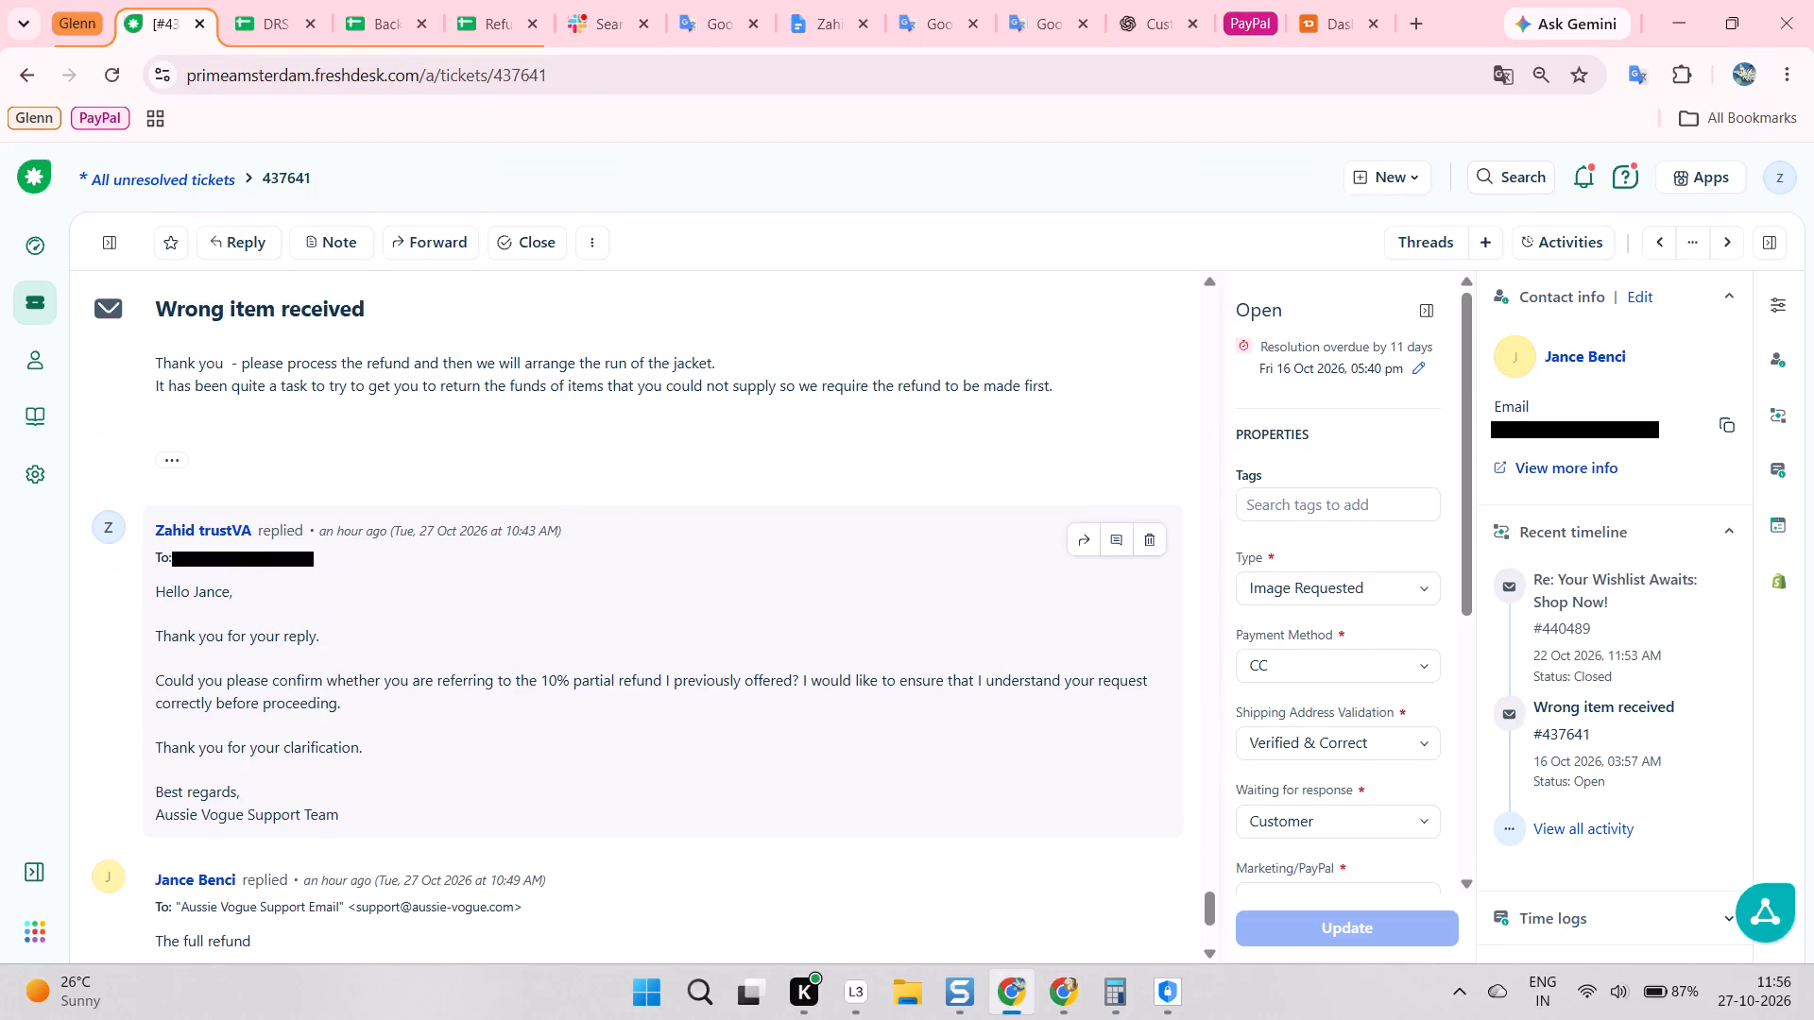
Review the "Wrong item received" ticket's customer replies, agent replies and private notes back to the summary at its start.
{"action": "scroll", "coordinate": [465, 524], "scroll_direction": "down", "scroll_amount": 5}
{"action": "scroll", "coordinate": [488, 560], "scroll_direction": "up", "scroll_amount": 7}
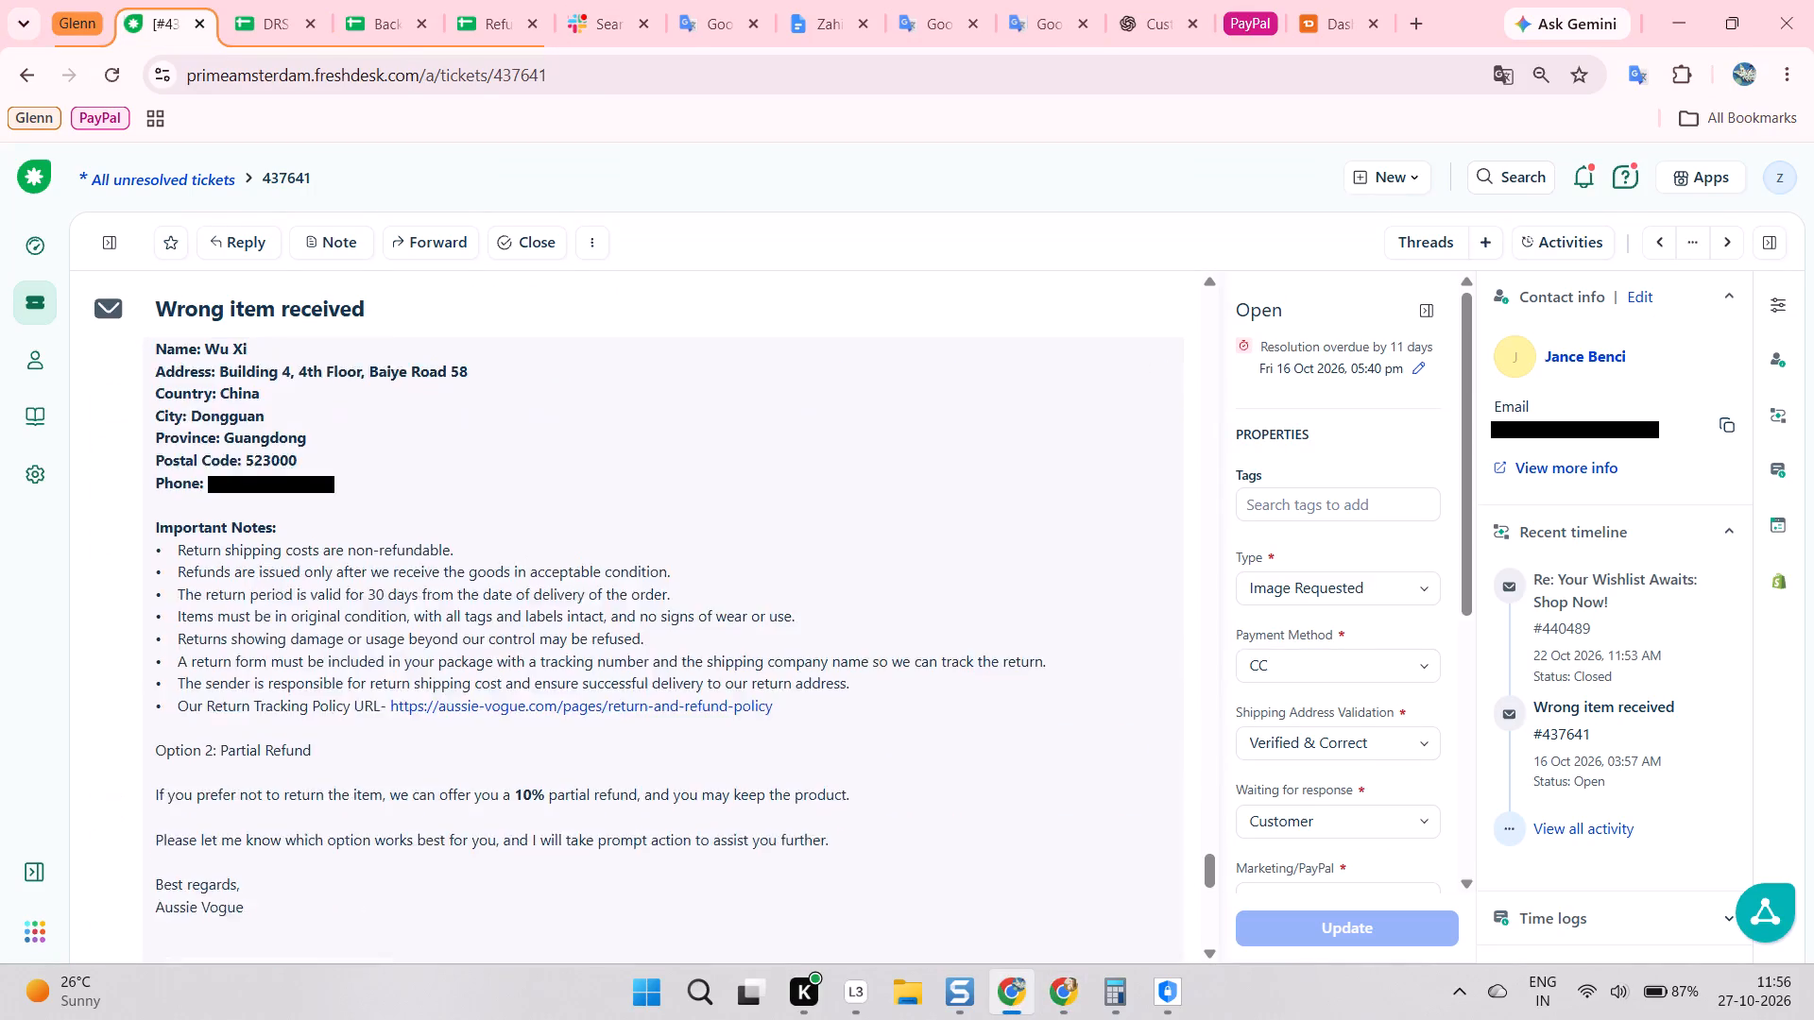
{"action": "scroll", "coordinate": [525, 555], "scroll_direction": "up", "scroll_amount": 9}
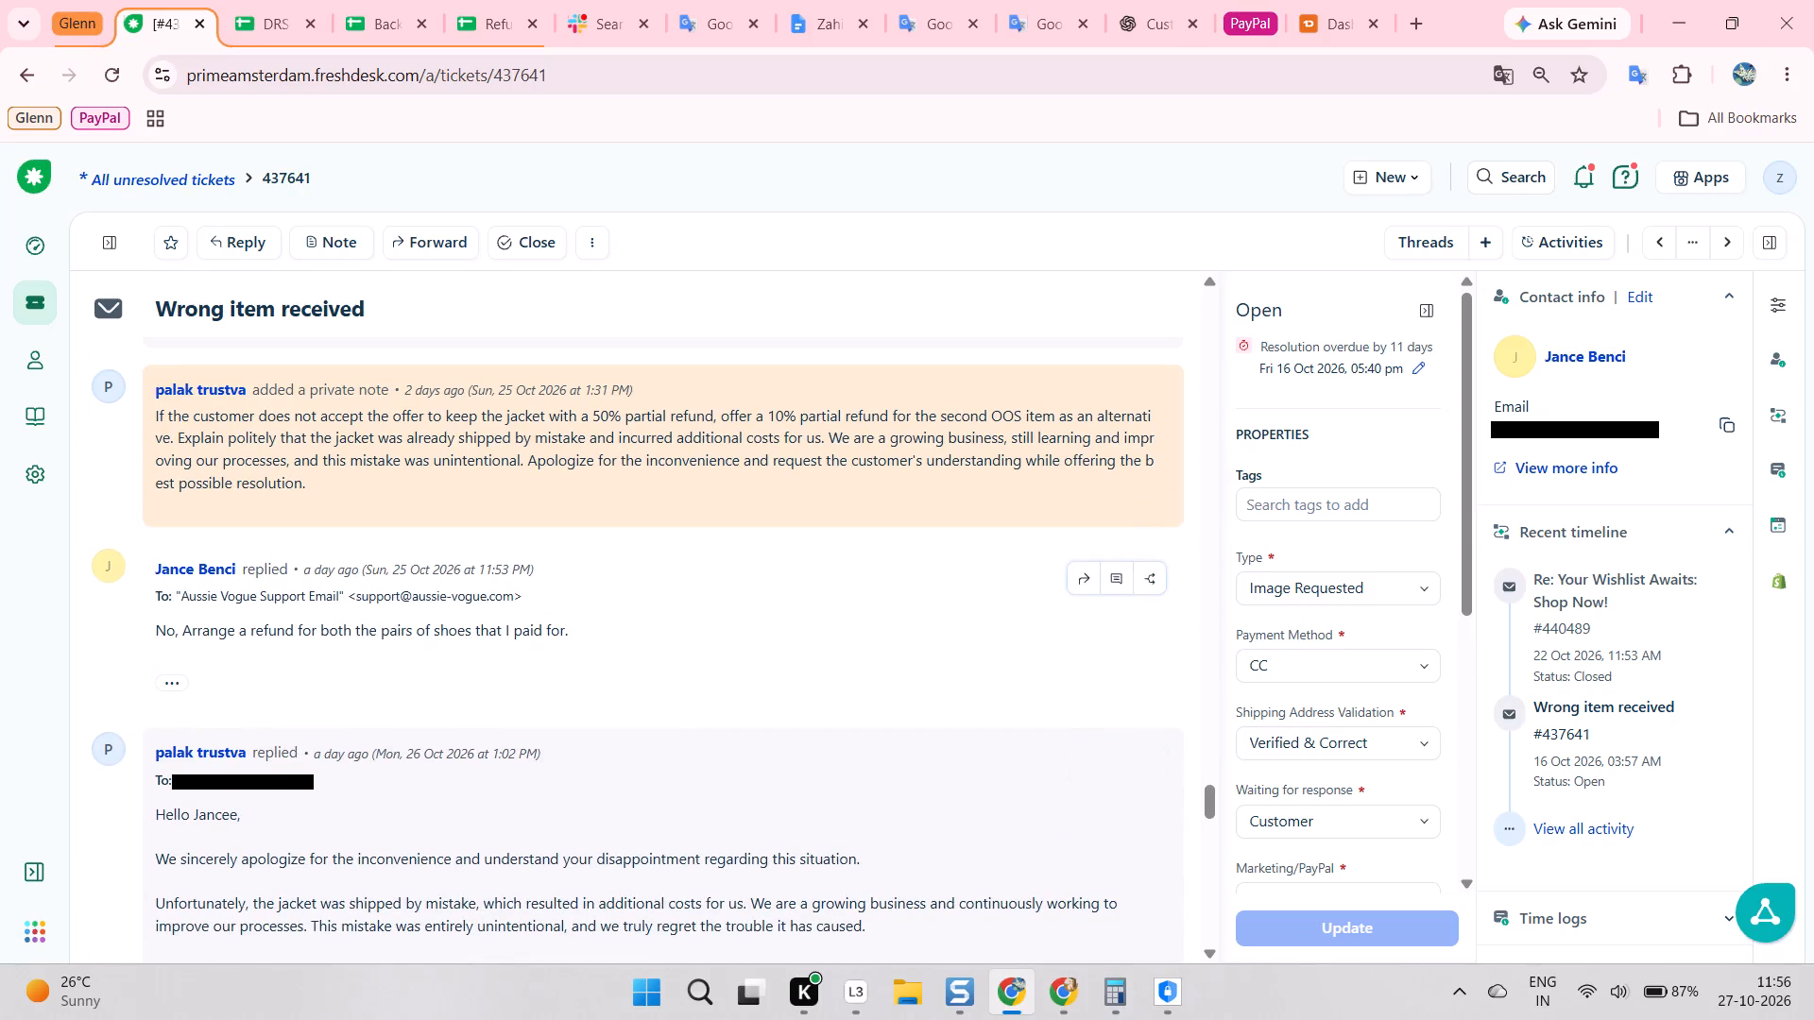
{"action": "scroll", "coordinate": [540, 576], "scroll_direction": "up", "scroll_amount": 1}
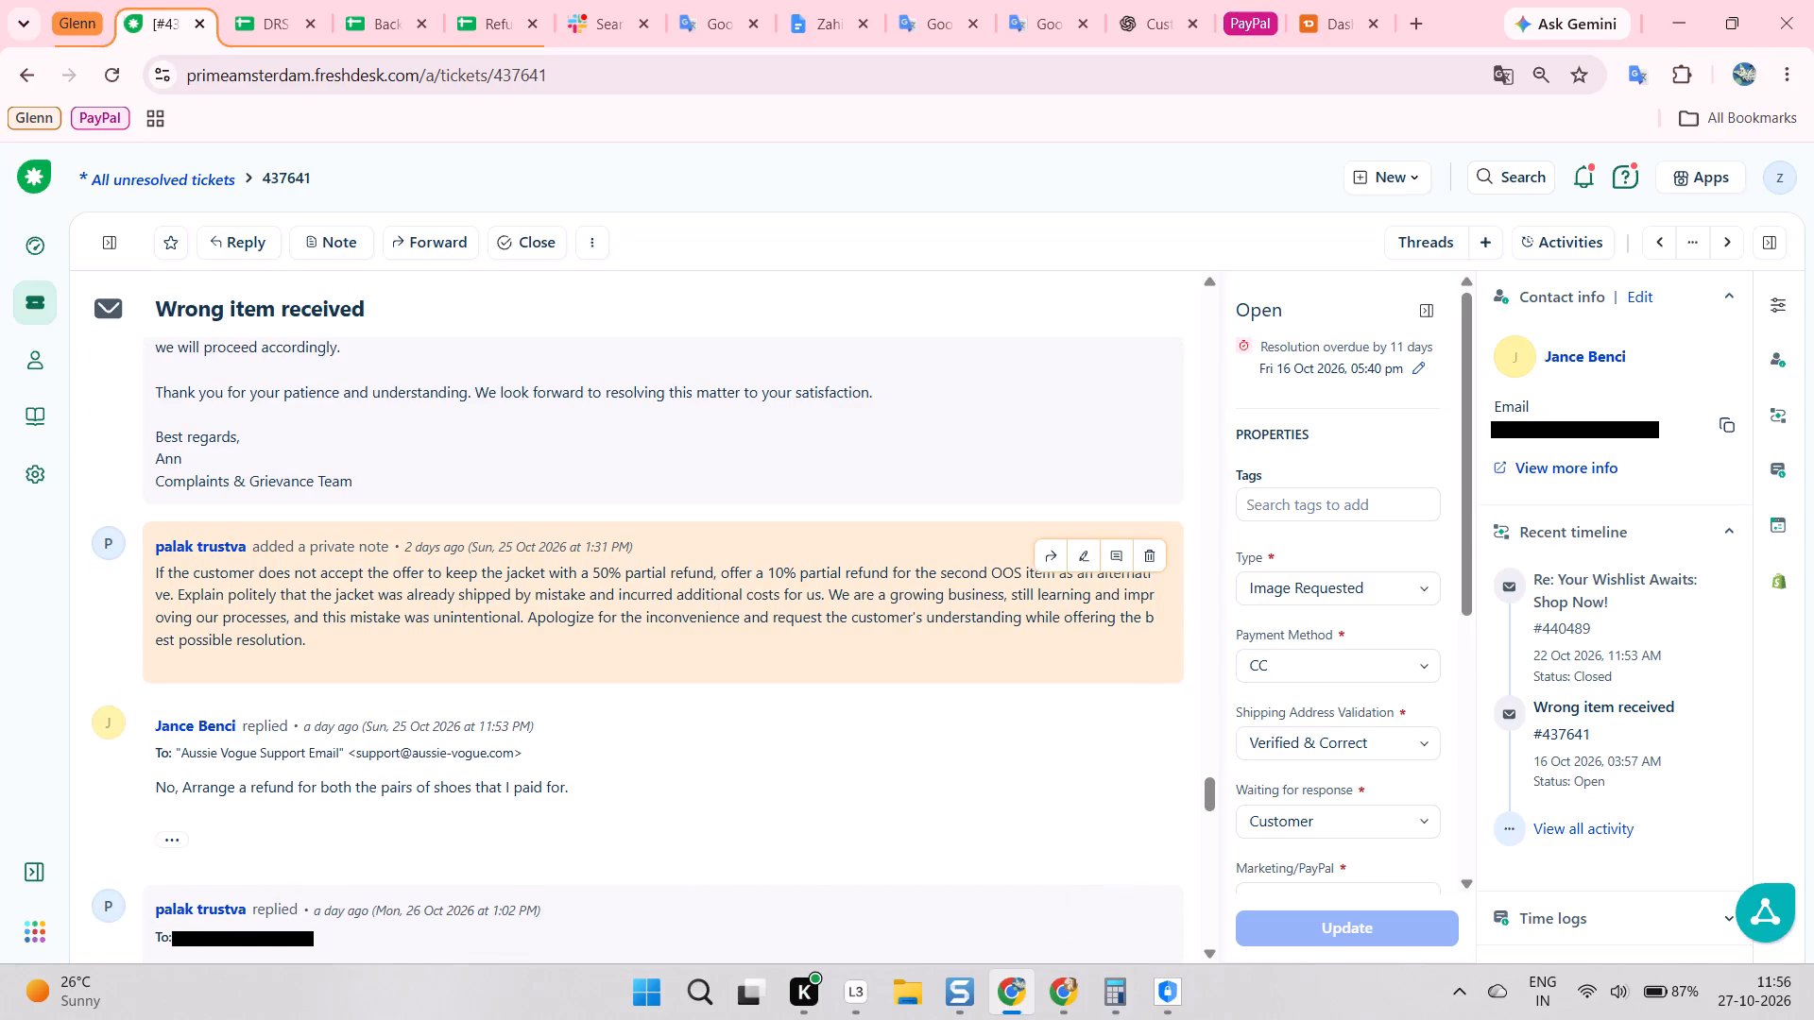
{"action": "scroll", "coordinate": [662, 555], "scroll_direction": "up", "scroll_amount": 4}
{"action": "scroll", "coordinate": [585, 526], "scroll_direction": "up", "scroll_amount": 1}
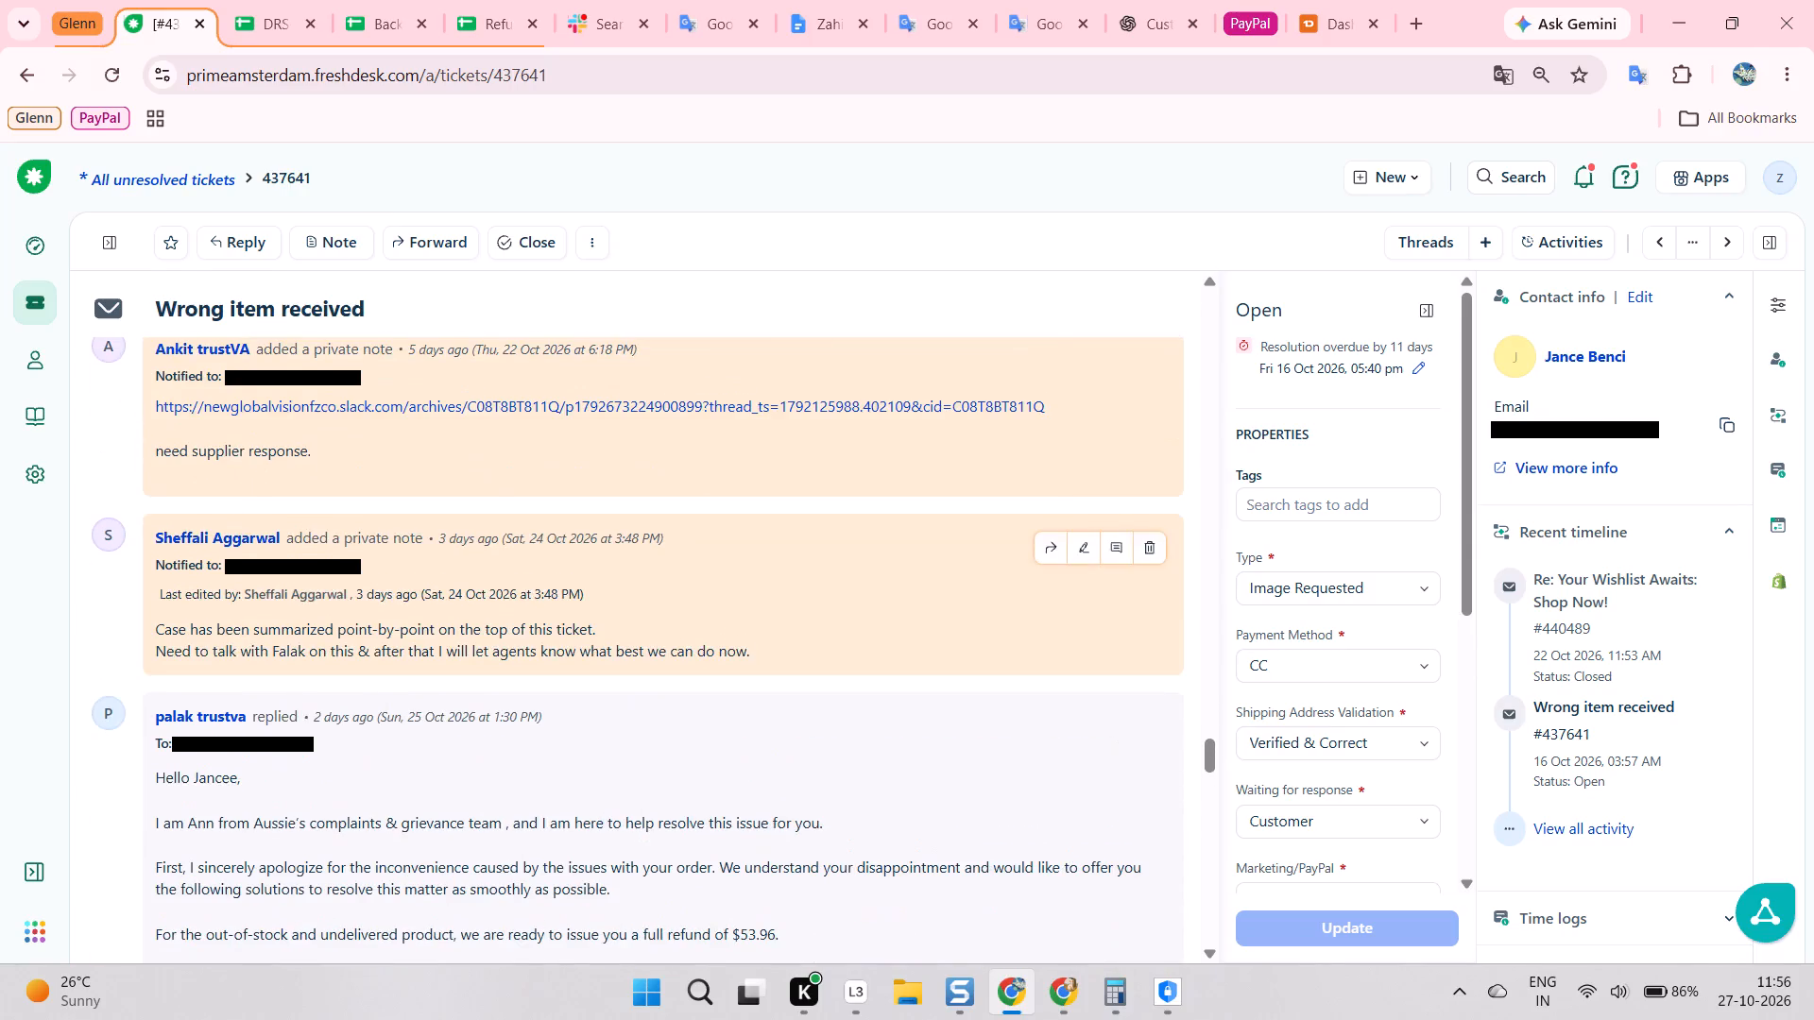
{"action": "scroll", "coordinate": [557, 498], "scroll_direction": "up", "scroll_amount": 1}
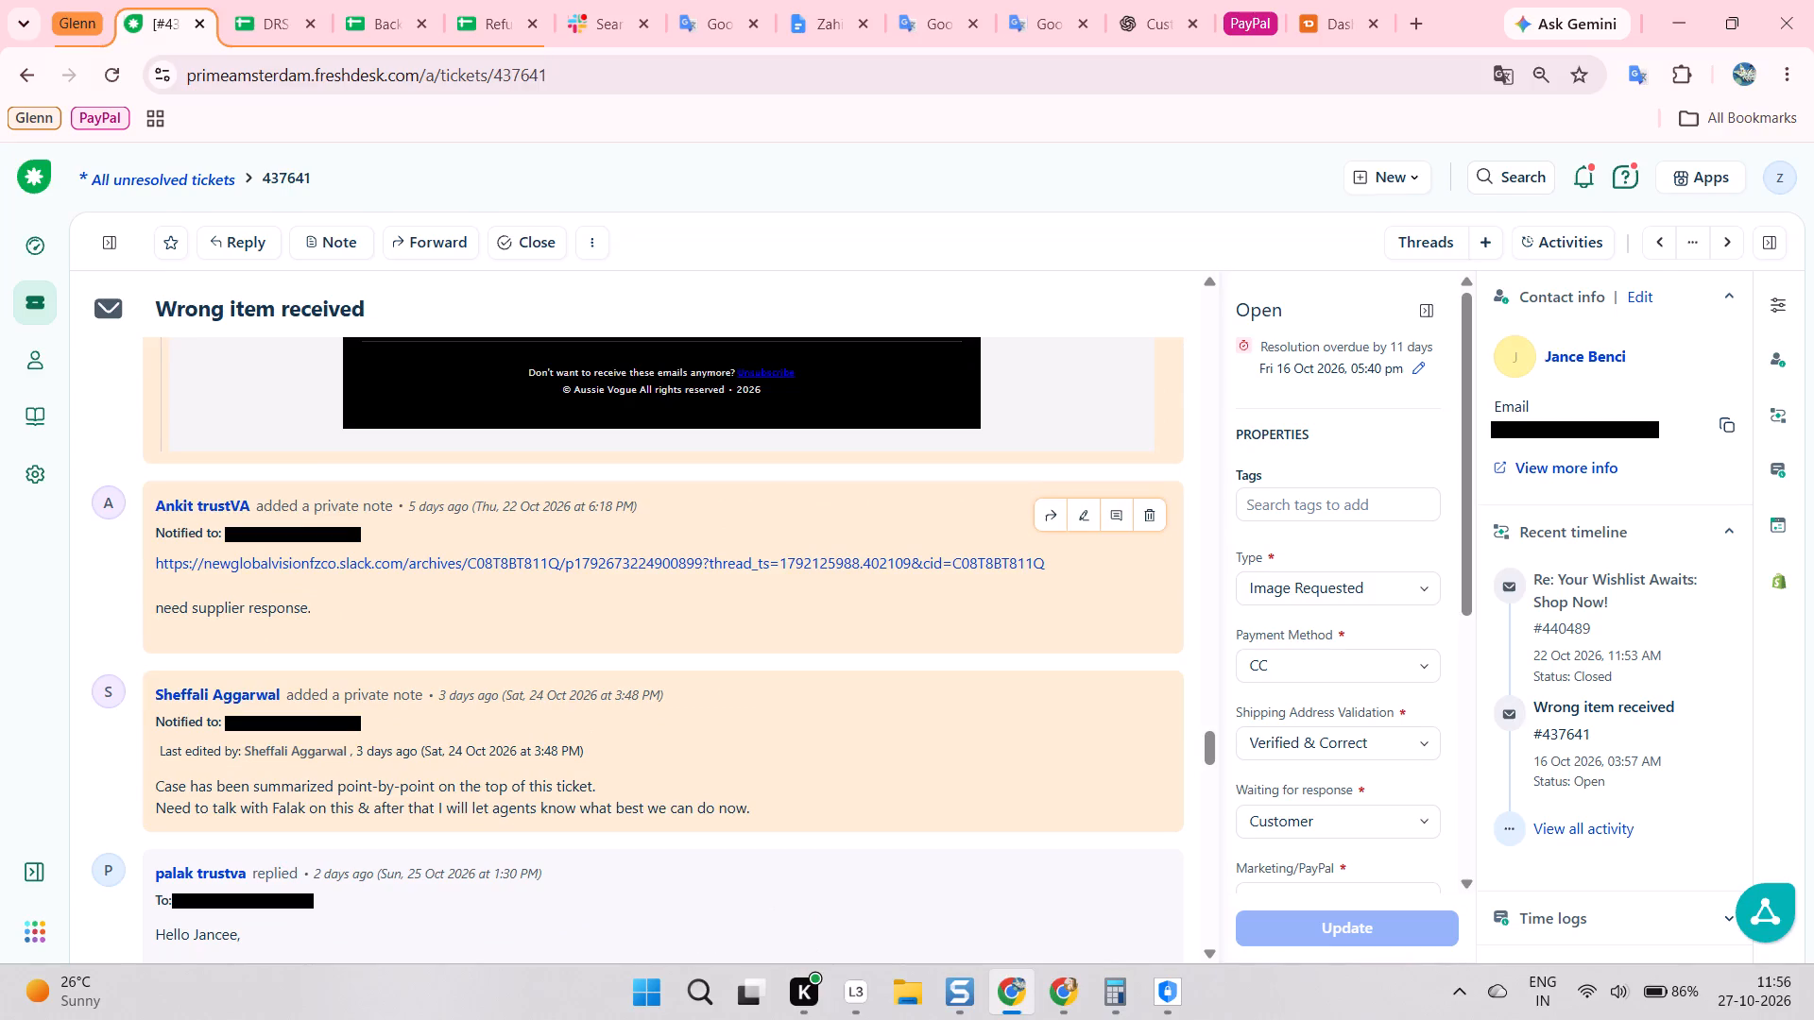
{"action": "scroll", "coordinate": [625, 529], "scroll_direction": "up", "scroll_amount": 20}
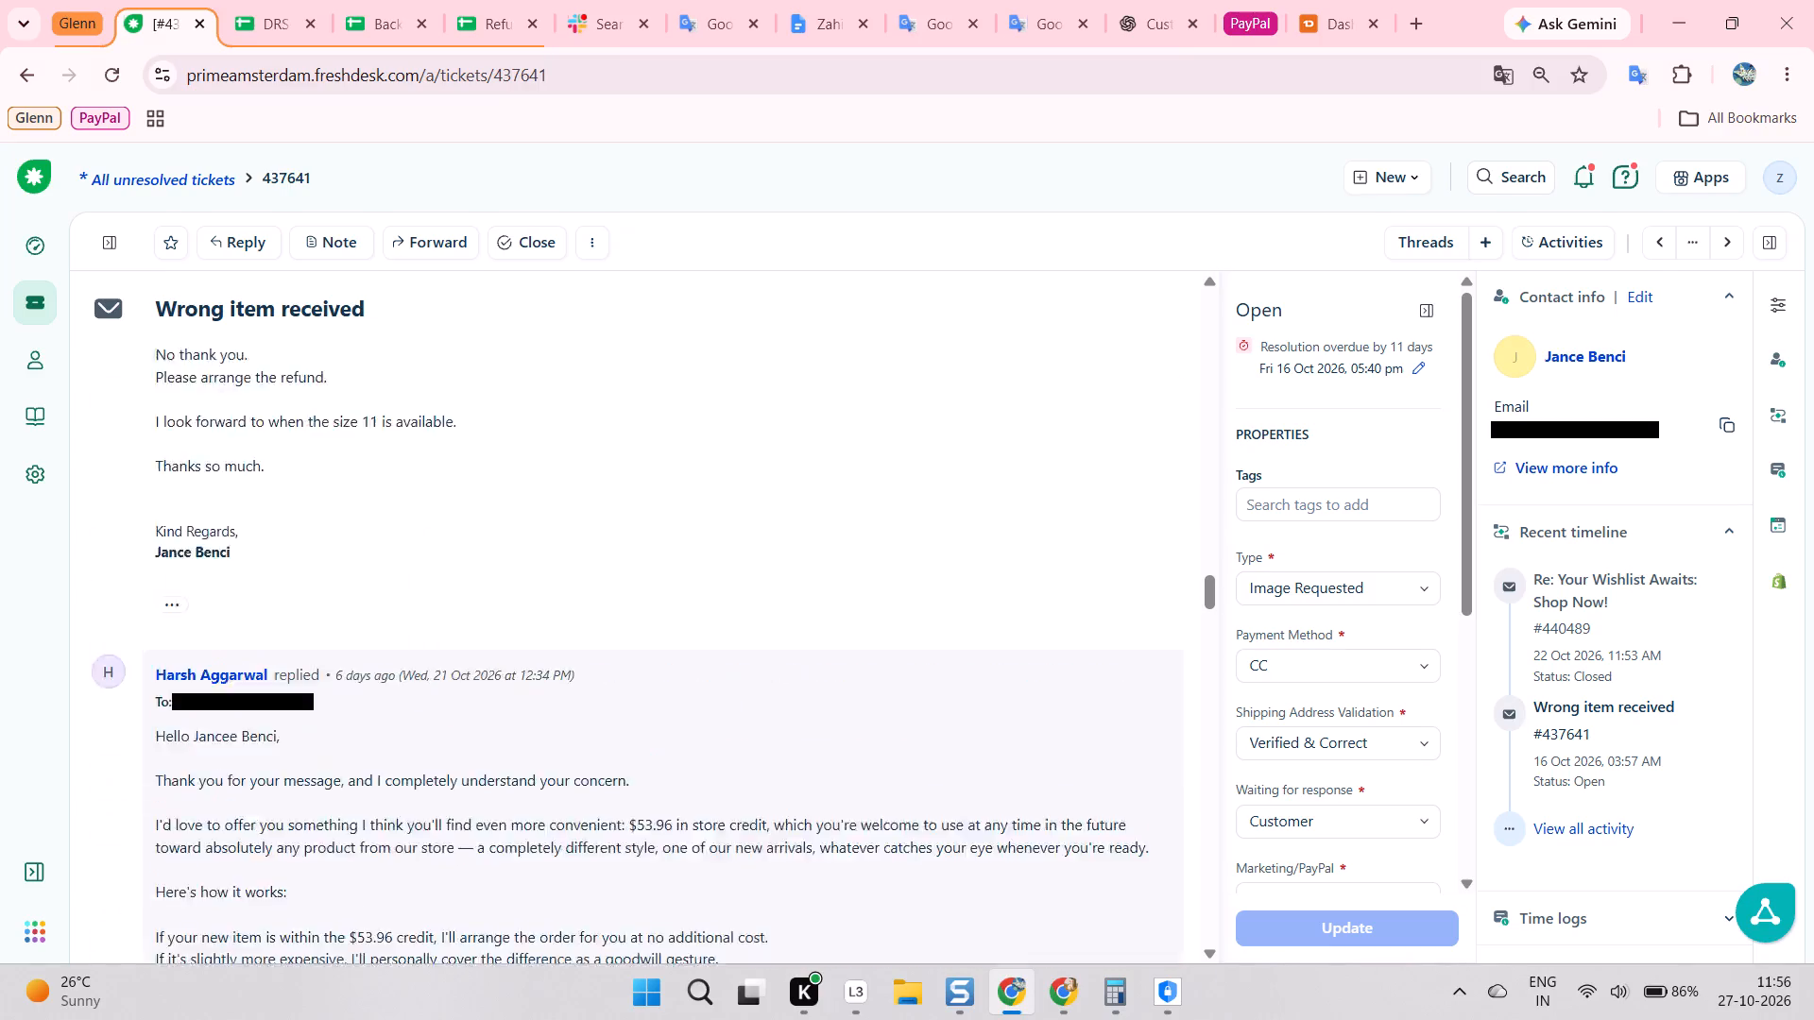
{"action": "scroll", "coordinate": [625, 529], "scroll_direction": "up", "scroll_amount": 15}
{"action": "left_click_drag", "start_coordinate": [1208, 489], "coordinate": [1230, 296]}
{"action": "scroll", "coordinate": [242, 459], "scroll_direction": "up", "scroll_amount": 3}
{"action": "triple_click", "coordinate": [213, 484]}
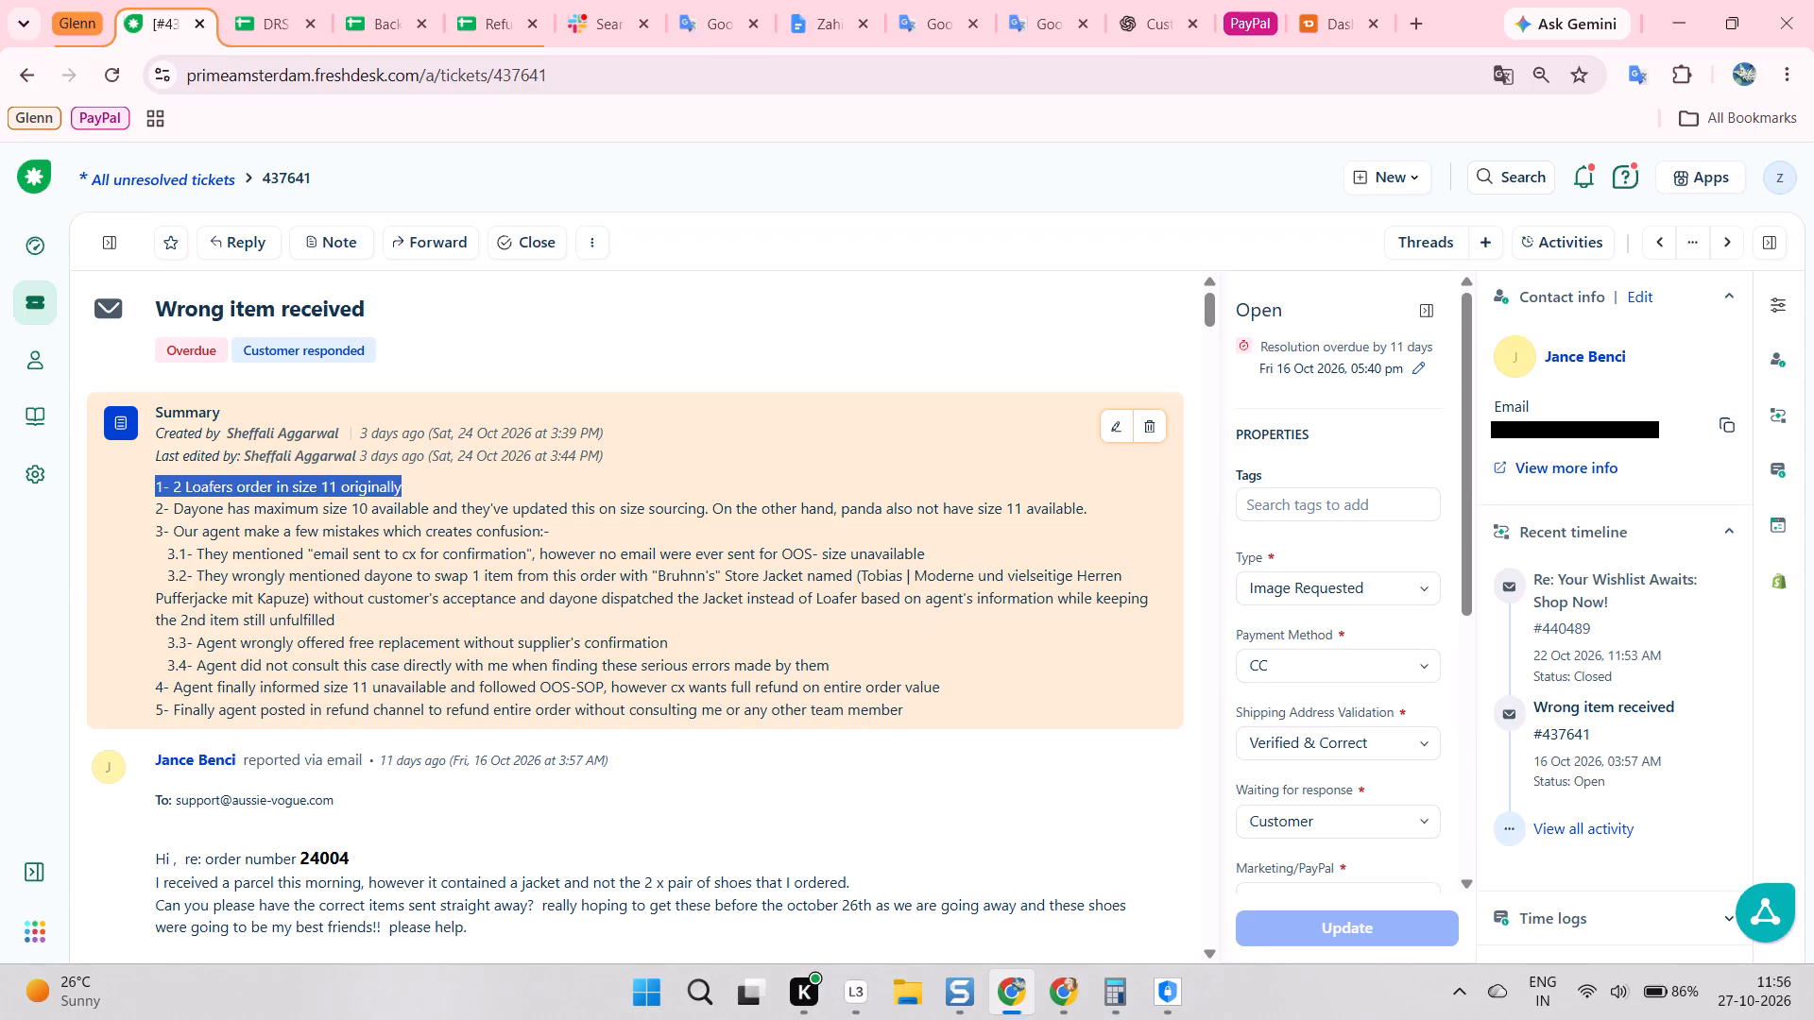
{"action": "key", "text": "alt+Tab"}
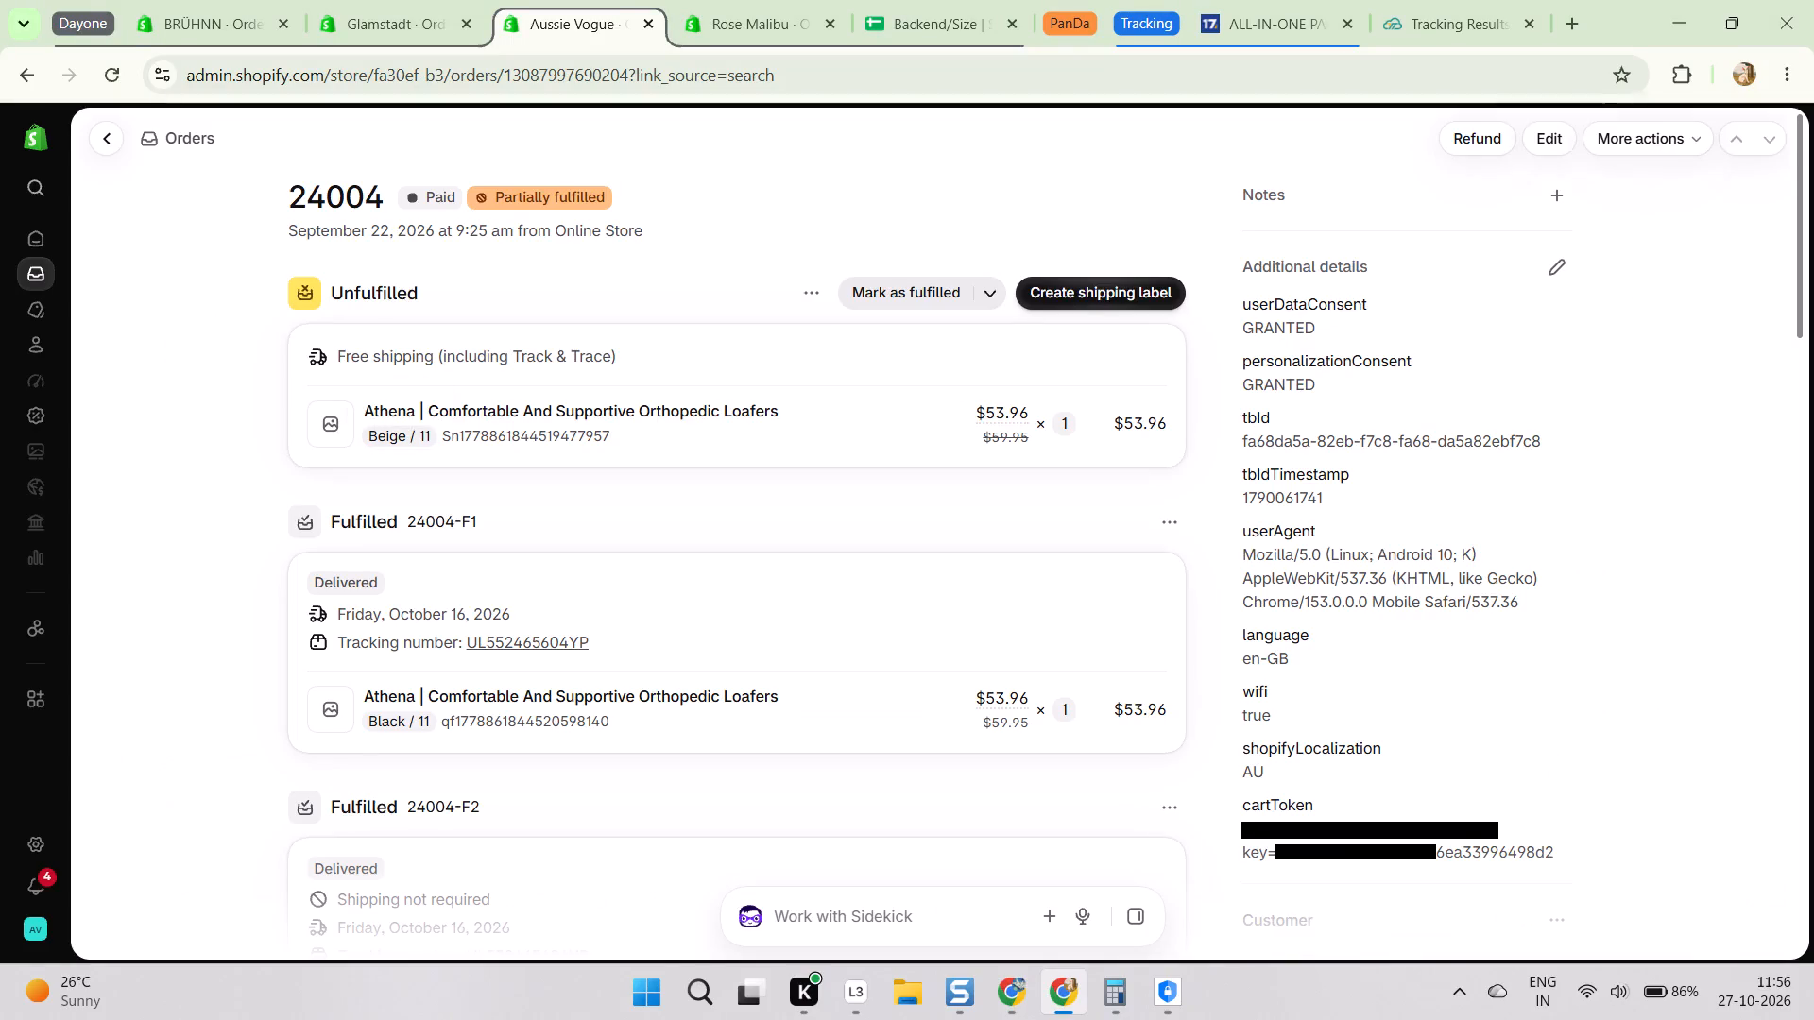
{"action": "scroll", "coordinate": [597, 620], "scroll_direction": "down", "scroll_amount": 1}
{"action": "scroll", "coordinate": [536, 515], "scroll_direction": "down", "scroll_amount": 1}
{"action": "scroll", "coordinate": [536, 515], "scroll_direction": "up", "scroll_amount": 2}
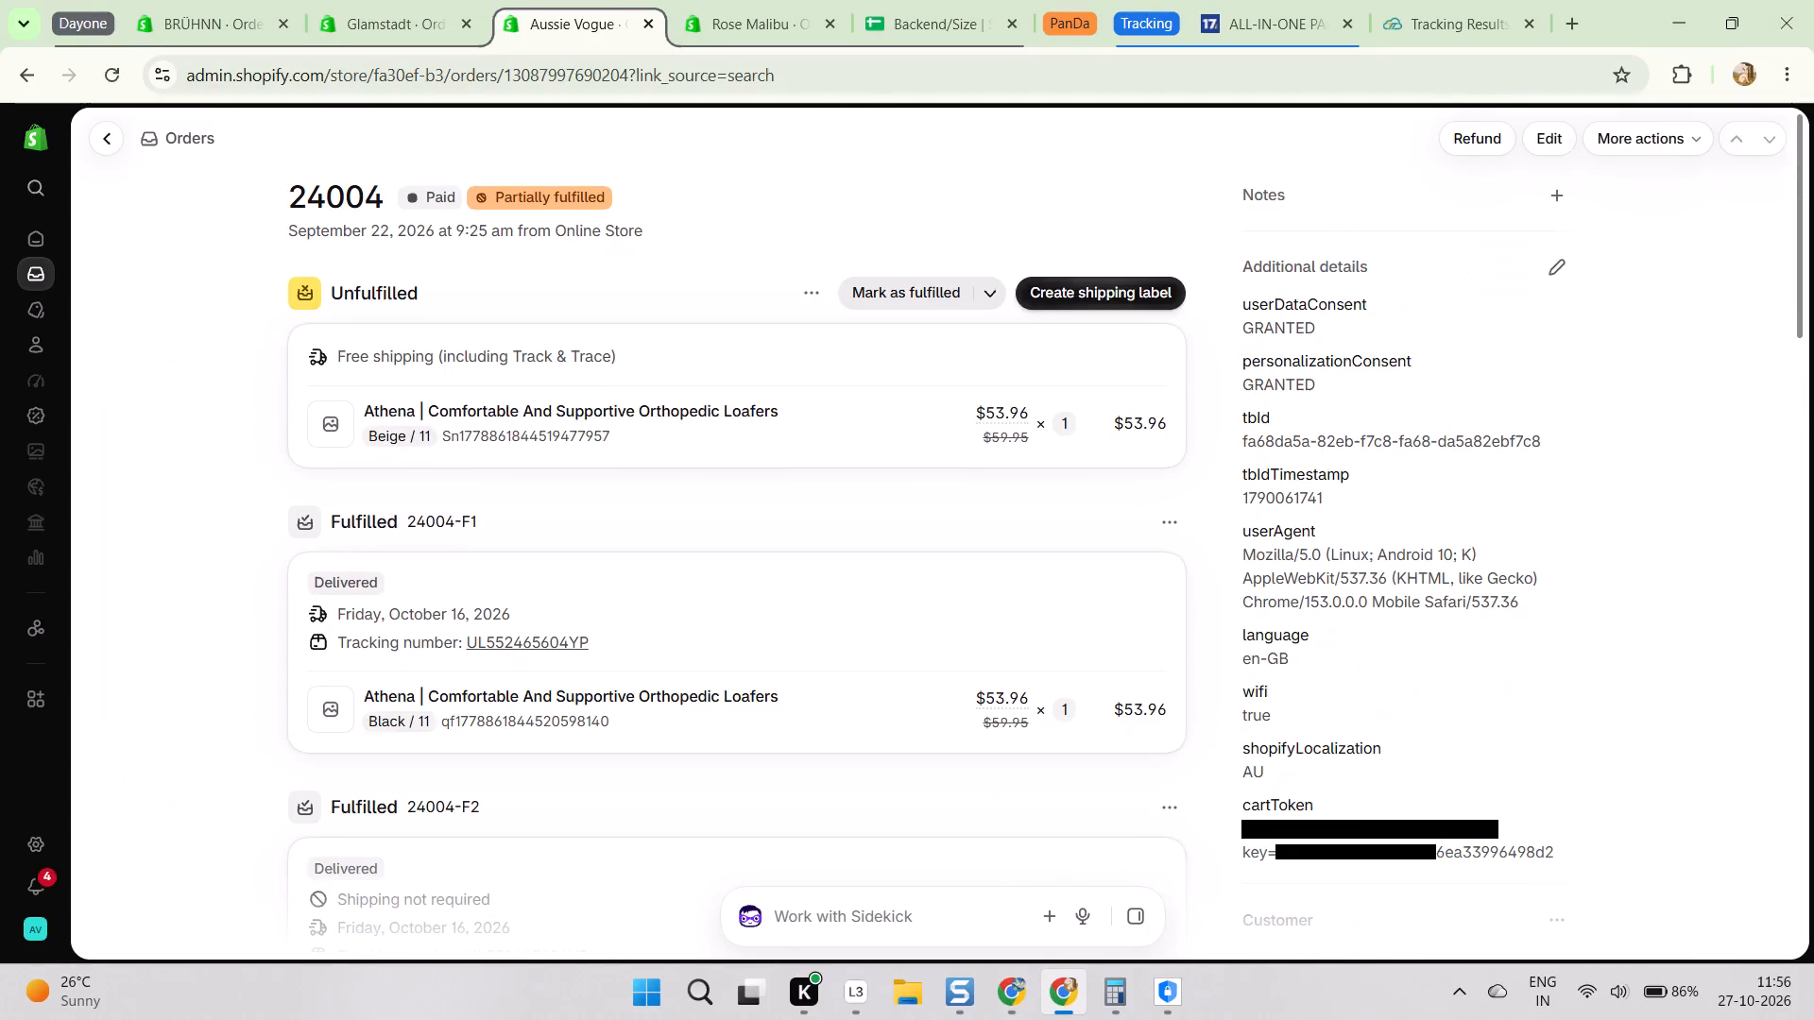
{"action": "key", "text": "alt+Tab"}
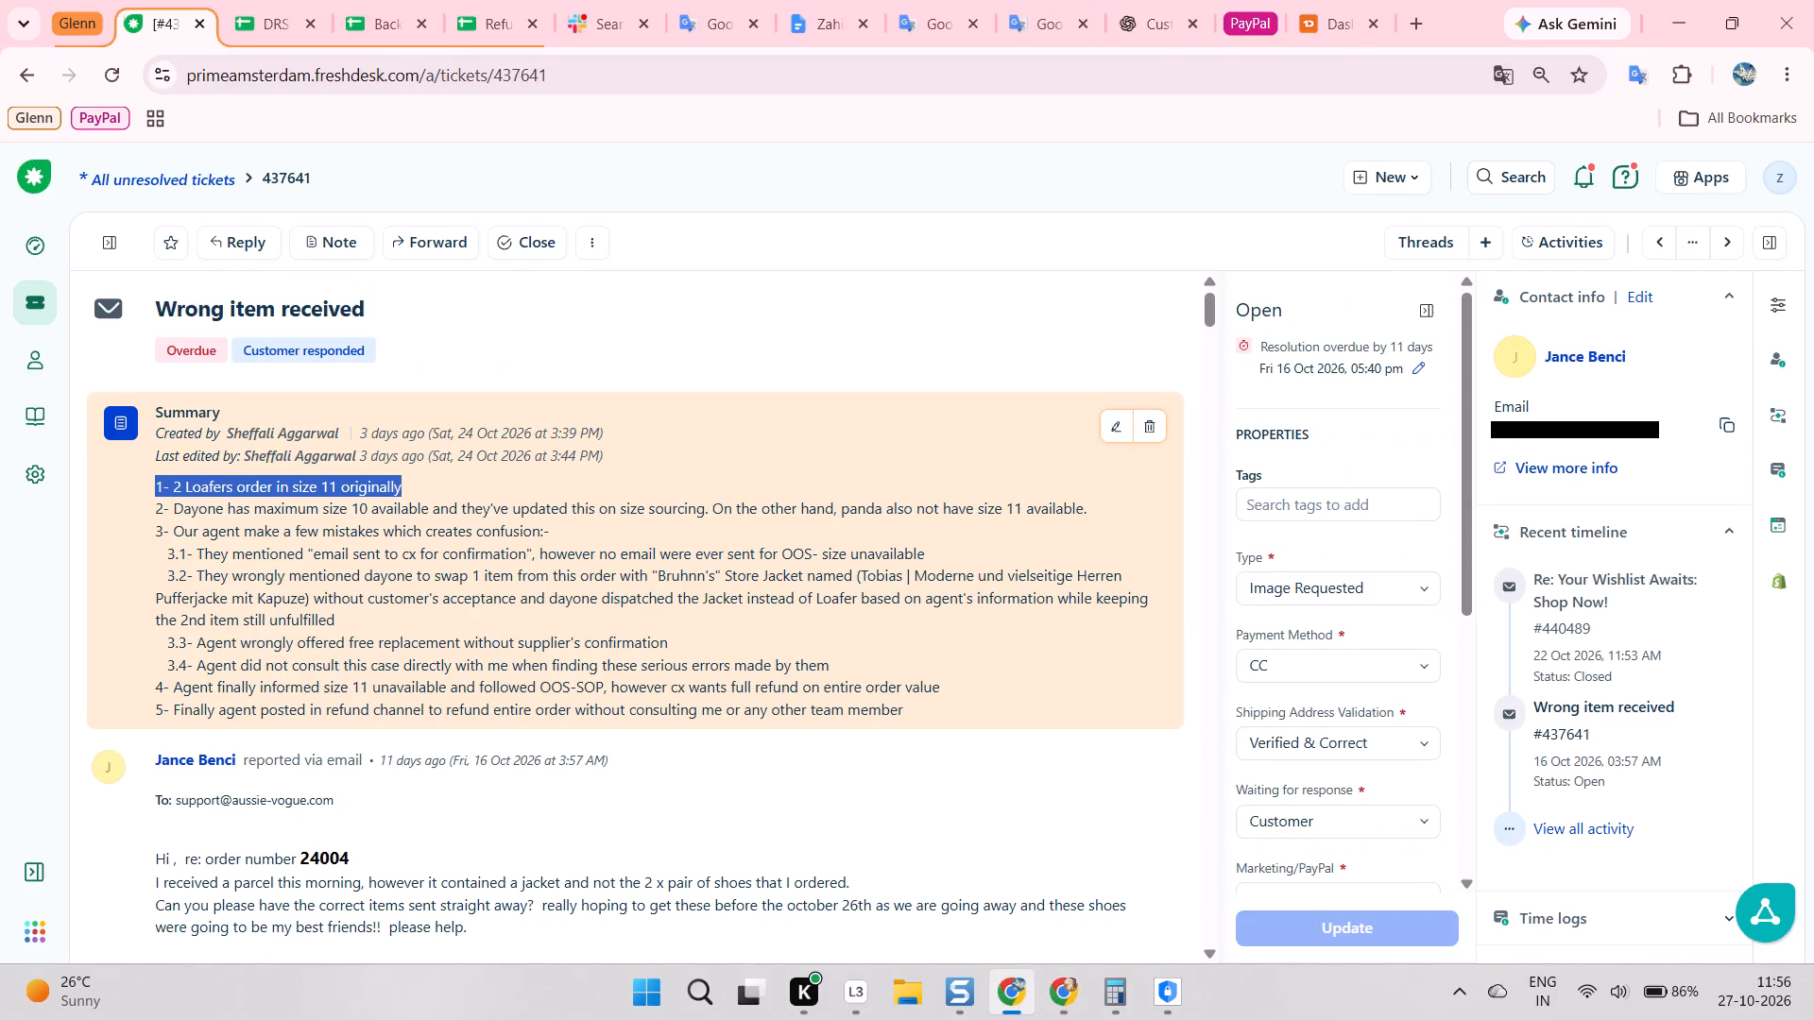
Examine the ticket summary's second point on size availability at the suppliers Dayone and Panda.
{"action": "triple_click", "coordinate": [283, 513]}
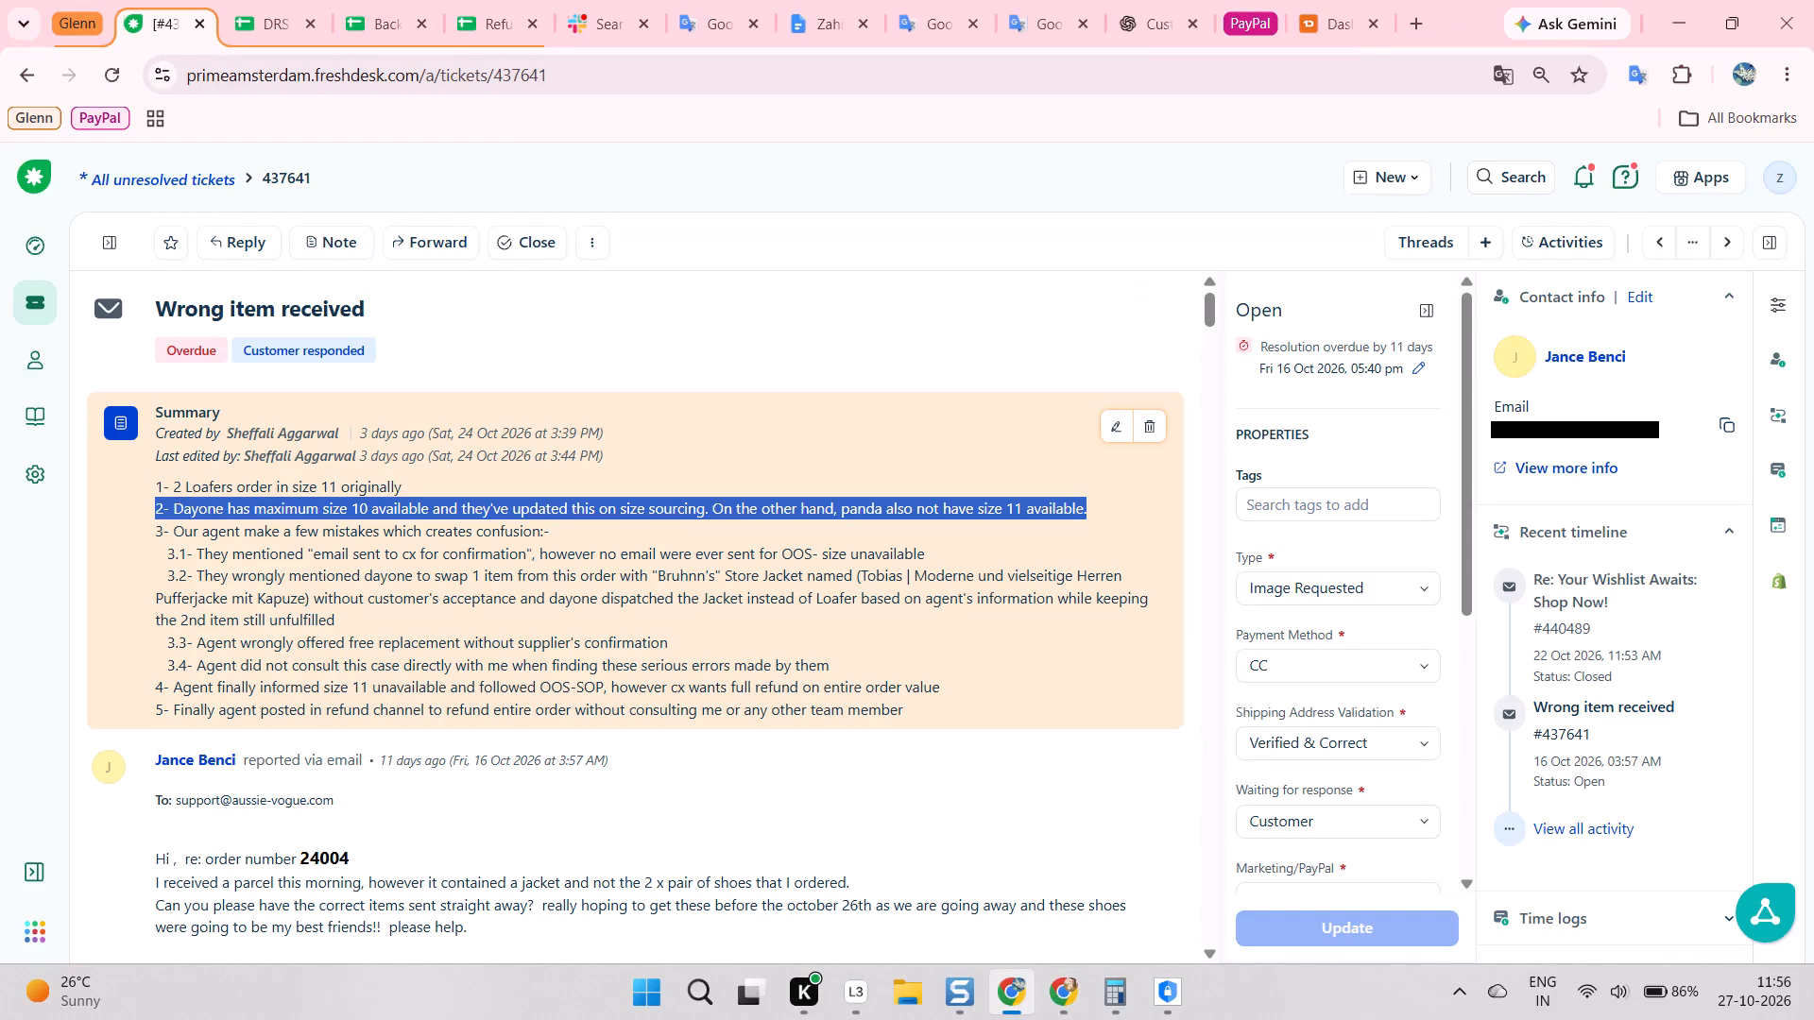
{"action": "left_click", "coordinate": [840, 510]}
{"action": "left_click", "coordinate": [868, 506]}
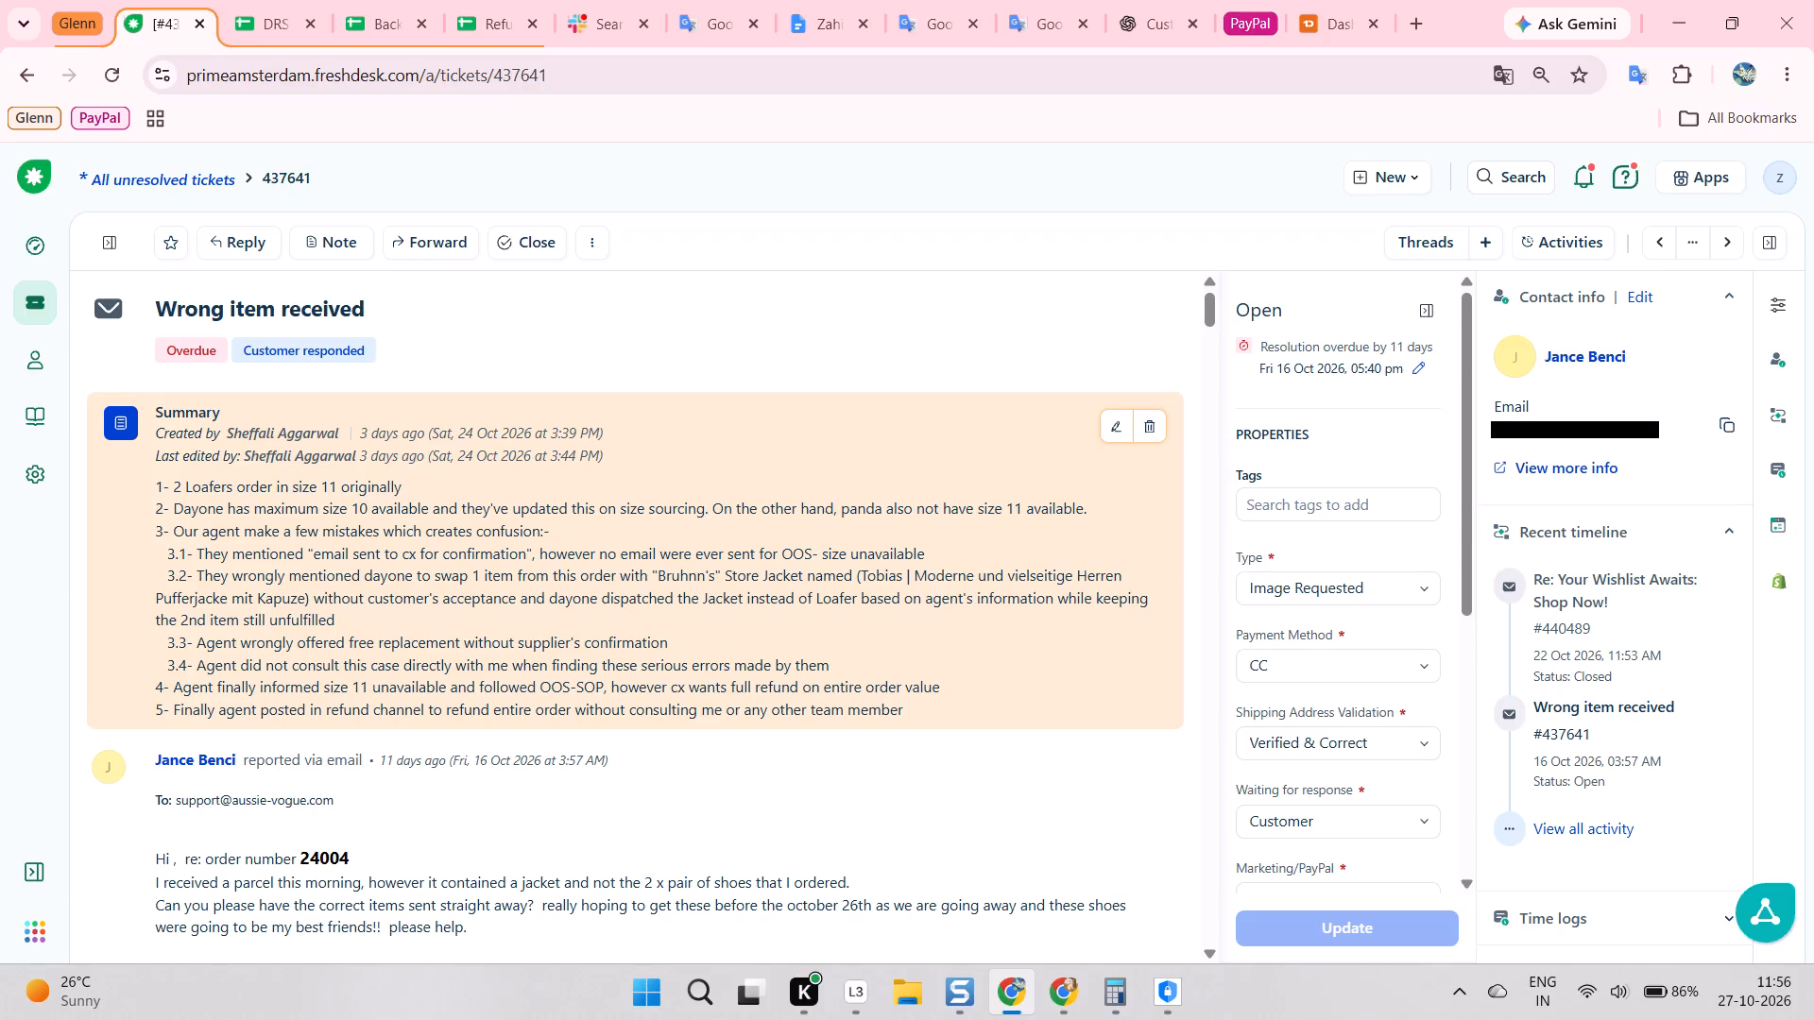
{"action": "left_click", "coordinate": [884, 506]}
{"action": "left_click_drag", "start_coordinate": [844, 511], "coordinate": [1086, 508]}
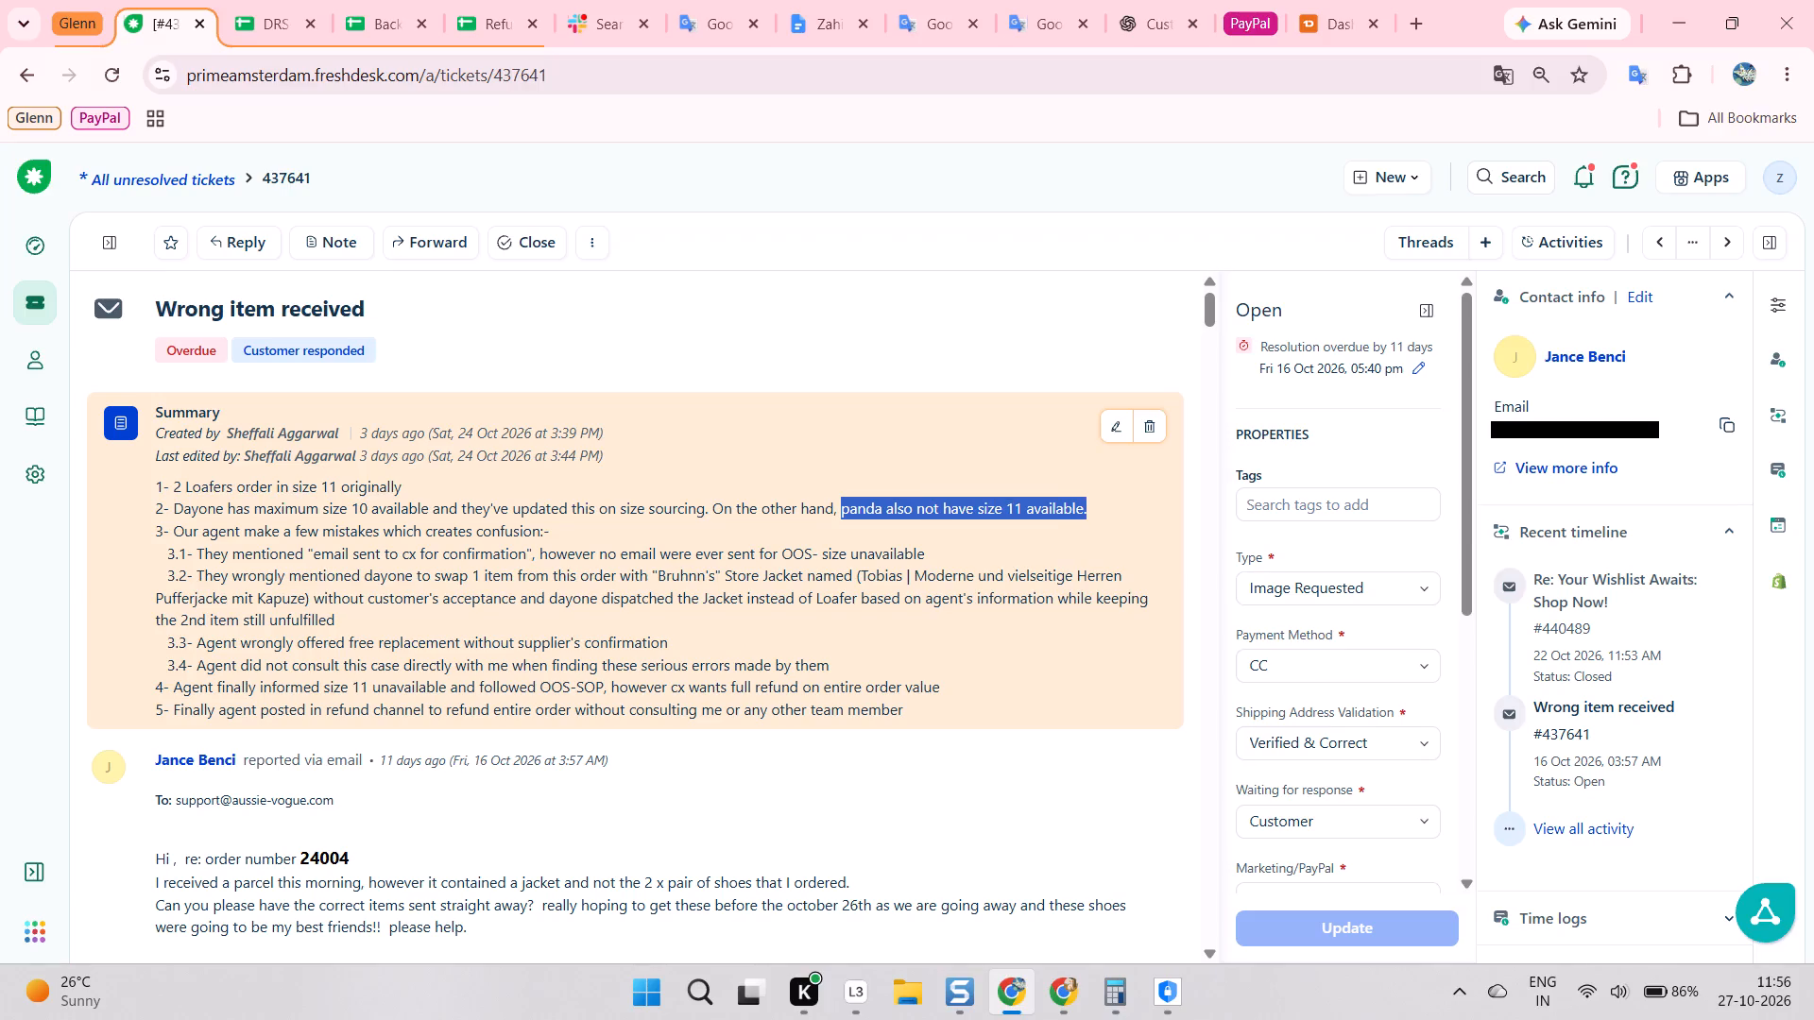
{"action": "left_click", "coordinate": [895, 497]}
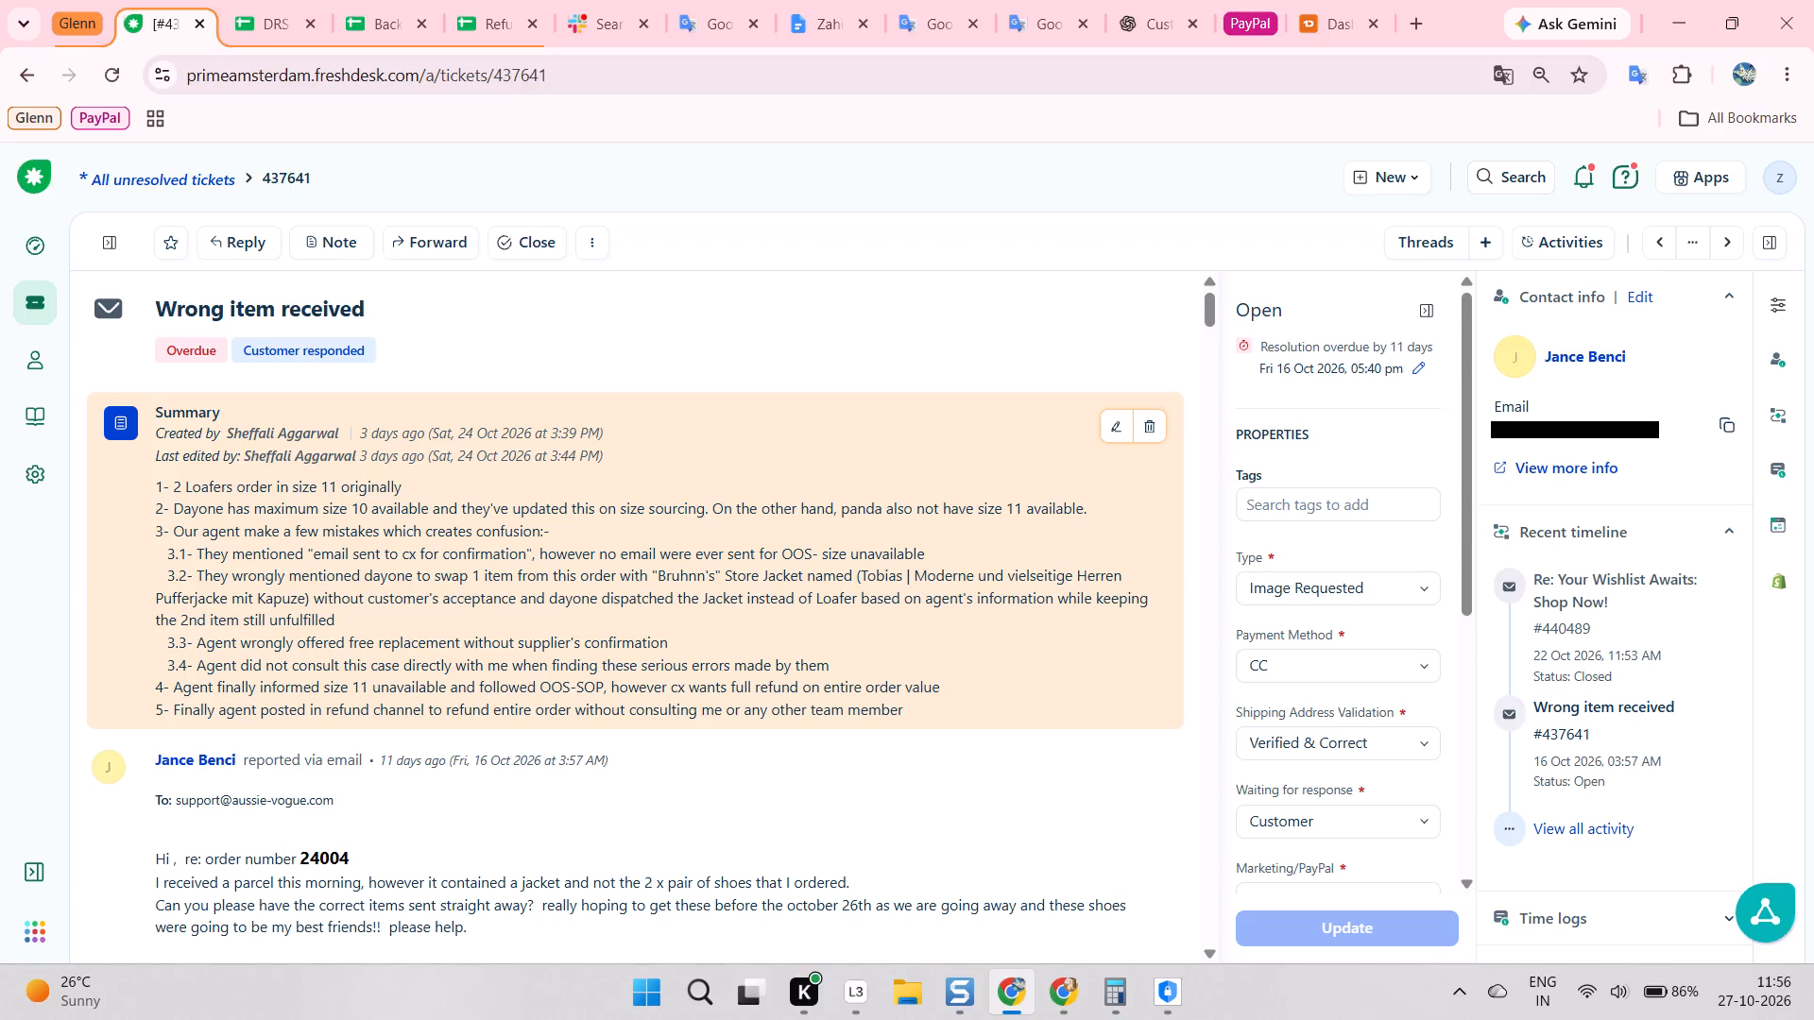
Examine the ticket summary's remaining points on the agent's mistakes and the handling of the refund request.
{"action": "triple_click", "coordinate": [350, 526]}
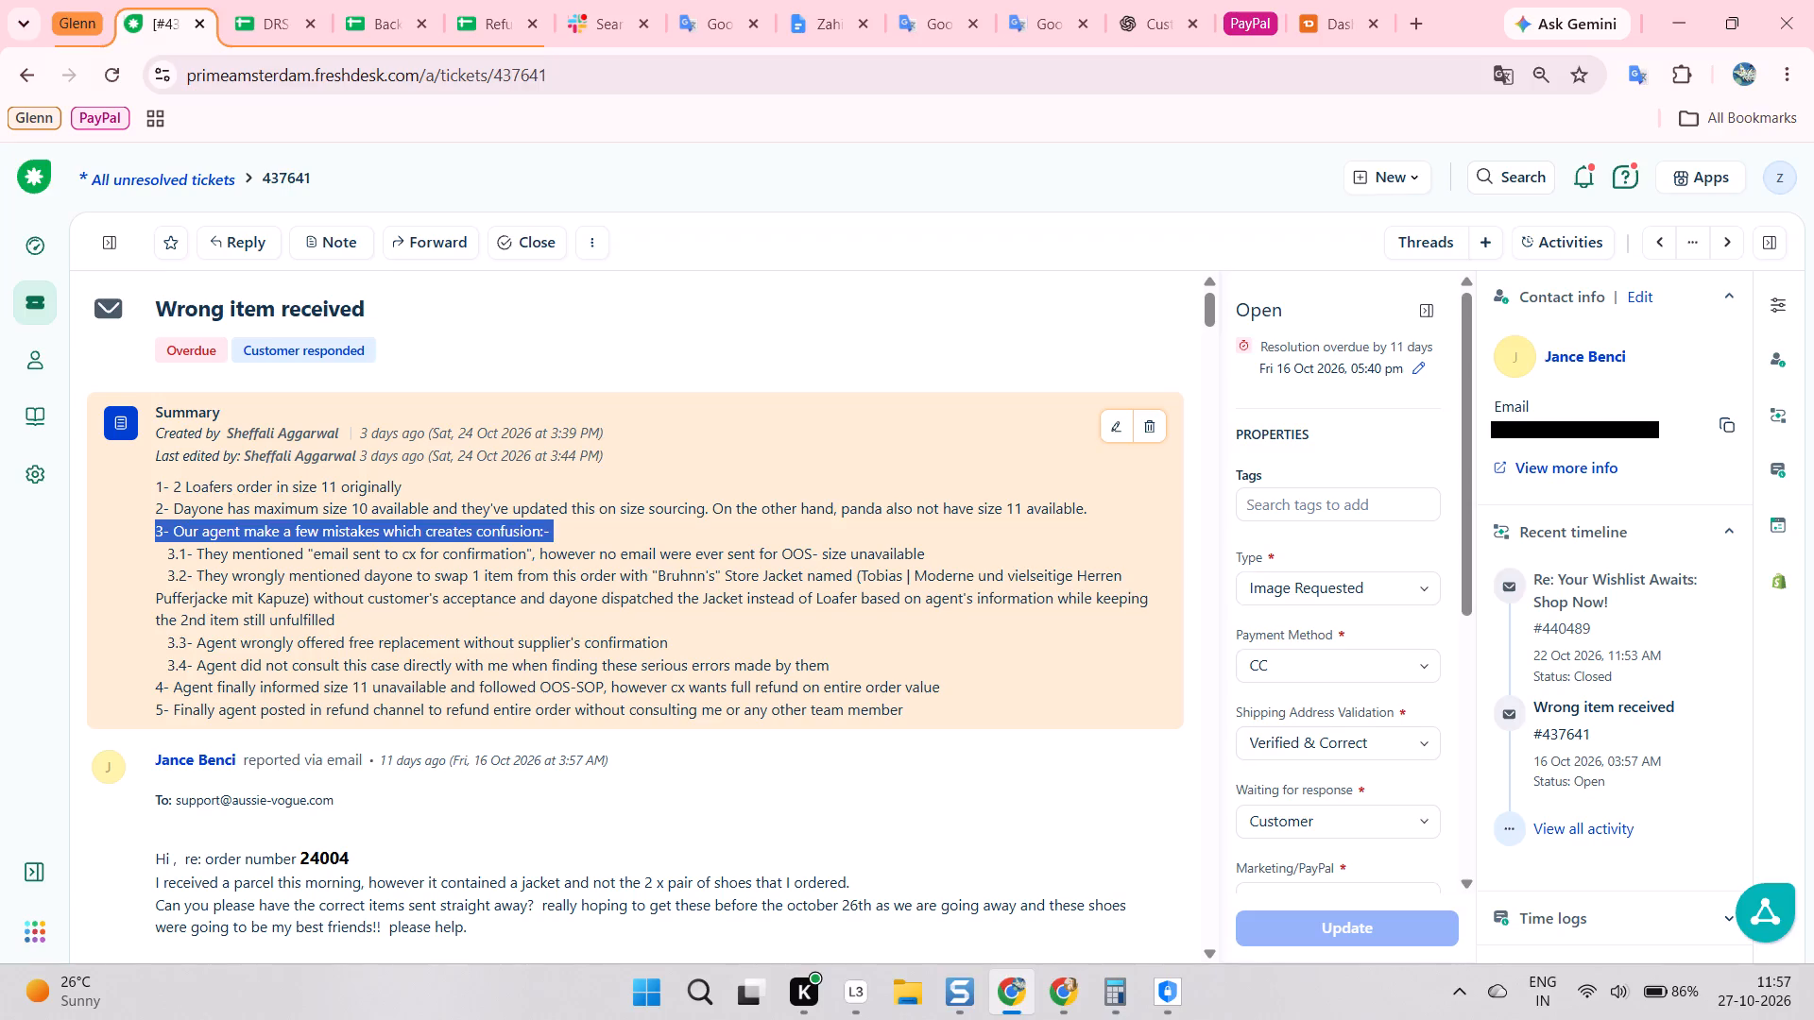
{"action": "triple_click", "coordinate": [184, 532]}
{"action": "triple_click", "coordinate": [262, 539]}
{"action": "left_click", "coordinate": [332, 579]}
{"action": "triple_click", "coordinate": [403, 533]}
{"action": "left_click", "coordinate": [404, 532]}
{"action": "left_click", "coordinate": [339, 563]}
{"action": "triple_click", "coordinate": [371, 529]}
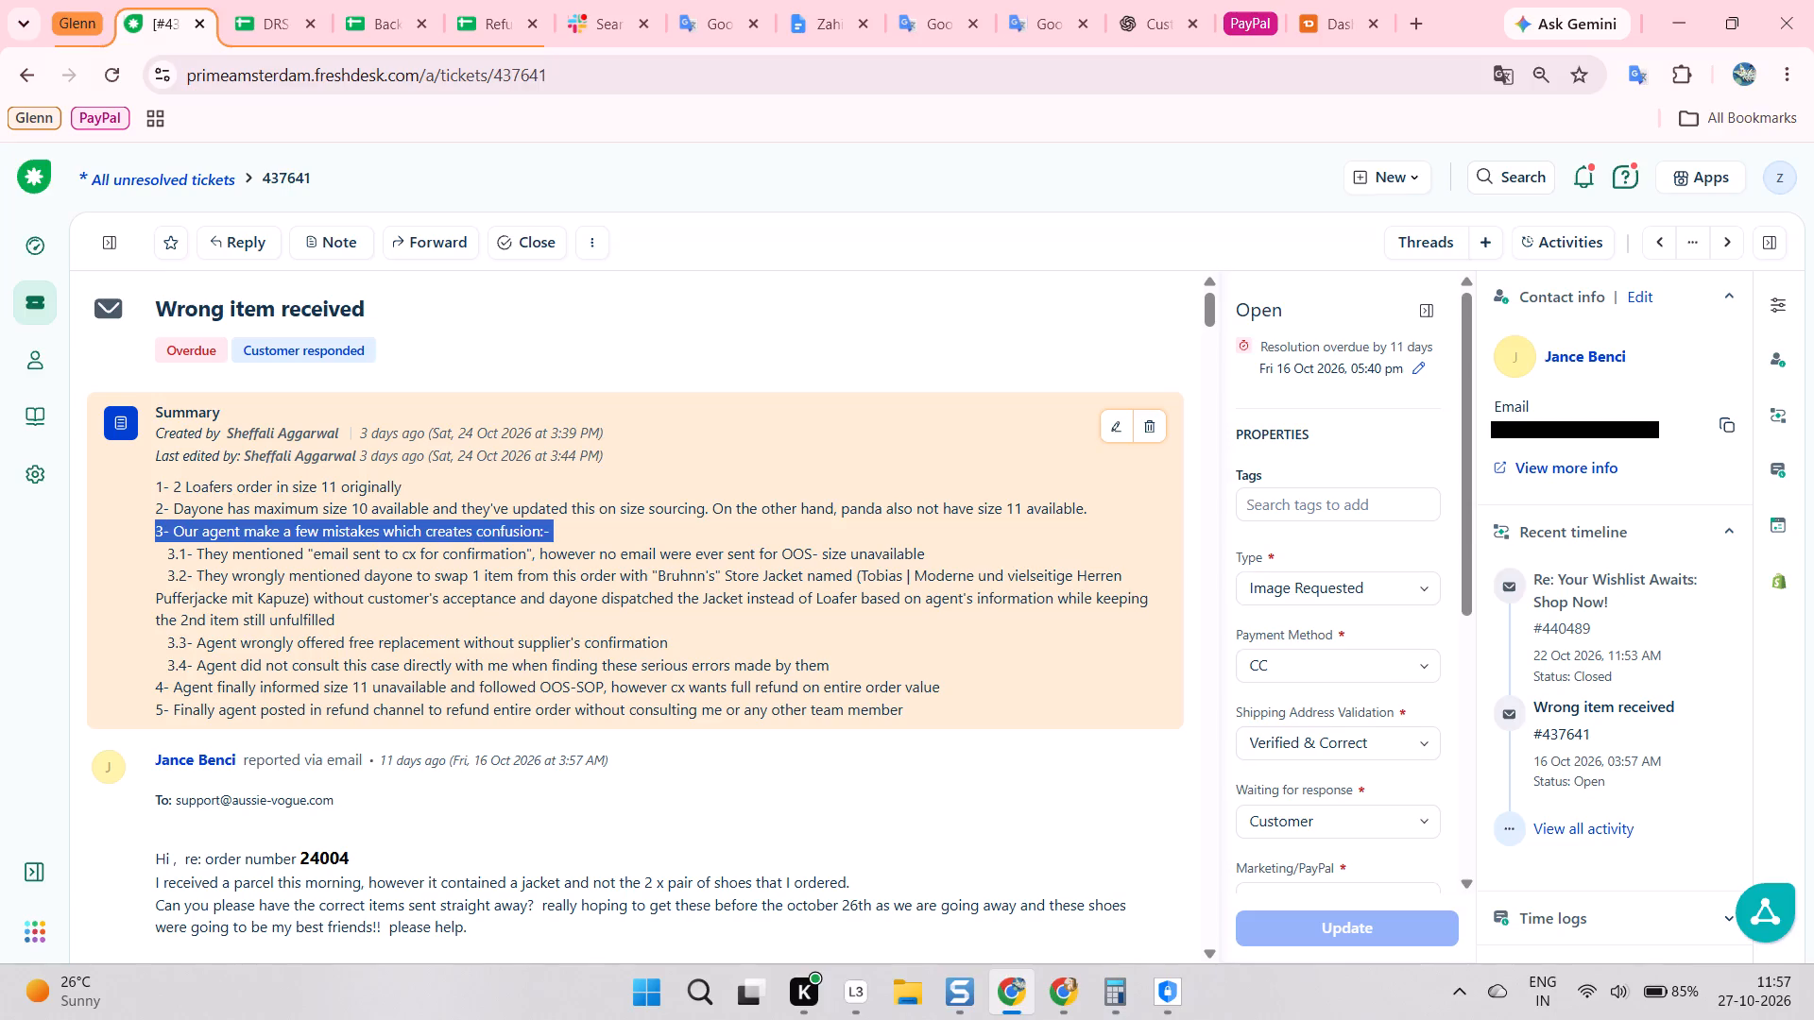
{"action": "left_click", "coordinate": [371, 529]}
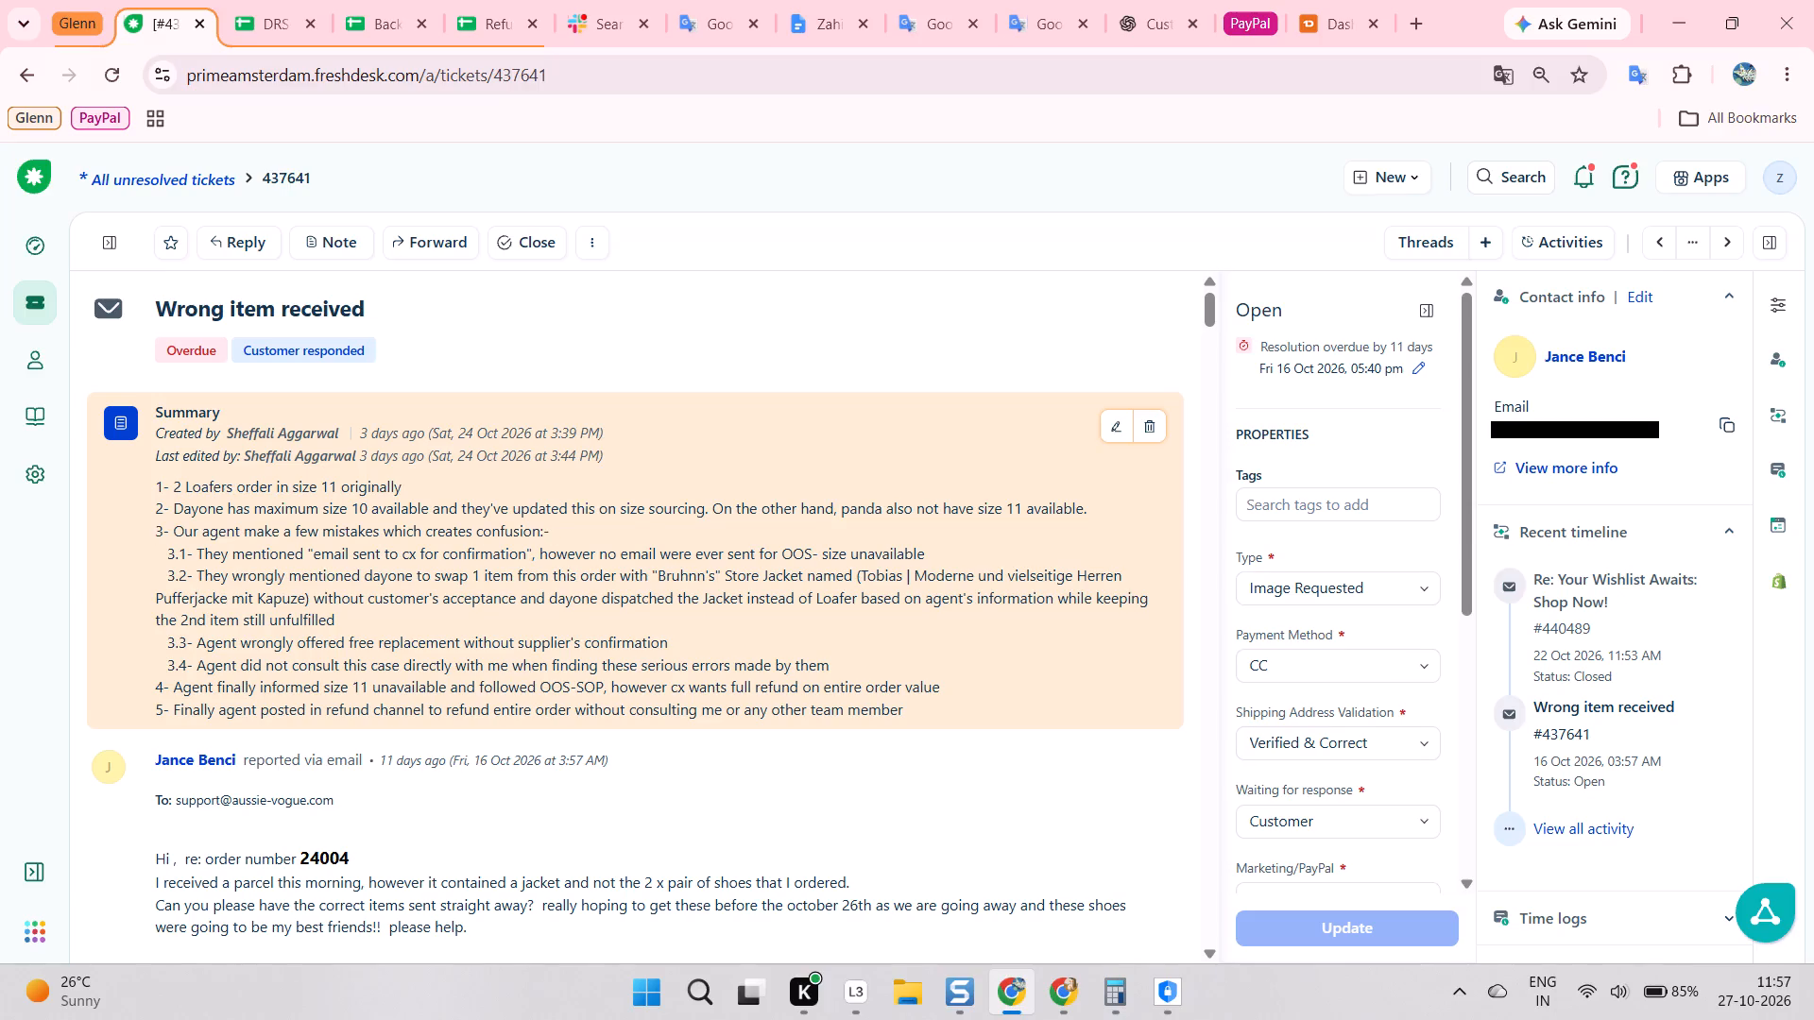
{"action": "left_click", "coordinate": [371, 600]}
{"action": "triple_click", "coordinate": [373, 528]}
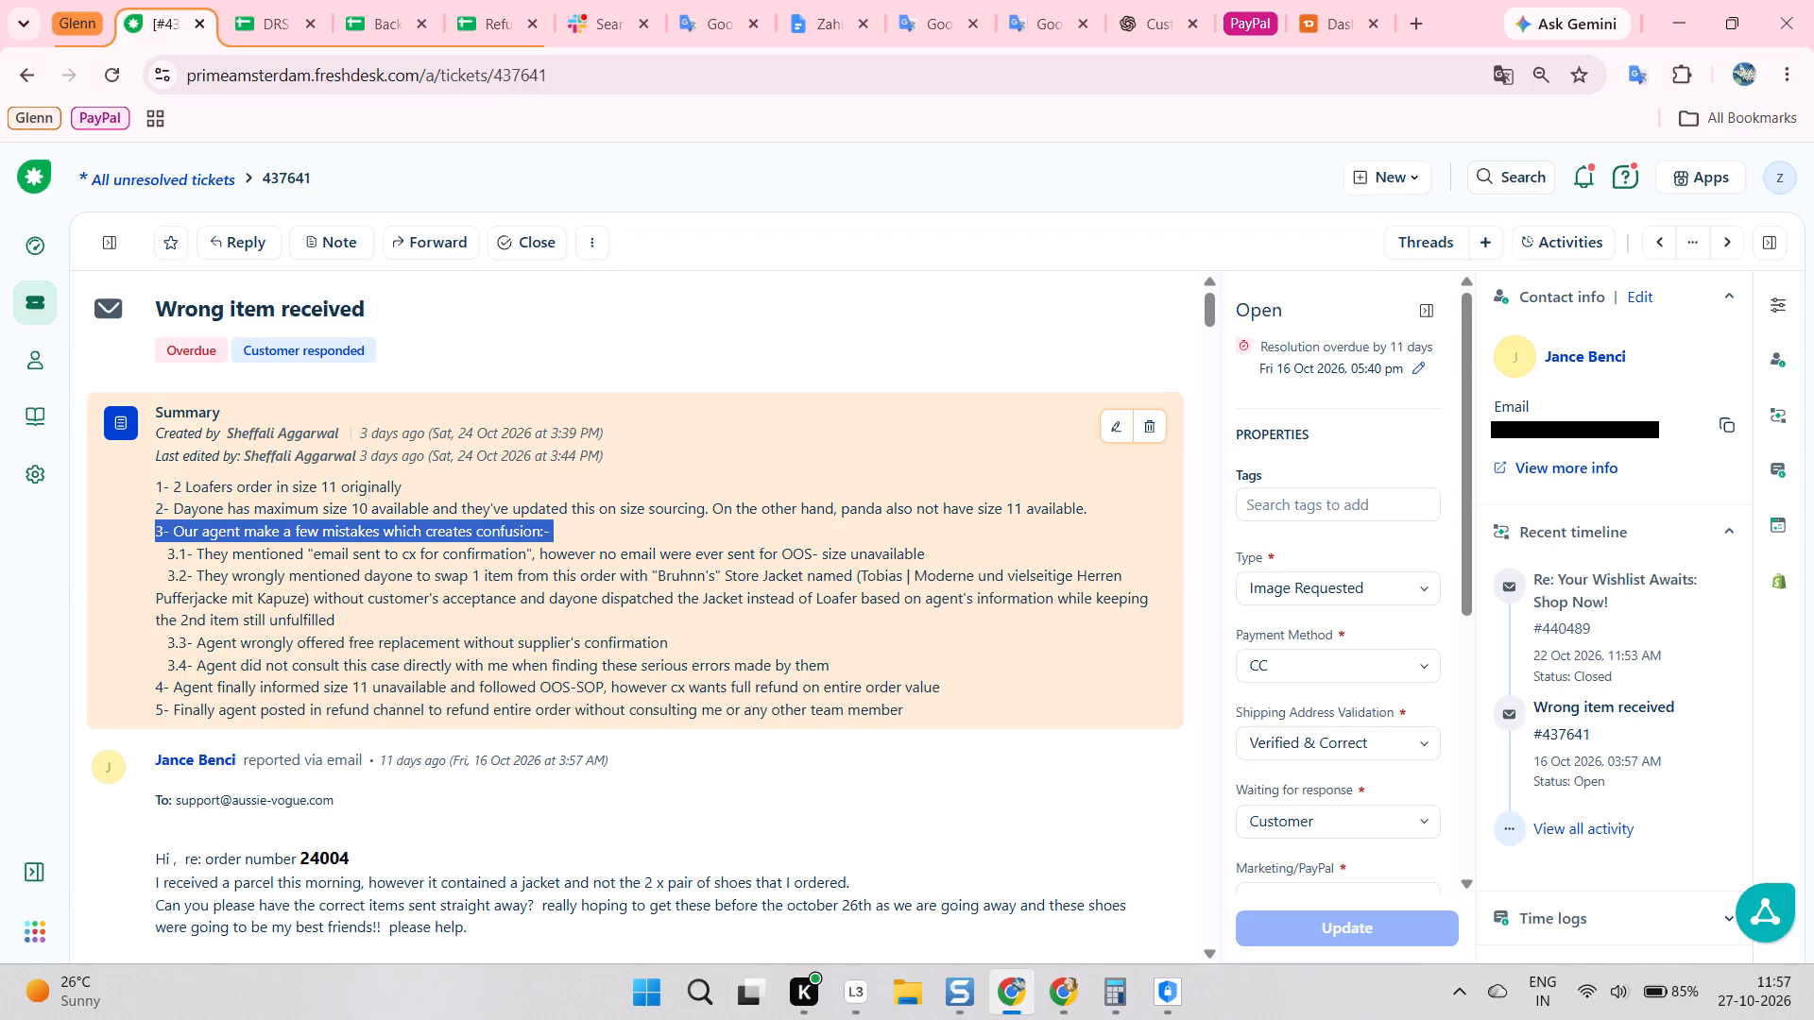
{"action": "left_click", "coordinate": [201, 540]}
{"action": "left_click_drag", "start_coordinate": [175, 530], "coordinate": [664, 528]}
{"action": "scroll", "coordinate": [411, 620], "scroll_direction": "down", "scroll_amount": 1}
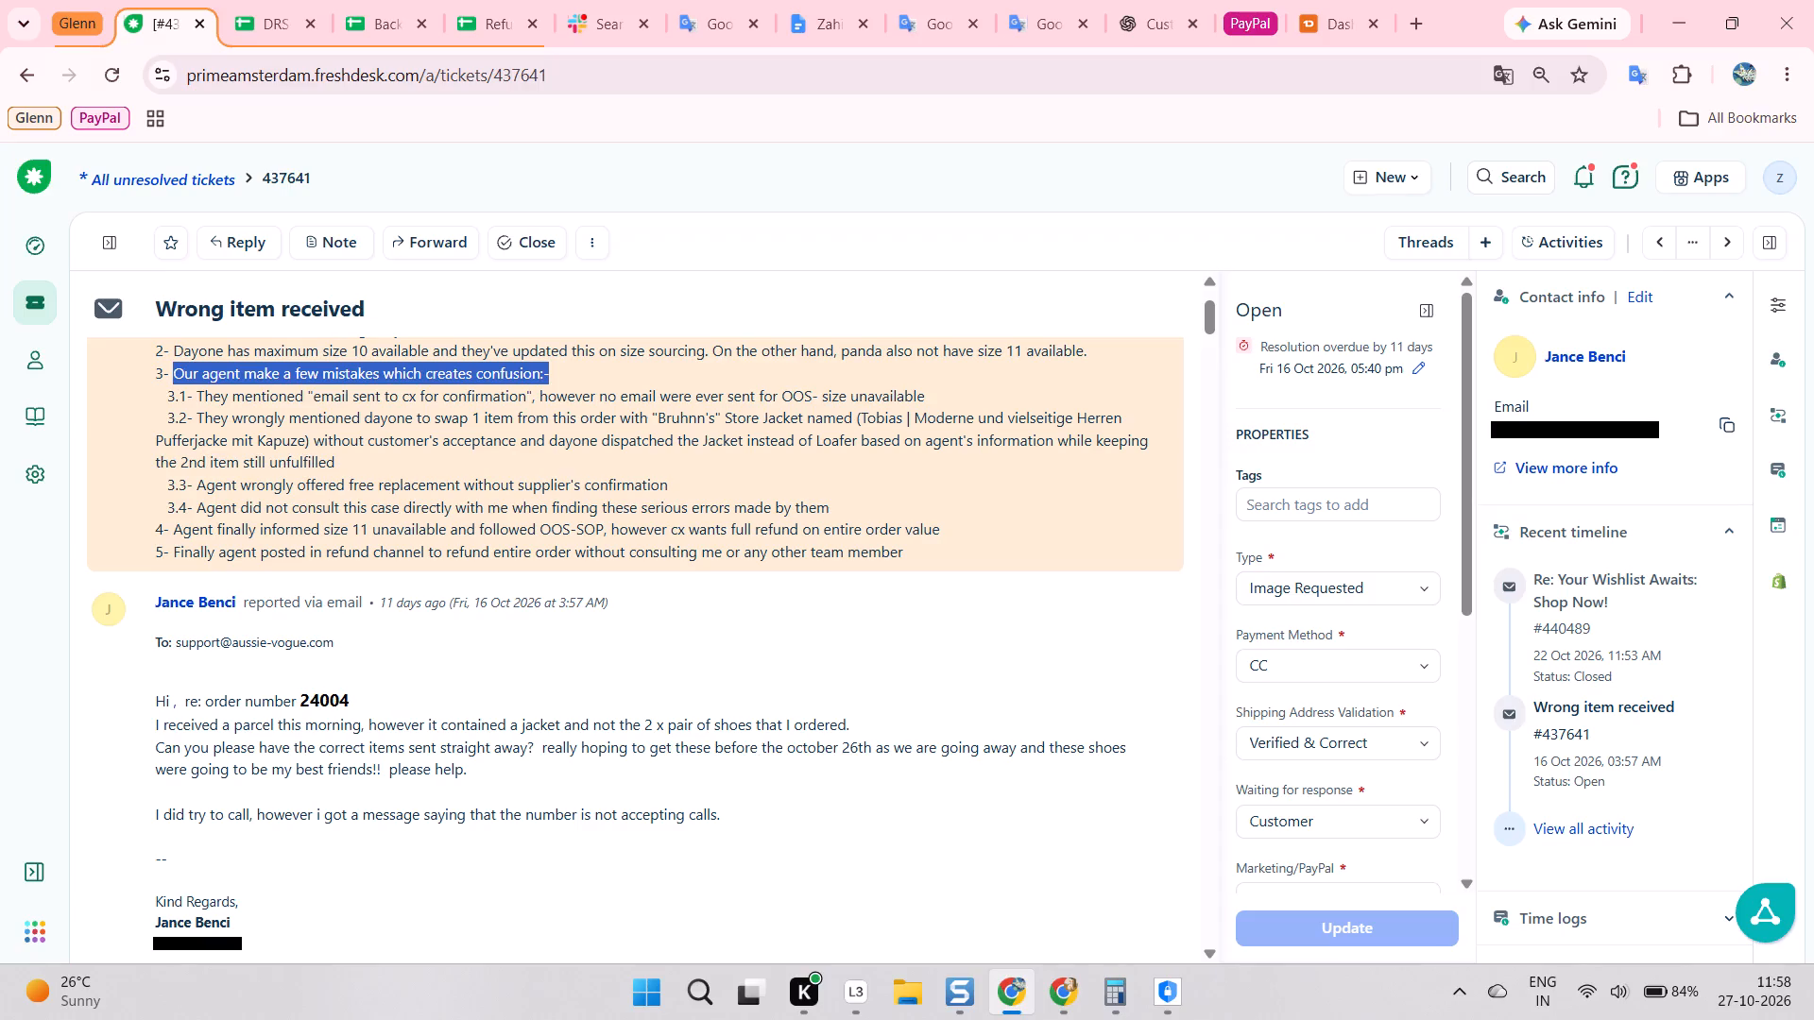
{"action": "left_click", "coordinate": [483, 537]}
{"action": "left_click", "coordinate": [533, 536]}
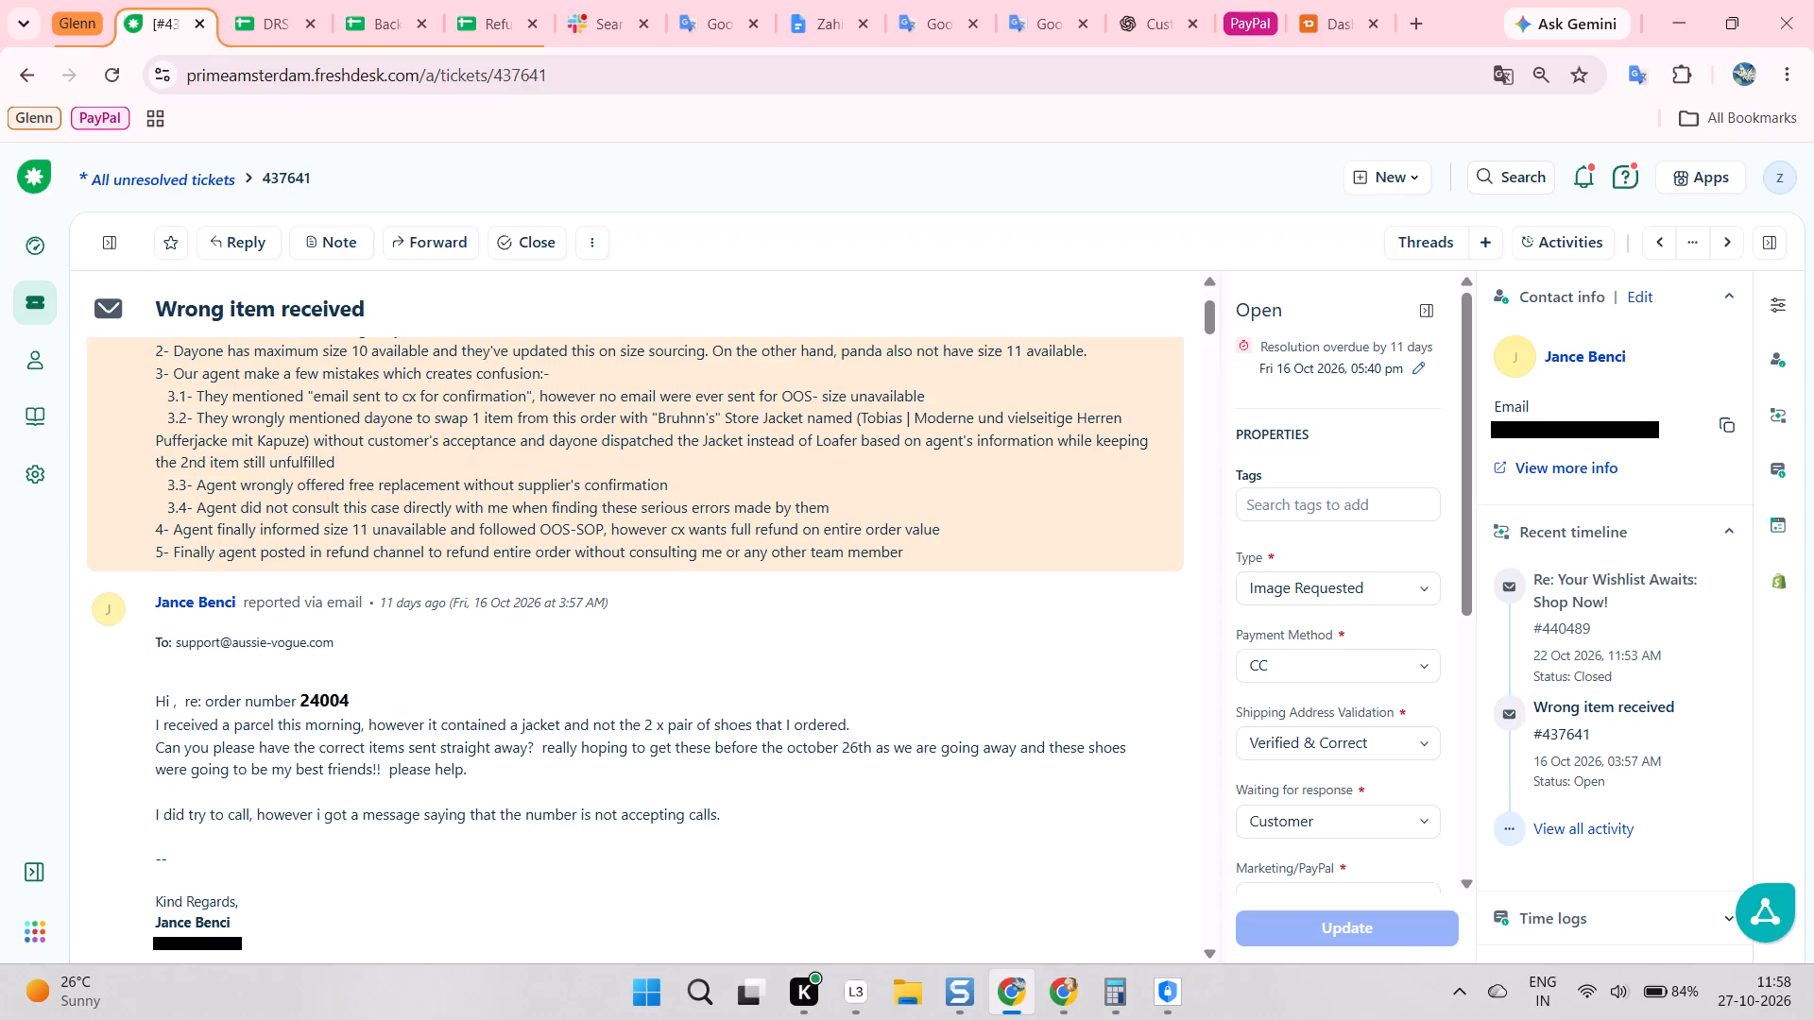
Review the latest ticket replies about the jacket return, the refund options and the customer's refund request.
{"action": "scroll", "coordinate": [531, 567], "scroll_direction": "down", "scroll_amount": 20}
{"action": "scroll", "coordinate": [531, 567], "scroll_direction": "down", "scroll_amount": 5}
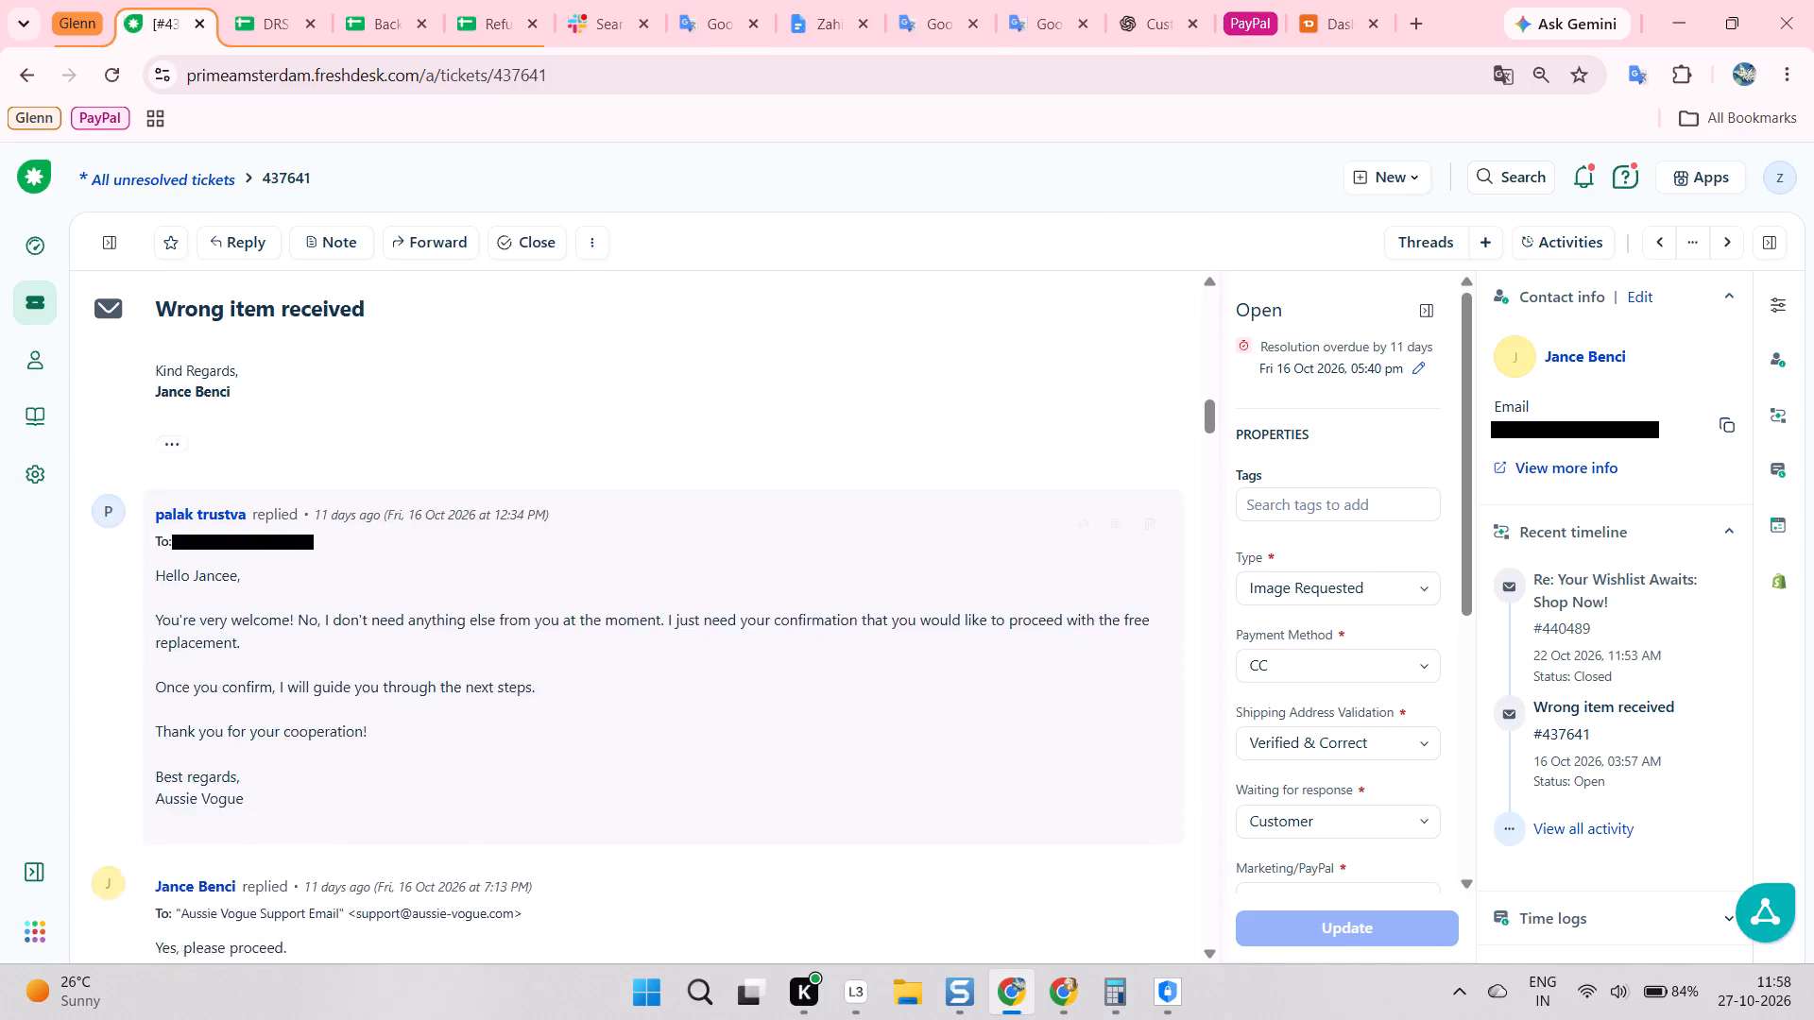
{"action": "scroll", "coordinate": [516, 592], "scroll_direction": "down", "scroll_amount": 20}
{"action": "scroll", "coordinate": [516, 592], "scroll_direction": "down", "scroll_amount": 2}
{"action": "scroll", "coordinate": [506, 596], "scroll_direction": "up", "scroll_amount": 5}
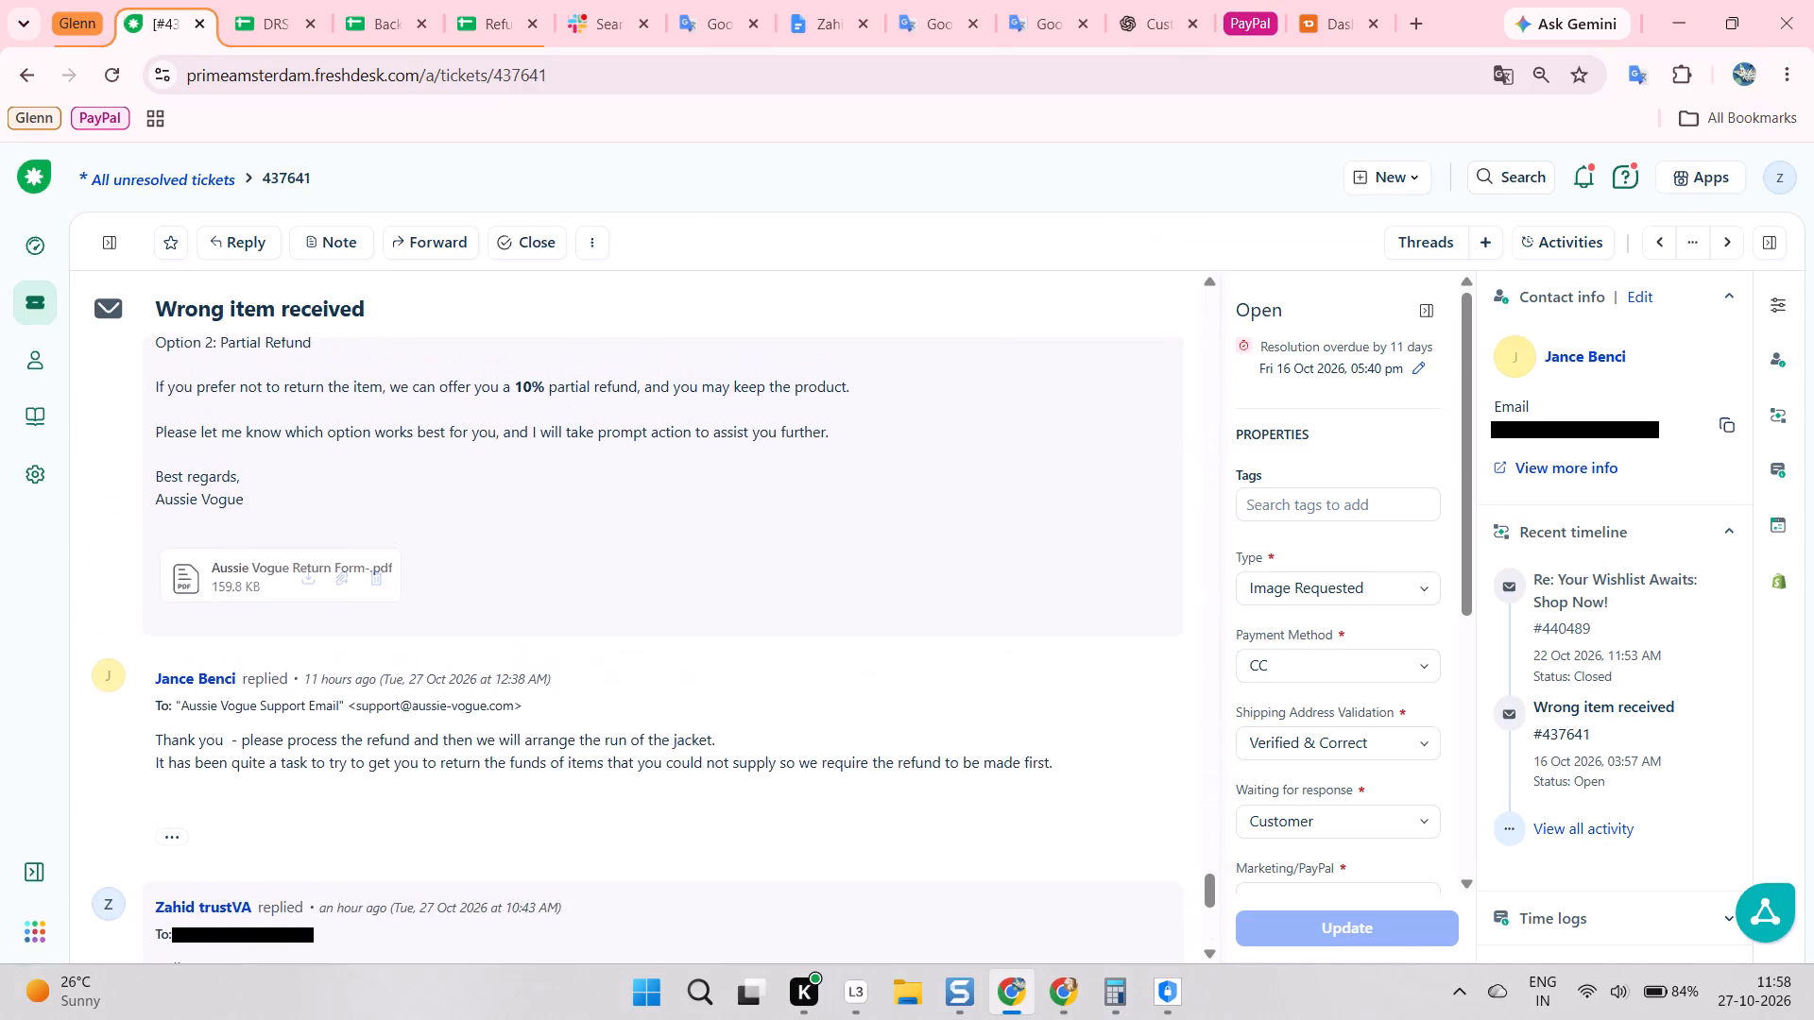
{"action": "scroll", "coordinate": [404, 585], "scroll_direction": "up", "scroll_amount": 6}
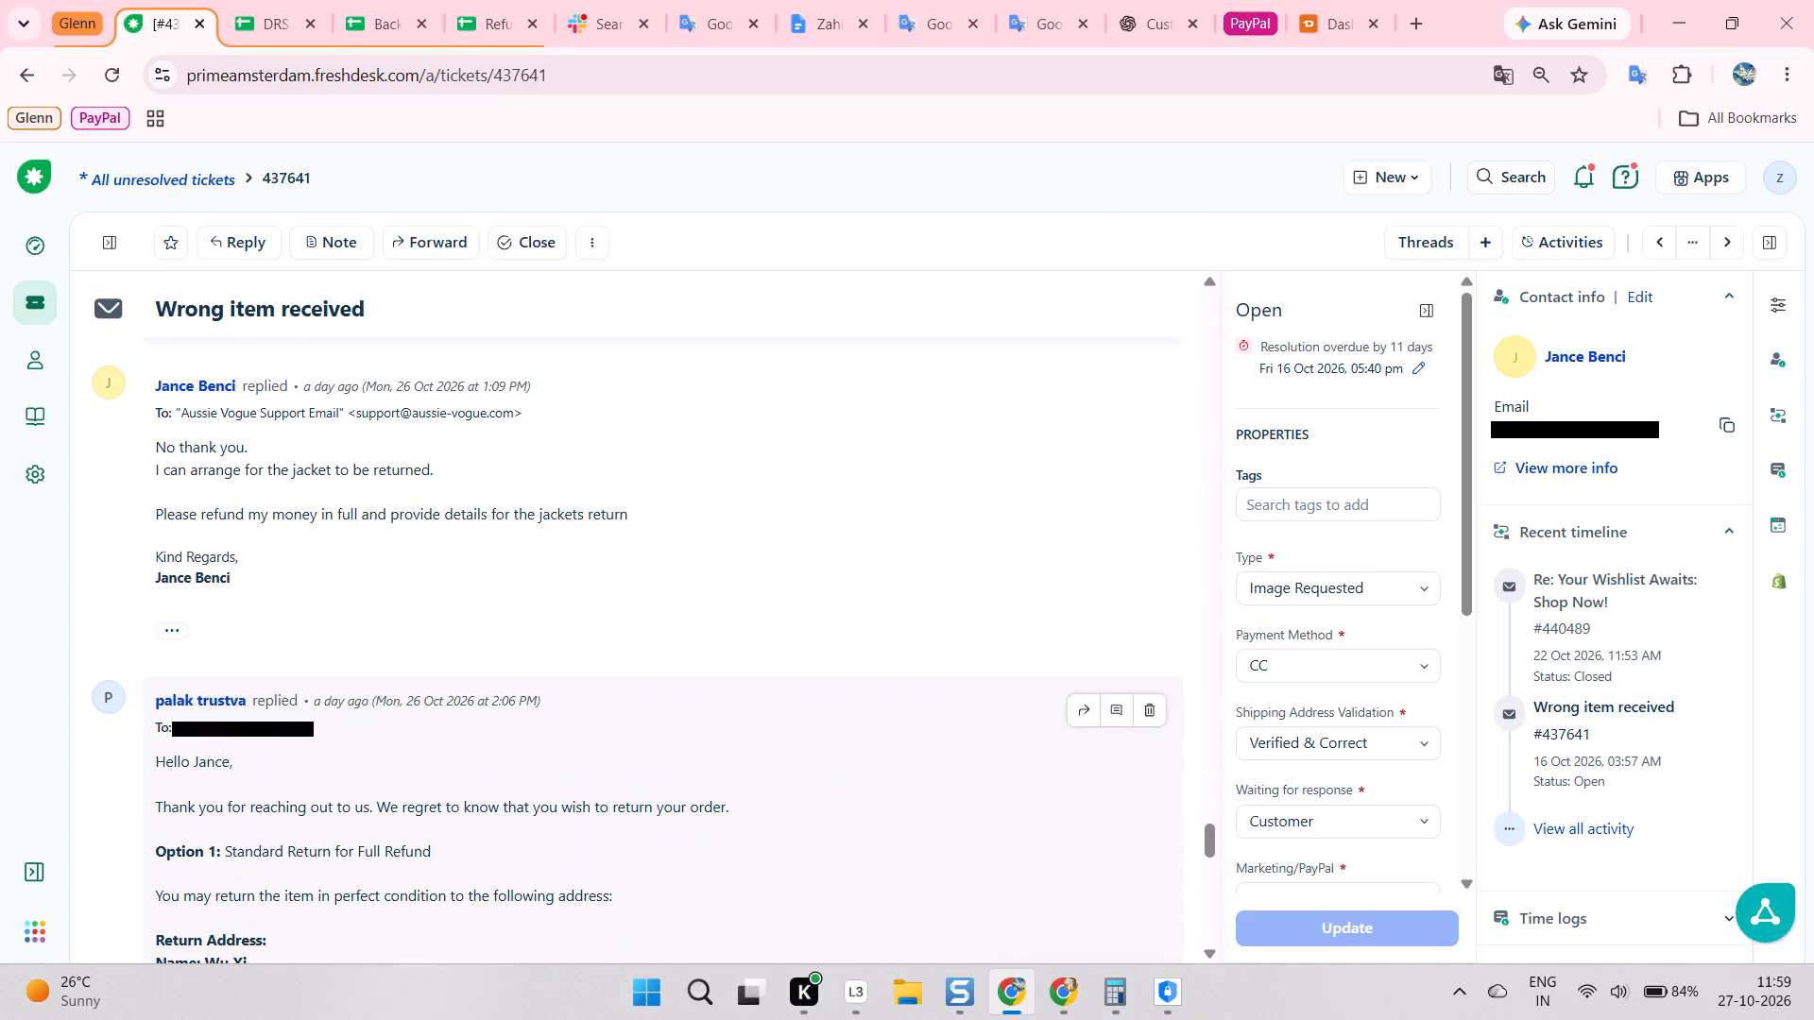
{"action": "scroll", "coordinate": [440, 572], "scroll_direction": "down", "scroll_amount": 5}
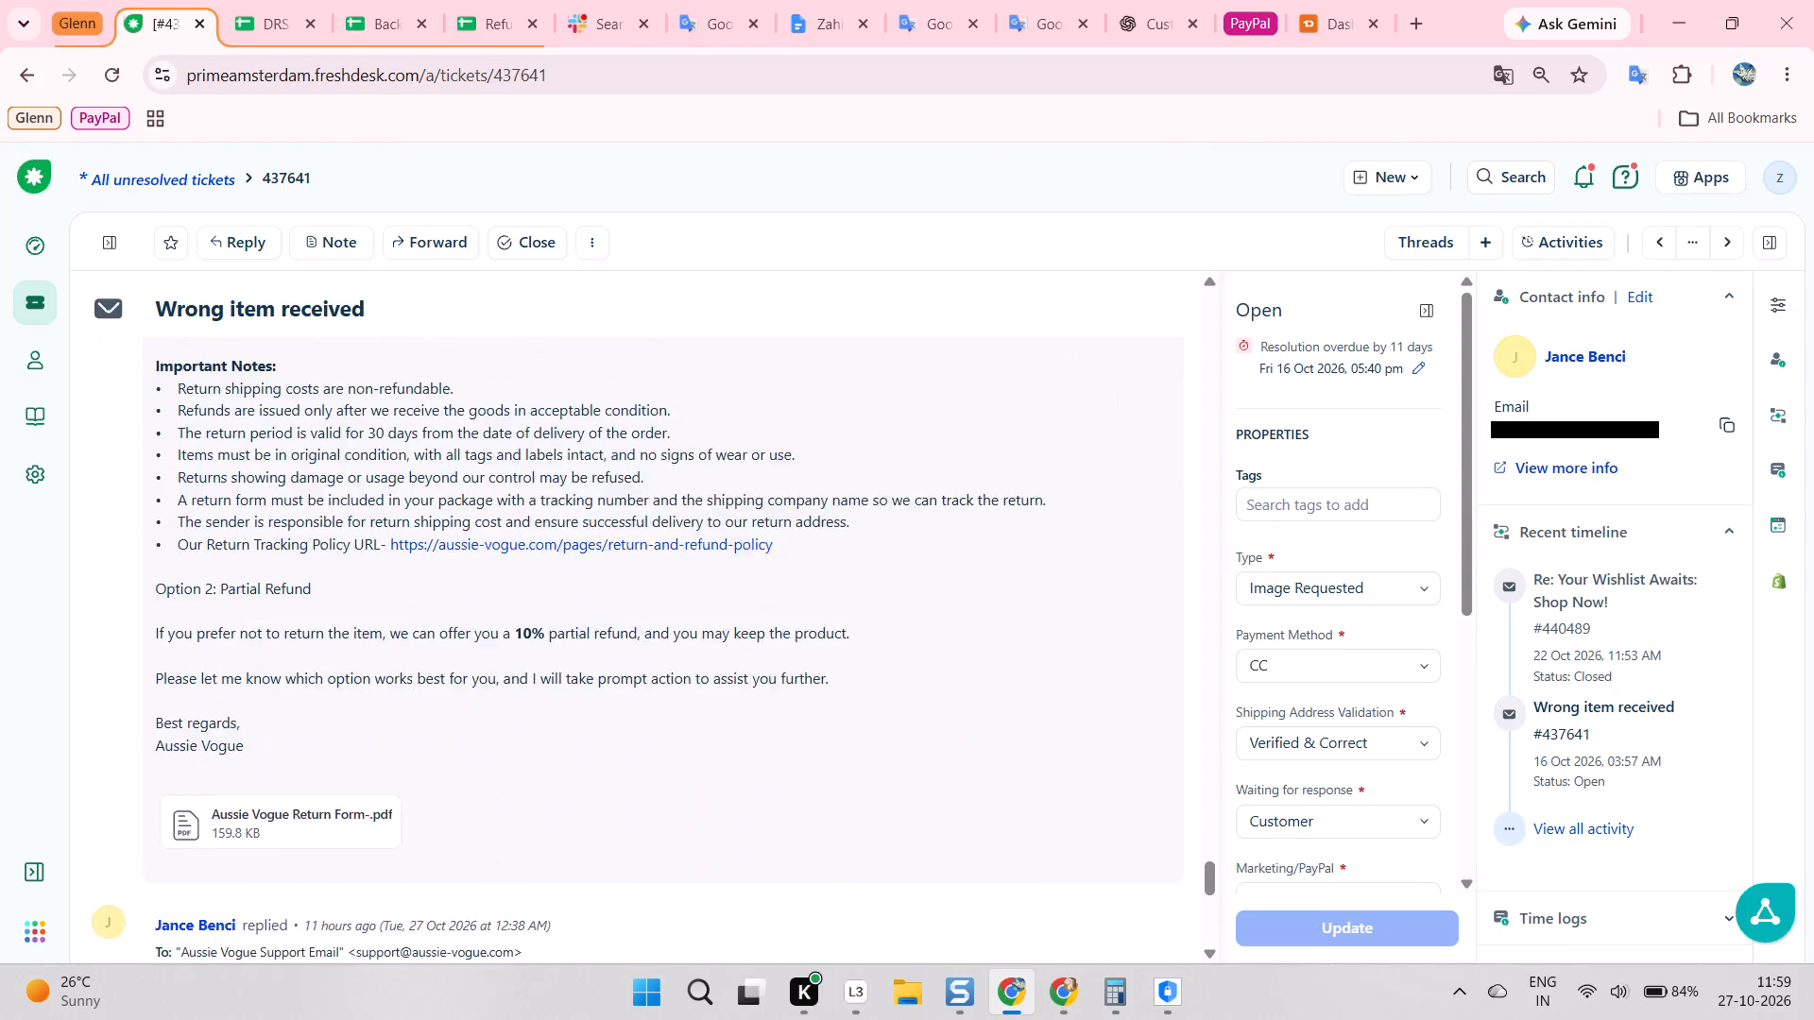
{"action": "scroll", "coordinate": [443, 571], "scroll_direction": "down", "scroll_amount": 3}
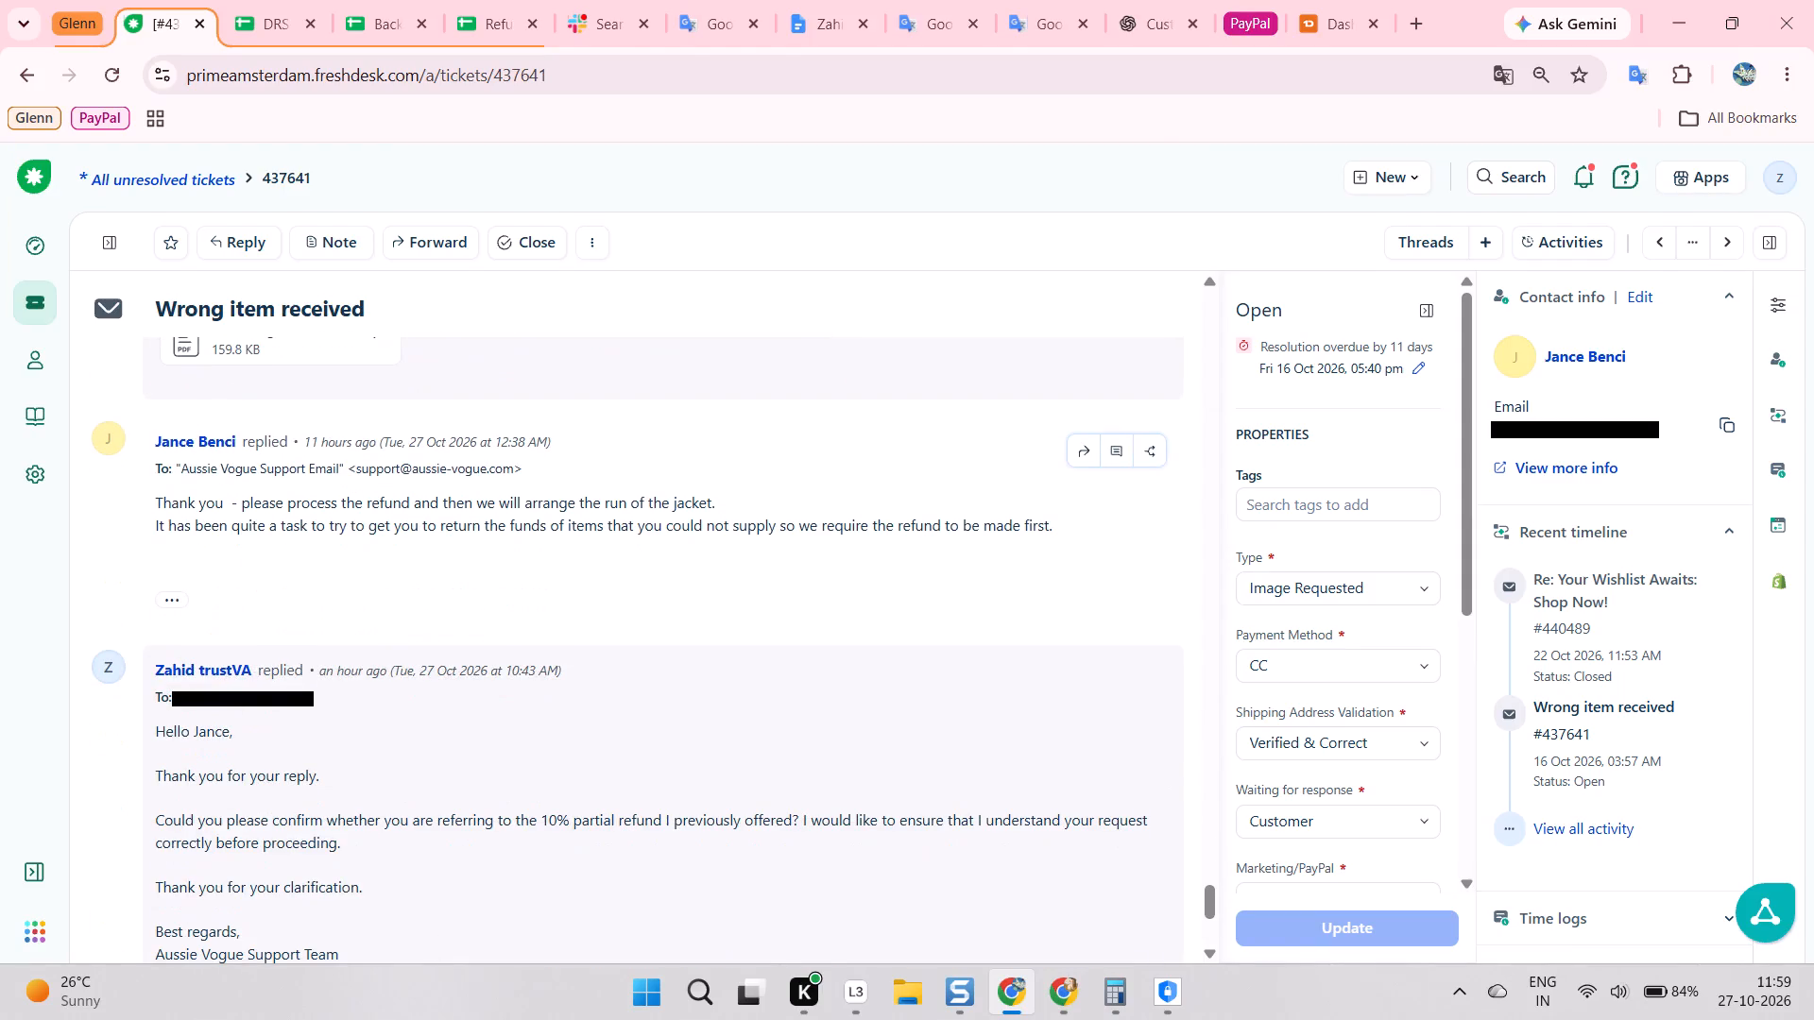
{"action": "scroll", "coordinate": [442, 569], "scroll_direction": "down", "scroll_amount": 1}
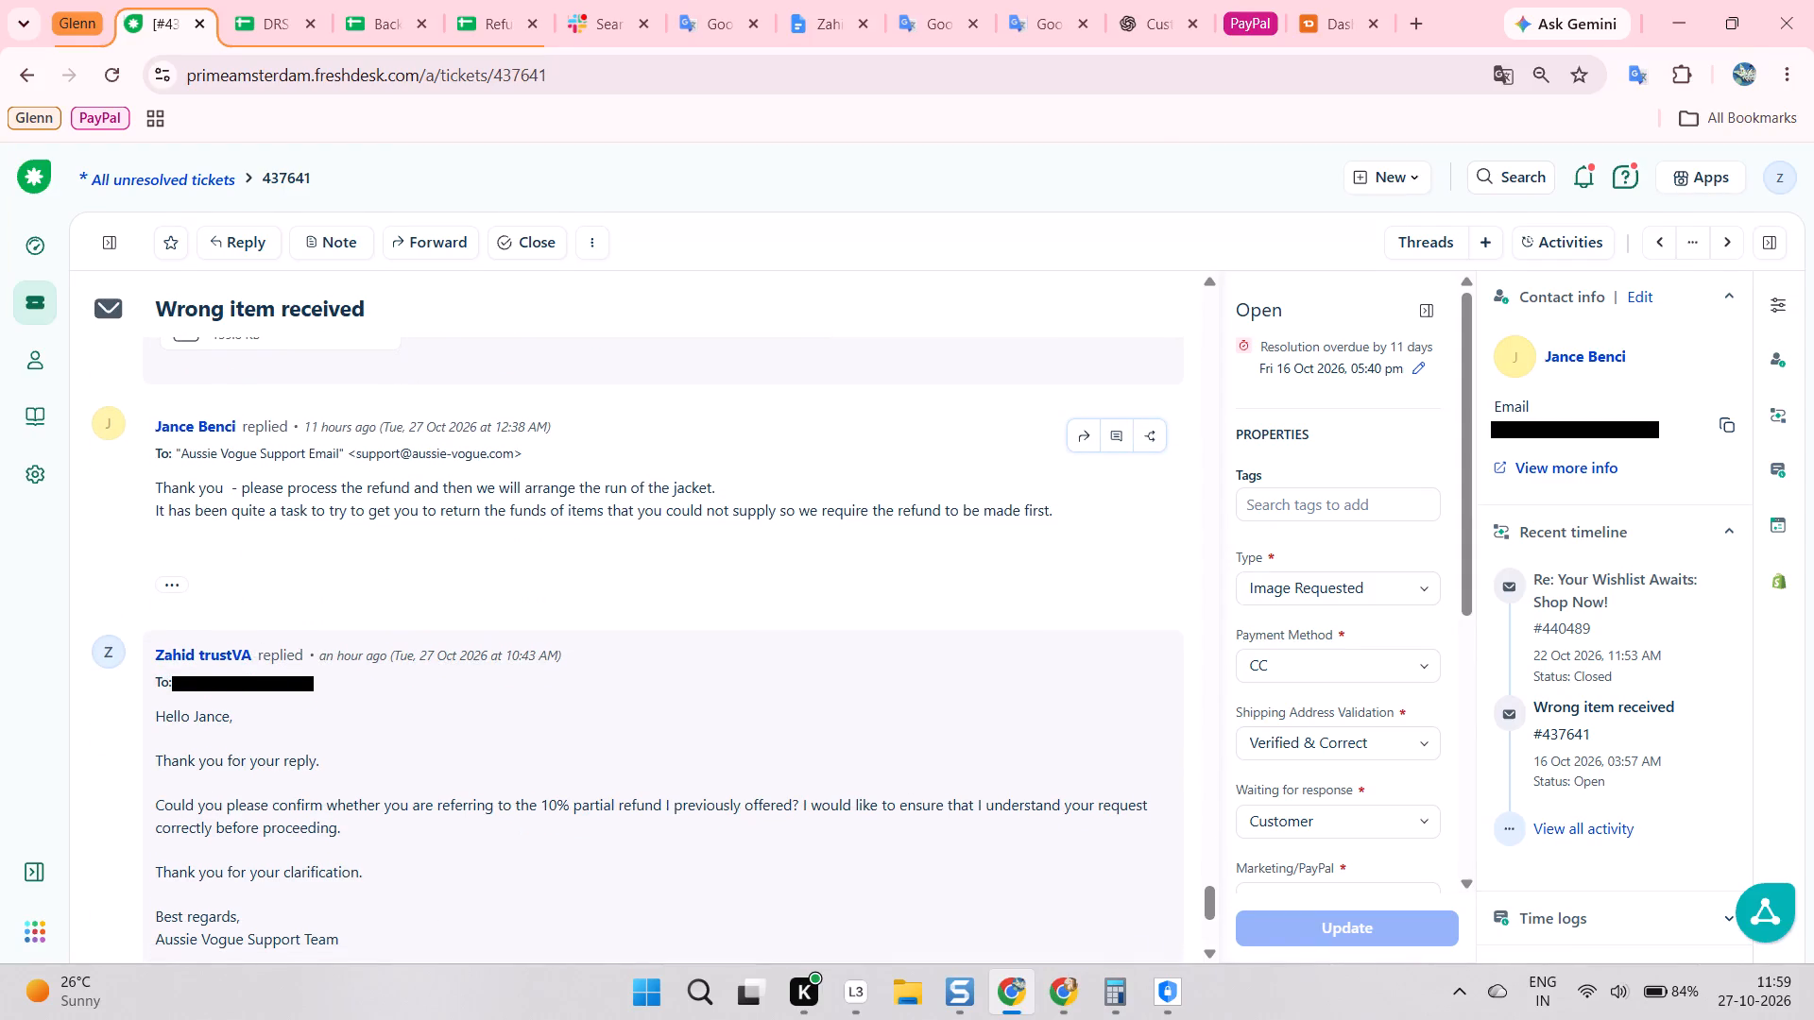
Copy the customer's line asking for the refund before the jacket's return into Google Translate, replacing the existing source text.
{"action": "triple_click", "coordinate": [528, 478]}
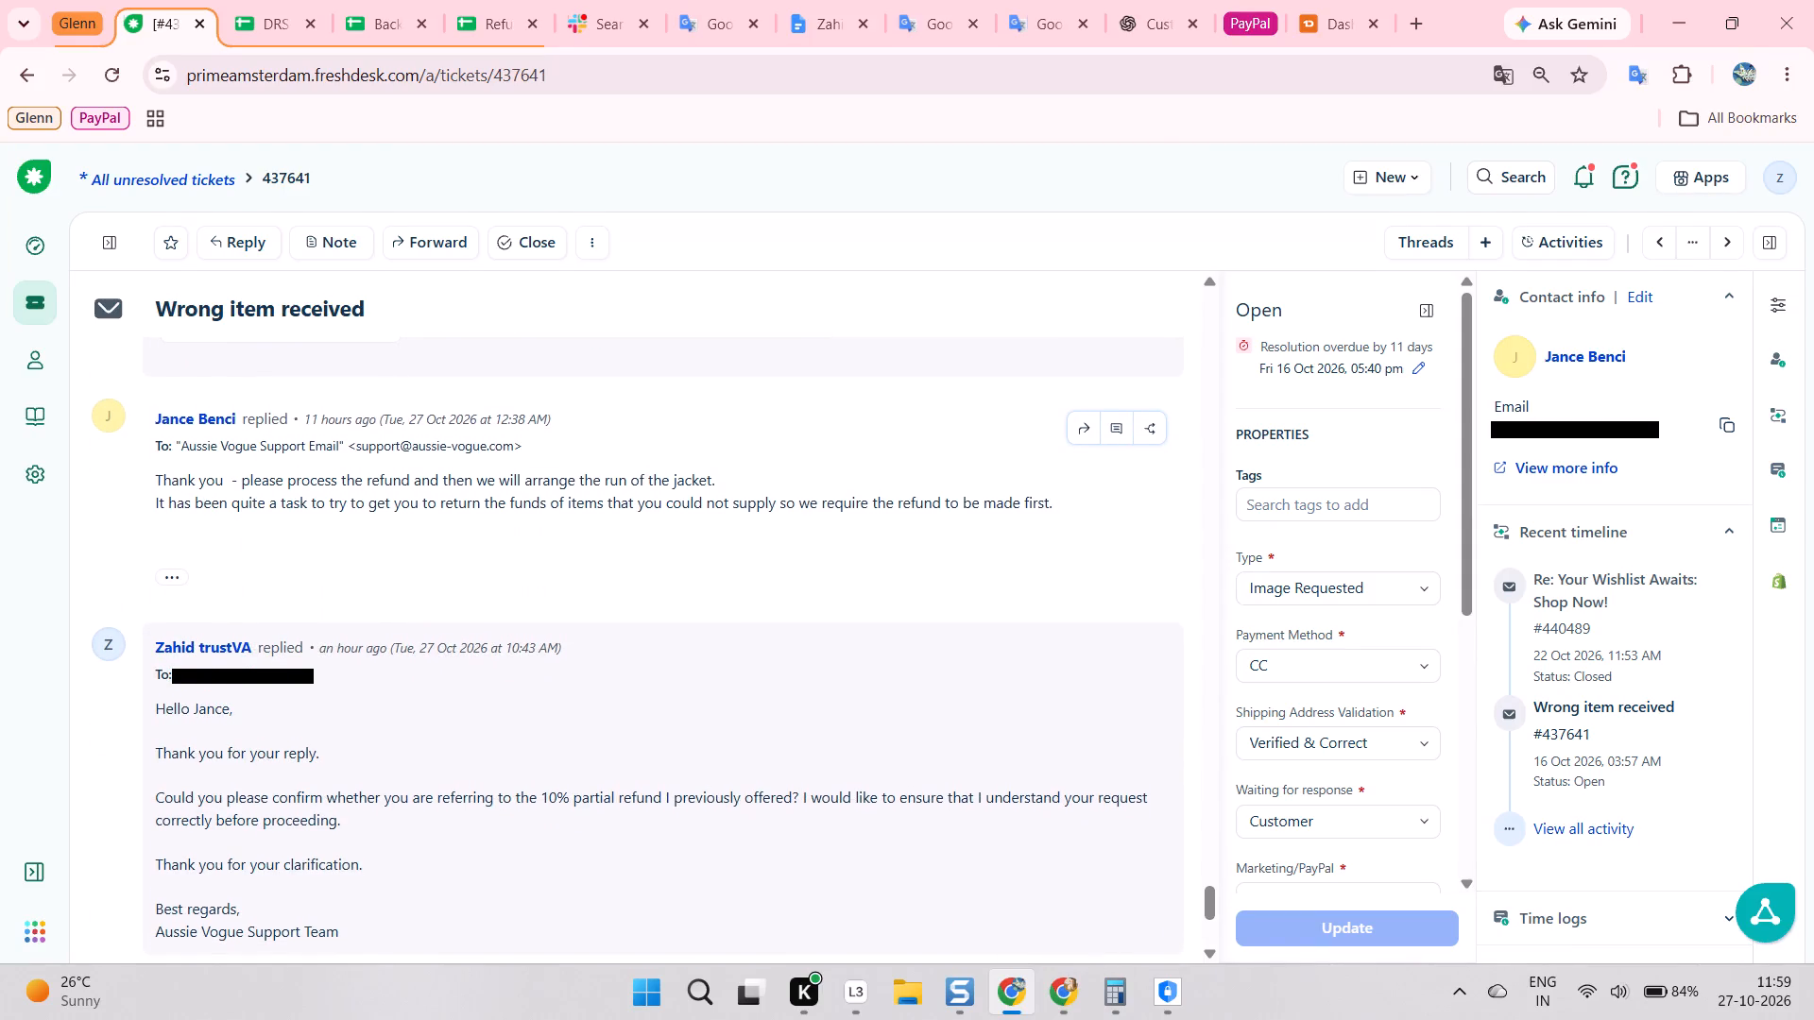
{"action": "key", "text": "ctrl+c"}
{"action": "key", "text": "ctrl+c"}
{"action": "left_click", "coordinate": [1063, 0]}
{"action": "scroll", "coordinate": [898, 297], "scroll_direction": "up", "scroll_amount": 12}
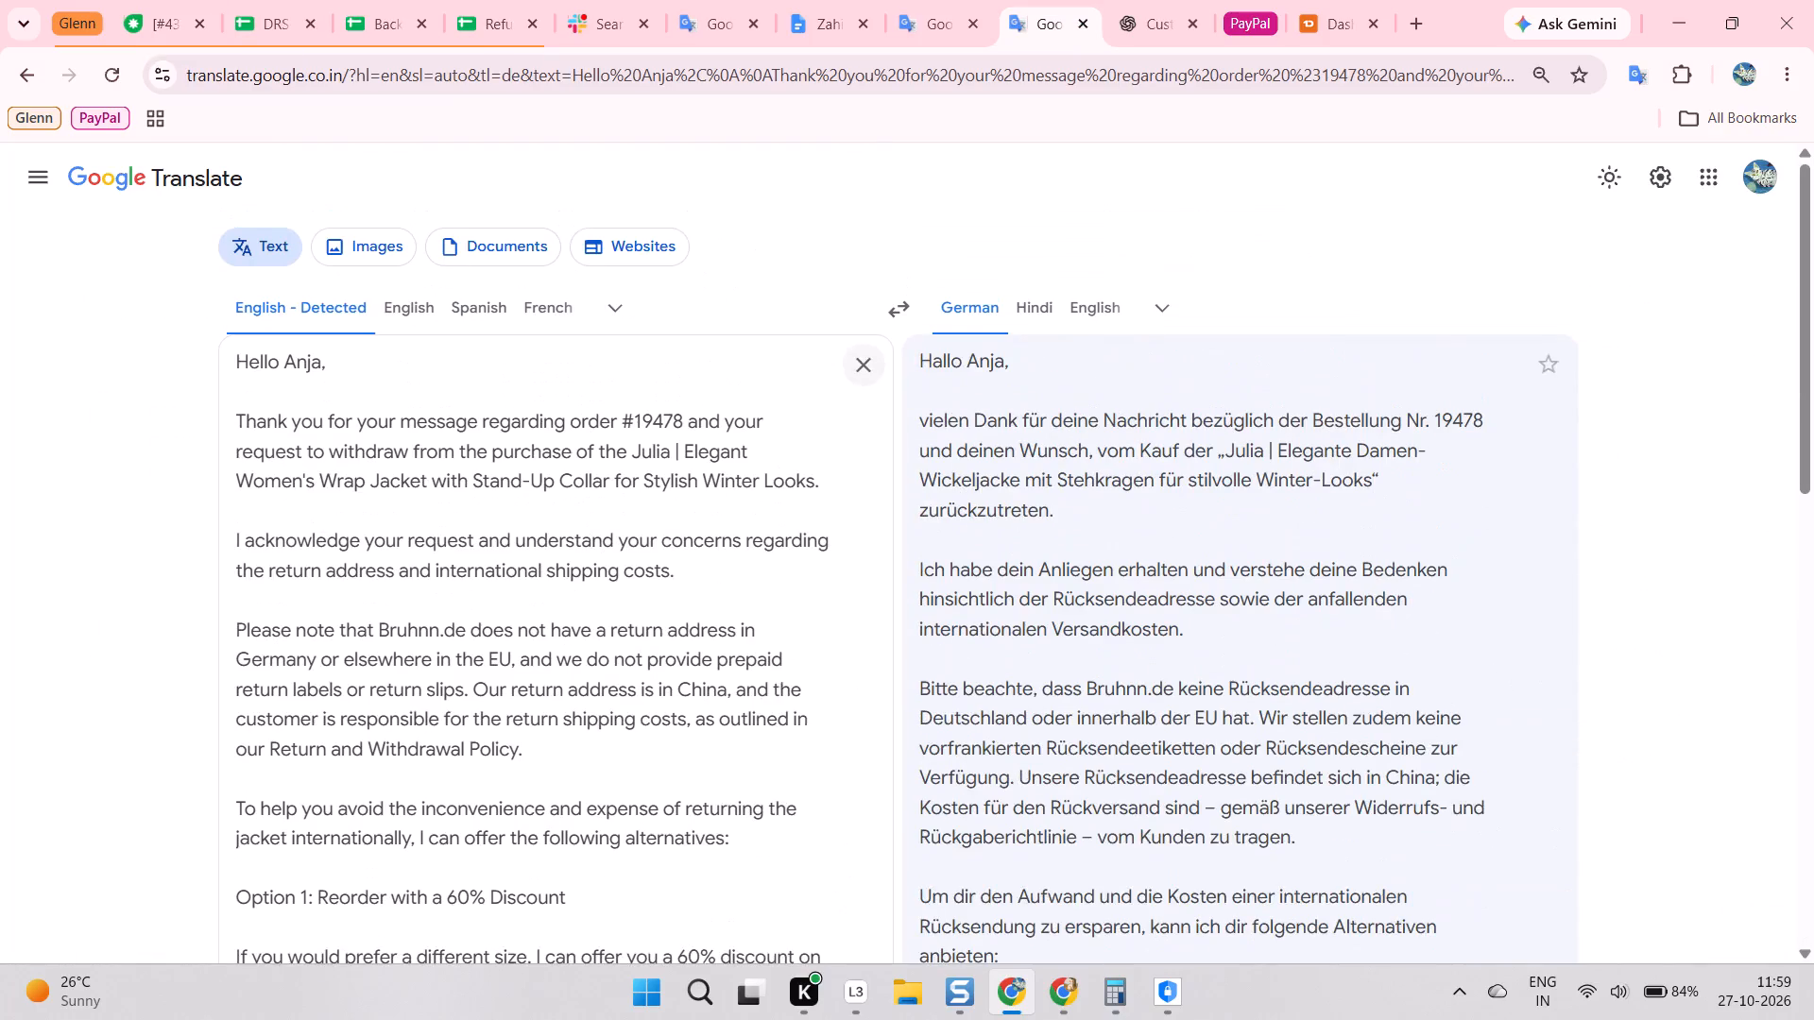
{"action": "scroll", "coordinate": [864, 361], "scroll_direction": "up", "scroll_amount": 2}
{"action": "left_click", "coordinate": [864, 369]}
{"action": "key", "text": "ctrl+v"}
{"action": "key", "text": "BackSpace"}
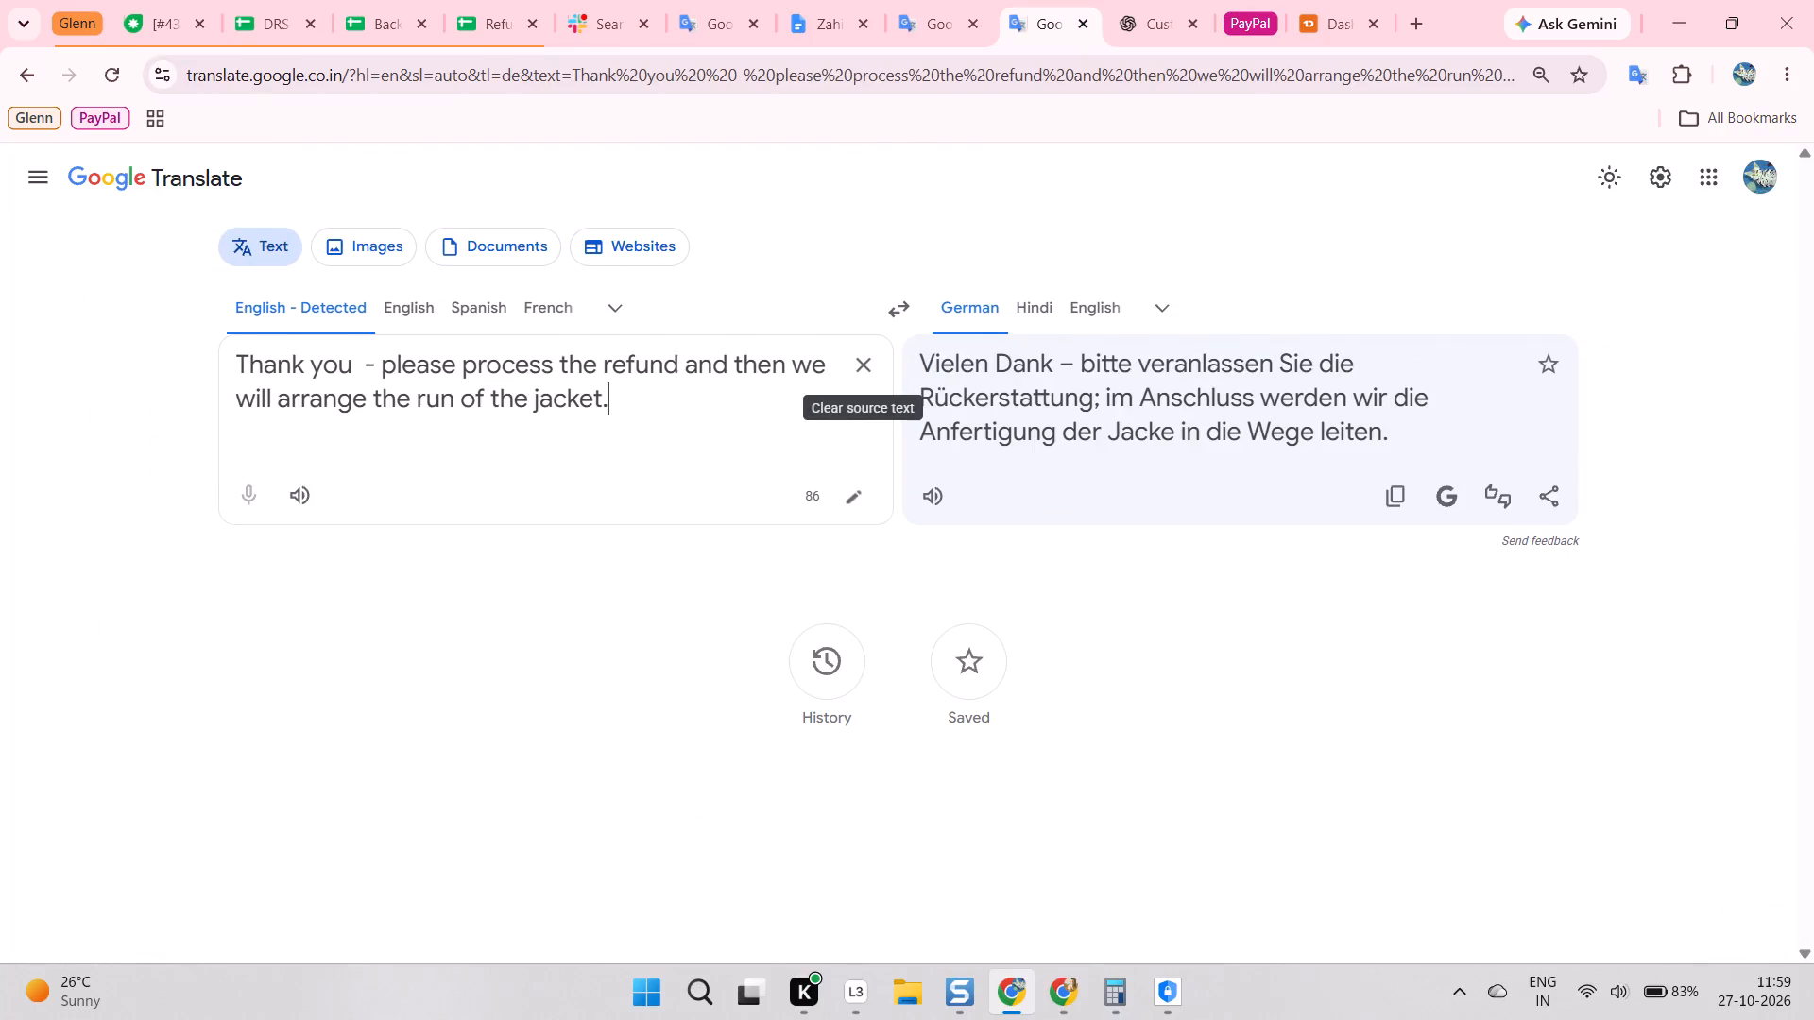
Translate the customer's refund-before-return line into Hindi.
{"action": "left_click", "coordinate": [1020, 304]}
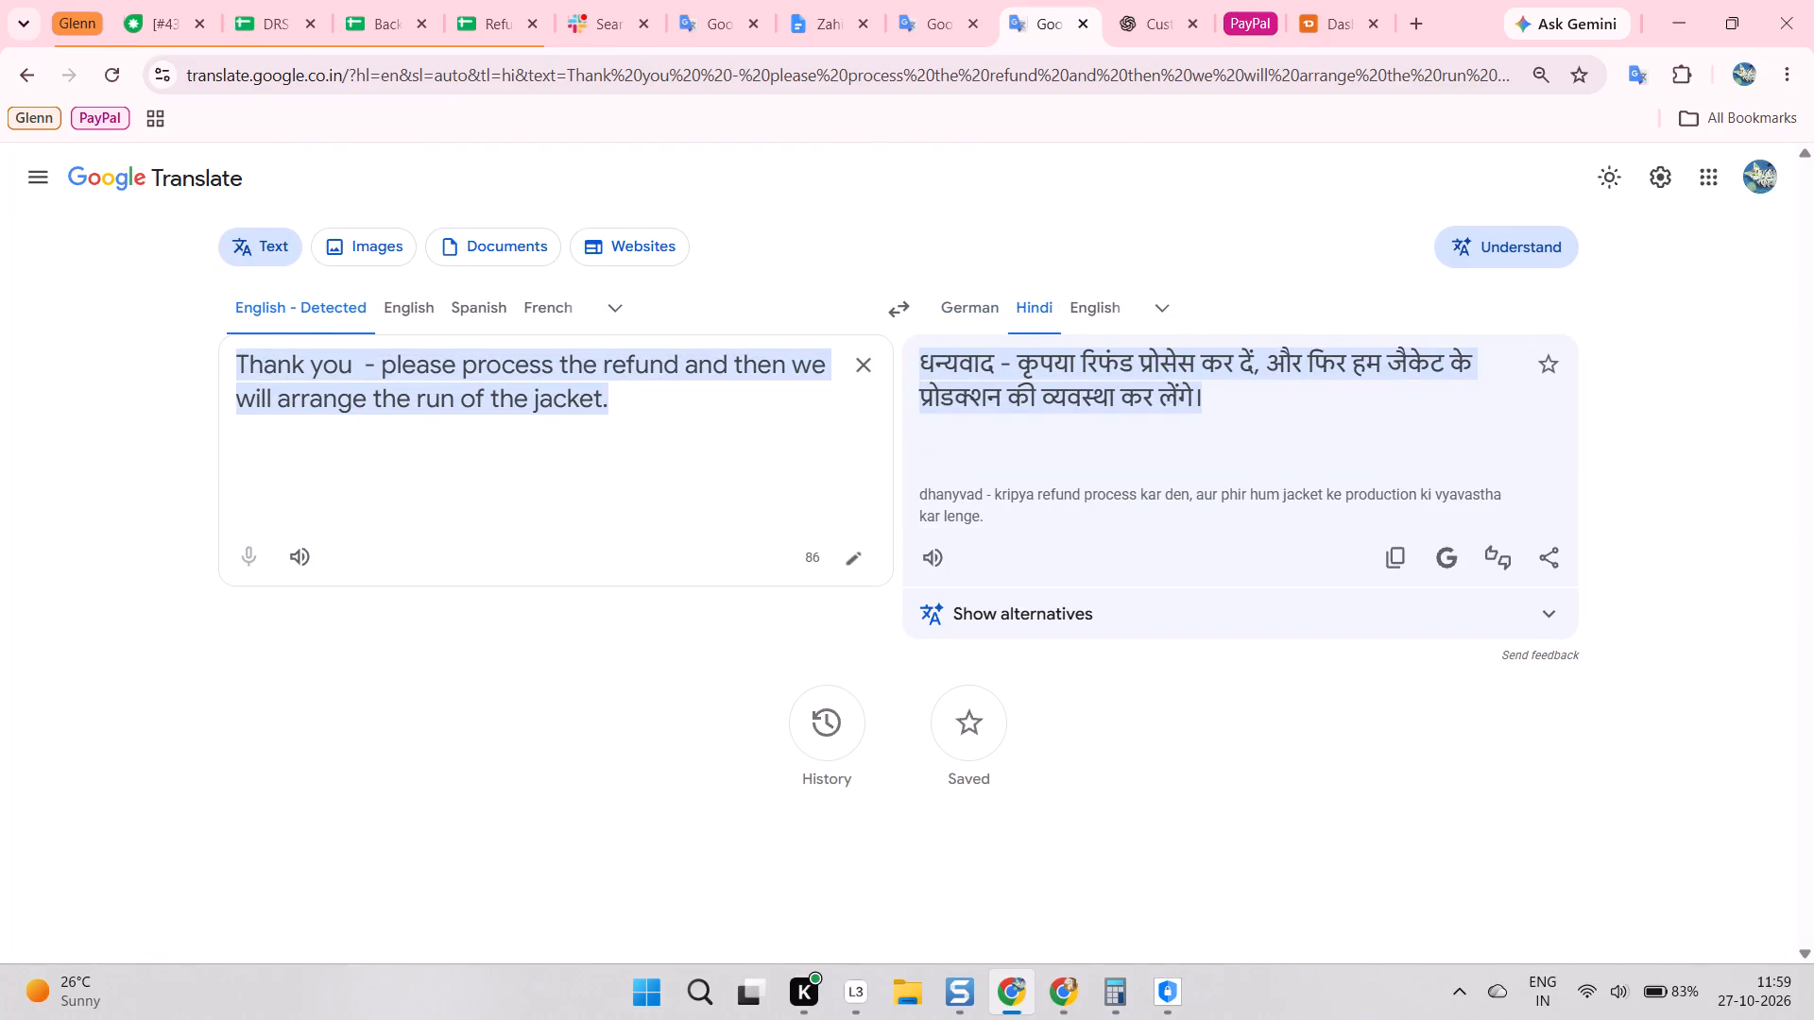
Back in the "Wrong item received" ticket, examine the customer's last reply on the refund, including its quoted text.
{"action": "left_click", "coordinate": [189, 0]}
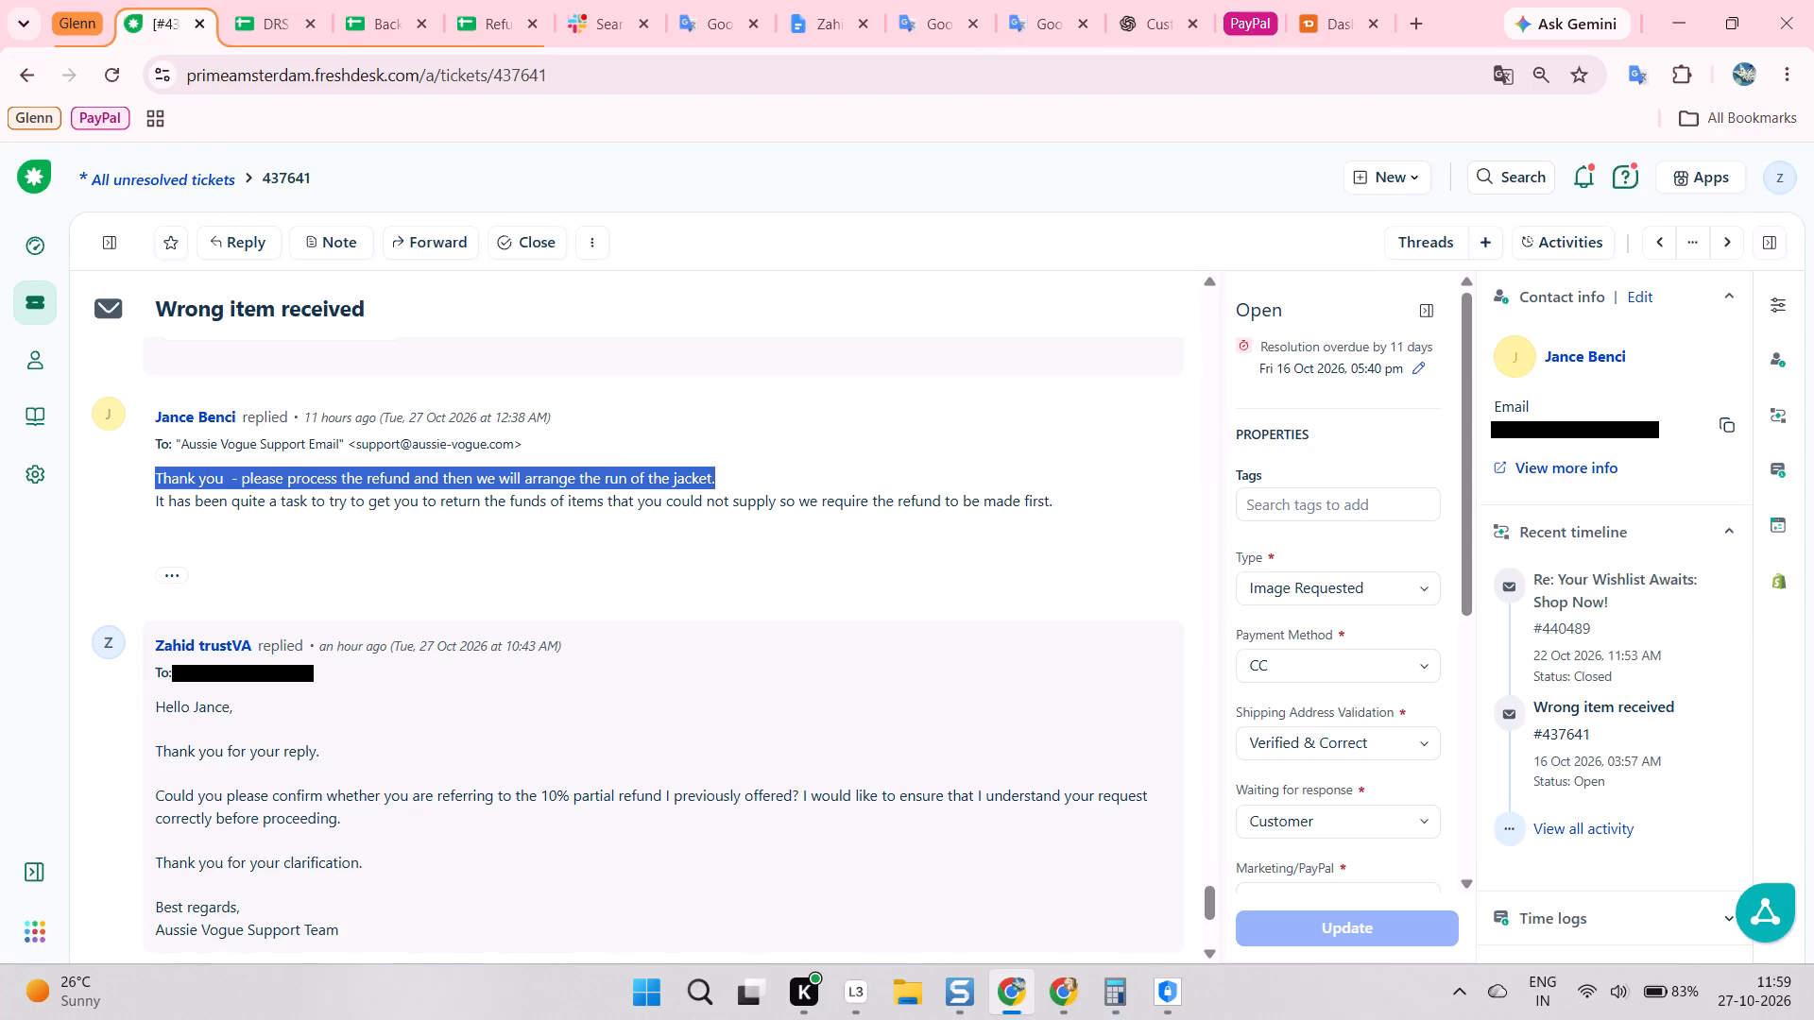
{"action": "scroll", "coordinate": [513, 504], "scroll_direction": "down", "scroll_amount": 6}
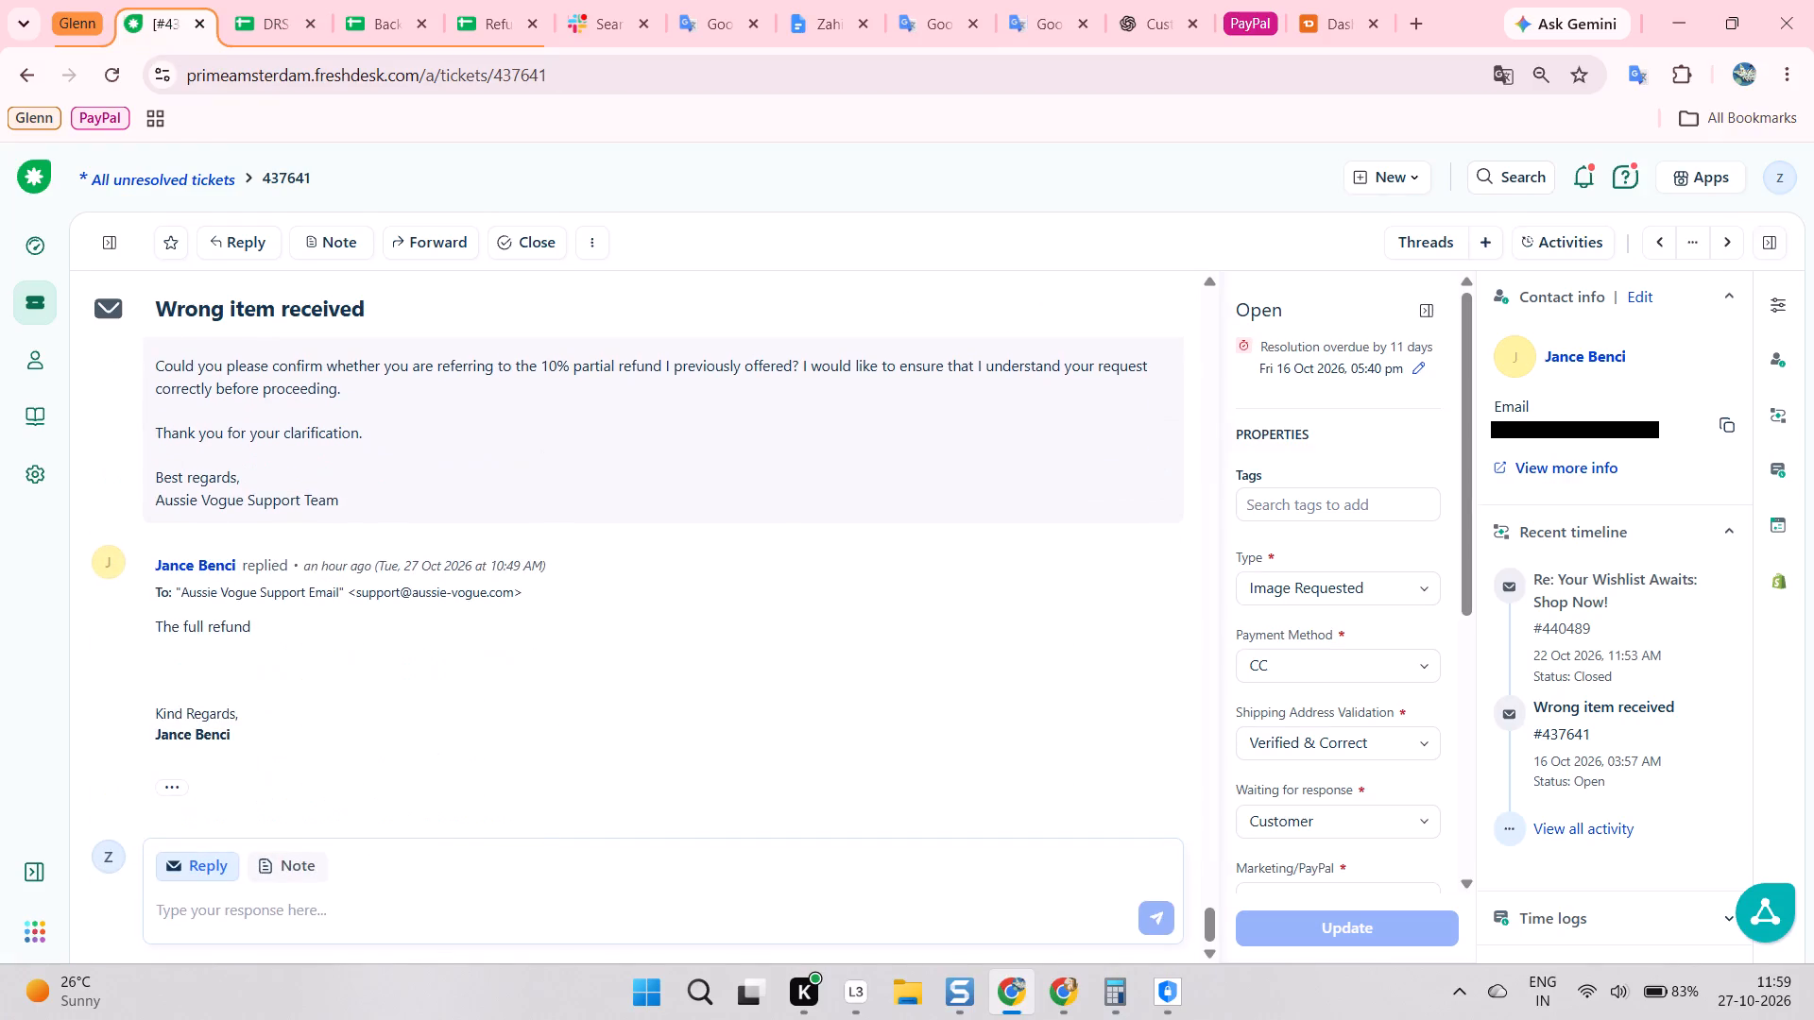
{"action": "scroll", "coordinate": [399, 629], "scroll_direction": "down", "scroll_amount": 1}
{"action": "left_click", "coordinate": [169, 790]}
{"action": "scroll", "coordinate": [339, 678], "scroll_direction": "down", "scroll_amount": 3}
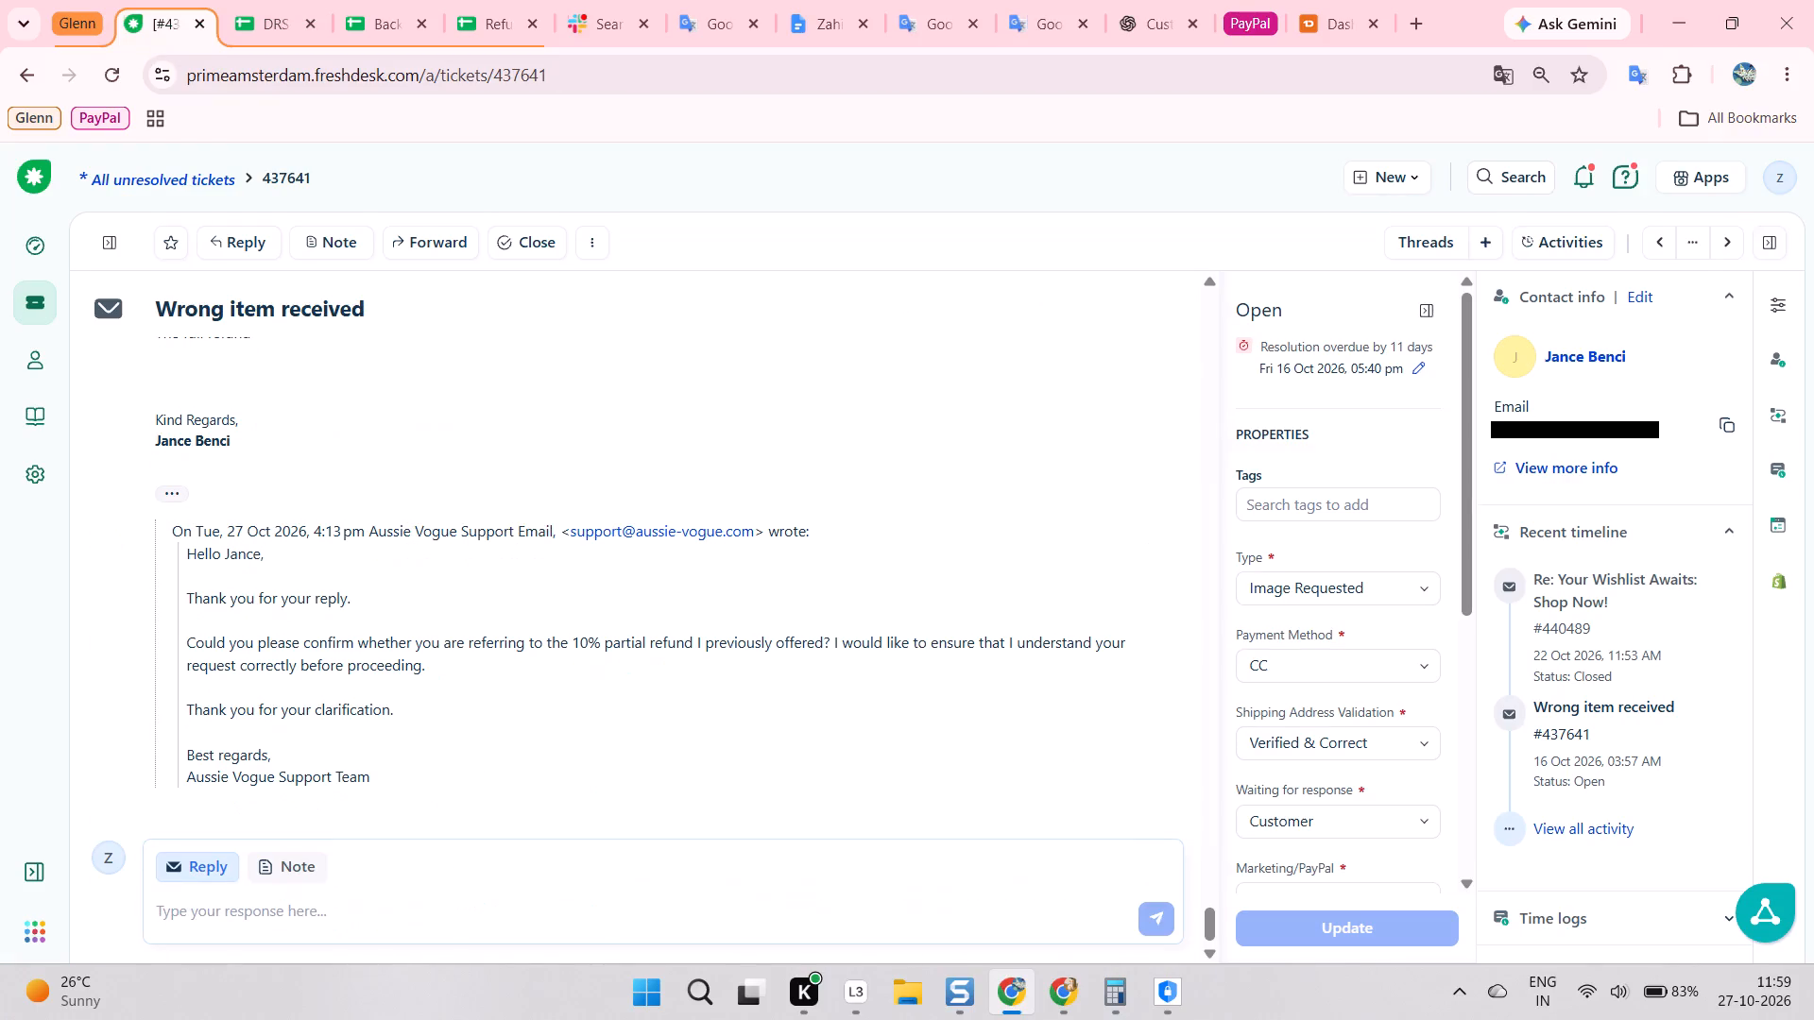
{"action": "scroll", "coordinate": [246, 570], "scroll_direction": "up", "scroll_amount": 1}
{"action": "left_click", "coordinate": [175, 654]}
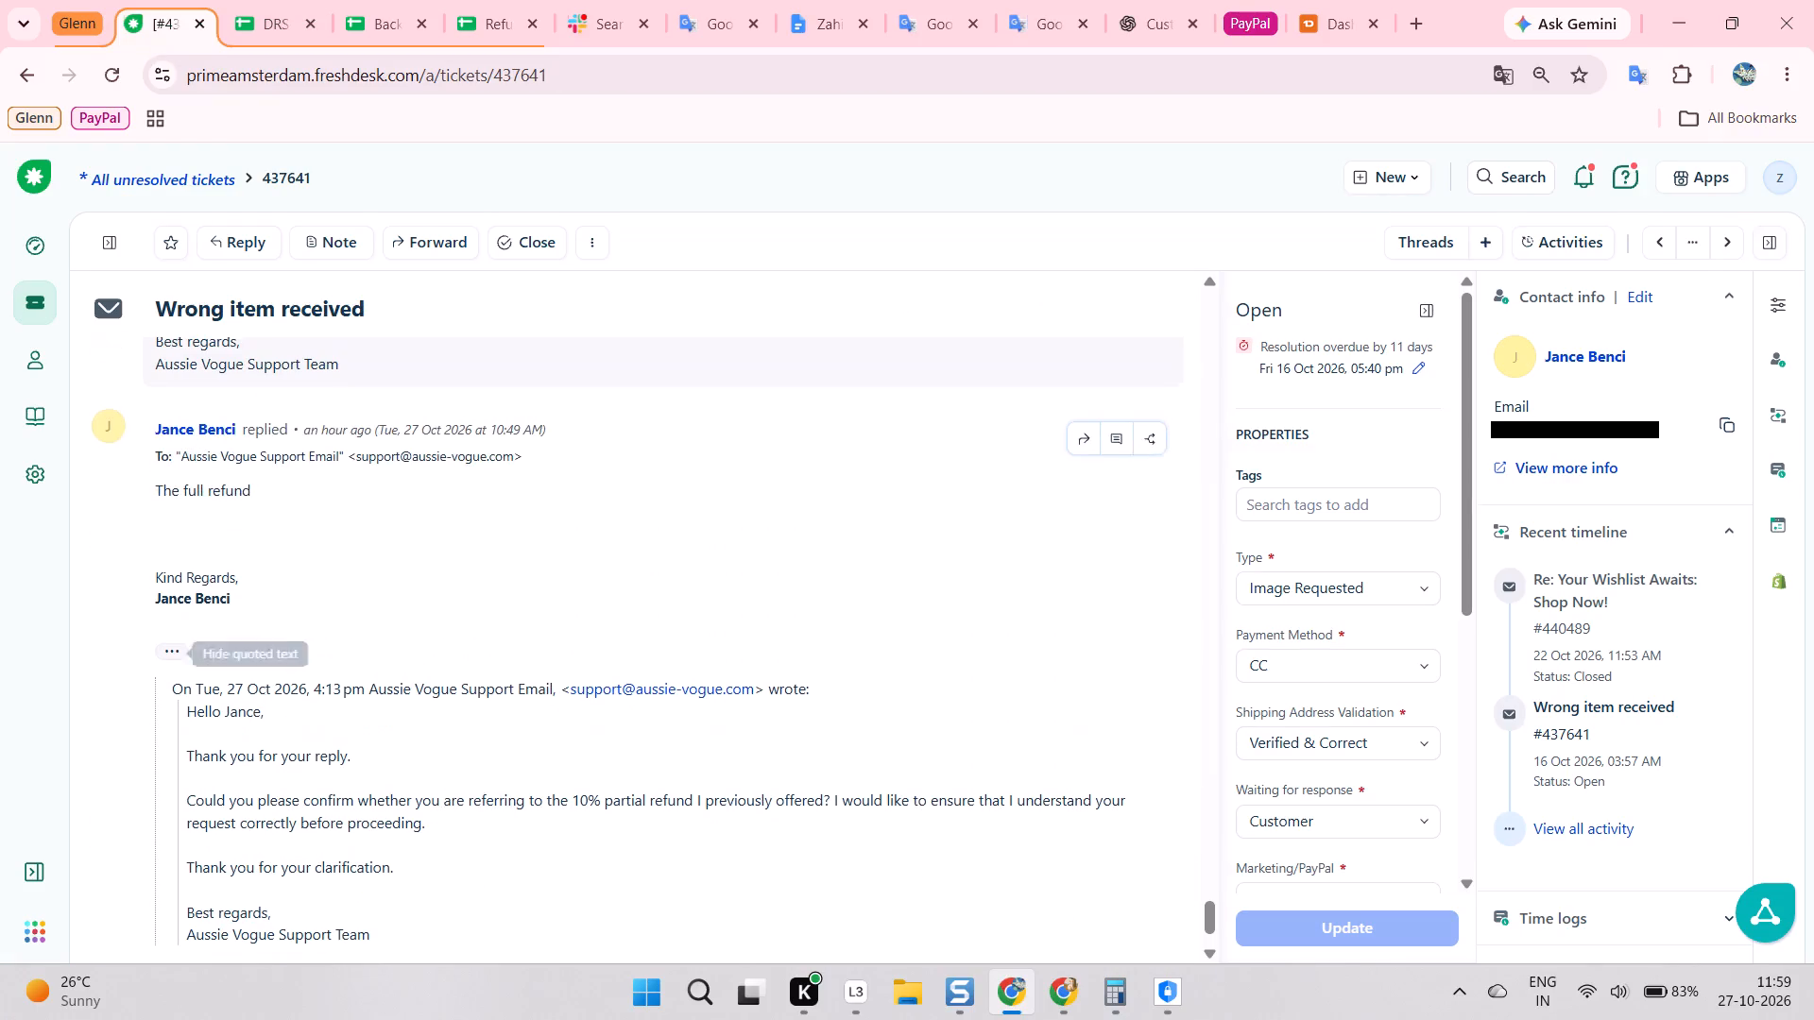
Review the ticket's earlier replies and private notes on the jacket, partial refund and store credit offers.
{"action": "scroll", "coordinate": [222, 636], "scroll_direction": "up", "scroll_amount": 2}
{"action": "scroll", "coordinate": [317, 622], "scroll_direction": "up", "scroll_amount": 1}
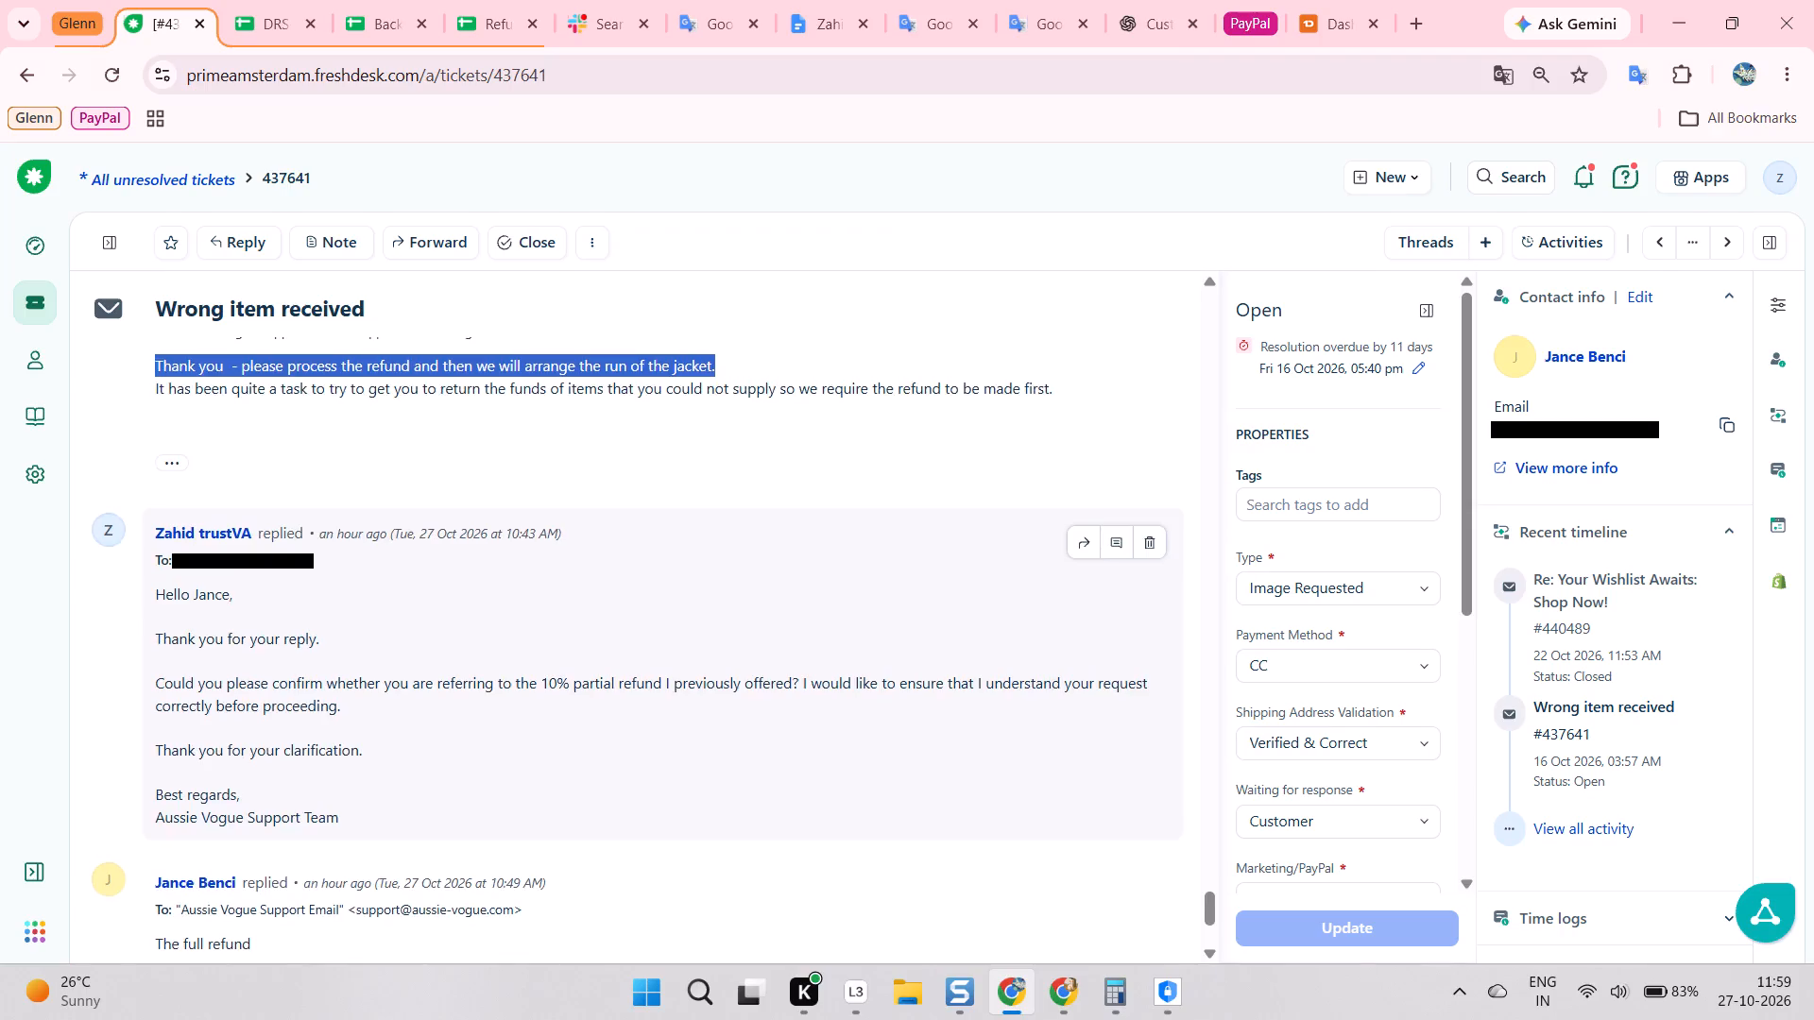
{"action": "scroll", "coordinate": [317, 622], "scroll_direction": "up", "scroll_amount": 8}
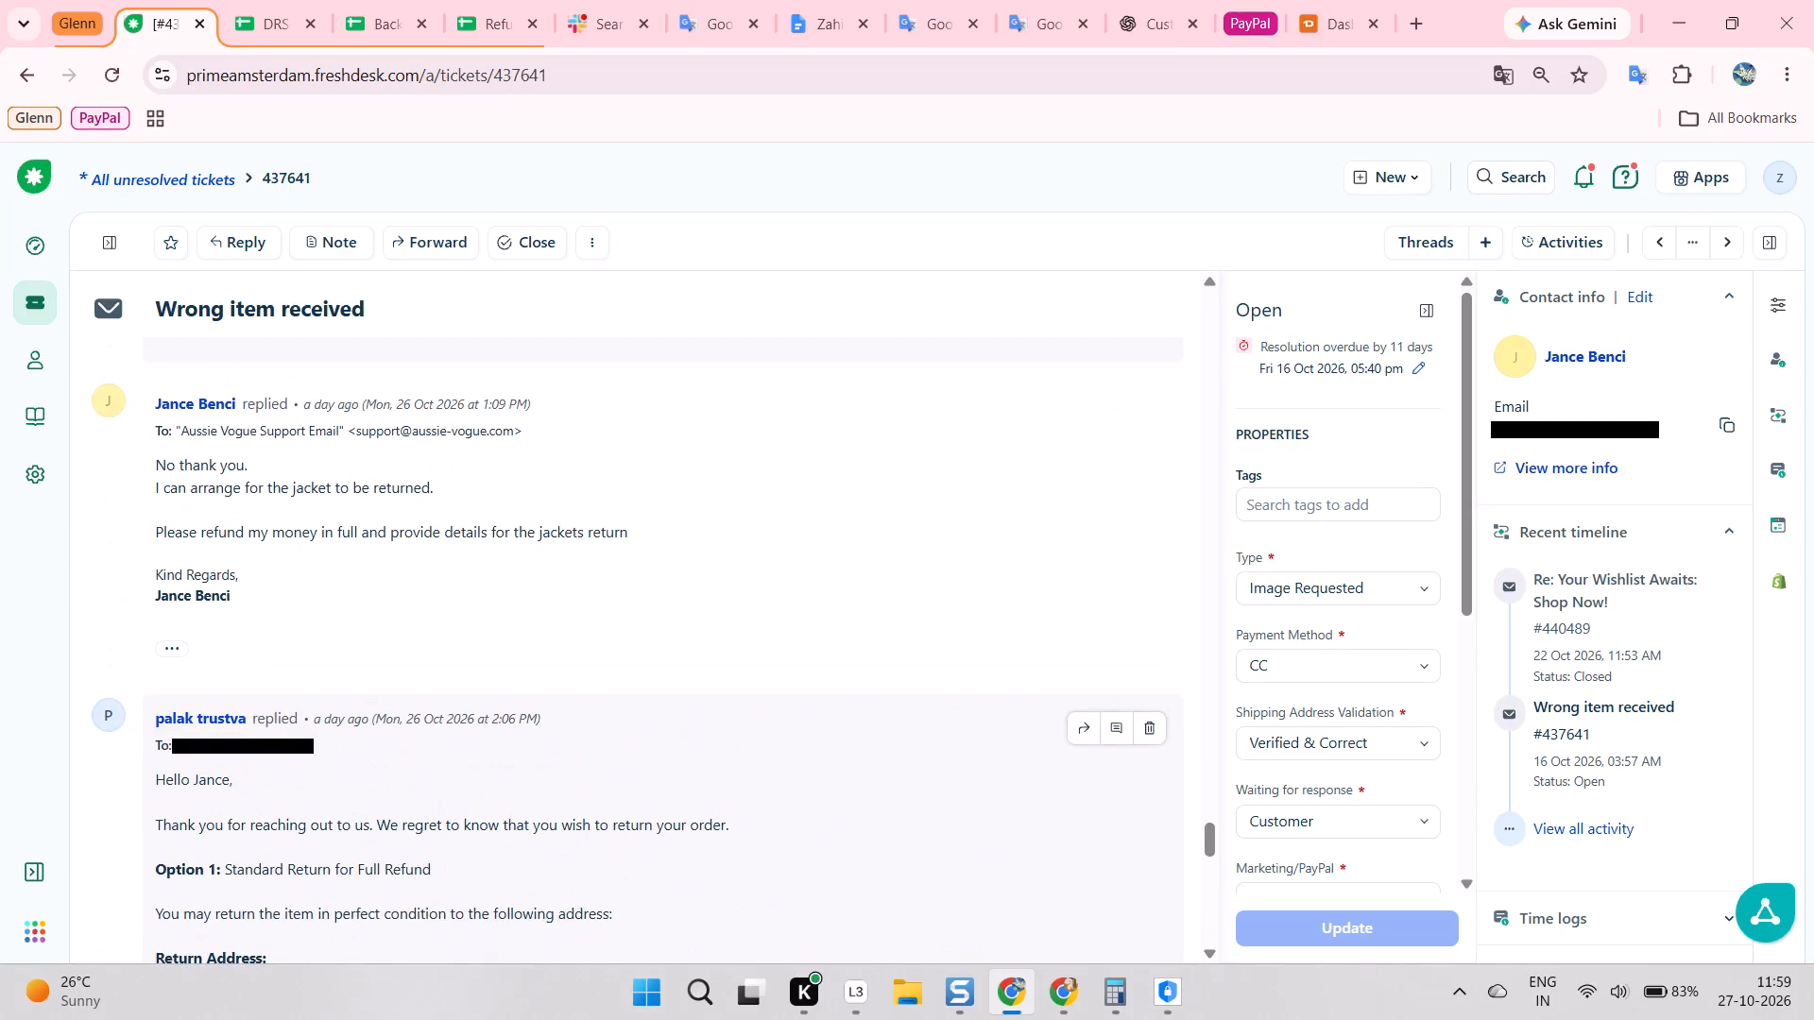
{"action": "scroll", "coordinate": [386, 602], "scroll_direction": "up", "scroll_amount": 9}
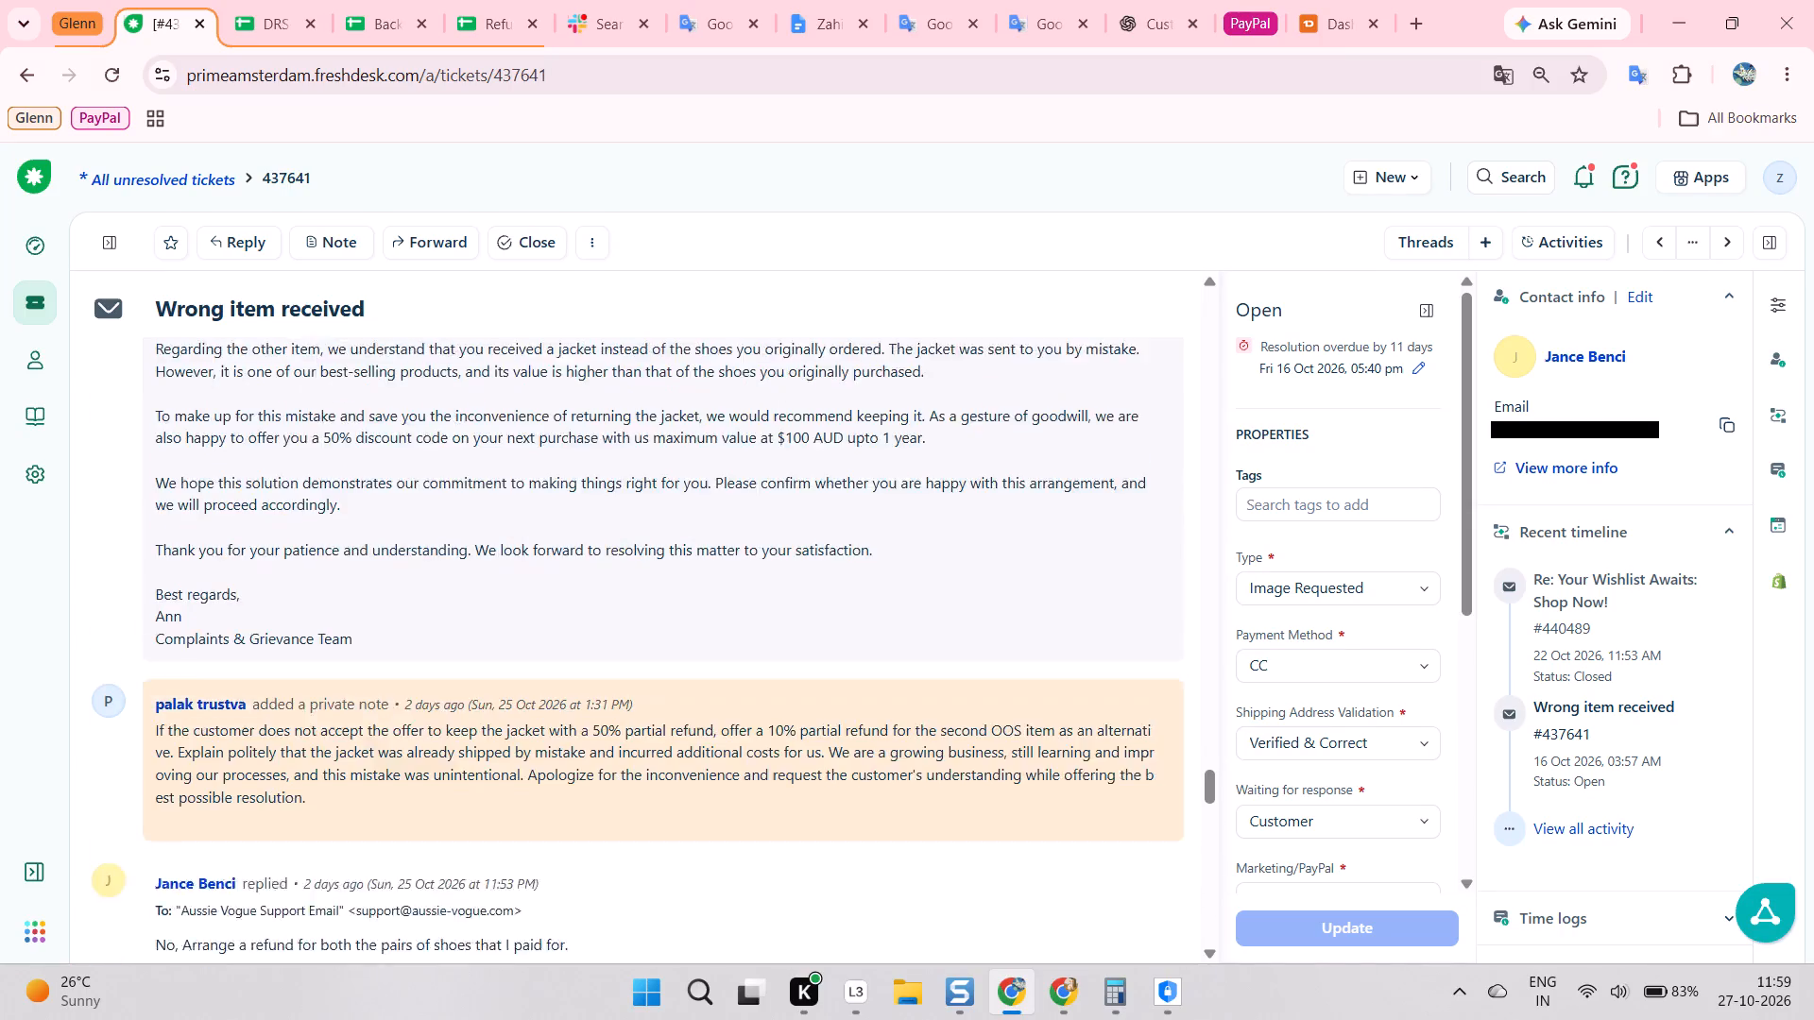
{"action": "scroll", "coordinate": [385, 601], "scroll_direction": "up", "scroll_amount": 20}
{"action": "scroll", "coordinate": [385, 601], "scroll_direction": "up", "scroll_amount": 2}
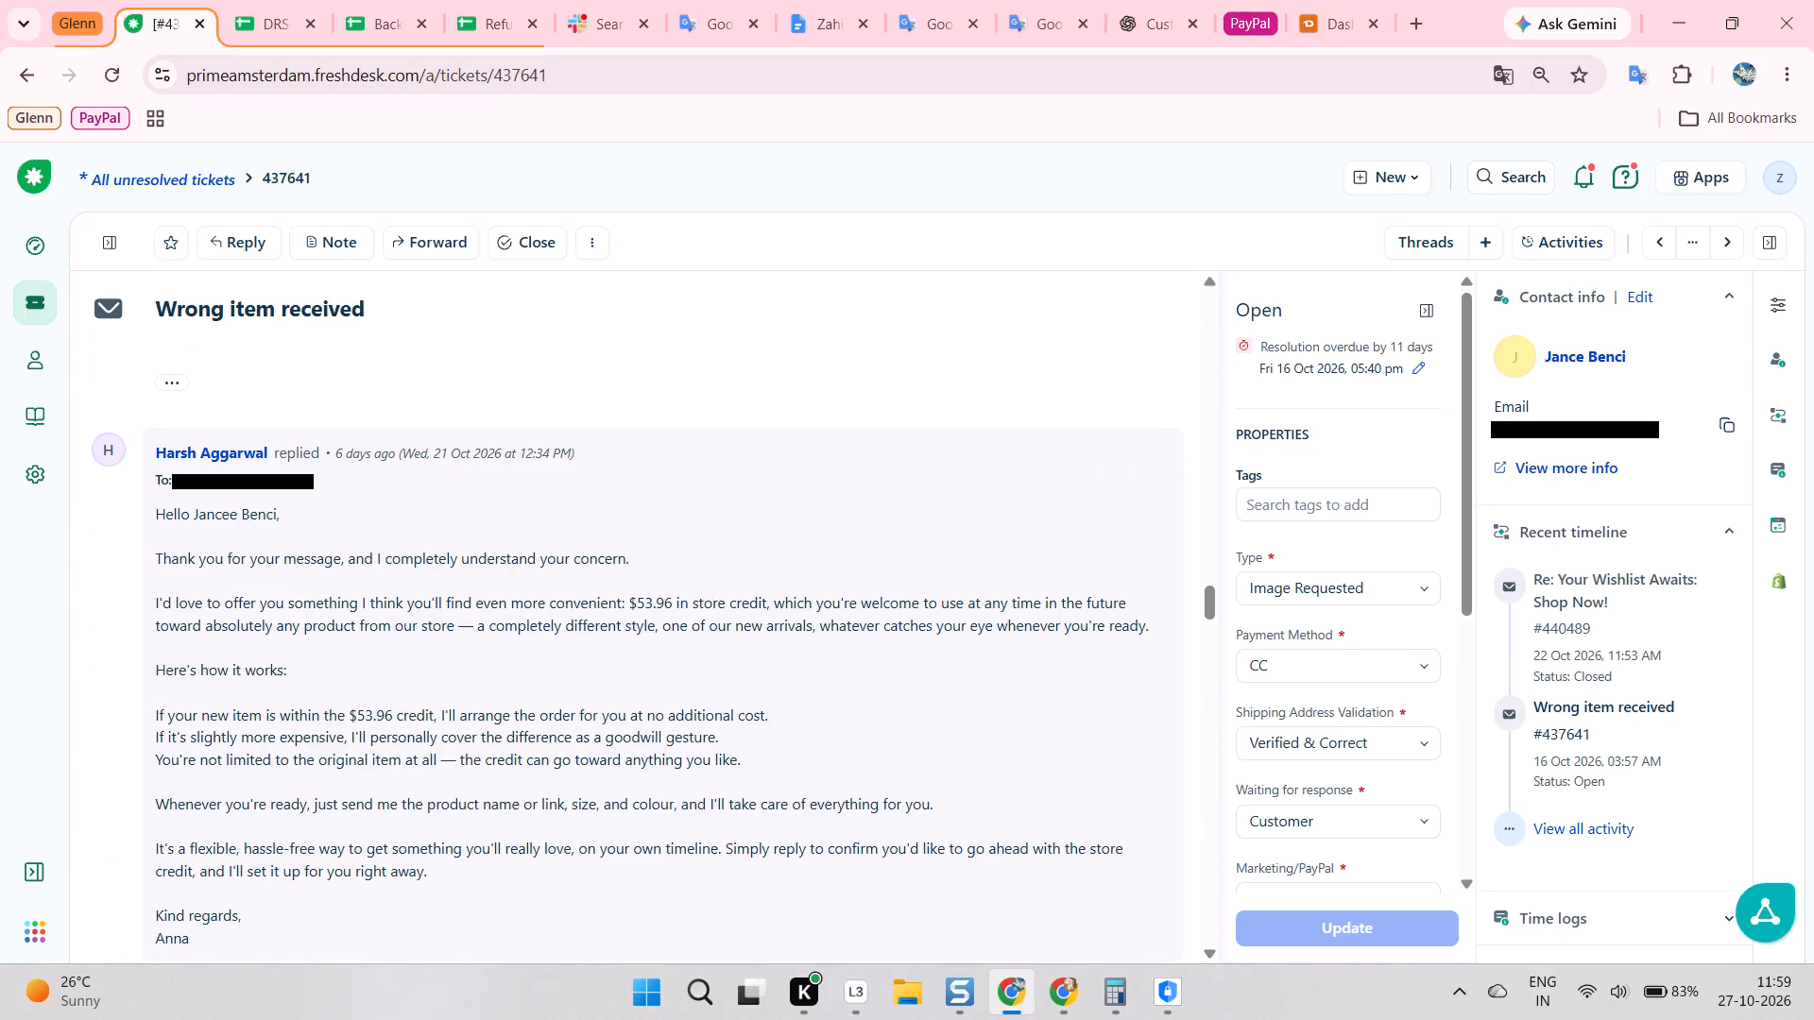
Open the customer's other ticket, "Re: Your Wishlist Awaits: Shop Now!", and examine its message and private note.
{"action": "left_click", "coordinate": [1625, 578]}
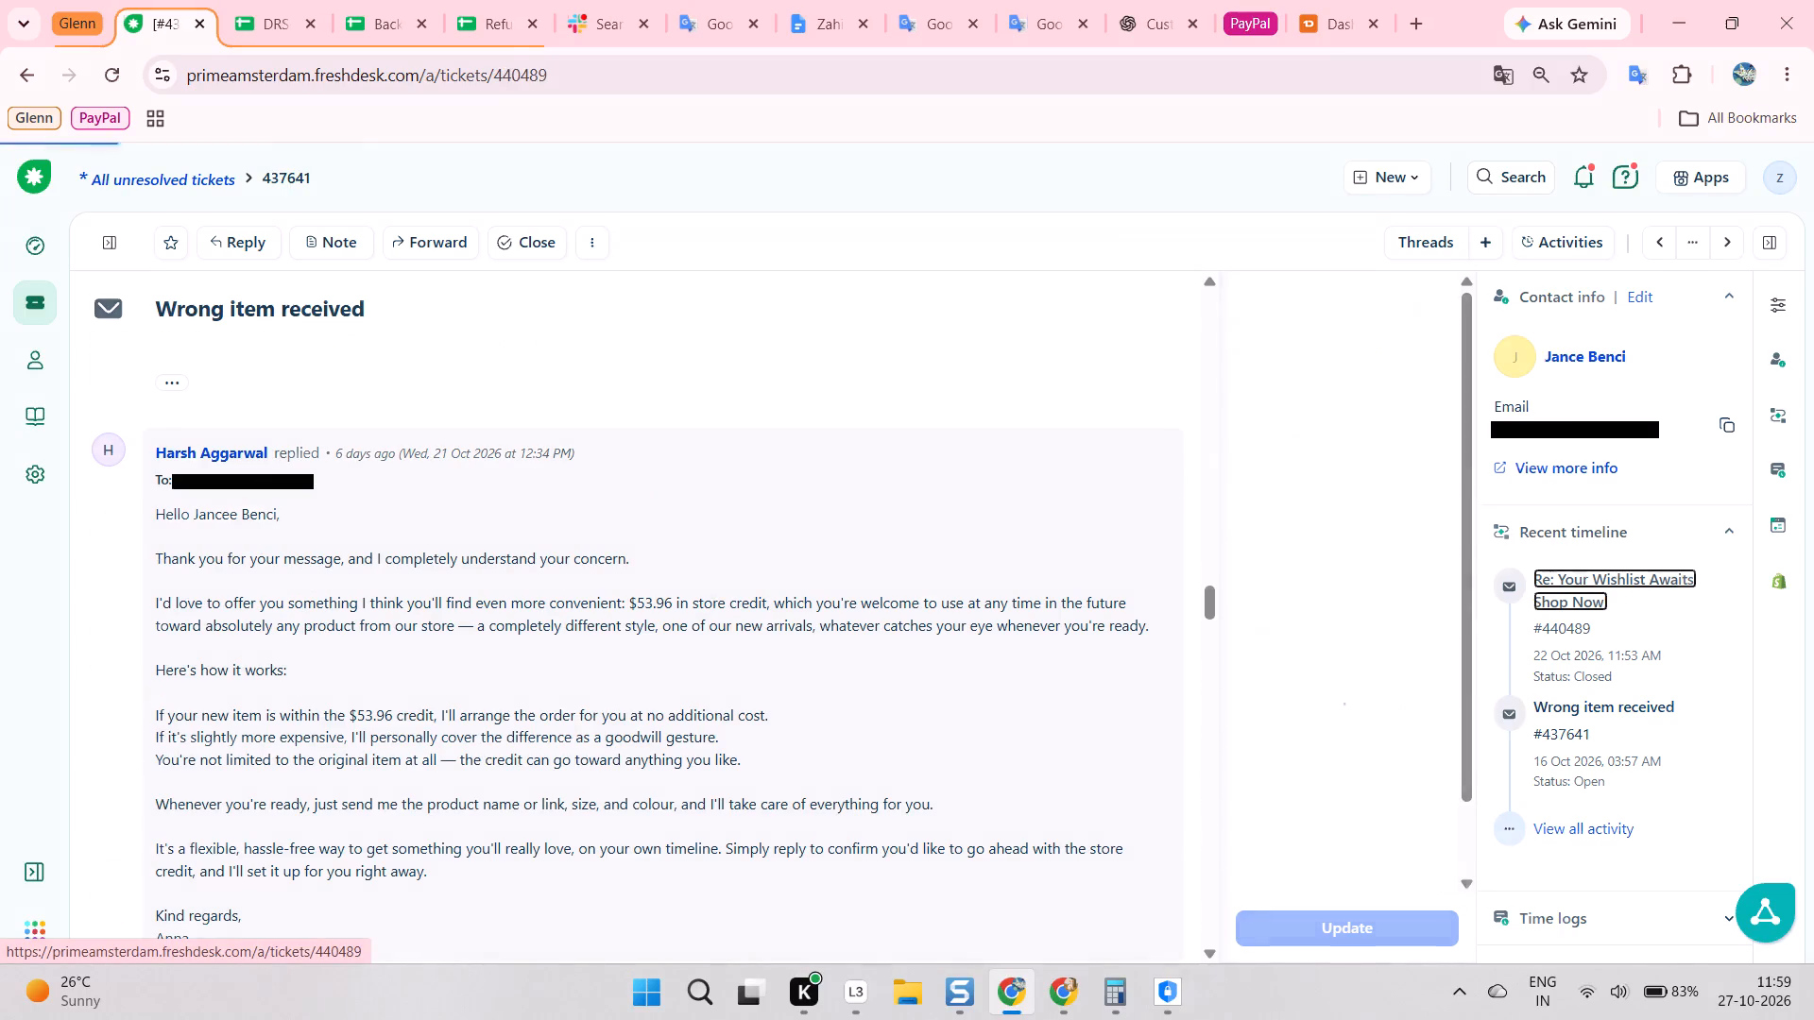
{"action": "scroll", "coordinate": [614, 533], "scroll_direction": "down", "scroll_amount": 9}
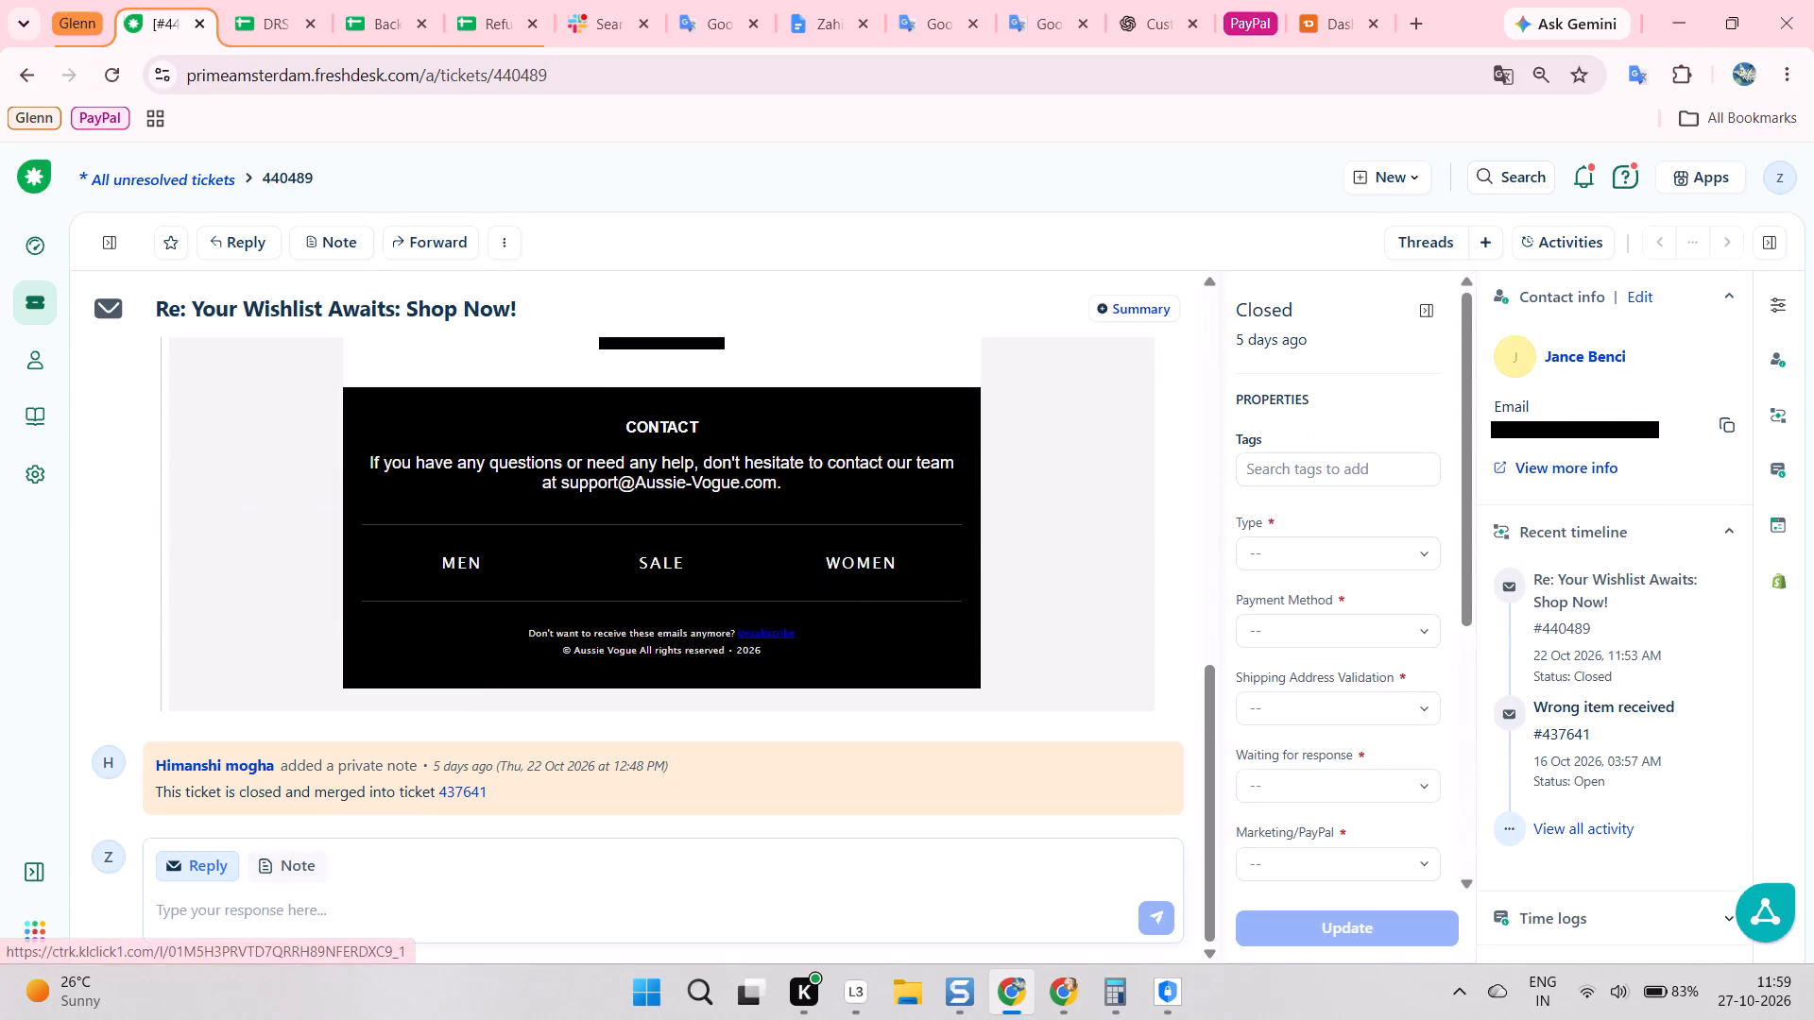
{"action": "scroll", "coordinate": [506, 518], "scroll_direction": "down", "scroll_amount": 3}
{"action": "scroll", "coordinate": [663, 601], "scroll_direction": "down", "scroll_amount": 1}
{"action": "scroll", "coordinate": [669, 601], "scroll_direction": "up", "scroll_amount": 9}
{"action": "scroll", "coordinate": [930, 567], "scroll_direction": "up", "scroll_amount": 5}
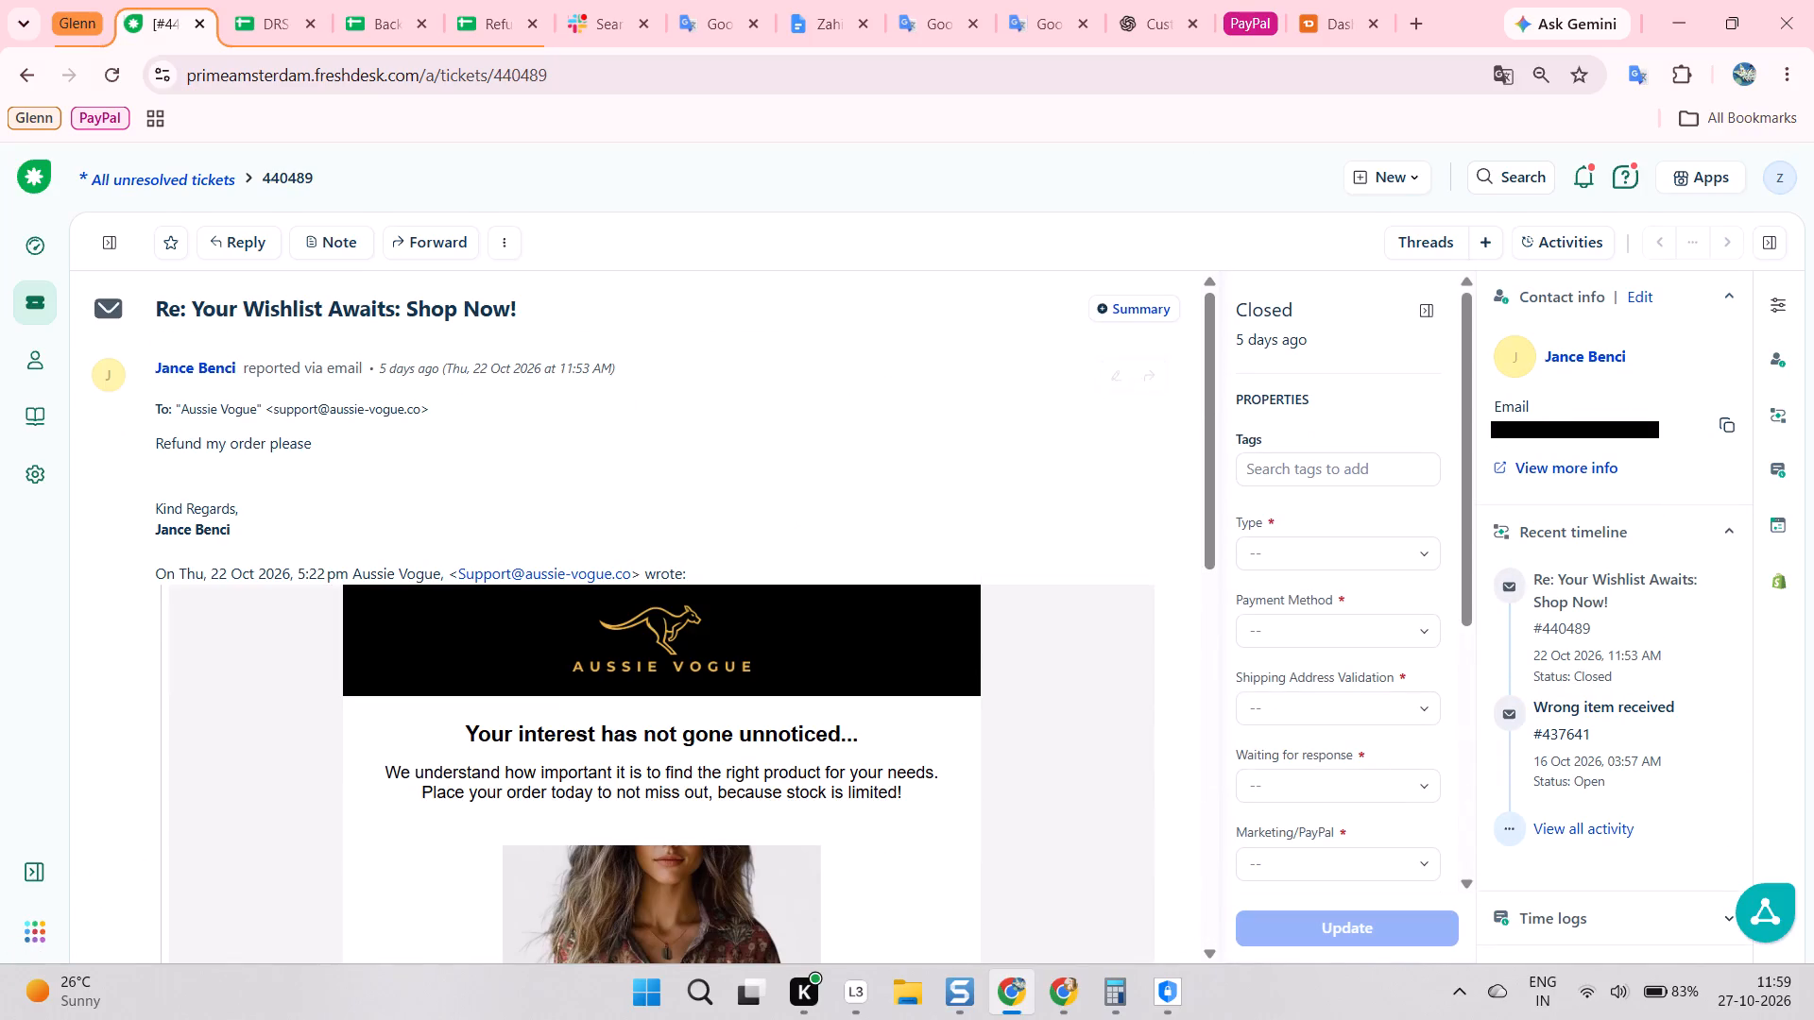
{"action": "left_click", "coordinate": [1563, 696]}
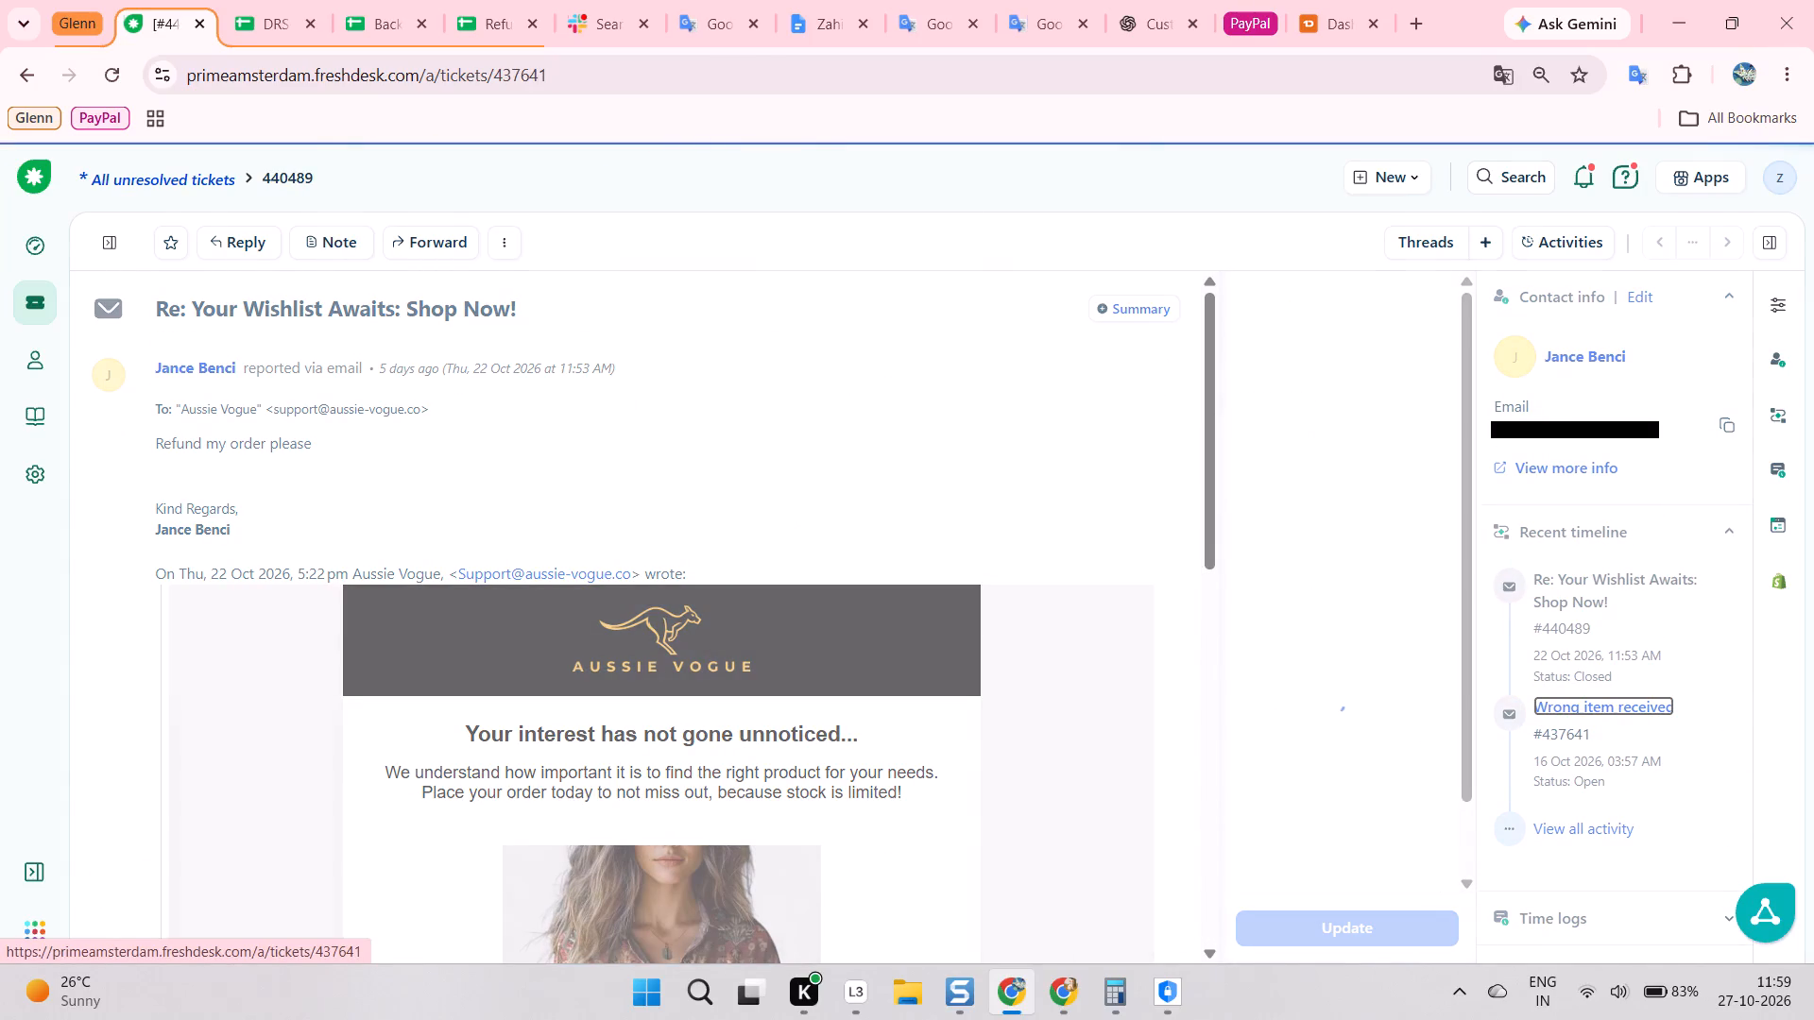
{"action": "scroll", "coordinate": [896, 623], "scroll_direction": "down", "scroll_amount": 2}
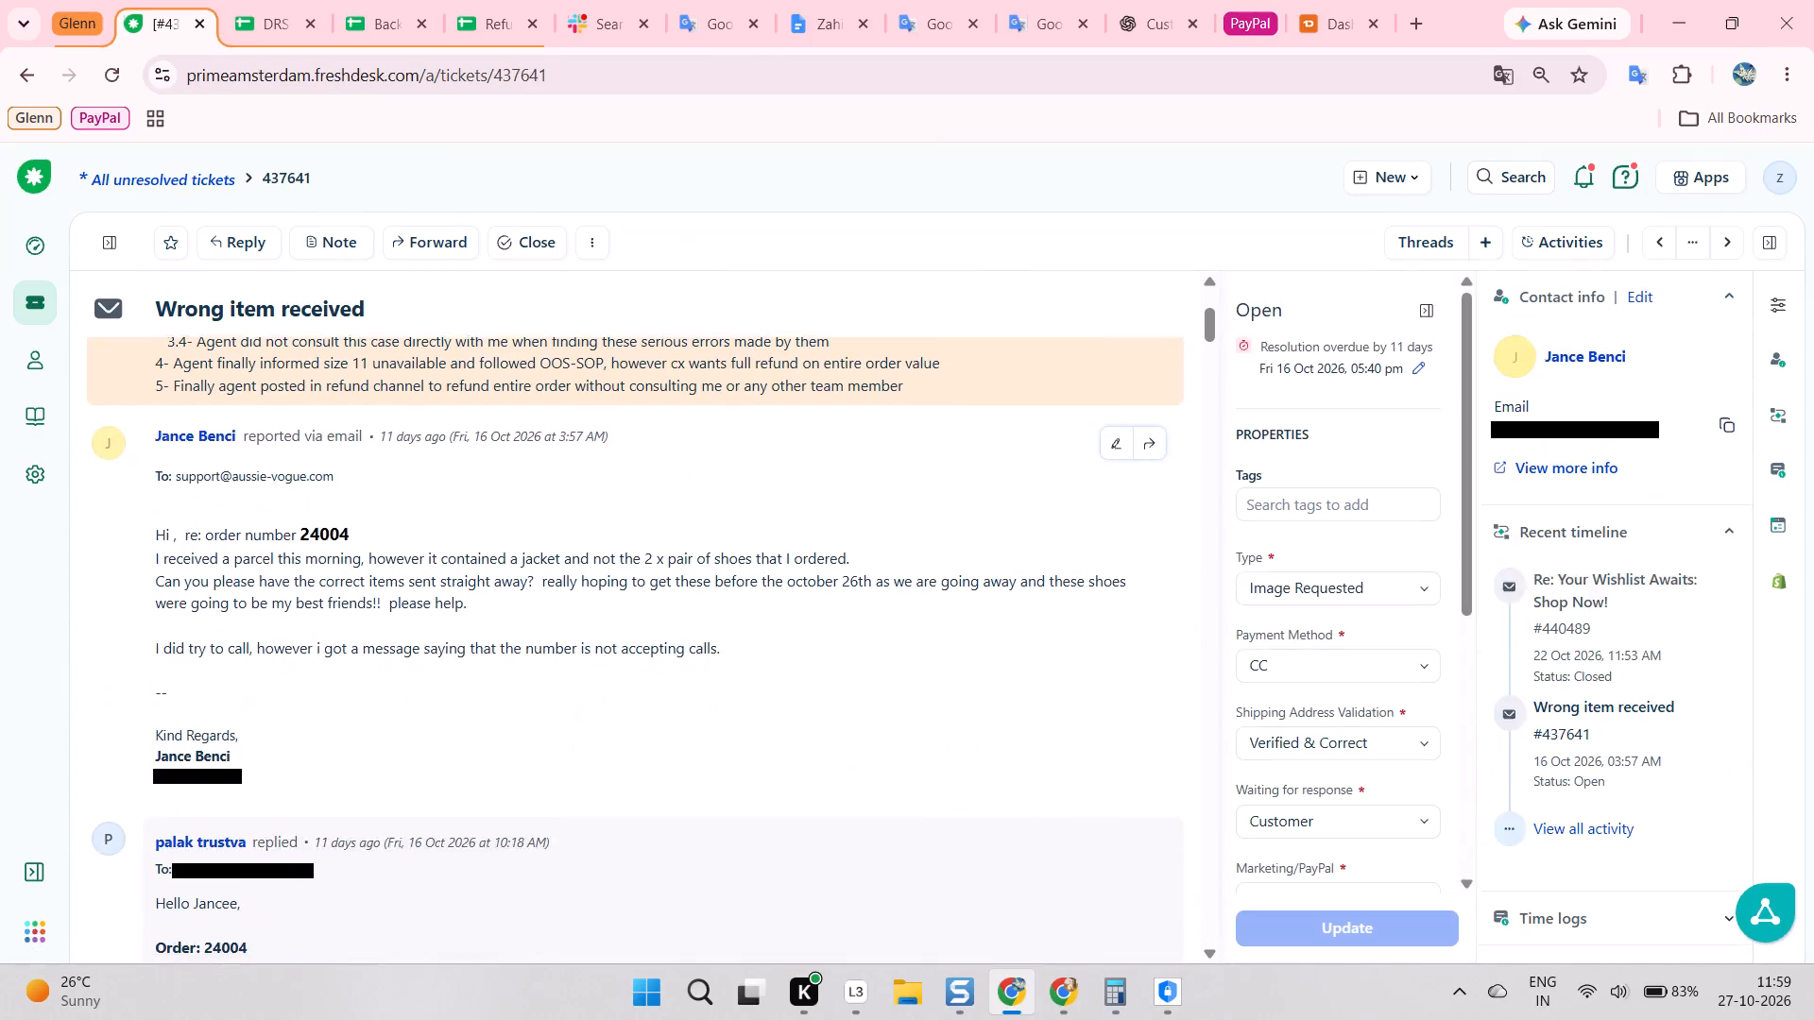
{"action": "scroll", "coordinate": [675, 594], "scroll_direction": "down", "scroll_amount": 3}
{"action": "scroll", "coordinate": [548, 594], "scroll_direction": "down", "scroll_amount": 1}
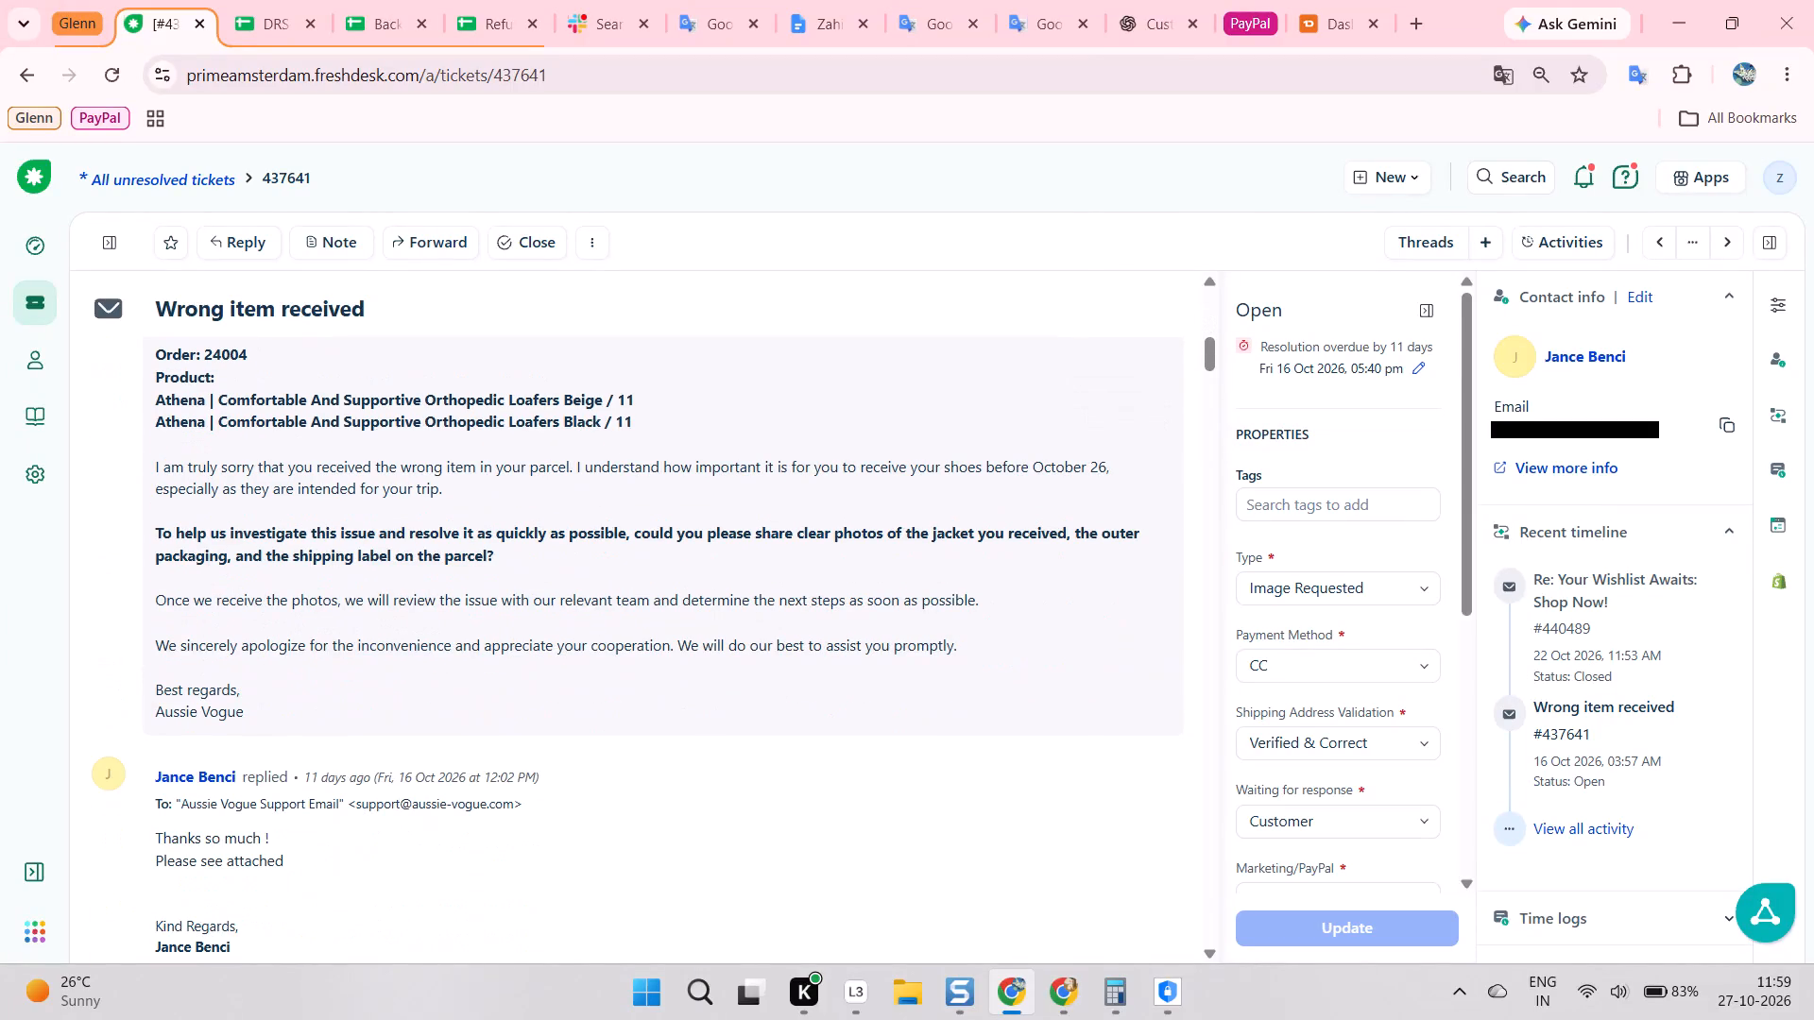
{"action": "scroll", "coordinate": [398, 586], "scroll_direction": "up", "scroll_amount": 7}
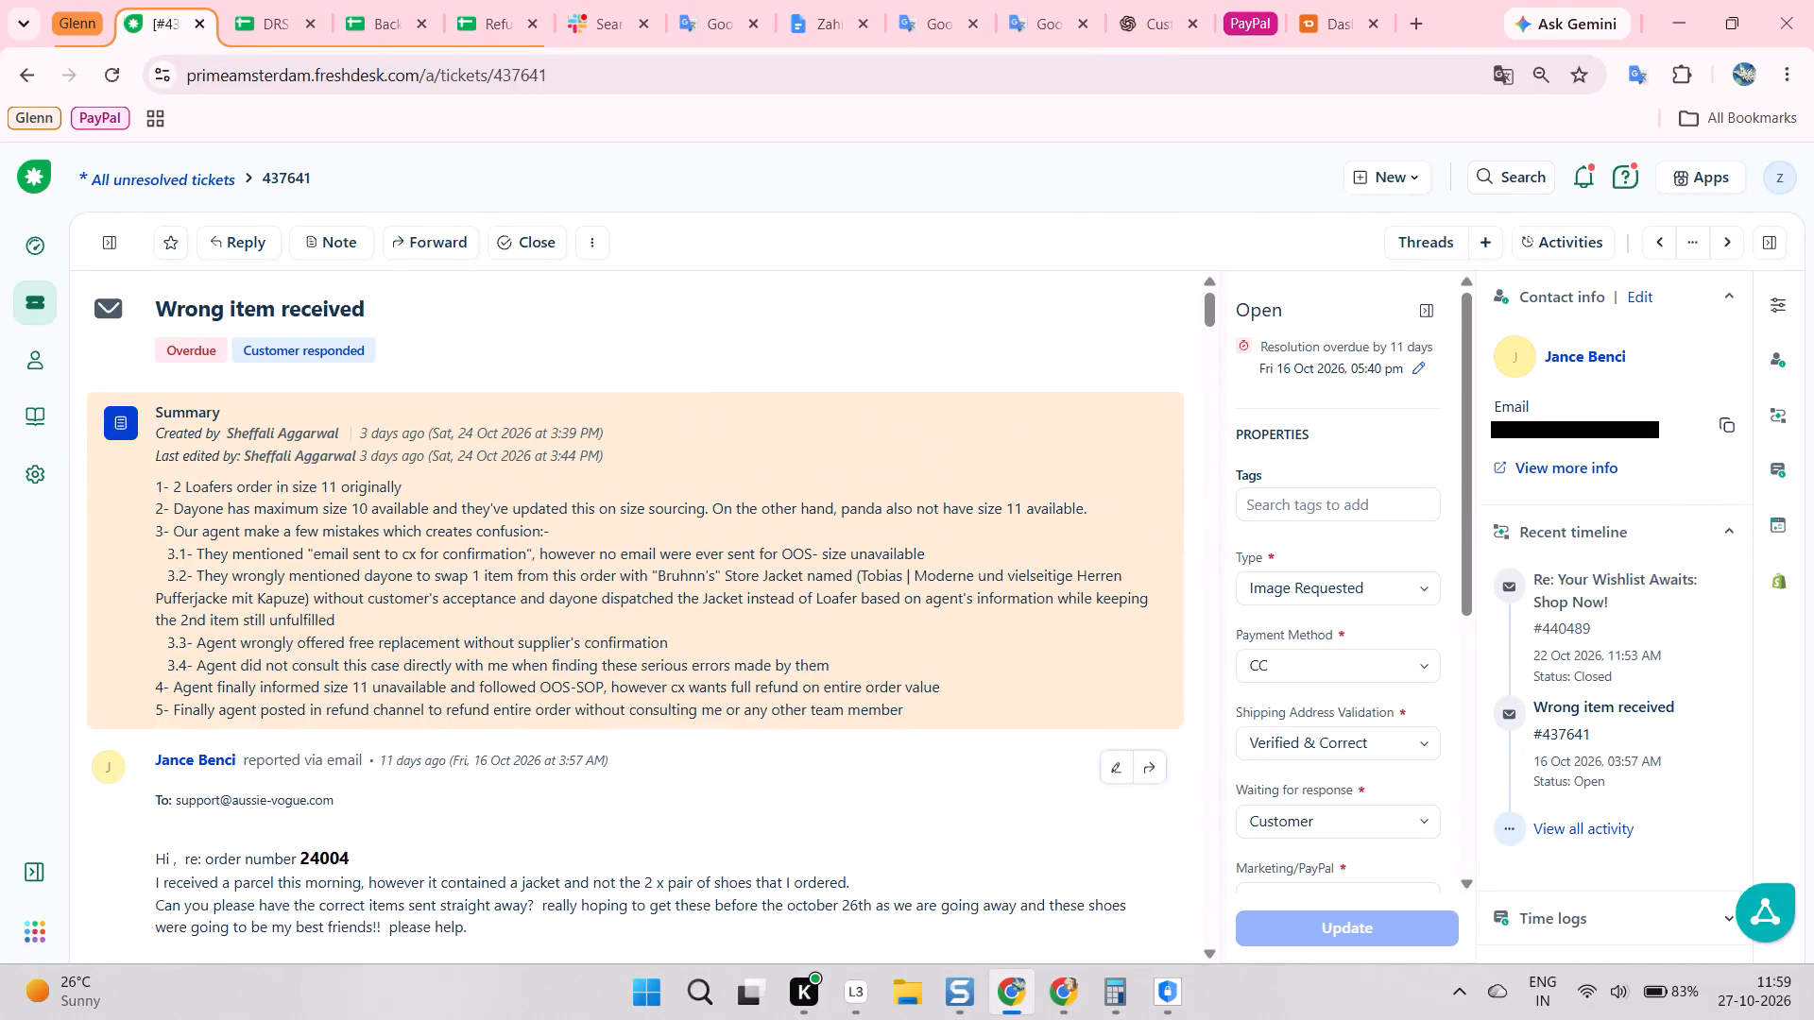
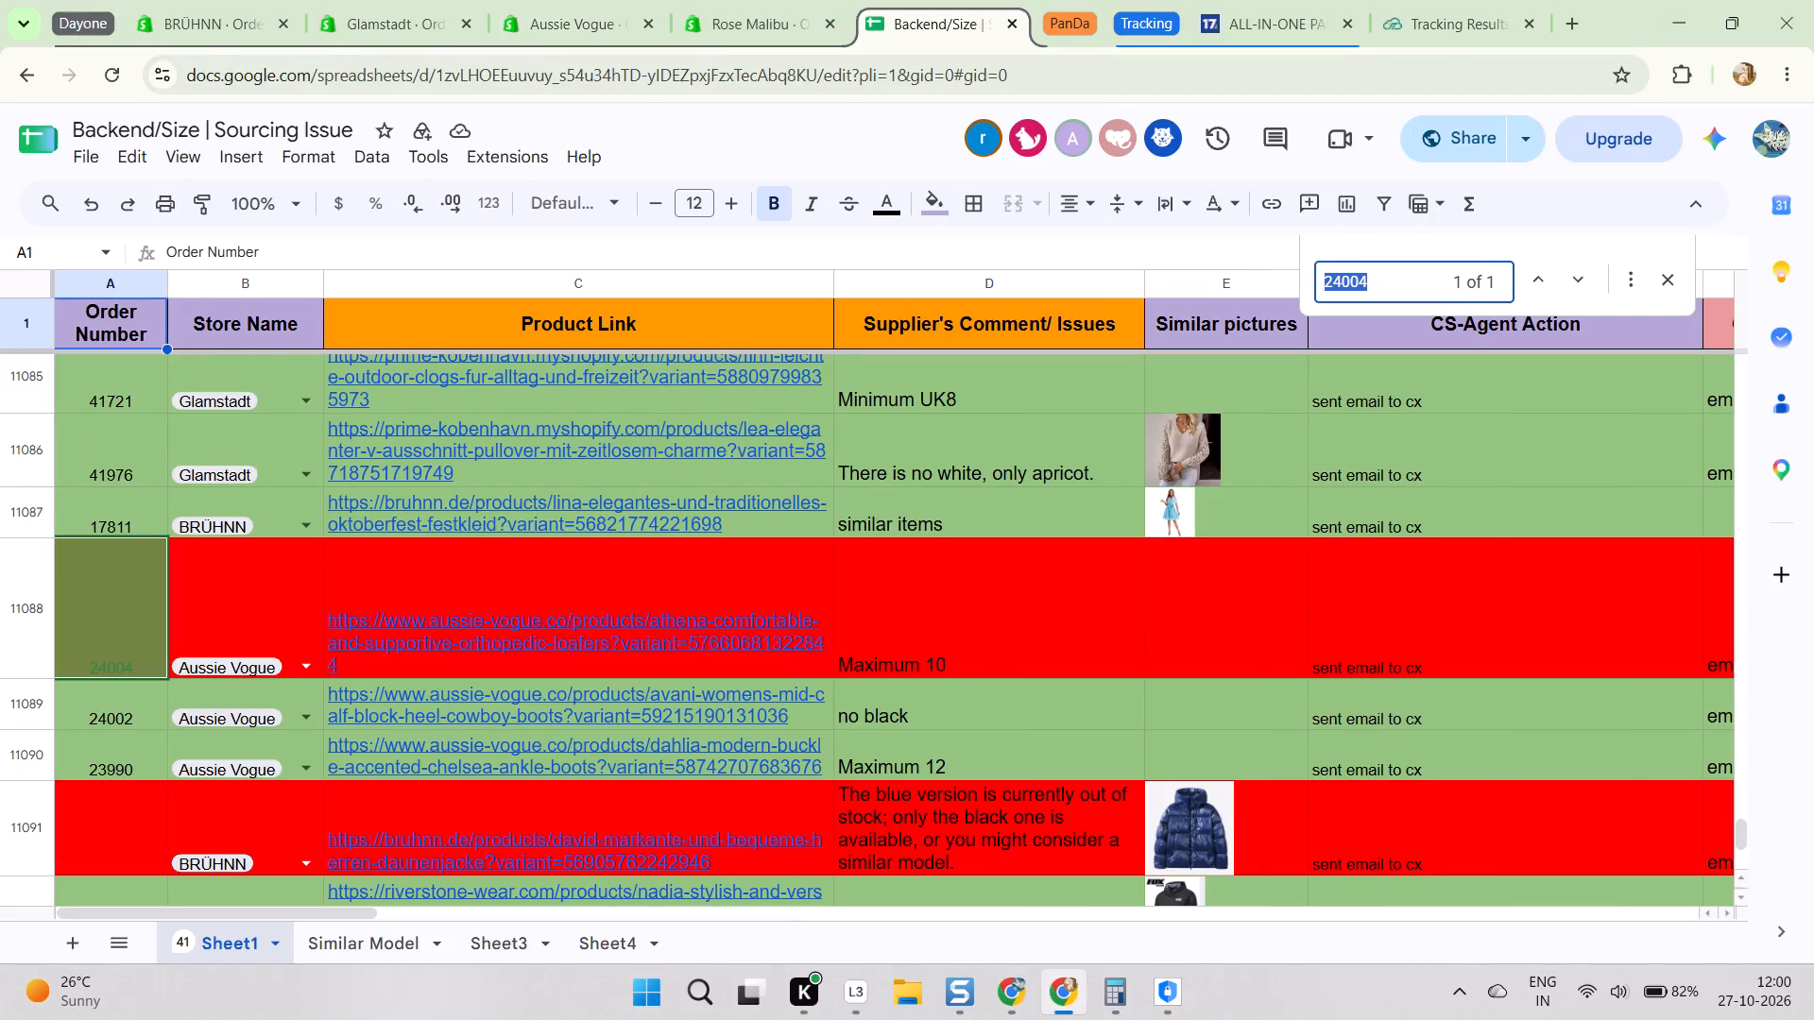
{"action": "scroll", "coordinate": [1110, 491], "scroll_direction": "right", "scroll_amount": 2}
{"action": "scroll", "coordinate": [775, 463], "scroll_direction": "left", "scroll_amount": 1}
{"action": "scroll", "coordinate": [765, 573], "scroll_direction": "right", "scroll_amount": 1}
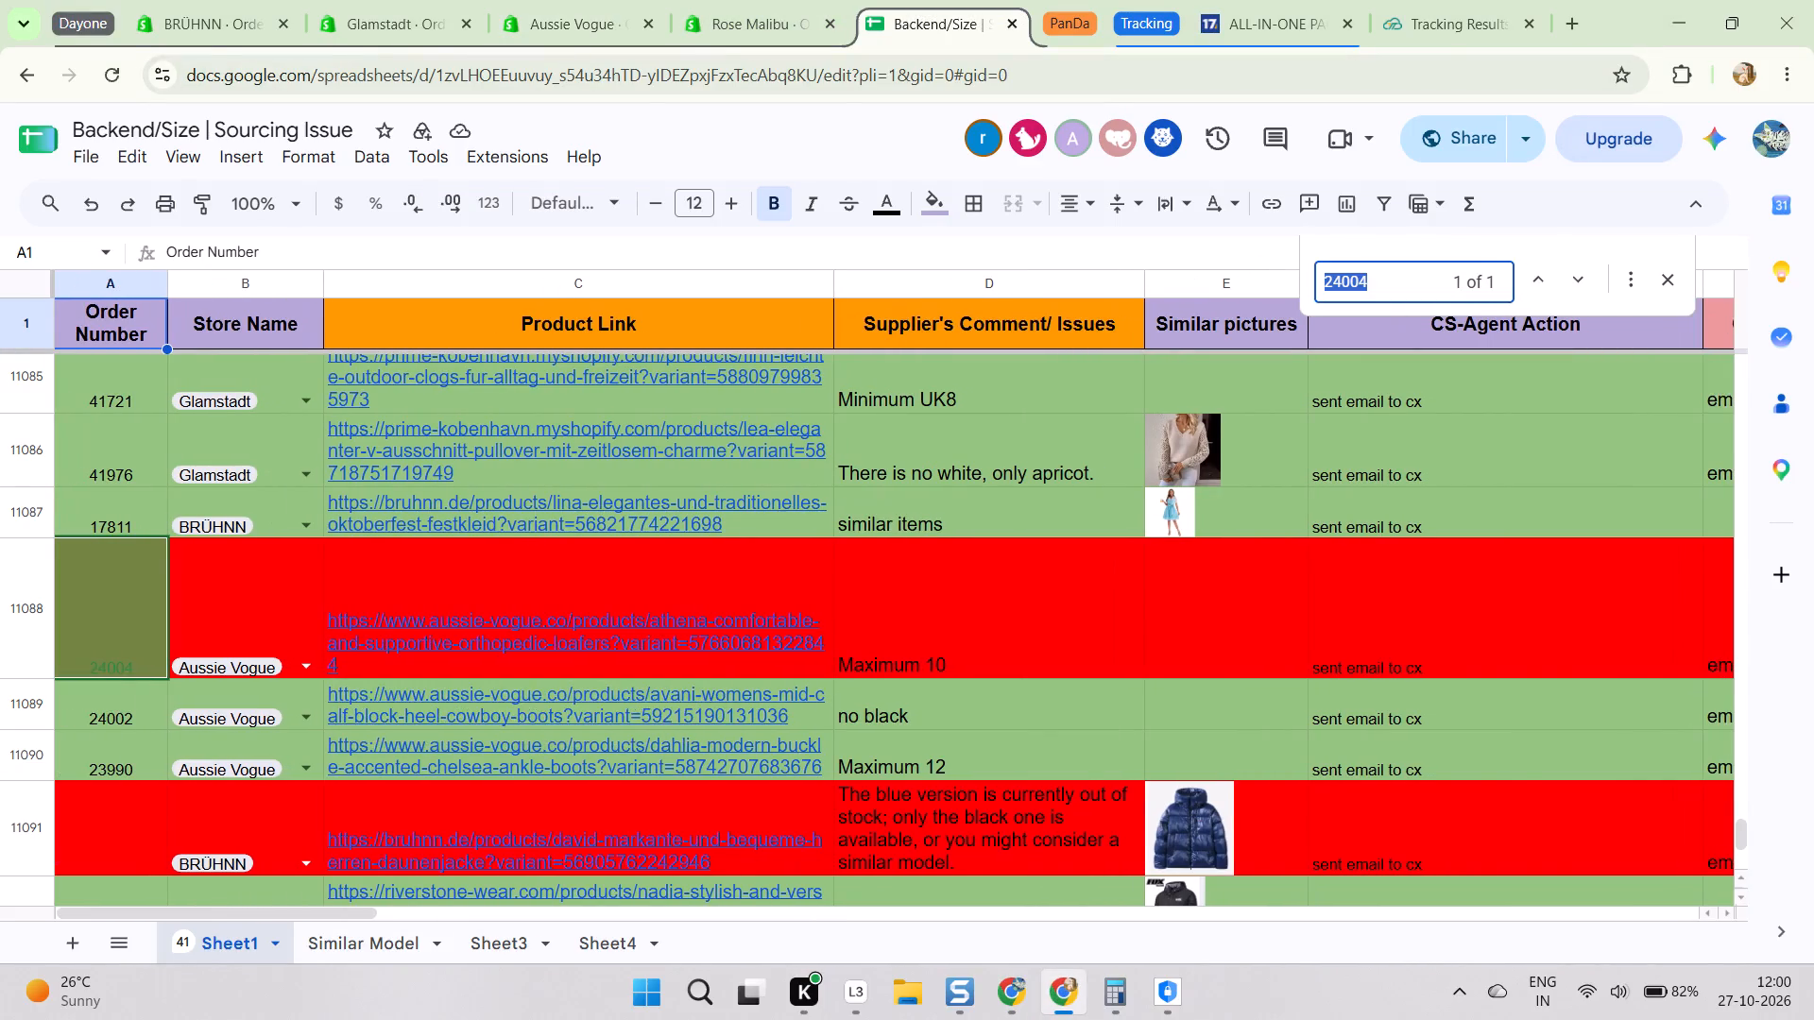
{"action": "scroll", "coordinate": [830, 593], "scroll_direction": "left", "scroll_amount": 4}
{"action": "scroll", "coordinate": [941, 610], "scroll_direction": "left", "scroll_amount": 4}
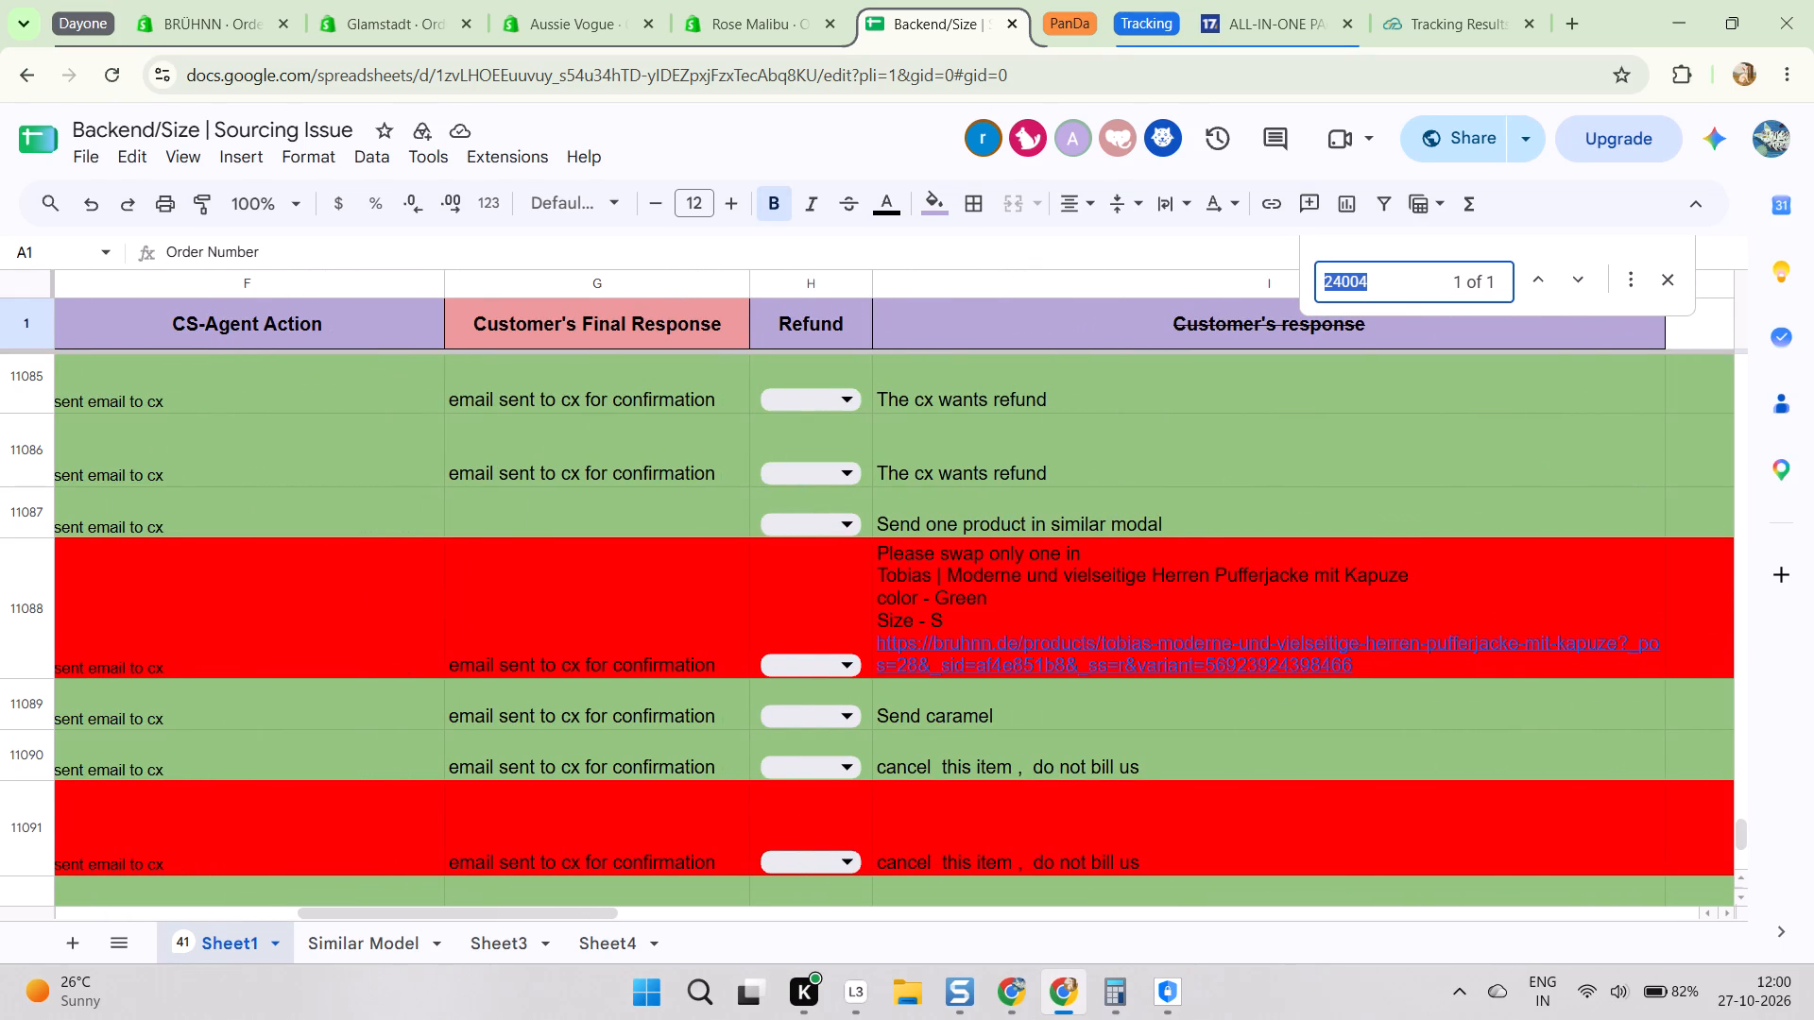
{"action": "scroll", "coordinate": [984, 587], "scroll_direction": "down", "scroll_amount": 1}
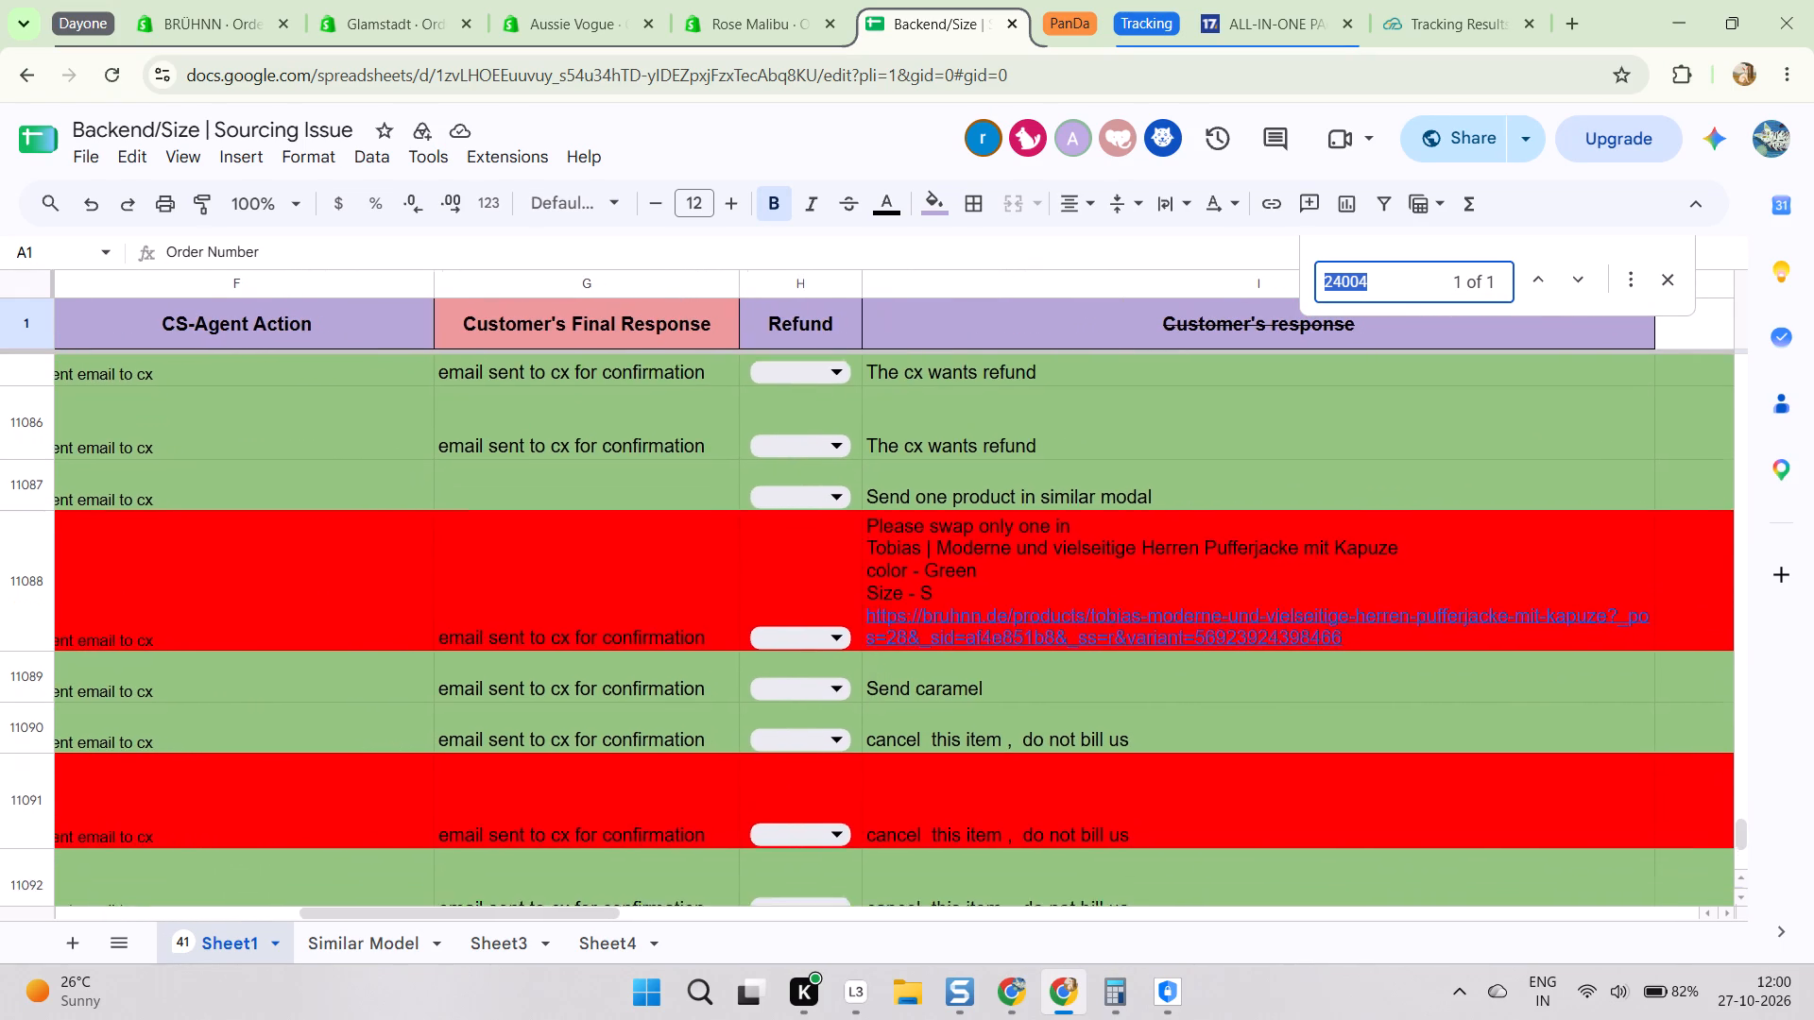
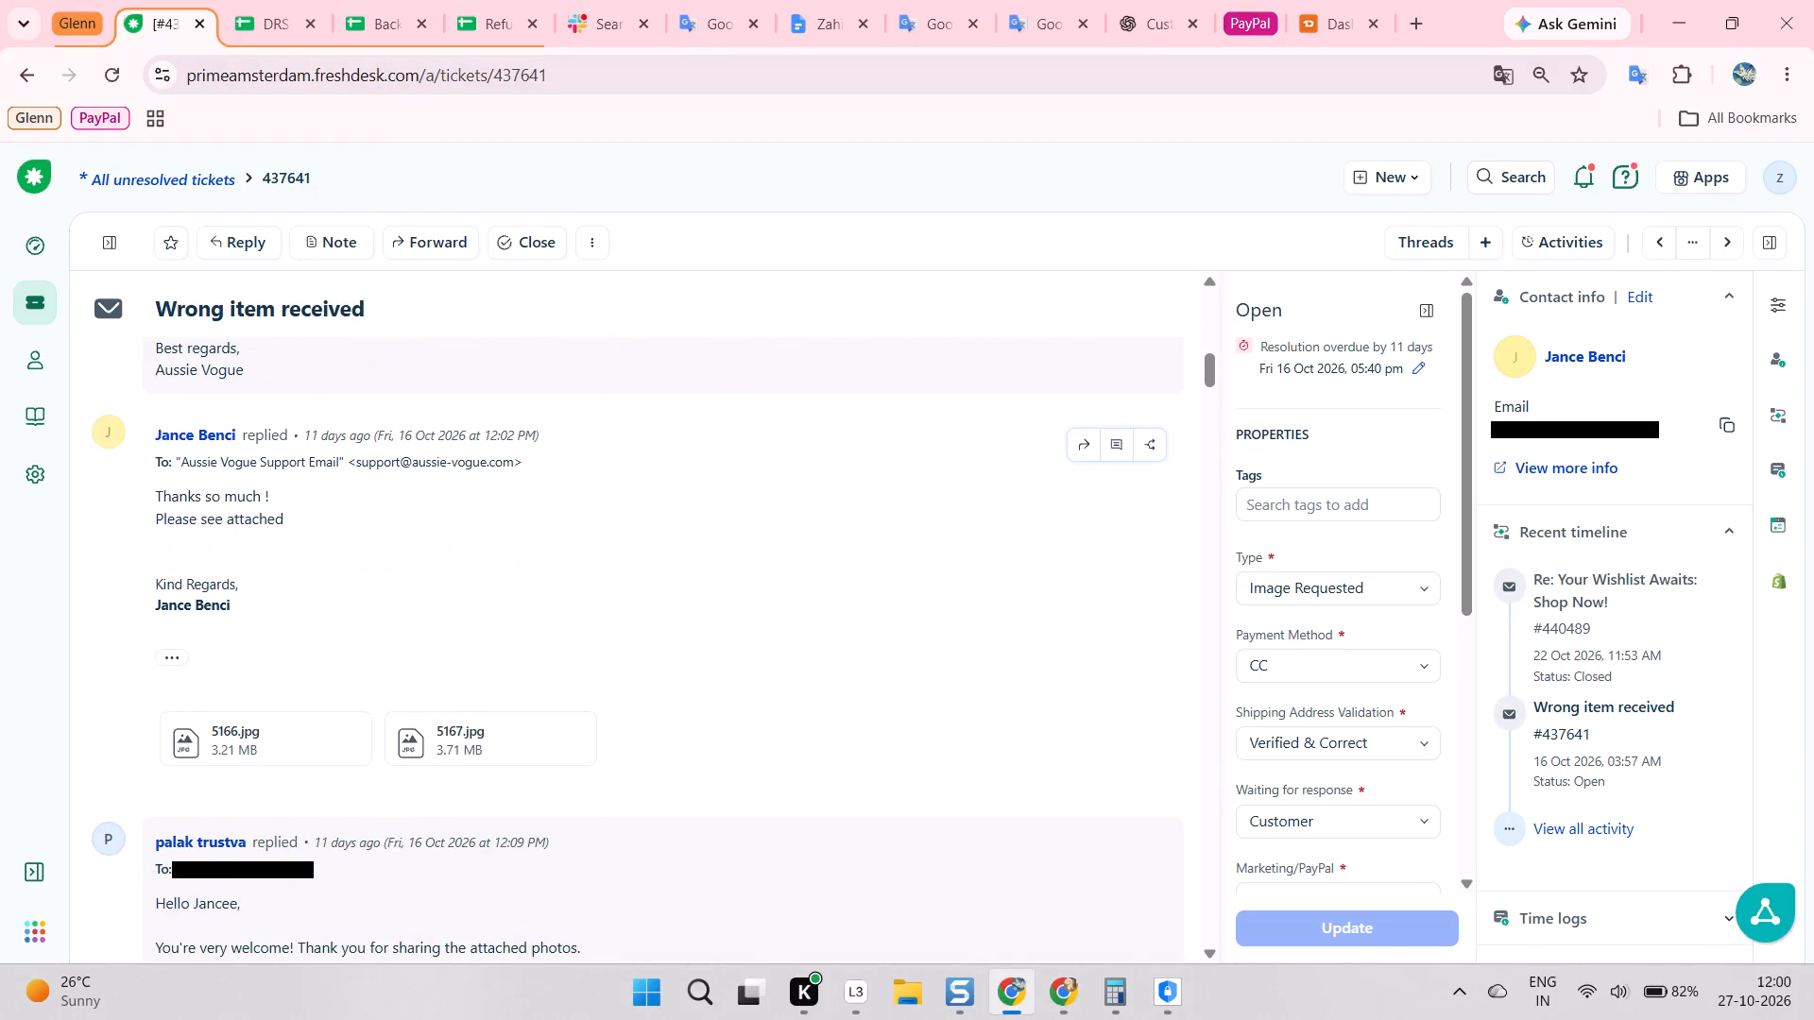
{"action": "scroll", "coordinate": [605, 524], "scroll_direction": "up", "scroll_amount": 6}
{"action": "scroll", "coordinate": [601, 507], "scroll_direction": "down", "scroll_amount": 3}
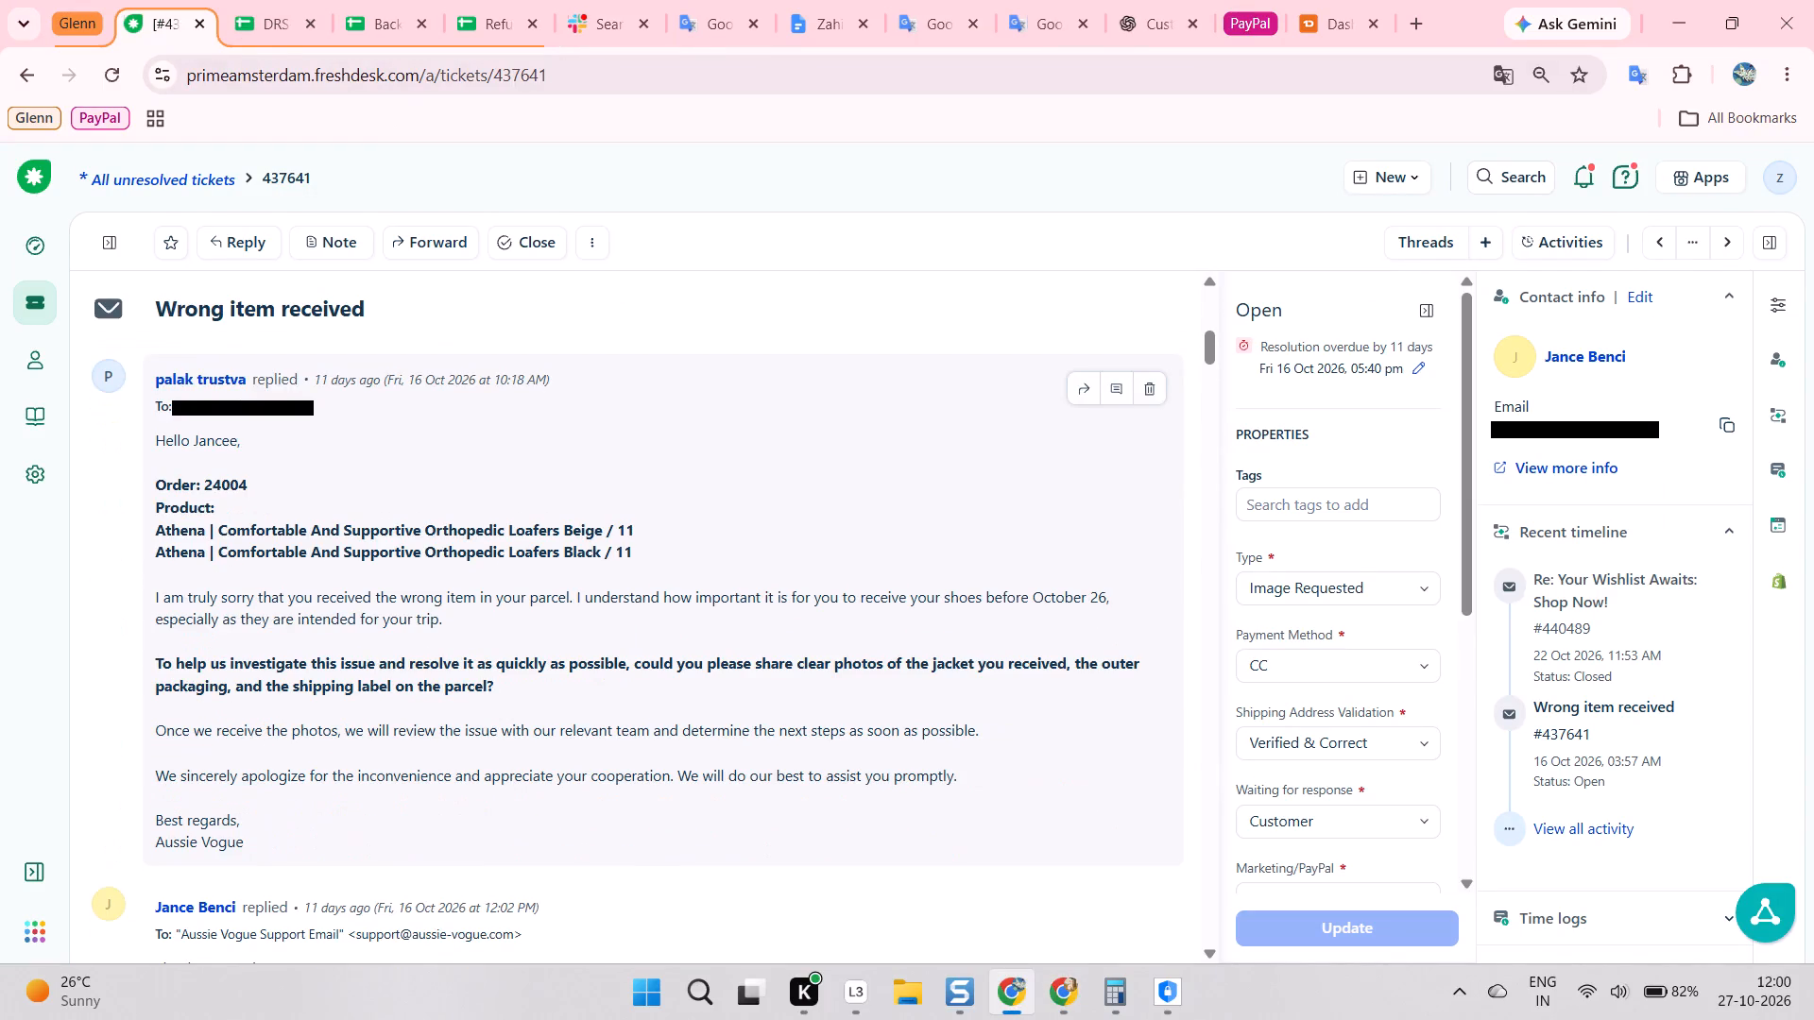
{"action": "scroll", "coordinate": [591, 475], "scroll_direction": "up", "scroll_amount": 4}
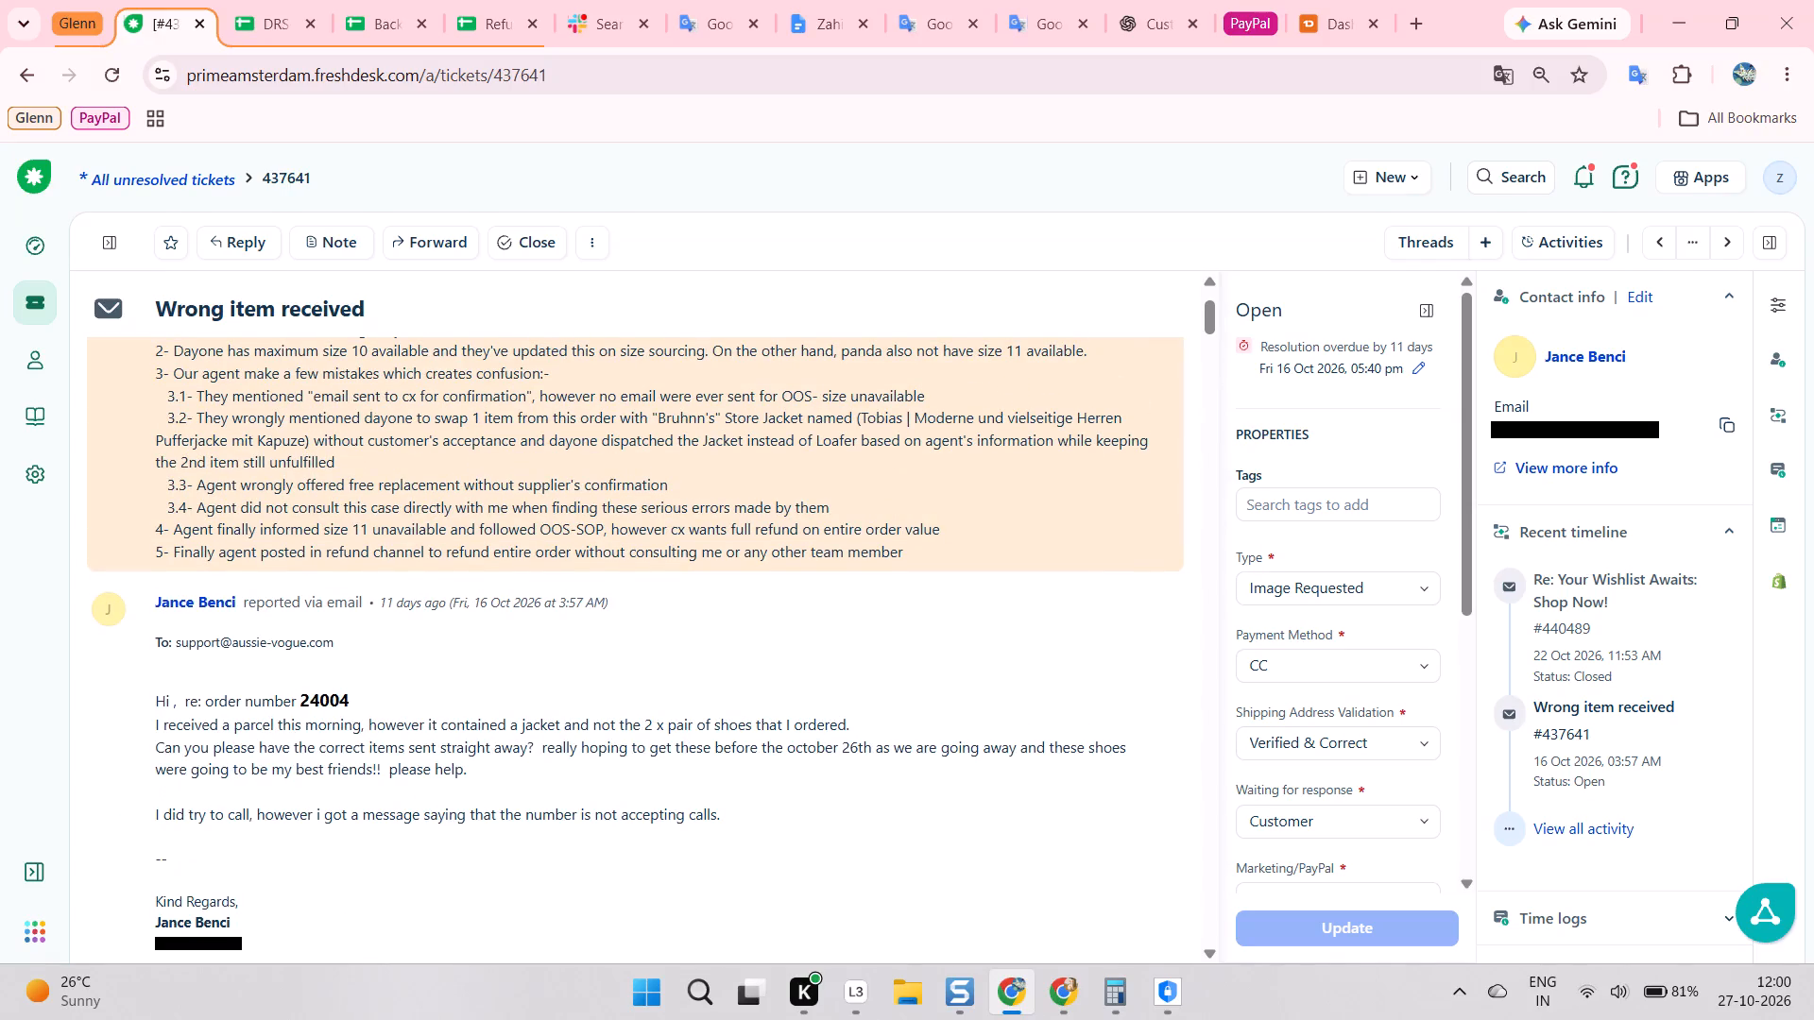
{"action": "left_click", "coordinate": [1057, 997]}
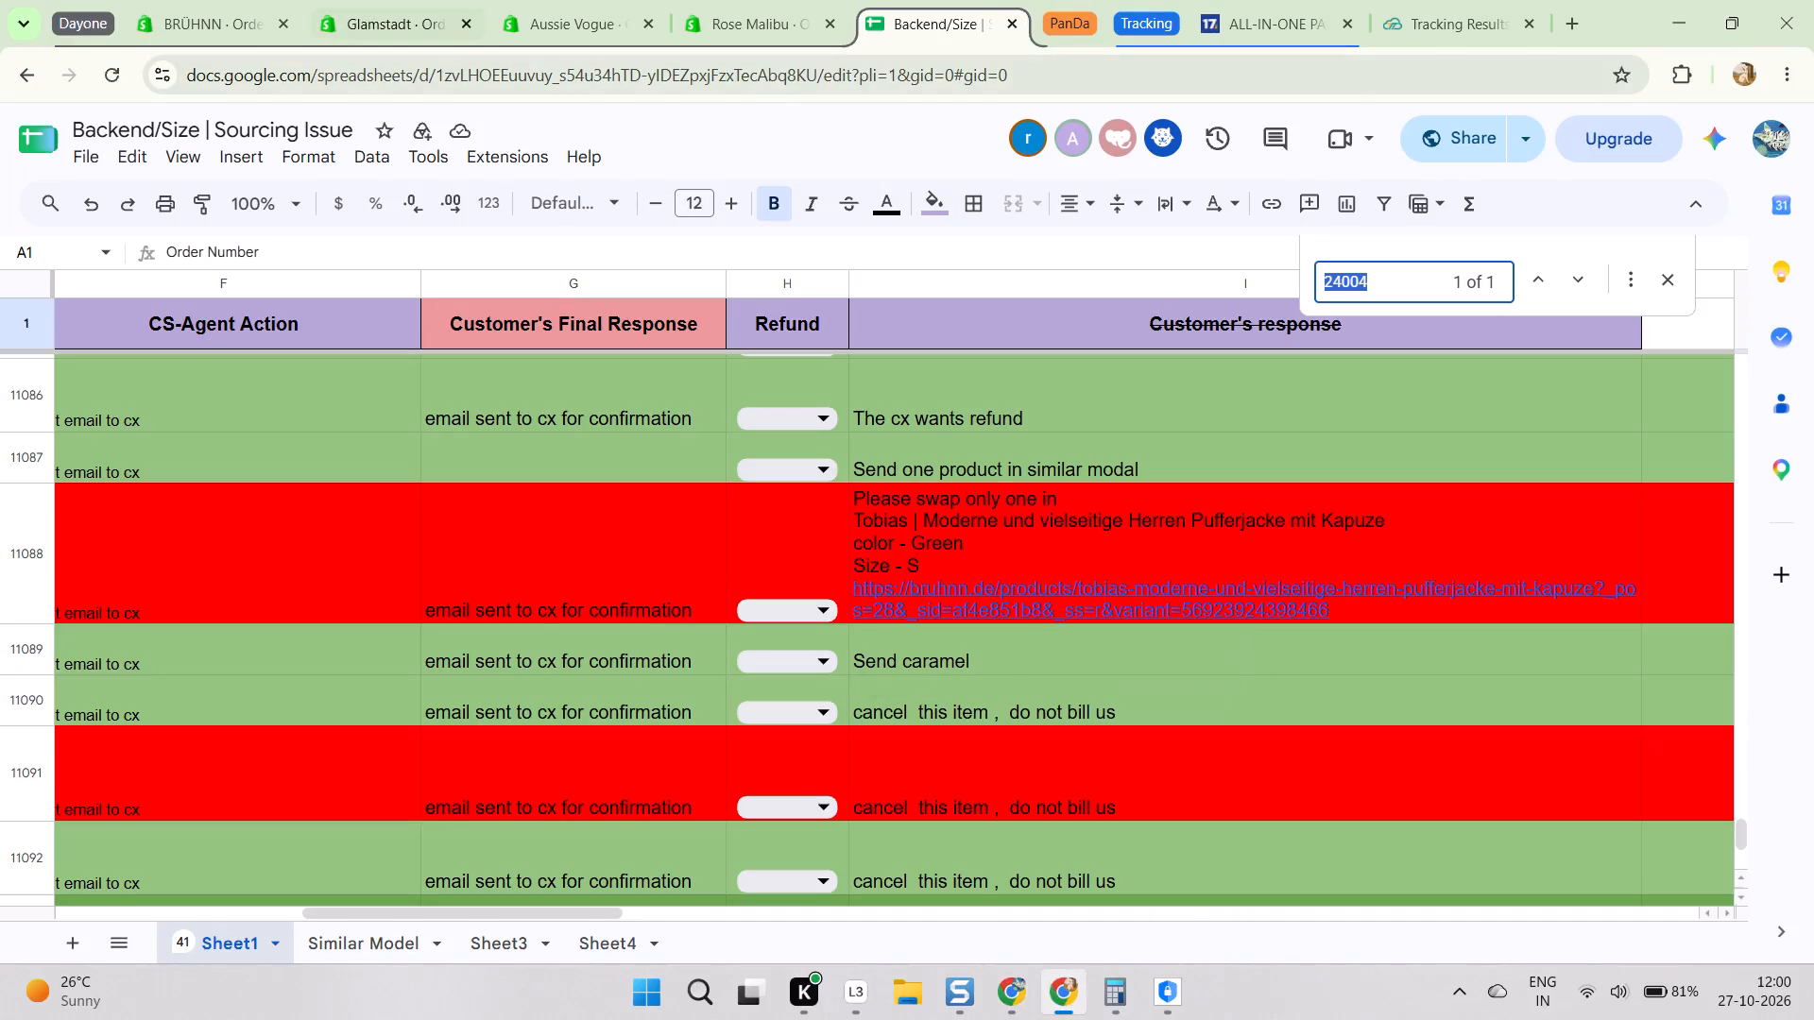
{"action": "left_click", "coordinate": [597, 0]}
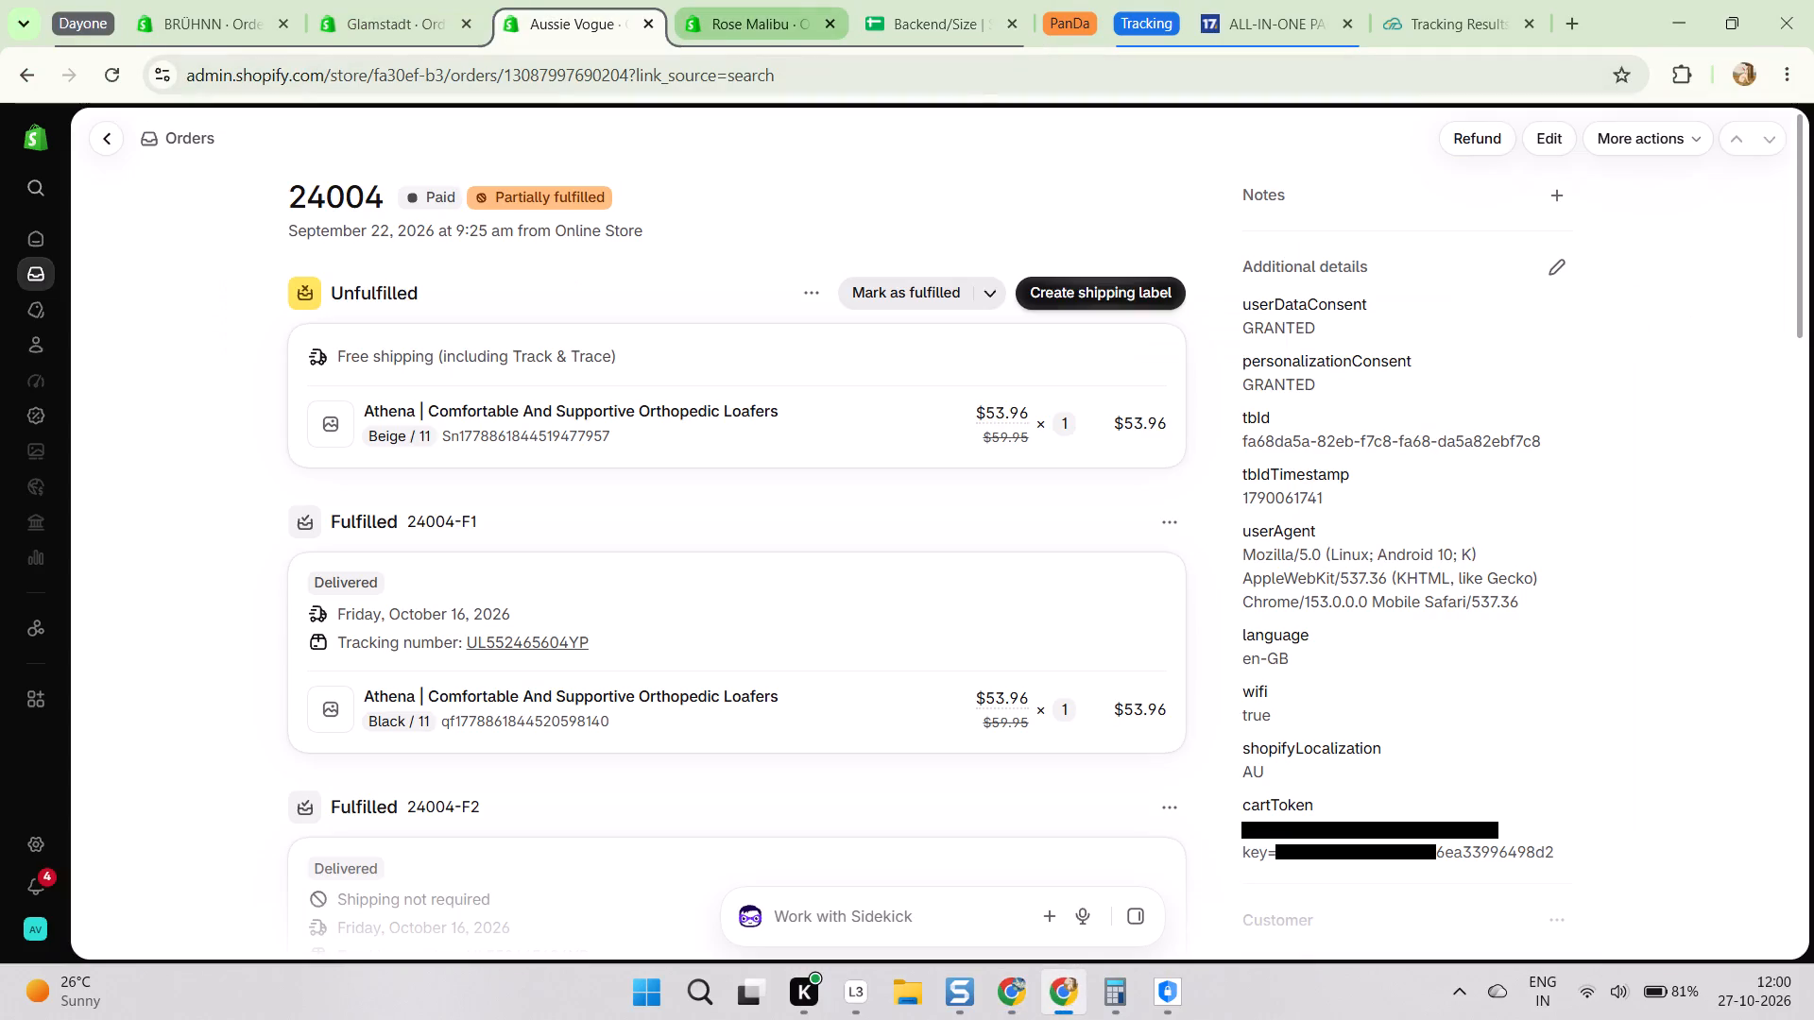
{"action": "left_click", "coordinate": [1006, 986]}
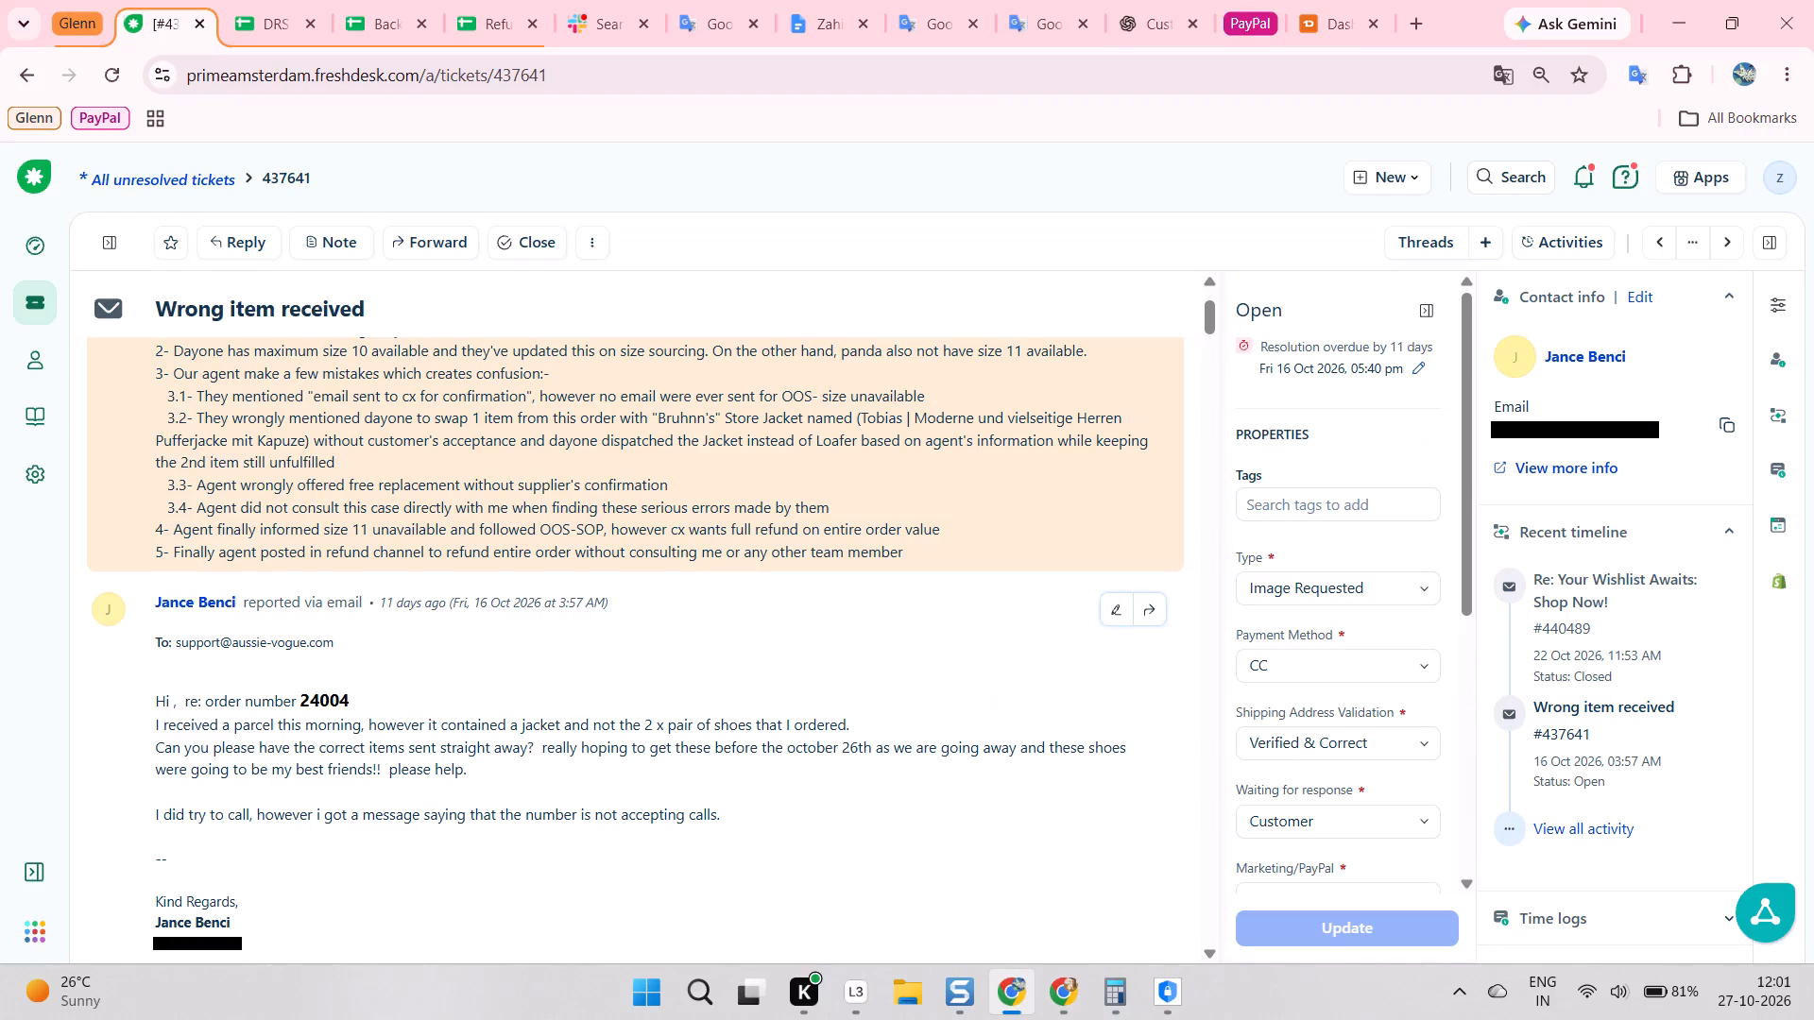
Read on through the early replies, and check the related ticket "Re: Your Wishlist Awaits: Shop Now!" including its private note.
{"action": "scroll", "coordinate": [520, 595], "scroll_direction": "down", "scroll_amount": 1}
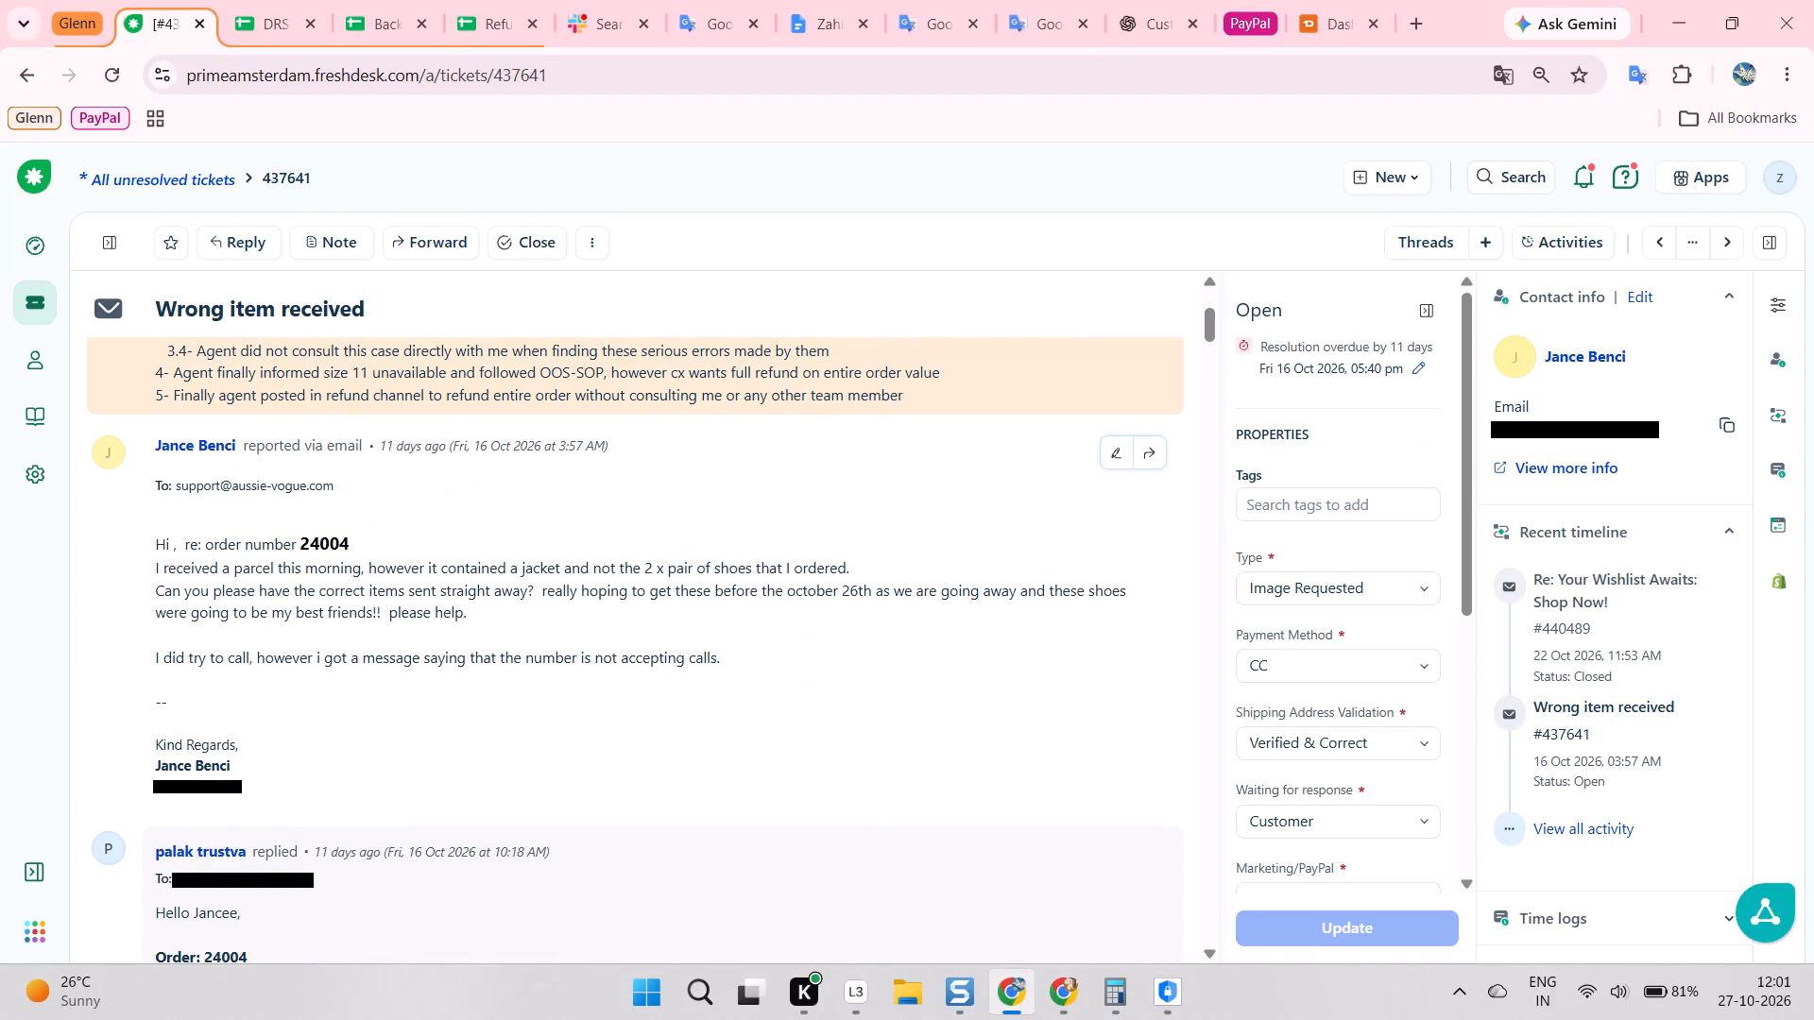
{"action": "scroll", "coordinate": [344, 591], "scroll_direction": "down", "scroll_amount": 3}
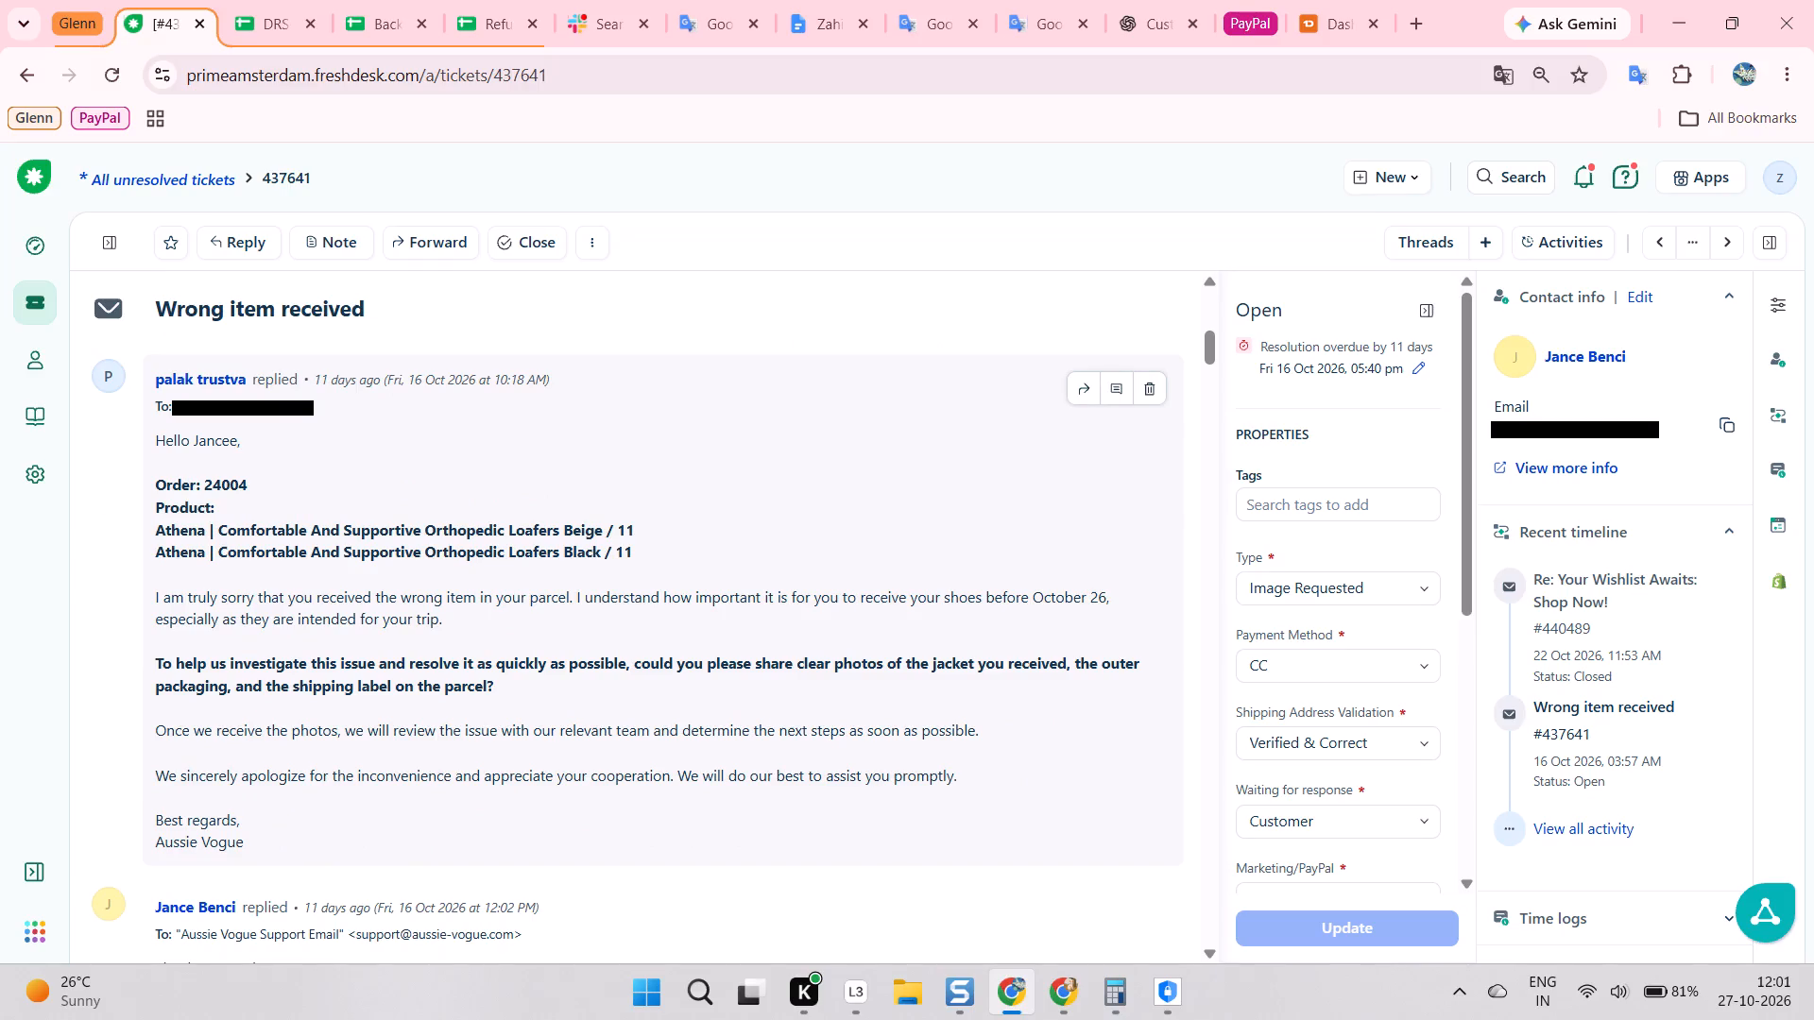
{"action": "scroll", "coordinate": [681, 664], "scroll_direction": "down", "scroll_amount": 2}
{"action": "scroll", "coordinate": [349, 592], "scroll_direction": "down", "scroll_amount": 1}
{"action": "double_click", "coordinate": [193, 749]}
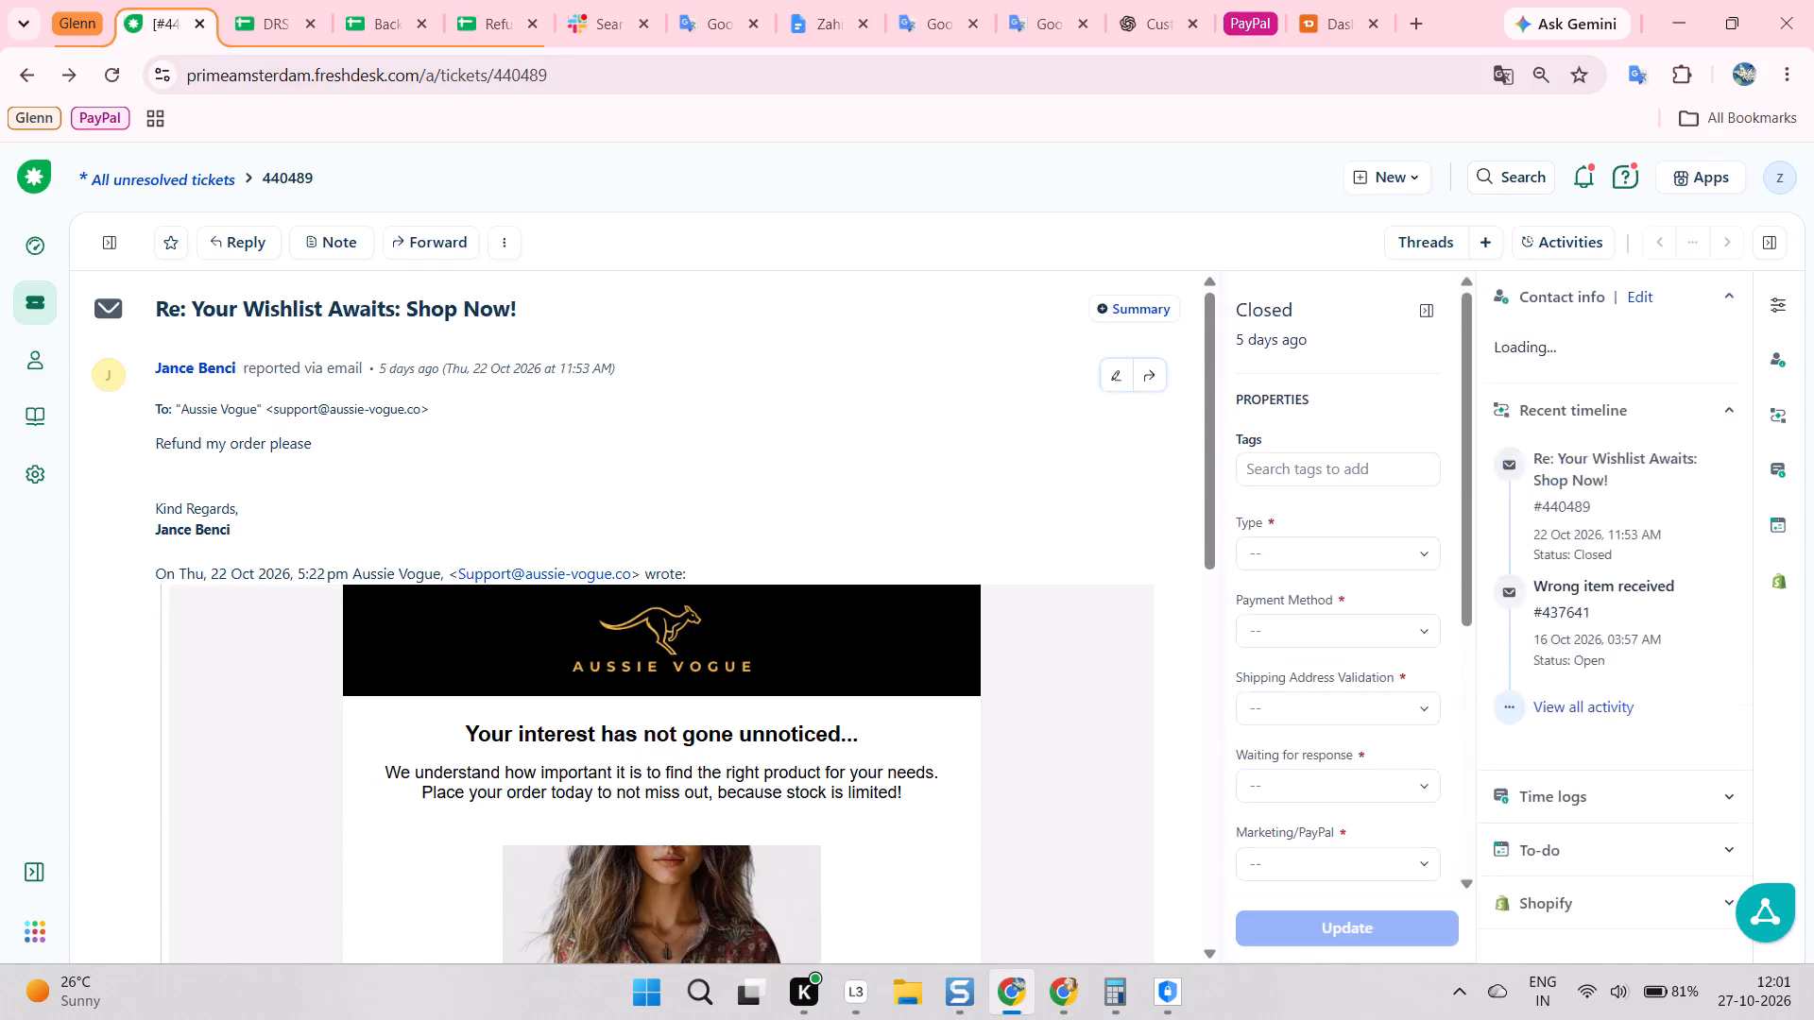
{"action": "scroll", "coordinate": [784, 756], "scroll_direction": "down", "scroll_amount": 3}
{"action": "scroll", "coordinate": [730, 653], "scroll_direction": "up", "scroll_amount": 8}
{"action": "scroll", "coordinate": [487, 524], "scroll_direction": "down", "scroll_amount": 10}
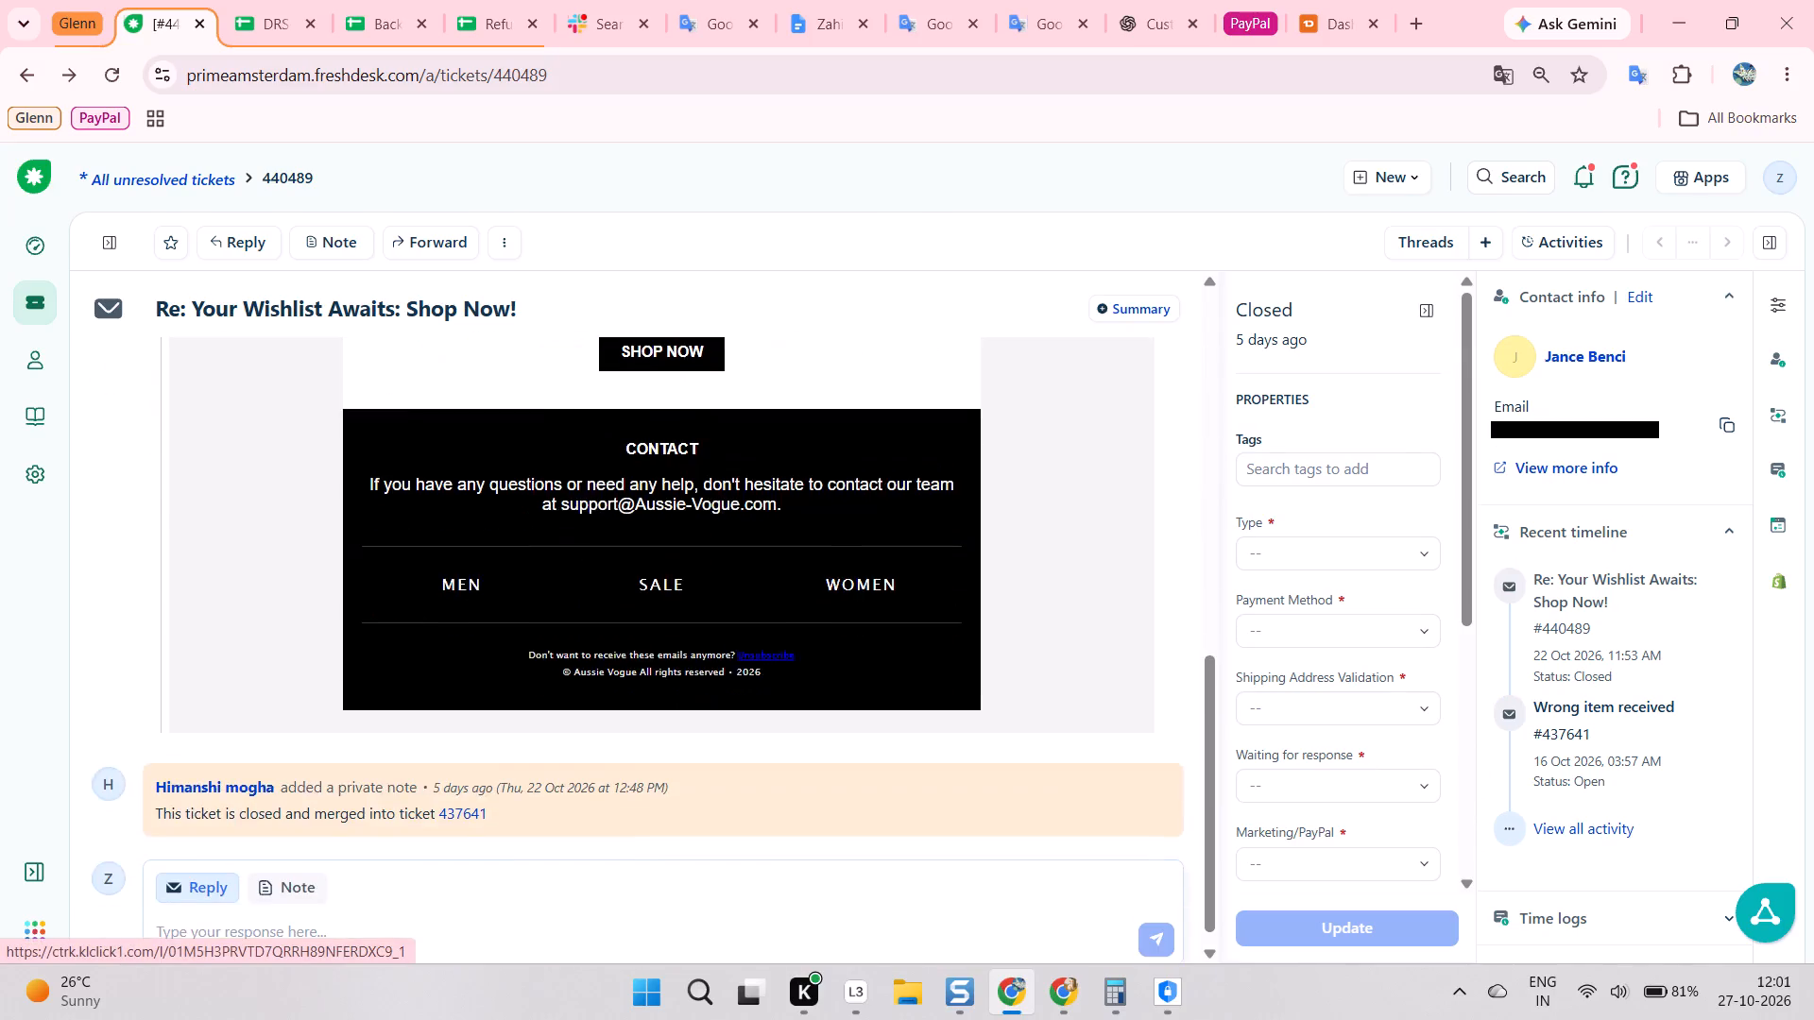
{"action": "scroll", "coordinate": [517, 528], "scroll_direction": "down", "scroll_amount": 4}
{"action": "scroll", "coordinate": [532, 583], "scroll_direction": "up", "scroll_amount": 9}
Return to the "Wrong item received" ticket and view the customer's attached photos 5166.jpg and 5167.jpg.
{"action": "left_click", "coordinate": [1626, 710]}
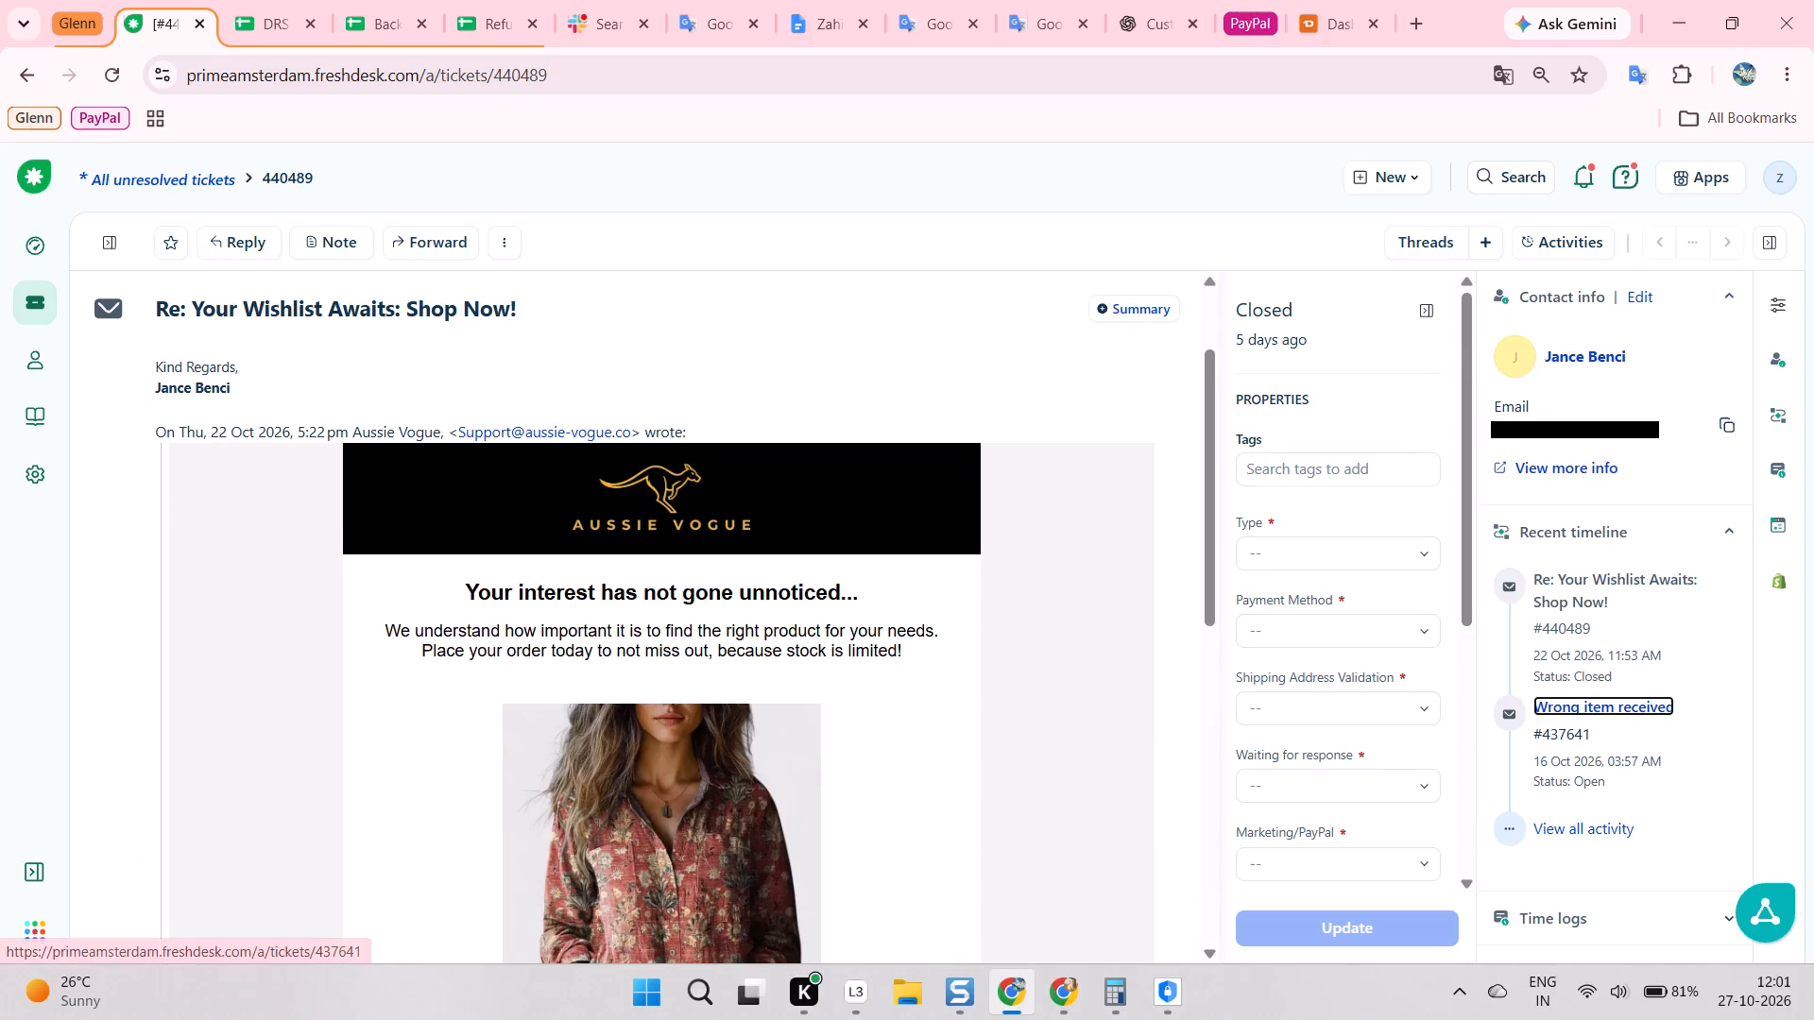
{"action": "scroll", "coordinate": [526, 594], "scroll_direction": "up", "scroll_amount": 3}
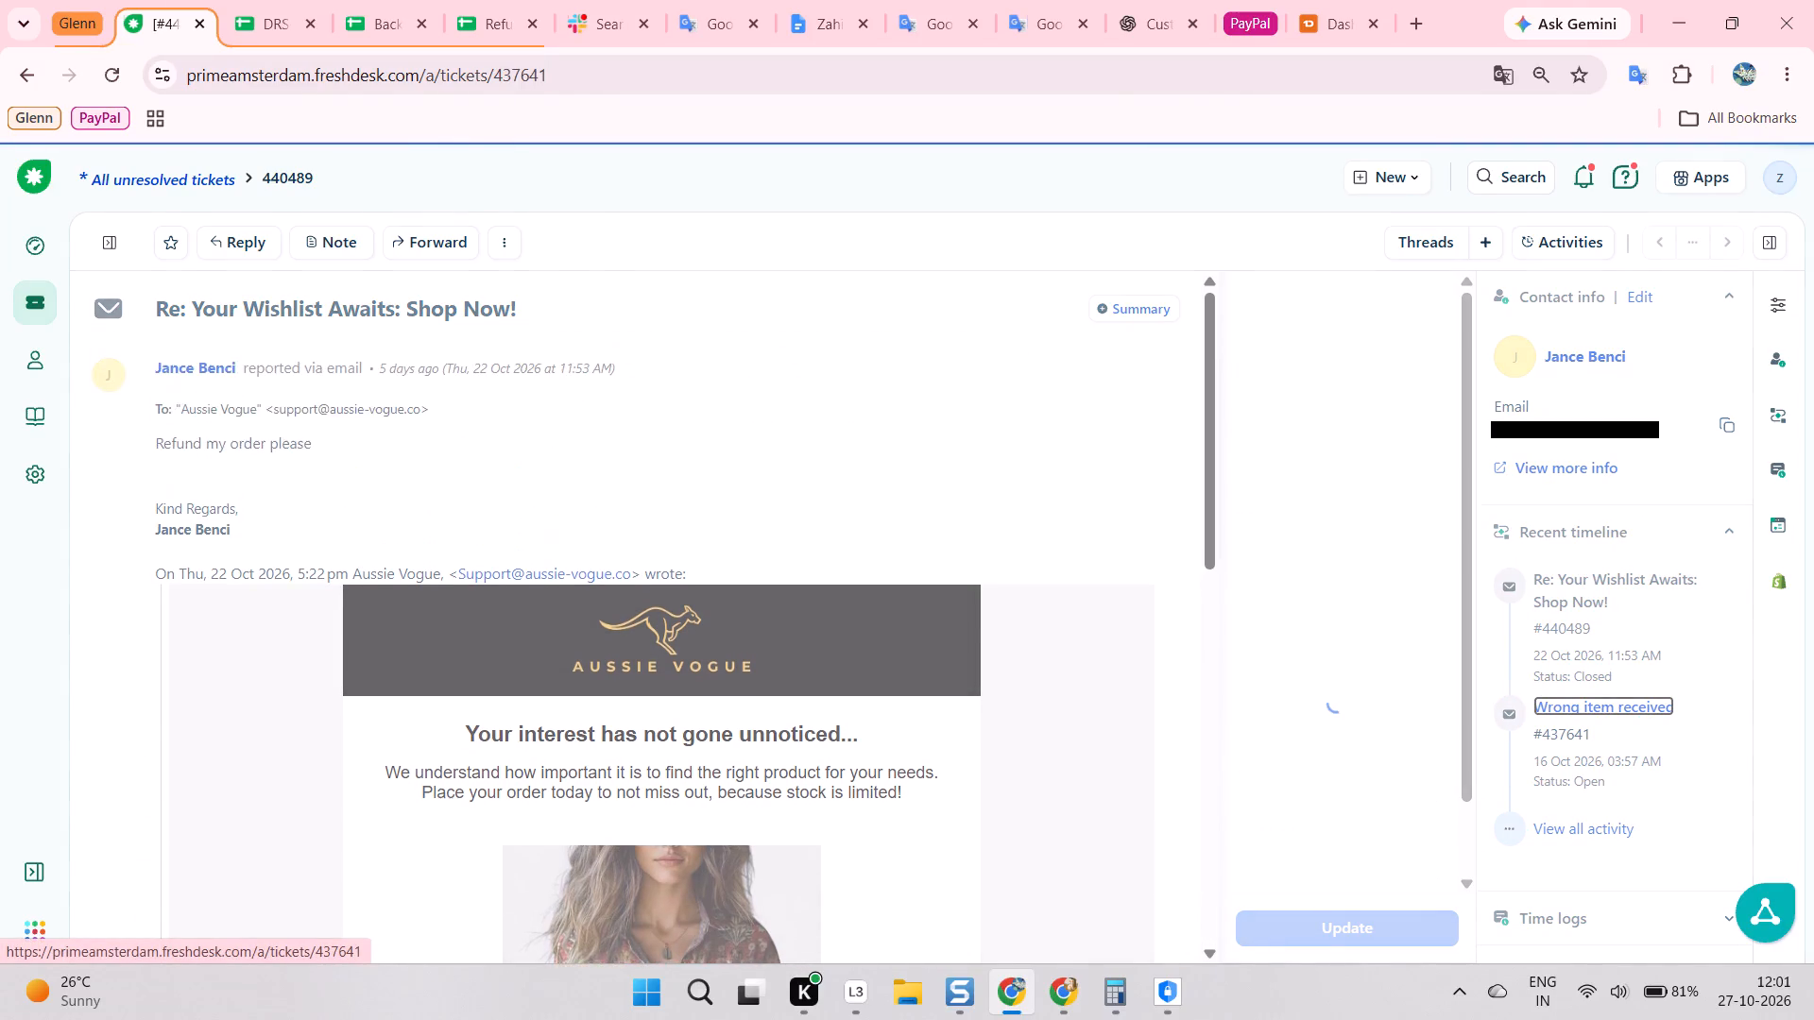
{"action": "scroll", "coordinate": [474, 620], "scroll_direction": "up", "scroll_amount": 3}
{"action": "scroll", "coordinate": [470, 609], "scroll_direction": "down", "scroll_amount": 8}
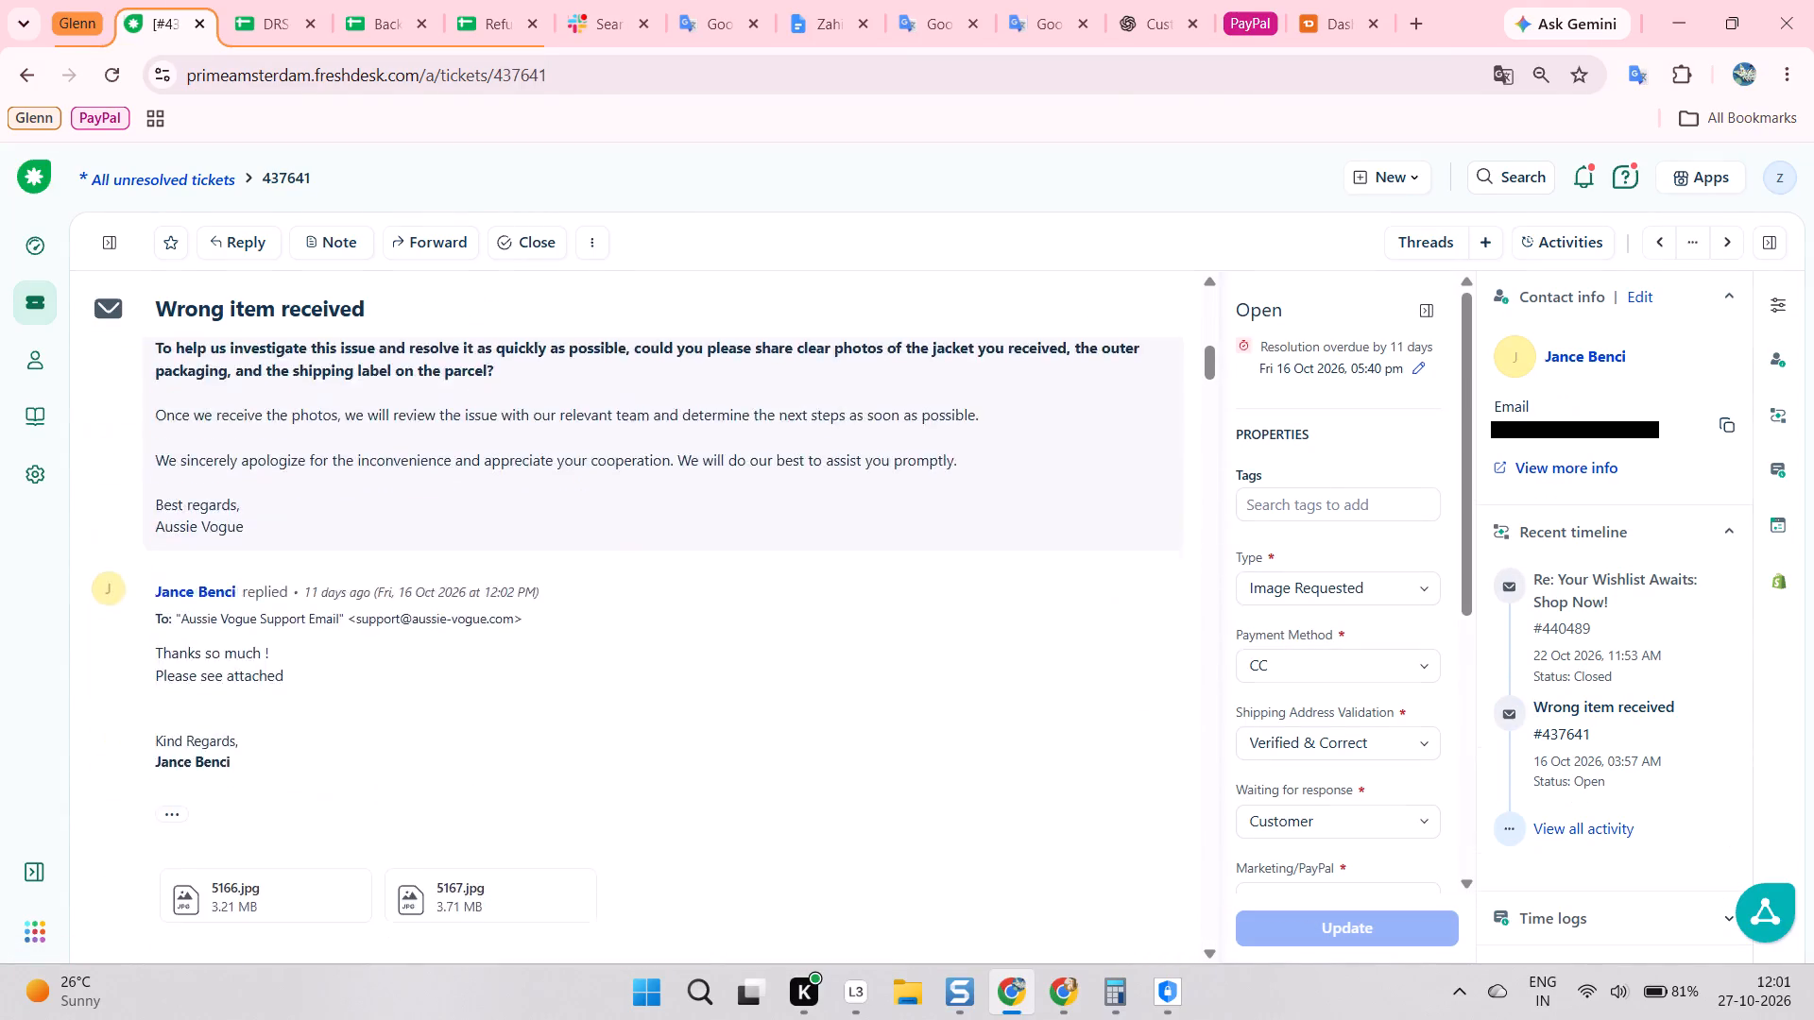
{"action": "scroll", "coordinate": [302, 590], "scroll_direction": "down", "scroll_amount": 2}
{"action": "left_click", "coordinate": [178, 433]}
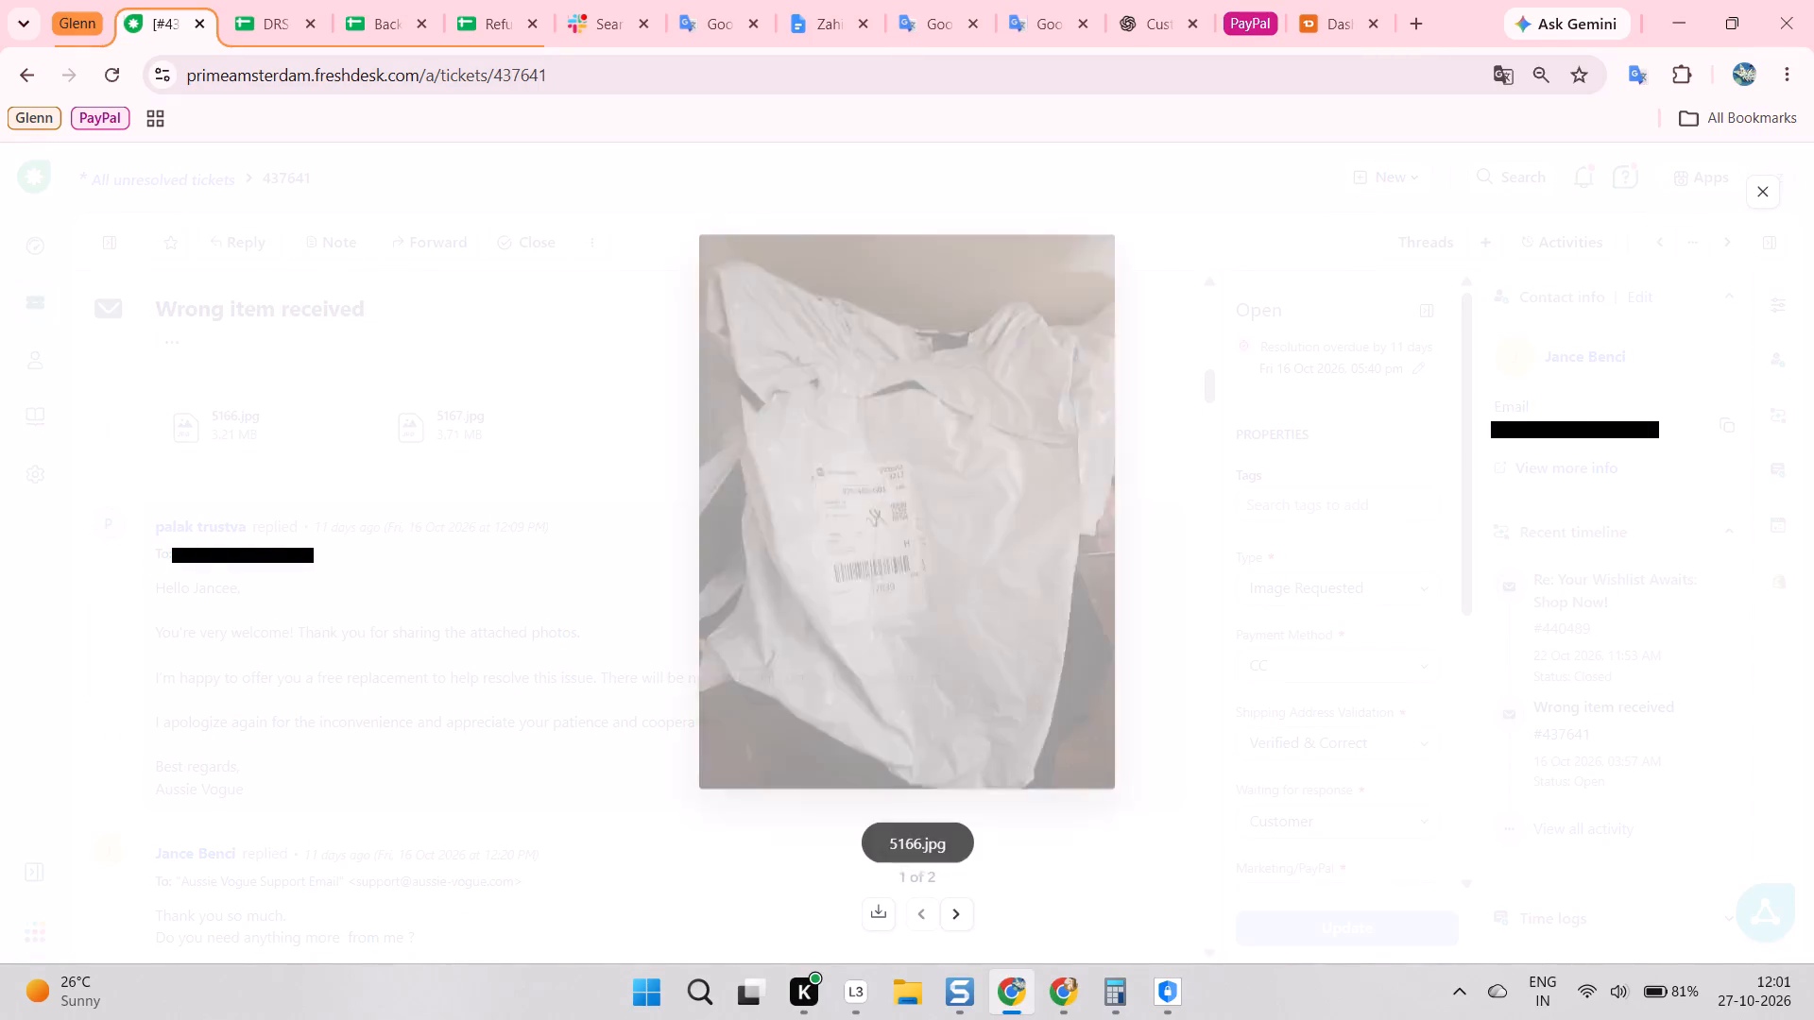
{"action": "left_click", "coordinate": [958, 921]}
{"action": "left_click", "coordinate": [579, 595]}
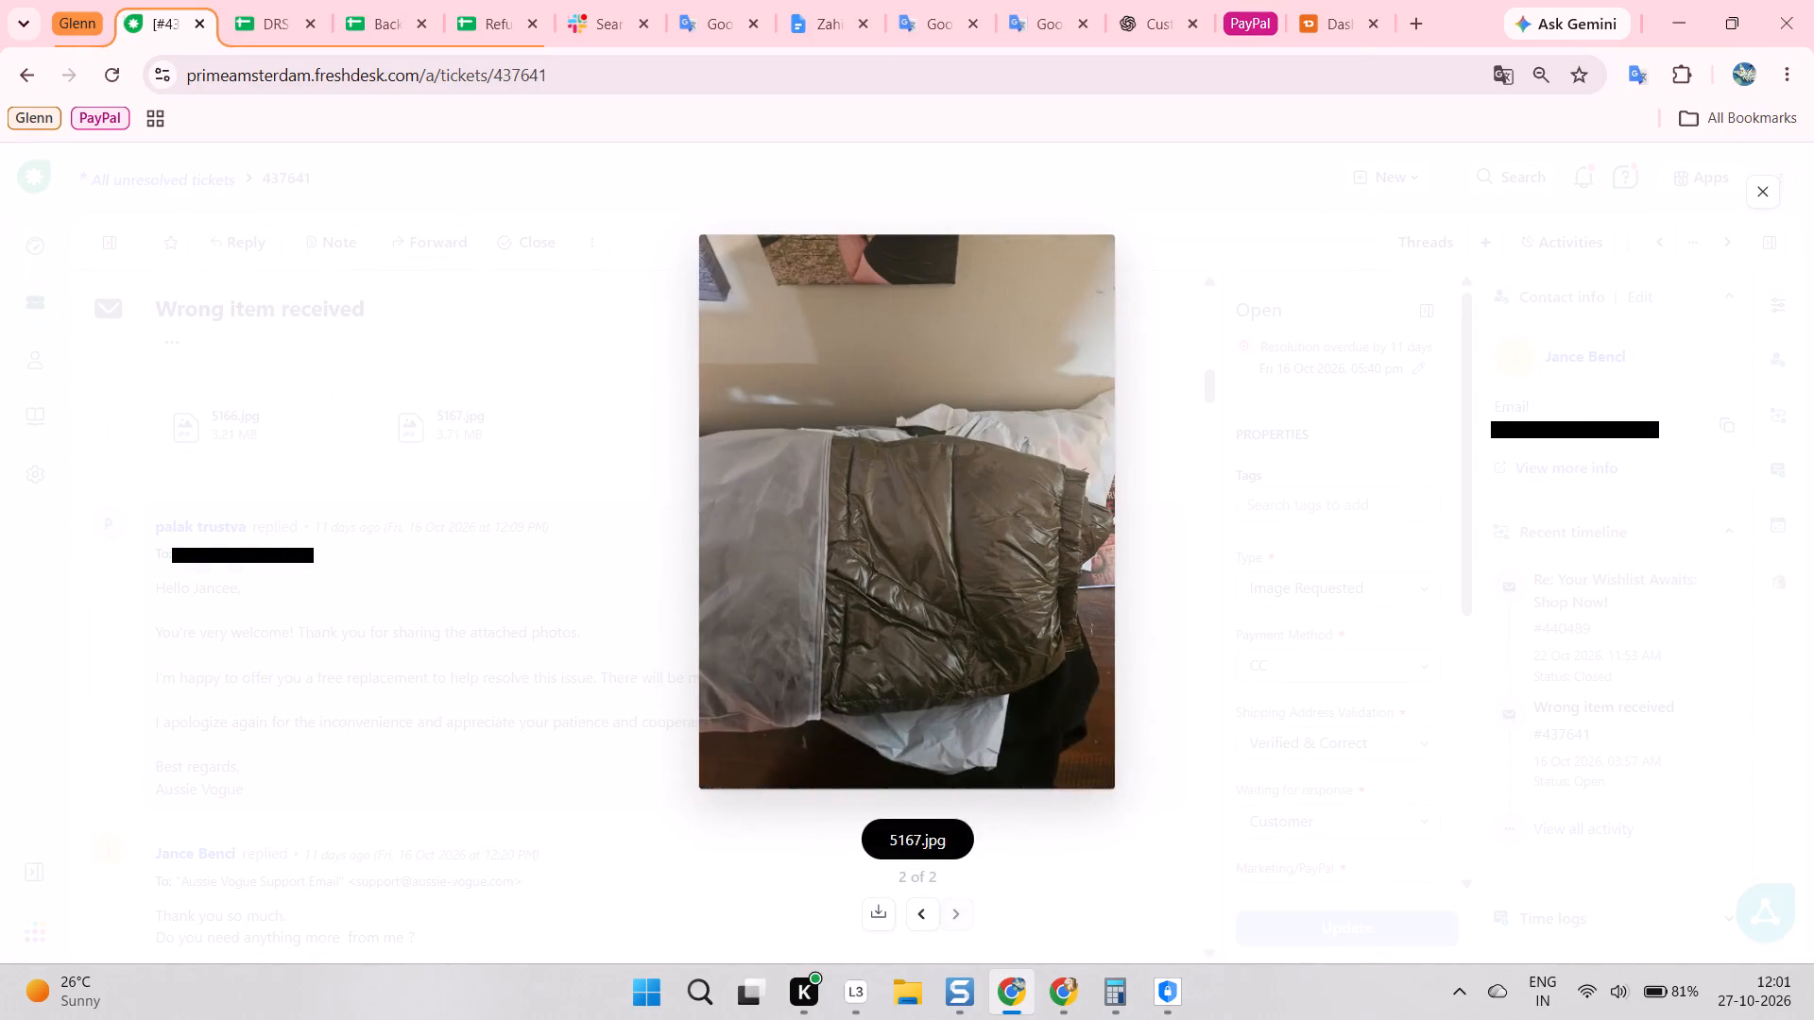
Read the conversation from the free replacement offer through the 19 October private notes about the size sourcing sheet.
{"action": "scroll", "coordinate": [357, 598], "scroll_direction": "down", "scroll_amount": 1}
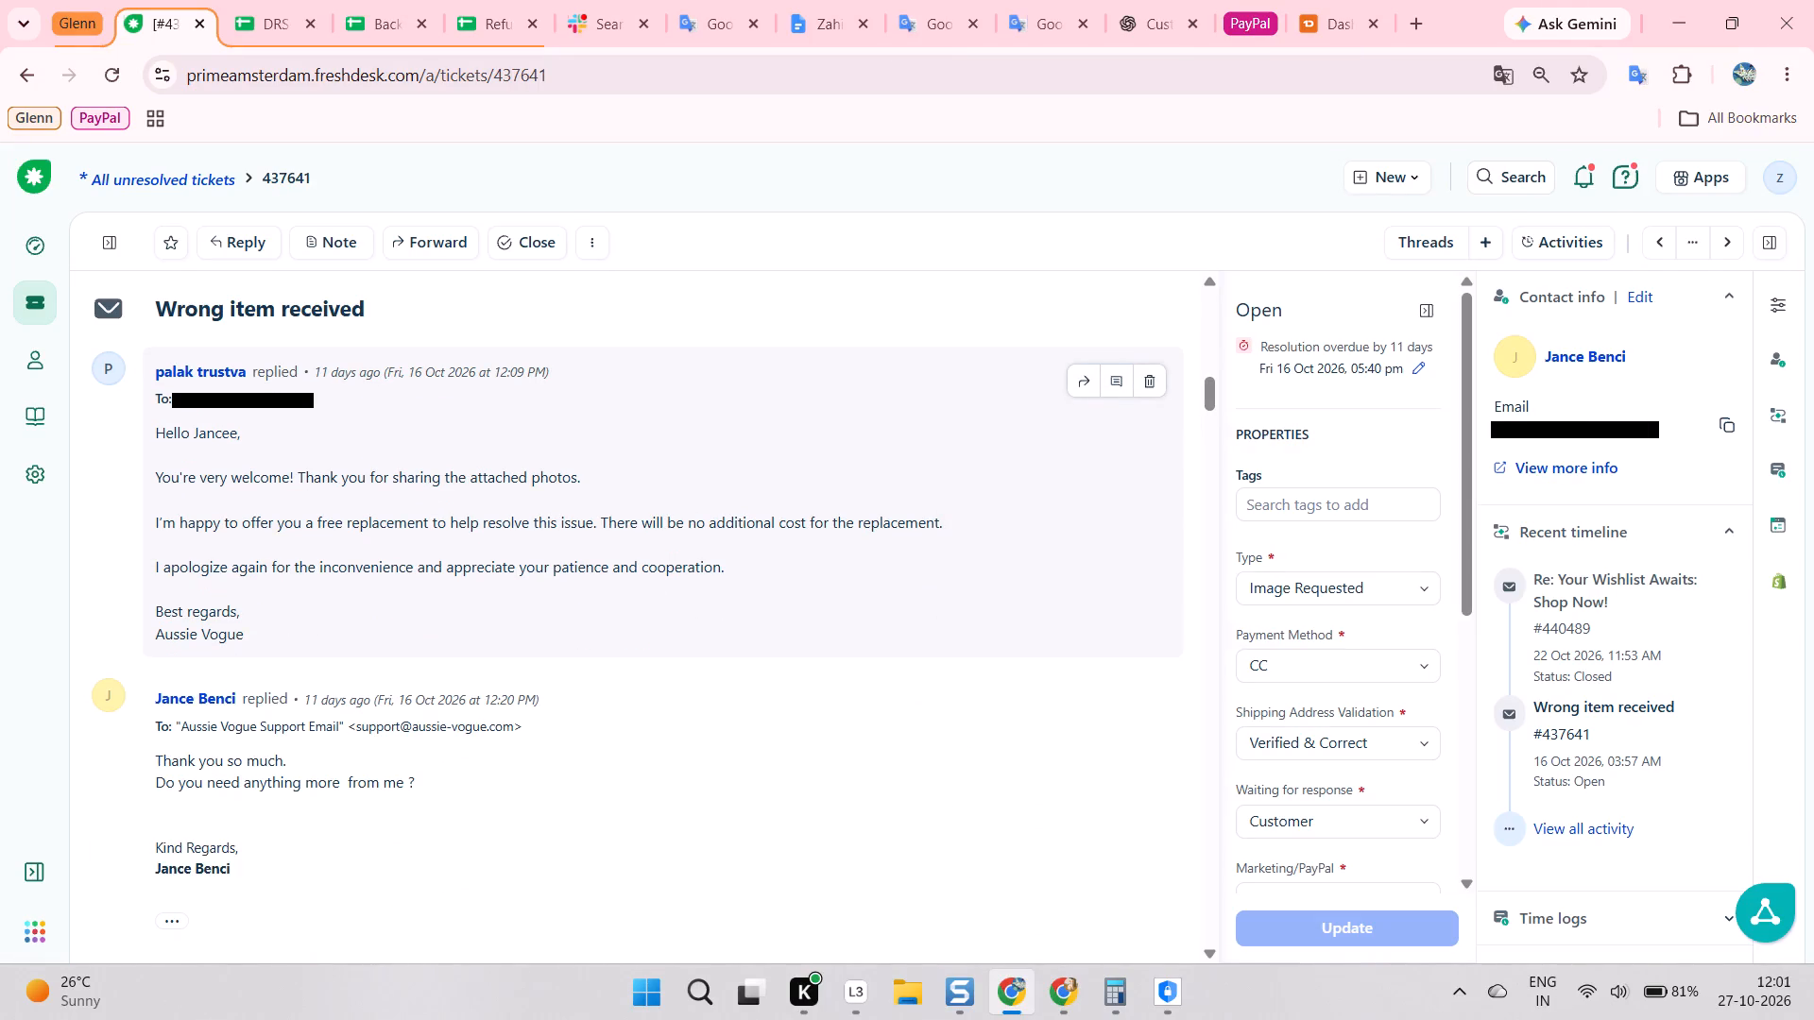
{"action": "scroll", "coordinate": [500, 539], "scroll_direction": "down", "scroll_amount": 1}
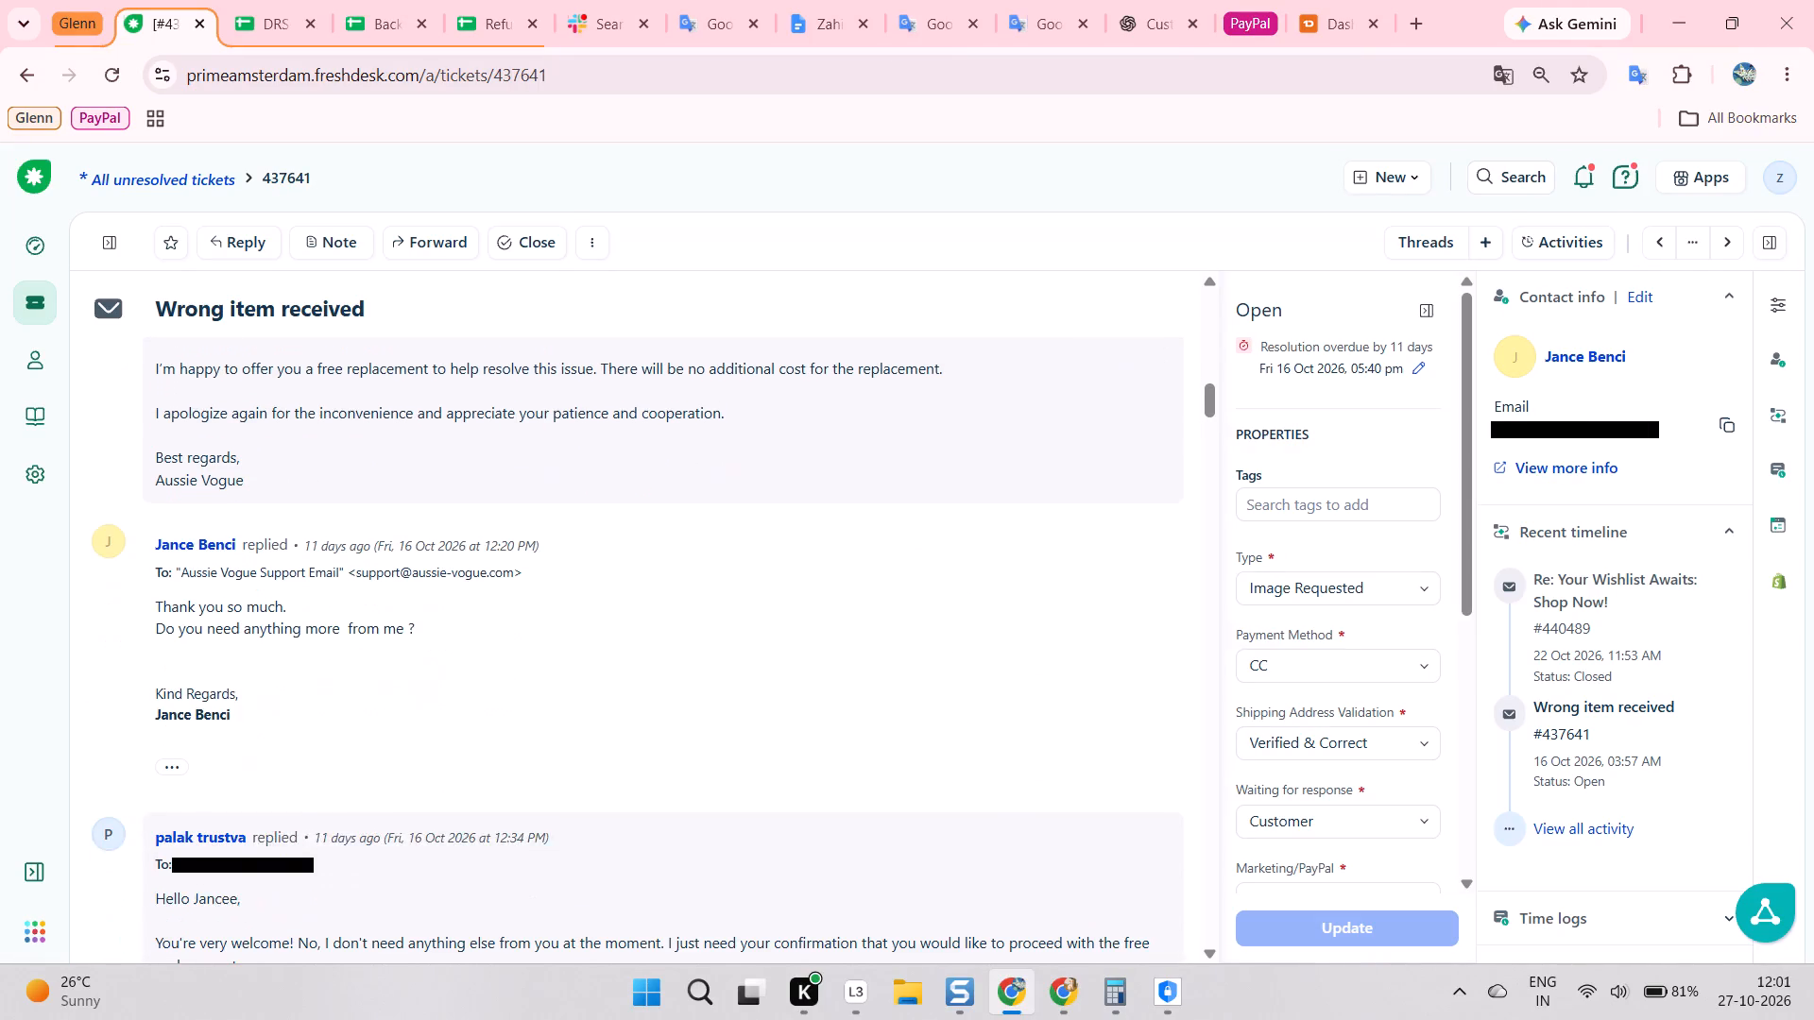
{"action": "scroll", "coordinate": [457, 537], "scroll_direction": "down", "scroll_amount": 3}
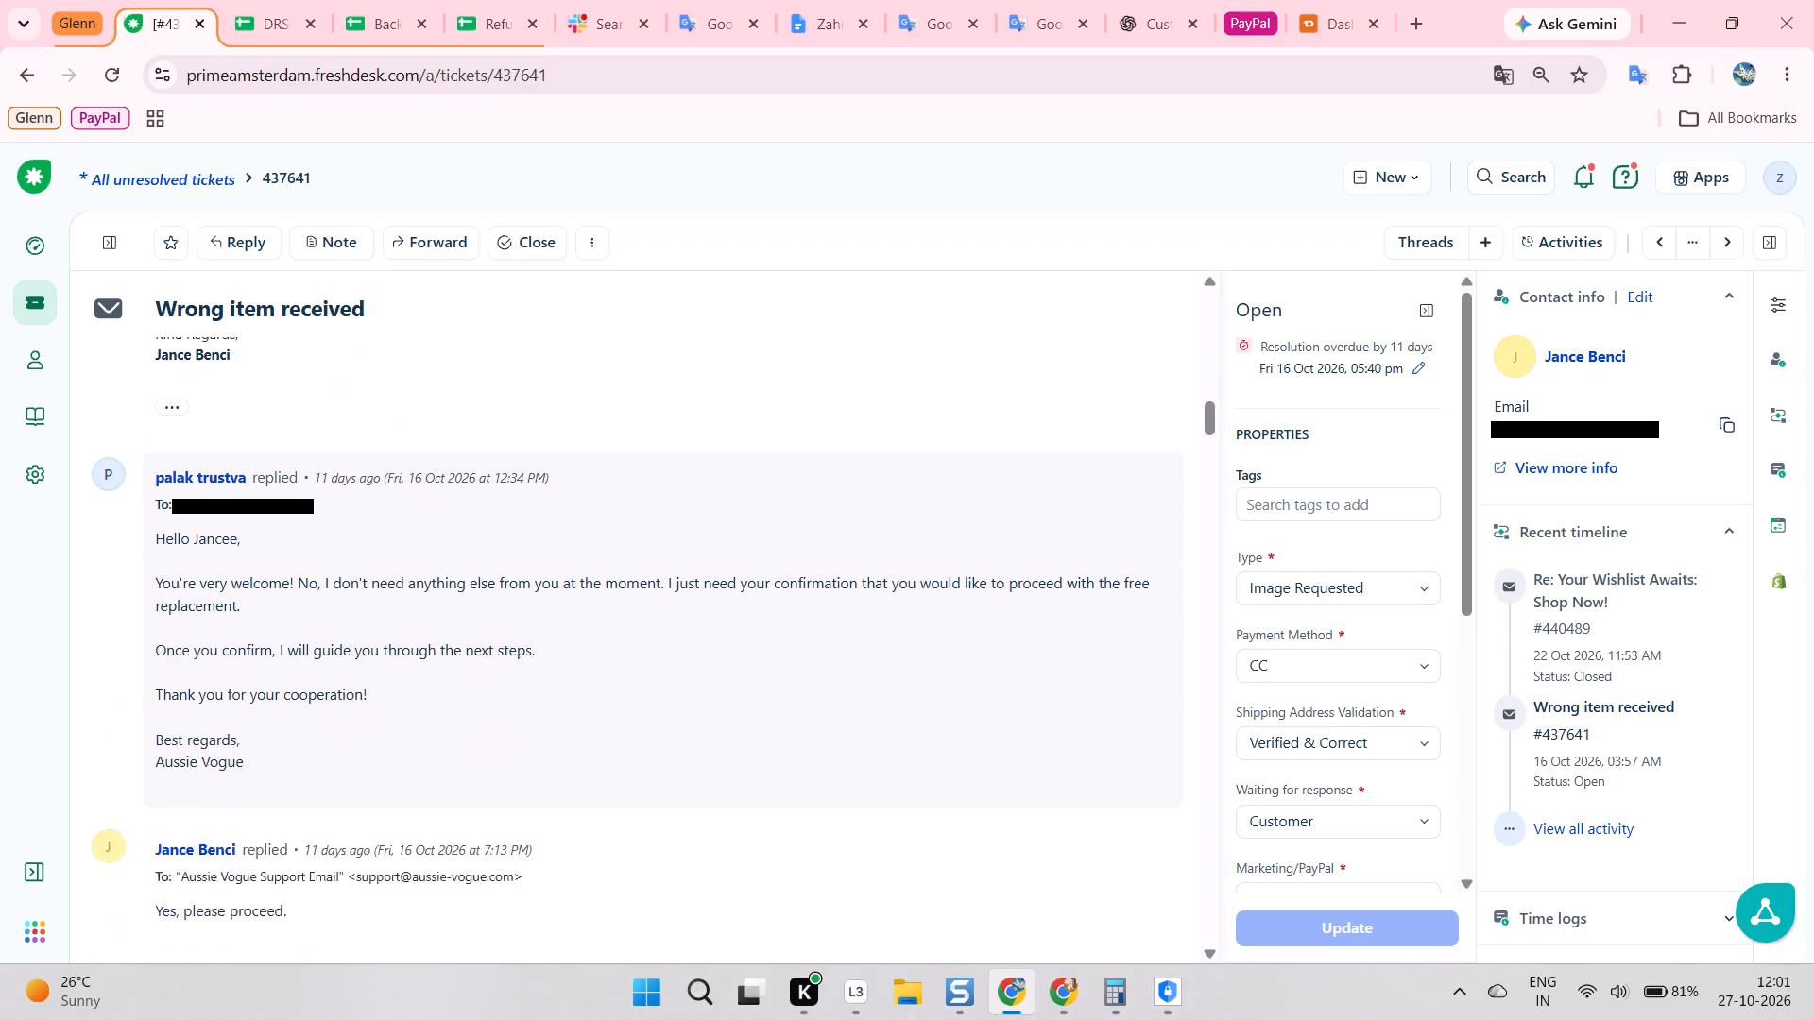
{"action": "scroll", "coordinate": [565, 513], "scroll_direction": "down", "scroll_amount": 1}
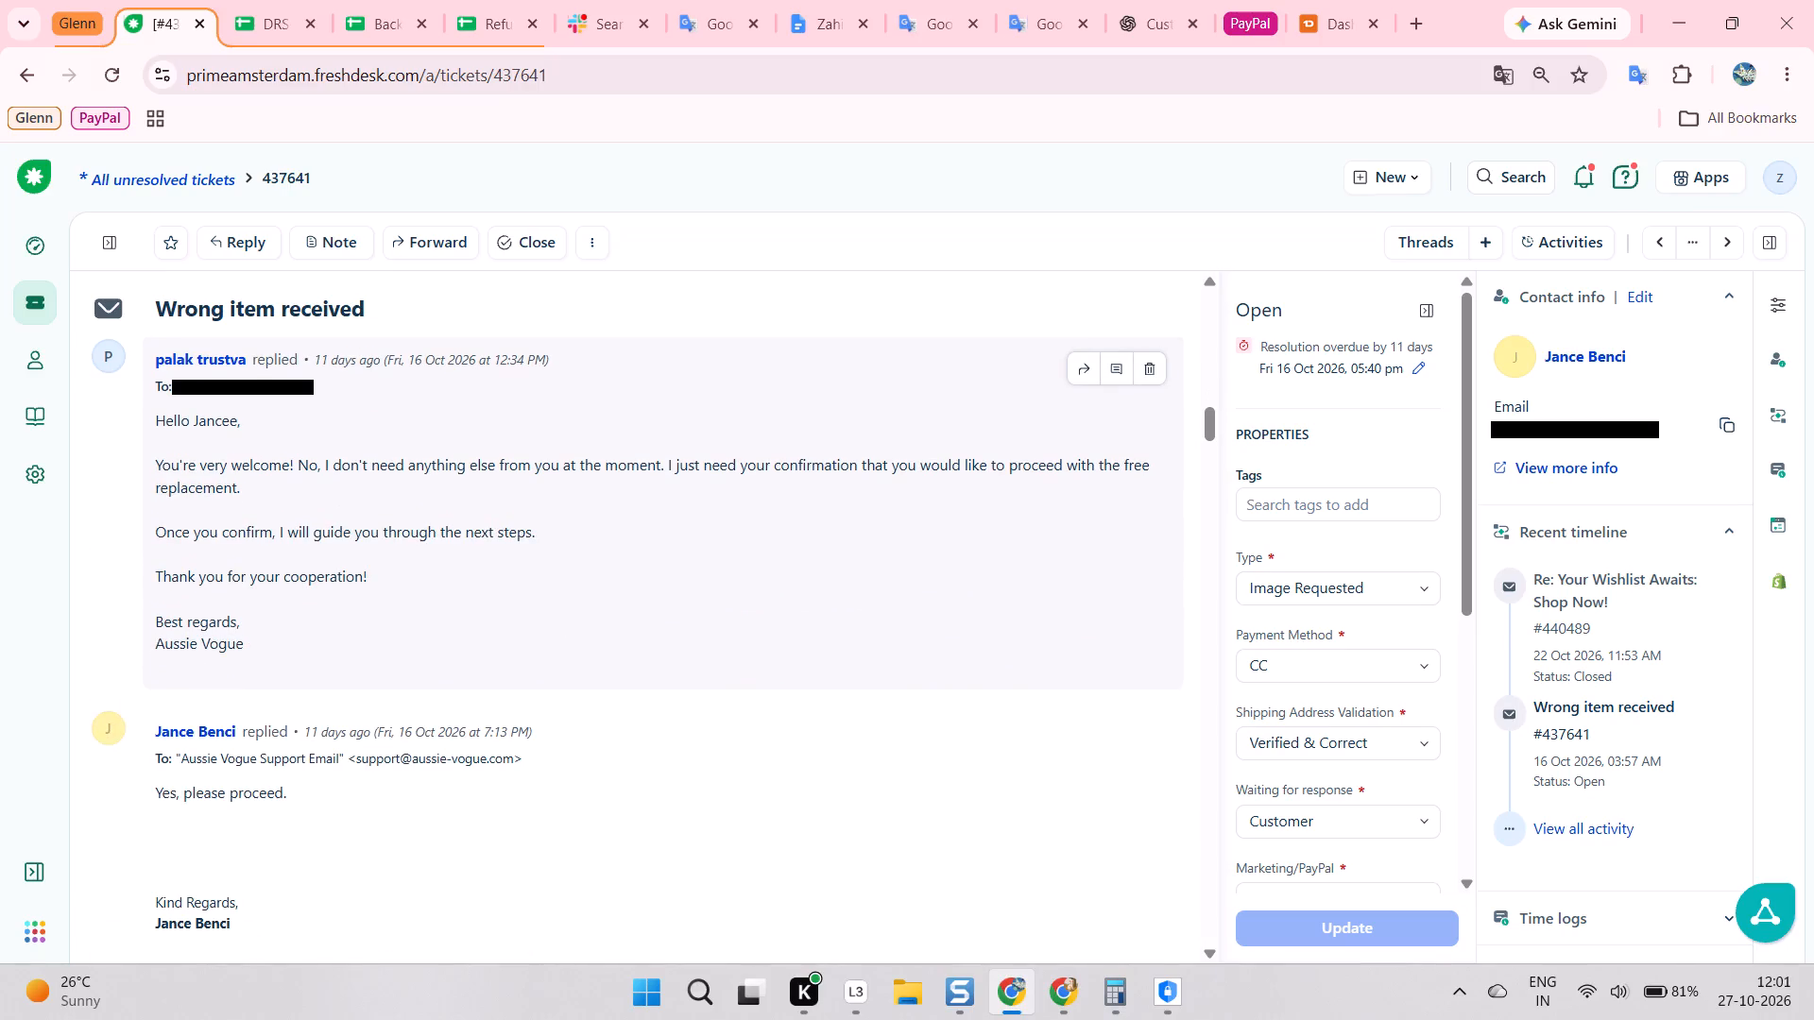
{"action": "scroll", "coordinate": [327, 531], "scroll_direction": "down", "scroll_amount": 2}
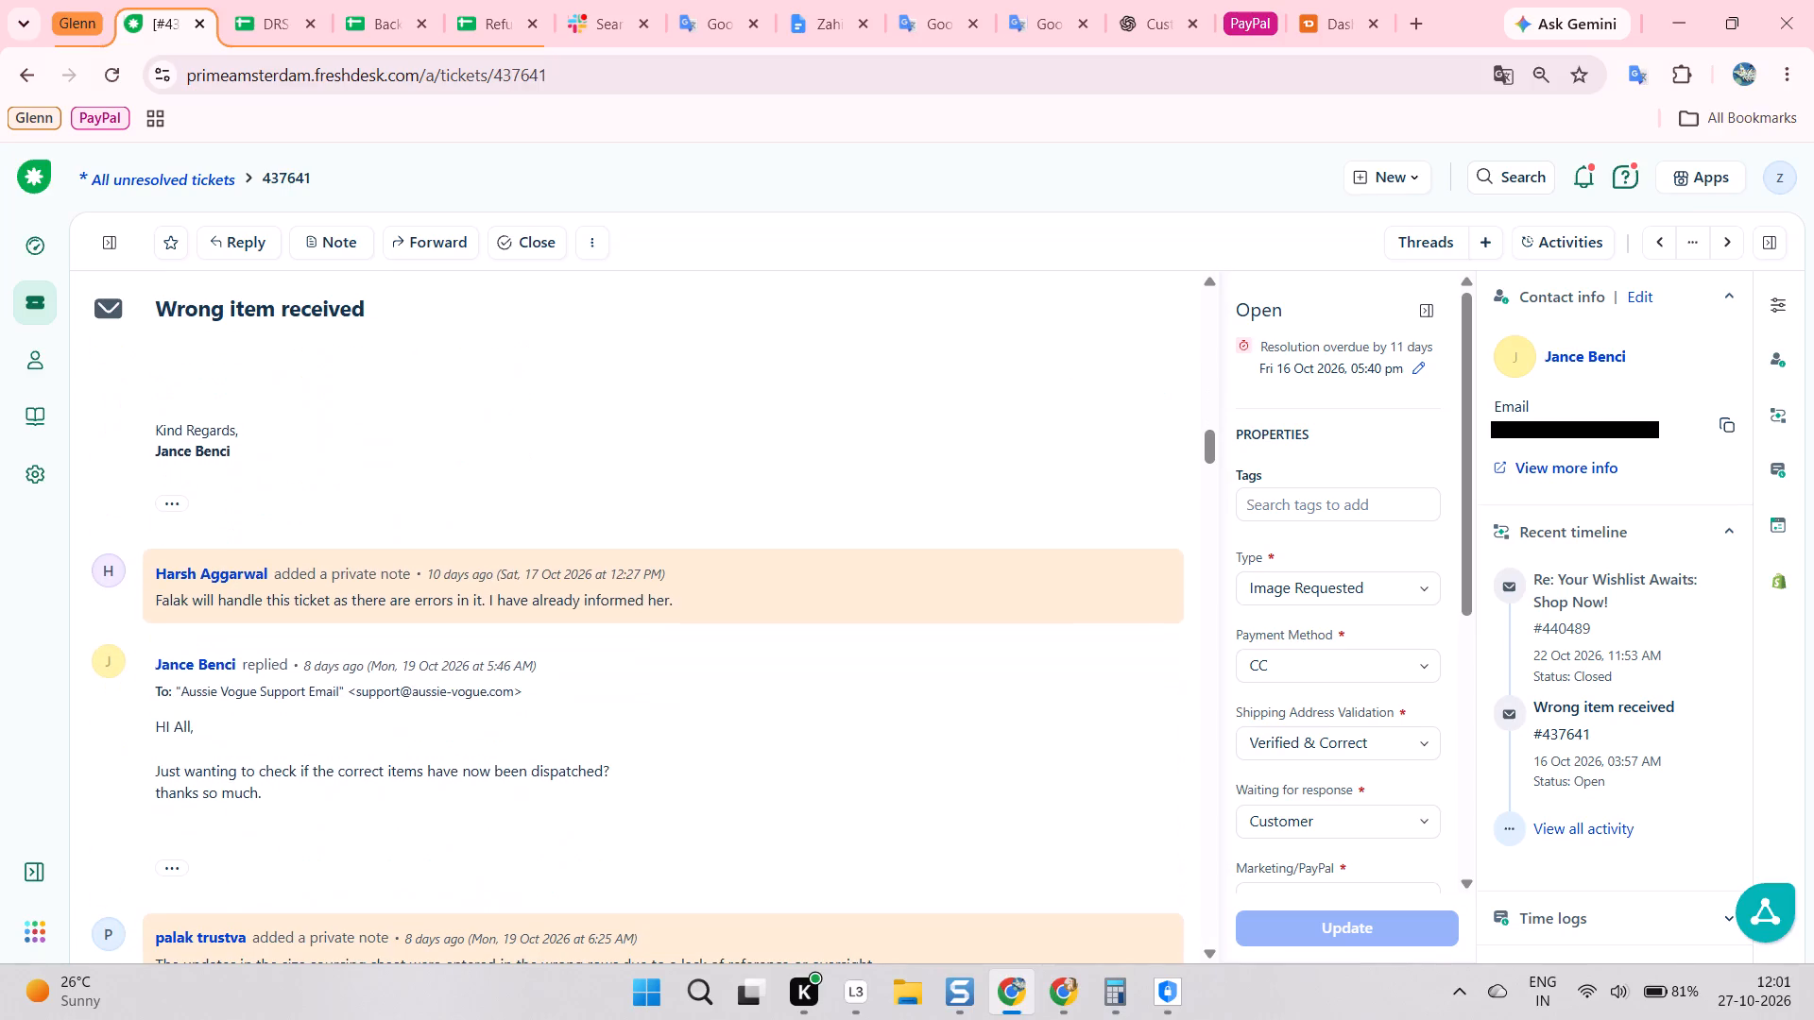
{"action": "scroll", "coordinate": [351, 553], "scroll_direction": "down", "scroll_amount": 1}
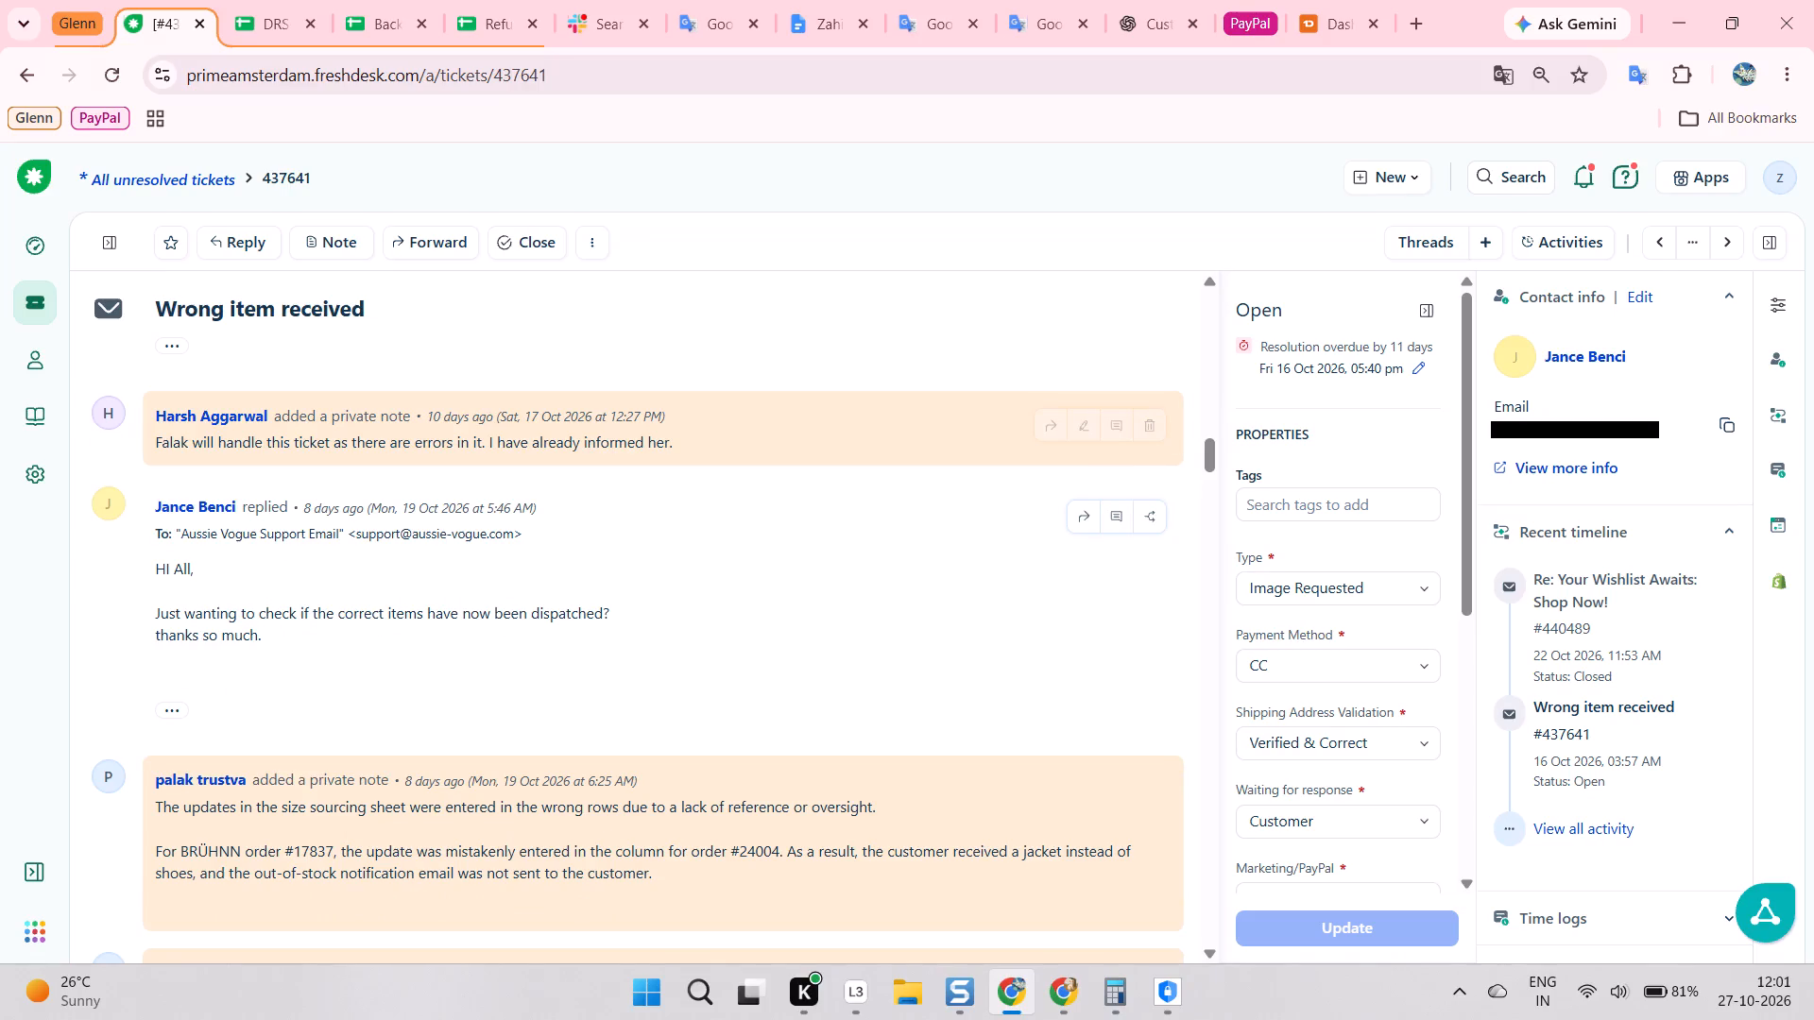
{"action": "scroll", "coordinate": [320, 551], "scroll_direction": "down", "scroll_amount": 1}
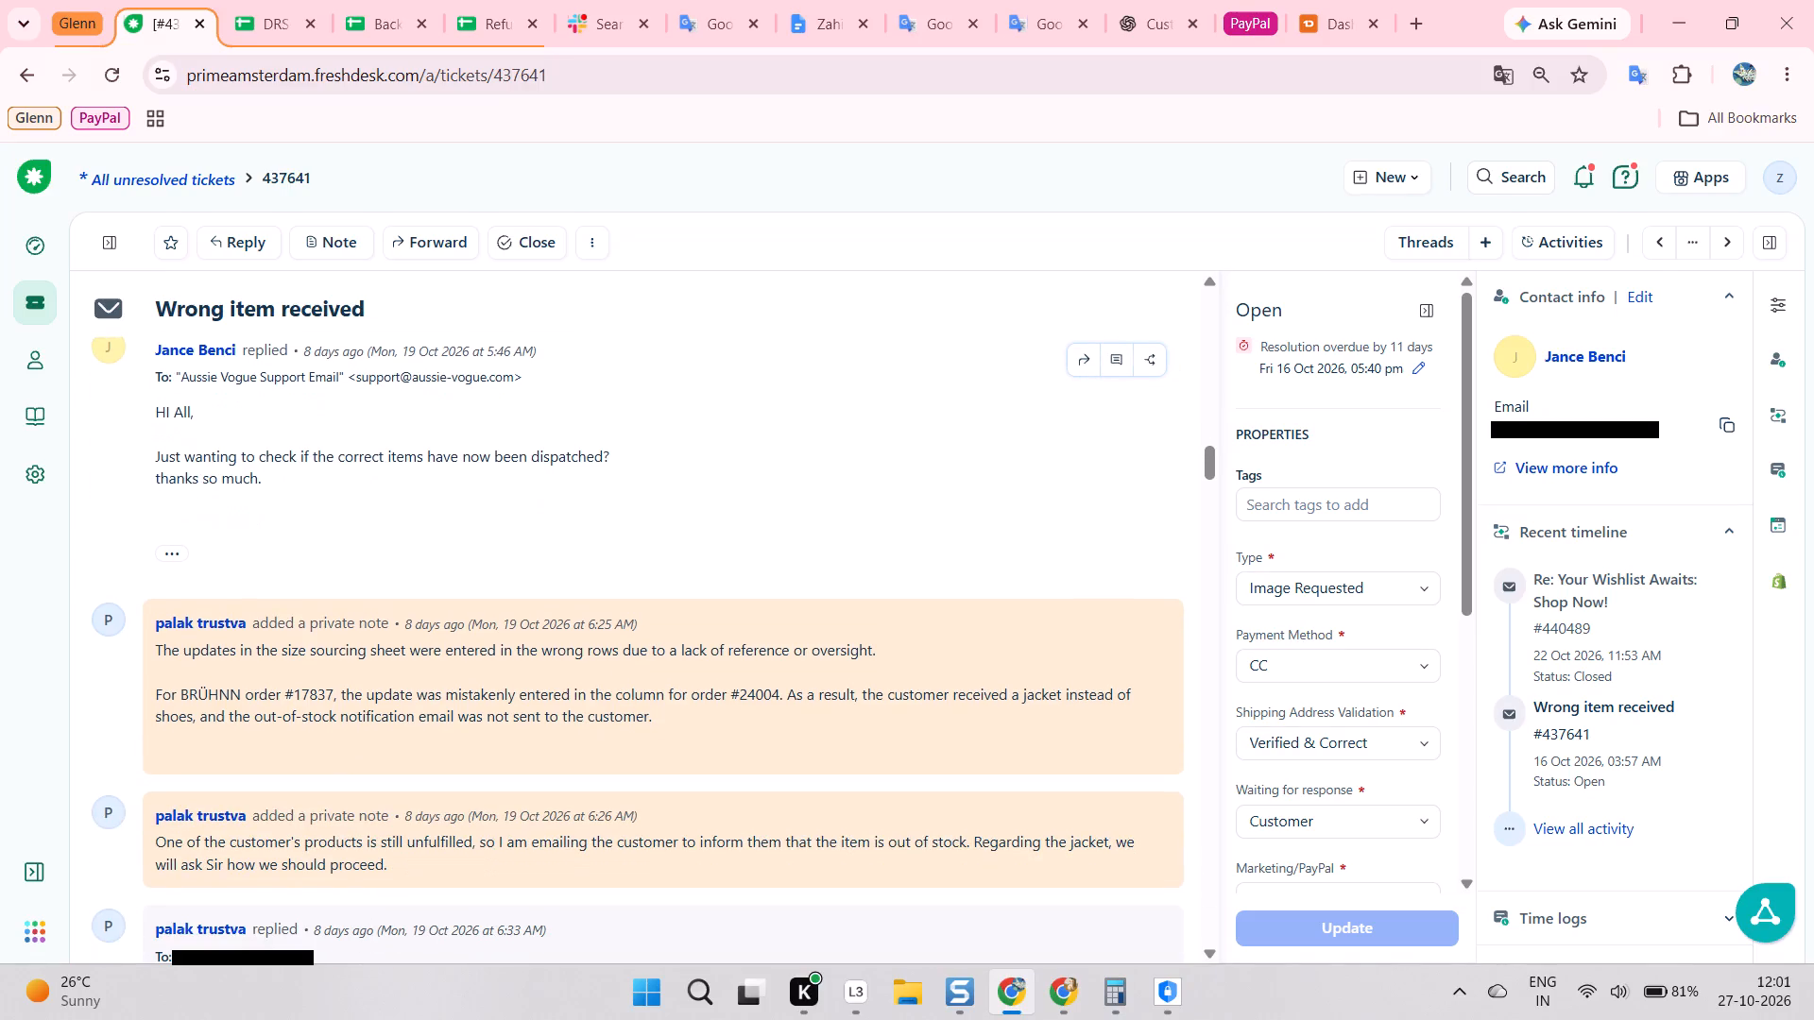
{"action": "scroll", "coordinate": [328, 548], "scroll_direction": "down", "scroll_amount": 1}
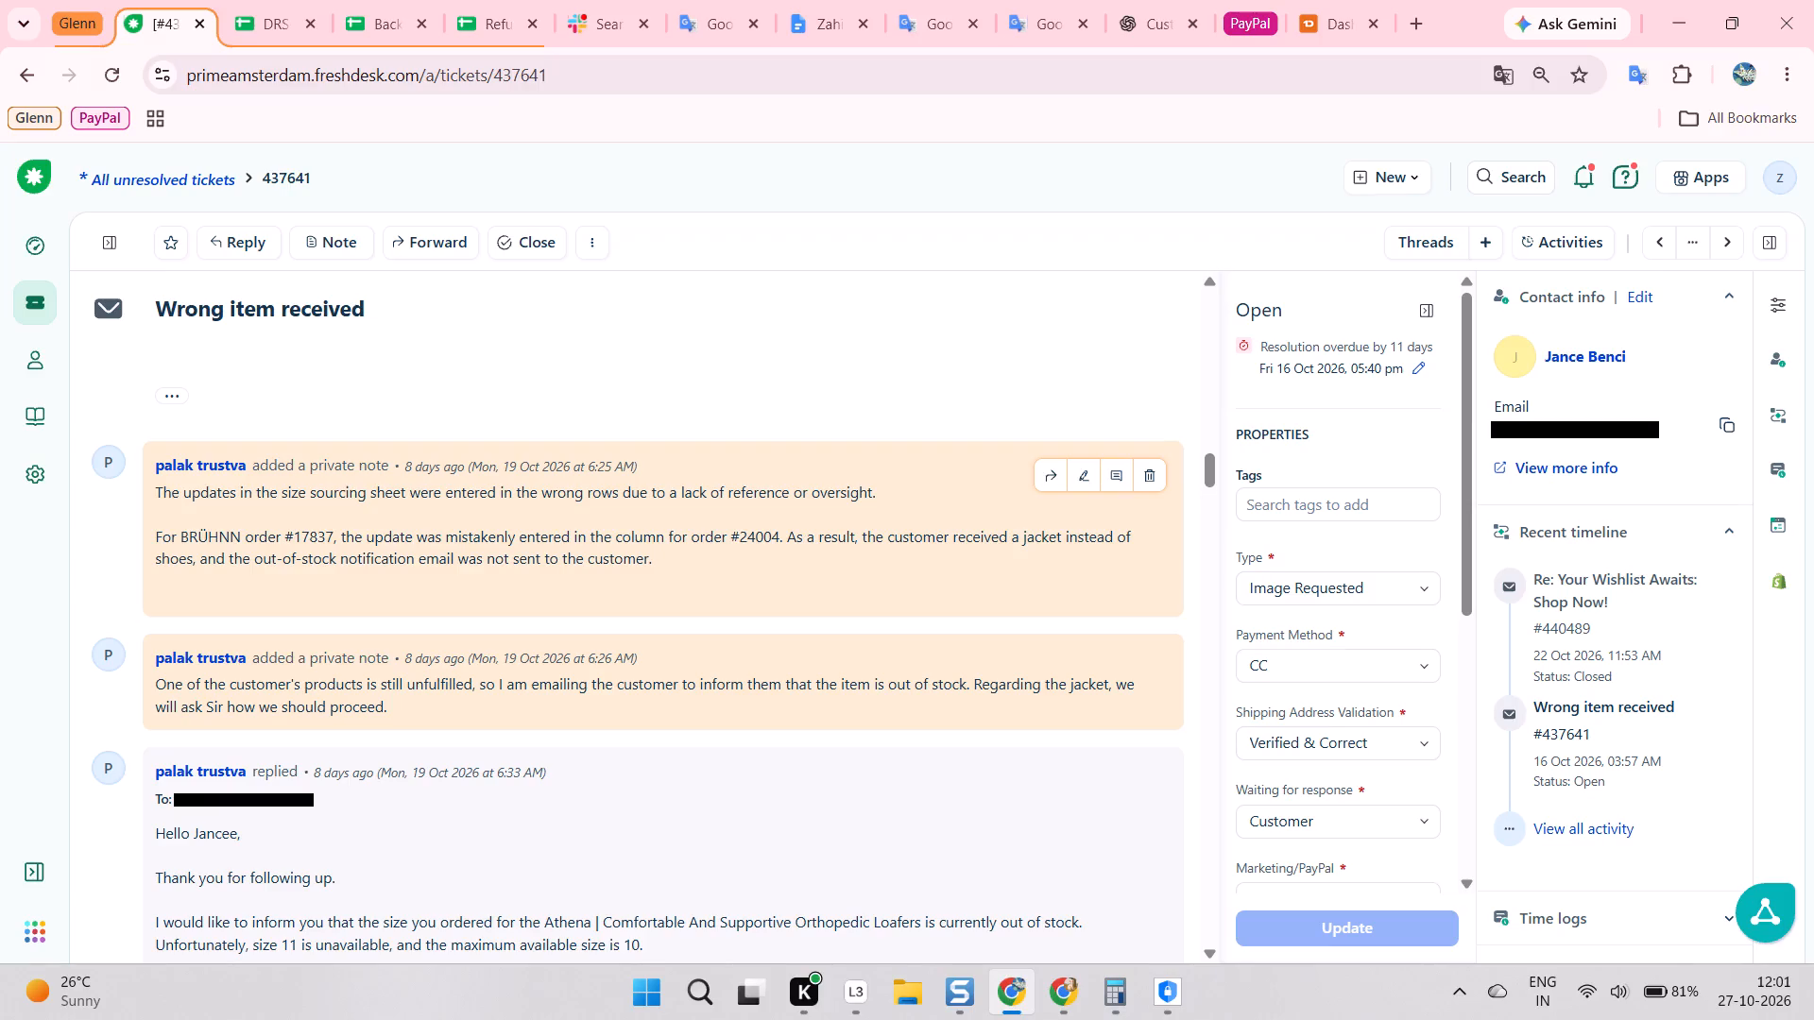
{"action": "key", "text": "alt+Tab"}
{"action": "key", "text": "alt+Tab"}
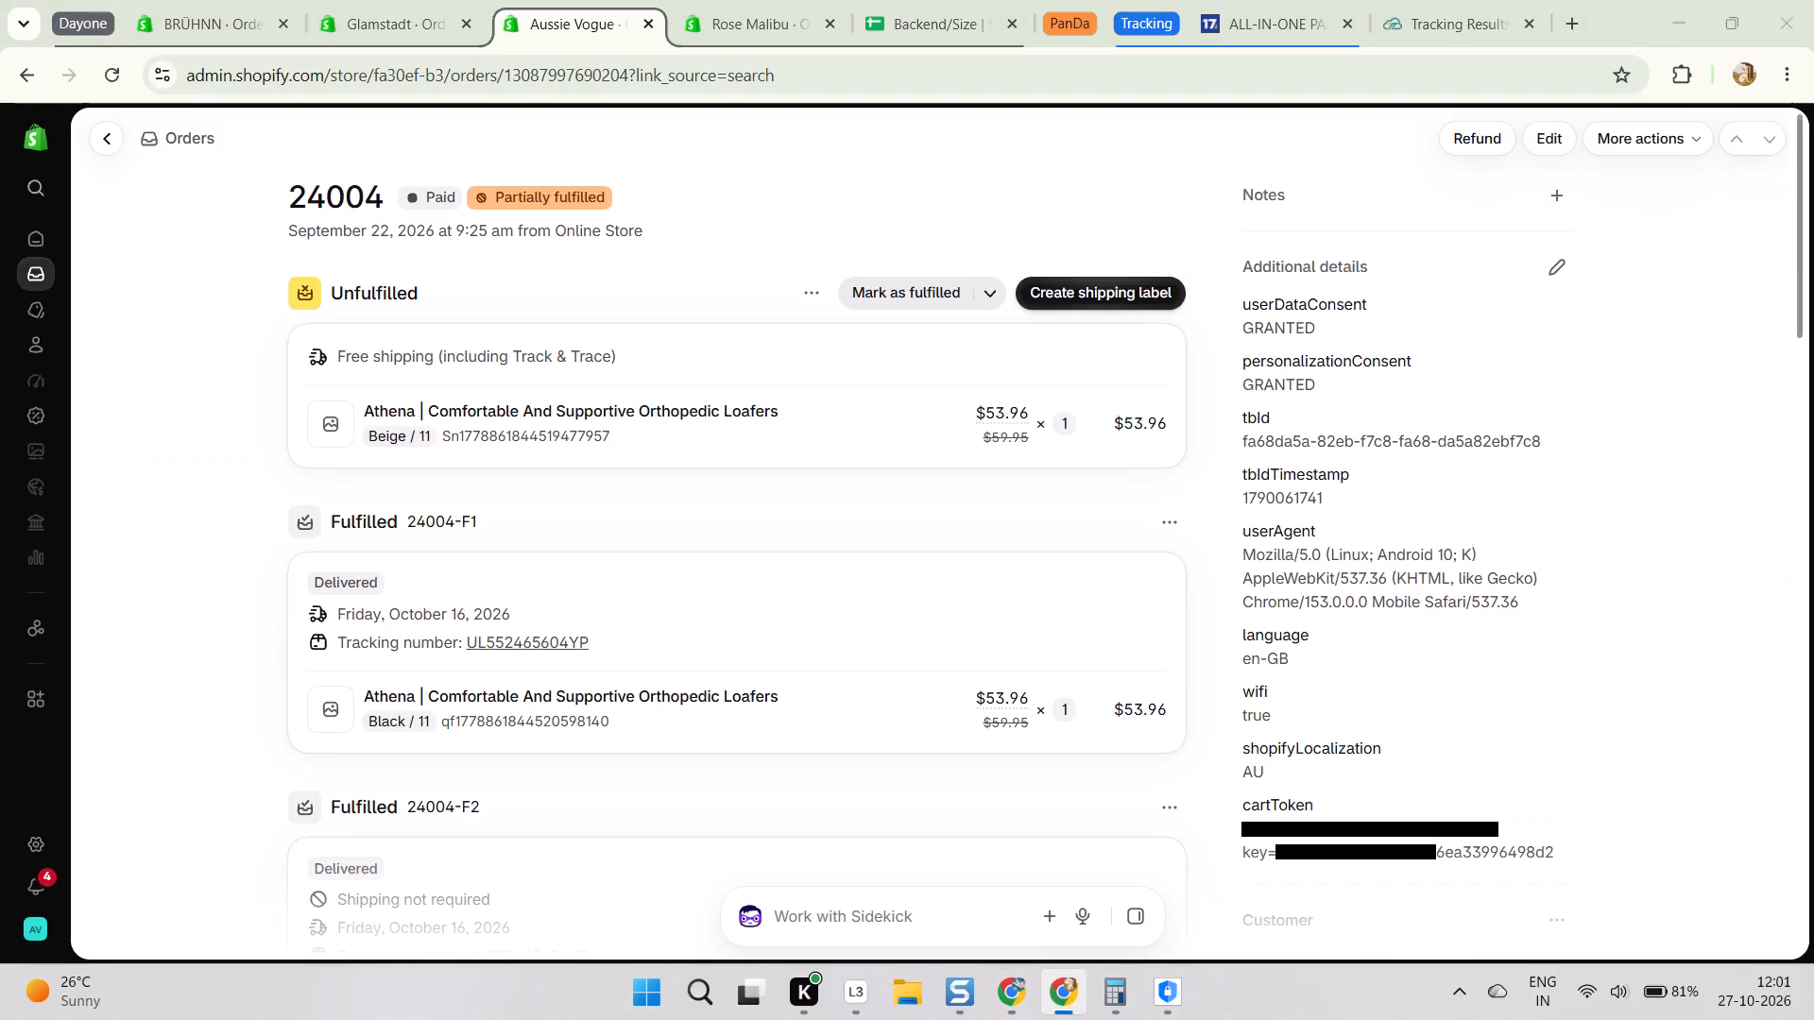
{"action": "left_click", "coordinate": [928, 0]}
{"action": "key", "text": "alt+Tab"}
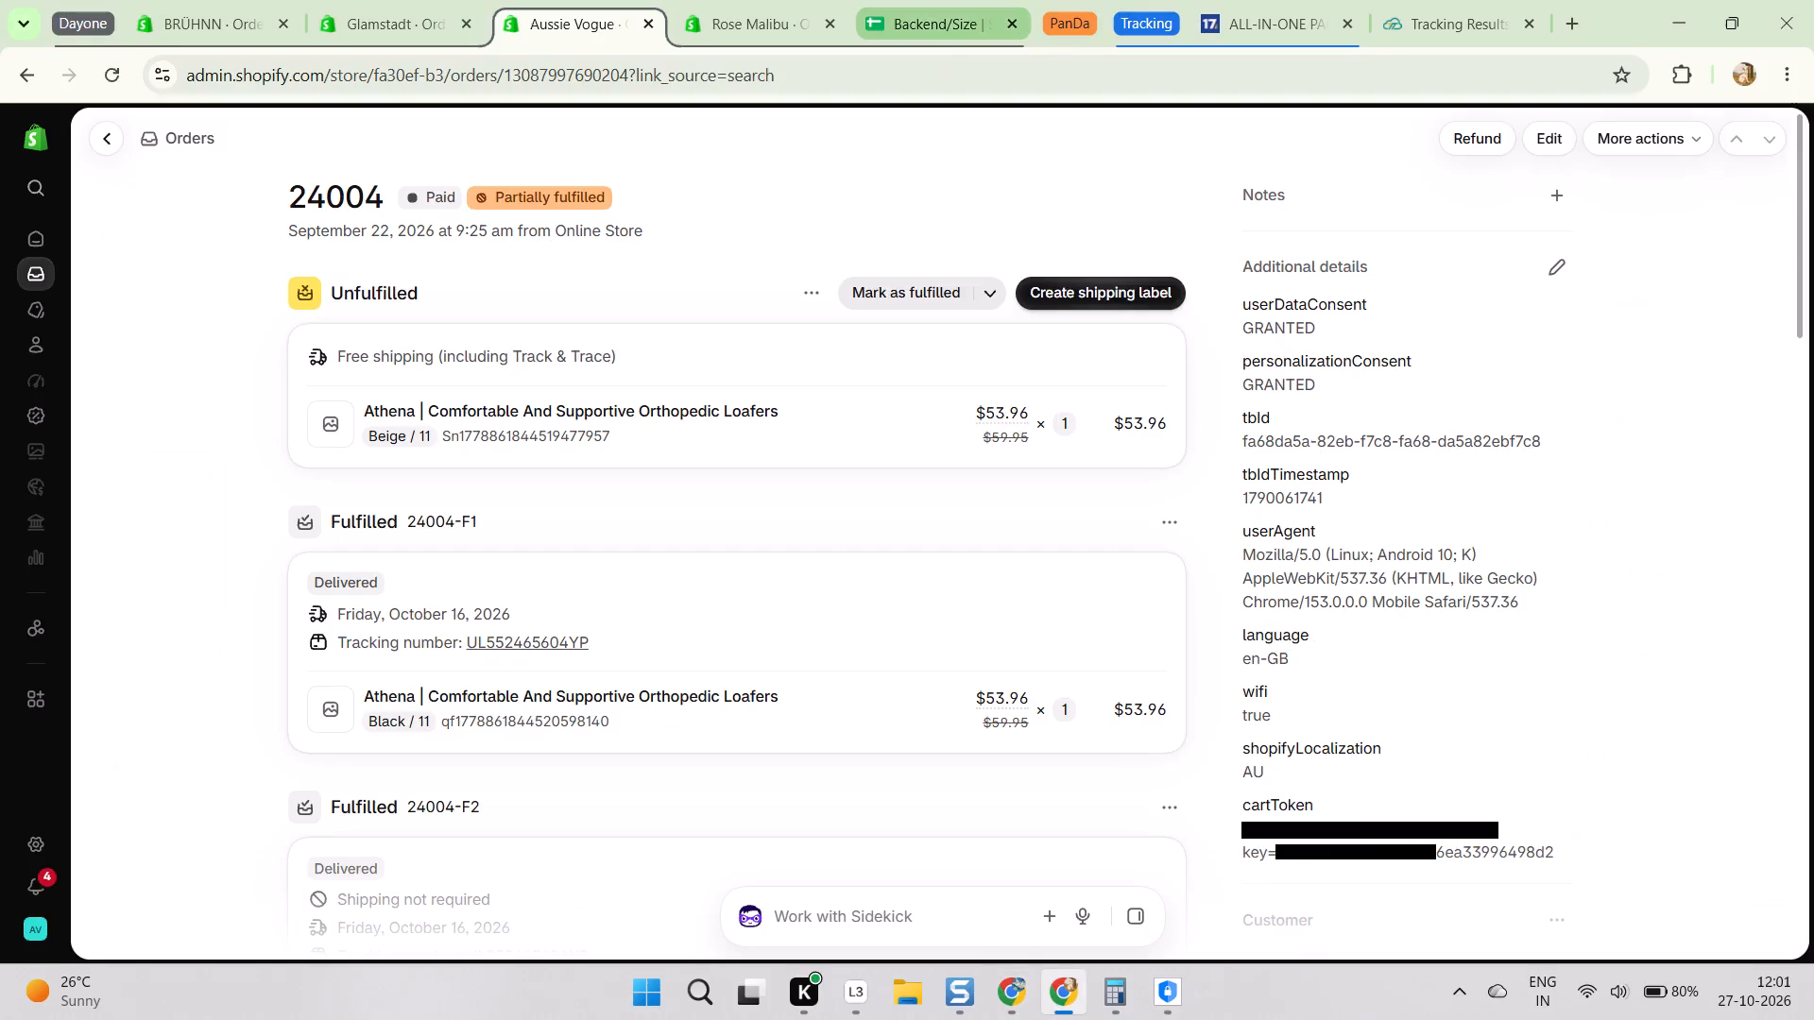
{"action": "left_click", "coordinate": [917, 0]}
{"action": "right_click", "coordinate": [978, 545]}
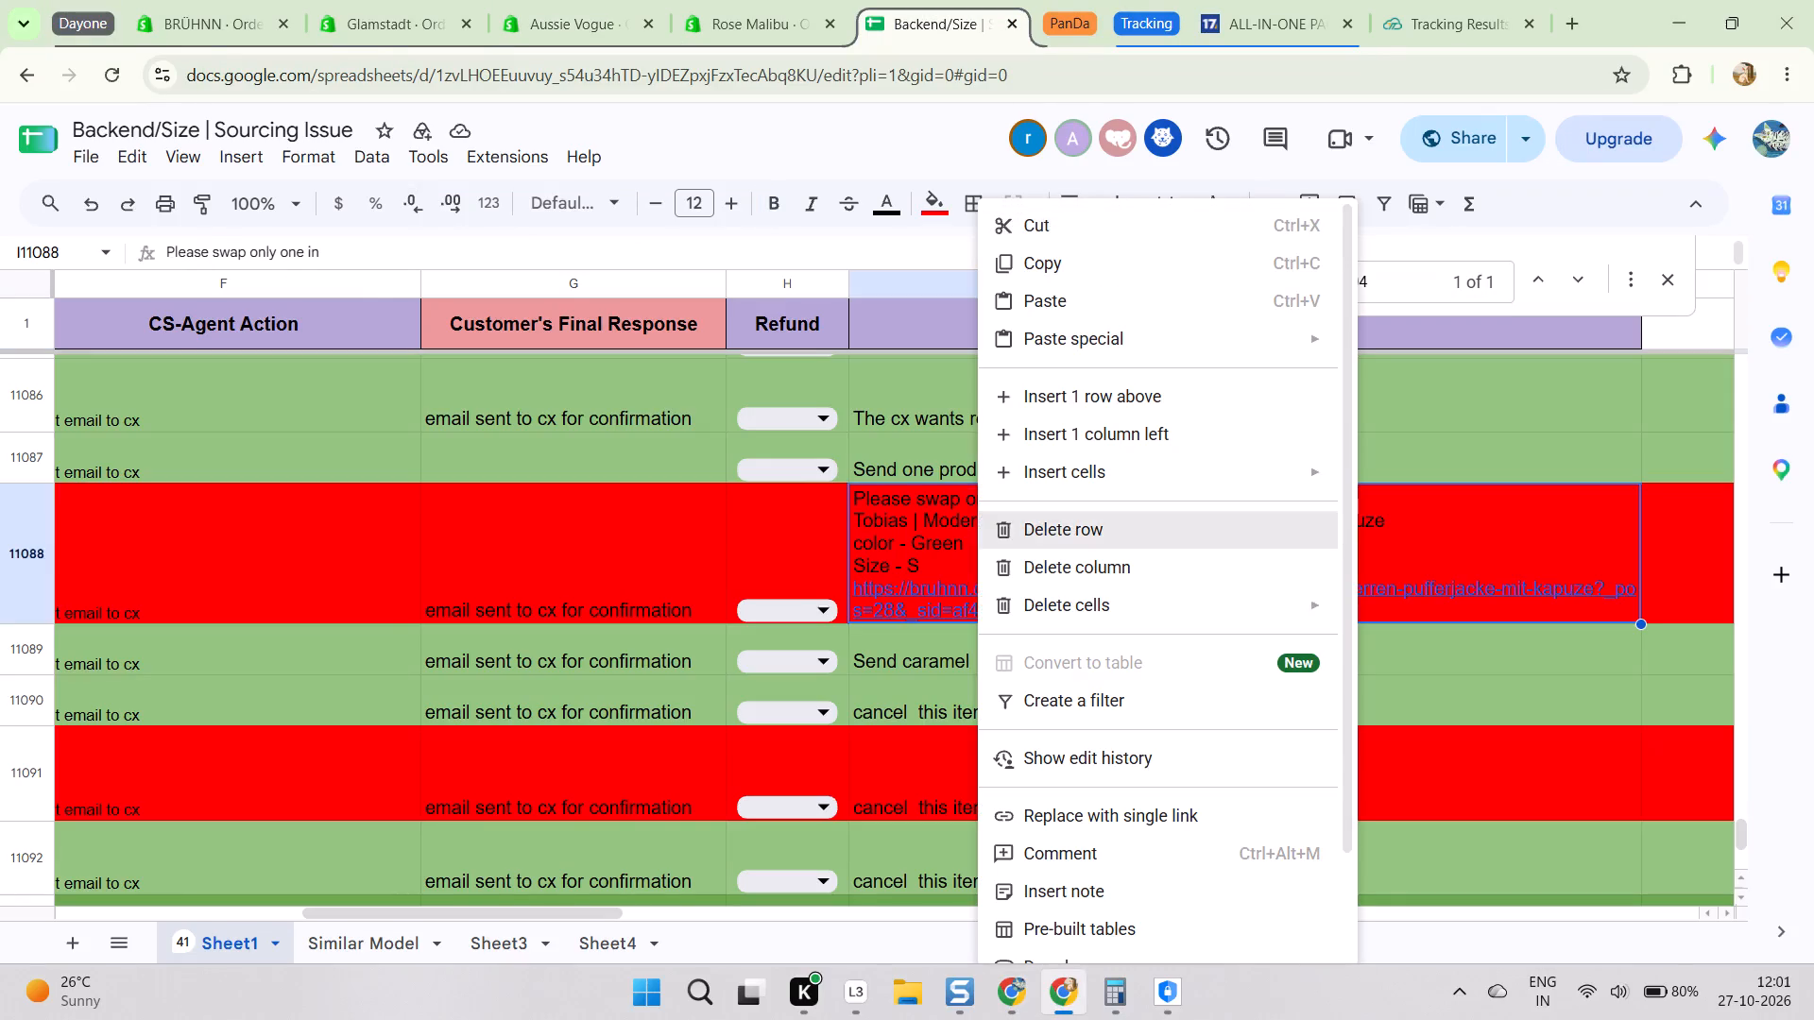
{"action": "scroll", "coordinate": [1102, 714], "scroll_direction": "down", "scroll_amount": 3}
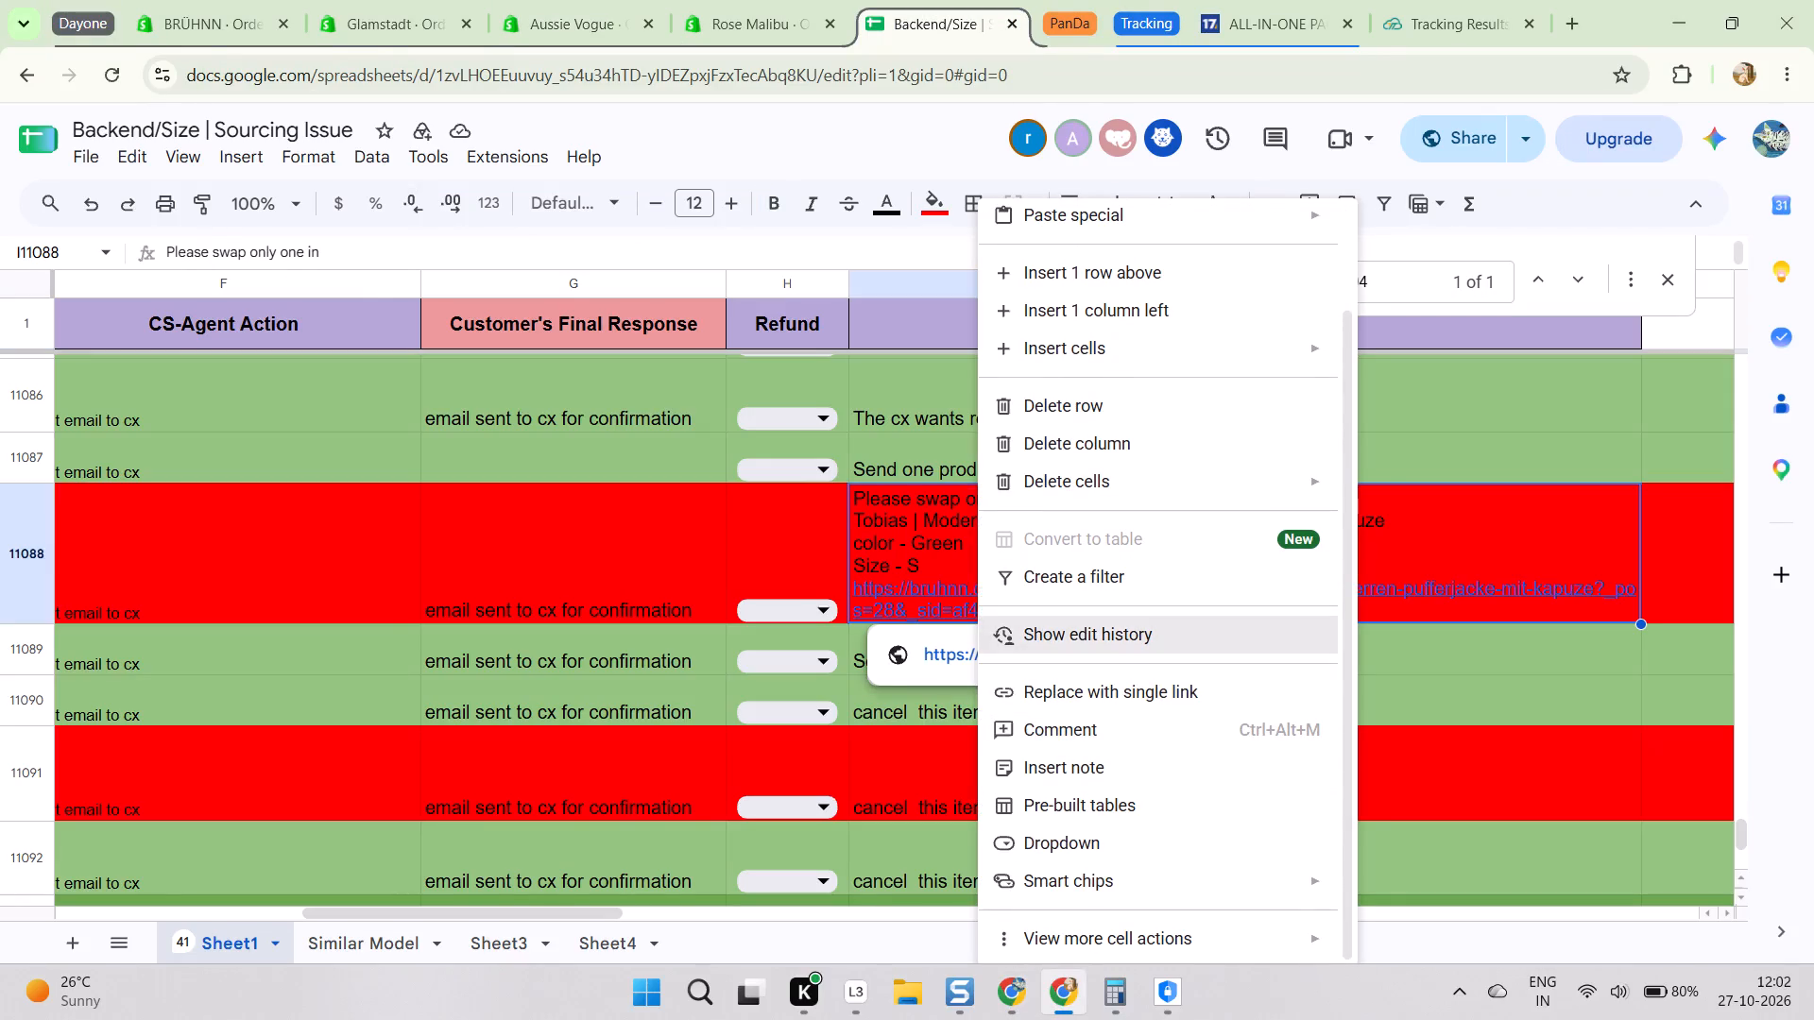
{"action": "left_click", "coordinate": [1109, 644]}
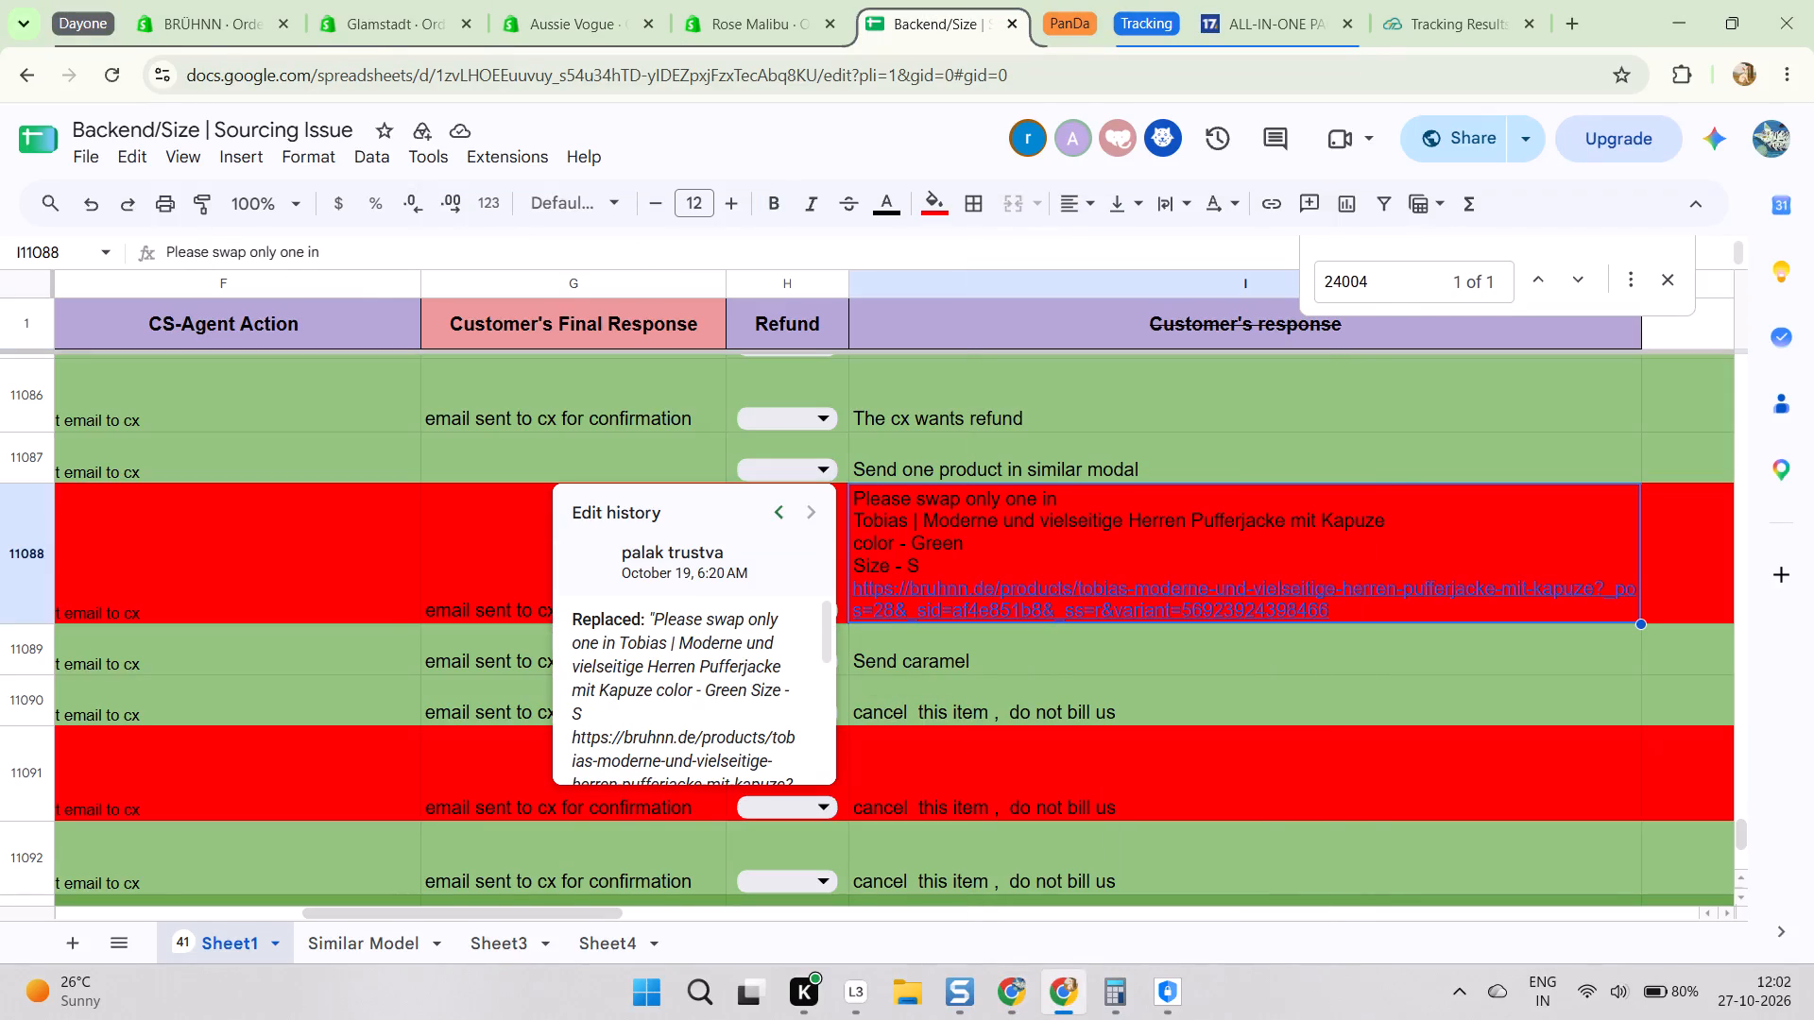
{"action": "scroll", "coordinate": [626, 588], "scroll_direction": "down", "scroll_amount": 8}
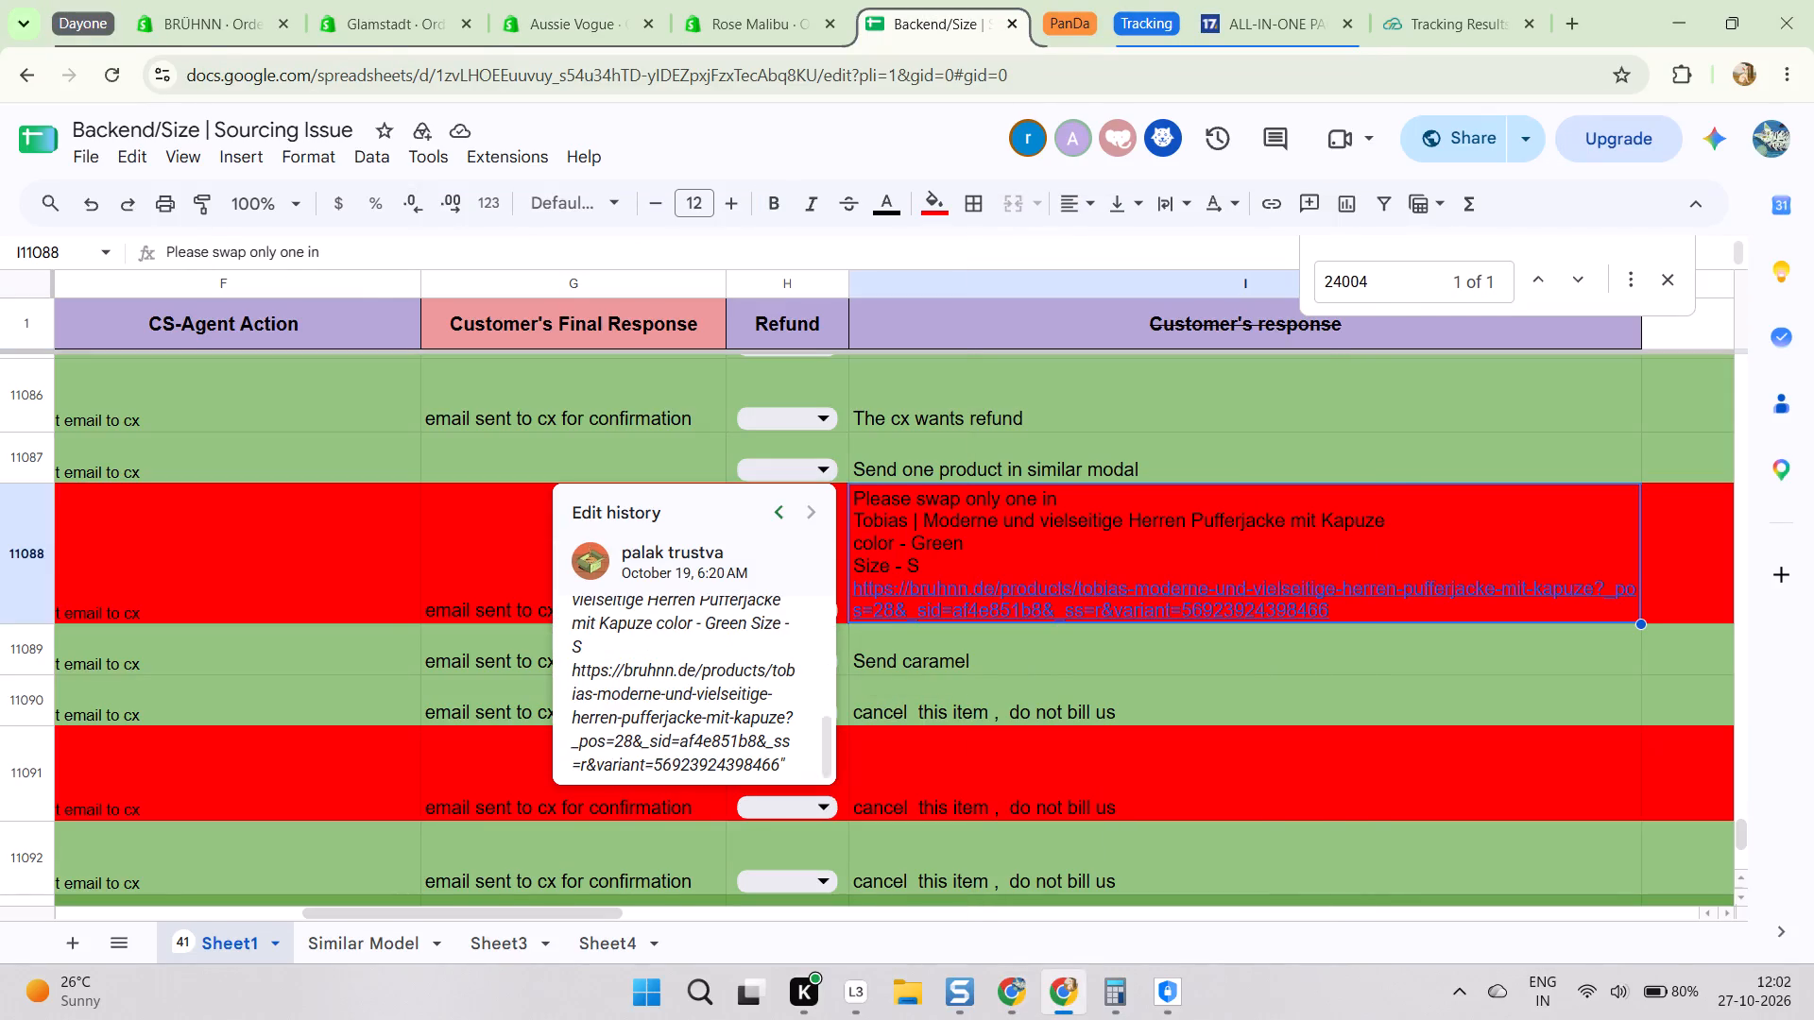
{"action": "scroll", "coordinate": [650, 658], "scroll_direction": "up", "scroll_amount": 6}
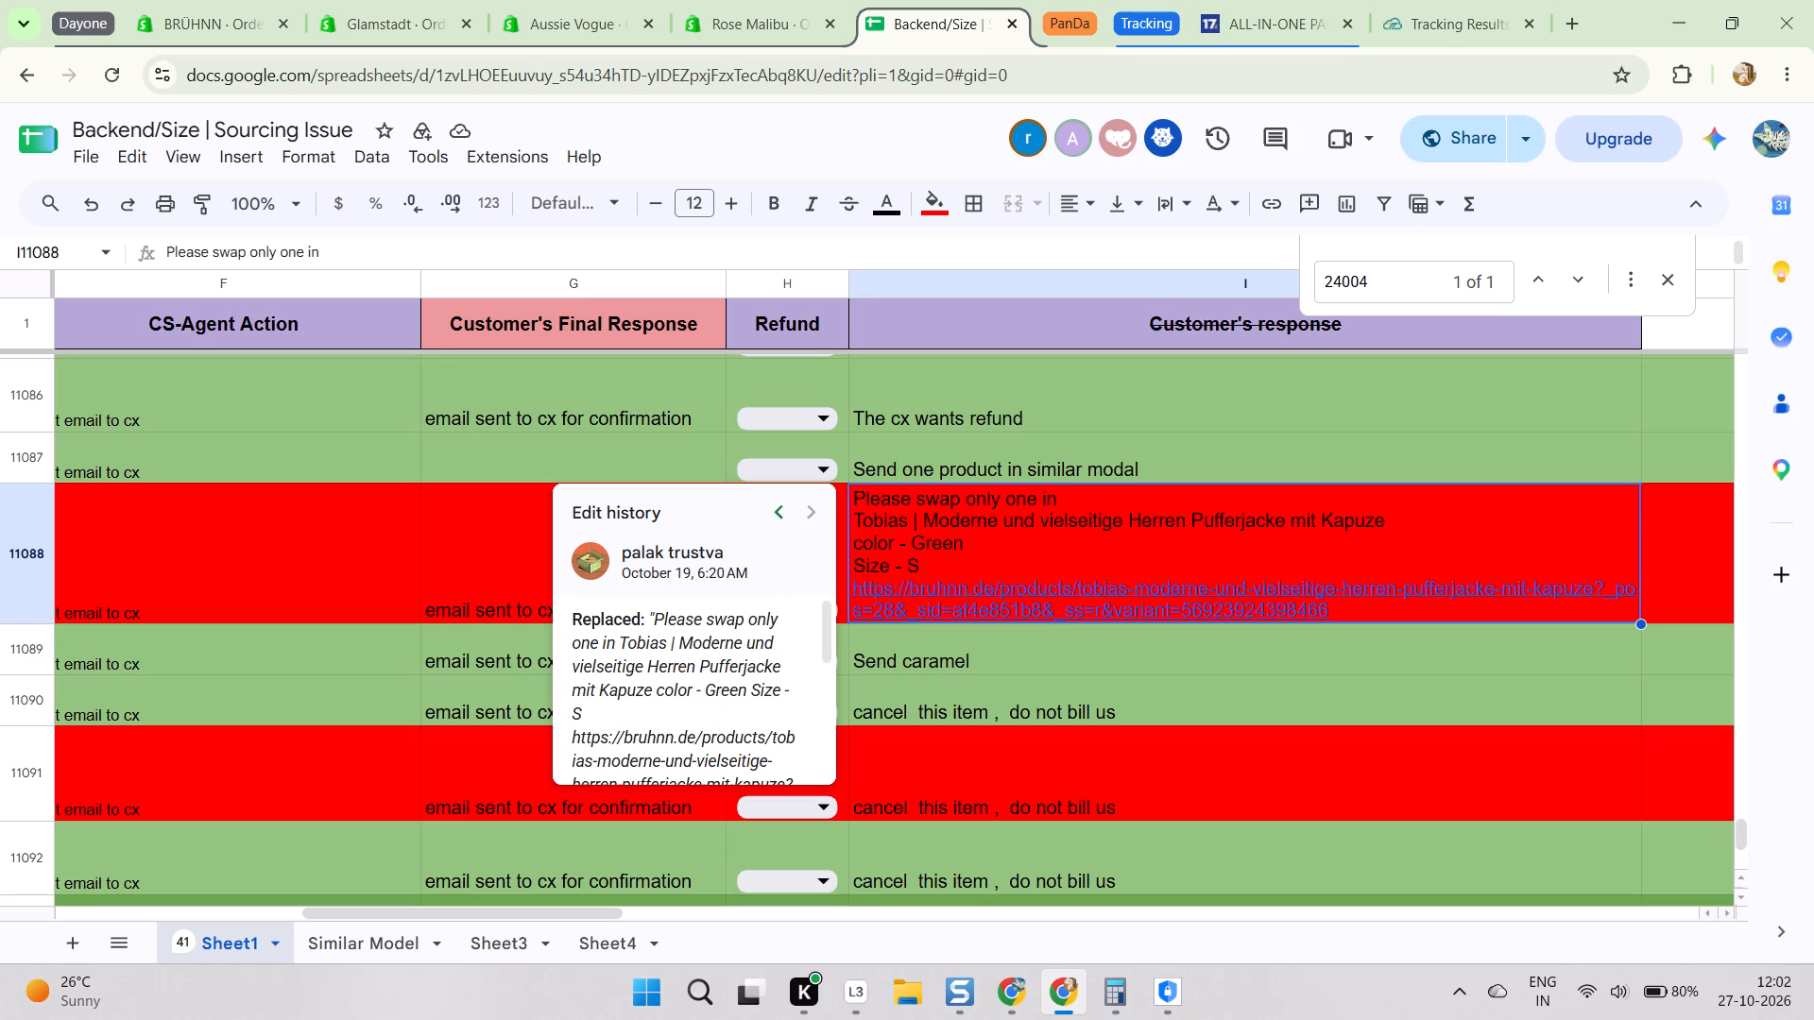
{"action": "left_click", "coordinate": [433, 540]}
Return to the "Wrong item received" ticket and read the 19 to 20 October replies about the out-of-stock Athena loafers.
{"action": "key", "text": "alt+Tab"}
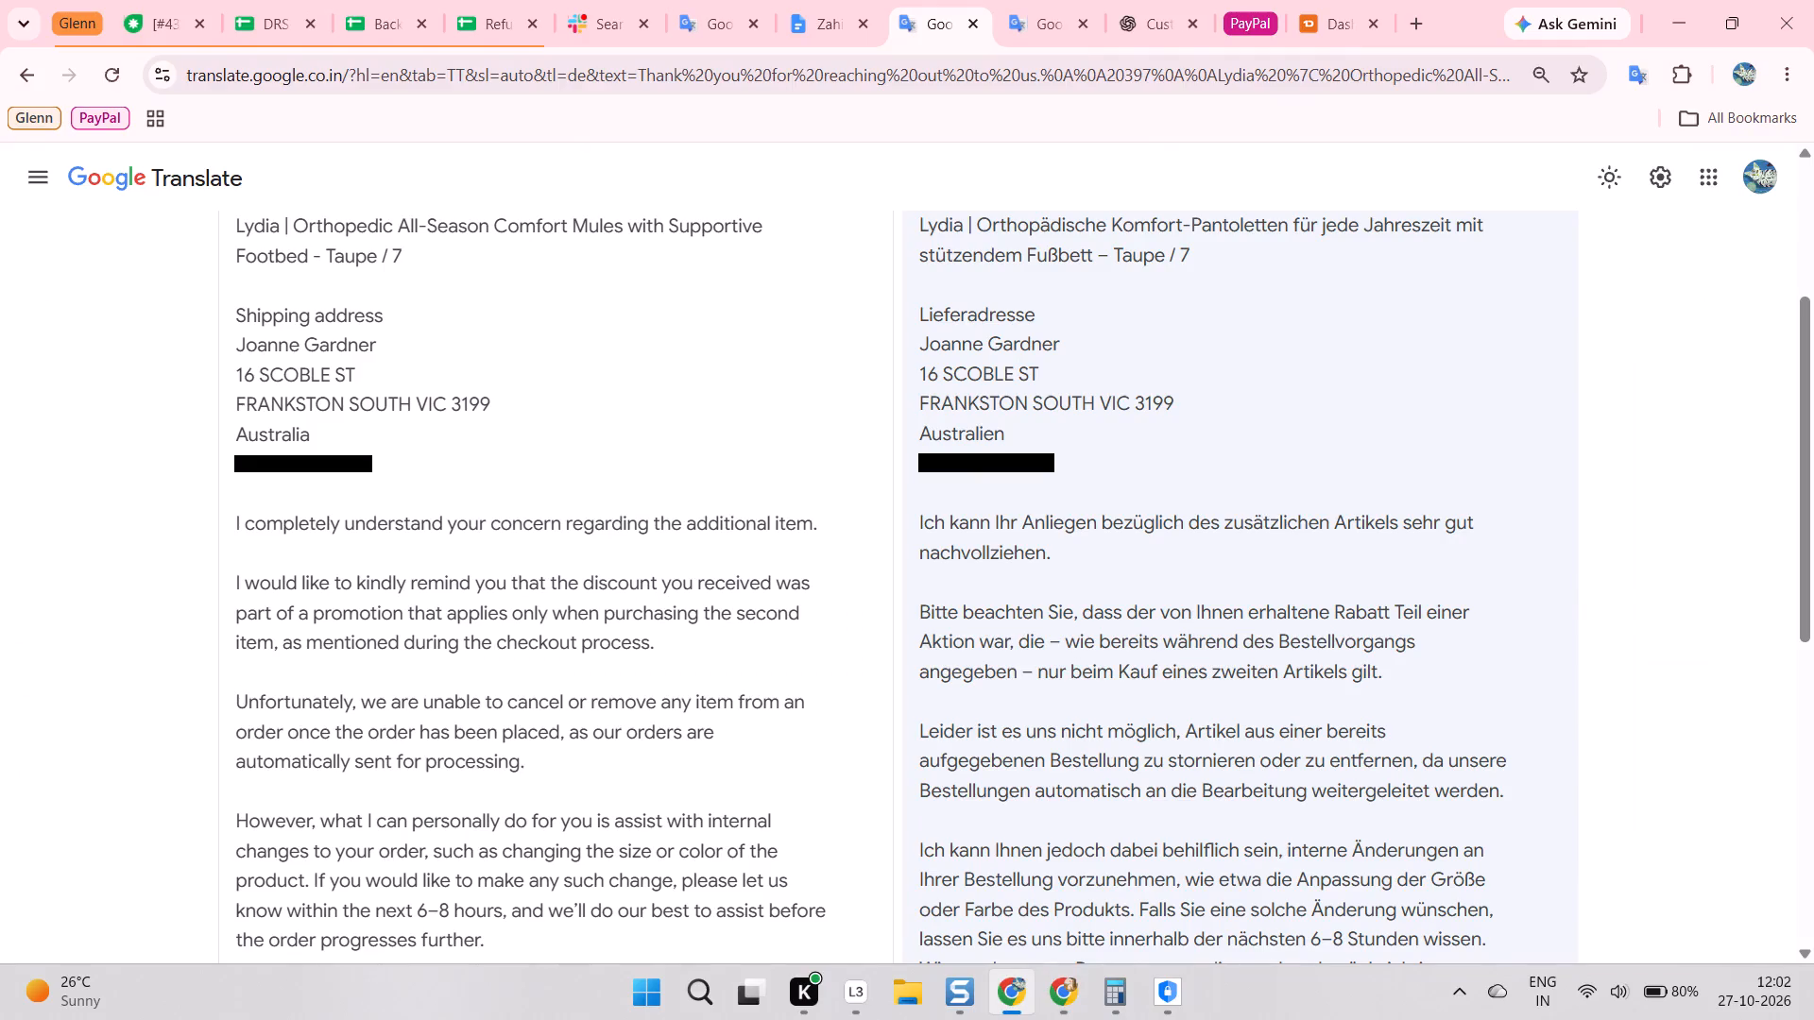
{"action": "left_click", "coordinate": [159, 0]}
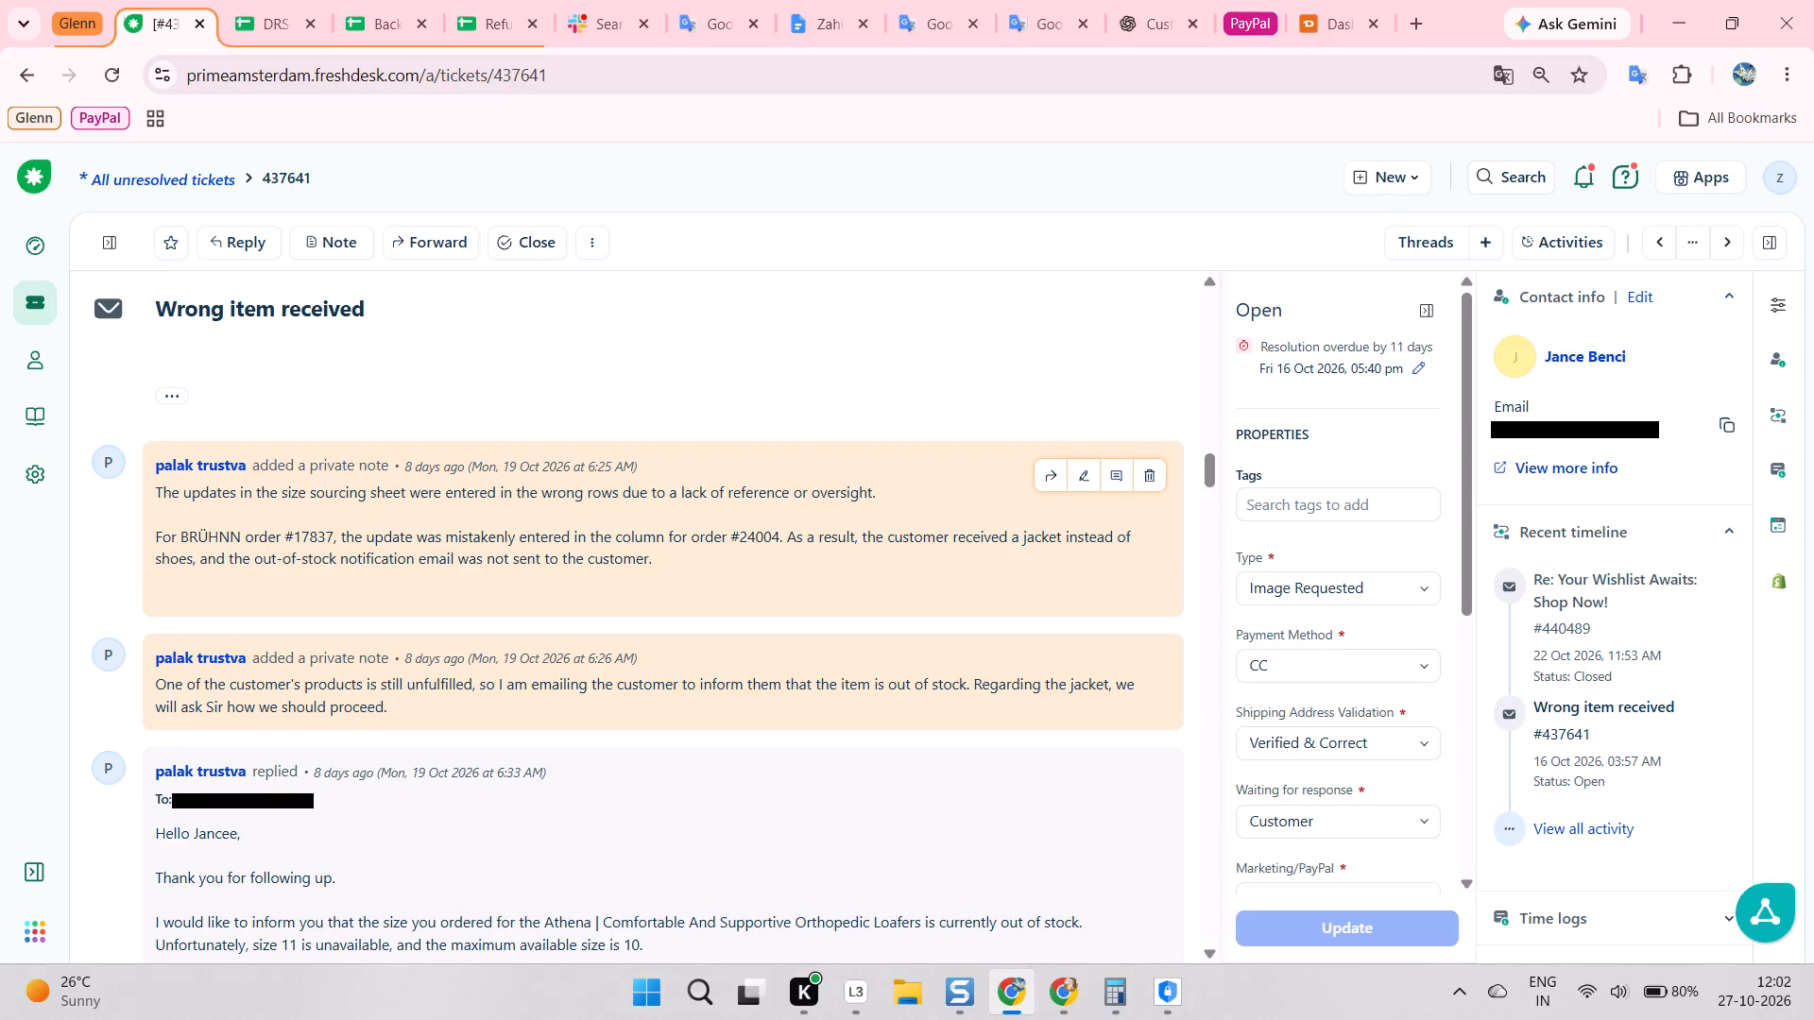
{"action": "scroll", "coordinate": [313, 618], "scroll_direction": "down", "scroll_amount": 1}
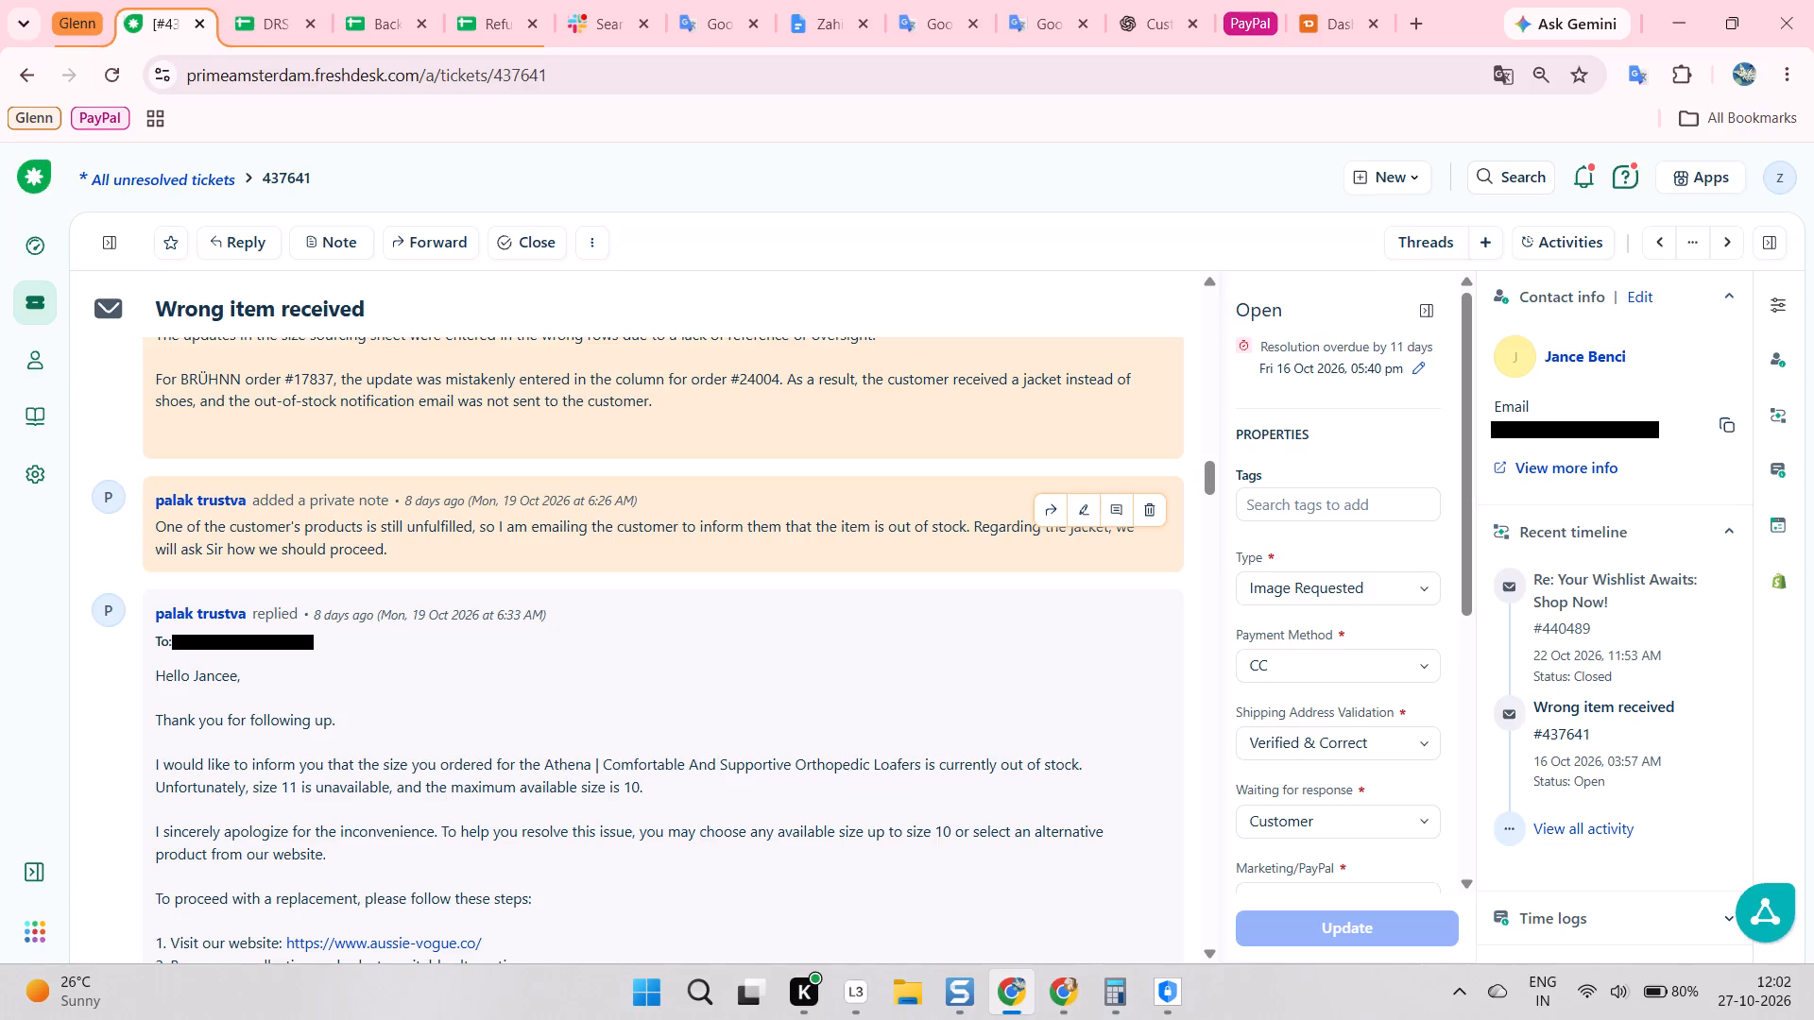
{"action": "left_click", "coordinate": [653, 581]}
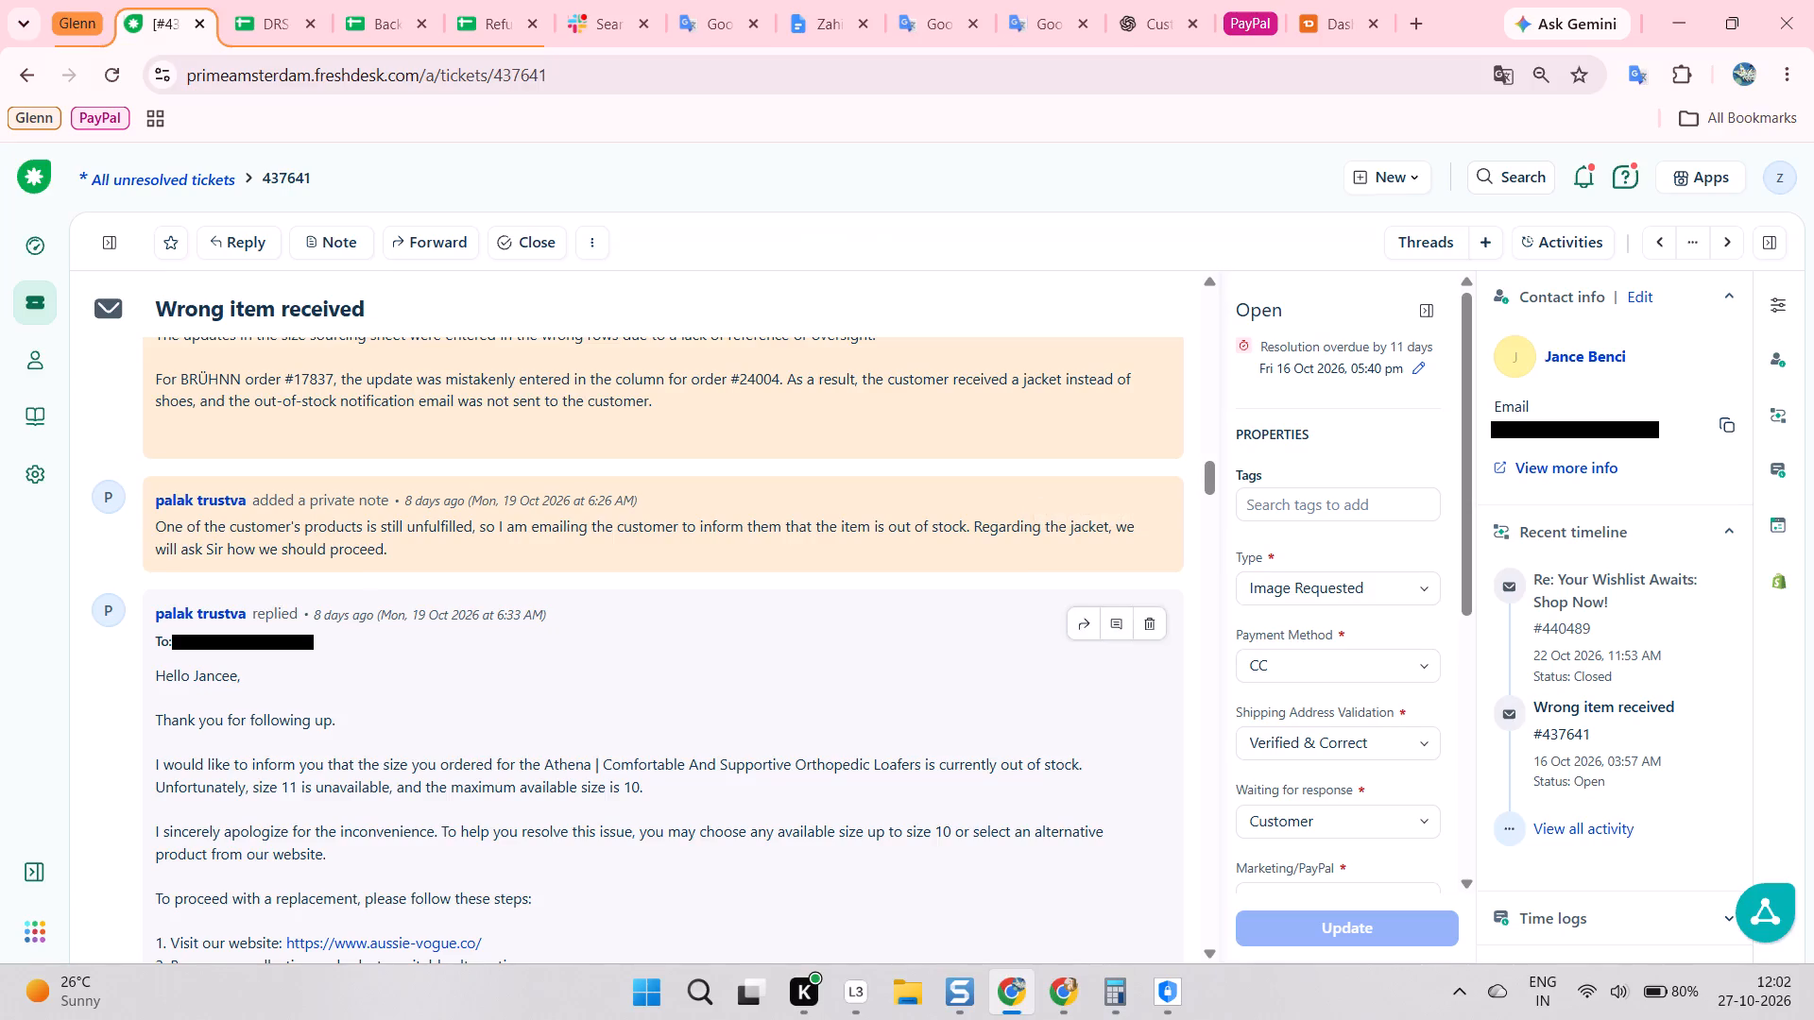
{"action": "scroll", "coordinate": [677, 592], "scroll_direction": "down", "scroll_amount": 1}
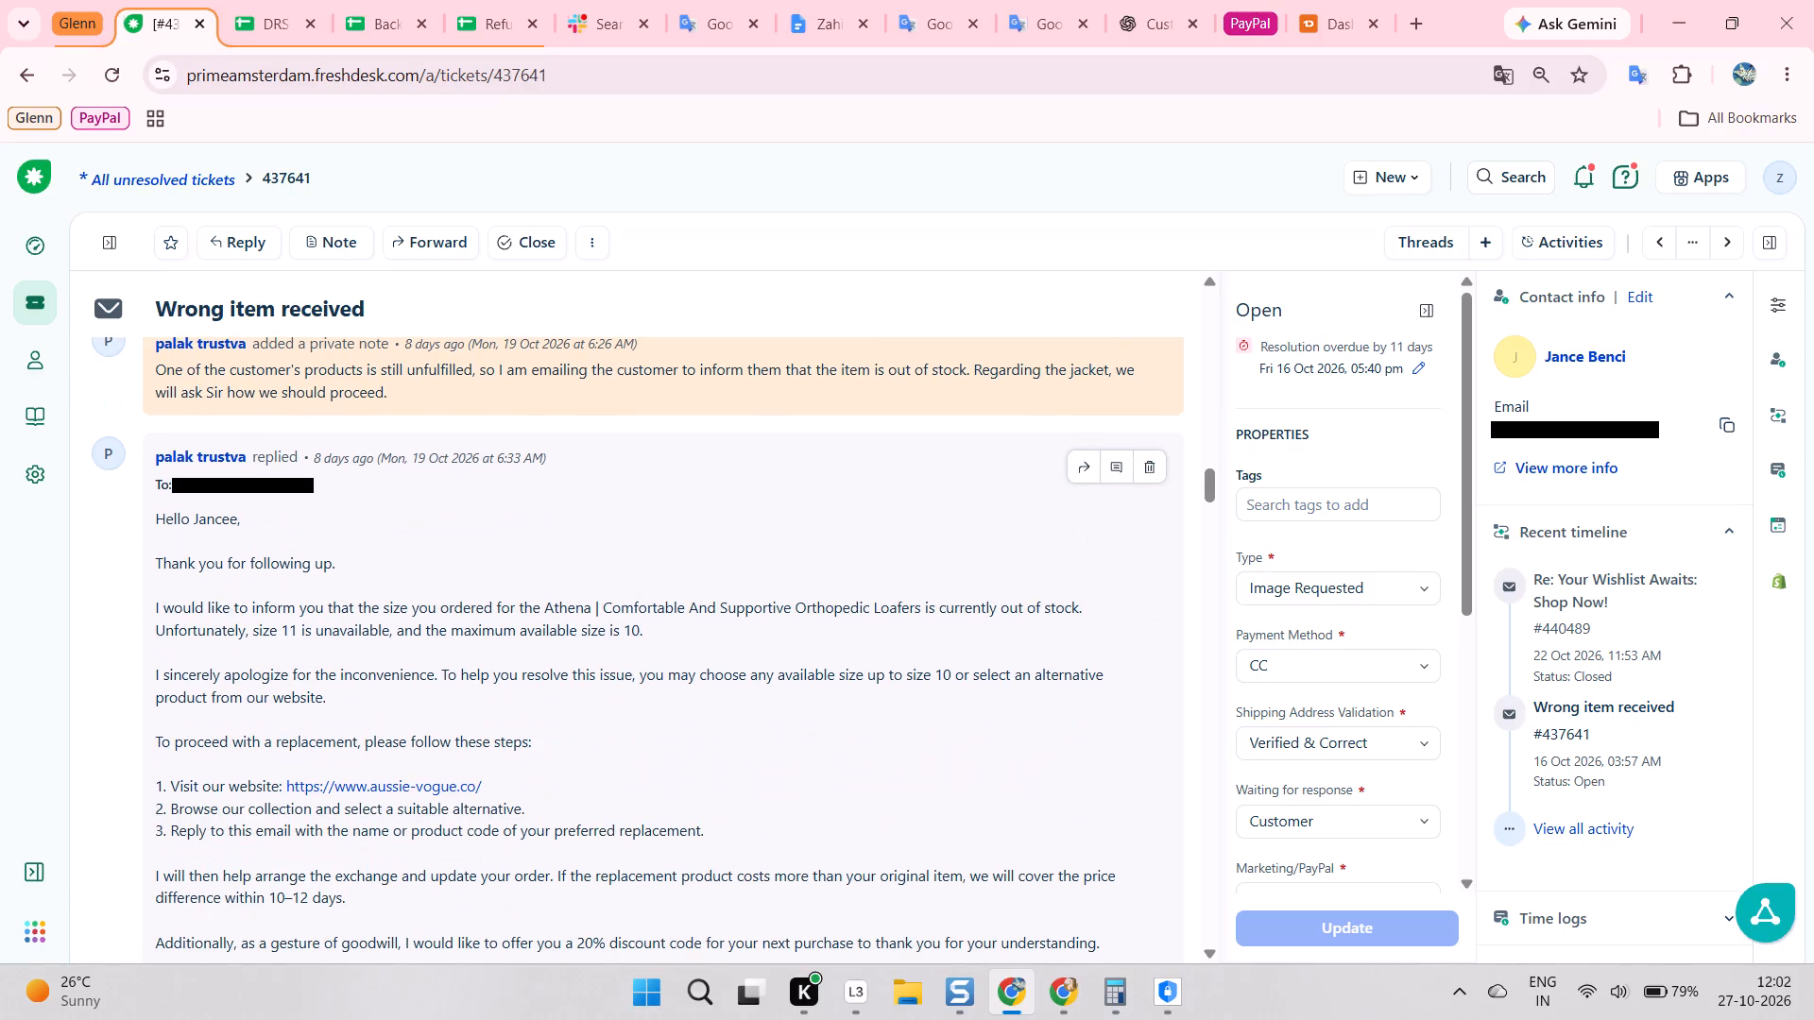
{"action": "scroll", "coordinate": [677, 604], "scroll_direction": "down", "scroll_amount": 3}
{"action": "scroll", "coordinate": [488, 602], "scroll_direction": "down", "scroll_amount": 1}
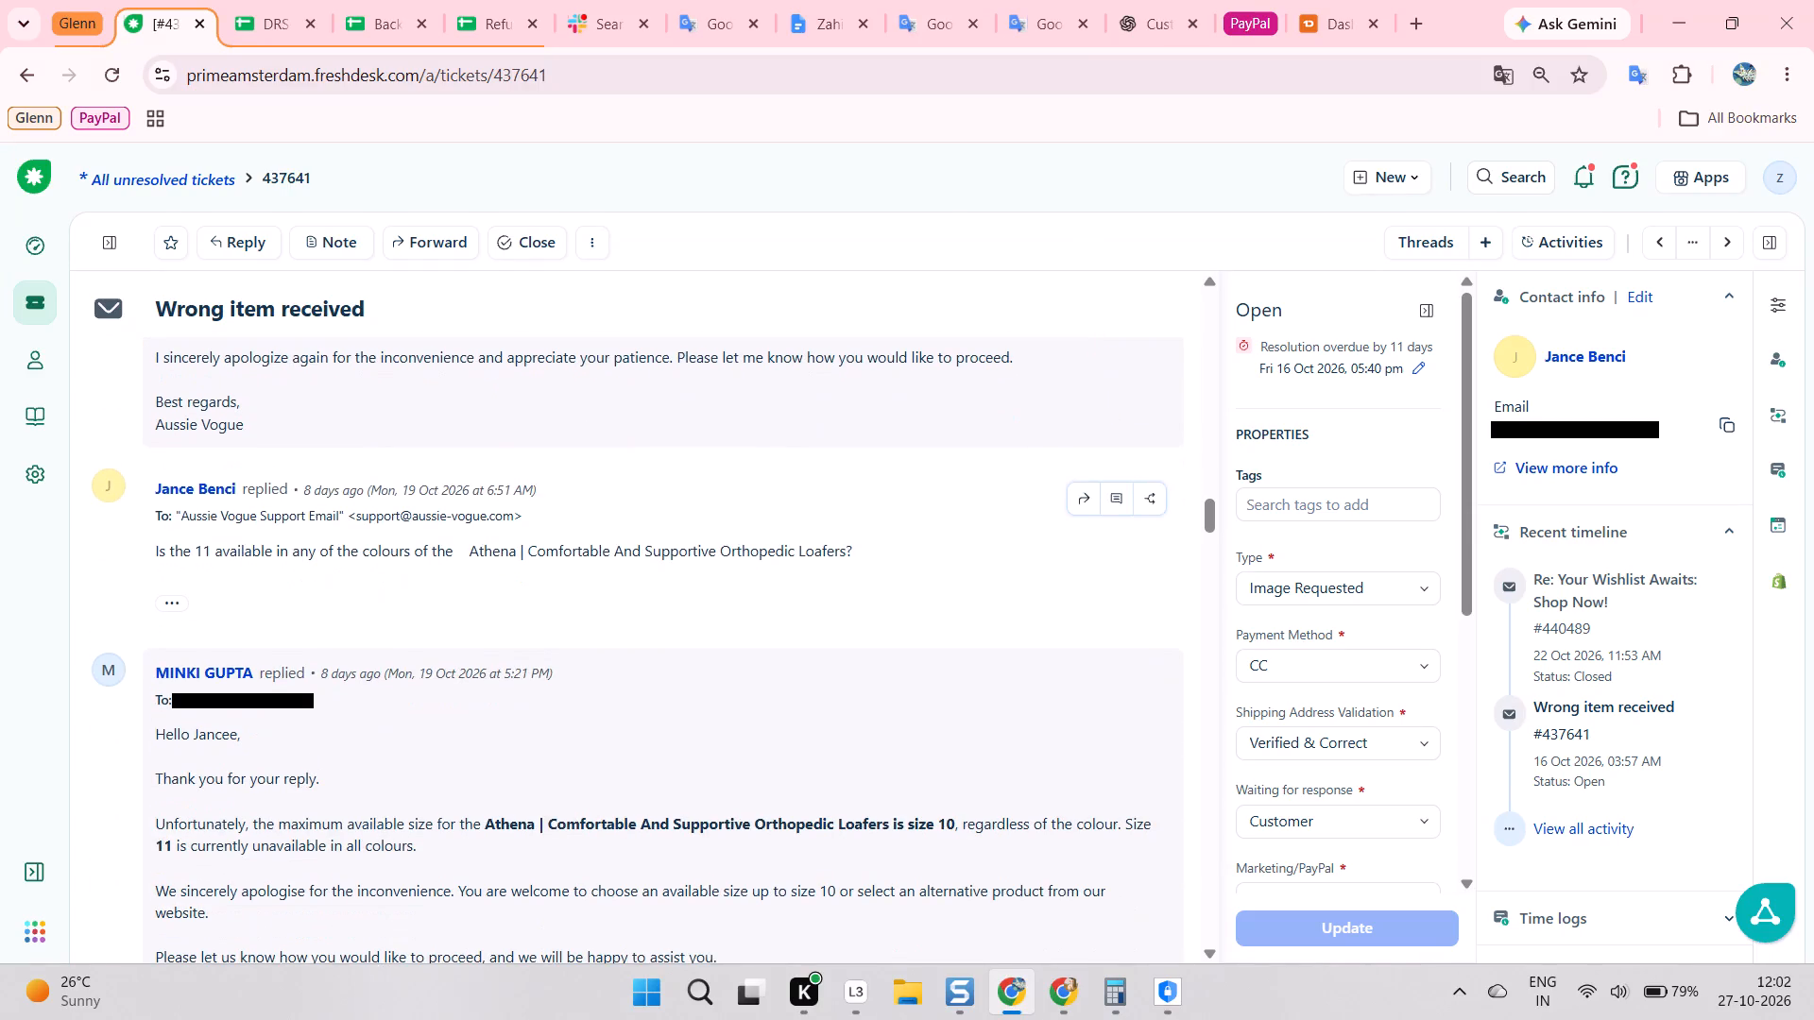
{"action": "scroll", "coordinate": [471, 603], "scroll_direction": "down", "scroll_amount": 2}
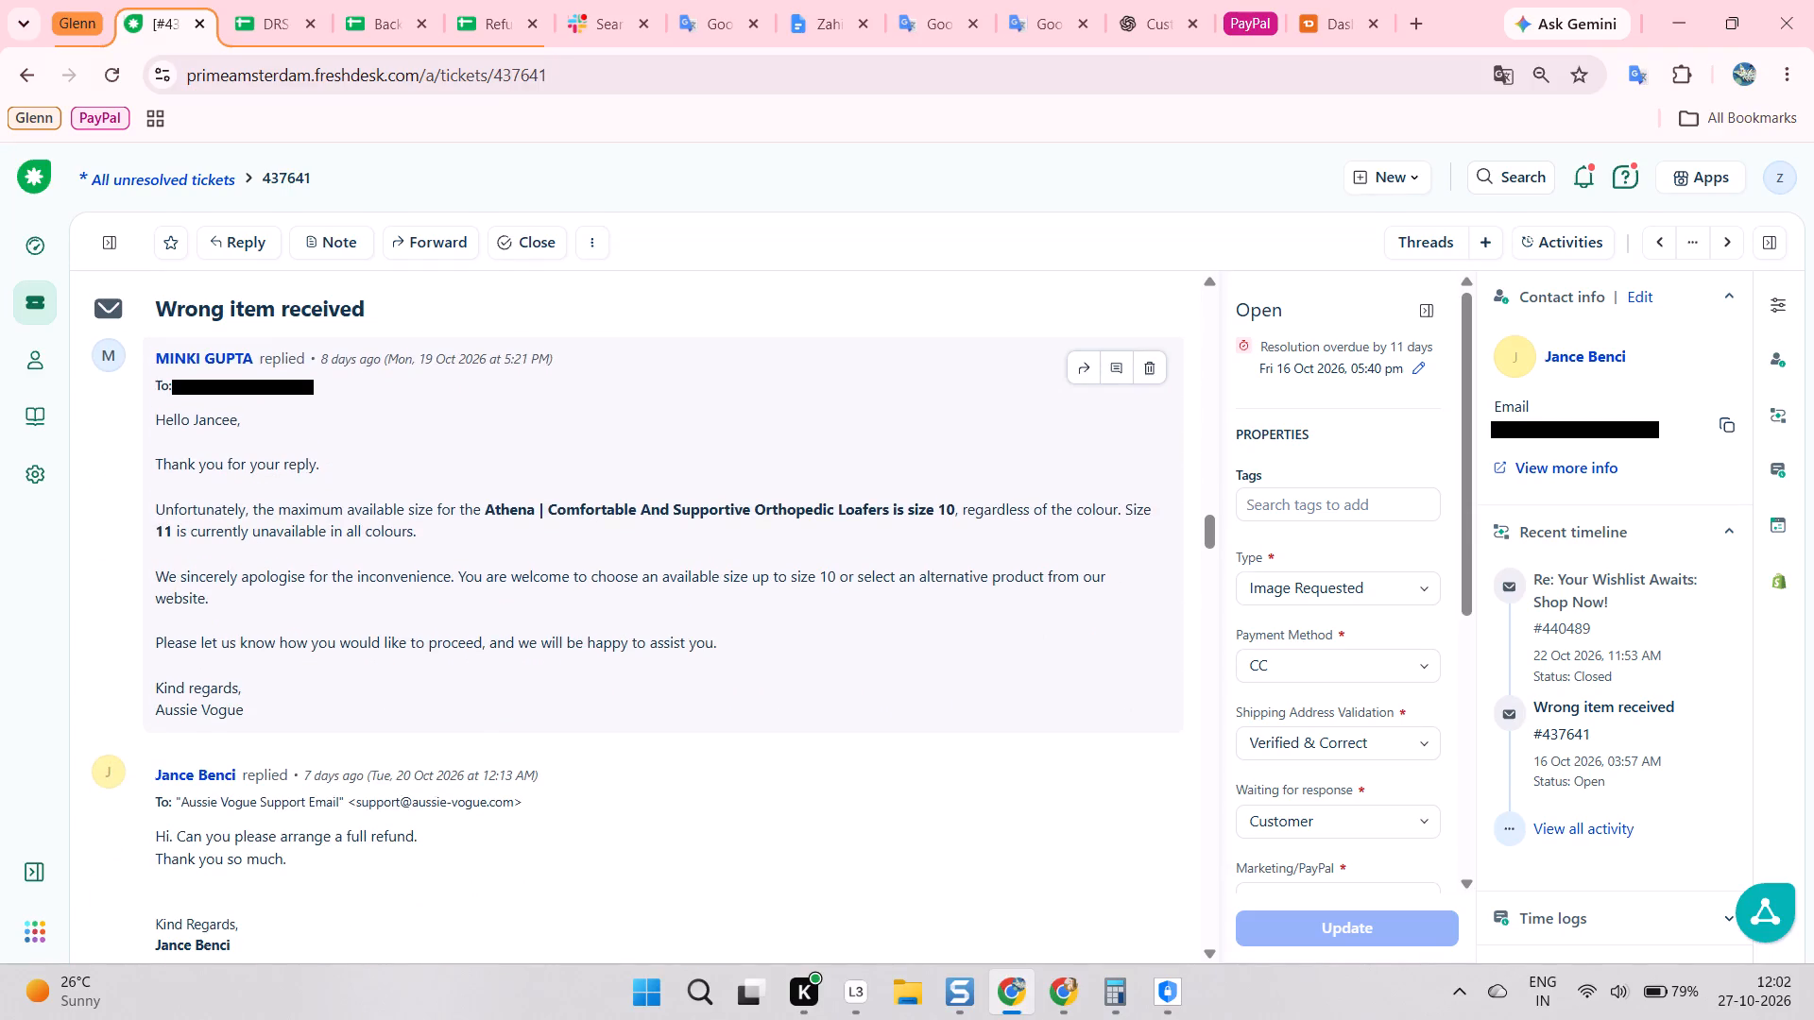
{"action": "scroll", "coordinate": [377, 574], "scroll_direction": "down", "scroll_amount": 2}
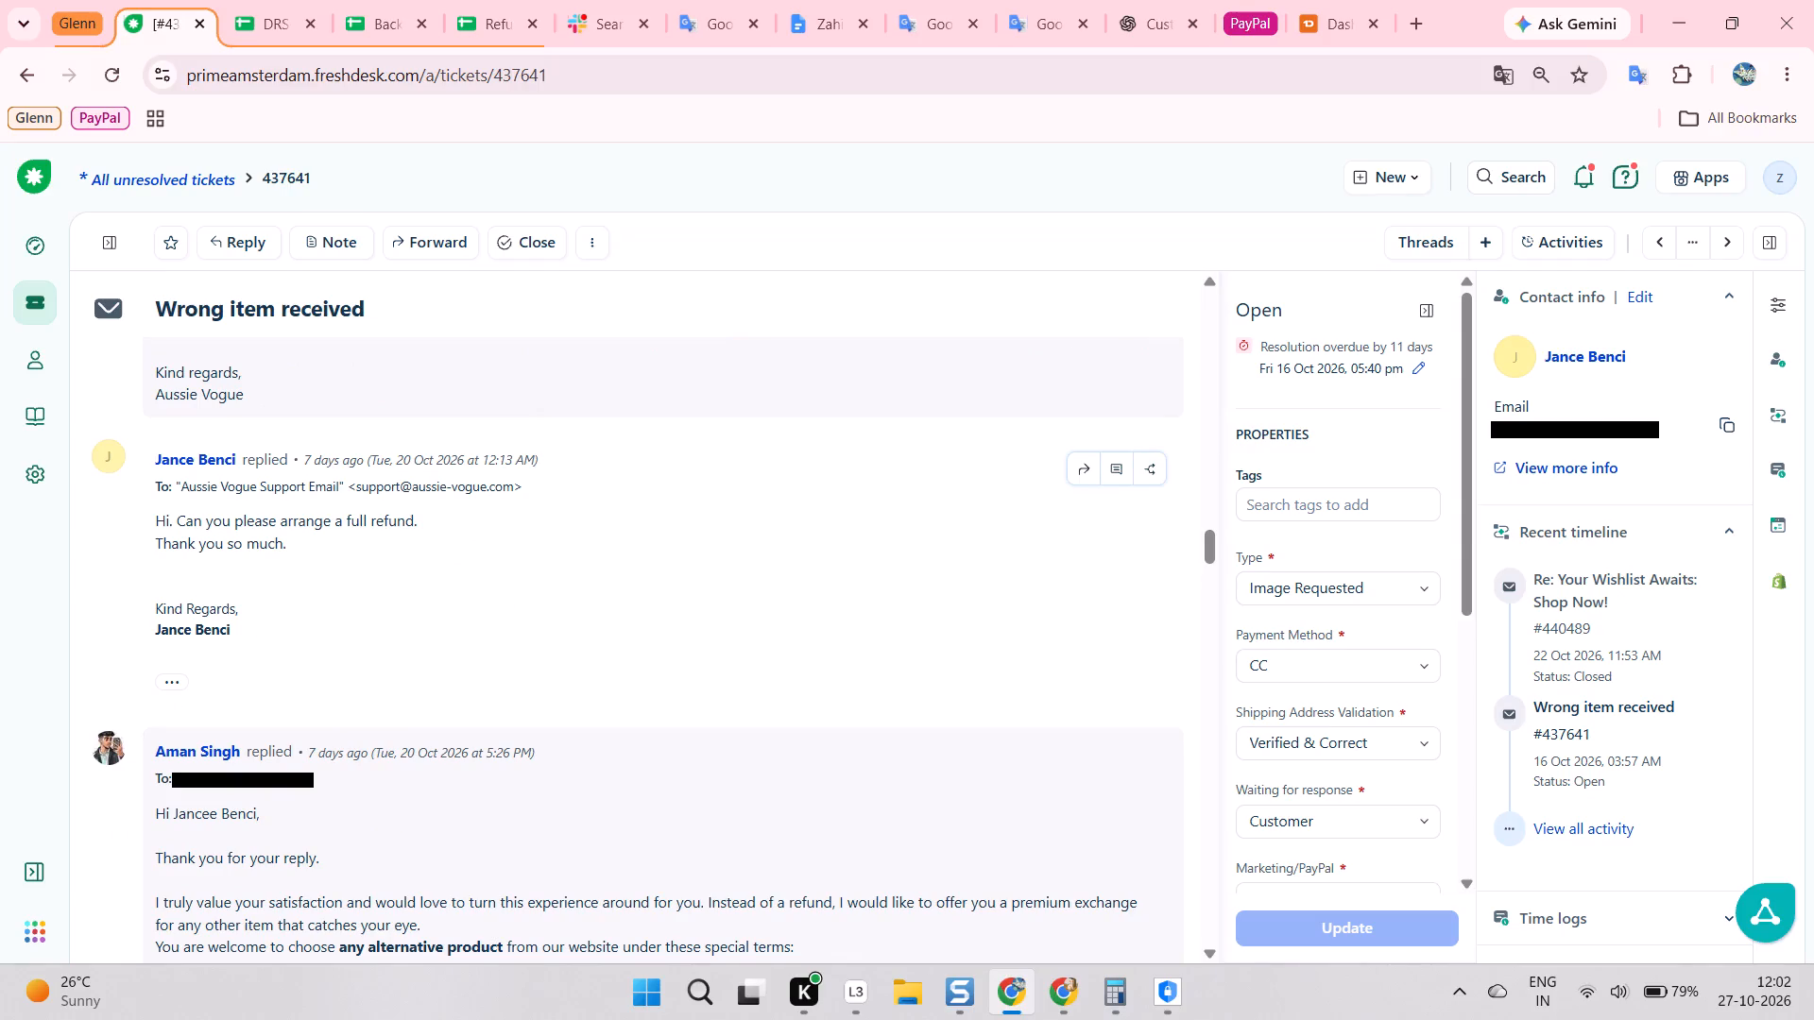
Read the 20 to 21 October exchange and store credit offers together with the customer's answers.
{"action": "scroll", "coordinate": [298, 581], "scroll_direction": "down", "scroll_amount": 5}
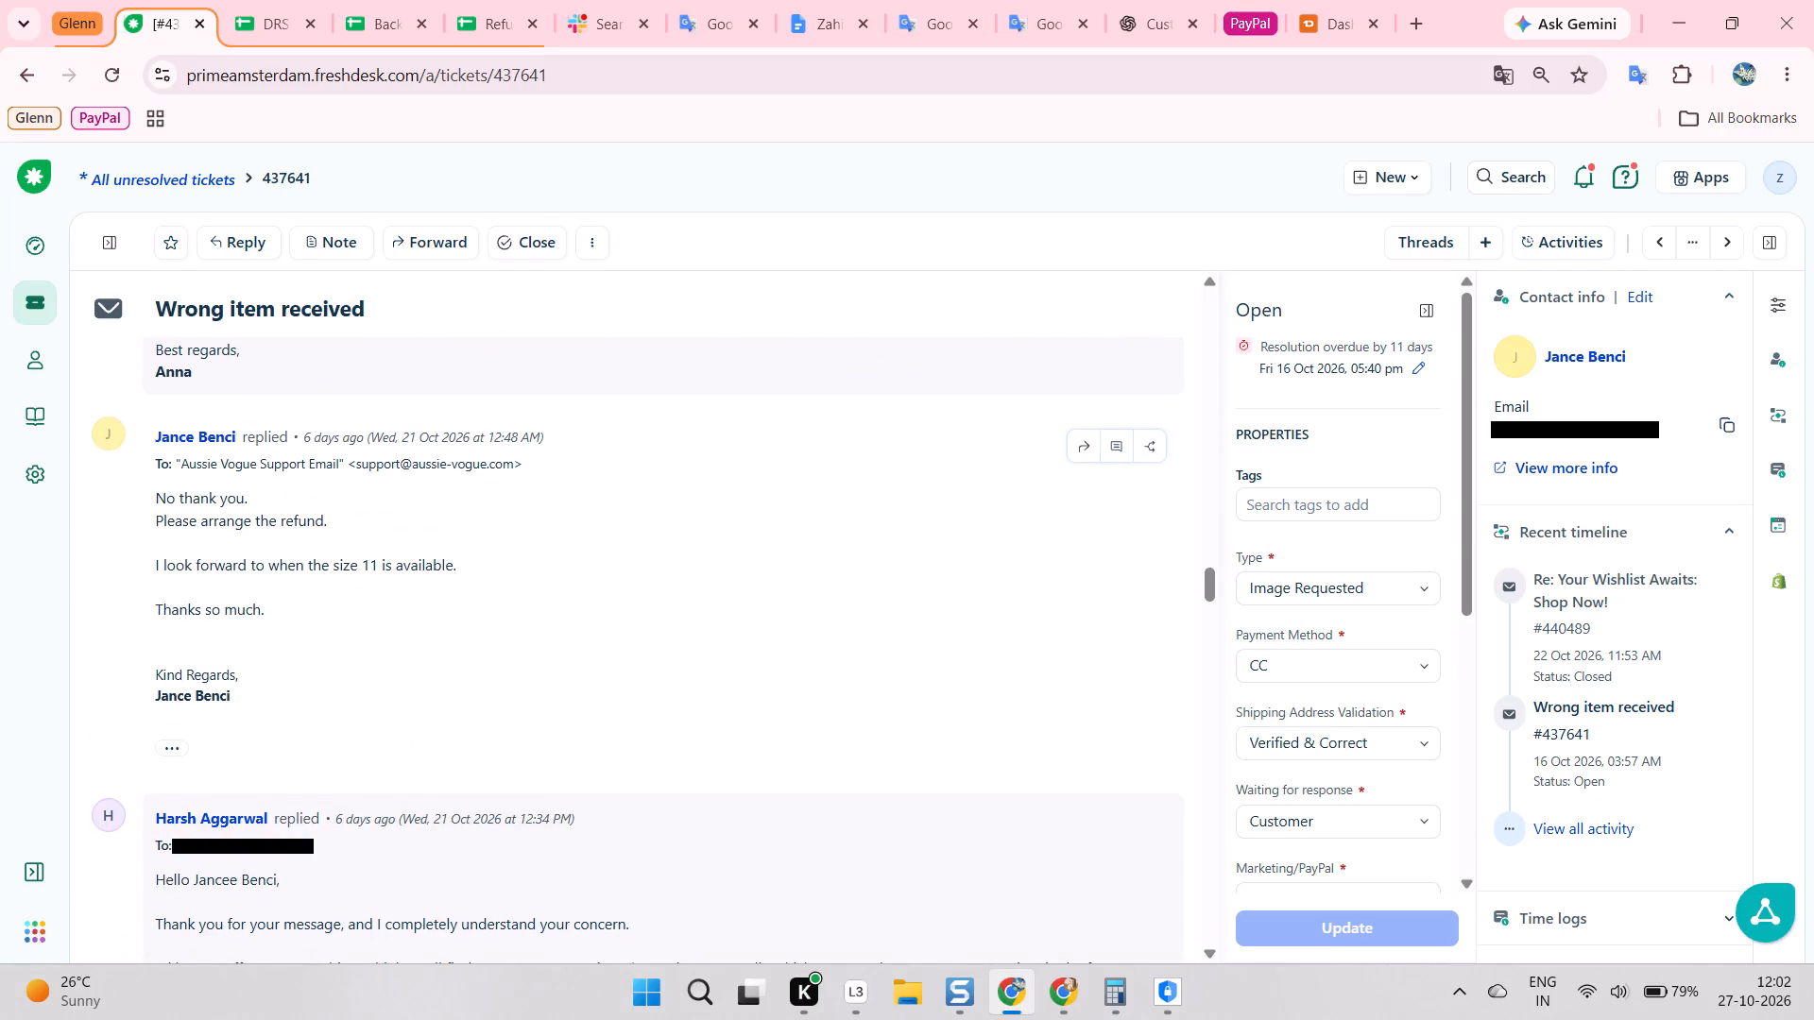
{"action": "scroll", "coordinate": [318, 565], "scroll_direction": "down", "scroll_amount": 3}
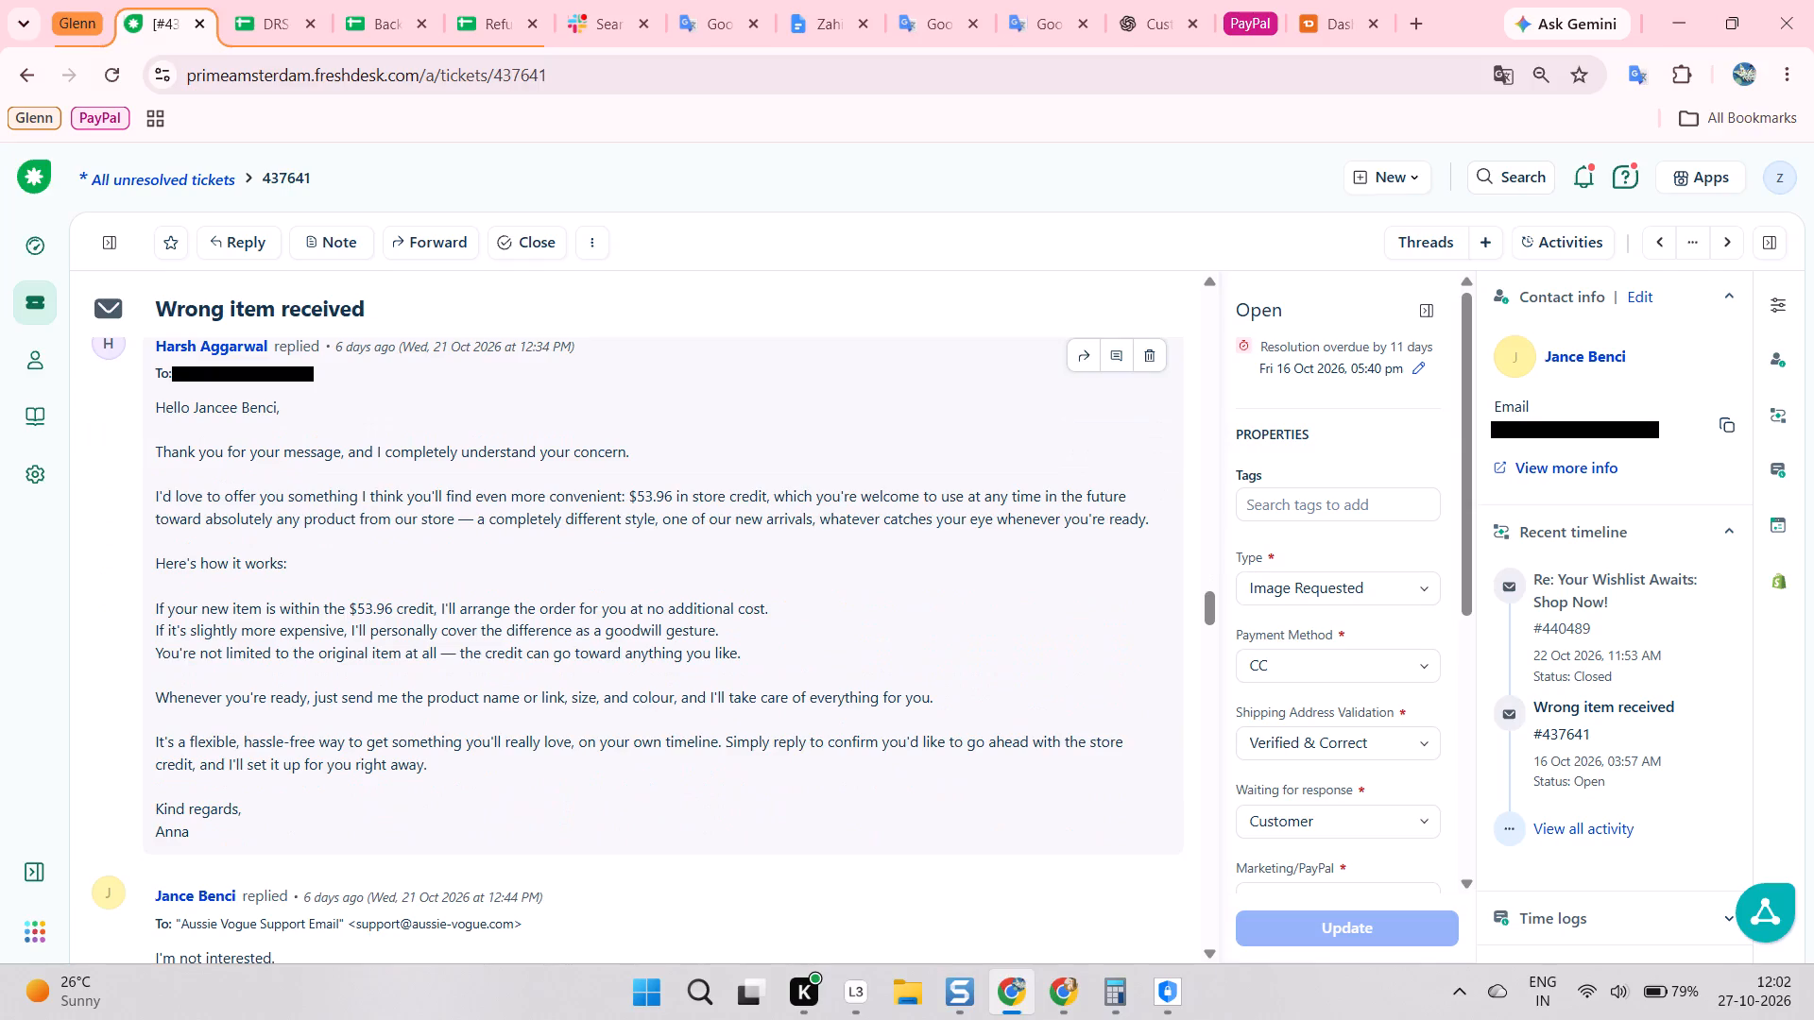
{"action": "scroll", "coordinate": [260, 525], "scroll_direction": "down", "scroll_amount": 4}
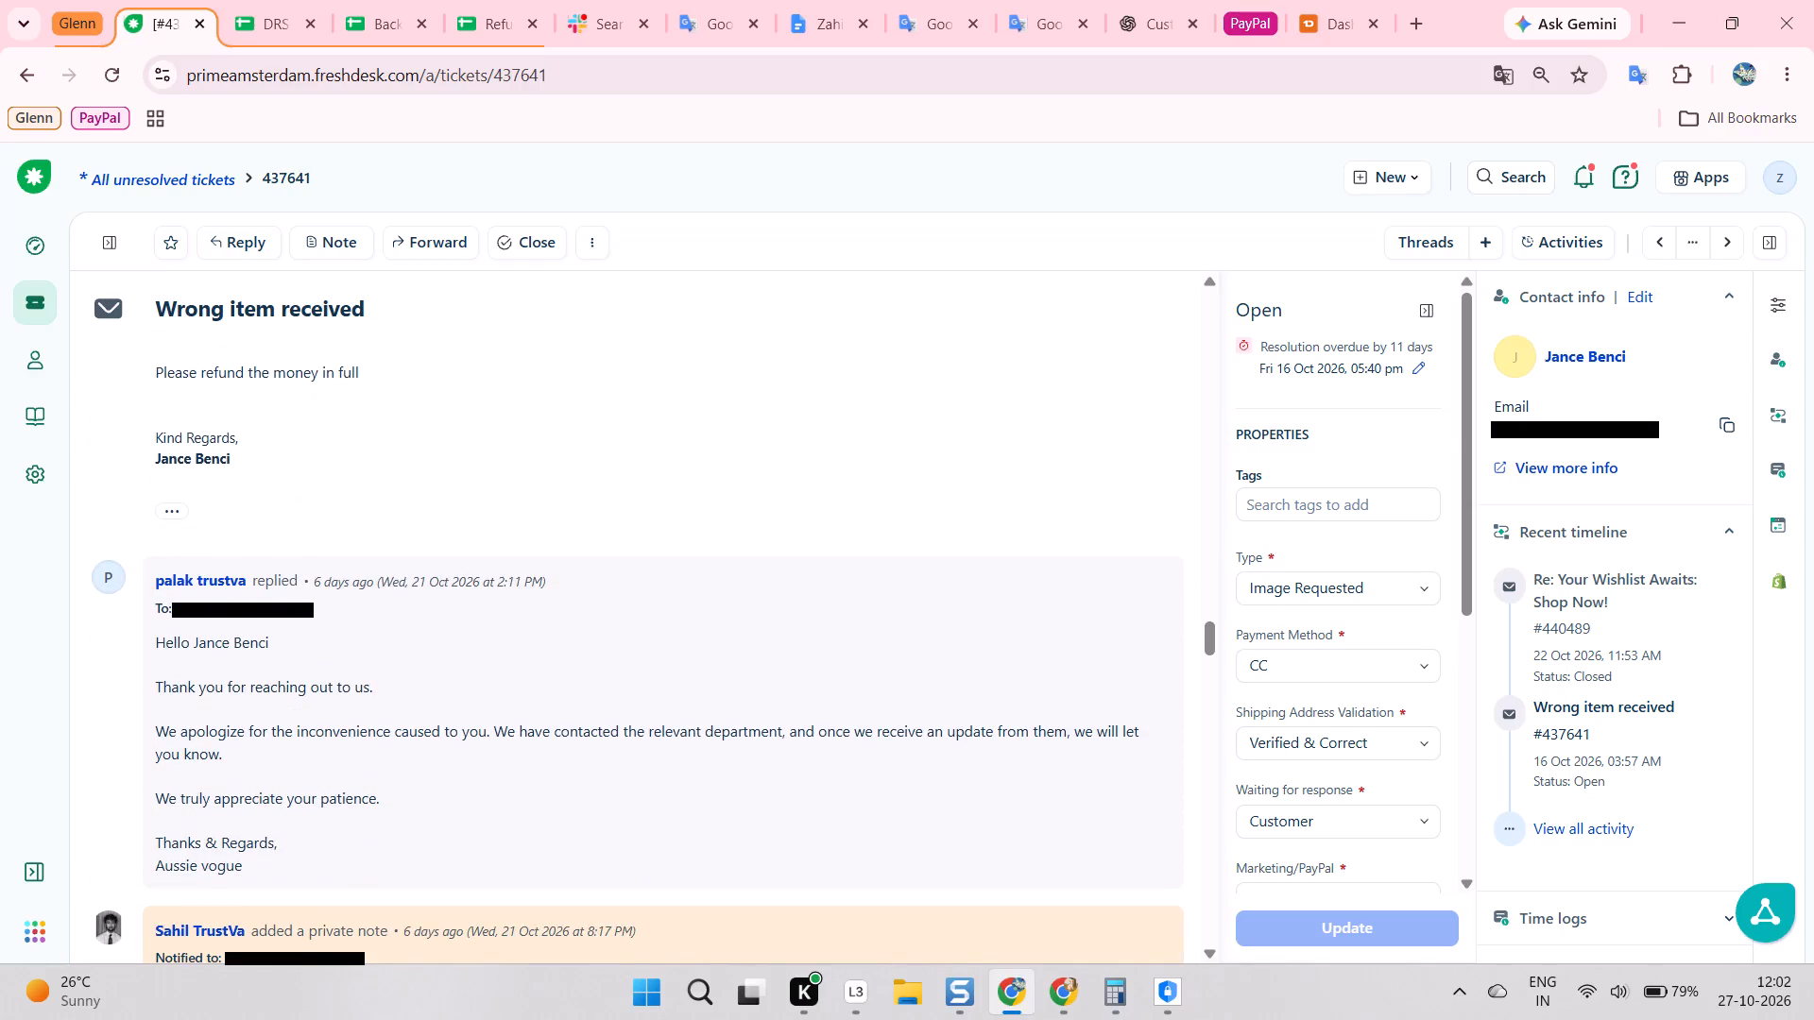
{"action": "scroll", "coordinate": [321, 541], "scroll_direction": "down", "scroll_amount": 4}
{"action": "scroll", "coordinate": [328, 531], "scroll_direction": "up", "scroll_amount": 1}
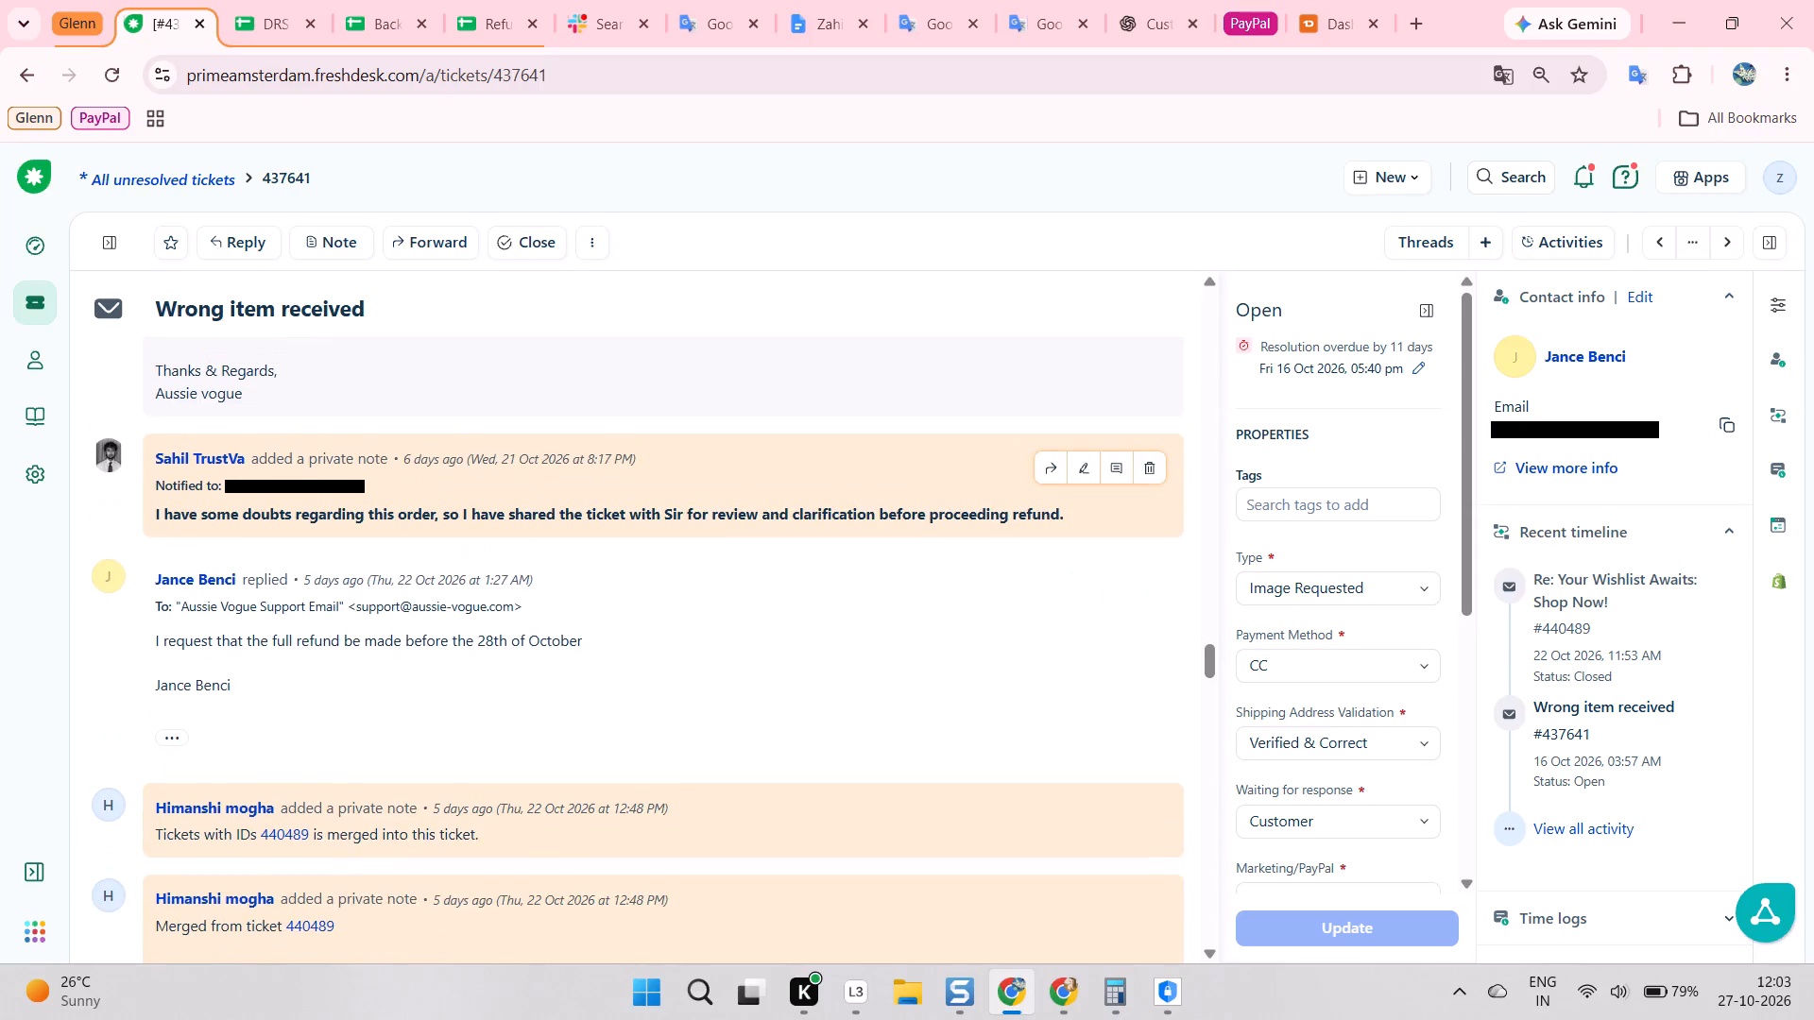
{"action": "scroll", "coordinate": [332, 533], "scroll_direction": "down", "scroll_amount": 1}
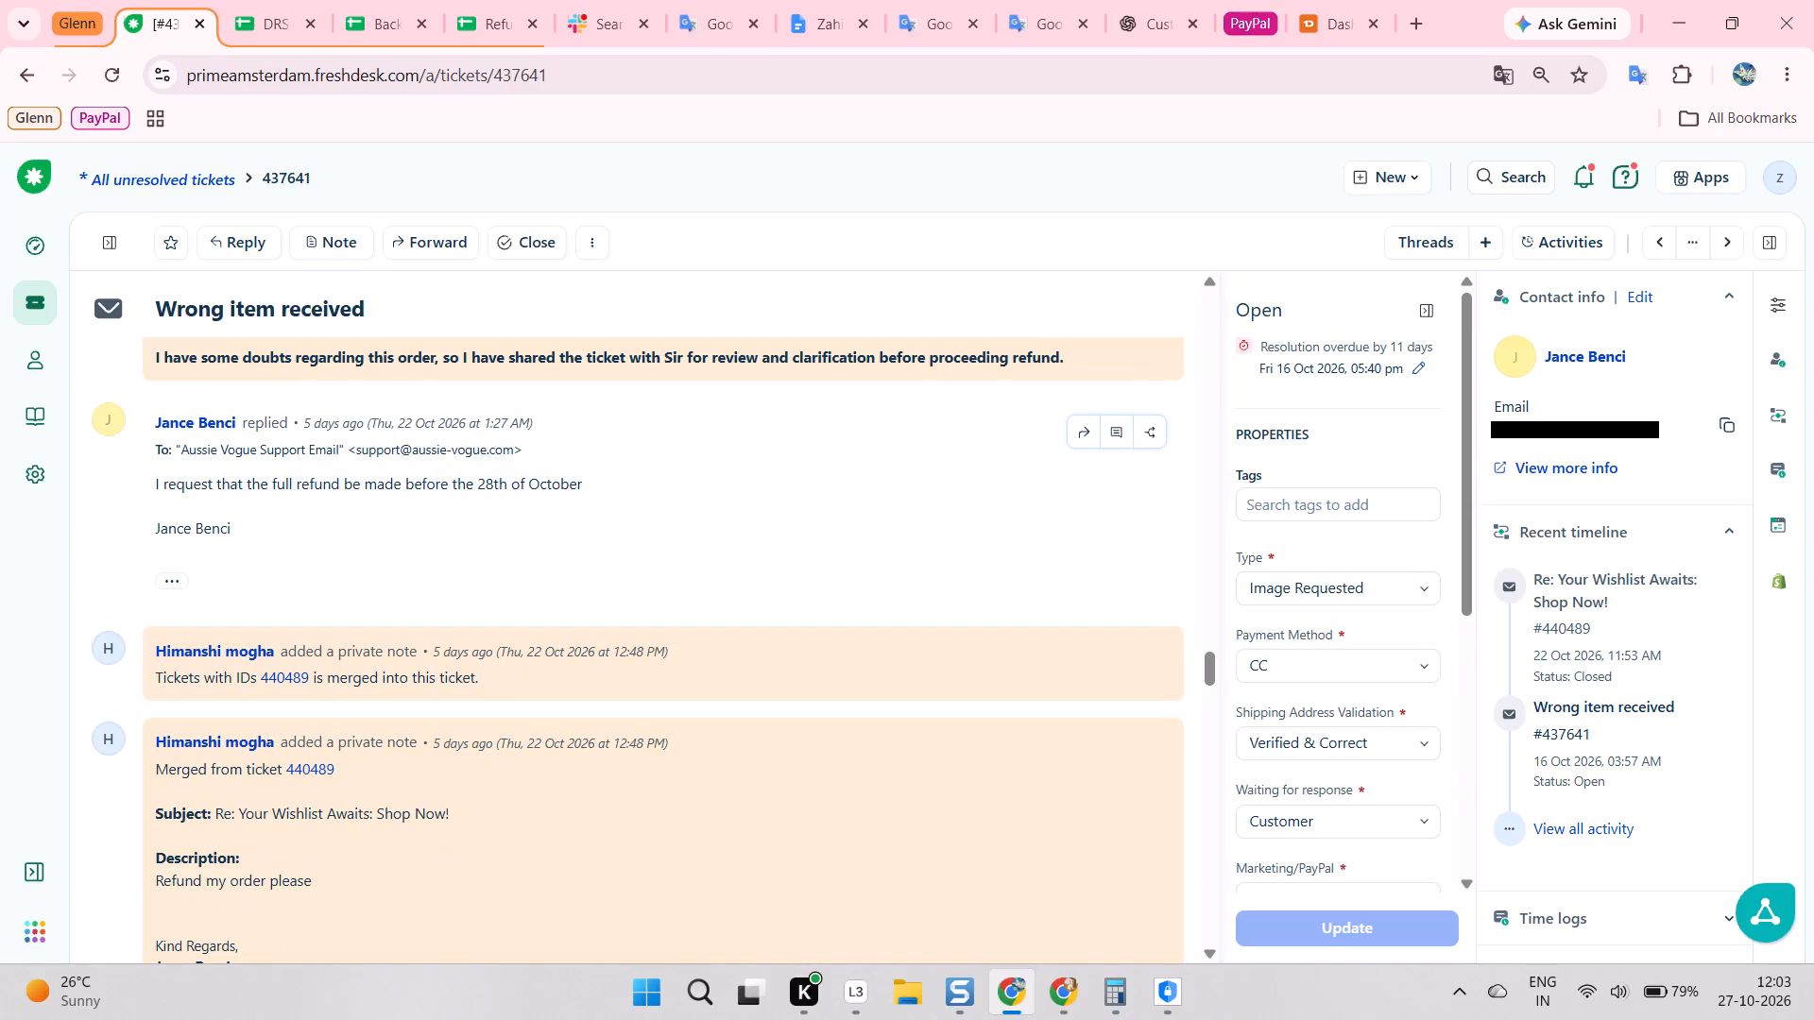
{"action": "scroll", "coordinate": [329, 527], "scroll_direction": "down", "scroll_amount": 2}
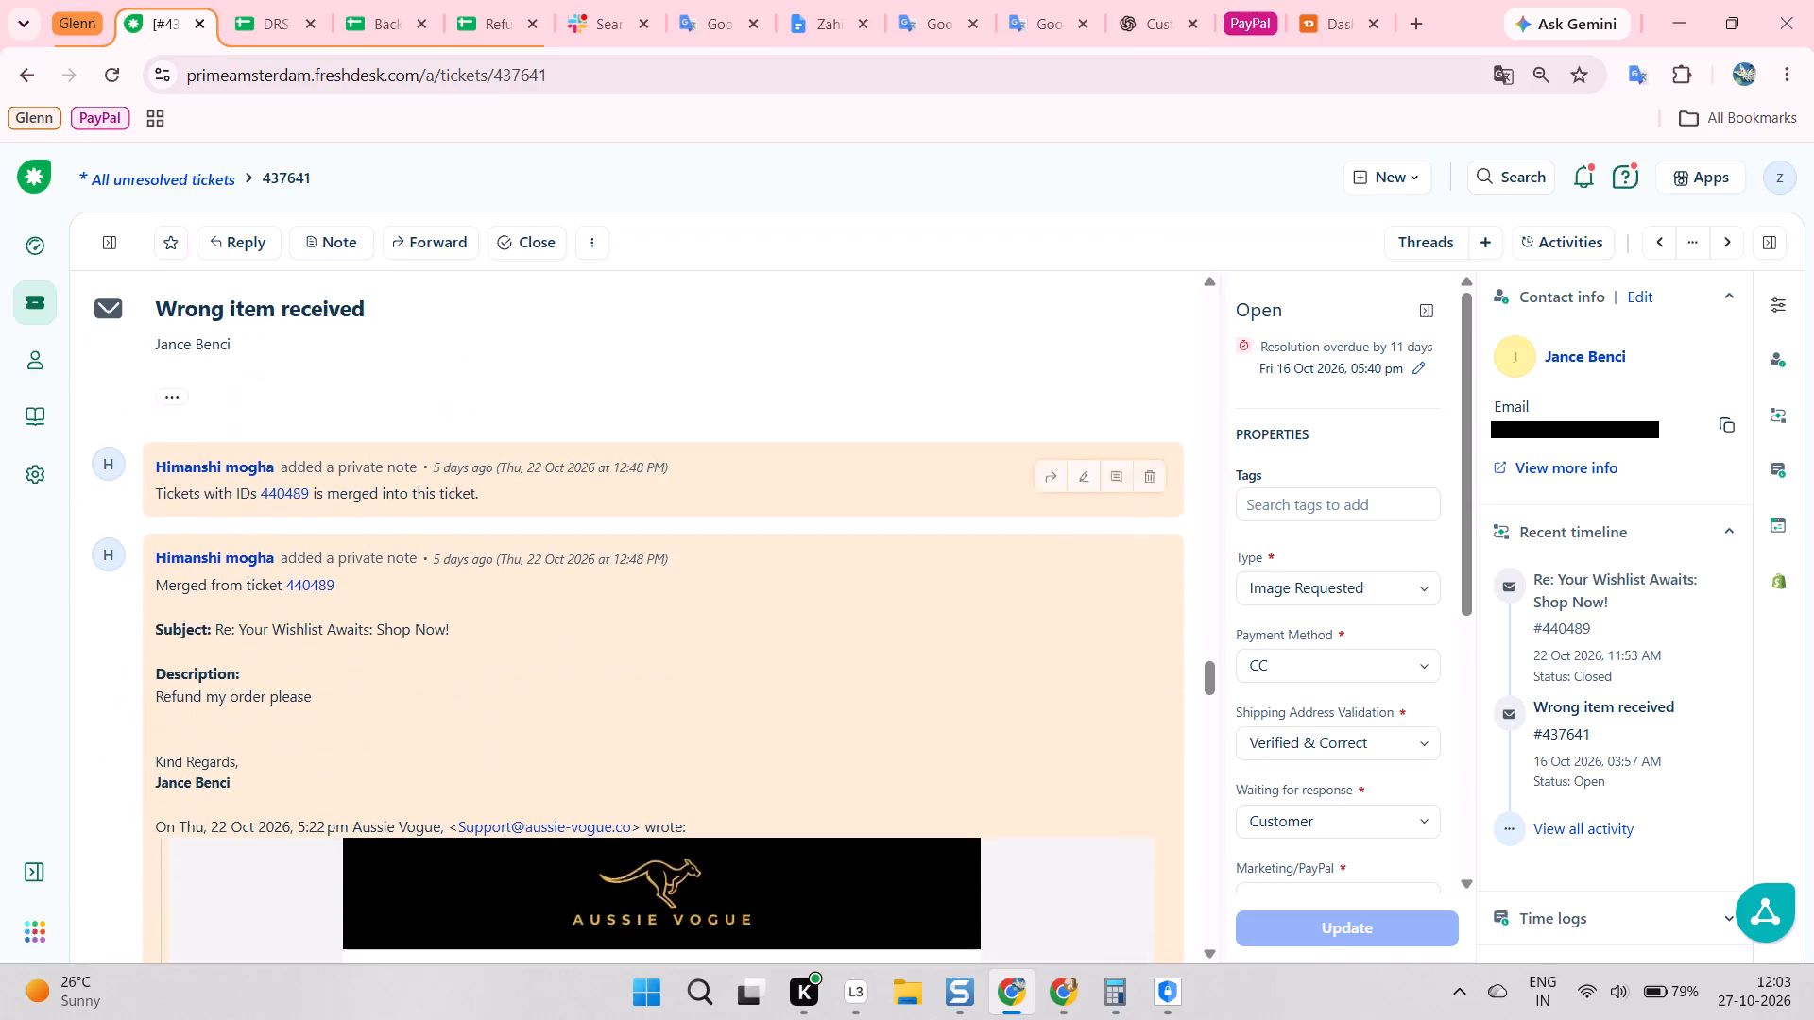
{"action": "scroll", "coordinate": [332, 526], "scroll_direction": "down", "scroll_amount": 9}
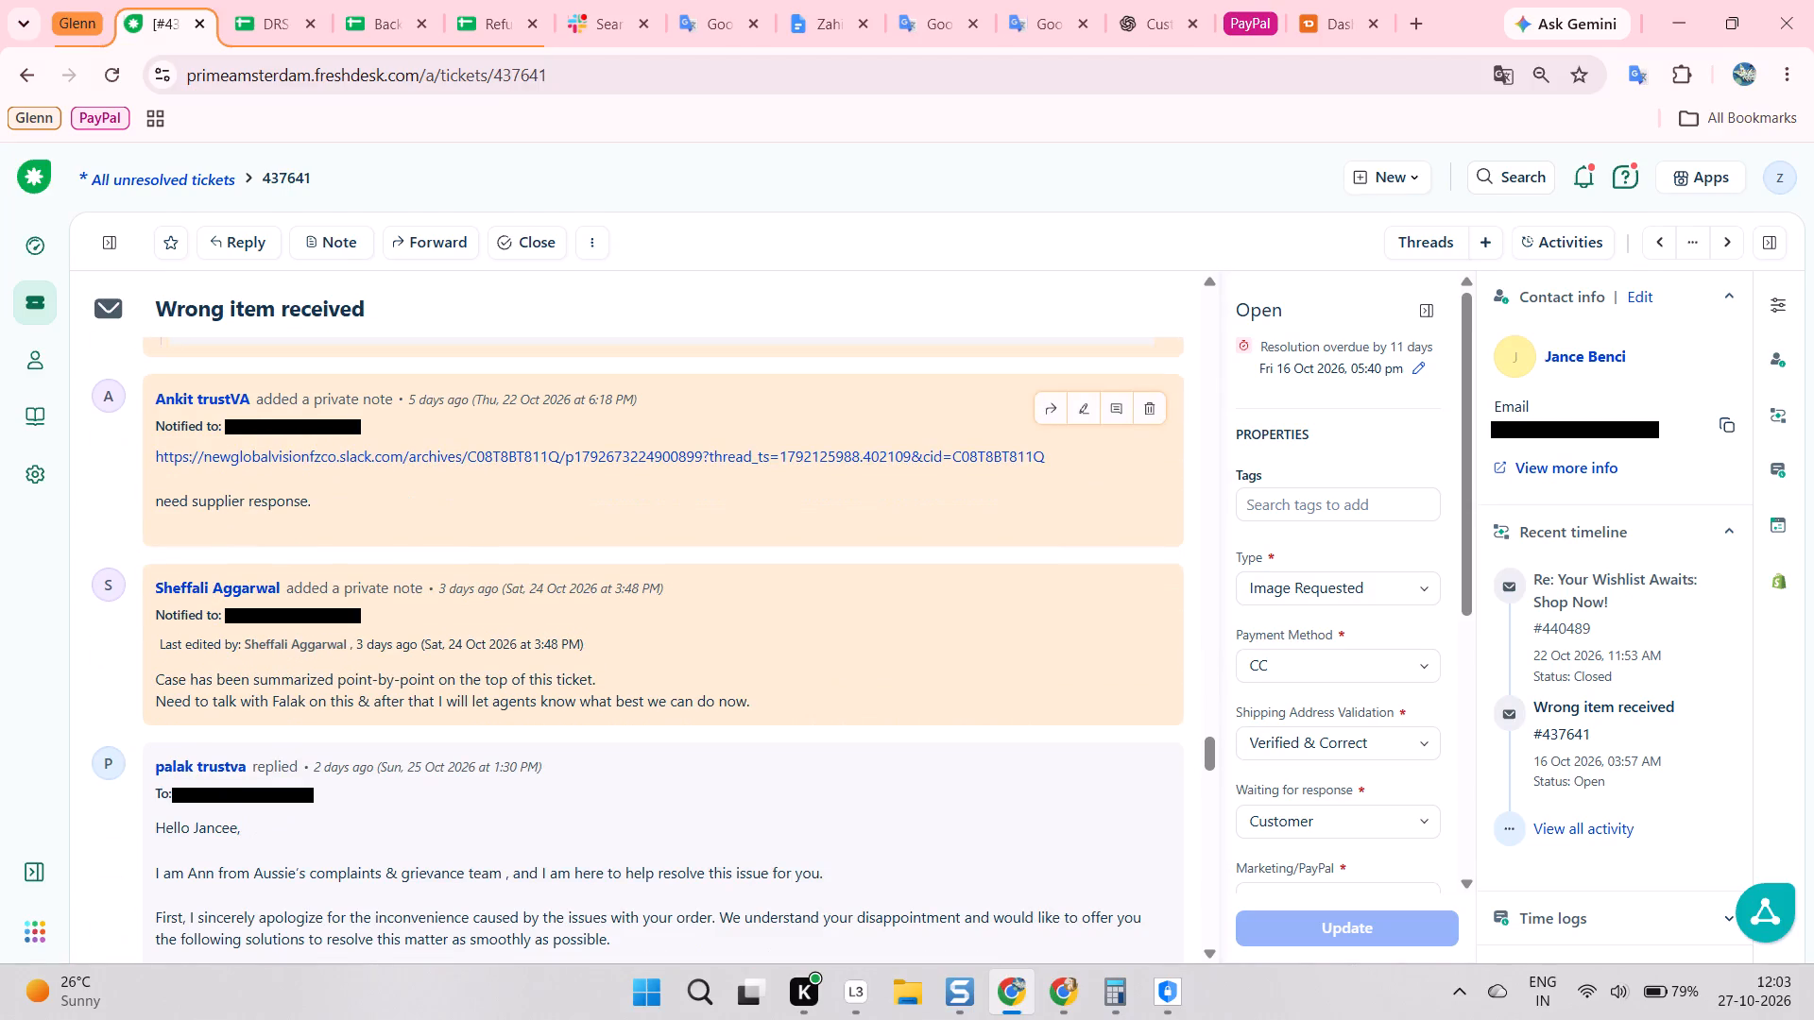
Read the complaints team's 25 October reply with its proposed solution for the undelivered shoes and the jacket.
{"action": "scroll", "coordinate": [343, 525], "scroll_direction": "down", "scroll_amount": 1}
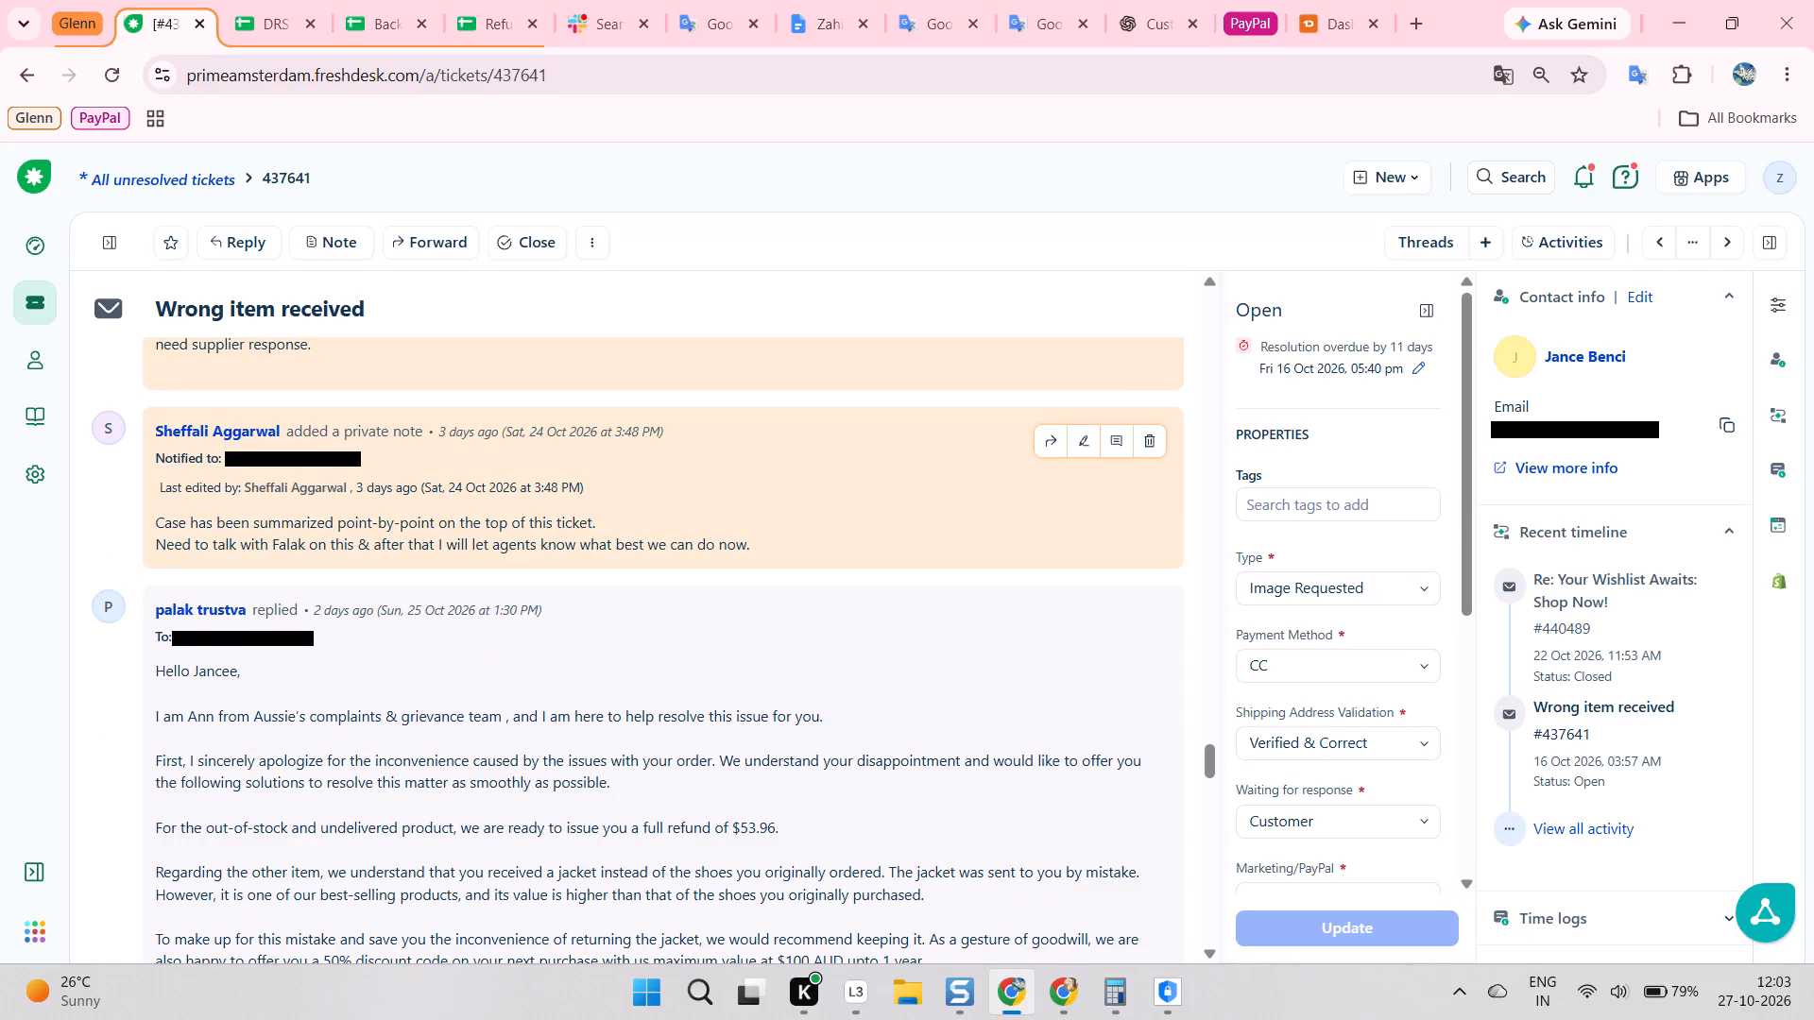
{"action": "scroll", "coordinate": [272, 548], "scroll_direction": "down", "scroll_amount": 1}
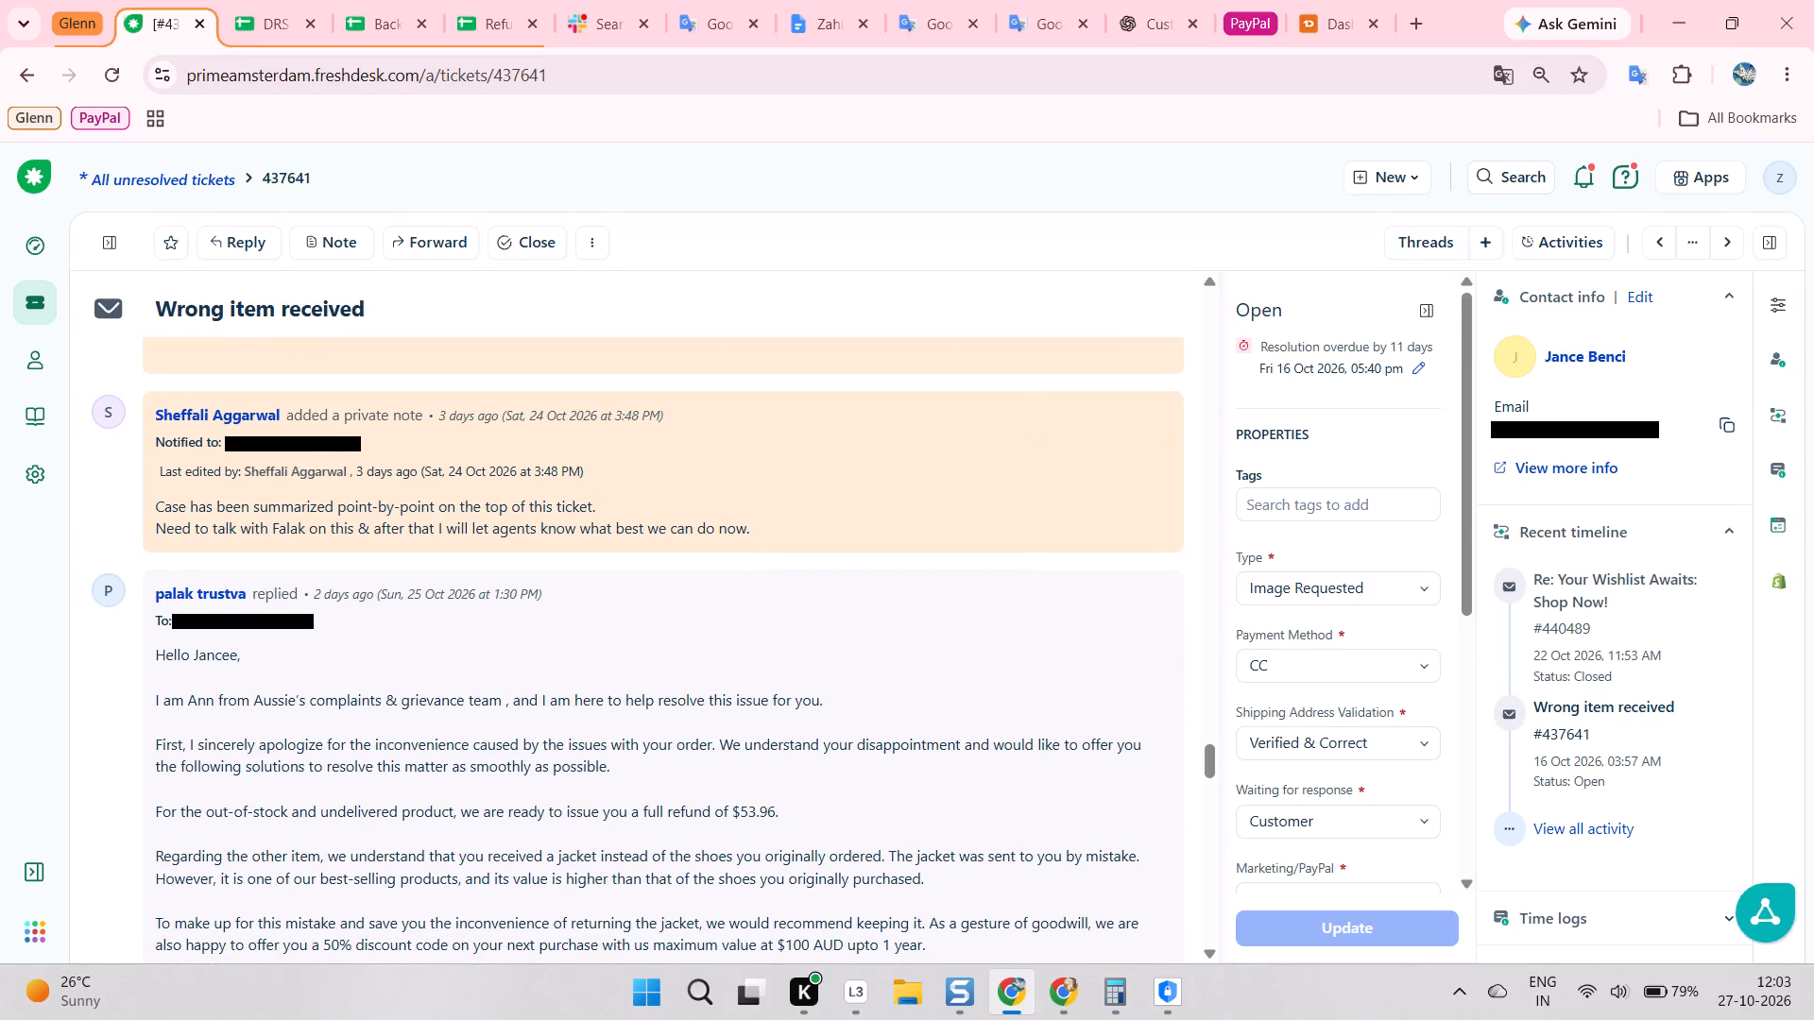
{"action": "scroll", "coordinate": [462, 557], "scroll_direction": "up", "scroll_amount": 1}
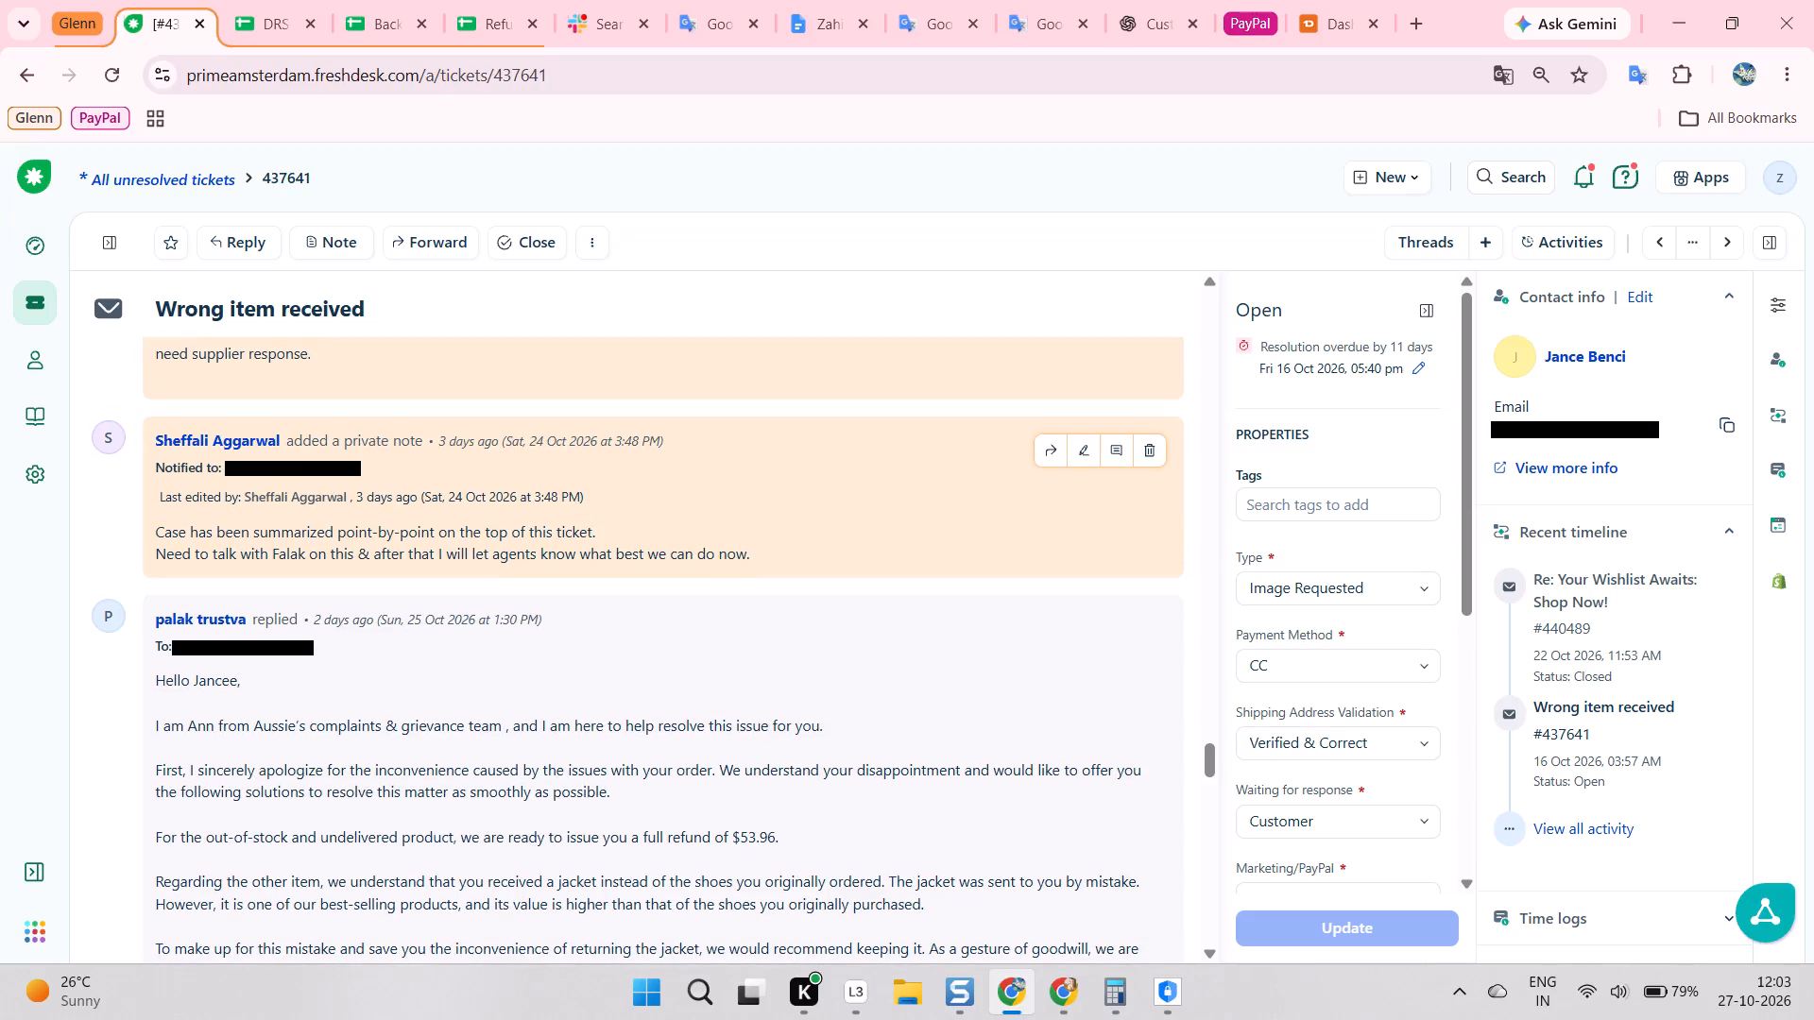
{"action": "left_click", "coordinate": [425, 559]}
{"action": "scroll", "coordinate": [434, 564], "scroll_direction": "down", "scroll_amount": 2}
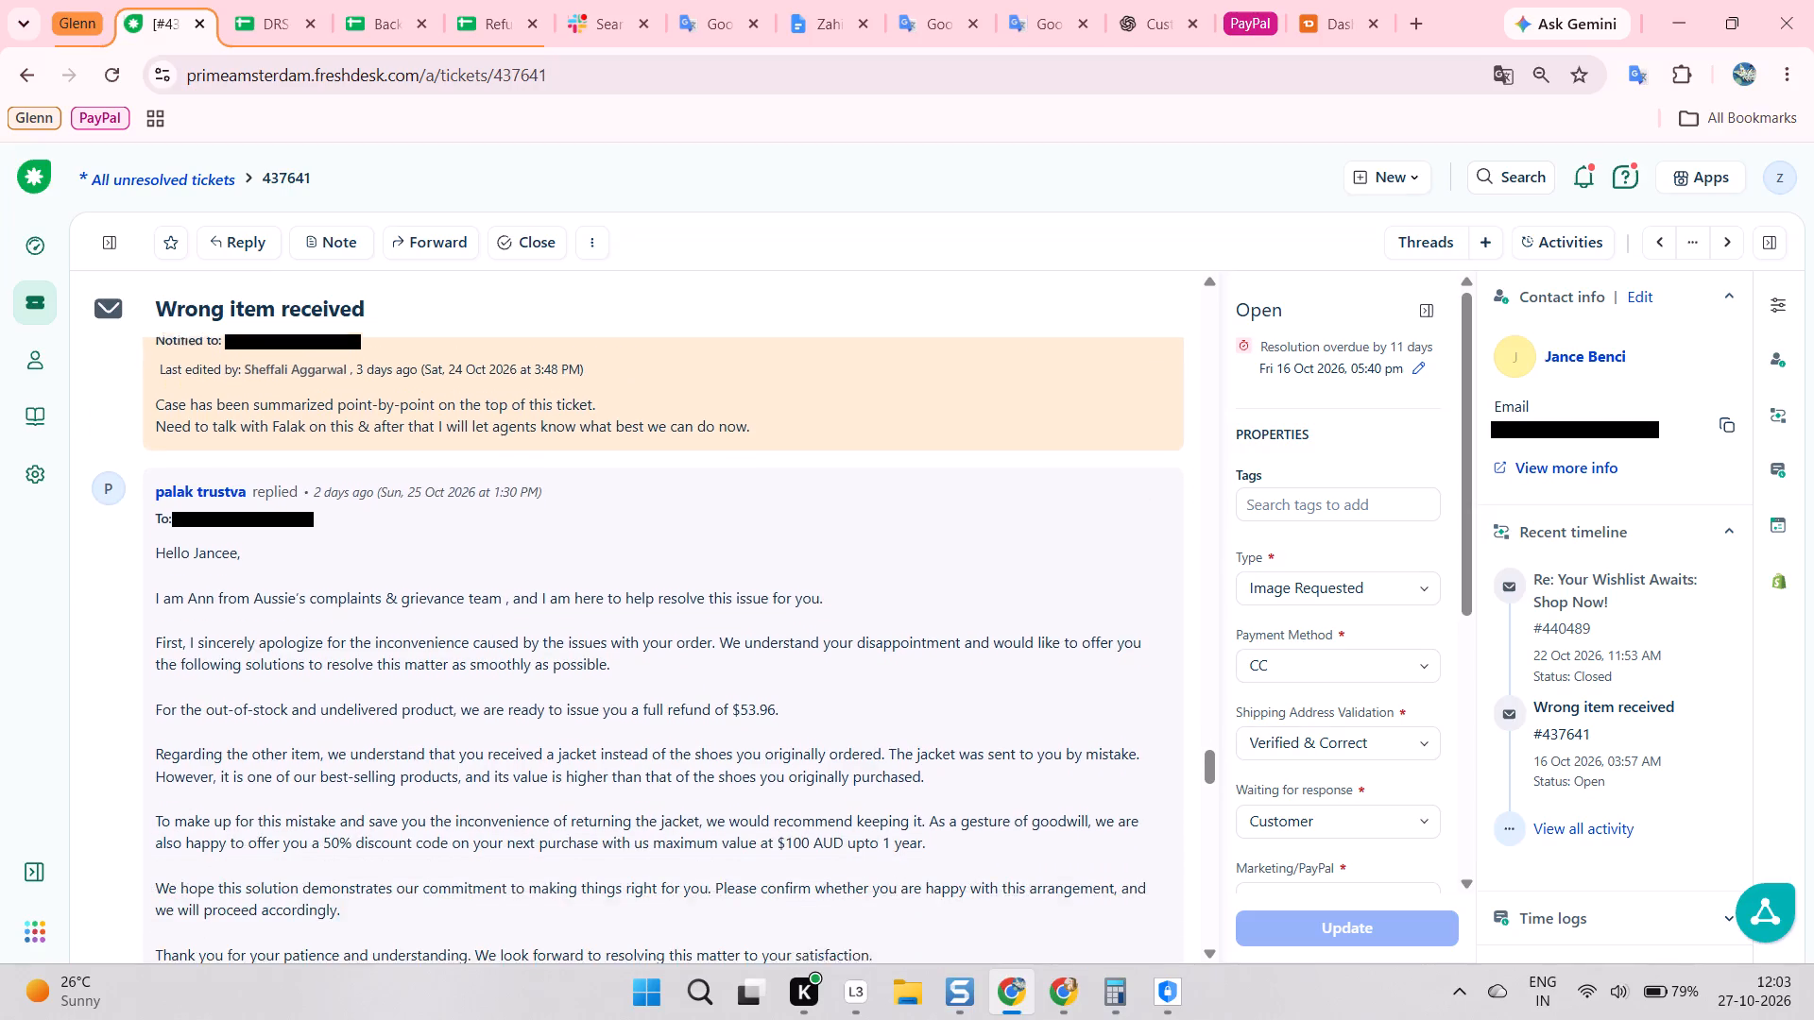
{"action": "scroll", "coordinate": [458, 568], "scroll_direction": "down", "scroll_amount": 2}
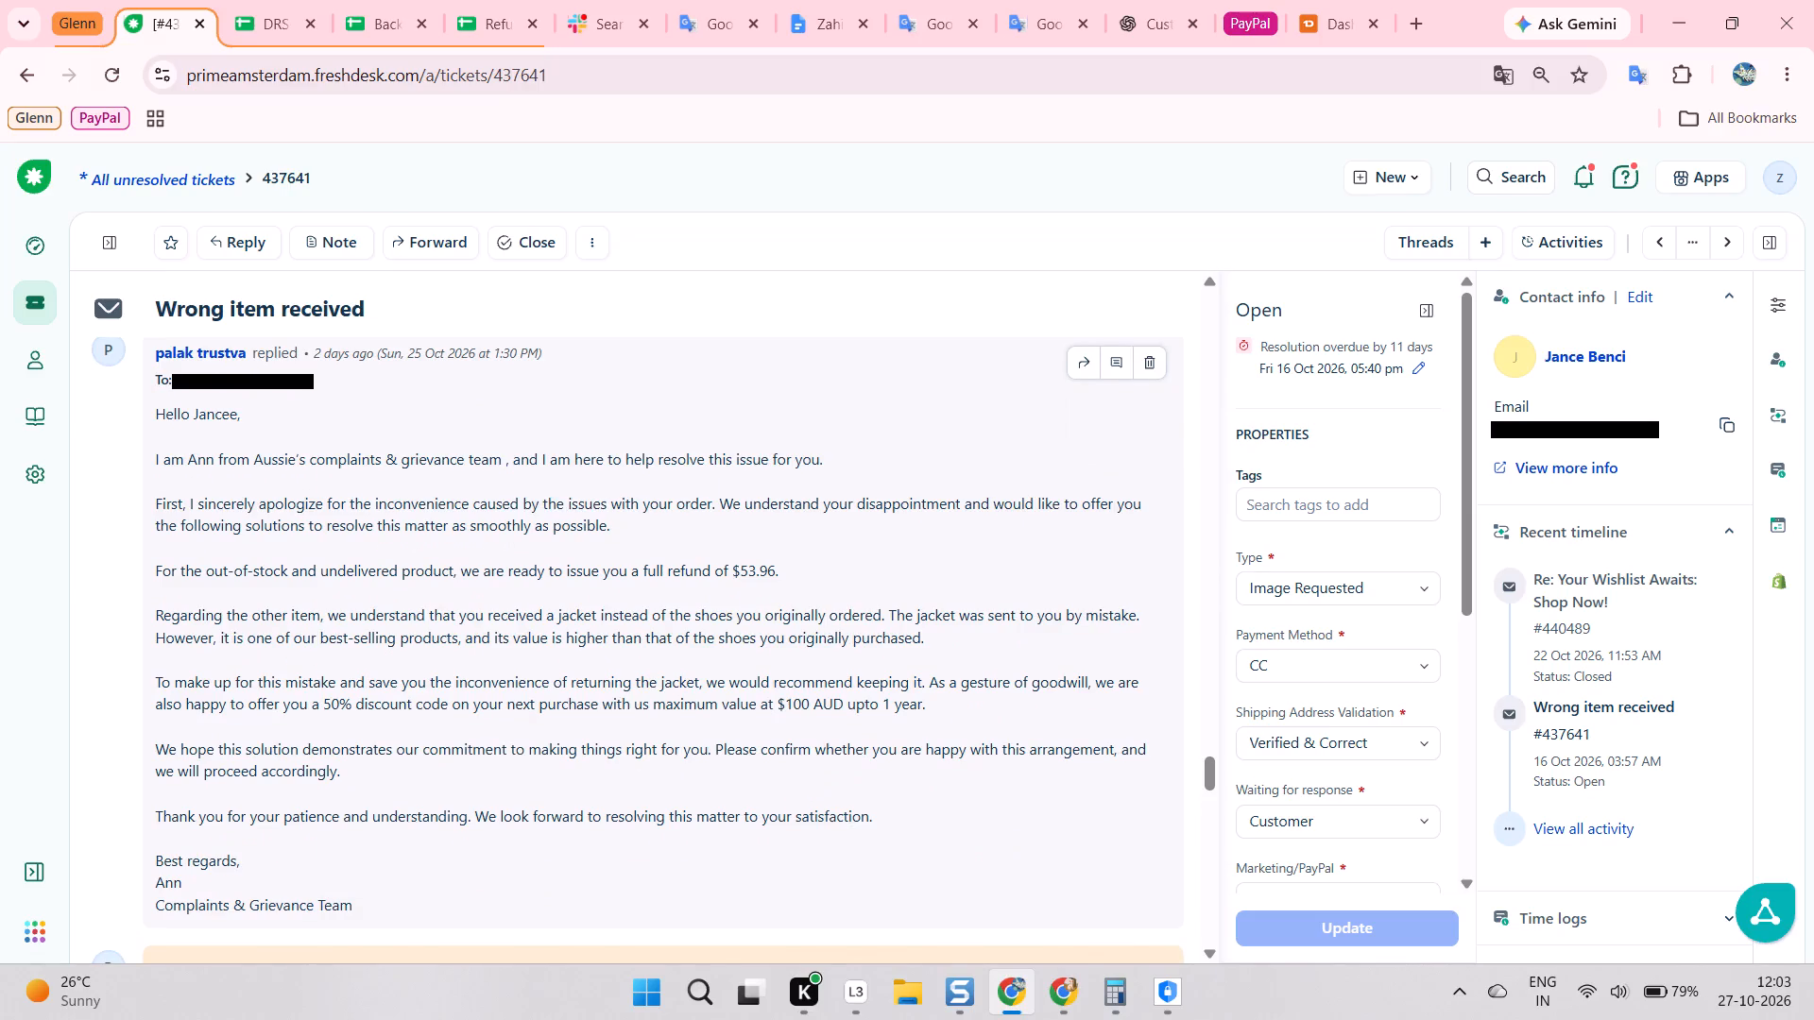
{"action": "left_click", "coordinate": [1067, 1010]}
{"action": "left_click", "coordinate": [692, 0]}
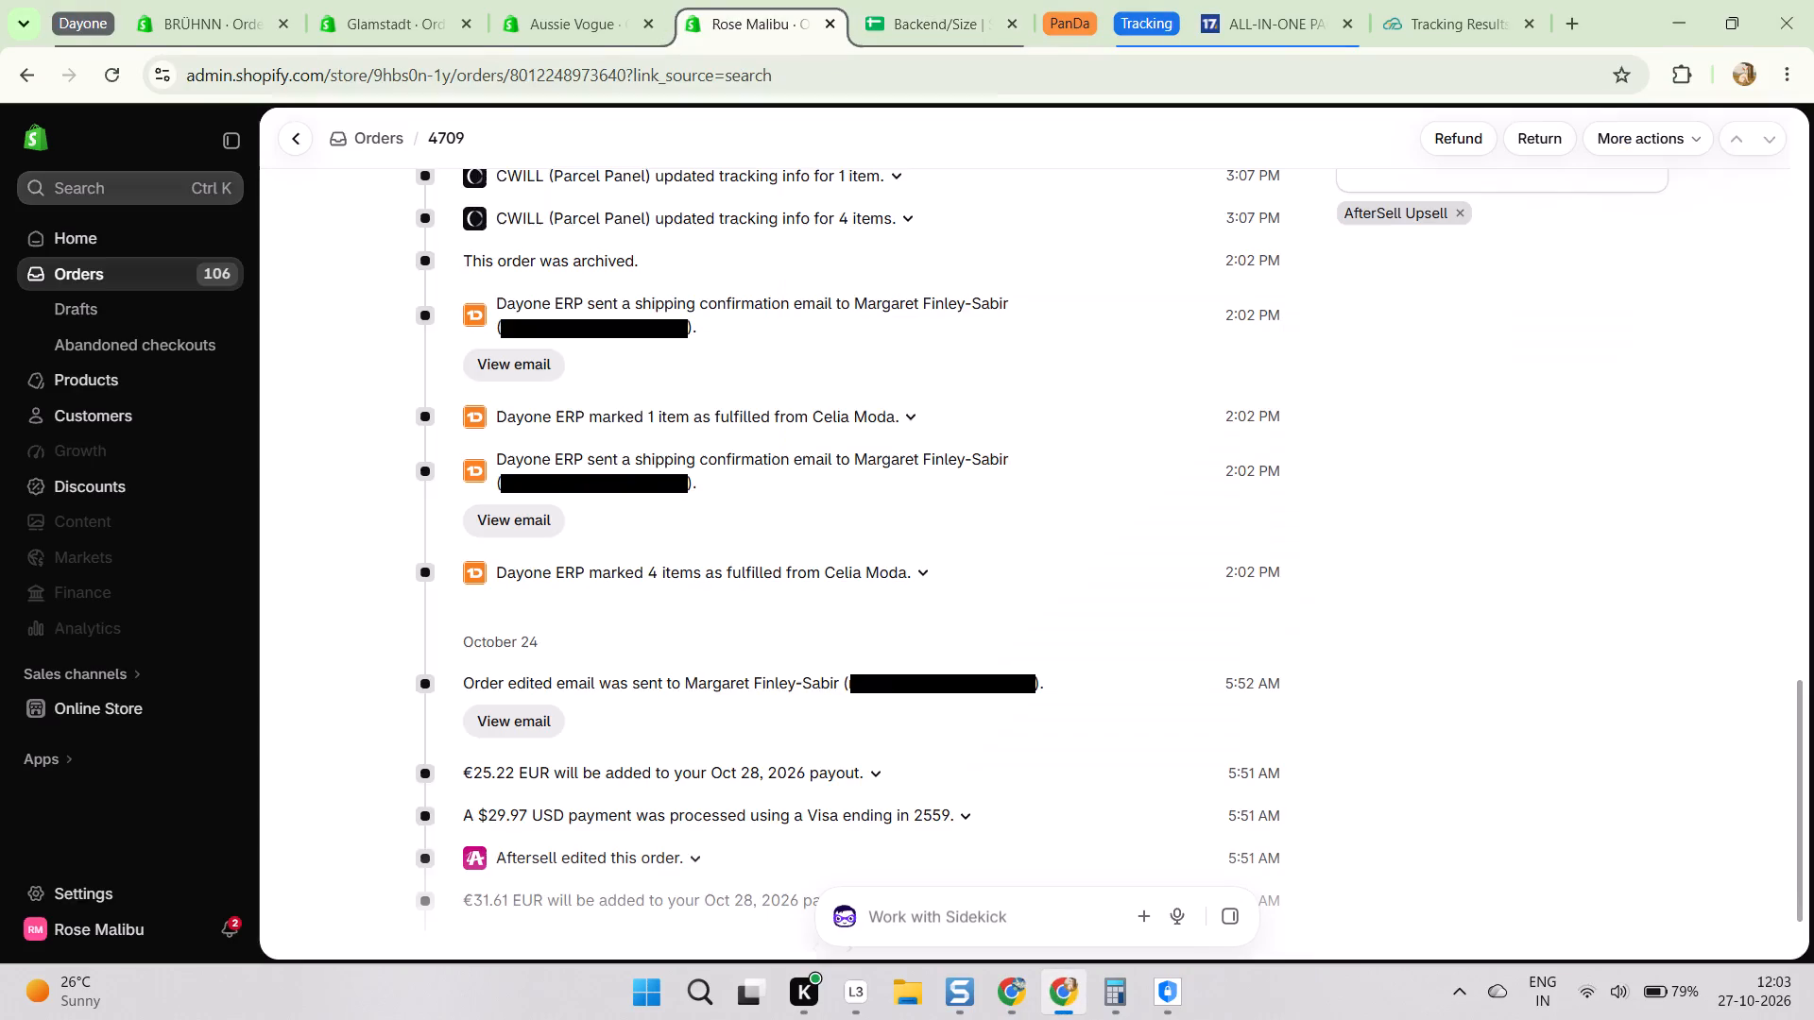
{"action": "left_click", "coordinate": [590, 16]}
{"action": "scroll", "coordinate": [748, 366], "scroll_direction": "up", "scroll_amount": 3}
{"action": "scroll", "coordinate": [753, 414], "scroll_direction": "down", "scroll_amount": 2}
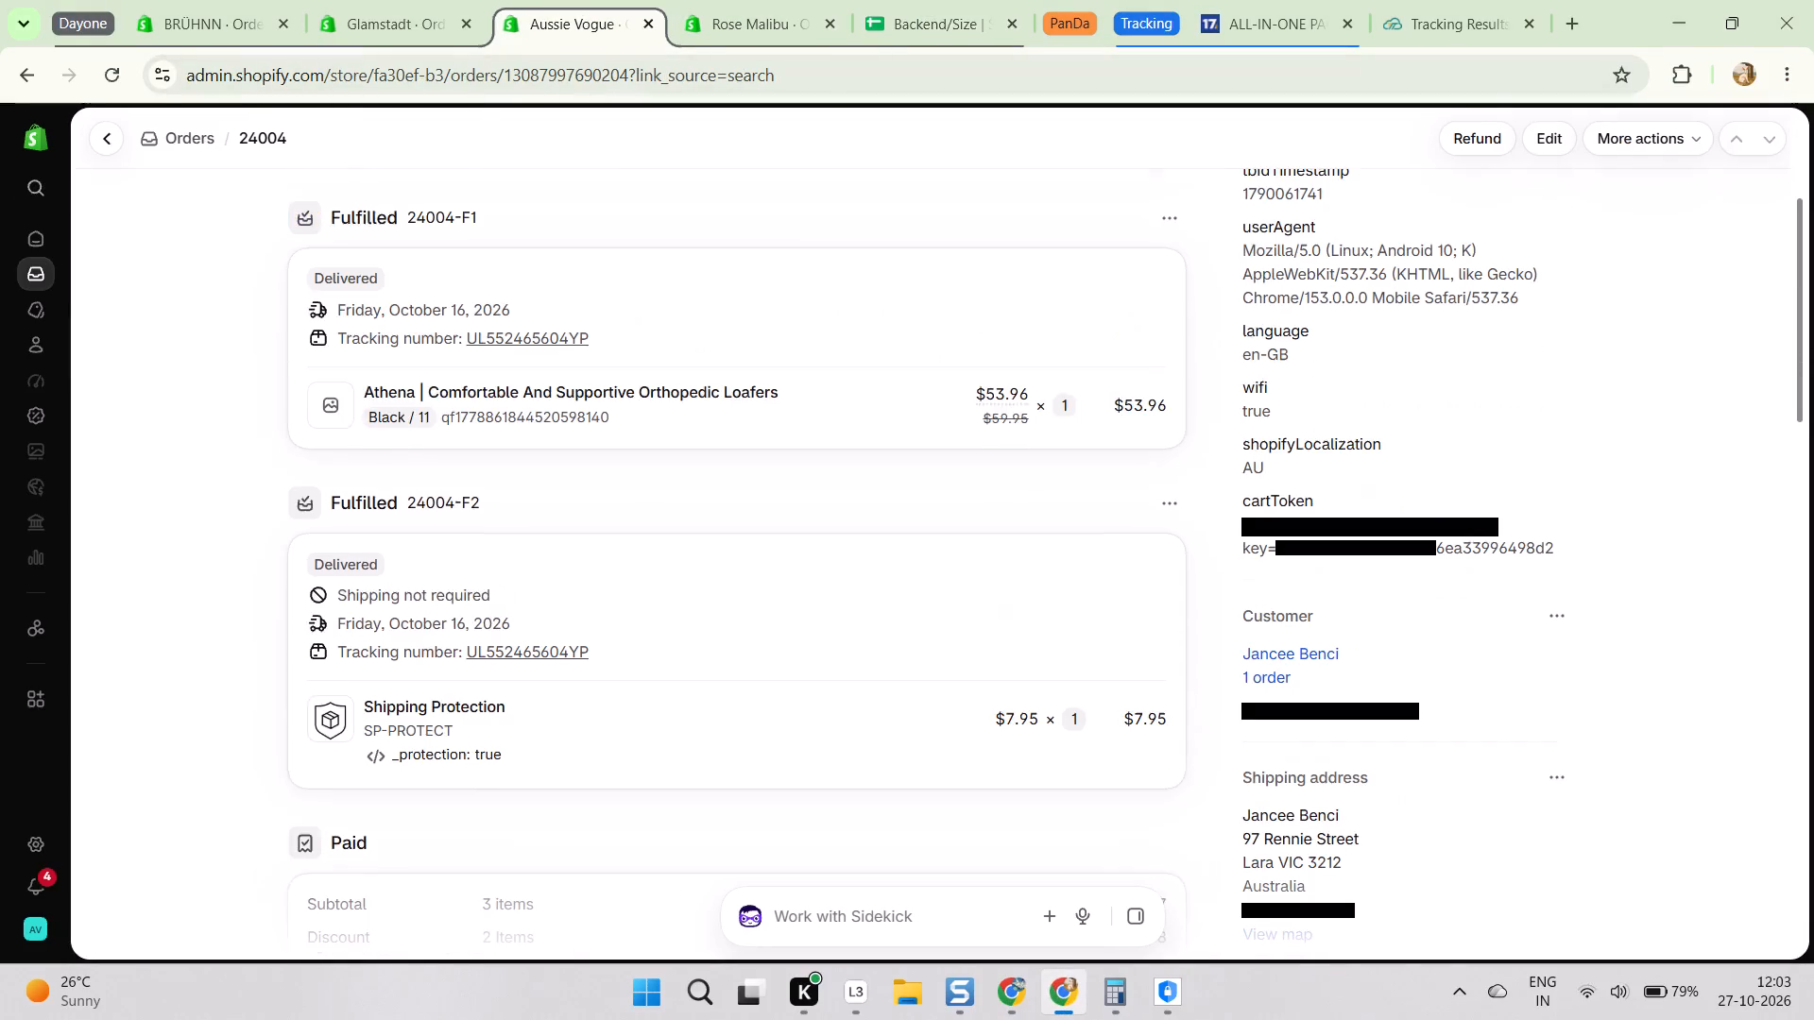
{"action": "scroll", "coordinate": [659, 431], "scroll_direction": "up", "scroll_amount": 3}
{"action": "scroll", "coordinate": [670, 484], "scroll_direction": "down", "scroll_amount": 2}
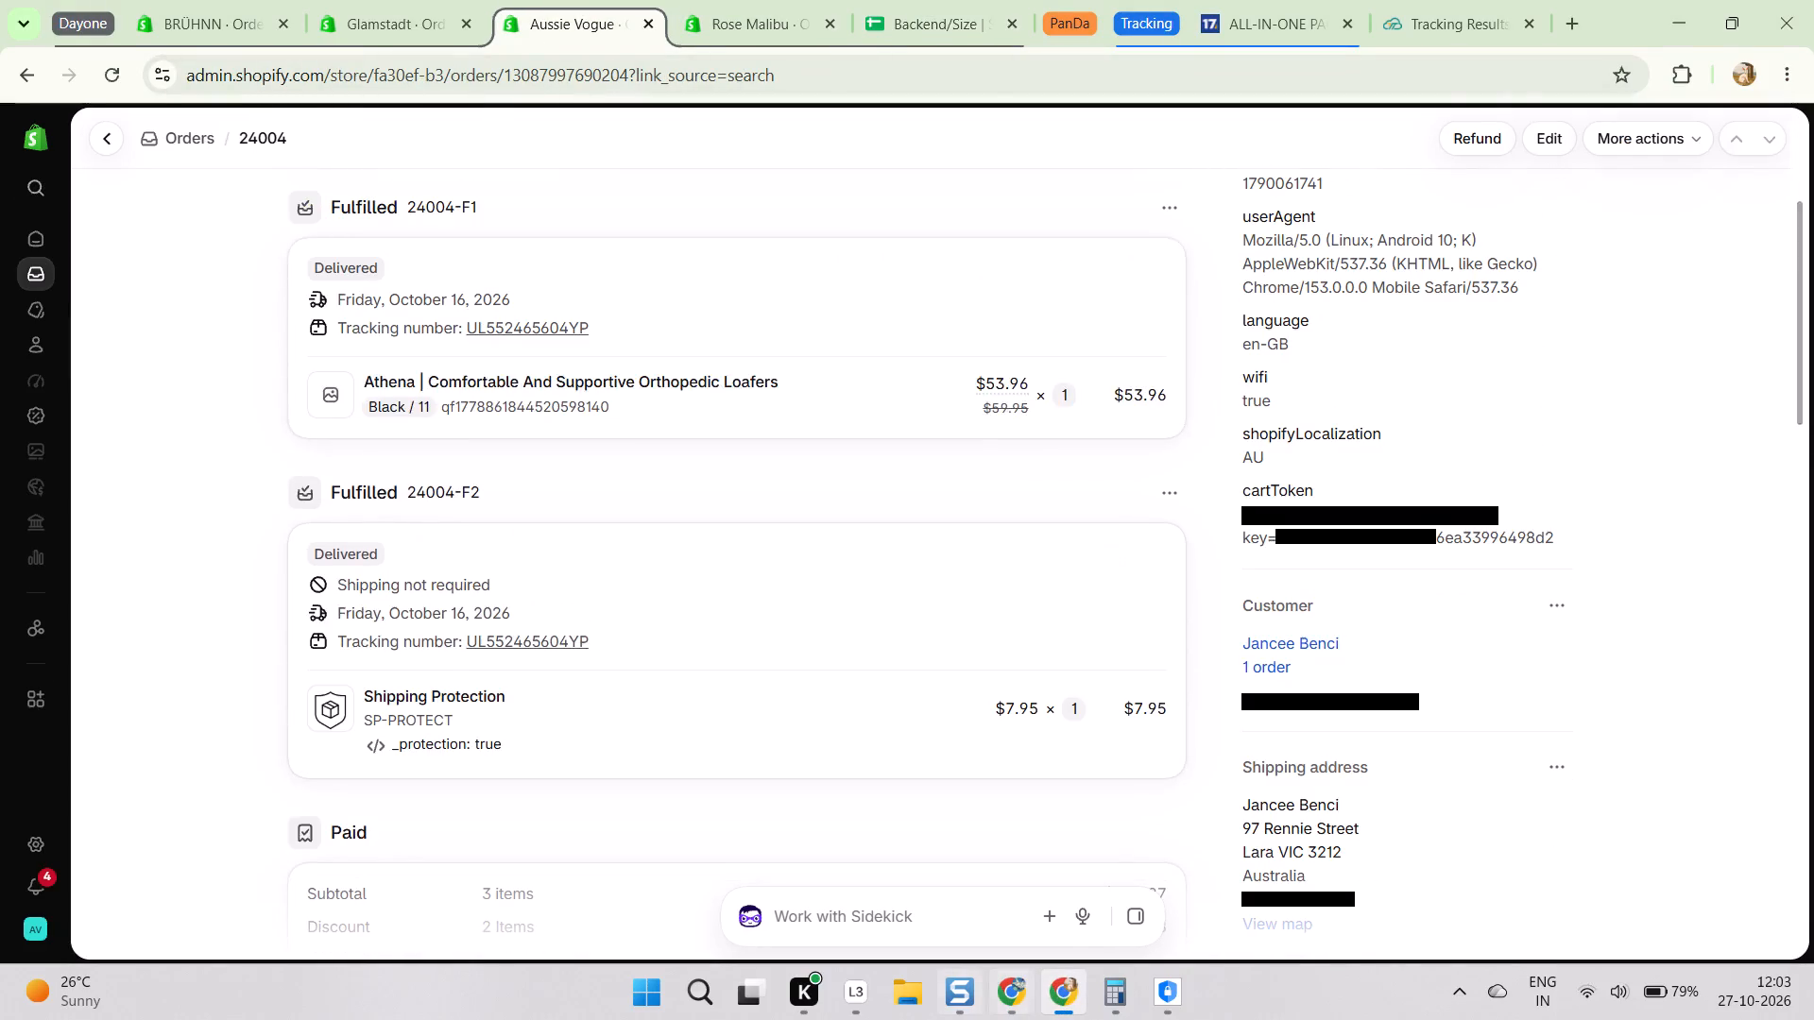
Back in the ticket, read the 25 October private note, the customer's answer and the 26 October partial refund offer.
{"action": "left_click", "coordinate": [992, 1000]}
{"action": "scroll", "coordinate": [538, 675], "scroll_direction": "down", "scroll_amount": 3}
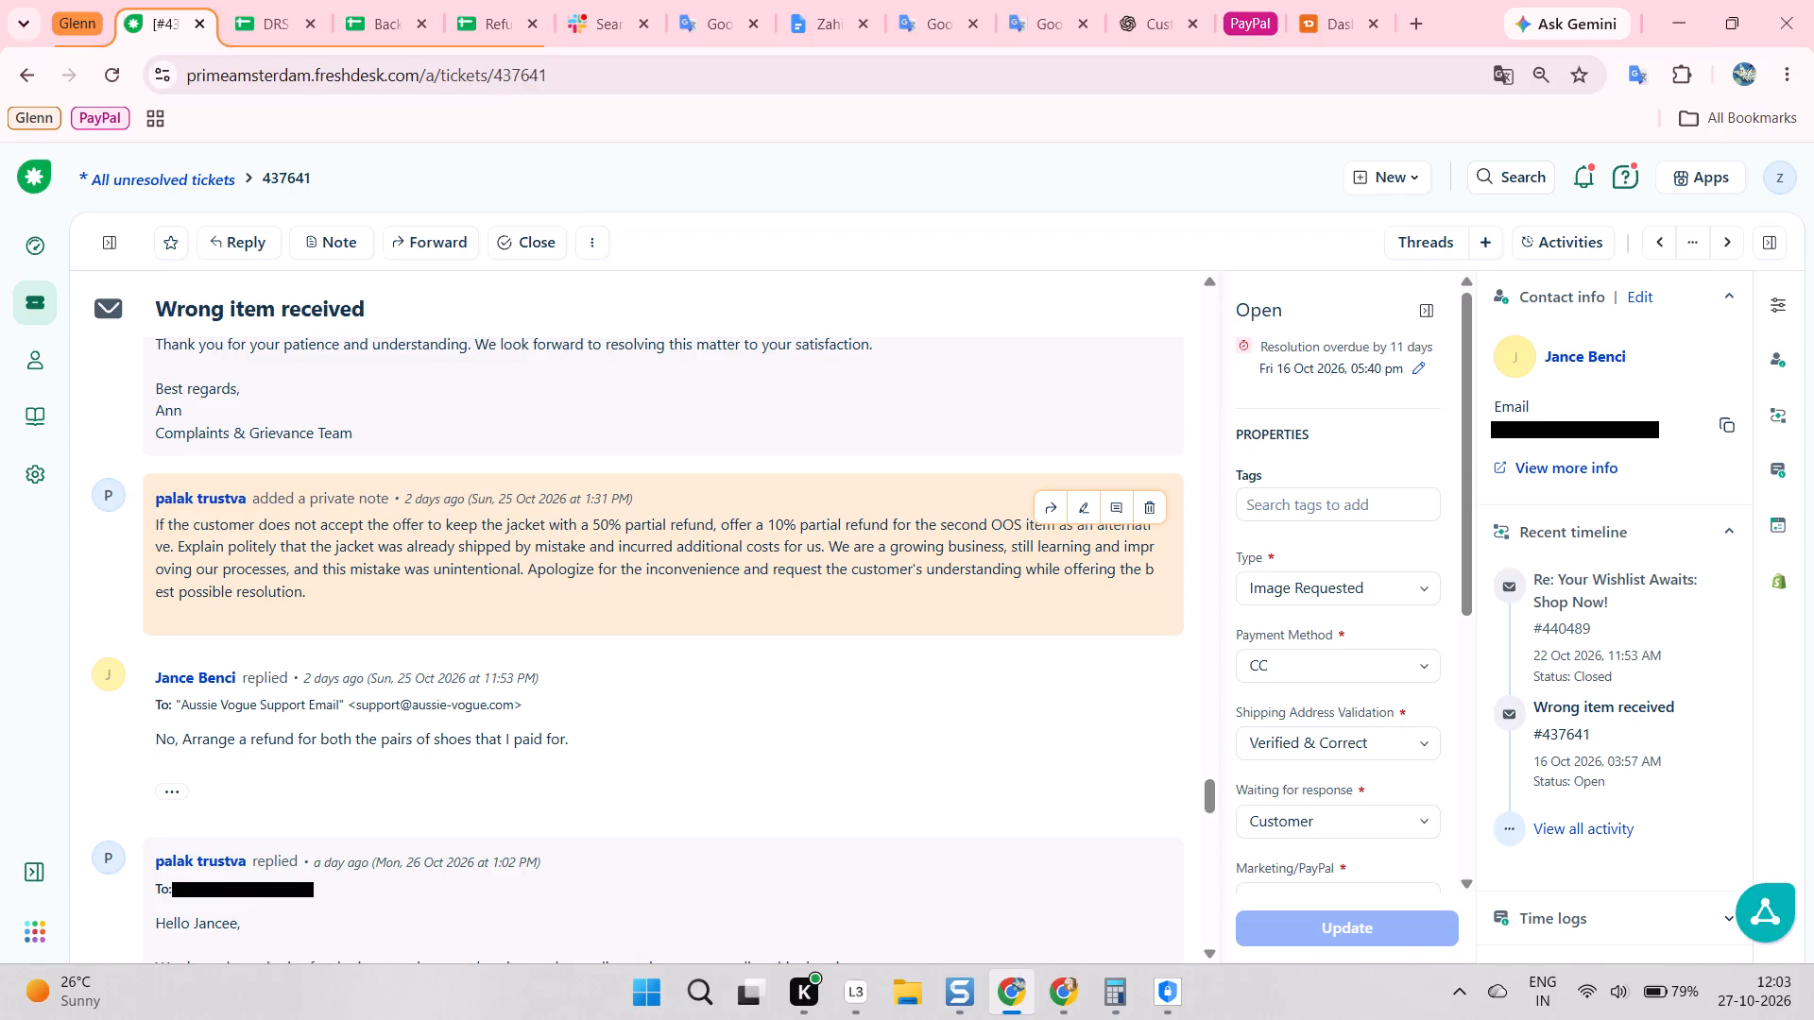
{"action": "left_click_drag", "start_coordinate": [924, 482], "coordinate": [942, 474]}
{"action": "left_click", "coordinate": [320, 586]}
{"action": "left_click", "coordinate": [502, 592]}
{"action": "scroll", "coordinate": [609, 589], "scroll_direction": "down", "scroll_amount": 1}
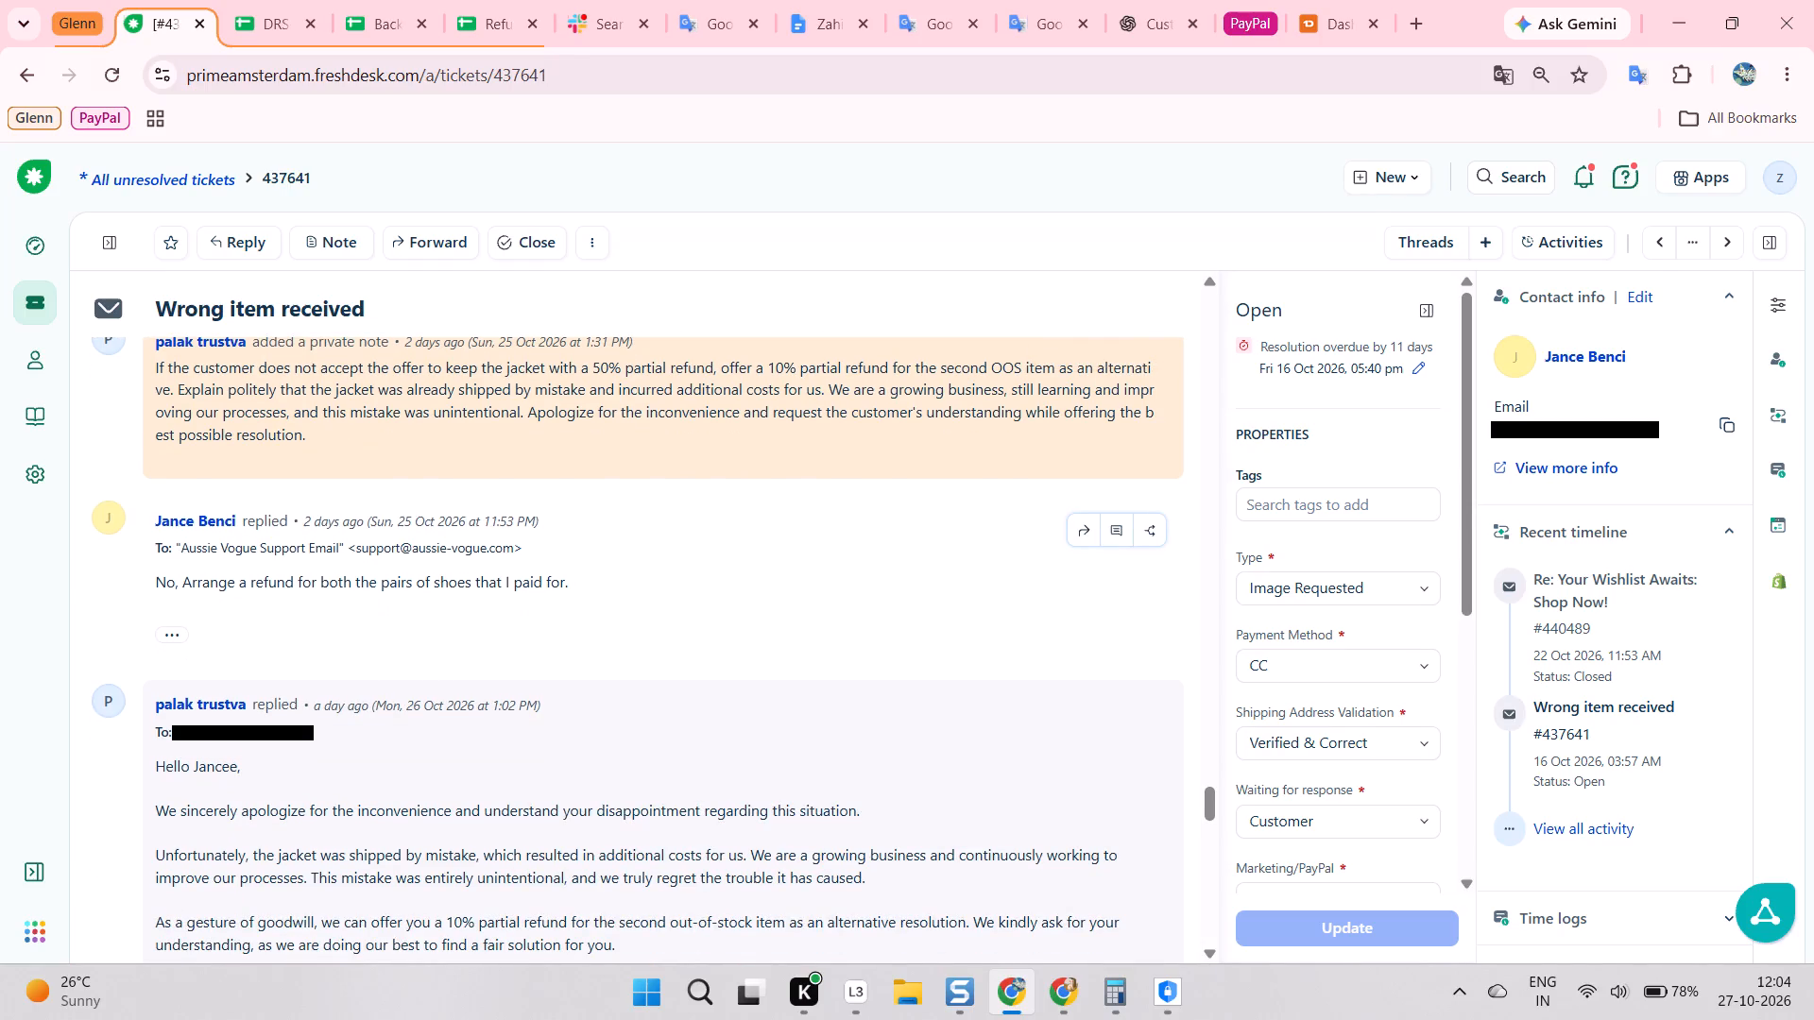
{"action": "scroll", "coordinate": [363, 603], "scroll_direction": "down", "scroll_amount": 2}
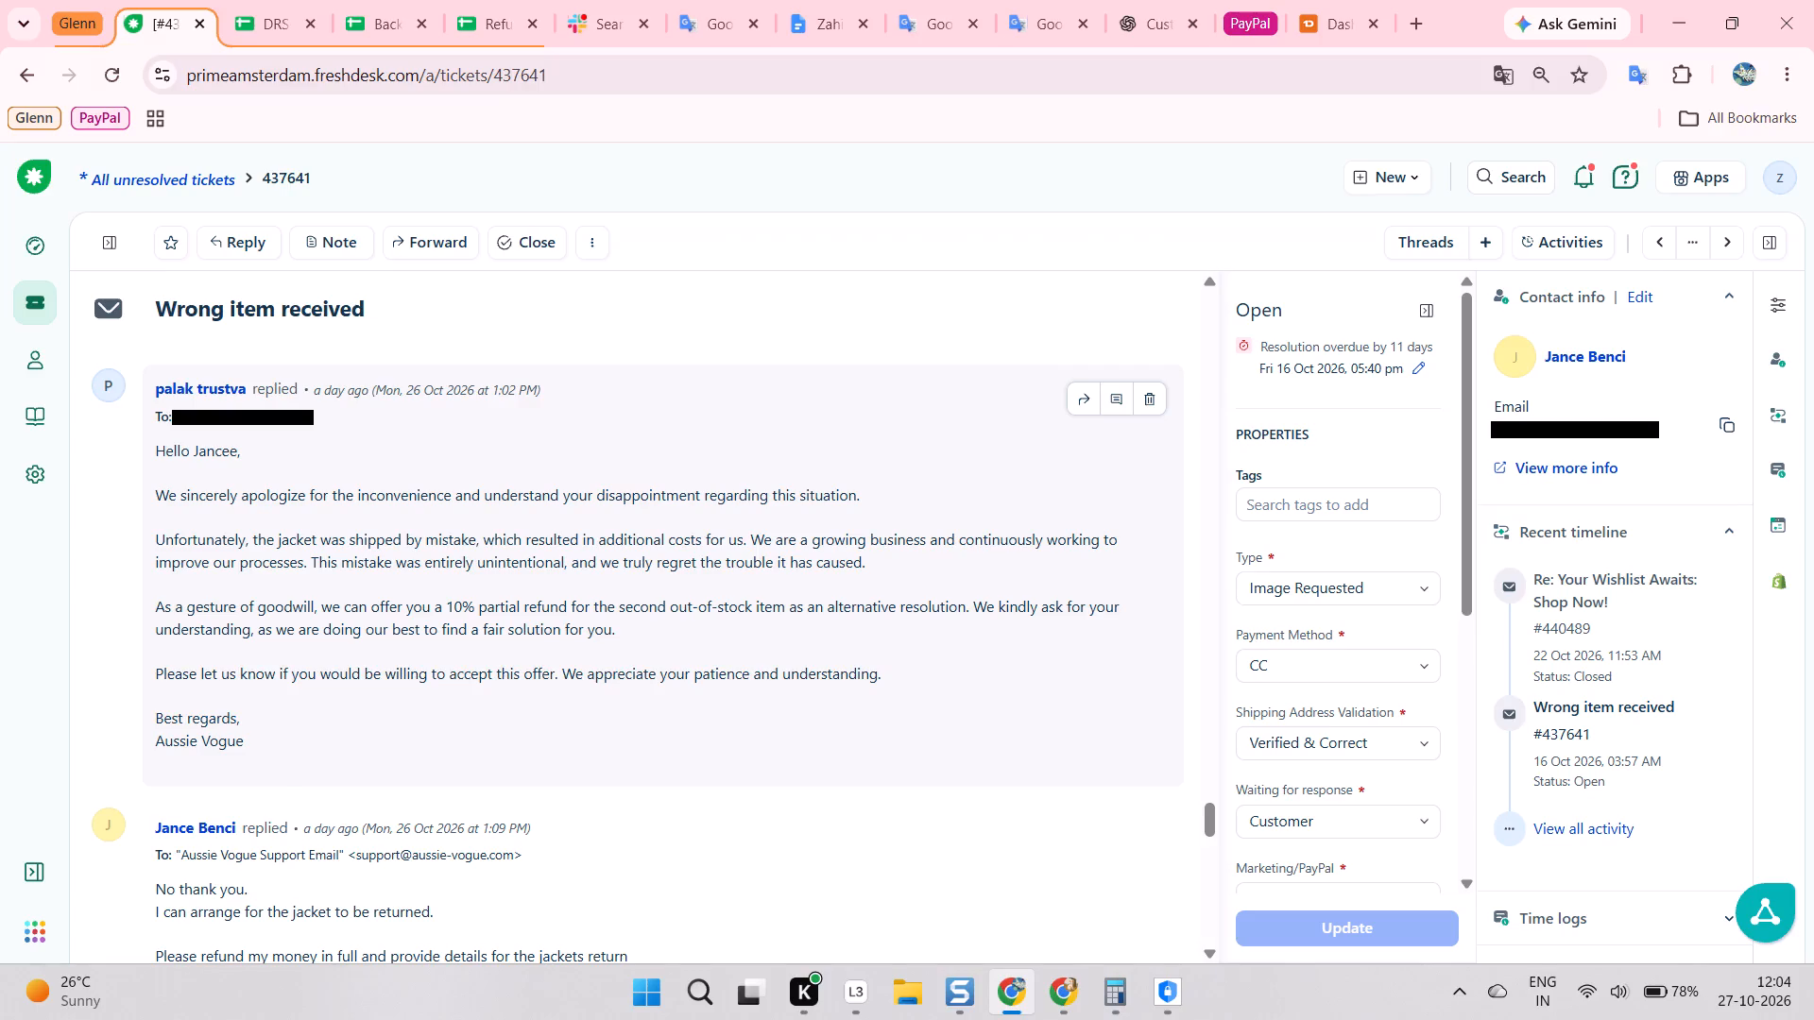
Read the remaining conversation from the customer's 26 October reply and the return options through the latest 27 October message.
{"action": "scroll", "coordinate": [371, 652], "scroll_direction": "down", "scroll_amount": 2}
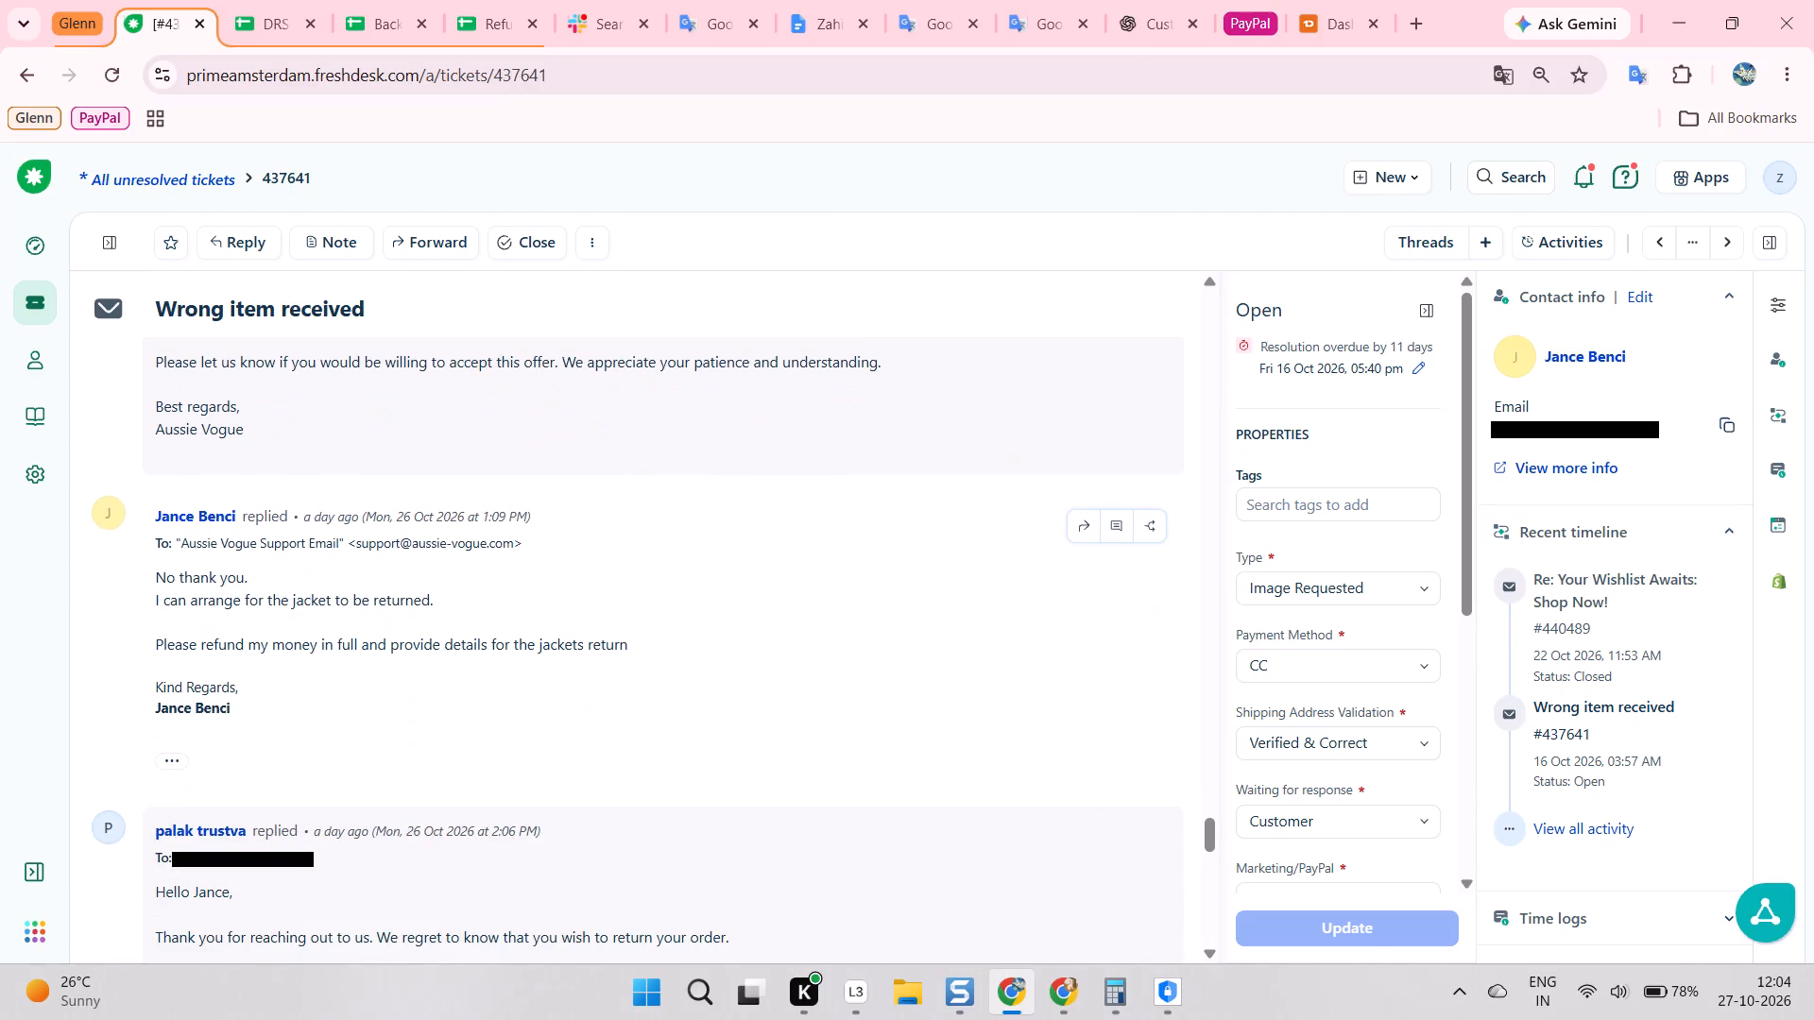
{"action": "scroll", "coordinate": [313, 639], "scroll_direction": "down", "scroll_amount": 1}
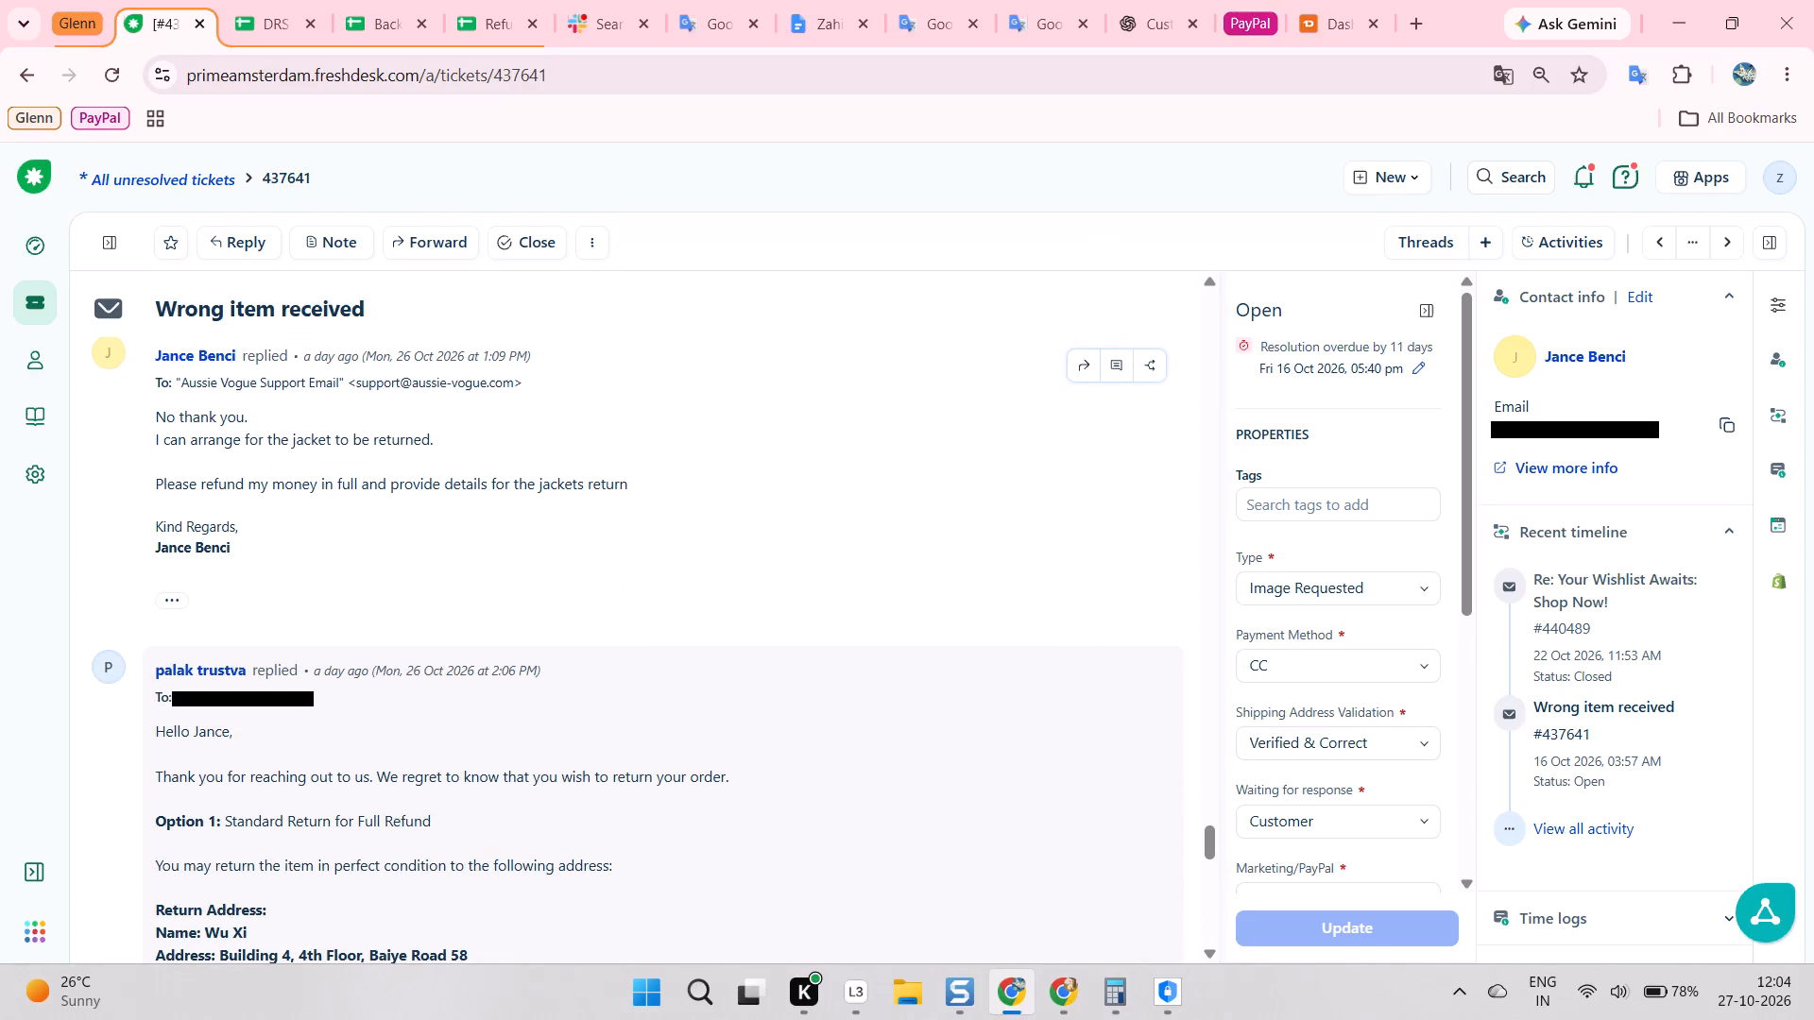
{"action": "scroll", "coordinate": [214, 490], "scroll_direction": "down", "scroll_amount": 2}
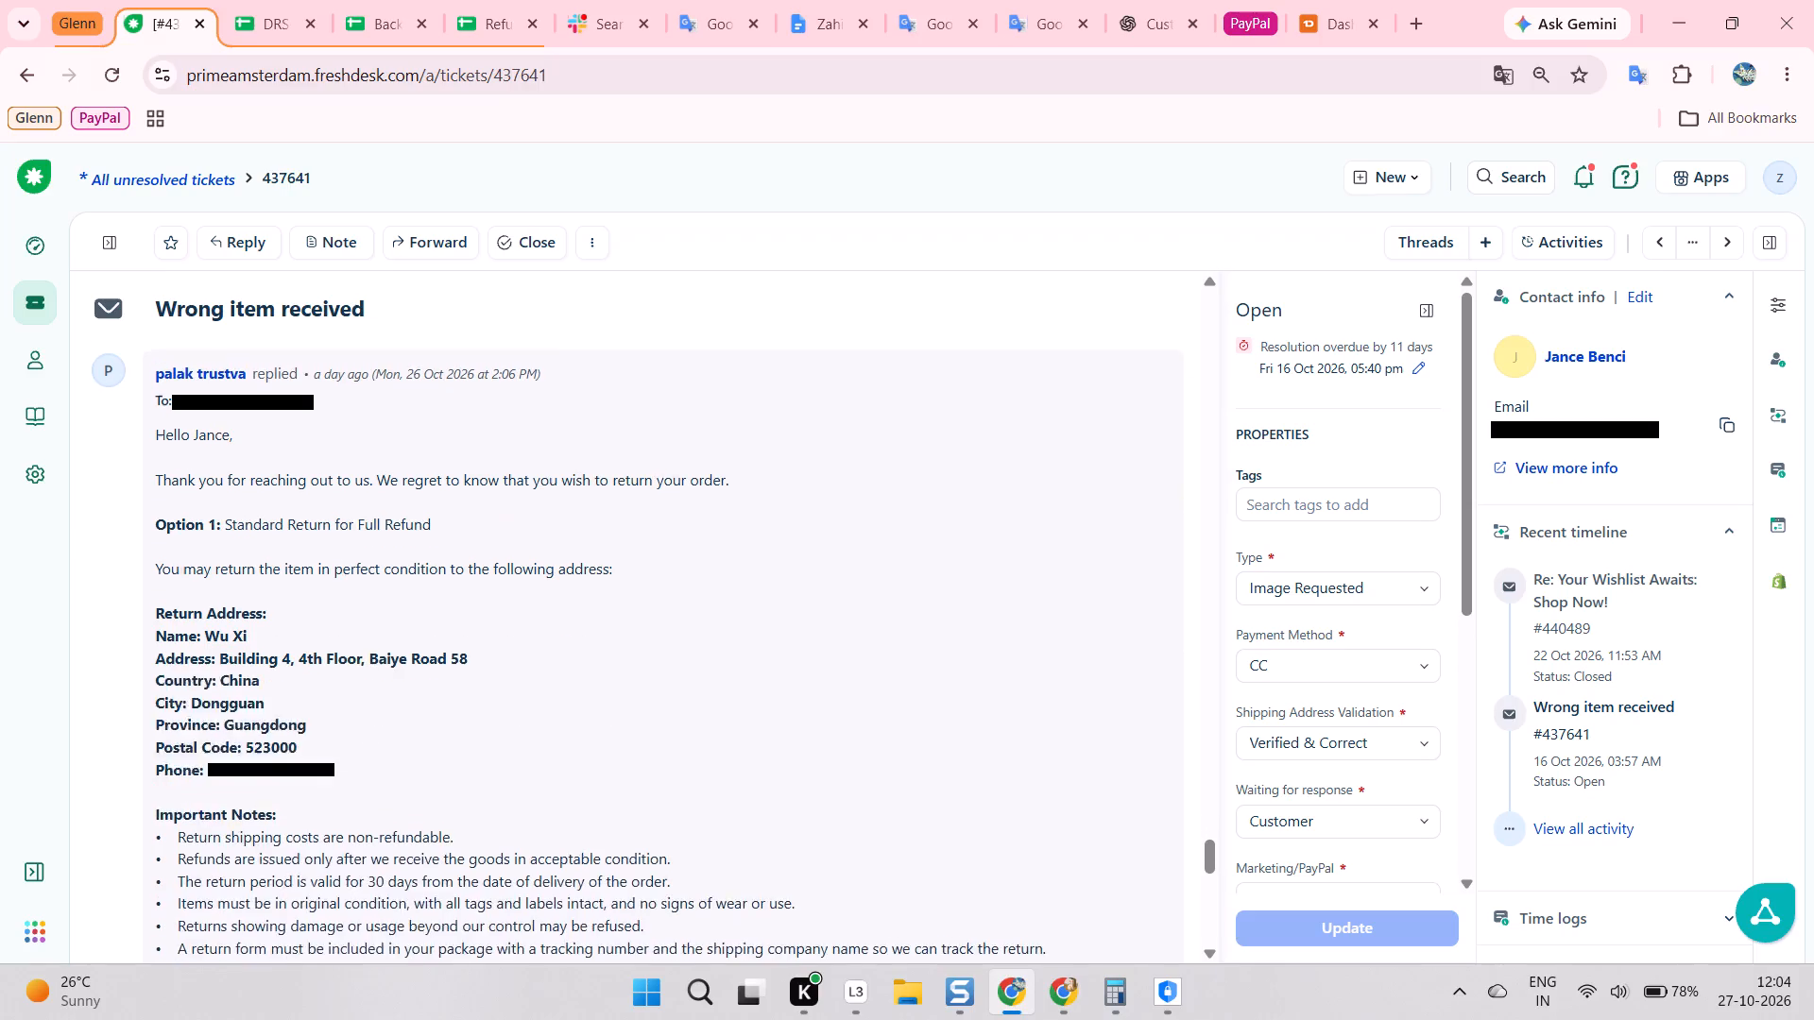
{"action": "scroll", "coordinate": [260, 501], "scroll_direction": "down", "scroll_amount": 4}
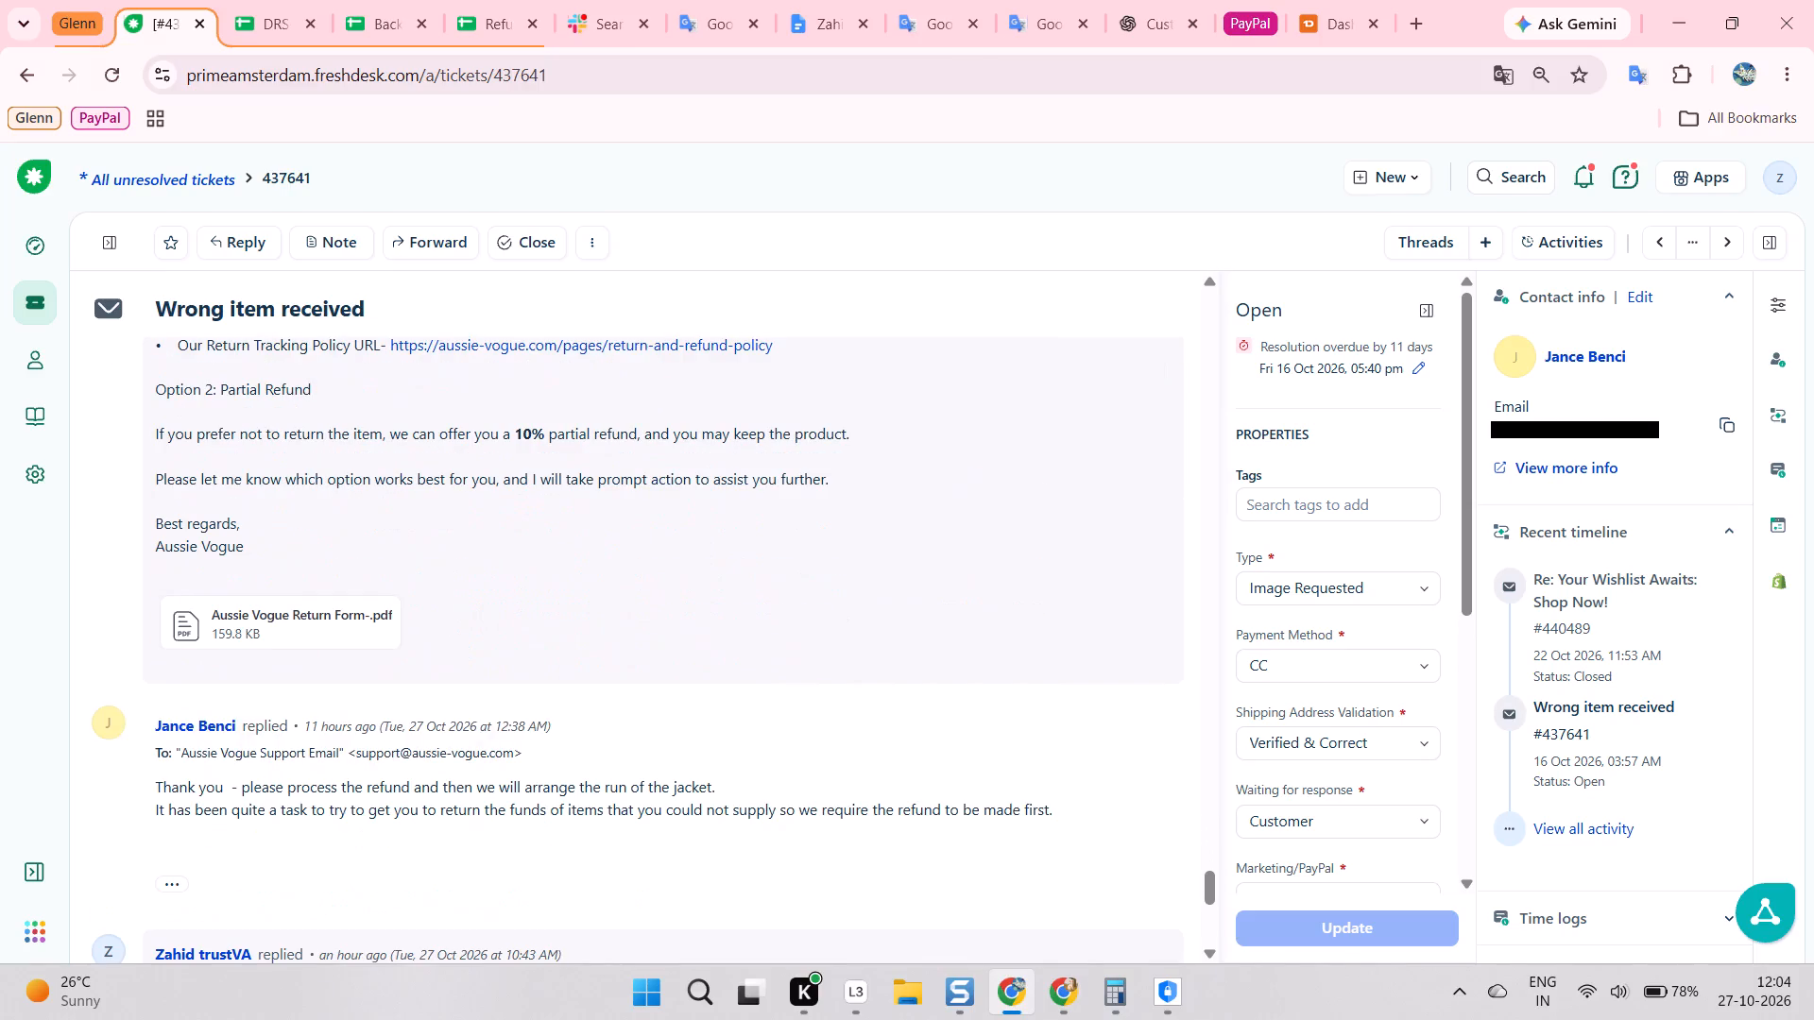
{"action": "scroll", "coordinate": [302, 517], "scroll_direction": "down", "scroll_amount": 1}
{"action": "scroll", "coordinate": [302, 517], "scroll_direction": "up", "scroll_amount": 2}
{"action": "scroll", "coordinate": [322, 524], "scroll_direction": "down", "scroll_amount": 2}
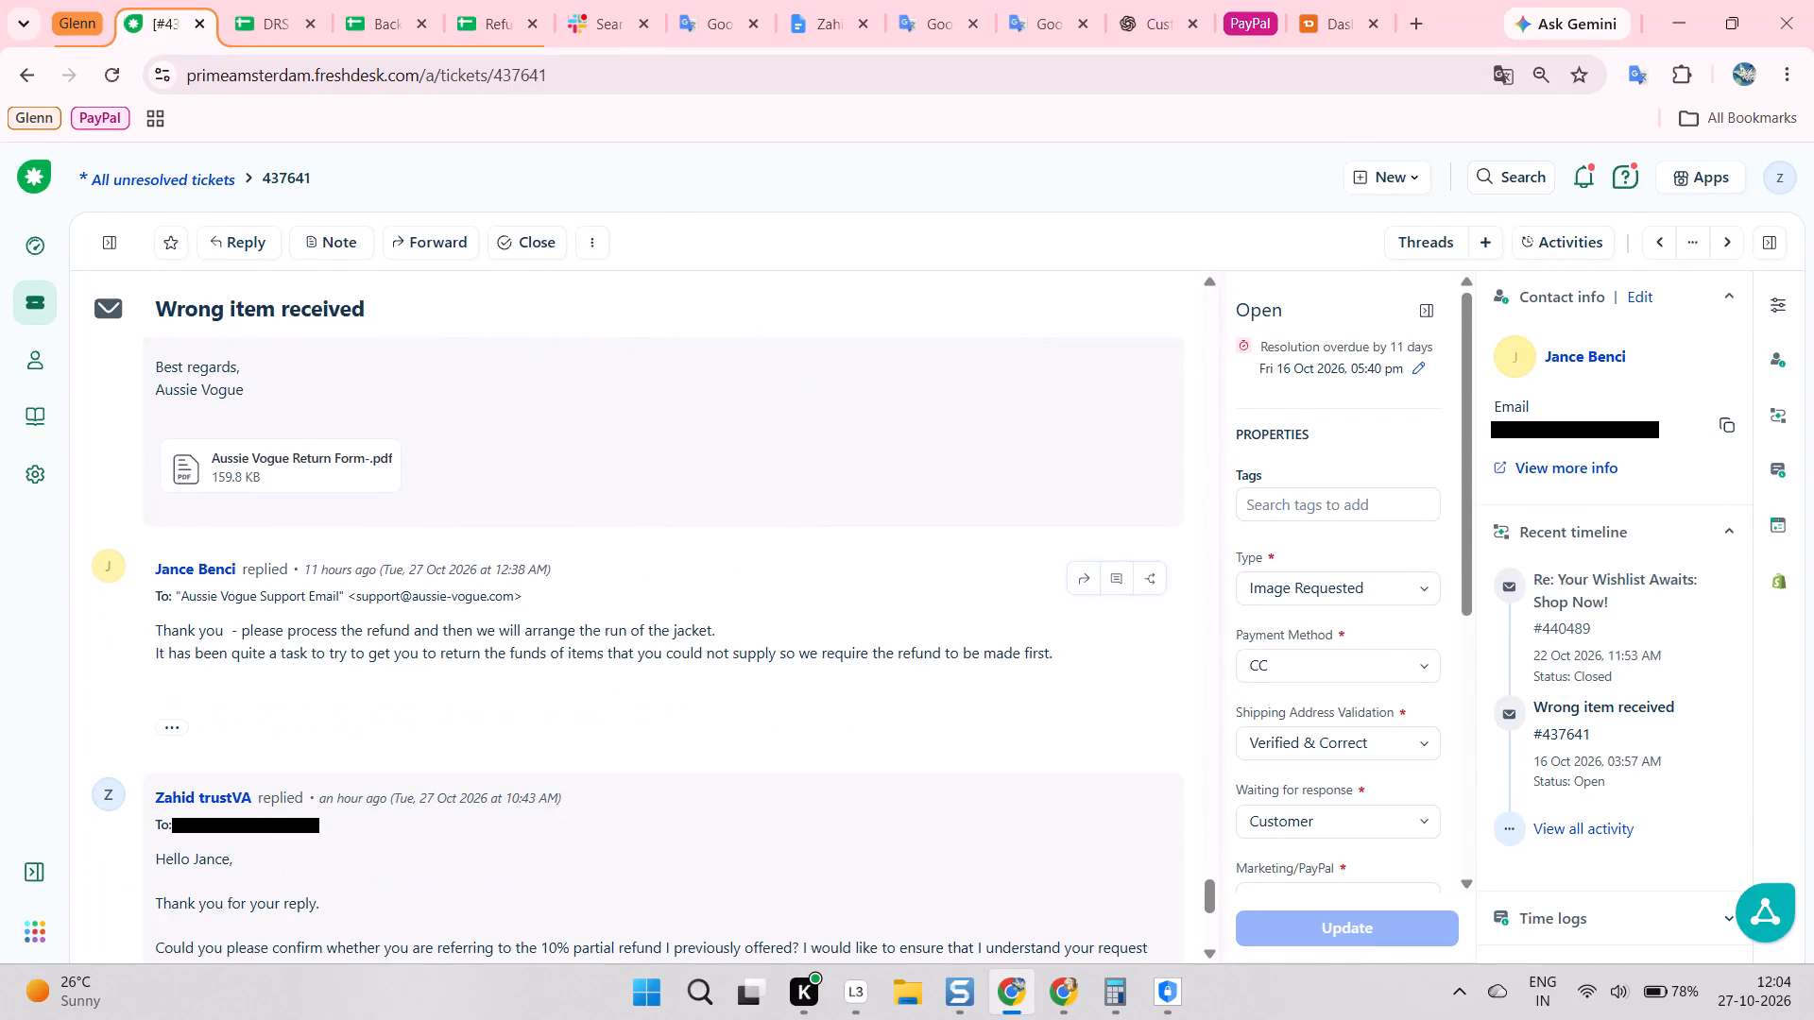
{"action": "scroll", "coordinate": [304, 614], "scroll_direction": "down", "scroll_amount": 2}
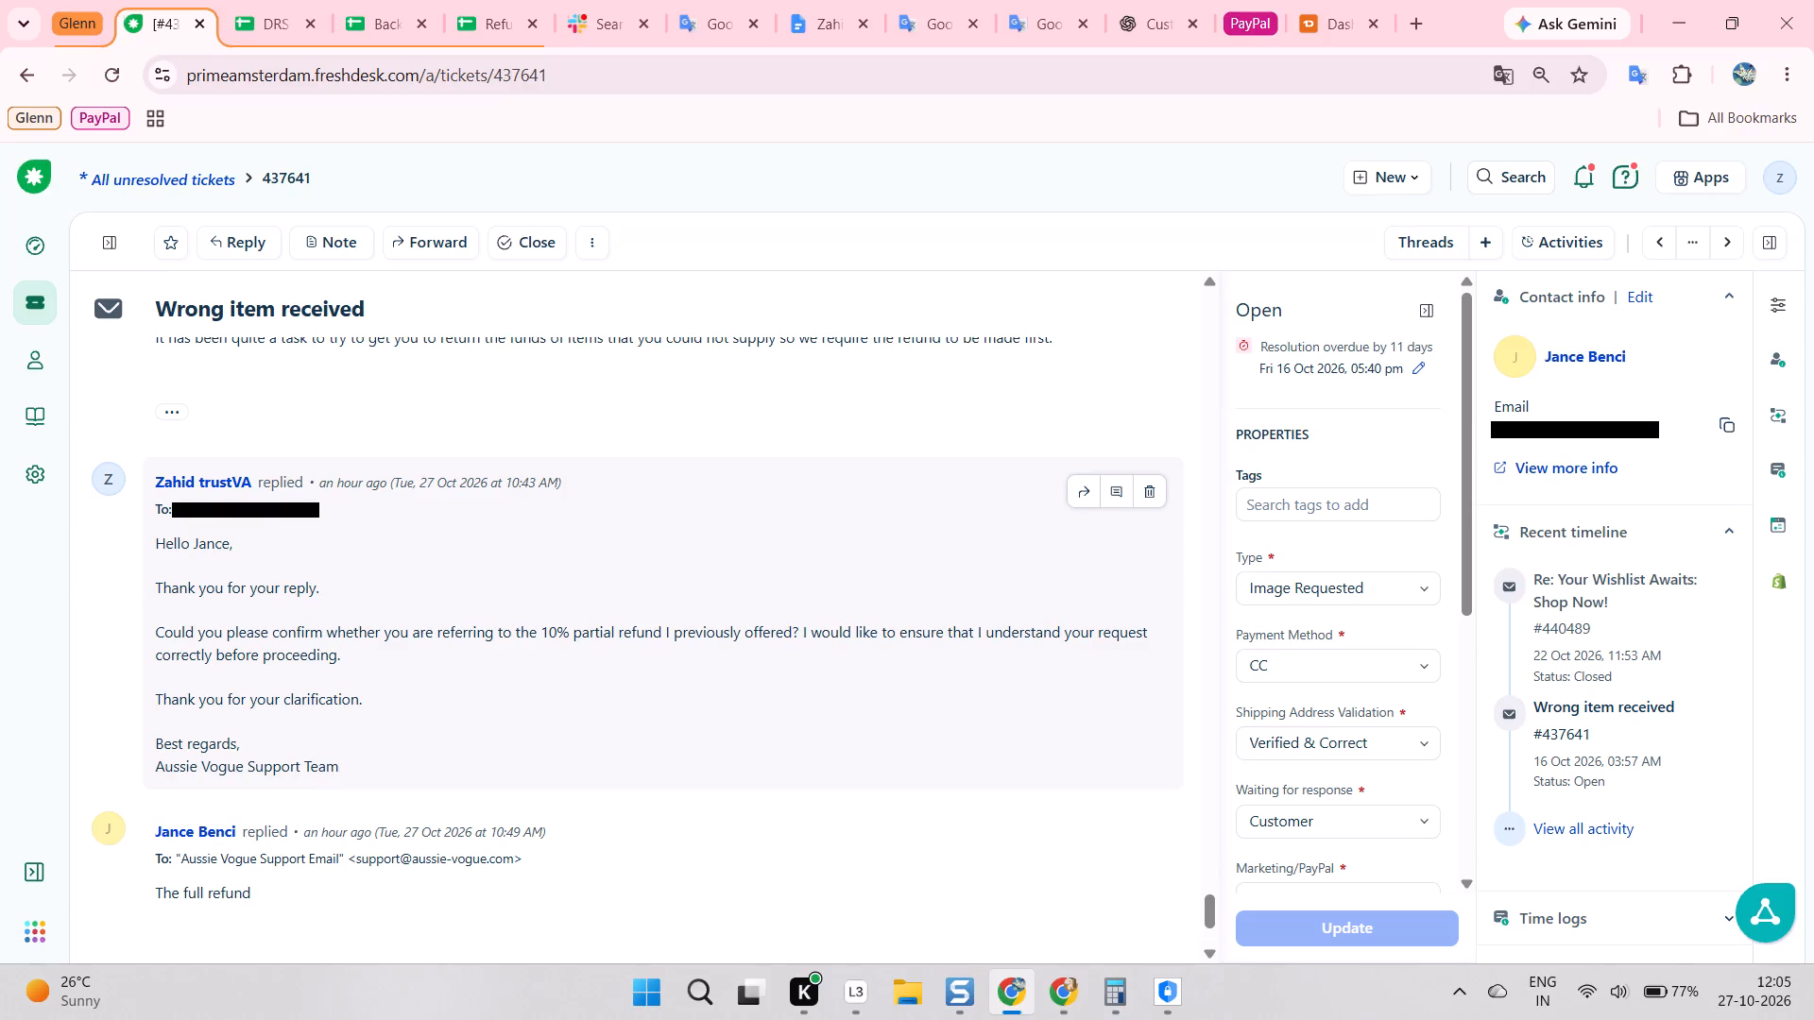
{"action": "scroll", "coordinate": [378, 664], "scroll_direction": "down", "scroll_amount": 2}
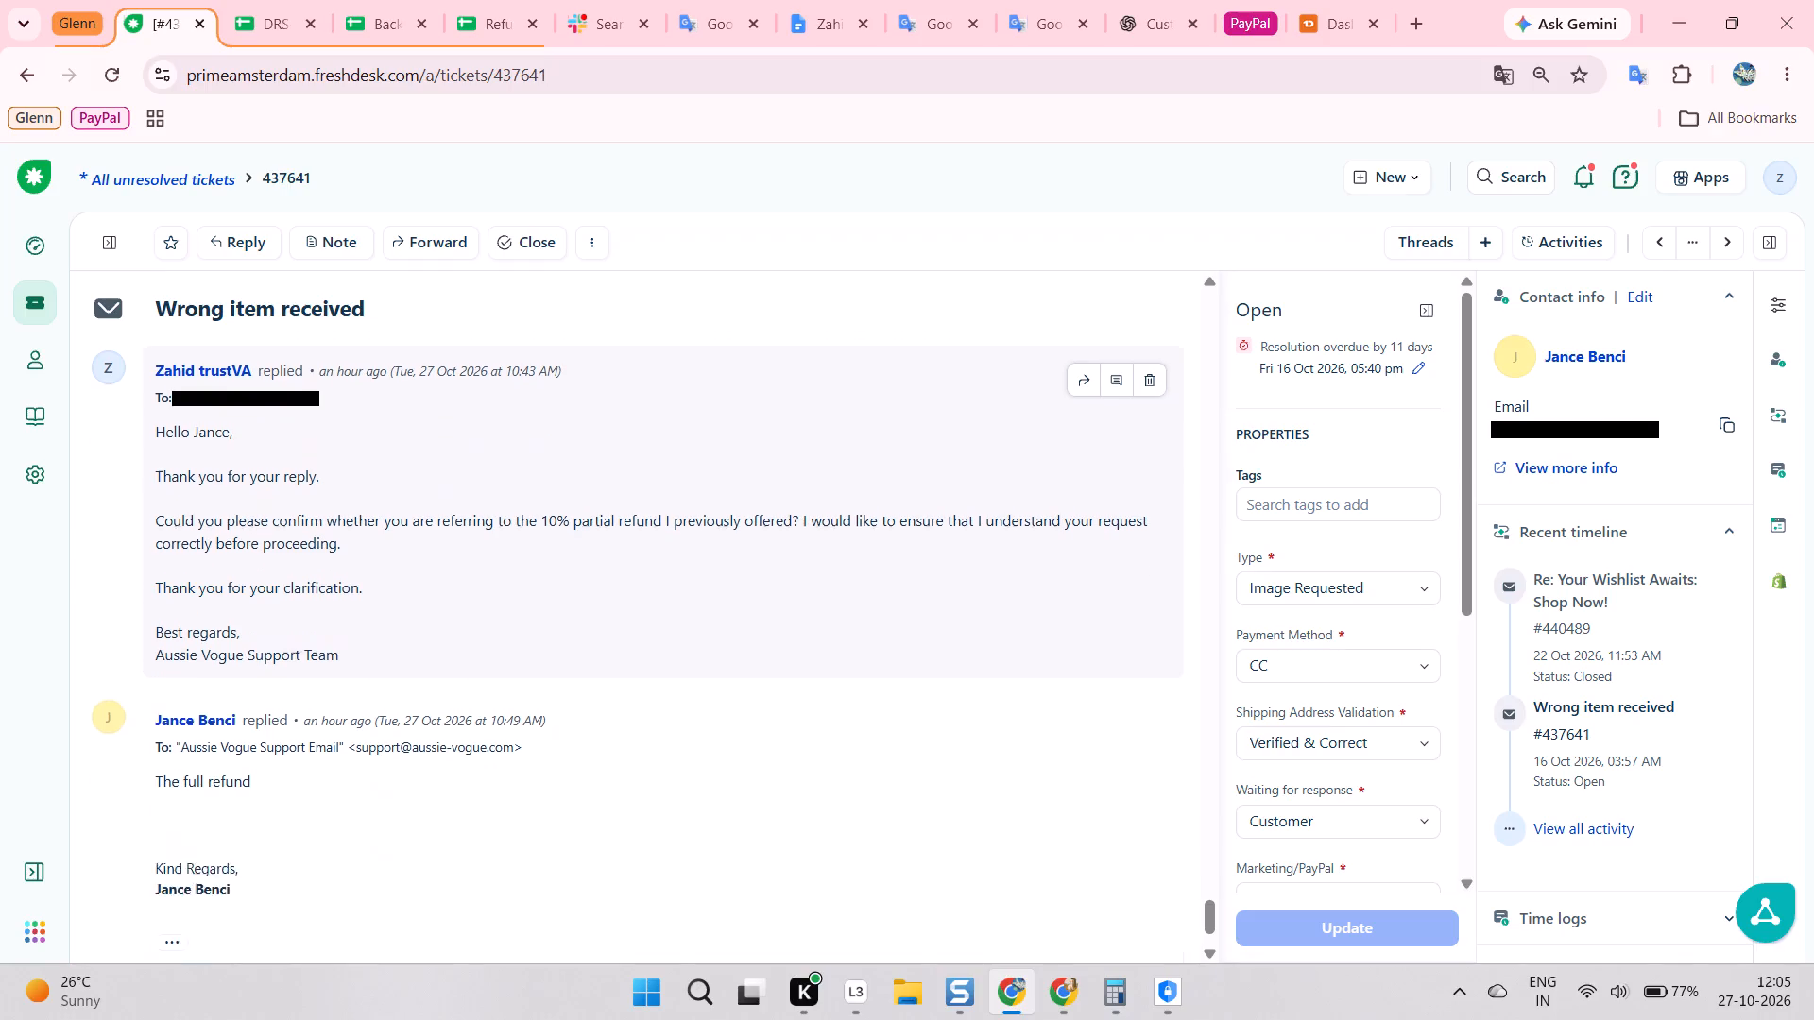
Recheck the 26 and 27 October messages, comparing the partial refund offer and return options with the customer's refund requests.
{"action": "scroll", "coordinate": [409, 656], "scroll_direction": "up", "scroll_amount": 2}
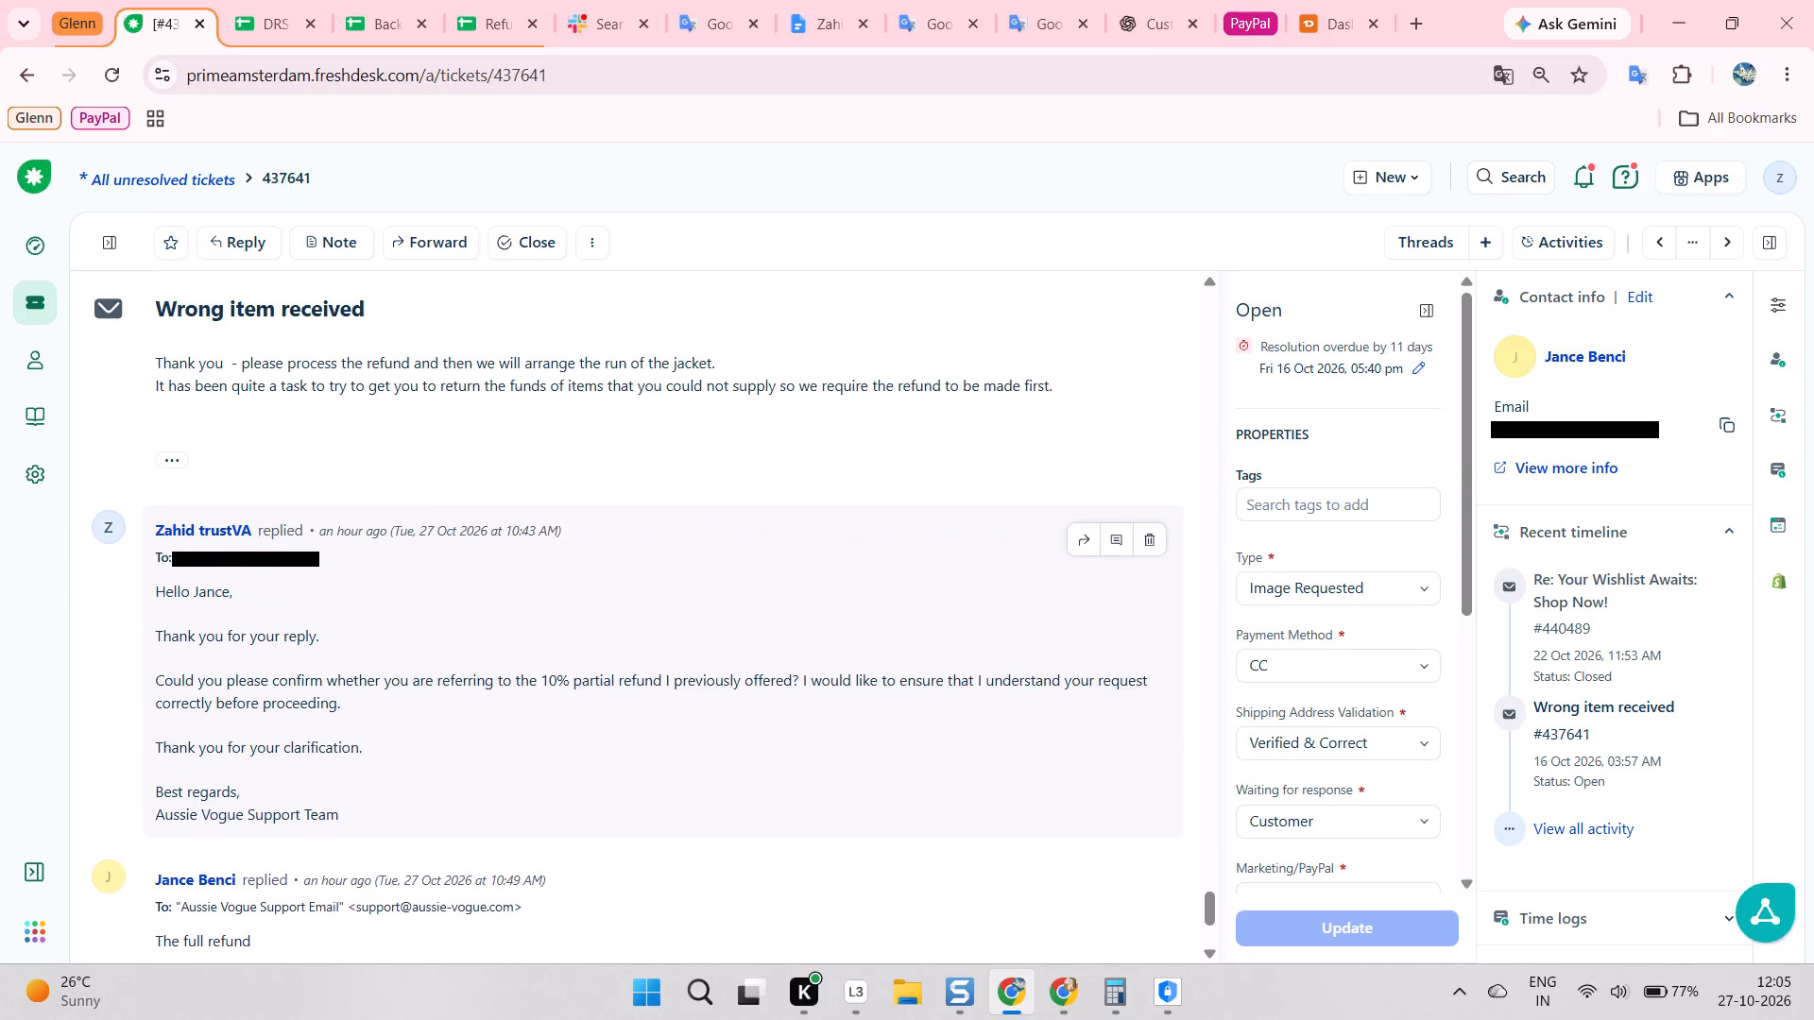
{"action": "scroll", "coordinate": [436, 622], "scroll_direction": "down", "scroll_amount": 1}
{"action": "scroll", "coordinate": [515, 596], "scroll_direction": "down", "scroll_amount": 1}
{"action": "left_click", "coordinate": [590, 569]}
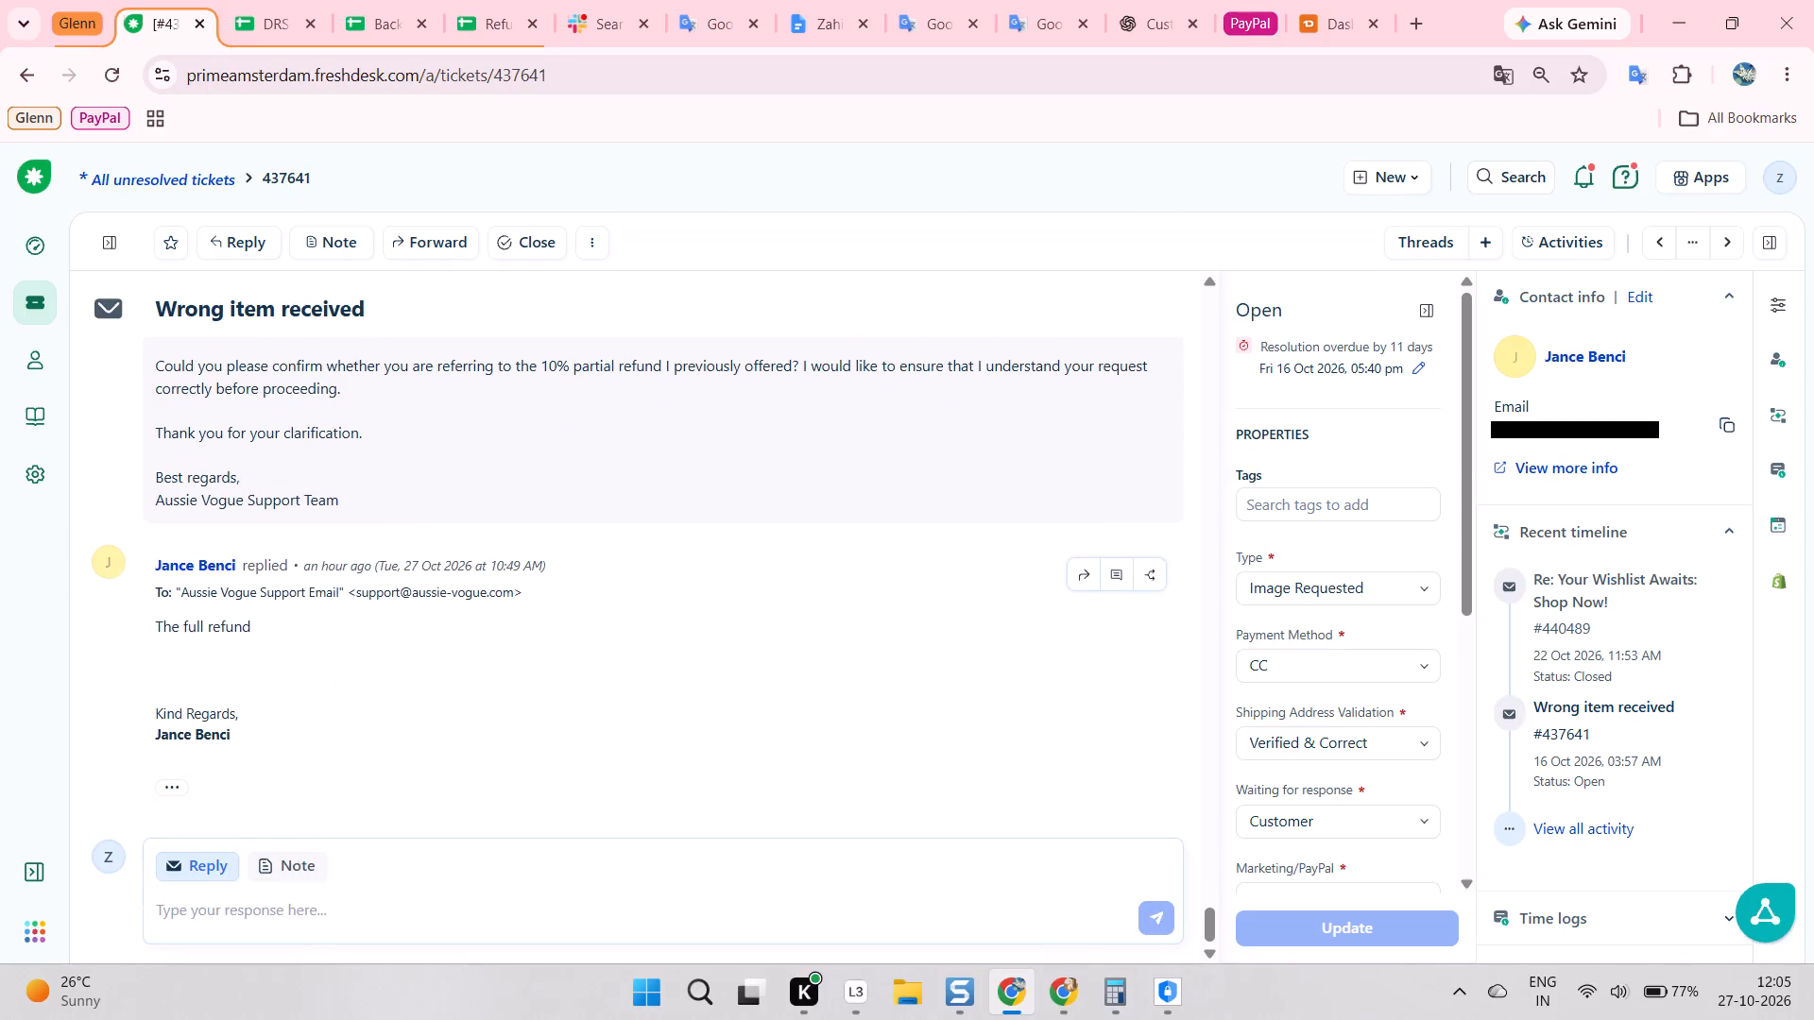
{"action": "scroll", "coordinate": [616, 560], "scroll_direction": "up", "scroll_amount": 12}
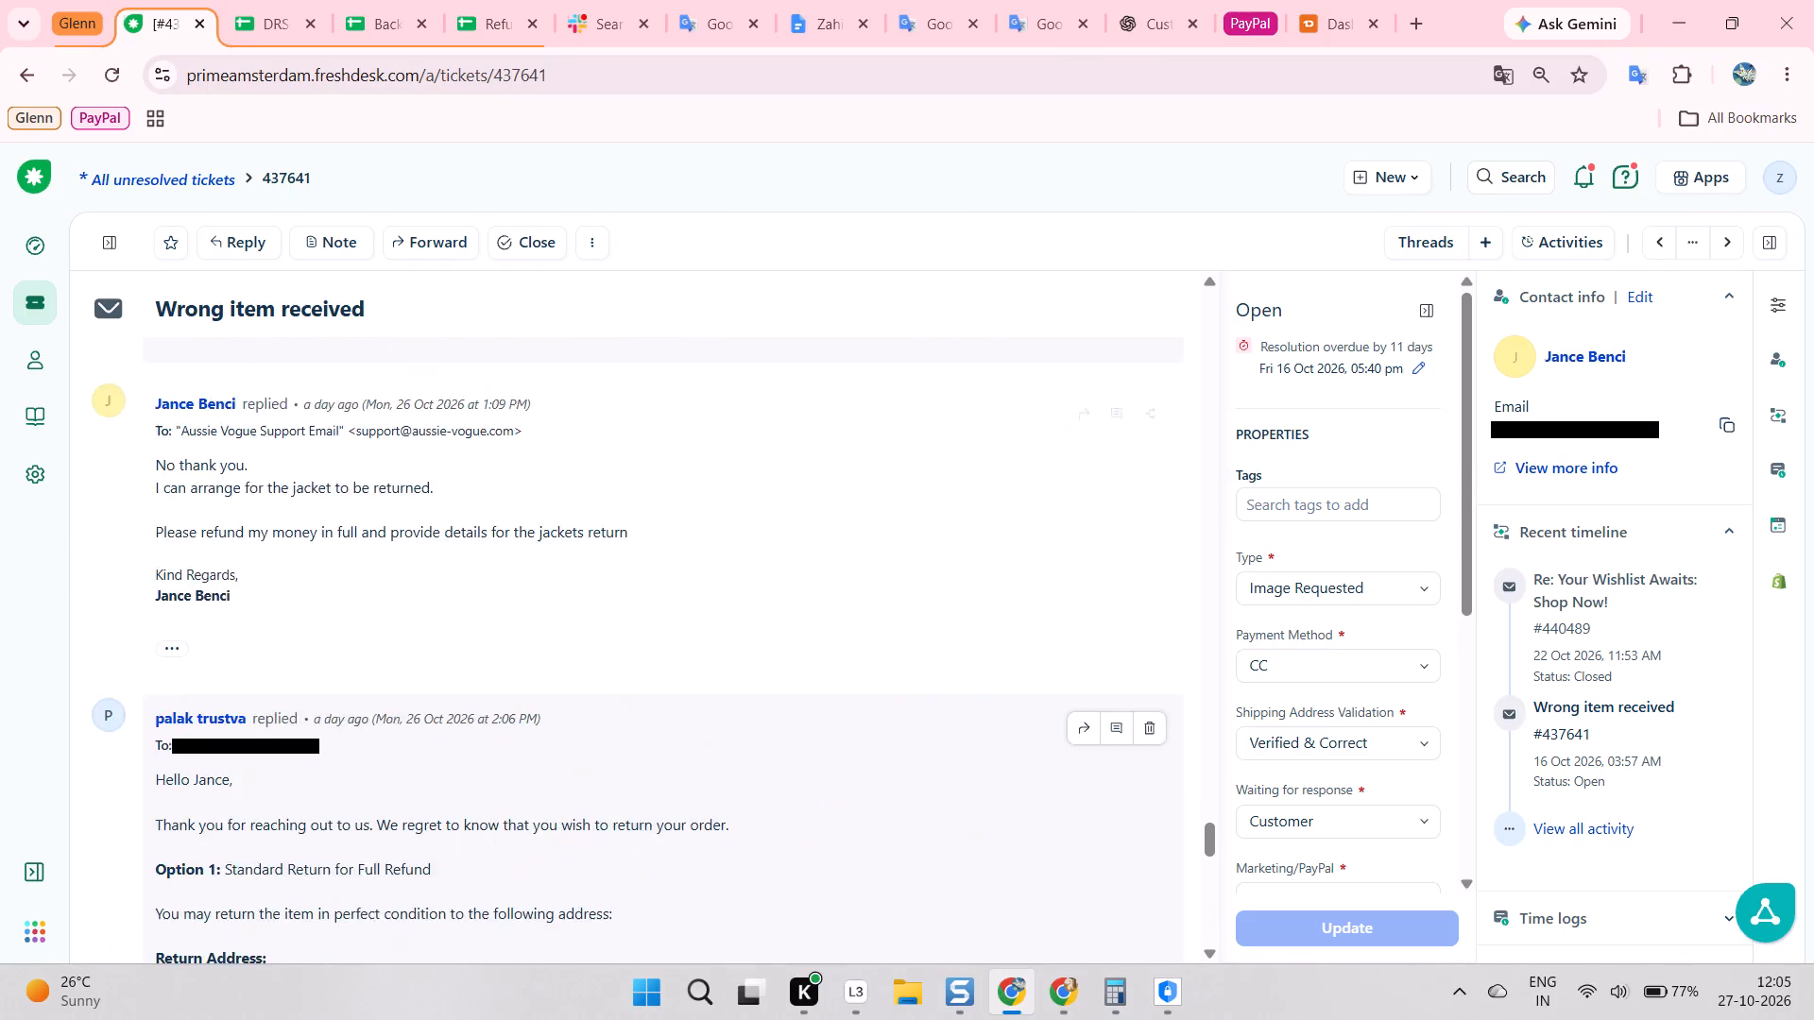
{"action": "scroll", "coordinate": [599, 567], "scroll_direction": "up", "scroll_amount": 3}
{"action": "scroll", "coordinate": [590, 550], "scroll_direction": "down", "scroll_amount": 1}
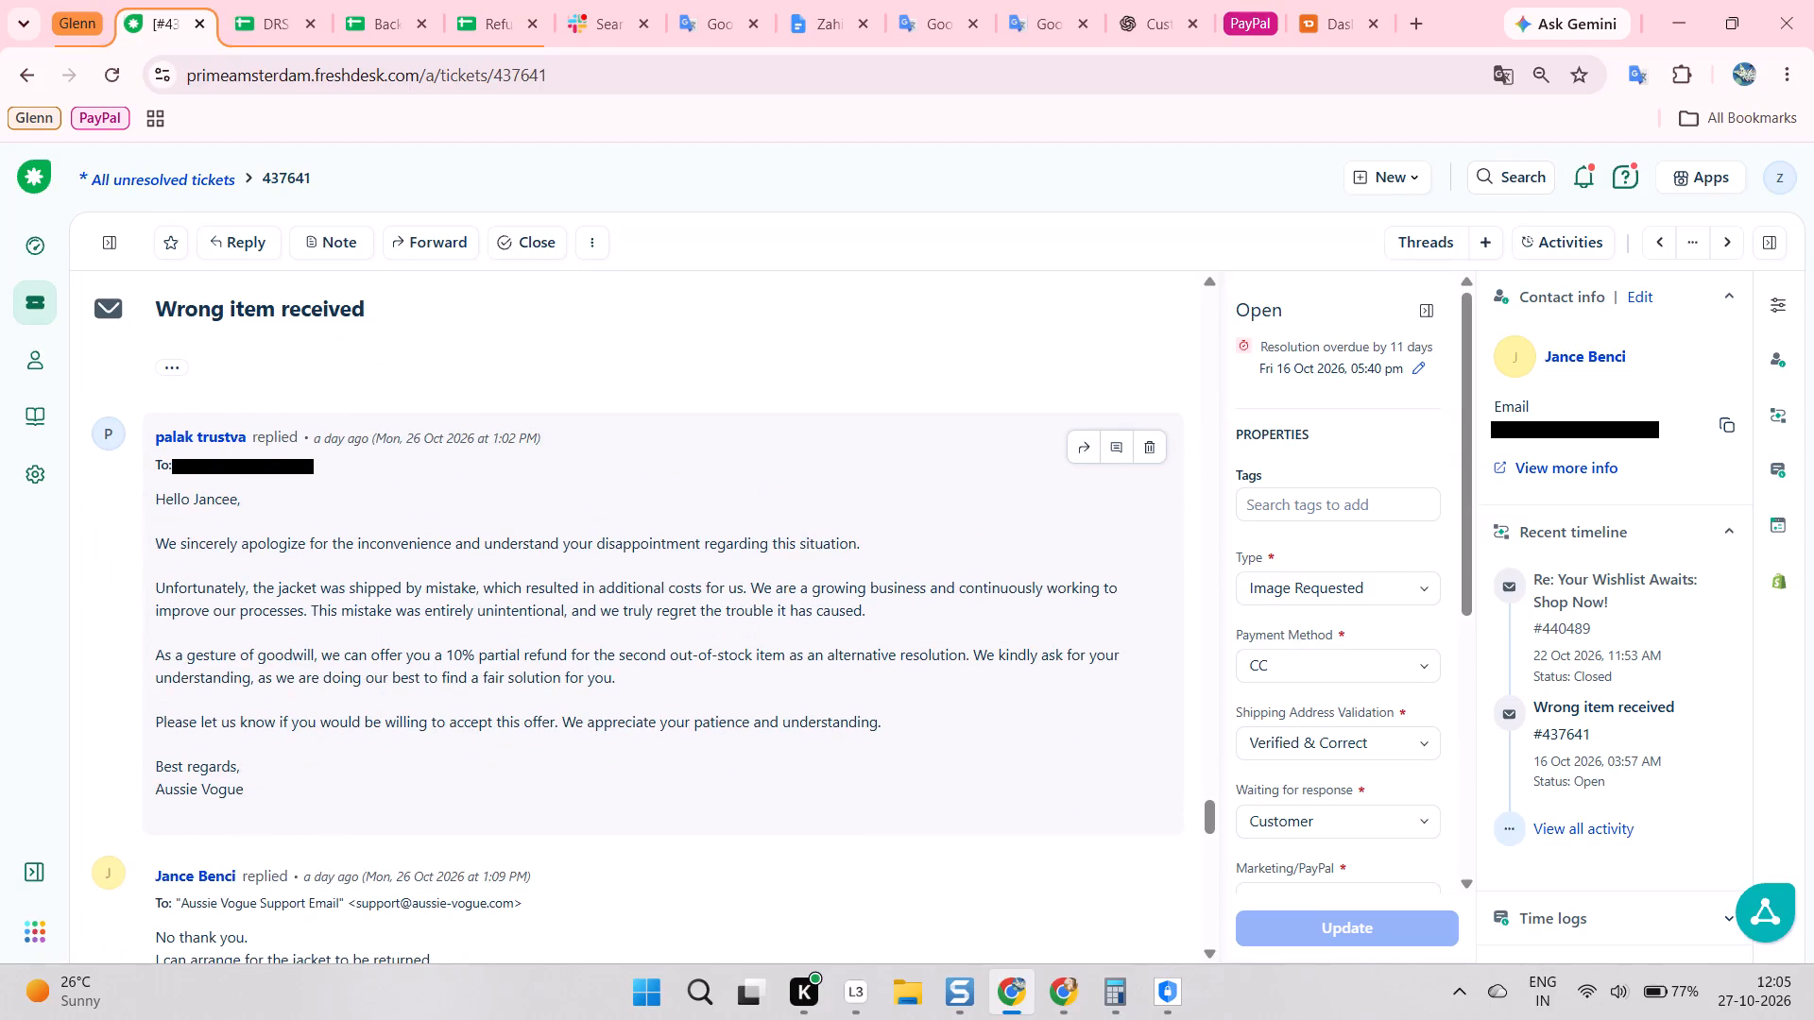
{"action": "scroll", "coordinate": [324, 633], "scroll_direction": "down", "scroll_amount": 6}
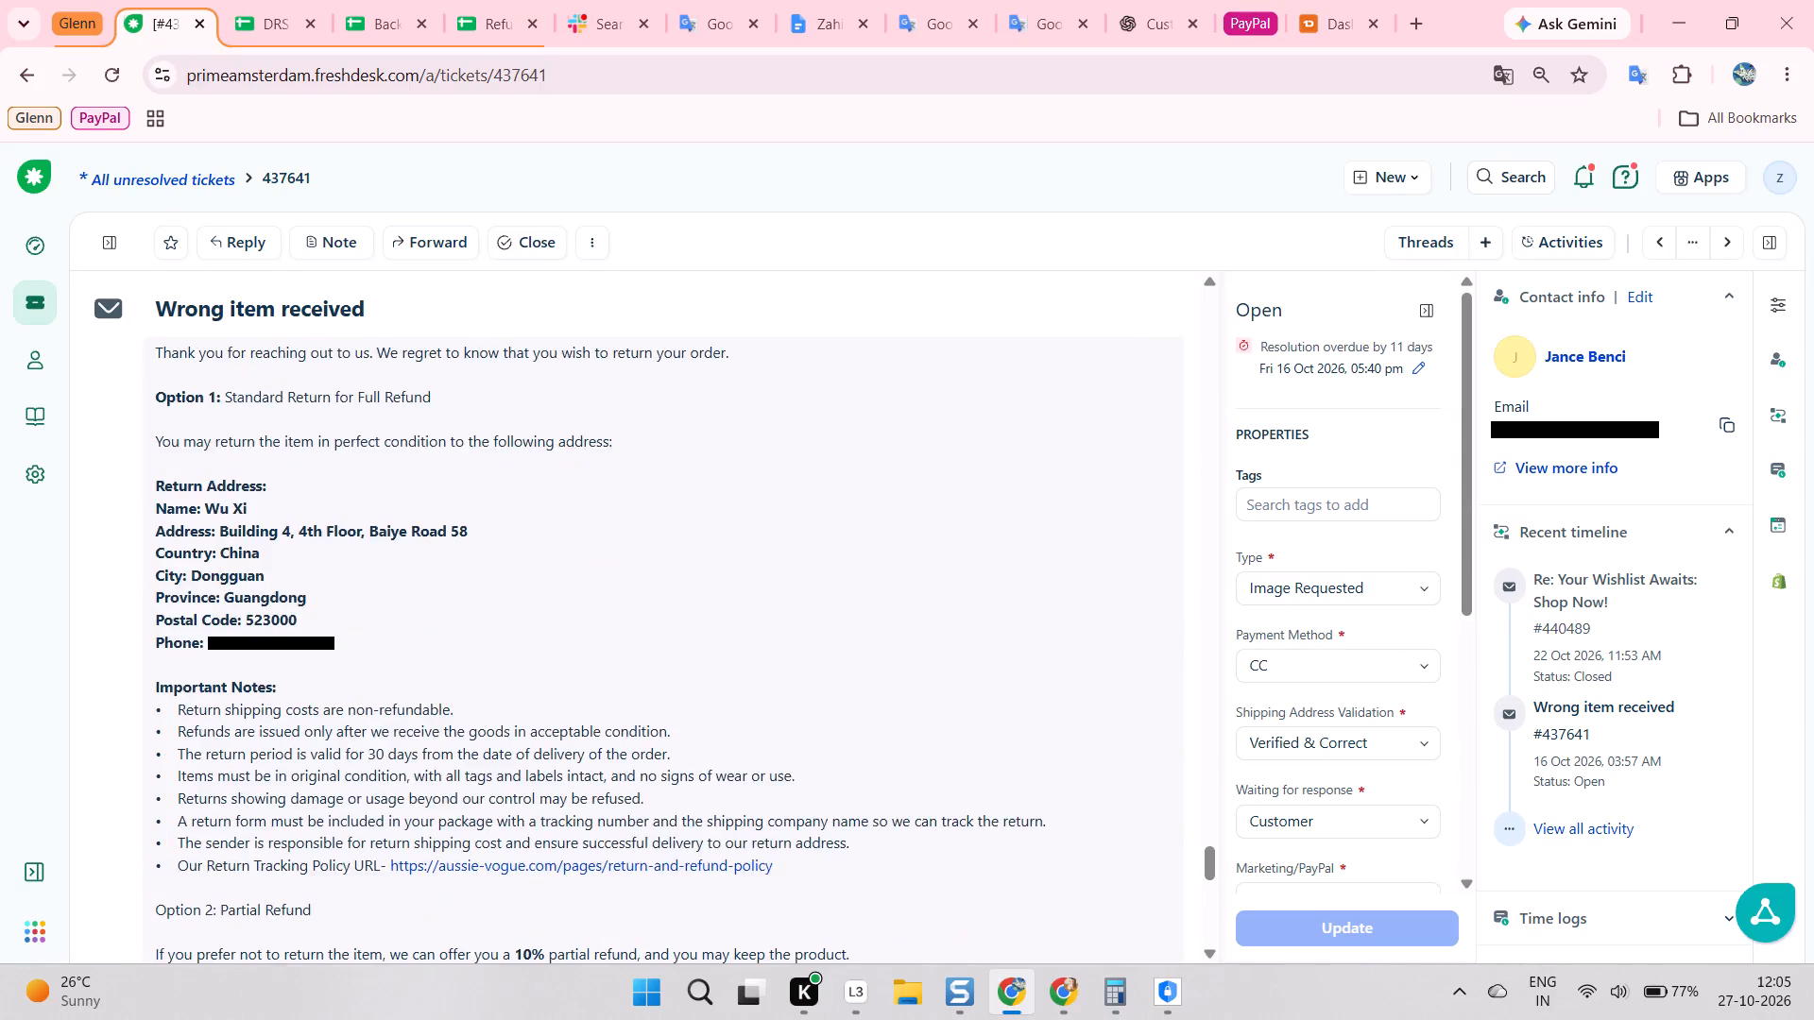
{"action": "scroll", "coordinate": [387, 633], "scroll_direction": "down", "scroll_amount": 9}
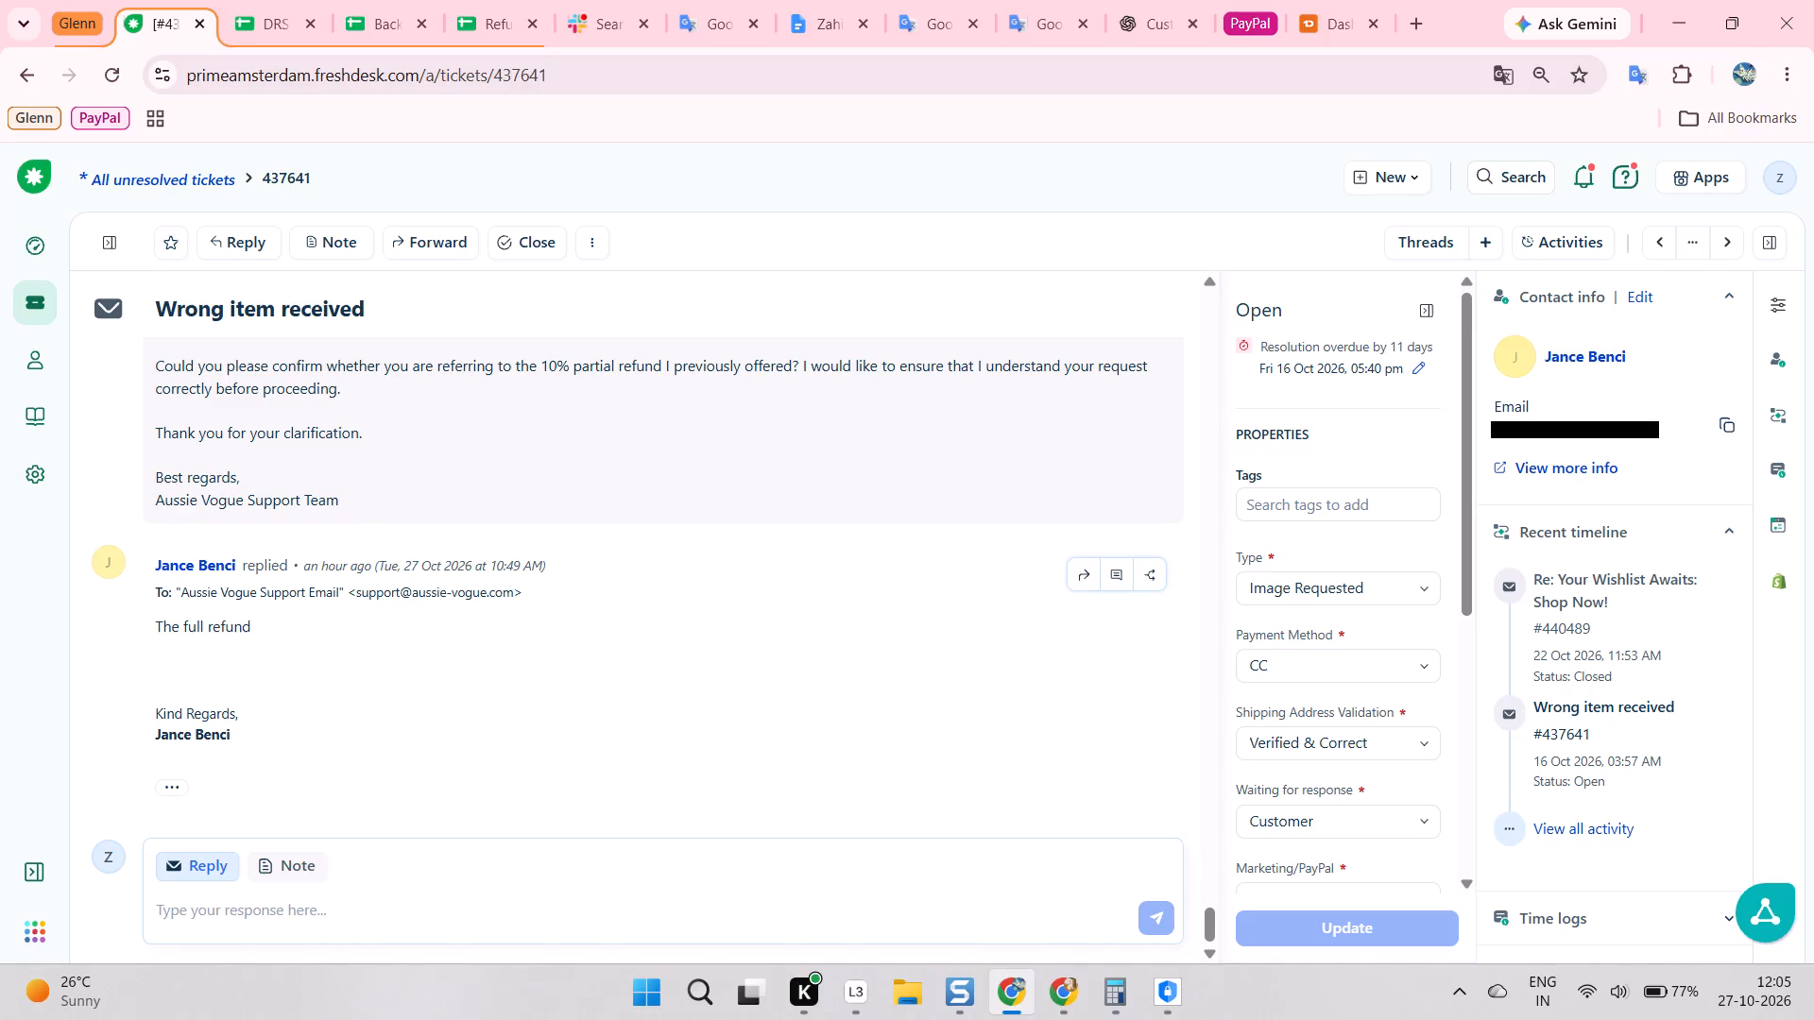
Review the thread backwards from the latest 27 October messages to the 25 October private note on handling a declined offer.
{"action": "scroll", "coordinate": [419, 668], "scroll_direction": "up", "scroll_amount": 2}
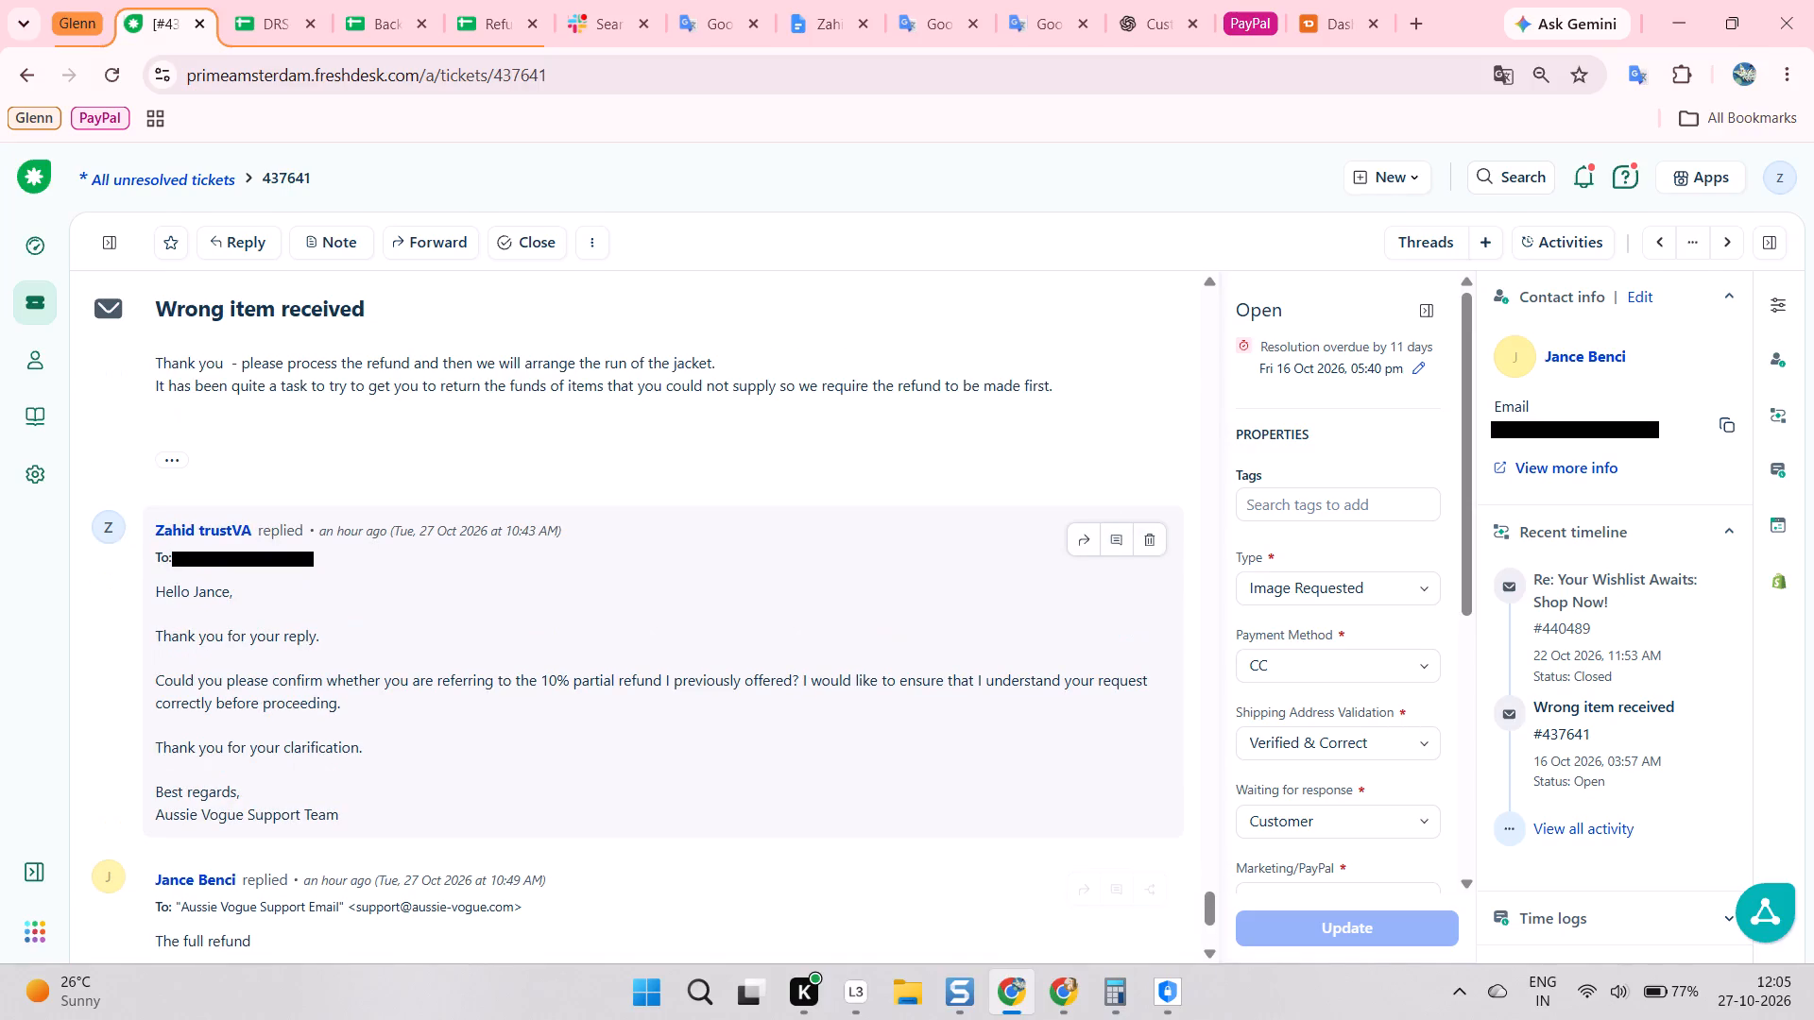
{"action": "scroll", "coordinate": [435, 628], "scroll_direction": "up", "scroll_amount": 2}
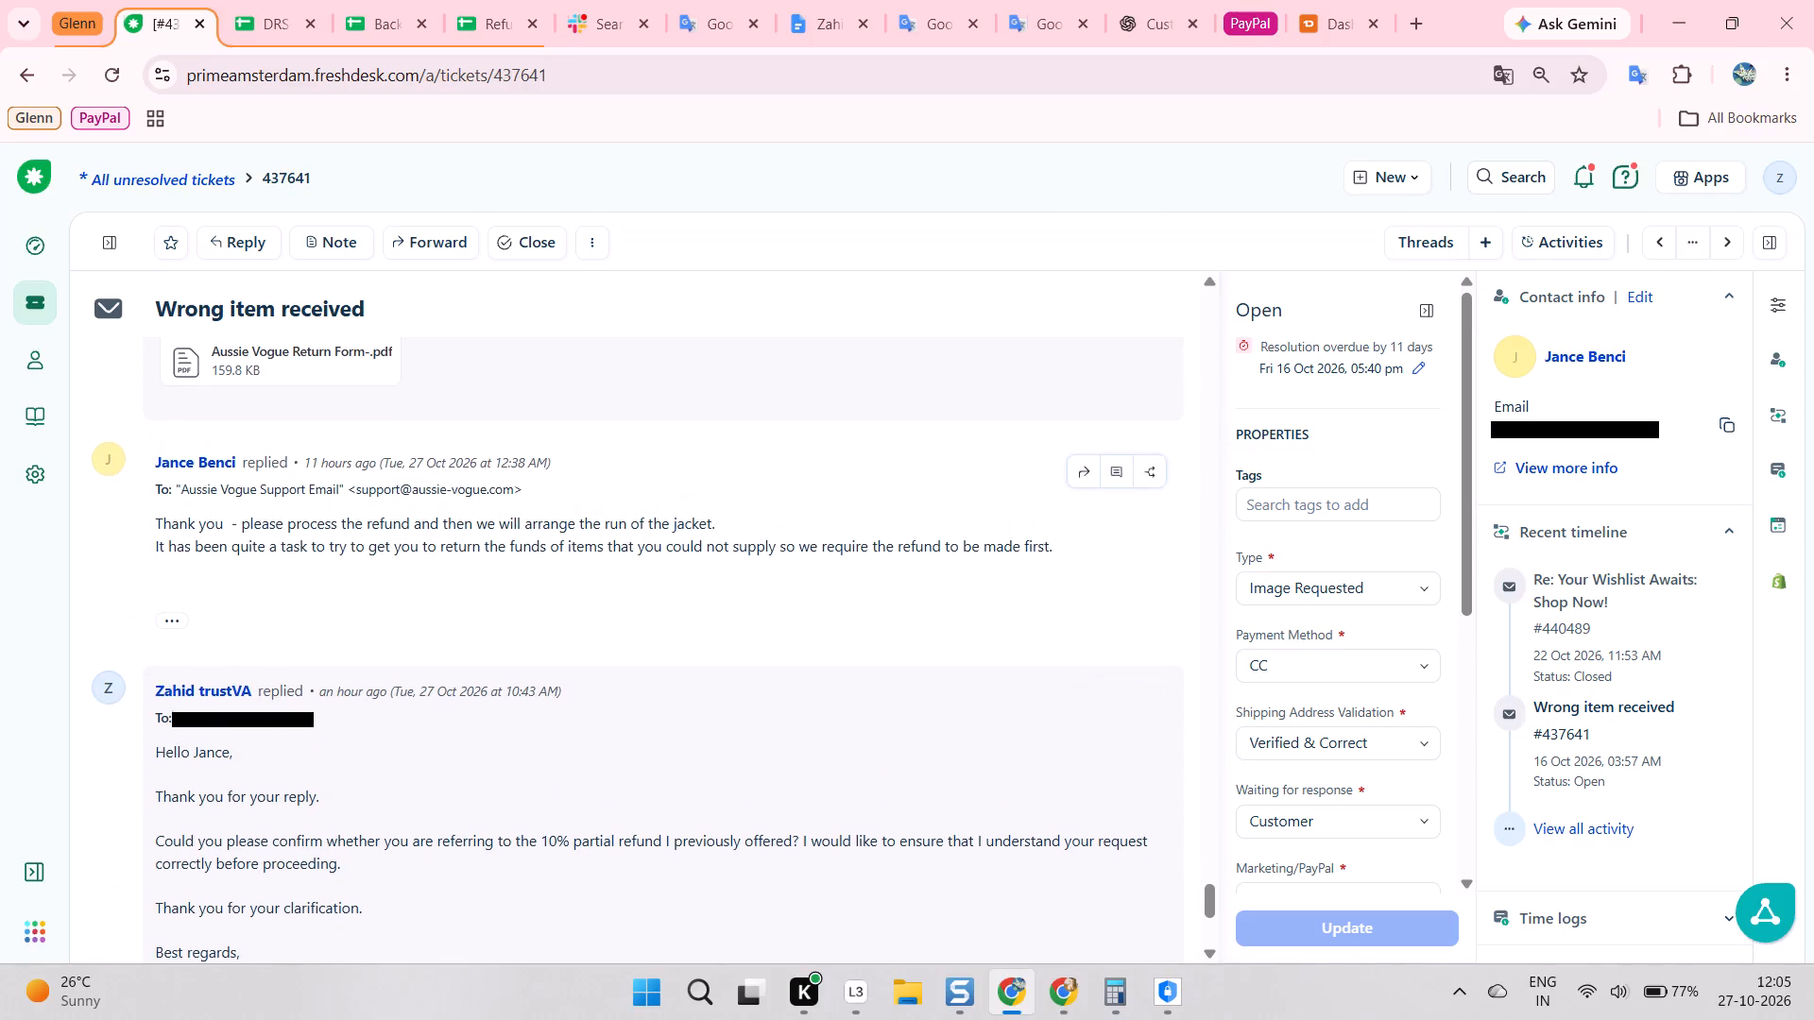
{"action": "scroll", "coordinate": [446, 613], "scroll_direction": "up", "scroll_amount": 2}
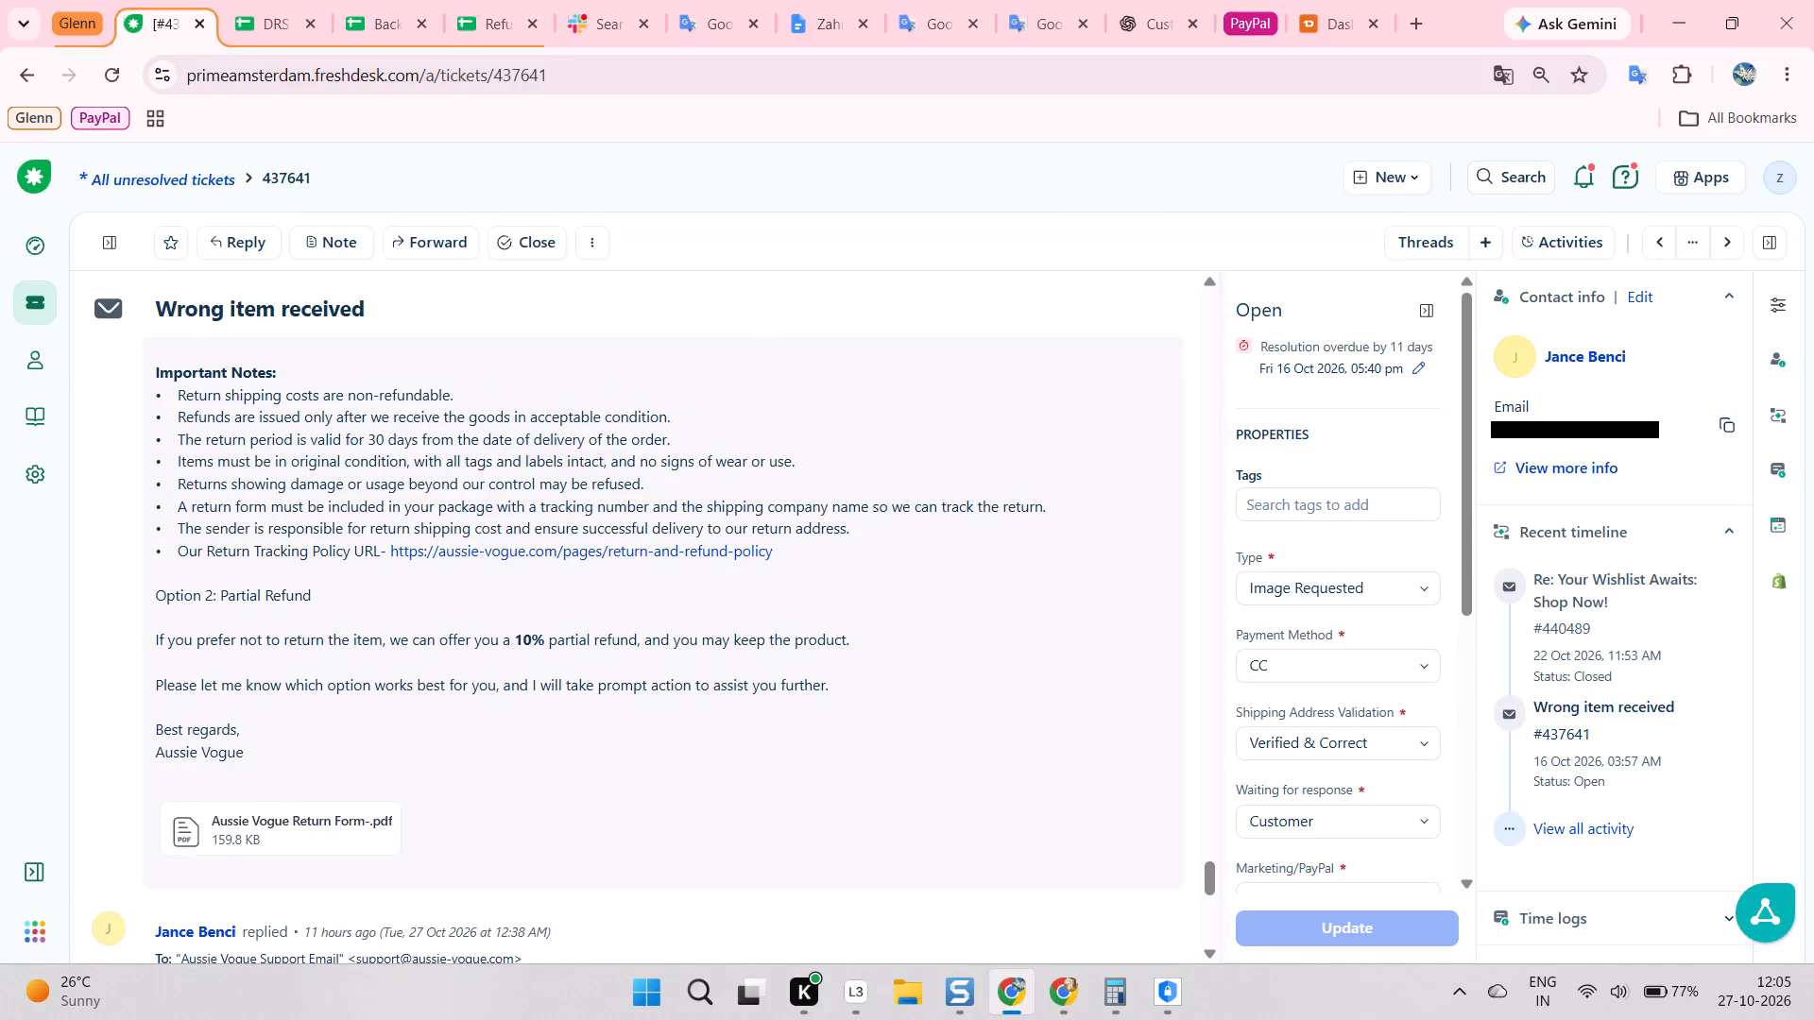
{"action": "scroll", "coordinate": [446, 613], "scroll_direction": "up", "scroll_amount": 1}
{"action": "left_click", "coordinate": [489, 603]}
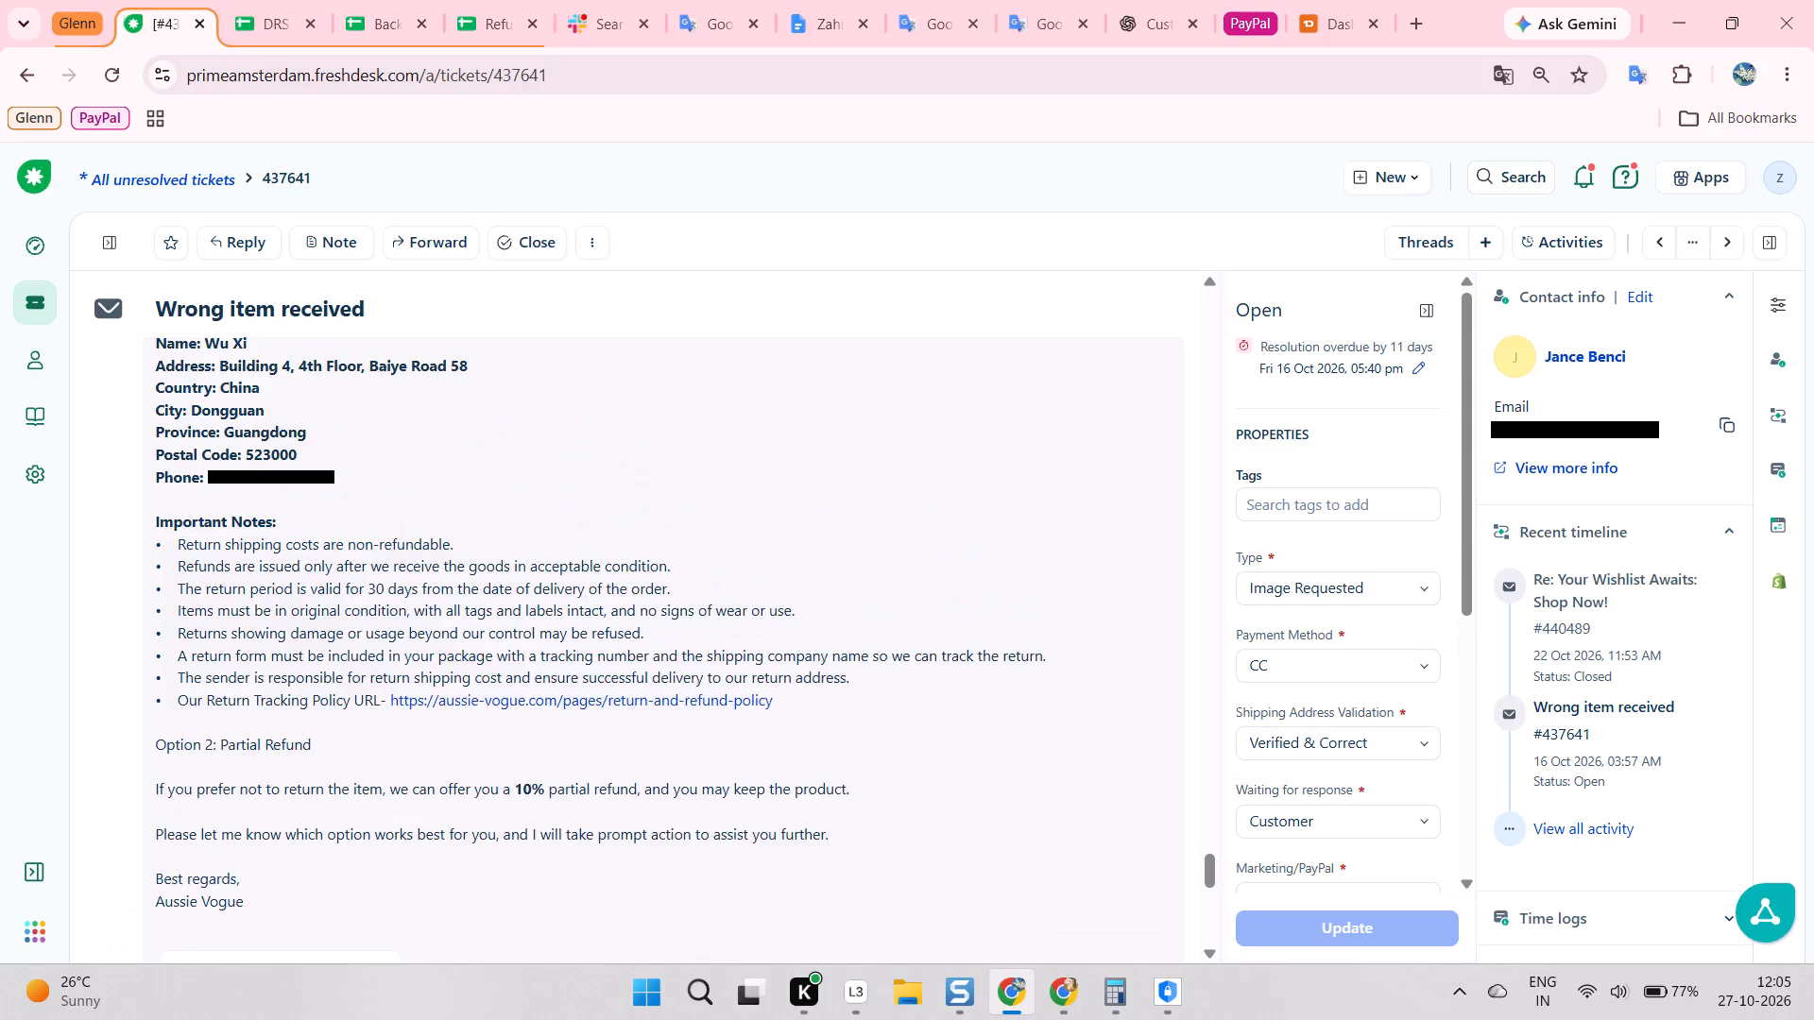
{"action": "scroll", "coordinate": [476, 606], "scroll_direction": "up", "scroll_amount": 8}
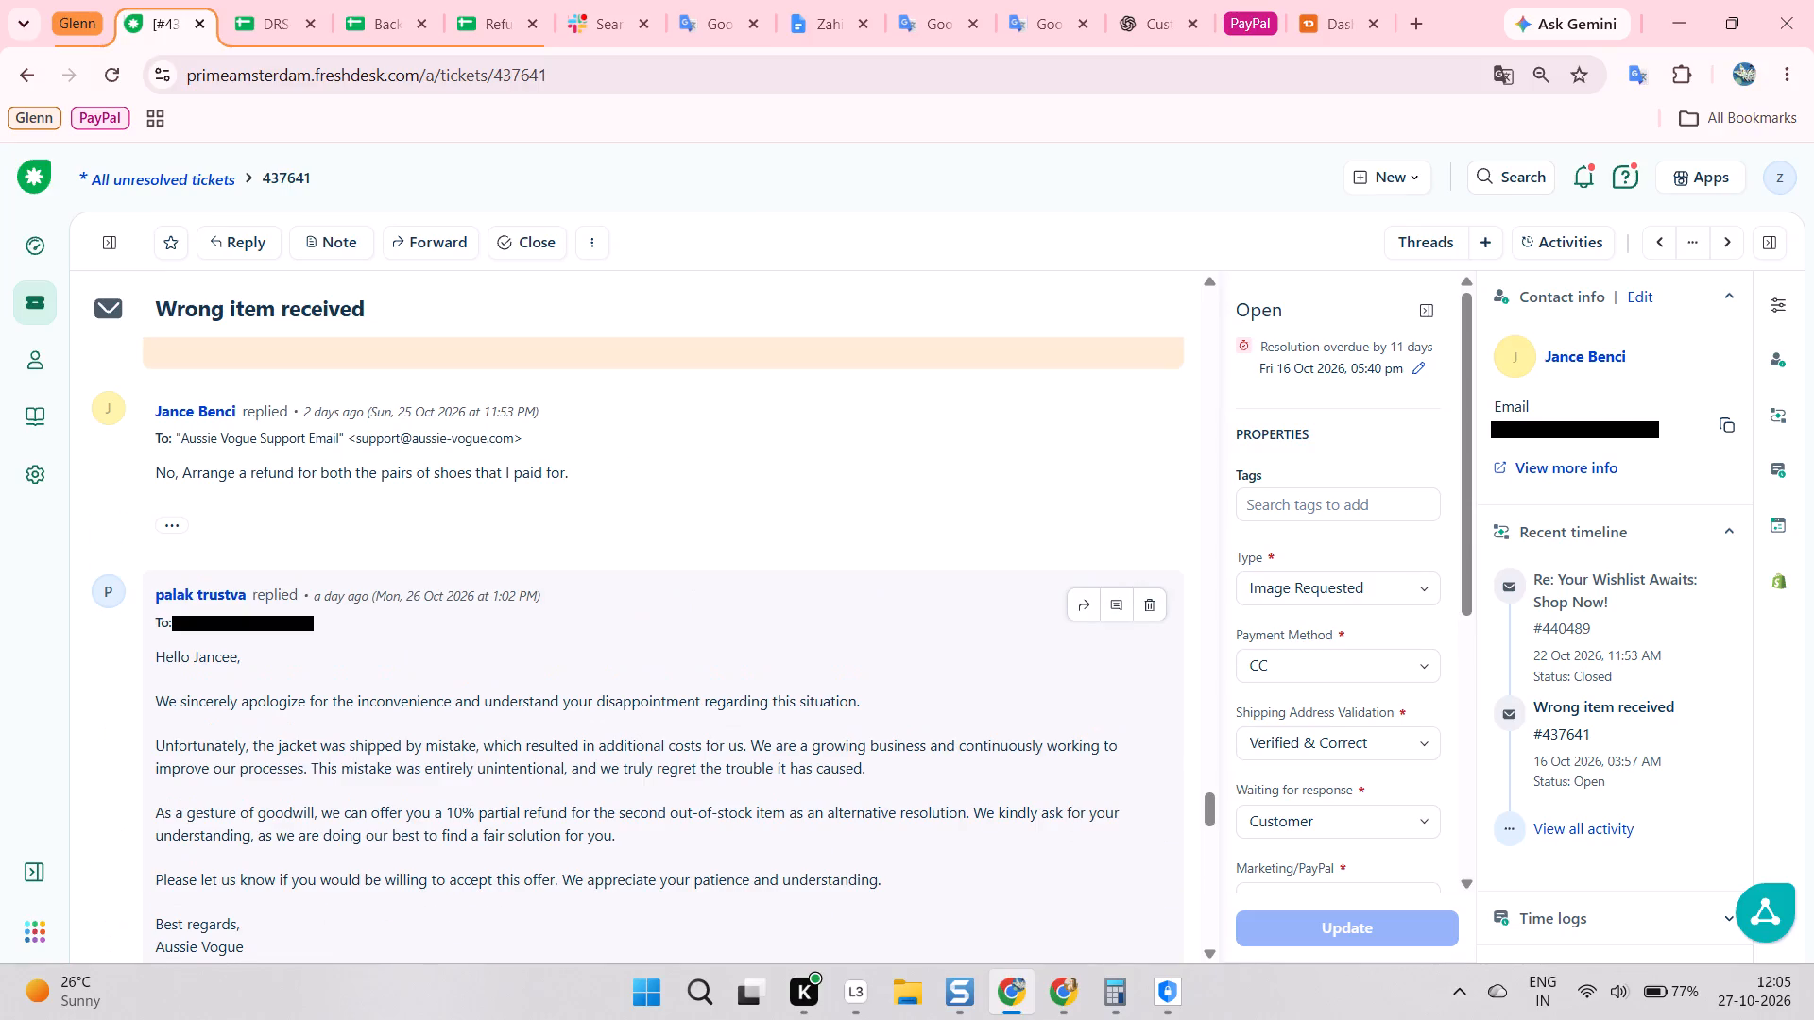
{"action": "scroll", "coordinate": [628, 617], "scroll_direction": "up", "scroll_amount": 2}
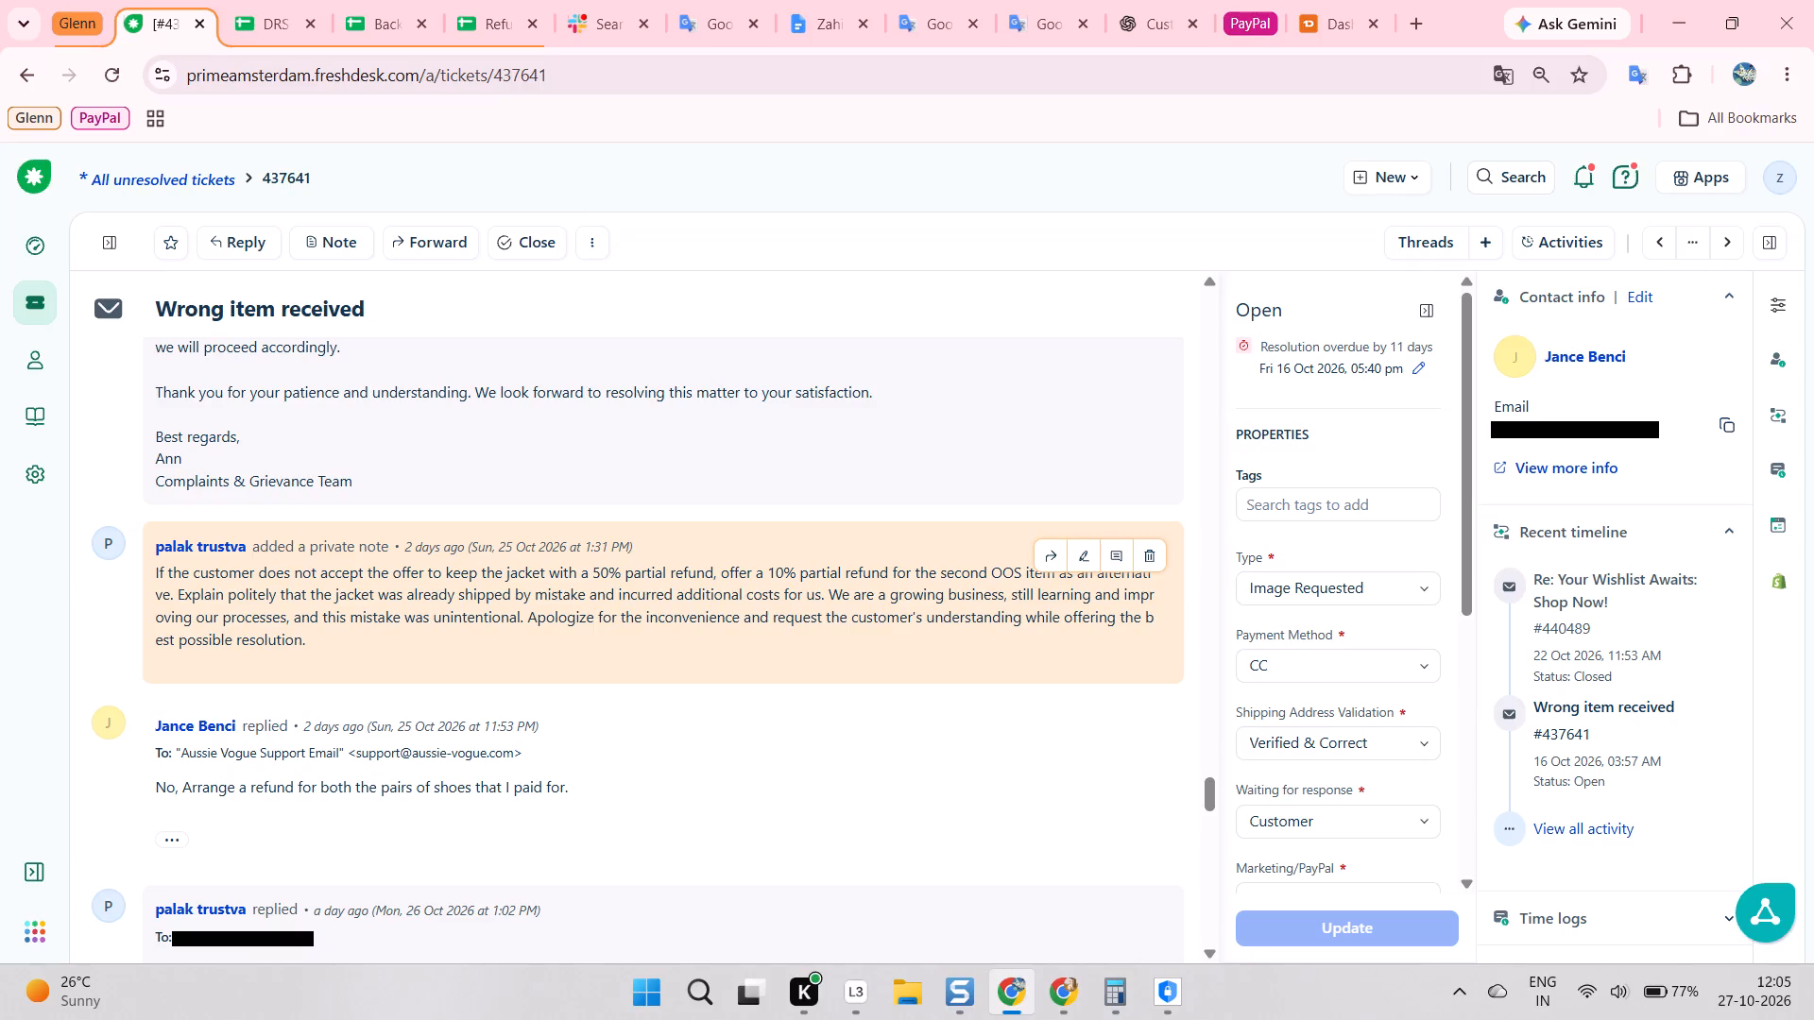
{"action": "left_click", "coordinate": [840, 496]}
{"action": "left_click", "coordinate": [816, 532]}
Reread the complaints team's 25 October reply on the undelivered product refund and the mistakenly sent jacket.
{"action": "scroll", "coordinate": [816, 532], "scroll_direction": "up", "scroll_amount": 3}
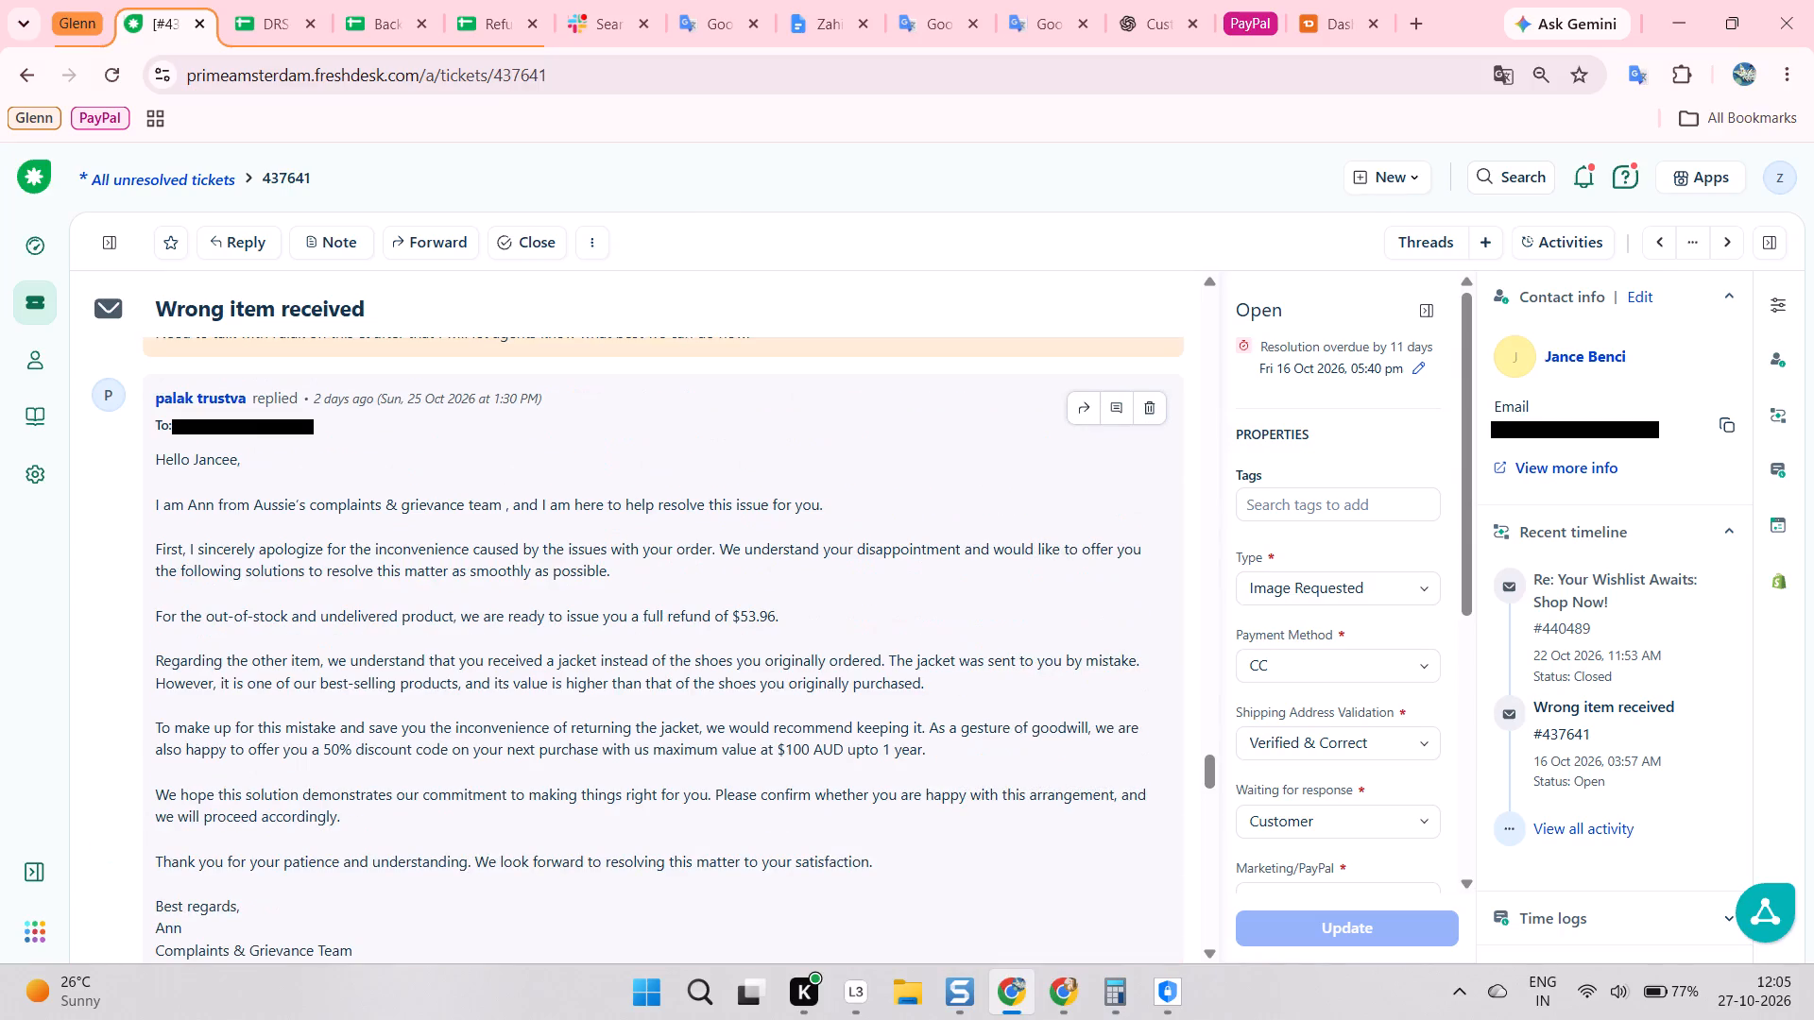
{"action": "left_click", "coordinate": [903, 712]}
{"action": "left_click", "coordinate": [862, 685]}
{"action": "left_click", "coordinate": [782, 676]}
{"action": "left_click", "coordinate": [699, 671]}
{"action": "triple_click", "coordinate": [662, 666]}
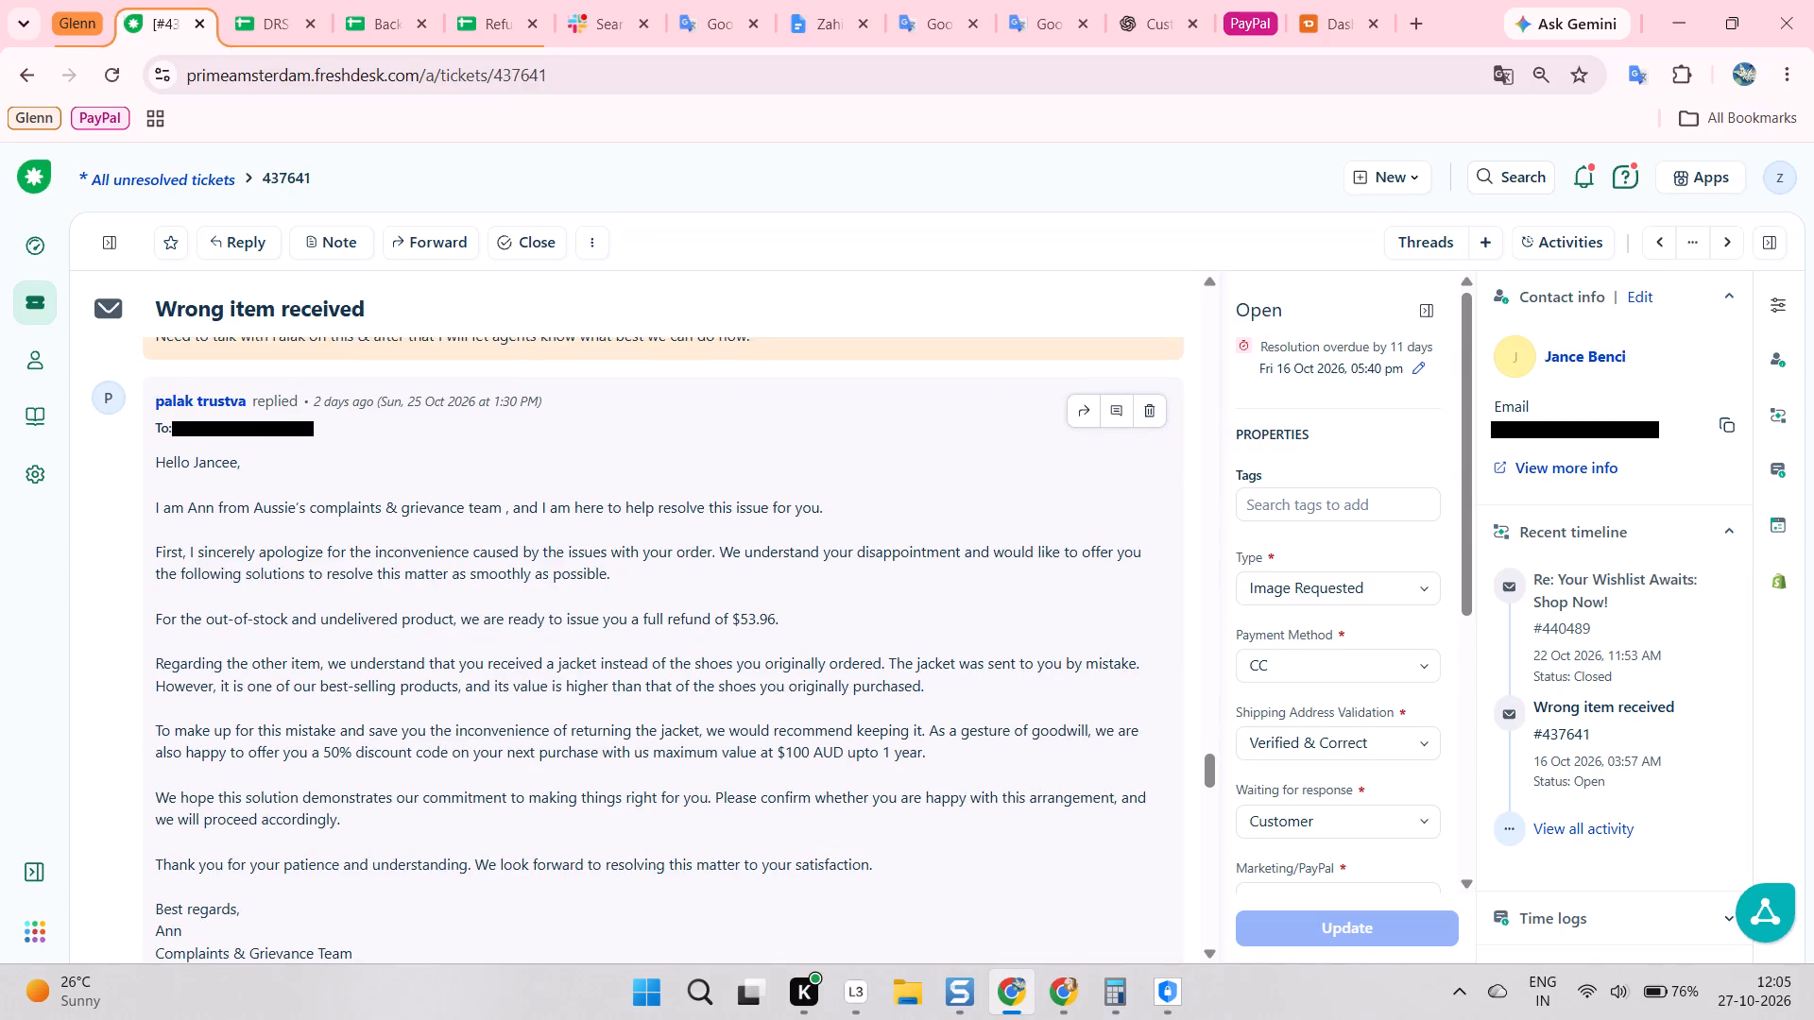
{"action": "left_click", "coordinate": [664, 665]}
{"action": "left_click", "coordinate": [710, 638]}
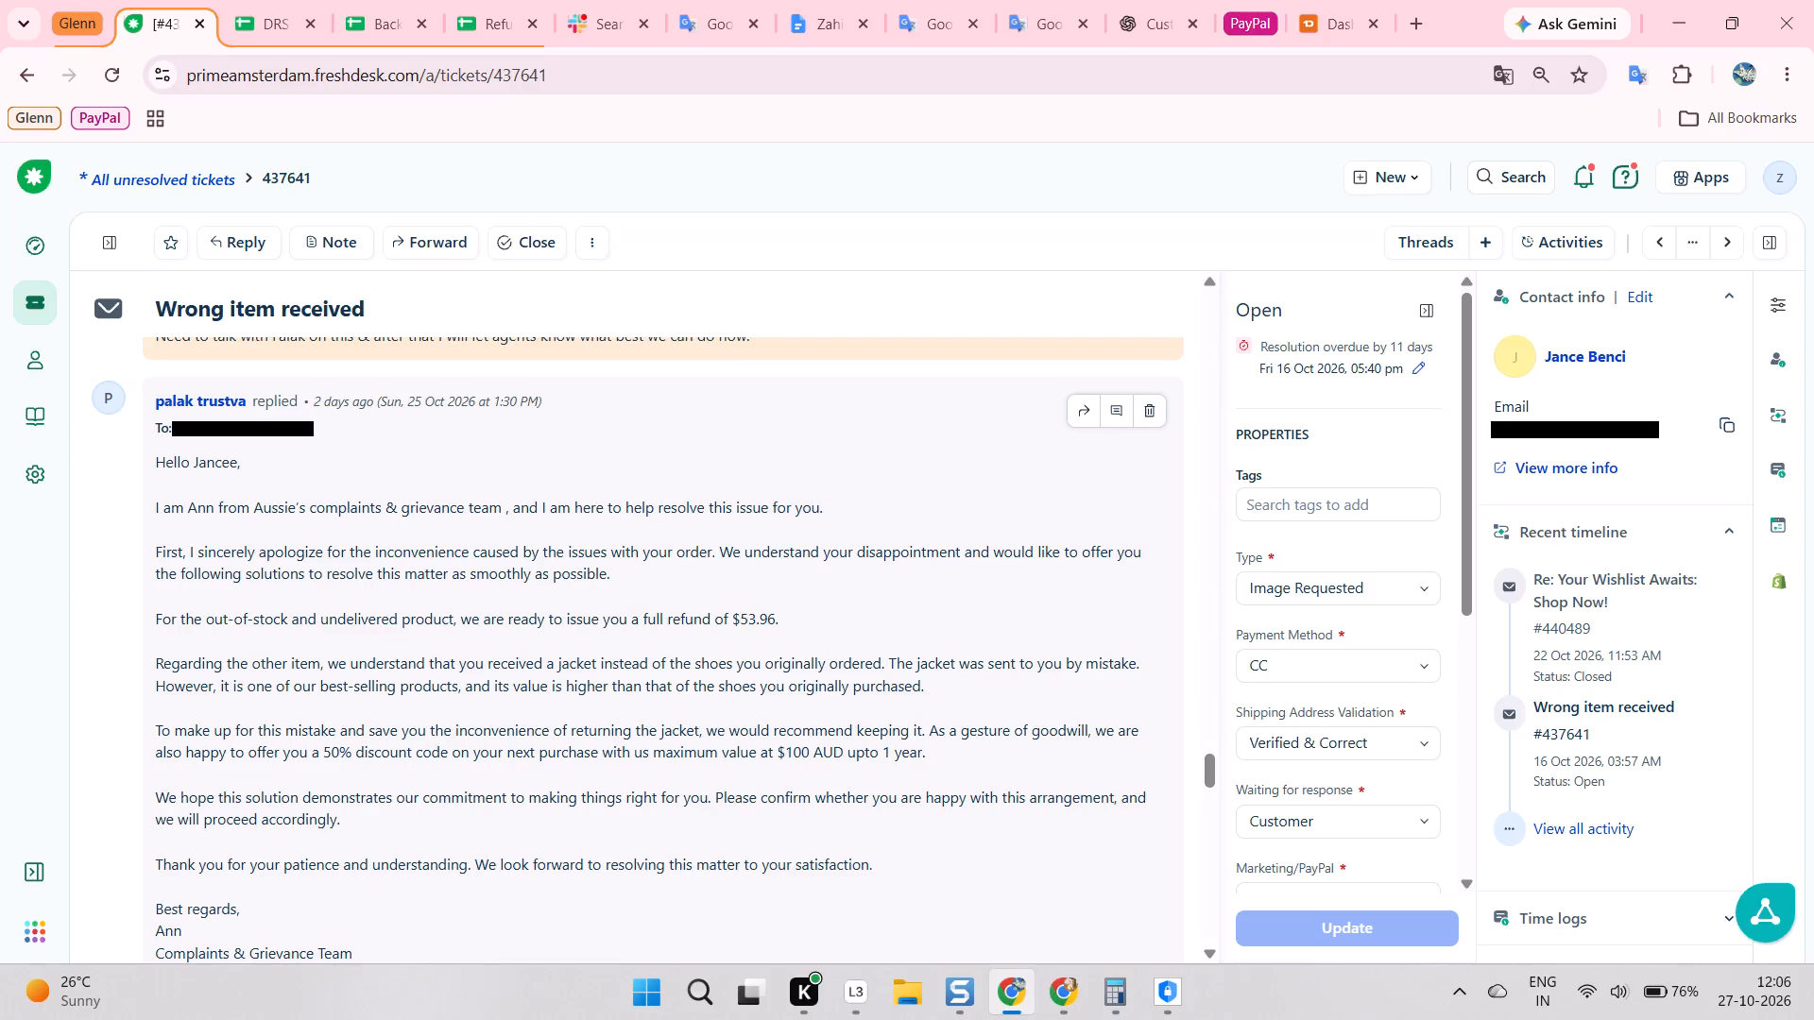
{"action": "left_click", "coordinate": [732, 633]}
{"action": "scroll", "coordinate": [732, 633], "scroll_direction": "down", "scroll_amount": 1}
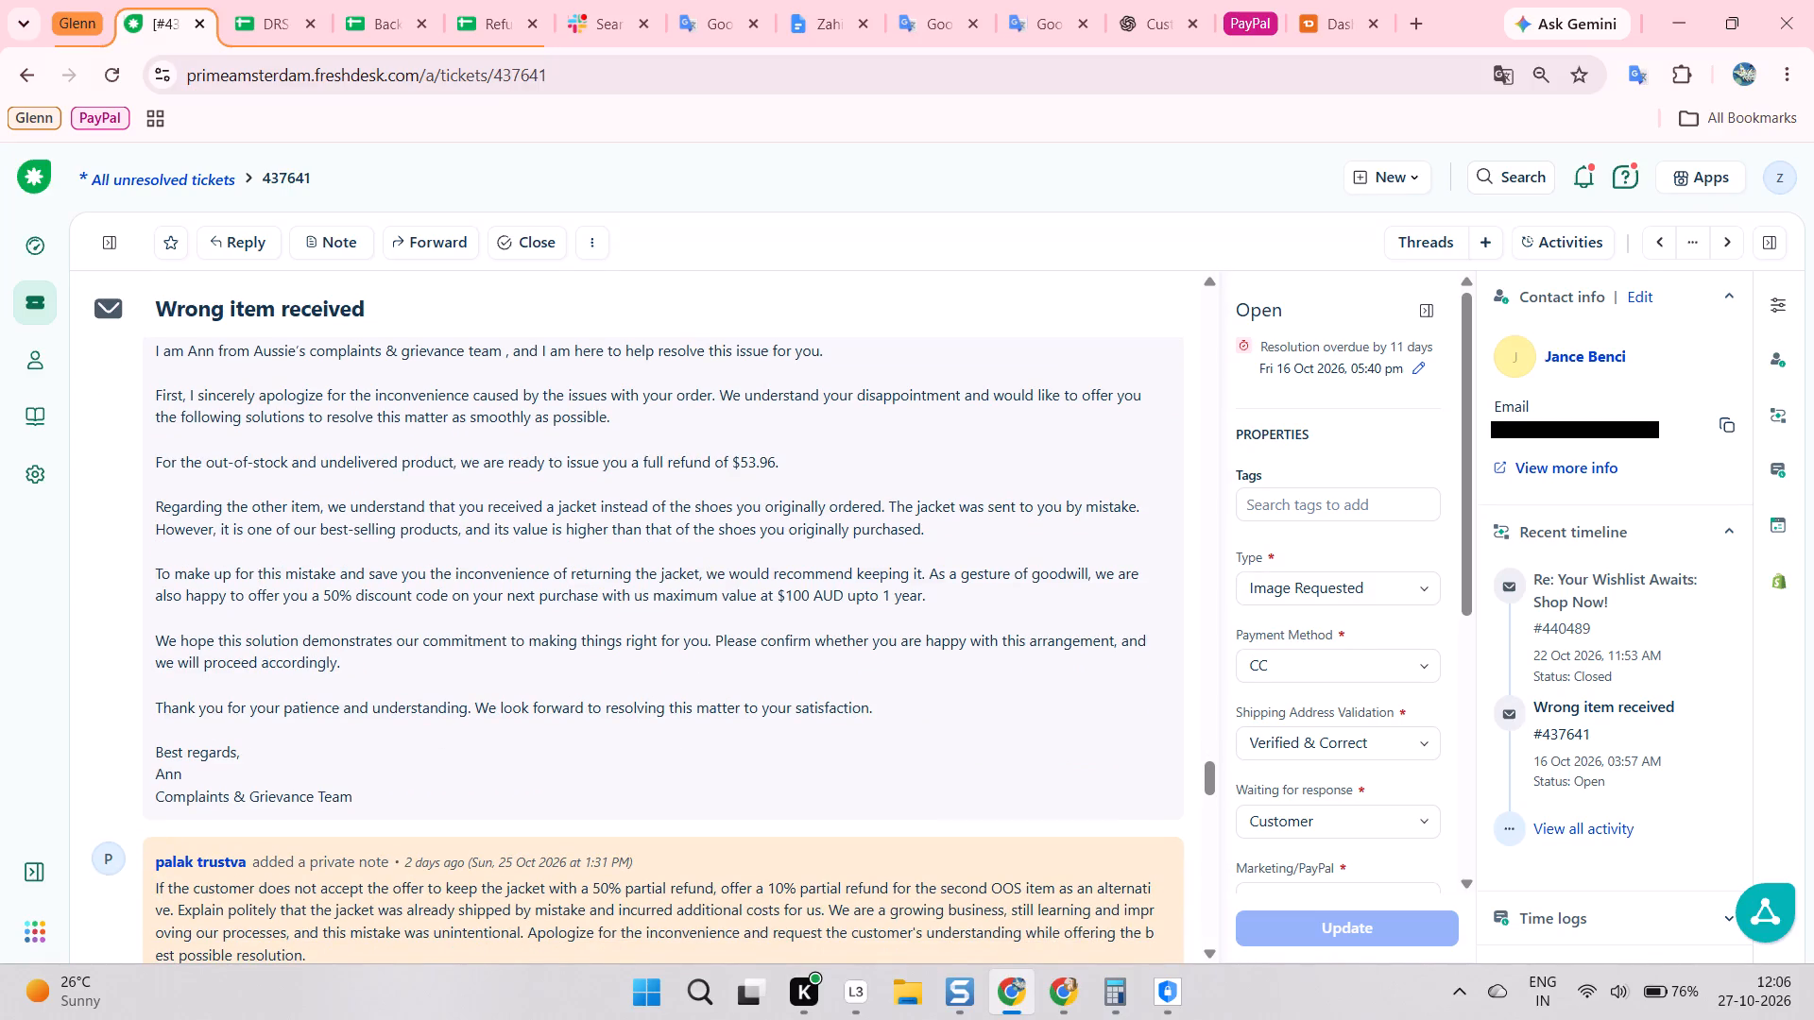
Check the 22 and 24 October private notes against the complaints team's 25 October reply.
{"action": "scroll", "coordinate": [451, 648], "scroll_direction": "up", "scroll_amount": 2}
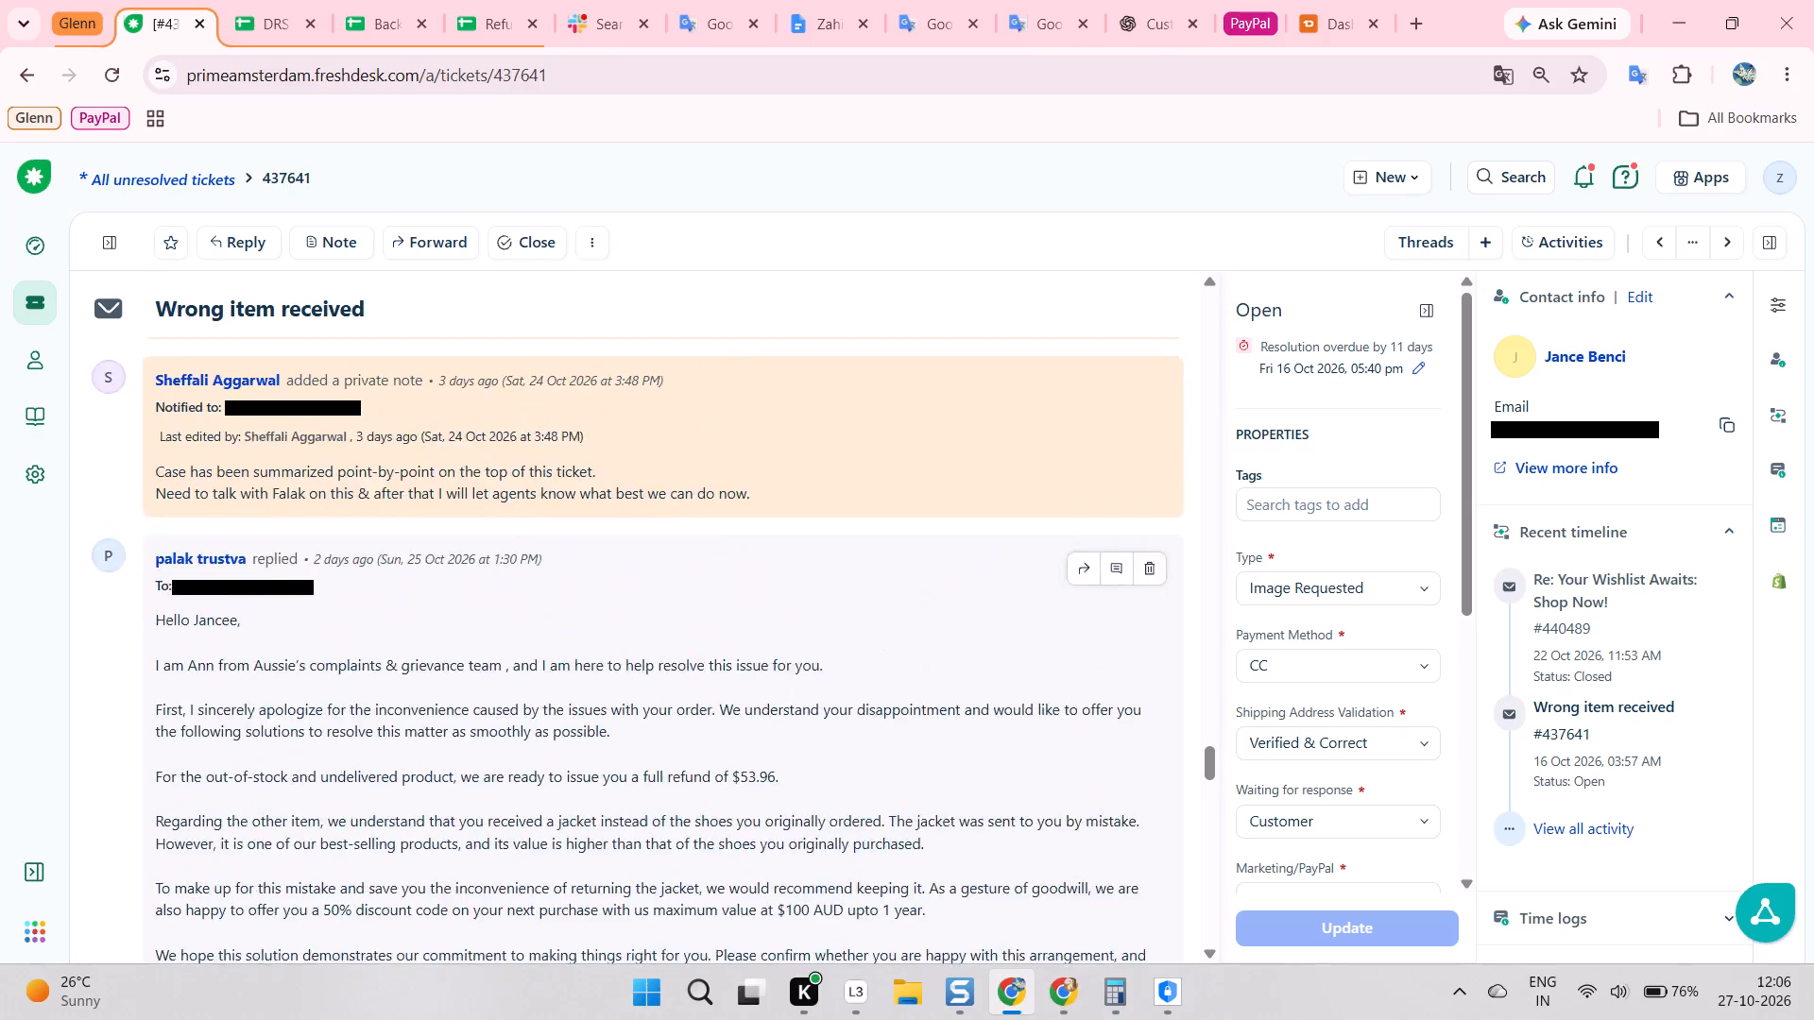
{"action": "scroll", "coordinate": [475, 647], "scroll_direction": "up", "scroll_amount": 1}
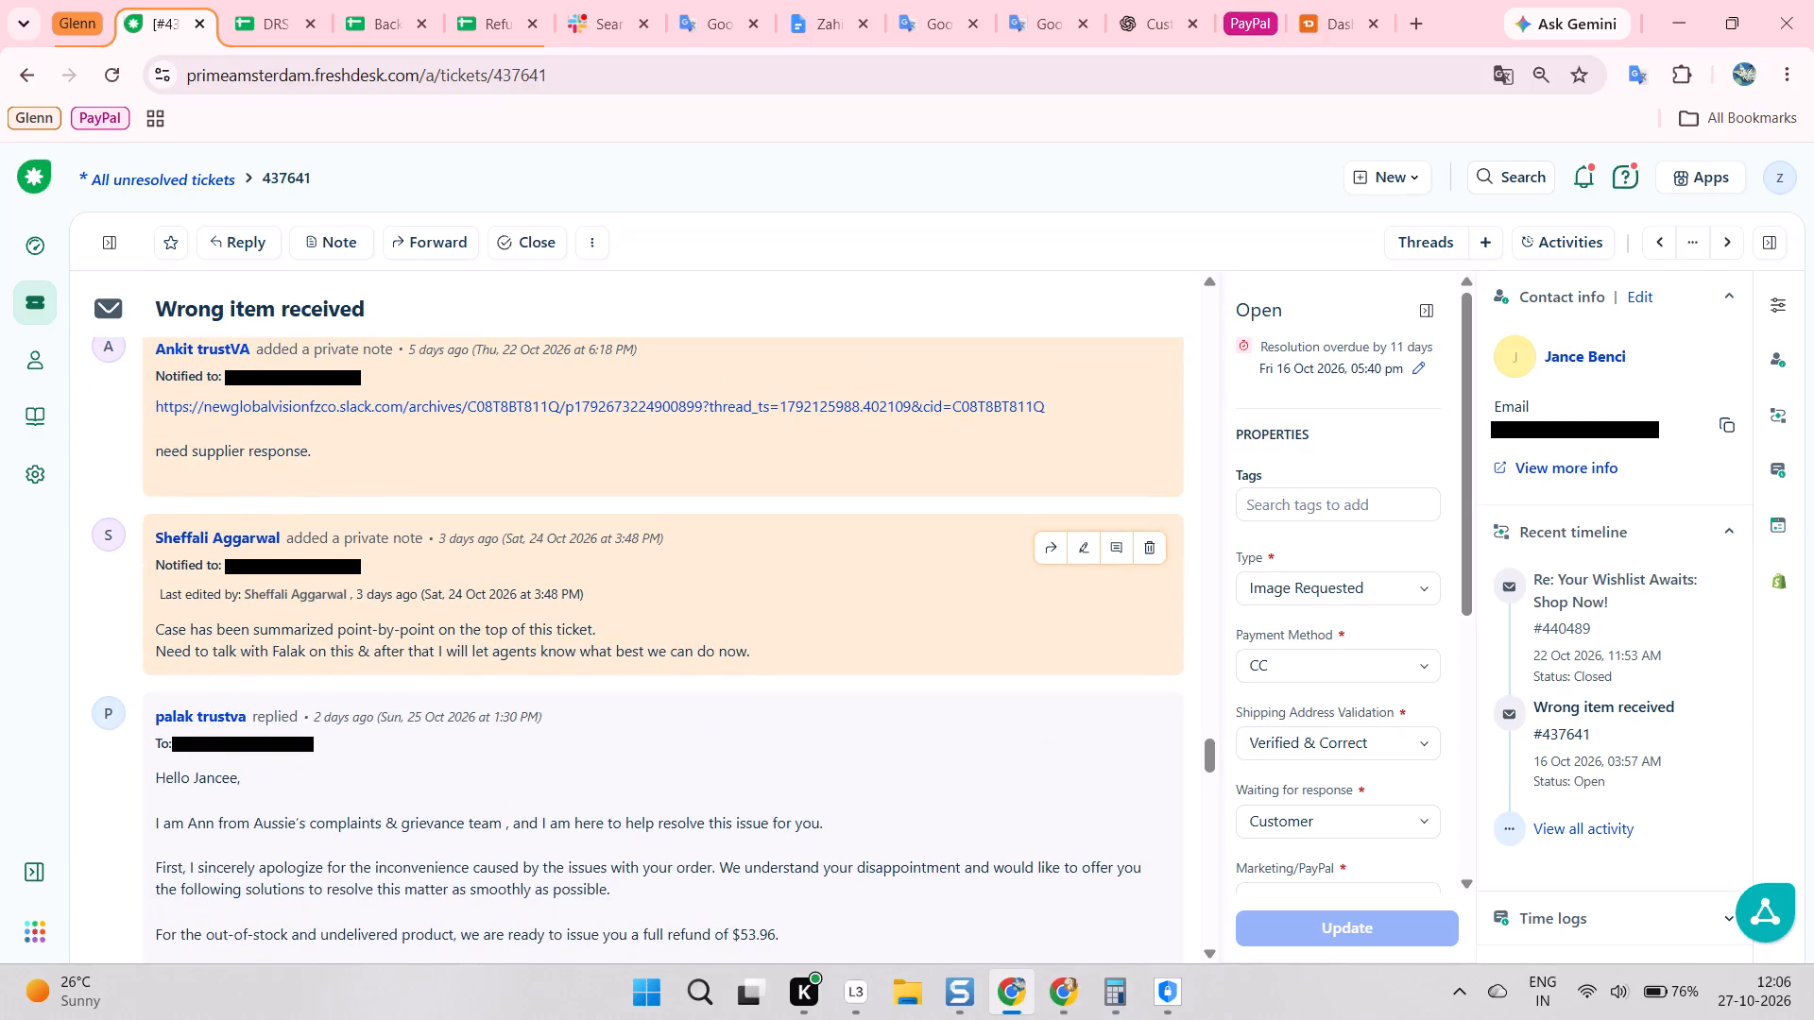
{"action": "scroll", "coordinate": [349, 633], "scroll_direction": "up", "scroll_amount": 1}
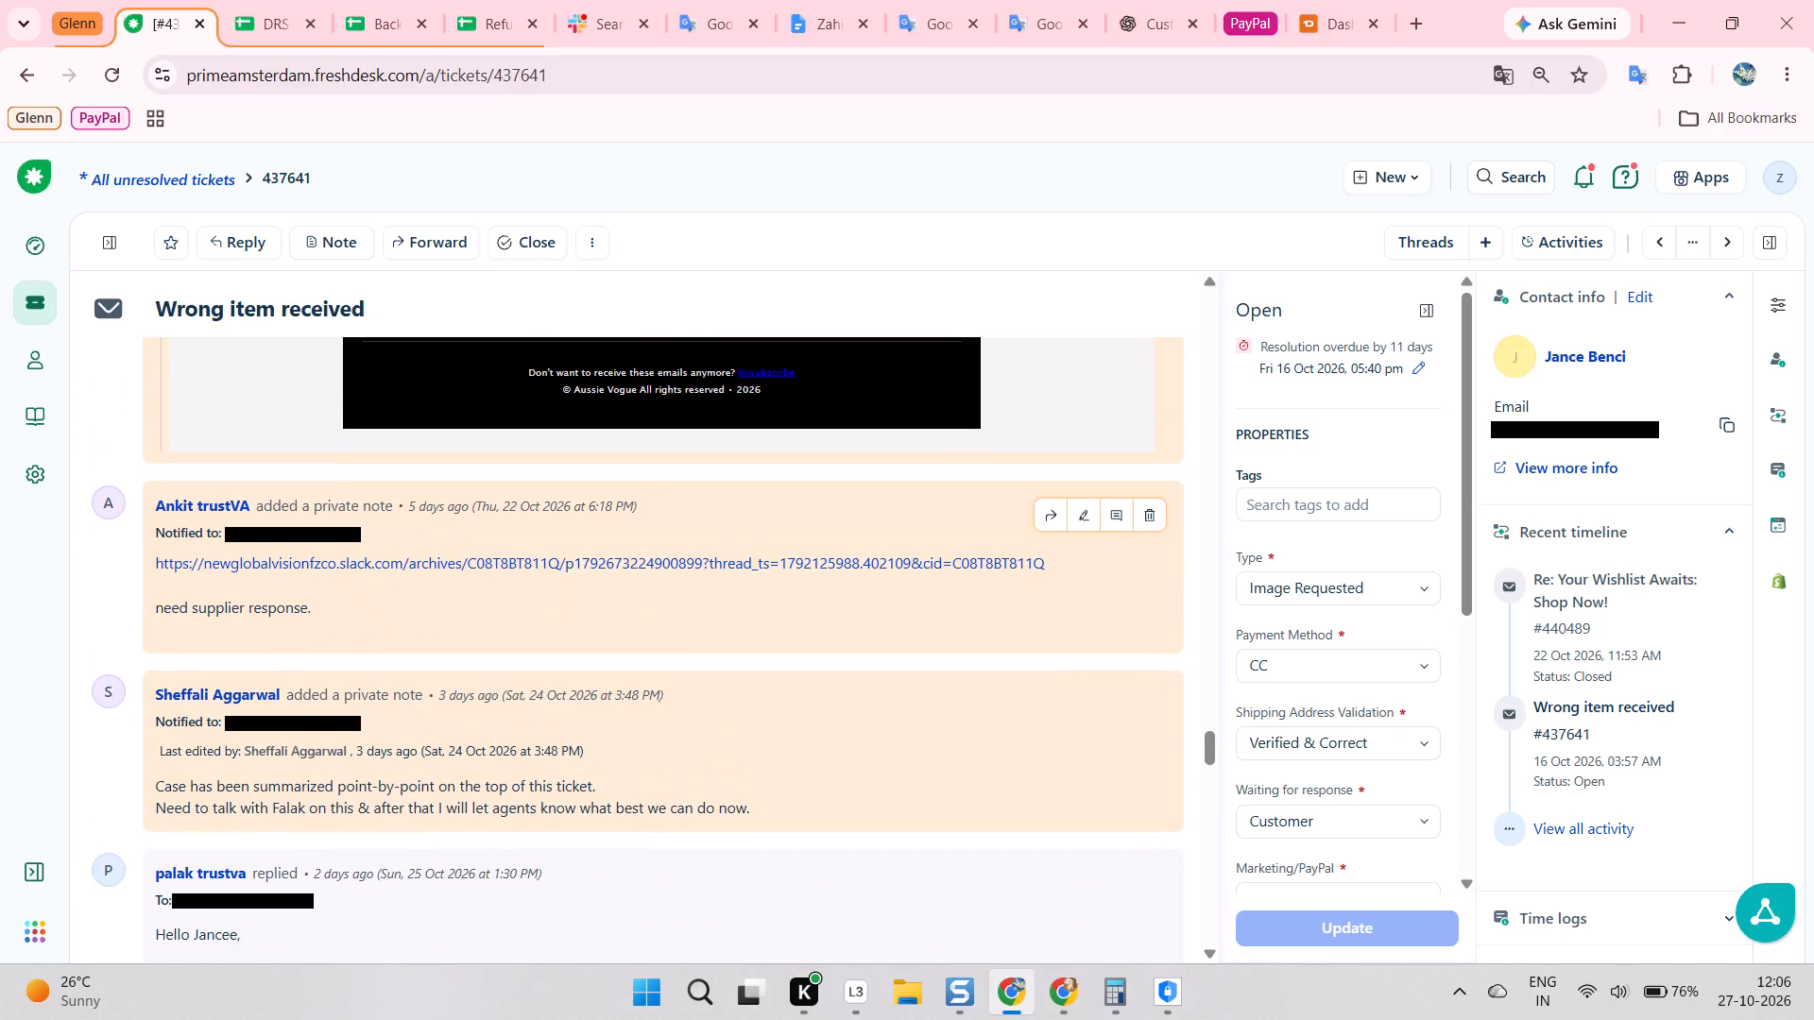
{"action": "scroll", "coordinate": [367, 633], "scroll_direction": "down", "scroll_amount": 1}
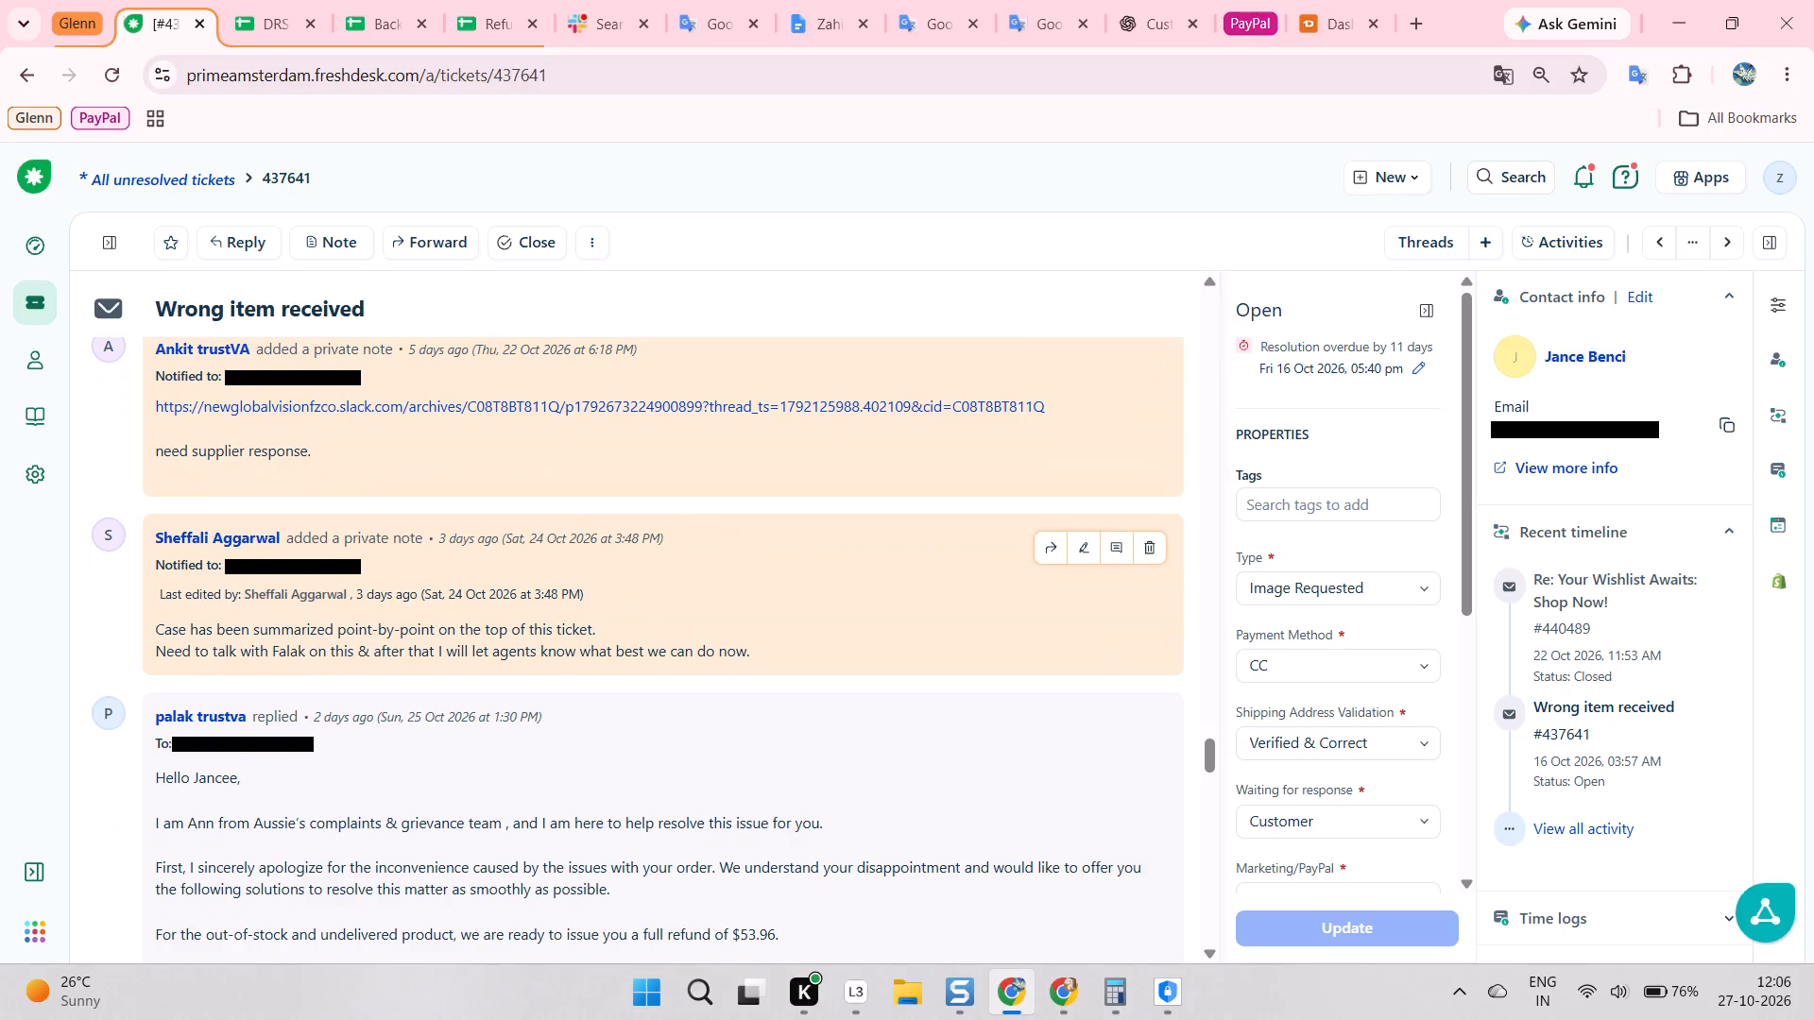
{"action": "scroll", "coordinate": [368, 633], "scroll_direction": "down", "scroll_amount": 3}
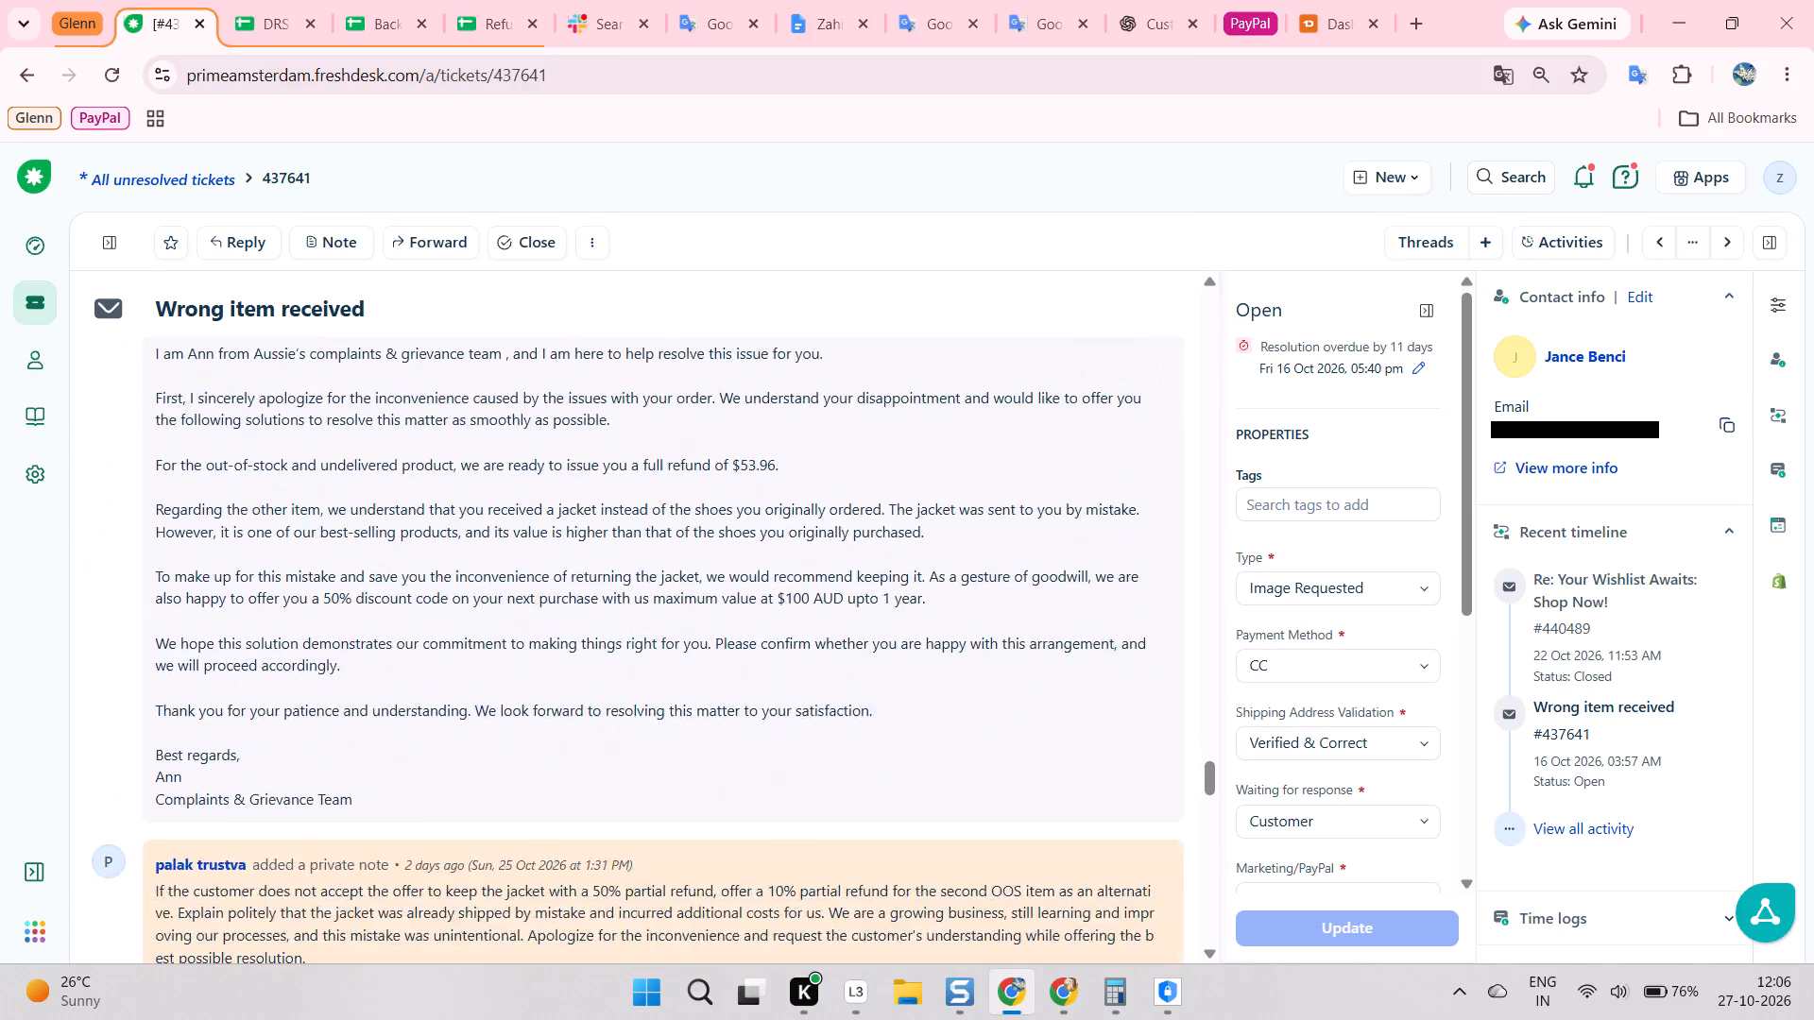
{"action": "scroll", "coordinate": [369, 633], "scroll_direction": "down", "scroll_amount": 2}
{"action": "scroll", "coordinate": [371, 633], "scroll_direction": "up", "scroll_amount": 7}
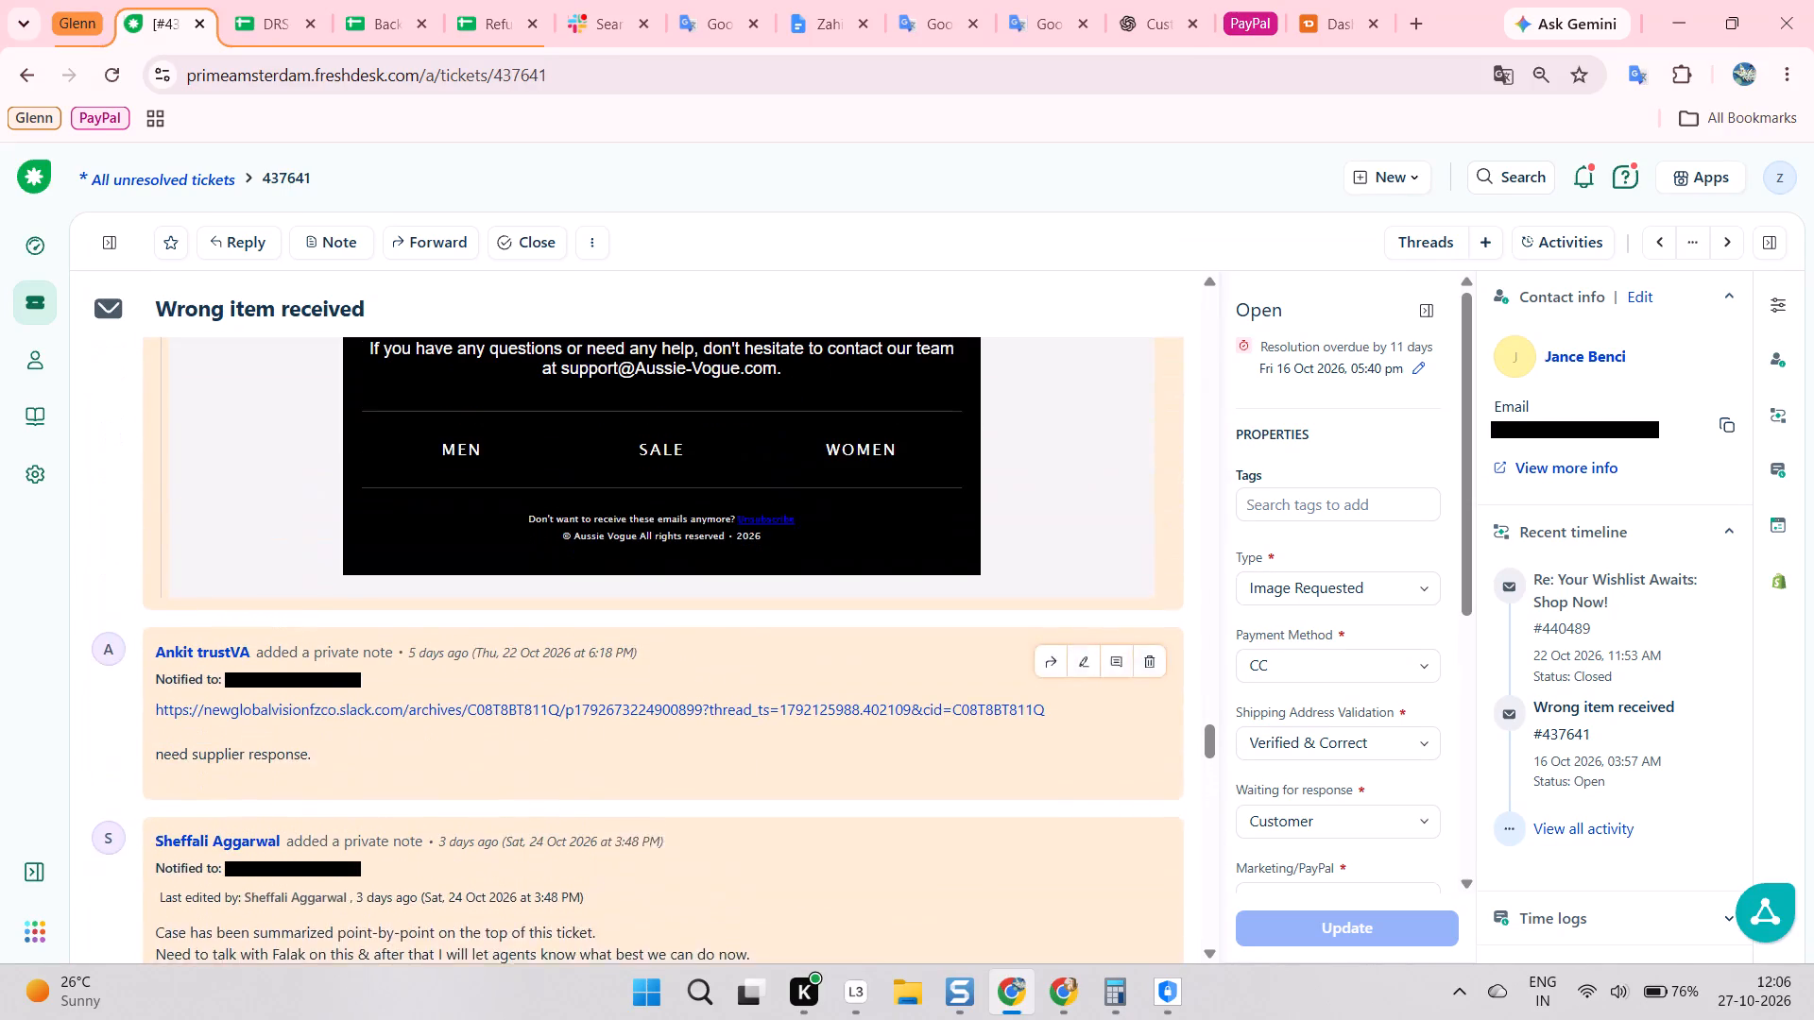
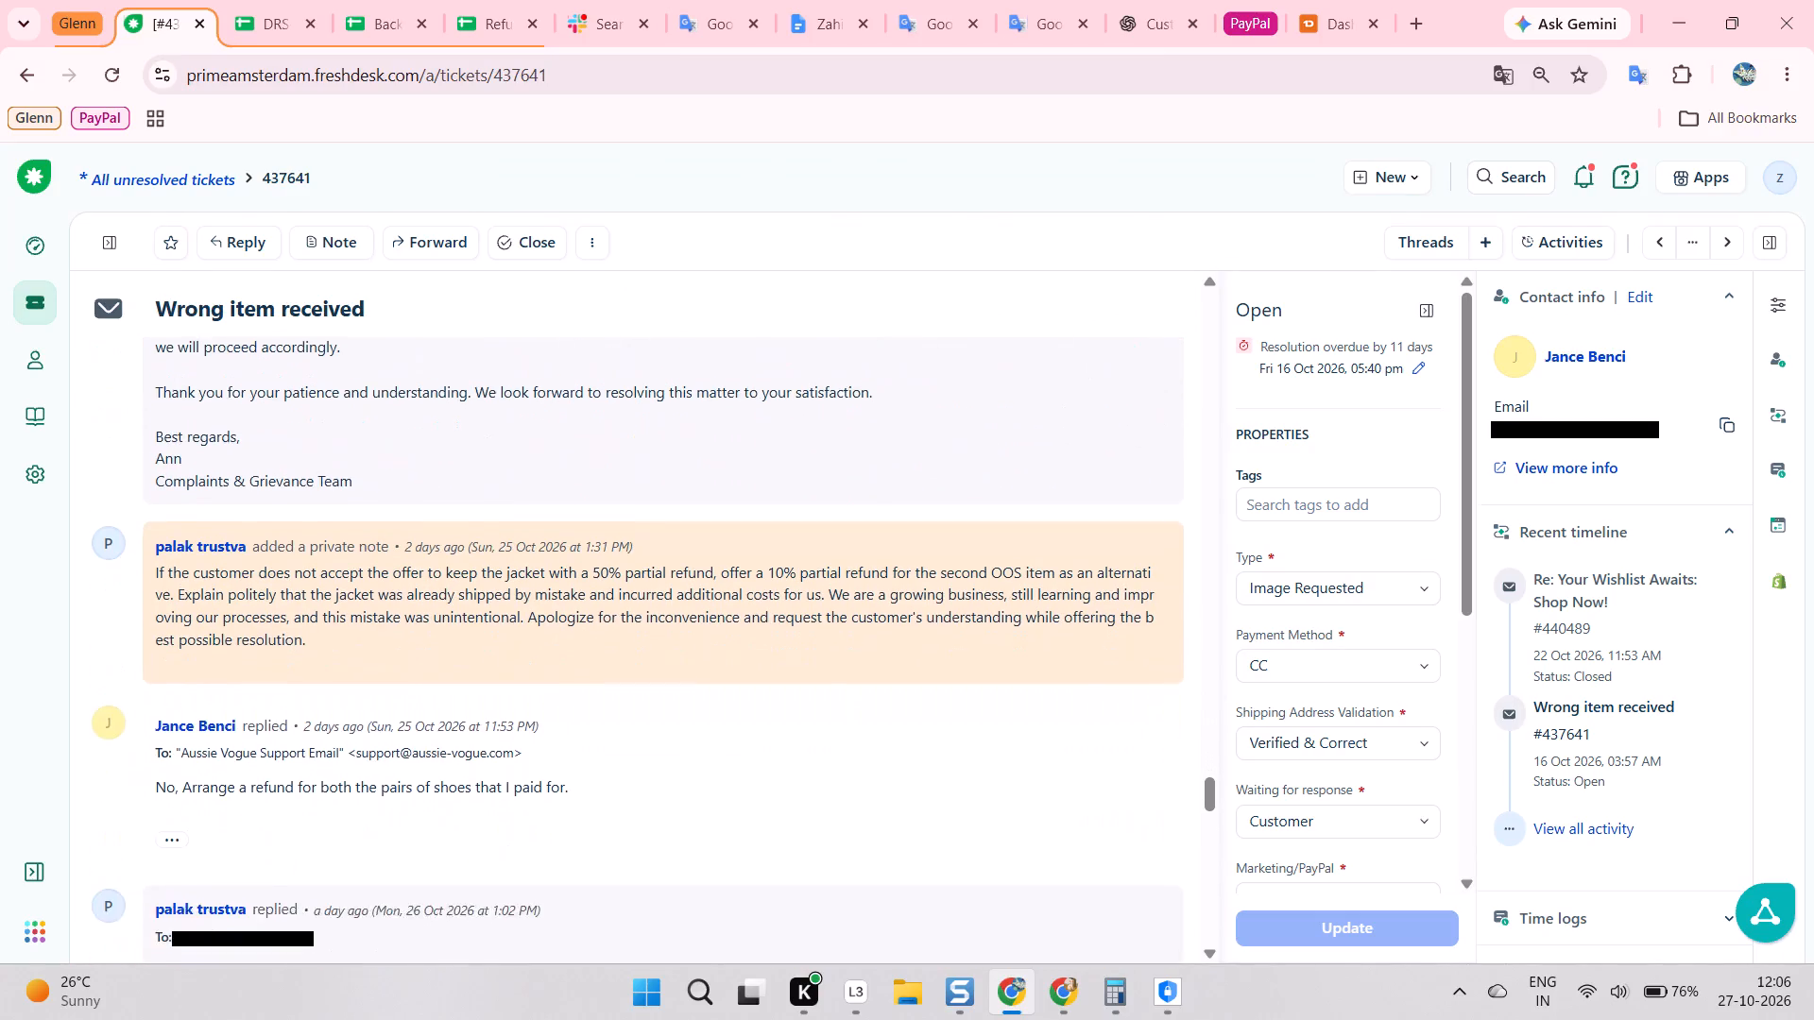
Review the thread forward from the customer's 25 October reply to the 27 October messages about the refund and jacket return.
{"action": "scroll", "coordinate": [659, 511], "scroll_direction": "down", "scroll_amount": 1}
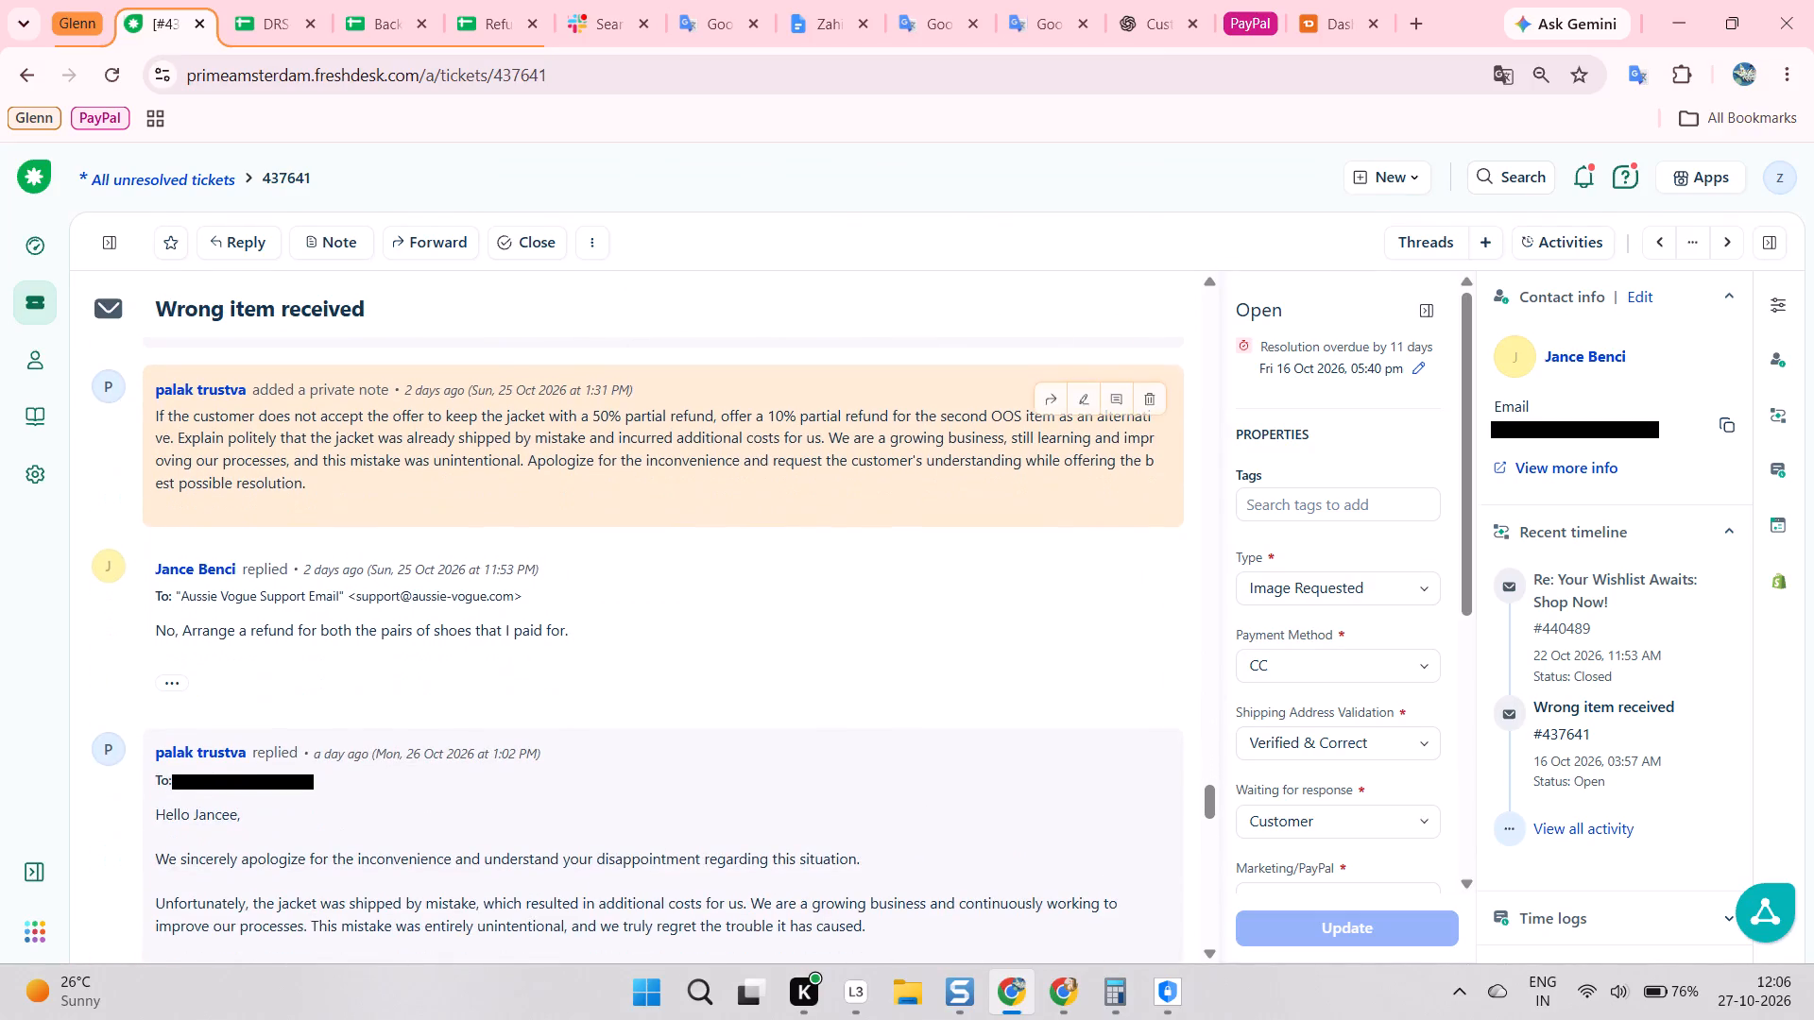
{"action": "scroll", "coordinate": [698, 502], "scroll_direction": "down", "scroll_amount": 15}
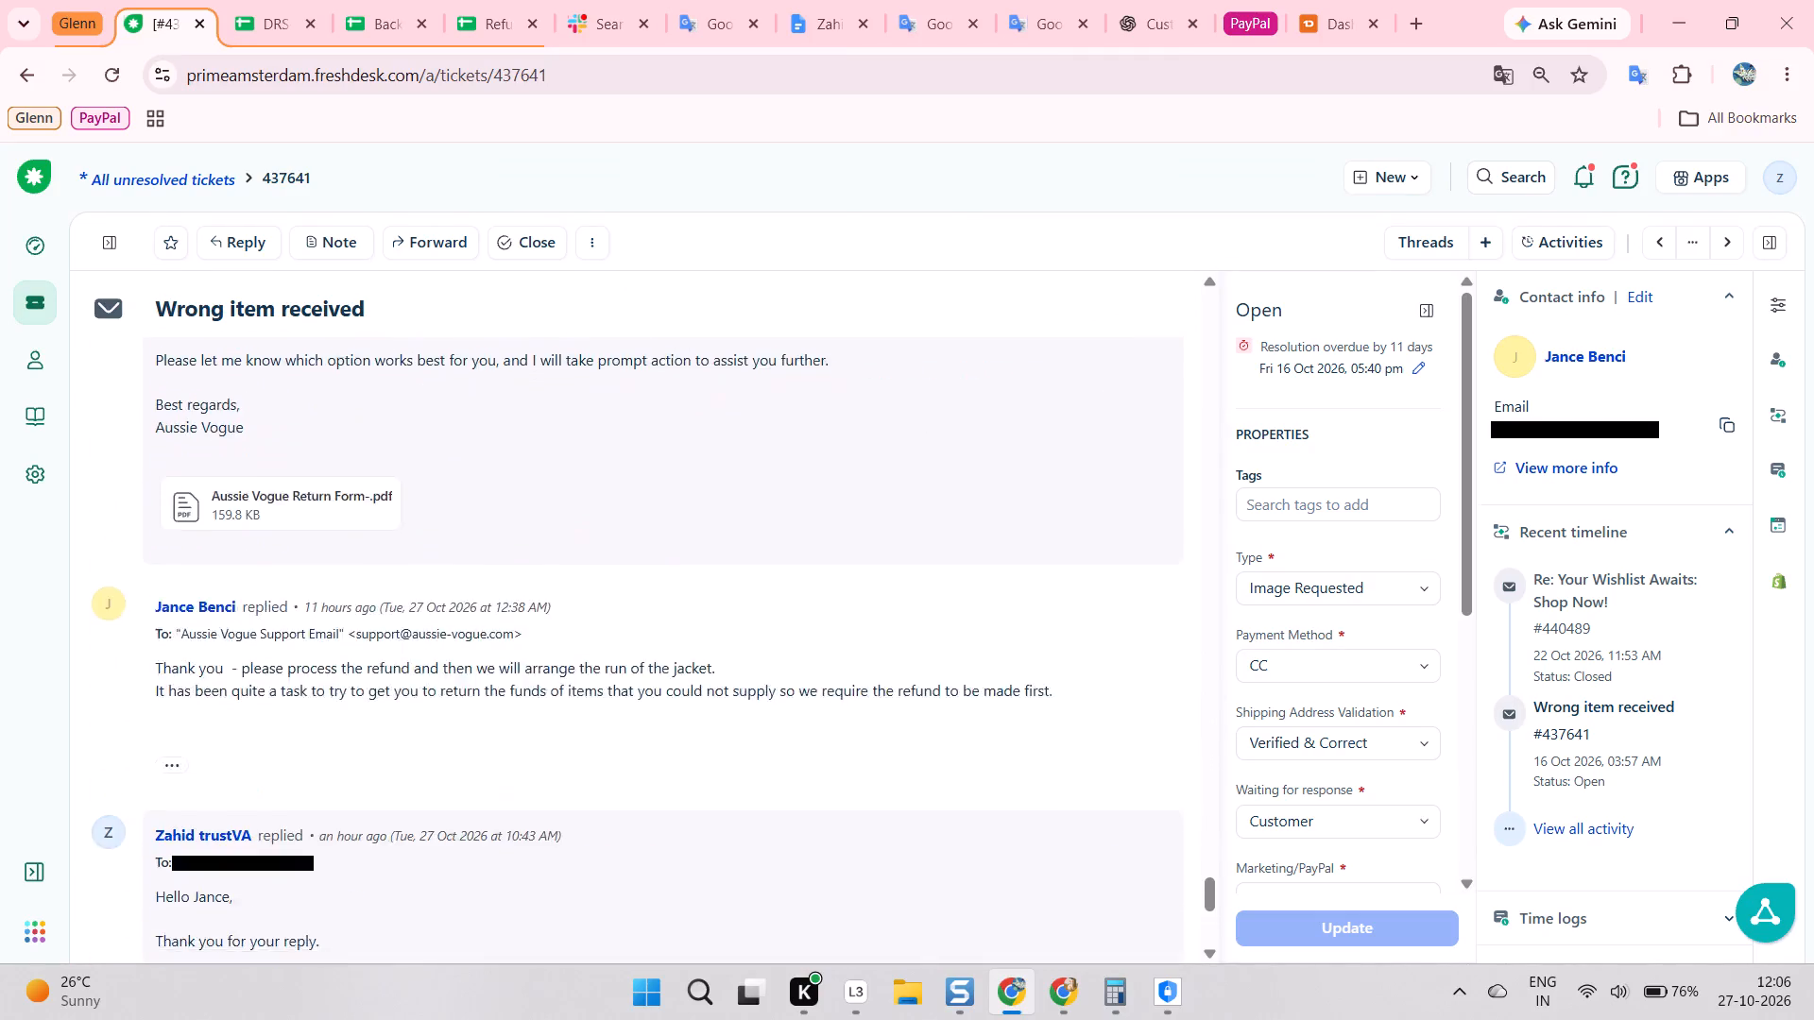
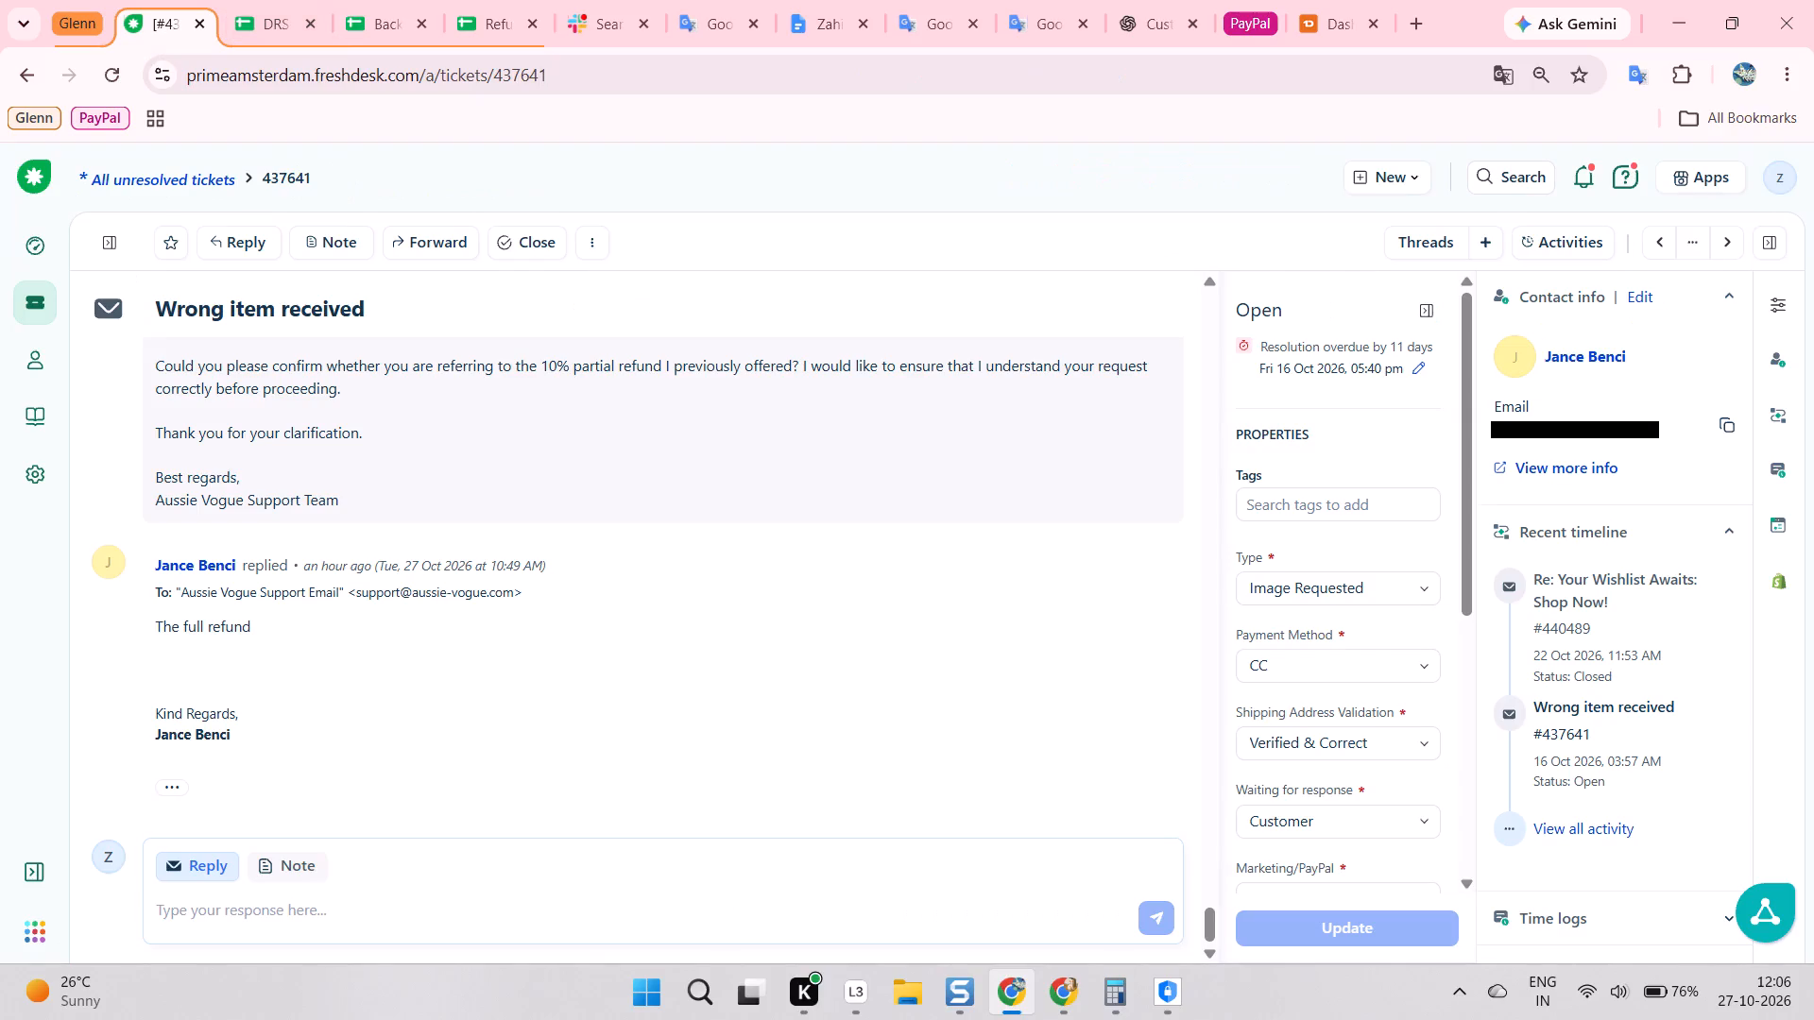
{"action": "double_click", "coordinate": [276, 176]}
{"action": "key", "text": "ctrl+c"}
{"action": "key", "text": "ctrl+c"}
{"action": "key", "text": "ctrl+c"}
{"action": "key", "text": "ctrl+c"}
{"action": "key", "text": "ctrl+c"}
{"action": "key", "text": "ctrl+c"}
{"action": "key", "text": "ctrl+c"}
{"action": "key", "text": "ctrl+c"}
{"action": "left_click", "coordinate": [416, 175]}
Reread the 25 to 27 October messages in the ticket thread about the partial refund offers, jacket return and full refund request.
{"action": "scroll", "coordinate": [478, 553], "scroll_direction": "up", "scroll_amount": 2}
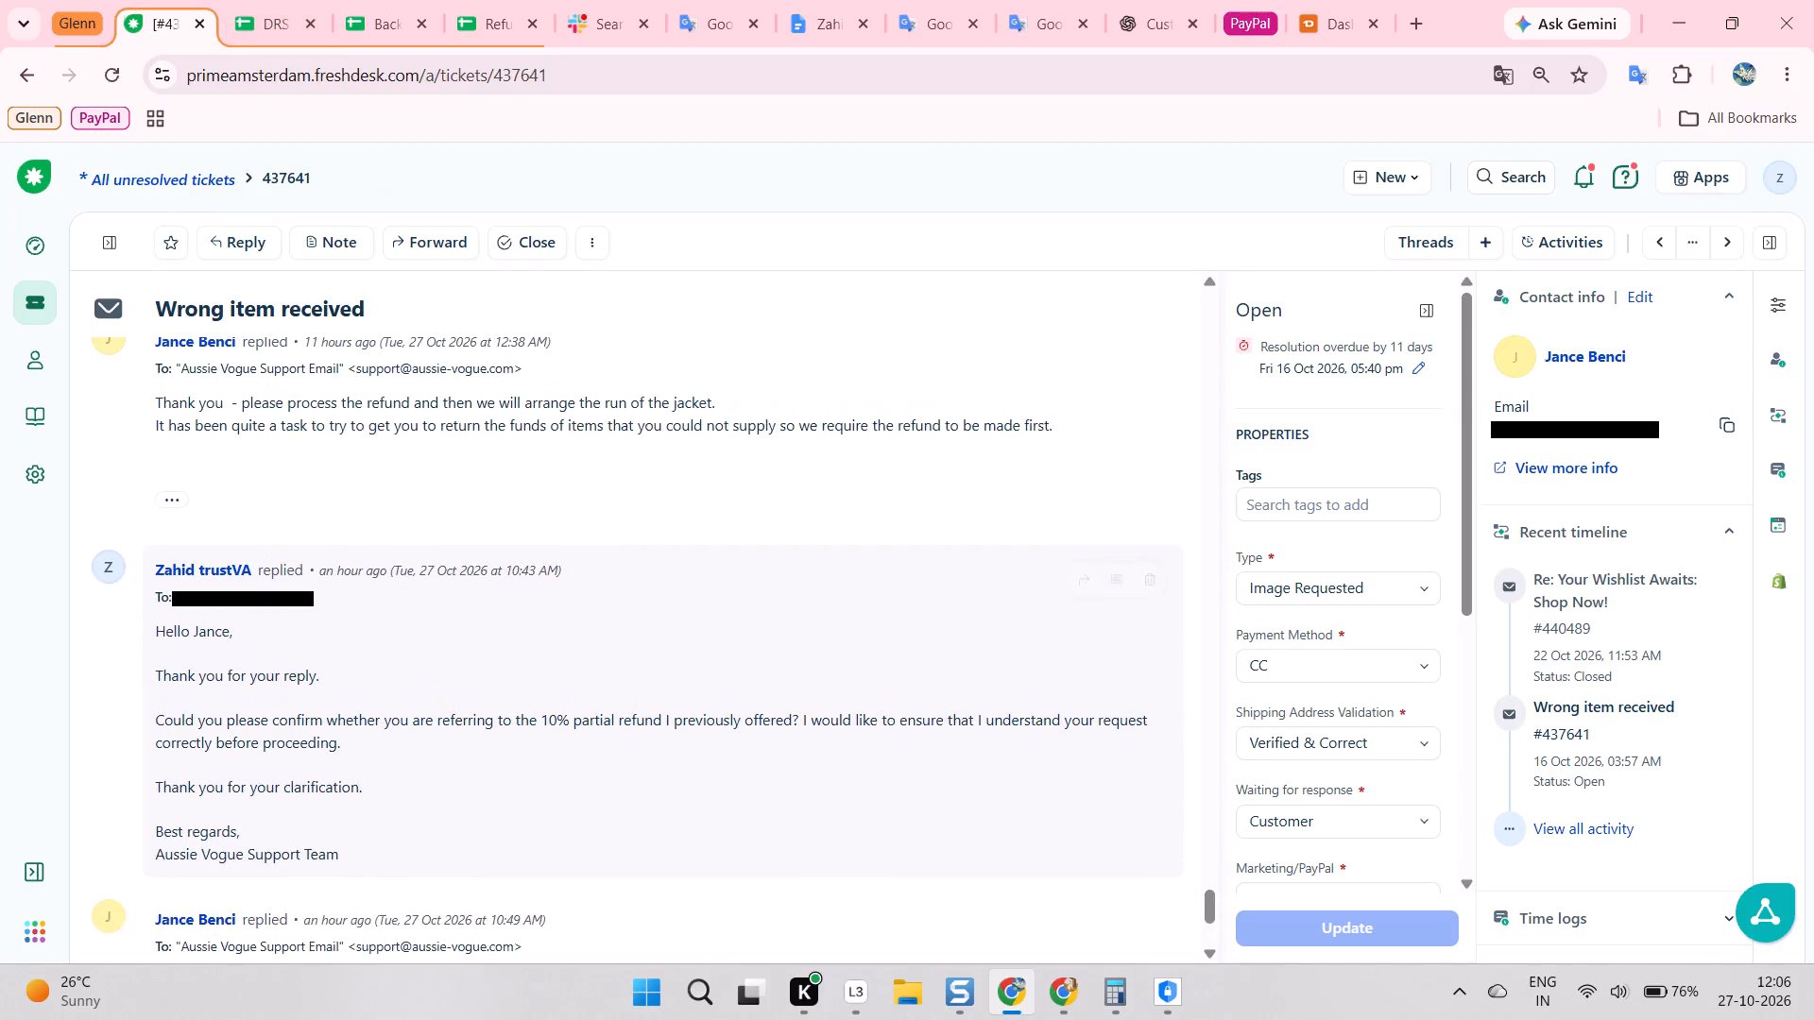
{"action": "scroll", "coordinate": [471, 529], "scroll_direction": "down", "scroll_amount": 2}
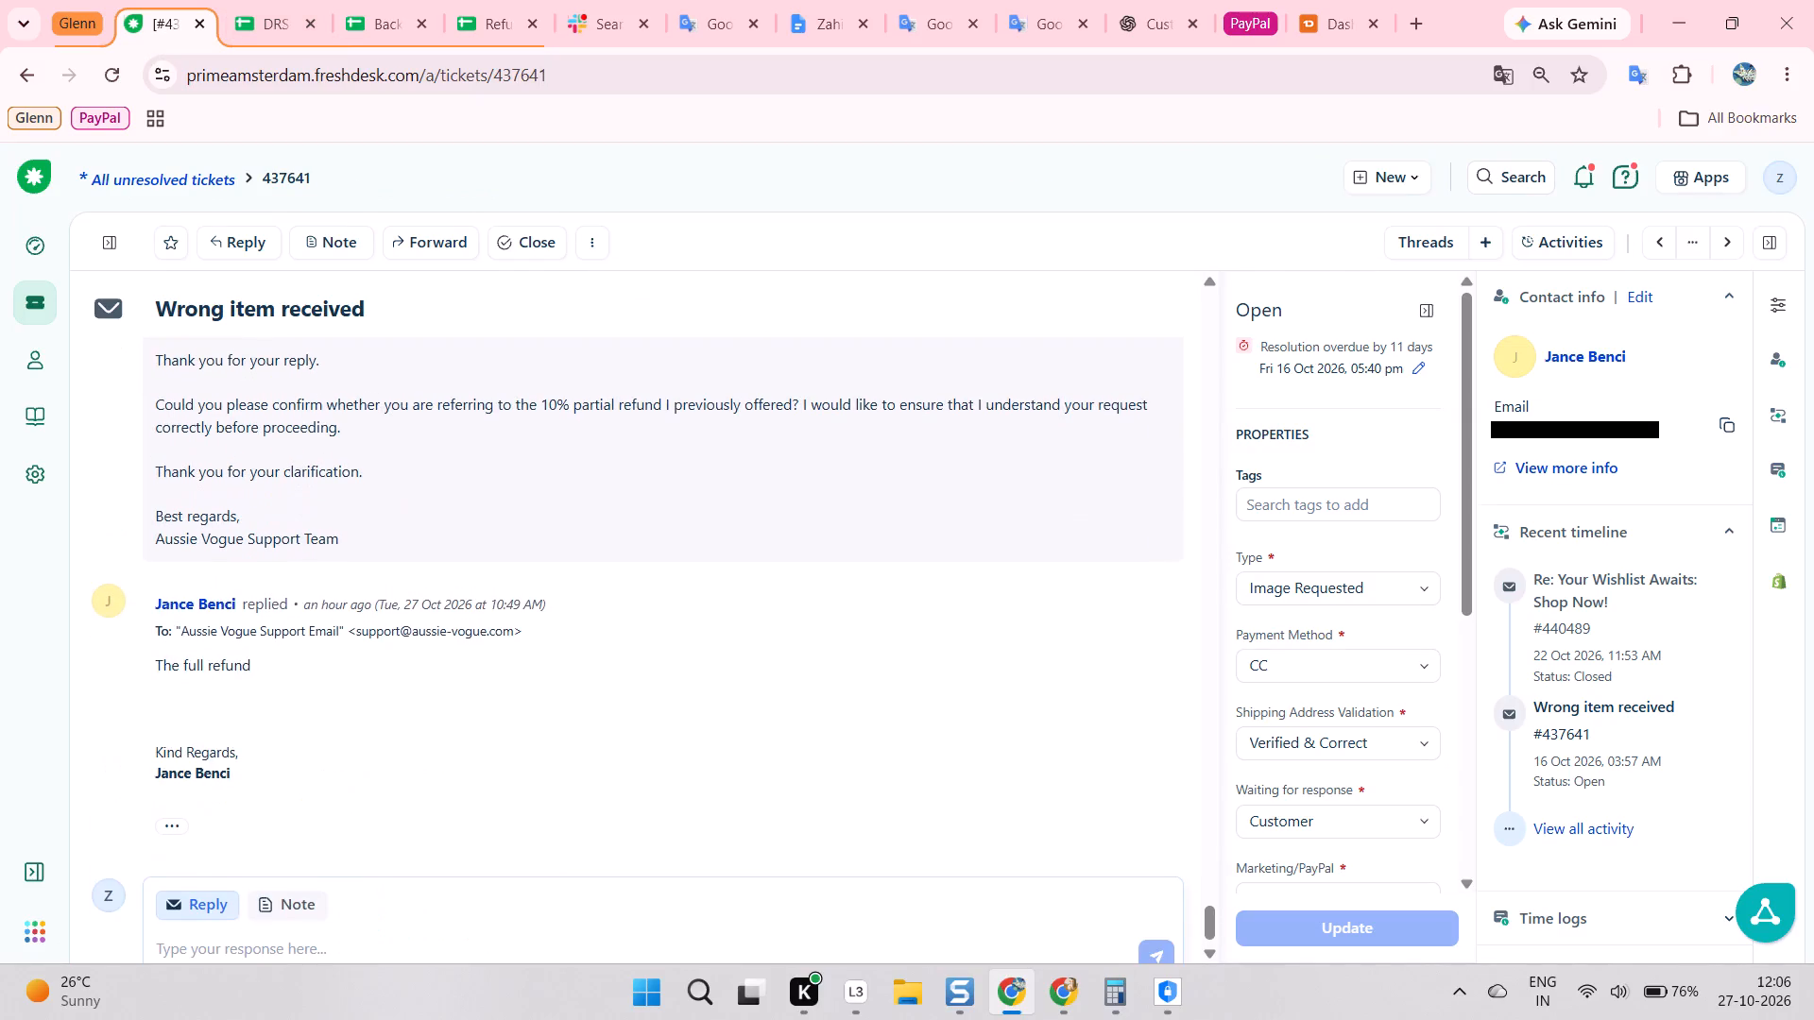
{"action": "scroll", "coordinate": [501, 534], "scroll_direction": "up", "scroll_amount": 1}
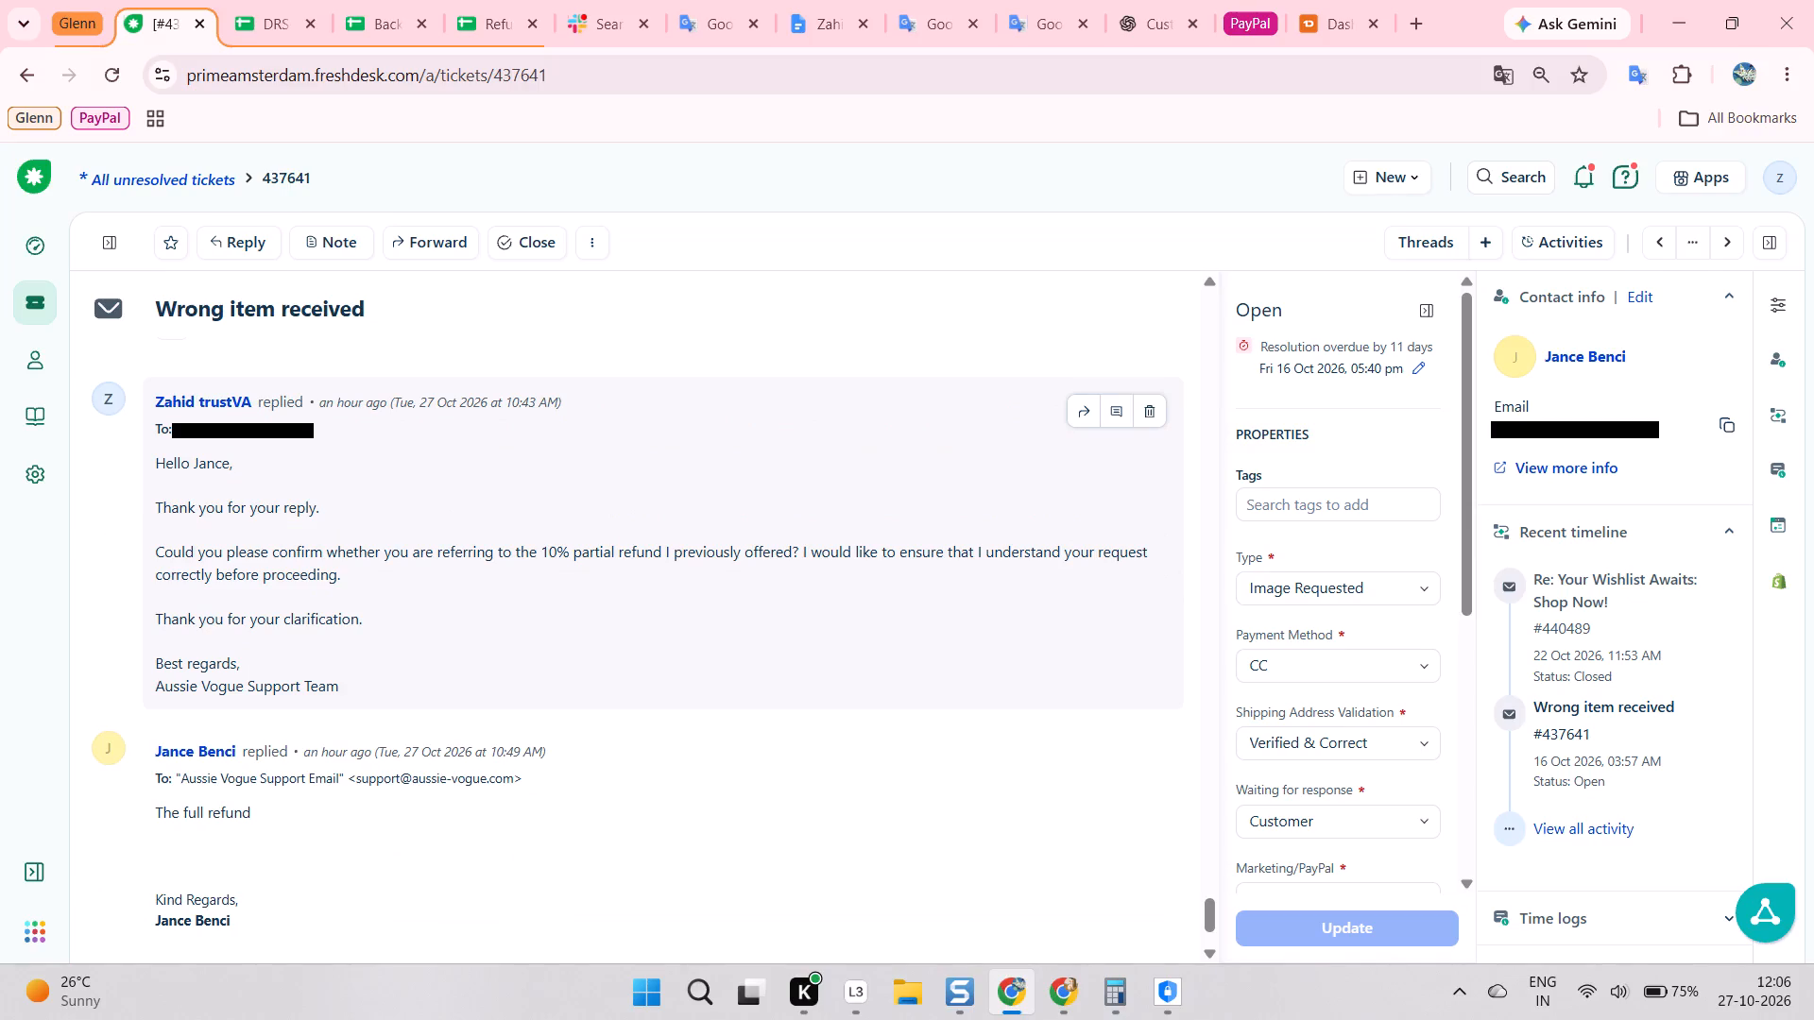
{"action": "left_click", "coordinate": [650, 590]}
{"action": "left_click", "coordinate": [651, 591]}
{"action": "scroll", "coordinate": [639, 593], "scroll_direction": "up", "scroll_amount": 3}
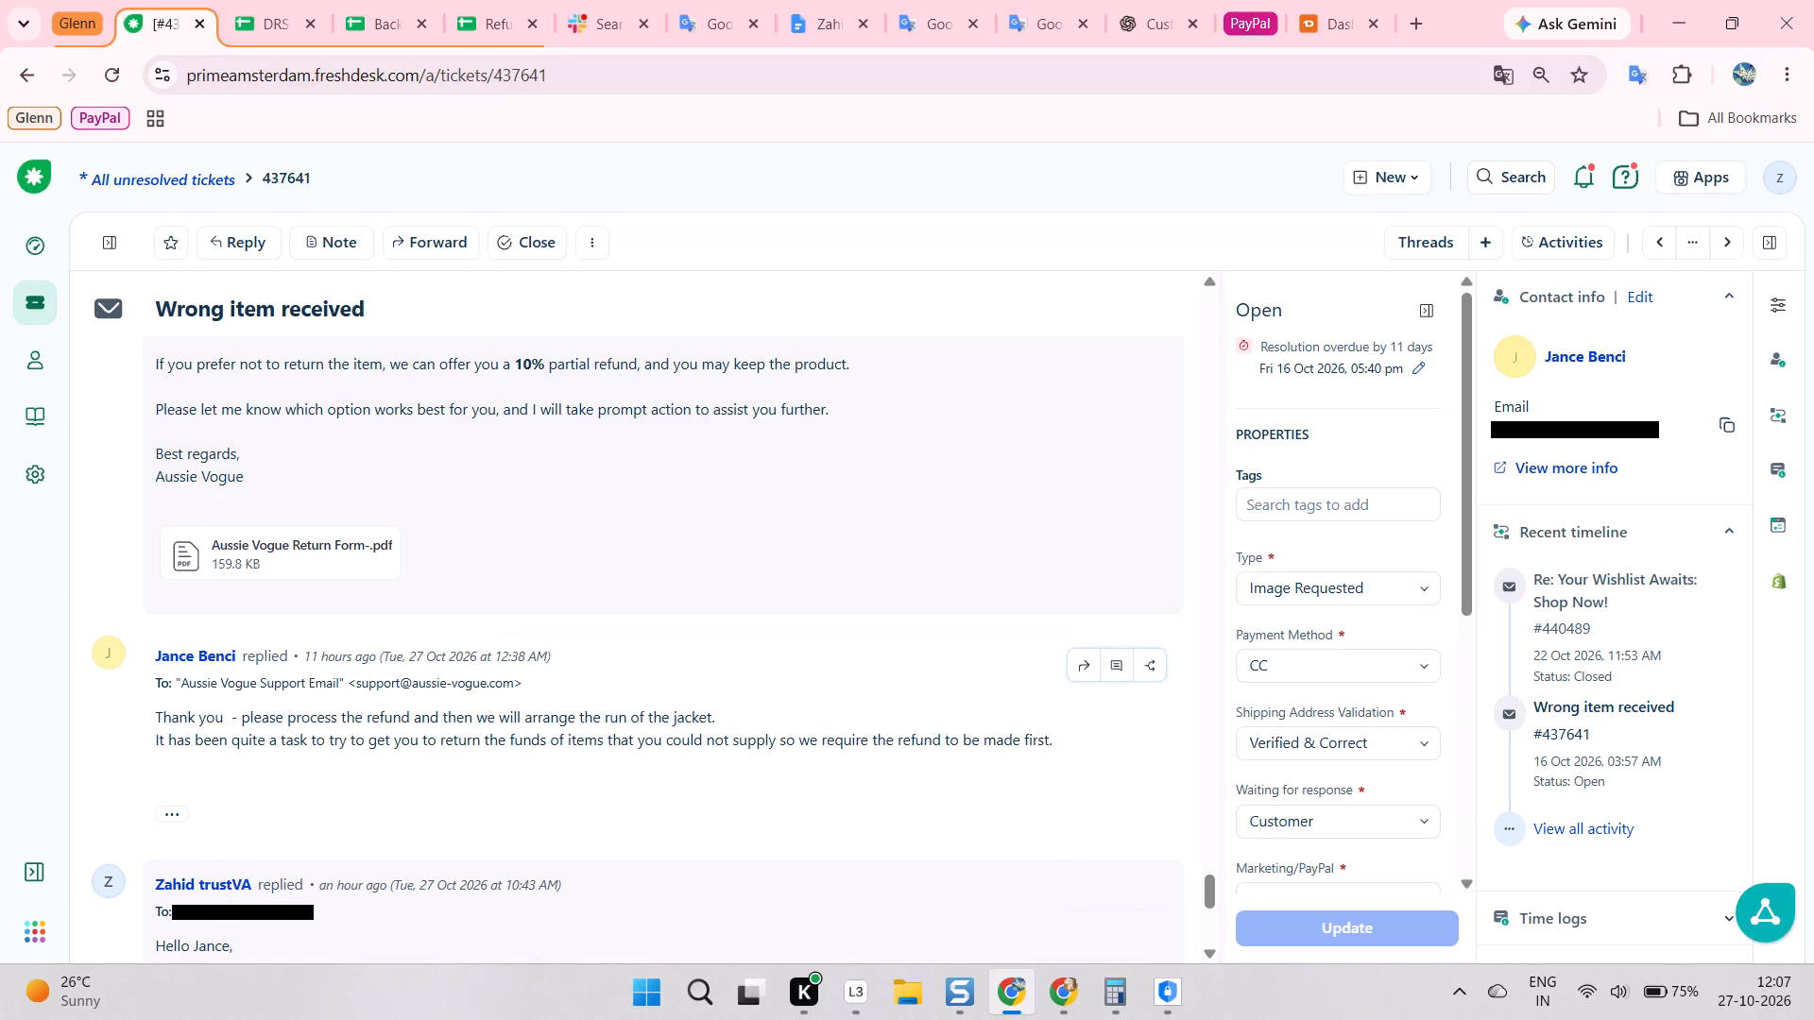
{"action": "left_click", "coordinate": [762, 672]}
{"action": "scroll", "coordinate": [768, 674], "scroll_direction": "down", "scroll_amount": 3}
{"action": "scroll", "coordinate": [679, 654], "scroll_direction": "down", "scroll_amount": 1}
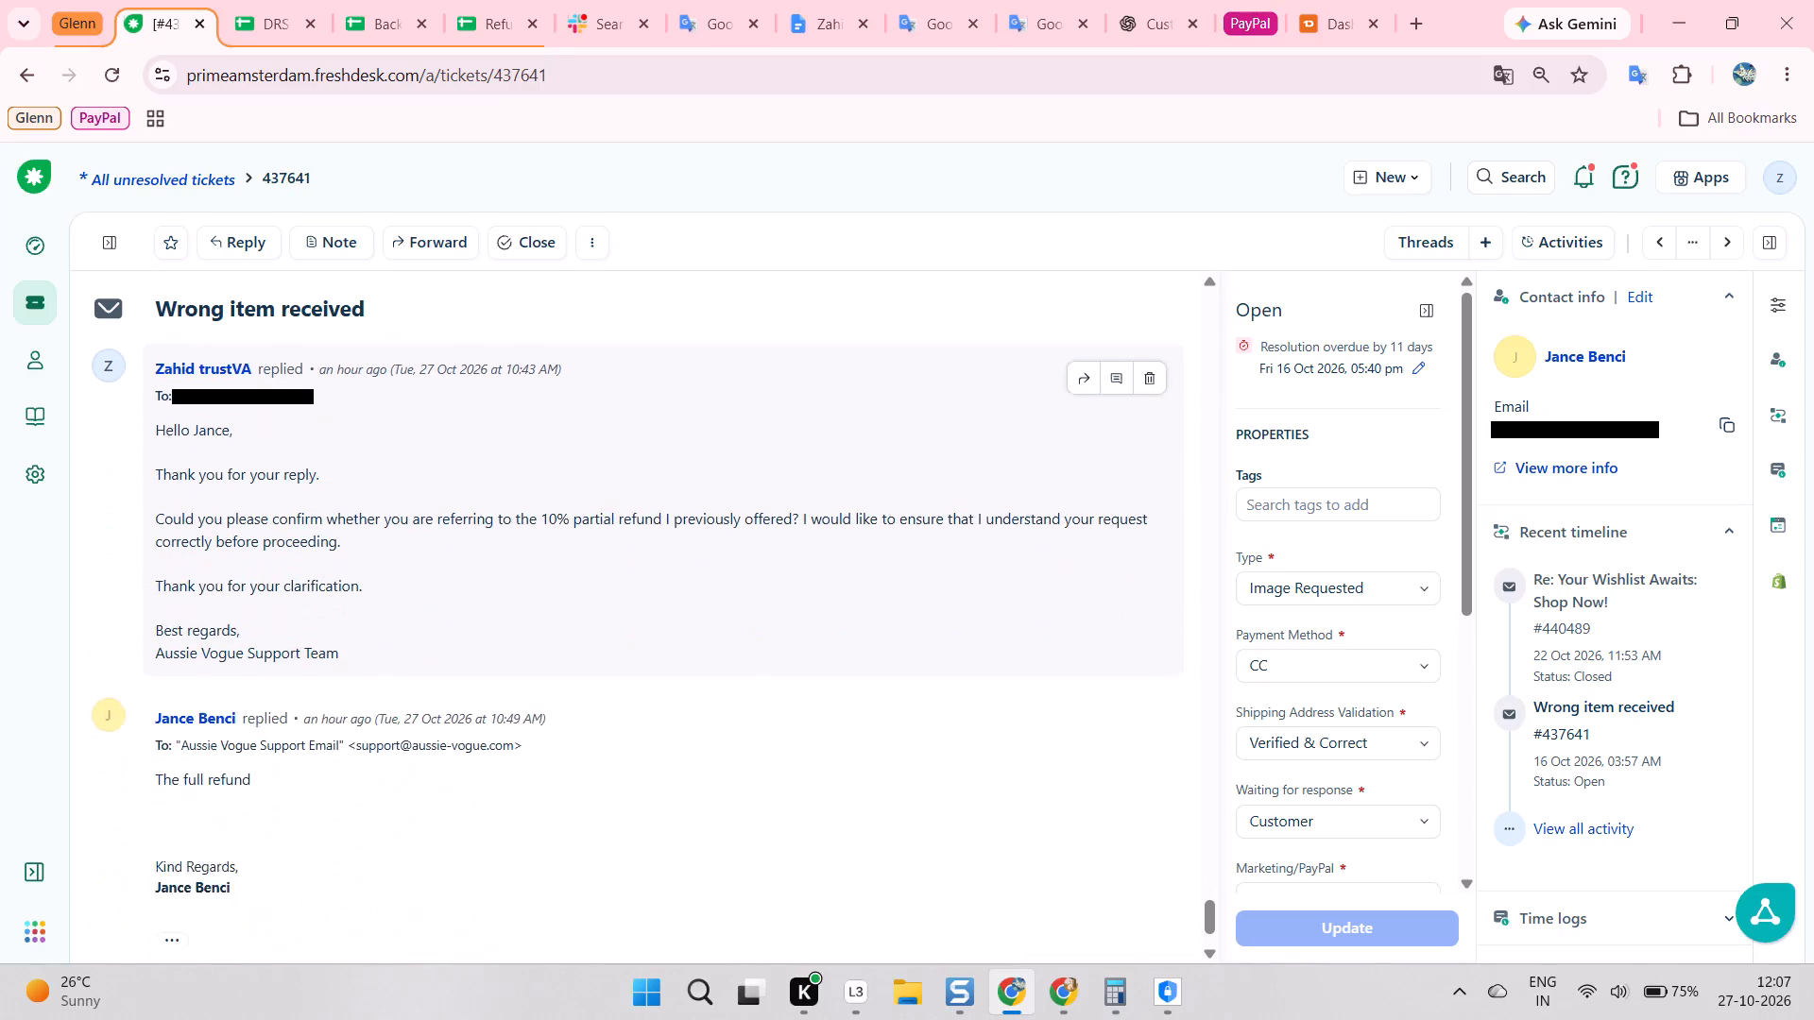
{"action": "scroll", "coordinate": [676, 648], "scroll_direction": "down", "scroll_amount": 1}
{"action": "scroll", "coordinate": [676, 648], "scroll_direction": "up", "scroll_amount": 5}
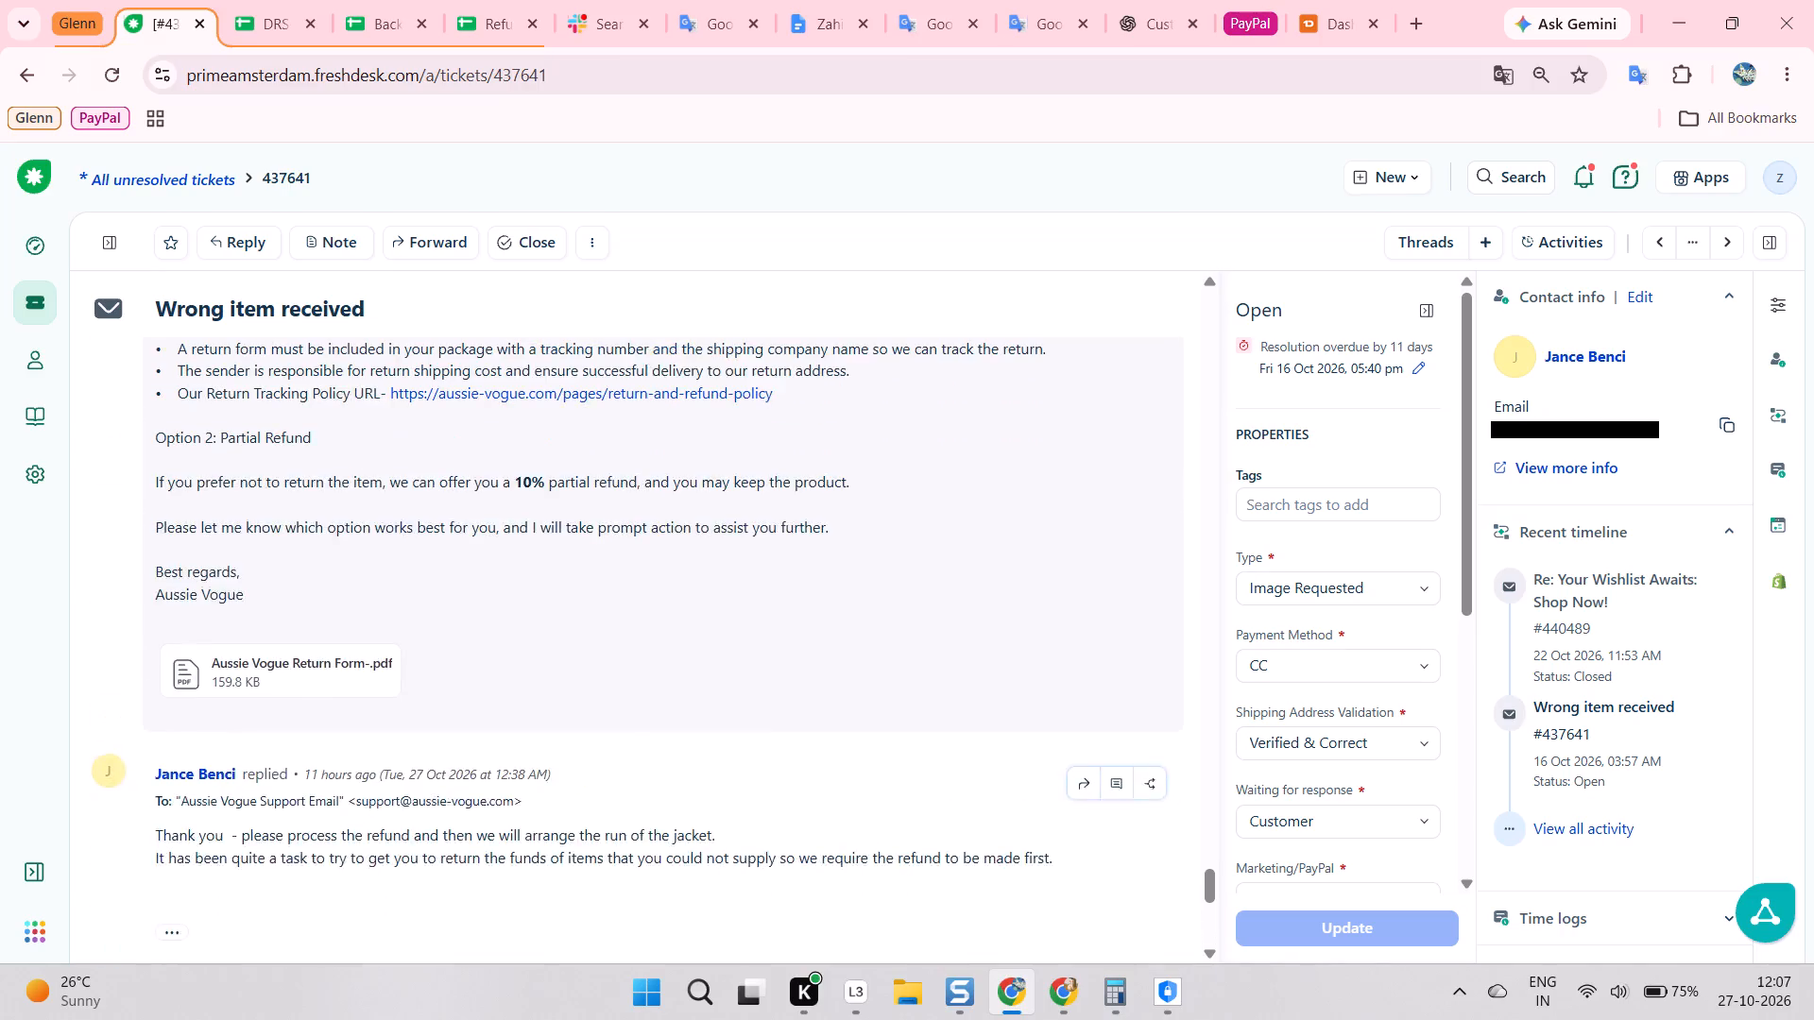
{"action": "scroll", "coordinate": [679, 633], "scroll_direction": "up", "scroll_amount": 6}
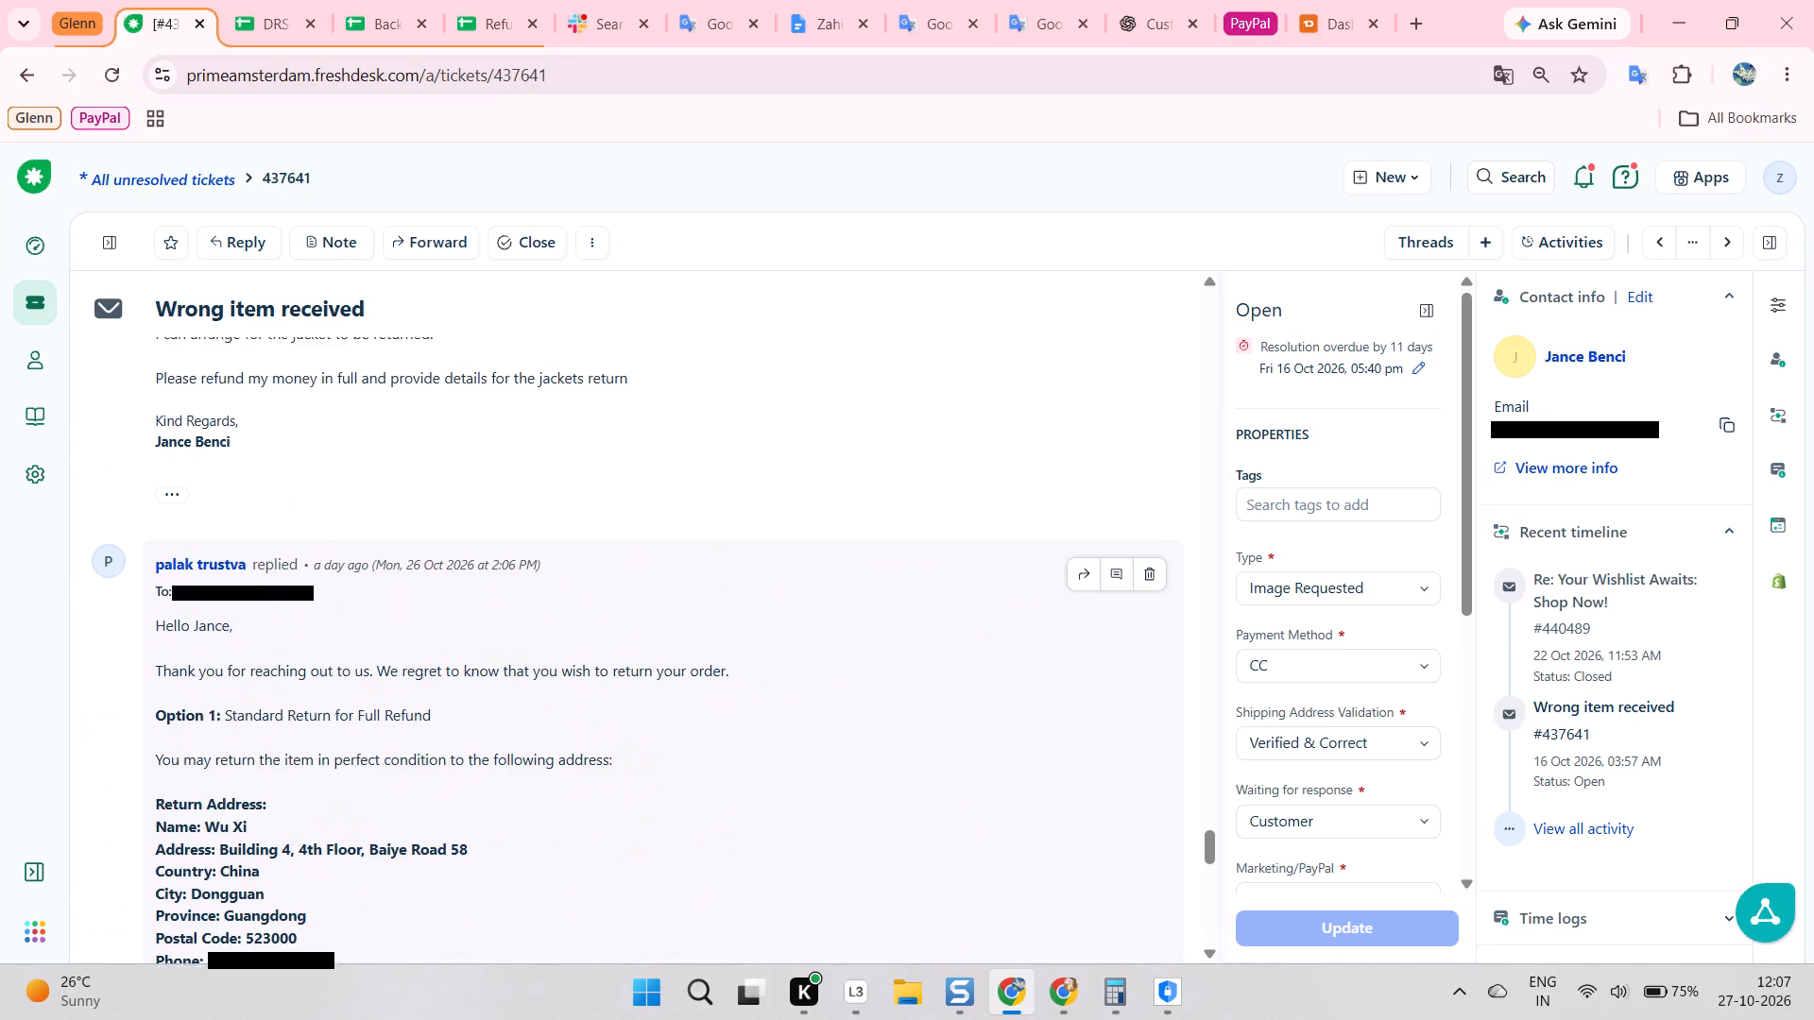
{"action": "scroll", "coordinate": [681, 630], "scroll_direction": "up", "scroll_amount": 4}
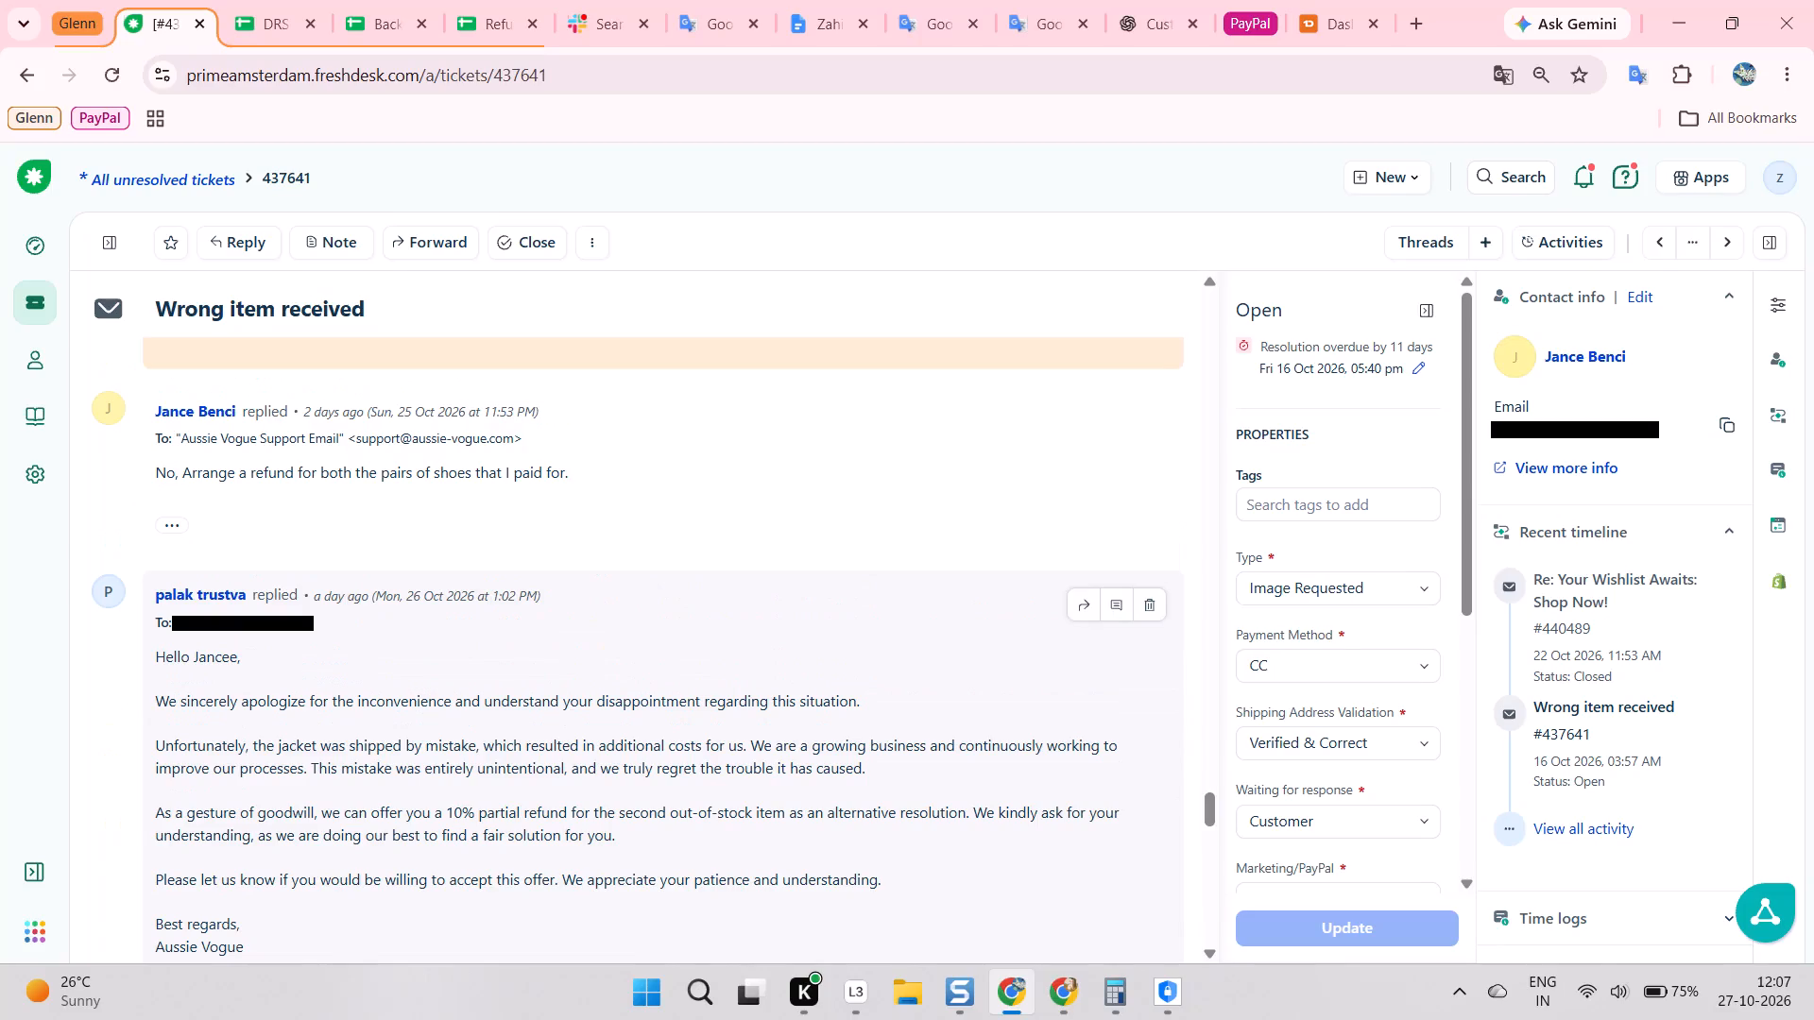
{"action": "scroll", "coordinate": [681, 630], "scroll_direction": "down", "scroll_amount": 2}
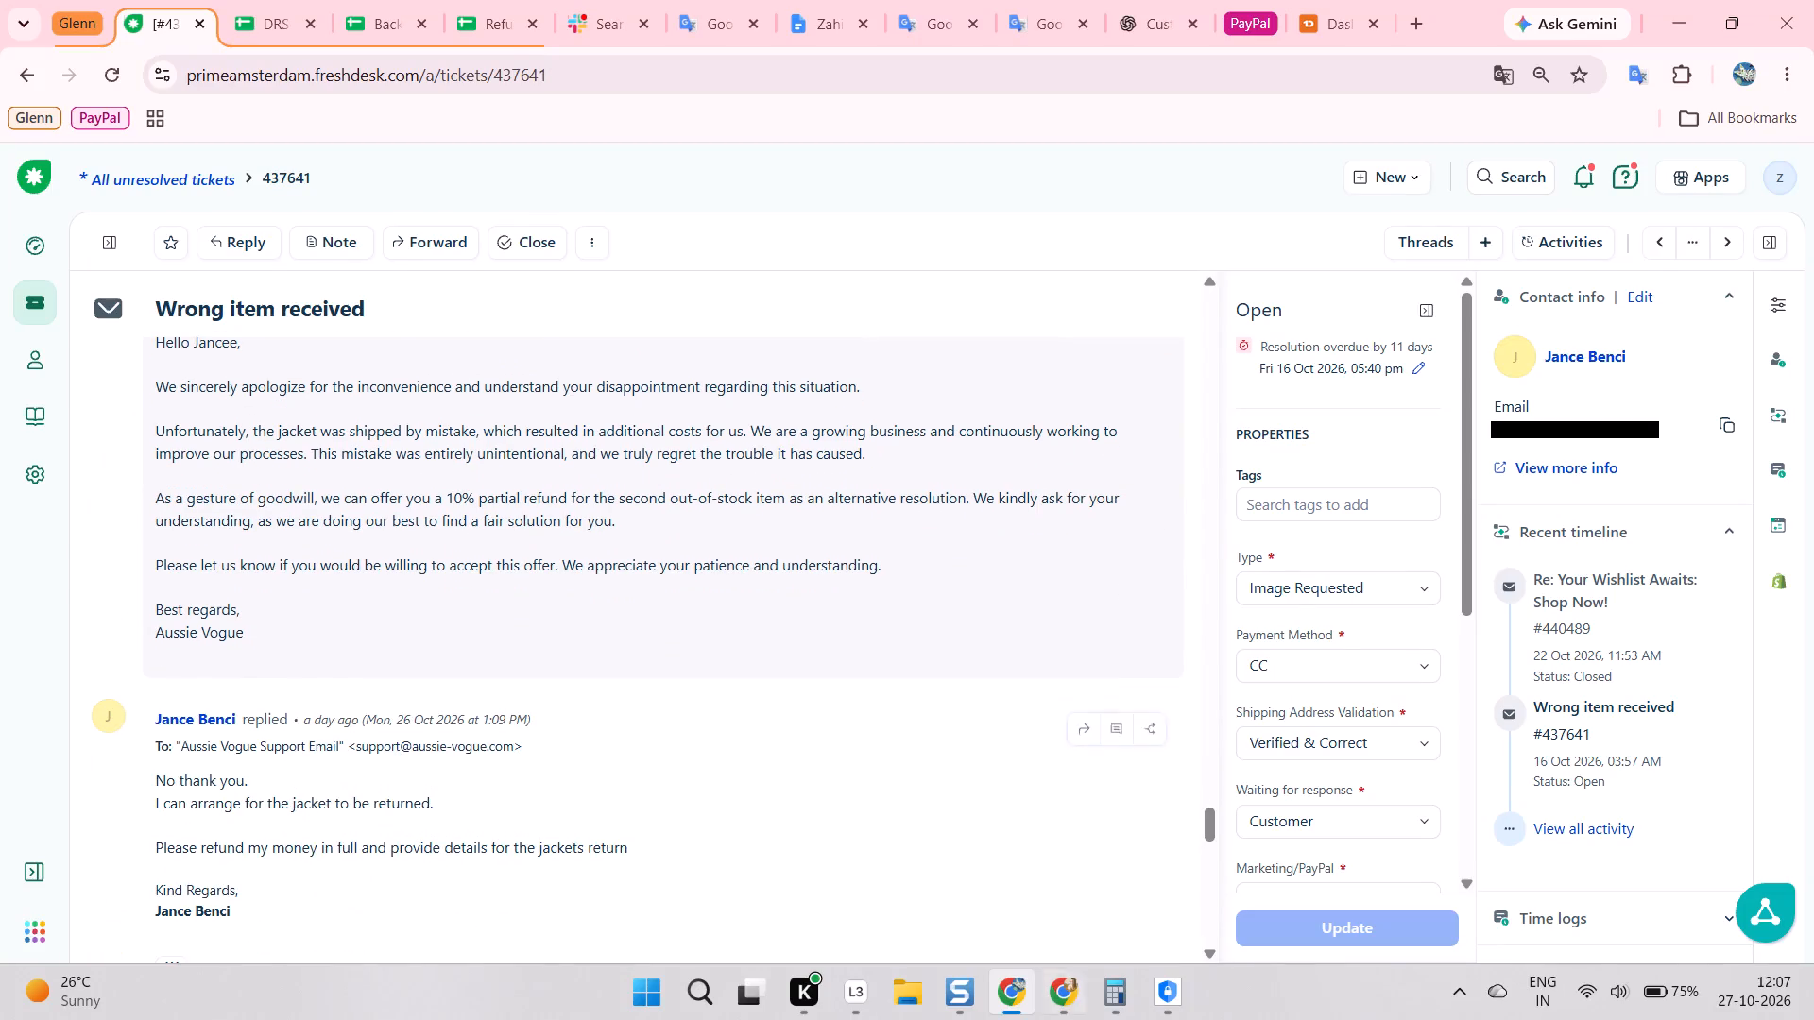
{"action": "left_click", "coordinate": [1051, 996]}
{"action": "scroll", "coordinate": [951, 589], "scroll_direction": "up", "scroll_amount": 2}
{"action": "scroll", "coordinate": [899, 671], "scroll_direction": "up", "scroll_amount": 3}
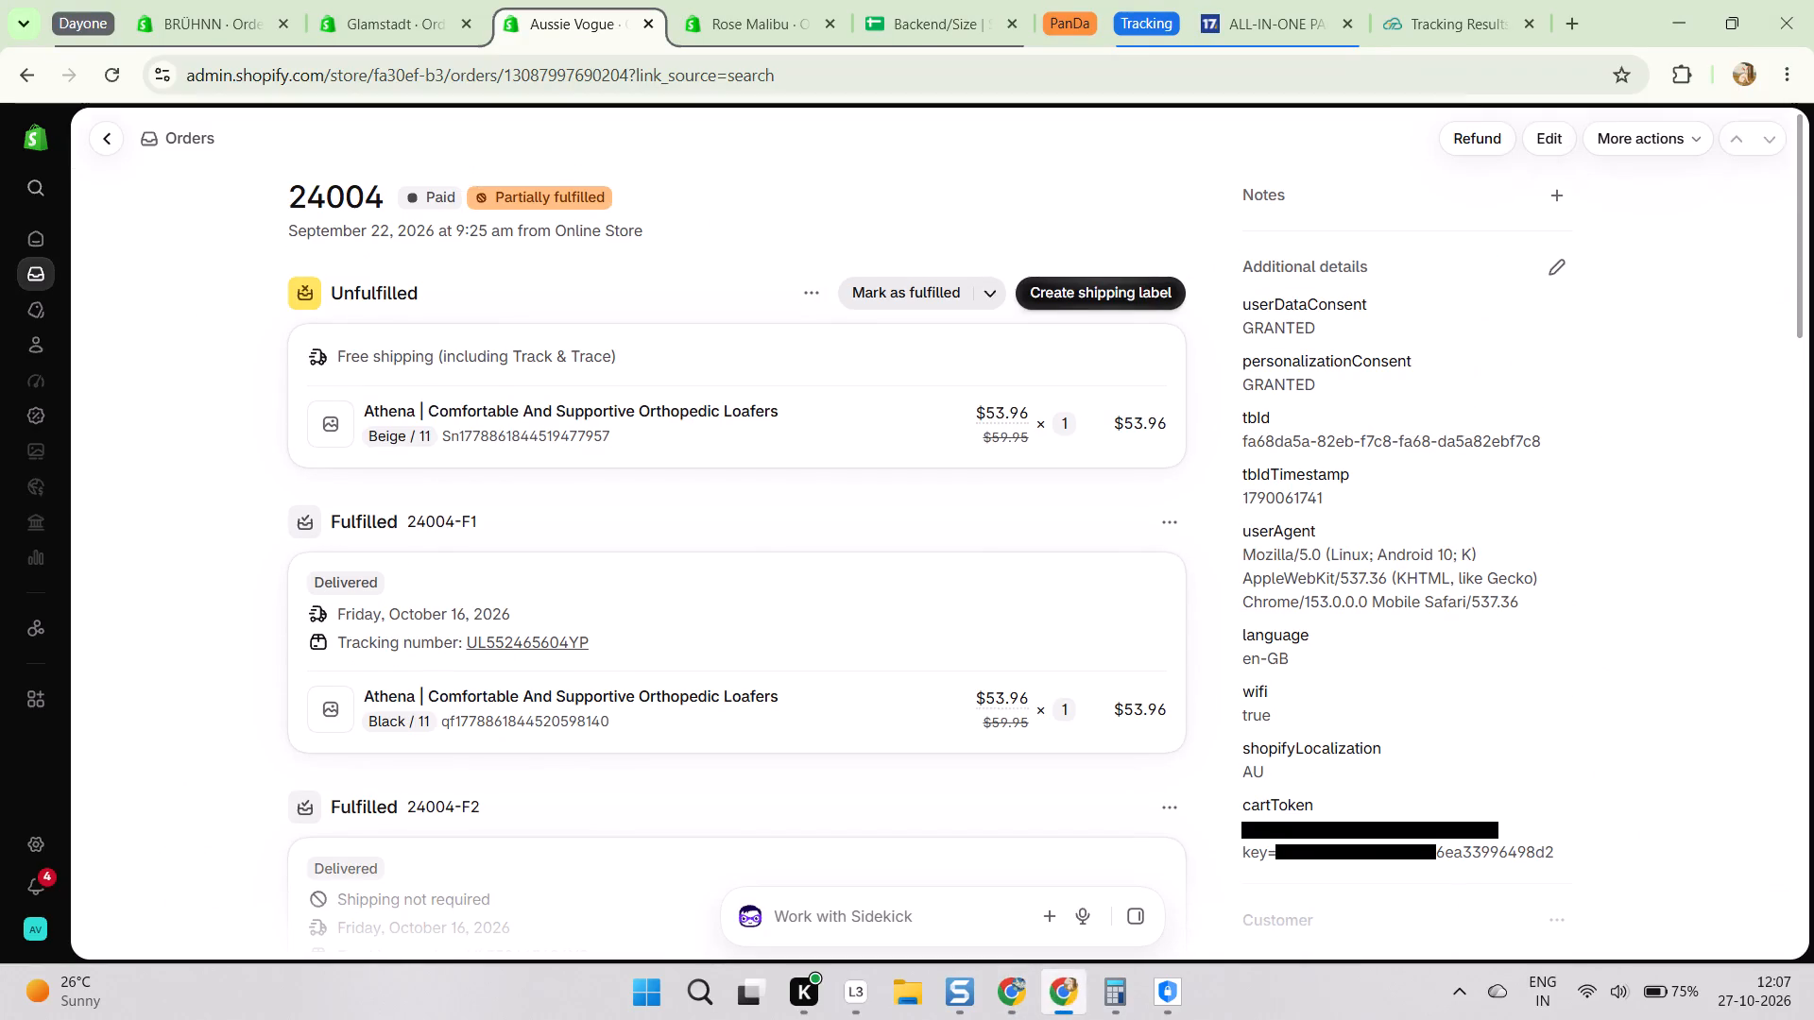
{"action": "left_click", "coordinate": [1028, 1010]}
{"action": "scroll", "coordinate": [556, 521], "scroll_direction": "down", "scroll_amount": 1}
Switch to the Backend/Size Sourcing Issue sheet and open the Tobias puffer jacket product link in row 11088.
{"action": "left_click", "coordinate": [1063, 977]}
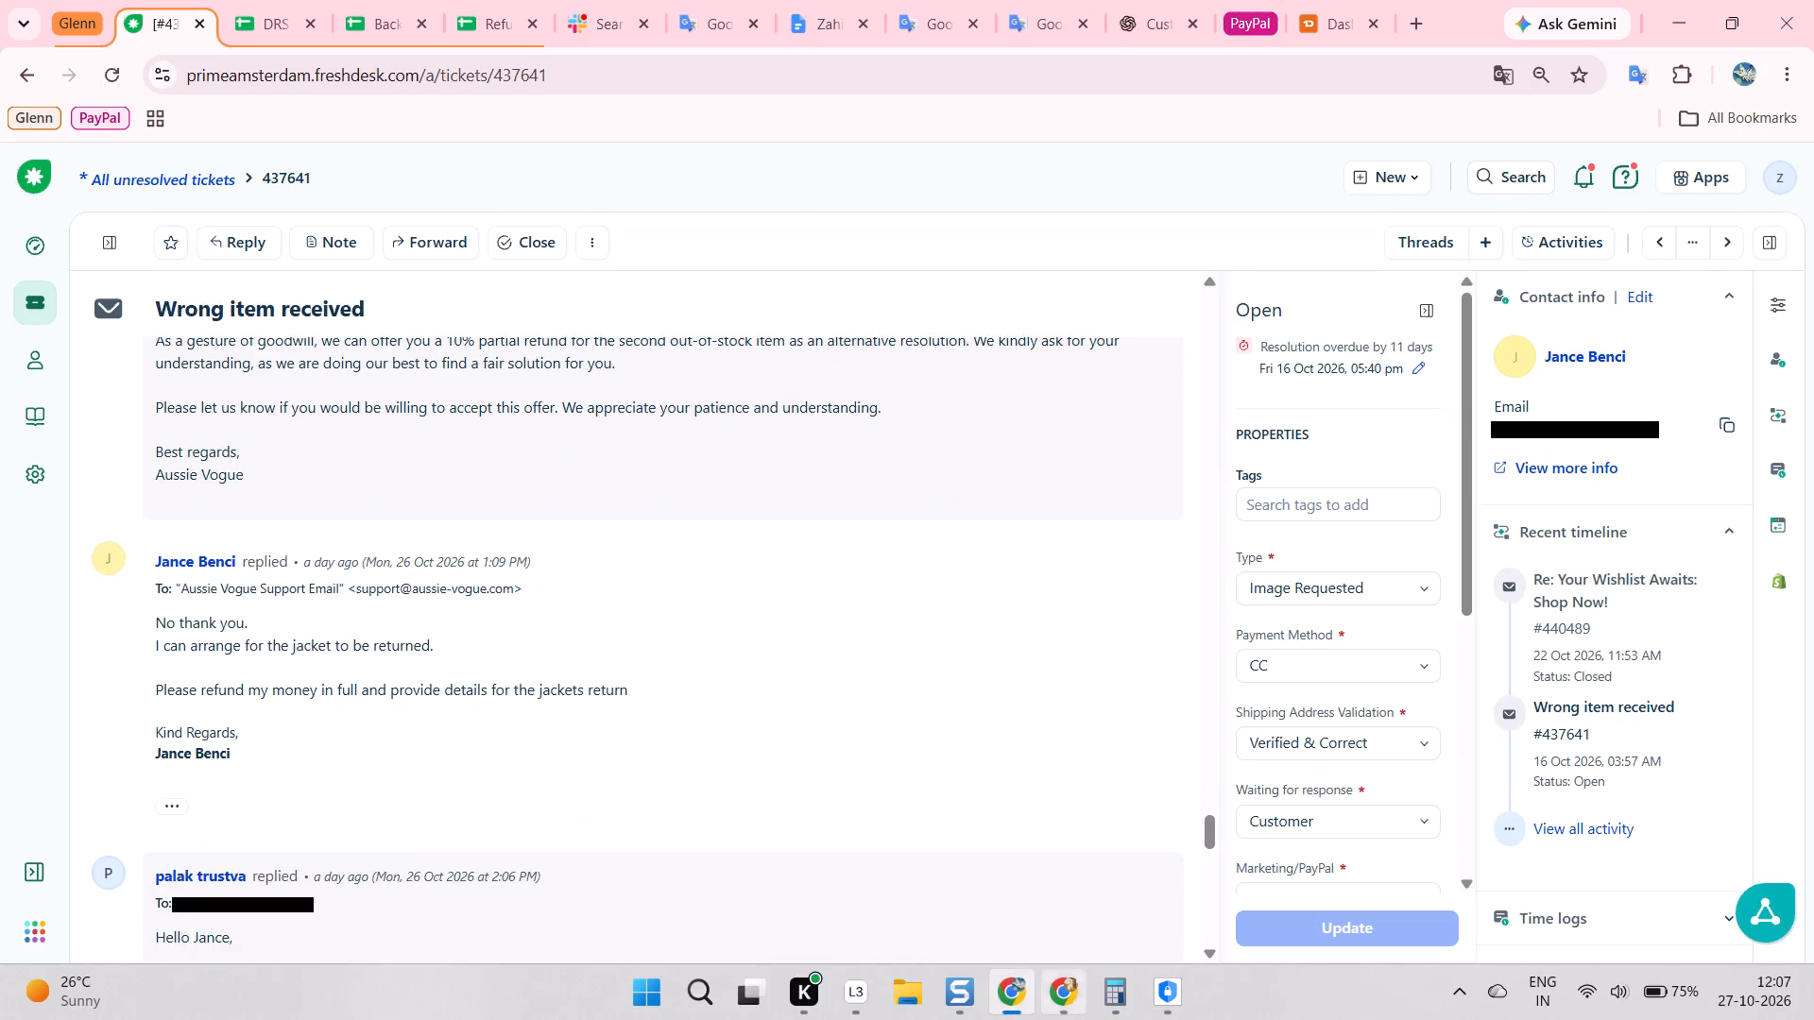
{"action": "left_click", "coordinate": [912, 0]}
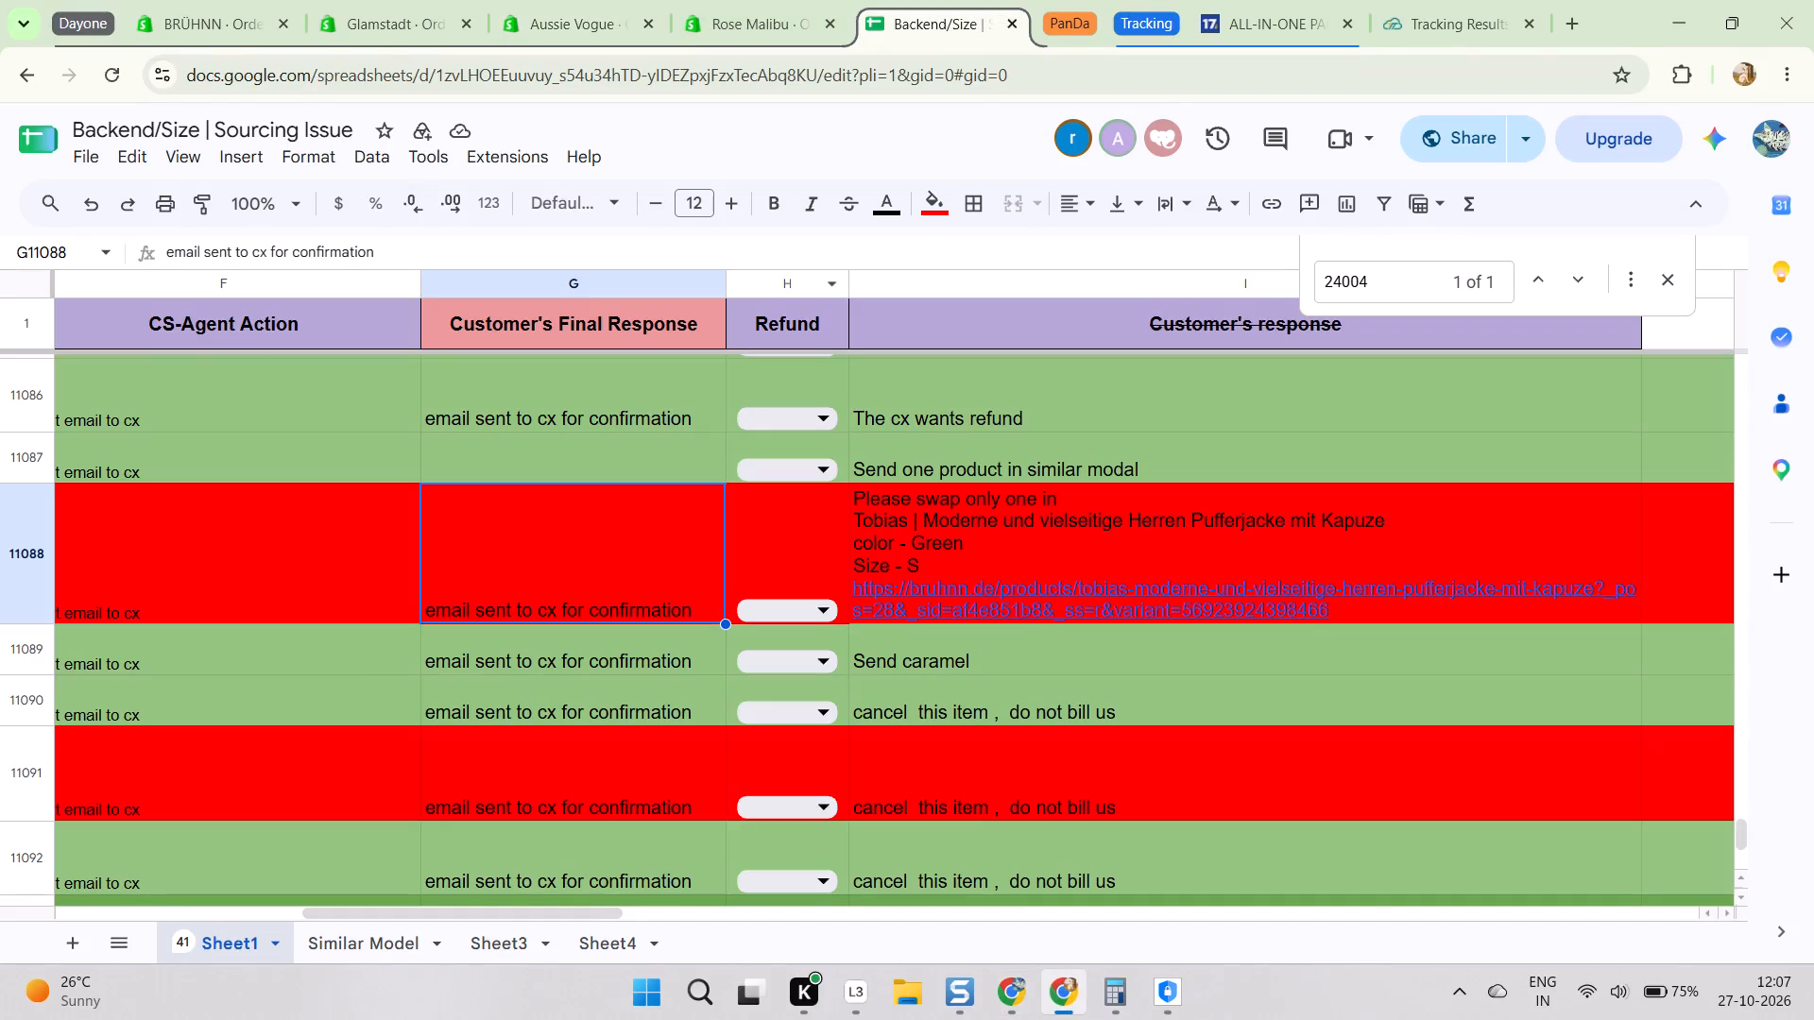
{"action": "left_click", "coordinate": [1005, 596]}
{"action": "left_click", "coordinate": [994, 659]}
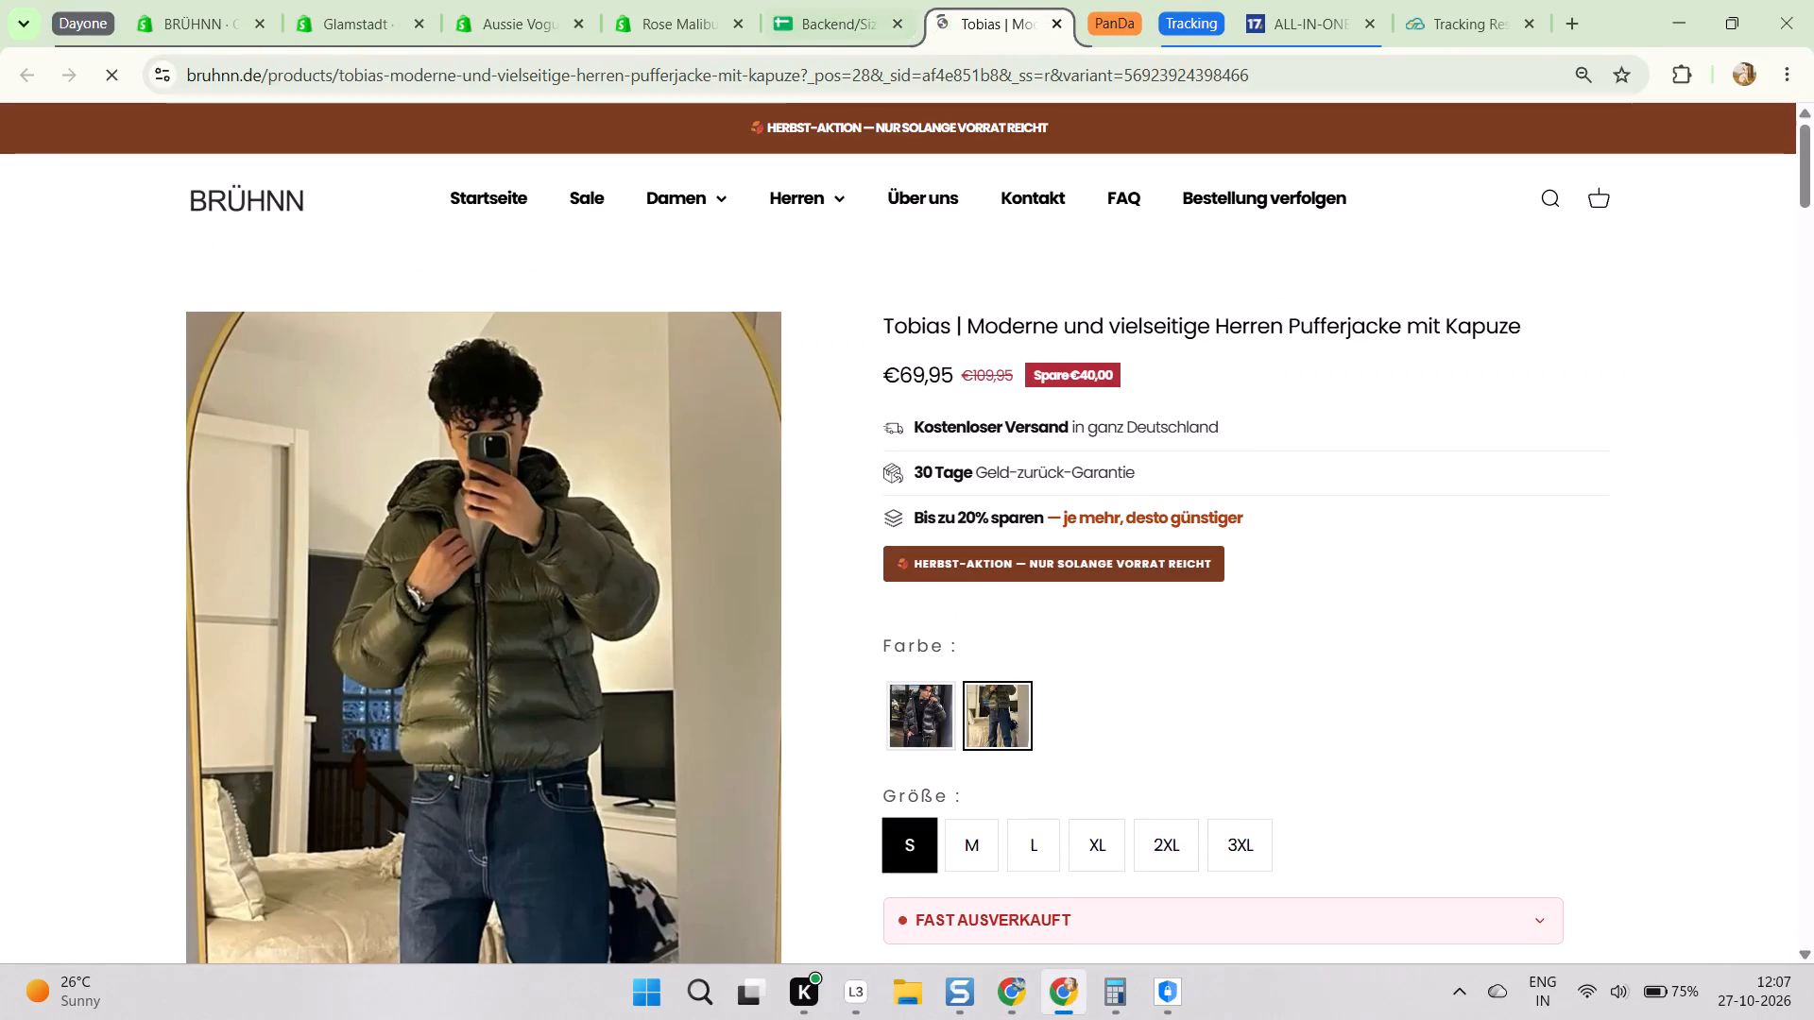
{"action": "key", "text": "alt+Tab"}
{"action": "key", "text": "alt+Tab"}
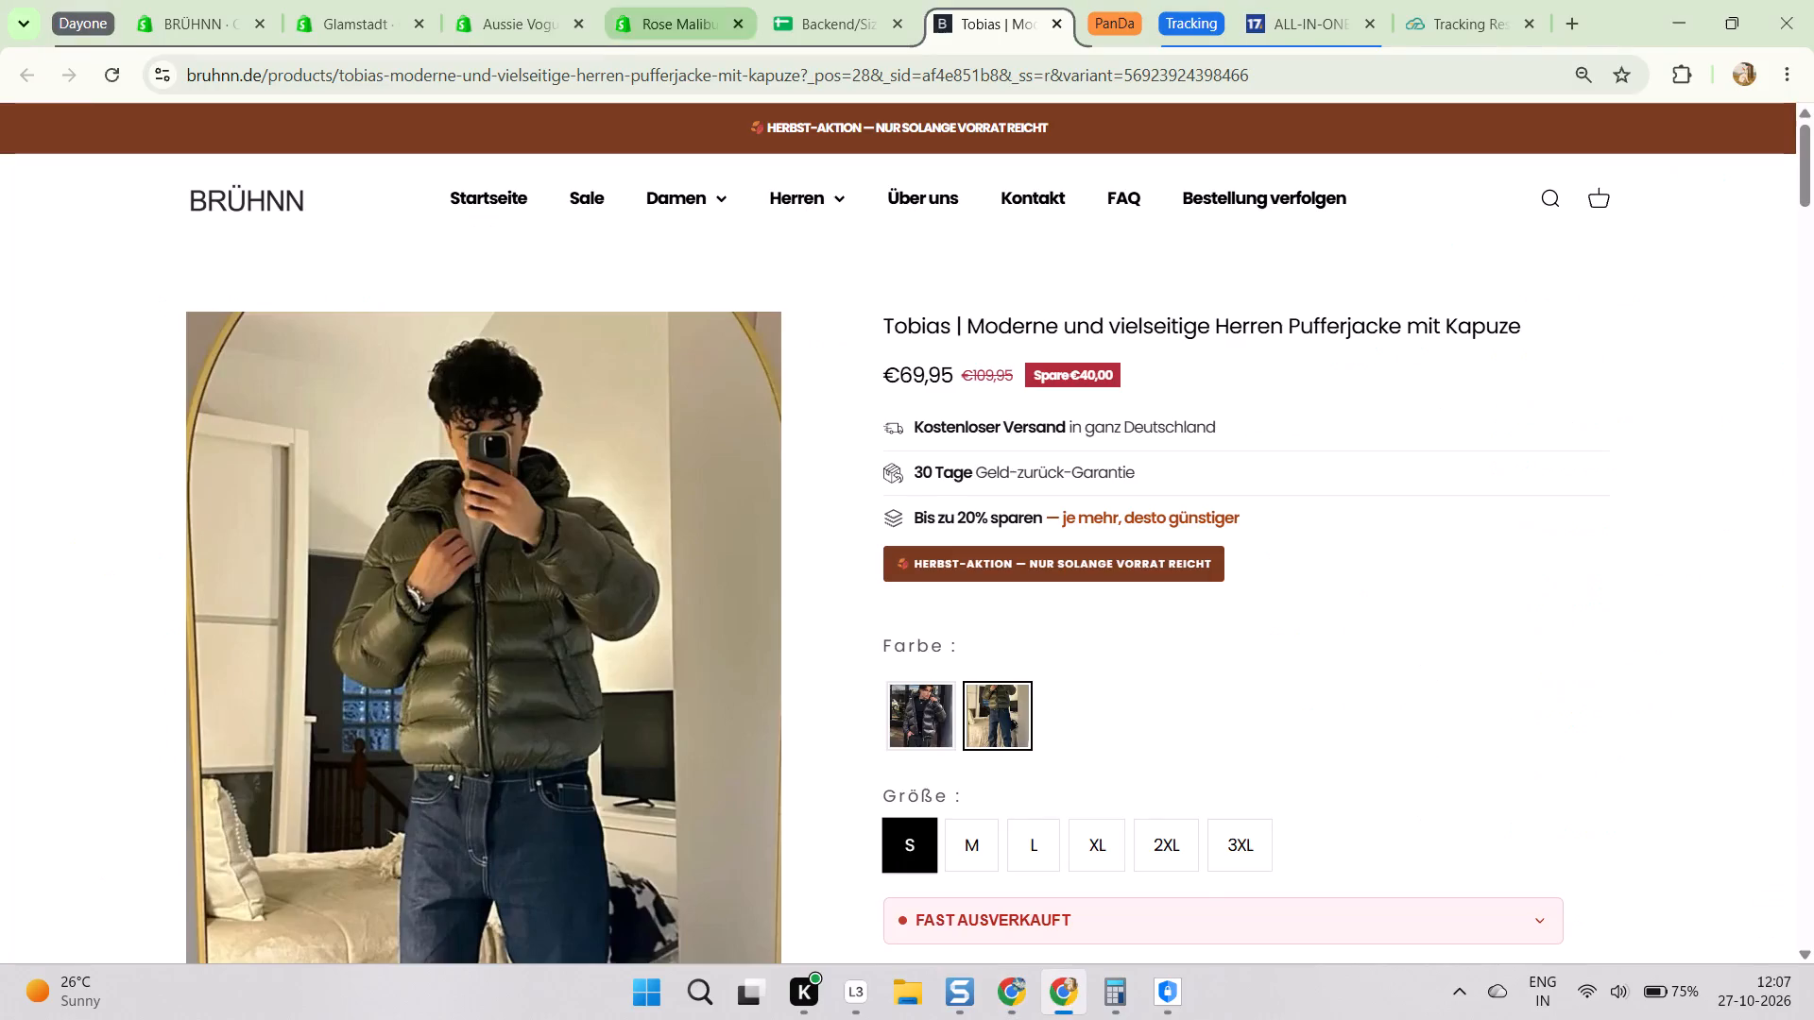
{"action": "double_click", "coordinate": [492, 0]}
{"action": "scroll", "coordinate": [689, 326], "scroll_direction": "down", "scroll_amount": 1}
{"action": "left_click", "coordinate": [970, 0]}
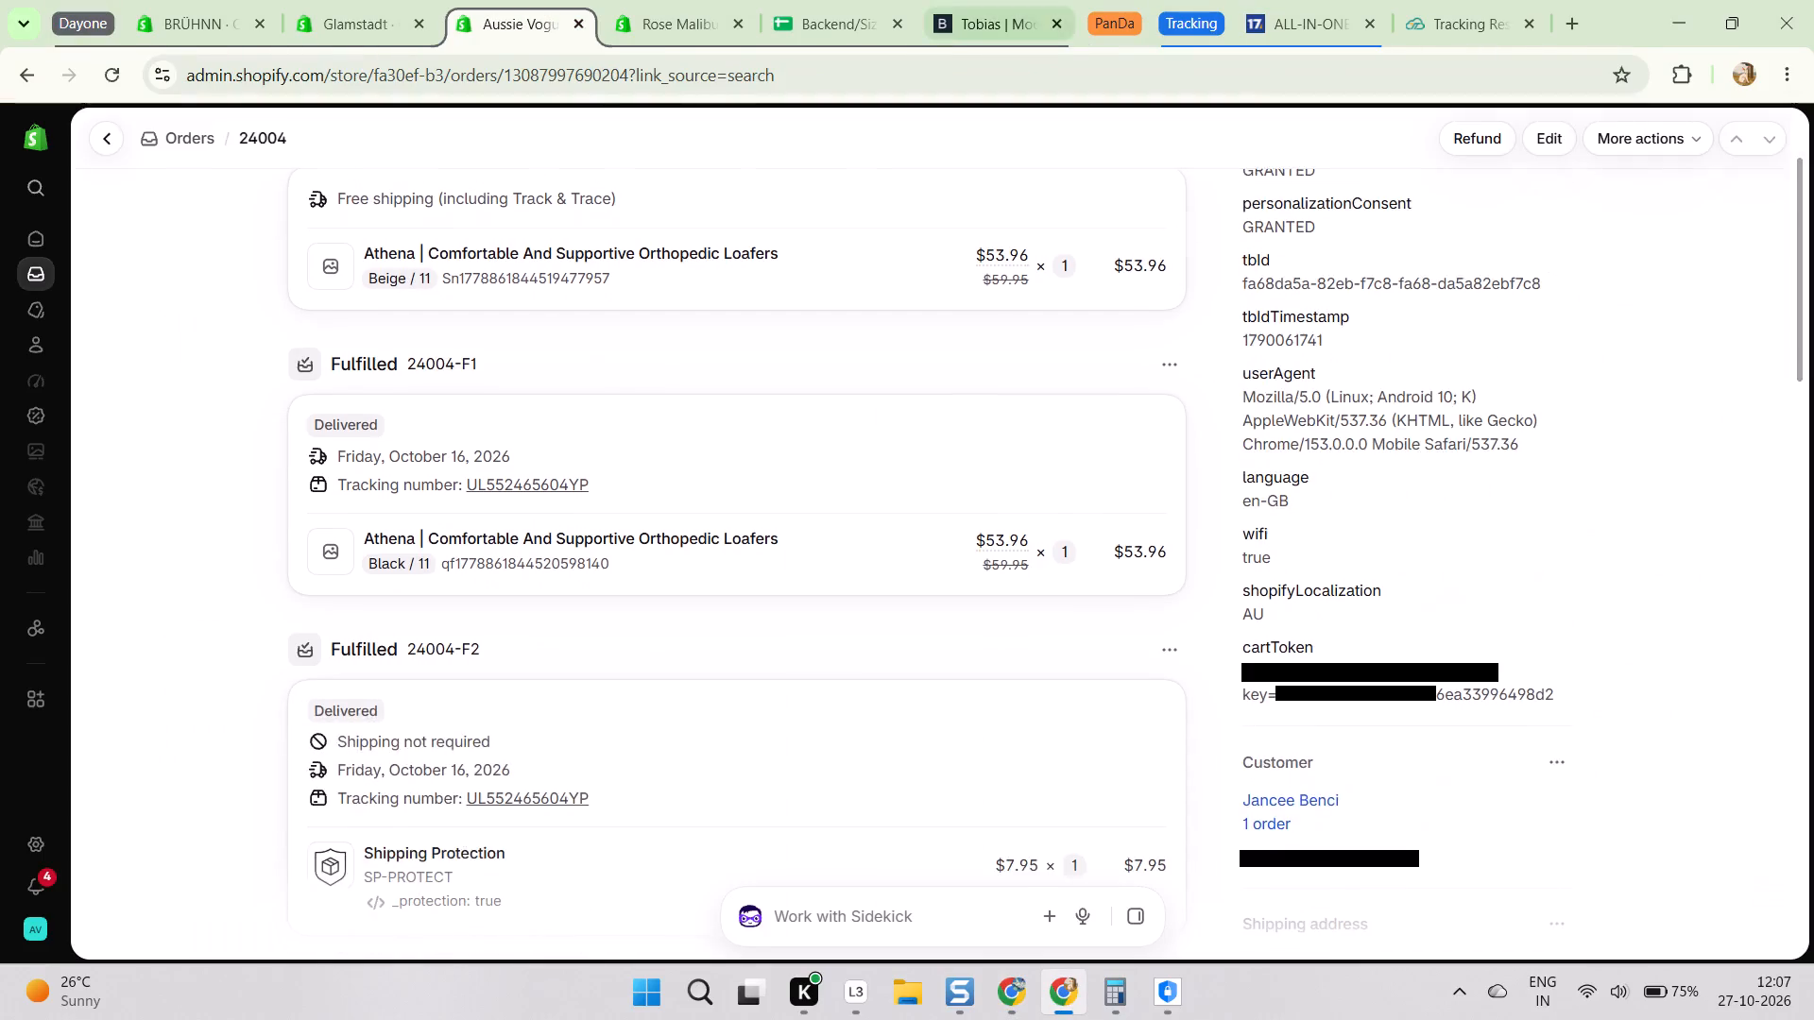
{"action": "scroll", "coordinate": [994, 344], "scroll_direction": "down", "scroll_amount": 1}
{"action": "scroll", "coordinate": [971, 370], "scroll_direction": "up", "scroll_amount": 2}
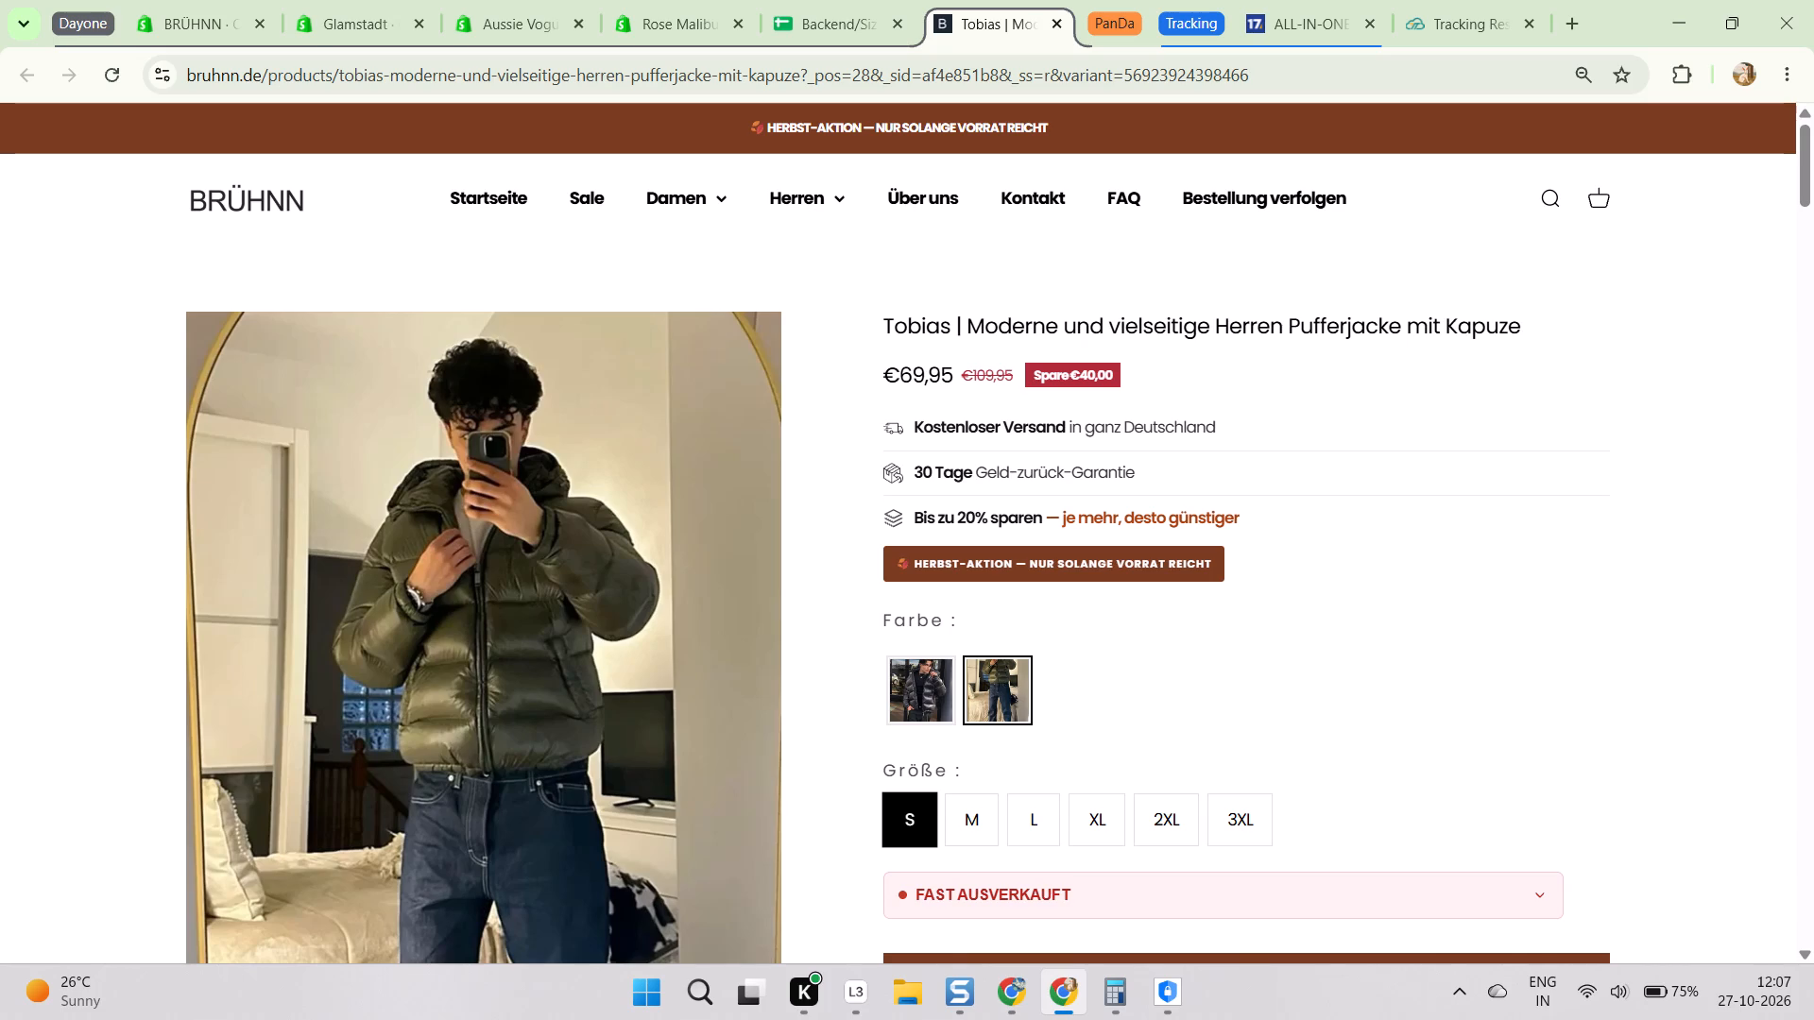
{"action": "left_click", "coordinate": [539, 1]}
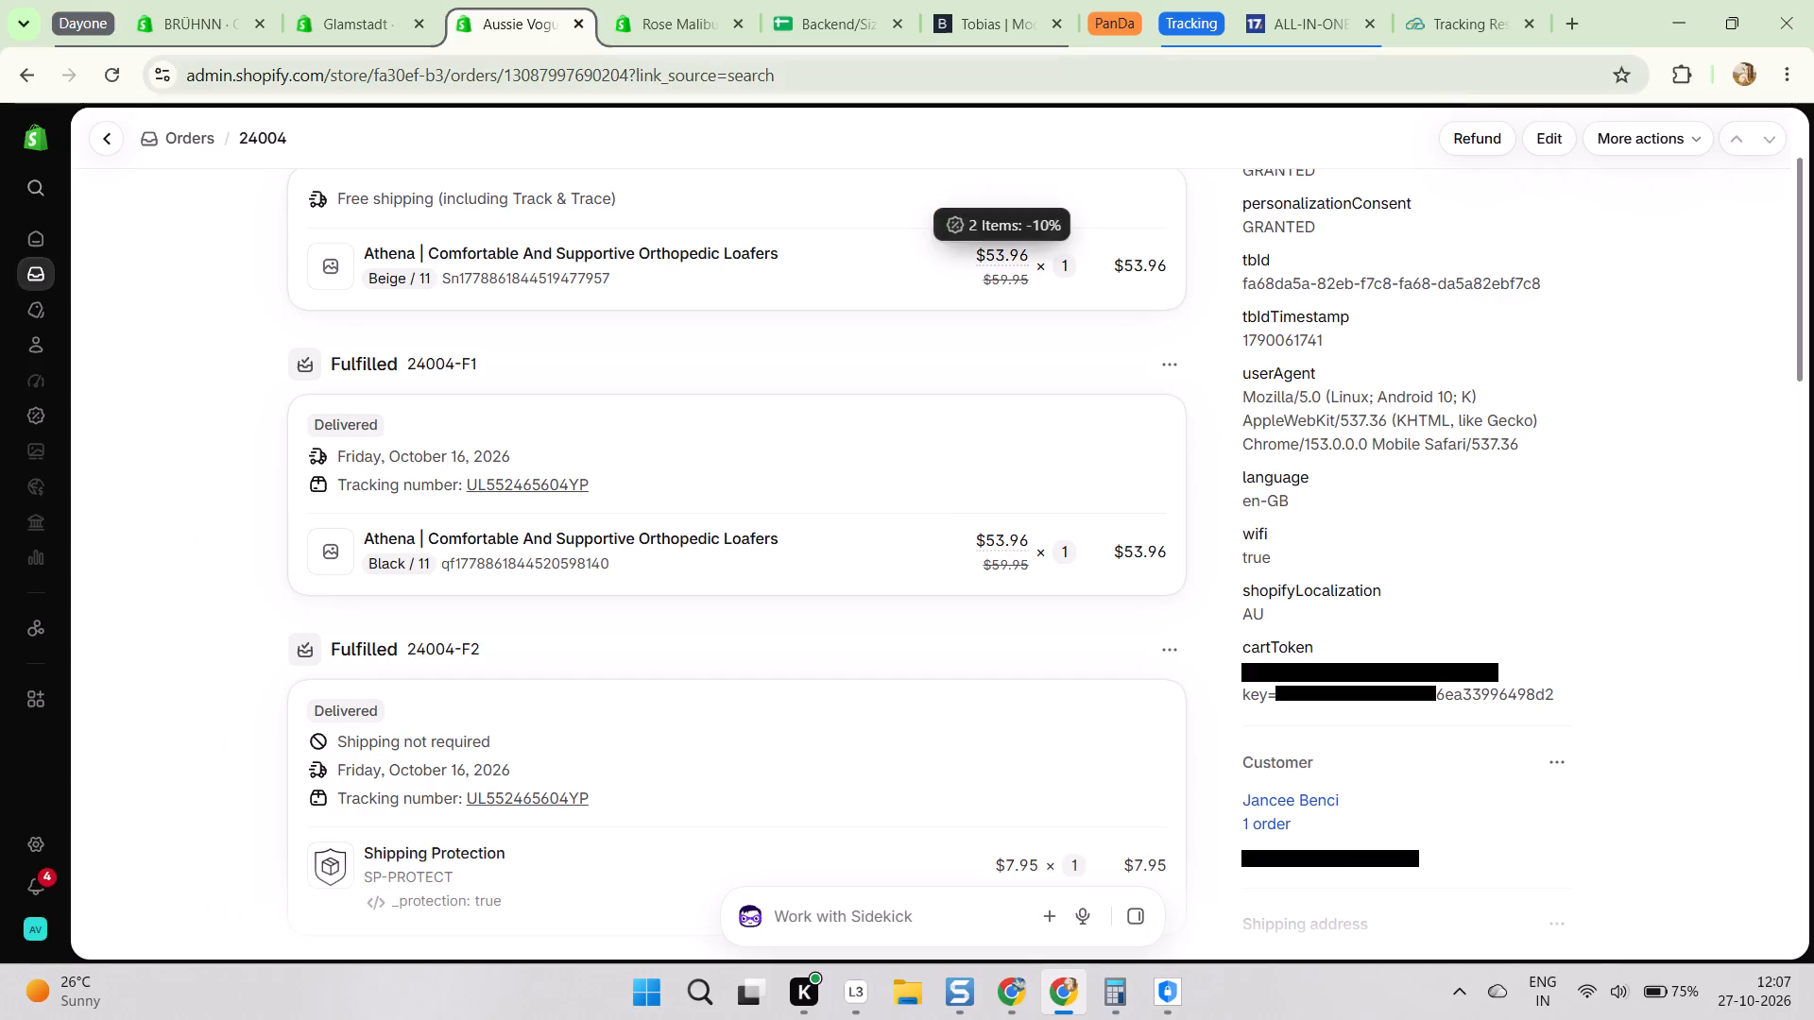
Search Google for "euro to aud" and convert 70 euros, the jacket's rounded price, to Australian dollars.
{"action": "left_click", "coordinate": [1573, 17]}
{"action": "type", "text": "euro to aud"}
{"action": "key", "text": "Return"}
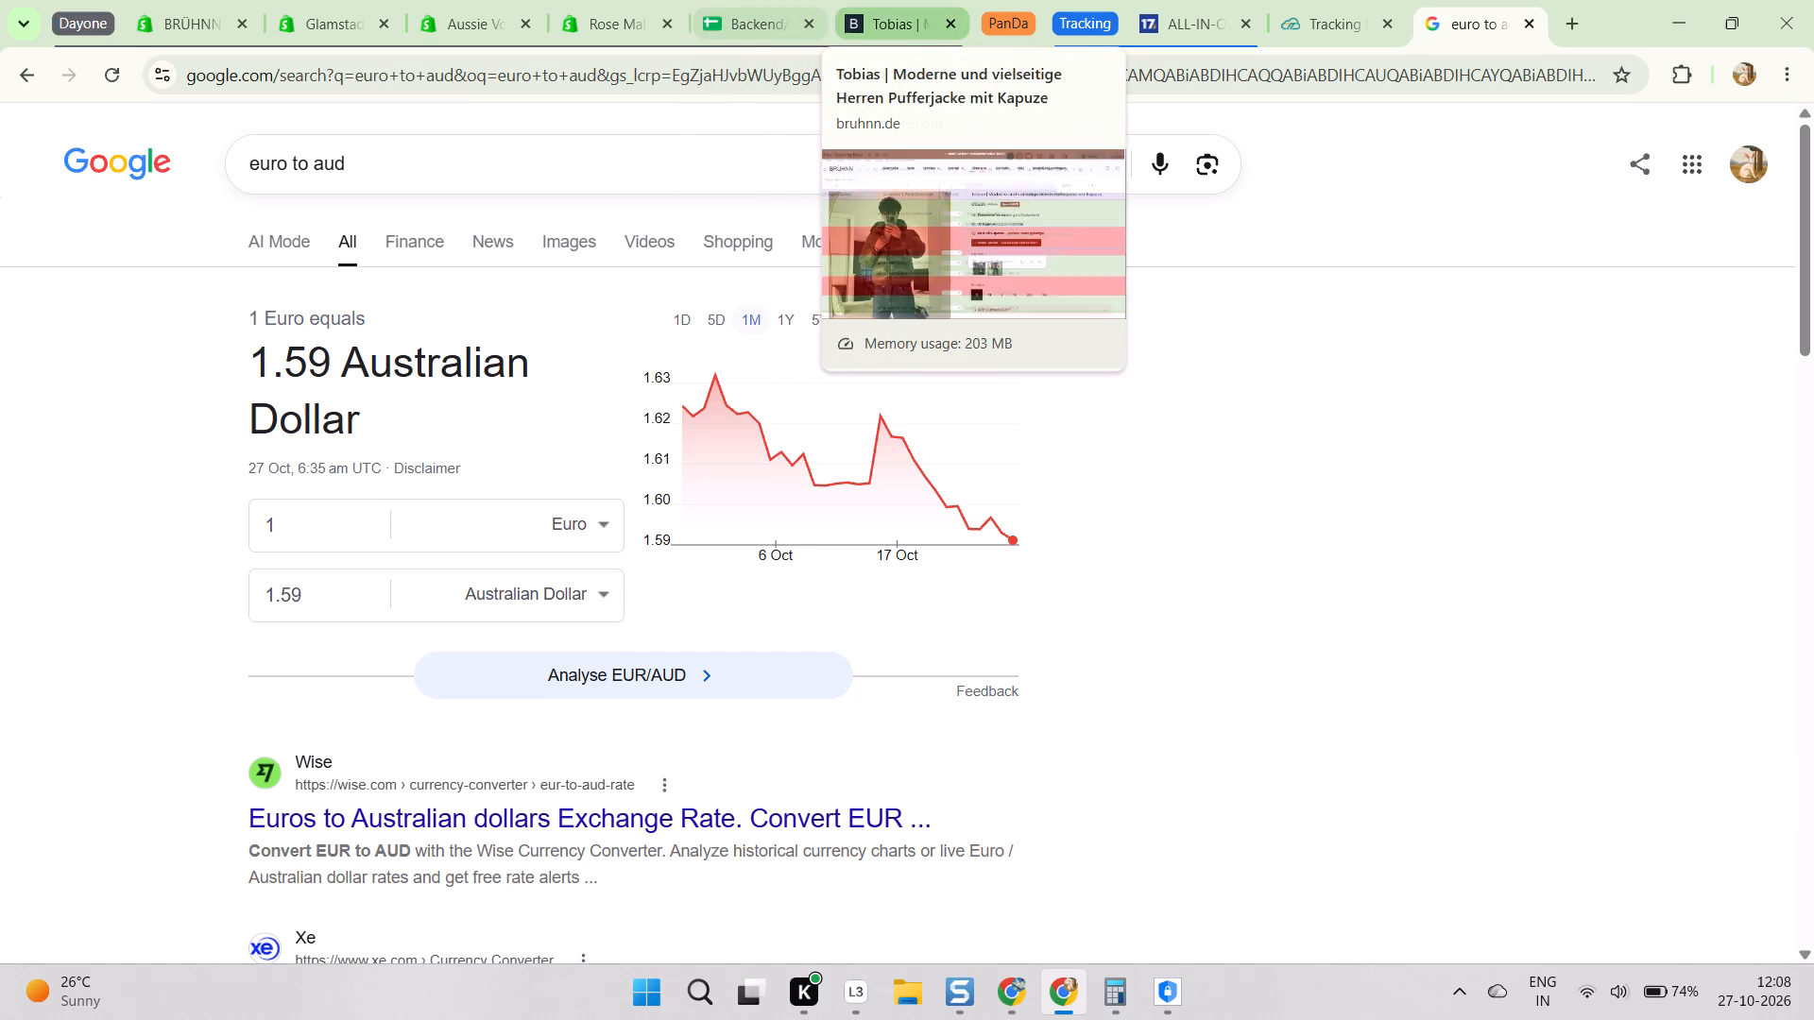
{"action": "left_click", "coordinate": [860, 0]}
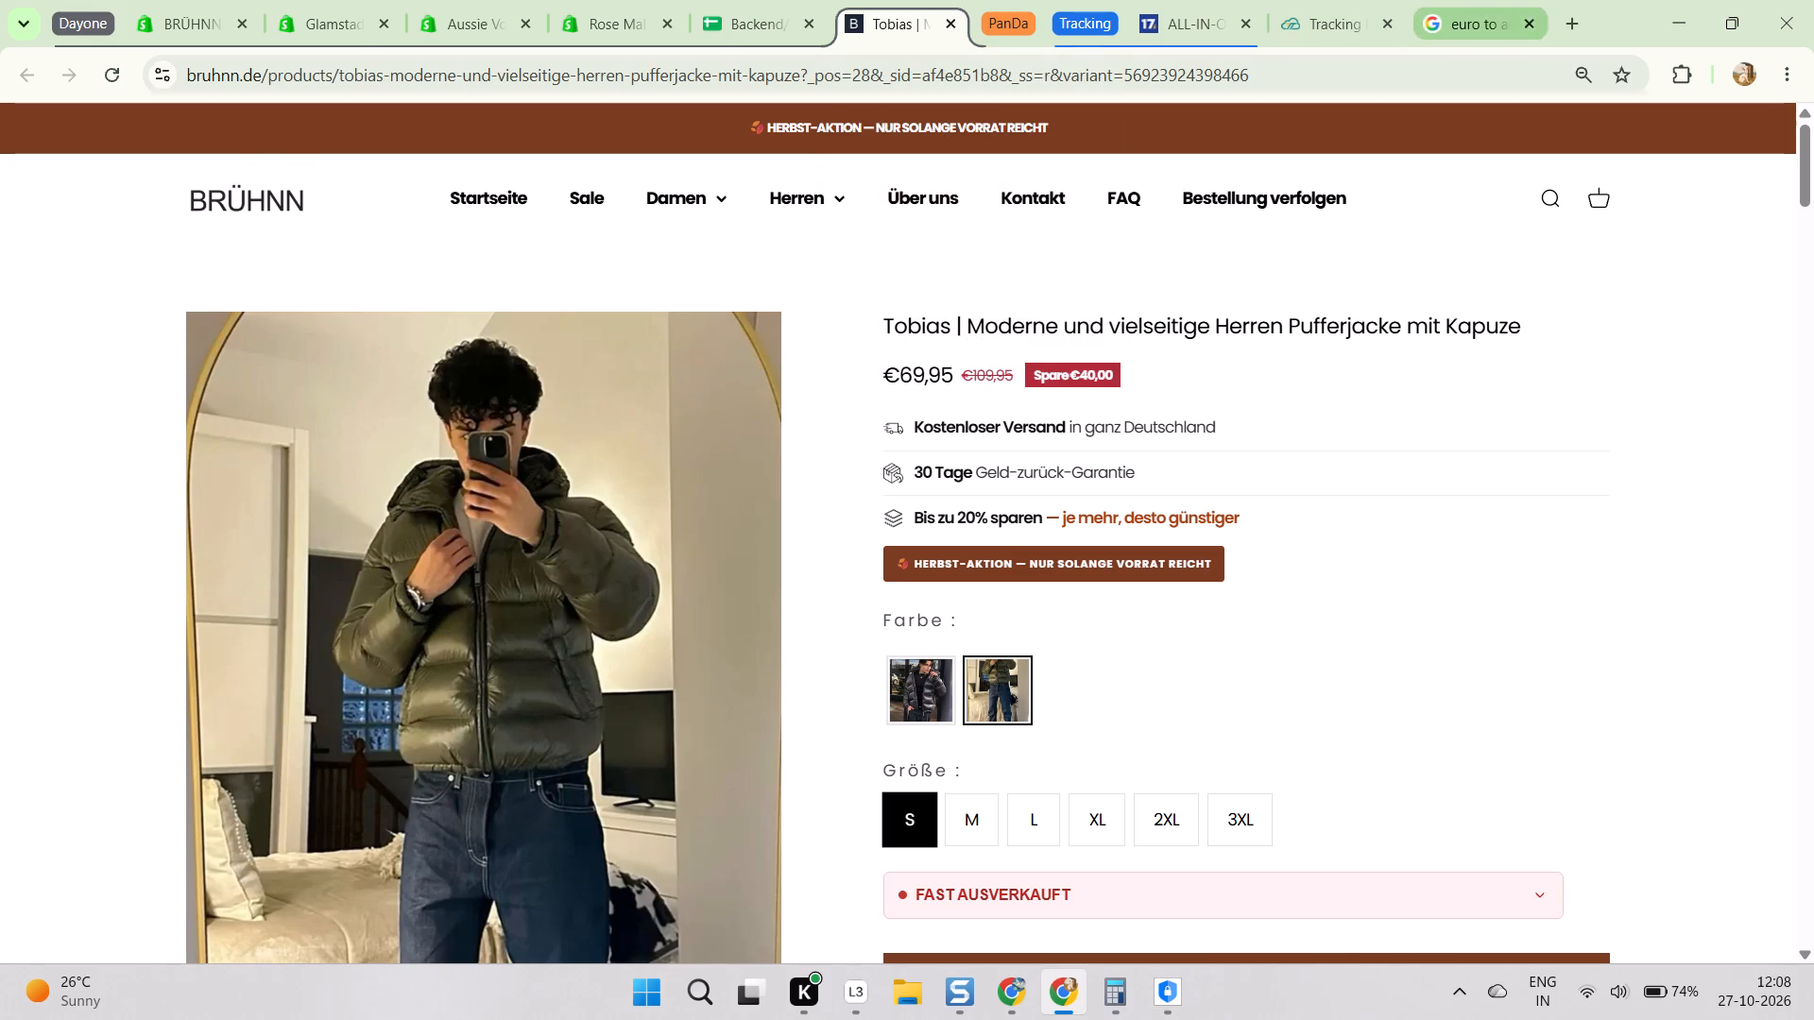
{"action": "left_click", "coordinate": [1506, 0]}
{"action": "left_click", "coordinate": [273, 533]}
{"action": "left_click", "coordinate": [300, 529]}
{"action": "key", "text": "BackSpace"}
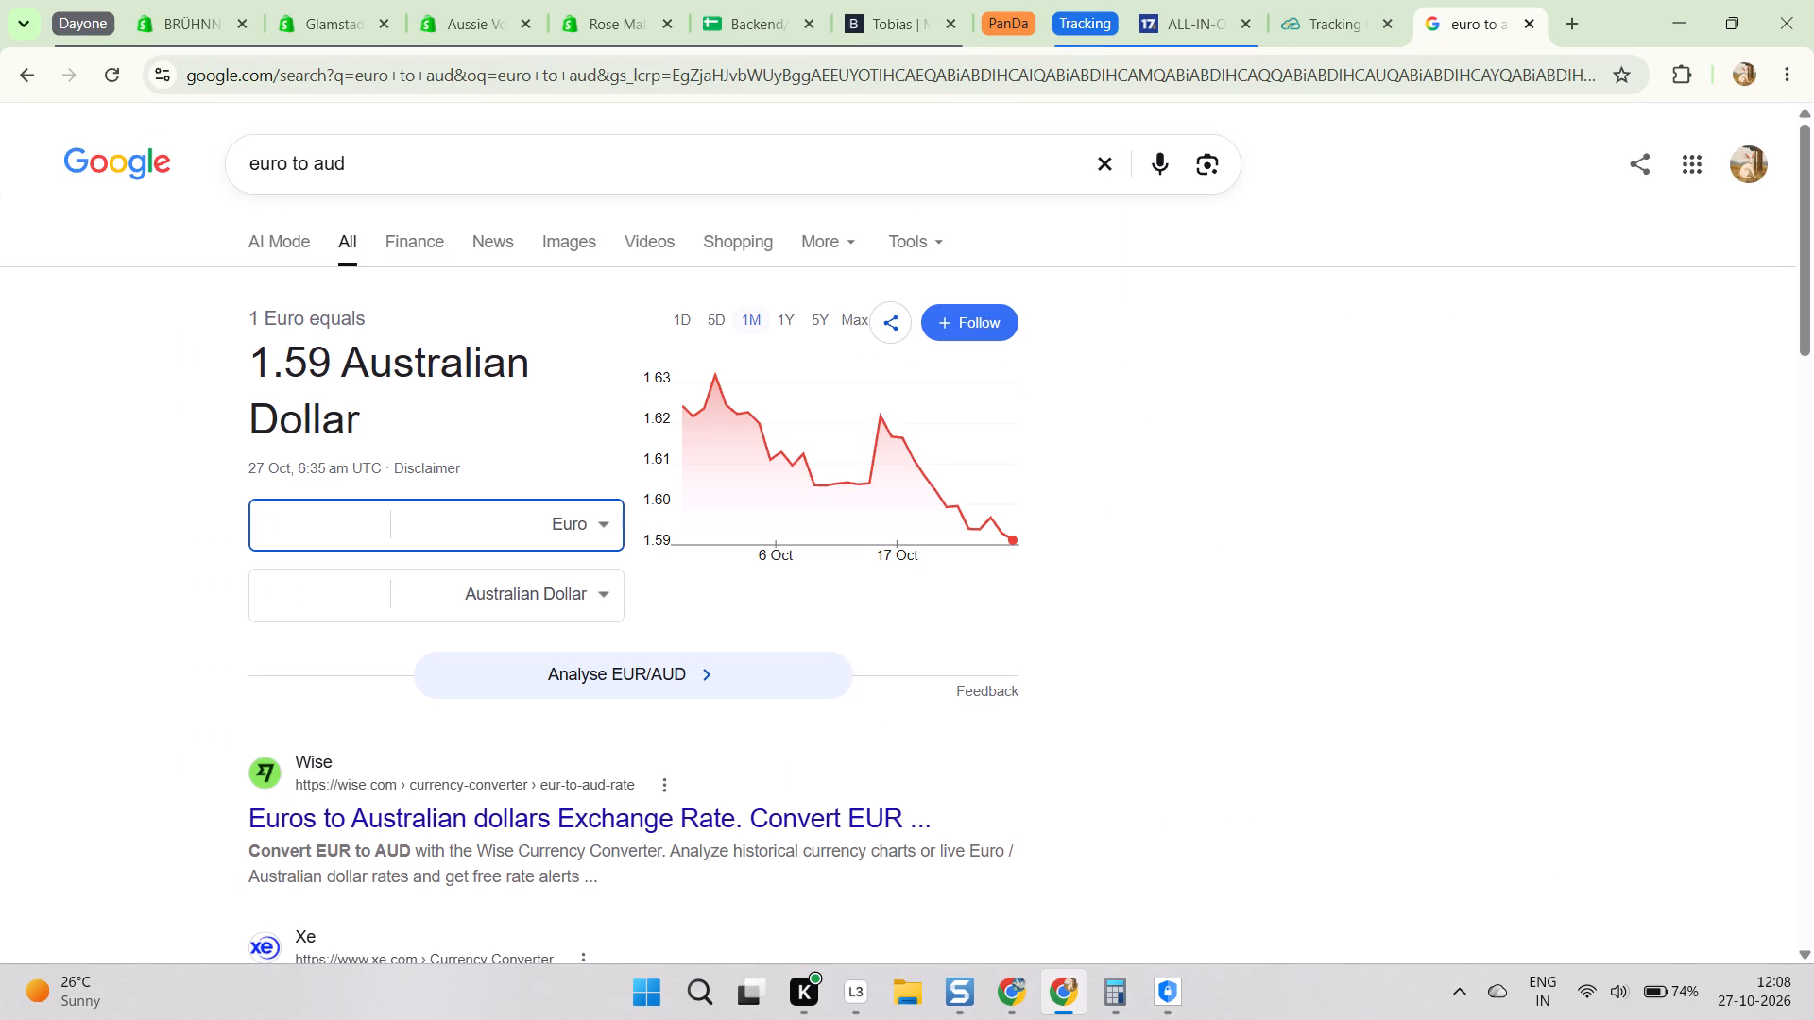
{"action": "key", "text": "BackSpace"}
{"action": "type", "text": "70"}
Copy the customer's latest 27 October reply asking for the full refund from the Freshdesk ticket.
{"action": "left_click", "coordinate": [1018, 1014]}
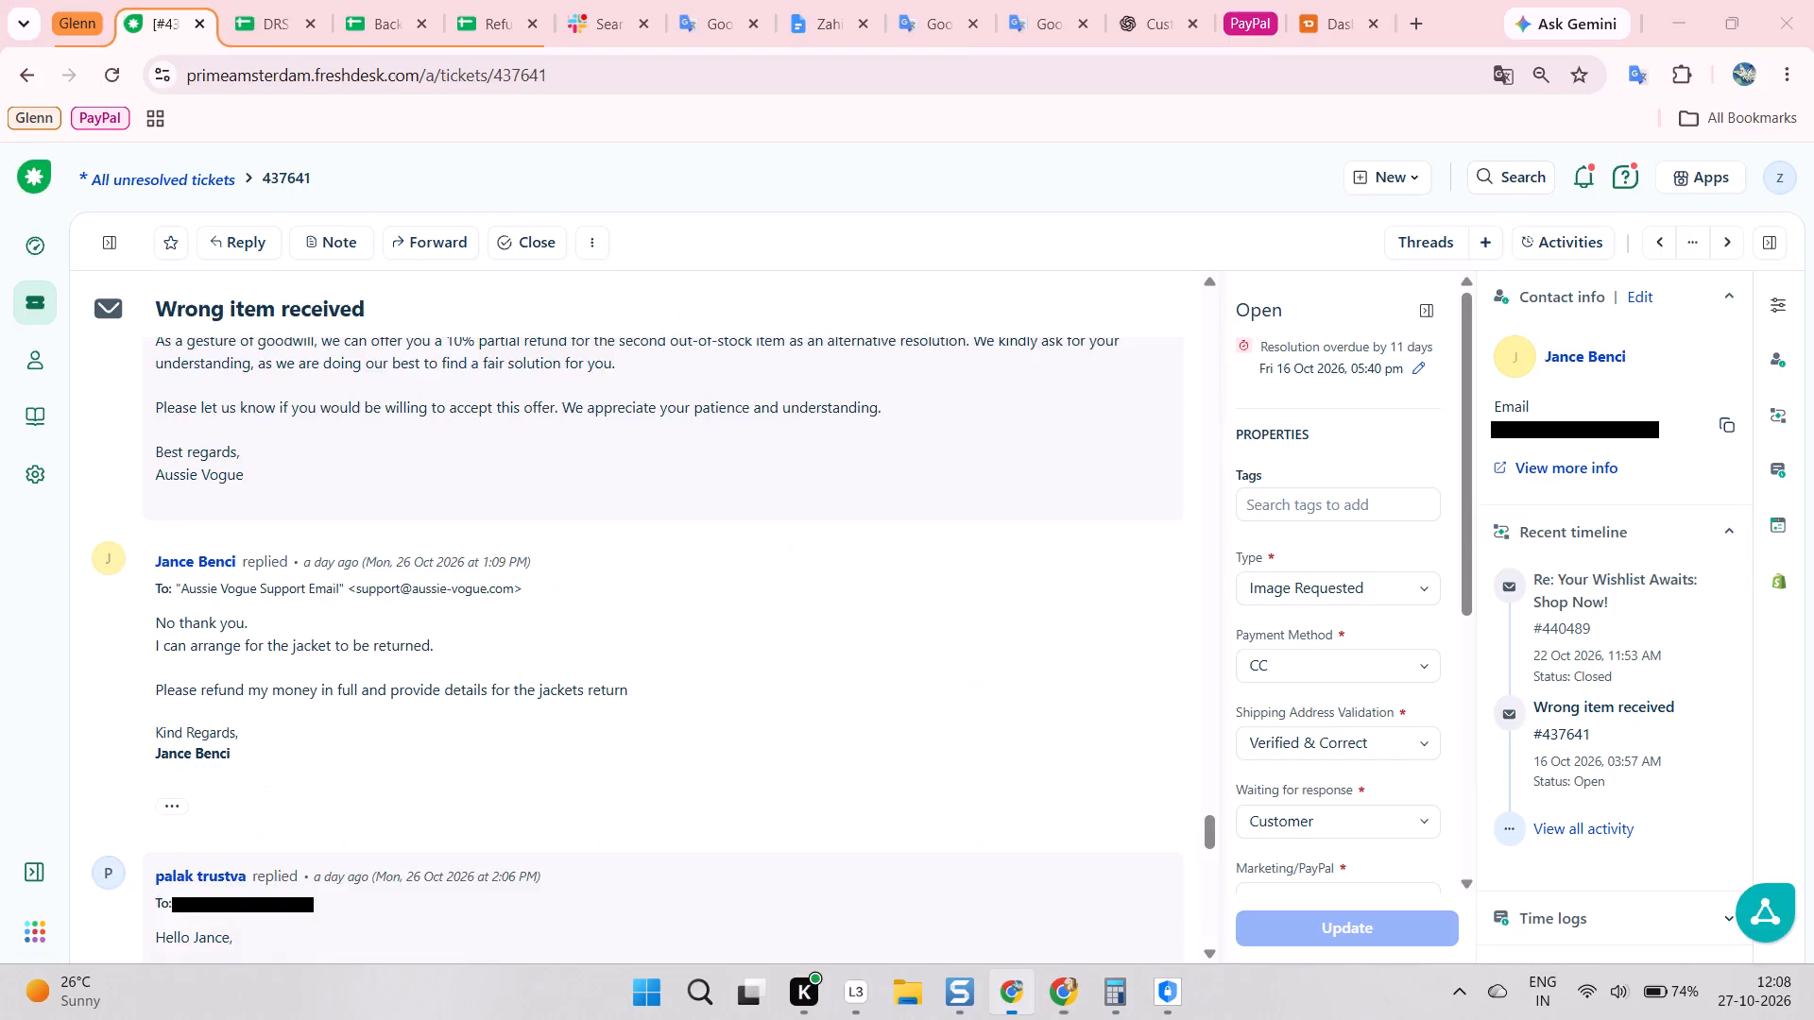
{"action": "scroll", "coordinate": [650, 606], "scroll_direction": "down", "scroll_amount": 2}
{"action": "scroll", "coordinate": [539, 565], "scroll_direction": "down", "scroll_amount": 18}
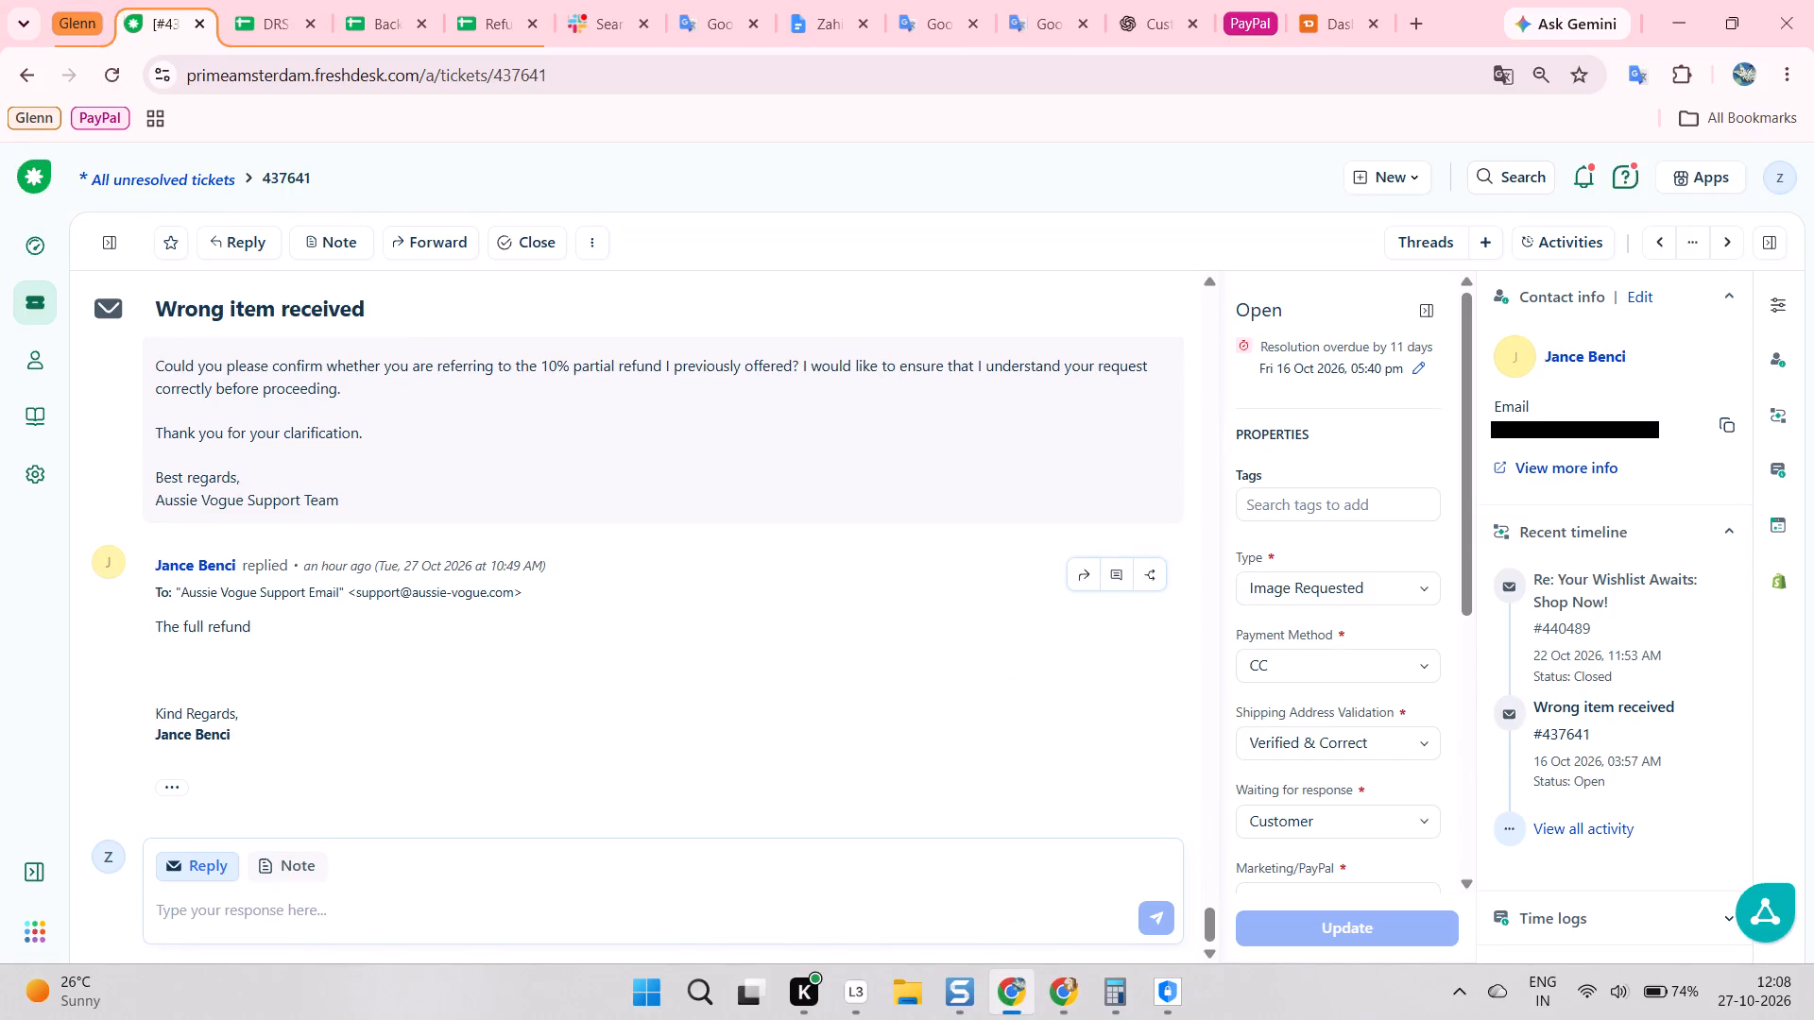
{"action": "left_click_drag", "start_coordinate": [144, 547], "coordinate": [302, 746]}
{"action": "key", "text": "ctrl+c"}
{"action": "key", "text": "ctrl+c"}
{"action": "key", "text": "ctrl+c"}
{"action": "key", "text": "ctrl+c"}
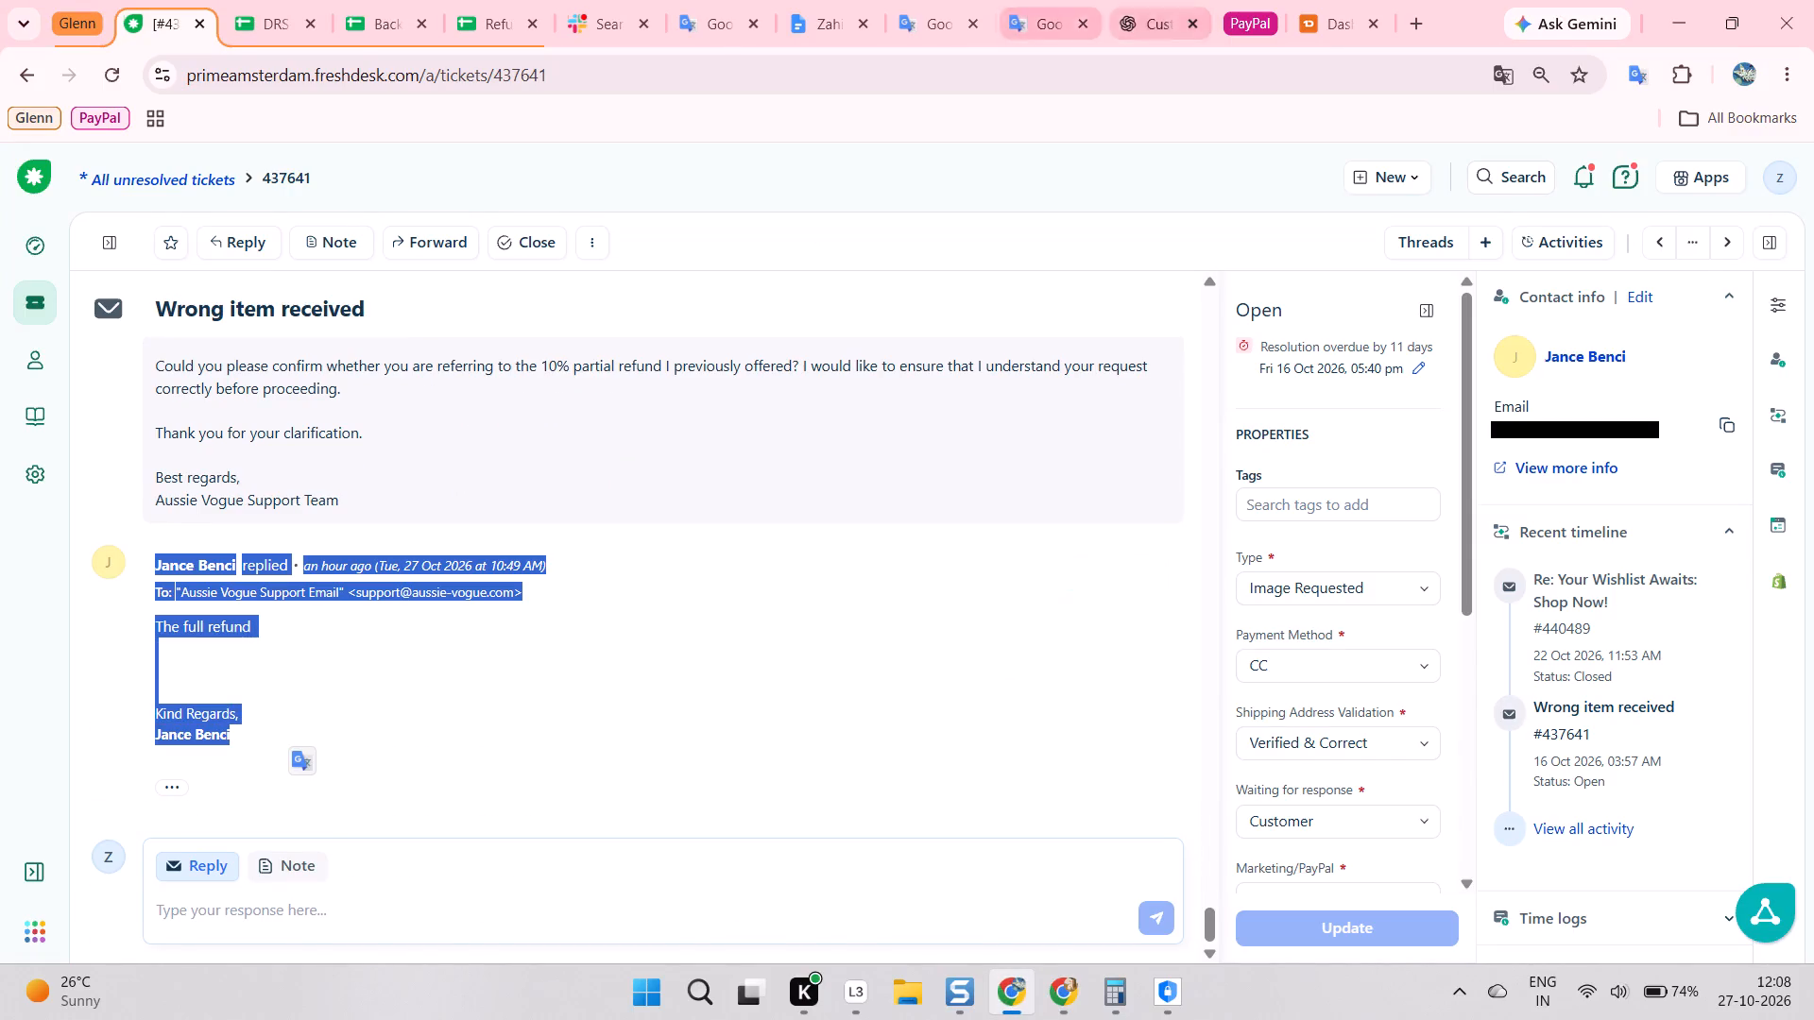
{"action": "left_click", "coordinate": [1146, 0]}
{"action": "scroll", "coordinate": [934, 578], "scroll_direction": "down", "scroll_amount": 10}
{"action": "scroll", "coordinate": [834, 868], "scroll_direction": "down", "scroll_amount": 10}
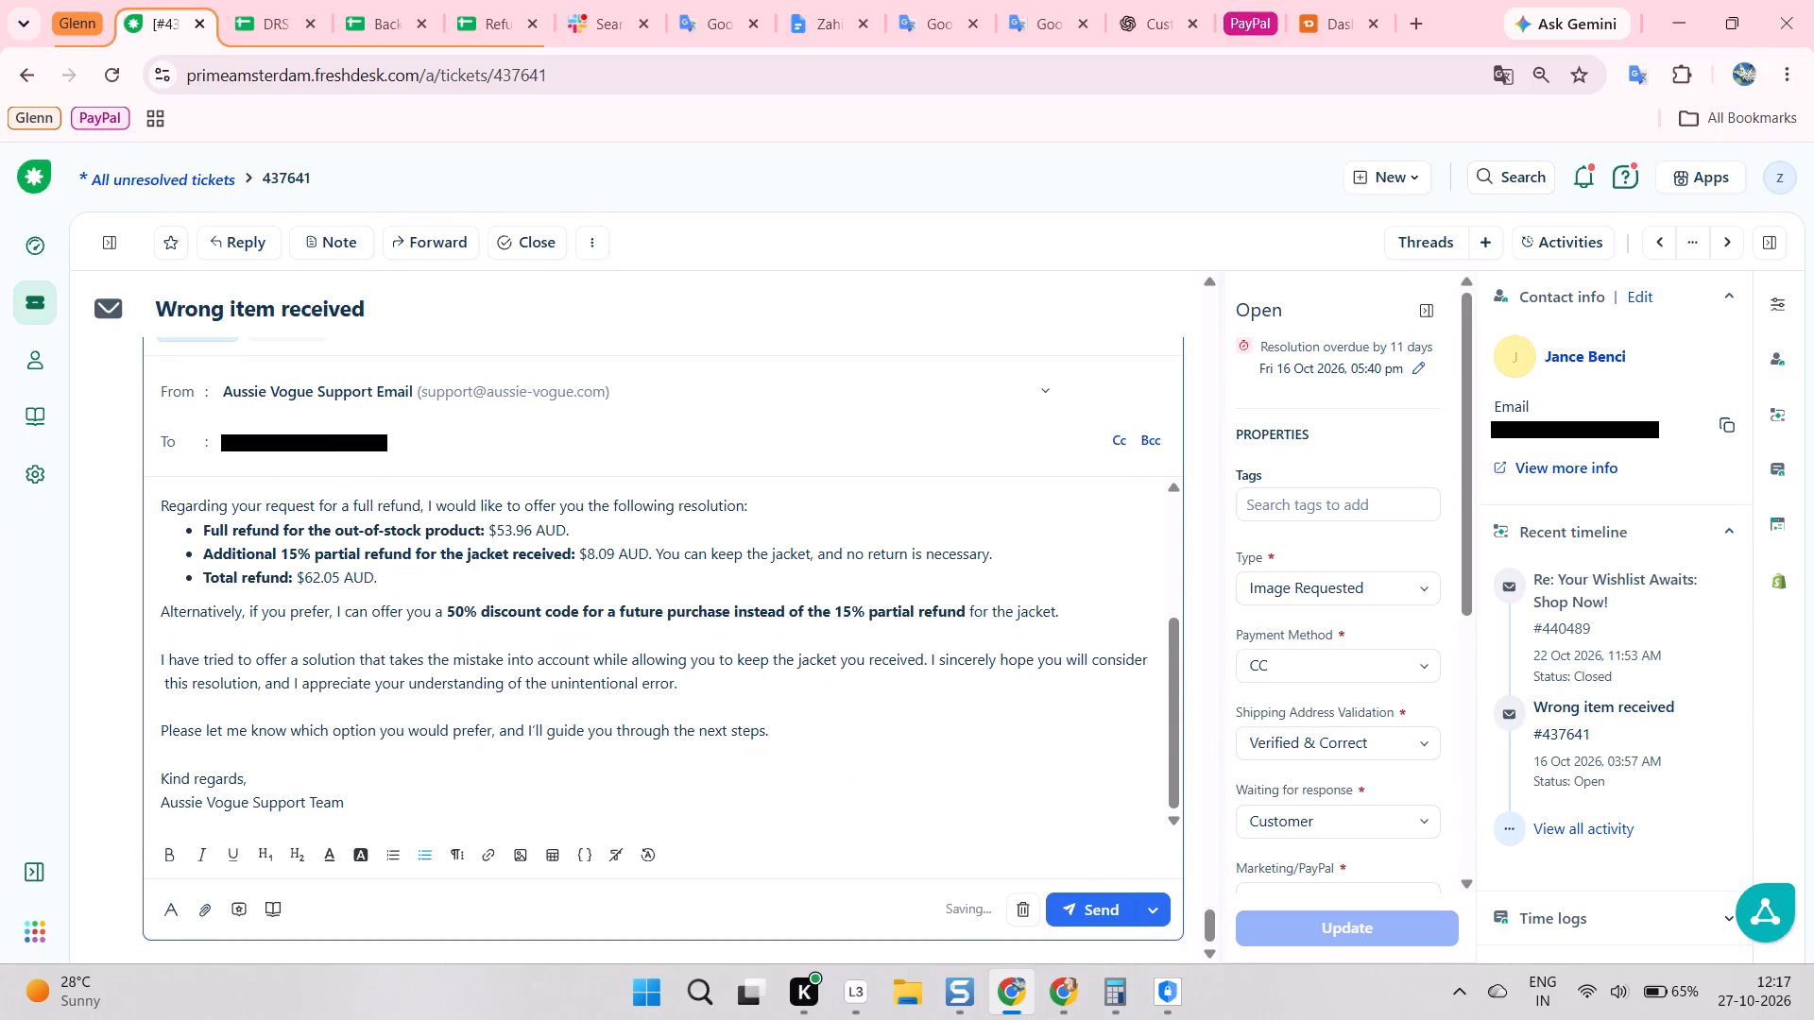
{"action": "scroll", "coordinate": [1053, 869], "scroll_direction": "down", "scroll_amount": 3}
{"action": "left_click", "coordinate": [1087, 919]}
Review the sent reply and the preceding customer messages in the ticket conversation.
{"action": "scroll", "coordinate": [898, 674], "scroll_direction": "down", "scroll_amount": 5}
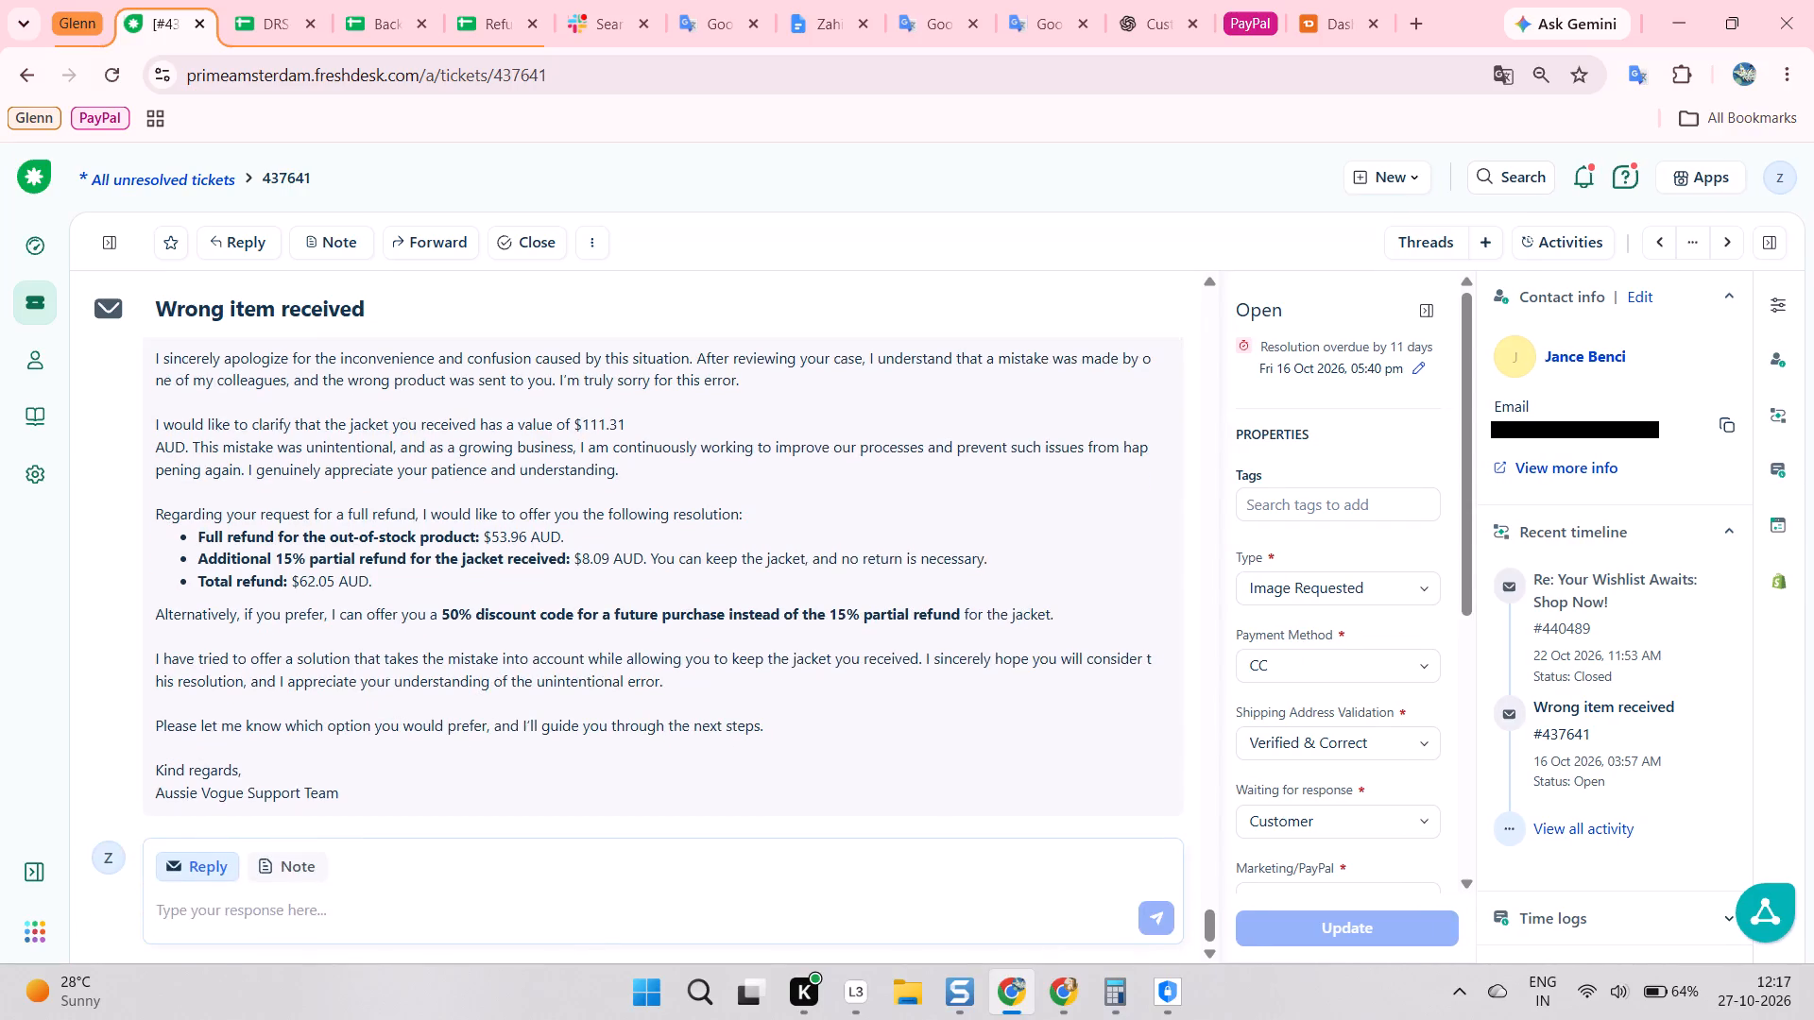
{"action": "scroll", "coordinate": [866, 614], "scroll_direction": "down", "scroll_amount": 1}
{"action": "scroll", "coordinate": [845, 616], "scroll_direction": "up", "scroll_amount": 2}
{"action": "scroll", "coordinate": [836, 615], "scroll_direction": "down", "scroll_amount": 4}
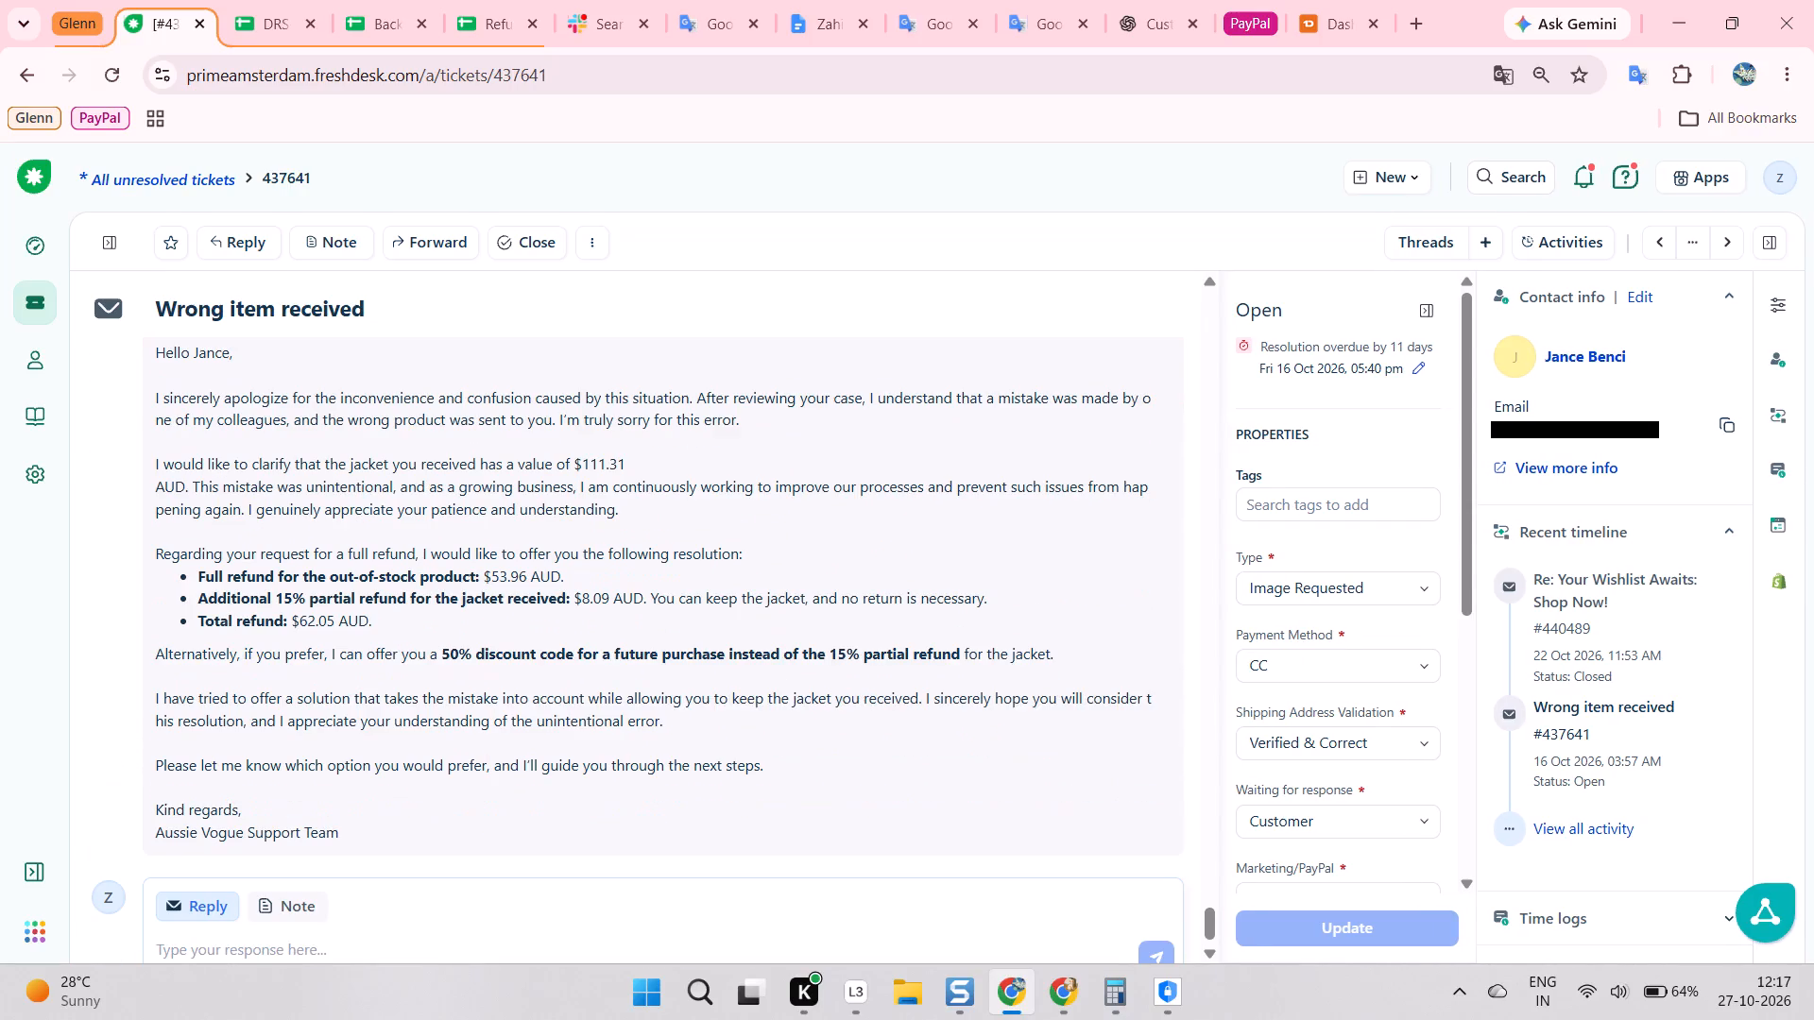
{"action": "scroll", "coordinate": [518, 600], "scroll_direction": "up", "scroll_amount": 4}
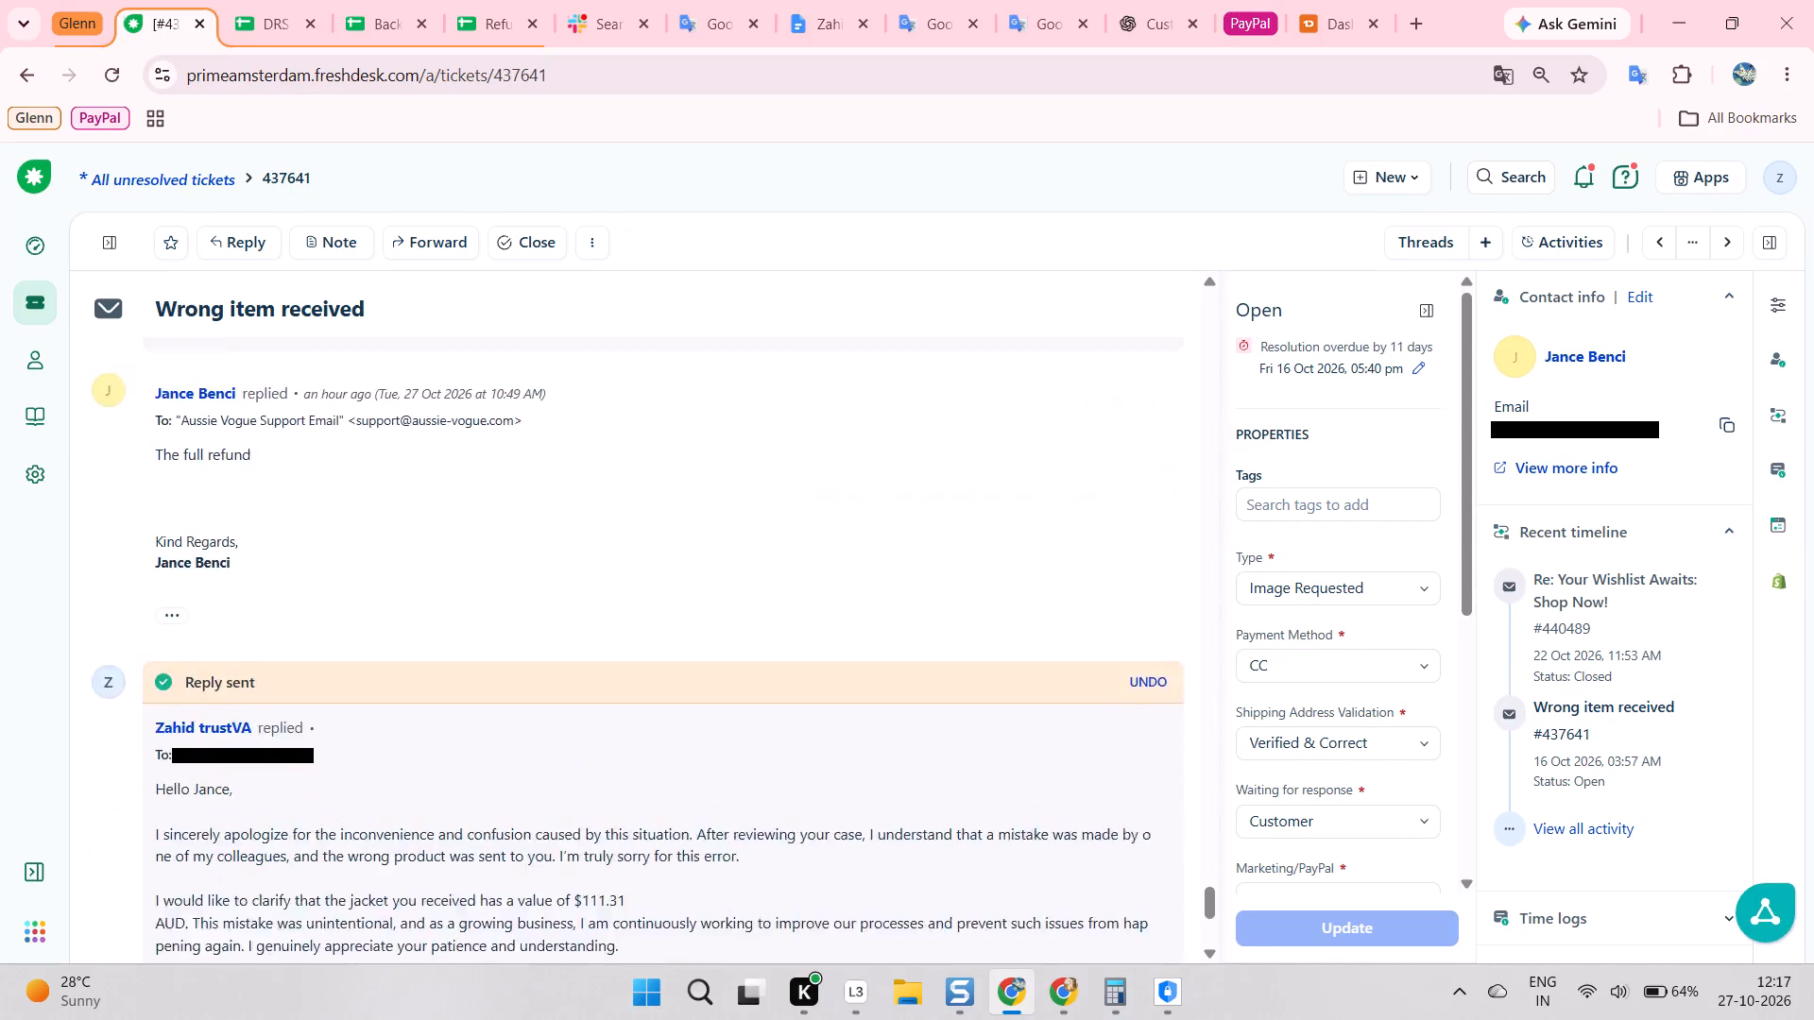
{"action": "scroll", "coordinate": [547, 582], "scroll_direction": "up", "scroll_amount": 2}
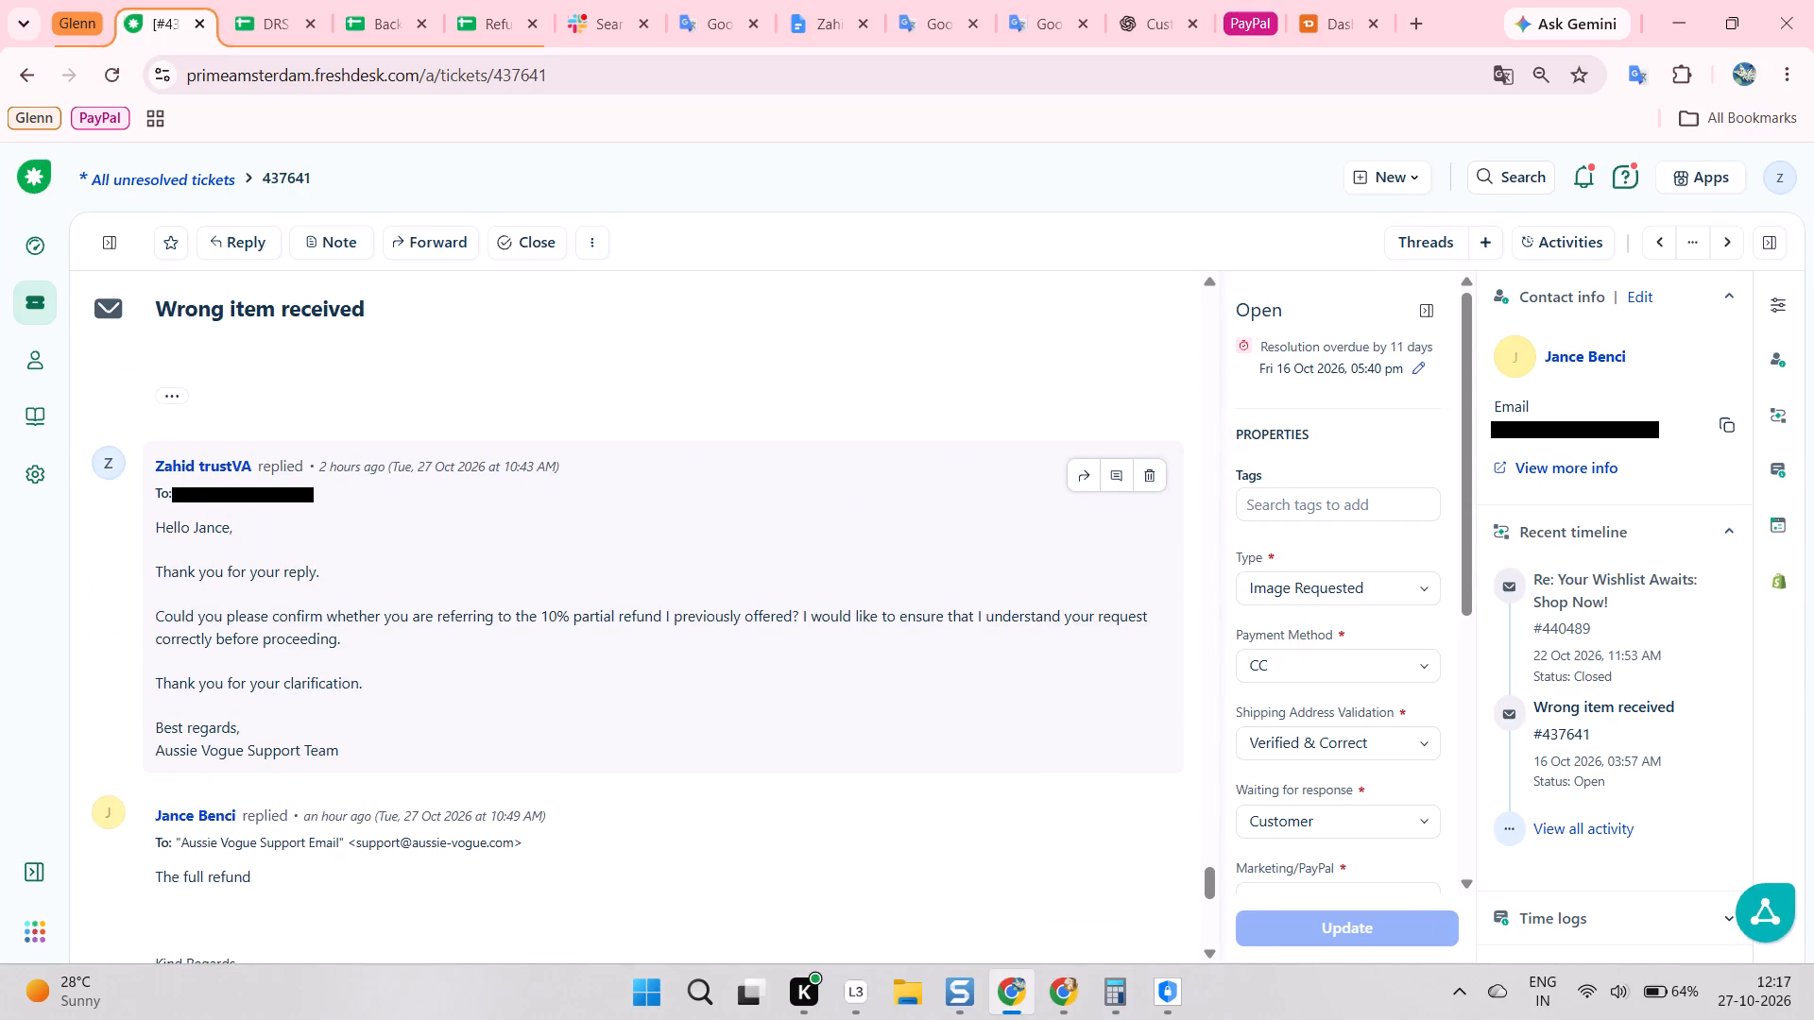
{"action": "scroll", "coordinate": [706, 554], "scroll_direction": "down", "scroll_amount": 3}
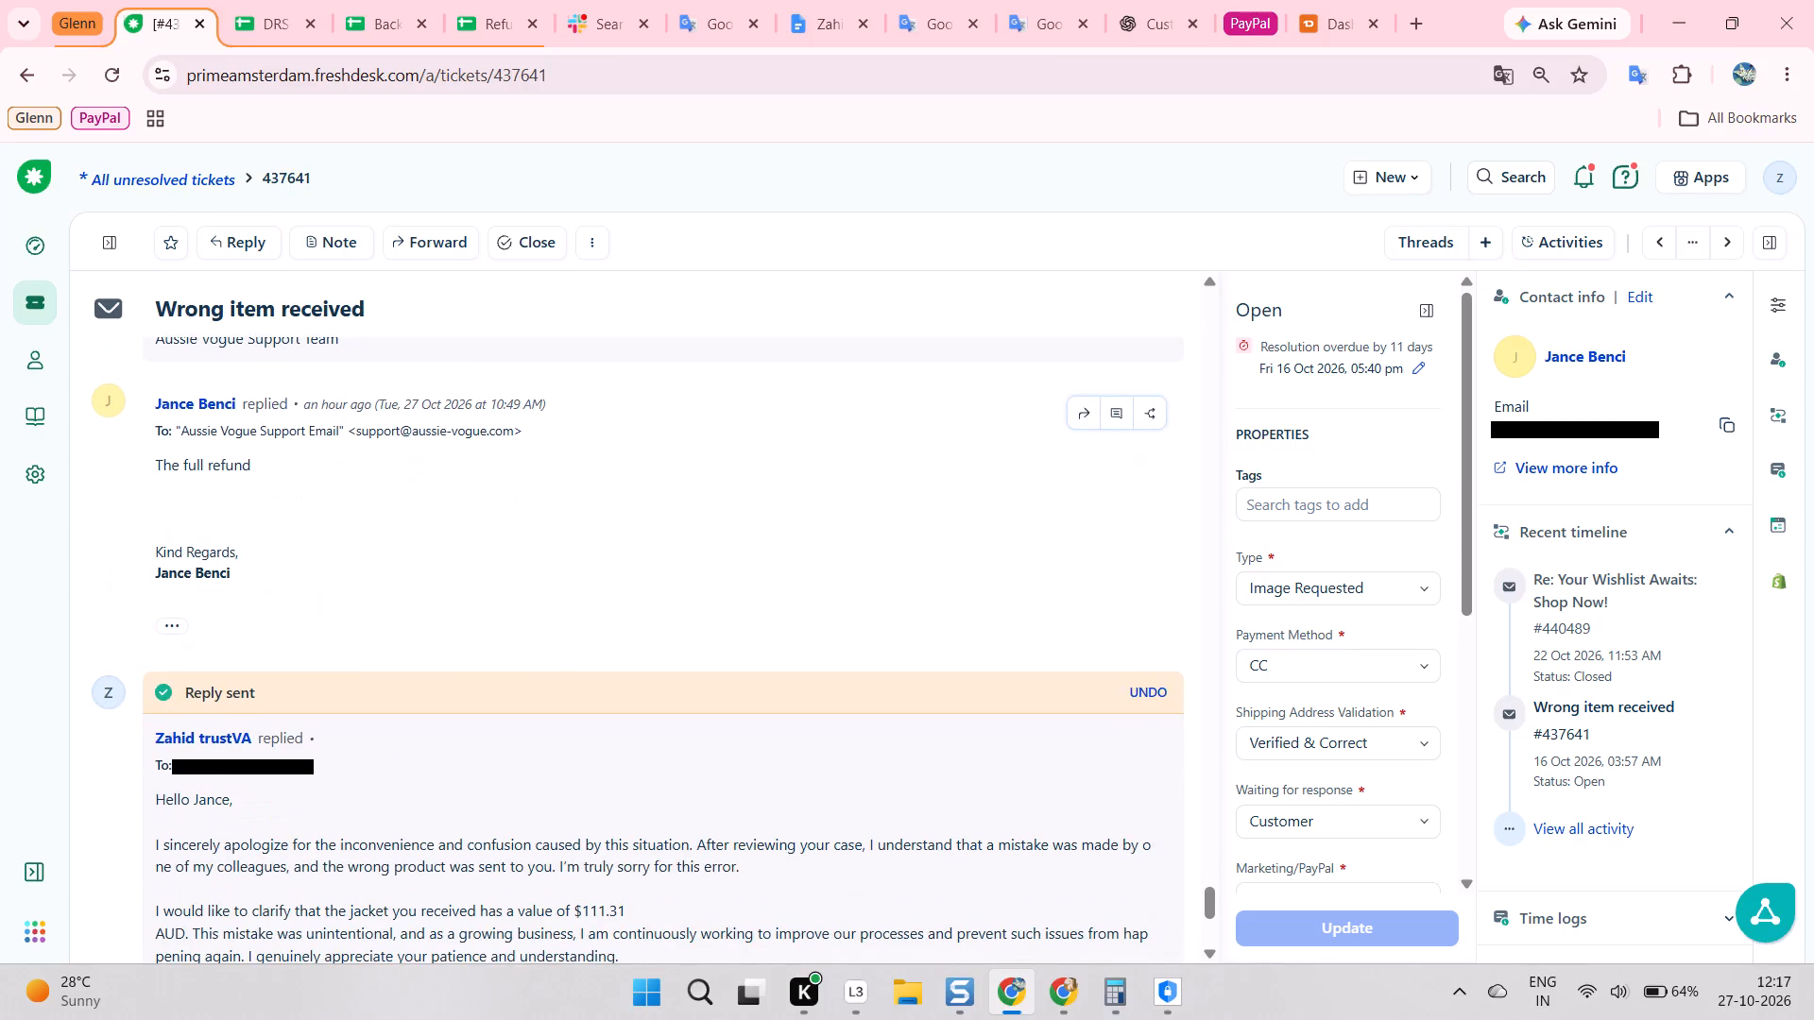
{"action": "scroll", "coordinate": [713, 553], "scroll_direction": "up", "scroll_amount": 4}
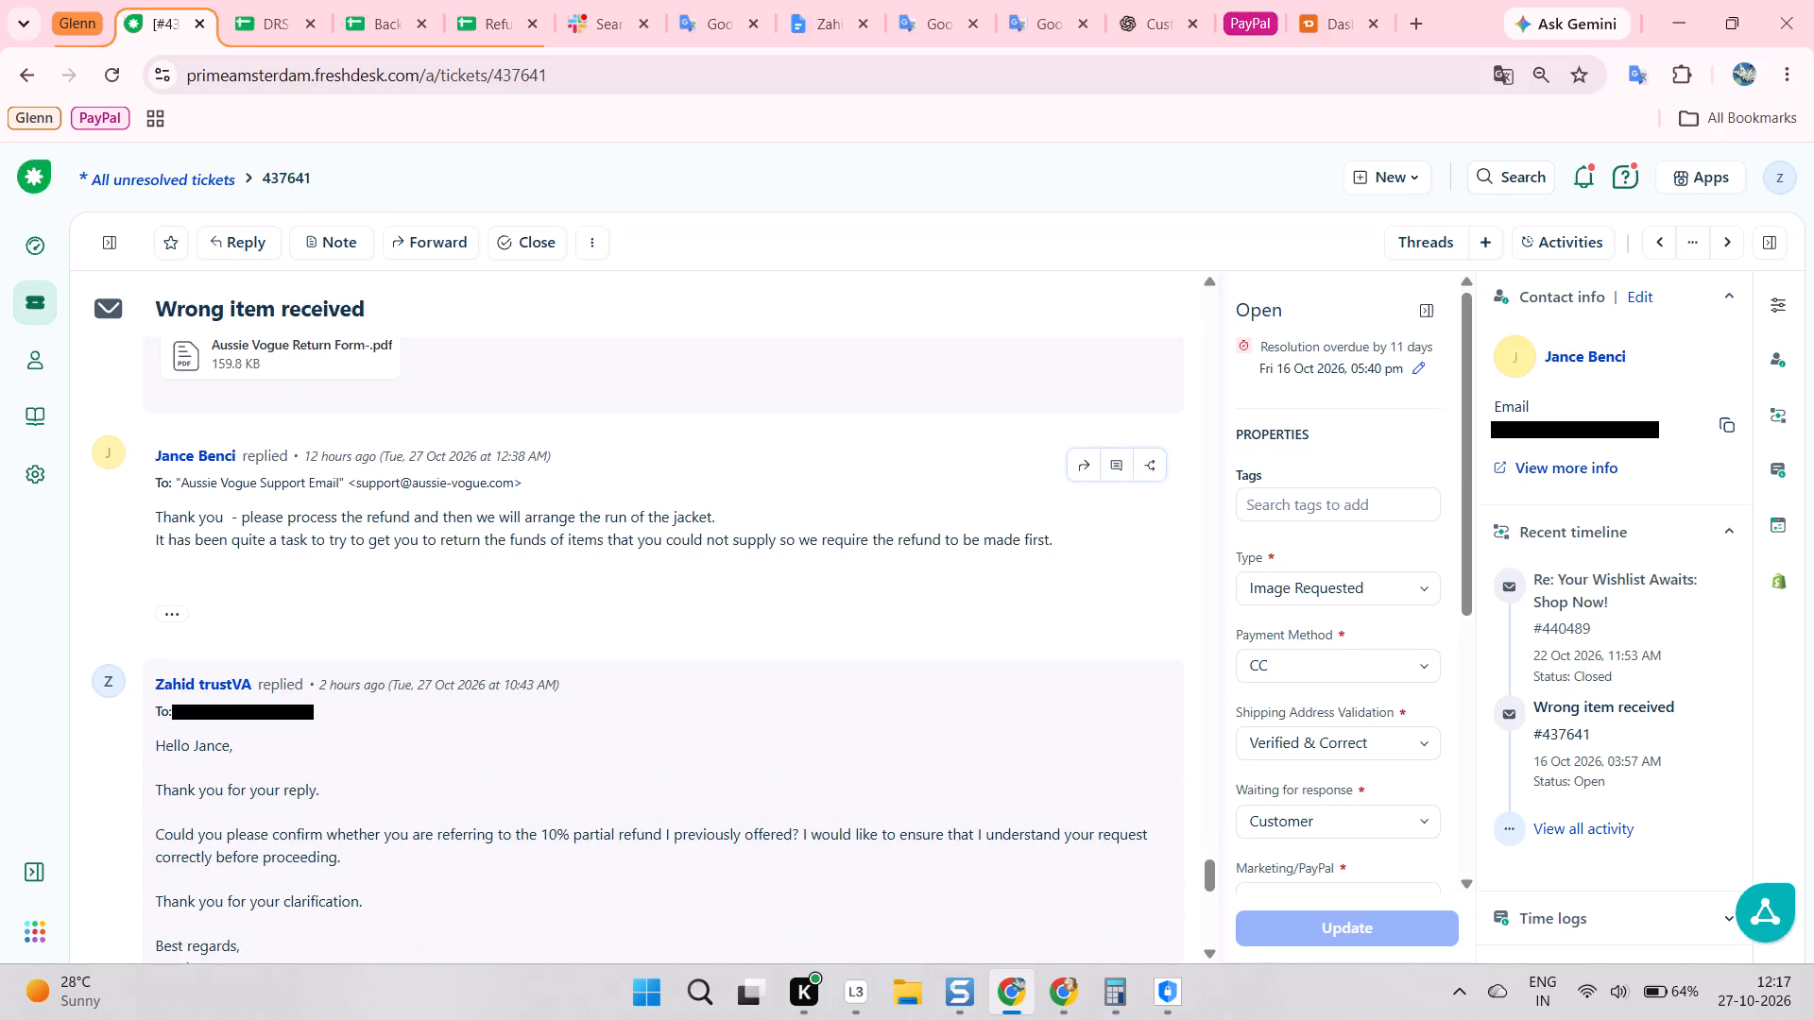
{"action": "scroll", "coordinate": [694, 548], "scroll_direction": "down", "scroll_amount": 6}
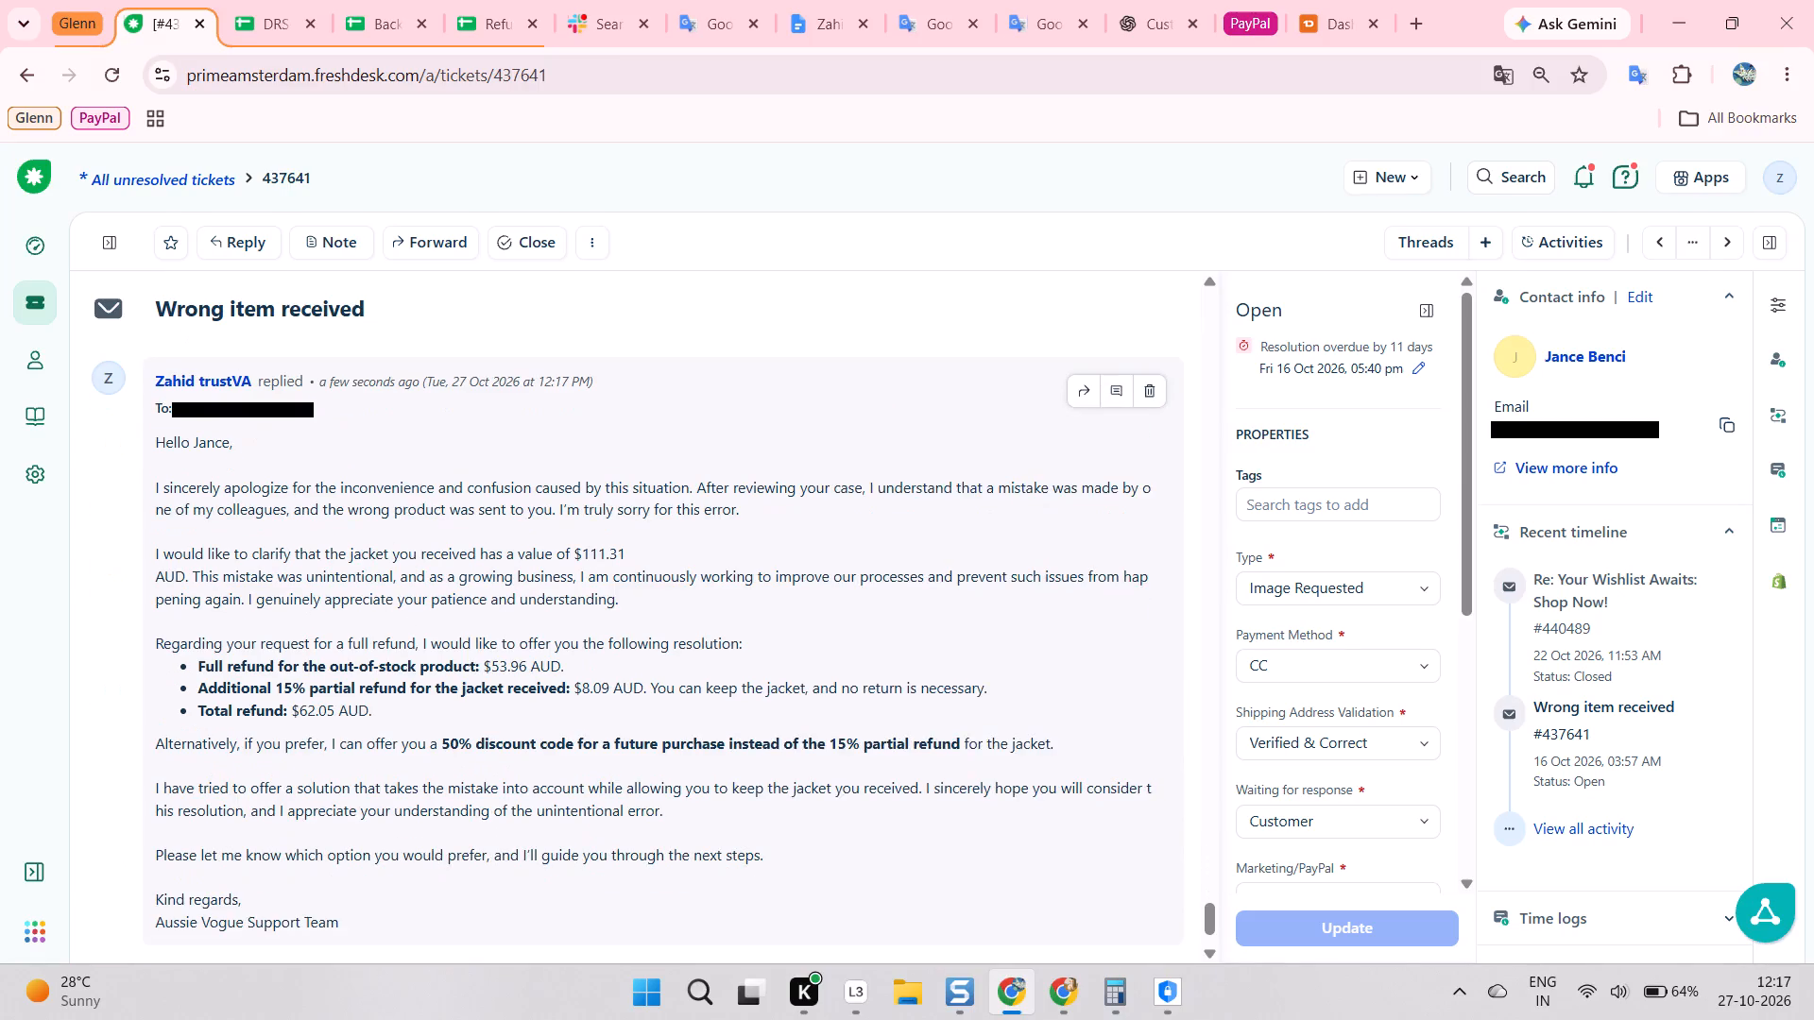
{"action": "scroll", "coordinate": [678, 530], "scroll_direction": "down", "scroll_amount": 1}
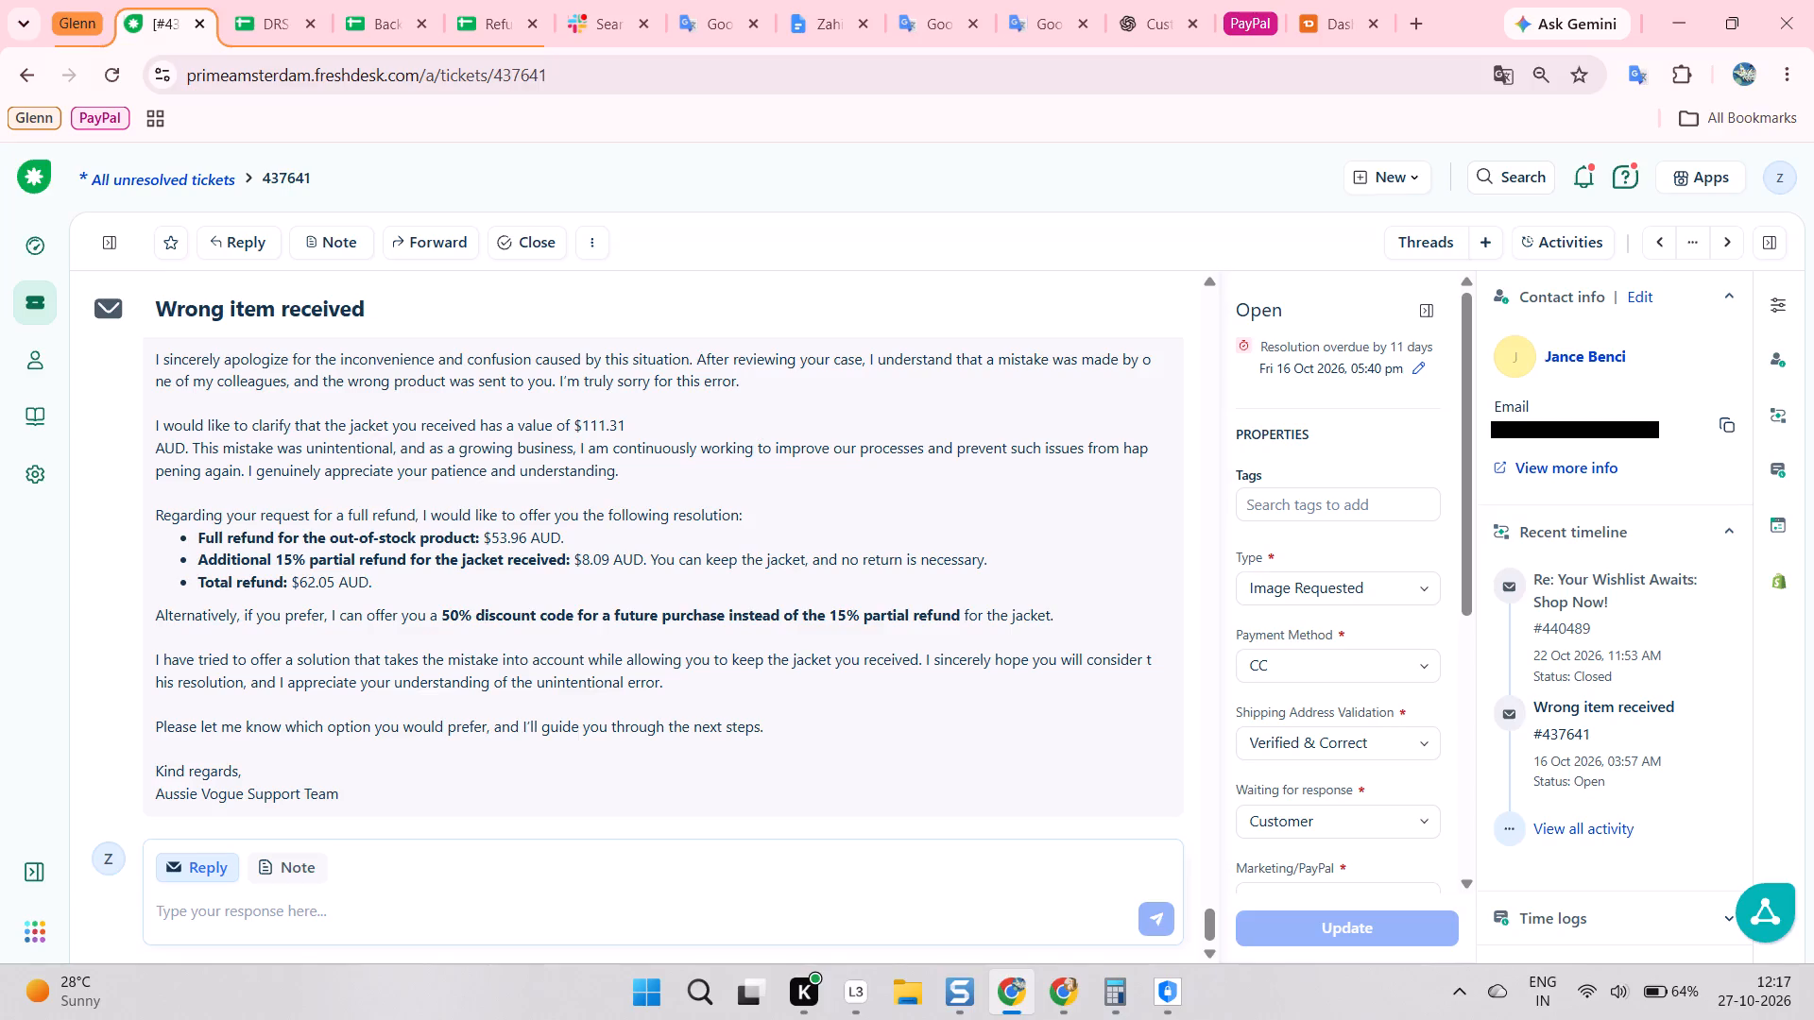
{"action": "scroll", "coordinate": [625, 524], "scroll_direction": "down", "scroll_amount": 7}
{"action": "scroll", "coordinate": [692, 536], "scroll_direction": "up", "scroll_amount": 1}
{"action": "scroll", "coordinate": [692, 537], "scroll_direction": "down", "scroll_amount": 1}
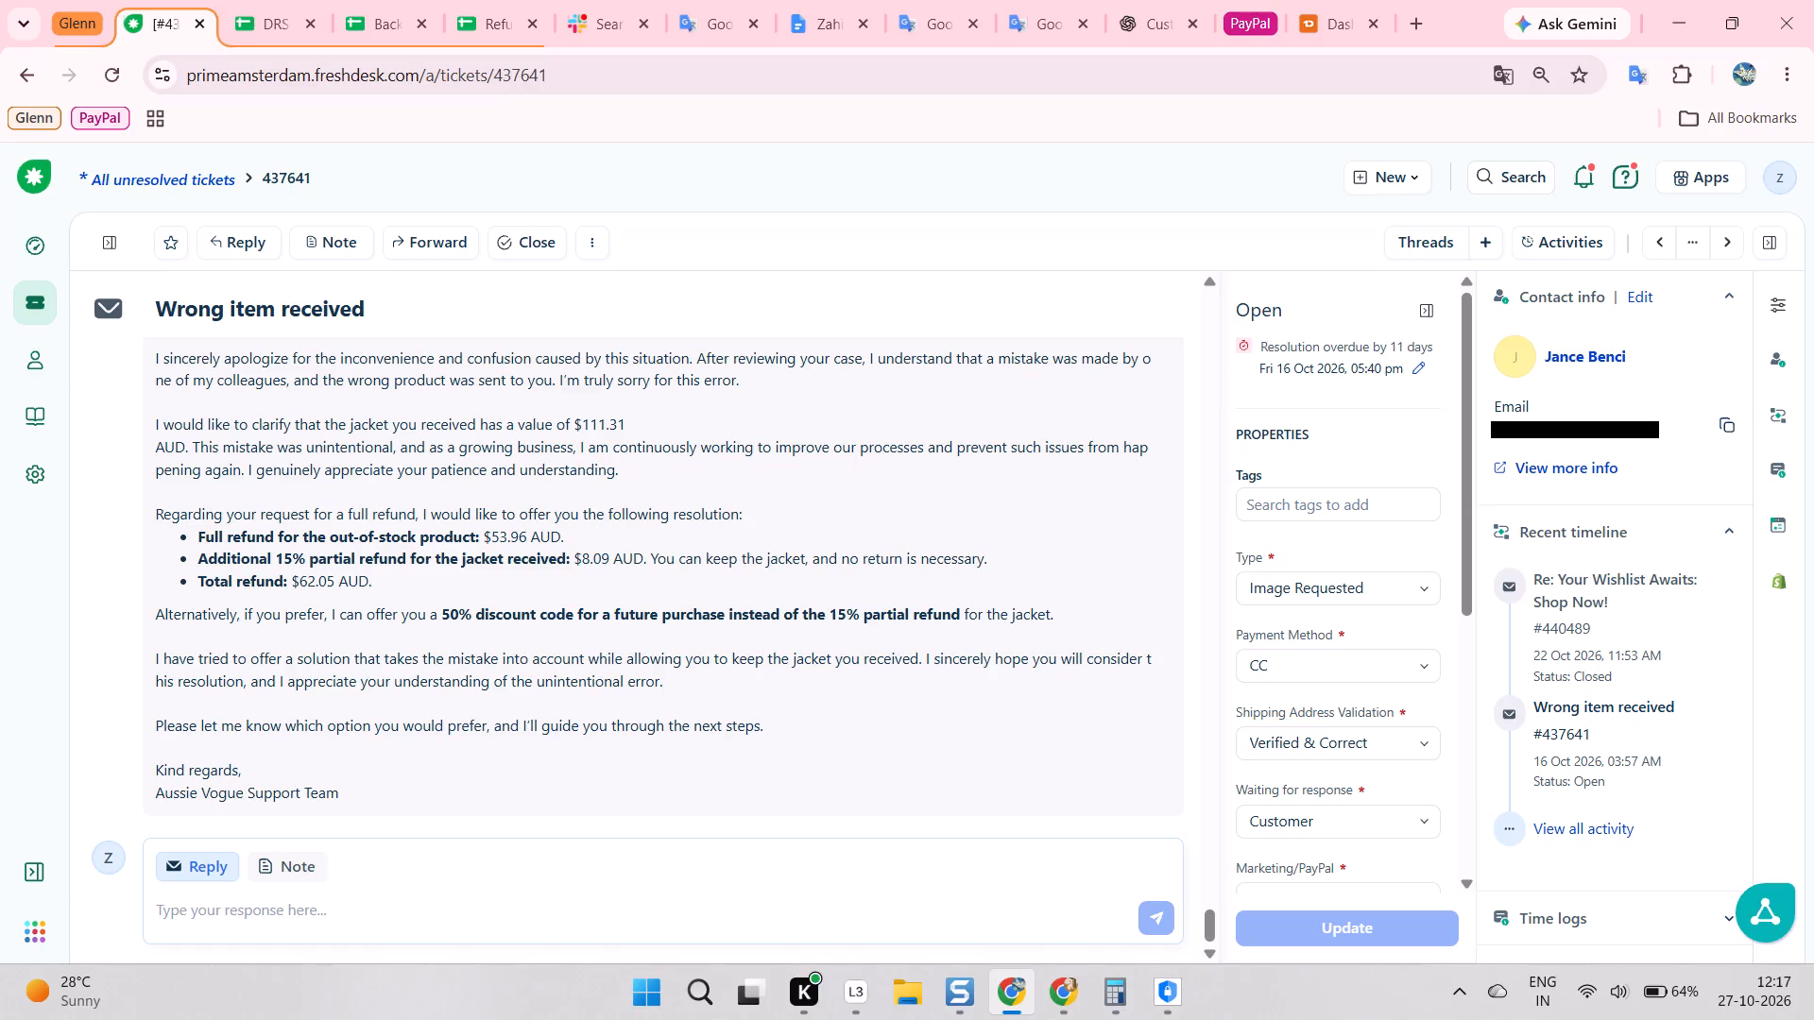
{"action": "left_click", "coordinate": [611, 466]}
{"action": "scroll", "coordinate": [642, 489], "scroll_direction": "up", "scroll_amount": 3}
{"action": "scroll", "coordinate": [849, 526], "scroll_direction": "down", "scroll_amount": 2}
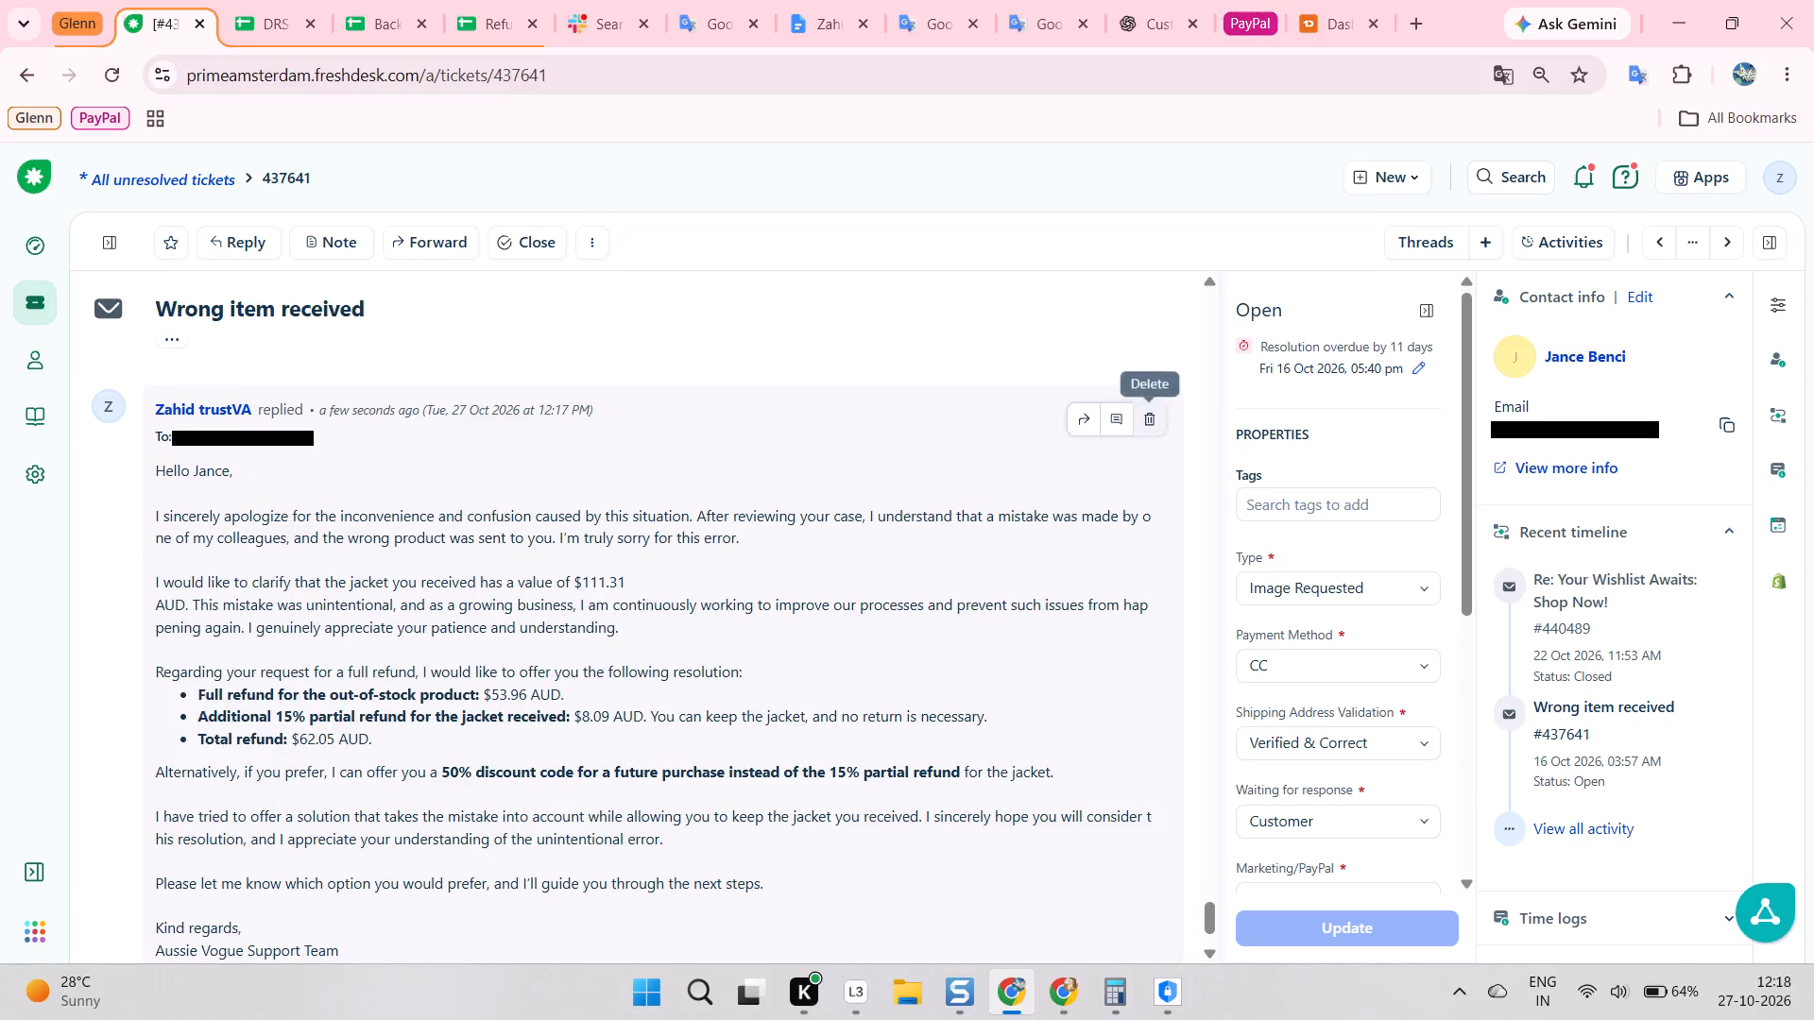
Copy the full text of the sent reply, from the greeting through "Aussie Vogue Support Team".
{"action": "left_click_drag", "start_coordinate": [170, 485], "coordinate": [241, 581]}
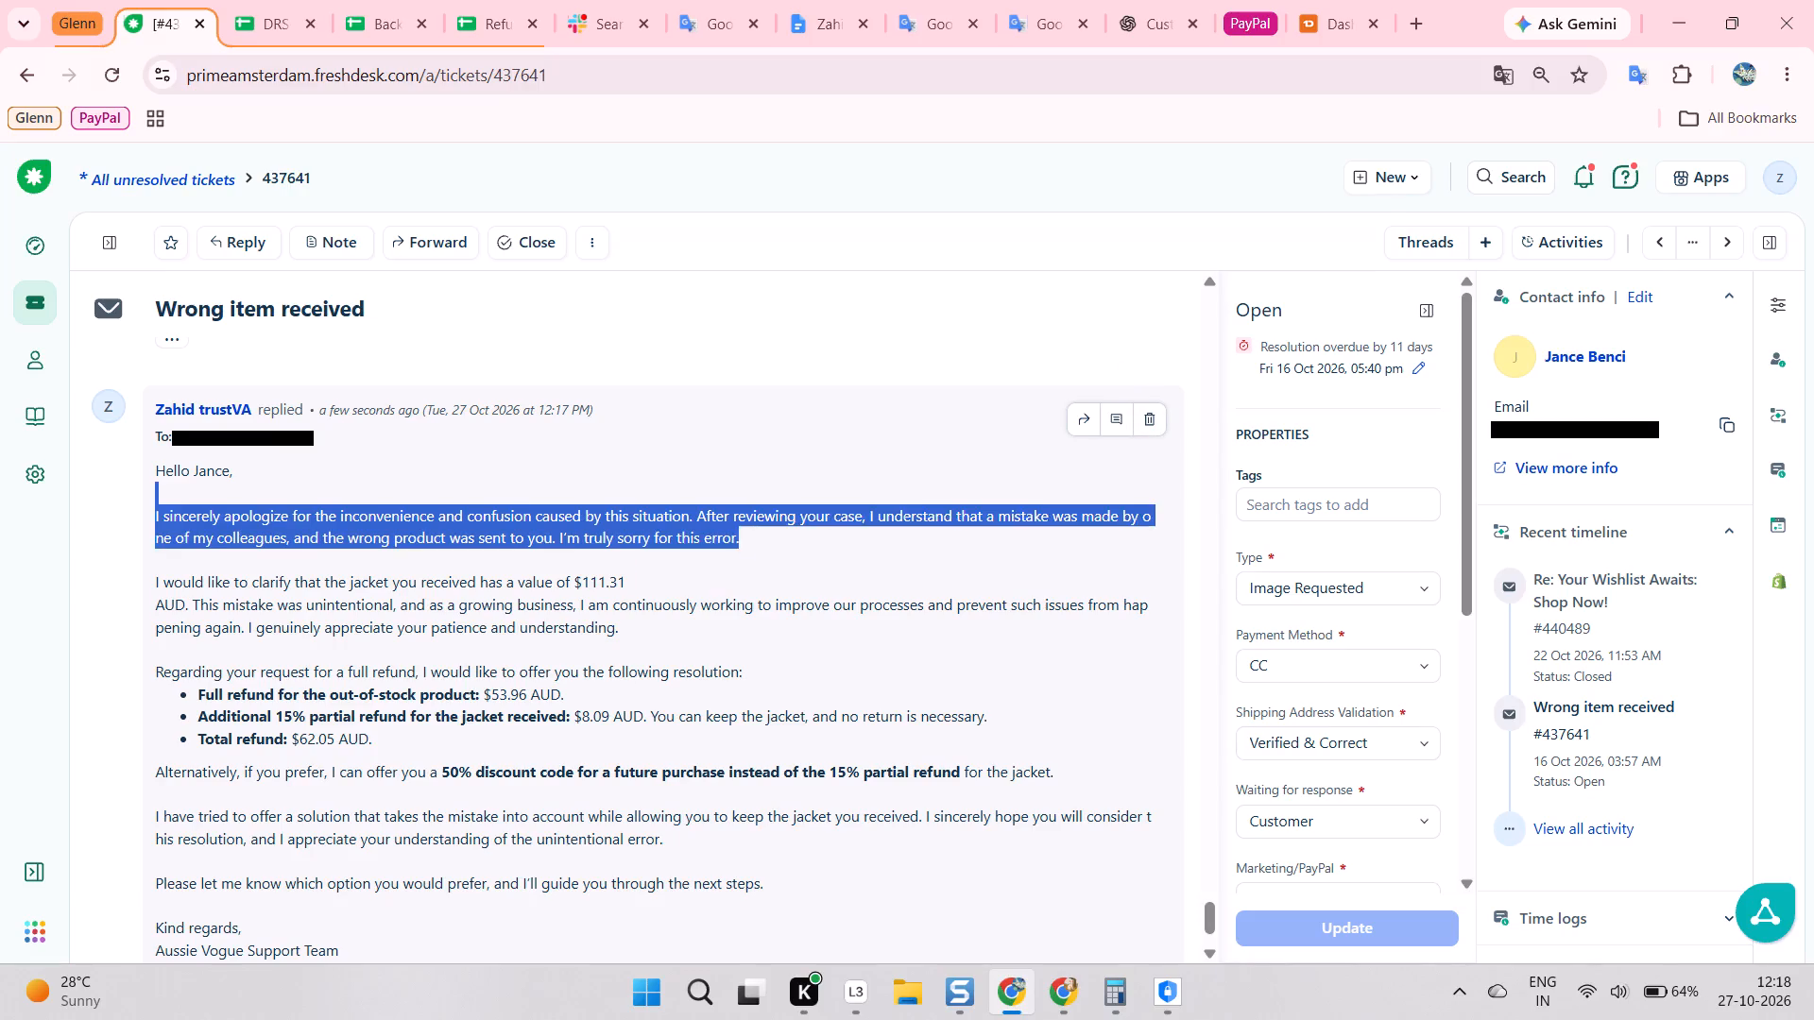
{"action": "left_click_drag", "start_coordinate": [241, 581], "coordinate": [282, 653]}
{"action": "scroll", "coordinate": [275, 625], "scroll_direction": "down", "scroll_amount": 1}
{"action": "left_click", "coordinate": [231, 461]}
{"action": "left_click_drag", "start_coordinate": [153, 419], "coordinate": [300, 701]}
{"action": "scroll", "coordinate": [301, 586], "scroll_direction": "down", "scroll_amount": 1}
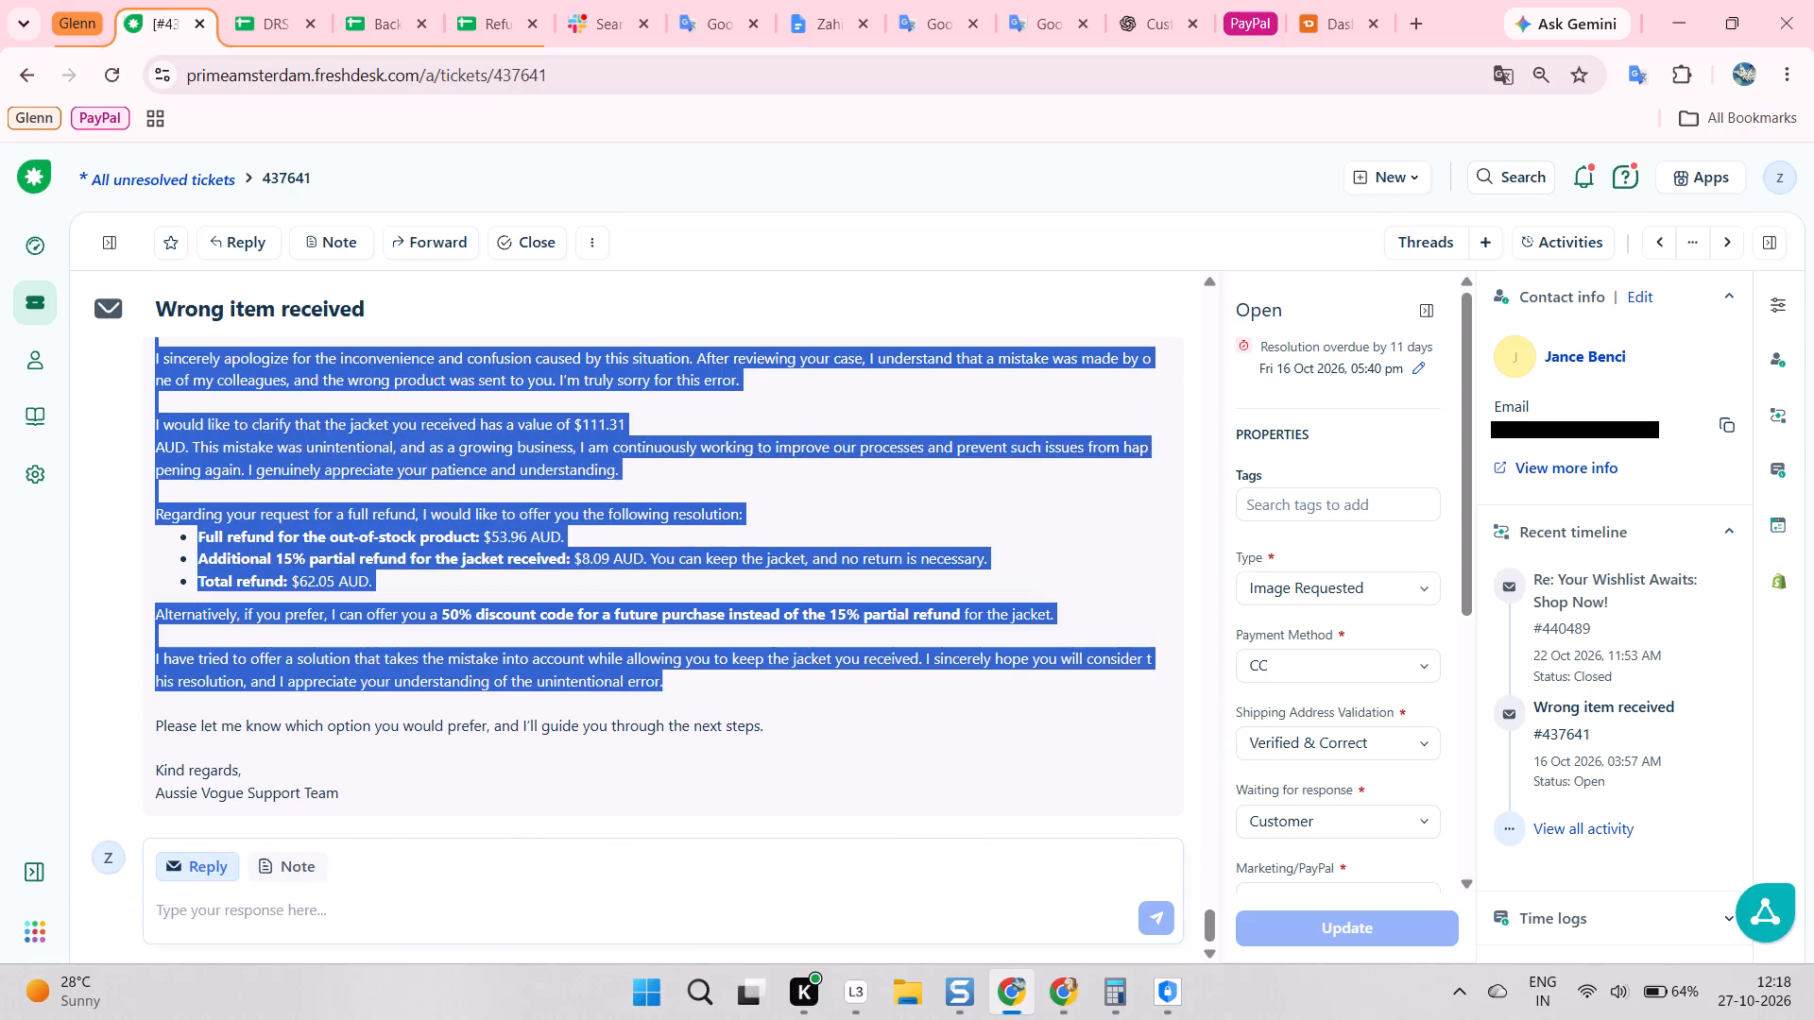
{"action": "left_click_drag", "start_coordinate": [300, 701], "coordinate": [408, 819]}
{"action": "key", "text": "ctrl+c"}
{"action": "left_click", "coordinate": [422, 779]}
{"action": "left_click_drag", "start_coordinate": [359, 794], "coordinate": [197, 536]}
{"action": "scroll", "coordinate": [242, 611], "scroll_direction": "up", "scroll_amount": 1}
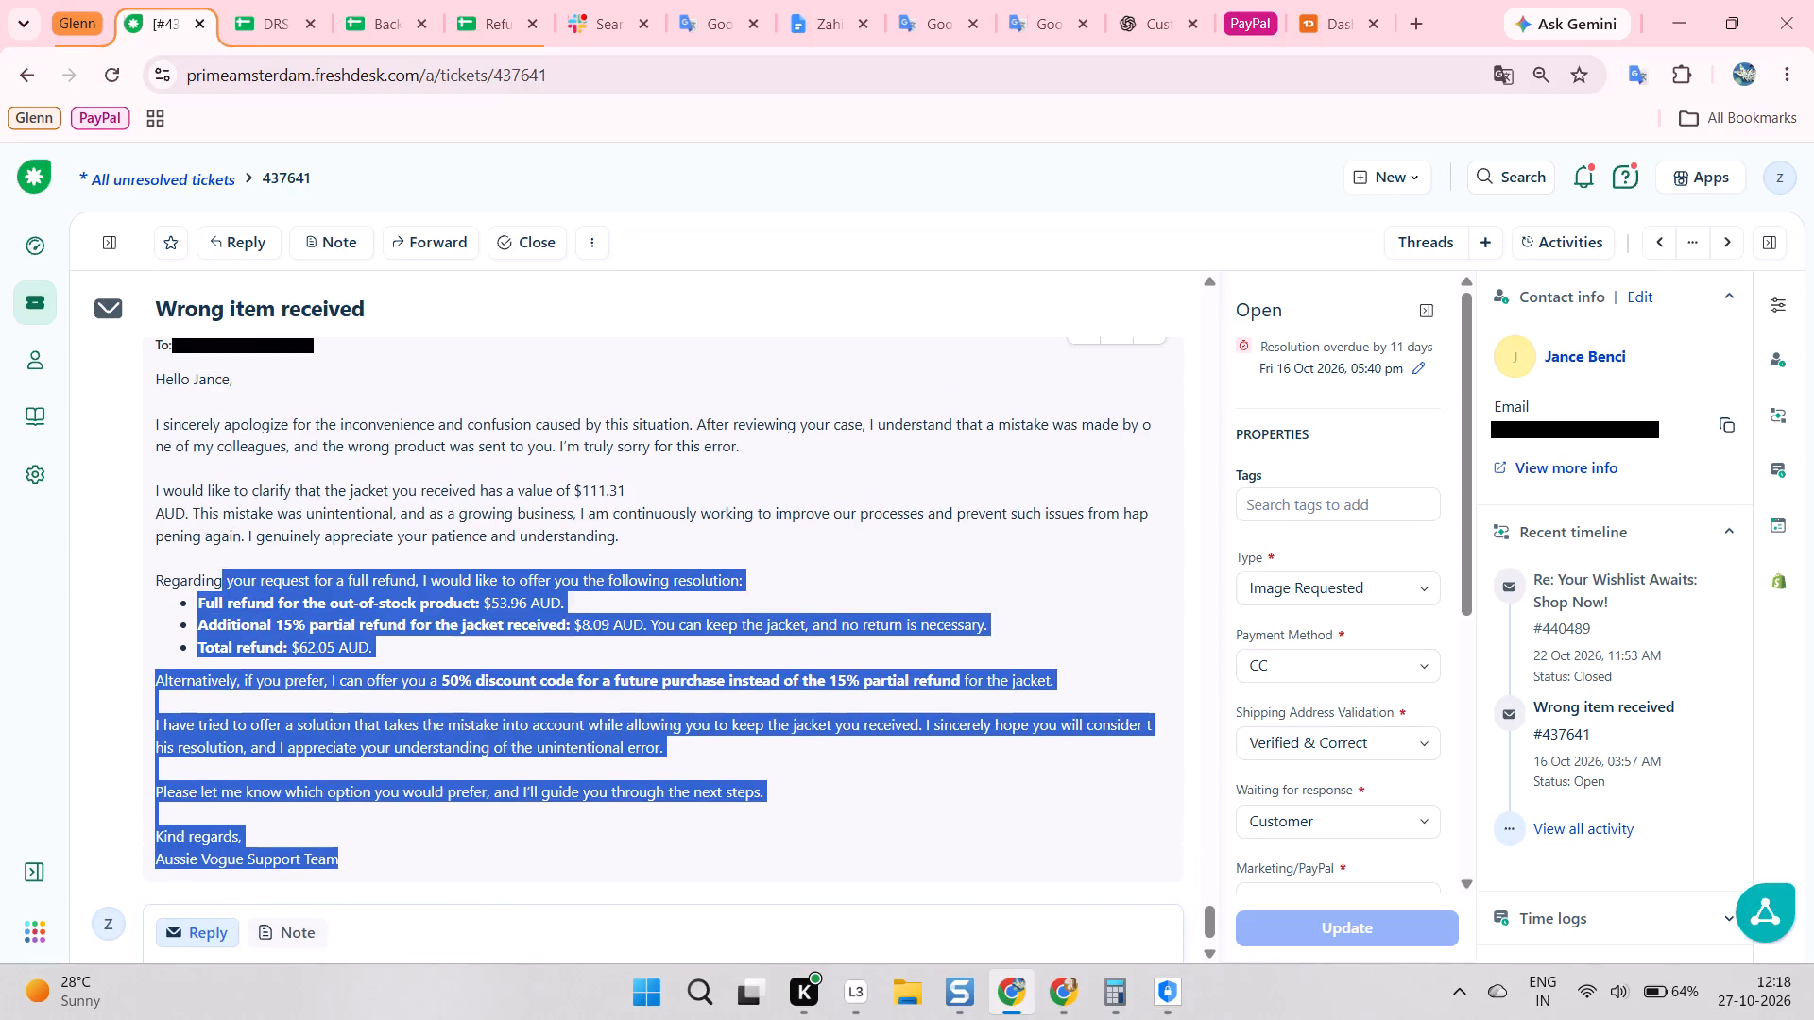
{"action": "scroll", "coordinate": [197, 536], "scroll_direction": "up", "scroll_amount": 1}
{"action": "left_click_drag", "start_coordinate": [197, 536], "coordinate": [145, 399]}
{"action": "key", "text": "ctrl+c"}
{"action": "key", "text": "ctrl+c"}
{"action": "key", "text": "ctrl+c"}
{"action": "key", "text": "ctrl+c"}
{"action": "key", "text": "ctrl+c"}
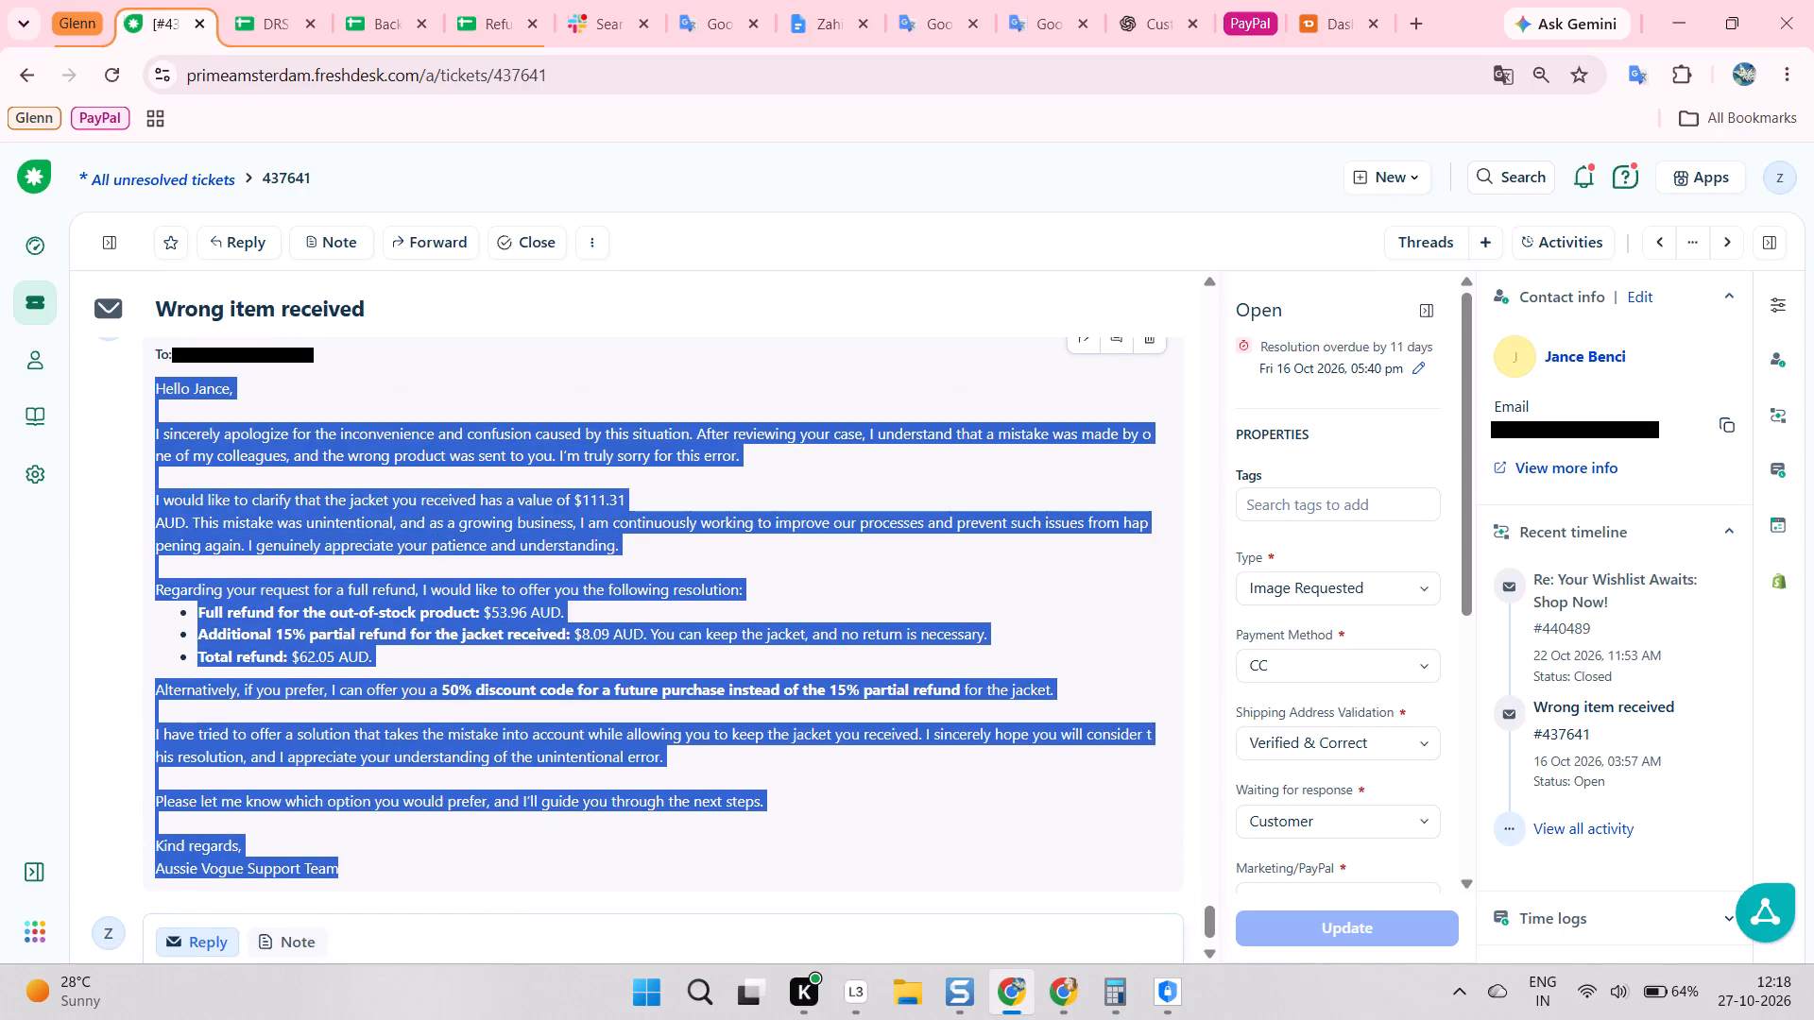
Start a new reply on the ticket and replace its default greeting with the copied message.
{"action": "left_click", "coordinate": [730, 377]}
{"action": "left_click", "coordinate": [689, 373]}
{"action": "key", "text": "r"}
{"action": "scroll", "coordinate": [335, 506], "scroll_direction": "down", "scroll_amount": 8}
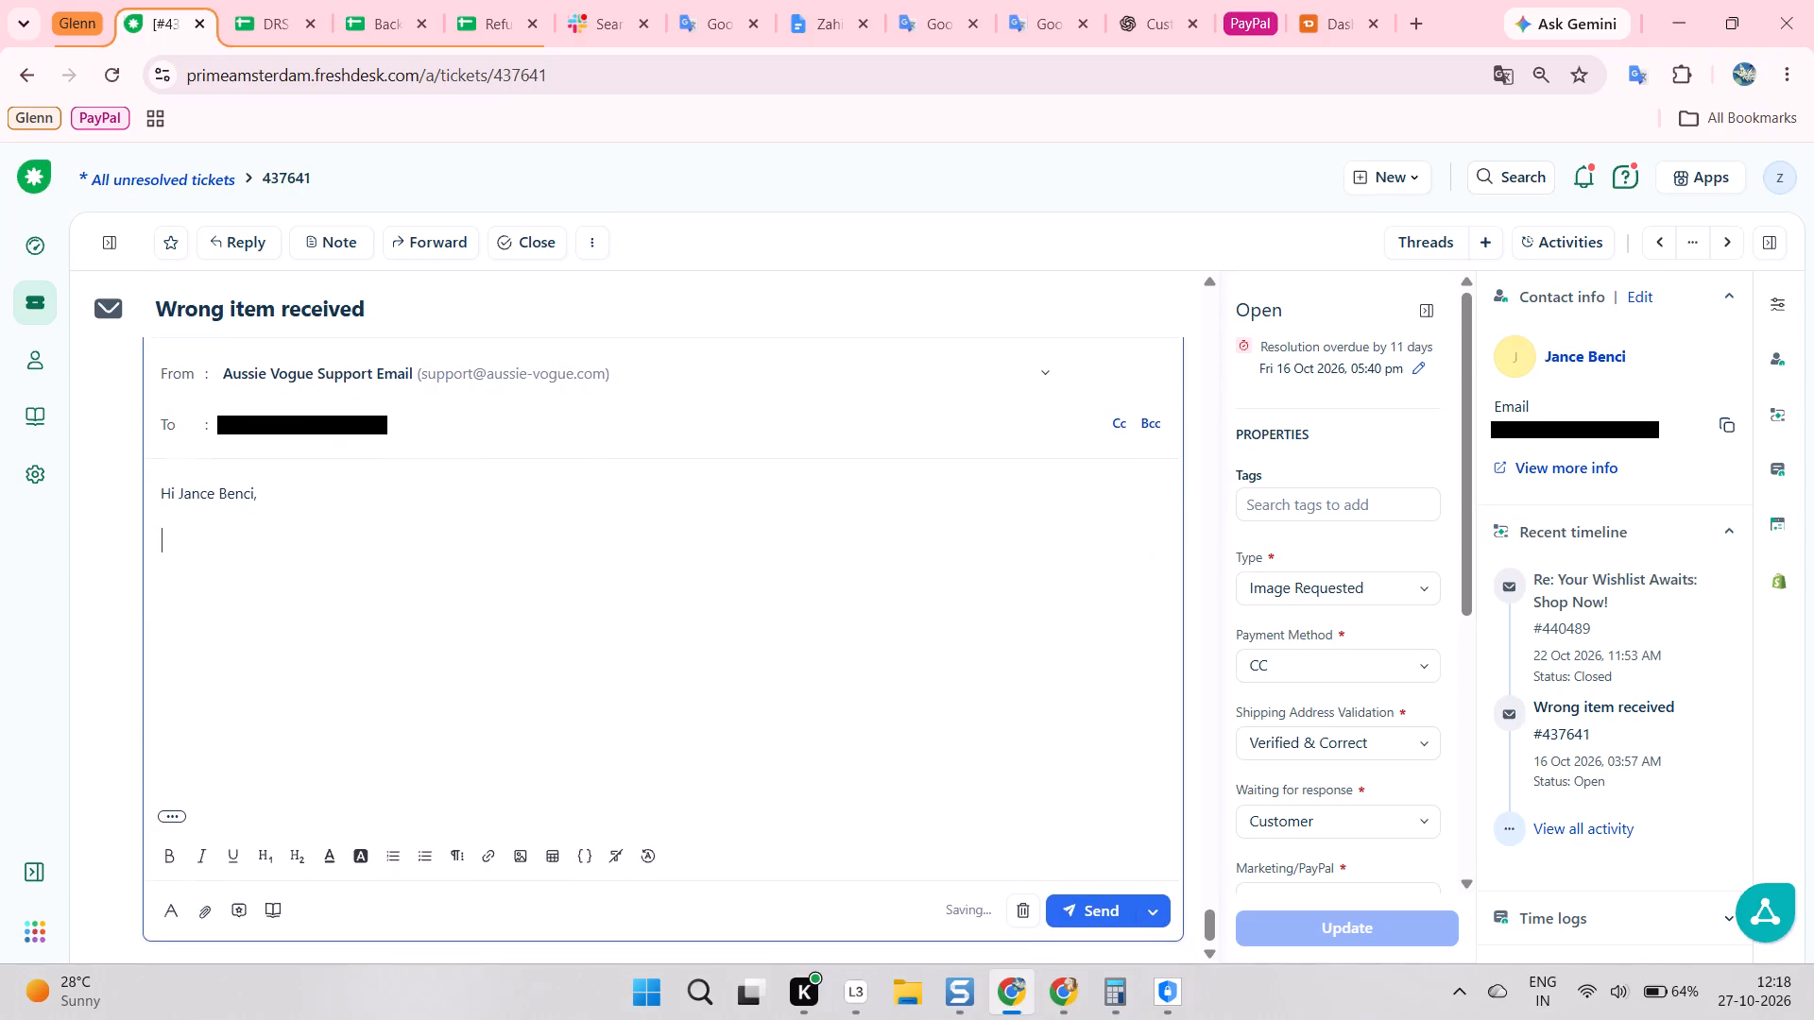
{"action": "left_click", "coordinate": [197, 811]}
{"action": "left_click_drag", "start_coordinate": [222, 795], "coordinate": [231, 791], "text": "ctrl"}
{"action": "key", "text": "ctrl+a"}
{"action": "key", "text": "ctrl+v"}
{"action": "scroll", "coordinate": [294, 727], "scroll_direction": "down", "scroll_amount": 2}
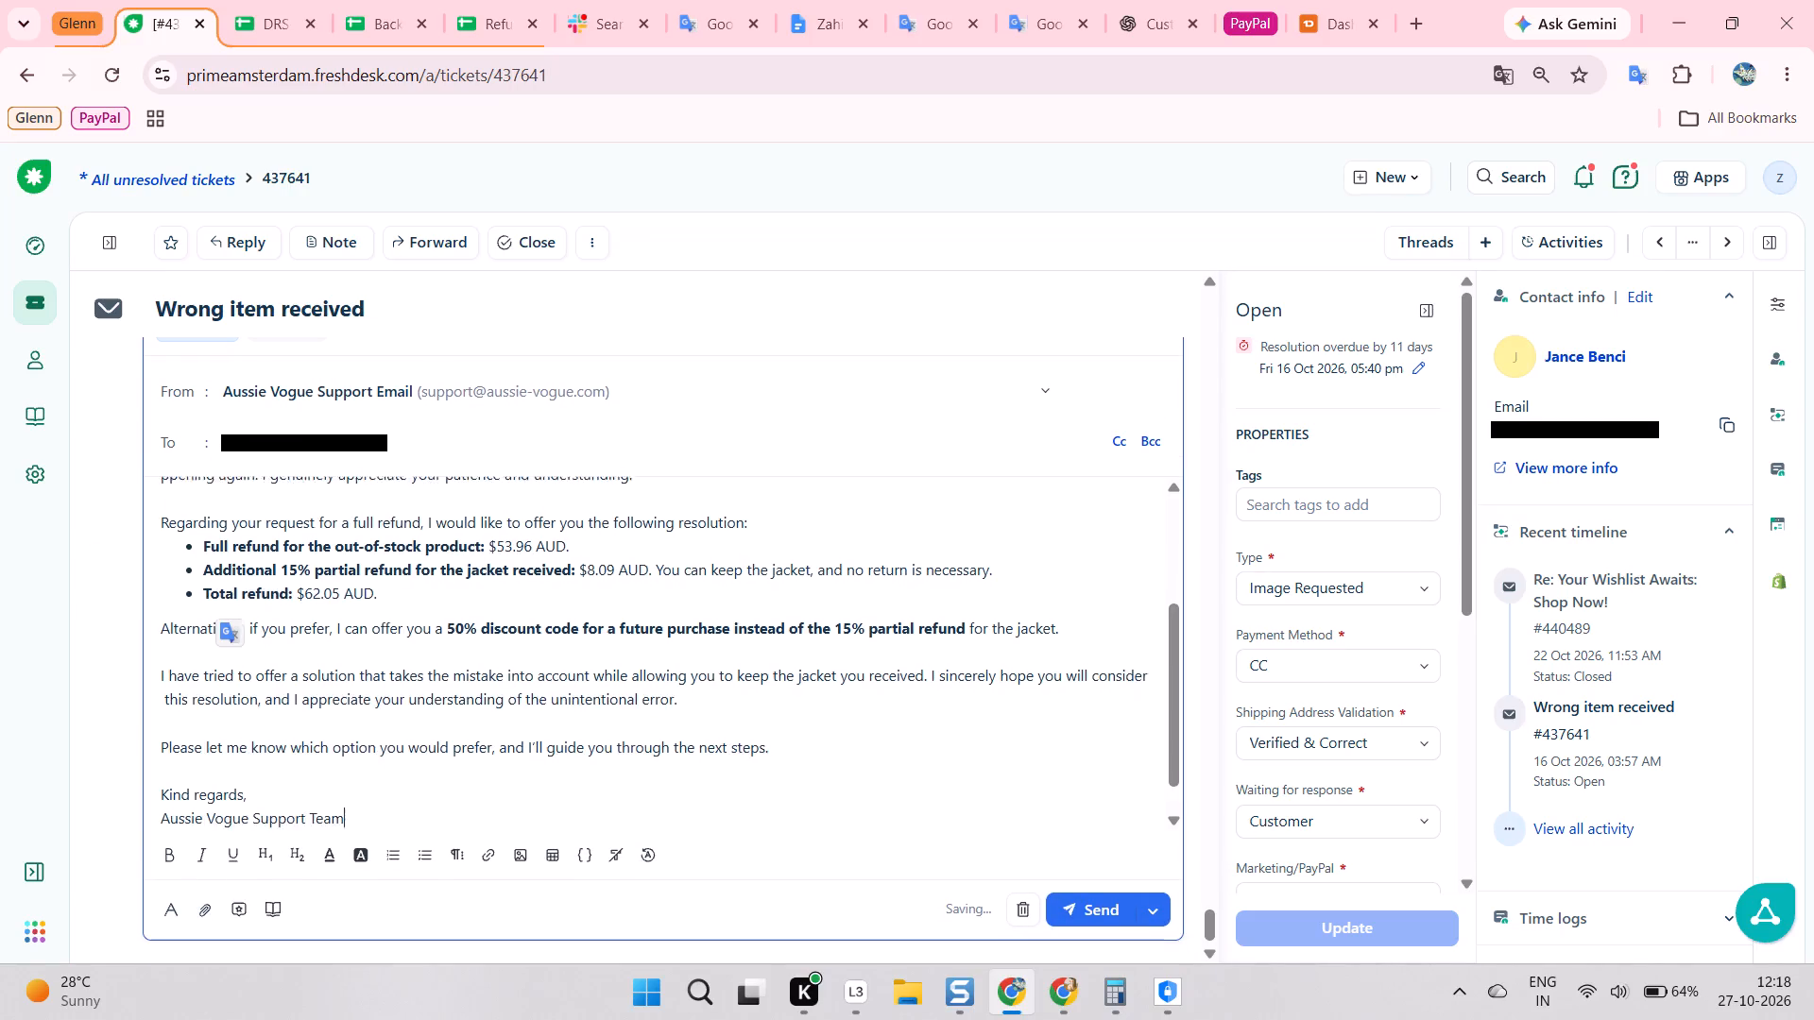
{"action": "scroll", "coordinate": [295, 726], "scroll_direction": "down", "scroll_amount": 6}
{"action": "left_click", "coordinate": [230, 810]}
{"action": "key", "text": "BackSpace"}
Remove the line break in the jacket value sentence so it reads "$111.31 AUD" on one line.
{"action": "scroll", "coordinate": [347, 756], "scroll_direction": "up", "scroll_amount": 1}
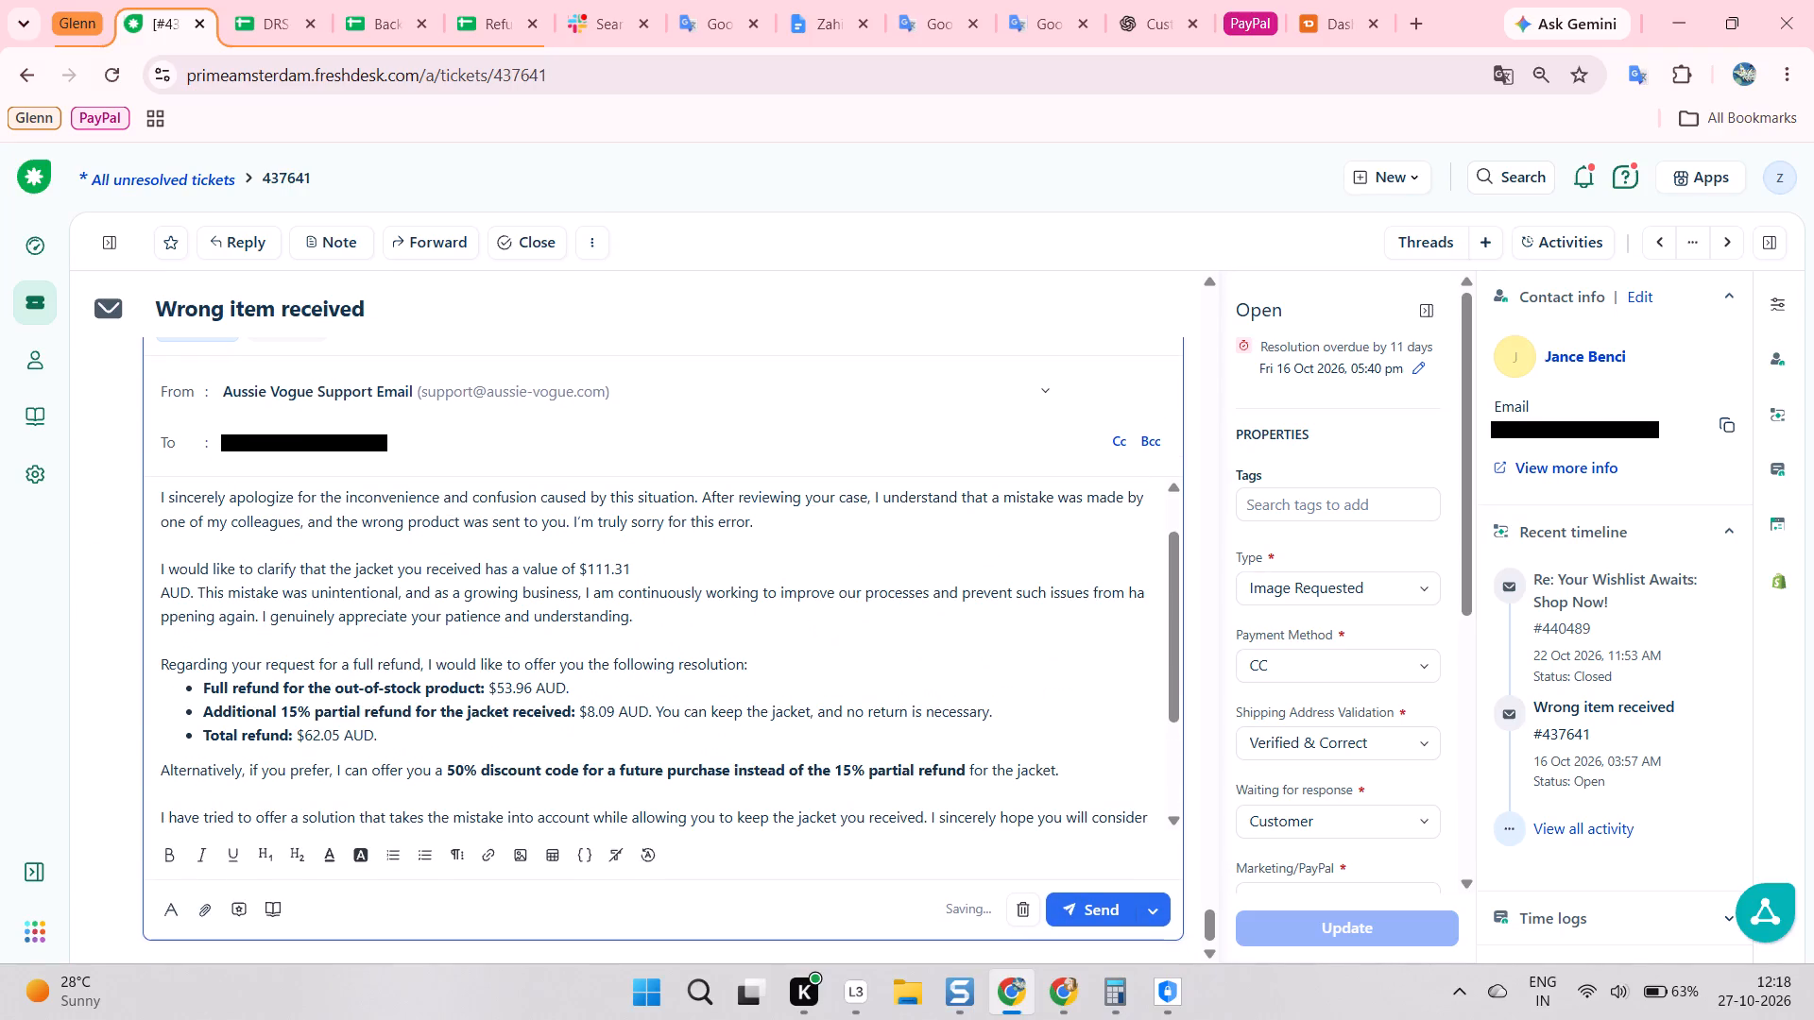
{"action": "left_click", "coordinate": [159, 592]}
{"action": "key", "text": "BackSpace"}
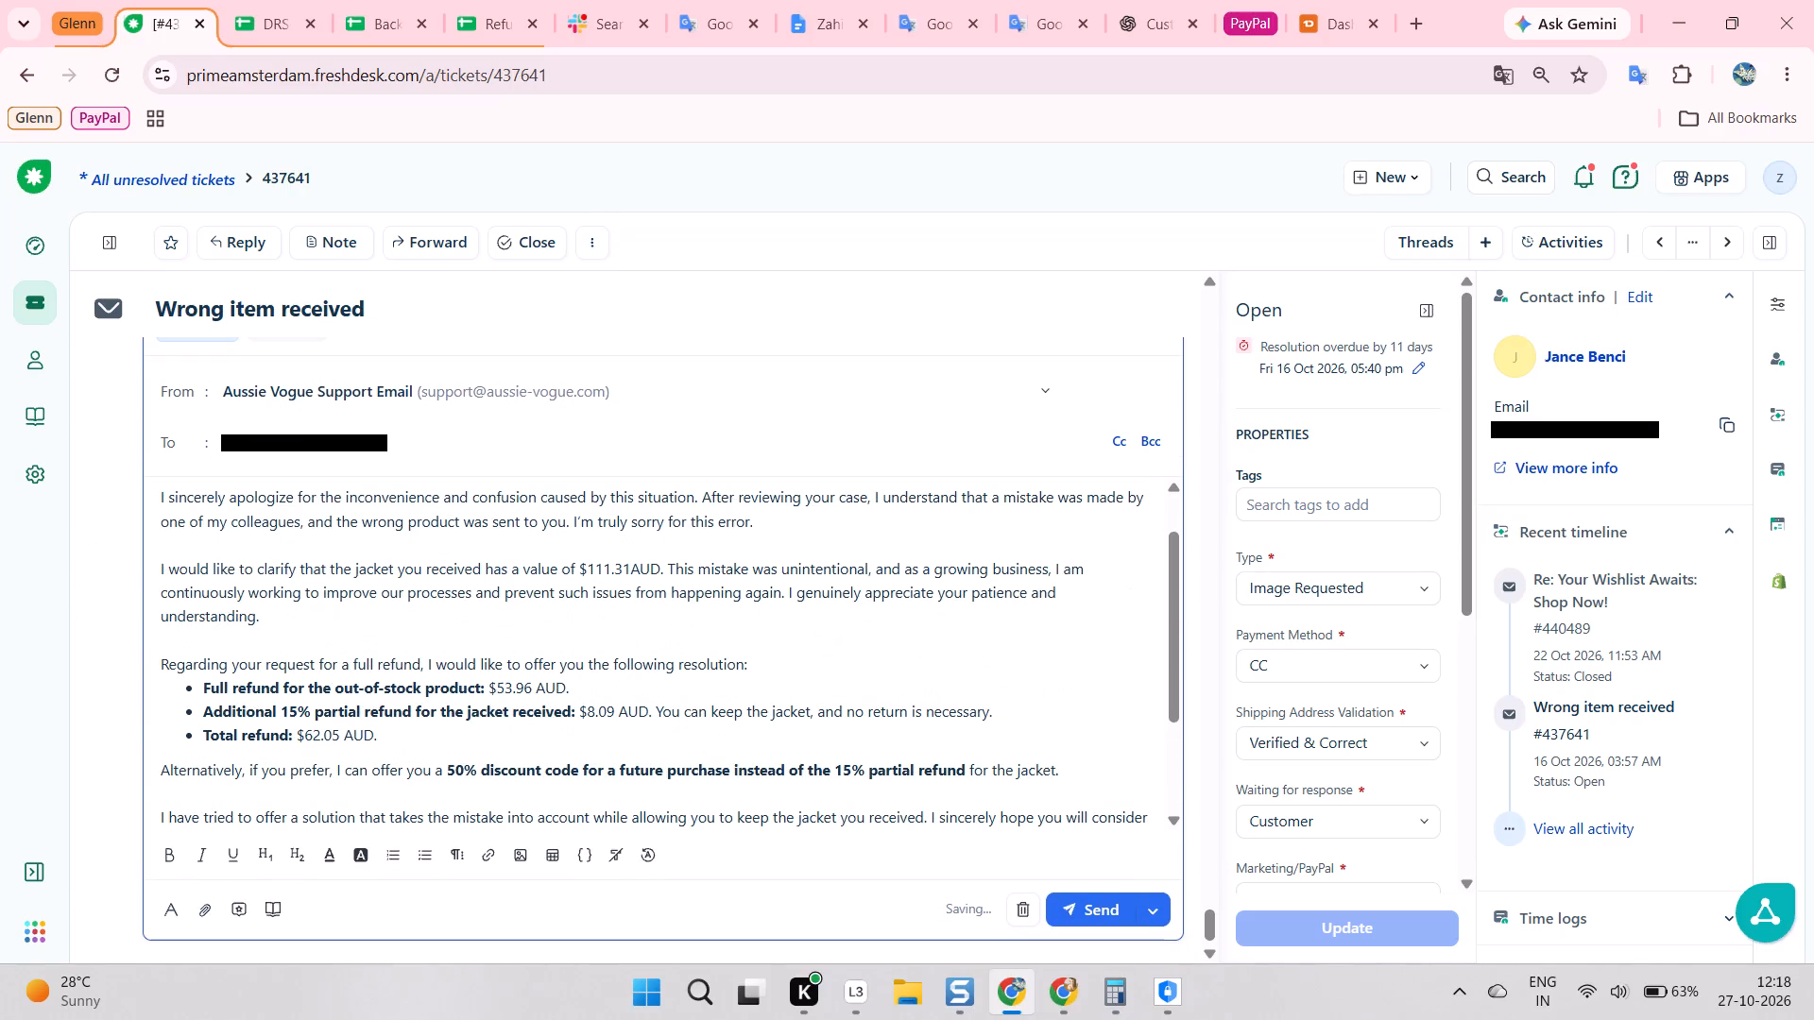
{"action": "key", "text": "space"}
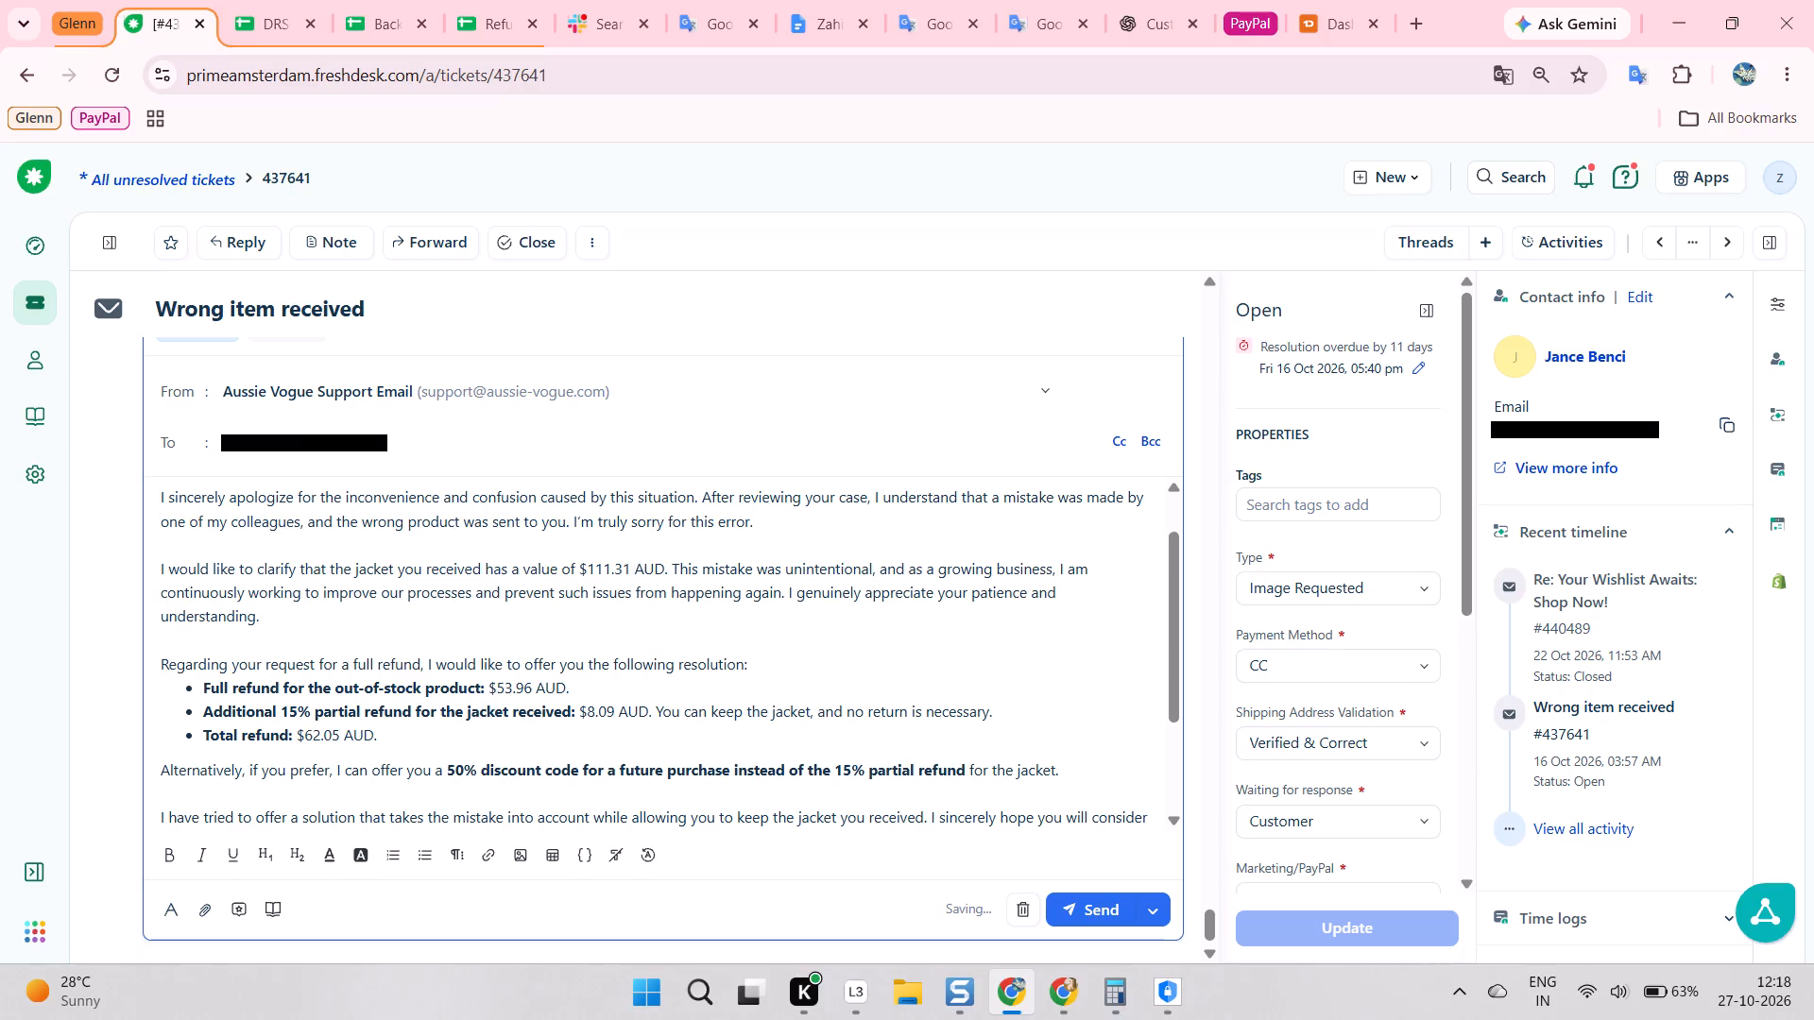
Replace "I am" with "we are" after "as a growing business," in the jacket value paragraph.
{"action": "scroll", "coordinate": [523, 568], "scroll_direction": "up", "scroll_amount": 1}
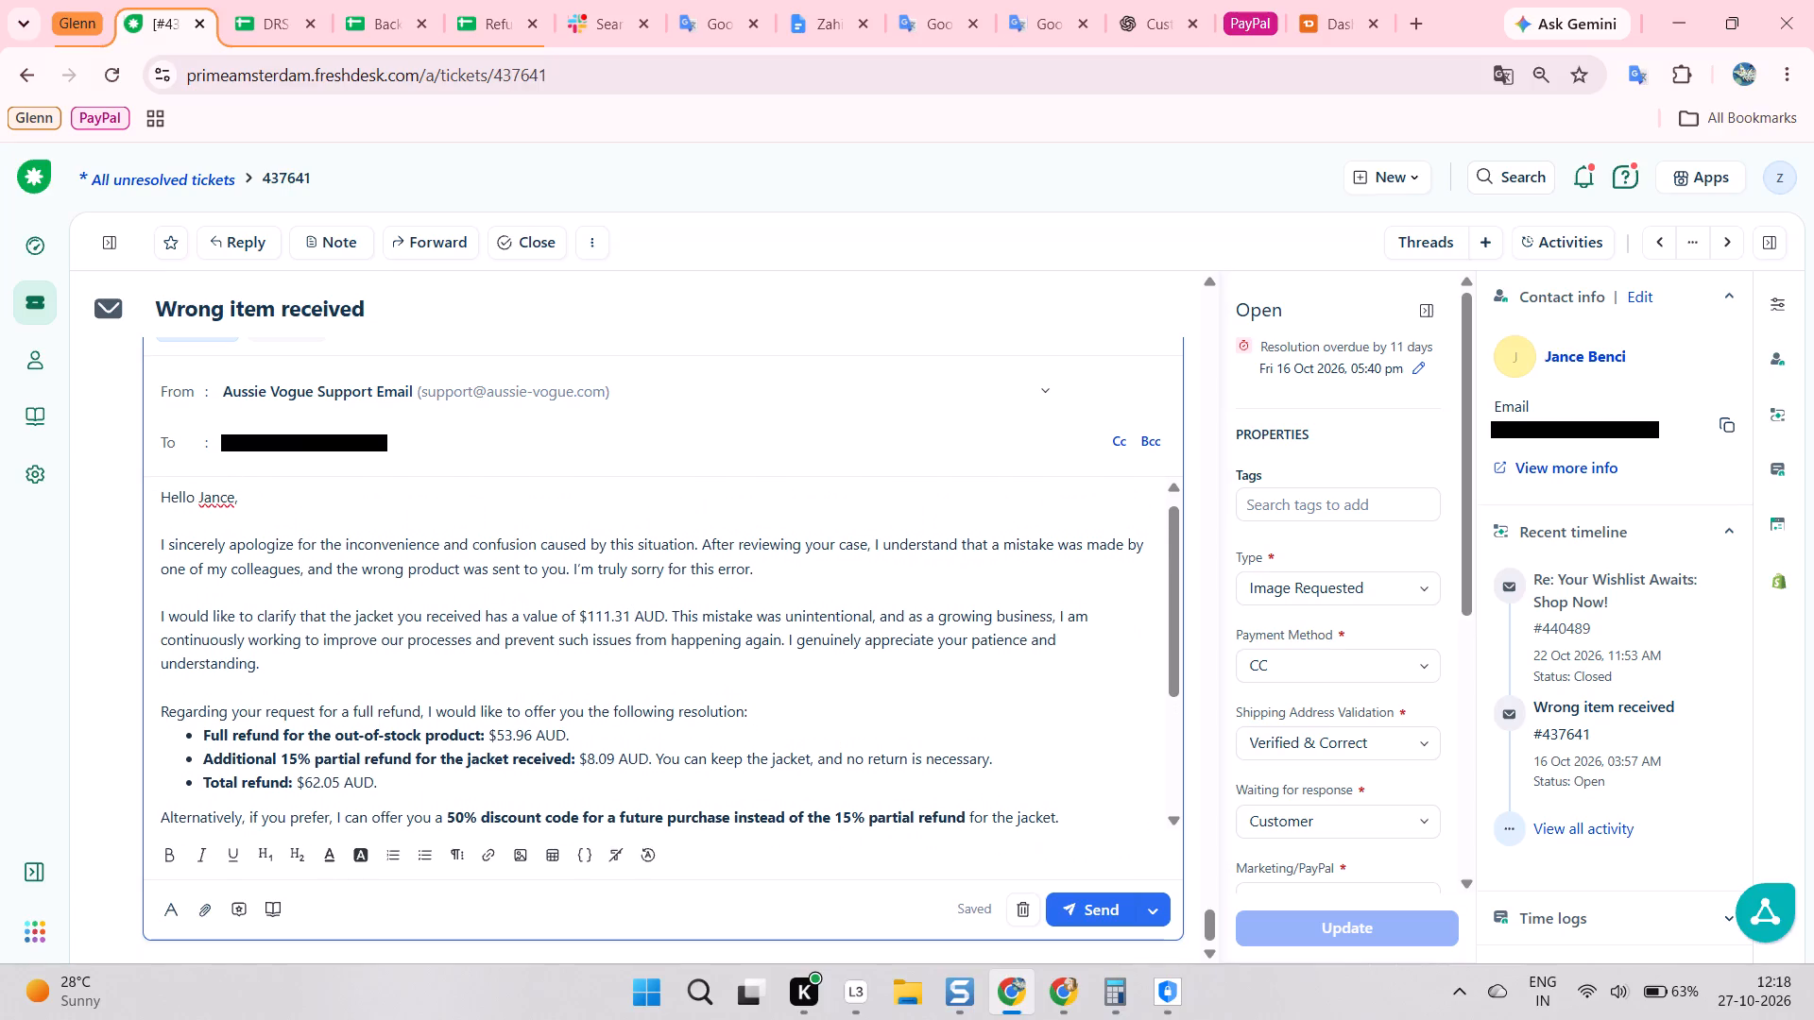
{"action": "left_click", "coordinate": [1064, 612]}
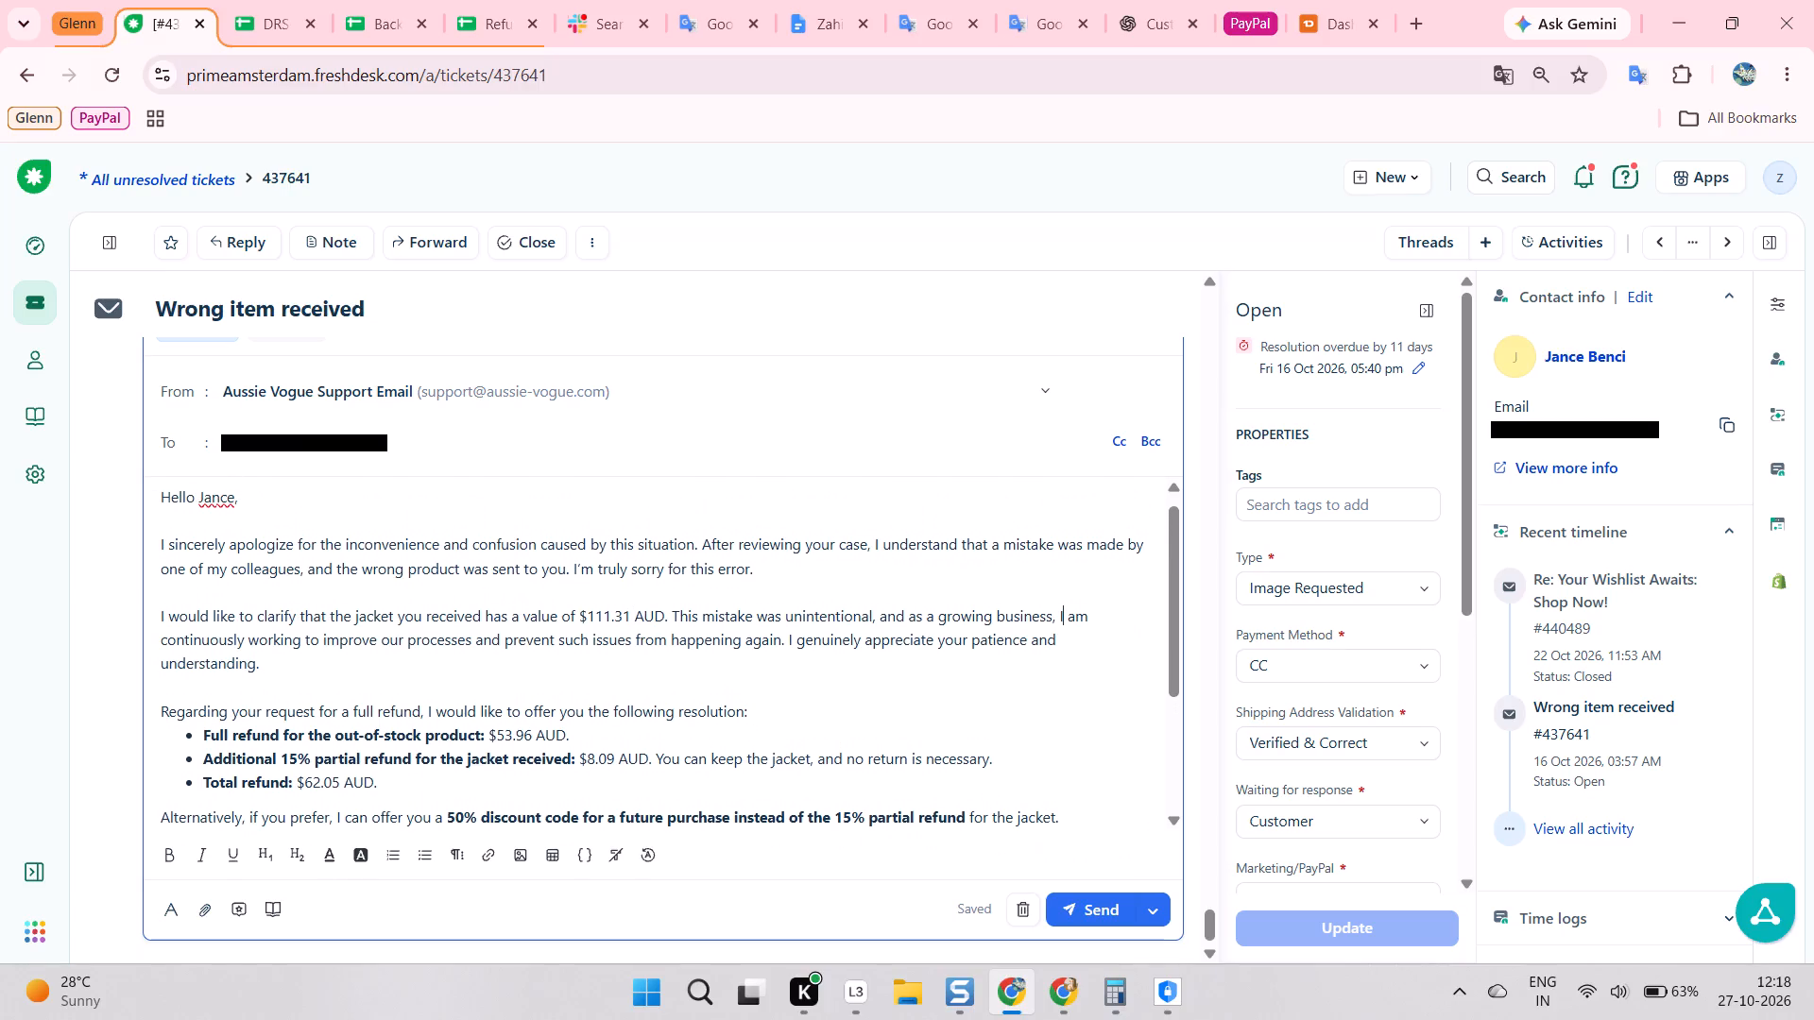
{"action": "left_click", "coordinate": [1092, 614]}
{"action": "key", "text": "BackSpace"}
{"action": "key", "text": "BackSpace"}
{"action": "key", "text": "BackSpace"}
{"action": "key", "text": "BackSpace"}
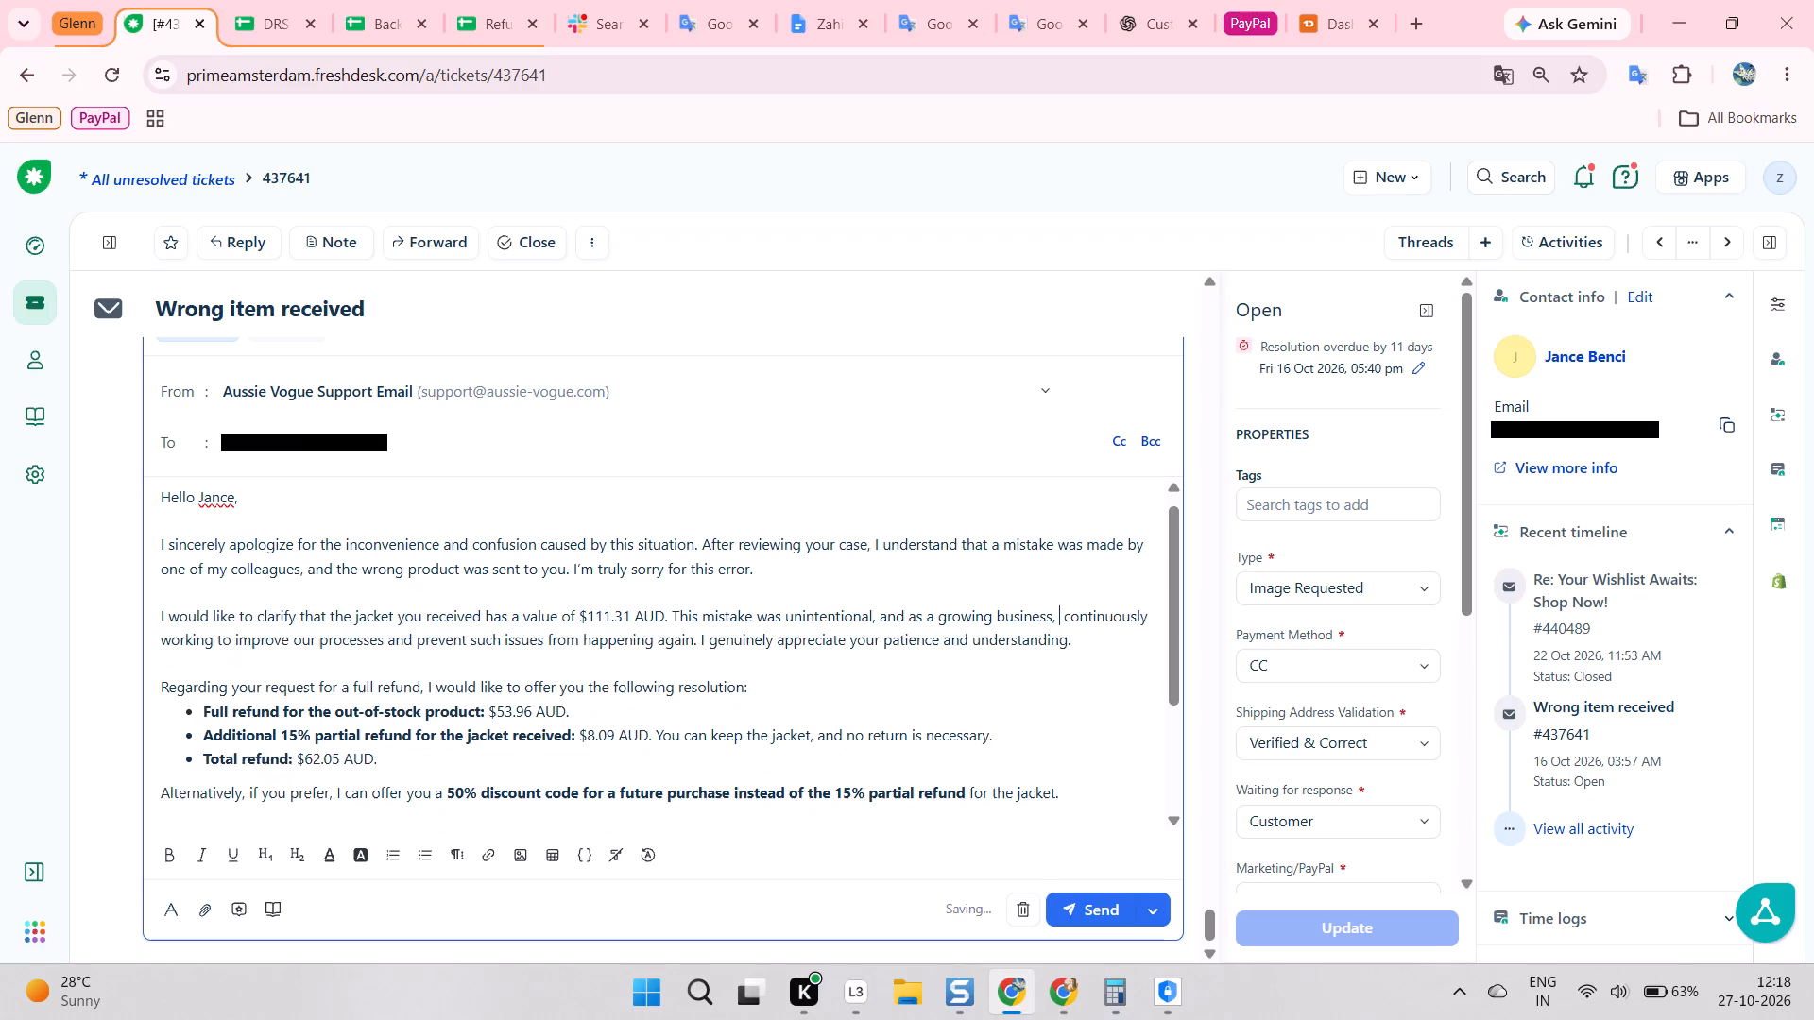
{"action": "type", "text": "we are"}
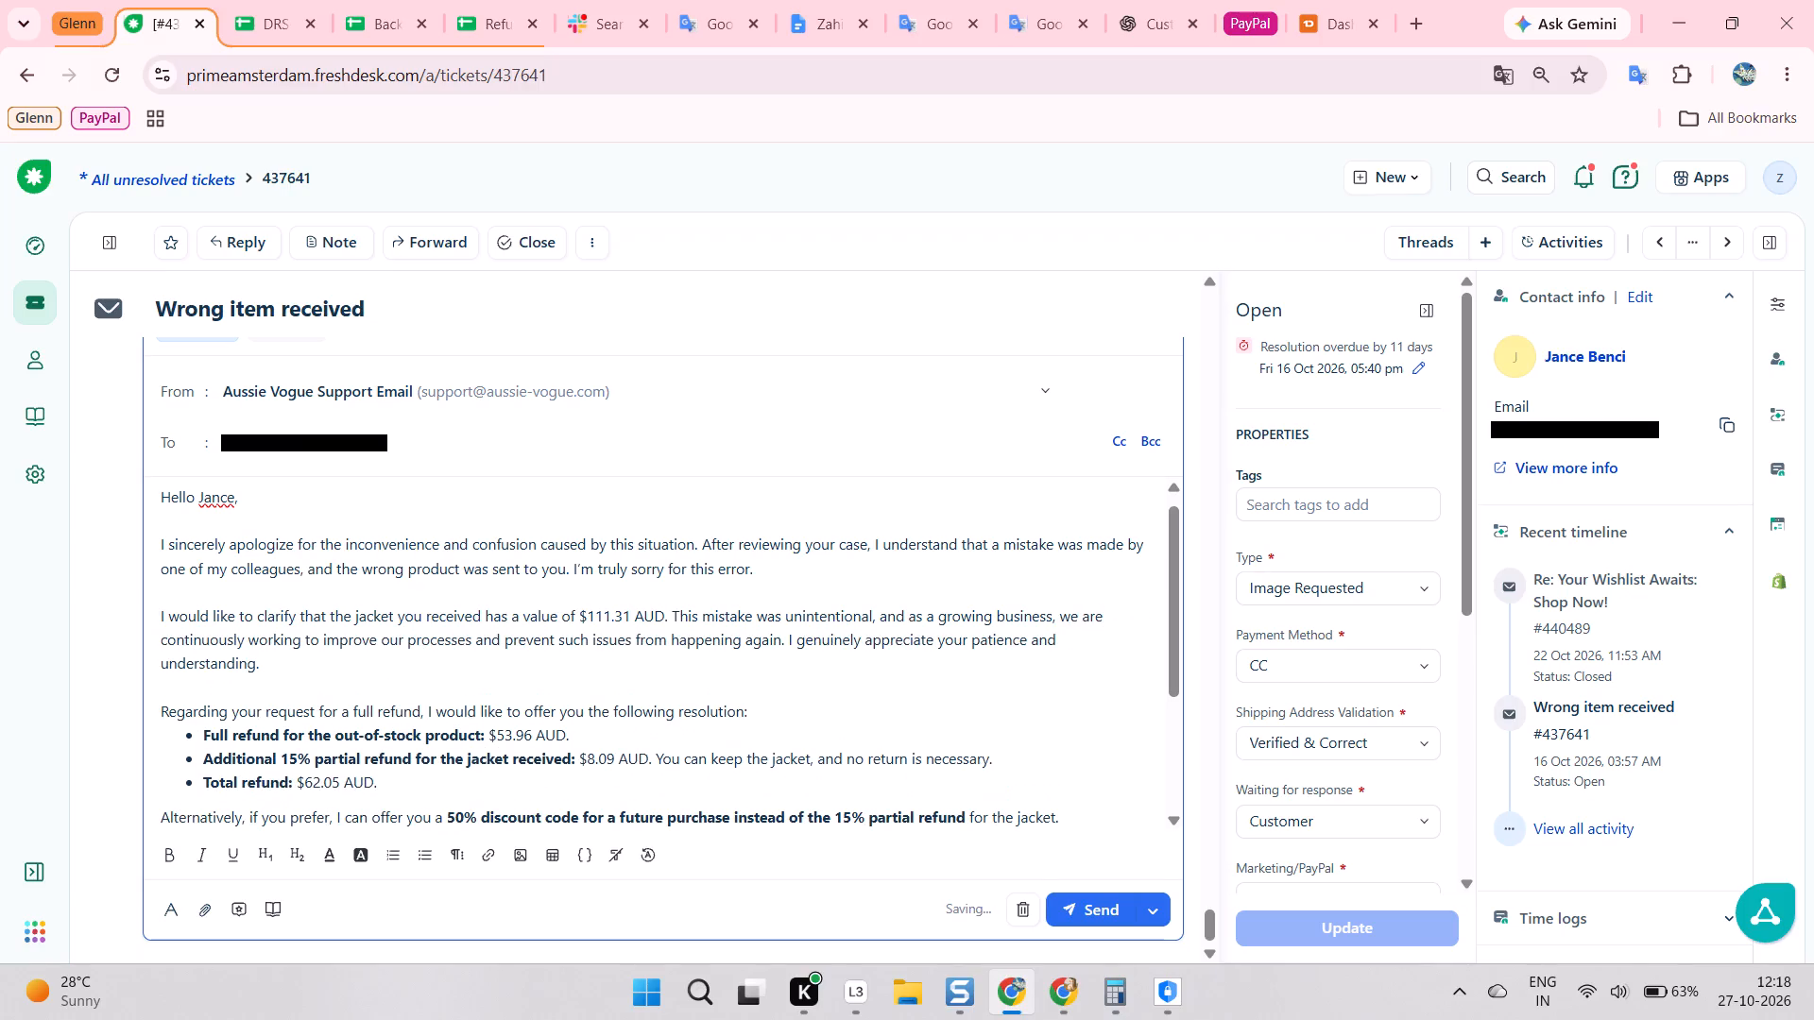
Send the corrected reply to the customer.
{"action": "scroll", "coordinate": [681, 752], "scroll_direction": "down", "scroll_amount": 6}
{"action": "left_click", "coordinate": [1086, 914]}
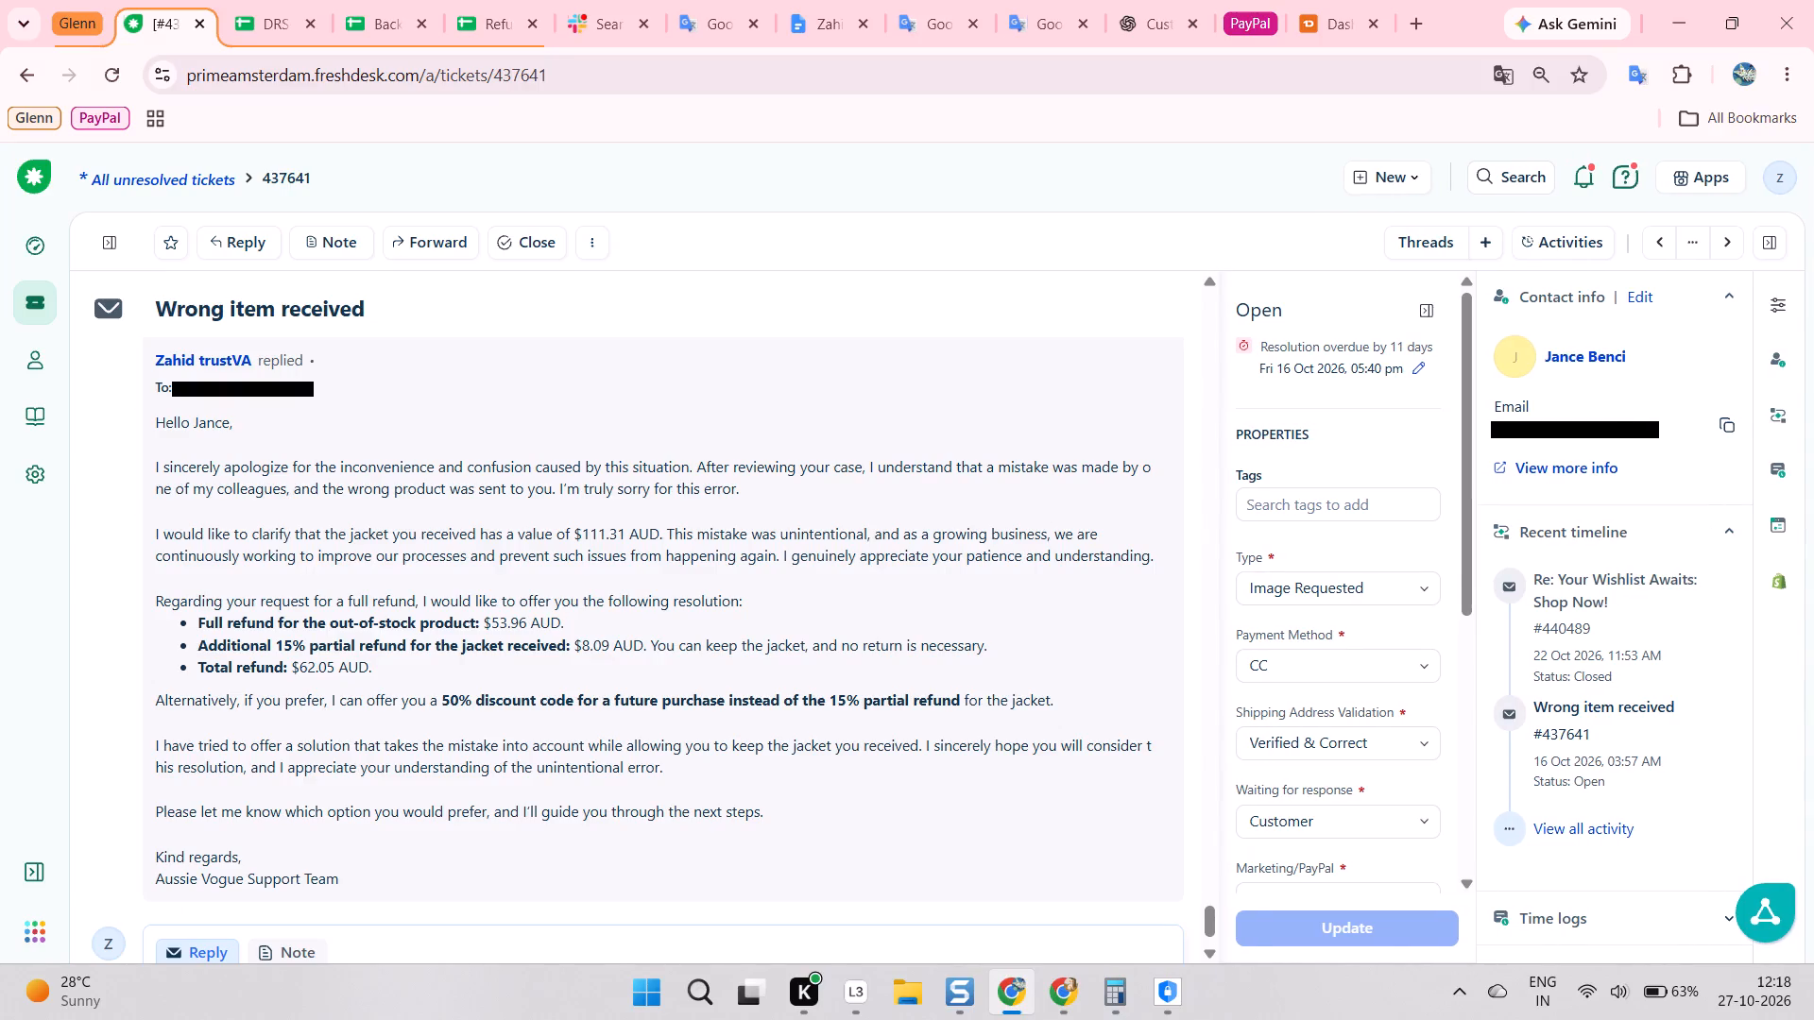
Delete the earlier sent reply with the broken "$111.31 AUD" line from the ticket and check the corrected reply.
{"action": "scroll", "coordinate": [885, 646], "scroll_direction": "up", "scroll_amount": 2}
{"action": "scroll", "coordinate": [1045, 543], "scroll_direction": "up", "scroll_amount": 4}
{"action": "left_click", "coordinate": [1158, 660]}
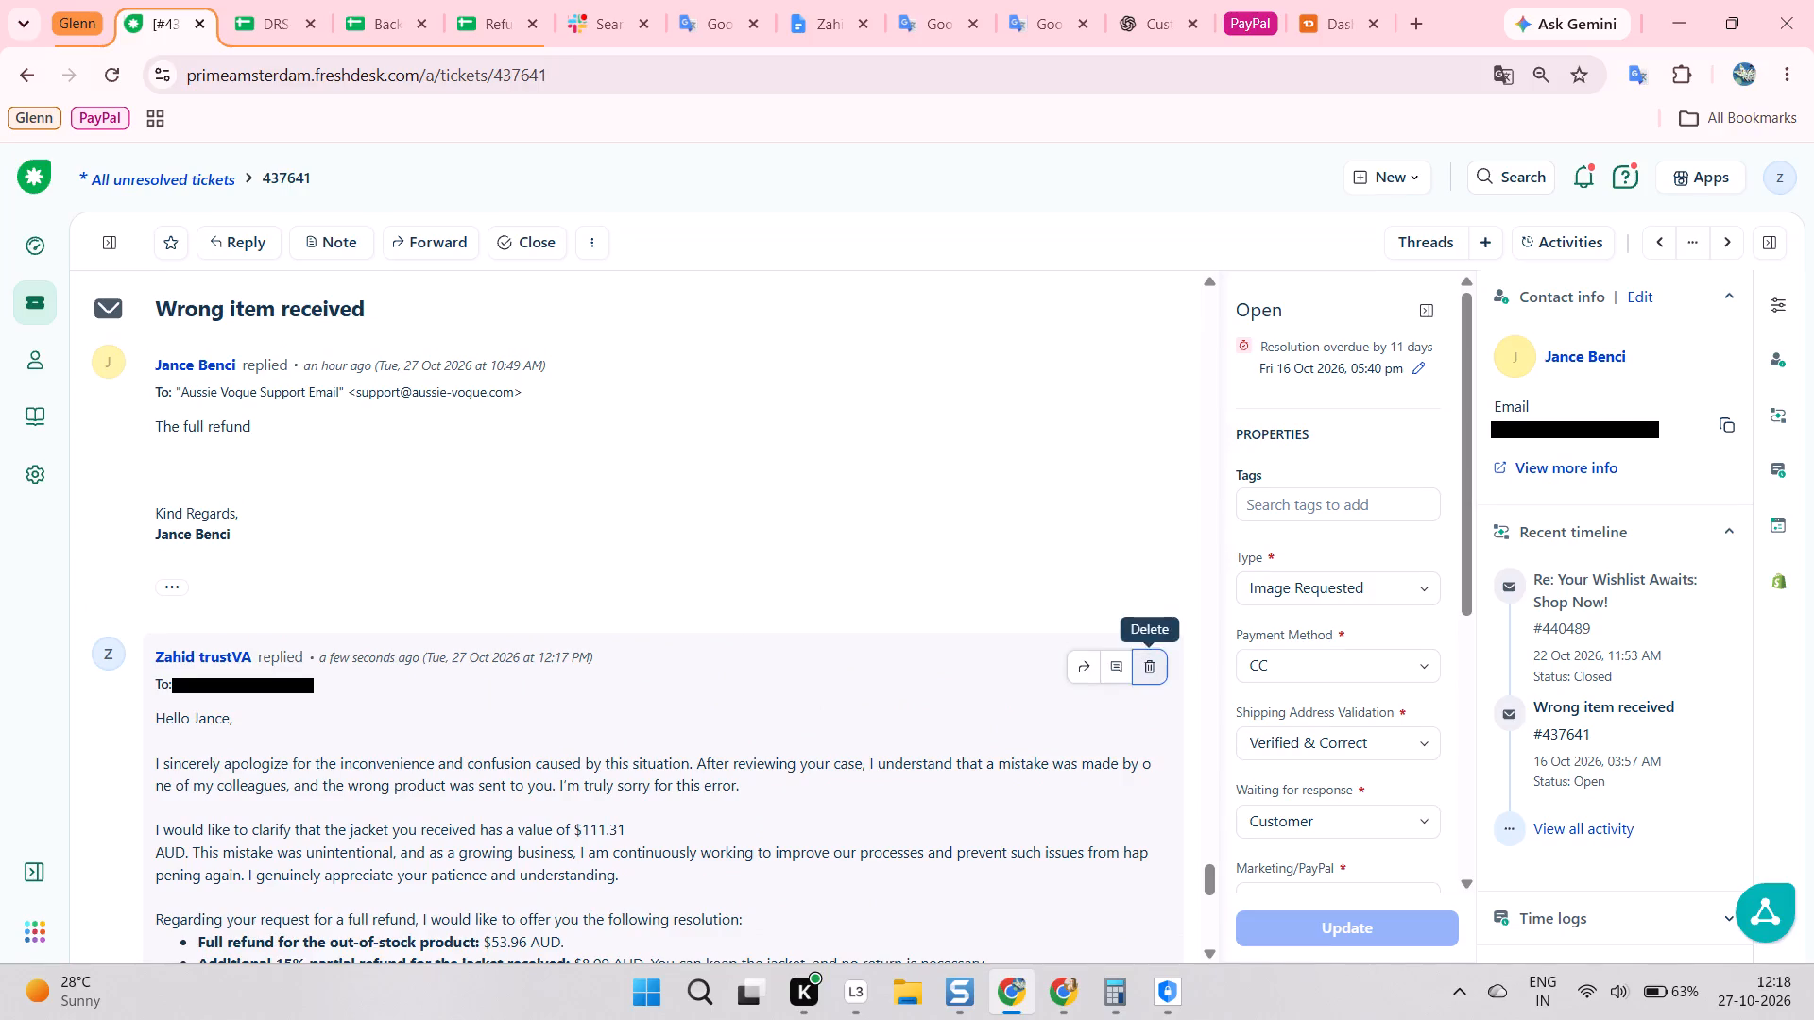
{"action": "left_click", "coordinate": [1125, 320]}
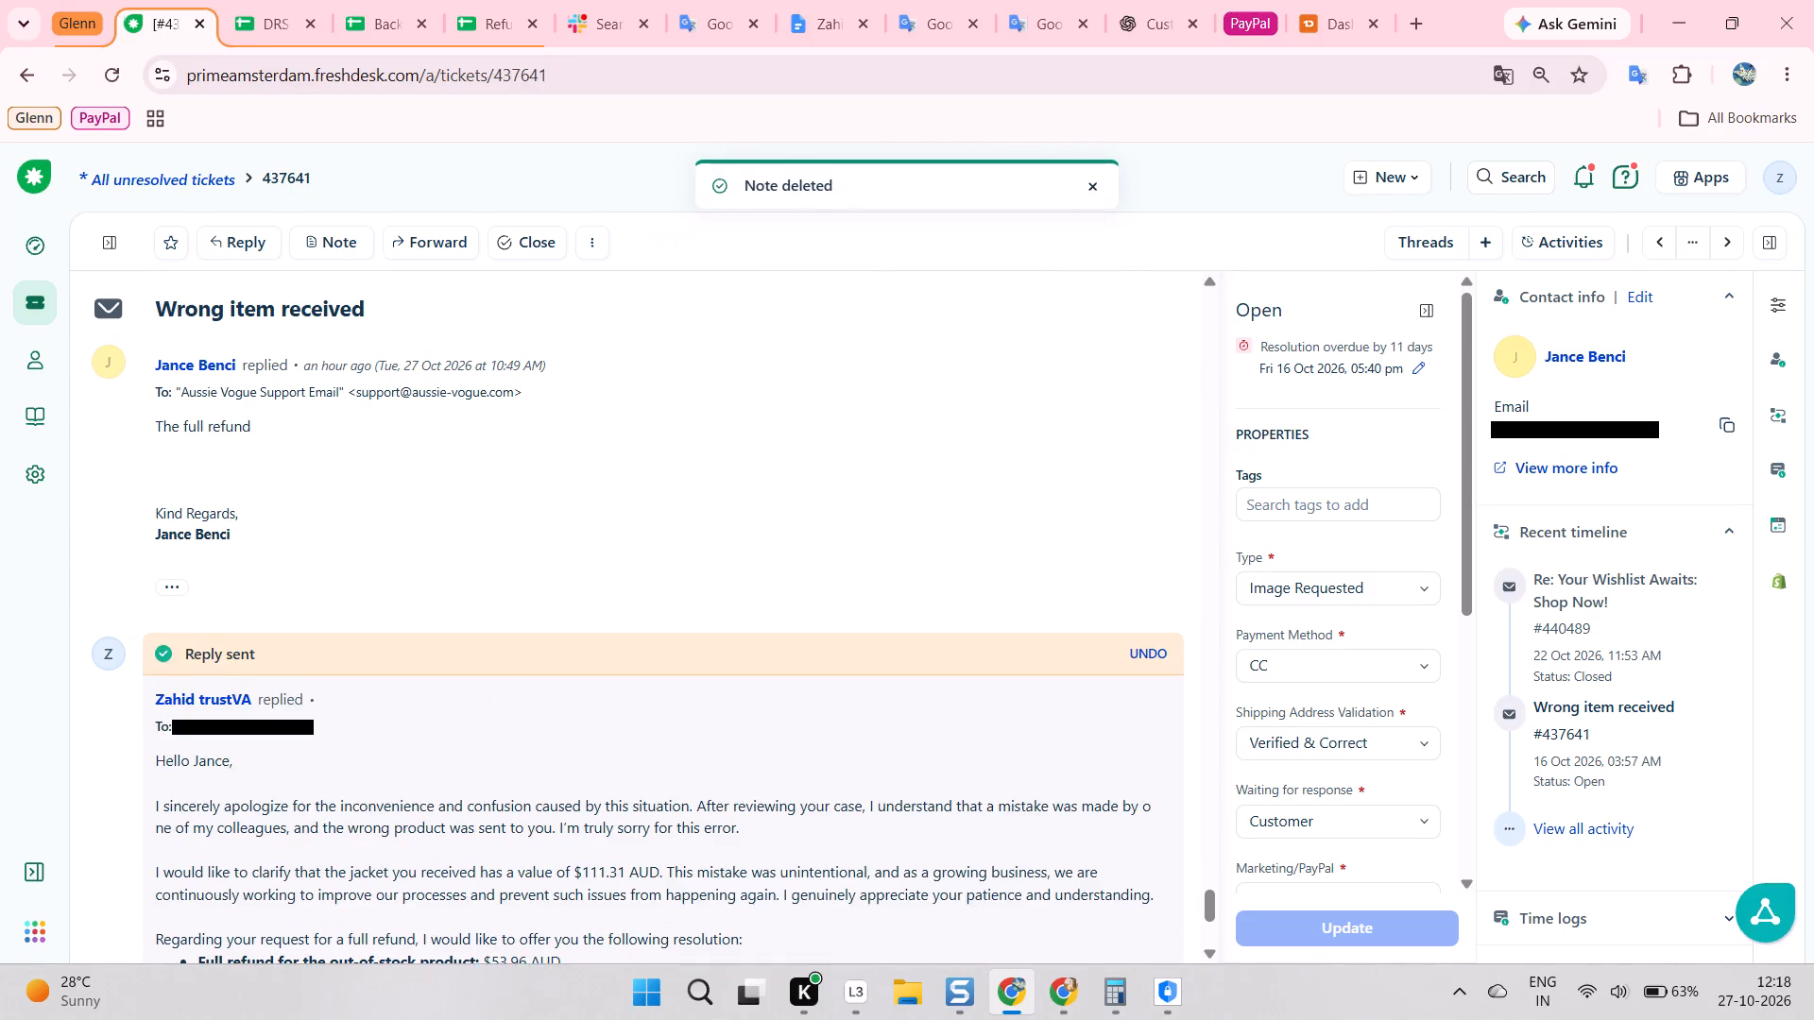
{"action": "scroll", "coordinate": [971, 409], "scroll_direction": "down", "scroll_amount": 12}
{"action": "scroll", "coordinate": [418, 725], "scroll_direction": "down", "scroll_amount": 4}
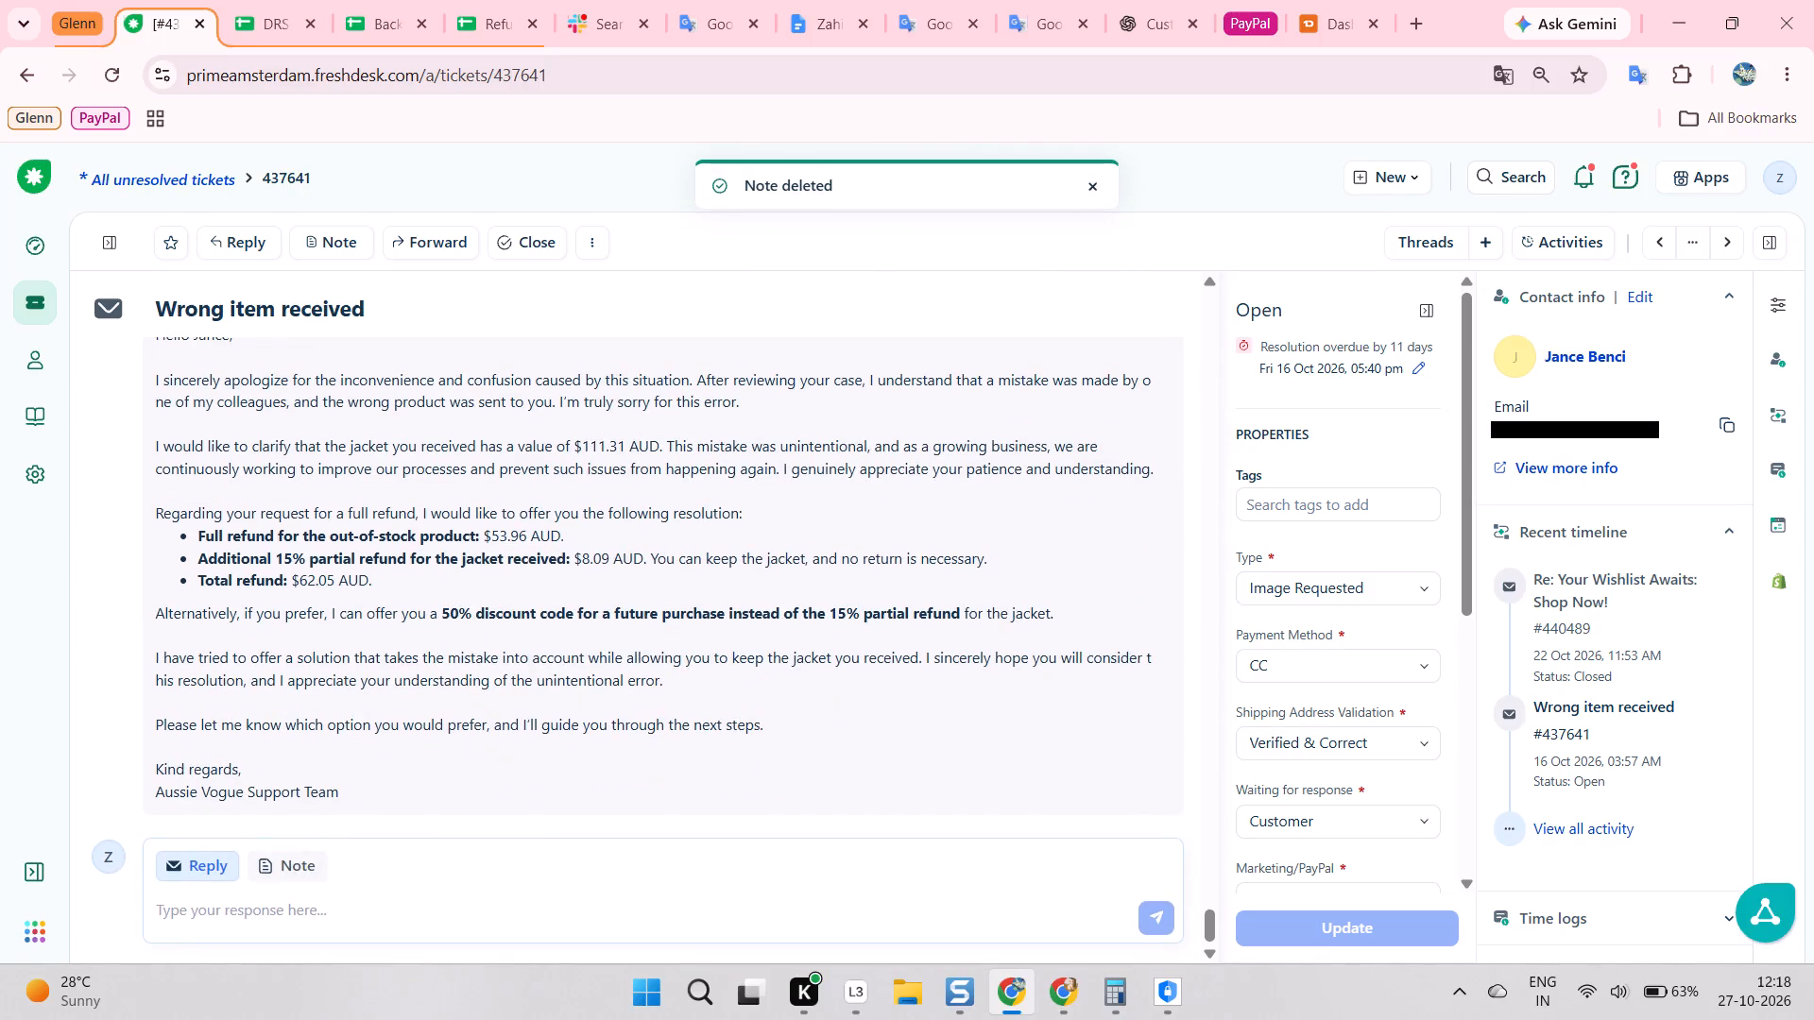
Start a private note on the ticket reading "before reply pls read above".
{"action": "scroll", "coordinate": [310, 725], "scroll_direction": "down", "scroll_amount": 5}
{"action": "scroll", "coordinate": [326, 841], "scroll_direction": "down", "scroll_amount": 1}
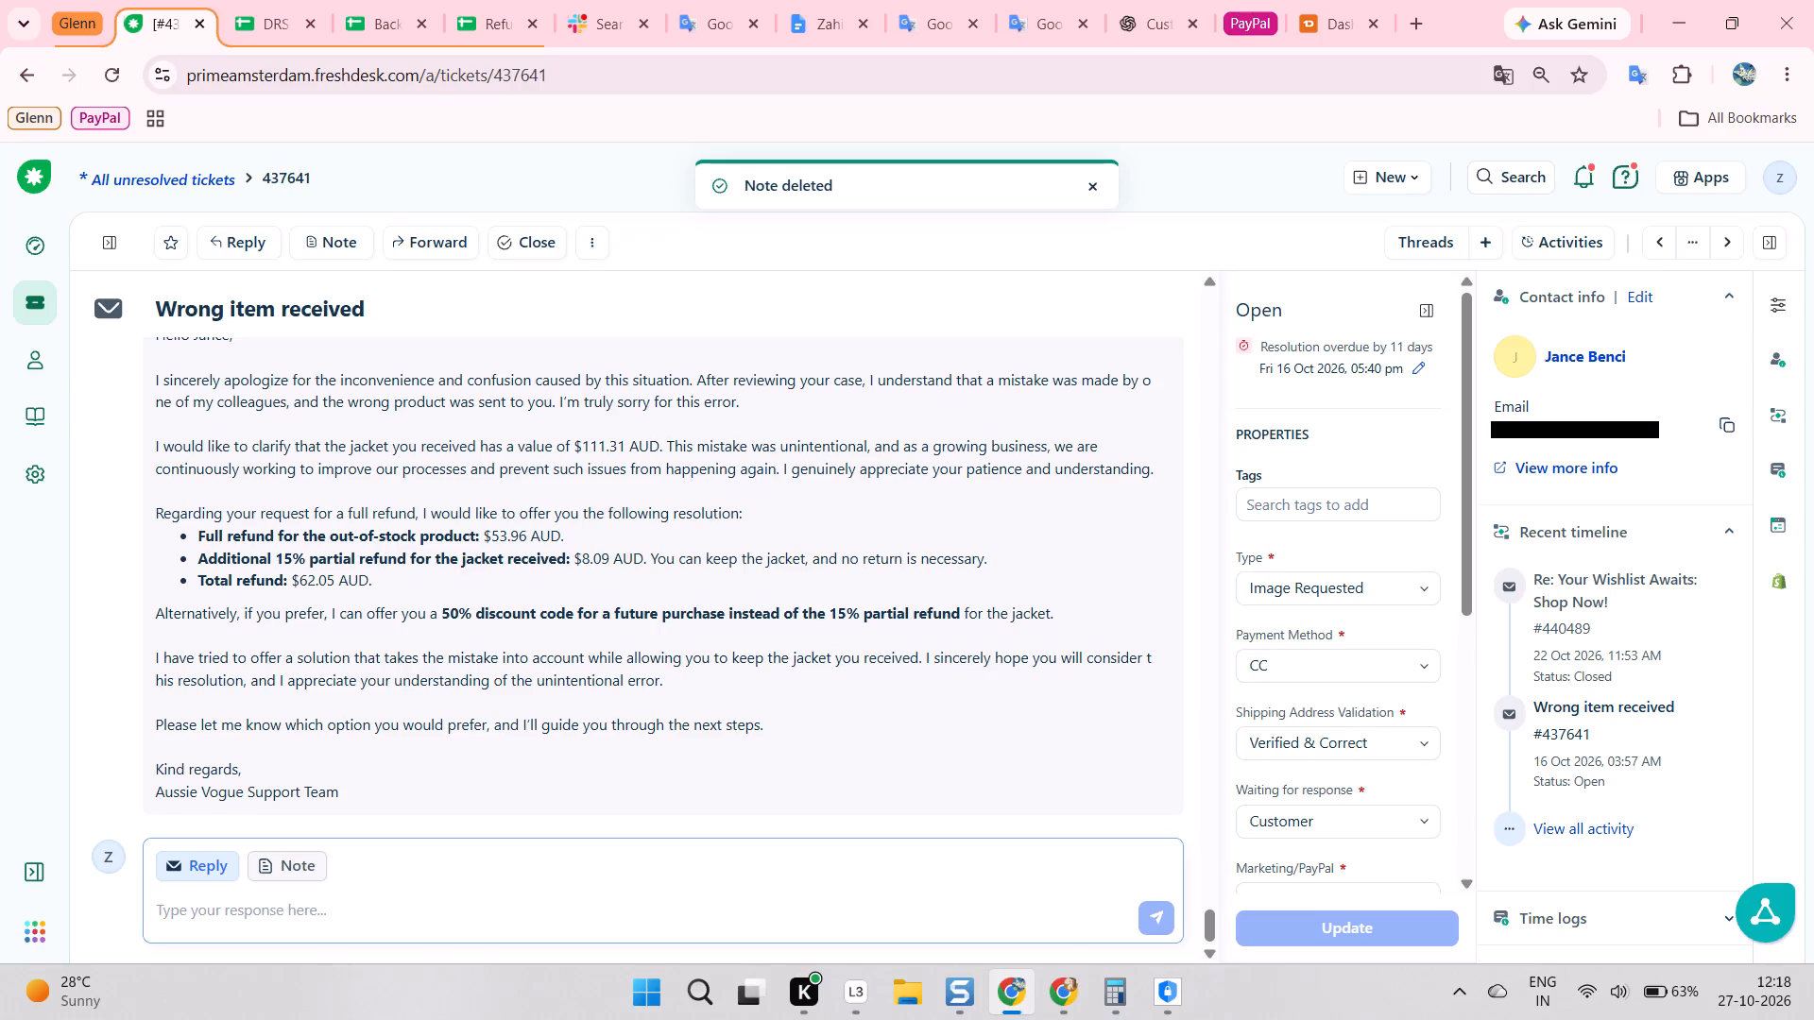
{"action": "left_click", "coordinate": [282, 860]}
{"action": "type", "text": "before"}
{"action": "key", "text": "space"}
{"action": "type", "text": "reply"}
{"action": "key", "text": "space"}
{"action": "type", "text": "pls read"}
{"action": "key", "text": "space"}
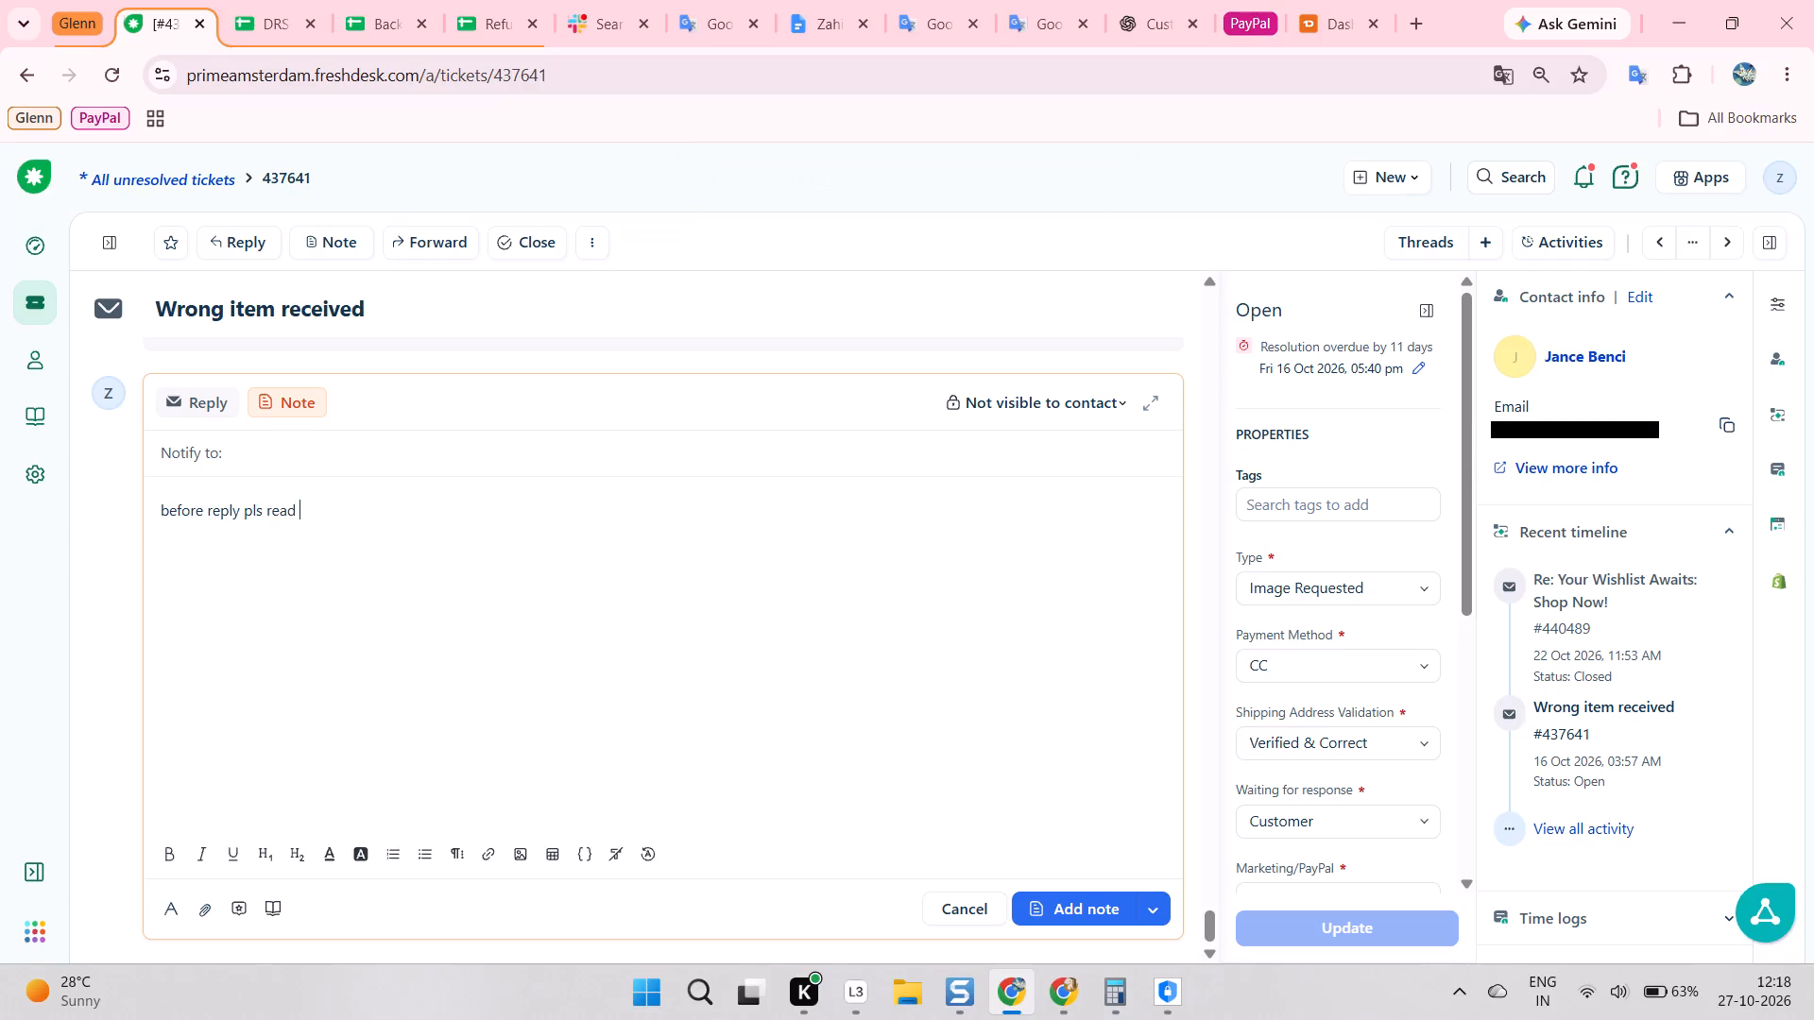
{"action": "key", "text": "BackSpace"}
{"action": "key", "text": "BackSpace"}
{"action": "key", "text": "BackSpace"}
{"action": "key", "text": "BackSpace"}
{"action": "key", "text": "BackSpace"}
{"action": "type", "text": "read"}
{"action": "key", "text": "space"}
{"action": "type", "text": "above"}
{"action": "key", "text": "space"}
Continue the note with "top off the summury" and leave nothing after that word.
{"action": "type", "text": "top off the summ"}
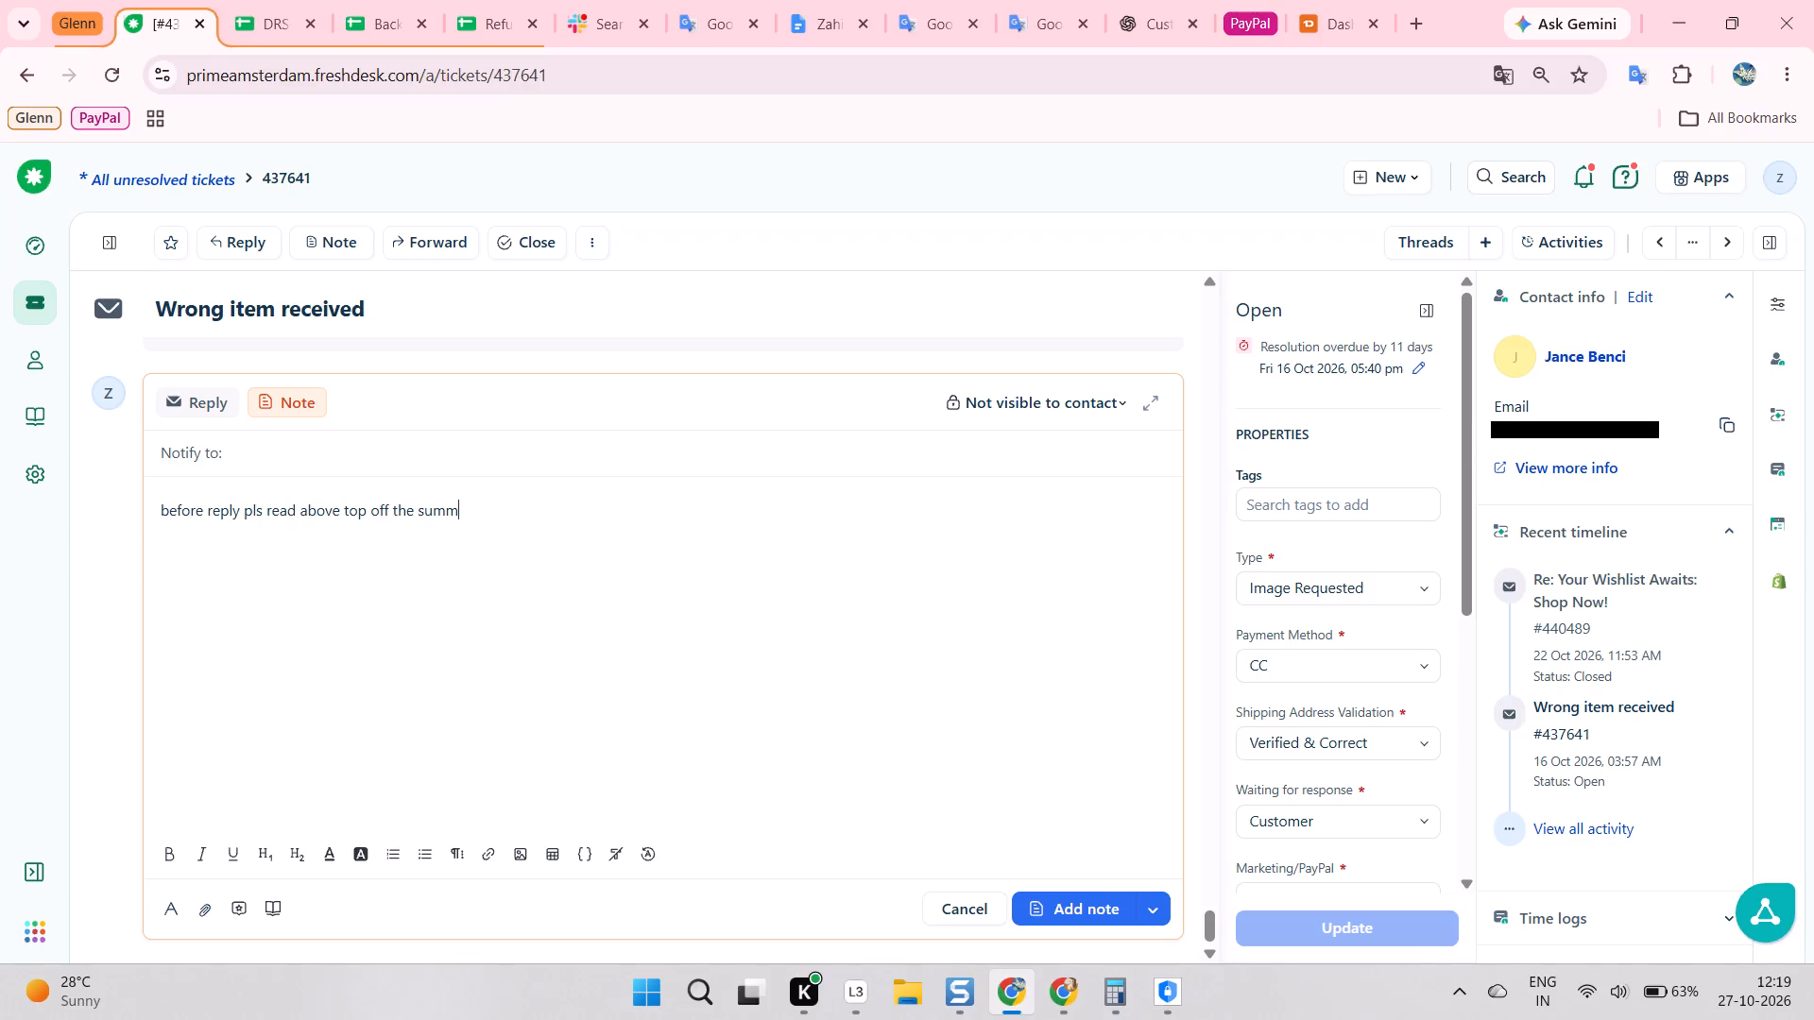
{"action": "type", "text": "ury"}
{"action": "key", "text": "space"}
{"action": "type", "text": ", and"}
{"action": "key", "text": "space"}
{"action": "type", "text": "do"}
{"action": "left_click_drag", "start_coordinate": [484, 514], "coordinate": [593, 511]}
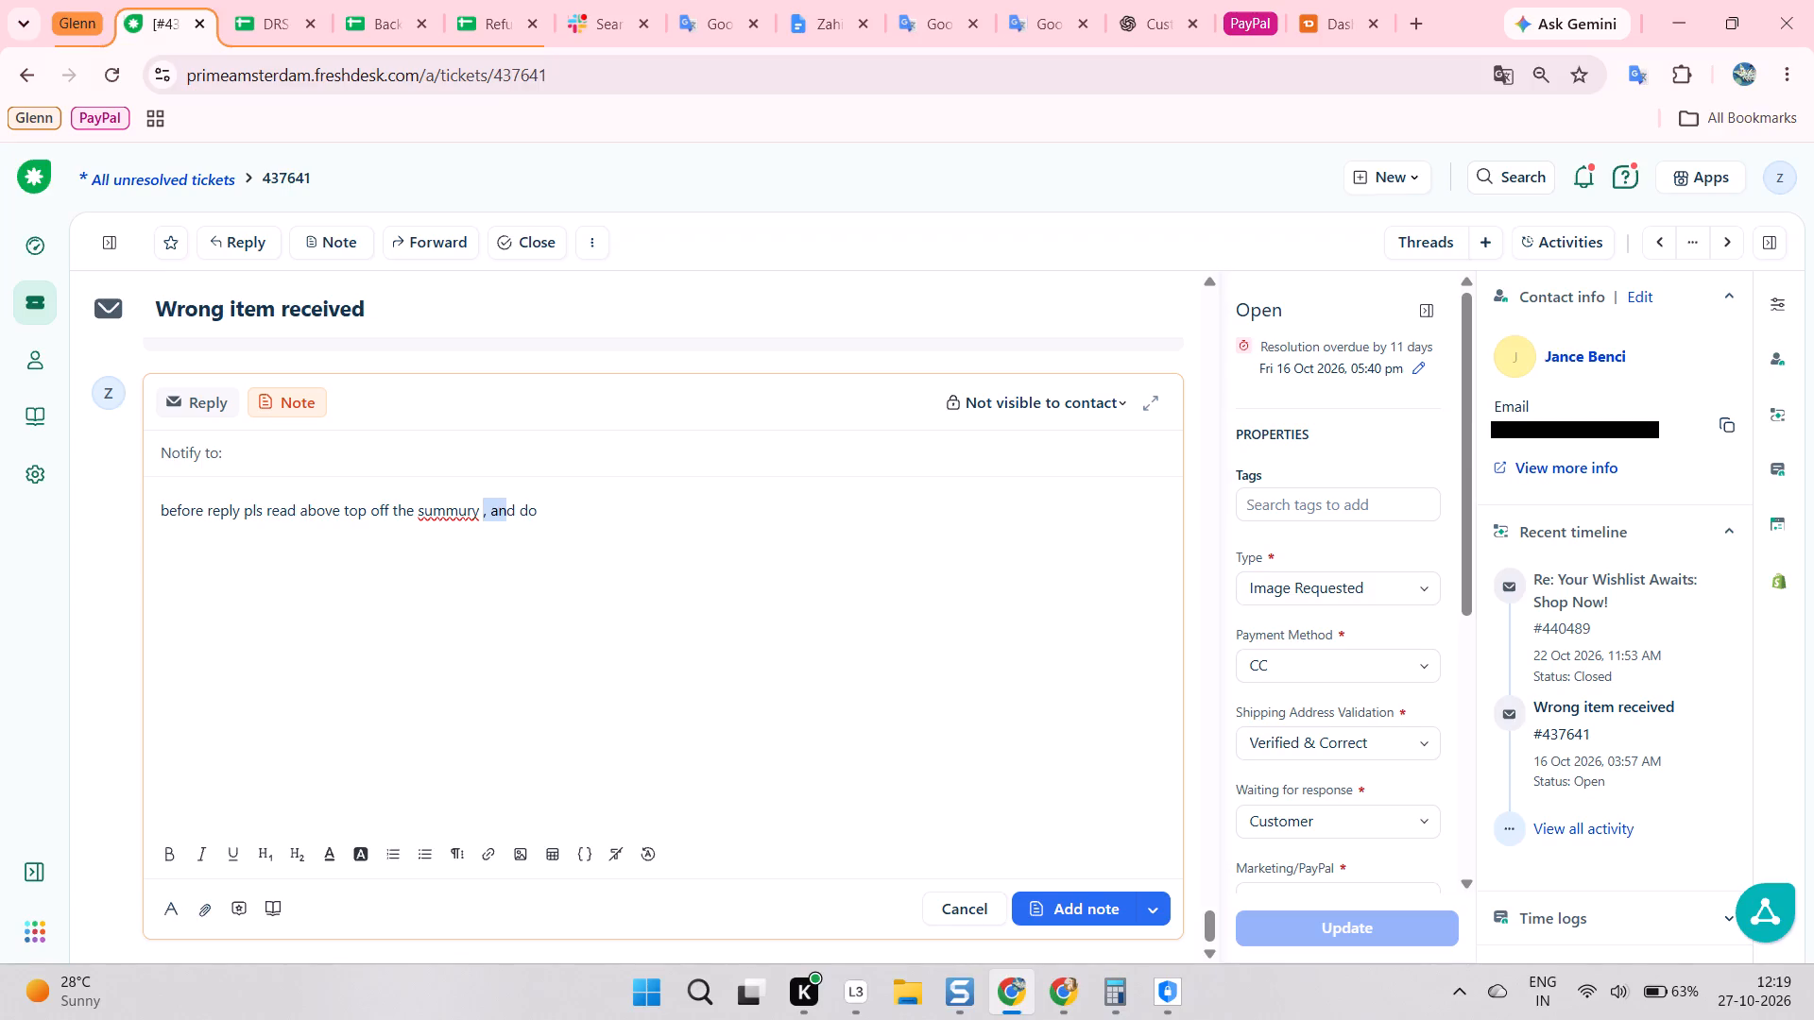
{"action": "key", "text": "BackSpace"}
{"action": "triple_click", "coordinate": [312, 518]}
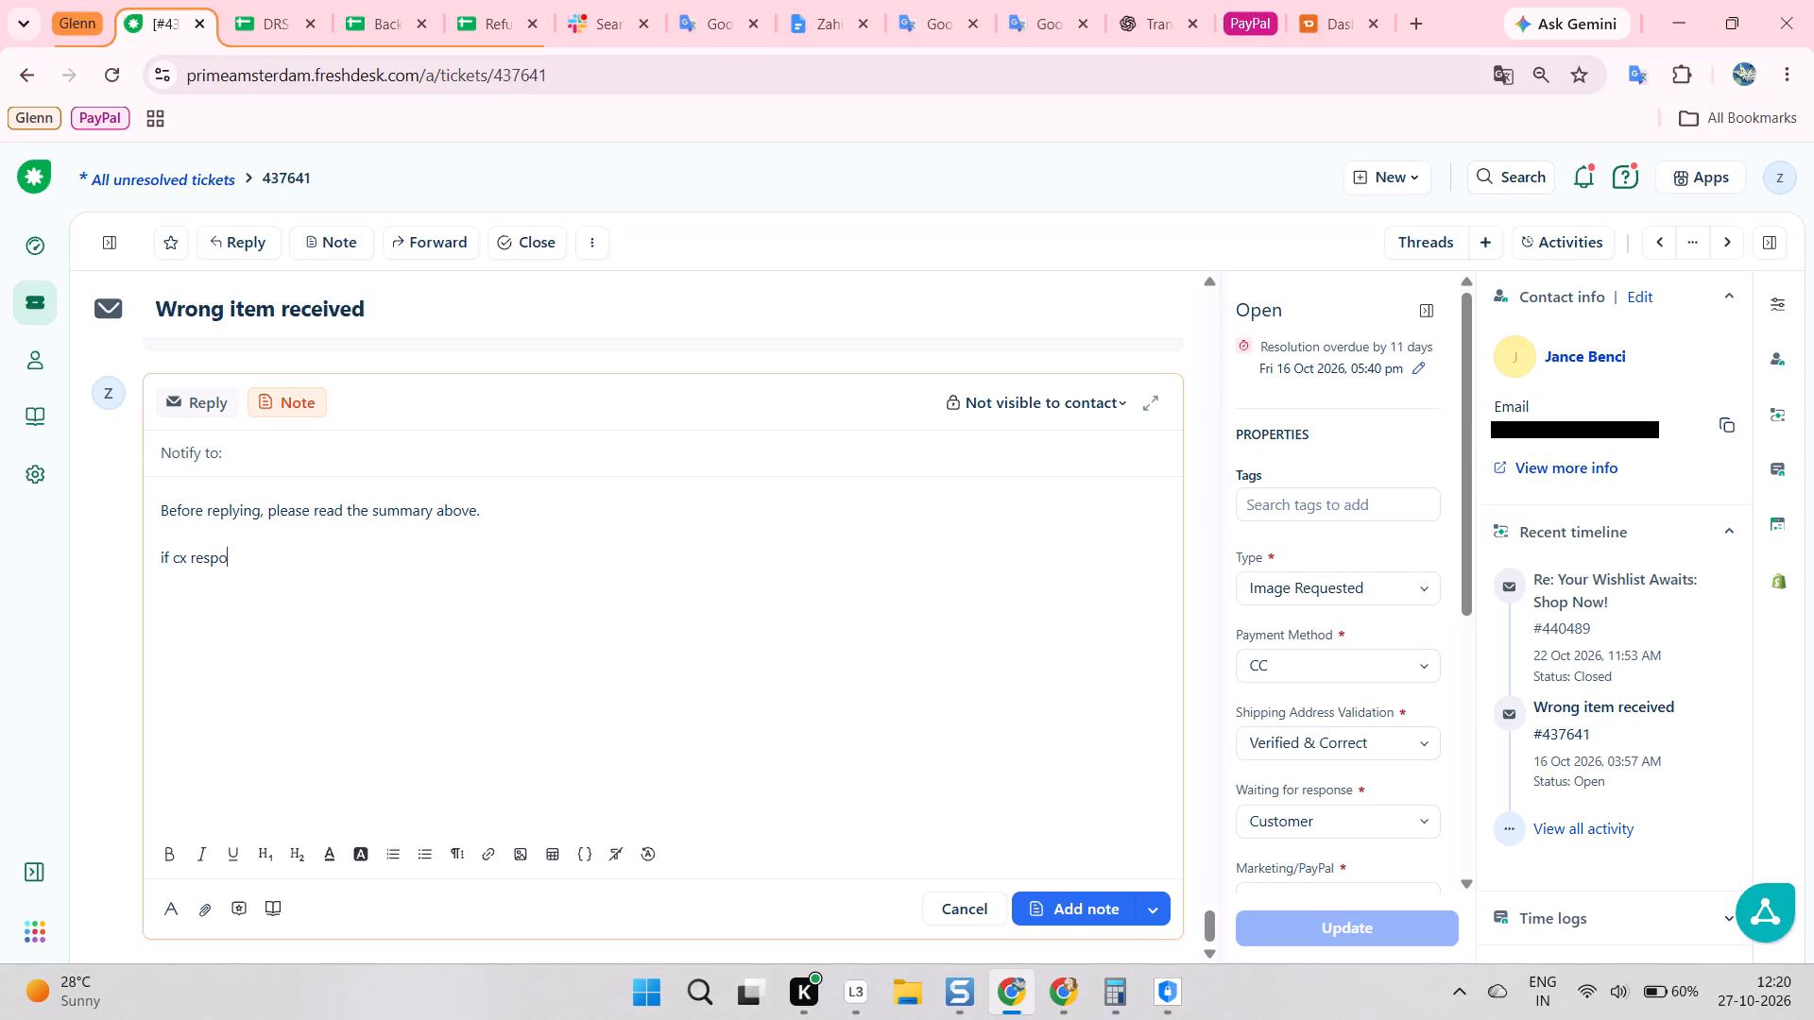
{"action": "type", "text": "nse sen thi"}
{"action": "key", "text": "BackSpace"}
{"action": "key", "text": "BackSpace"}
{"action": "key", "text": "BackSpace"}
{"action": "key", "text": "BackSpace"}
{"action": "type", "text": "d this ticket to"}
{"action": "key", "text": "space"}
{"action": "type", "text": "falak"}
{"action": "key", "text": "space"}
{"action": "scroll", "coordinate": [958, 847], "scroll_direction": "down", "scroll_amount": 3}
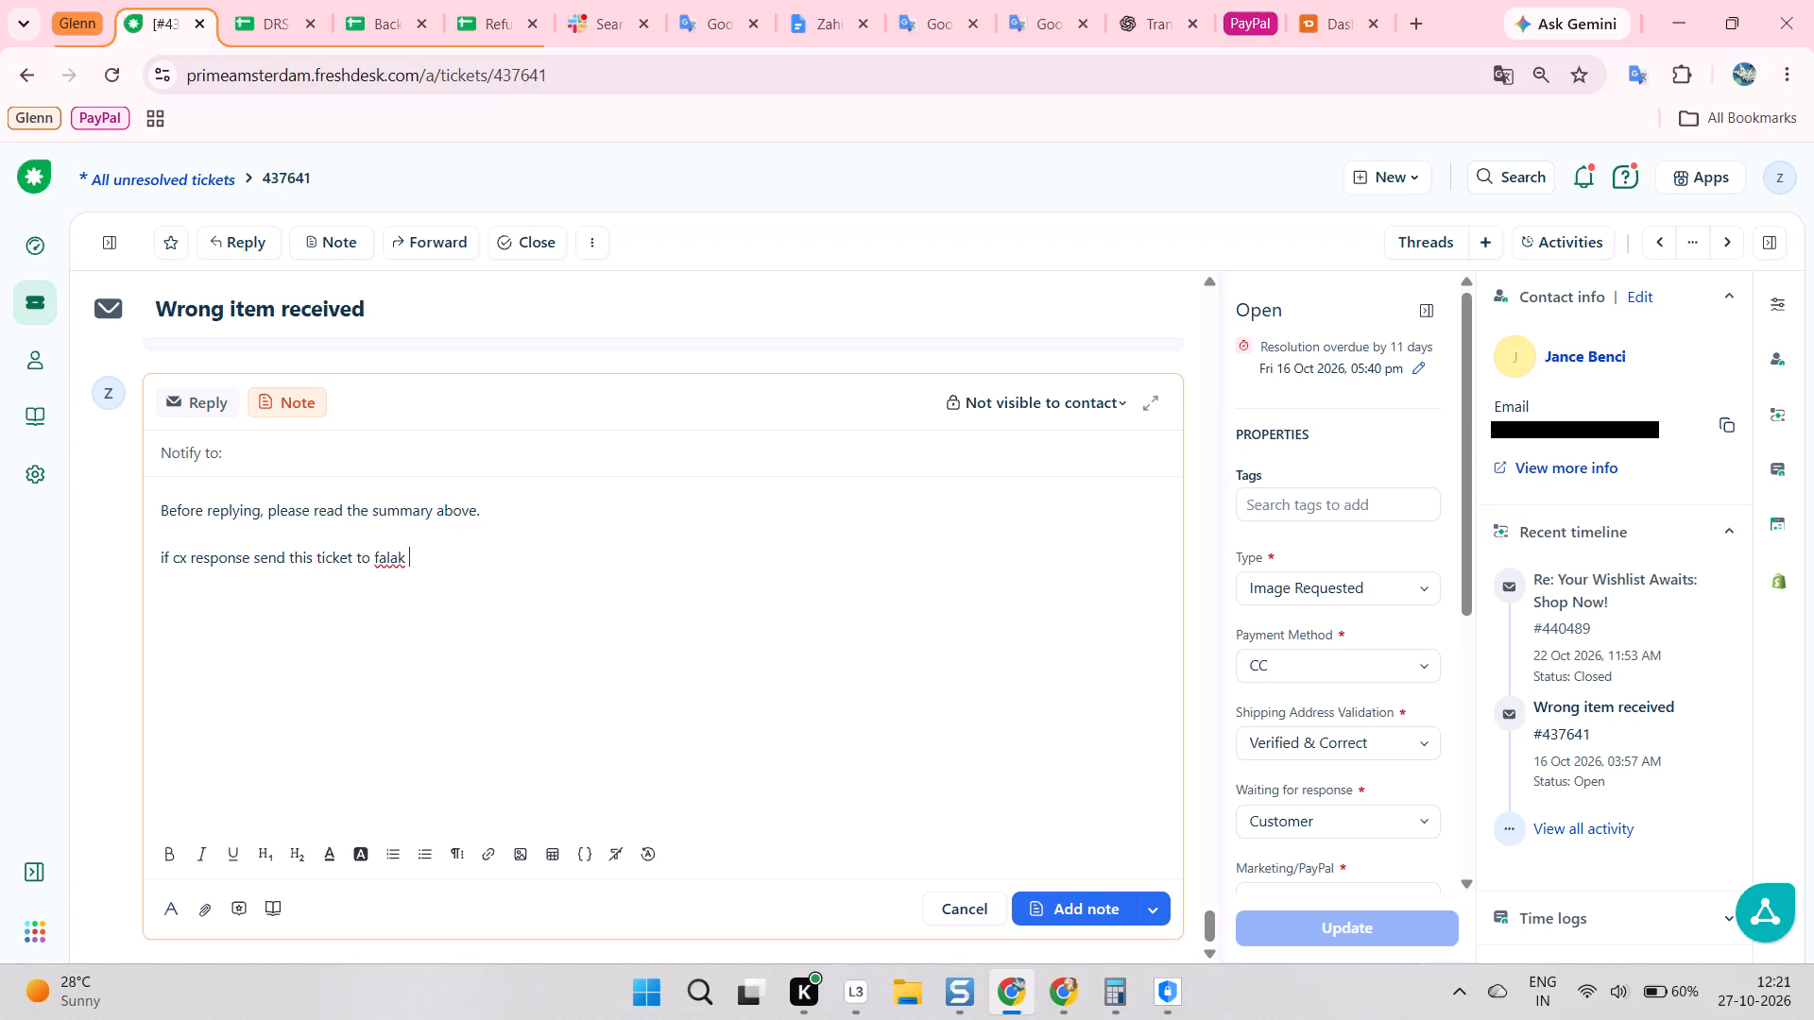
{"action": "left_click_drag", "start_coordinate": [1020, 898], "coordinate": [1032, 907]}
{"action": "scroll", "coordinate": [823, 614], "scroll_direction": "down", "scroll_amount": 7}
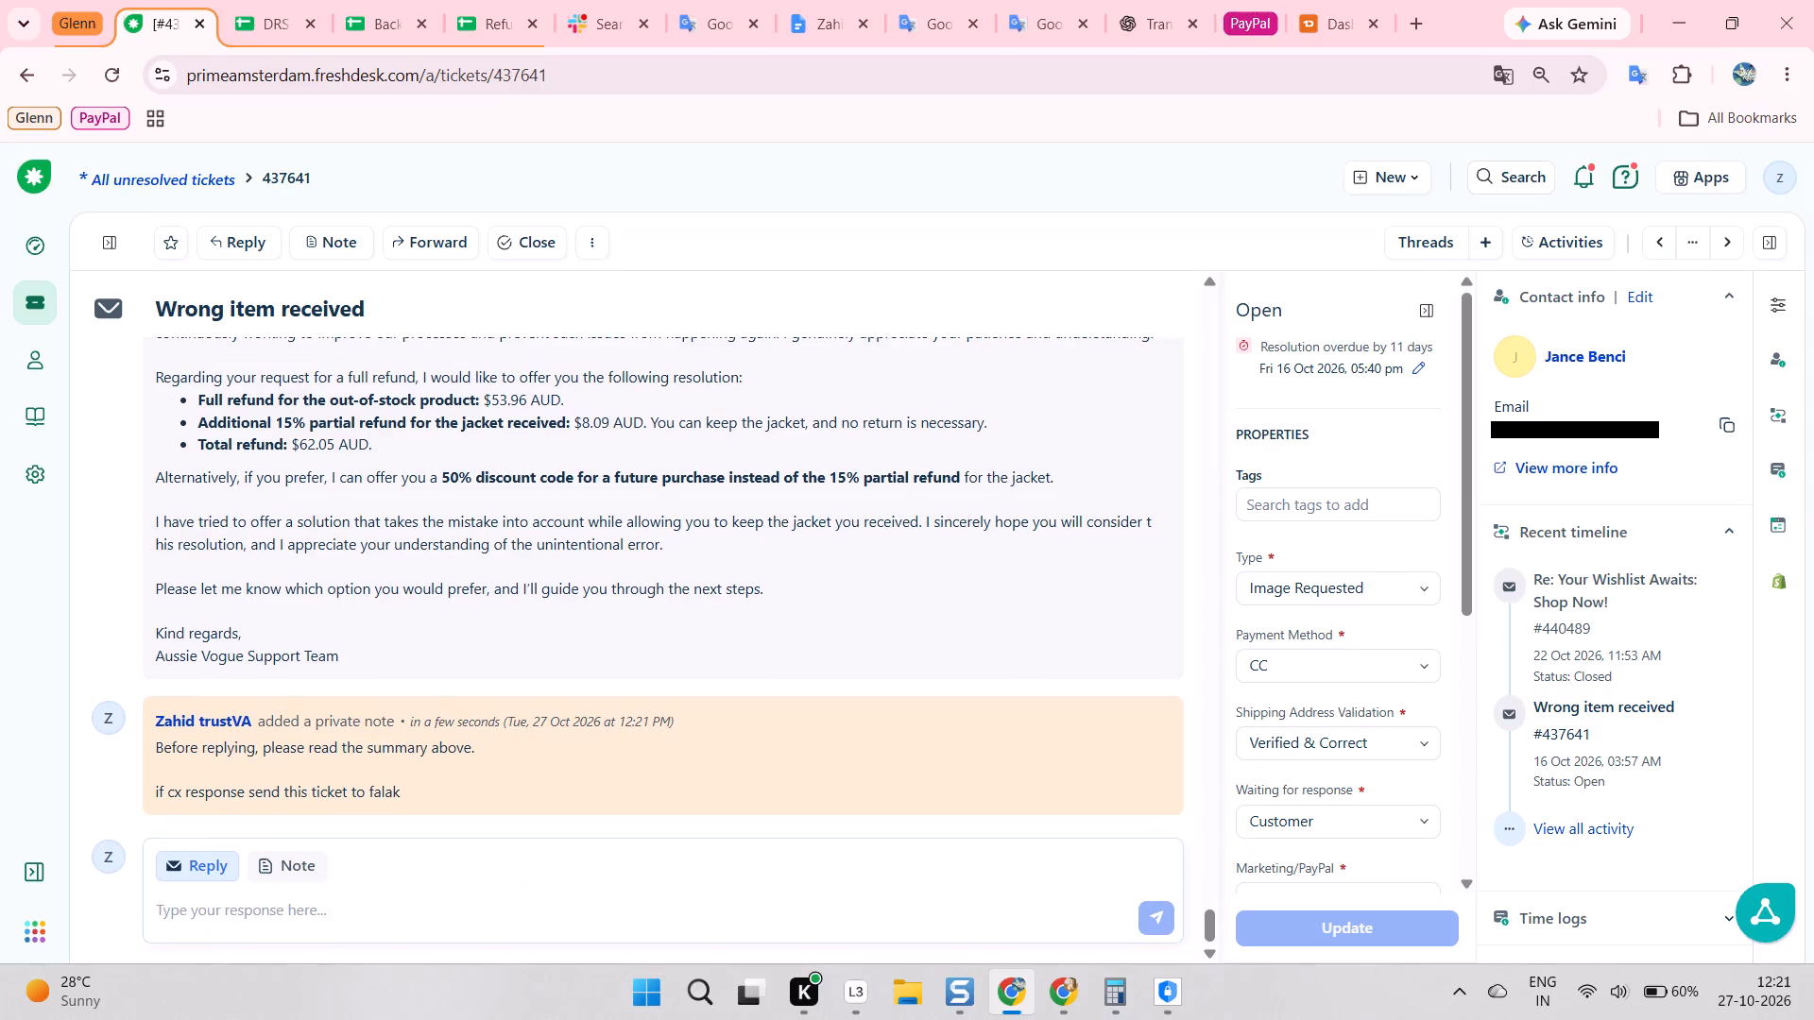
Set the "Wrong item received" ticket's status to Resolved and update its properties.
{"action": "scroll", "coordinate": [752, 542], "scroll_direction": "down", "scroll_amount": 13}
{"action": "left_click", "coordinate": [1334, 482]}
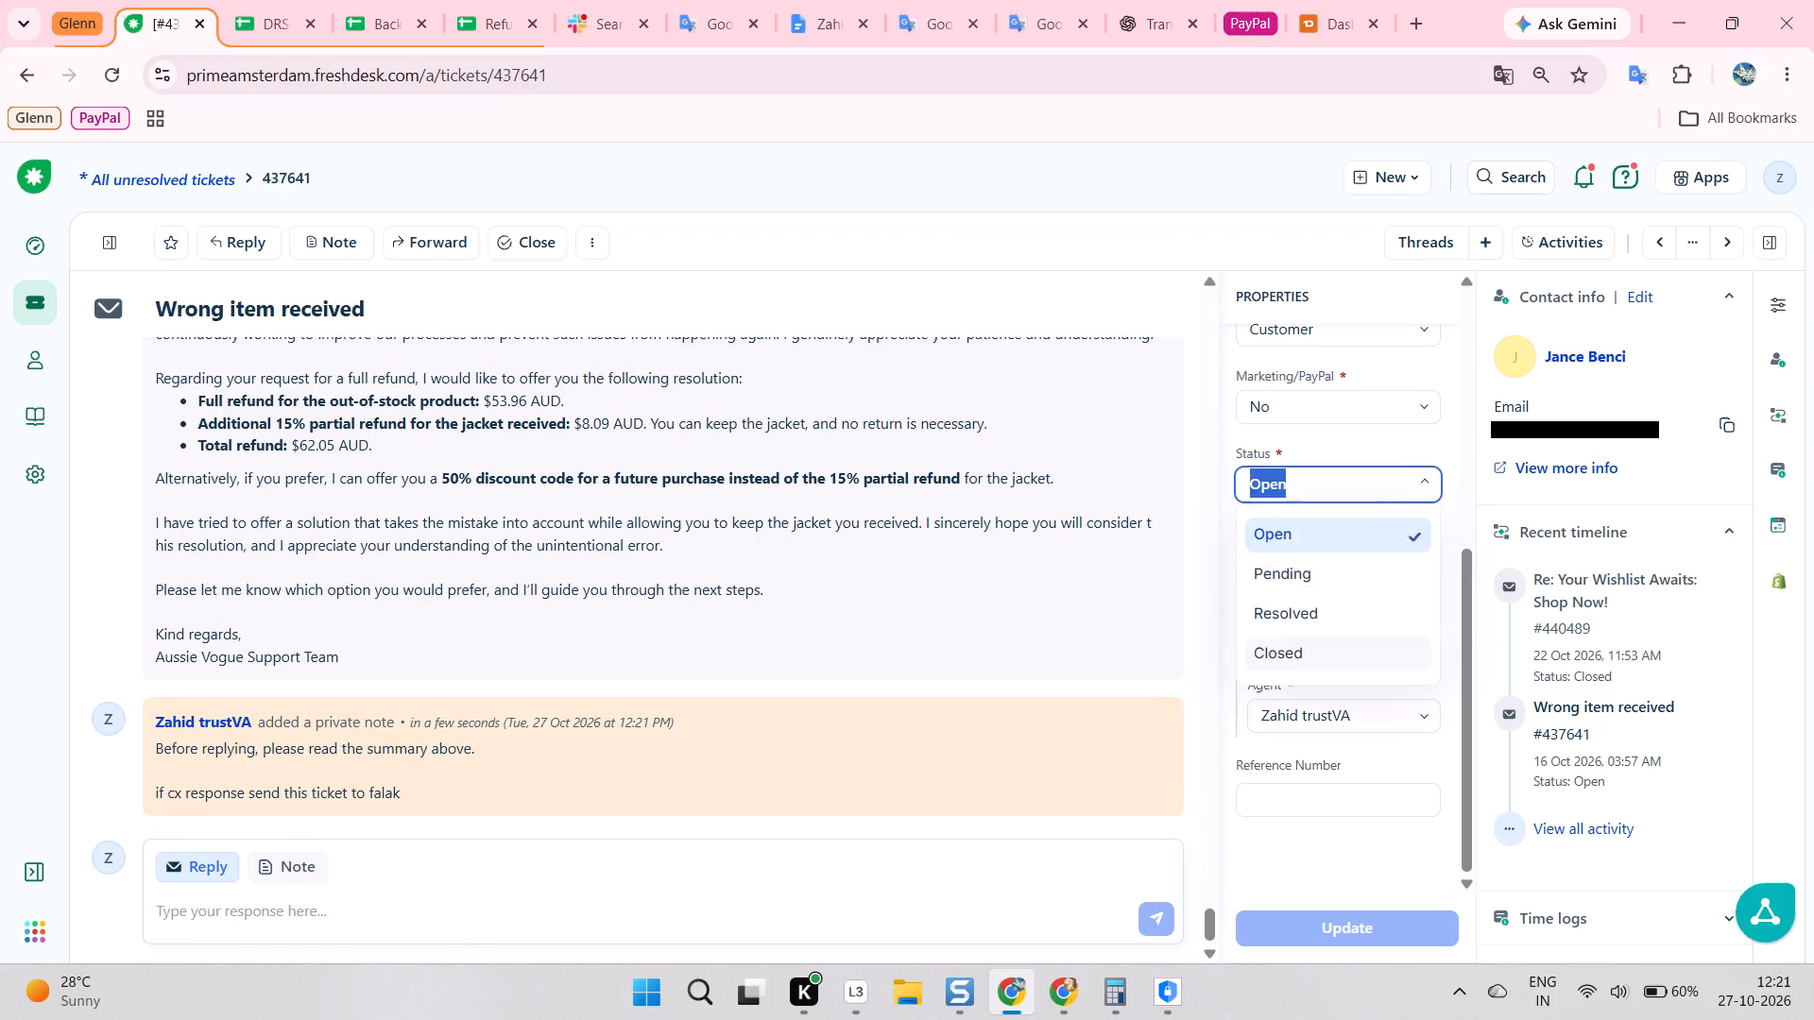
{"action": "left_click", "coordinate": [1326, 606]}
{"action": "key", "text": "Tab"}
{"action": "key", "text": "Tab"}
{"action": "key", "text": "Tab"}
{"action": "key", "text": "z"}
{"action": "scroll", "coordinate": [1330, 768], "scroll_direction": "down", "scroll_amount": 4}
{"action": "left_click", "coordinate": [1339, 935]}
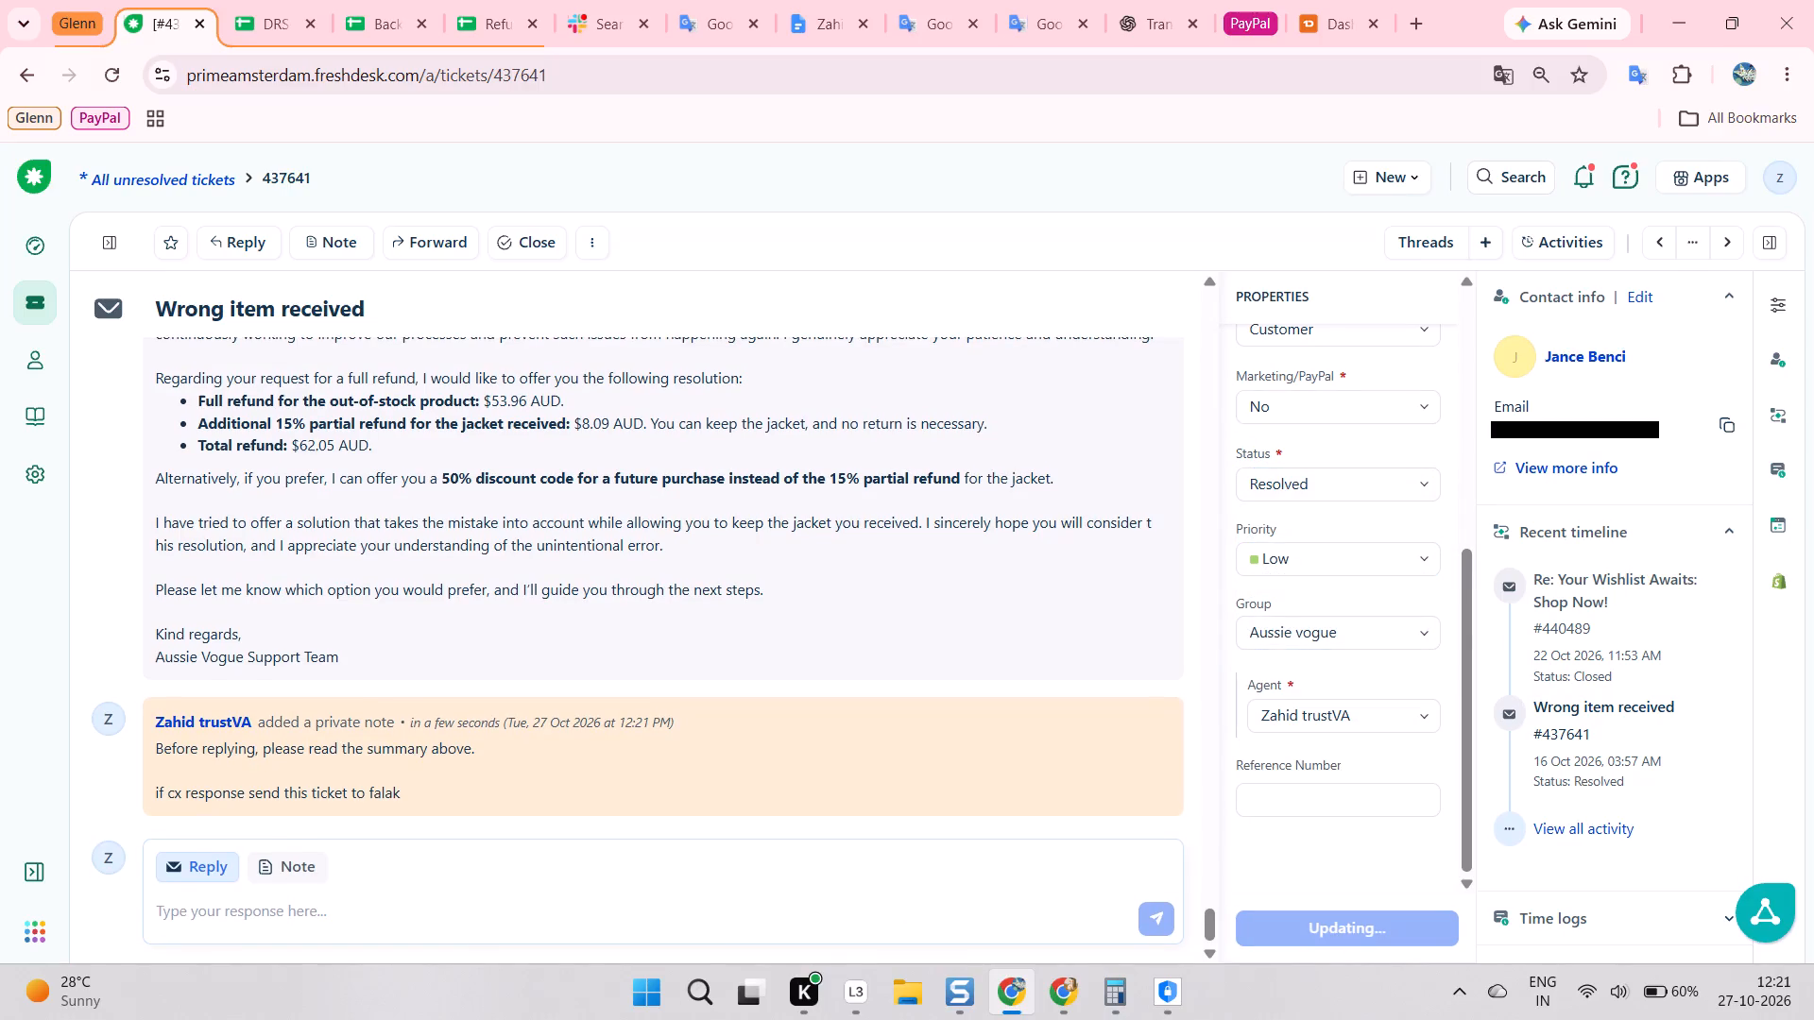
{"action": "scroll", "coordinate": [886, 752], "scroll_direction": "down", "scroll_amount": 2}
{"action": "scroll", "coordinate": [624, 554], "scroll_direction": "up", "scroll_amount": 1}
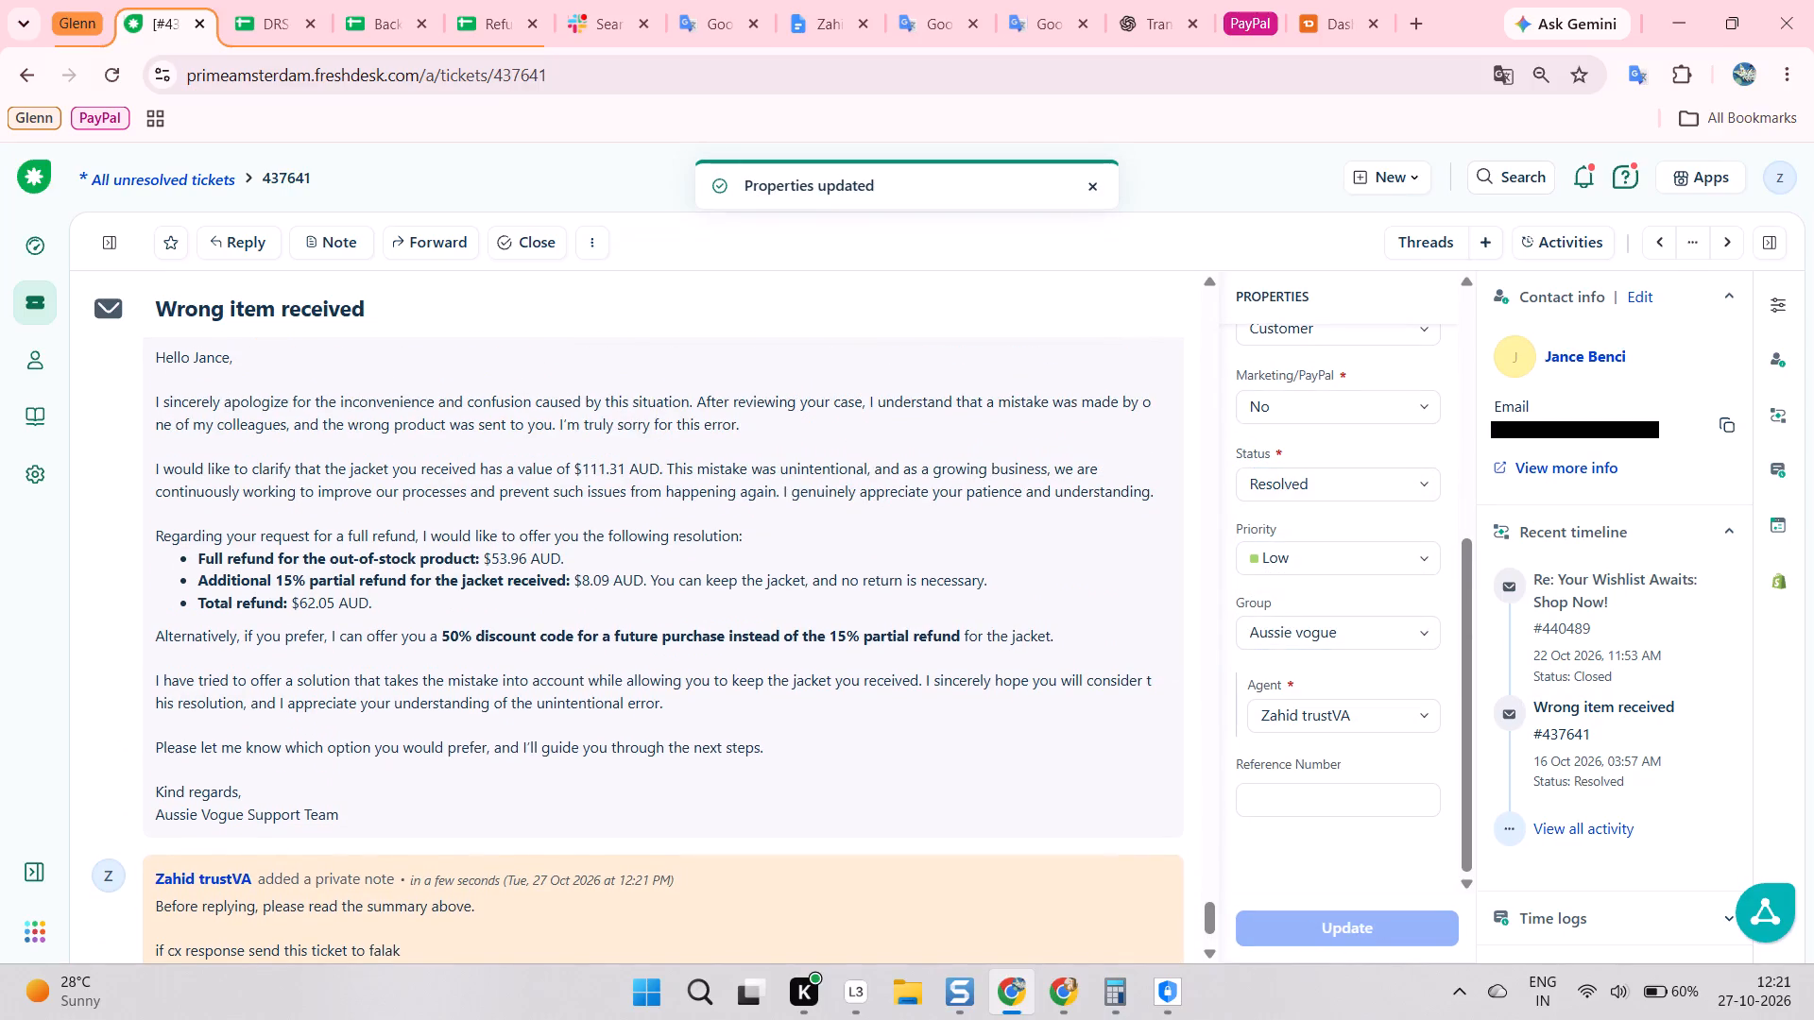
Log ticket number 437641 under ZAHID in cell AN41 of the "DRS- October 2026" spreadsheet's Oct 27 sheet.
{"action": "double_click", "coordinate": [282, 183]}
{"action": "key", "text": "ctrl+c"}
{"action": "key", "text": "ctrl+c"}
{"action": "left_click", "coordinate": [272, 0]}
{"action": "key", "text": "ctrl+v"}
{"action": "left_click", "coordinate": [710, 497]}
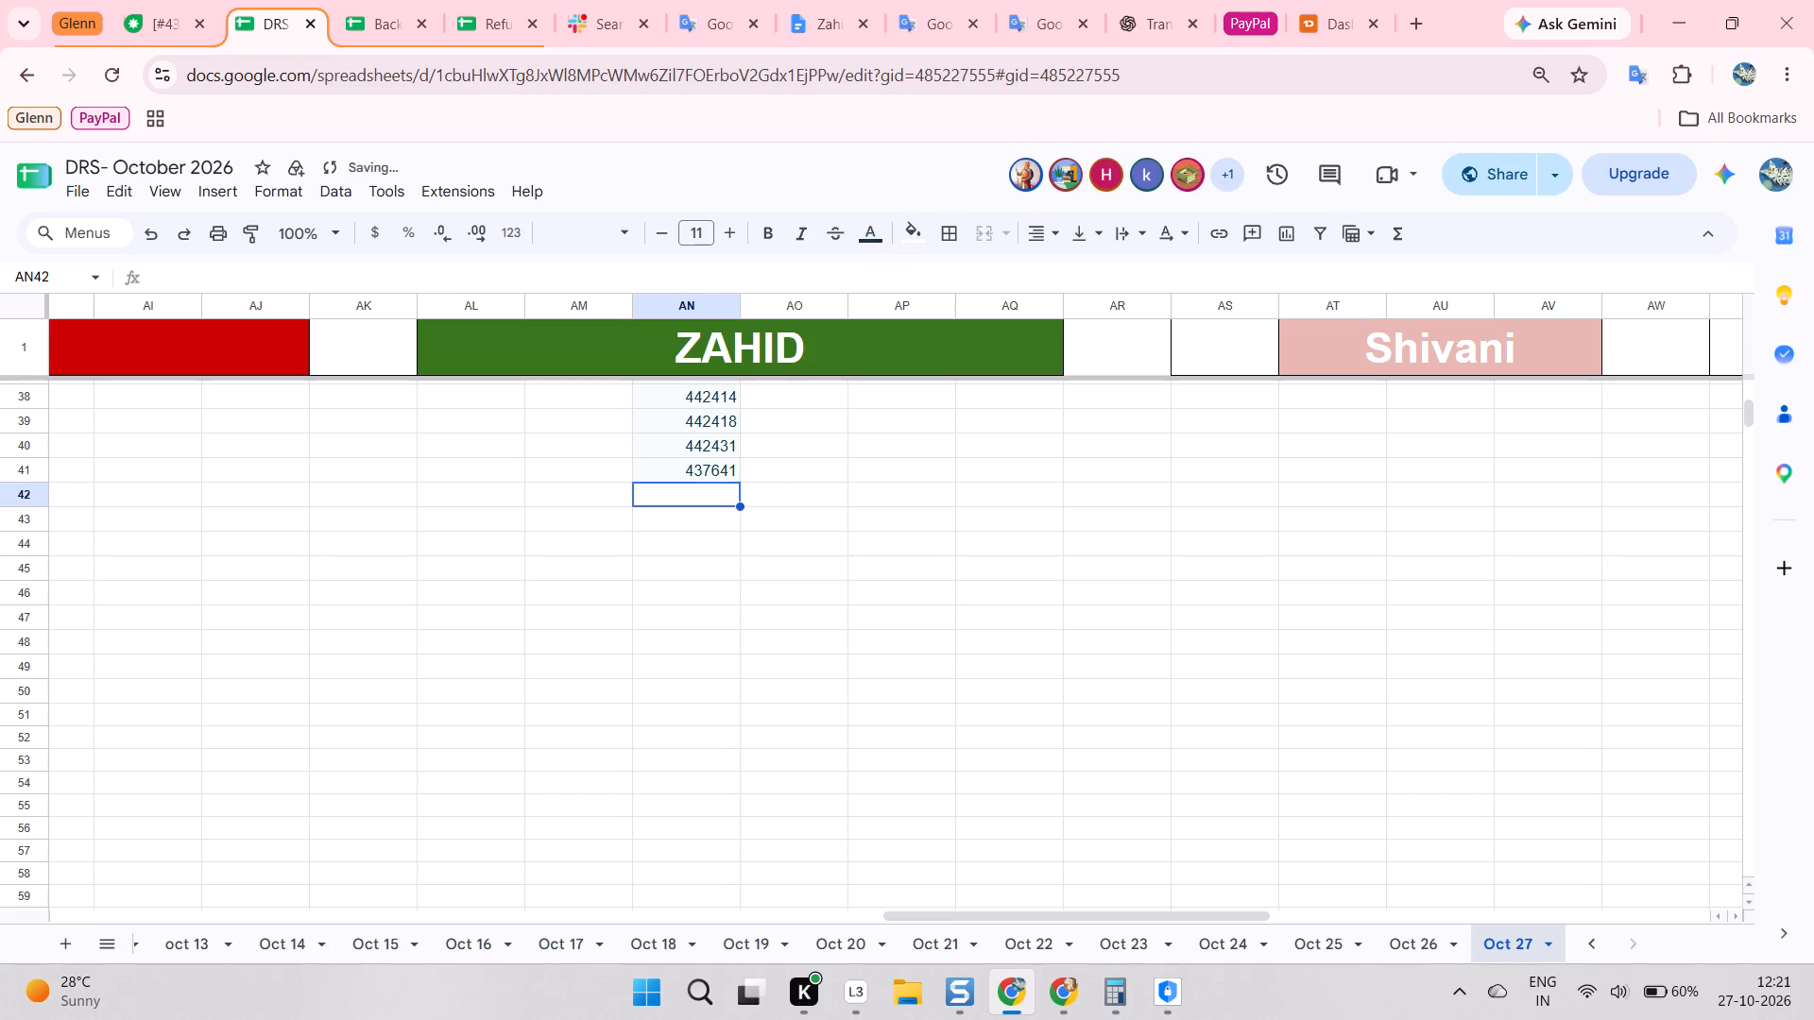
{"action": "scroll", "coordinate": [710, 497], "scroll_direction": "down", "scroll_amount": 1}
{"action": "left_click", "coordinate": [148, 0]}
{"action": "left_click", "coordinate": [32, 309]}
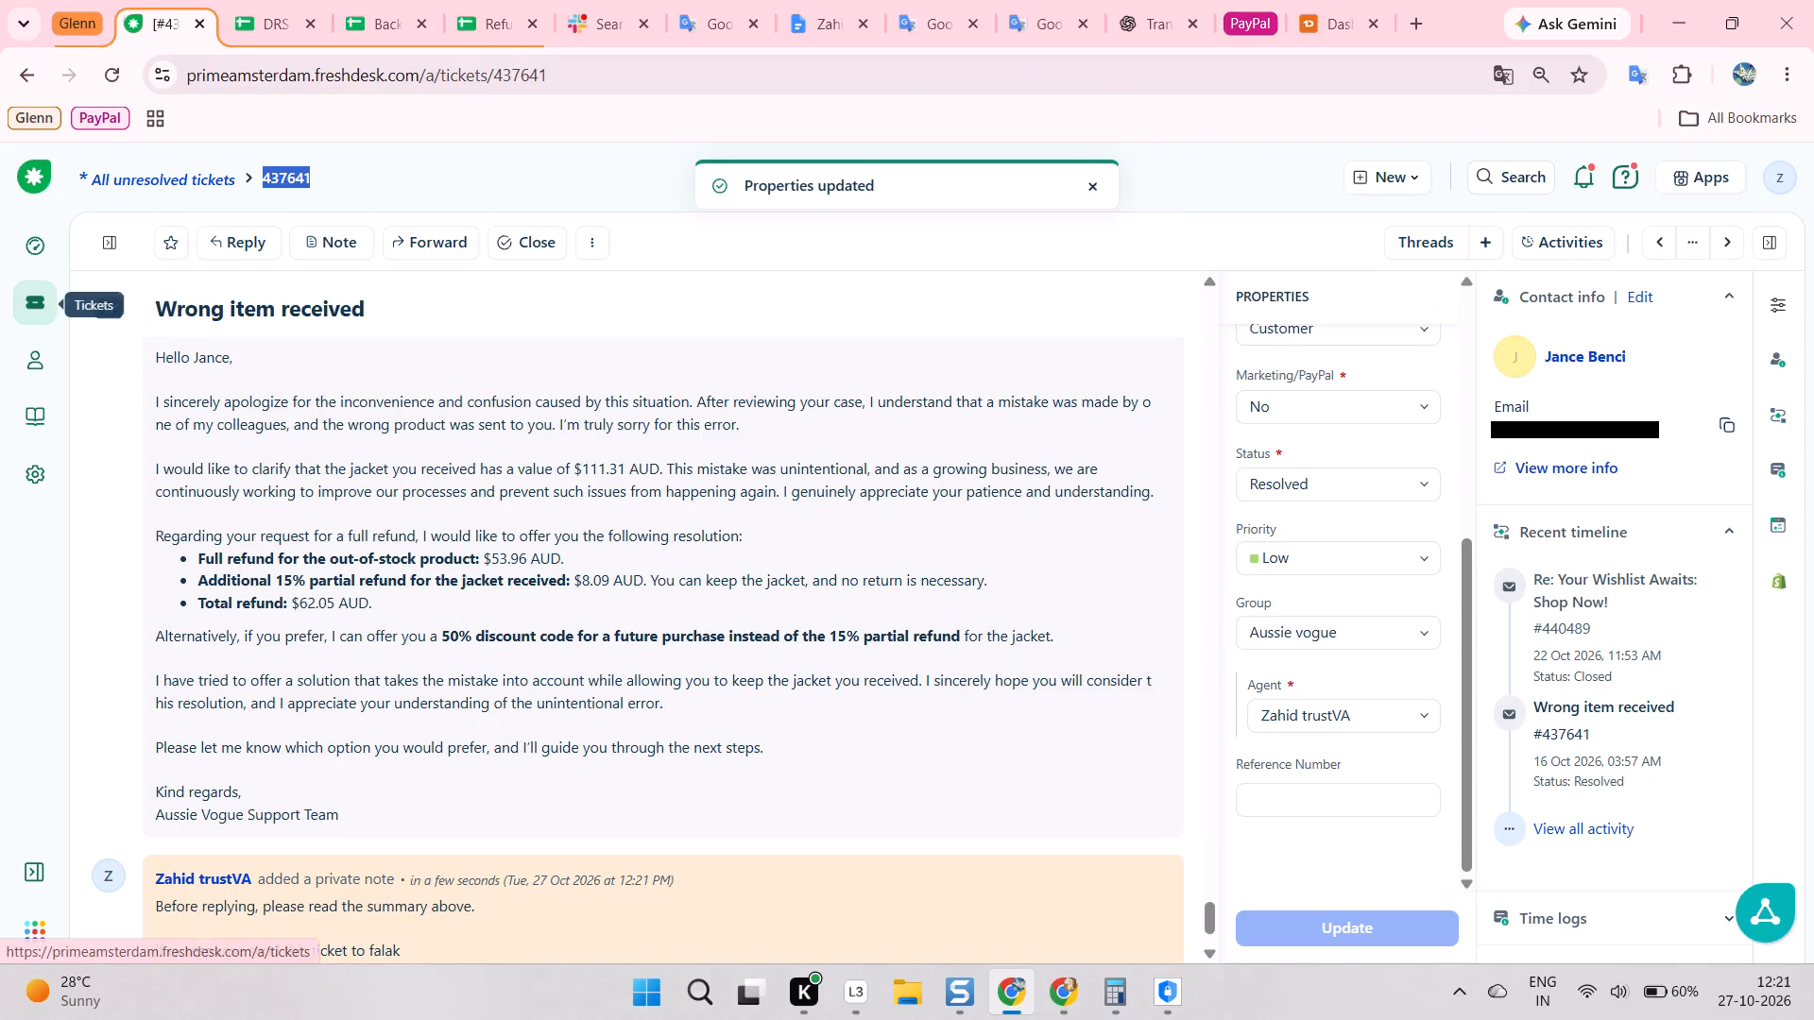
{"action": "scroll", "coordinate": [472, 407], "scroll_direction": "up", "scroll_amount": 8}
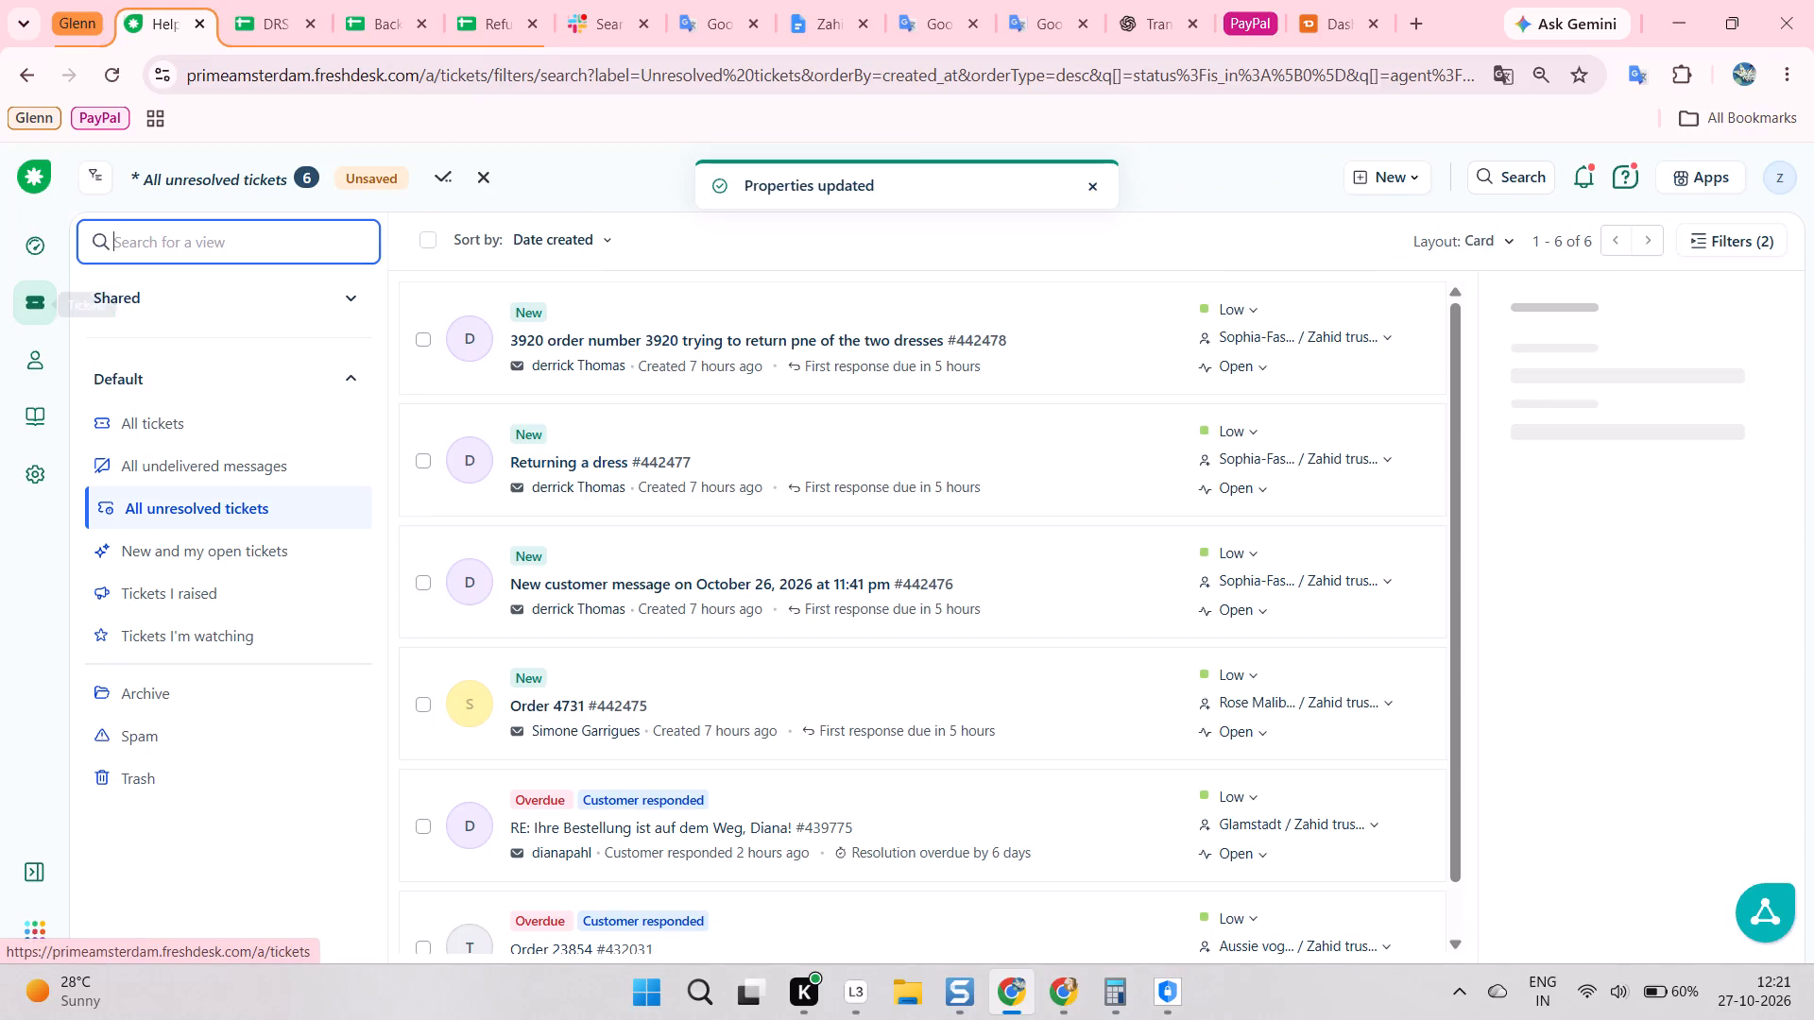
{"action": "left_click", "coordinate": [45, 257]}
{"action": "scroll", "coordinate": [81, 267], "scroll_direction": "up", "scroll_amount": 4}
{"action": "left_click", "coordinate": [163, 343]}
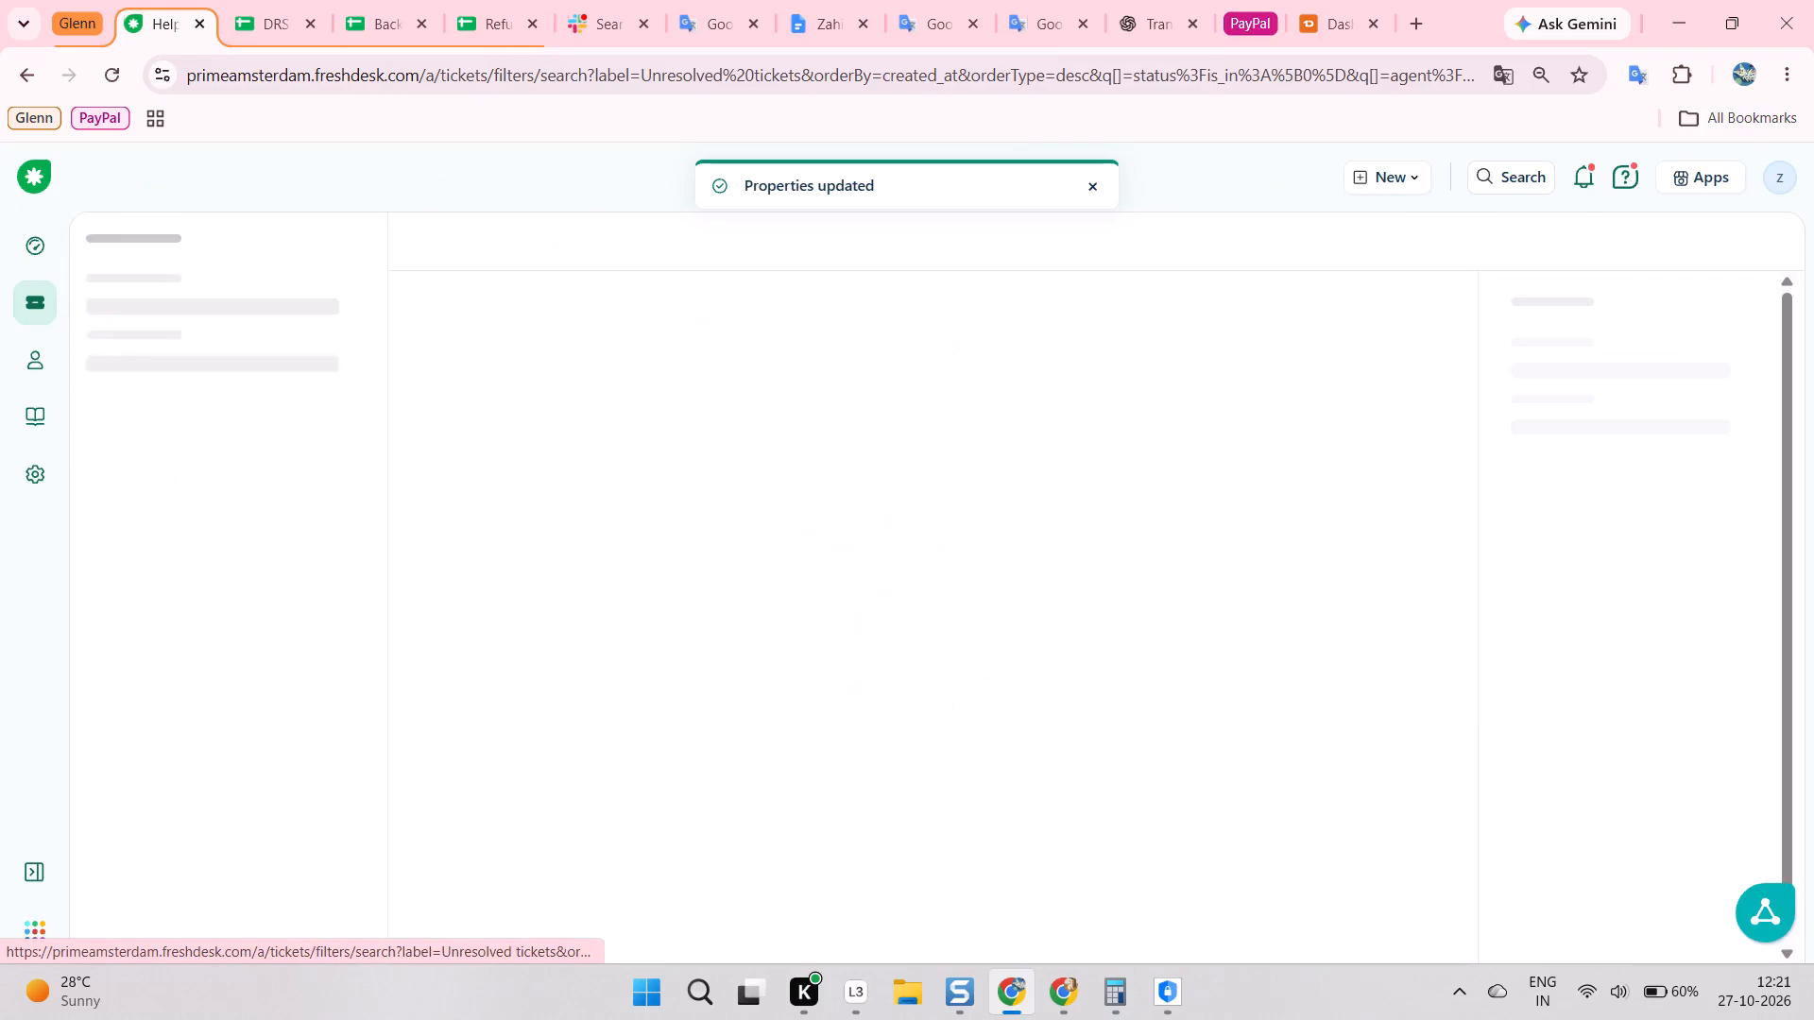
{"action": "scroll", "coordinate": [606, 513], "scroll_direction": "down", "scroll_amount": 2}
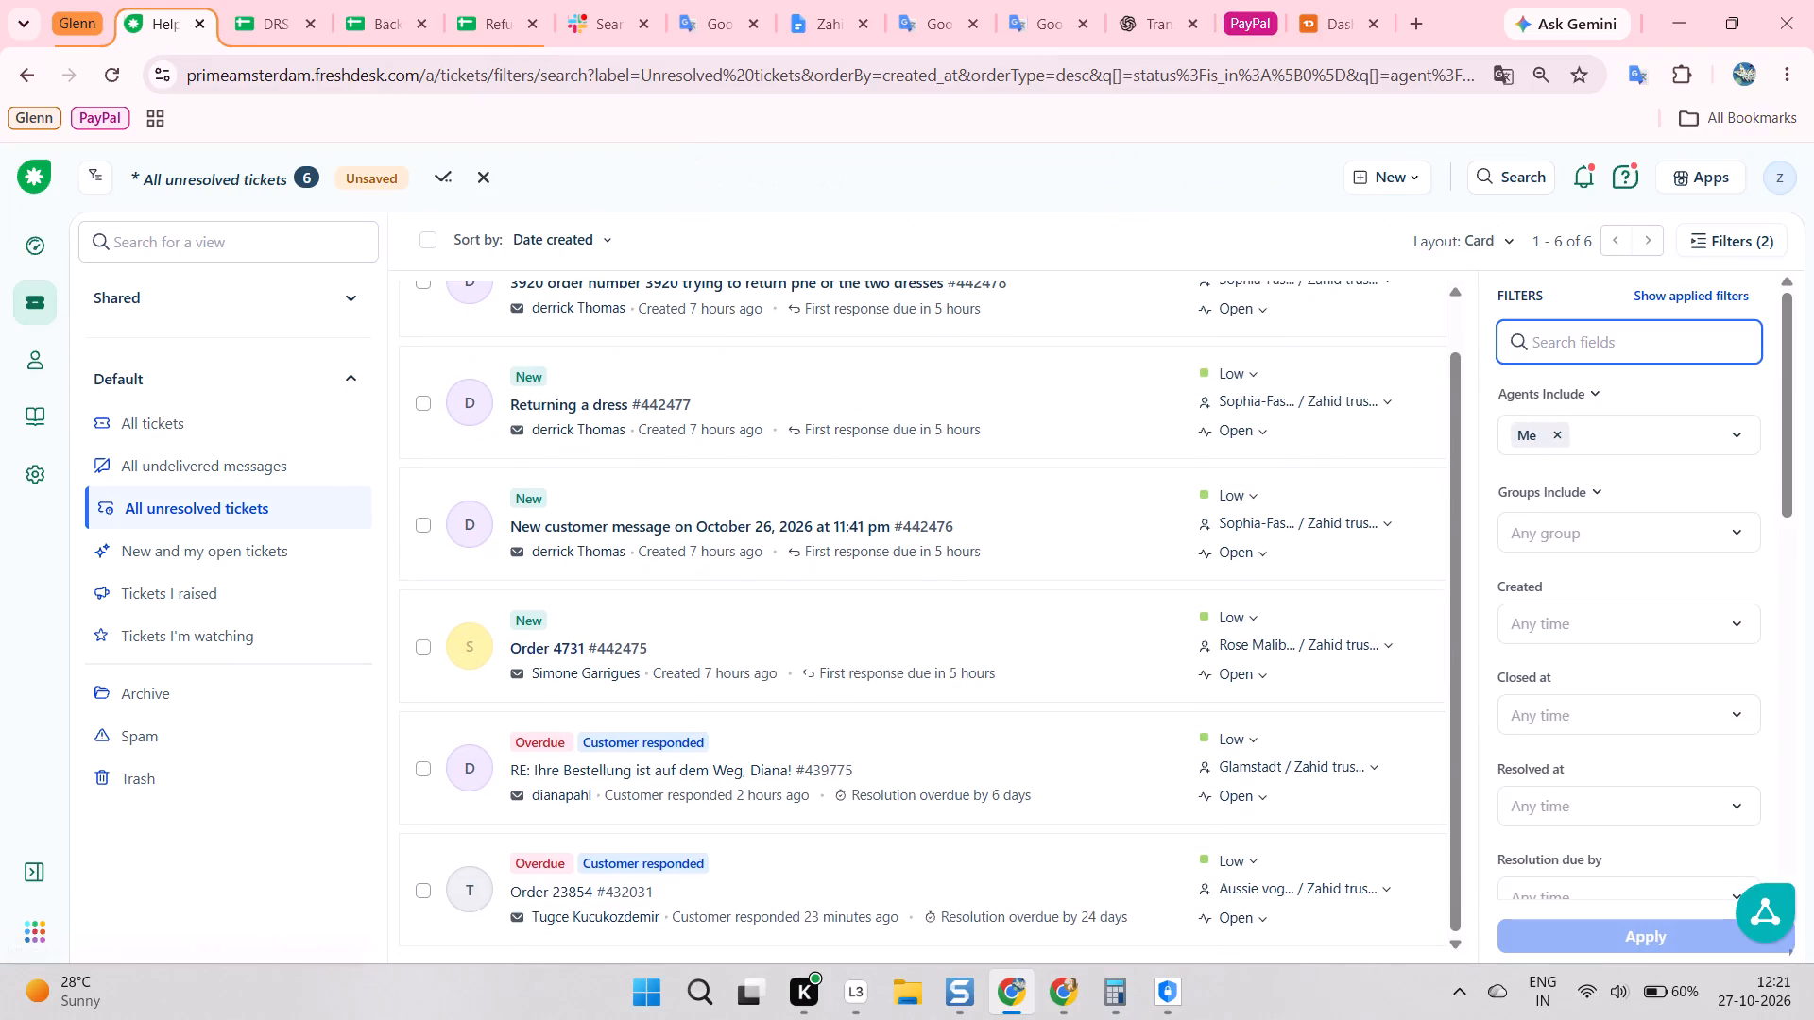
{"action": "left_click", "coordinate": [599, 645]}
{"action": "scroll", "coordinate": [654, 501], "scroll_direction": "down", "scroll_amount": 10}
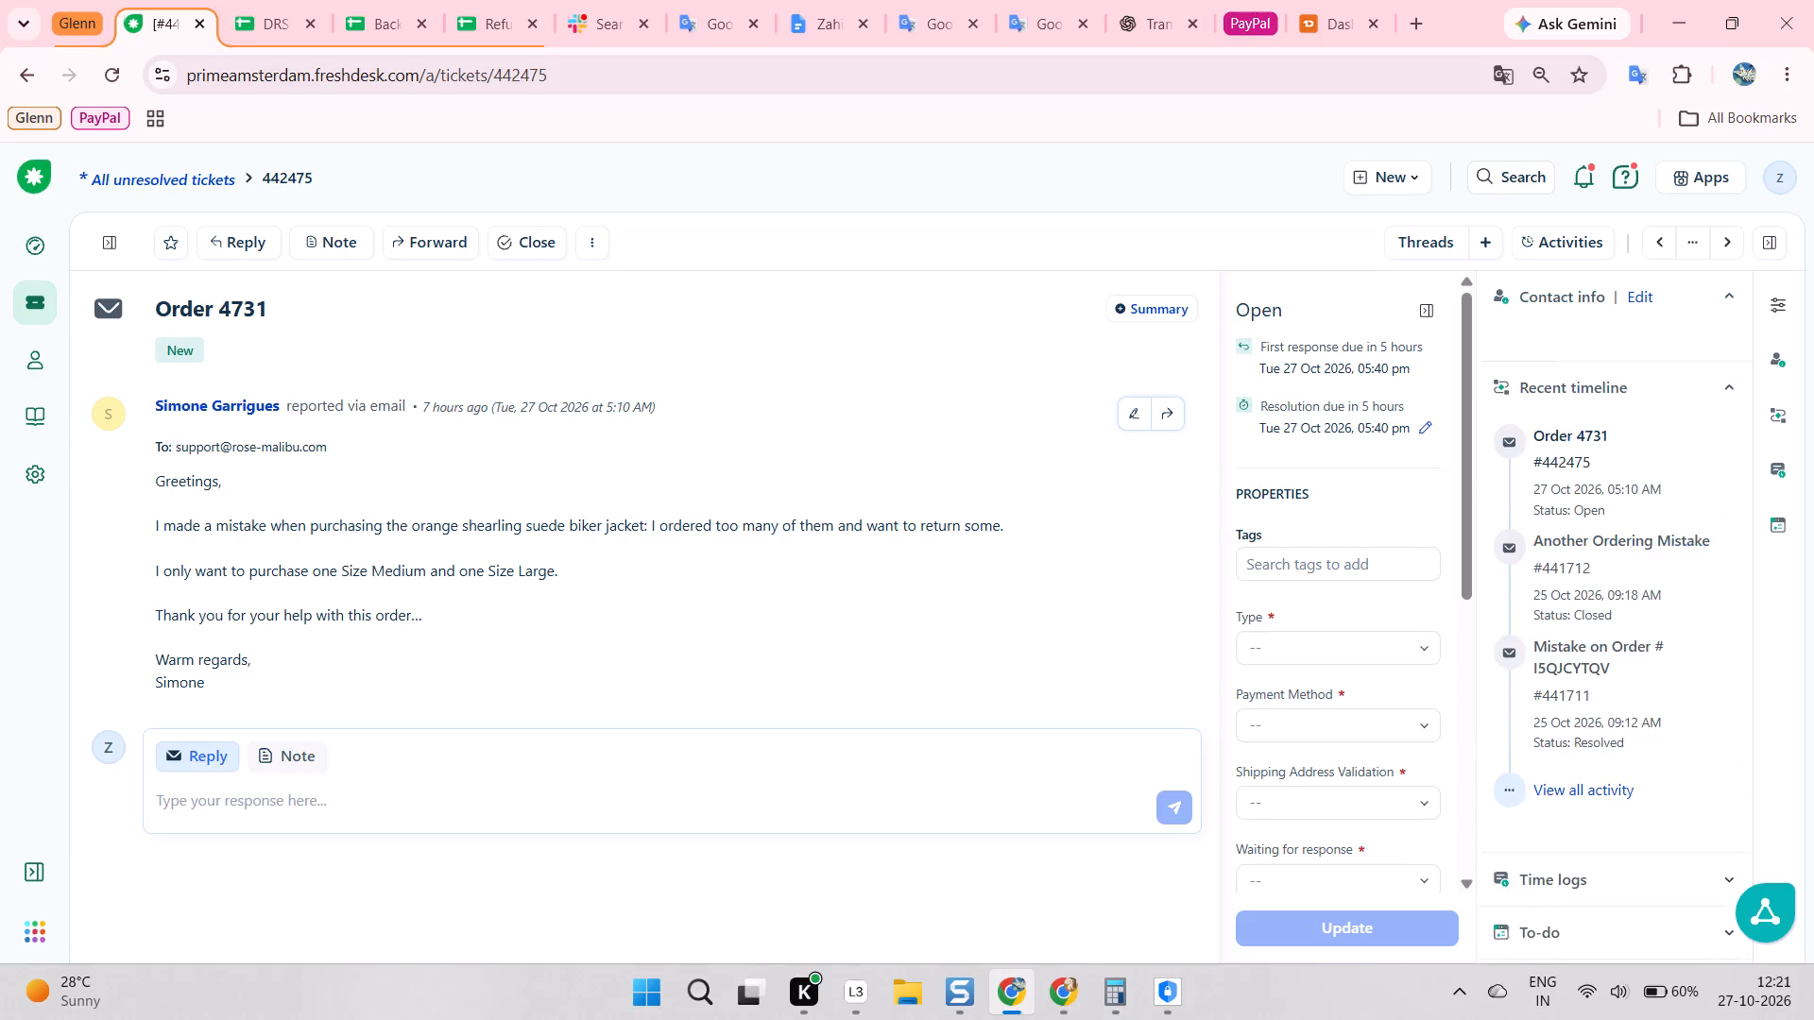
Read the customer's message about returning extra orange shearling suede biker jackets.
{"action": "left_click", "coordinate": [727, 478]}
{"action": "left_click", "coordinate": [738, 479]}
{"action": "left_click", "coordinate": [653, 488]}
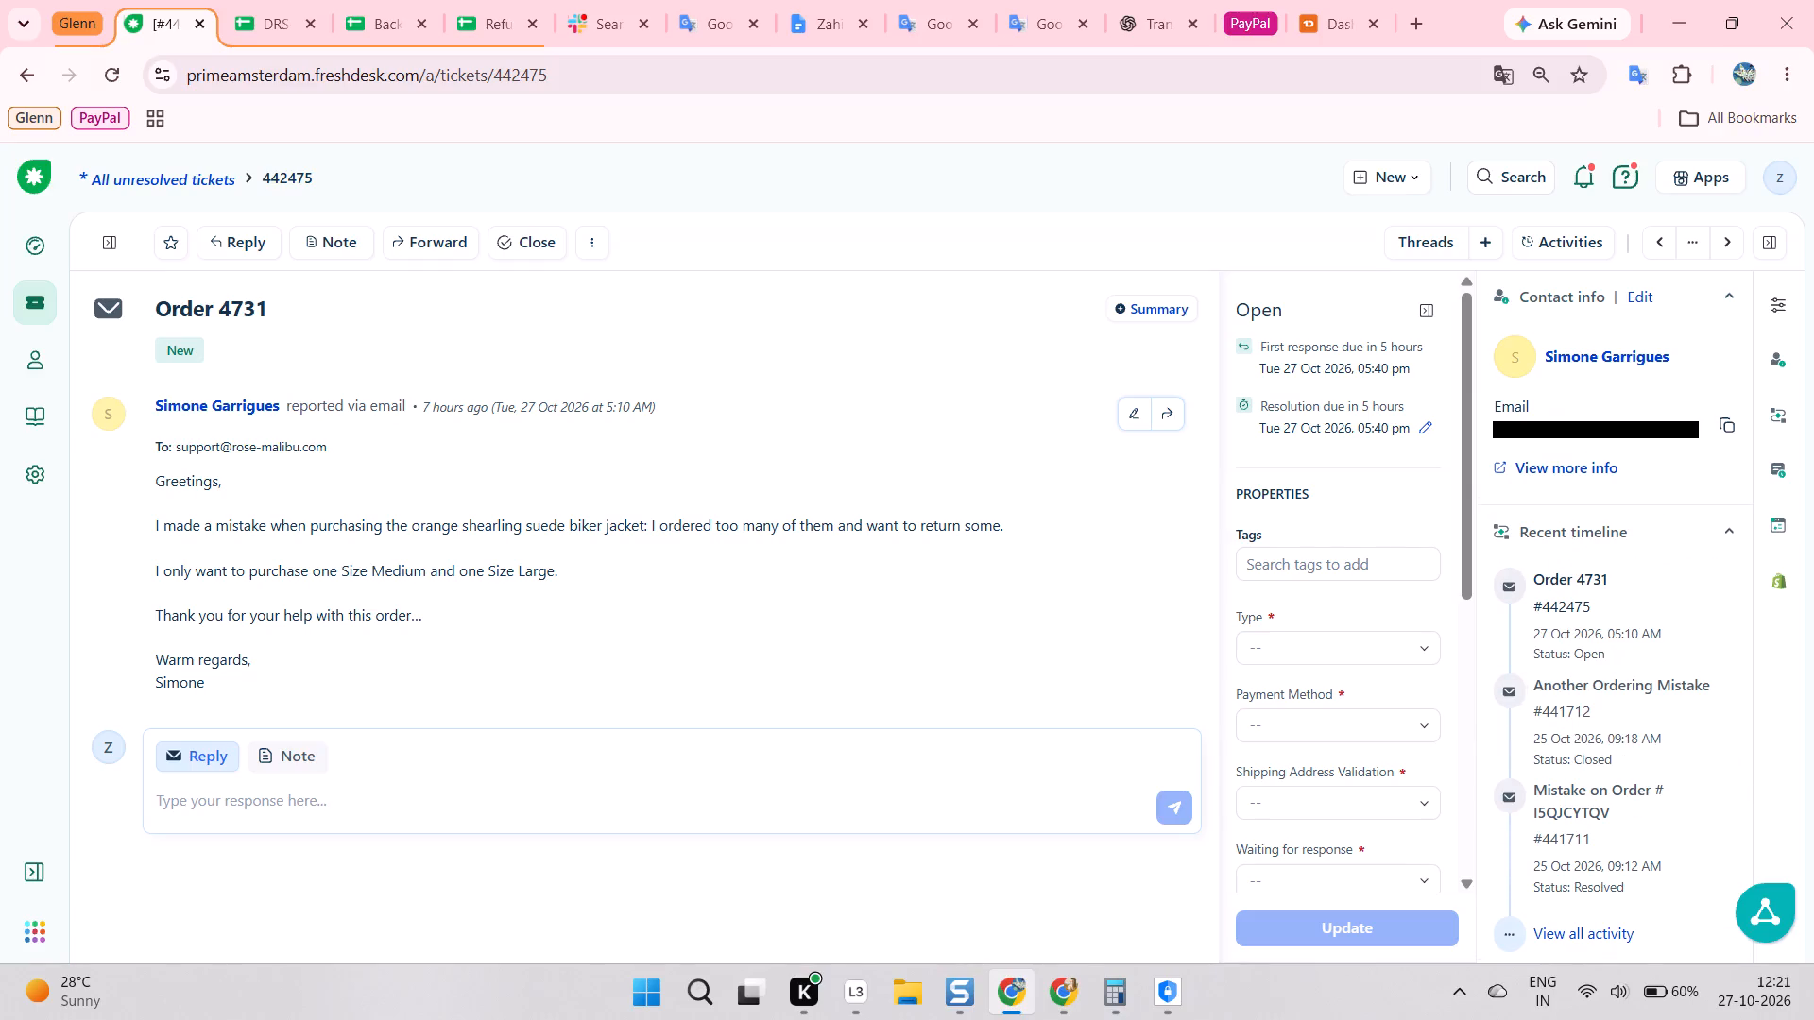
{"action": "left_click", "coordinate": [355, 558]}
{"action": "left_click", "coordinate": [435, 547]}
{"action": "left_click", "coordinate": [506, 538]}
{"action": "left_click", "coordinate": [556, 531]}
{"action": "left_click", "coordinate": [610, 528]}
{"action": "left_click", "coordinate": [677, 532]}
{"action": "left_click", "coordinate": [714, 532]}
{"action": "left_click", "coordinate": [742, 530]}
{"action": "left_click", "coordinate": [767, 530]}
{"action": "left_click", "coordinate": [793, 530]}
{"action": "left_click", "coordinate": [818, 533]}
{"action": "left_click", "coordinate": [464, 549]}
{"action": "left_click", "coordinate": [270, 559]}
{"action": "left_click", "coordinate": [218, 573]}
{"action": "left_click", "coordinate": [278, 567]}
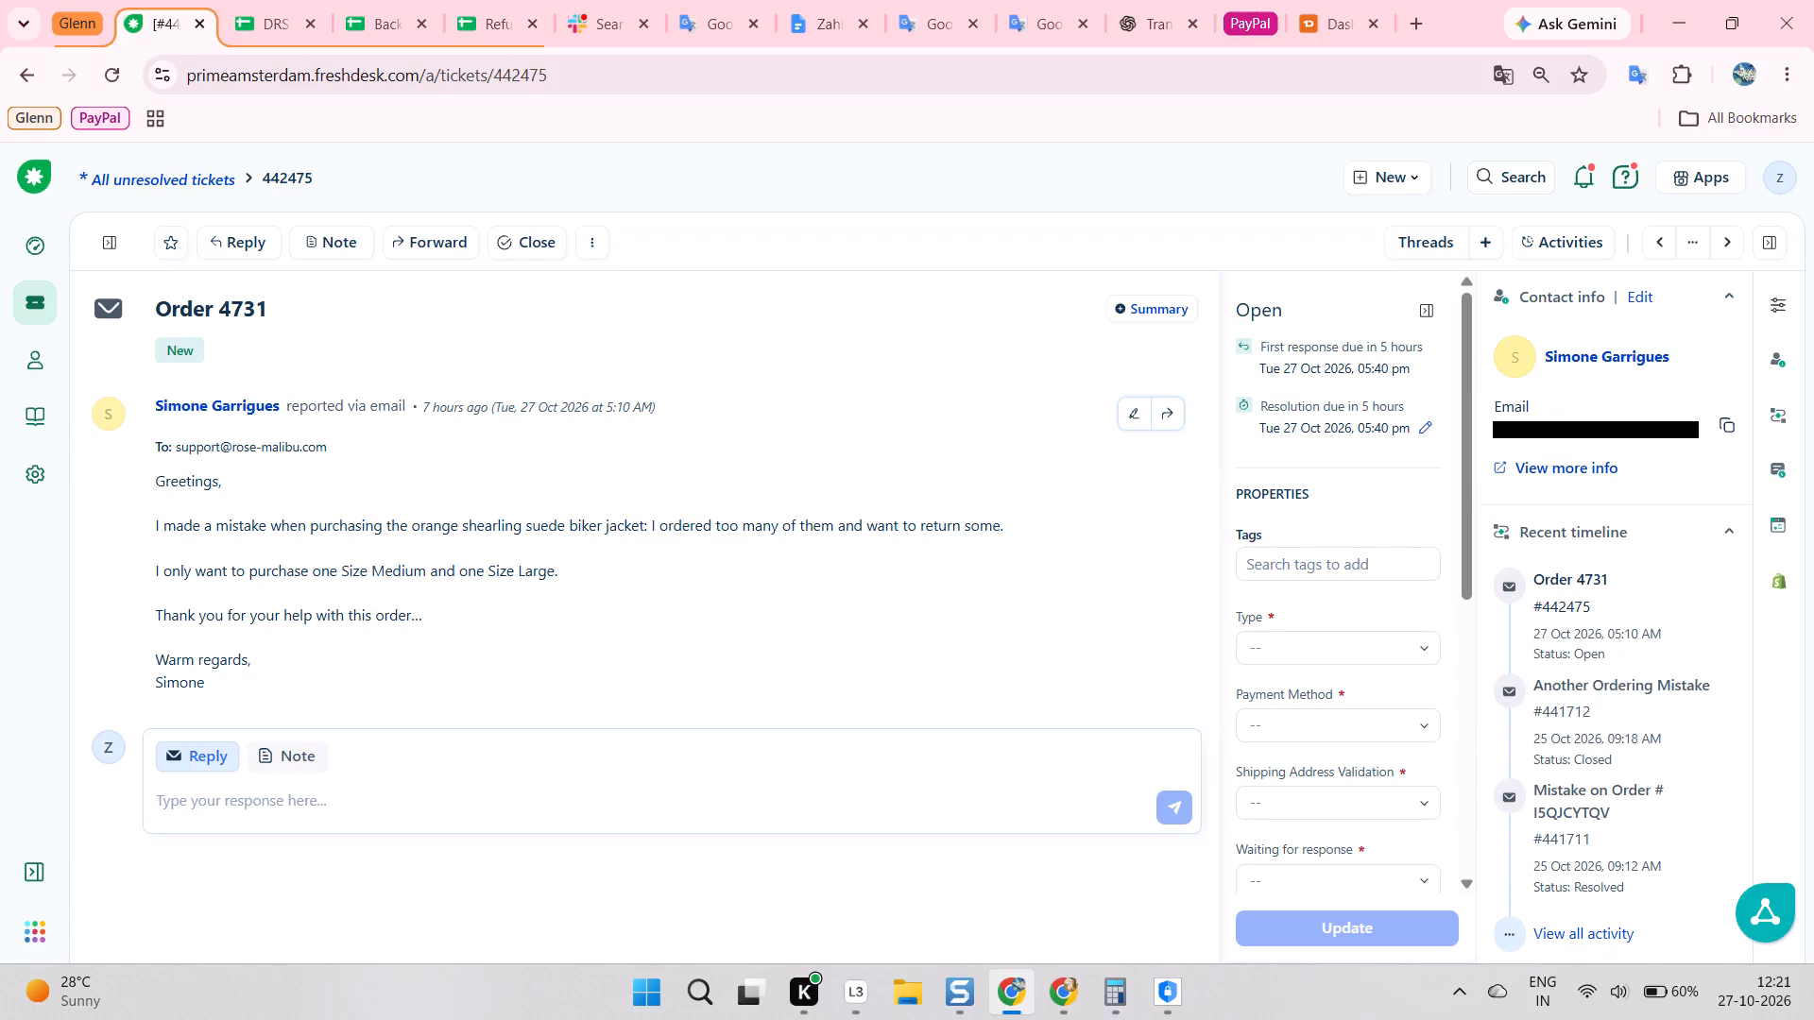
{"action": "left_click", "coordinate": [307, 564]}
{"action": "left_click", "coordinate": [334, 563]}
{"action": "left_click", "coordinate": [365, 563]}
{"action": "left_click", "coordinate": [413, 569]}
Copy the customer's email address from the ticket's contact info.
{"action": "left_click", "coordinate": [1728, 424]}
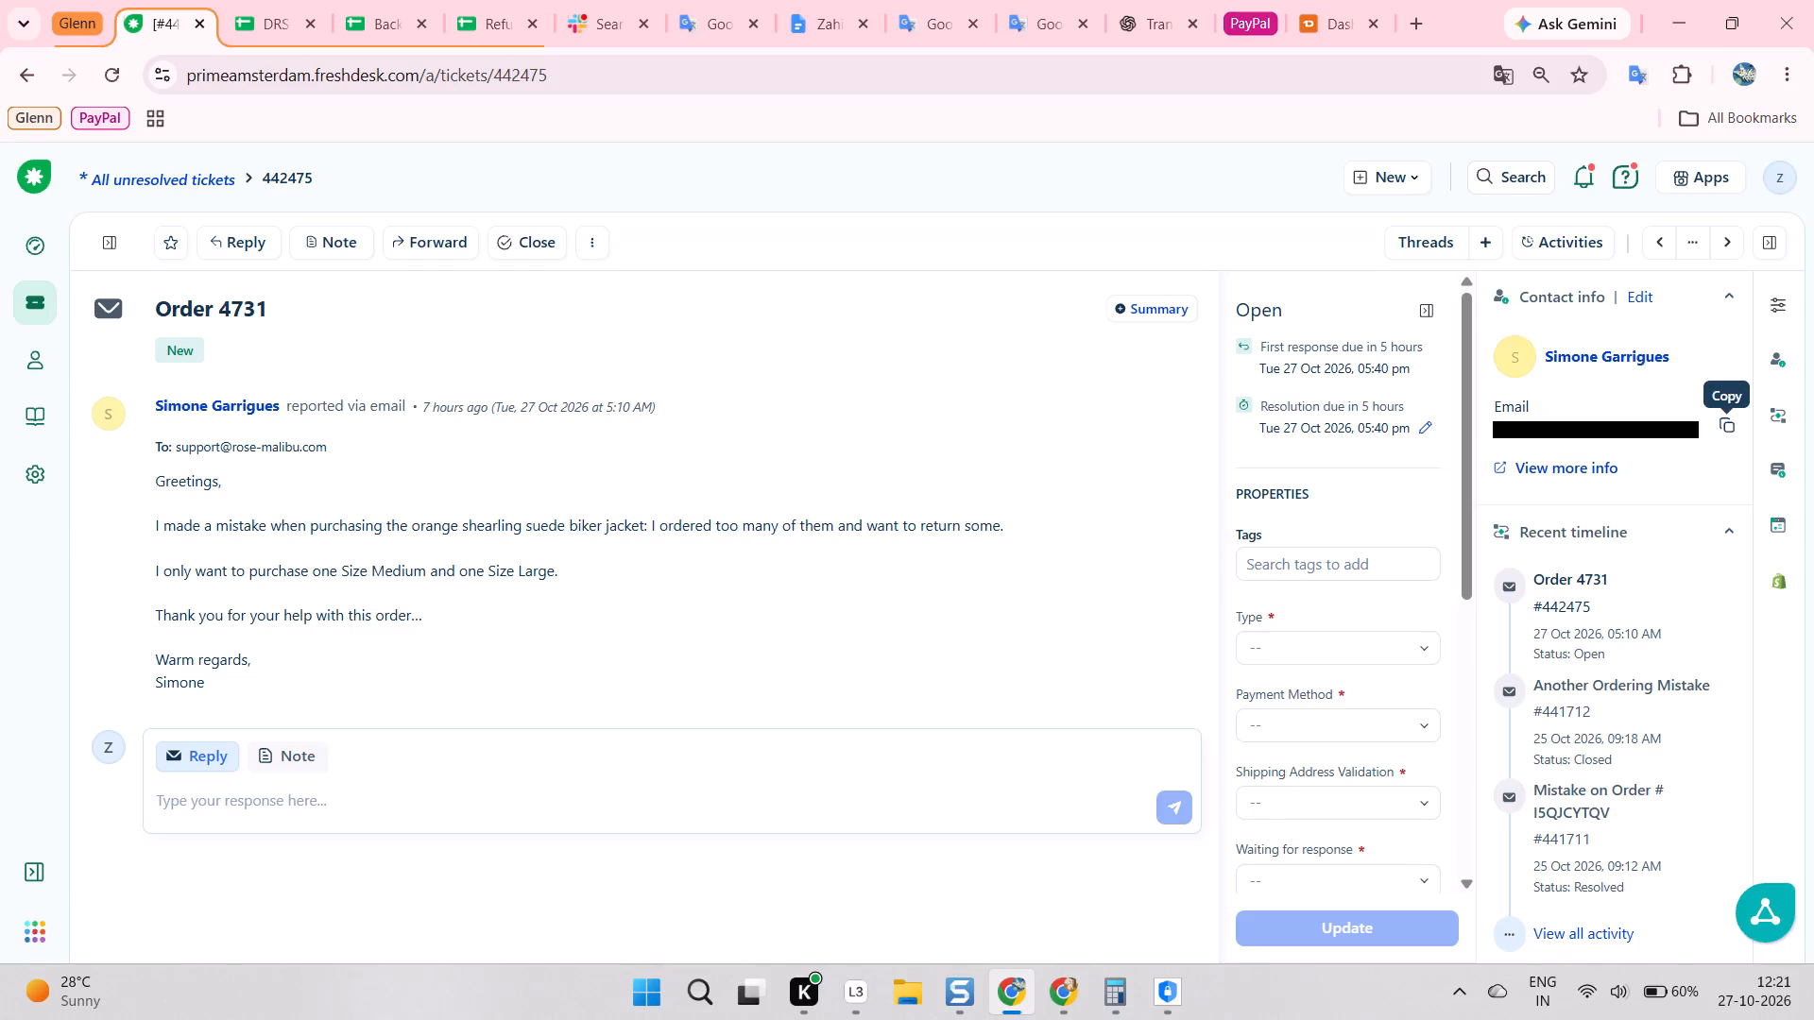
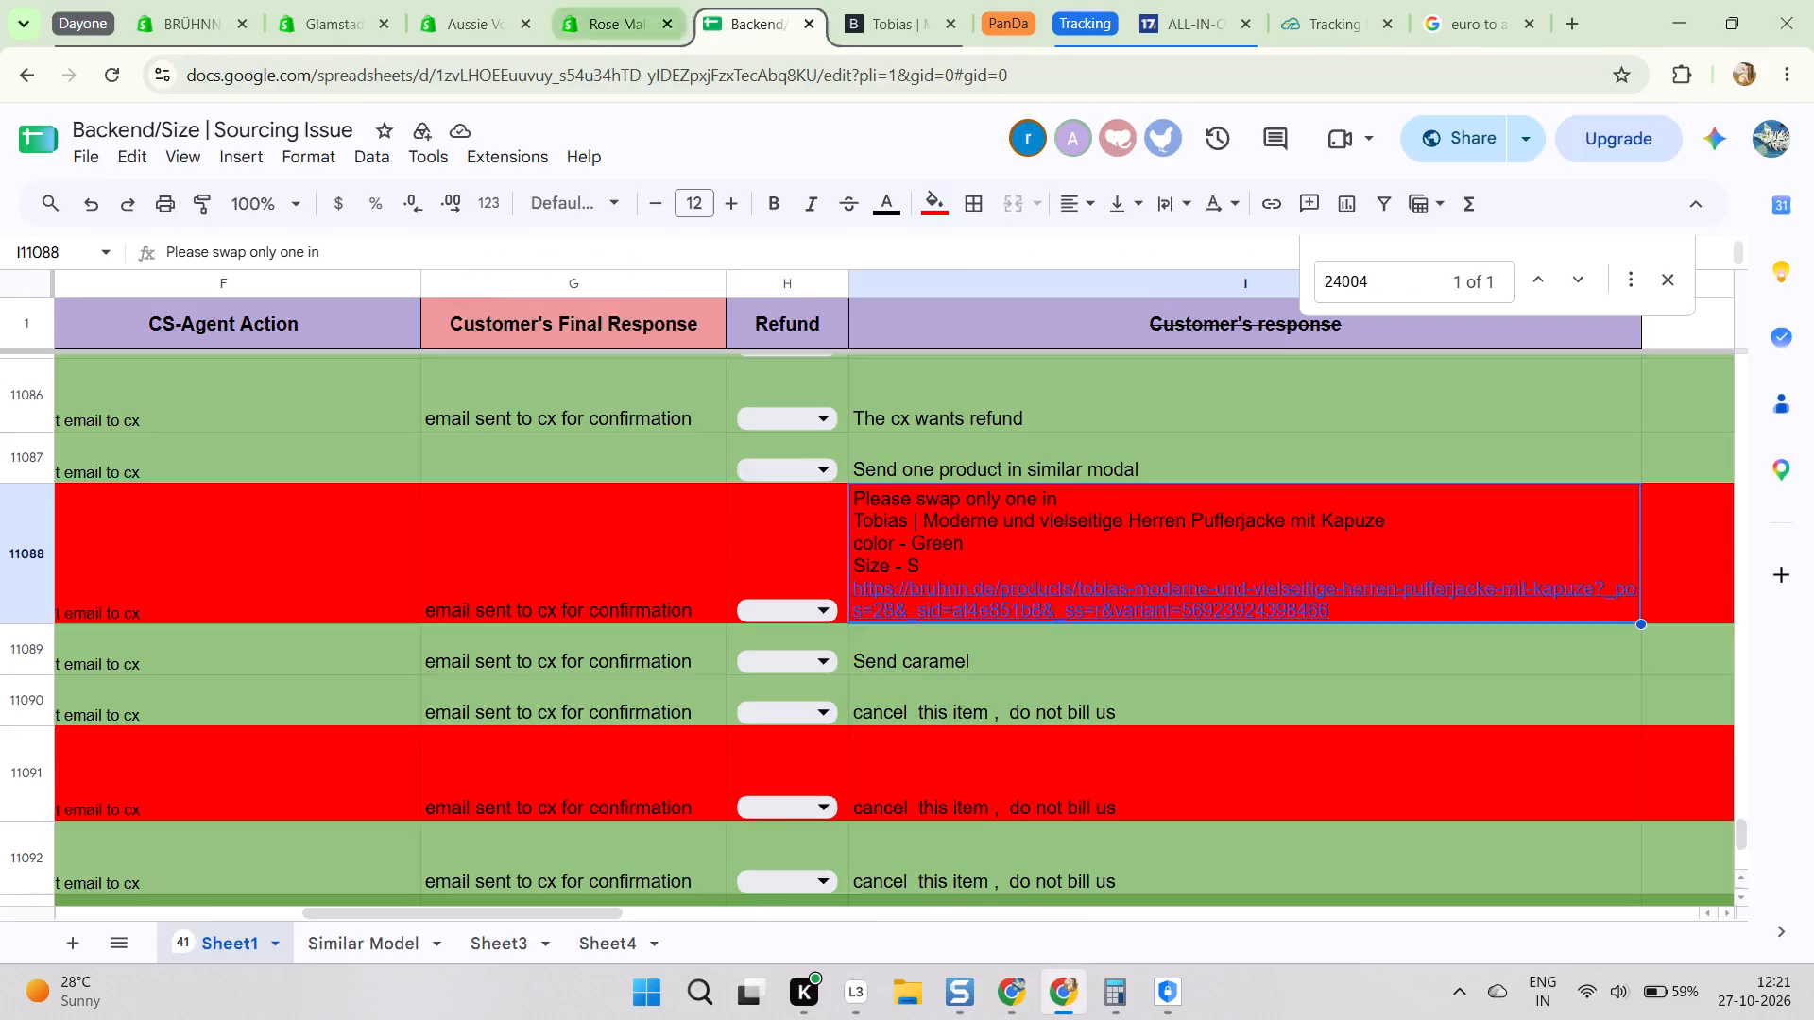
Search the Rose Malibu store admin for the customer's copied email address, then clear the search.
{"action": "scroll", "coordinate": [488, 132], "scroll_direction": "up", "scroll_amount": 4}
{"action": "left_click", "coordinate": [122, 179]}
{"action": "key", "text": "ctrl+v"}
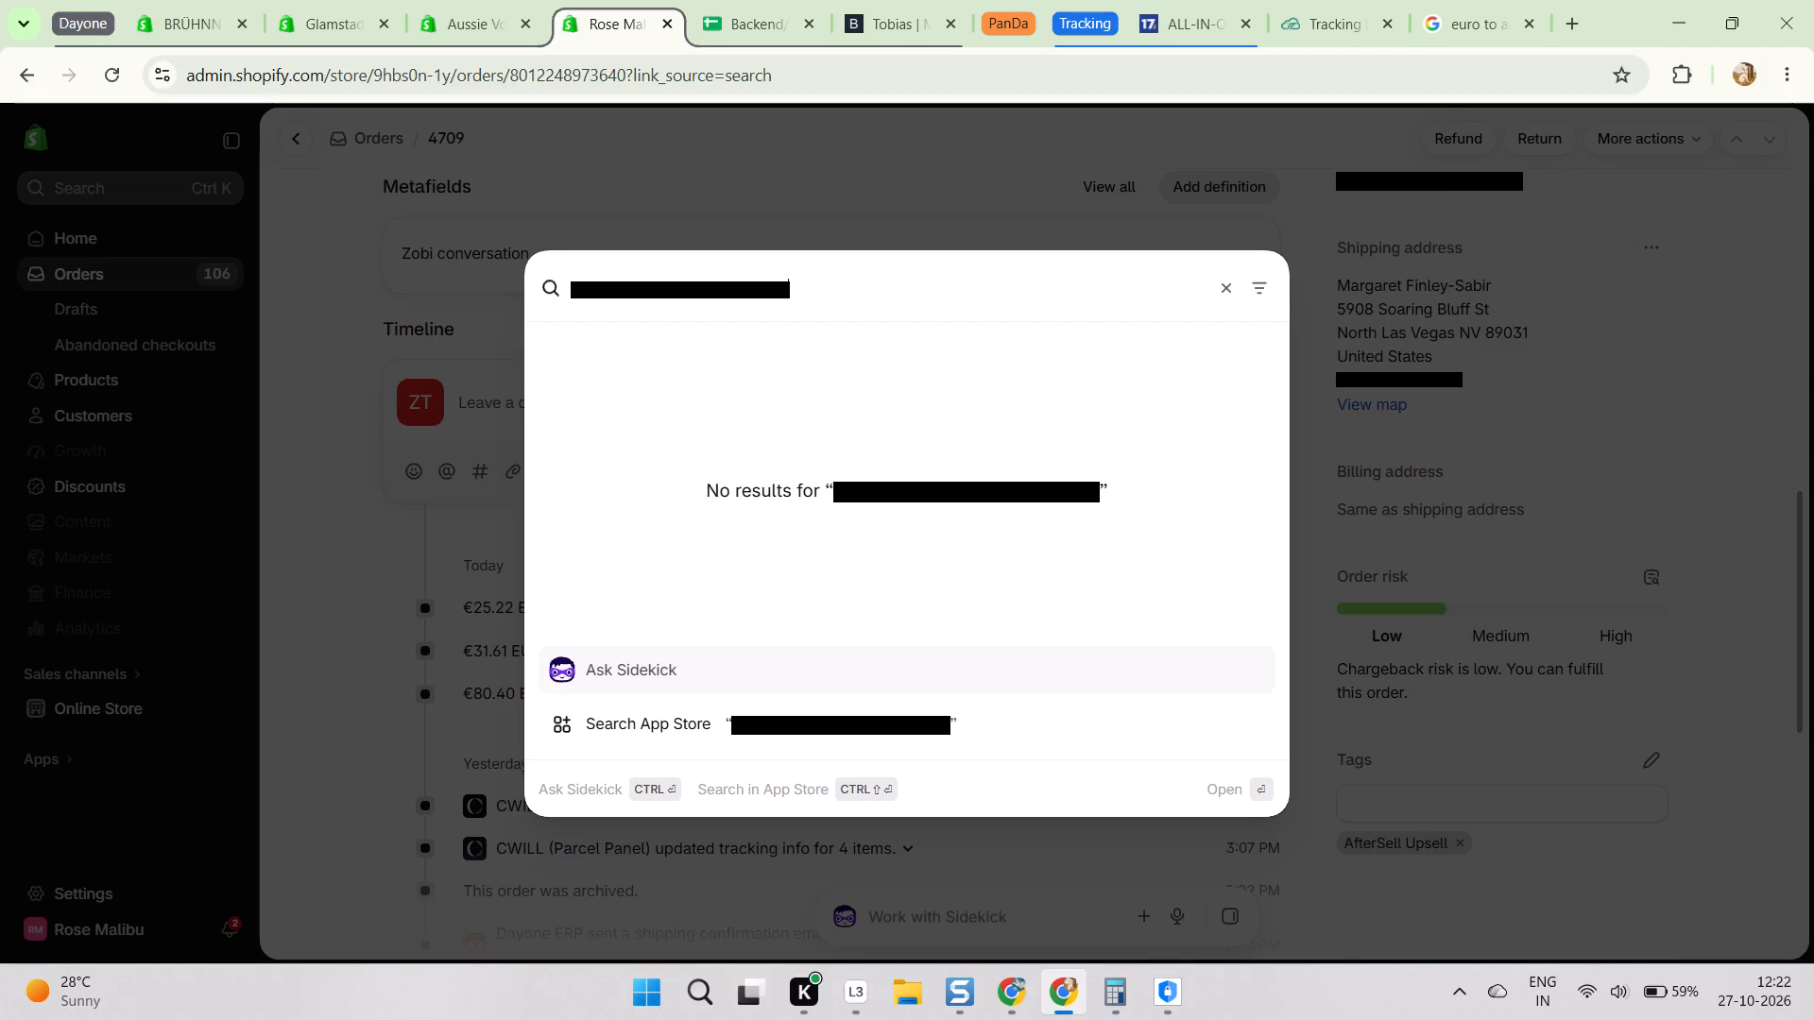
{"action": "left_click", "coordinate": [1227, 294]}
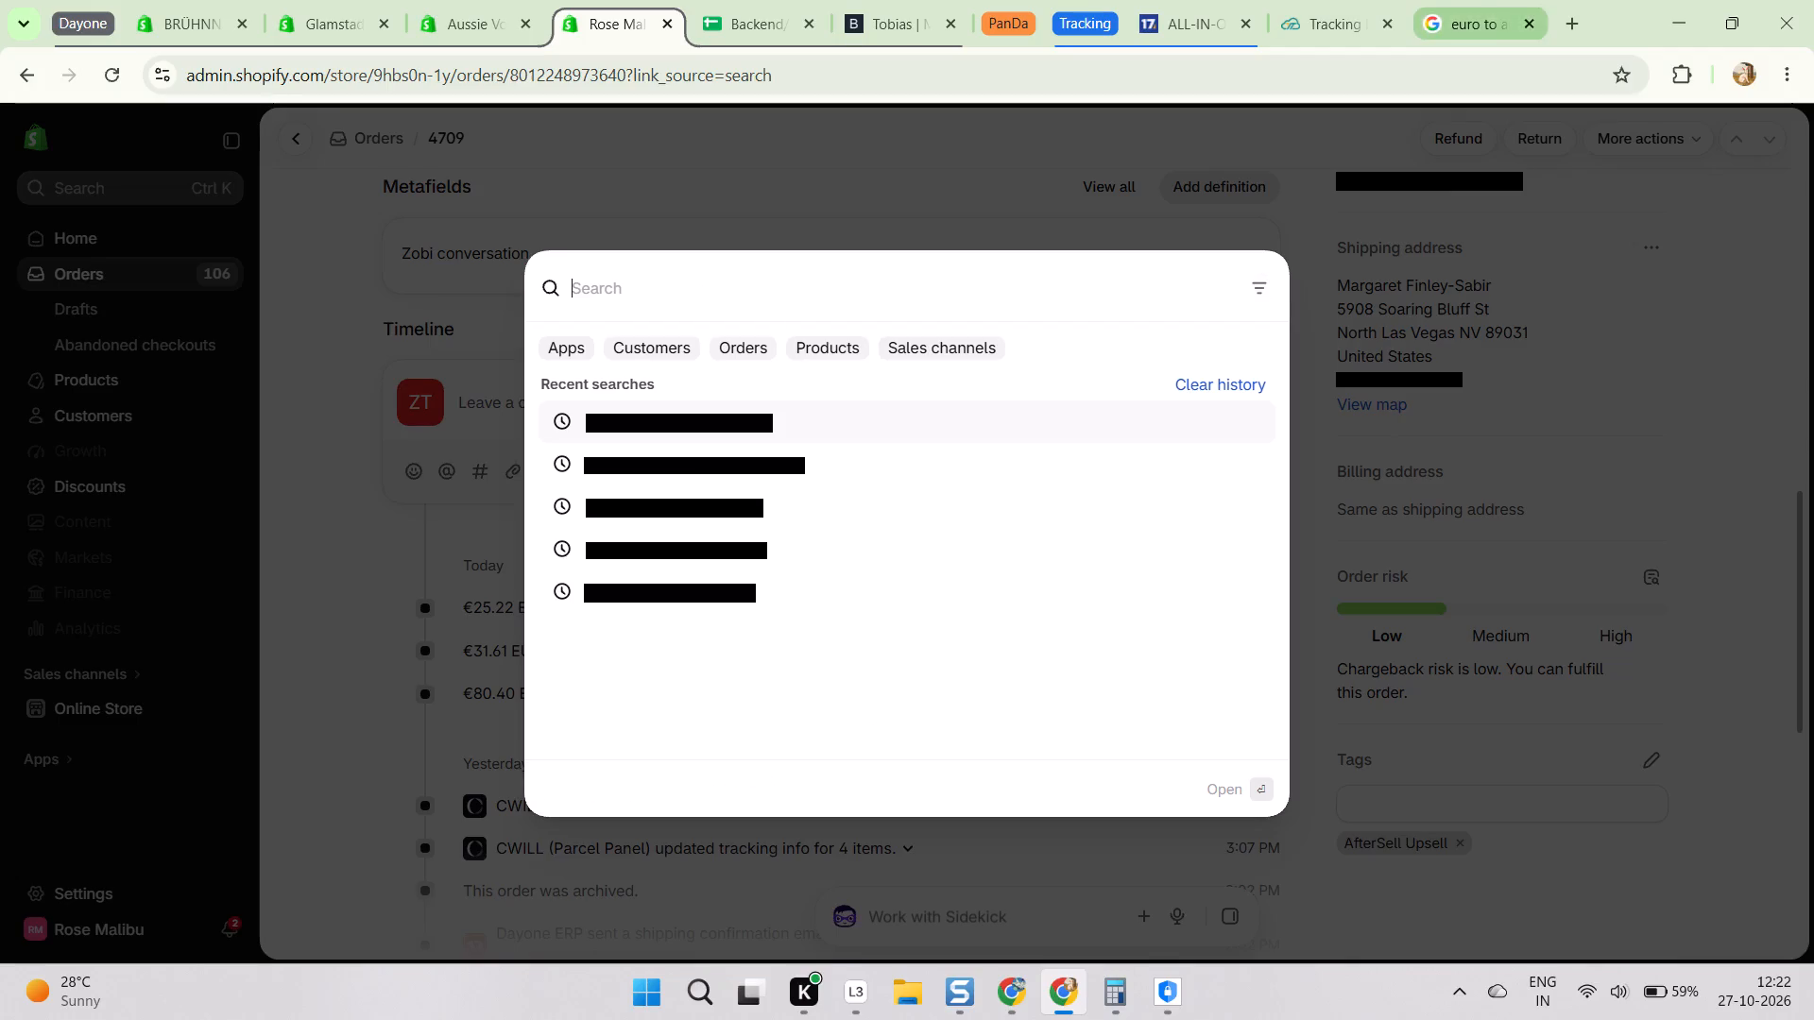
Close the Google euro conversion tab and go to the BRÜHNN store tab.
{"action": "left_click", "coordinate": [1448, 1]}
{"action": "left_click", "coordinate": [1526, 24]}
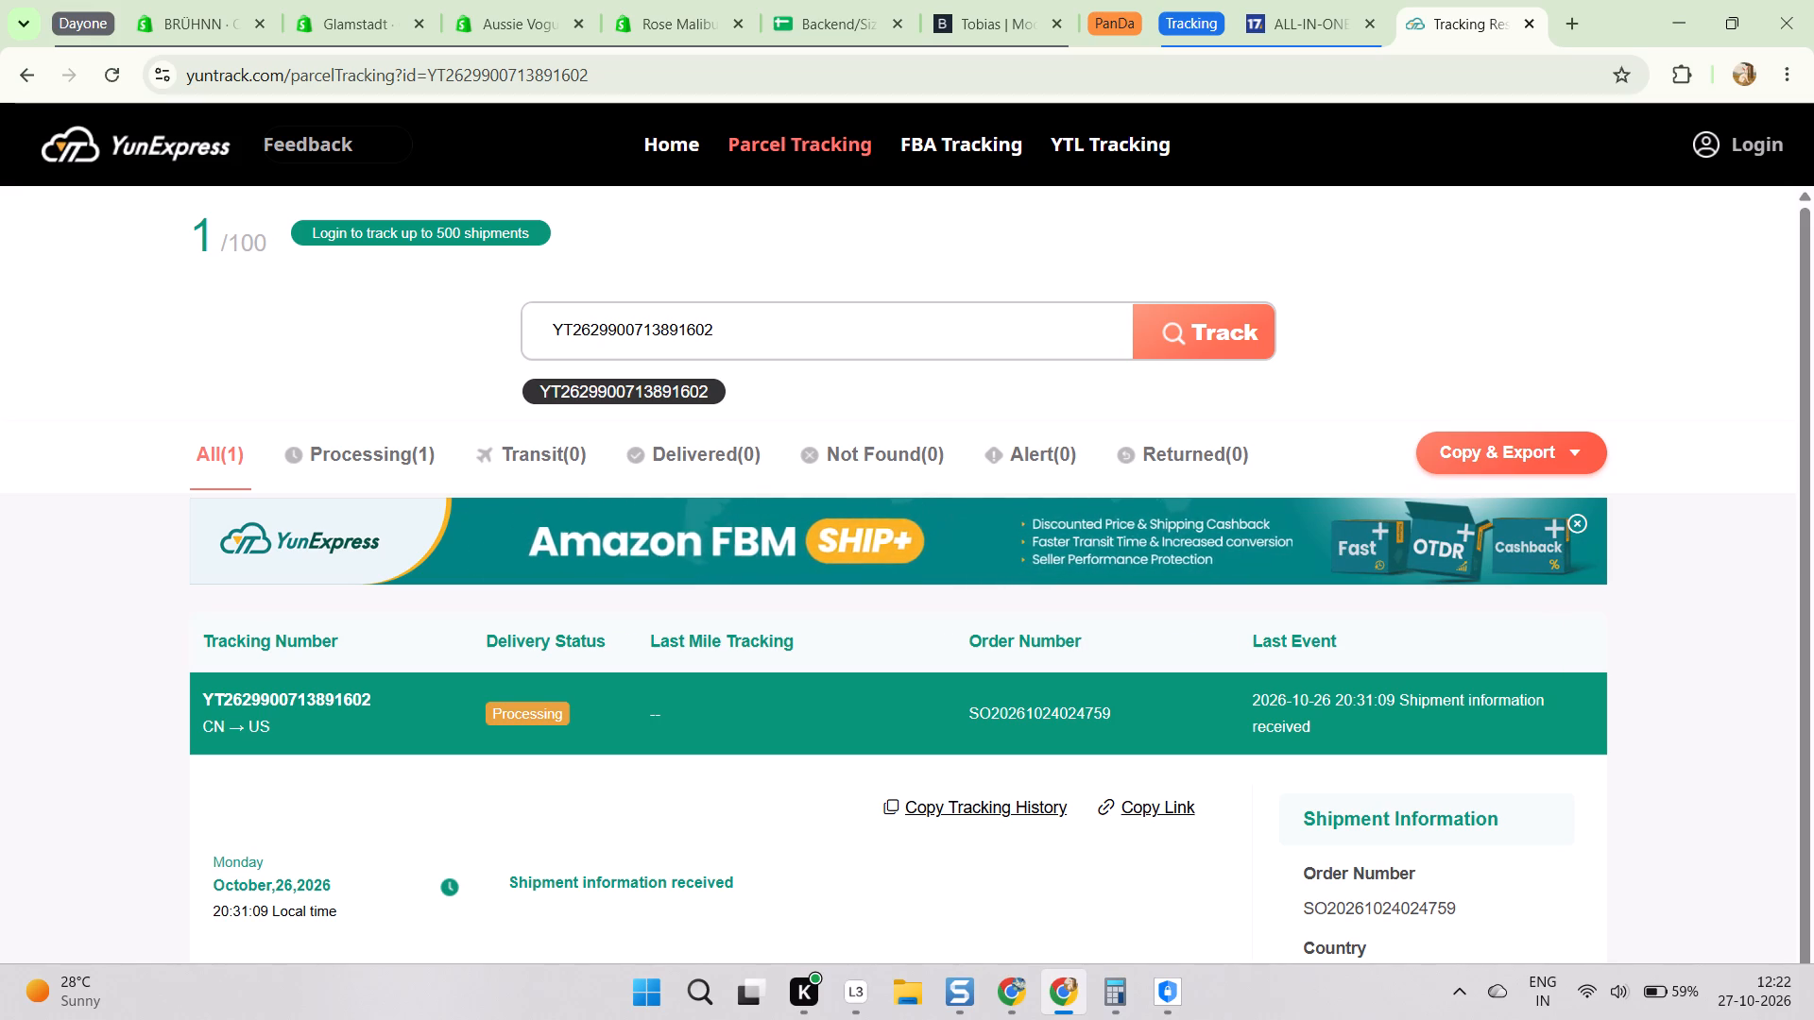
{"action": "left_click", "coordinate": [208, 0]}
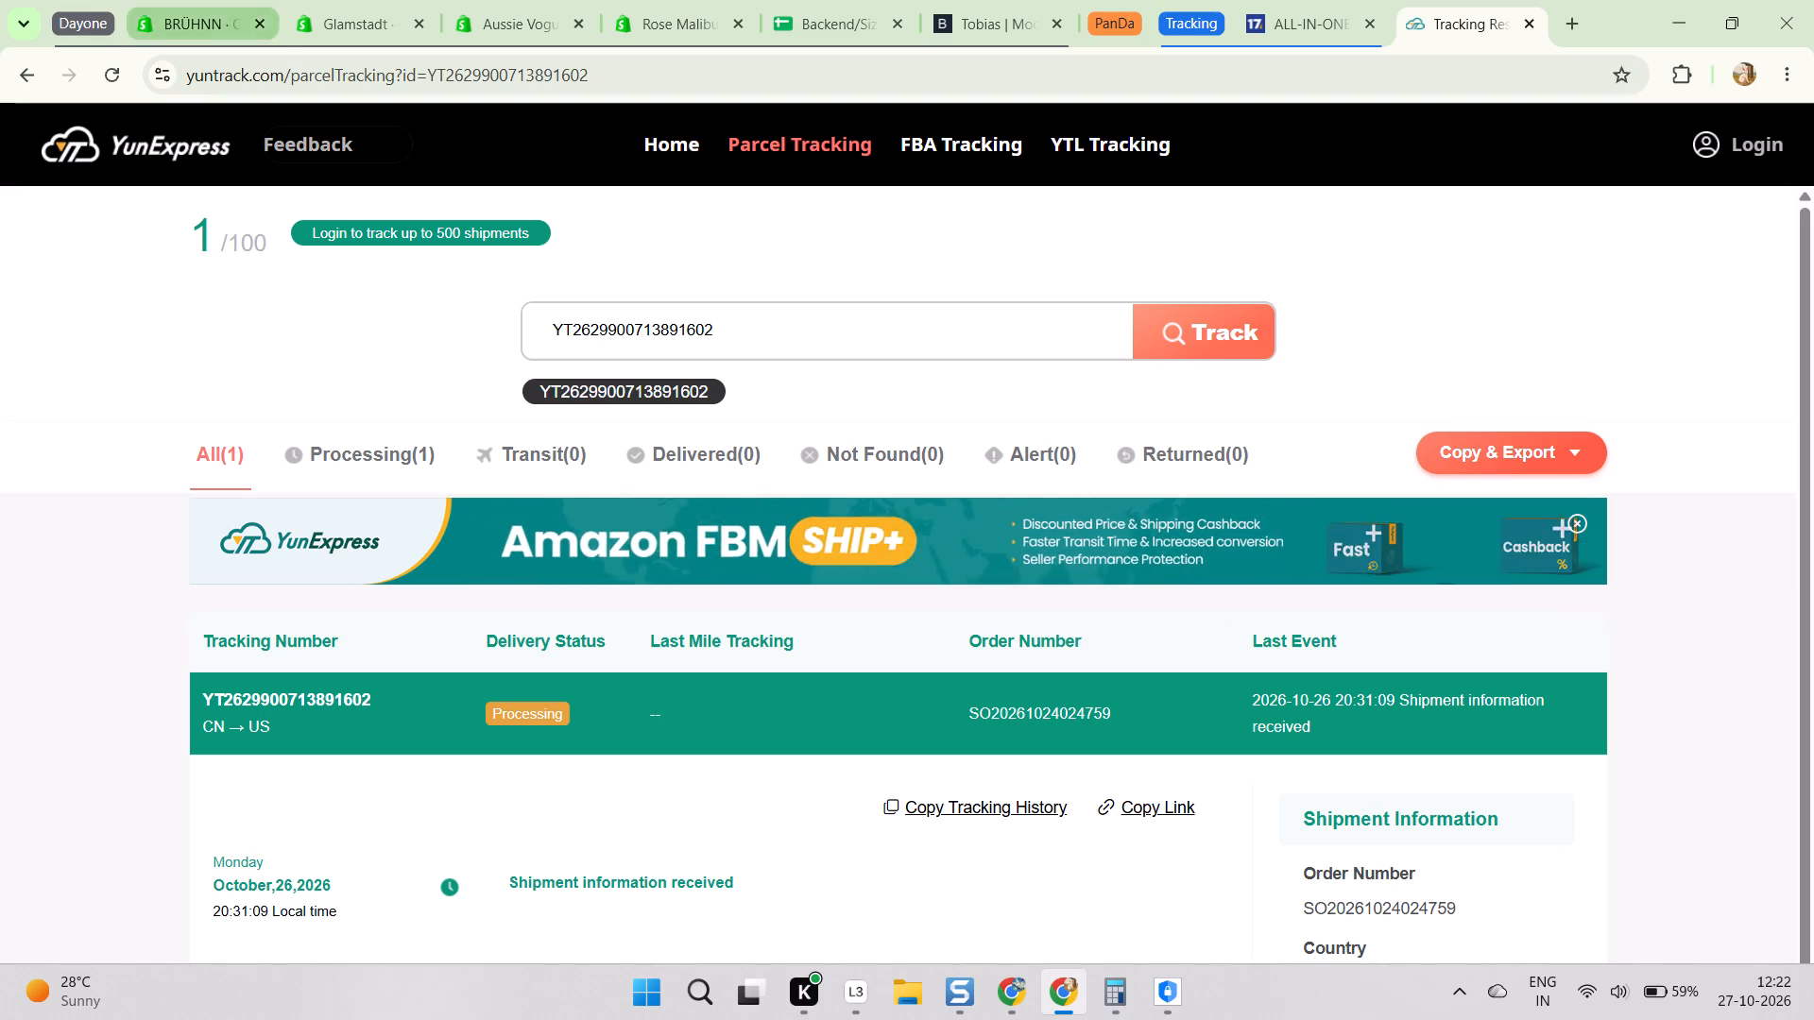
{"action": "left_click", "coordinate": [1018, 994]}
{"action": "scroll", "coordinate": [449, 350], "scroll_direction": "down", "scroll_amount": 1}
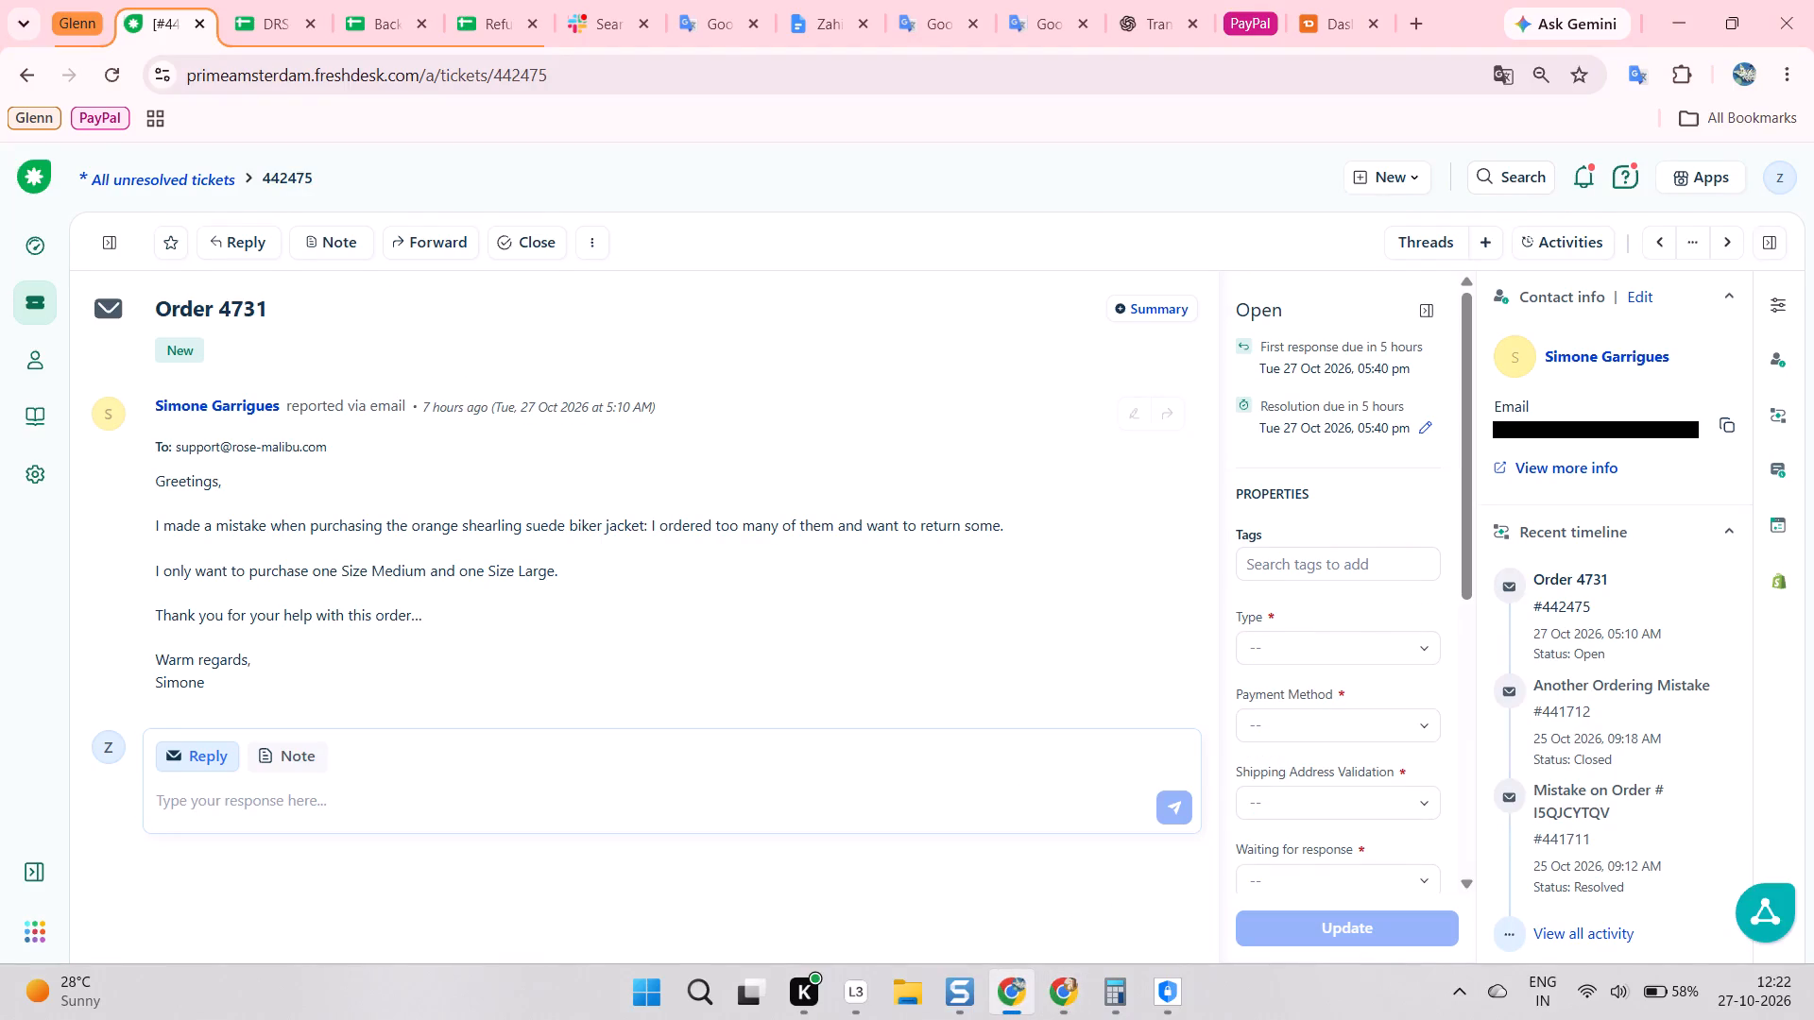
{"action": "scroll", "coordinate": [487, 484], "scroll_direction": "down", "scroll_amount": 5}
{"action": "left_click", "coordinate": [772, 528]}
{"action": "left_click", "coordinate": [1621, 683]}
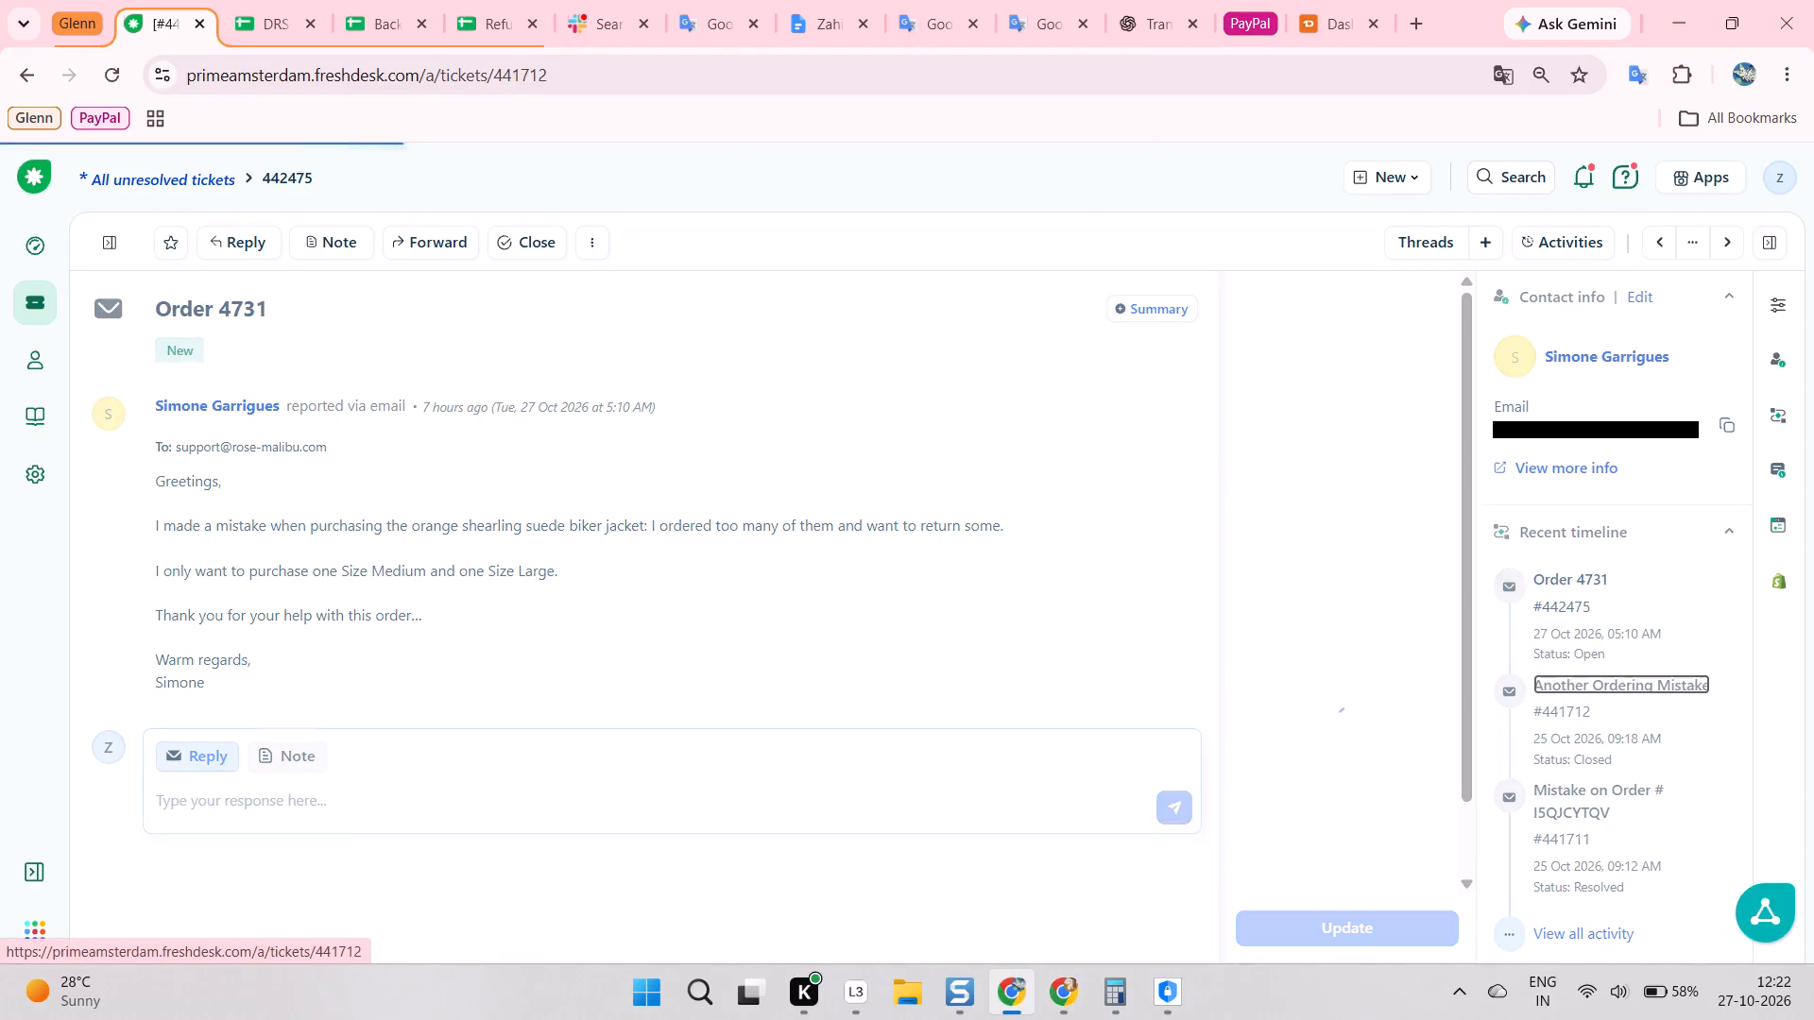
{"action": "scroll", "coordinate": [717, 434], "scroll_direction": "down", "scroll_amount": 12}
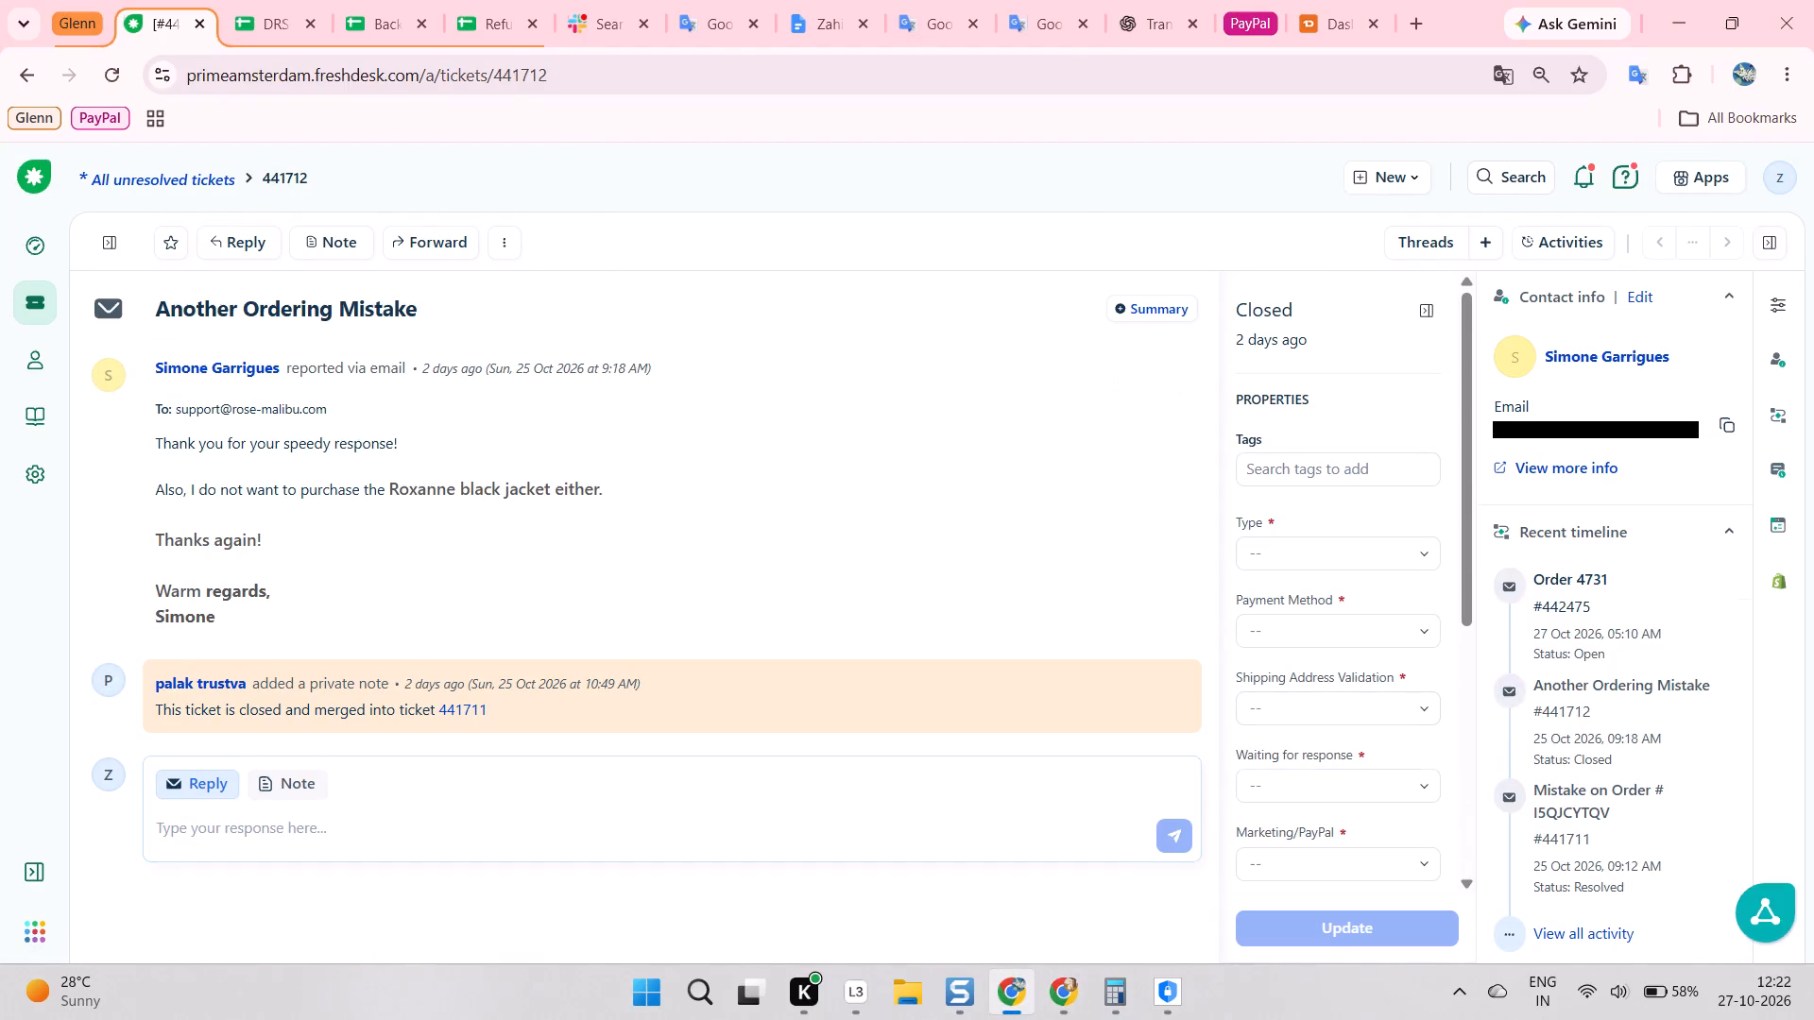
{"action": "left_click", "coordinate": [1551, 783]}
{"action": "left_click", "coordinate": [1554, 790]}
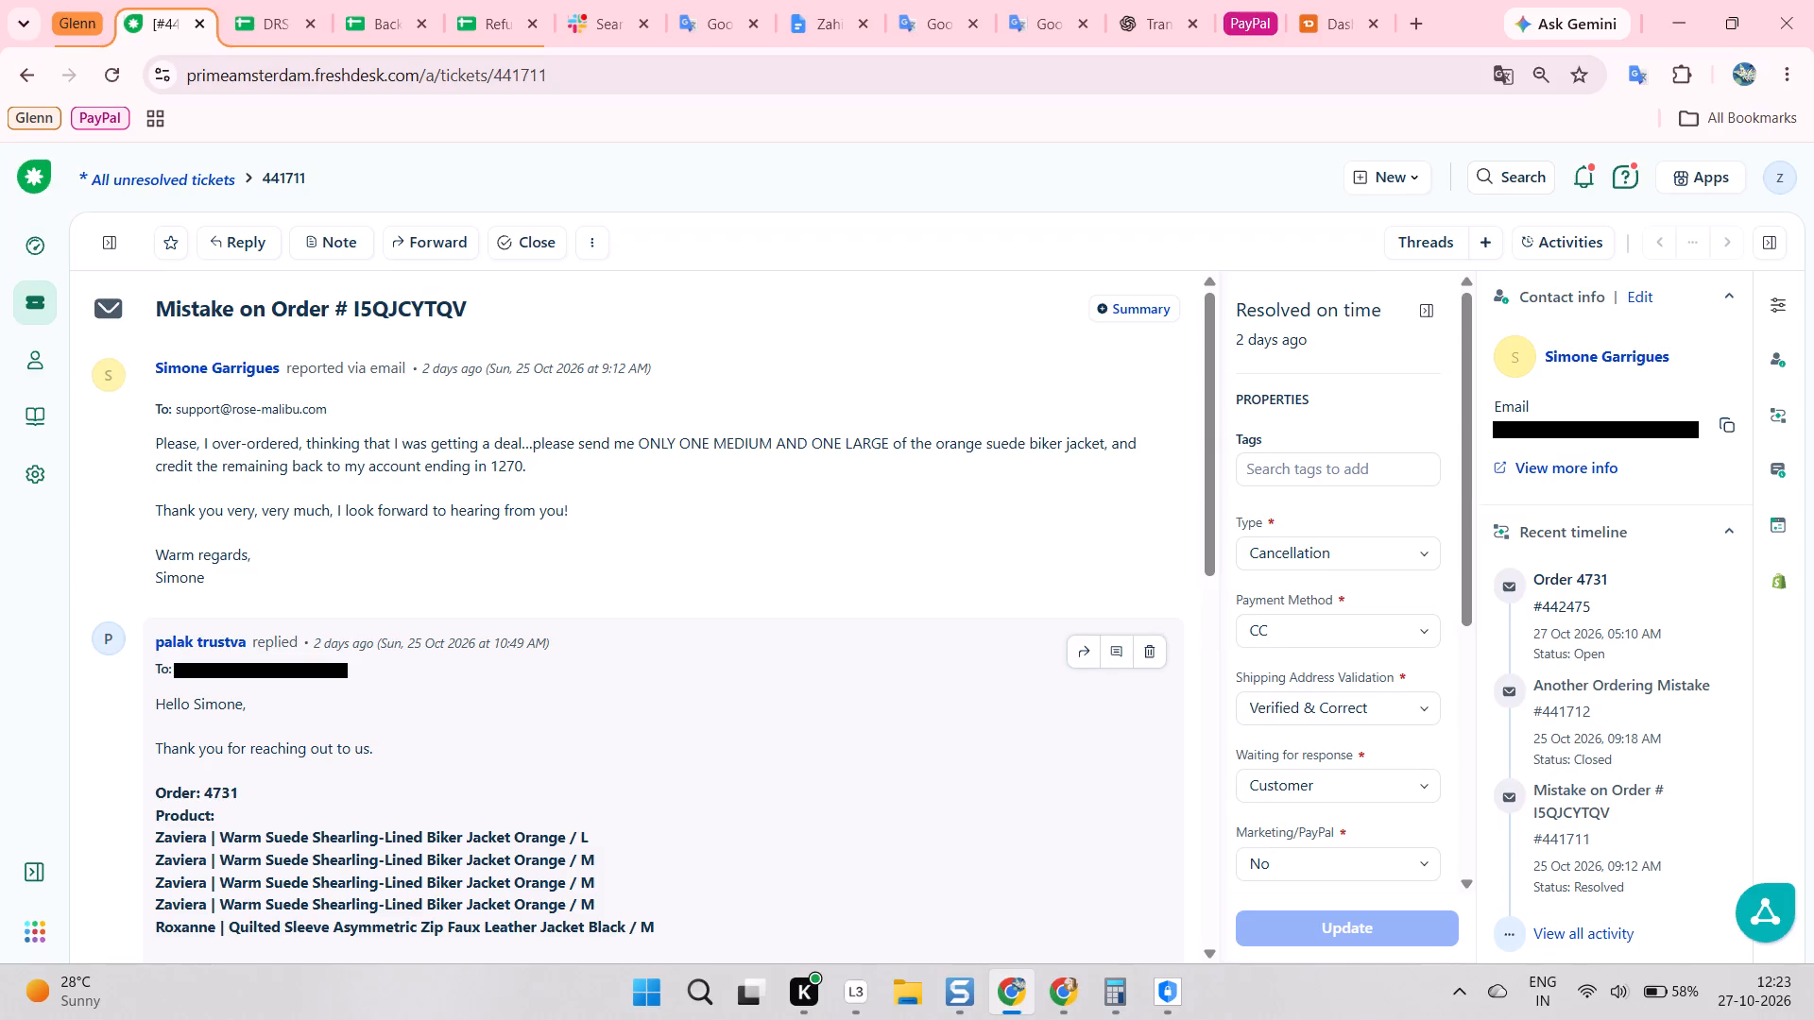
{"action": "left_click", "coordinate": [738, 591]}
{"action": "scroll", "coordinate": [711, 573], "scroll_direction": "down", "scroll_amount": 10}
{"action": "scroll", "coordinate": [657, 562], "scroll_direction": "up", "scroll_amount": 8}
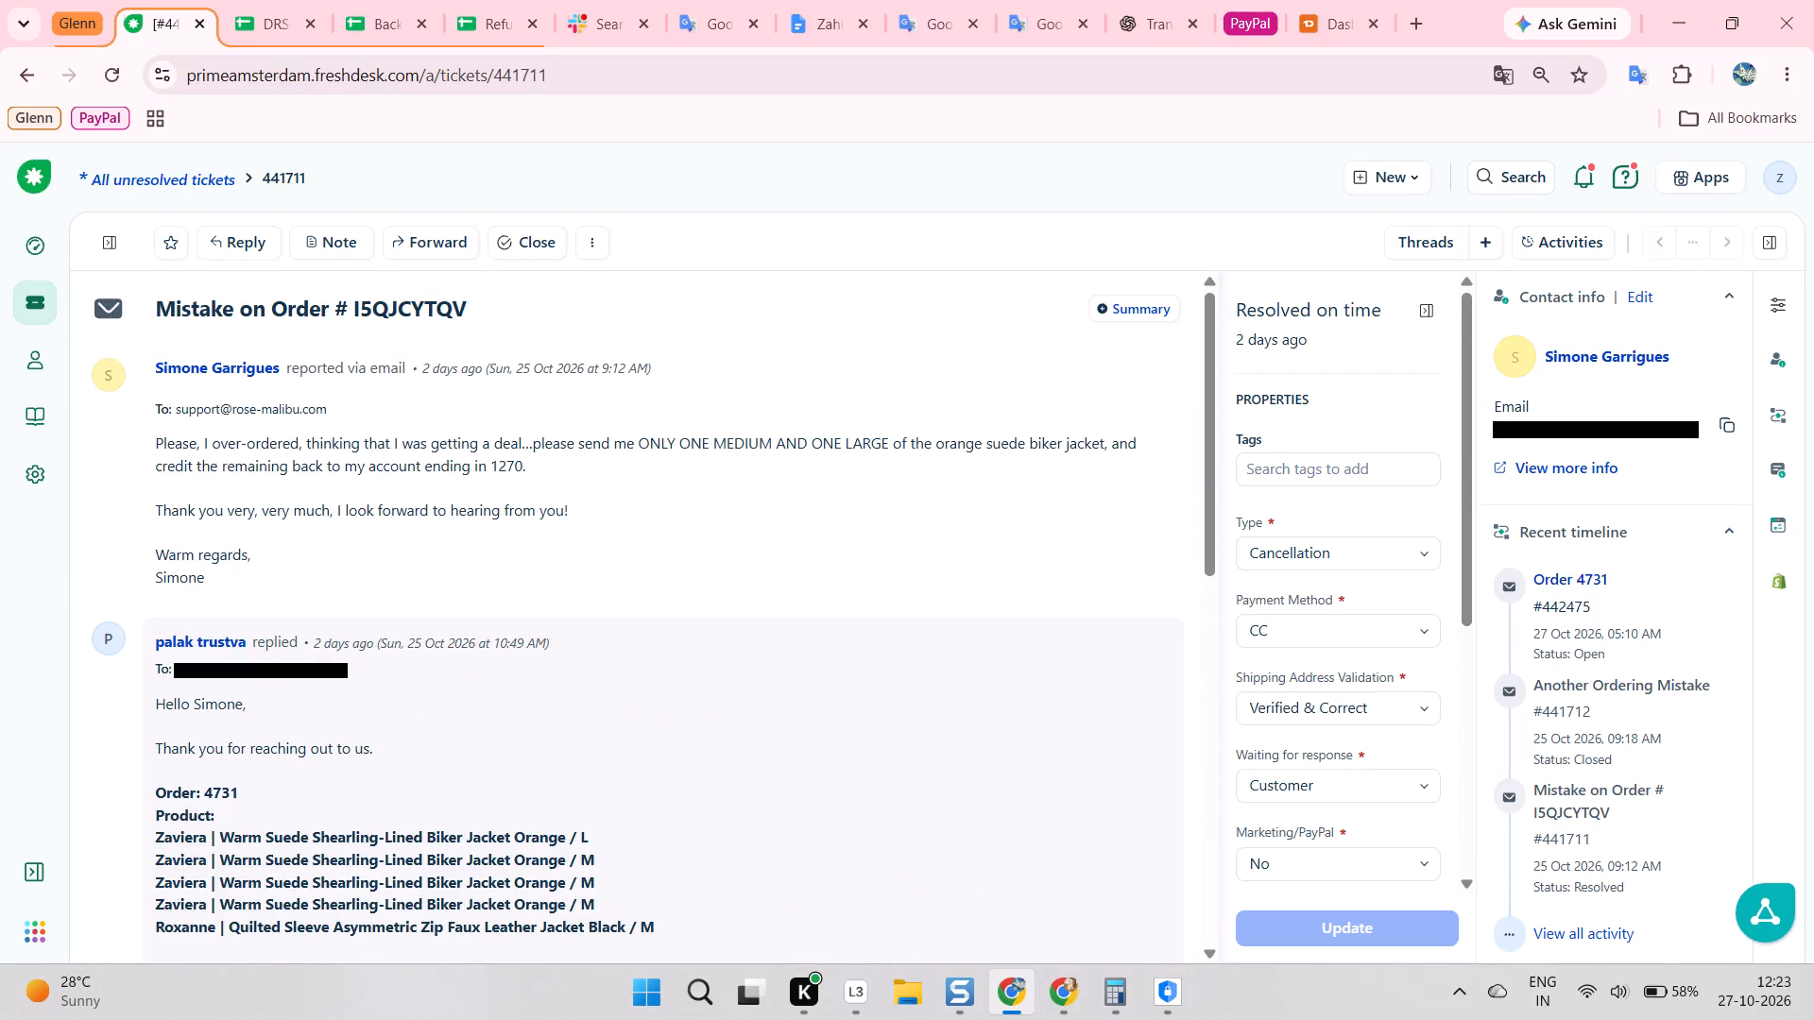
{"action": "left_click", "coordinate": [1580, 577]}
{"action": "scroll", "coordinate": [455, 499], "scroll_direction": "up", "scroll_amount": 3}
{"action": "left_click_drag", "start_coordinate": [534, 504], "coordinate": [543, 499]}
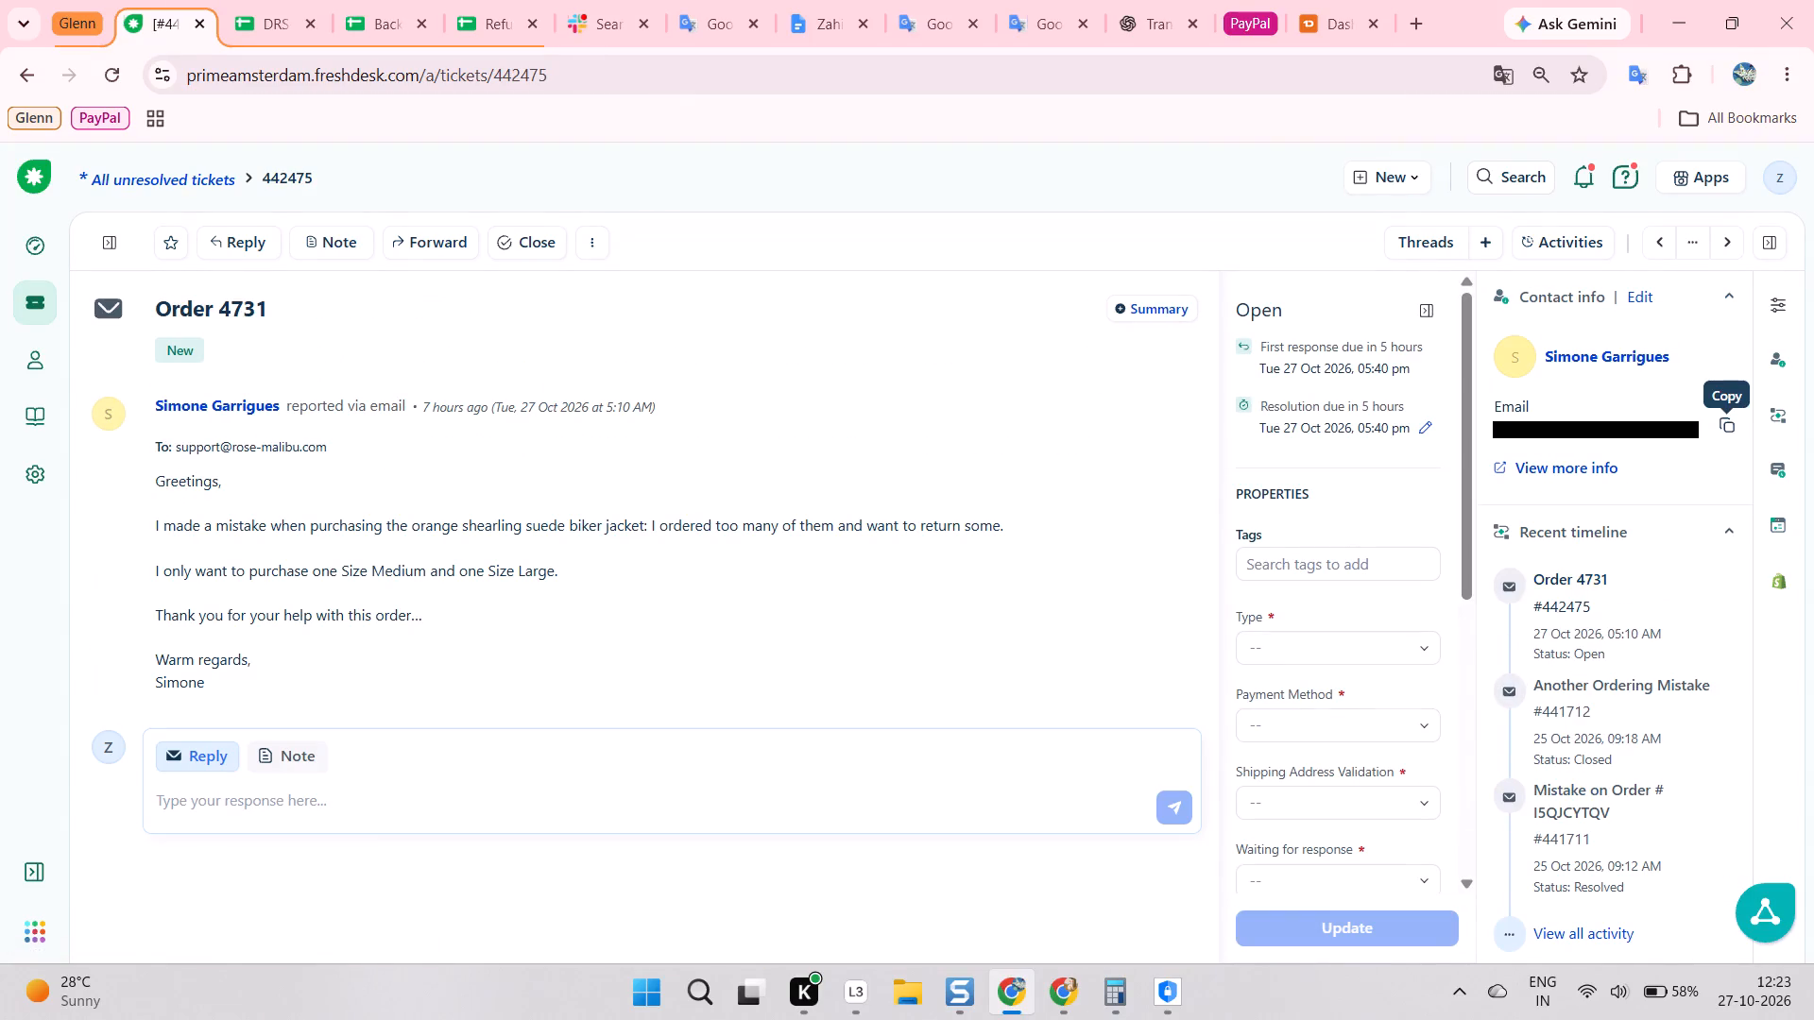
{"action": "left_click", "coordinate": [1721, 428]}
{"action": "left_click", "coordinate": [575, 542]}
{"action": "key", "text": "alt+Tab"}
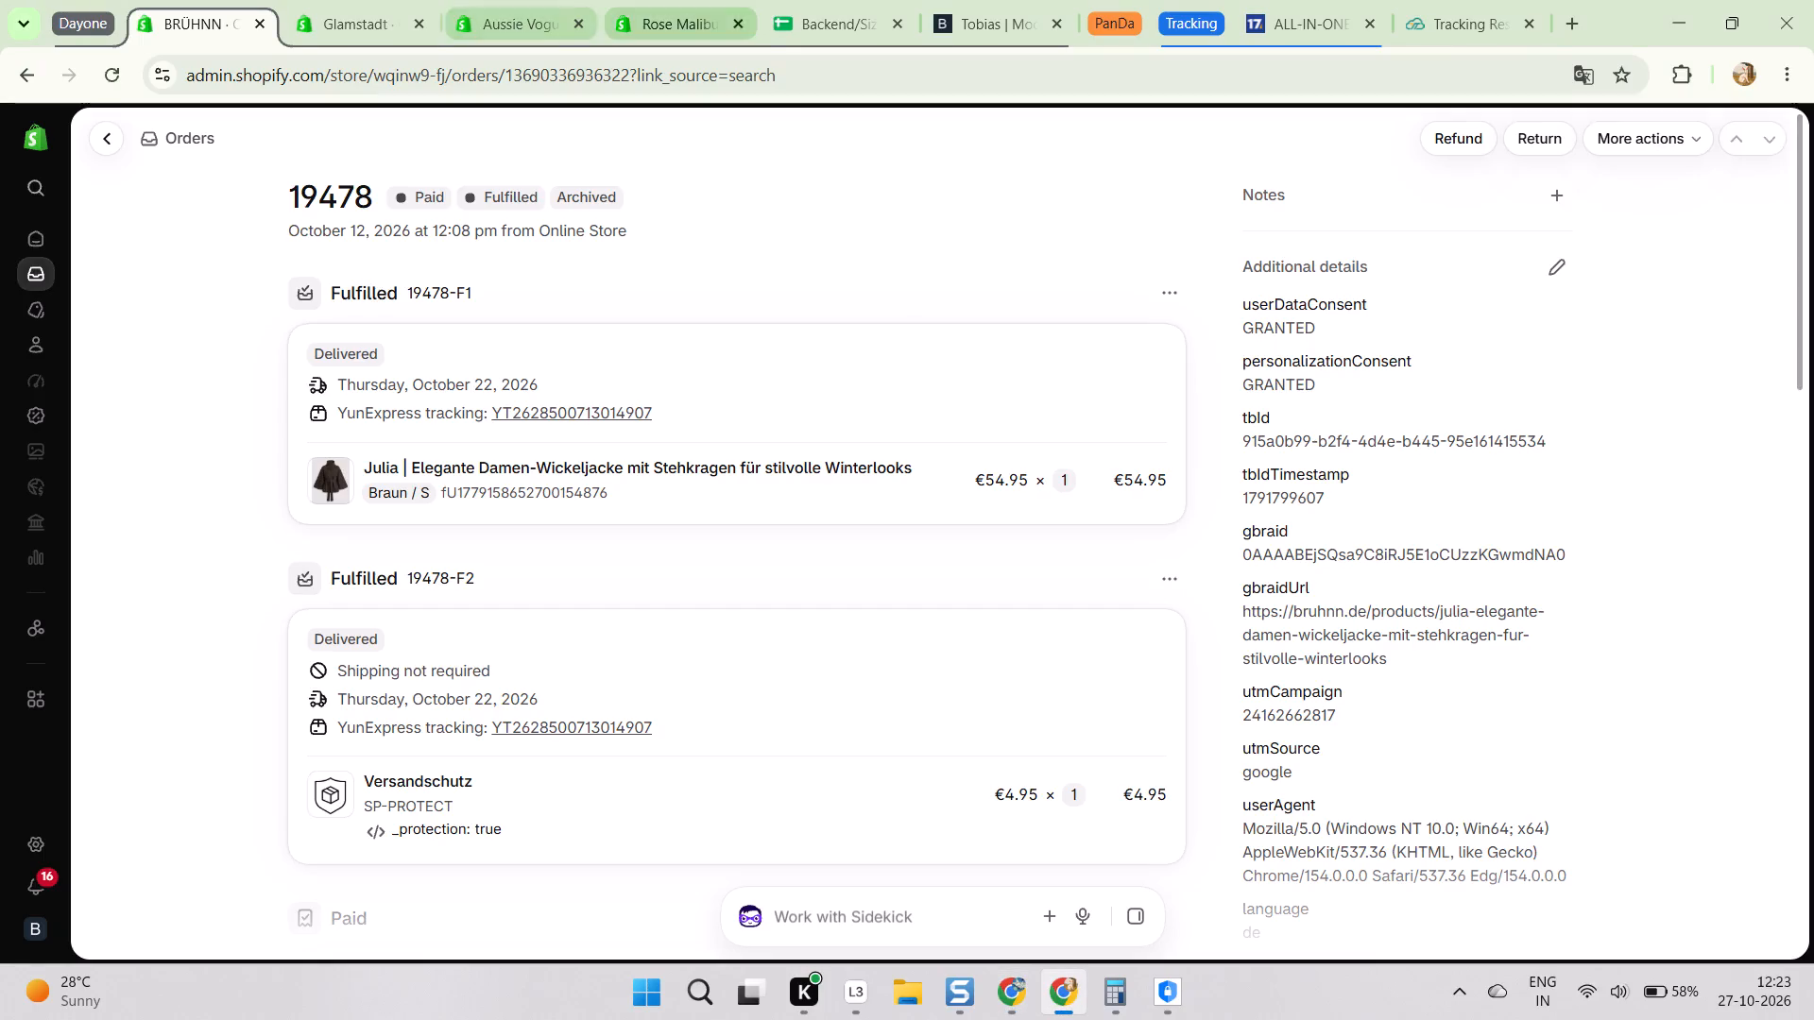
{"action": "left_click", "coordinate": [726, 0]}
{"action": "left_click", "coordinate": [995, 0]}
{"action": "left_click", "coordinate": [1062, 25]}
{"action": "scroll", "coordinate": [787, 189], "scroll_direction": "up", "scroll_amount": 3}
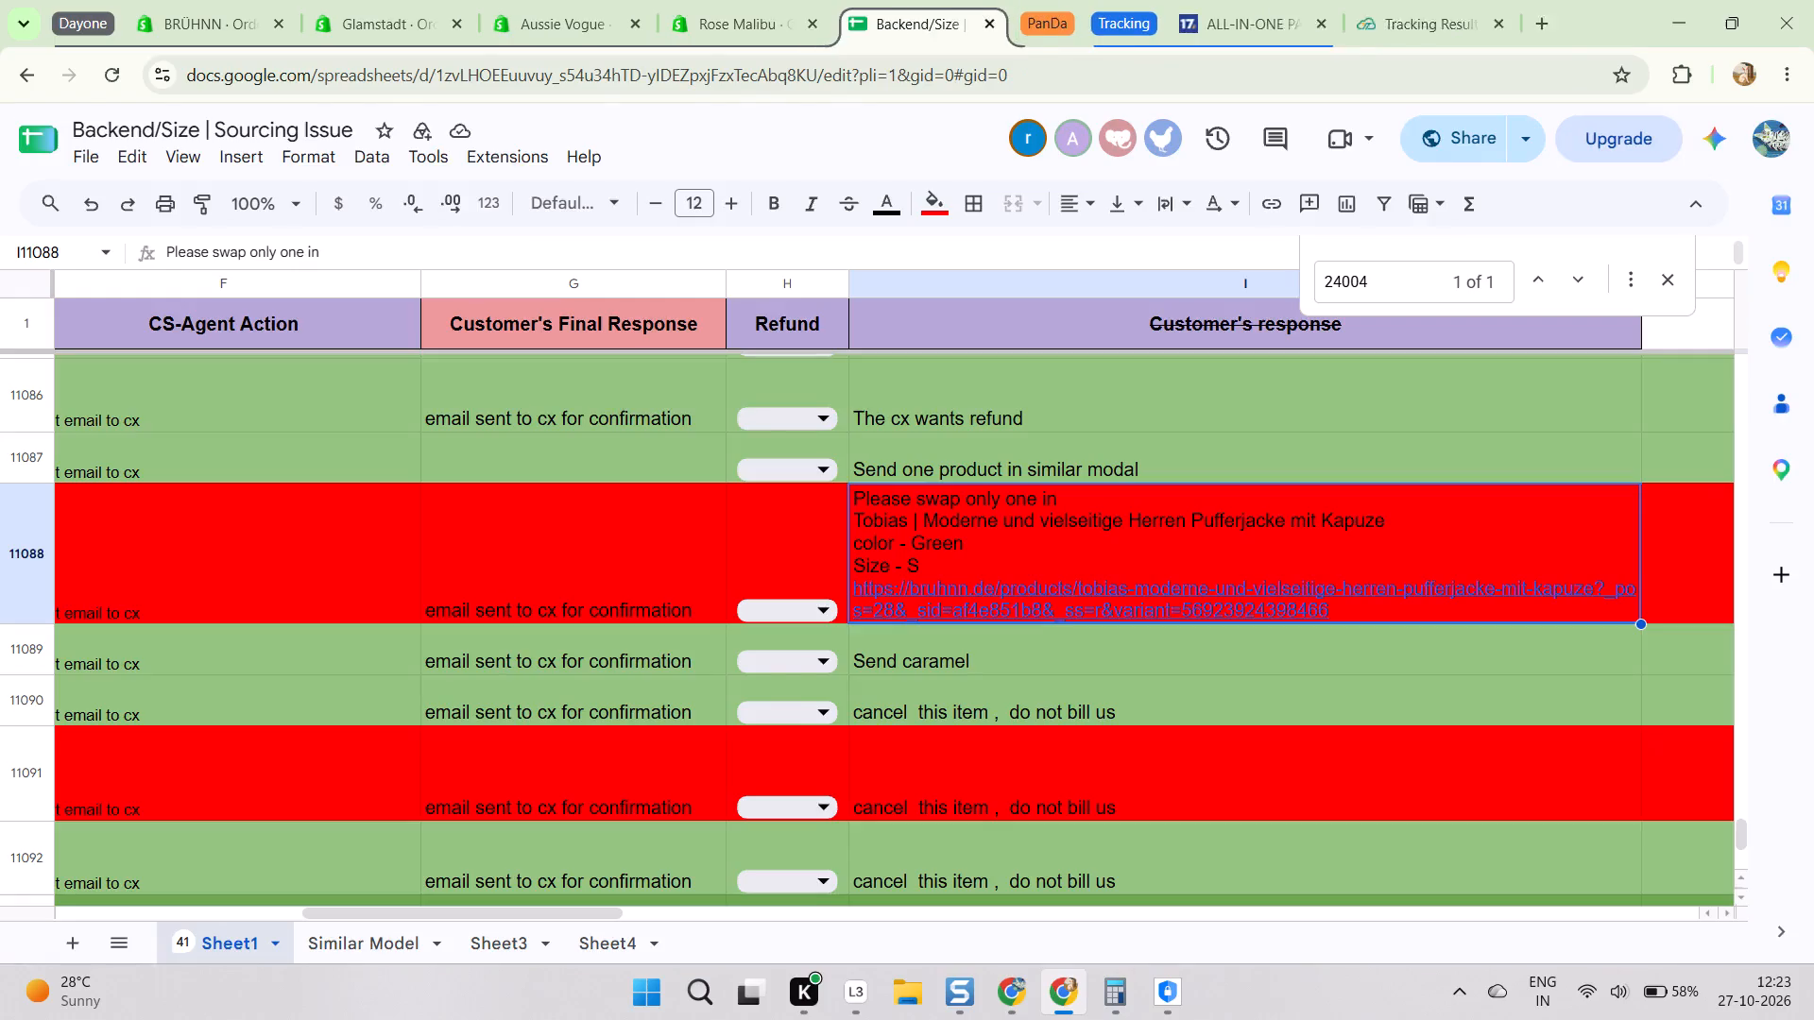
{"action": "left_click", "coordinate": [685, 0]}
{"action": "scroll", "coordinate": [651, 149], "scroll_direction": "up", "scroll_amount": 5}
{"action": "left_click", "coordinate": [634, 296]}
{"action": "key", "text": "ctrl+v"}
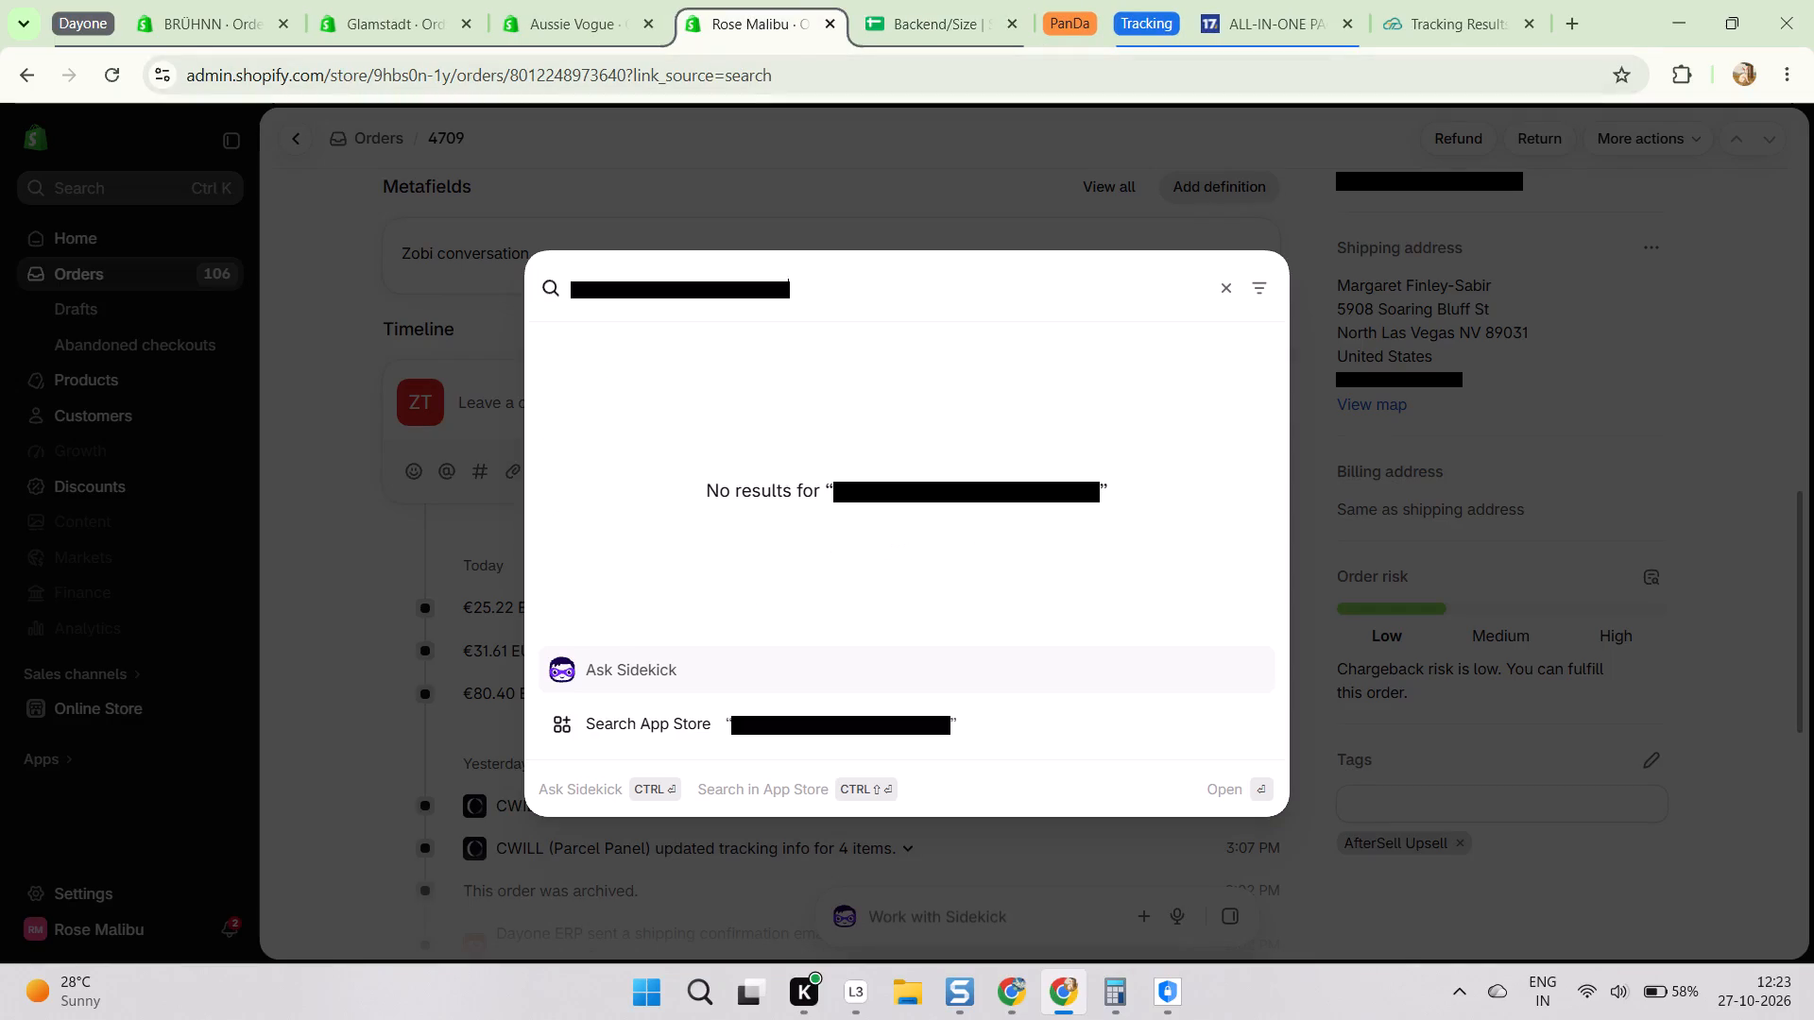
{"action": "left_click", "coordinate": [347, 330]}
{"action": "scroll", "coordinate": [426, 266], "scroll_direction": "up", "scroll_amount": 7}
{"action": "key", "text": "alt+Tab"}
{"action": "scroll", "coordinate": [246, 433], "scroll_direction": "up", "scroll_amount": 3}
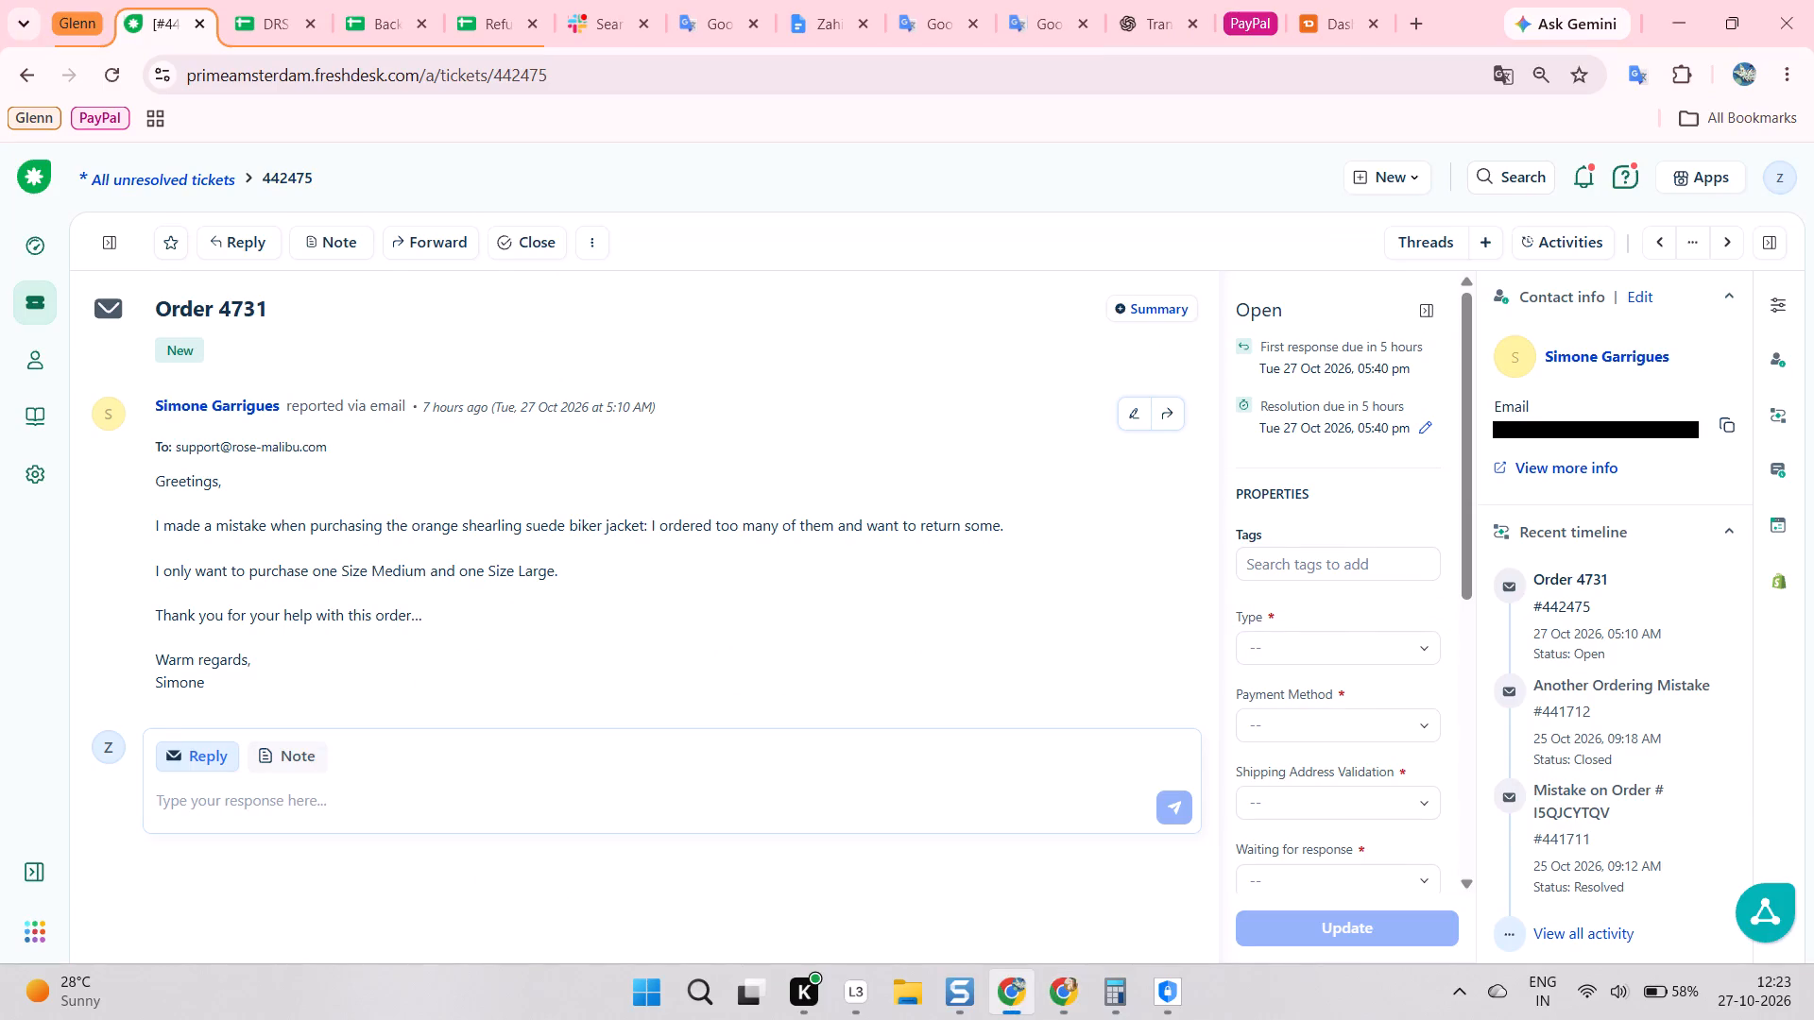
{"action": "triple_click", "coordinate": [143, 401]}
{"action": "key", "text": "ctrl+c"}
{"action": "key", "text": "ctrl+c"}
{"action": "key", "text": "alt+Tab"}
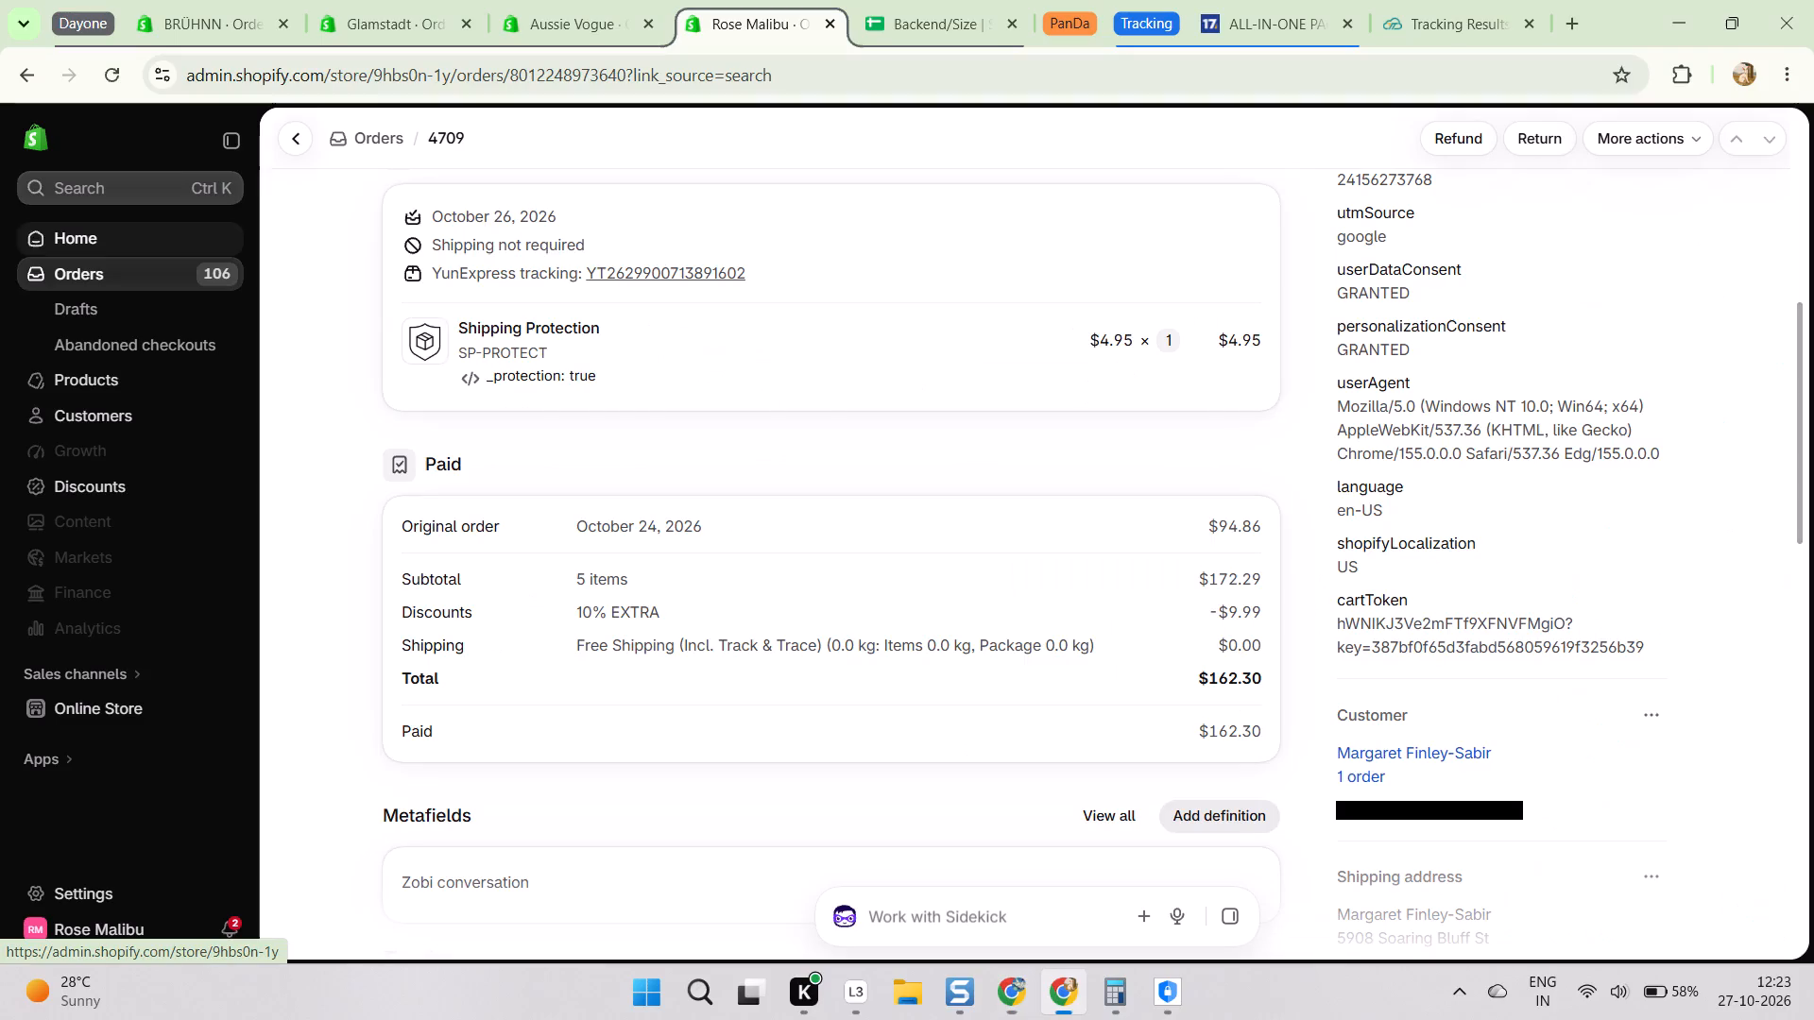
{"action": "scroll", "coordinate": [394, 432], "scroll_direction": "up", "scroll_amount": 10}
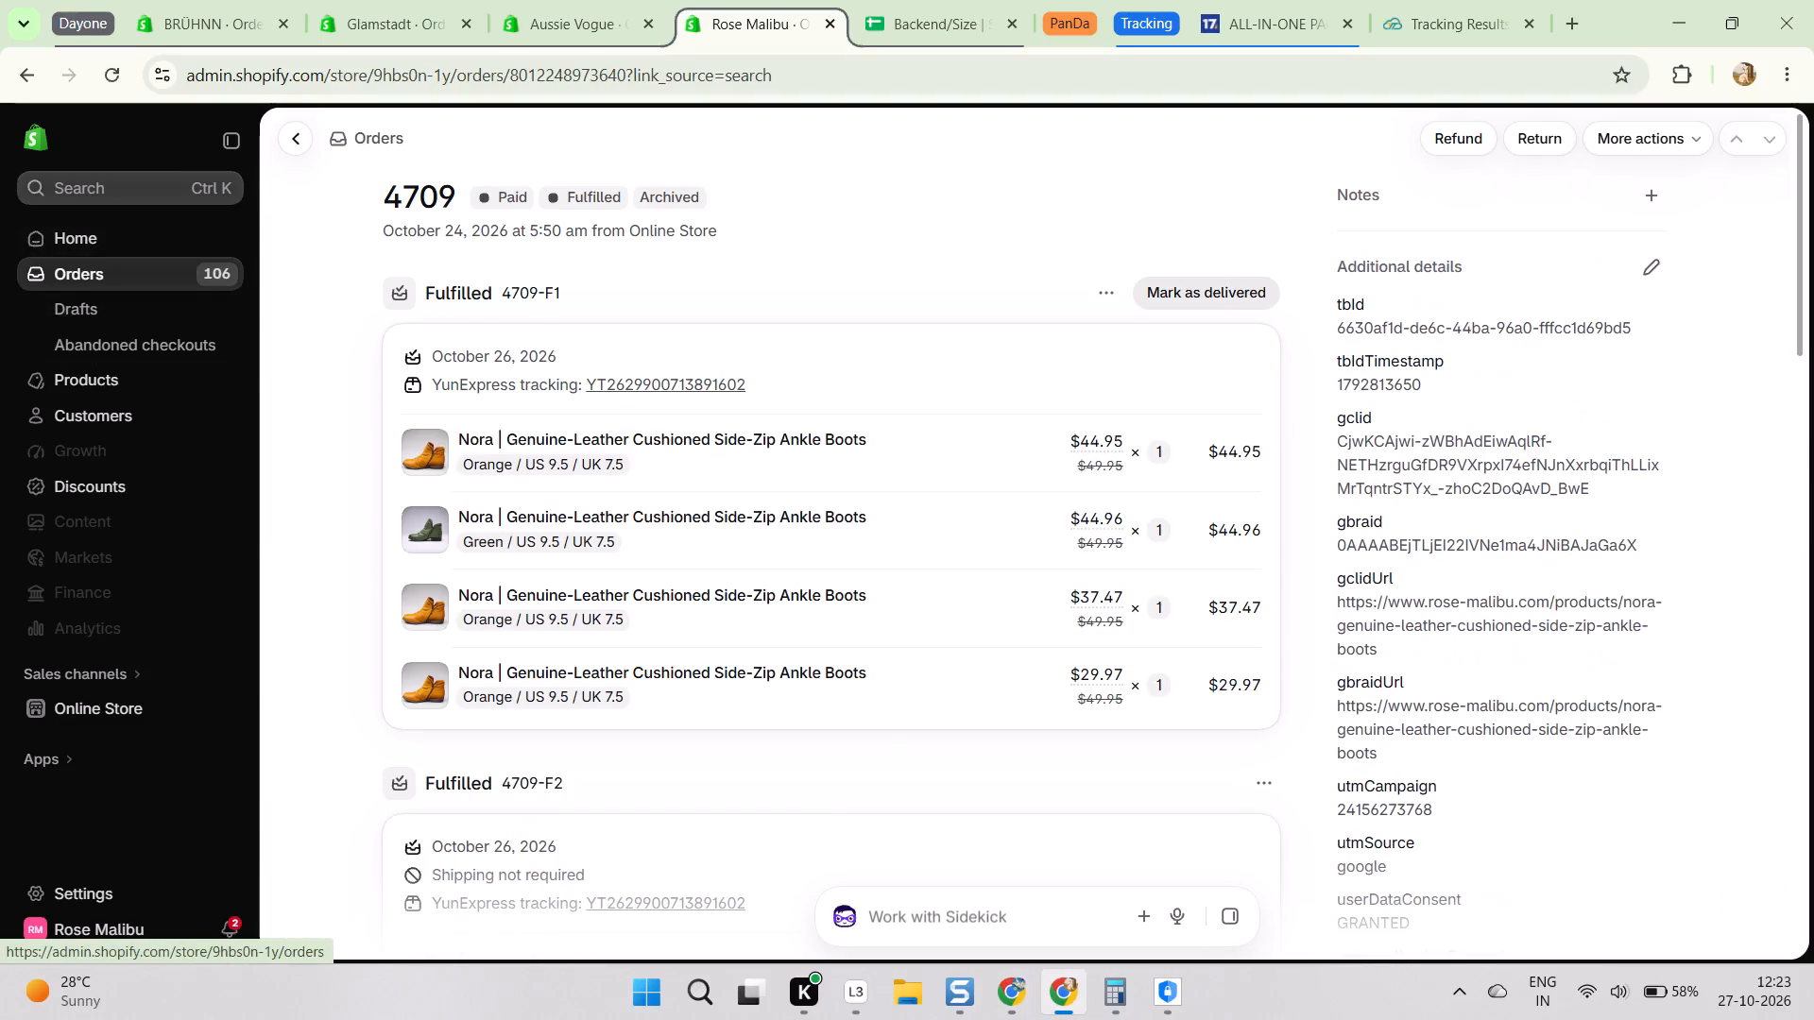
{"action": "left_click", "coordinate": [74, 274]}
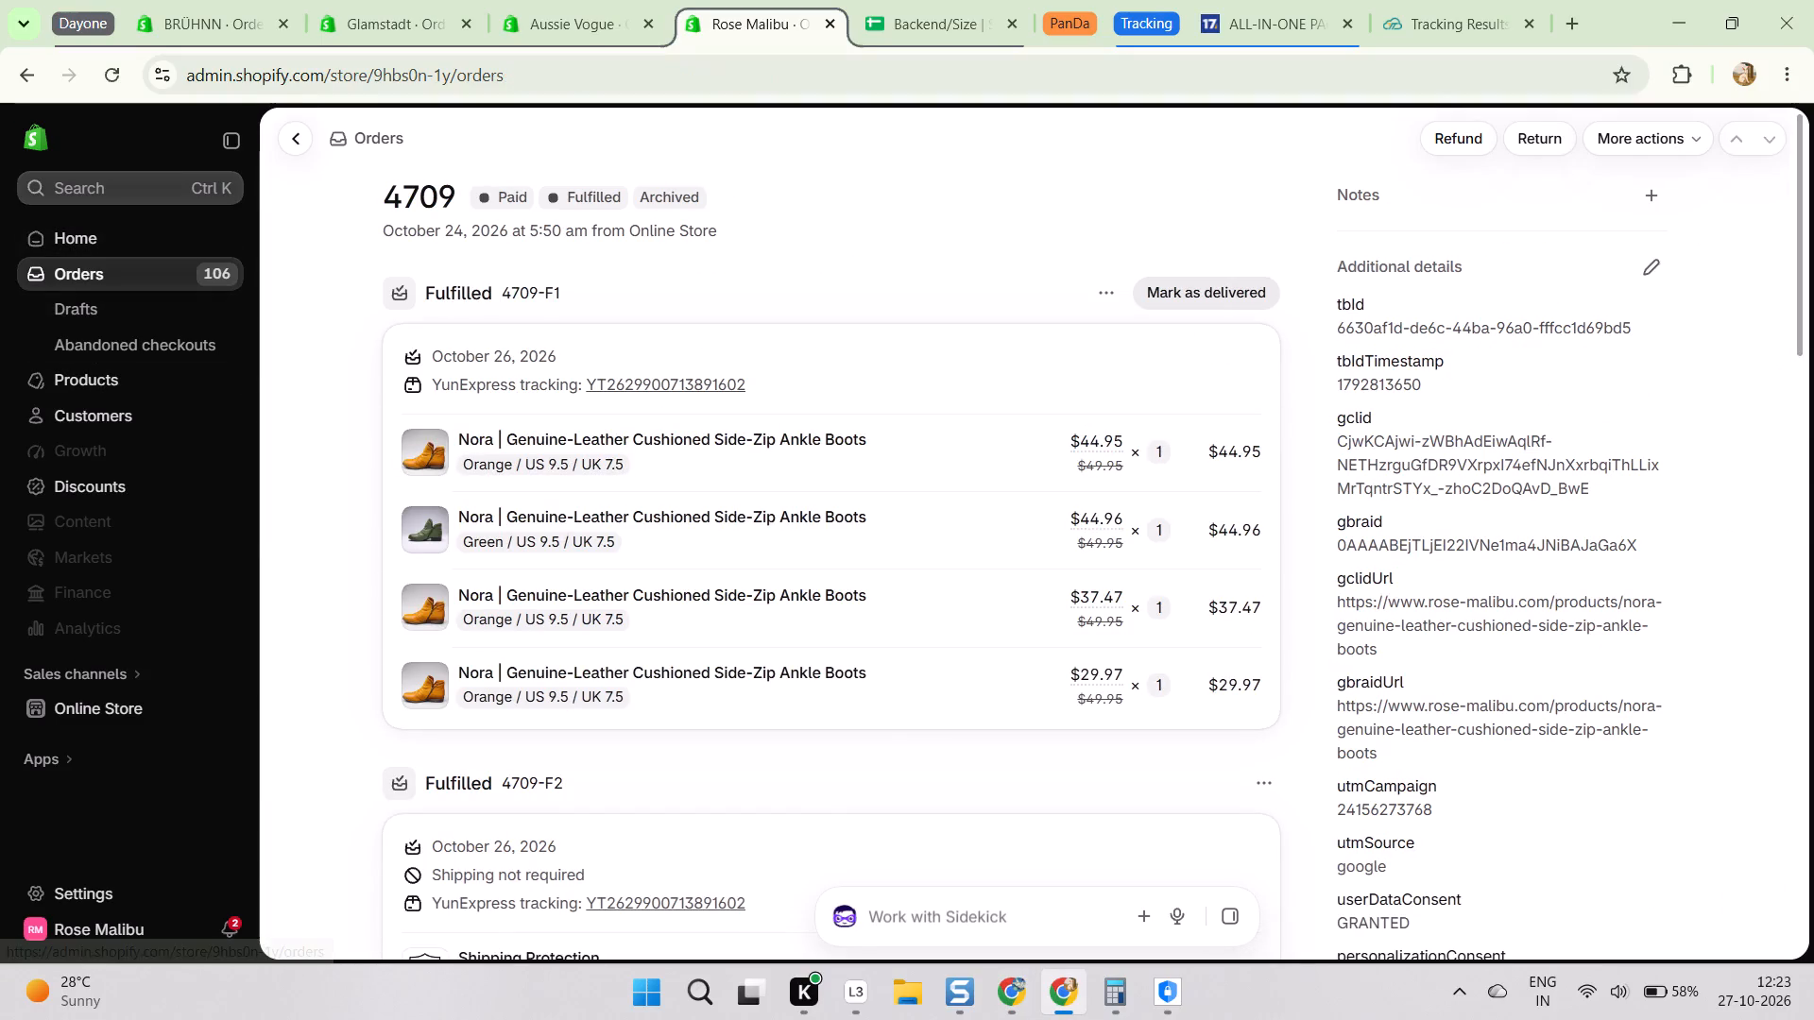
{"action": "scroll", "coordinate": [294, 266], "scroll_direction": "up", "scroll_amount": 4}
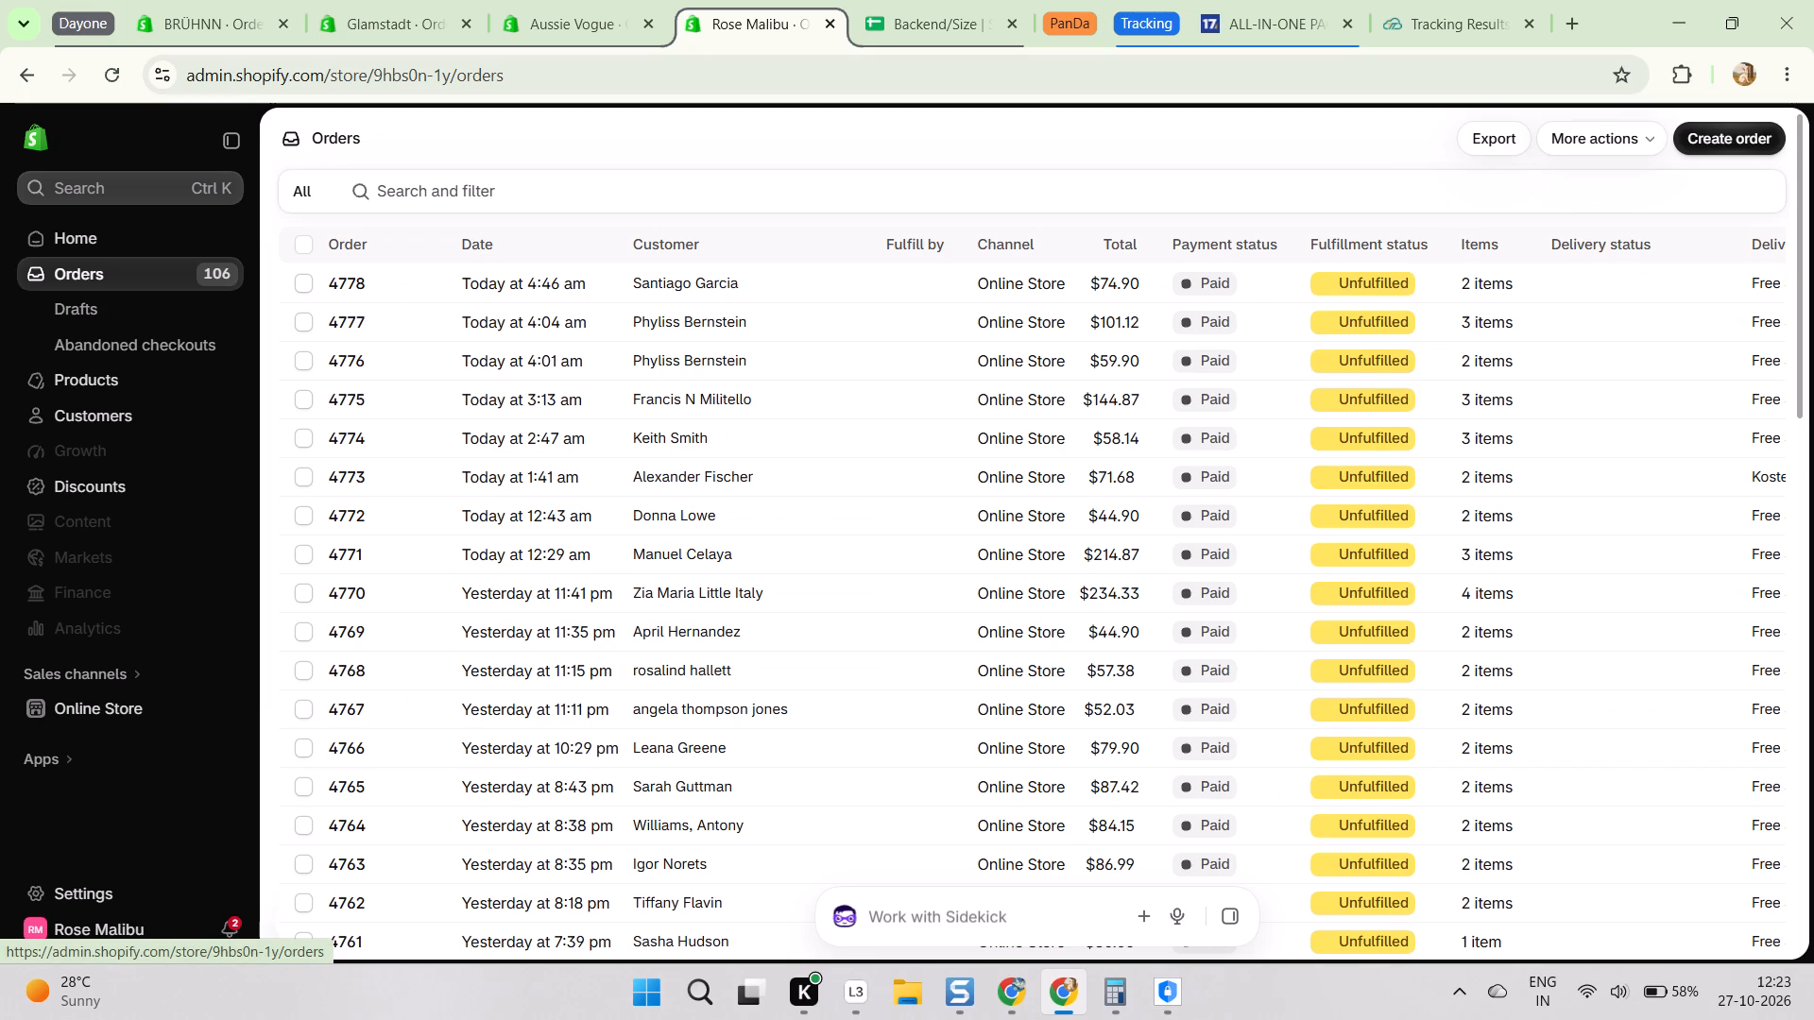
{"action": "scroll", "coordinate": [483, 196], "scroll_direction": "up", "scroll_amount": 3}
{"action": "left_click", "coordinate": [452, 187]}
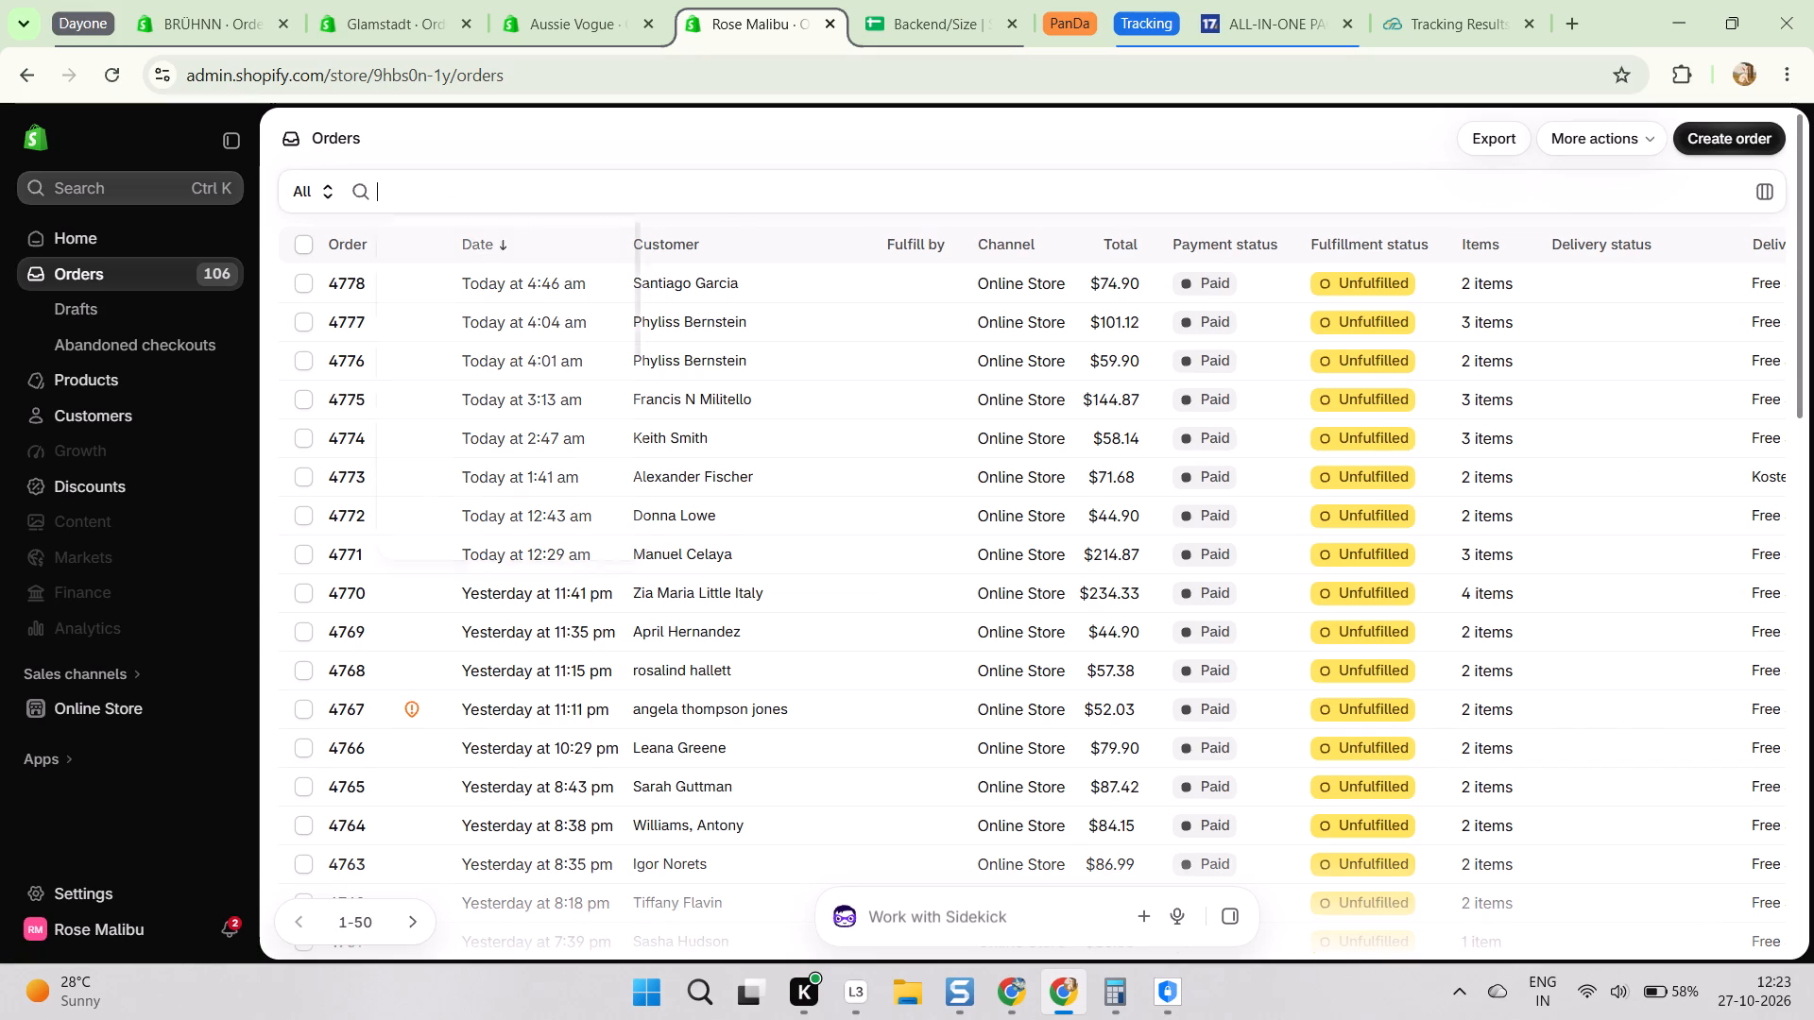
{"action": "key", "text": "ctrl+v"}
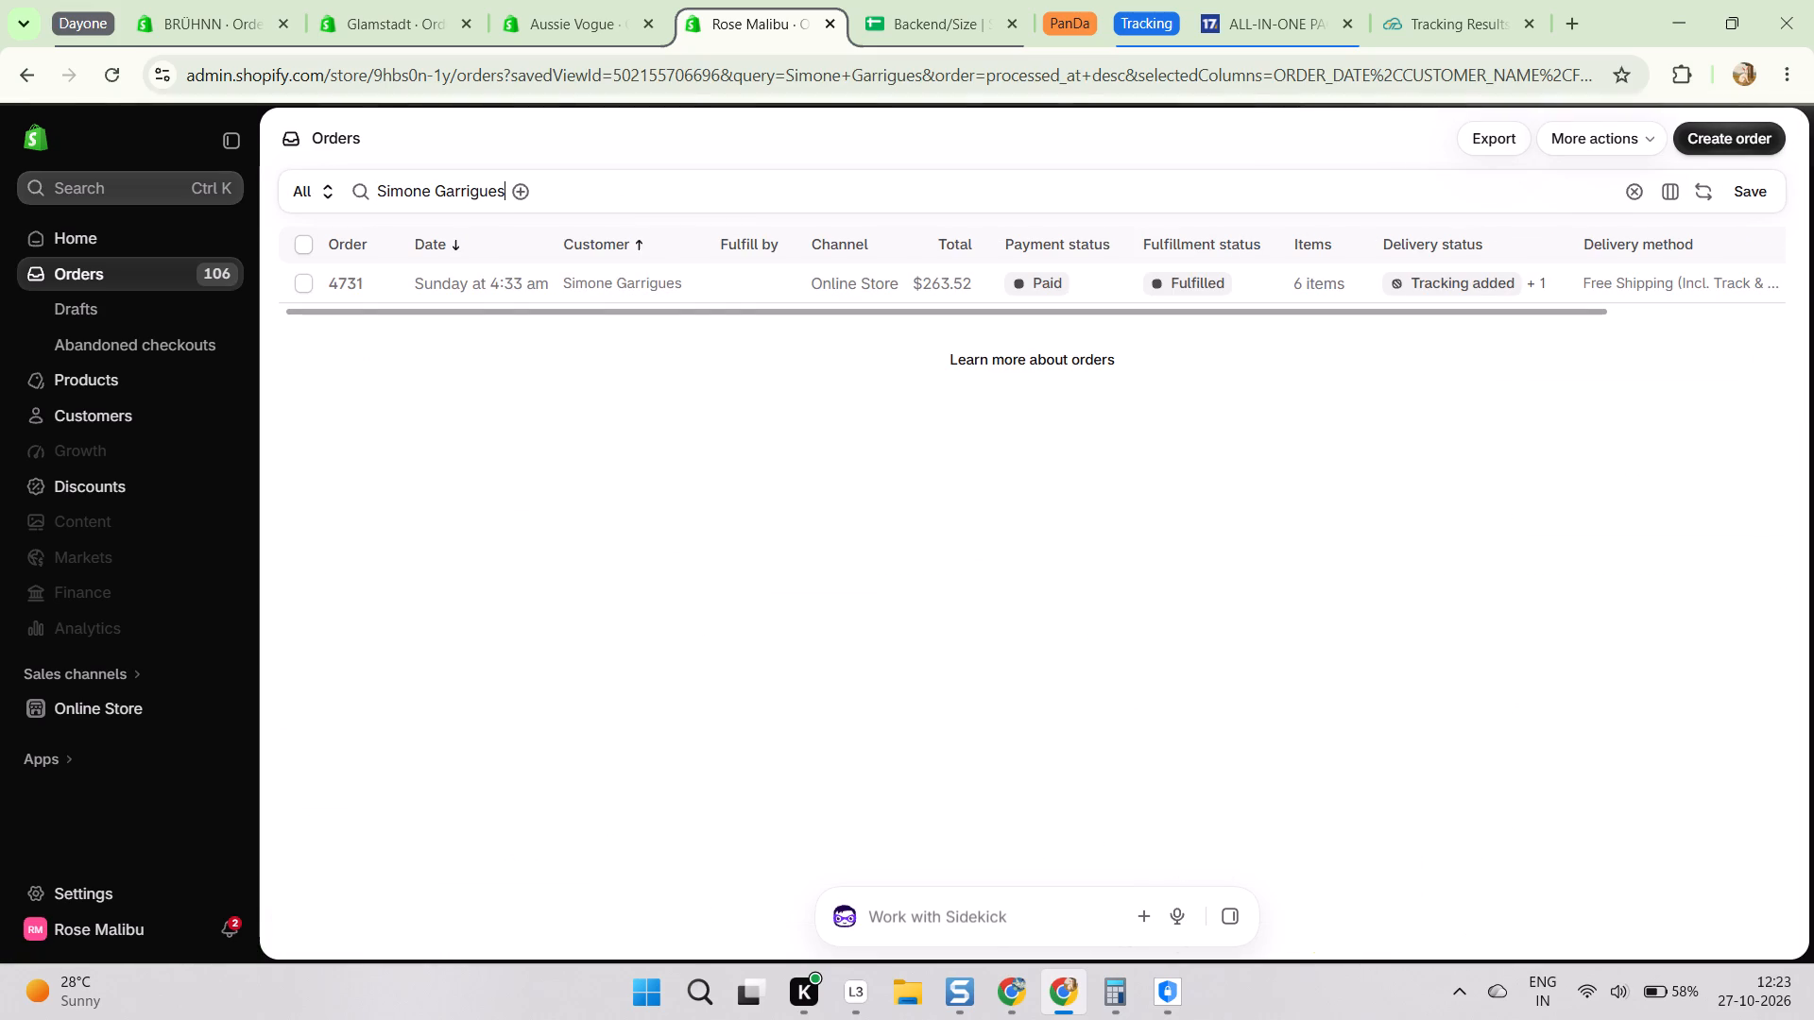
{"action": "left_click", "coordinate": [347, 288]}
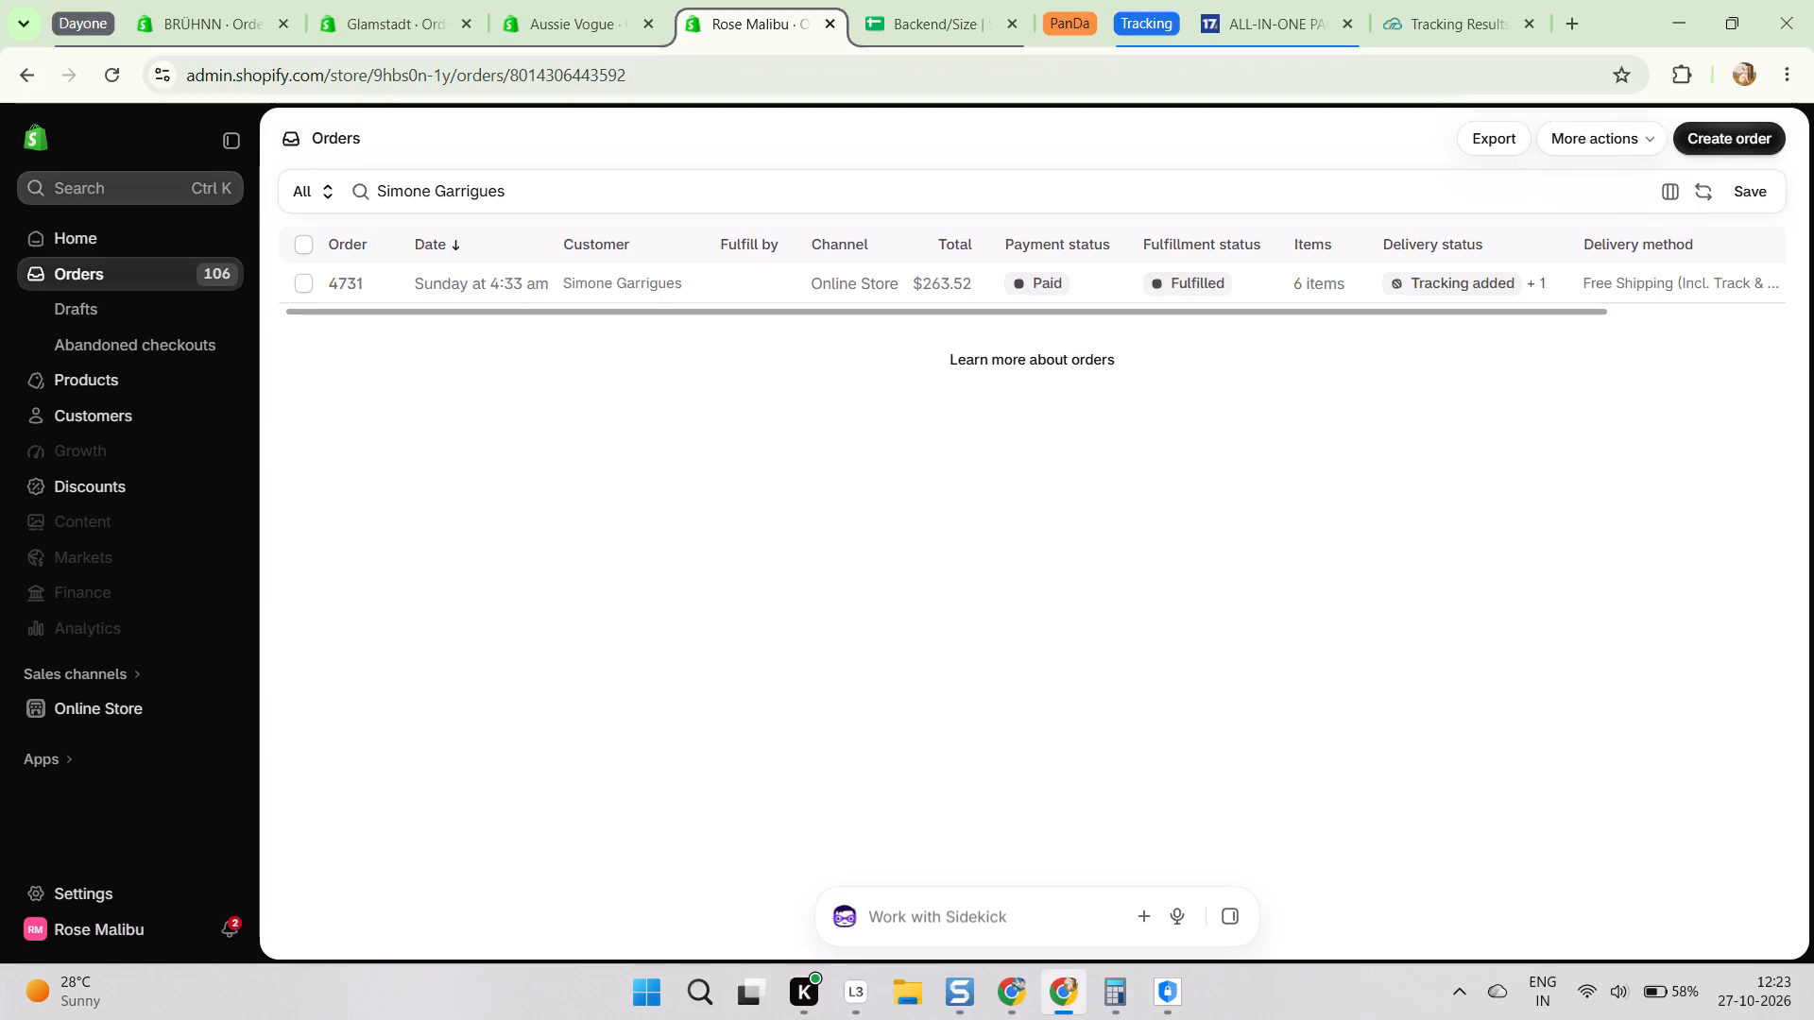
{"action": "scroll", "coordinate": [787, 393], "scroll_direction": "down", "scroll_amount": 1}
{"action": "key", "text": "alt+Tab"}
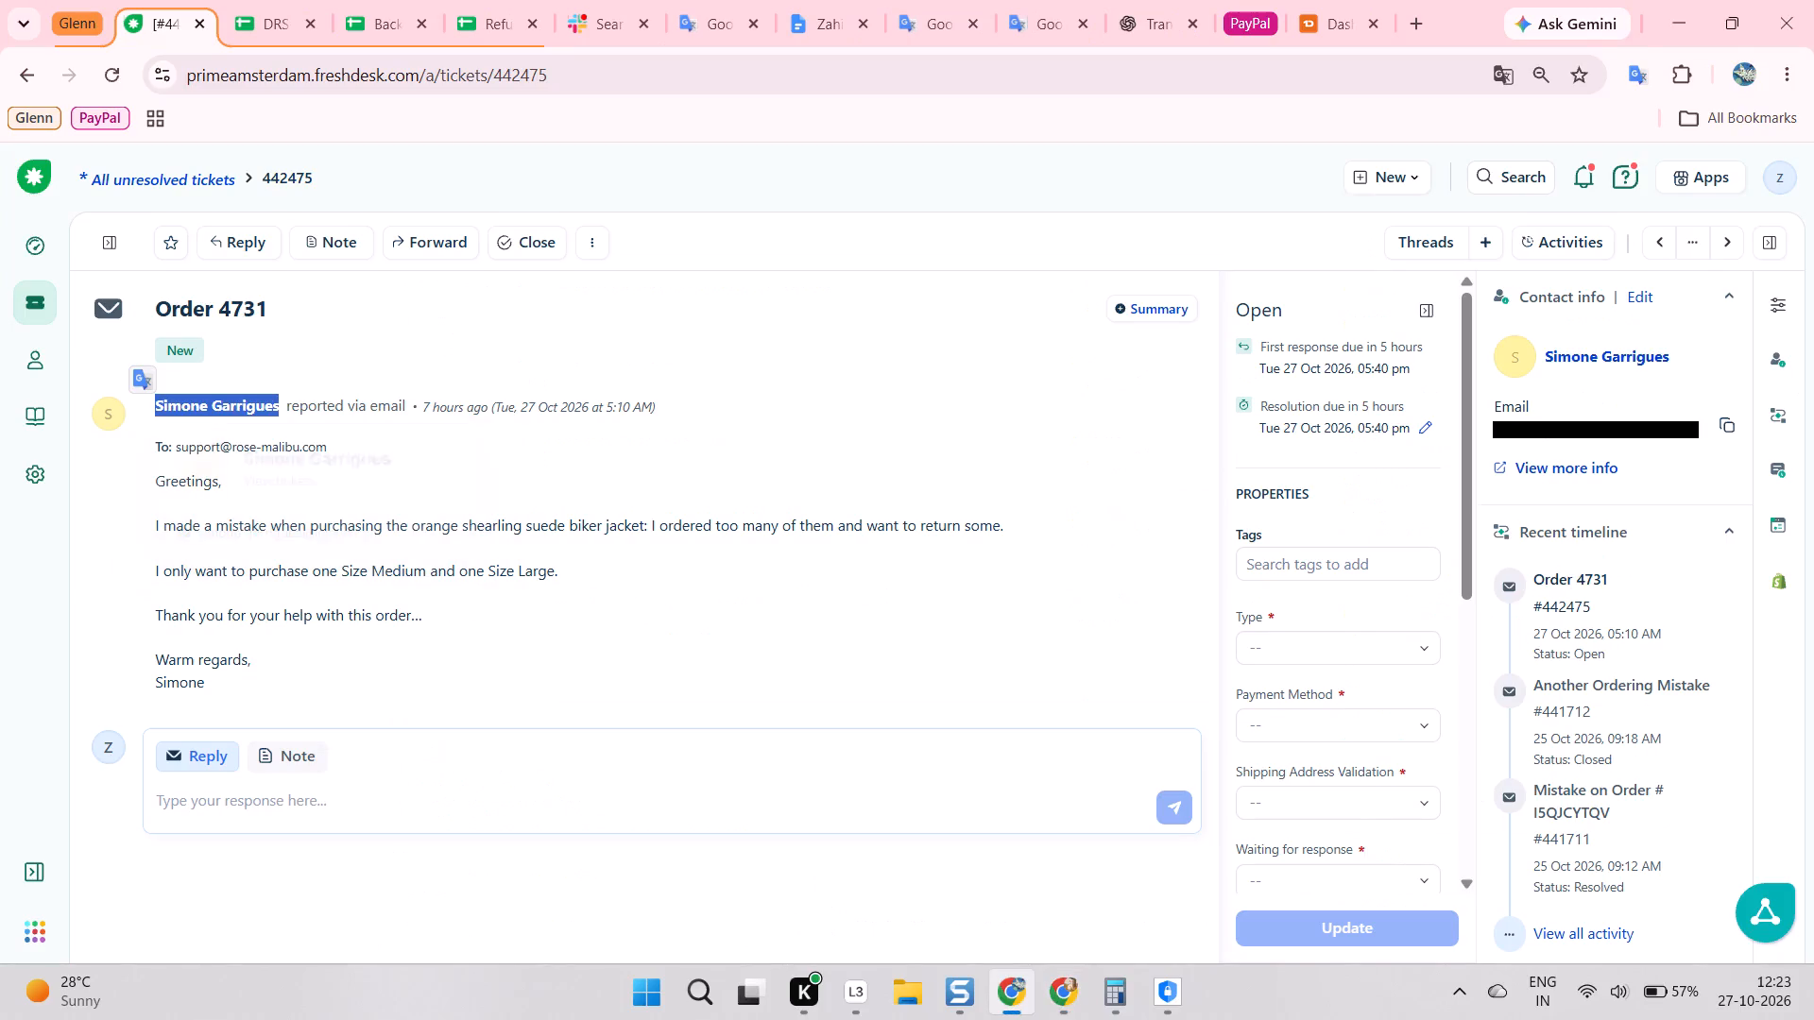
{"action": "scroll", "coordinate": [611, 431], "scroll_direction": "down", "scroll_amount": 1}
{"action": "left_click", "coordinate": [536, 493]}
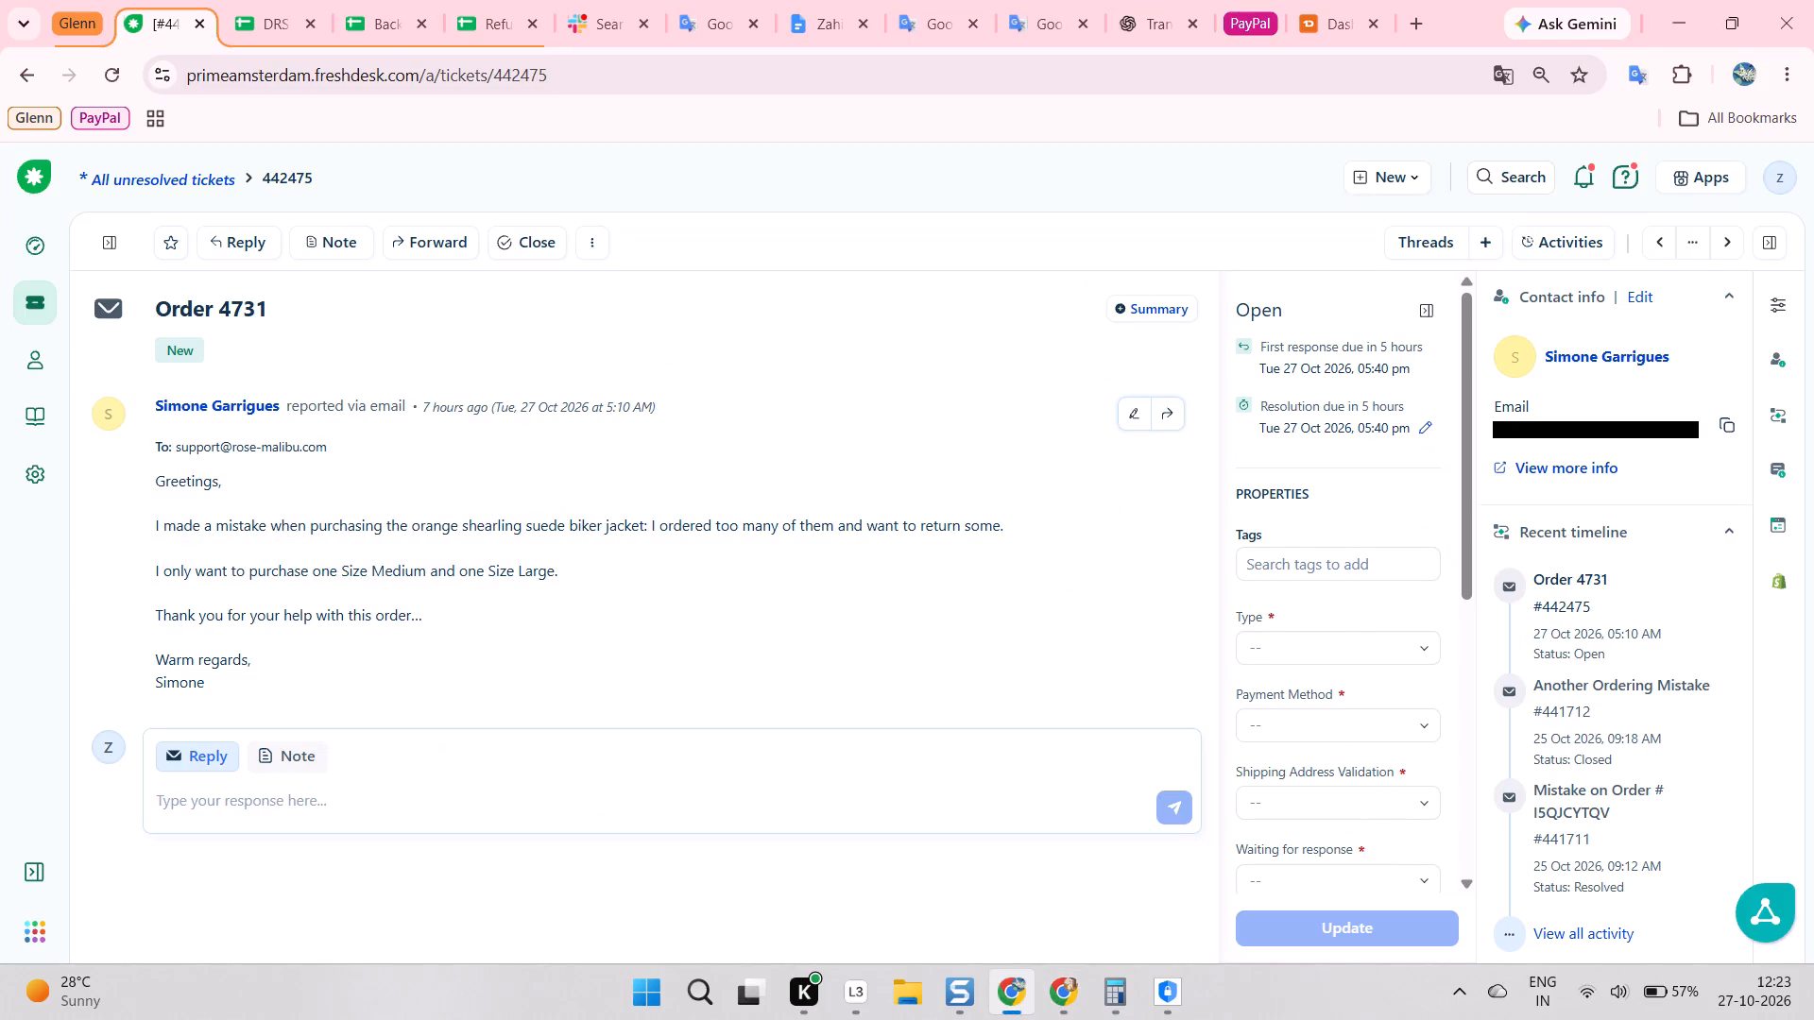
{"action": "left_click", "coordinate": [174, 525]}
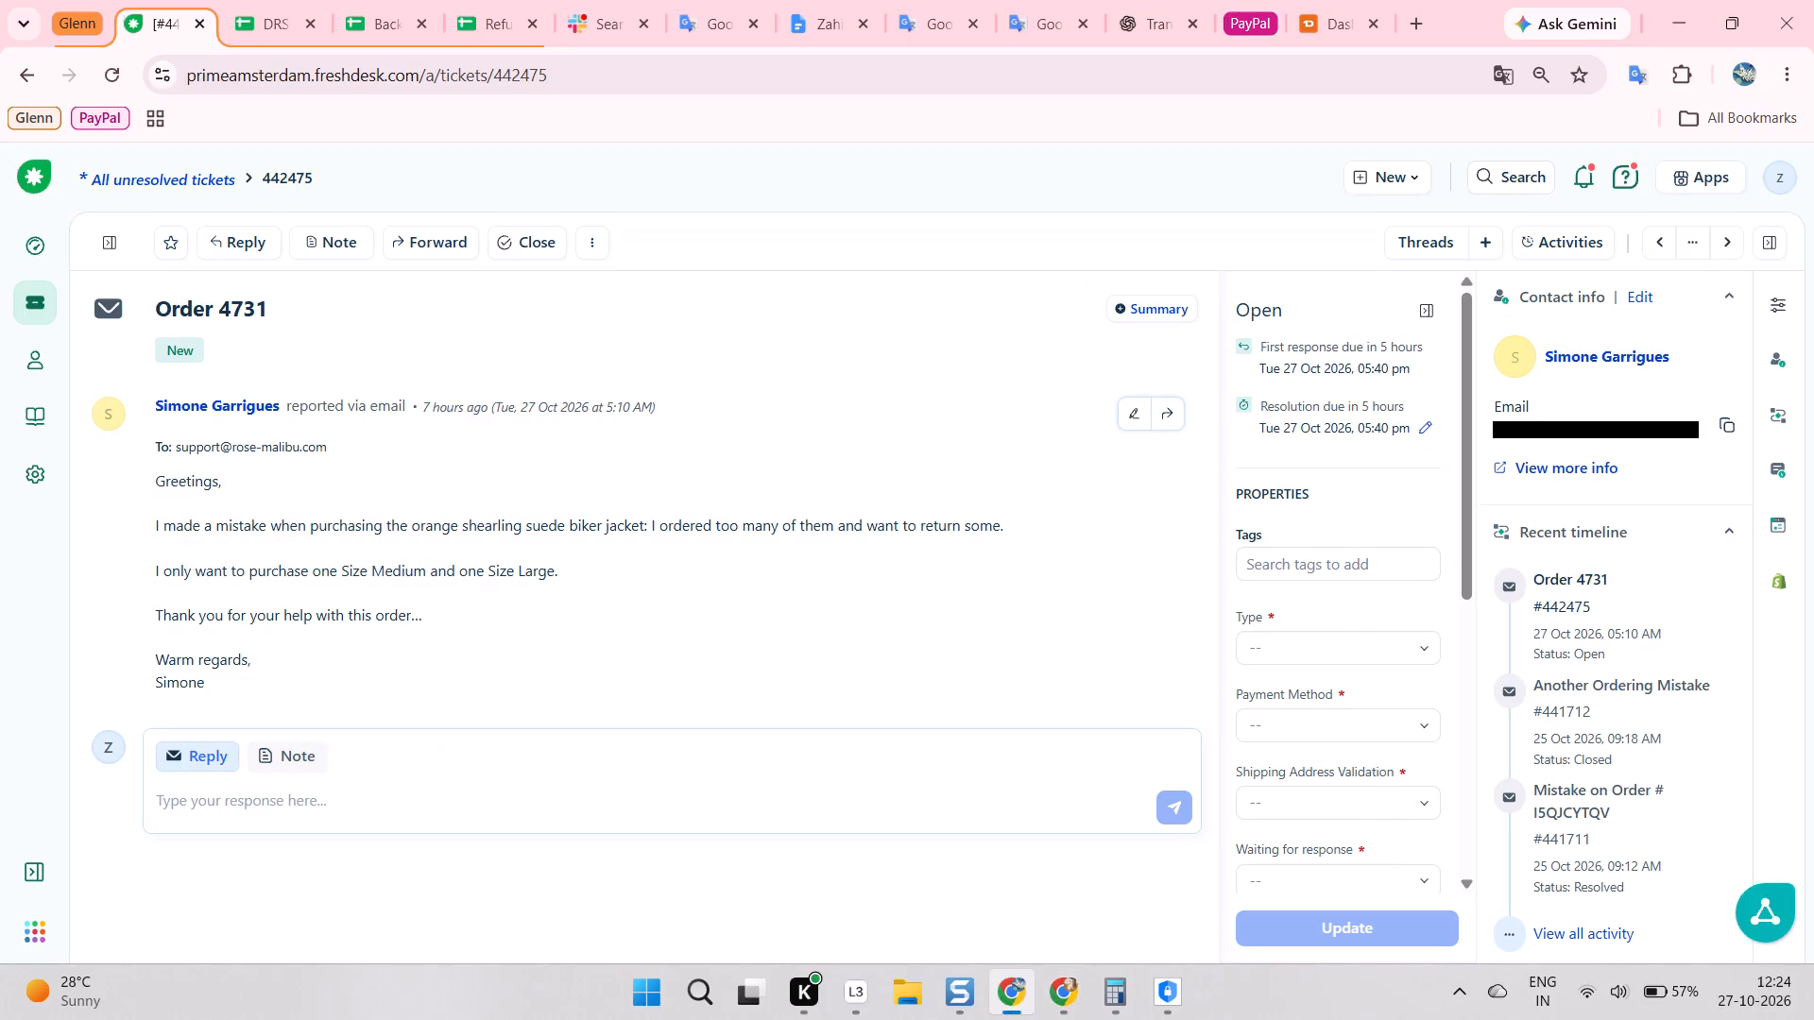
{"action": "left_click", "coordinate": [163, 536]}
{"action": "left_click_drag", "start_coordinate": [157, 536], "coordinate": [245, 535]}
{"action": "left_click", "coordinate": [279, 534]}
{"action": "left_click", "coordinate": [291, 534]}
{"action": "left_click", "coordinate": [253, 524]}
{"action": "left_click", "coordinate": [195, 526]}
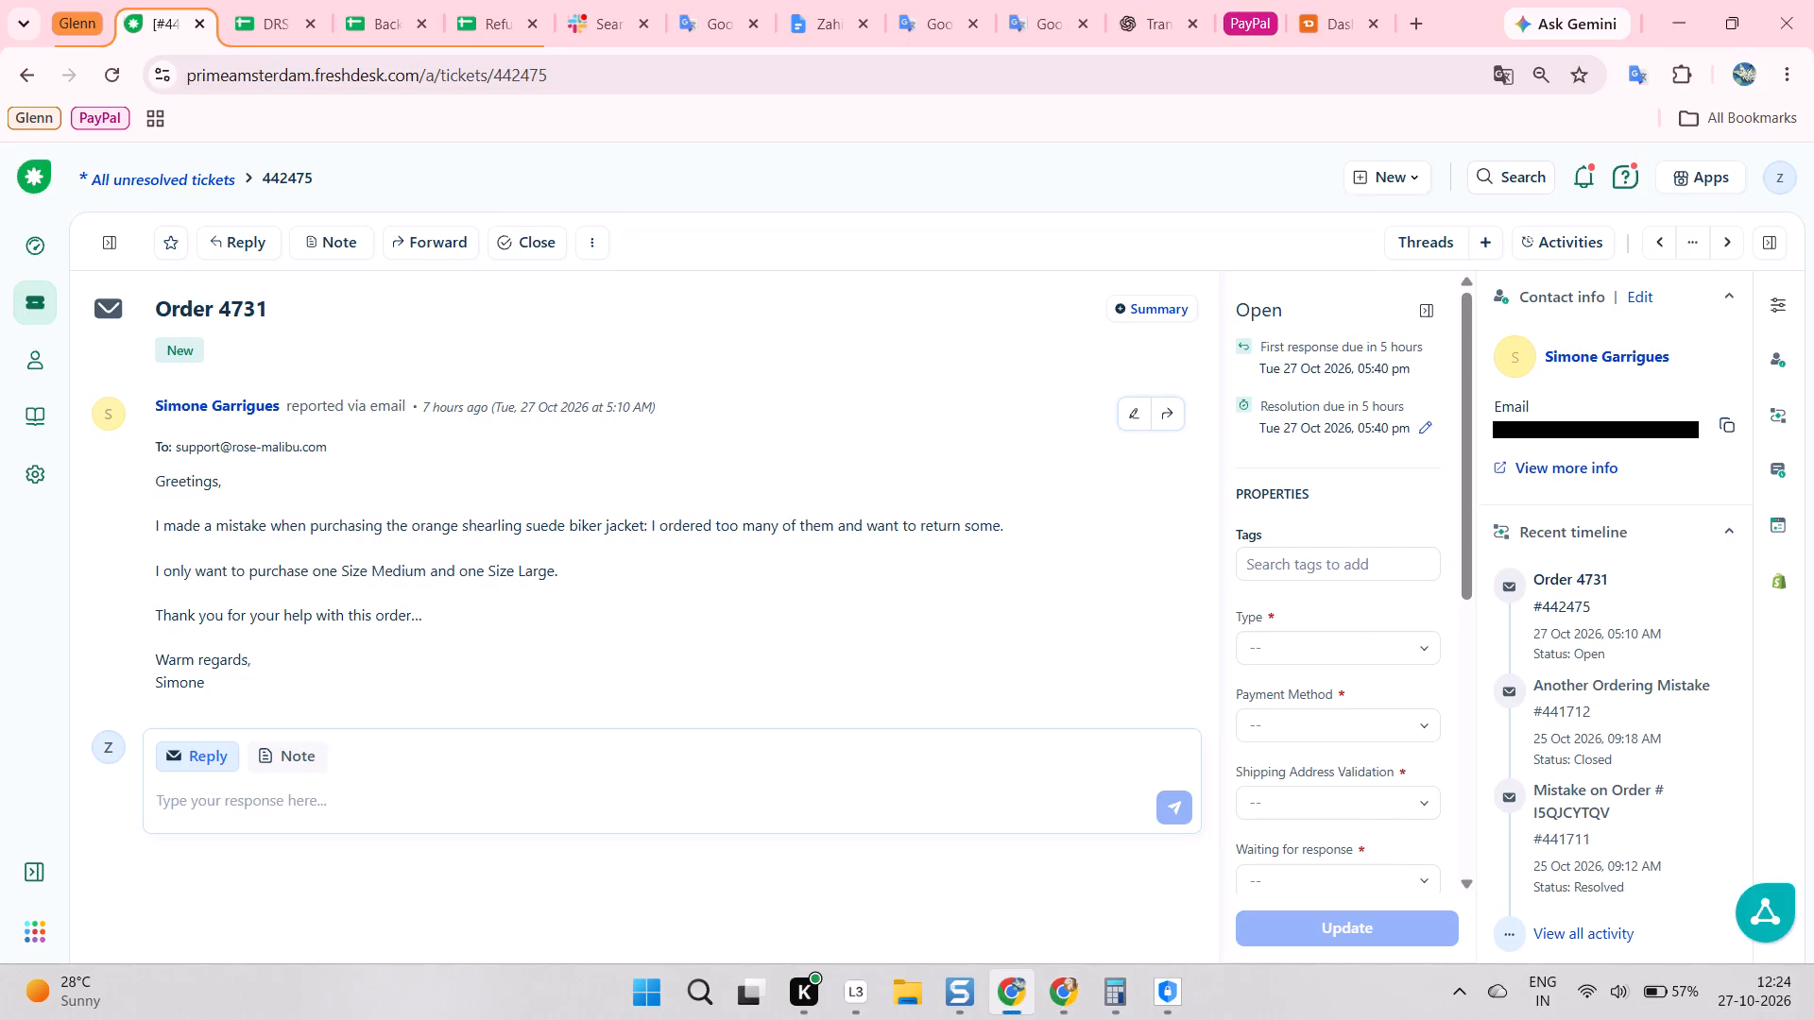
{"action": "double_click", "coordinate": [155, 527]}
{"action": "left_click", "coordinate": [193, 527]}
{"action": "left_click", "coordinate": [222, 527]}
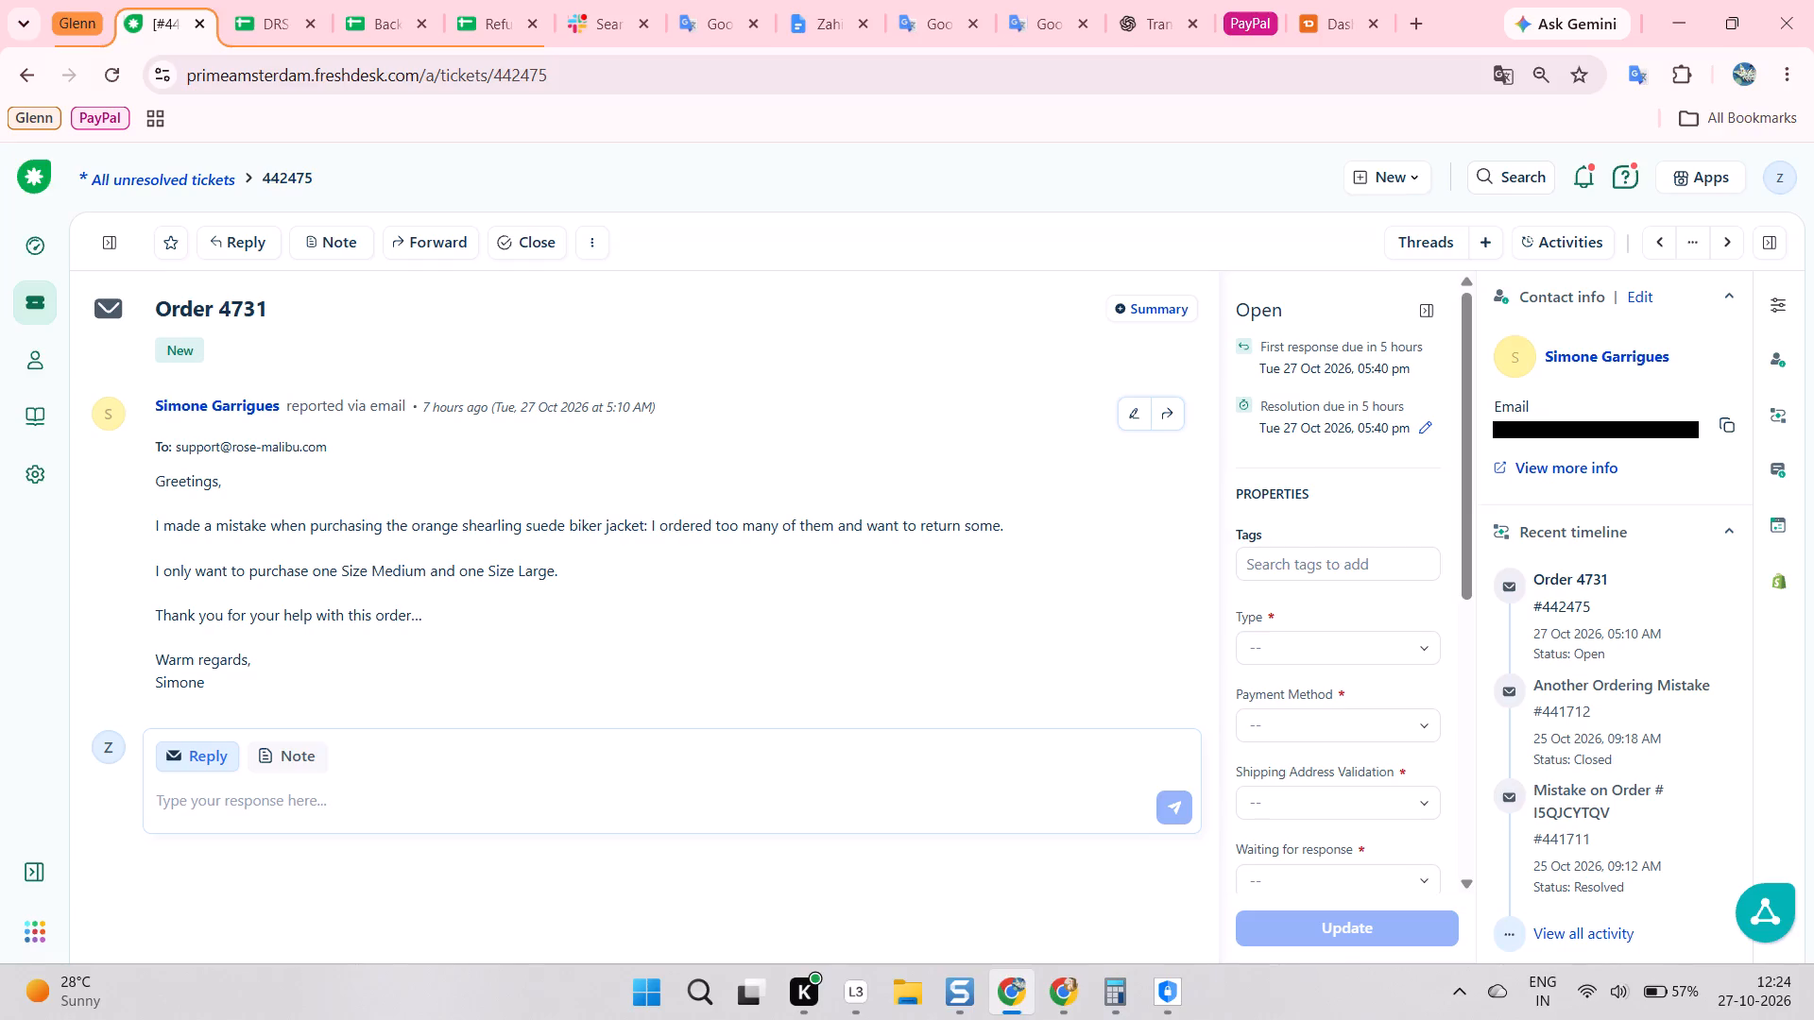
{"action": "left_click", "coordinate": [326, 530]}
{"action": "left_click", "coordinate": [360, 530]}
{"action": "left_click", "coordinate": [377, 527]}
{"action": "key", "text": "alt+Tab"}
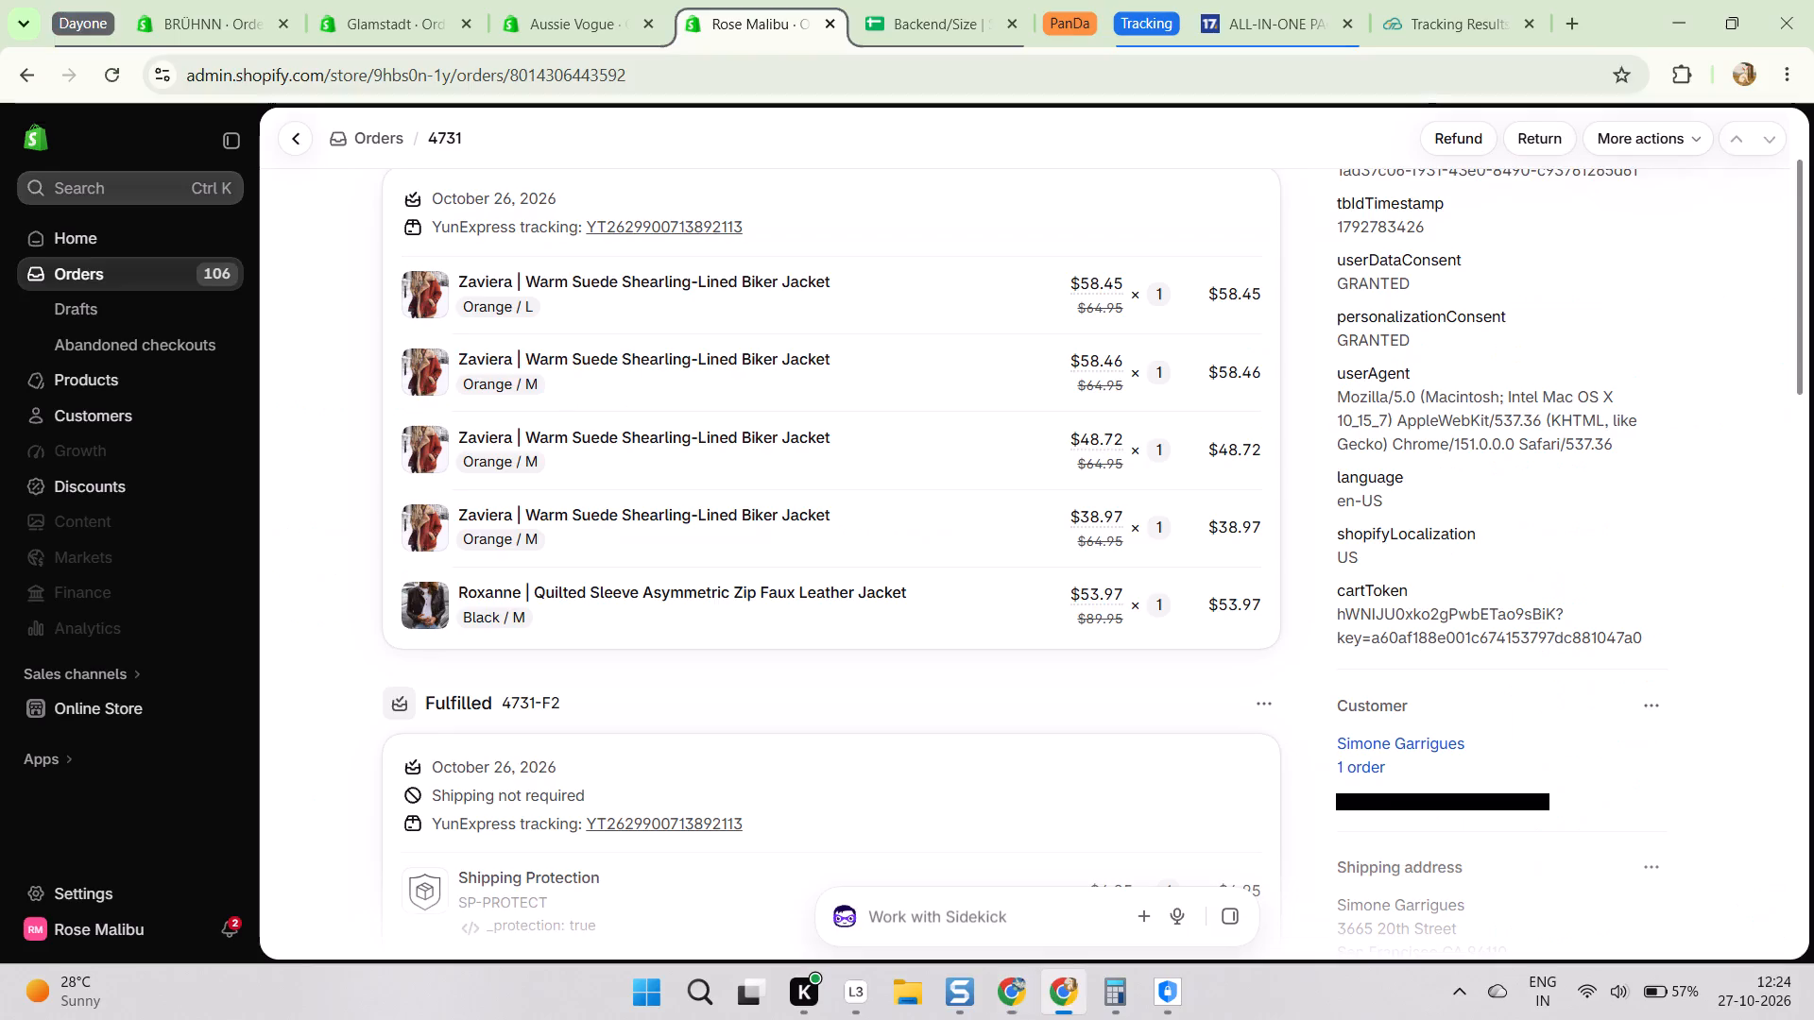
{"action": "key", "text": "alt+Tab"}
{"action": "left_click", "coordinate": [272, 560]}
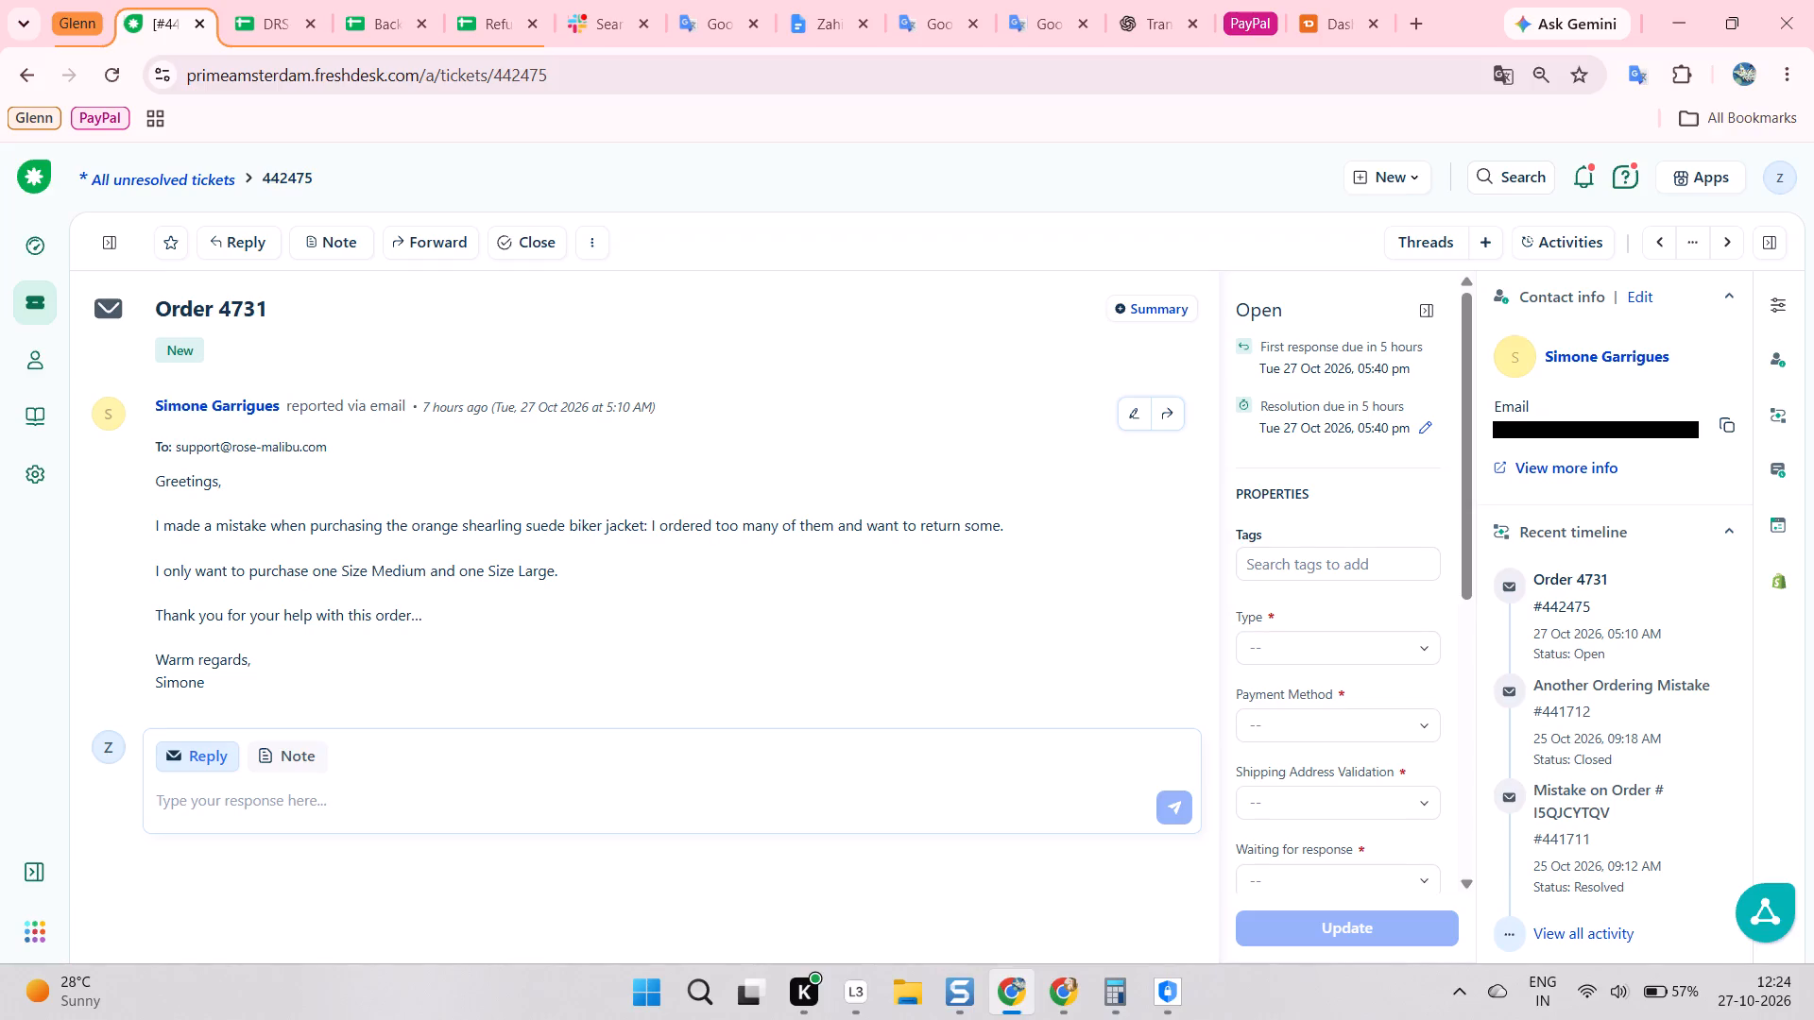
{"action": "key", "text": "alt+Tab"}
{"action": "scroll", "coordinate": [530, 489], "scroll_direction": "up", "scroll_amount": 6}
{"action": "left_click", "coordinate": [734, 300]}
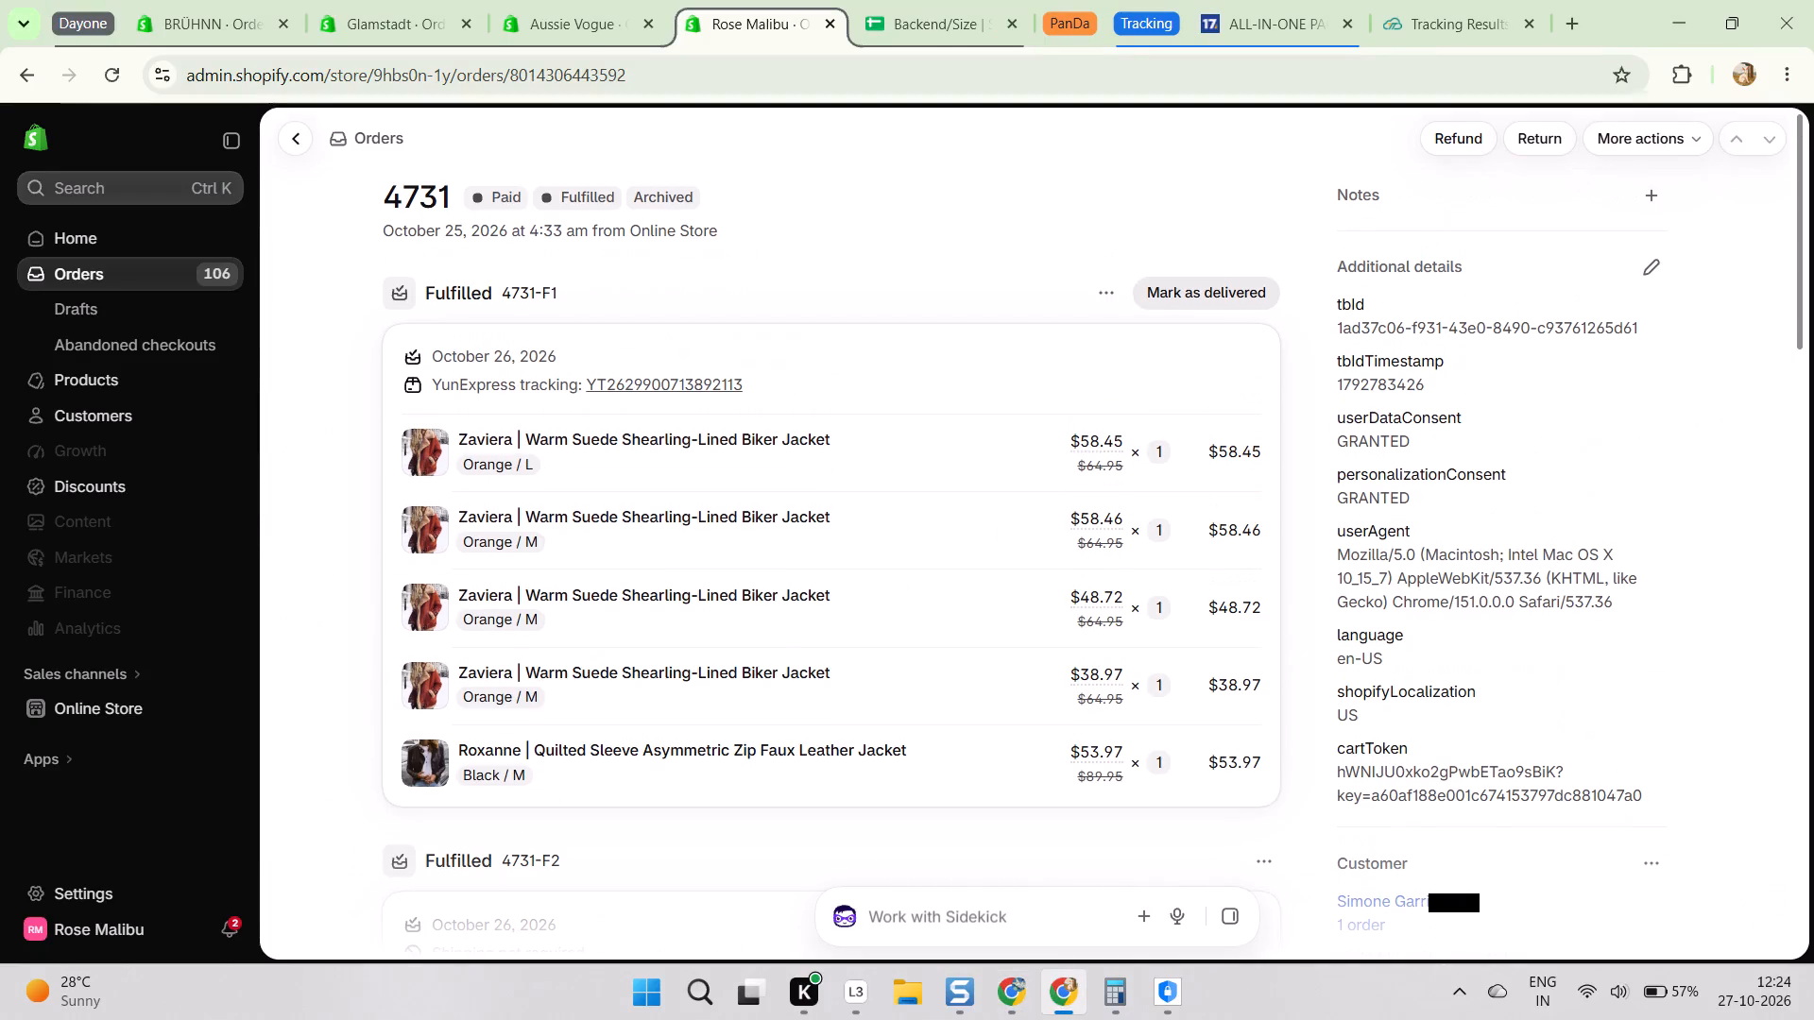
{"action": "double_click", "coordinate": [405, 203]}
{"action": "key", "text": "ctrl+c"}
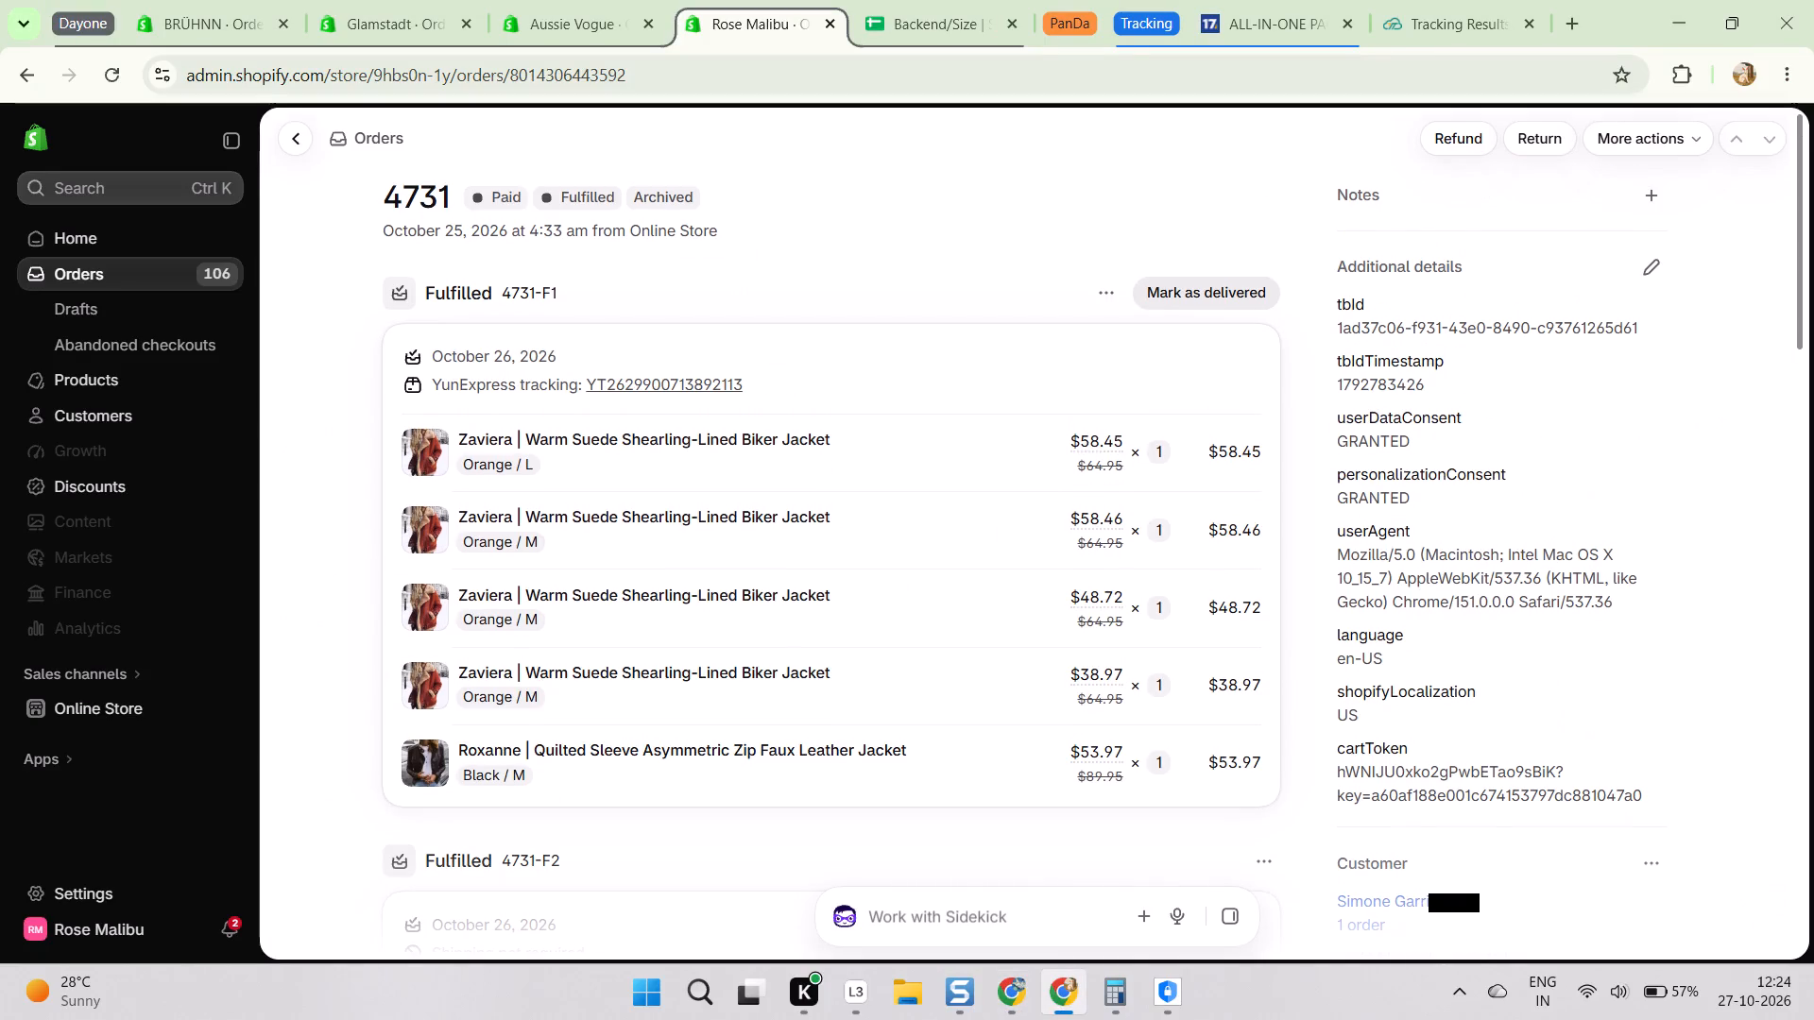
{"action": "key", "text": "ctrl+c"}
{"action": "triple_click", "coordinate": [431, 197]}
{"action": "left_click", "coordinate": [813, 300]}
{"action": "key", "text": "alt+Tab"}
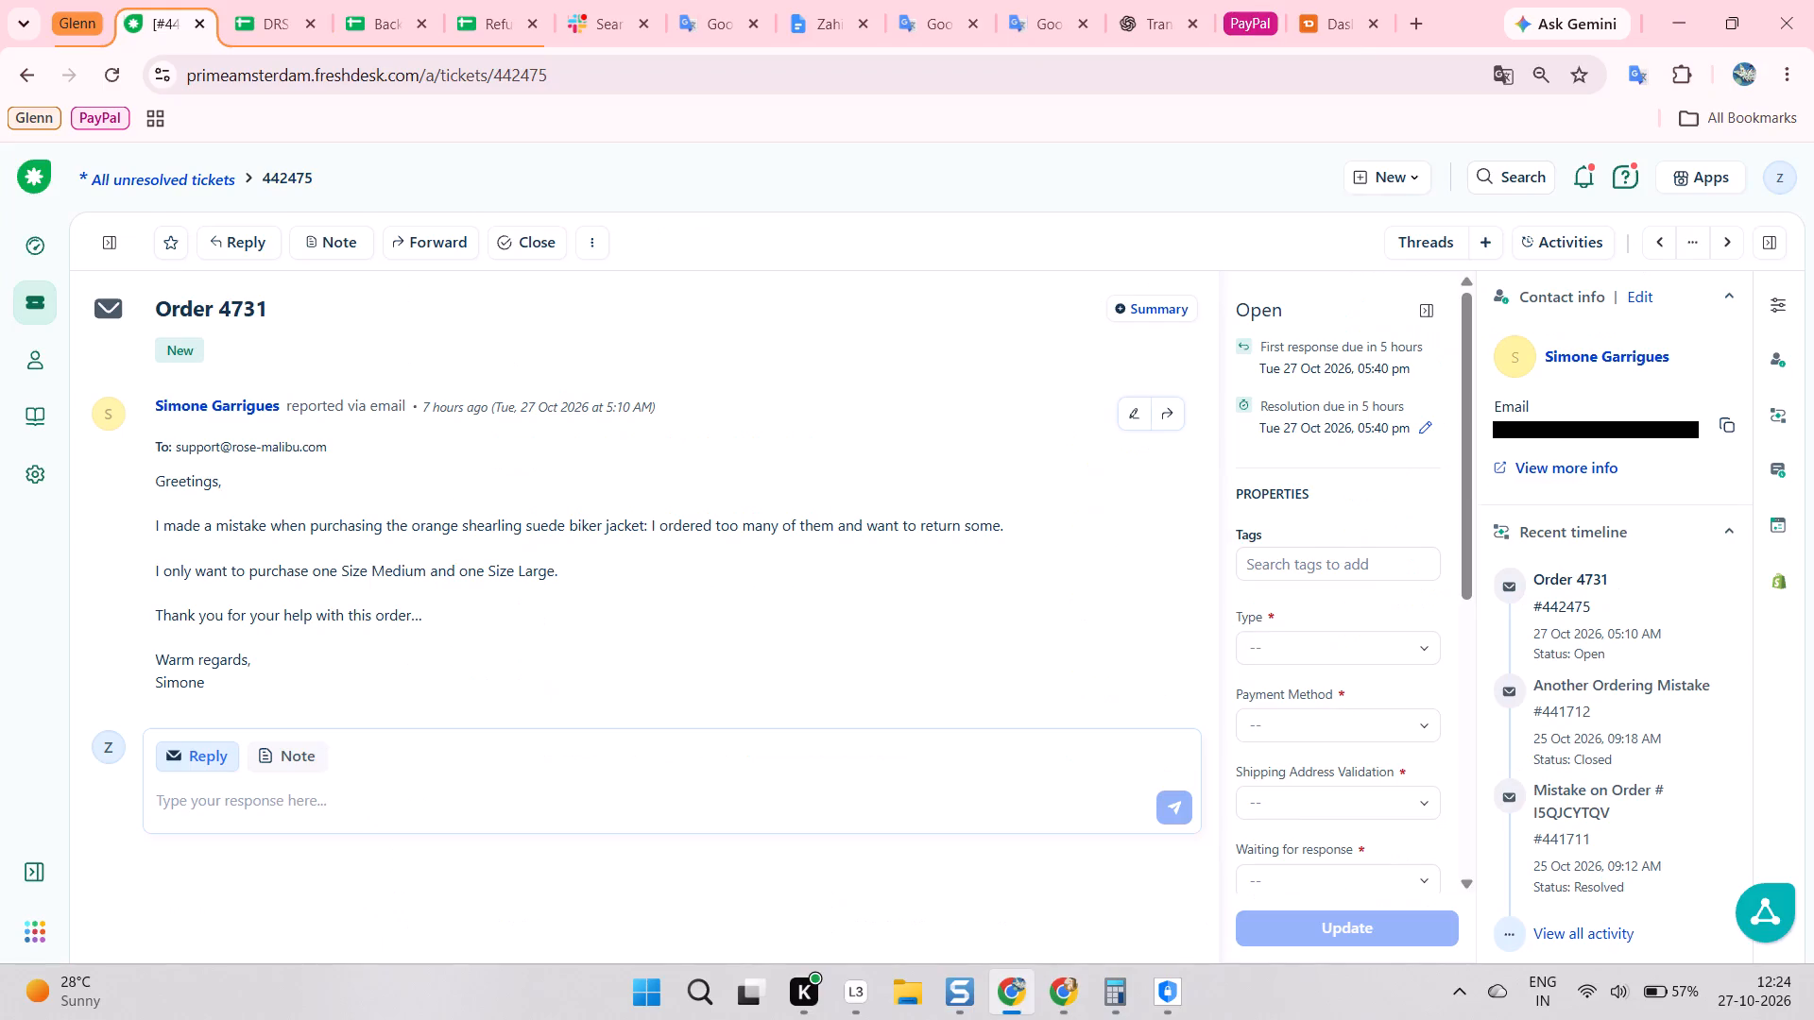
{"action": "left_click", "coordinate": [409, 477]}
{"action": "left_click", "coordinate": [423, 473]}
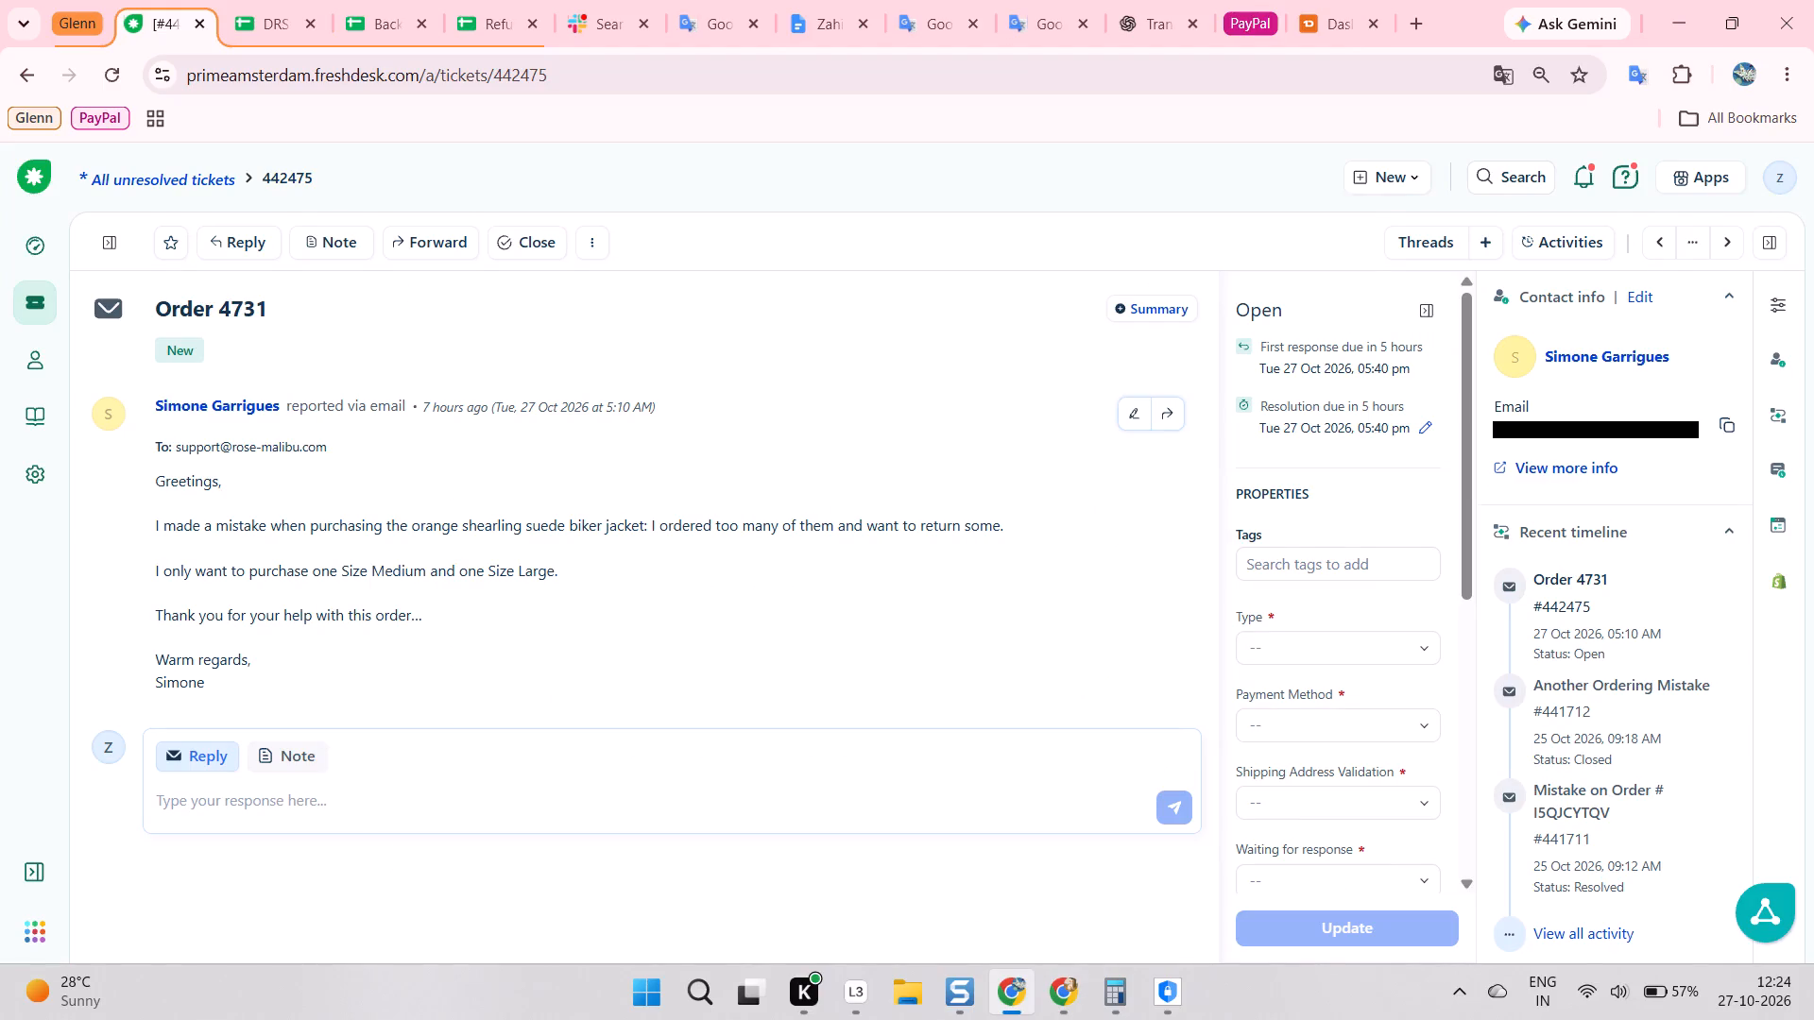
Recheck the return request in ticket #442475 against the jackets, sizes and fulfillments of order 4731 in Rose Malibu's Shopify admin.
{"action": "left_click", "coordinate": [409, 474]}
{"action": "left_click", "coordinate": [396, 479]}
{"action": "key", "text": "alt+Tab"}
{"action": "left_click", "coordinate": [743, 280]}
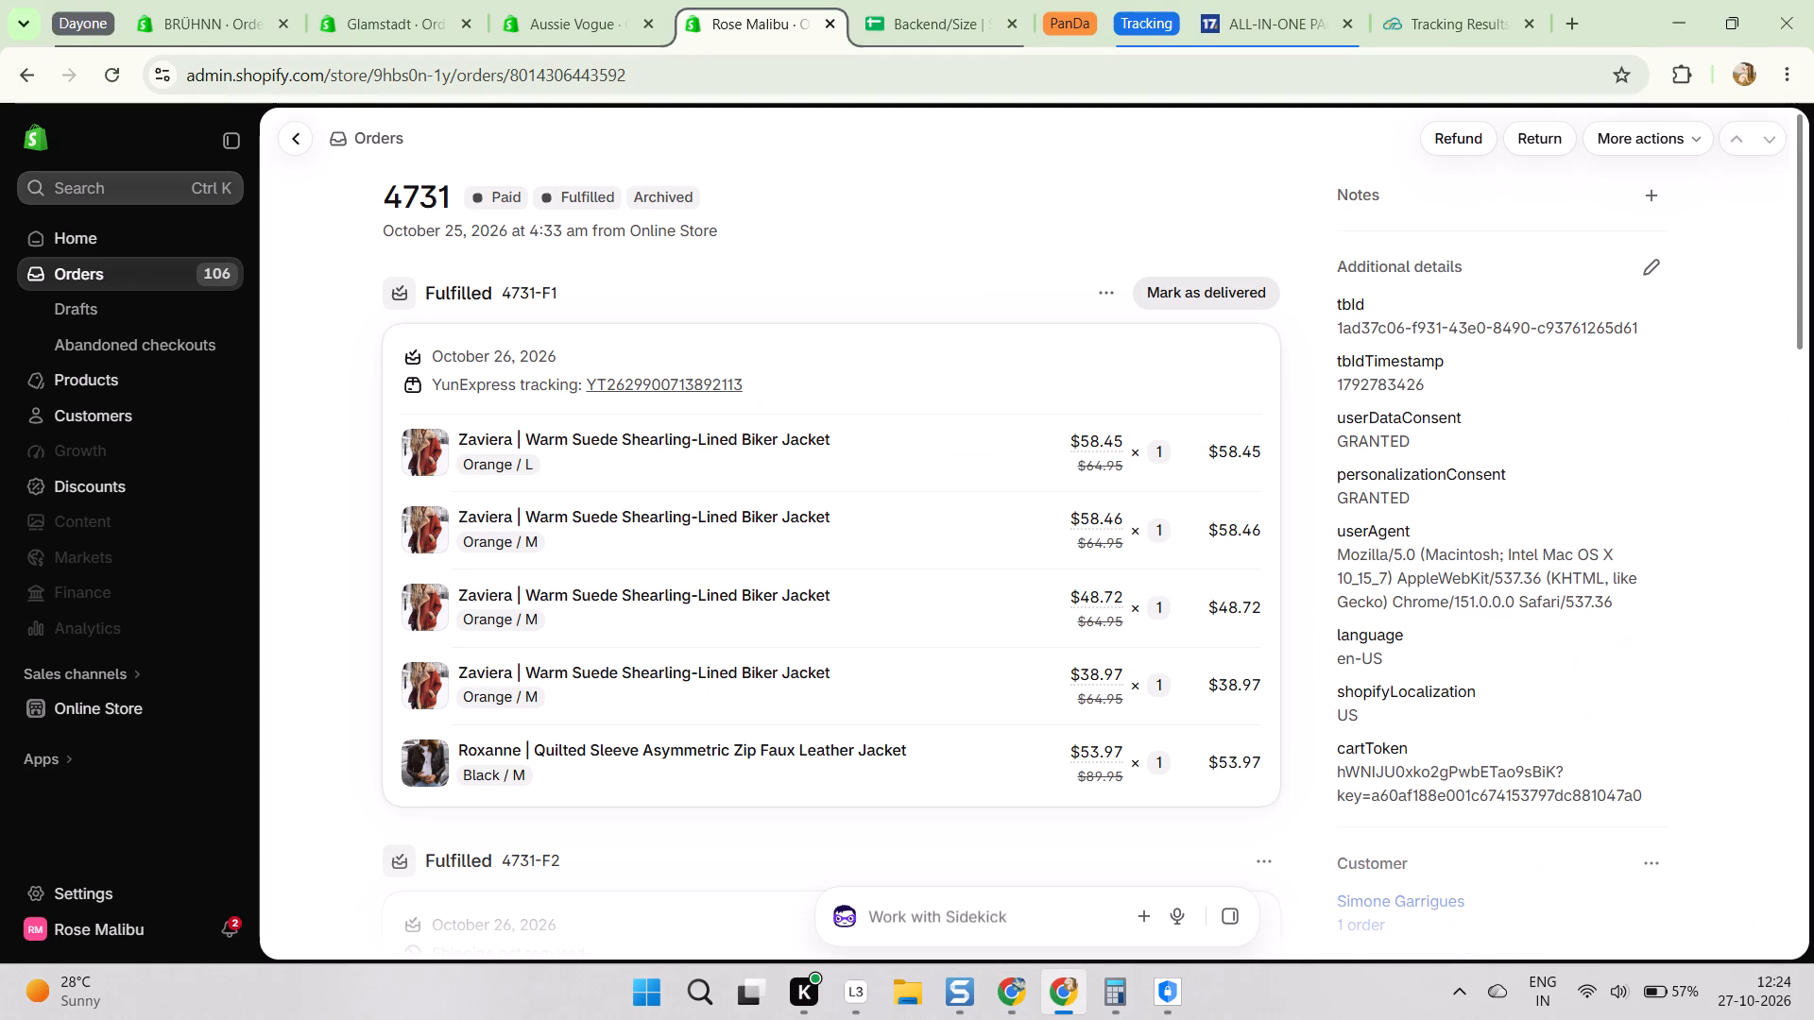
{"action": "key", "text": "alt+Tab"}
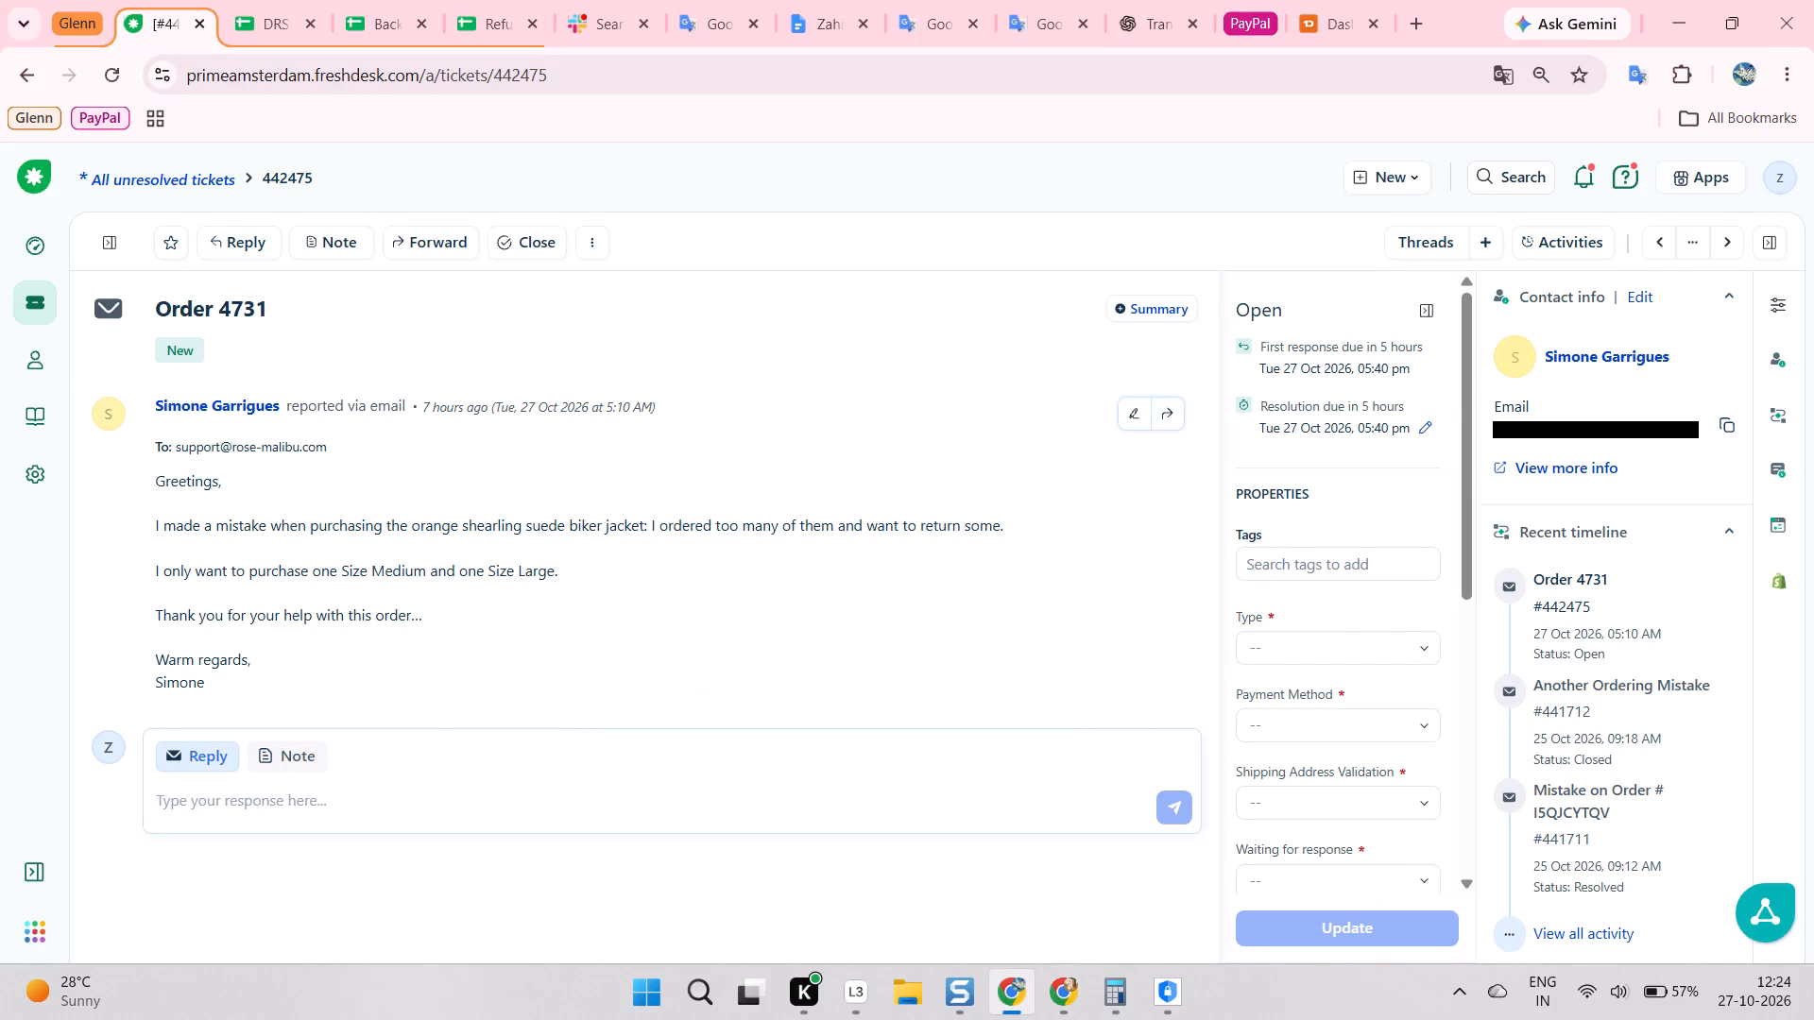
{"action": "key", "text": "alt+Tab"}
{"action": "scroll", "coordinate": [1488, 648], "scroll_direction": "down", "scroll_amount": 3}
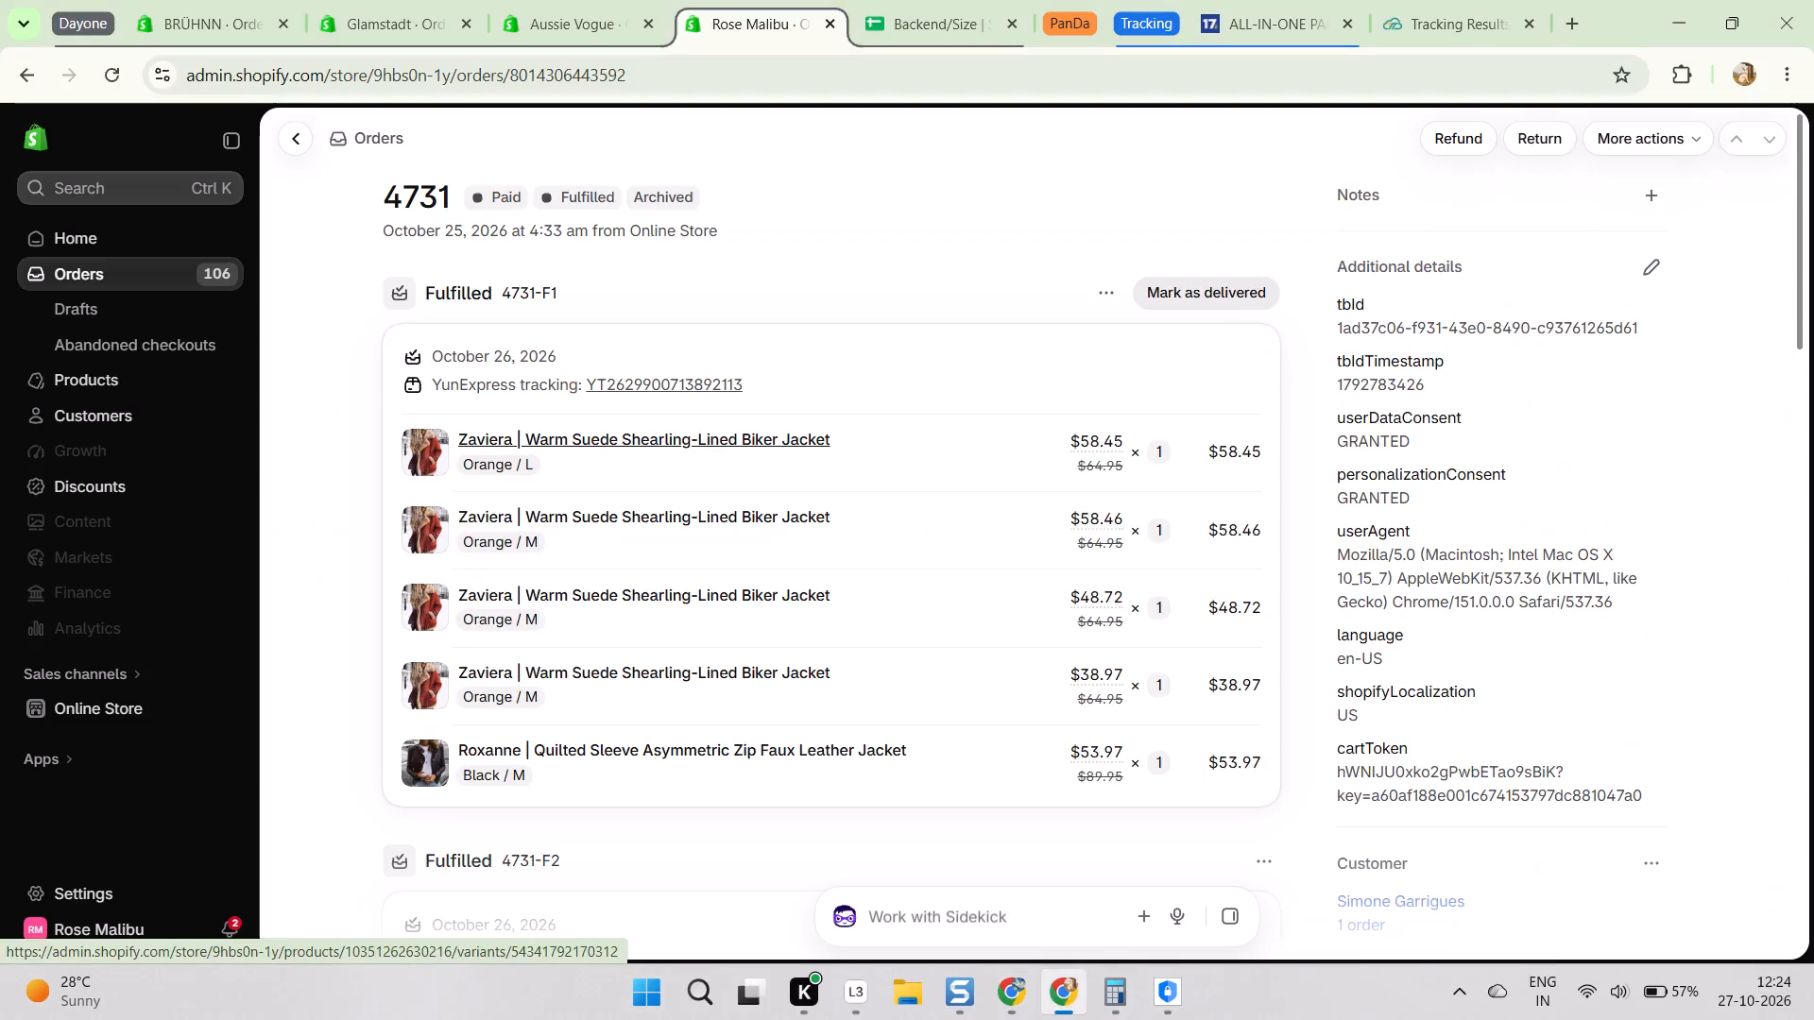
{"action": "scroll", "coordinate": [1478, 606], "scroll_direction": "down", "scroll_amount": 6}
{"action": "scroll", "coordinate": [1352, 535], "scroll_direction": "up", "scroll_amount": 19}
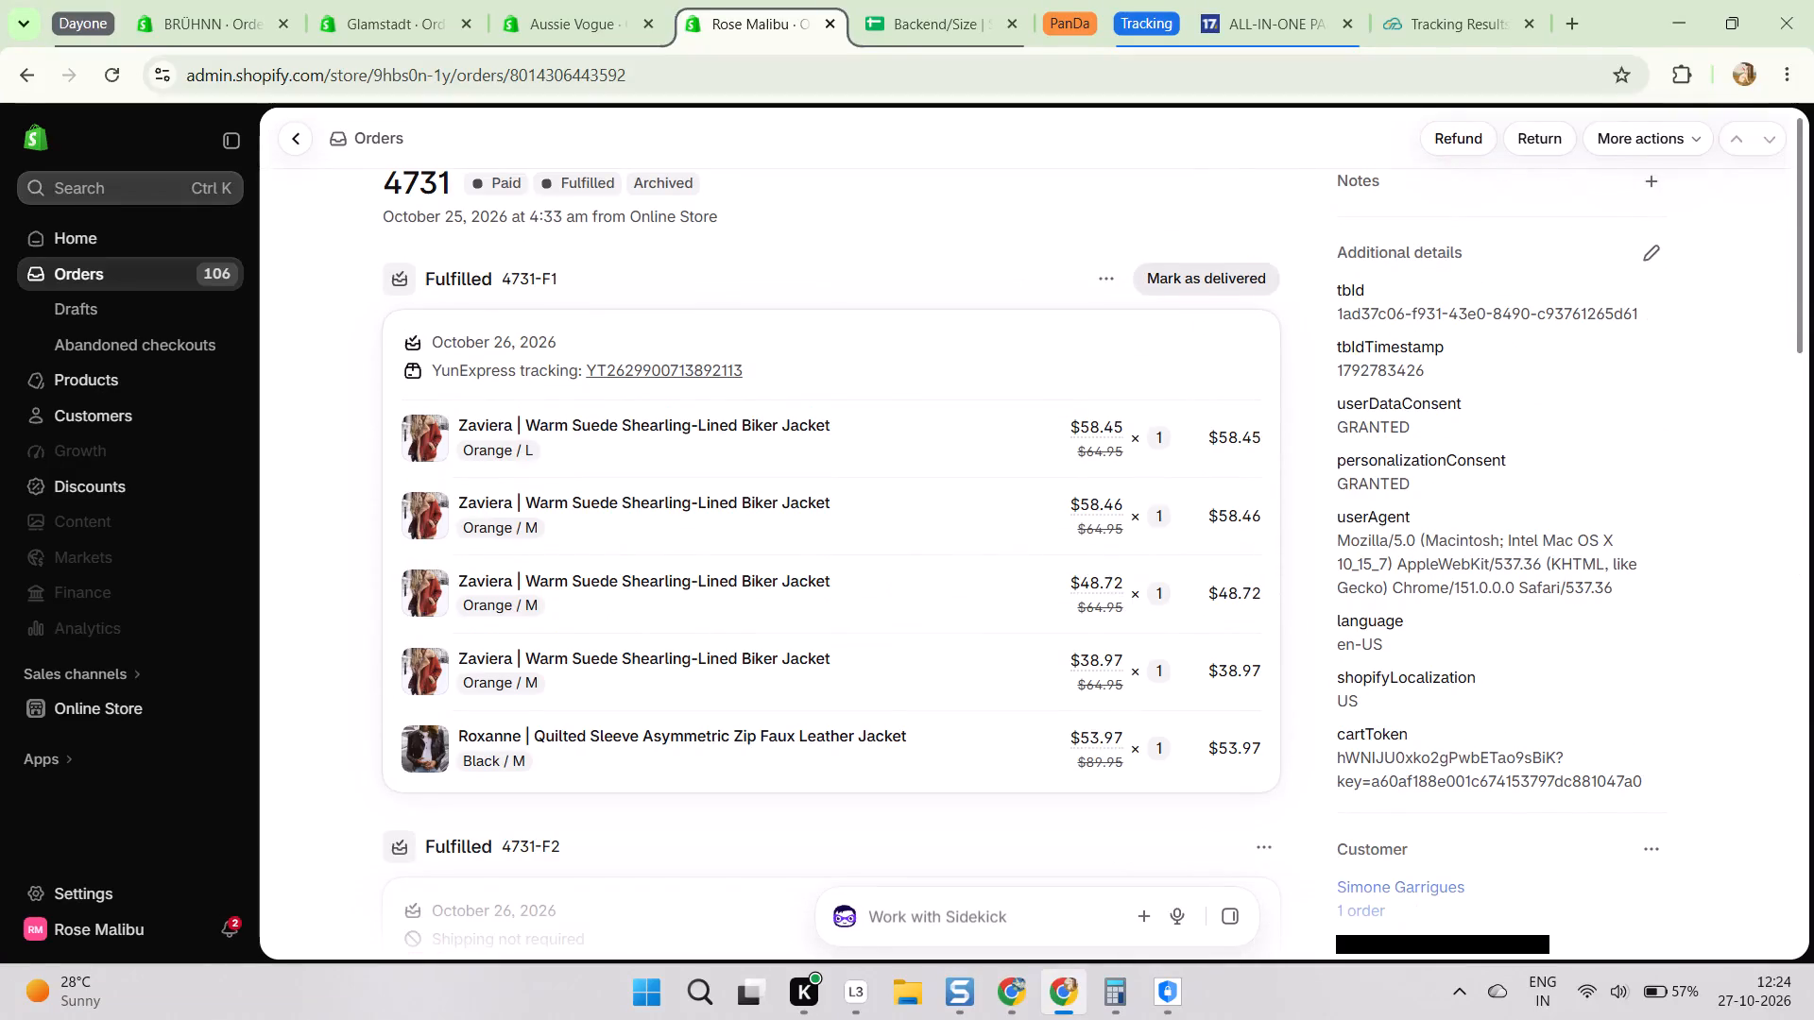
{"action": "left_click", "coordinate": [868, 372]}
{"action": "key", "text": "alt+Tab"}
{"action": "left_click_drag", "start_coordinate": [148, 404], "coordinate": [251, 663]}
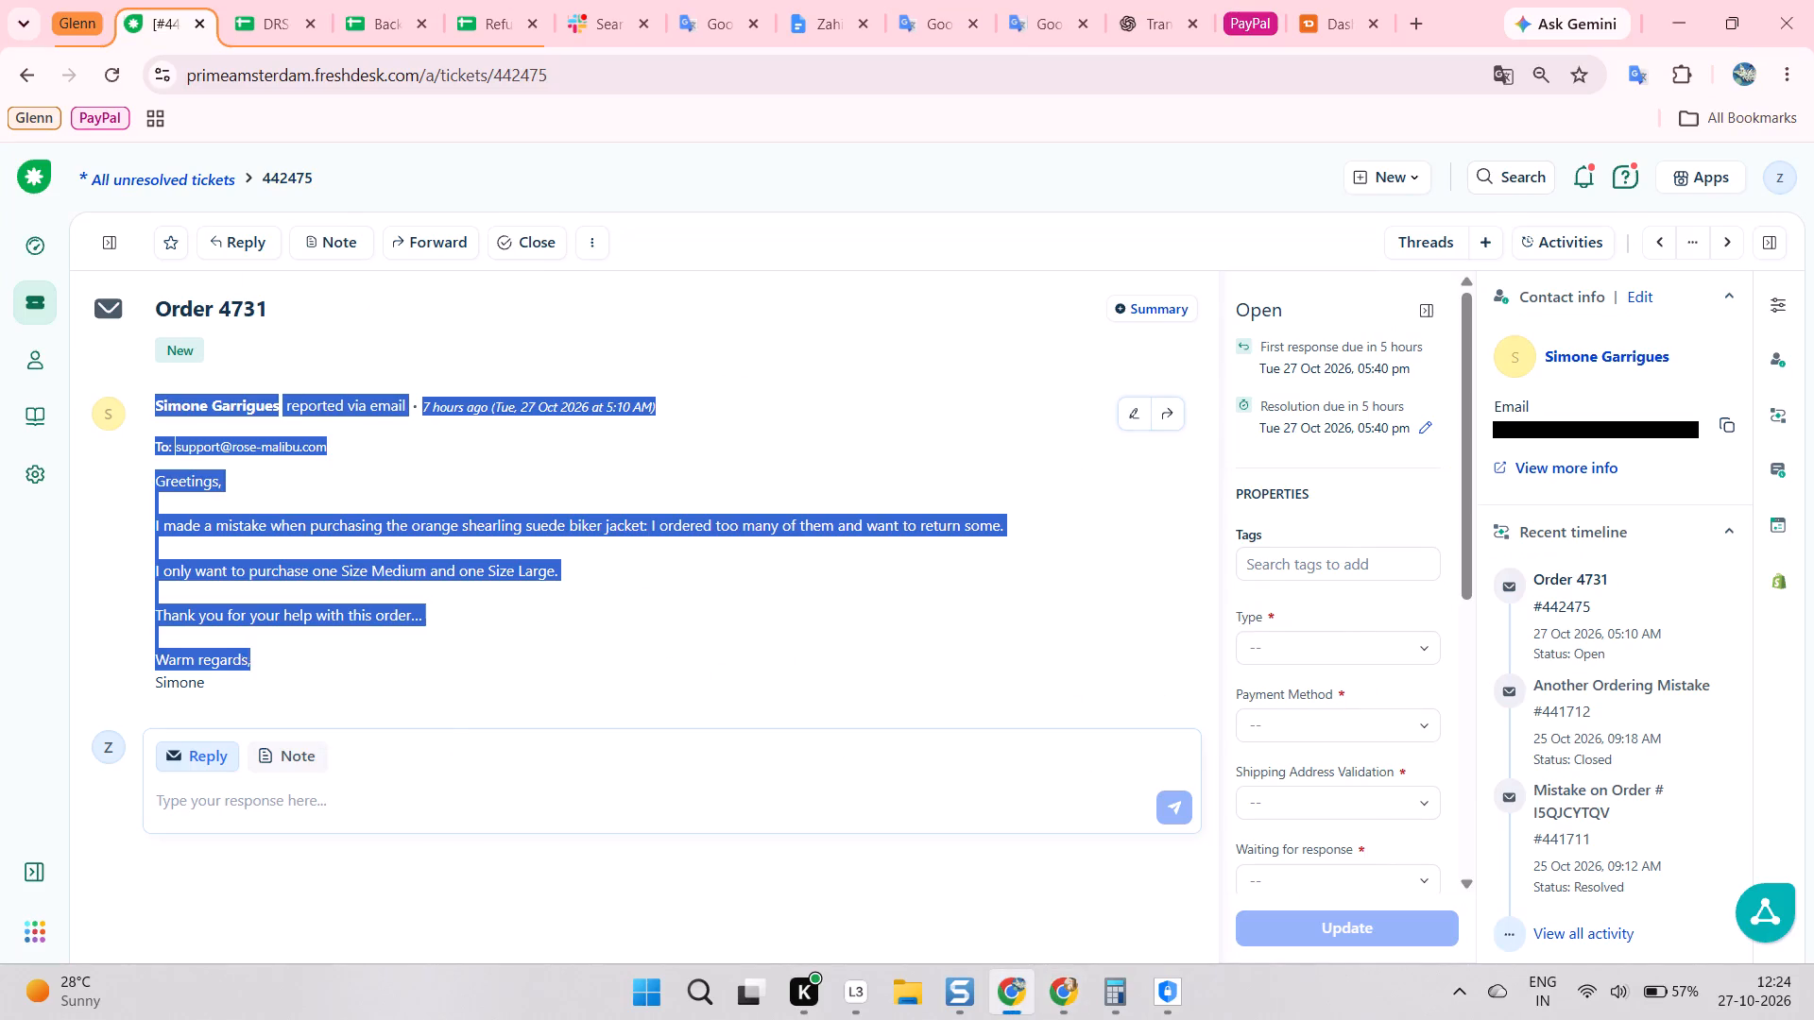
{"action": "left_click_drag", "start_coordinate": [251, 663], "coordinate": [256, 682]}
{"action": "key", "text": "ctrl+c"}
{"action": "key", "text": "ctrl+c"}
{"action": "key", "text": "ctrl+c"}
{"action": "key", "text": "ctrl+c"}
{"action": "key", "text": "ctrl+c"}
{"action": "left_click", "coordinate": [1142, 0]}
{"action": "scroll", "coordinate": [800, 351], "scroll_direction": "down", "scroll_amount": 5}
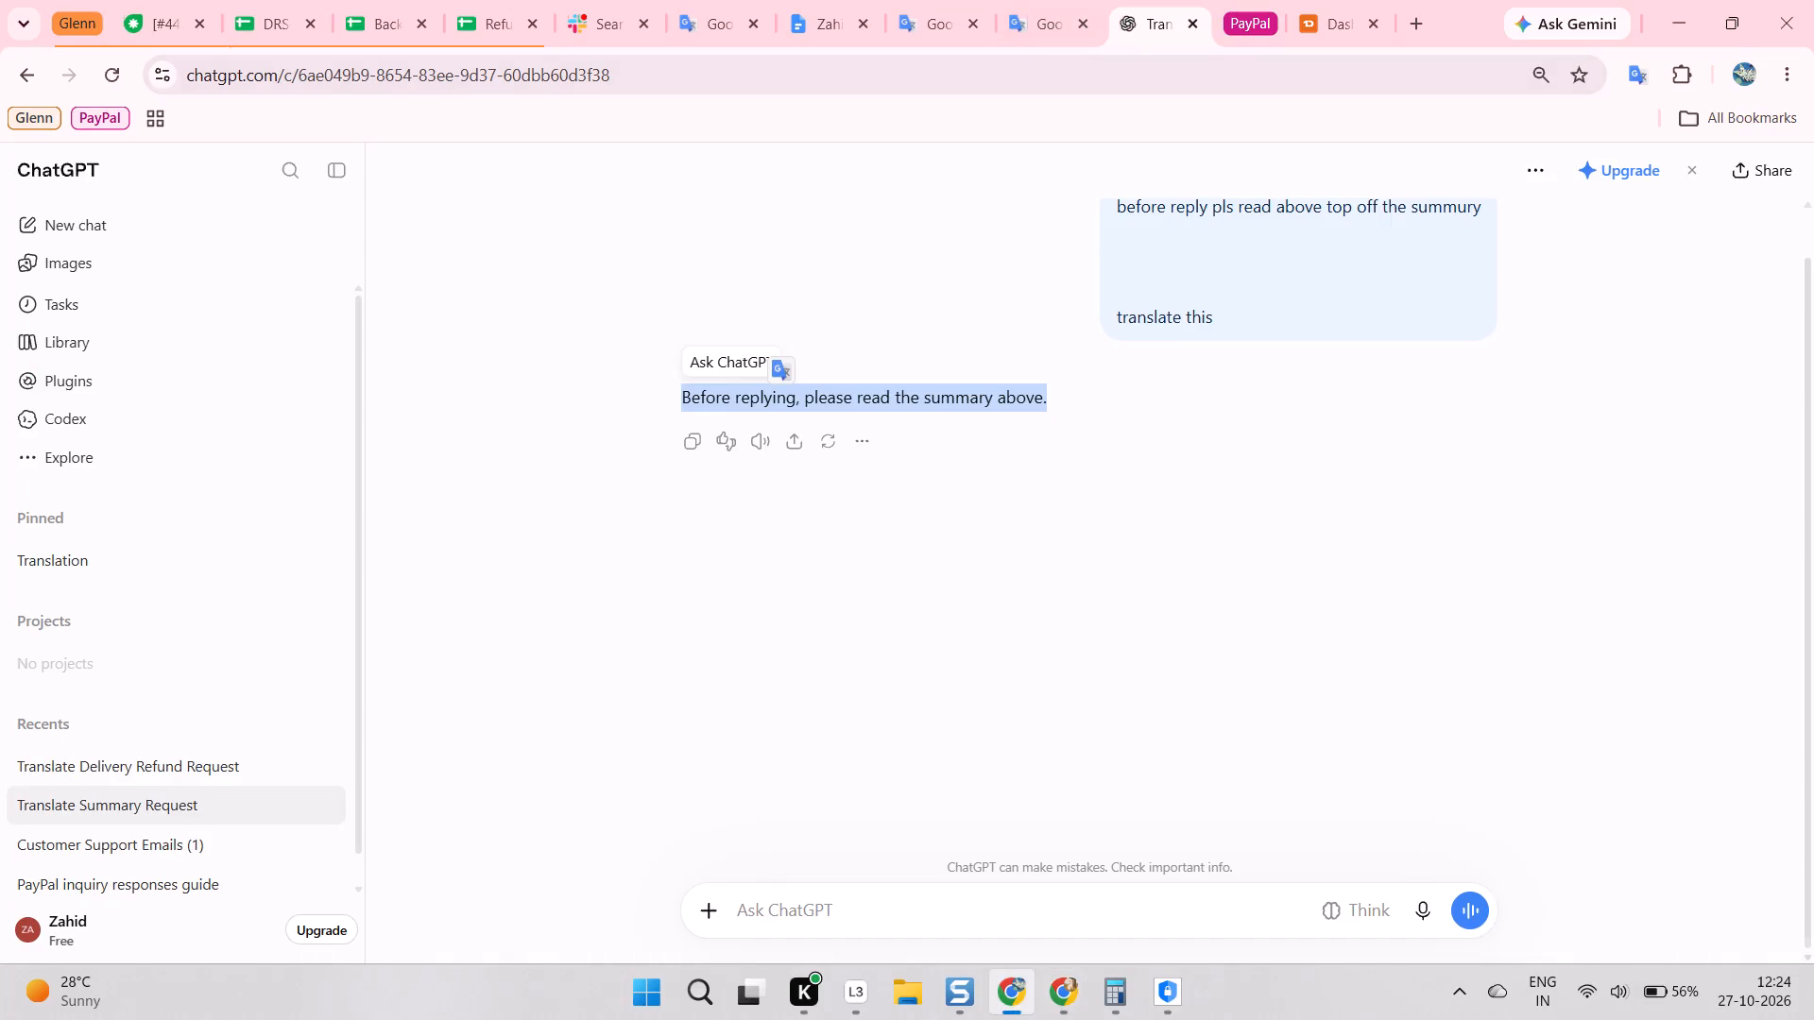
{"action": "left_click", "coordinate": [426, 495]}
{"action": "scroll", "coordinate": [311, 577], "scroll_direction": "down", "scroll_amount": 4}
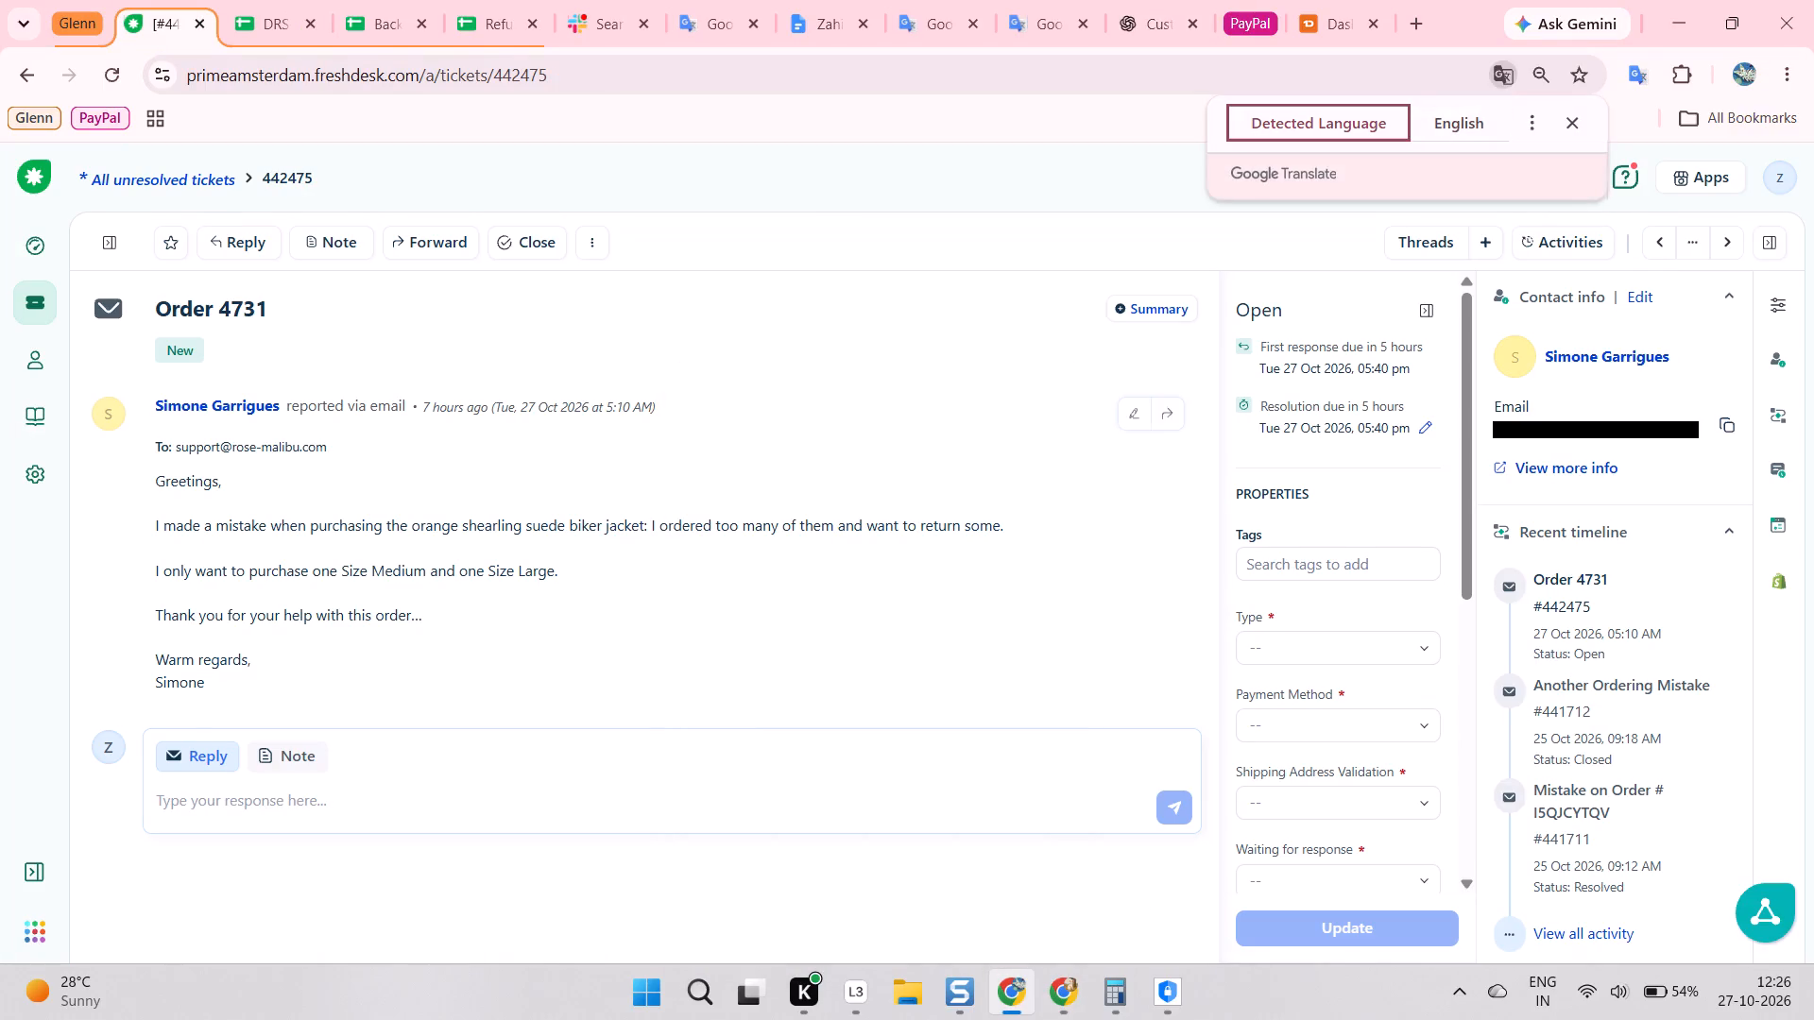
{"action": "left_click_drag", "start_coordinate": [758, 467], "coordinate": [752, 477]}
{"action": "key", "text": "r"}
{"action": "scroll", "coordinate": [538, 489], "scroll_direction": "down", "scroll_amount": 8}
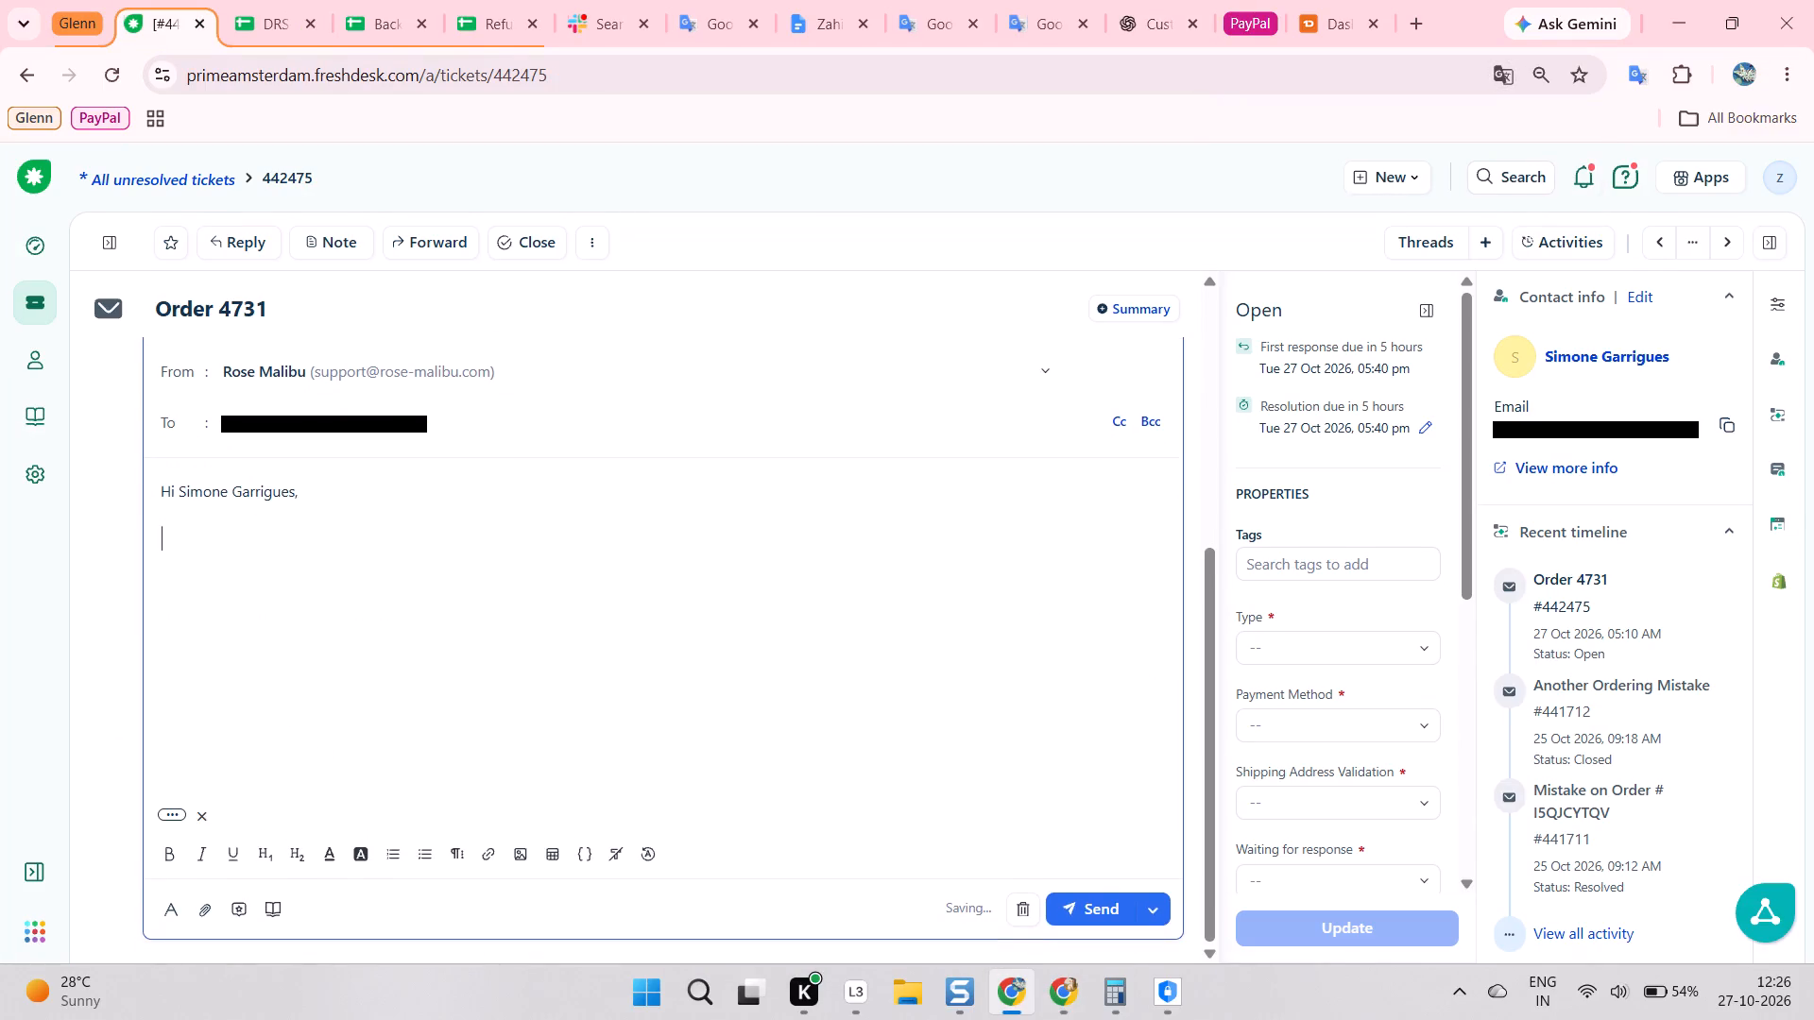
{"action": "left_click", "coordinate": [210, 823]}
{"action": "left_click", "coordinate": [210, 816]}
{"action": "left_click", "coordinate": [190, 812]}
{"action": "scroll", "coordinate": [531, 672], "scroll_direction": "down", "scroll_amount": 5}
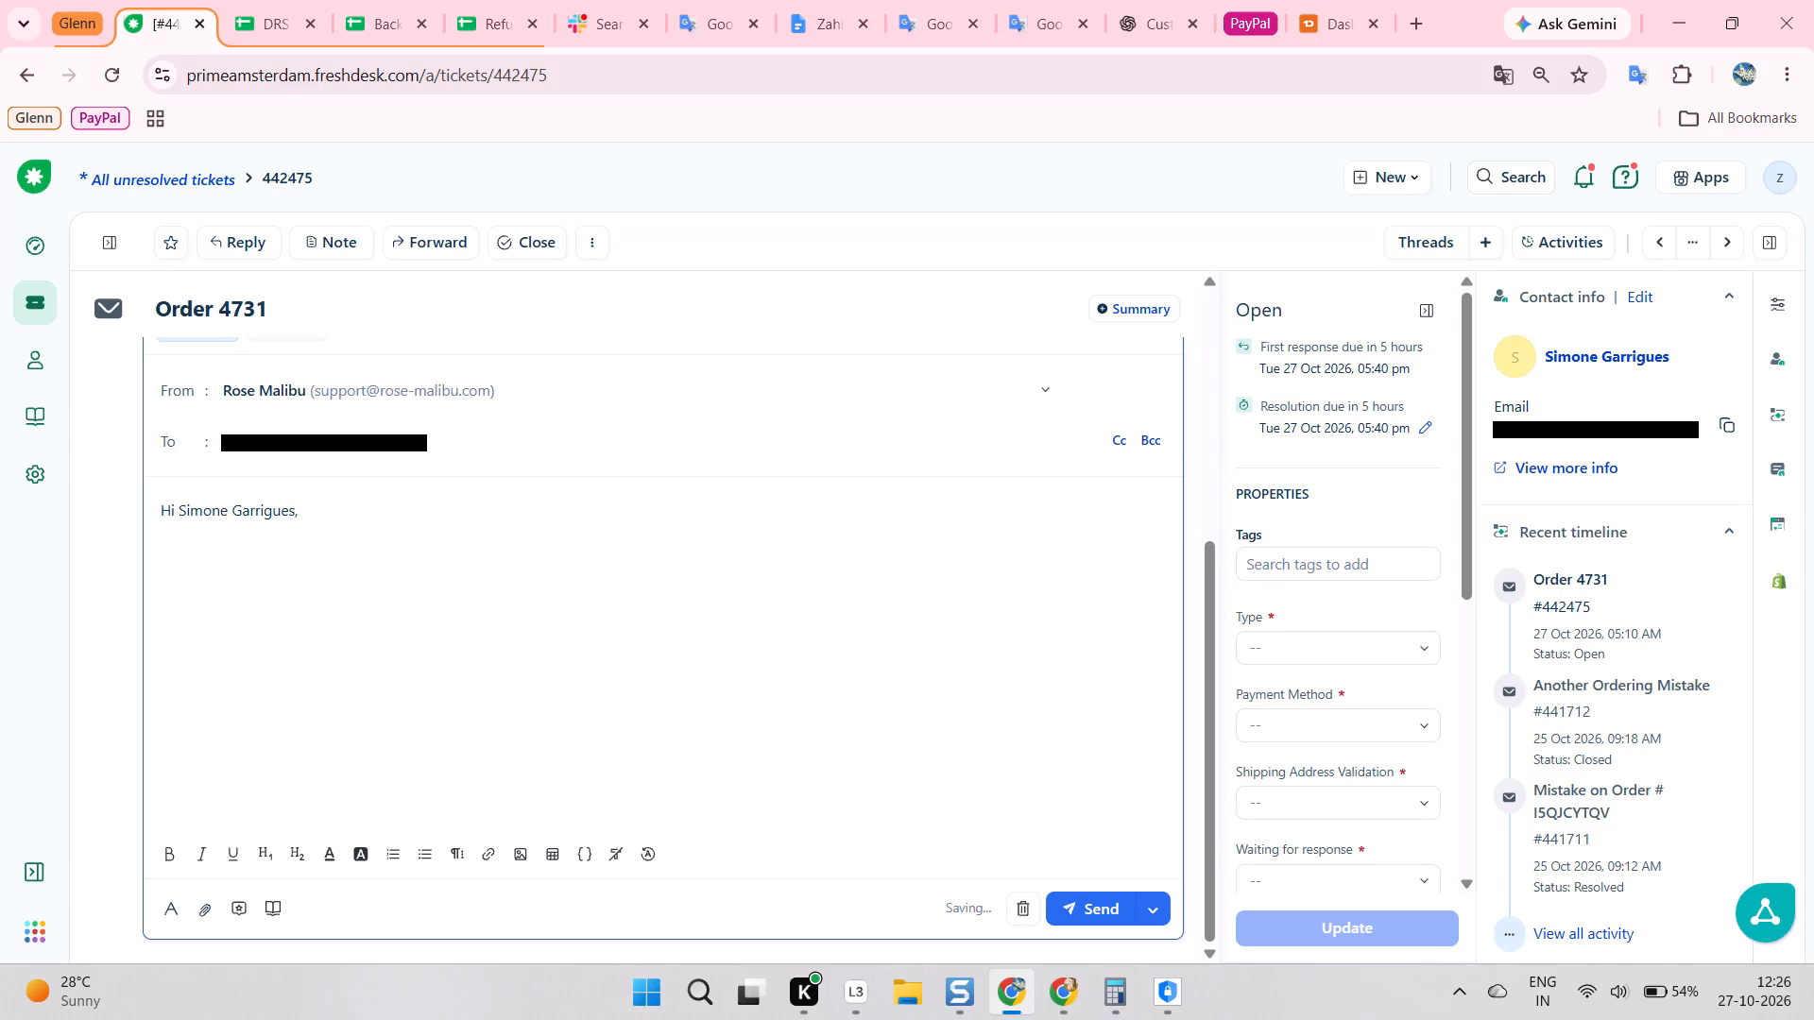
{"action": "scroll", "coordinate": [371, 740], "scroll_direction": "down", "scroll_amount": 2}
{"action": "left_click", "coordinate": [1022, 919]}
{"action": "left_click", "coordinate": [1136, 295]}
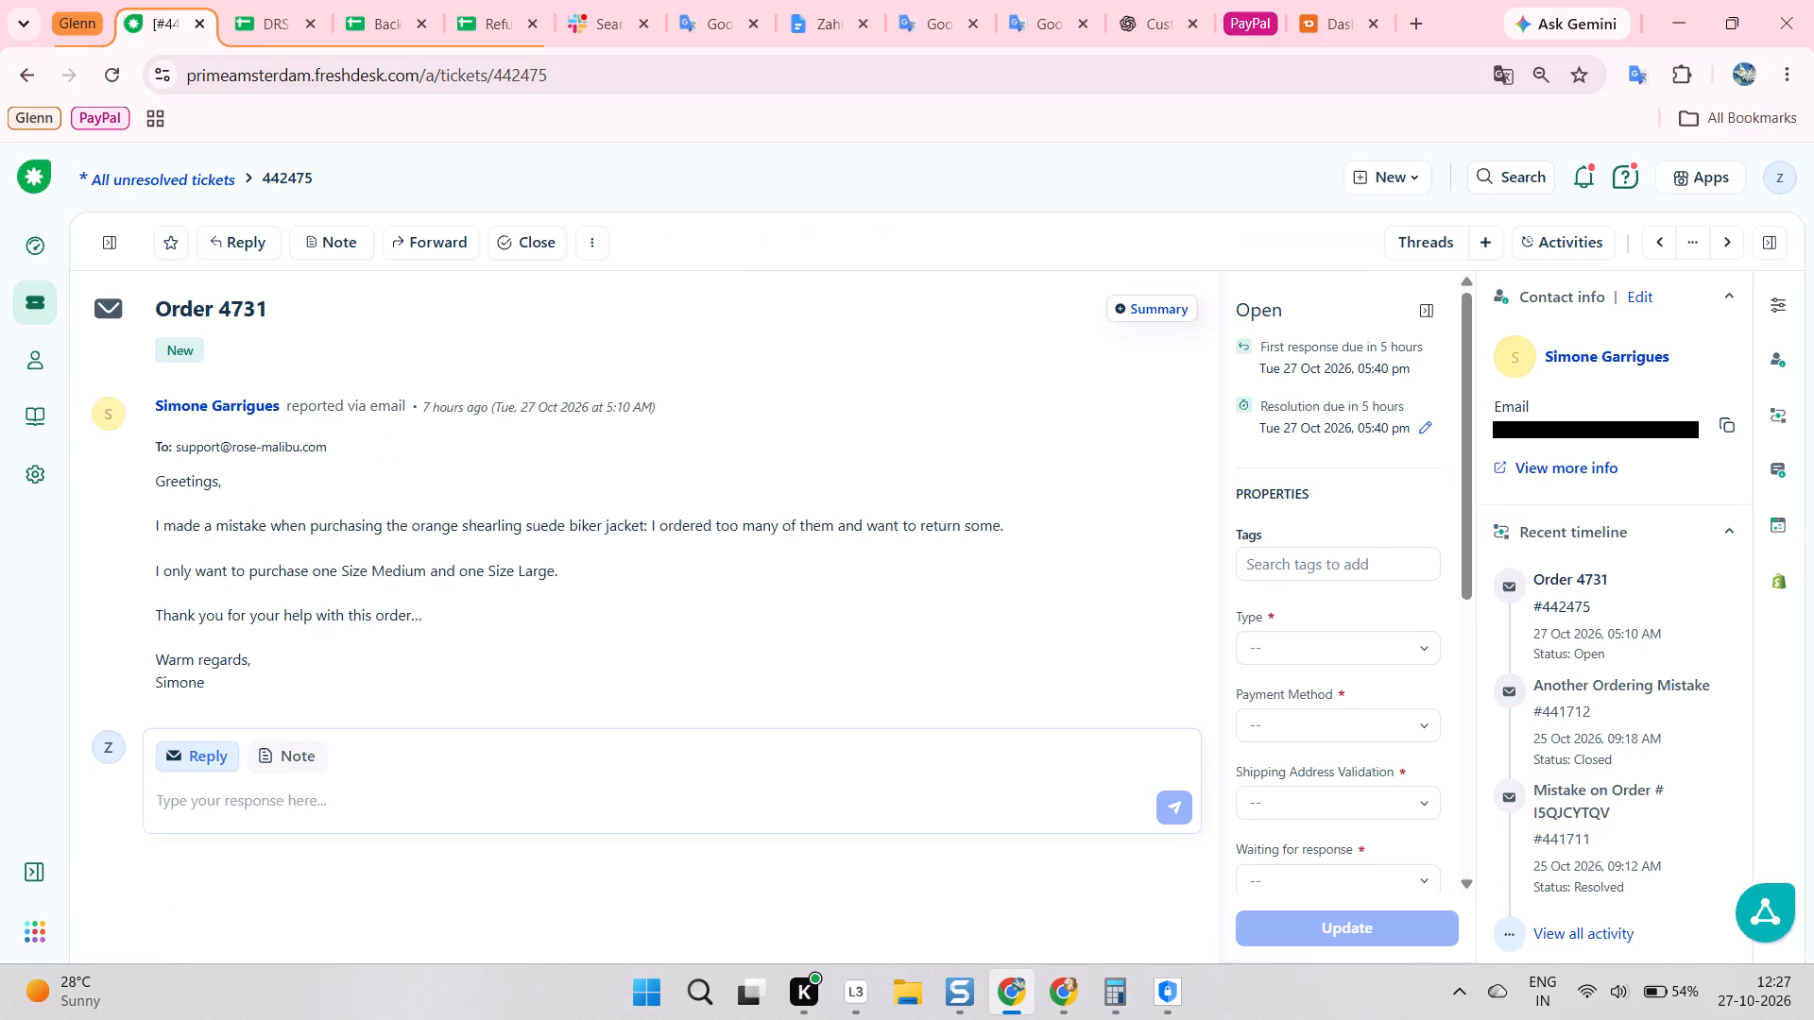
{"action": "left_click", "coordinate": [760, 526]}
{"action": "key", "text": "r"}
{"action": "scroll", "coordinate": [361, 570], "scroll_direction": "down", "scroll_amount": 7}
{"action": "double_click", "coordinate": [202, 811]}
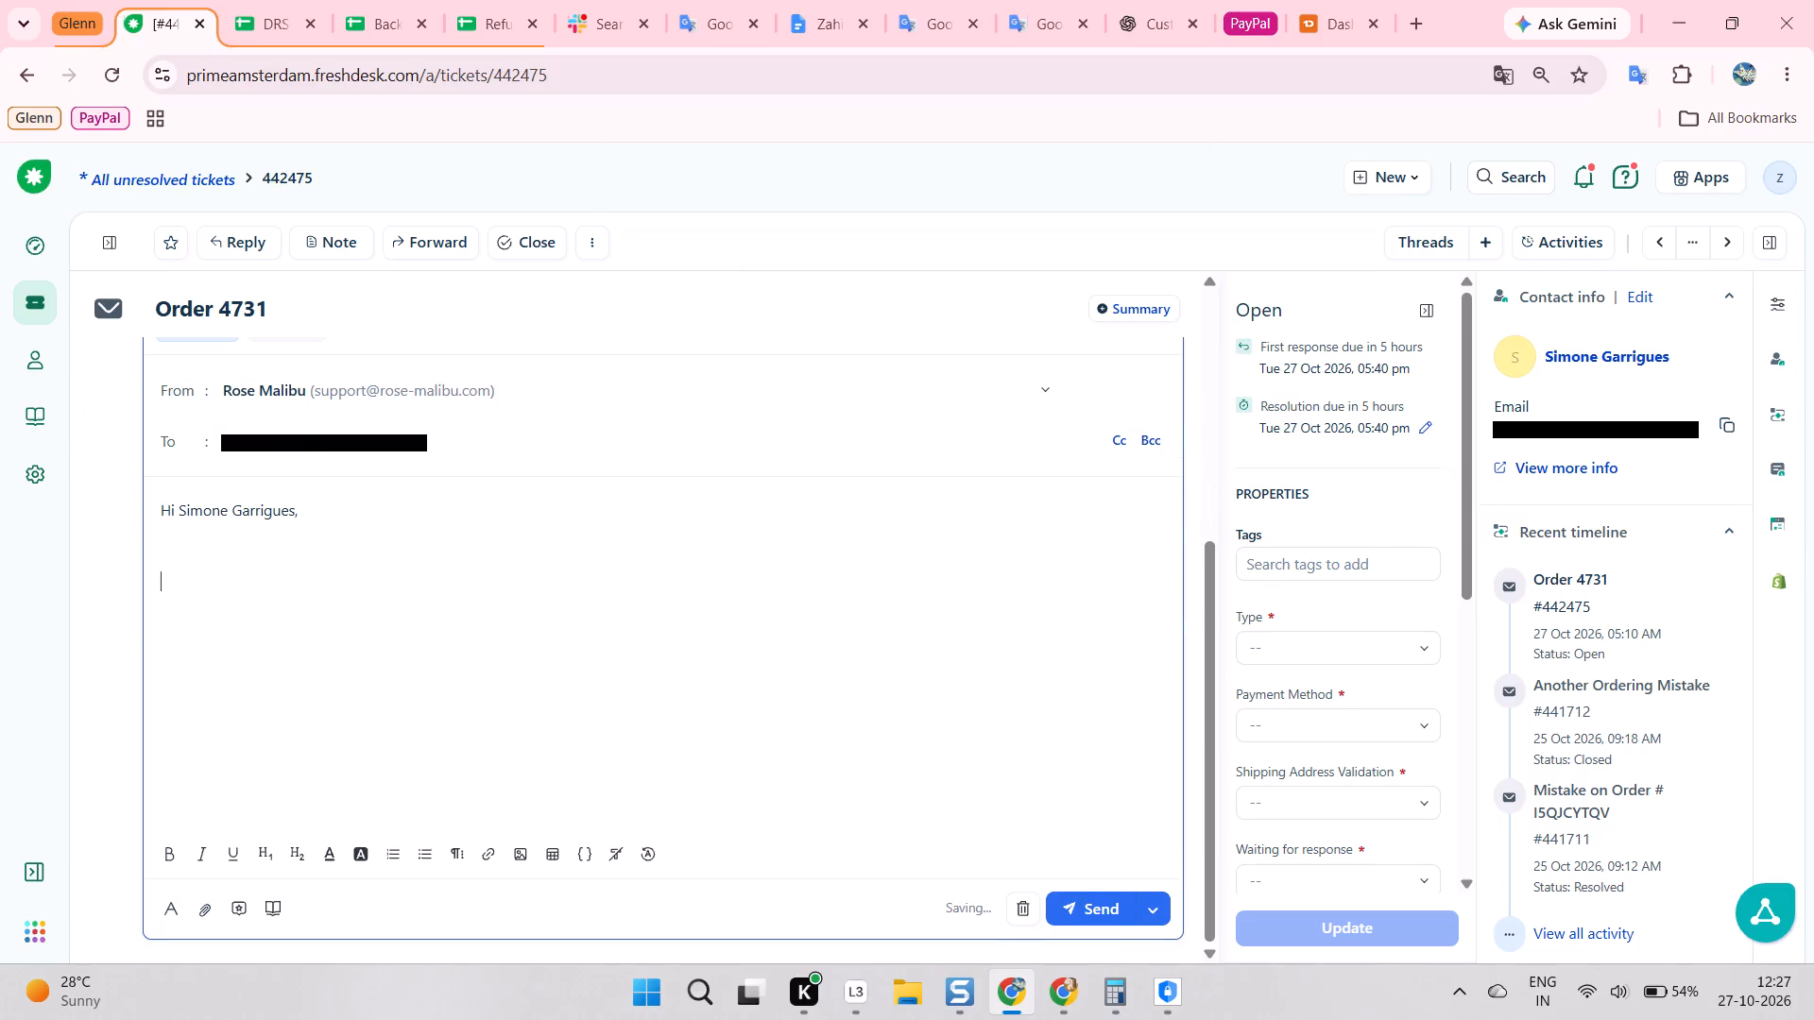
{"action": "key", "text": "ctrl+a"}
{"action": "key", "text": "BackSpace"}
{"action": "key", "text": "BackSpace"}
{"action": "key", "text": "BackSpace"}
{"action": "key", "text": "BackSpace"}
{"action": "key", "text": "BackSpace"}
{"action": "key", "text": "ctrl+shift+v"}
{"action": "scroll", "coordinate": [264, 785], "scroll_direction": "down", "scroll_amount": 8}
{"action": "left_click", "coordinate": [197, 807]}
{"action": "key", "text": "BackSpace"}
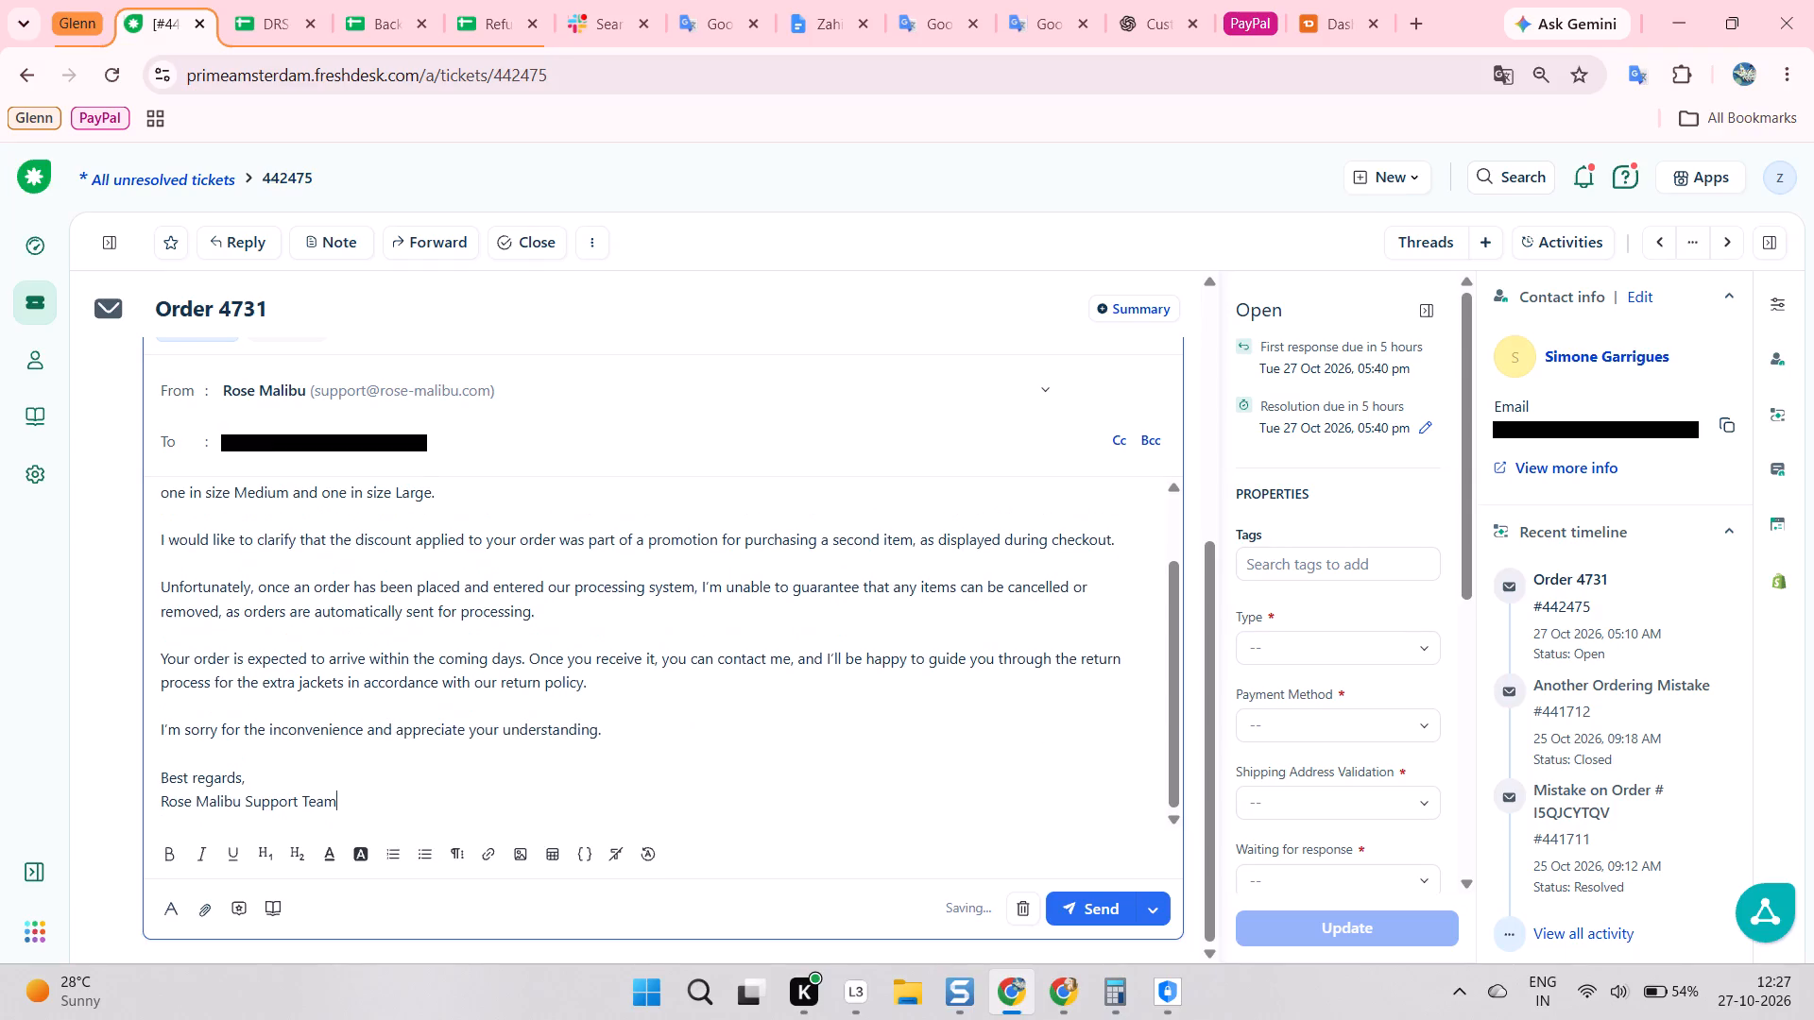
{"action": "scroll", "coordinate": [317, 716], "scroll_direction": "down", "scroll_amount": 2}
{"action": "key", "text": "alt+Tab"}
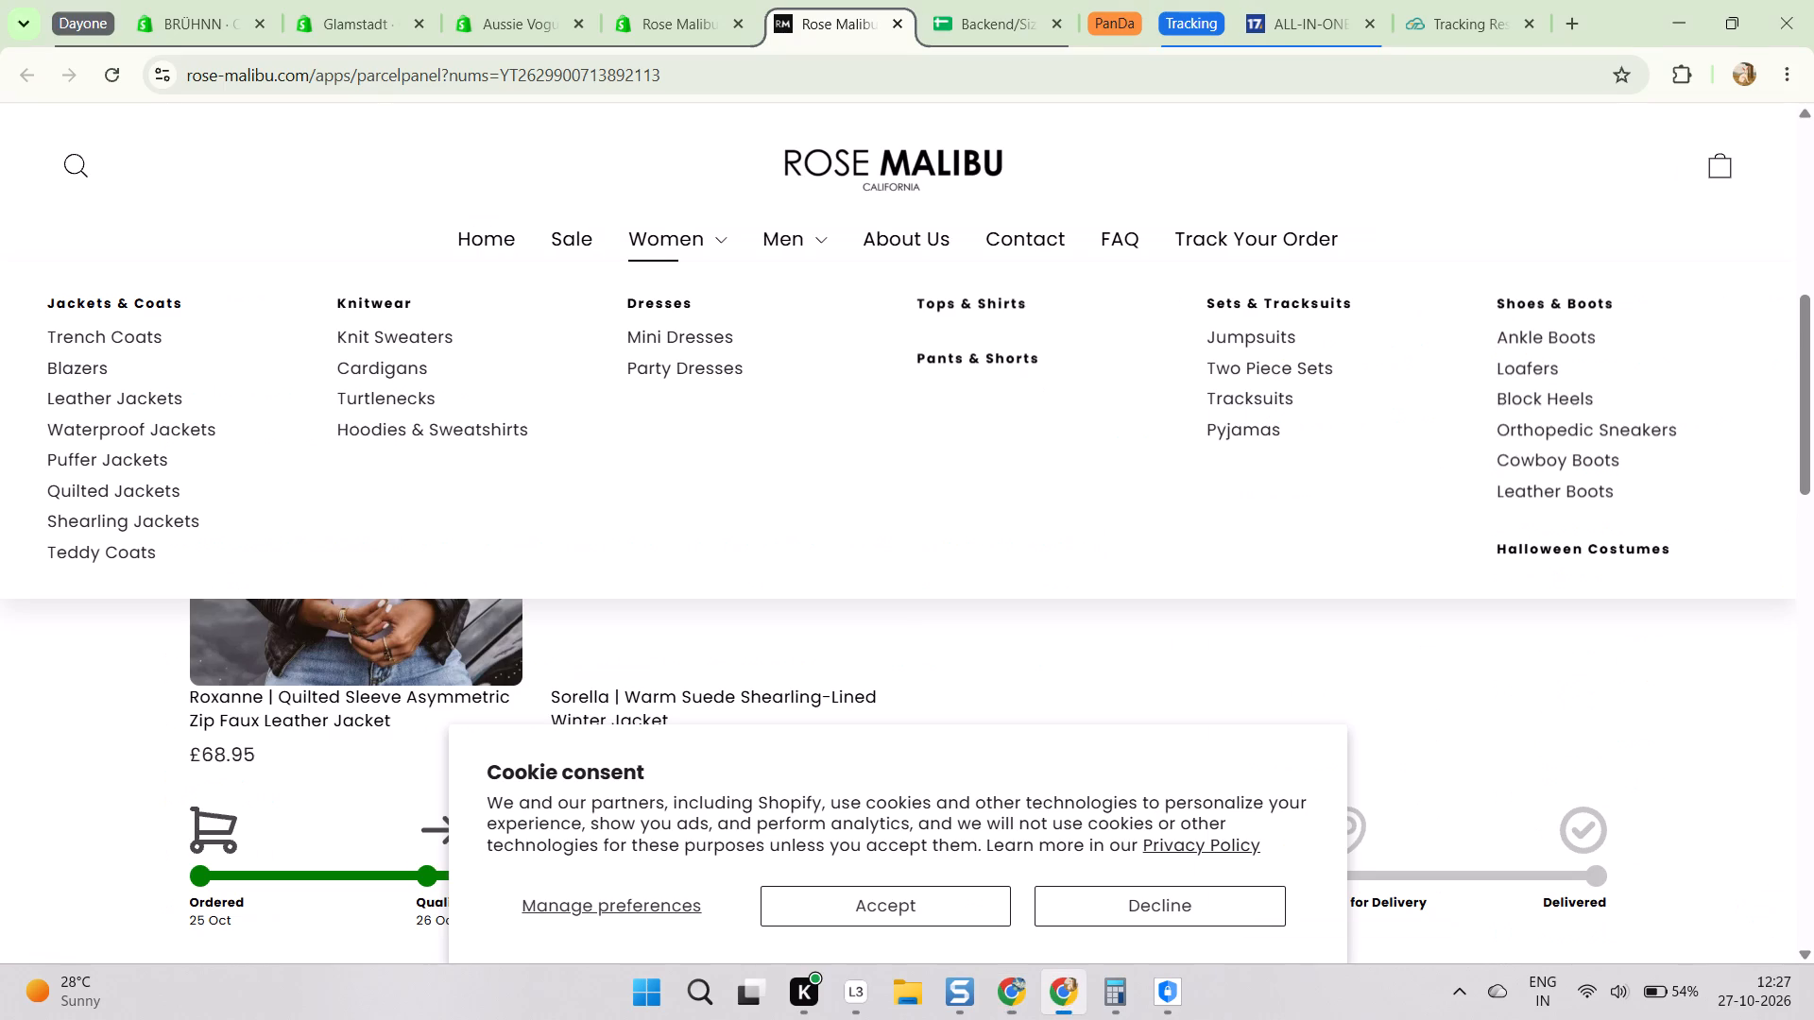
{"action": "scroll", "coordinate": [743, 484], "scroll_direction": "up", "scroll_amount": 3}
{"action": "left_click", "coordinate": [623, 55]}
{"action": "key", "text": "ctrl+c"}
{"action": "key", "text": "ctrl+c"}
{"action": "key", "text": "alt+Tab"}
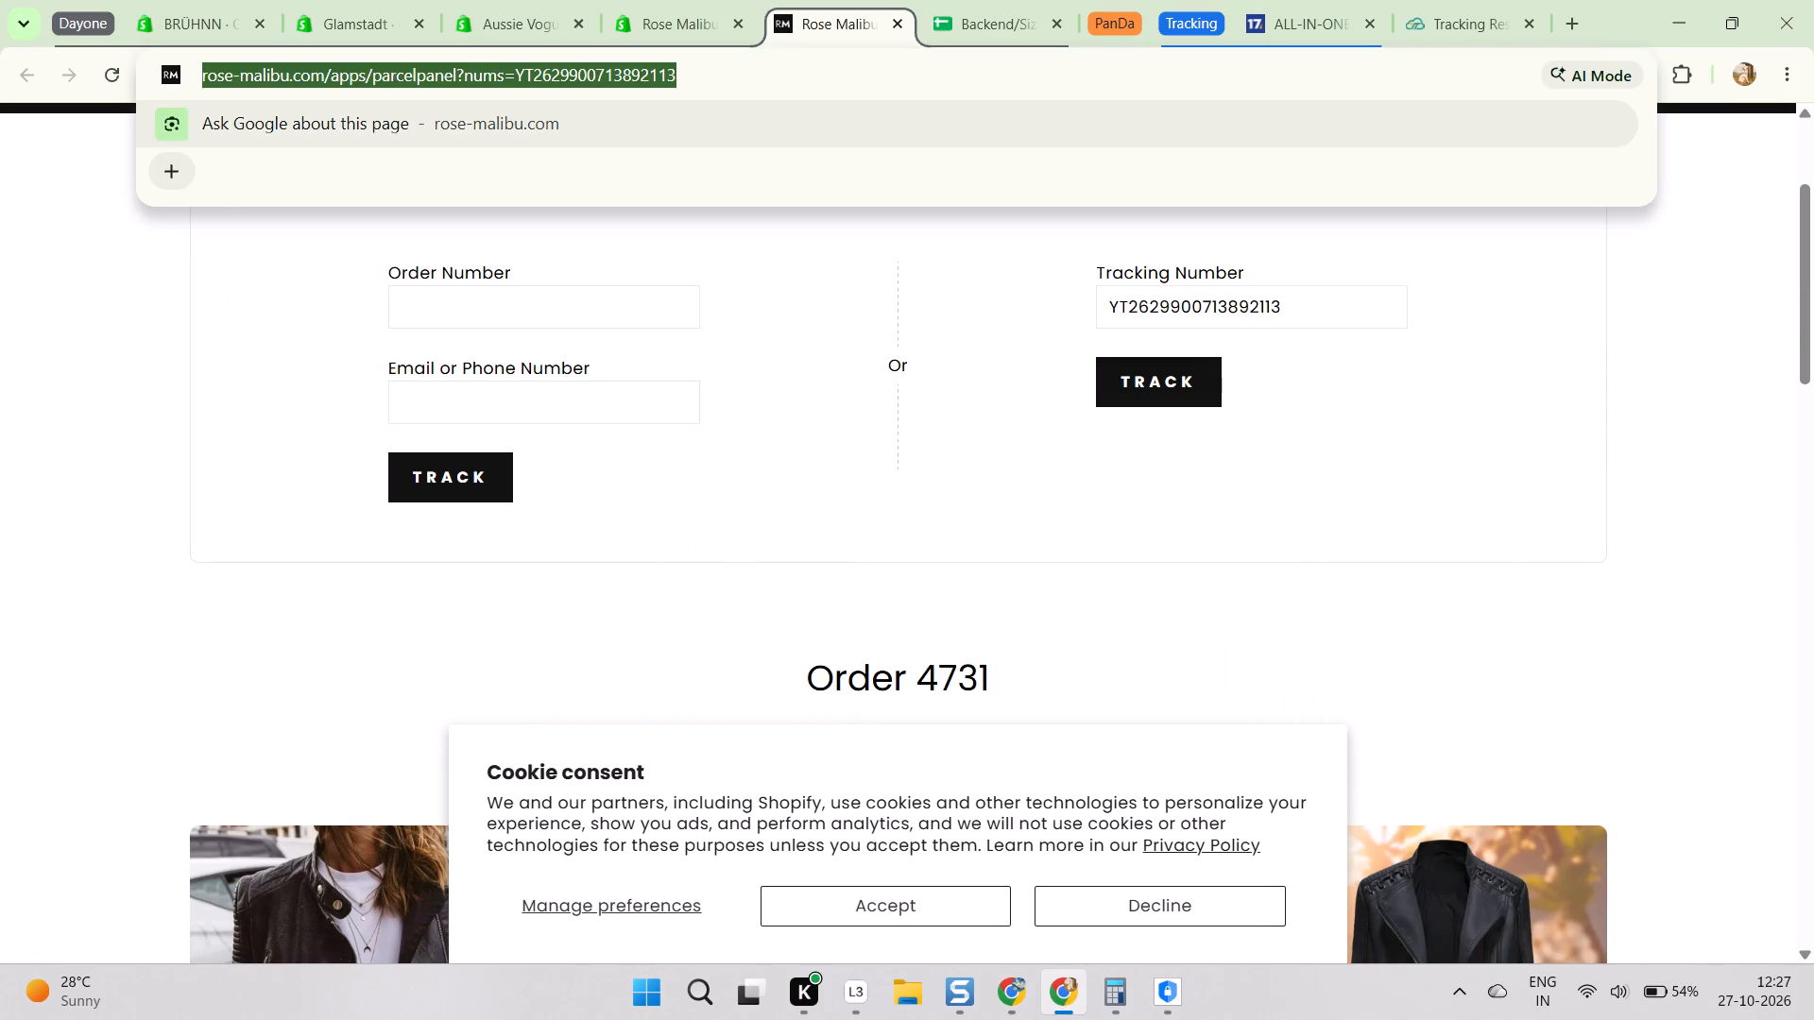
{"action": "scroll", "coordinate": [617, 599], "scroll_direction": "down", "scroll_amount": 3}
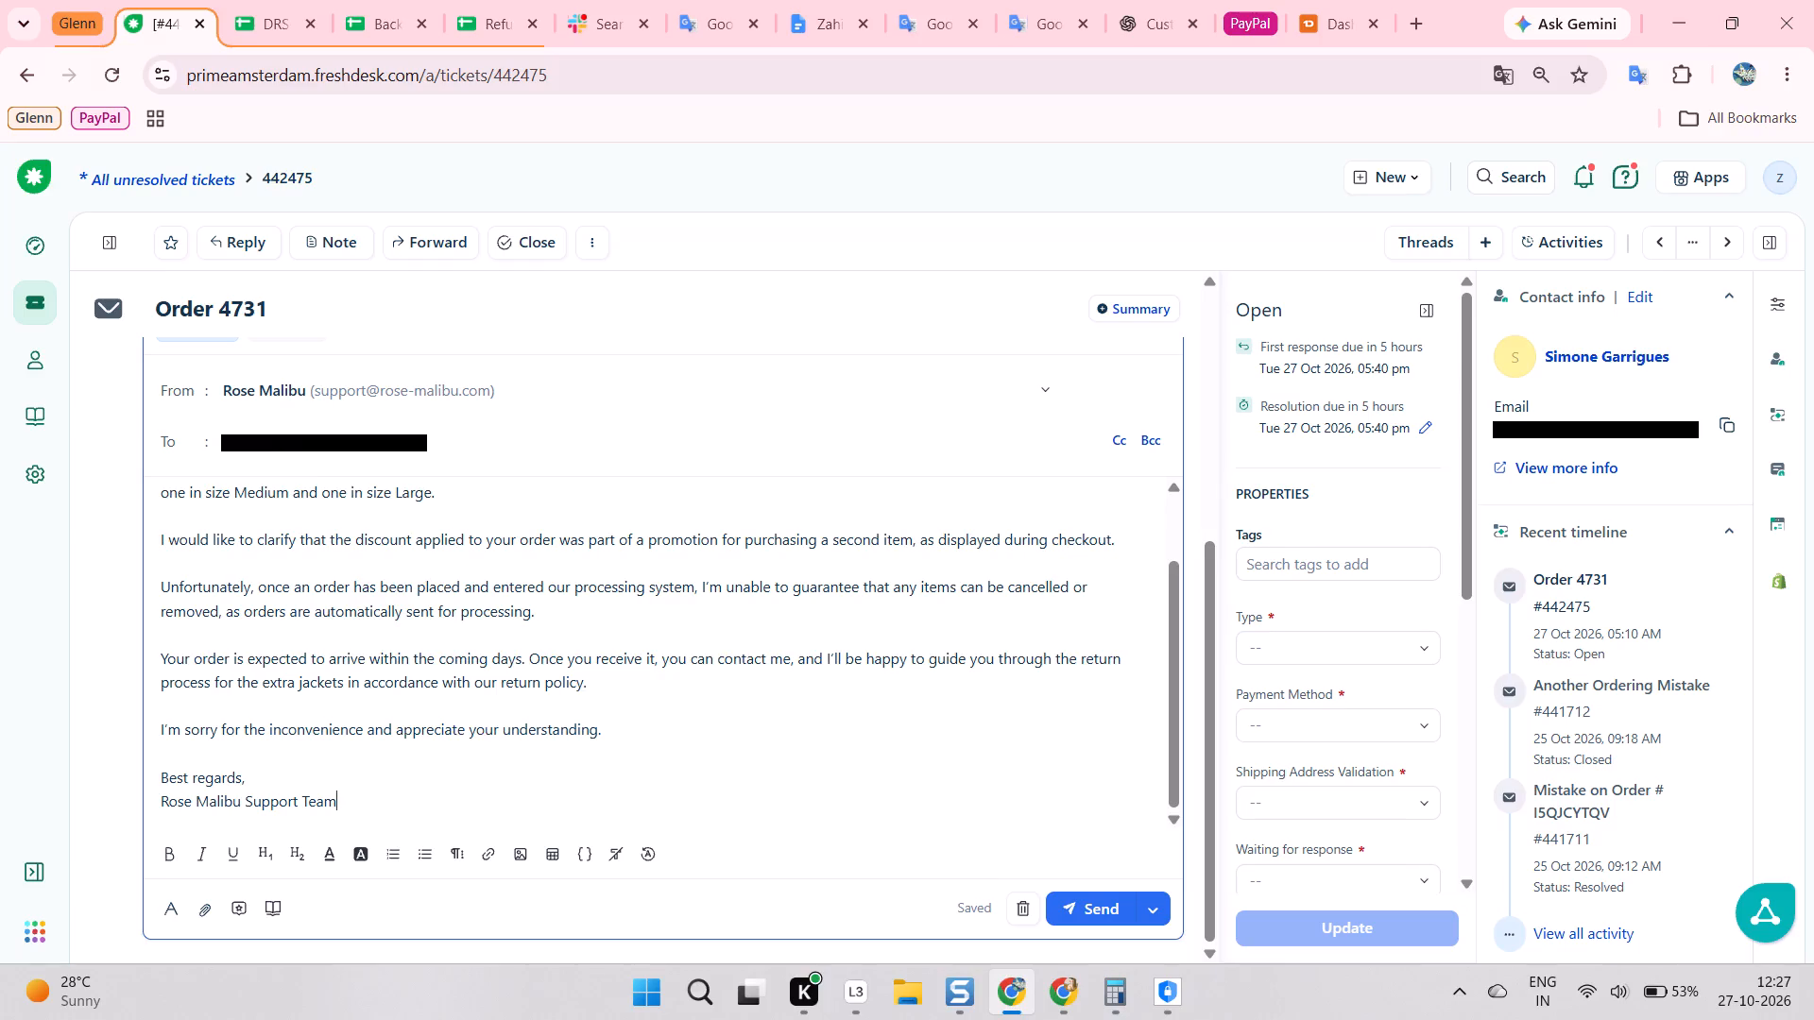
{"action": "left_click", "coordinate": [609, 604]}
{"action": "left_click", "coordinate": [642, 679]}
{"action": "left_click", "coordinate": [532, 662]}
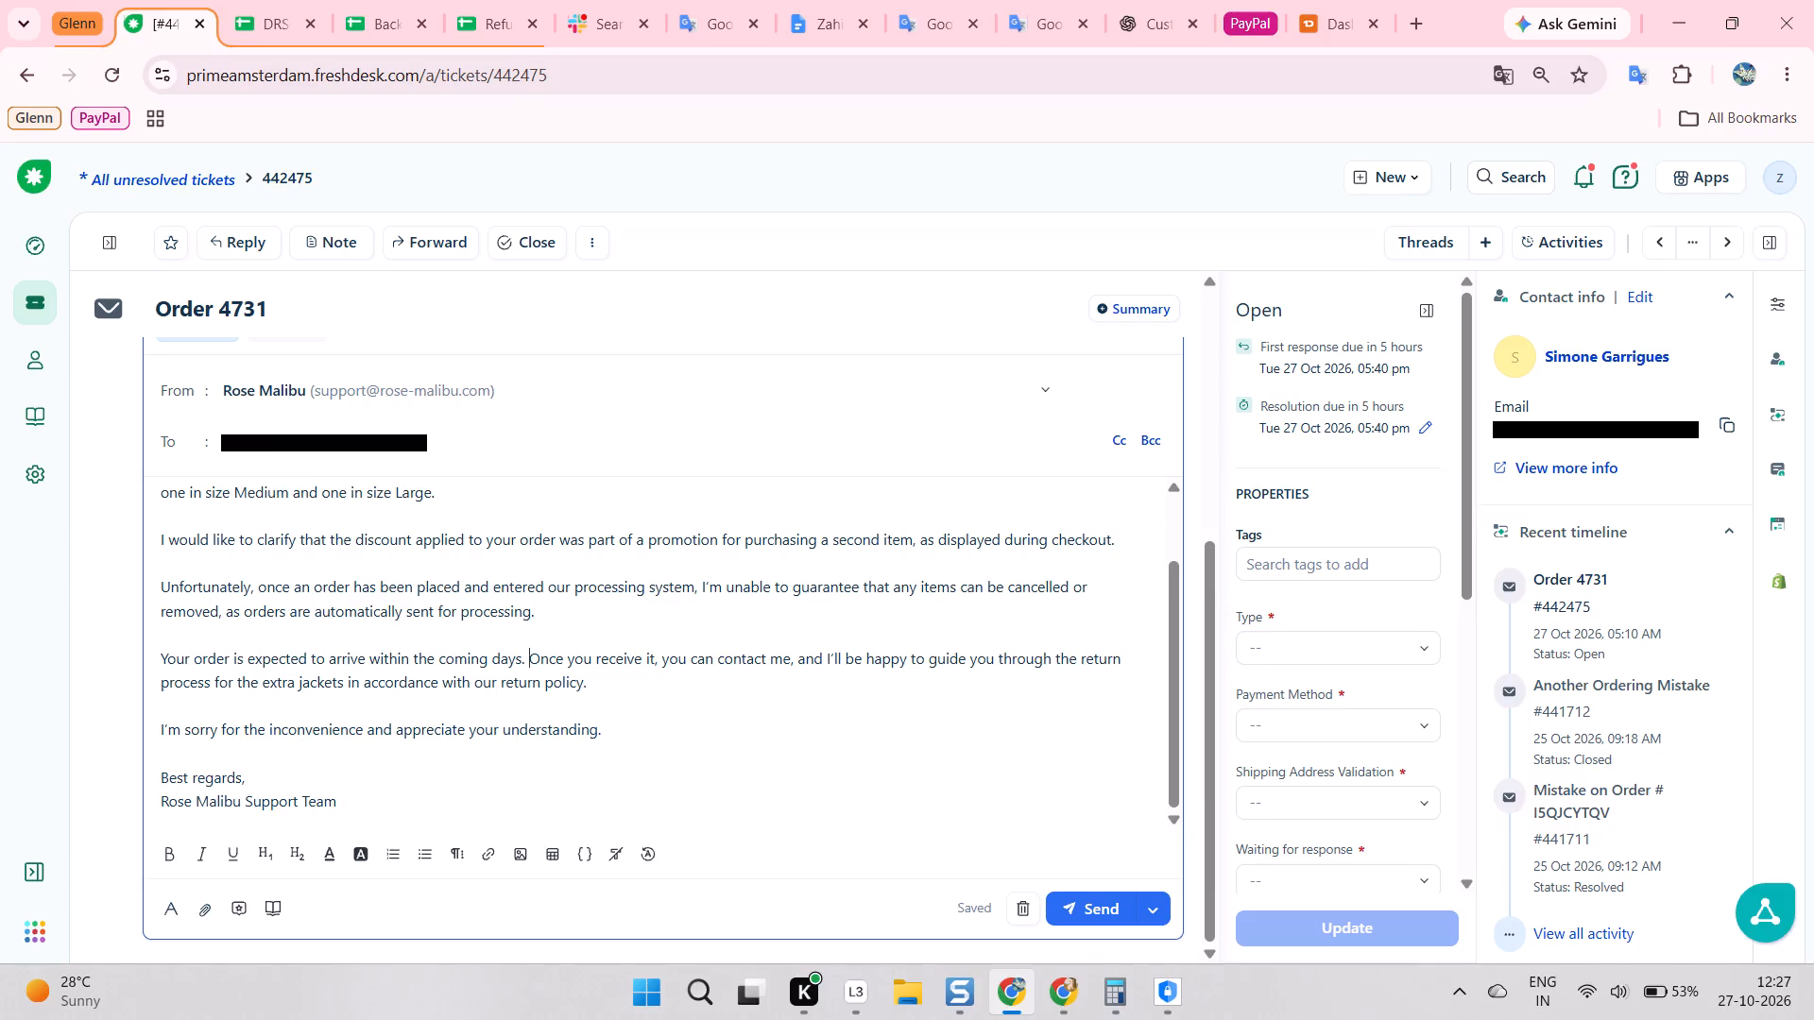
{"action": "double_click", "coordinate": [659, 659]}
{"action": "scroll", "coordinate": [637, 652], "scroll_direction": "down", "scroll_amount": 4}
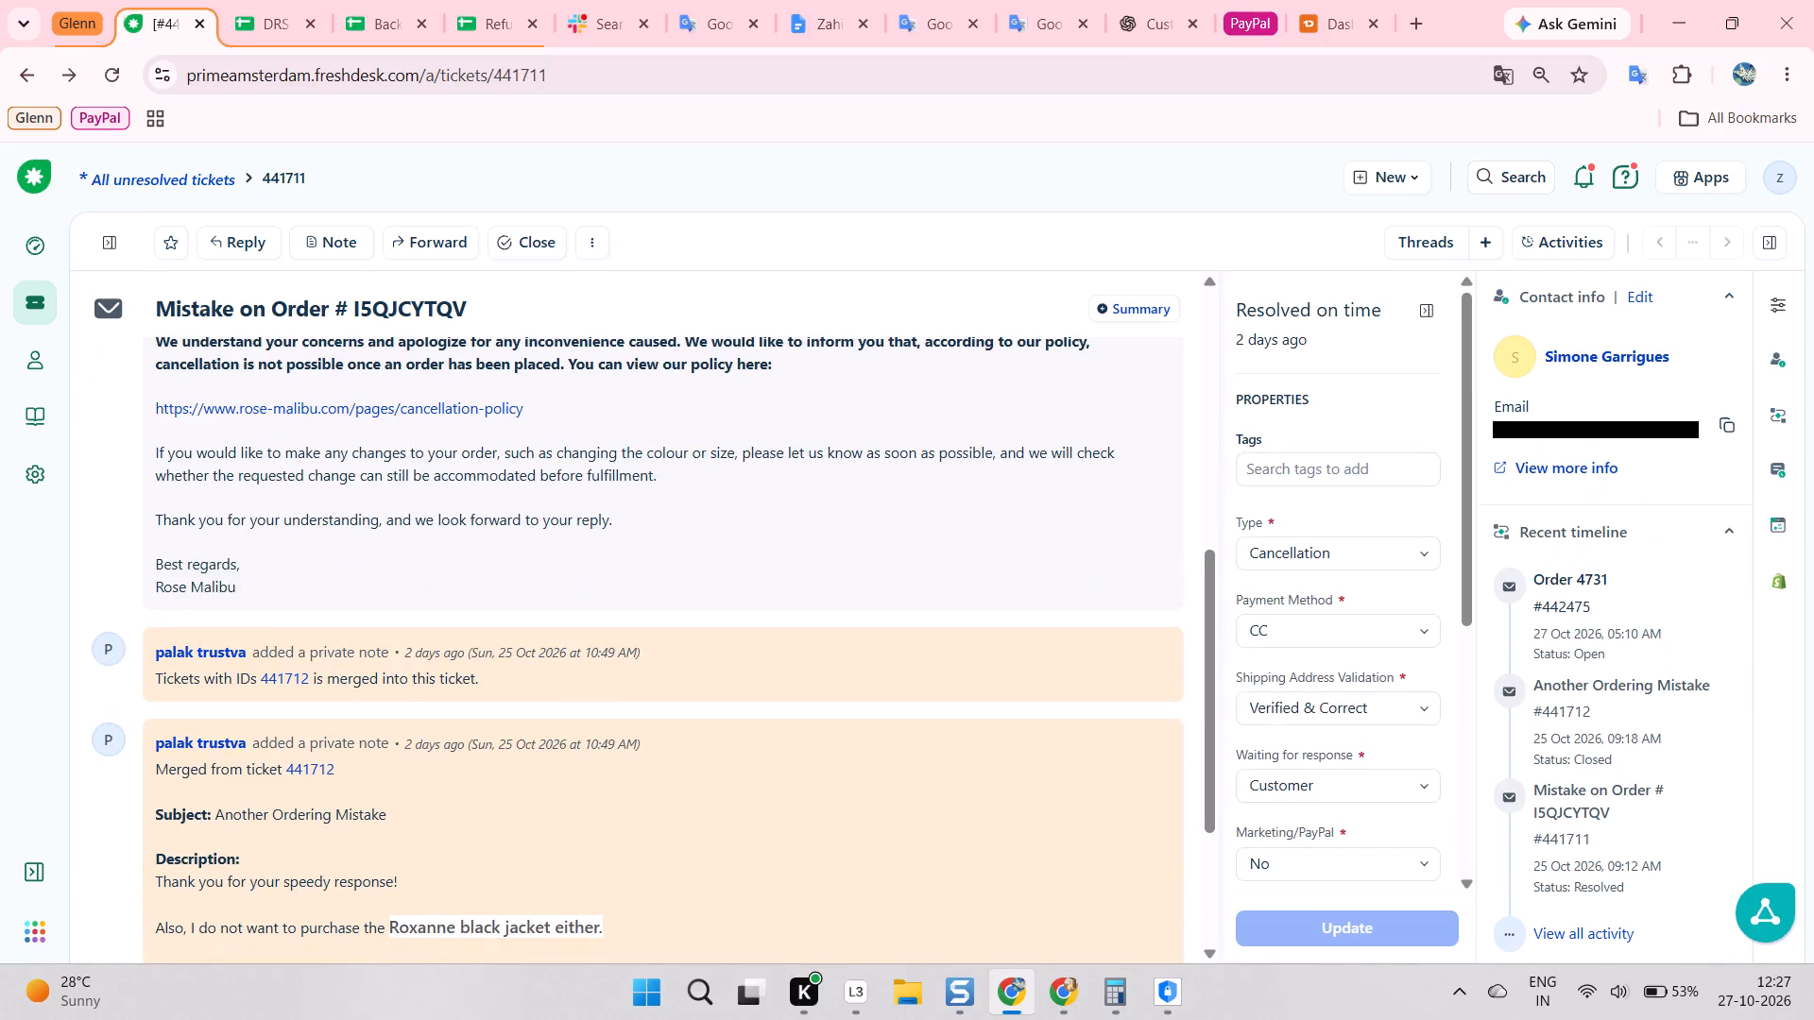
{"action": "left_click", "coordinate": [1588, 584]}
{"action": "scroll", "coordinate": [728, 601], "scroll_direction": "down", "scroll_amount": 4}
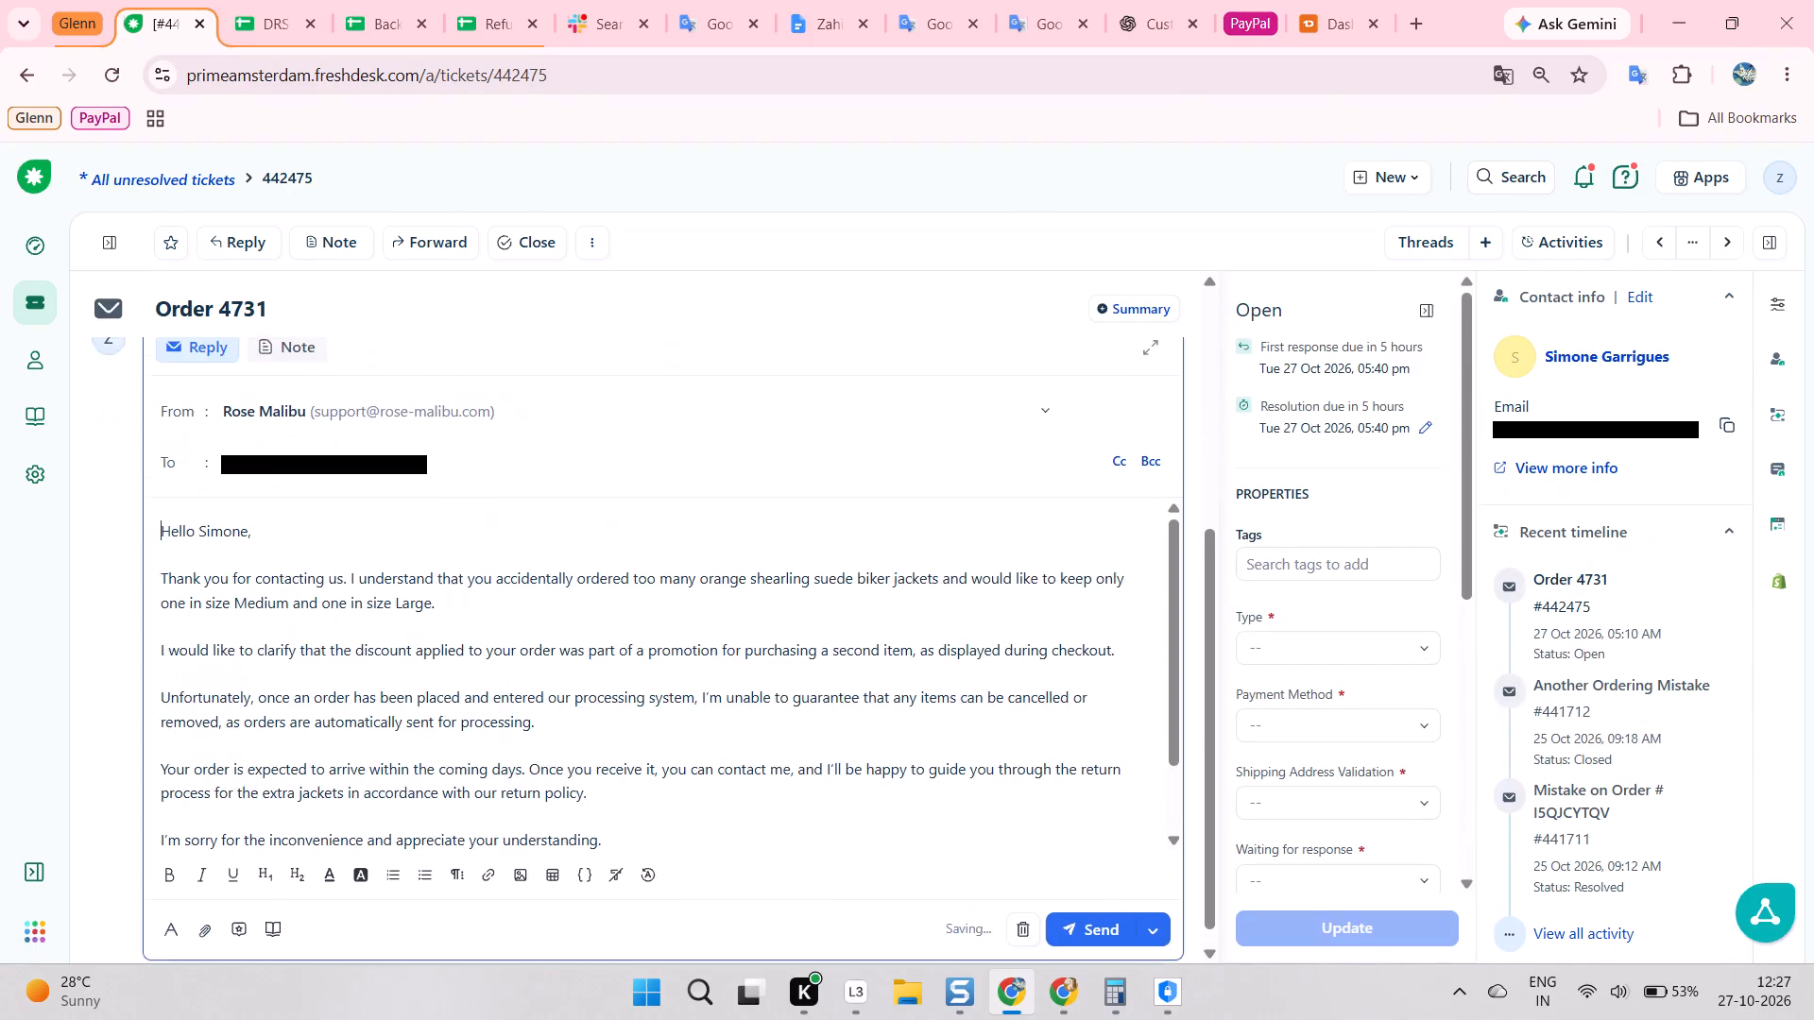
Insert the copied tracking page link on its own line below the reply's paragraph about expected arrival and the return process.
{"action": "scroll", "coordinate": [728, 601], "scroll_direction": "down", "scroll_amount": 3}
{"action": "left_click", "coordinate": [609, 695]}
{"action": "left_click", "coordinate": [611, 683]}
{"action": "key", "text": "shift+Return"}
{"action": "key", "text": "shift+Return"}
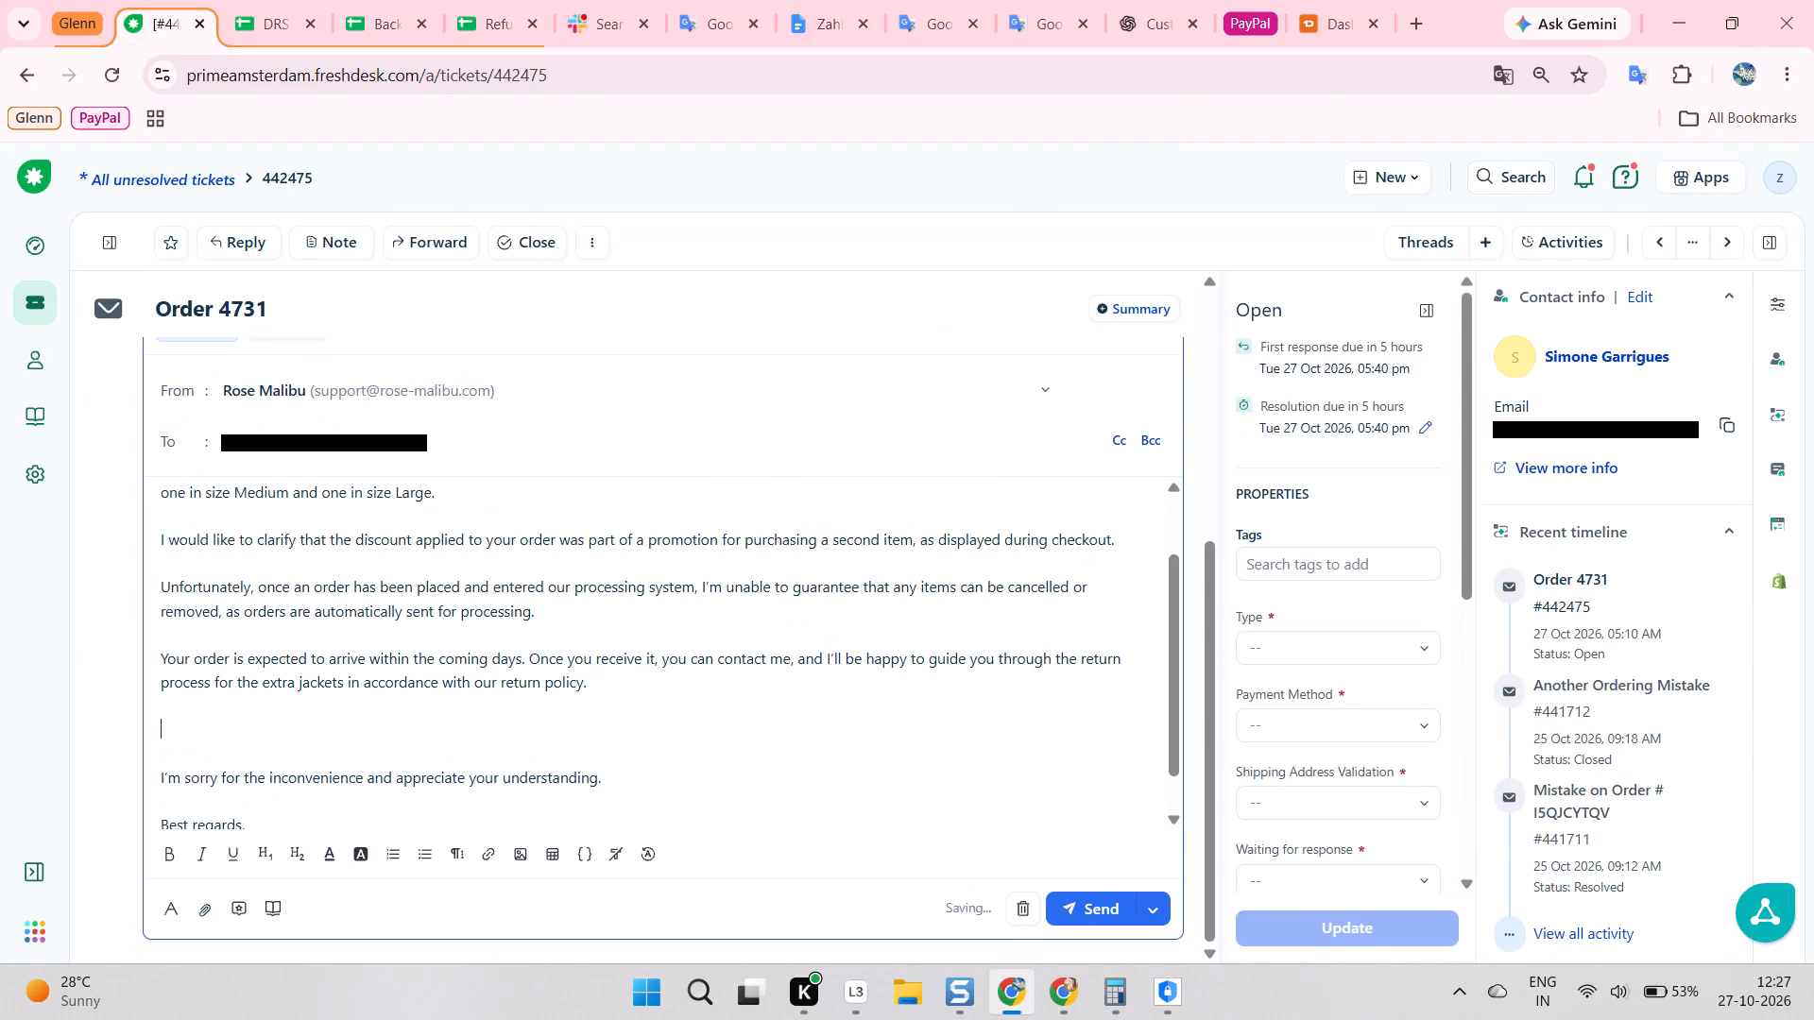
{"action": "key", "text": "ctrl+v"}
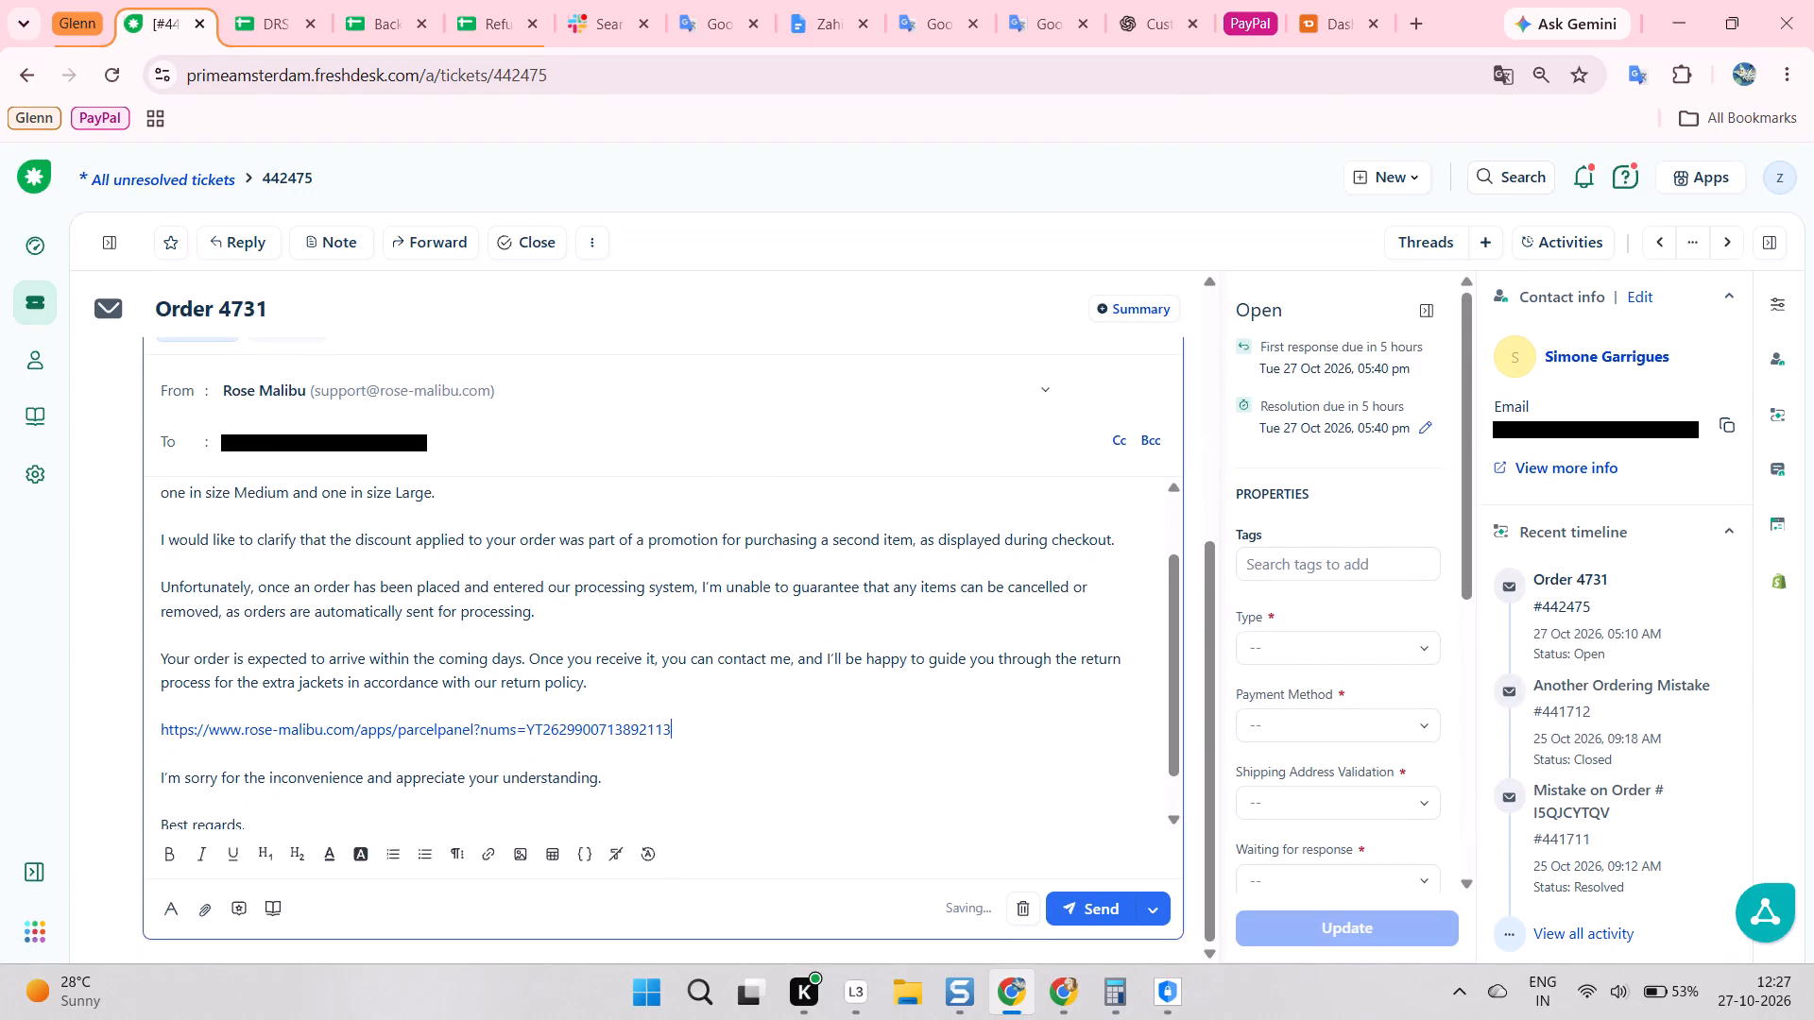
Insert the Rose Malibu cancellation policy page link on its own line below the reply's paragraph about being unable to cancel items.
{"action": "left_click", "coordinate": [564, 625]}
{"action": "left_click", "coordinate": [564, 606]}
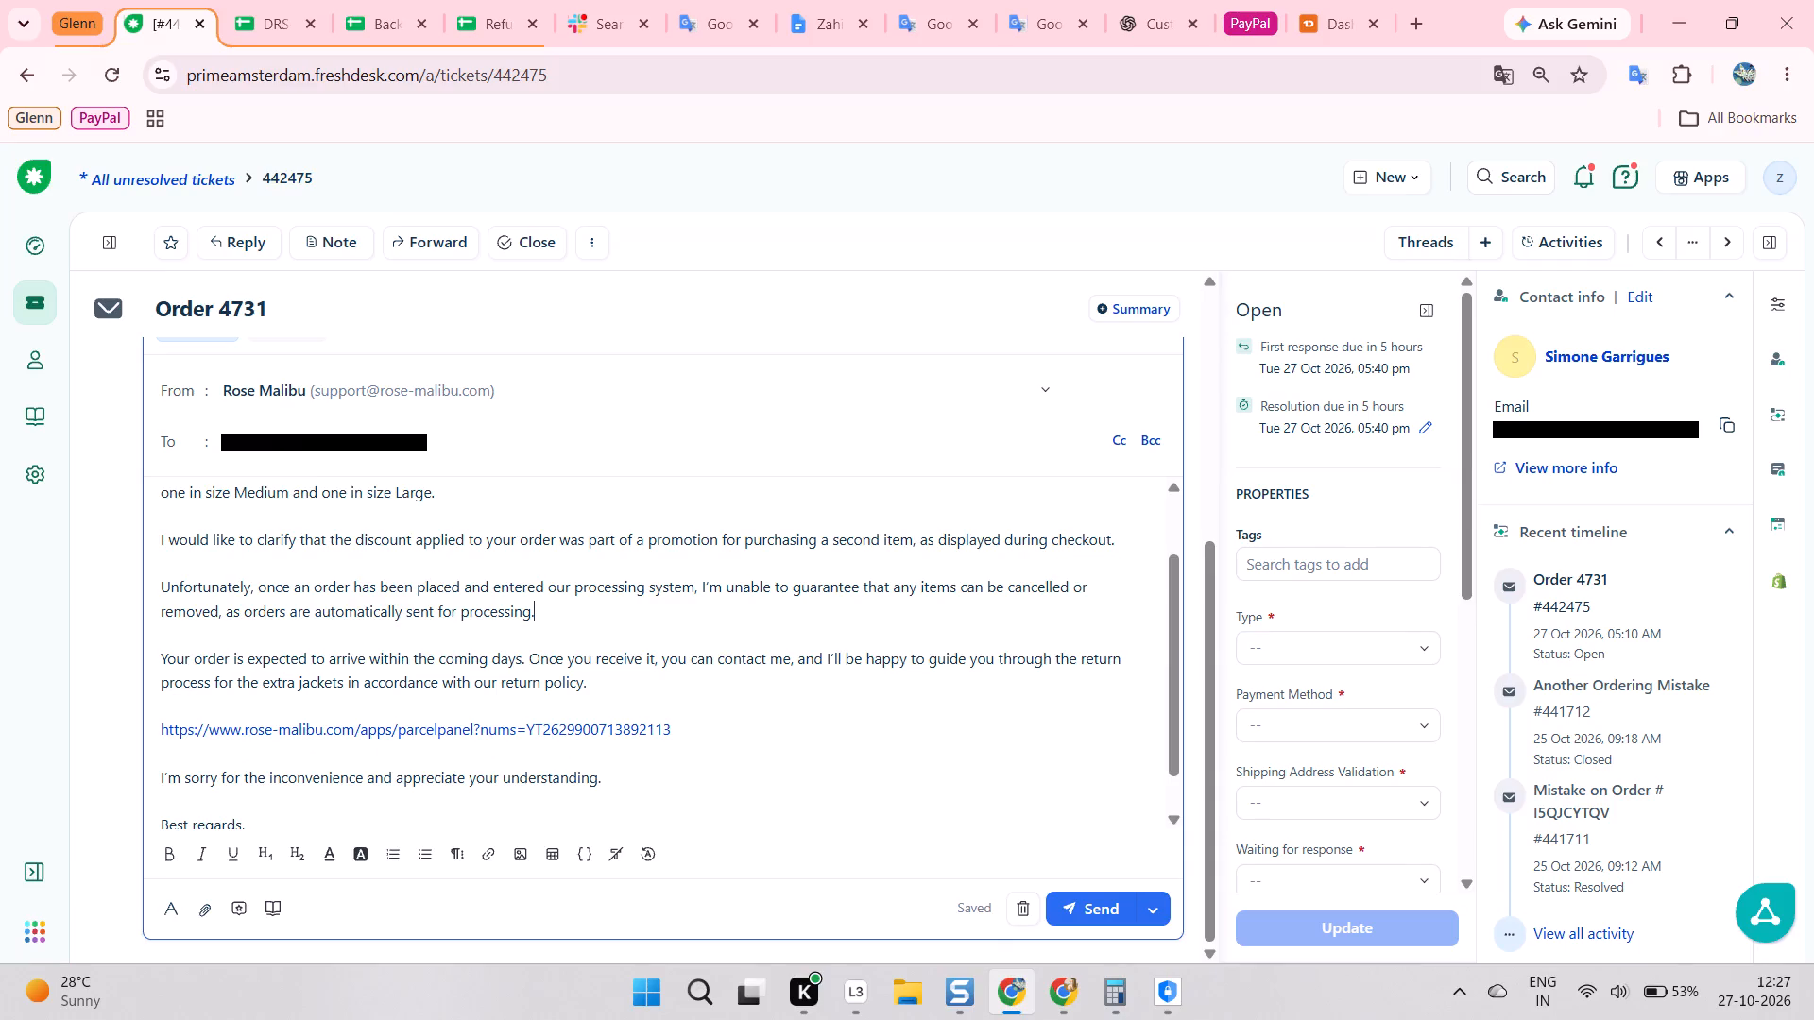
{"action": "key", "text": "Return"}
{"action": "key", "text": "Return"}
{"action": "key", "text": "alt+Tab"}
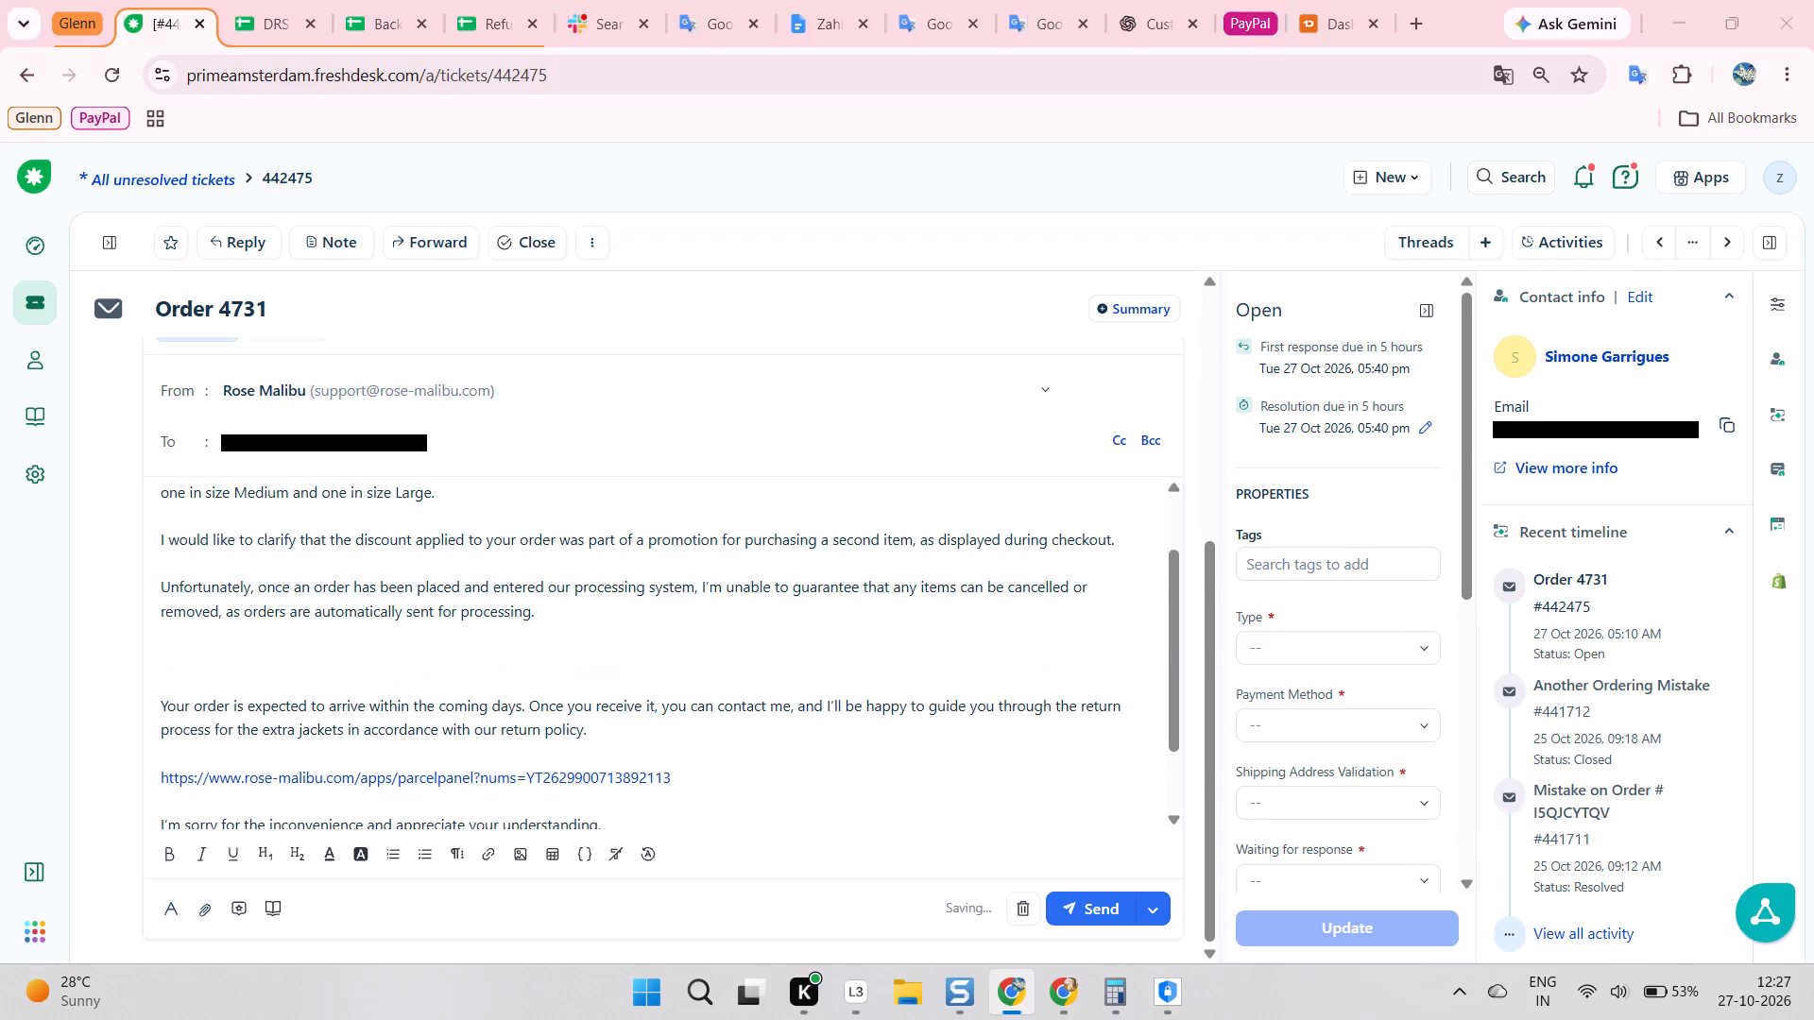
{"action": "scroll", "coordinate": [842, 561], "scroll_direction": "down", "scroll_amount": 20}
{"action": "scroll", "coordinate": [842, 561], "scroll_direction": "down", "scroll_amount": 14}
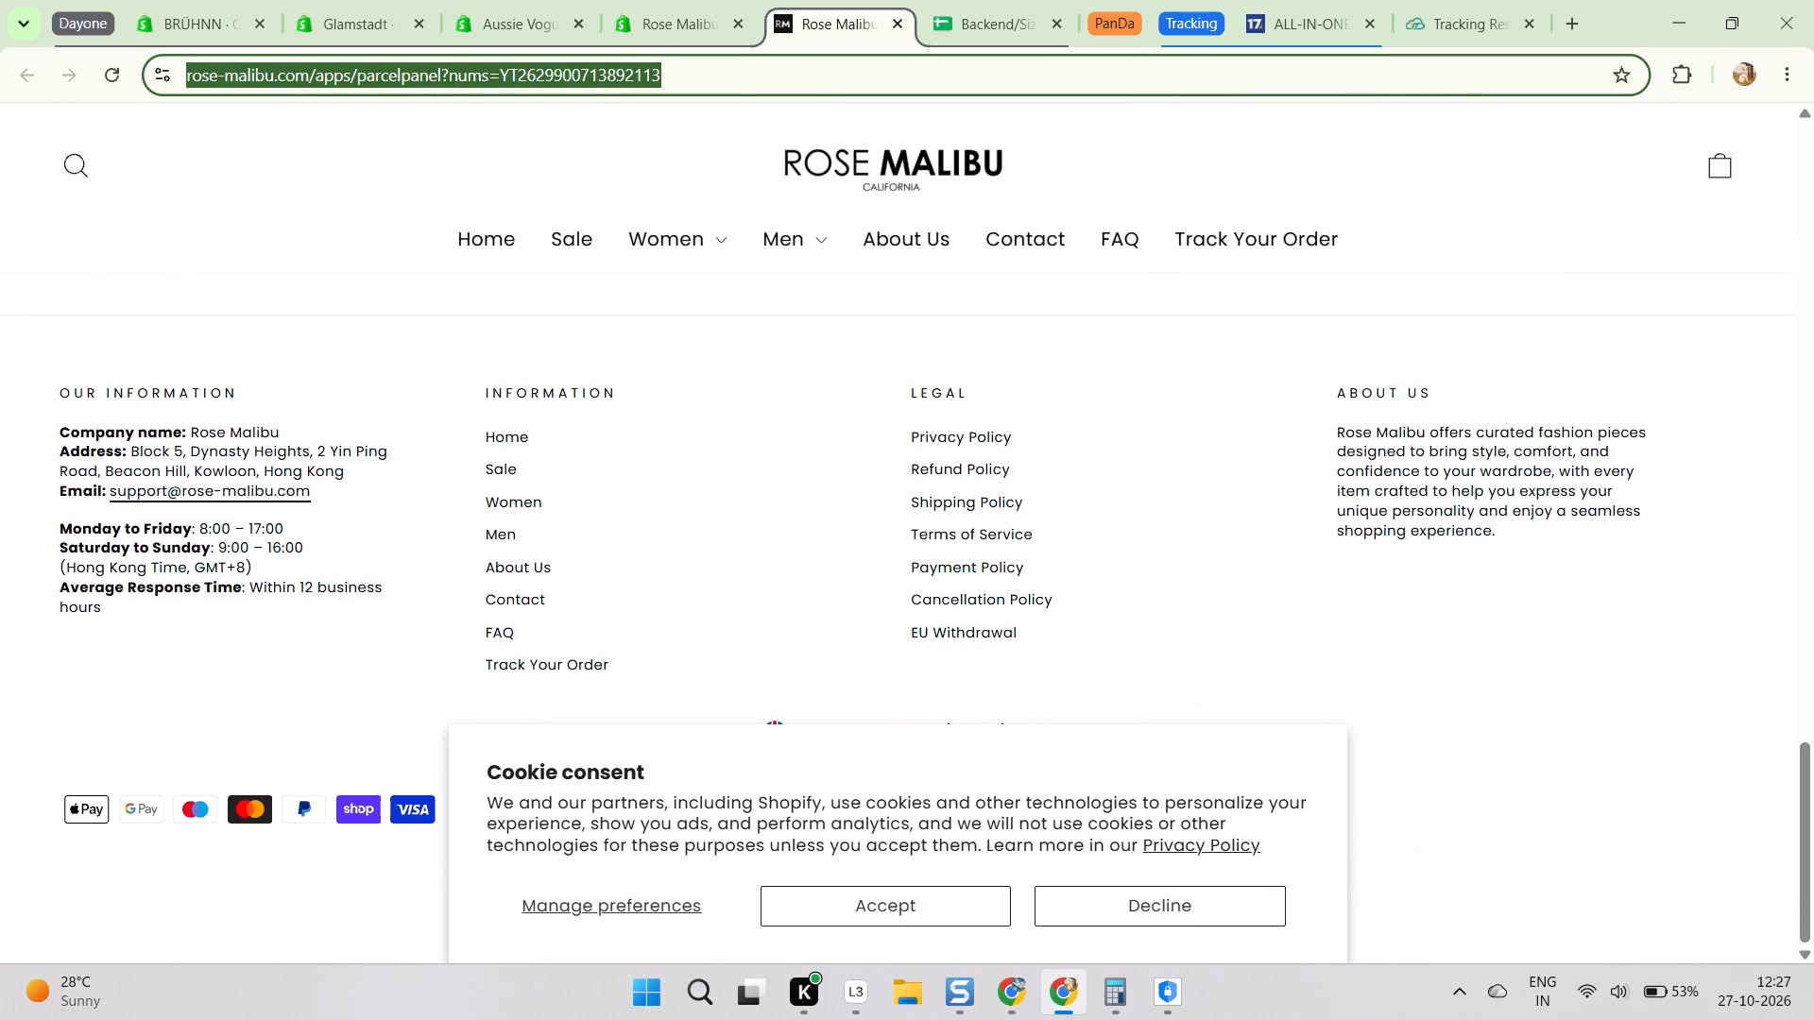
{"action": "left_click", "coordinate": [976, 595]}
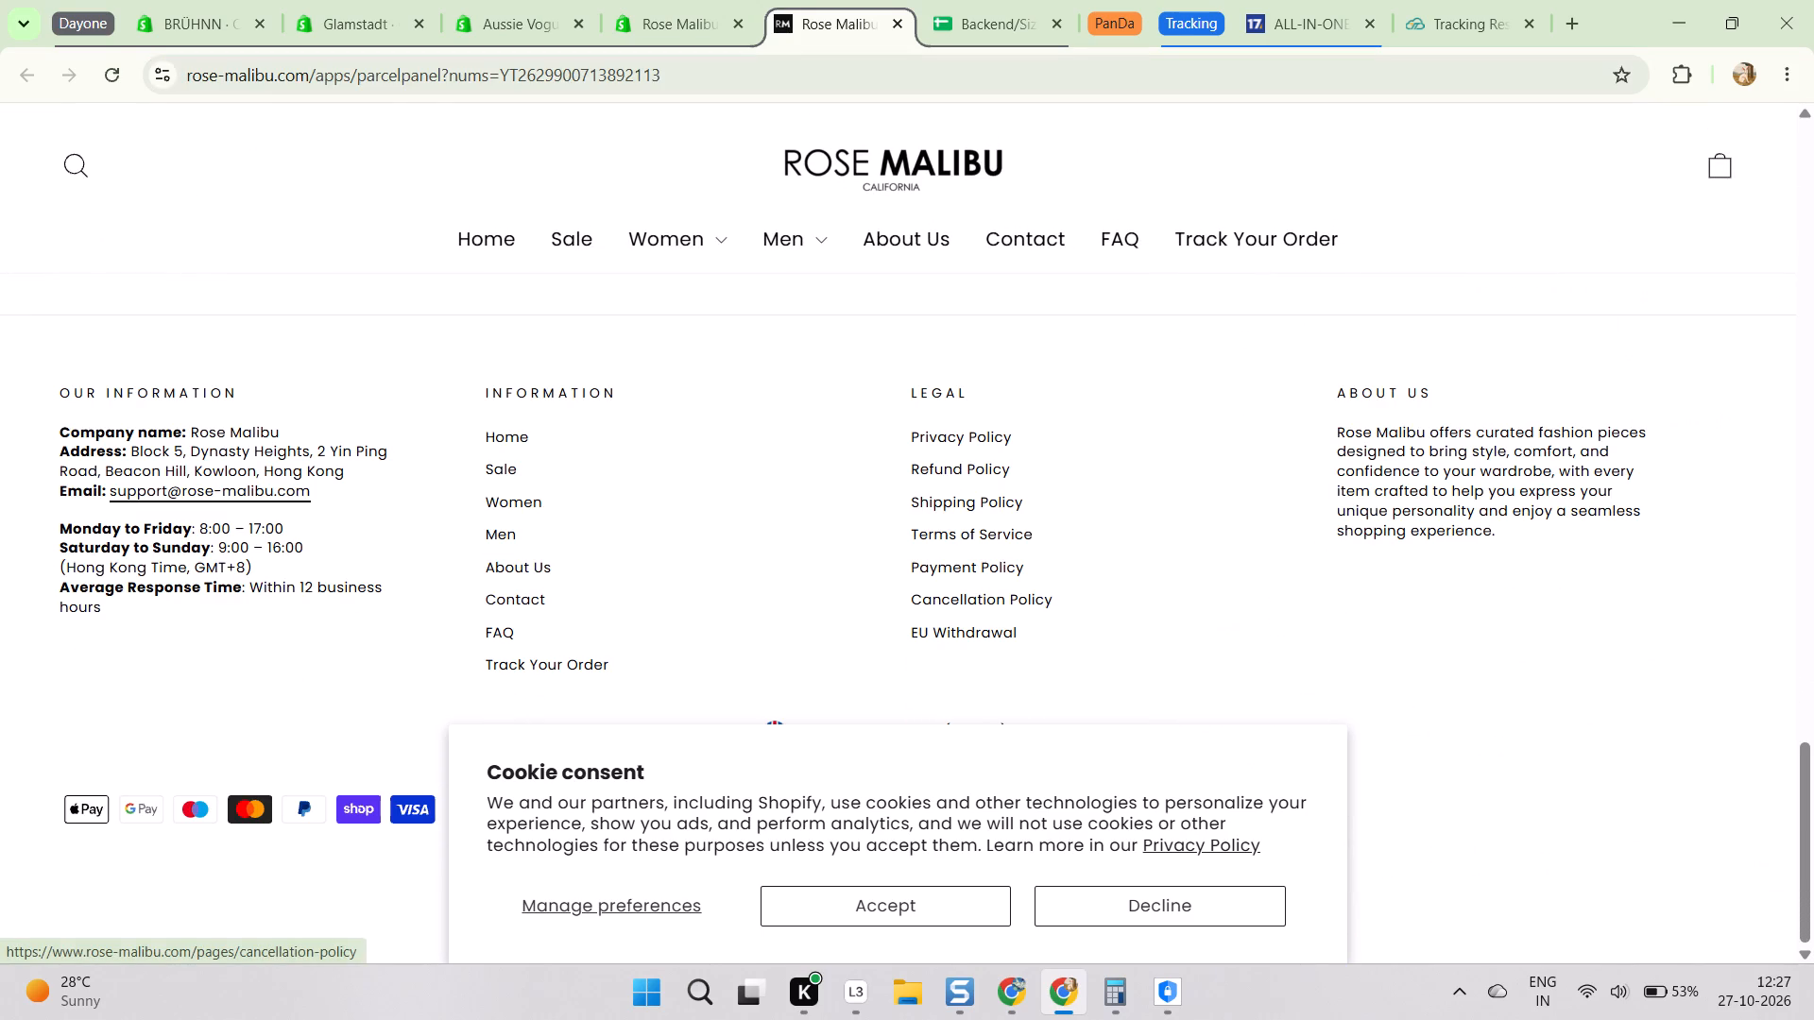
{"action": "left_click", "coordinate": [578, 76]}
{"action": "key", "text": "ctrl+c"}
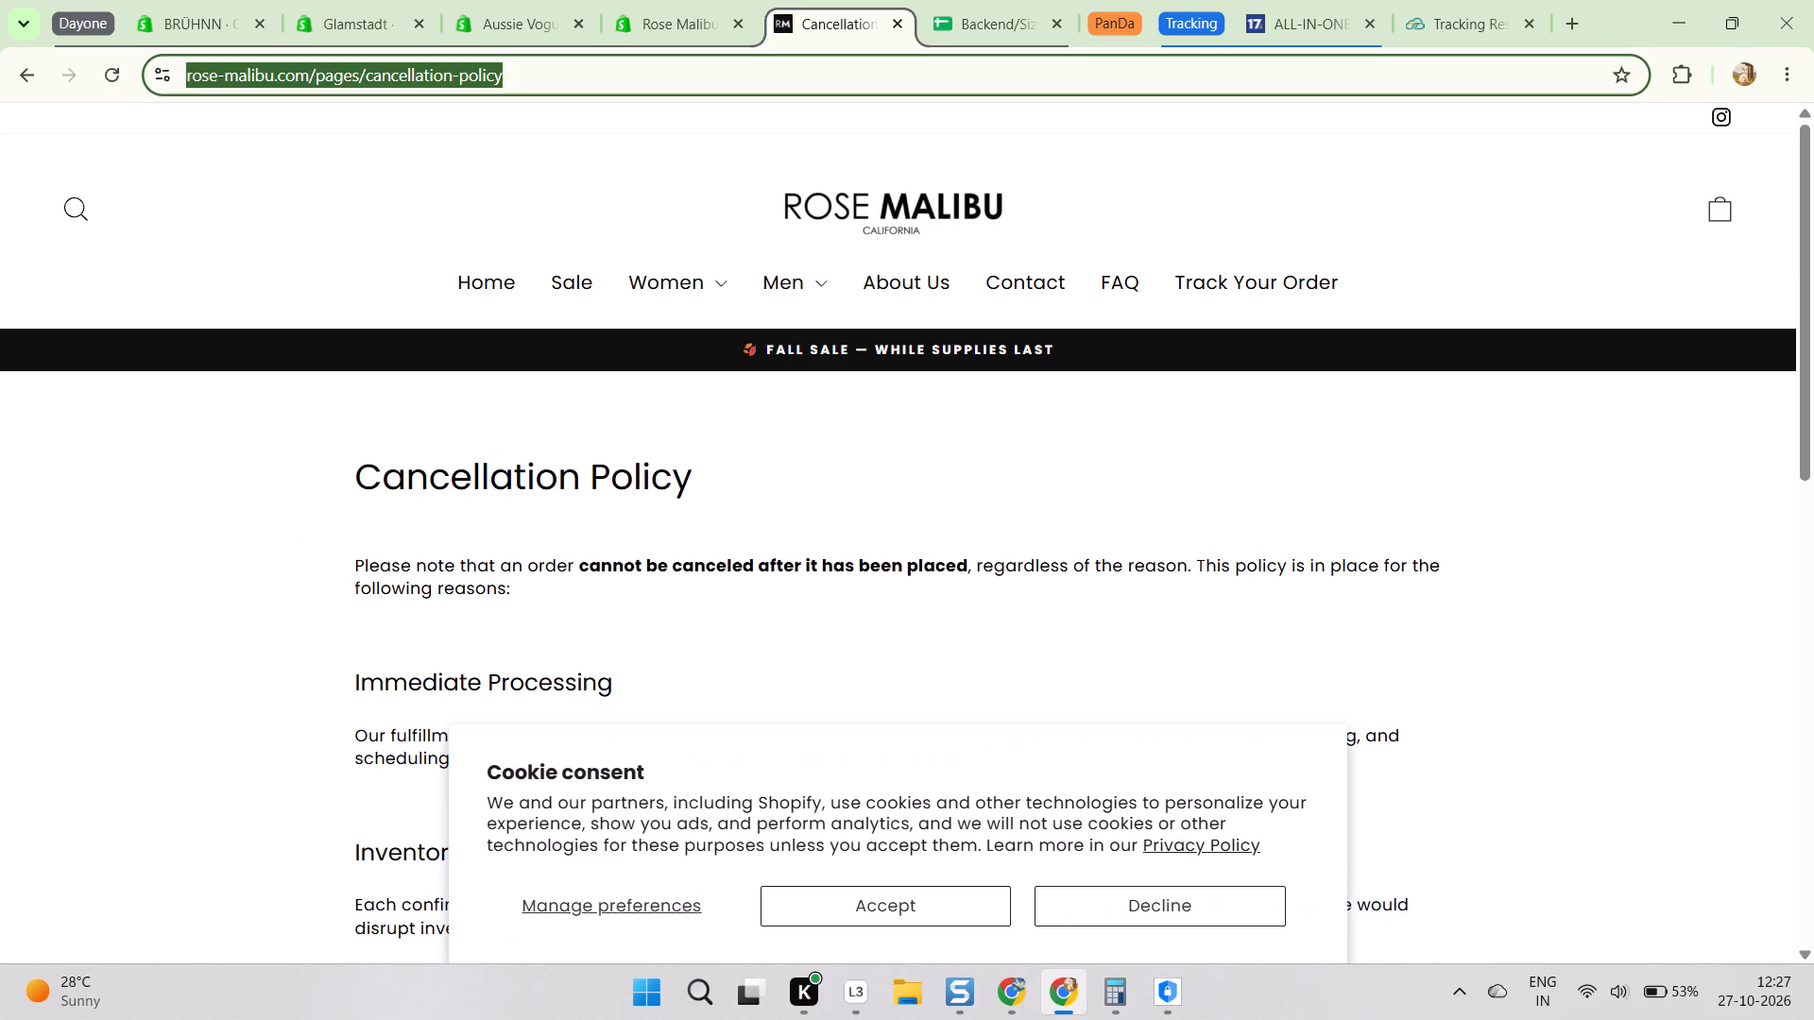
{"action": "key", "text": "ctrl+c"}
{"action": "key", "text": "alt+Tab"}
{"action": "scroll", "coordinate": [502, 460], "scroll_direction": "down", "scroll_amount": 2}
{"action": "key", "text": "ctrl+v"}
{"action": "scroll", "coordinate": [362, 456], "scroll_direction": "down", "scroll_amount": 3}
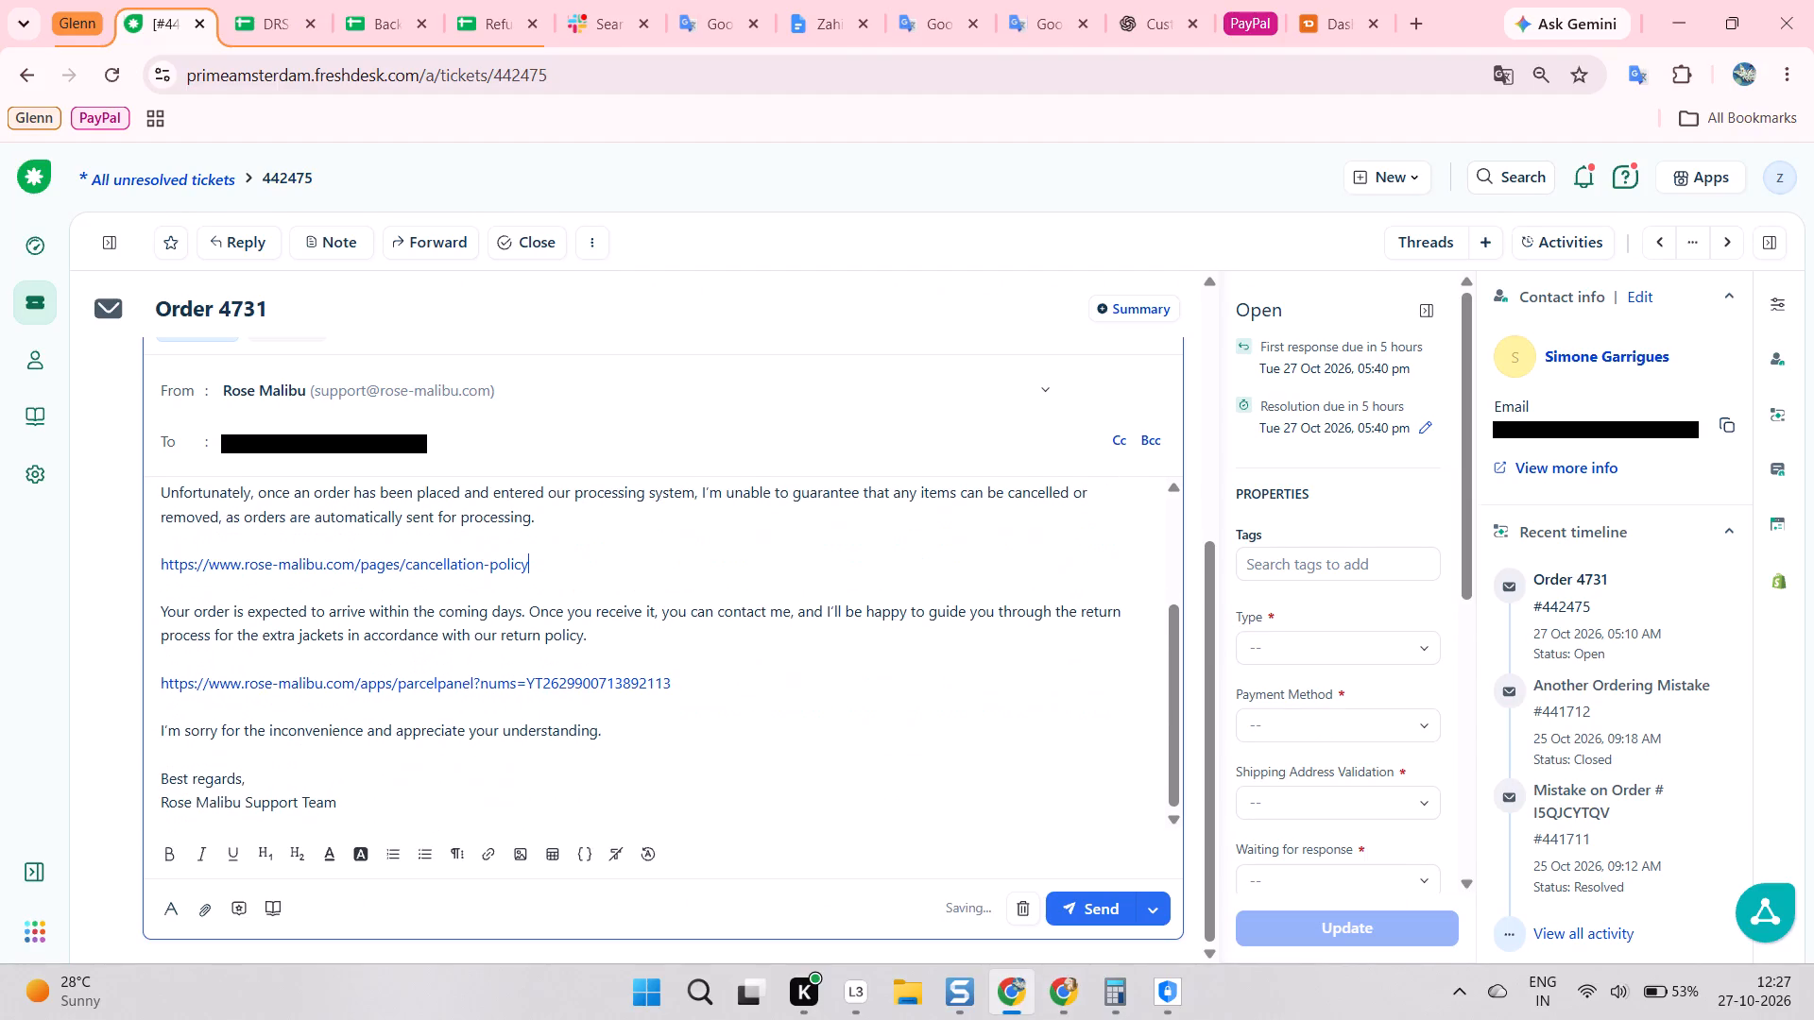
{"action": "scroll", "coordinate": [453, 502], "scroll_direction": "down", "scroll_amount": 4}
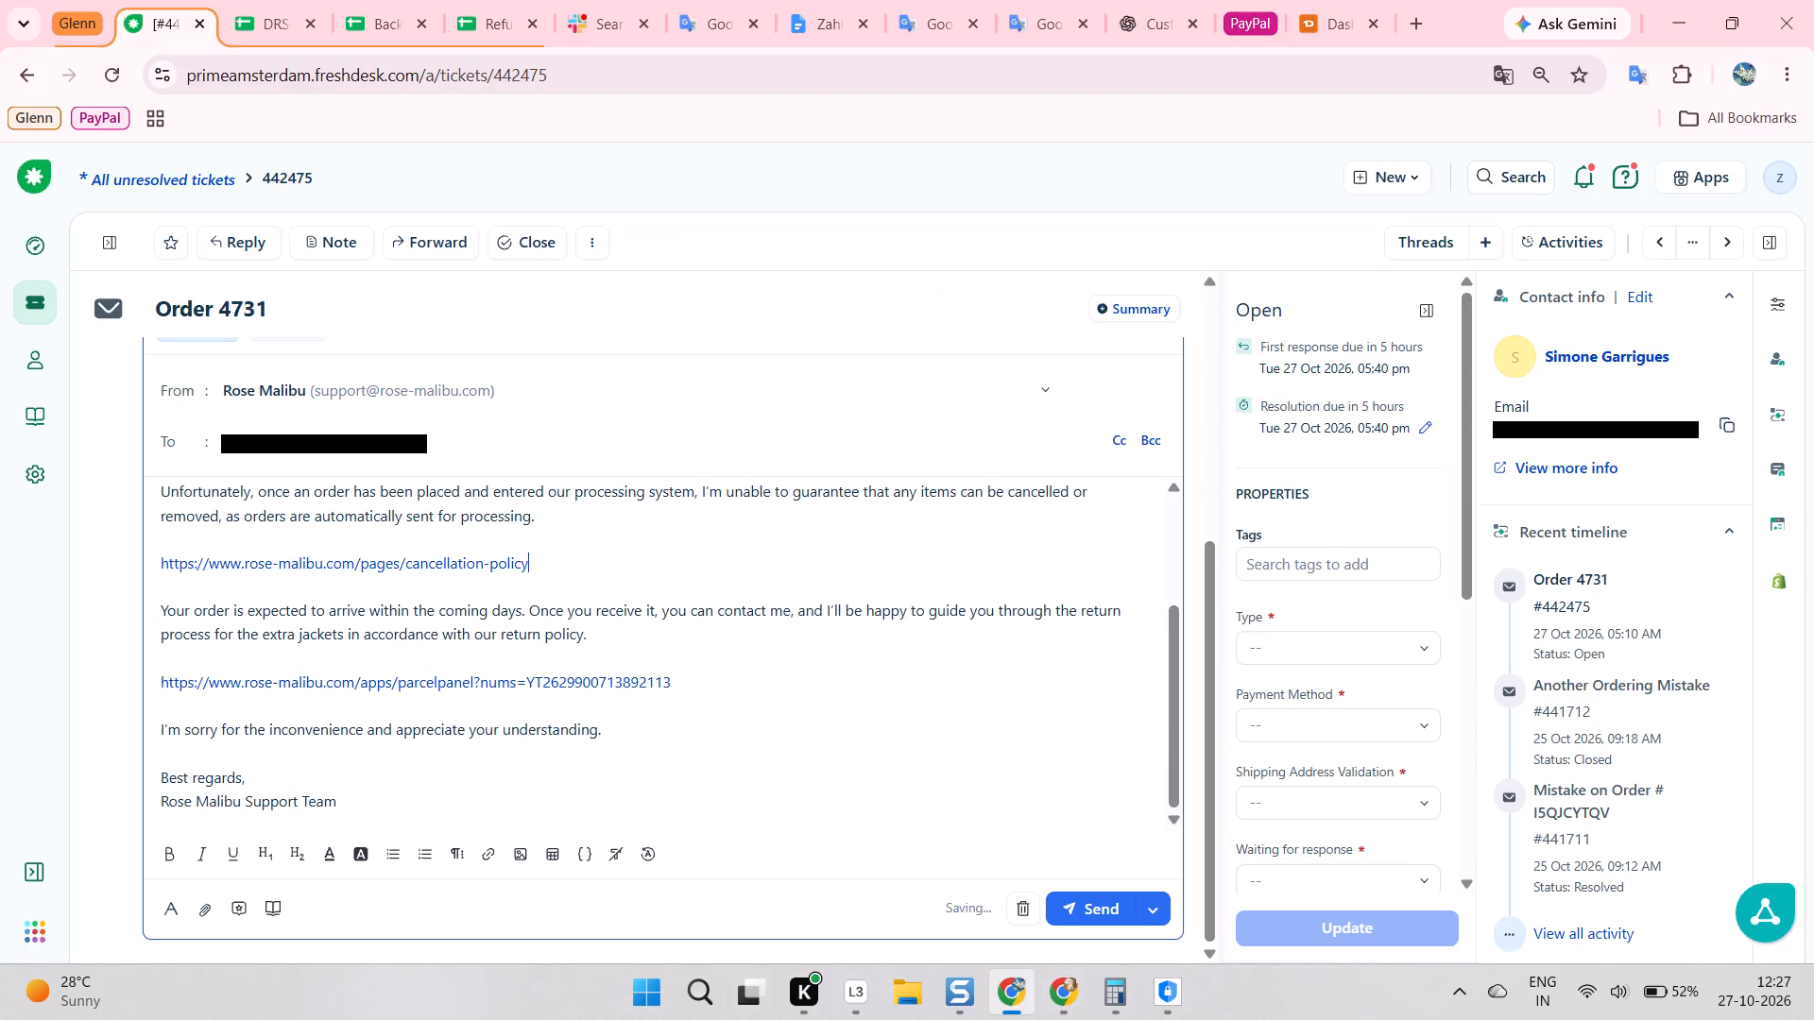
{"action": "scroll", "coordinate": [525, 578], "scroll_direction": "up", "scroll_amount": 2}
{"action": "scroll", "coordinate": [326, 573], "scroll_direction": "up", "scroll_amount": 1}
{"action": "key", "text": "alt+Tab"}
{"action": "key", "text": "alt+Tab"}
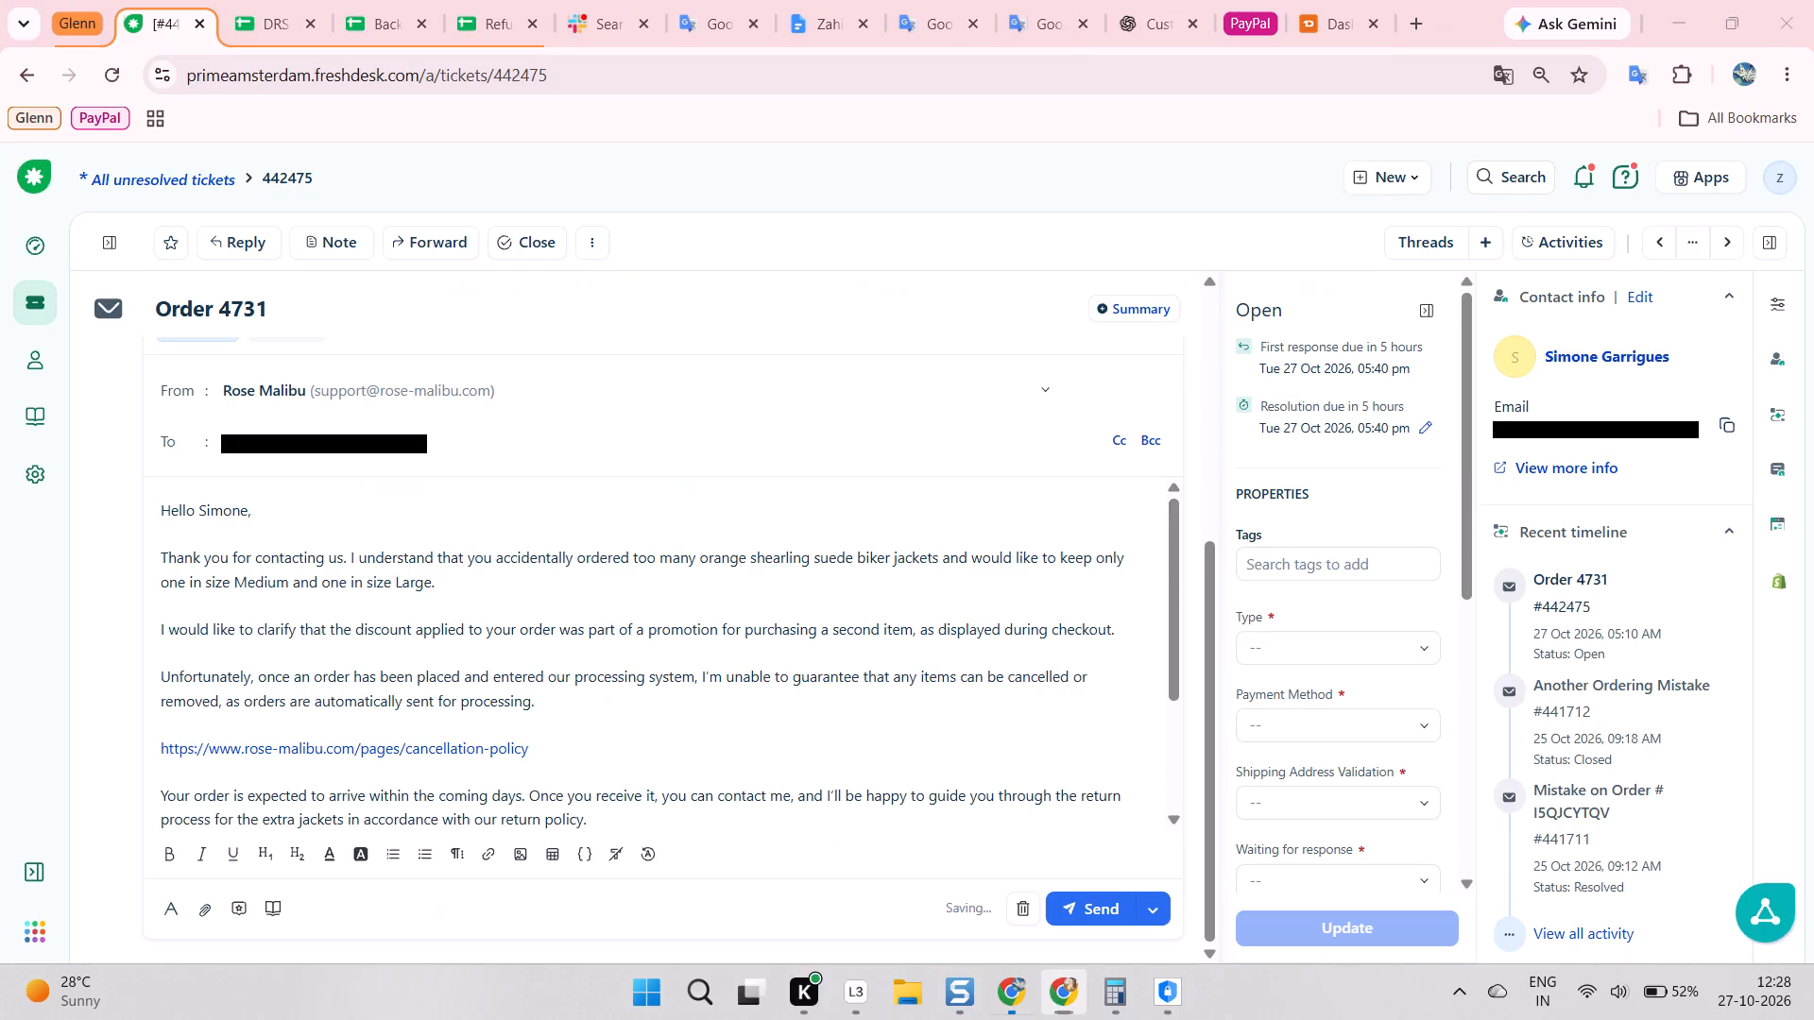
{"action": "scroll", "coordinate": [579, 575], "scroll_direction": "down", "scroll_amount": 10}
{"action": "scroll", "coordinate": [478, 713], "scroll_direction": "down", "scroll_amount": 4}
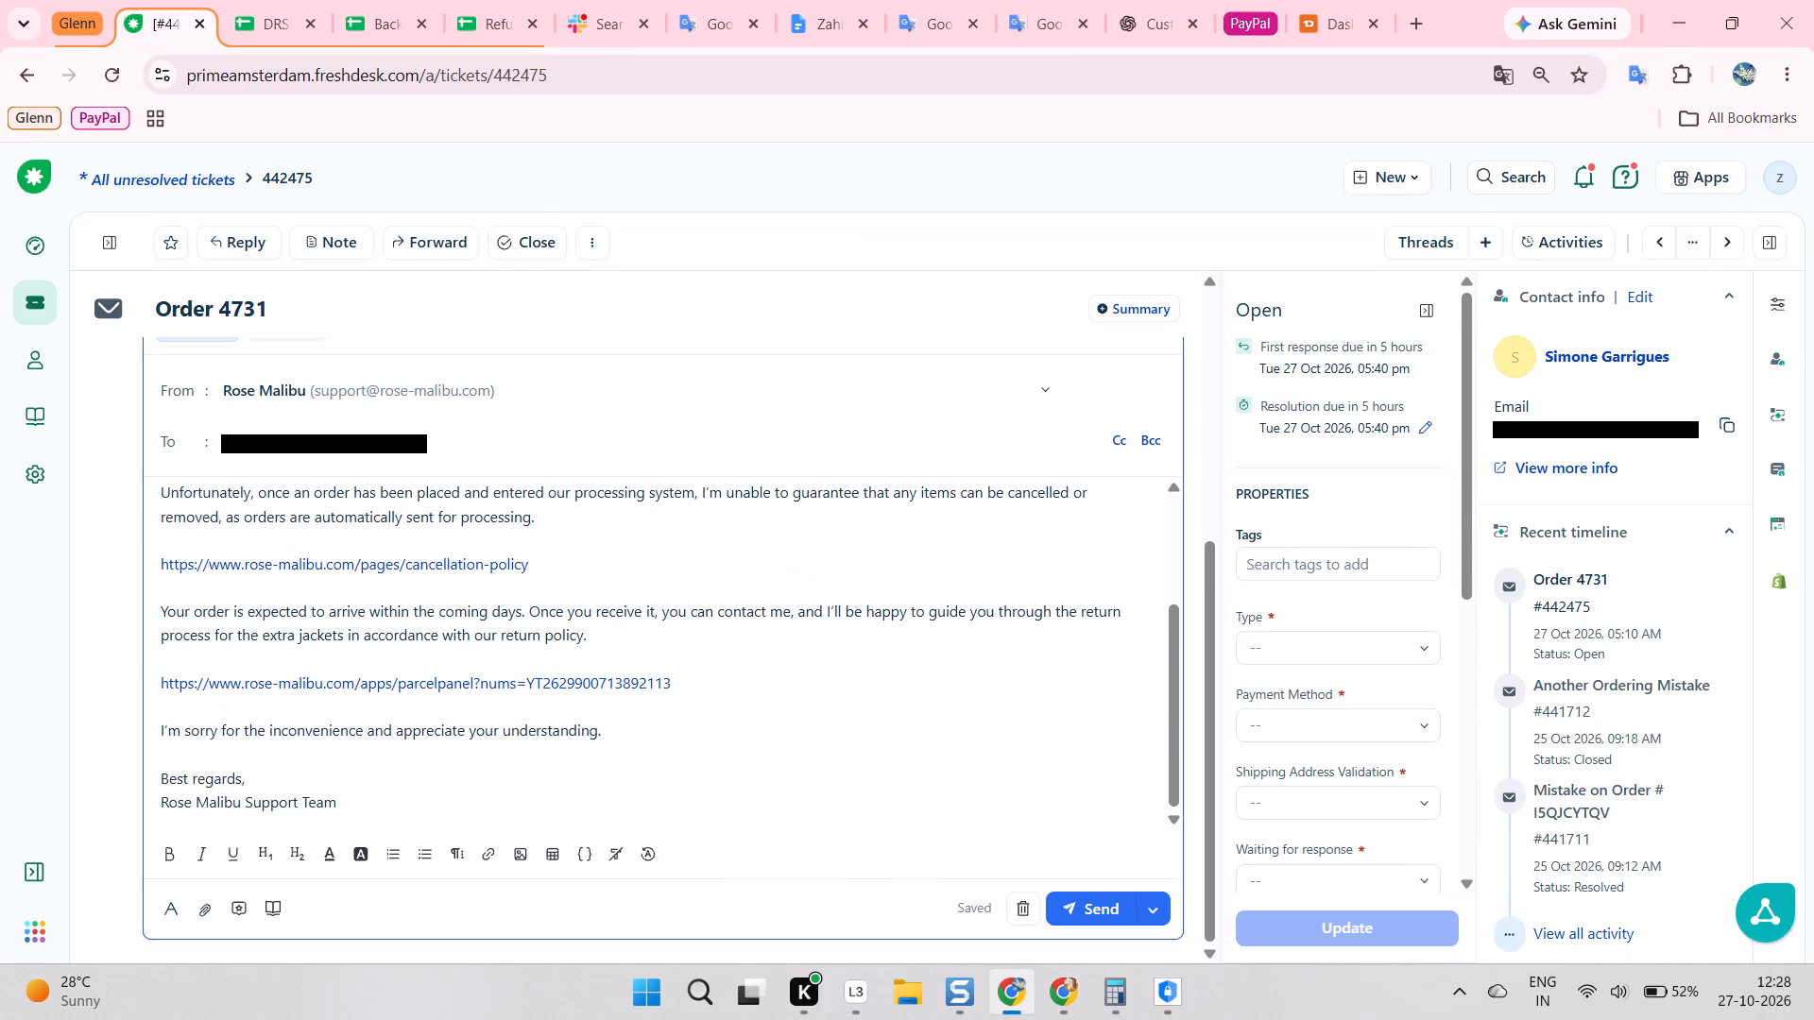
{"action": "scroll", "coordinate": [540, 710], "scroll_direction": "down", "scroll_amount": 3}
{"action": "scroll", "coordinate": [695, 660], "scroll_direction": "up", "scroll_amount": 1}
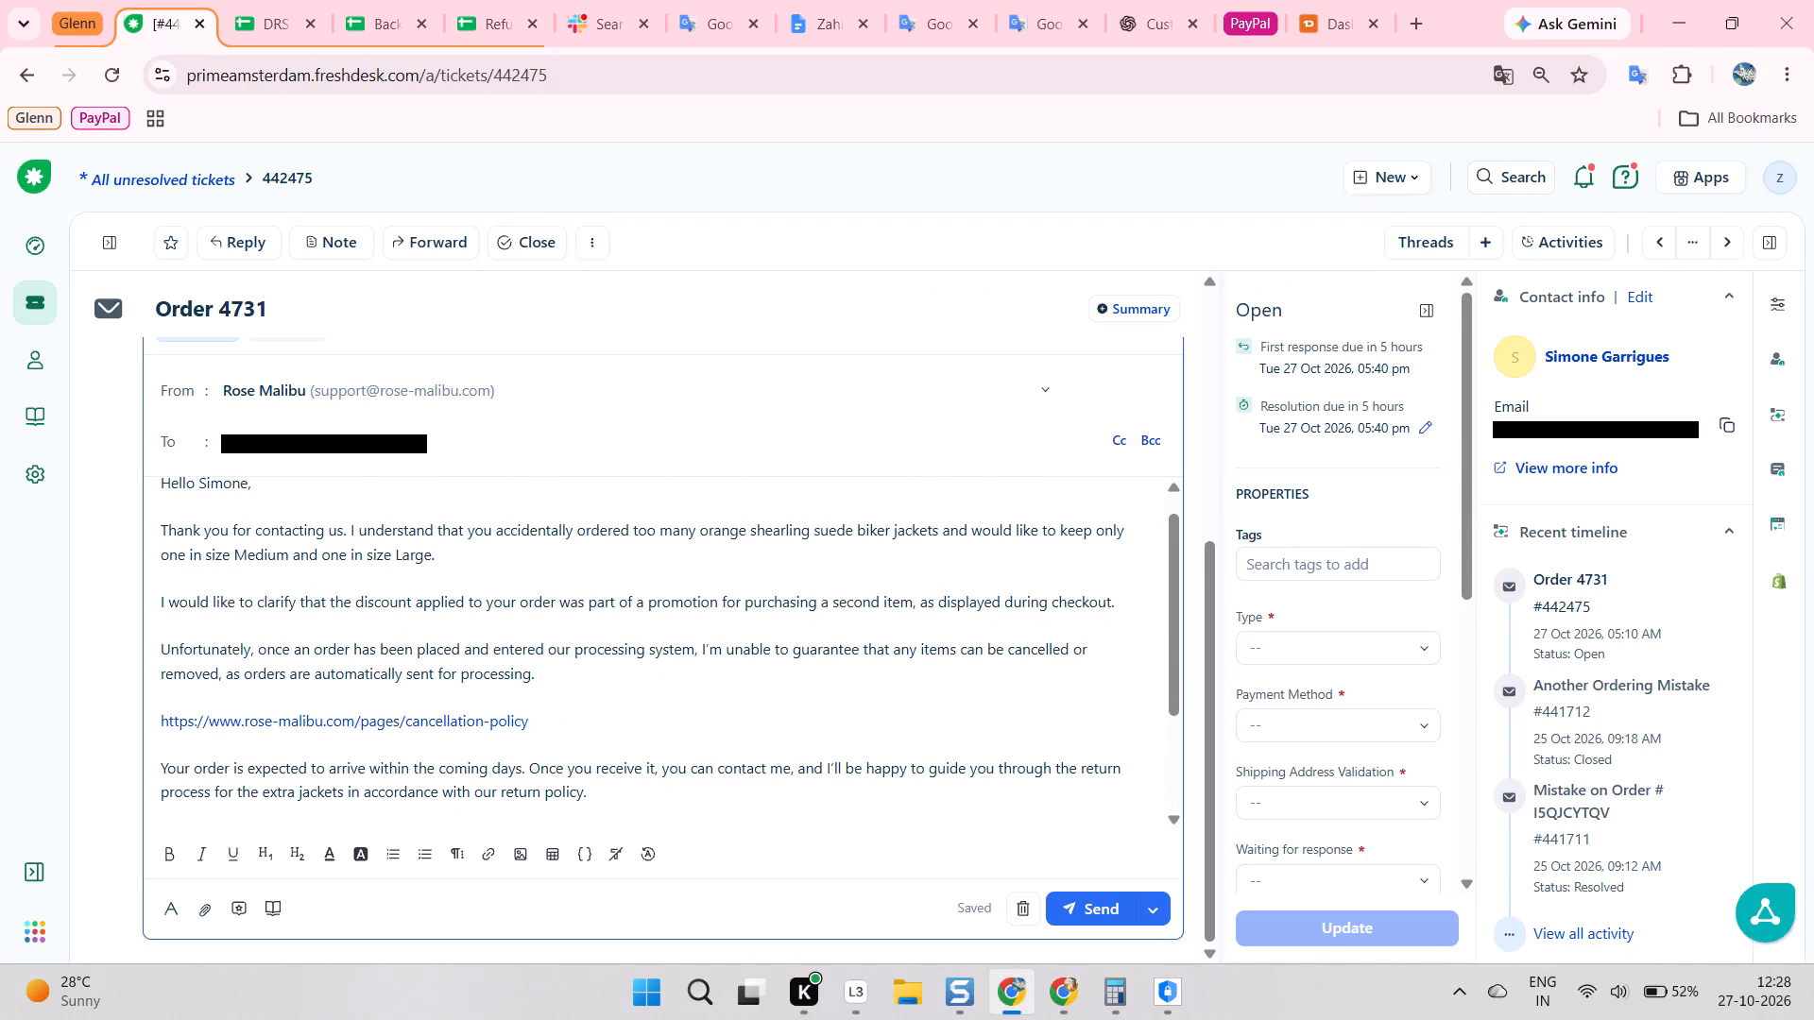
{"action": "scroll", "coordinate": [434, 644], "scroll_direction": "up", "scroll_amount": 1}
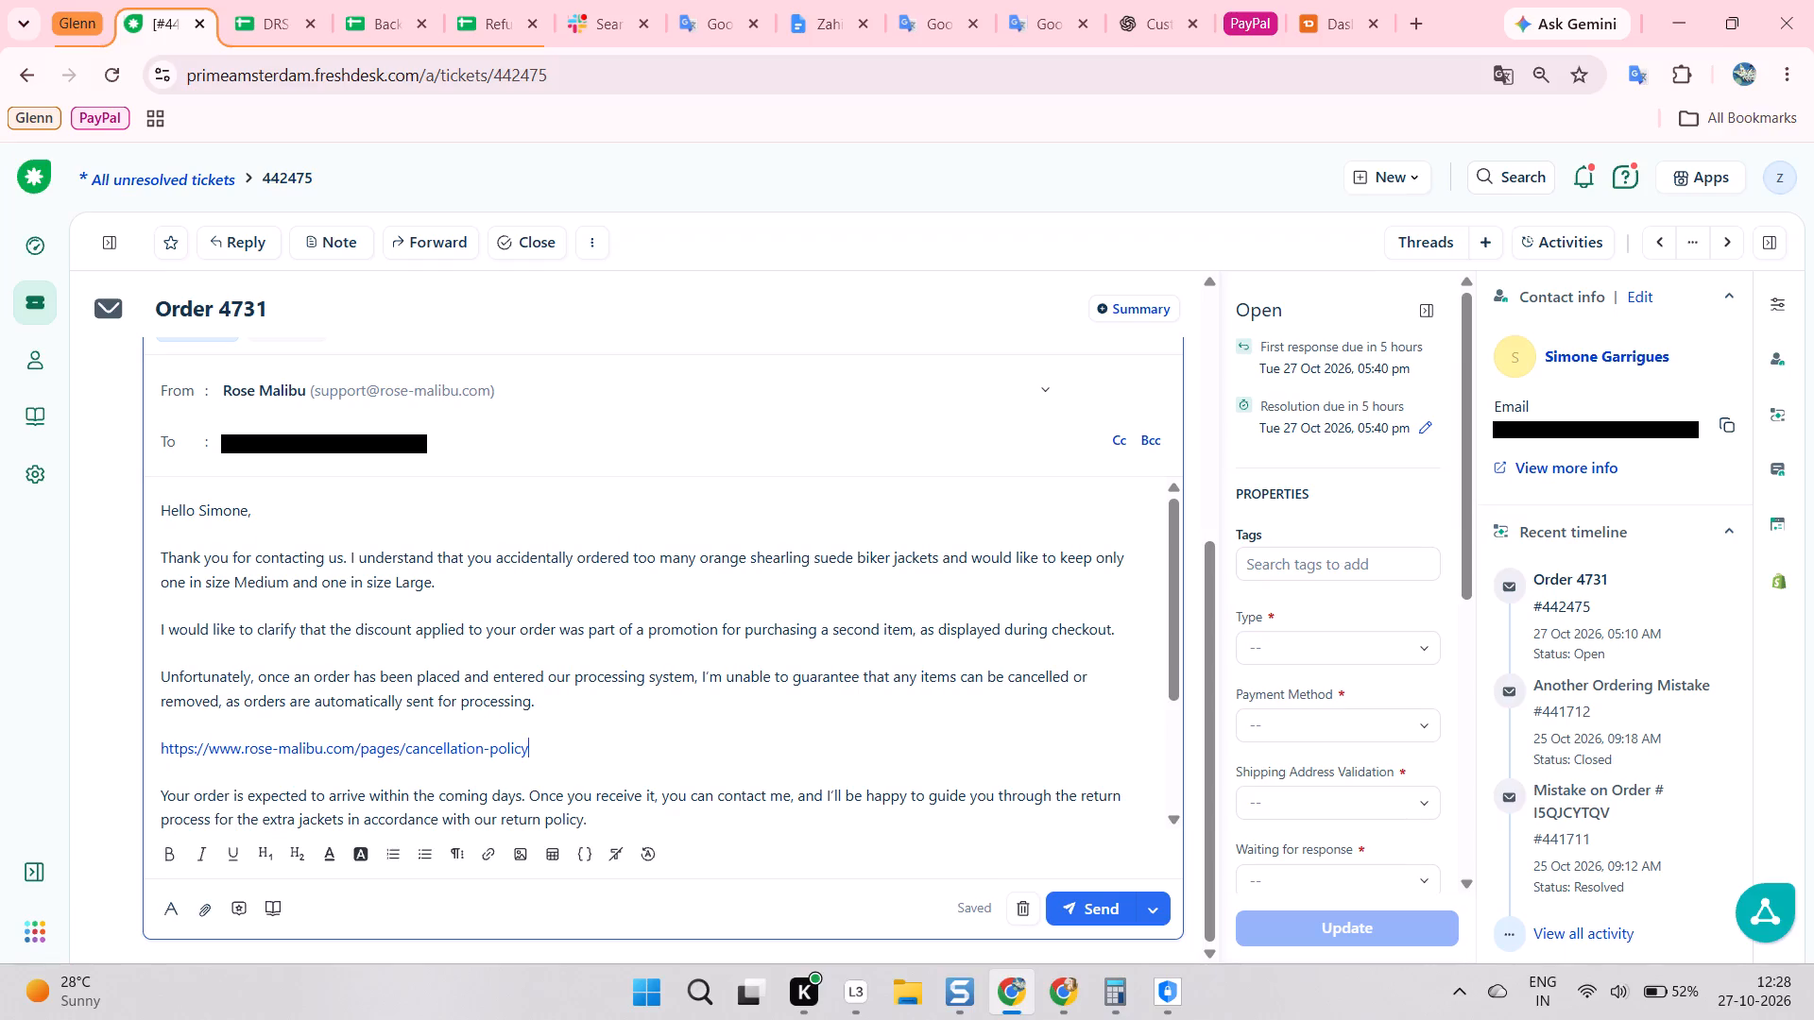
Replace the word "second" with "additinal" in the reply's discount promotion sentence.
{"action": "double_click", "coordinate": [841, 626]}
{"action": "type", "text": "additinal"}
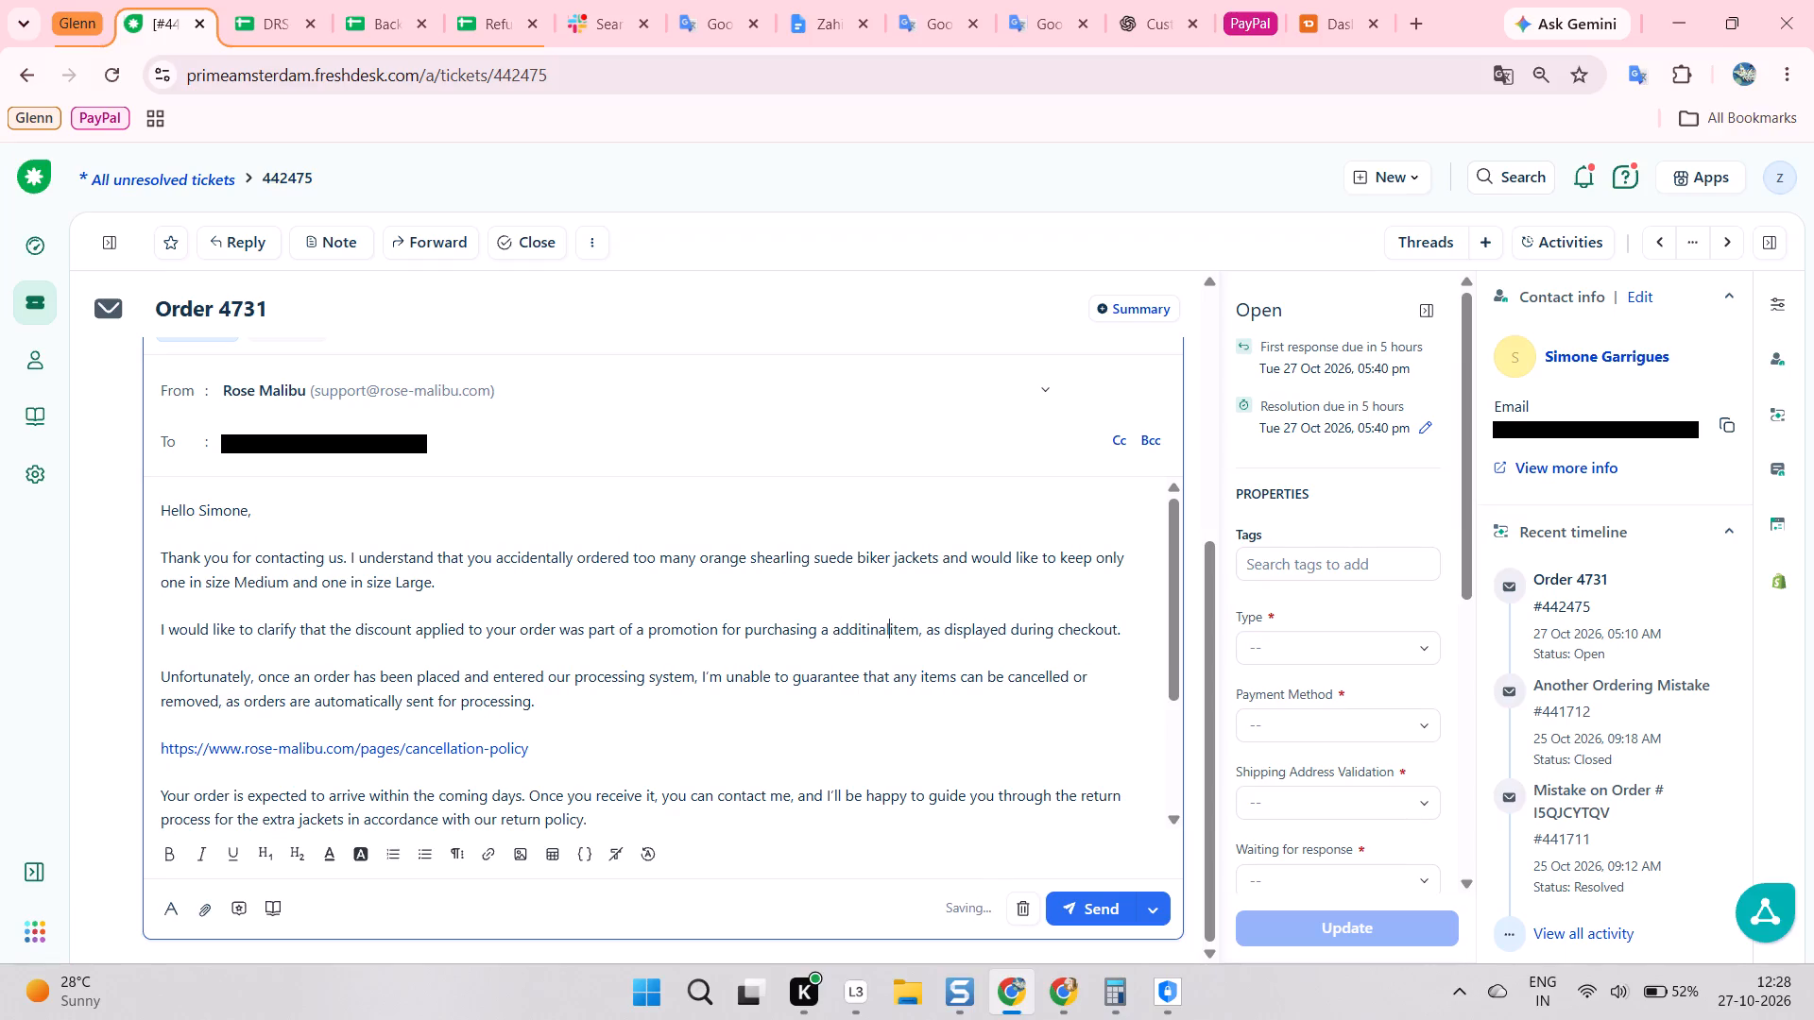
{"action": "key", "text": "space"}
Search Google for the spelling of "additional" and copy the correctly spelled word.
{"action": "left_click", "coordinate": [1414, 30]}
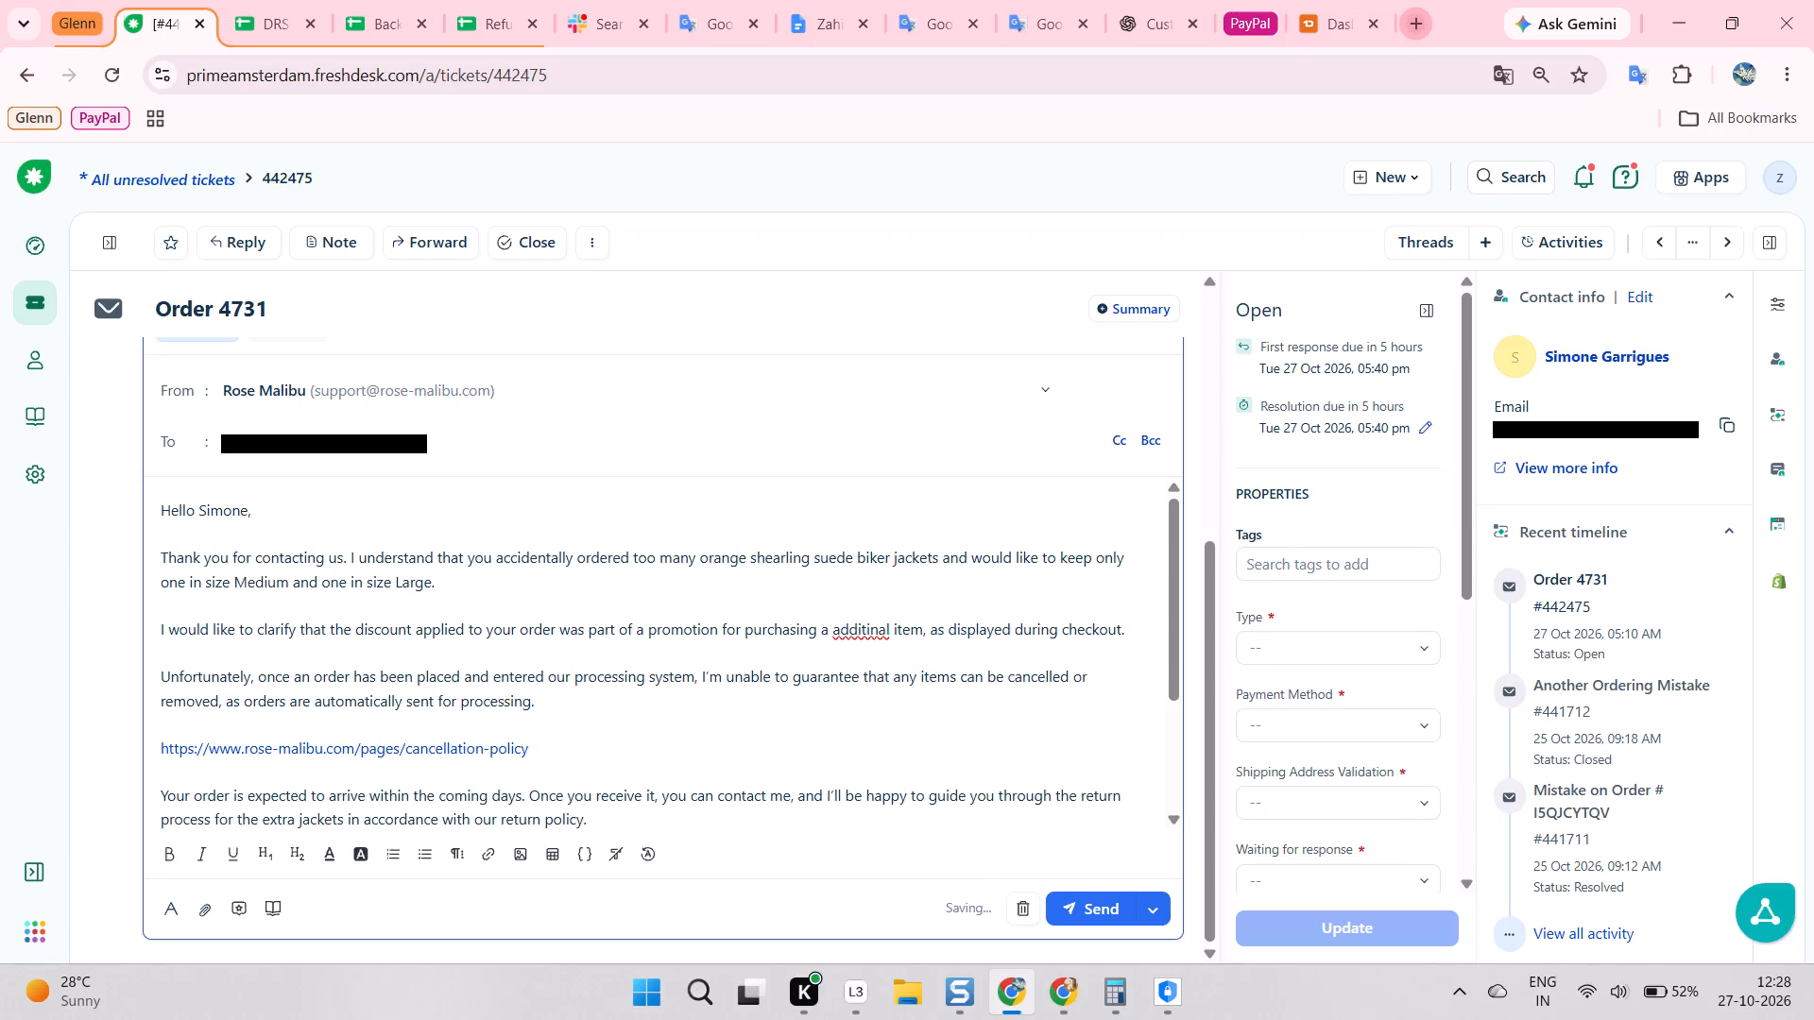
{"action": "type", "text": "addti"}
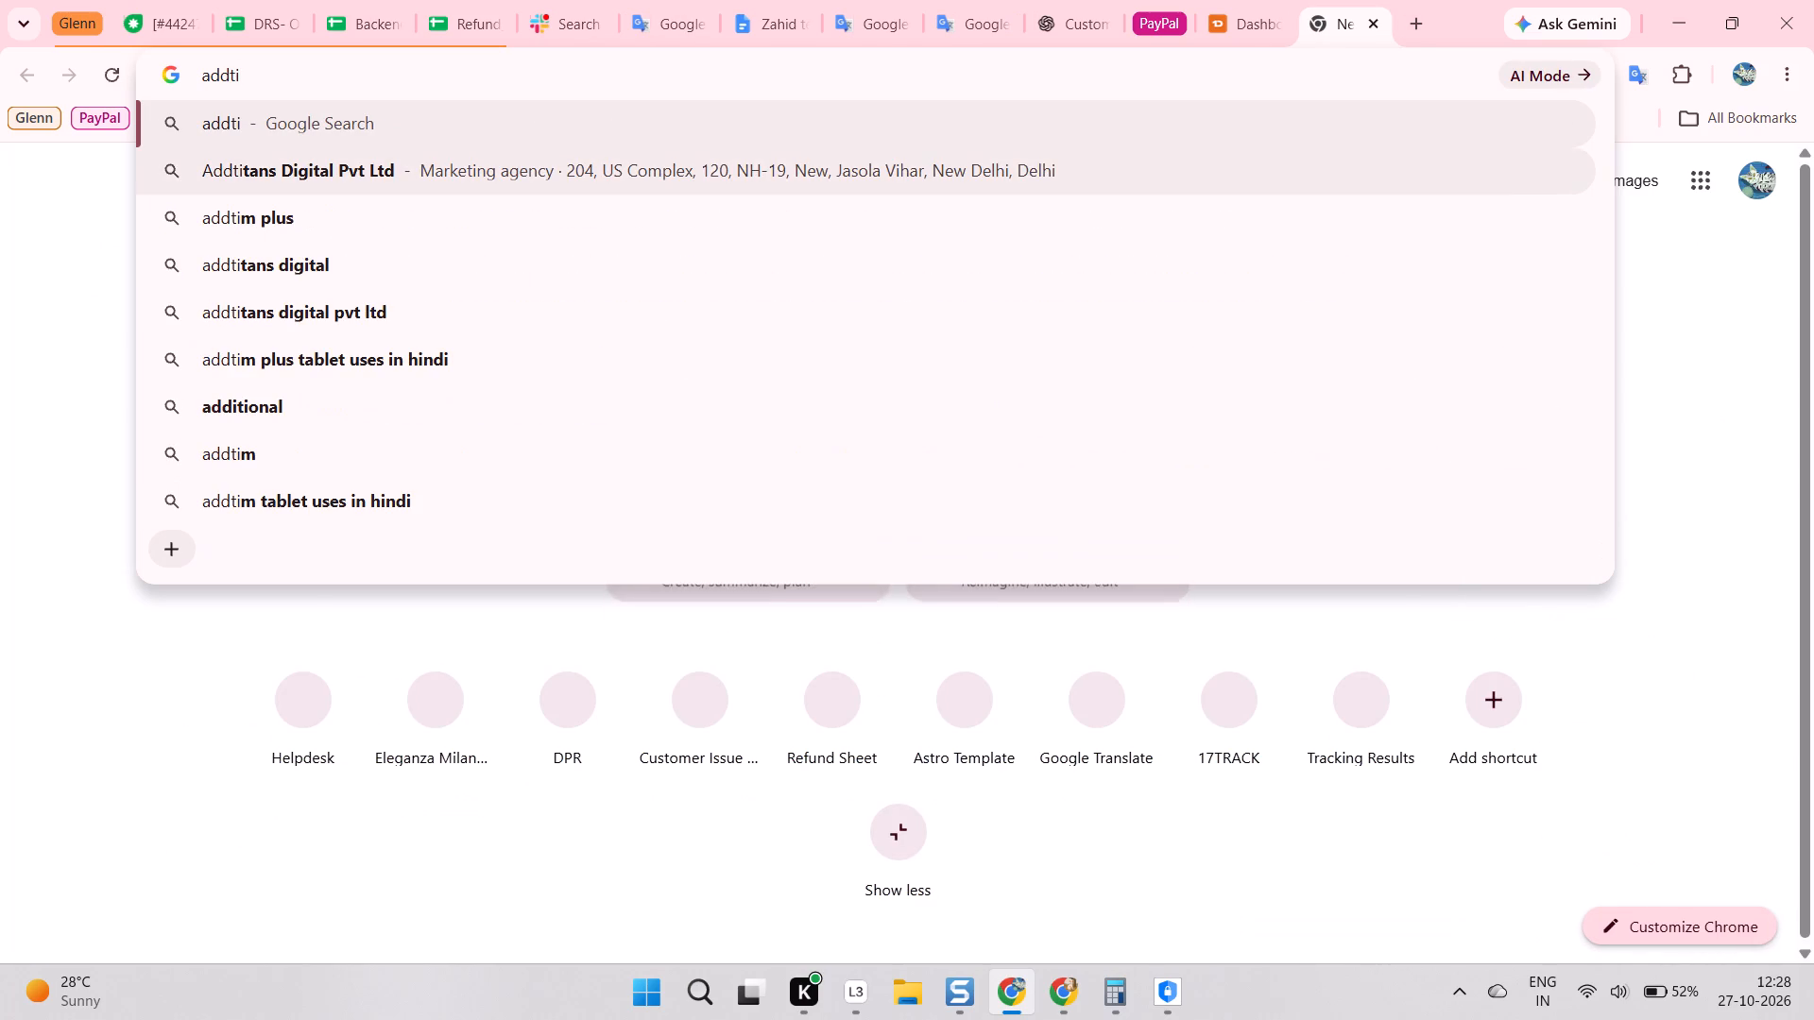
{"action": "left_click", "coordinate": [283, 399]}
{"action": "double_click", "coordinate": [282, 204]}
{"action": "key", "text": "ctrl+x"}
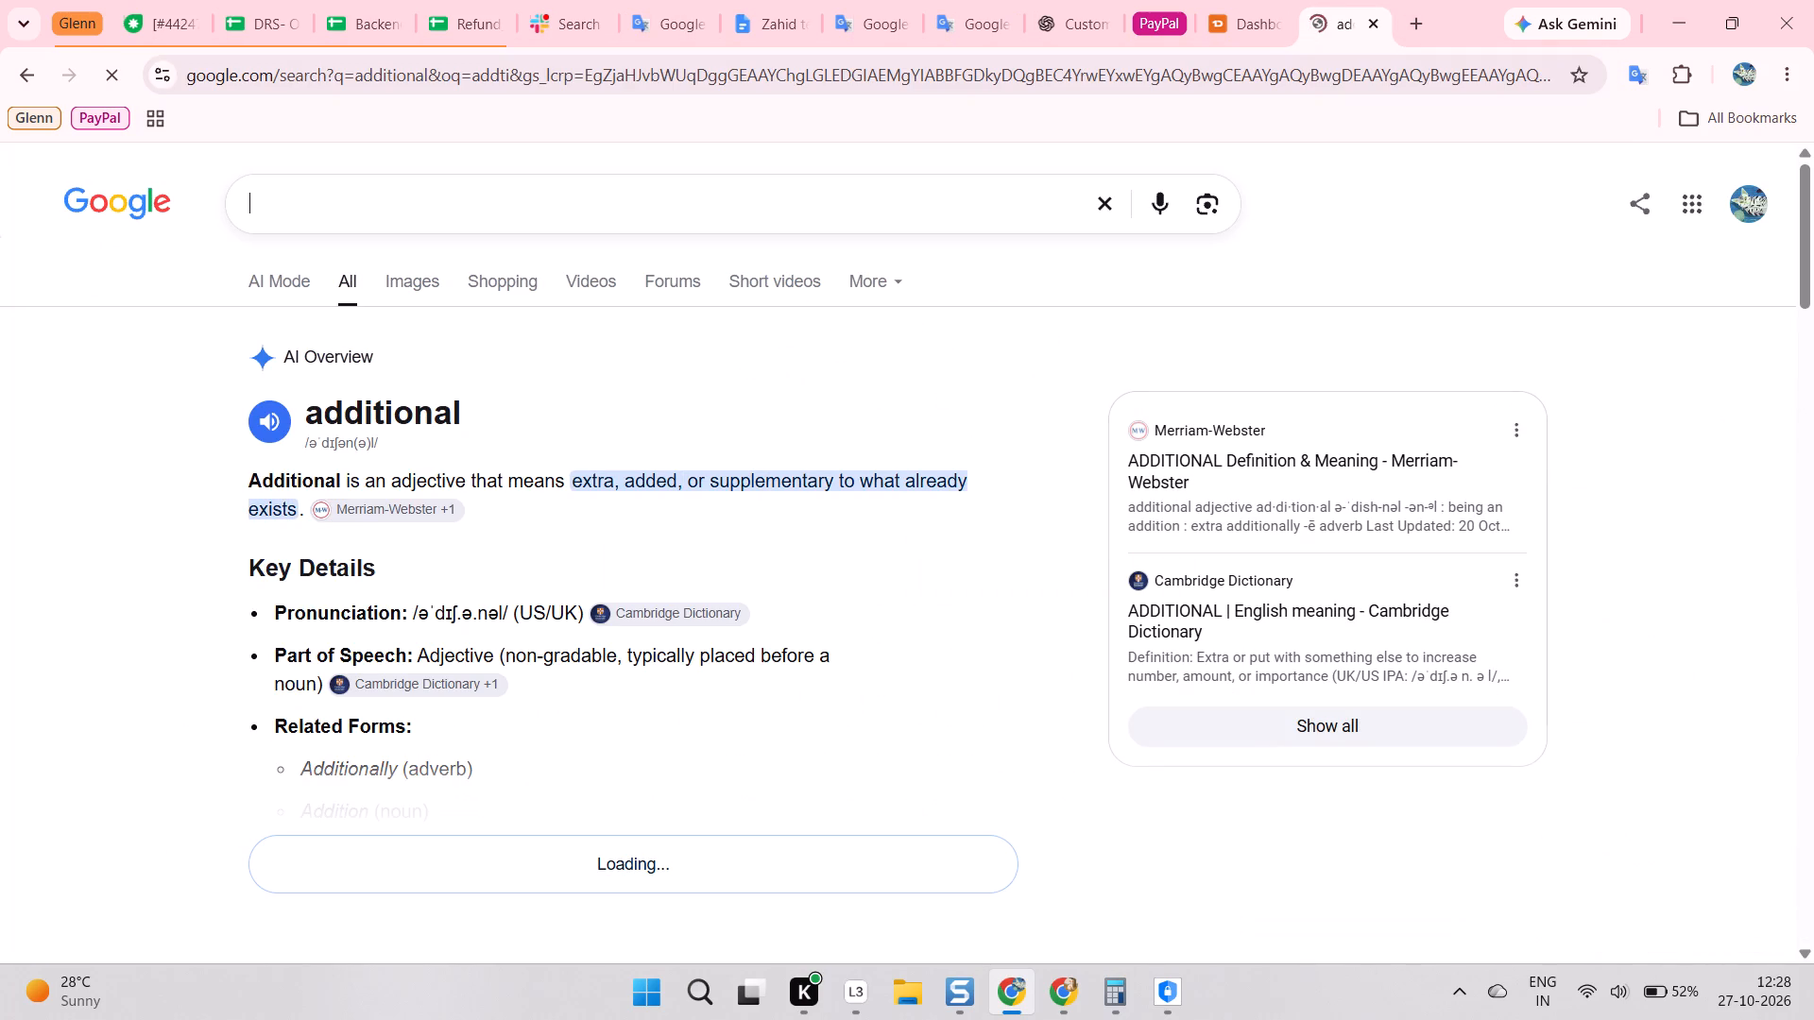
Check the copied word "additional" in Google Translate from detected language to Hindi, and take the word back out.
{"action": "left_click", "coordinate": [990, 0]}
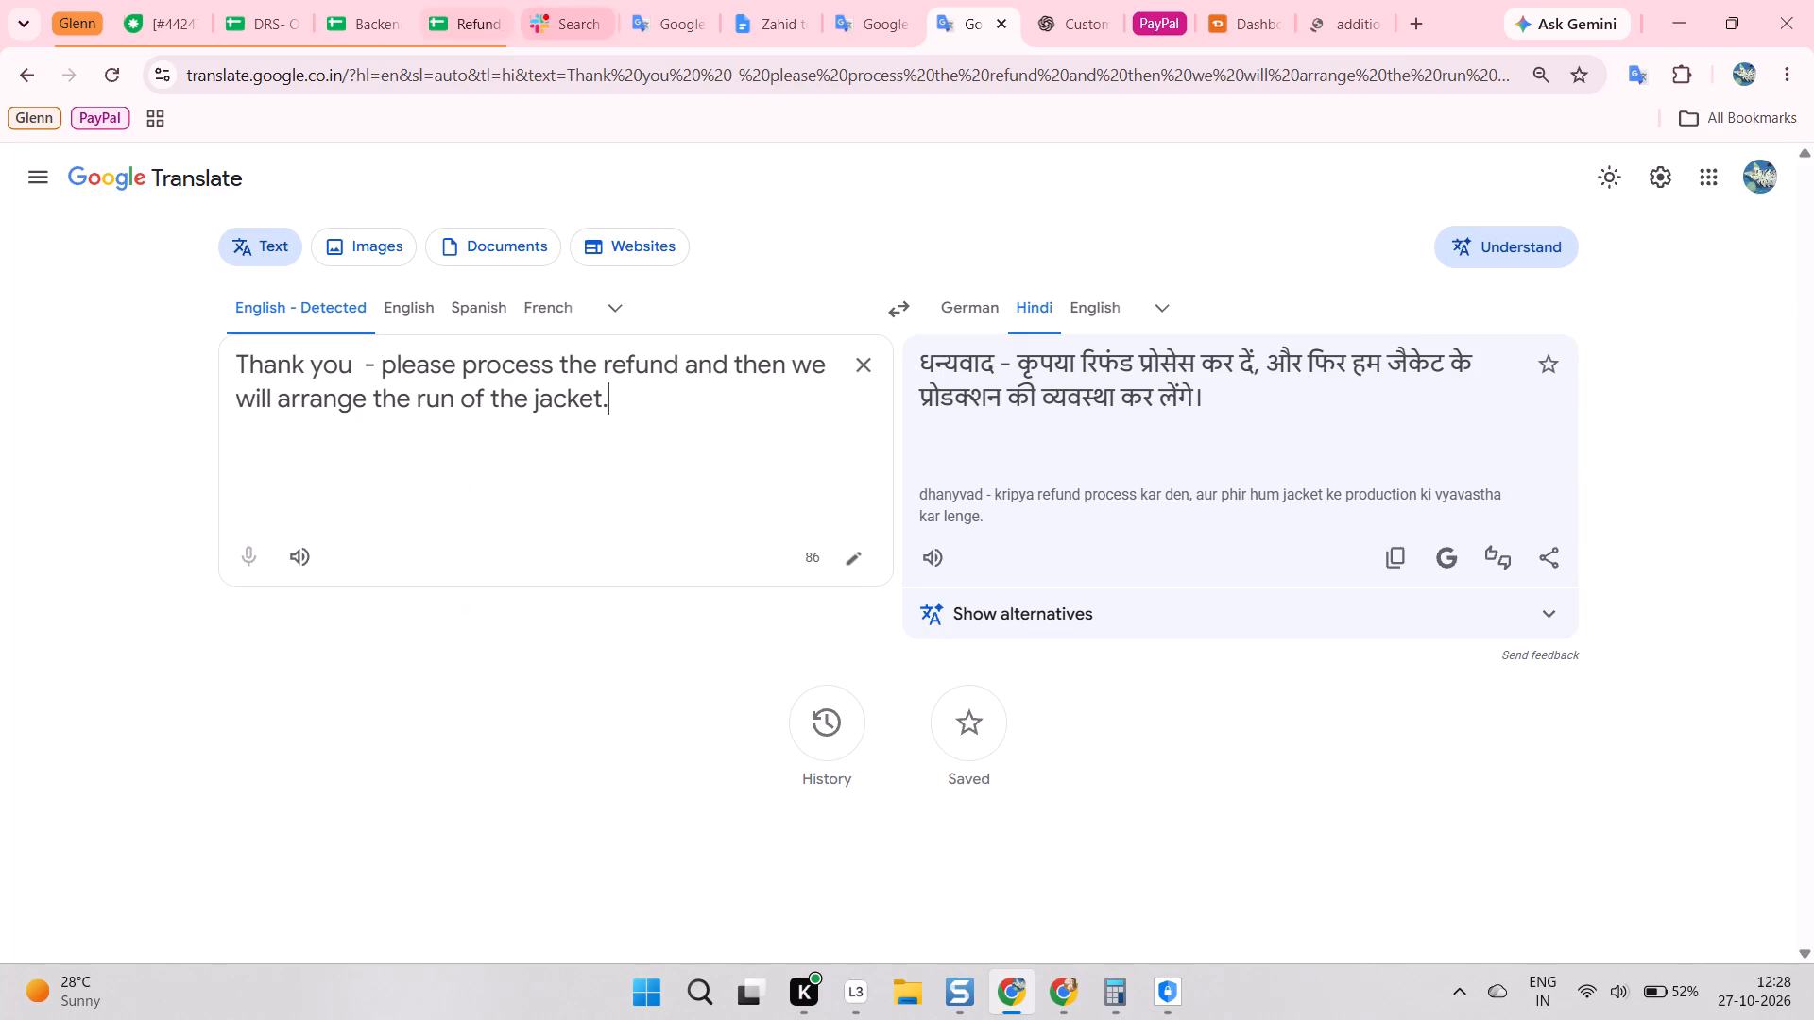
{"action": "left_click", "coordinate": [774, 0]}
{"action": "left_click", "coordinate": [873, 0]}
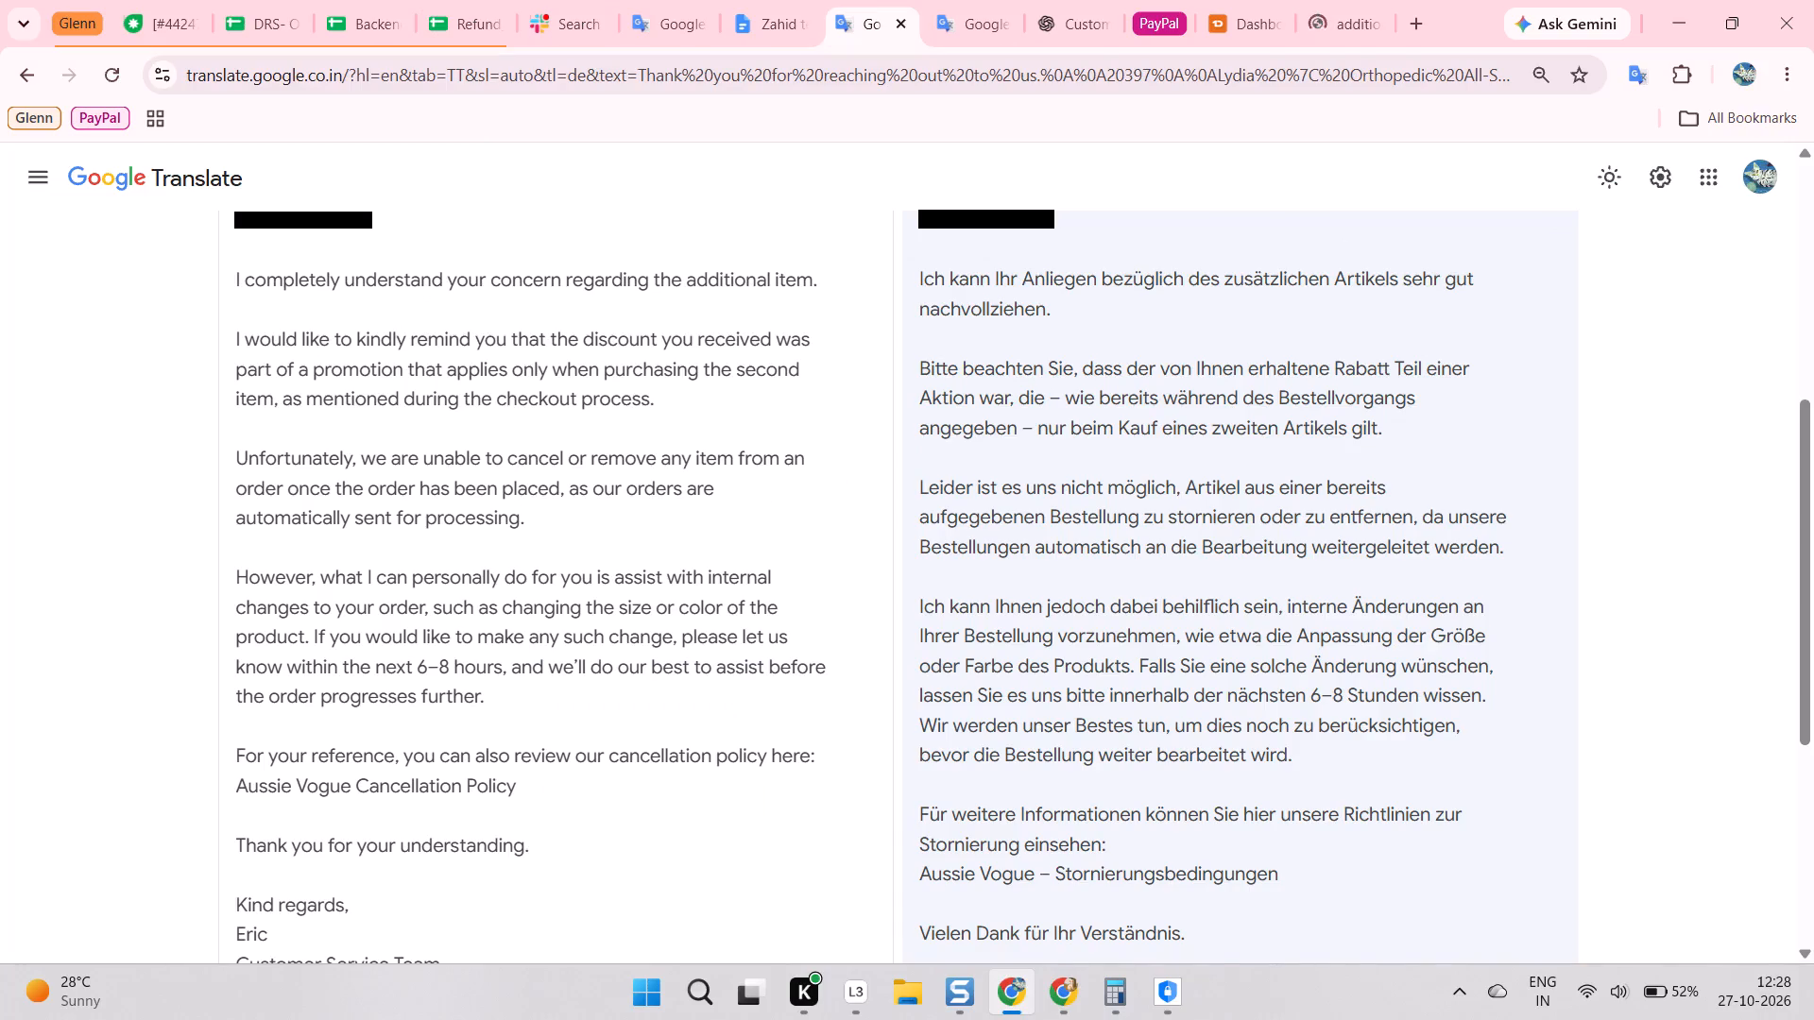
{"action": "left_click", "coordinate": [184, 9]}
{"action": "left_click", "coordinate": [978, 14]}
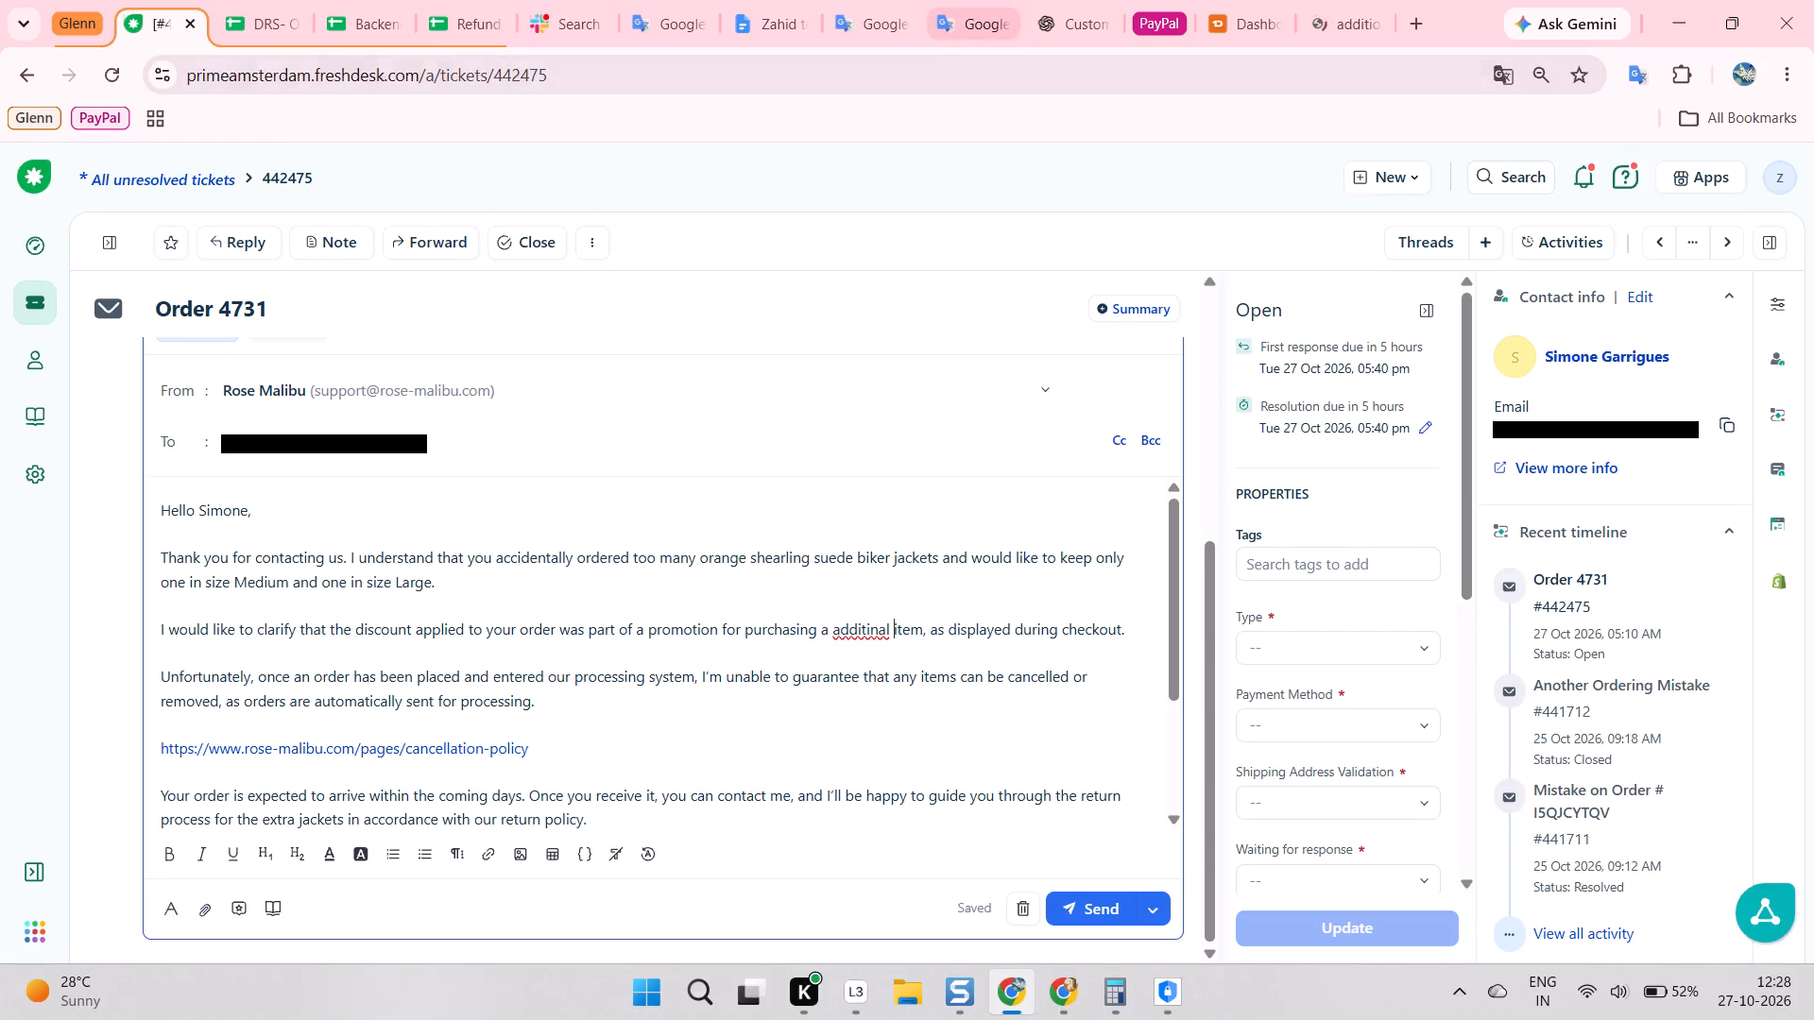
{"action": "scroll", "coordinate": [808, 327], "scroll_direction": "up", "scroll_amount": 7}
{"action": "left_click", "coordinate": [844, 368]}
{"action": "key", "text": "ctrl+v"}
{"action": "key", "text": "ctrl+a"}
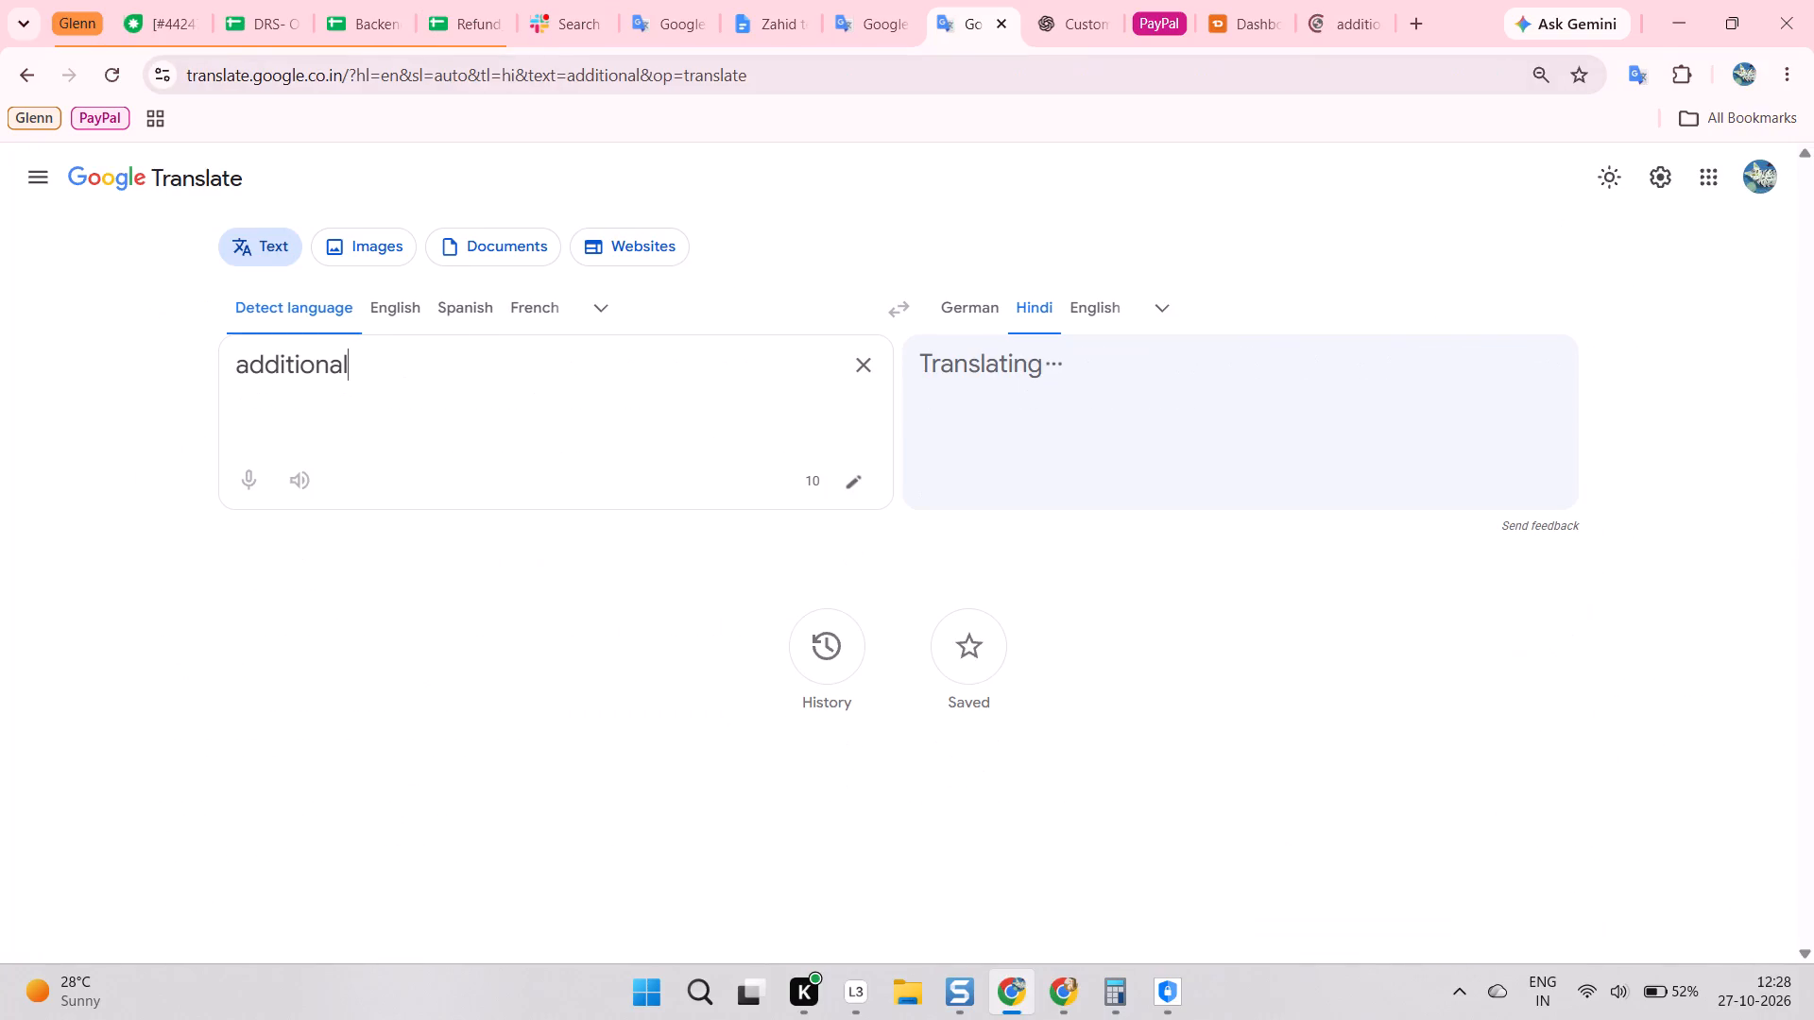
{"action": "key", "text": "ctrl+x"}
Replace the misspelled word before "item" in the reply's discount sentence with "additional", followed by a space.
{"action": "left_click", "coordinate": [184, 0]}
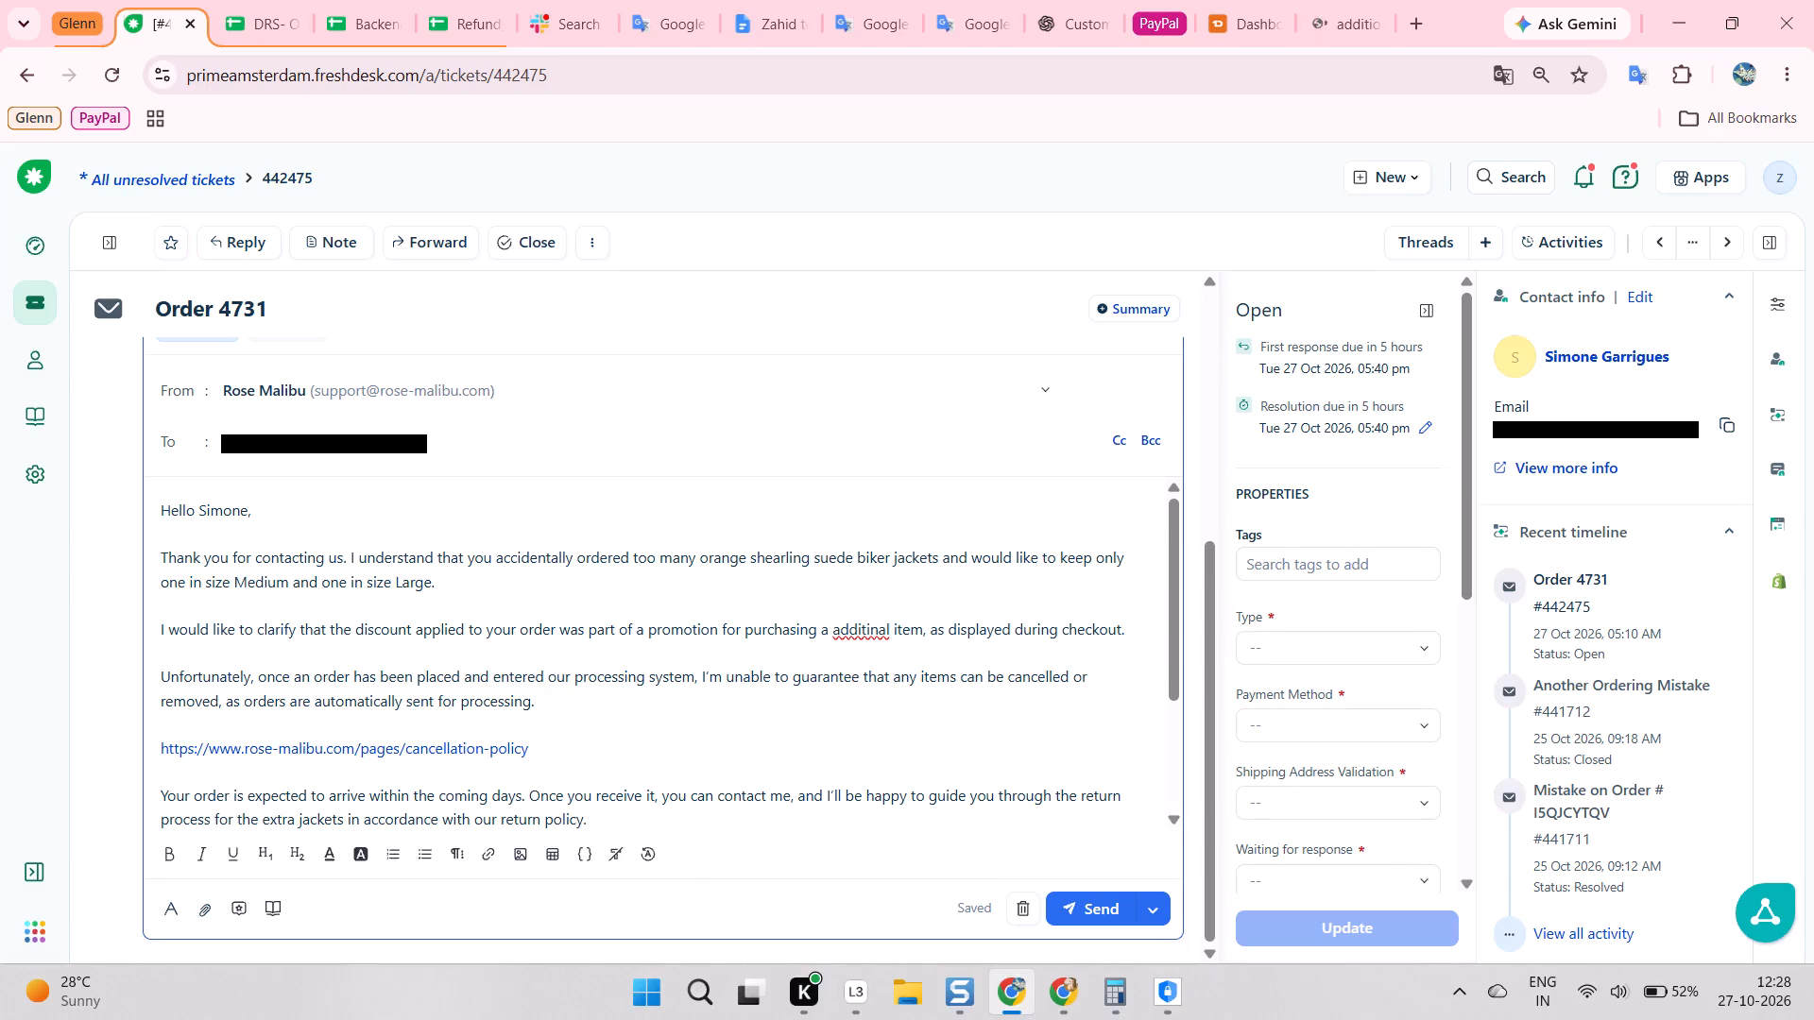
{"action": "double_click", "coordinate": [863, 627]}
{"action": "key", "text": "ctrl+v"}
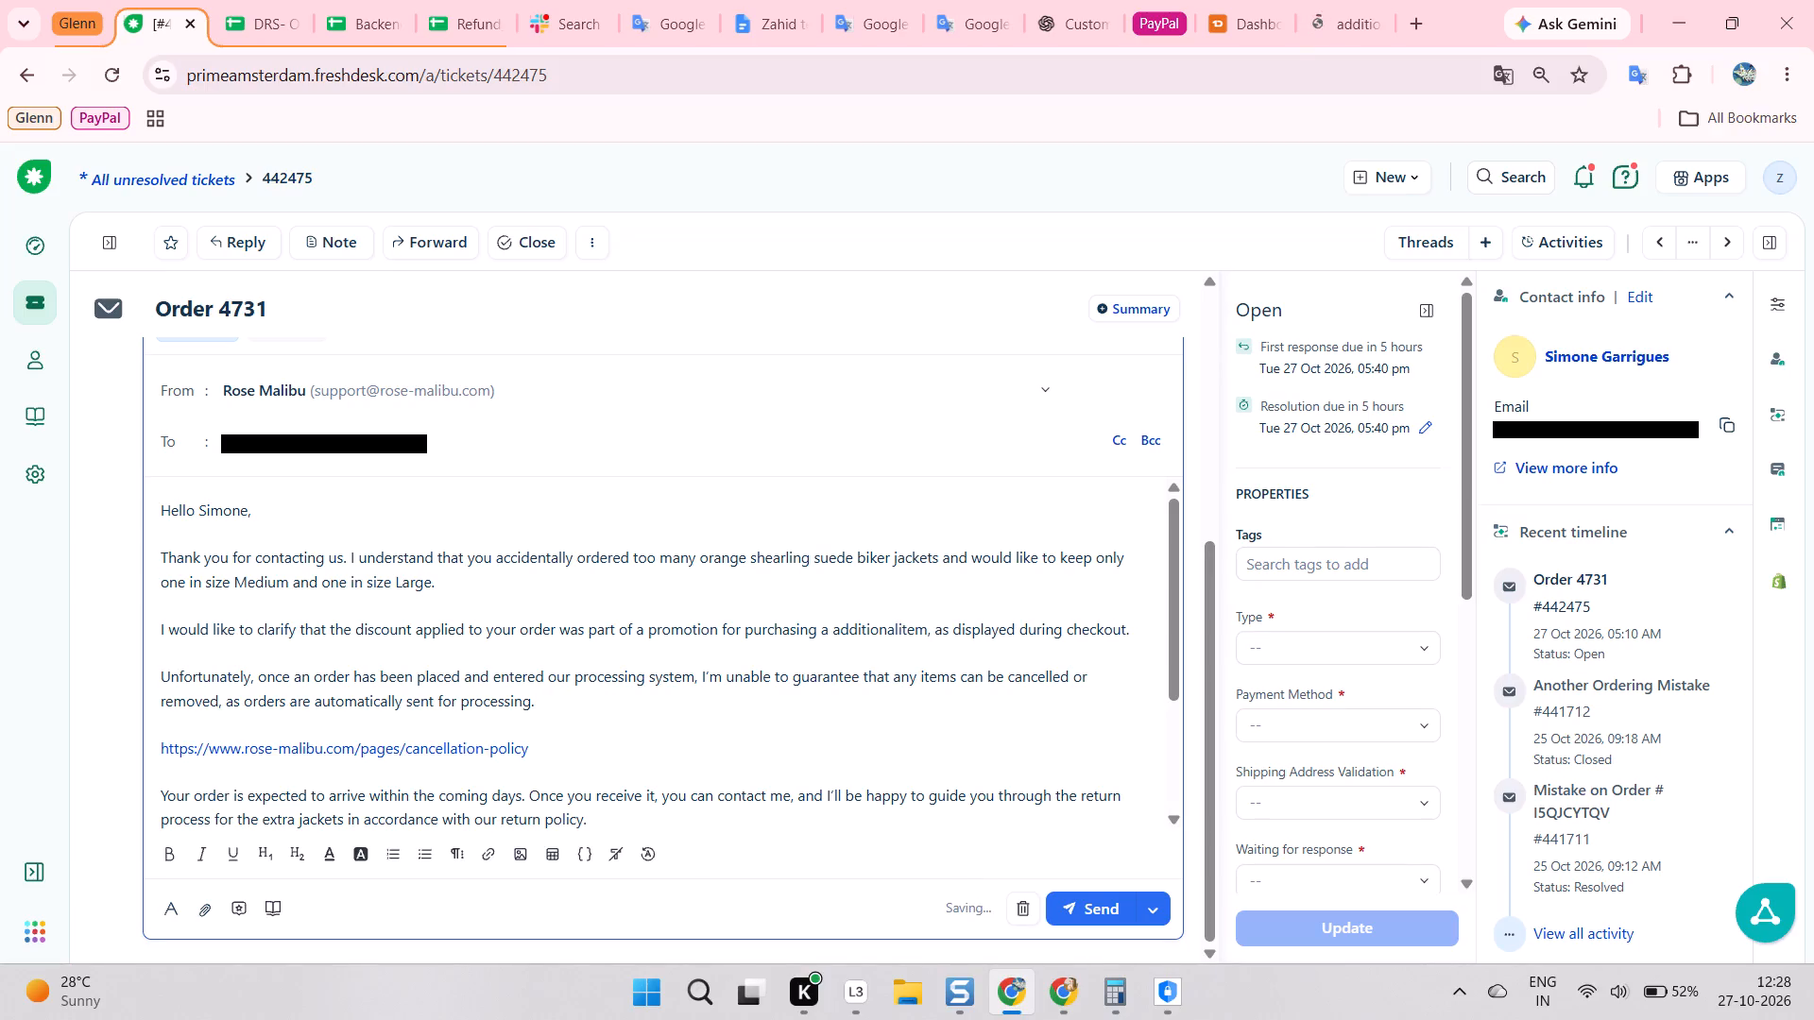
{"action": "left_click", "coordinate": [897, 628]}
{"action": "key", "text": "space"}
Send the reply on ticket #442475 and check the sent message in the conversation.
{"action": "scroll", "coordinate": [791, 660], "scroll_direction": "down", "scroll_amount": 4}
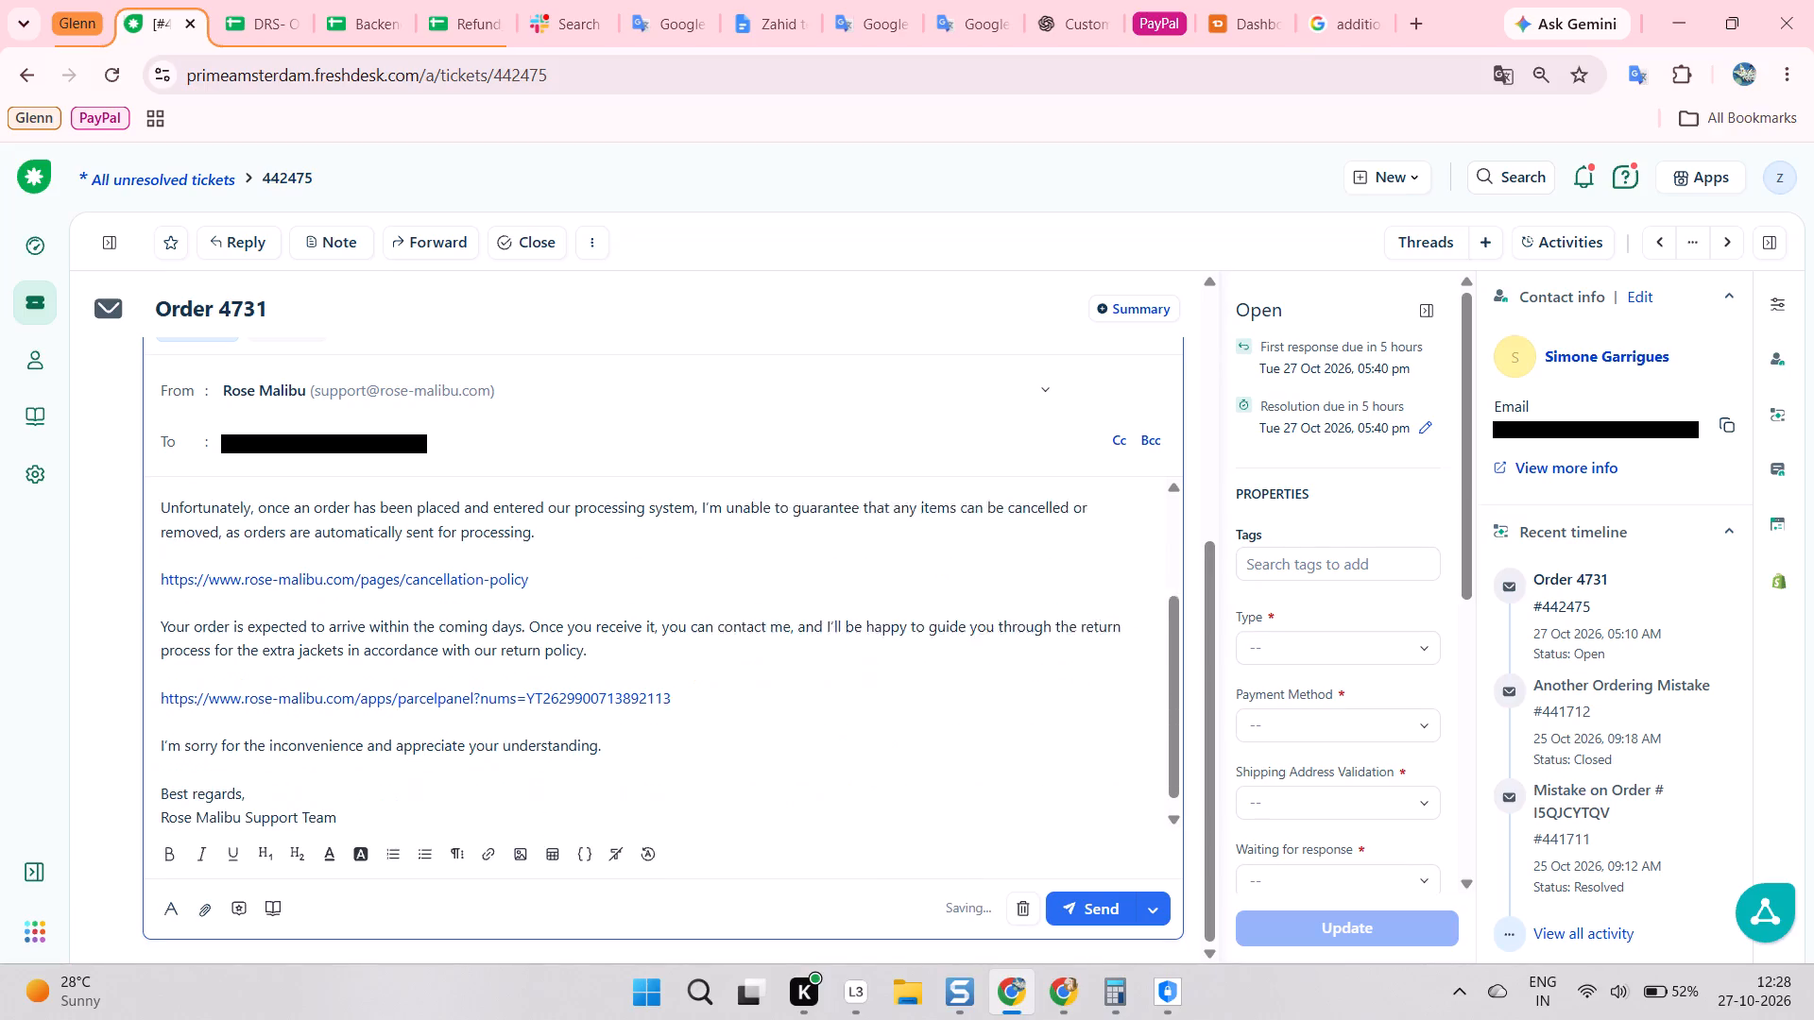
{"action": "scroll", "coordinate": [909, 752], "scroll_direction": "down", "scroll_amount": 7}
{"action": "left_click", "coordinate": [1088, 927]}
{"action": "left_click", "coordinate": [1087, 914]}
{"action": "scroll", "coordinate": [808, 707], "scroll_direction": "down", "scroll_amount": 3}
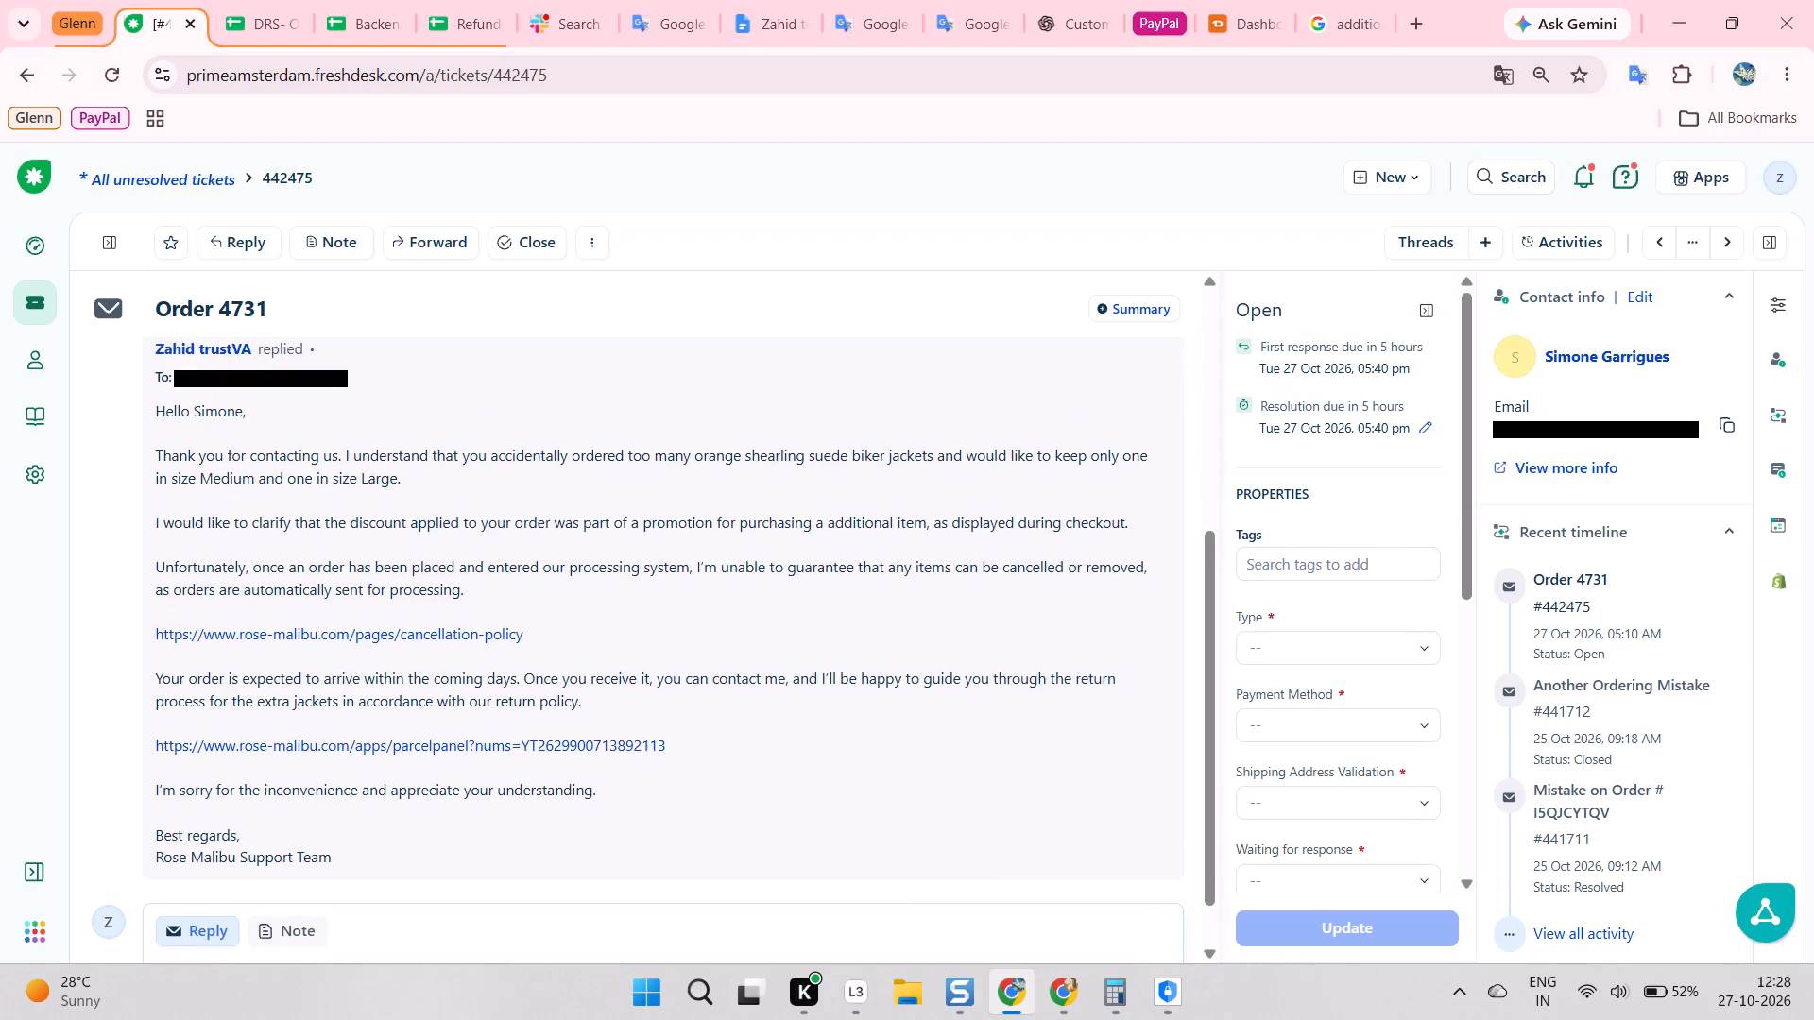
{"action": "scroll", "coordinate": [829, 666], "scroll_direction": "up", "scroll_amount": 2}
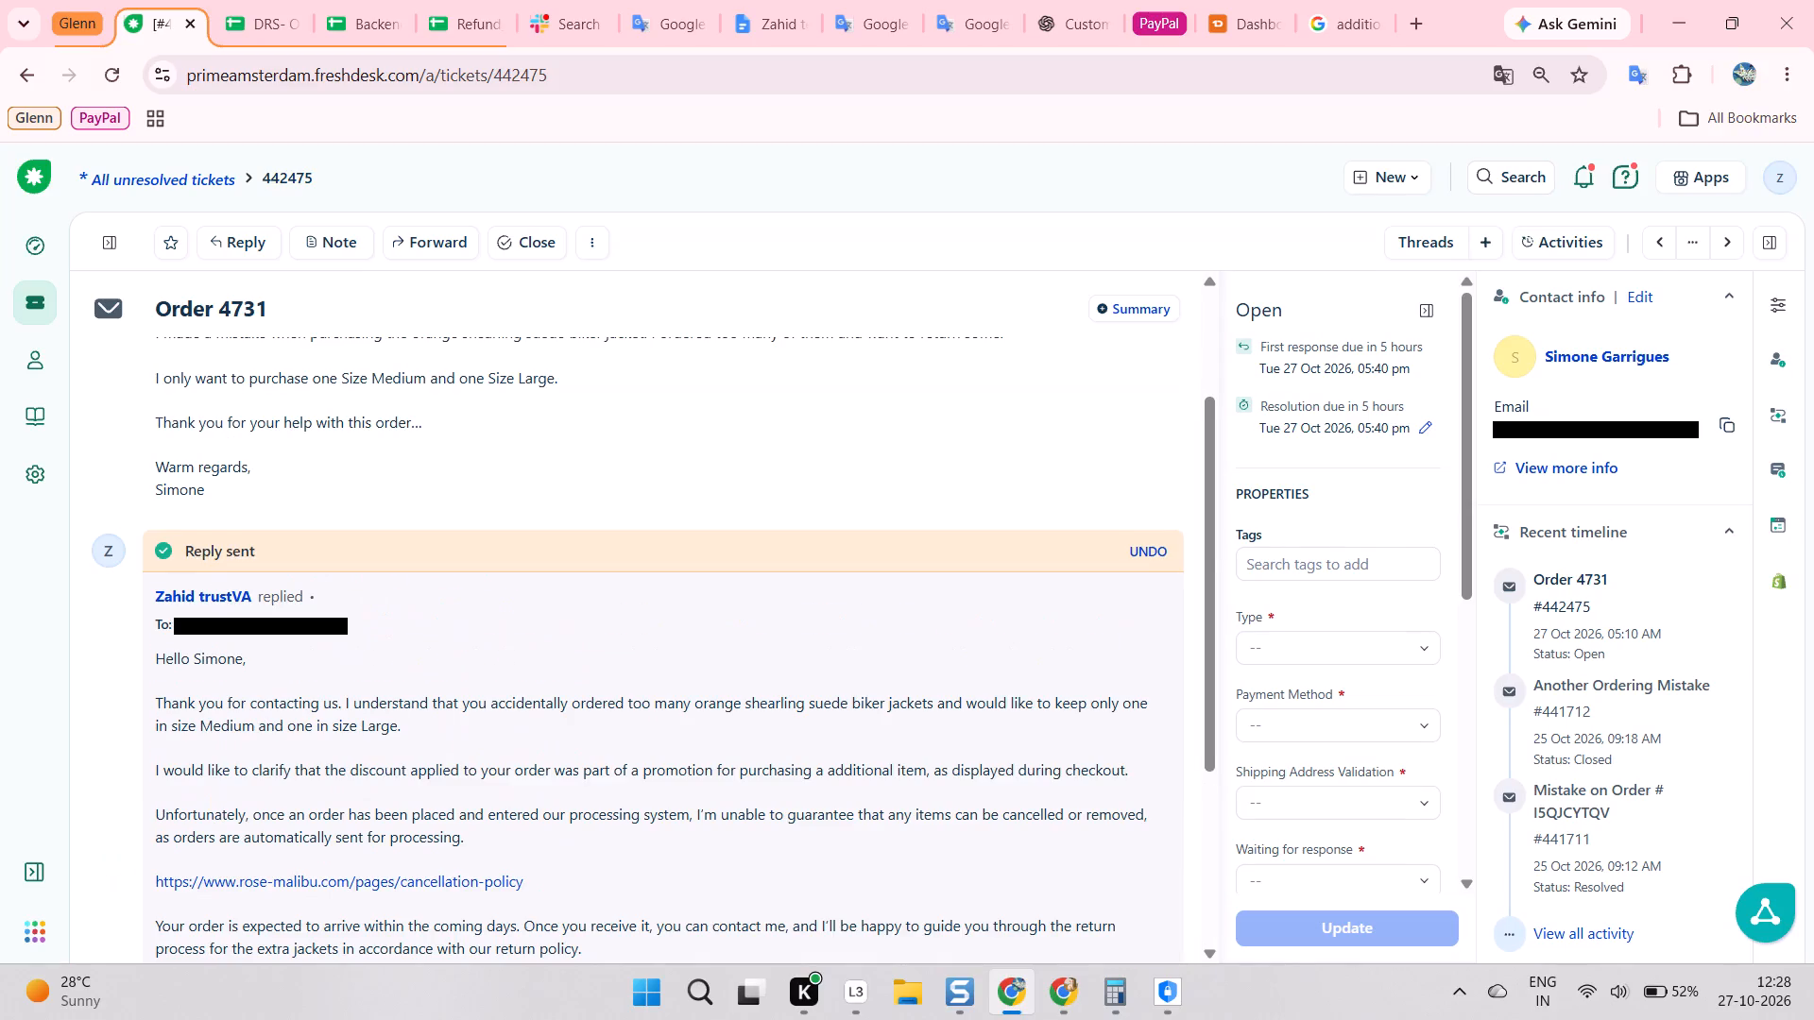
{"action": "scroll", "coordinate": [817, 630], "scroll_direction": "down", "scroll_amount": 2}
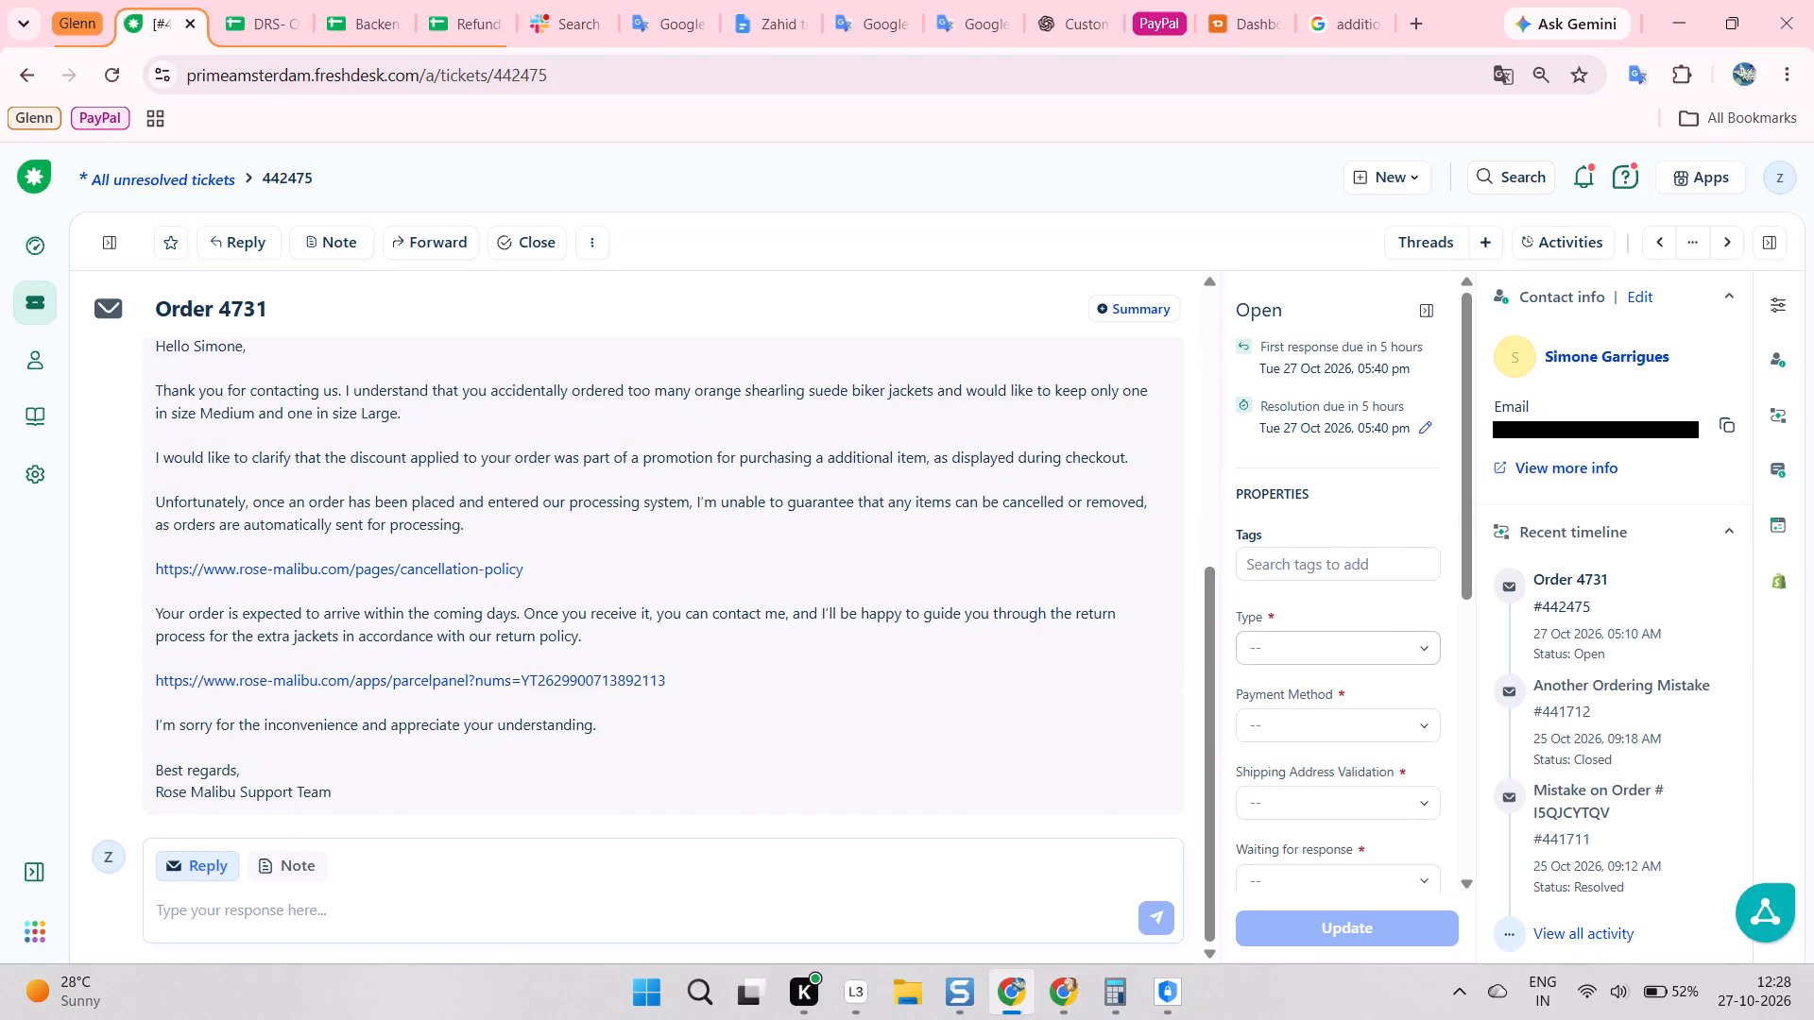
{"action": "left_click", "coordinate": [1296, 647]}
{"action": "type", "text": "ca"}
{"action": "left_click", "coordinate": [1296, 697]}
{"action": "key", "text": "Tab"}
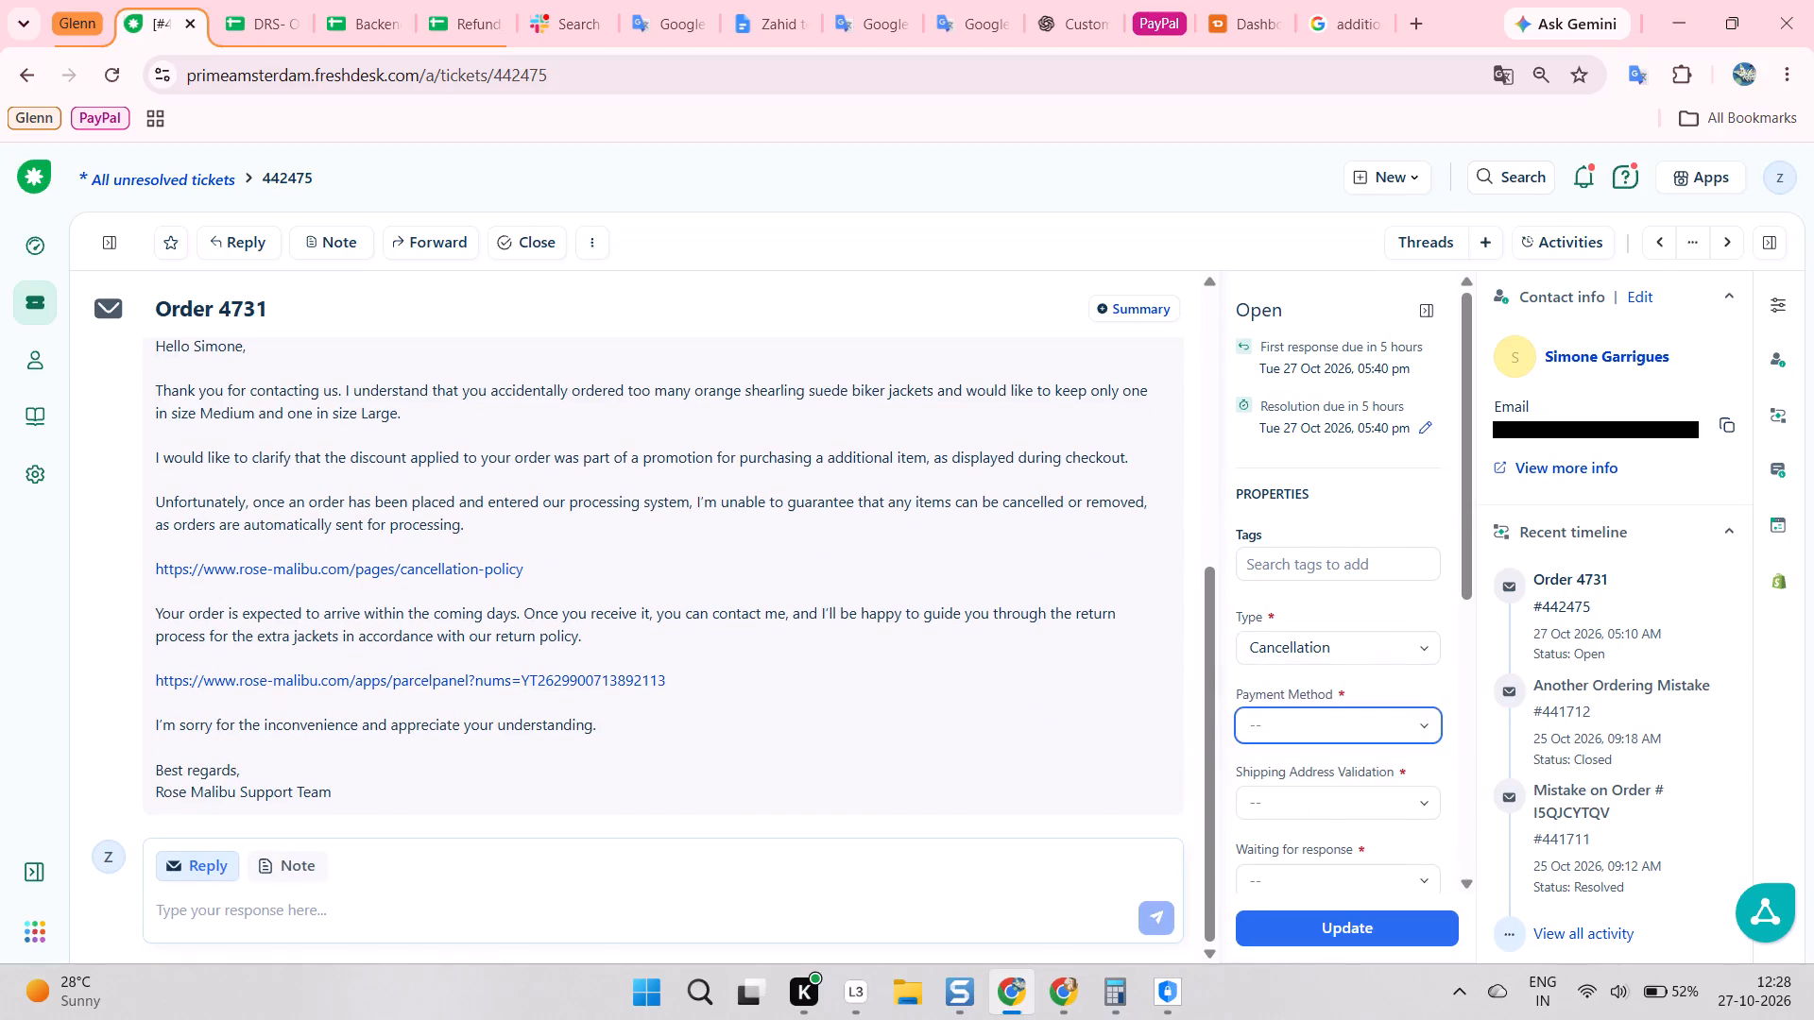
{"action": "key", "text": "alt+Tab"}
{"action": "scroll", "coordinate": [921, 451], "scroll_direction": "down", "scroll_amount": 2}
{"action": "left_click", "coordinate": [716, 0]}
{"action": "scroll", "coordinate": [1130, 464], "scroll_direction": "down", "scroll_amount": 7}
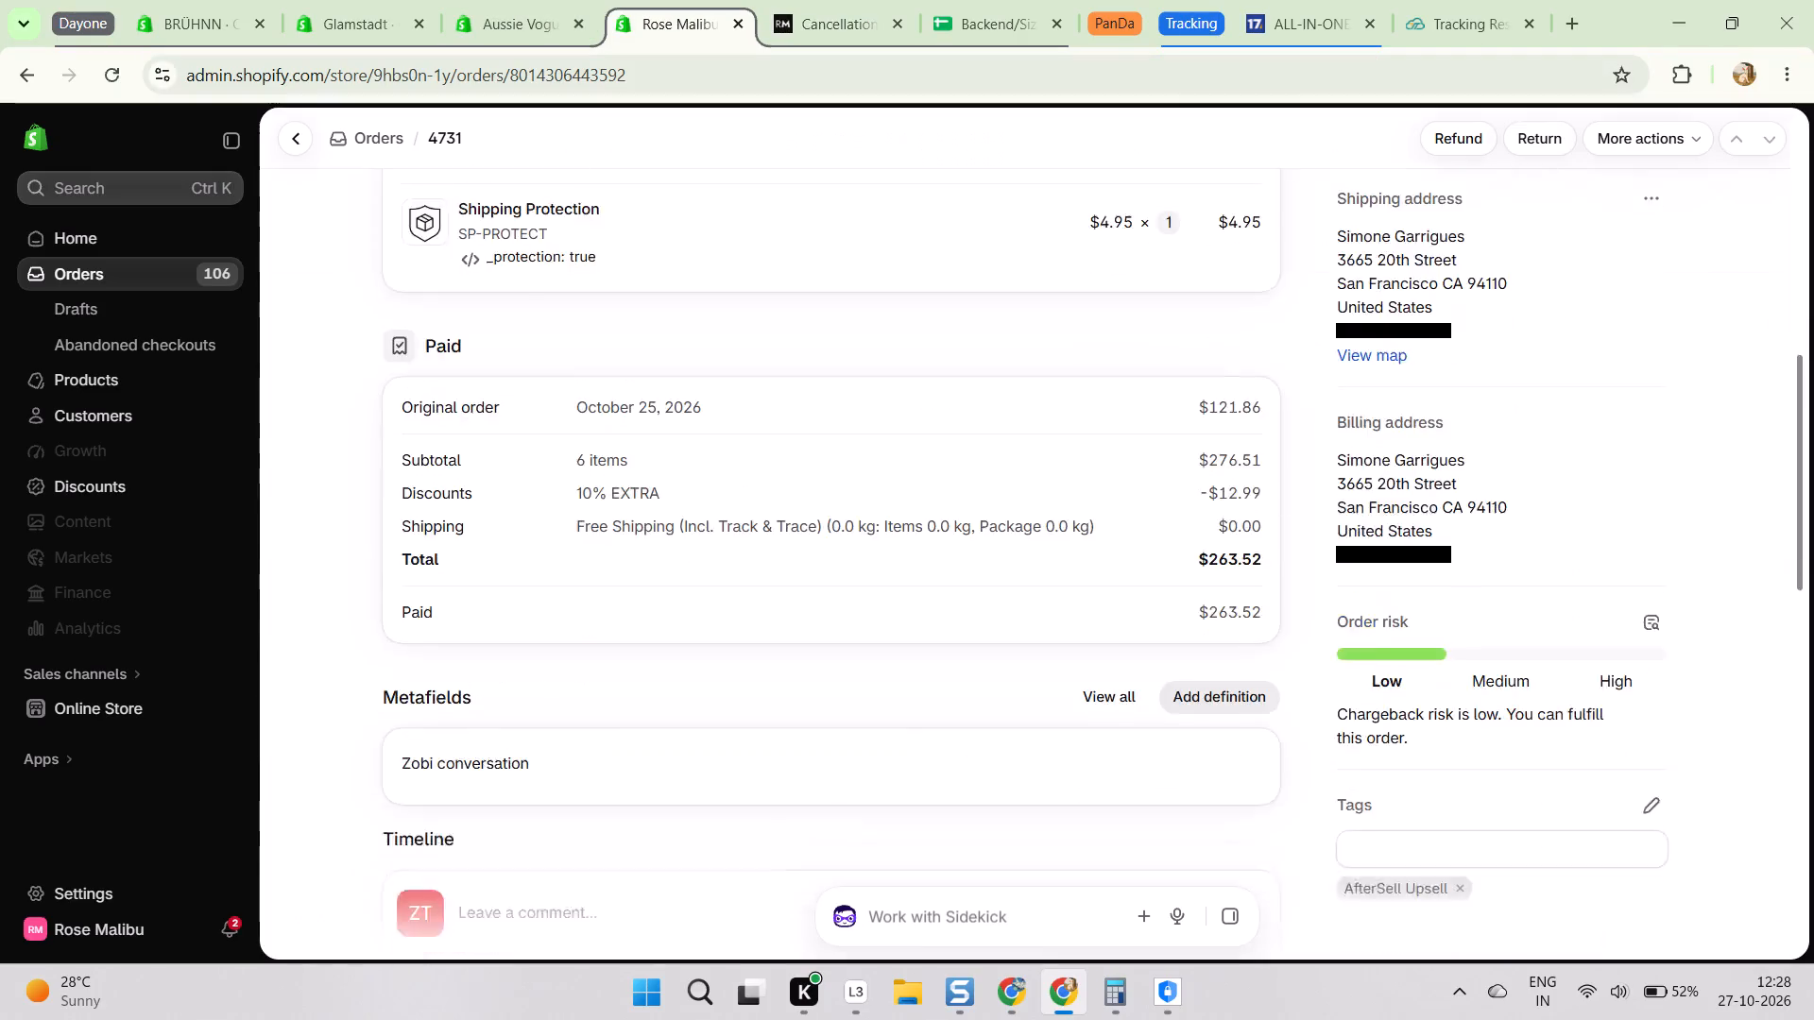
{"action": "scroll", "coordinate": [1140, 484], "scroll_direction": "down", "scroll_amount": 4}
{"action": "key", "text": "alt+Tab"}
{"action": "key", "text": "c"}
Set address validation Verified & Correct, waiting for response N/A, Marketing/PayPal No and status Resolved, assign the ticket to yourself, and update it.
{"action": "key", "text": "Tab"}
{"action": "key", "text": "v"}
{"action": "key", "text": "Tab"}
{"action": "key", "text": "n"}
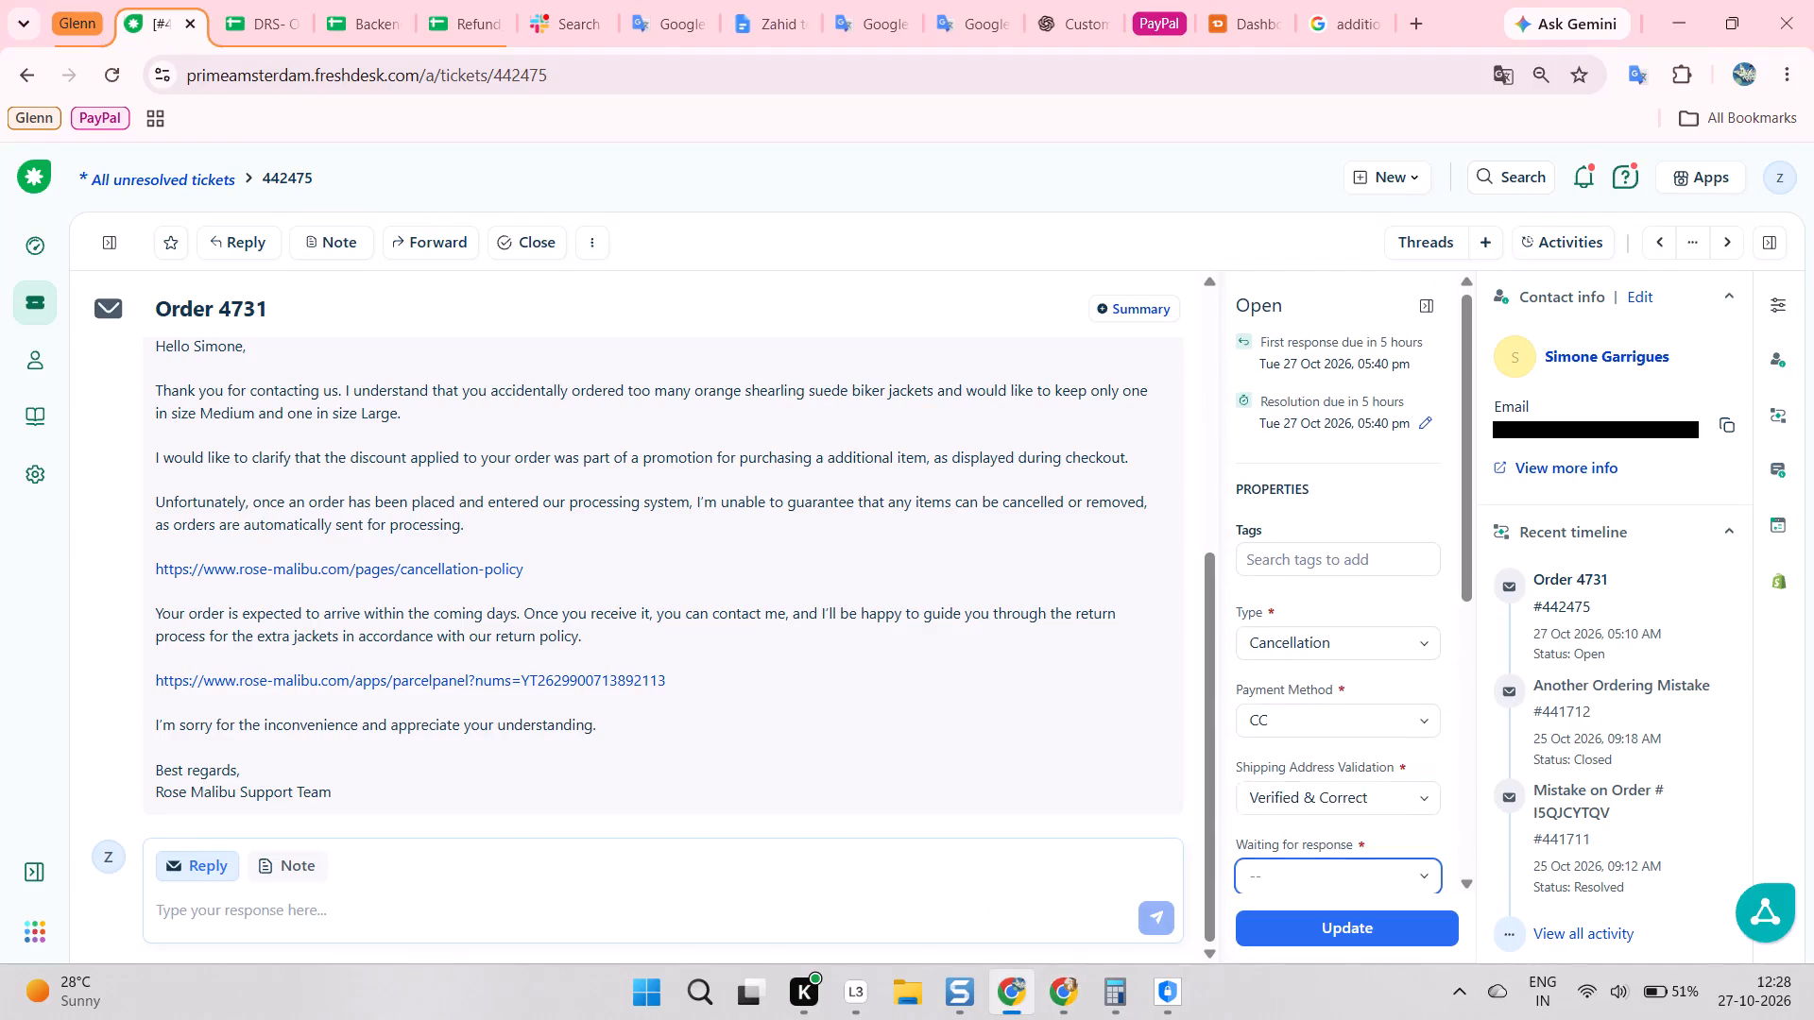
{"action": "key", "text": "Tab"}
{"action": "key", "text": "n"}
{"action": "key", "text": "Tab"}
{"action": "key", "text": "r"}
{"action": "key", "text": "Tab"}
{"action": "key", "text": "Tab"}
{"action": "key", "text": "Tab"}
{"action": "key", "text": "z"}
{"action": "scroll", "coordinate": [1208, 607], "scroll_direction": "down", "scroll_amount": 4}
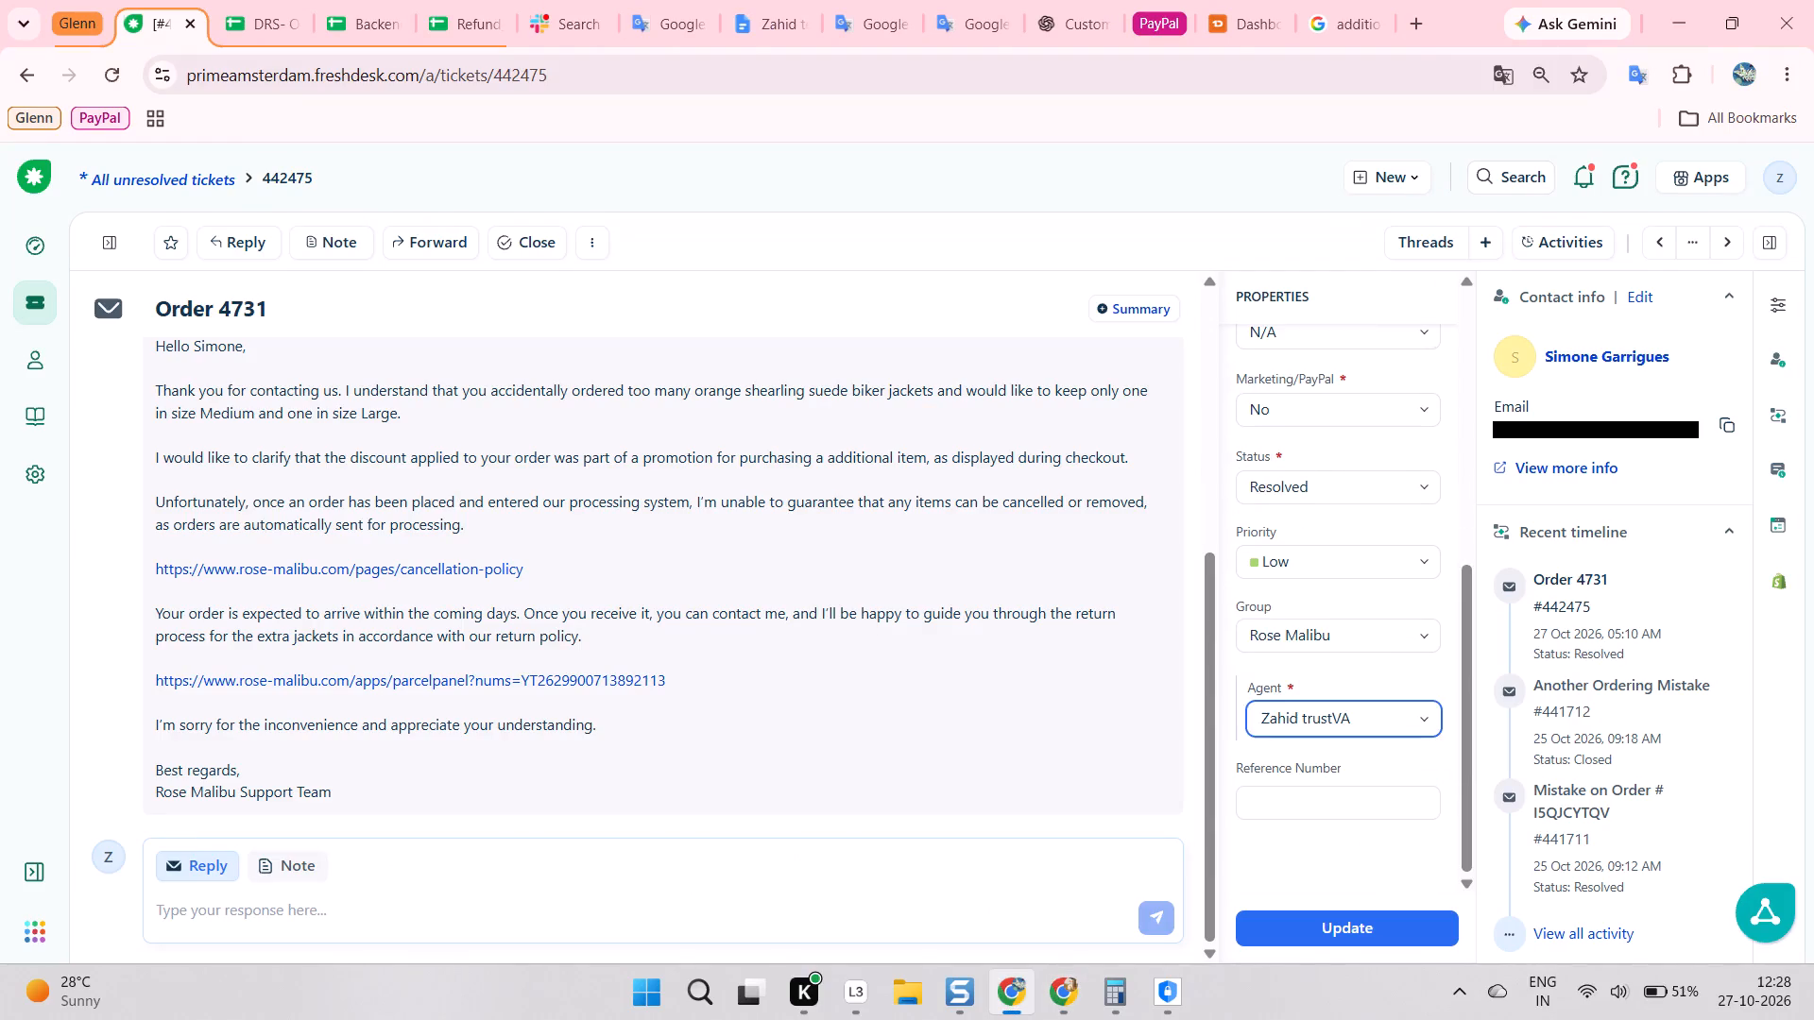
{"action": "left_click", "coordinate": [1344, 934]}
{"action": "scroll", "coordinate": [344, 344], "scroll_direction": "down", "scroll_amount": 2}
{"action": "double_click", "coordinate": [278, 181]}
{"action": "key", "text": "ctrl+c"}
{"action": "key", "text": "ctrl+c"}
{"action": "left_click", "coordinate": [269, 0]}
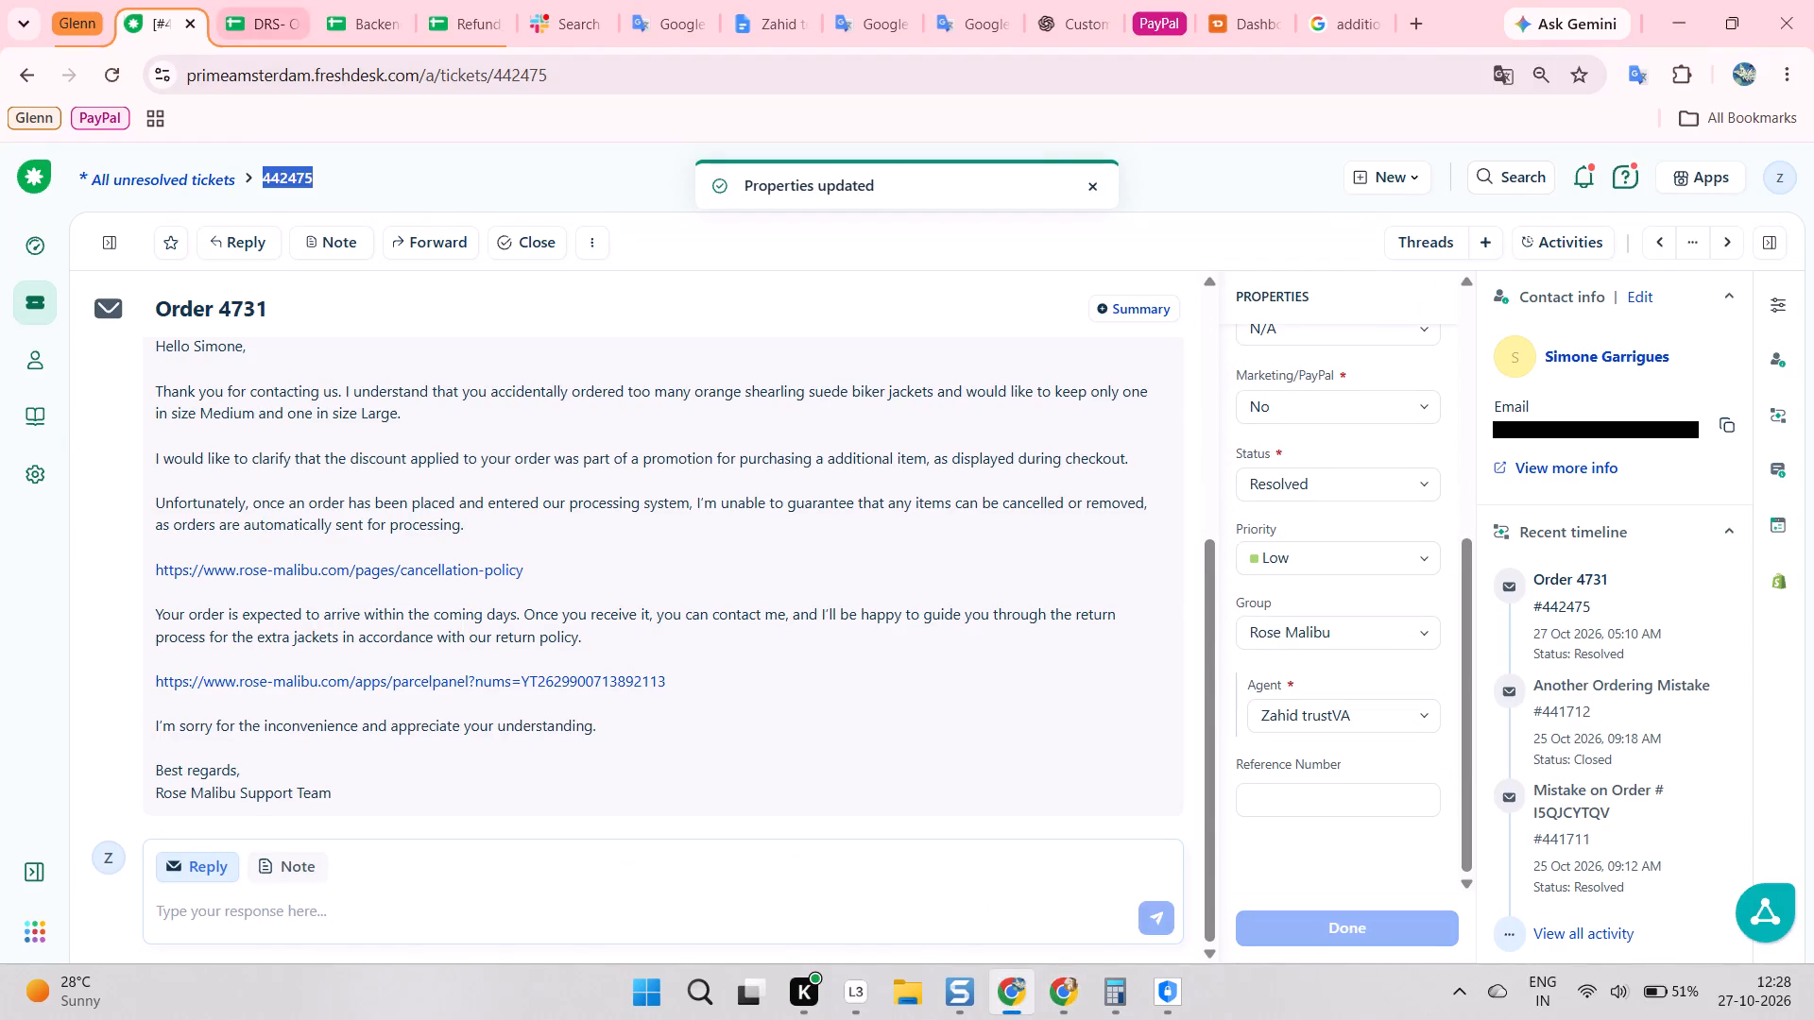
{"action": "key", "text": "ctrl+v"}
{"action": "left_click", "coordinate": [678, 450]}
{"action": "scroll", "coordinate": [678, 450], "scroll_direction": "left", "scroll_amount": 2}
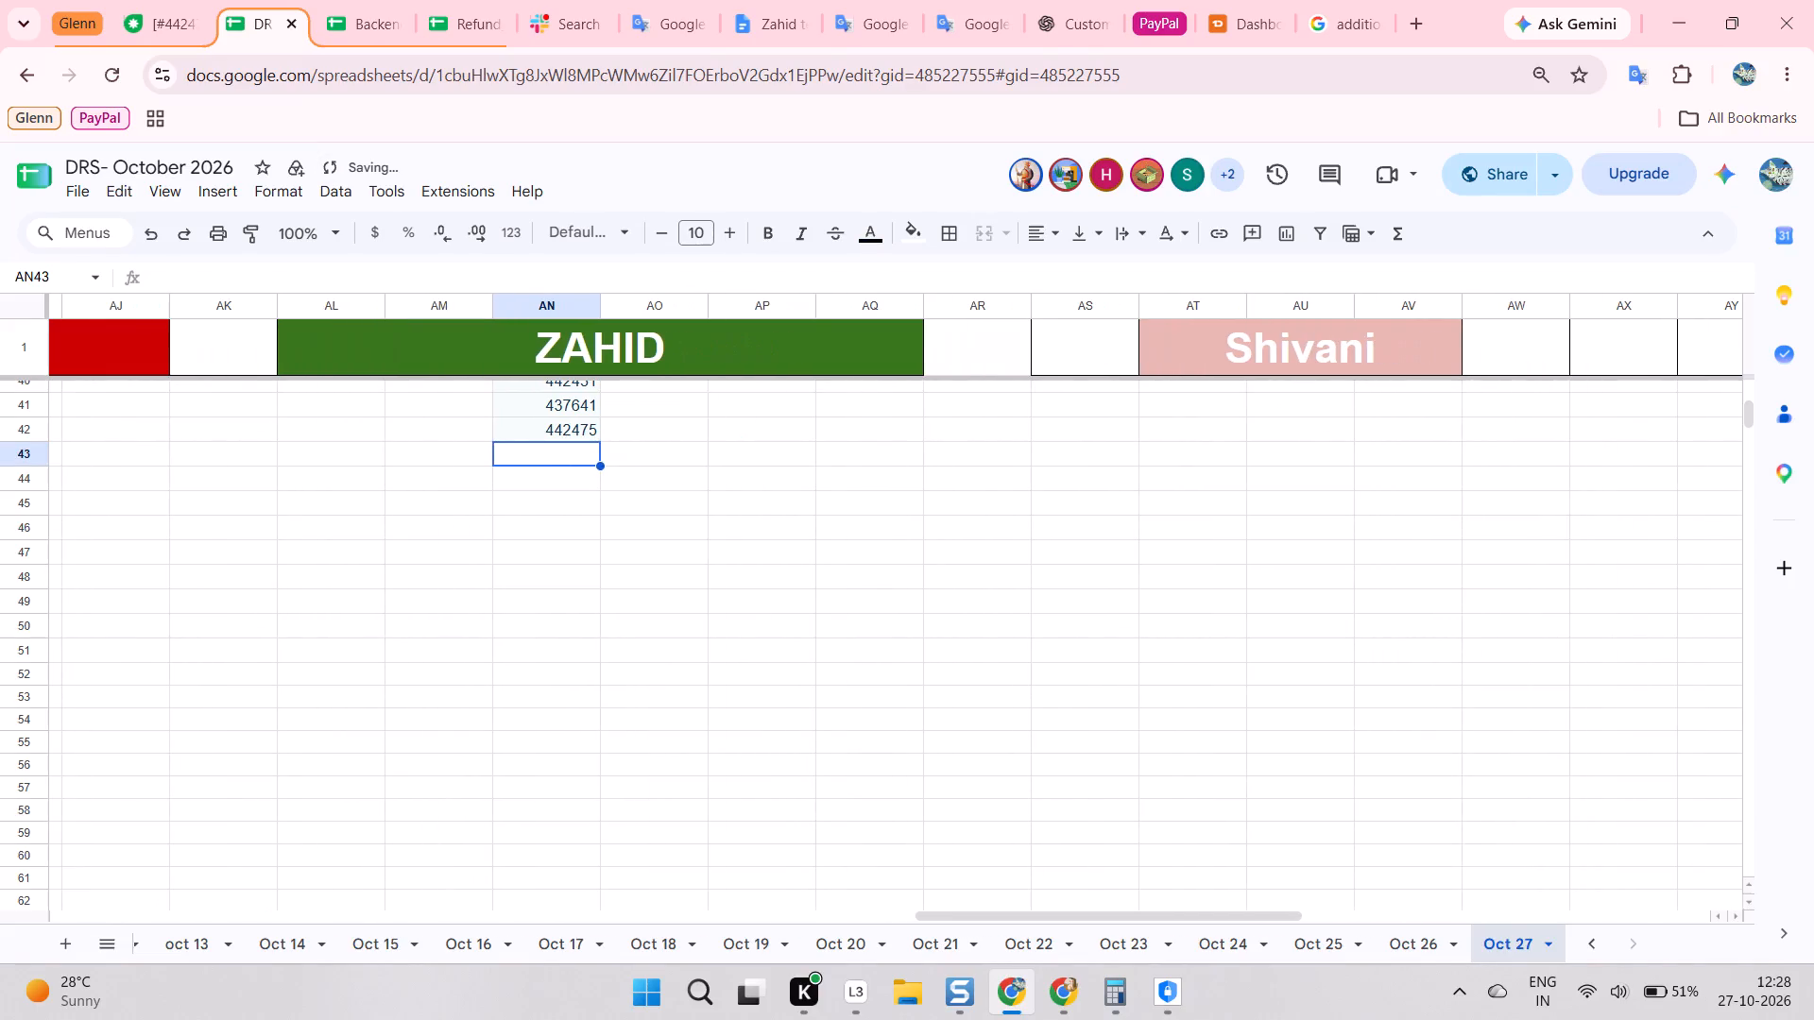
Open ticket #442476 from Freshdesk's unresolved tickets and examine the message and the customer's recent timeline.
{"action": "left_click", "coordinate": [168, 0]}
{"action": "left_click", "coordinate": [39, 305]}
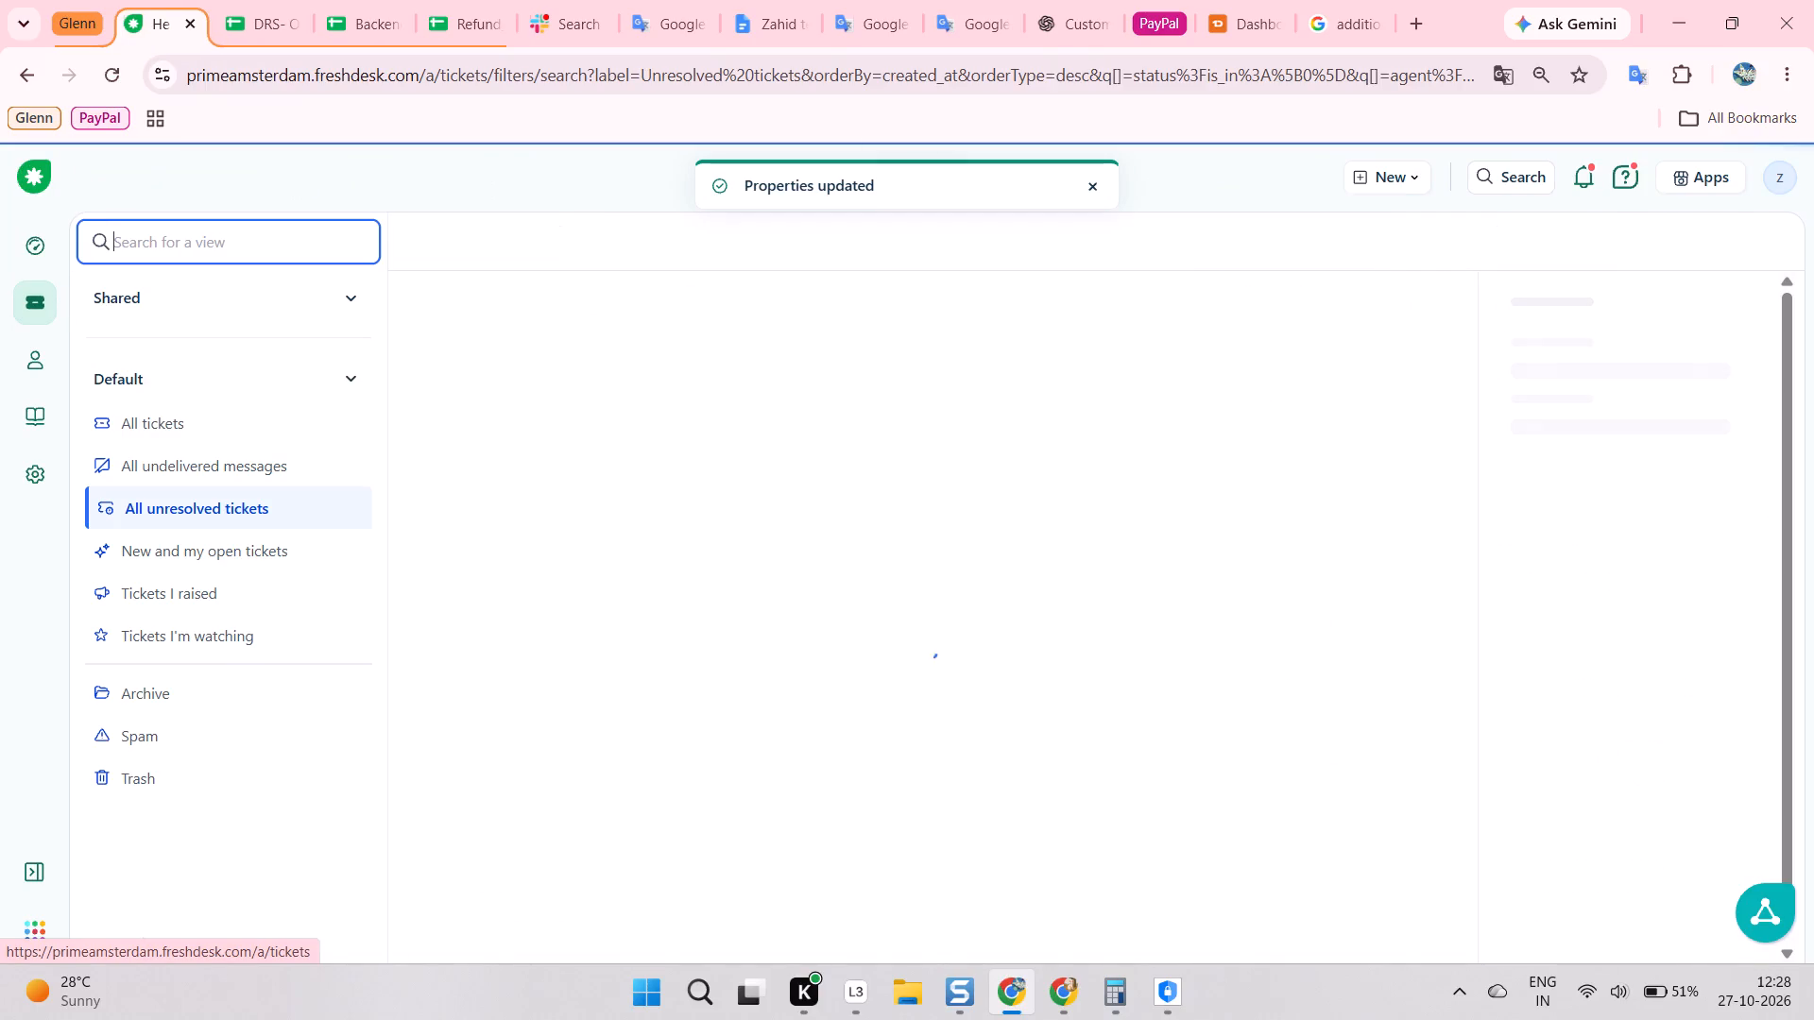
{"action": "left_click", "coordinate": [604, 600]}
{"action": "left_click", "coordinate": [633, 580]}
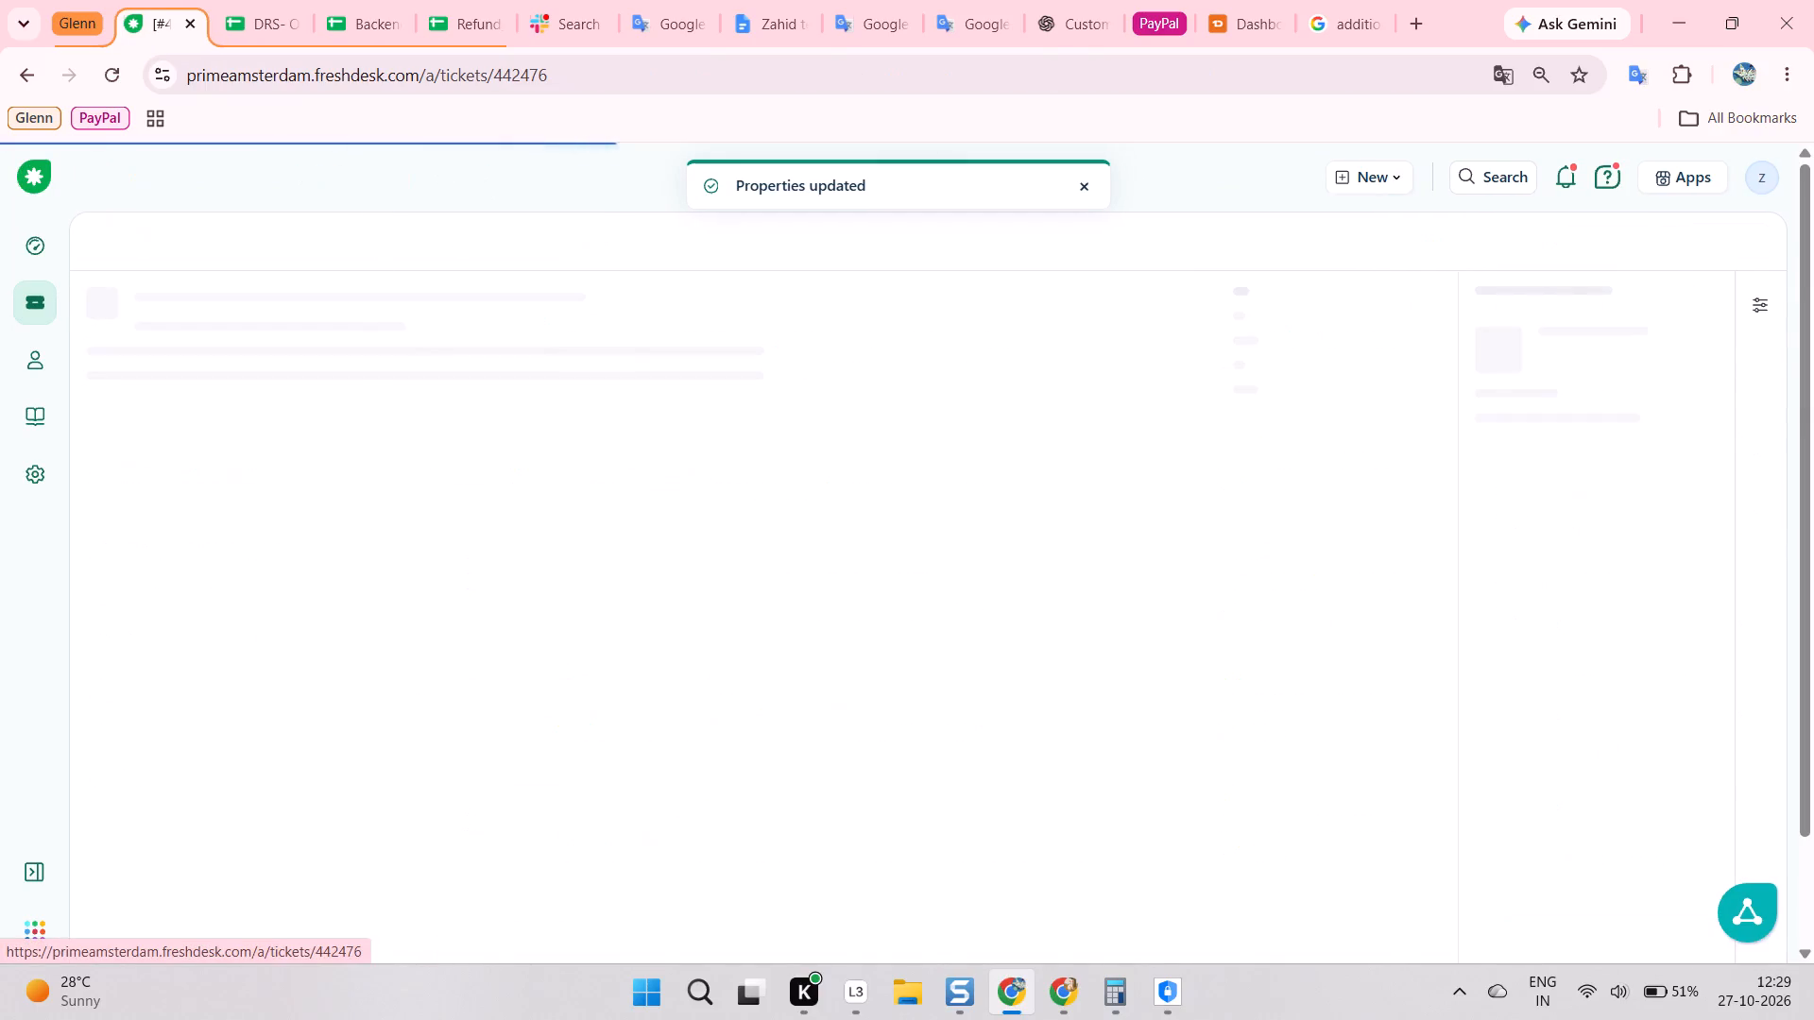
{"action": "scroll", "coordinate": [493, 515], "scroll_direction": "down", "scroll_amount": 10}
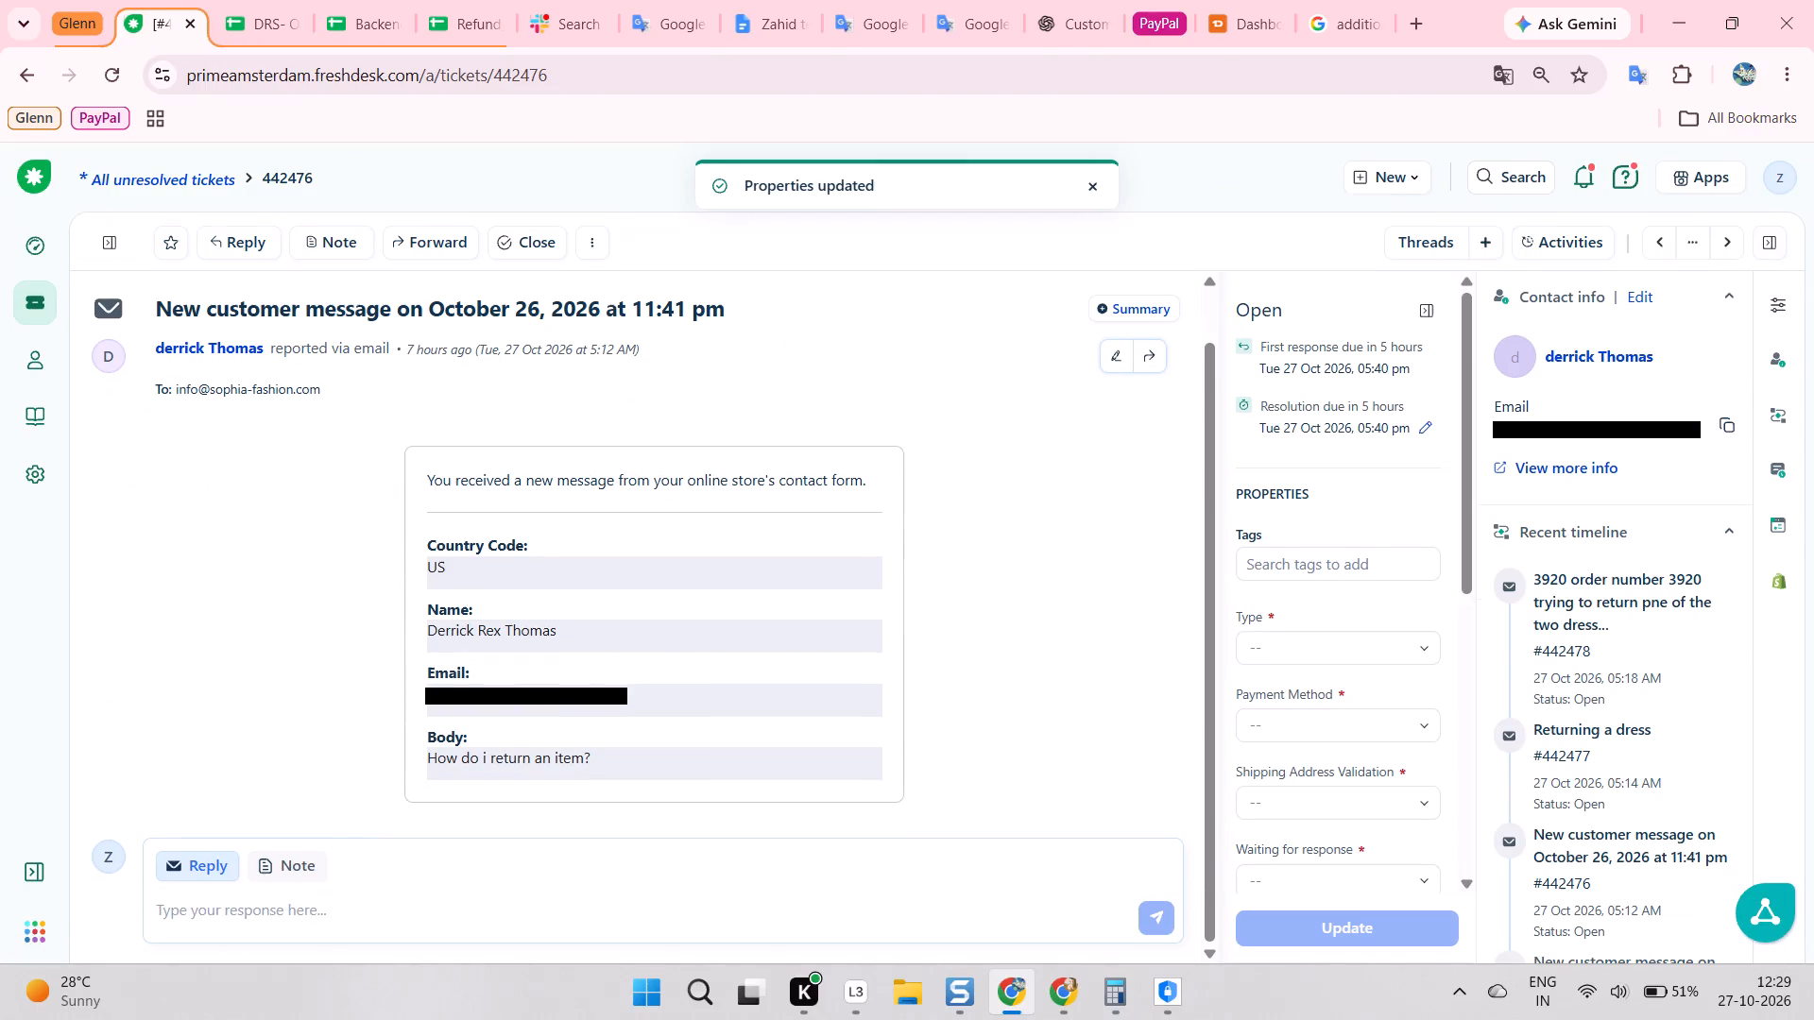
{"action": "scroll", "coordinate": [1632, 694], "scroll_direction": "down", "scroll_amount": 1}
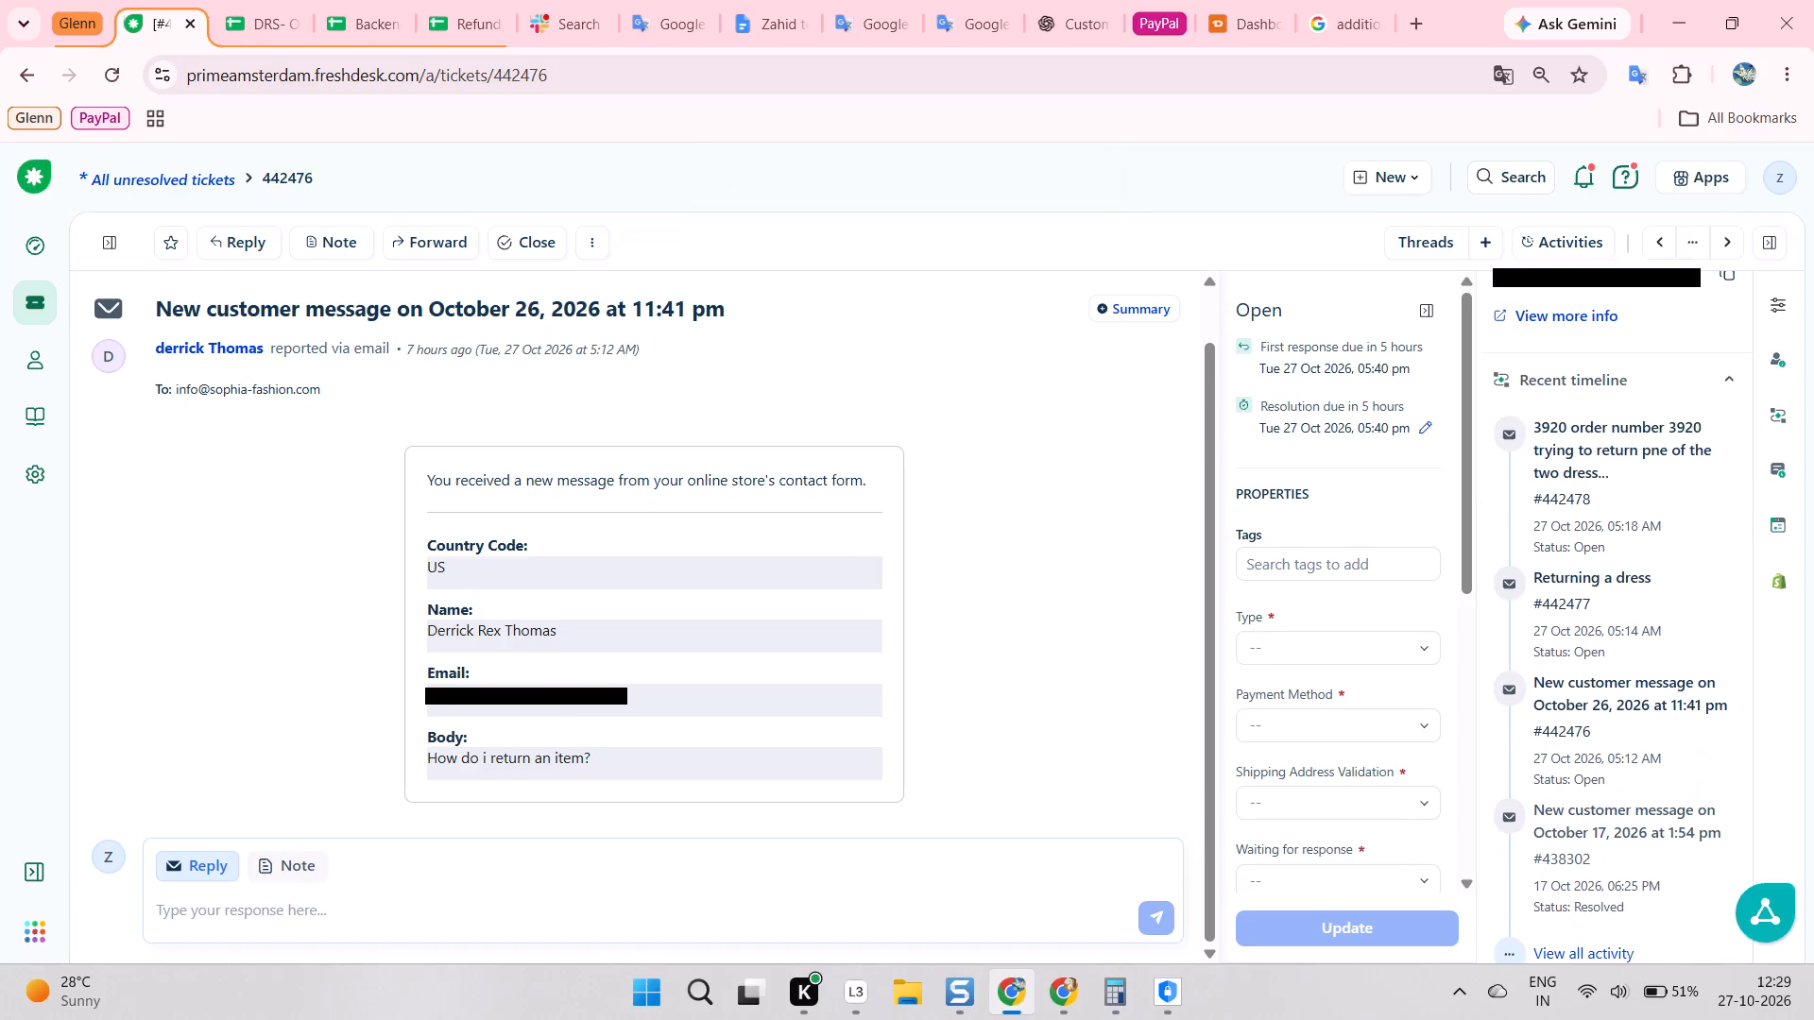
{"action": "scroll", "coordinate": [1636, 694], "scroll_direction": "down", "scroll_amount": 1}
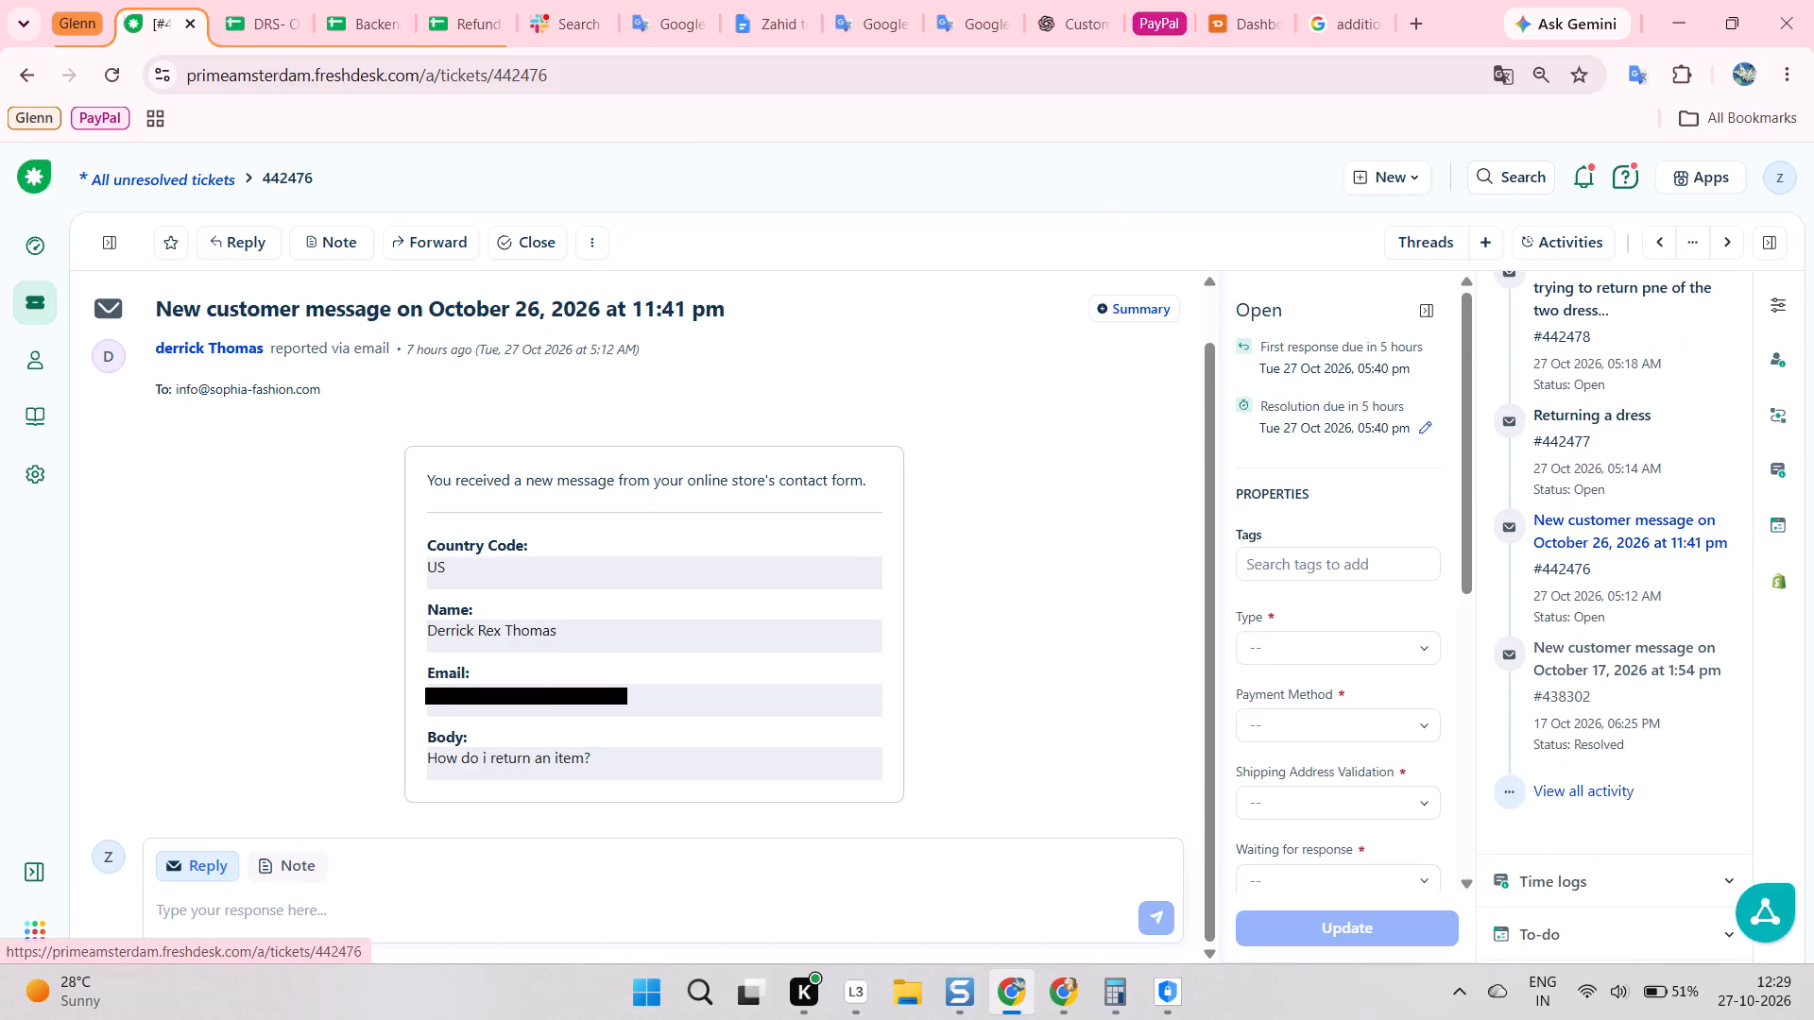
{"action": "left_click", "coordinate": [1605, 417]}
{"action": "scroll", "coordinate": [744, 627], "scroll_direction": "down", "scroll_amount": 6}
{"action": "scroll", "coordinate": [1360, 518], "scroll_direction": "down", "scroll_amount": 5}
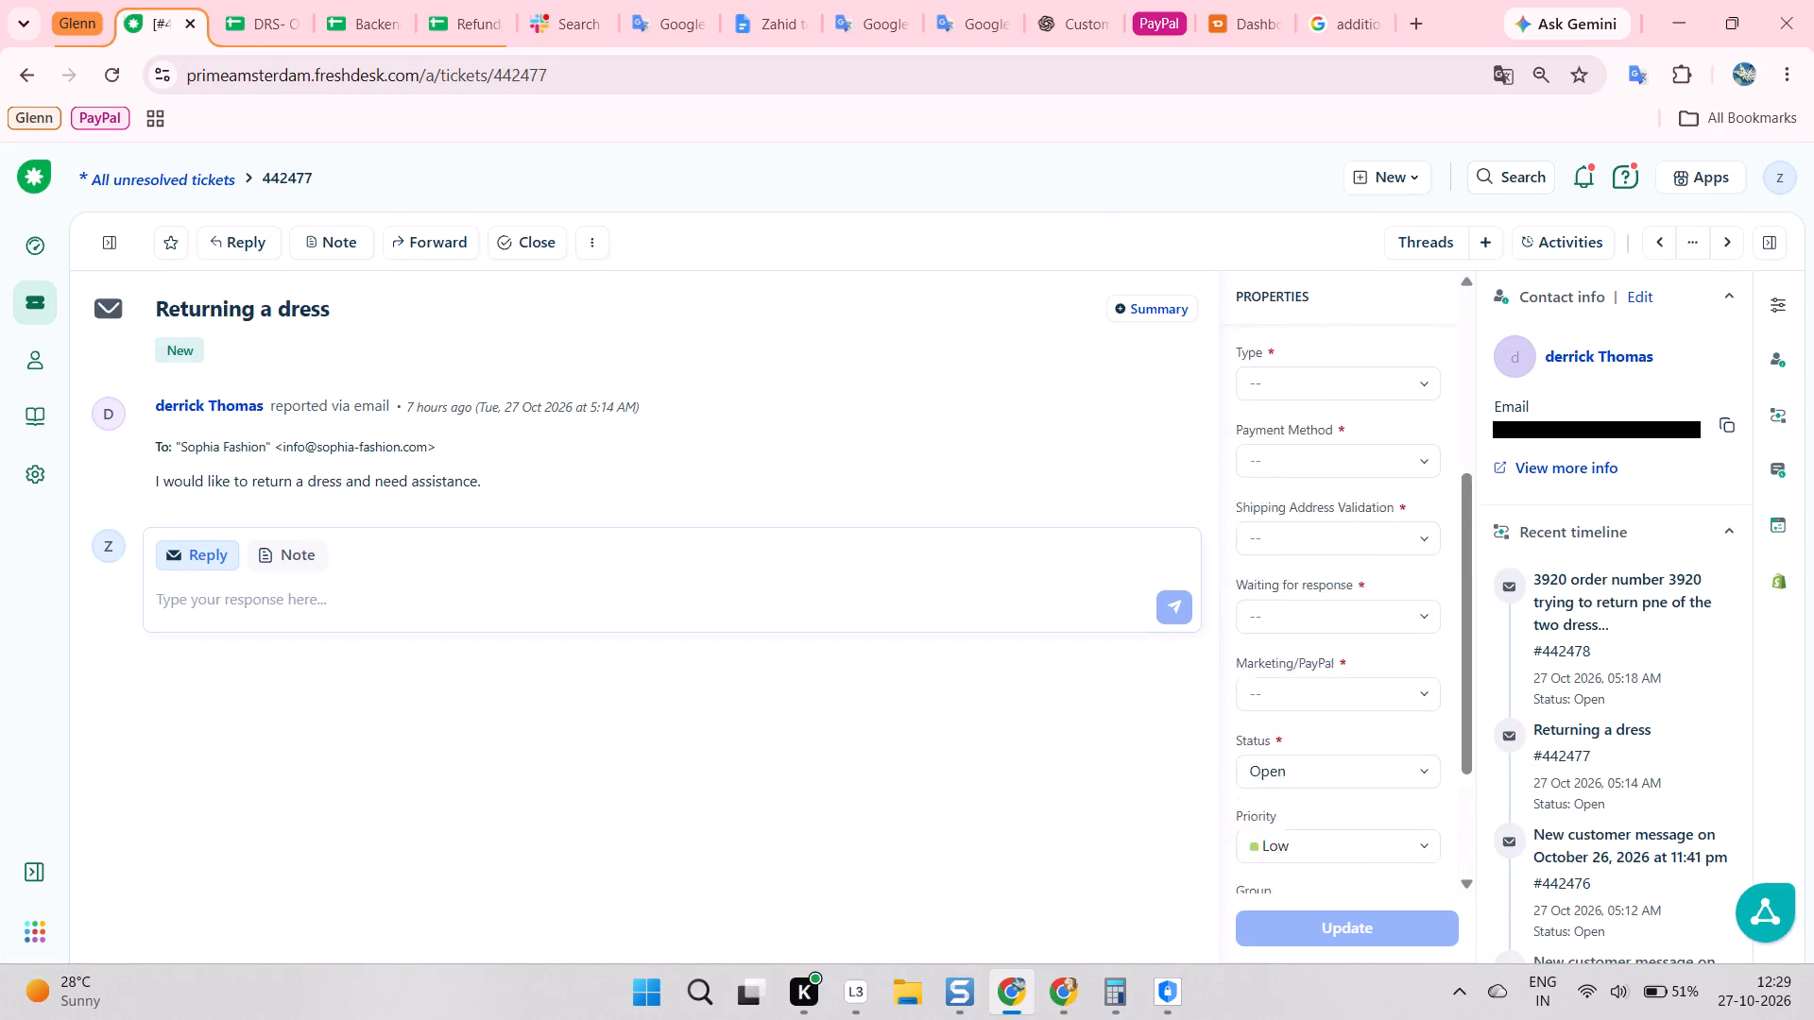
{"action": "left_click", "coordinate": [1612, 590]}
{"action": "left_click", "coordinate": [1603, 603]}
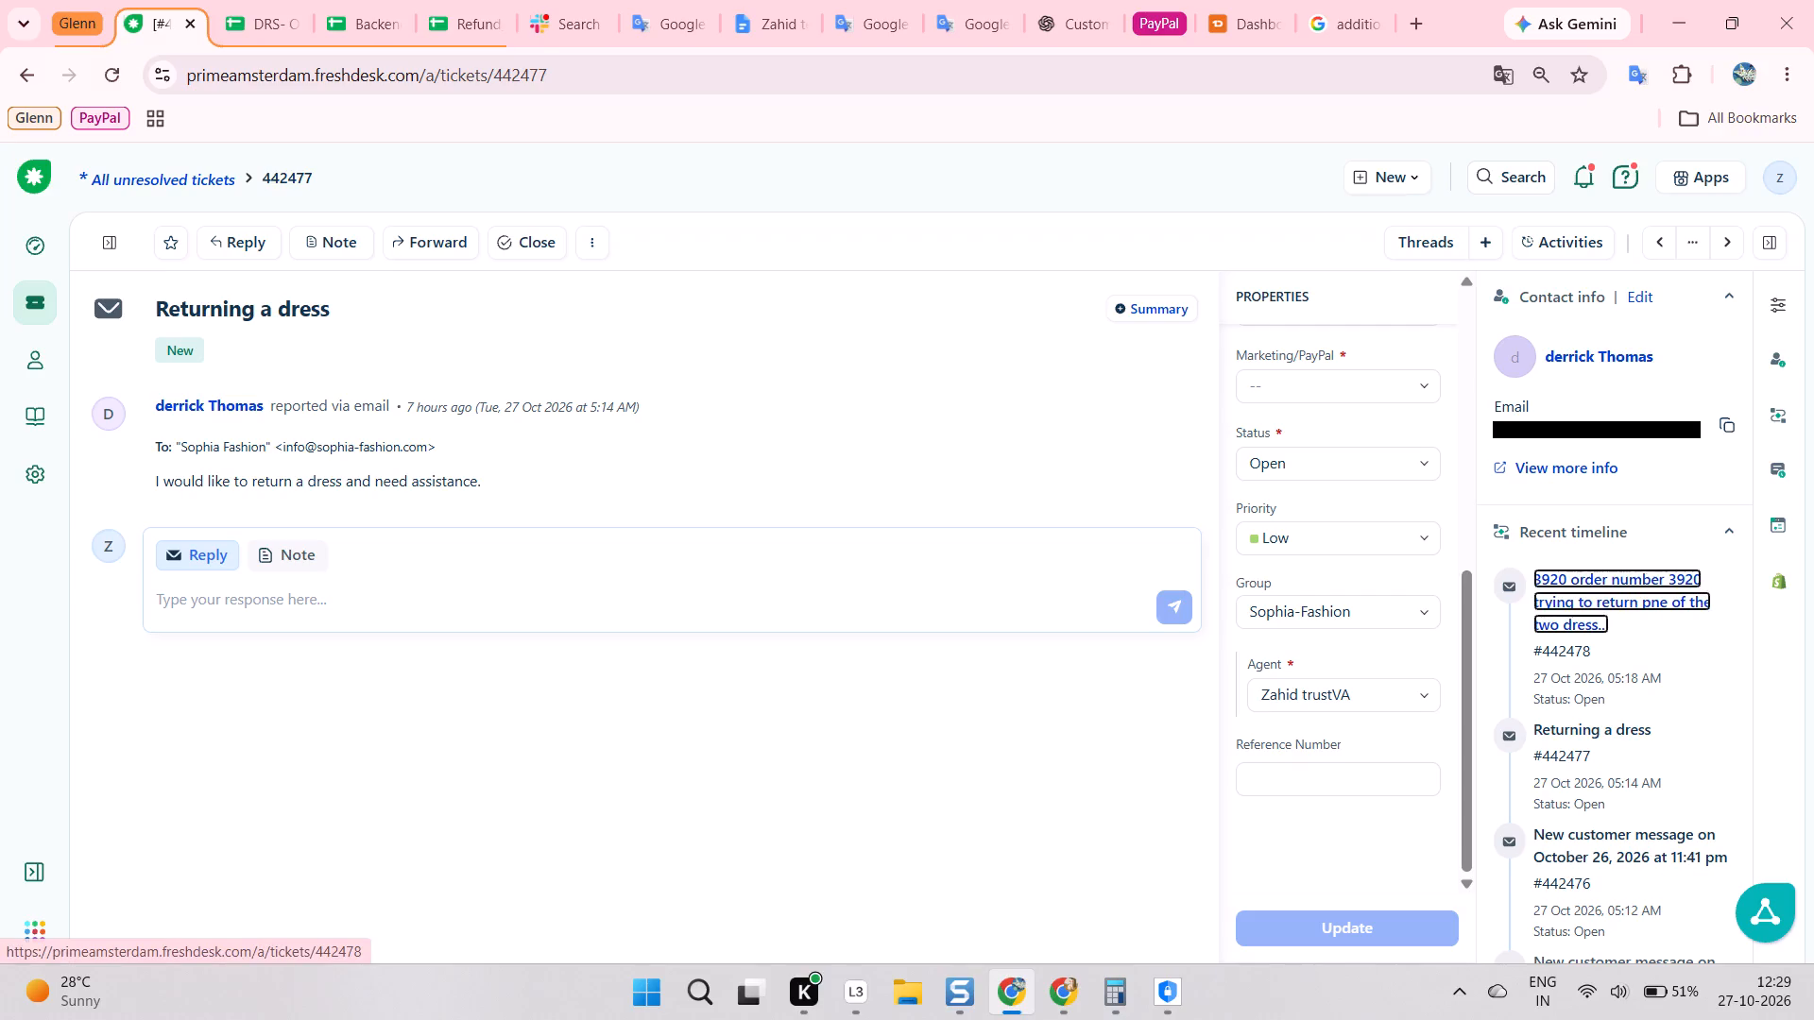
{"action": "scroll", "coordinate": [1077, 525], "scroll_direction": "down", "scroll_amount": 6}
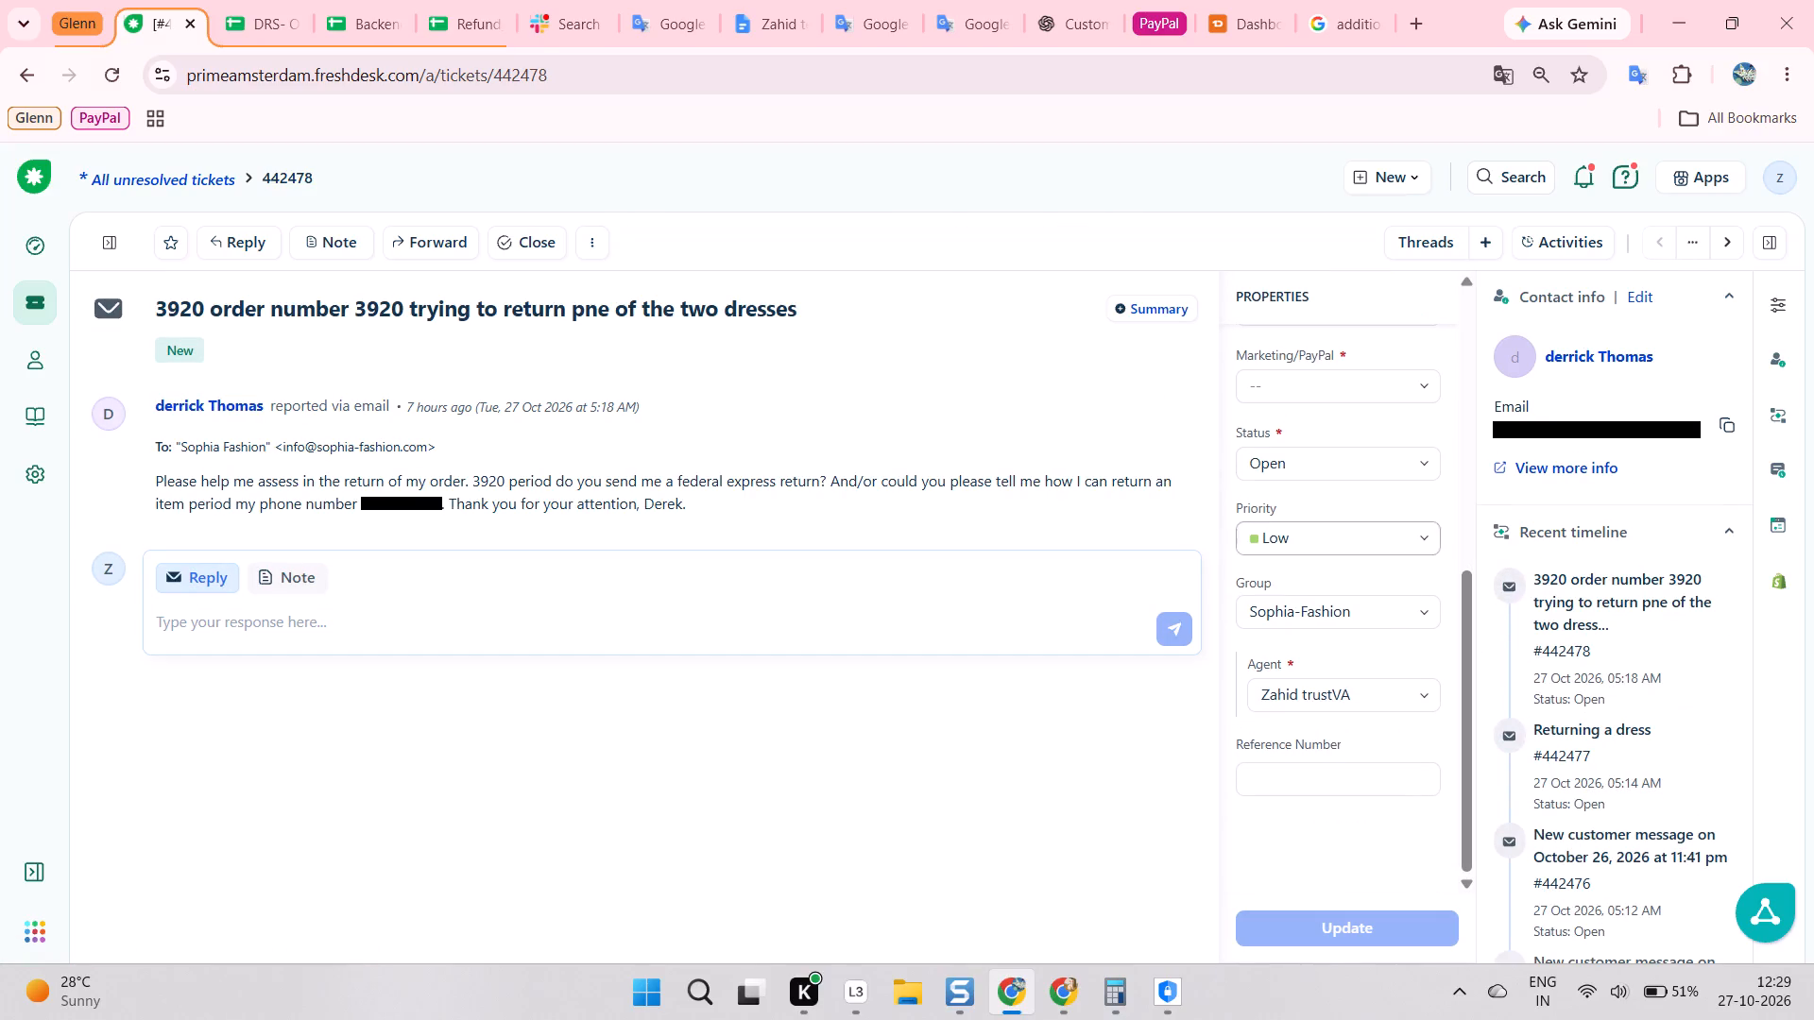
{"action": "scroll", "coordinate": [1142, 582], "scroll_direction": "down", "scroll_amount": 2}
{"action": "scroll", "coordinate": [690, 478], "scroll_direction": "down", "scroll_amount": 1}
{"action": "scroll", "coordinate": [1316, 555], "scroll_direction": "down", "scroll_amount": 2}
{"action": "scroll", "coordinate": [1401, 592], "scroll_direction": "up", "scroll_amount": 1}
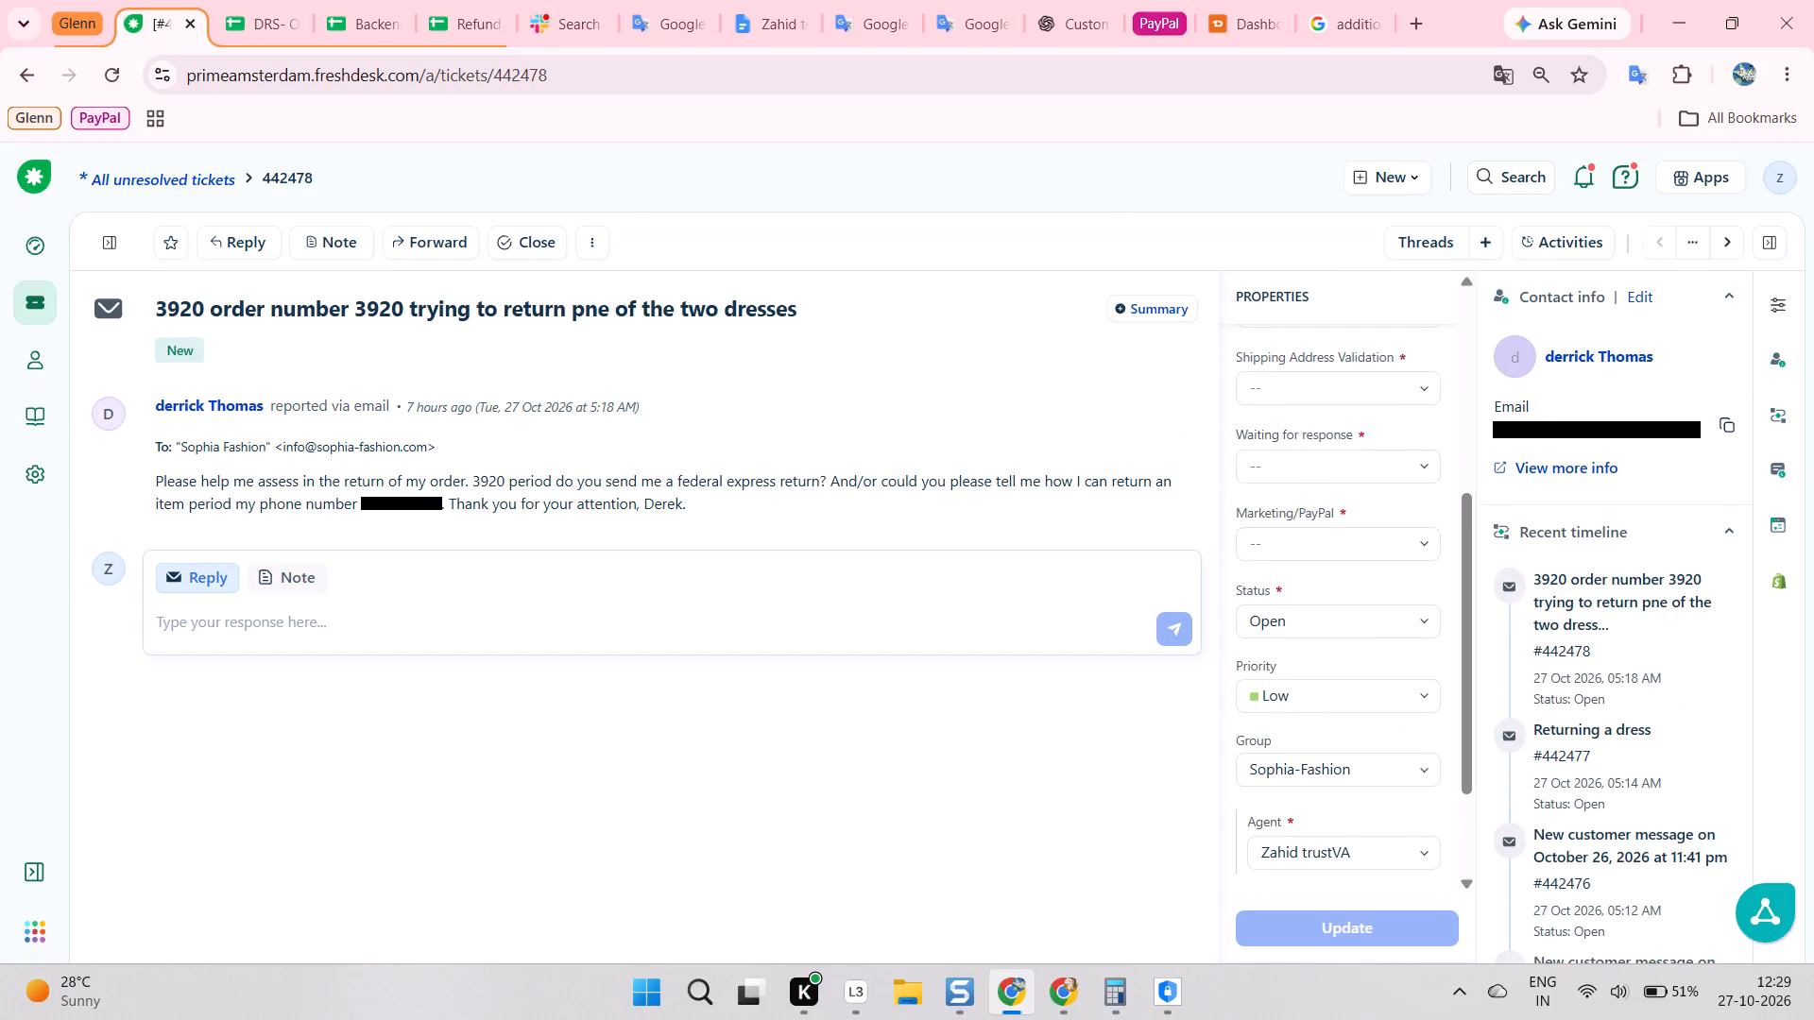
{"action": "scroll", "coordinate": [1645, 771], "scroll_direction": "down", "scroll_amount": 2}
{"action": "scroll", "coordinate": [1576, 609], "scroll_direction": "up", "scroll_amount": 3}
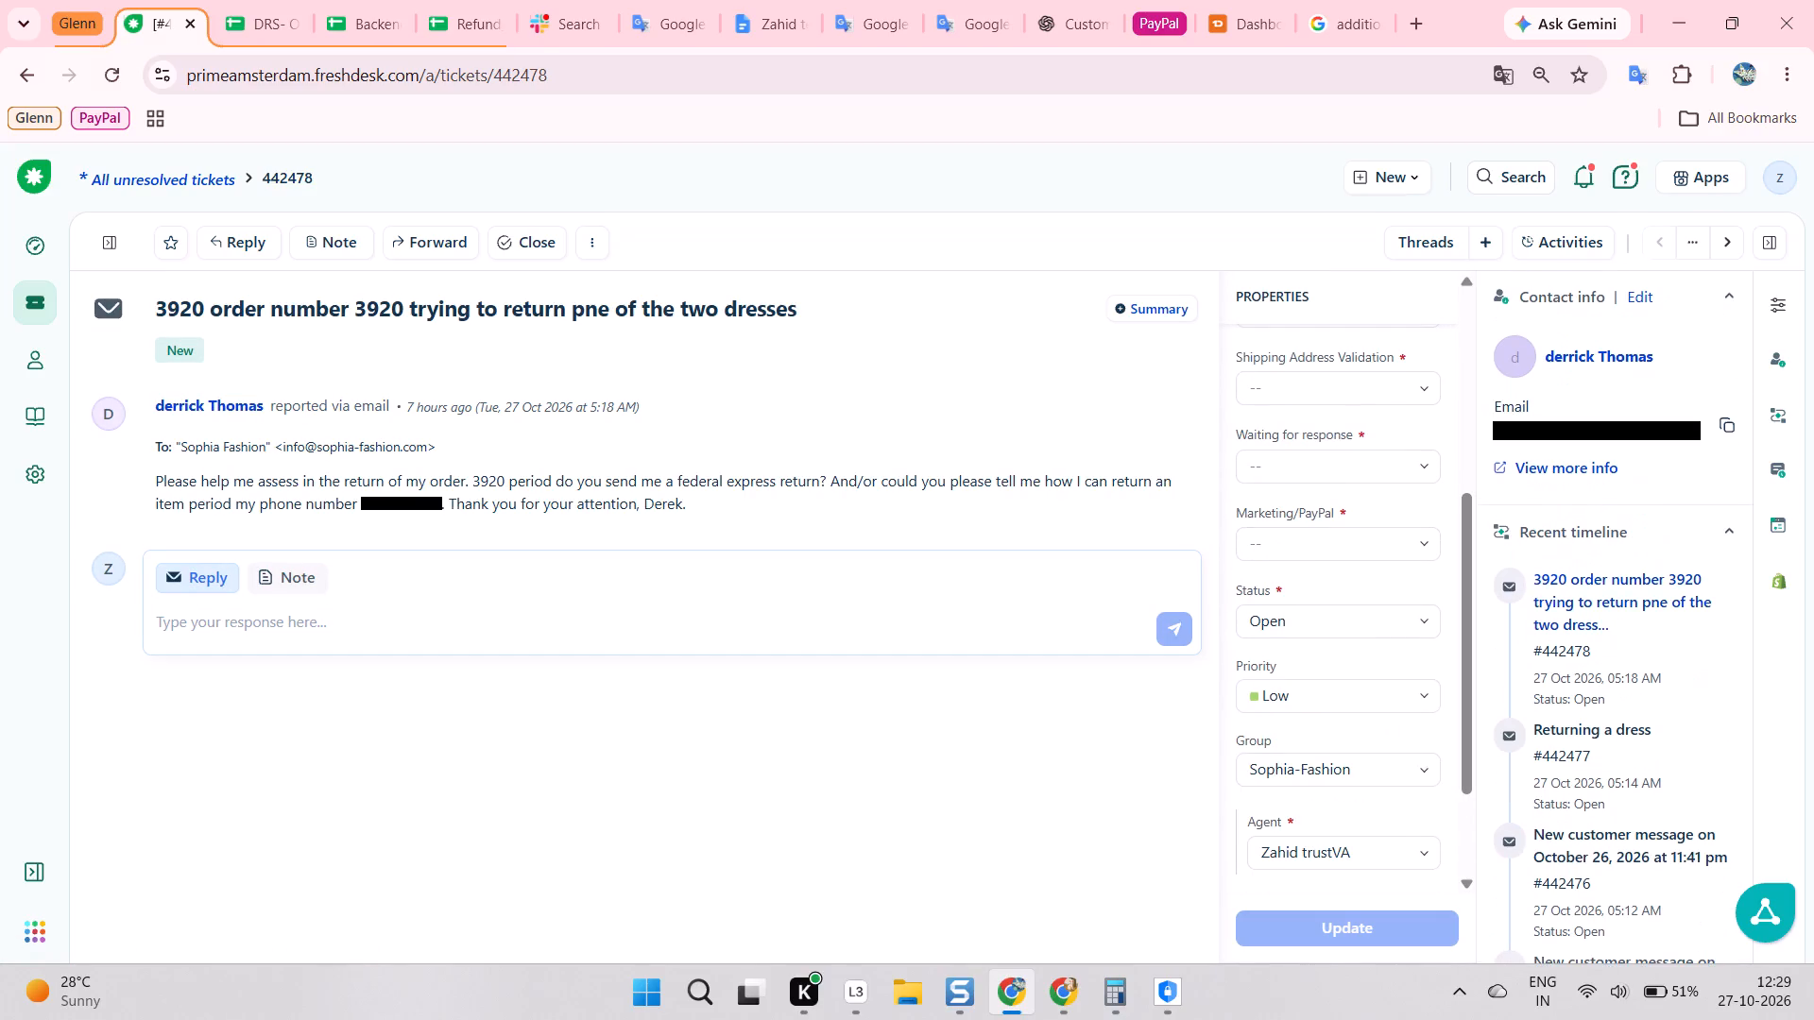
{"action": "double_click", "coordinate": [1597, 604]}
{"action": "left_click", "coordinate": [1726, 423]}
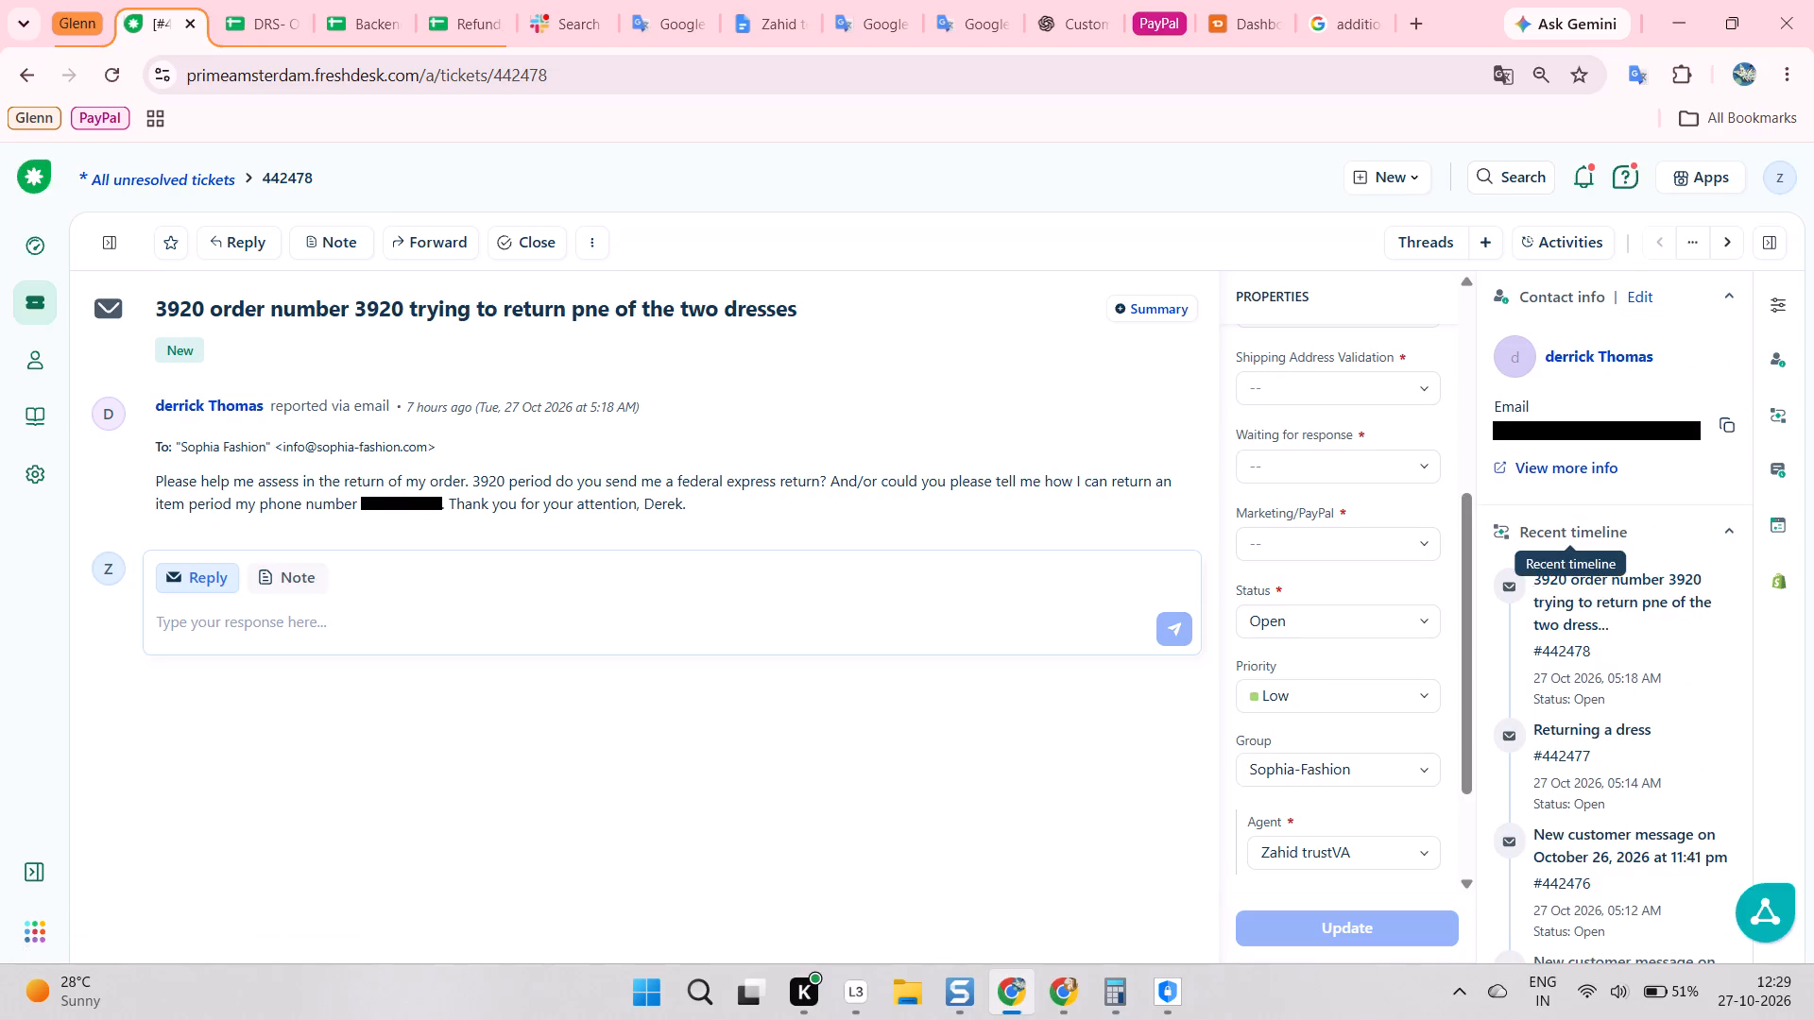
{"action": "left_click", "coordinate": [595, 242]}
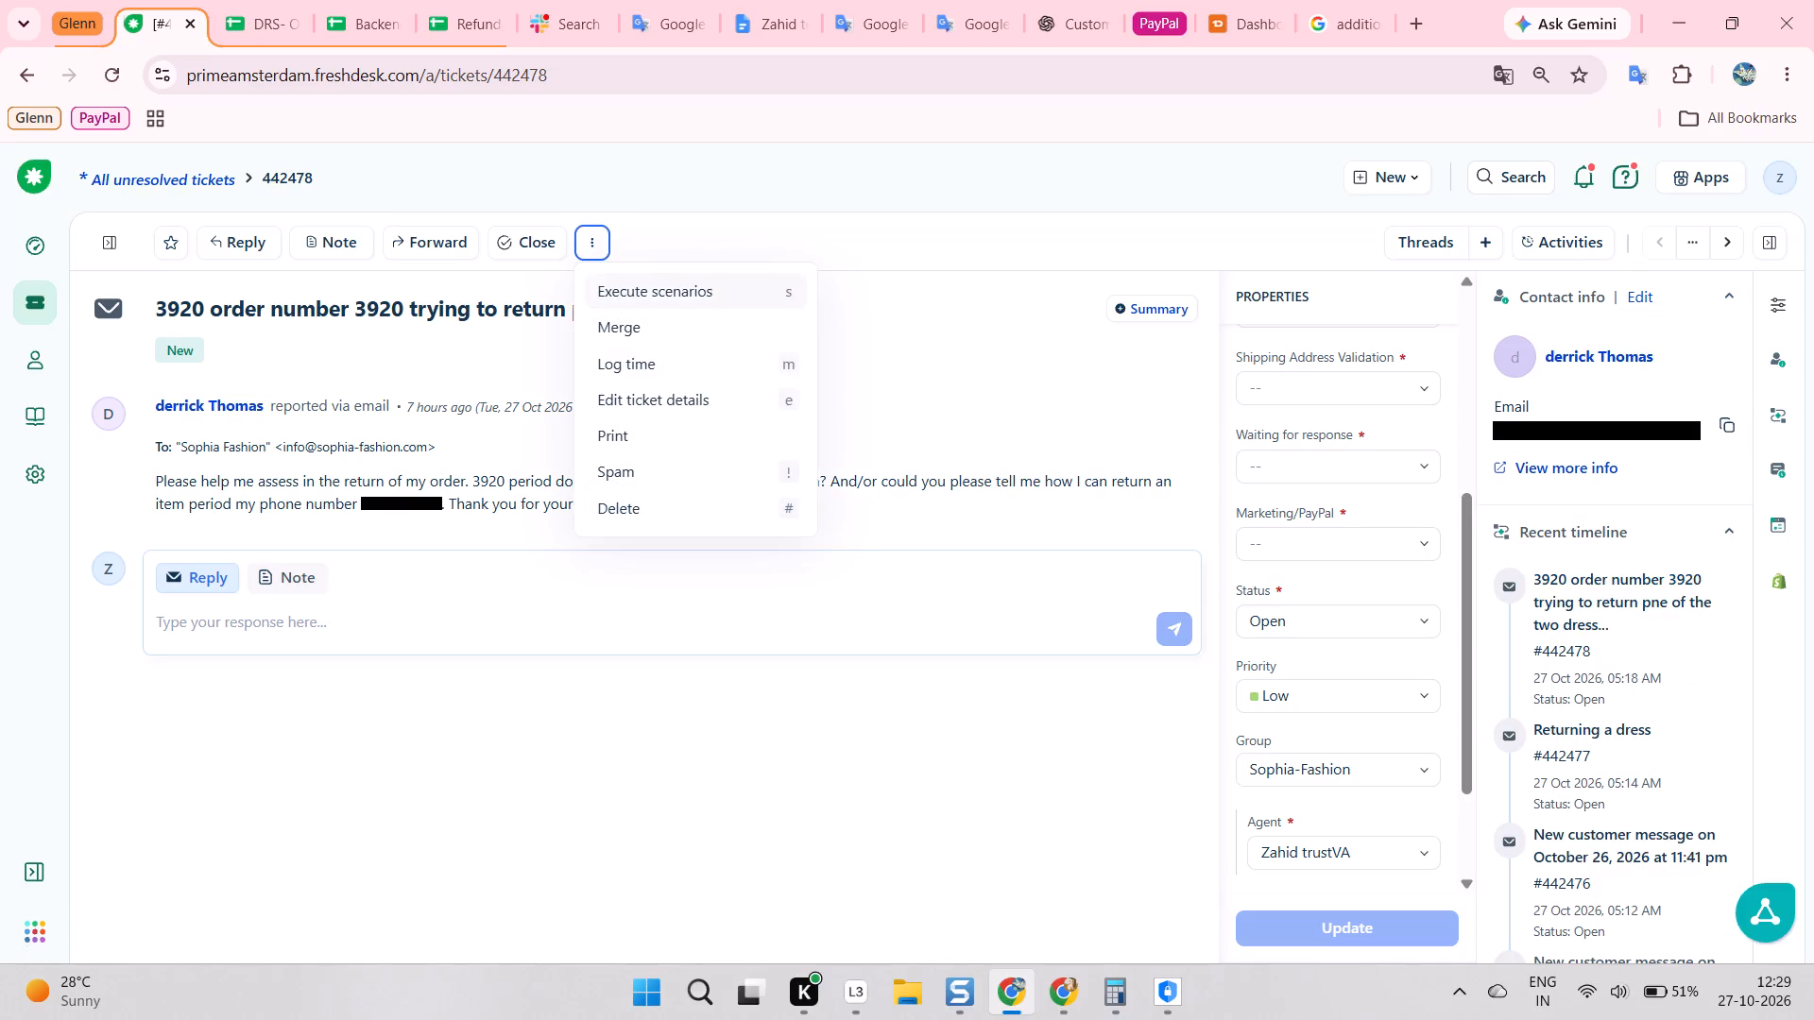
{"action": "left_click", "coordinate": [651, 339]}
{"action": "left_click", "coordinate": [1249, 300]}
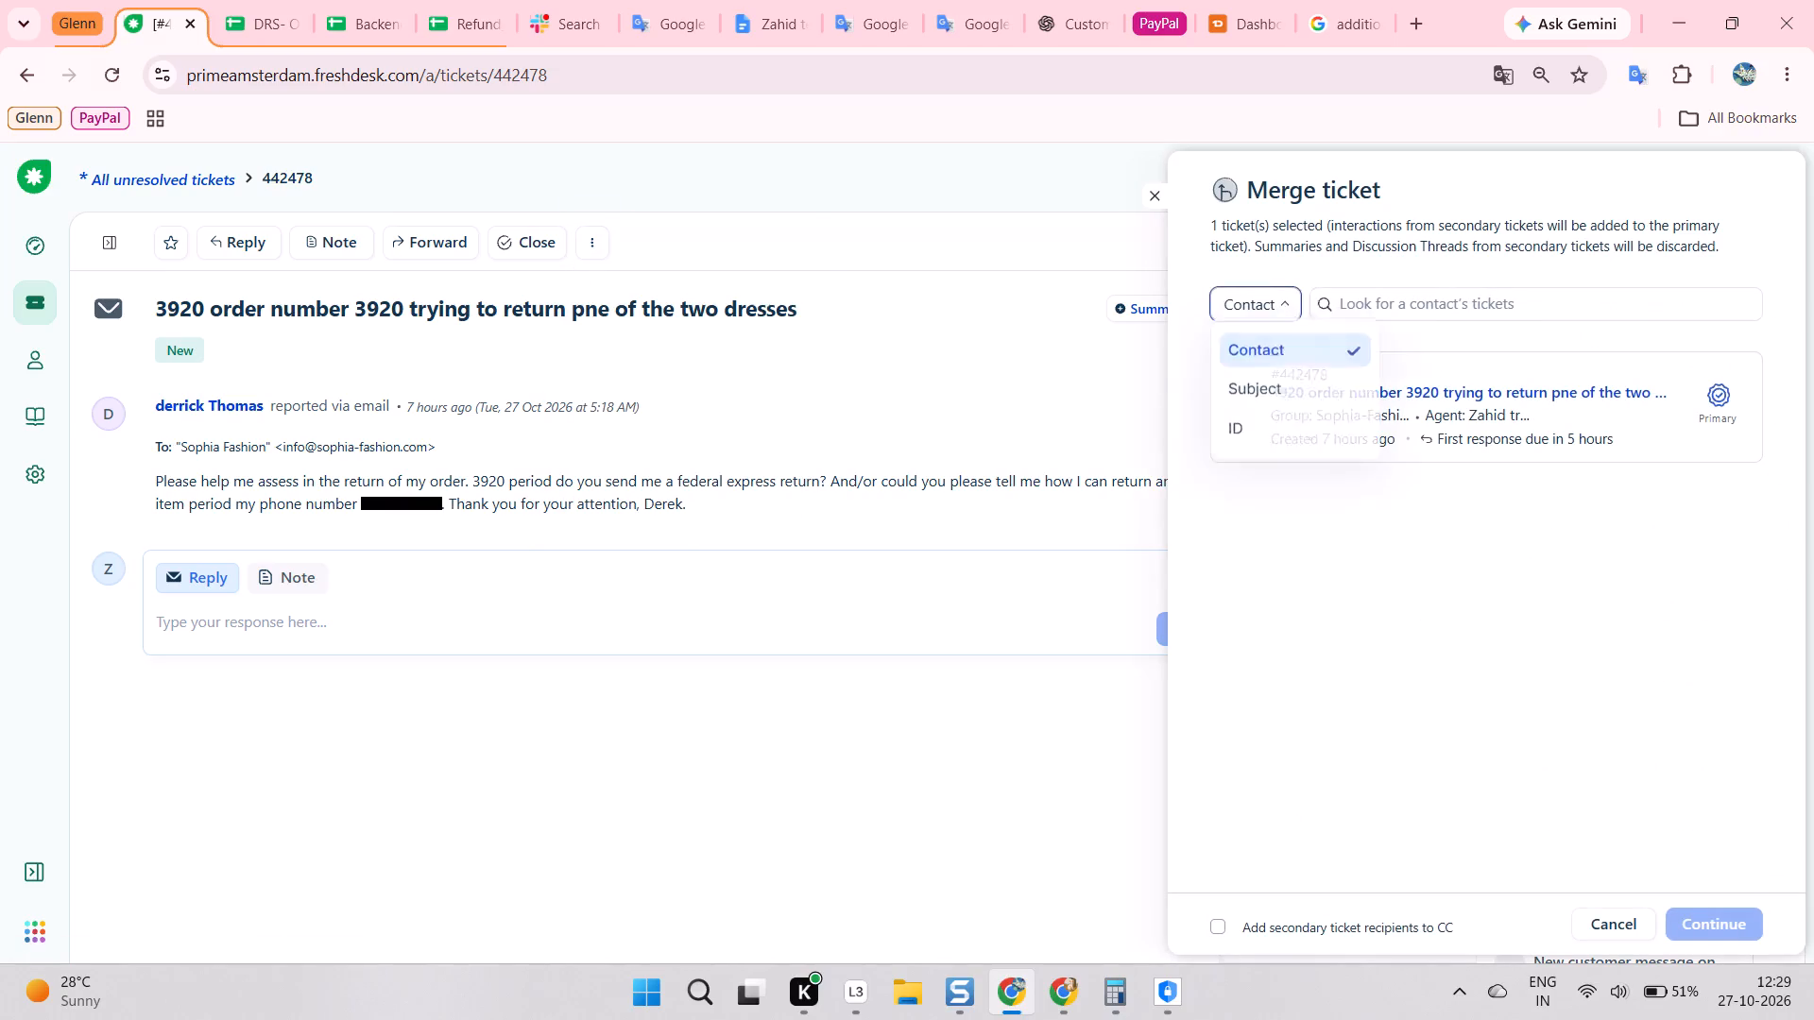
{"action": "left_click", "coordinate": [1350, 308]}
{"action": "key", "text": "ctrl+v"}
{"action": "left_click", "coordinate": [1365, 354]}
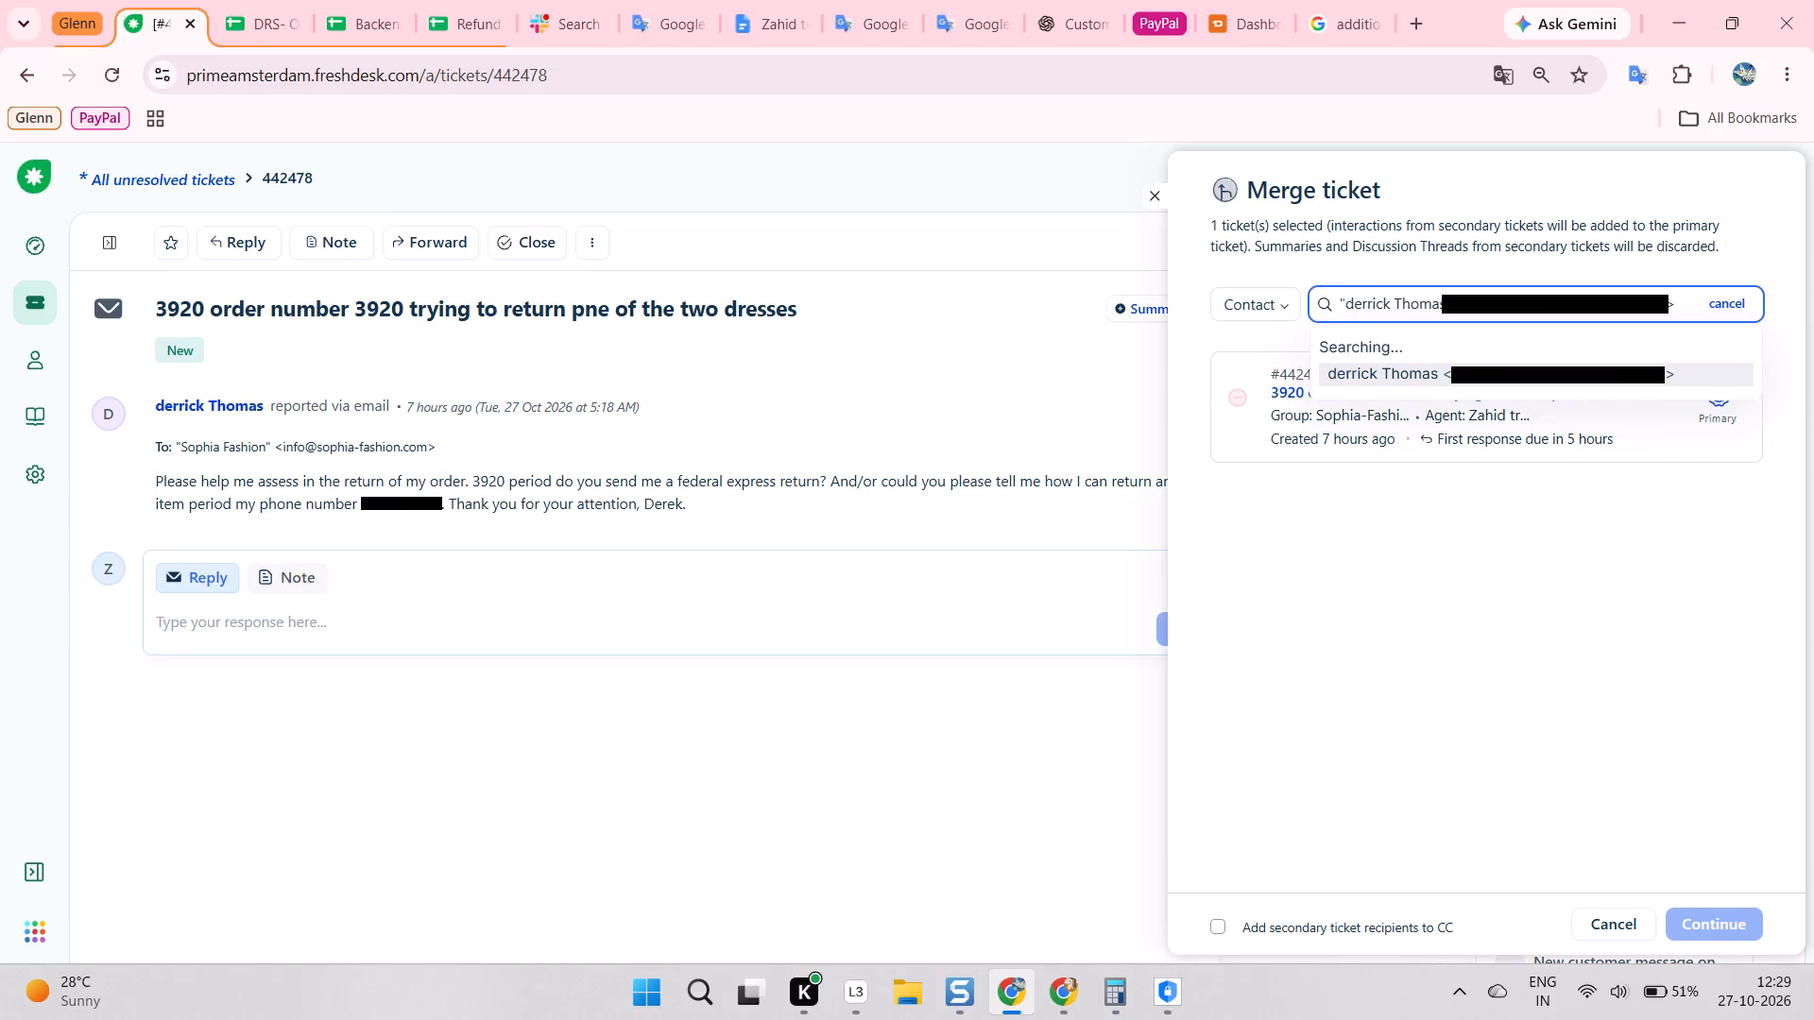
{"action": "left_click", "coordinate": [1336, 501]}
{"action": "scroll", "coordinate": [1360, 497], "scroll_direction": "down", "scroll_amount": 1}
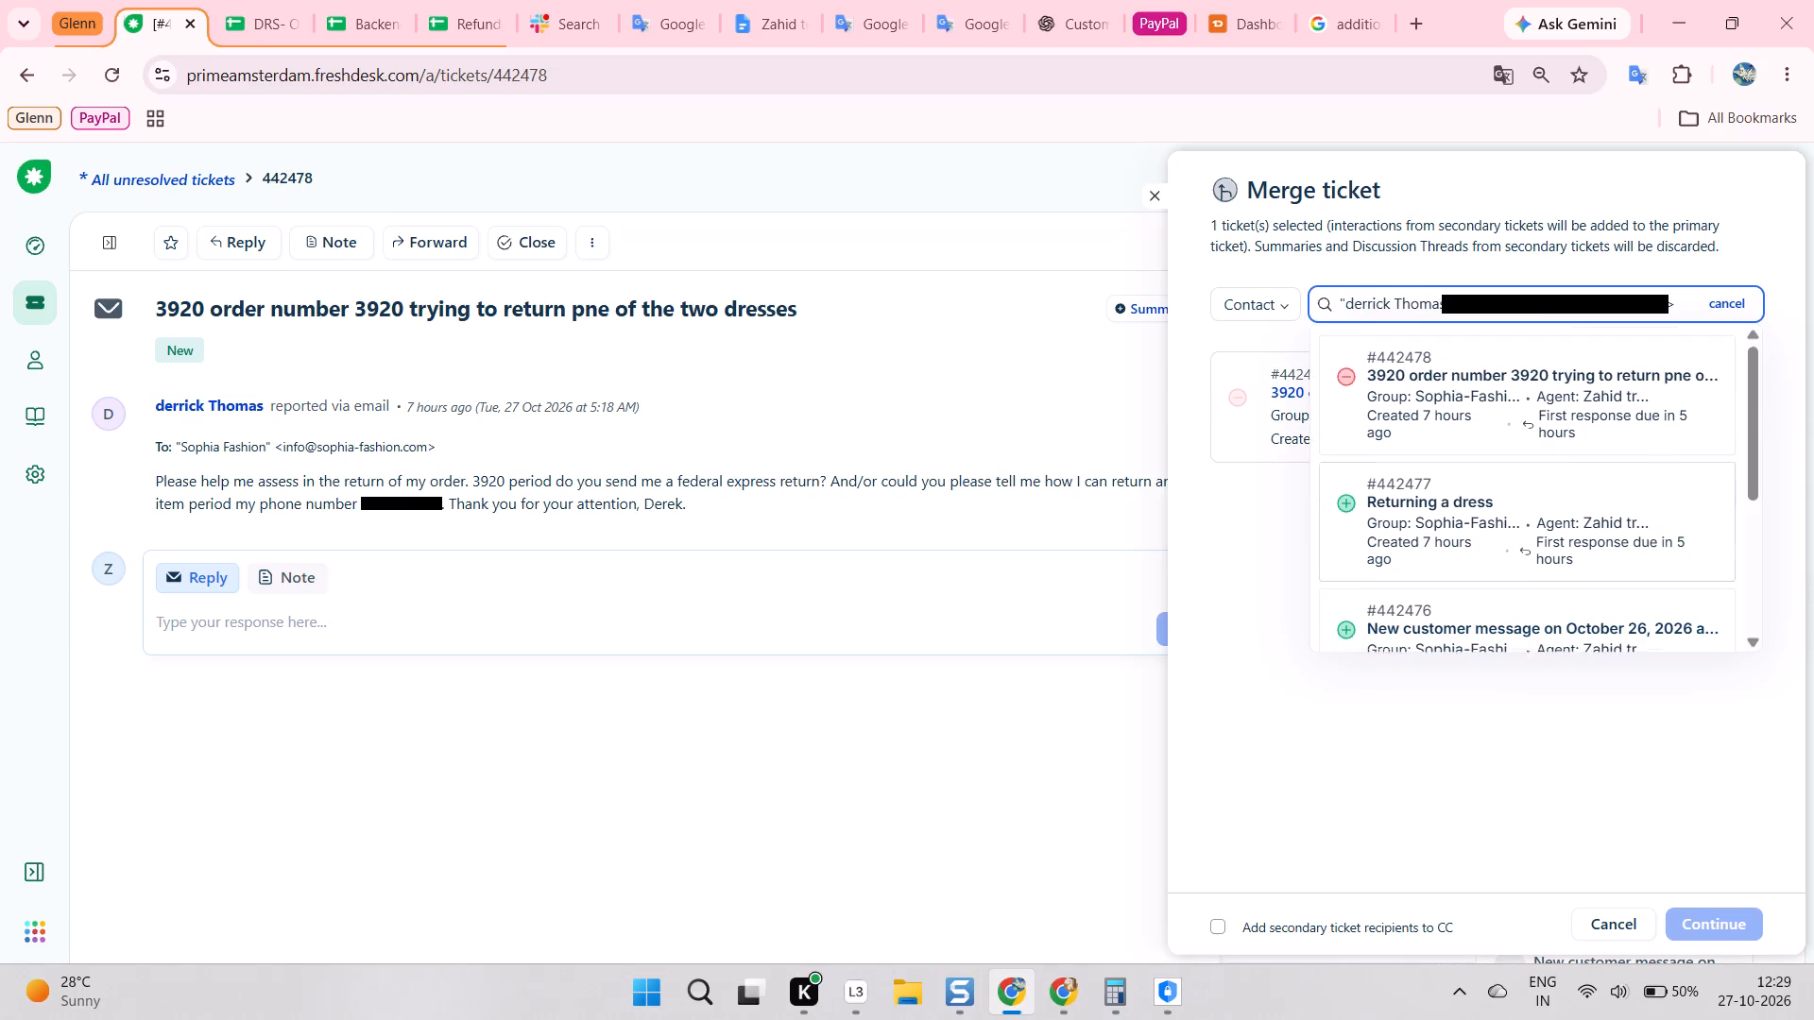
{"action": "left_click", "coordinate": [1343, 351]}
{"action": "left_click", "coordinate": [1343, 467]}
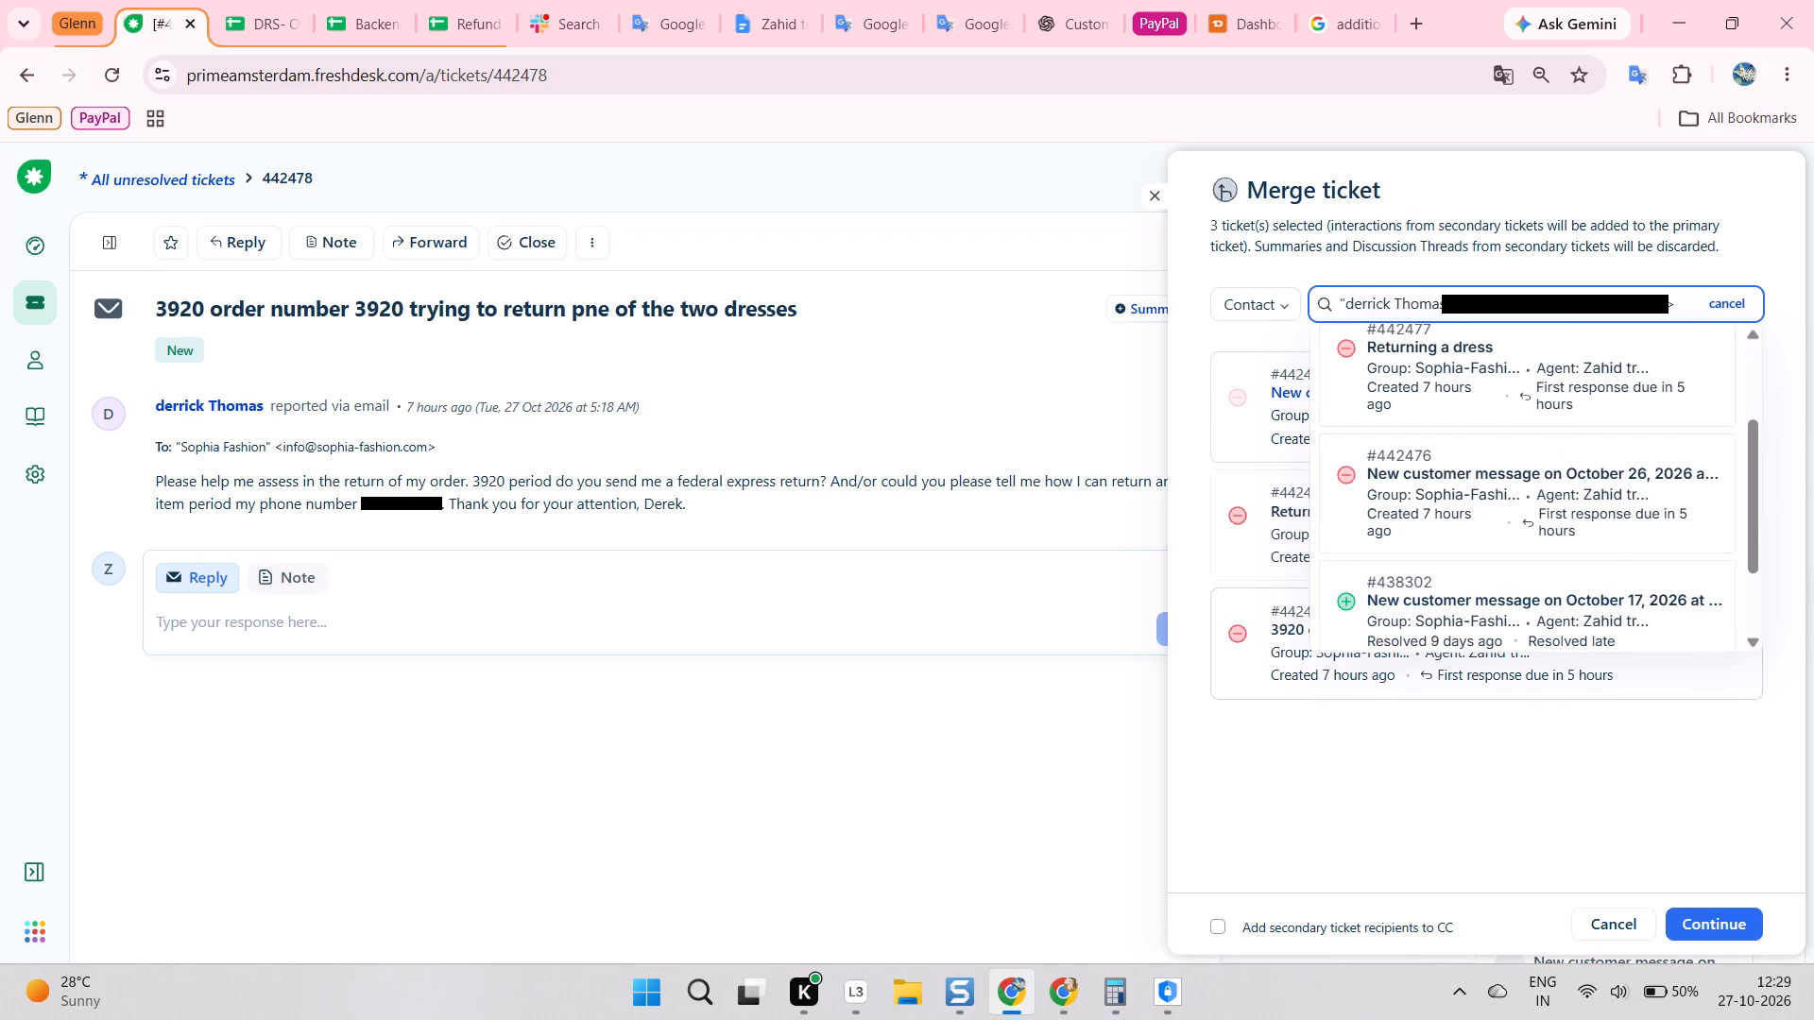
{"action": "left_click", "coordinate": [1400, 762]}
{"action": "scroll", "coordinate": [1398, 754], "scroll_direction": "up", "scroll_amount": 2}
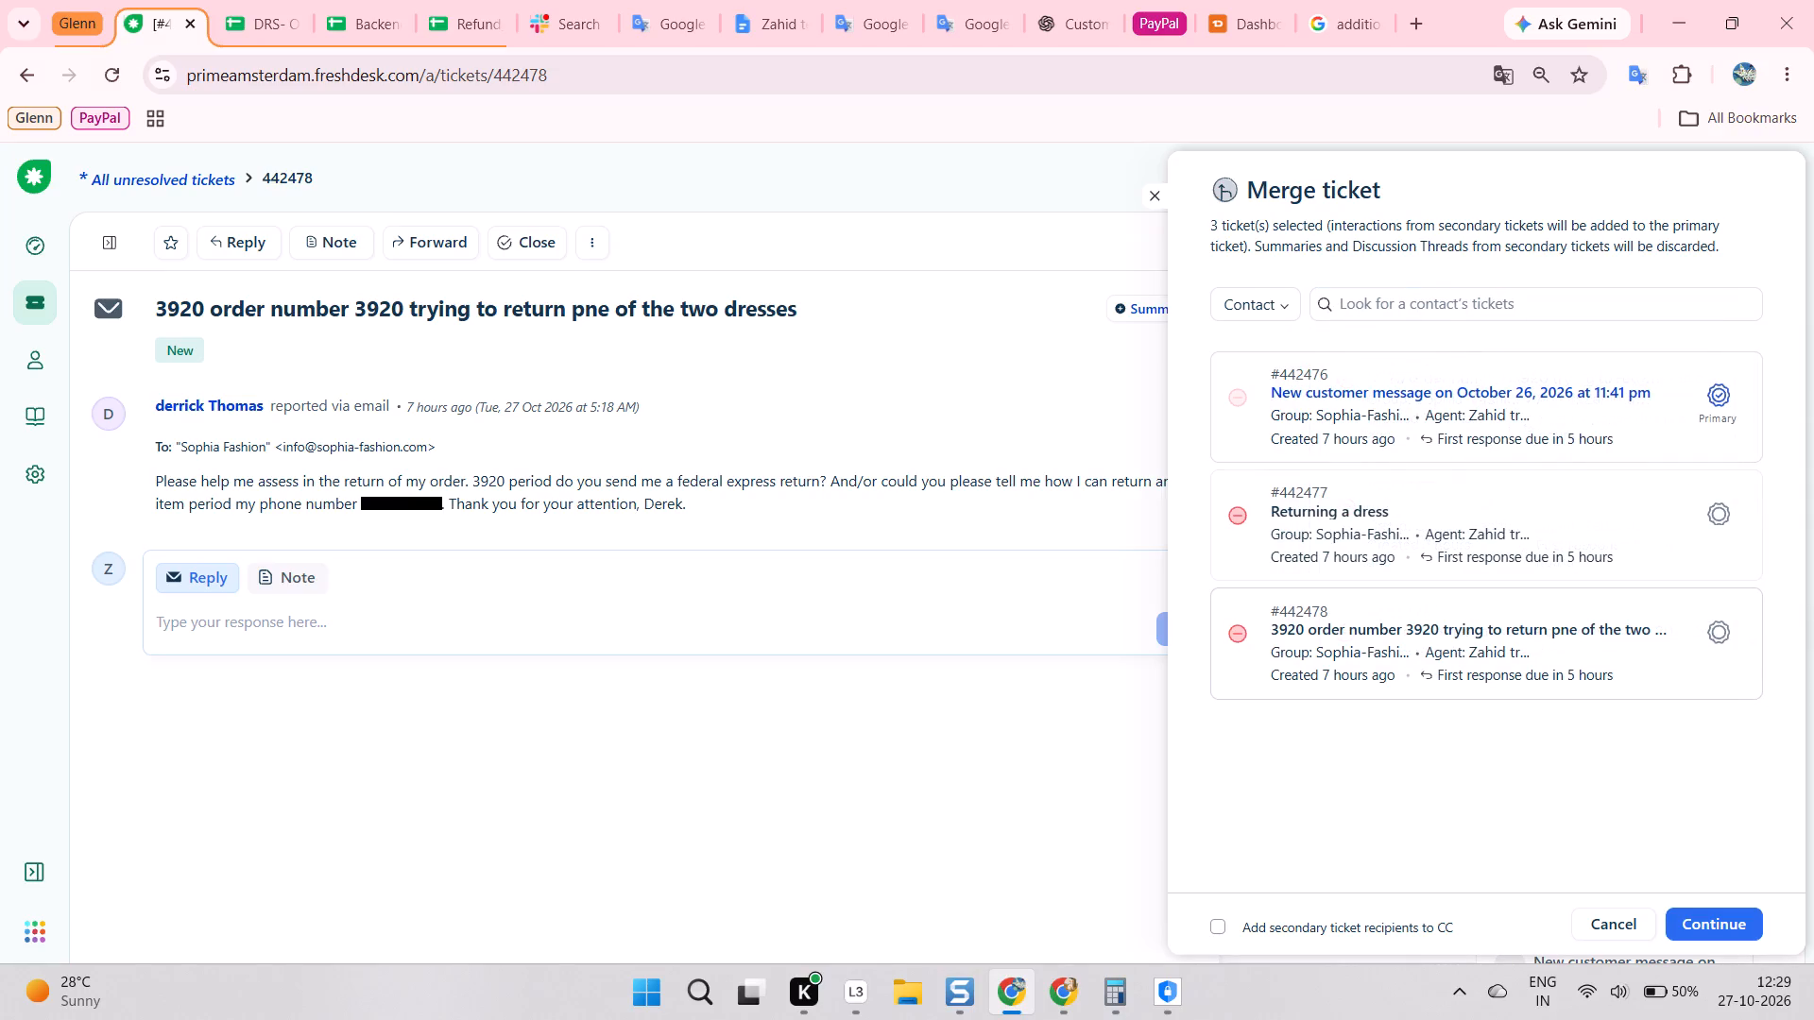
{"action": "left_click", "coordinate": [1712, 631]}
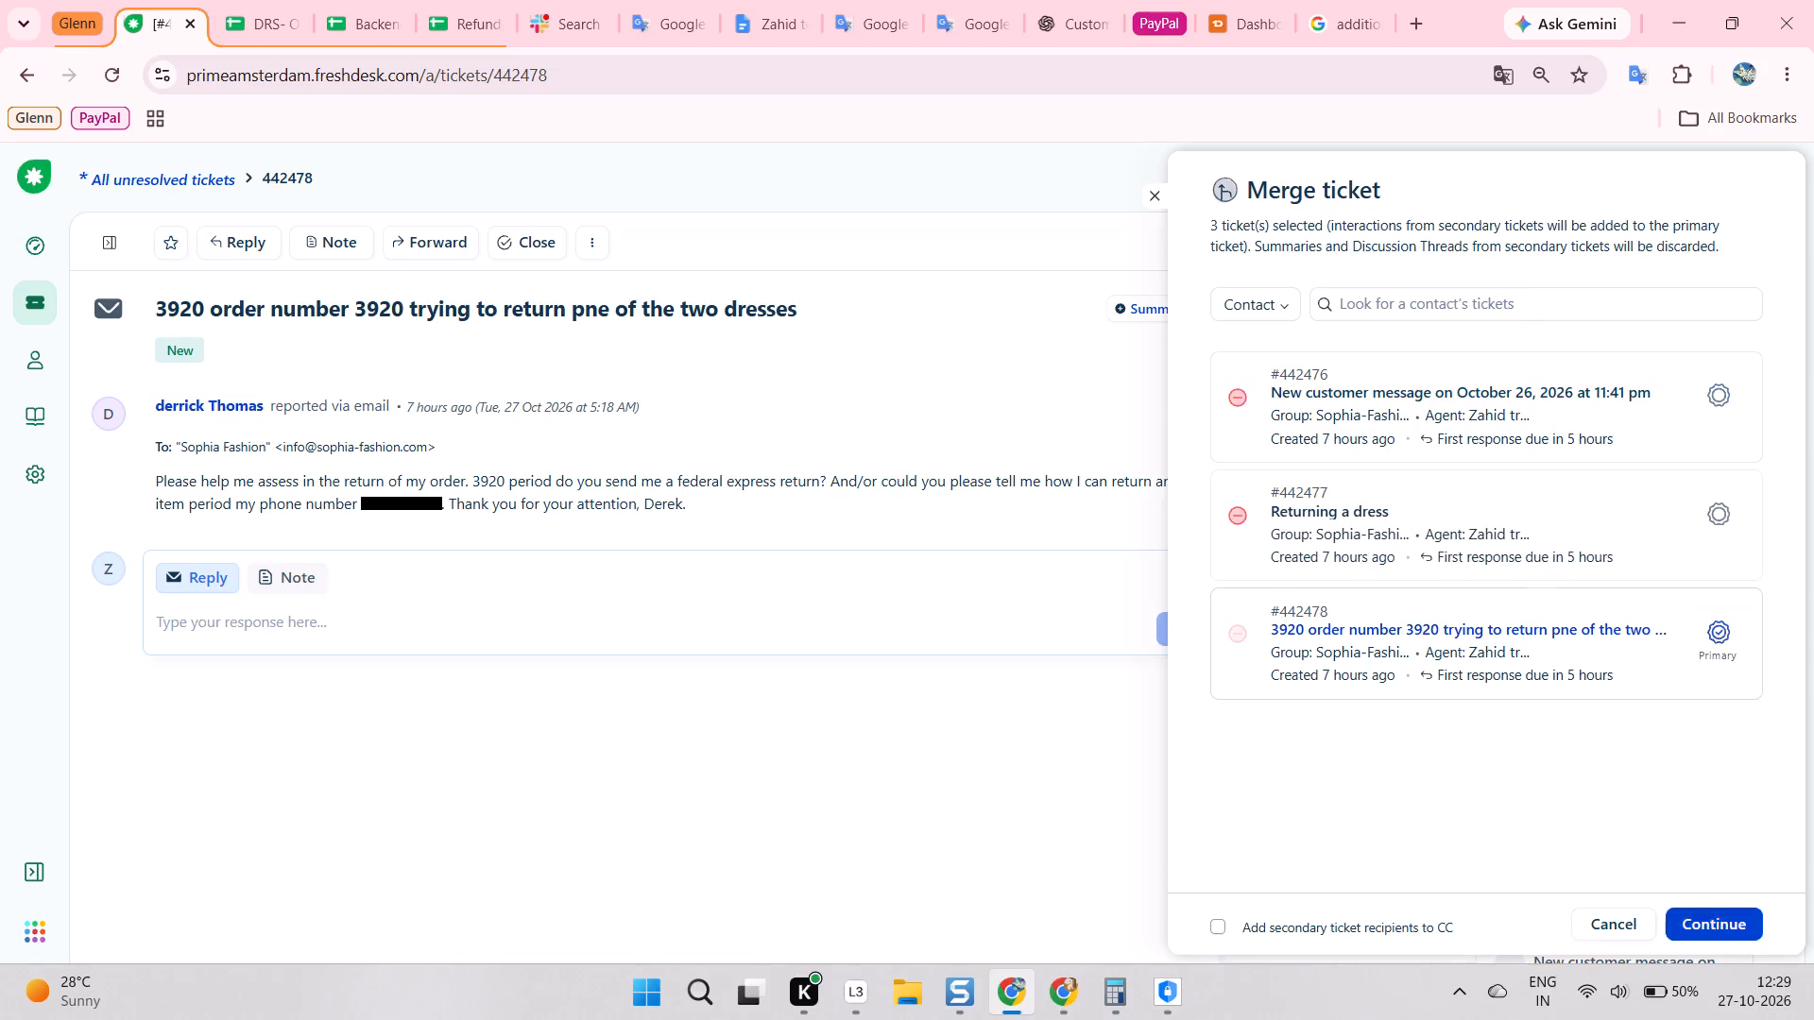
{"action": "left_click", "coordinate": [1714, 927]}
{"action": "left_click", "coordinate": [1721, 923]}
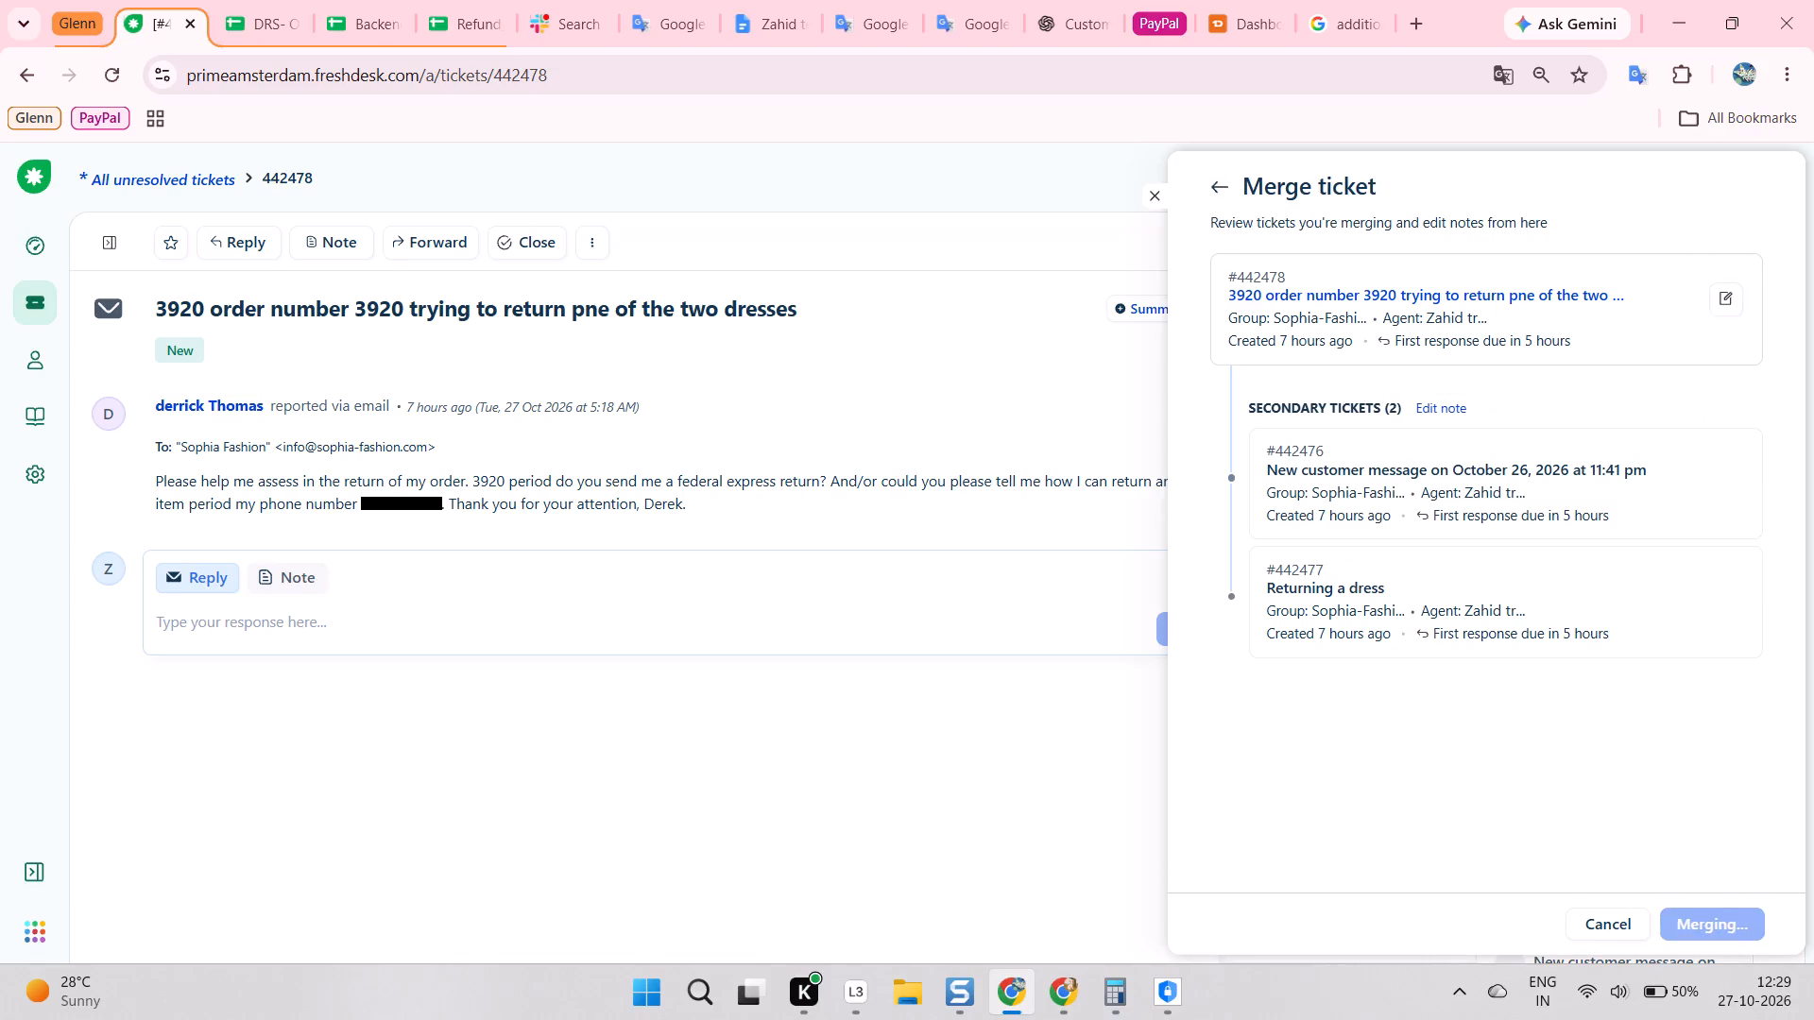
{"action": "left_click", "coordinate": [117, 81]}
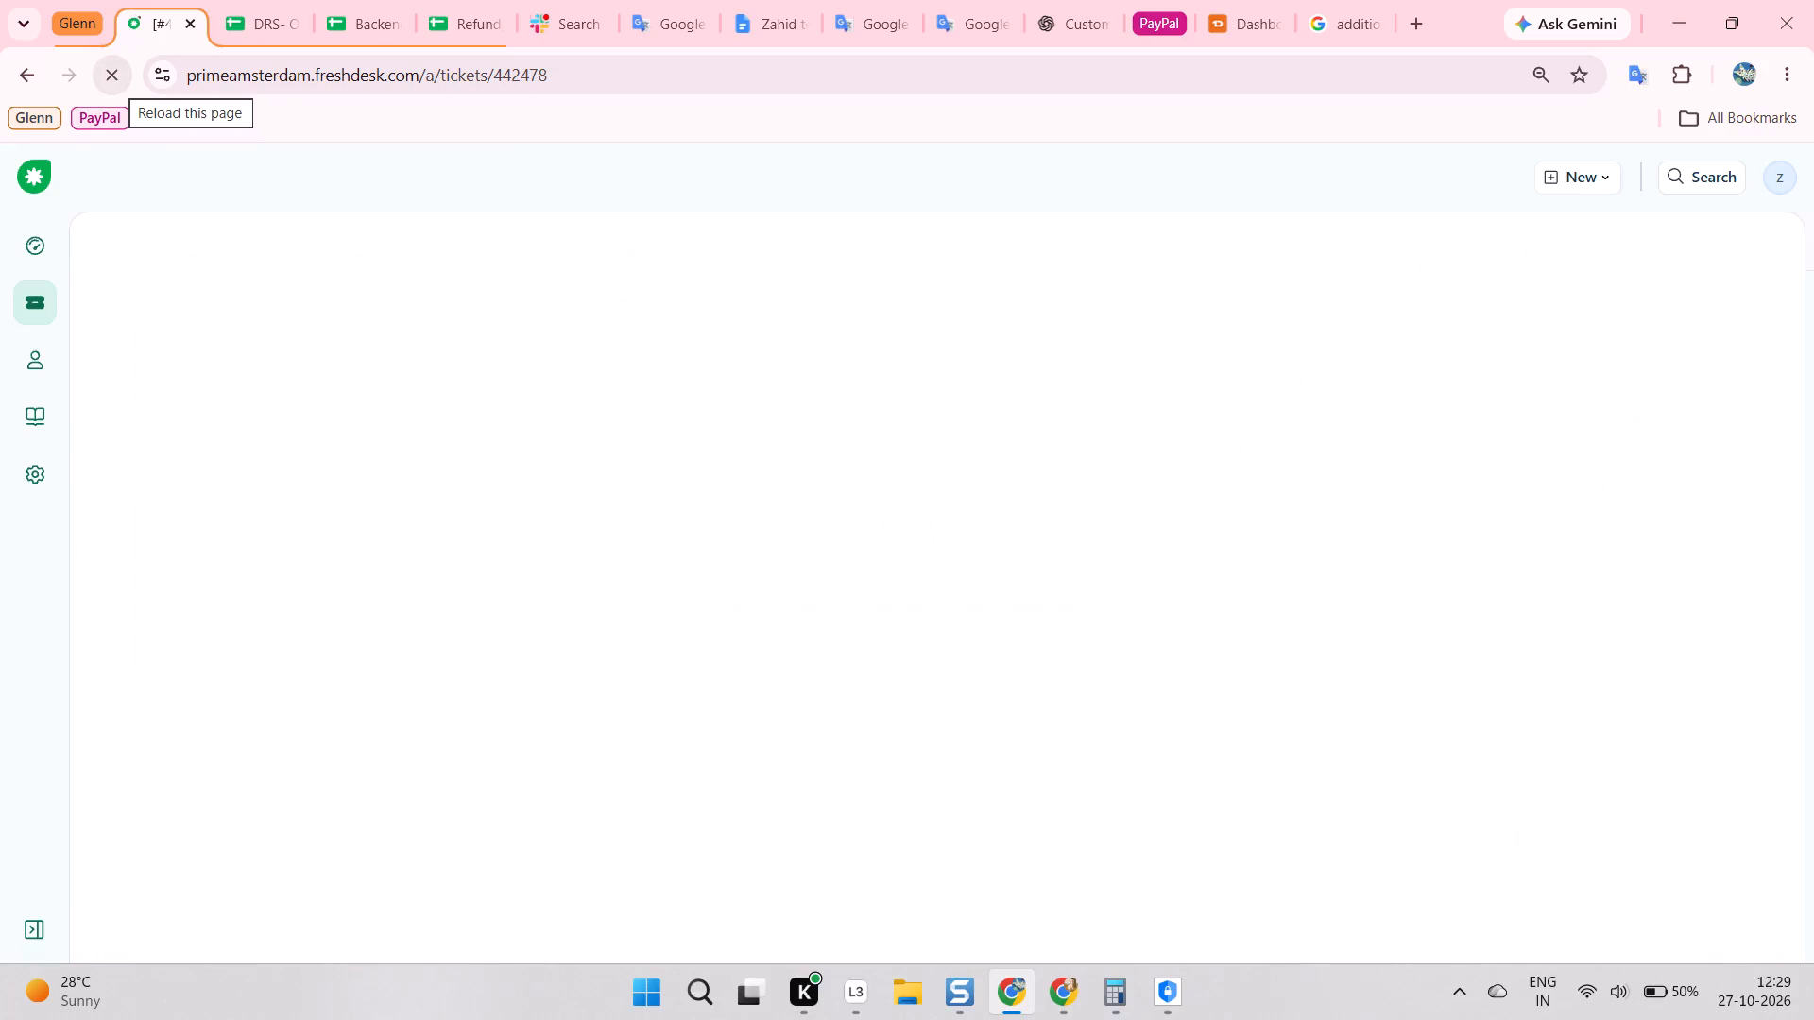
{"action": "scroll", "coordinate": [350, 276], "scroll_direction": "up", "scroll_amount": 10}
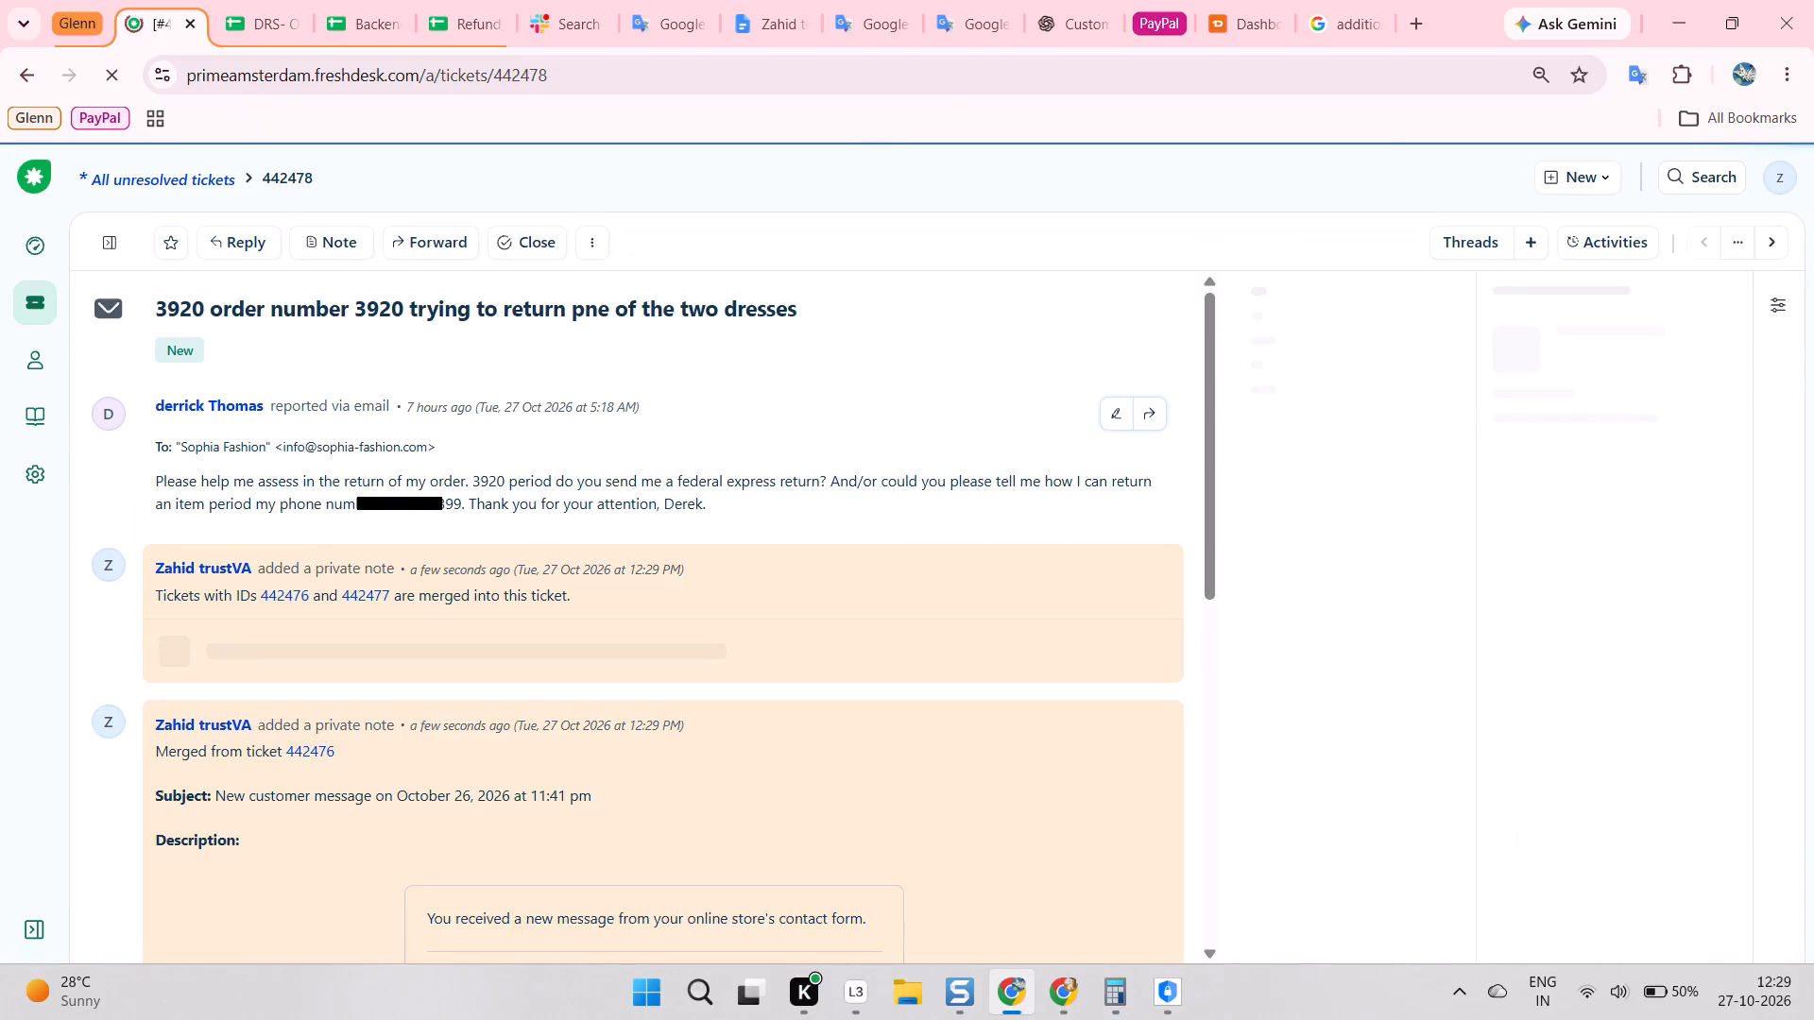
{"action": "scroll", "coordinate": [586, 475], "scroll_direction": "down", "scroll_amount": 12}
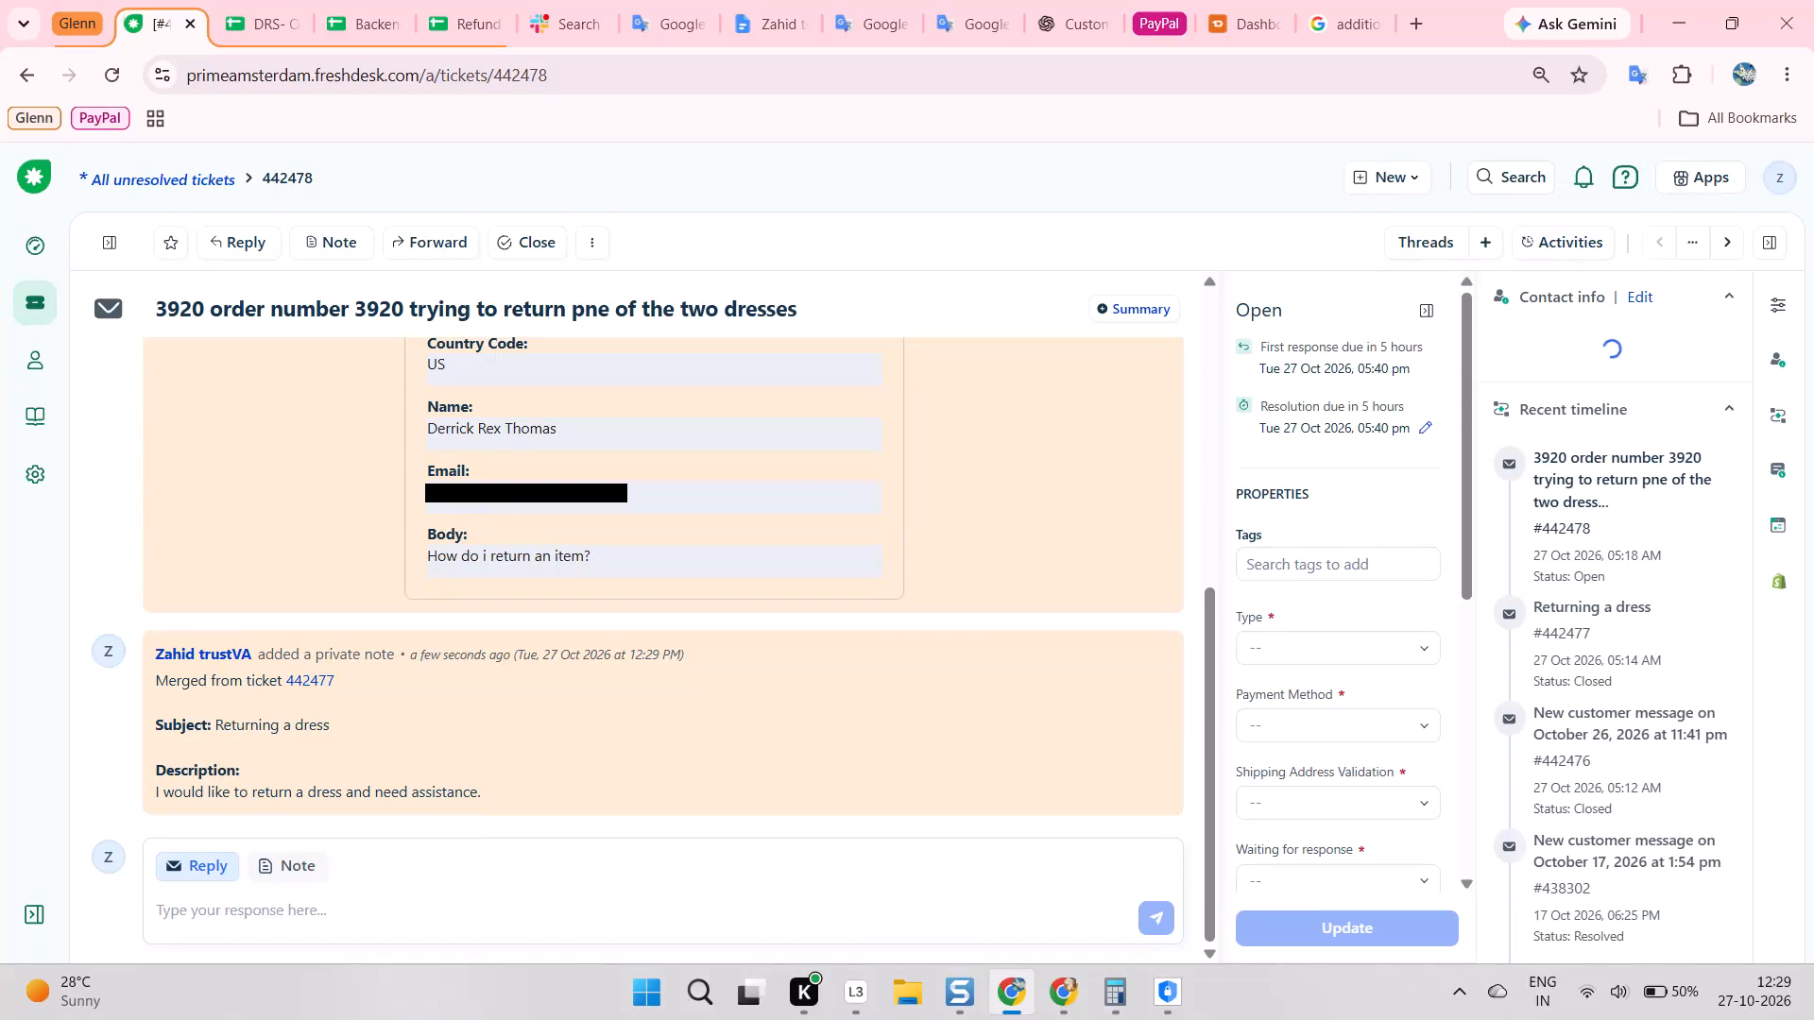
{"action": "scroll", "coordinate": [1575, 647], "scroll_direction": "up", "scroll_amount": 18}
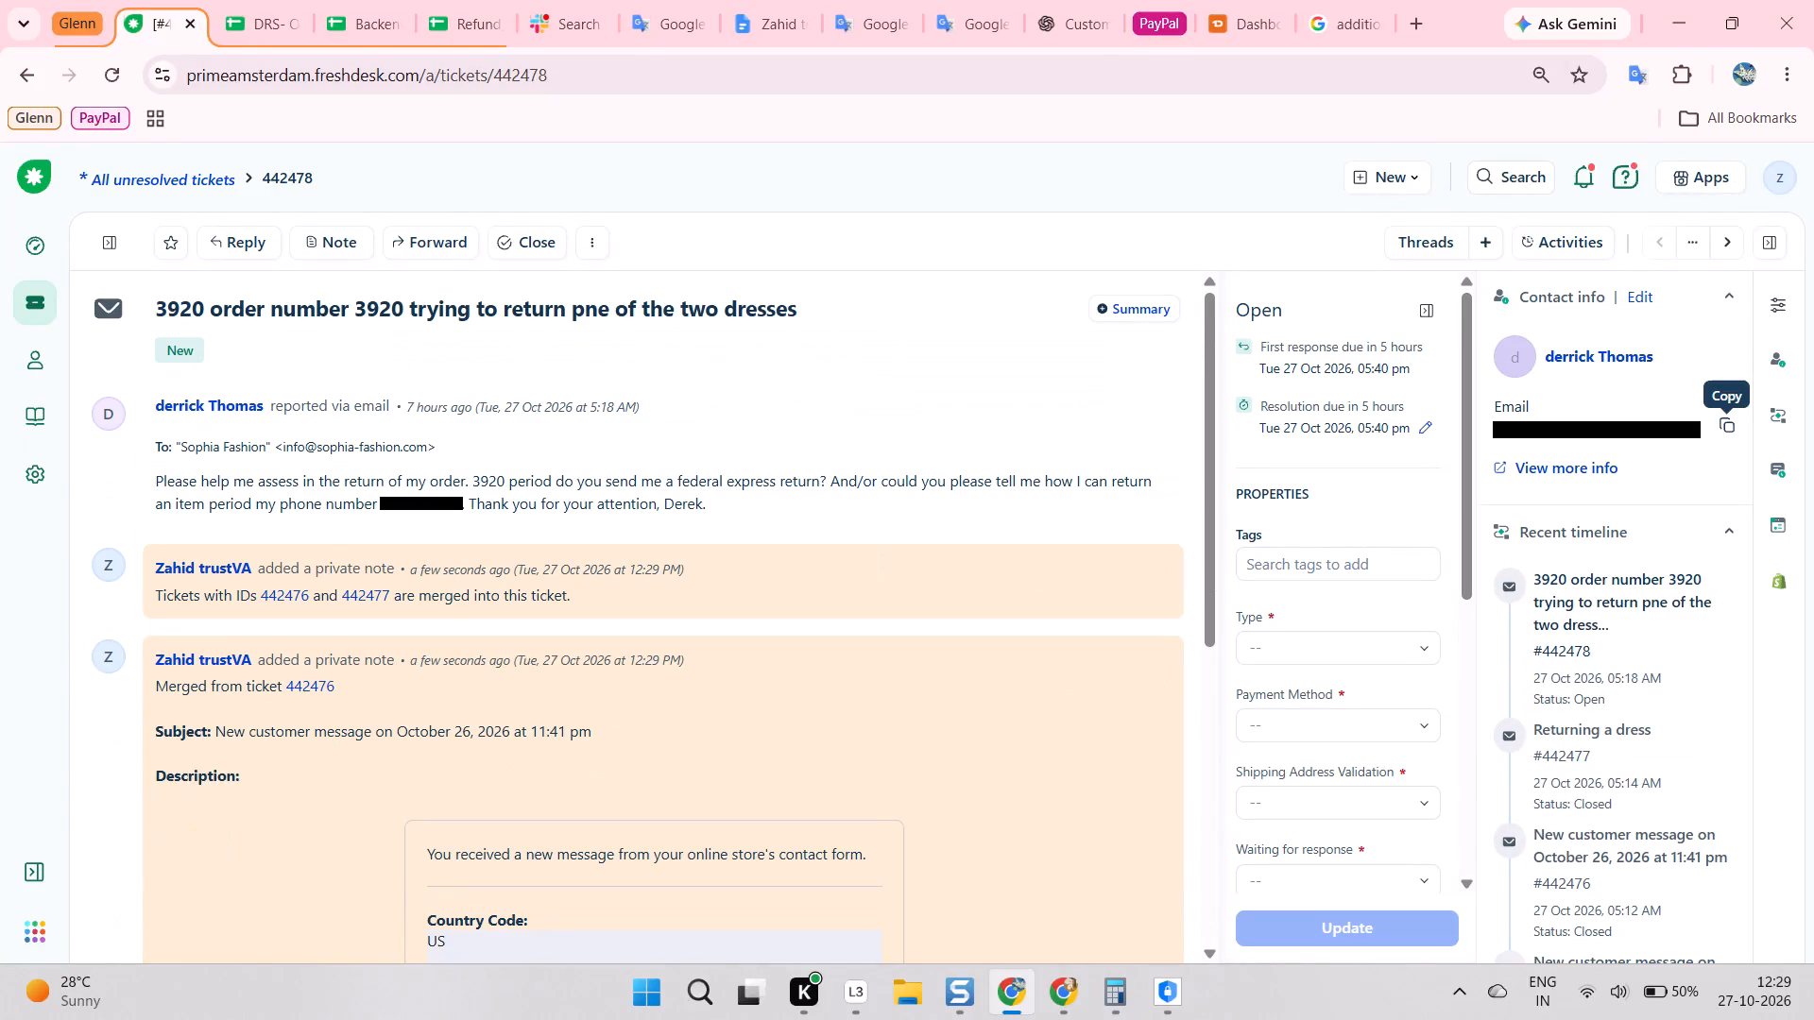
Switch to the Shopify browser window, close the Cancellation page, and open the Sophia Fashion store admin in place of Rose Malibu.
{"action": "left_click", "coordinate": [1724, 428]}
{"action": "scroll", "coordinate": [1232, 527], "scroll_direction": "up", "scroll_amount": 4}
{"action": "left_click", "coordinate": [625, 462]}
{"action": "key", "text": "alt+Tab"}
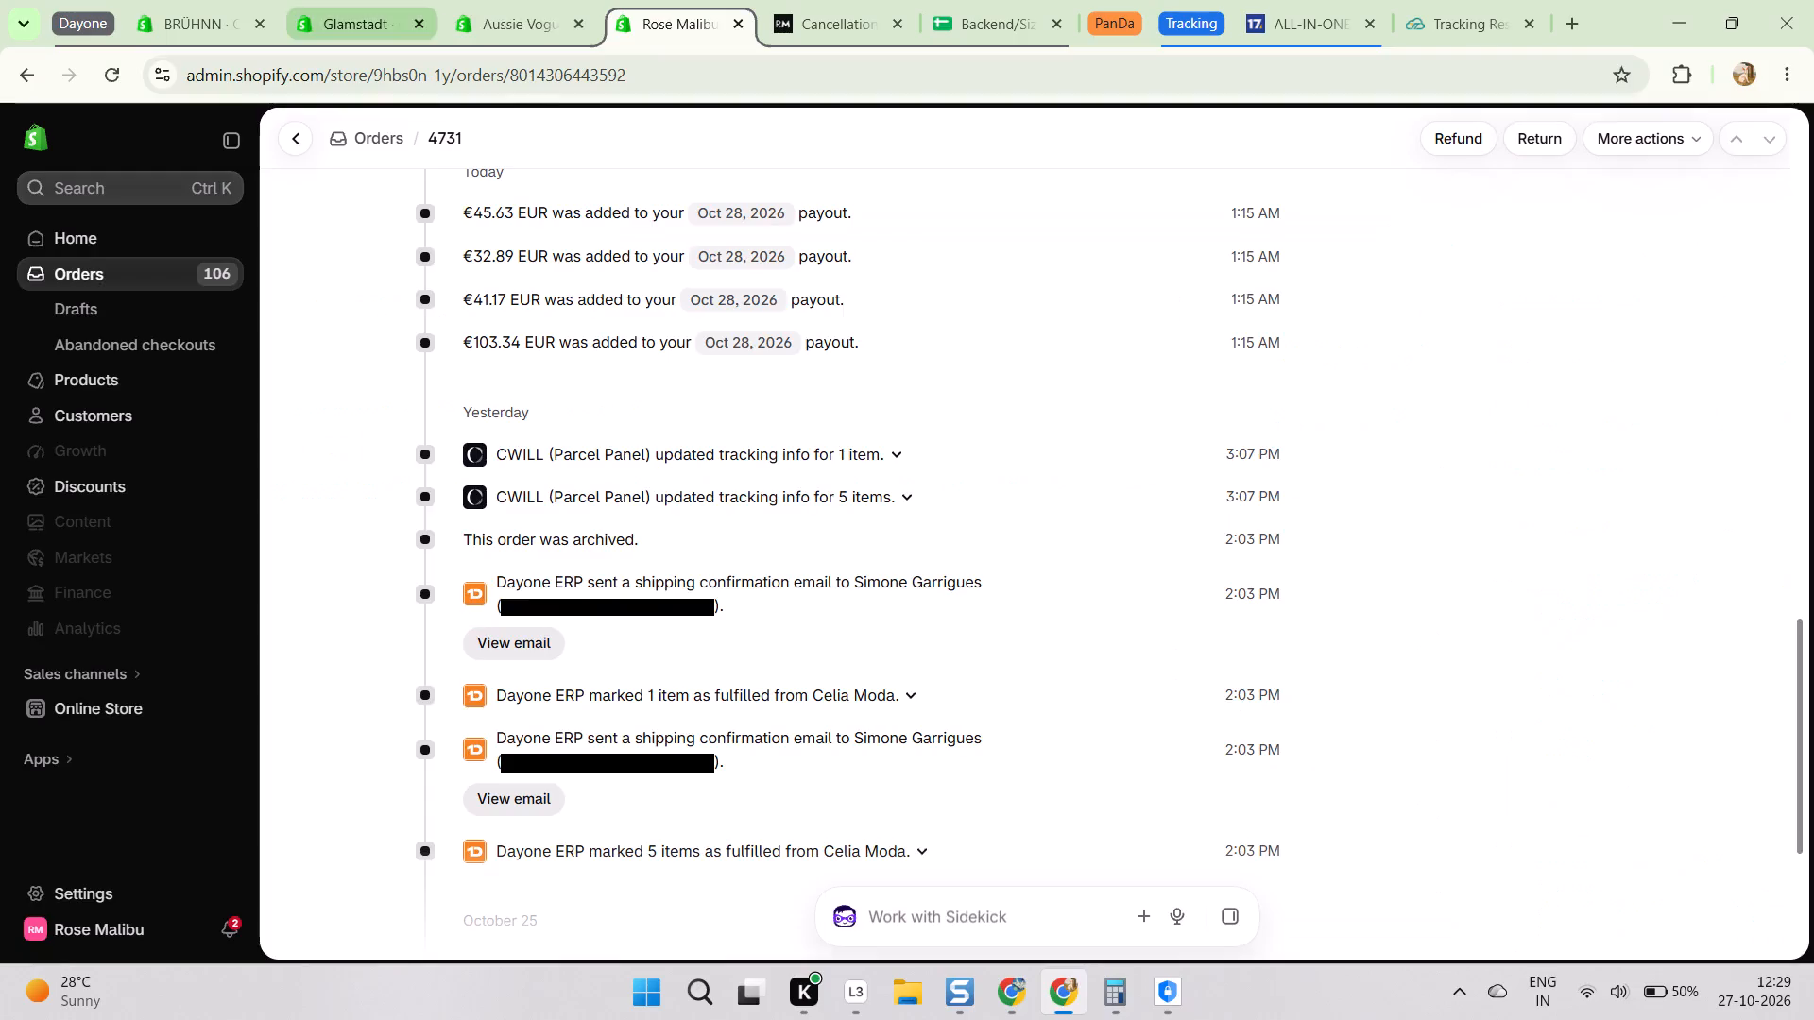
{"action": "left_click", "coordinate": [568, 0]}
{"action": "left_click", "coordinate": [710, 0]}
{"action": "left_click", "coordinate": [848, 0]}
{"action": "left_click", "coordinate": [899, 25]}
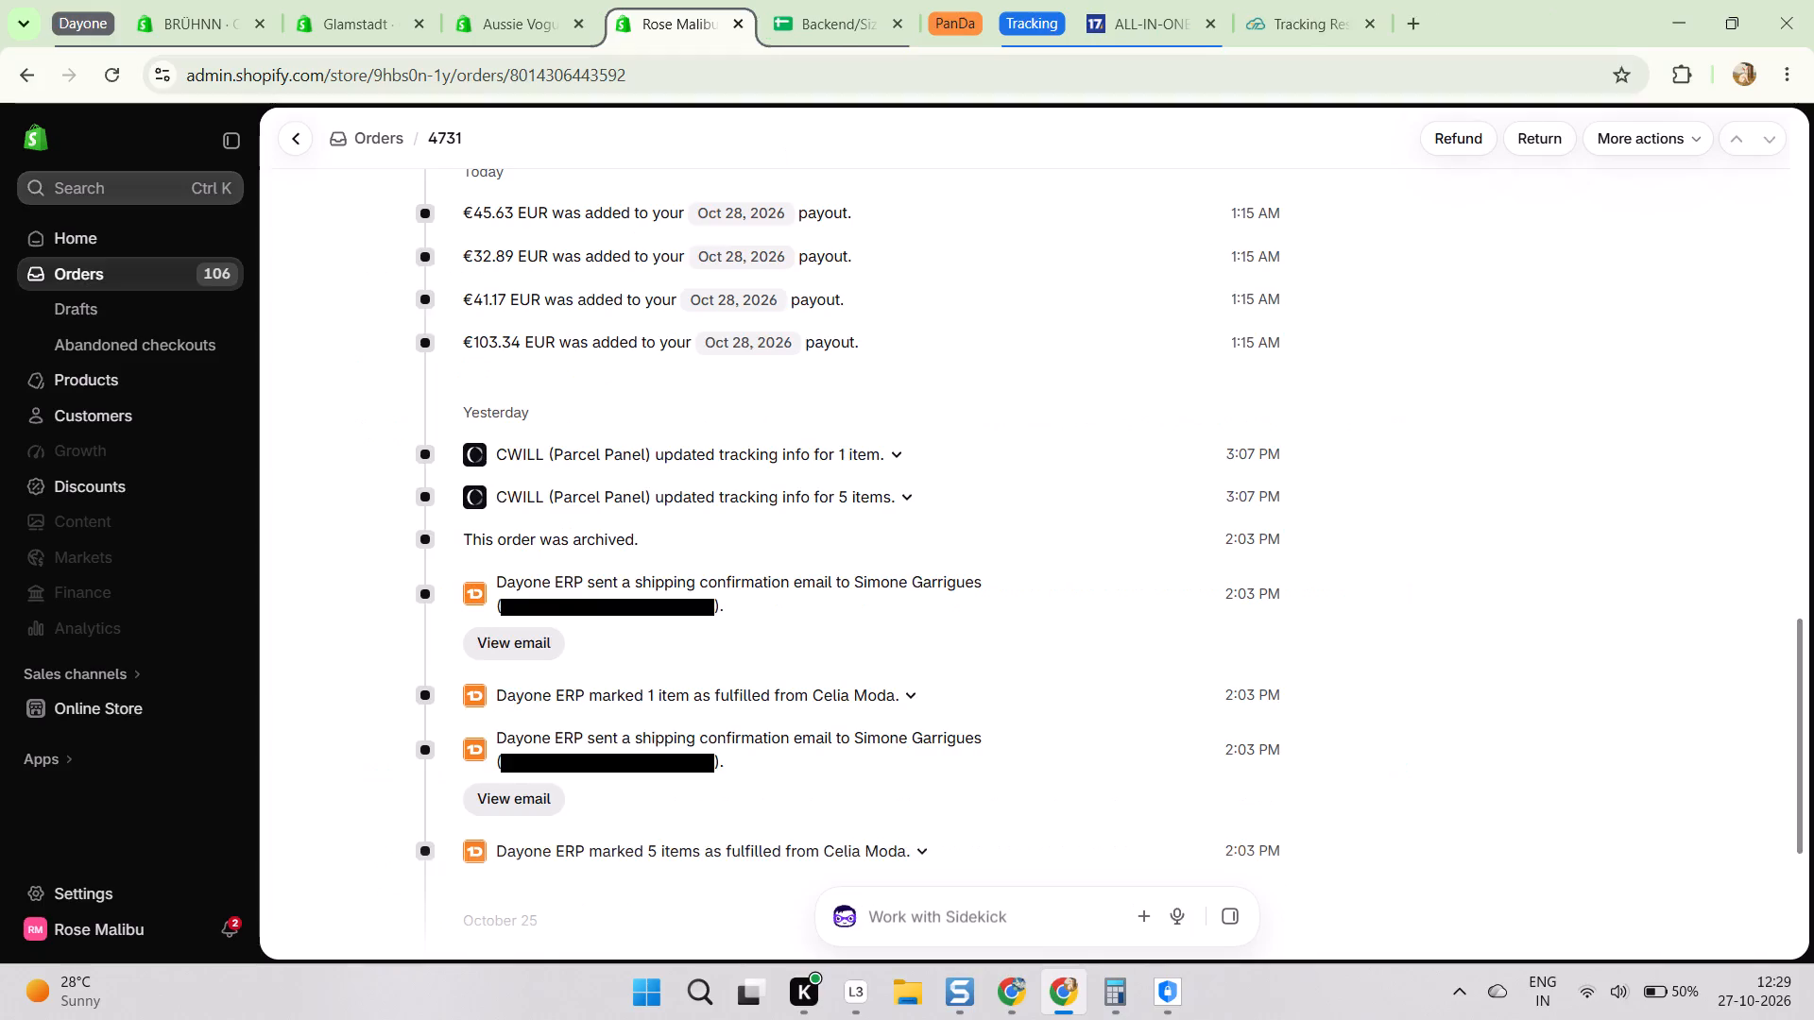
{"action": "left_click", "coordinate": [662, 0]}
{"action": "scroll", "coordinate": [596, 116], "scroll_direction": "up", "scroll_amount": 3}
{"action": "left_click", "coordinate": [556, 85]}
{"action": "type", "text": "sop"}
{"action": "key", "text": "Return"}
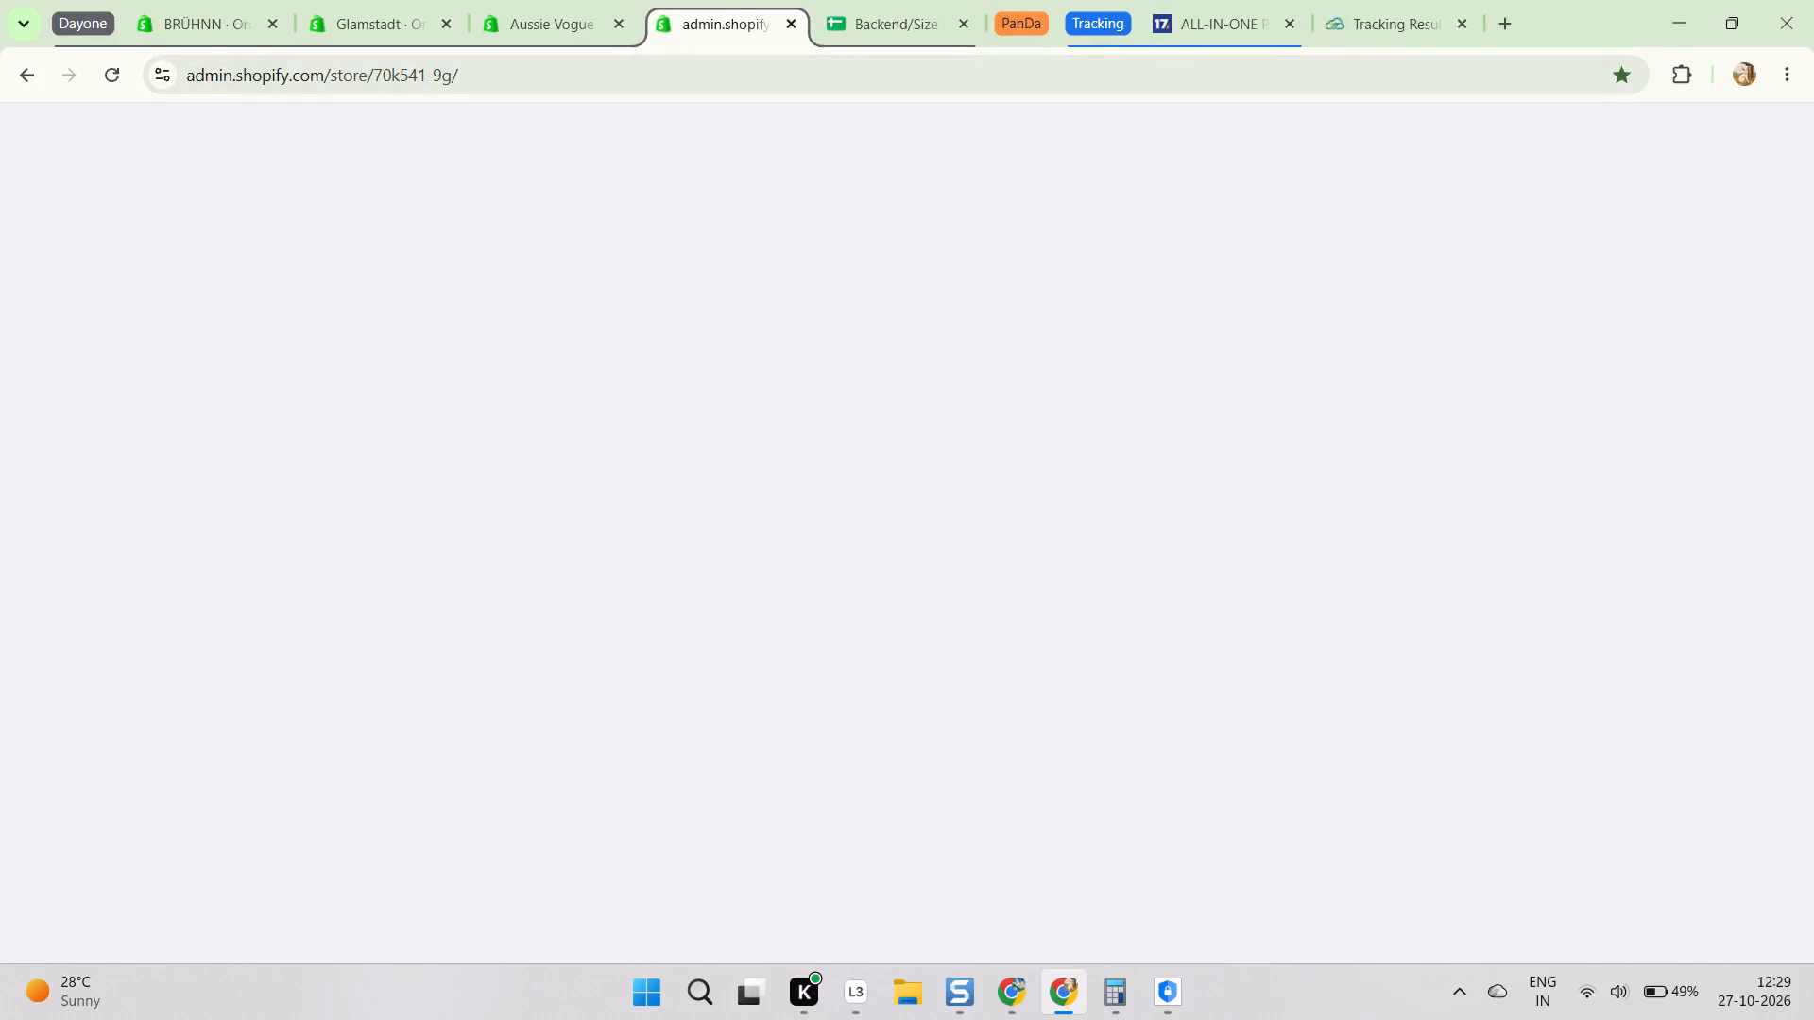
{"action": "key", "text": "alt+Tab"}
{"action": "scroll", "coordinate": [740, 249], "scroll_direction": "up", "scroll_amount": 2}
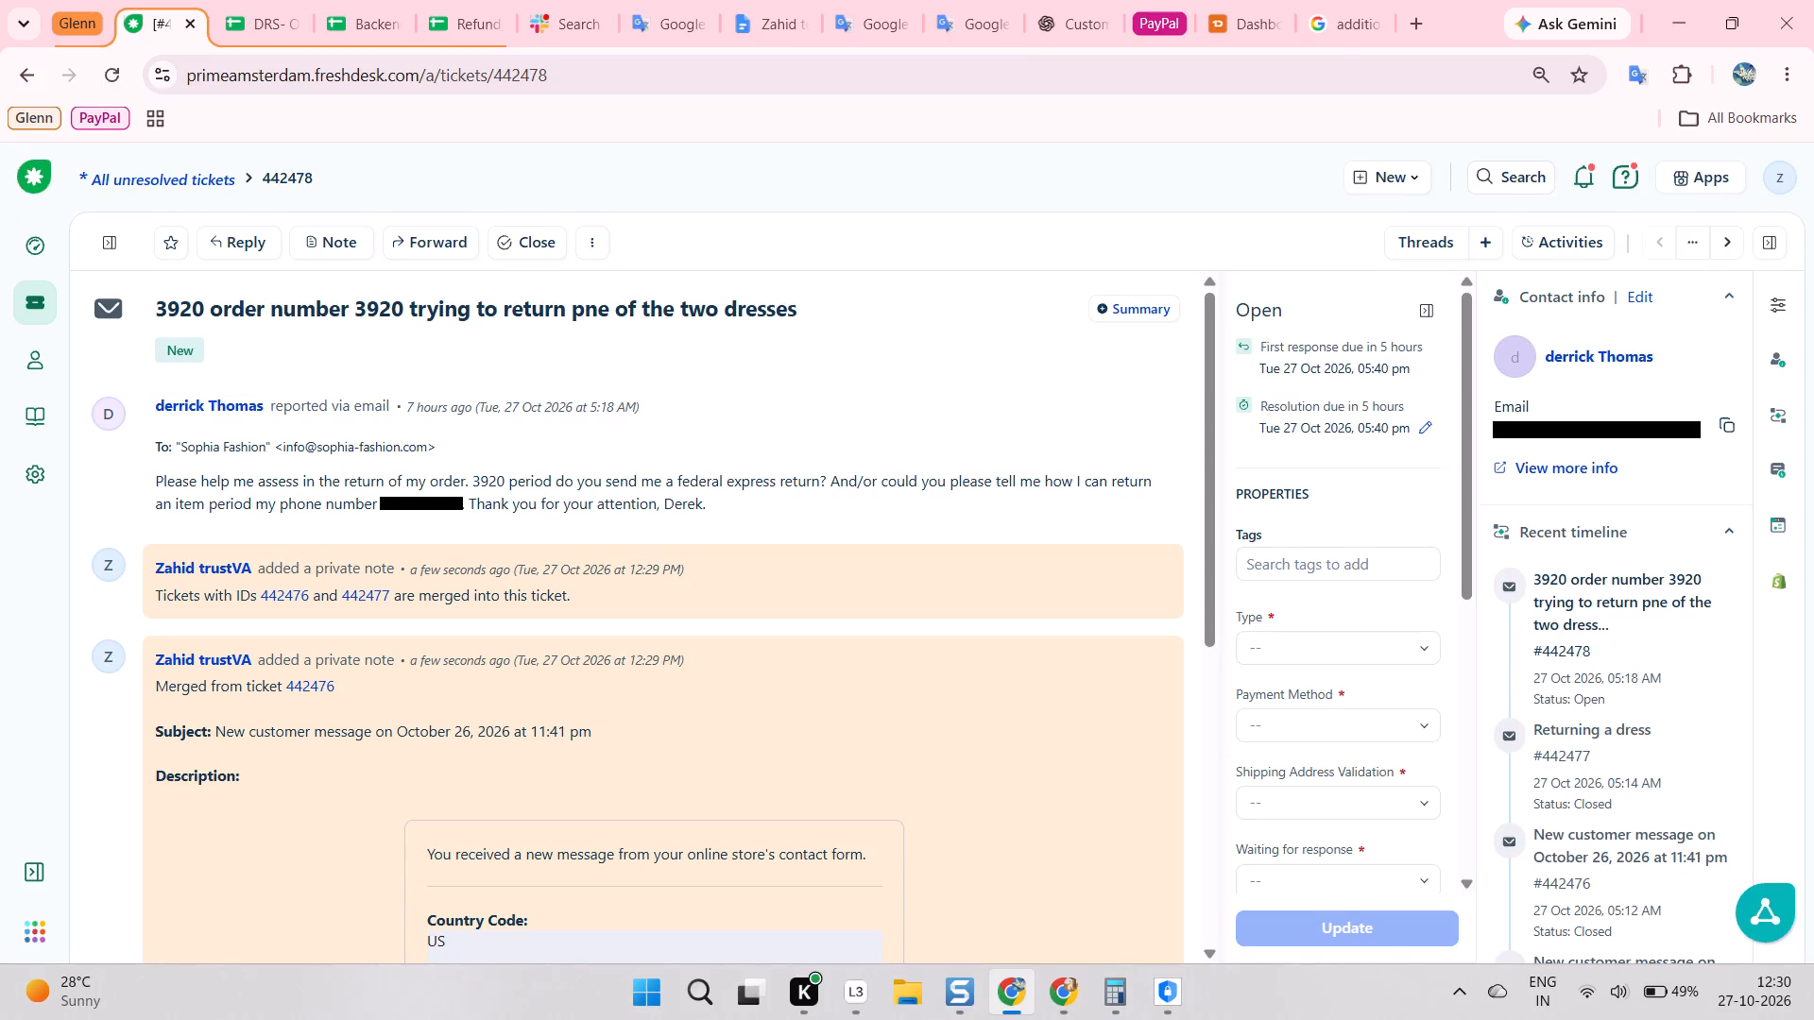
{"action": "scroll", "coordinate": [1183, 285], "scroll_direction": "up", "scroll_amount": 2}
{"action": "left_click", "coordinate": [1729, 424]}
{"action": "left_click", "coordinate": [718, 475]}
{"action": "key", "text": "alt+Tab"}
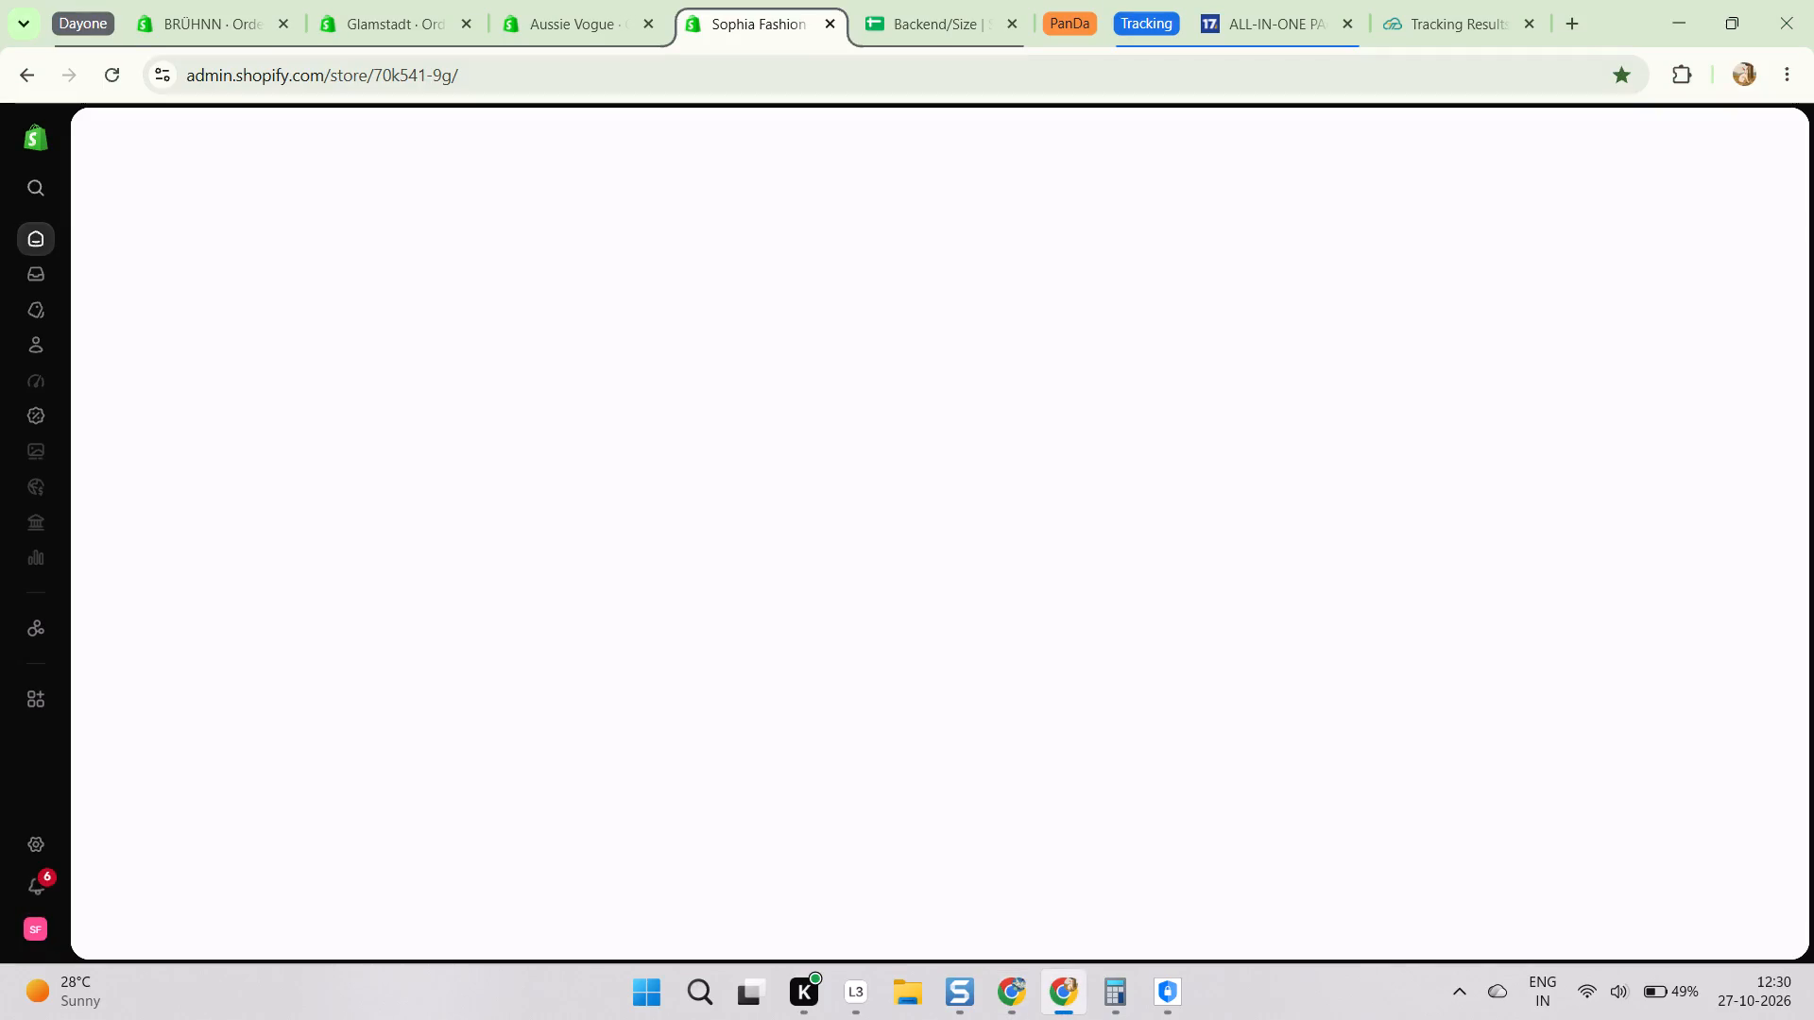
{"action": "key", "text": "alt+Tab"}
{"action": "scroll", "coordinate": [254, 426], "scroll_direction": "up", "scroll_amount": 4}
{"action": "key", "text": "alt+Tab"}
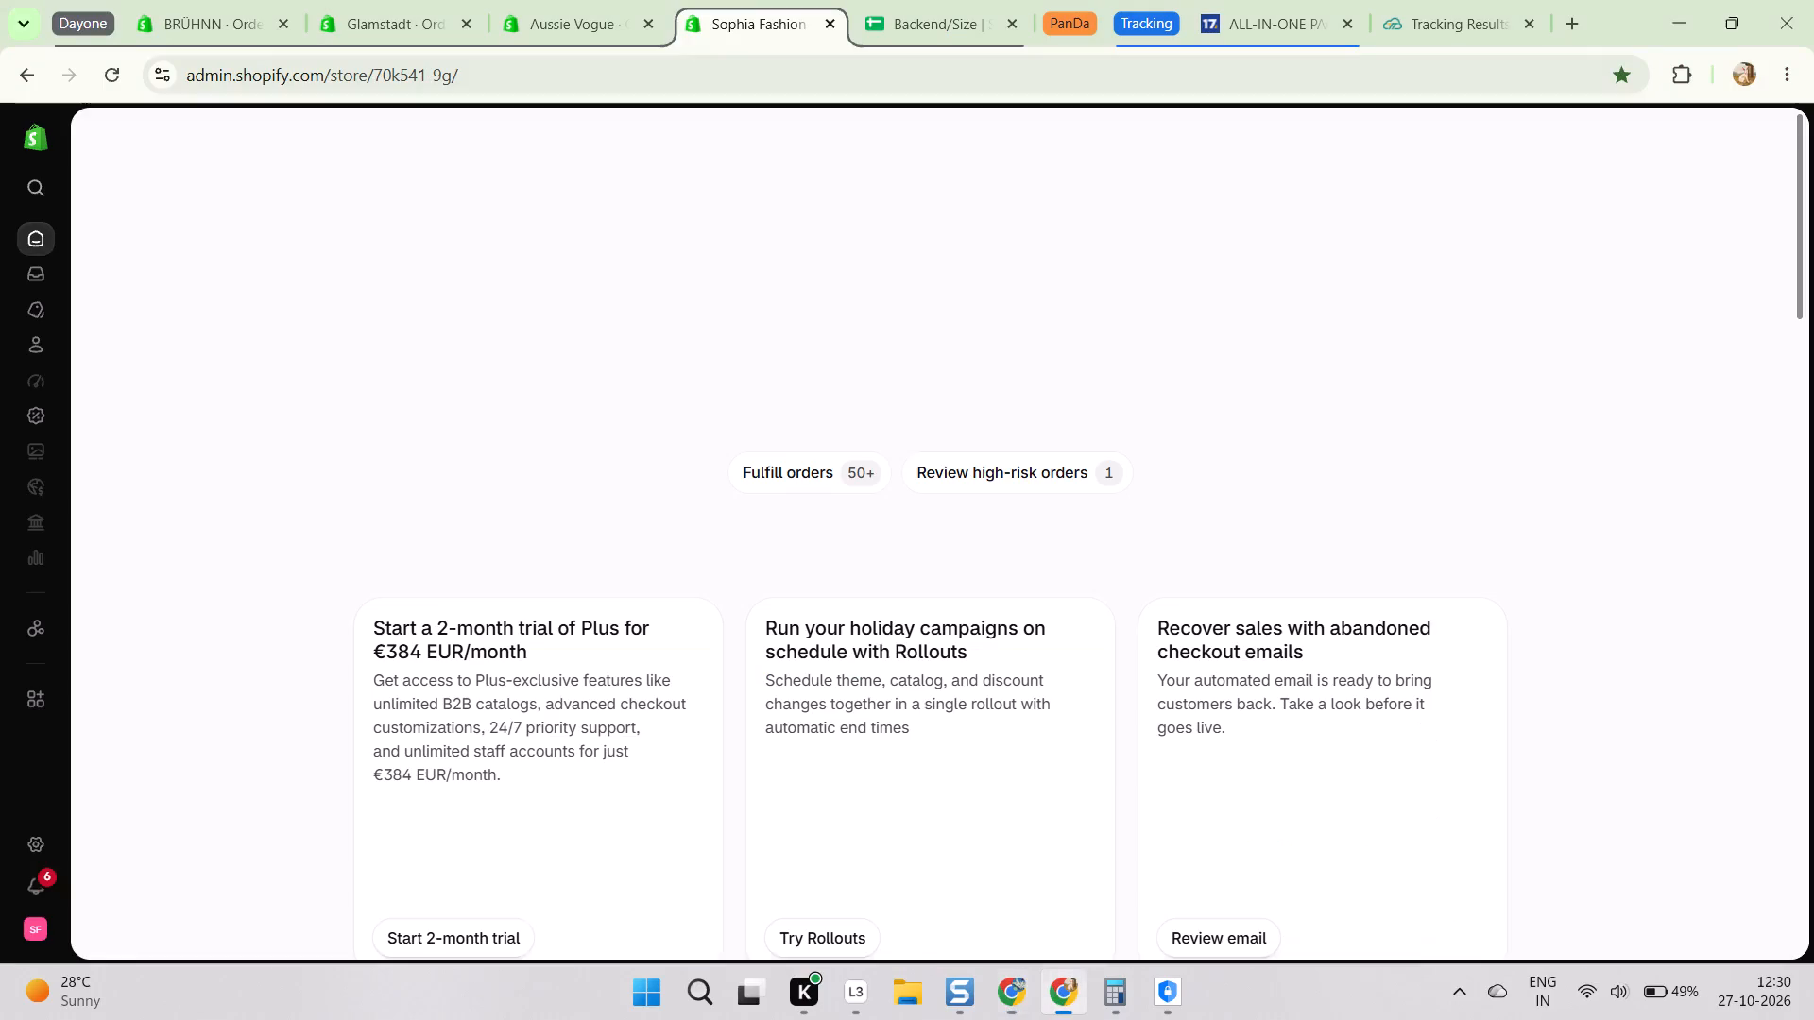
{"action": "key", "text": "alt+Tab"}
{"action": "left_click", "coordinate": [1732, 429]}
{"action": "key", "text": "alt+Tab"}
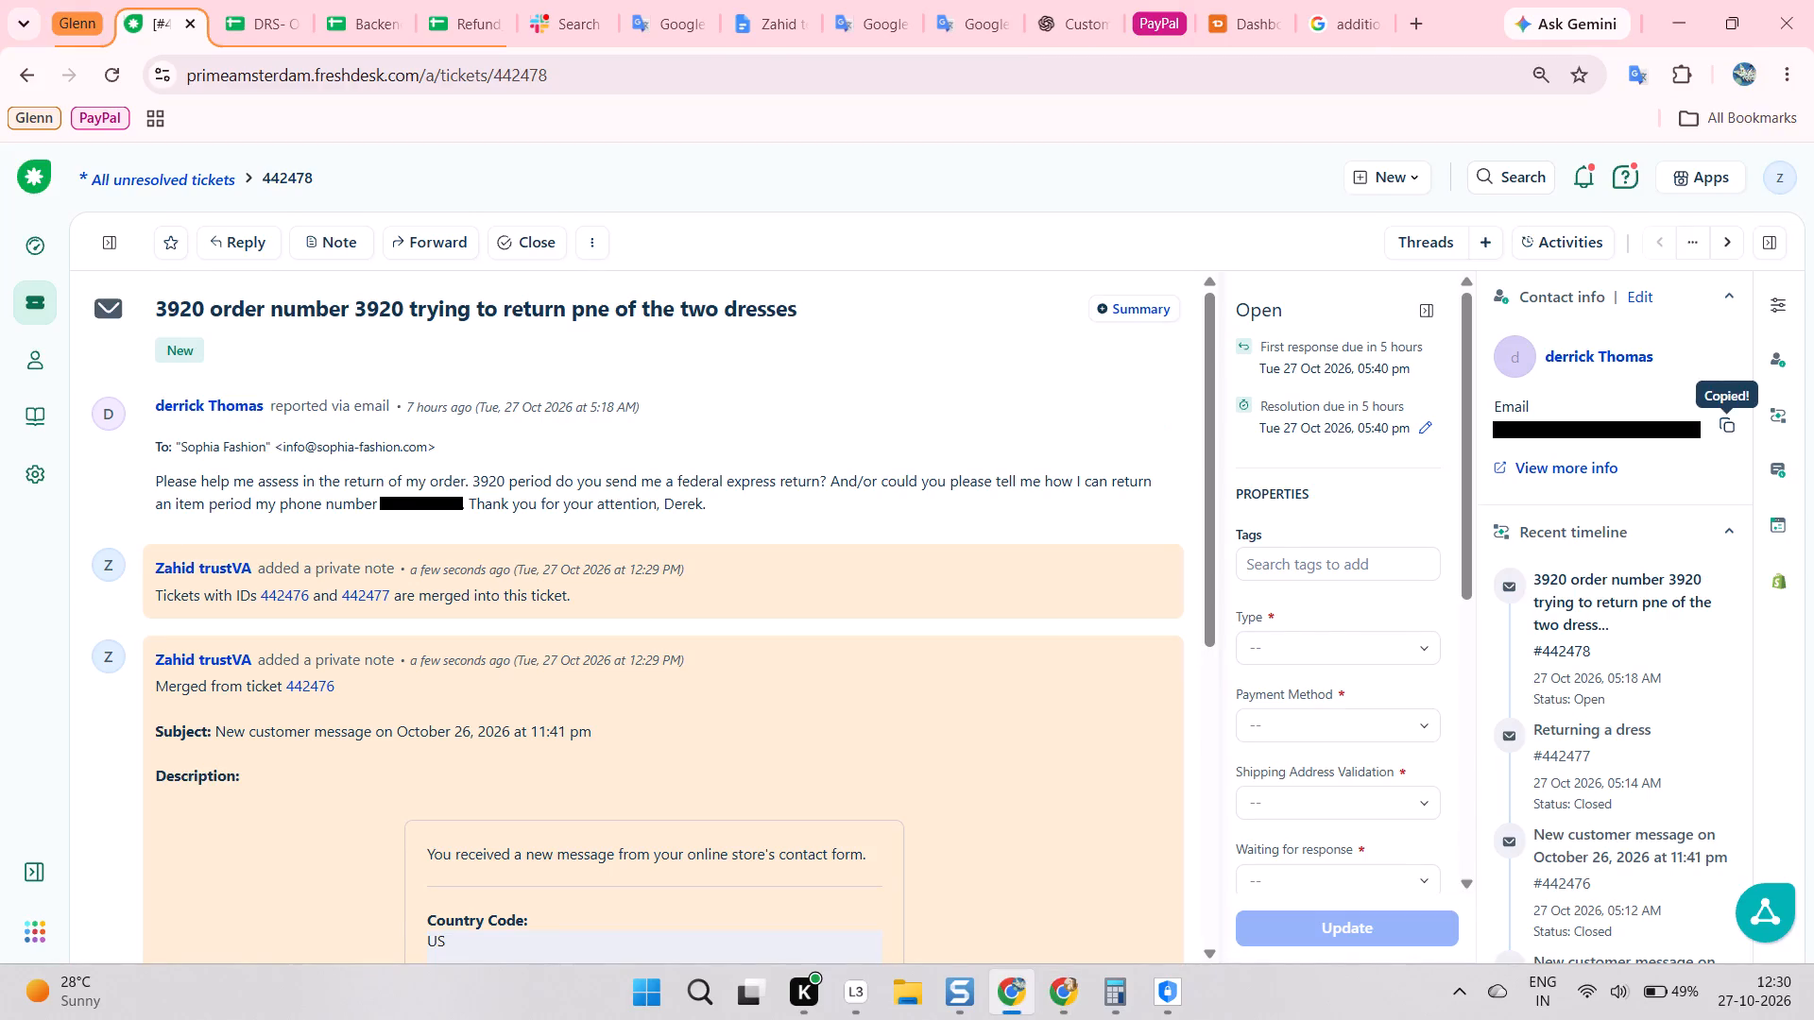
{"action": "left_click", "coordinate": [54, 206]}
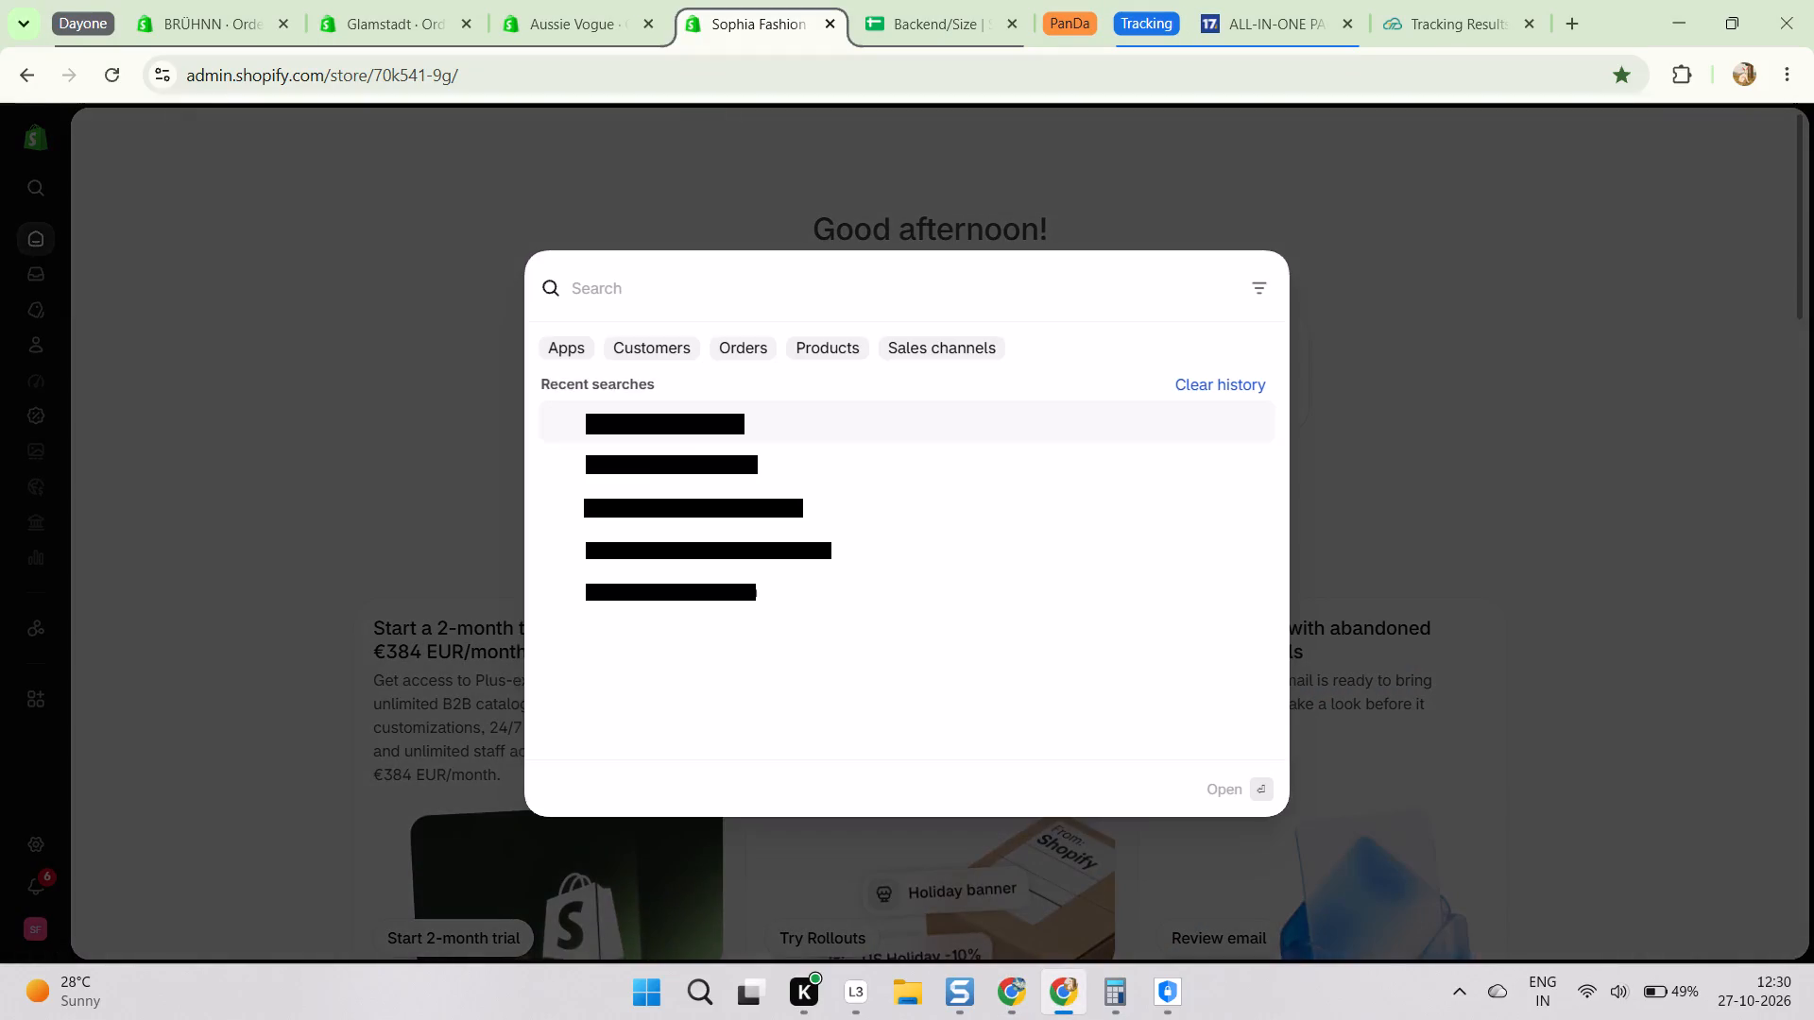
{"action": "key", "text": "ctrl+v"}
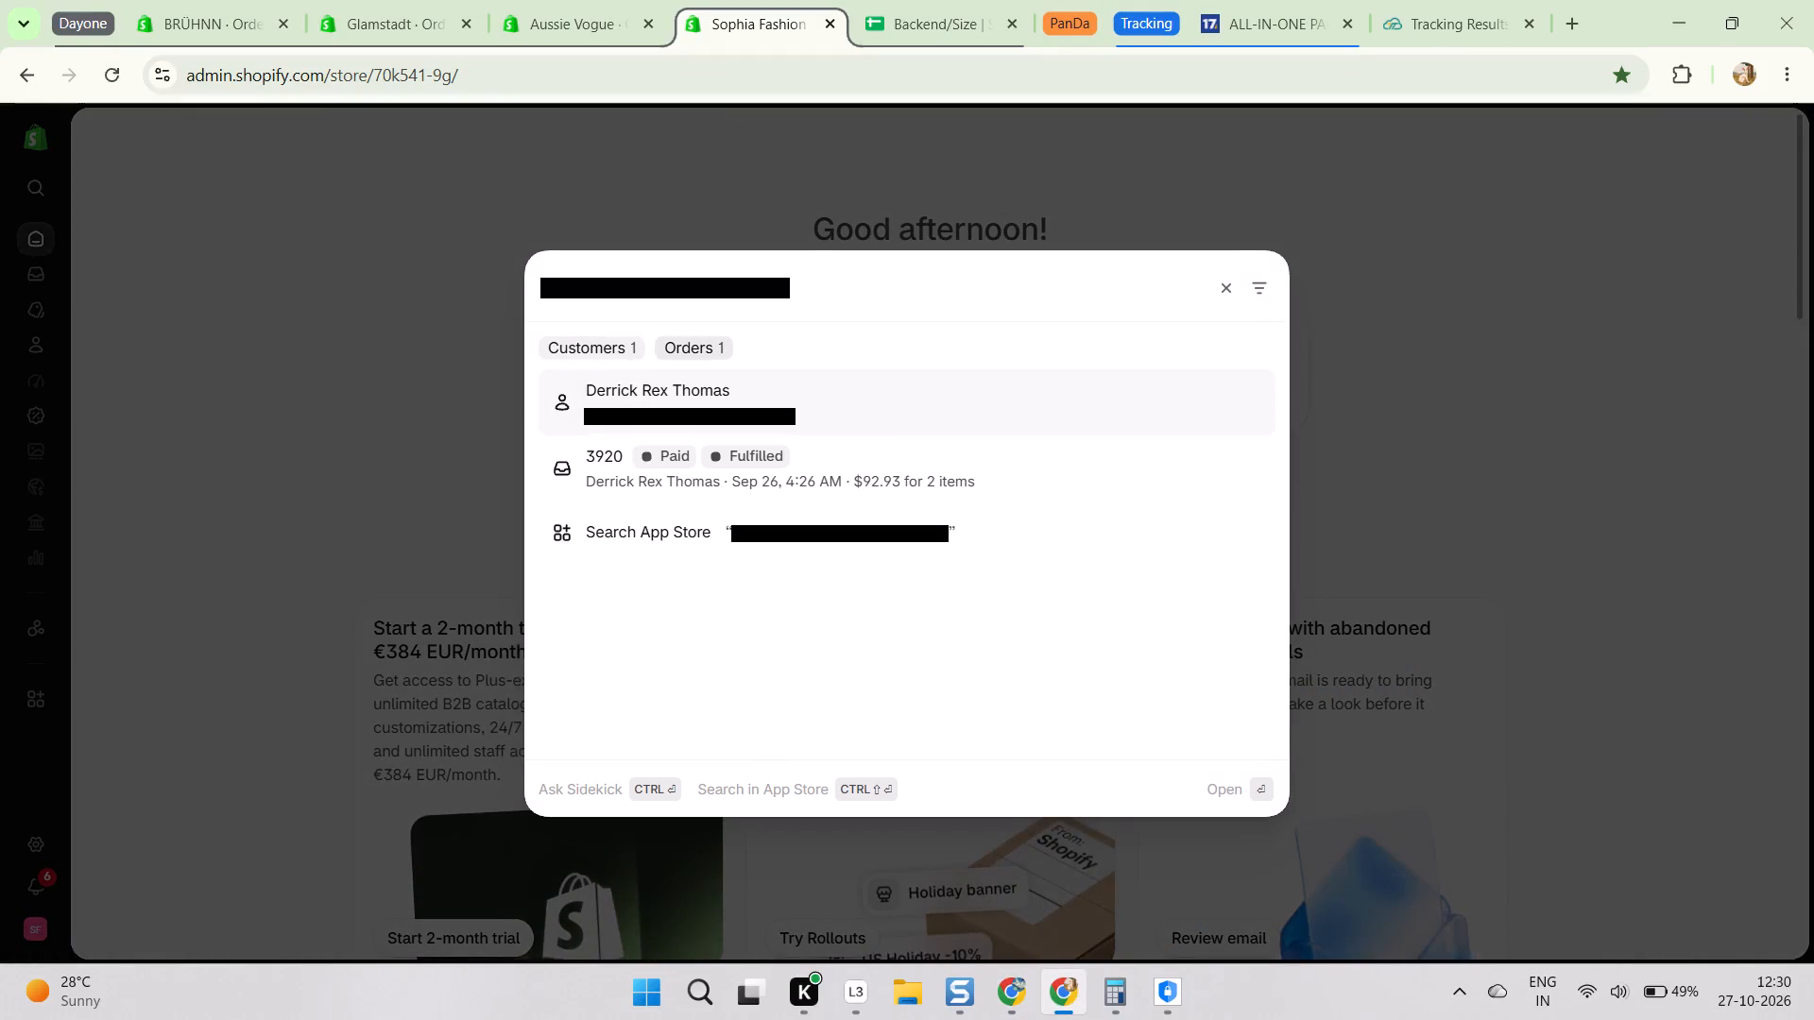
{"action": "left_click", "coordinate": [607, 457]}
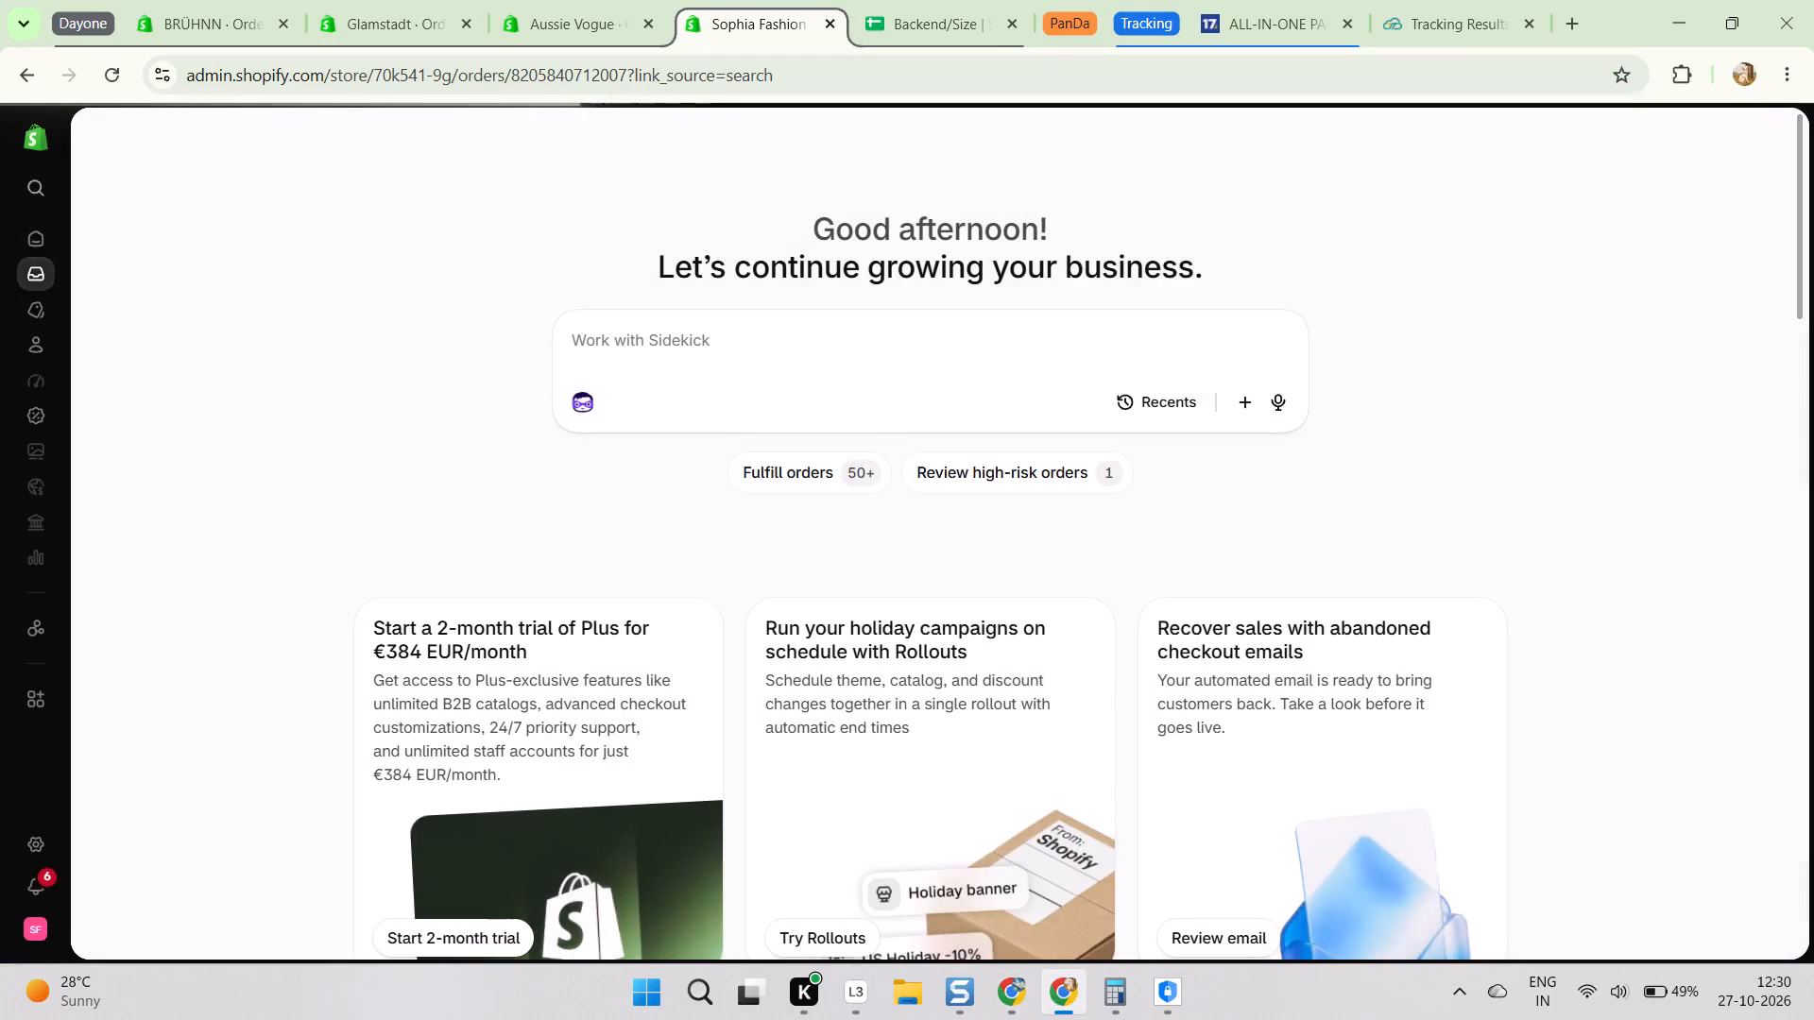
{"action": "left_click", "coordinate": [791, 342]}
{"action": "key", "text": "alt+Tab"}
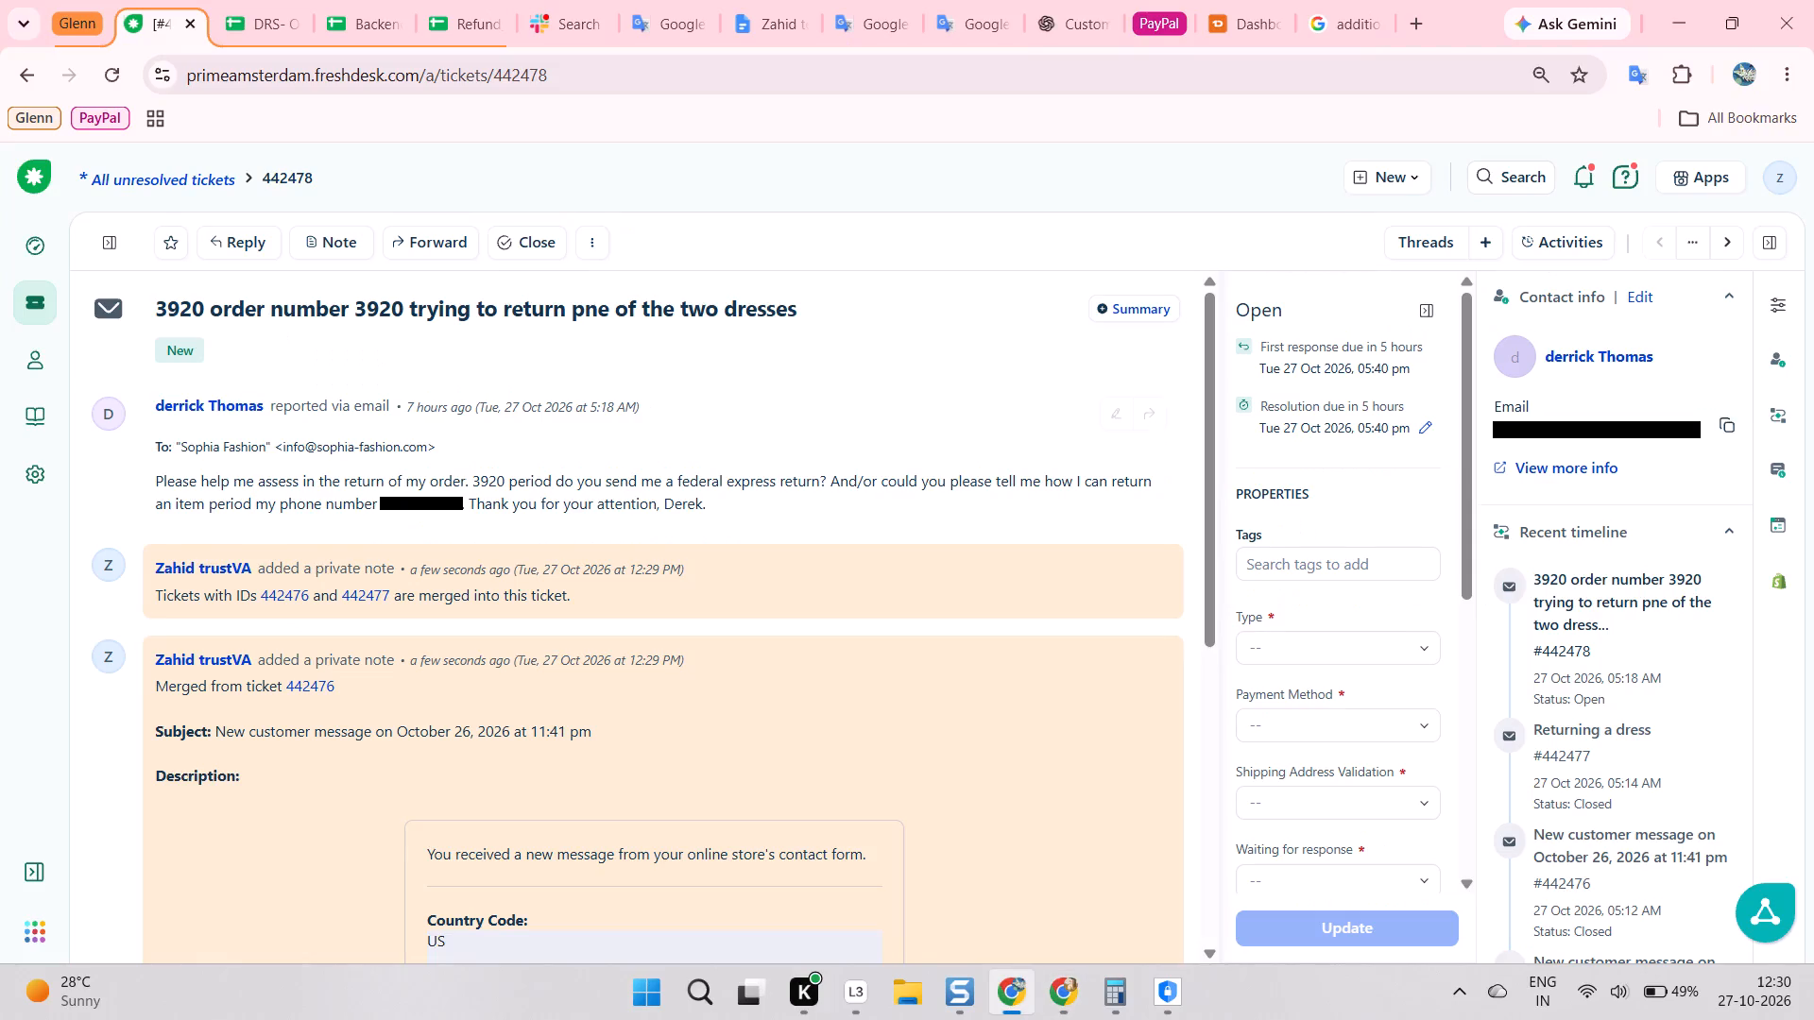
{"action": "left_click", "coordinate": [735, 484]}
{"action": "key", "text": "alt+Tab"}
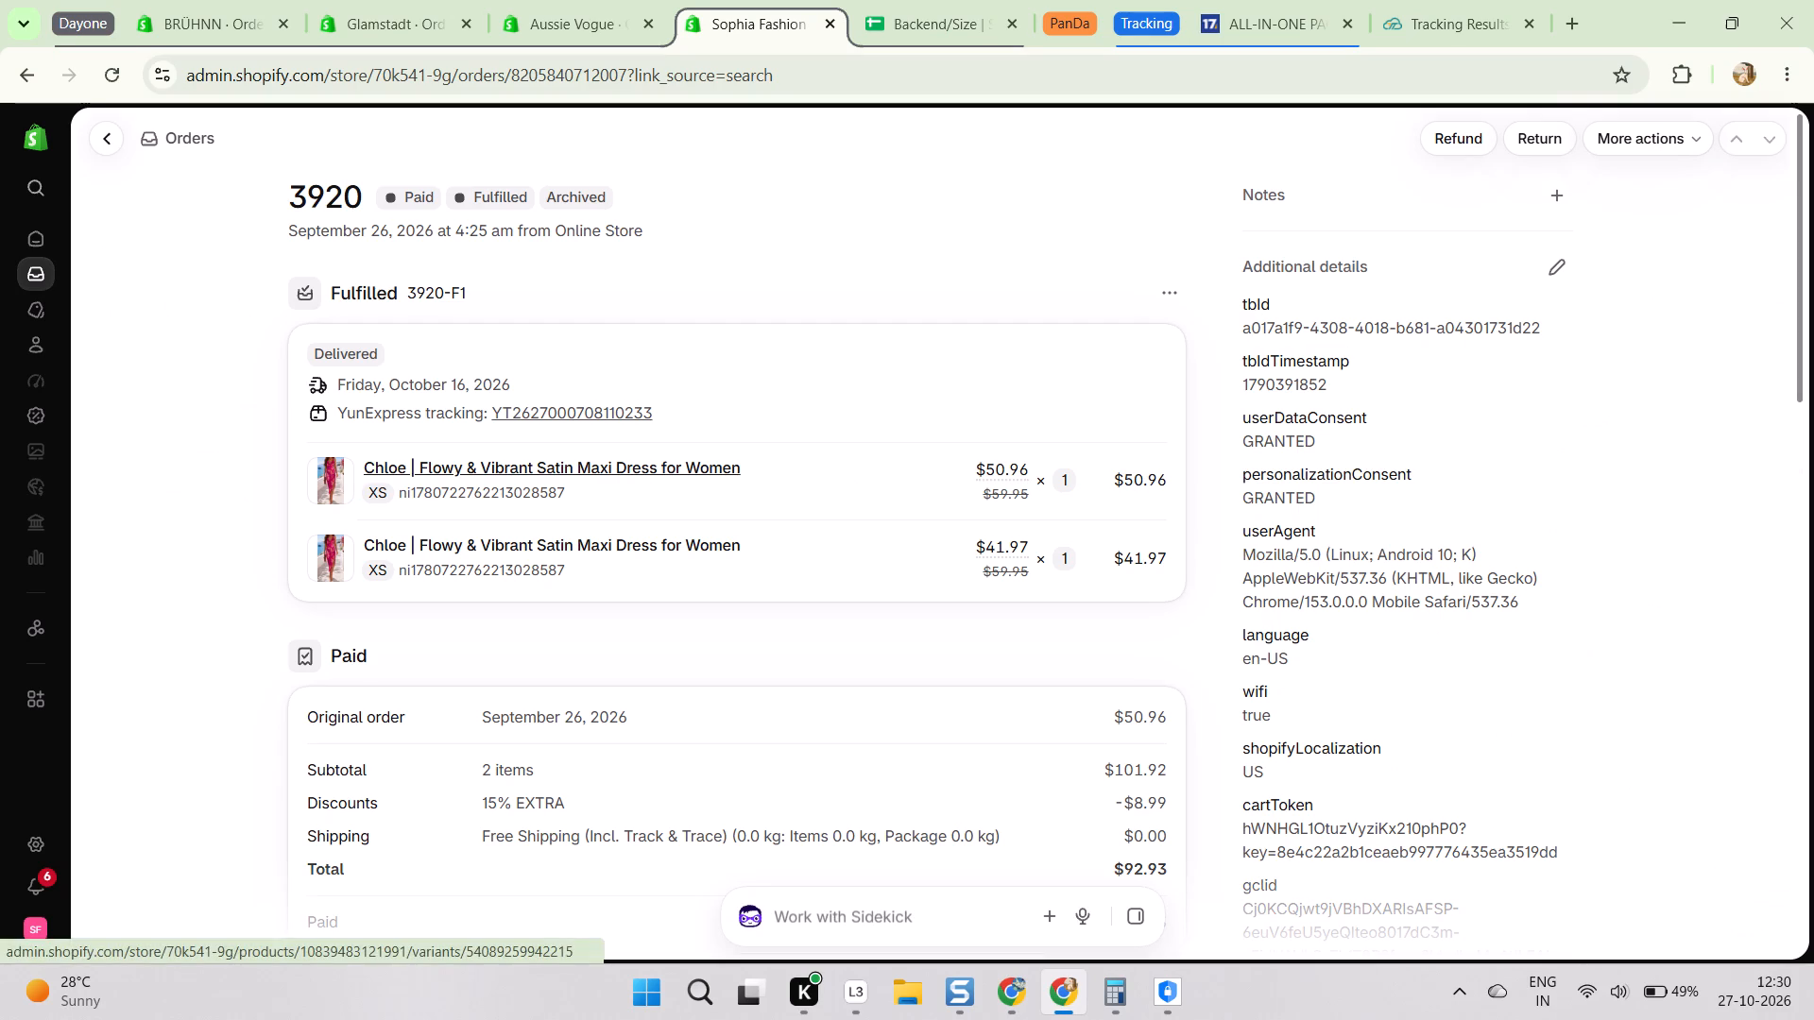
{"action": "left_click", "coordinate": [749, 414]}
{"action": "key", "text": "alt+Tab"}
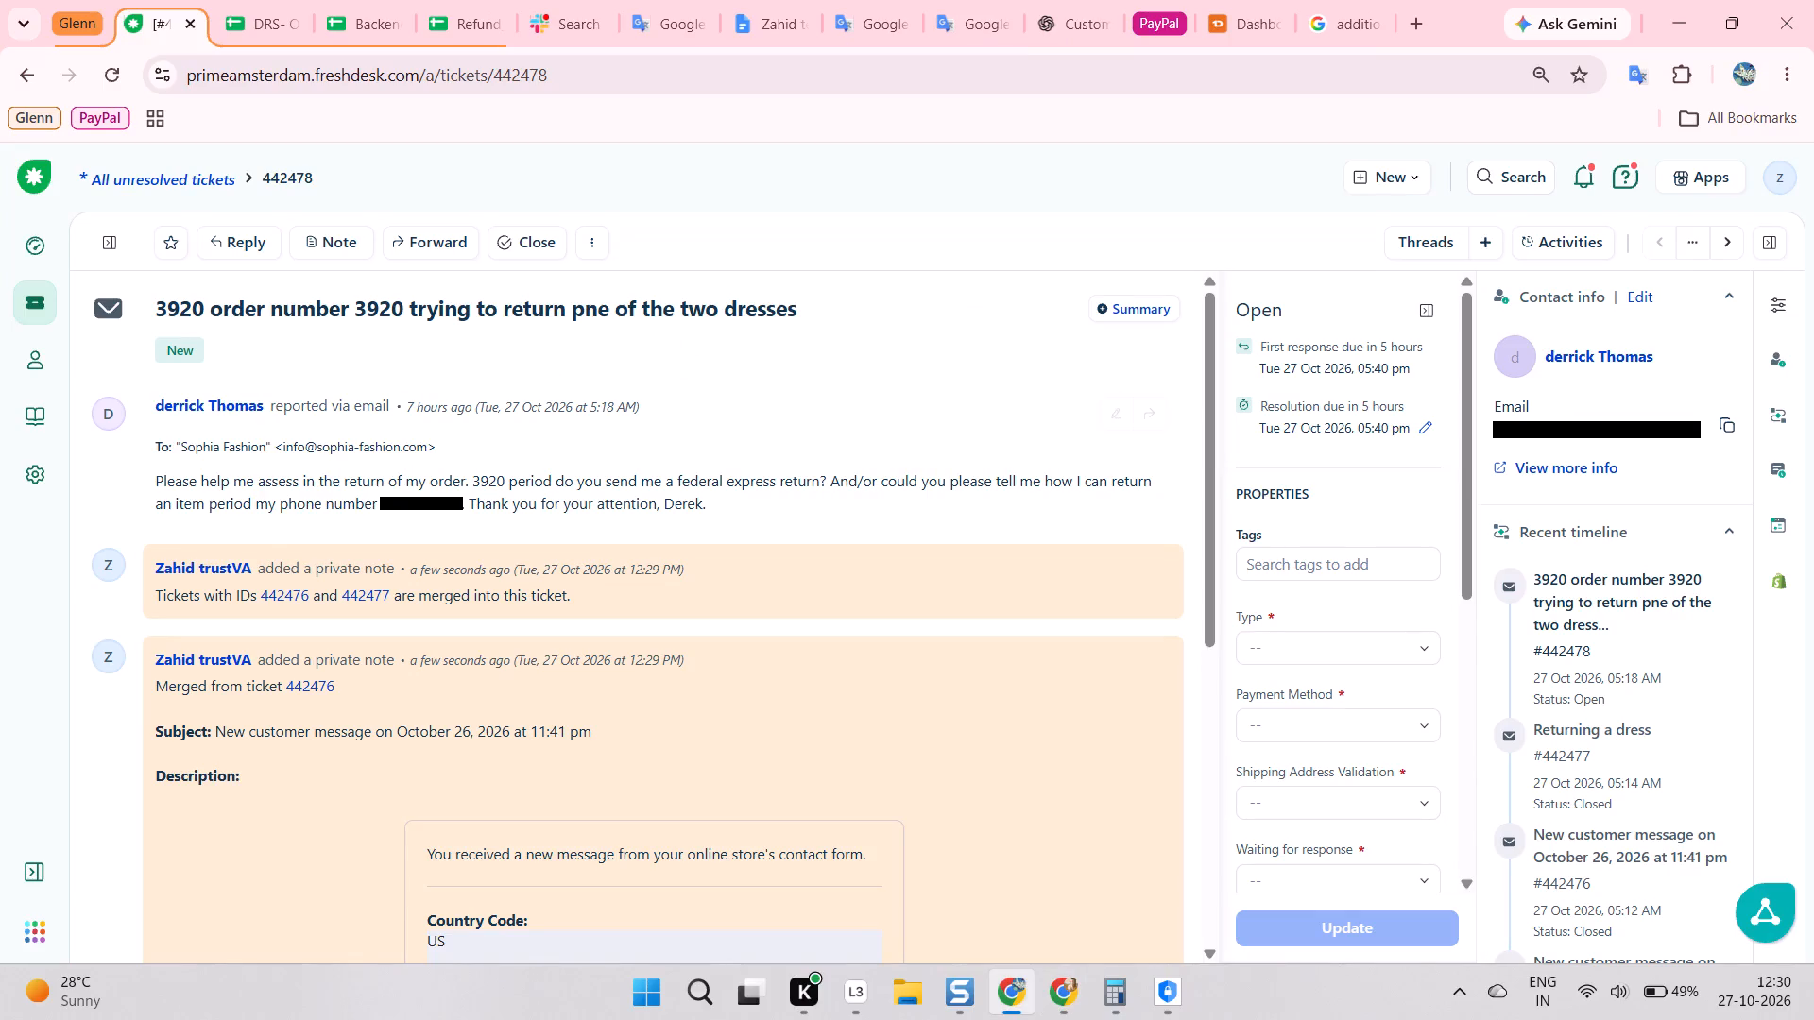
{"action": "scroll", "coordinate": [366, 515], "scroll_direction": "down", "scroll_amount": 3}
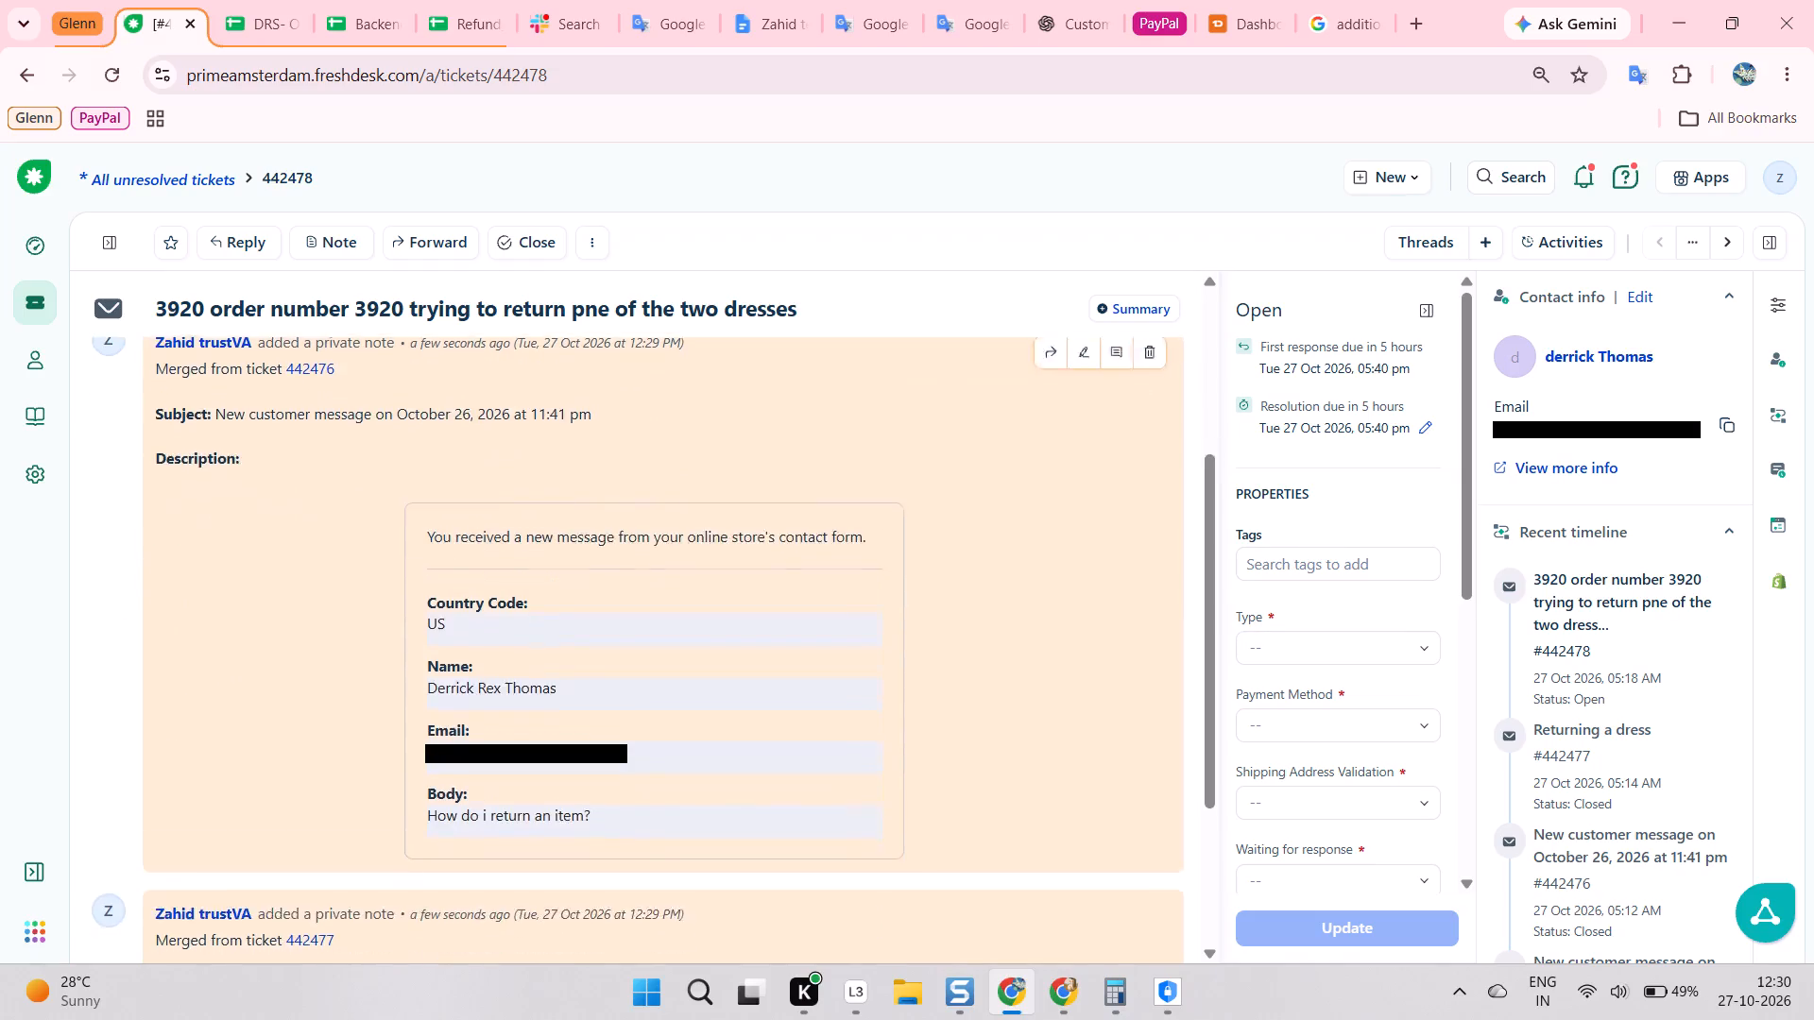
{"action": "scroll", "coordinate": [416, 517], "scroll_direction": "down", "scroll_amount": 1}
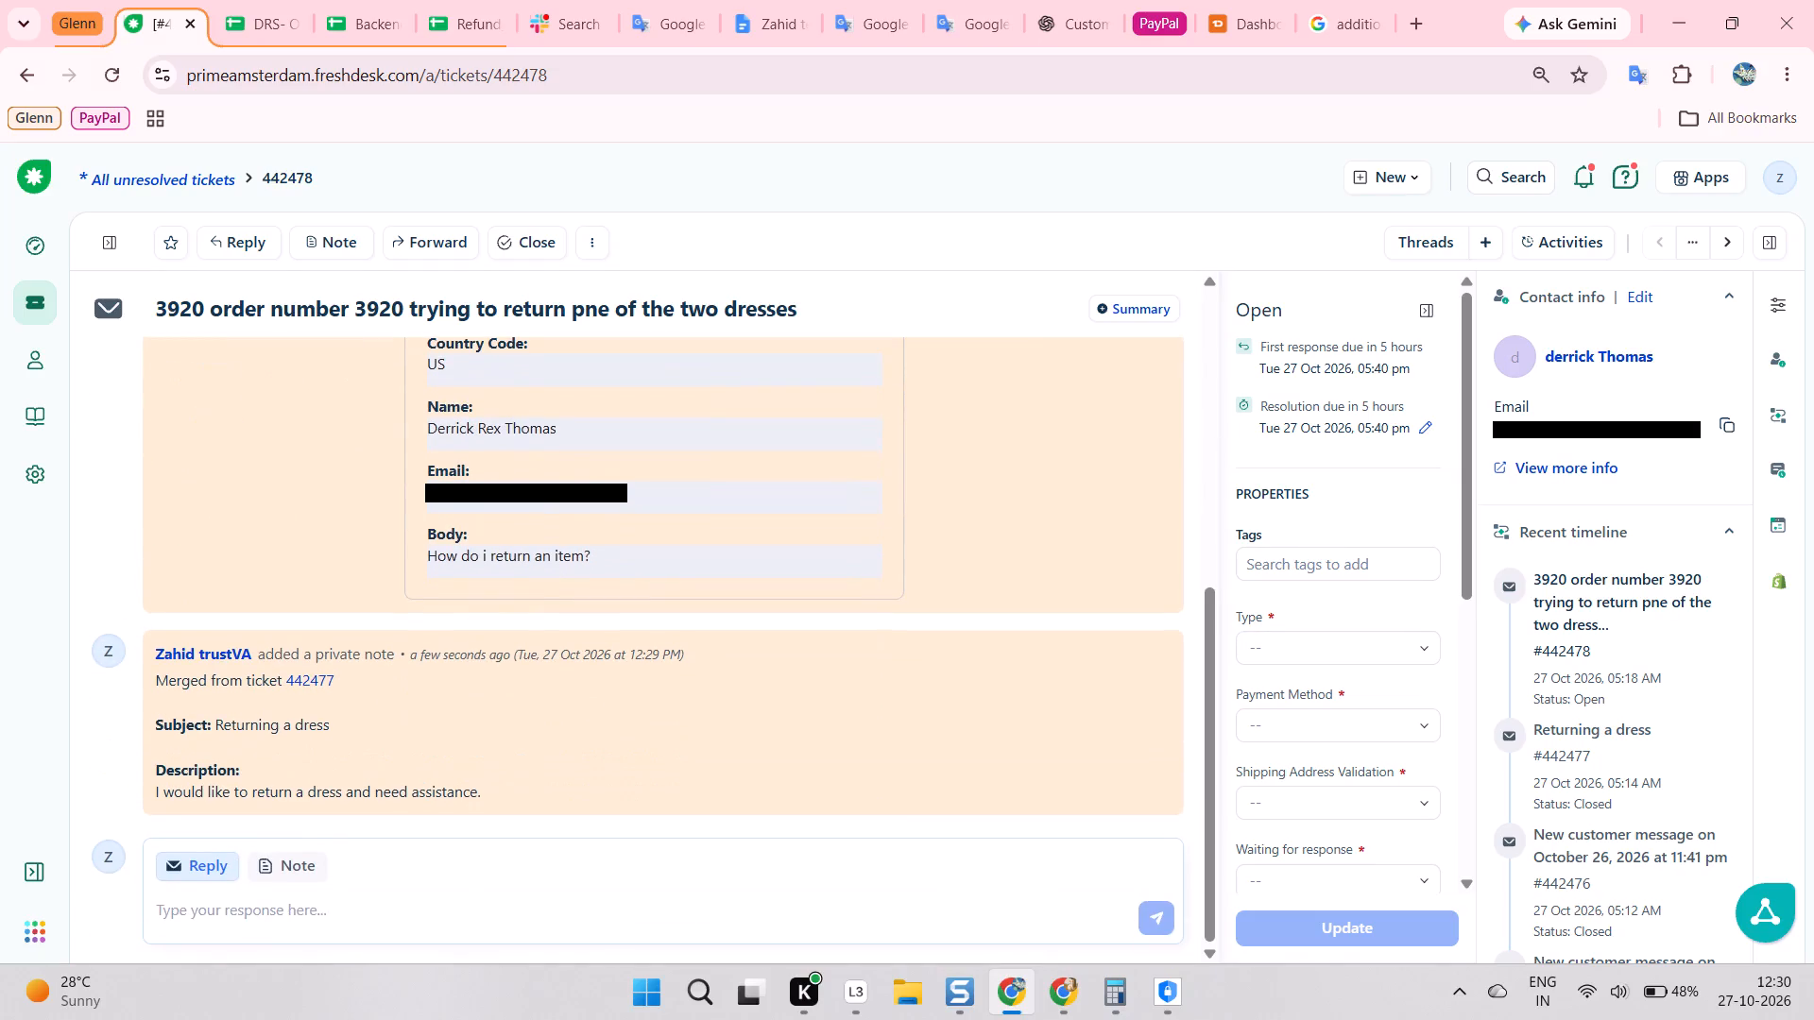
{"action": "scroll", "coordinate": [433, 510], "scroll_direction": "up", "scroll_amount": 7}
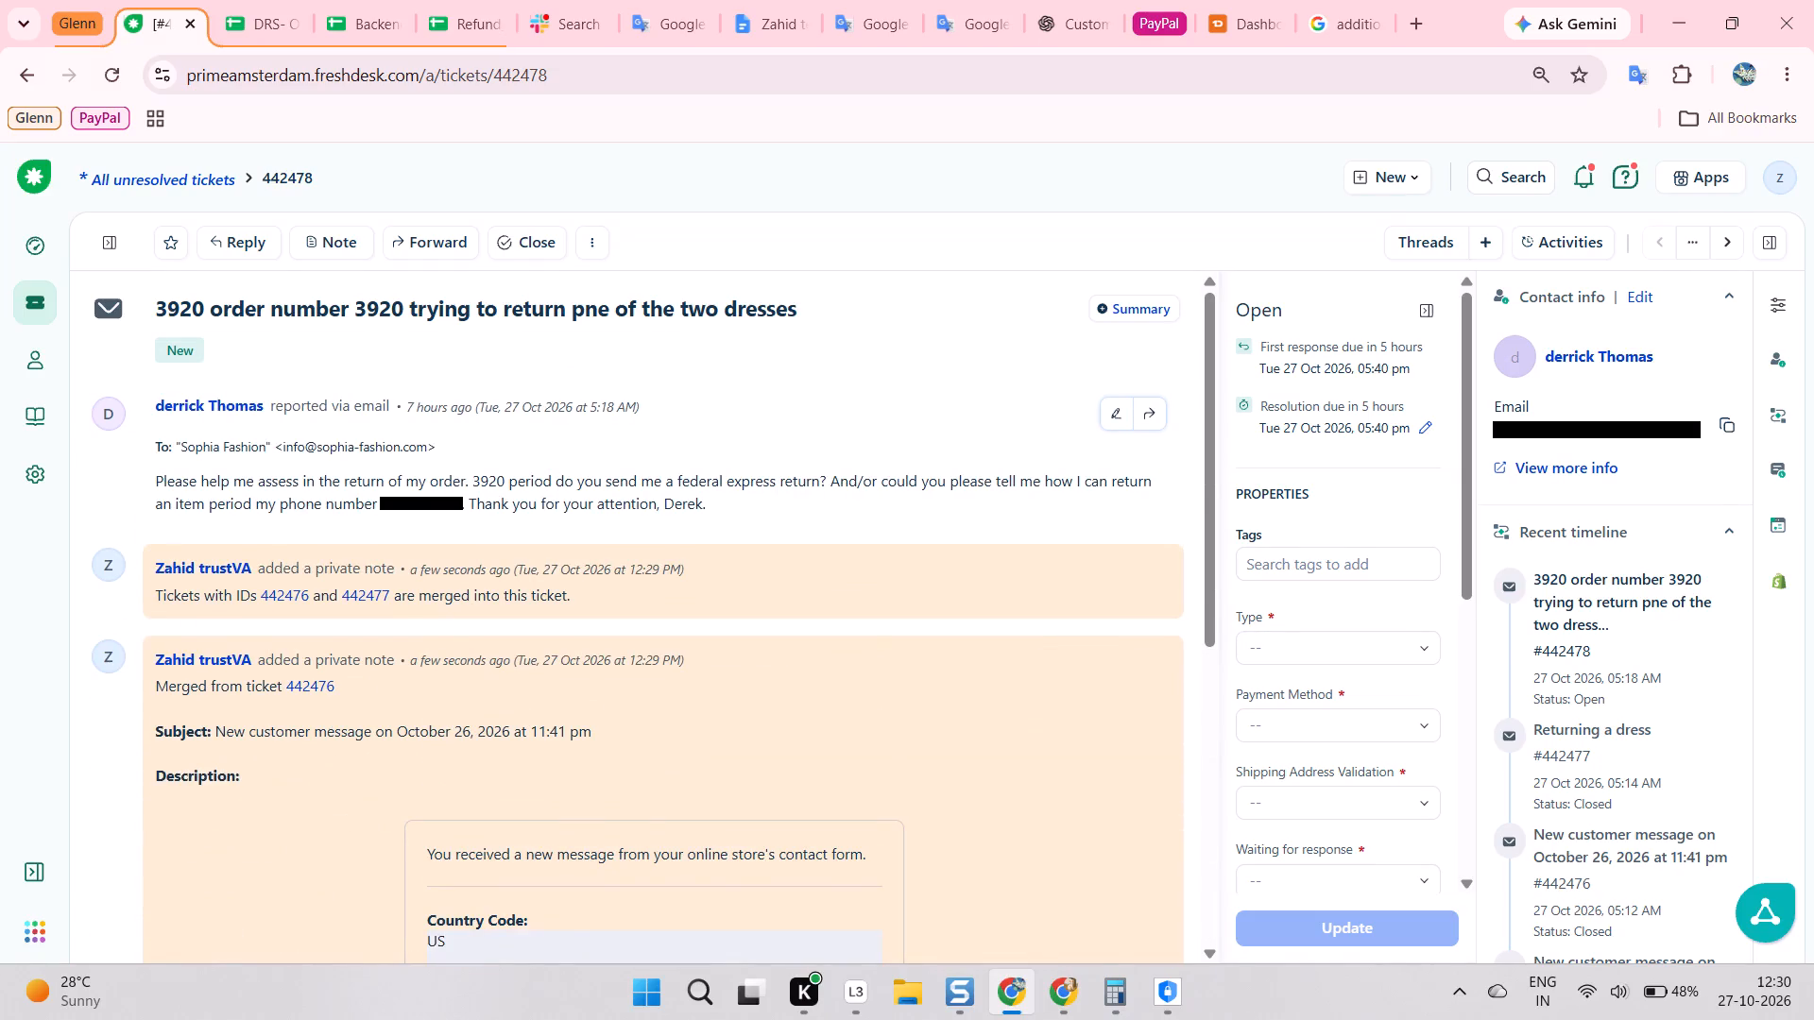
{"action": "key", "text": "alt+Tab"}
{"action": "scroll", "coordinate": [617, 467], "scroll_direction": "up", "scroll_amount": 4}
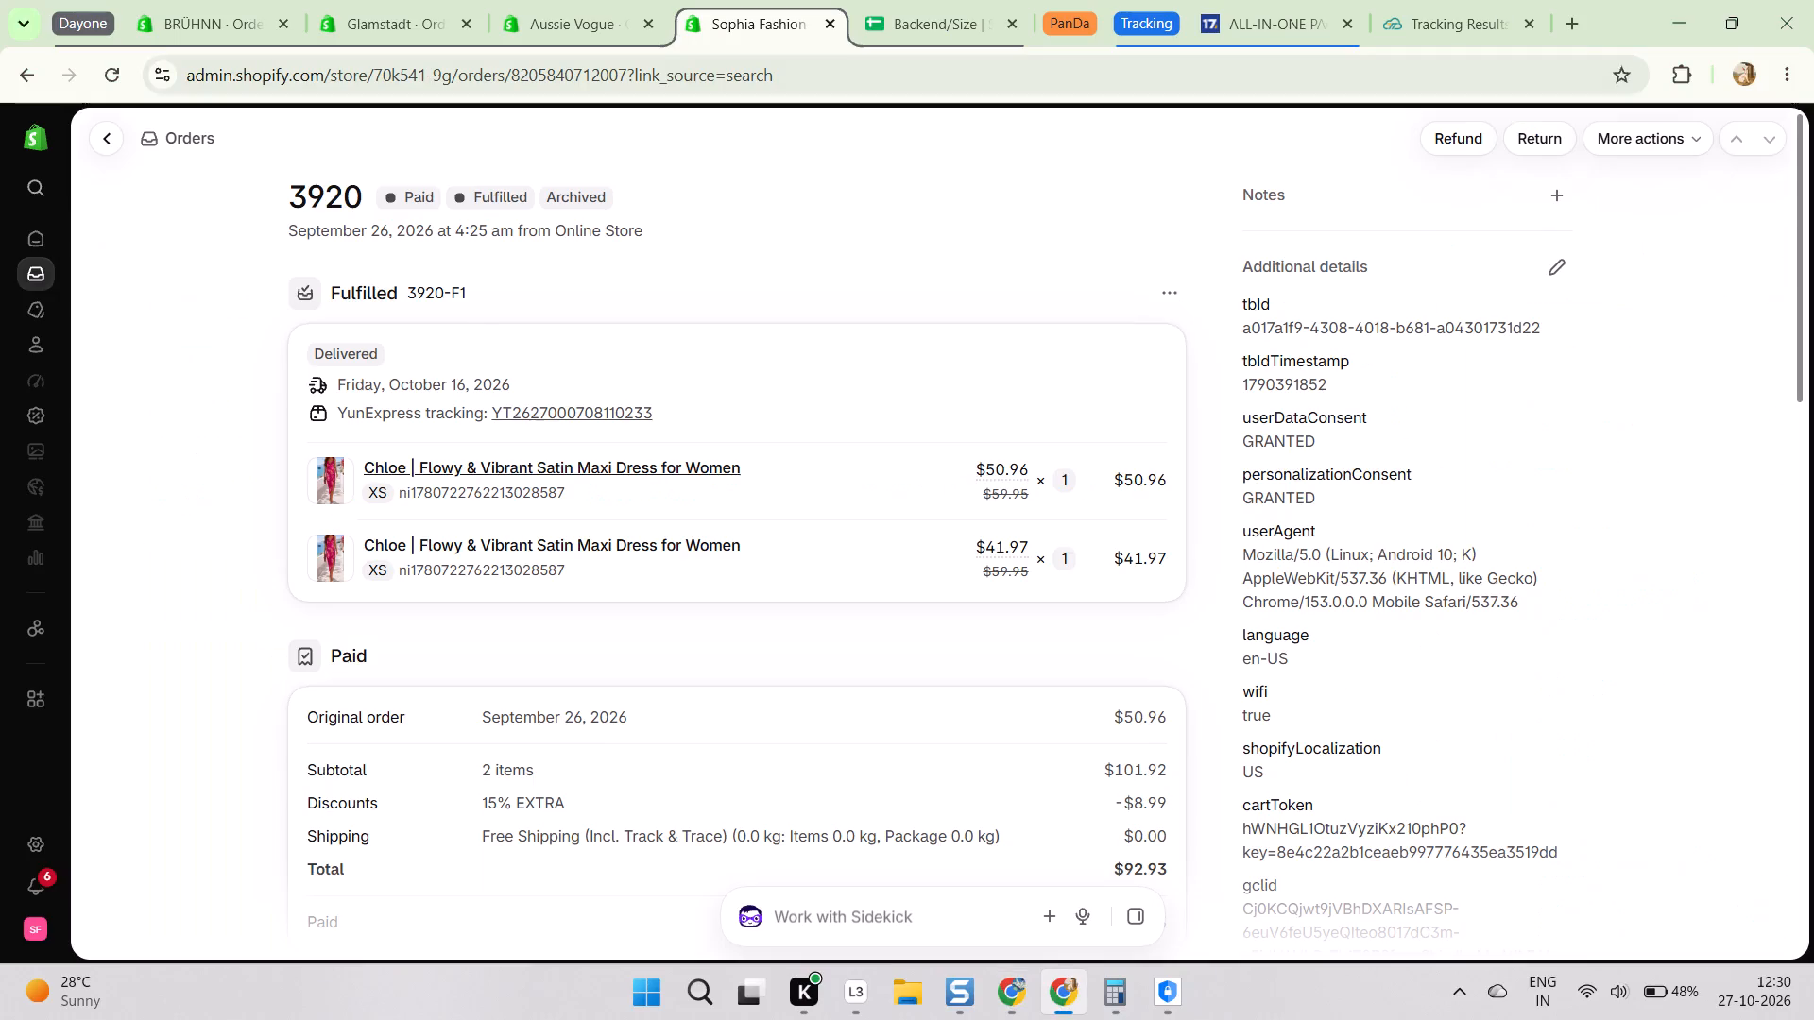
{"action": "left_click", "coordinate": [770, 402]}
{"action": "key", "text": "alt+Tab"}
{"action": "scroll", "coordinate": [1746, 615], "scroll_direction": "down", "scroll_amount": 3}
{"action": "left_click", "coordinate": [1632, 590]}
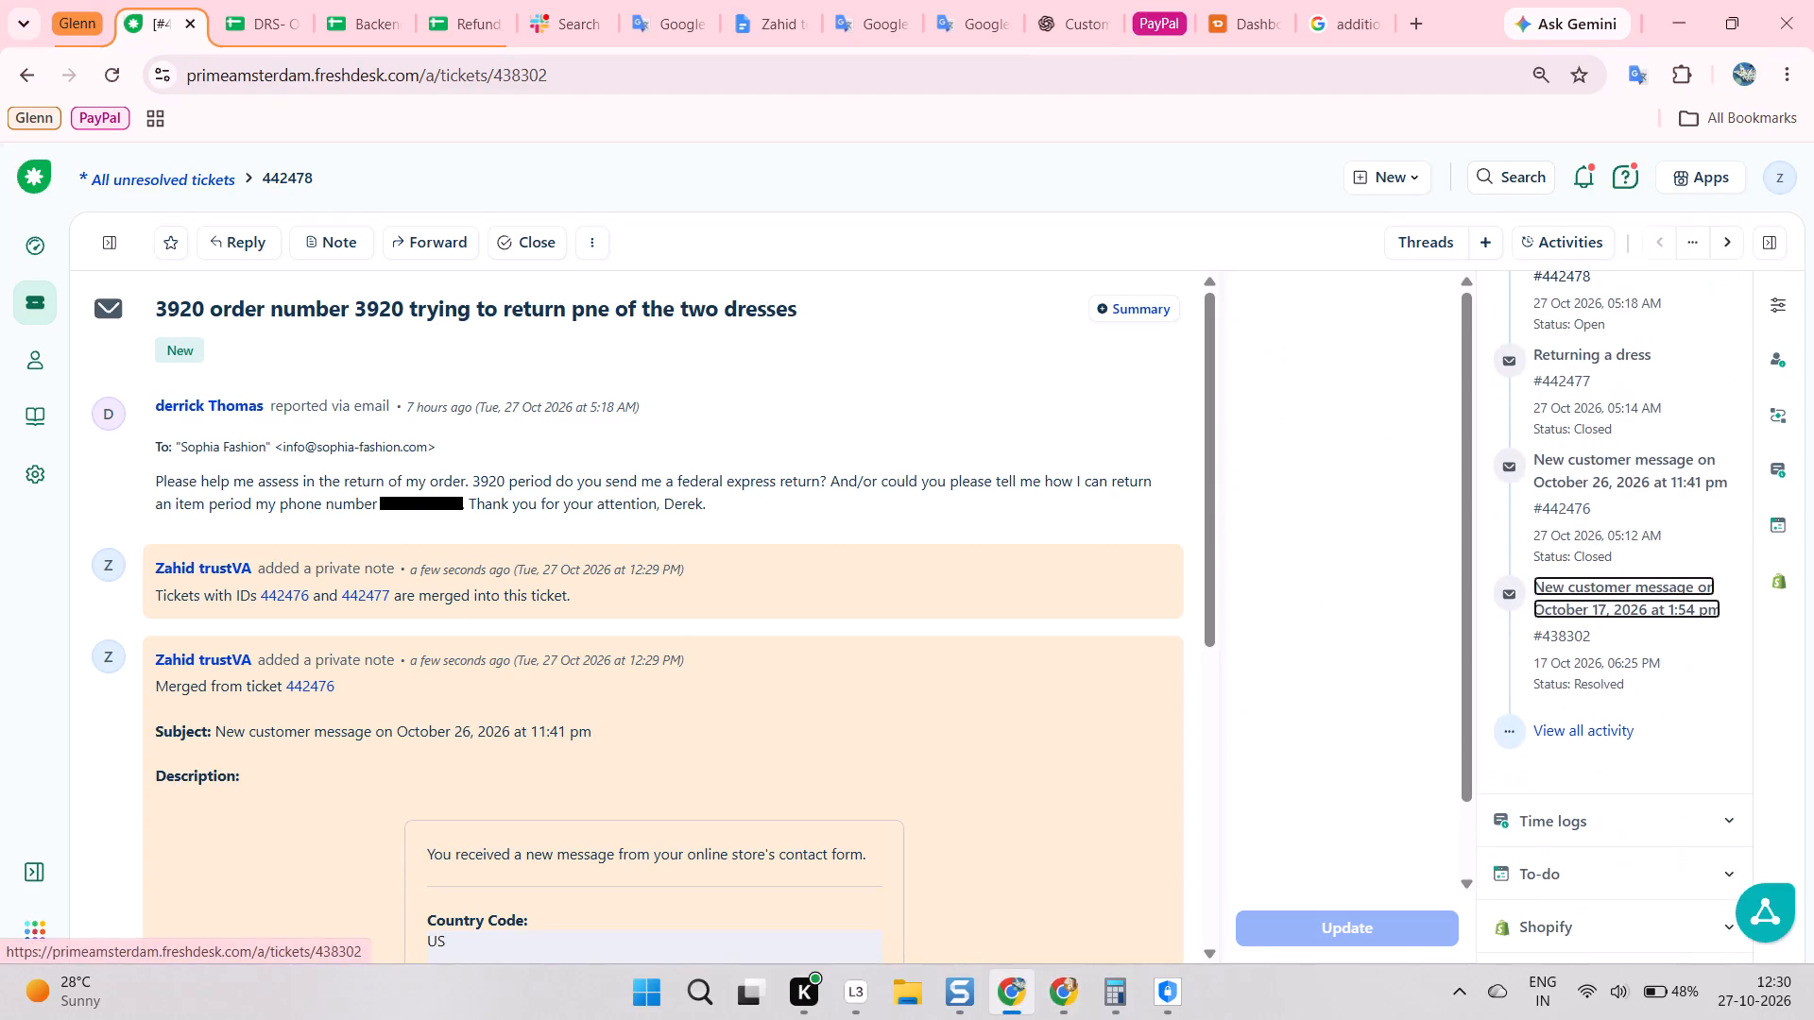
{"action": "scroll", "coordinate": [574, 480], "scroll_direction": "down", "scroll_amount": 3}
{"action": "scroll", "coordinate": [586, 460], "scroll_direction": "up", "scroll_amount": 2}
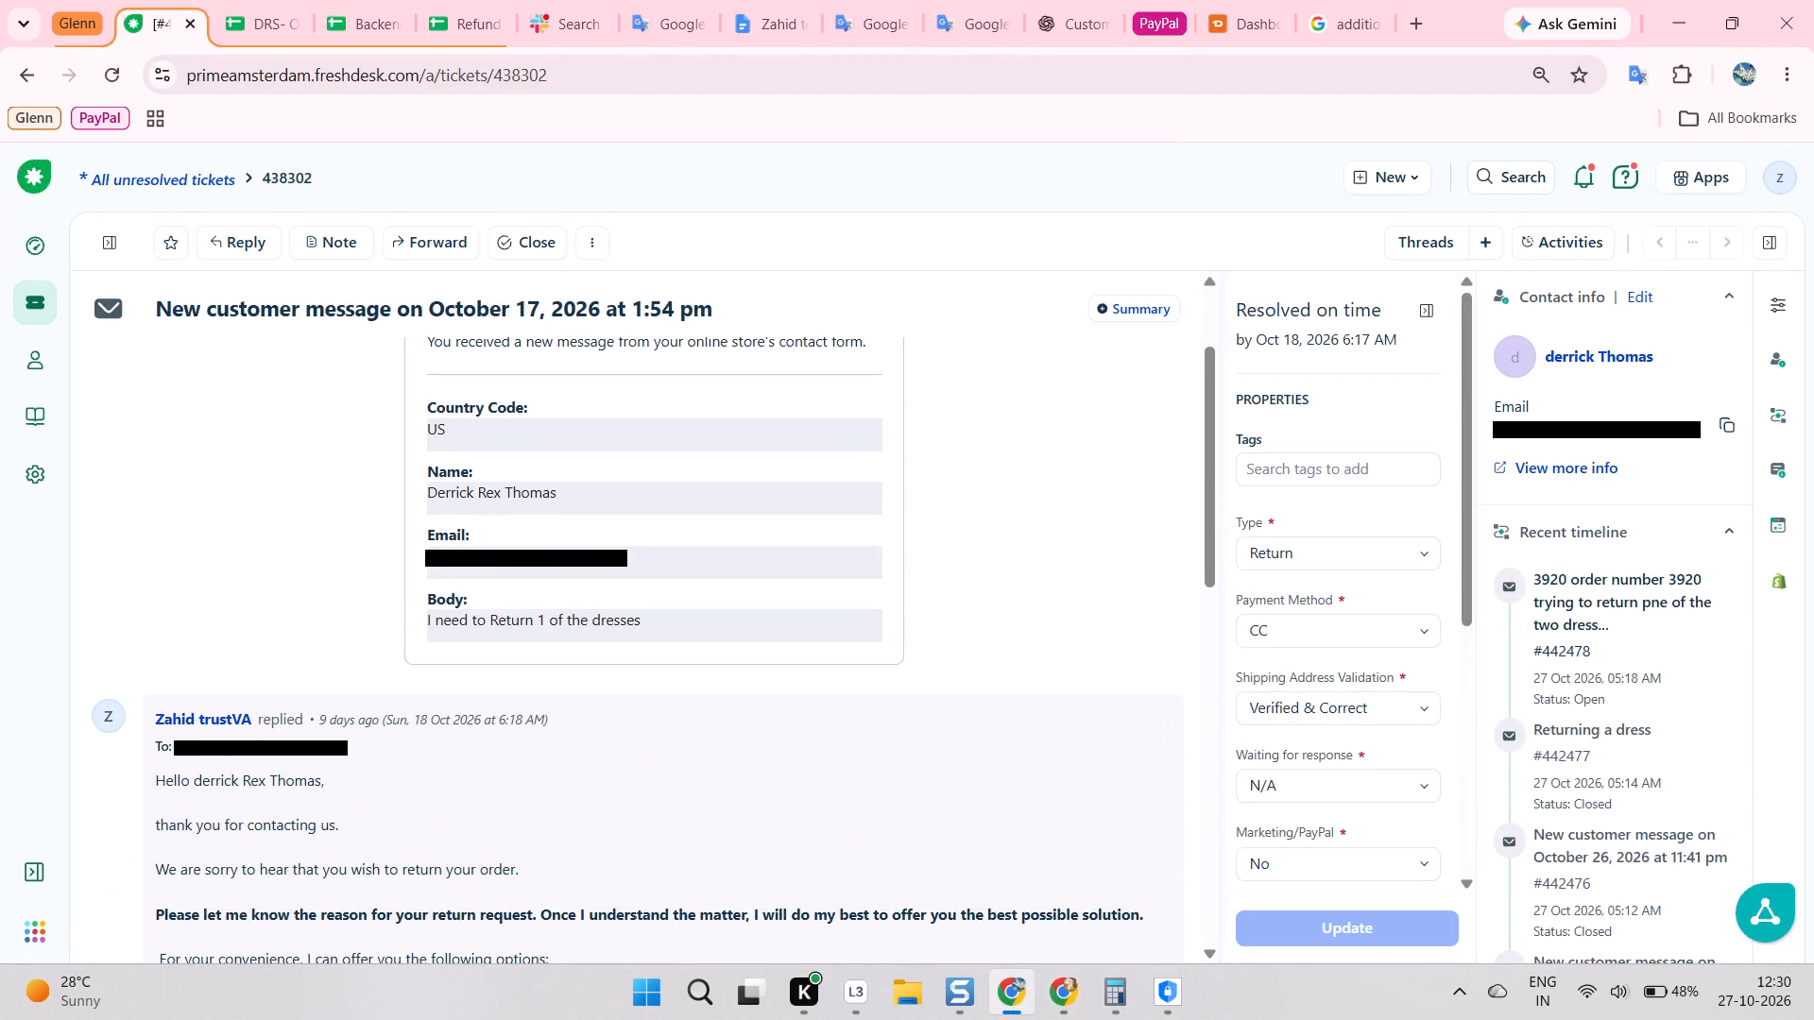
{"action": "scroll", "coordinate": [590, 460], "scroll_direction": "down", "scroll_amount": 13}
{"action": "left_click", "coordinate": [1622, 610]}
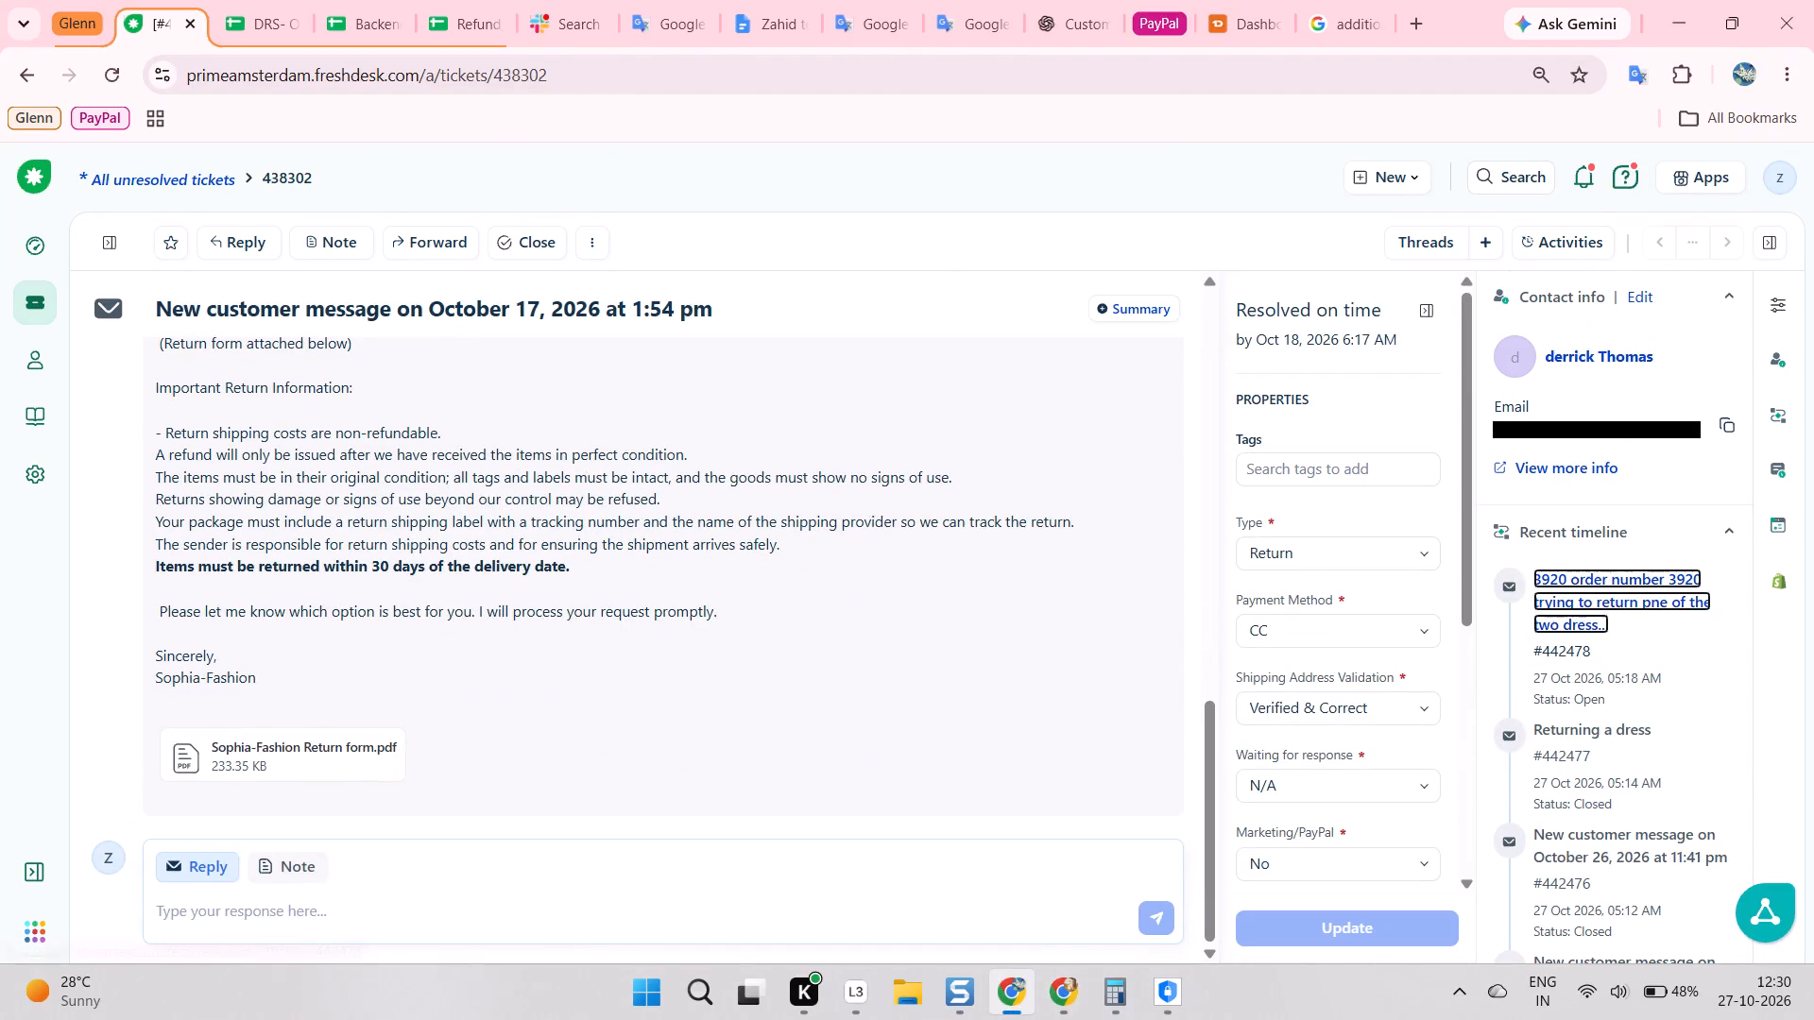
{"action": "key", "text": "alt+Tab"}
{"action": "scroll", "coordinate": [661, 422], "scroll_direction": "up", "scroll_amount": 3}
{"action": "left_click", "coordinate": [734, 374]}
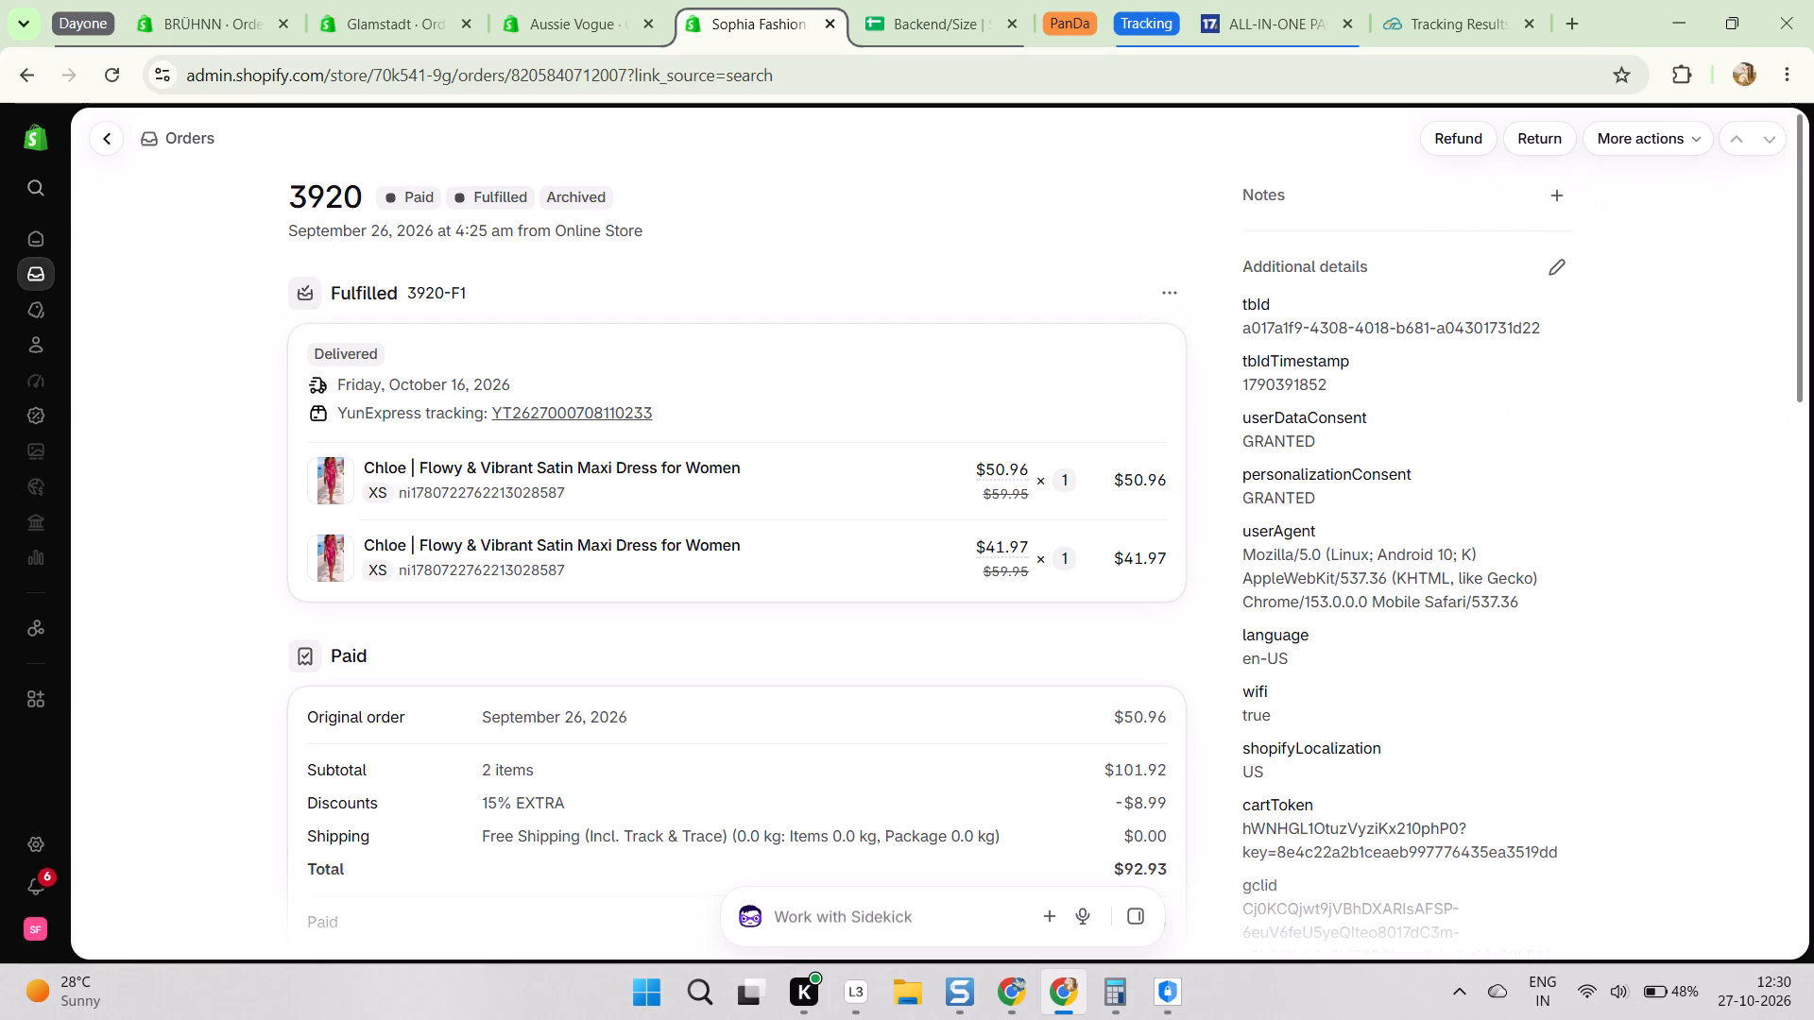
{"action": "key", "text": "alt+Tab"}
{"action": "scroll", "coordinate": [709, 411], "scroll_direction": "up", "scroll_amount": 2}
{"action": "left_click", "coordinate": [740, 422]}
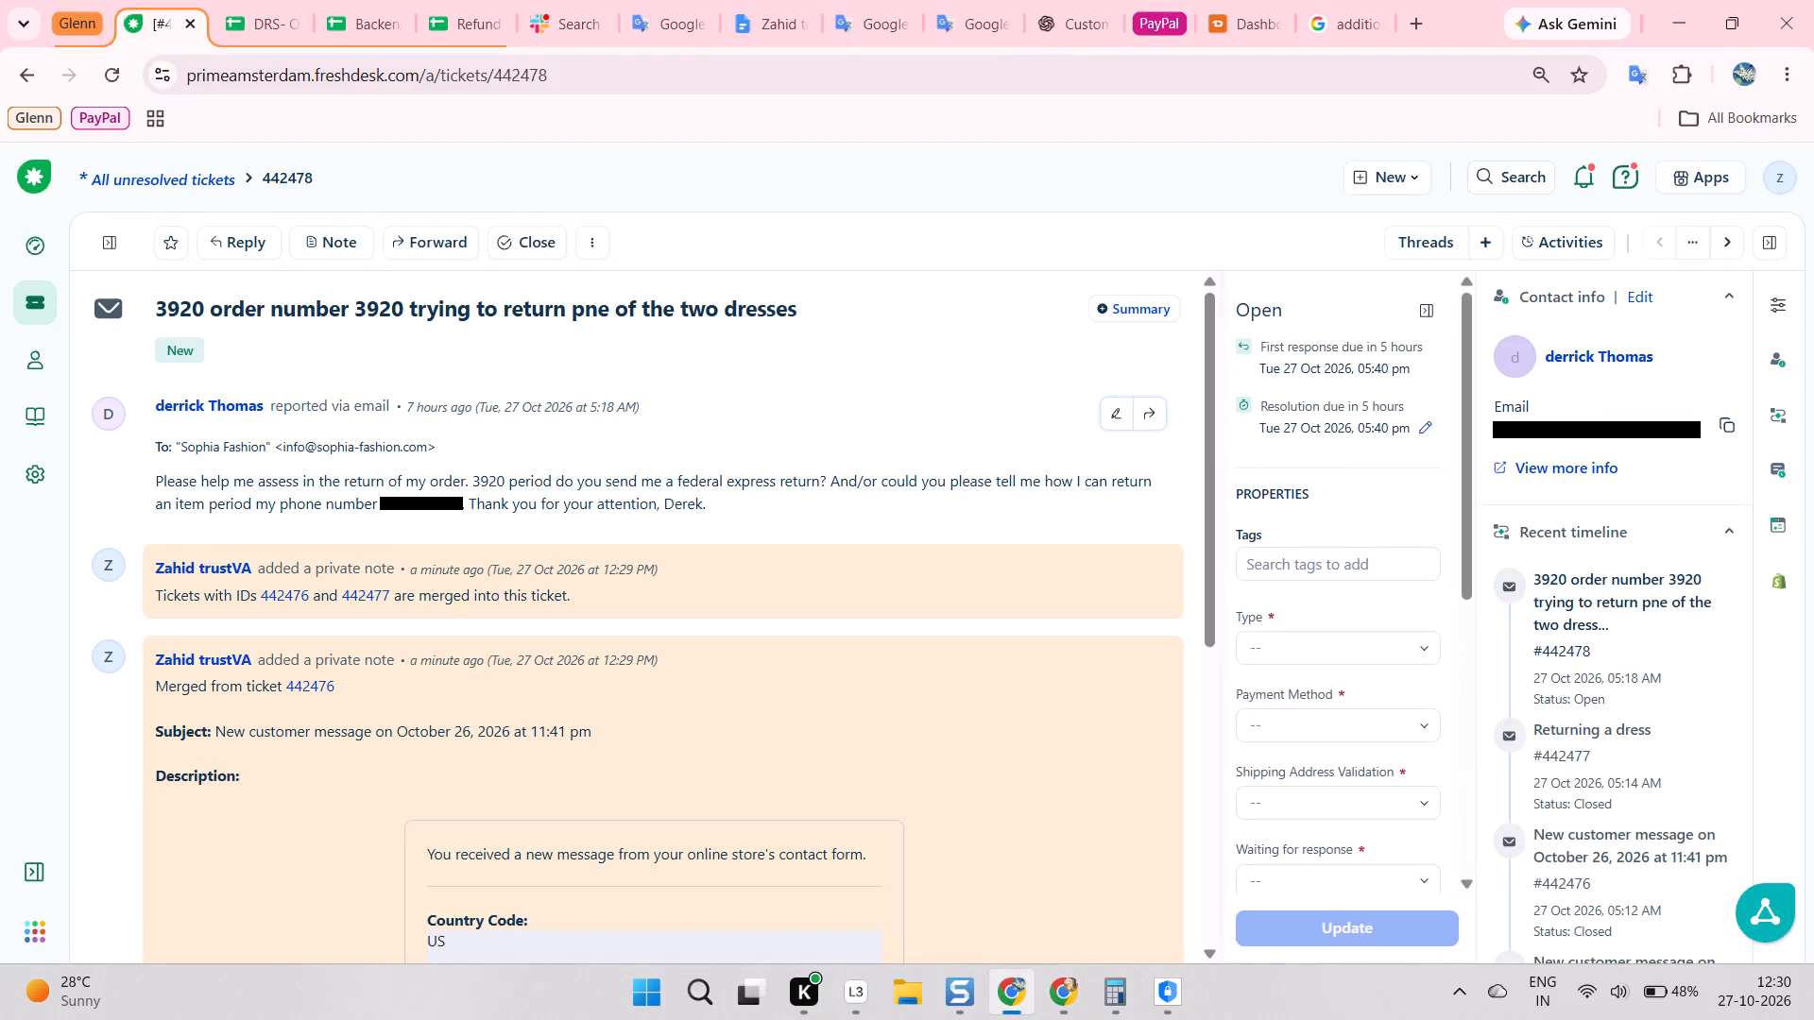
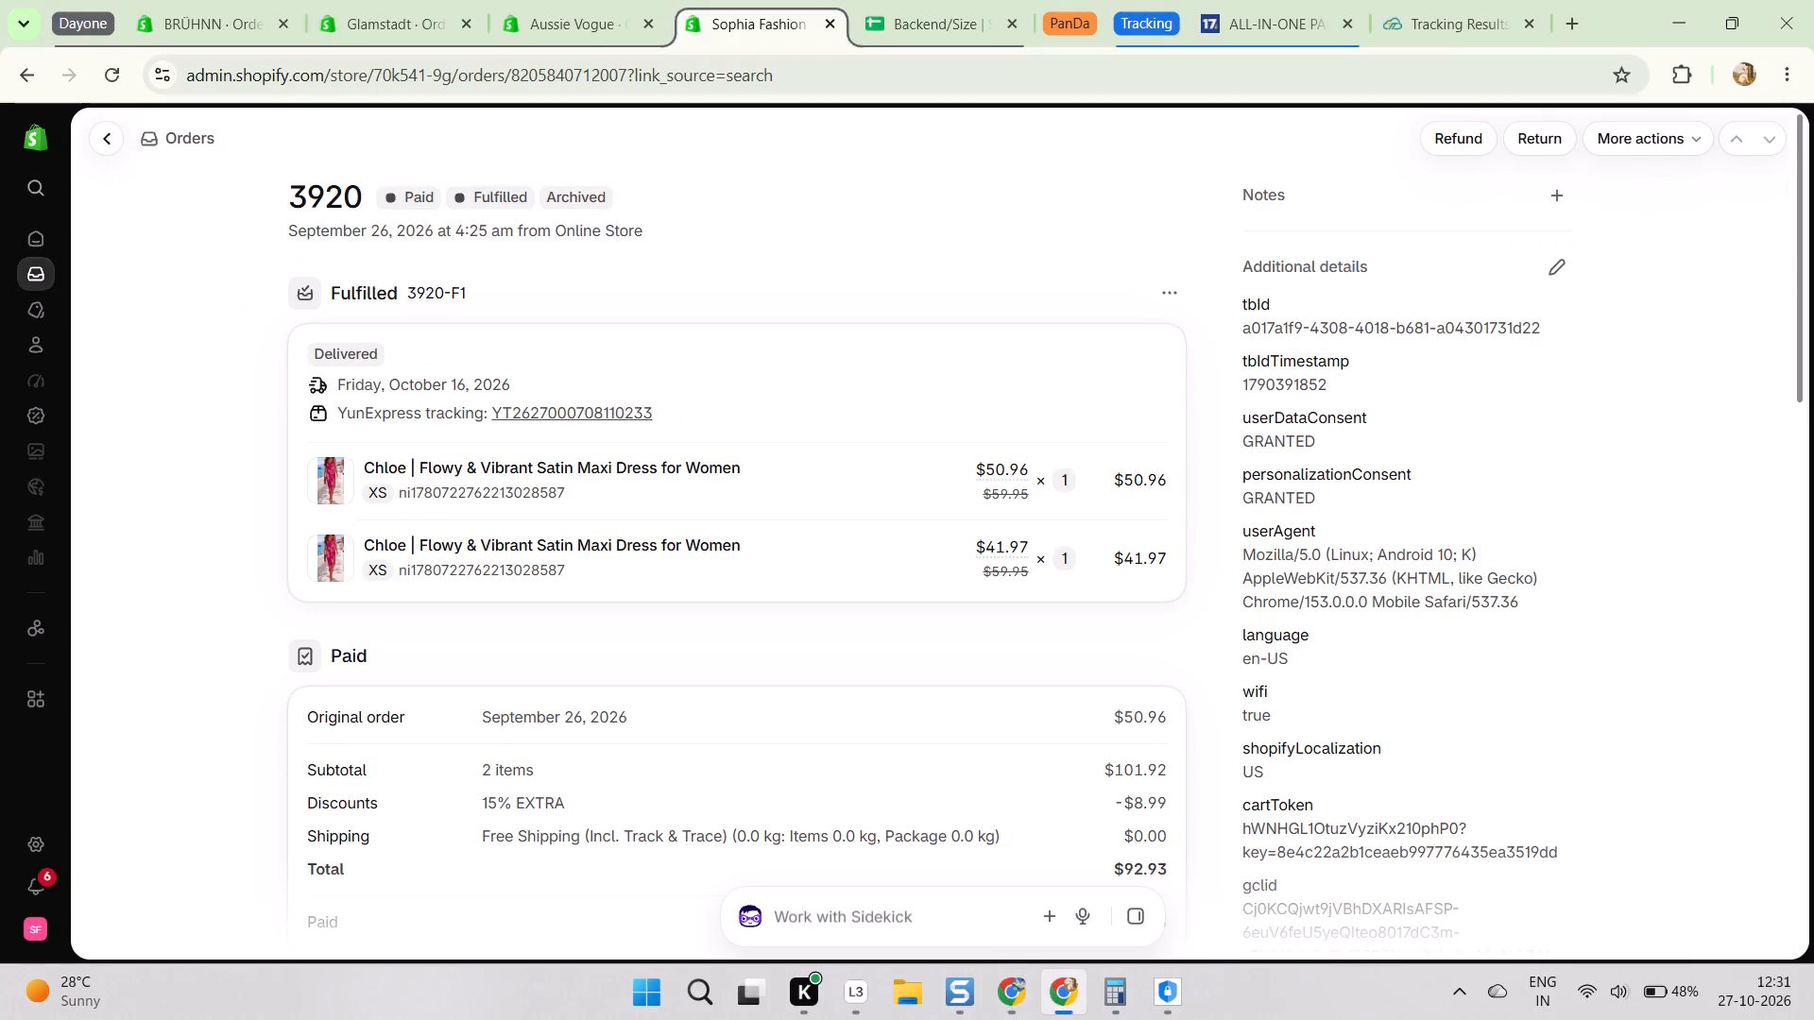
{"action": "scroll", "coordinate": [600, 475], "scroll_direction": "up", "scroll_amount": 3}
{"action": "scroll", "coordinate": [943, 381], "scroll_direction": "down", "scroll_amount": 3}
{"action": "key", "text": "alt+Tab"}
{"action": "key", "text": "alt+Tab"}
{"action": "scroll", "coordinate": [346, 246], "scroll_direction": "up", "scroll_amount": 2}
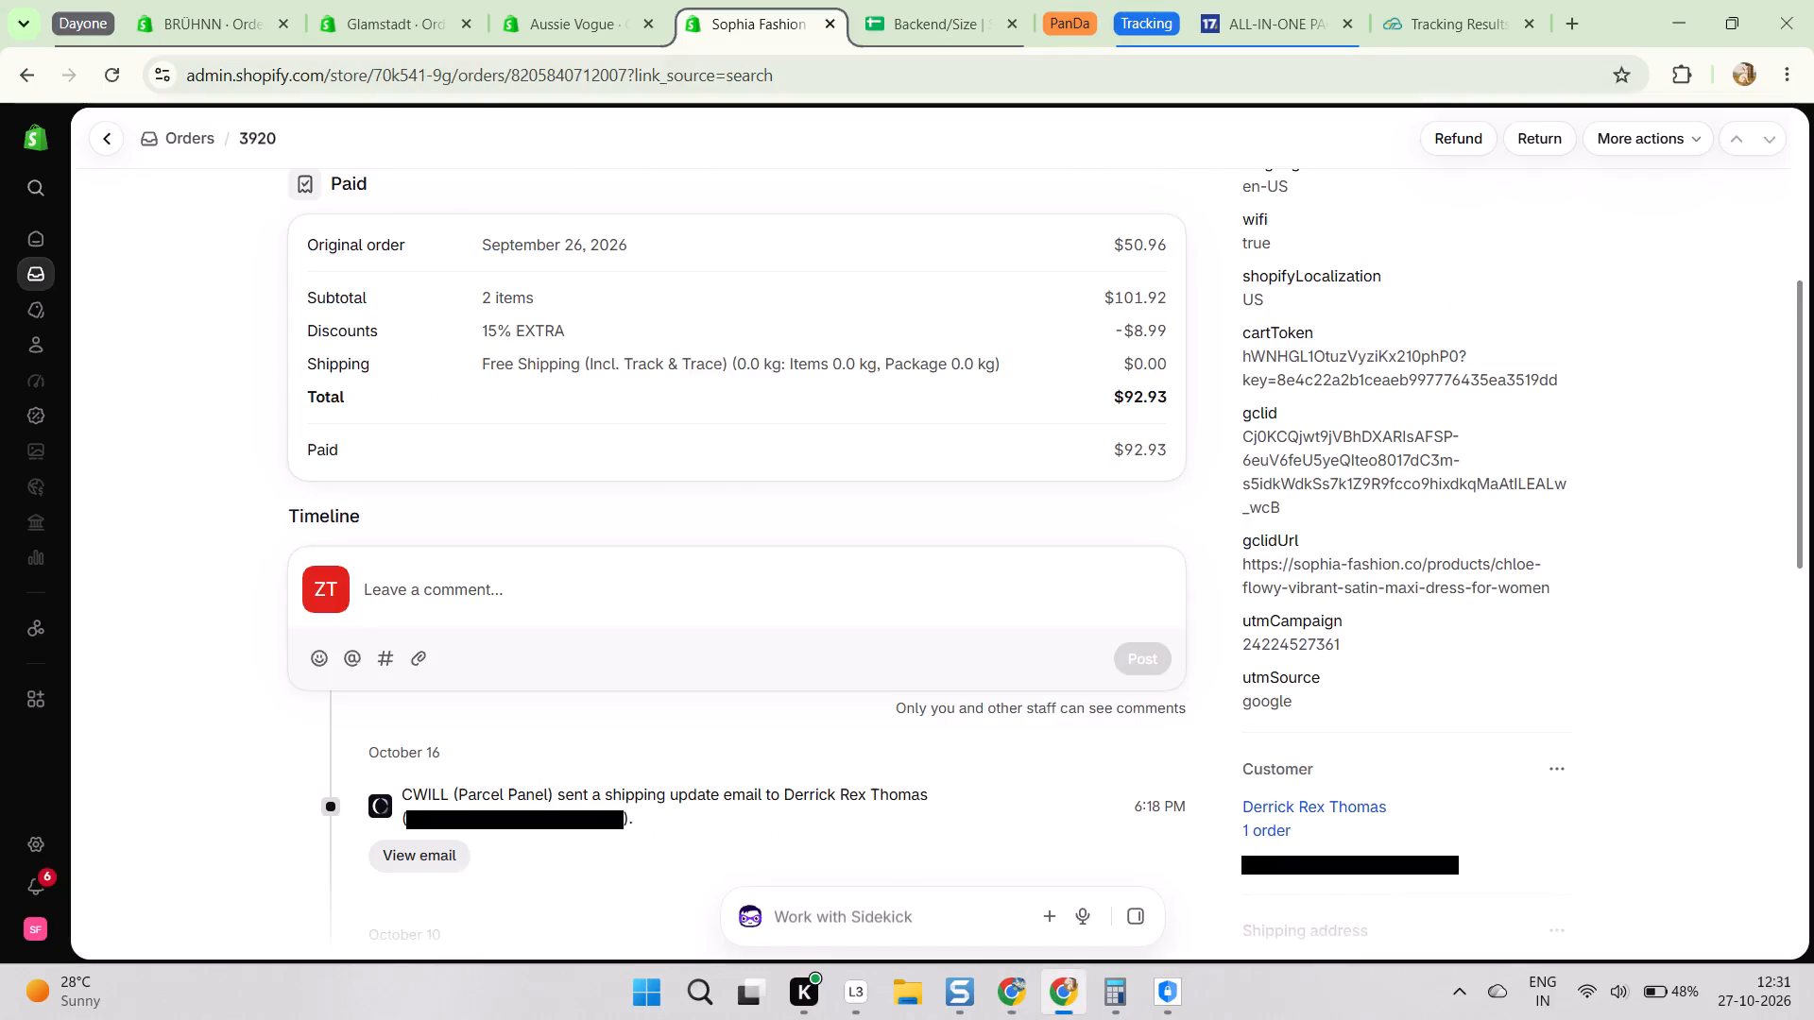
{"action": "scroll", "coordinate": [342, 189], "scroll_direction": "up", "scroll_amount": 7}
{"action": "double_click", "coordinate": [322, 195]}
{"action": "key", "text": "ctrl+c"}
{"action": "key", "text": "ctrl+c"}
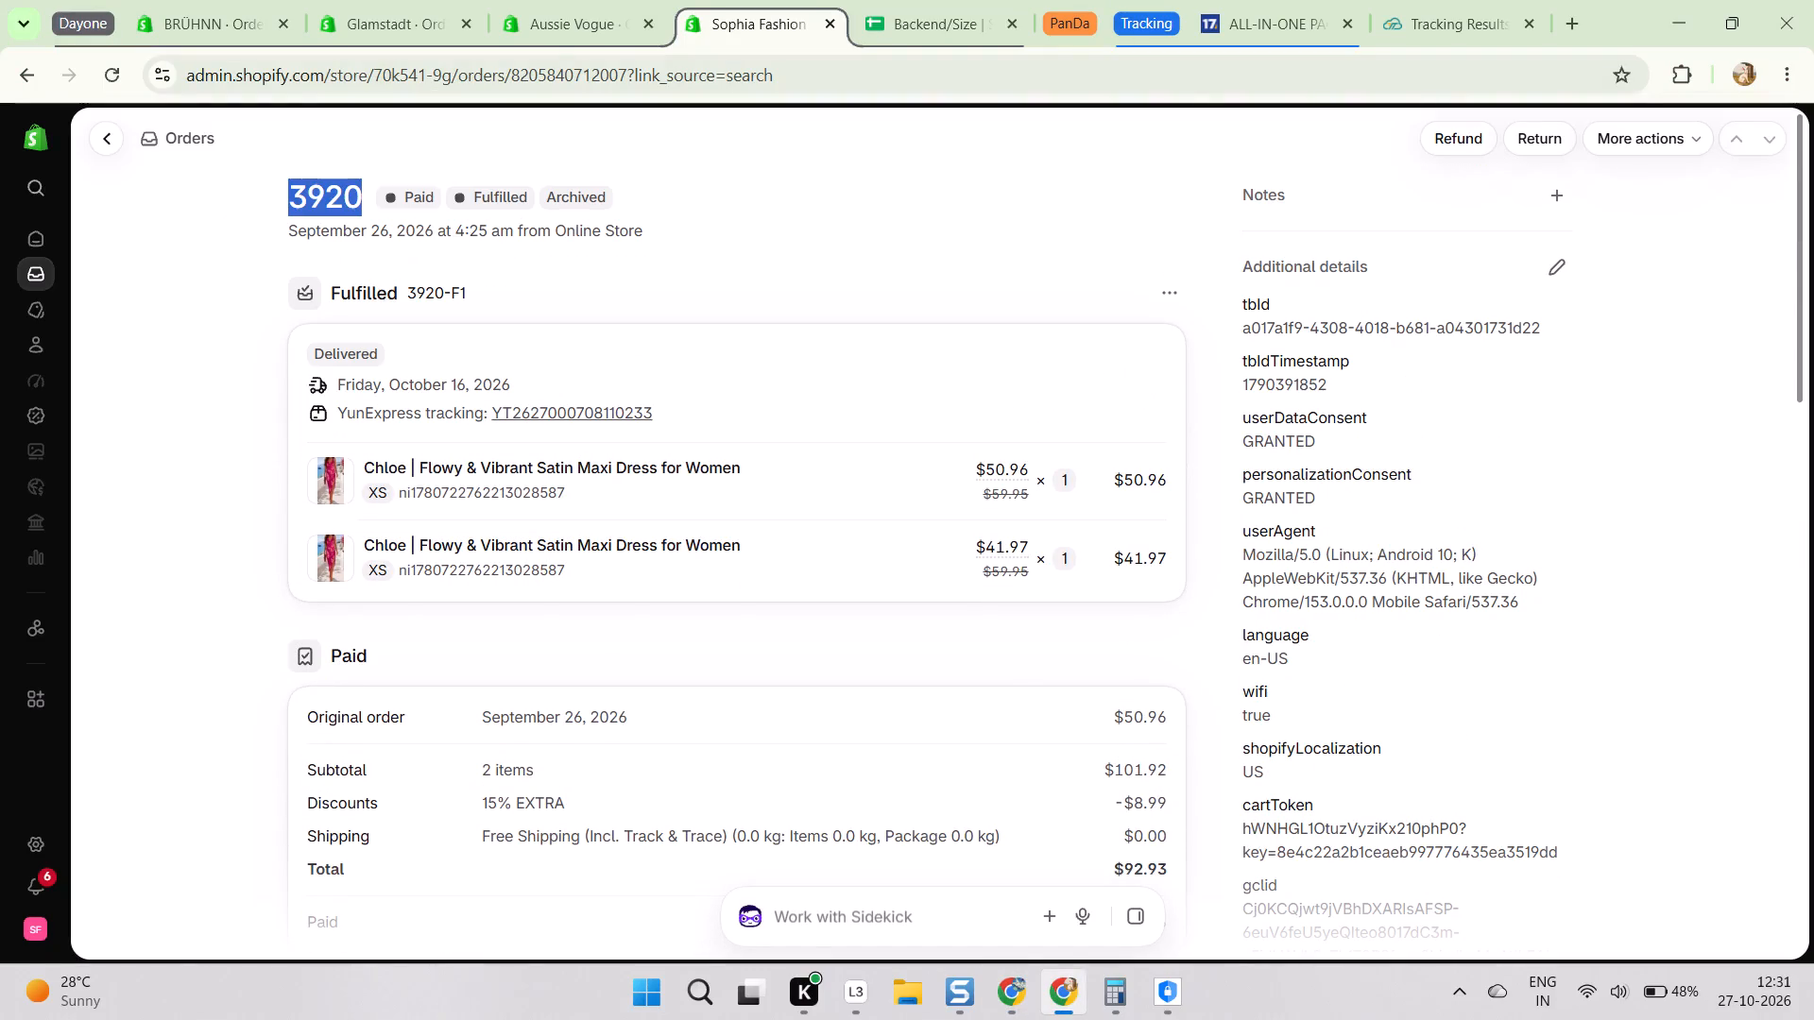
{"action": "key", "text": "alt+Tab"}
{"action": "double_click", "coordinate": [438, 407]}
{"action": "double_click", "coordinate": [442, 417]}
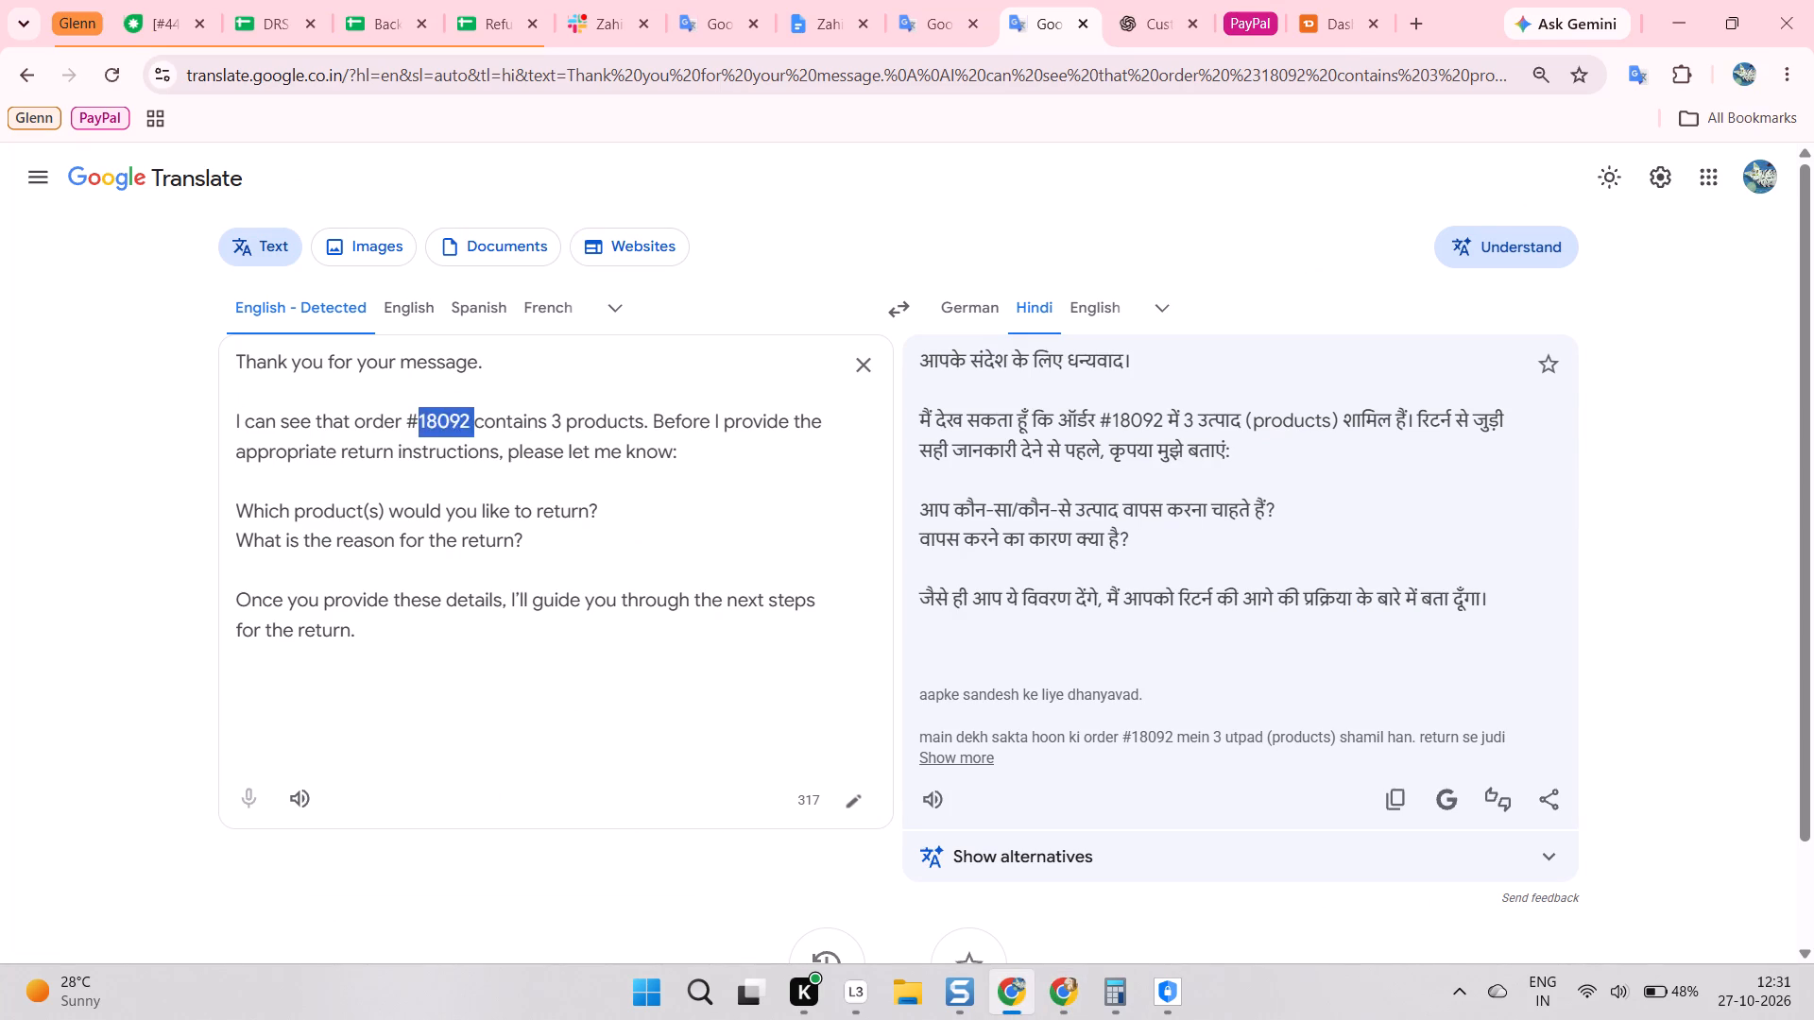
{"action": "key", "text": "ctrl+v"}
{"action": "key", "text": "space"}
Change the product count in the reply draft to 2 and check it against the order in Shopify.
{"action": "left_click", "coordinate": [556, 420]}
{"action": "left_click", "coordinate": [552, 428]}
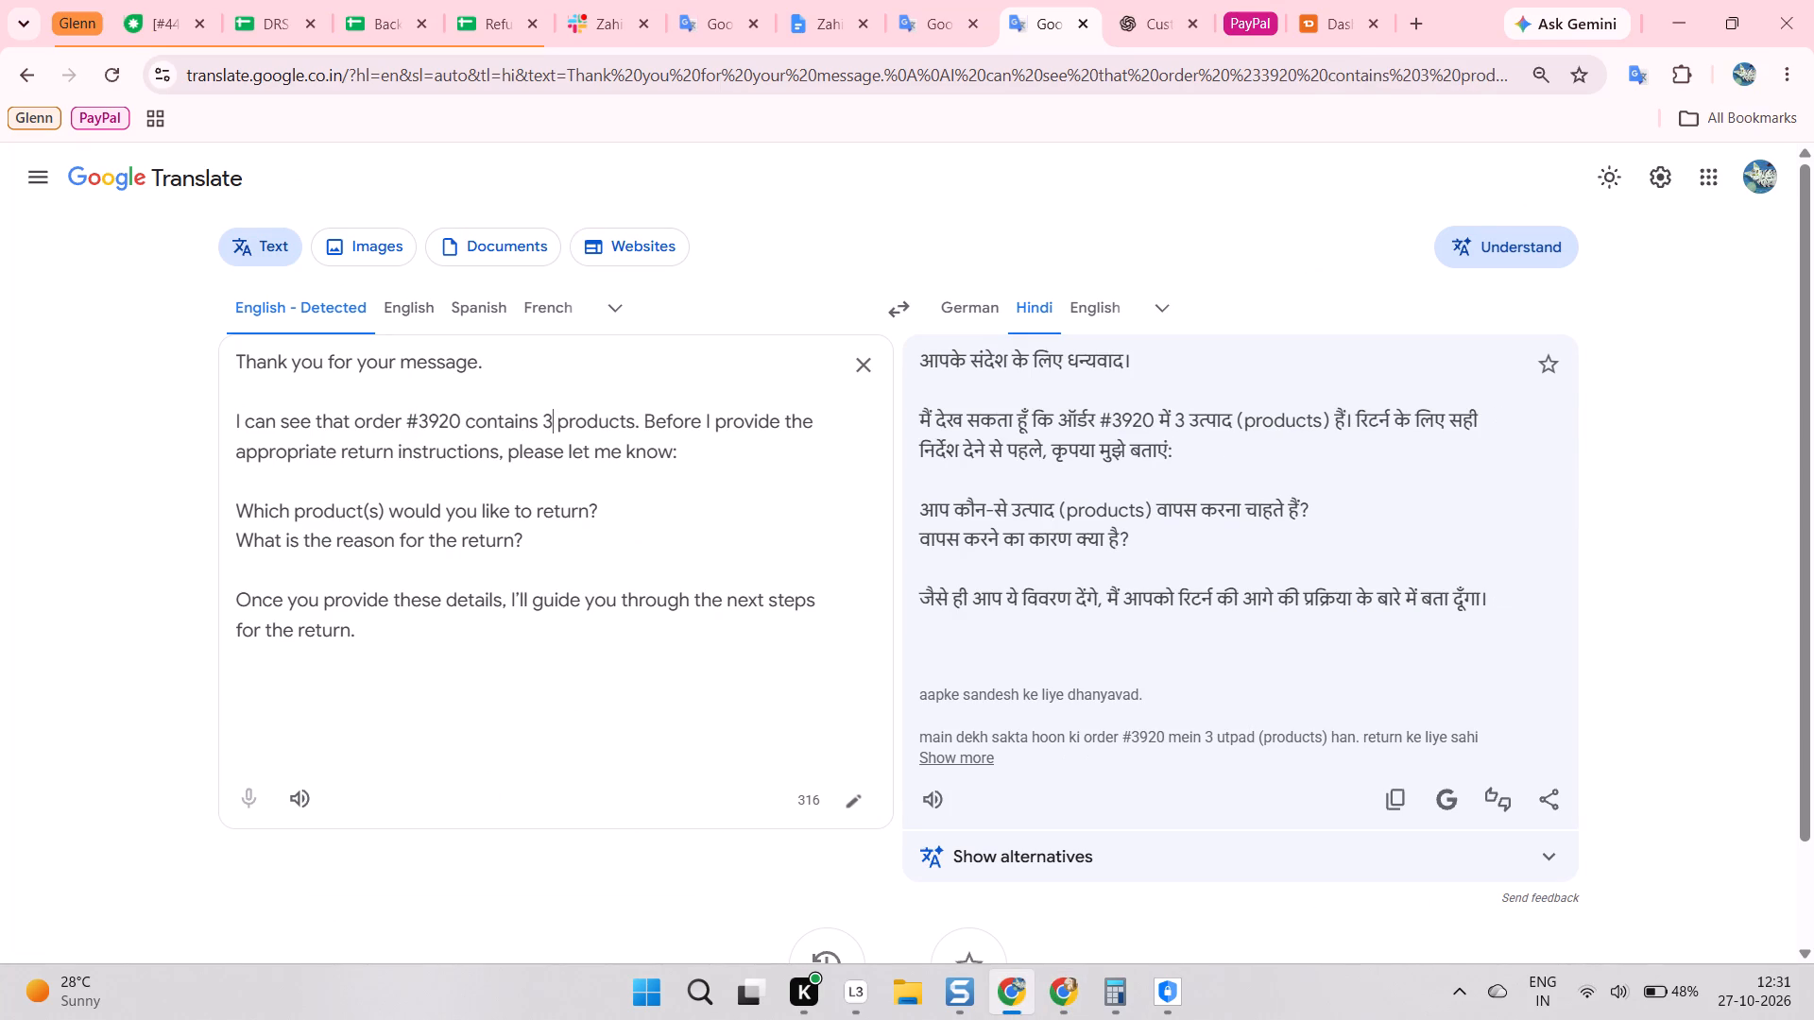
{"action": "key", "text": "BackSpace"}
{"action": "key", "text": "2"}
{"action": "key", "text": "space"}
{"action": "key", "text": "BackSpace"}
{"action": "key", "text": "alt+Tab"}
{"action": "scroll", "coordinate": [954, 337], "scroll_direction": "down", "scroll_amount": 3}
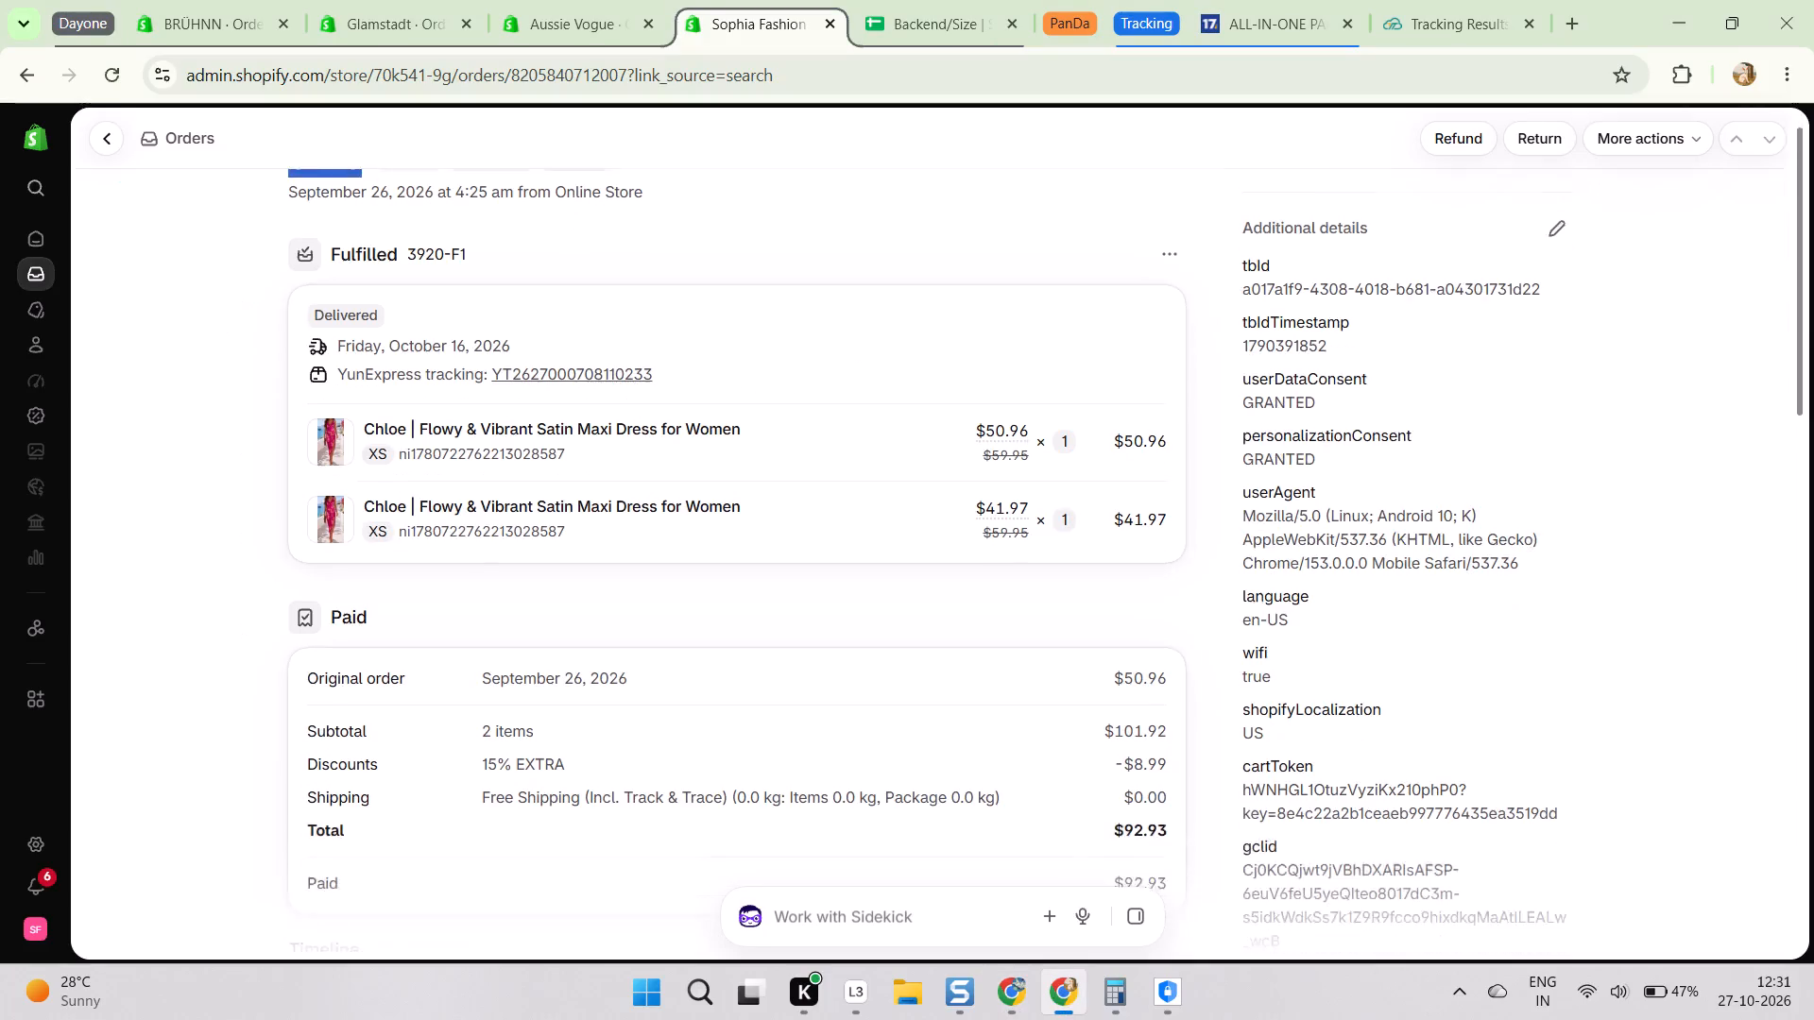
{"action": "scroll", "coordinate": [1134, 337], "scroll_direction": "down", "scroll_amount": 4}
{"action": "key", "text": "alt+Tab"}
{"action": "left_click", "coordinate": [581, 570]}
{"action": "key", "text": "ctrl+a"}
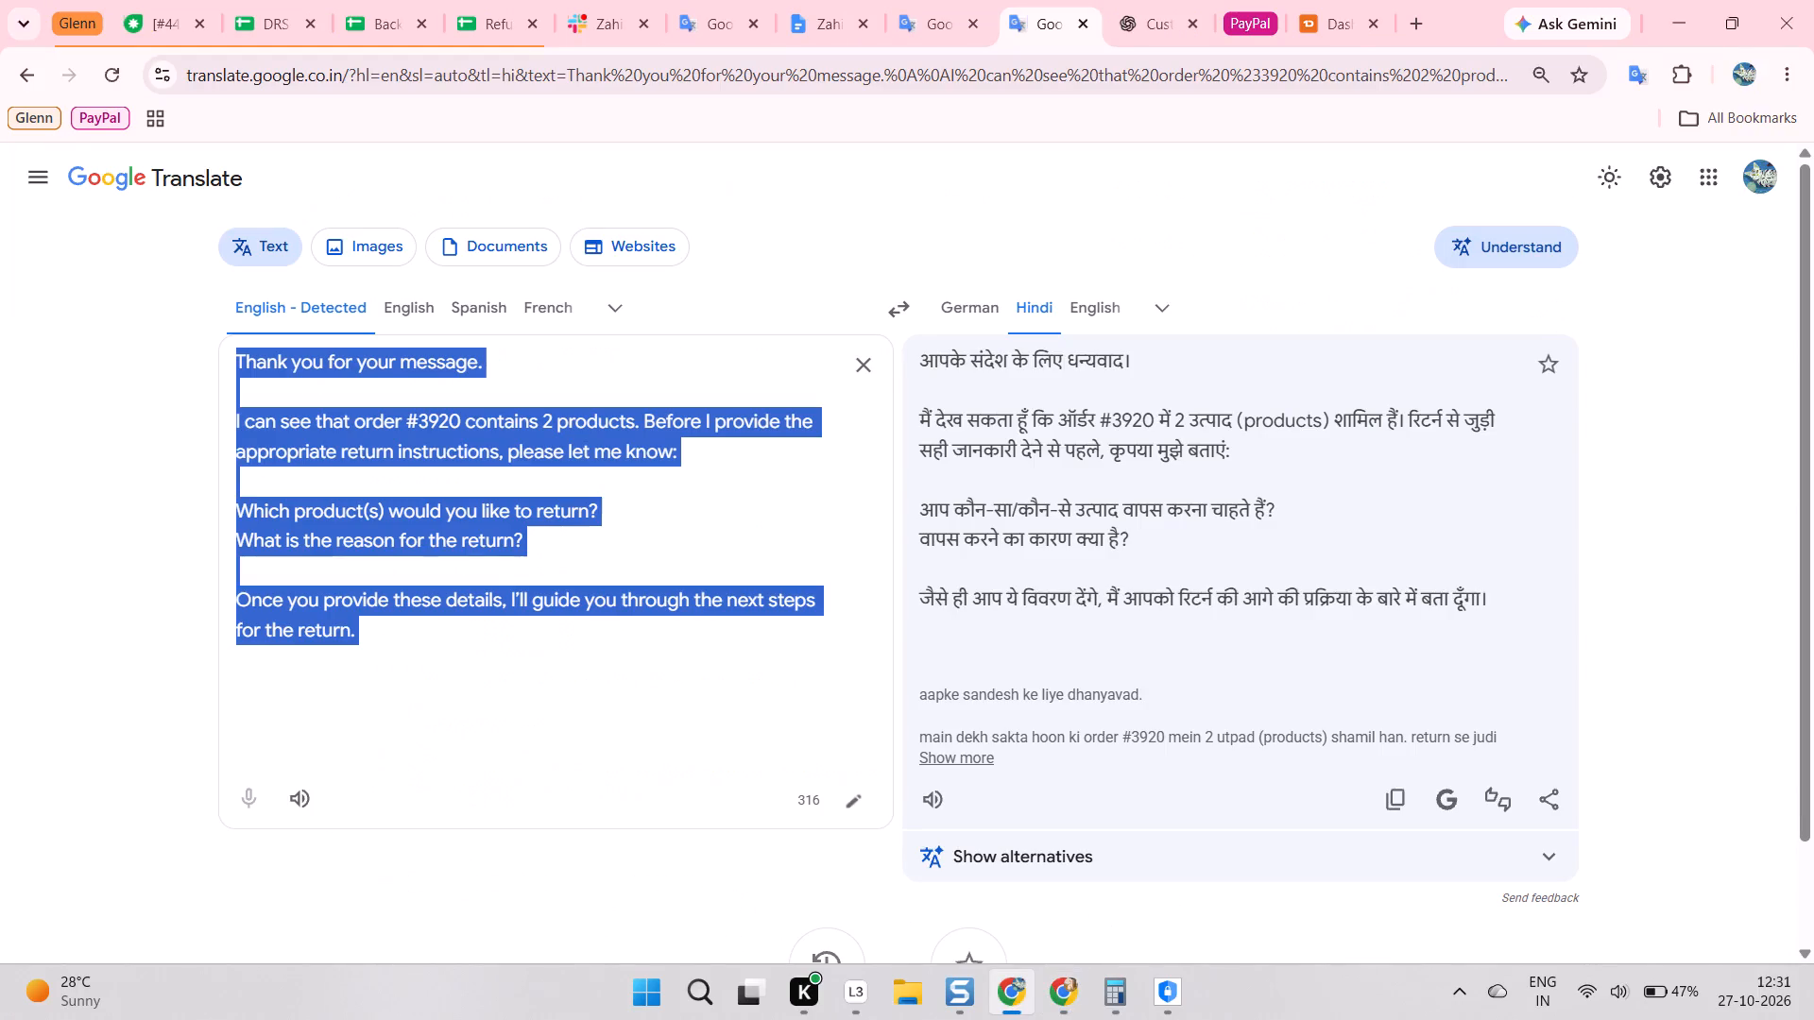
{"action": "key", "text": "ctrl+c"}
{"action": "key", "text": "ctrl+c"}
{"action": "left_click", "coordinate": [123, 0], "text": "ctrl"}
{"action": "left_click", "coordinate": [657, 535]}
{"action": "key", "text": "r"}
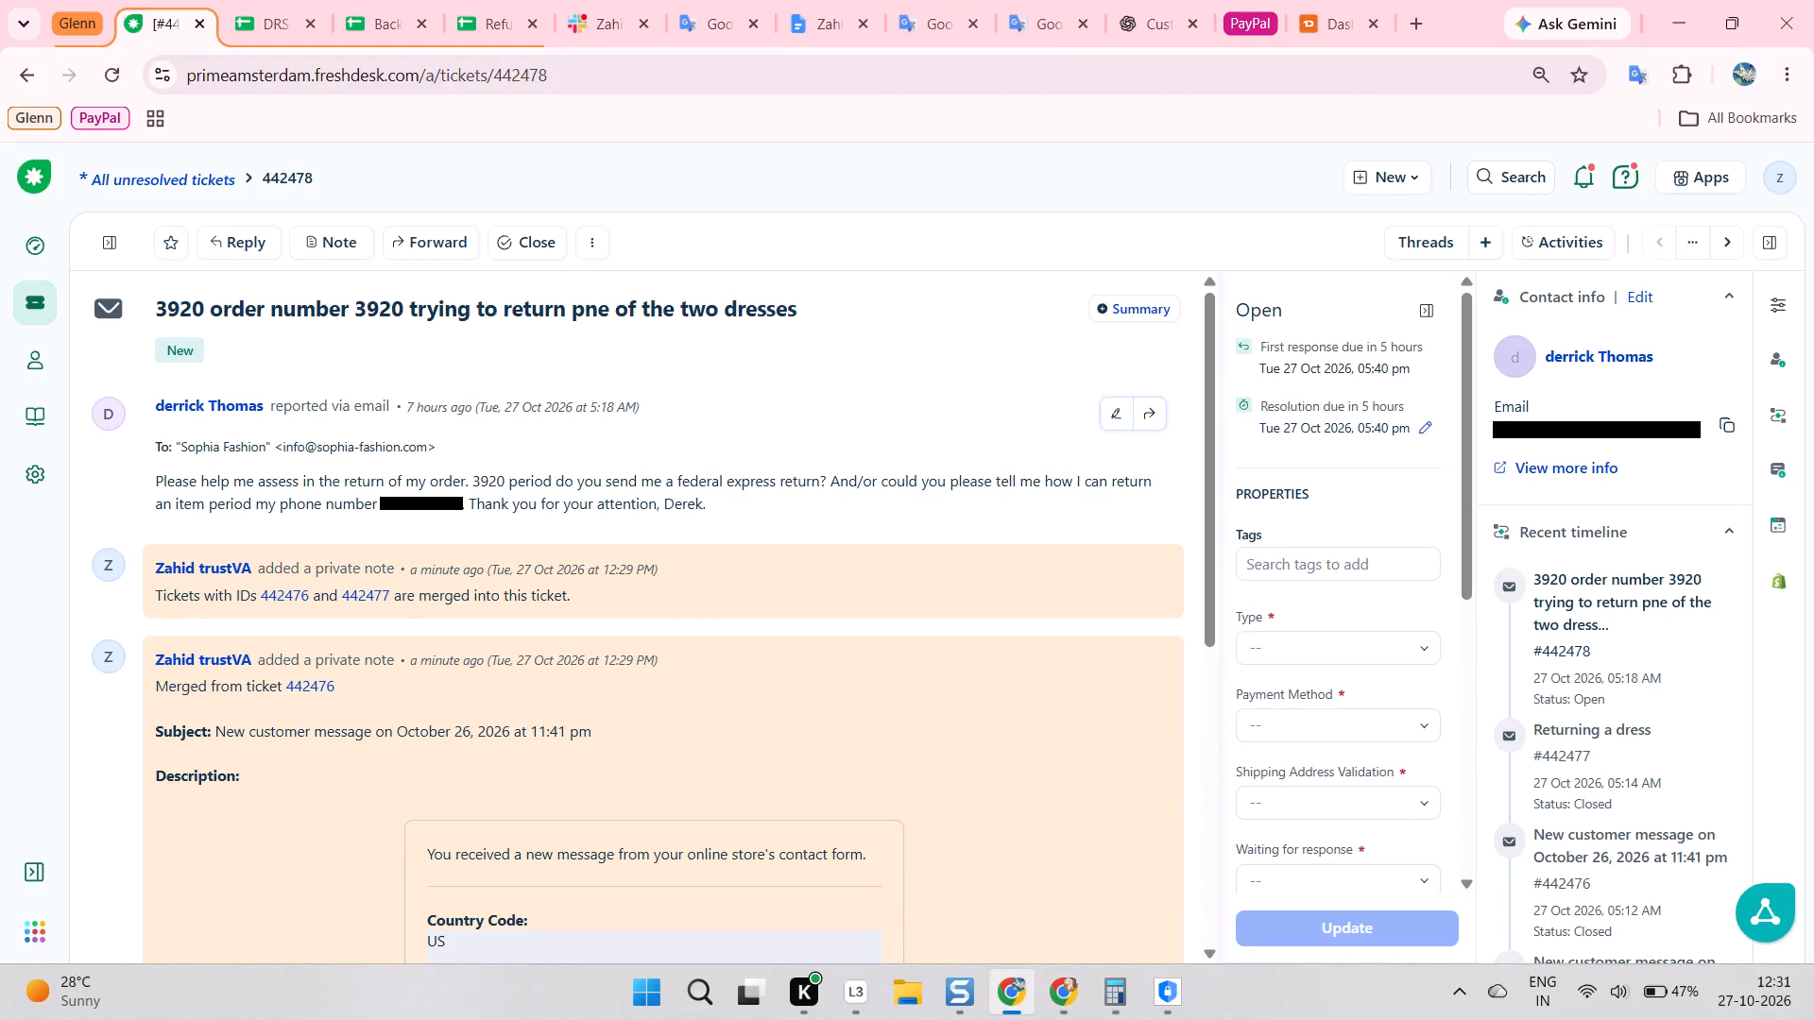
{"action": "scroll", "coordinate": [612, 530], "scroll_direction": "down", "scroll_amount": 20}
{"action": "scroll", "coordinate": [612, 530], "scroll_direction": "down", "scroll_amount": 5}
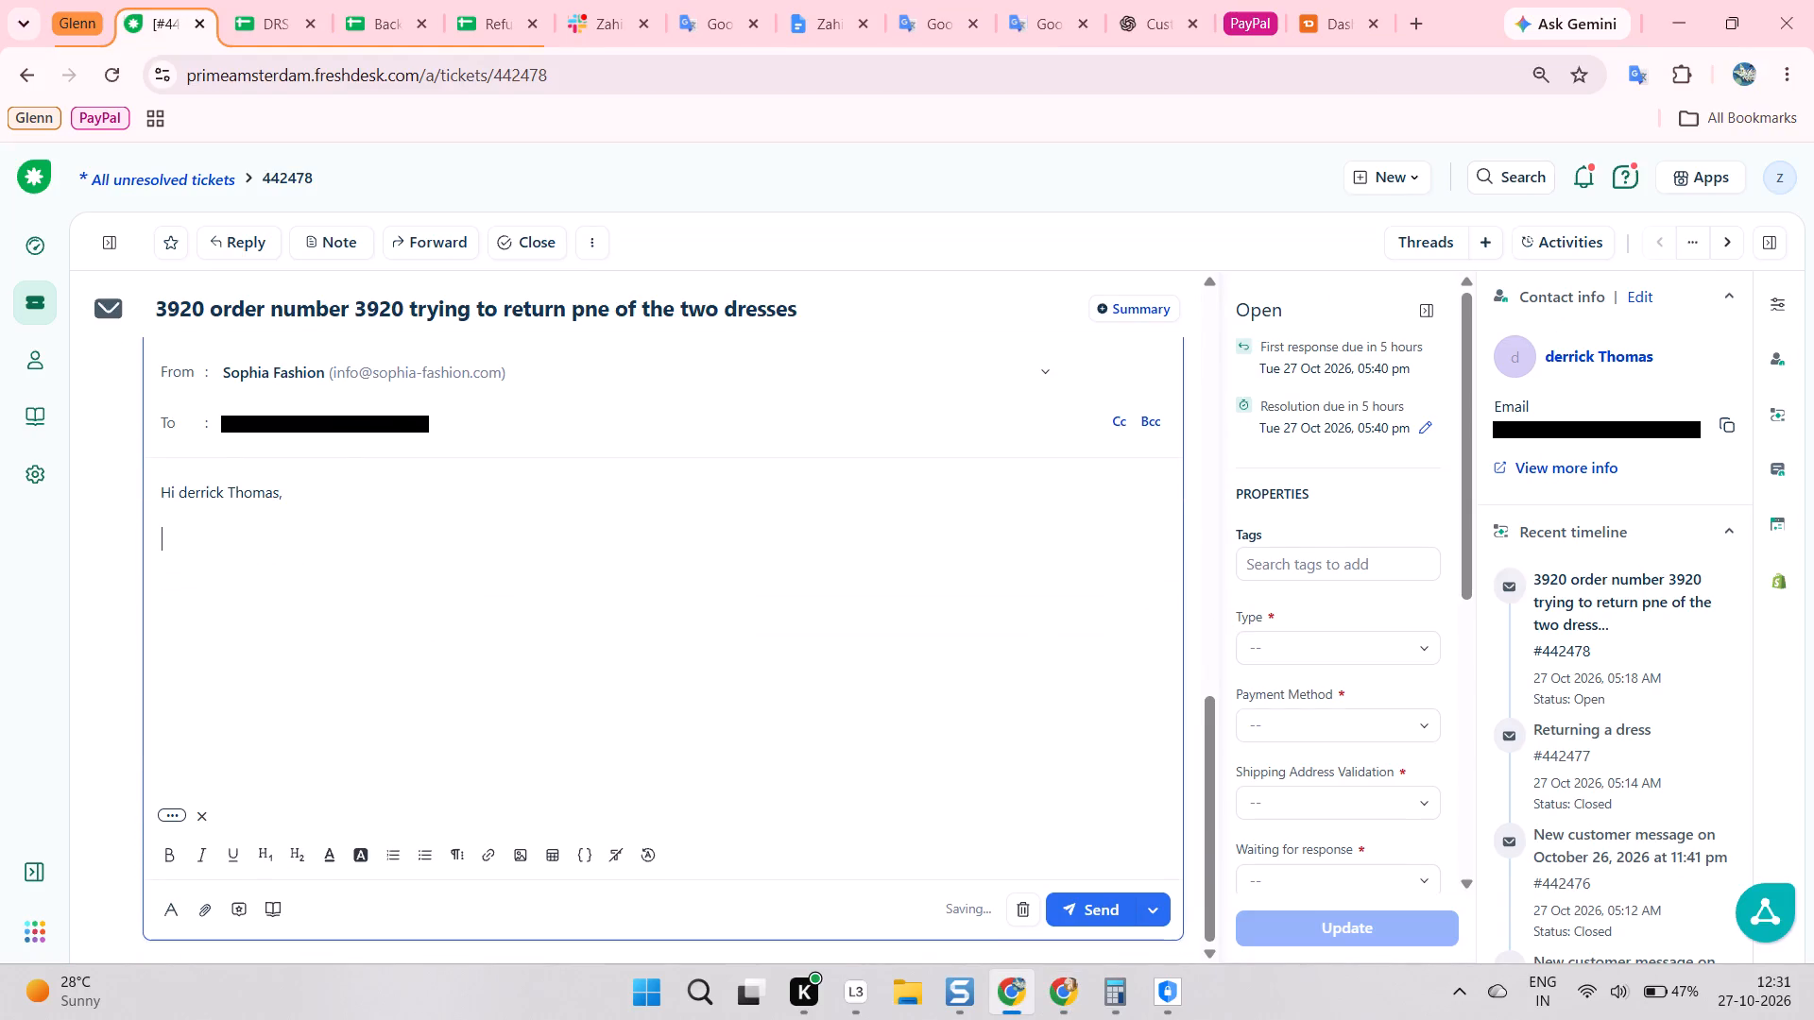
Remove the quoted text and replace the default reply body with the "aun" canned response.
{"action": "left_click", "coordinate": [199, 813]}
{"action": "left_click_drag", "start_coordinate": [203, 810], "coordinate": [216, 798], "text": "ctrl"}
{"action": "left_click", "coordinate": [233, 787], "text": "ctrl"}
{"action": "key", "text": "ctrl+a"}
{"action": "type", "text": "/c"}
{"action": "key", "text": "Return"}
{"action": "type", "text": "aun"}
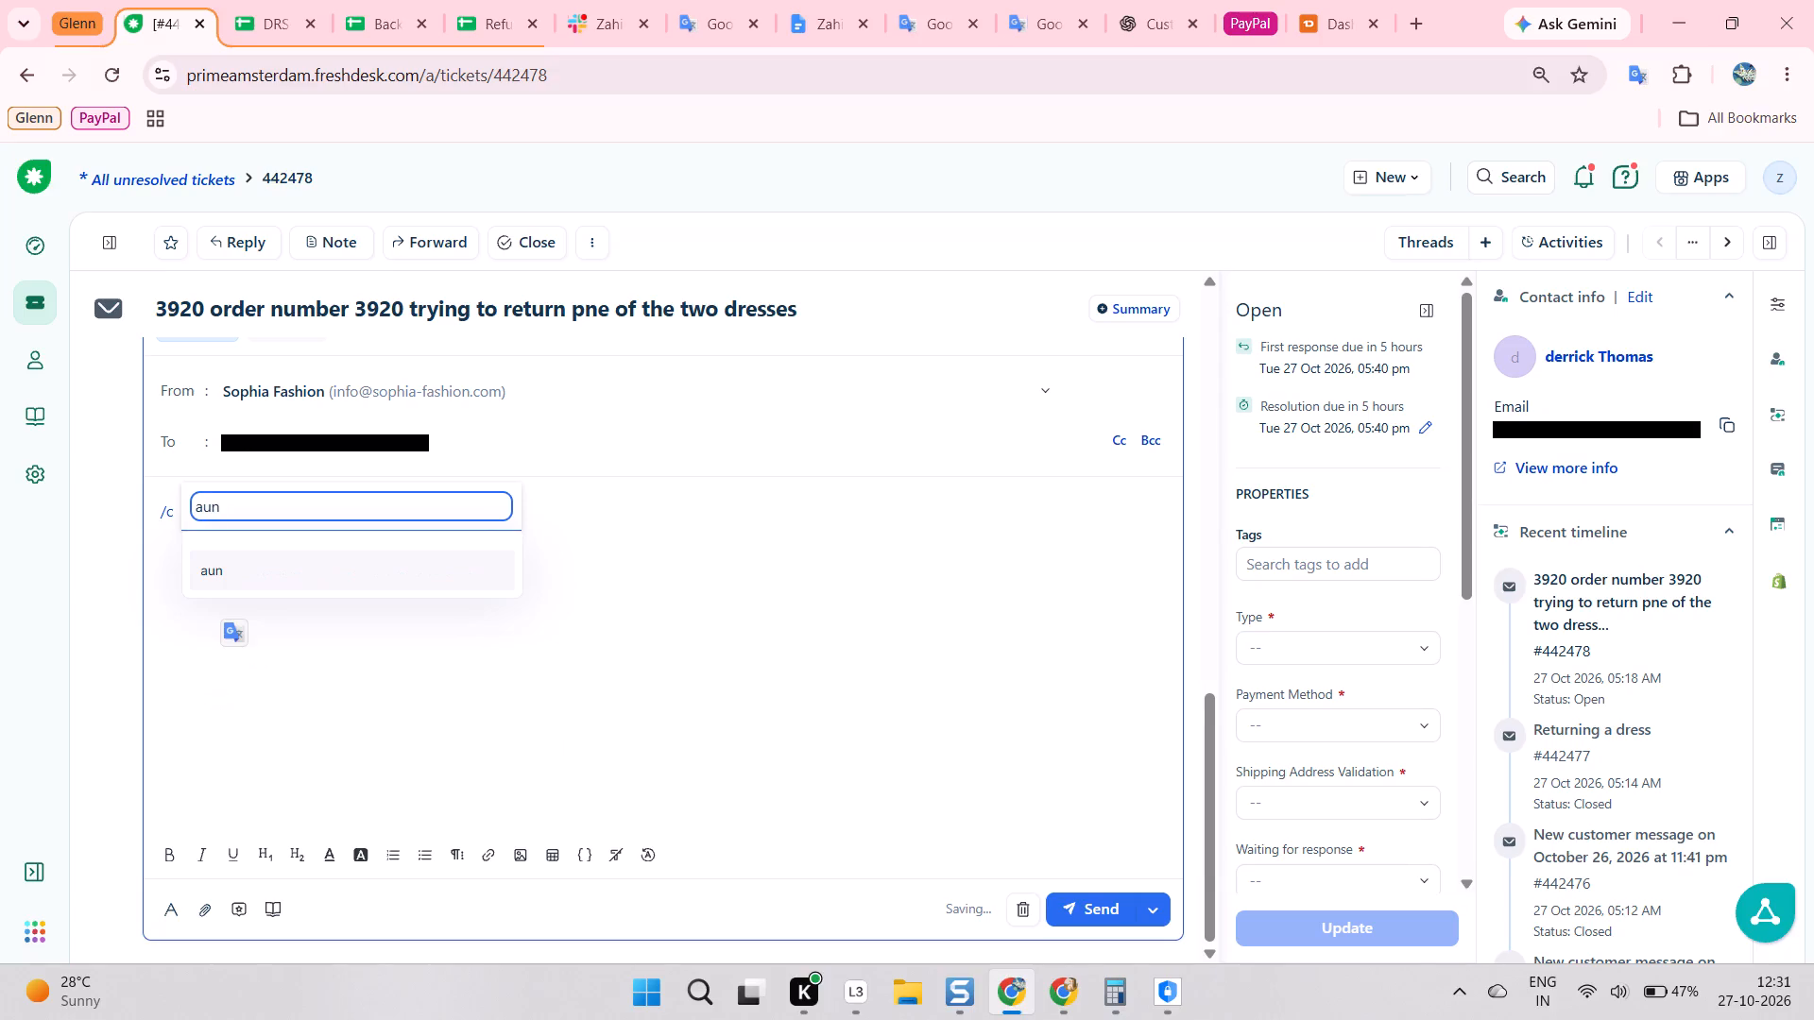
{"action": "left_click", "coordinate": [274, 561]}
{"action": "left_click", "coordinate": [213, 554]}
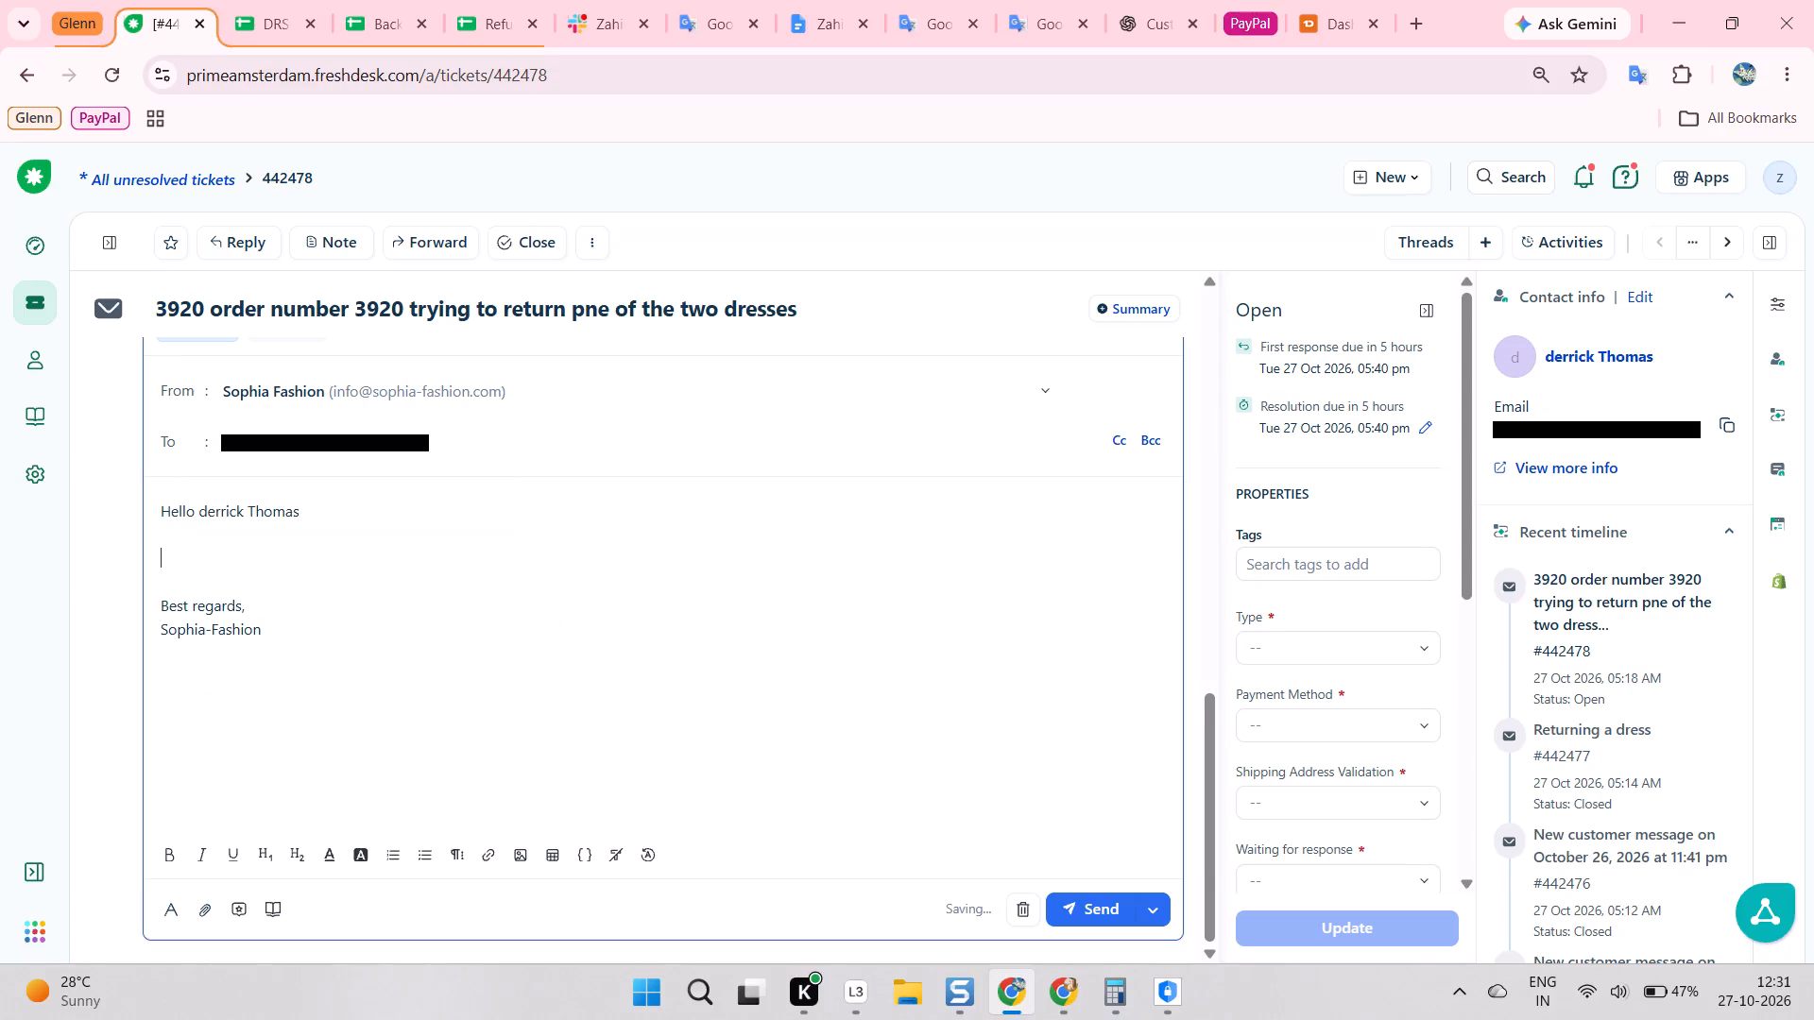
{"action": "key", "text": "ctrl+v"}
{"action": "scroll", "coordinate": [215, 634], "scroll_direction": "down", "scroll_amount": 2}
{"action": "left_click", "coordinate": [199, 744]}
{"action": "key", "text": "BackSpace"}
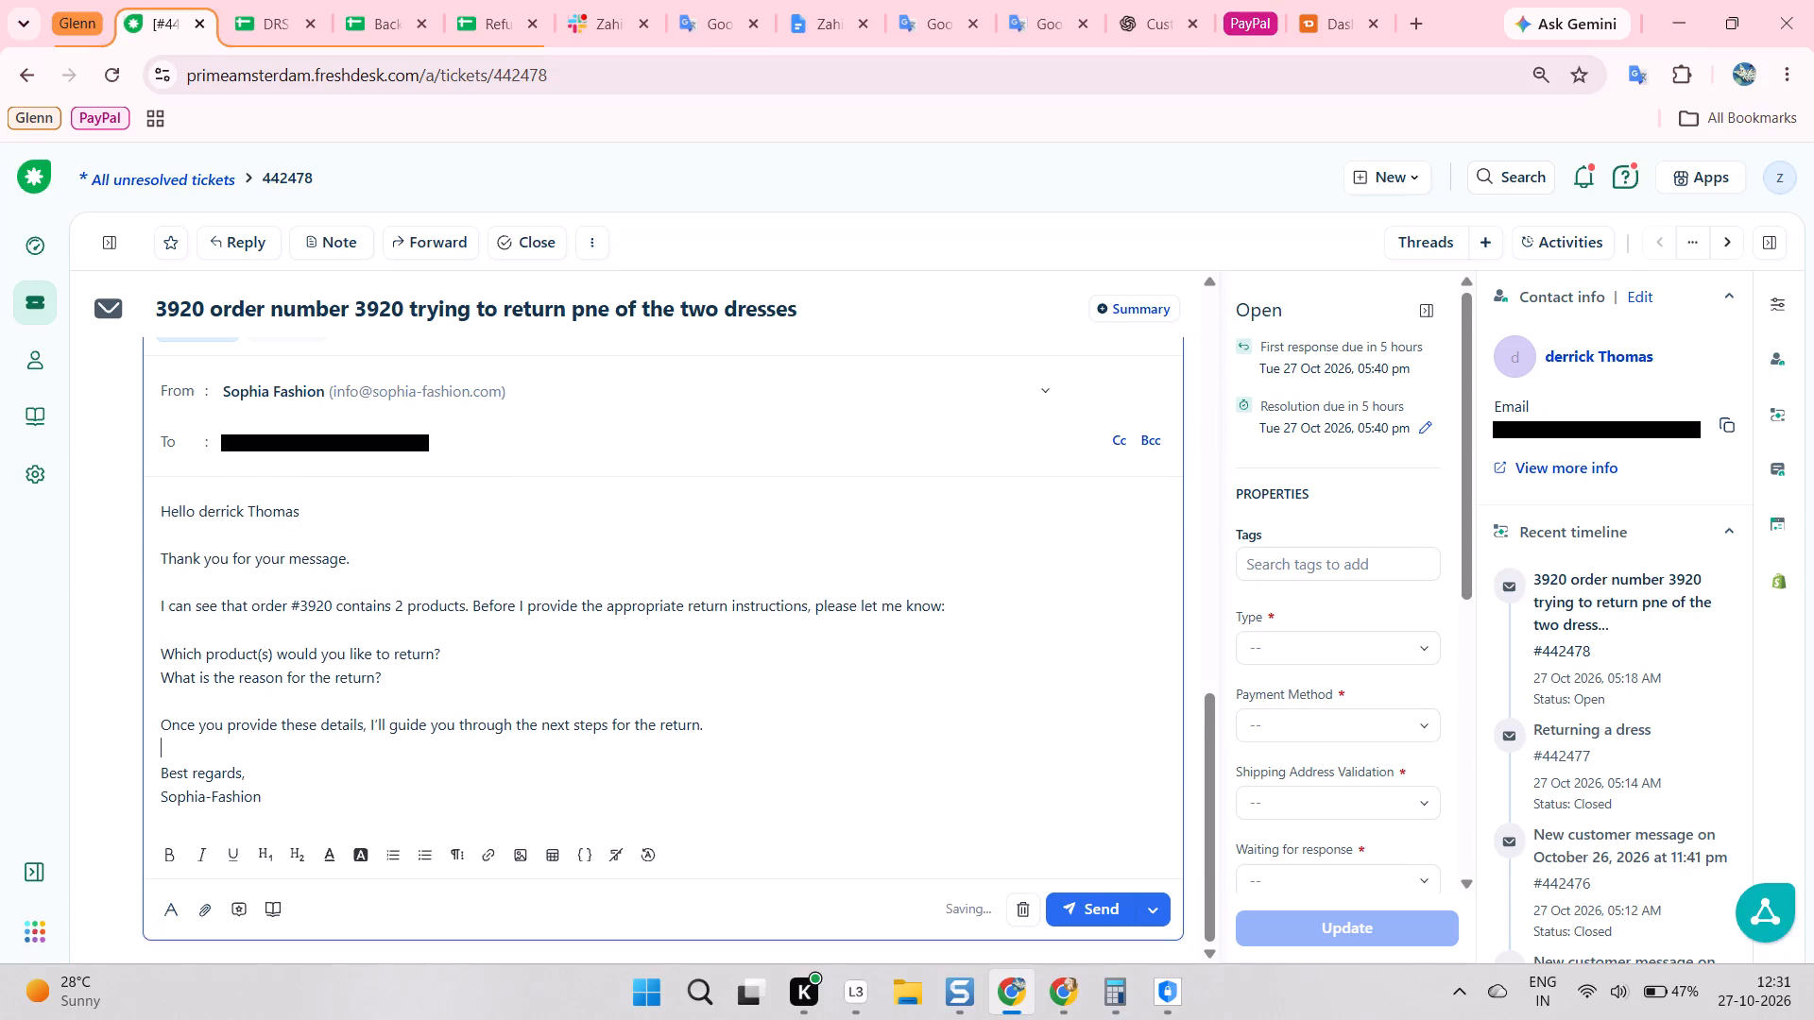
{"action": "scroll", "coordinate": [355, 632], "scroll_direction": "down", "scroll_amount": 3}
{"action": "key", "text": "alt+Tab"}
{"action": "scroll", "coordinate": [1056, 396], "scroll_direction": "down", "scroll_amount": 3}
{"action": "scroll", "coordinate": [1187, 424], "scroll_direction": "up", "scroll_amount": 3}
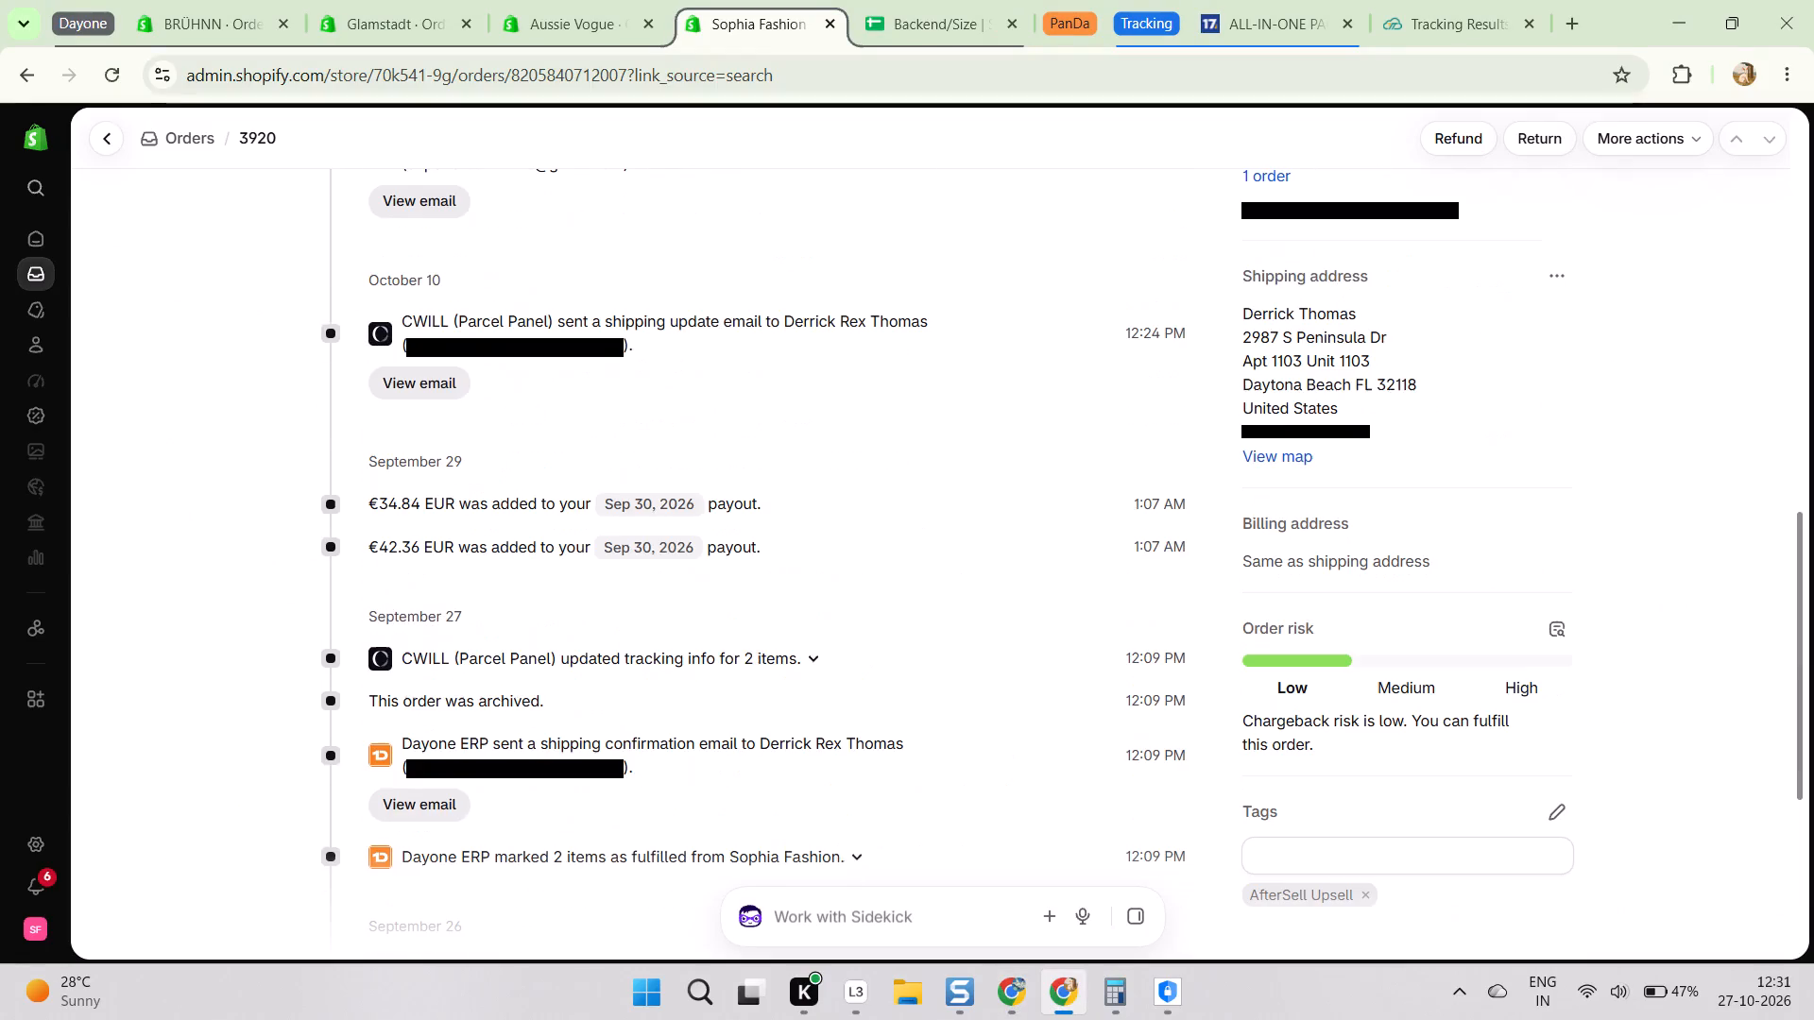
{"action": "key", "text": "alt+Tab"}
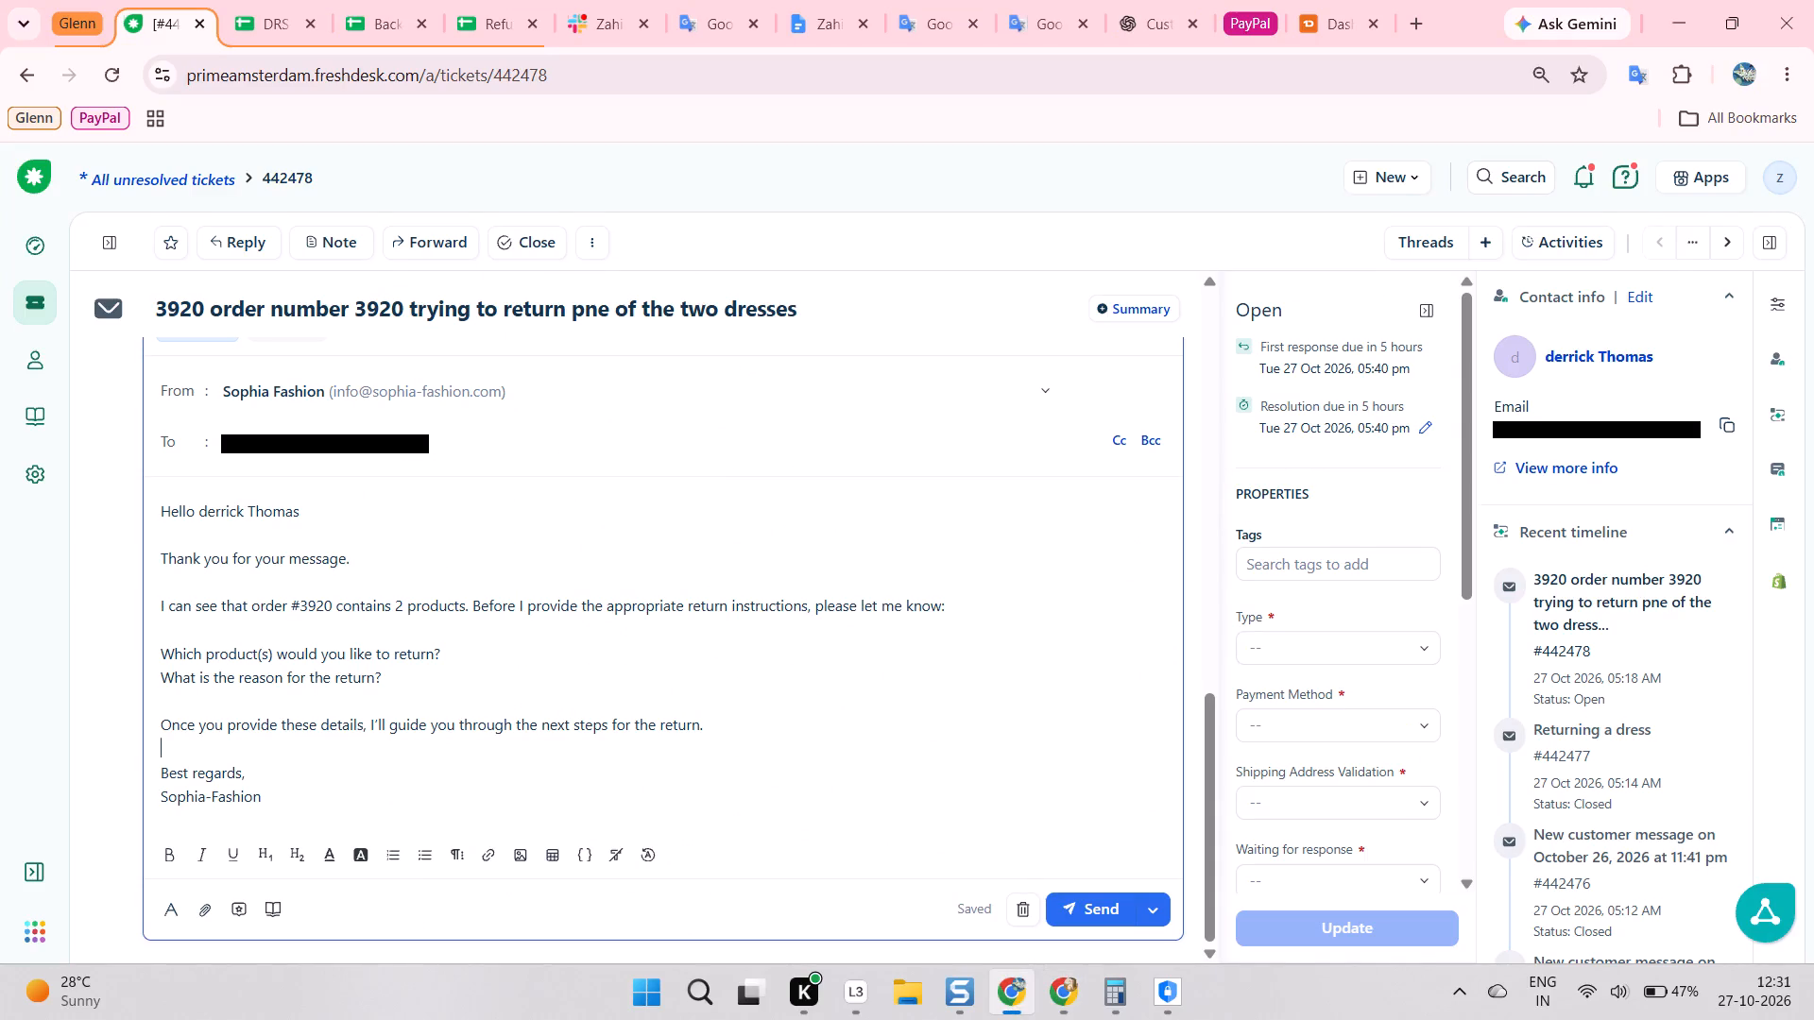
{"action": "key", "text": "alt+Tab"}
{"action": "key", "text": "alt+Tab"}
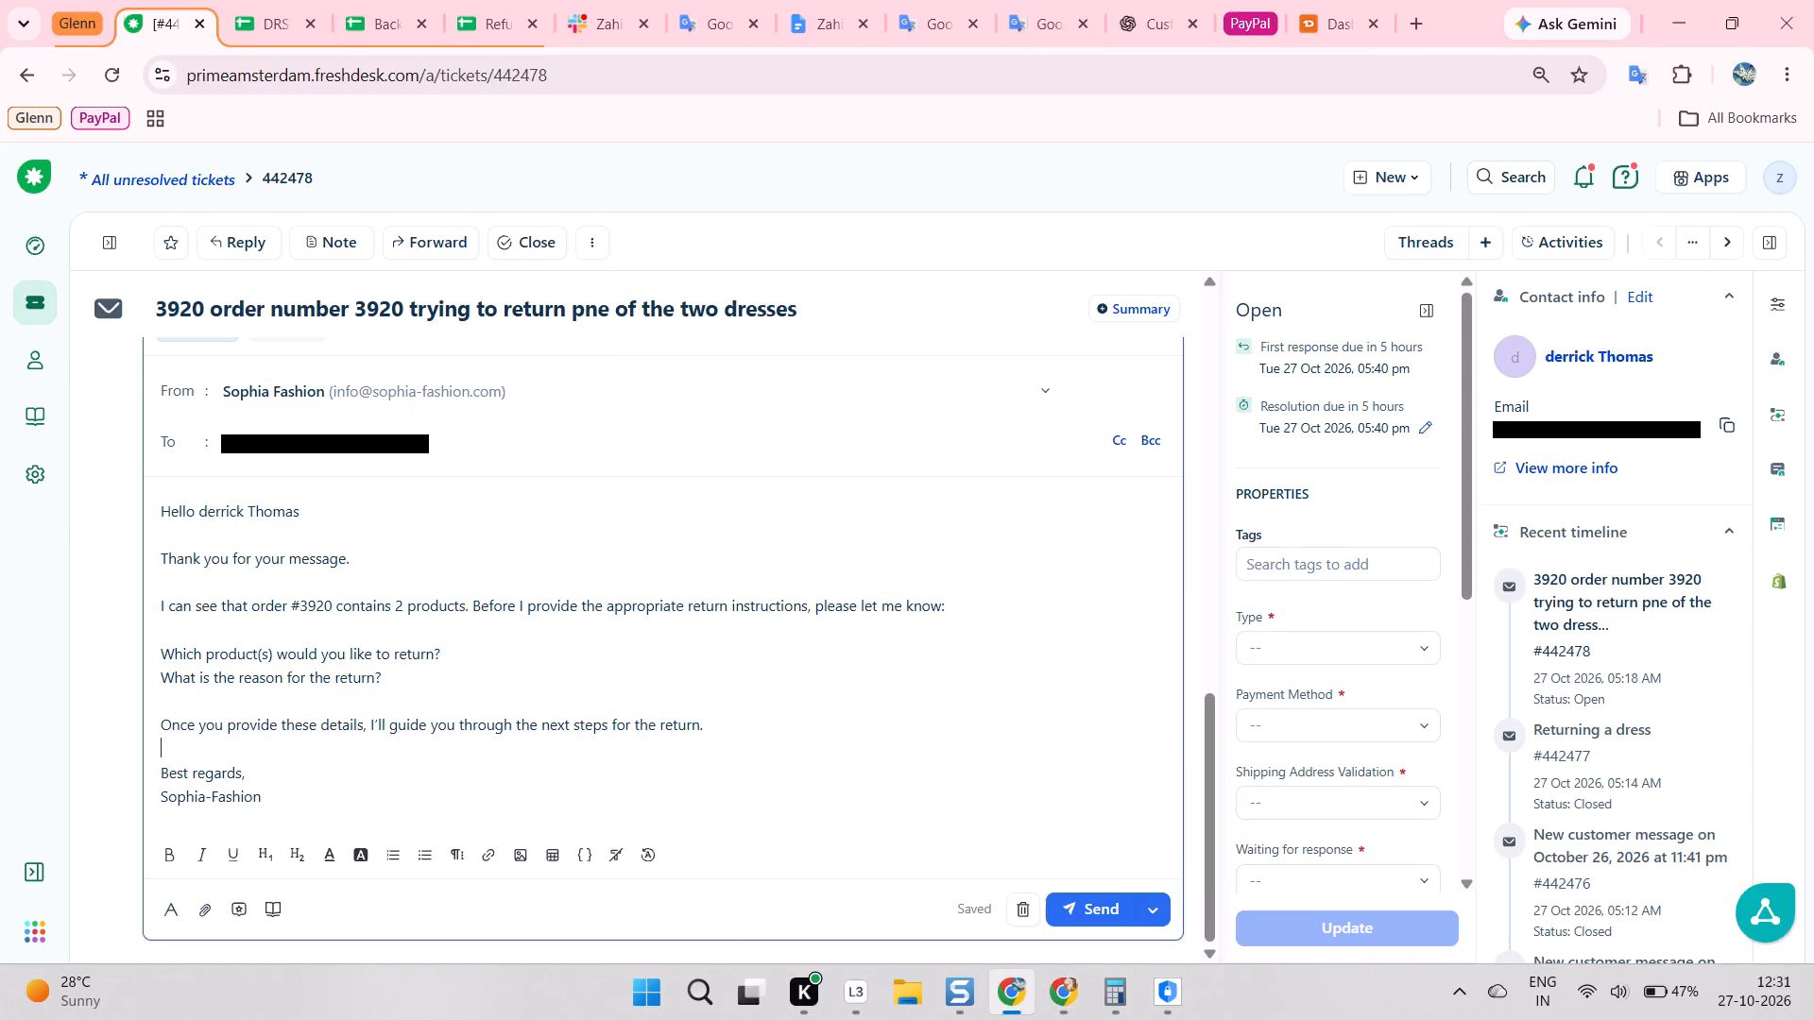
Capitalise the customer's first name in the greeting and send the reply.
{"action": "left_click", "coordinate": [206, 508]}
{"action": "key", "text": "BackSpace"}
{"action": "key", "text": "shift+d"}
{"action": "key", "text": "alt+Tab"}
{"action": "key", "text": "alt+Tab"}
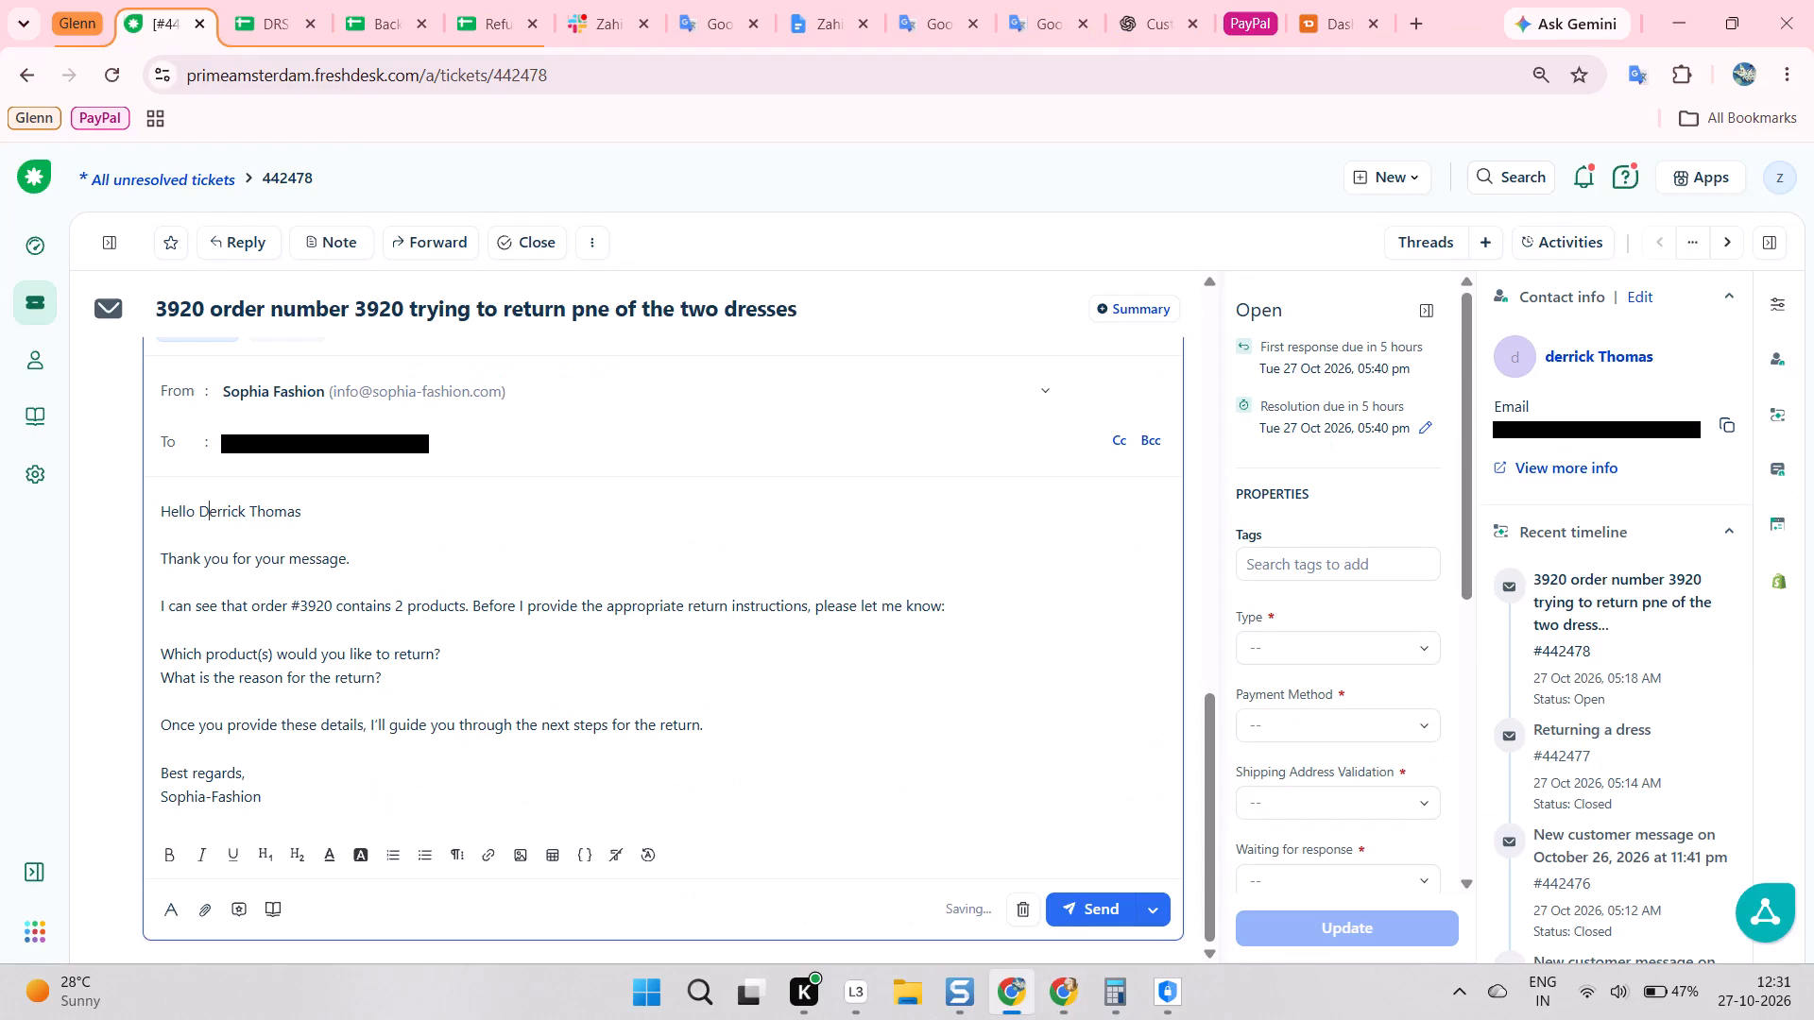
{"action": "scroll", "coordinate": [595, 626], "scroll_direction": "down", "scroll_amount": 8}
{"action": "left_click", "coordinate": [1087, 920]}
{"action": "scroll", "coordinate": [923, 620], "scroll_direction": "down", "scroll_amount": 2}
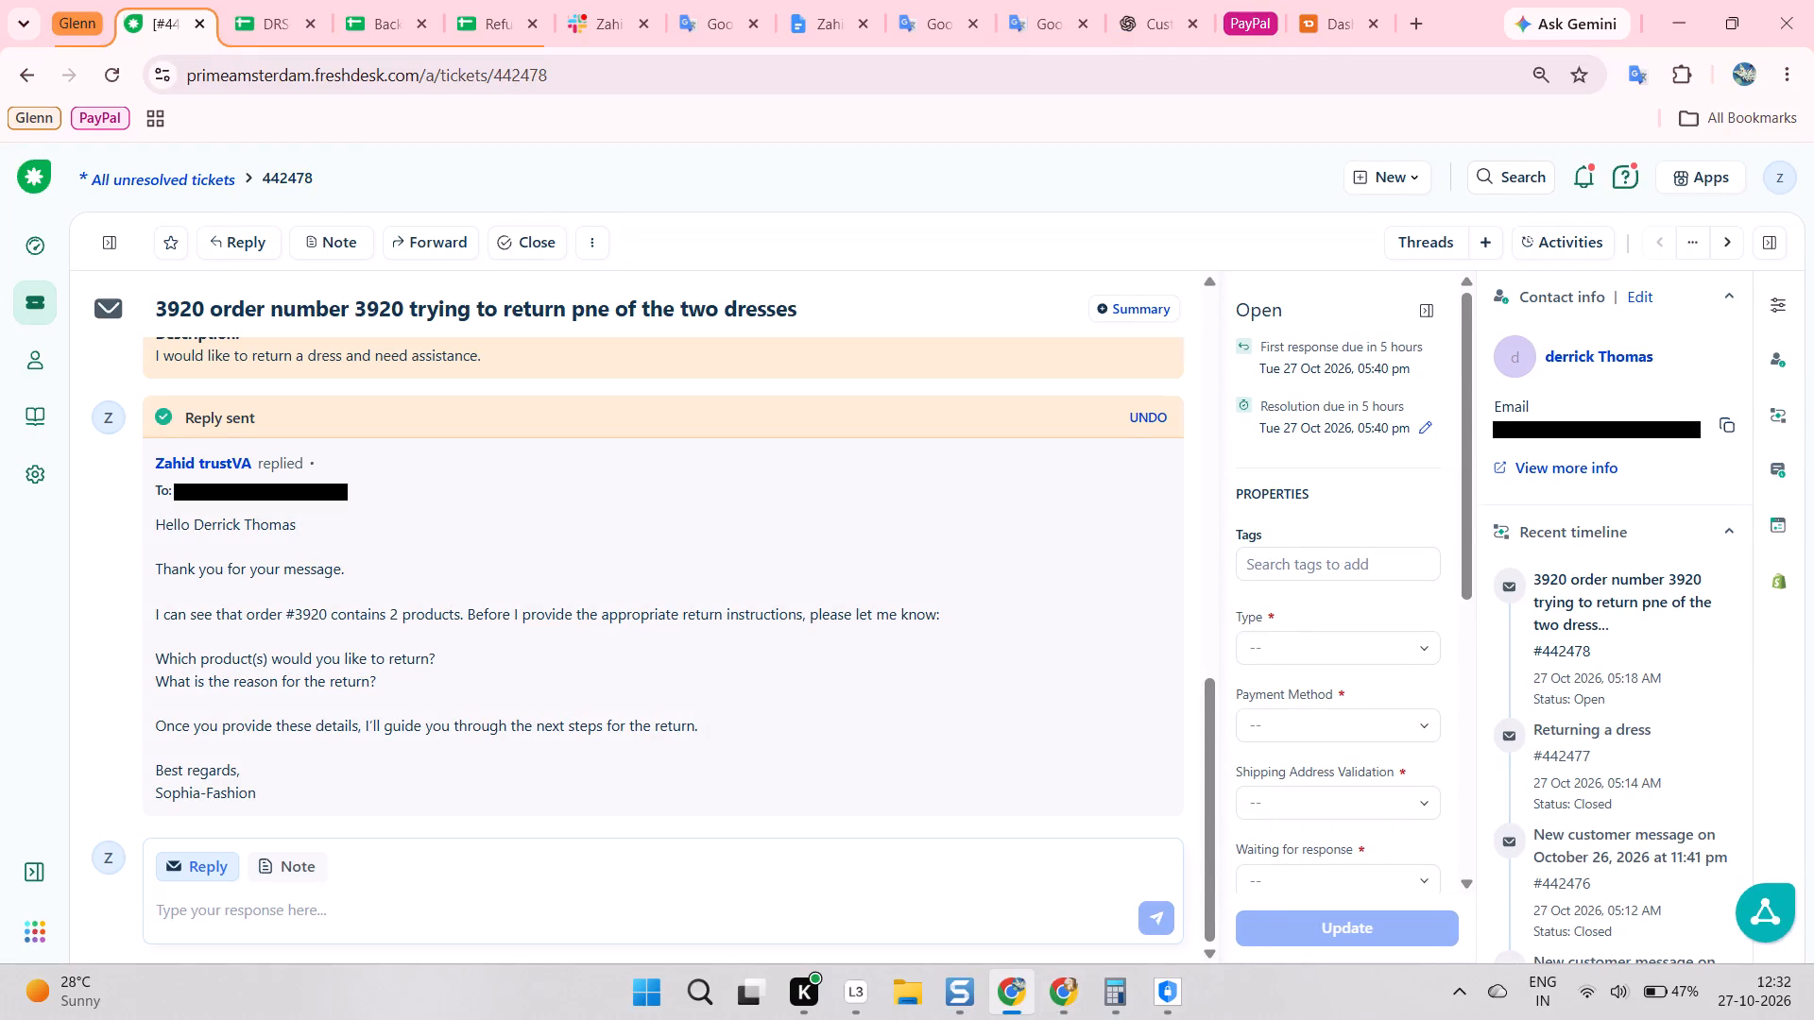
Set Type to Return, Payment Method to CC, Shipping Address Validation to Verified & Correct, Waiting for response to N/A and Marketing/PayPal to No.
{"action": "scroll", "coordinate": [921, 574], "scroll_direction": "down", "scroll_amount": 3}
{"action": "scroll", "coordinate": [1322, 525], "scroll_direction": "down", "scroll_amount": 3}
{"action": "scroll", "coordinate": [1203, 553], "scroll_direction": "up", "scroll_amount": 7}
{"action": "scroll", "coordinate": [1282, 560], "scroll_direction": "up", "scroll_amount": 3}
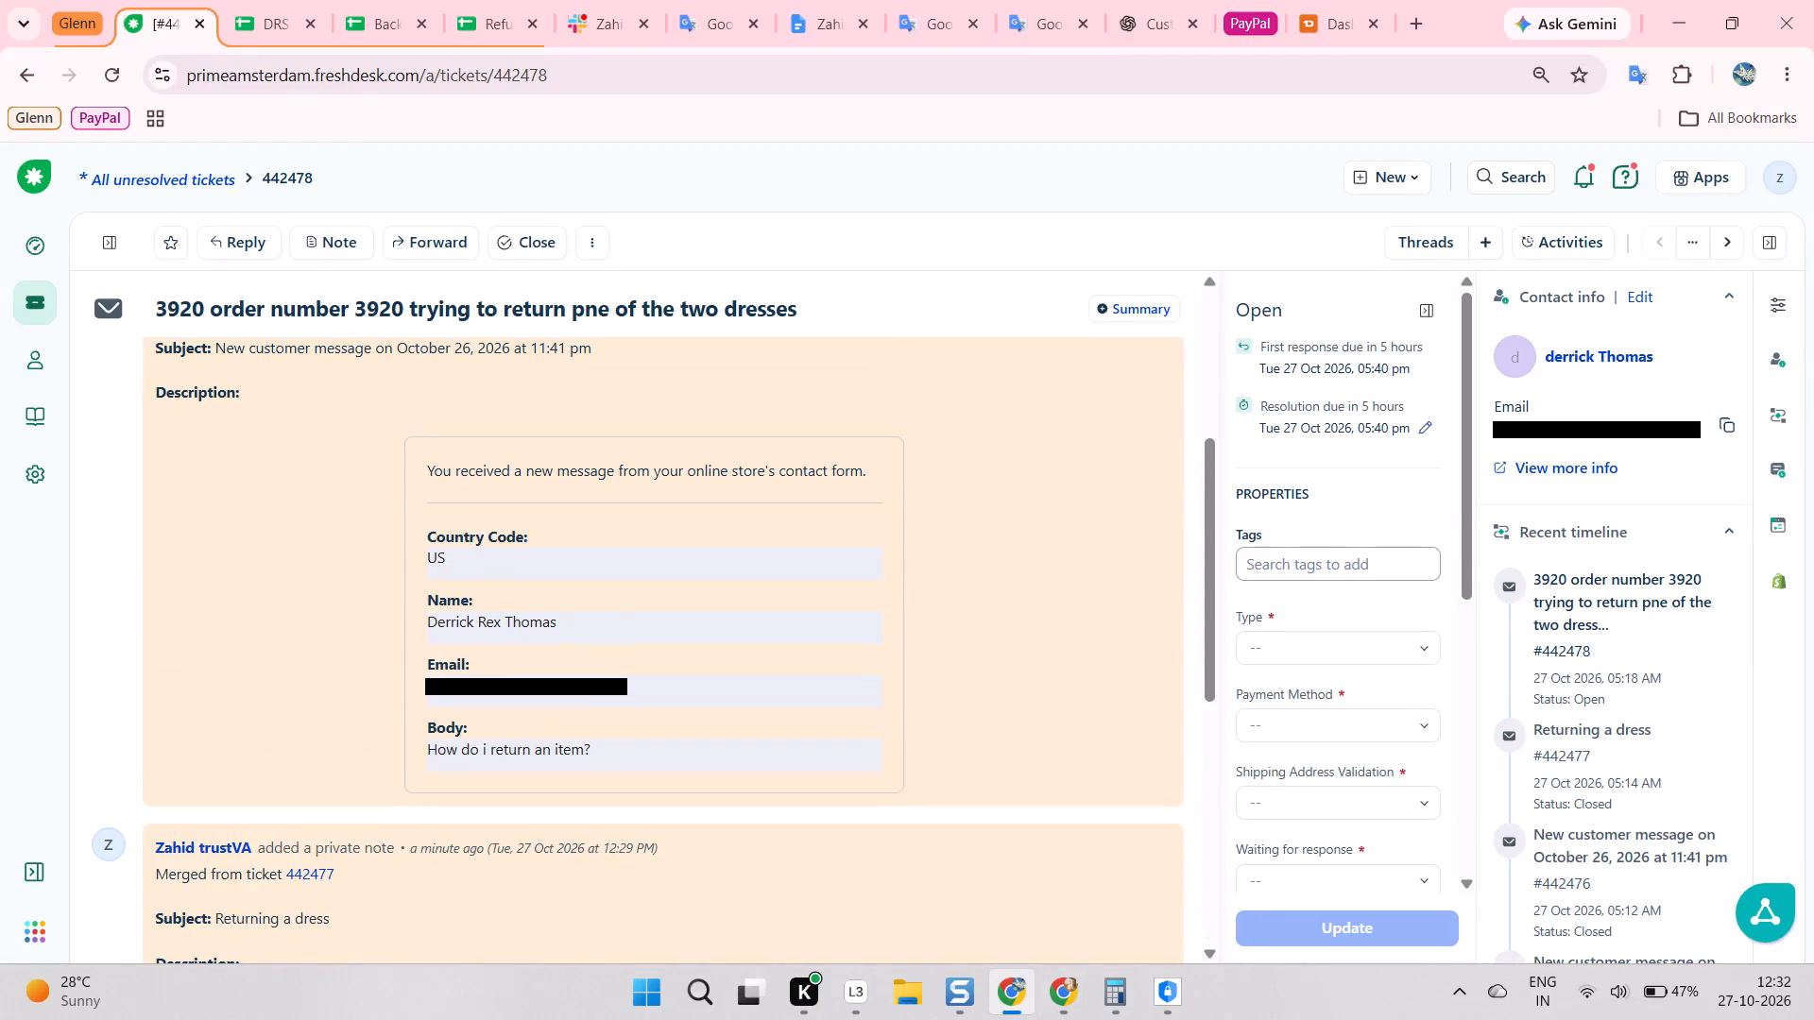
{"action": "scroll", "coordinate": [1313, 586], "scroll_direction": "up", "scroll_amount": 2}
{"action": "left_click", "coordinate": [1311, 643]}
{"action": "type", "text": "re"}
{"action": "left_click", "coordinate": [1292, 696]}
{"action": "key", "text": "Tab"}
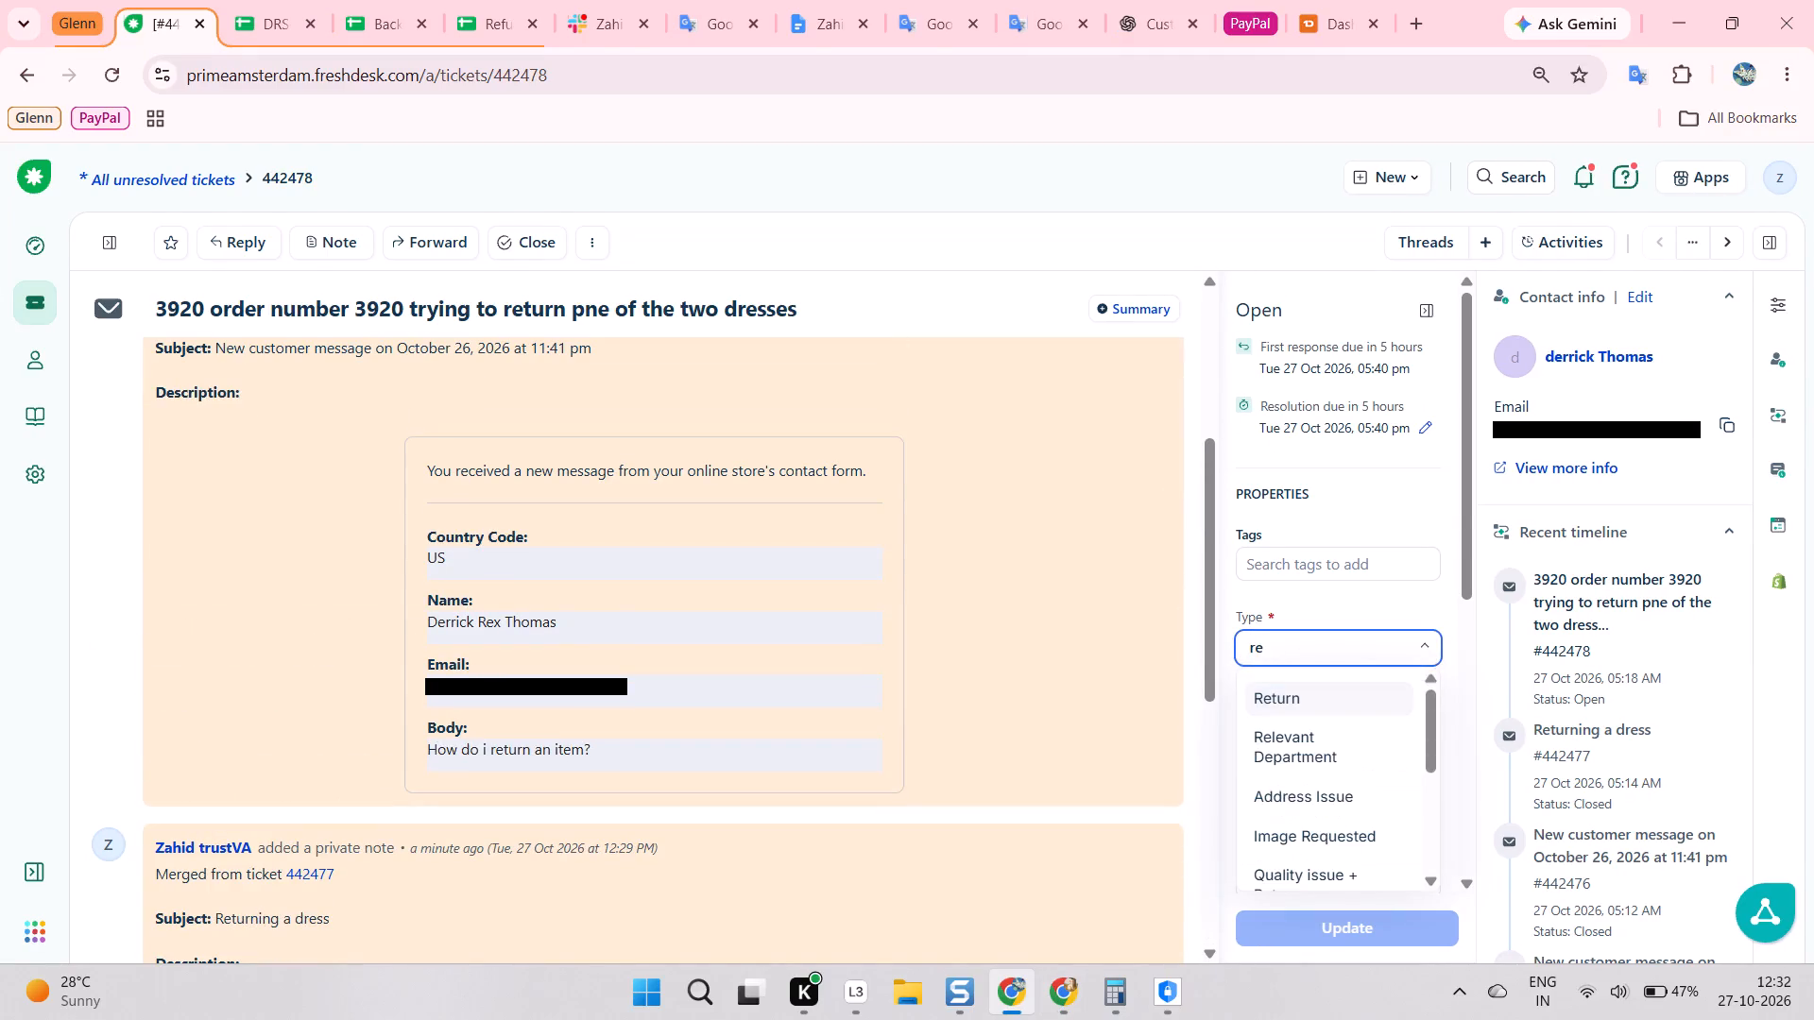
{"action": "key", "text": "alt+Tab"}
{"action": "scroll", "coordinate": [1379, 451], "scroll_direction": "down", "scroll_amount": 4}
{"action": "key", "text": "alt+Tab"}
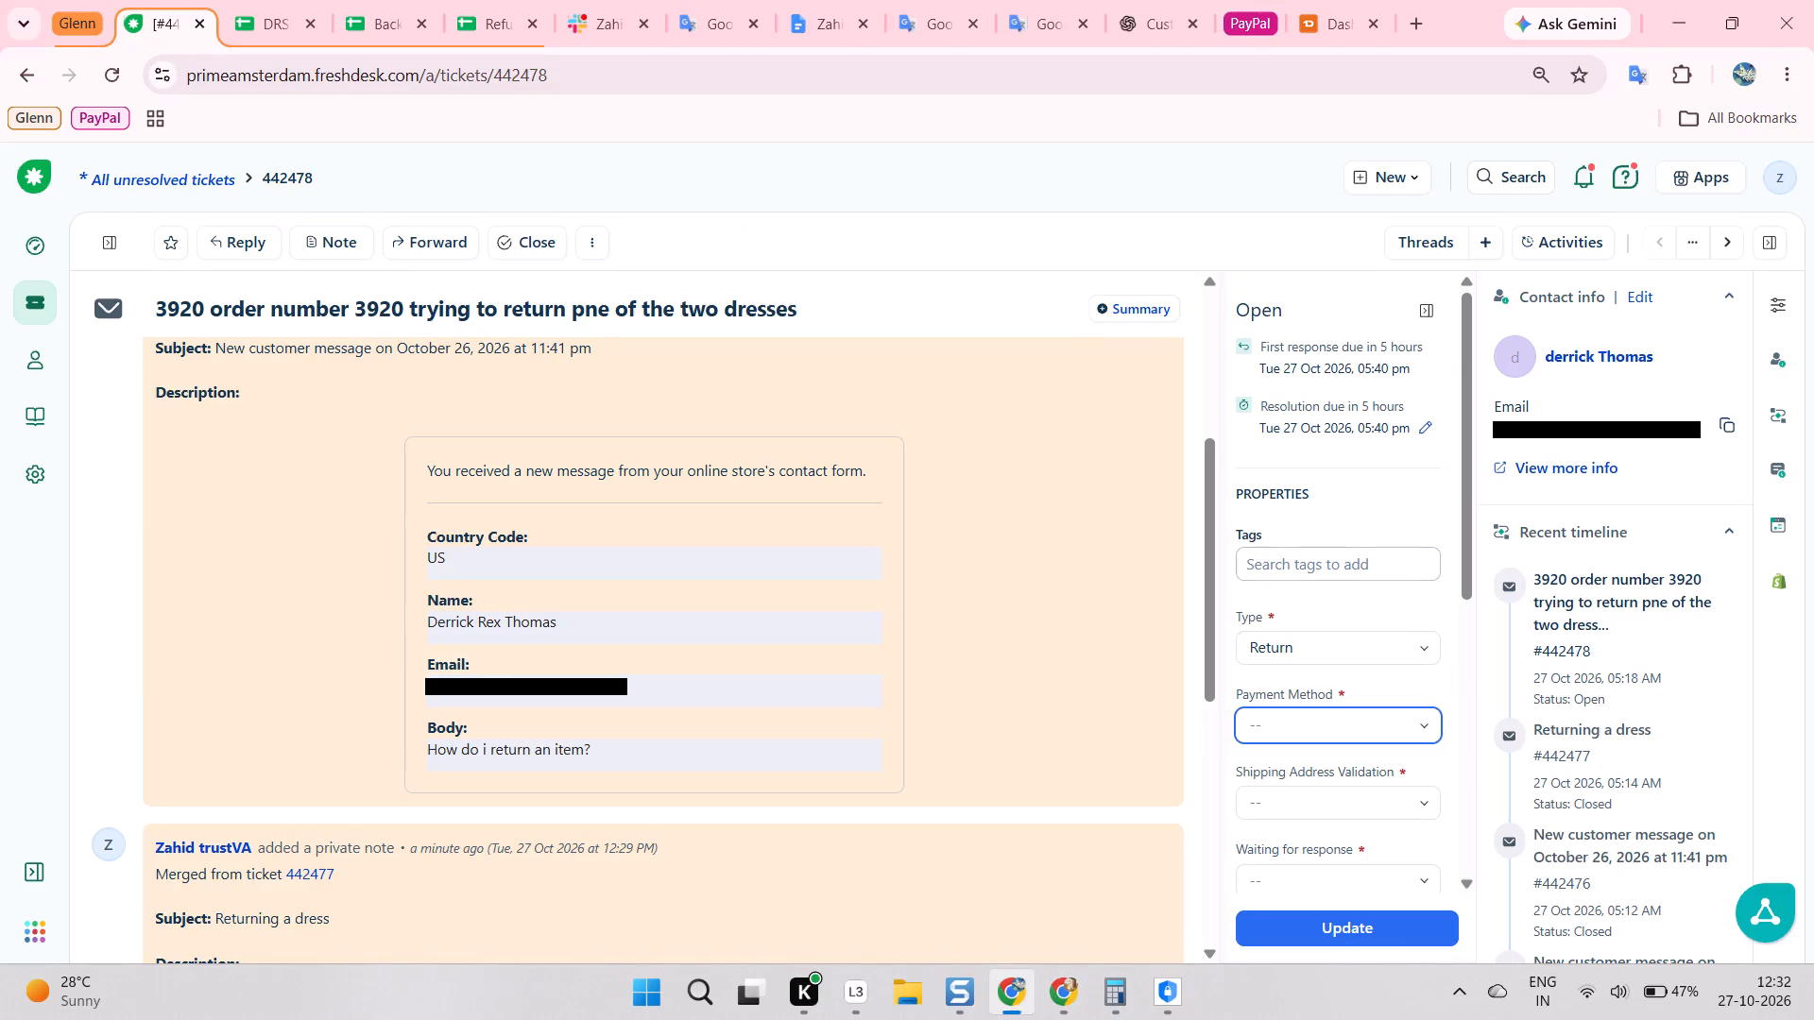
{"action": "key", "text": "c"}
{"action": "key", "text": "Tab"}
{"action": "key", "text": "v"}
{"action": "key", "text": "Tab"}
{"action": "key", "text": "n"}
{"action": "key", "text": "Tab"}
{"action": "key", "text": "n"}
{"action": "key", "text": "Tab"}
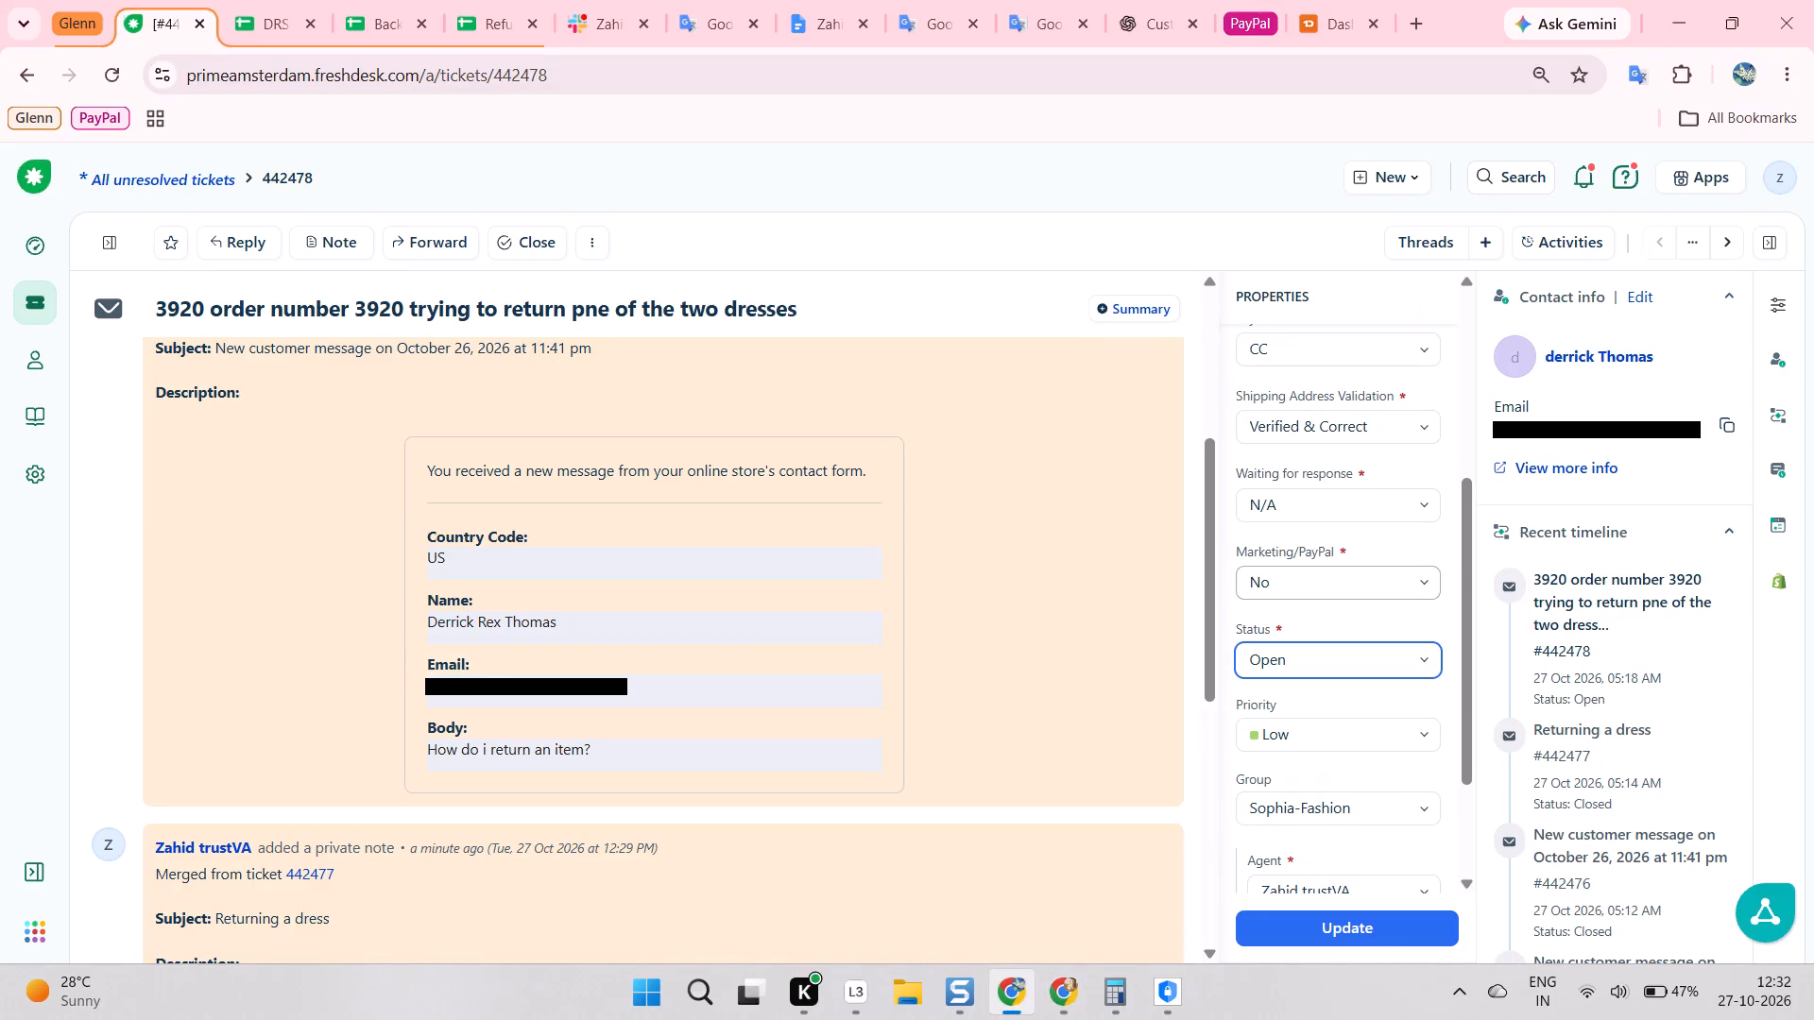
Set the ticket's status to Resolved with your own account as agent, and update its properties.
{"action": "key", "text": "r"}
{"action": "key", "text": "Tab"}
{"action": "key", "text": "Tab"}
{"action": "key", "text": "Tab"}
{"action": "key", "text": "z"}
{"action": "scroll", "coordinate": [1362, 685], "scroll_direction": "down", "scroll_amount": 2}
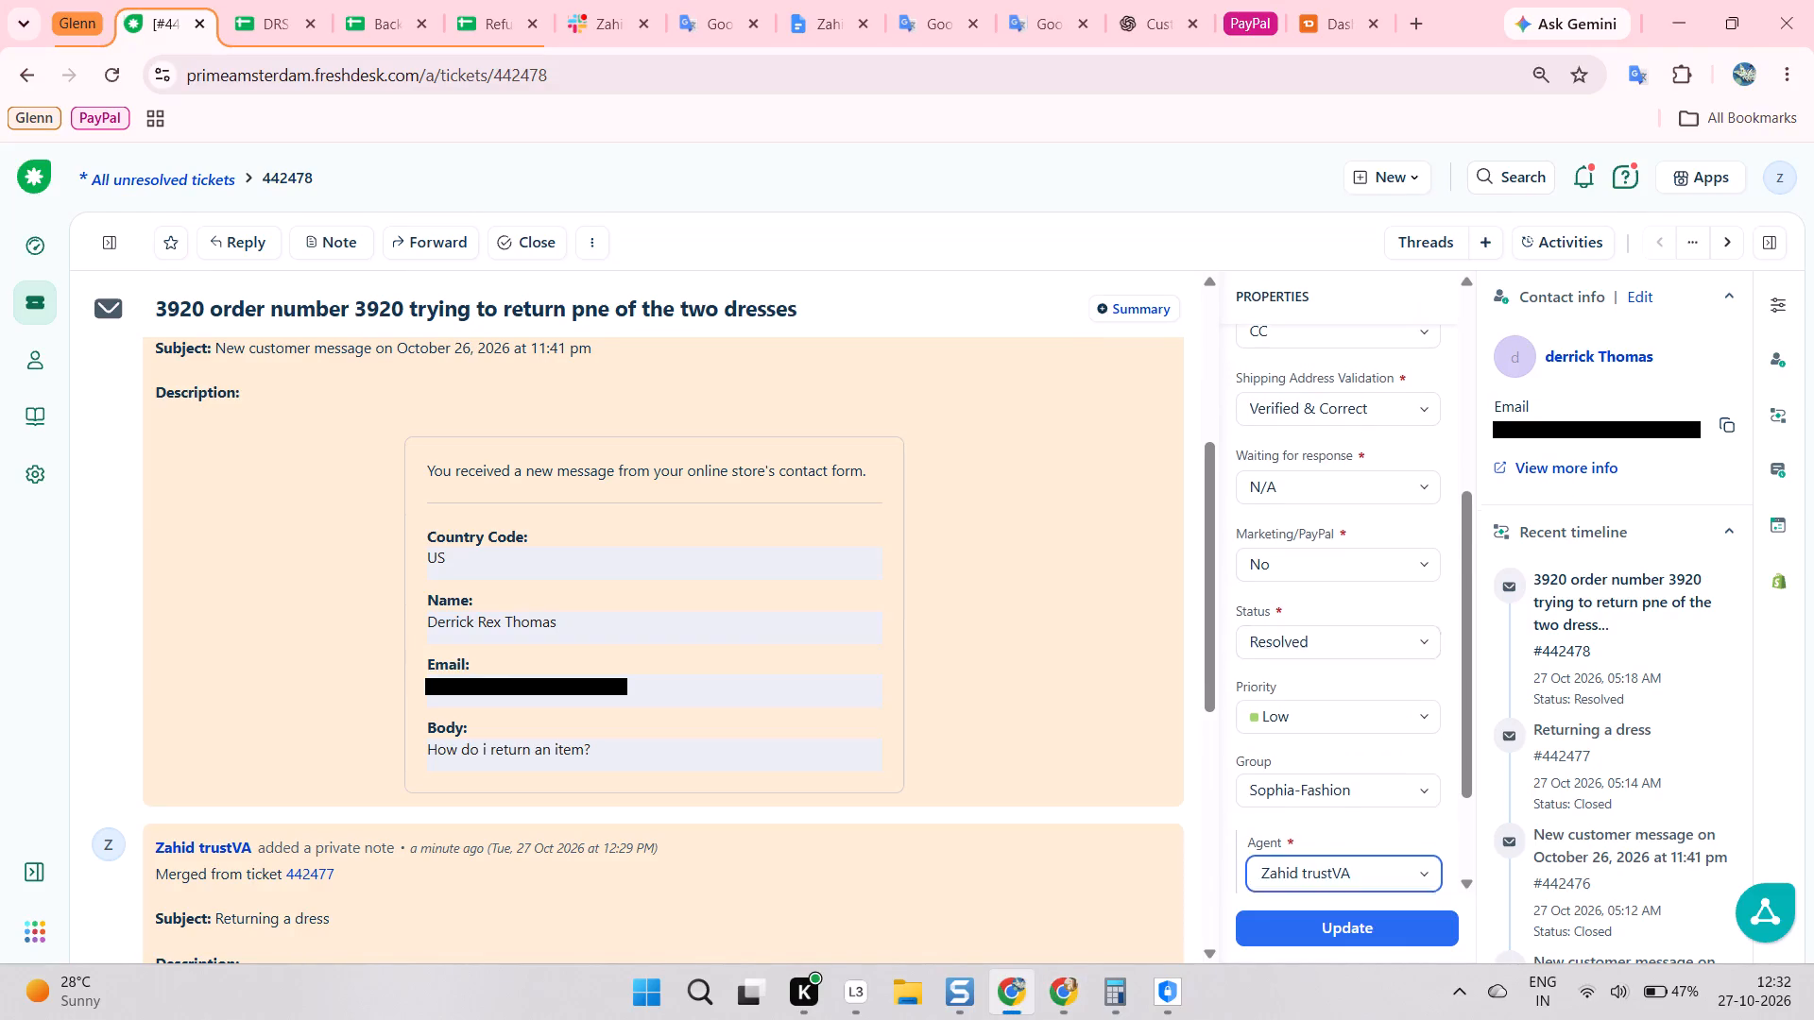
{"action": "scroll", "coordinate": [1362, 760], "scroll_direction": "down", "scroll_amount": 1}
{"action": "left_click", "coordinate": [1338, 921]}
{"action": "scroll", "coordinate": [1177, 679], "scroll_direction": "down", "scroll_amount": 1}
{"action": "scroll", "coordinate": [779, 514], "scroll_direction": "down", "scroll_amount": 6}
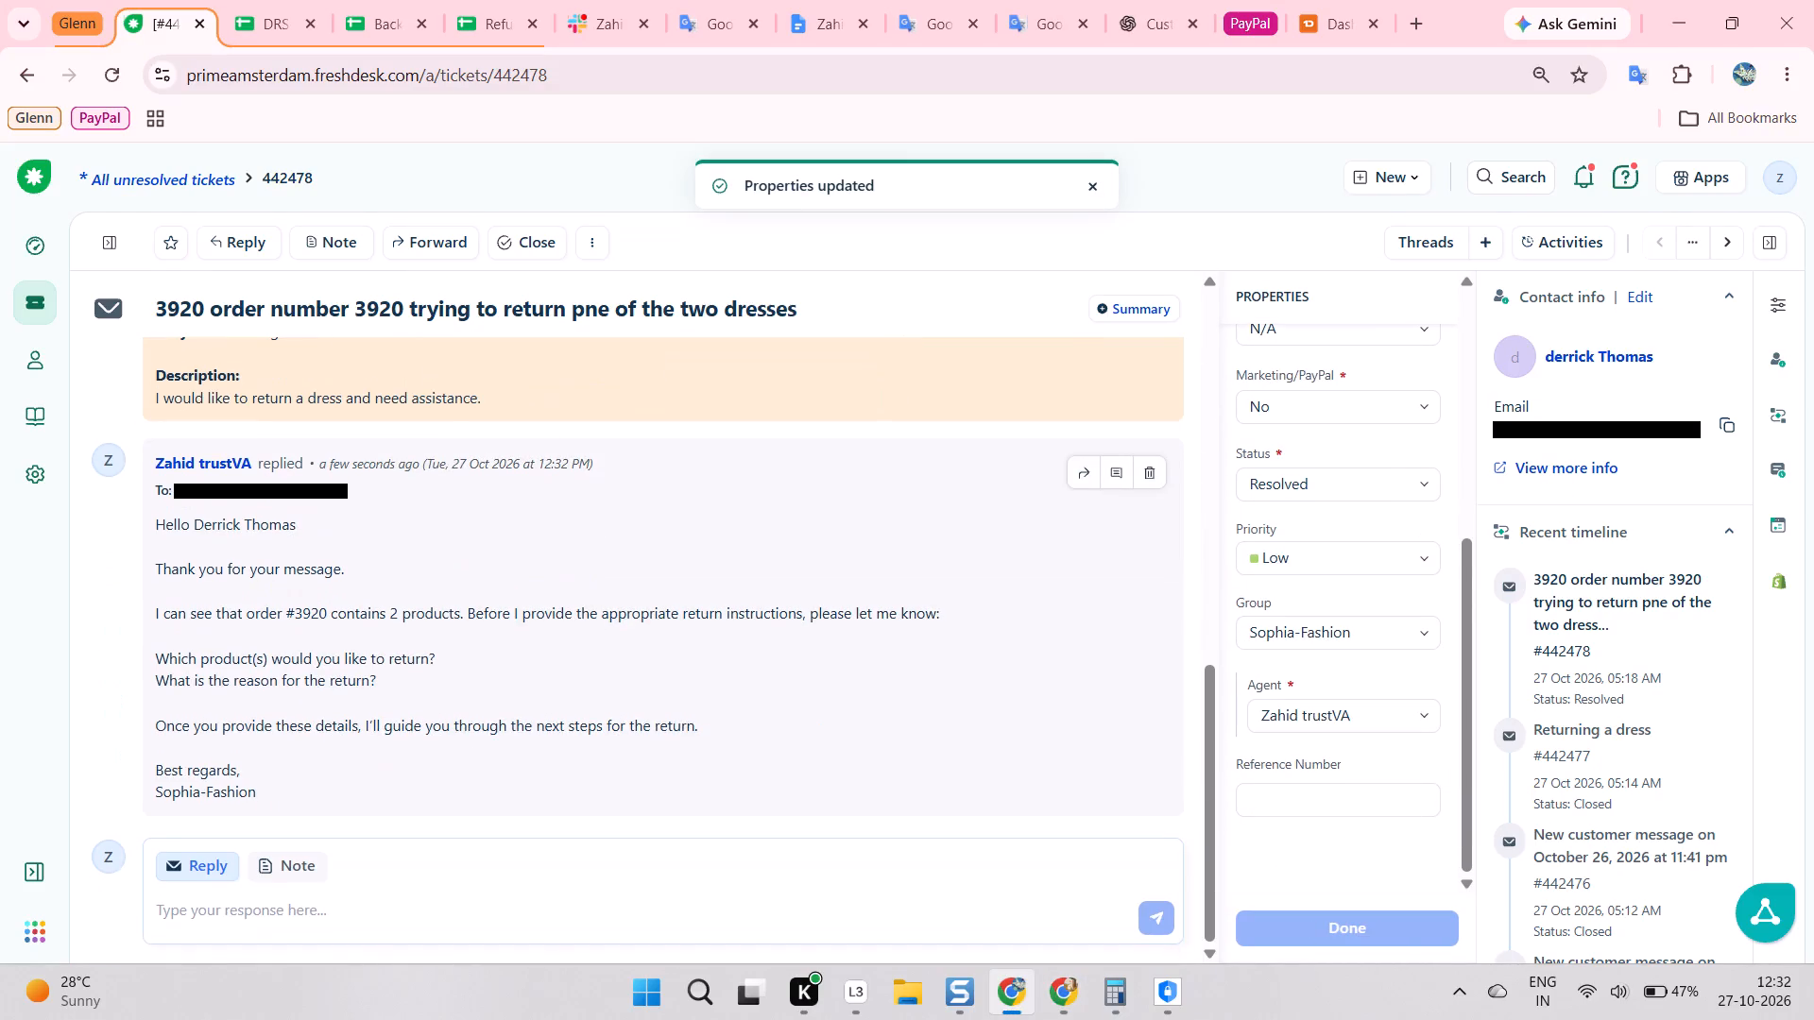
{"action": "scroll", "coordinate": [597, 470], "scroll_direction": "down", "scroll_amount": 7}
{"action": "double_click", "coordinate": [284, 166]}
{"action": "key", "text": "ctrl+c"}
{"action": "key", "text": "ctrl+c"}
{"action": "left_click", "coordinate": [279, 0]}
{"action": "key", "text": "ctrl+v"}
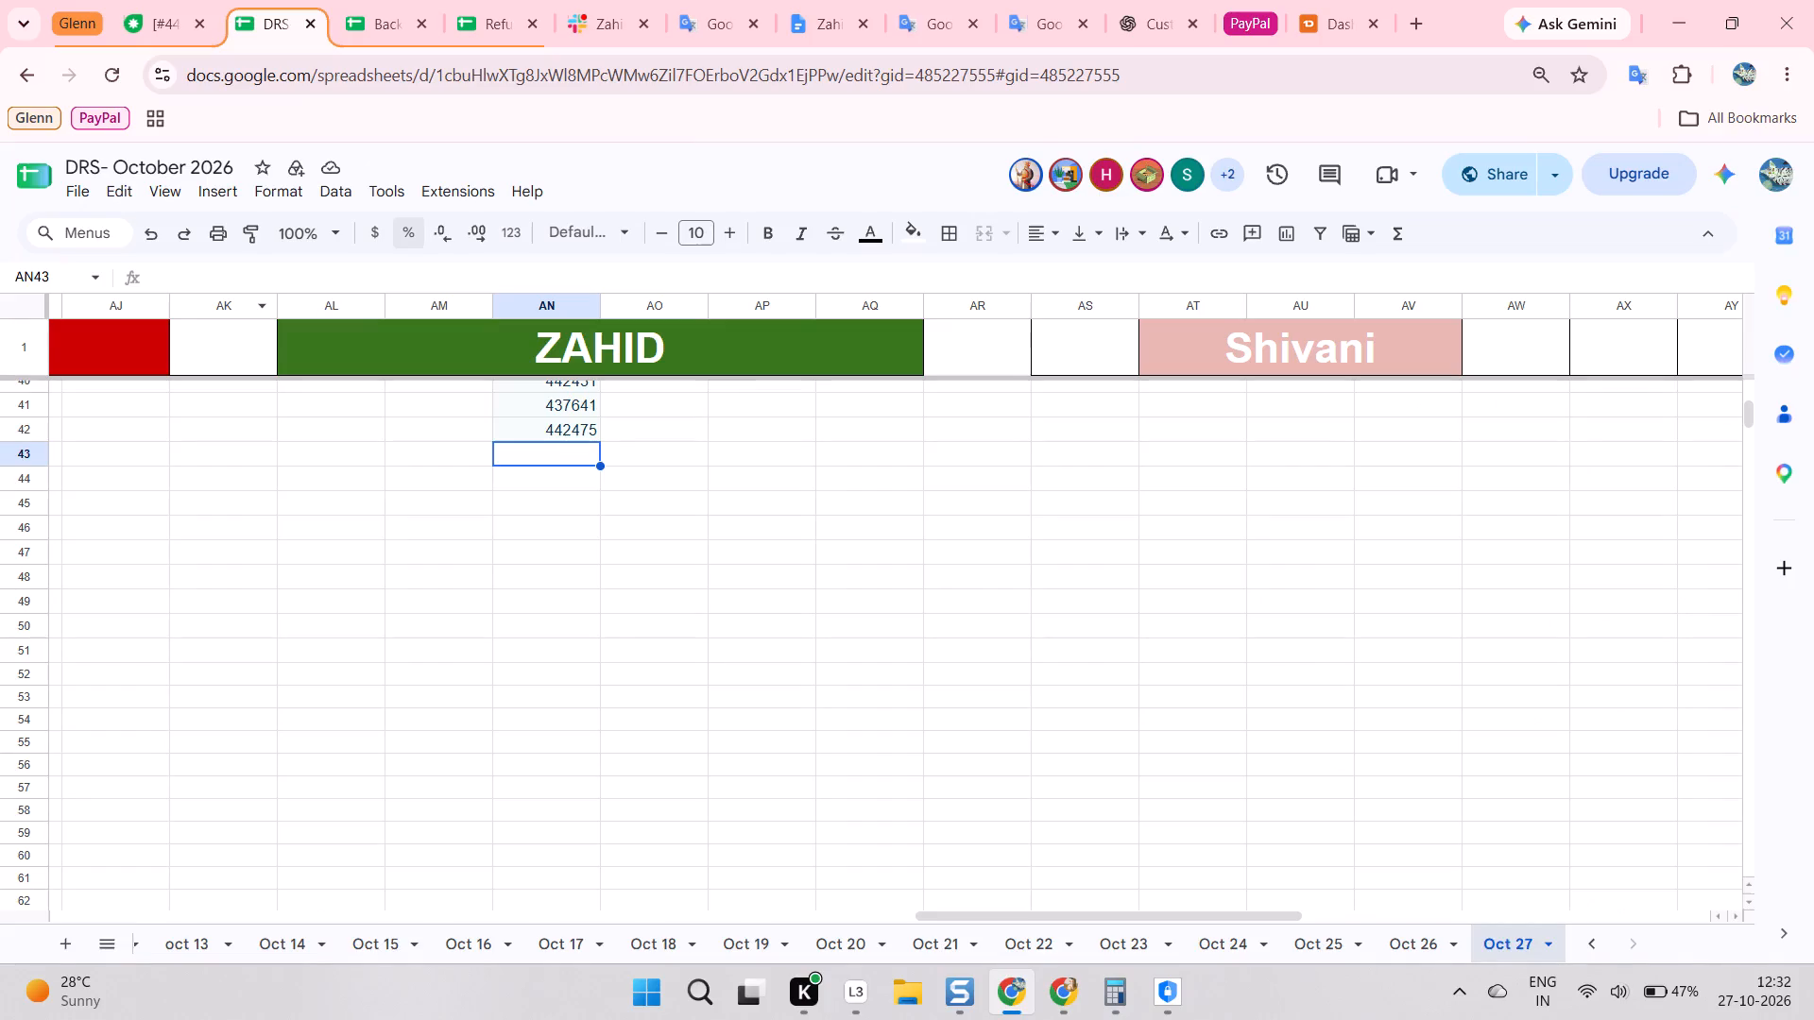
{"action": "left_click", "coordinate": [556, 480]}
{"action": "scroll", "coordinate": [556, 480], "scroll_direction": "down", "scroll_amount": 1}
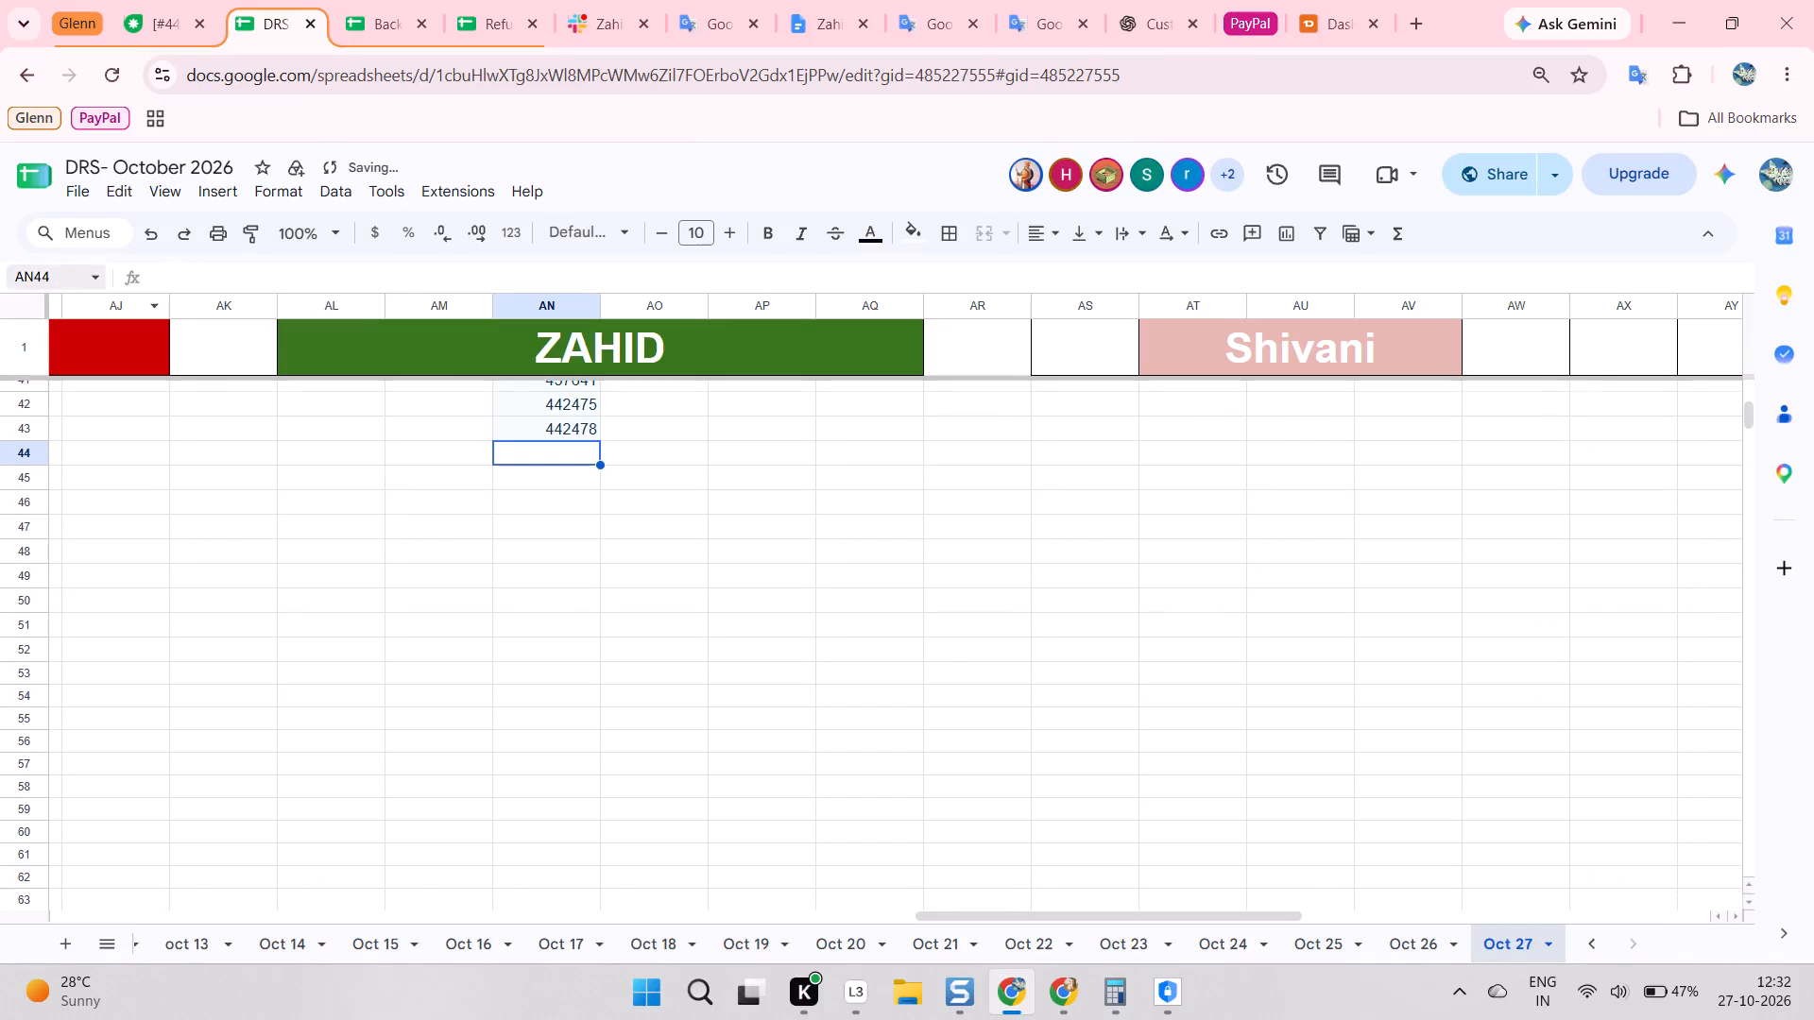
Switch back to Freshdesk and open the unresolved tickets list.
{"action": "left_click", "coordinate": [155, 0]}
{"action": "left_click", "coordinate": [42, 313]}
{"action": "scroll", "coordinate": [410, 437], "scroll_direction": "up", "scroll_amount": 3}
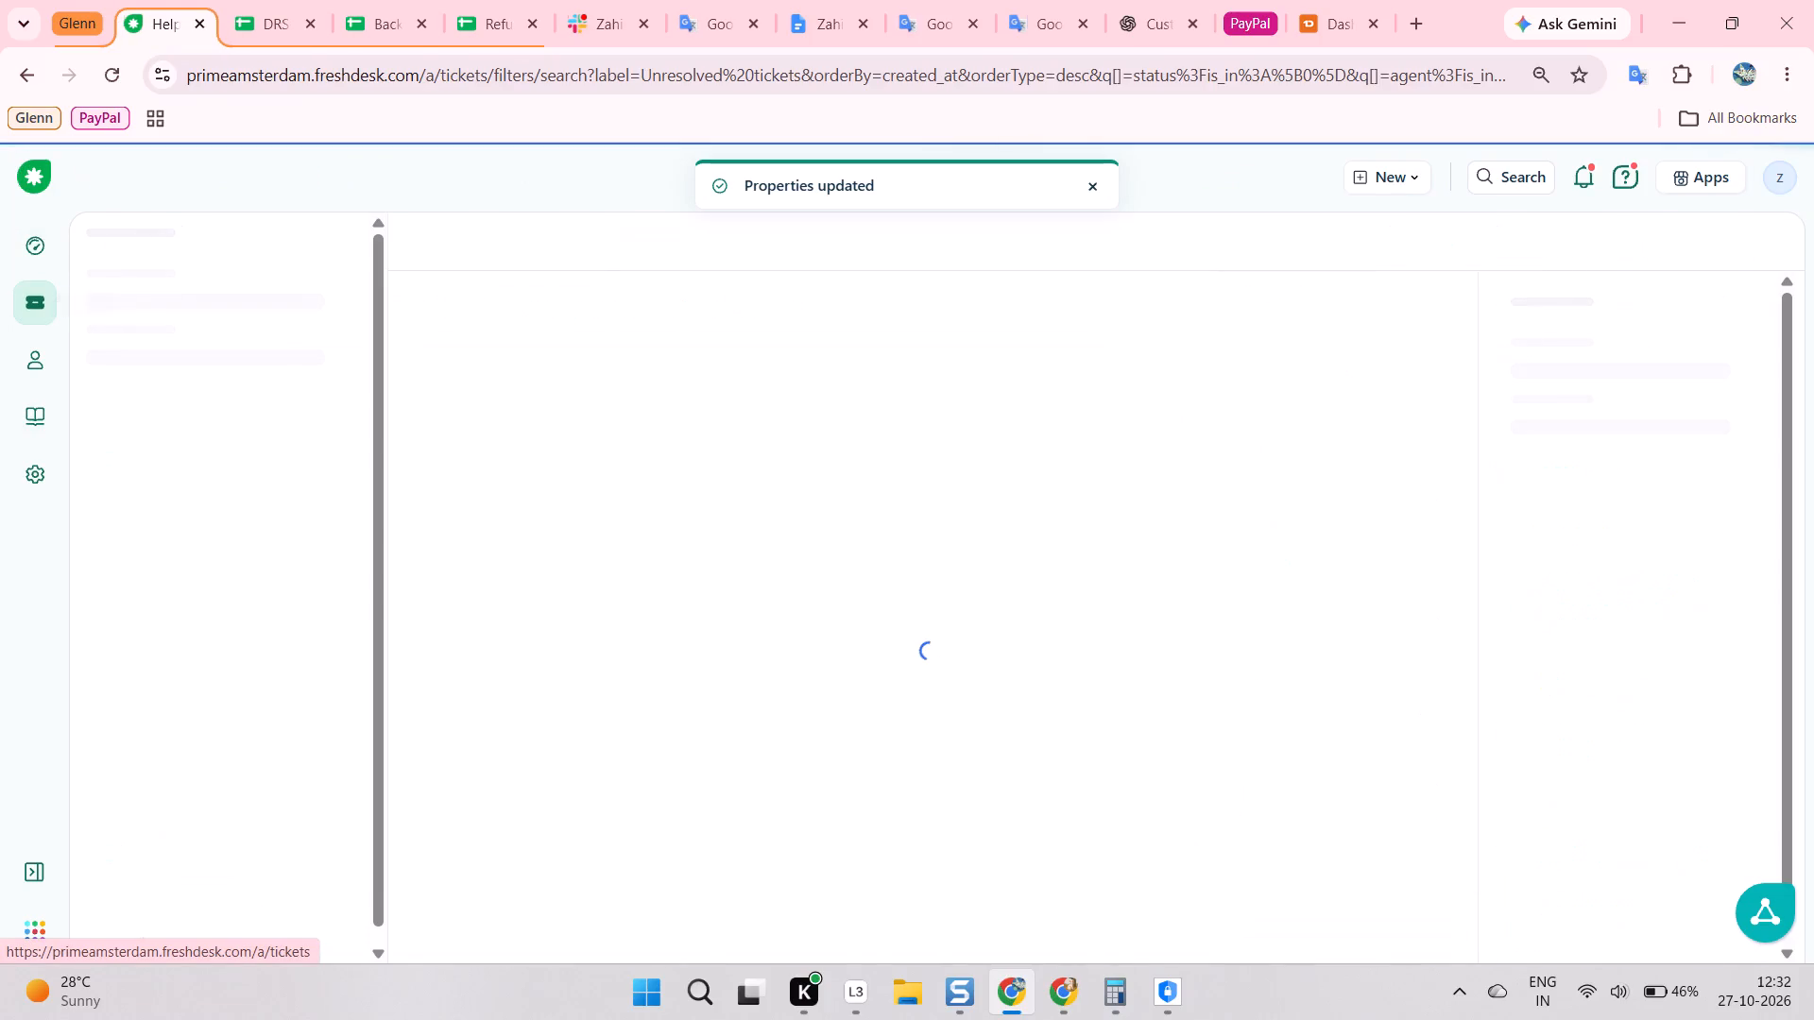
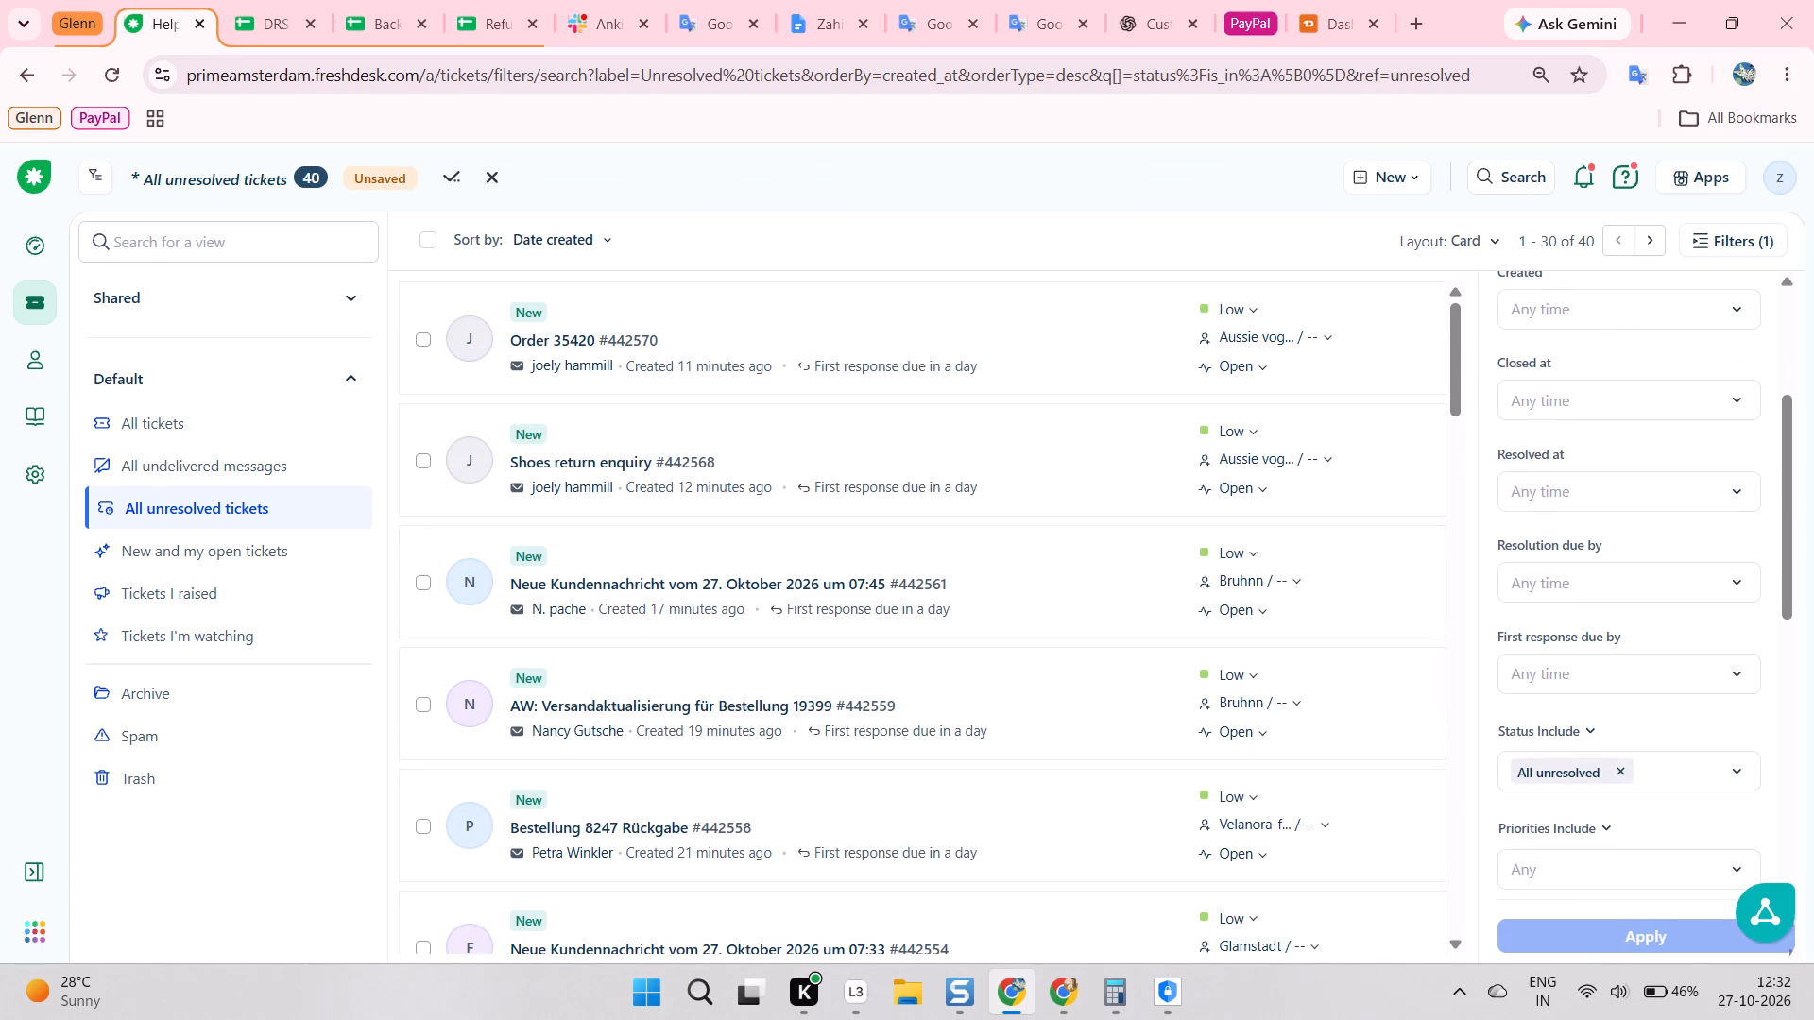
{"action": "scroll", "coordinate": [744, 485], "scroll_direction": "down", "scroll_amount": 16}
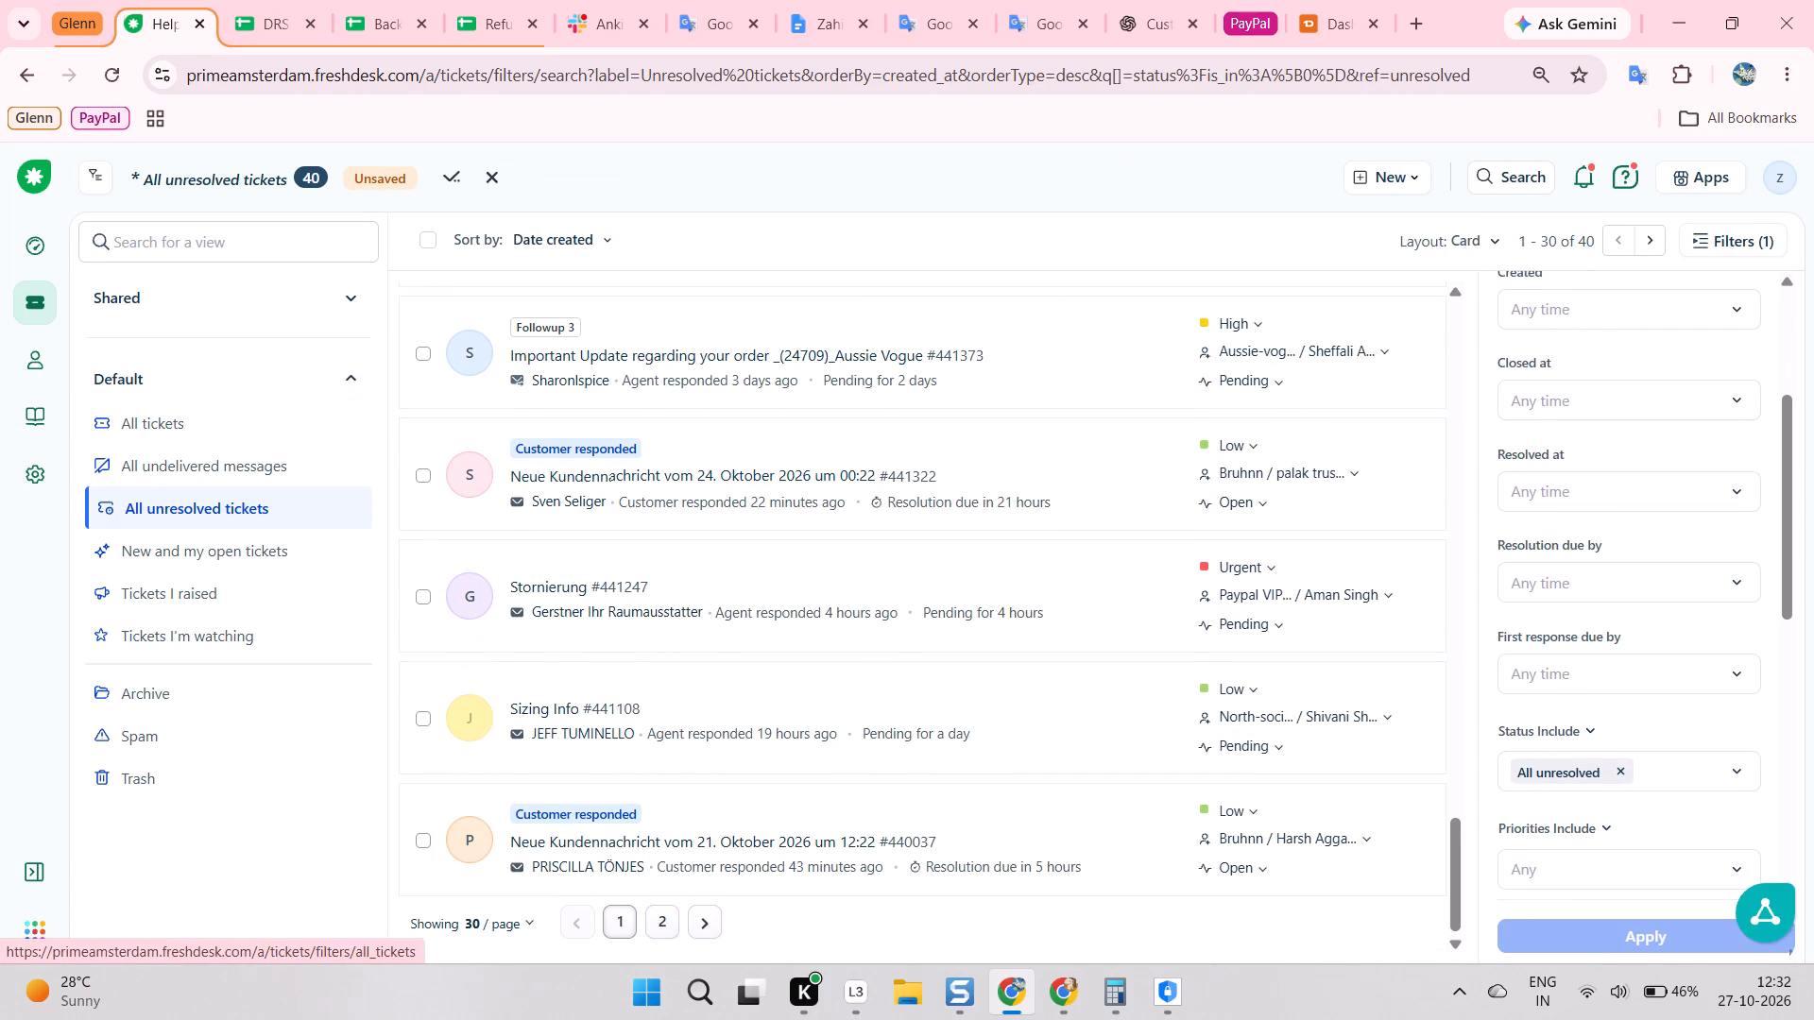
{"action": "left_click", "coordinate": [16, 252]}
{"action": "scroll", "coordinate": [205, 297], "scroll_direction": "up", "scroll_amount": 4}
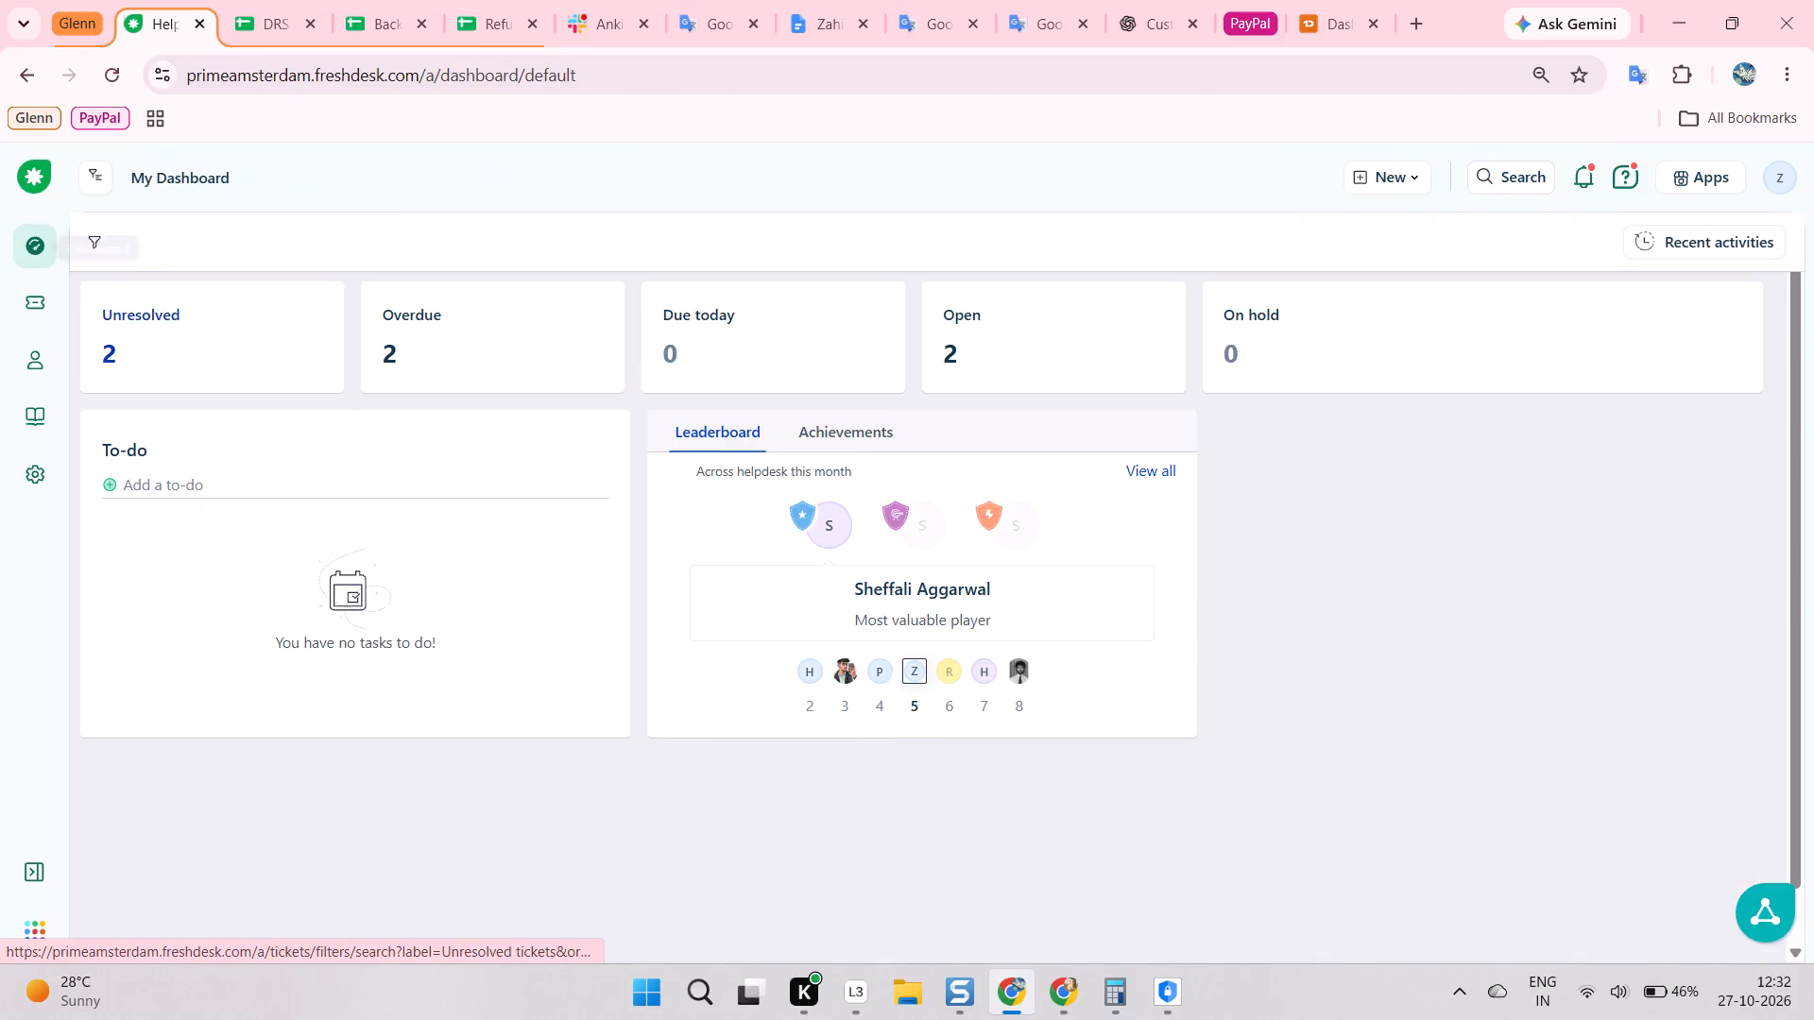
{"action": "left_click", "coordinate": [189, 317]}
{"action": "scroll", "coordinate": [452, 429], "scroll_direction": "up", "scroll_amount": 10}
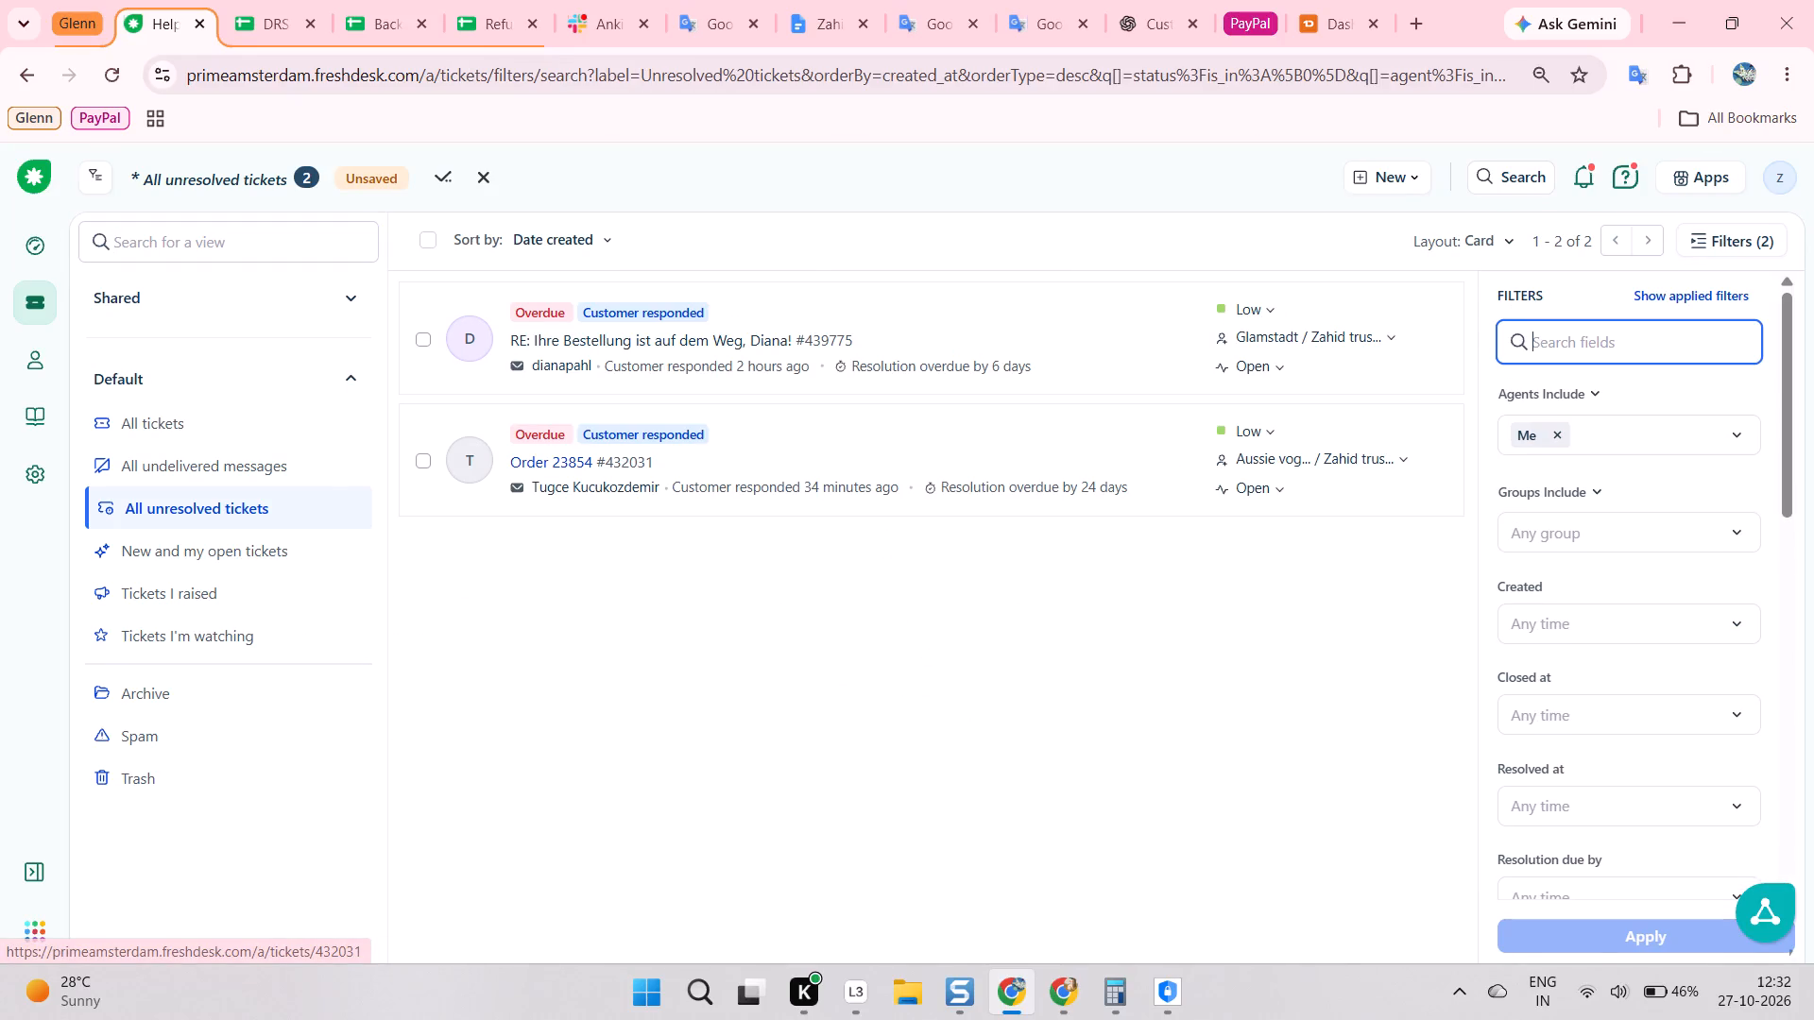
{"action": "left_click", "coordinate": [564, 453]}
Read the conversation in ticket #432031, including the customer's latest message, the previous support reply and the attached tracking screenshot.
{"action": "scroll", "coordinate": [600, 453], "scroll_direction": "down", "scroll_amount": 10}
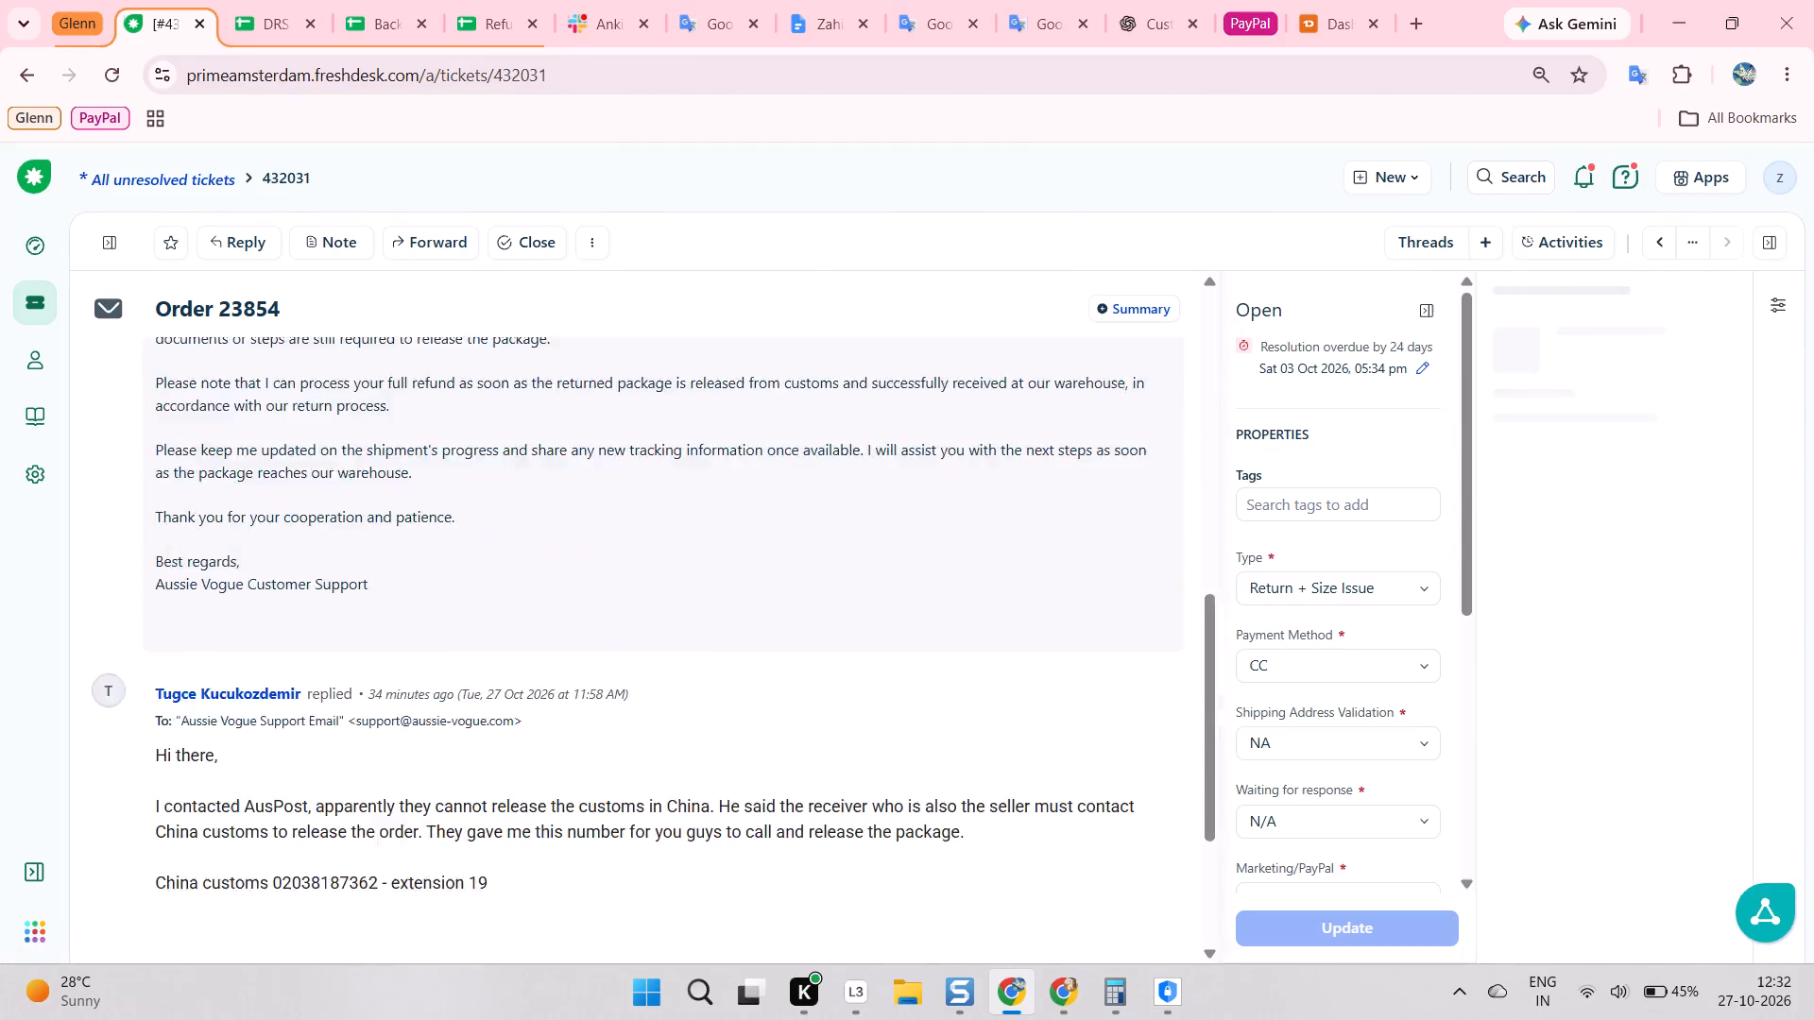
{"action": "scroll", "coordinate": [598, 477], "scroll_direction": "down", "scroll_amount": 5}
{"action": "scroll", "coordinate": [577, 579], "scroll_direction": "up", "scroll_amount": 3}
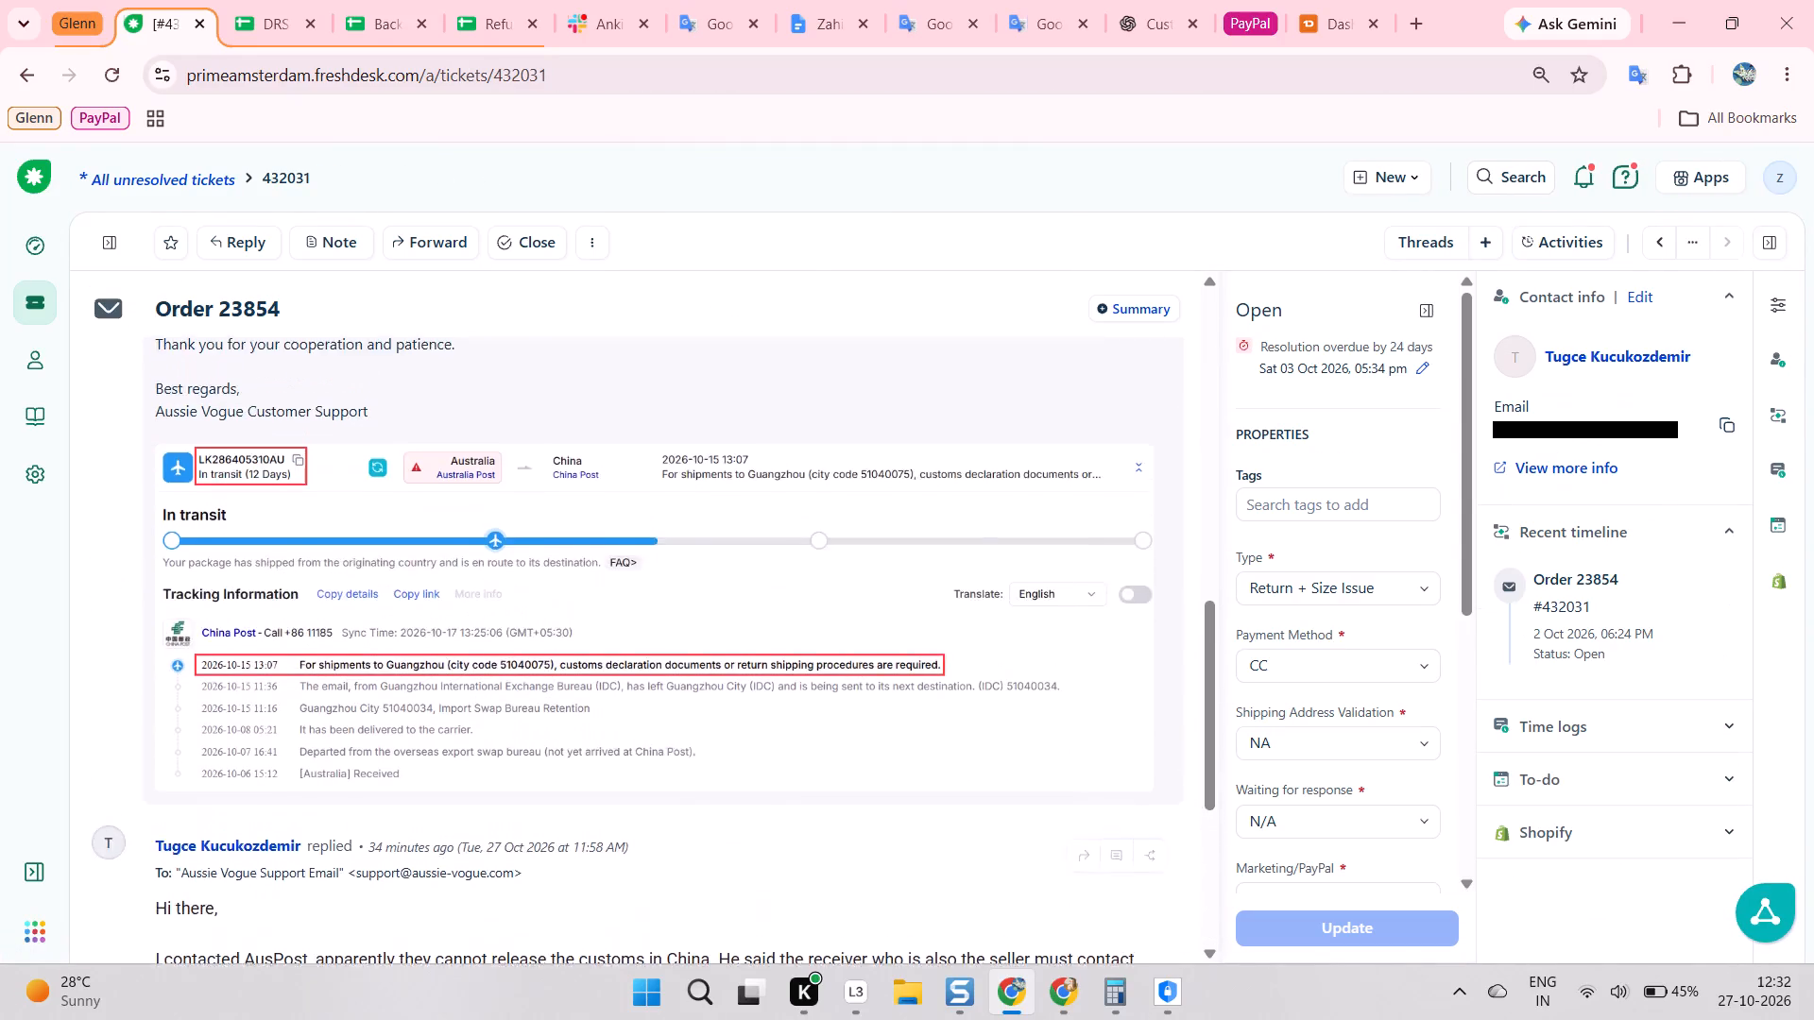
{"action": "scroll", "coordinate": [612, 569], "scroll_direction": "down", "scroll_amount": 2}
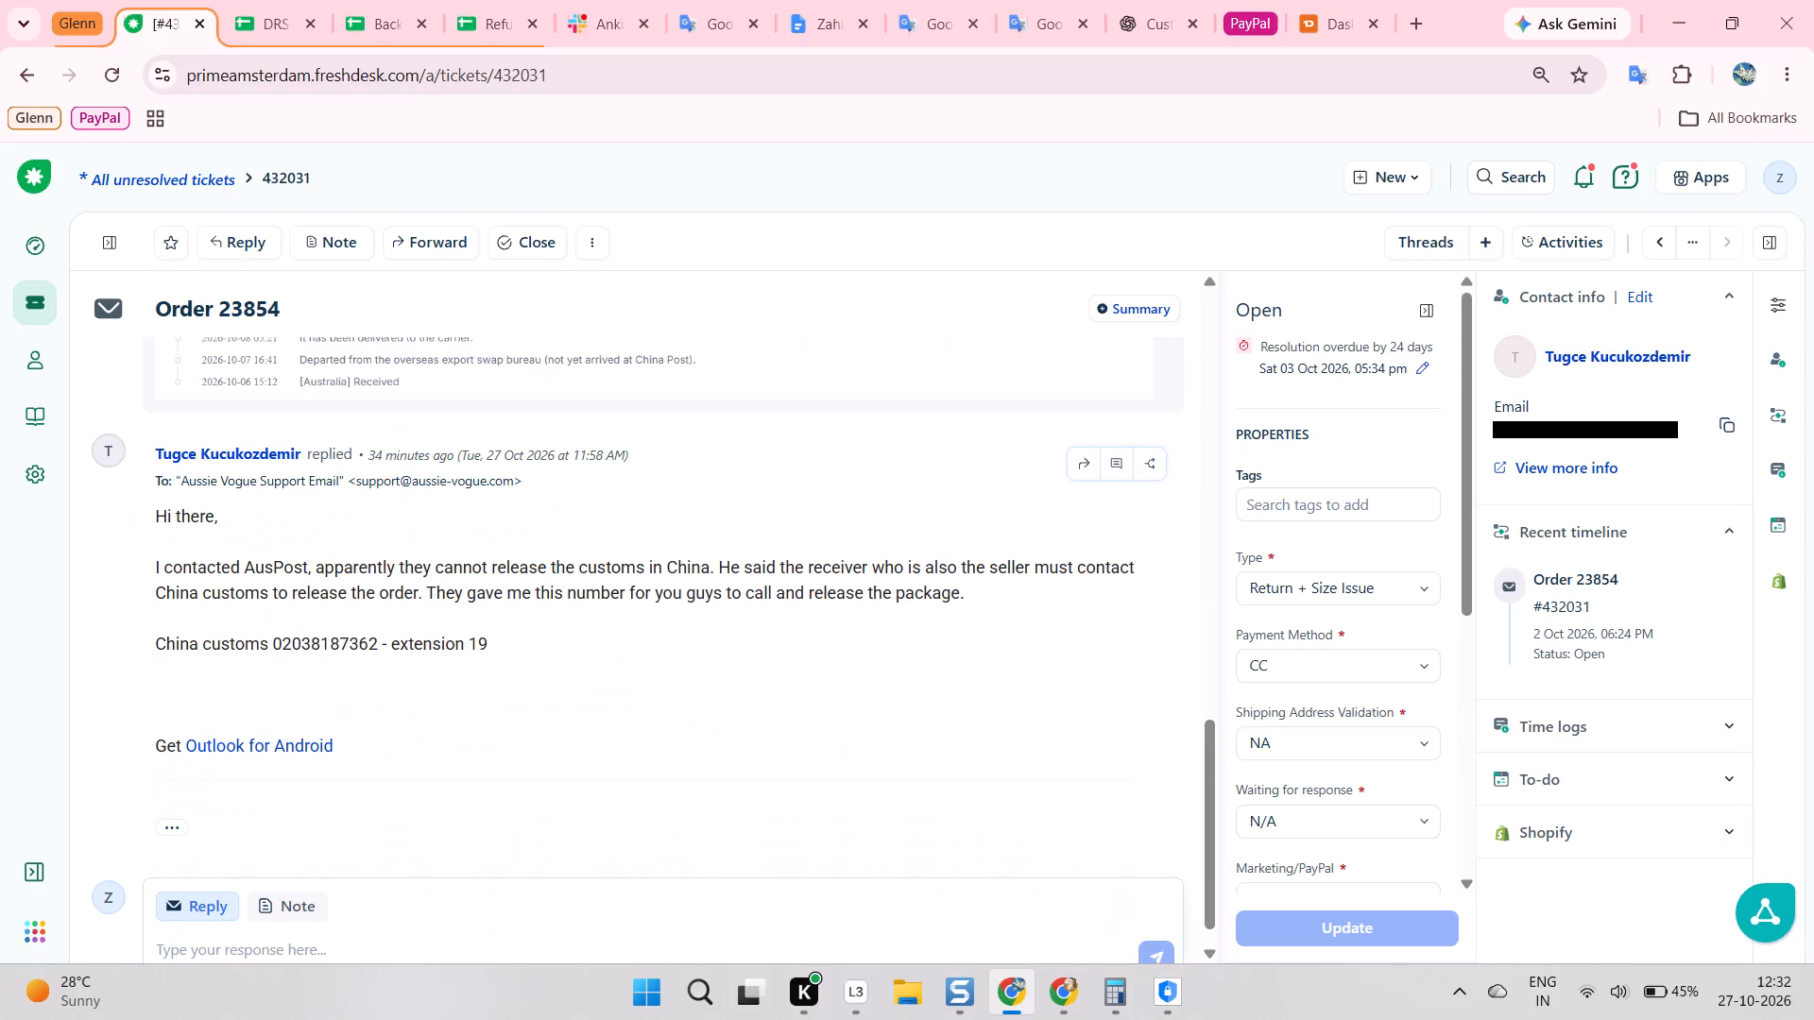
{"action": "scroll", "coordinate": [620, 558], "scroll_direction": "up", "scroll_amount": 6}
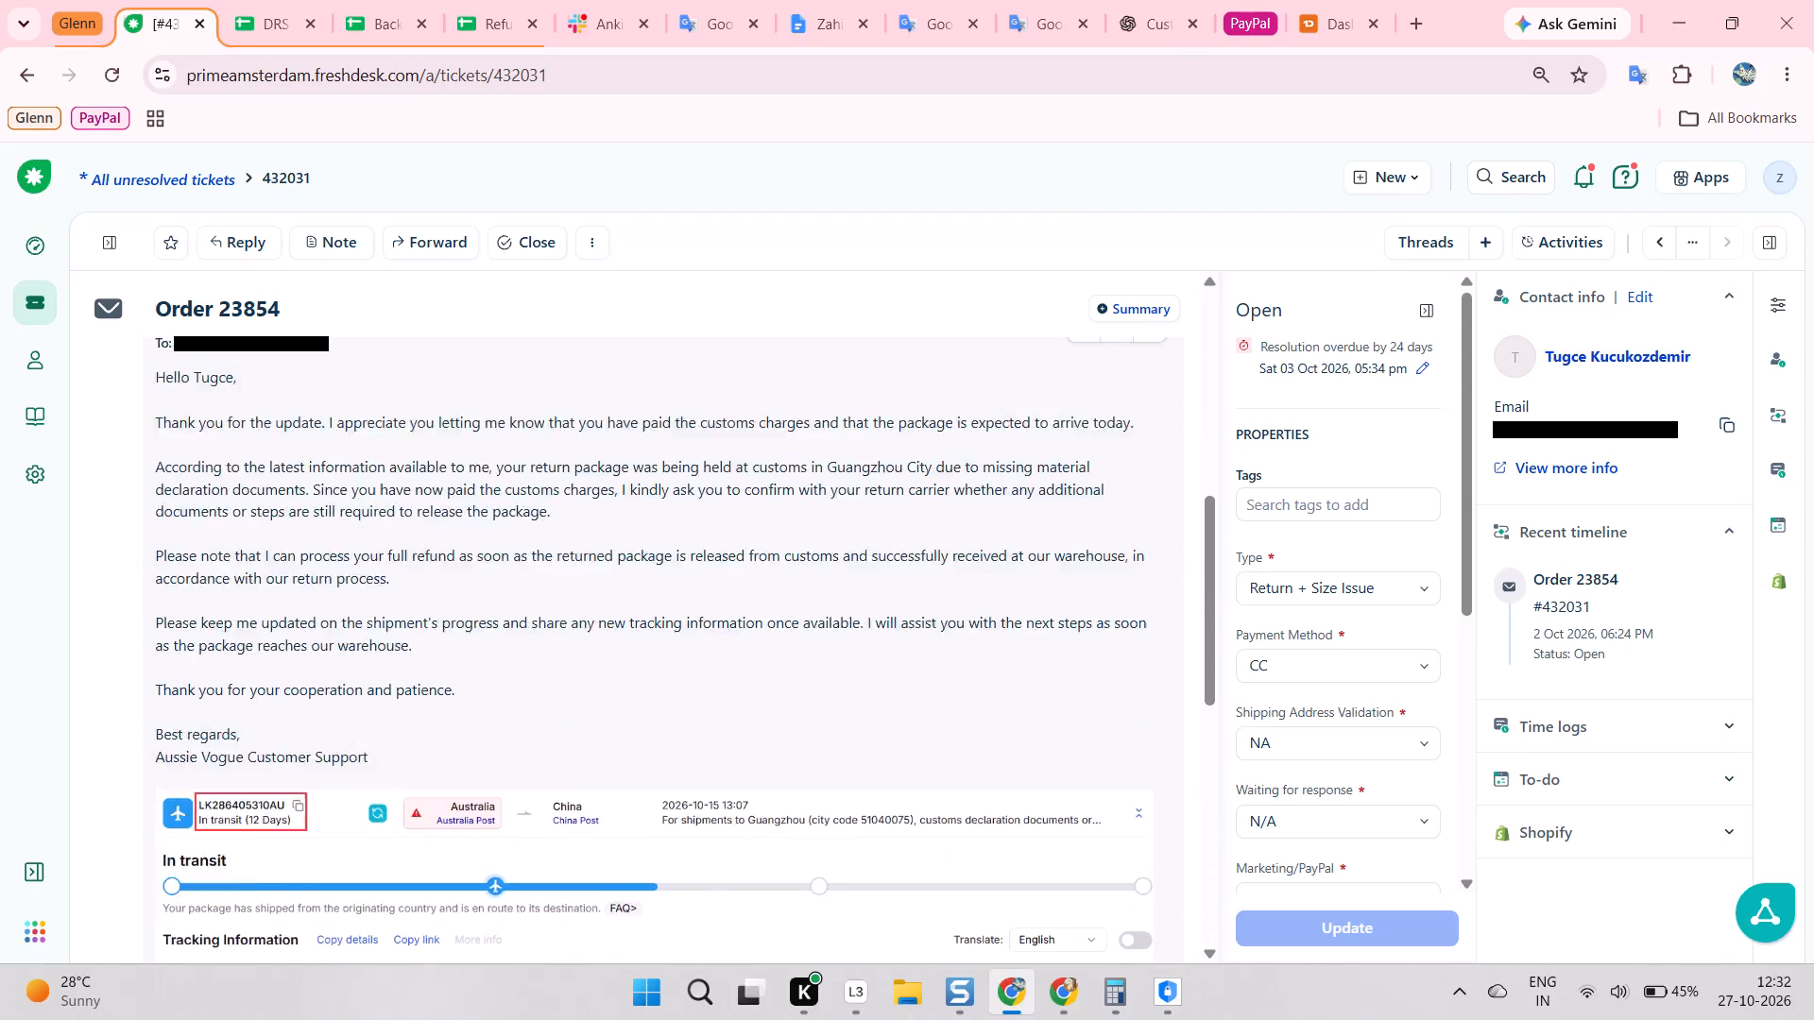
{"action": "scroll", "coordinate": [644, 544], "scroll_direction": "down", "scroll_amount": 12}
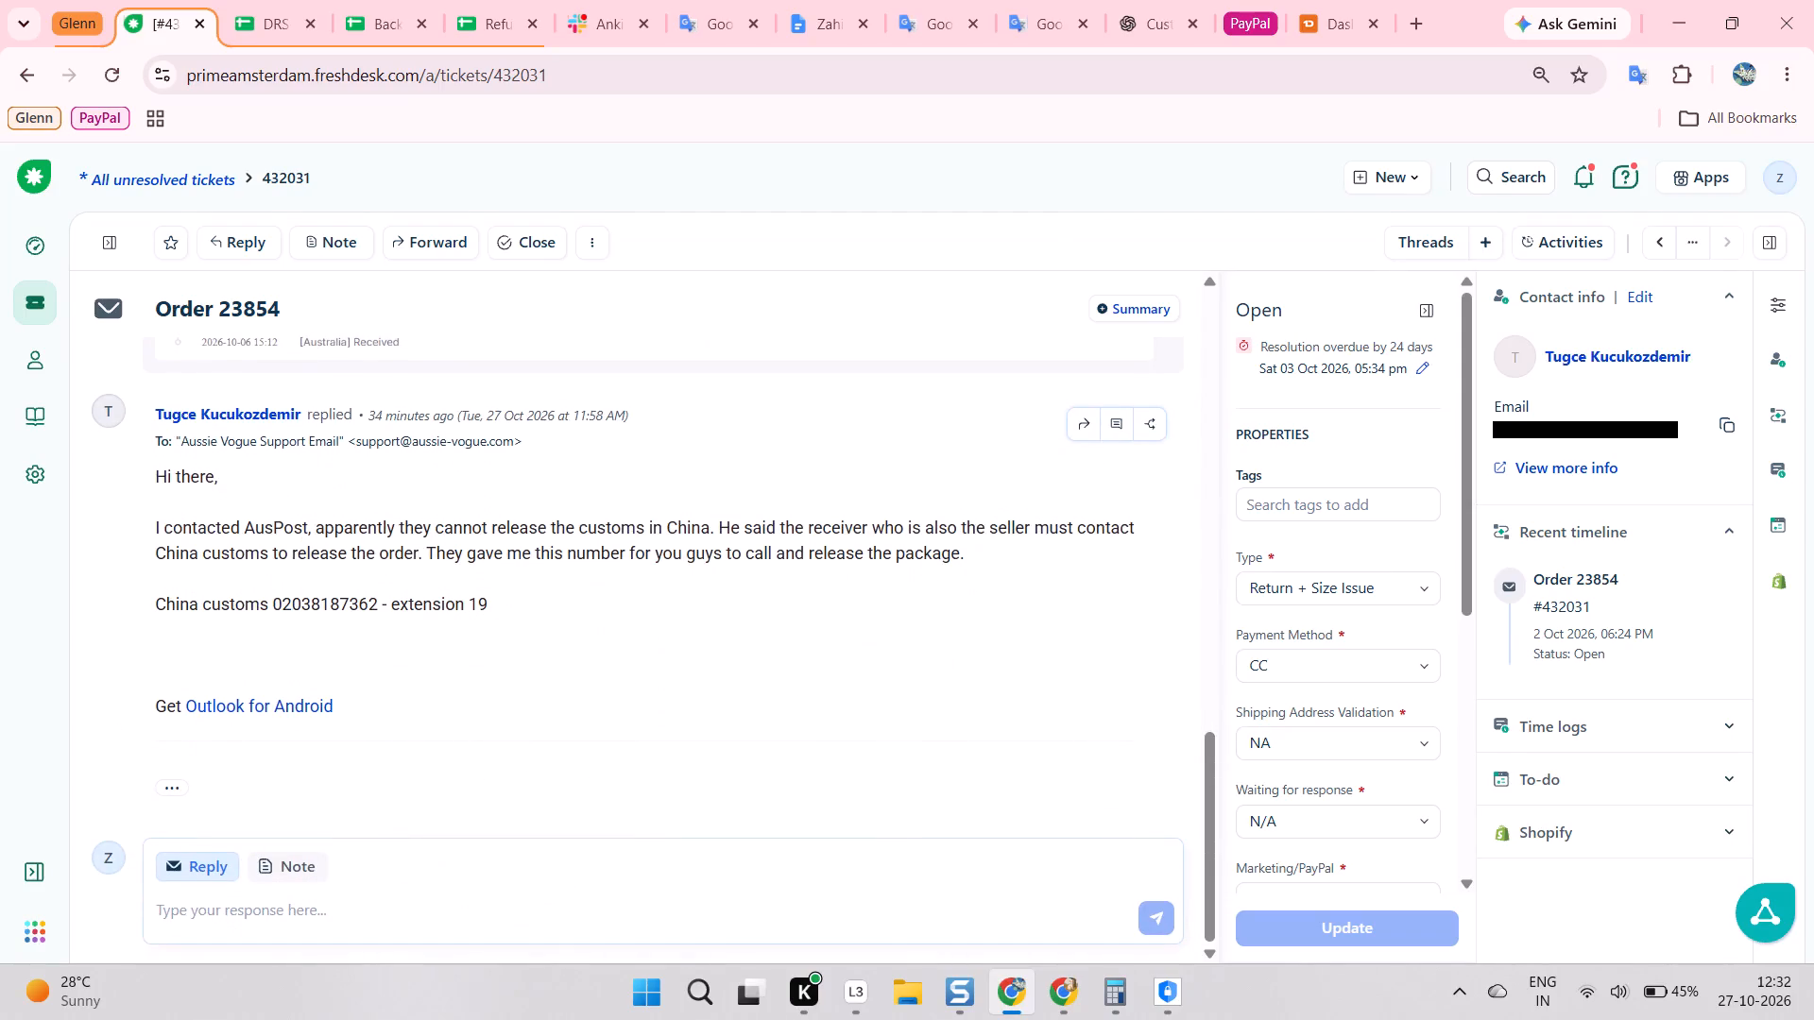
{"action": "scroll", "coordinate": [1217, 586], "scroll_direction": "down", "scroll_amount": 1}
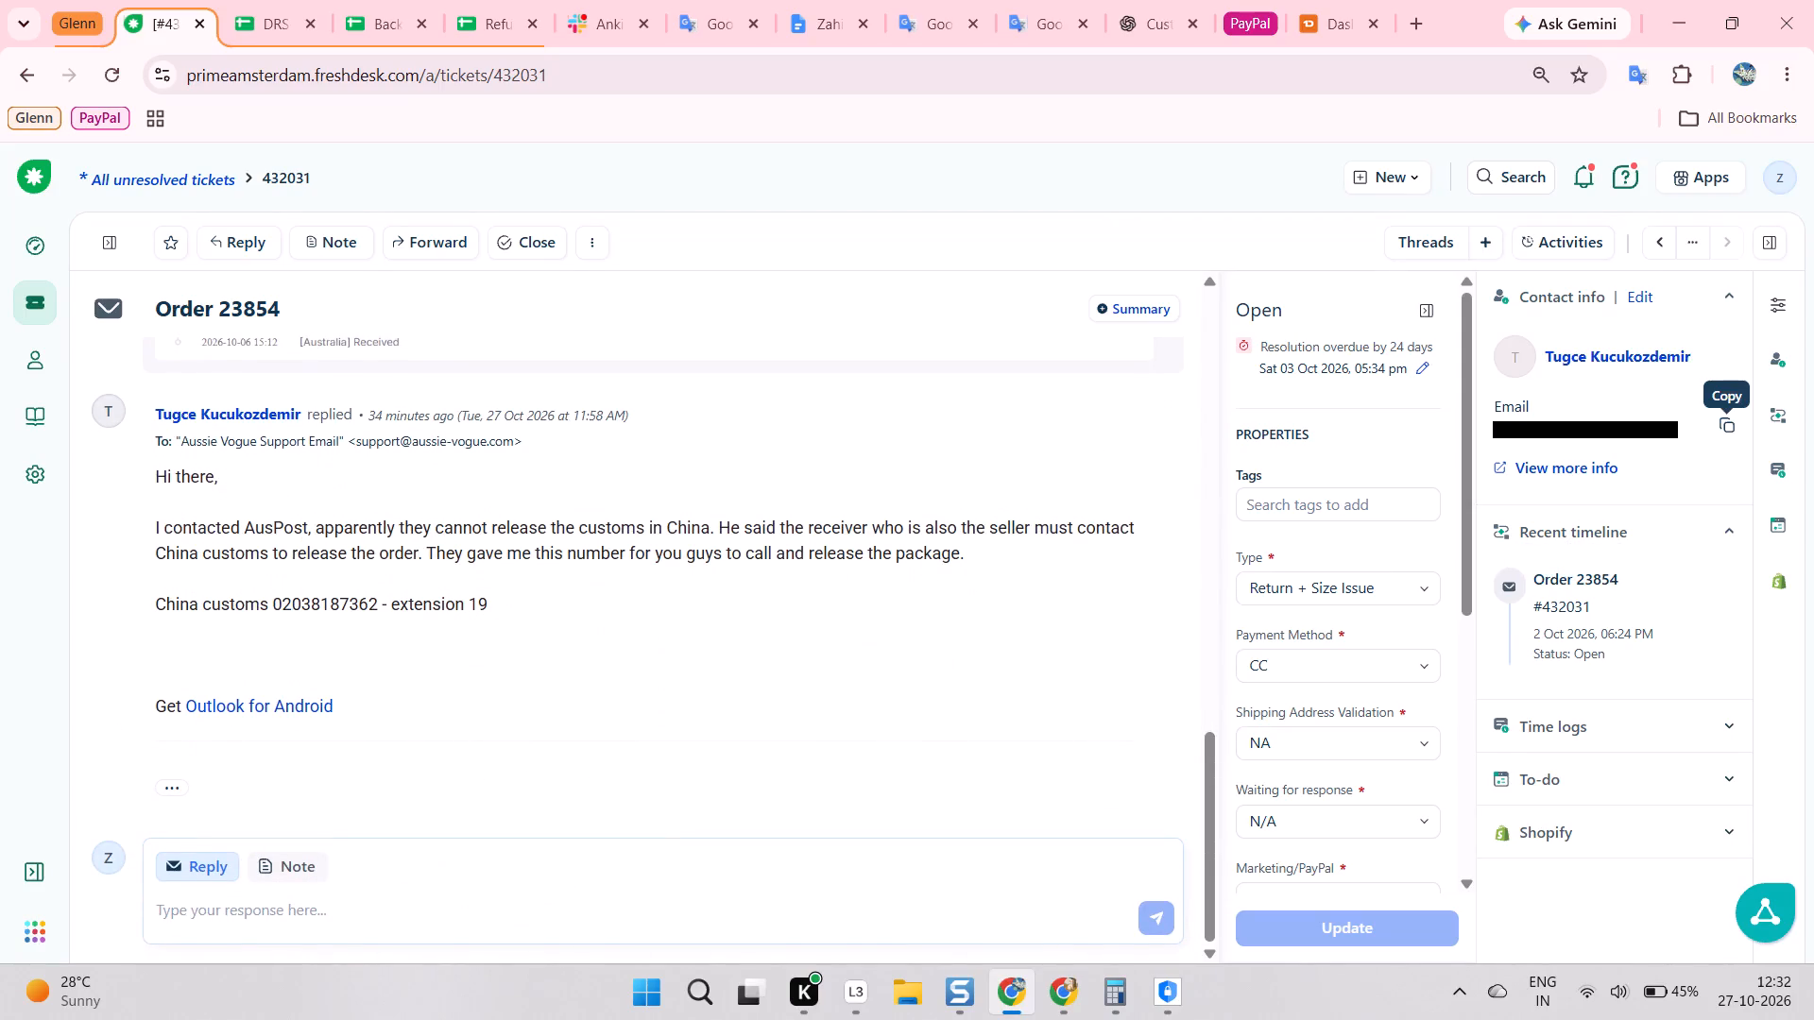
{"action": "left_click", "coordinate": [1723, 428]}
{"action": "left_click", "coordinate": [644, 535]}
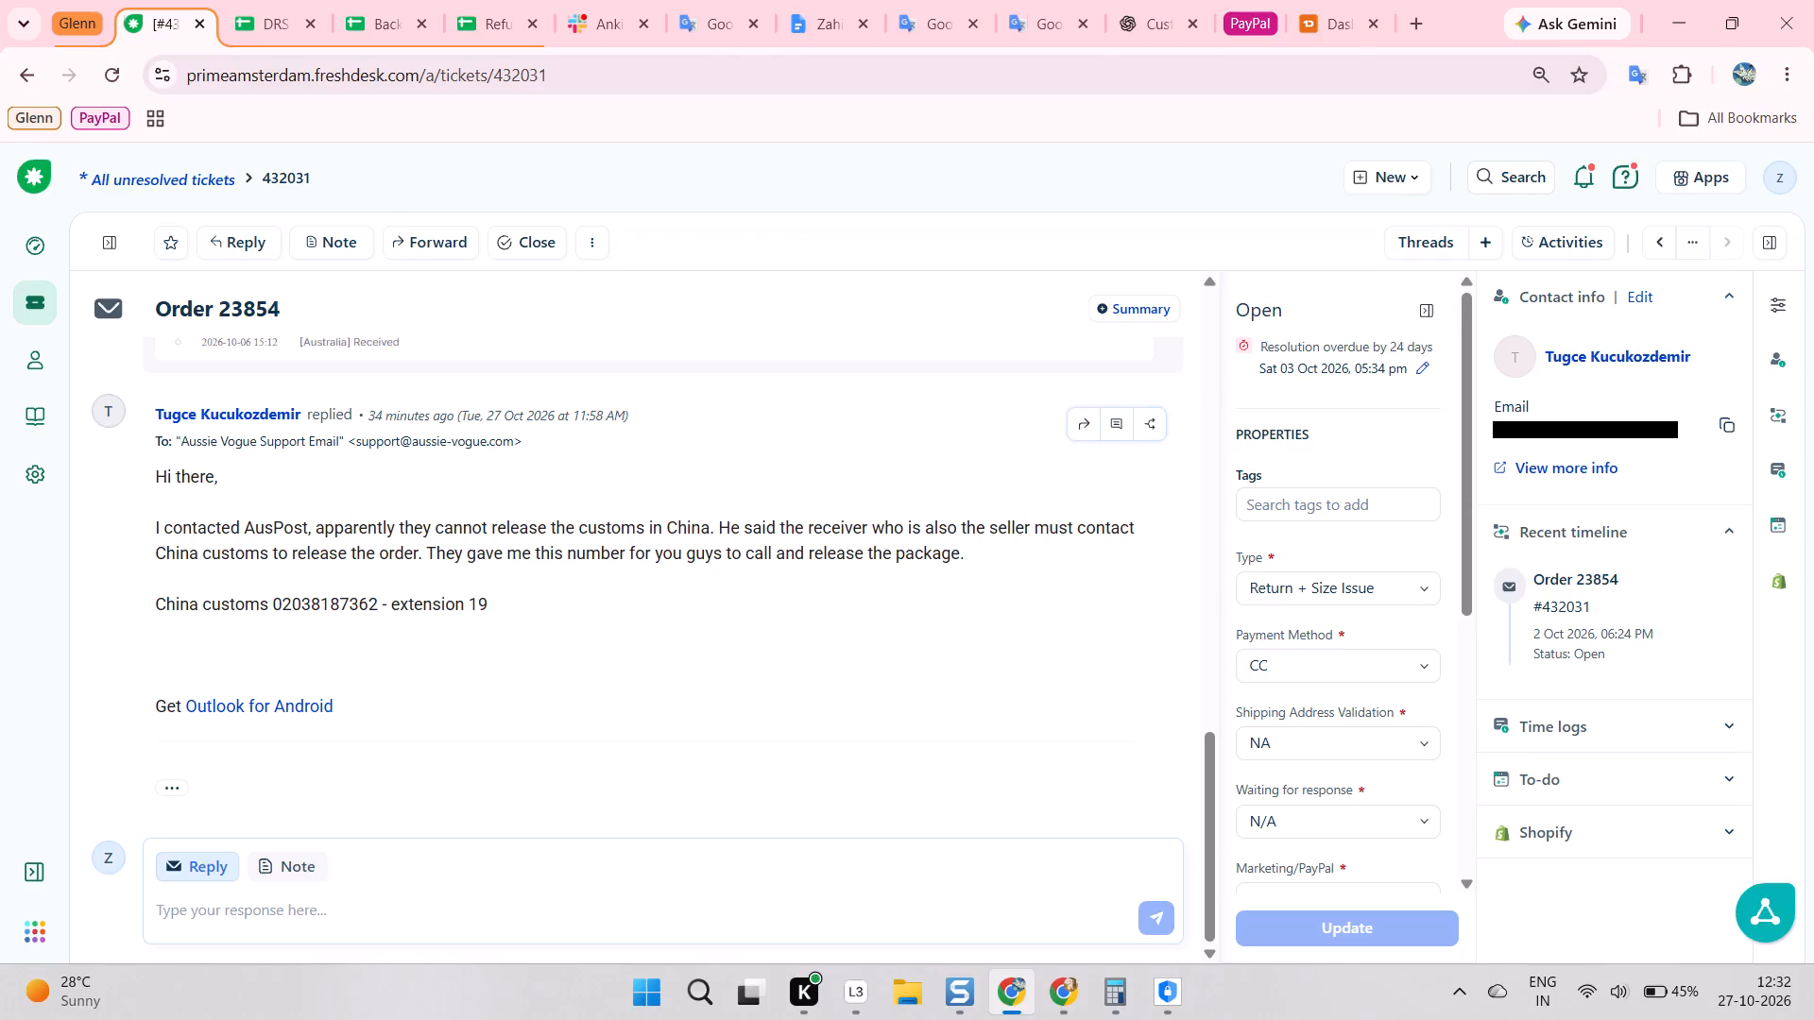
{"action": "key", "text": "alt+Tab"}
{"action": "left_click", "coordinate": [539, 0]}
{"action": "scroll", "coordinate": [416, 140], "scroll_direction": "up", "scroll_amount": 7}
{"action": "left_click", "coordinate": [35, 186]}
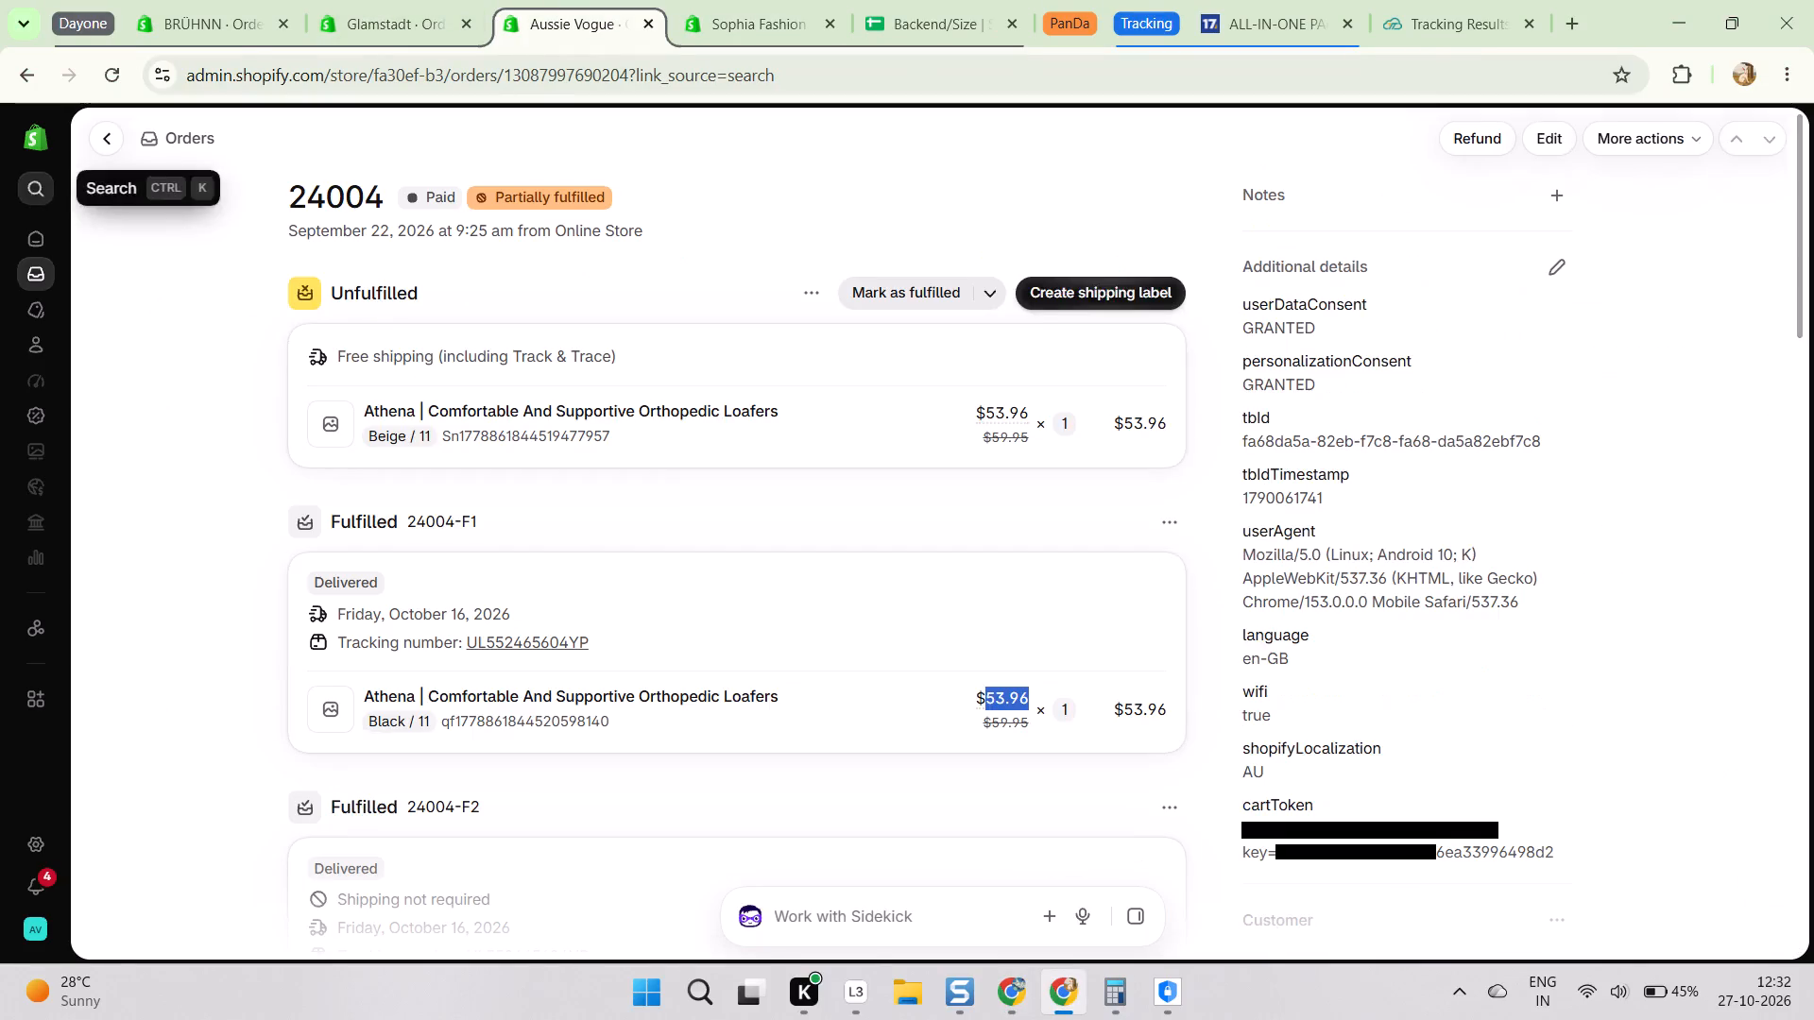
{"action": "key", "text": "ctrl+v"}
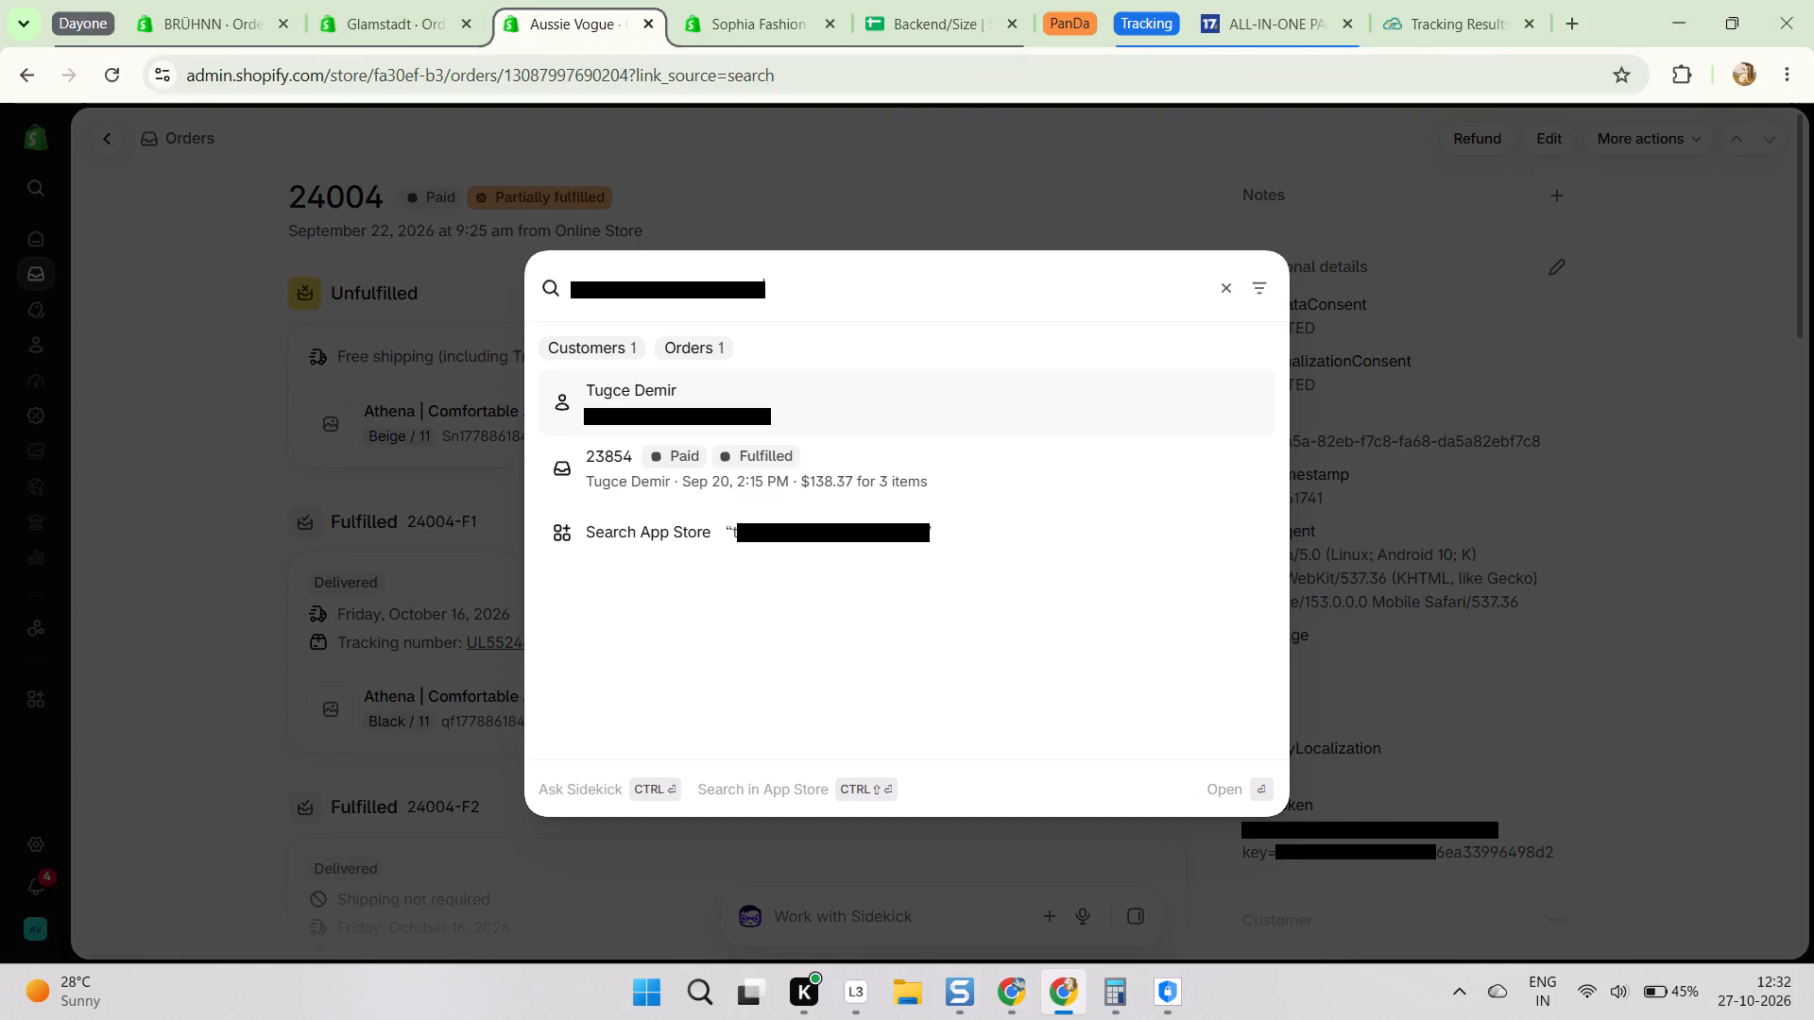
{"action": "left_click", "coordinate": [608, 456]}
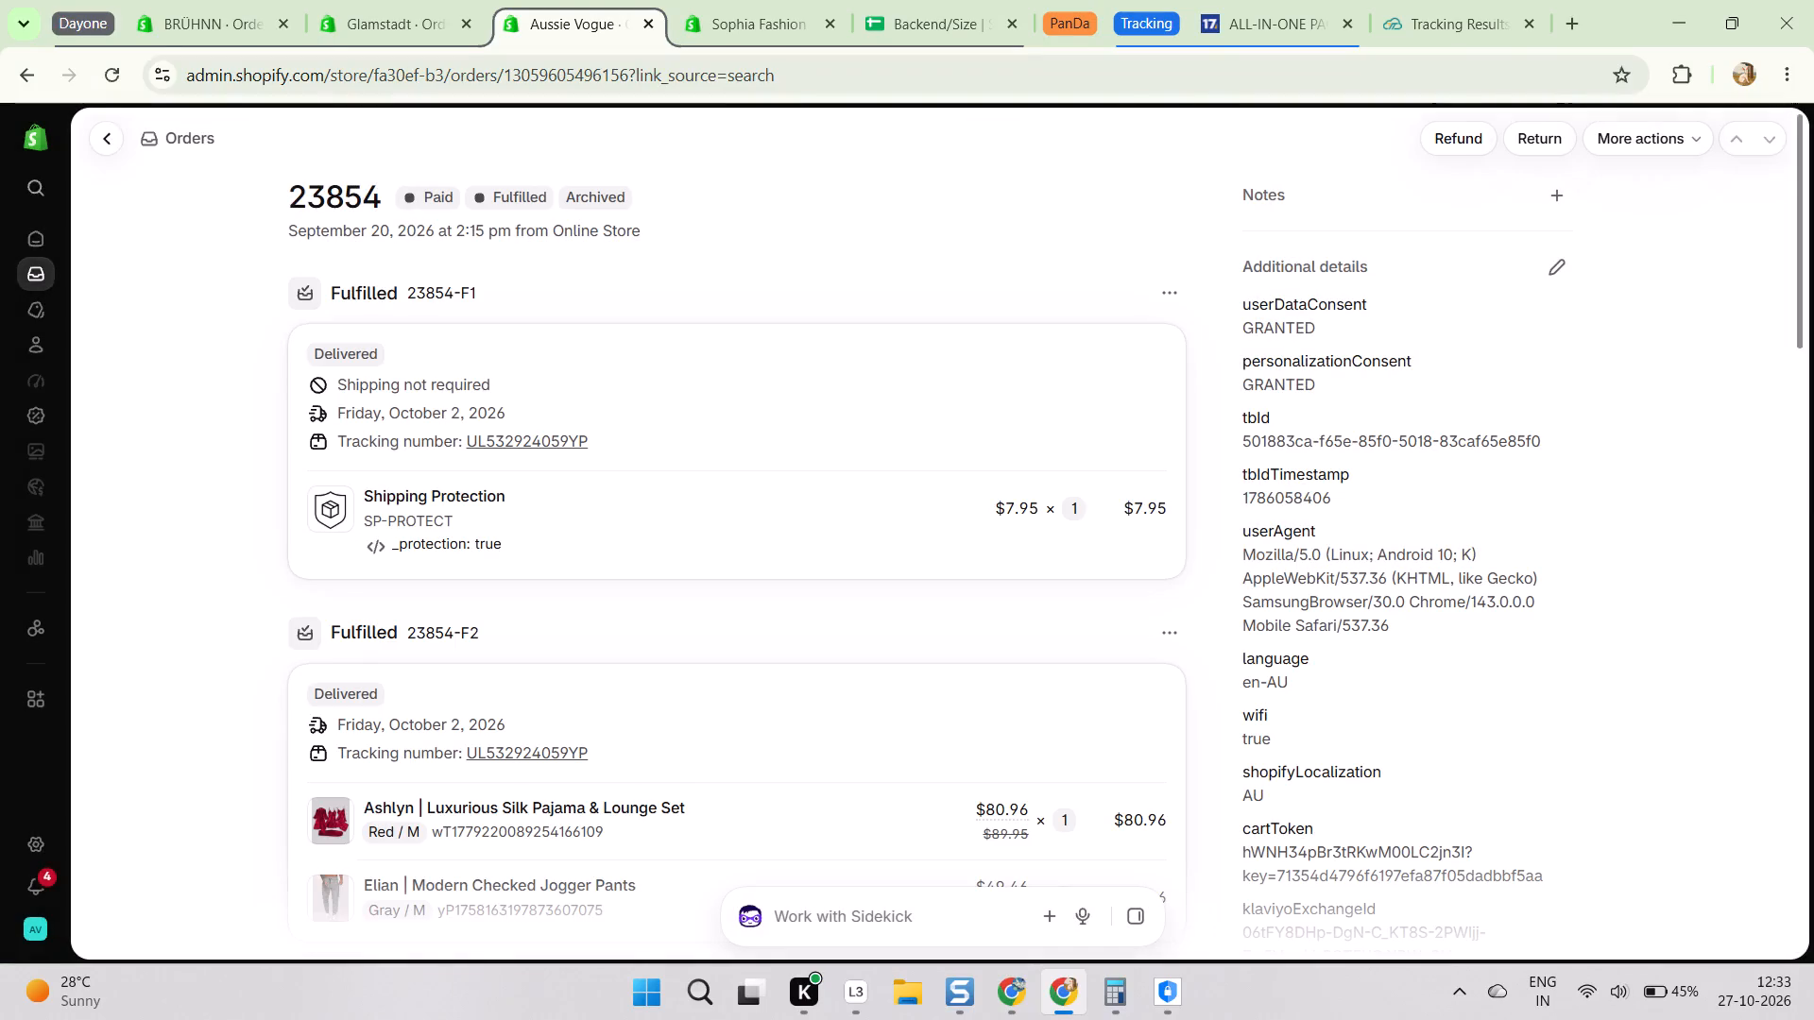
{"action": "scroll", "coordinate": [626, 431], "scroll_direction": "down", "scroll_amount": 6}
{"action": "scroll", "coordinate": [669, 433], "scroll_direction": "up", "scroll_amount": 5}
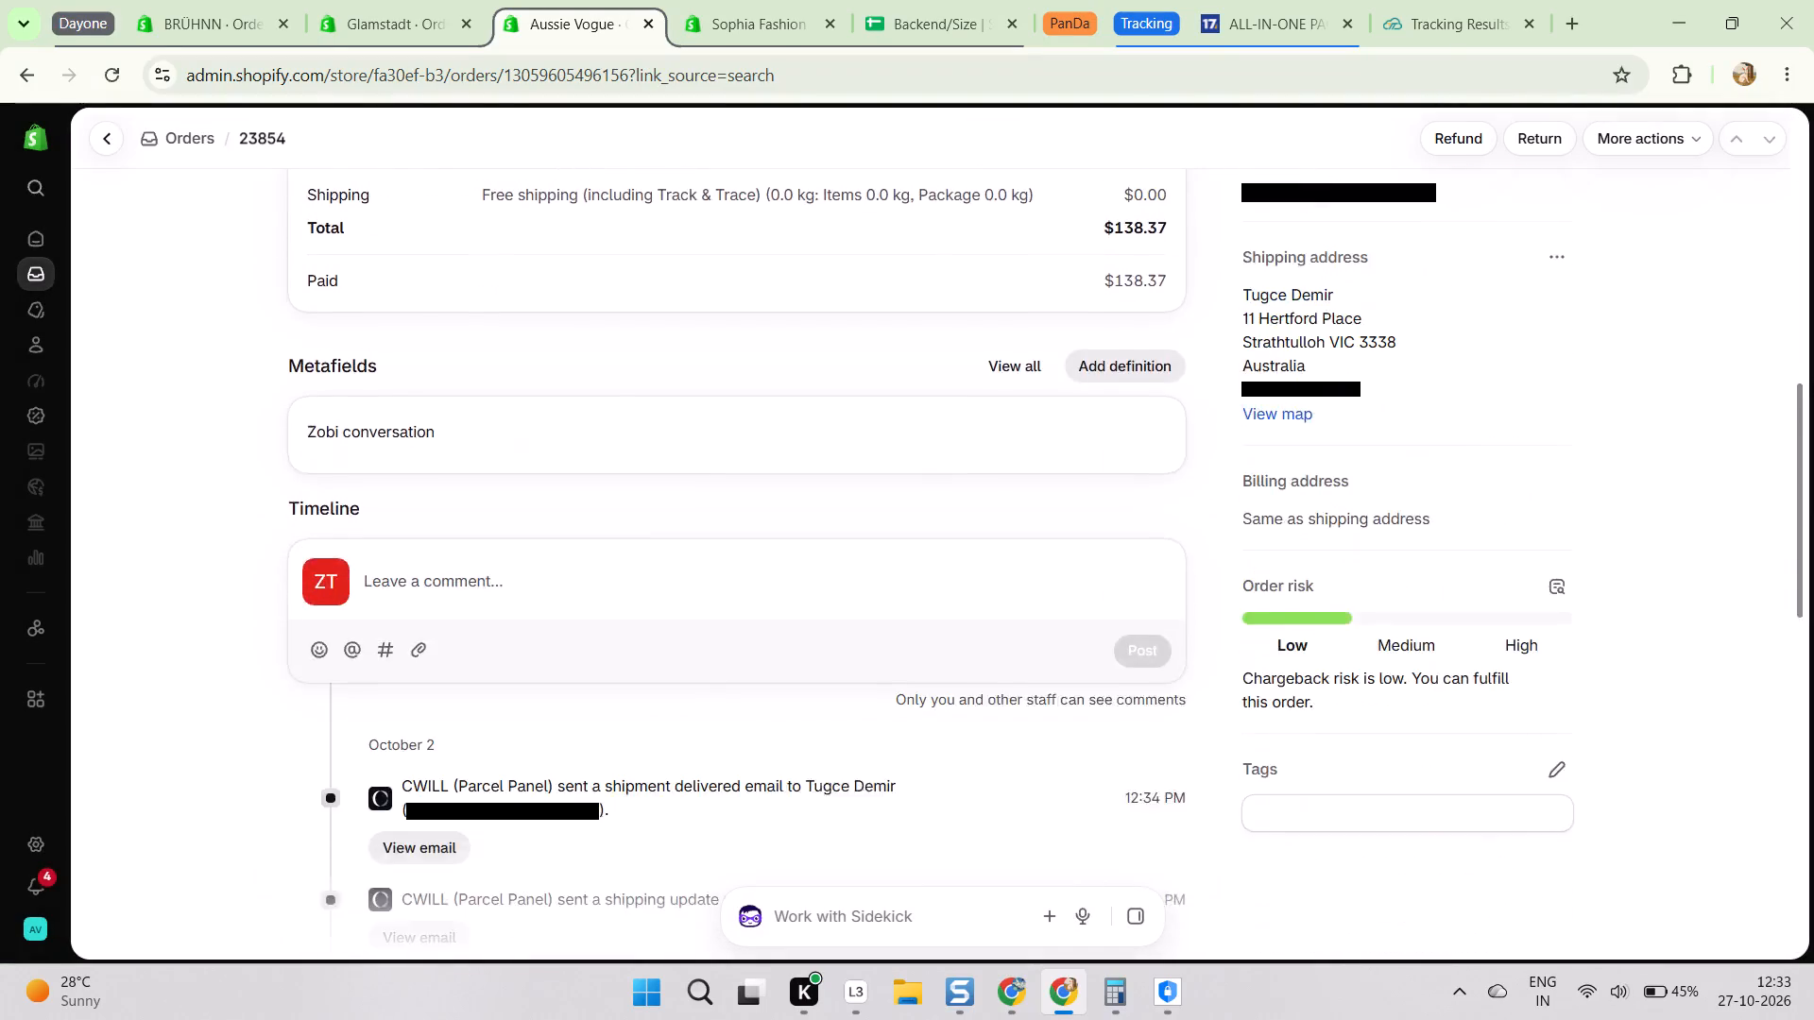
{"action": "scroll", "coordinate": [674, 433], "scroll_direction": "up", "scroll_amount": 8}
{"action": "double_click", "coordinate": [312, 180]}
{"action": "key", "text": "ctrl+c"}
{"action": "key", "text": "ctrl+c"}
{"action": "key", "text": "alt+Tab"}
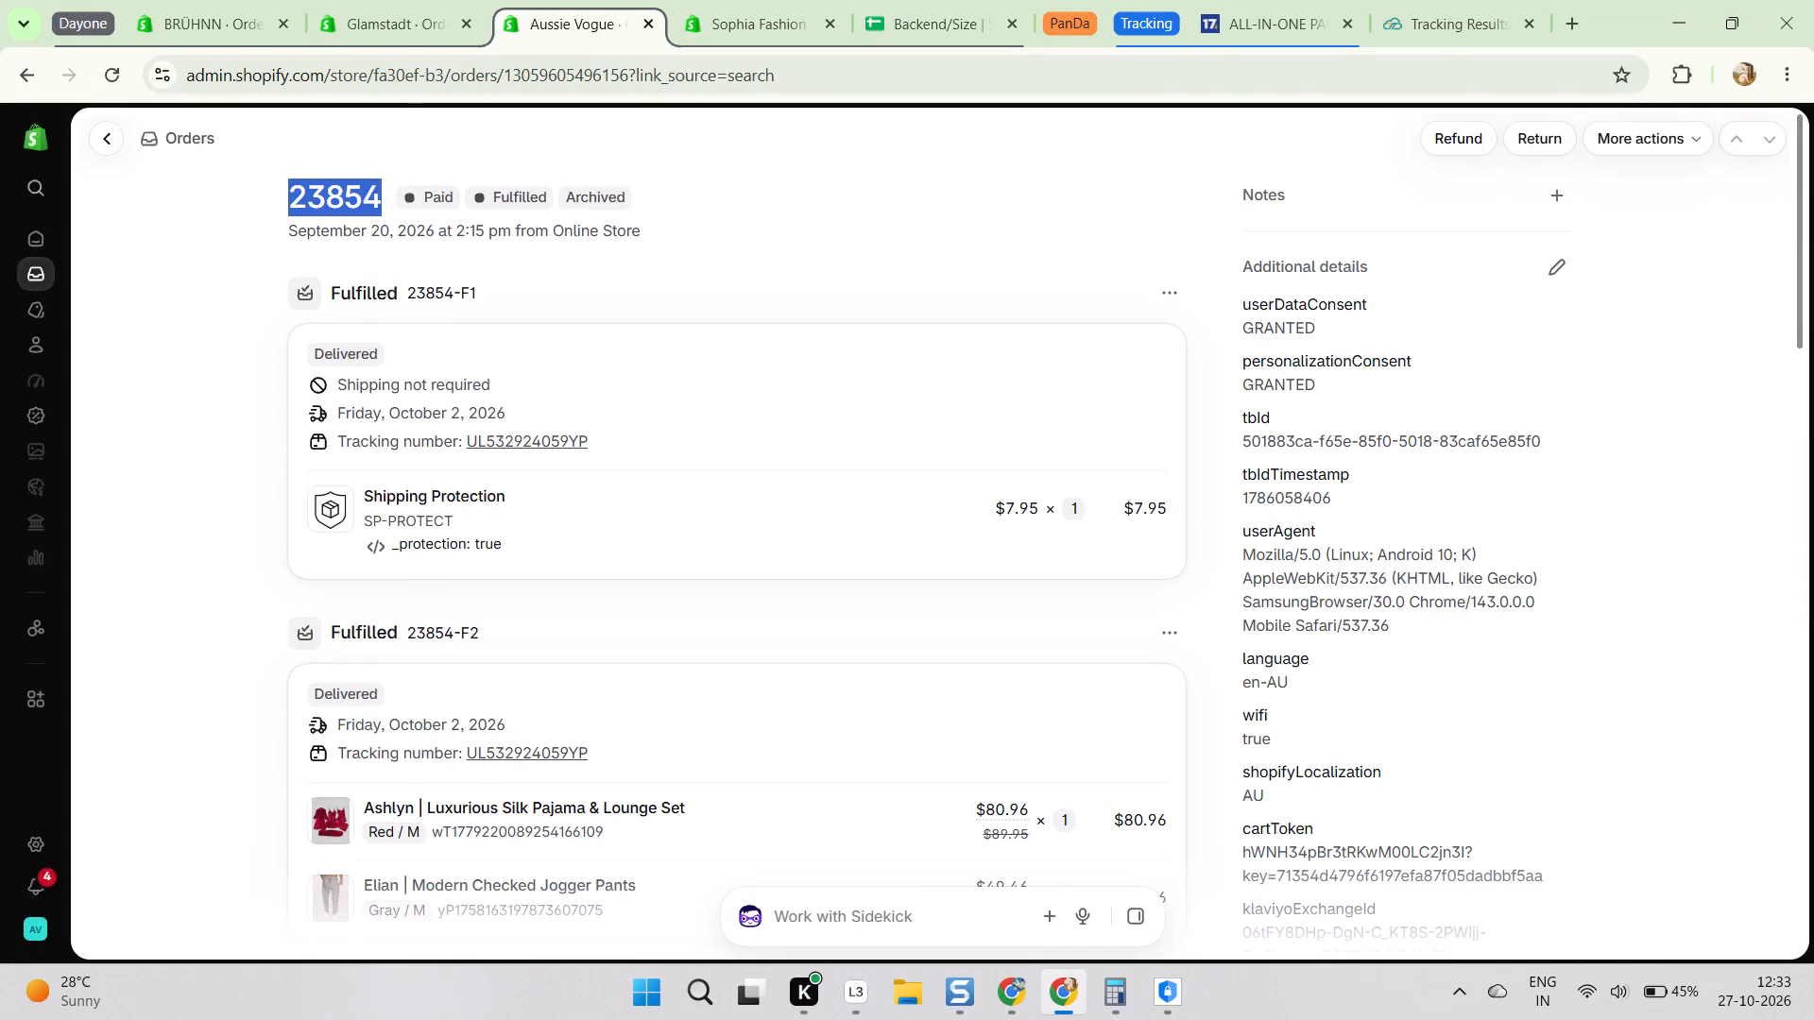
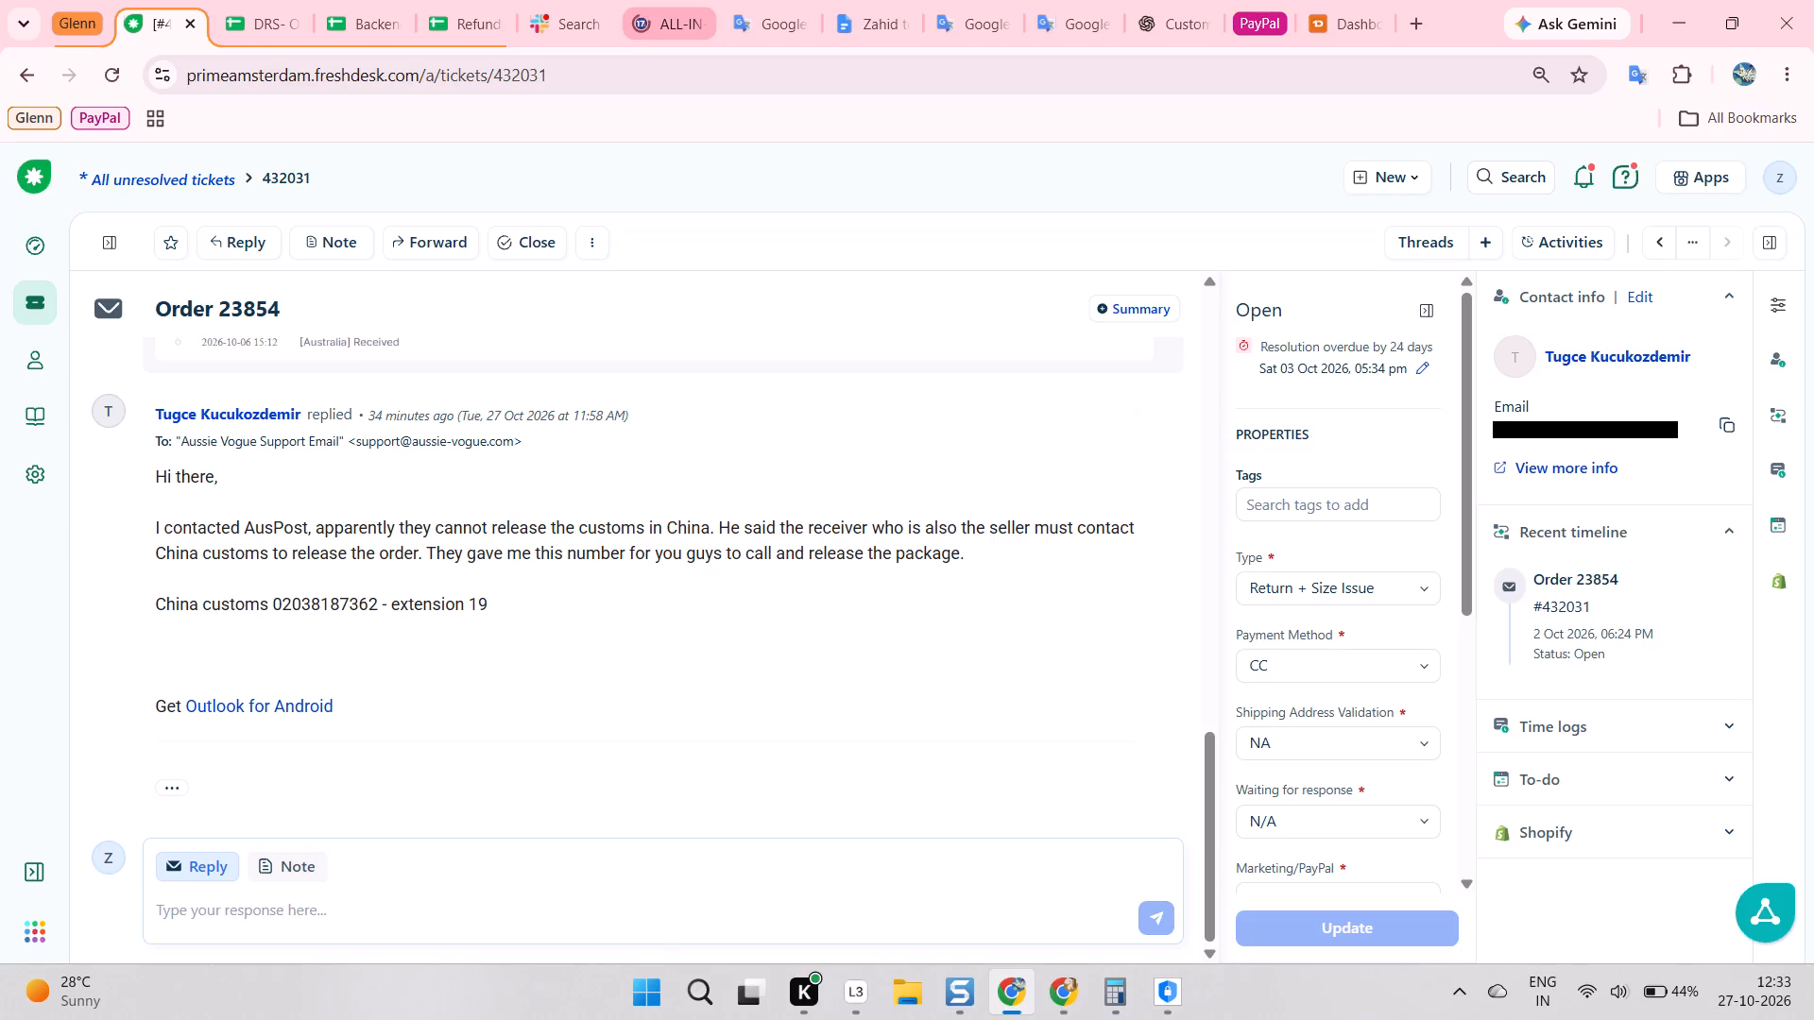
{"action": "left_click", "coordinate": [608, 365]}
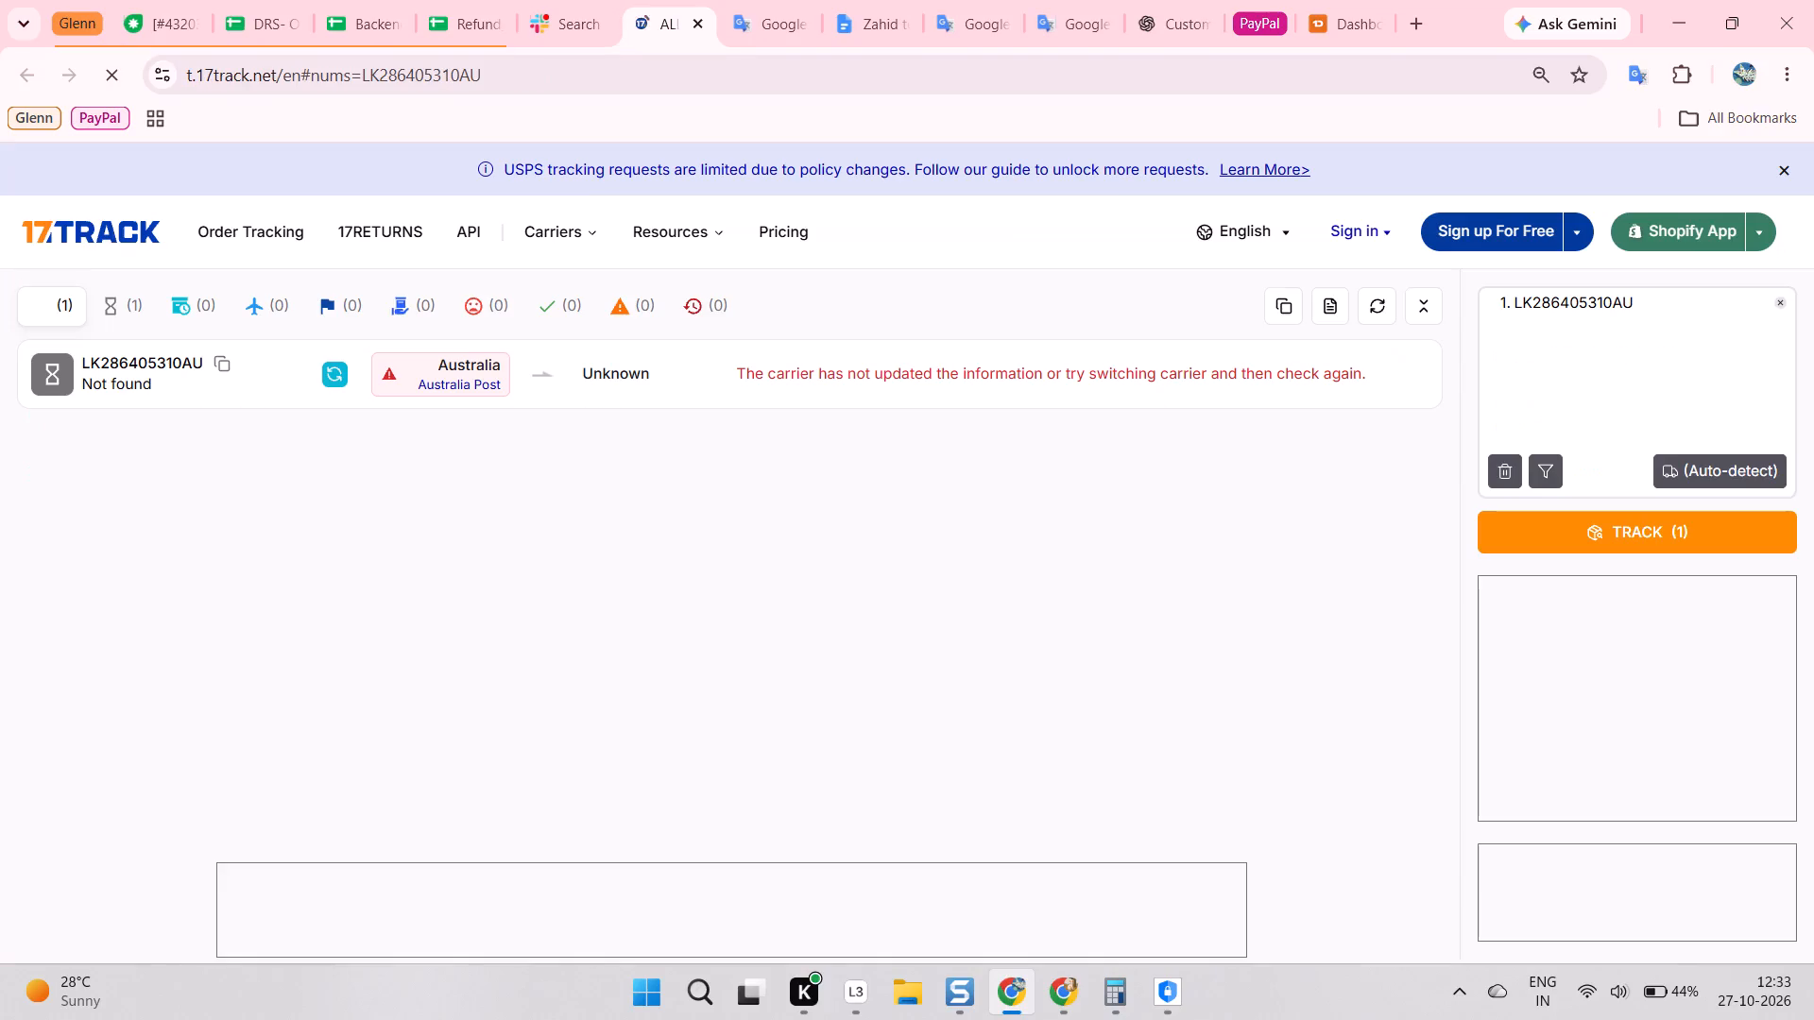
{"action": "left_click", "coordinate": [626, 499]}
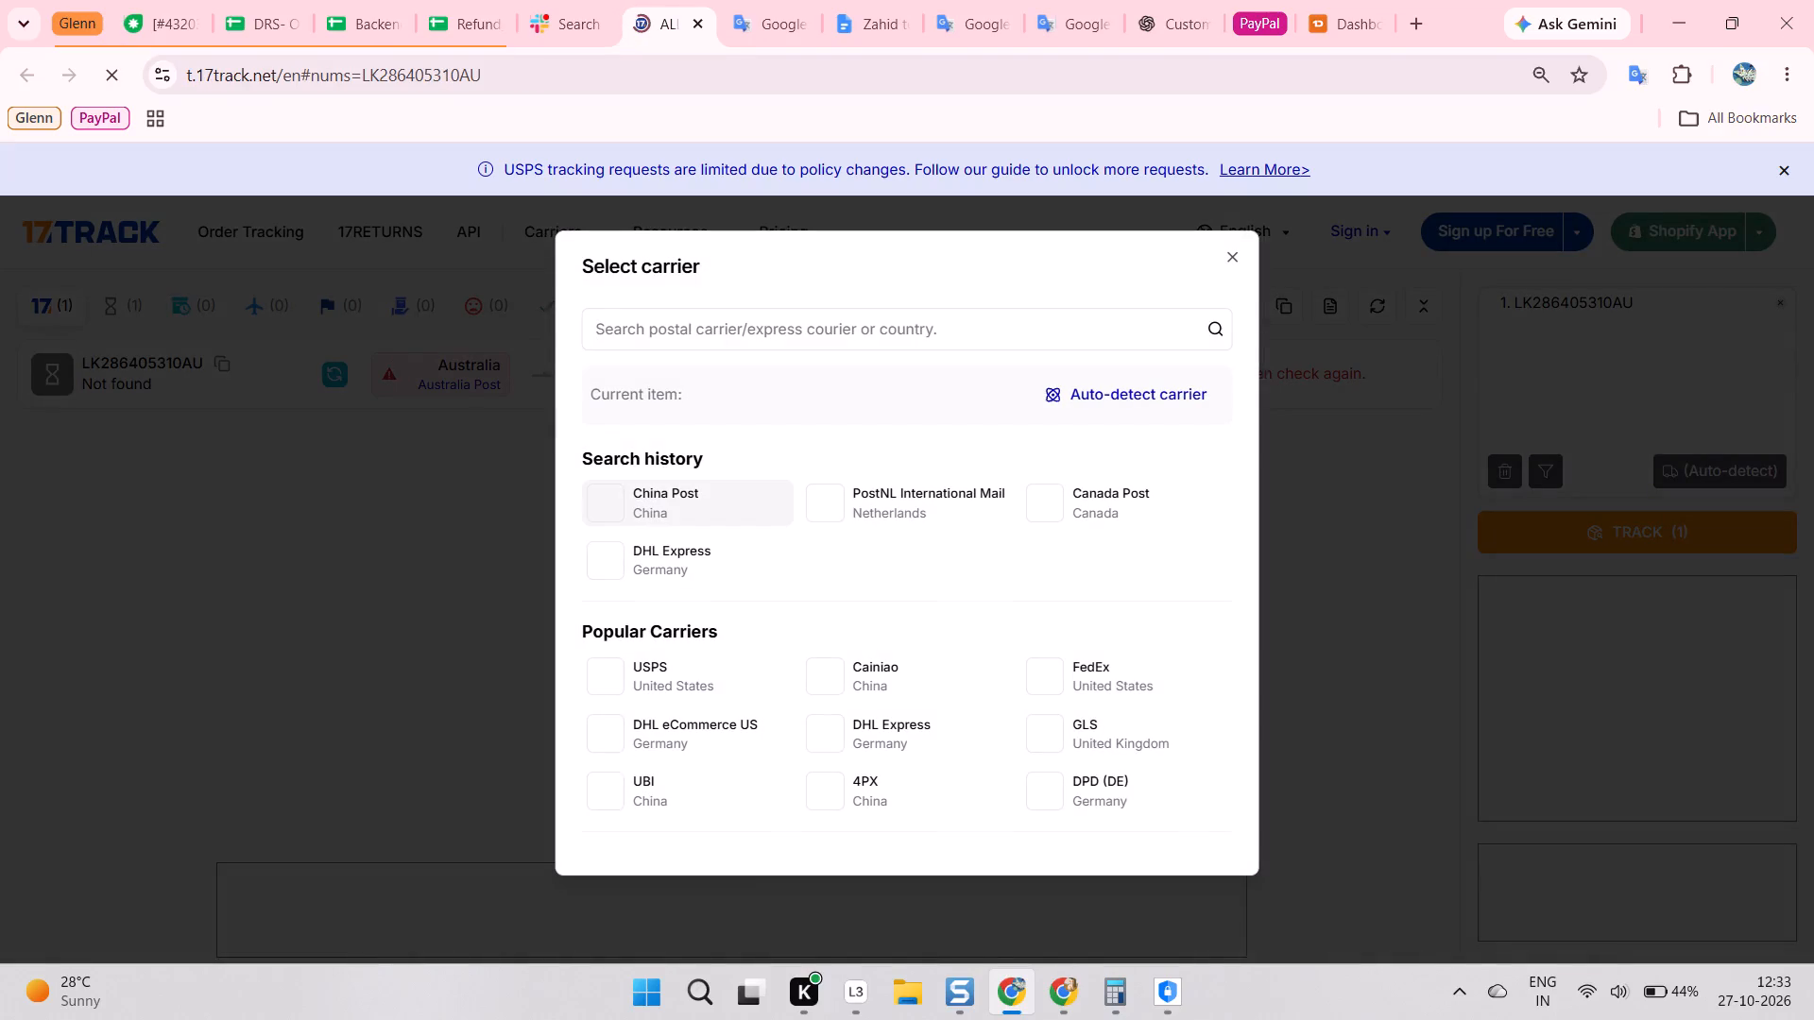
{"action": "left_click", "coordinate": [1785, 173]}
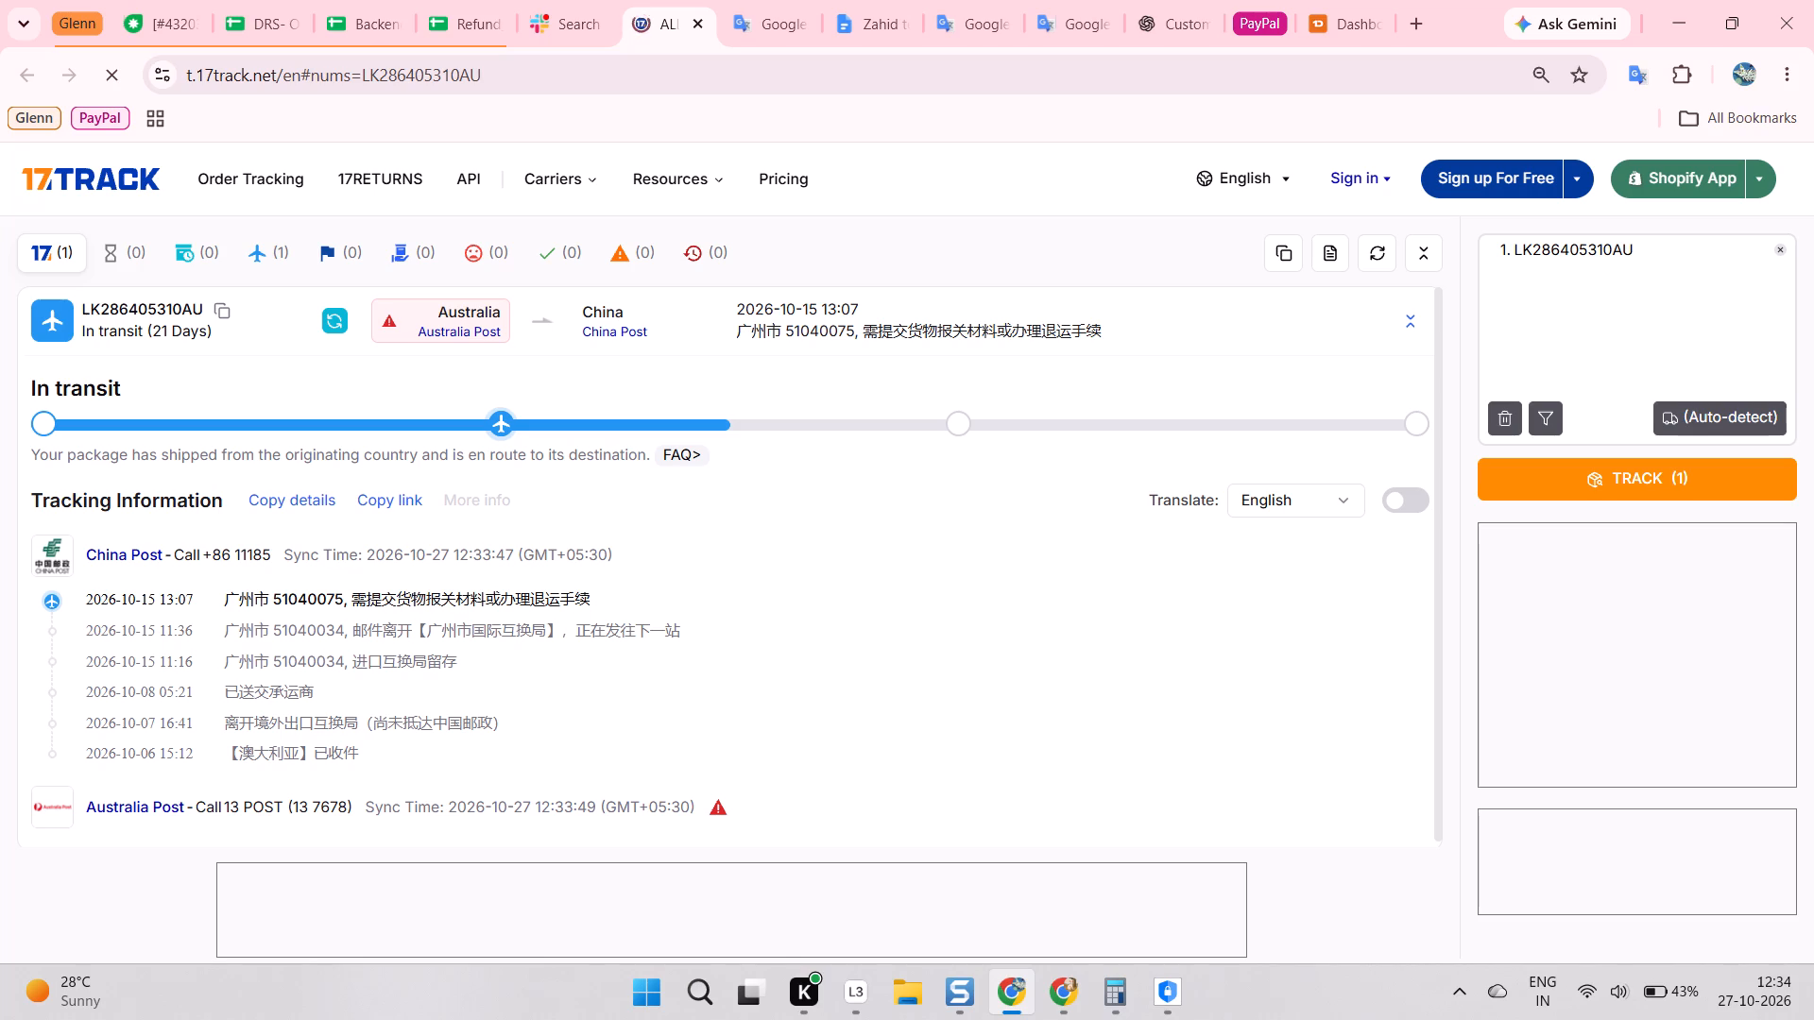
Translate the 17TRACK page to English and read the China Post tracking events for the return parcel.
{"action": "scroll", "coordinate": [680, 518], "scroll_direction": "down", "scroll_amount": 1}
{"action": "right_click", "coordinate": [600, 388]}
{"action": "scroll", "coordinate": [714, 718], "scroll_direction": "down", "scroll_amount": 2}
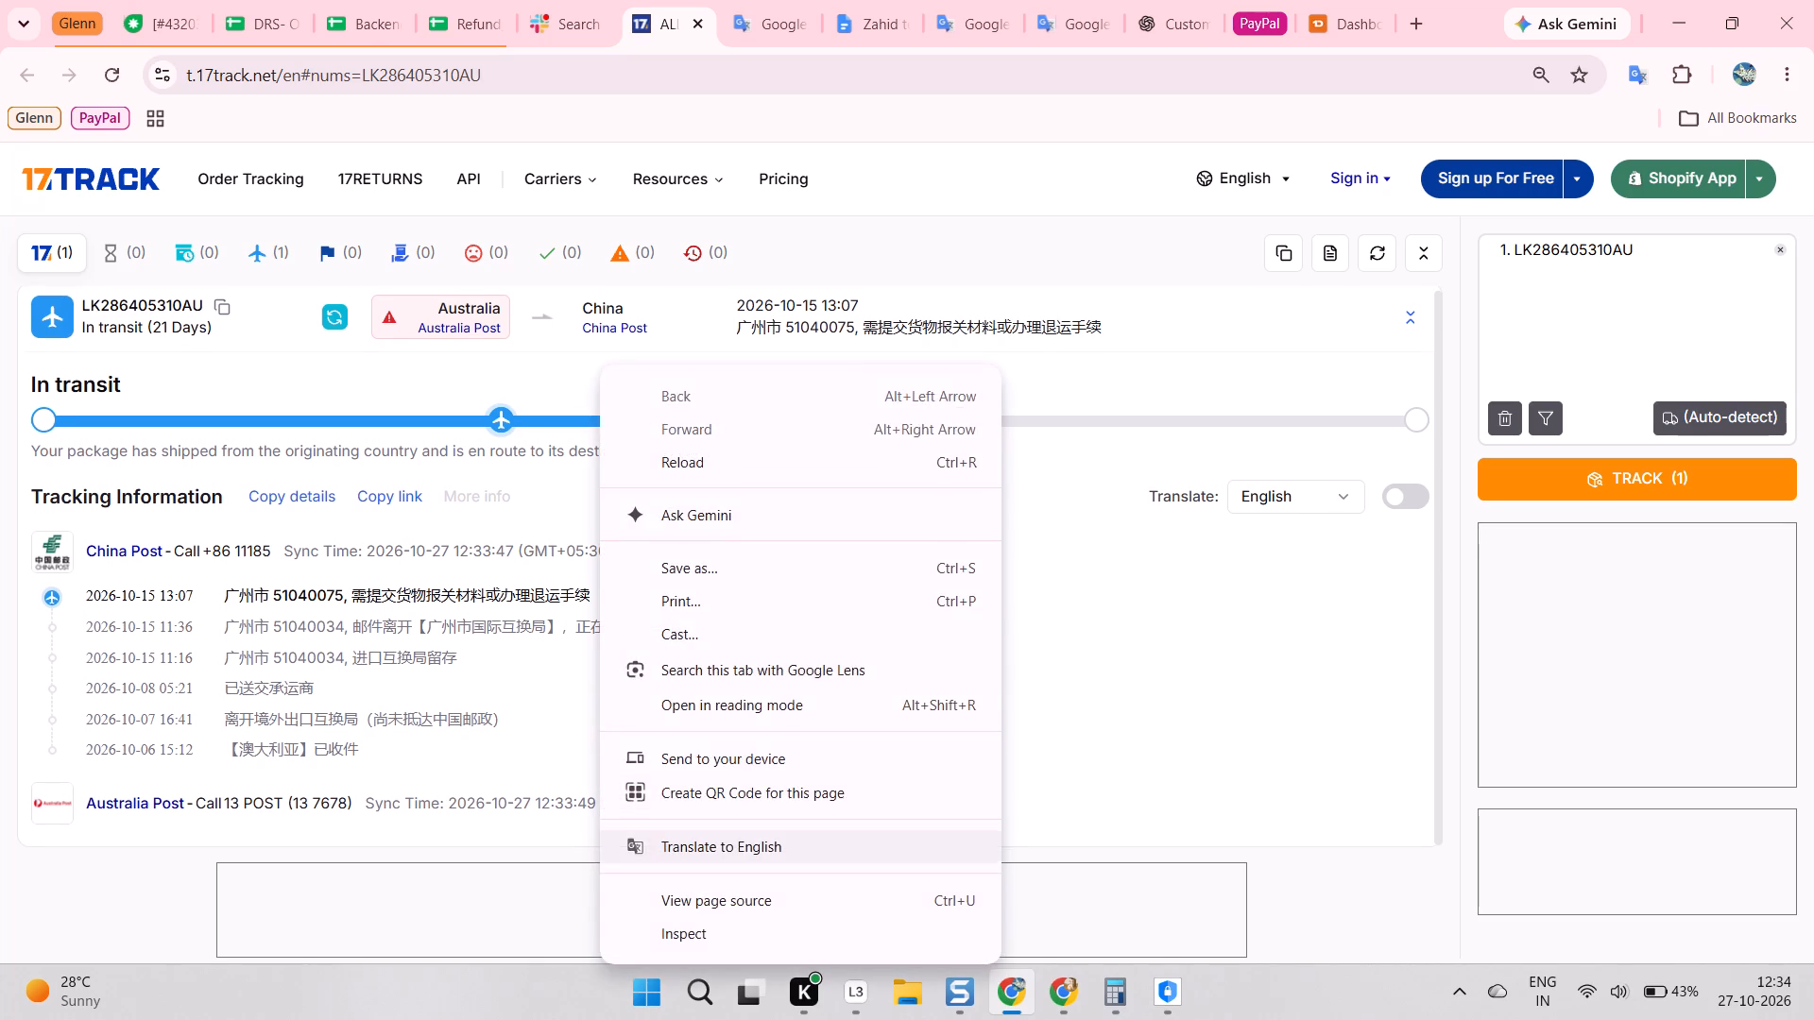
{"action": "left_click", "coordinate": [775, 852]}
{"action": "scroll", "coordinate": [772, 672], "scroll_direction": "down", "scroll_amount": 1}
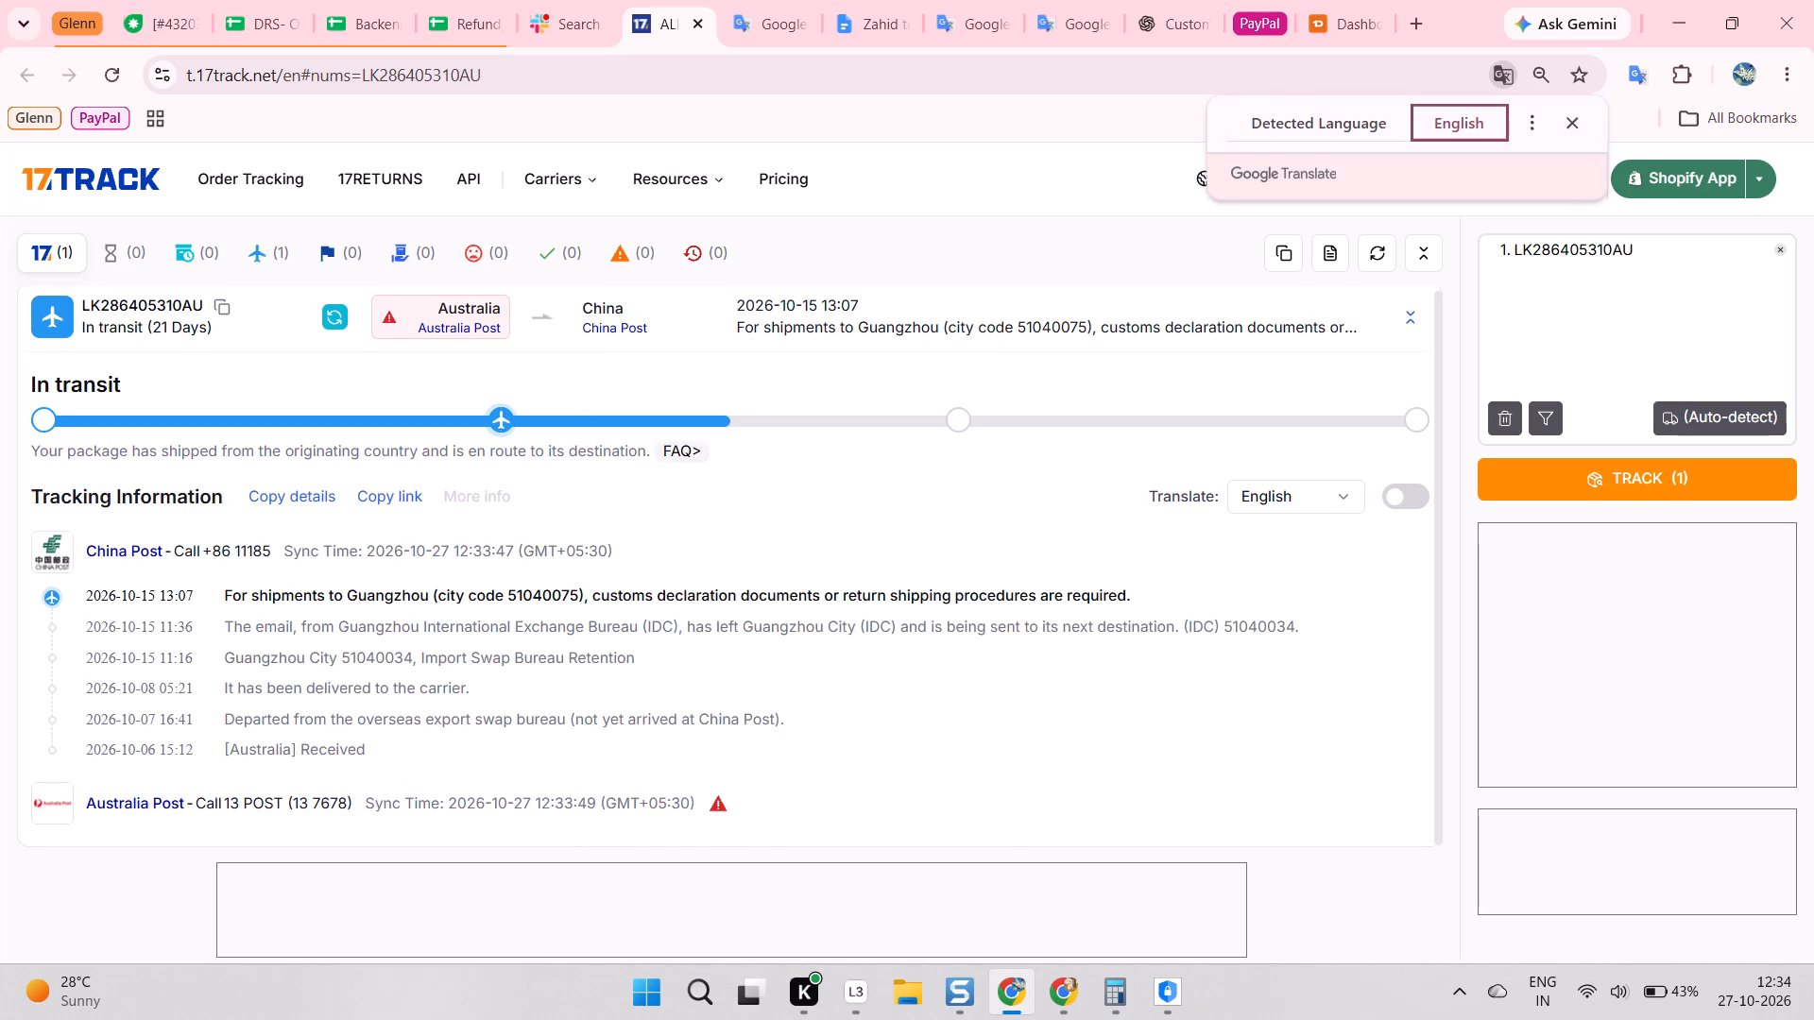
{"action": "scroll", "coordinate": [805, 632], "scroll_direction": "down", "scroll_amount": 5}
{"action": "scroll", "coordinate": [991, 420], "scroll_direction": "down", "scroll_amount": 9}
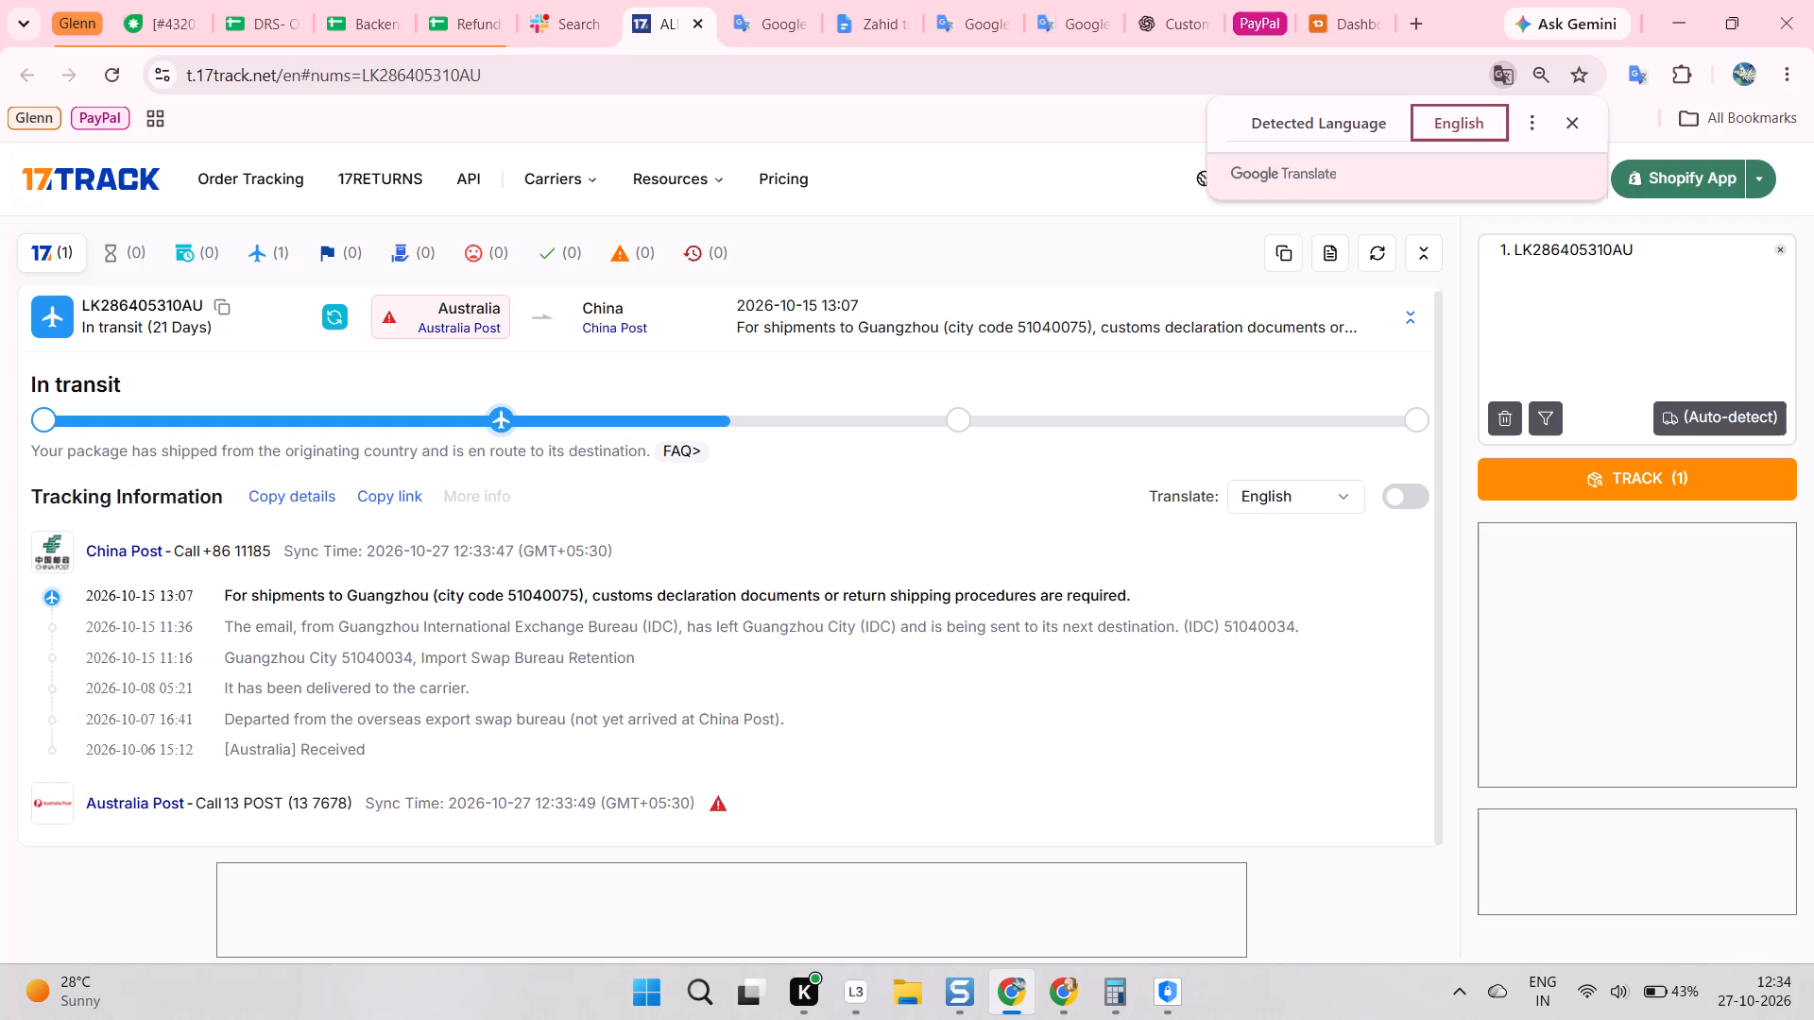
{"action": "scroll", "coordinate": [1029, 442], "scroll_direction": "down", "scroll_amount": 16}
{"action": "scroll", "coordinate": [1100, 416], "scroll_direction": "down", "scroll_amount": 13}
{"action": "left_click", "coordinate": [1309, 126]}
{"action": "key", "text": "alt+Tab"}
{"action": "left_click", "coordinate": [679, 498]}
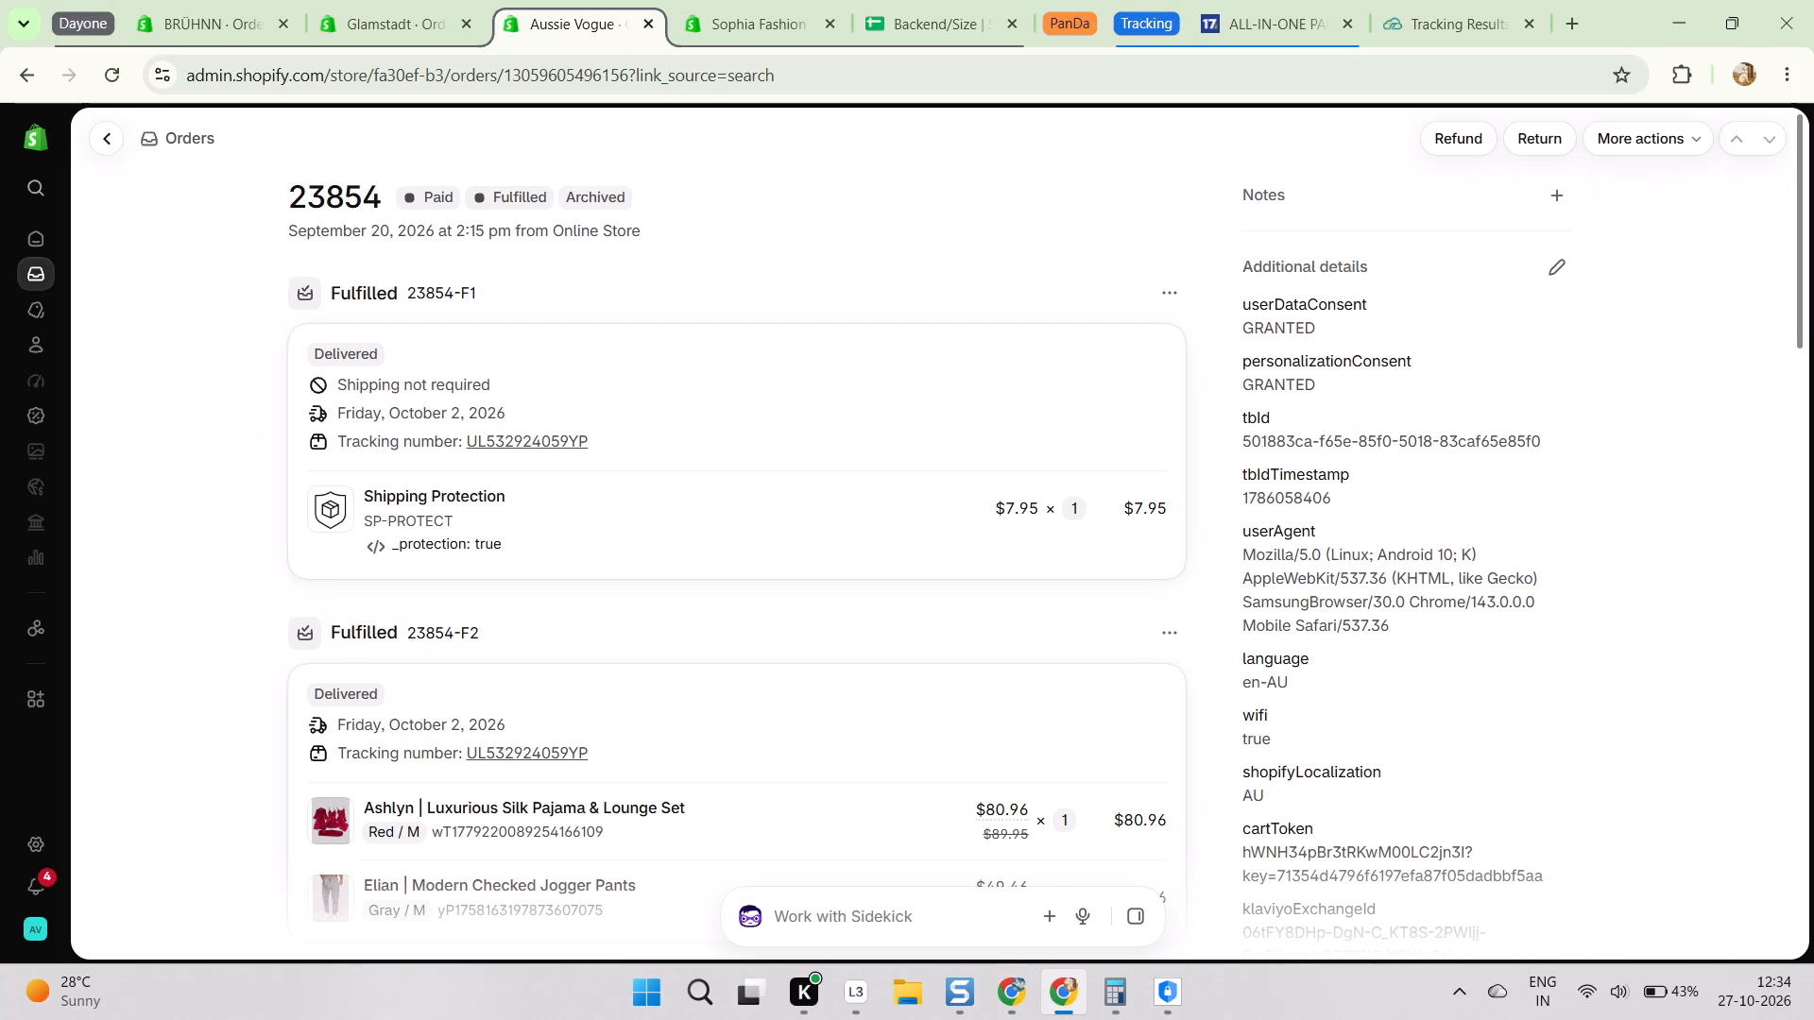
{"action": "key", "text": "alt+Tab"}
{"action": "scroll", "coordinate": [672, 596], "scroll_direction": "down", "scroll_amount": 2}
{"action": "left_click", "coordinate": [144, 0]}
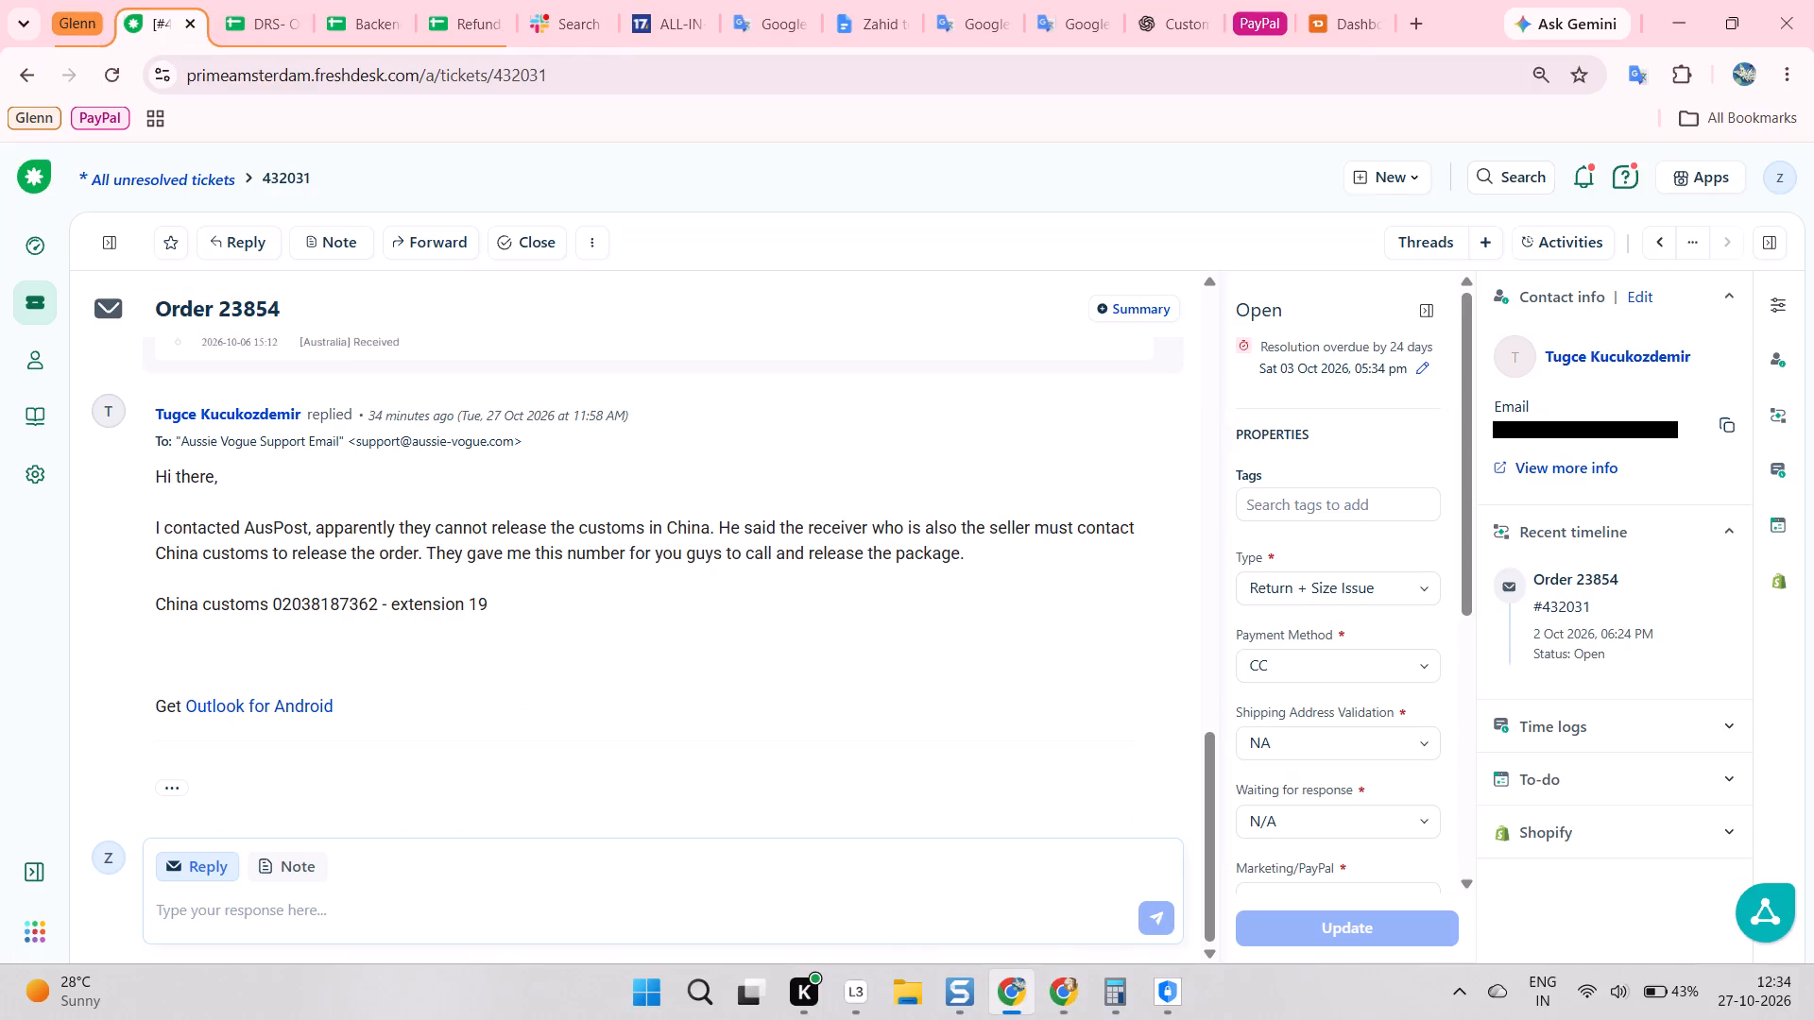
{"action": "left_click", "coordinate": [578, 532]}
{"action": "left_click", "coordinate": [614, 531]}
{"action": "left_click_drag", "start_coordinate": [143, 407], "coordinate": [506, 595]}
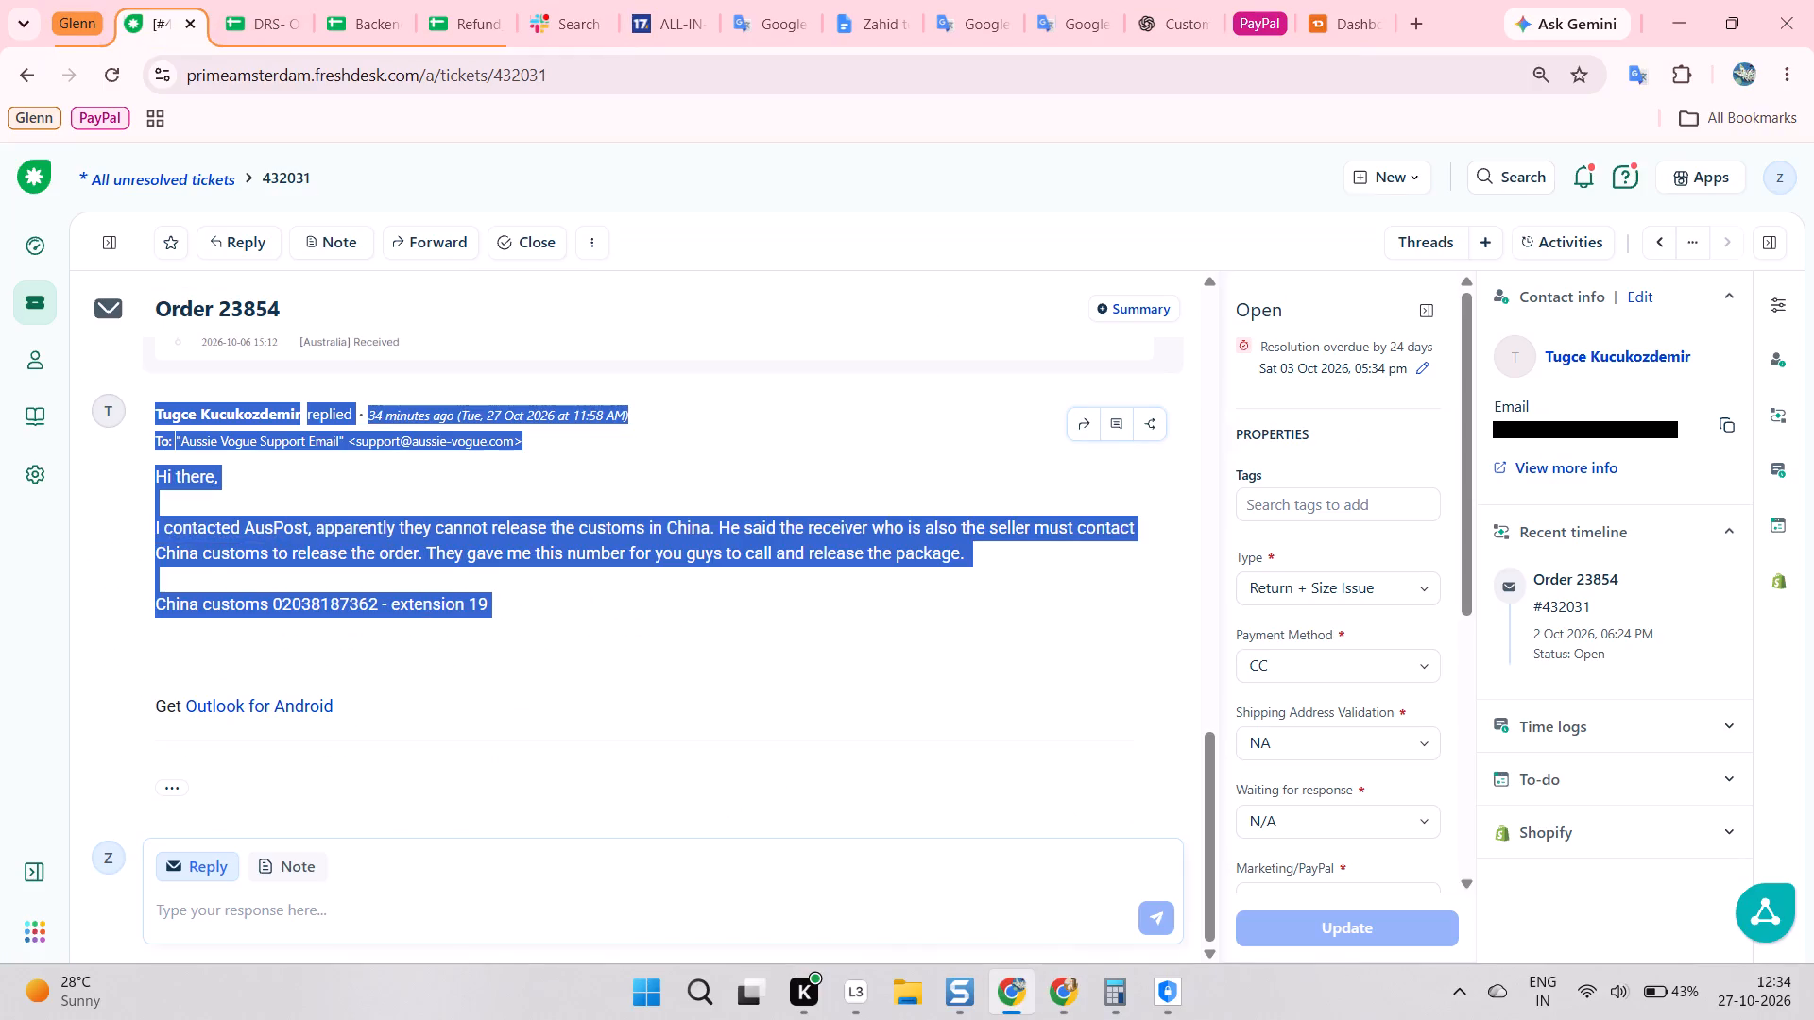
{"action": "left_click_drag", "start_coordinate": [506, 595], "coordinate": [518, 595]}
{"action": "key", "text": "ctrl+c"}
{"action": "key", "text": "ctrl+c"}
{"action": "key", "text": "ctrl+c"}
{"action": "key", "text": "ctrl+c"}
{"action": "key", "text": "ctrl+c"}
{"action": "key", "text": "ctrl+c"}
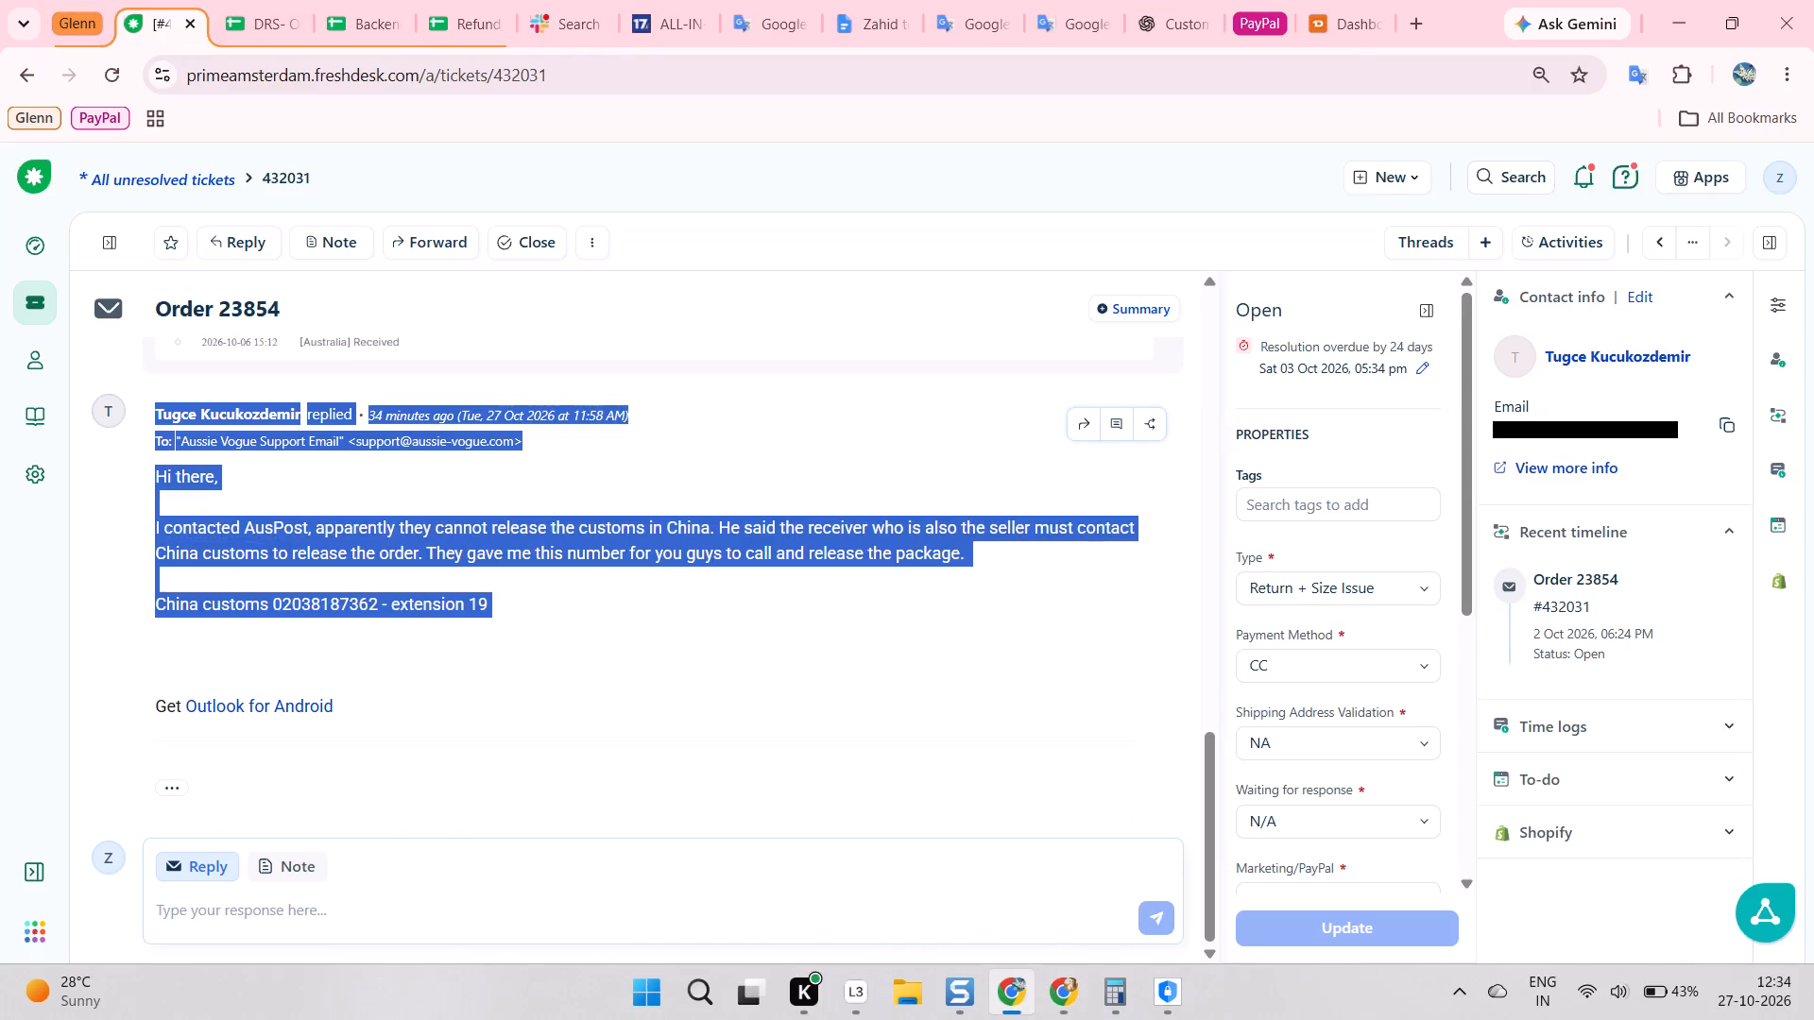
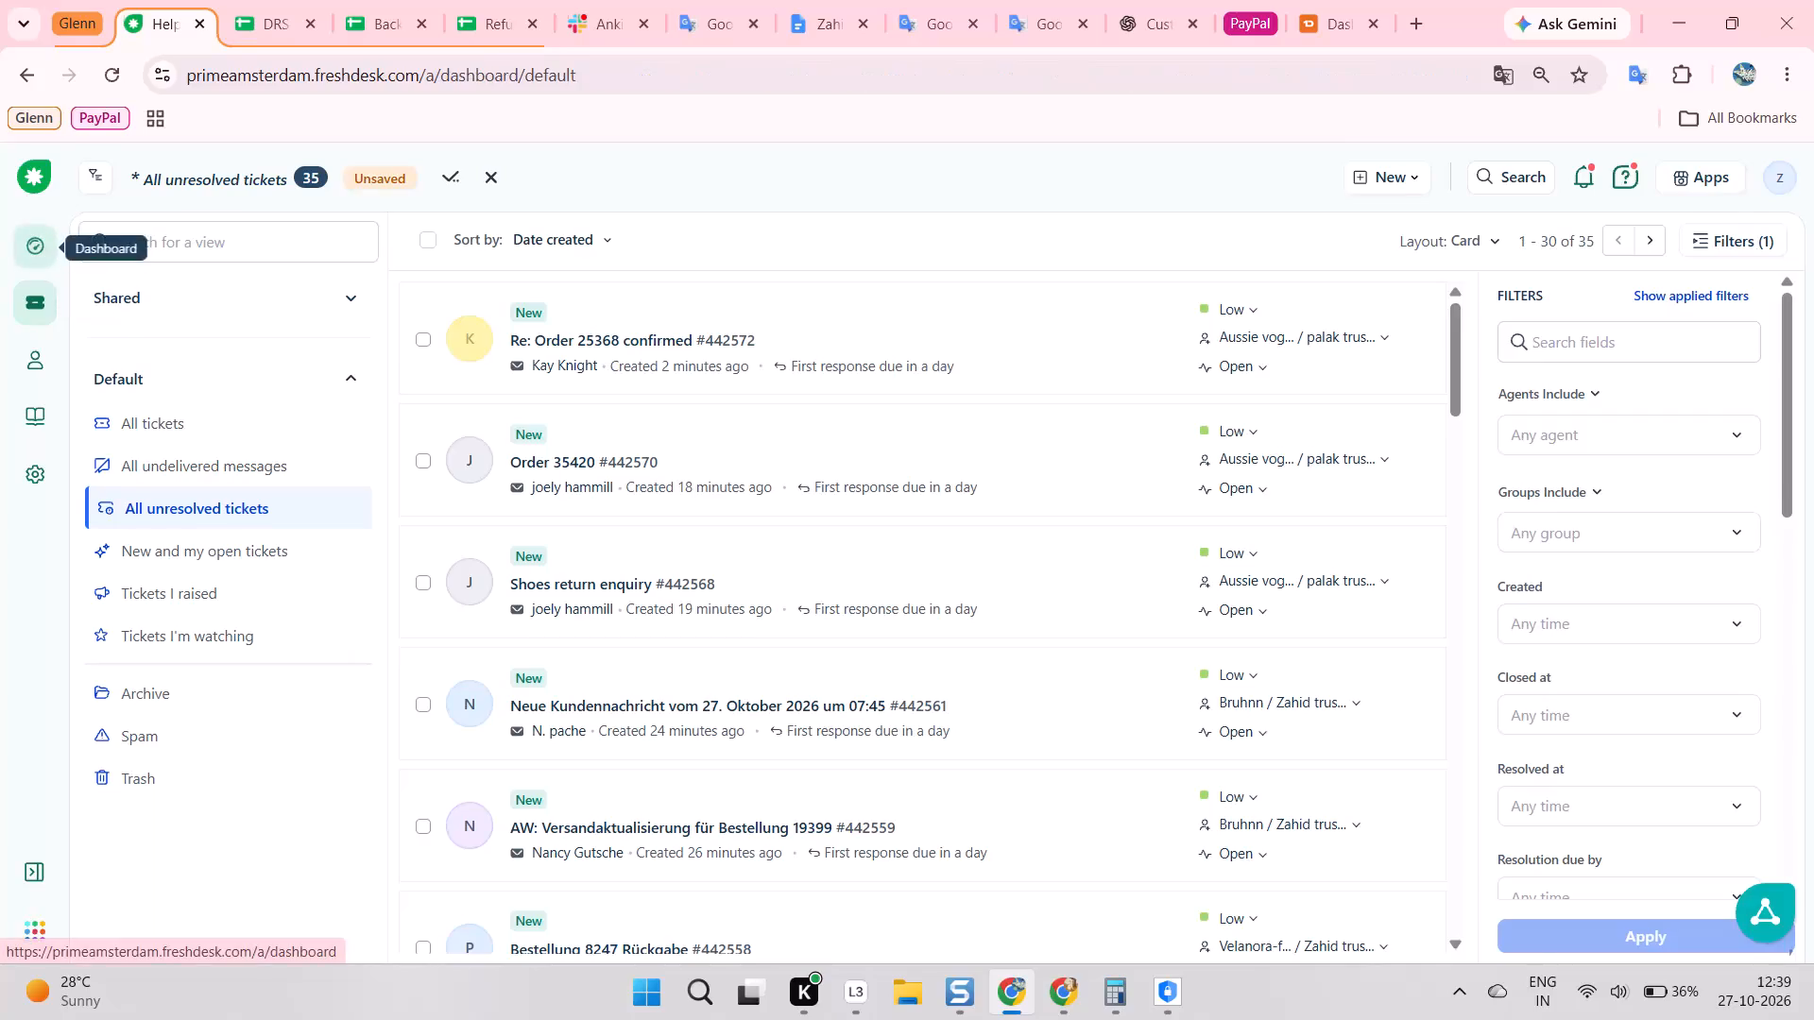
{"action": "scroll", "coordinate": [278, 312], "scroll_direction": "up", "scroll_amount": 4, "text": "ctrl"}
{"action": "left_click", "coordinate": [162, 309], "text": "ctrl"}
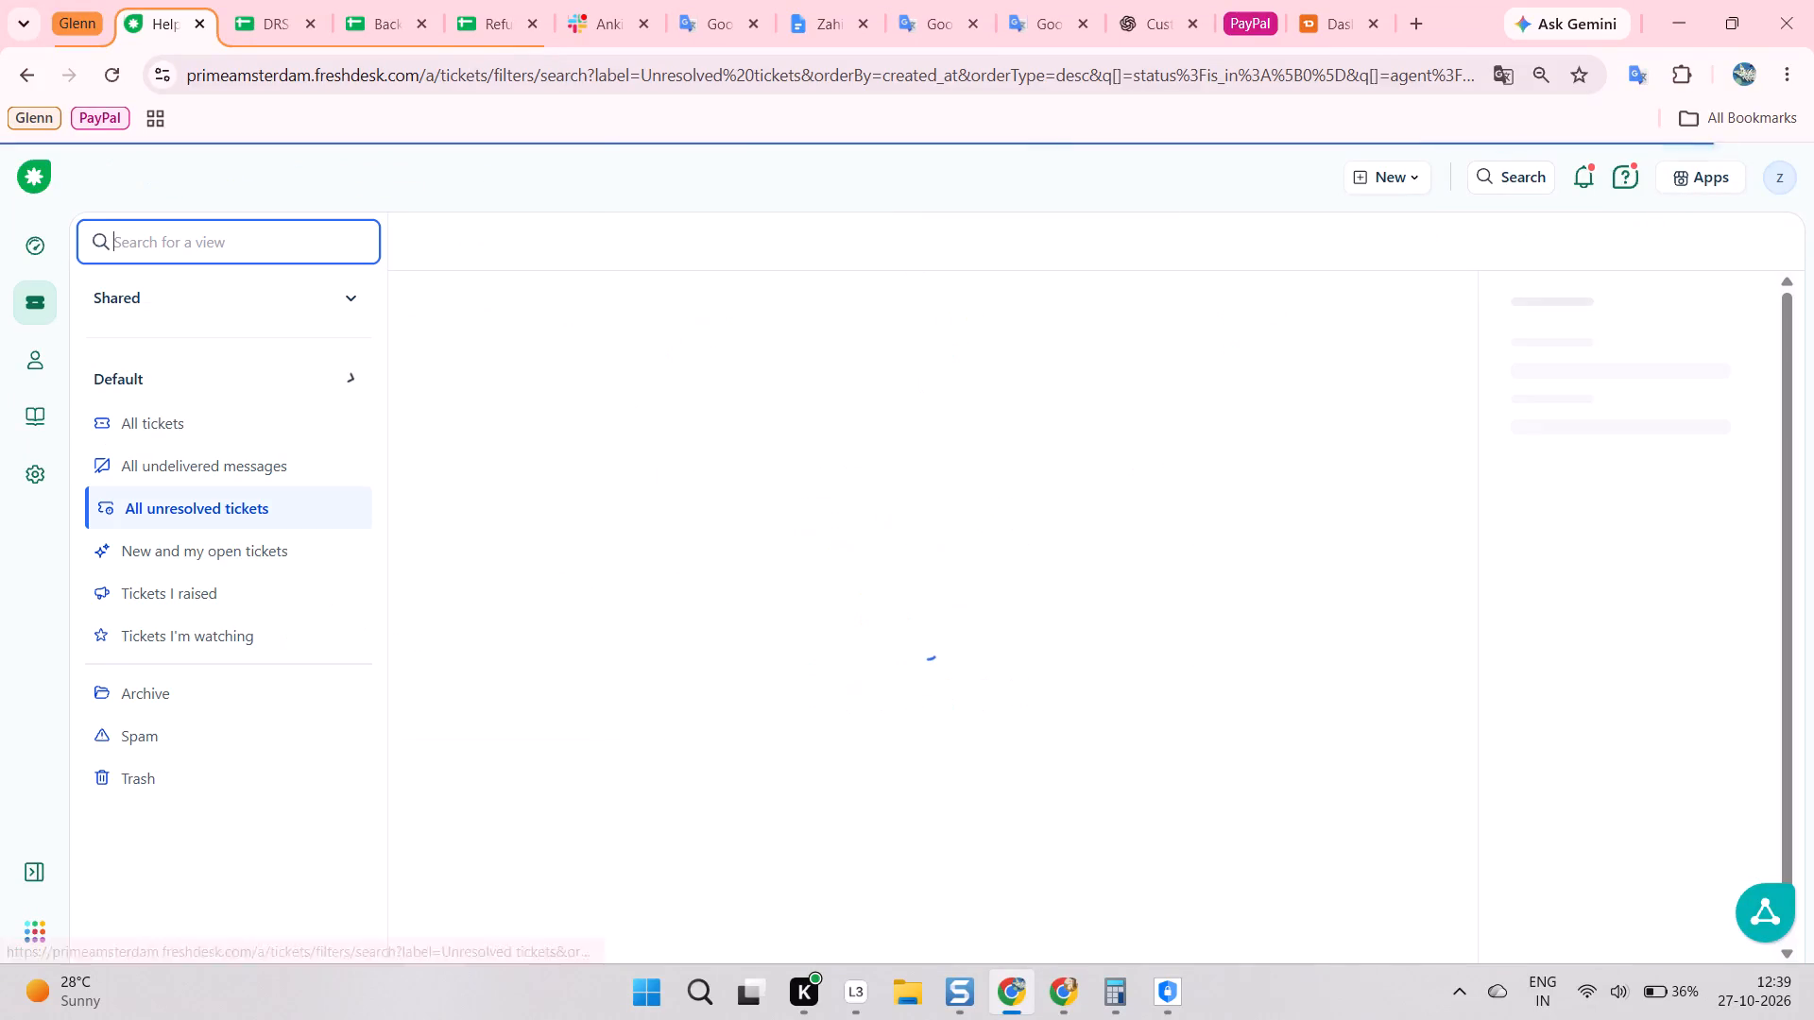
{"action": "scroll", "coordinate": [395, 472], "scroll_direction": "down", "scroll_amount": 3, "text": "ctrl"}
{"action": "scroll", "coordinate": [680, 527], "scroll_direction": "down", "scroll_amount": 6, "text": "ctrl"}
{"action": "left_click", "coordinate": [696, 705], "text": "ctrl"}
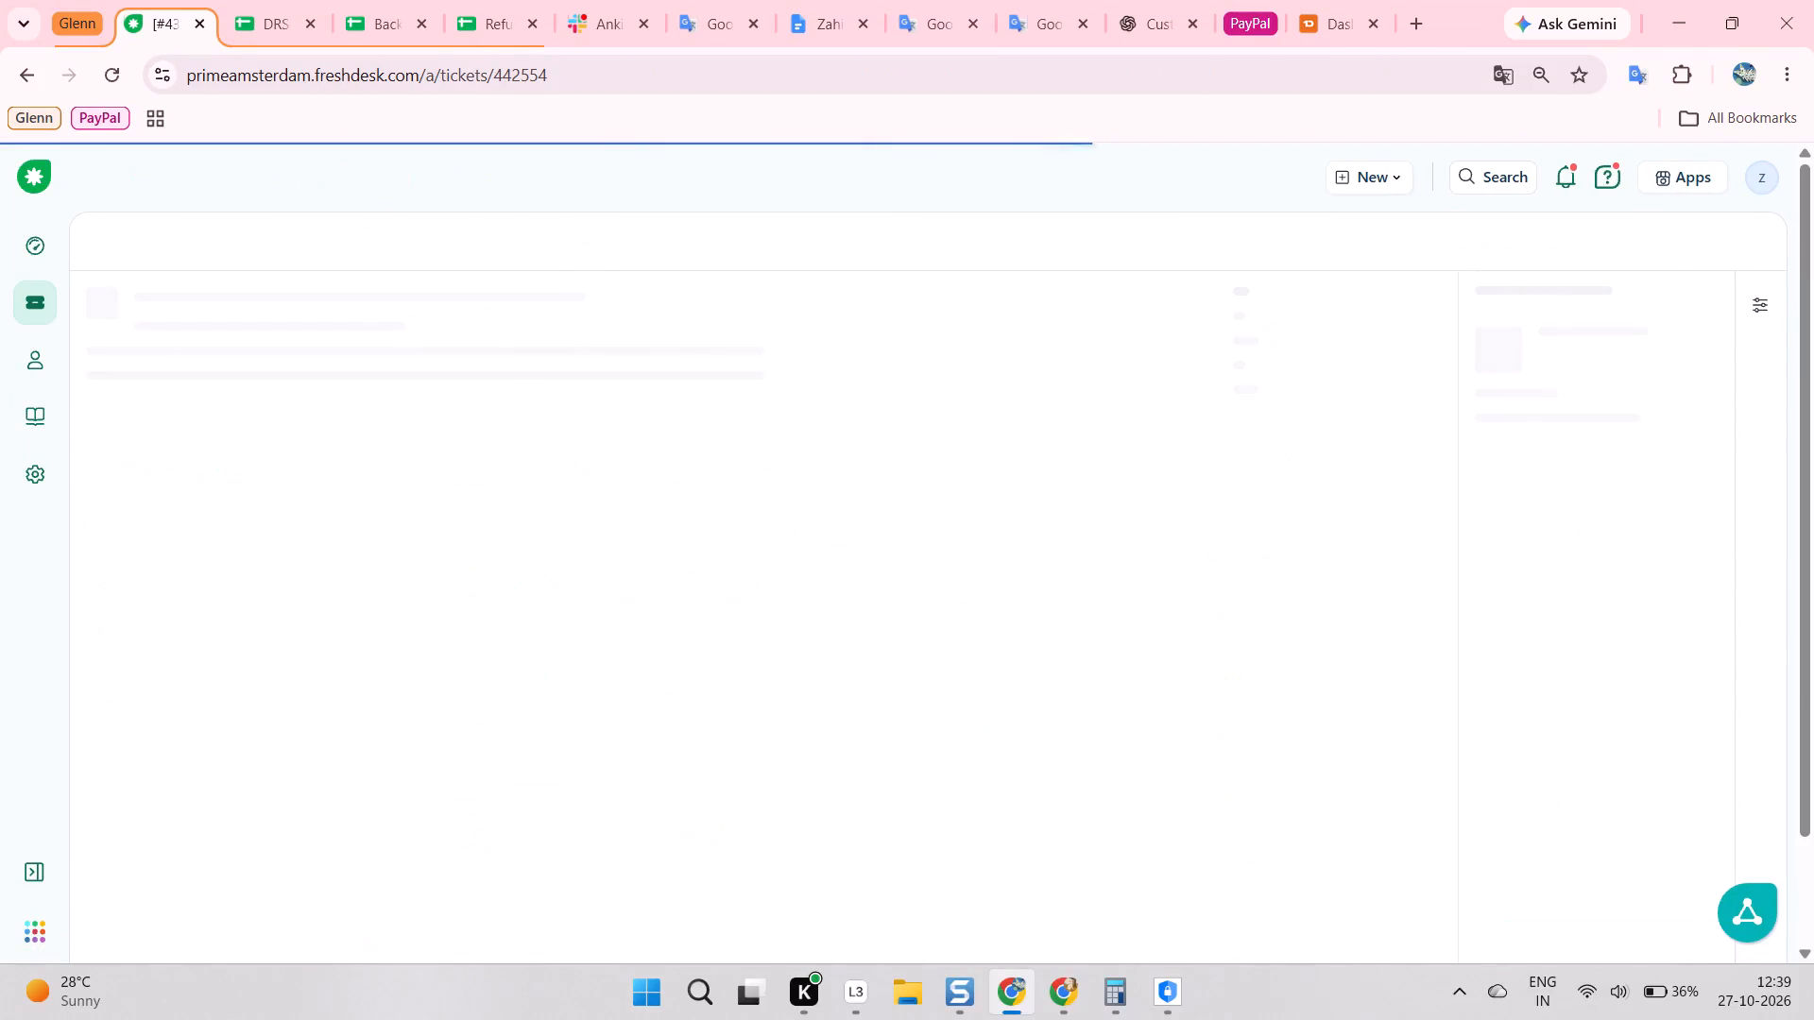
{"action": "scroll", "coordinate": [676, 580], "scroll_direction": "down", "scroll_amount": 11, "text": "ctrl"}
{"action": "left_click", "coordinate": [726, 547], "text": "ctrl"}
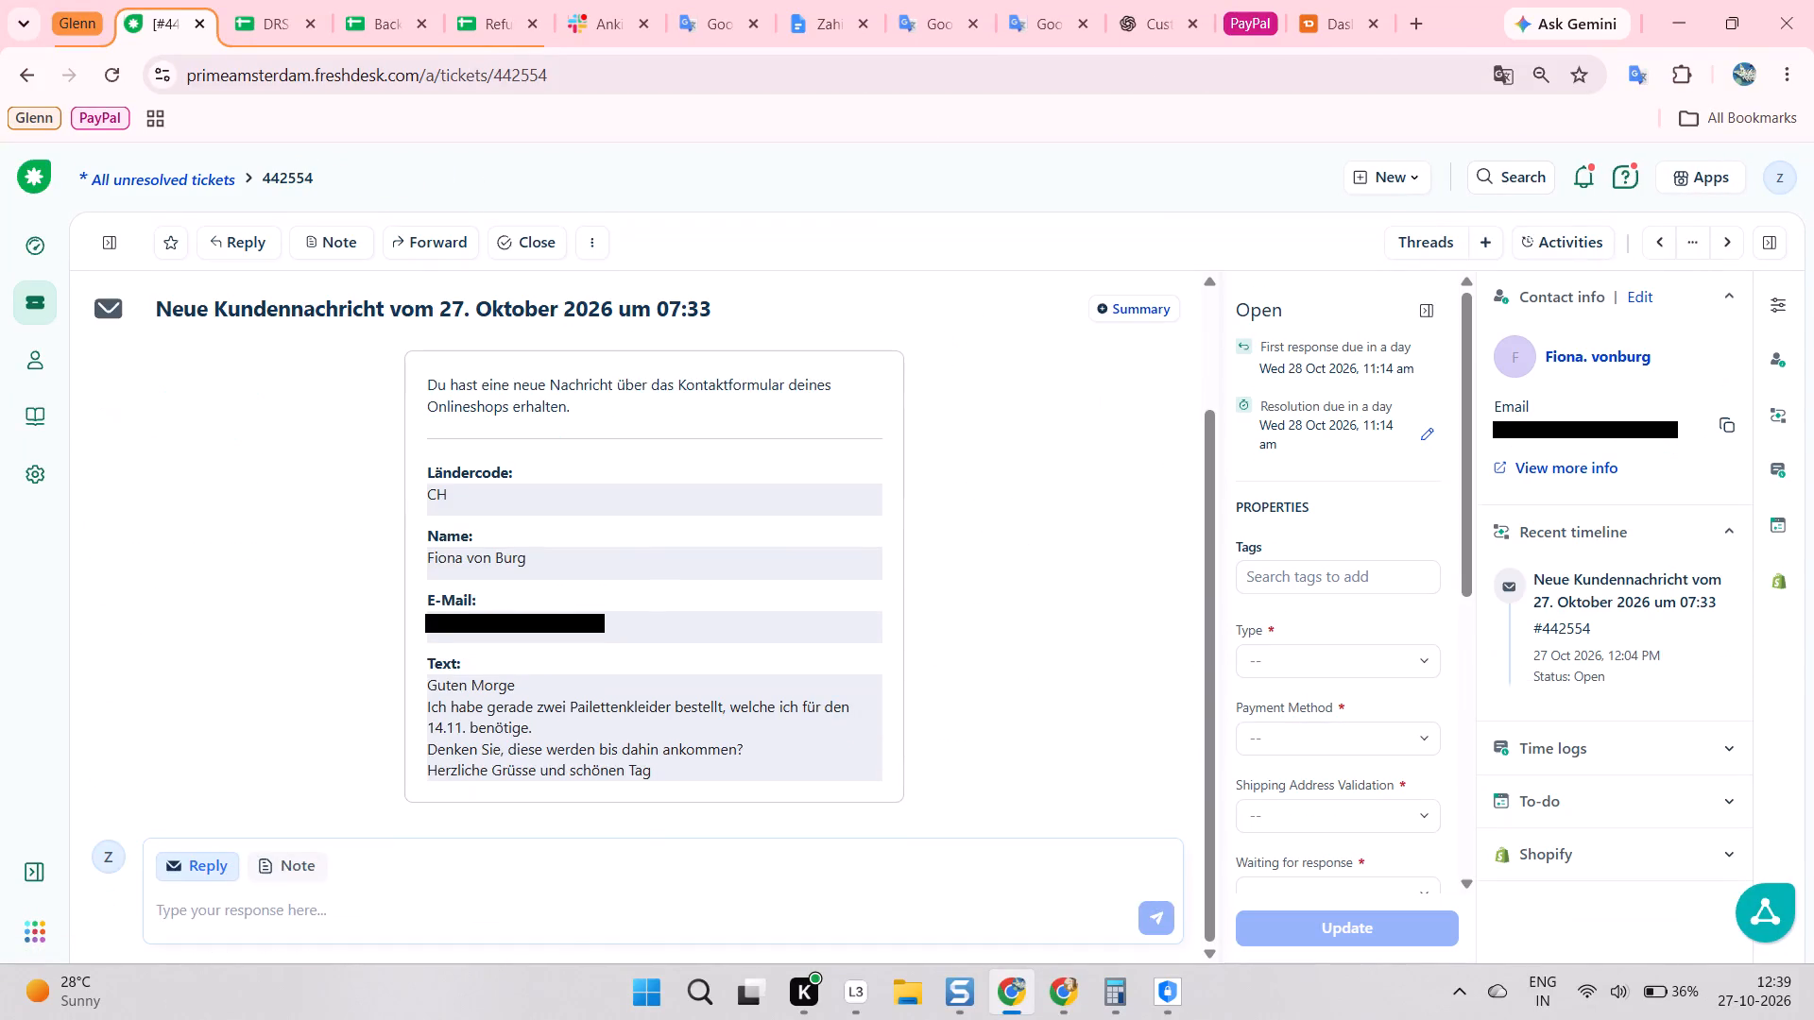
{"action": "right_click", "coordinate": [724, 505], "text": "ctrl"}
{"action": "scroll", "coordinate": [777, 688], "scroll_direction": "down", "scroll_amount": 3, "text": "ctrl"}
{"action": "left_click", "coordinate": [845, 855], "text": "ctrl"}
{"action": "left_click", "coordinate": [766, 620], "text": "ctrl"}
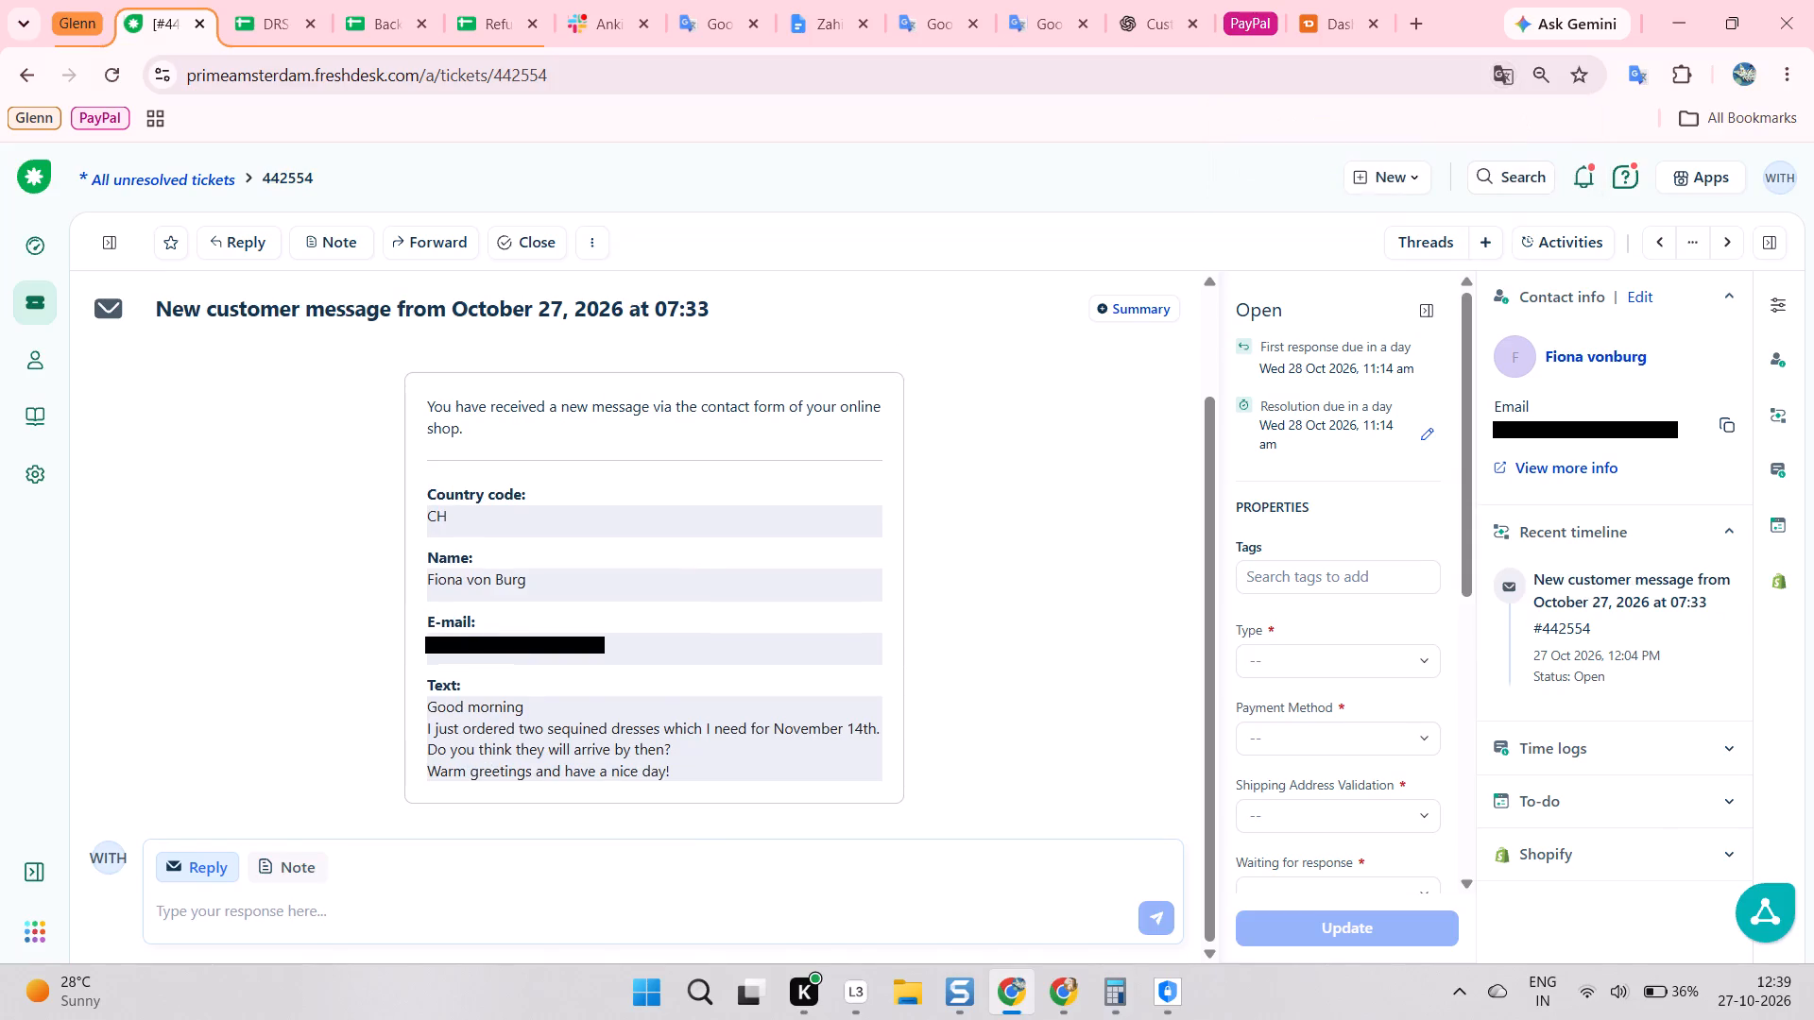
{"action": "left_click", "coordinate": [762, 608], "text": "ctrl"}
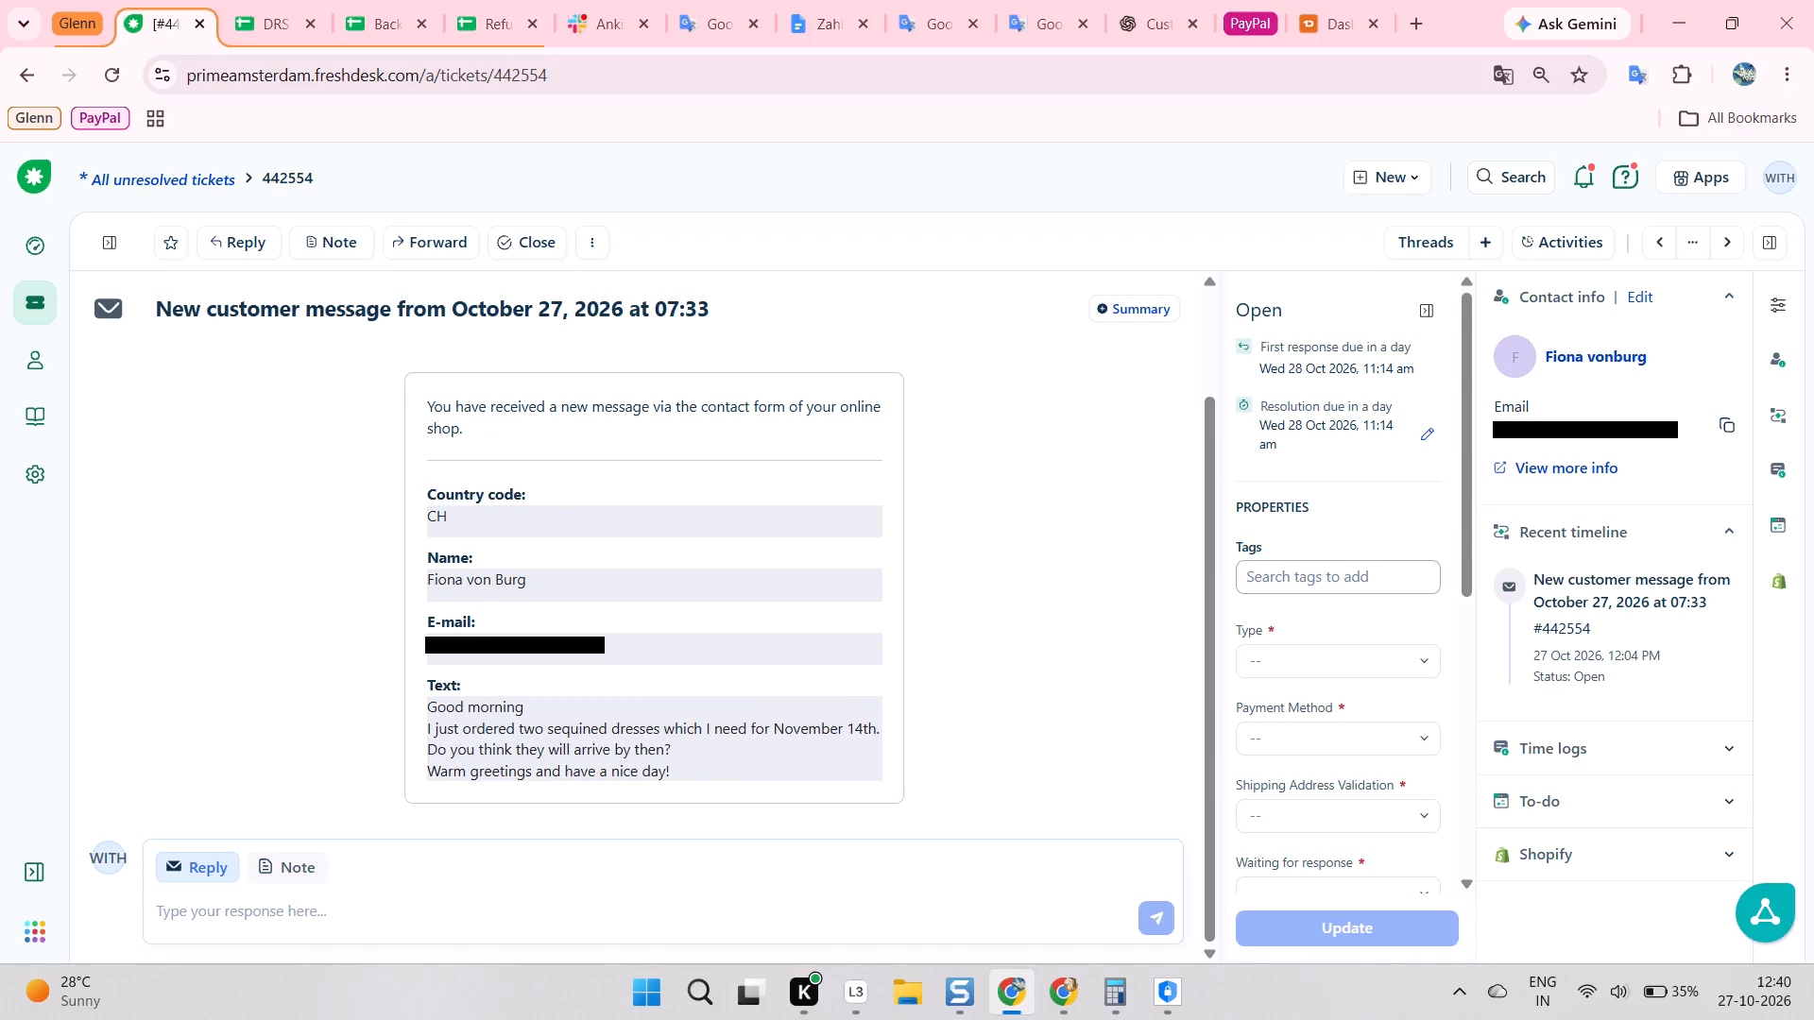
Copy the customer's email address from the contact details of ticket #442554.
{"action": "left_click", "coordinate": [1734, 425], "text": "ctrl"}
{"action": "scroll", "coordinate": [714, 594], "scroll_direction": "up", "scroll_amount": 2, "text": "ctrl"}
{"action": "left_click", "coordinate": [585, 516], "text": "ctrl"}
{"action": "key", "text": "alt+Tab"}
{"action": "key", "text": "alt+Tab"}
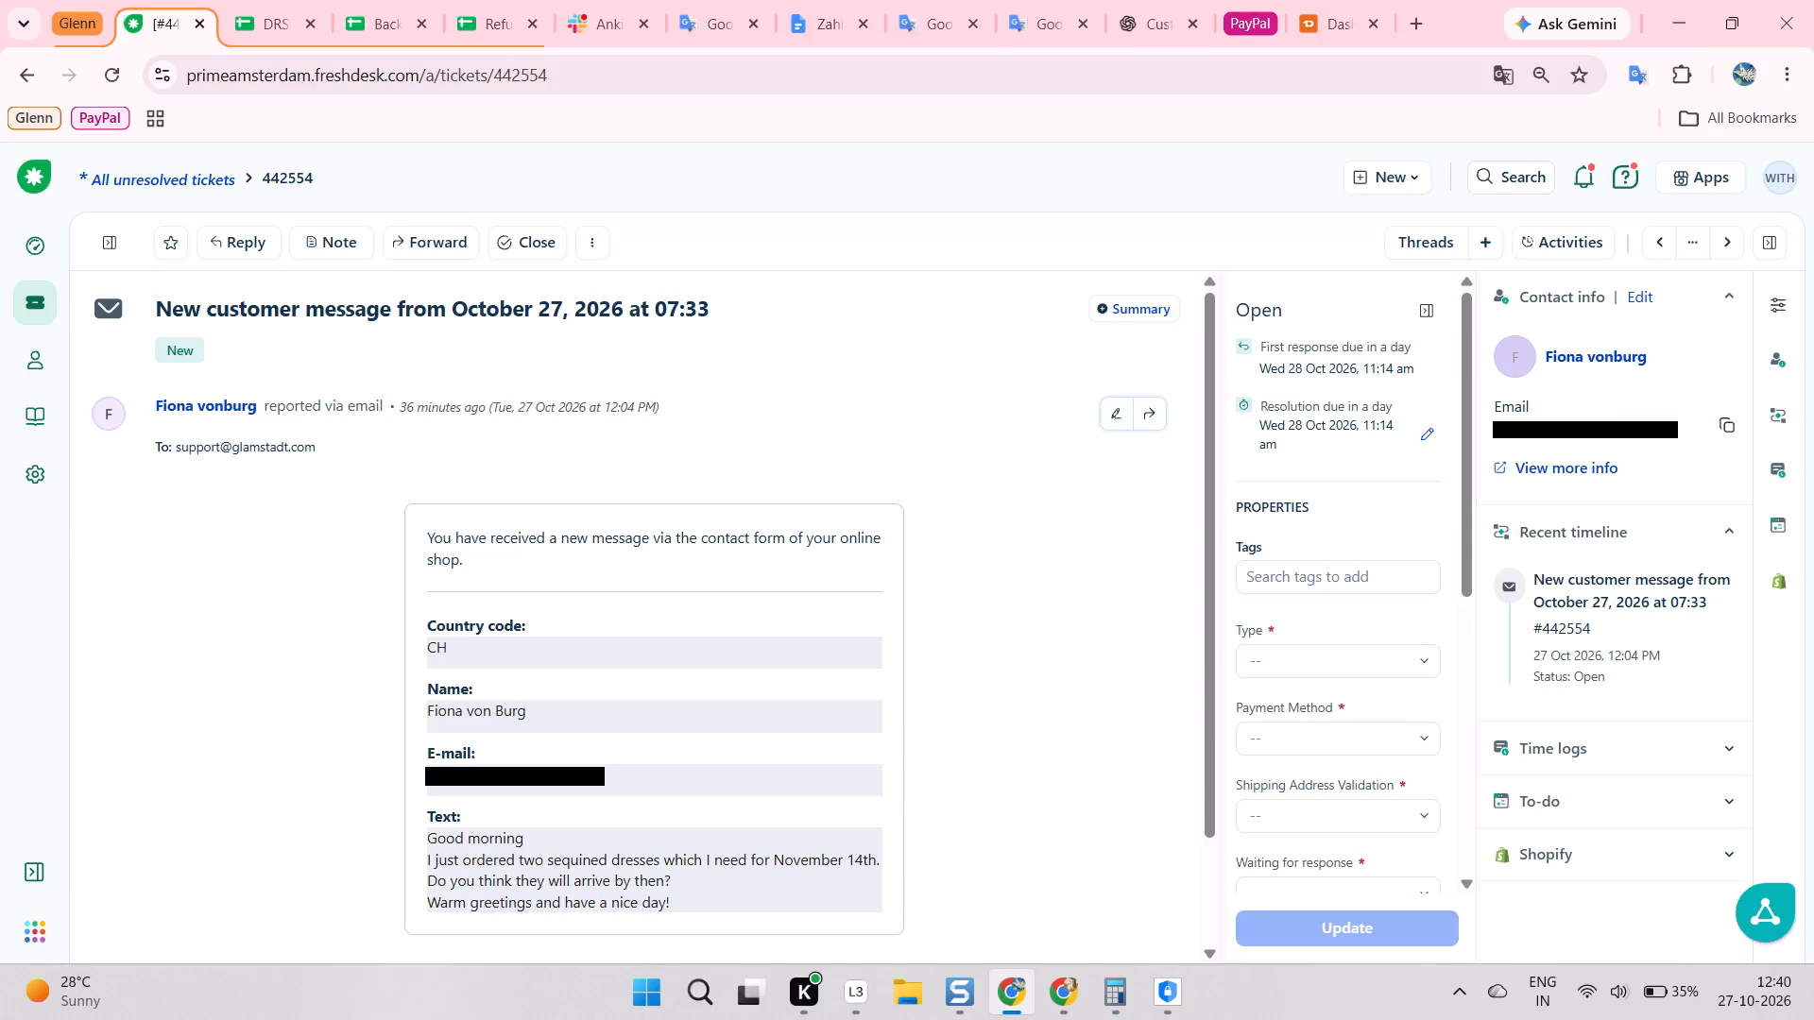
{"action": "scroll", "coordinate": [644, 595], "scroll_direction": "down", "scroll_amount": 2}
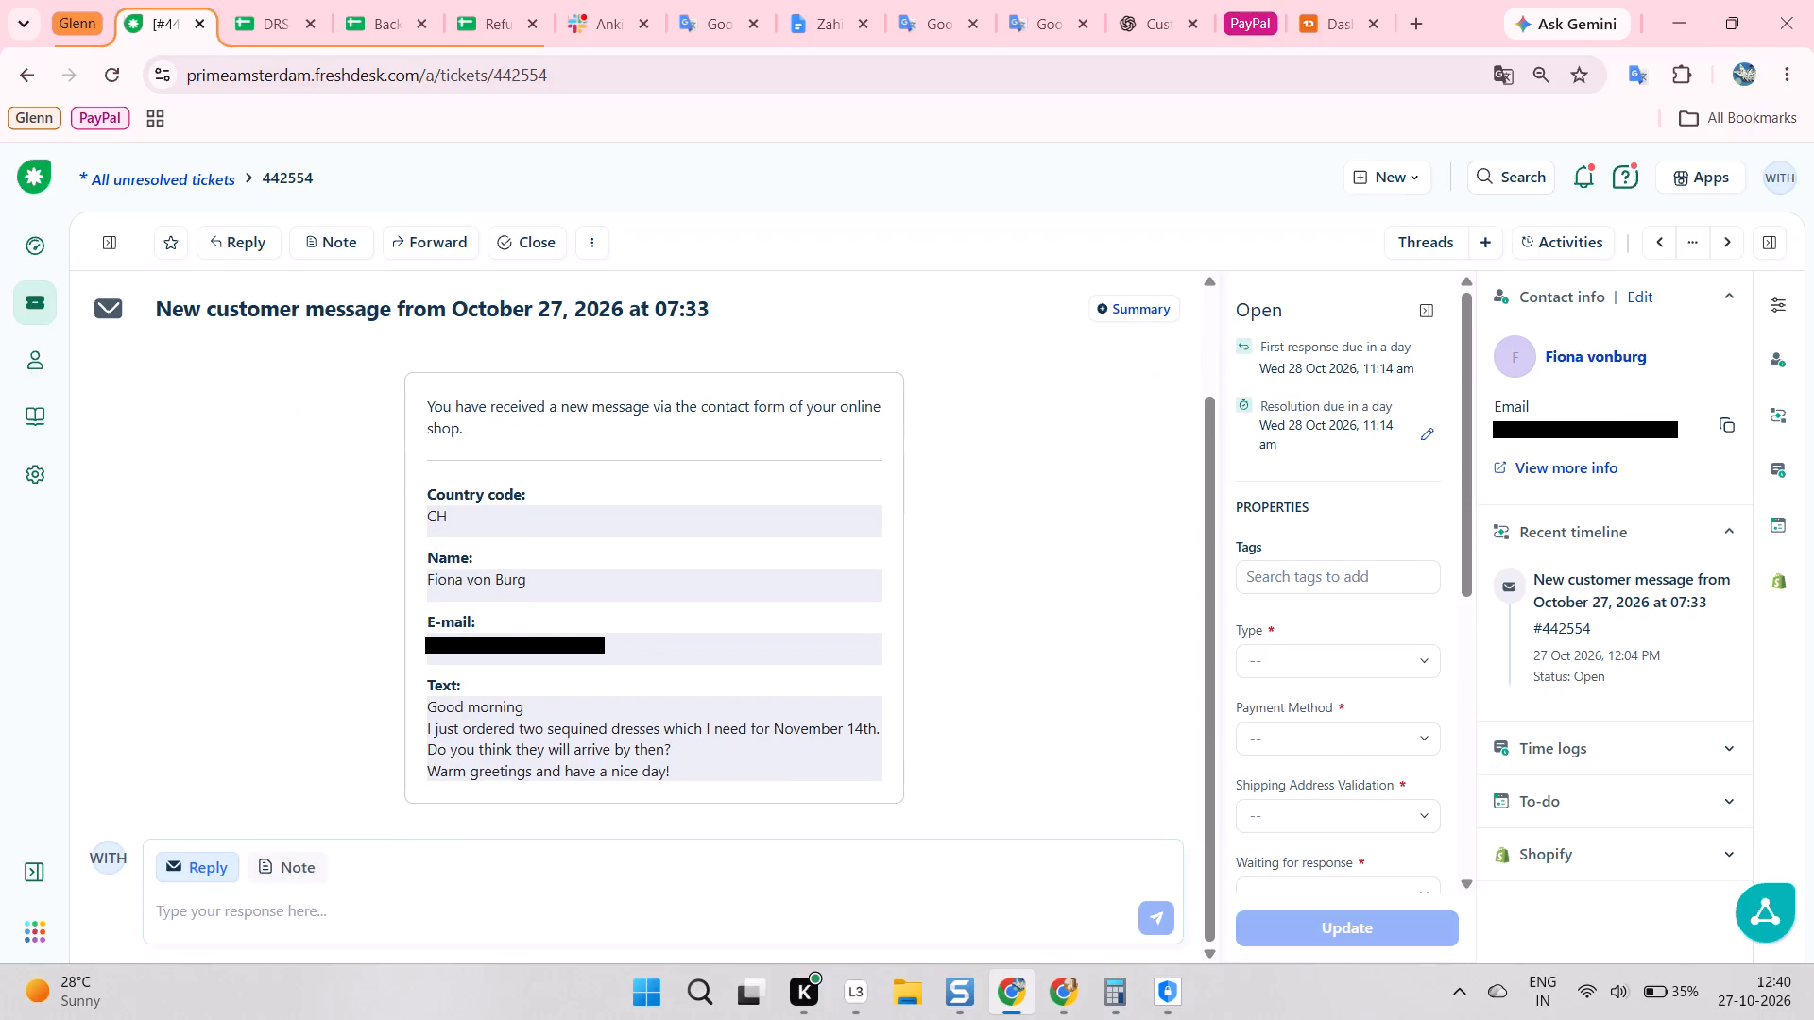
{"action": "scroll", "coordinate": [762, 547], "scroll_direction": "down", "scroll_amount": 2}
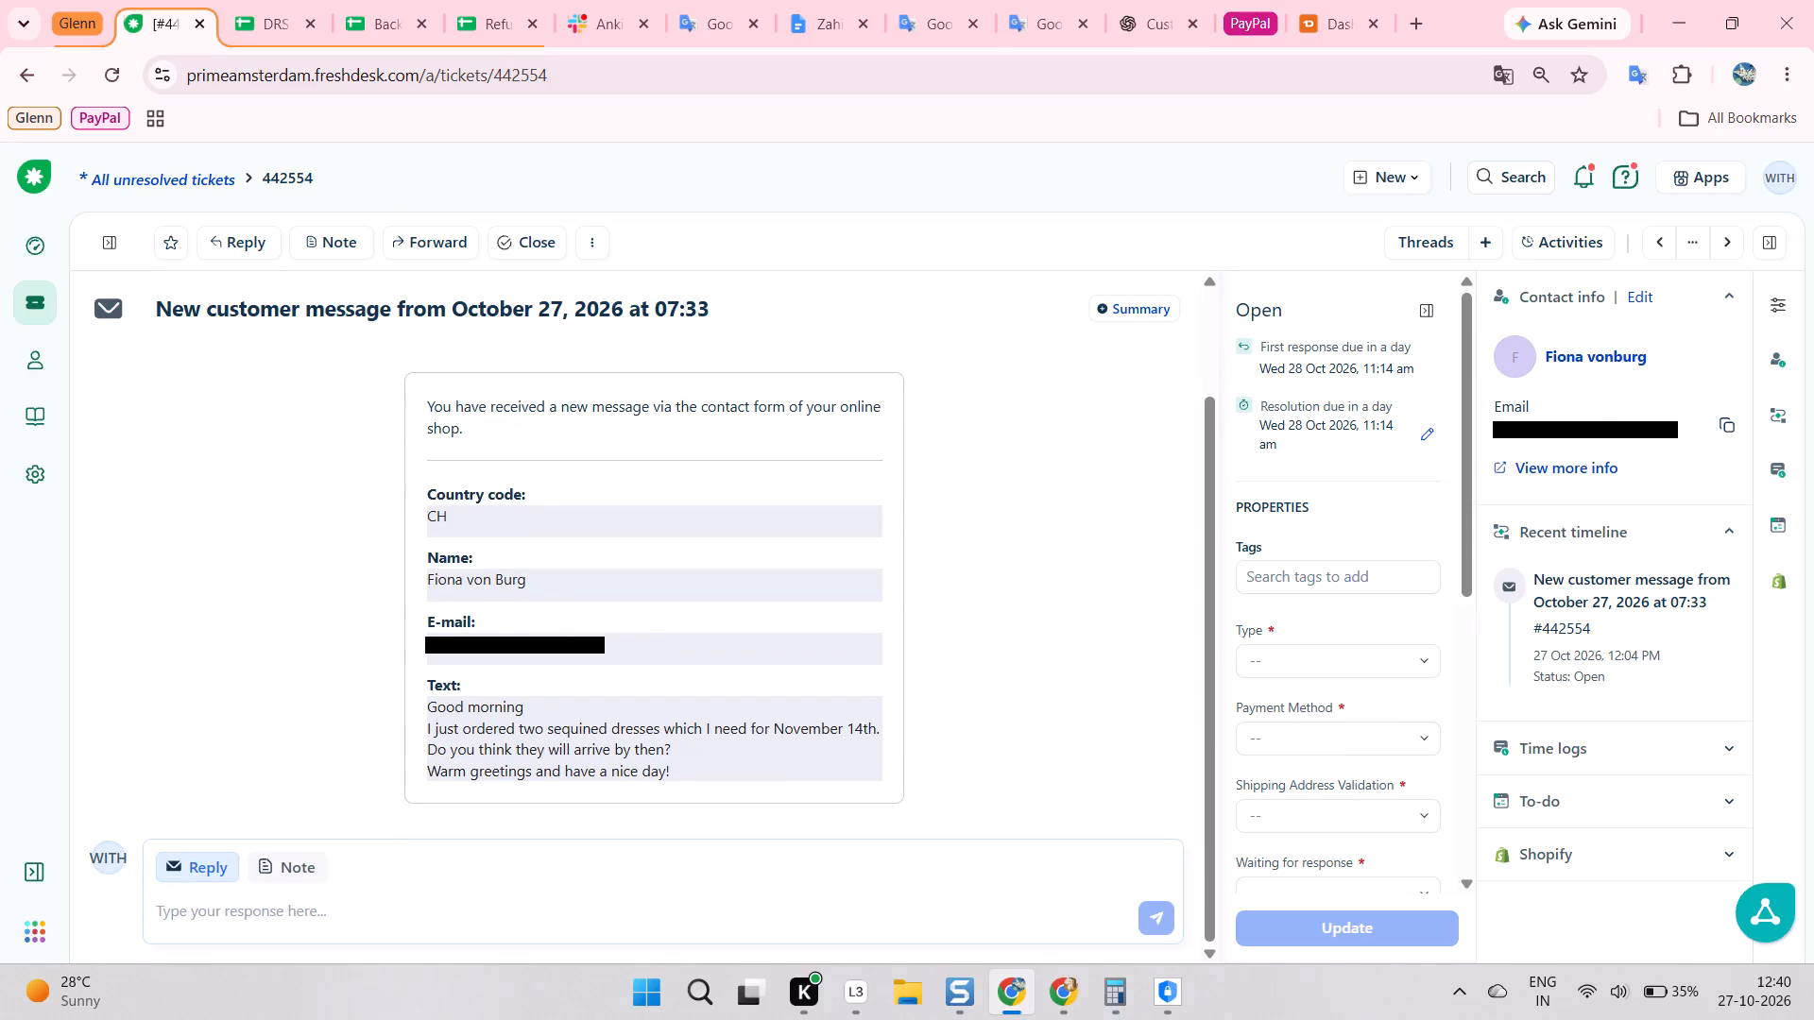
{"action": "left_click", "coordinate": [710, 558]}
{"action": "scroll", "coordinate": [1619, 404], "scroll_direction": "up", "scroll_amount": 3}
{"action": "left_click", "coordinate": [1726, 427]}
{"action": "scroll", "coordinate": [1351, 506], "scroll_direction": "up", "scroll_amount": 3}
{"action": "left_click", "coordinate": [681, 510]}
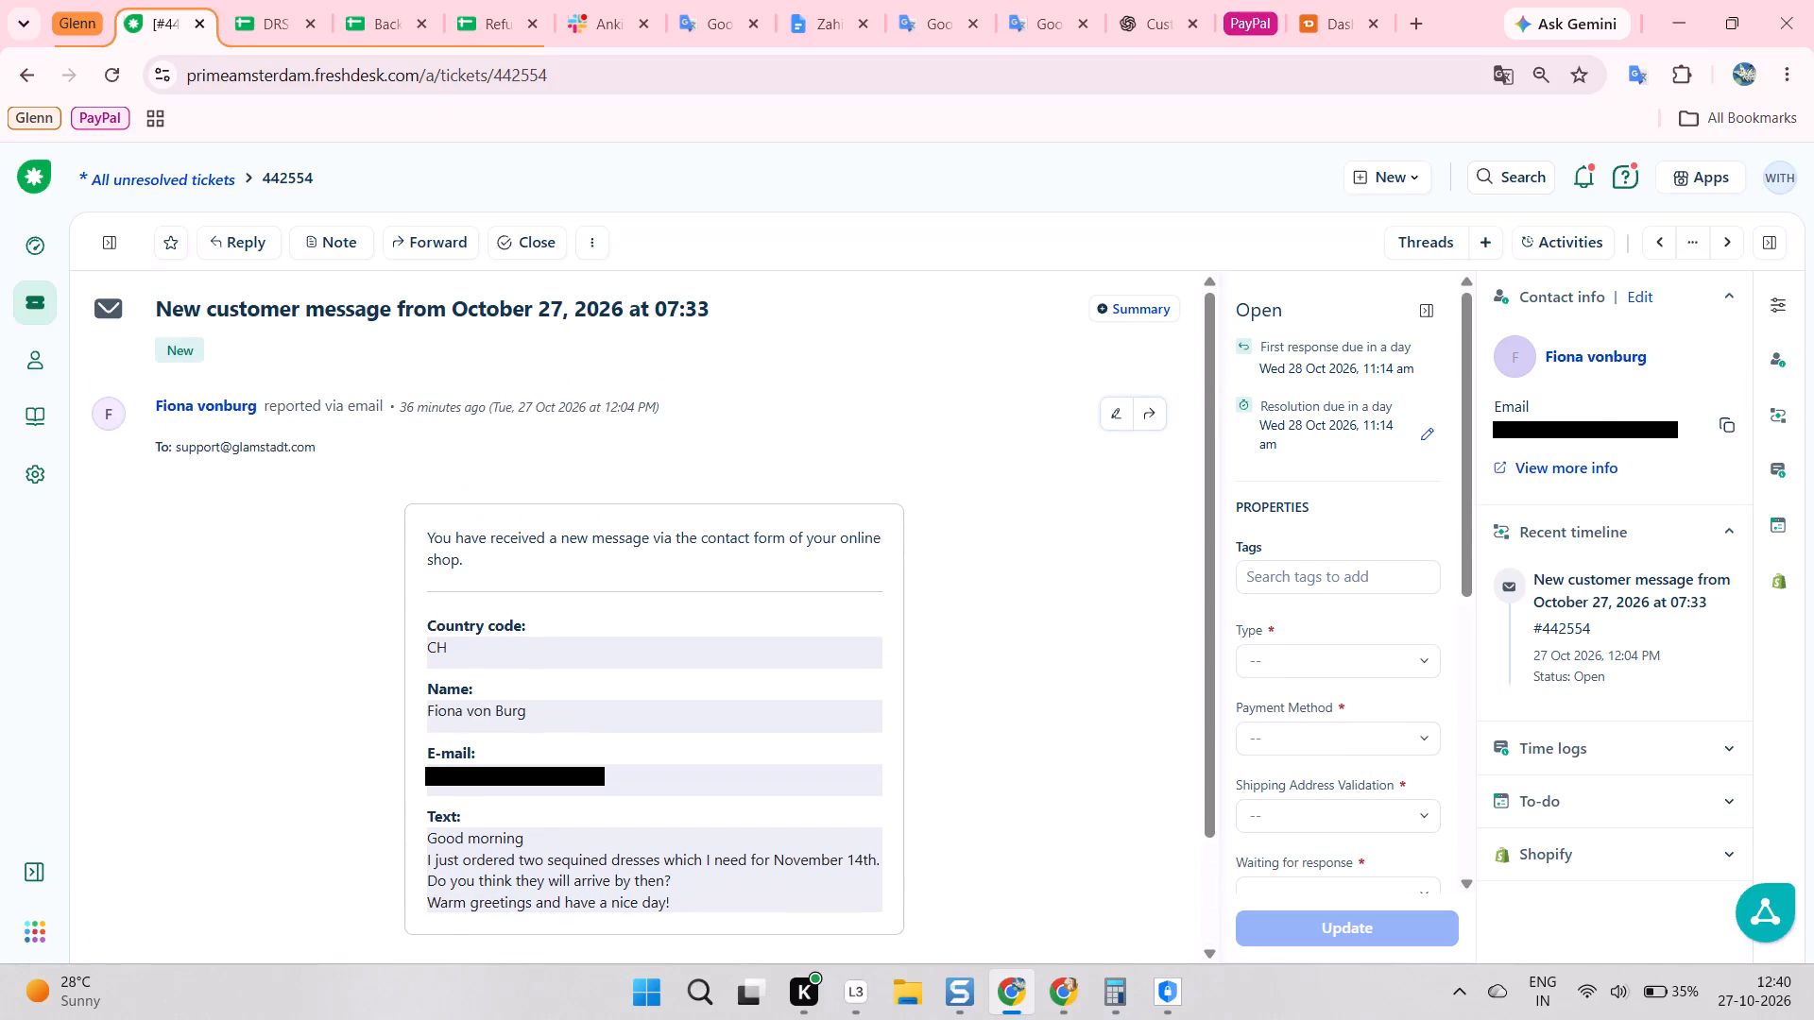
{"action": "key", "text": "alt+Tab"}
{"action": "left_click", "coordinate": [376, 0]}
{"action": "scroll", "coordinate": [373, 114], "scroll_direction": "up", "scroll_amount": 6}
{"action": "left_click", "coordinate": [69, 190]}
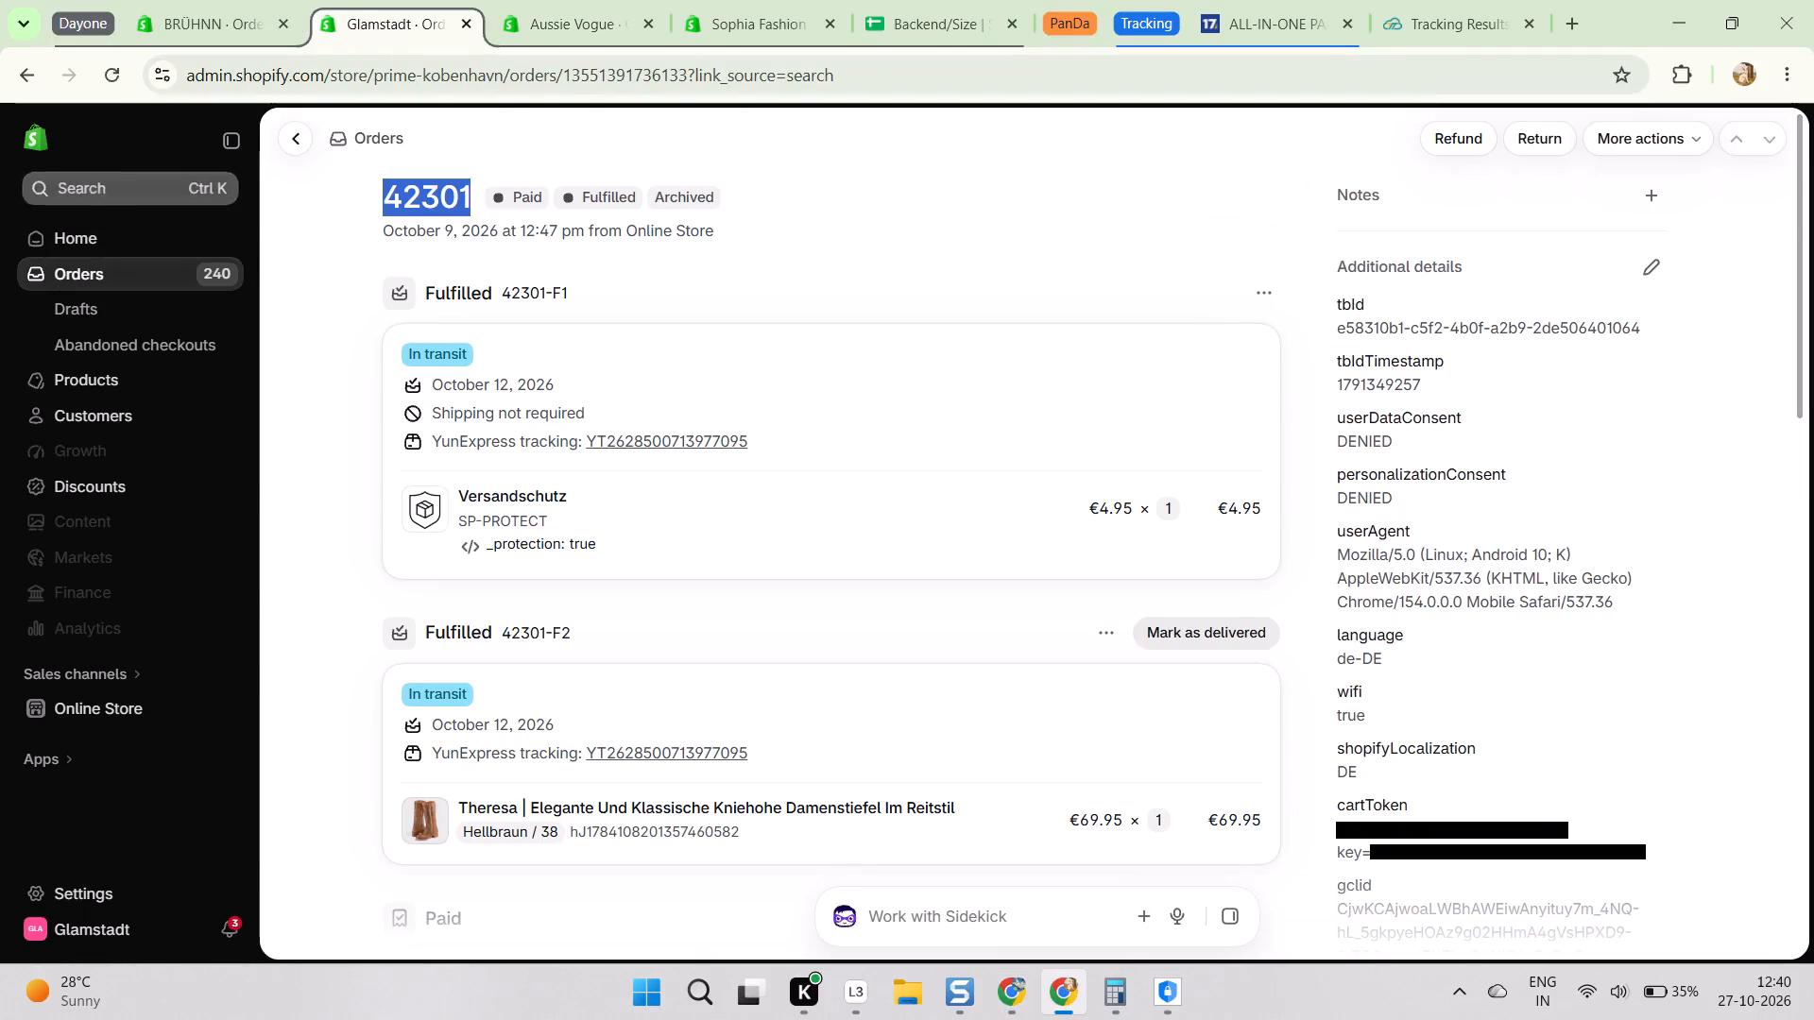
{"action": "key", "text": "ctrl+v"}
{"action": "scroll", "coordinate": [646, 400], "scroll_direction": "down", "scroll_amount": 1}
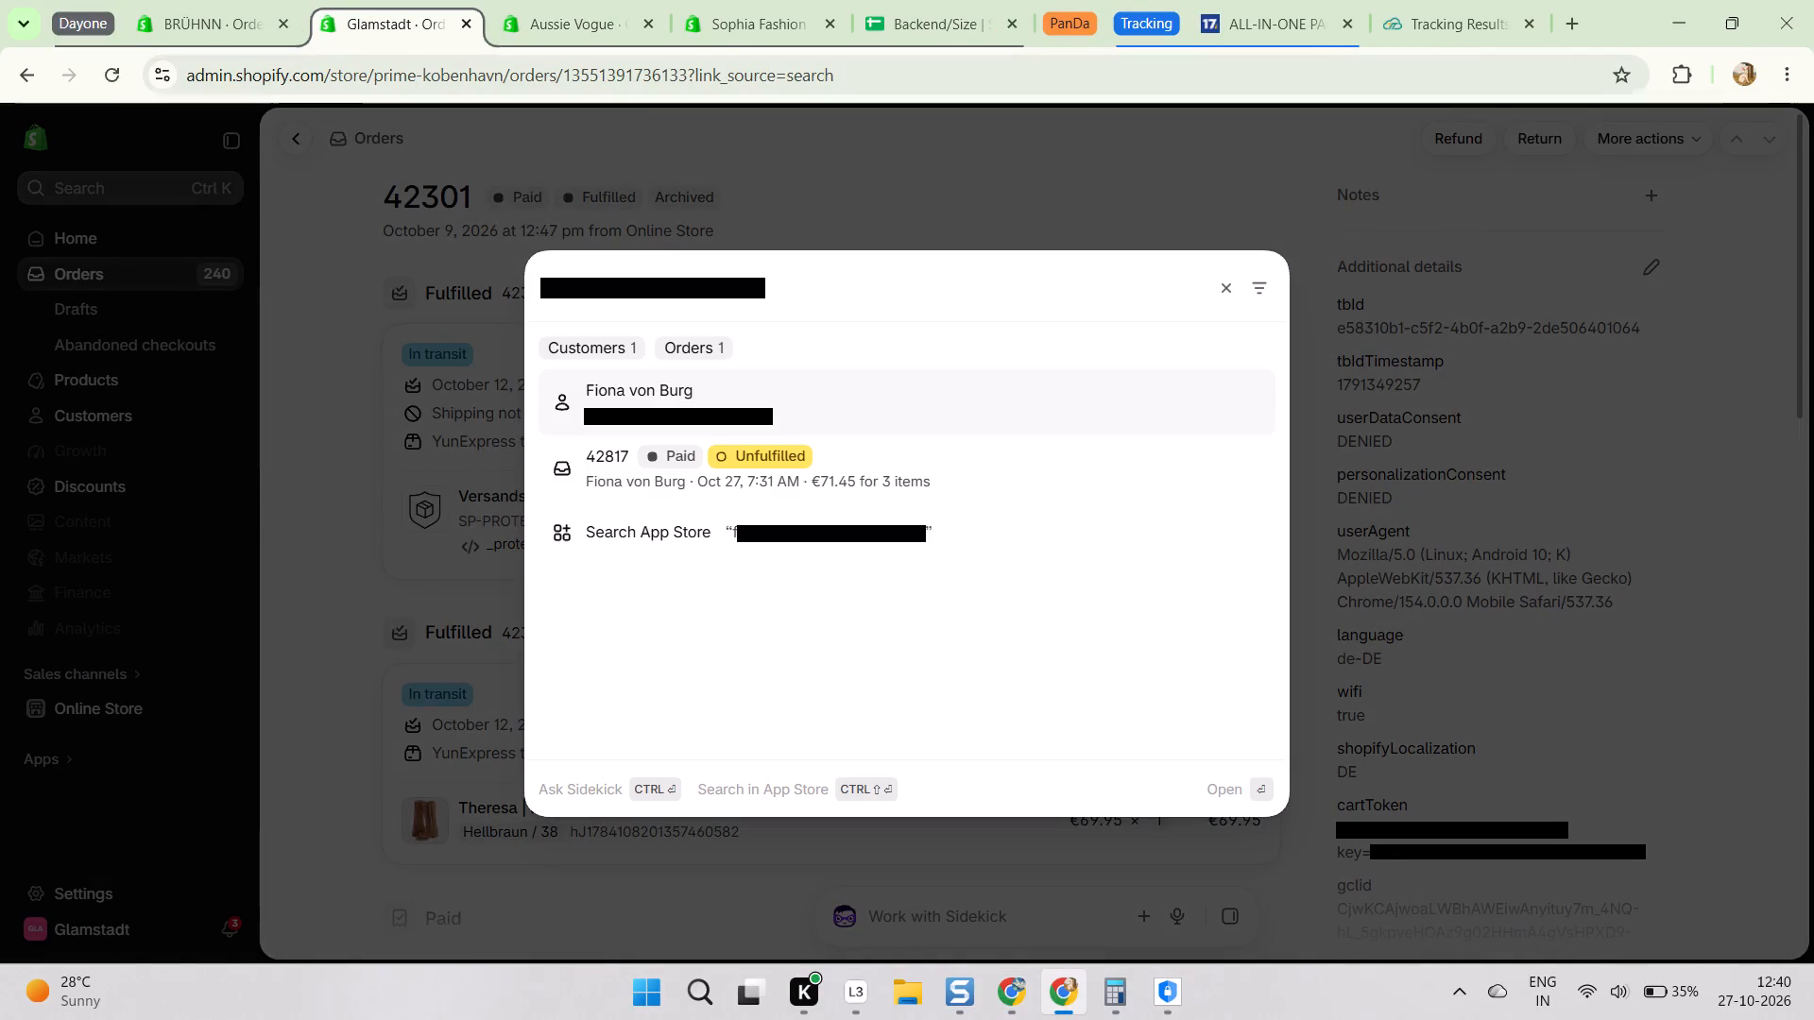
{"action": "scroll", "coordinate": [644, 446], "scroll_direction": "down", "scroll_amount": 2}
{"action": "left_click", "coordinate": [613, 455]}
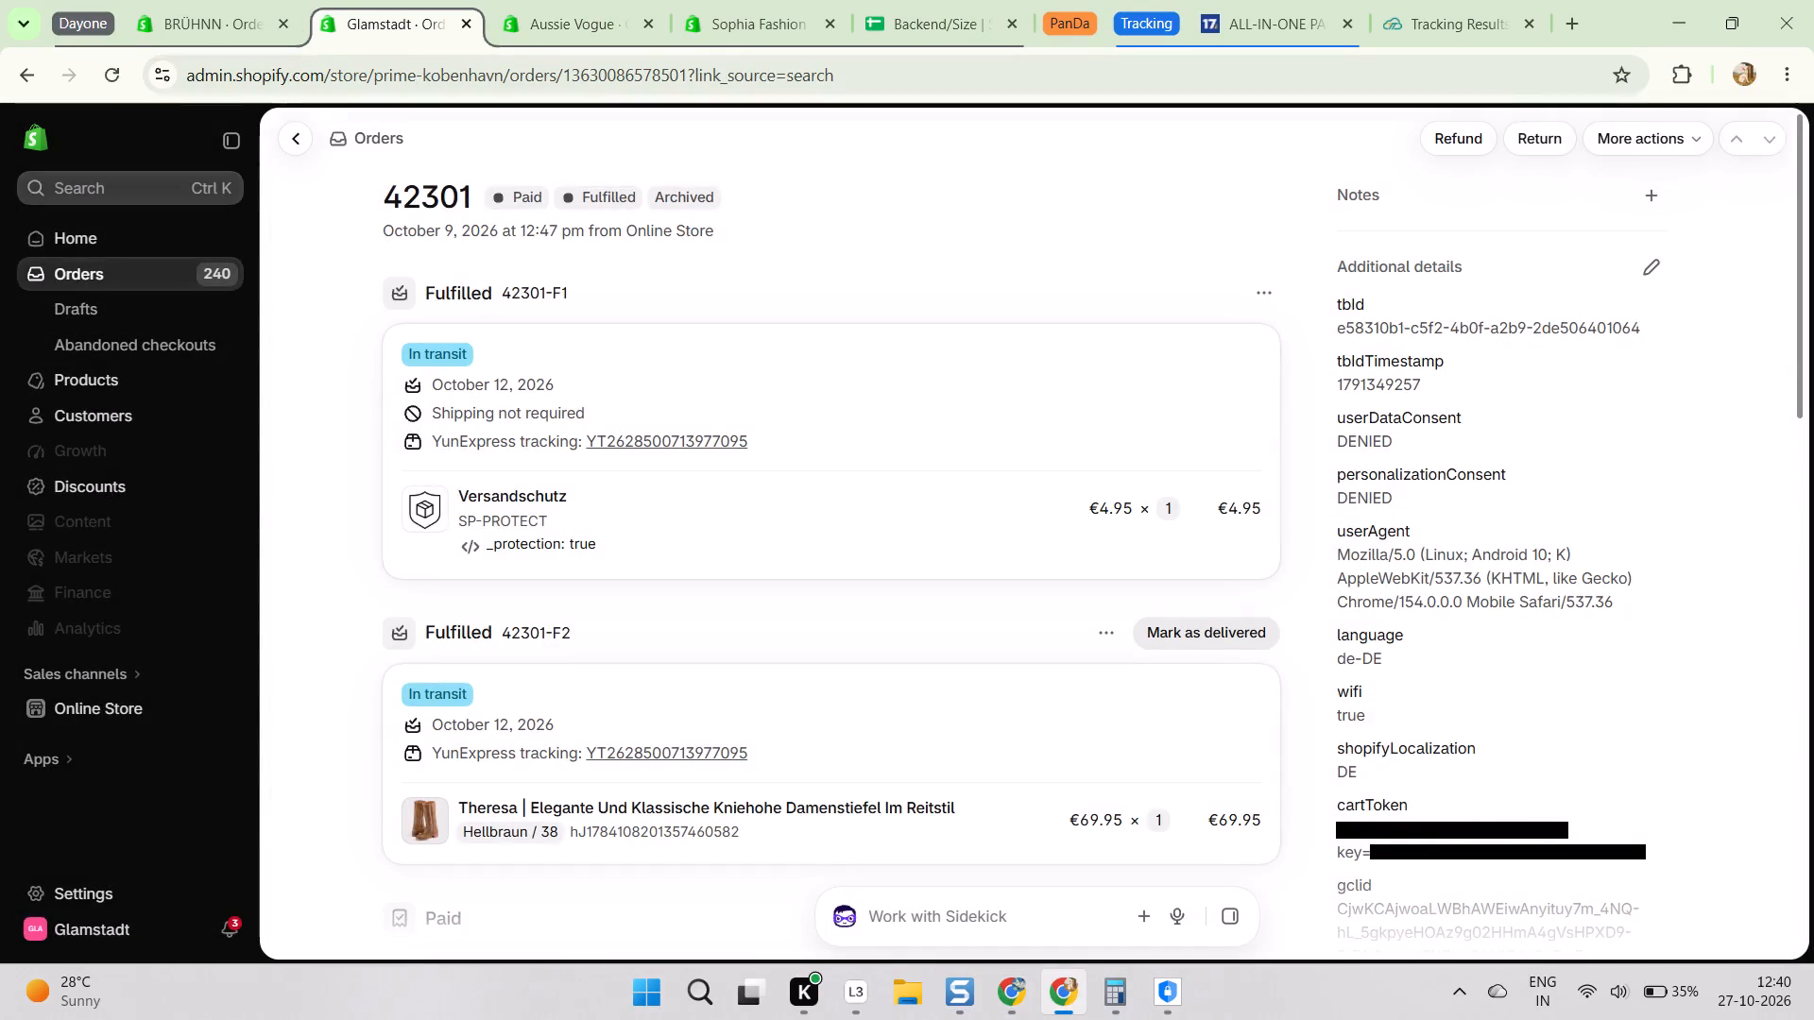
{"action": "left_click", "coordinate": [852, 380]}
{"action": "scroll", "coordinate": [777, 438], "scroll_direction": "down", "scroll_amount": 2}
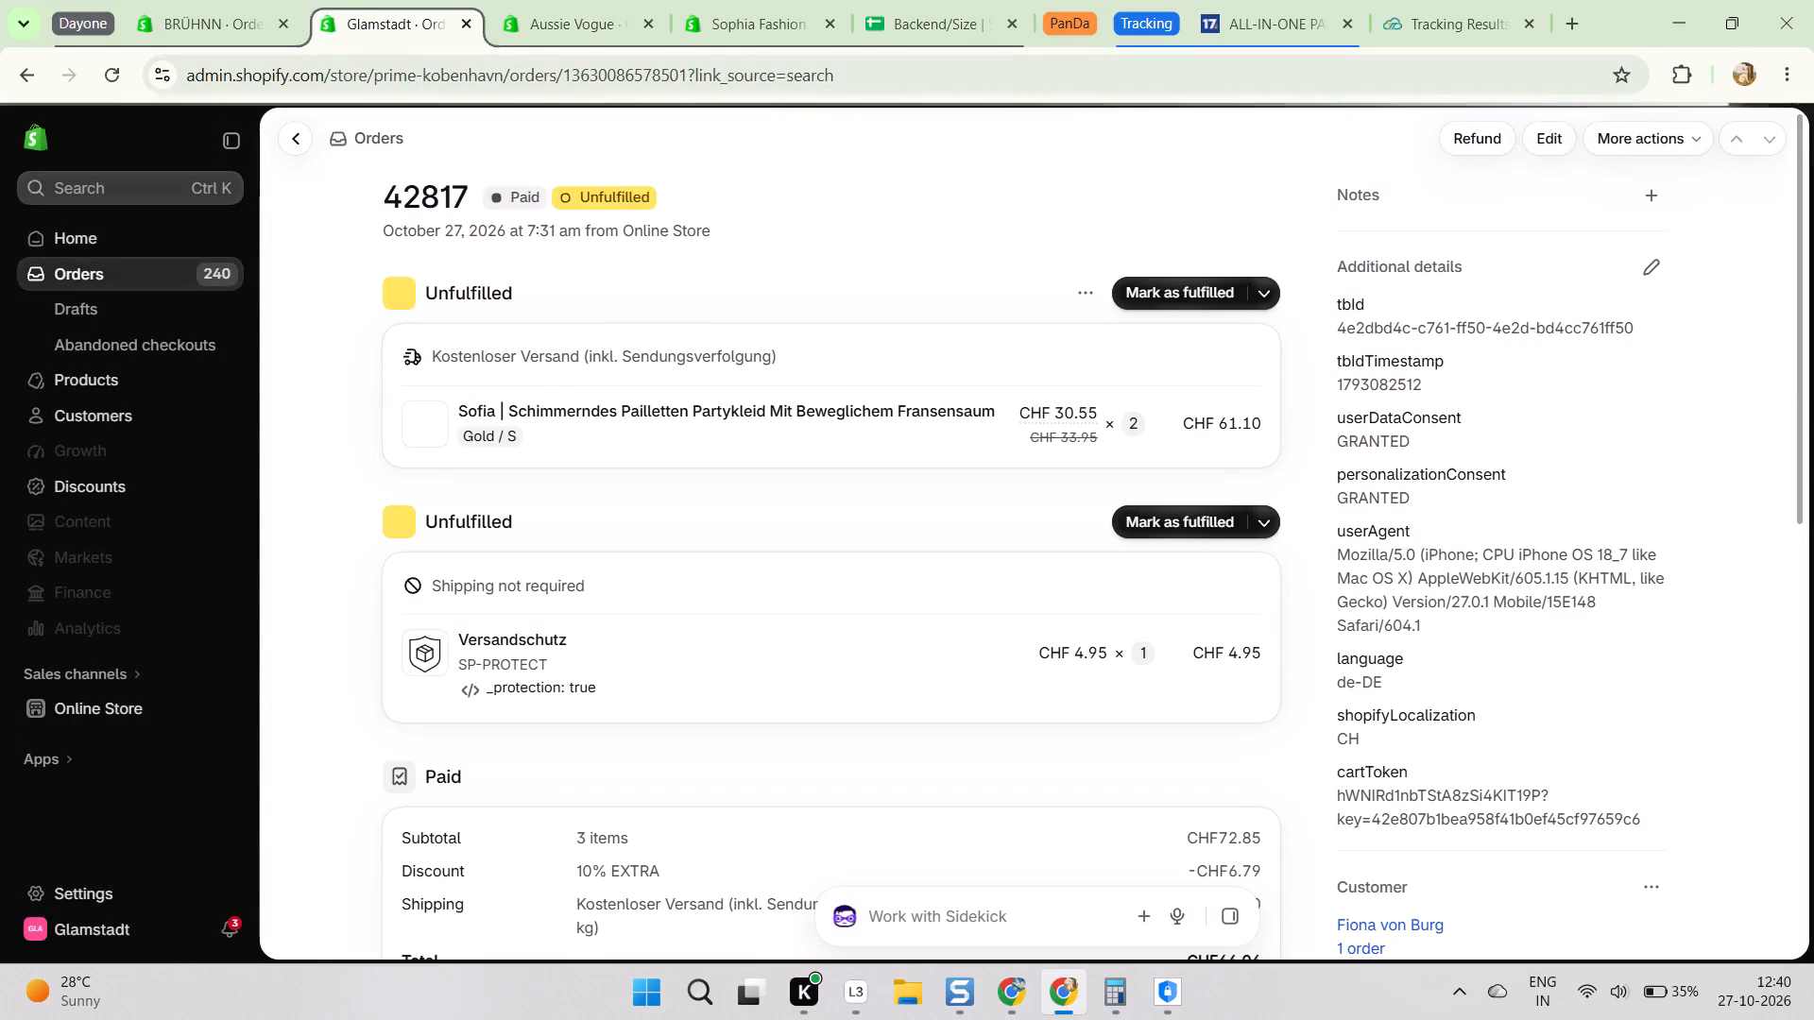
{"action": "scroll", "coordinate": [753, 455], "scroll_direction": "up", "scroll_amount": 3}
{"action": "left_click", "coordinate": [819, 302]}
{"action": "left_click", "coordinate": [821, 293]}
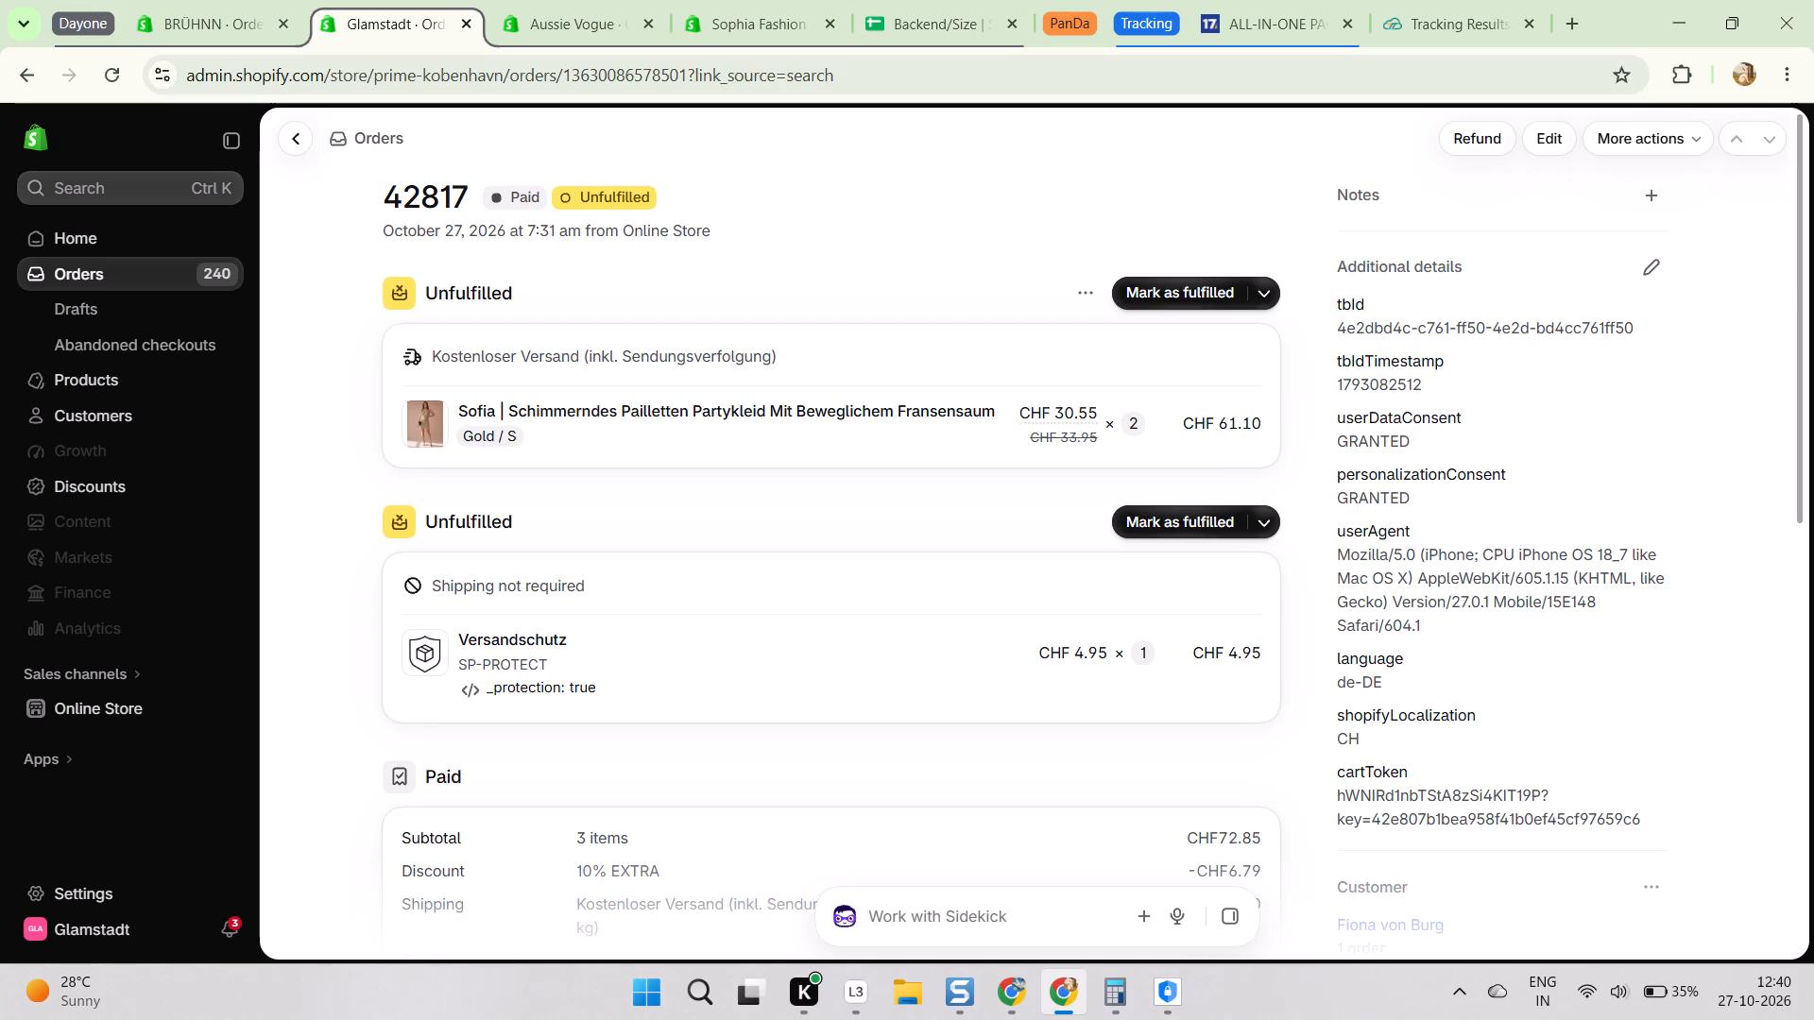
{"action": "scroll", "coordinate": [1003, 161], "scroll_direction": "up", "scroll_amount": 5}
{"action": "scroll", "coordinate": [1176, 197], "scroll_direction": "up", "scroll_amount": 5}
{"action": "key", "text": "alt+Tab"}
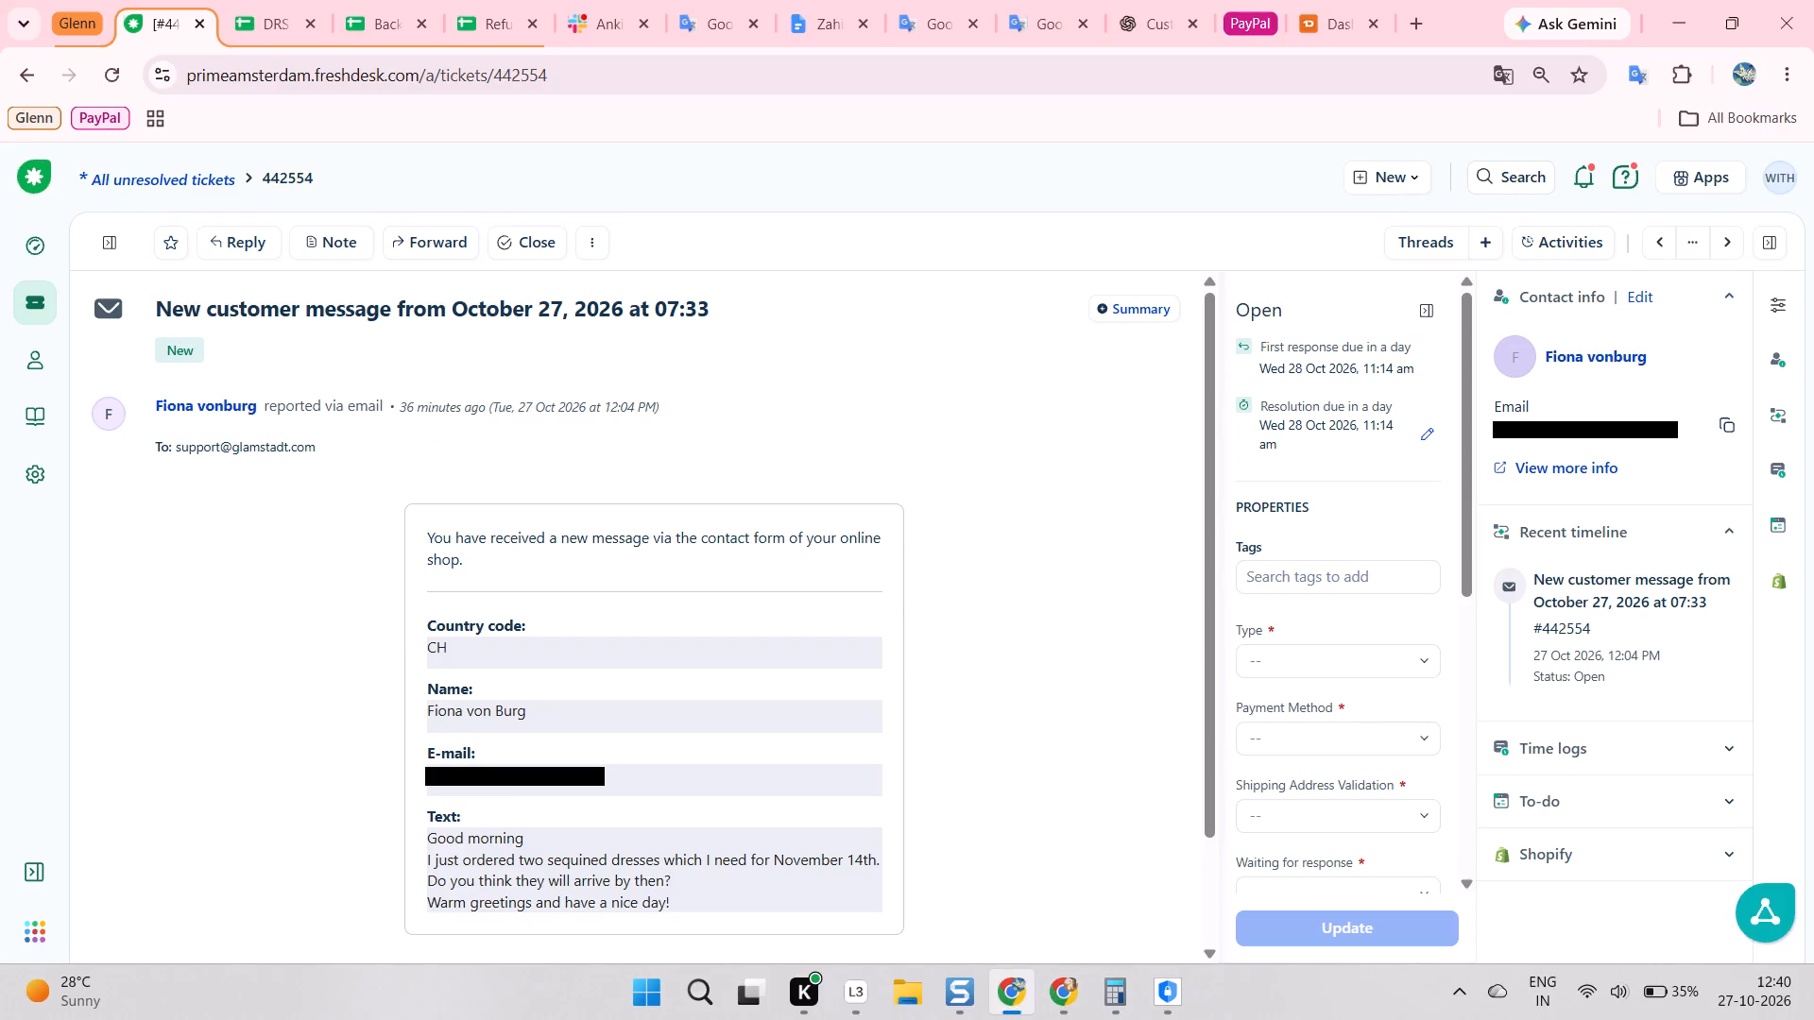
{"action": "key", "text": "alt+Tab"}
{"action": "key", "text": "alt+Tab"}
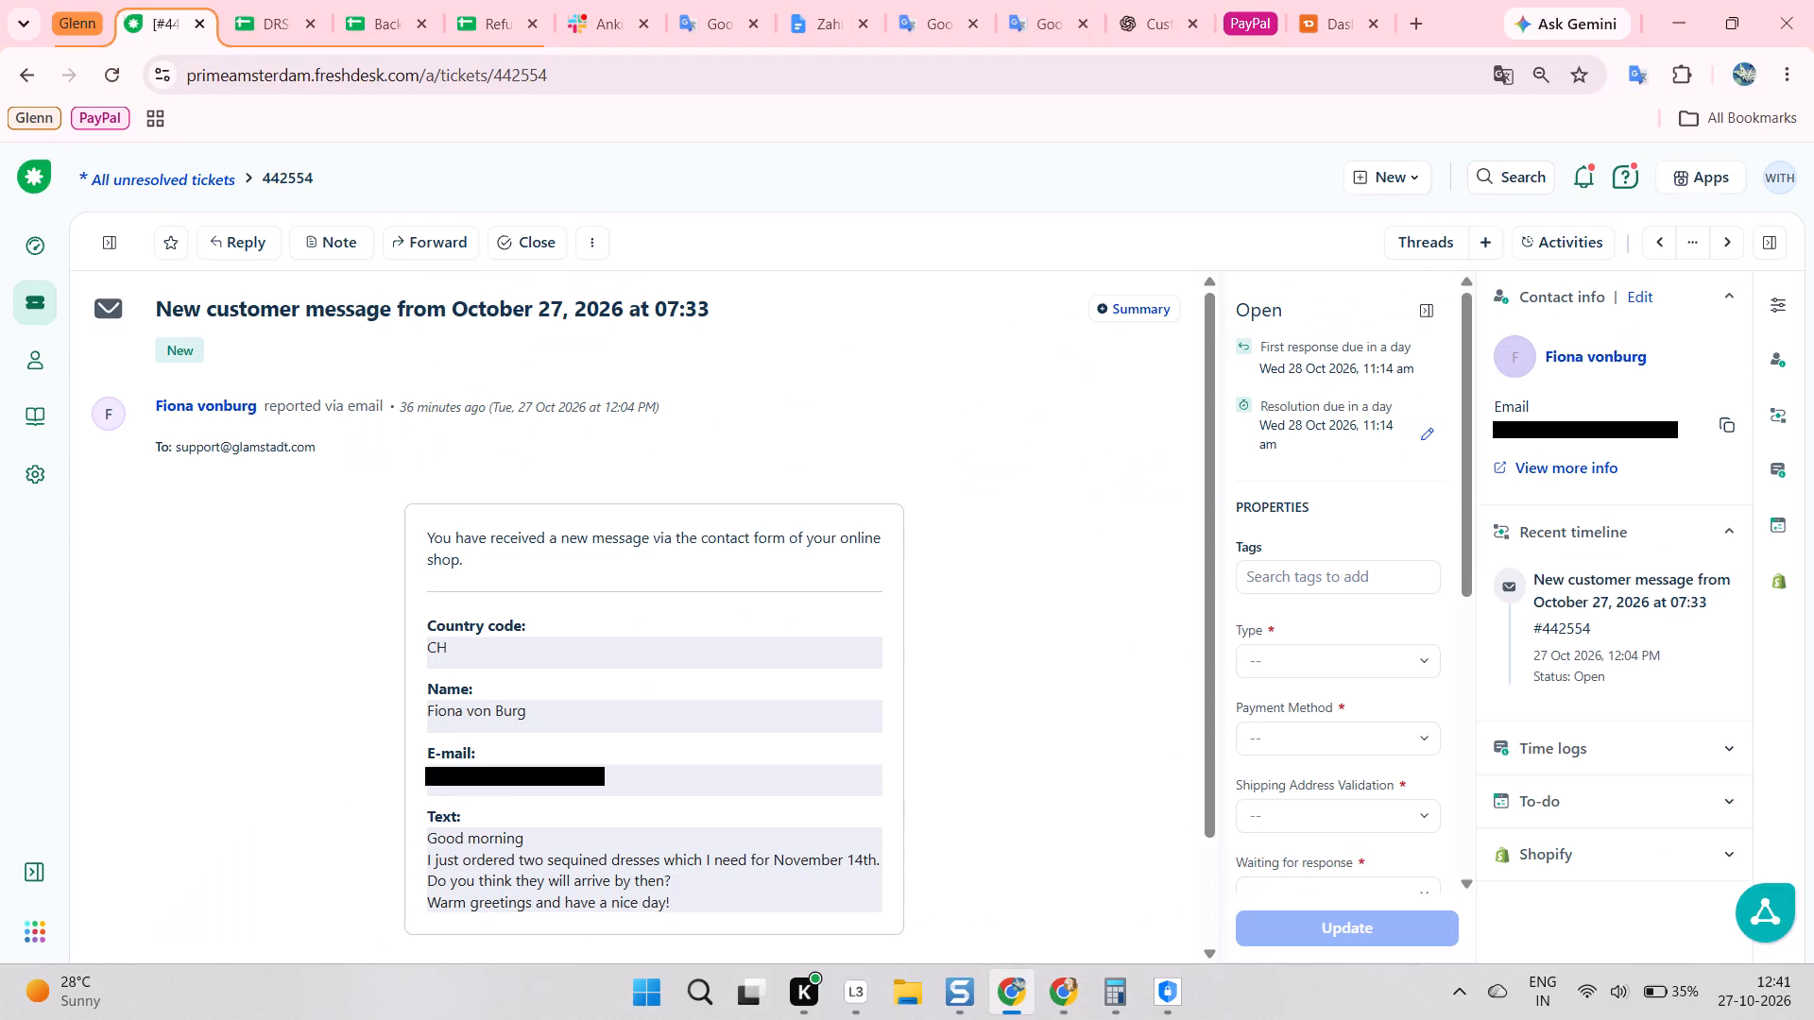
{"action": "key", "text": "alt+Tab"}
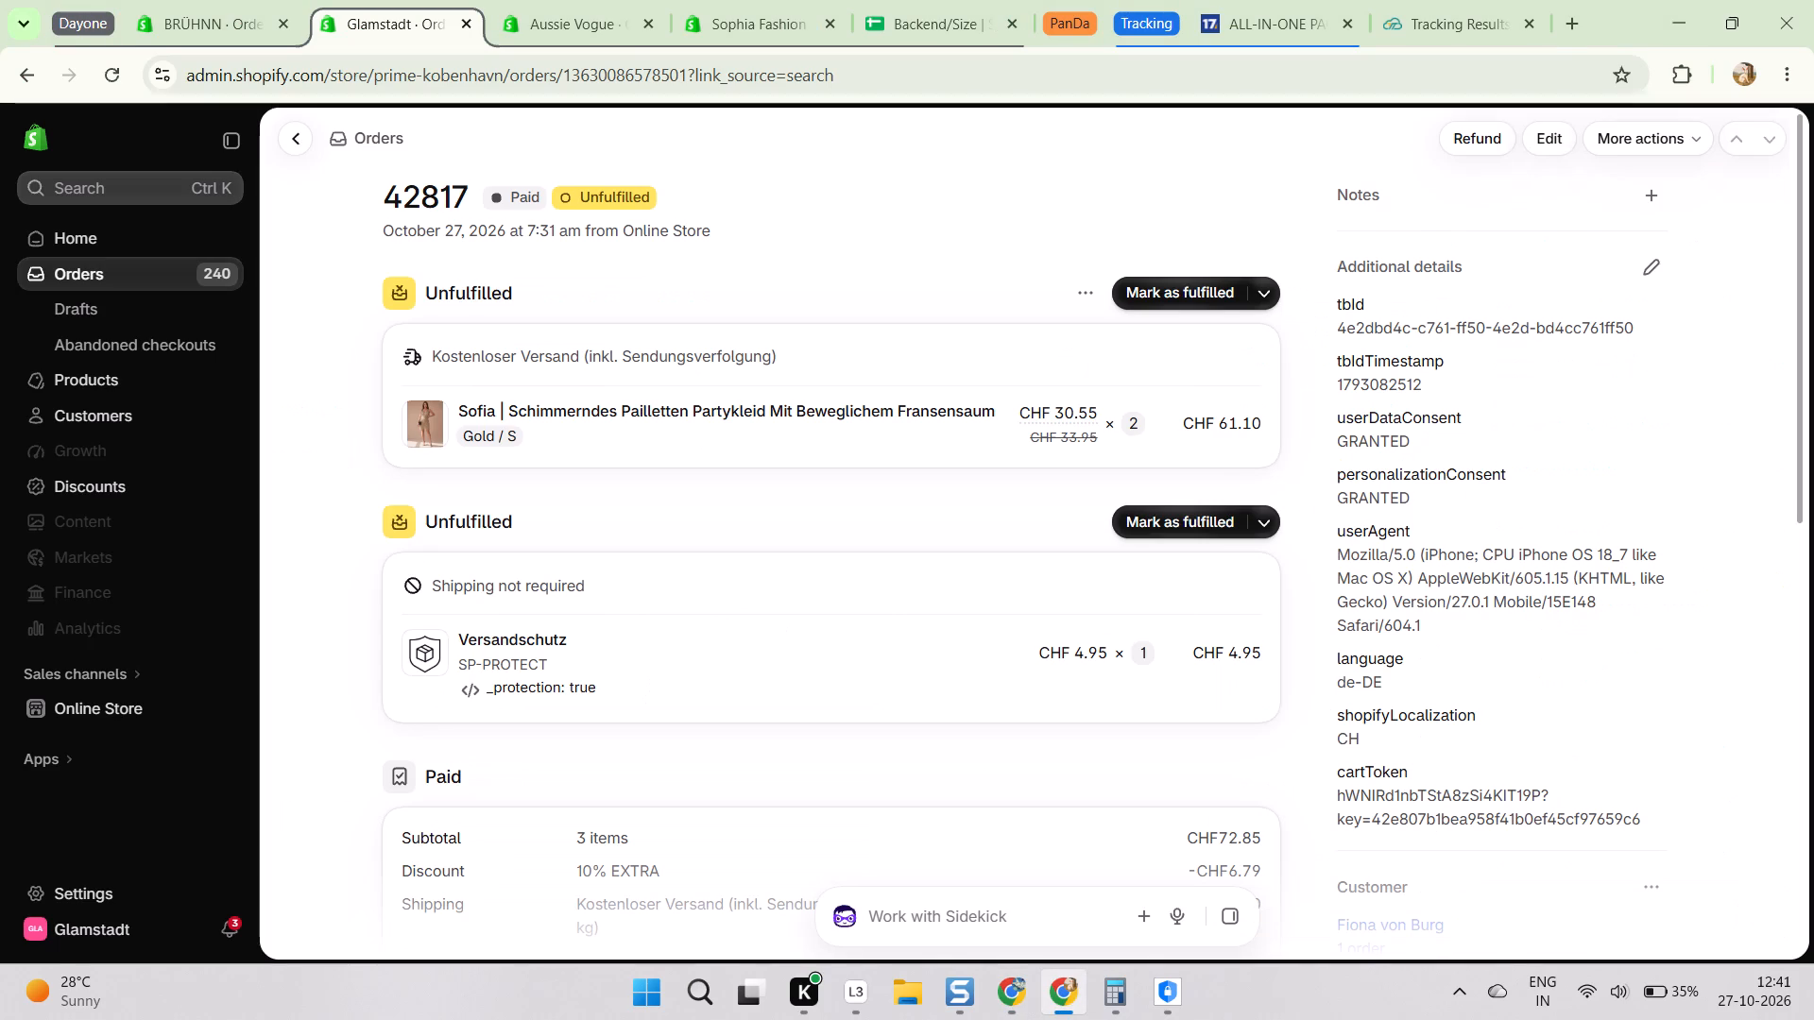
{"action": "key", "text": "alt+Tab"}
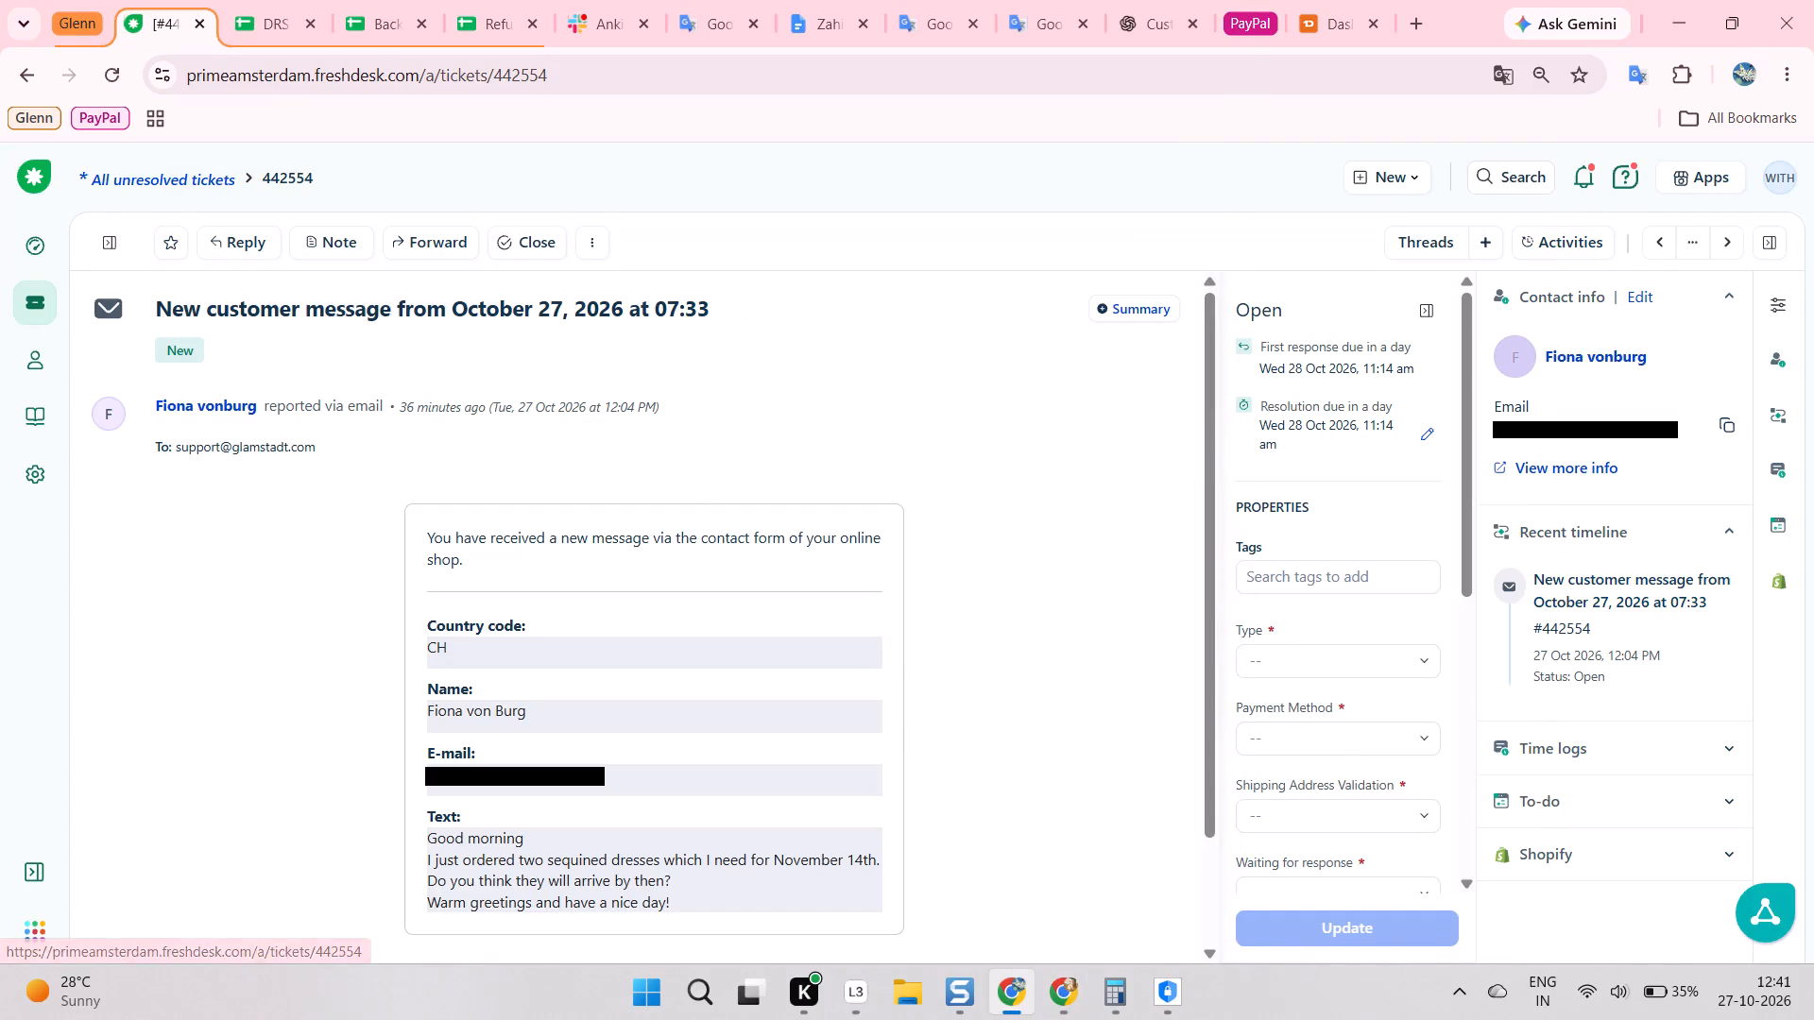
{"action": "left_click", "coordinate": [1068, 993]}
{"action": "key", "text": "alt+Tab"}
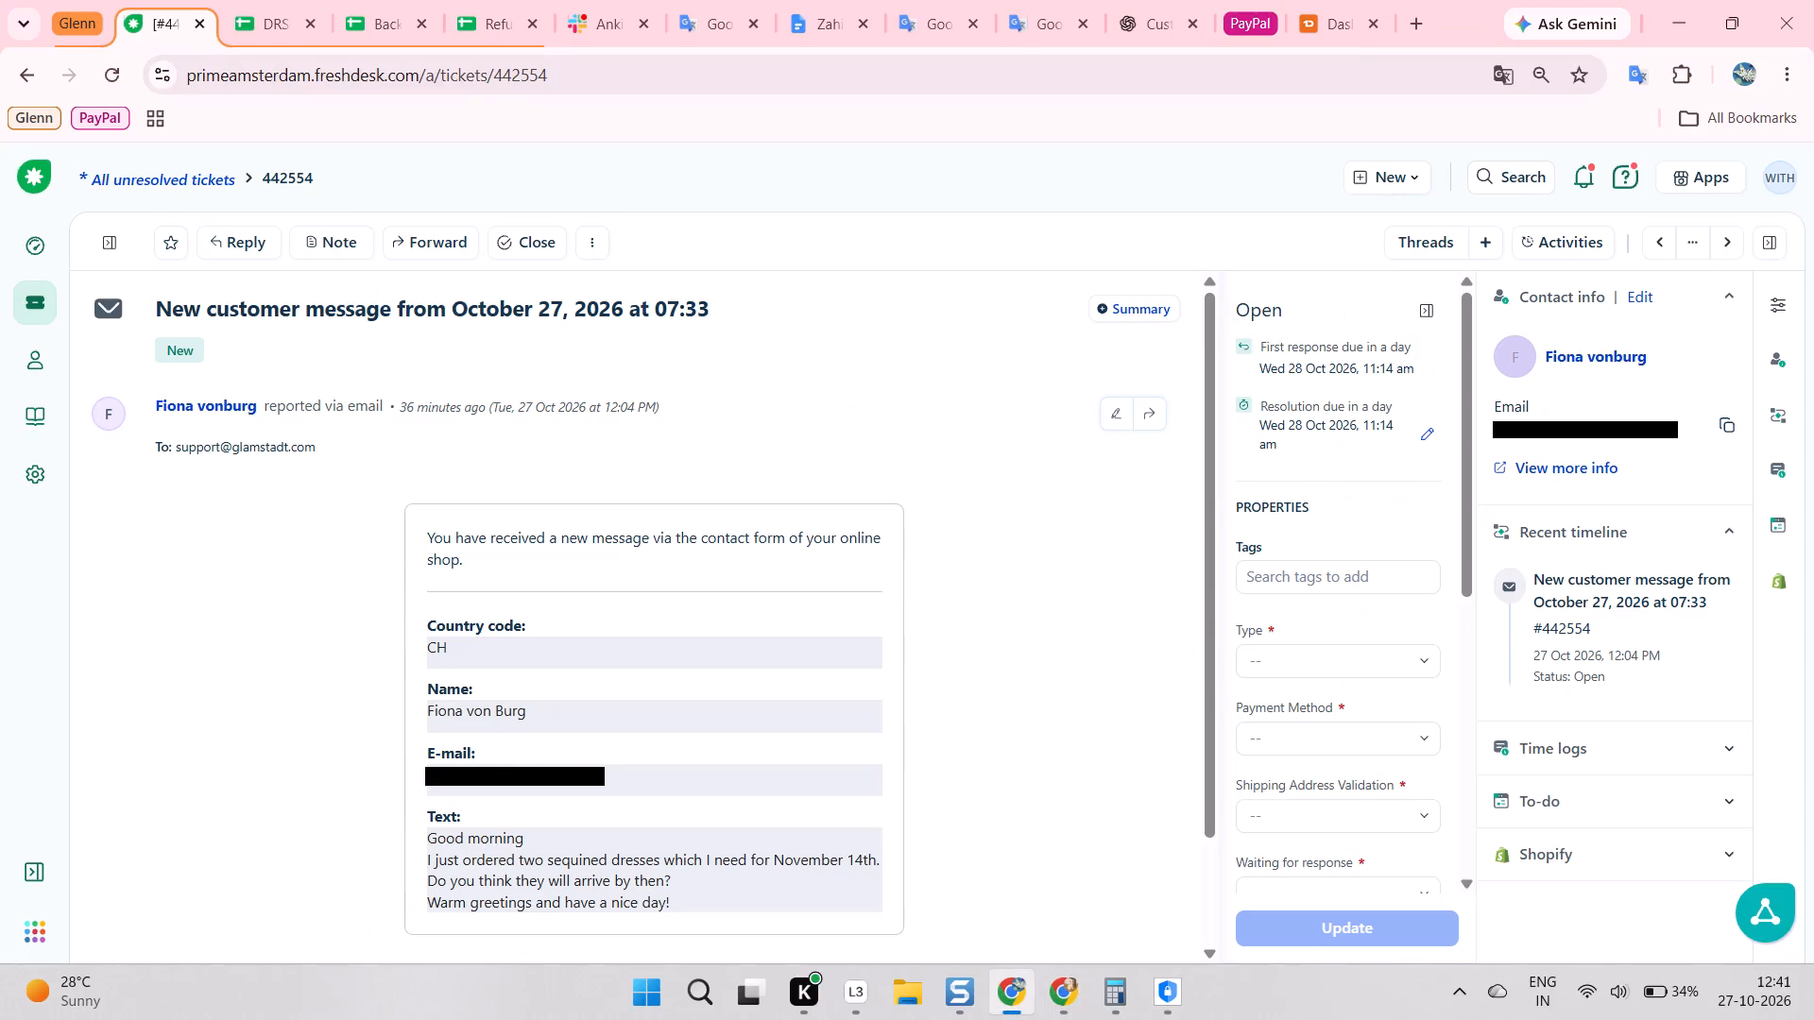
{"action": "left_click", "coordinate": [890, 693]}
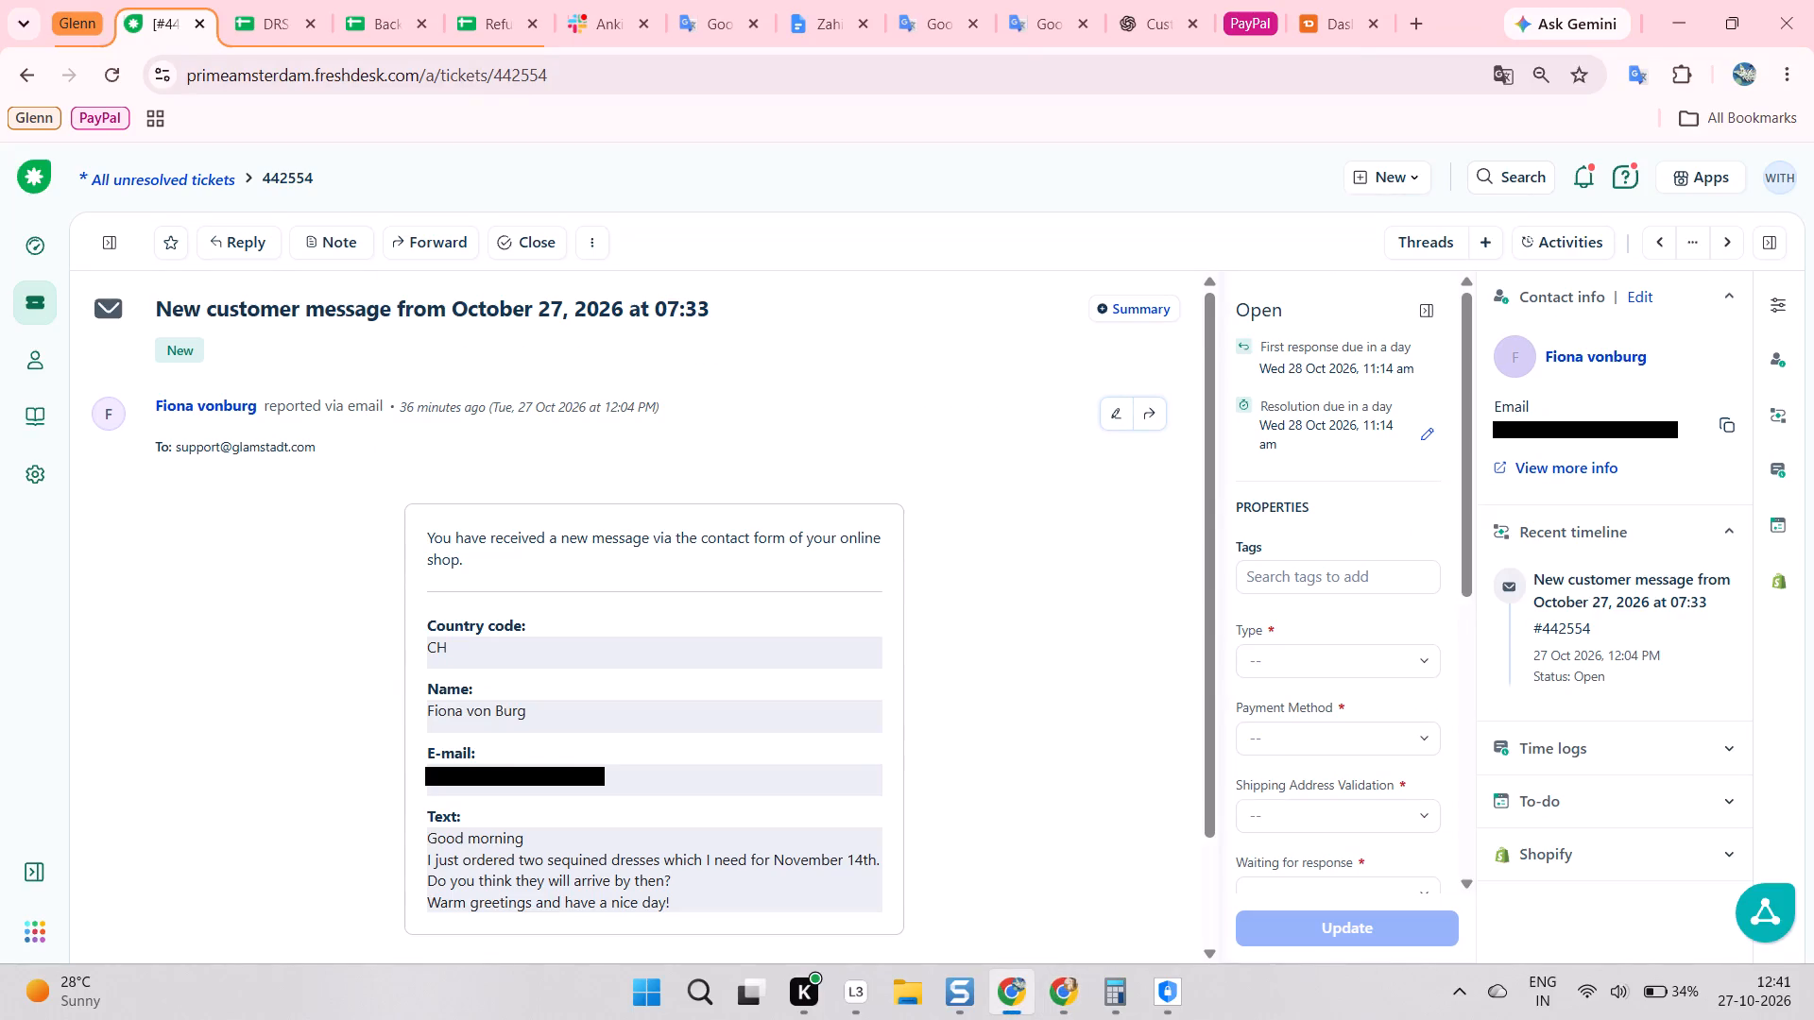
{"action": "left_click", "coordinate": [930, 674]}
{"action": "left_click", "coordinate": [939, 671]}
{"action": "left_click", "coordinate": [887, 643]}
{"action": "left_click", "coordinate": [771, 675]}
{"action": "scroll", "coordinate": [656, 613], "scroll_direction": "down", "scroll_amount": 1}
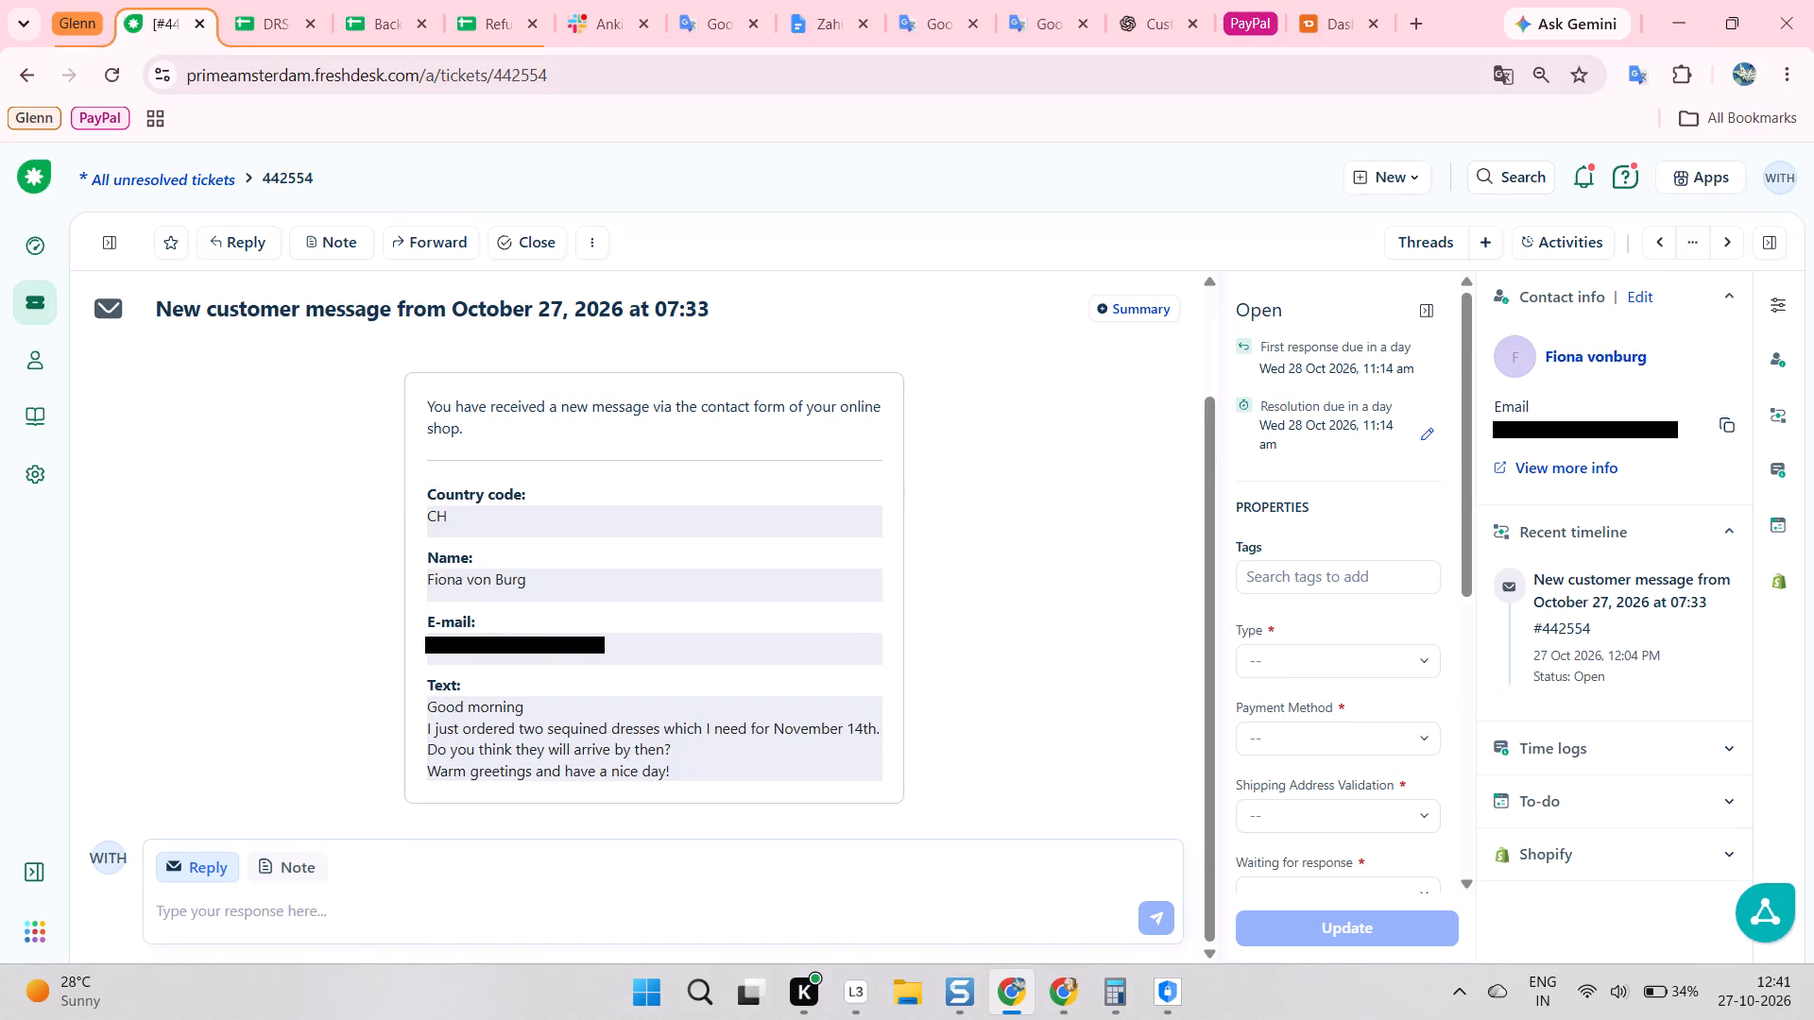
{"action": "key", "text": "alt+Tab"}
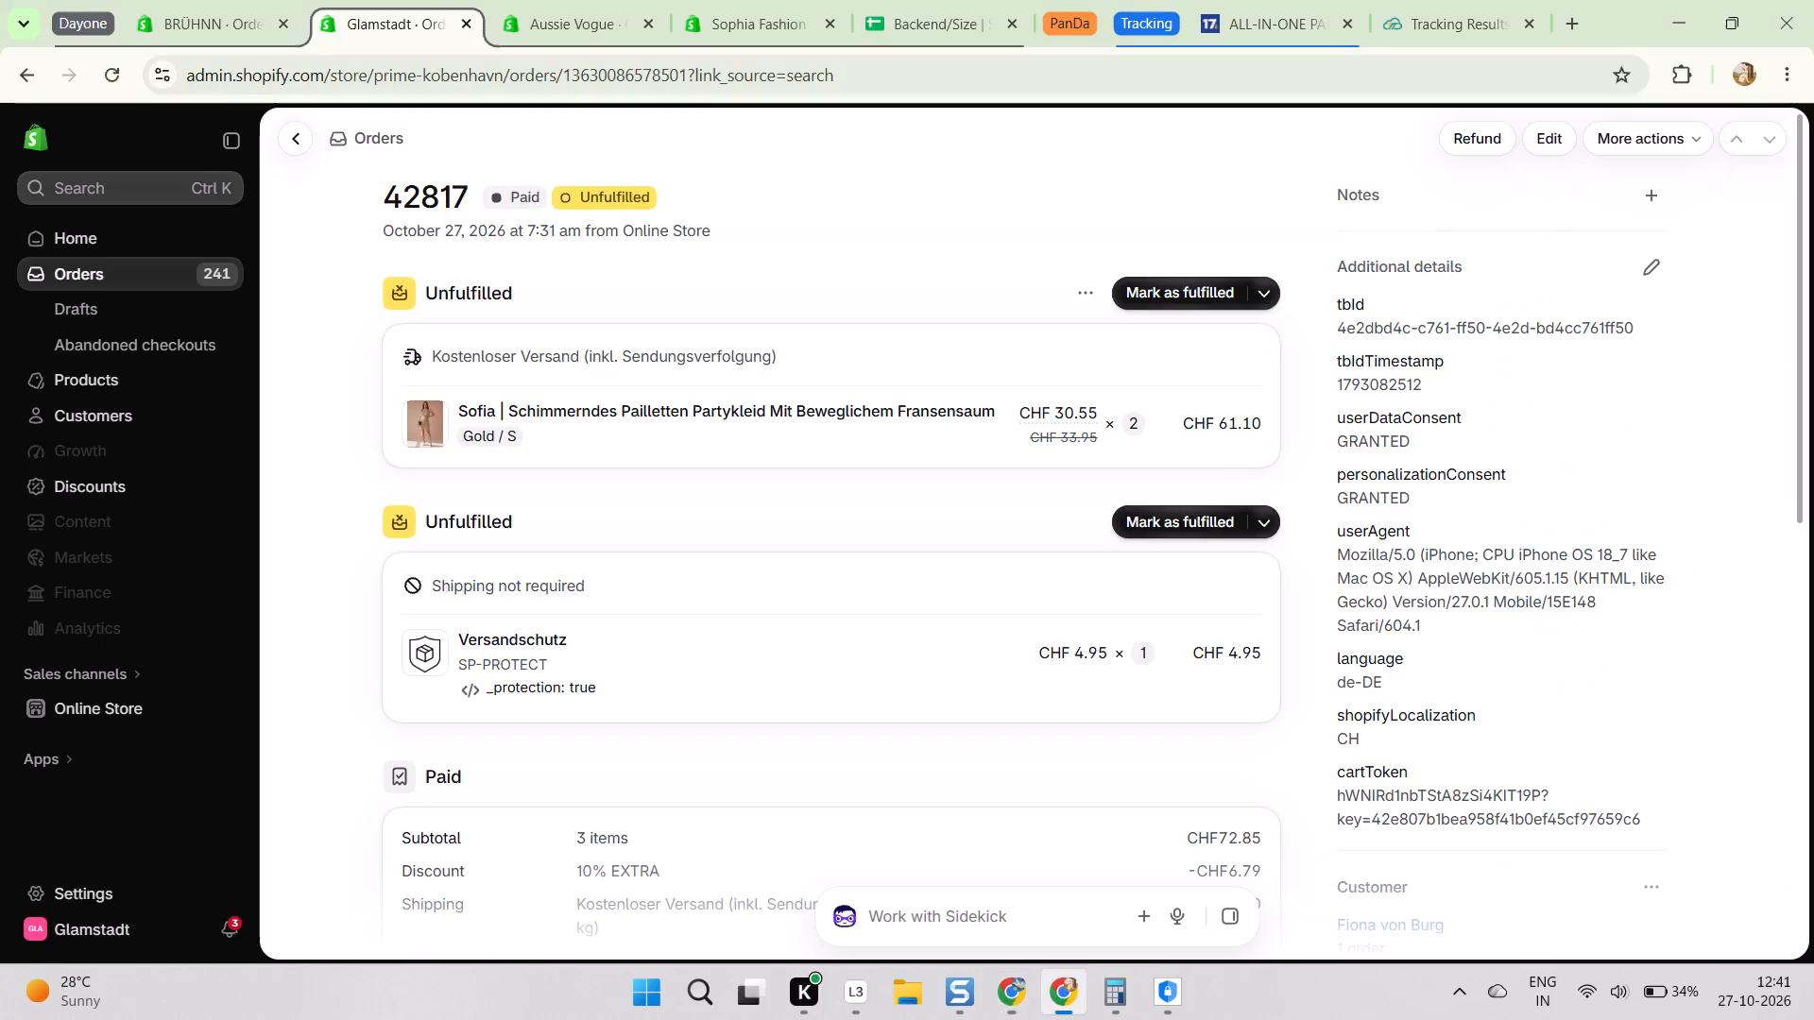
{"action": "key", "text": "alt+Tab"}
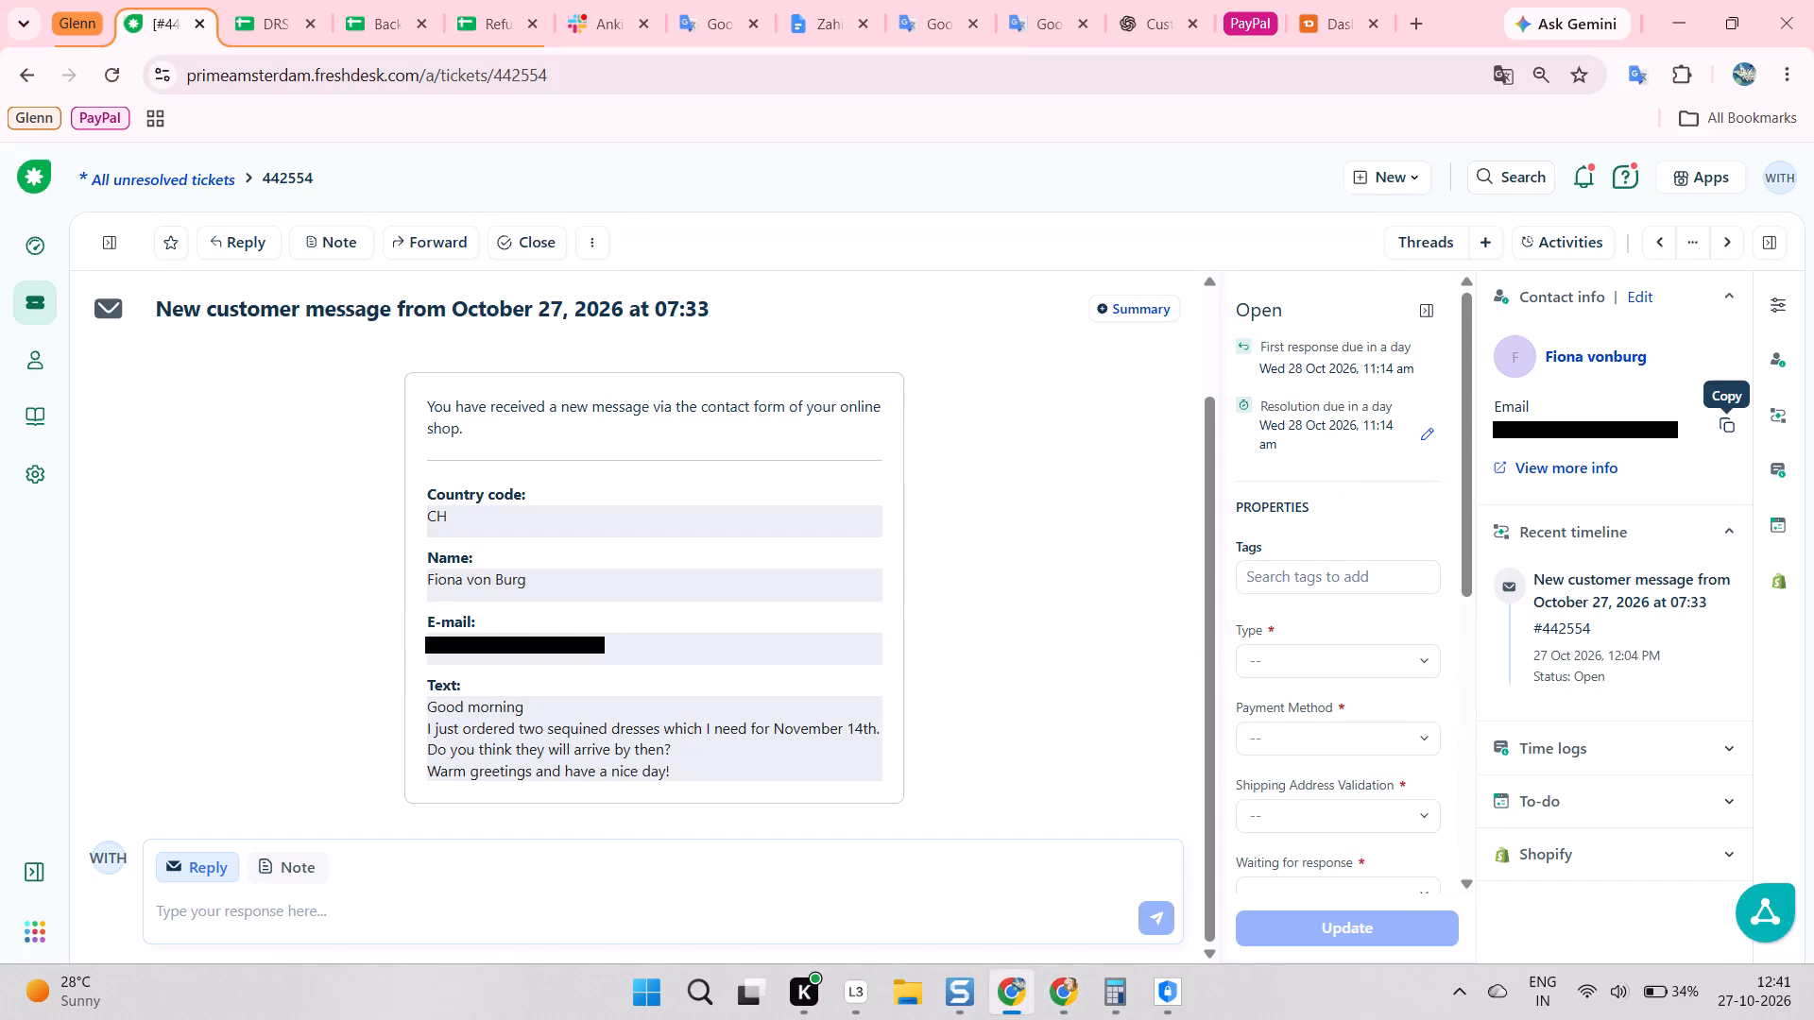
{"action": "left_click", "coordinate": [1724, 422]}
{"action": "left_click", "coordinate": [657, 519]}
{"action": "scroll", "coordinate": [569, 472], "scroll_direction": "up", "scroll_amount": 3}
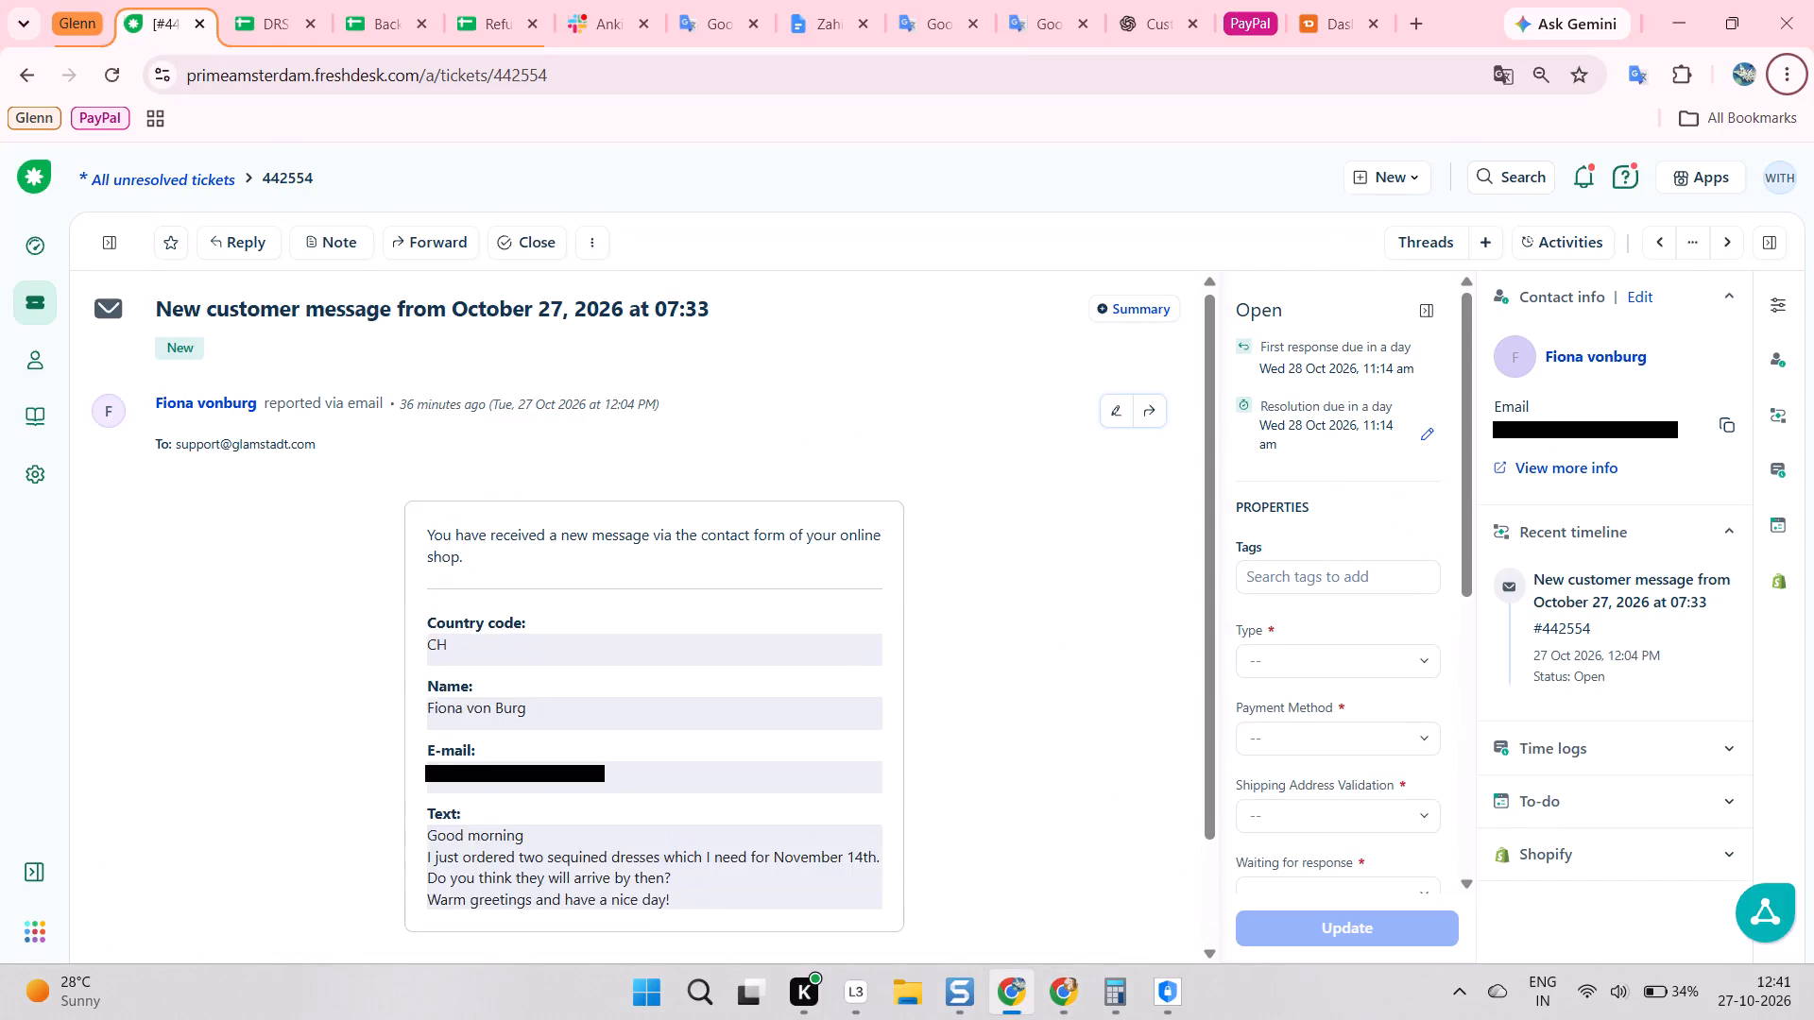
{"action": "key", "text": "alt+Tab"}
{"action": "key", "text": "ctrl+f"}
{"action": "key", "text": "ctrl+v"}
{"action": "scroll", "coordinate": [1454, 125], "scroll_direction": "up", "scroll_amount": 3}
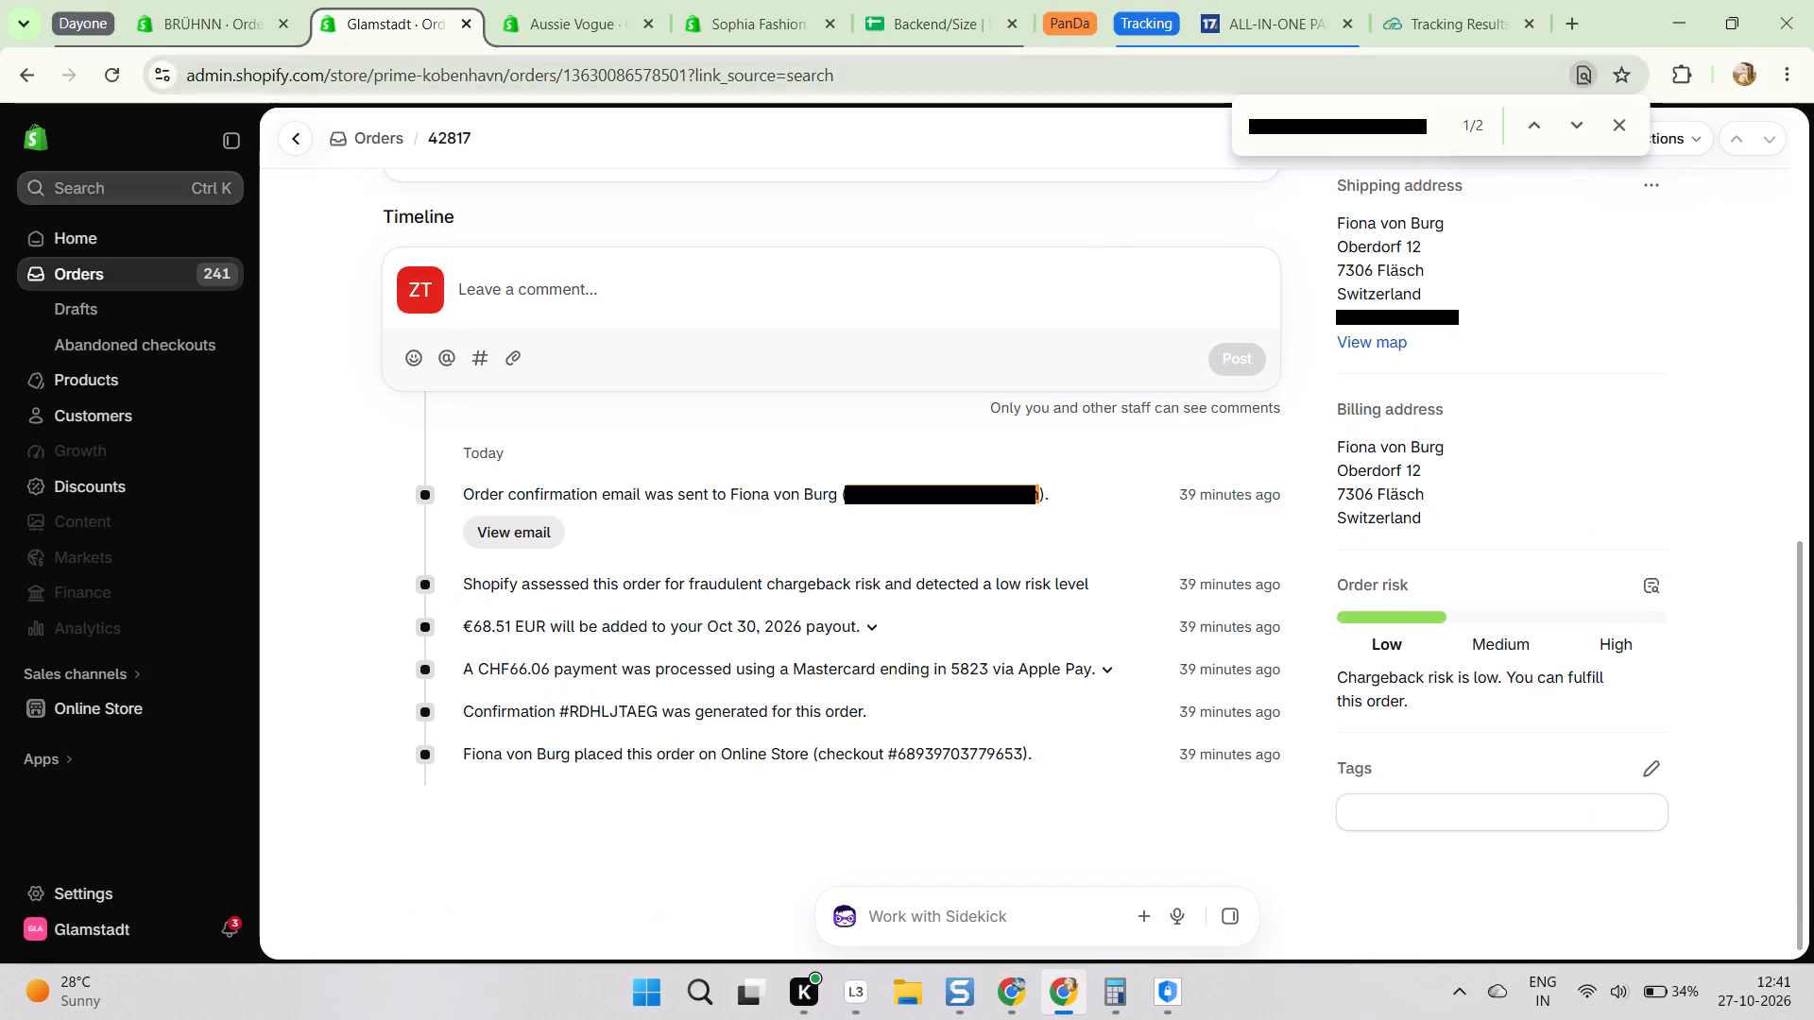
{"action": "left_click", "coordinate": [1621, 127]}
{"action": "scroll", "coordinate": [1166, 276], "scroll_direction": "up", "scroll_amount": 13}
{"action": "left_click", "coordinate": [838, 280]}
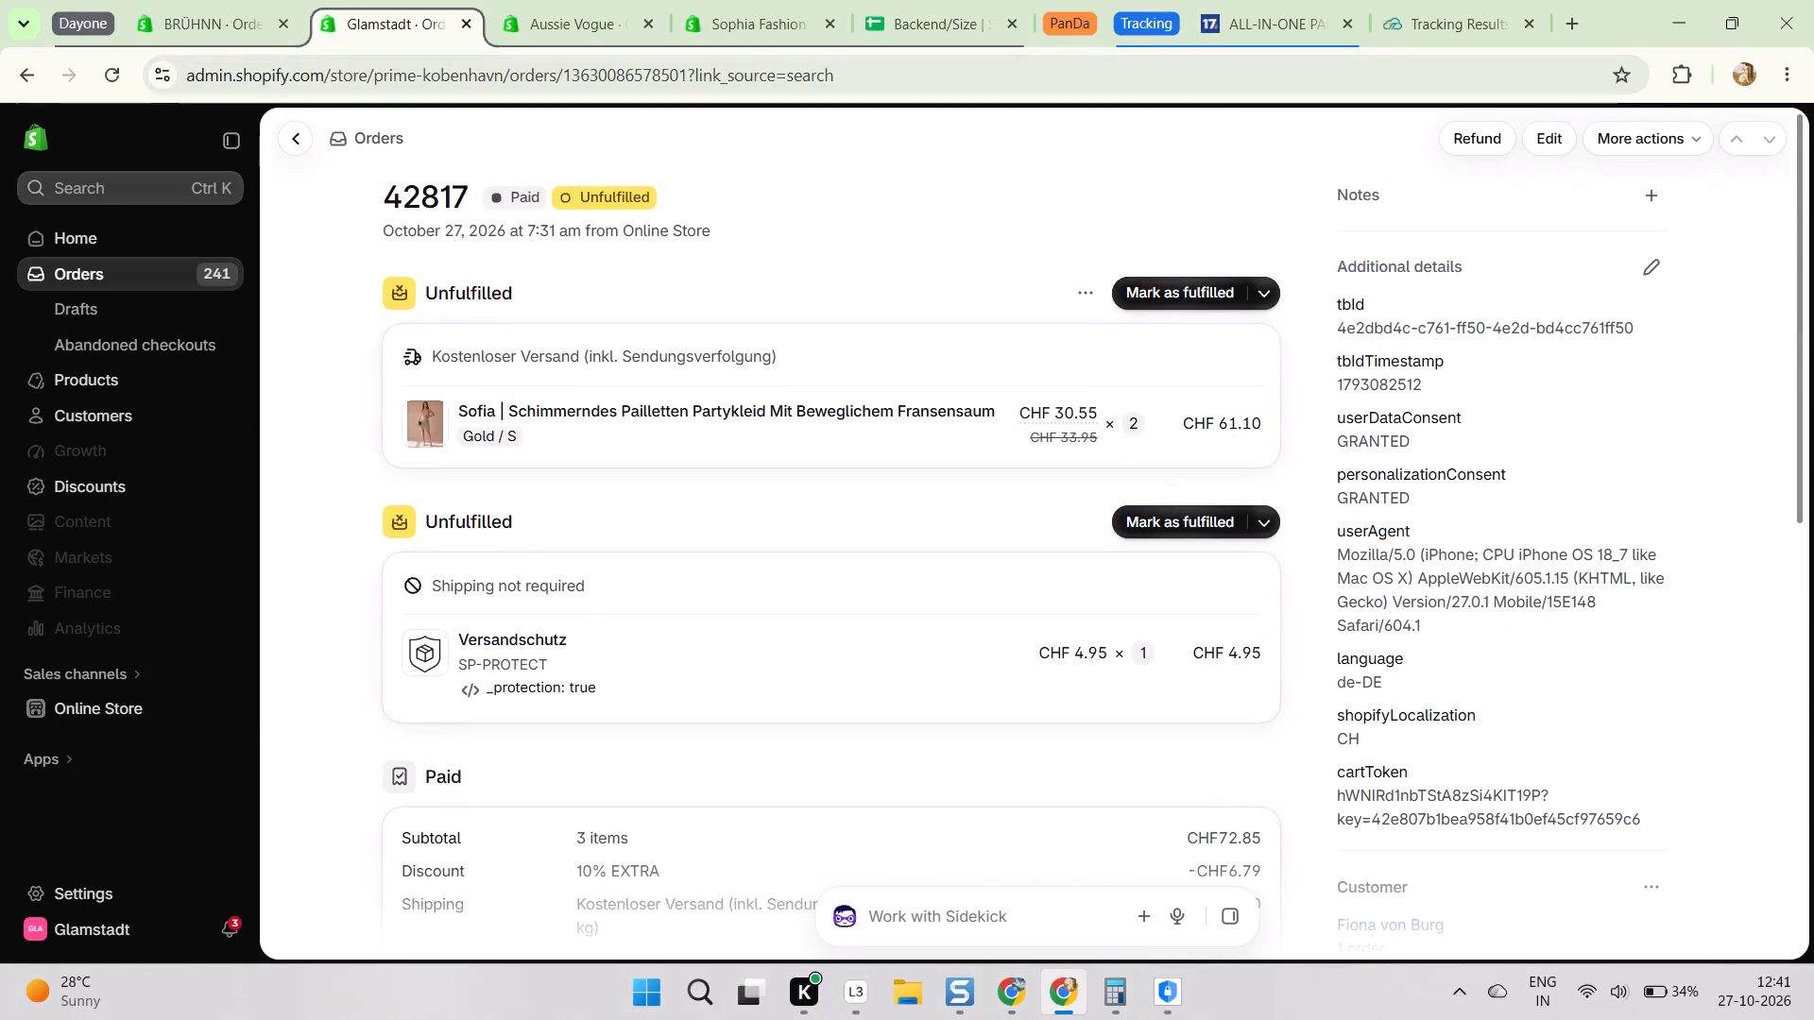
{"action": "key", "text": "alt+Tab"}
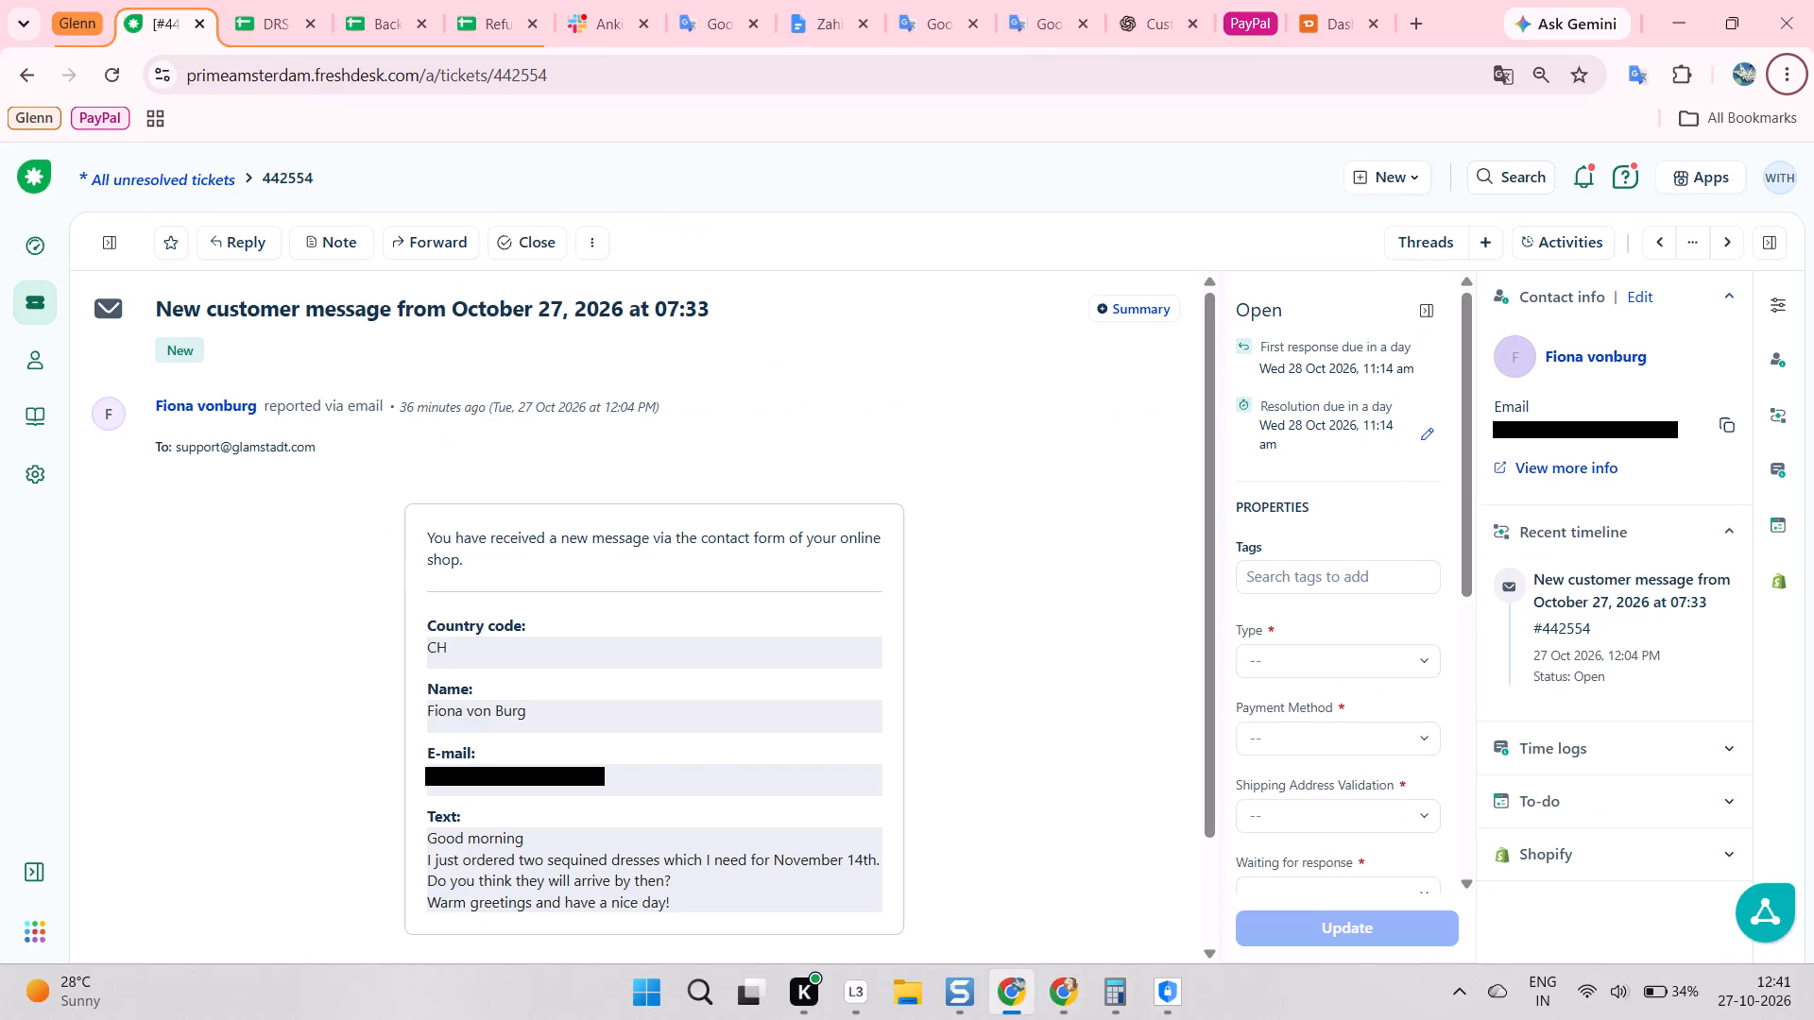
{"action": "scroll", "coordinate": [667, 623], "scroll_direction": "down", "scroll_amount": 2}
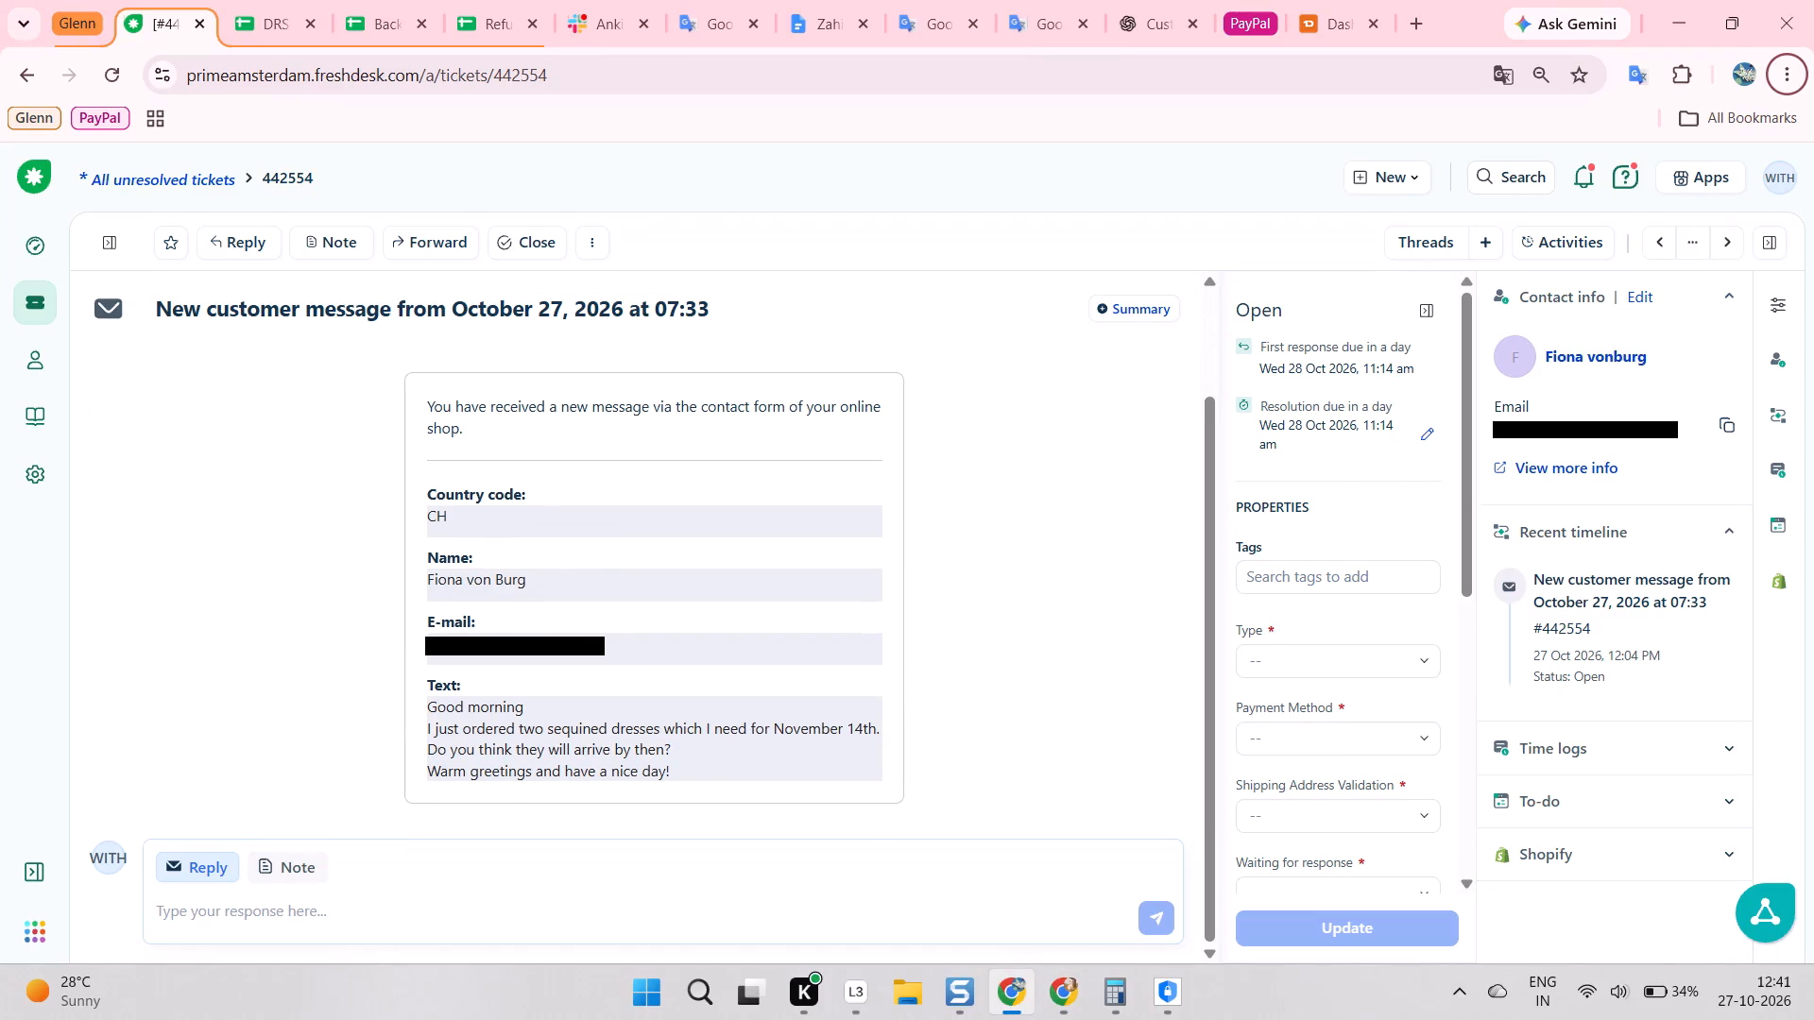
{"action": "left_click", "coordinate": [556, 767]}
{"action": "left_click", "coordinate": [621, 719]}
{"action": "left_click", "coordinate": [623, 727]}
{"action": "left_click", "coordinate": [623, 727]}
{"action": "left_click", "coordinate": [640, 725]}
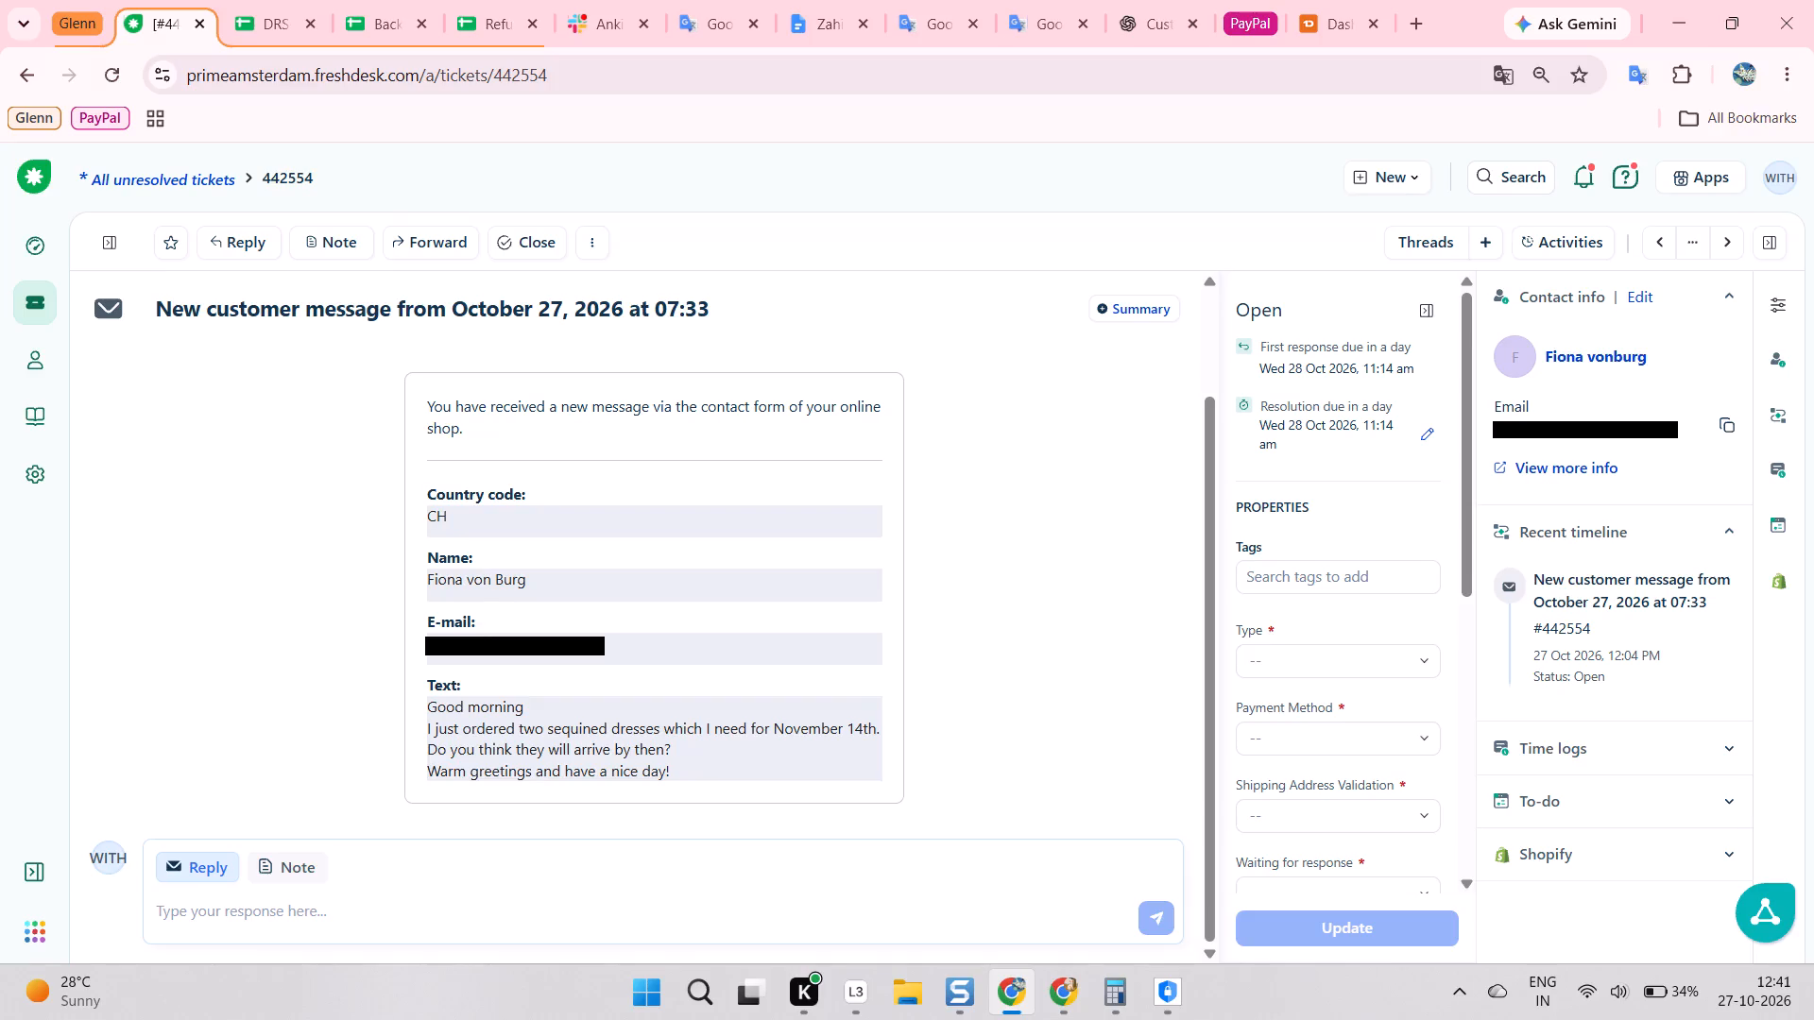
{"action": "left_click", "coordinate": [671, 722]}
{"action": "left_click", "coordinate": [674, 728]}
{"action": "left_click", "coordinate": [507, 757]}
{"action": "left_click", "coordinate": [472, 752]}
{"action": "left_click", "coordinate": [544, 743]}
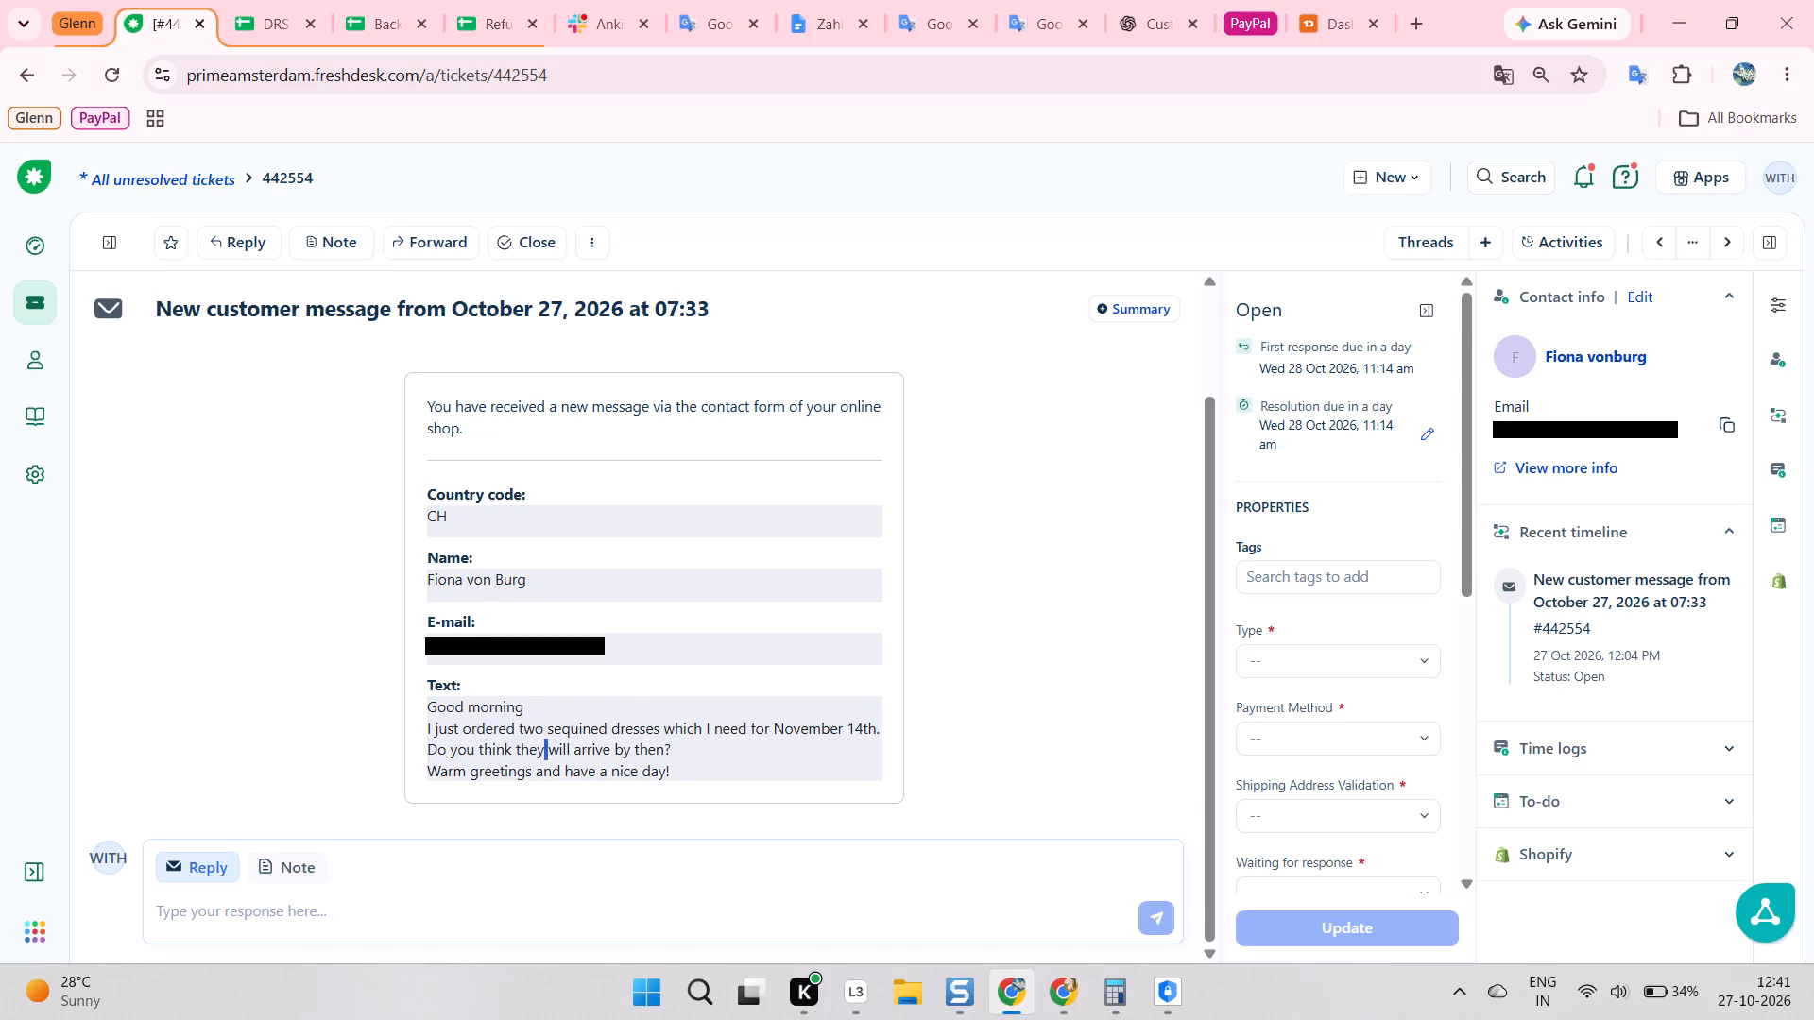
{"action": "left_click", "coordinate": [586, 743]}
{"action": "left_click", "coordinate": [598, 742]}
{"action": "double_click", "coordinate": [641, 753]}
{"action": "left_click", "coordinate": [548, 763]}
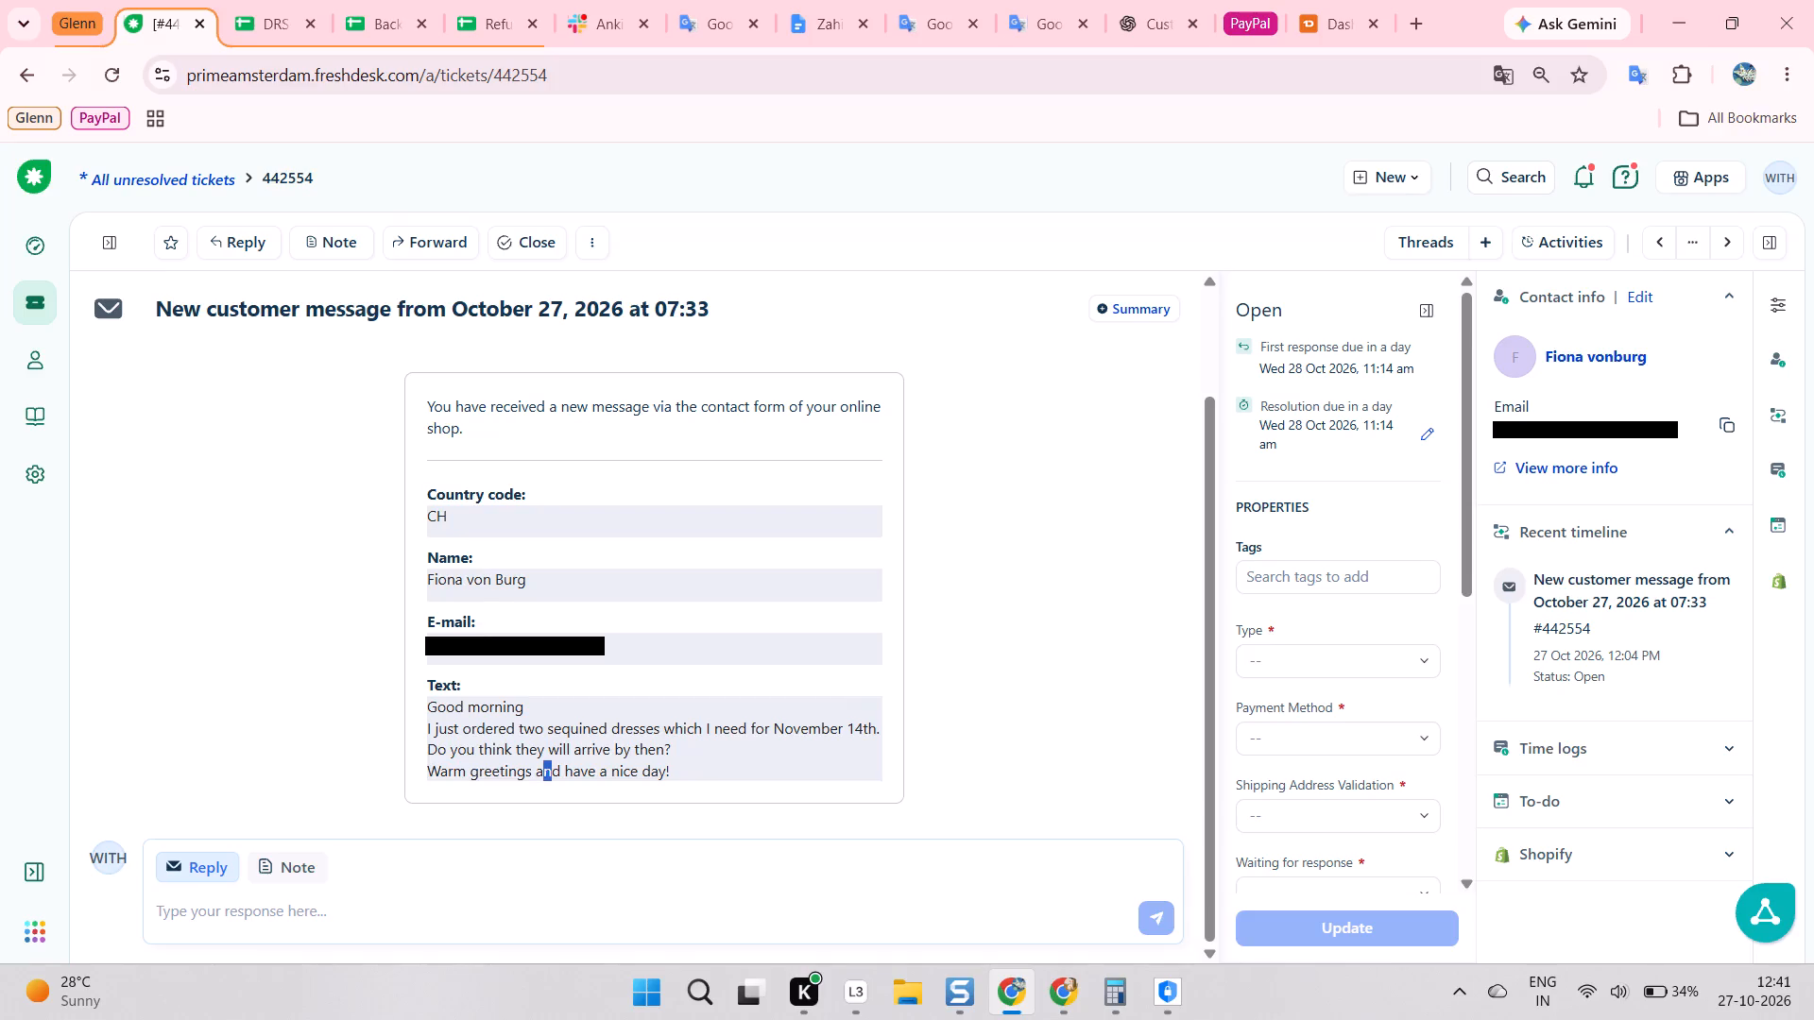
{"action": "left_click", "coordinate": [484, 751]}
{"action": "left_click", "coordinate": [526, 749]}
Copy the customer's message from "I just ordered two sequined dresses" to its end and translate it into Hindi in Google Translate.
{"action": "left_click_drag", "start_coordinate": [674, 773], "coordinate": [417, 727]}
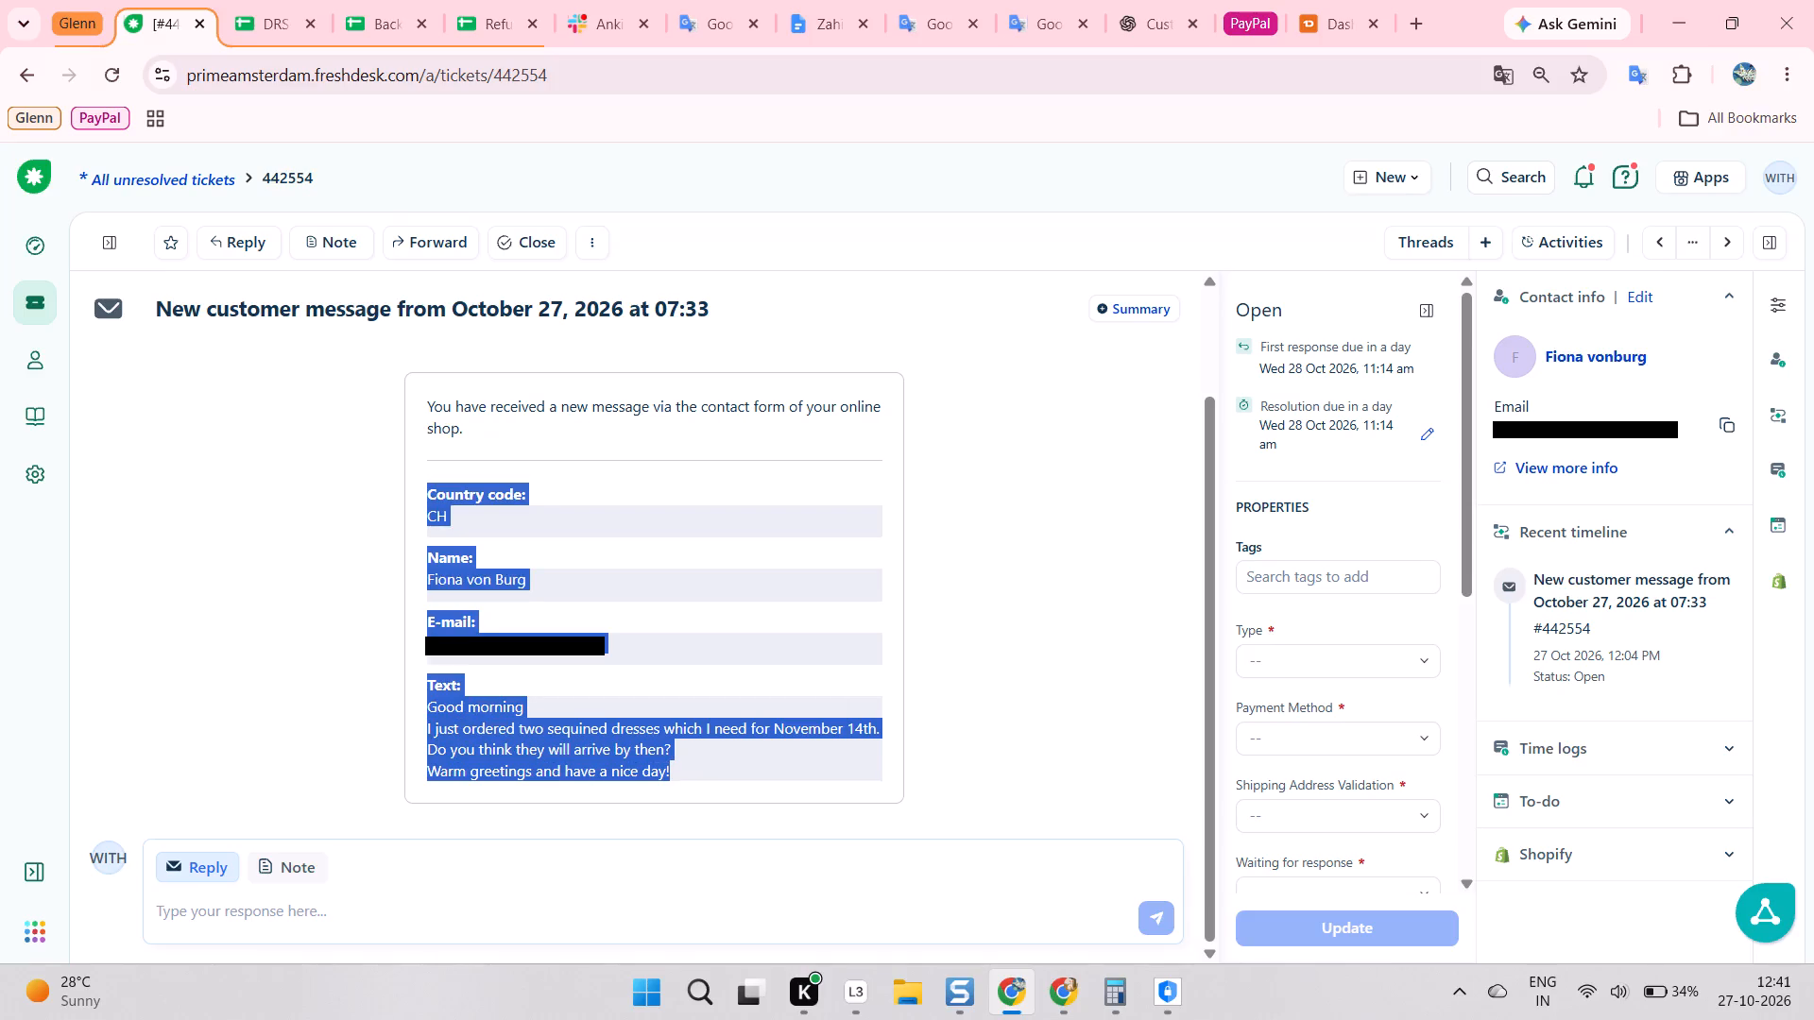
{"action": "left_click_drag", "start_coordinate": [417, 727], "coordinate": [423, 726]}
{"action": "left_click_drag", "start_coordinate": [423, 726], "coordinate": [429, 719]}
{"action": "key", "text": "ctrl+c"}
{"action": "key", "text": "ctrl+c"}
{"action": "key", "text": "ctrl+c"}
{"action": "key", "text": "ctrl+c"}
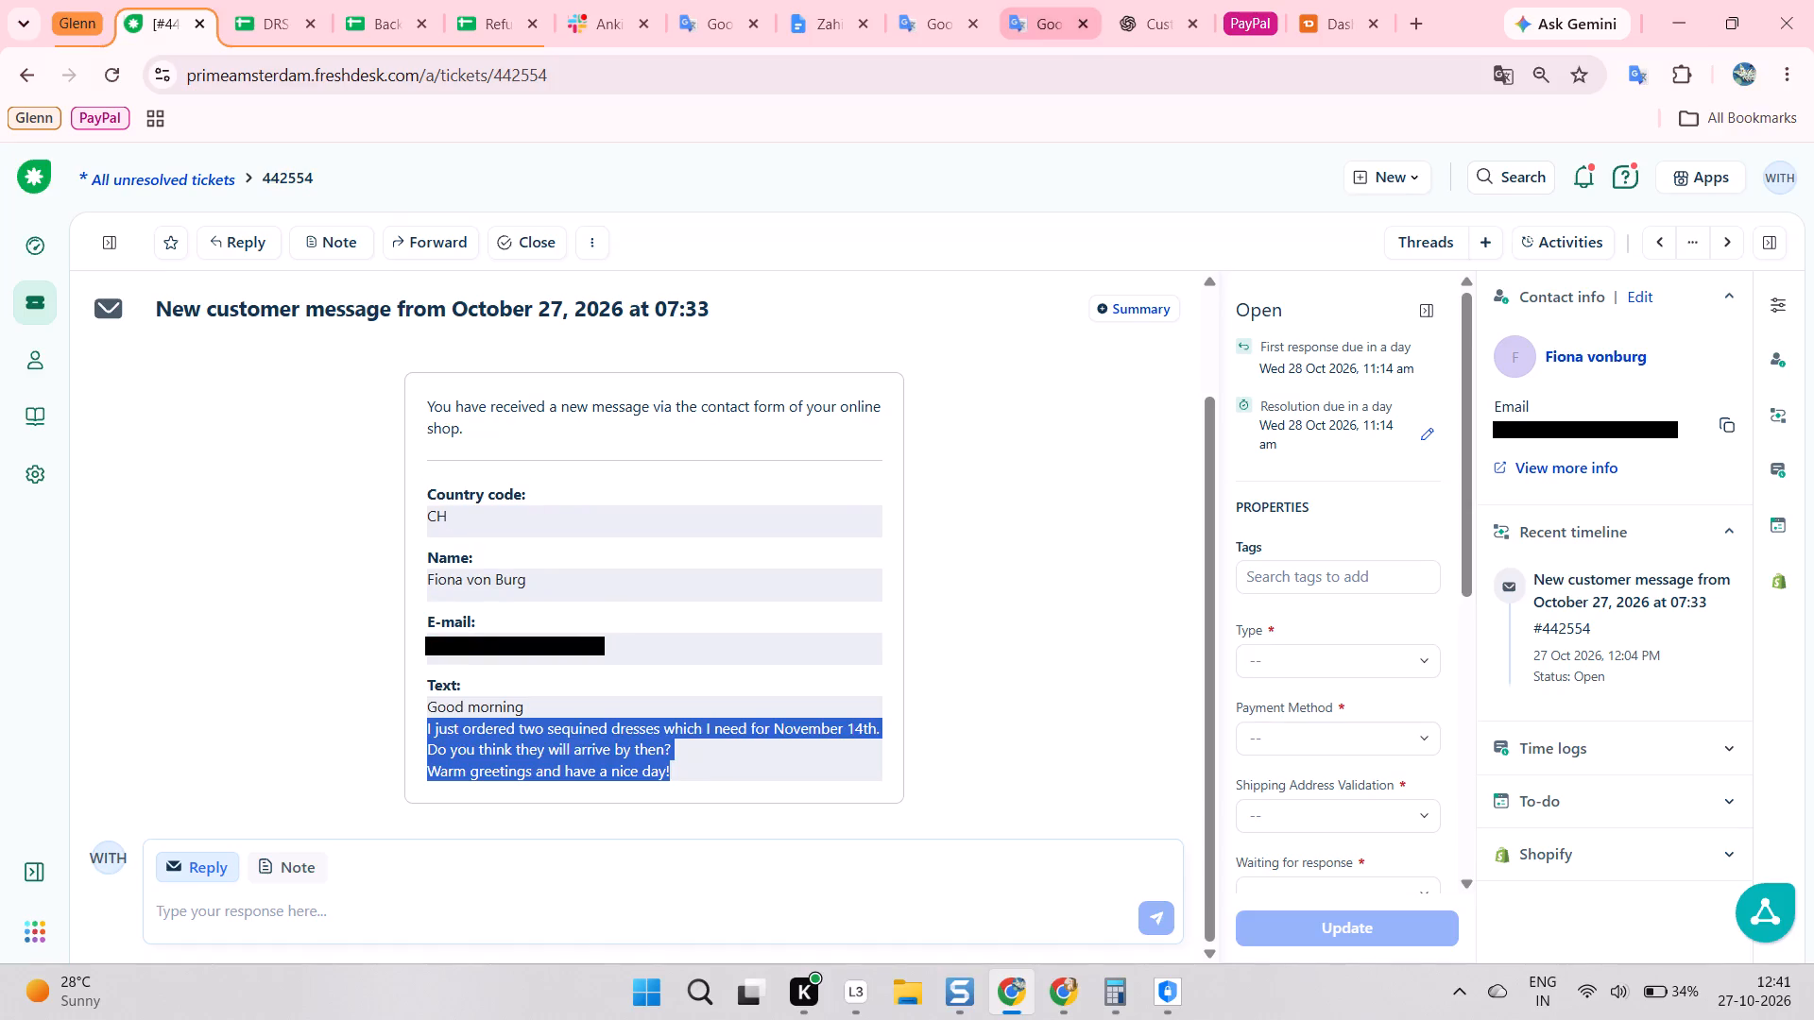
{"action": "left_click", "coordinate": [1073, 0]}
{"action": "scroll", "coordinate": [882, 225], "scroll_direction": "up", "scroll_amount": 7}
{"action": "left_click", "coordinate": [857, 355]}
{"action": "key", "text": "ctrl+v"}
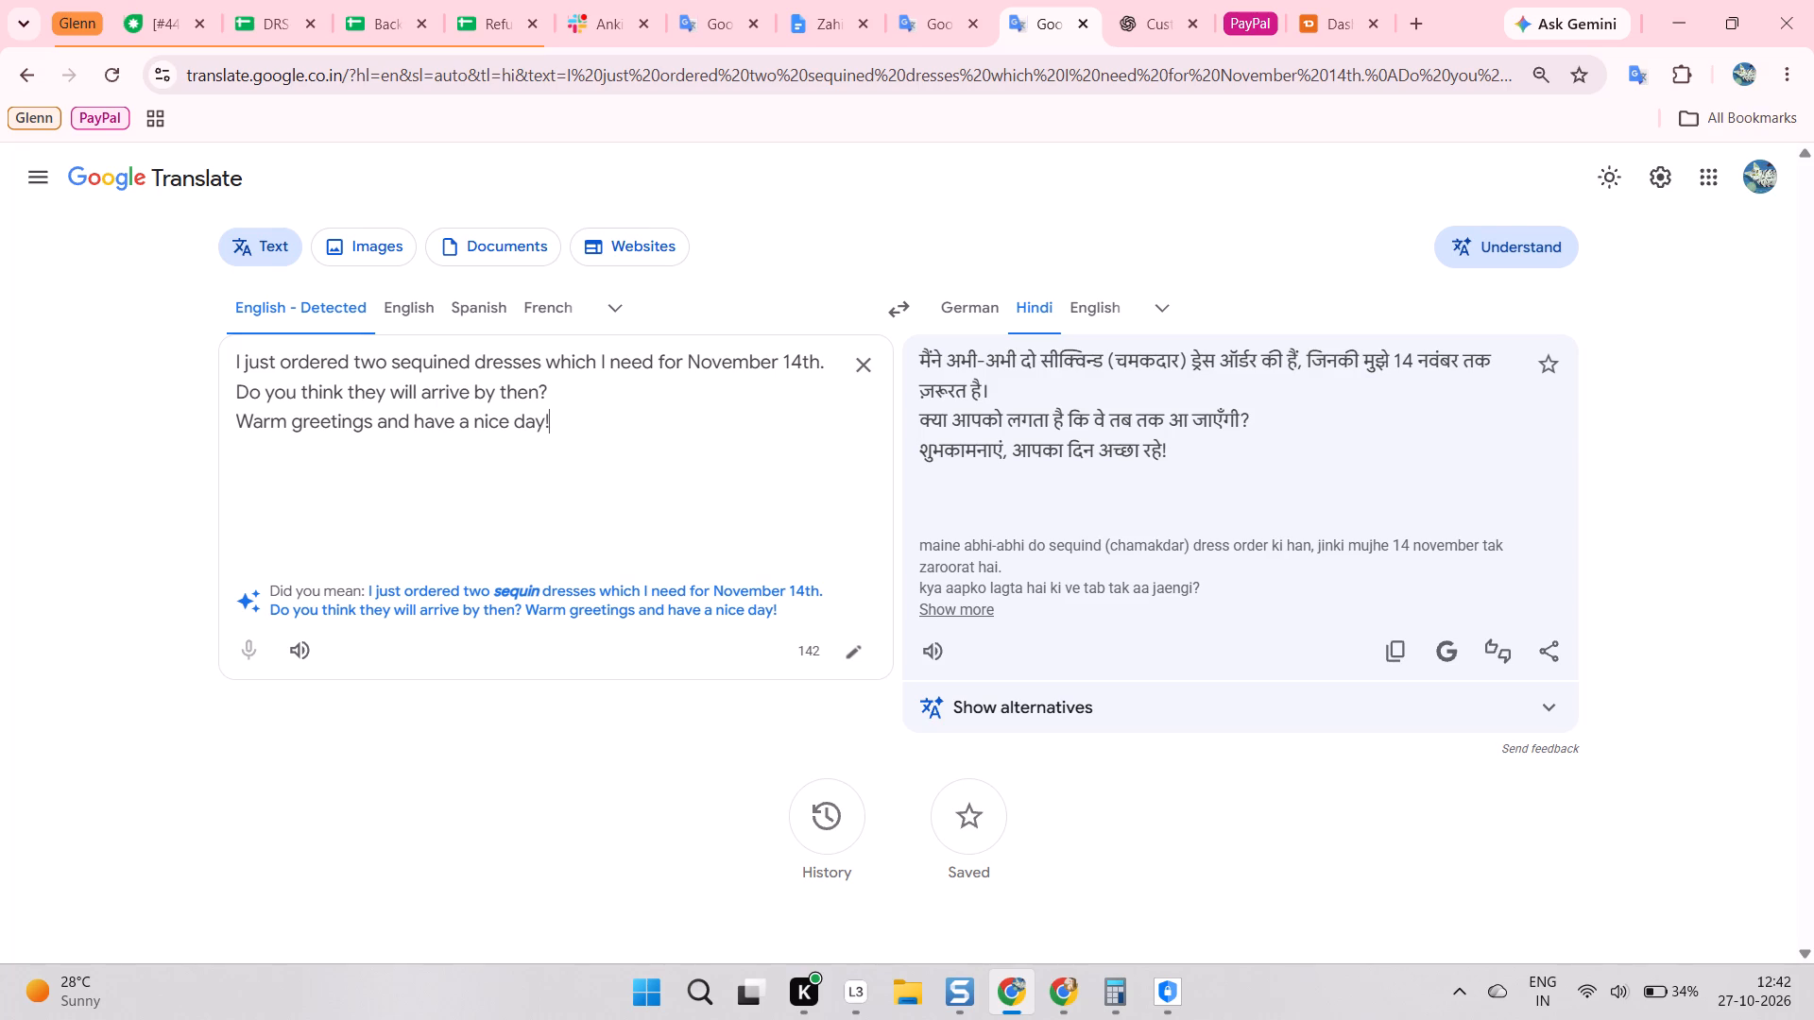
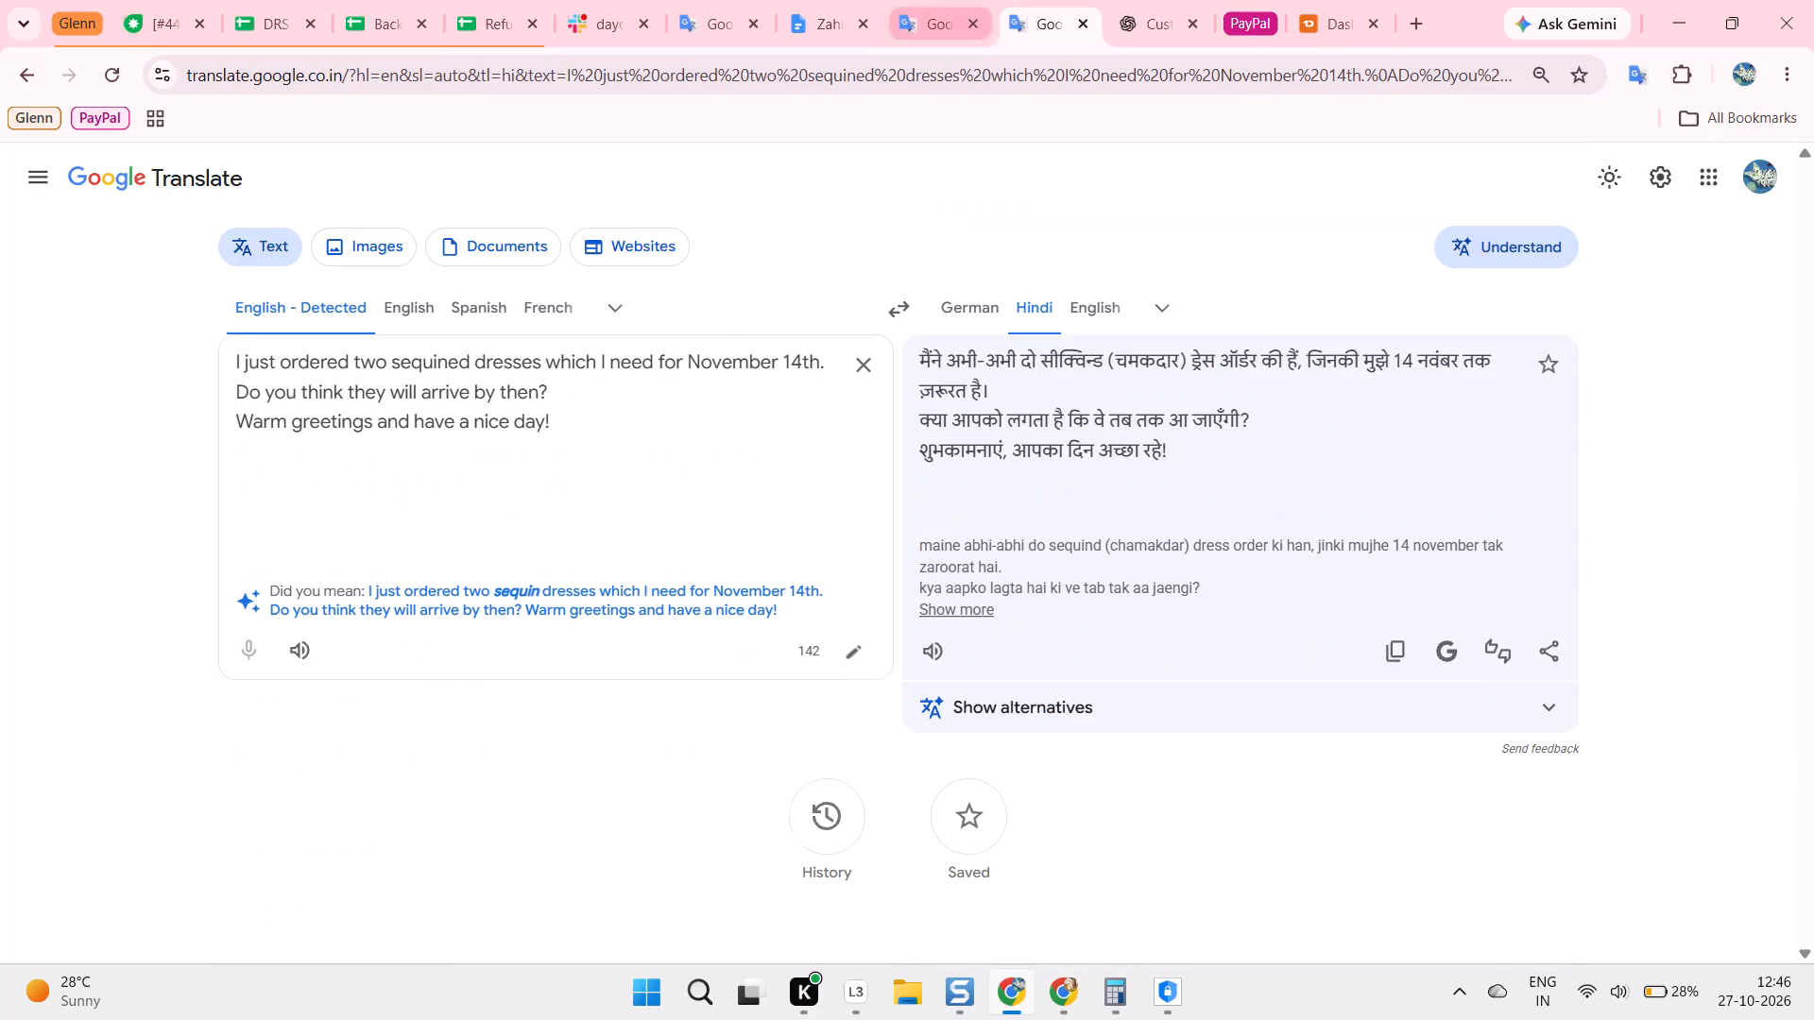
{"action": "scroll", "coordinate": [733, 329], "scroll_direction": "up", "scroll_amount": 5}
{"action": "left_click", "coordinate": [877, 371]}
{"action": "key", "text": "ctrl+v"}
{"action": "key", "text": "alt+Tab"}
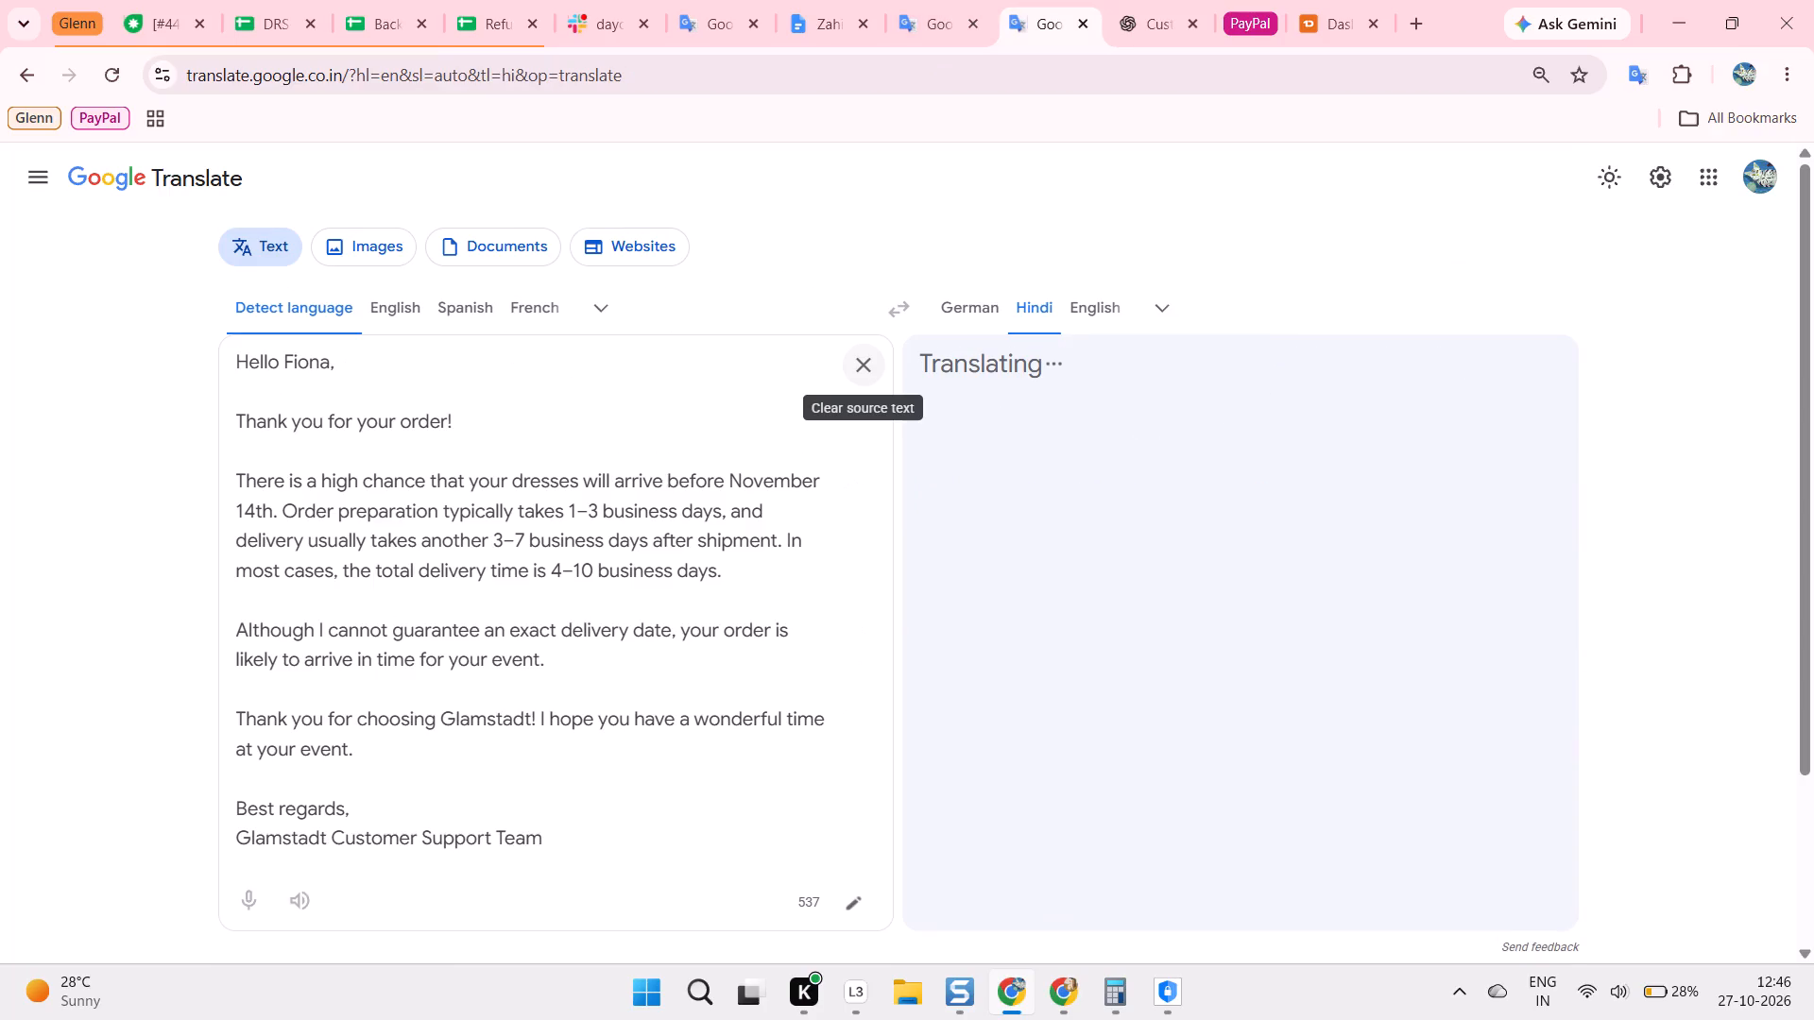
{"action": "key", "text": "alt+Tab"}
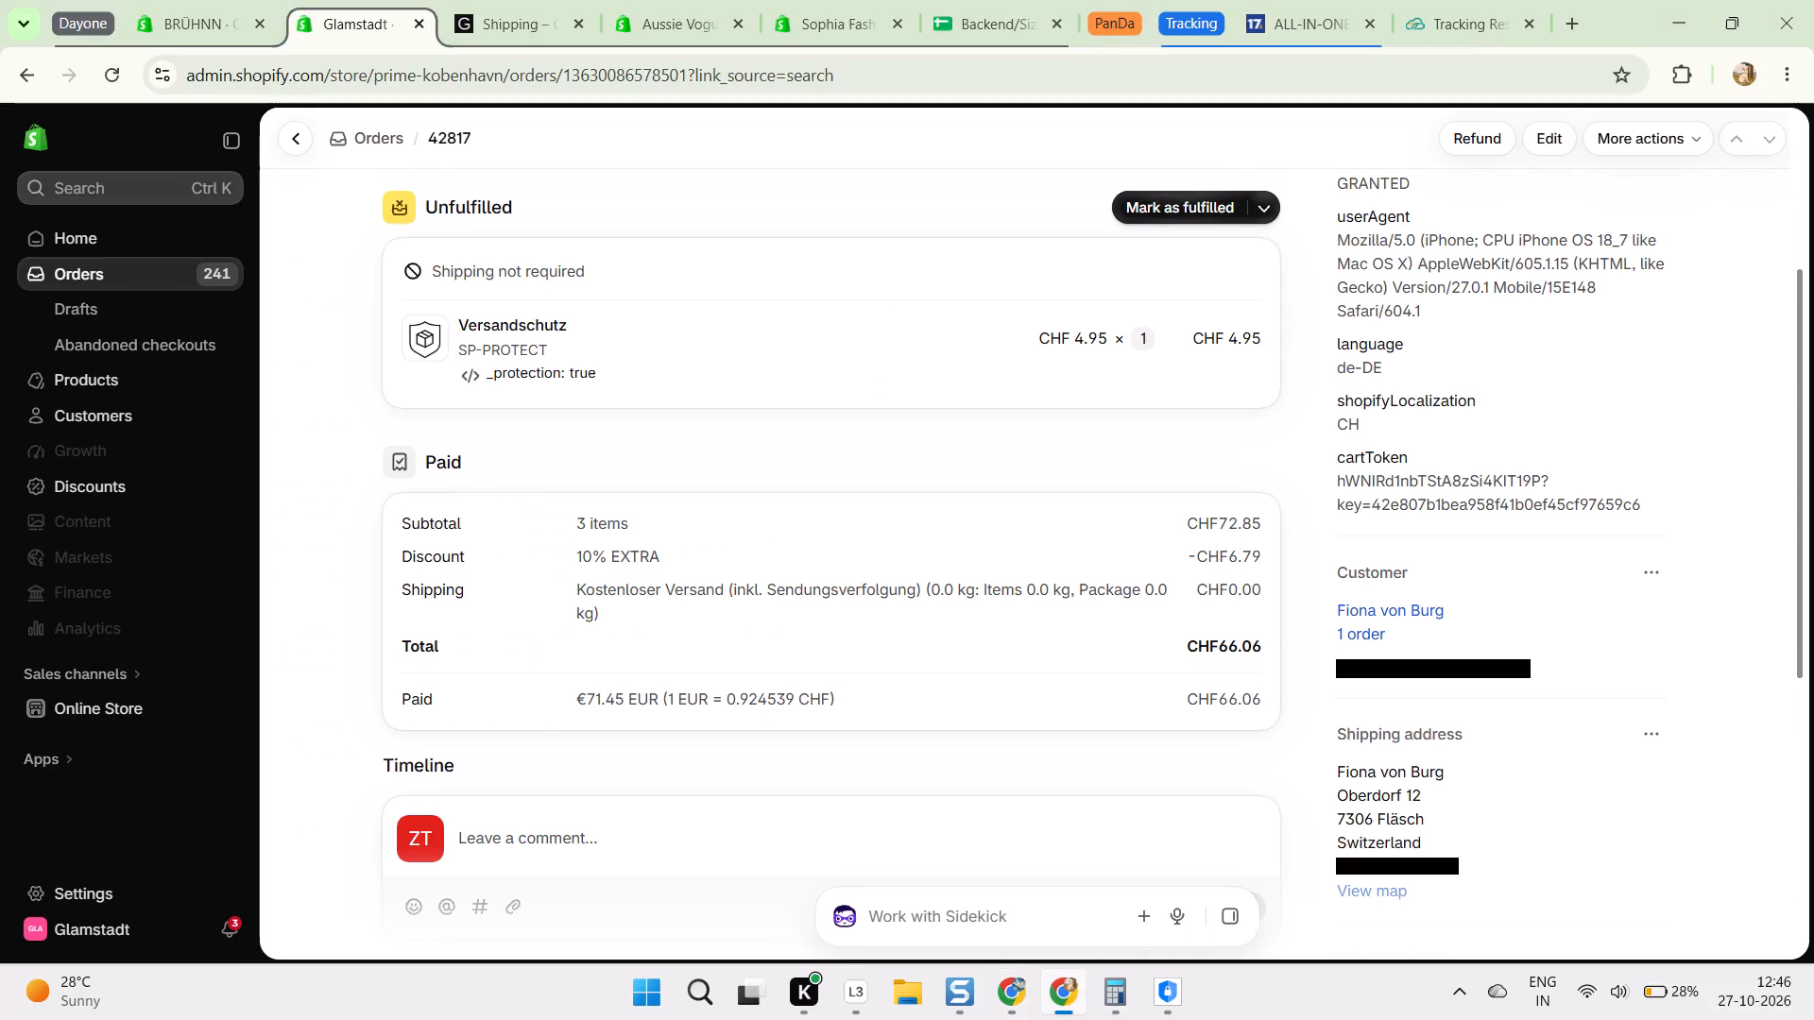
{"action": "scroll", "coordinate": [1310, 574], "scroll_direction": "down", "scroll_amount": 1}
{"action": "key", "text": "alt+Tab"}
{"action": "scroll", "coordinate": [1080, 497], "scroll_direction": "up", "scroll_amount": 2}
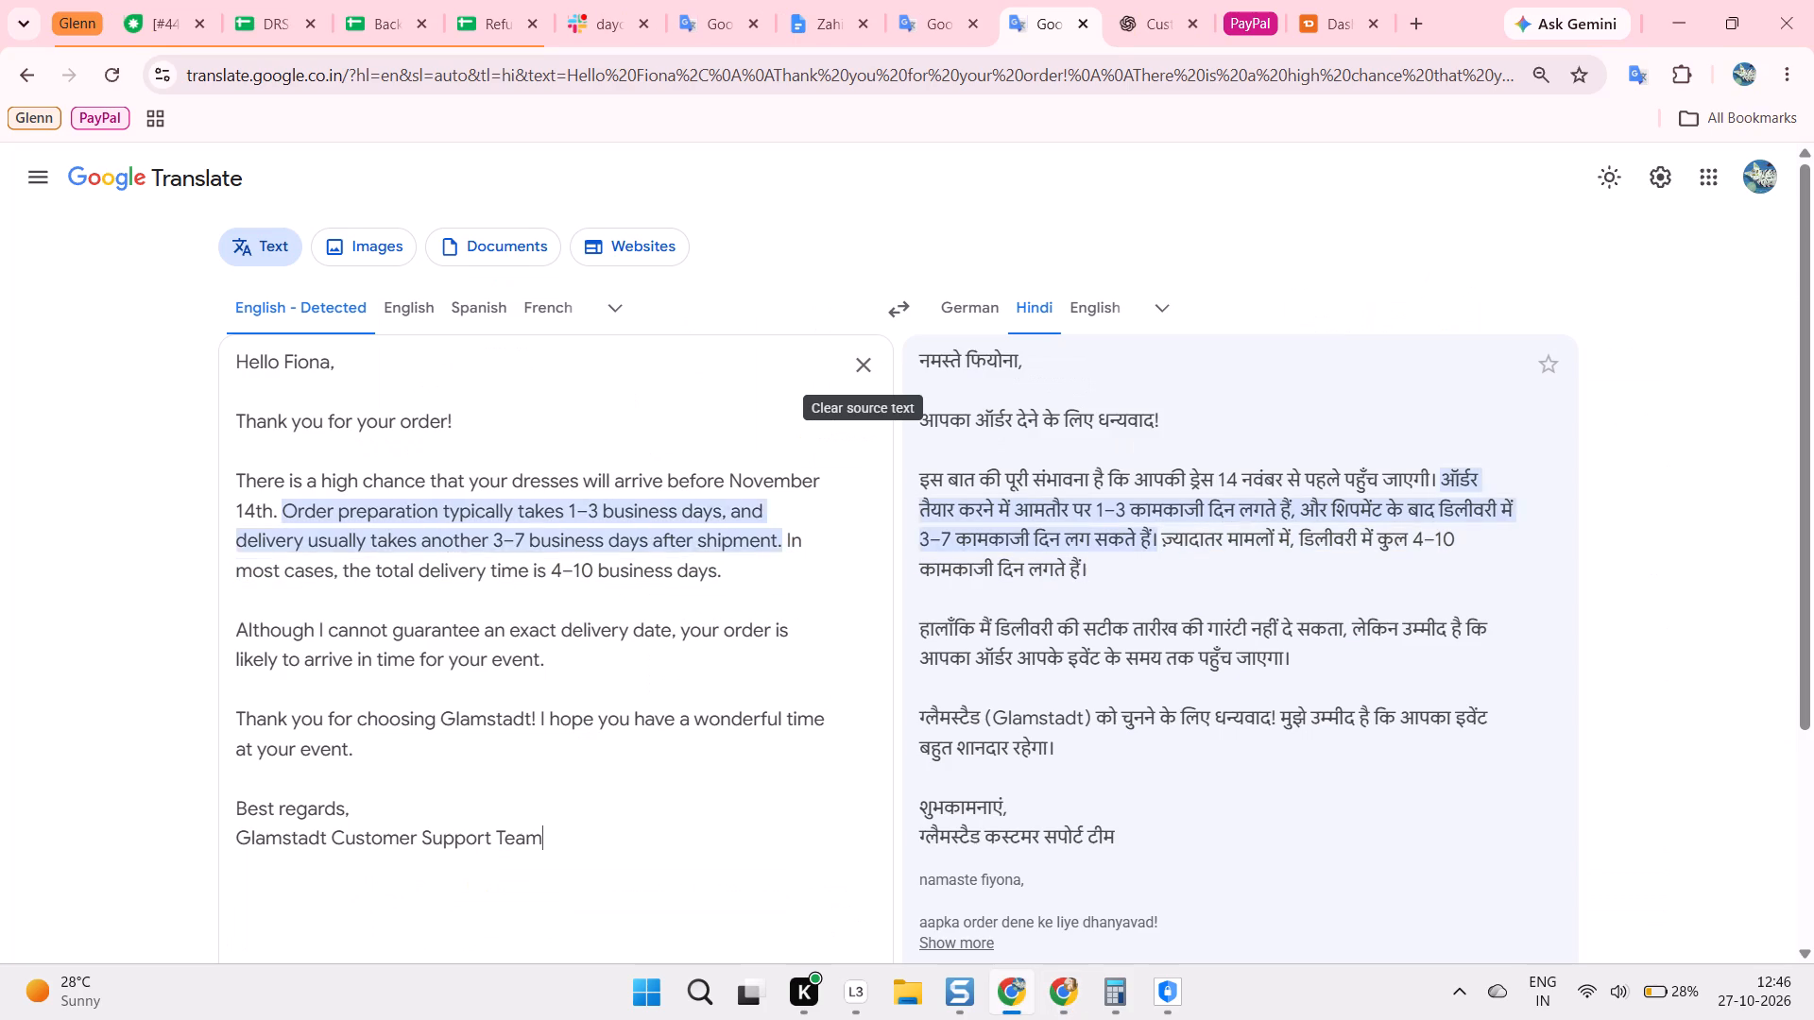
{"action": "scroll", "coordinate": [1103, 520], "scroll_direction": "up", "scroll_amount": 1}
{"action": "left_click", "coordinate": [966, 311]}
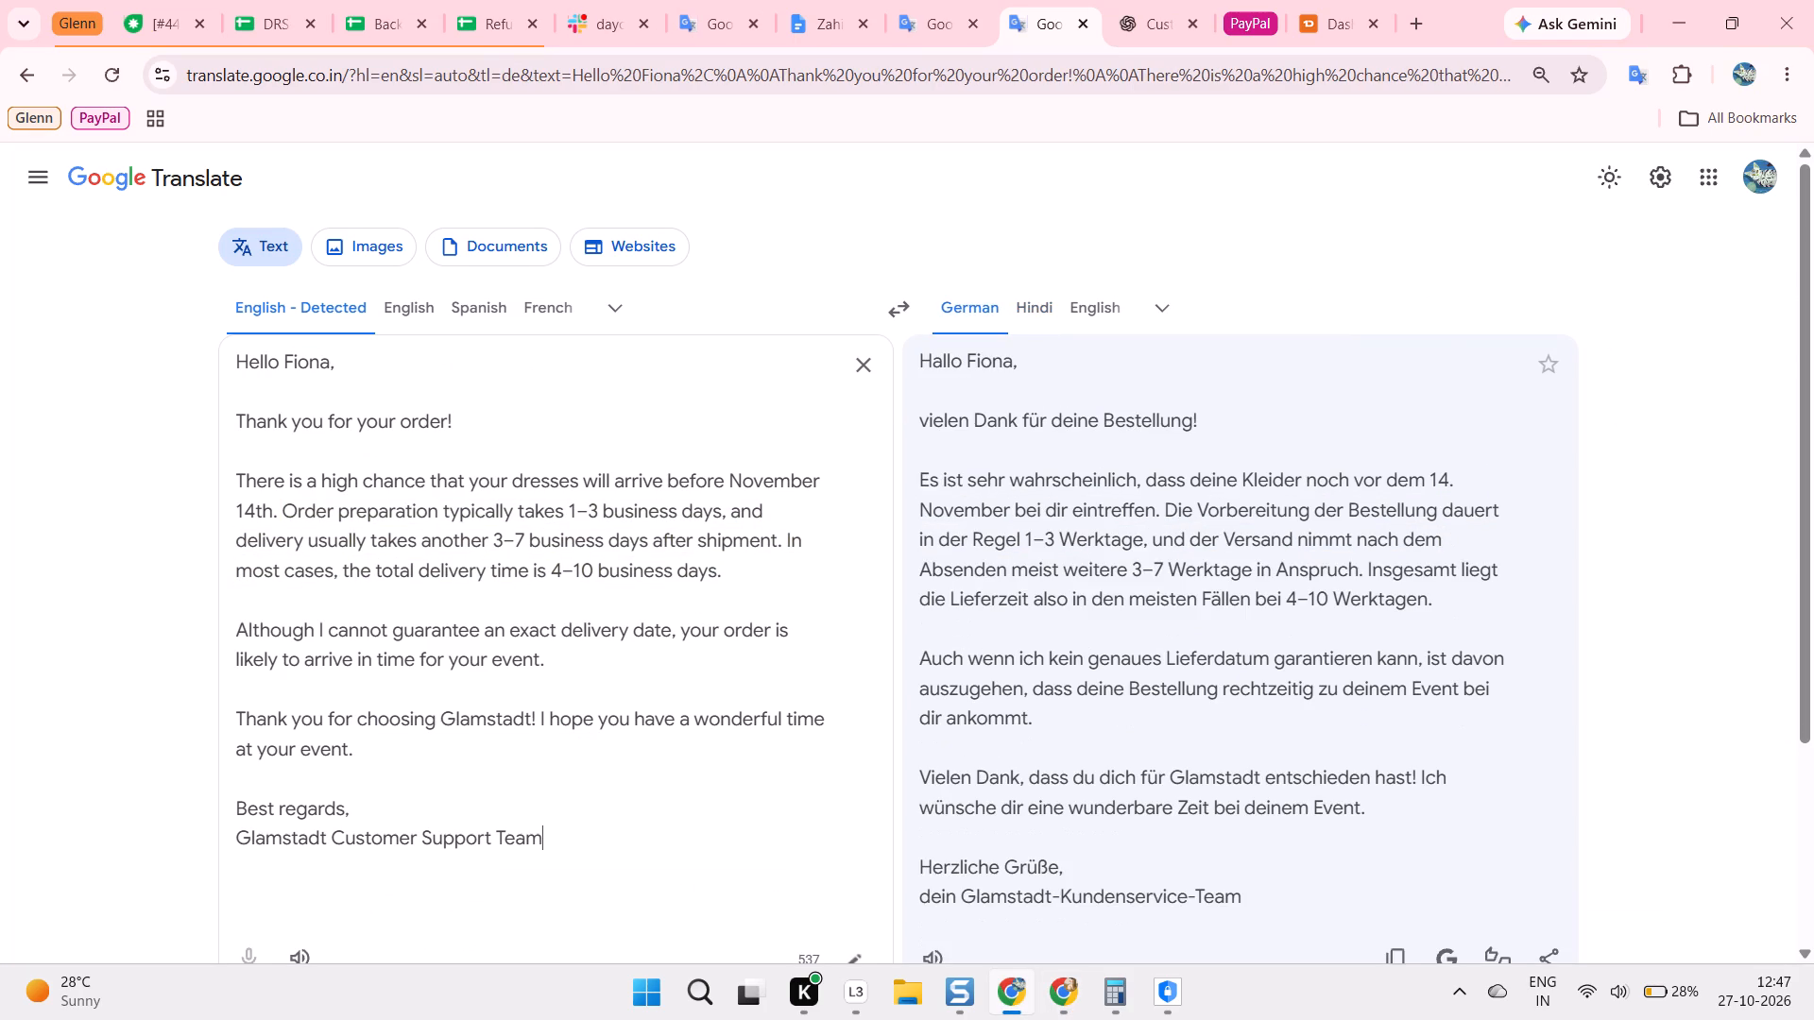
{"action": "scroll", "coordinate": [1157, 435], "scroll_direction": "down", "scroll_amount": 10}
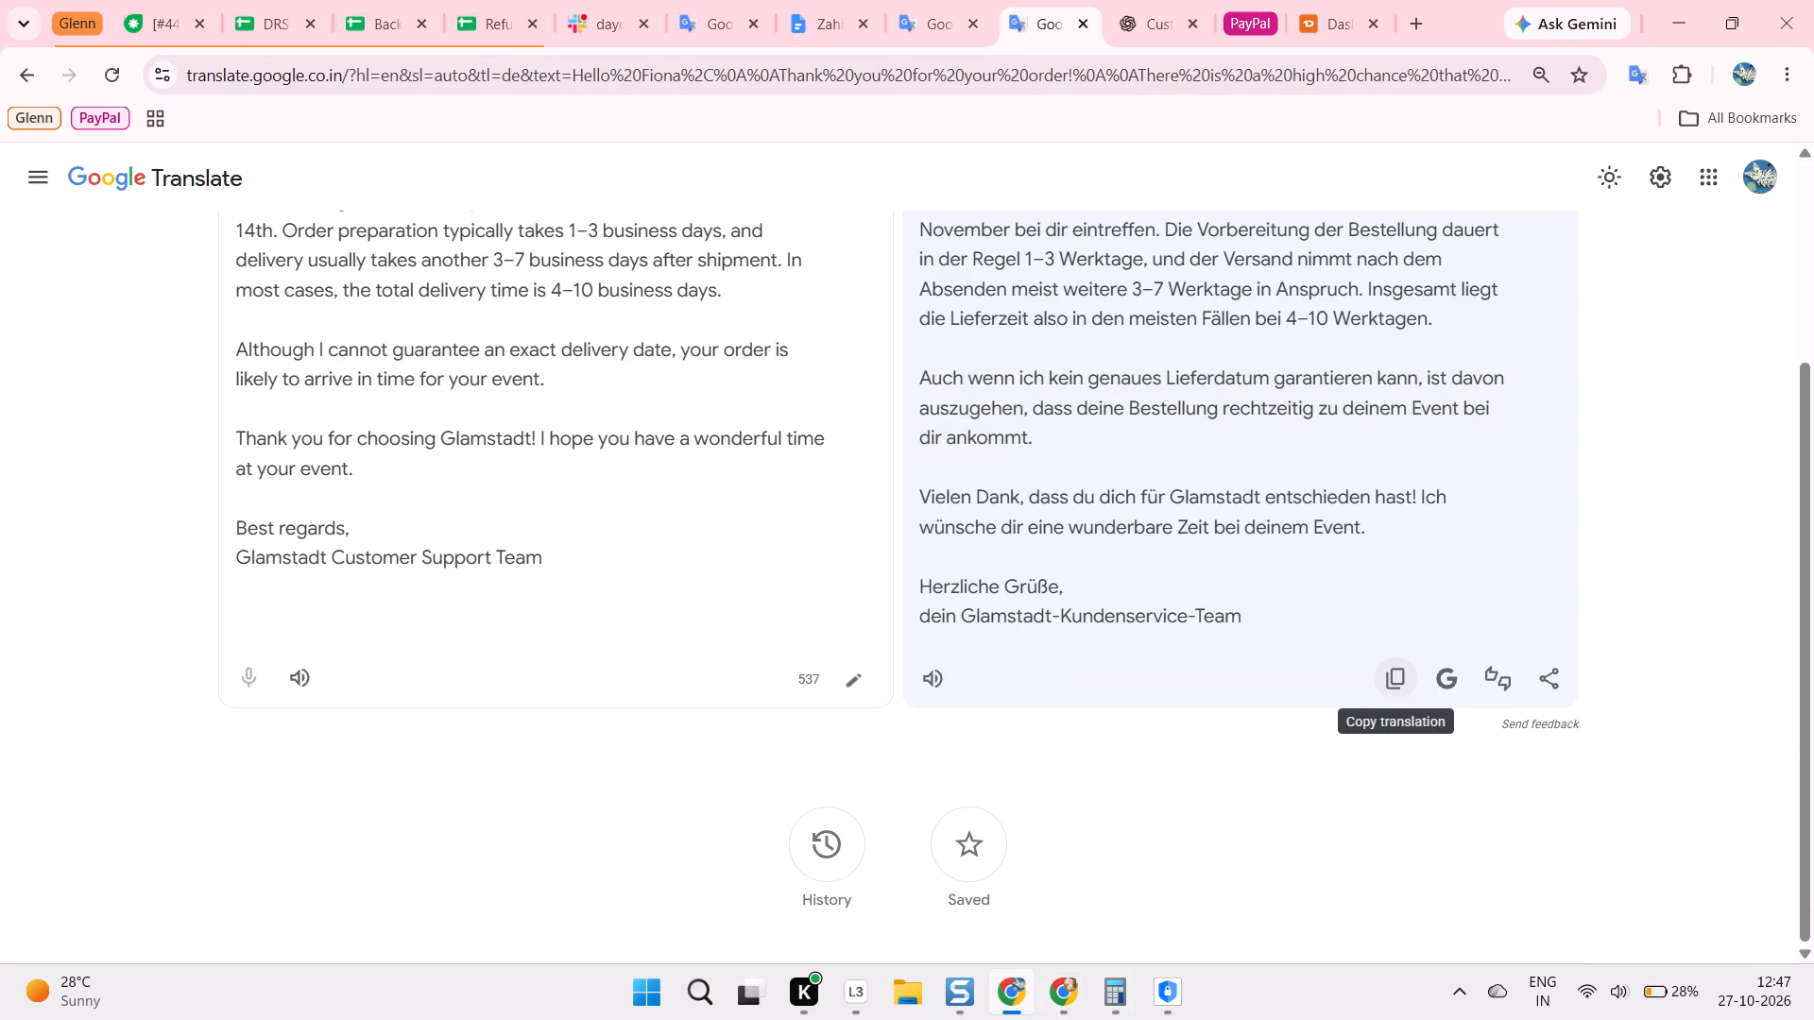
{"action": "left_click", "coordinate": [1391, 678]}
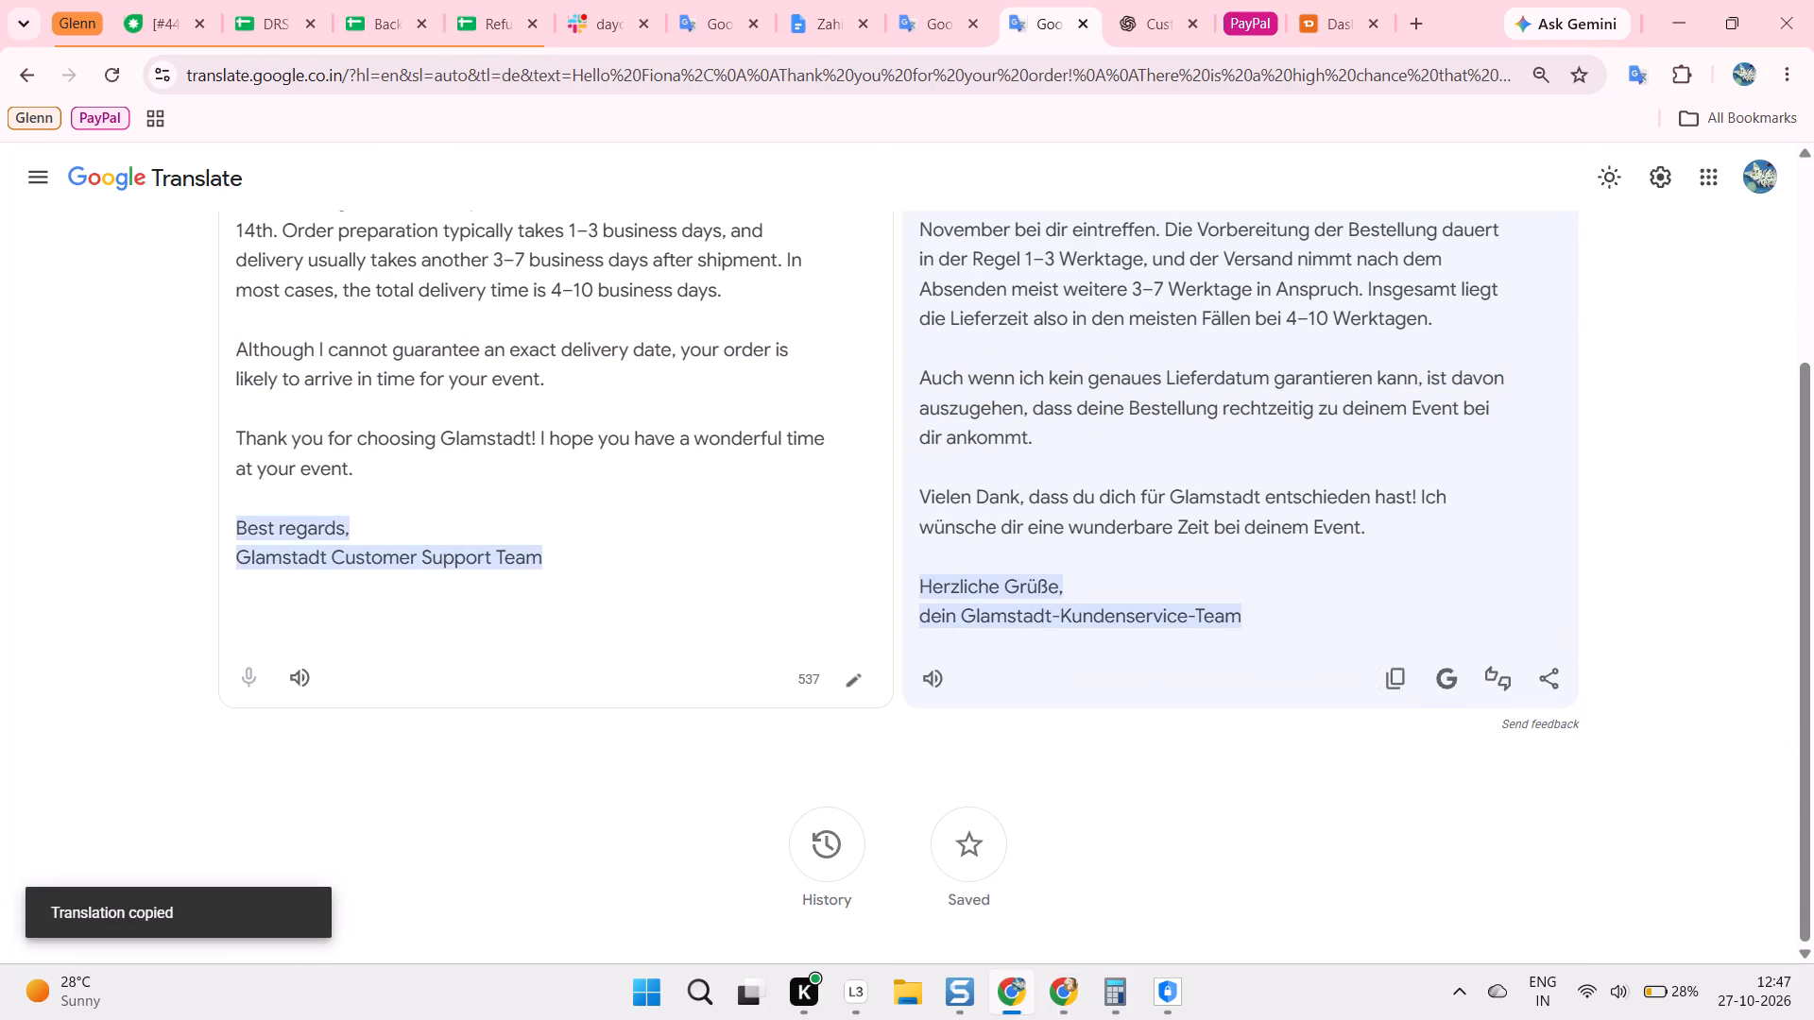
Start a reply on ticket #442554, replacing the default greeting with the German text and removing the extra trailing space below the sign-off.
{"action": "left_click", "coordinate": [189, 0]}
{"action": "left_click", "coordinate": [822, 687]}
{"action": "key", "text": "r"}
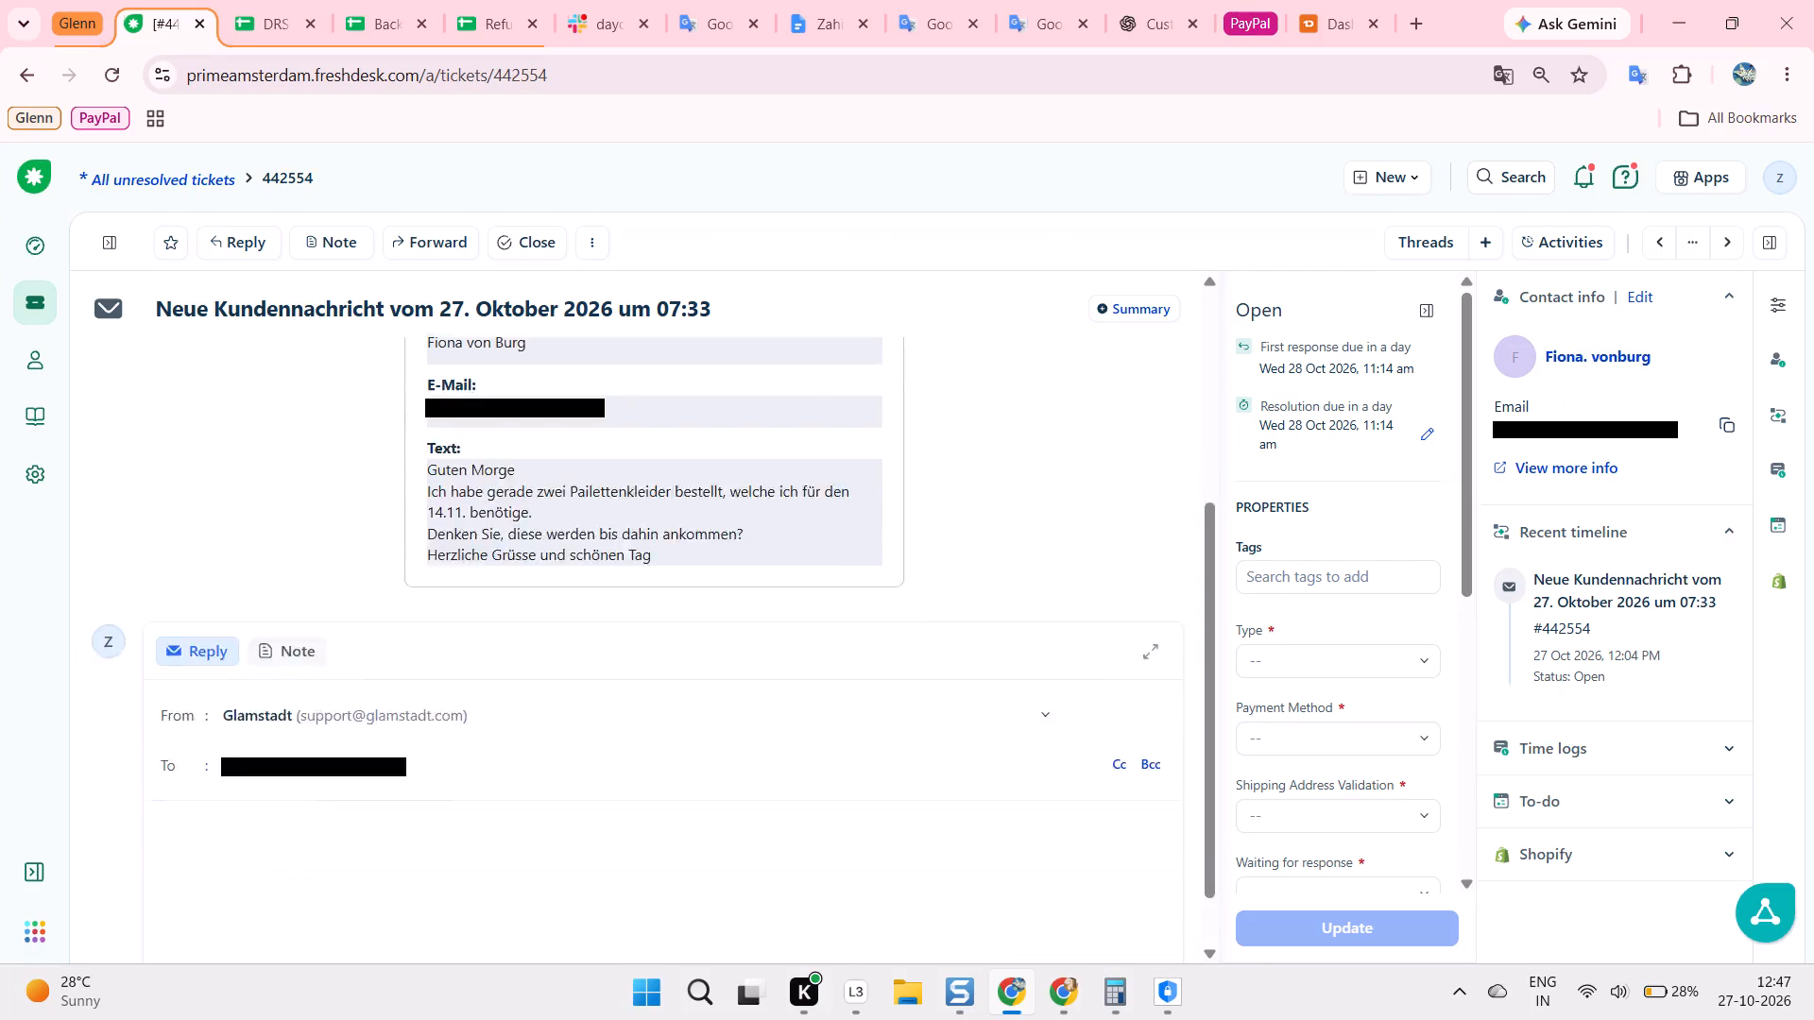
{"action": "scroll", "coordinate": [449, 631], "scroll_direction": "down", "scroll_amount": 6}
{"action": "left_click", "coordinate": [202, 817]}
{"action": "left_click_drag", "start_coordinate": [213, 811], "coordinate": [231, 807], "text": "ctrl"}
{"action": "key", "text": "ctrl+a"}
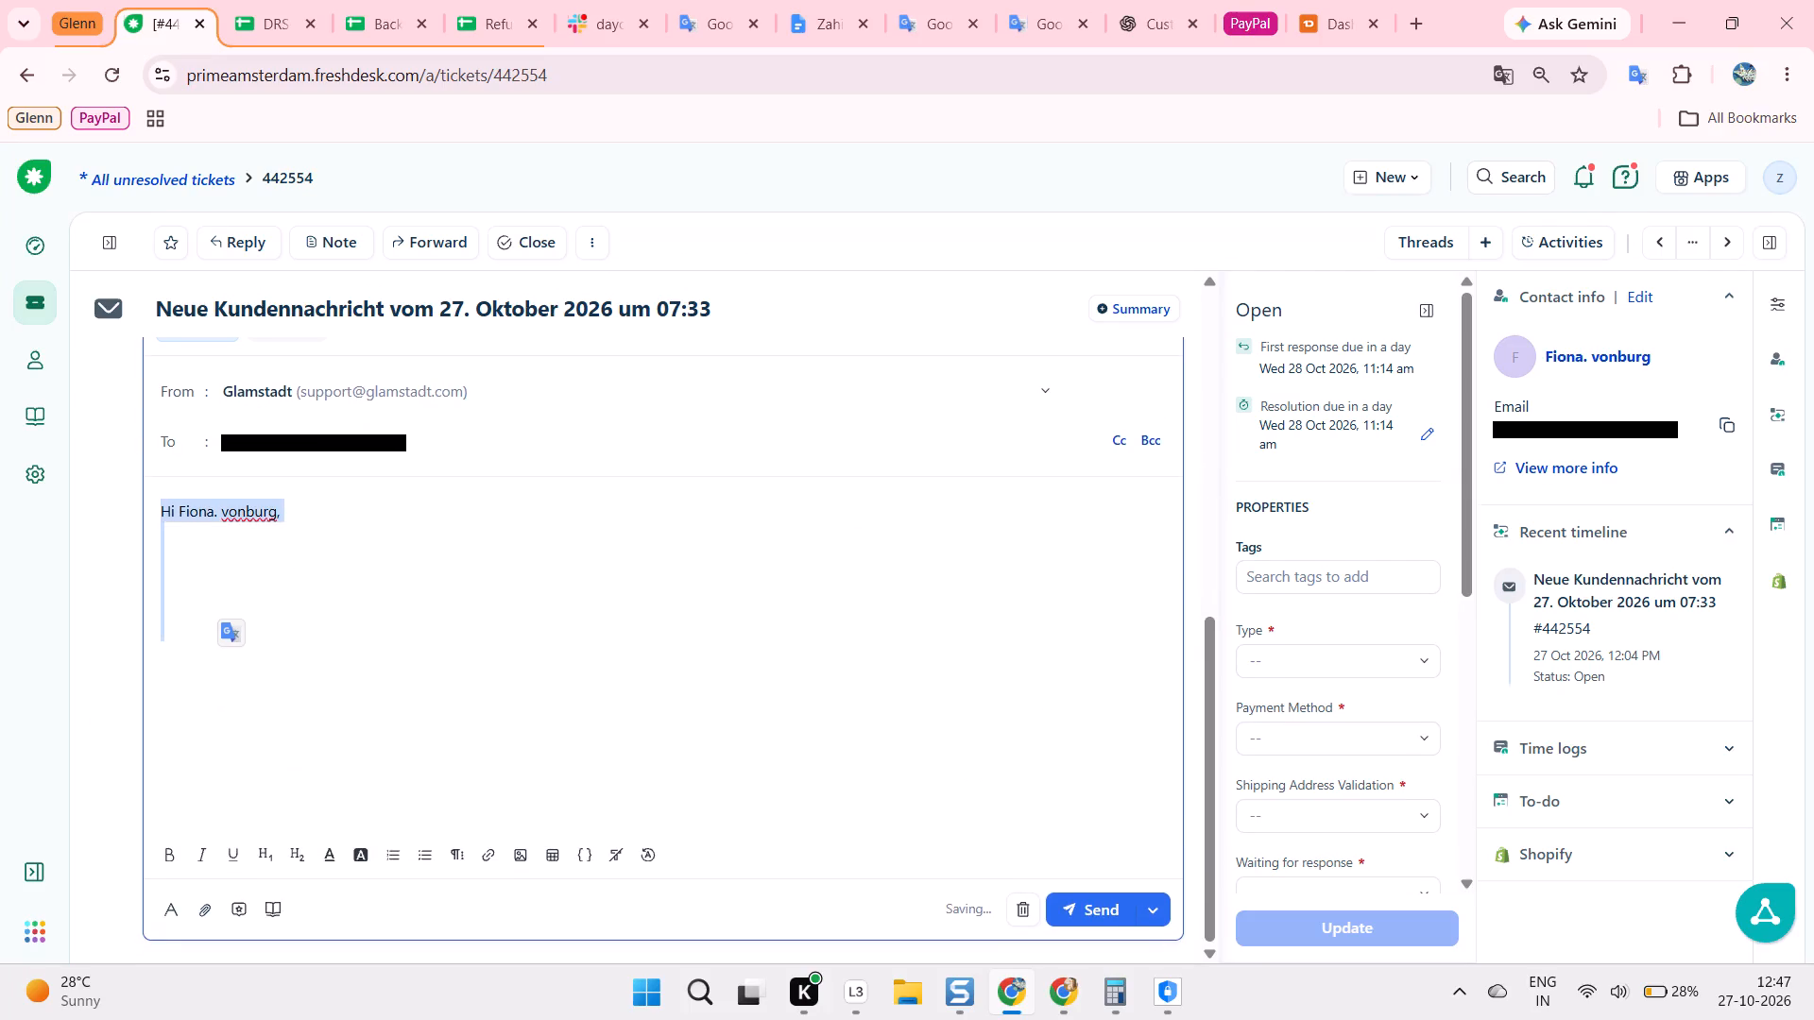
{"action": "key", "text": "BackSpace"}
{"action": "key", "text": "BackSpace"}
{"action": "key", "text": "BackSpace"}
{"action": "key", "text": "BackSpace"}
{"action": "key", "text": "BackSpace"}
{"action": "key", "text": "ctrl+v"}
{"action": "scroll", "coordinate": [340, 774], "scroll_direction": "down", "scroll_amount": 6}
{"action": "left_click", "coordinate": [243, 830]}
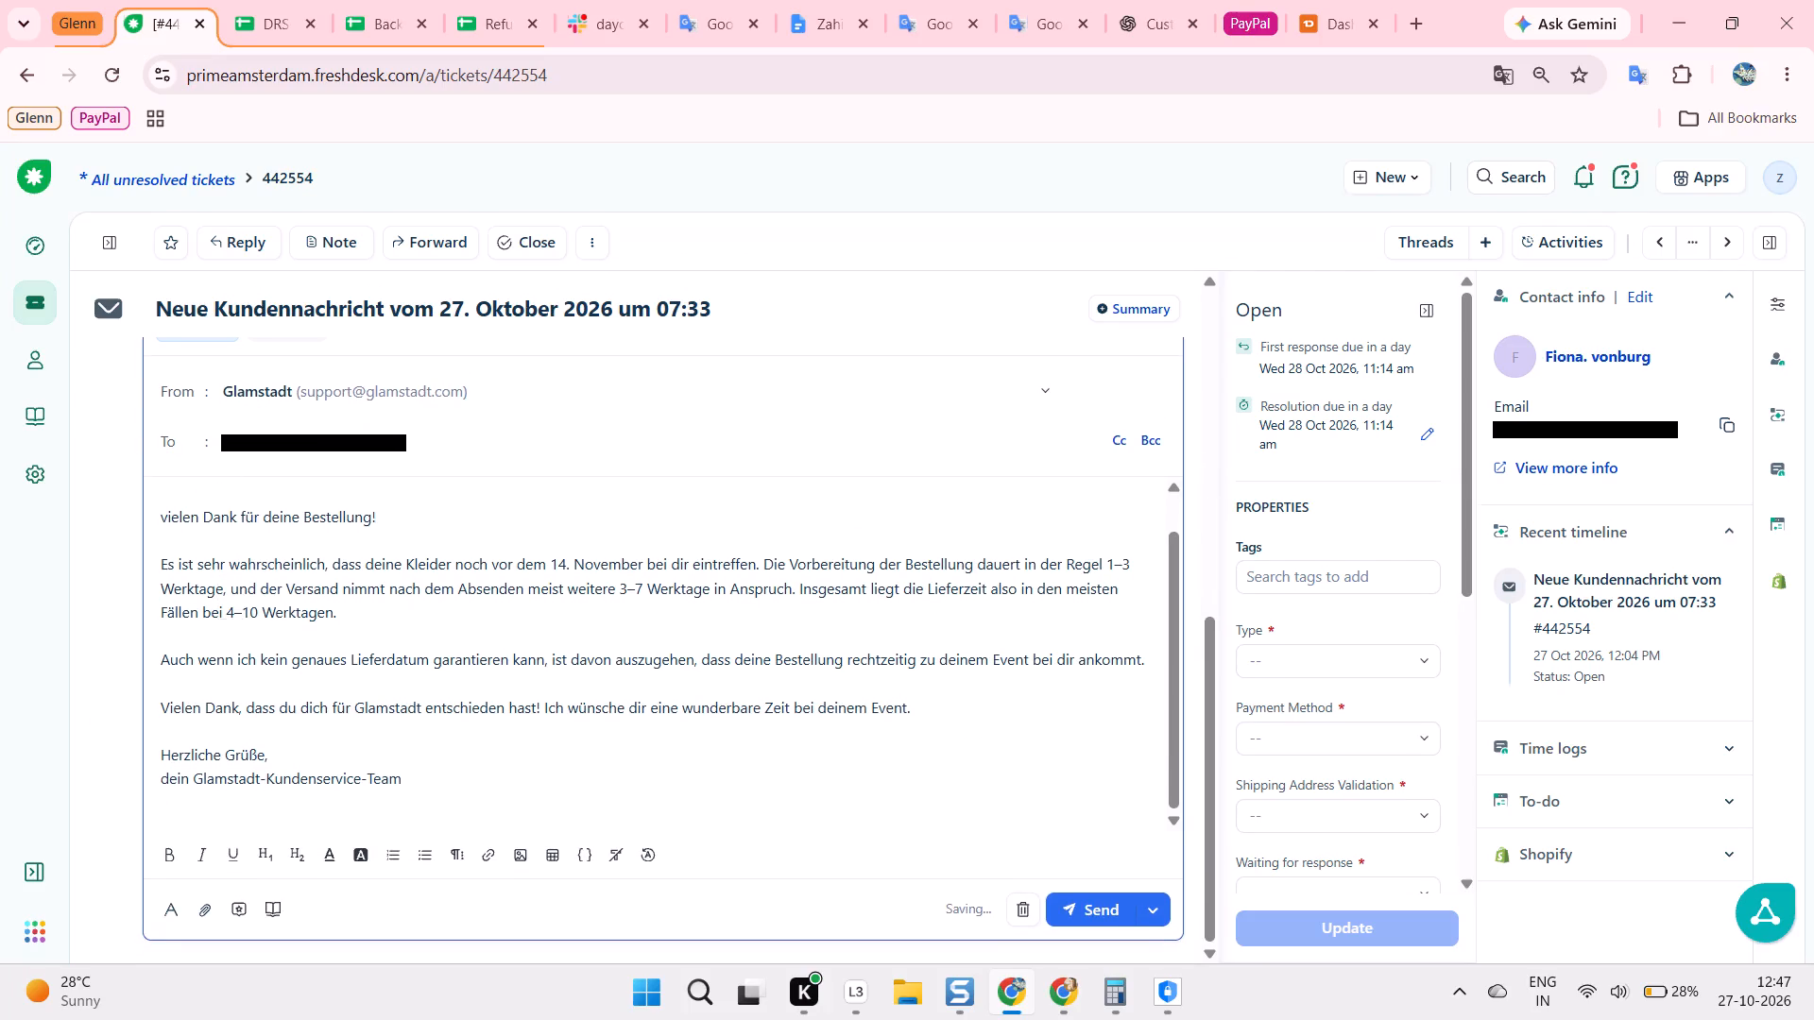
{"action": "left_click", "coordinate": [274, 800]}
{"action": "key", "text": "BackSpace"}
{"action": "scroll", "coordinate": [428, 755], "scroll_direction": "down", "scroll_amount": 7}
{"action": "scroll", "coordinate": [575, 716], "scroll_direction": "down", "scroll_amount": 2}
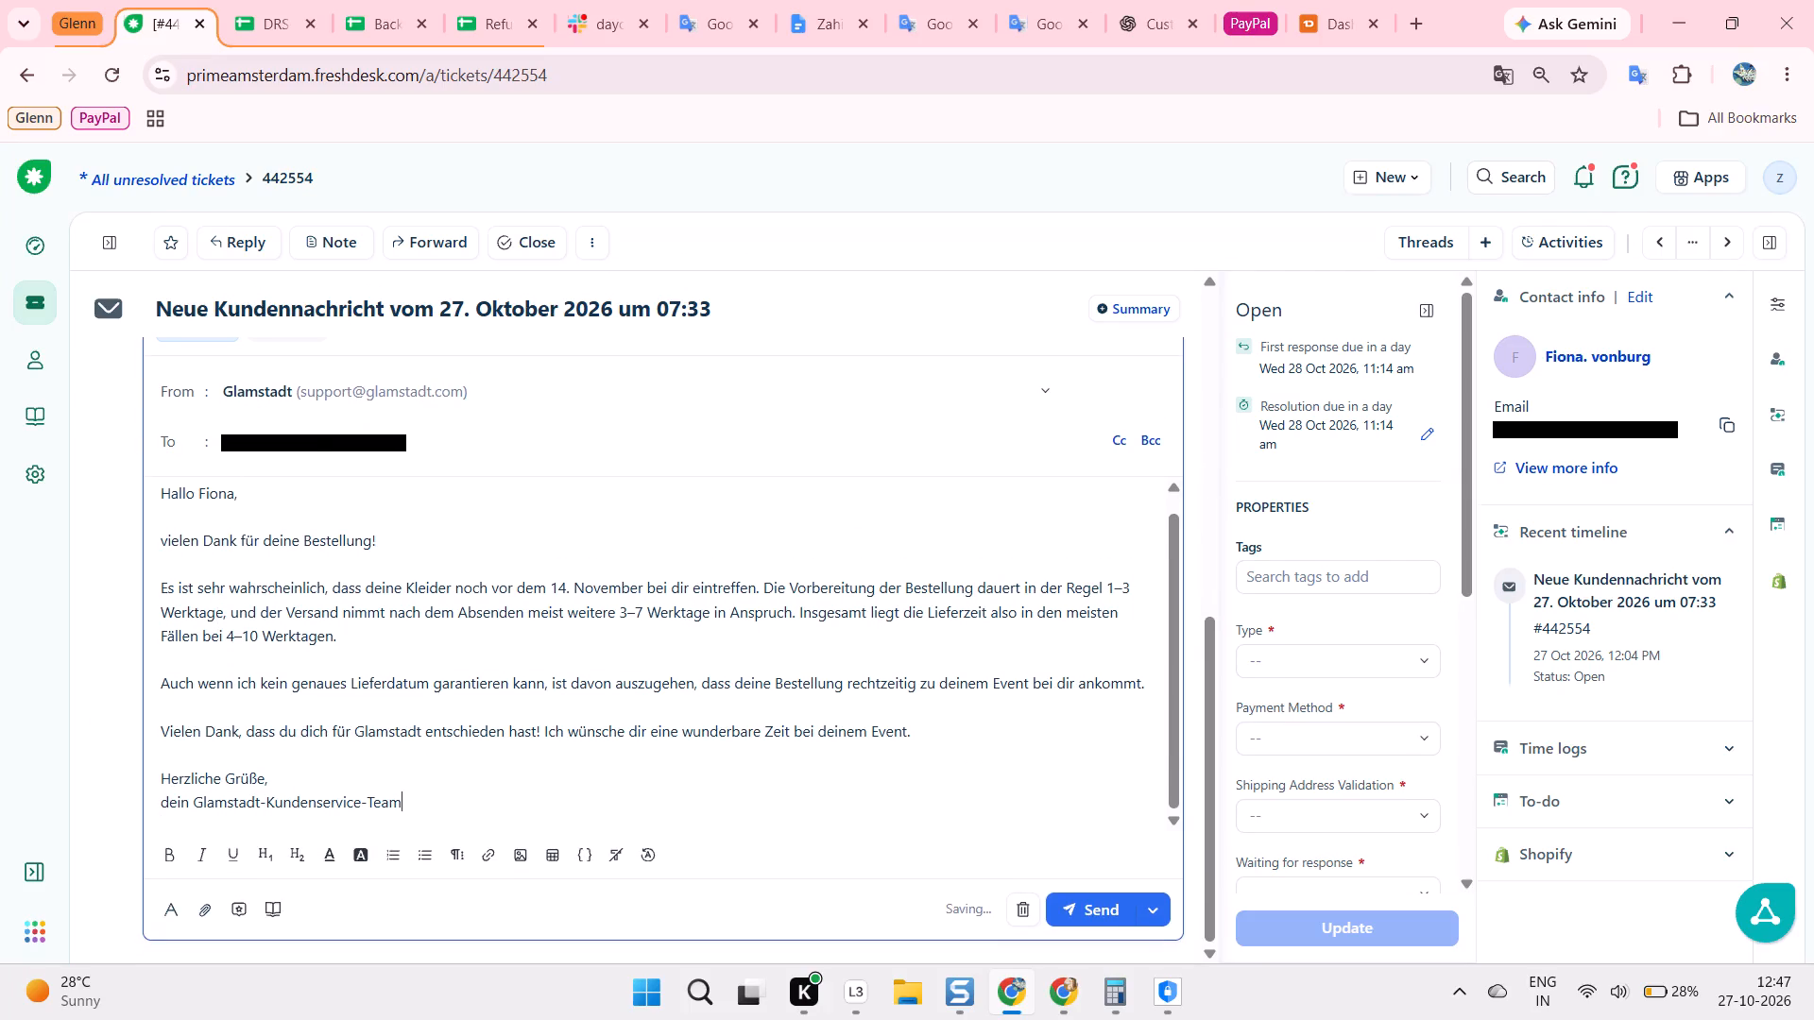
{"action": "key", "text": "alt+Tab"}
{"action": "scroll", "coordinate": [693, 576], "scroll_direction": "down", "scroll_amount": 4}
{"action": "scroll", "coordinate": [768, 566], "scroll_direction": "down", "scroll_amount": 4}
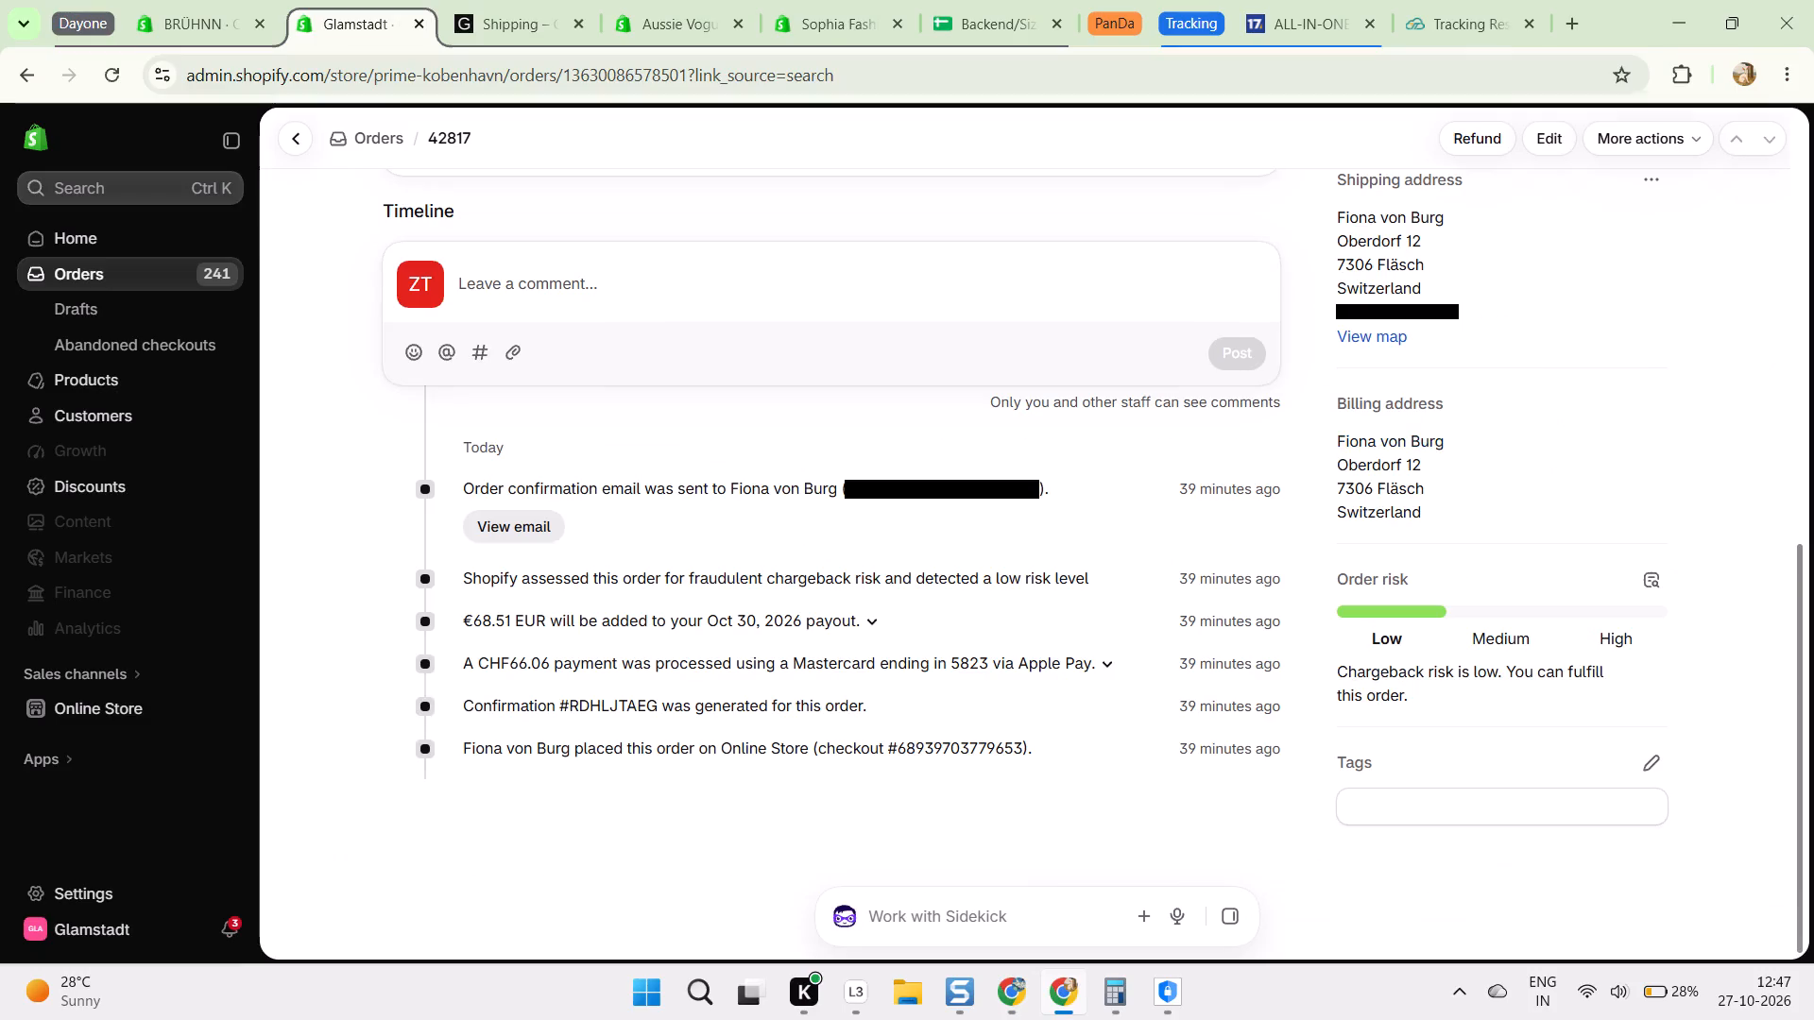
{"action": "key", "text": "alt+Tab"}
{"action": "scroll", "coordinate": [846, 693], "scroll_direction": "down", "scroll_amount": 6}
{"action": "left_click", "coordinate": [1108, 906]}
{"action": "scroll", "coordinate": [771, 626], "scroll_direction": "down", "scroll_amount": 3}
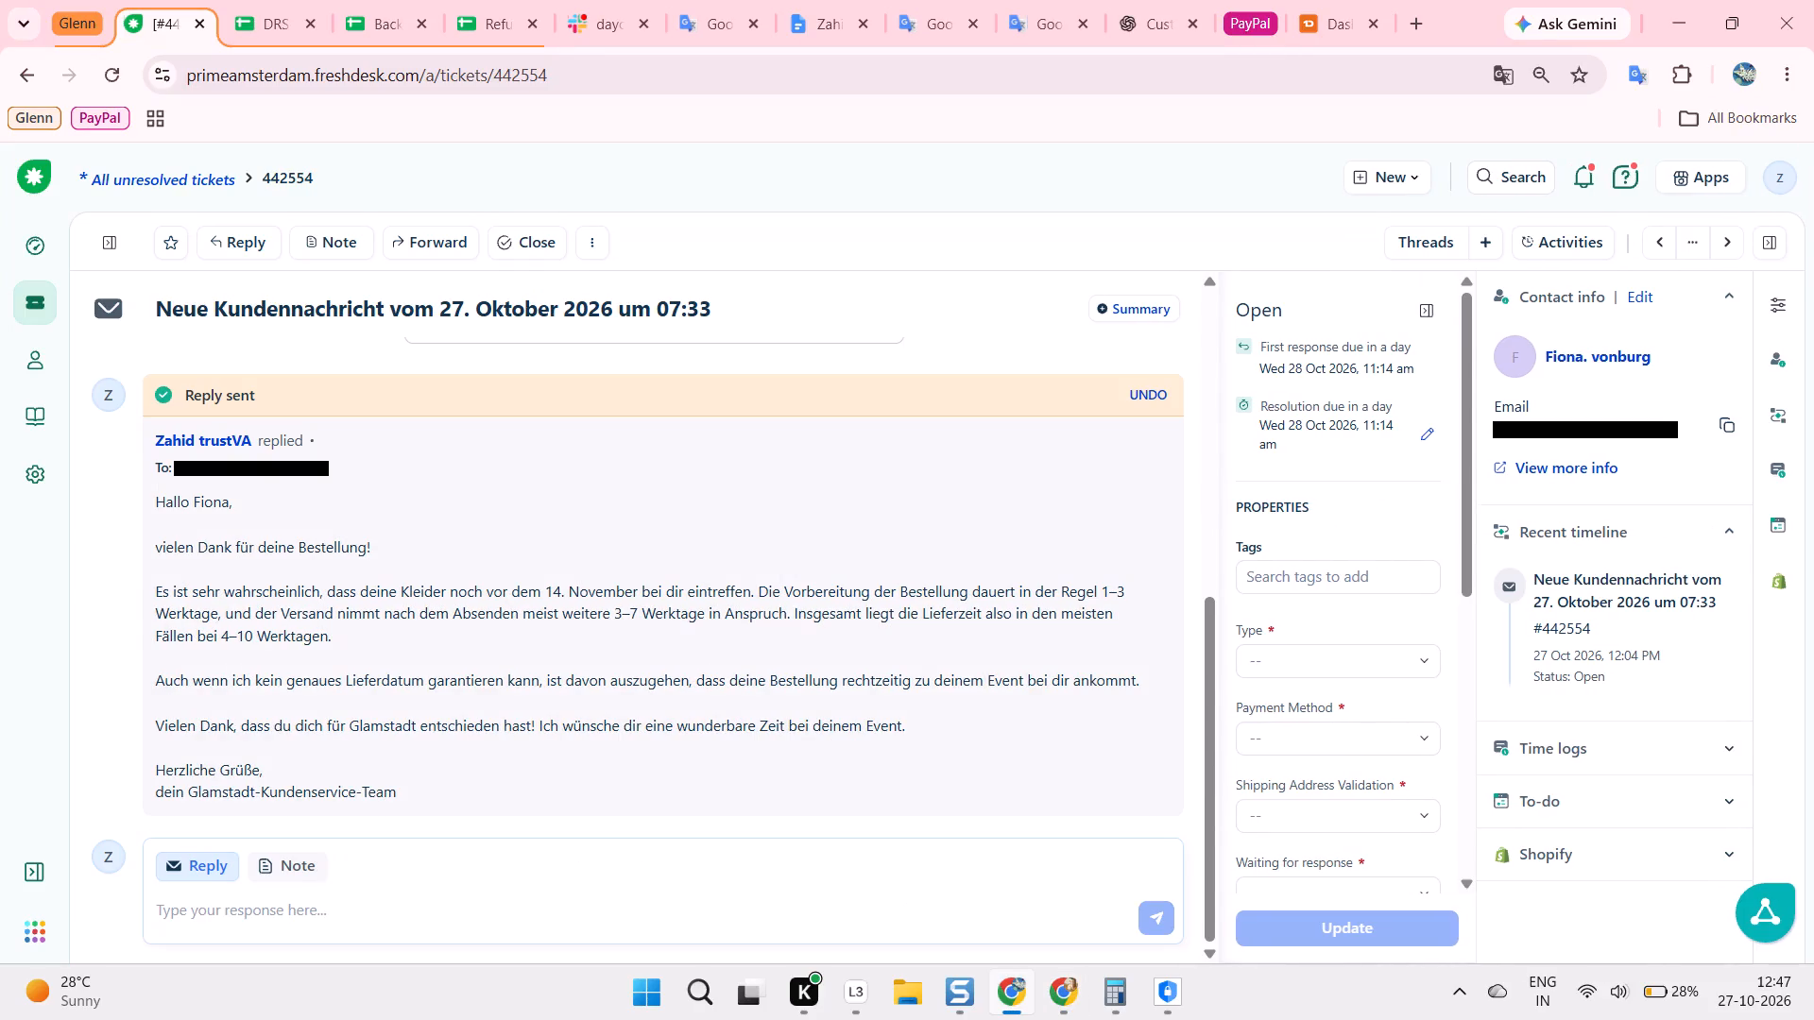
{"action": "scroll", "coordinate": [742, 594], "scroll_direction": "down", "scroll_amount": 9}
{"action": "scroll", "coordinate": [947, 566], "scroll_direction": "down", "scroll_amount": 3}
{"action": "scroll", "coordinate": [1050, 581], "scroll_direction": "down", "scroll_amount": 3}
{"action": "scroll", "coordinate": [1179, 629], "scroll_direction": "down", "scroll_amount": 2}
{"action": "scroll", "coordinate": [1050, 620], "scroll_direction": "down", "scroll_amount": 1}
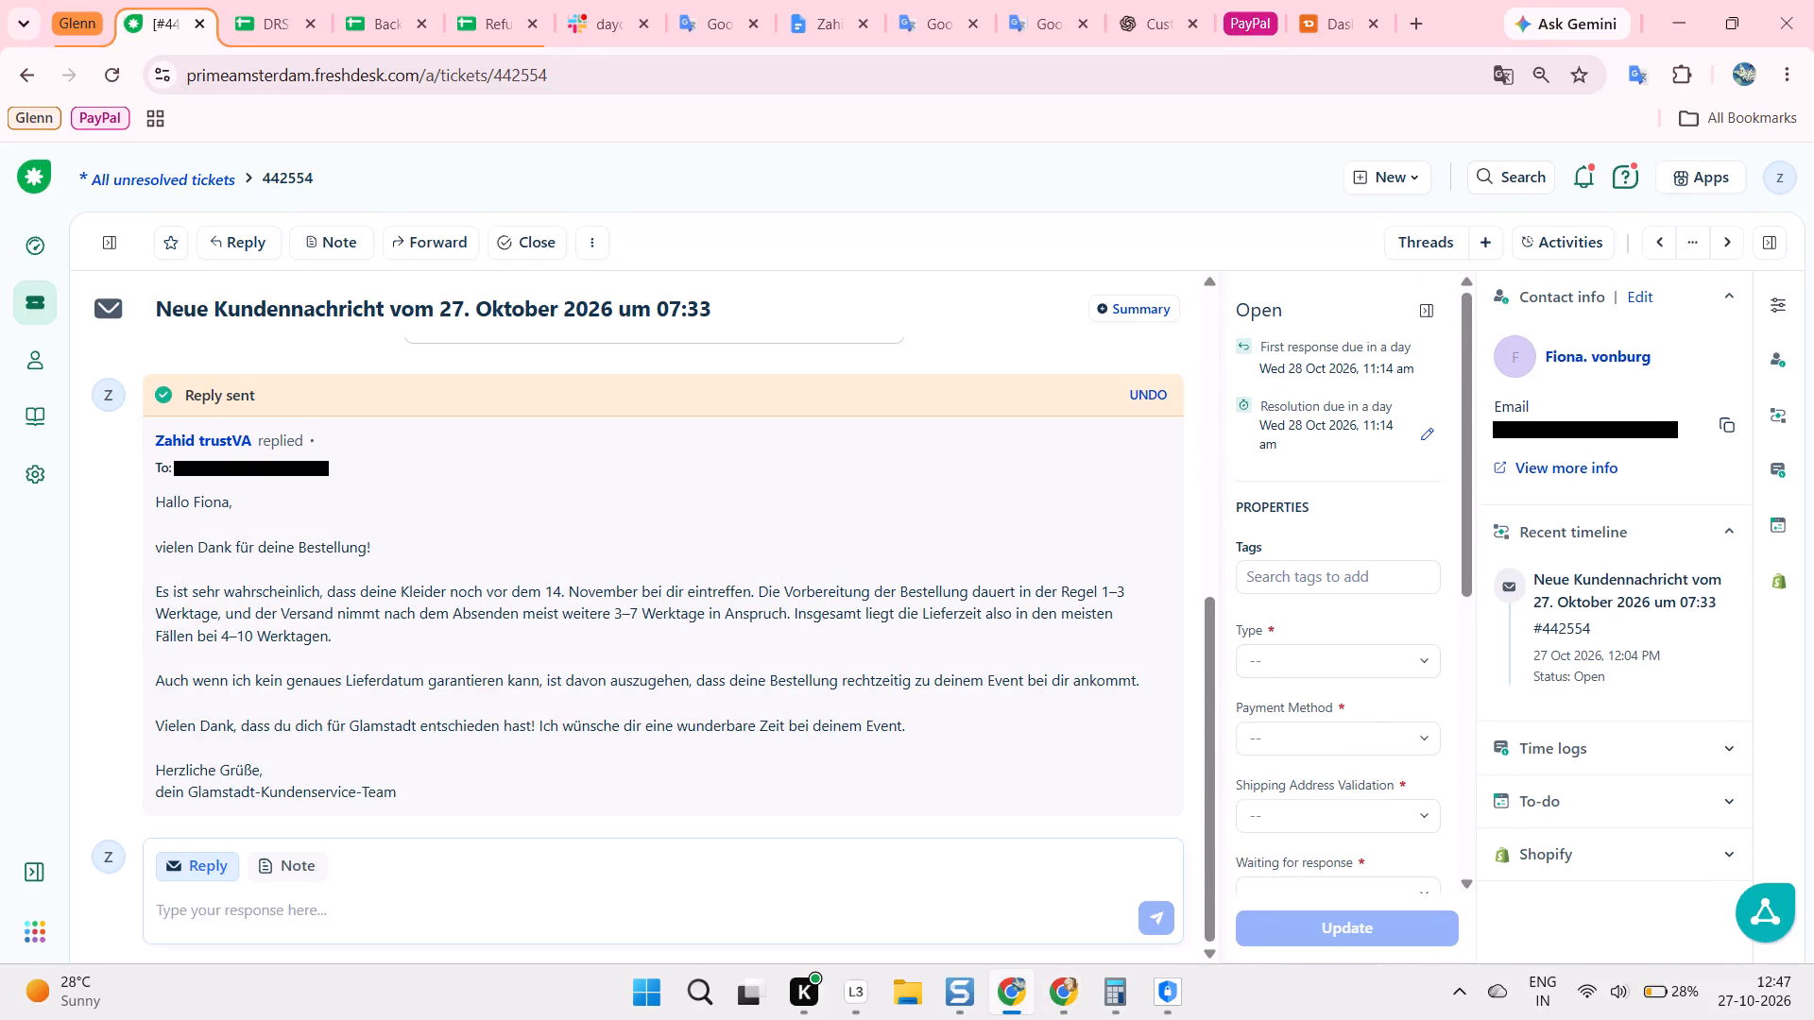
Set the ticket's type to Order Status, payment method CC, shipping address validation Verified & Correct, waiting for response N/A and Marketing/PayPal No.
{"action": "left_click", "coordinate": [1299, 662]}
{"action": "left_click", "coordinate": [1322, 788]}
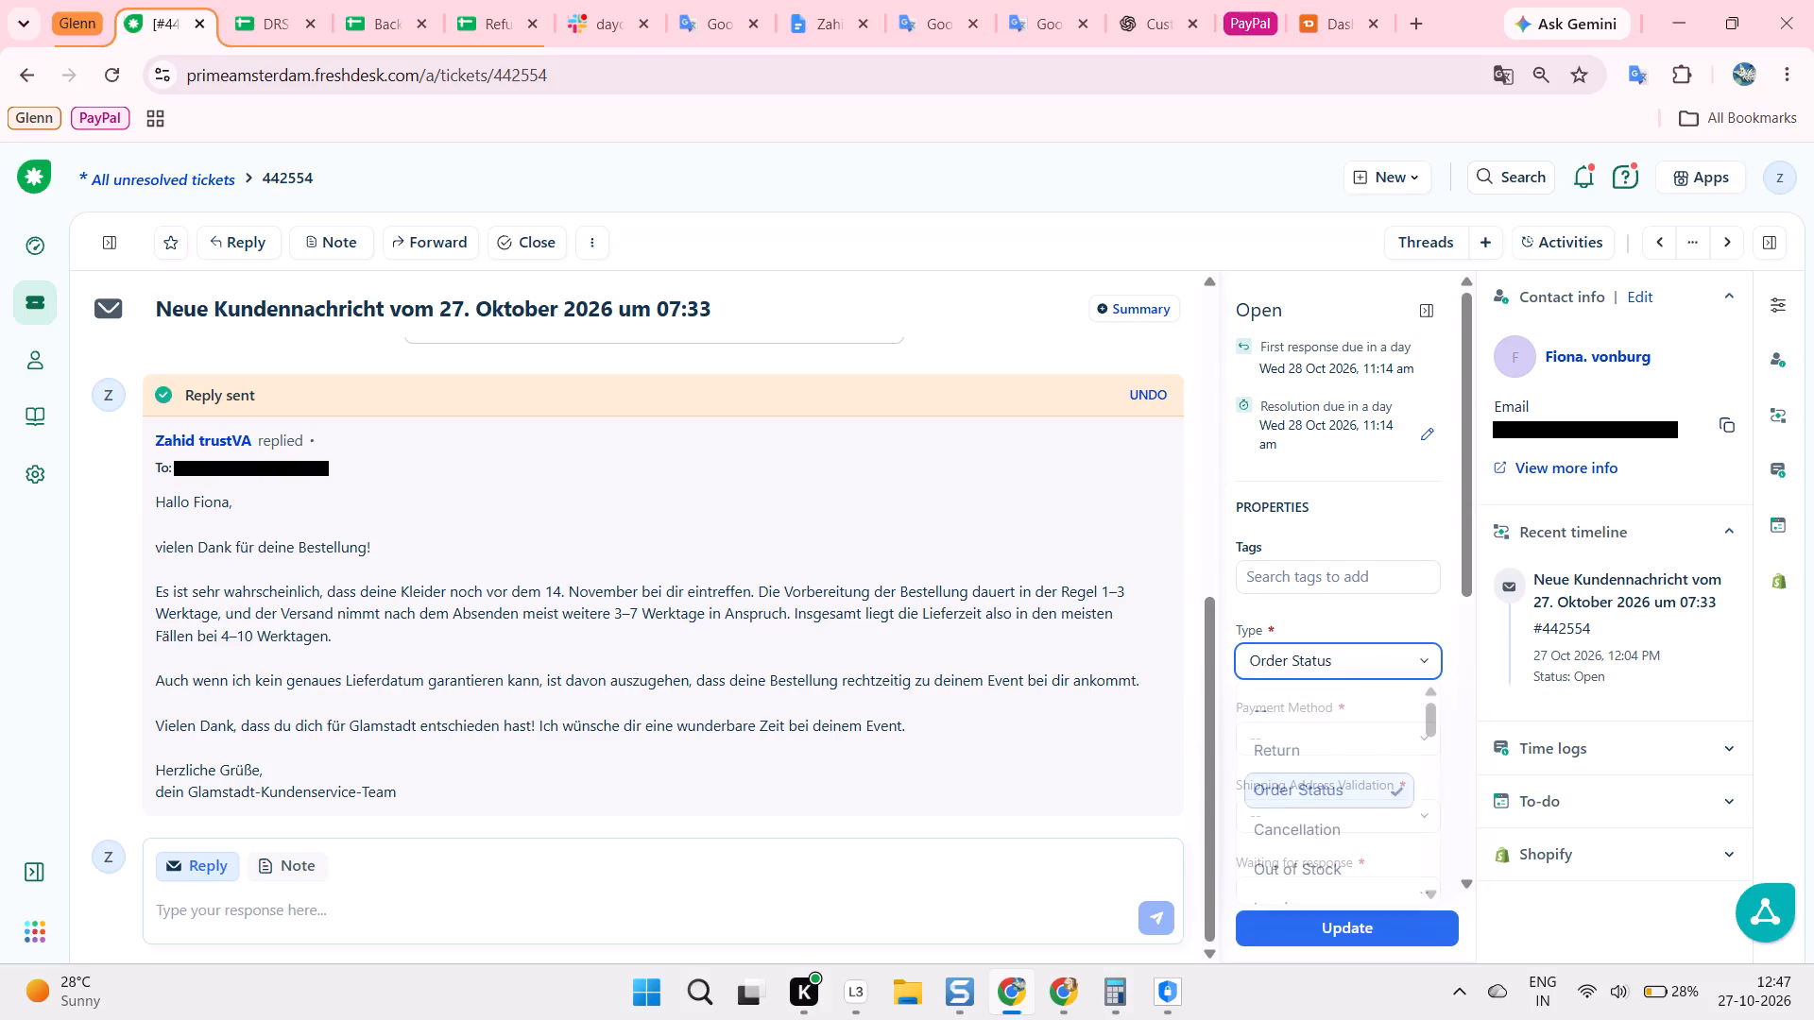
{"action": "key", "text": "Tab"}
{"action": "key", "text": "alt+Tab"}
{"action": "scroll", "coordinate": [1247, 571], "scroll_direction": "down", "scroll_amount": 5}
{"action": "key", "text": "alt+Tab"}
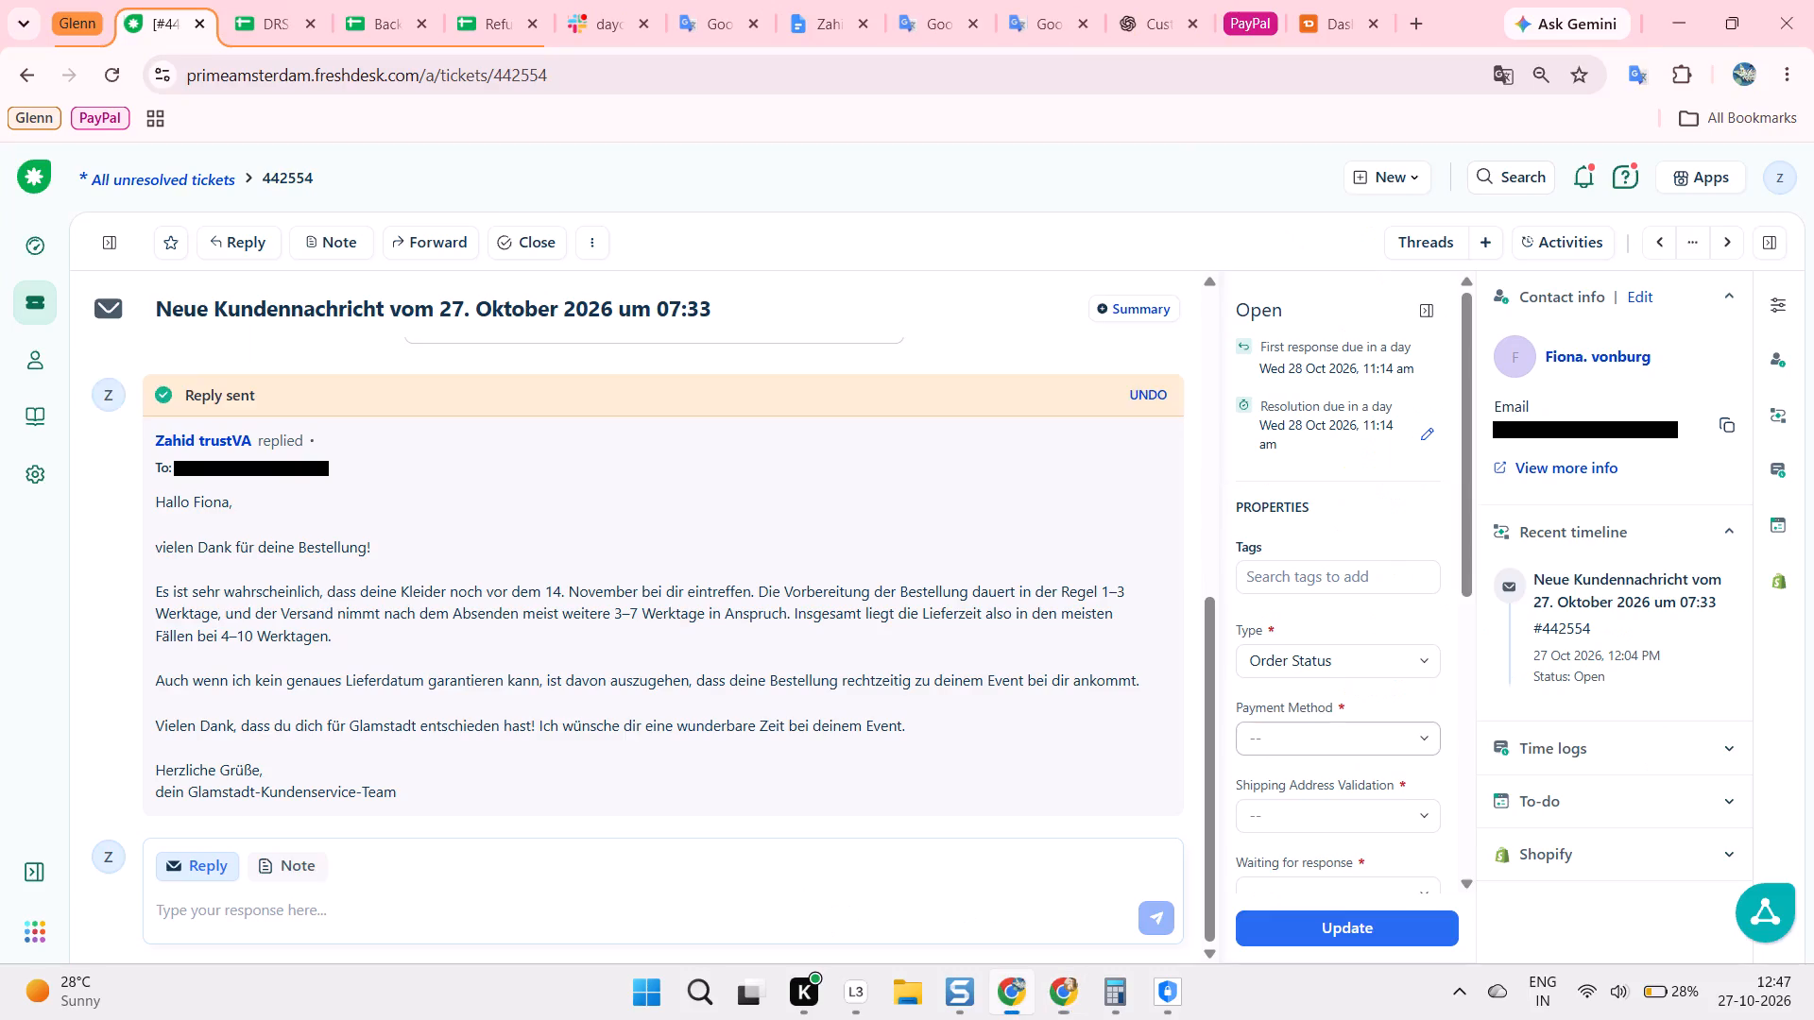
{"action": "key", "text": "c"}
{"action": "key", "text": "Tab"}
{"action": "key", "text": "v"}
{"action": "key", "text": "Tab"}
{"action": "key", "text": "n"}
{"action": "key", "text": "Tab"}
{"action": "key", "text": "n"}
{"action": "key", "text": "Tab"}
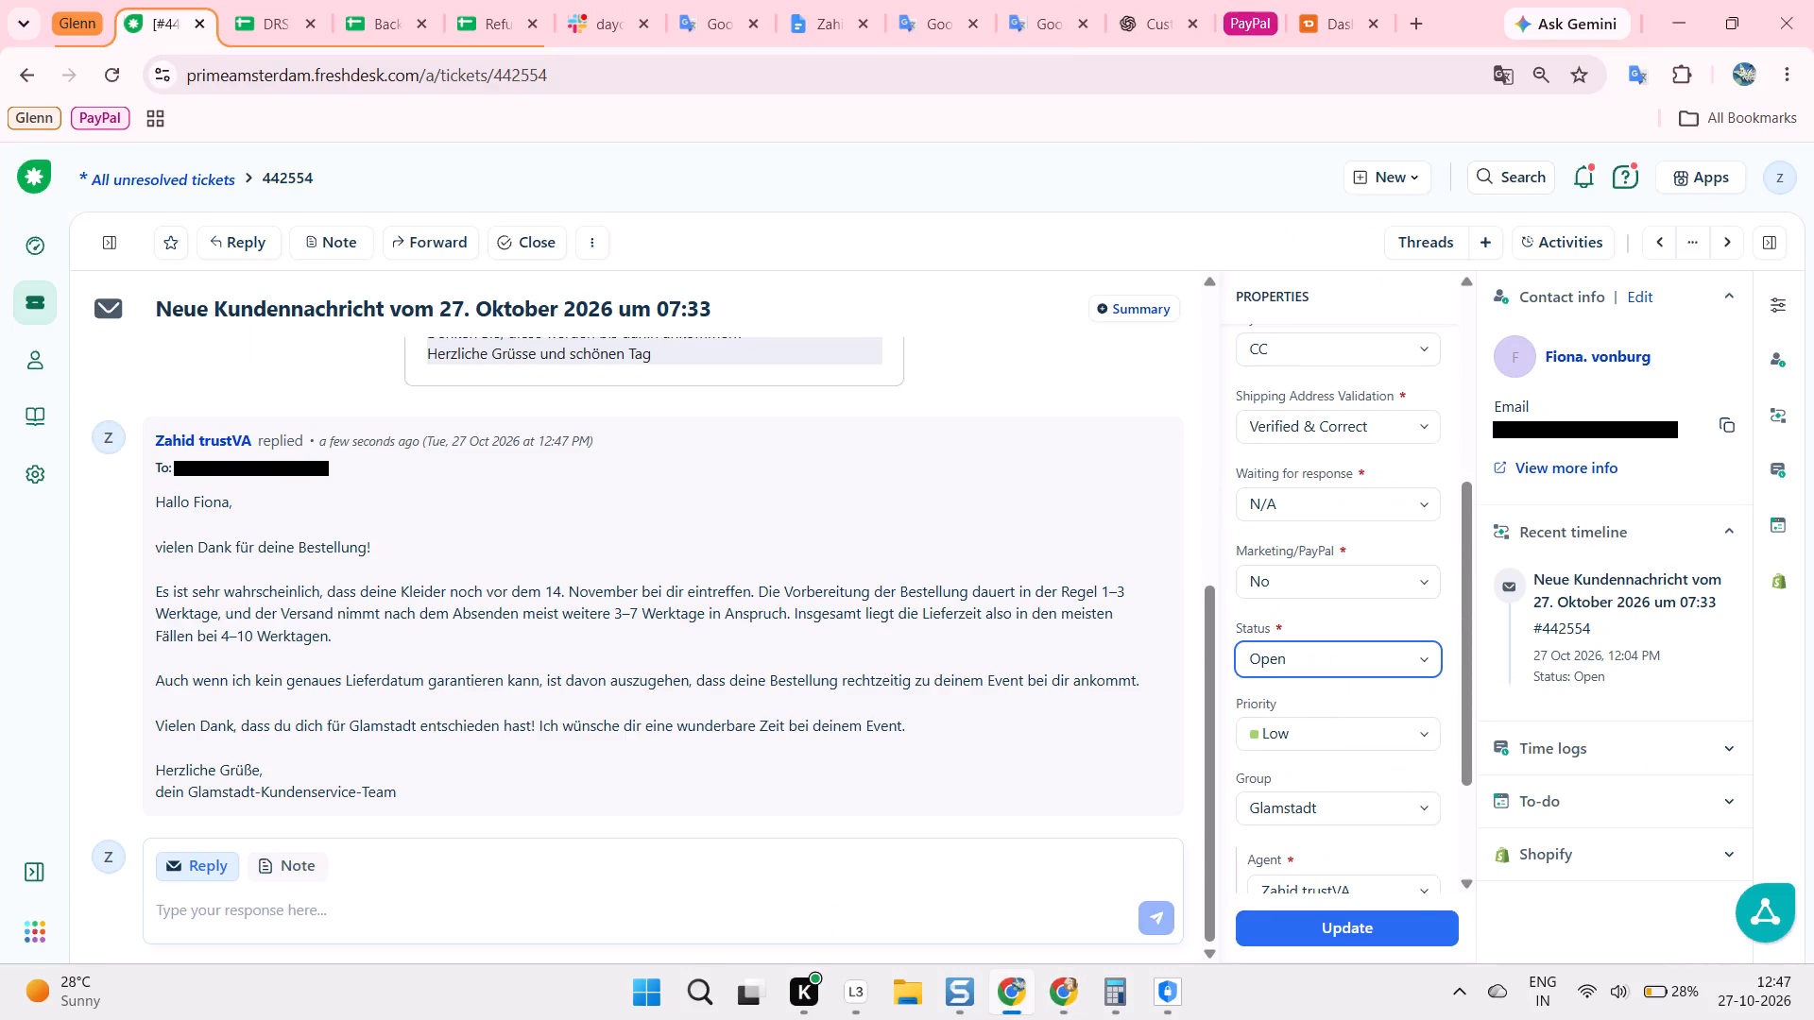
Set ticket #442554's status to Resolved, select your own name as agent and save the properties.
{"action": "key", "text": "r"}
{"action": "key", "text": "Tab"}
{"action": "key", "text": "Tab"}
{"action": "key", "text": "Tab"}
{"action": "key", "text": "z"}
{"action": "scroll", "coordinate": [1235, 615], "scroll_direction": "down", "scroll_amount": 4}
{"action": "left_click", "coordinate": [1329, 930]}
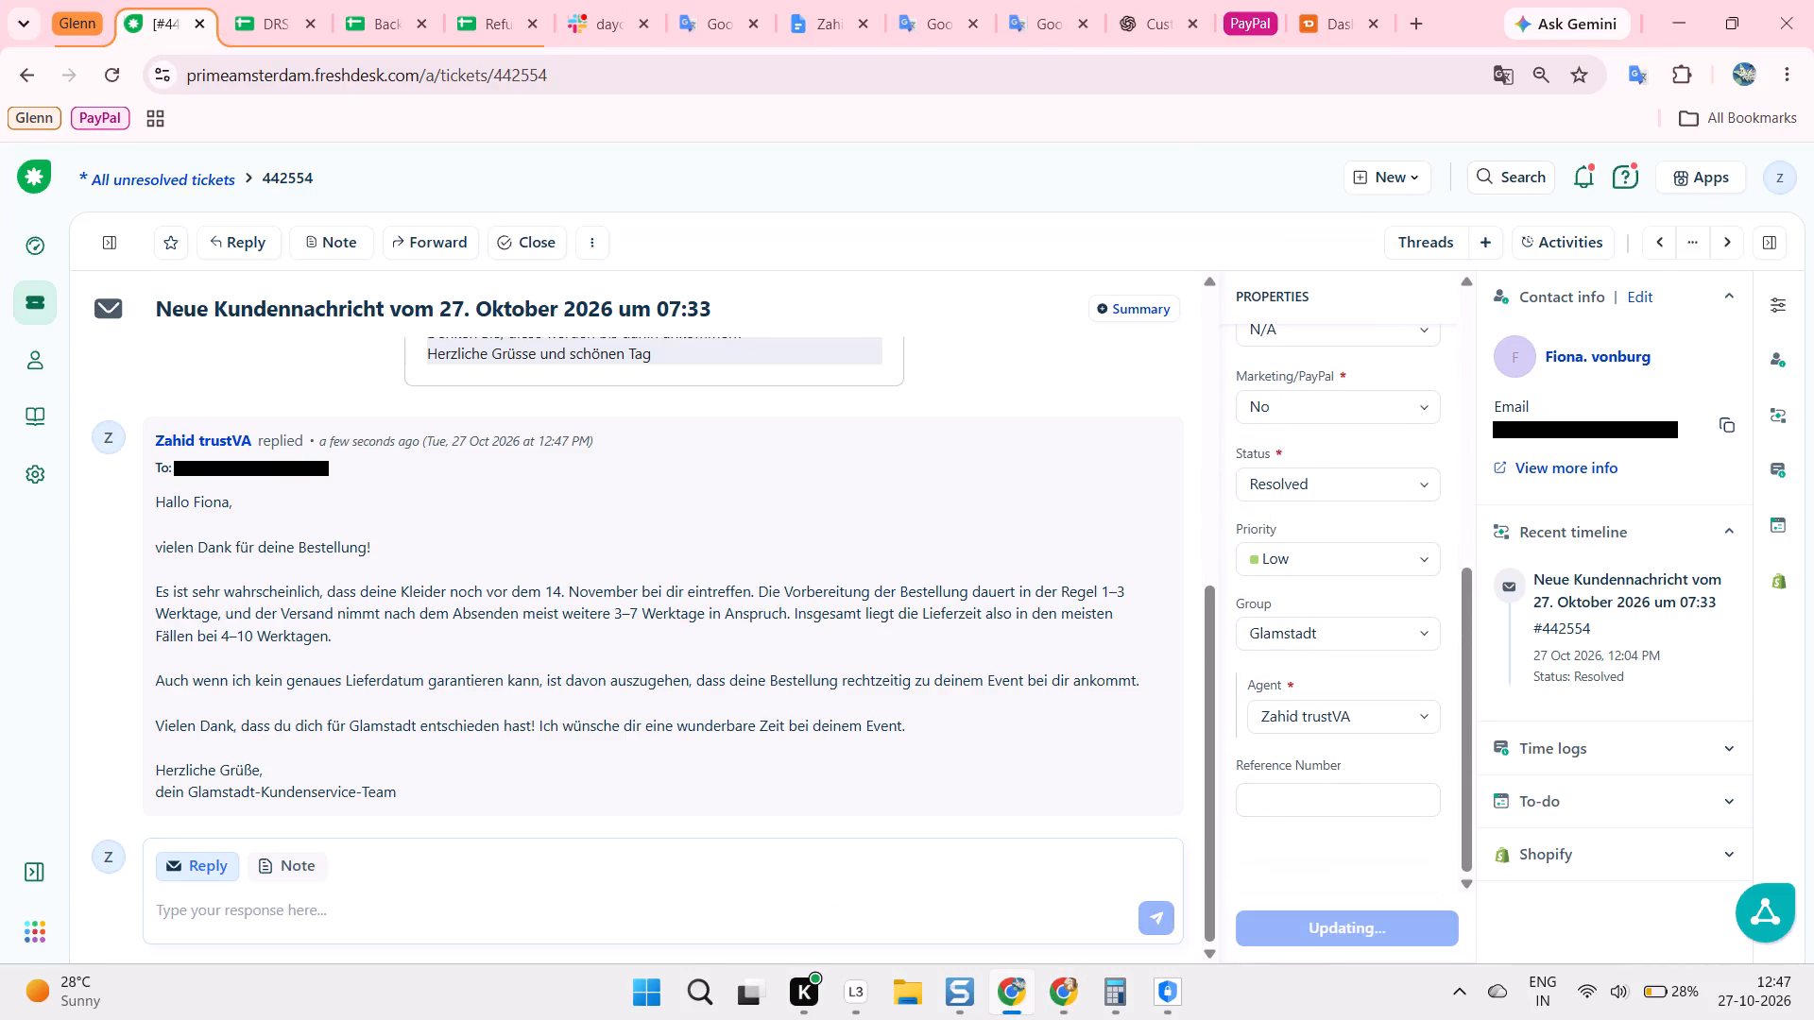
Copy ticket number 442554 and log it in cell AN45 of the DRS sheet for Oct 27.
{"action": "scroll", "coordinate": [969, 779], "scroll_direction": "down", "scroll_amount": 4}
{"action": "scroll", "coordinate": [366, 220], "scroll_direction": "down", "scroll_amount": 2}
{"action": "double_click", "coordinate": [274, 178]}
{"action": "key", "text": "ctrl+c"}
{"action": "key", "text": "ctrl+c"}
{"action": "left_click", "coordinate": [263, 0]}
{"action": "key", "text": "ctrl+v"}
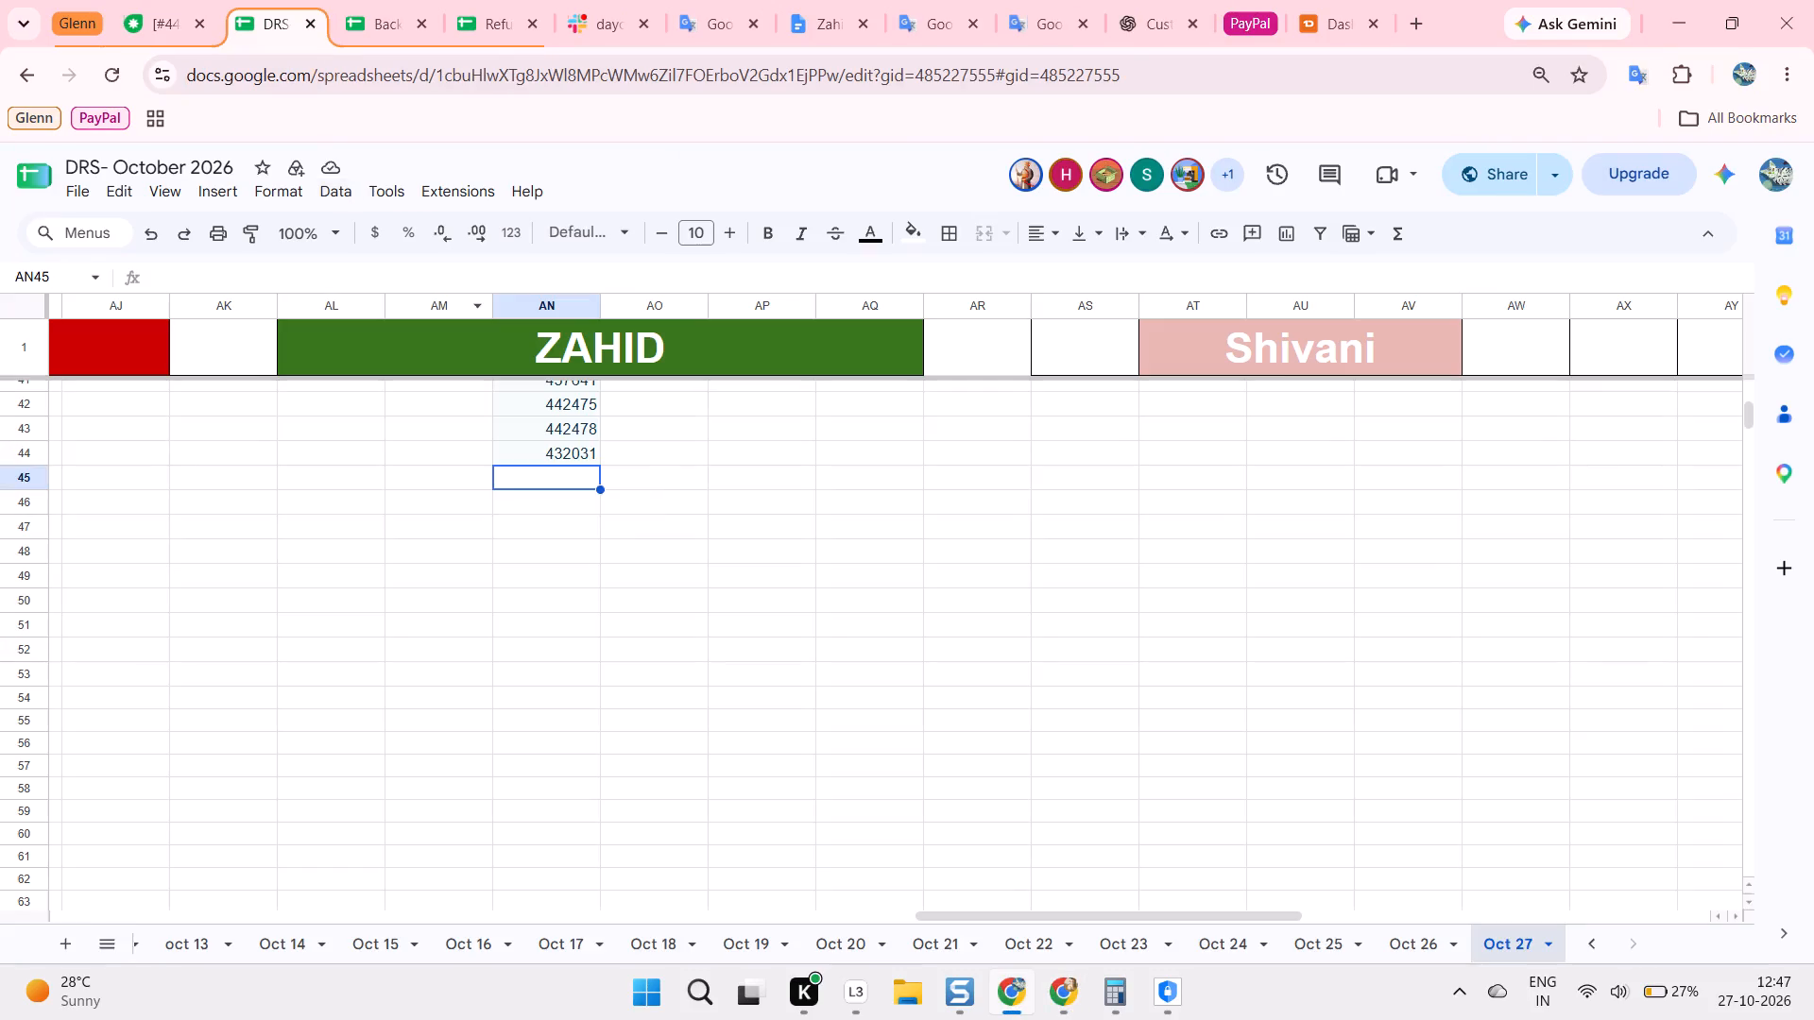
{"action": "left_click", "coordinate": [552, 501]}
{"action": "scroll", "coordinate": [552, 501], "scroll_direction": "down", "scroll_amount": 1}
{"action": "left_click", "coordinate": [117, 0]}
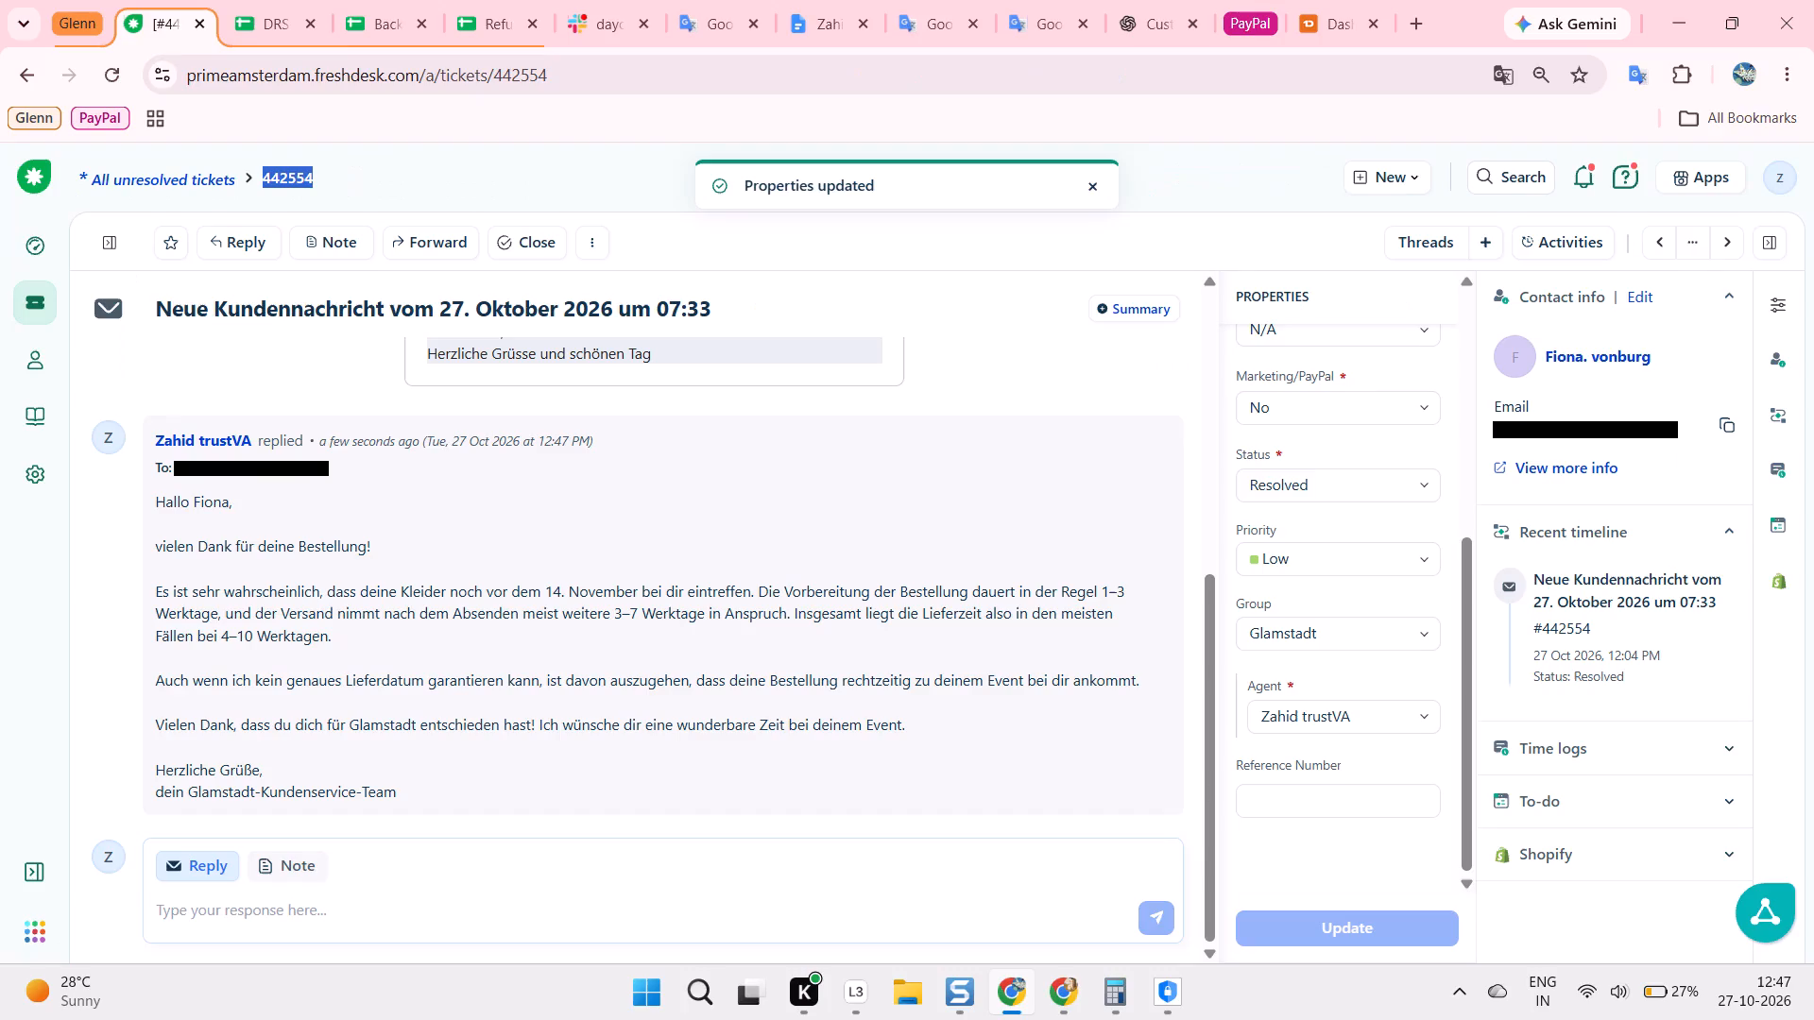
{"action": "scroll", "coordinate": [450, 528], "scroll_direction": "down", "scroll_amount": 2}
{"action": "left_click", "coordinate": [585, 580]}
{"action": "scroll", "coordinate": [574, 573], "scroll_direction": "down", "scroll_amount": 2}
{"action": "left_click", "coordinate": [596, 575]}
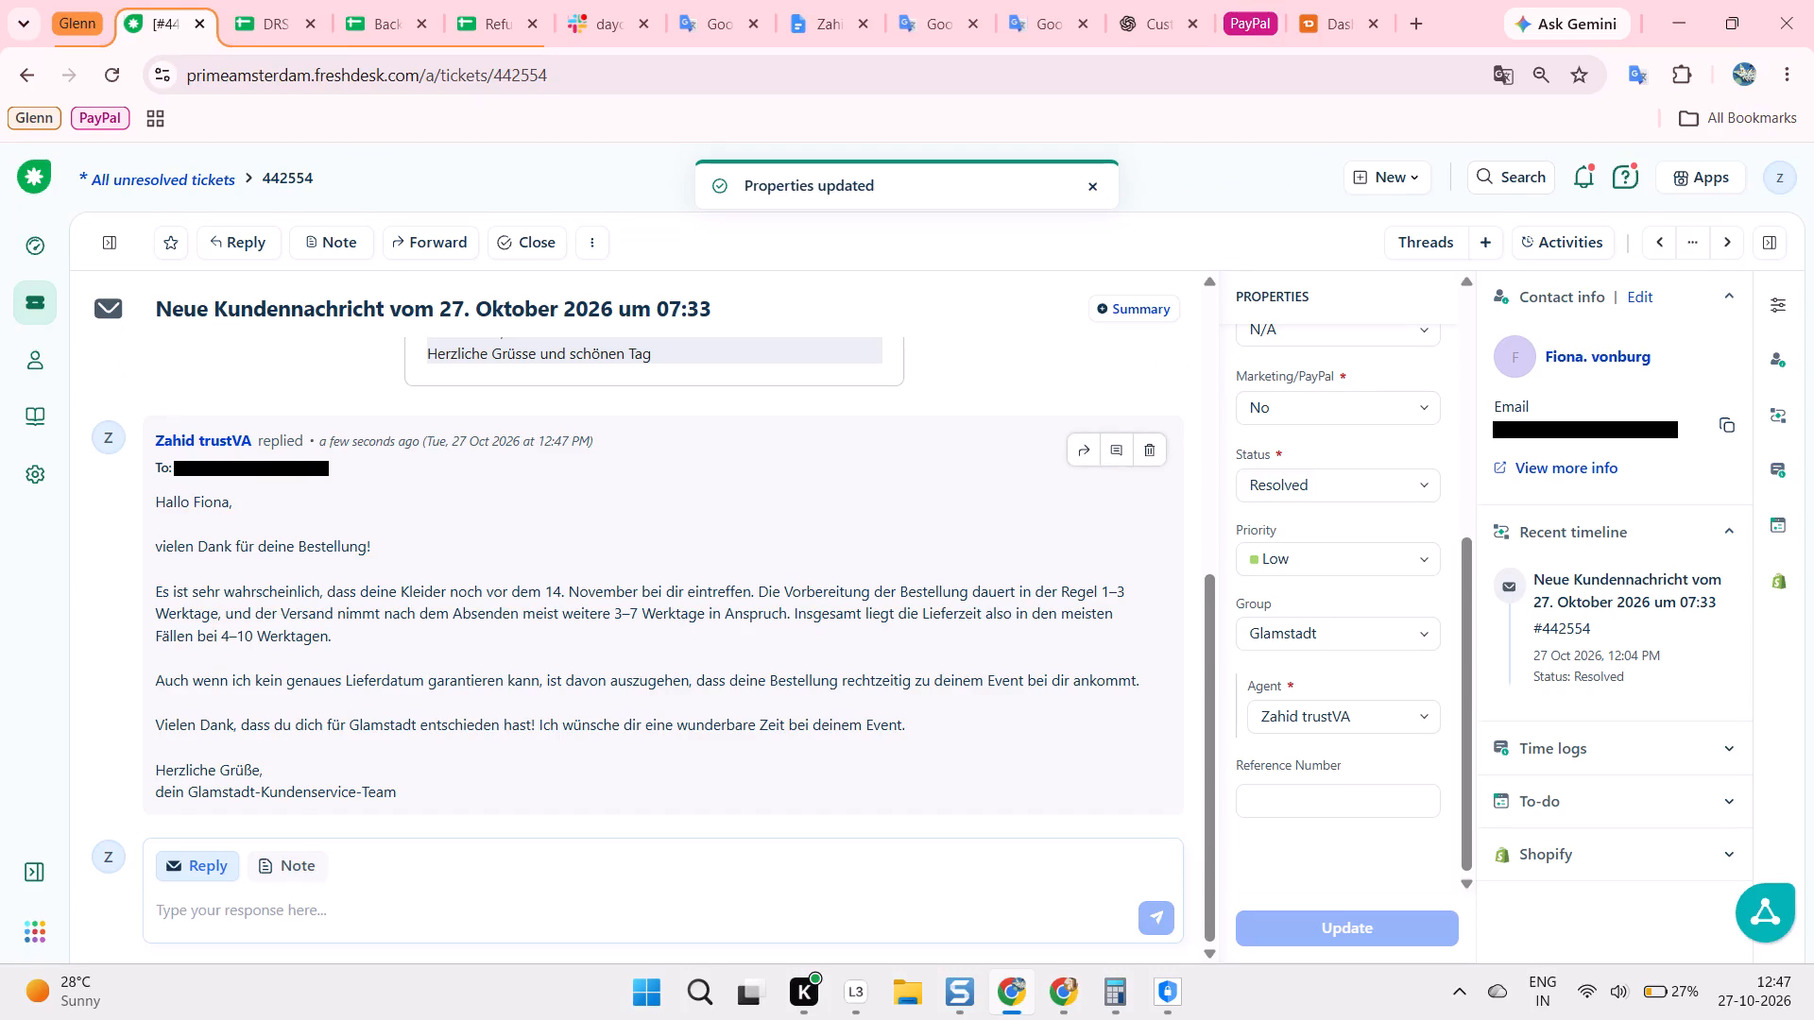
{"action": "left_click", "coordinate": [35, 292]}
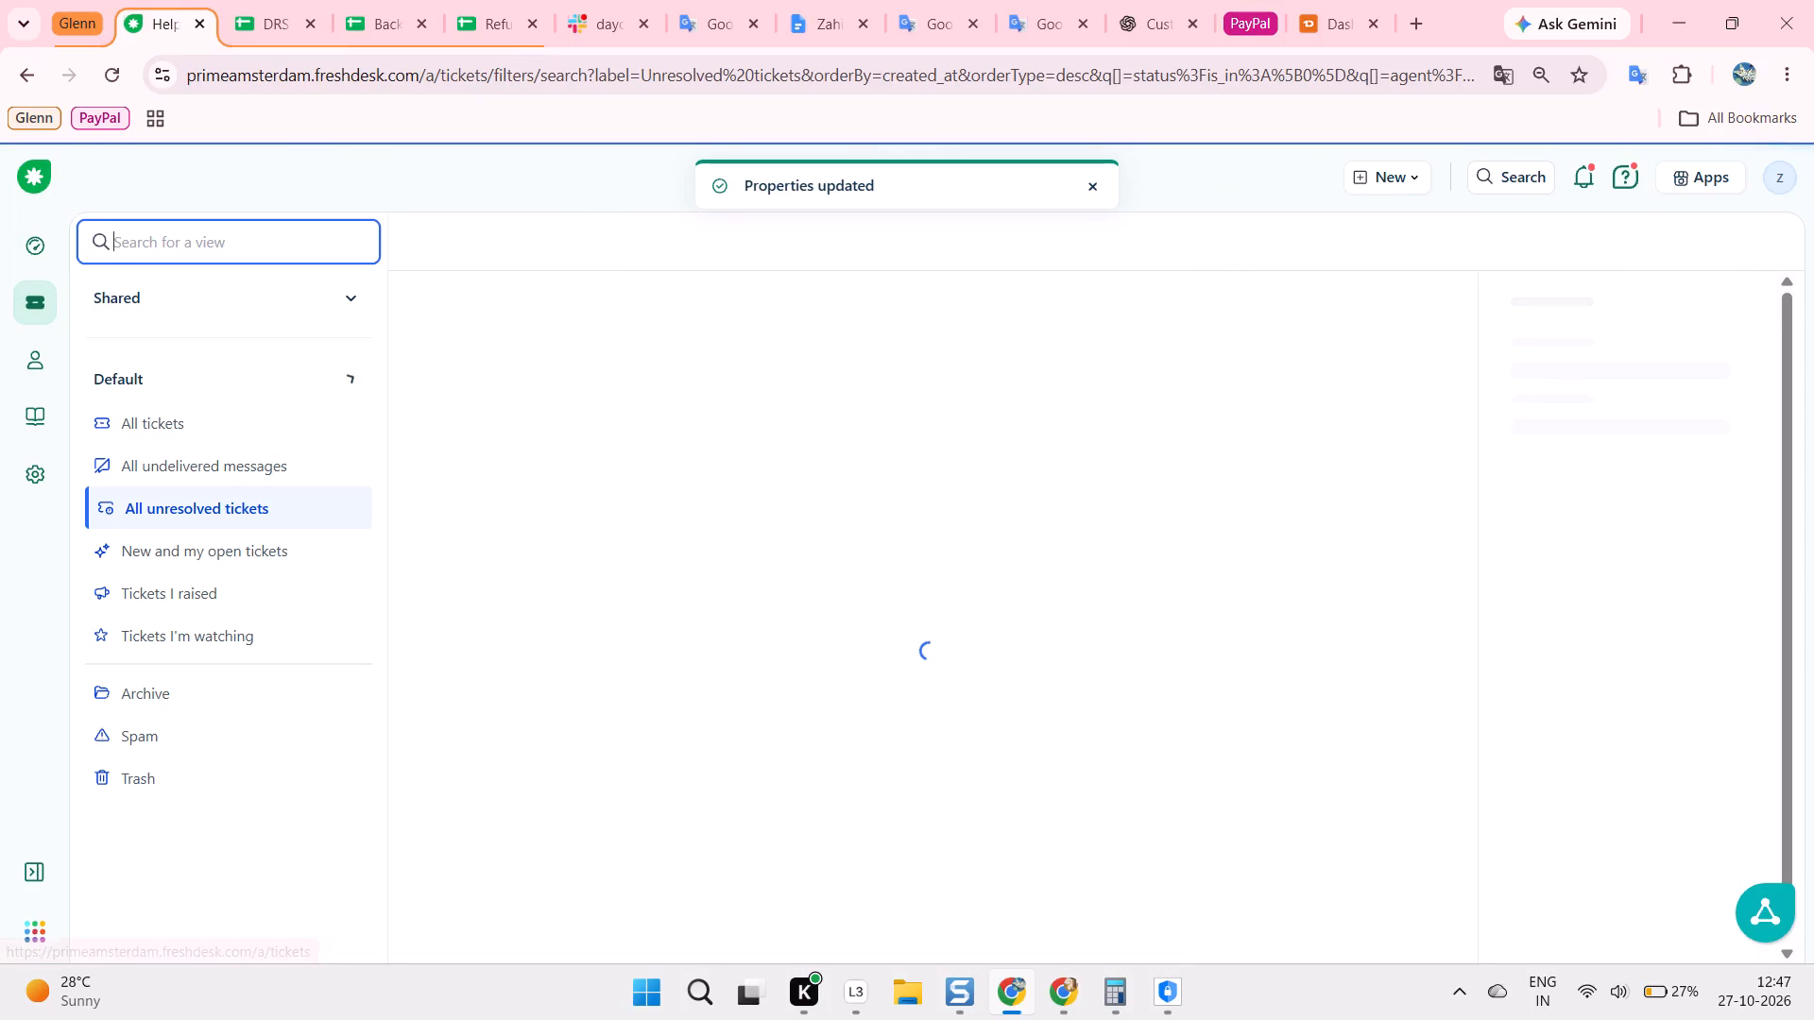
{"action": "scroll", "coordinate": [704, 483], "scroll_direction": "up", "scroll_amount": 1}
{"action": "left_click", "coordinate": [584, 583]}
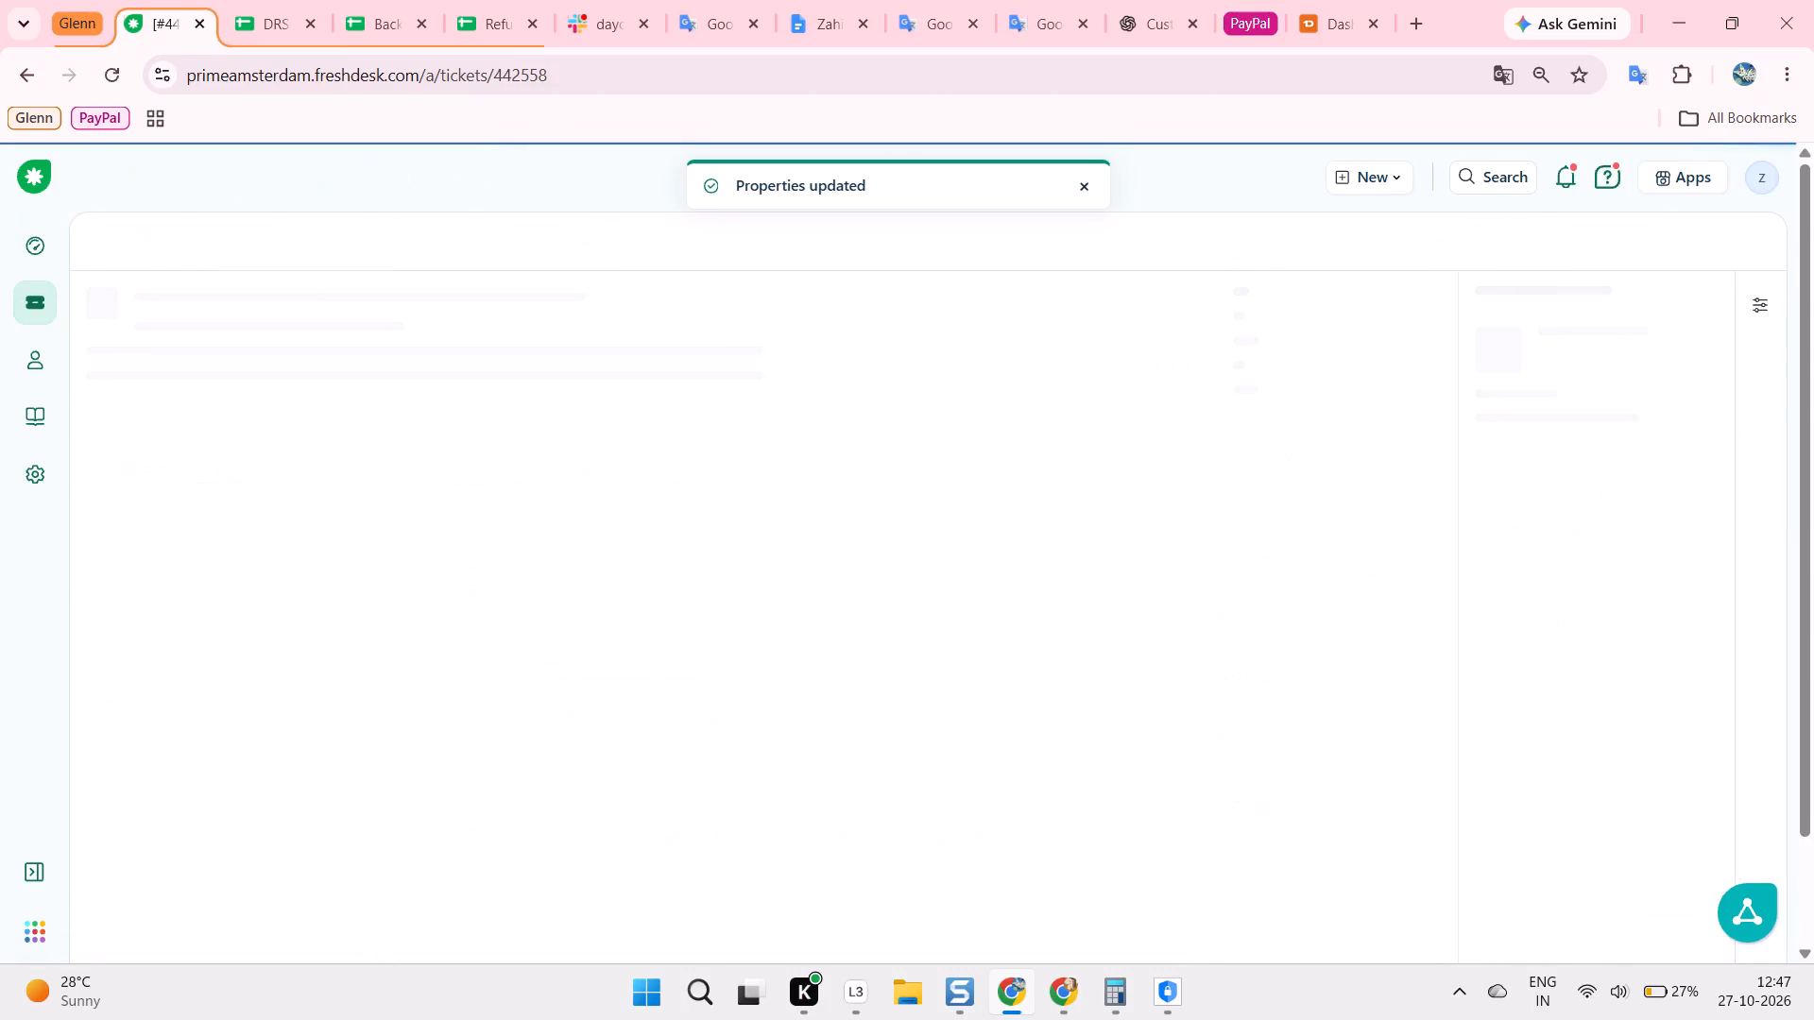
{"action": "scroll", "coordinate": [677, 525], "scroll_direction": "down", "scroll_amount": 1}
{"action": "left_click", "coordinate": [709, 479]}
{"action": "right_click", "coordinate": [731, 433]}
{"action": "scroll", "coordinate": [809, 677], "scroll_direction": "down", "scroll_amount": 4}
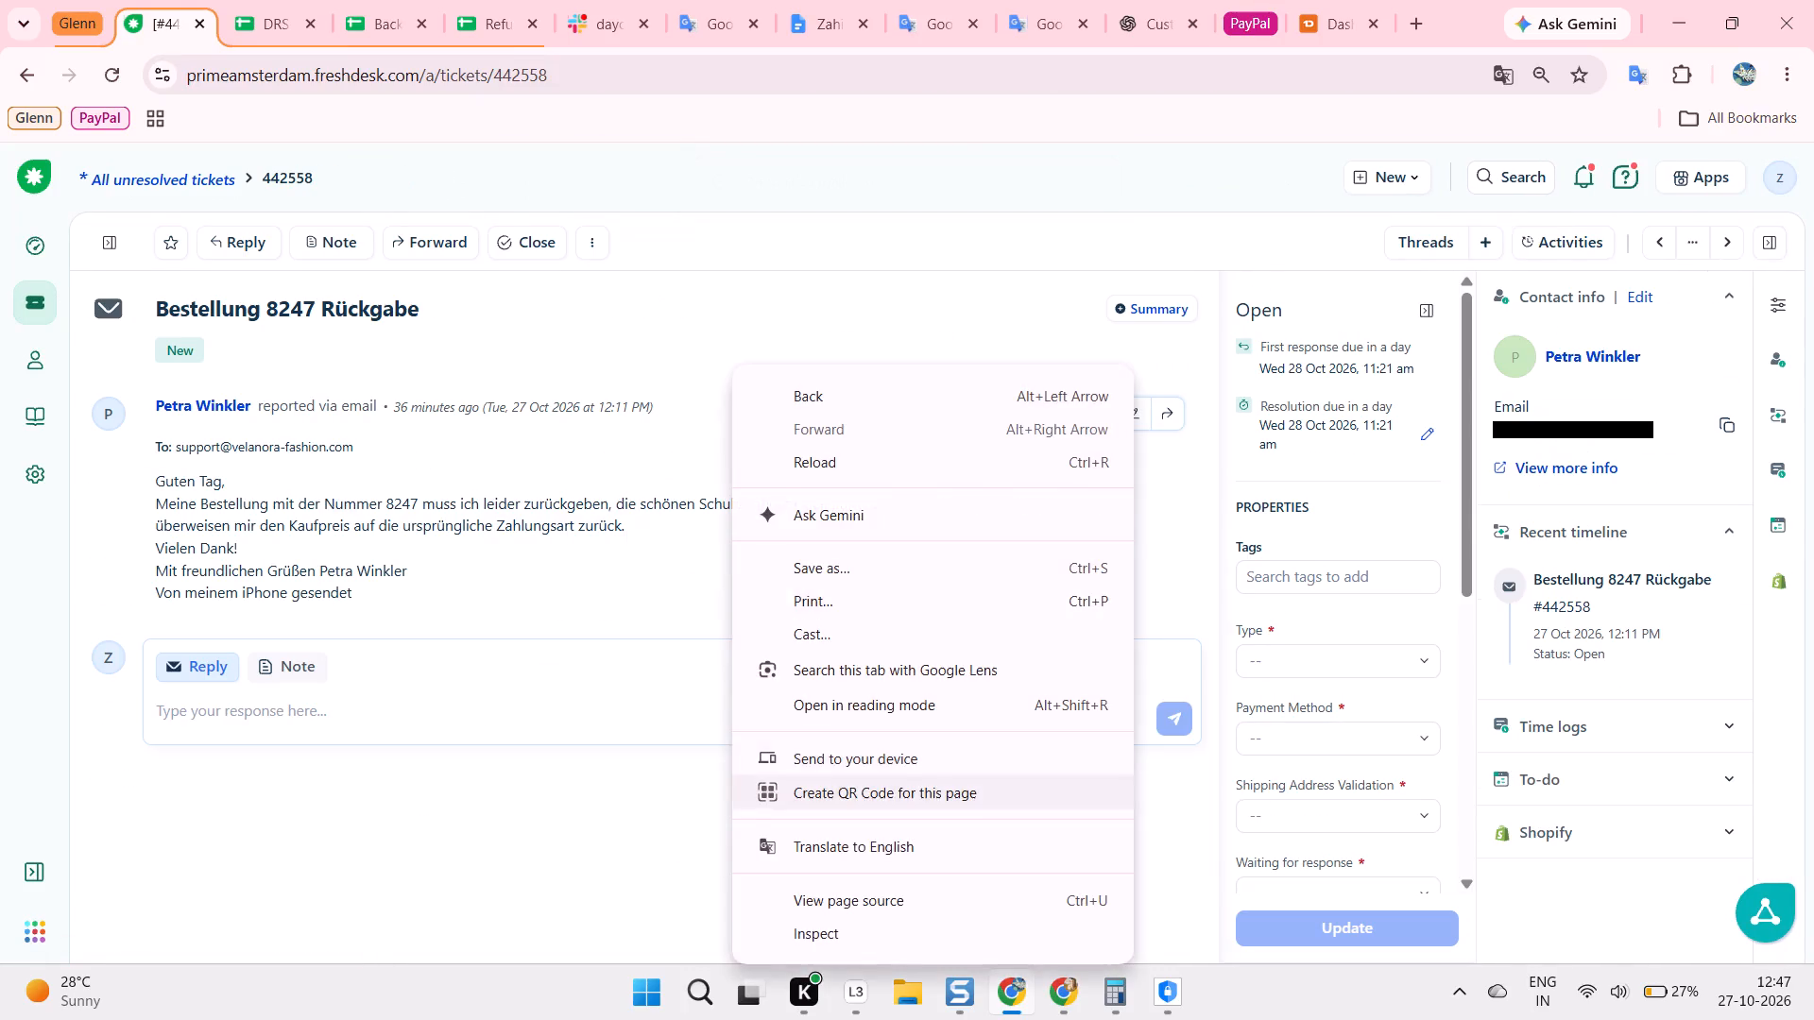
{"action": "left_click", "coordinate": [867, 842]}
{"action": "left_click", "coordinate": [226, 518]}
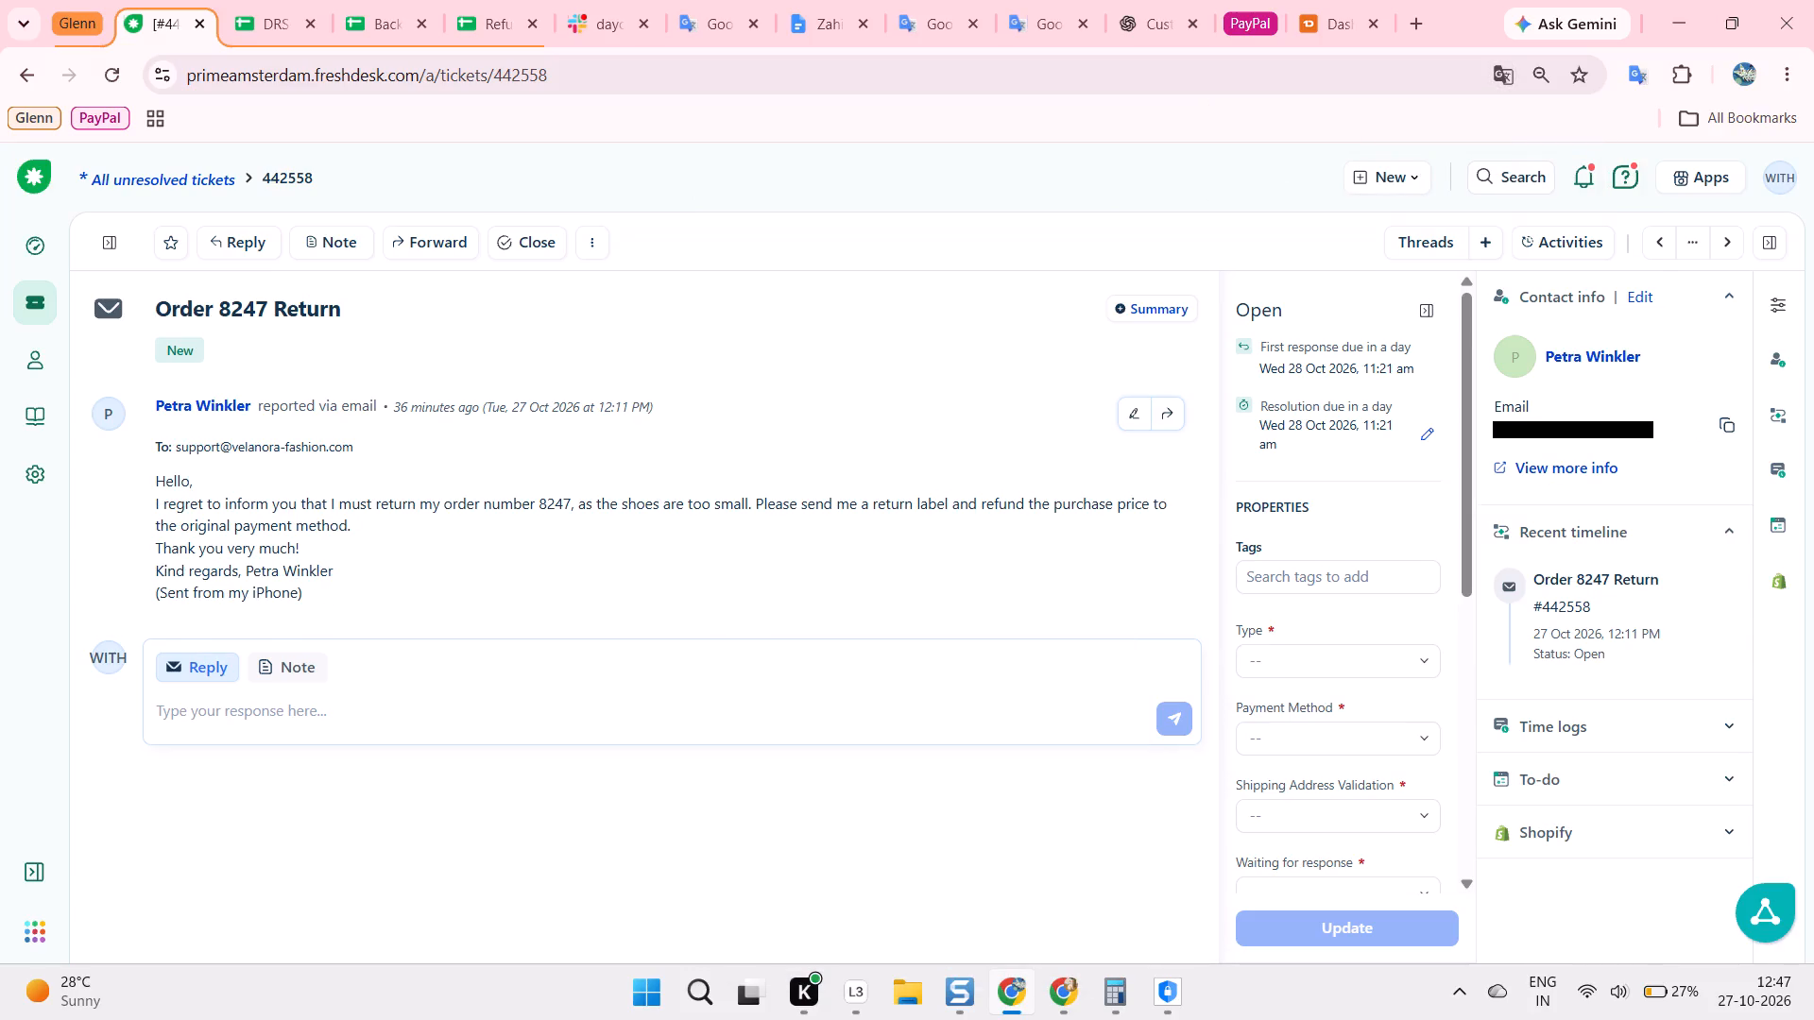
Return ticket #442558 from its English translation to the original German.
{"action": "left_click", "coordinate": [657, 493]}
{"action": "right_click", "coordinate": [689, 440]}
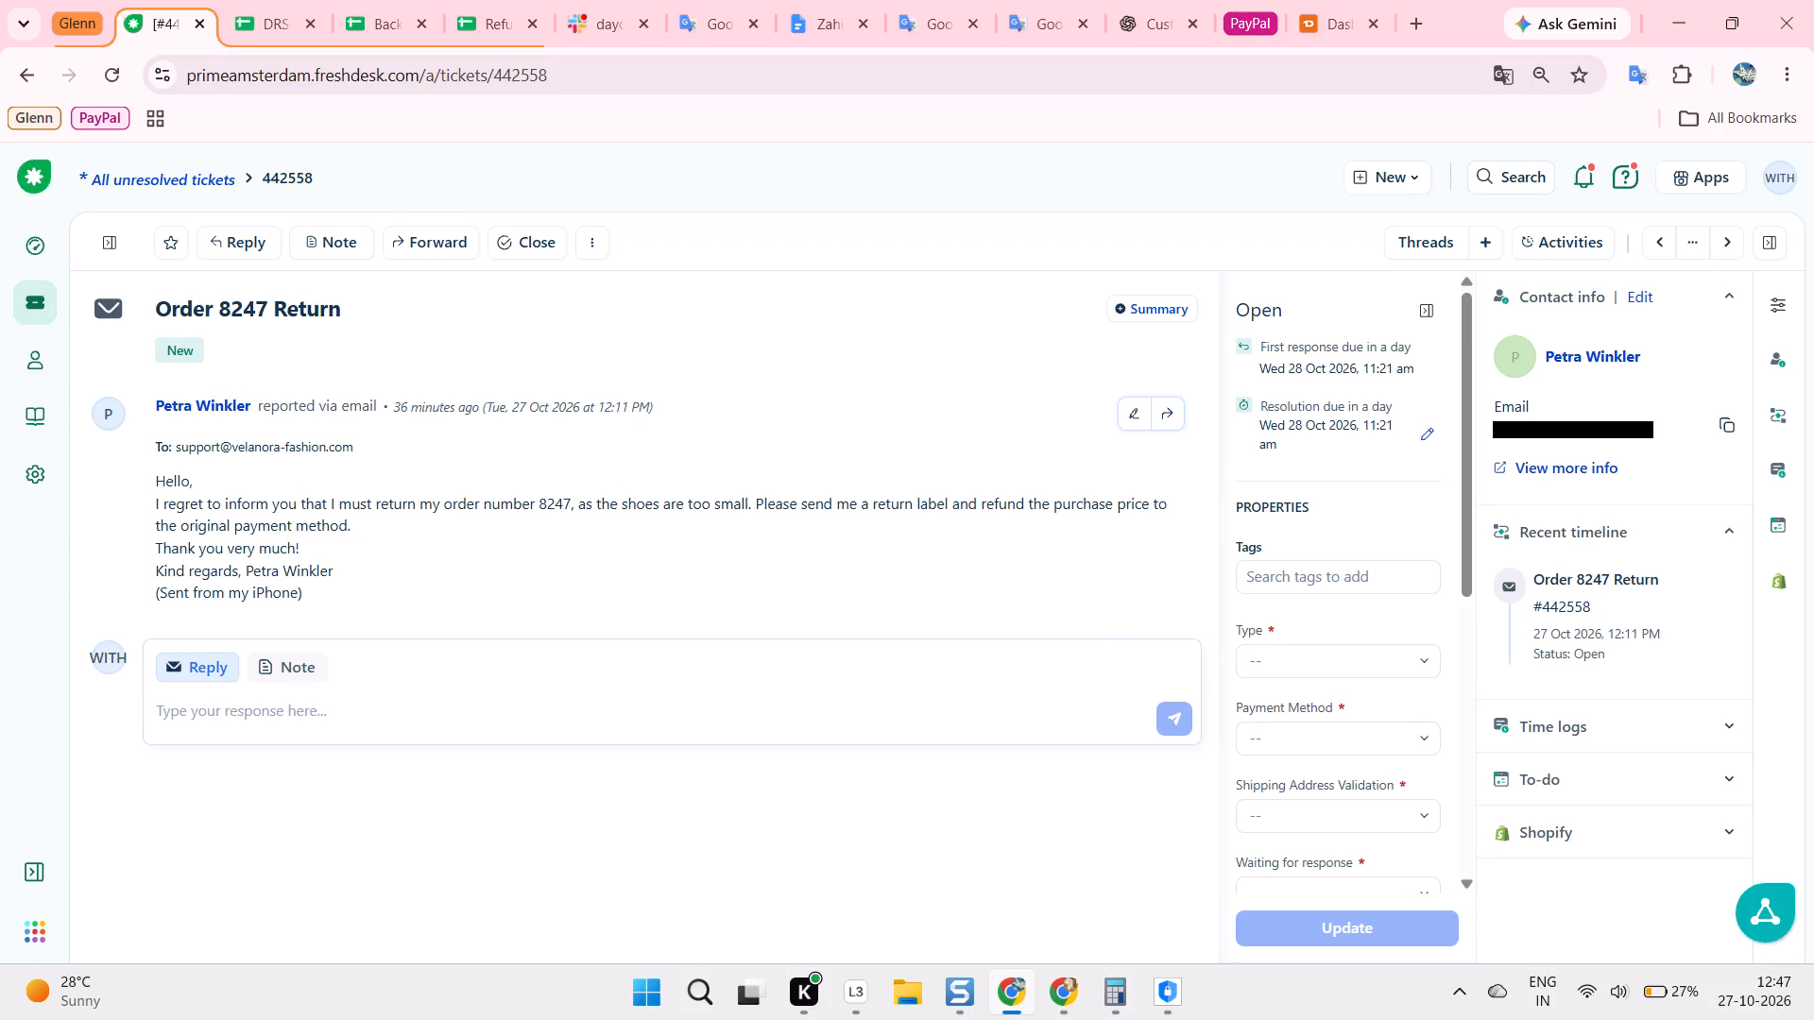
{"action": "scroll", "coordinate": [696, 556], "scroll_direction": "down", "scroll_amount": 3}
{"action": "scroll", "coordinate": [844, 792], "scroll_direction": "down", "scroll_amount": 1}
{"action": "left_click", "coordinate": [832, 844]}
{"action": "double_click", "coordinate": [1327, 118]}
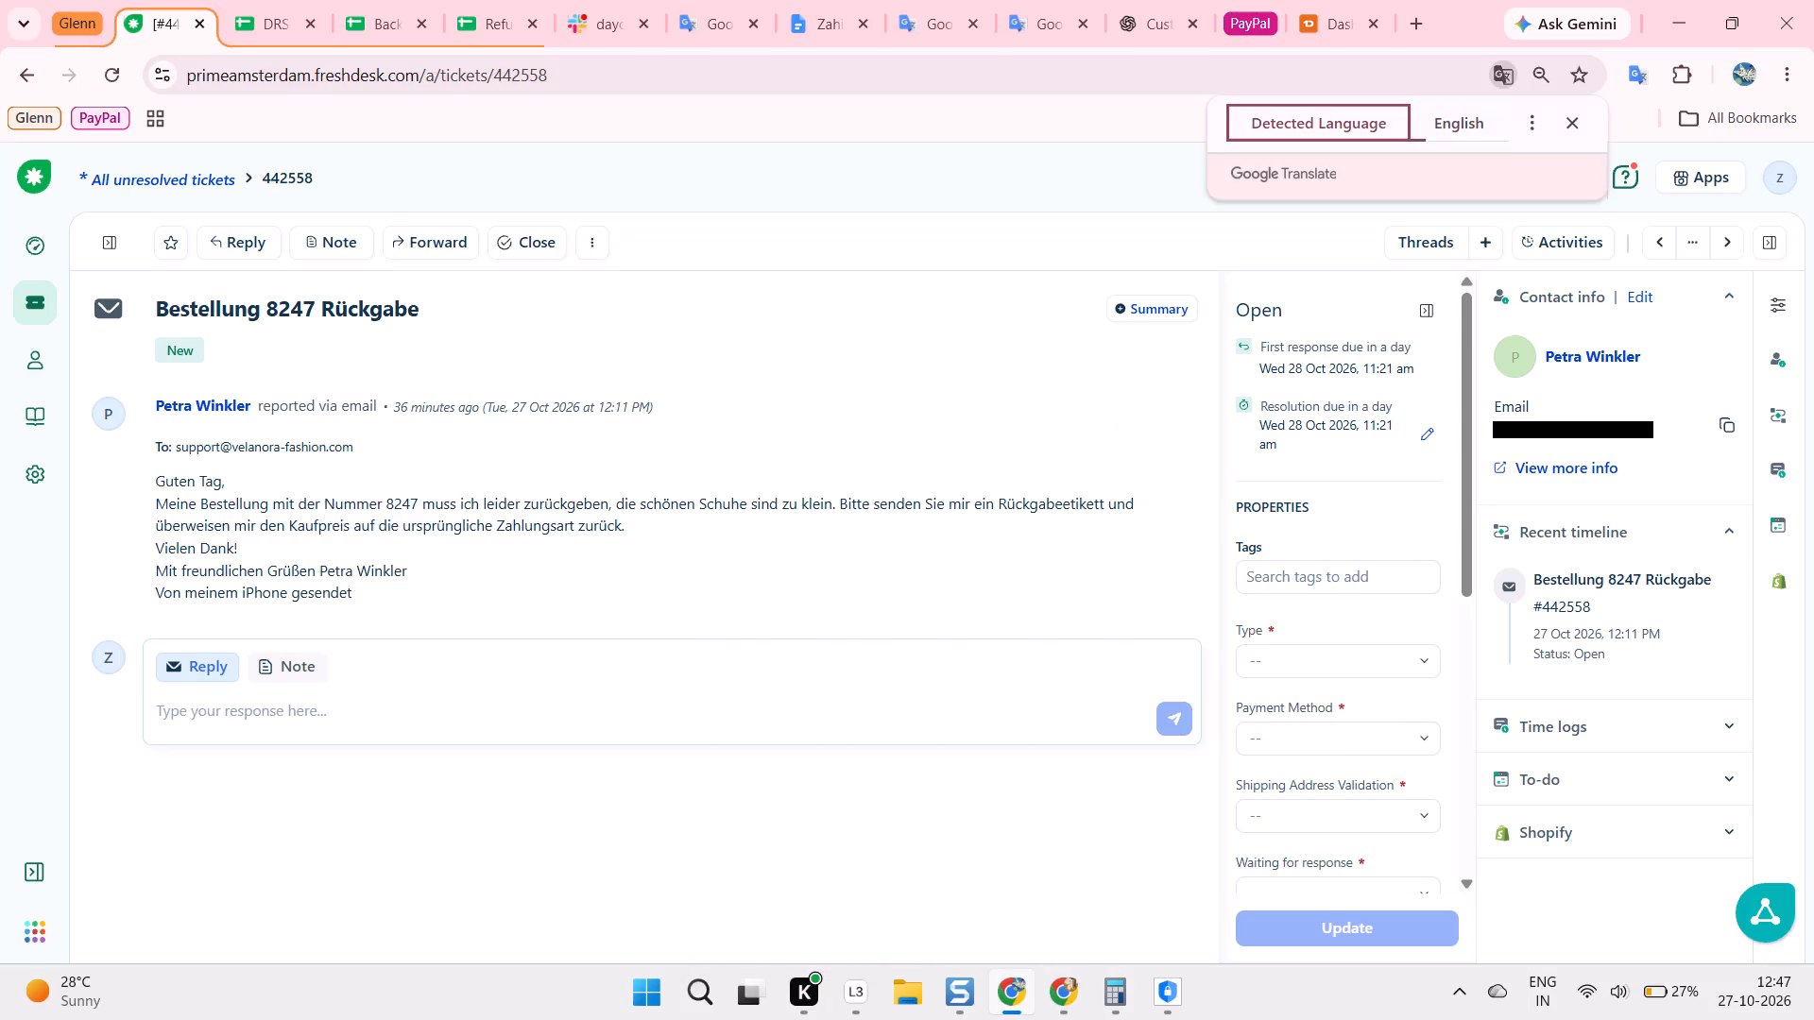
Copy the customer's email address from the contact info of ticket #442558.
{"action": "left_click", "coordinate": [839, 493]}
{"action": "scroll", "coordinate": [1599, 489], "scroll_direction": "up", "scroll_amount": 3}
{"action": "left_click", "coordinate": [1728, 430]}
{"action": "left_click", "coordinate": [708, 600]}
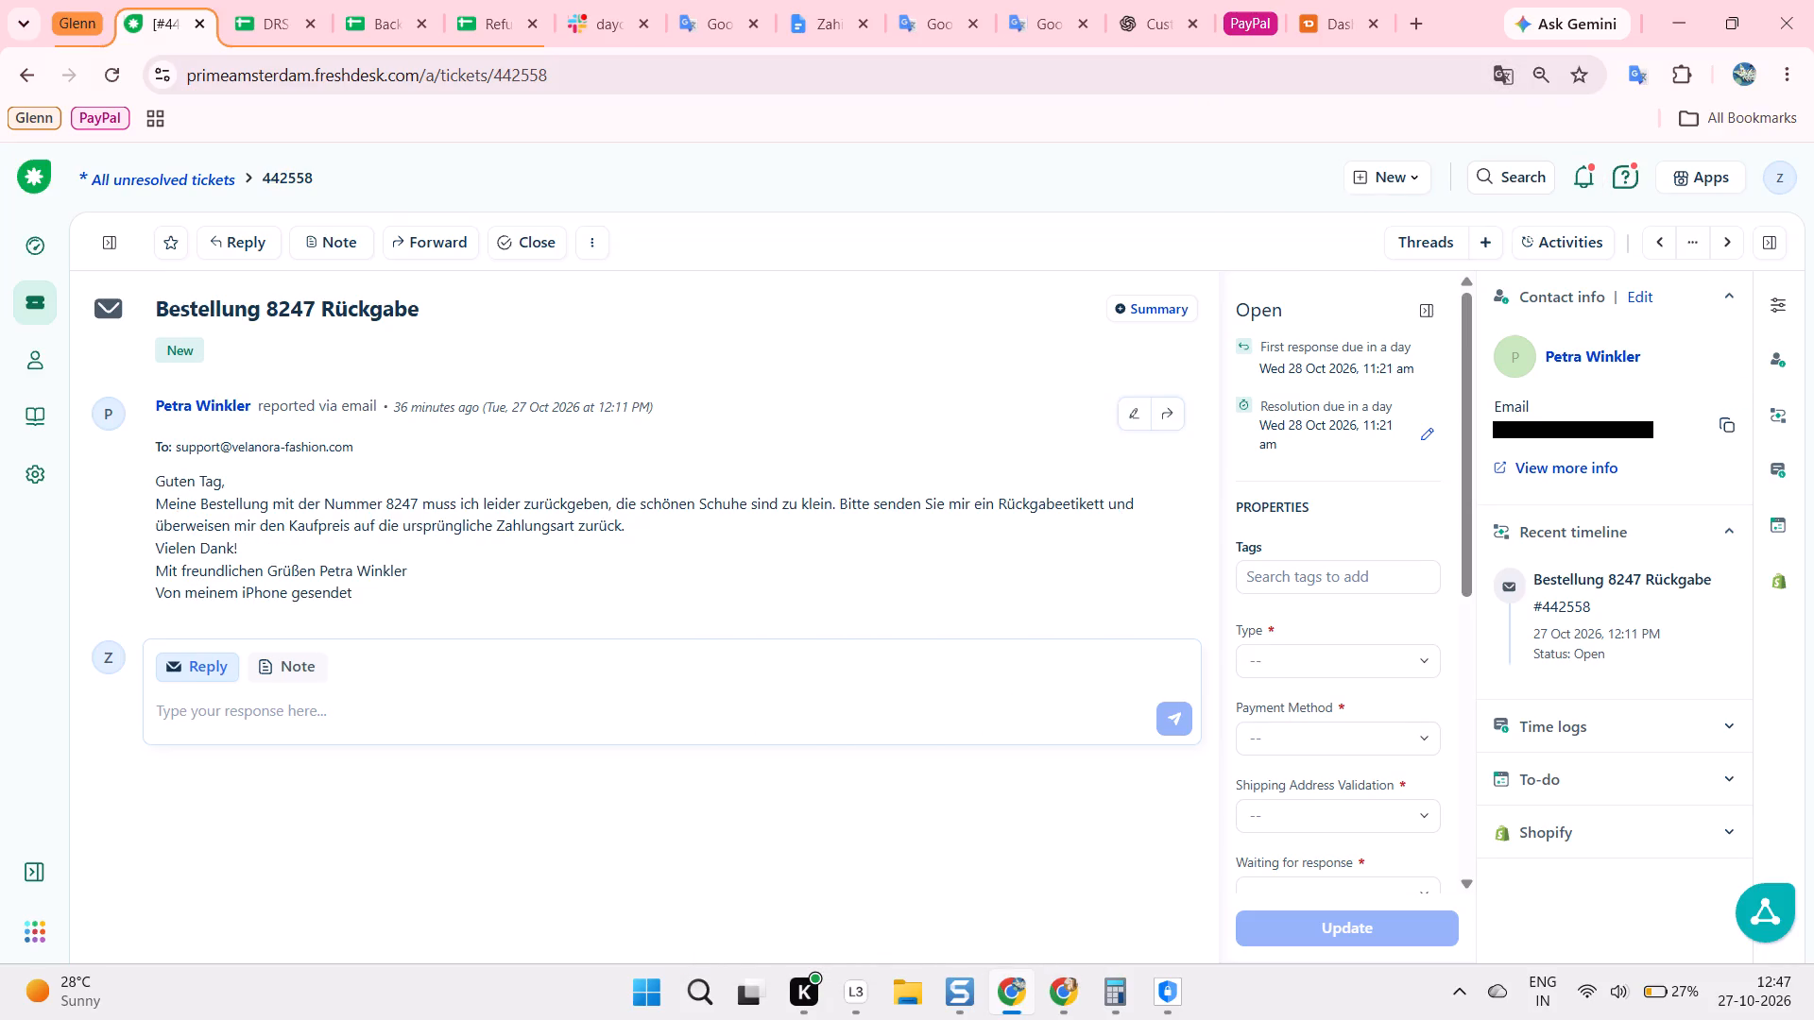
Switch to the other browser window and open the Velanora store's Shopify admin in the PanDa tab group.
{"action": "key", "text": "alt+Tab"}
{"action": "scroll", "coordinate": [519, 75], "scroll_direction": "up", "scroll_amount": 1}
{"action": "left_click", "coordinate": [505, 18]}
{"action": "left_click", "coordinate": [588, 25]}
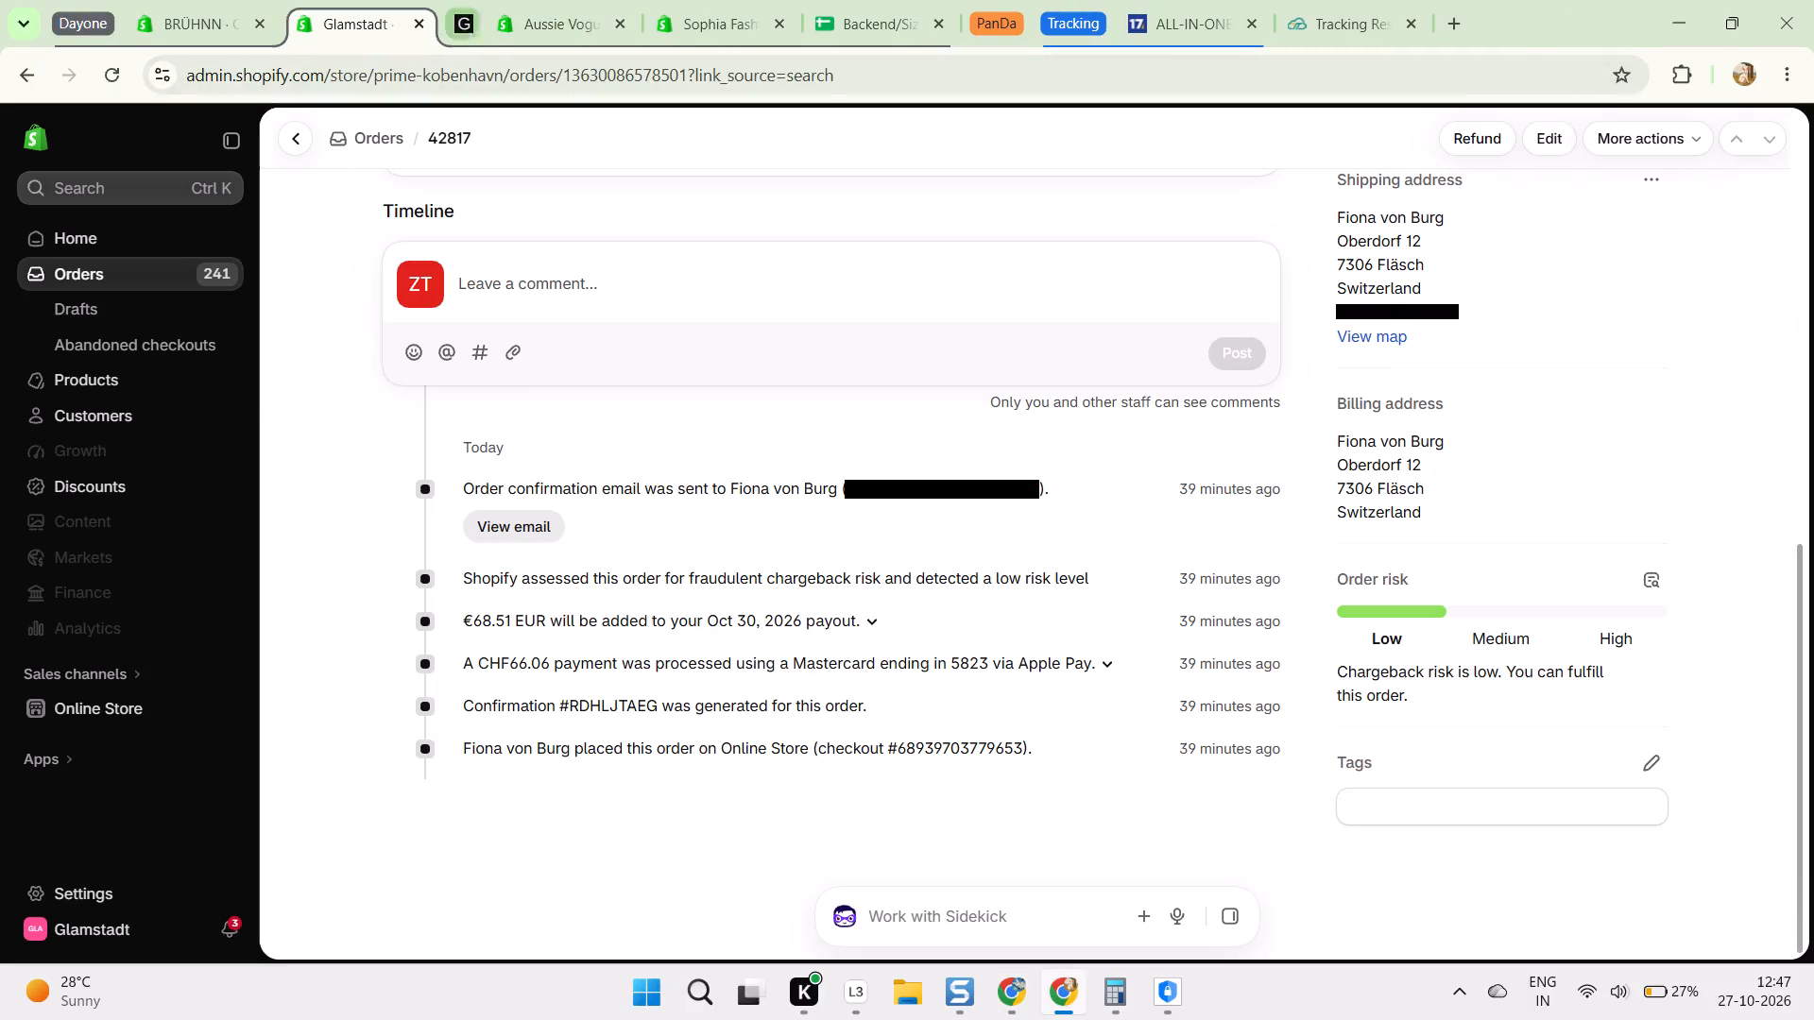
{"action": "left_click", "coordinate": [104, 17]}
{"action": "scroll", "coordinate": [121, 62], "scroll_direction": "up", "scroll_amount": 6}
{"action": "left_click", "coordinate": [153, 22]}
{"action": "left_click", "coordinate": [291, 1]}
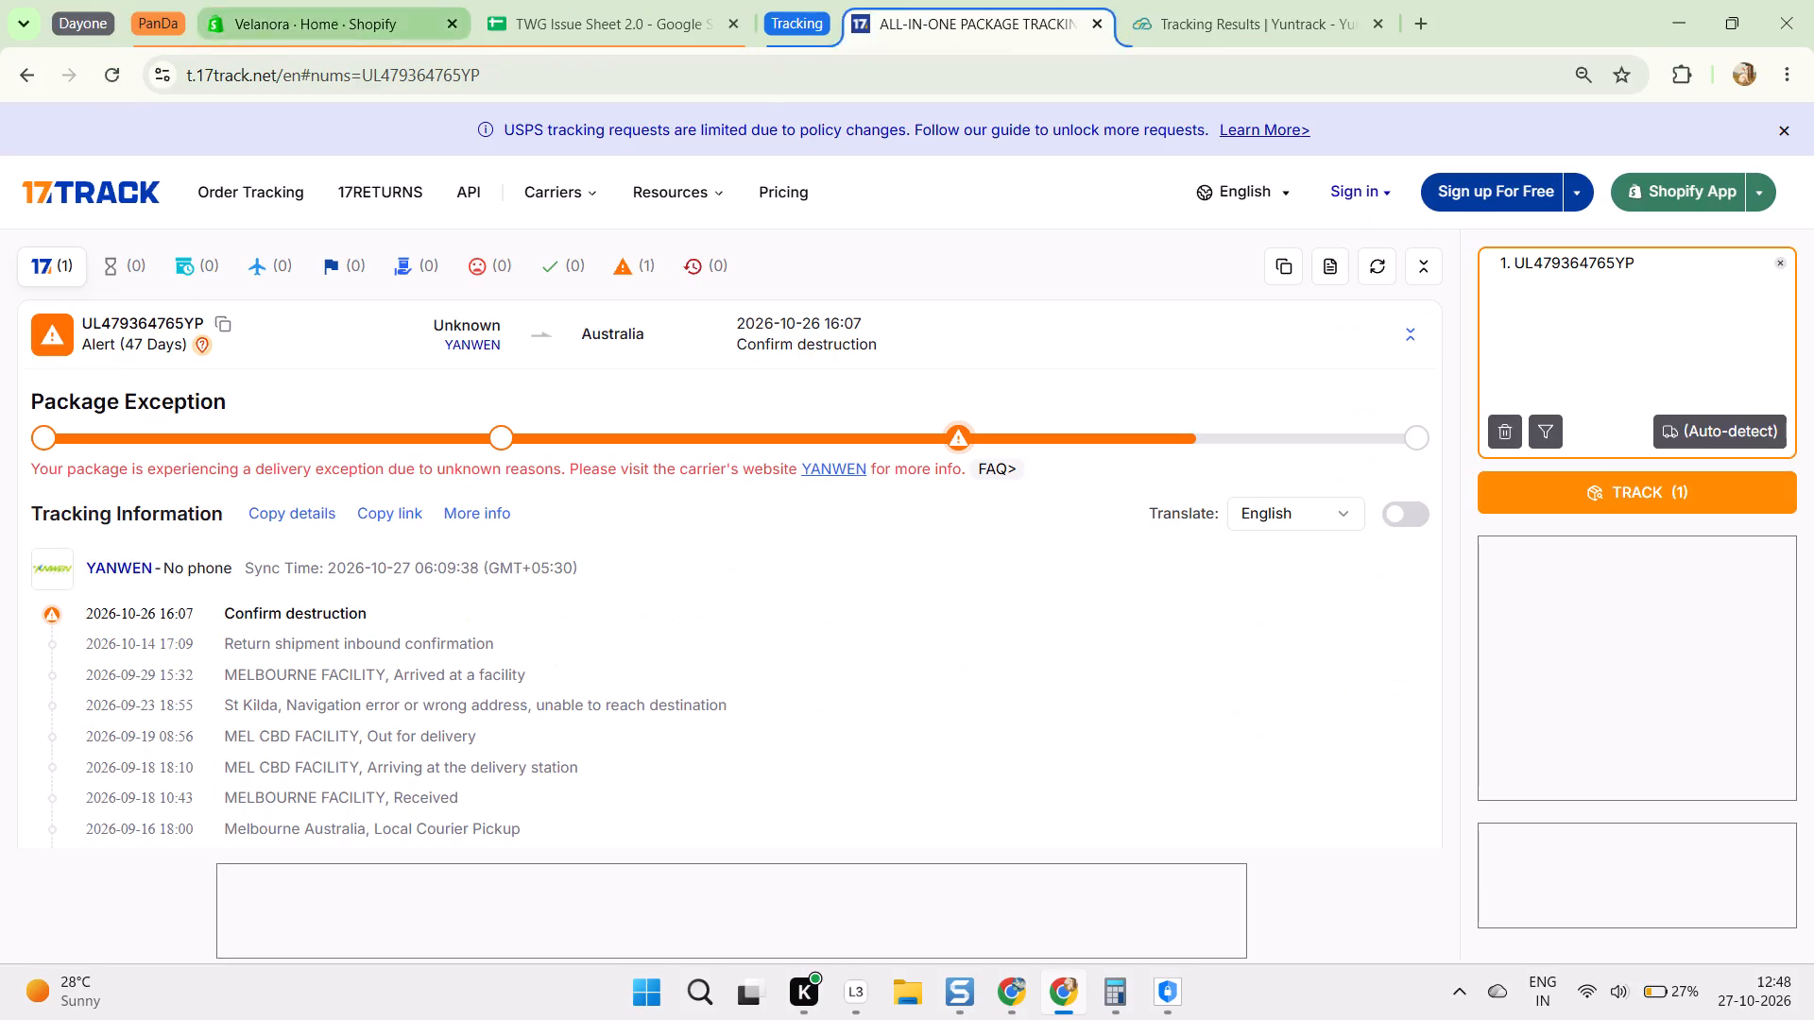
{"action": "scroll", "coordinate": [347, 117], "scroll_direction": "up", "scroll_amount": 6}
{"action": "scroll", "coordinate": [415, 177], "scroll_direction": "up", "scroll_amount": 6}
{"action": "left_click", "coordinate": [121, 194]}
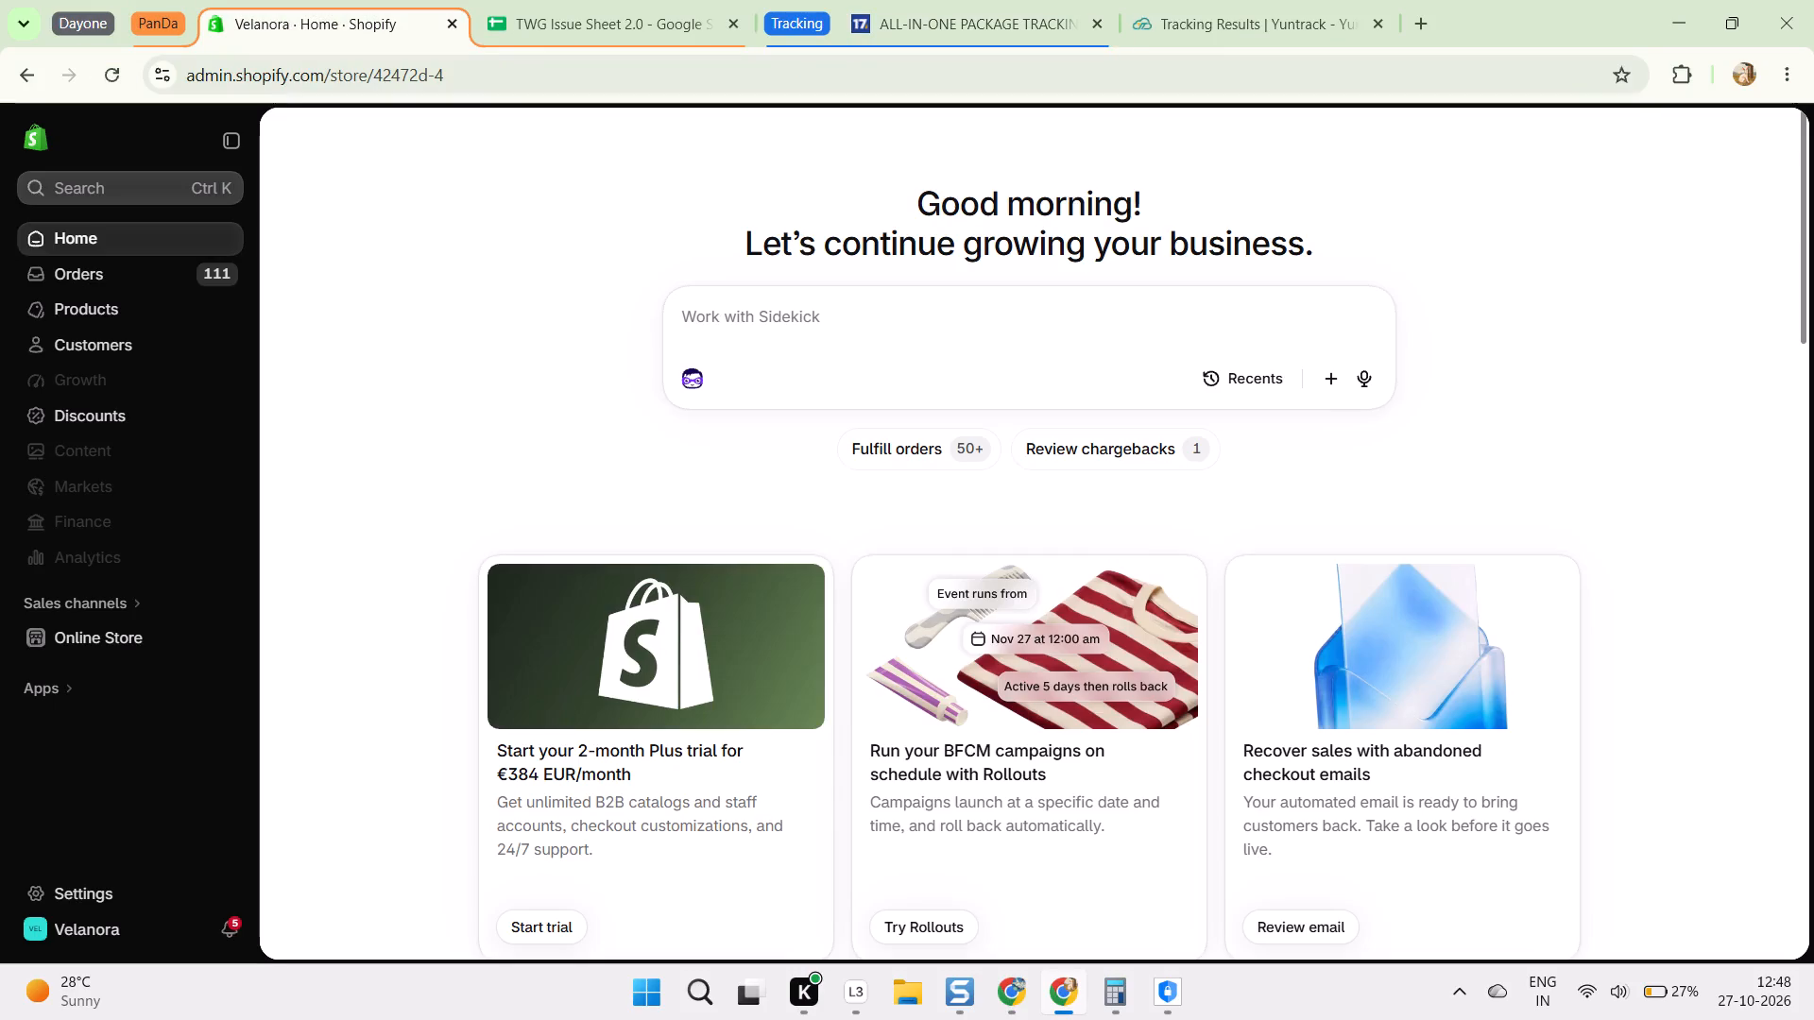
{"action": "left_click", "coordinate": [148, 190]}
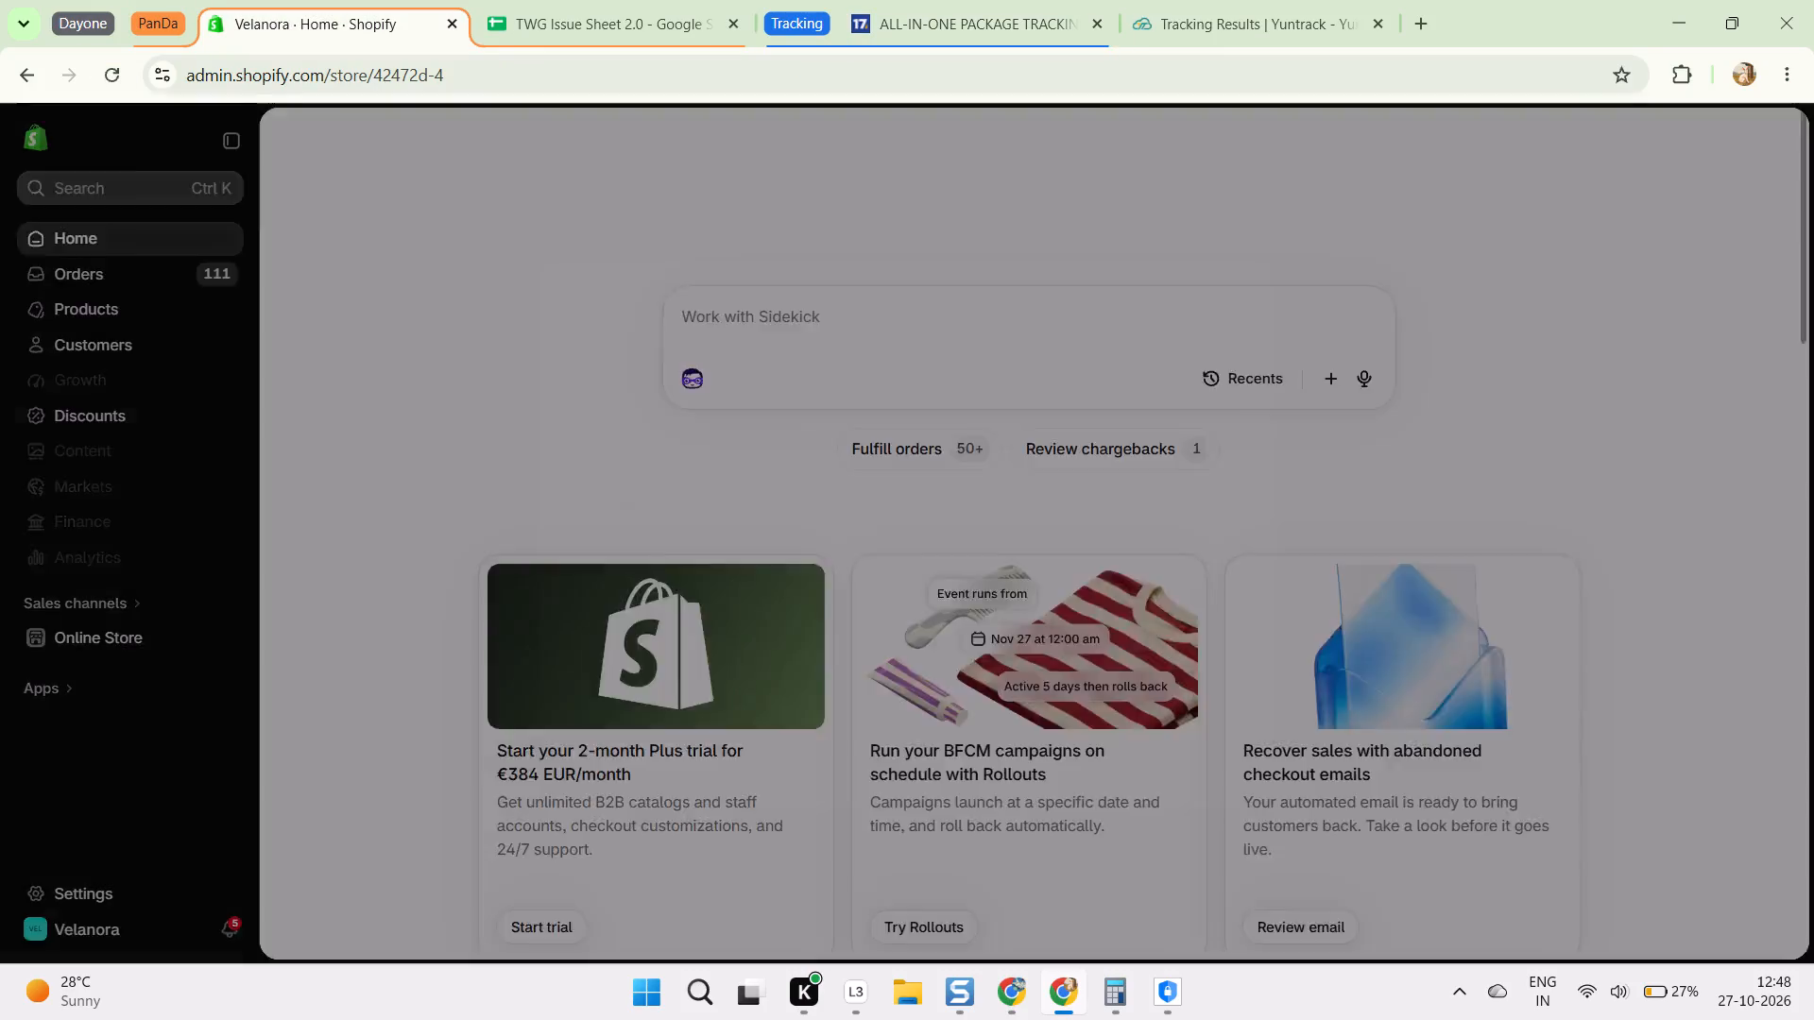
{"action": "left_click", "coordinate": [319, 229]}
{"action": "left_click", "coordinate": [118, 186]}
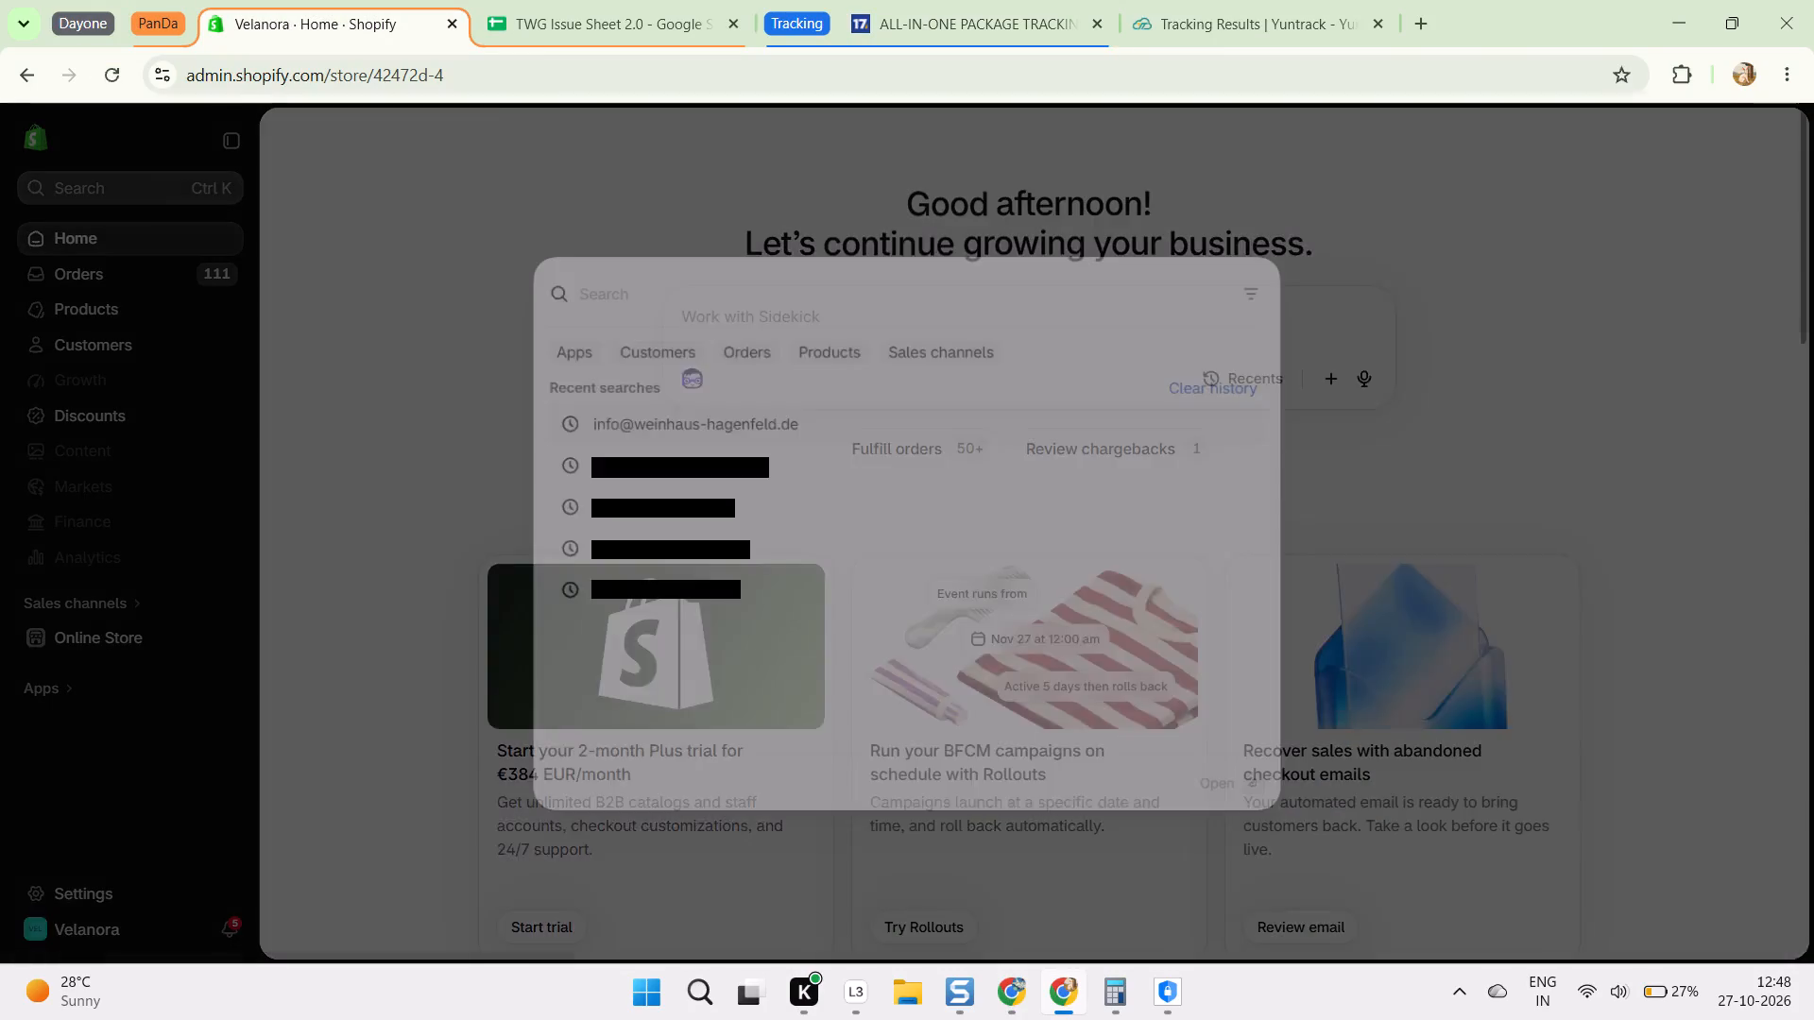
{"action": "key", "text": "ctrl+v"}
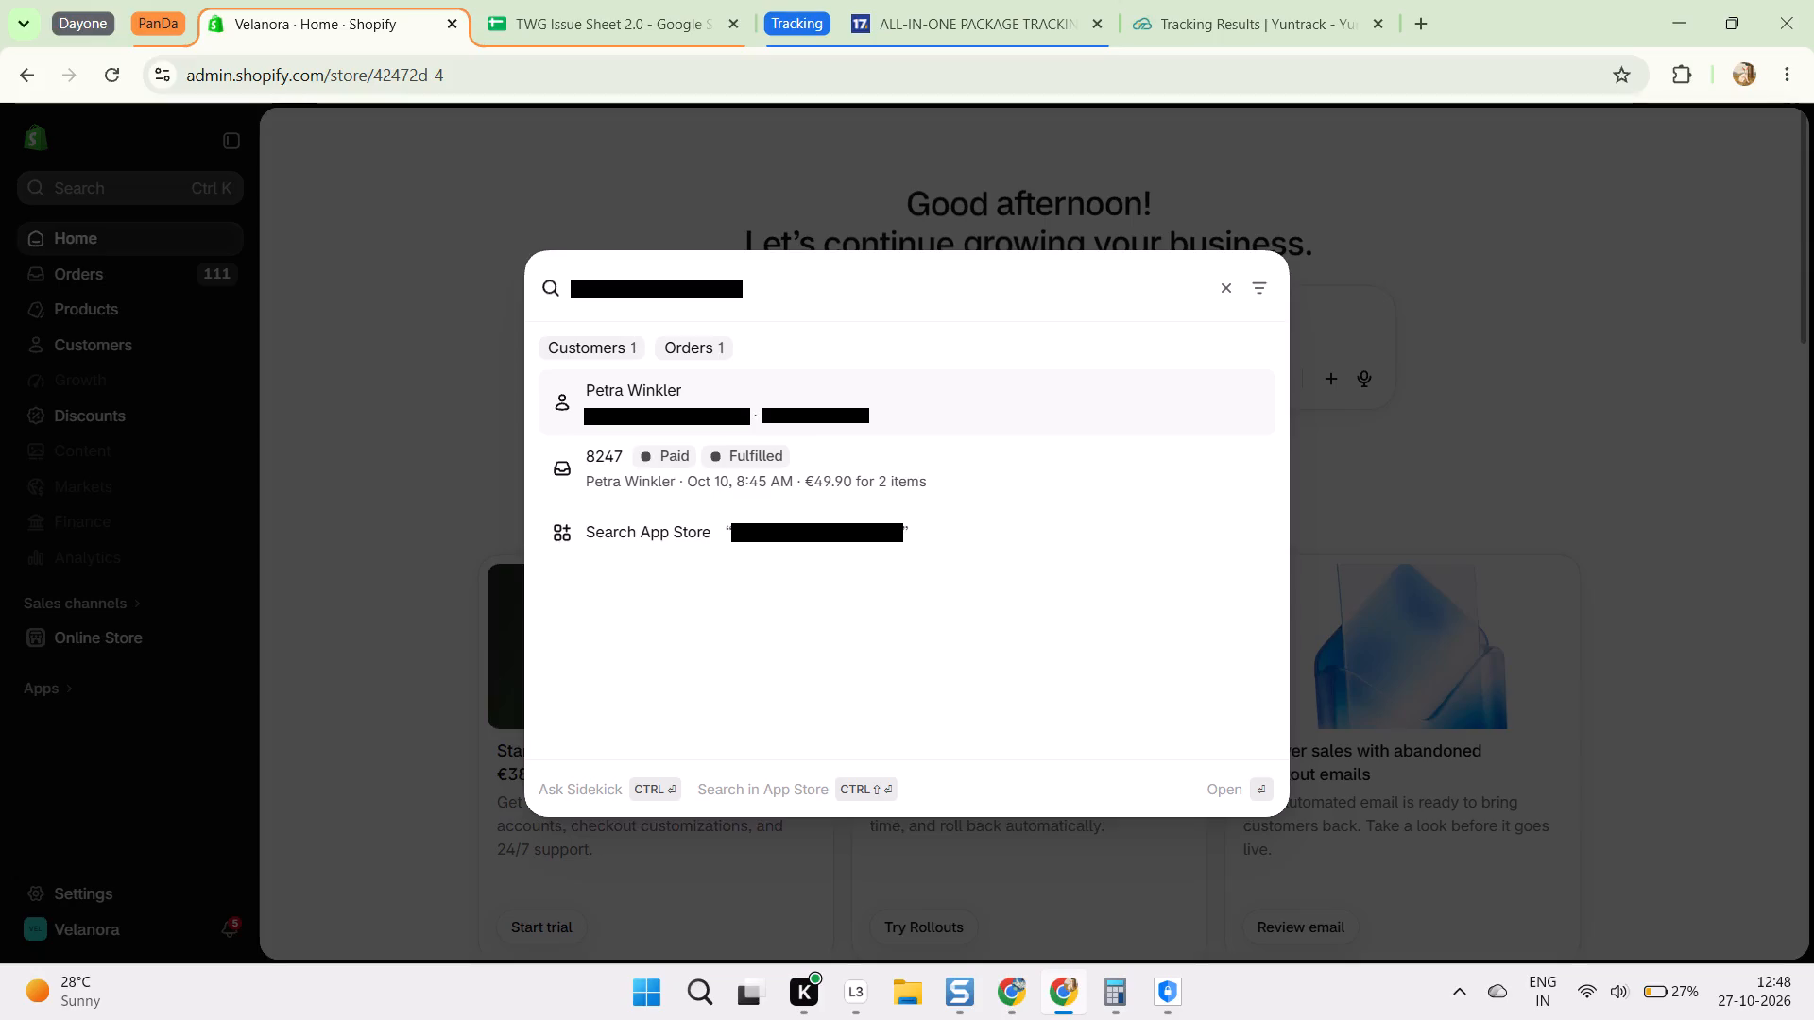
{"action": "key", "text": "alt+Tab"}
{"action": "key", "text": "alt+Tab"}
{"action": "left_click", "coordinate": [600, 453]}
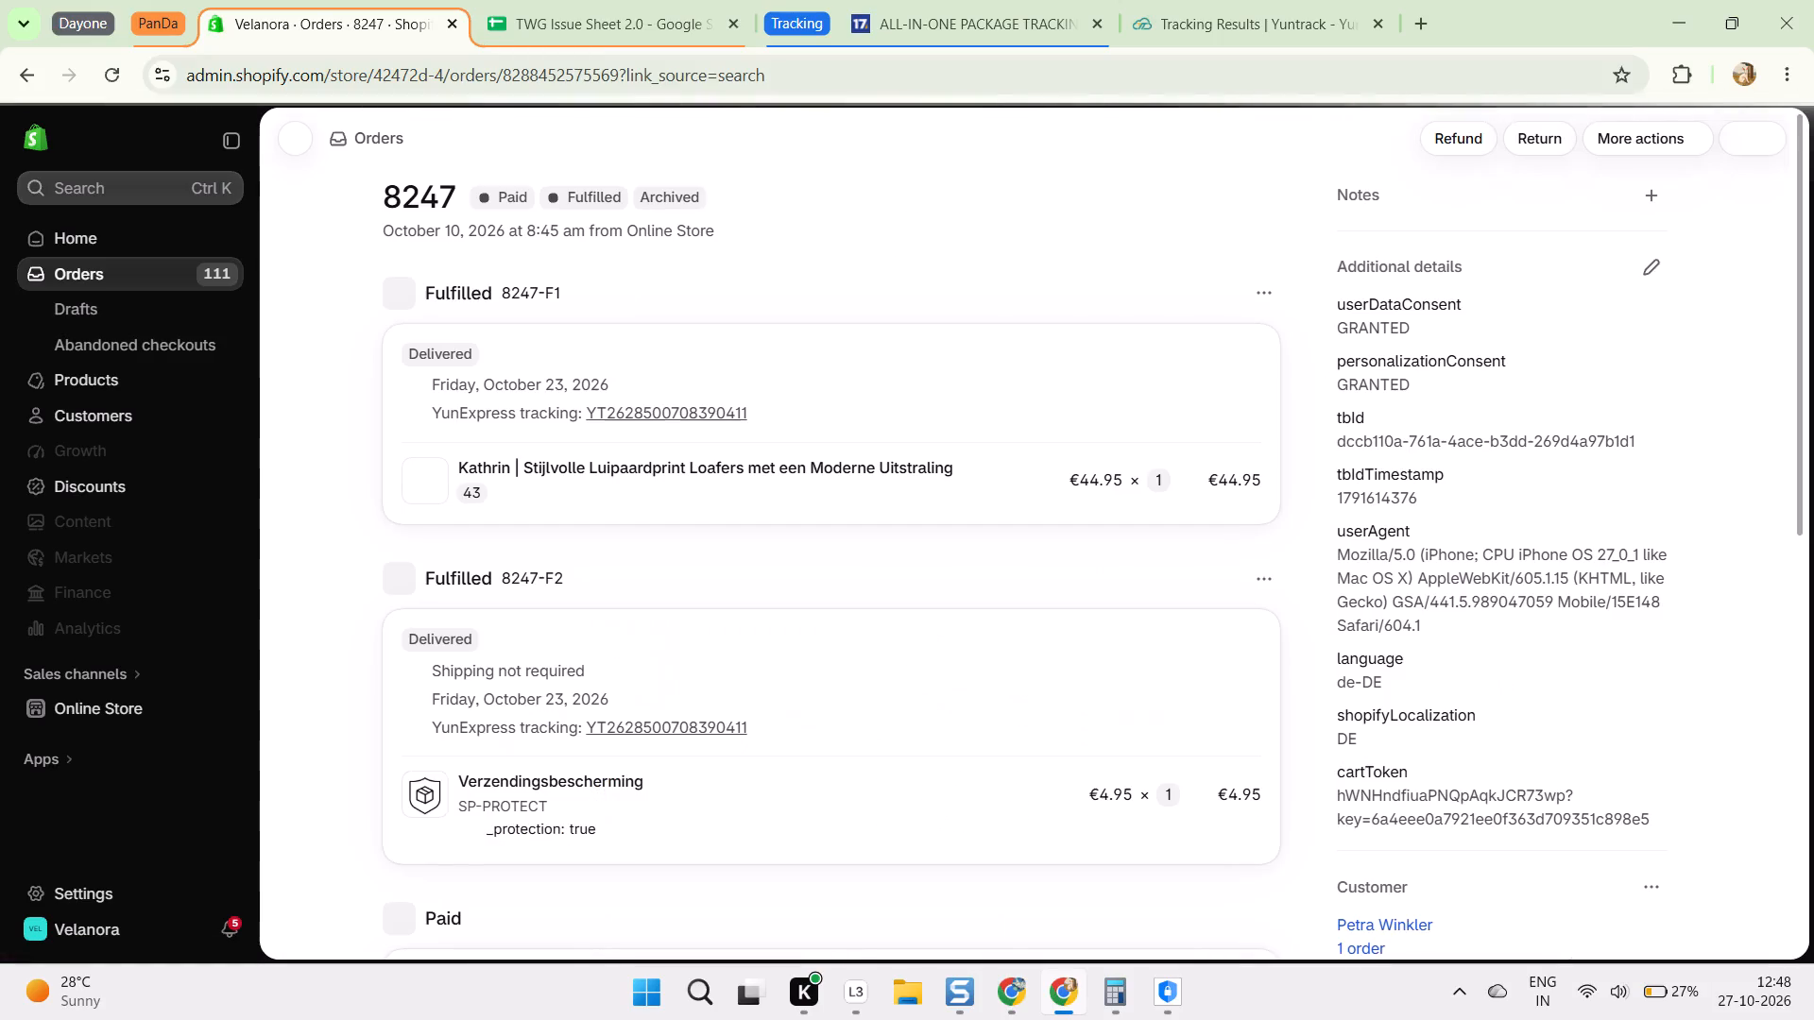
{"action": "key", "text": "ctrl+f"}
{"action": "key", "text": "ctrl+v"}
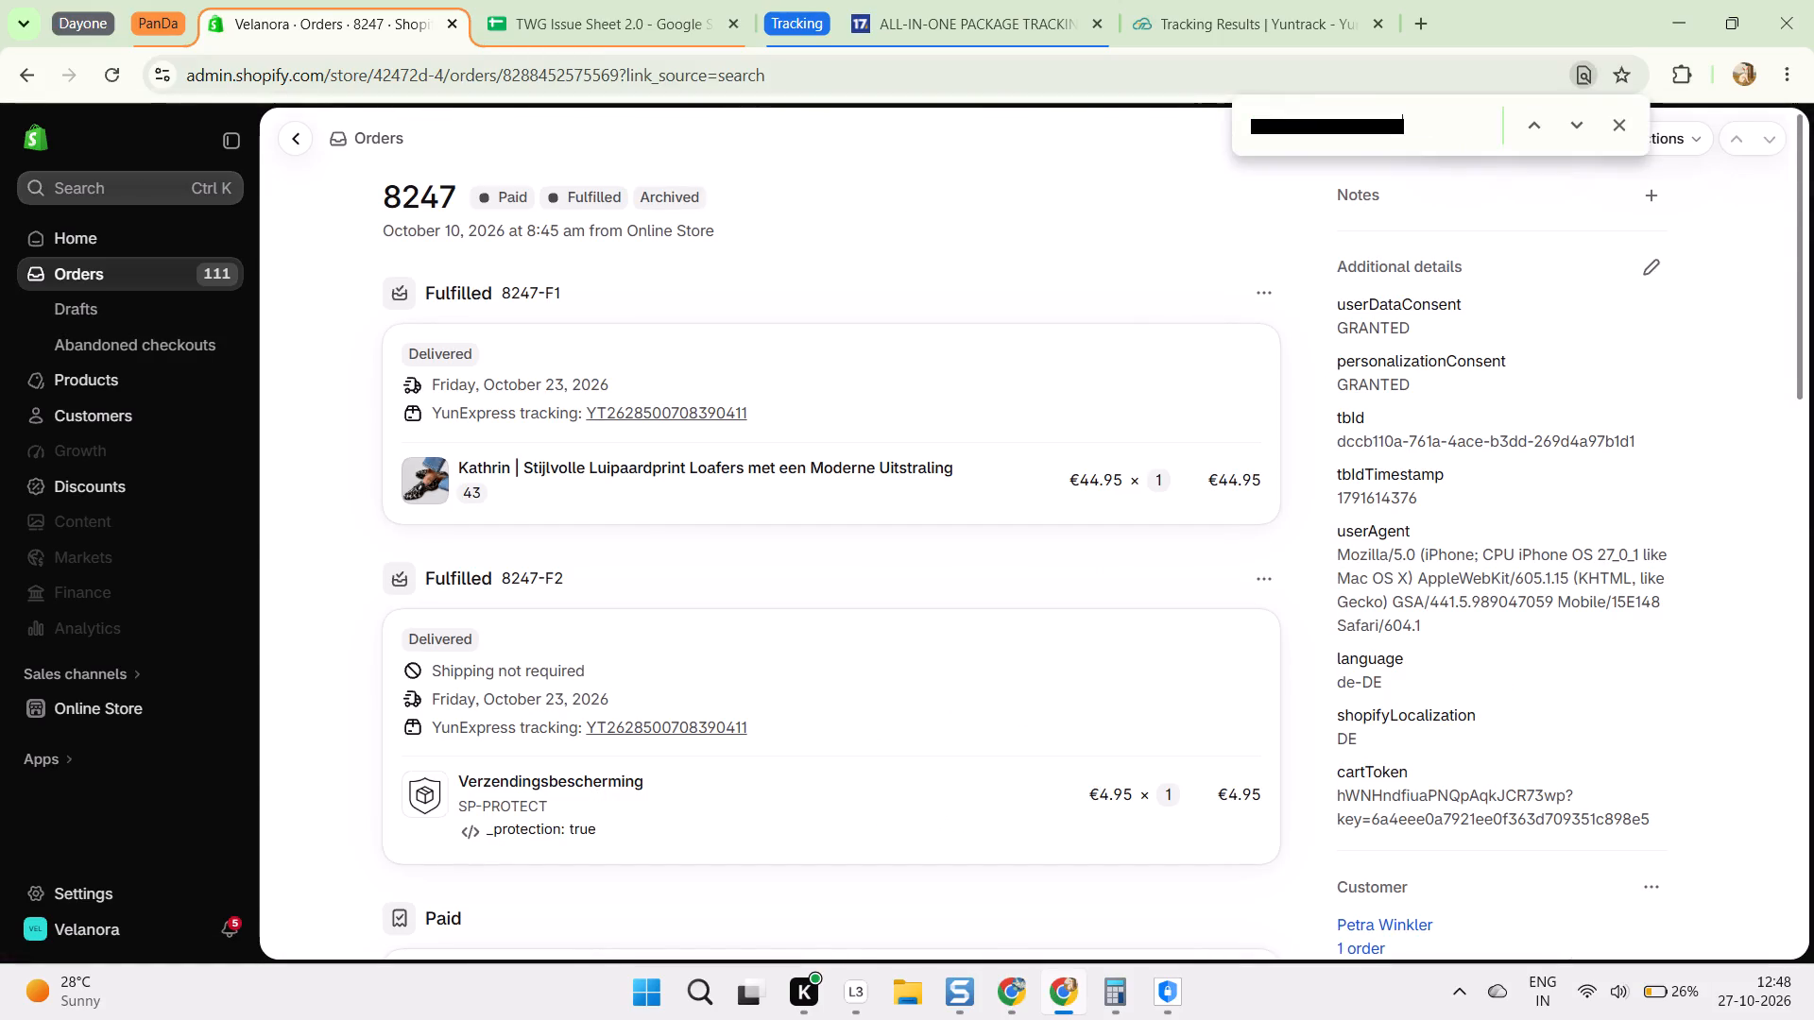
{"action": "scroll", "coordinate": [1468, 262], "scroll_direction": "up", "scroll_amount": 4}
{"action": "left_click", "coordinate": [1619, 123]}
{"action": "scroll", "coordinate": [1060, 367], "scroll_direction": "up", "scroll_amount": 9}
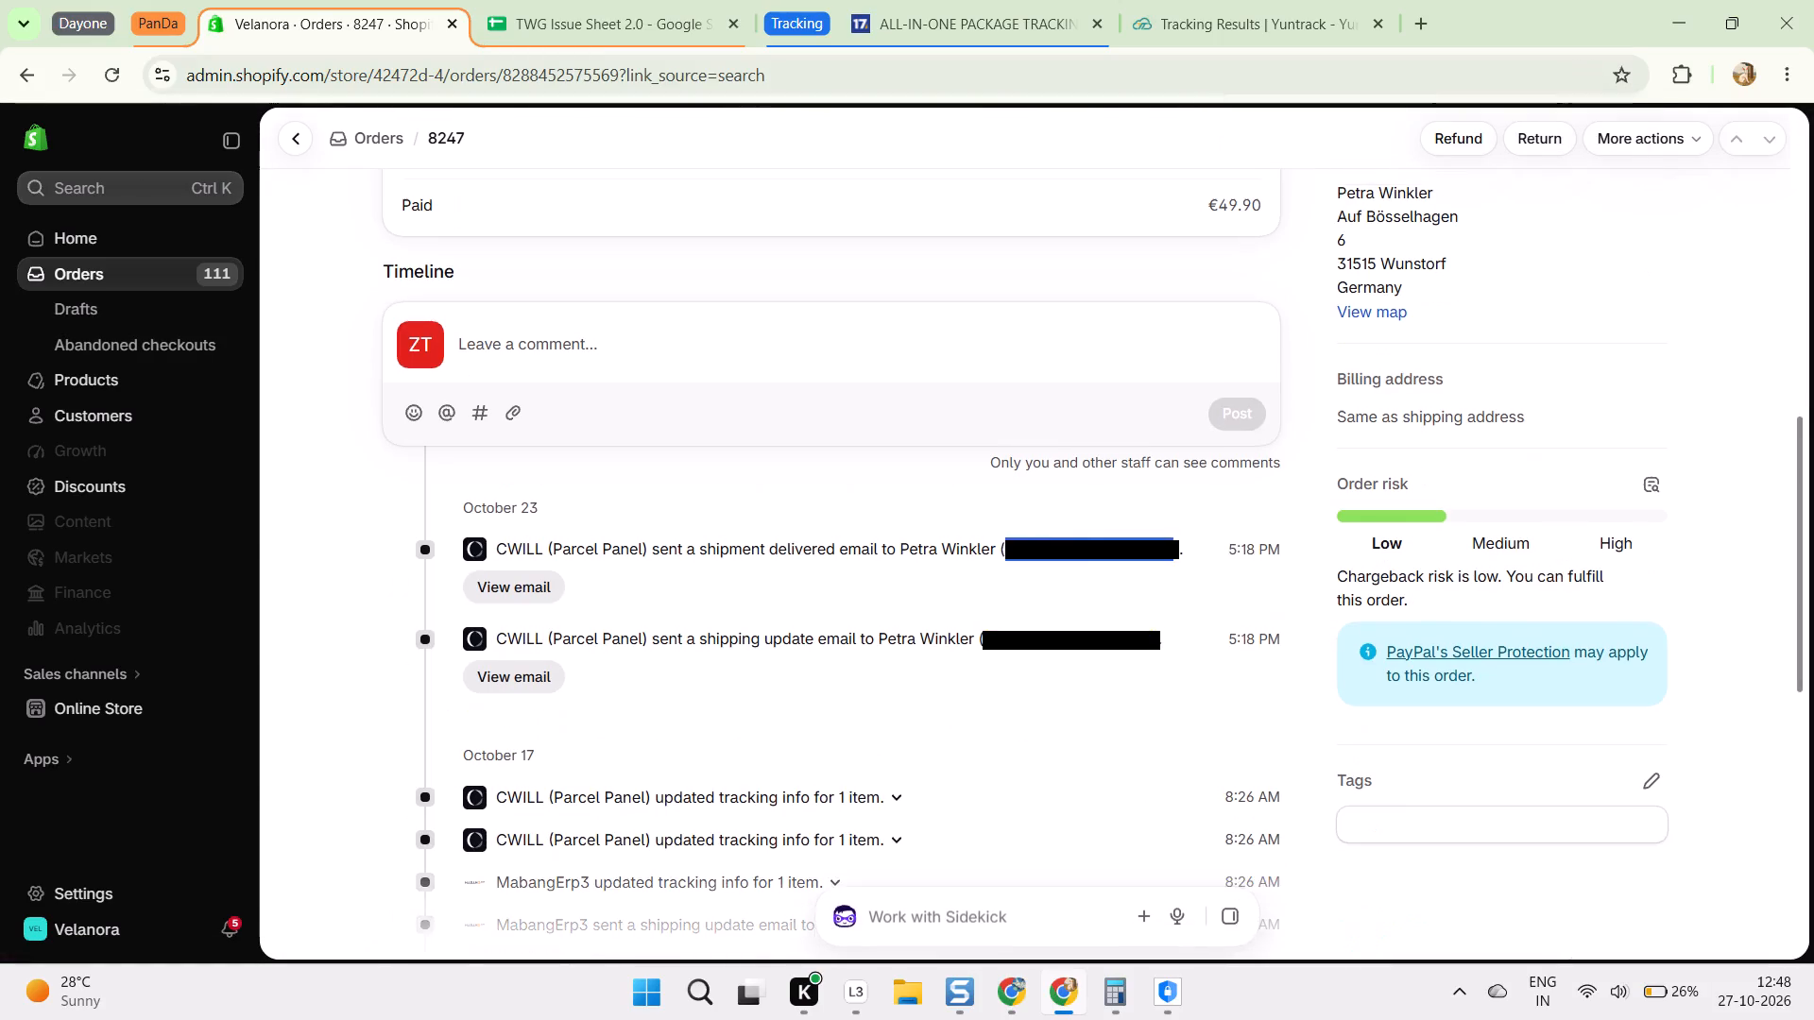
{"action": "scroll", "coordinate": [812, 311], "scroll_direction": "up", "scroll_amount": 8}
{"action": "left_click", "coordinate": [825, 308]}
{"action": "key", "text": "alt+Tab"}
{"action": "left_click", "coordinate": [693, 466]}
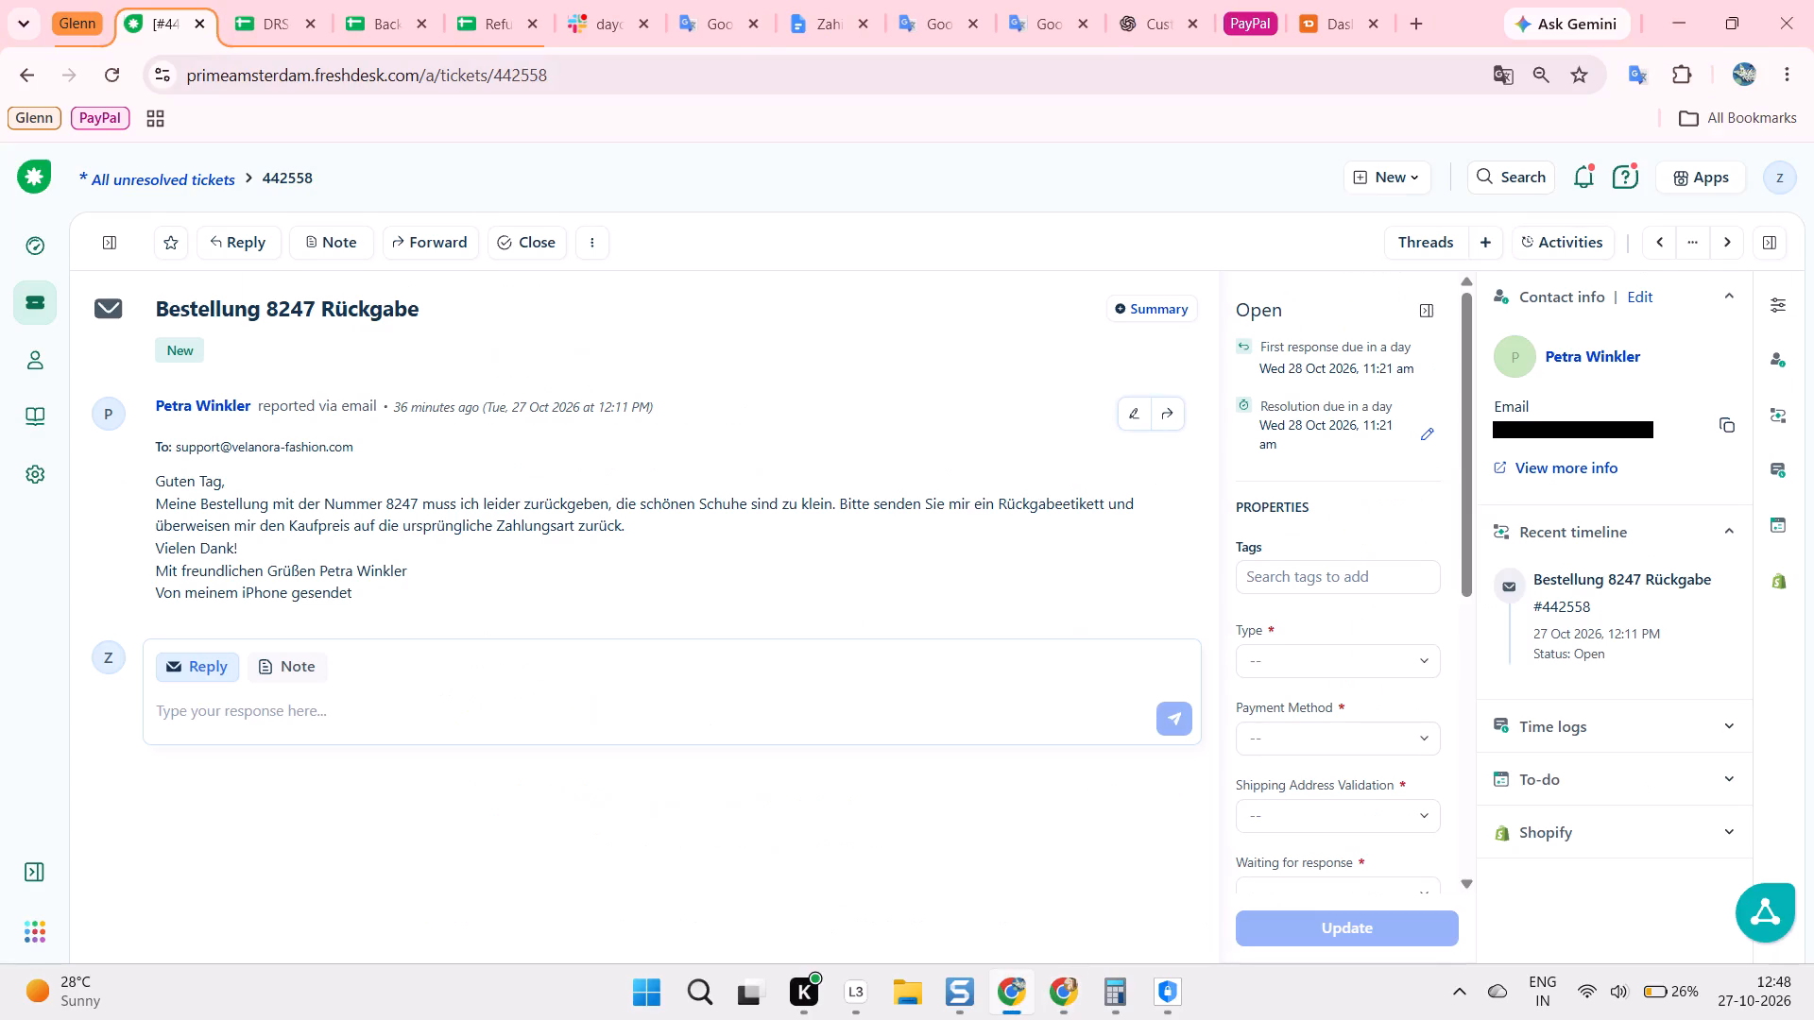
{"action": "key", "text": "alt+Tab"}
{"action": "left_click", "coordinate": [847, 385]}
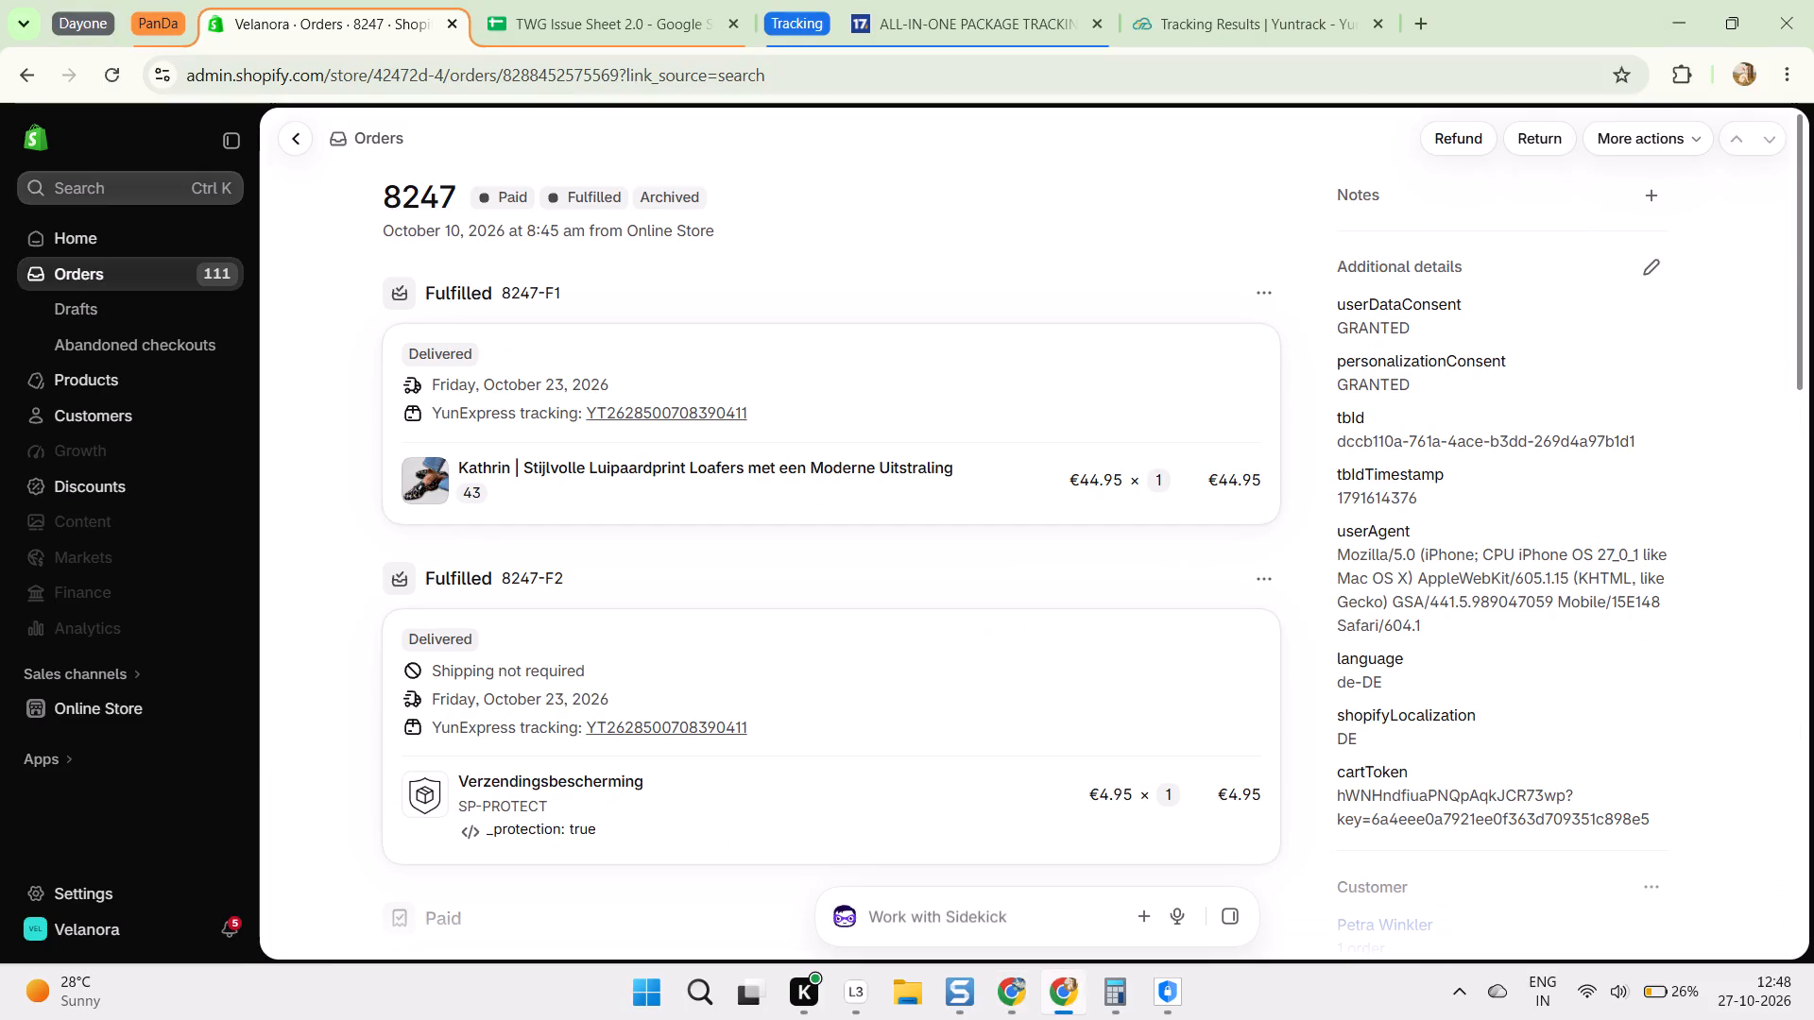
{"action": "scroll", "coordinate": [848, 396], "scroll_direction": "down", "scroll_amount": 8}
{"action": "scroll", "coordinate": [1237, 494], "scroll_direction": "up", "scroll_amount": 14}
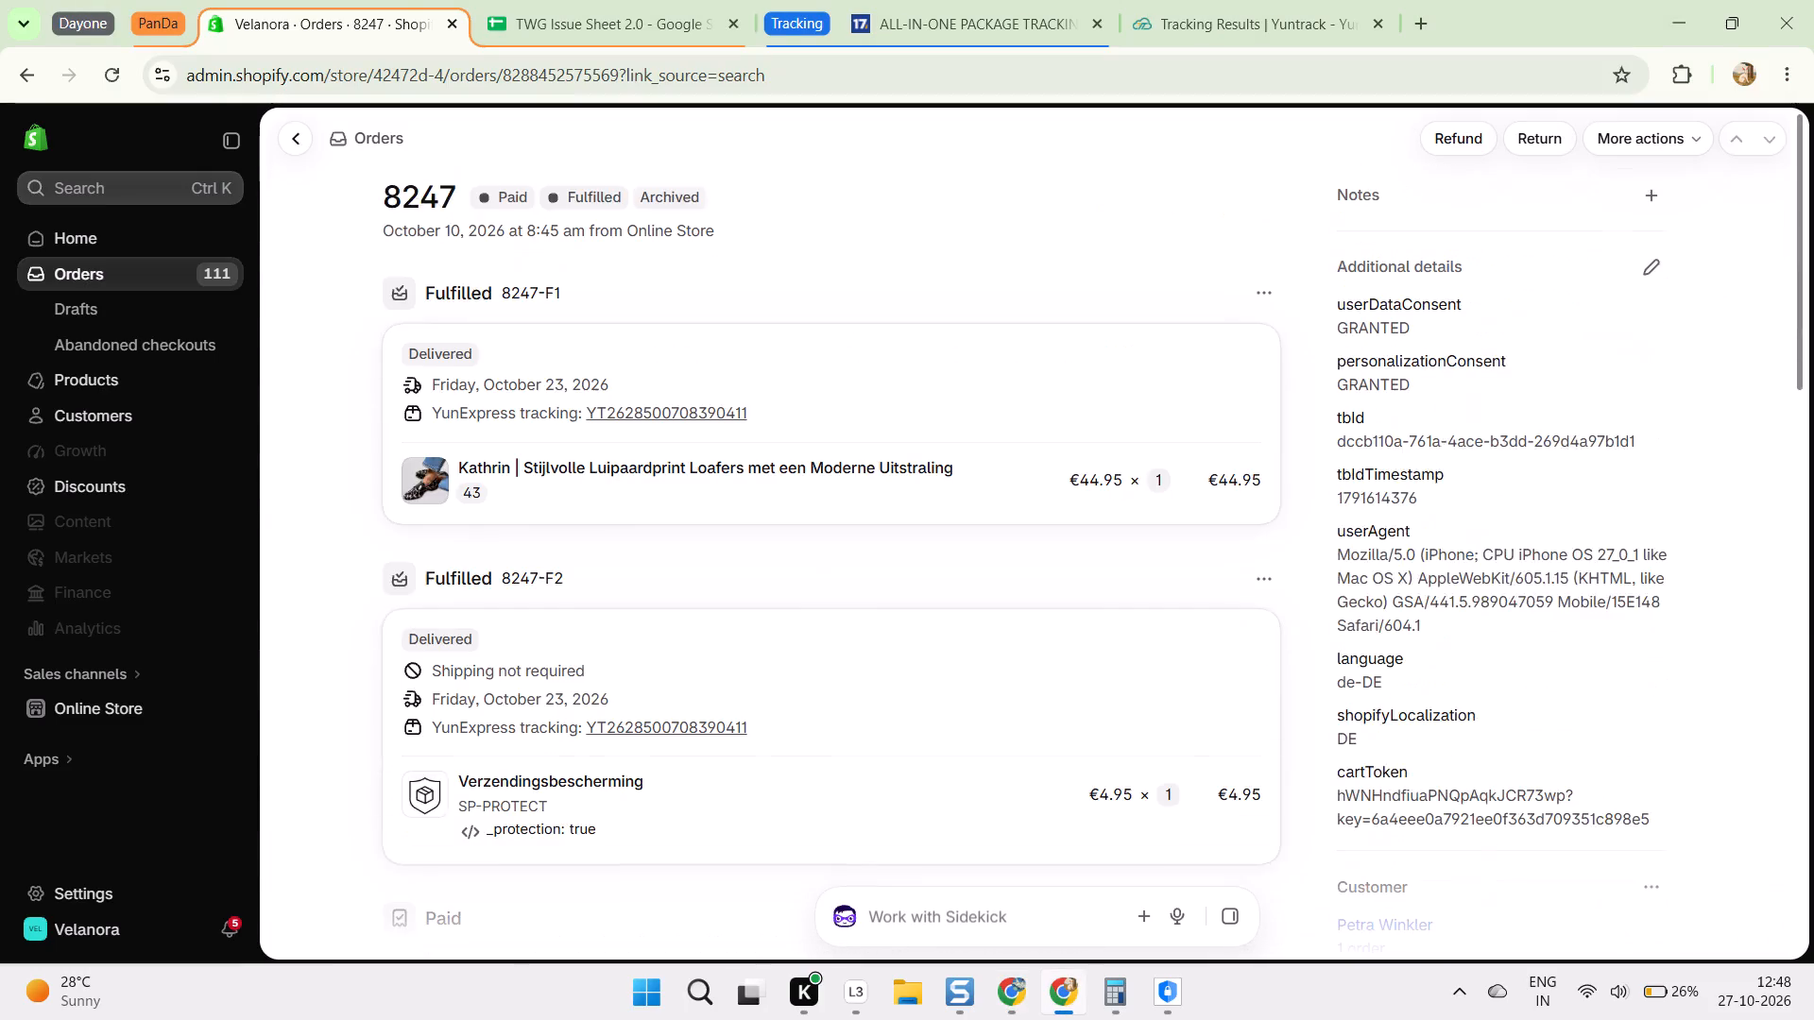
{"action": "left_click", "coordinate": [890, 338]}
{"action": "key", "text": "alt+Tab"}
{"action": "left_click", "coordinate": [694, 410]}
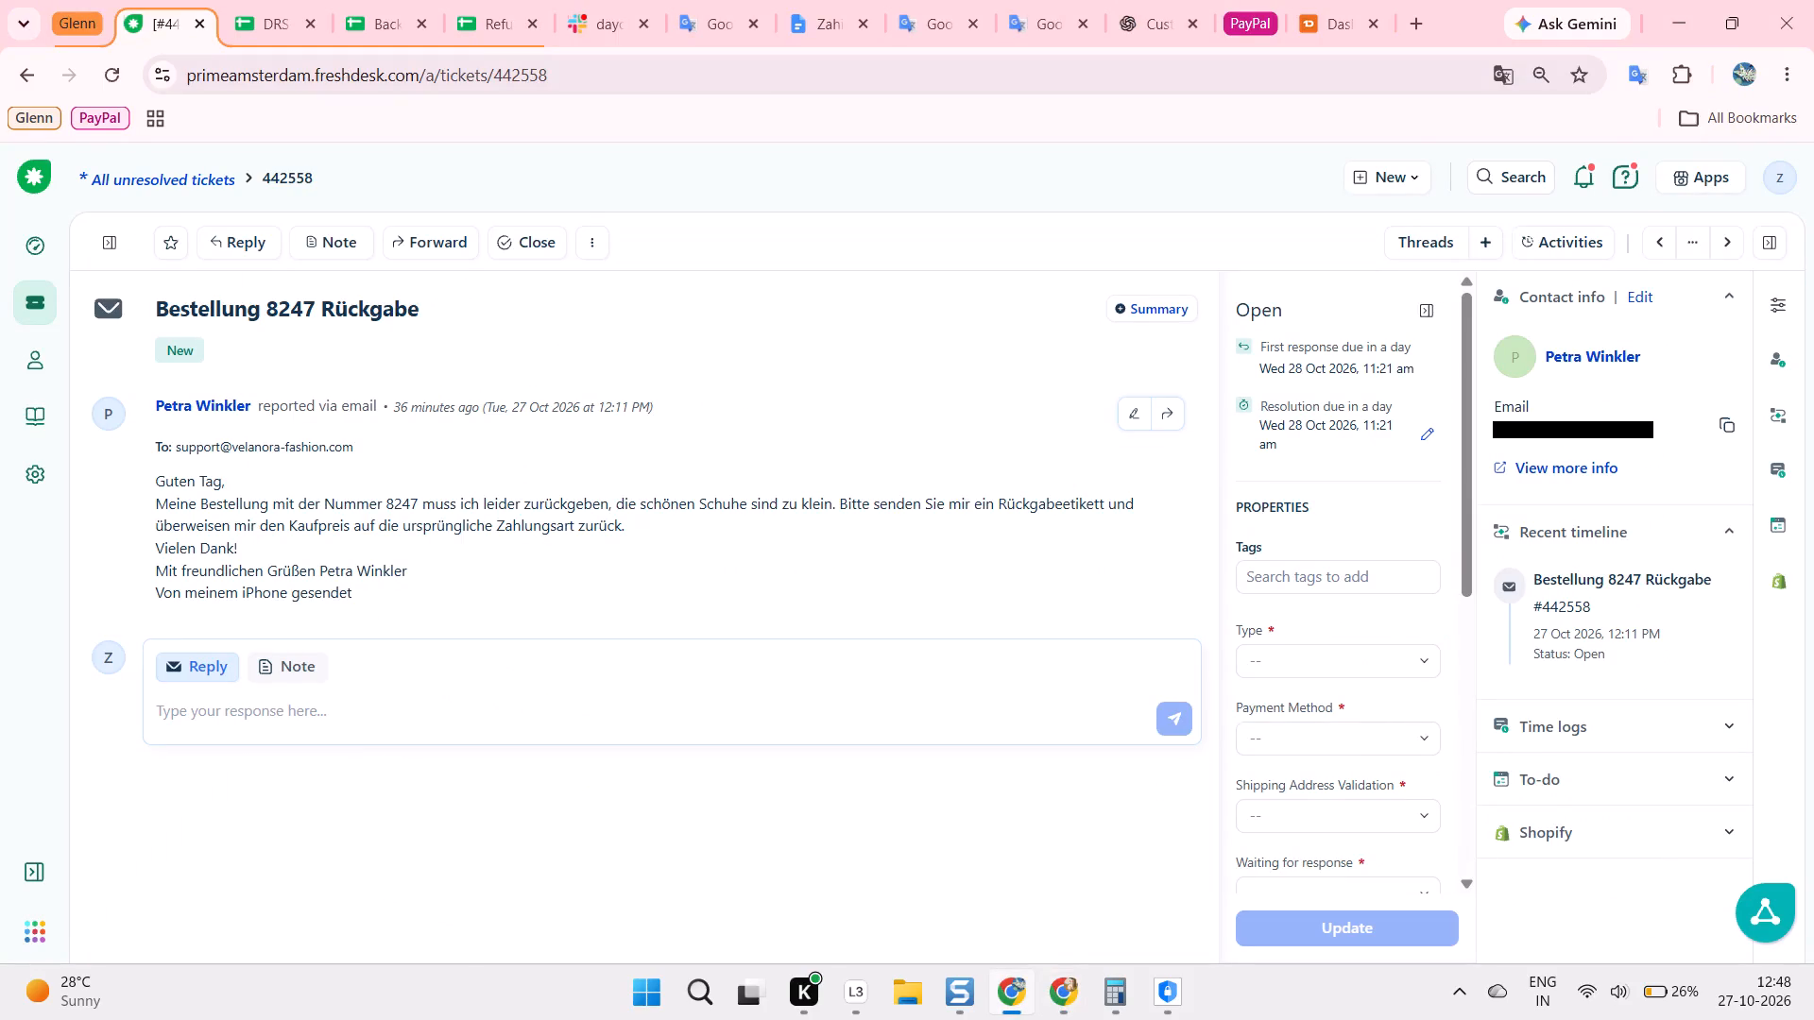
{"action": "left_click", "coordinate": [762, 430]}
{"action": "key", "text": "alt+Tab"}
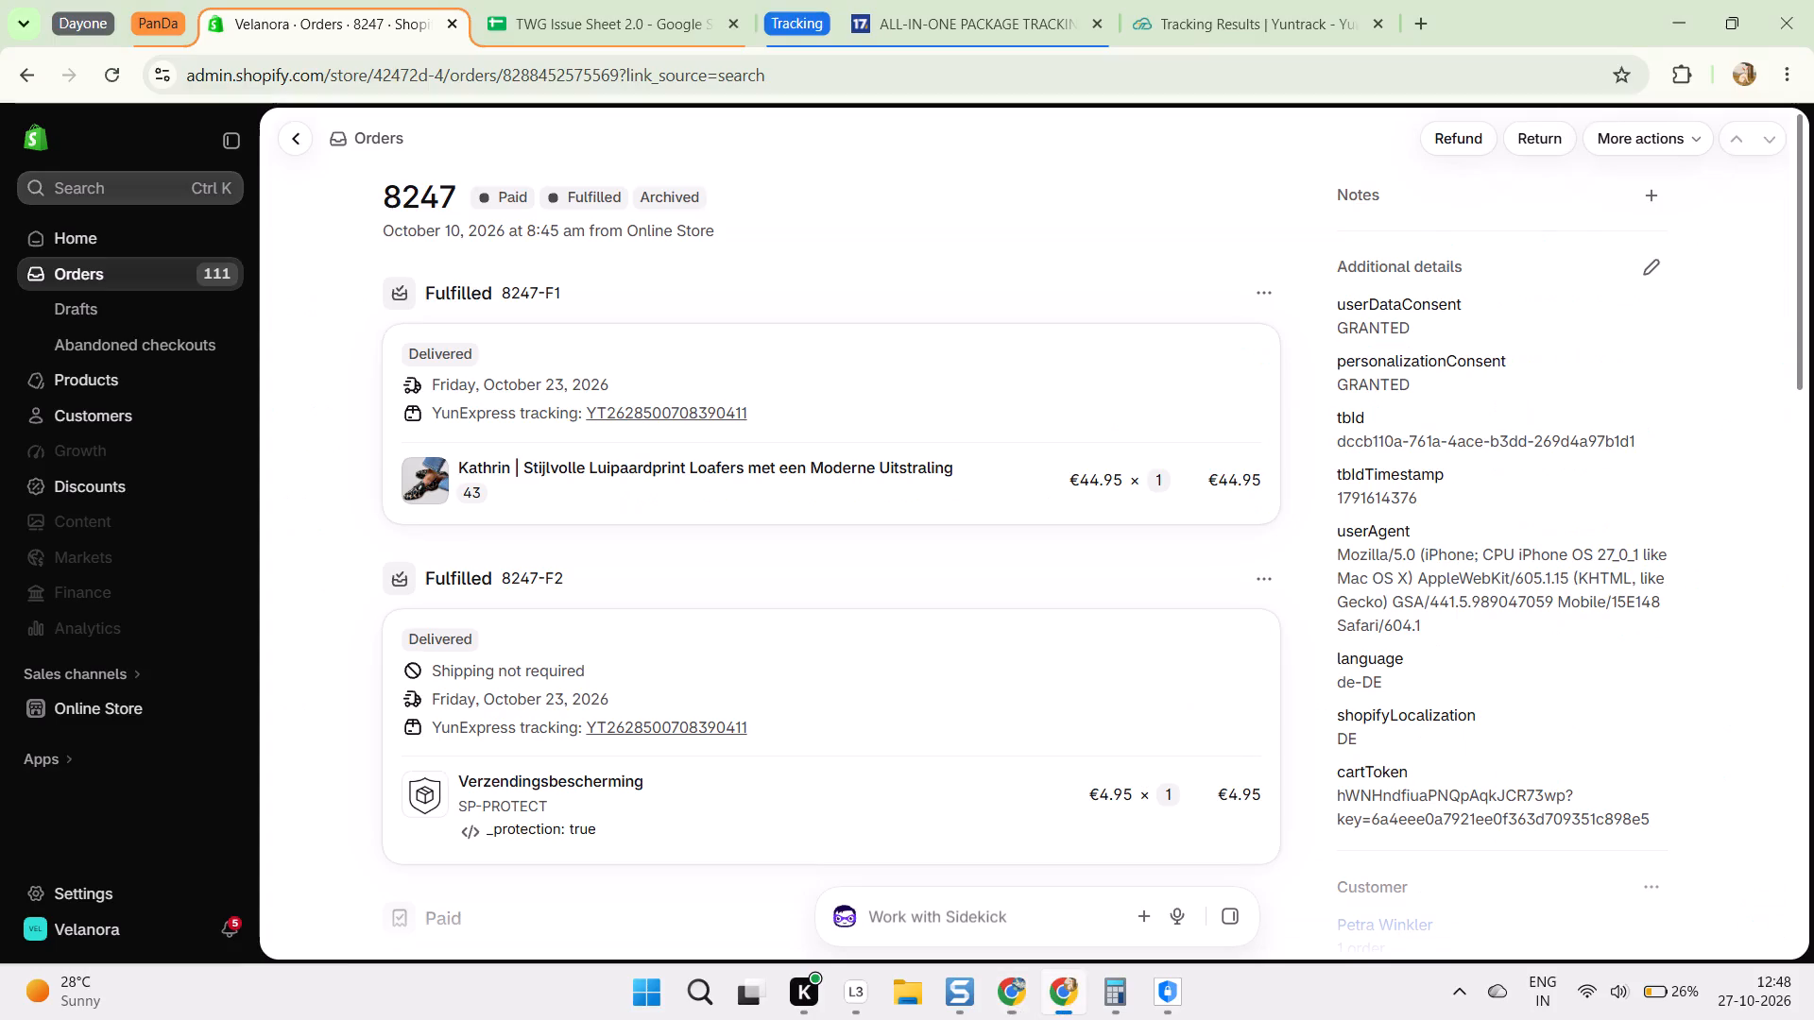
{"action": "scroll", "coordinate": [807, 448], "scroll_direction": "up", "scroll_amount": 7}
{"action": "left_click", "coordinate": [869, 364]}
{"action": "scroll", "coordinate": [820, 433], "scroll_direction": "down", "scroll_amount": 11}
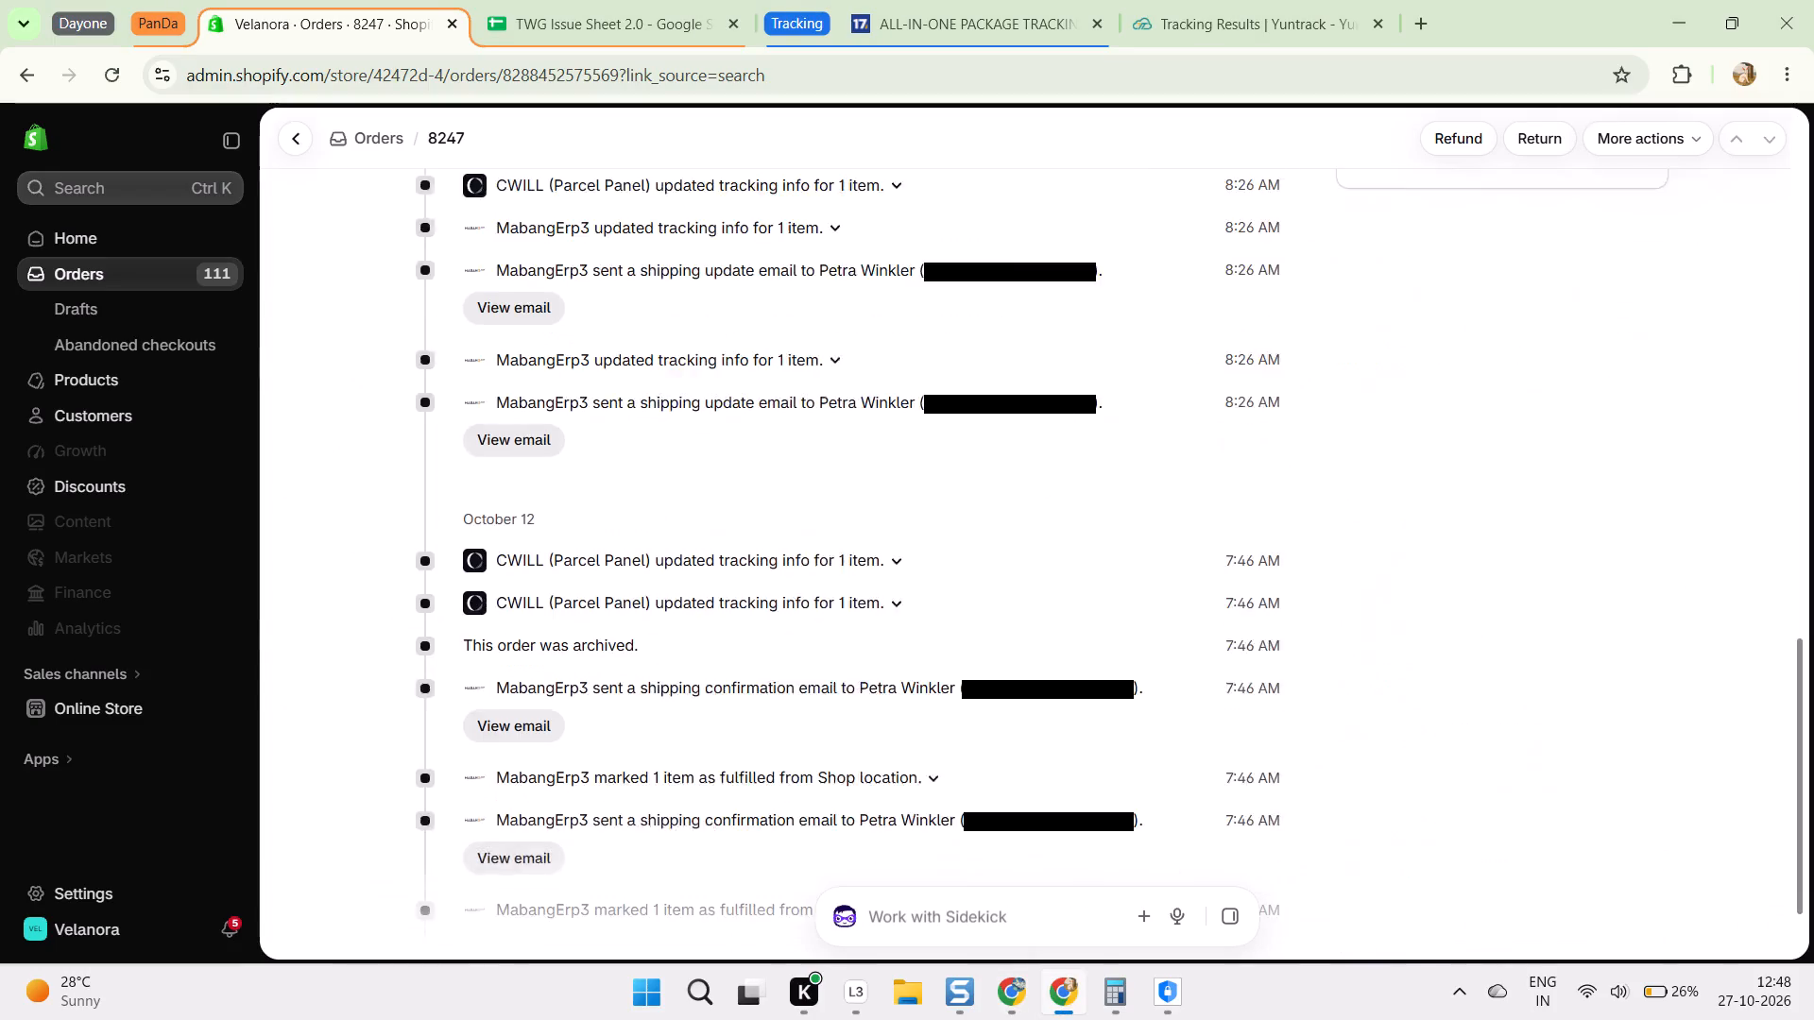
{"action": "scroll", "coordinate": [887, 462], "scroll_direction": "down", "scroll_amount": 6}
{"action": "scroll", "coordinate": [913, 511], "scroll_direction": "up", "scroll_amount": 15}
{"action": "left_click", "coordinate": [862, 308]}
{"action": "key", "text": "alt+Tab"}
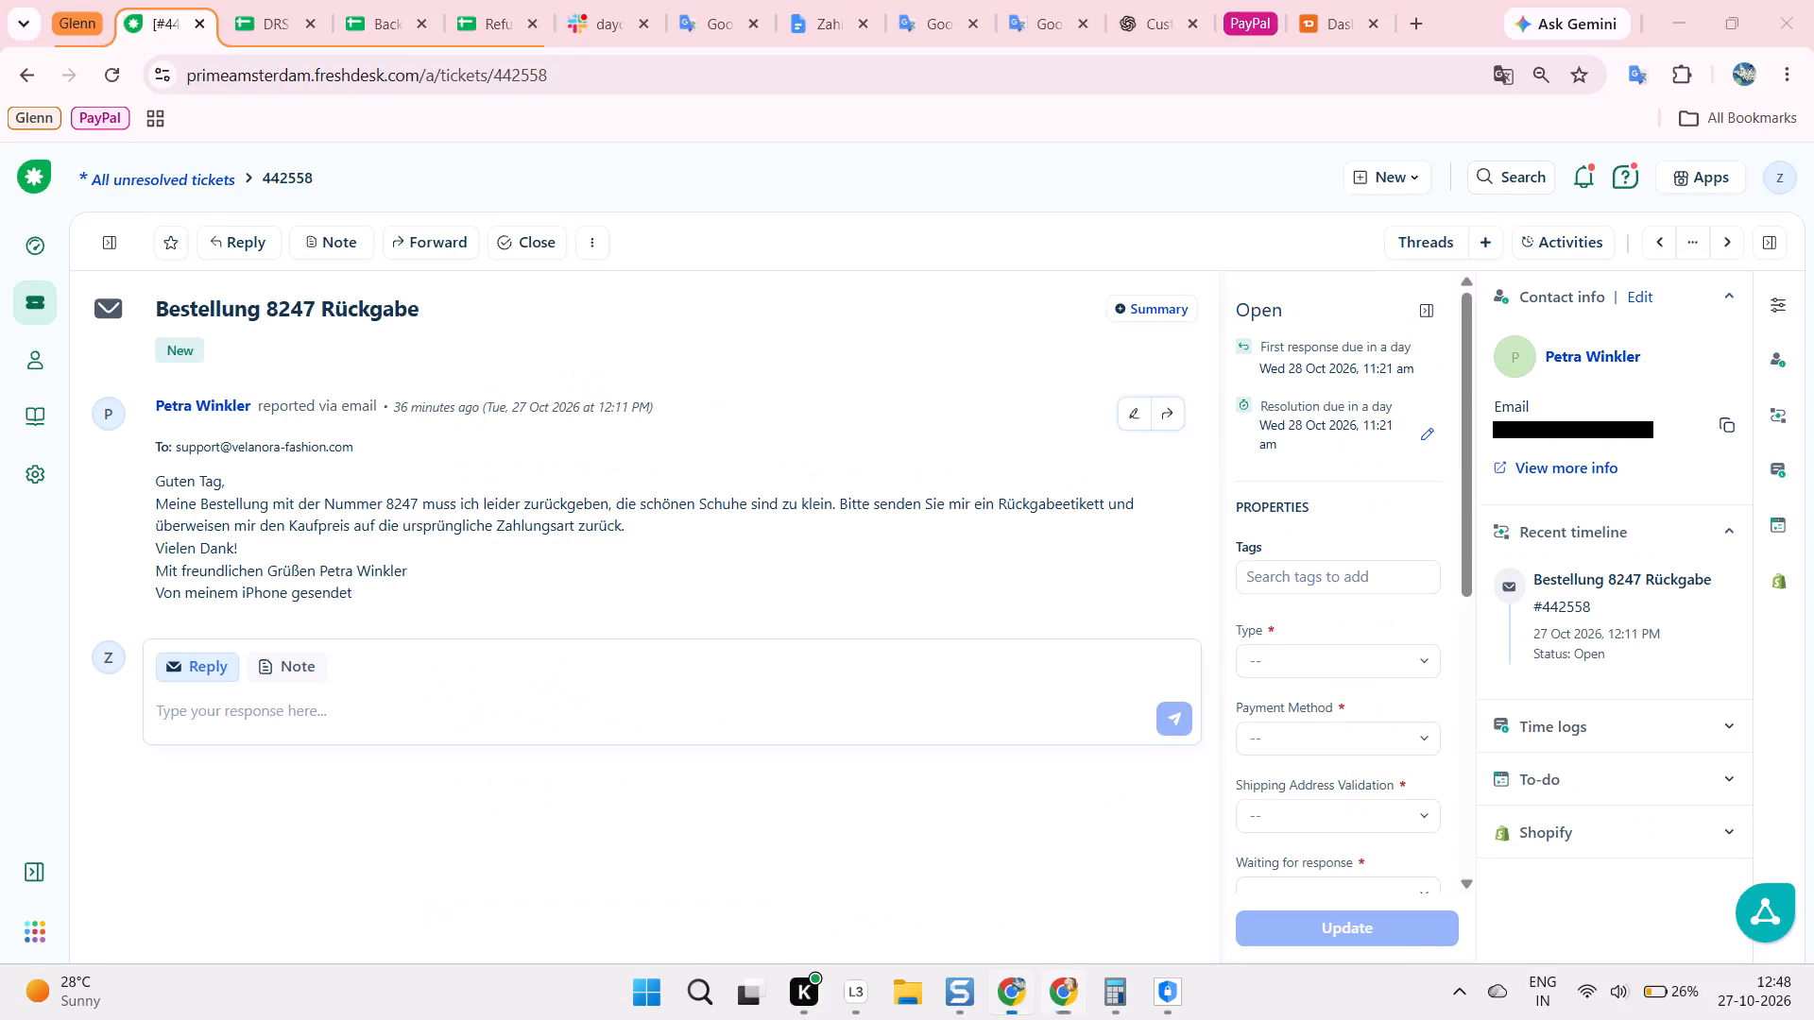
{"action": "key", "text": "alt+Tab"}
{"action": "key", "text": "alt+Tab"}
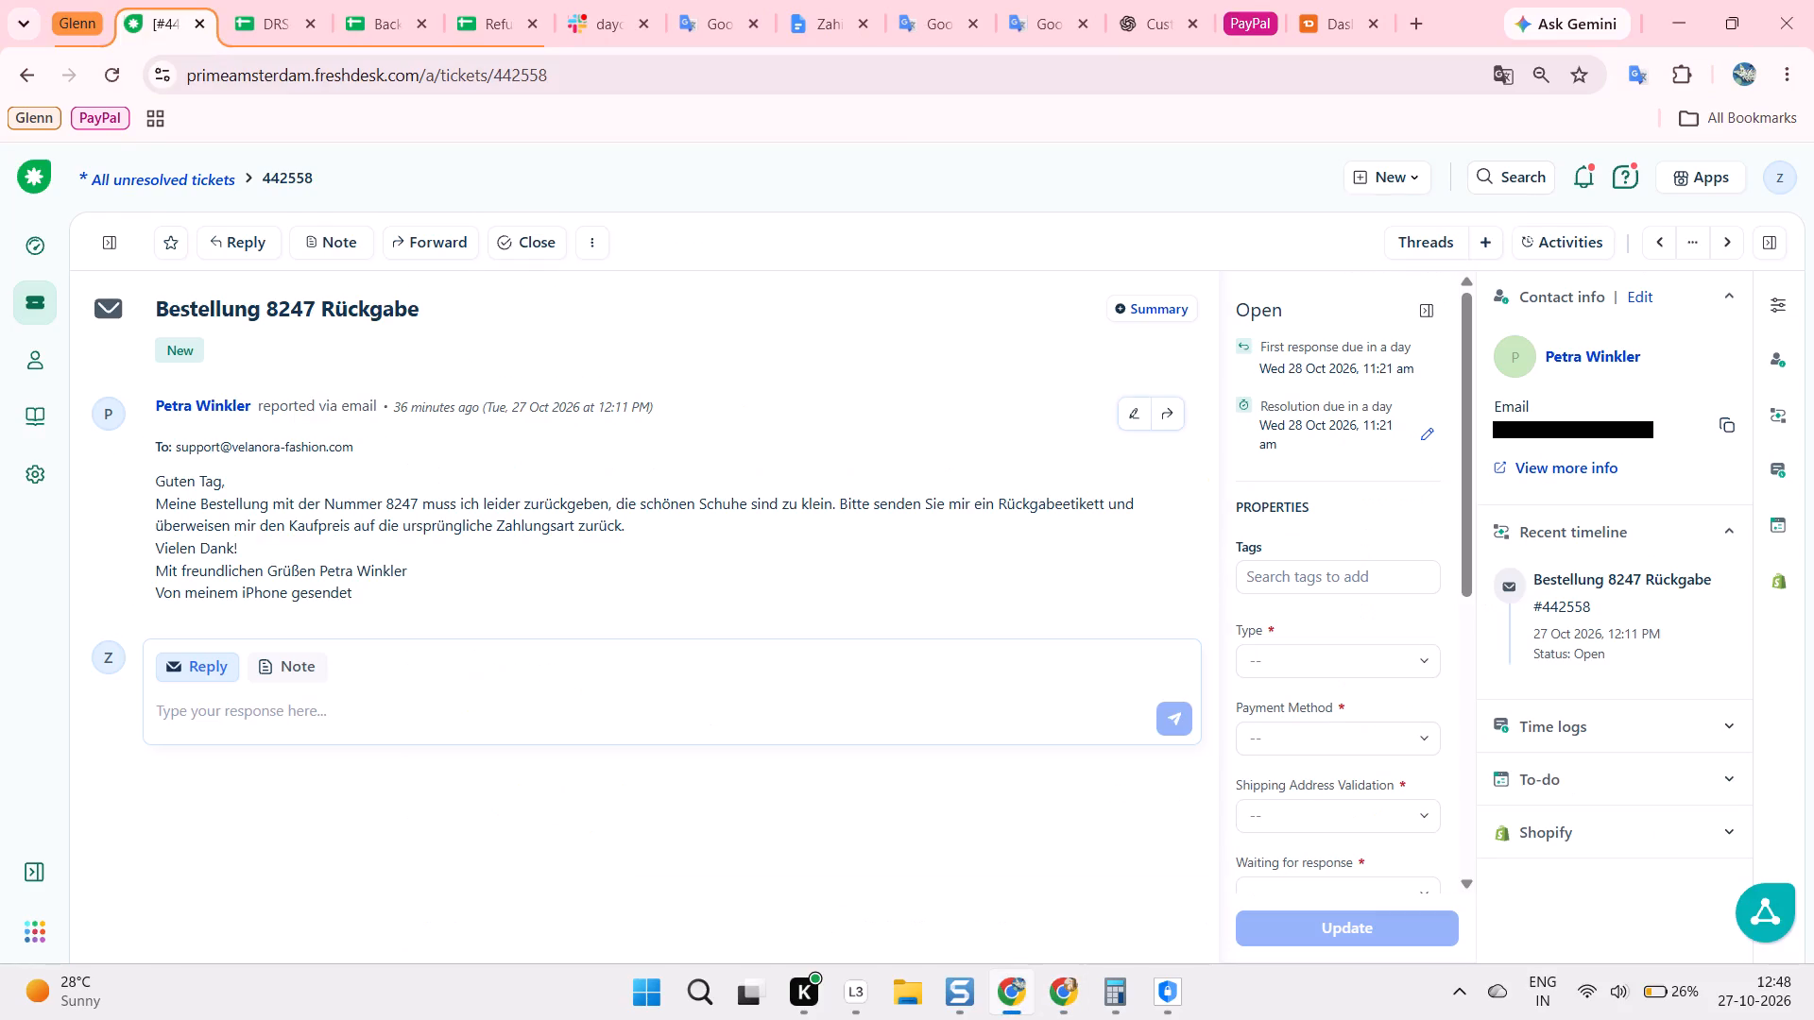
{"action": "left_click", "coordinate": [803, 457]}
{"action": "key", "text": "alt+Tab"}
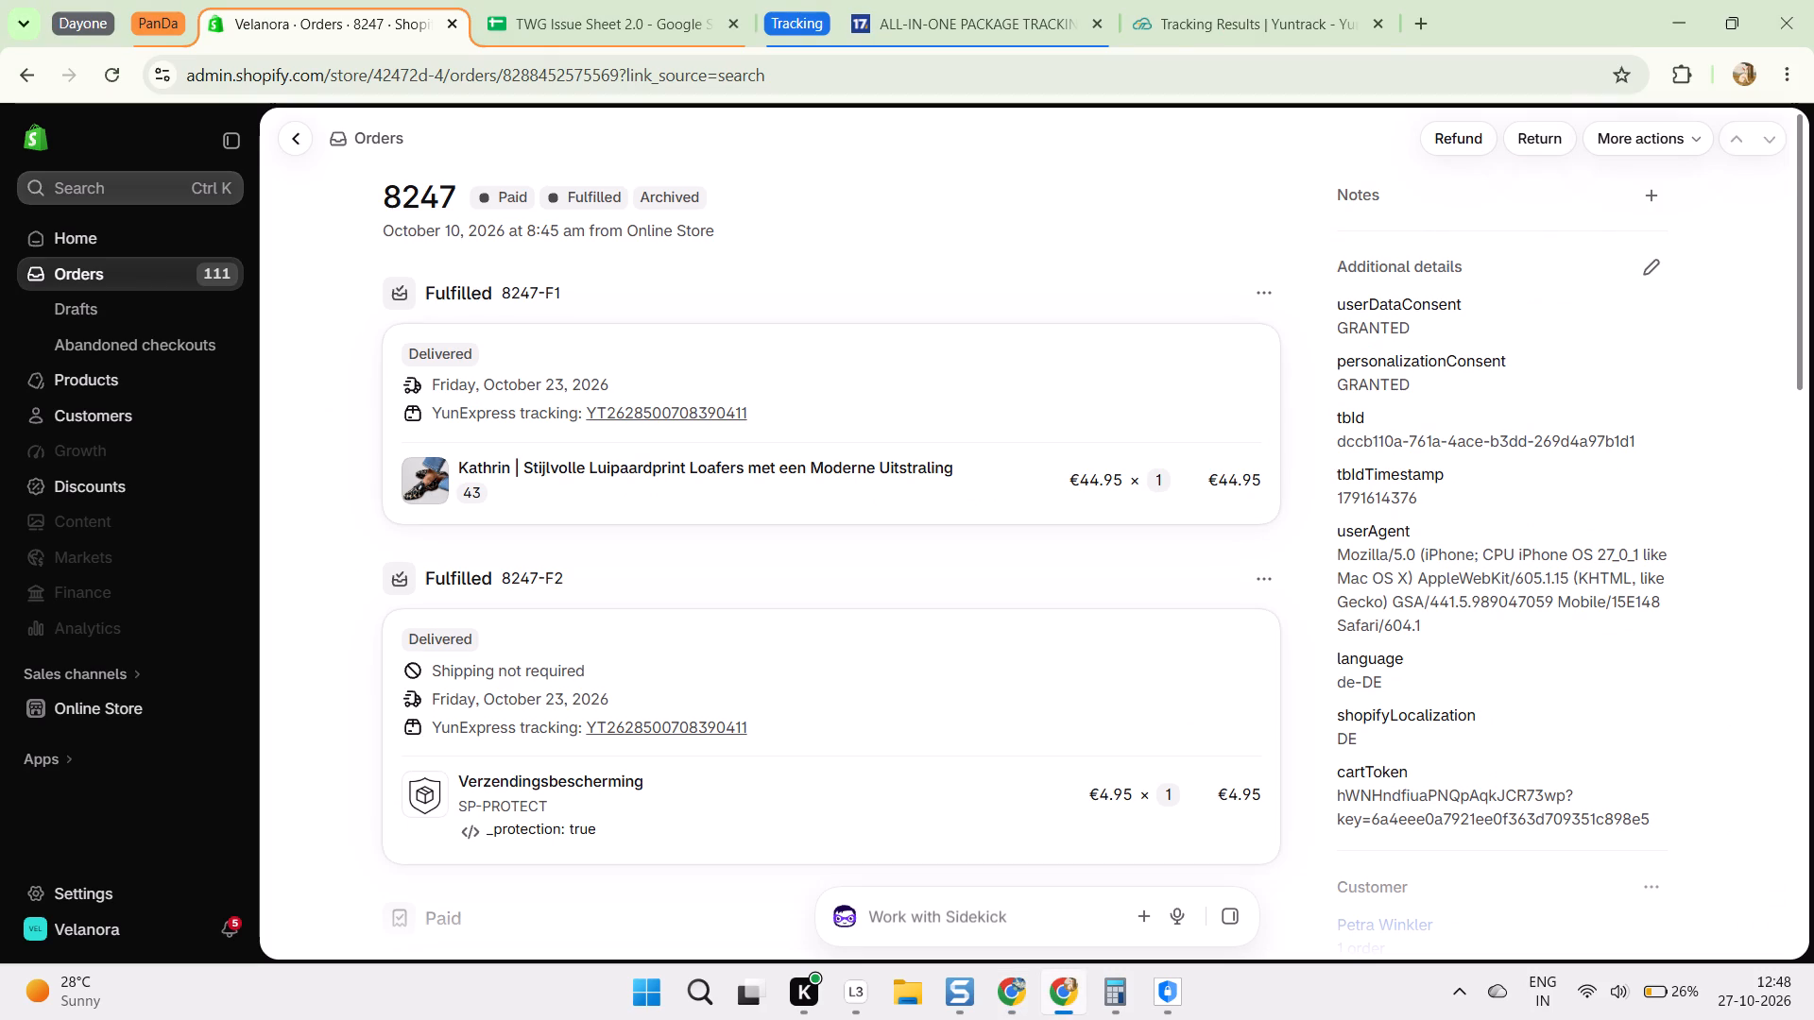
{"action": "left_click", "coordinate": [844, 348]}
{"action": "key", "text": "alt+Tab"}
Copy the product title of the Kathrin leopard-print loafers from order 8247 in Shopify.
{"action": "key", "text": "alt+Tab"}
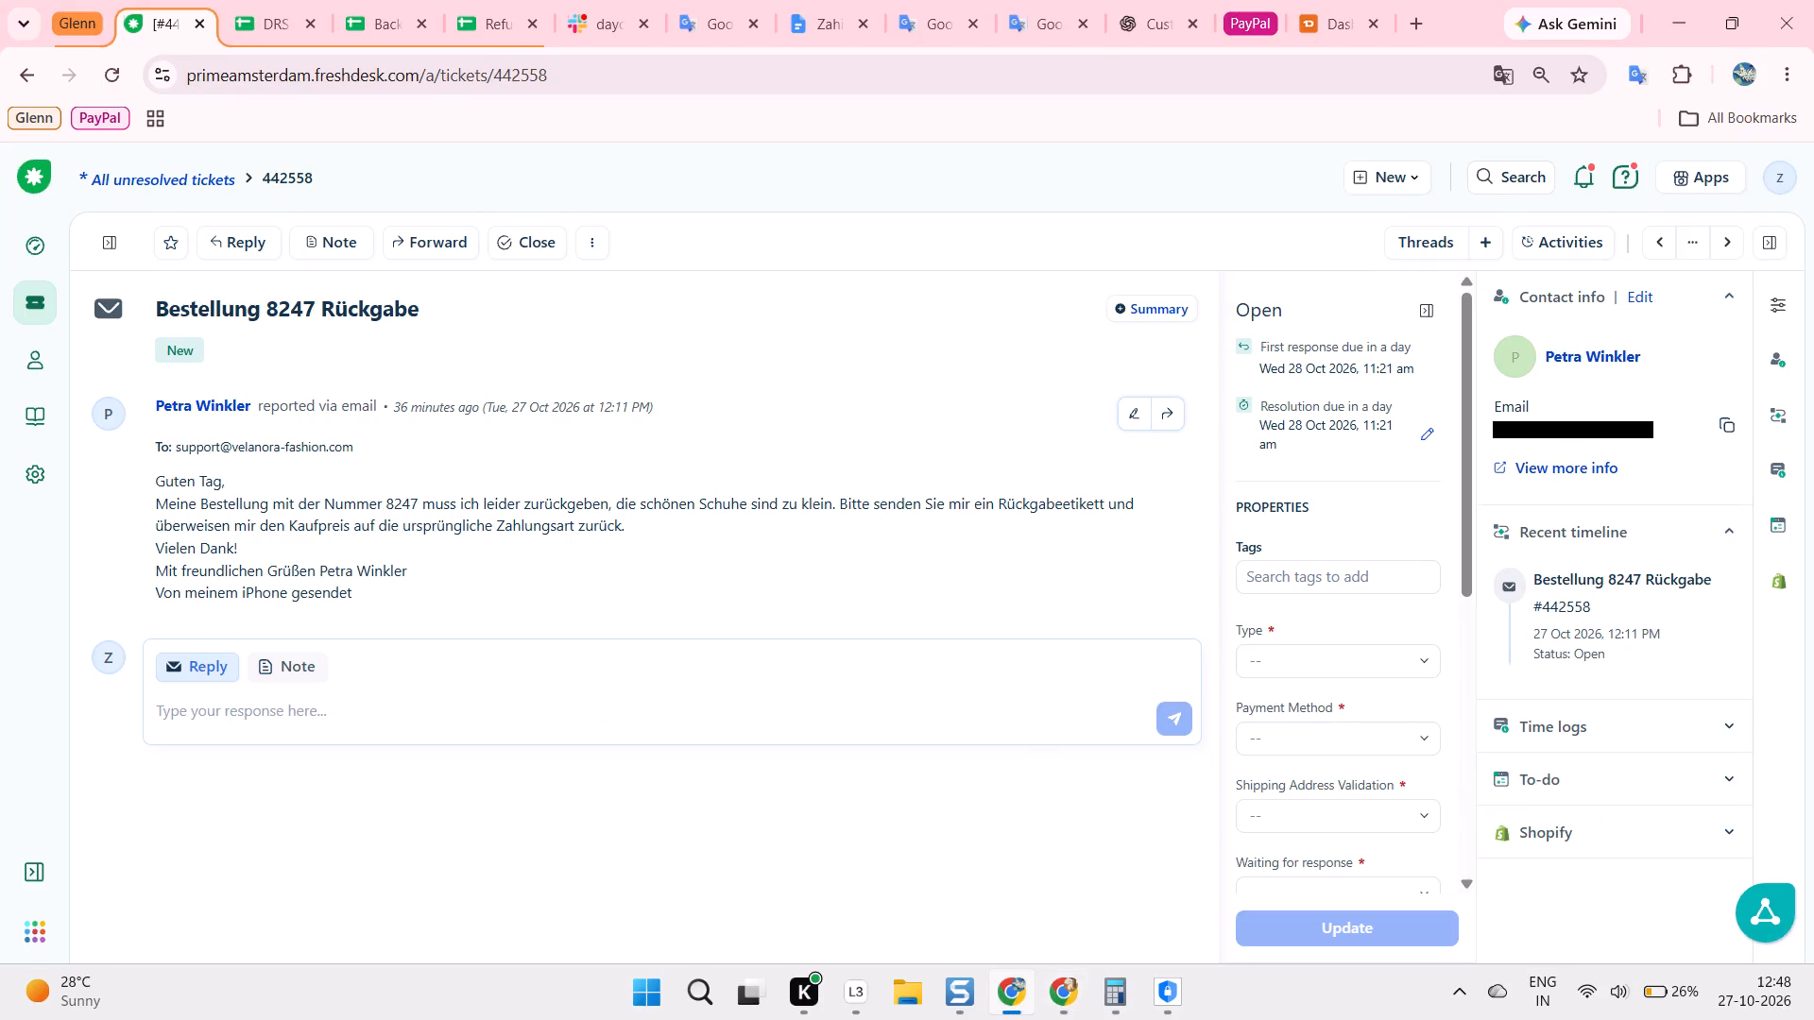
{"action": "triple_click", "coordinate": [985, 472]}
{"action": "key", "text": "ctrl+c"}
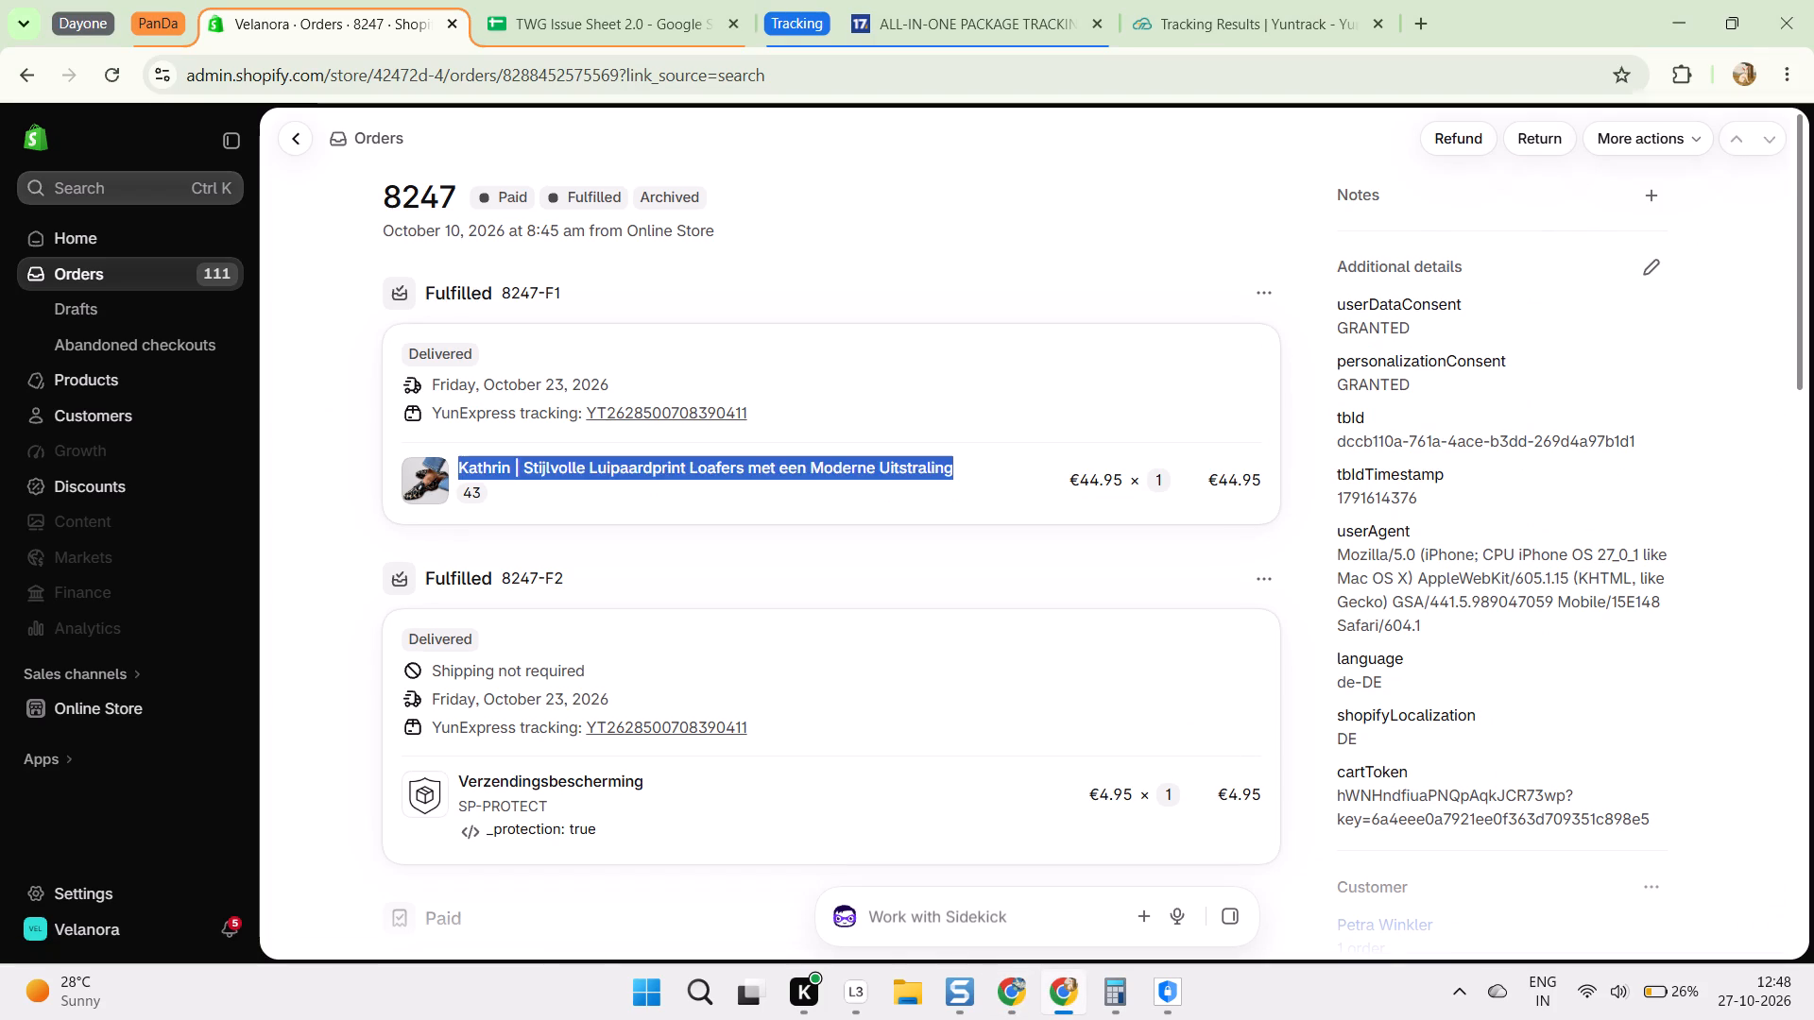
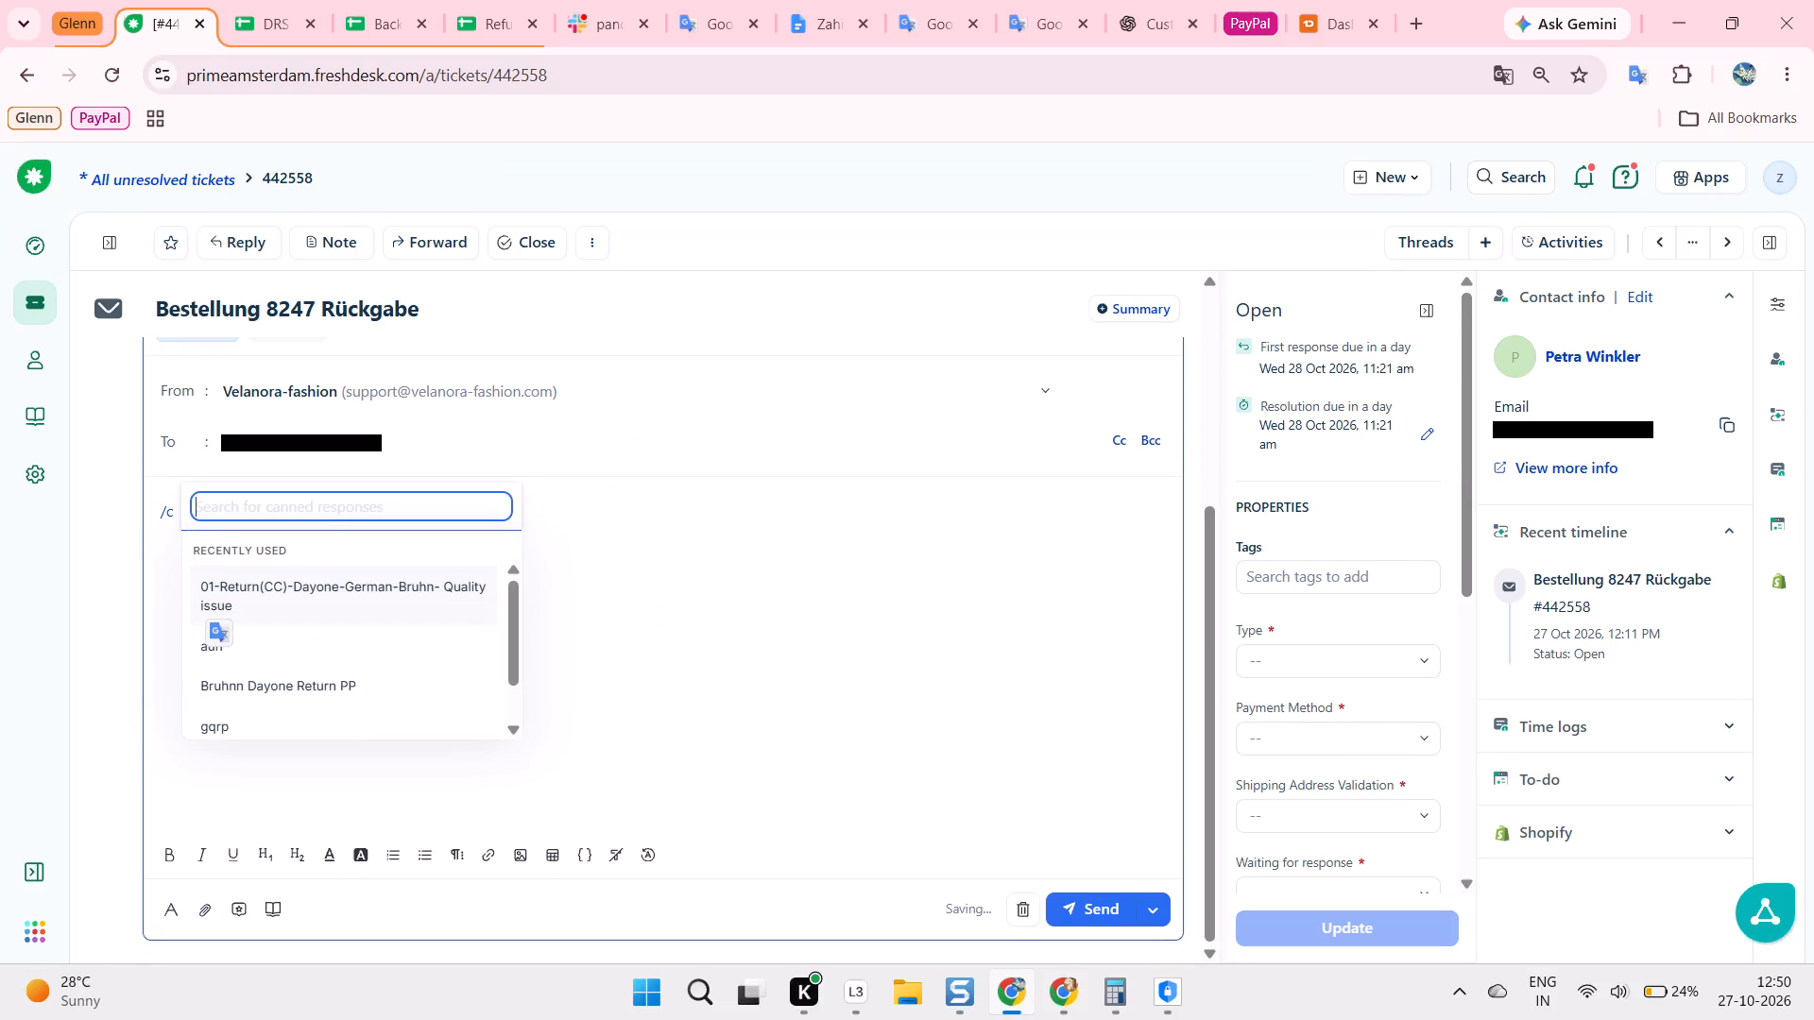
Insert the English Velanora return canned response found with "vela" and cut the return address block under its Option 3.
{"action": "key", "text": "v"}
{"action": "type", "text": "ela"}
{"action": "left_click", "coordinate": [369, 605]}
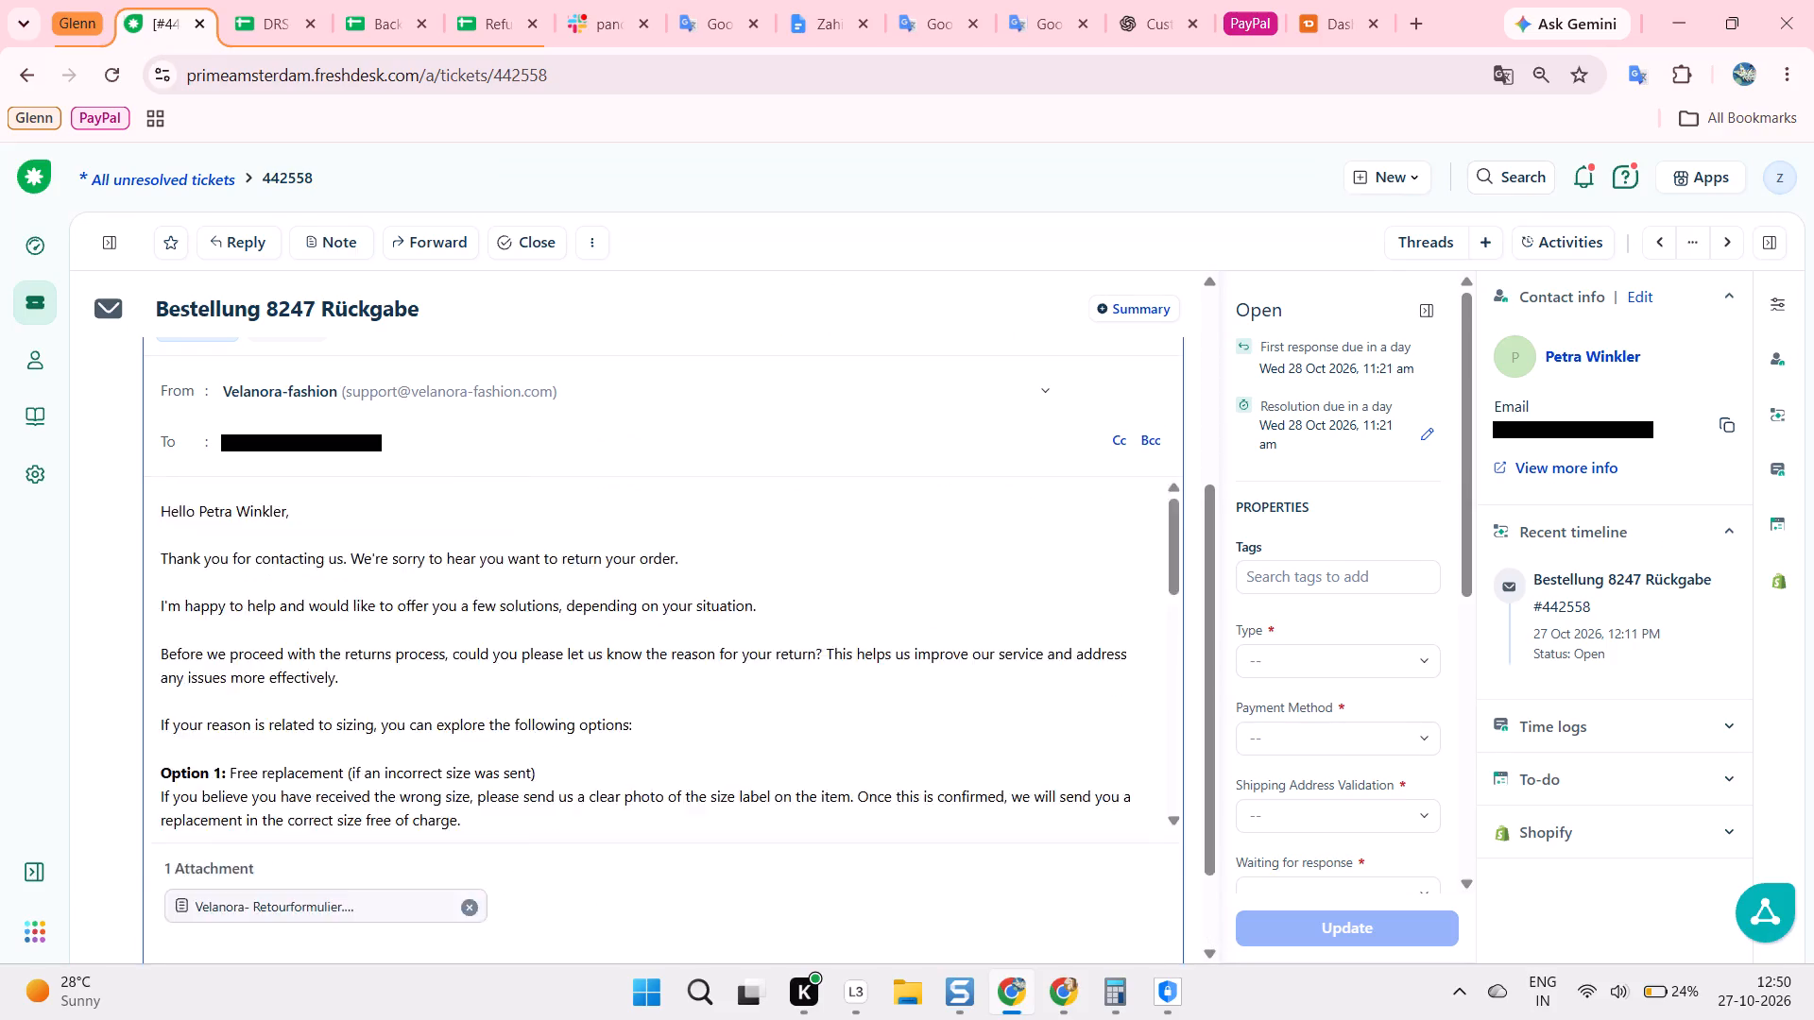
{"action": "scroll", "coordinate": [437, 625], "scroll_direction": "down", "scroll_amount": 6}
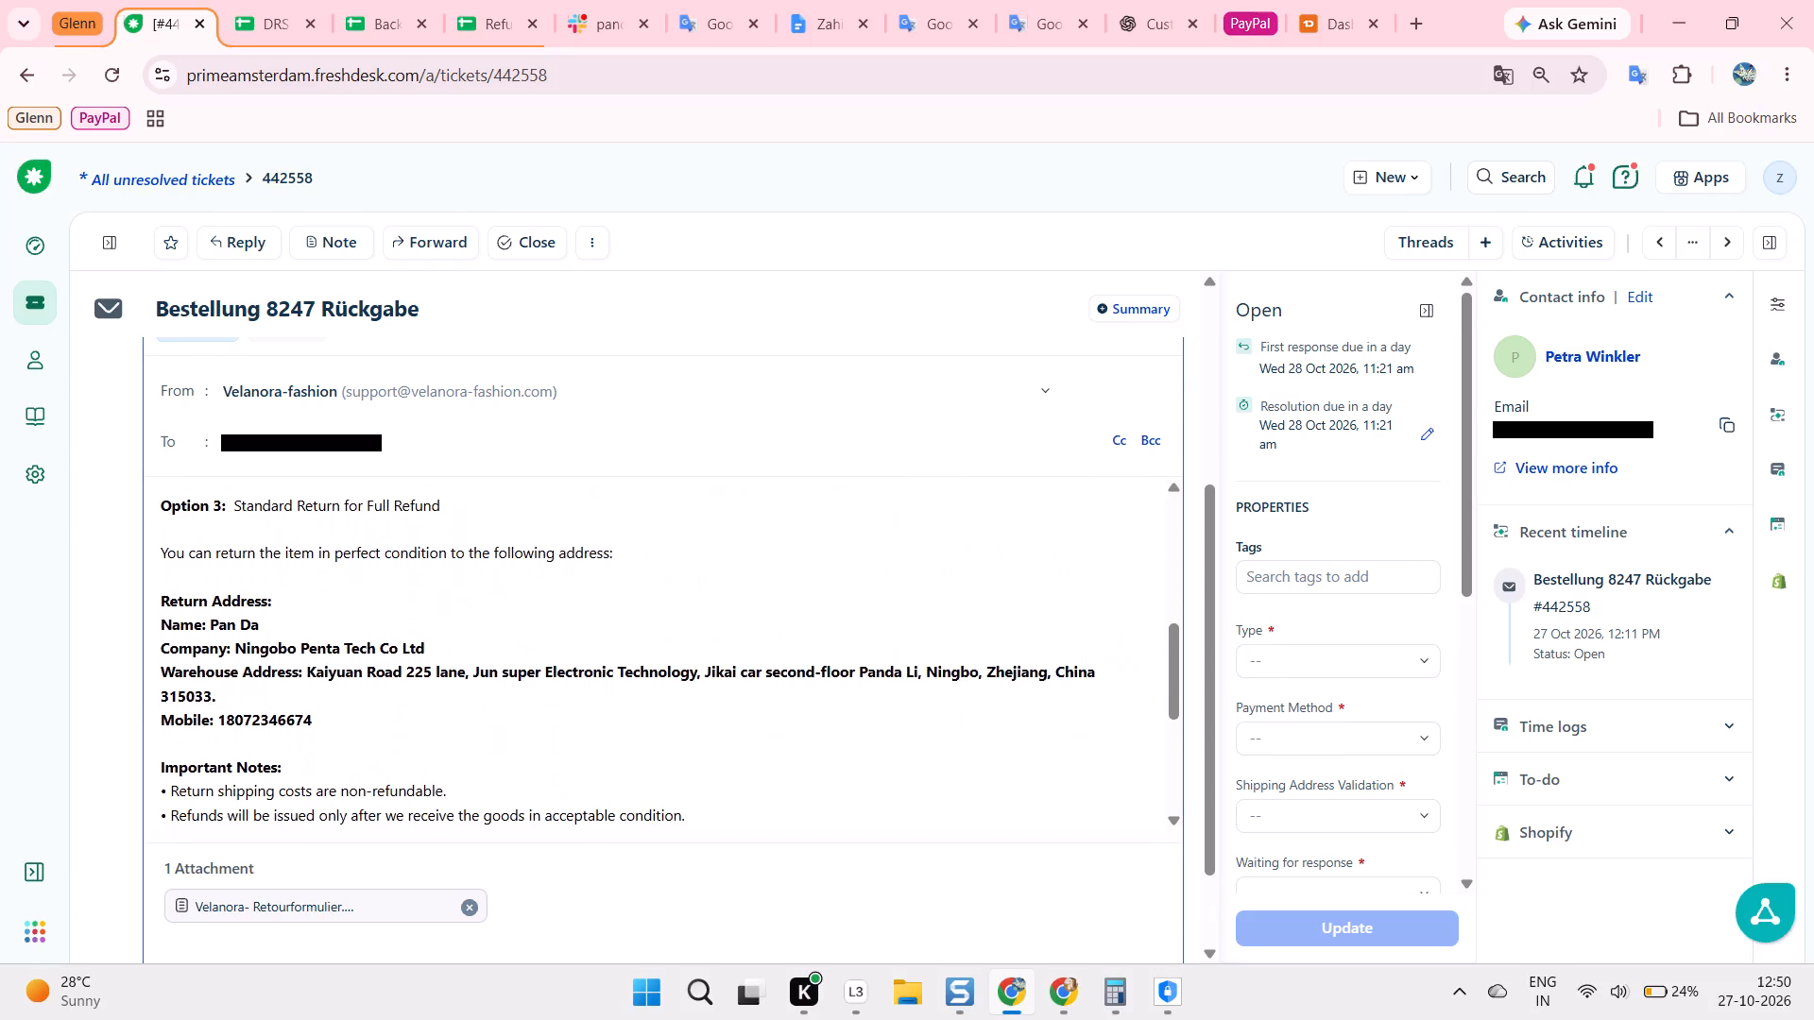
{"action": "left_click_drag", "start_coordinate": [311, 720], "coordinate": [139, 601]}
{"action": "key", "text": "ctrl+x"}
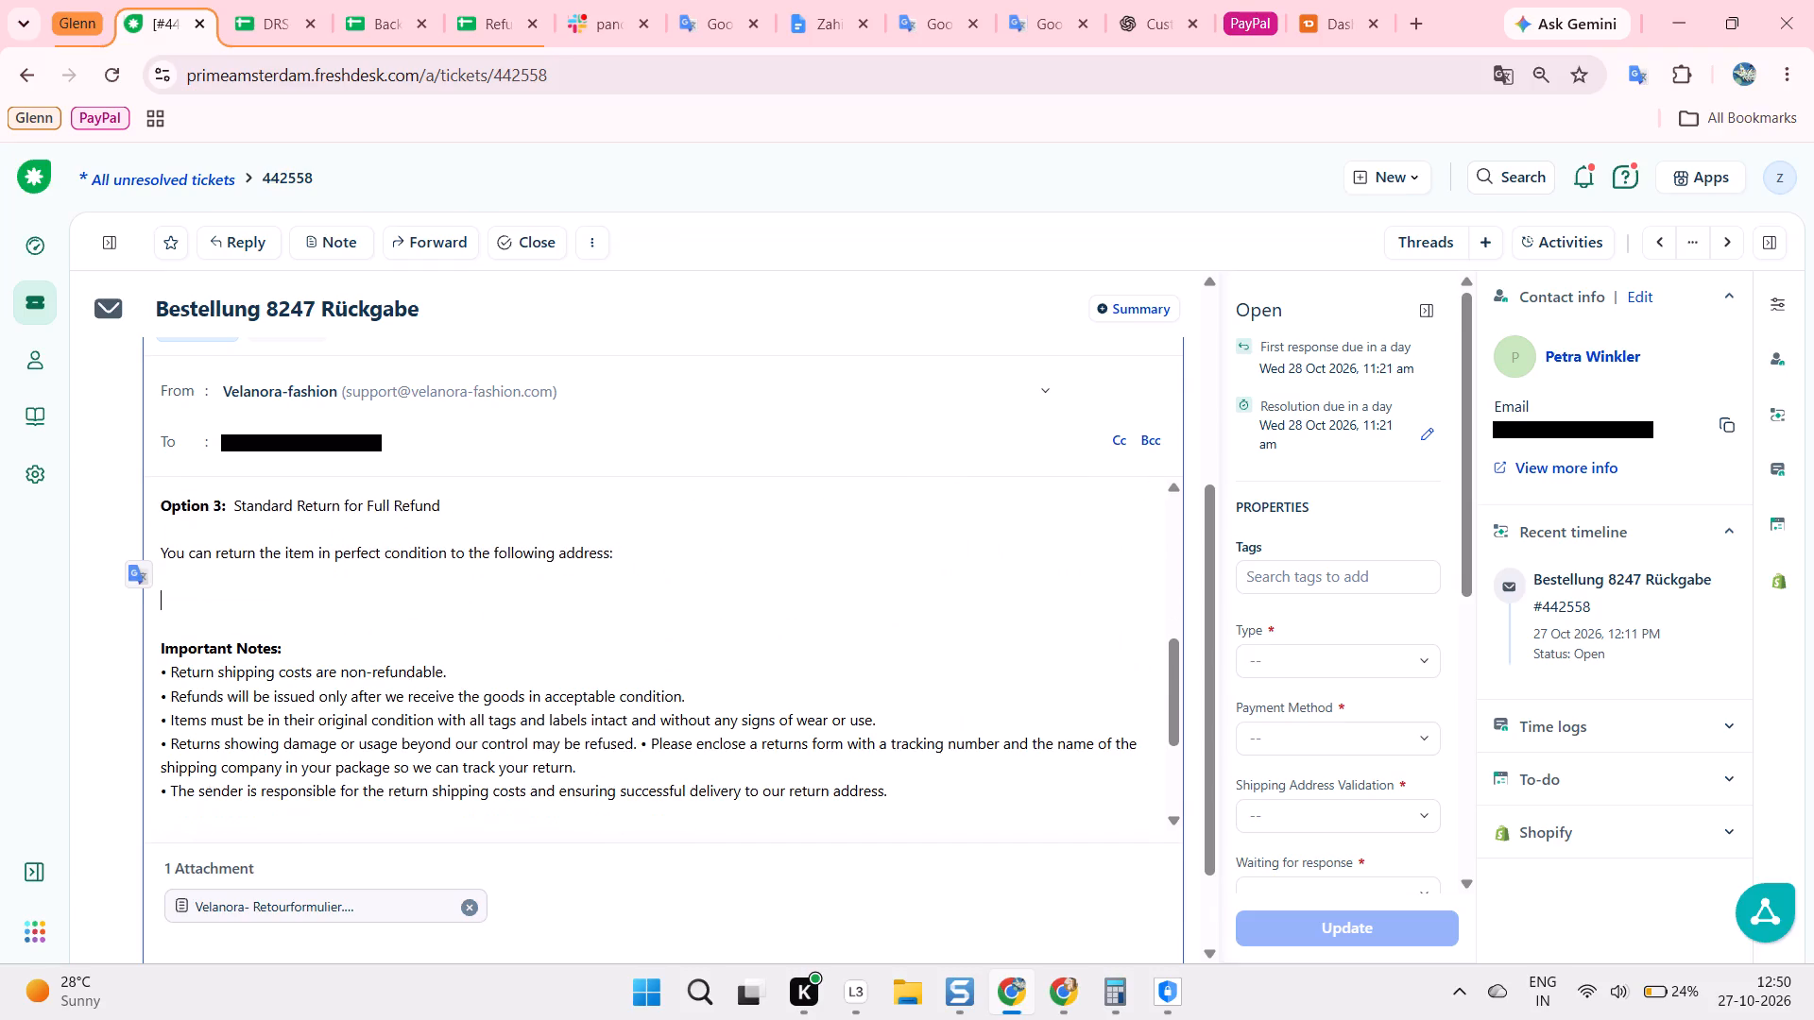
Translate the cut return address from English into German in Google Translate and return to ticket #442558.
{"action": "left_click", "coordinate": [1056, 0]}
{"action": "scroll", "coordinate": [918, 299], "scroll_direction": "up", "scroll_amount": 6}
{"action": "left_click", "coordinate": [871, 375]}
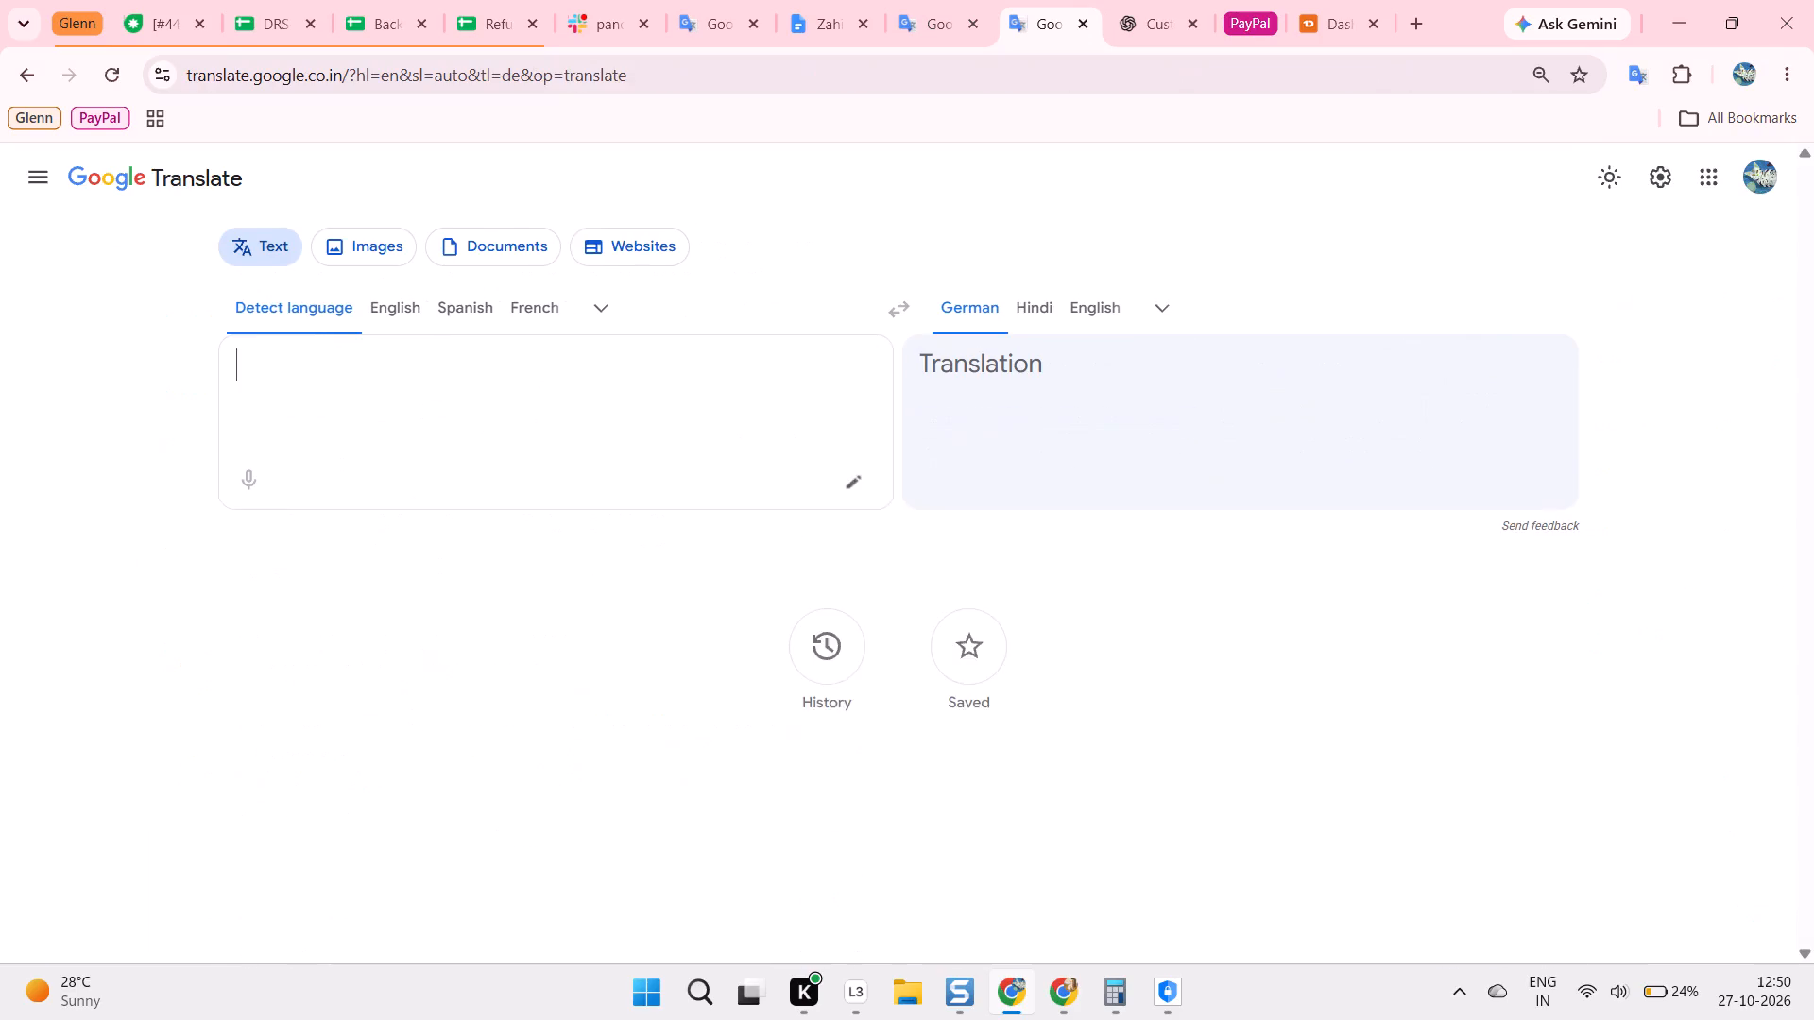
{"action": "key", "text": "ctrl+v"}
{"action": "left_click", "coordinate": [196, 0]}
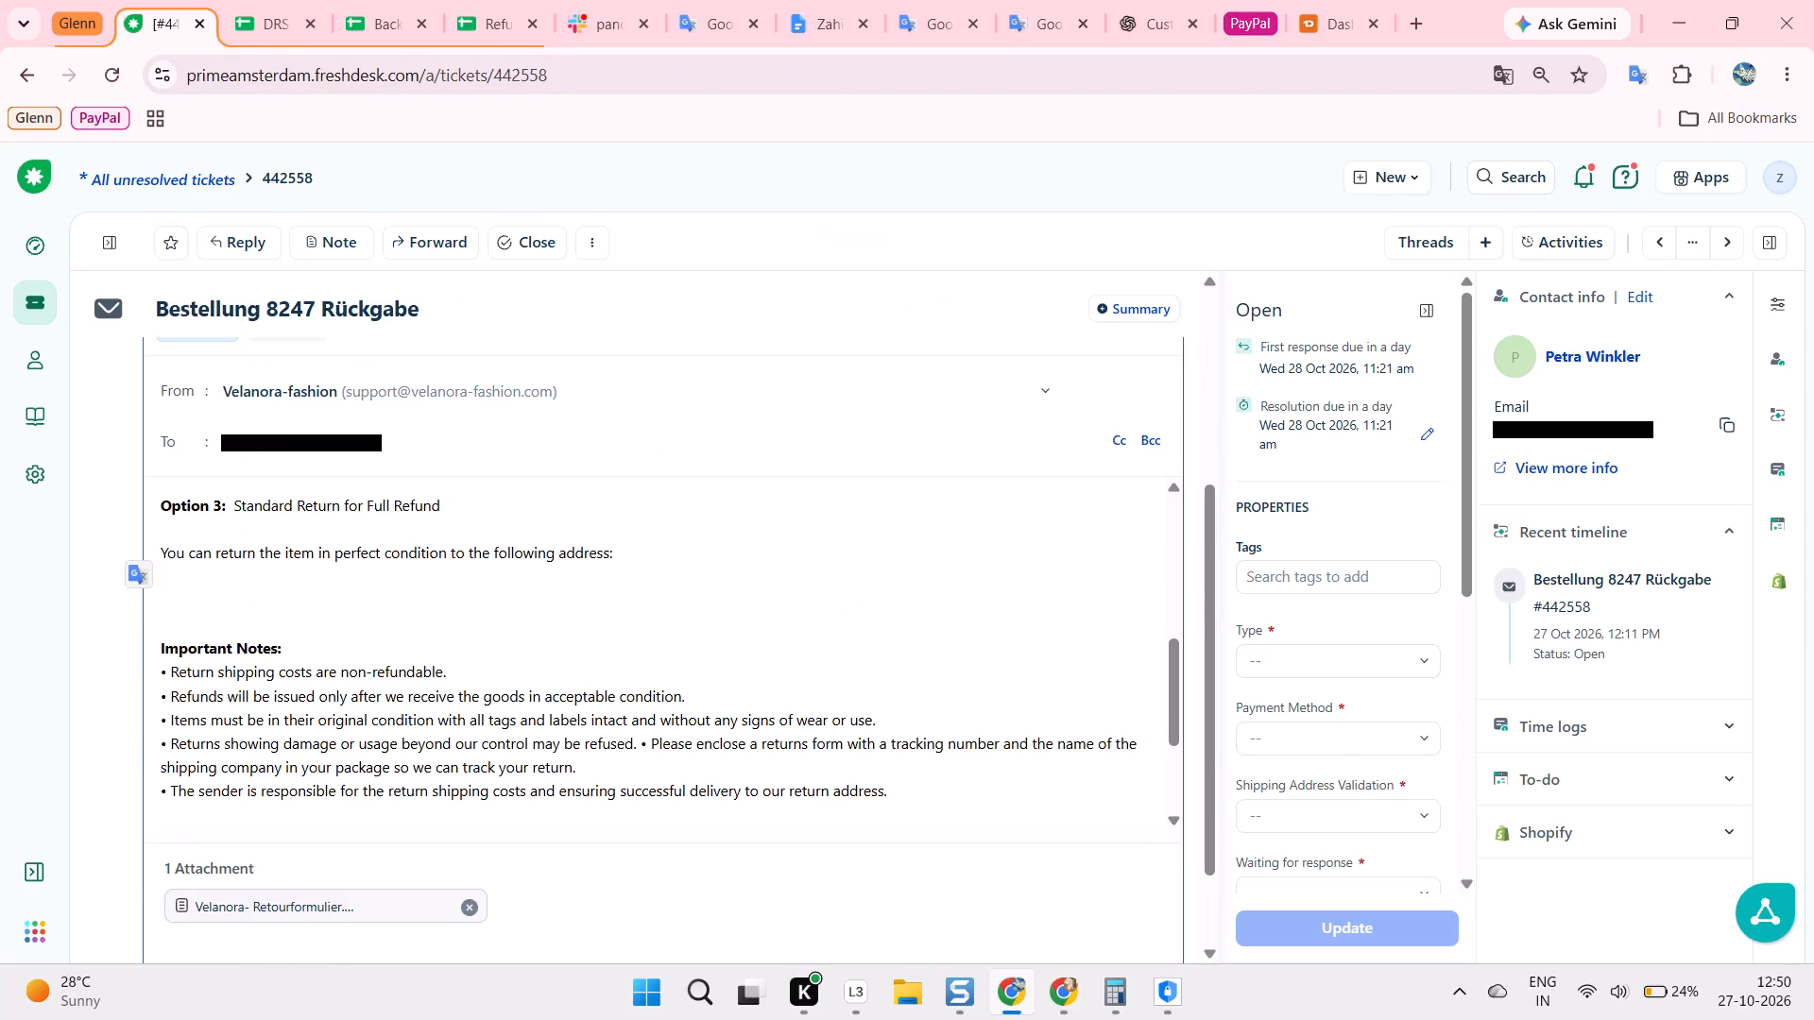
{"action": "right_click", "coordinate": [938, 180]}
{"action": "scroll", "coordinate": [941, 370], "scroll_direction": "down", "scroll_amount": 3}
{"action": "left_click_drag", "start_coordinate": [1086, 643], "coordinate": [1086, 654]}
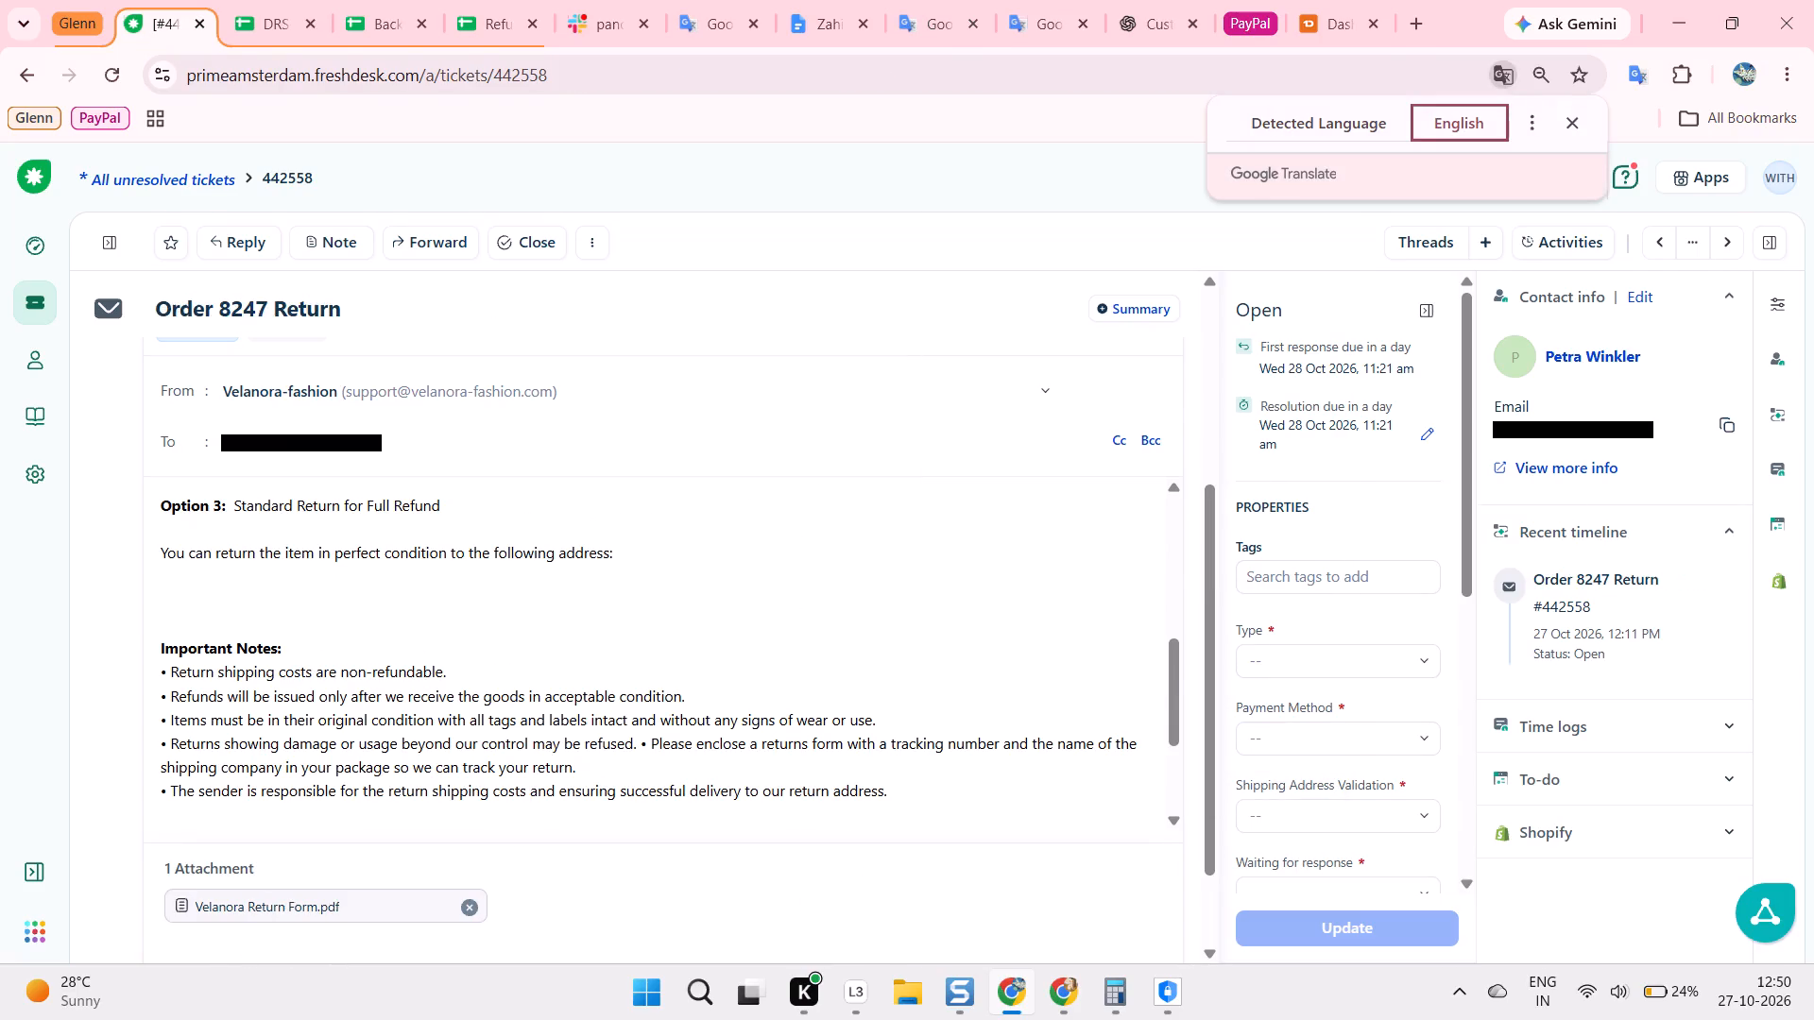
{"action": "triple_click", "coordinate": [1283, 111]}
Clear the reply text and insert the German size-issue return canned response found with "gs", keeping the attached return form.
{"action": "scroll", "coordinate": [827, 285], "scroll_direction": "down", "scroll_amount": 3}
{"action": "left_click", "coordinate": [521, 551]}
{"action": "key", "text": "ctrl+a"}
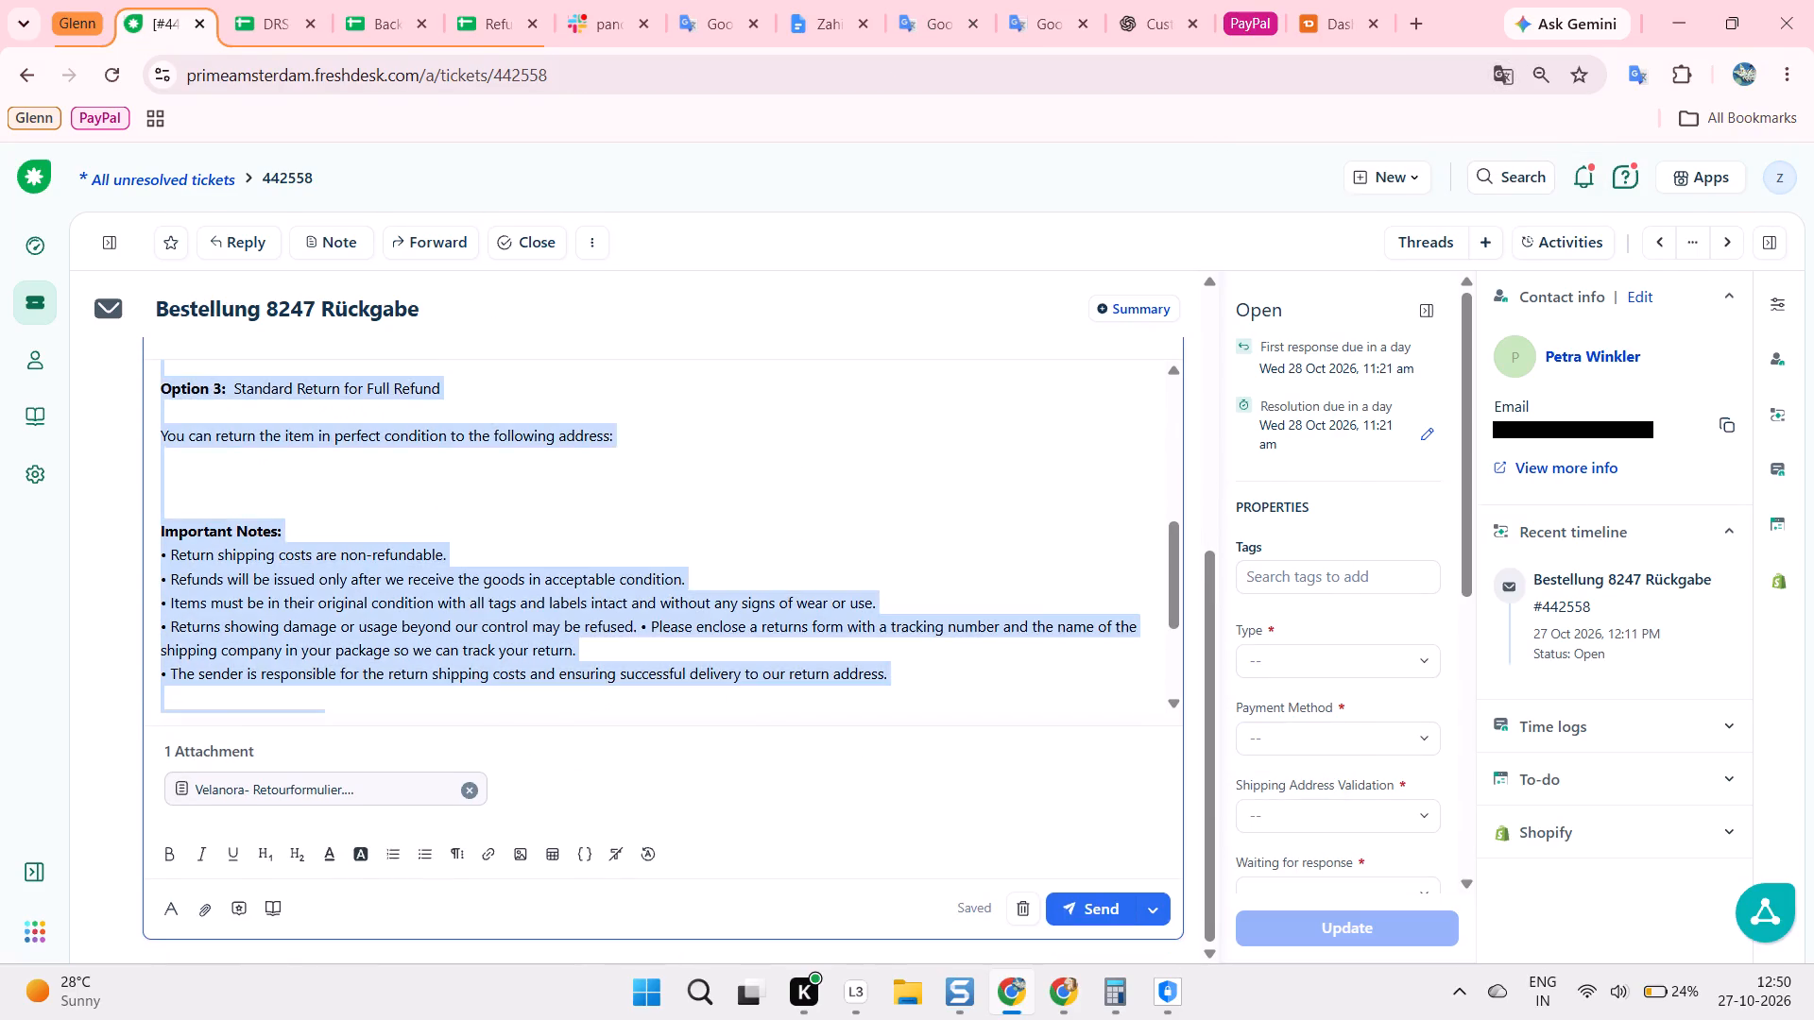
{"action": "key", "text": "BackSpace"}
{"action": "key", "text": "BackSpace"}
{"action": "key", "text": "BackSpace"}
{"action": "key", "text": "BackSpace"}
{"action": "key", "text": "BackSpace"}
{"action": "key", "text": "BackSpace"}
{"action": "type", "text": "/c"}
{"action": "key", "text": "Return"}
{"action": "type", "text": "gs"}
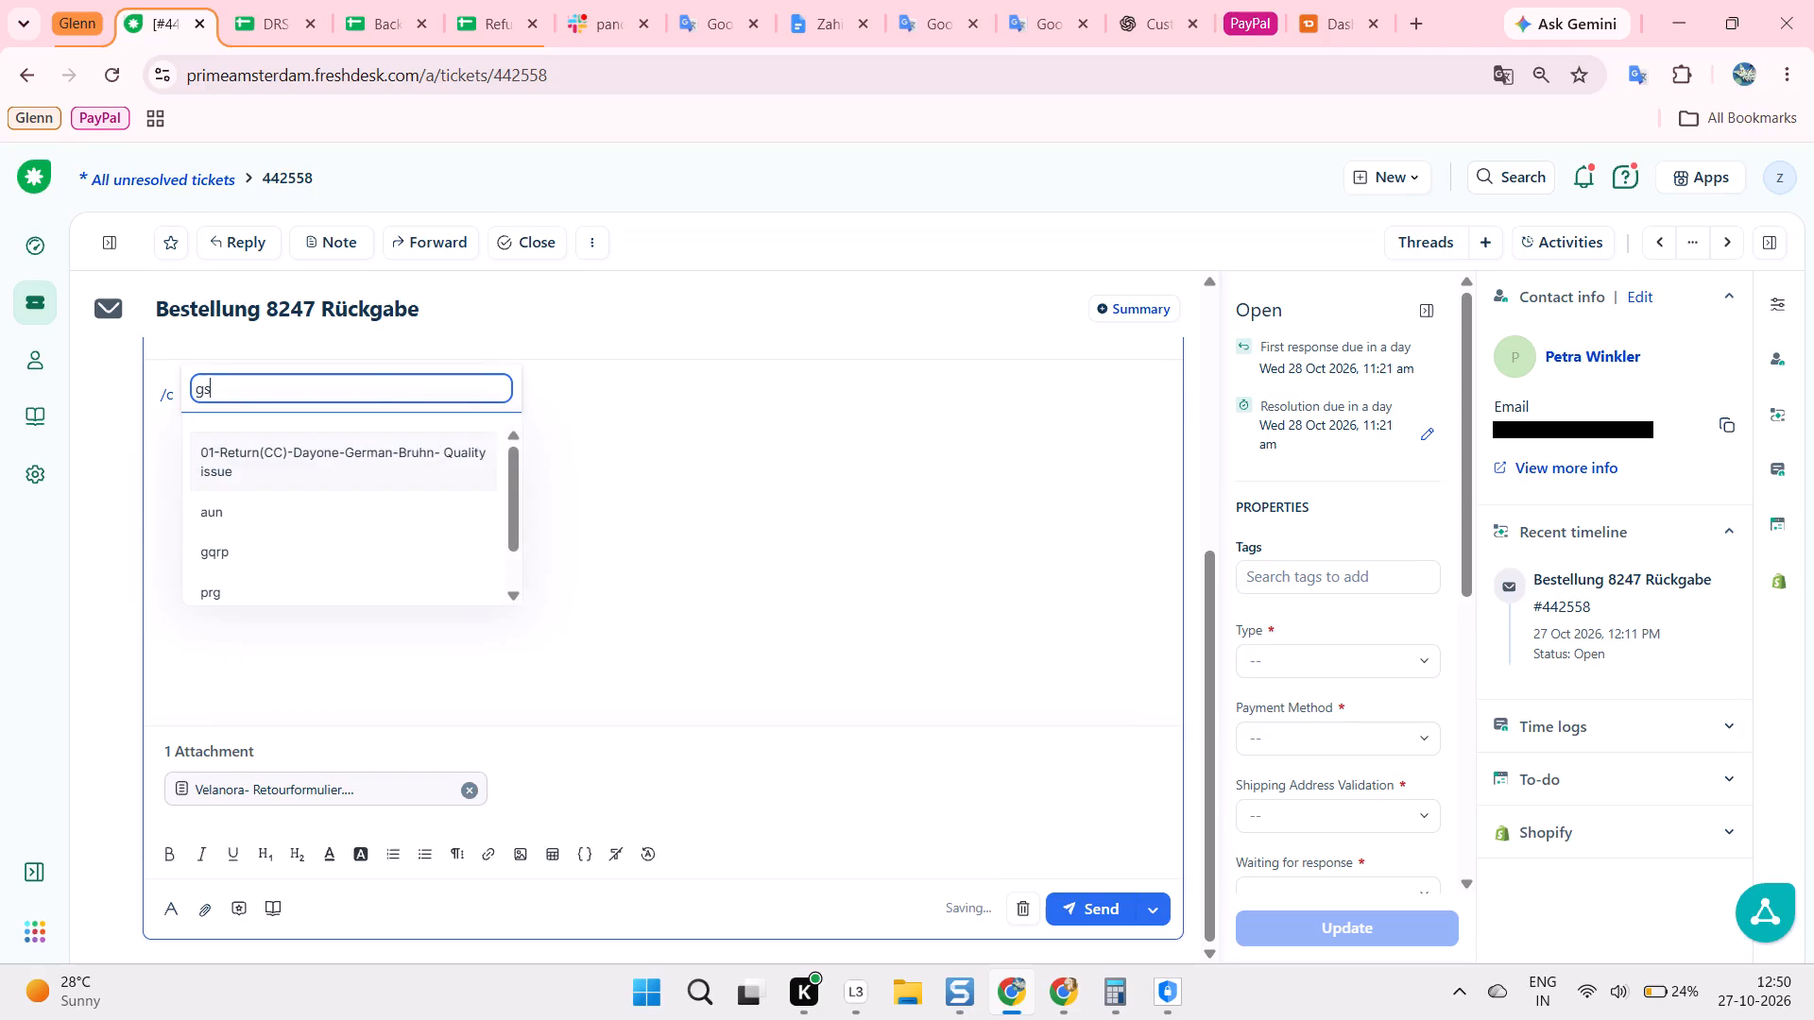
{"action": "left_click", "coordinate": [280, 480]}
{"action": "scroll", "coordinate": [404, 471], "scroll_direction": "up", "scroll_amount": 6}
{"action": "scroll", "coordinate": [514, 416], "scroll_direction": "down", "scroll_amount": 4}
Copy the German translation of the return address from Google Translate and switch back to the Freshdesk ticket.
{"action": "left_click", "coordinate": [1053, 0]}
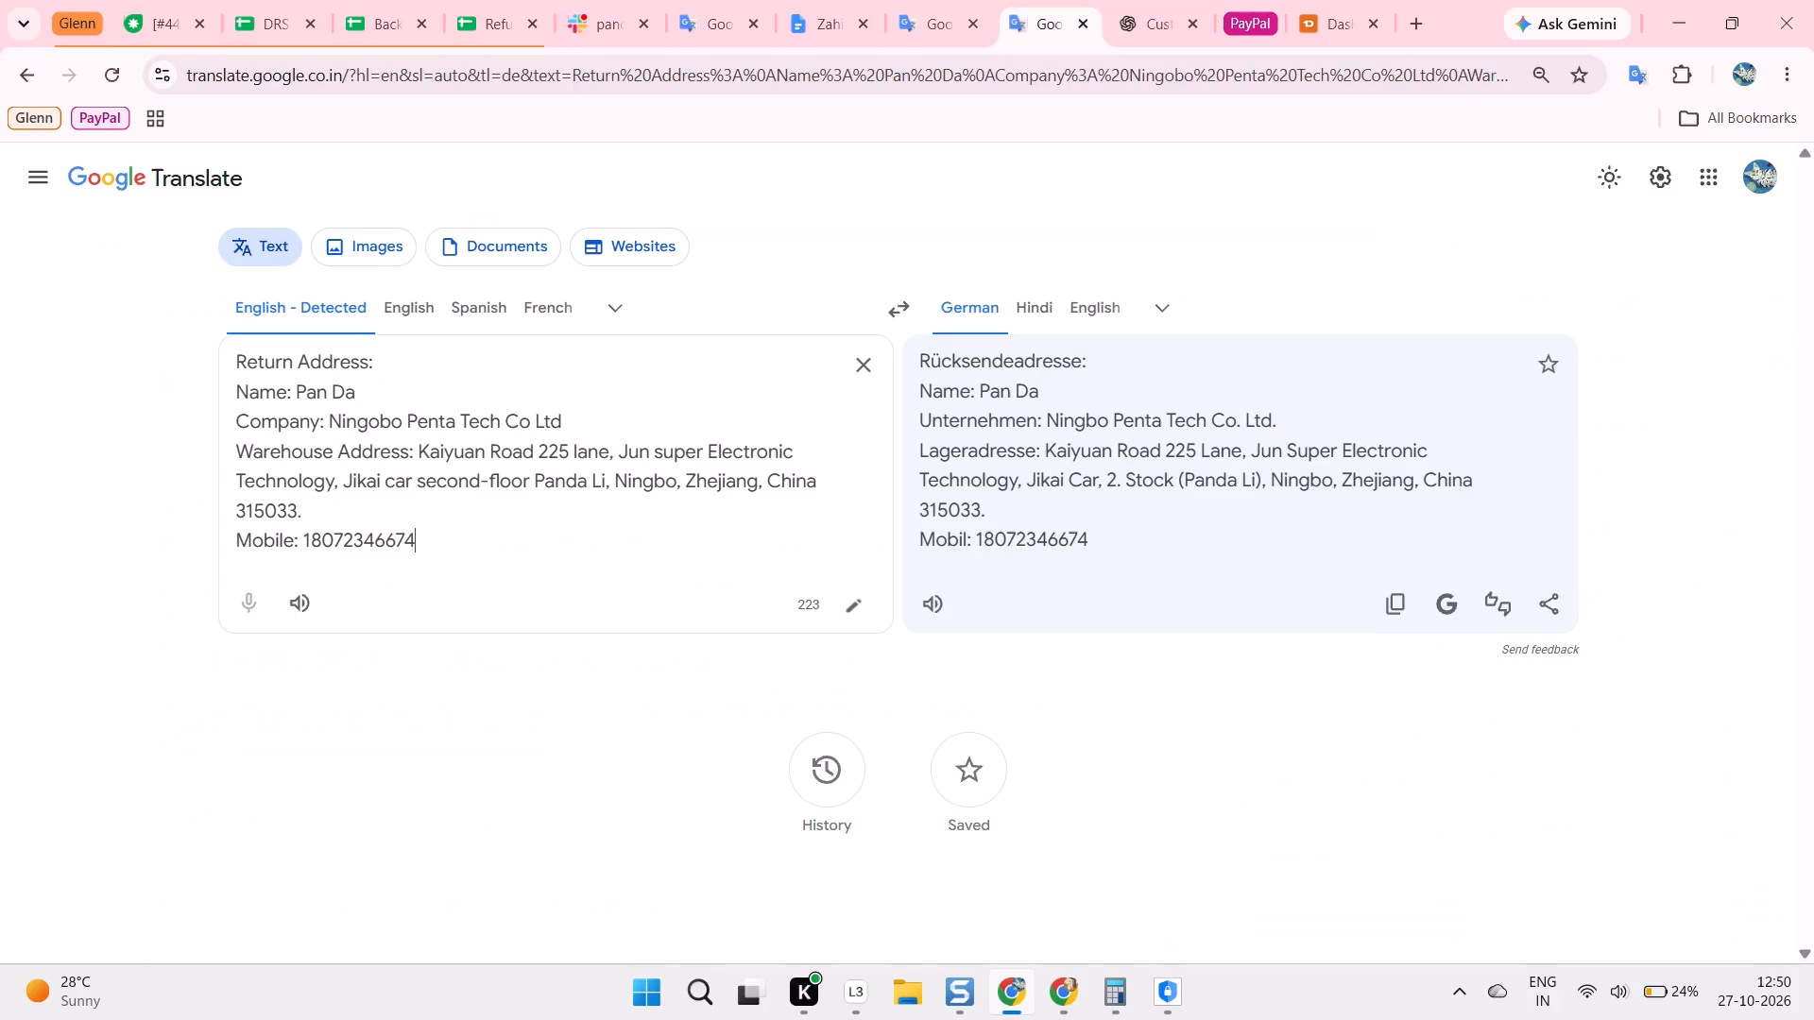
{"action": "scroll", "coordinate": [1075, 312], "scroll_direction": "up", "scroll_amount": 4}
{"action": "scroll", "coordinate": [1299, 609], "scroll_direction": "down", "scroll_amount": 3}
{"action": "left_click", "coordinate": [1401, 616]}
{"action": "left_click", "coordinate": [168, 0]}
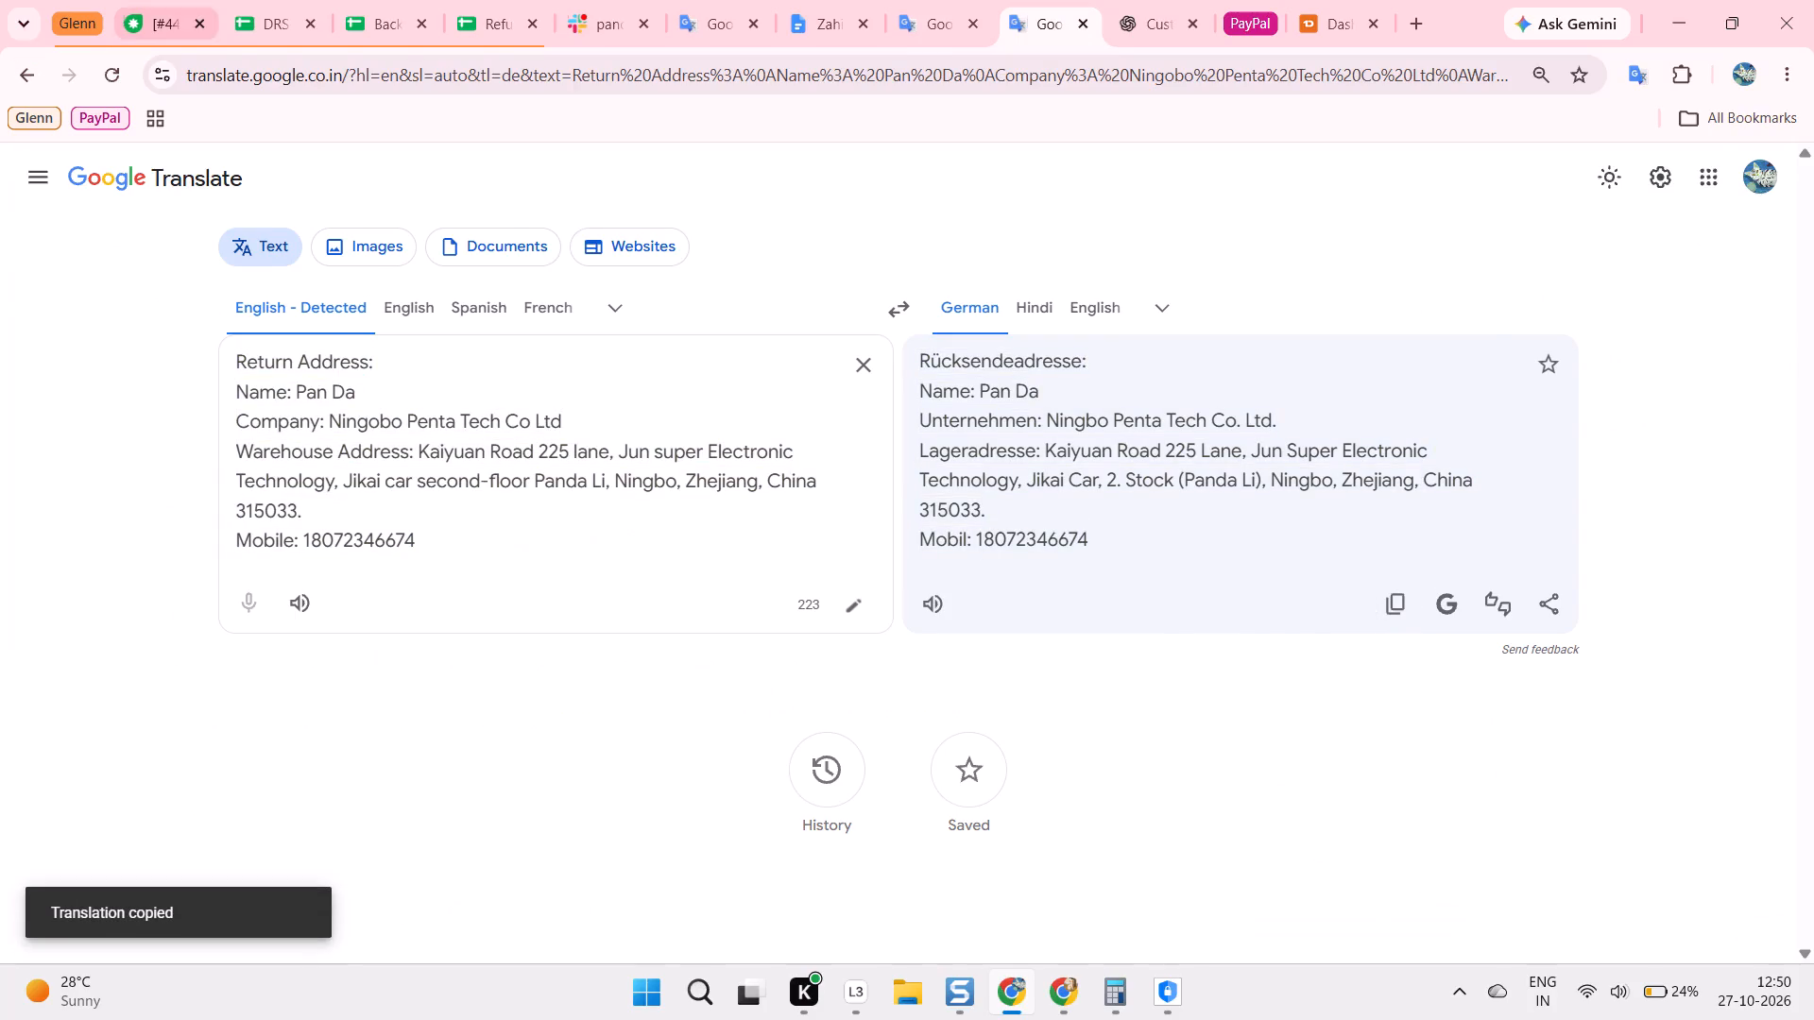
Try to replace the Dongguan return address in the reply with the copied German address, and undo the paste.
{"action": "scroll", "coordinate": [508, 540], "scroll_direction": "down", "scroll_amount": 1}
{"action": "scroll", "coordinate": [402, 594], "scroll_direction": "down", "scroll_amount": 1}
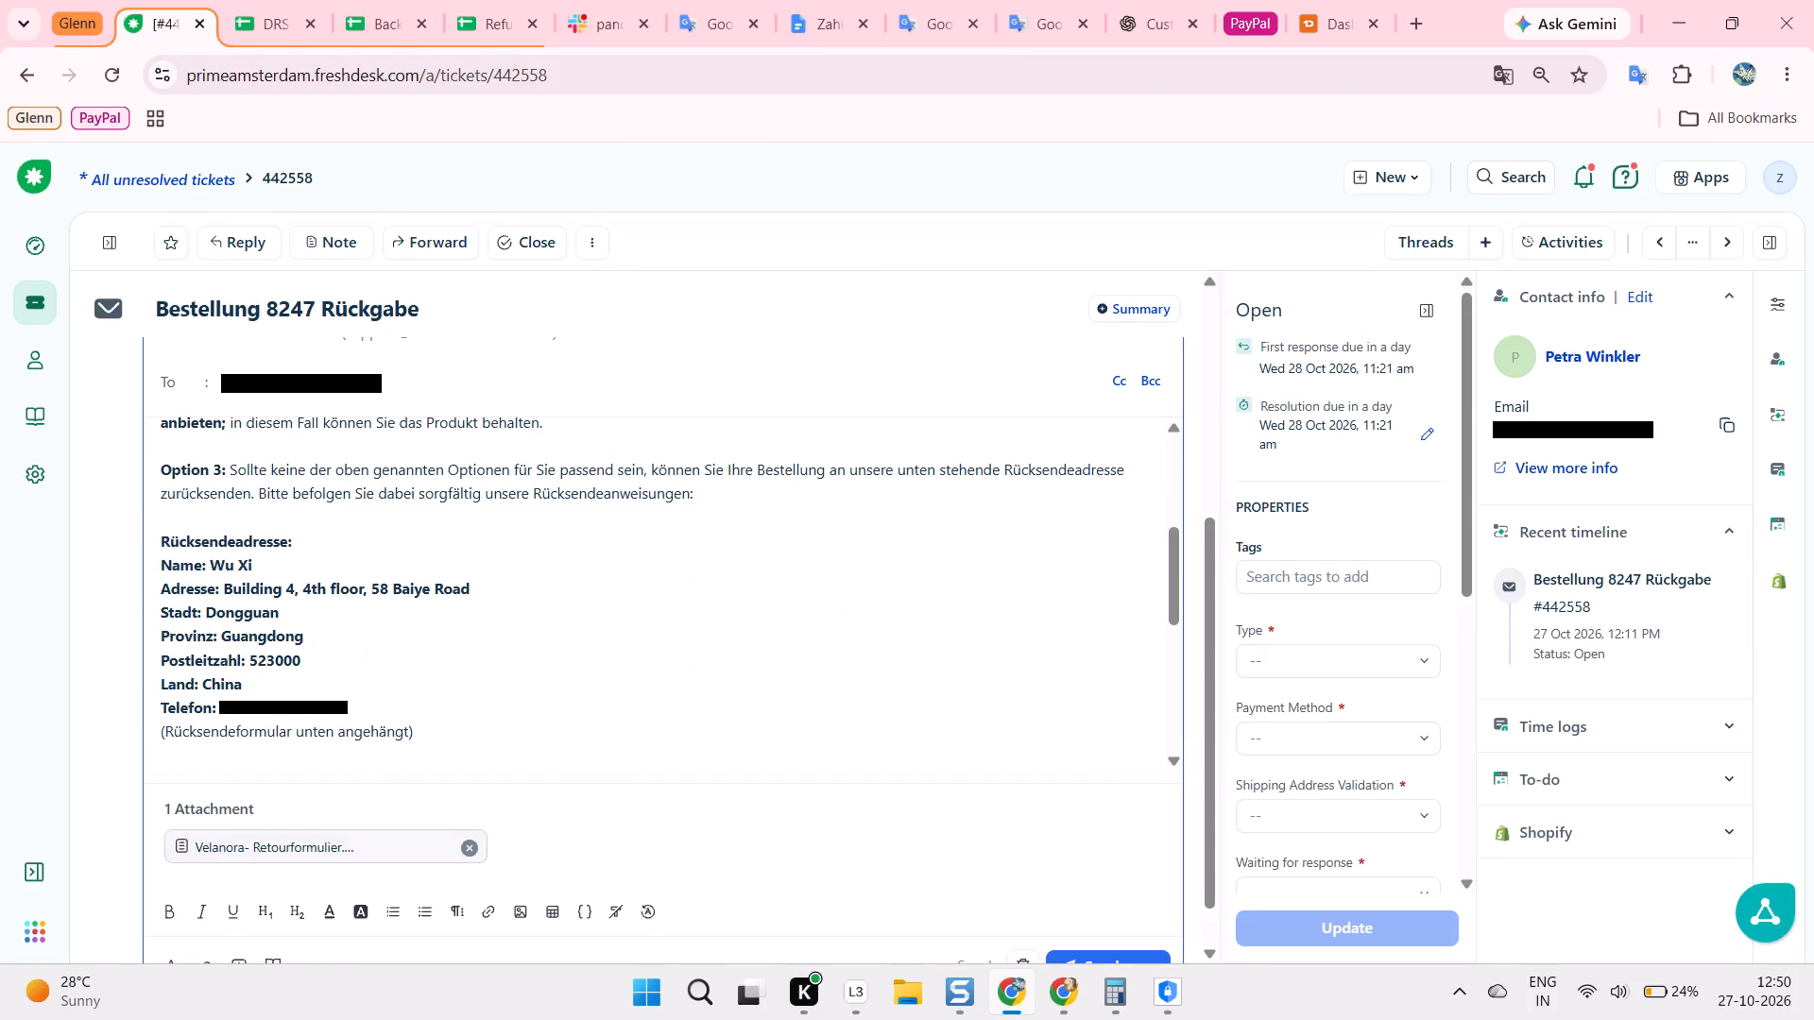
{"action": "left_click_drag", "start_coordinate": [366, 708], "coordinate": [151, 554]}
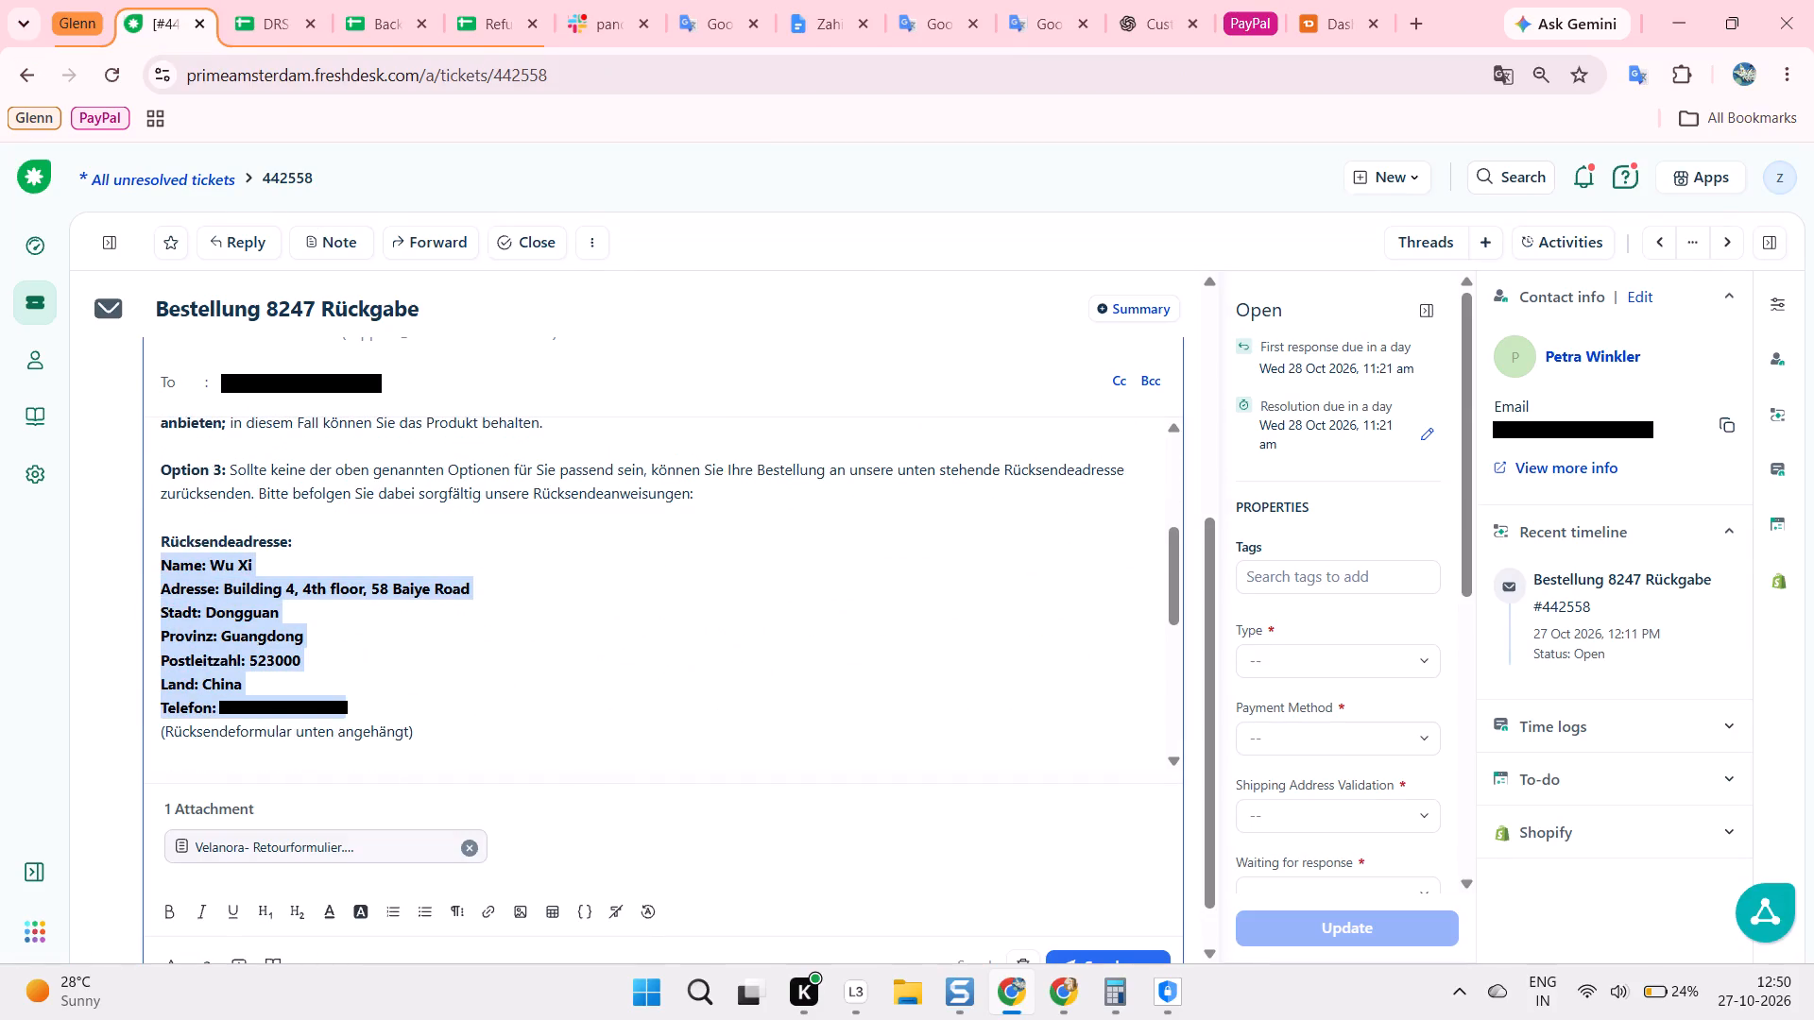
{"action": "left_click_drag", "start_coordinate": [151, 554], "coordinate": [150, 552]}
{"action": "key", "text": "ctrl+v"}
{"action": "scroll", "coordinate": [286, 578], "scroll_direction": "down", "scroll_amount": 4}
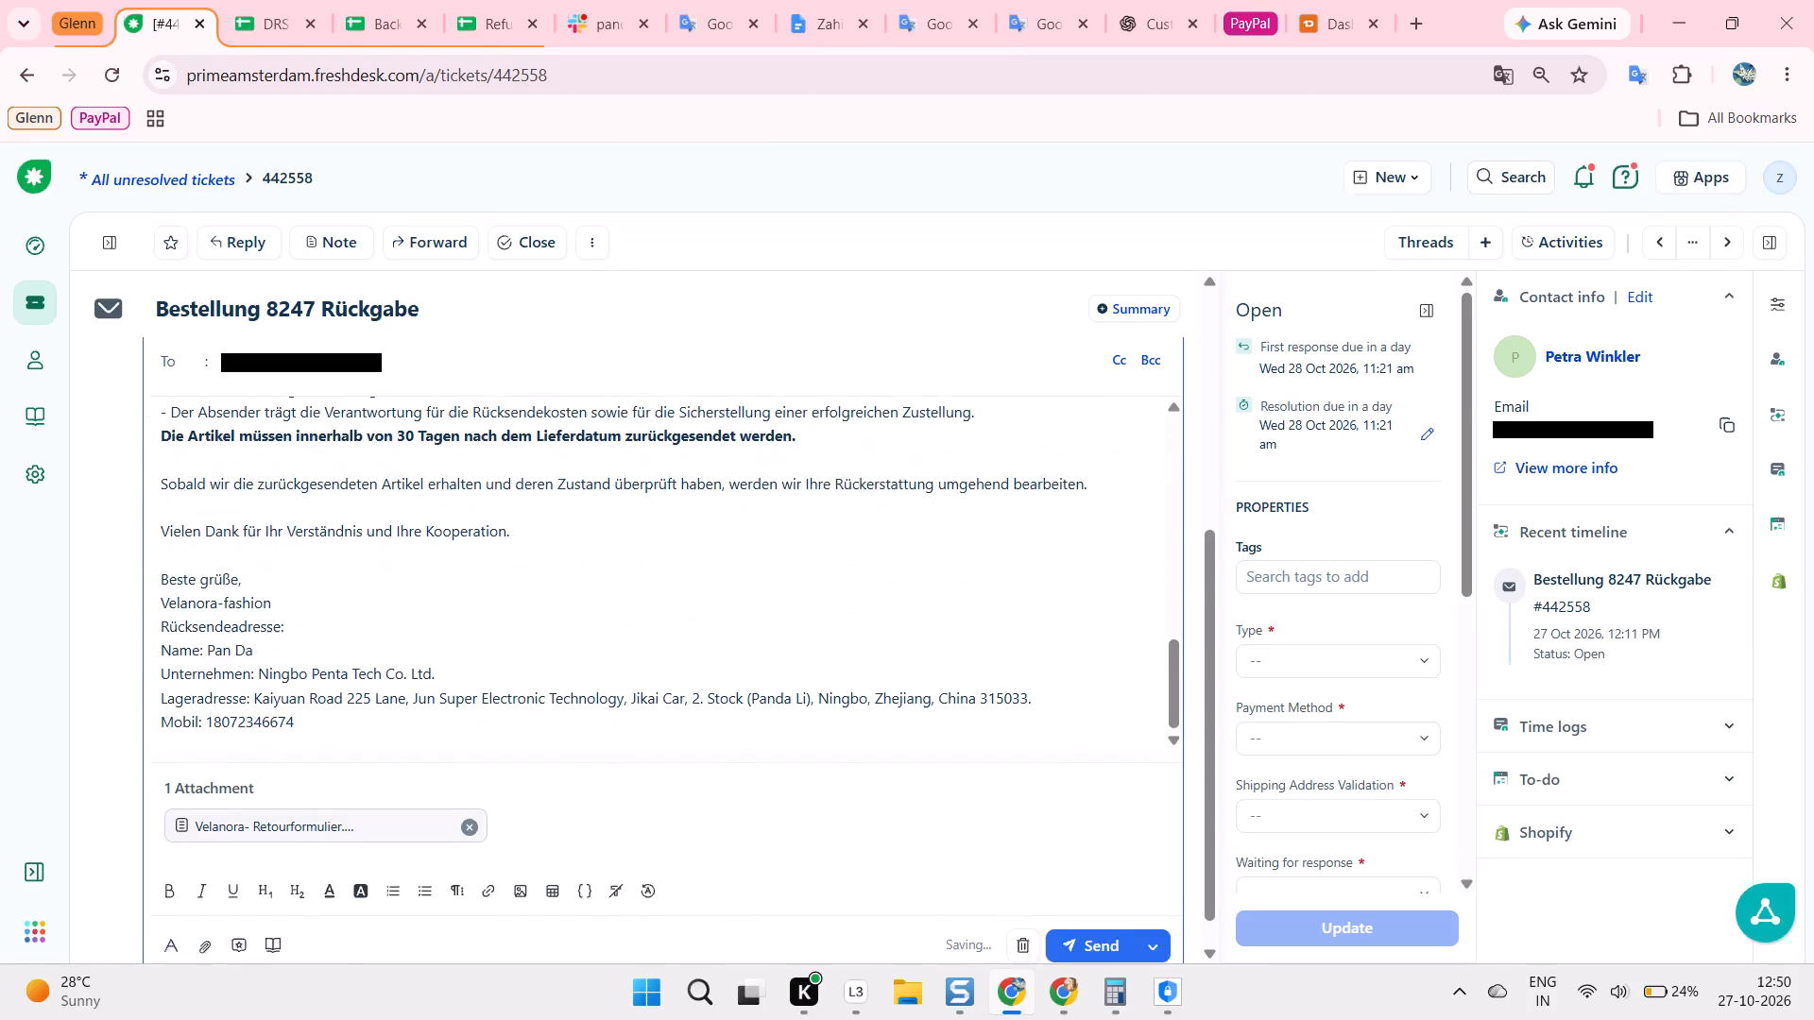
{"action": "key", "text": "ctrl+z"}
Remove the leftover blank line and trailing space after the Velanora-fashion signature.
{"action": "scroll", "coordinate": [321, 606], "scroll_direction": "up", "scroll_amount": 2}
{"action": "scroll", "coordinate": [318, 609], "scroll_direction": "down", "scroll_amount": 4}
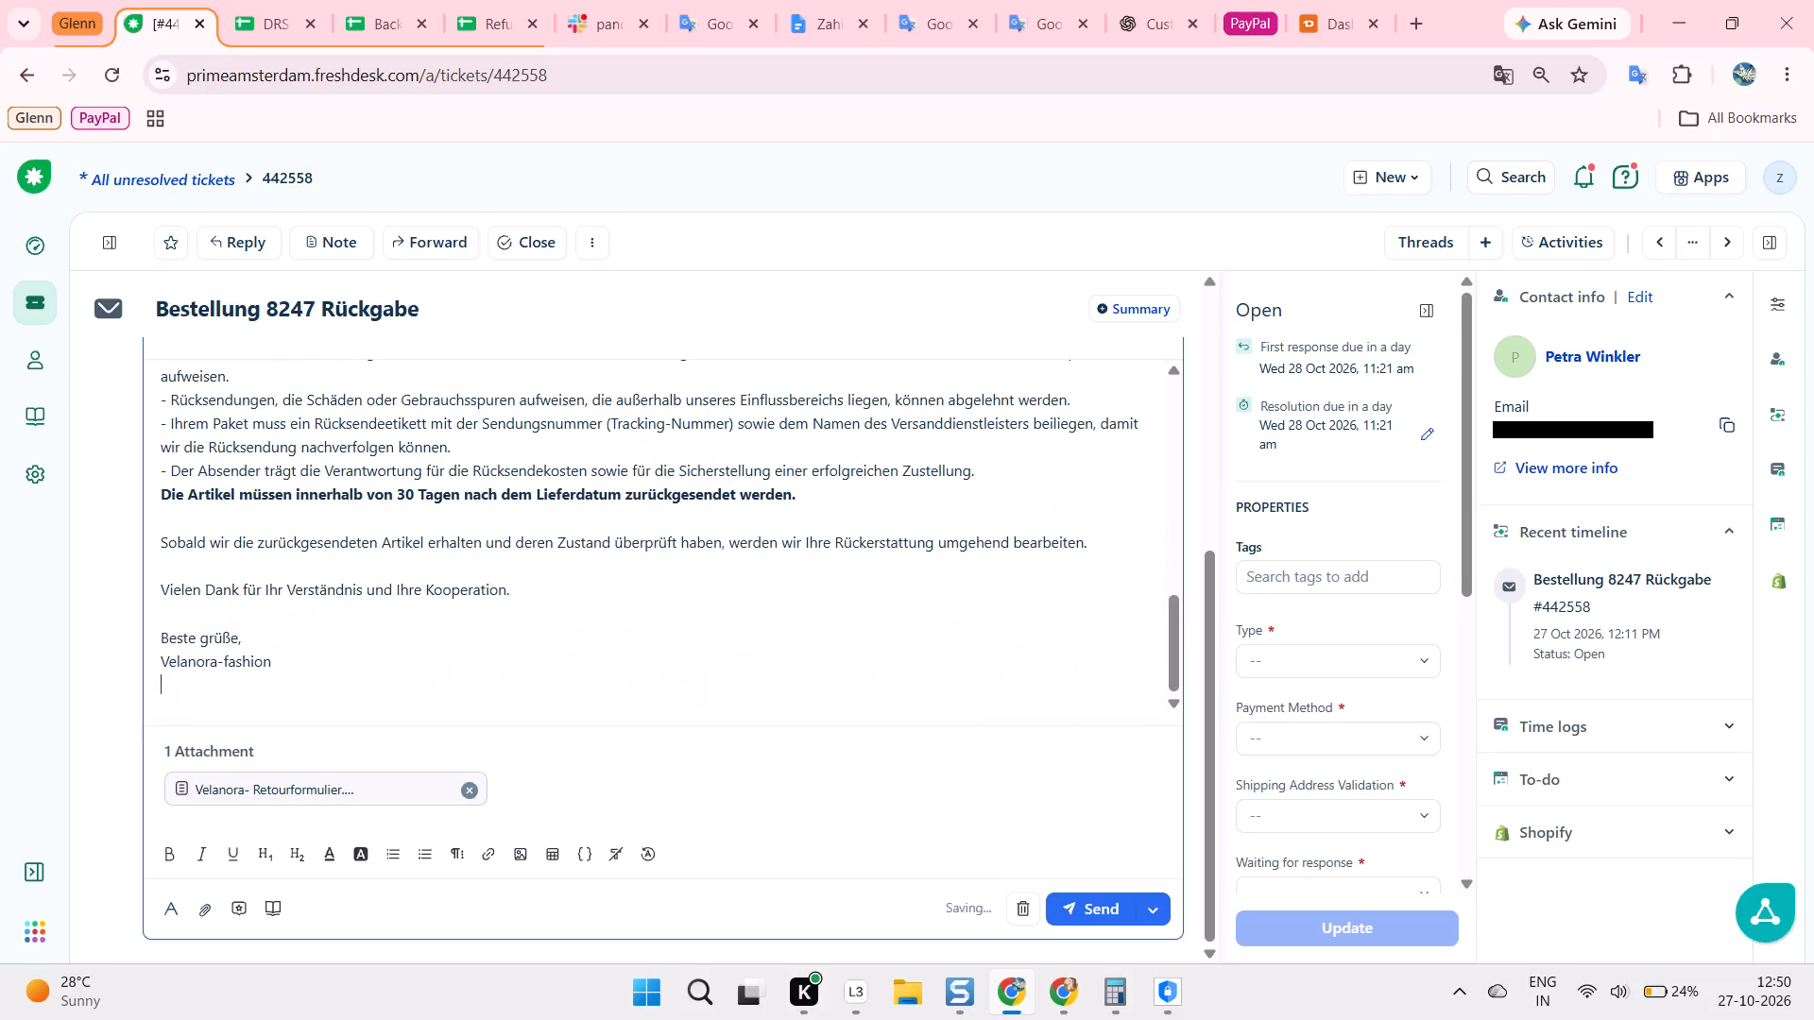
{"action": "key", "text": "BackSpace"}
{"action": "key", "text": "BackSpace"}
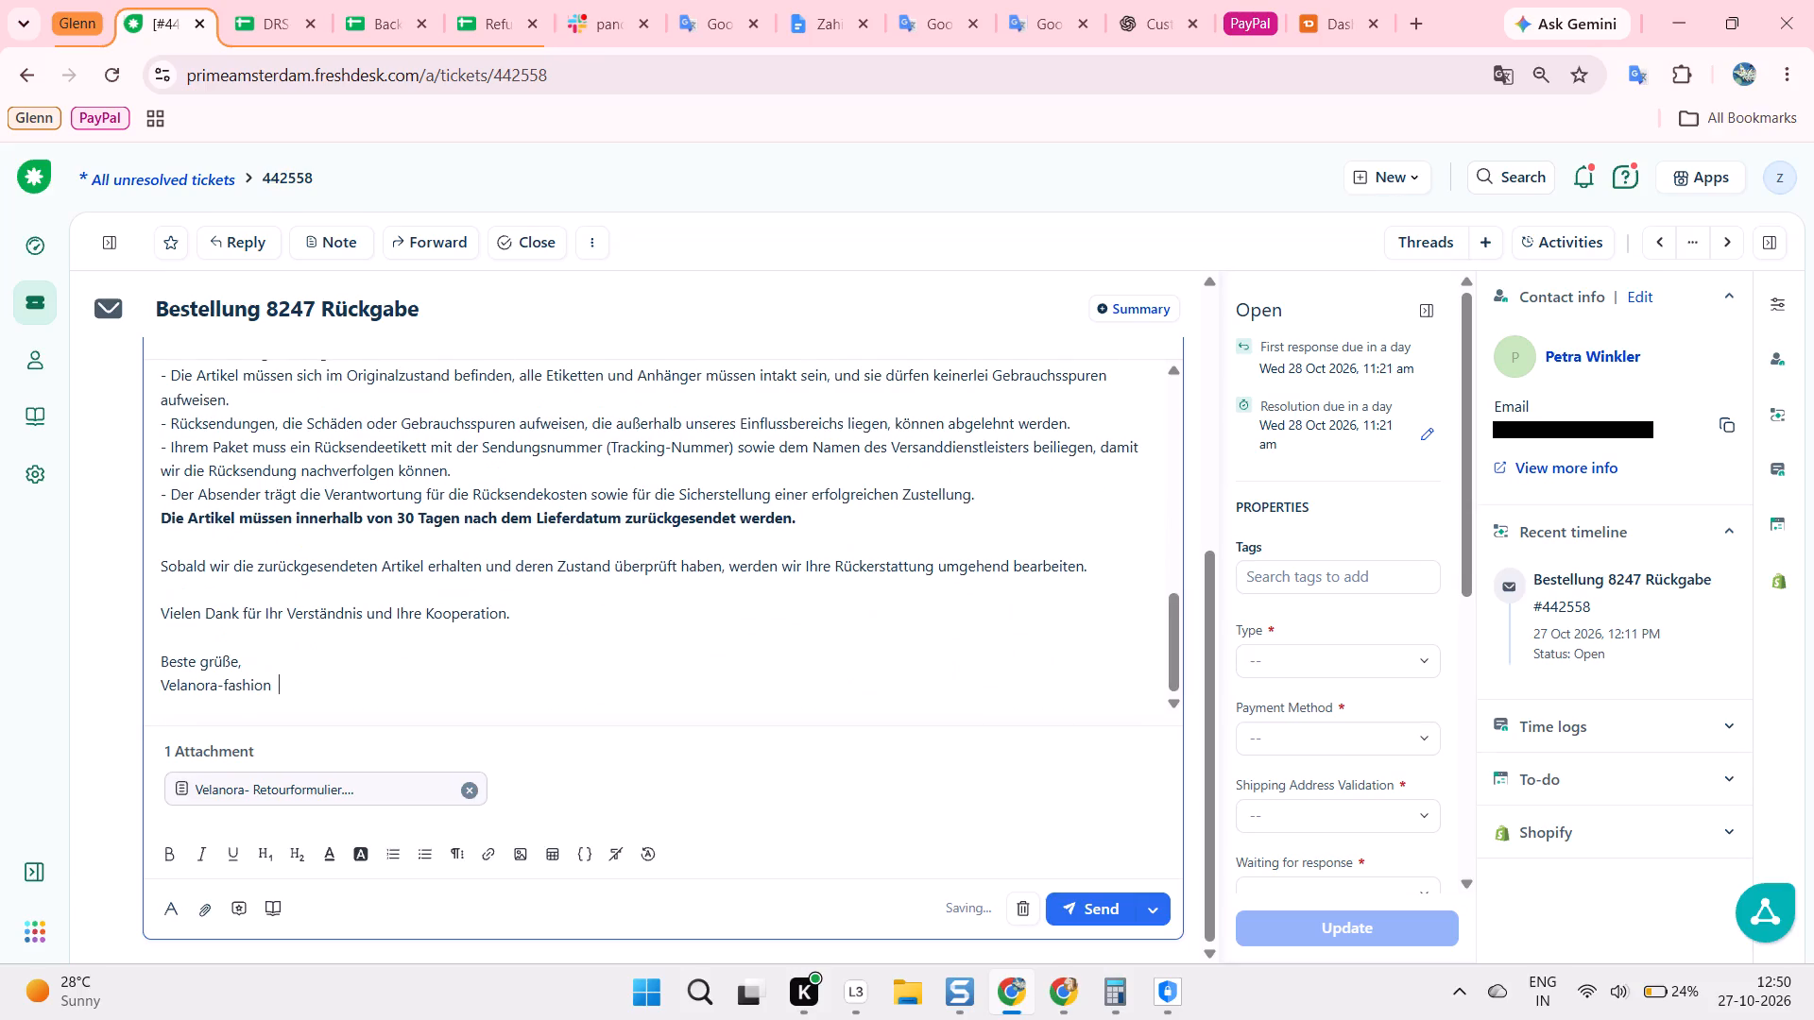
{"action": "key", "text": "BackSpace"}
{"action": "left_click", "coordinate": [255, 703]}
{"action": "left_click", "coordinate": [301, 691]}
{"action": "key", "text": "BackSpace"}
Replace the Dongguan return address under Option 3 with the copied German Ningbo Penta Tech address and remove surplus blank lines around it.
{"action": "scroll", "coordinate": [296, 671], "scroll_direction": "up", "scroll_amount": 2}
{"action": "scroll", "coordinate": [267, 553], "scroll_direction": "up", "scroll_amount": 1}
{"action": "left_click_drag", "start_coordinate": [366, 679], "coordinate": [148, 525]}
{"action": "key", "text": "ctrl+v"}
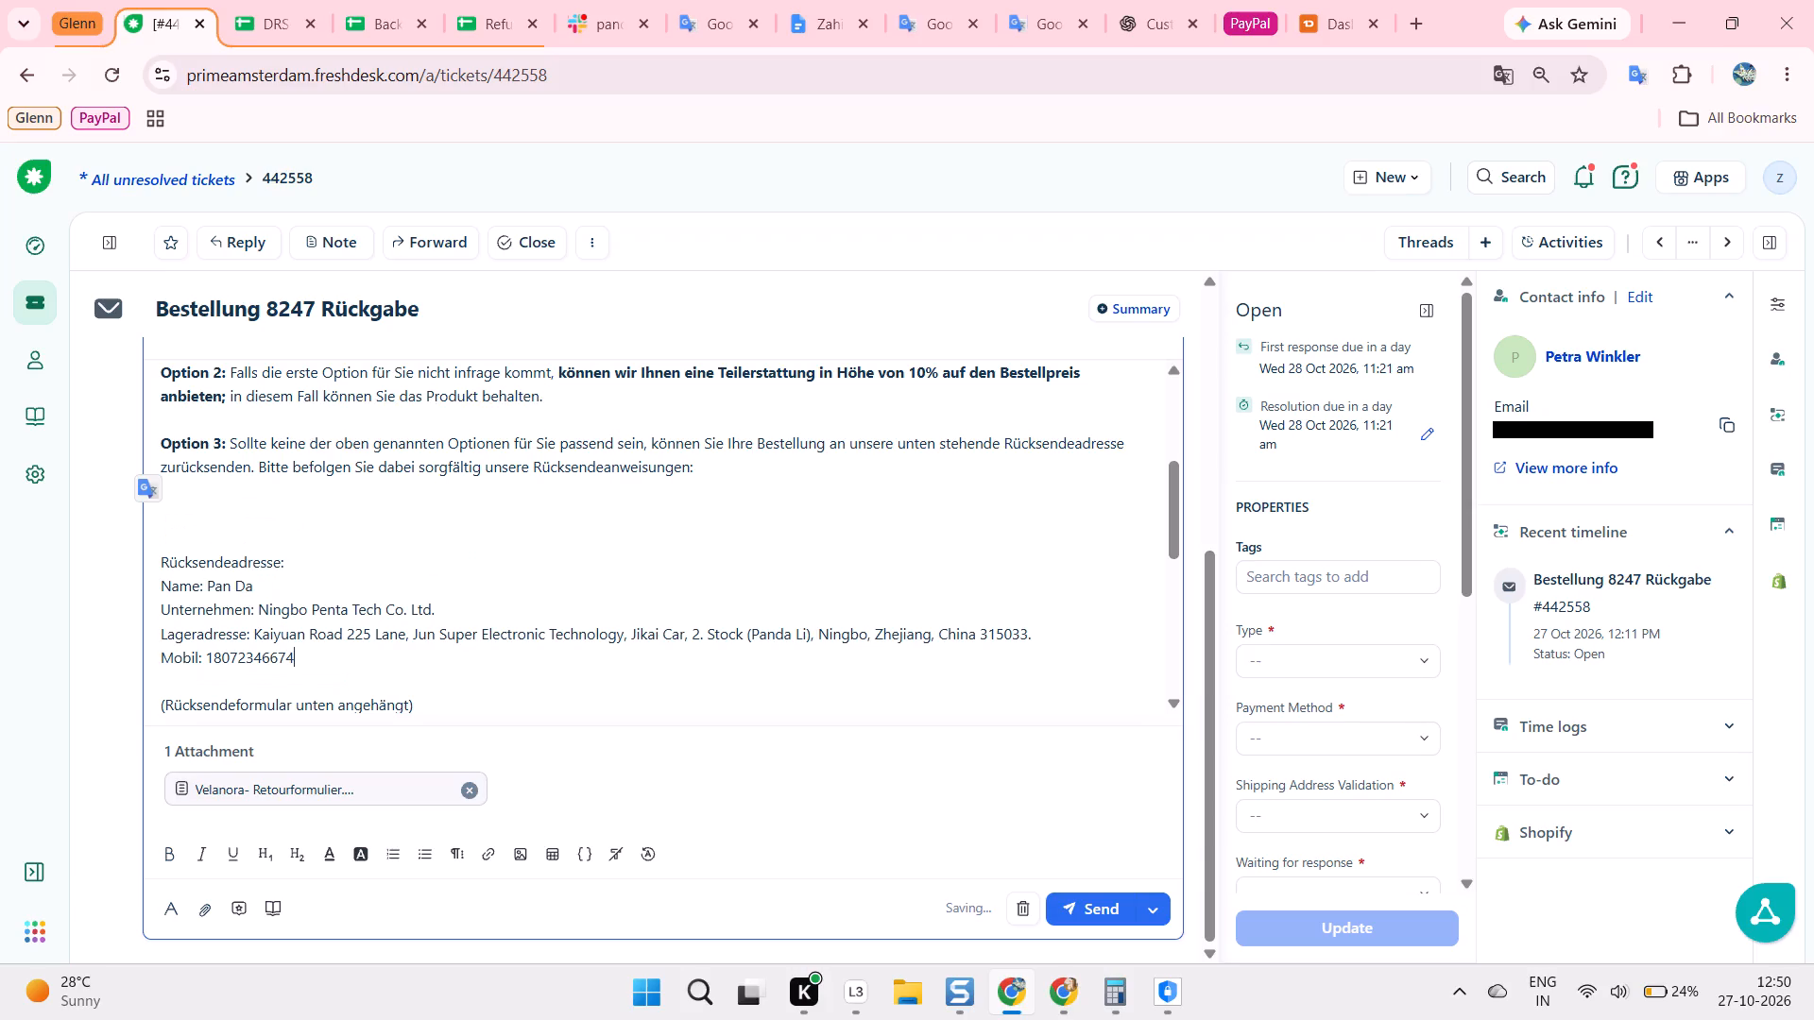
{"action": "left_click", "coordinate": [234, 538]}
{"action": "key", "text": "BackSpace"}
{"action": "key", "text": "BackSpace"}
{"action": "key", "text": "Return"}
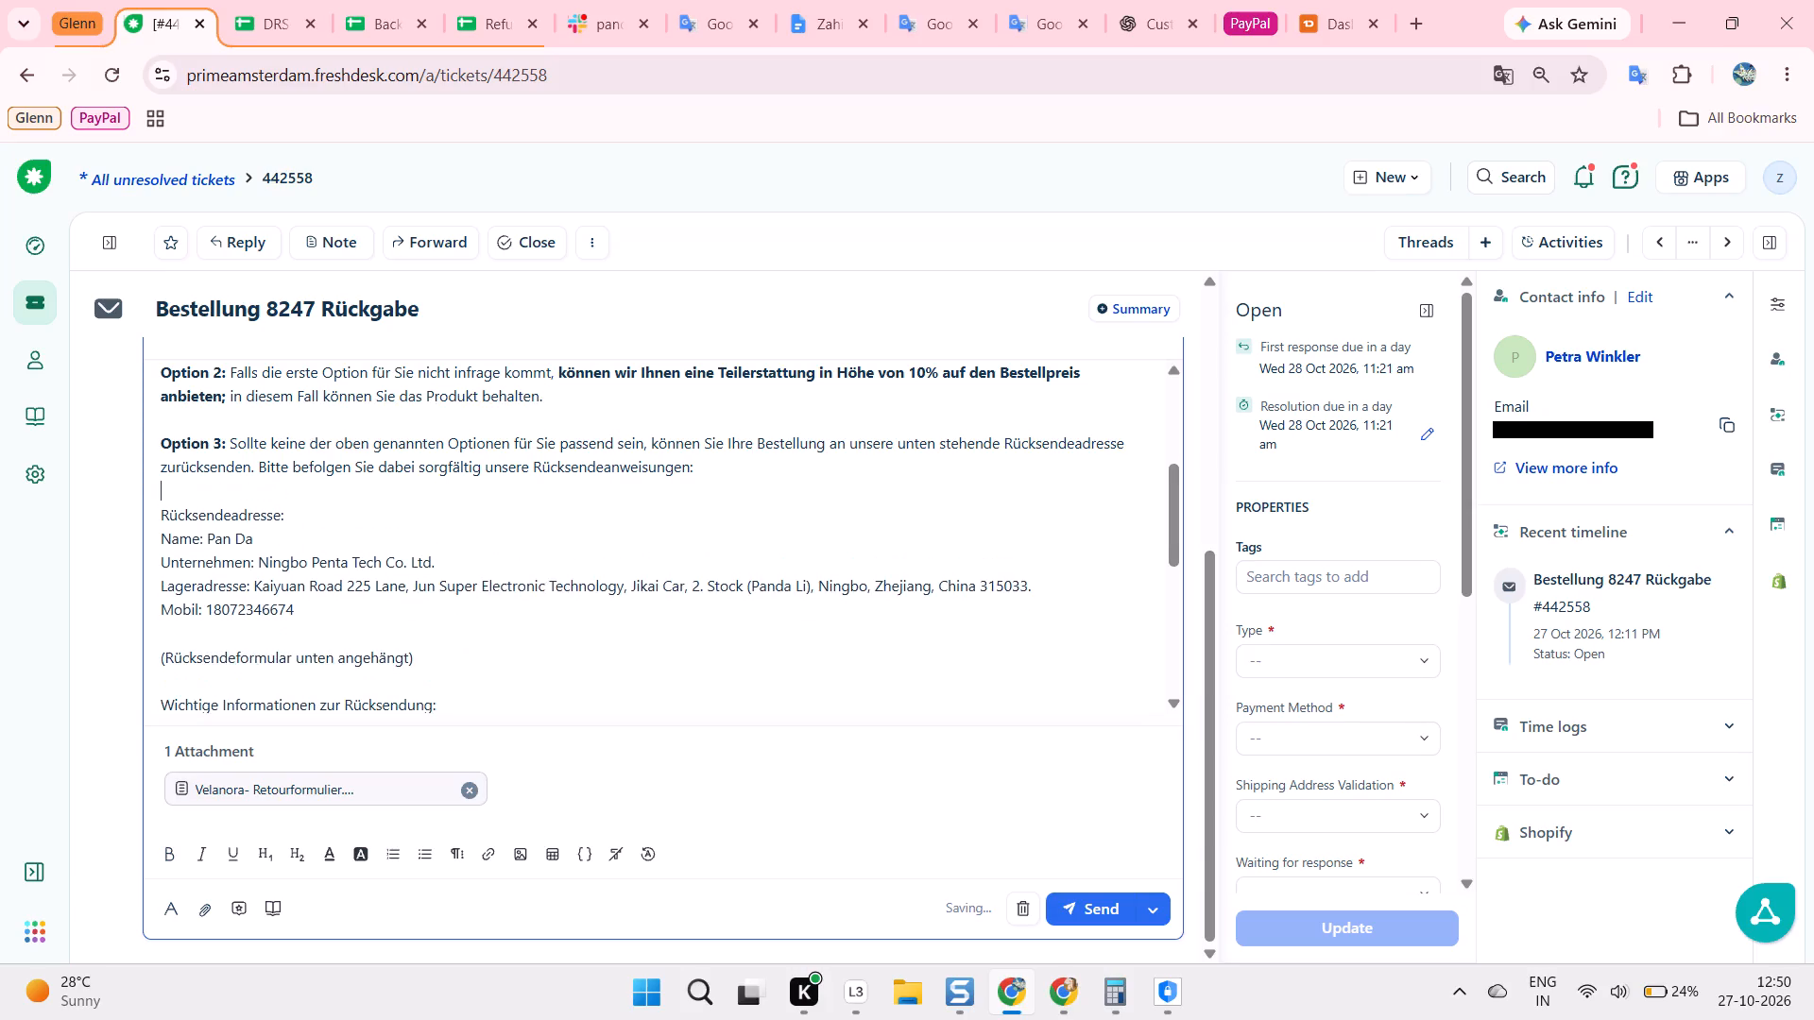
{"action": "scroll", "coordinate": [268, 571], "scroll_direction": "down", "scroll_amount": 2}
{"action": "scroll", "coordinate": [286, 550], "scroll_direction": "up", "scroll_amount": 2}
{"action": "left_click", "coordinate": [298, 627]}
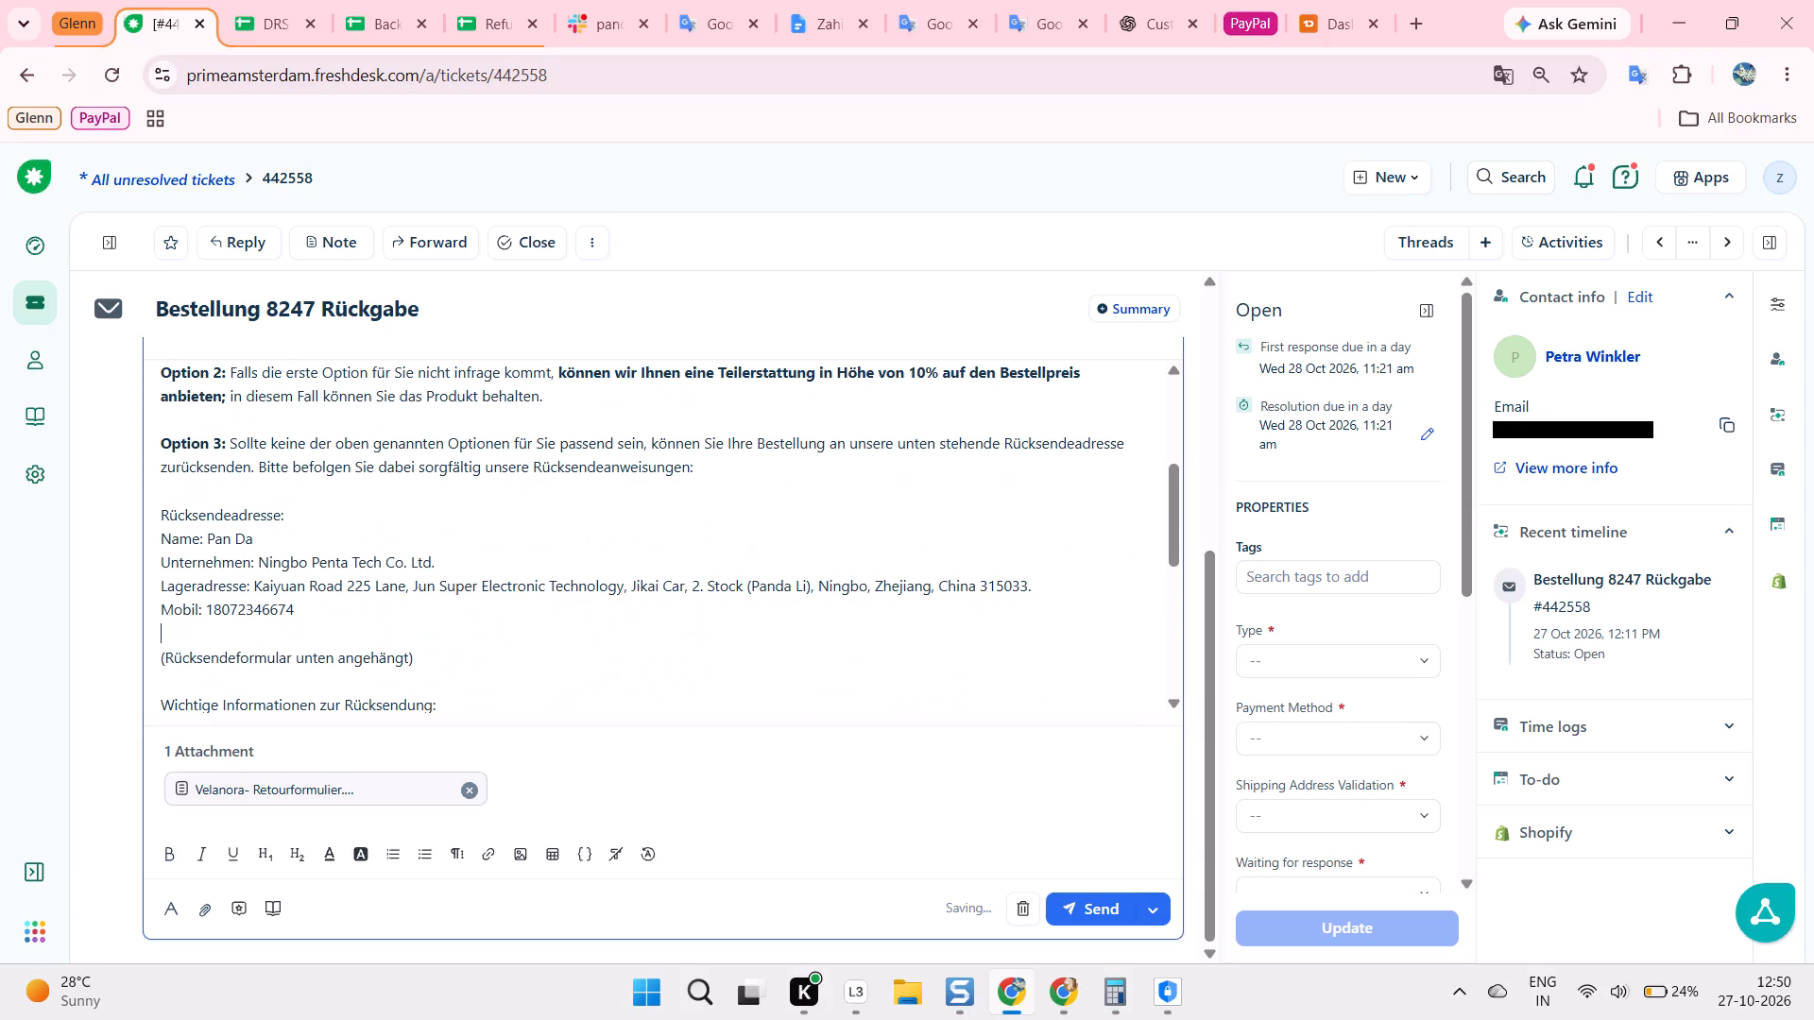
{"action": "key", "text": "BackSpace"}
Make the "Rücksendeadresse:" heading bold.
{"action": "triple_click", "coordinate": [228, 511]}
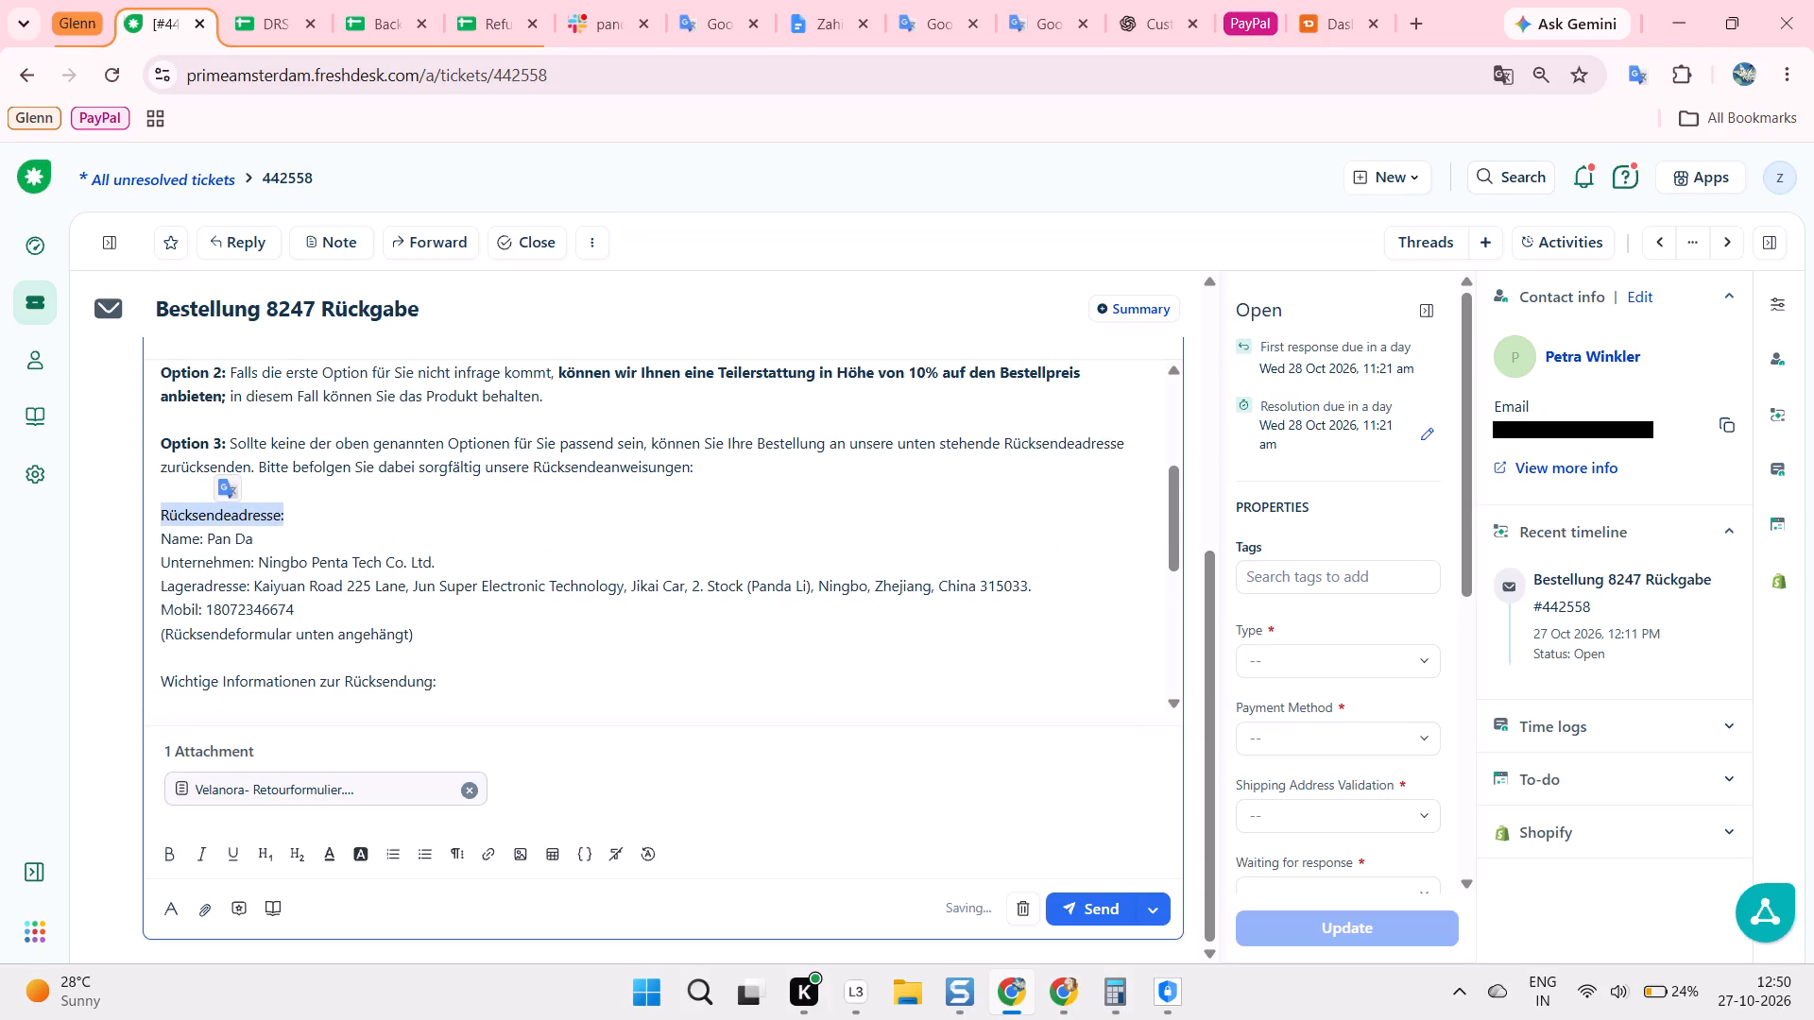
{"action": "key", "text": "ctrl+b"}
{"action": "left_click", "coordinate": [386, 529]}
Review the complete German return reply with its attached return form and send it to the customer.
{"action": "scroll", "coordinate": [385, 528], "scroll_direction": "down", "scroll_amount": 6}
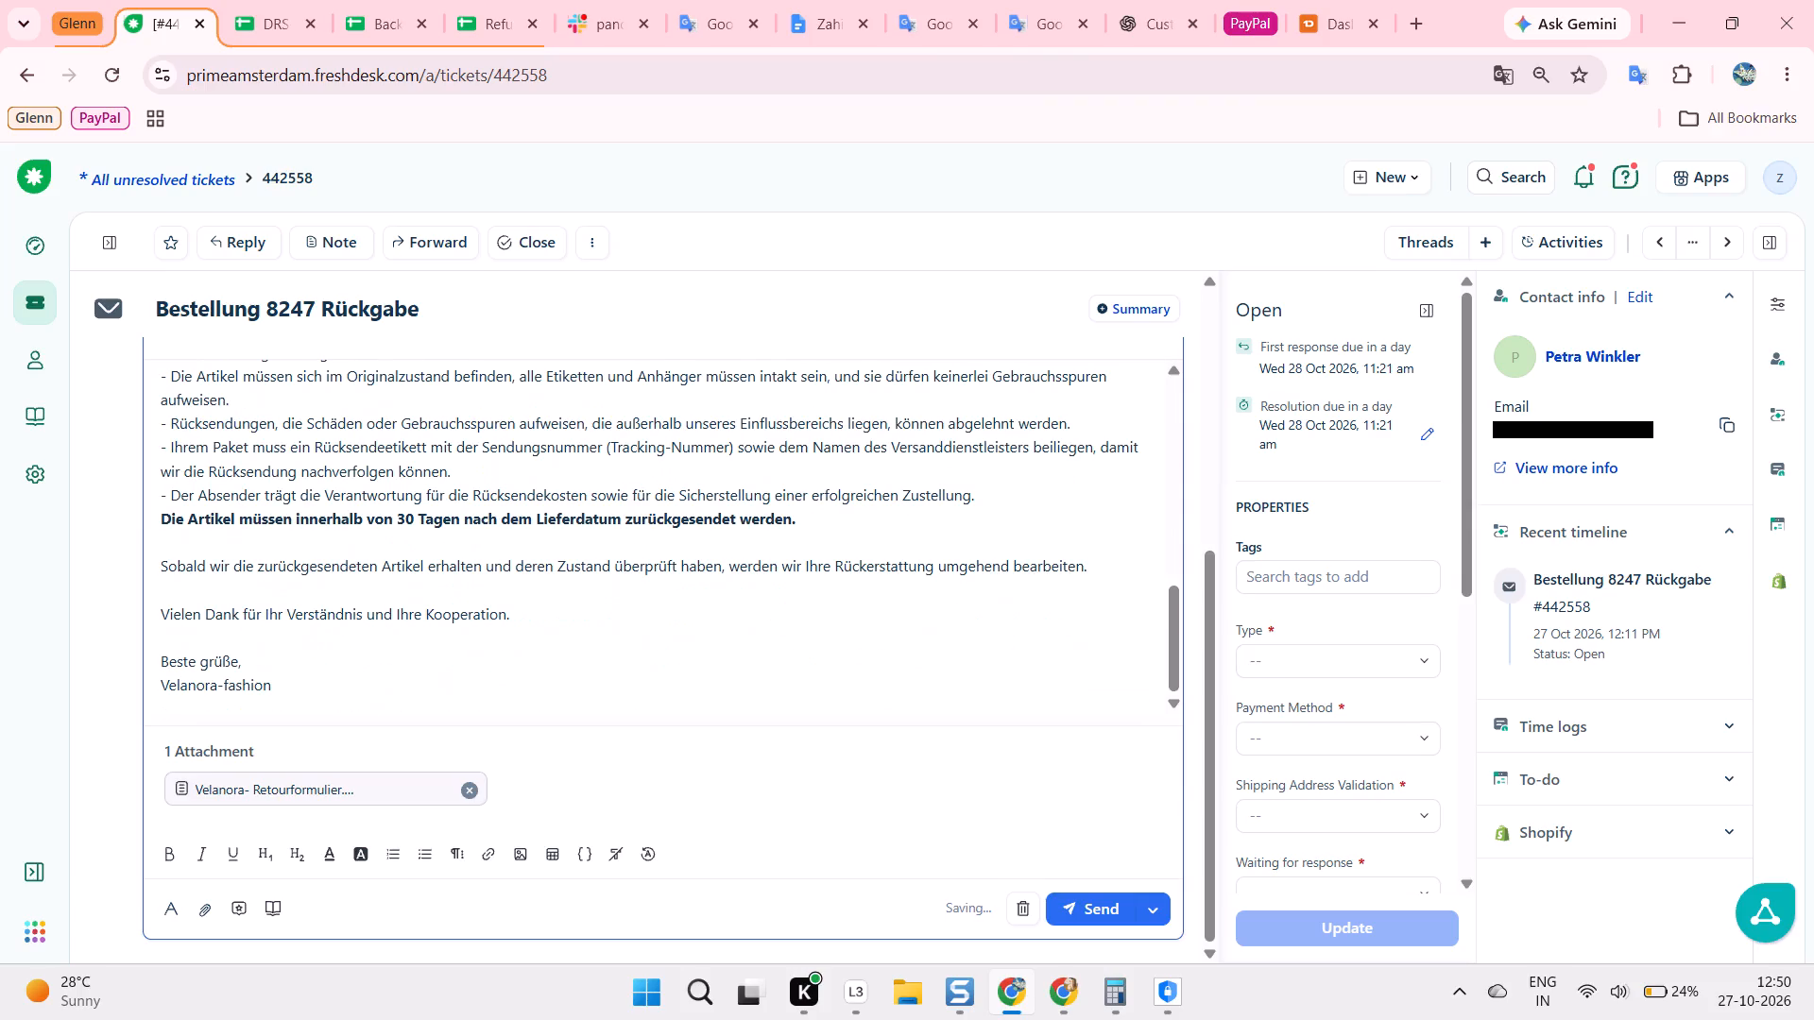
{"action": "scroll", "coordinate": [470, 543], "scroll_direction": "down", "scroll_amount": 6}
{"action": "scroll", "coordinate": [676, 610], "scroll_direction": "up", "scroll_amount": 6}
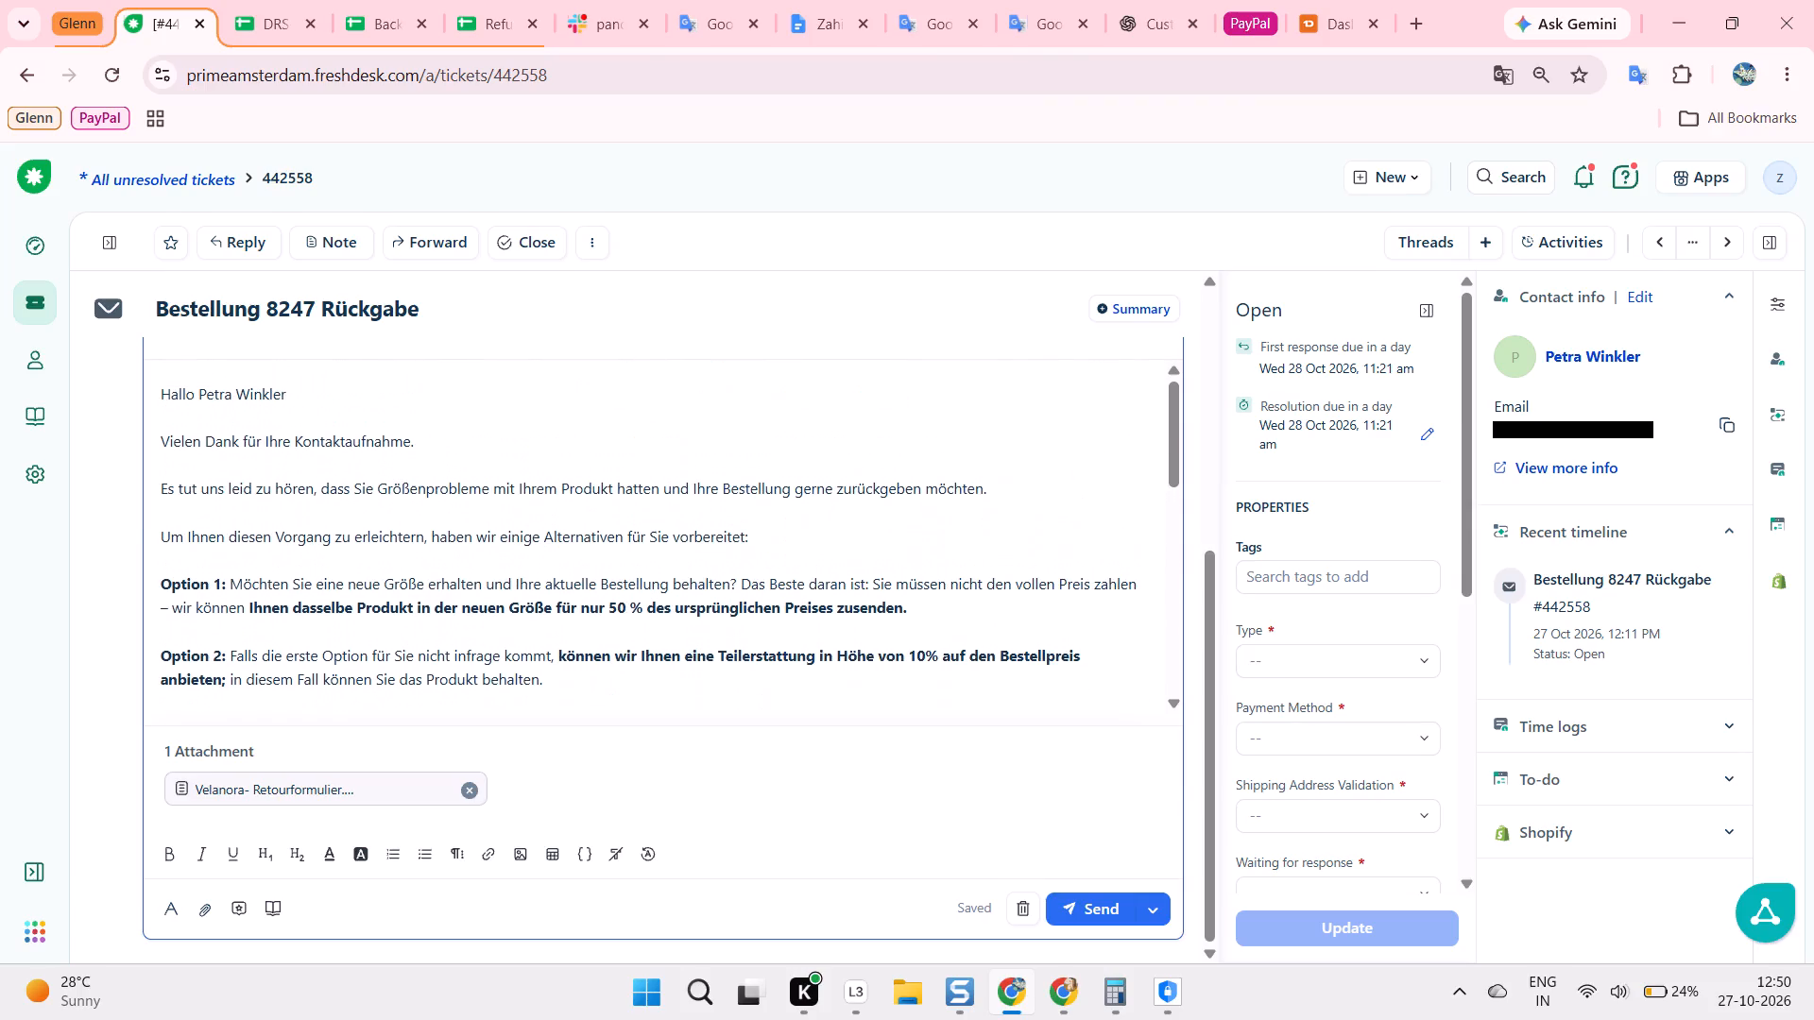
{"action": "scroll", "coordinate": [632, 537], "scroll_direction": "down", "scroll_amount": 1}
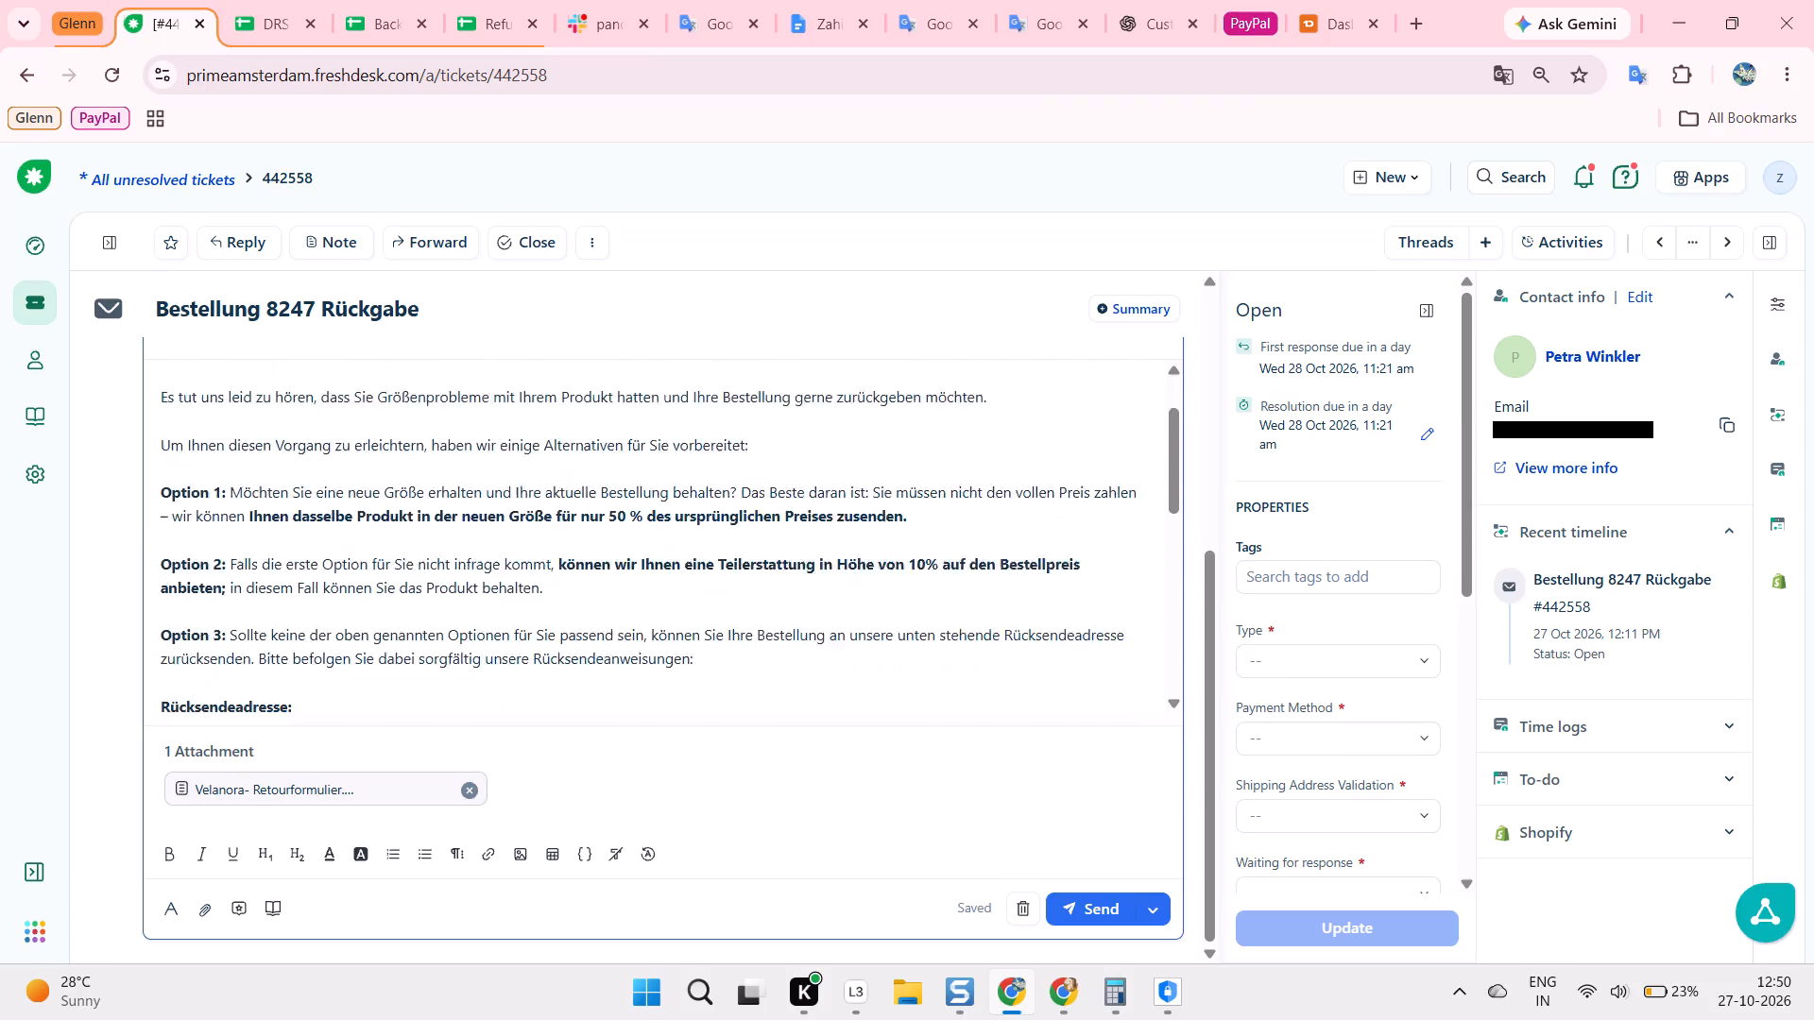
{"action": "scroll", "coordinate": [720, 595], "scroll_direction": "down", "scroll_amount": 7}
{"action": "left_click", "coordinate": [1084, 911]}
{"action": "scroll", "coordinate": [835, 594], "scroll_direction": "down", "scroll_amount": 2}
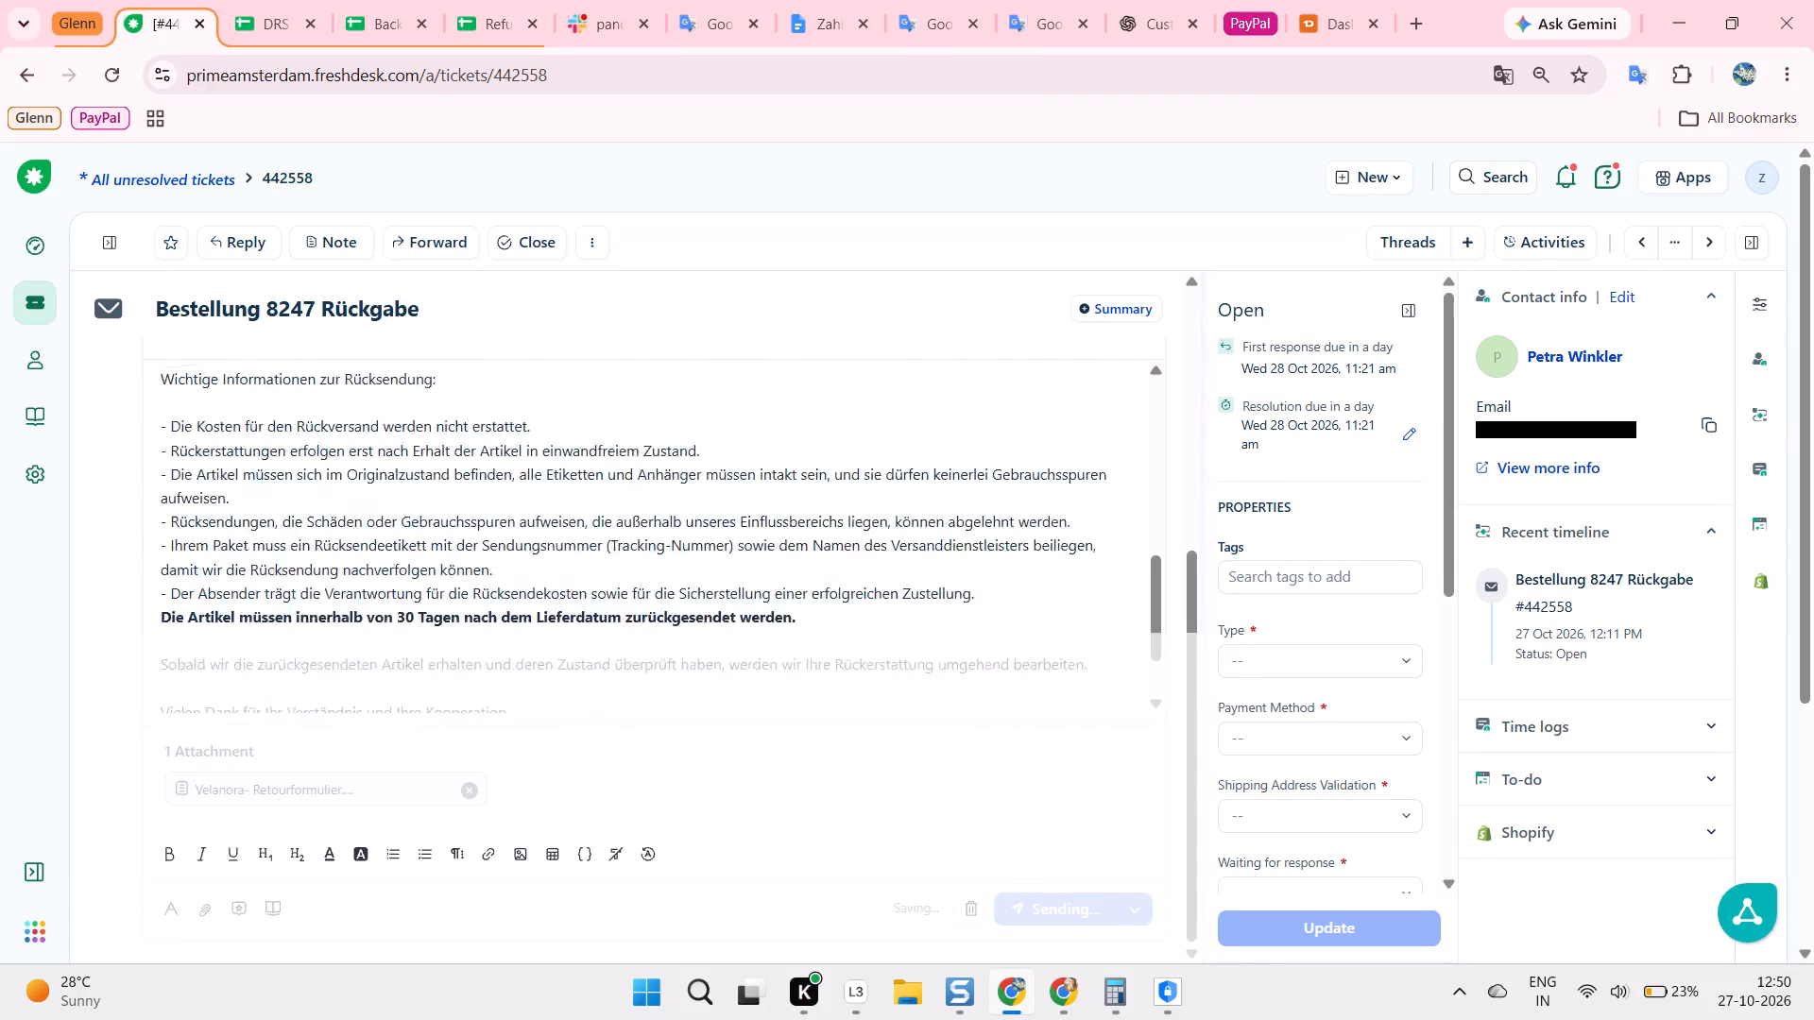
{"action": "scroll", "coordinate": [711, 564], "scroll_direction": "up", "scroll_amount": 4}
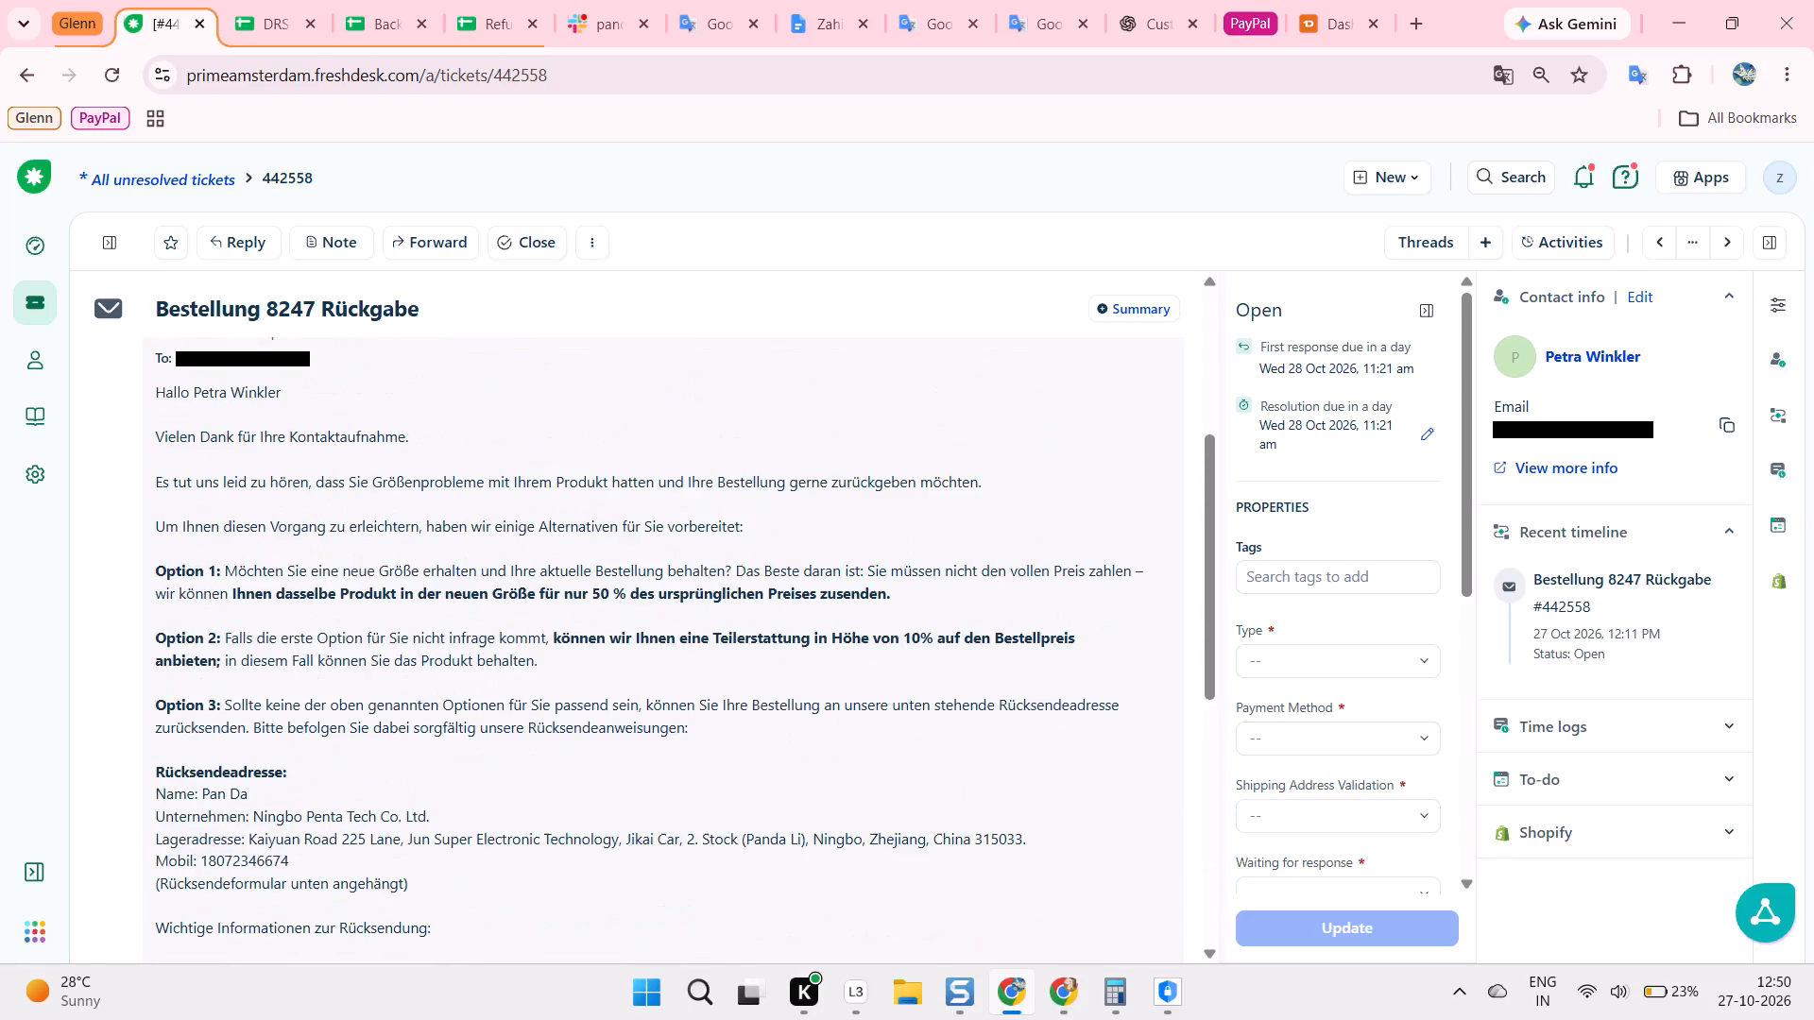
{"action": "scroll", "coordinate": [734, 575], "scroll_direction": "up", "scroll_amount": 1}
{"action": "scroll", "coordinate": [740, 575], "scroll_direction": "down", "scroll_amount": 6}
Set the ticket type to Return + Size Issue.
{"action": "left_click", "coordinate": [1306, 662]}
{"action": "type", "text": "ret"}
{"action": "left_click", "coordinate": [1326, 829]}
{"action": "key", "text": "Tab"}
{"action": "key", "text": "alt+Tab"}
{"action": "scroll", "coordinate": [1133, 620], "scroll_direction": "down", "scroll_amount": 3}
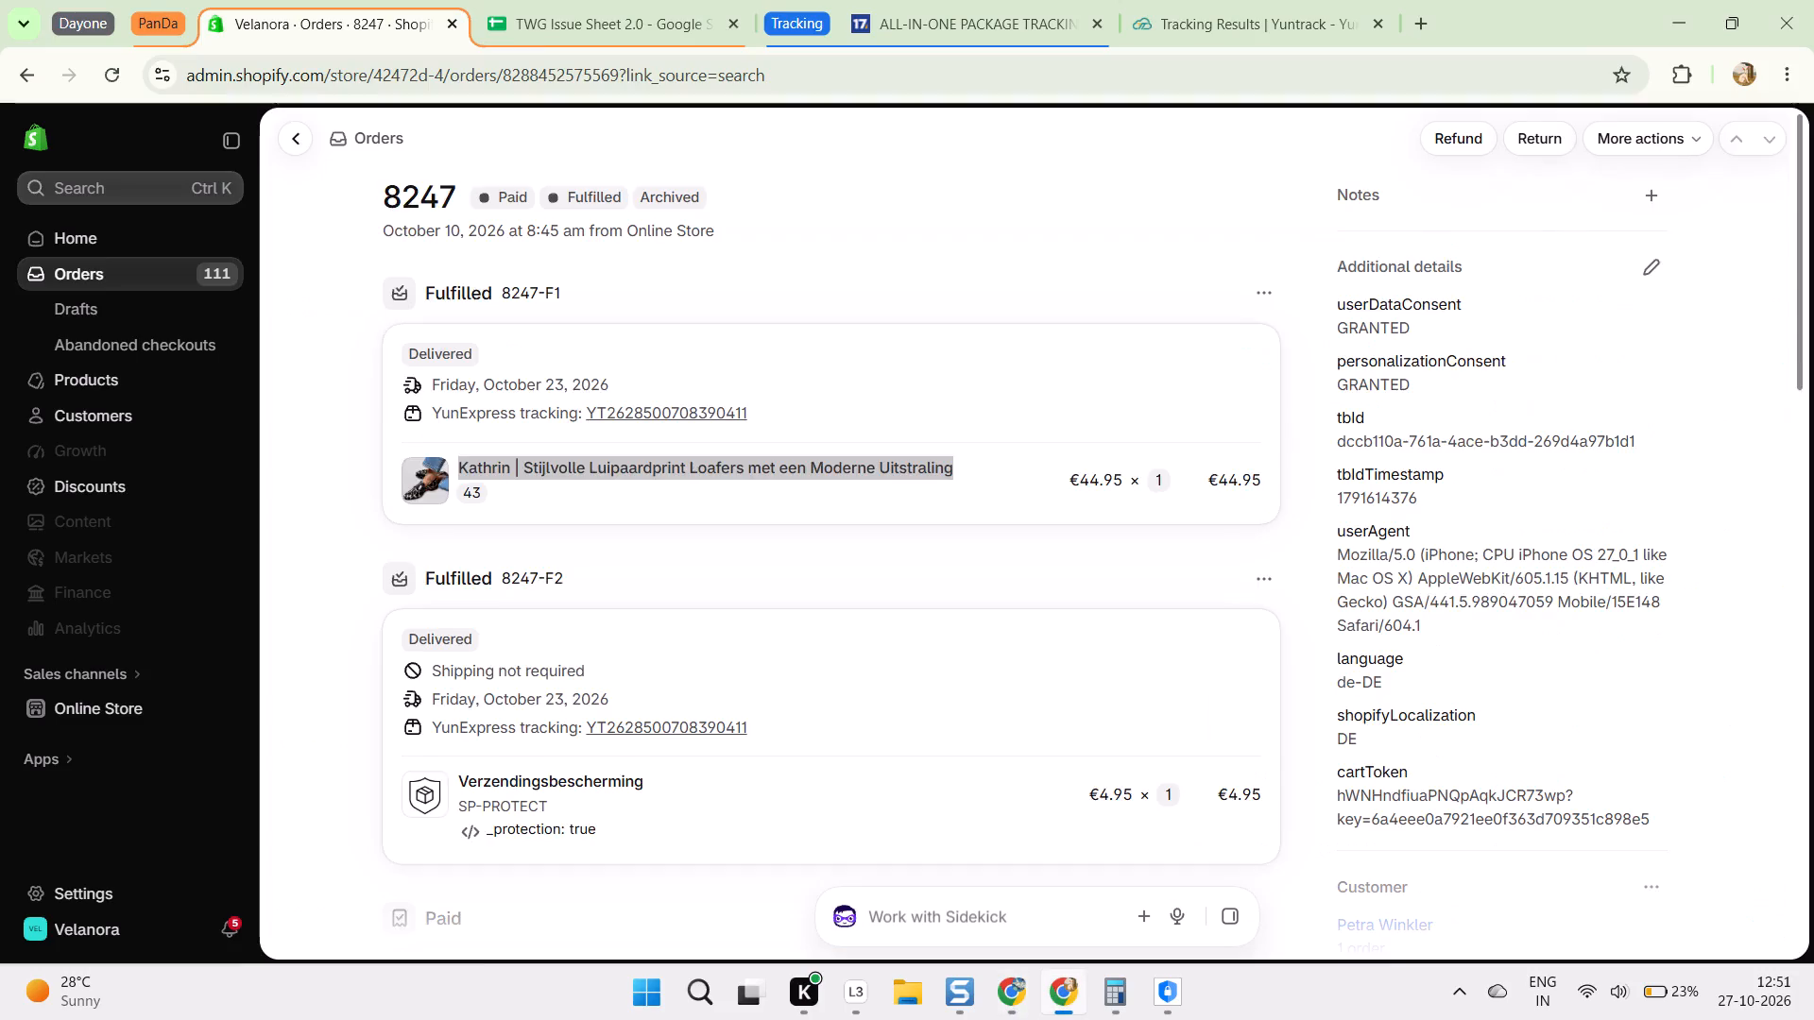
{"action": "scroll", "coordinate": [1130, 615], "scroll_direction": "down", "scroll_amount": 6}
{"action": "key", "text": "alt+Tab"}
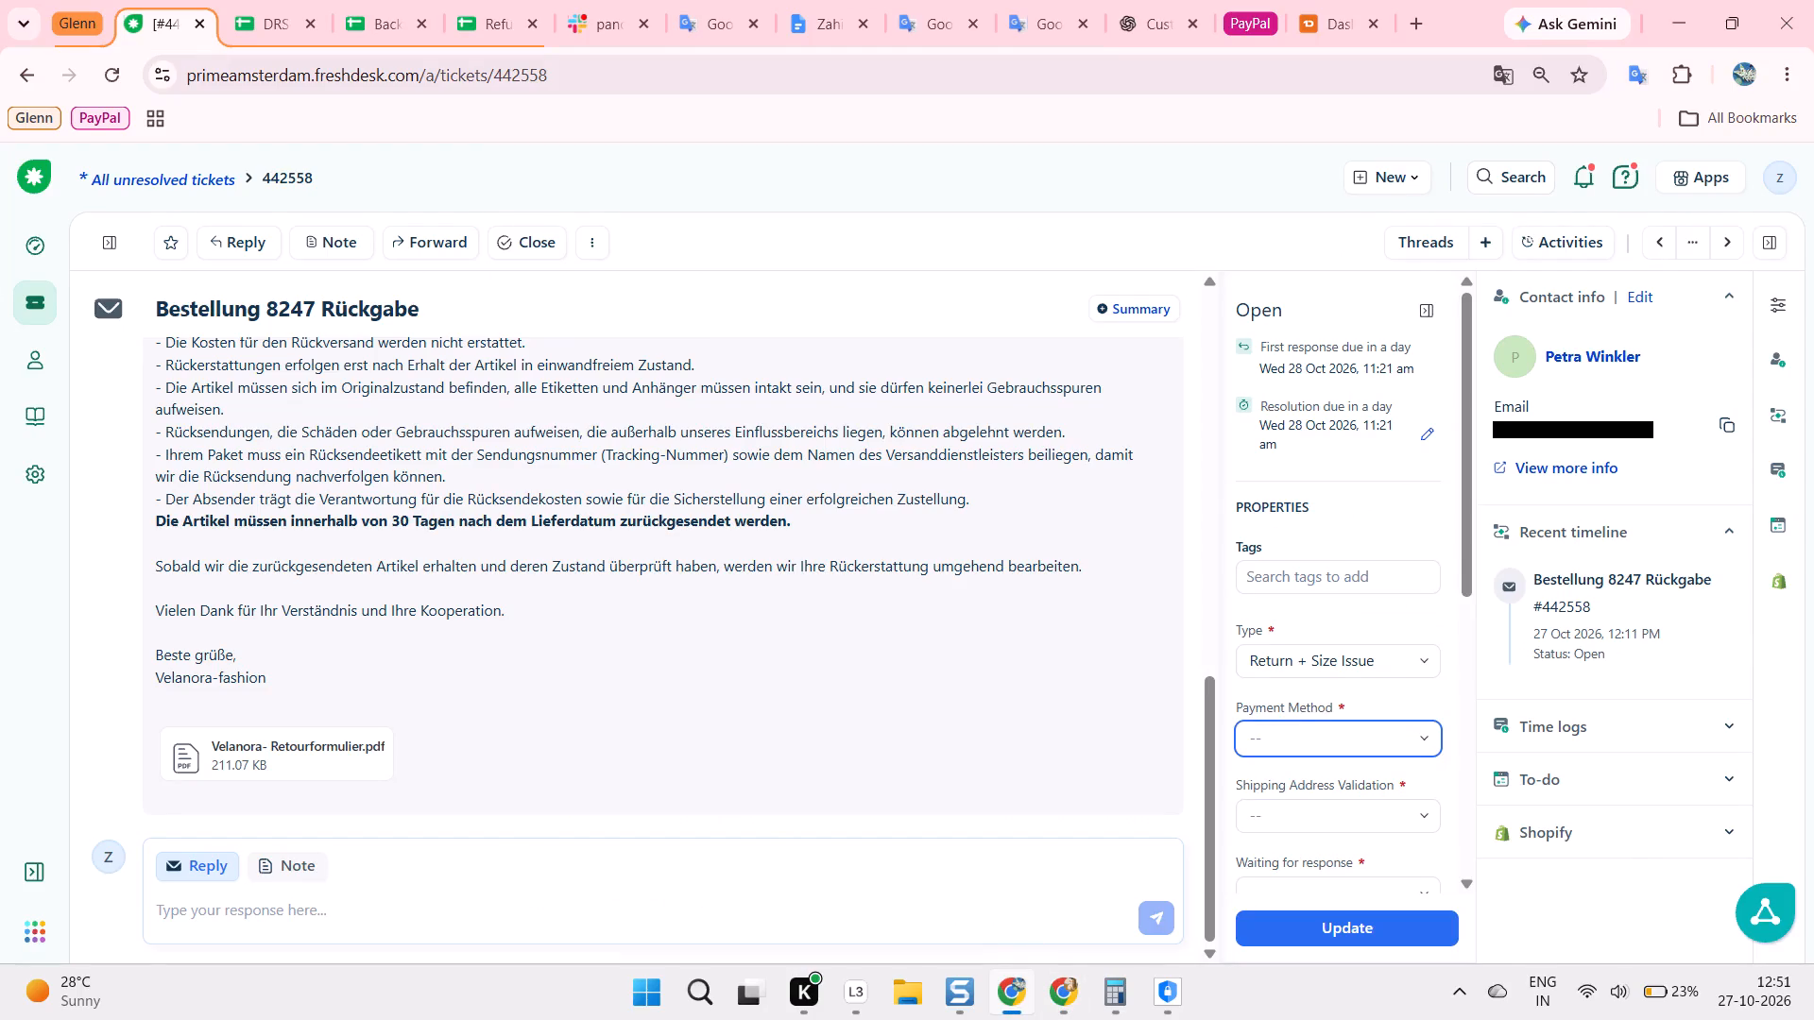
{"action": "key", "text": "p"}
{"action": "key", "text": "Tab"}
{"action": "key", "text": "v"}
{"action": "key", "text": "Tab"}
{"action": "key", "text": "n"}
{"action": "key", "text": "Tab"}
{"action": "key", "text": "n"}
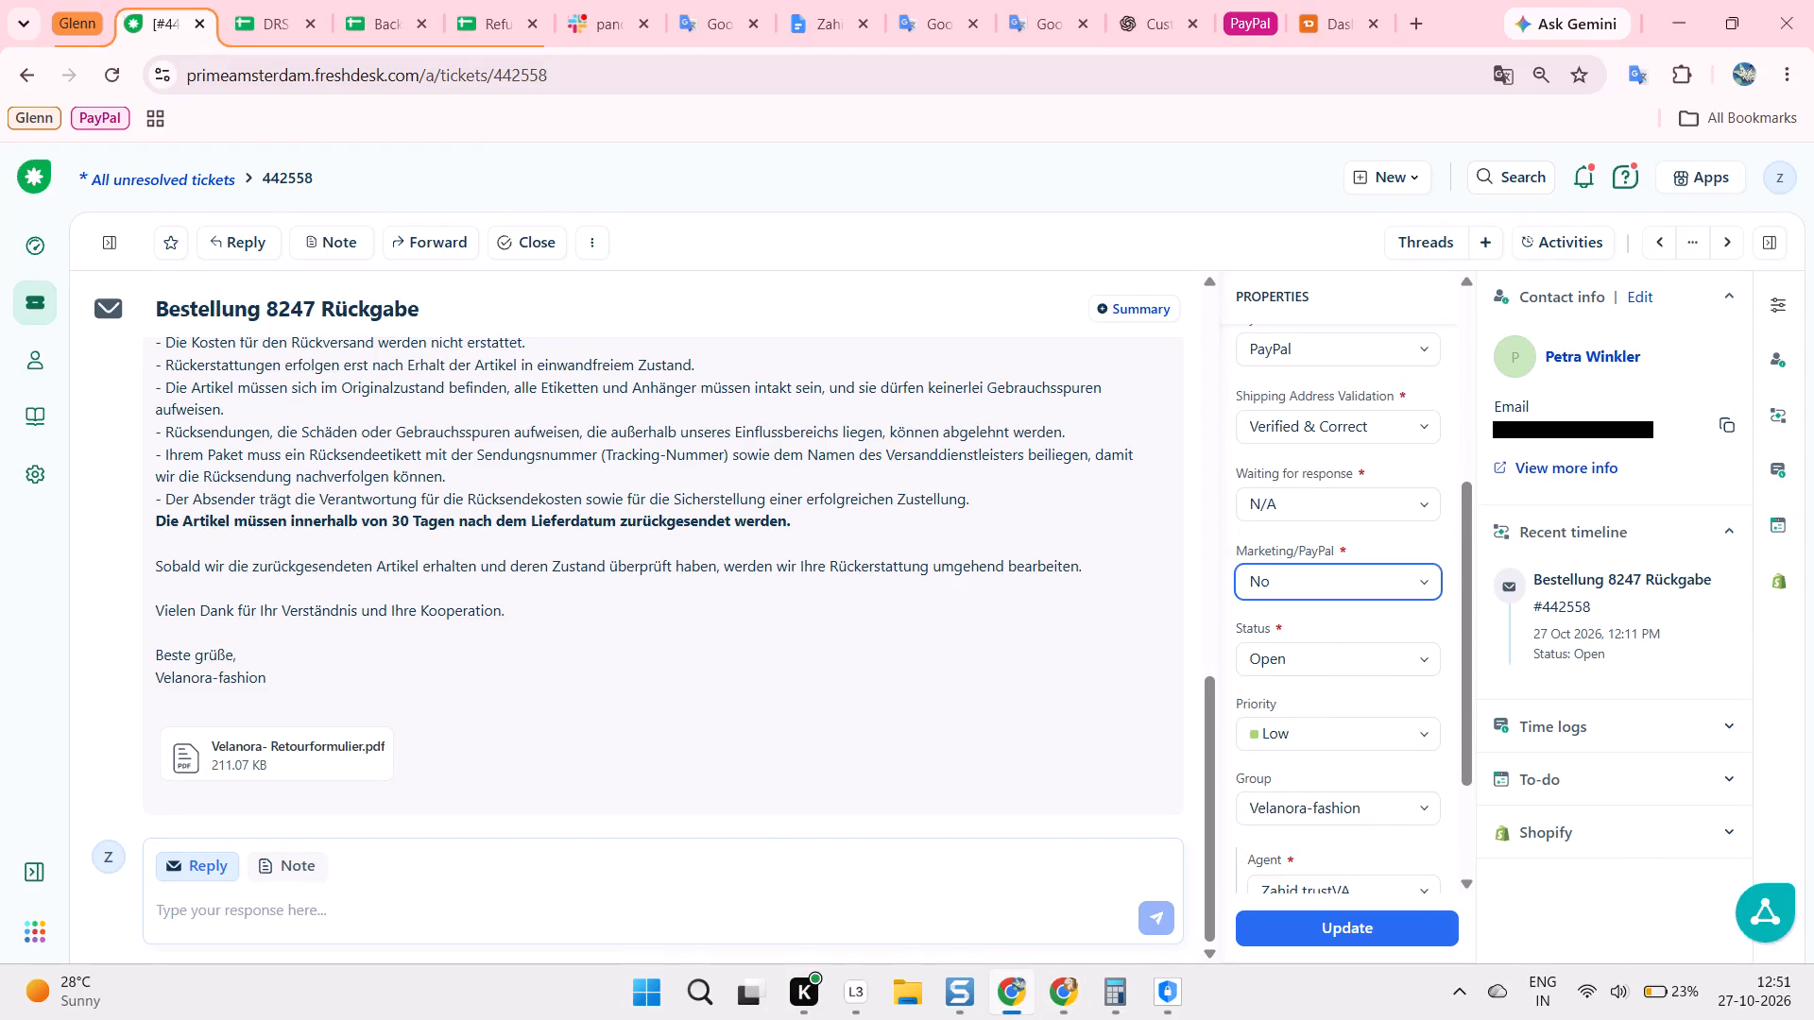
Set the ticket status to Resolved with agent Zahid trustVA and update the ticket properties.
{"action": "key", "text": "Tab"}
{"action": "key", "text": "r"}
{"action": "key", "text": "Tab"}
{"action": "key", "text": "Tab"}
{"action": "key", "text": "Tab"}
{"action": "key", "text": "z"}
{"action": "scroll", "coordinate": [1183, 734], "scroll_direction": "down", "scroll_amount": 5}
{"action": "left_click_drag", "start_coordinate": [1333, 922], "coordinate": [1331, 936]}
{"action": "scroll", "coordinate": [1340, 831], "scroll_direction": "down", "scroll_amount": 4}
{"action": "scroll", "coordinate": [1129, 754], "scroll_direction": "down", "scroll_amount": 3}
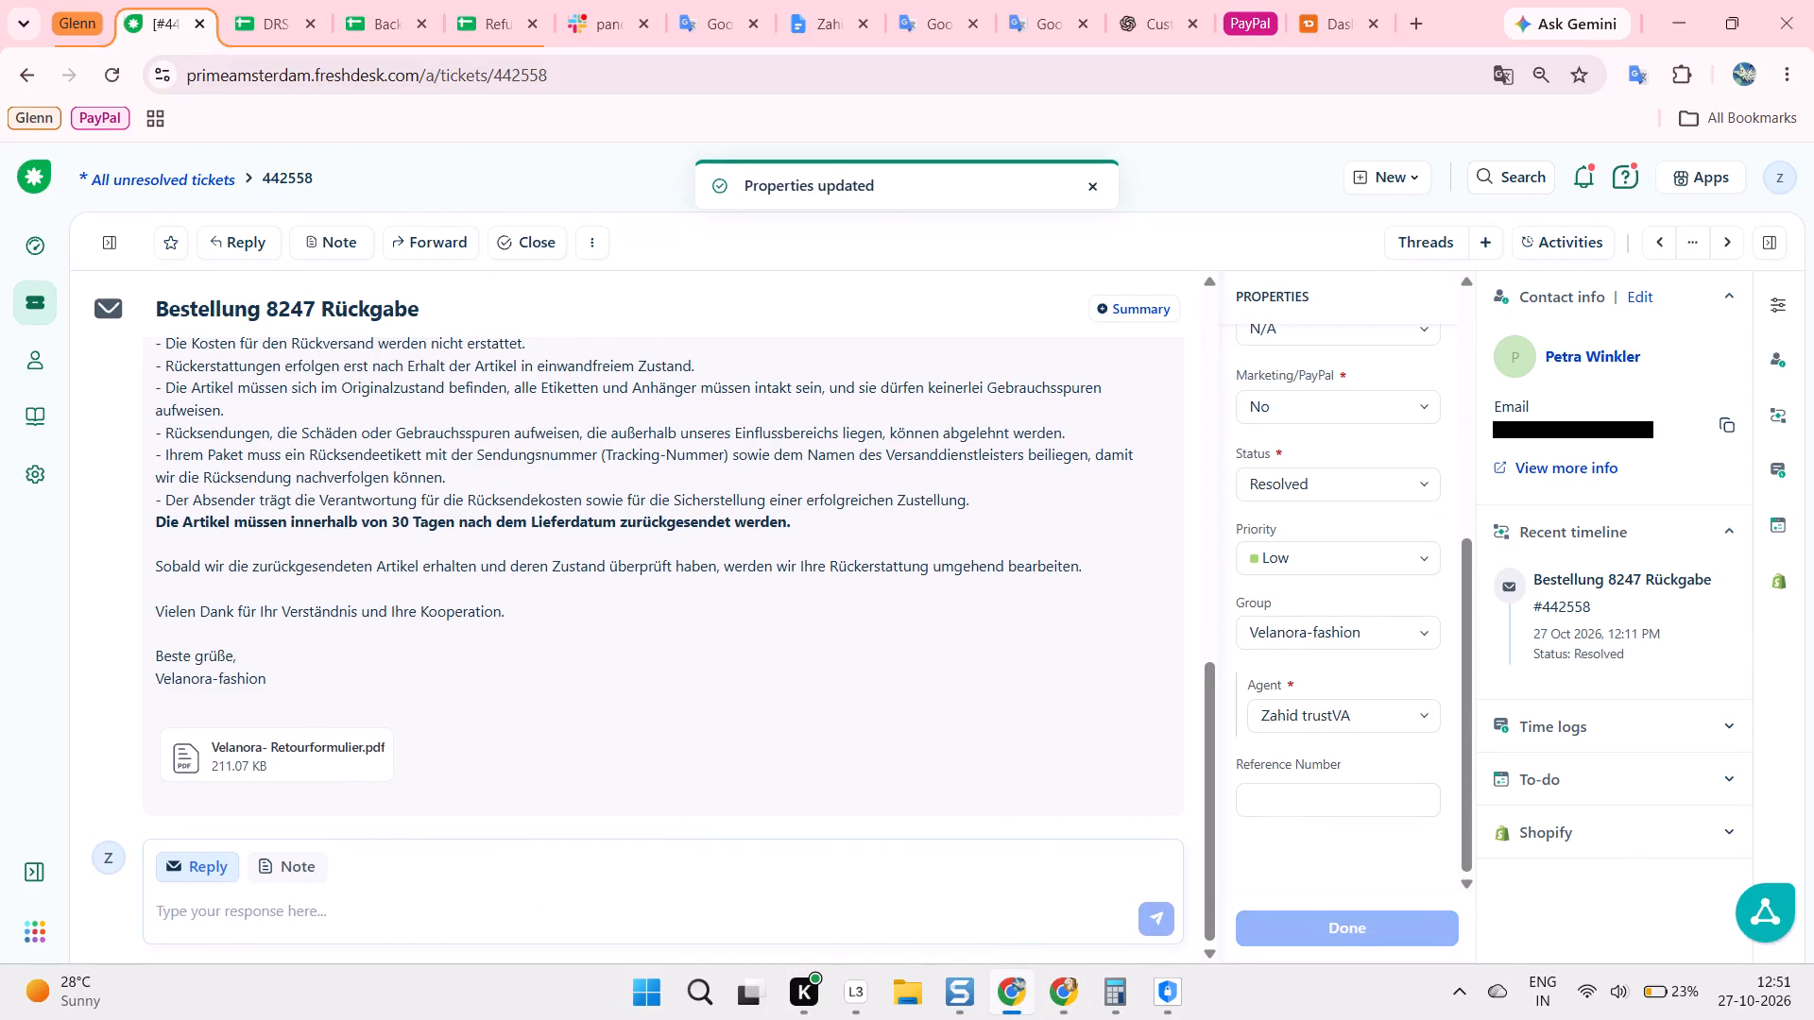
{"action": "double_click", "coordinate": [275, 168]}
{"action": "key", "text": "ctrl+c"}
{"action": "key", "text": "ctrl+c"}
{"action": "left_click", "coordinate": [241, 0]}
{"action": "key", "text": "ctrl+v"}
{"action": "left_click", "coordinate": [567, 464]}
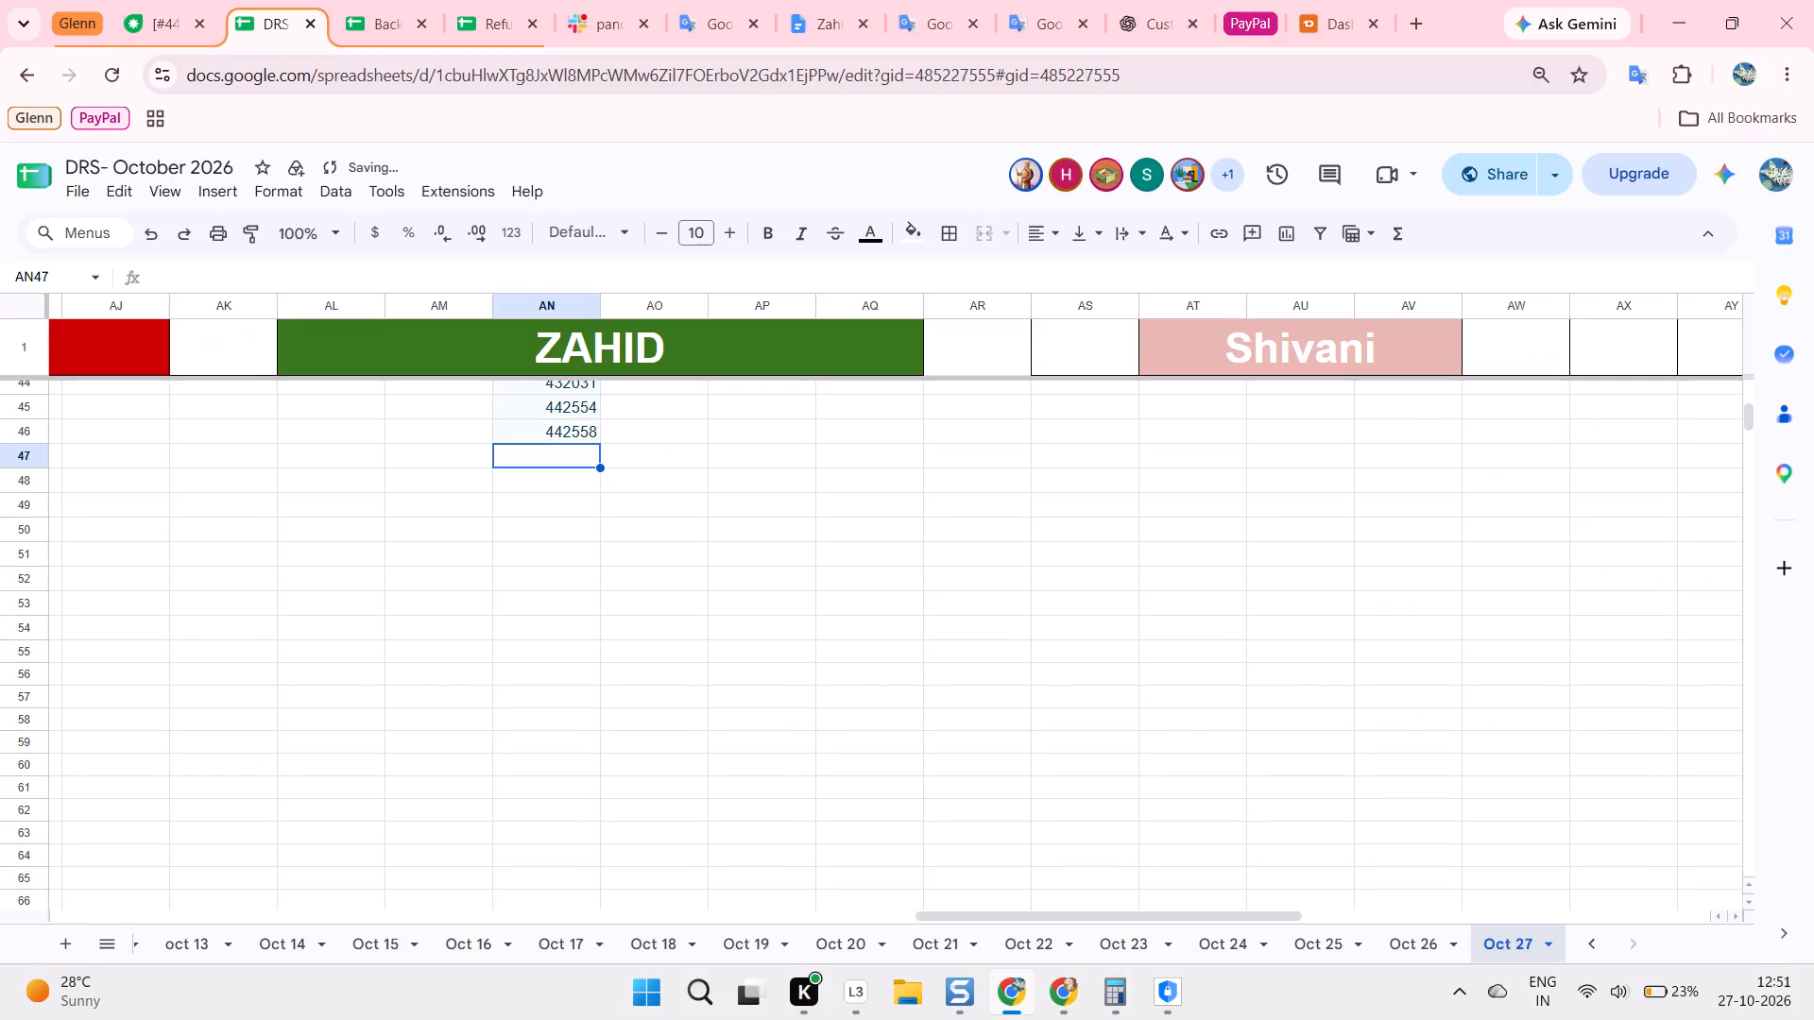
{"action": "scroll", "coordinate": [556, 464], "scroll_direction": "down", "scroll_amount": 1}
Return to Freshdesk and open the next unresolved ticket, #442559.
{"action": "left_click", "coordinate": [132, 0]}
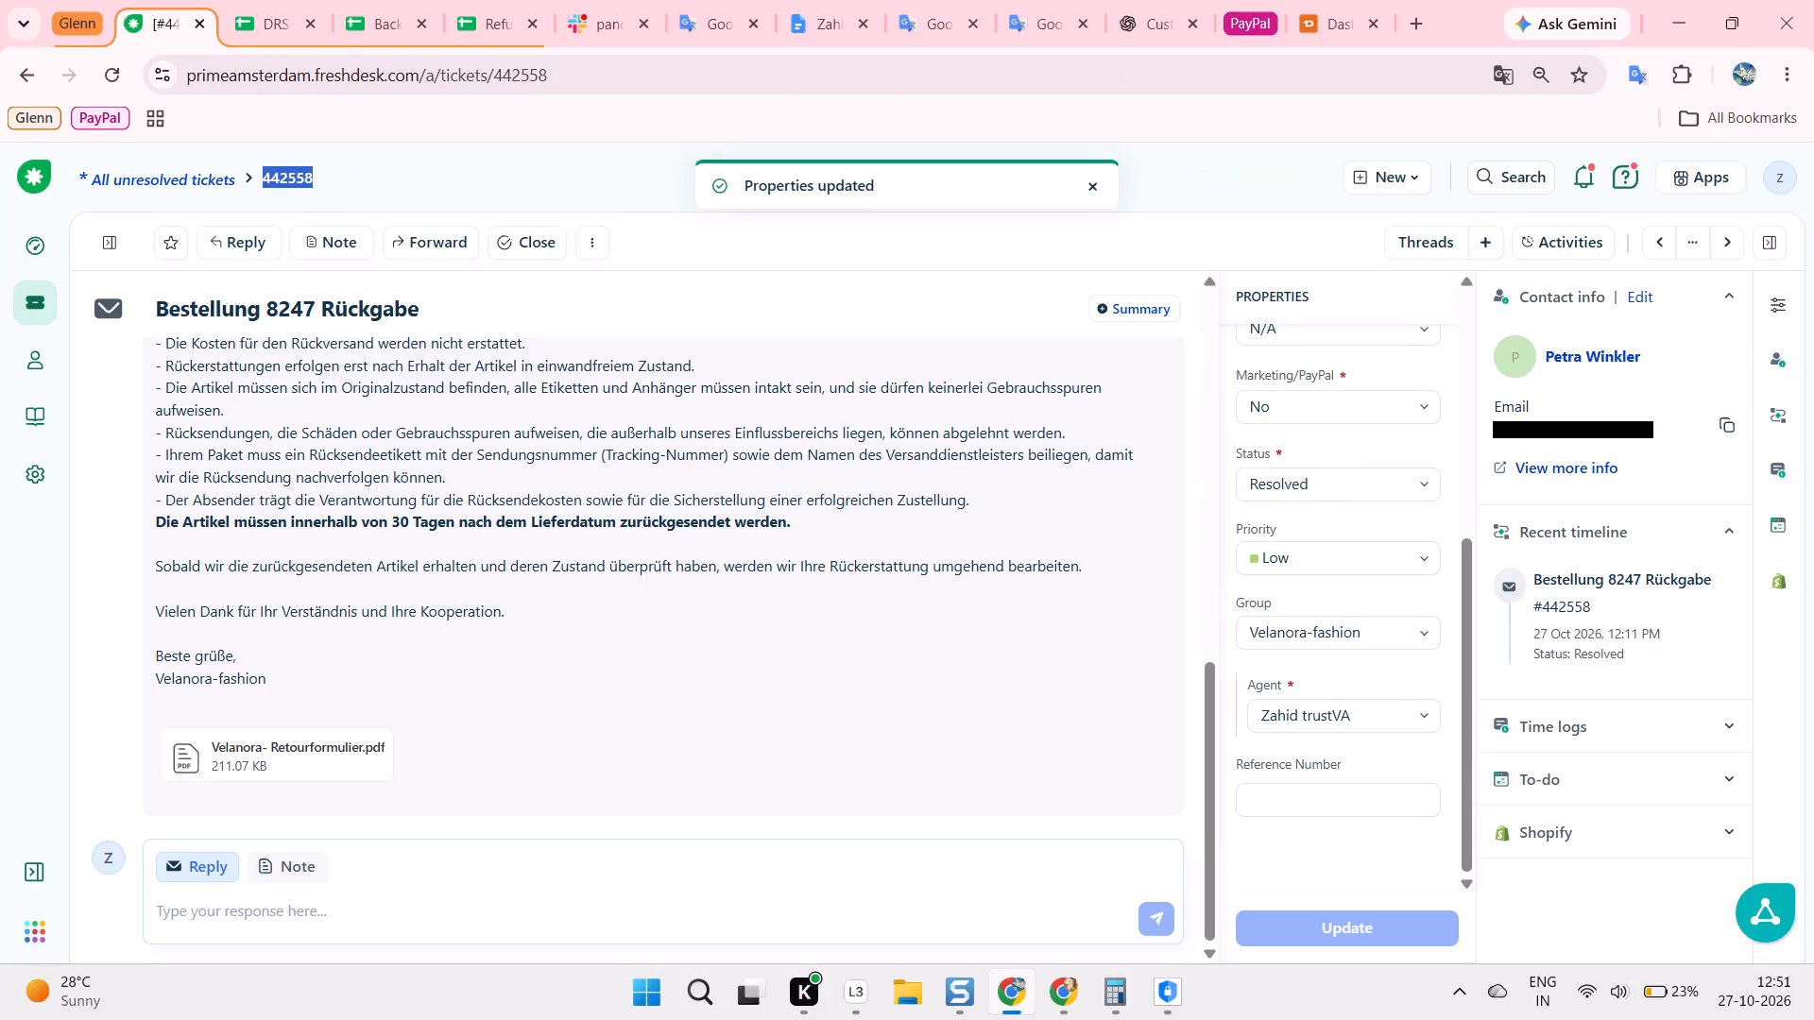
{"action": "left_click", "coordinate": [614, 472]}
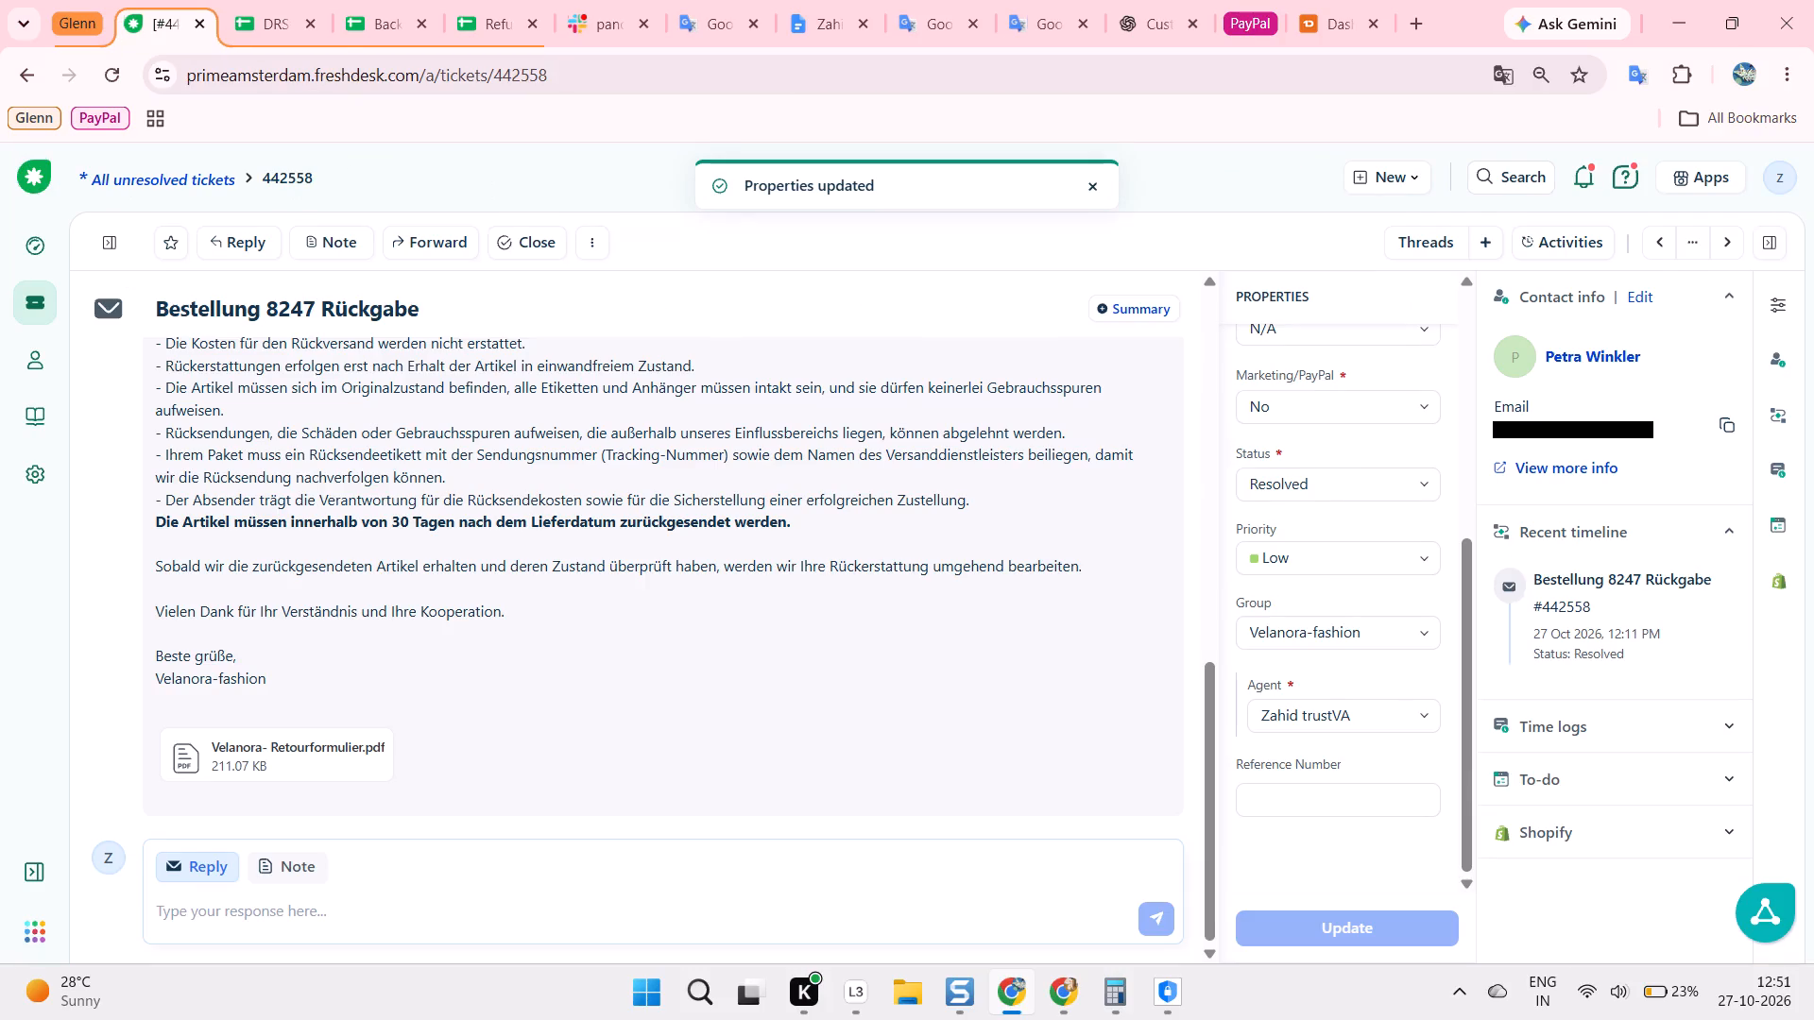
{"action": "scroll", "coordinate": [766, 586], "scroll_direction": "up", "scroll_amount": 1}
{"action": "left_click", "coordinate": [770, 585]}
{"action": "left_click", "coordinate": [689, 624]}
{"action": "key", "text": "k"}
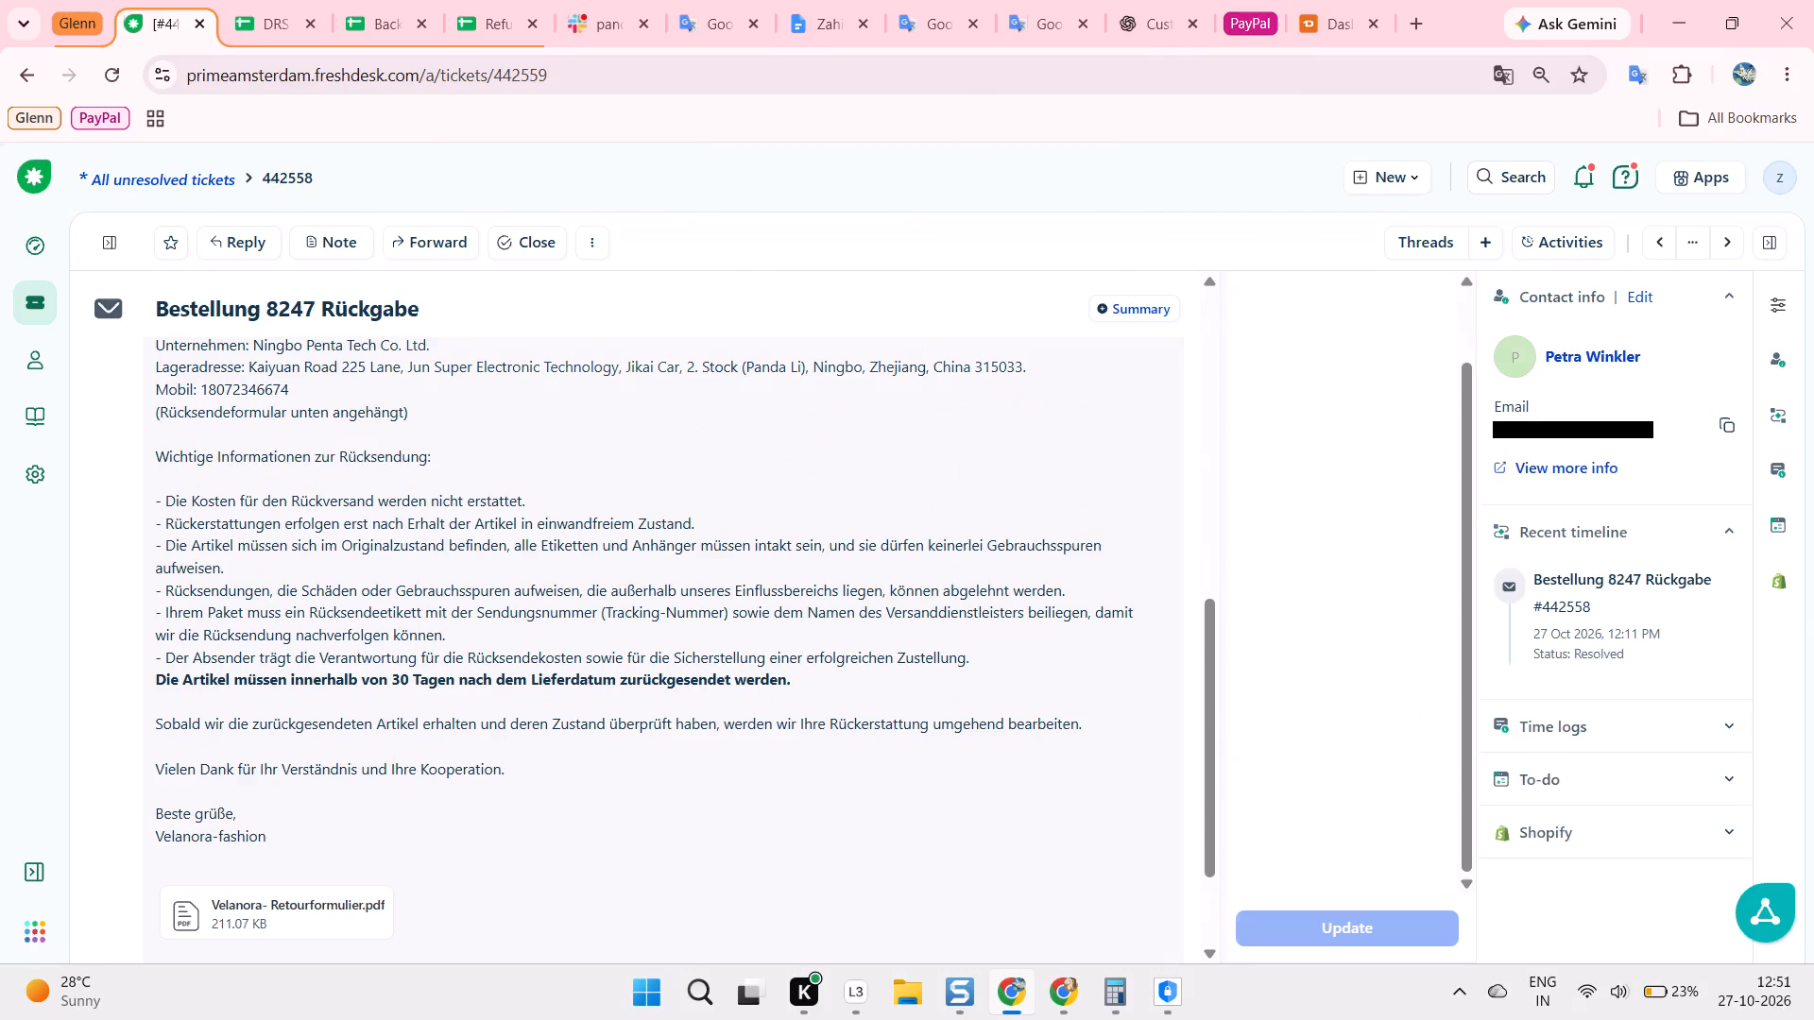
Translate ticket #442559 about order 19399 into English and read the customer's message.
{"action": "scroll", "coordinate": [671, 542], "scroll_direction": "up", "scroll_amount": 5}
{"action": "scroll", "coordinate": [705, 513], "scroll_direction": "down", "scroll_amount": 2}
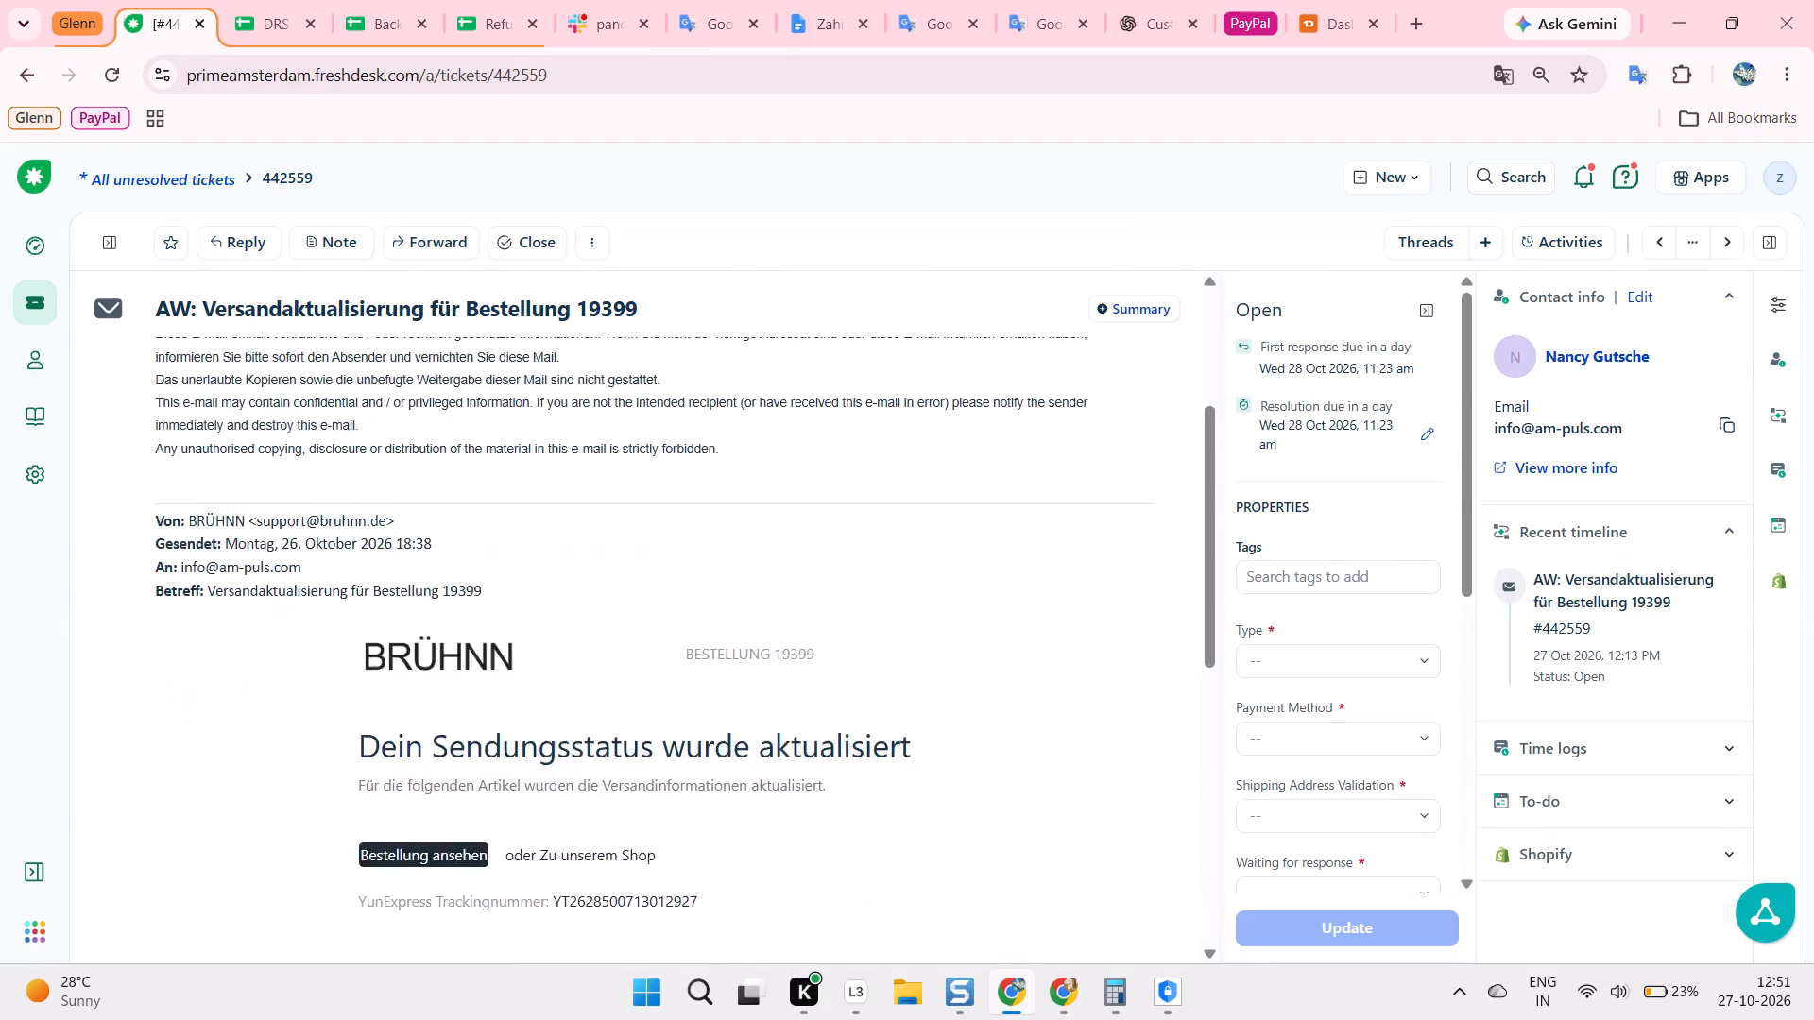
{"action": "scroll", "coordinate": [701, 513], "scroll_direction": "down", "scroll_amount": 3}
{"action": "scroll", "coordinate": [741, 516], "scroll_direction": "up", "scroll_amount": 12}
{"action": "right_click", "coordinate": [745, 426]}
{"action": "scroll", "coordinate": [813, 667], "scroll_direction": "down", "scroll_amount": 3}
{"action": "left_click", "coordinate": [872, 847]}
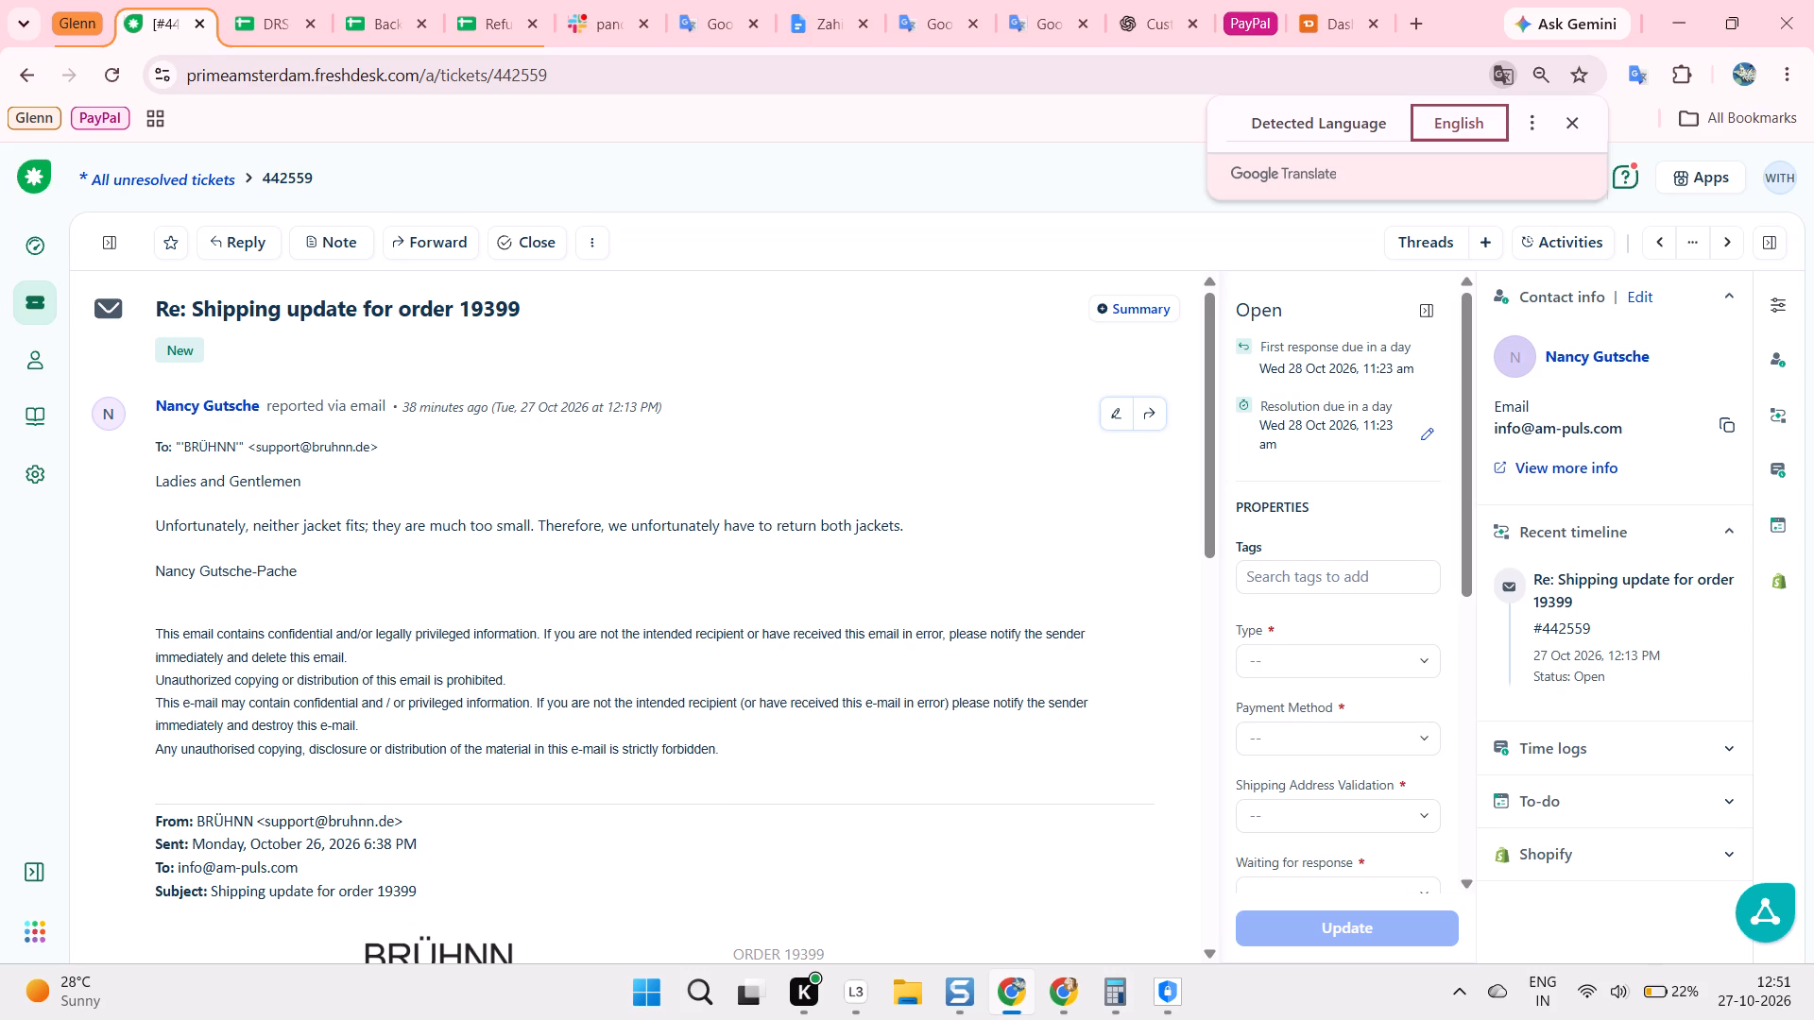
Switch ticket #442559 from the English translation back to its original German text.
{"action": "scroll", "coordinate": [1173, 178], "scroll_direction": "up", "scroll_amount": 2}
{"action": "left_click", "coordinate": [1297, 122]}
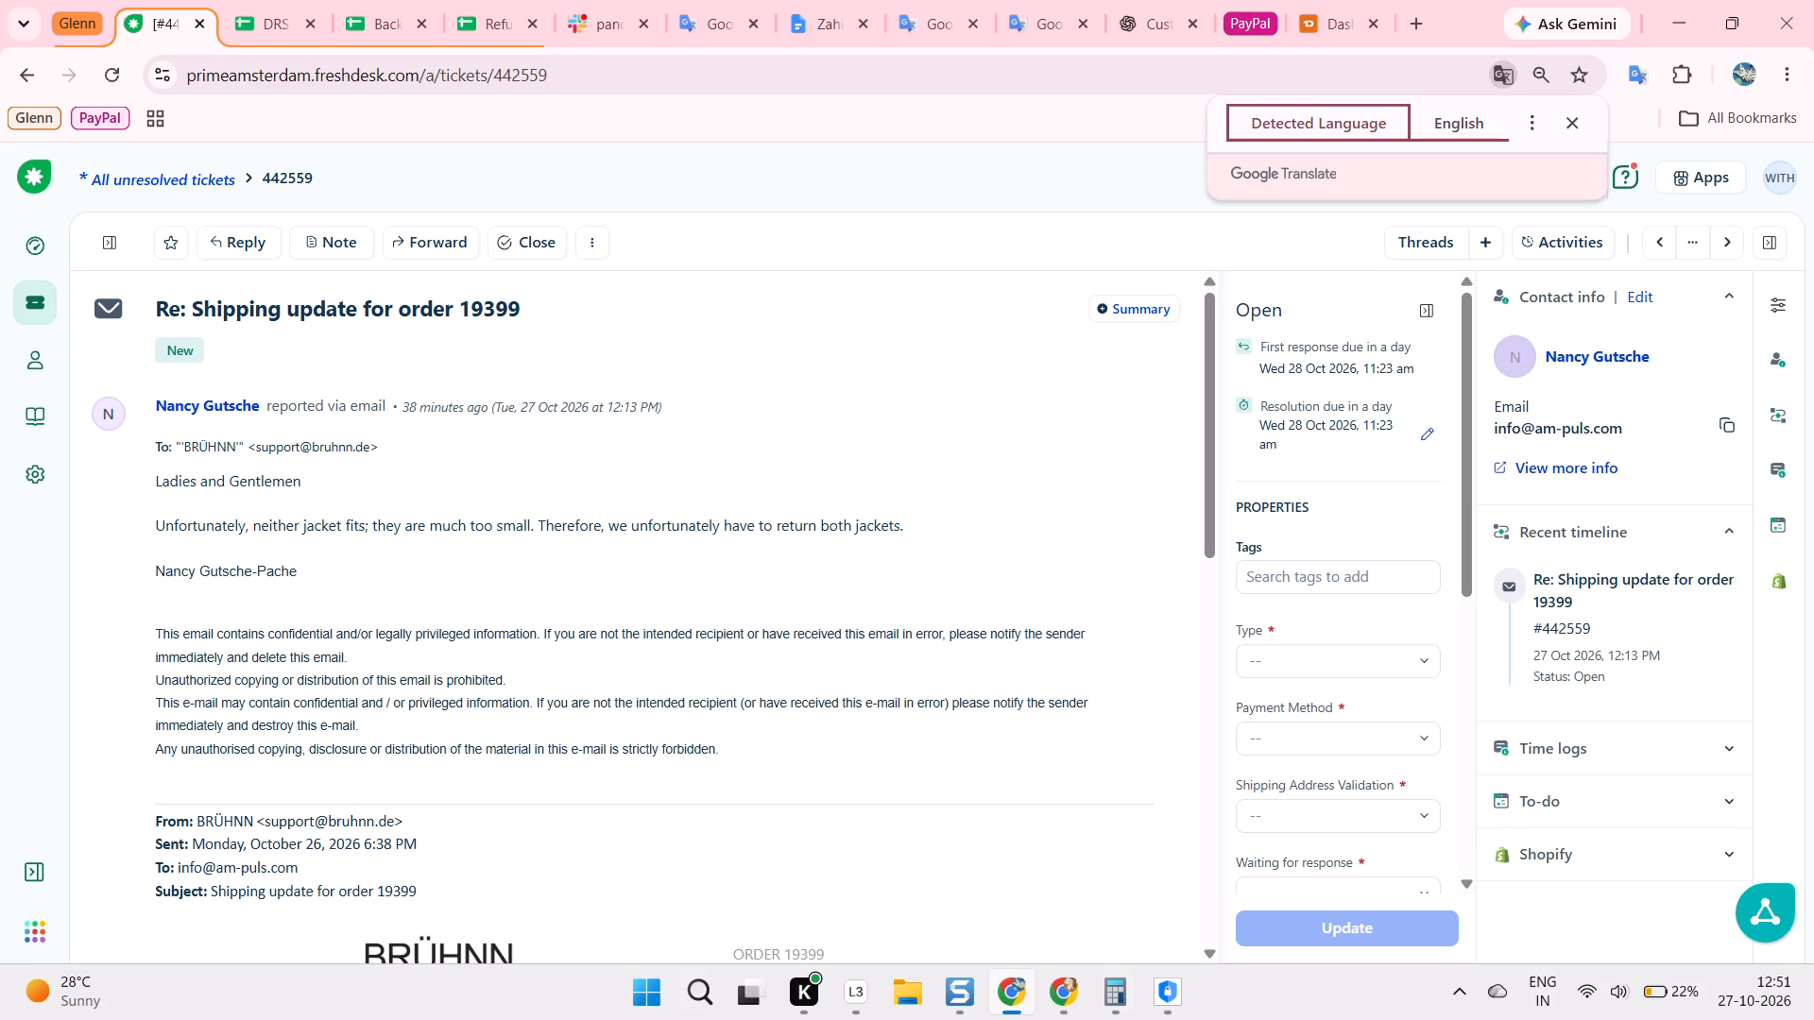
{"action": "scroll", "coordinate": [1486, 353], "scroll_direction": "up", "scroll_amount": 4}
{"action": "left_click", "coordinate": [1737, 424]}
{"action": "double_click", "coordinate": [1725, 417]}
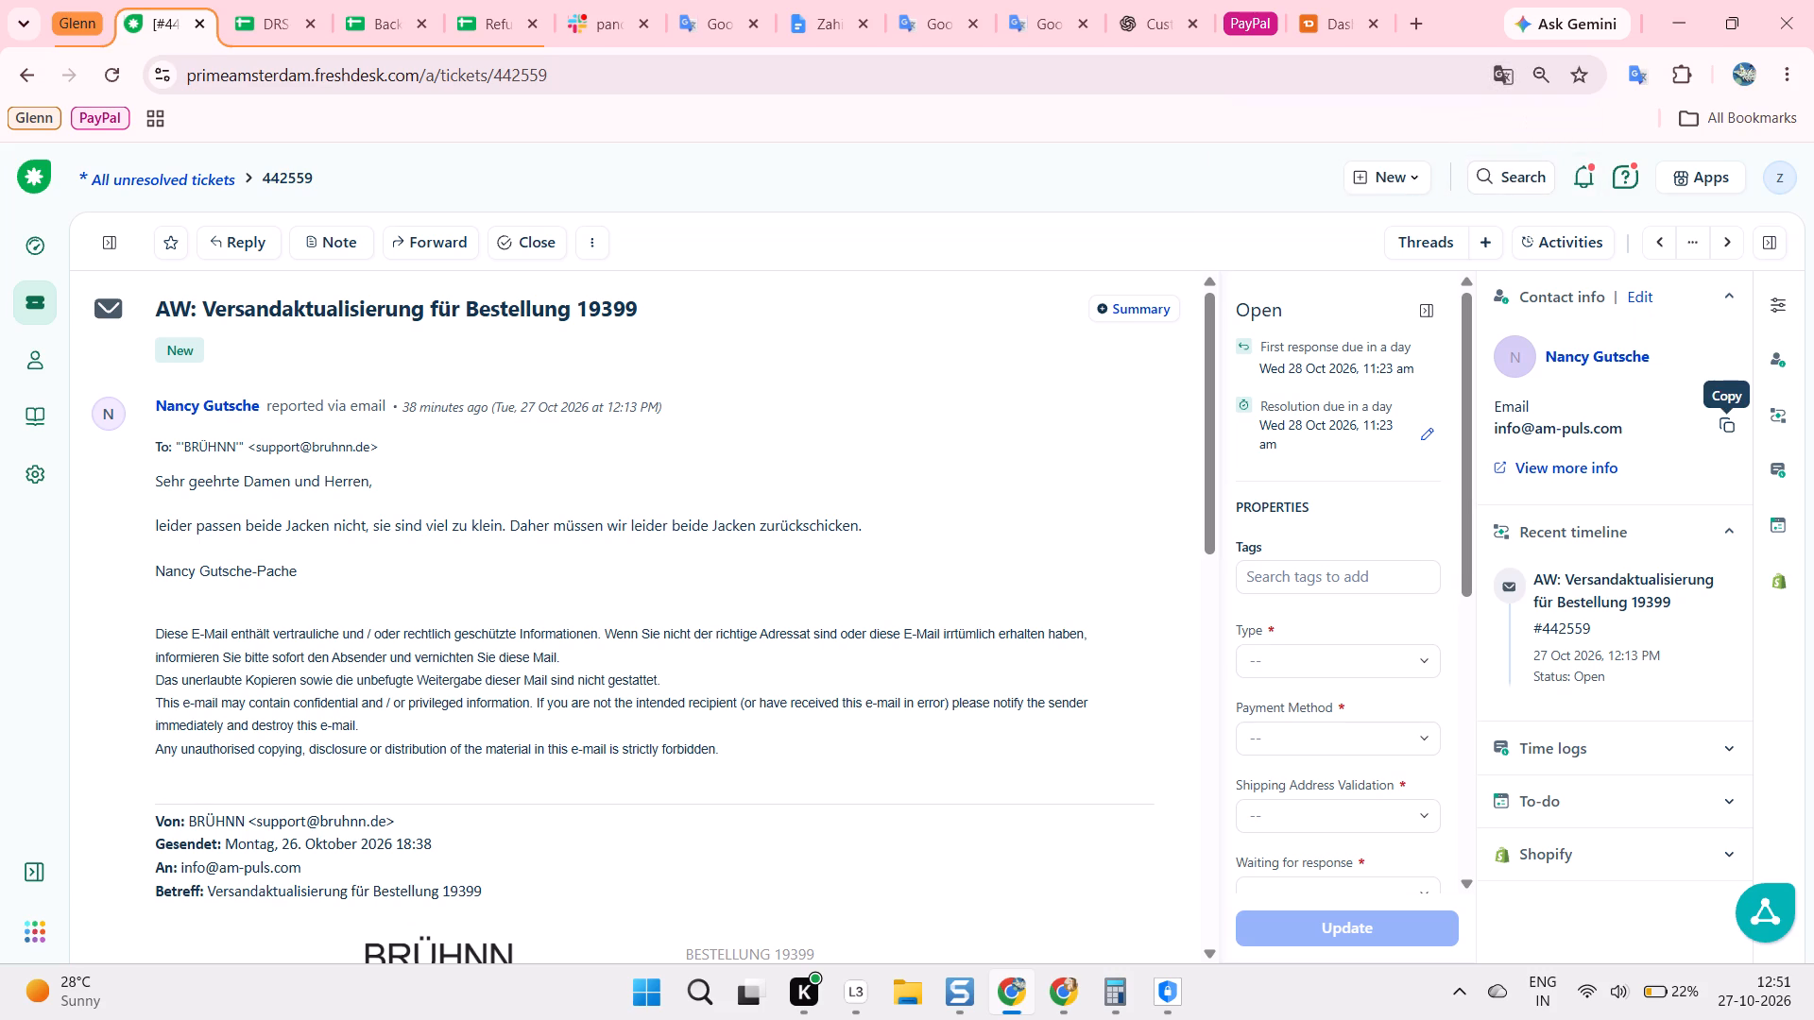
{"action": "left_click", "coordinate": [738, 447]}
{"action": "key", "text": "alt+Tab"}
{"action": "left_click", "coordinate": [170, 18]}
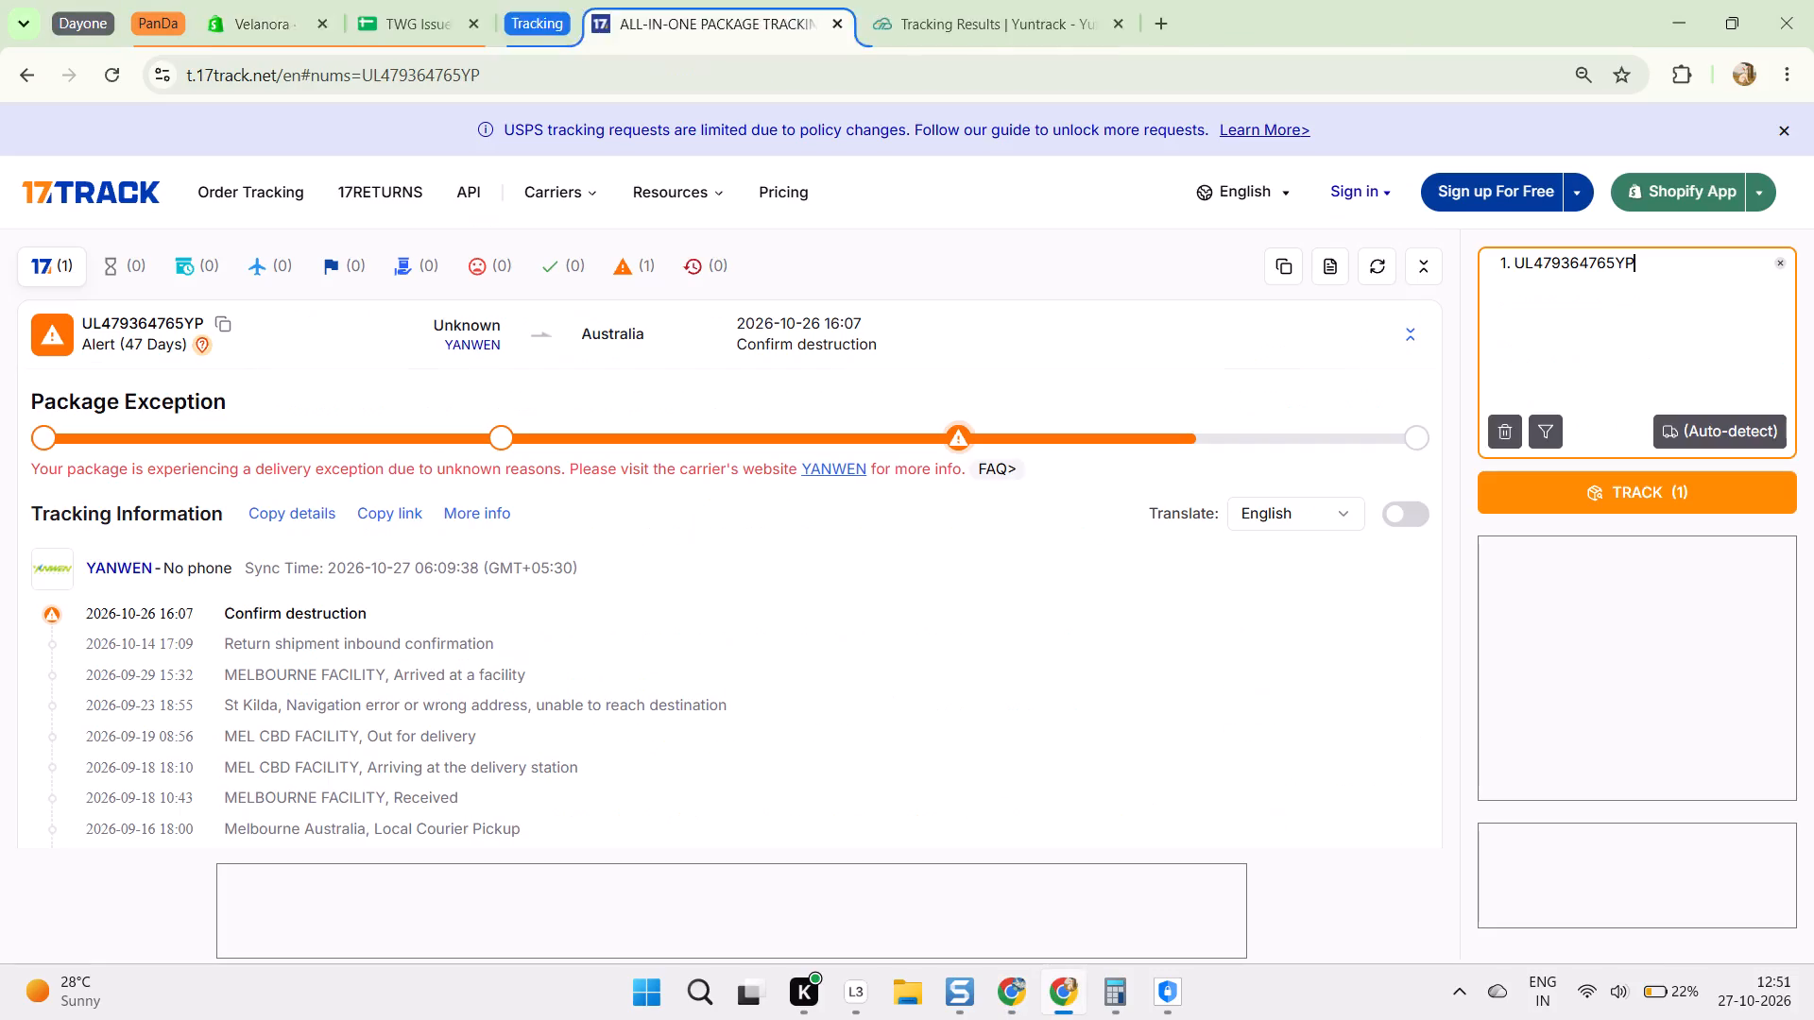
{"action": "left_click", "coordinate": [92, 12]}
{"action": "left_click", "coordinate": [165, 10]}
{"action": "scroll", "coordinate": [365, 276], "scroll_direction": "up", "scroll_amount": 6}
{"action": "left_click", "coordinate": [33, 184]}
{"action": "key", "text": "ctrl+v"}
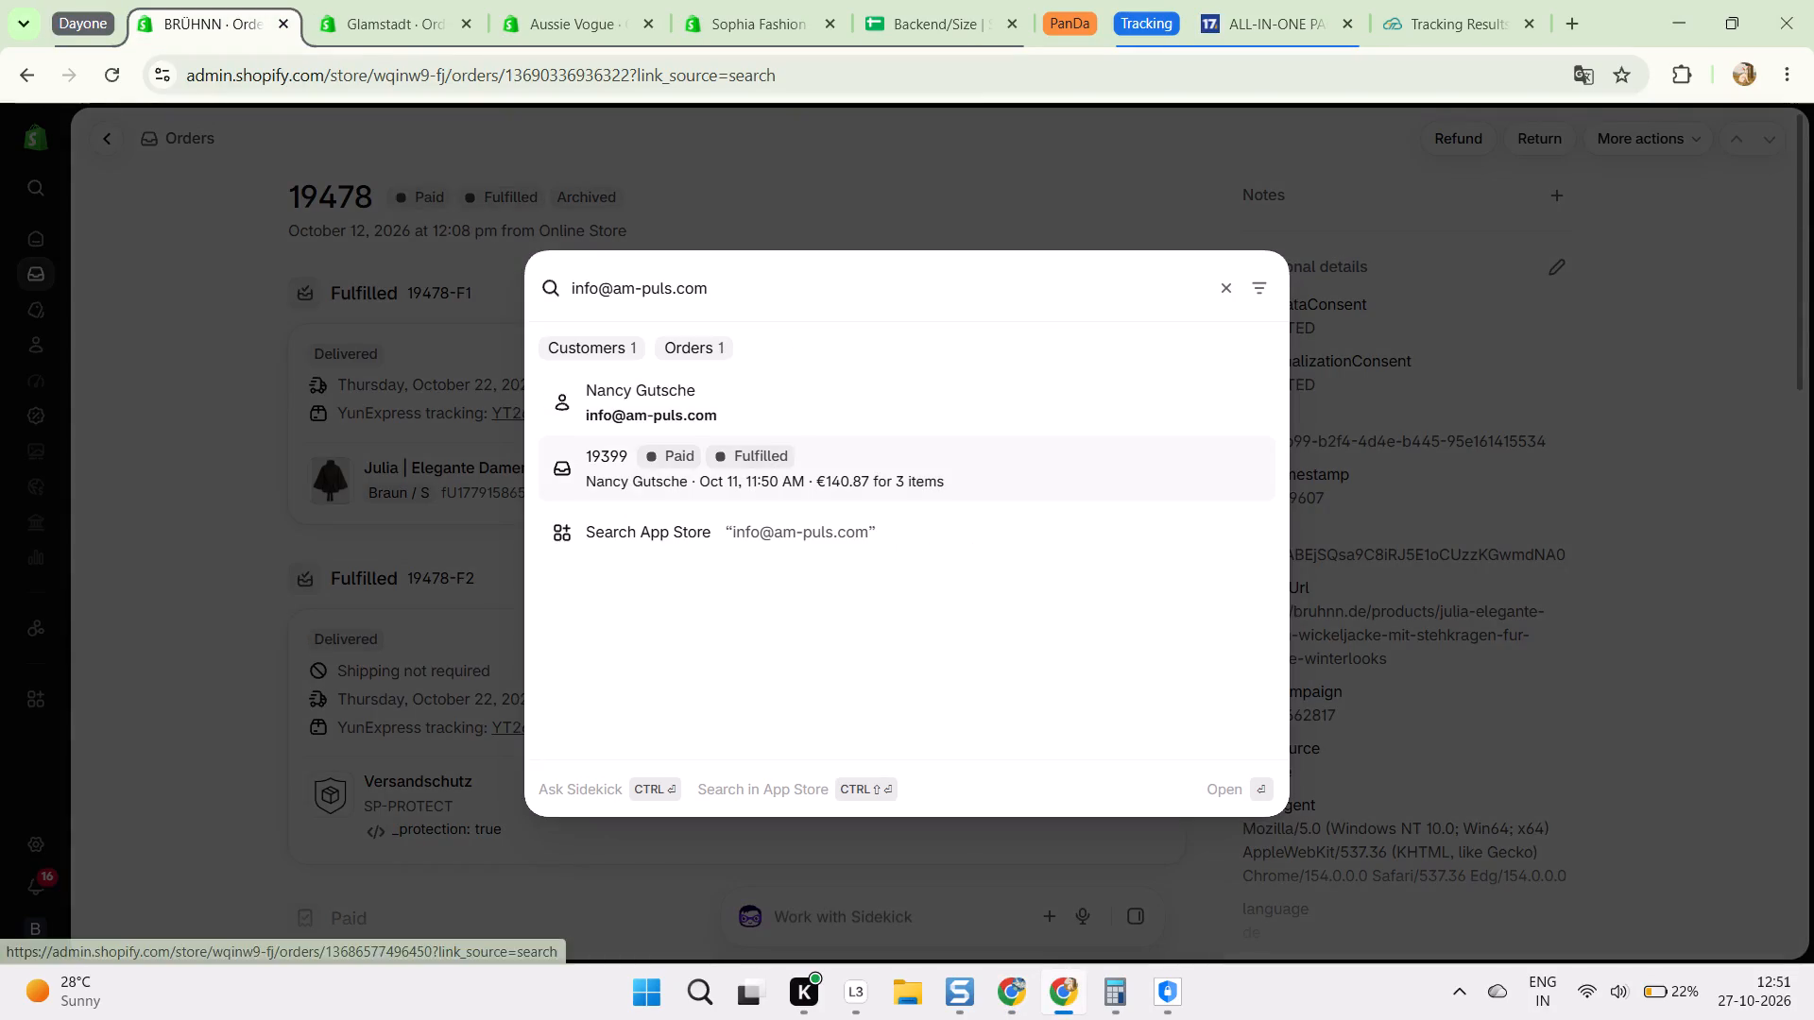
{"action": "left_click", "coordinate": [609, 453]}
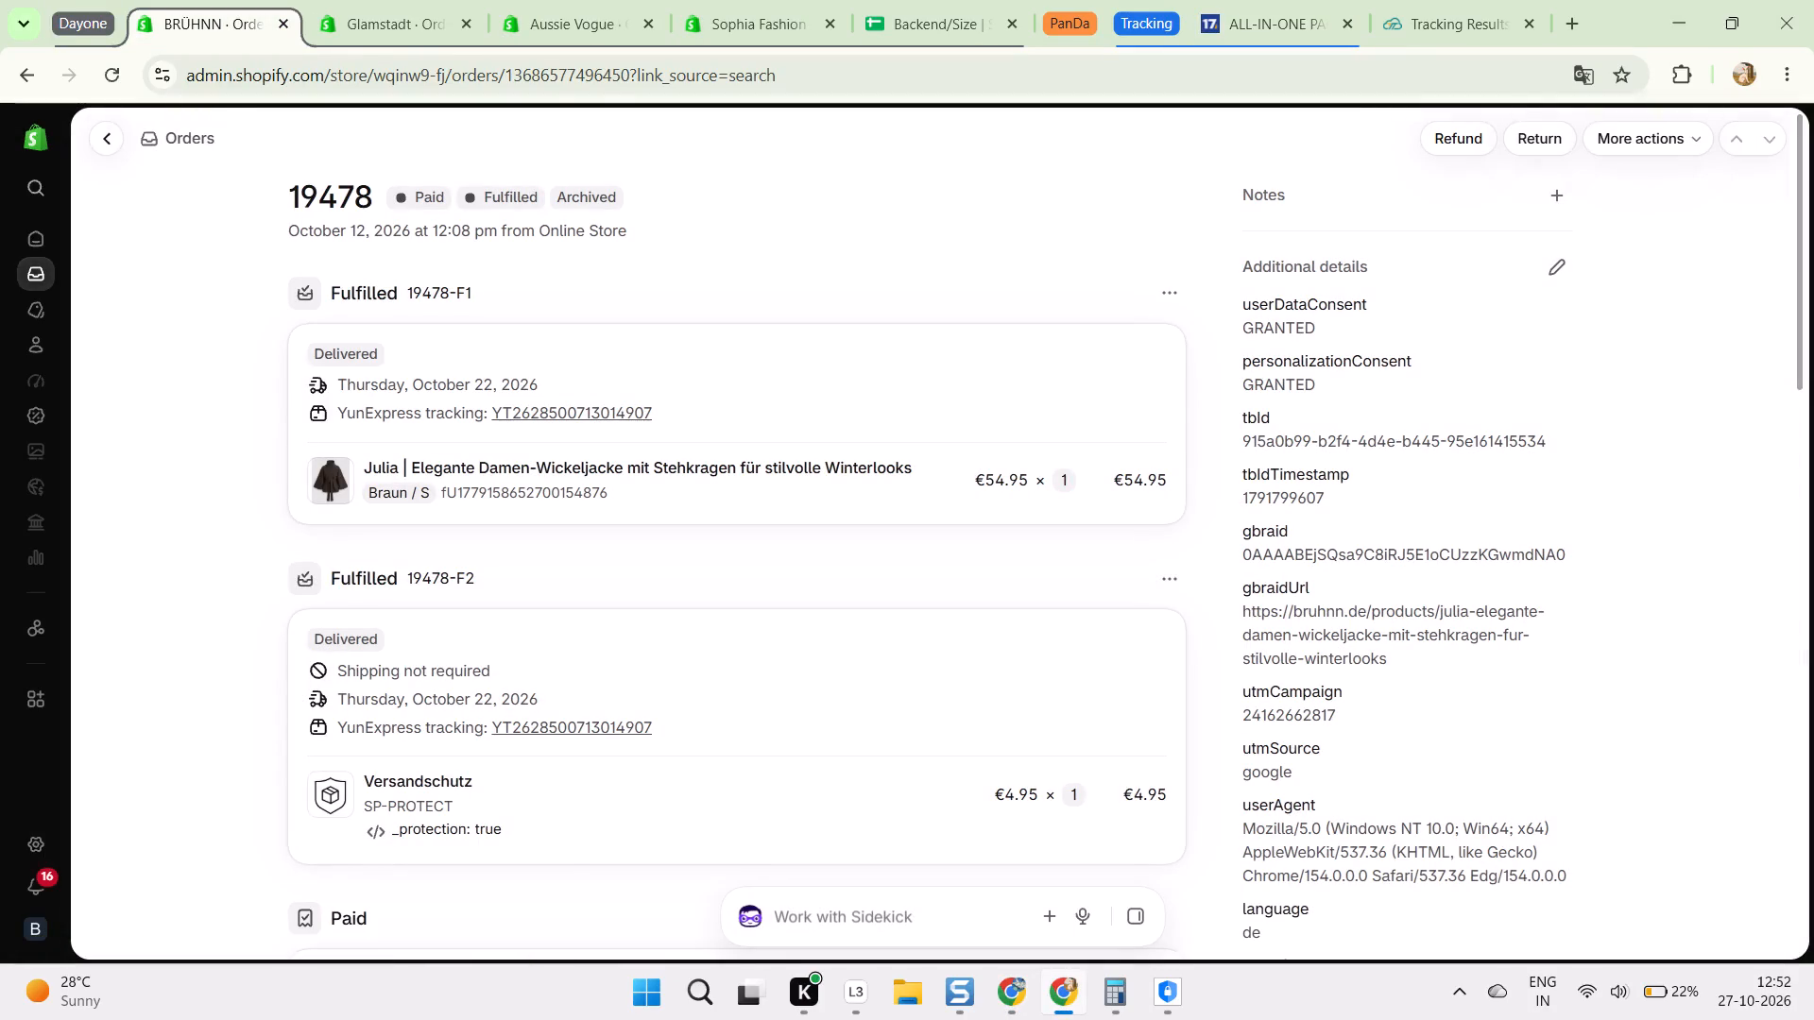
{"action": "key", "text": "alt+Tab"}
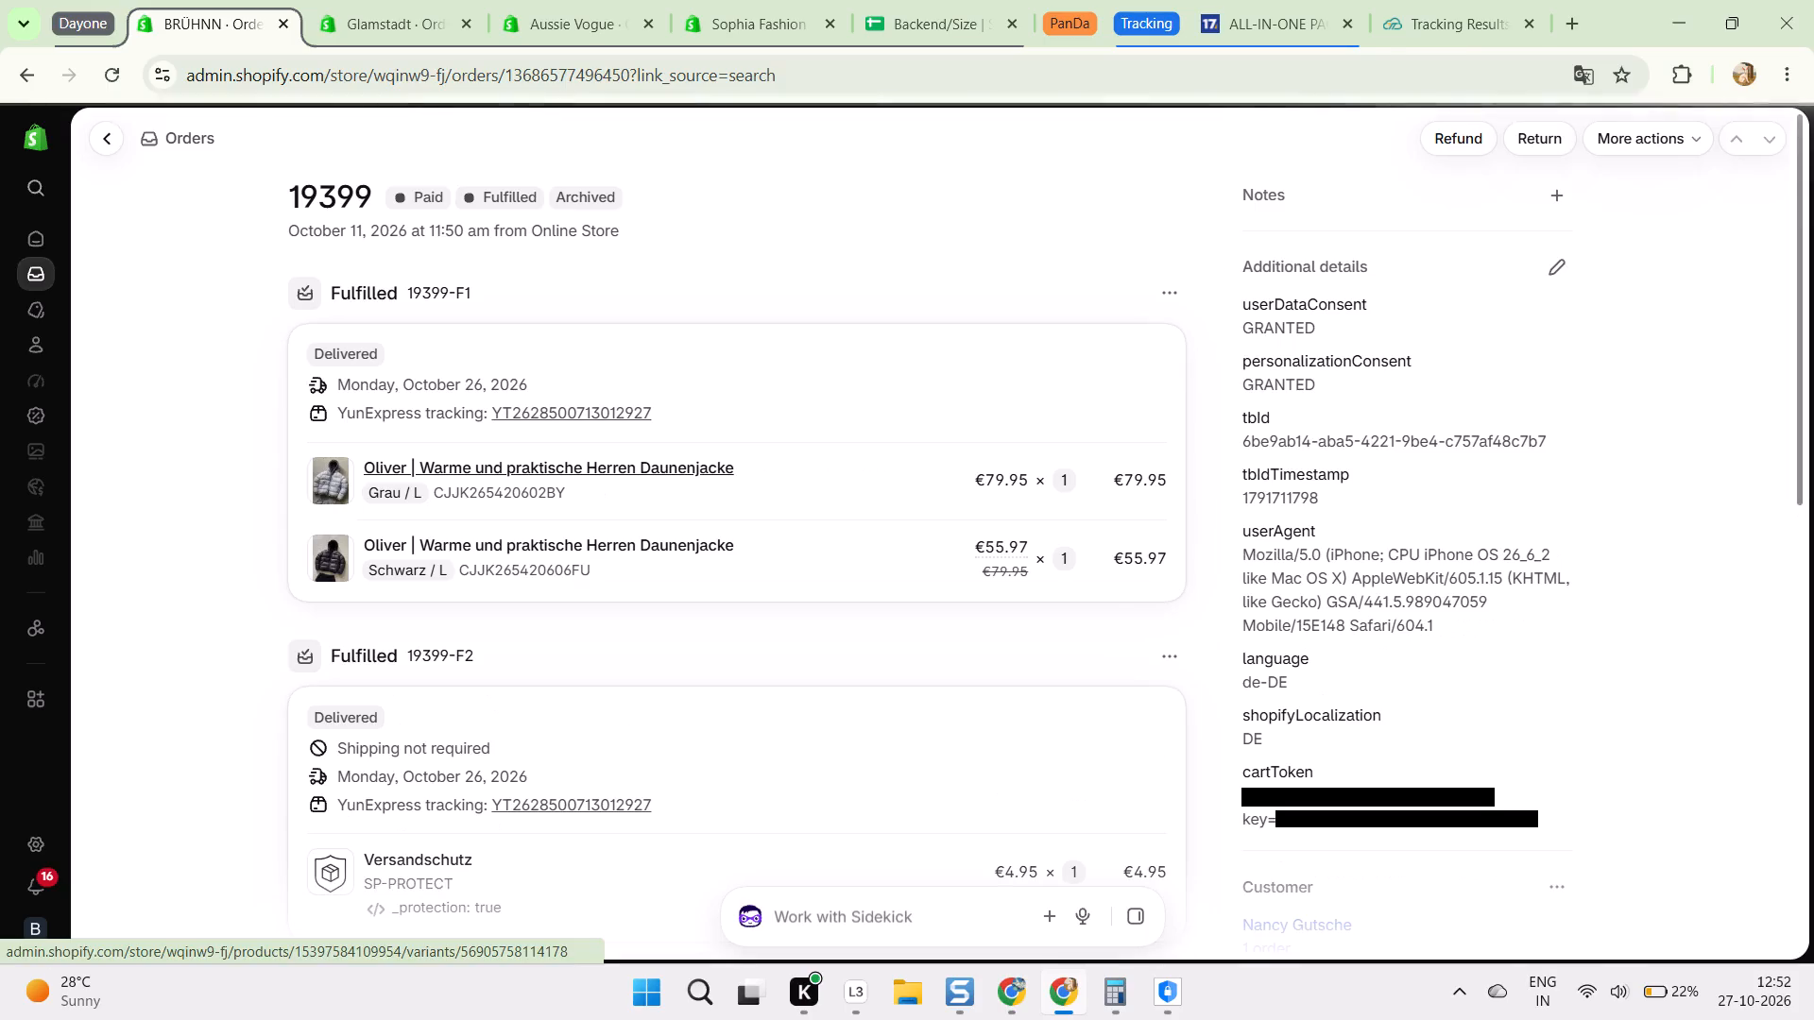
{"action": "left_click", "coordinate": [612, 484]}
{"action": "right_click", "coordinate": [723, 435]}
{"action": "scroll", "coordinate": [730, 738], "scroll_direction": "down", "scroll_amount": 3}
{"action": "left_click", "coordinate": [847, 857]}
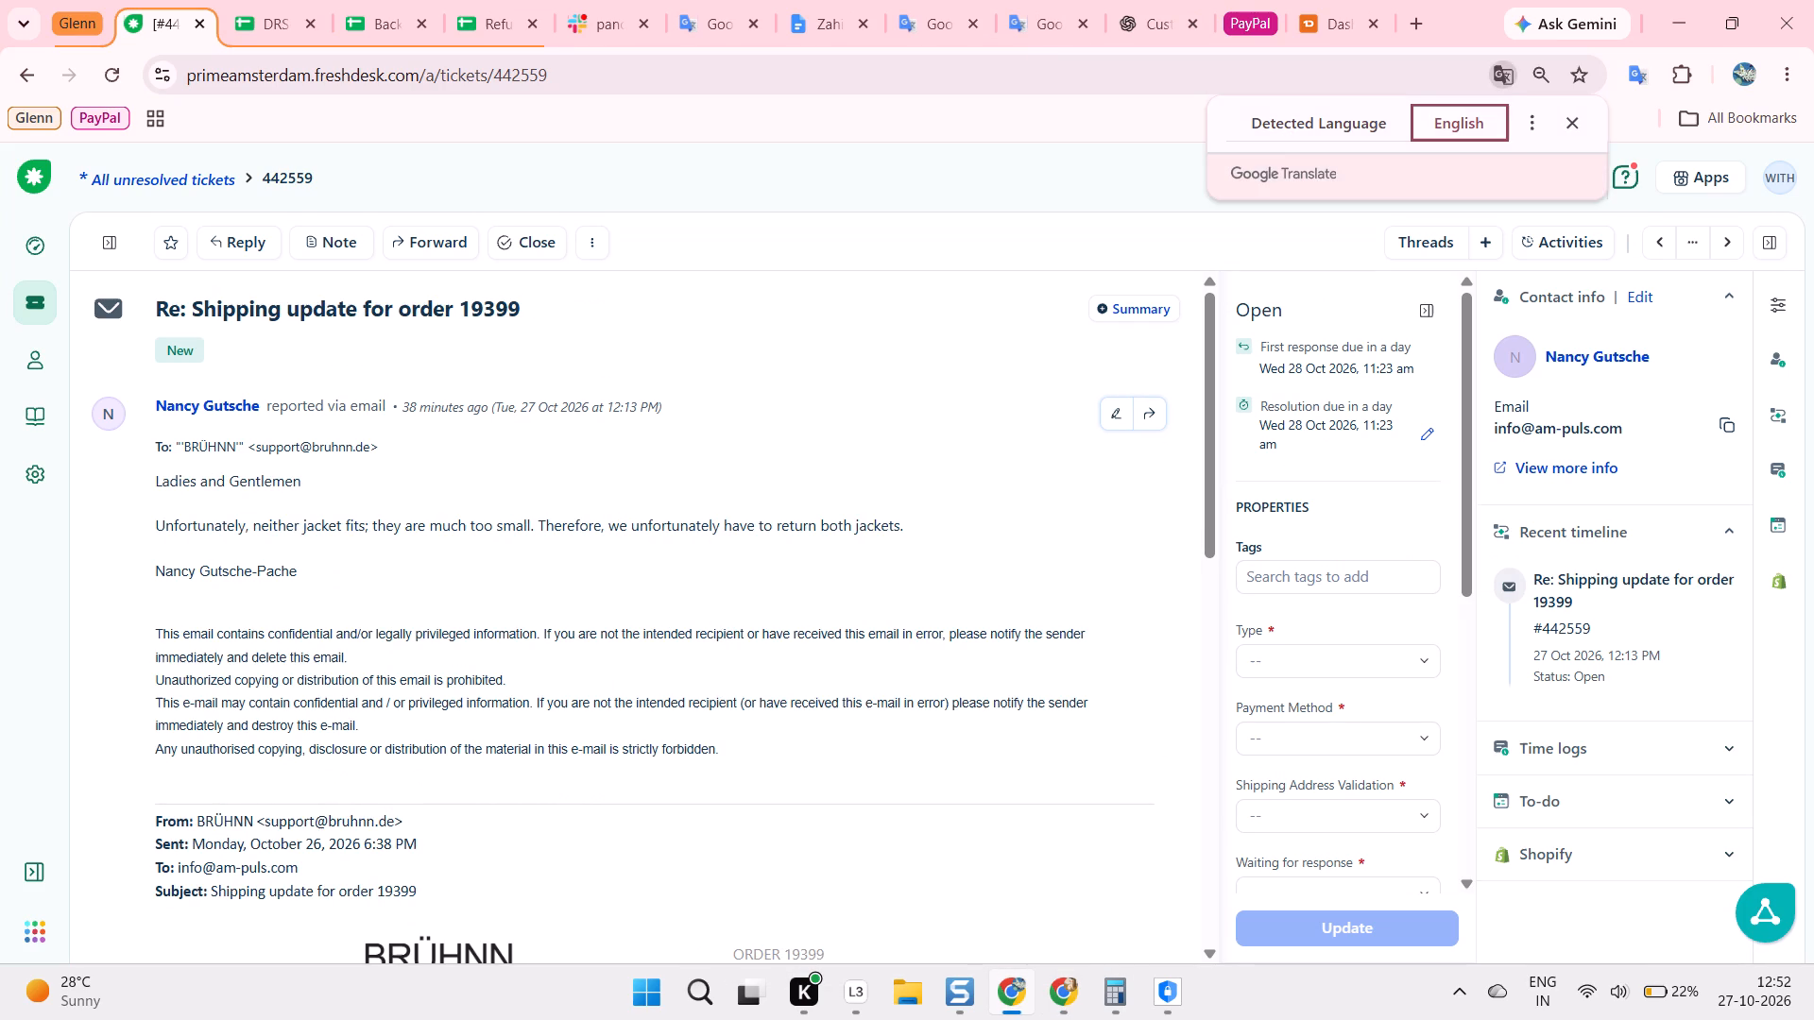
{"action": "left_click", "coordinate": [1314, 122]}
{"action": "left_click", "coordinate": [810, 410]}
{"action": "key", "text": "alt+Tab"}
{"action": "scroll", "coordinate": [589, 409], "scroll_direction": "up", "scroll_amount": 3}
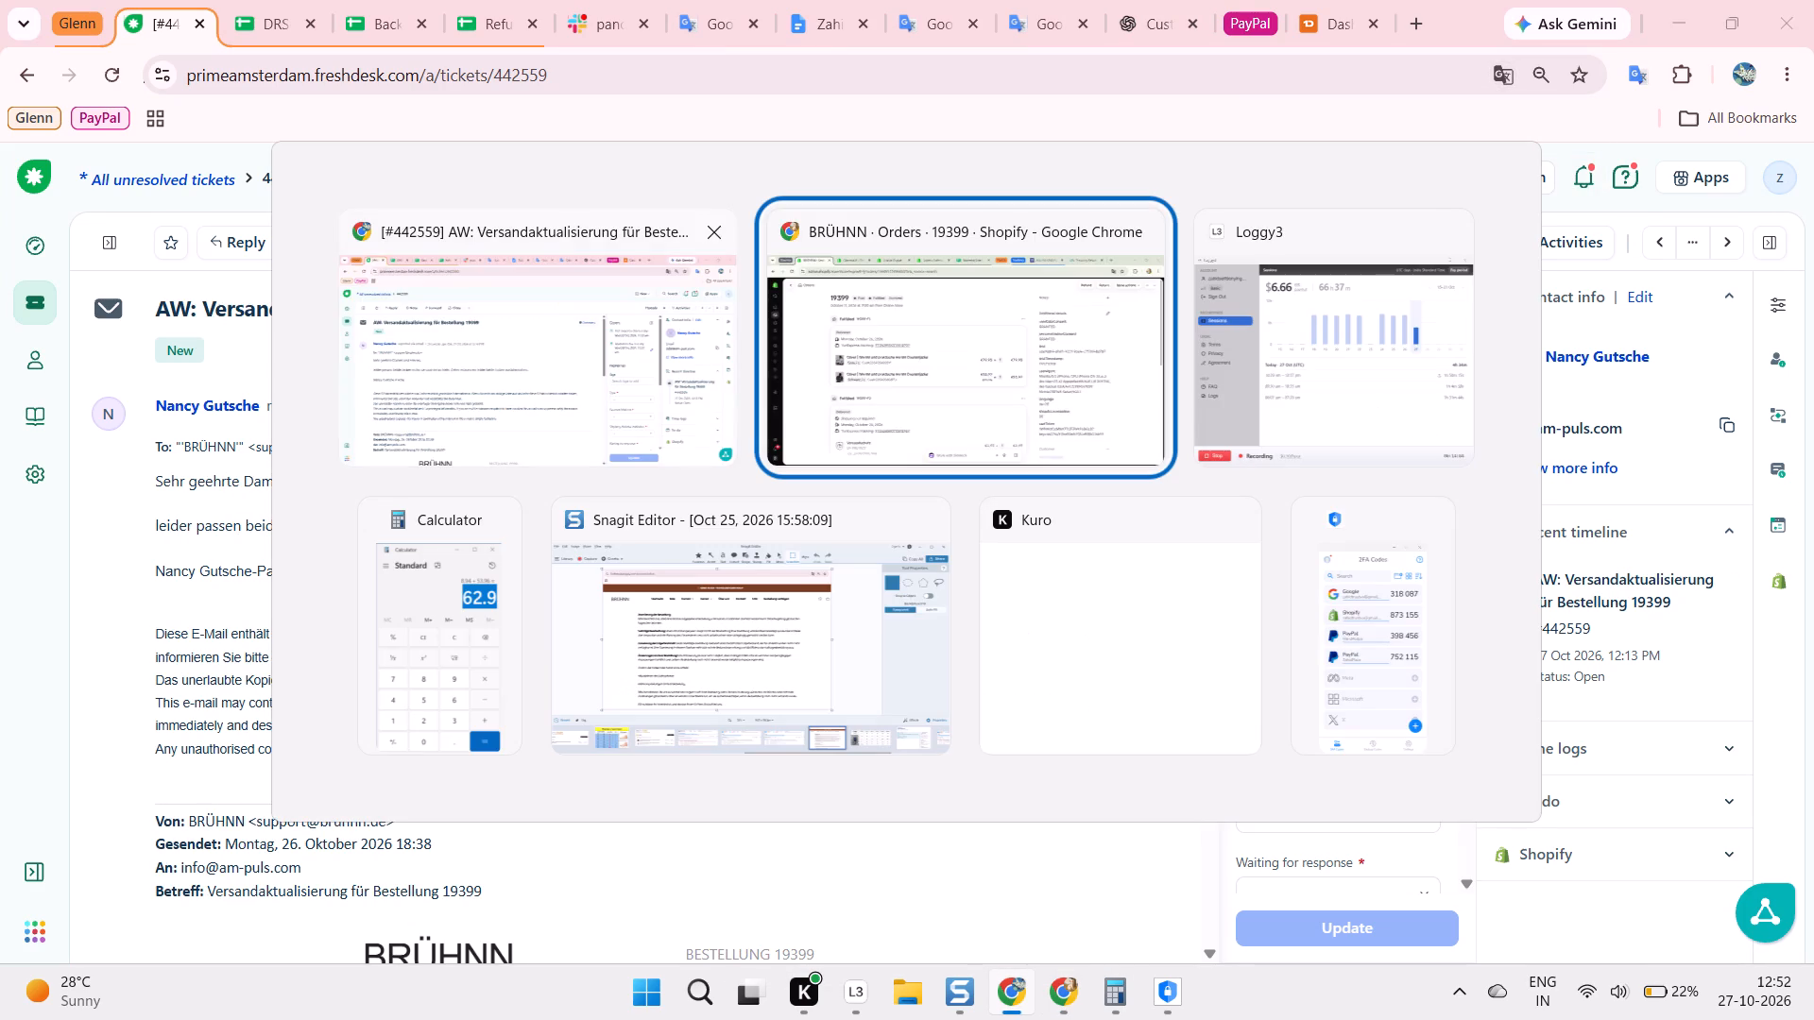
{"action": "left_click", "coordinate": [1070, 1003]}
{"action": "scroll", "coordinate": [656, 576], "scroll_direction": "up", "scroll_amount": 3}
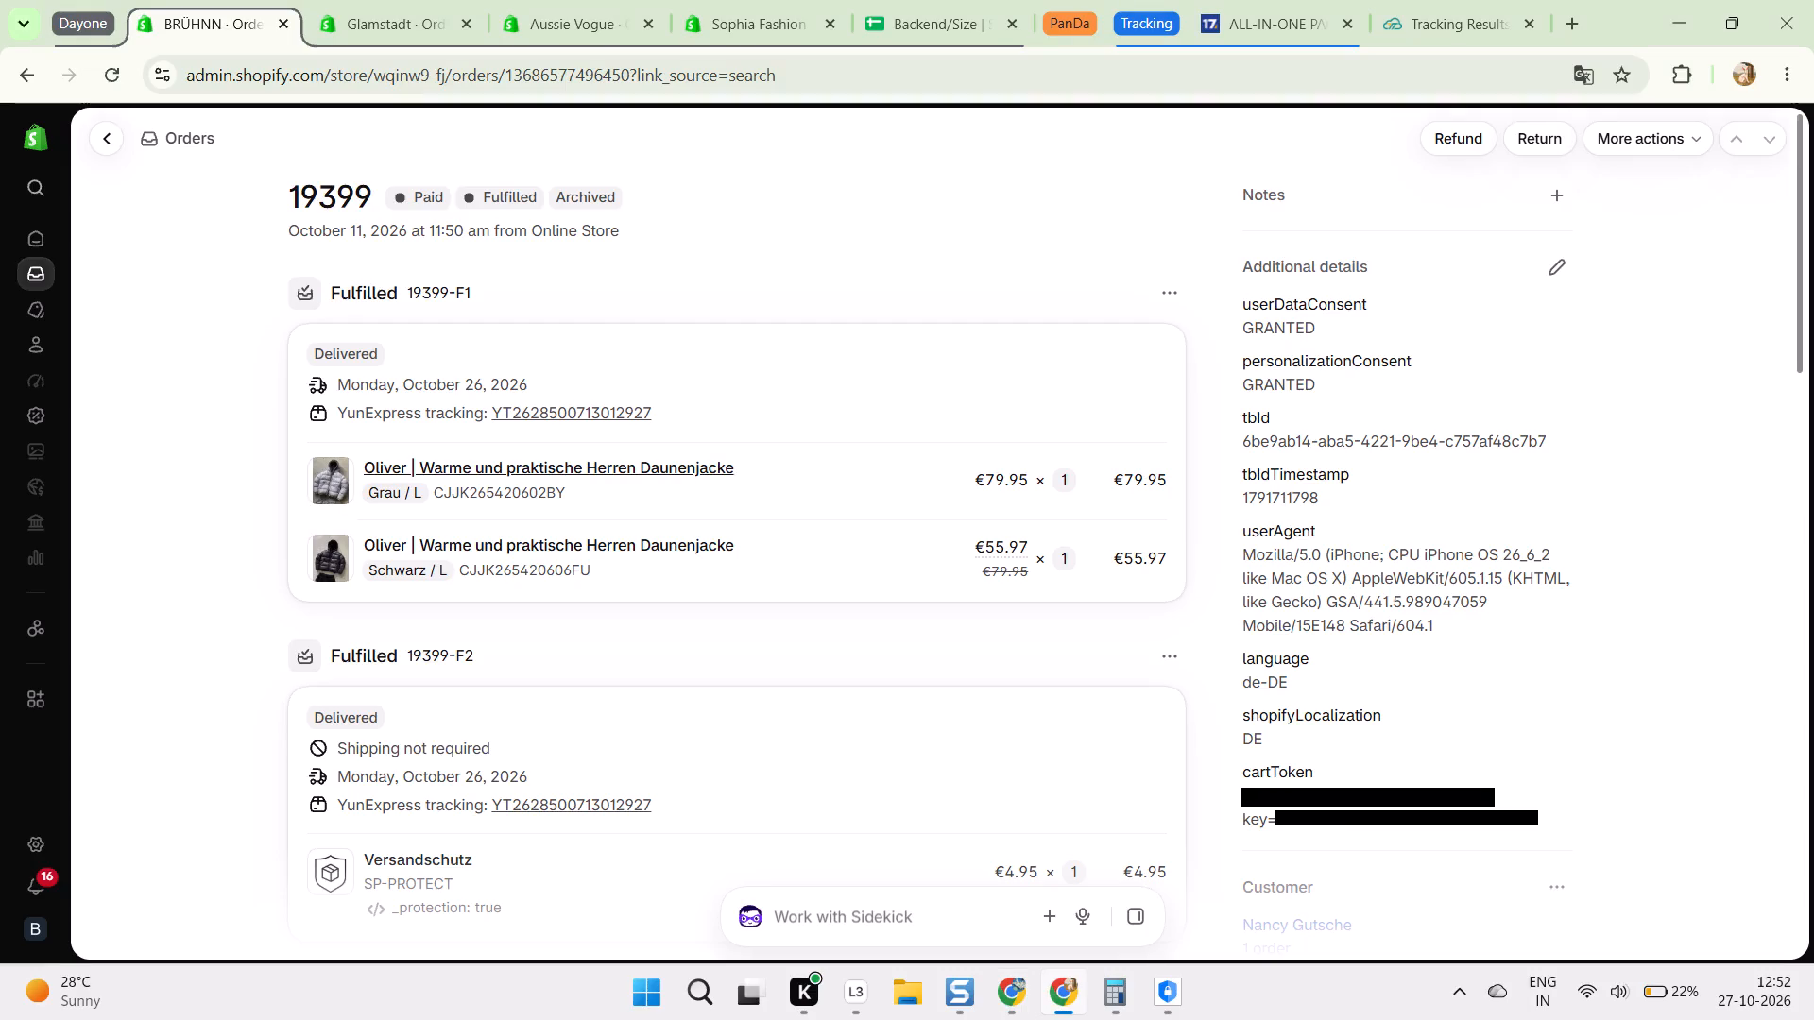
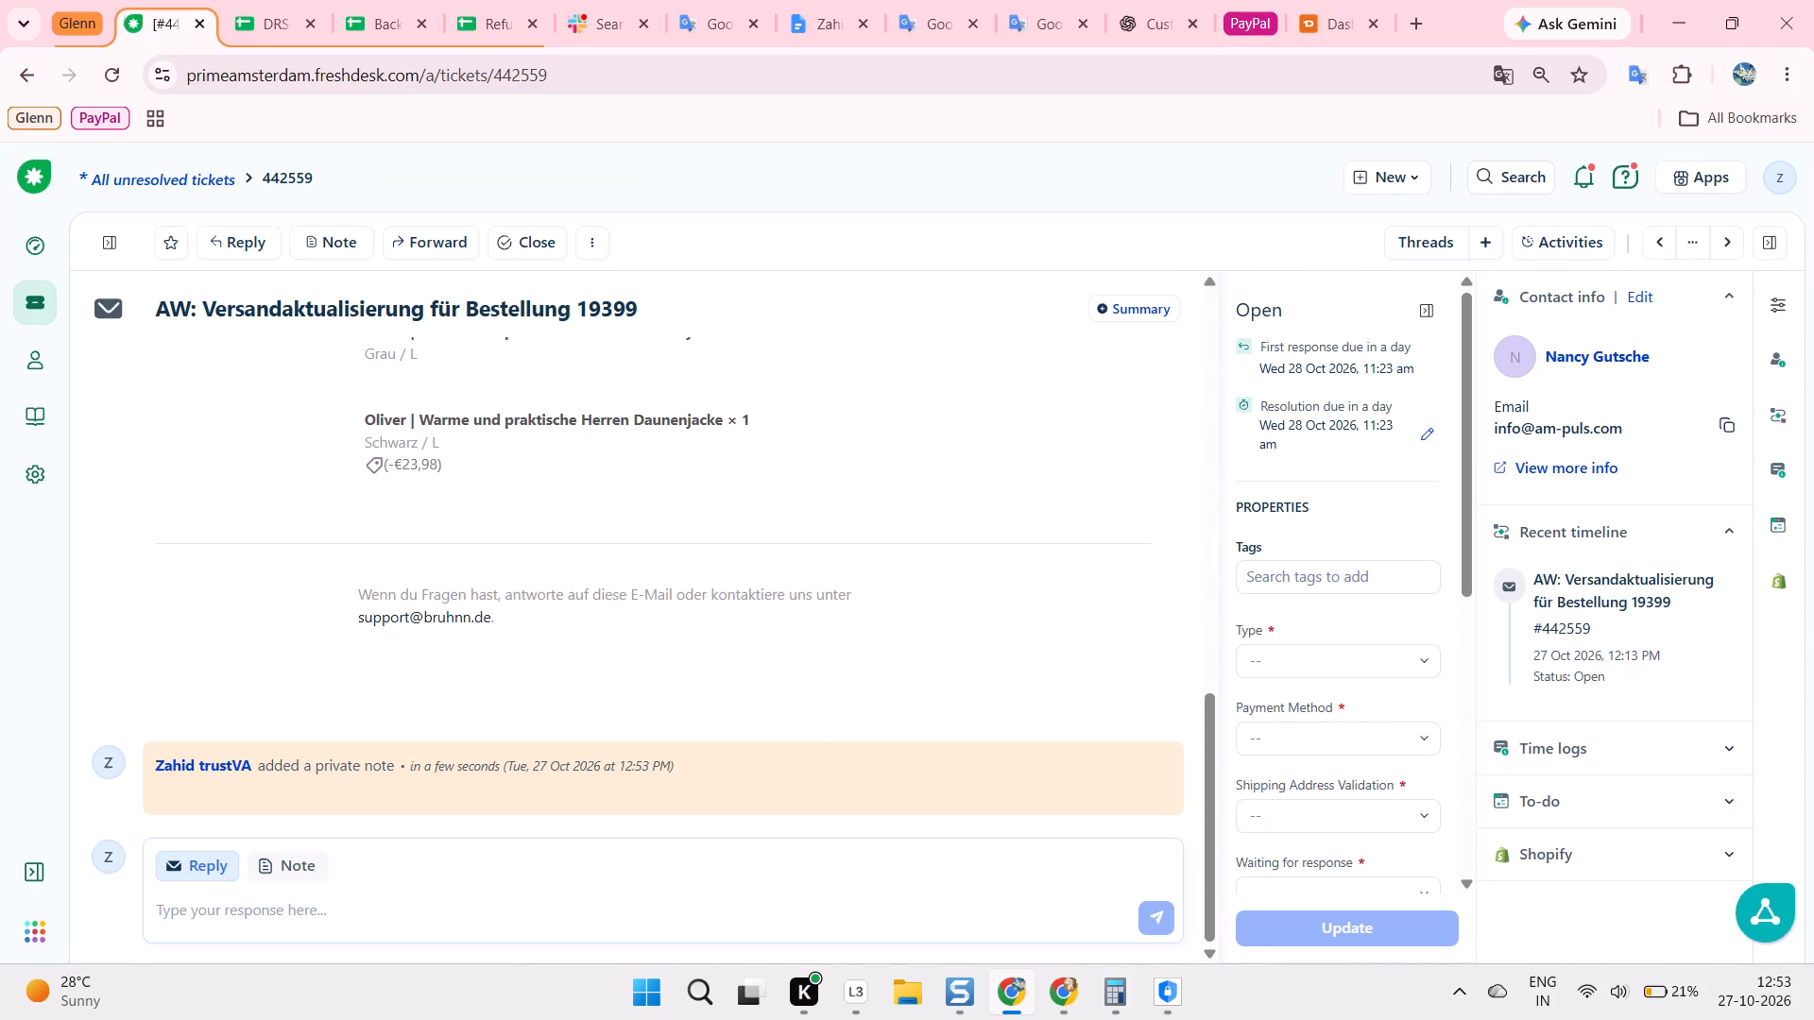
Delete the empty private note at the bottom of ticket 442559.
{"action": "scroll", "coordinate": [822, 723], "scroll_direction": "down", "scroll_amount": 2}
{"action": "scroll", "coordinate": [1133, 806], "scroll_direction": "down", "scroll_amount": 3}
{"action": "left_click", "coordinate": [1149, 778]}
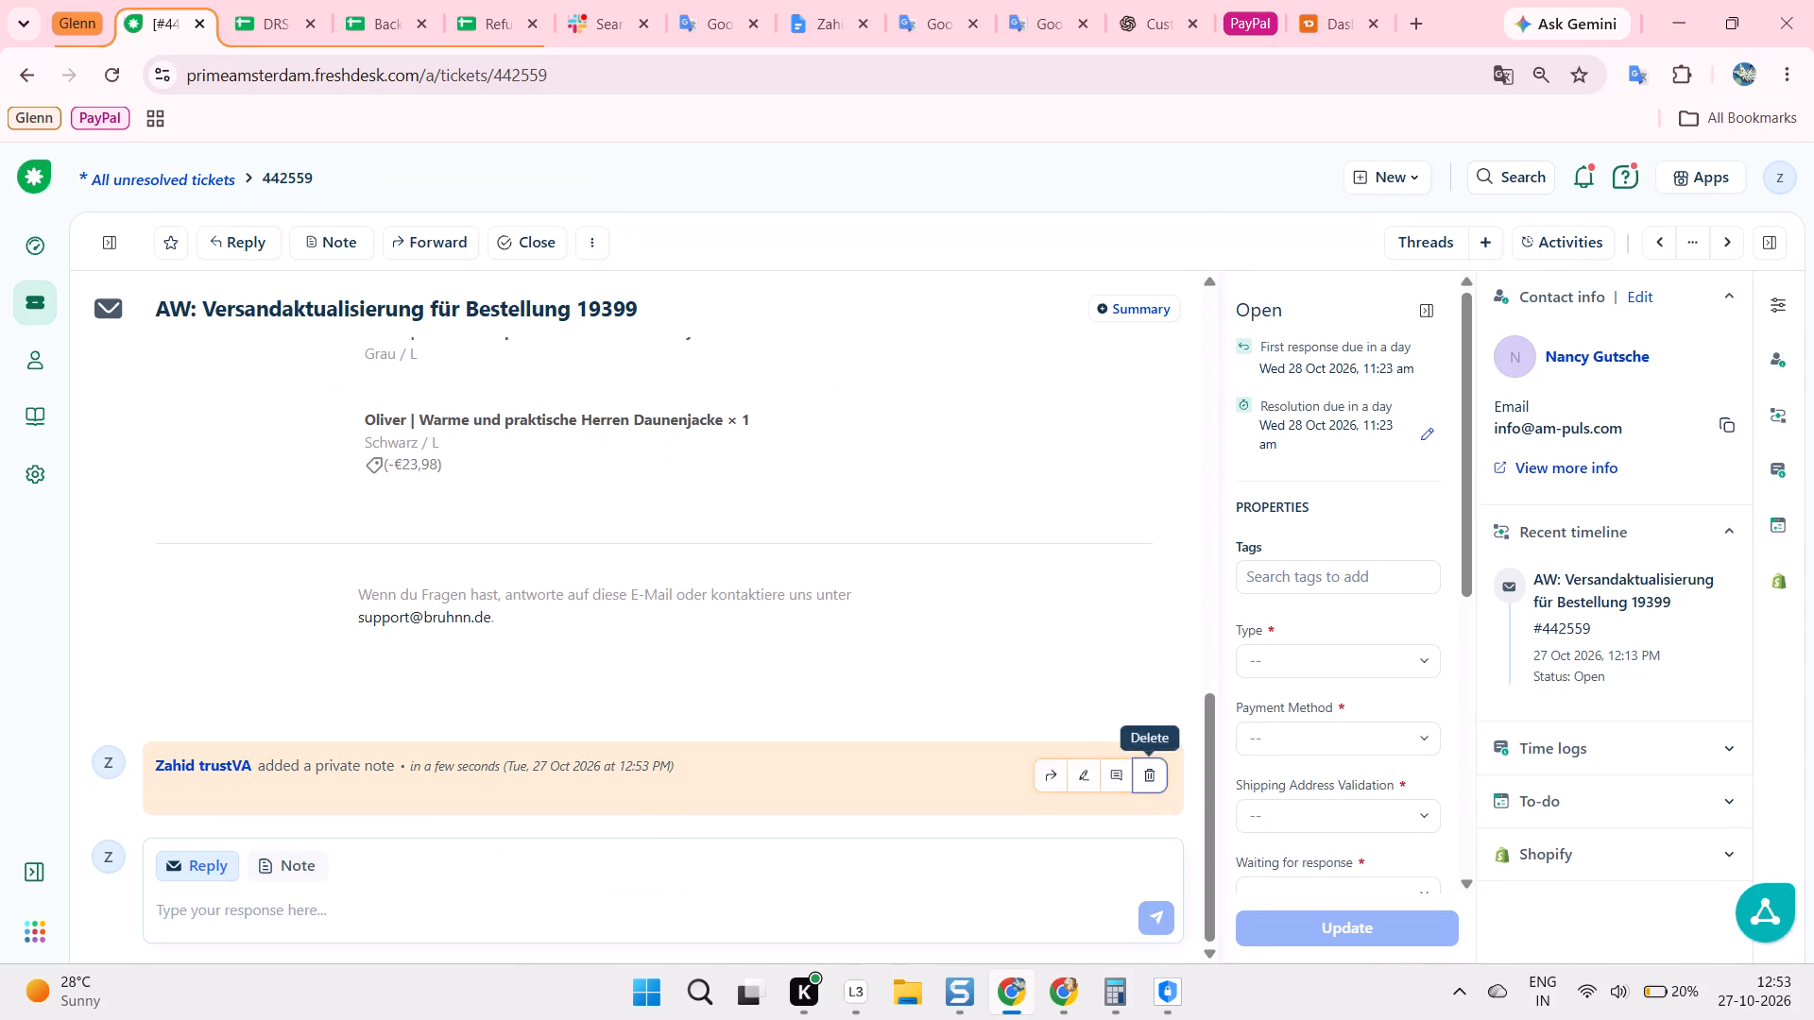
{"action": "left_click", "coordinate": [1113, 298]}
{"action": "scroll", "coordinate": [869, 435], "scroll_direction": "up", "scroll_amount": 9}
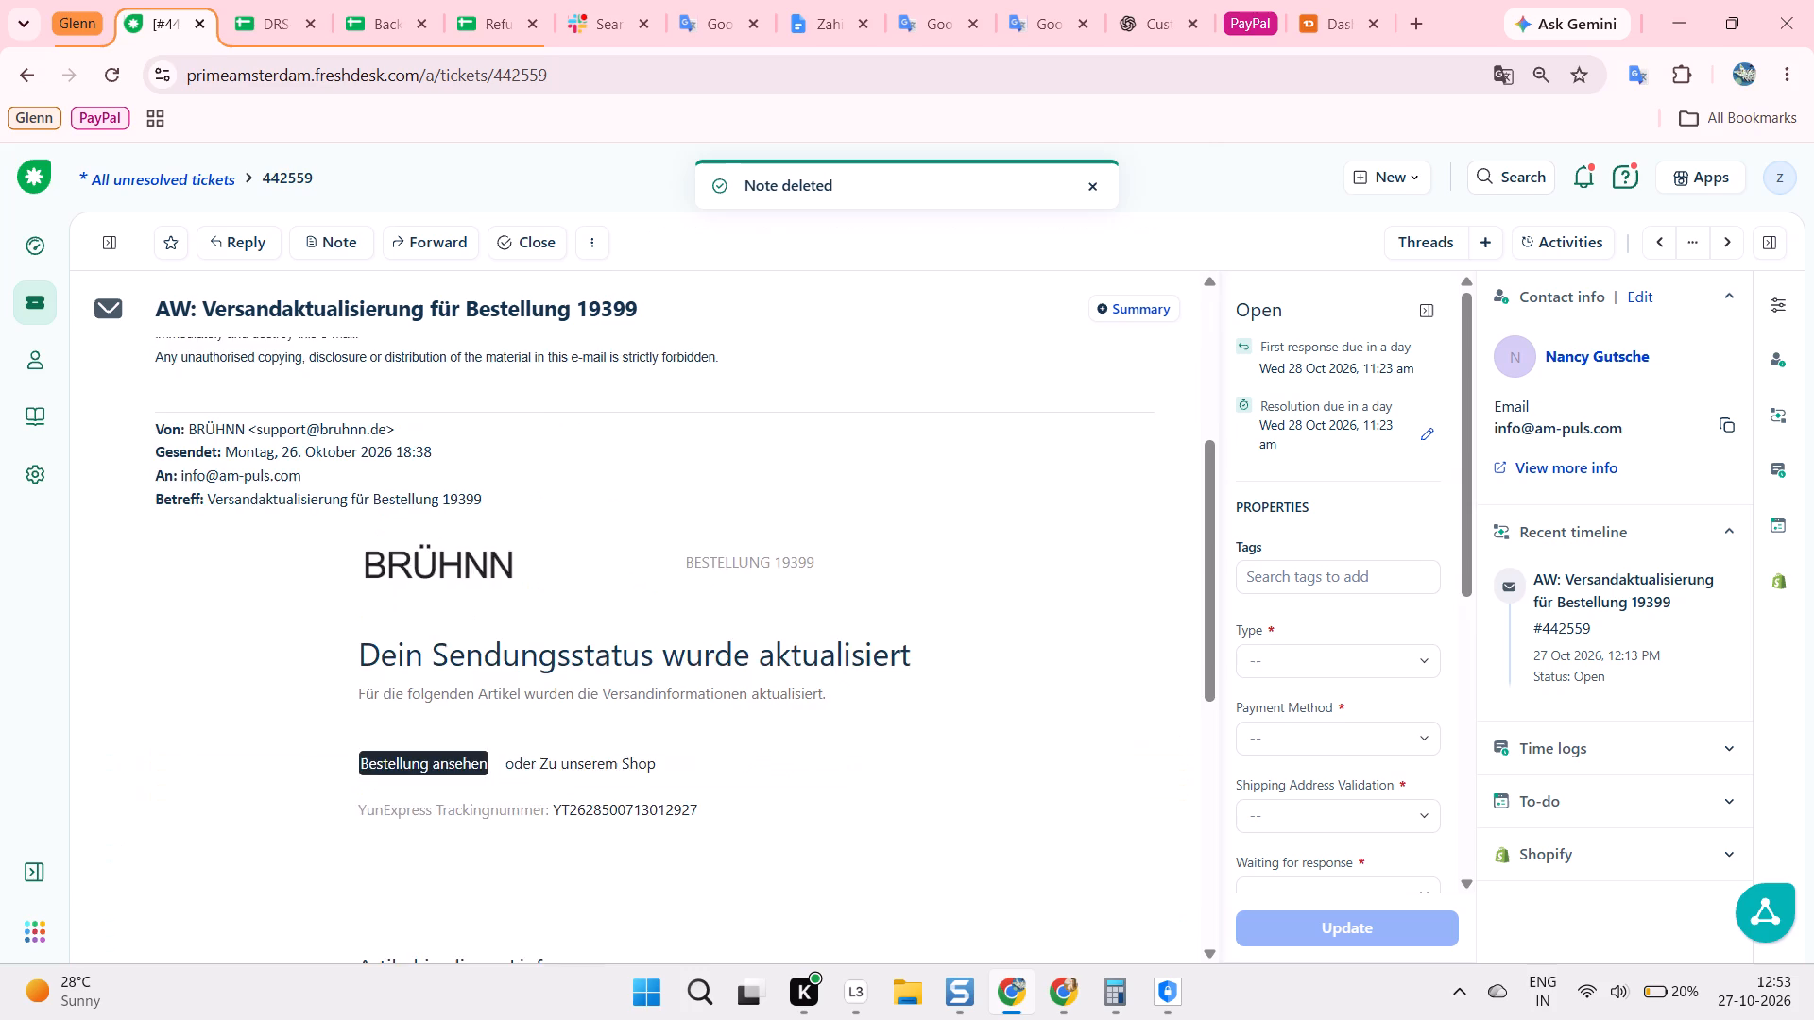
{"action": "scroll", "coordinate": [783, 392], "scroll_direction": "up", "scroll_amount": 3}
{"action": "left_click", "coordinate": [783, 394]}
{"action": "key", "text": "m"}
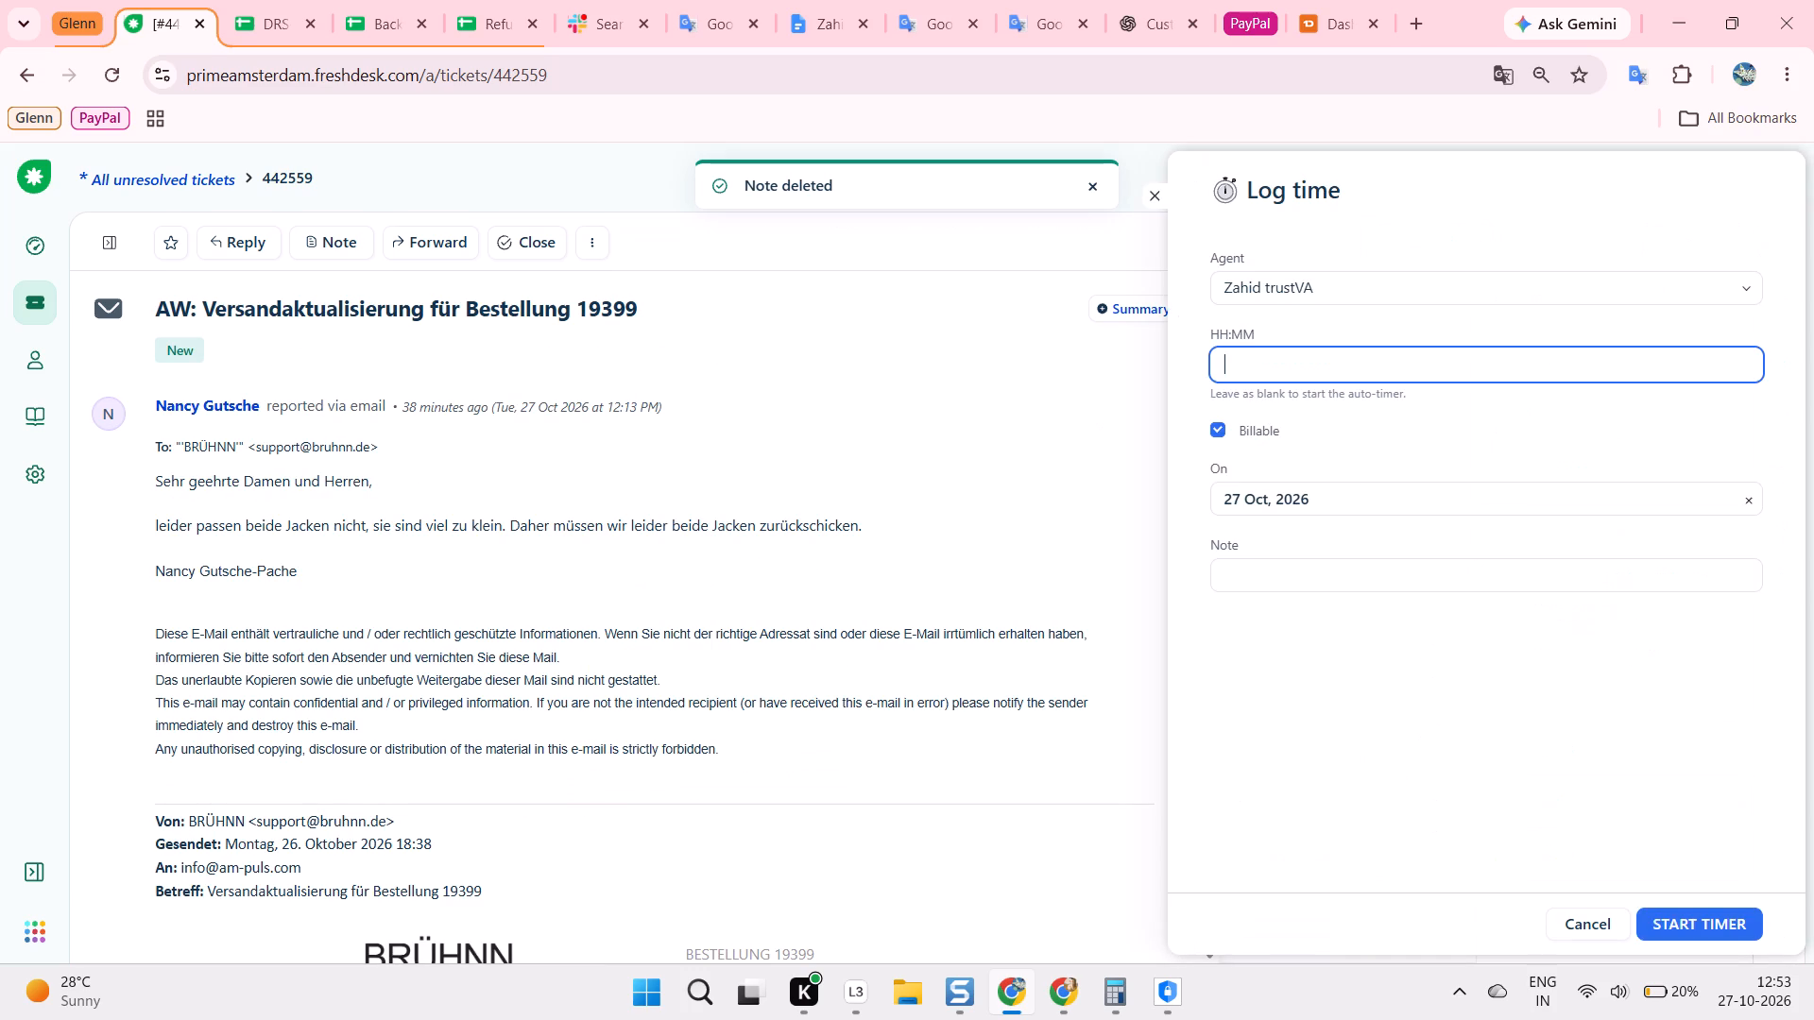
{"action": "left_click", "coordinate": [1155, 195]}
{"action": "left_click", "coordinate": [870, 439]}
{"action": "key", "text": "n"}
{"action": "key", "text": "ctrl+v"}
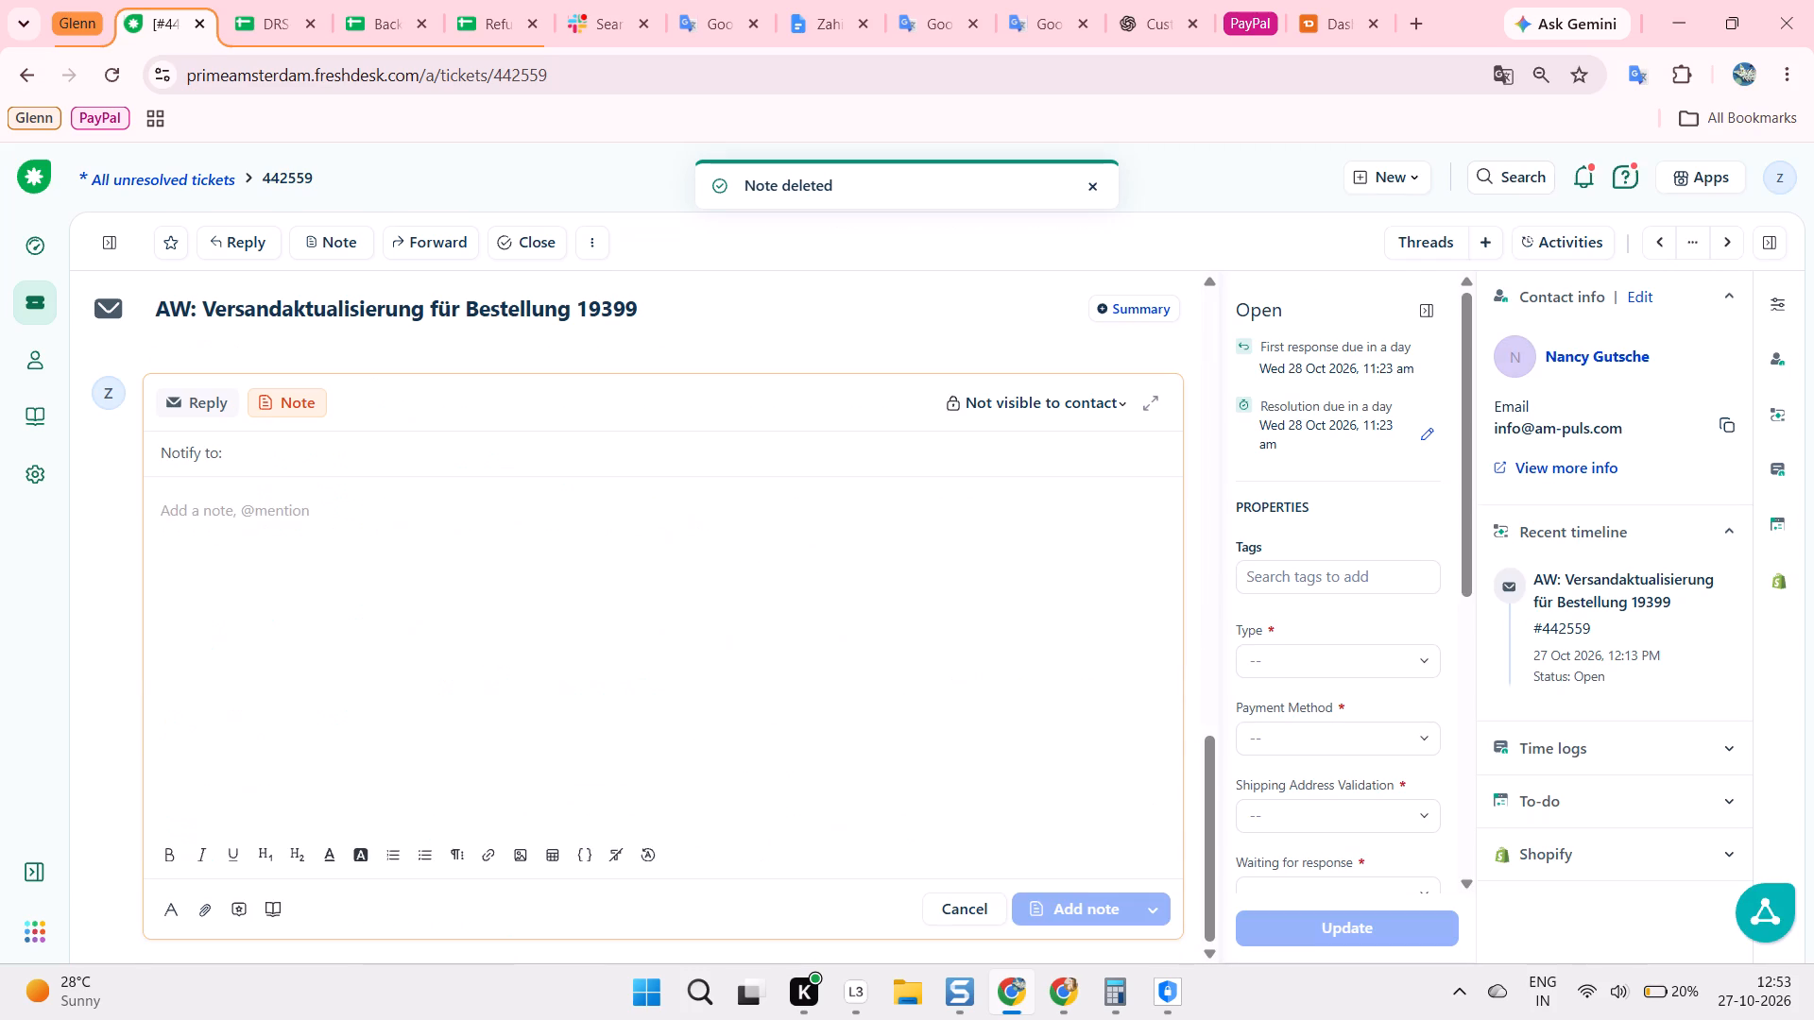
{"action": "scroll", "coordinate": [439, 547], "scroll_direction": "down", "scroll_amount": 11}
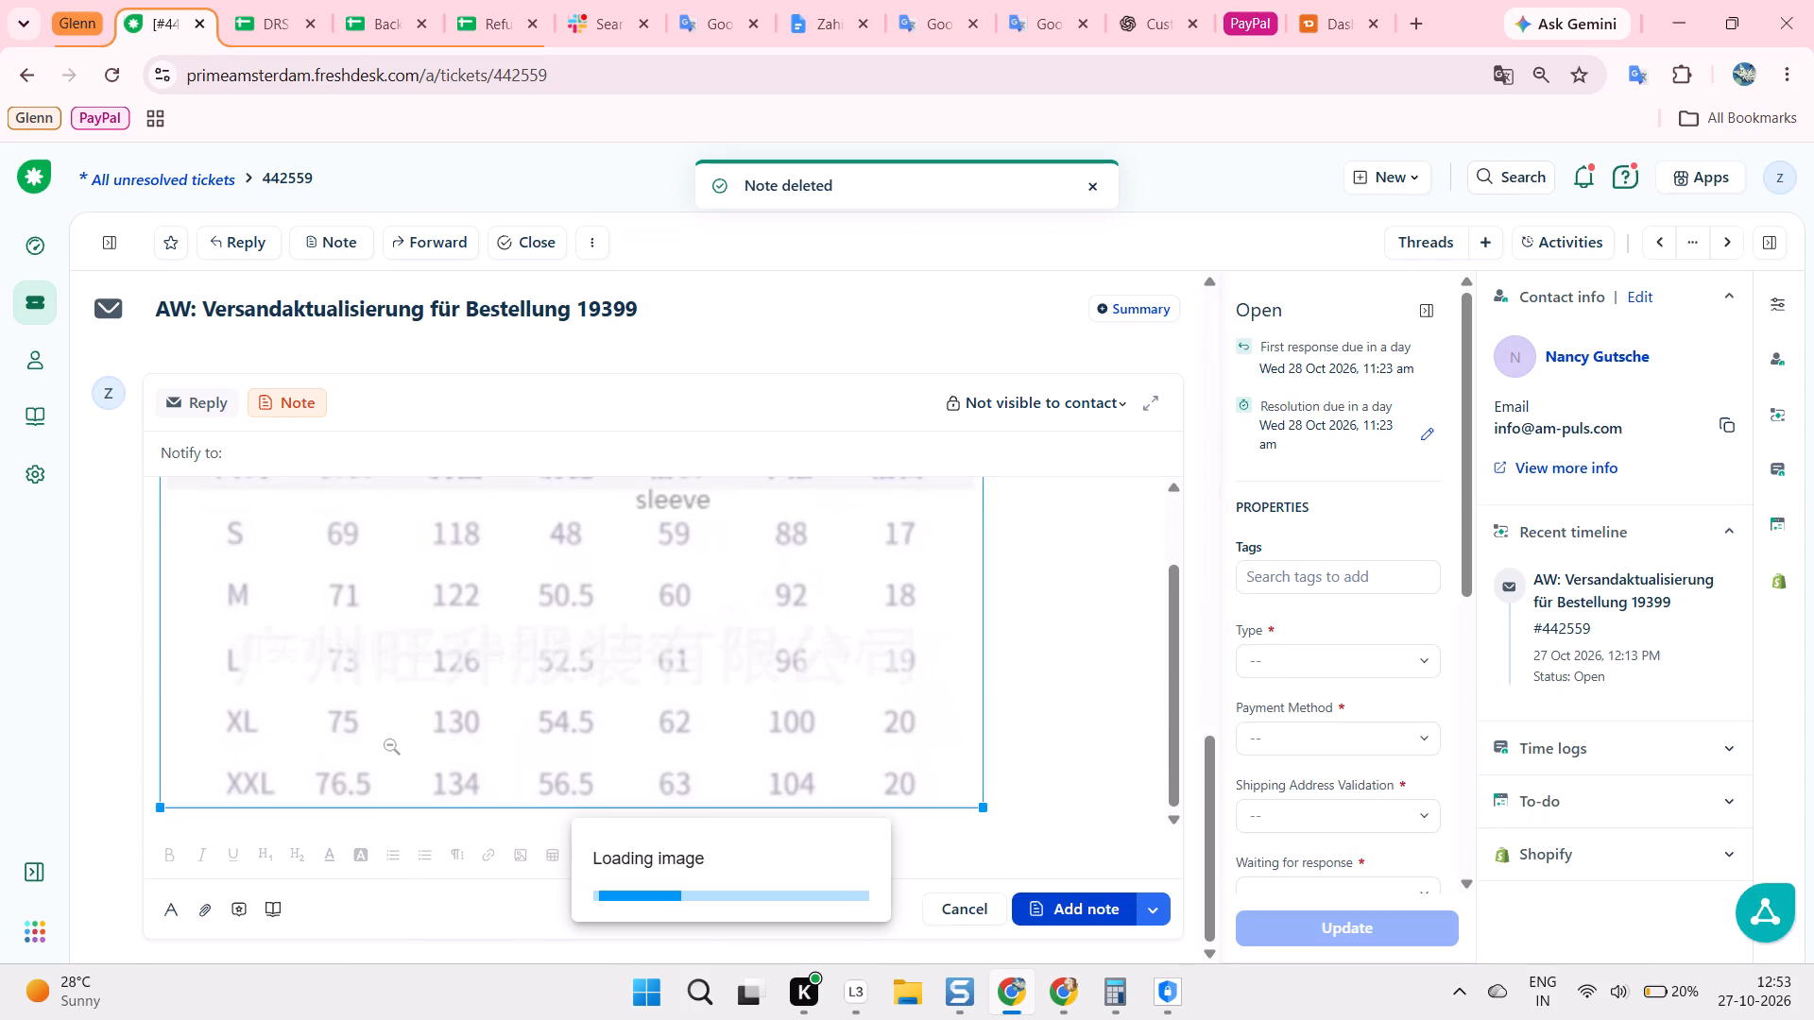
{"action": "left_click", "coordinate": [1087, 911]}
{"action": "scroll", "coordinate": [764, 631], "scroll_direction": "up", "scroll_amount": 2}
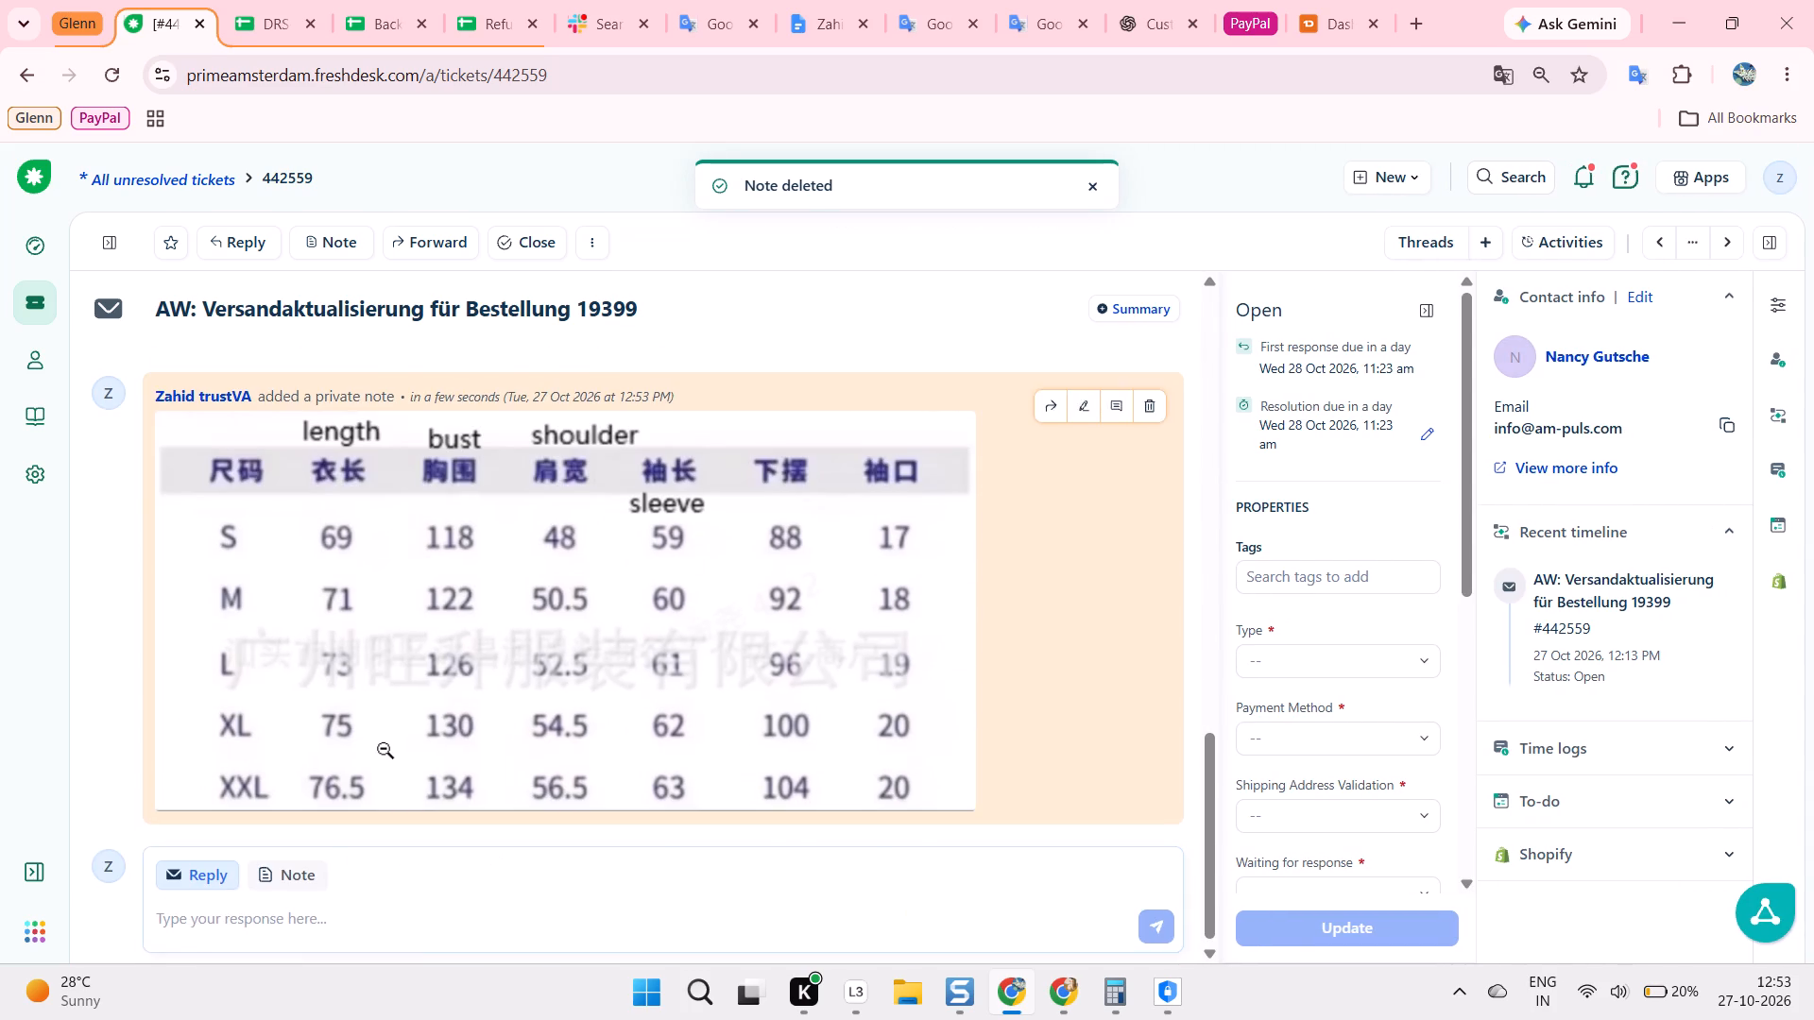
{"action": "scroll", "coordinate": [764, 631], "scroll_direction": "up", "scroll_amount": 14}
{"action": "scroll", "coordinate": [672, 533], "scroll_direction": "down", "scroll_amount": 10}
{"action": "scroll", "coordinate": [715, 562], "scroll_direction": "up", "scroll_amount": 15}
{"action": "left_click", "coordinate": [676, 466]}
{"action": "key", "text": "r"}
{"action": "scroll", "coordinate": [382, 555], "scroll_direction": "down", "scroll_amount": 3}
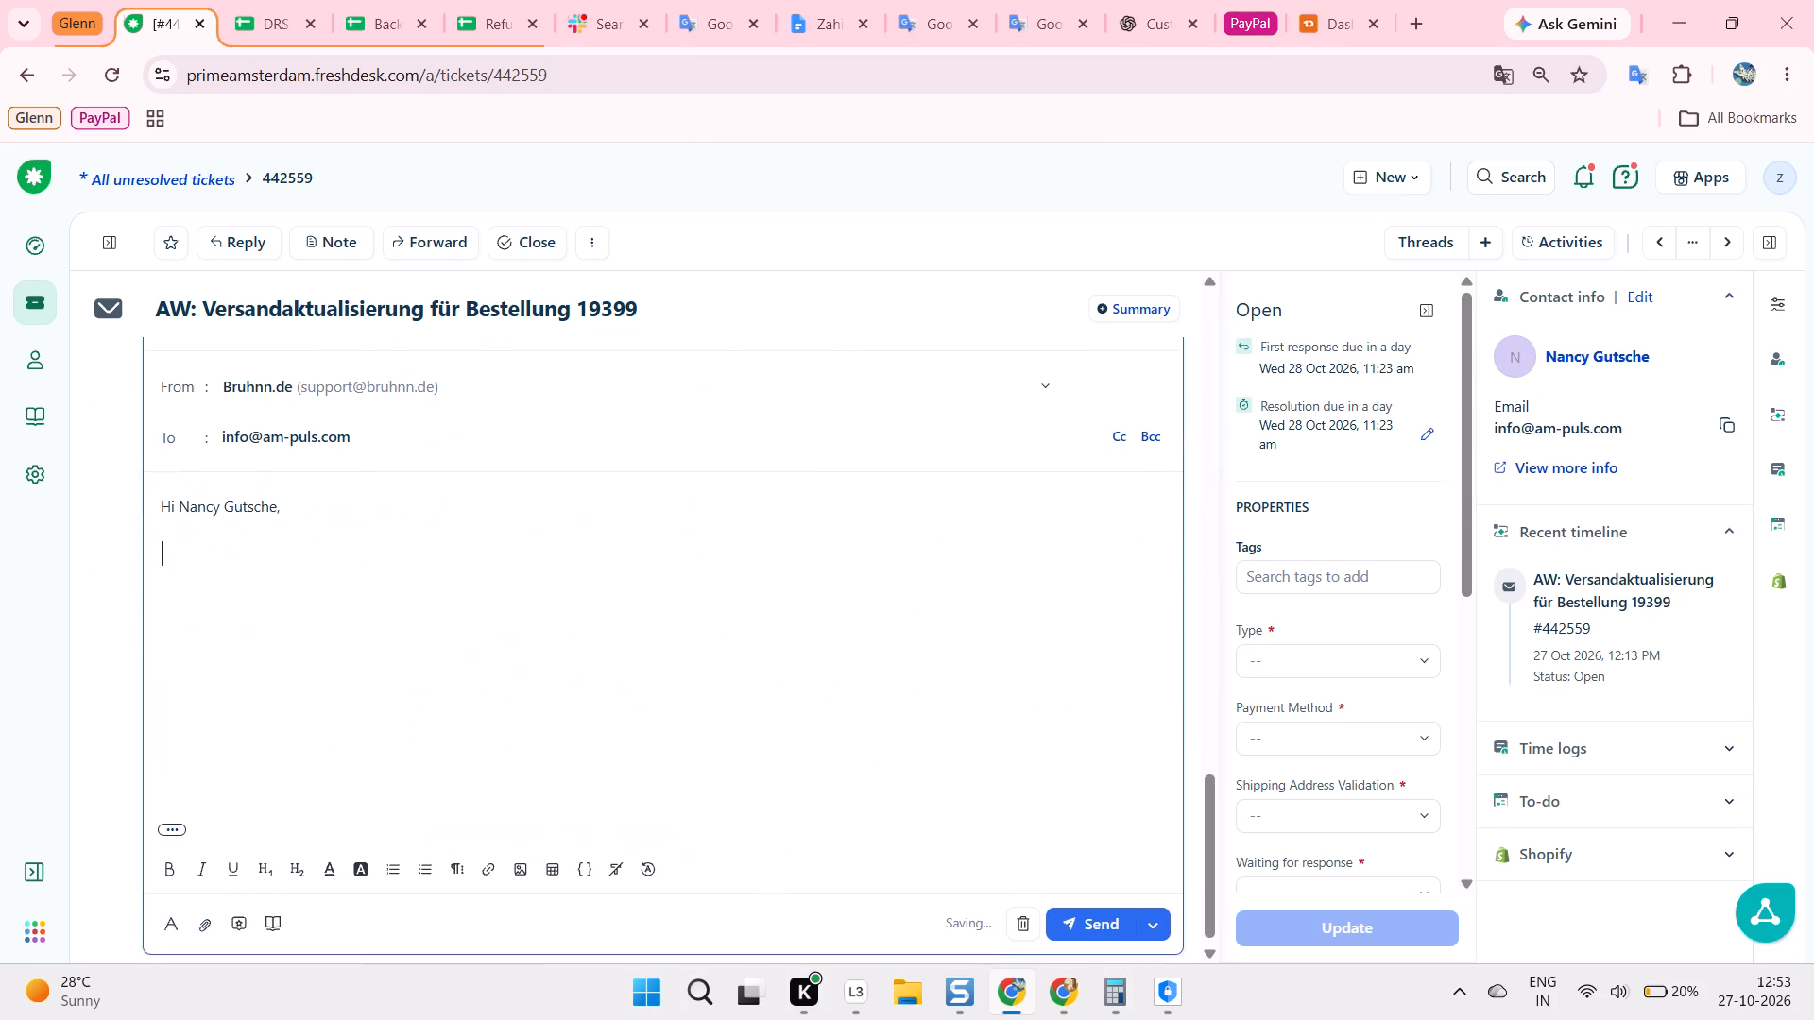
{"action": "scroll", "coordinate": [263, 599], "scroll_direction": "down", "scroll_amount": 3}
{"action": "key", "text": "alt+Tab"}
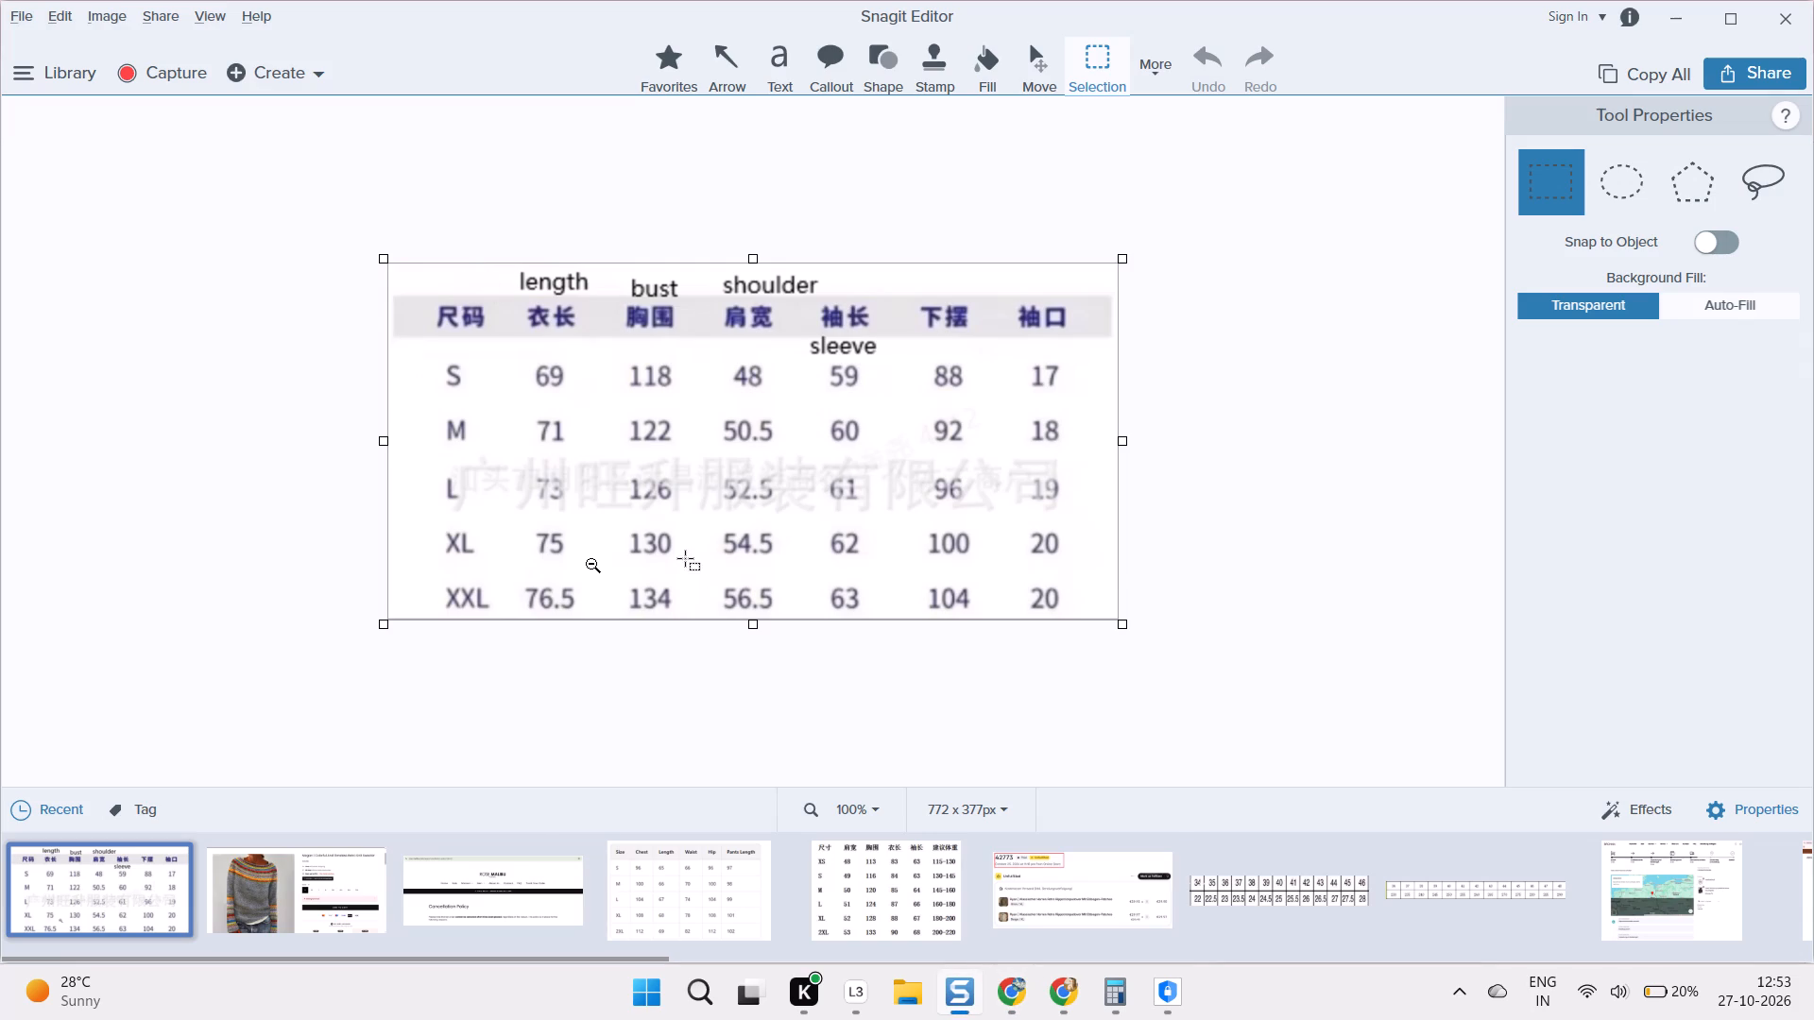
{"action": "key", "text": "alt+Tab"}
{"action": "left_click", "coordinate": [1068, 994]}
{"action": "scroll", "coordinate": [681, 456], "scroll_direction": "up", "scroll_amount": 2}
{"action": "left_click", "coordinate": [733, 328]}
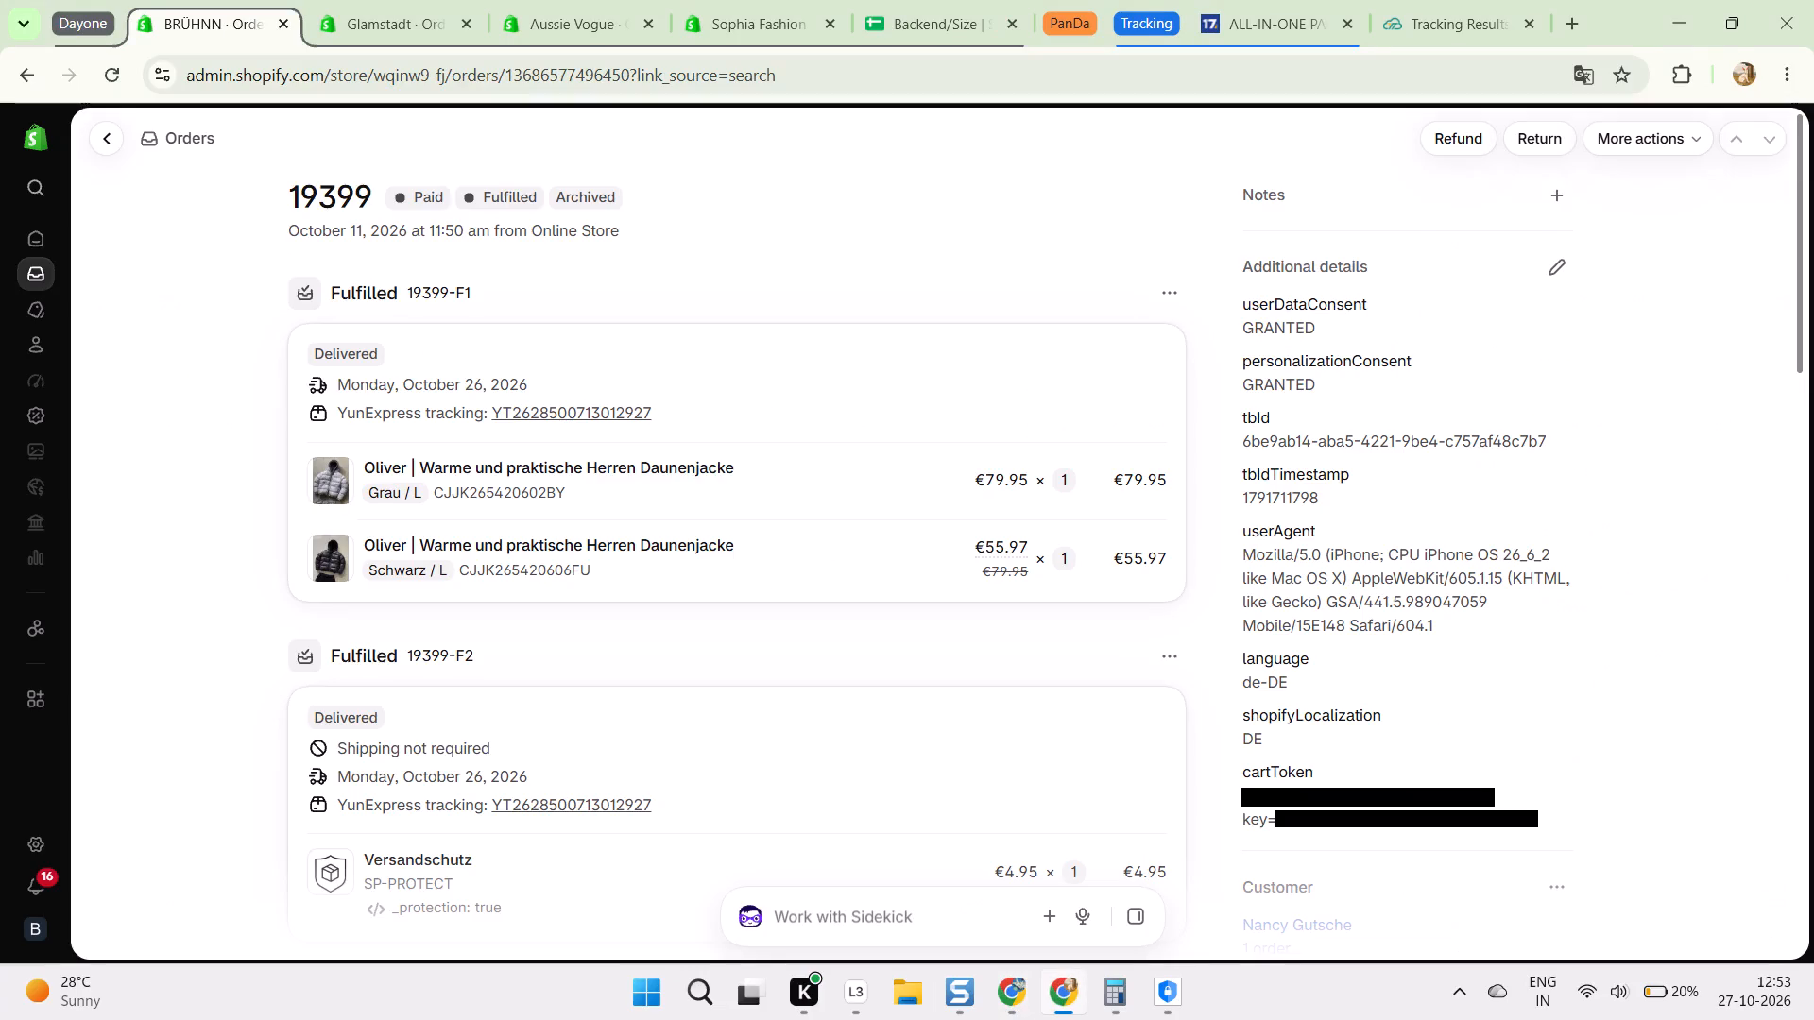
{"action": "scroll", "coordinate": [779, 371], "scroll_direction": "down", "scroll_amount": 18}
{"action": "scroll", "coordinate": [886, 439], "scroll_direction": "up", "scroll_amount": 8}
{"action": "left_click", "coordinate": [821, 343]}
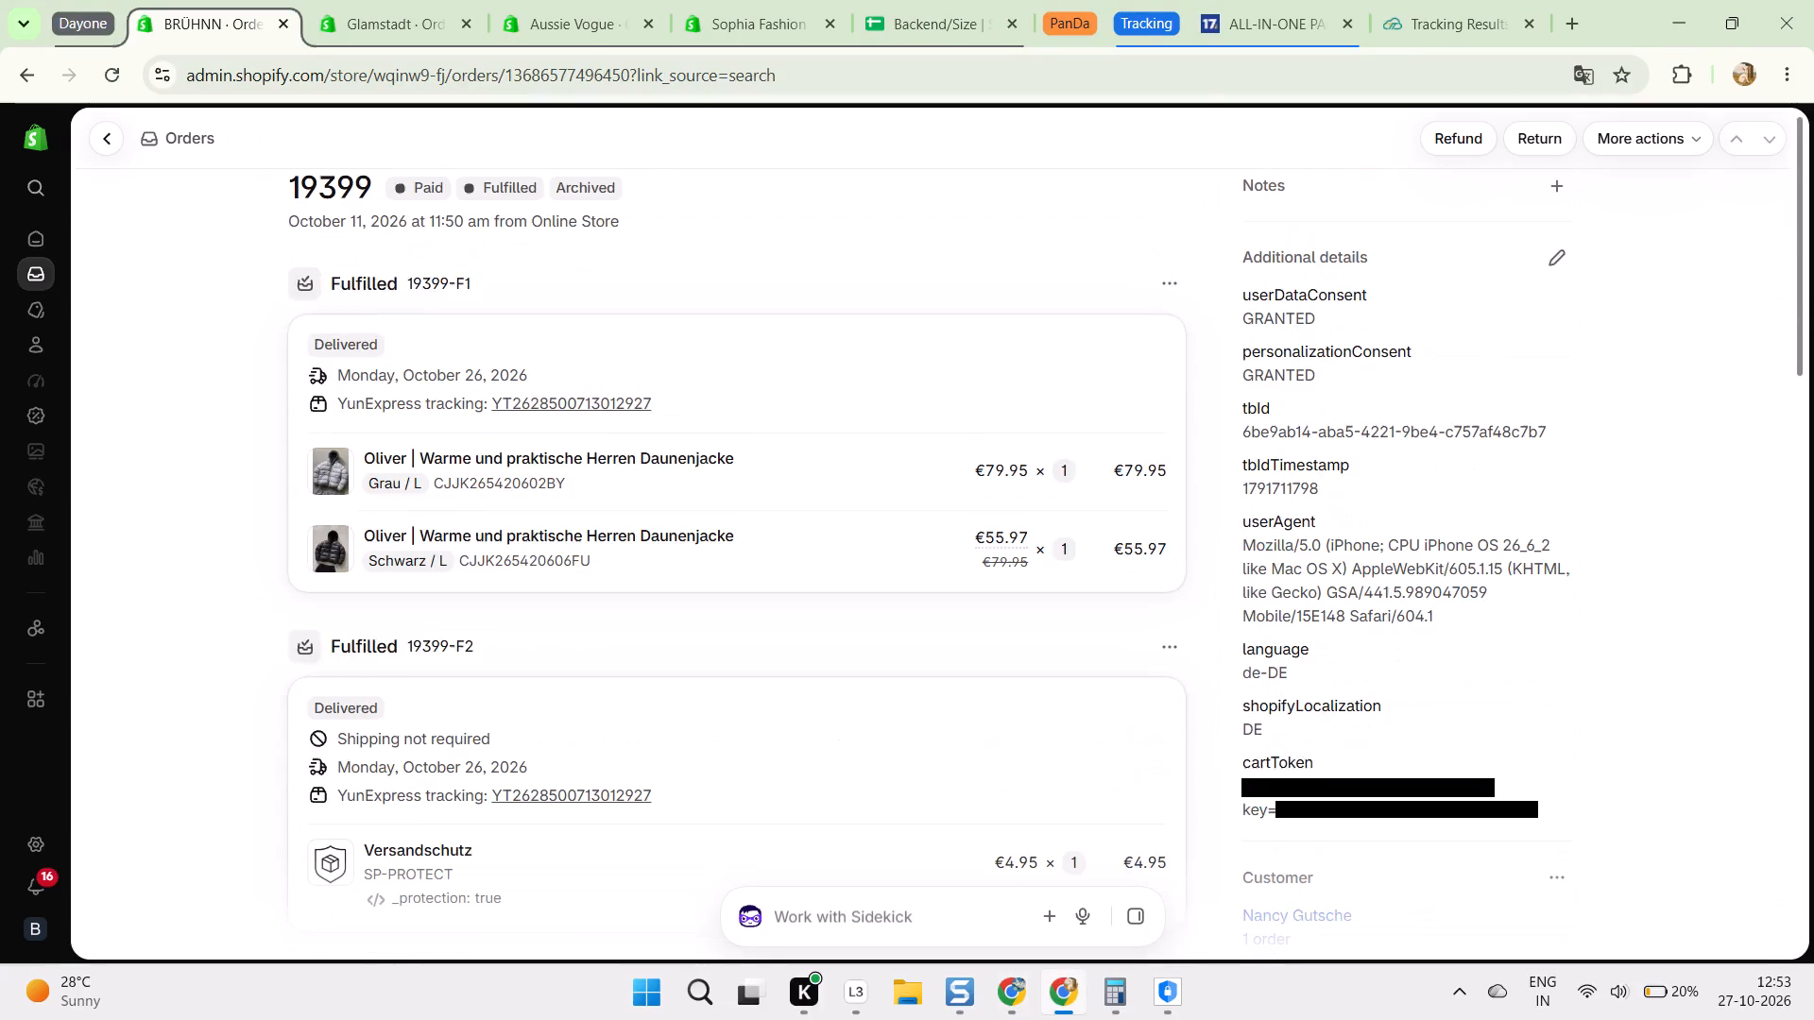
{"action": "key", "text": "alt+Tab"}
{"action": "left_click", "coordinate": [428, 555]}
{"action": "left_click", "coordinate": [198, 812]}
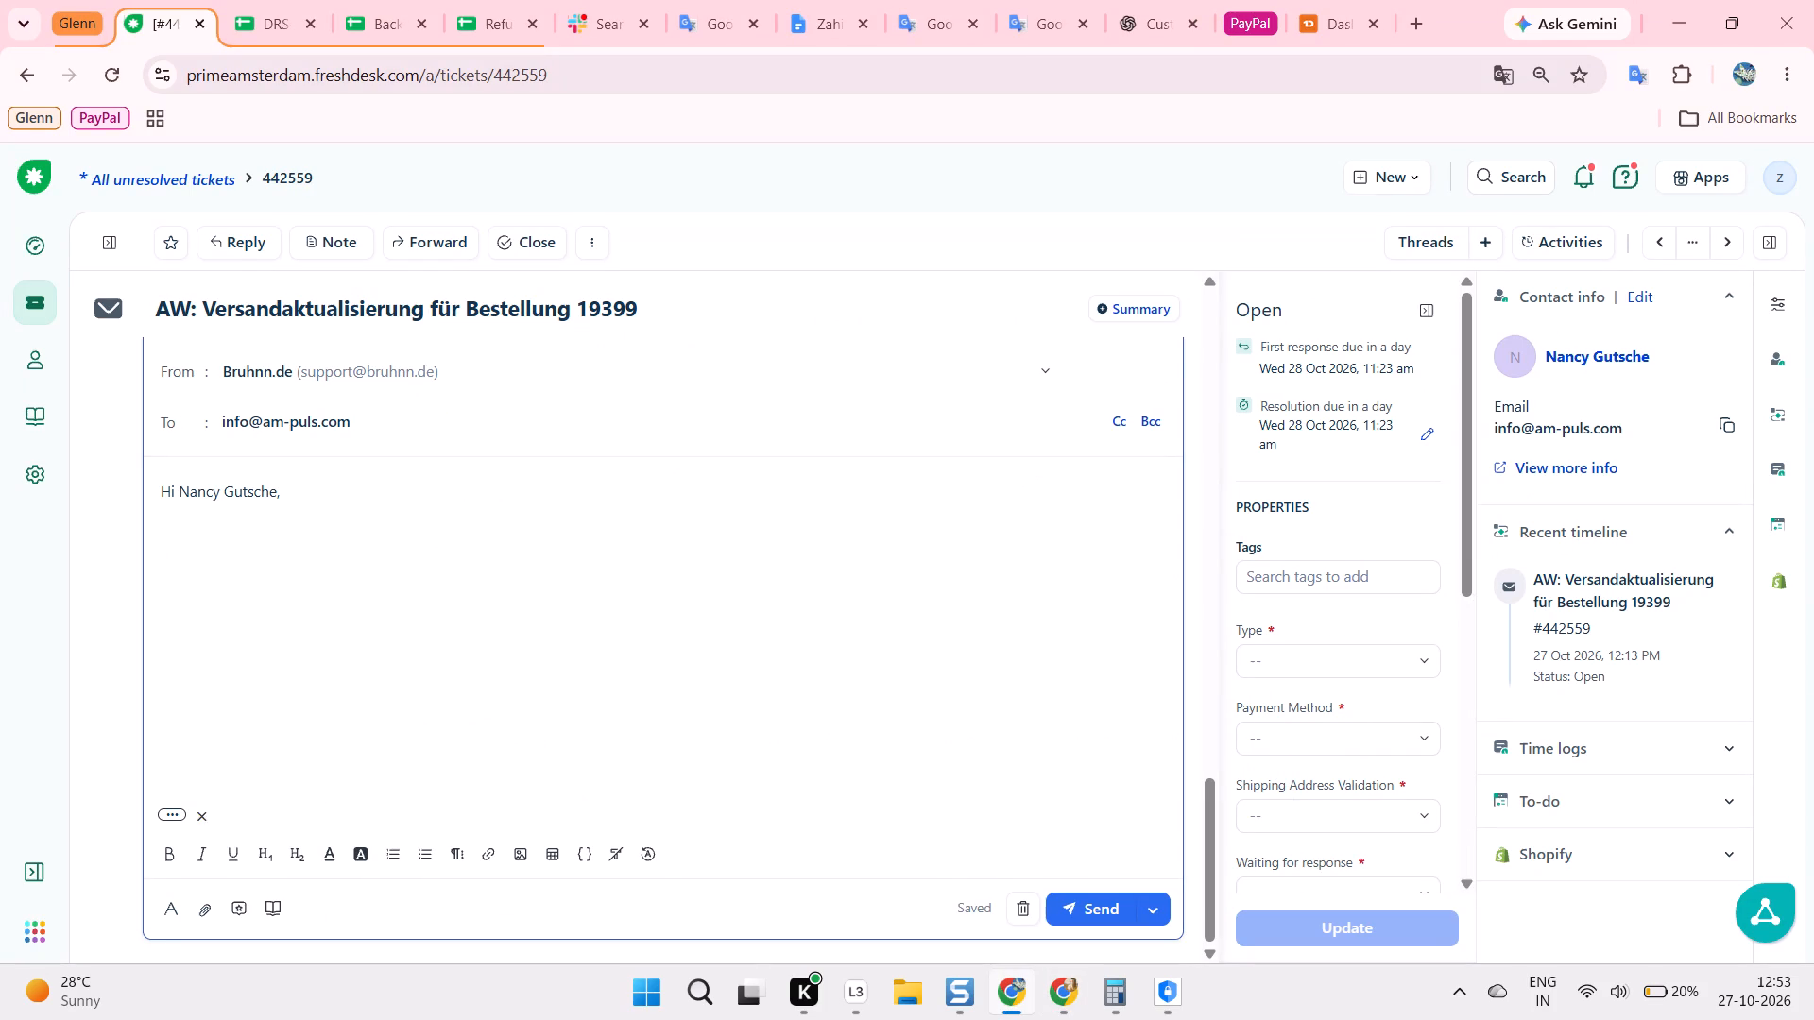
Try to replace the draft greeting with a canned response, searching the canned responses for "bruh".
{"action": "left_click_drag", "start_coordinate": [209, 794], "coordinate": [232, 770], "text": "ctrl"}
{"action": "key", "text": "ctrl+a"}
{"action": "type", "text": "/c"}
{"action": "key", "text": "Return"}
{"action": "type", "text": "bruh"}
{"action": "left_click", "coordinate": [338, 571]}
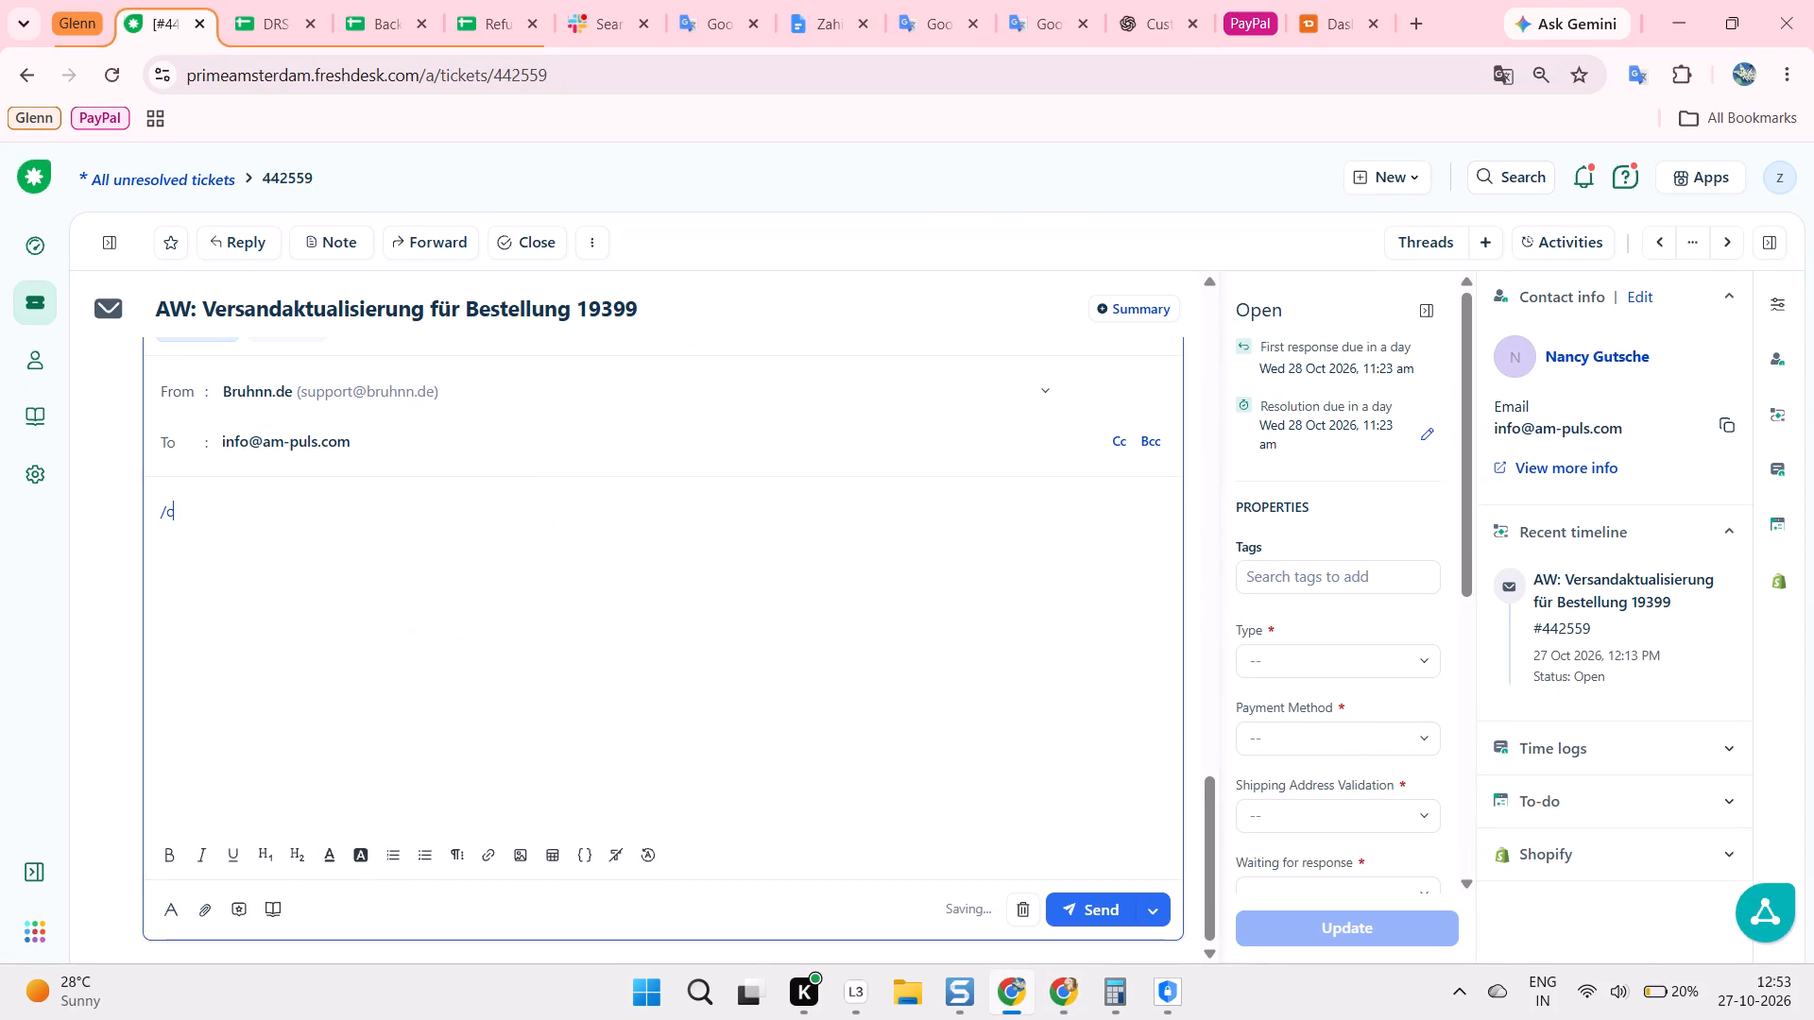
Replace the whole reply draft with the German Bruhnn canned response for size-problem returns, searching the canned responses for "gs".
{"action": "left_click", "coordinate": [291, 606]}
{"action": "key", "text": "ctrl+a"}
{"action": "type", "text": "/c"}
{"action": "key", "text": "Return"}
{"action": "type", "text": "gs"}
{"action": "left_click", "coordinate": [254, 616]}
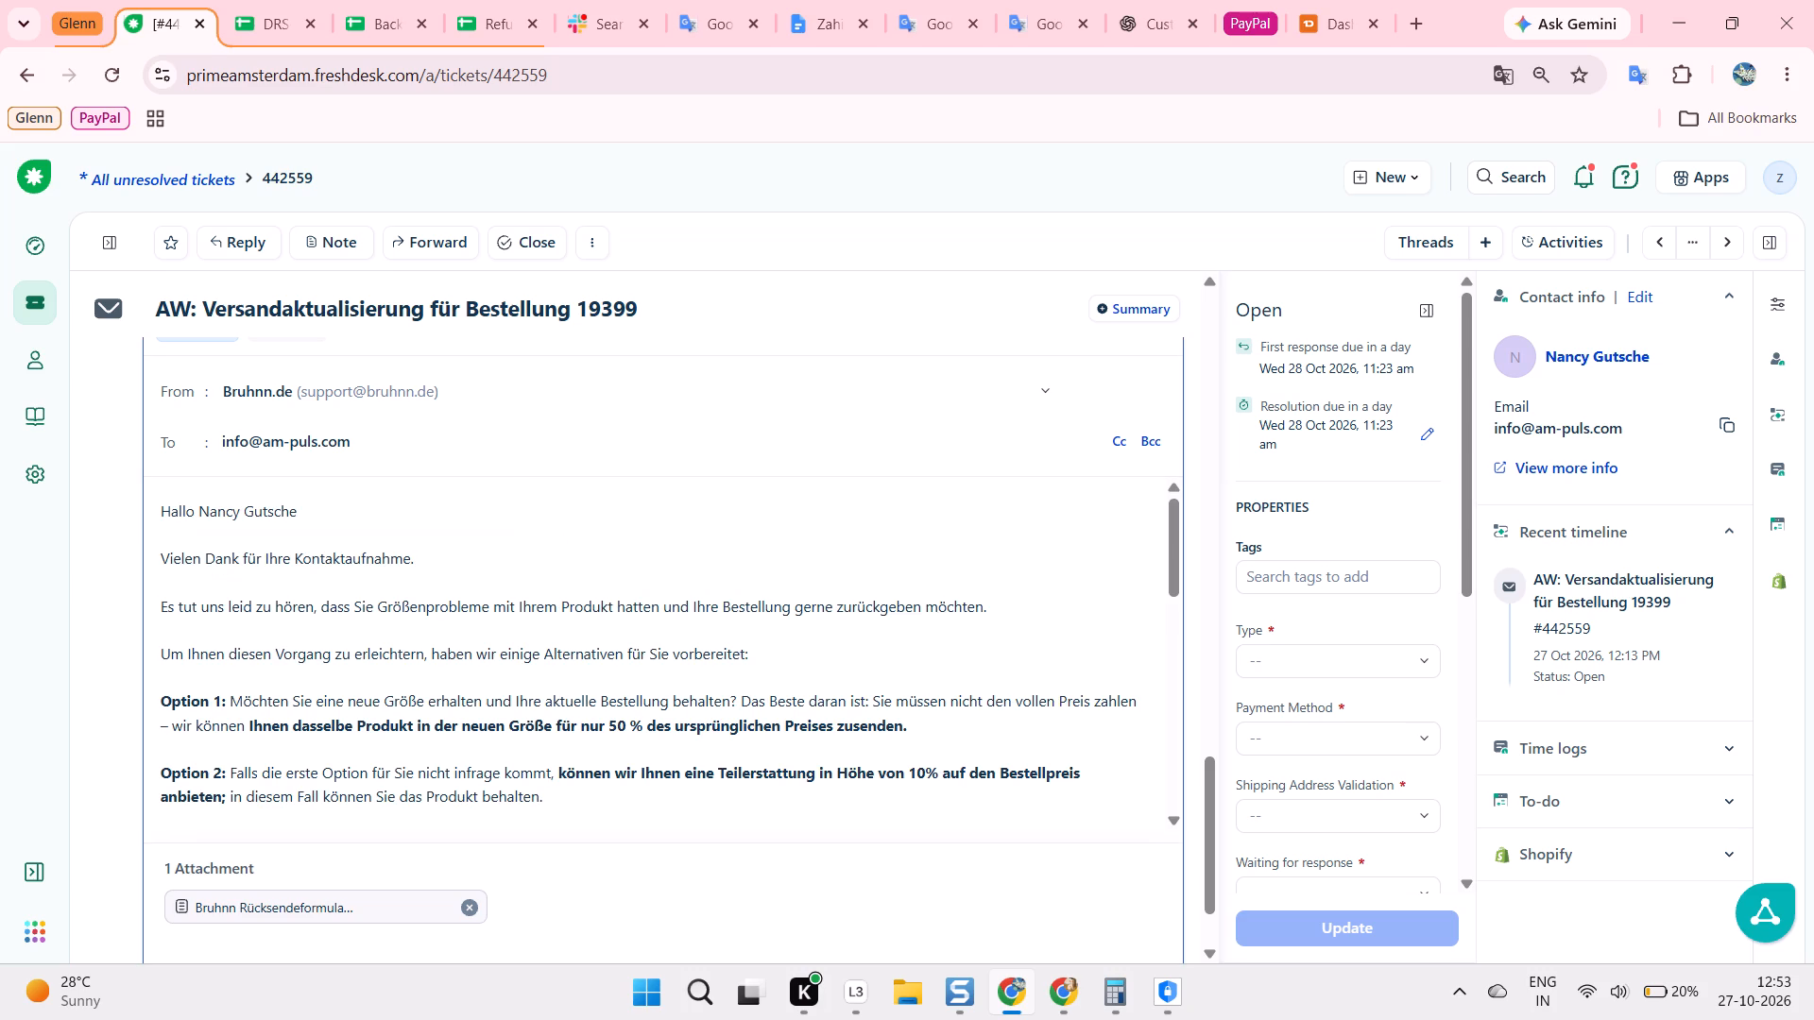
{"action": "key", "text": "alt+Tab"}
{"action": "scroll", "coordinate": [928, 480], "scroll_direction": "down", "scroll_amount": 3}
{"action": "key", "text": "alt+Tab"}
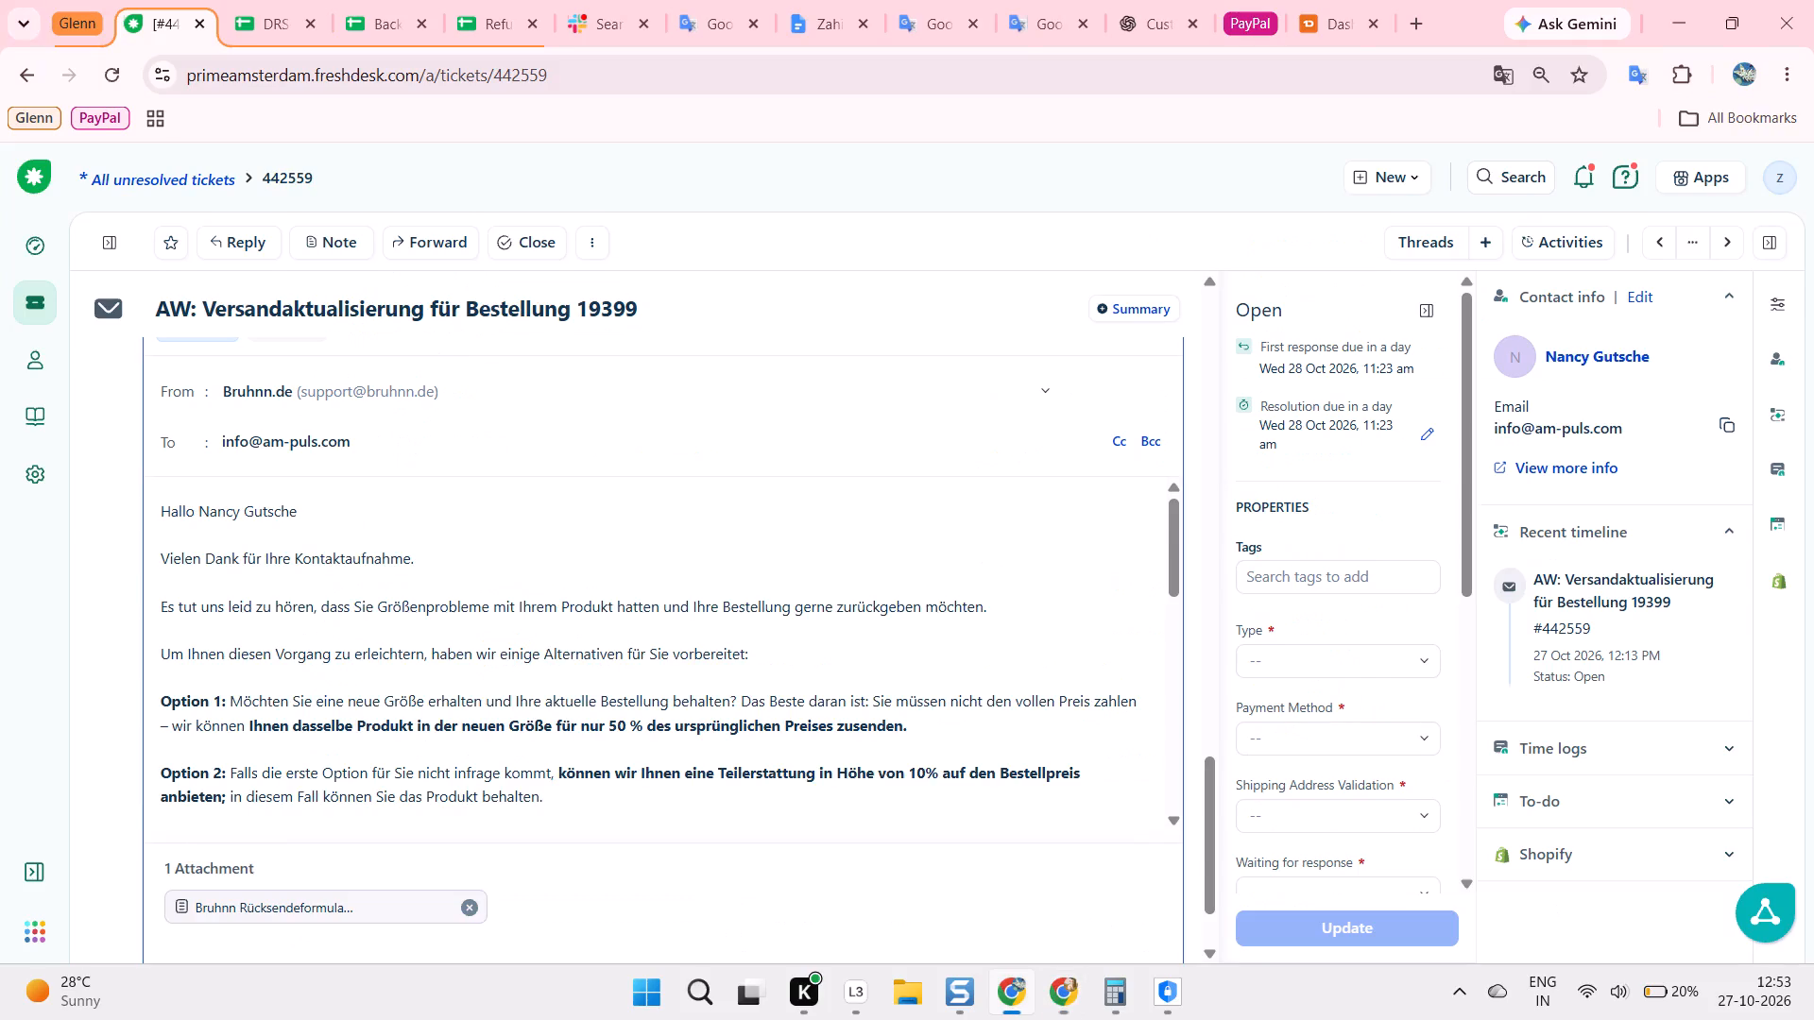
{"action": "scroll", "coordinate": [665, 578], "scroll_direction": "down", "scroll_amount": 12}
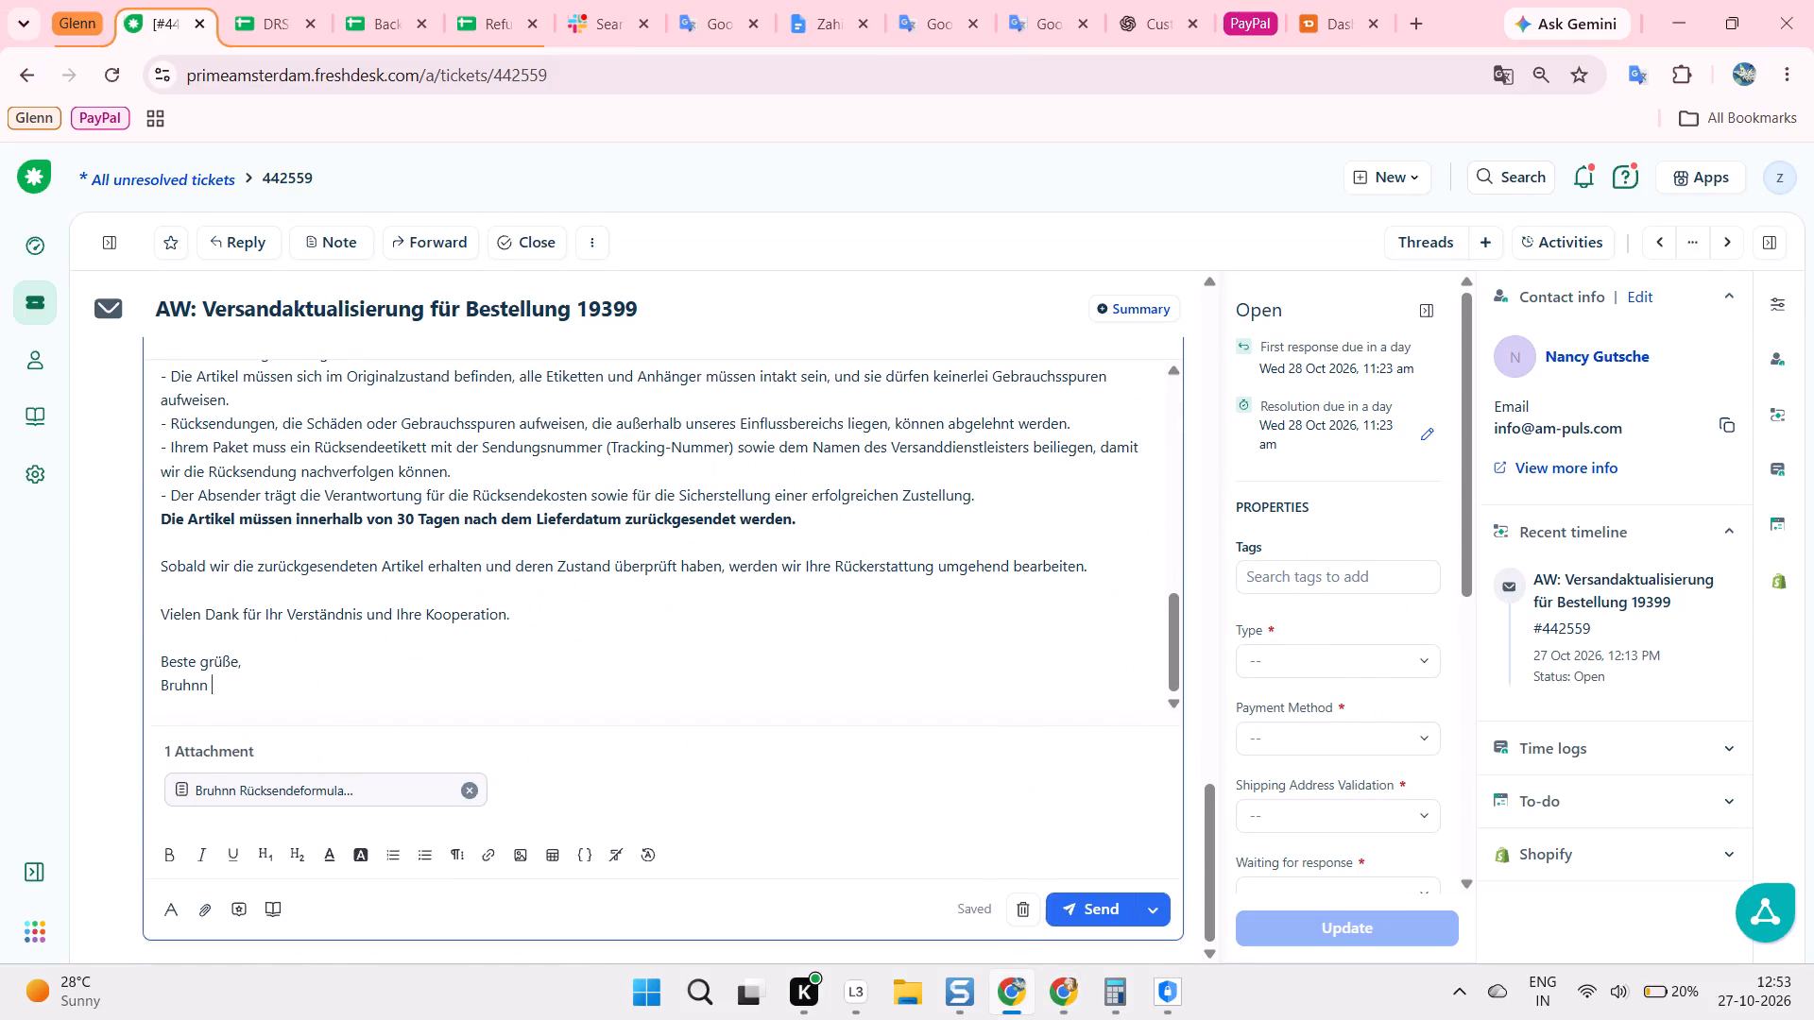
{"action": "left_click", "coordinate": [1113, 928]}
{"action": "left_click", "coordinate": [1093, 914]}
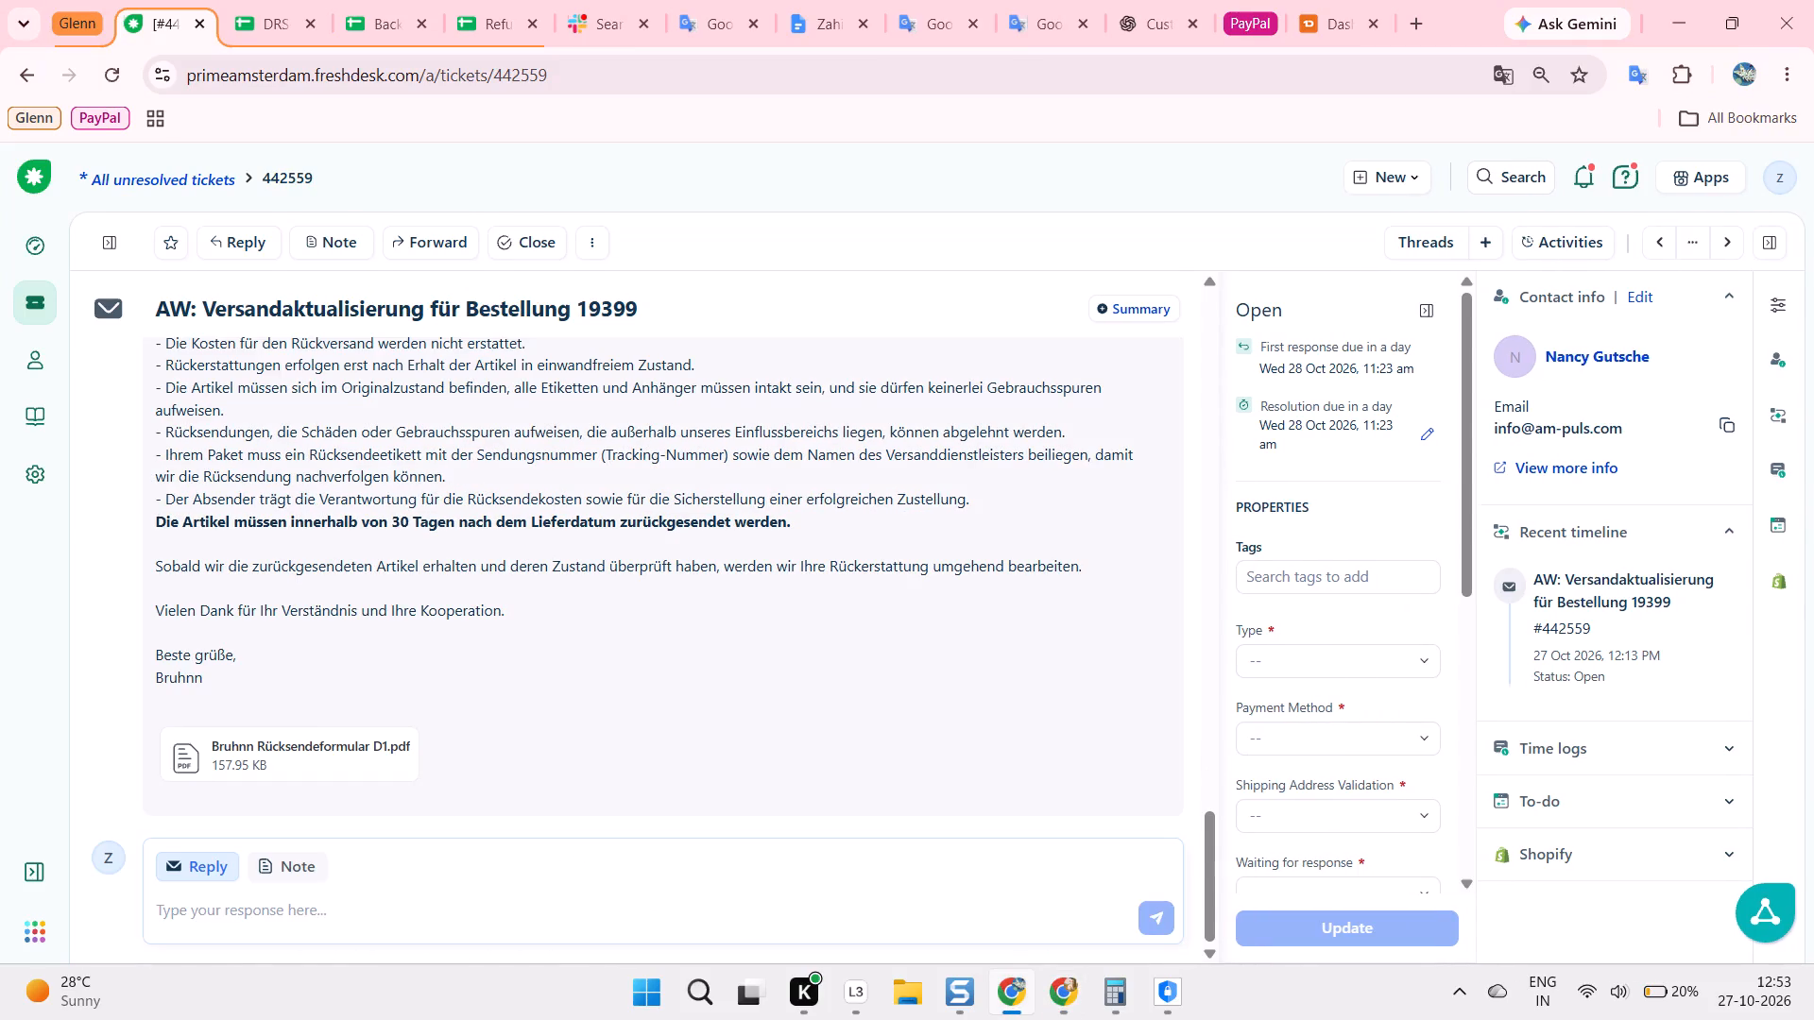
Set ticket #442559's Type to Return + Size Issue.
{"action": "left_click", "coordinate": [1314, 665]}
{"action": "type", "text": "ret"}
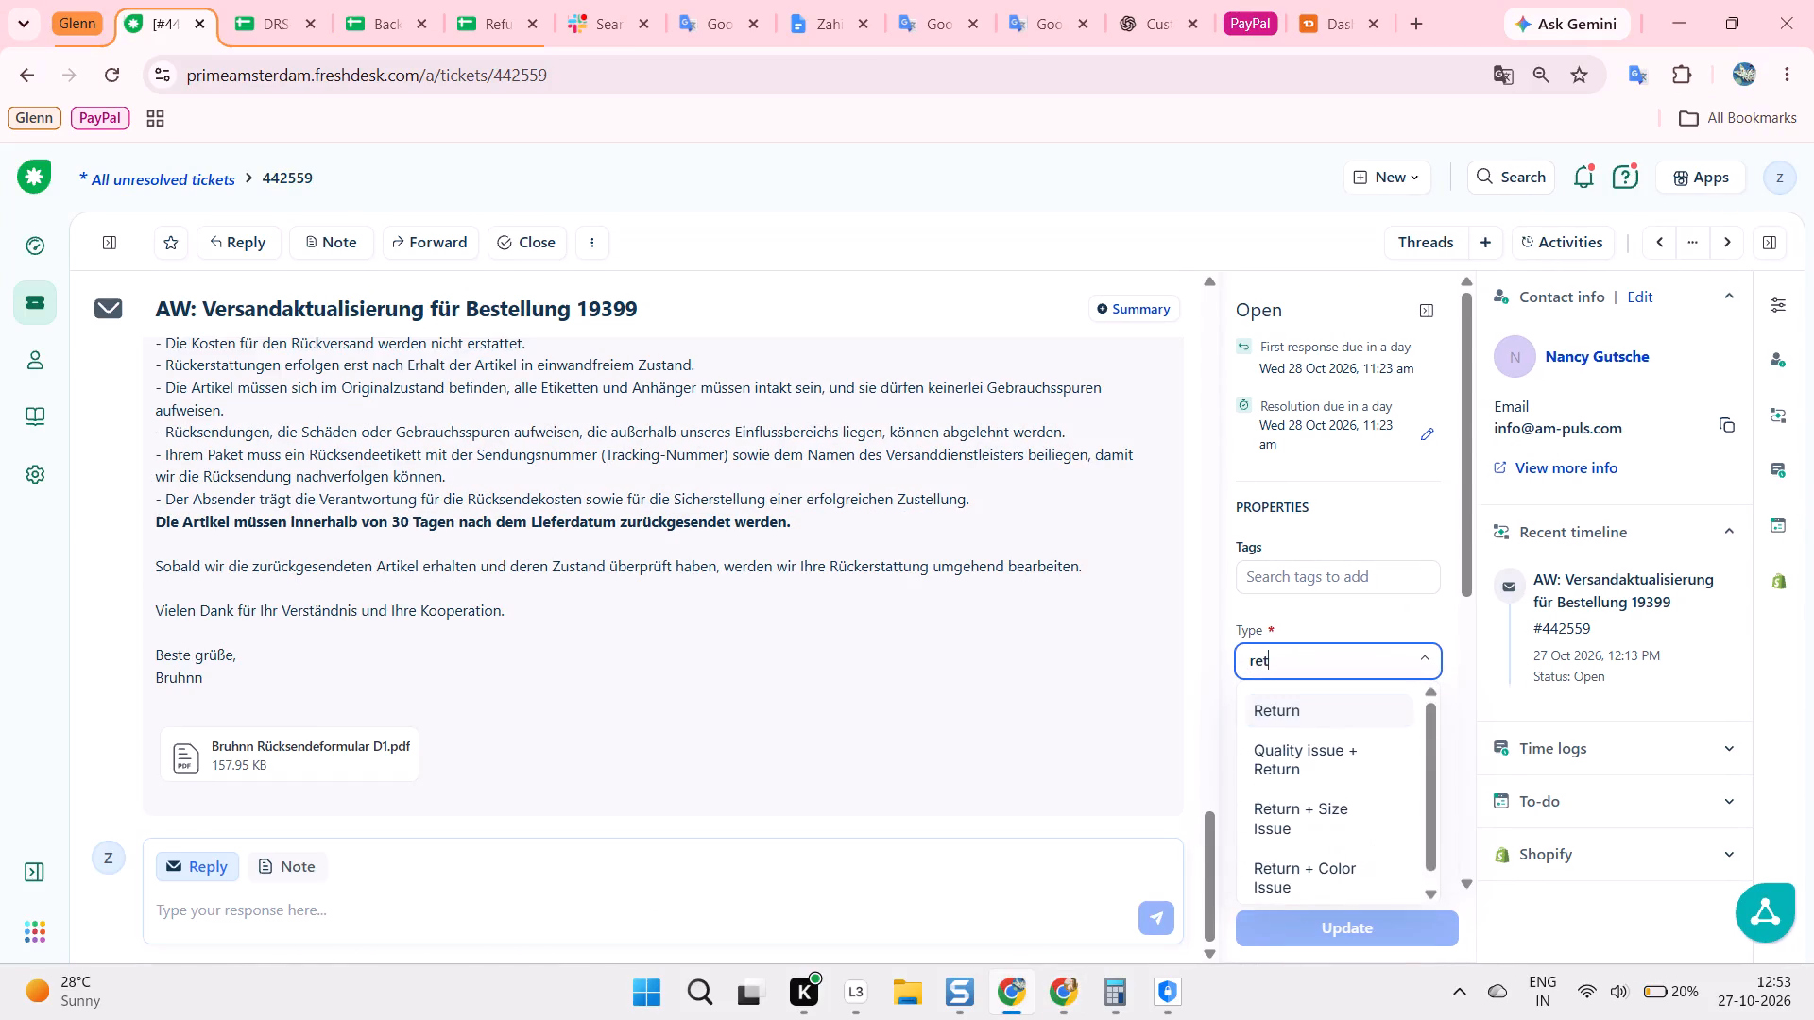
{"action": "left_click", "coordinate": [1316, 815]}
{"action": "key", "text": "Tab"}
Switch to Shopify order 19399 and look for the payment method in its payment details and timeline.
{"action": "key", "text": "alt+Tab"}
{"action": "scroll", "coordinate": [1185, 559], "scroll_direction": "down", "scroll_amount": 4}
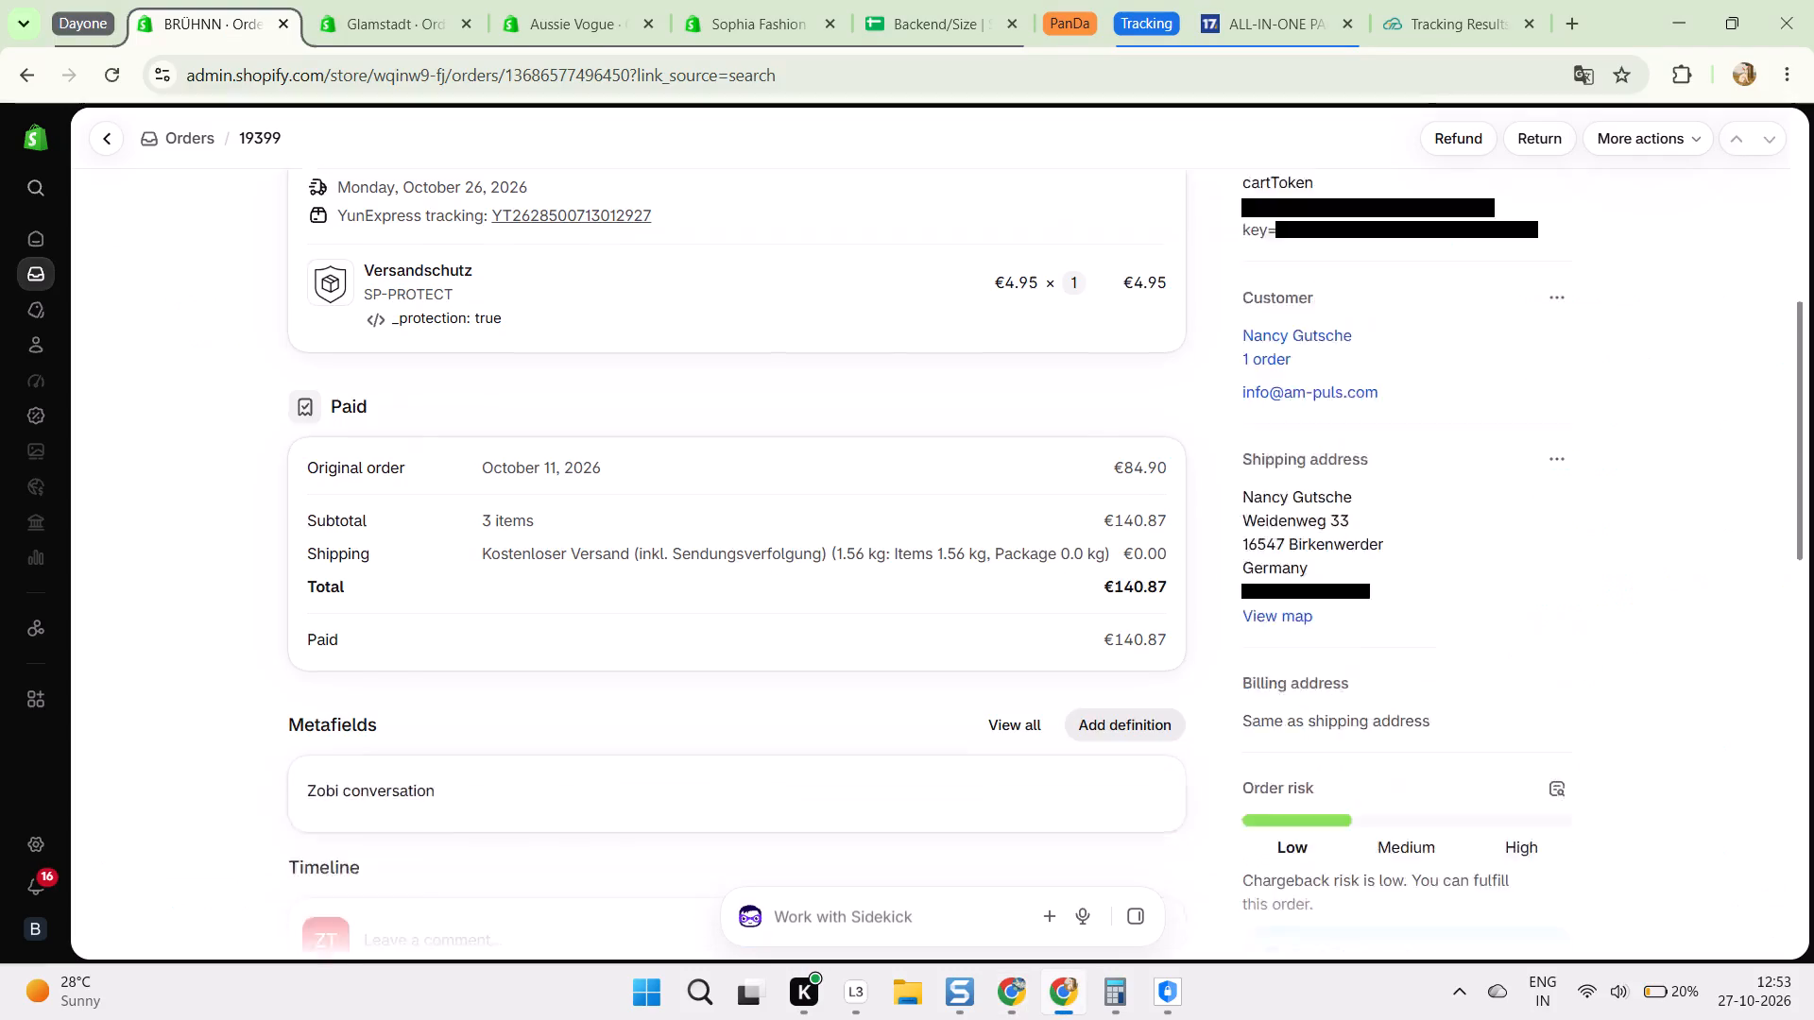
{"action": "scroll", "coordinate": [1232, 537], "scroll_direction": "down", "scroll_amount": 2}
{"action": "key", "text": "alt+Tab"}
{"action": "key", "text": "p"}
{"action": "key", "text": "Tab"}
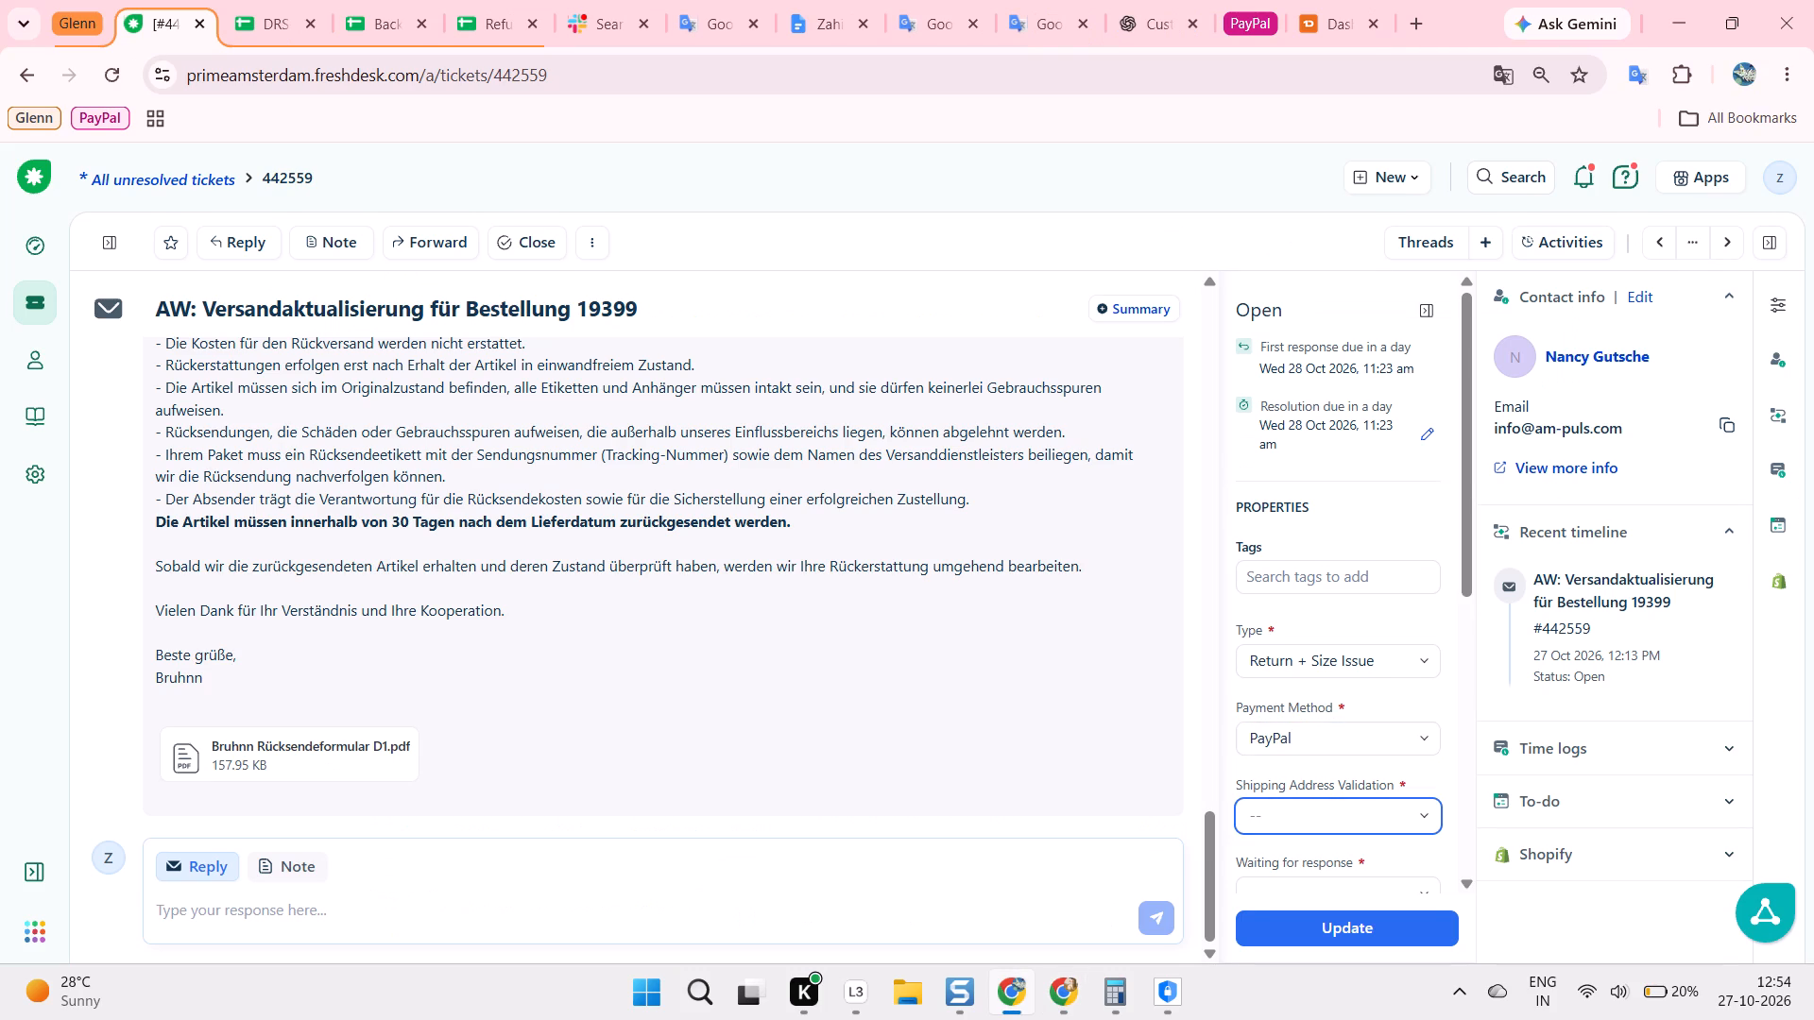
Set address validation to Verified & Correct, waiting for response to N/A, Marketing/PayPal to No and status to Resolved, keep the agent, and update the ticket.
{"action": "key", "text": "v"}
{"action": "key", "text": "Tab"}
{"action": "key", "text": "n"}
{"action": "key", "text": "Tab"}
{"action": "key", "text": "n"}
{"action": "key", "text": "Tab"}
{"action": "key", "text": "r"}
{"action": "key", "text": "Tab"}
{"action": "key", "text": "Tab"}
{"action": "key", "text": "Tab"}
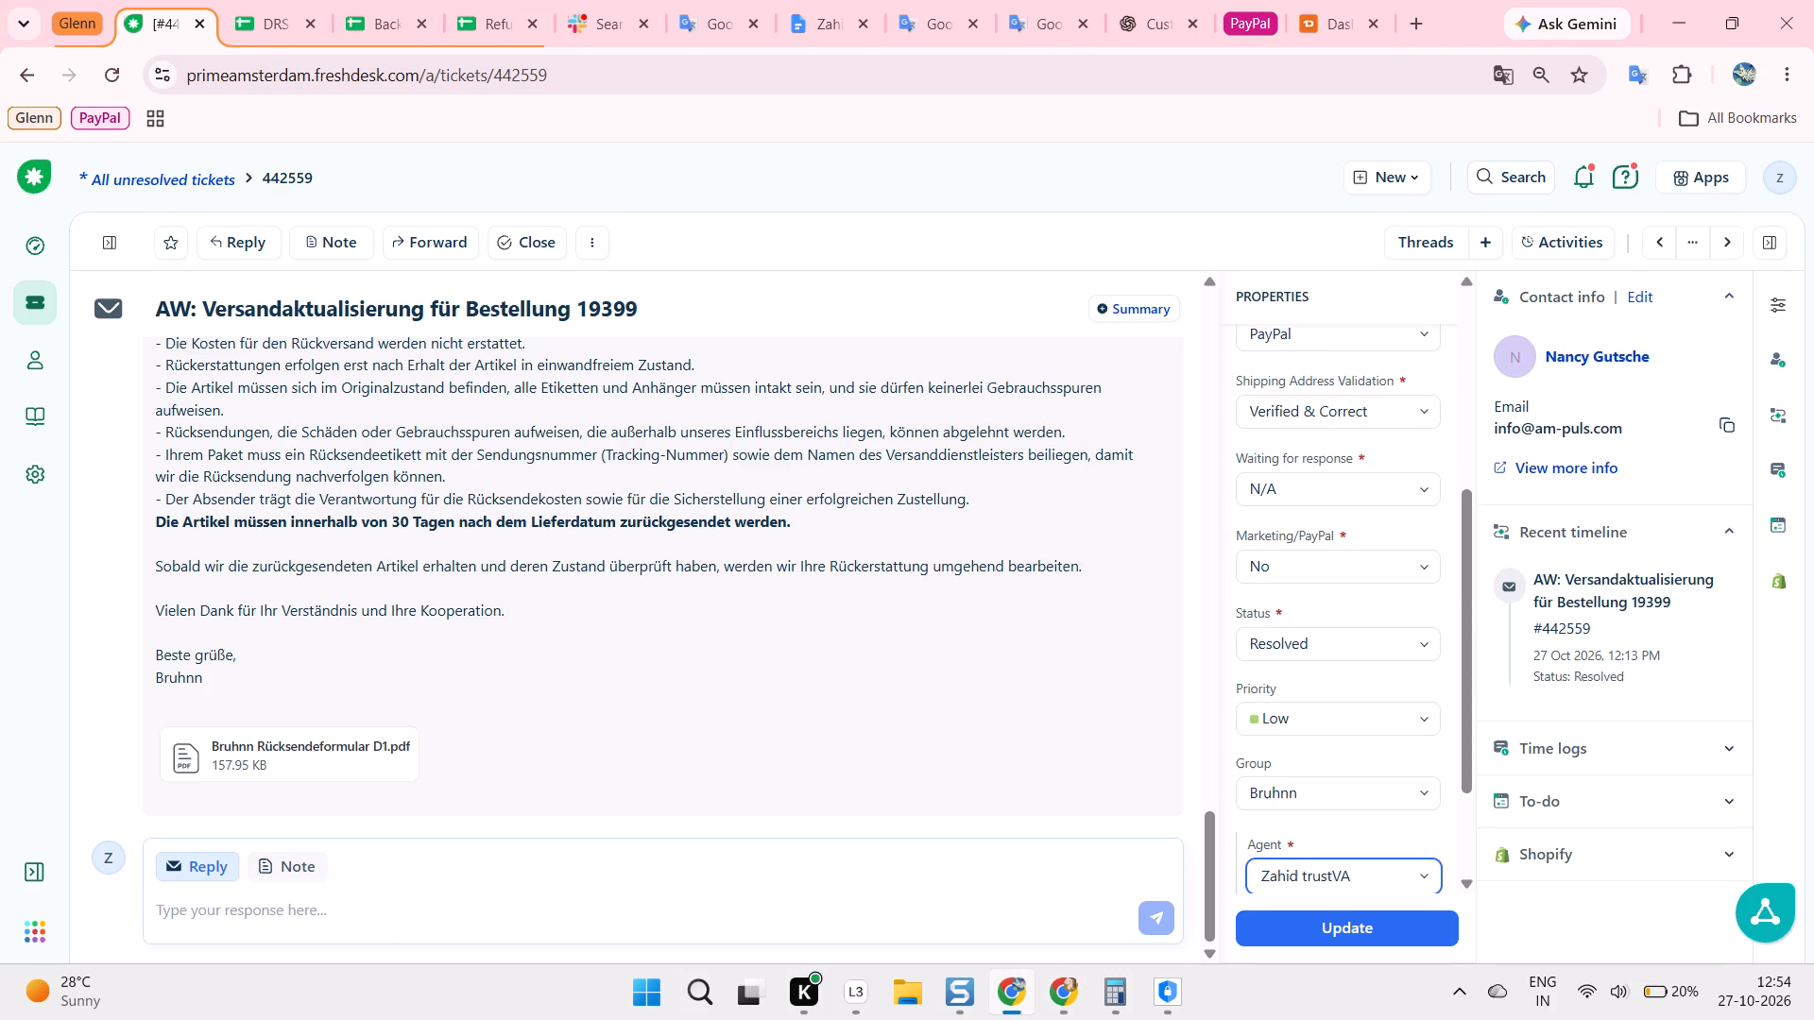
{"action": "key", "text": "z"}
{"action": "scroll", "coordinate": [1233, 671], "scroll_direction": "down", "scroll_amount": 5}
{"action": "left_click", "coordinate": [1357, 928]}
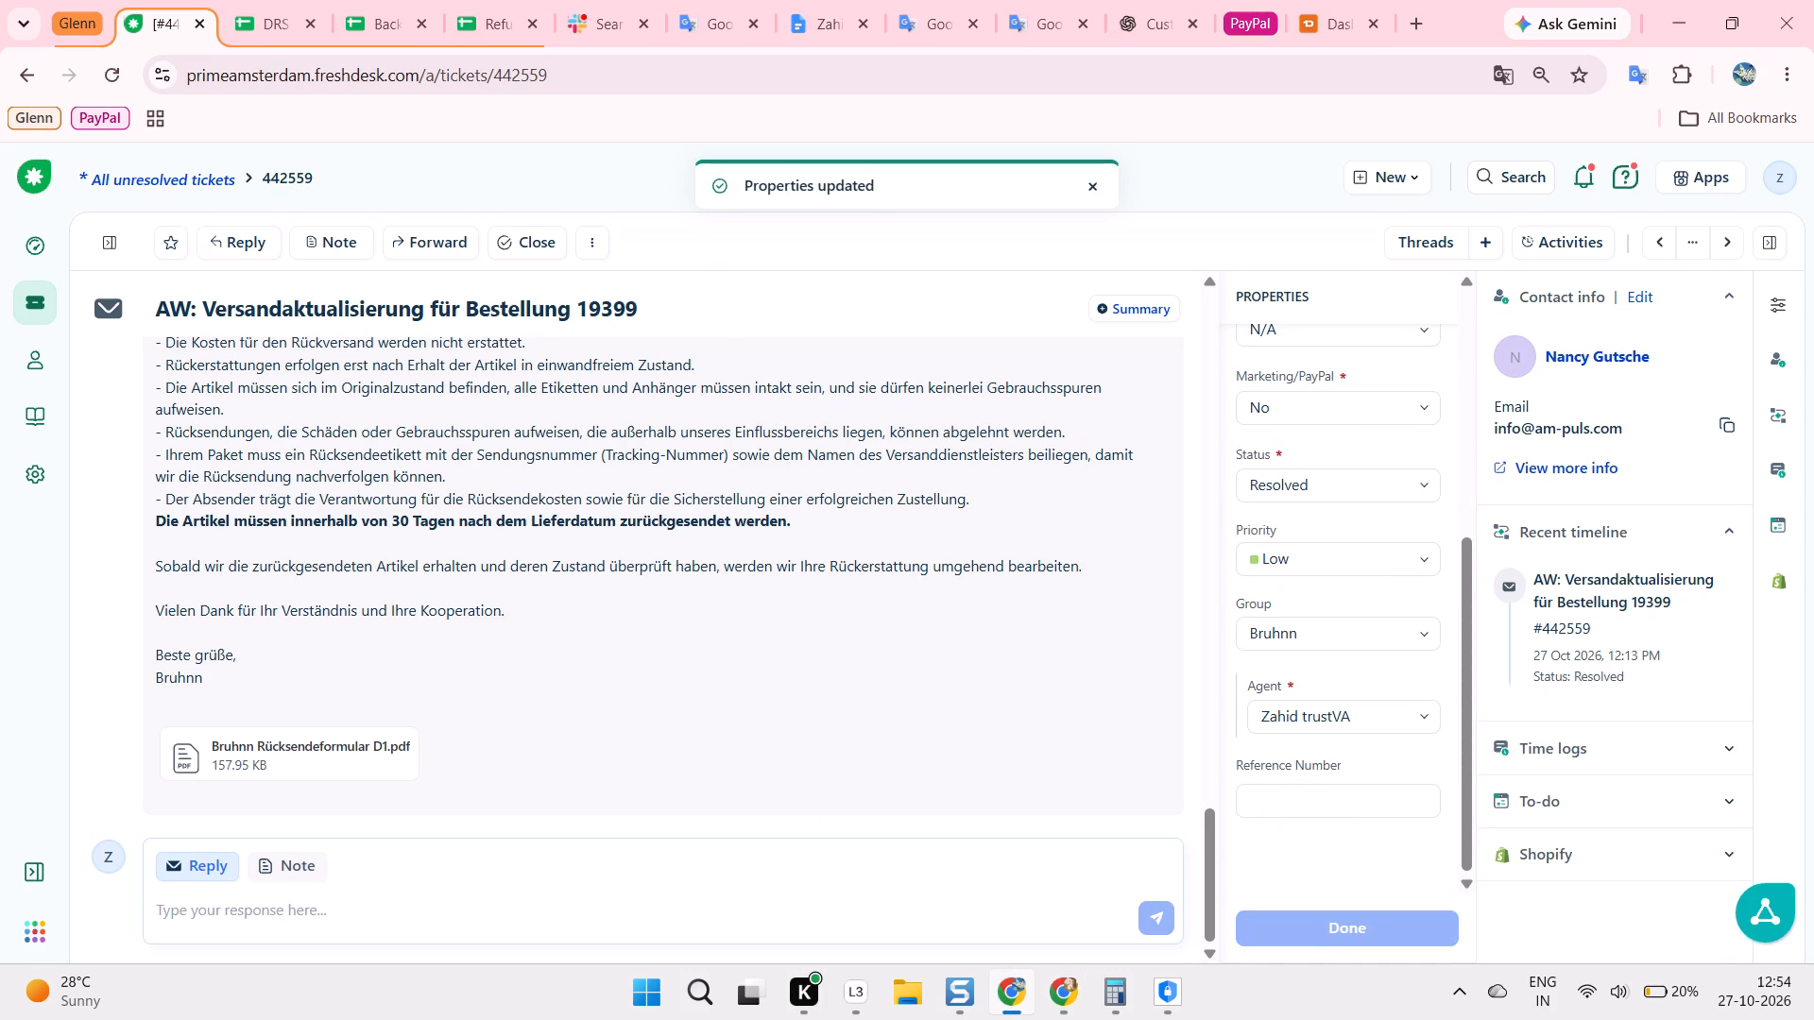
Log ticket number 442559 in cell AN47 under ZAHID on the Oct 27 sheet of DRS- October 2026.
{"action": "double_click", "coordinate": [282, 175]}
{"action": "key", "text": "ctrl+c"}
{"action": "key", "text": "ctrl+c"}
{"action": "left_click", "coordinate": [253, 0]}
{"action": "key", "text": "ctrl+v"}
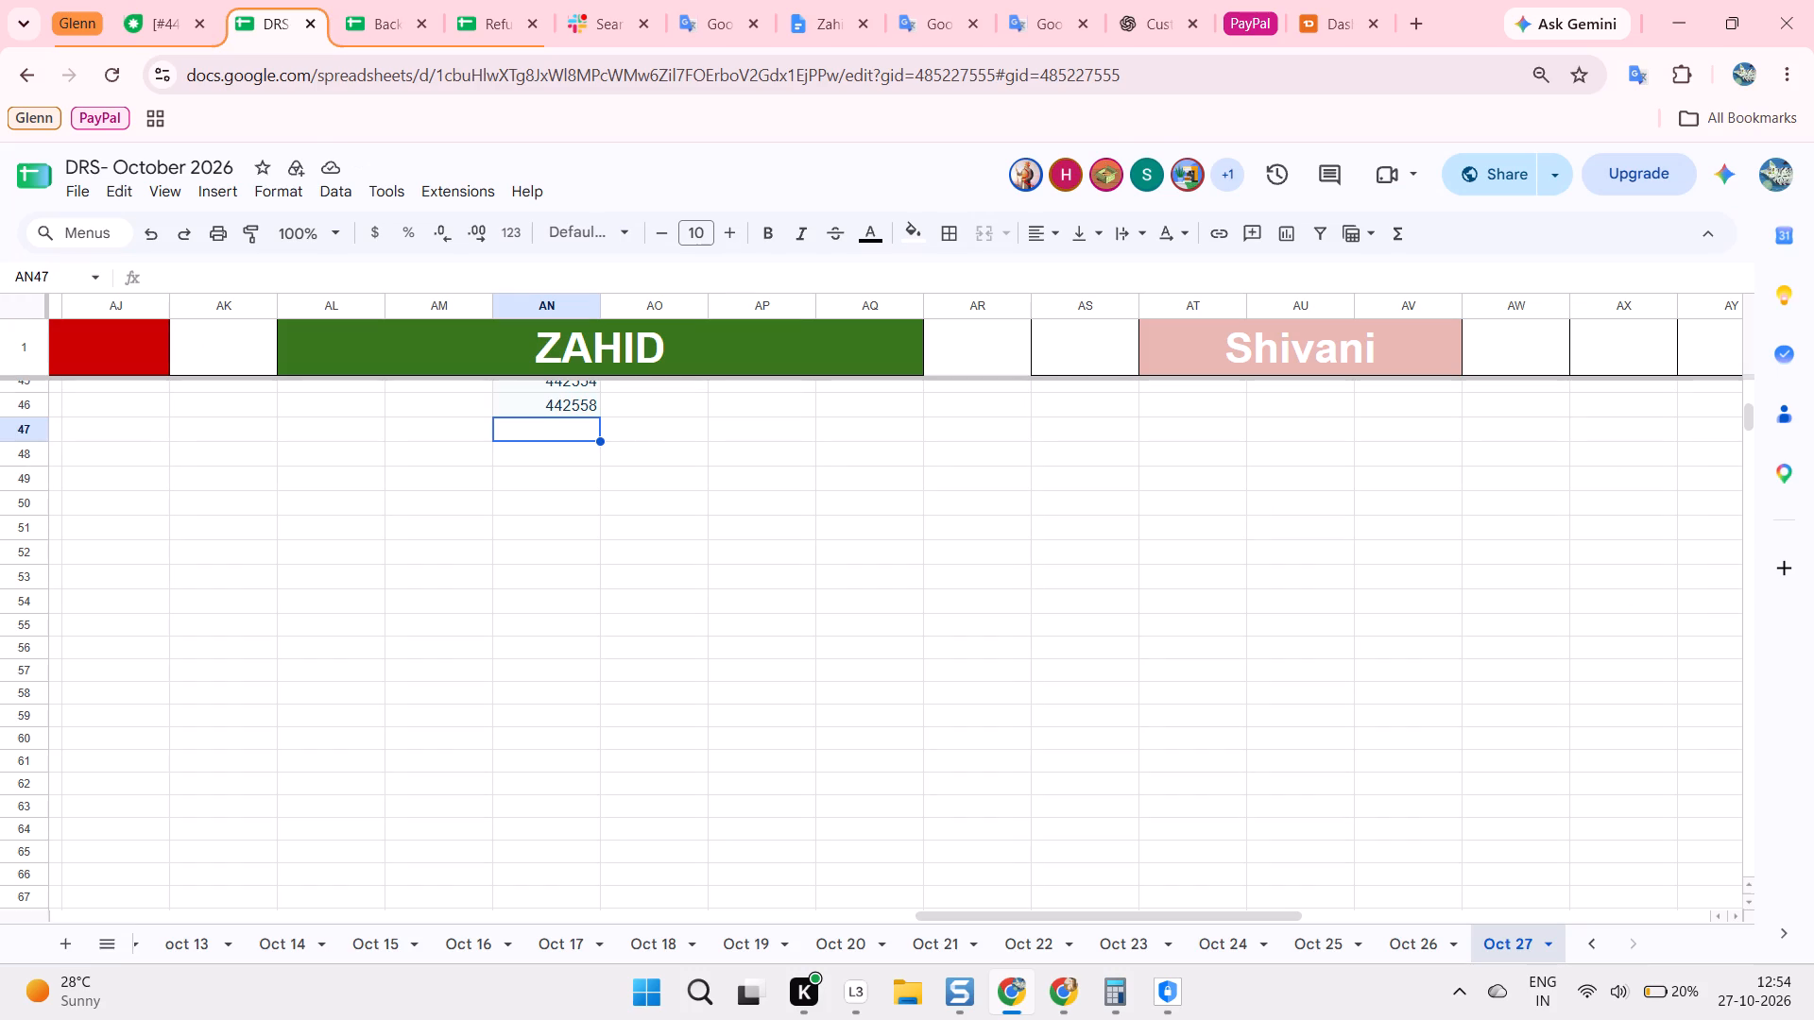
{"action": "left_click", "coordinate": [577, 459]}
{"action": "scroll", "coordinate": [577, 459], "scroll_direction": "down", "scroll_amount": 1}
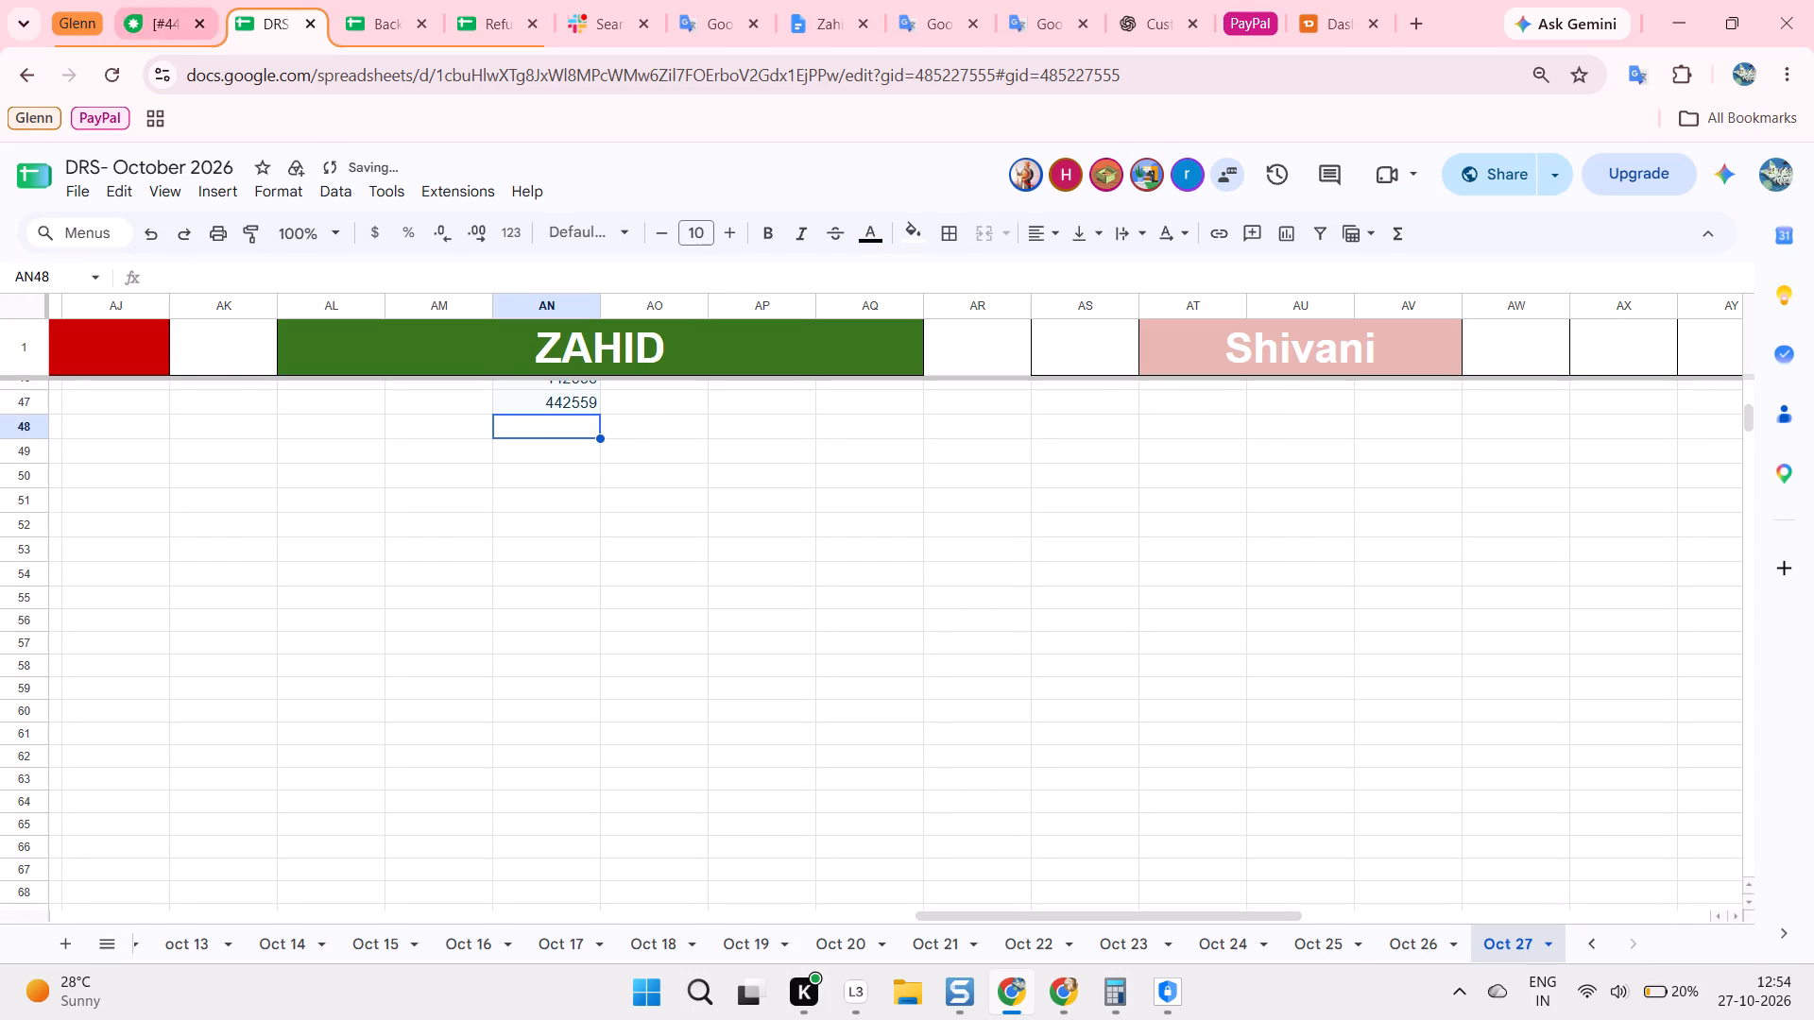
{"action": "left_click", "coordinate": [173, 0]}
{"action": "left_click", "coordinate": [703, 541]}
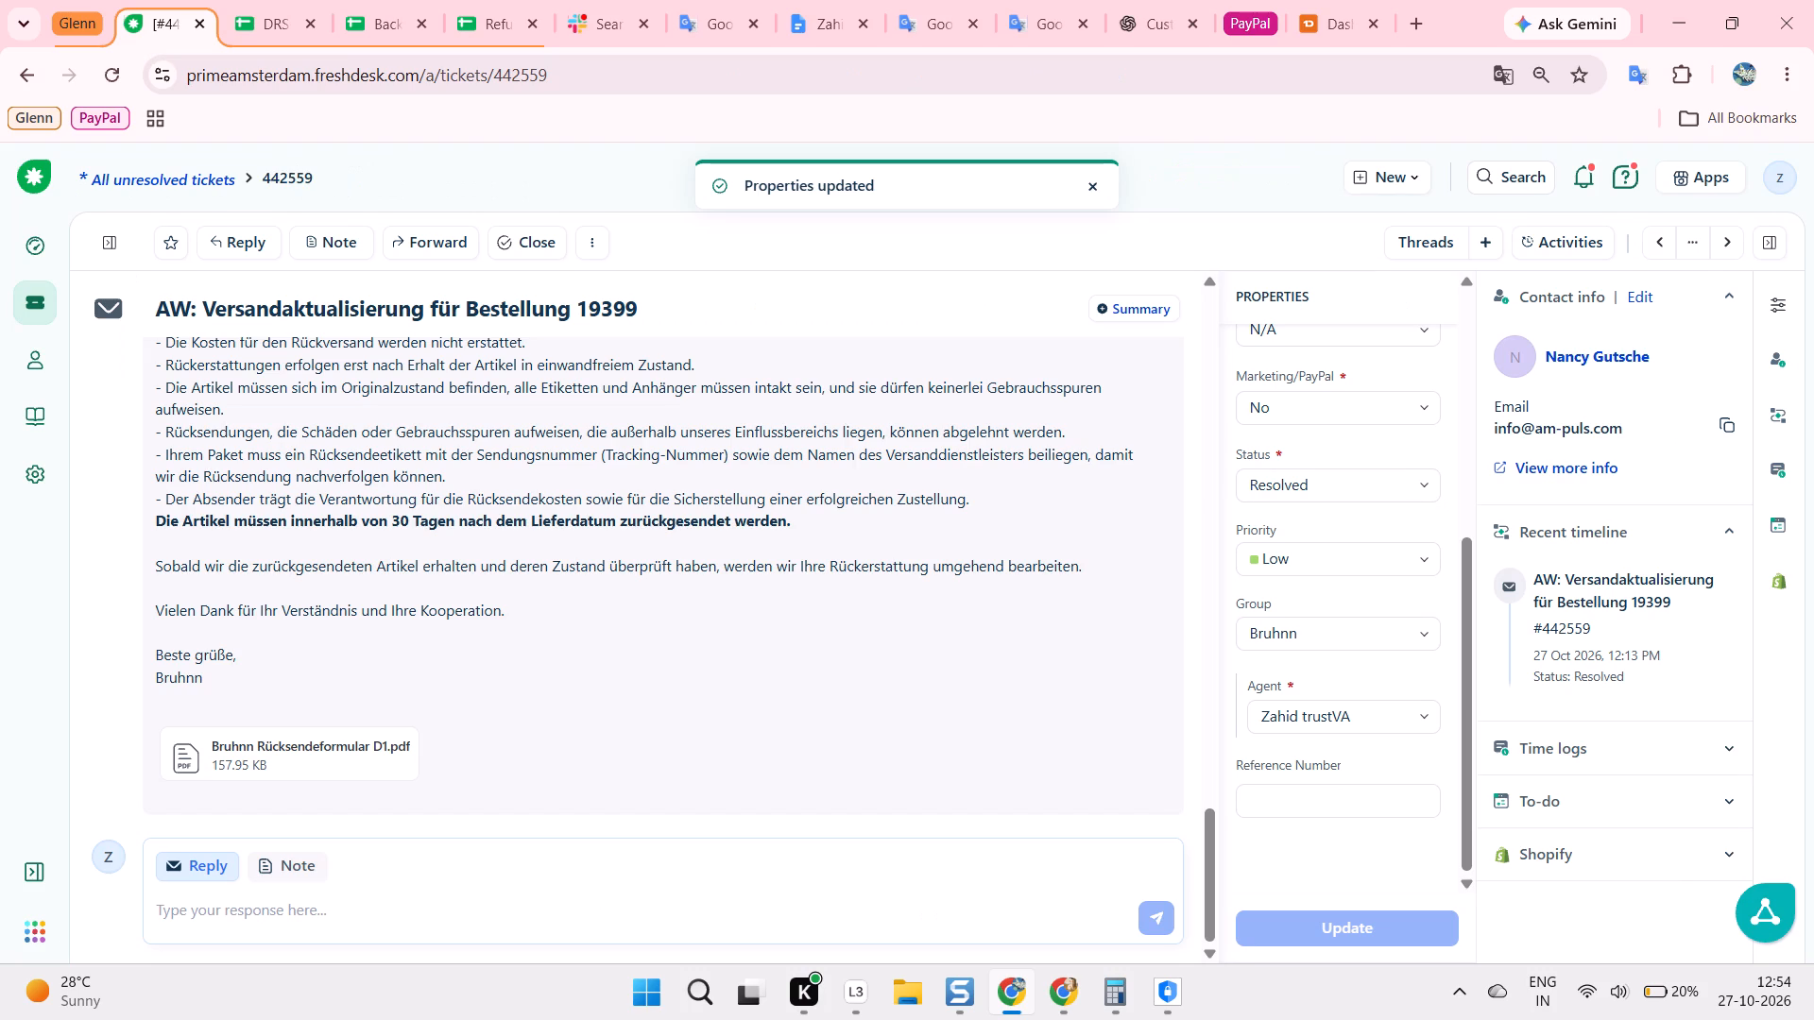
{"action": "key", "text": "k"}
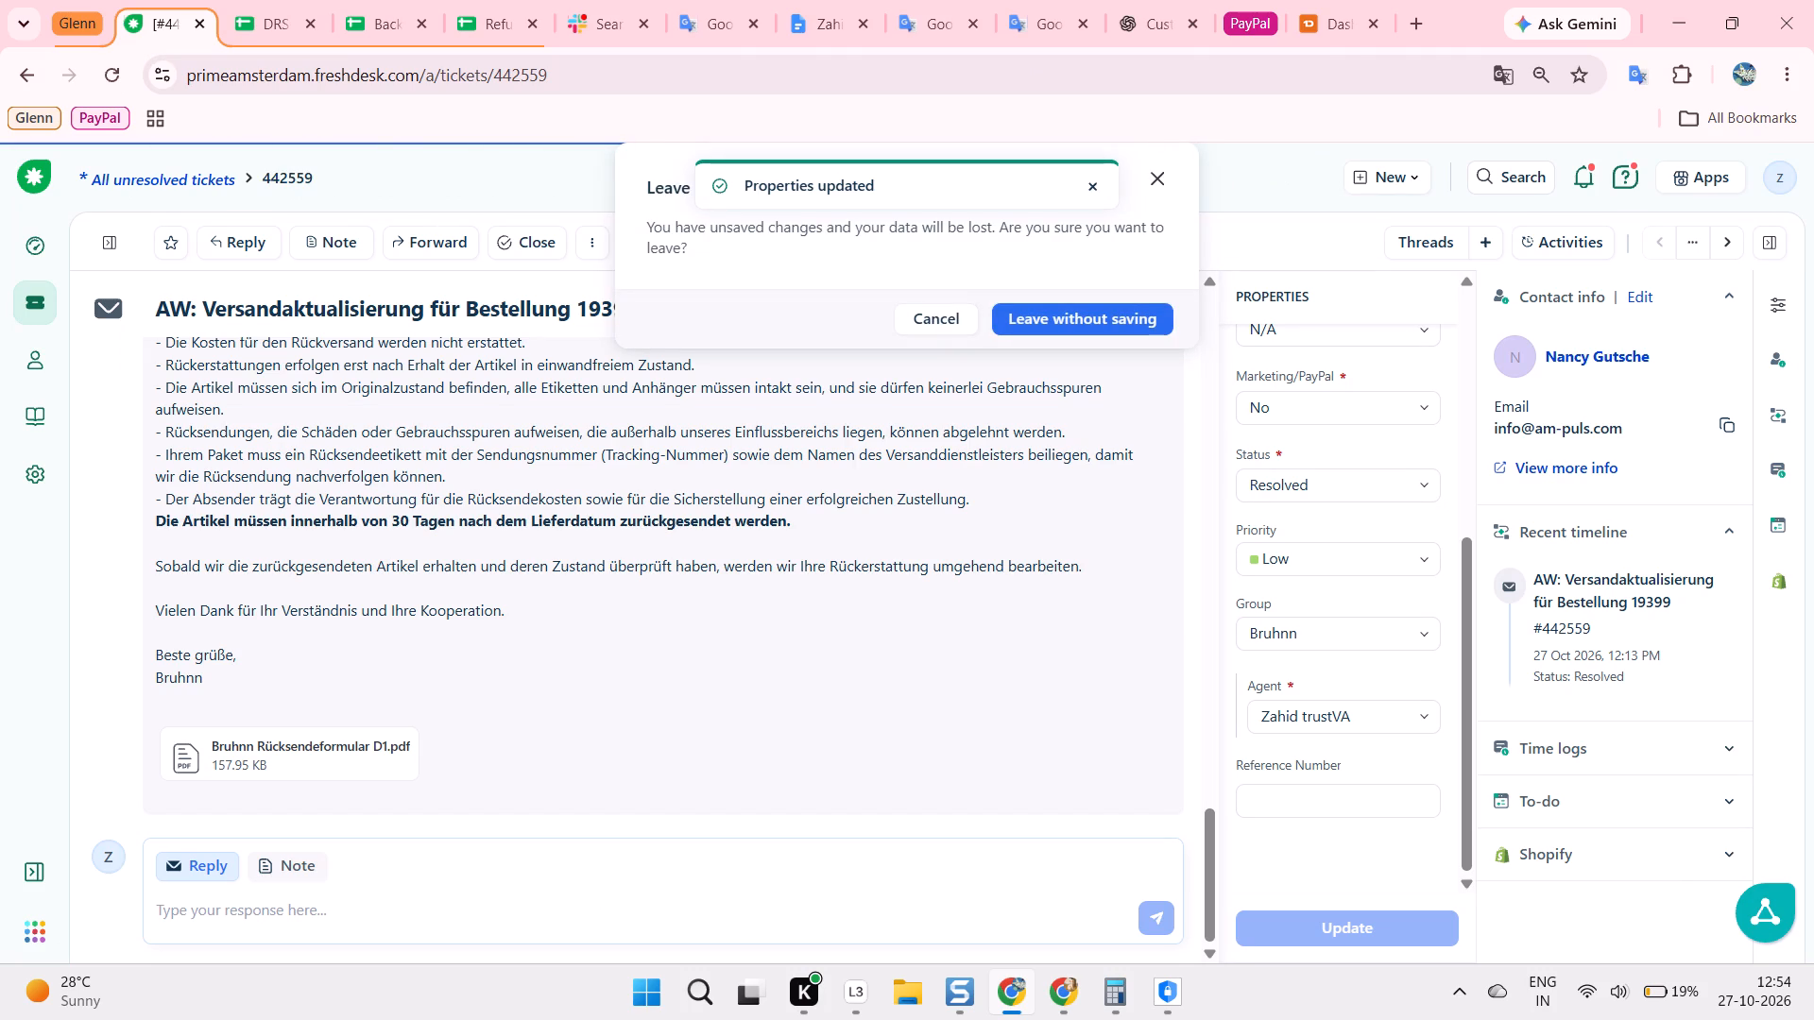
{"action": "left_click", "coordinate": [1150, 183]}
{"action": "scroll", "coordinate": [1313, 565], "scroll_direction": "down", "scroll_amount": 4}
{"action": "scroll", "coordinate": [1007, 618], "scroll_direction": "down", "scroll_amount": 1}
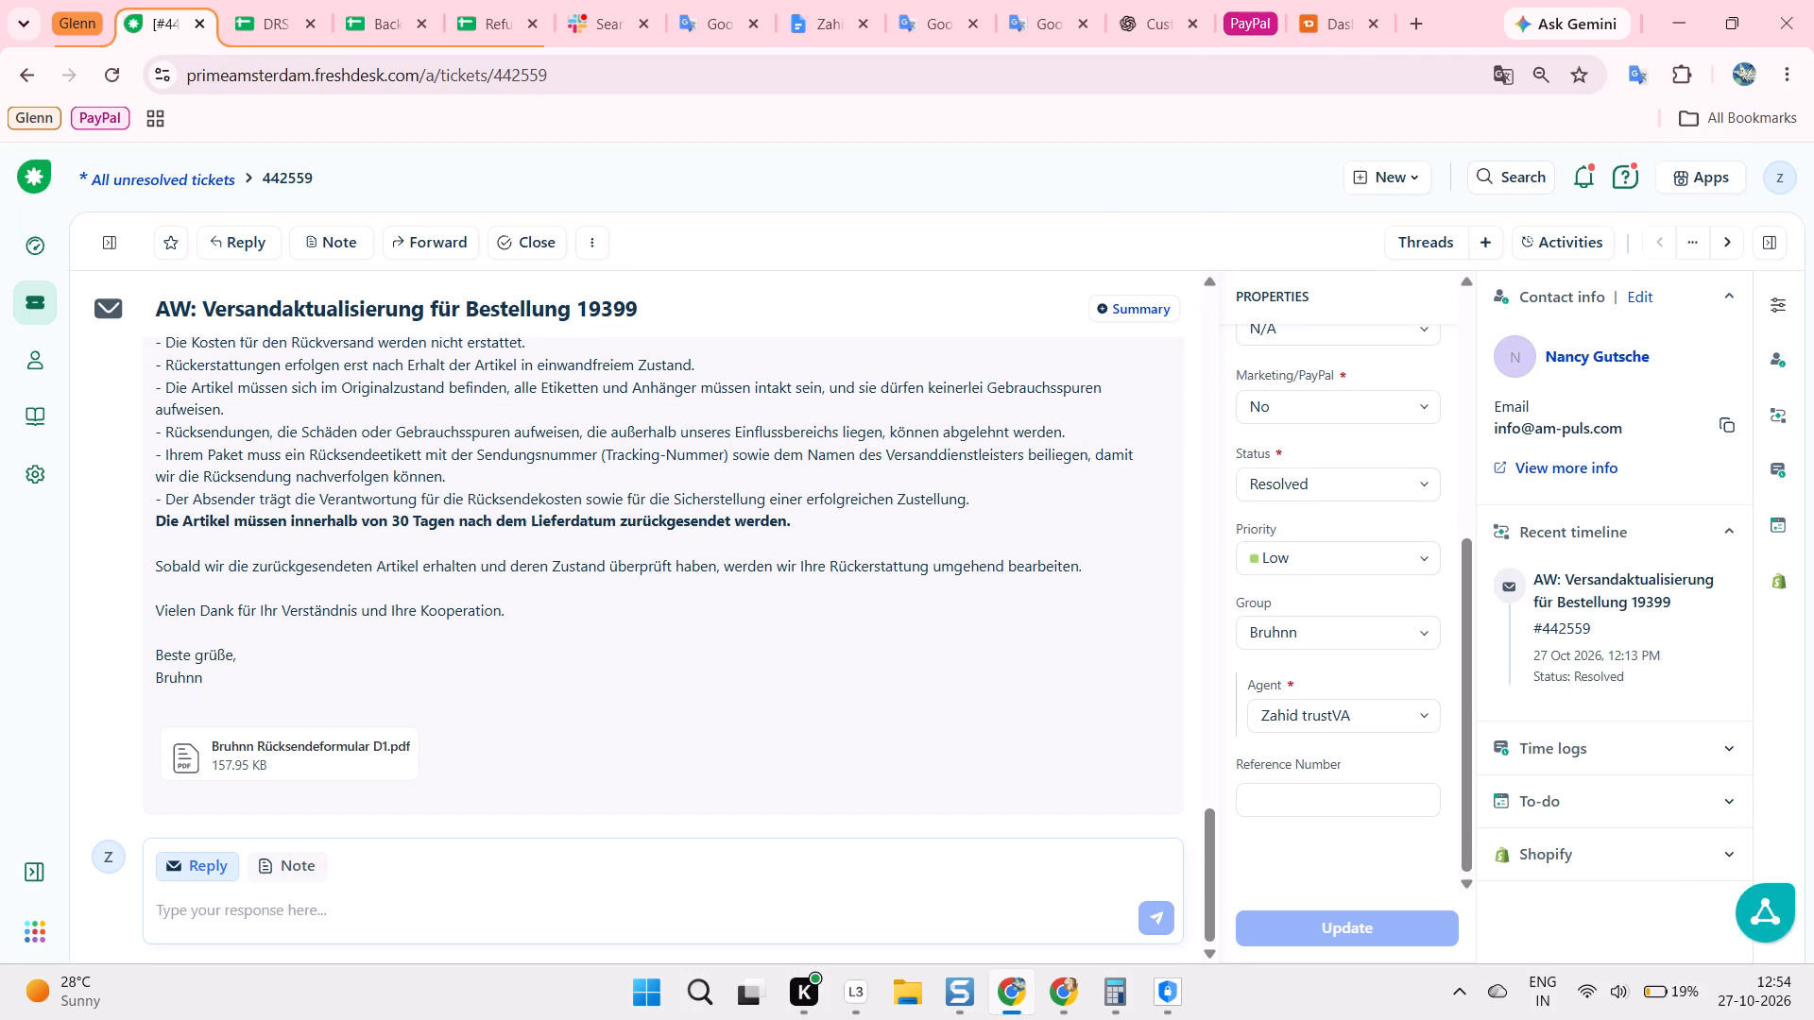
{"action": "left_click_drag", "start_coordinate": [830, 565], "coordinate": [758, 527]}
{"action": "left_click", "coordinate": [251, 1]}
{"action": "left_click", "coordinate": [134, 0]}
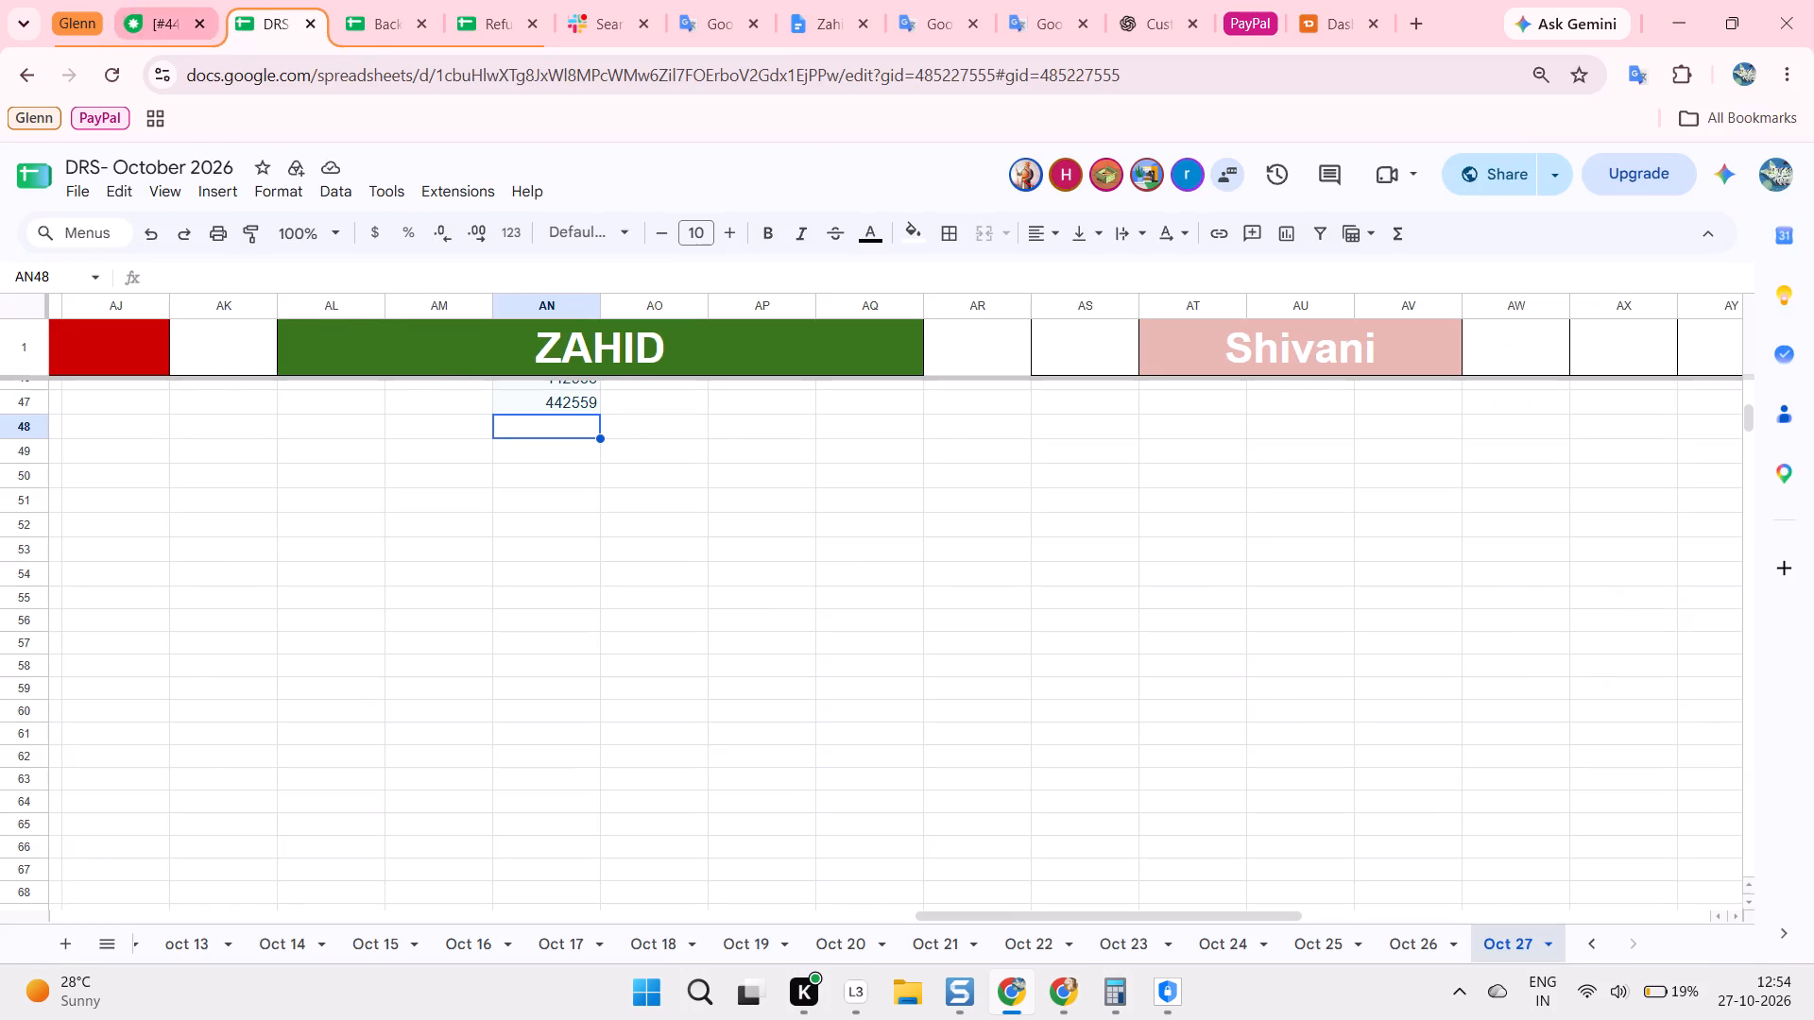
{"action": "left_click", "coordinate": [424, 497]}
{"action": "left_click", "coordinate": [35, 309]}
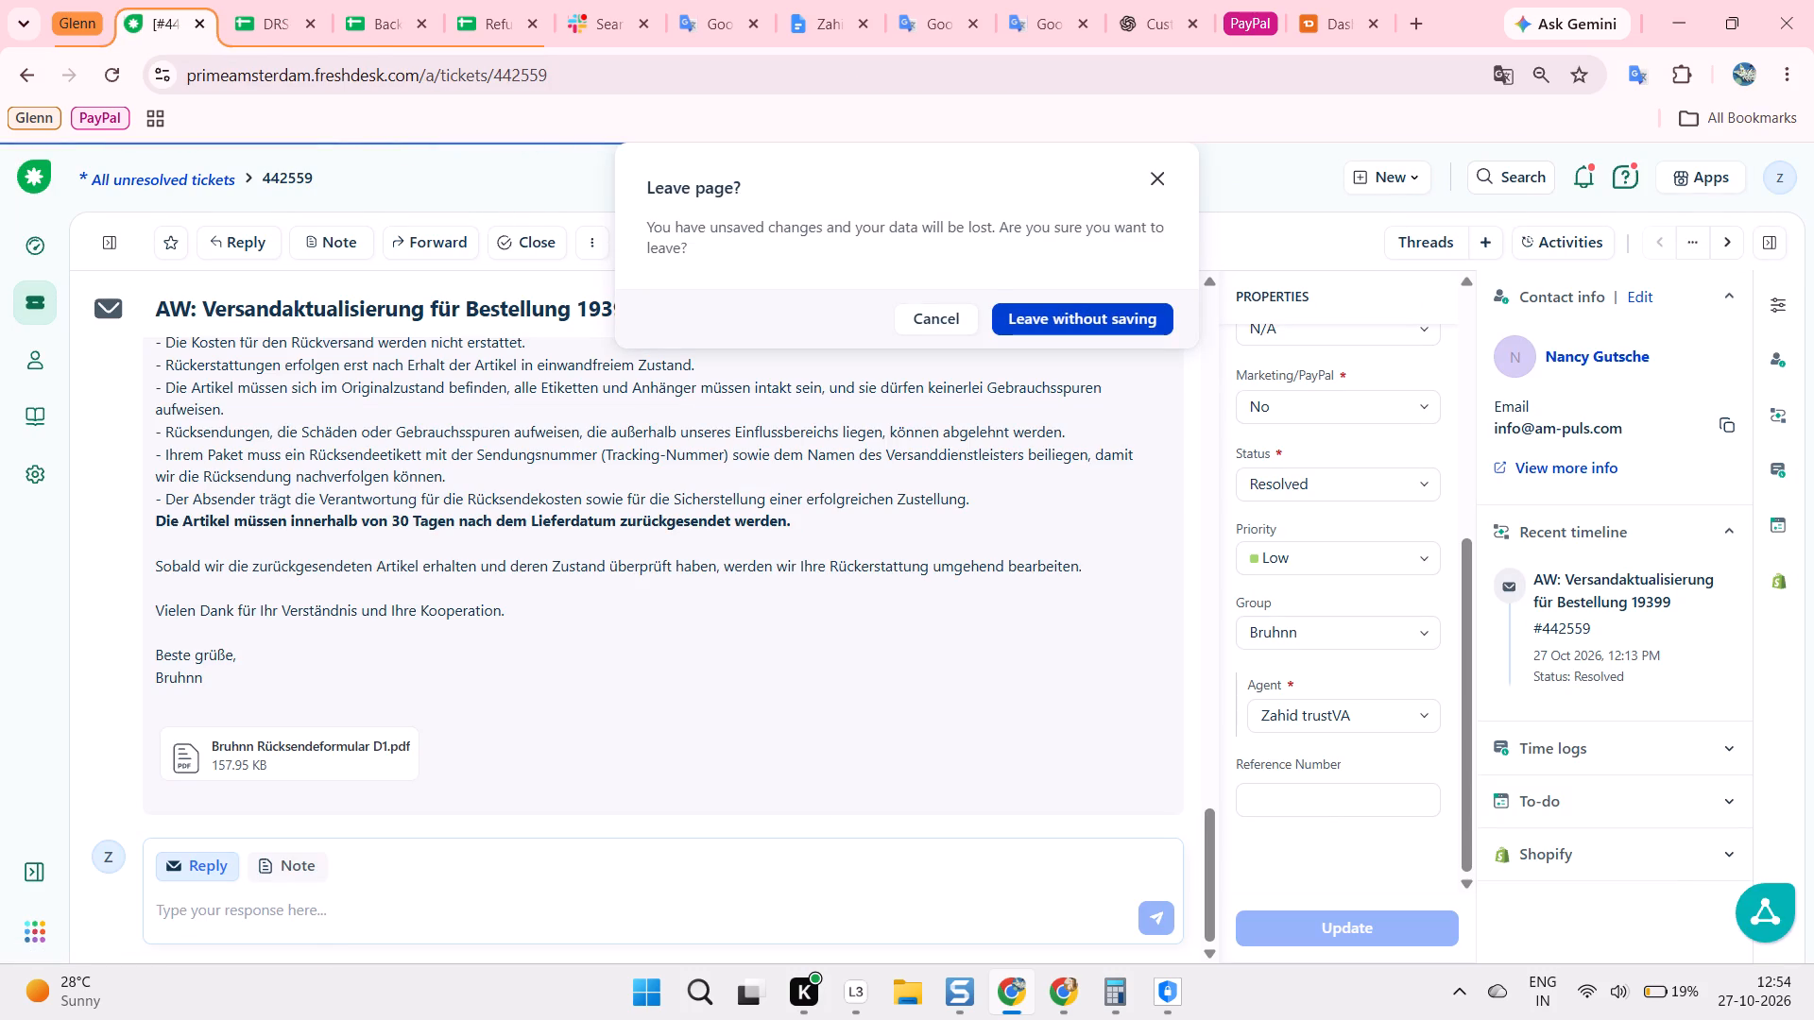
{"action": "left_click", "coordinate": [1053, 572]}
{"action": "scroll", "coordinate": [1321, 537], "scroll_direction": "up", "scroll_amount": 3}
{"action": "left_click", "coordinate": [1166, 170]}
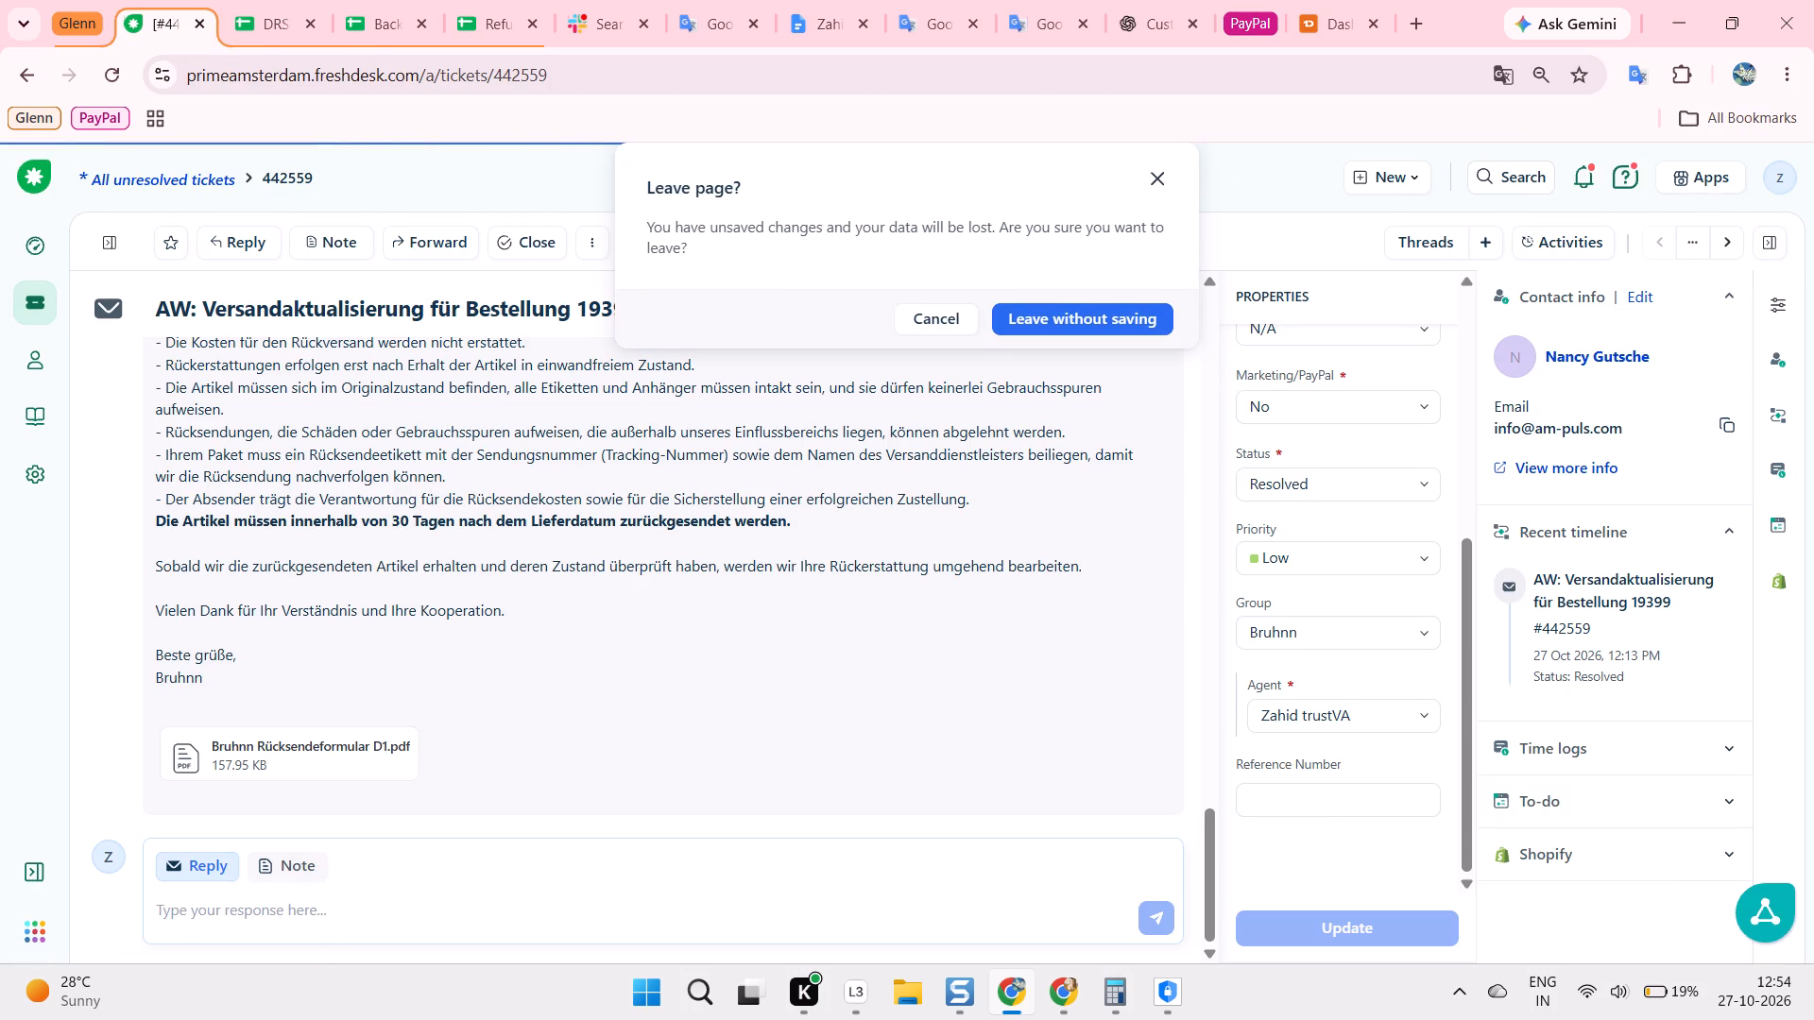
Look over the properties of ticket 442559 and reload its page, discarding any unsaved changes.
{"action": "scroll", "coordinate": [1364, 467], "scroll_direction": "up", "scroll_amount": 3}
{"action": "scroll", "coordinate": [1377, 494], "scroll_direction": "down", "scroll_amount": 1}
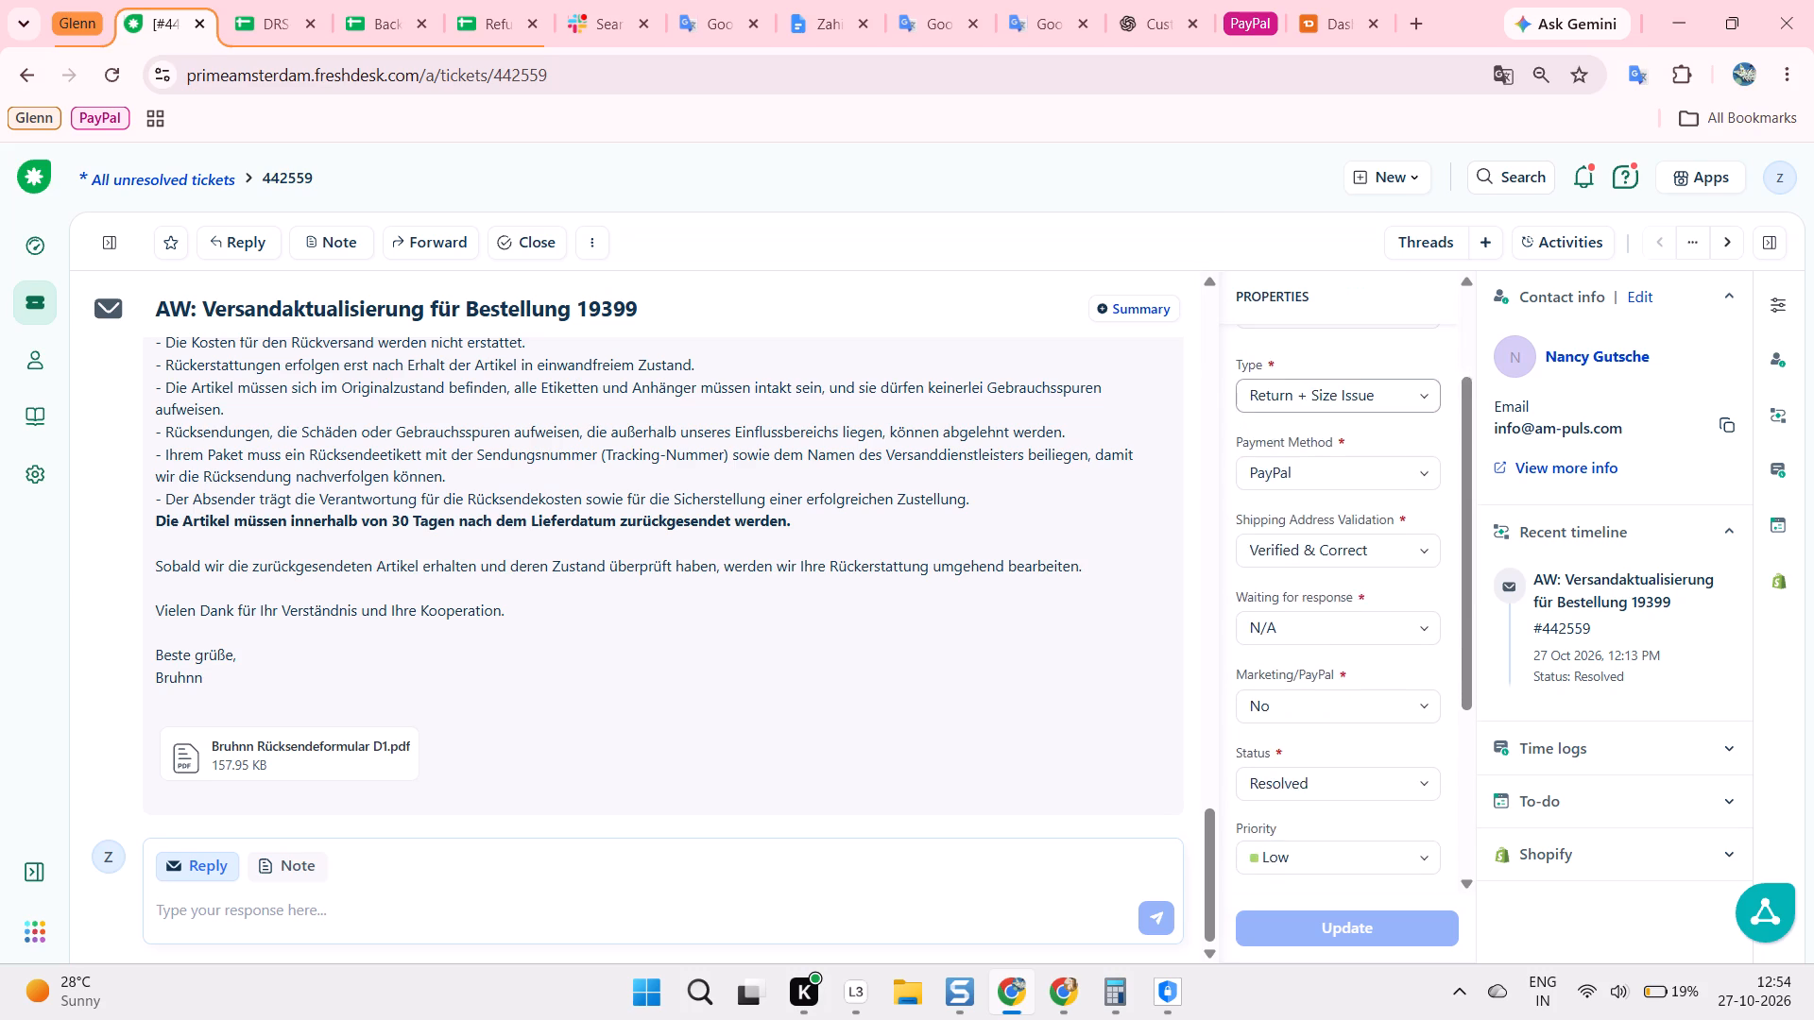
{"action": "scroll", "coordinate": [1378, 498], "scroll_direction": "down", "scroll_amount": 8}
{"action": "left_click", "coordinate": [766, 566]}
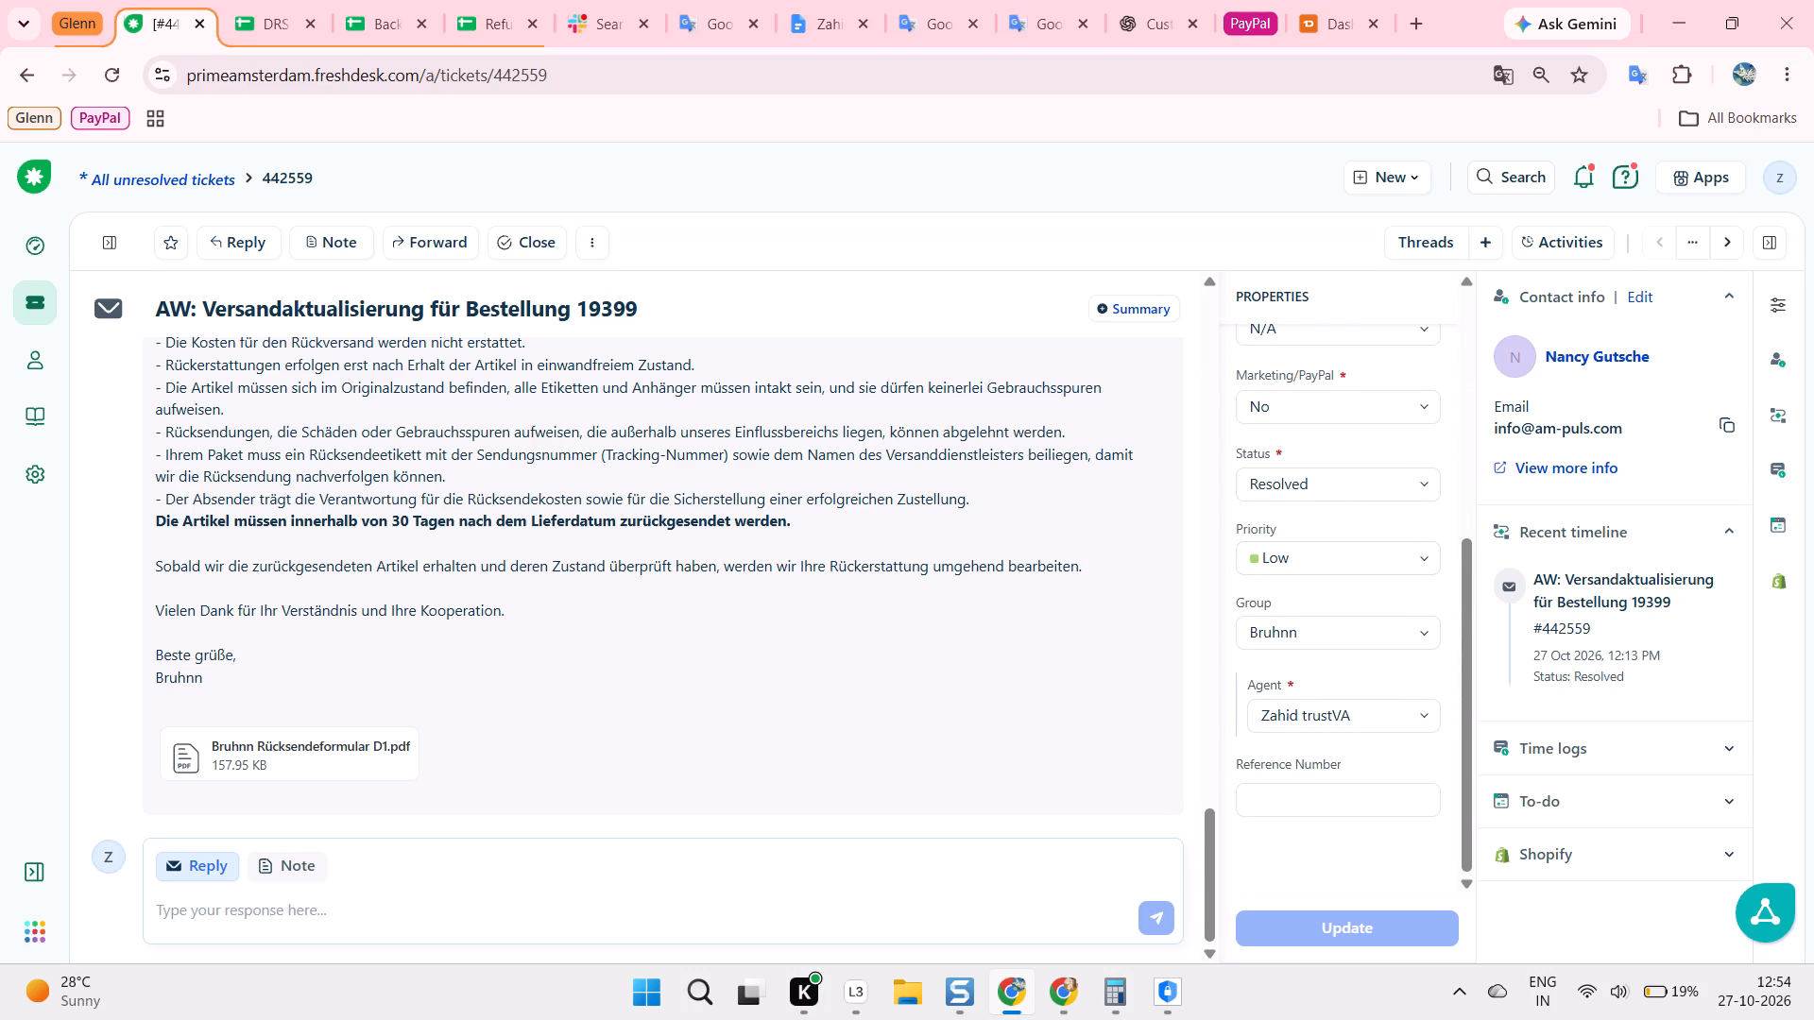
{"action": "left_click", "coordinate": [108, 83]}
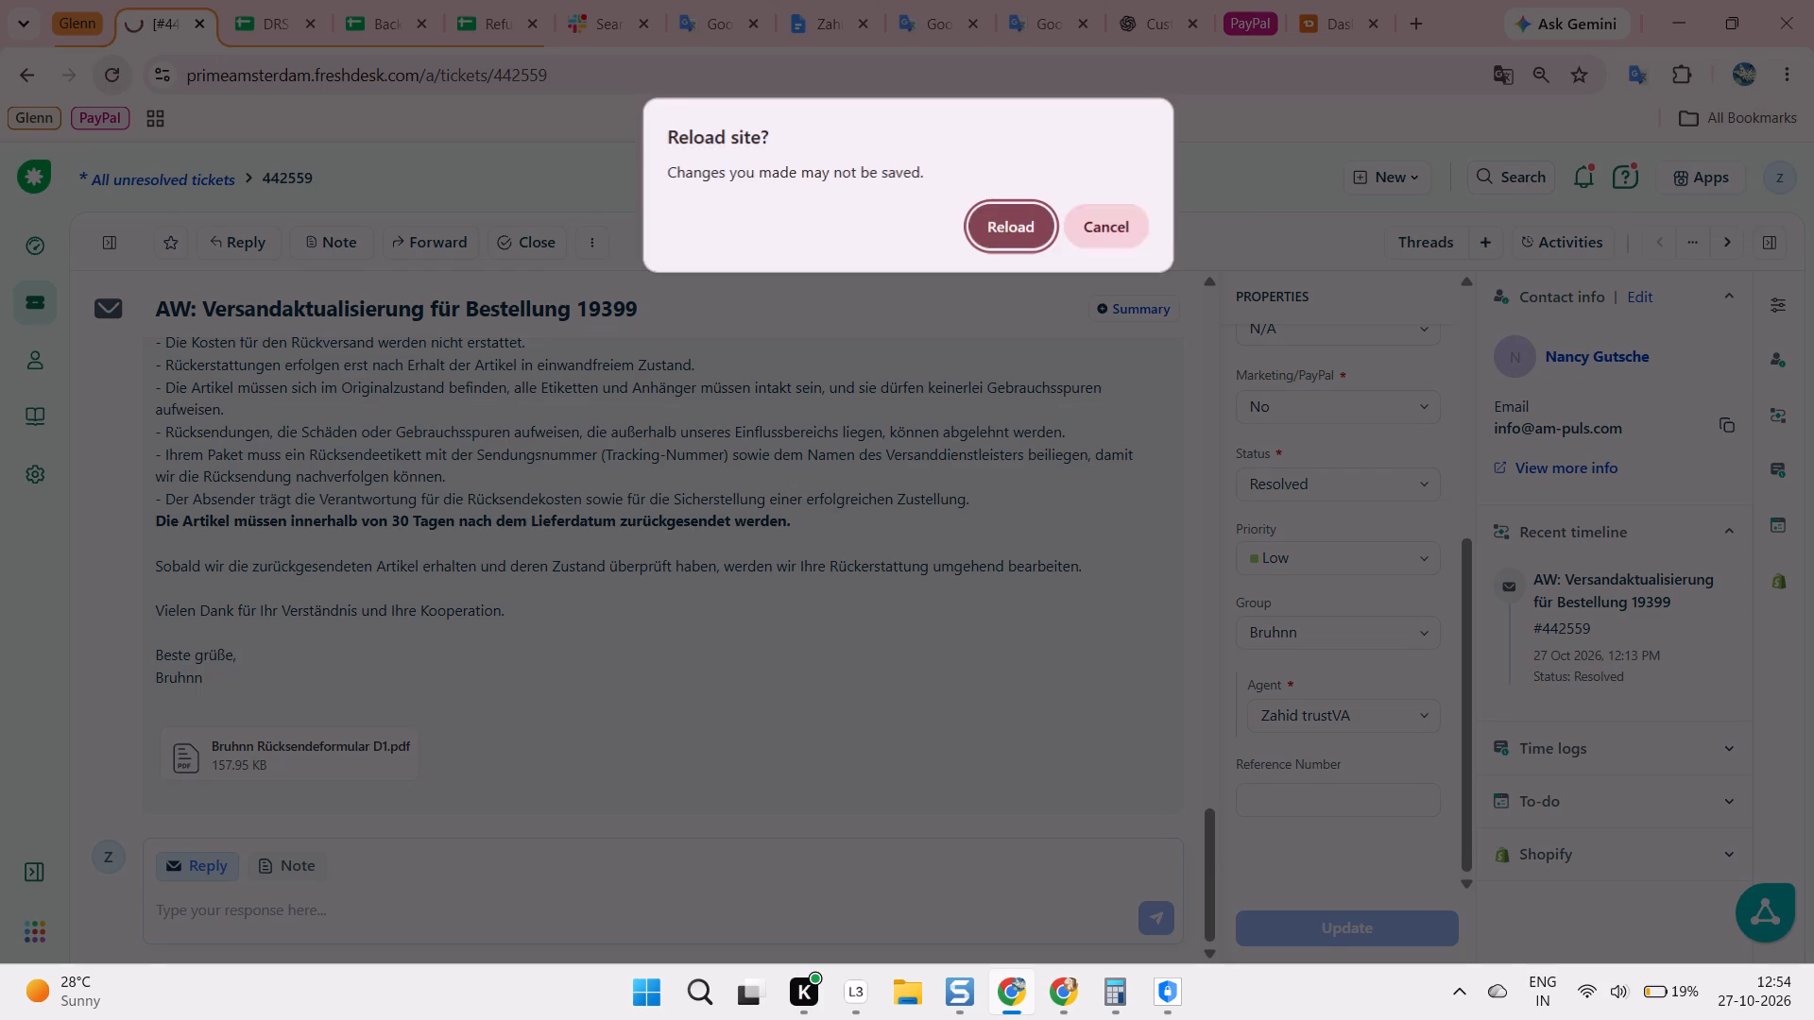
{"action": "left_click", "coordinate": [1029, 231]}
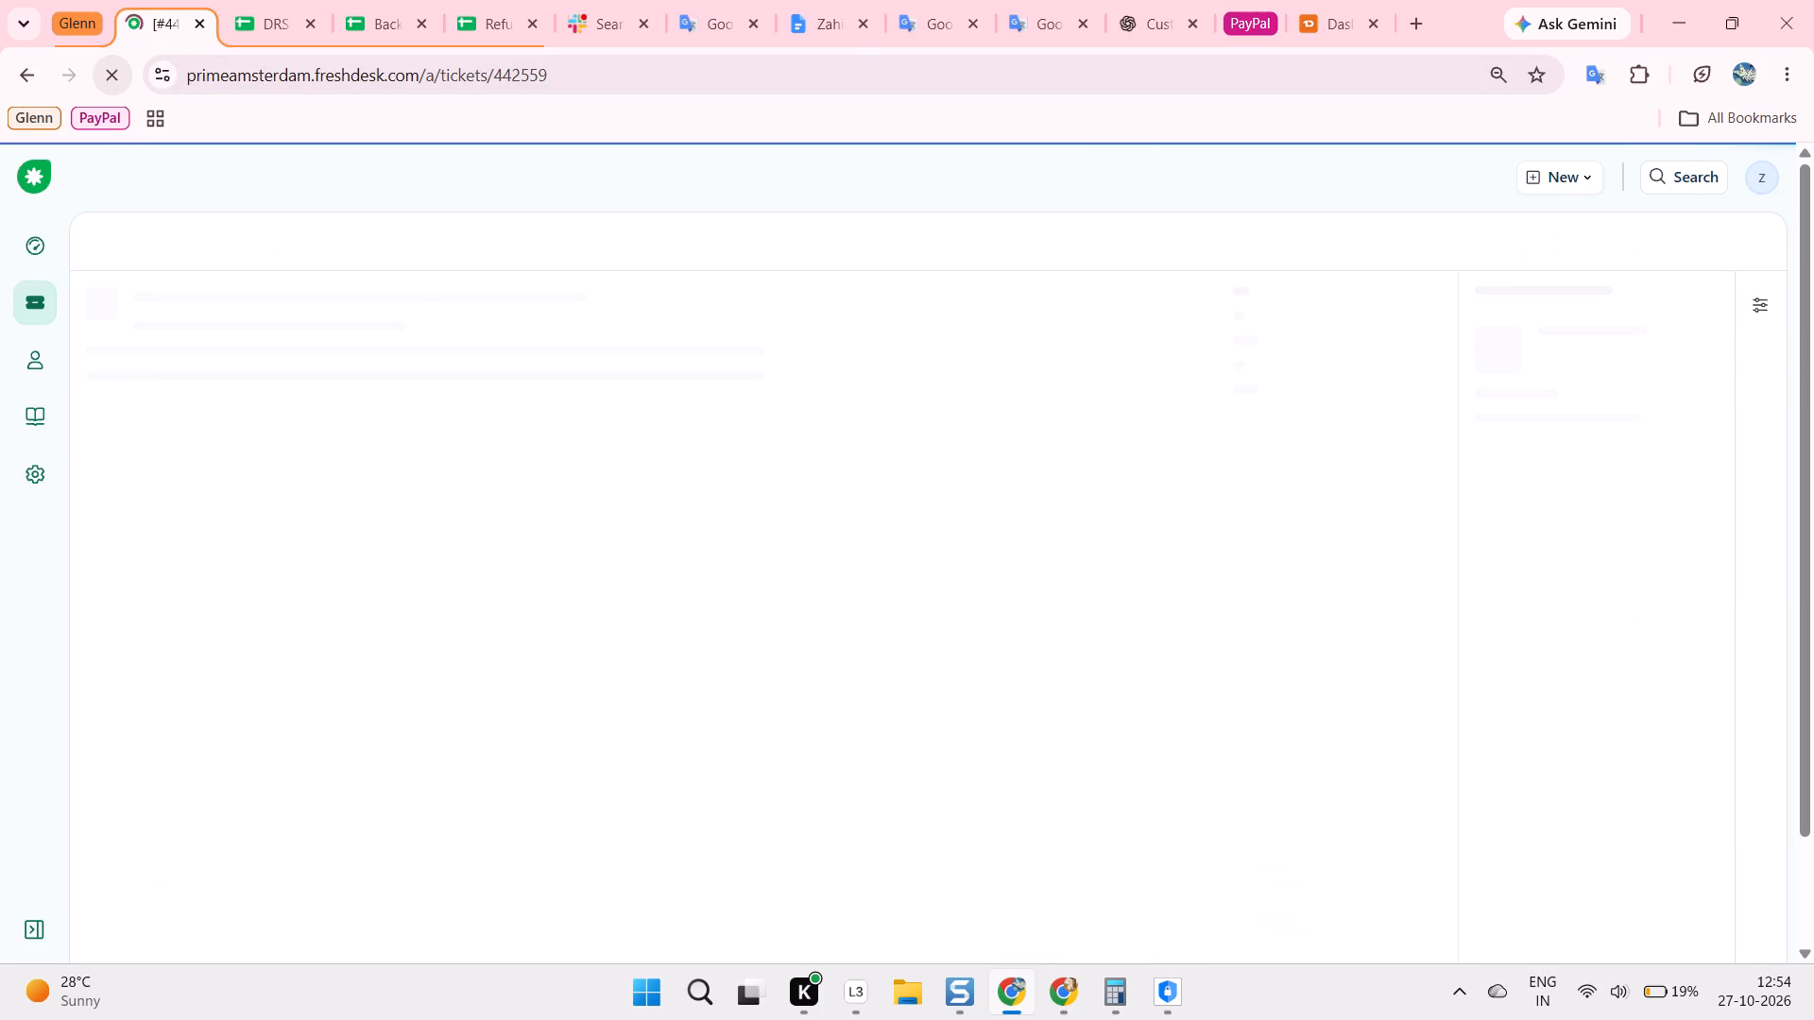
Review the size chart note, the sent reply and its return form attachment in the reloaded ticket 442559.
{"action": "scroll", "coordinate": [608, 415], "scroll_direction": "down", "scroll_amount": 13}
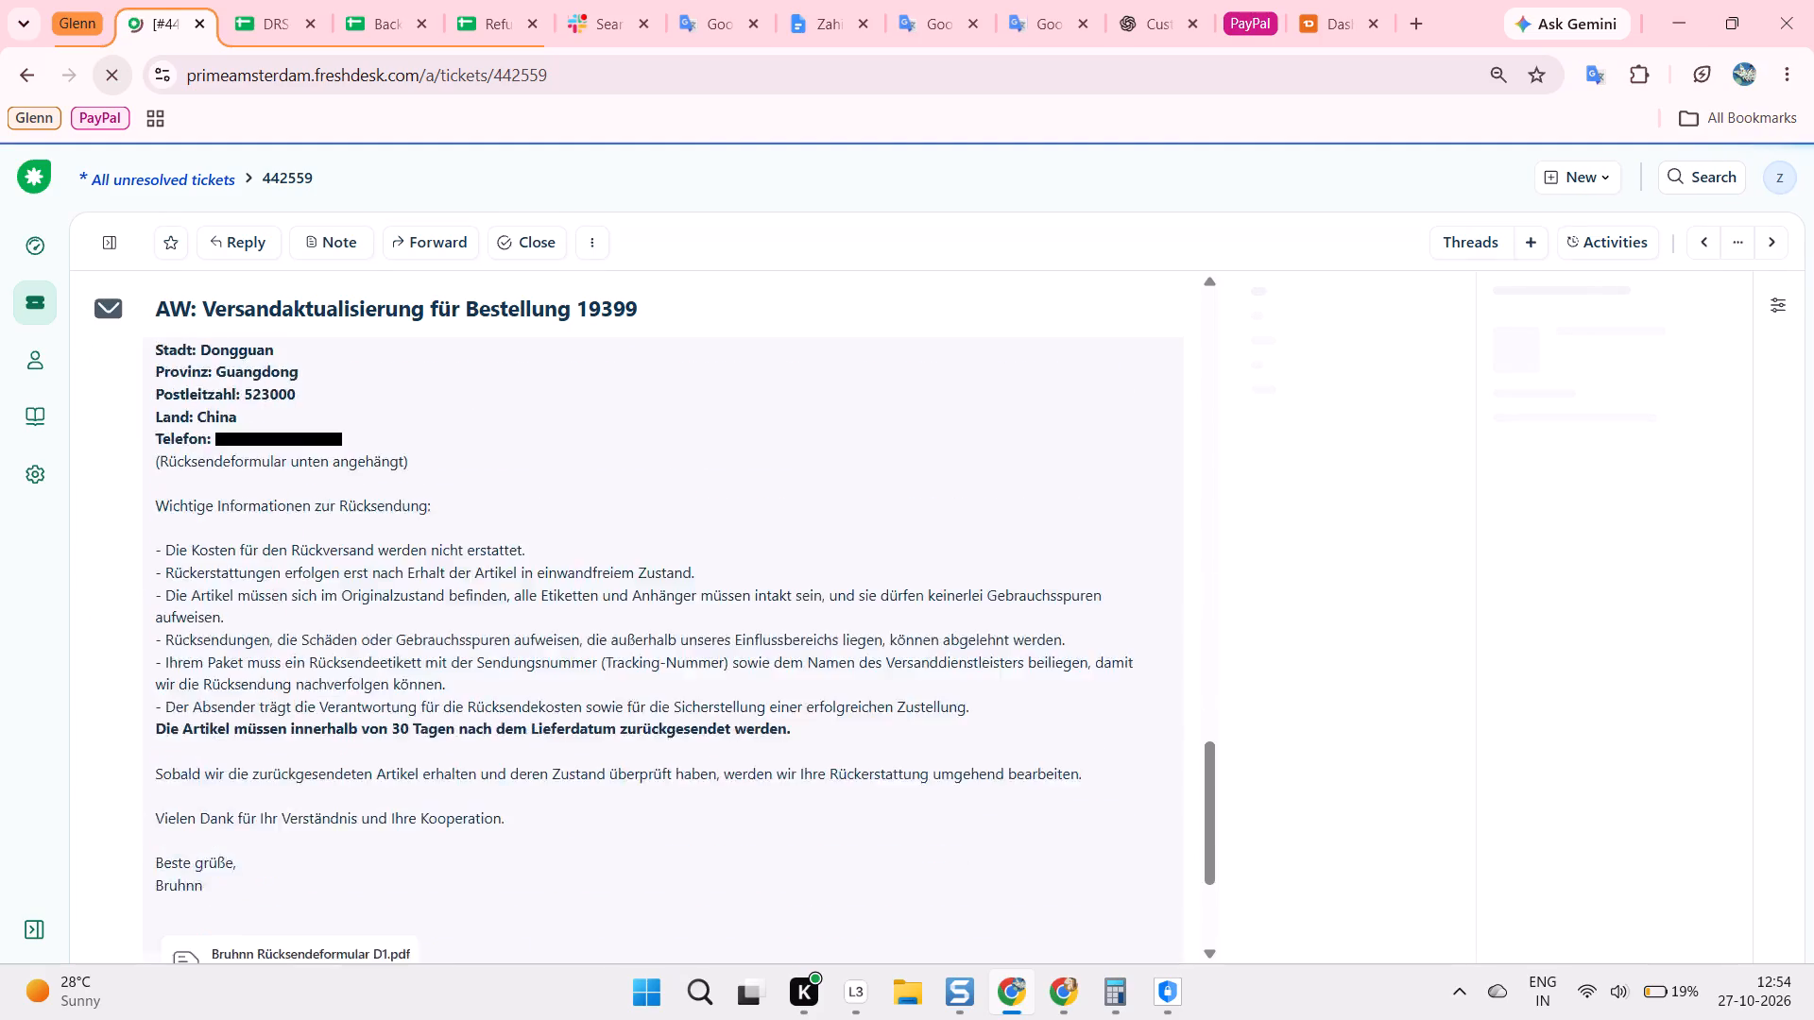
{"action": "scroll", "coordinate": [600, 528], "scroll_direction": "down", "scroll_amount": 7}
{"action": "scroll", "coordinate": [1278, 563], "scroll_direction": "down", "scroll_amount": 8}
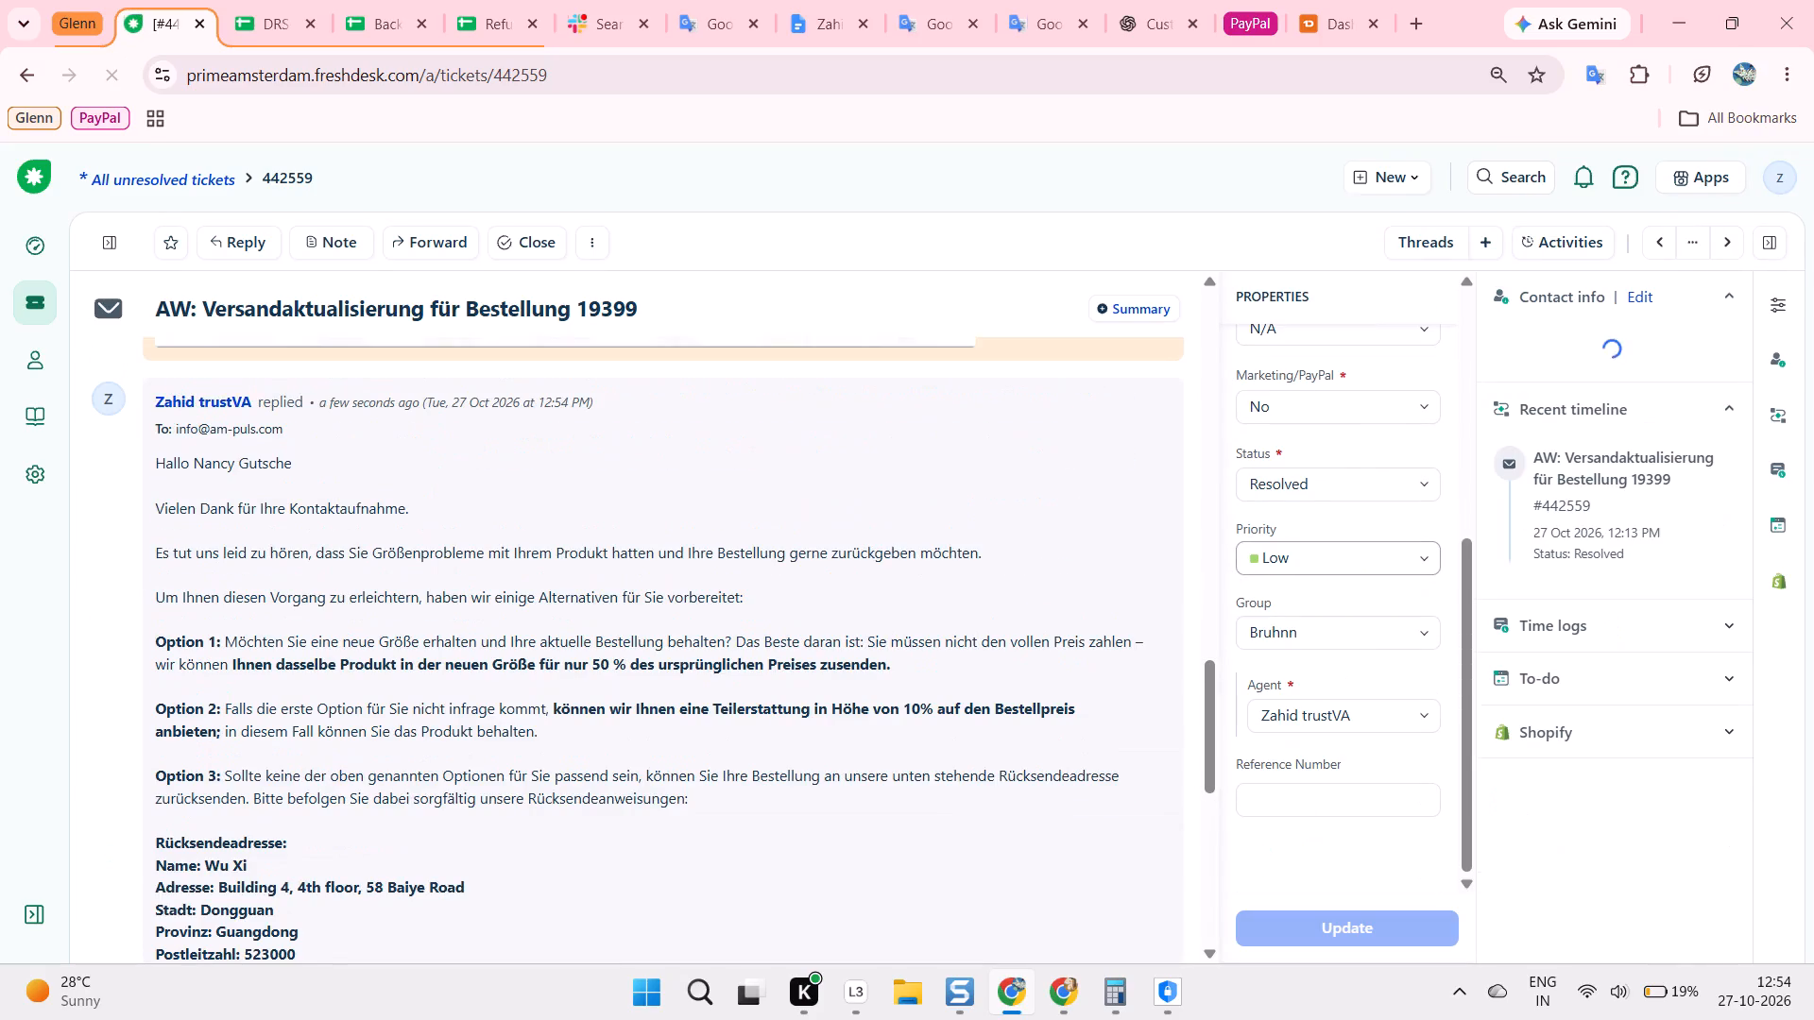
{"action": "scroll", "coordinate": [469, 503], "scroll_direction": "up", "scroll_amount": 4}
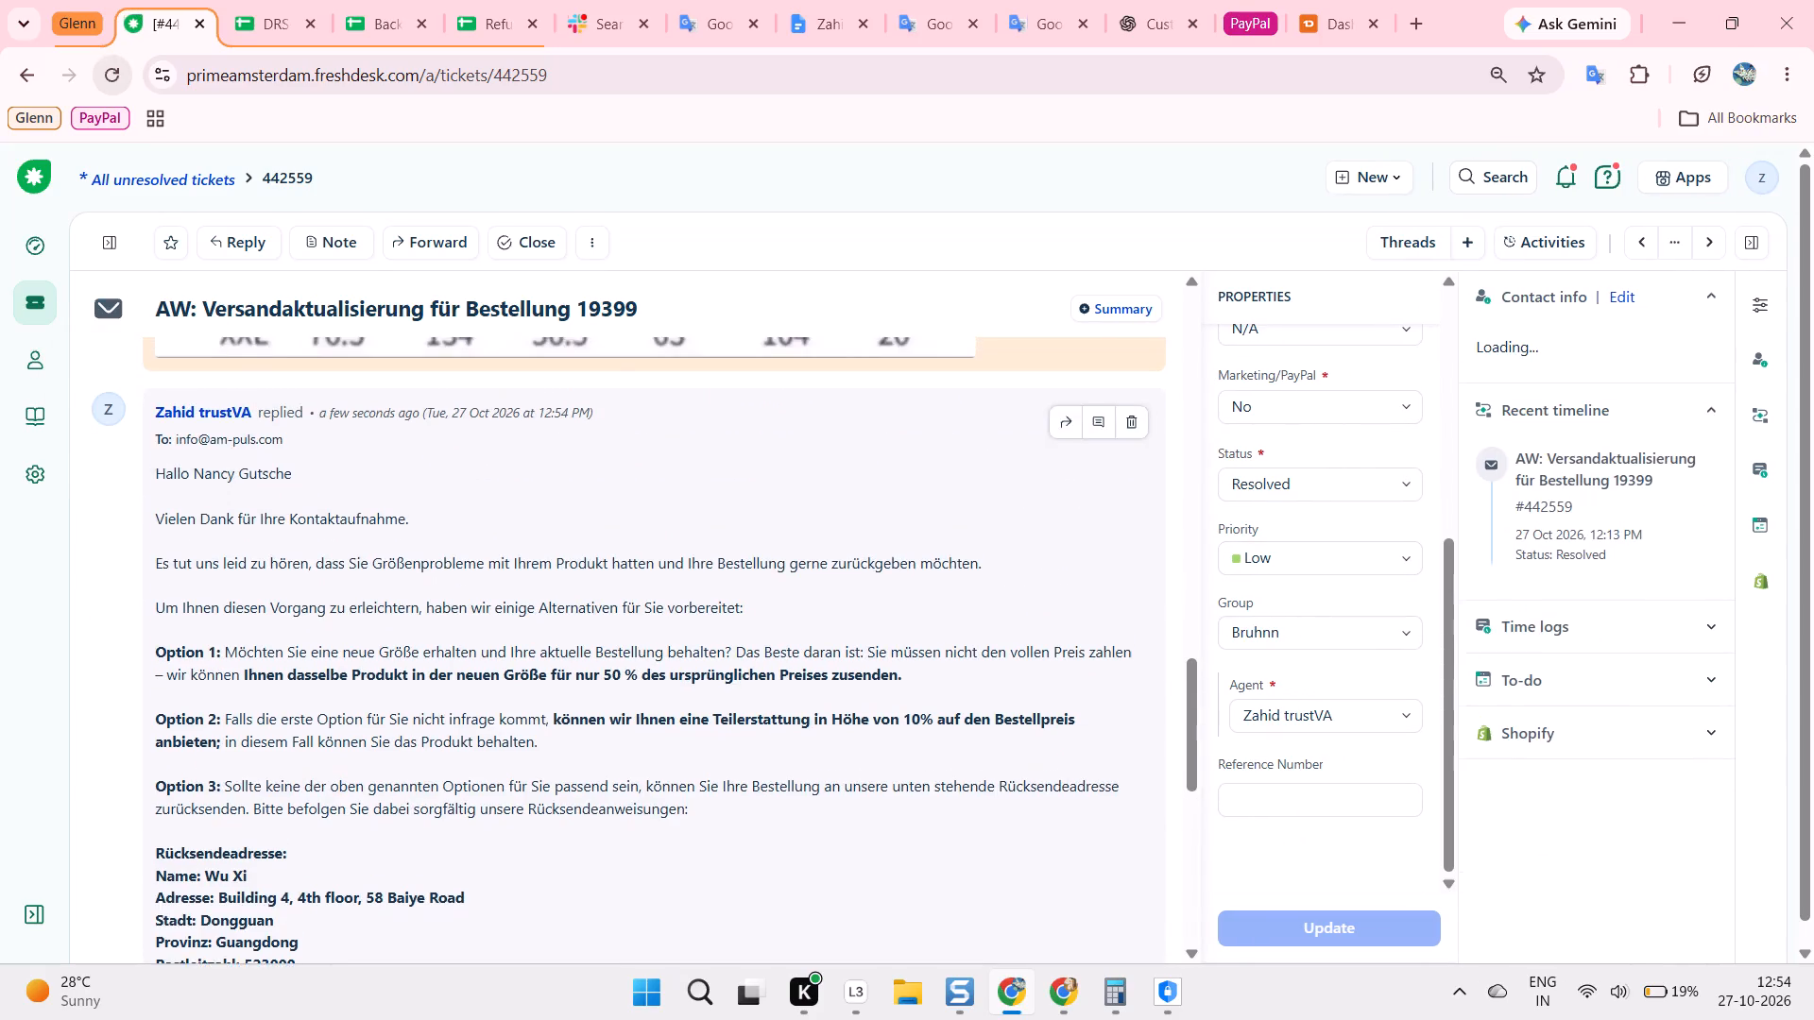
{"action": "scroll", "coordinate": [302, 552], "scroll_direction": "down", "scroll_amount": 3}
{"action": "scroll", "coordinate": [180, 452], "scroll_direction": "down", "scroll_amount": 3}
{"action": "left_click", "coordinate": [262, 0]}
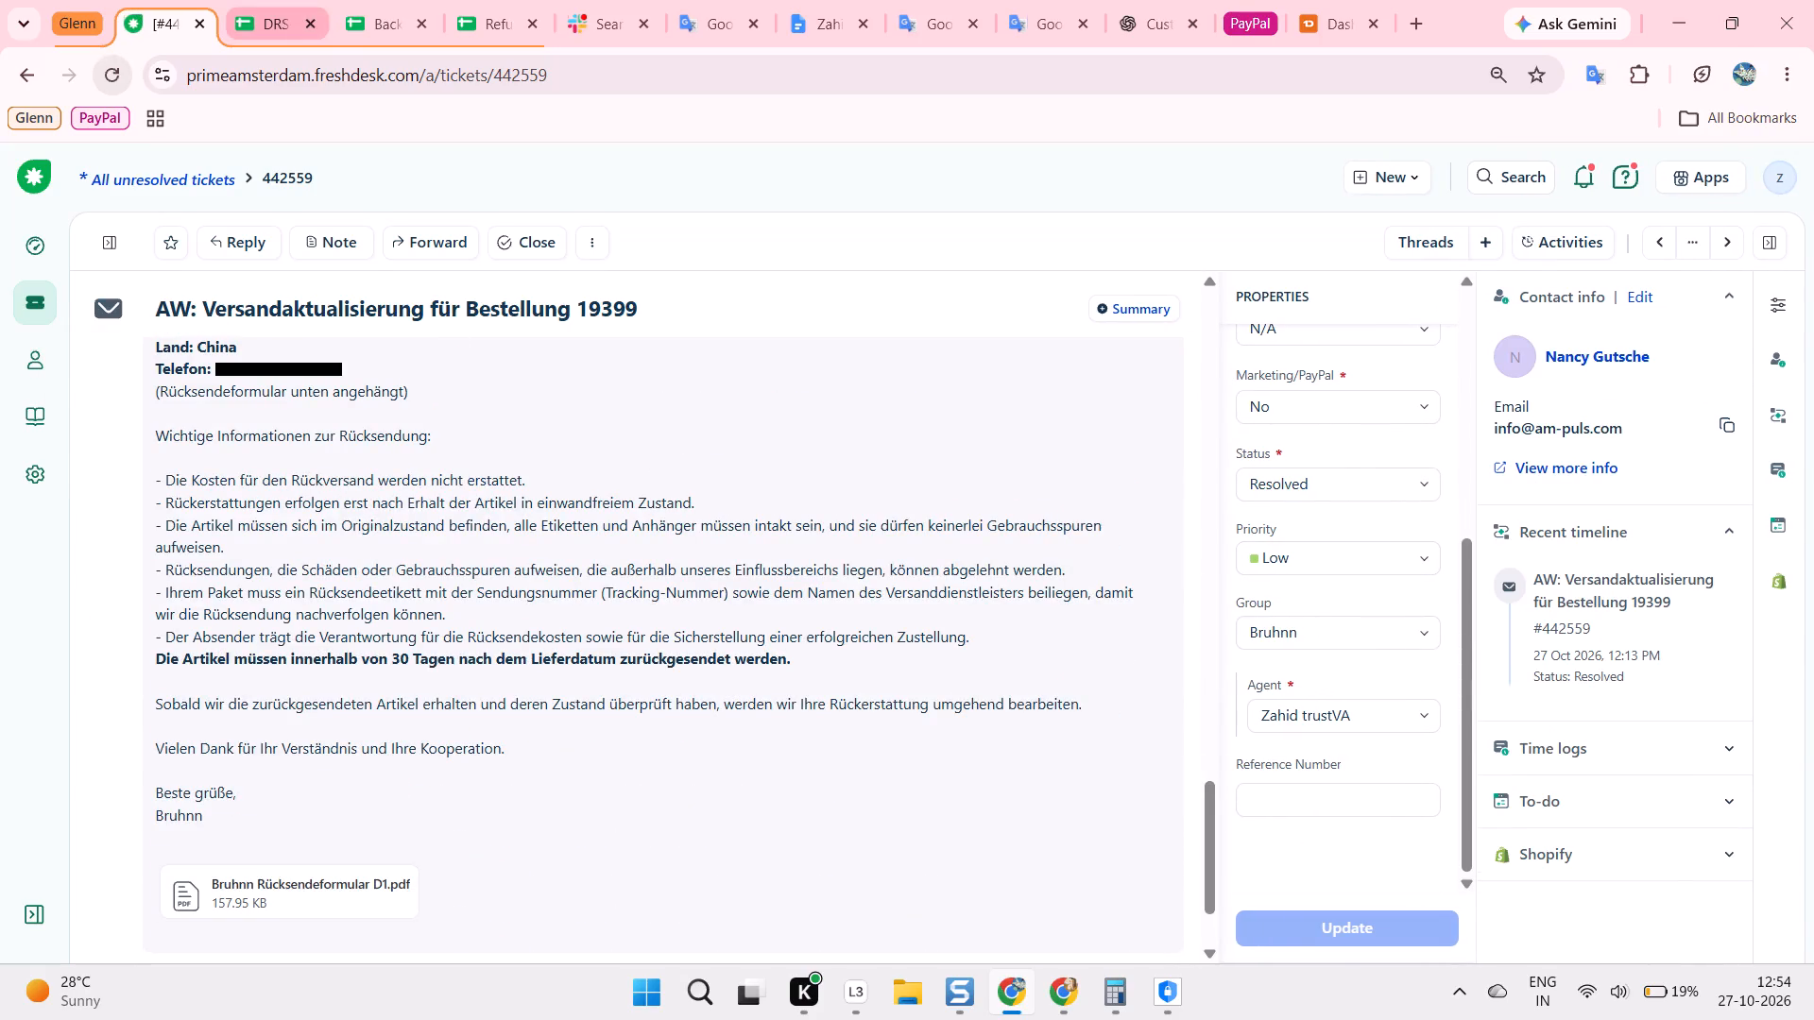
{"action": "left_click", "coordinate": [151, 0]}
{"action": "left_click", "coordinate": [34, 301]}
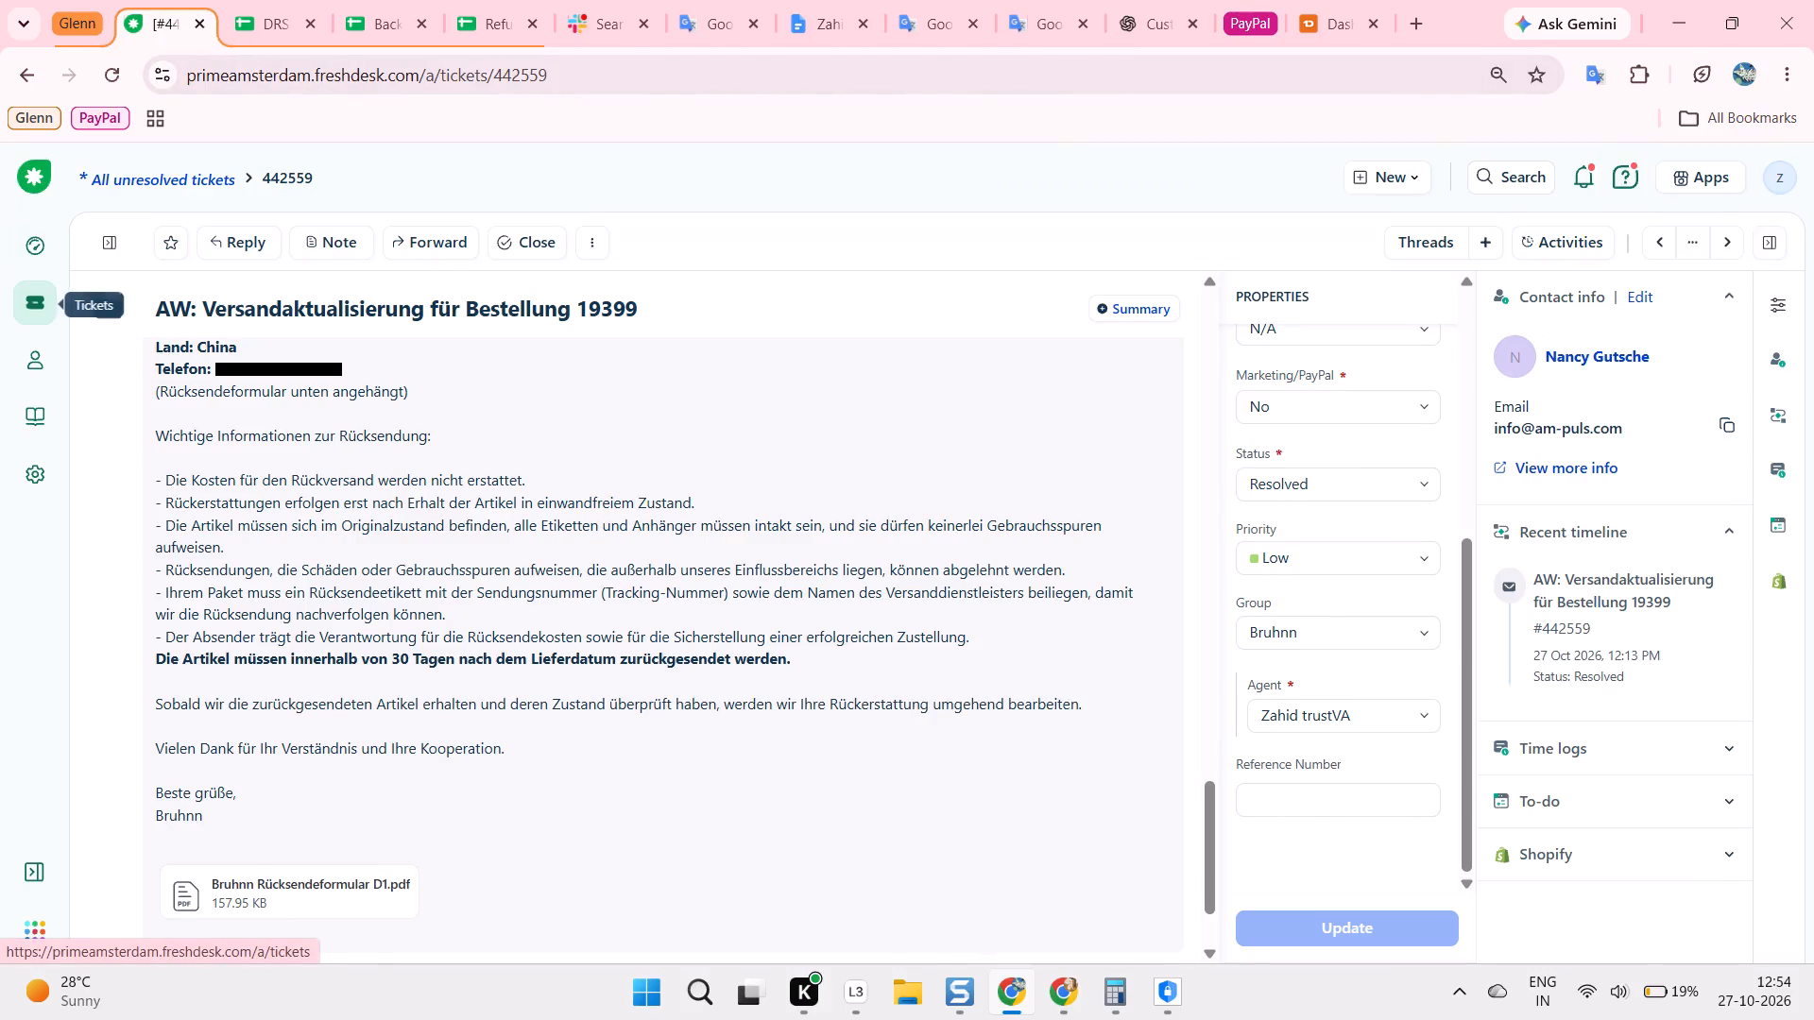
{"action": "scroll", "coordinate": [489, 406], "scroll_direction": "up", "scroll_amount": 6}
{"action": "left_click", "coordinate": [690, 342]}
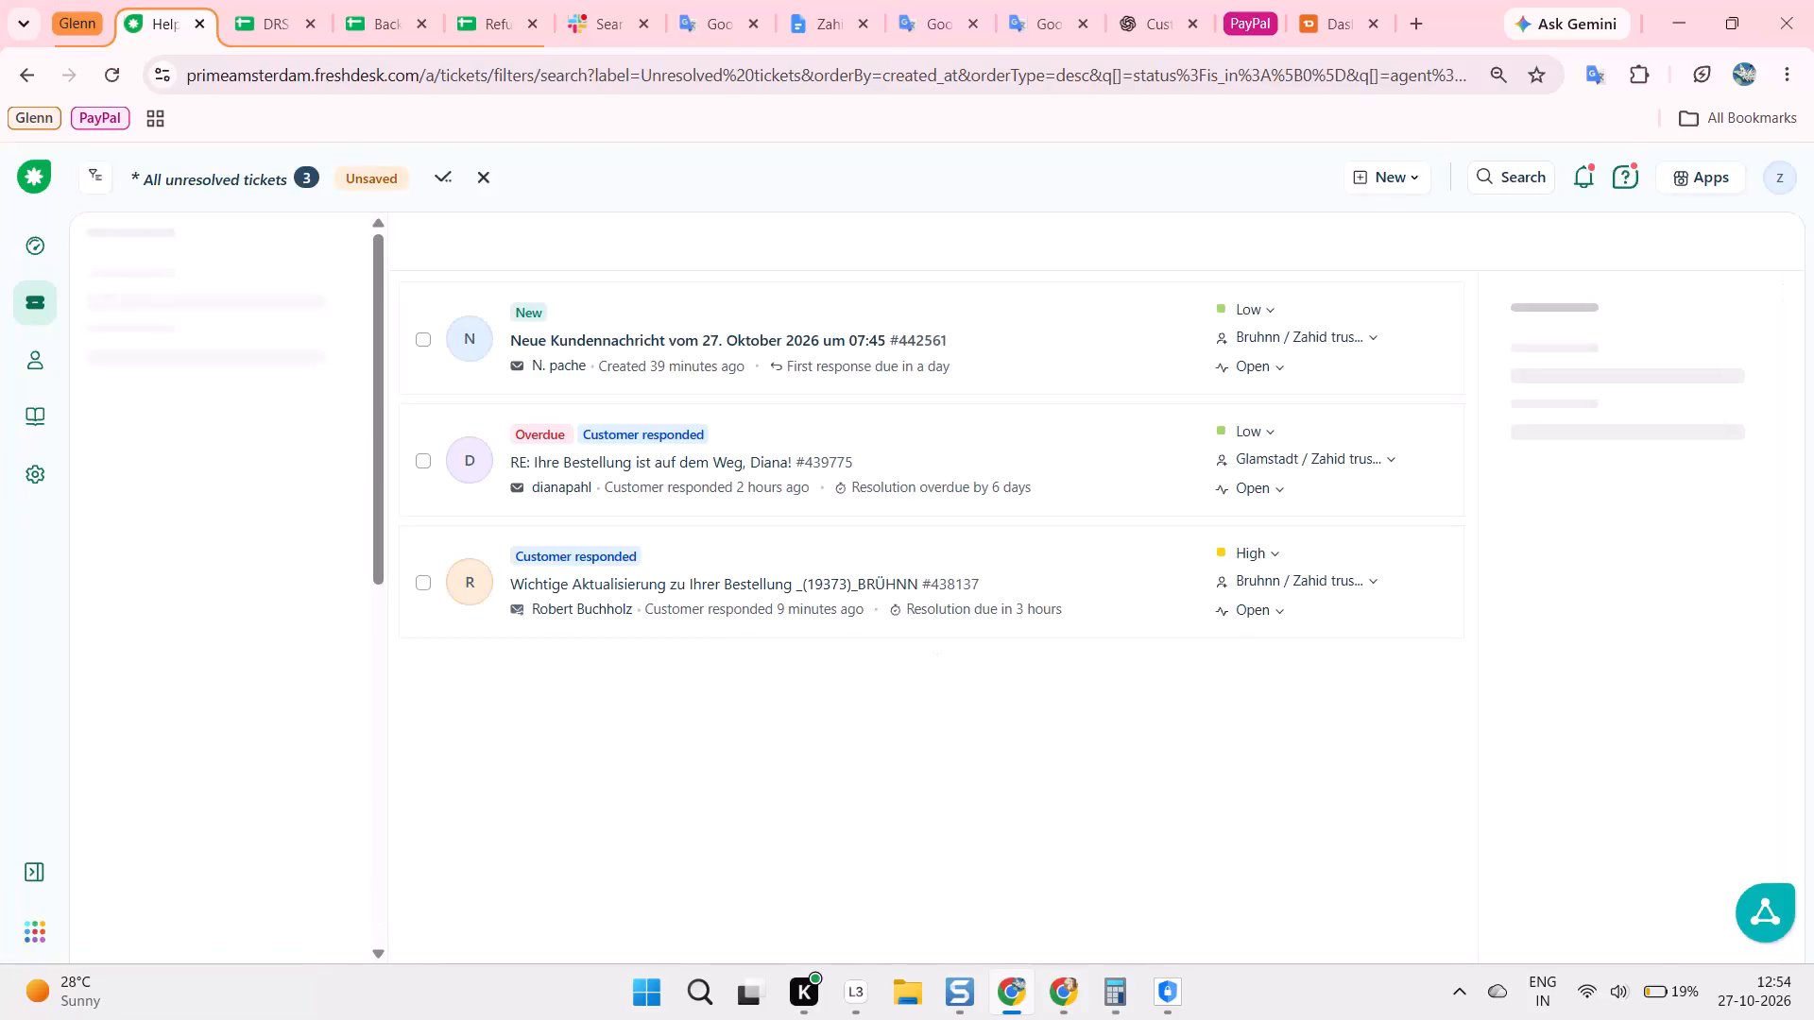
{"action": "scroll", "coordinate": [695, 383], "scroll_direction": "up", "scroll_amount": 5}
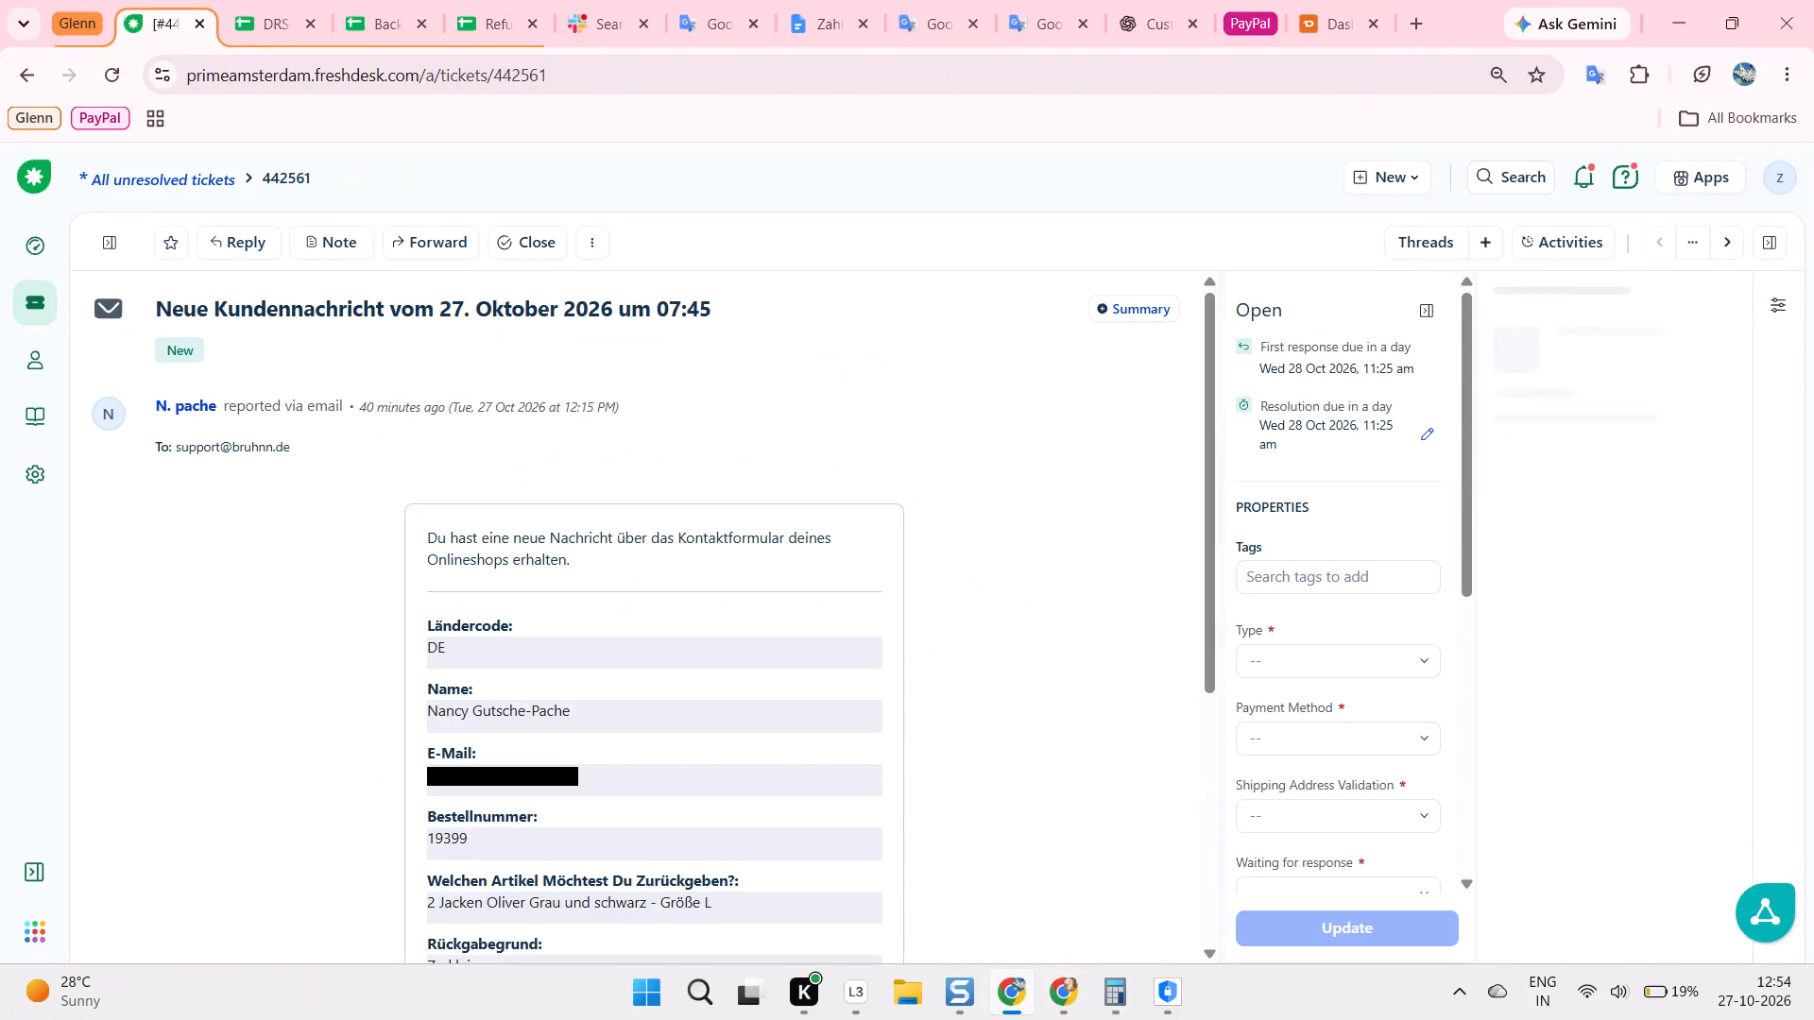
{"action": "scroll", "coordinate": [693, 470], "scroll_direction": "down", "scroll_amount": 6}
{"action": "right_click_drag", "start_coordinate": [861, 416], "coordinate": [856, 427]}
{"action": "scroll", "coordinate": [897, 617], "scroll_direction": "down", "scroll_amount": 3}
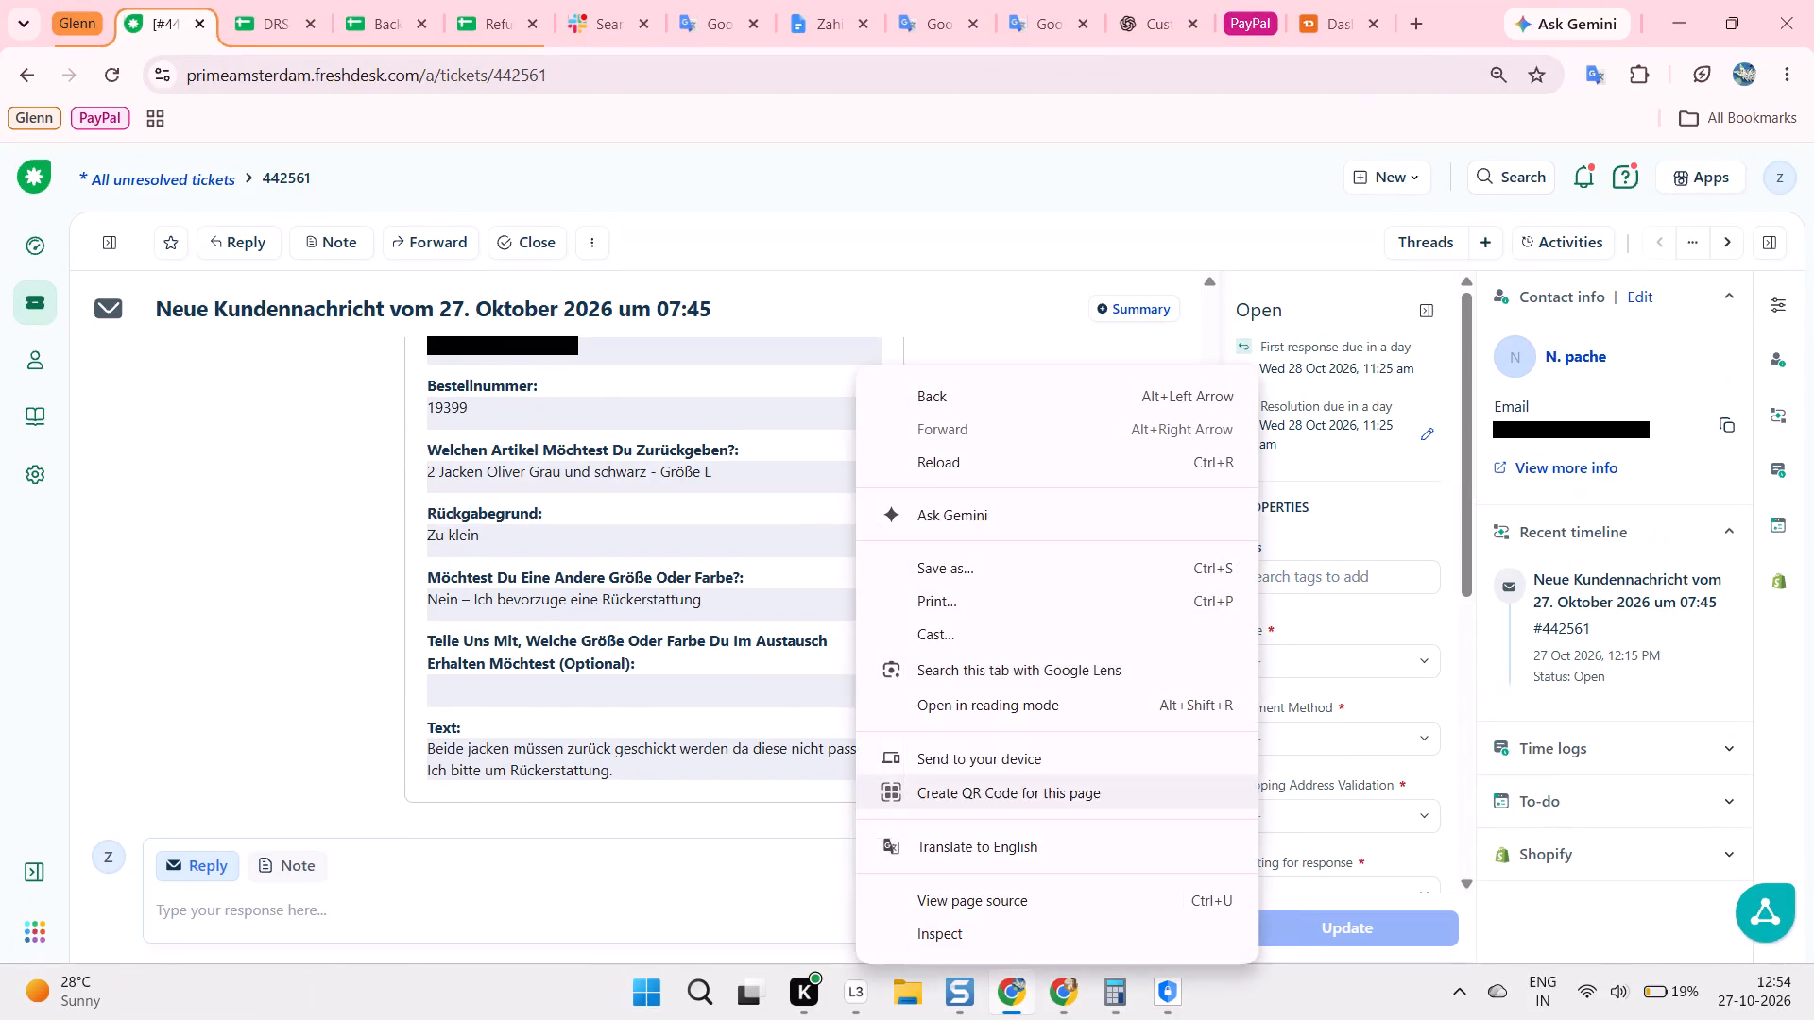
{"action": "left_click", "coordinate": [1012, 850]}
{"action": "scroll", "coordinate": [929, 750], "scroll_direction": "up", "scroll_amount": 1}
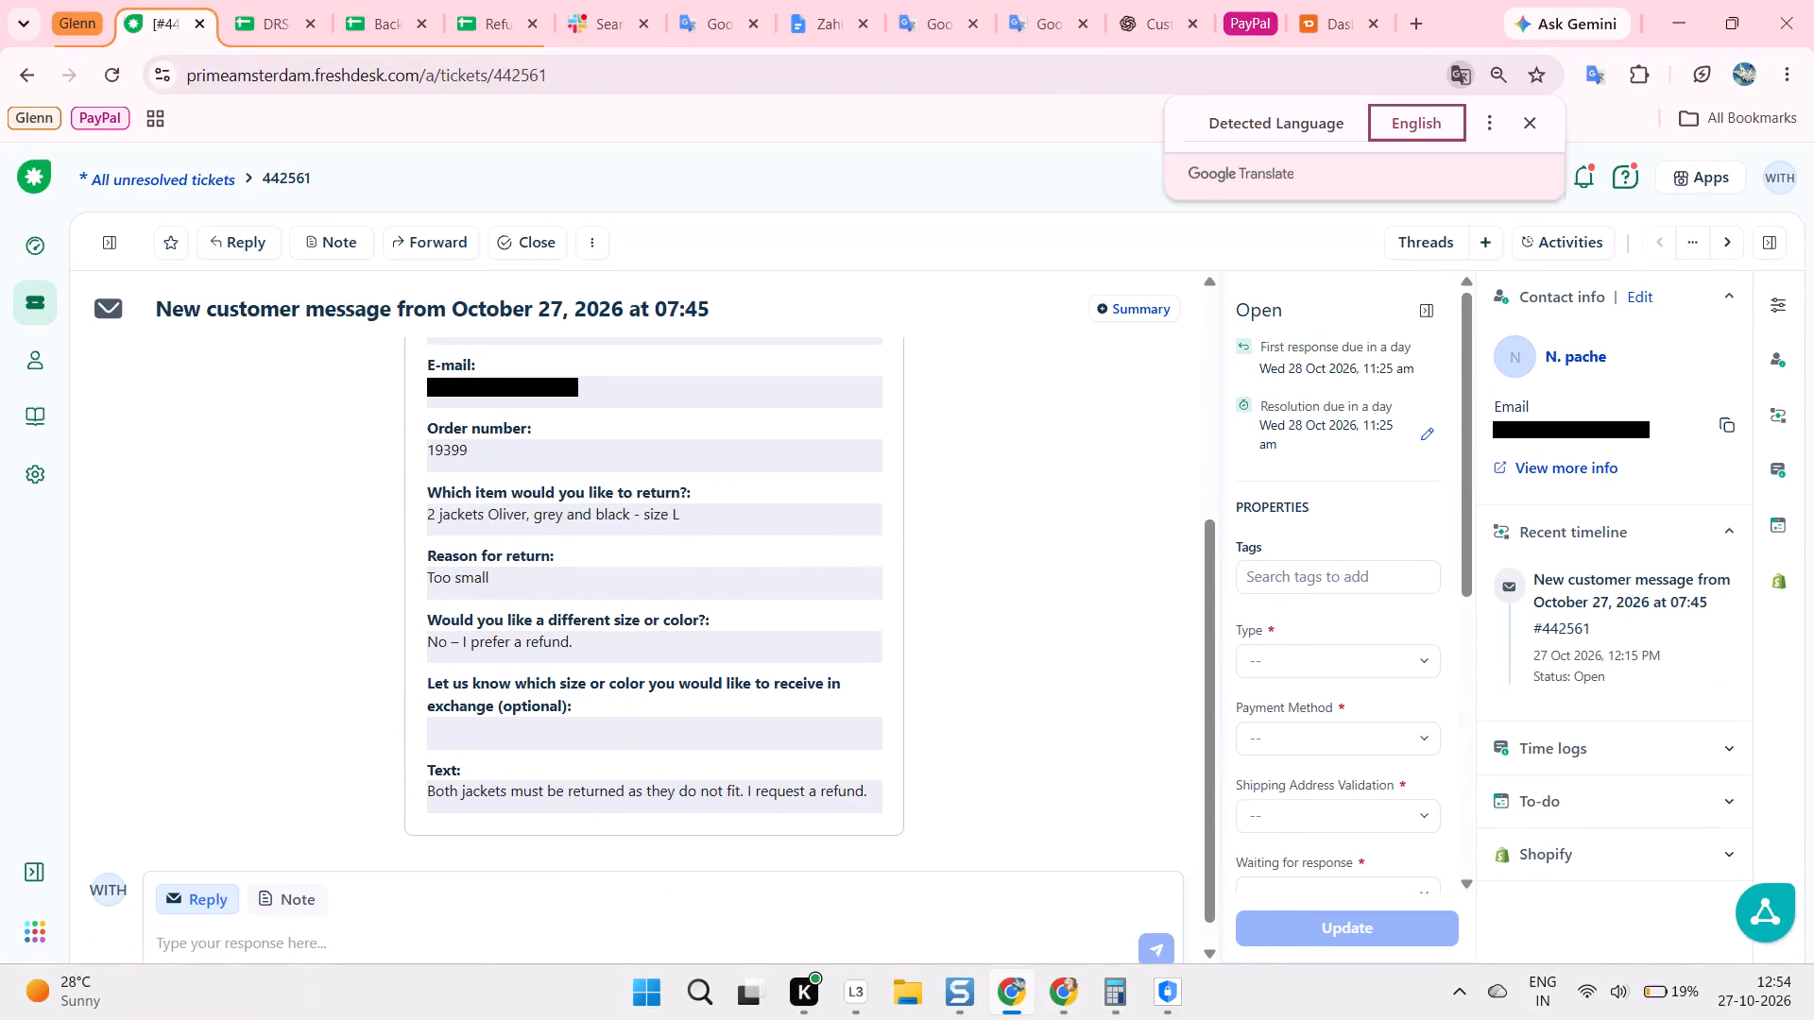
{"action": "scroll", "coordinate": [729, 580], "scroll_direction": "down", "scroll_amount": 1}
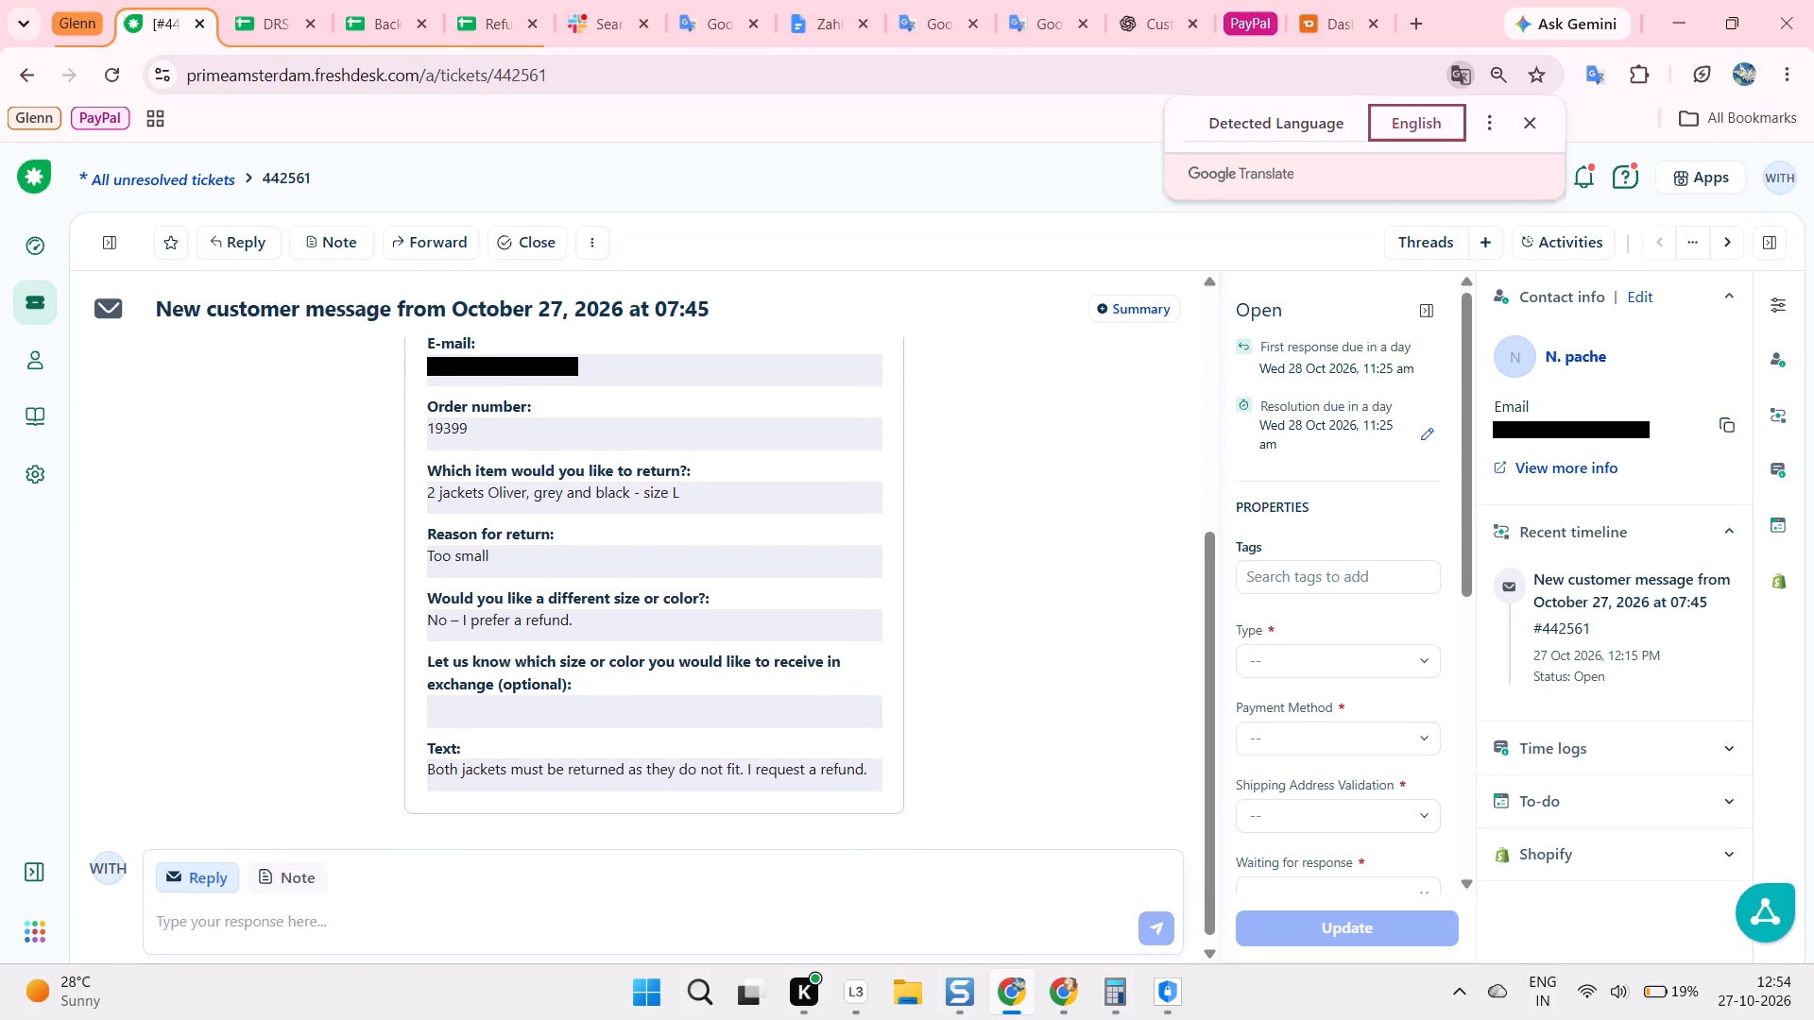
{"action": "scroll", "coordinate": [725, 582], "scroll_direction": "down", "scroll_amount": 1}
{"action": "right_click", "coordinate": [725, 582]}
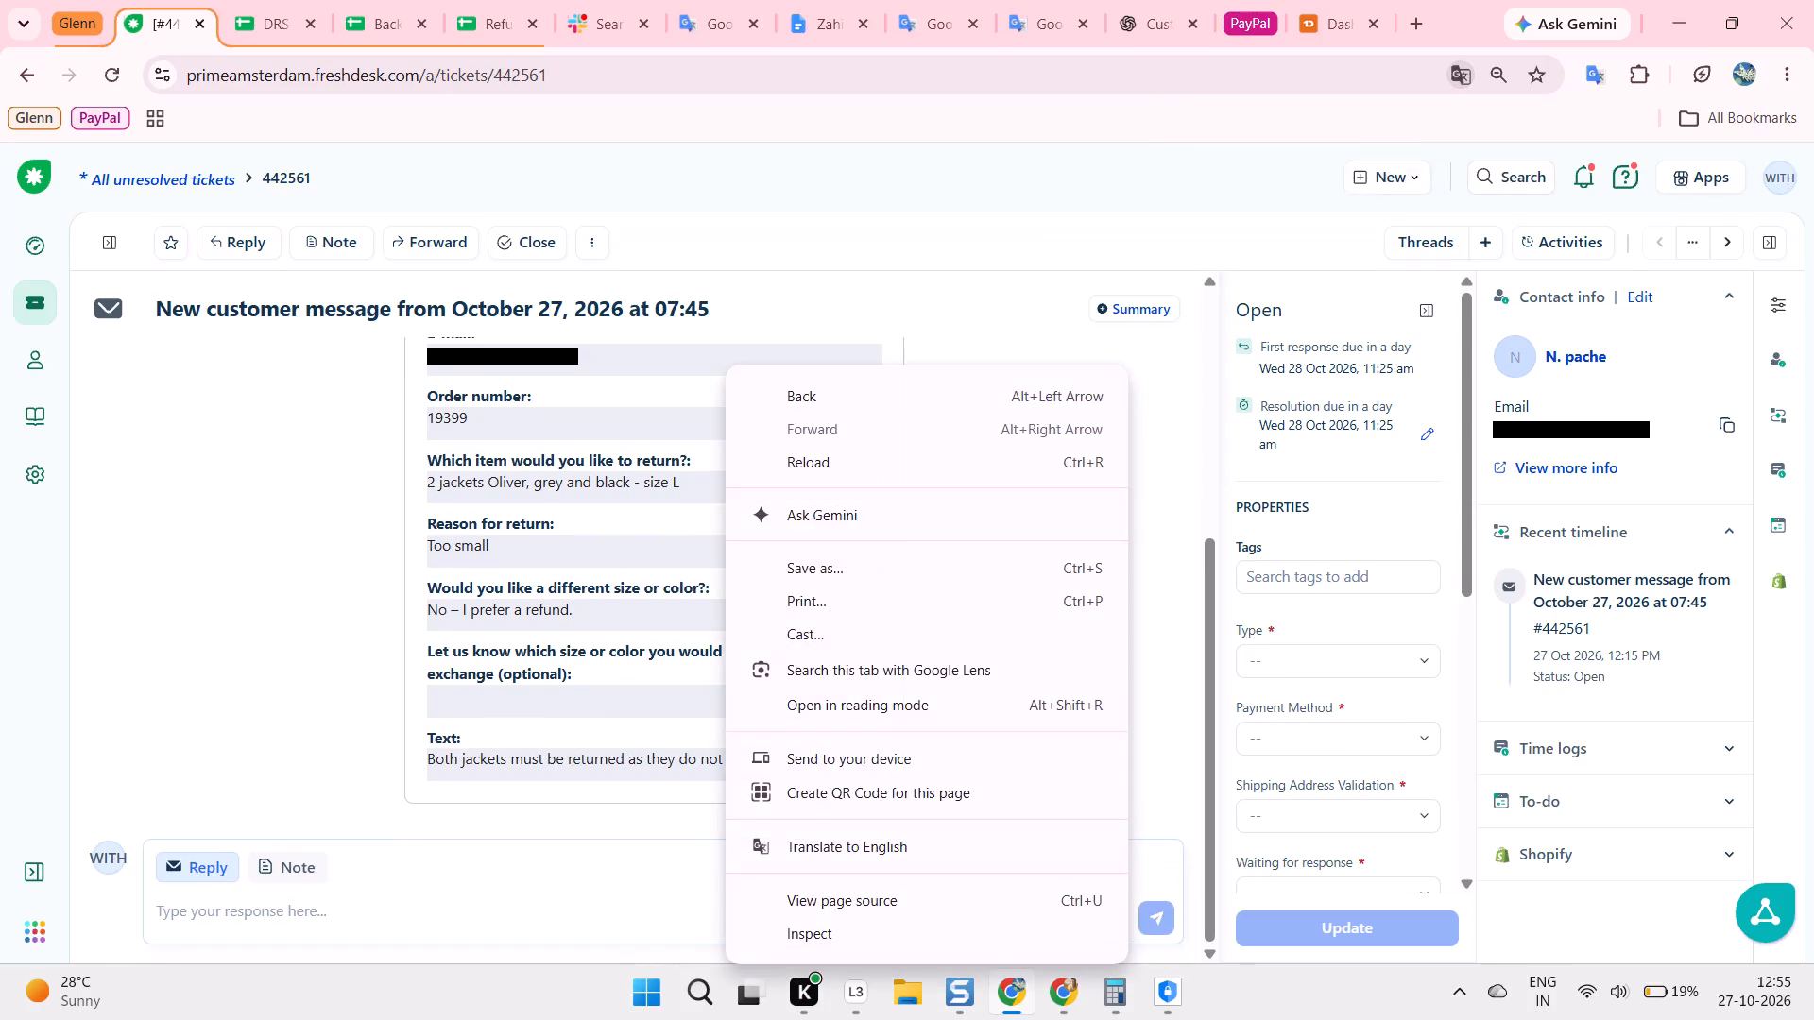
{"action": "left_click", "coordinate": [625, 620]}
{"action": "scroll", "coordinate": [791, 519], "scroll_direction": "up", "scroll_amount": 1}
{"action": "right_click", "coordinate": [794, 435]}
{"action": "scroll", "coordinate": [871, 662], "scroll_direction": "down", "scroll_amount": 3}
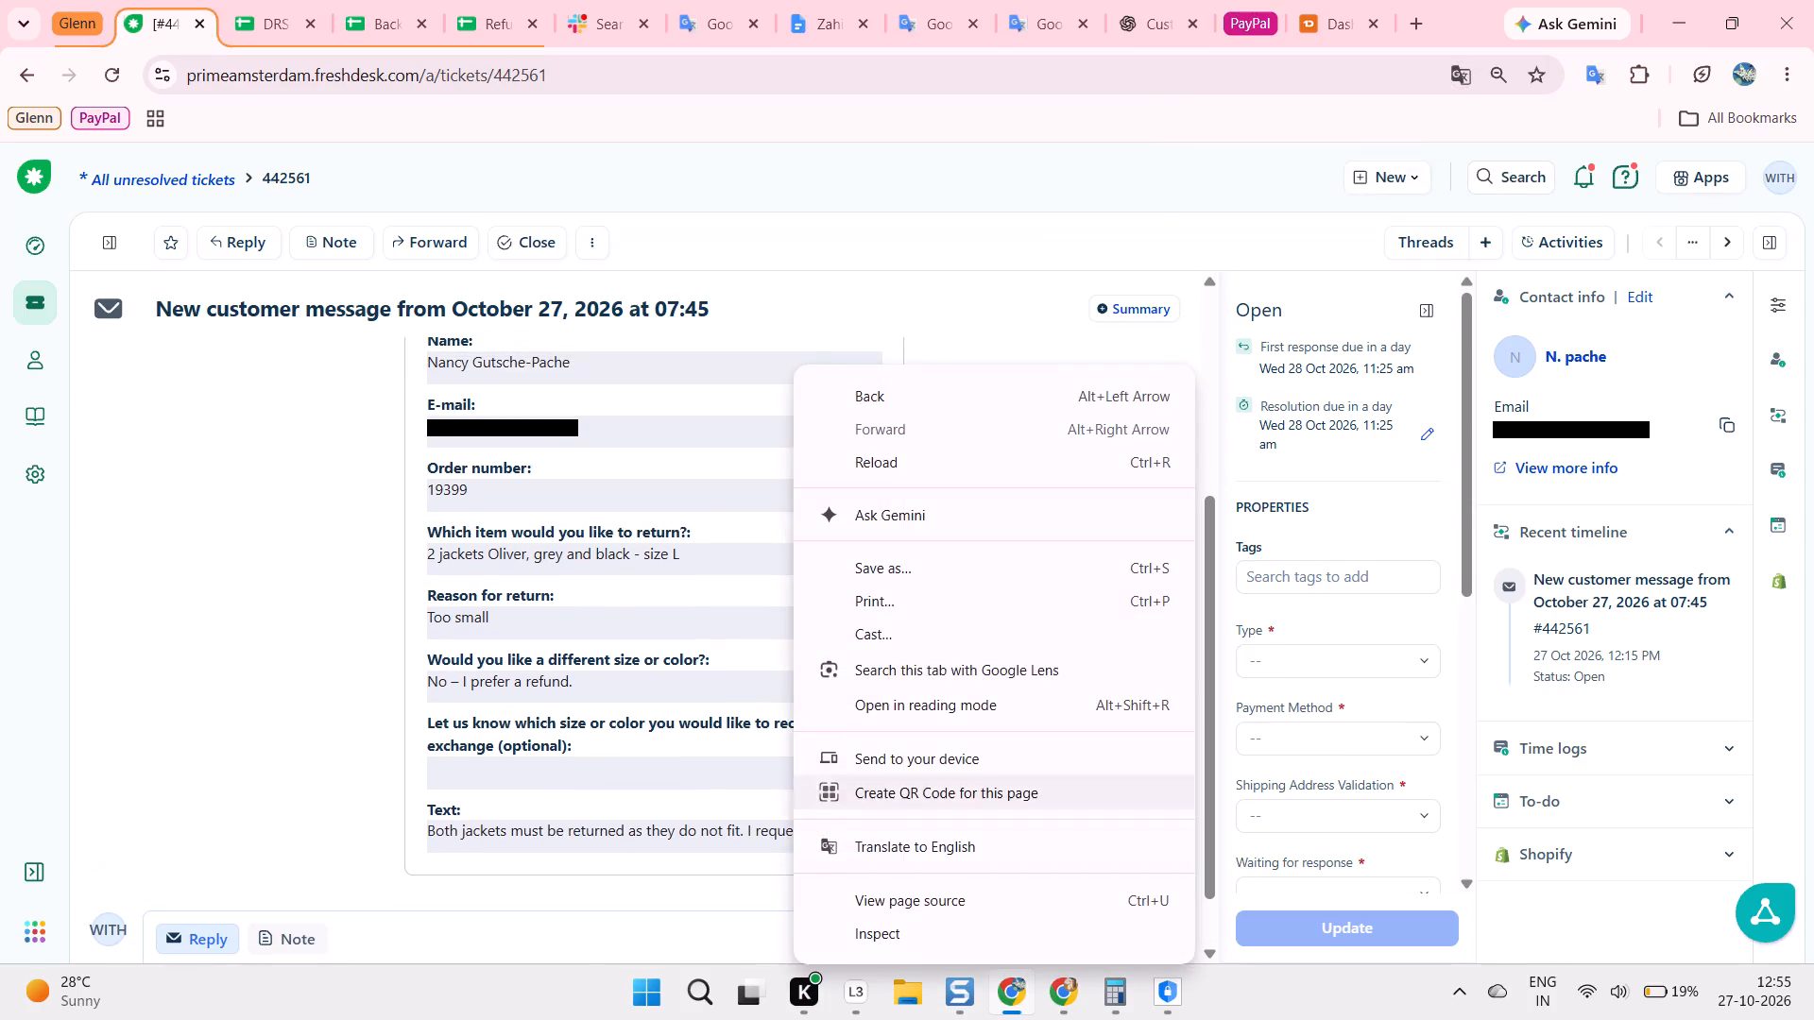
{"action": "left_click", "coordinate": [927, 846]}
{"action": "double_click", "coordinate": [1268, 127]}
{"action": "scroll", "coordinate": [827, 467], "scroll_direction": "up", "scroll_amount": 3}
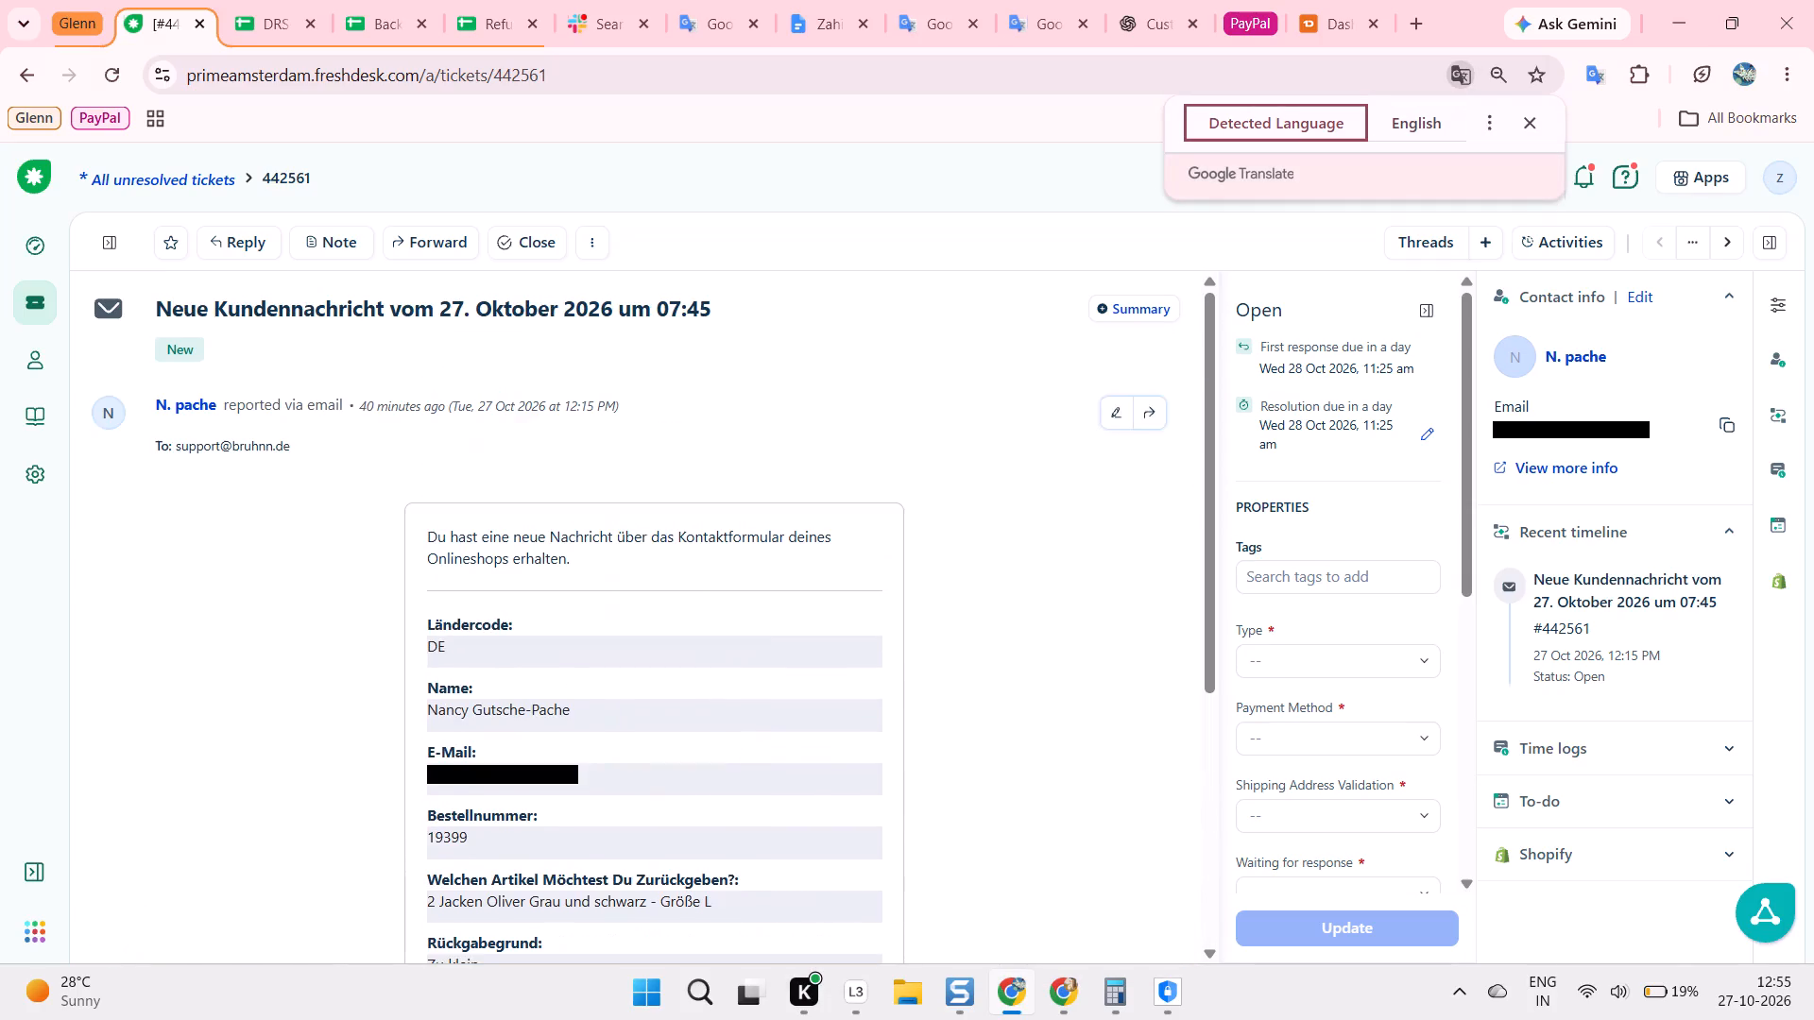
{"action": "left_click", "coordinate": [1727, 429]}
{"action": "left_click", "coordinate": [676, 618]}
{"action": "key", "text": "alt+Tab"}
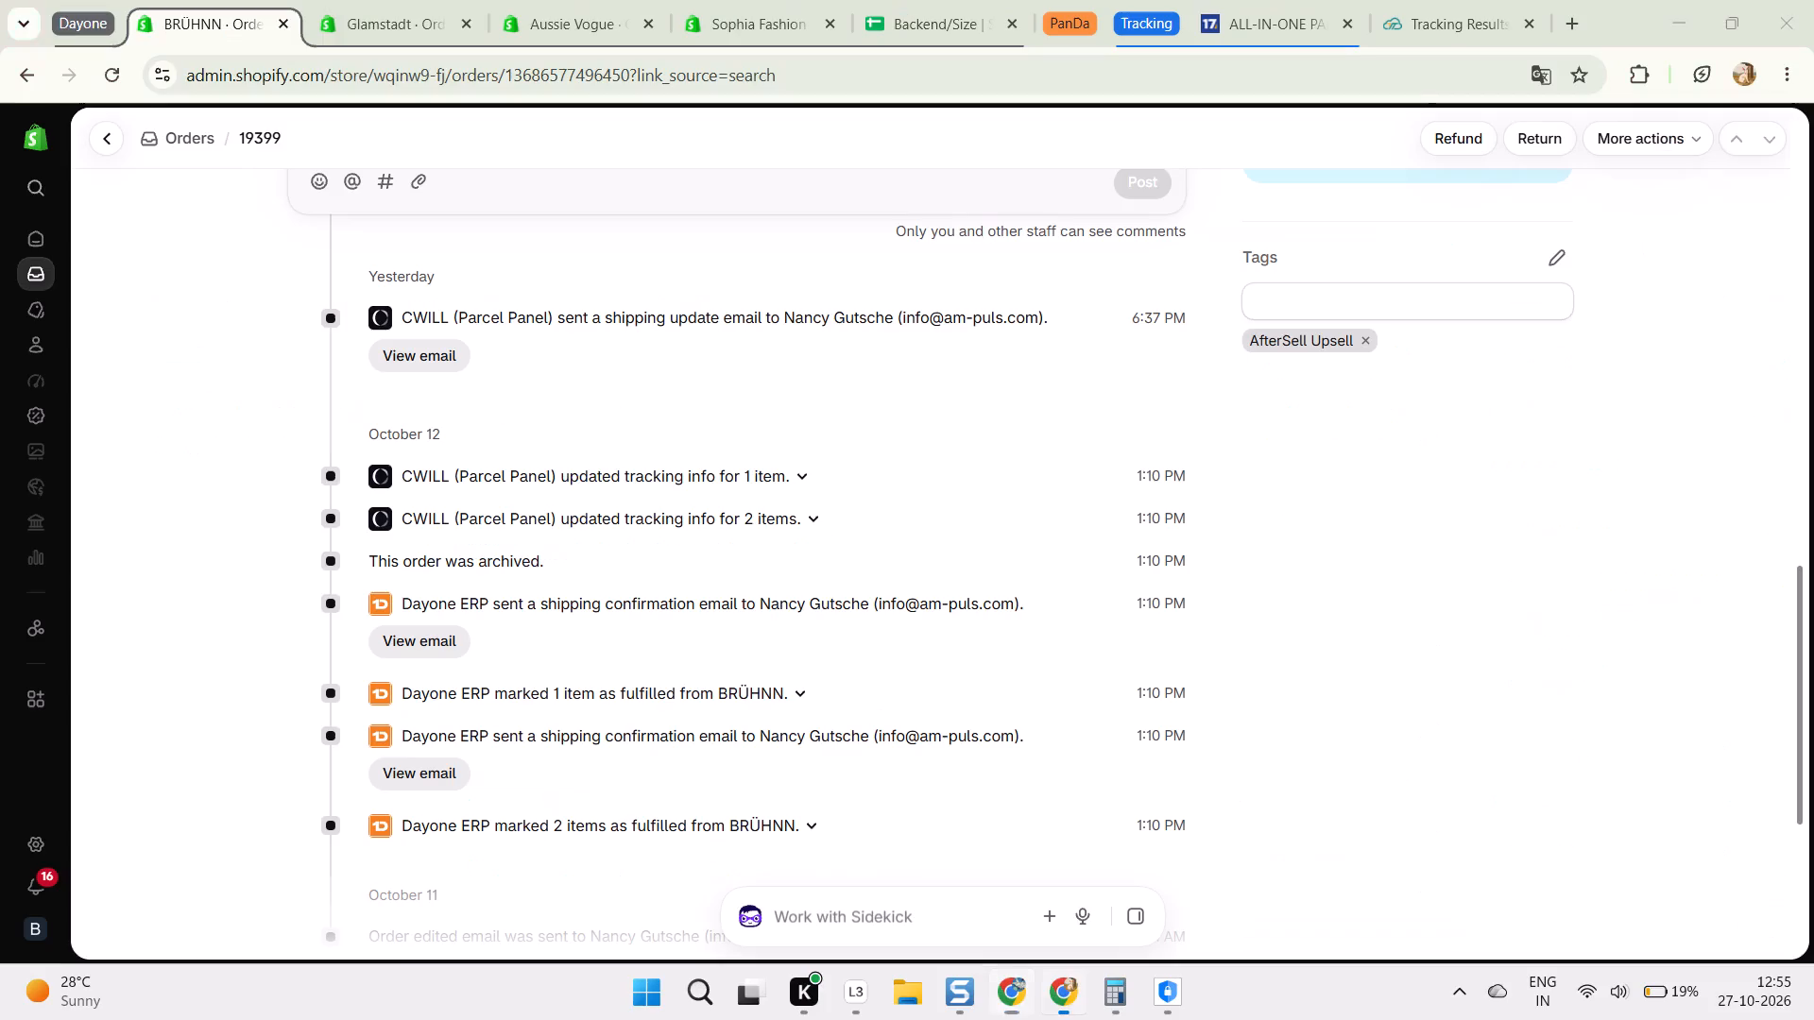
{"action": "left_click", "coordinate": [26, 188]}
{"action": "key", "text": "ctrl+v"}
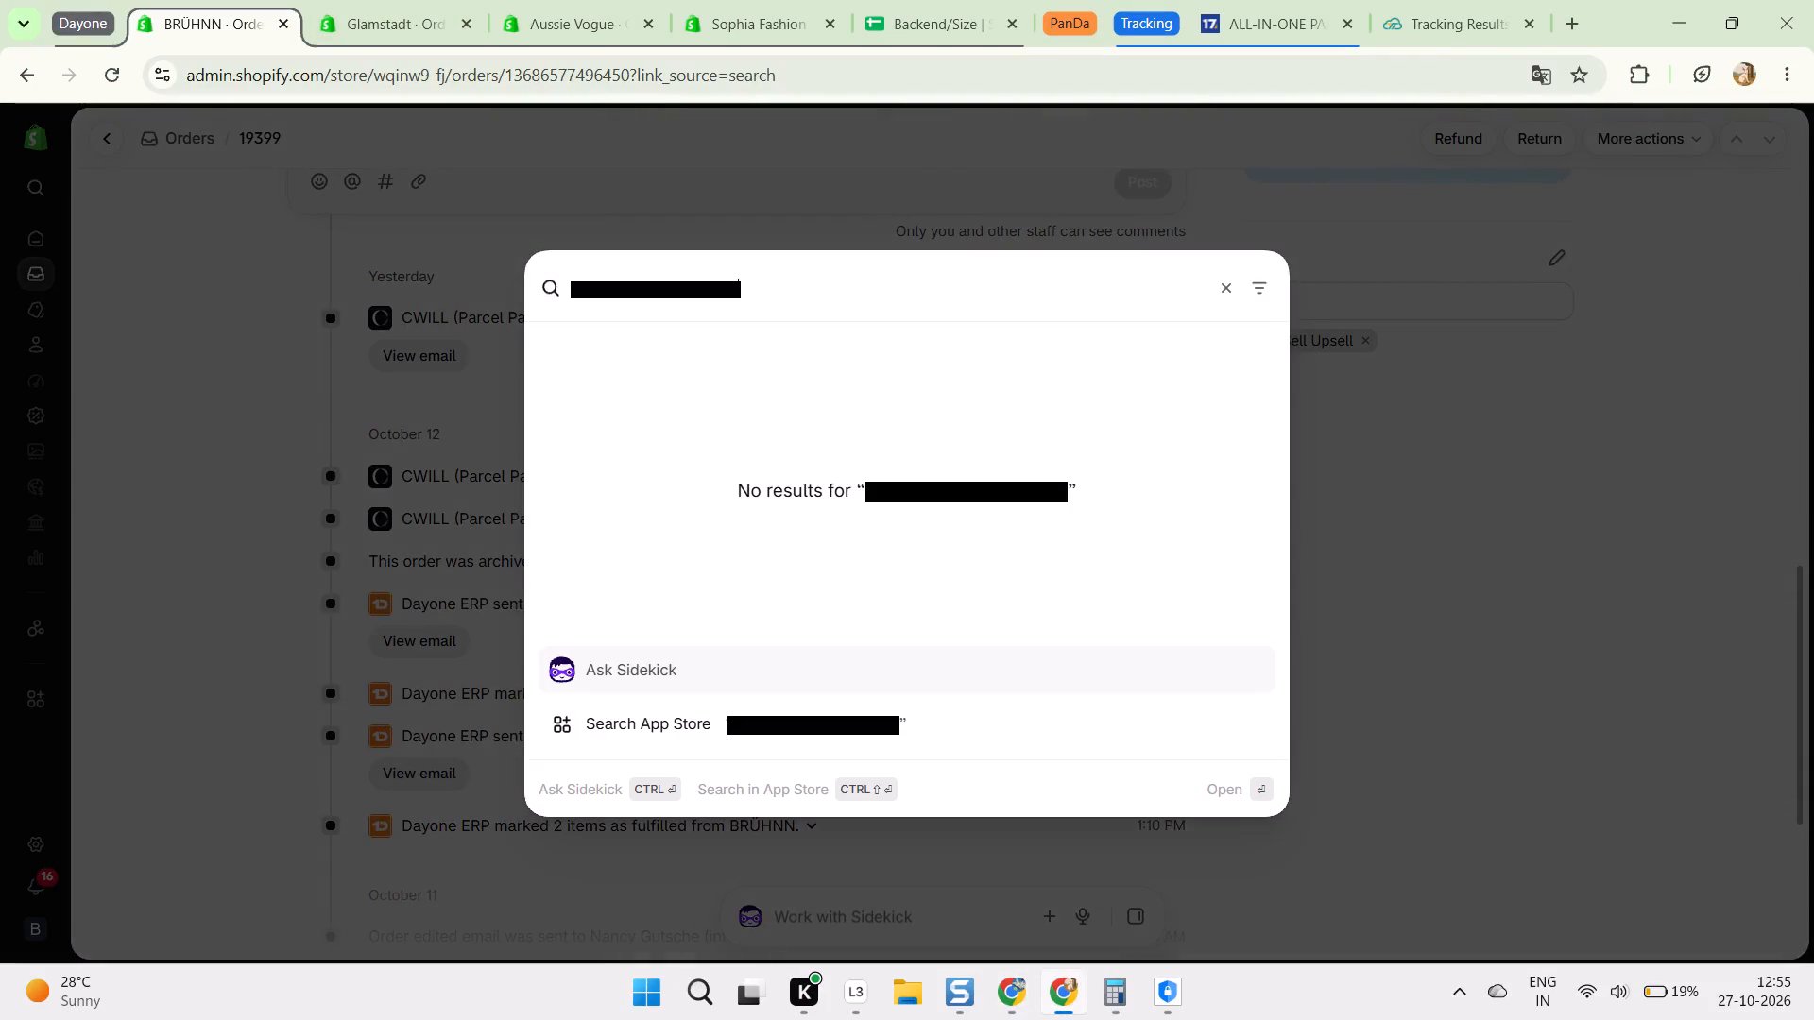
{"action": "left_click", "coordinate": [308, 407]}
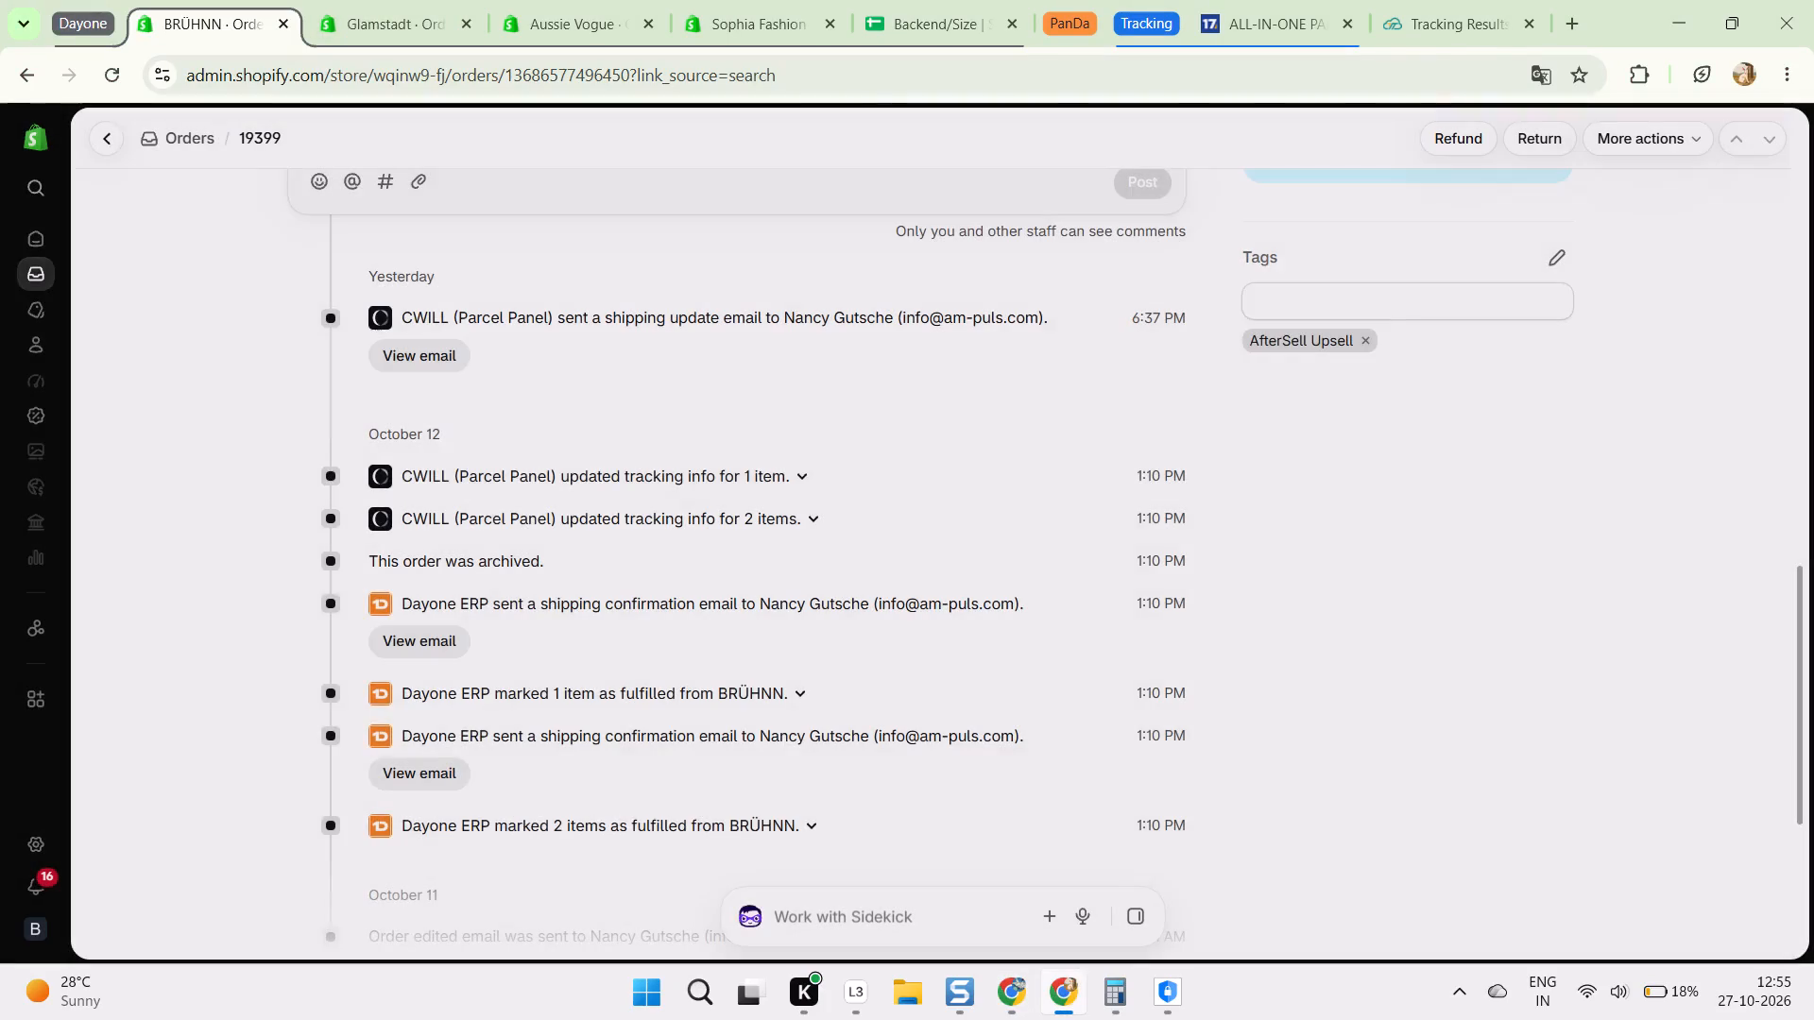
{"action": "scroll", "coordinate": [379, 375], "scroll_direction": "up", "scroll_amount": 8}
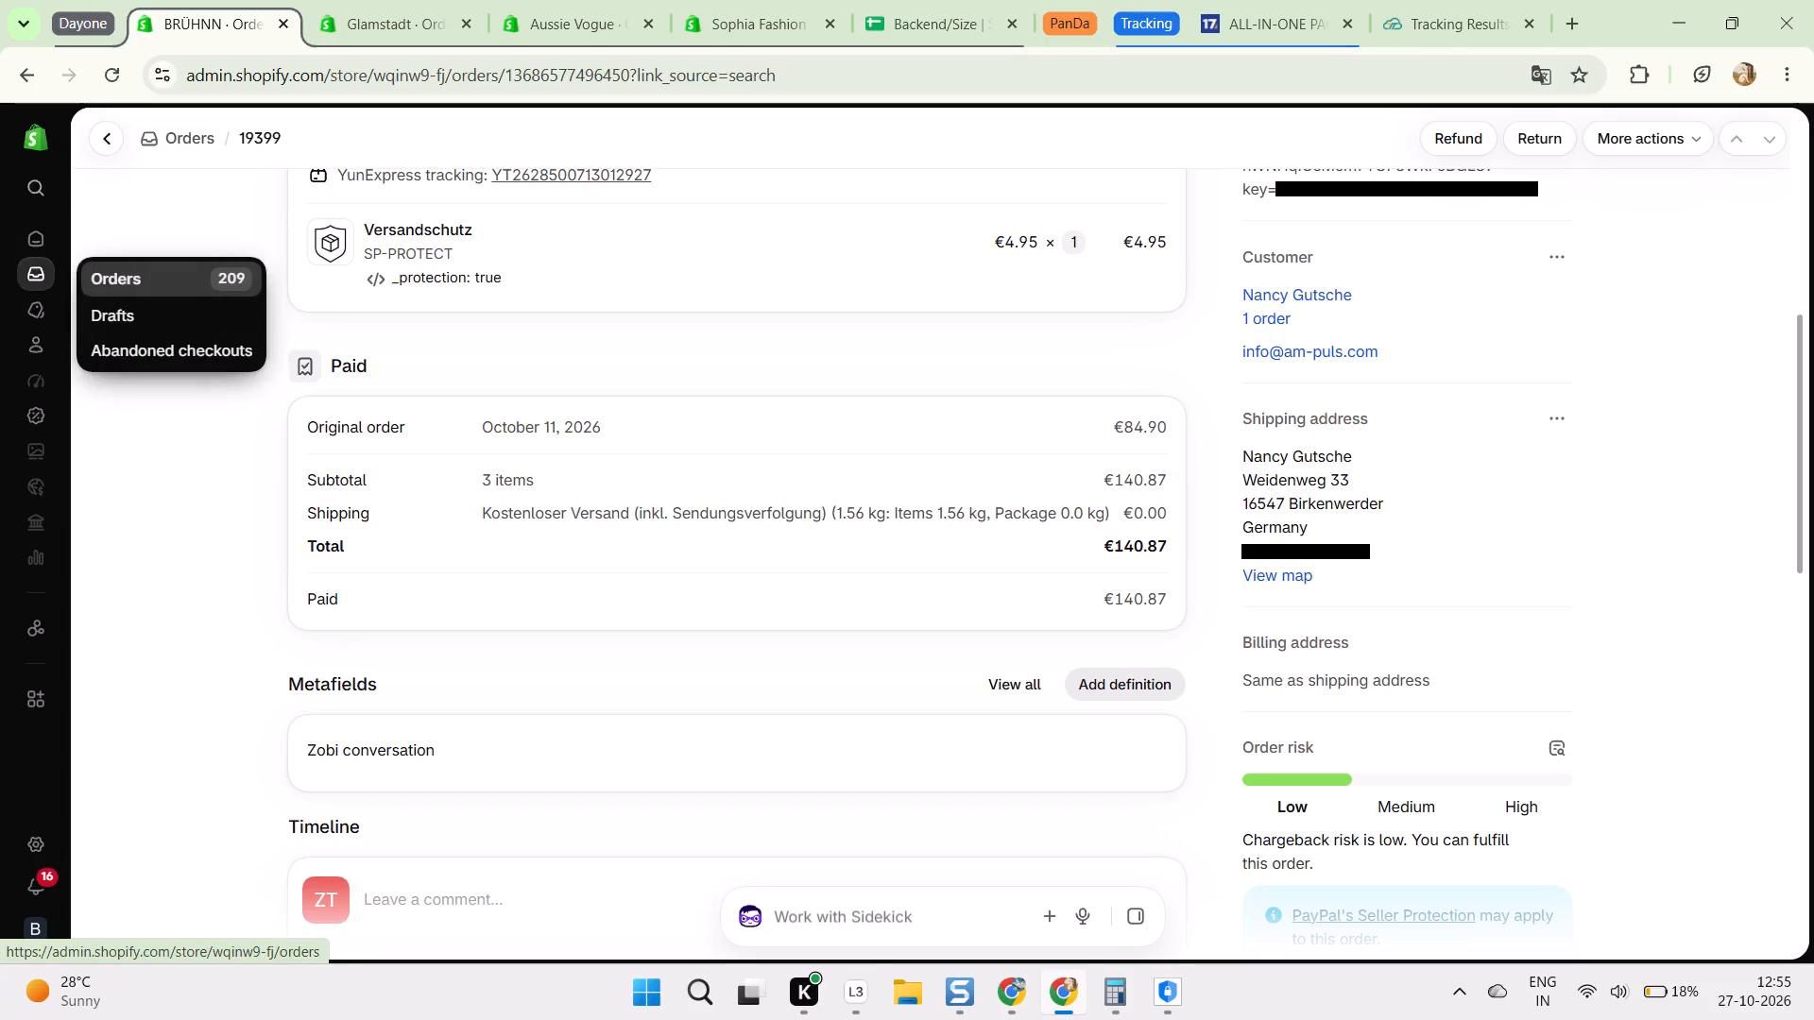
Search the BRÜHNN Shopify orders list for the customer name copied from ticket 442561's return form.
{"action": "left_click", "coordinate": [116, 280]}
{"action": "key", "text": "alt+Tab"}
{"action": "scroll", "coordinate": [573, 657], "scroll_direction": "down", "scroll_amount": 1}
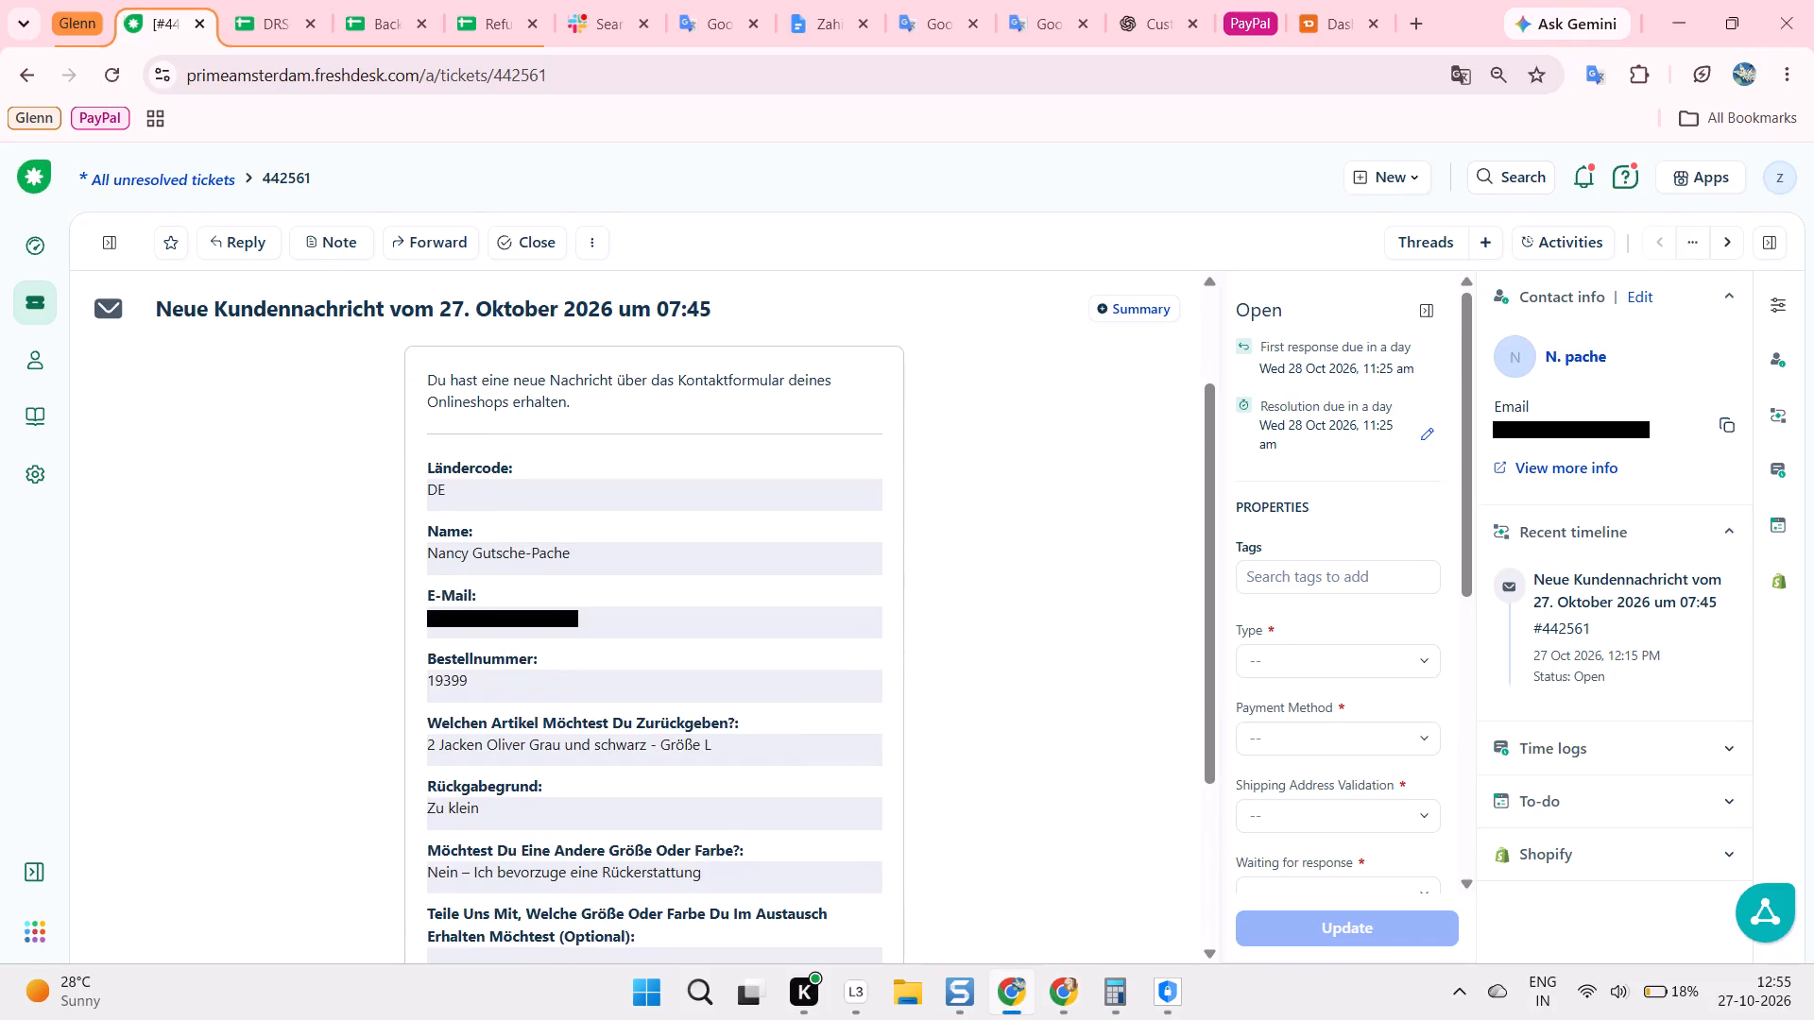
{"action": "triple_click", "coordinate": [590, 555]}
{"action": "key", "text": "ctrl+c"}
{"action": "key", "text": "ctrl+c"}
{"action": "key", "text": "alt+Tab"}
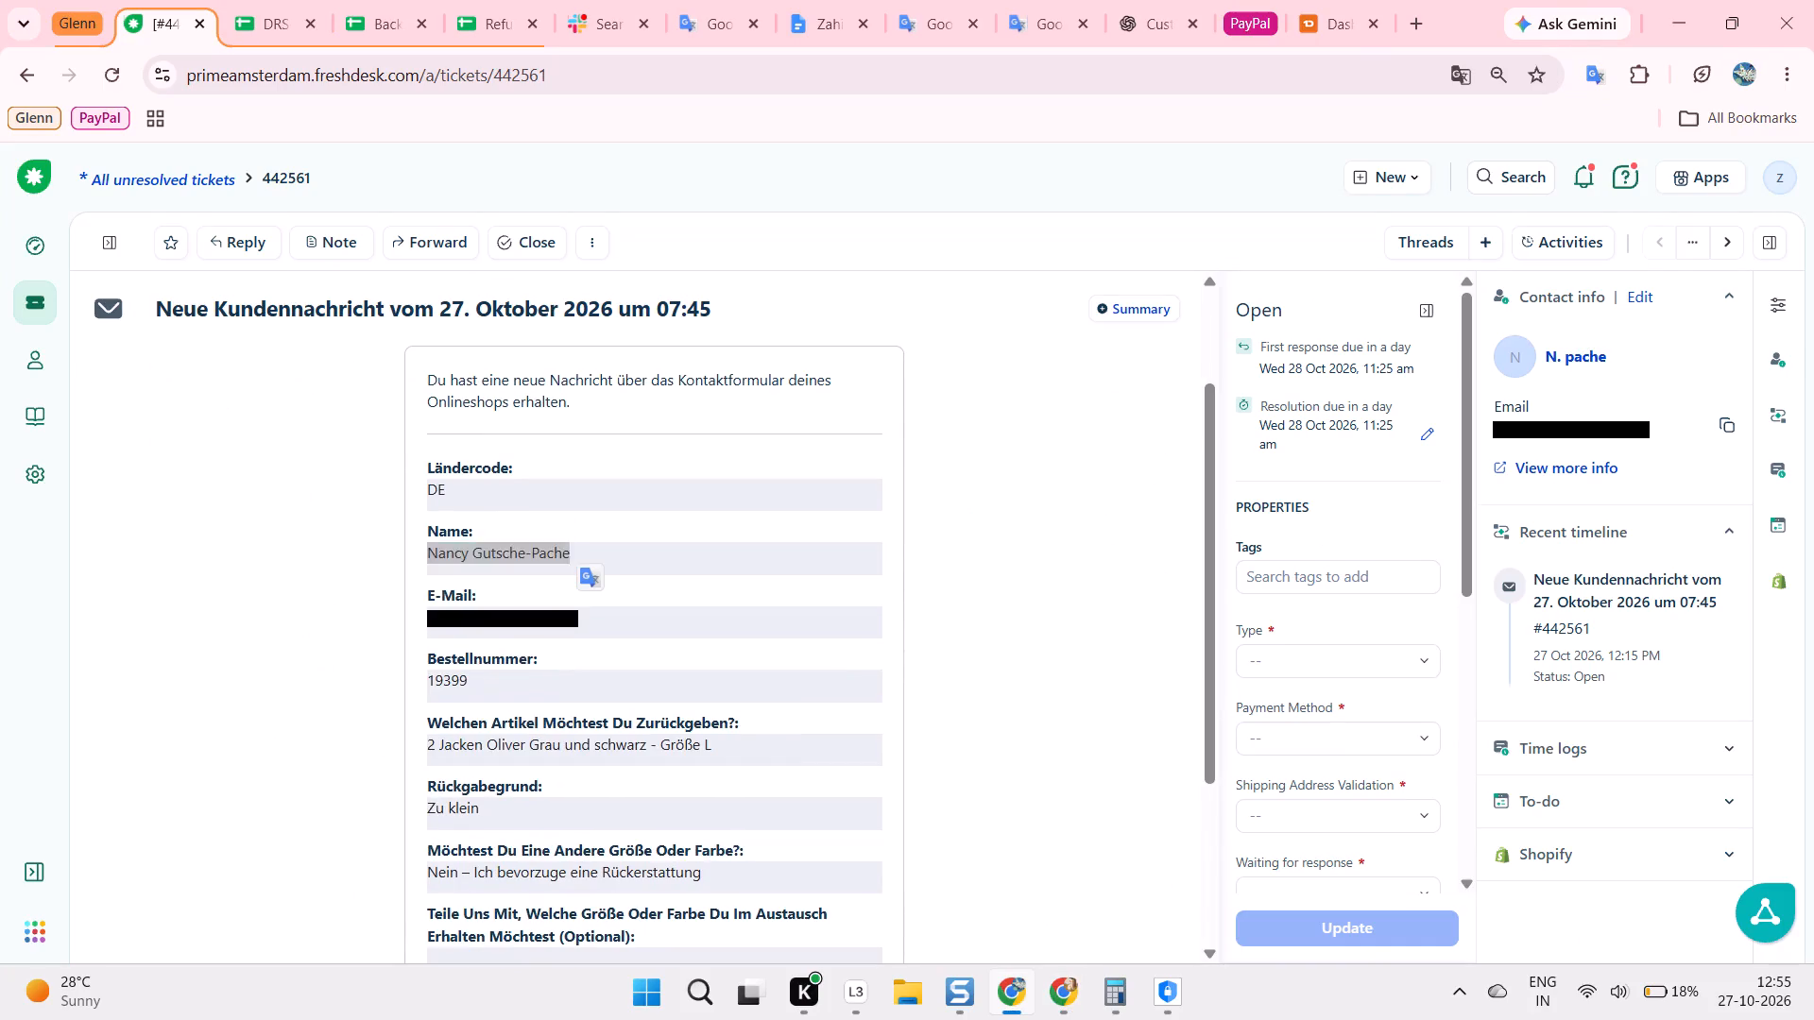
{"action": "scroll", "coordinate": [495, 364], "scroll_direction": "up", "scroll_amount": 19}
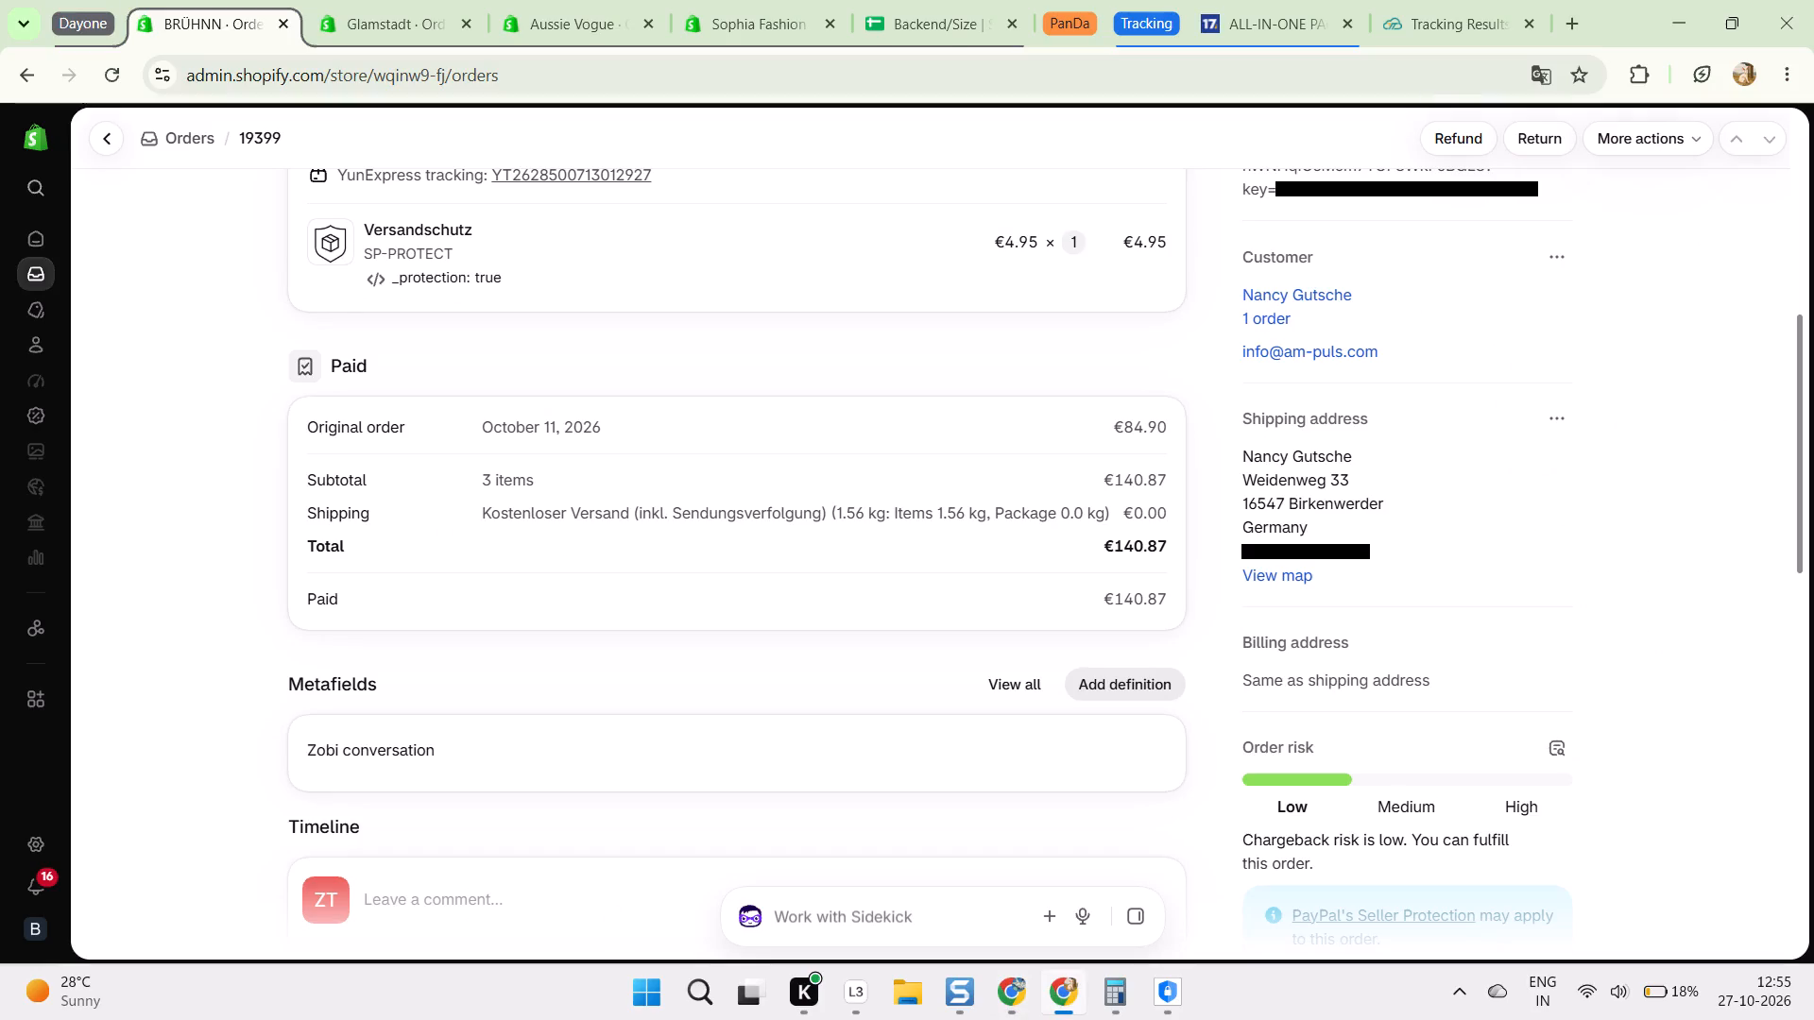
{"action": "scroll", "coordinate": [487, 380], "scroll_direction": "up", "scroll_amount": 18}
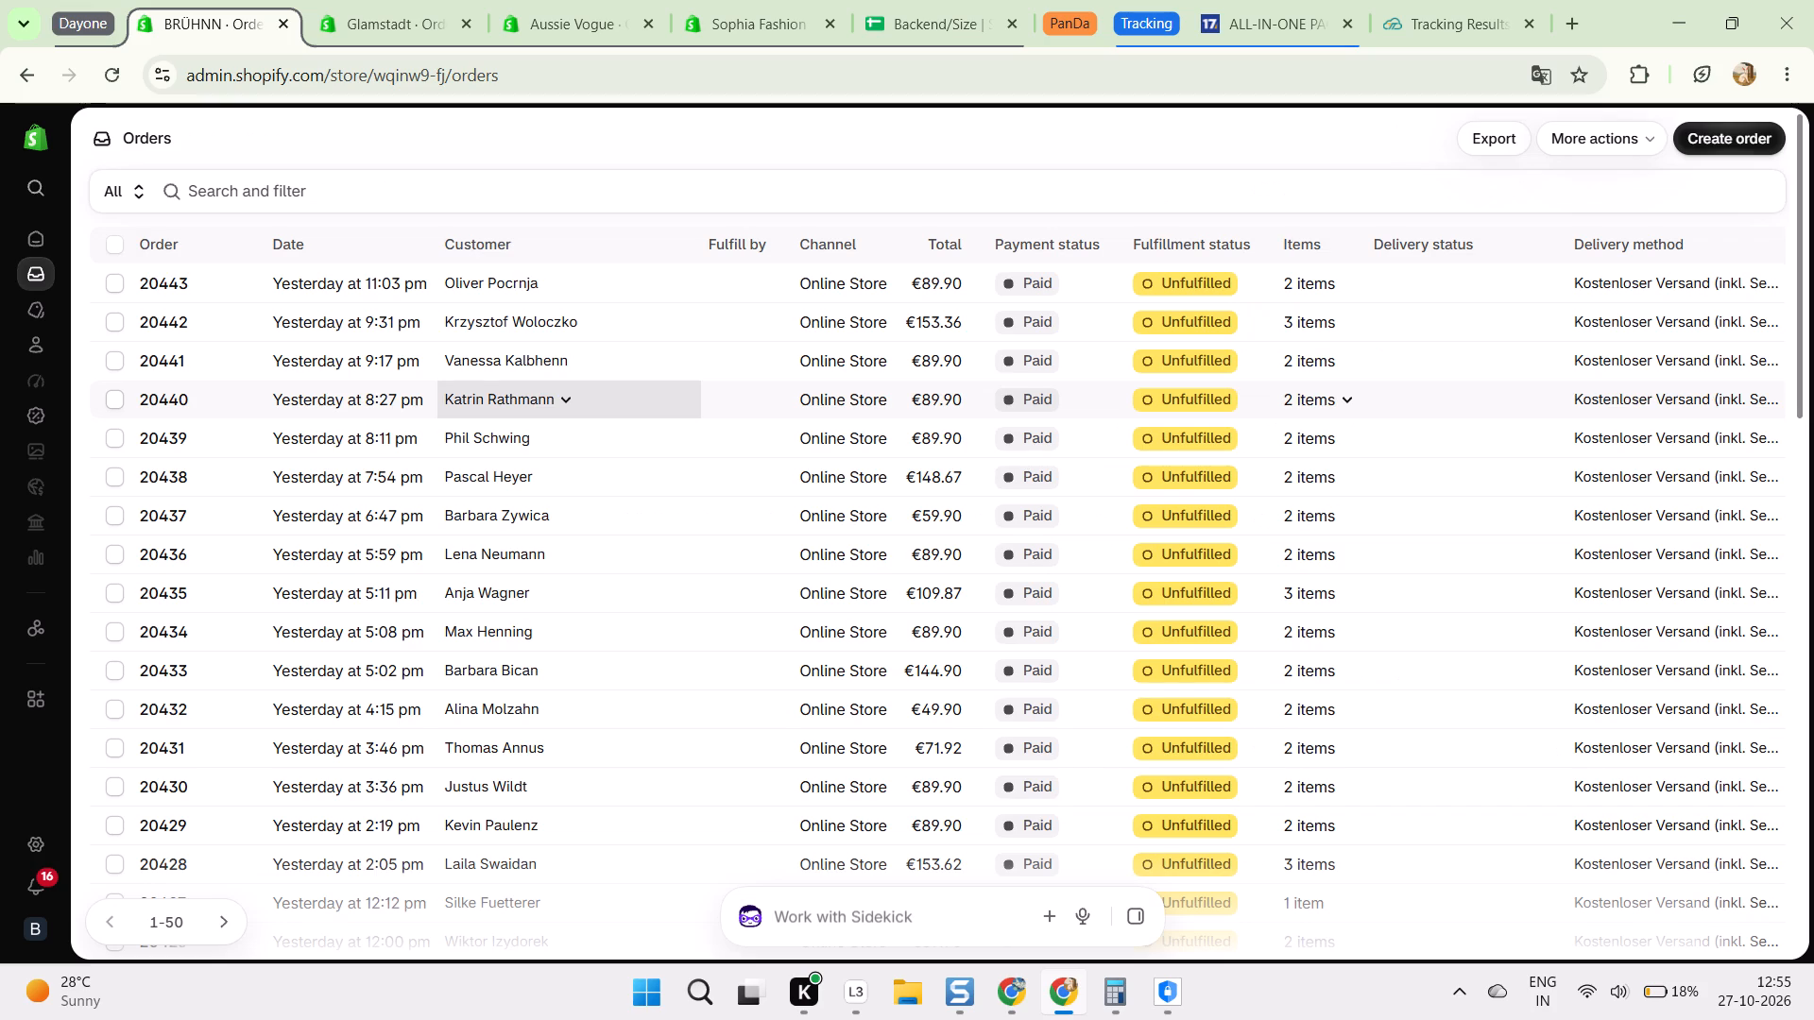
{"action": "scroll", "coordinate": [188, 311], "scroll_direction": "up", "scroll_amount": 8}
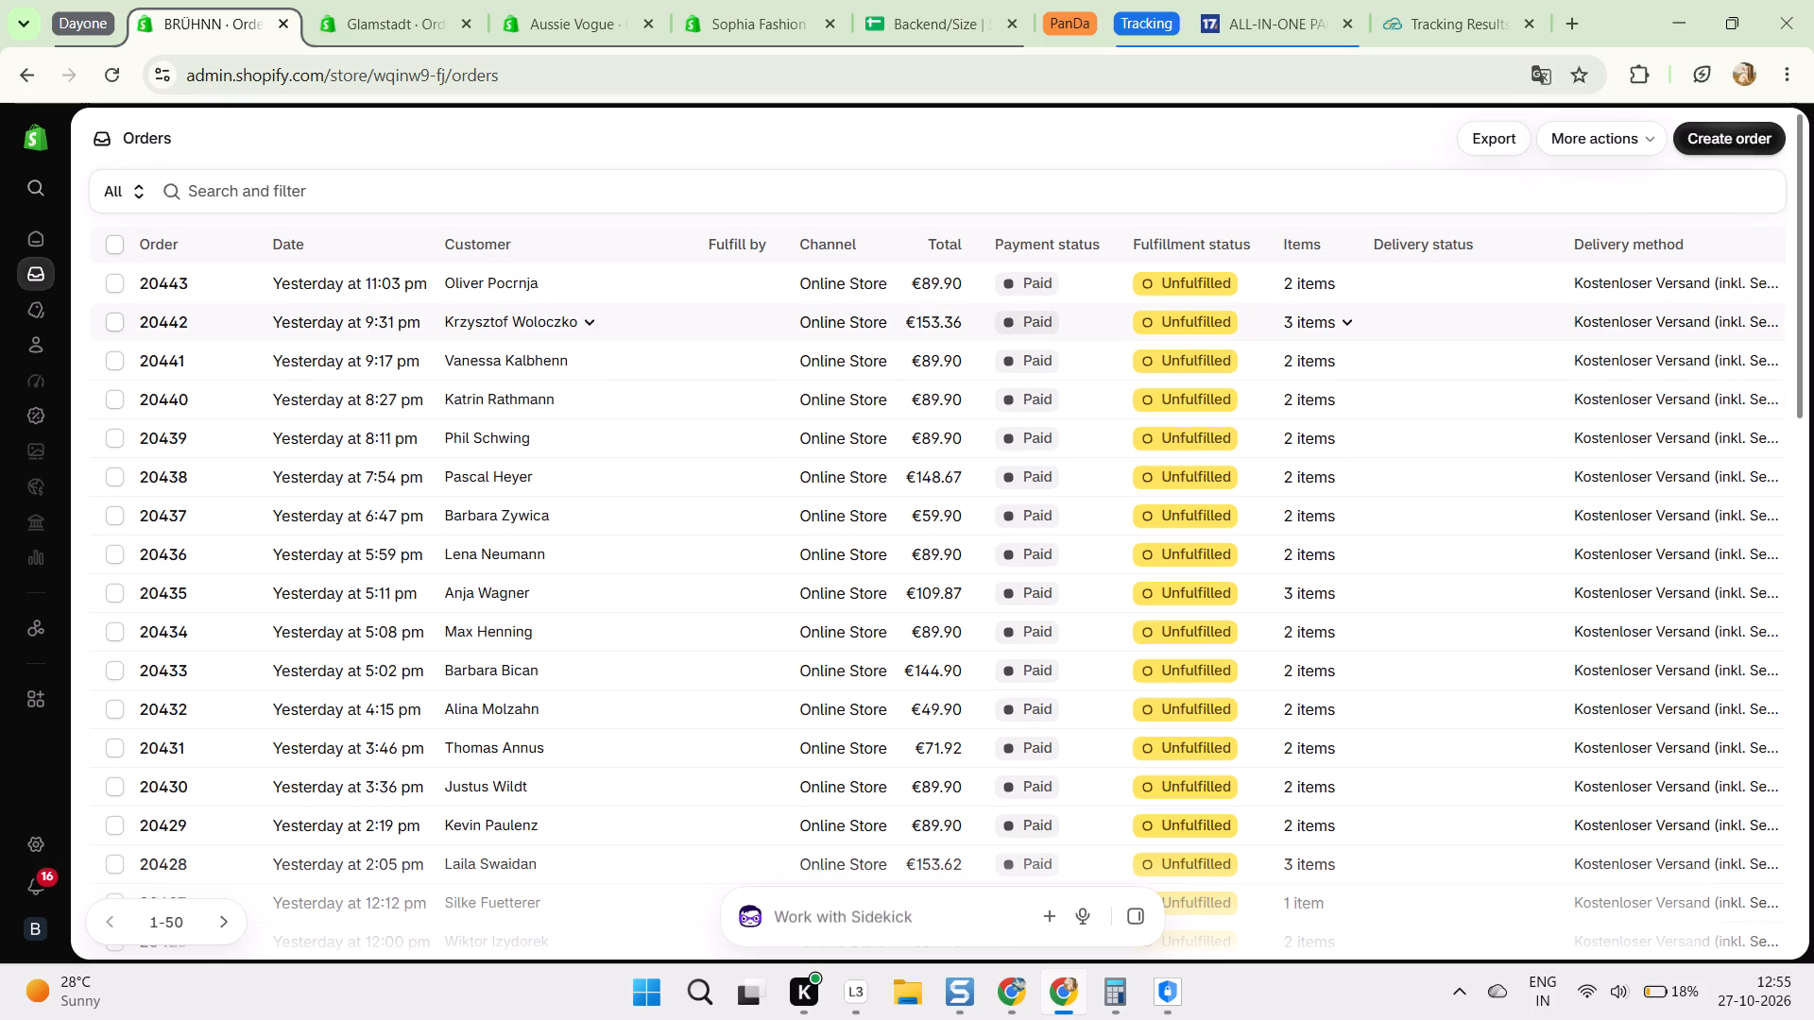
{"action": "scroll", "coordinate": [704, 322], "scroll_direction": "up", "scroll_amount": 9}
{"action": "left_click", "coordinate": [332, 192]}
{"action": "key", "text": "ctrl+v"}
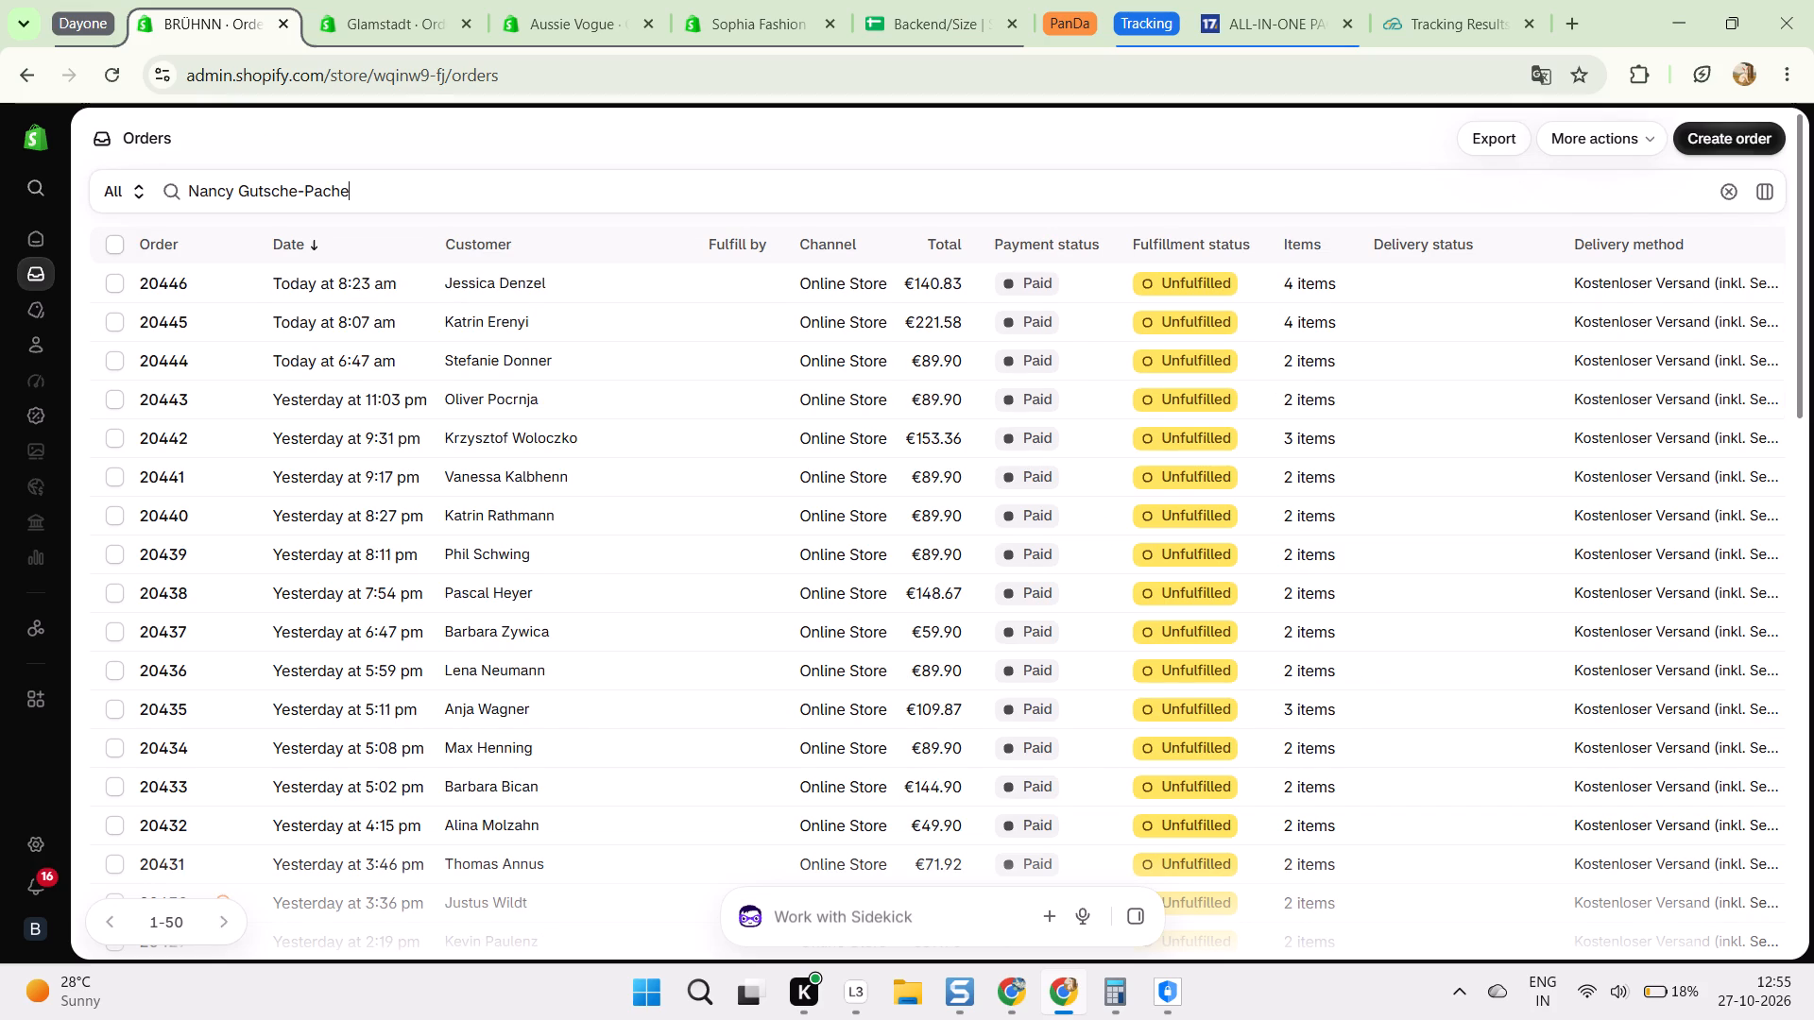
{"action": "key", "text": "alt+Tab"}
{"action": "key", "text": "alt+Tab"}
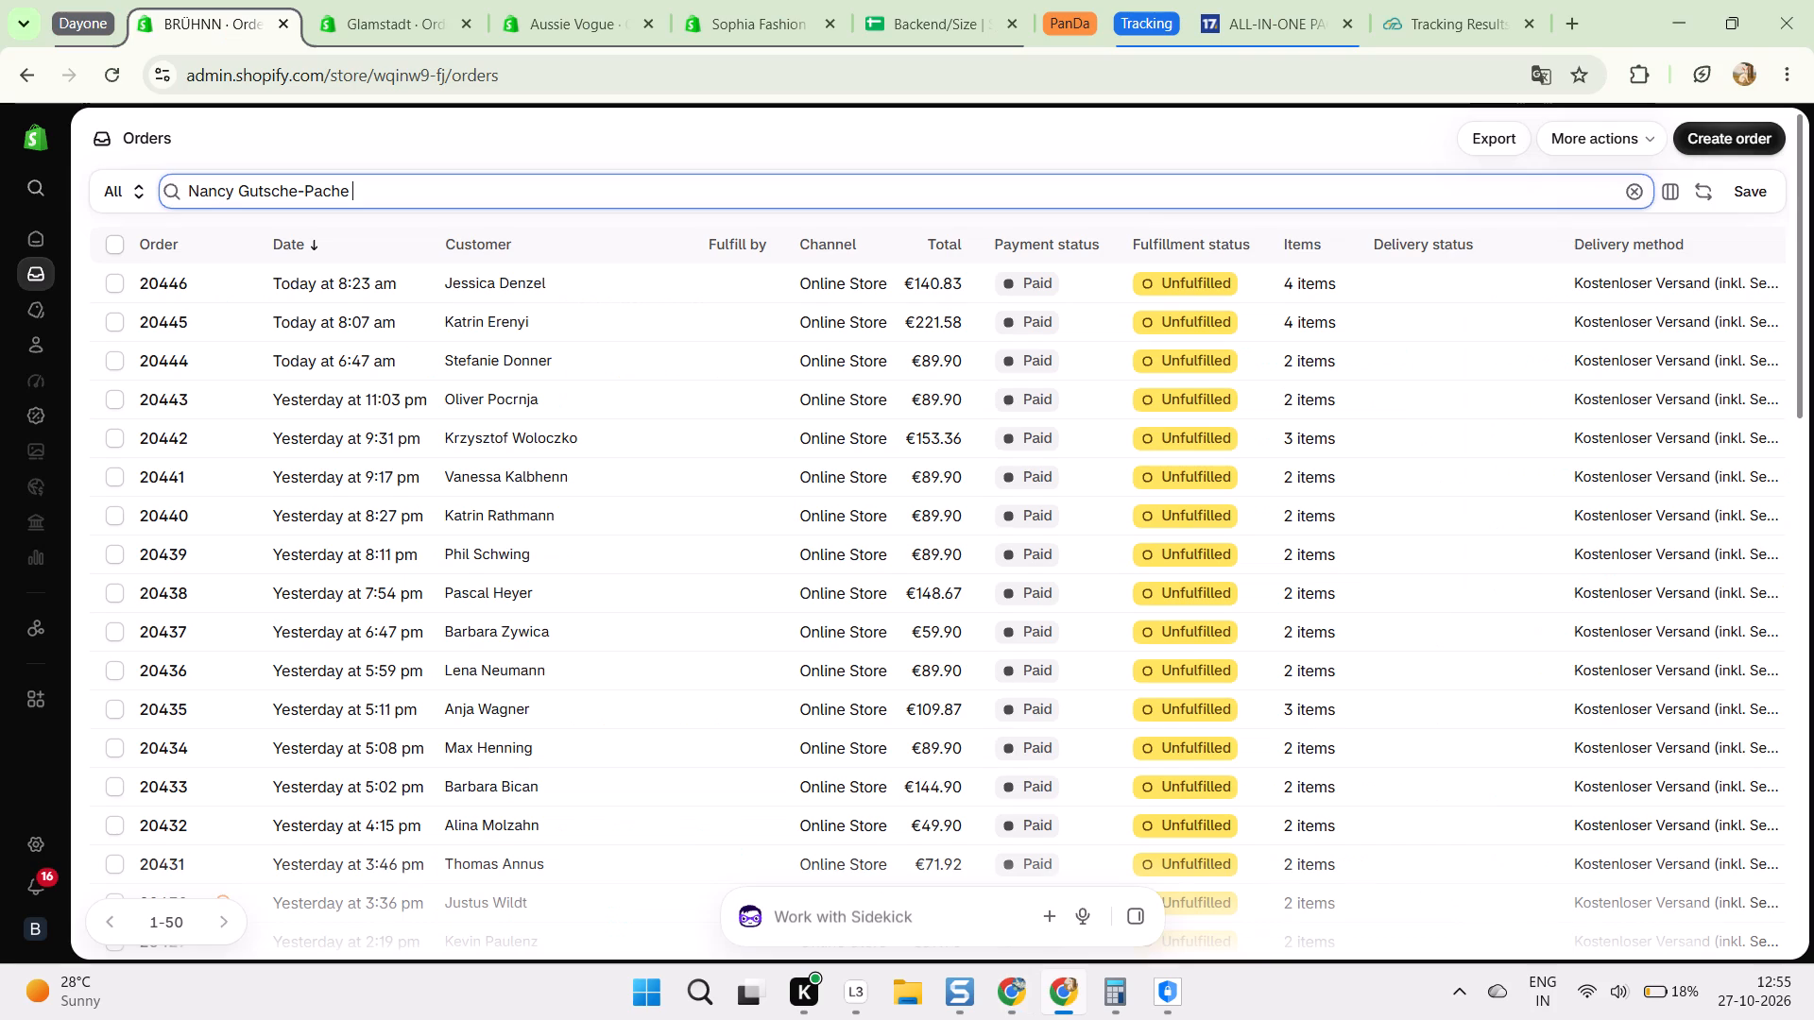
{"action": "key", "text": "BackSpace"}
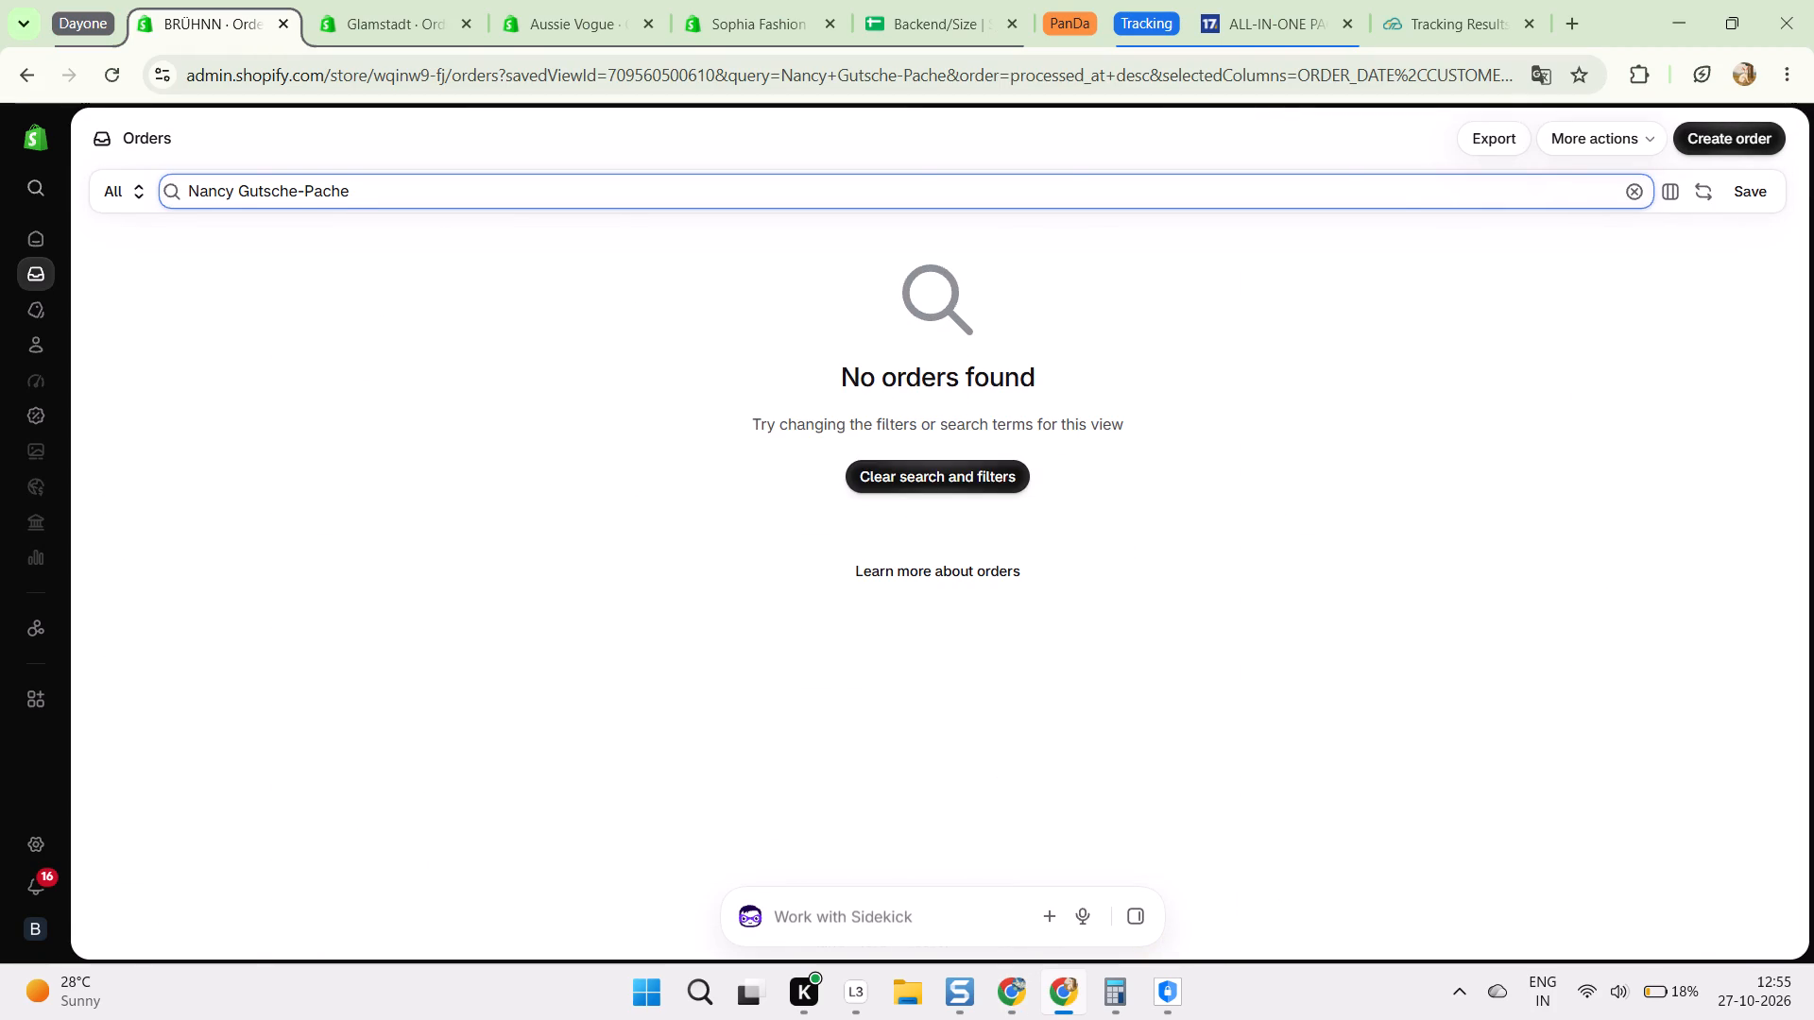
{"action": "key", "text": "alt+Tab"}
{"action": "scroll", "coordinate": [653, 684], "scroll_direction": "down", "scroll_amount": 2}
{"action": "scroll", "coordinate": [465, 505], "scroll_direction": "up", "scroll_amount": 2}
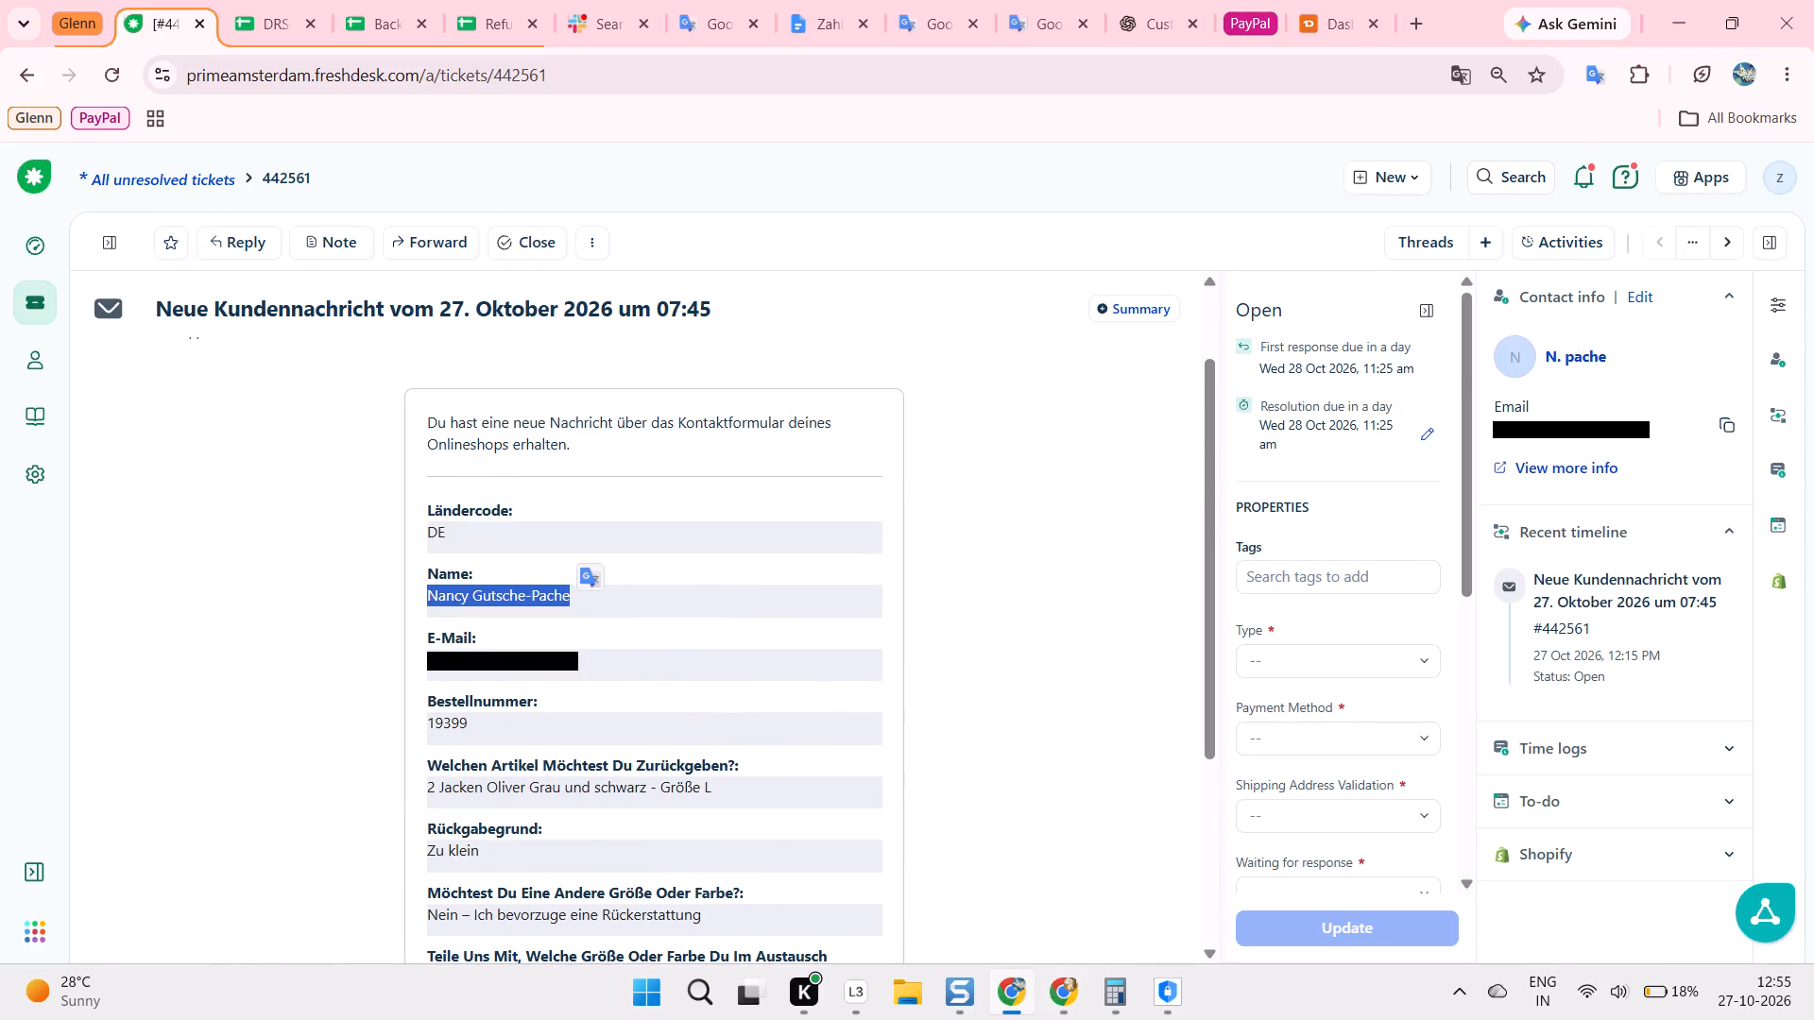
{"action": "triple_click", "coordinate": [490, 725]}
{"action": "key", "text": "ctrl+c"}
{"action": "key", "text": "ctrl+c"}
{"action": "key", "text": "alt+Tab"}
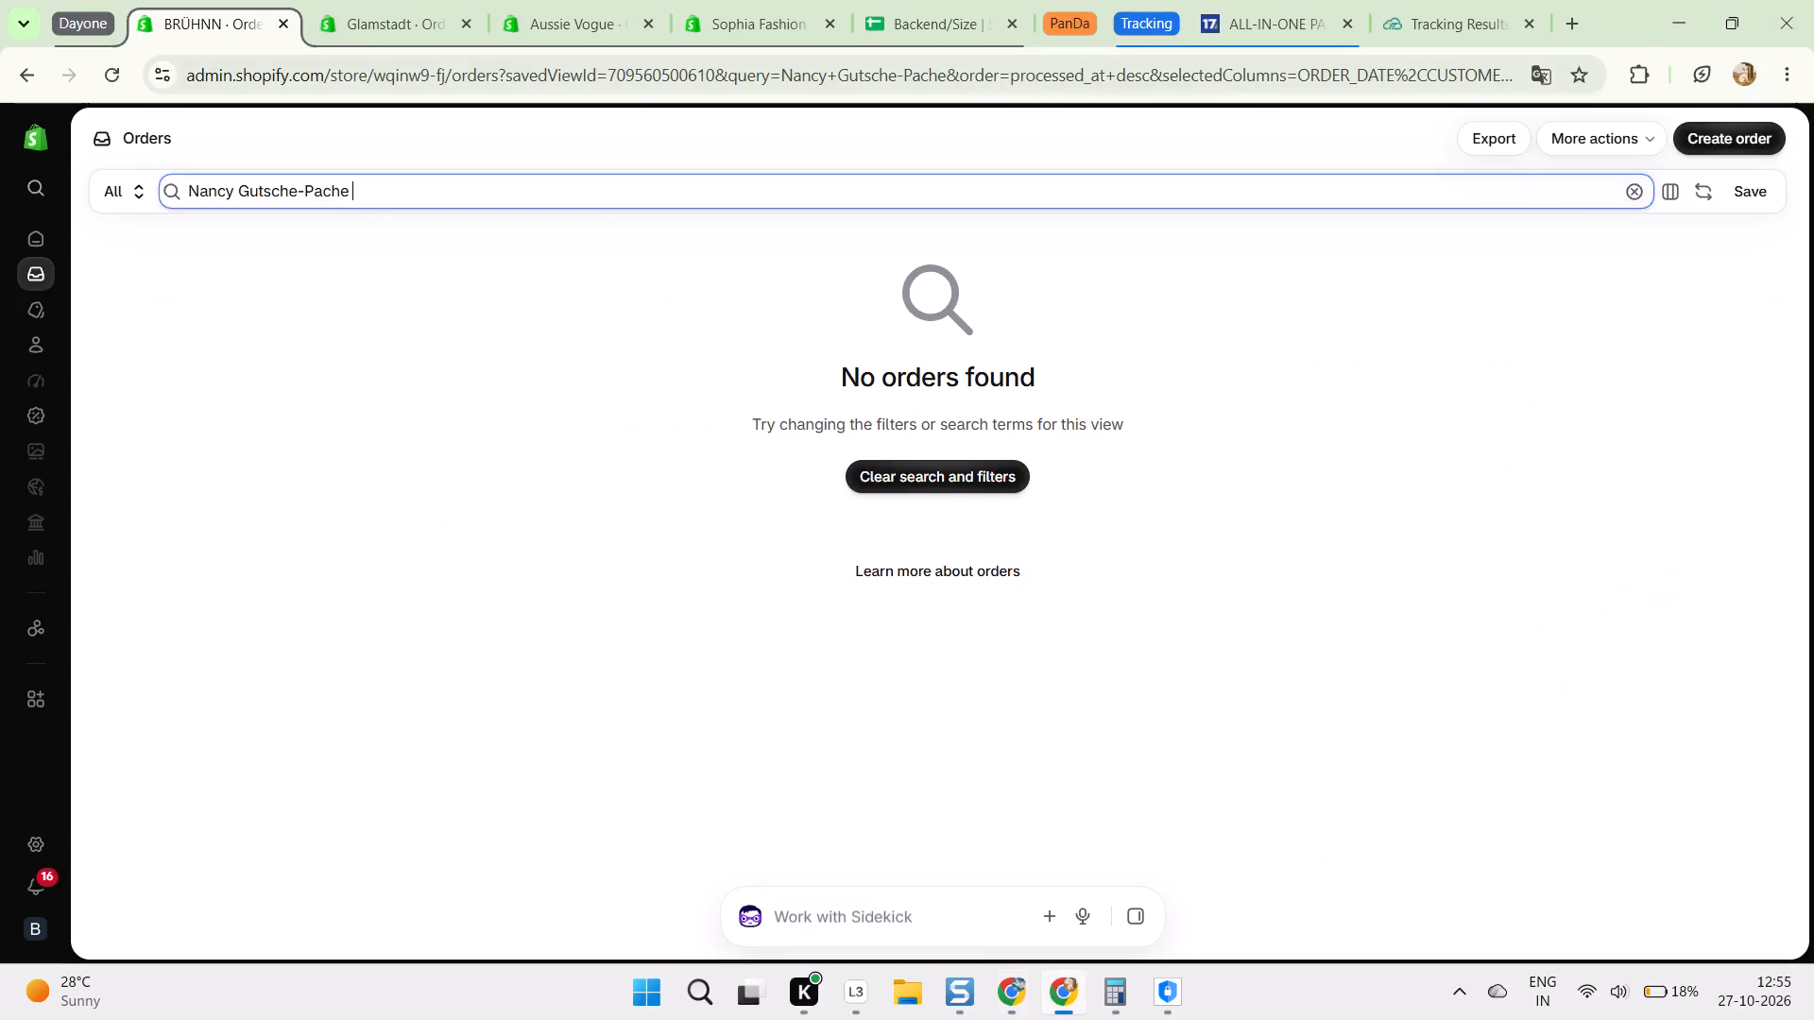
{"action": "double_click", "coordinate": [368, 171]}
{"action": "triple_click", "coordinate": [368, 181]}
{"action": "key", "text": "ctrl+v"}
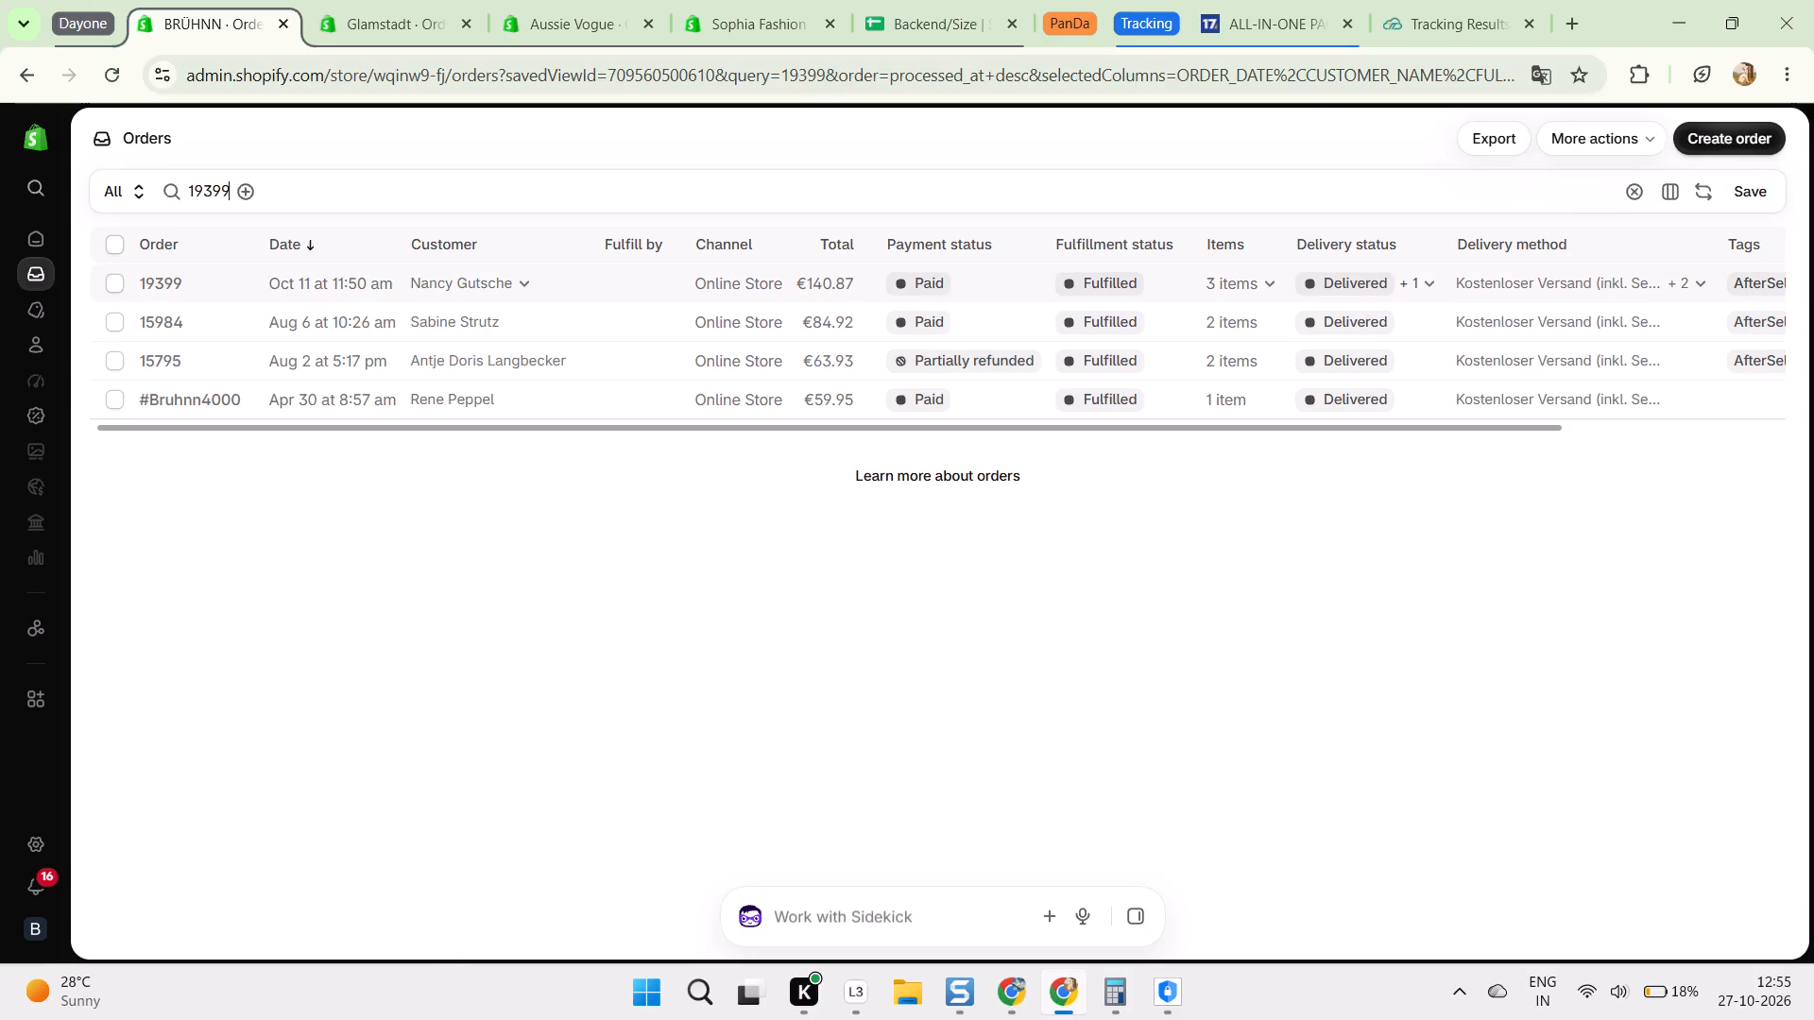
{"action": "left_click", "coordinate": [167, 286]}
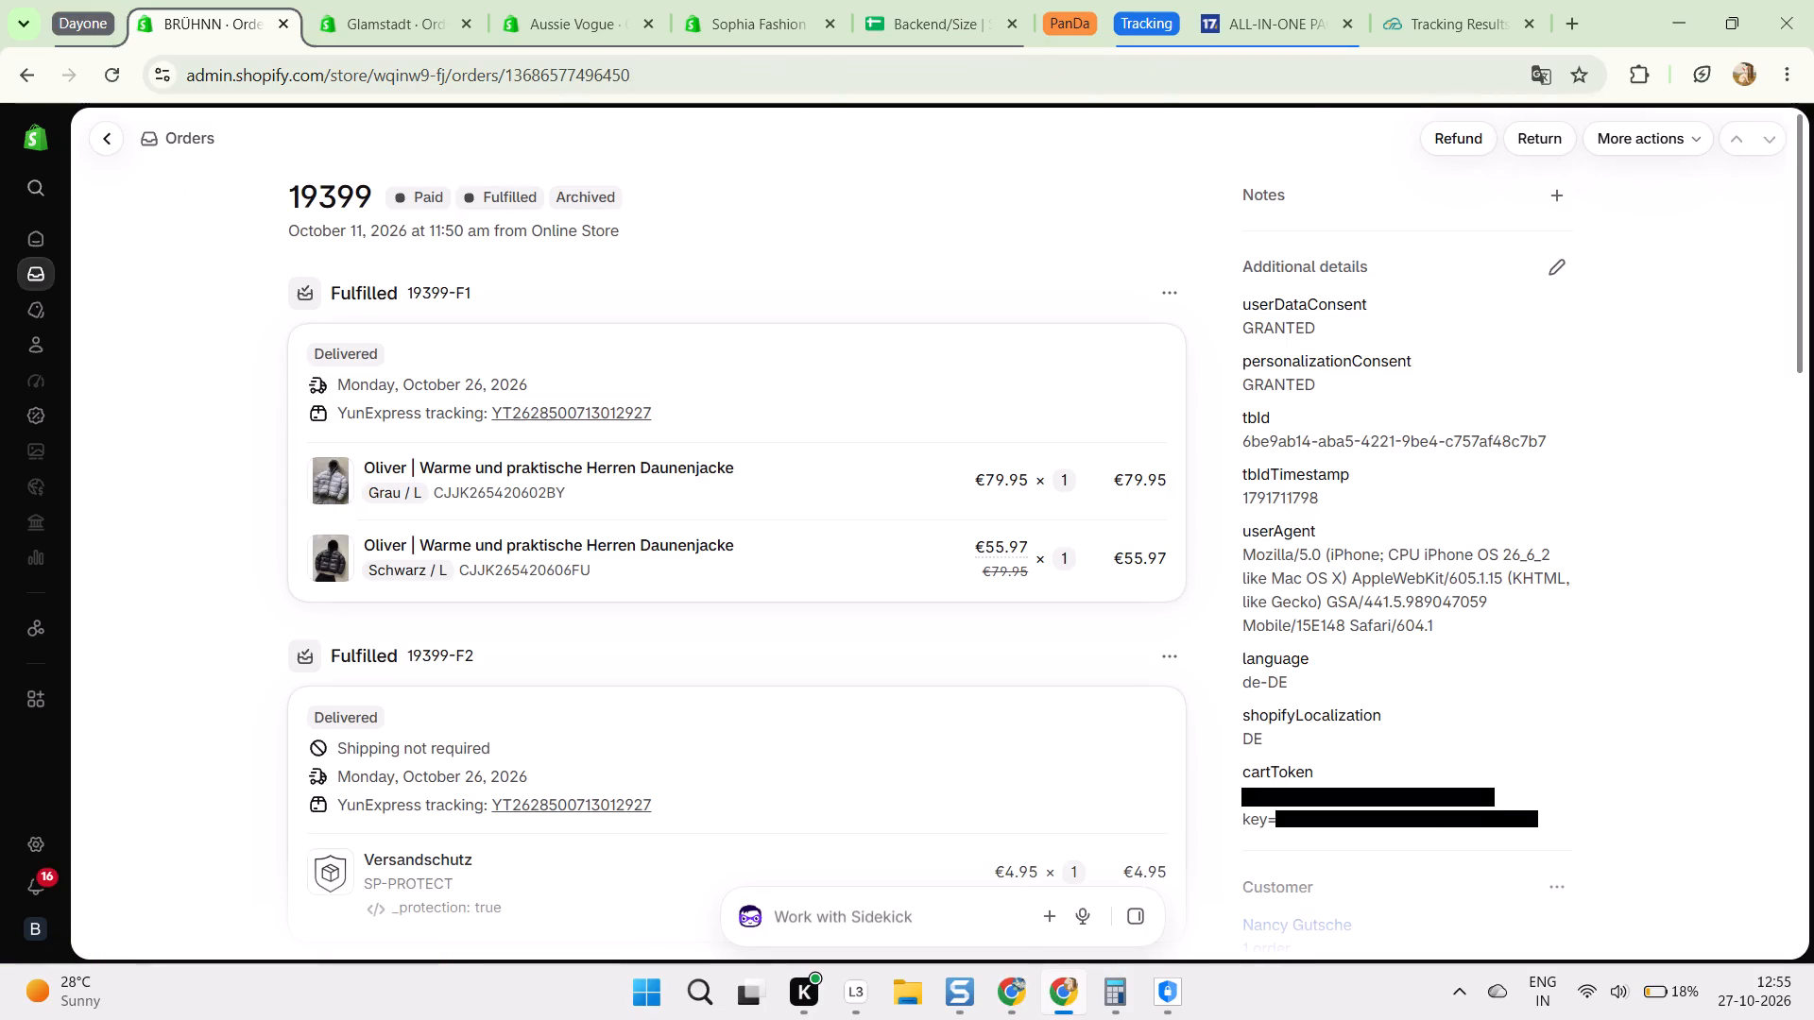
{"action": "key", "text": "ctrl+f"}
{"action": "key", "text": "ctrl+v"}
{"action": "scroll", "coordinate": [1462, 249], "scroll_direction": "up", "scroll_amount": 3}
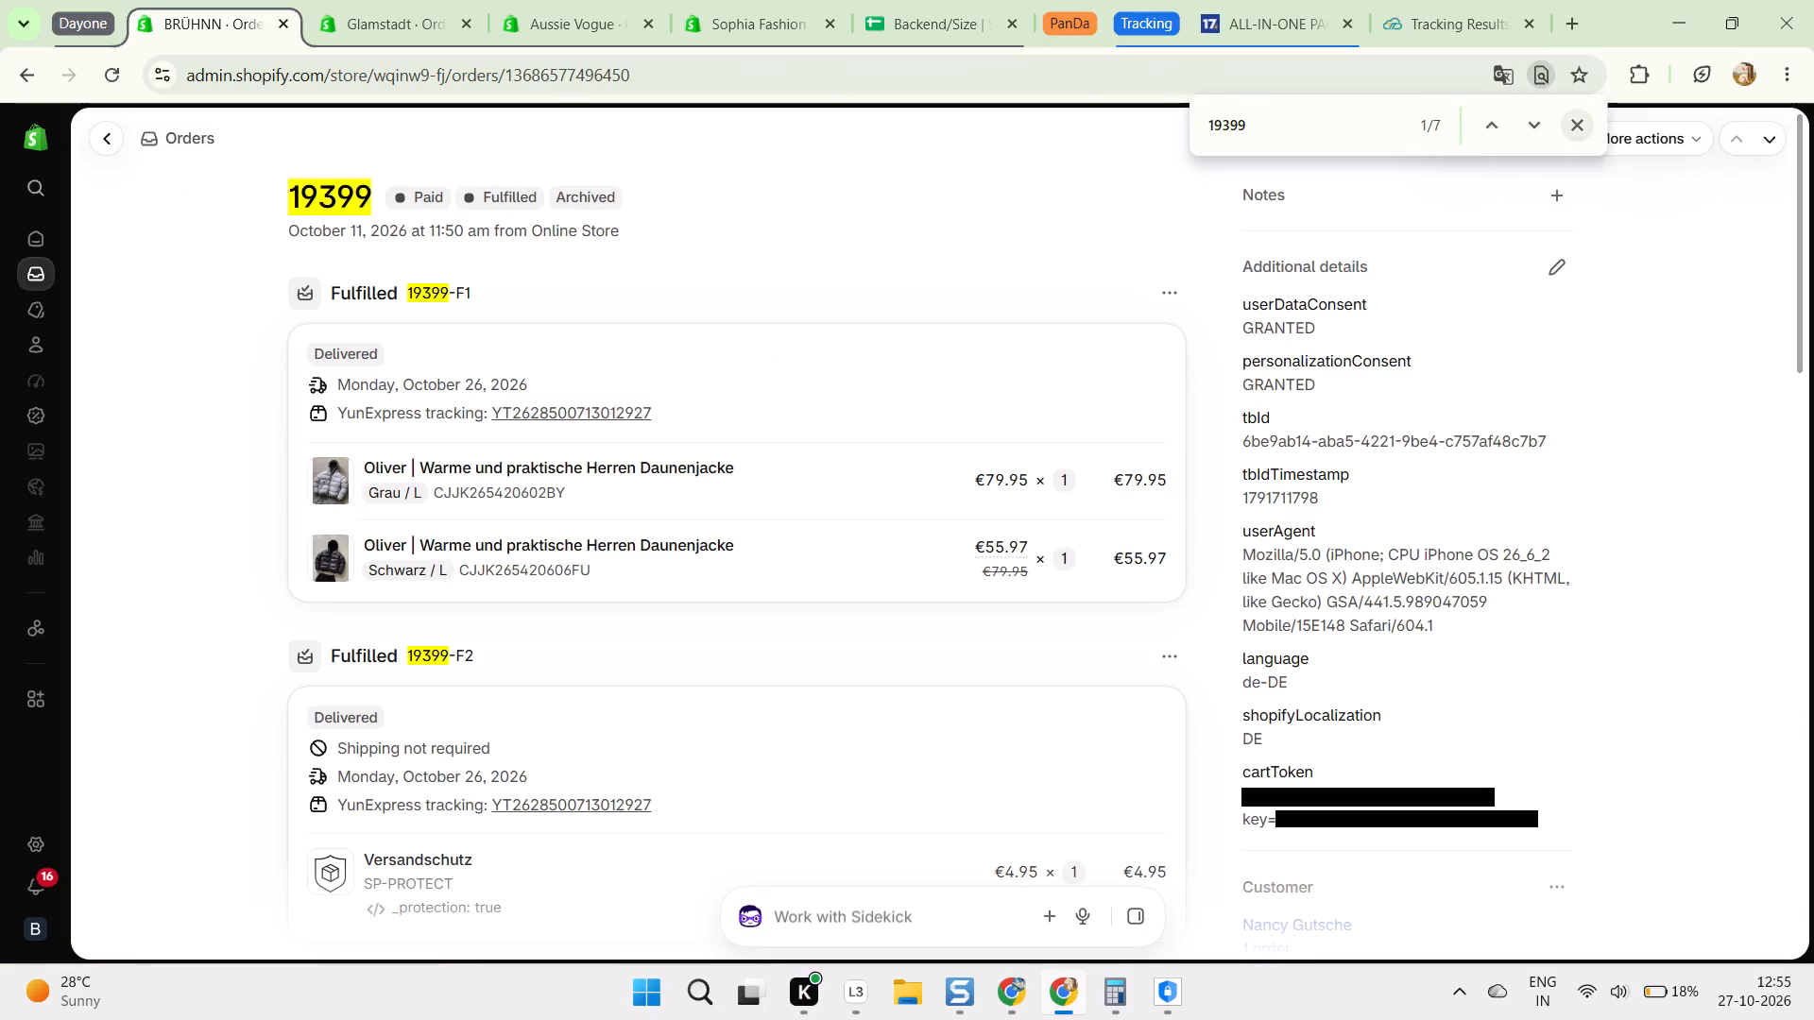
{"action": "left_click", "coordinate": [1578, 129]}
{"action": "scroll", "coordinate": [942, 304], "scroll_direction": "up", "scroll_amount": 4}
{"action": "left_click", "coordinate": [866, 288]}
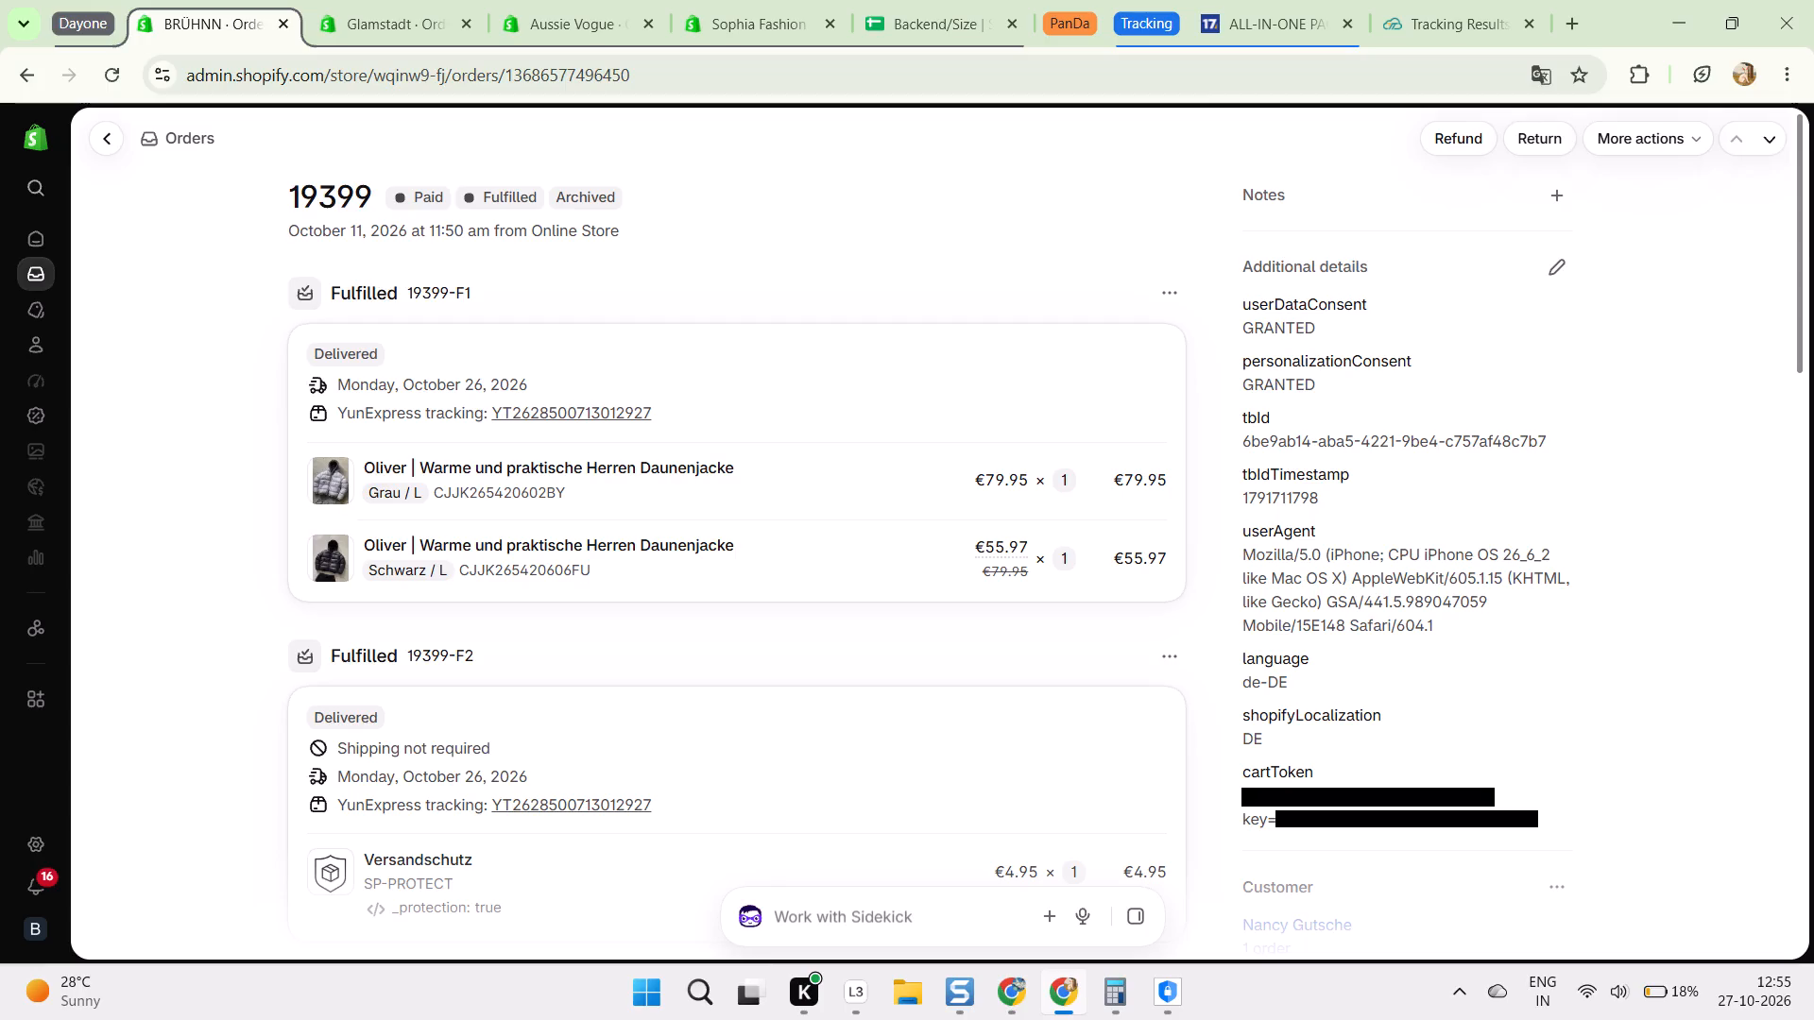
{"action": "left_click", "coordinate": [900, 328]}
{"action": "key", "text": "ctrl+f"}
{"action": "key", "text": "ctrl+v"}
{"action": "scroll", "coordinate": [1248, 262], "scroll_direction": "up", "scroll_amount": 4}
{"action": "left_click", "coordinate": [1574, 130]}
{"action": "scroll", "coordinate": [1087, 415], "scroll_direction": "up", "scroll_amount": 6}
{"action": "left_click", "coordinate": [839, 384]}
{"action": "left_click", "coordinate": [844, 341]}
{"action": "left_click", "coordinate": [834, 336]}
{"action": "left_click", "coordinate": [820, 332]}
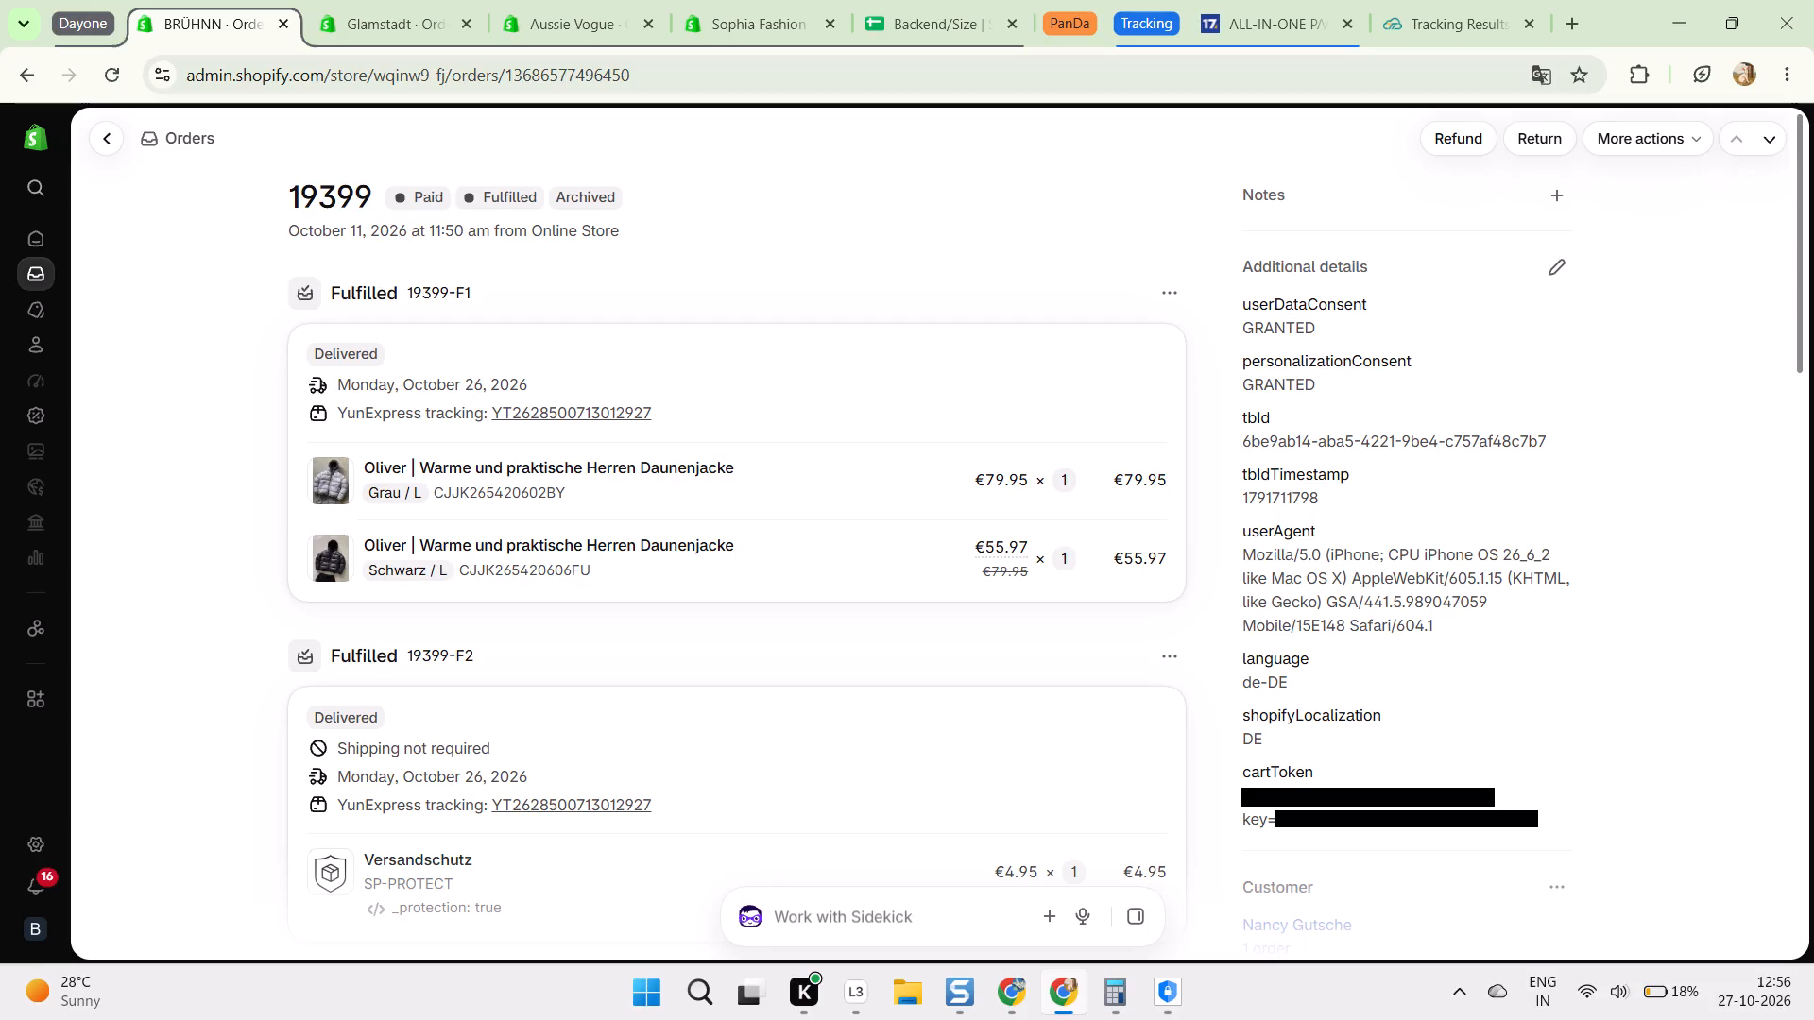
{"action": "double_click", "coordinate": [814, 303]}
Translate ticket 442561 into English to reread the return request, and switch it back to German.
{"action": "key", "text": "alt+Tab"}
{"action": "scroll", "coordinate": [717, 506], "scroll_direction": "down", "scroll_amount": 2}
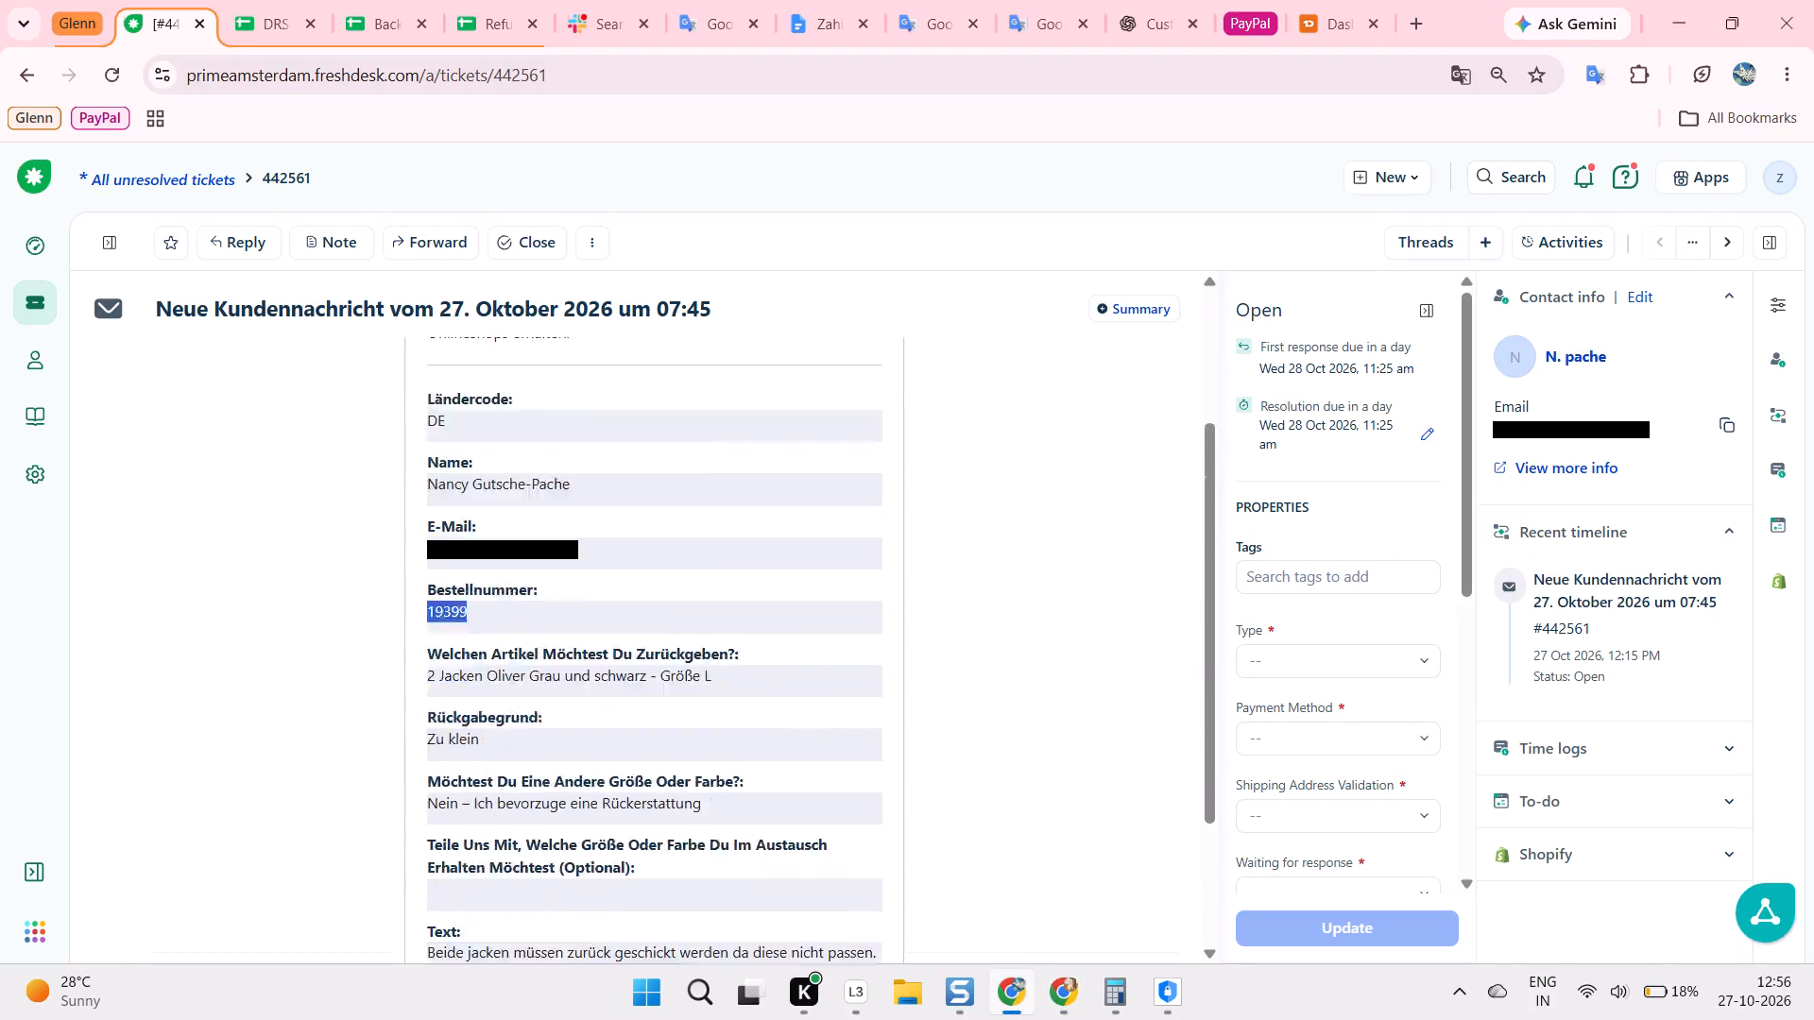
{"action": "left_click", "coordinate": [726, 509]}
{"action": "right_click", "coordinate": [773, 425]}
{"action": "scroll", "coordinate": [846, 725], "scroll_direction": "down", "scroll_amount": 3}
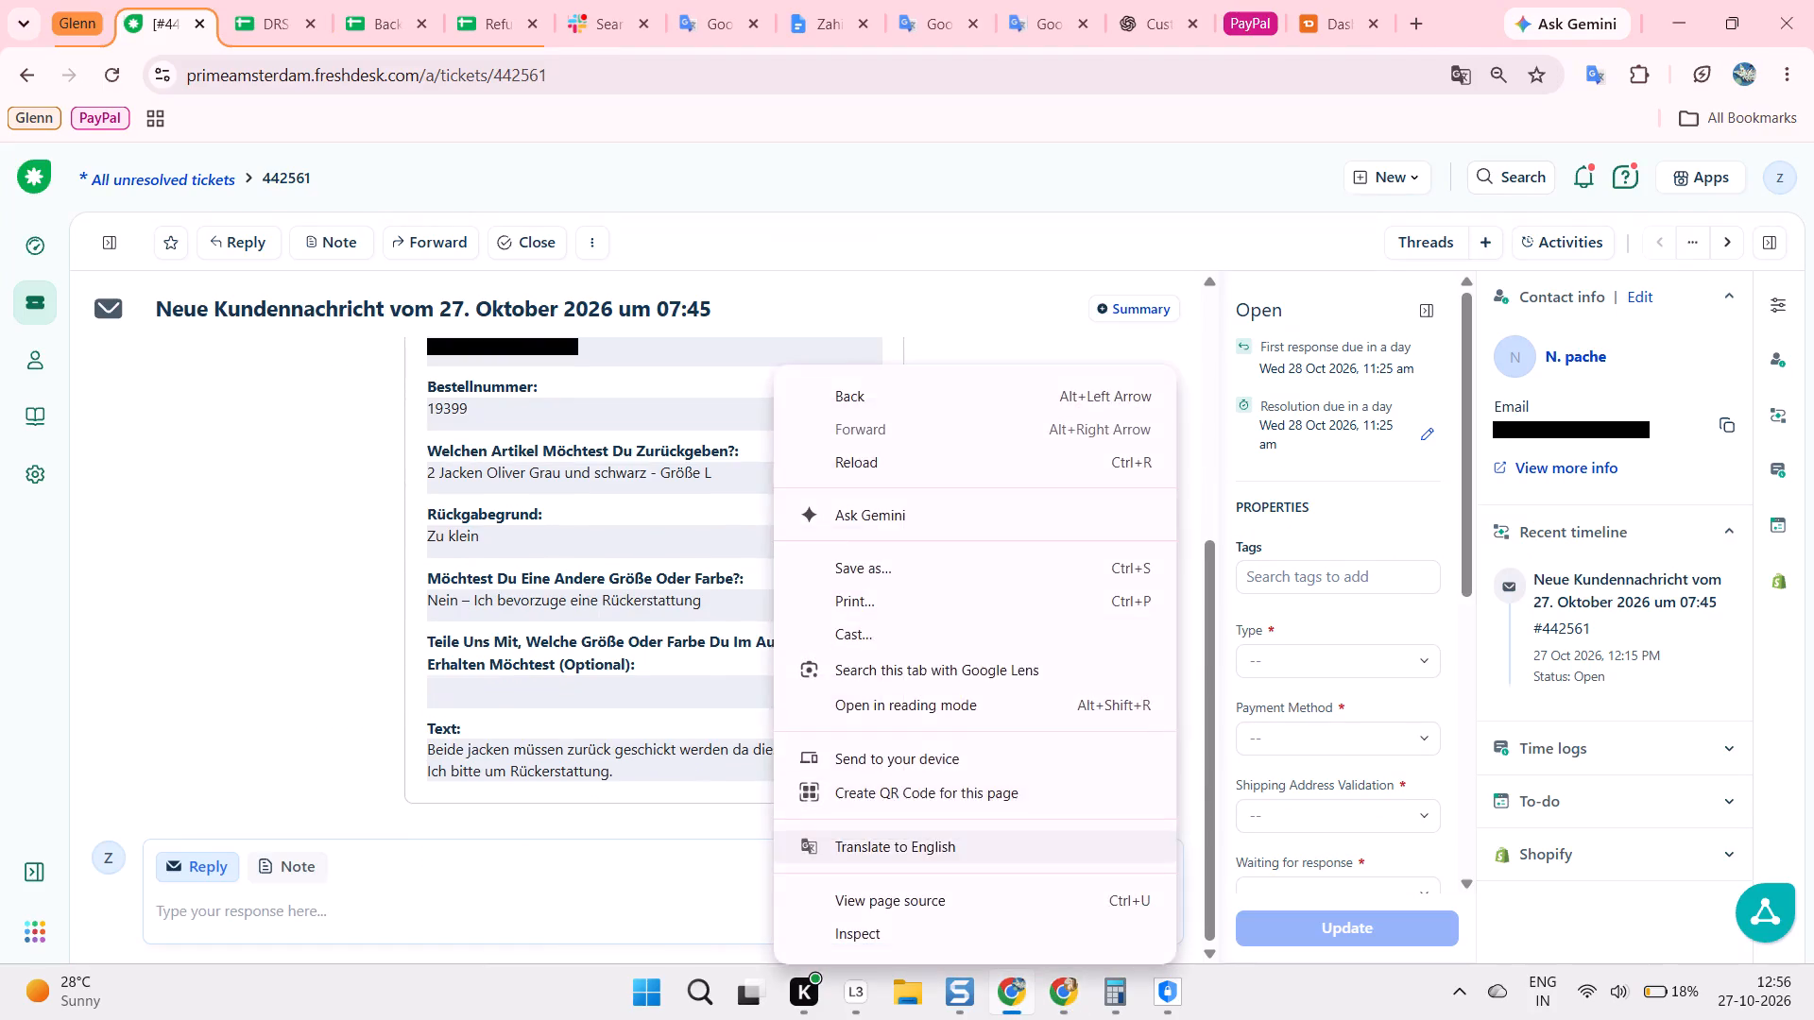
{"action": "left_click", "coordinate": [925, 858]}
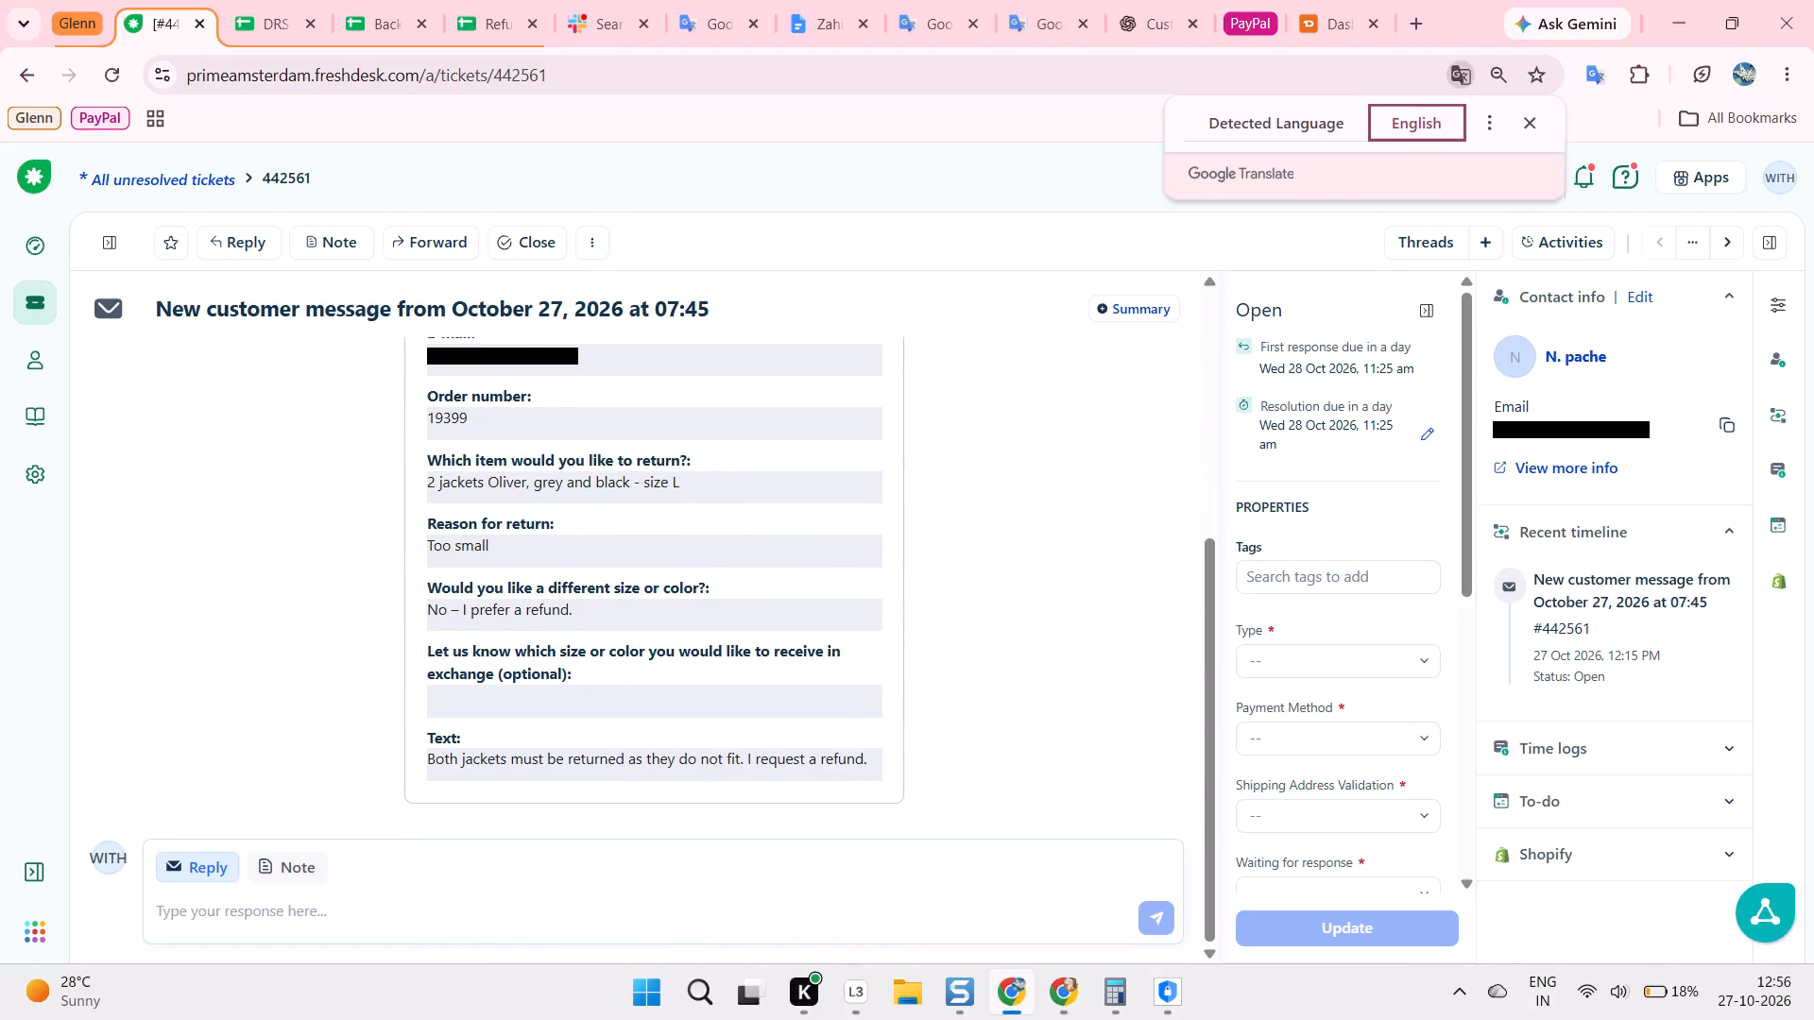
{"action": "left_click", "coordinate": [1270, 123]}
{"action": "key", "text": "alt+Tab"}
{"action": "left_click", "coordinate": [777, 370]}
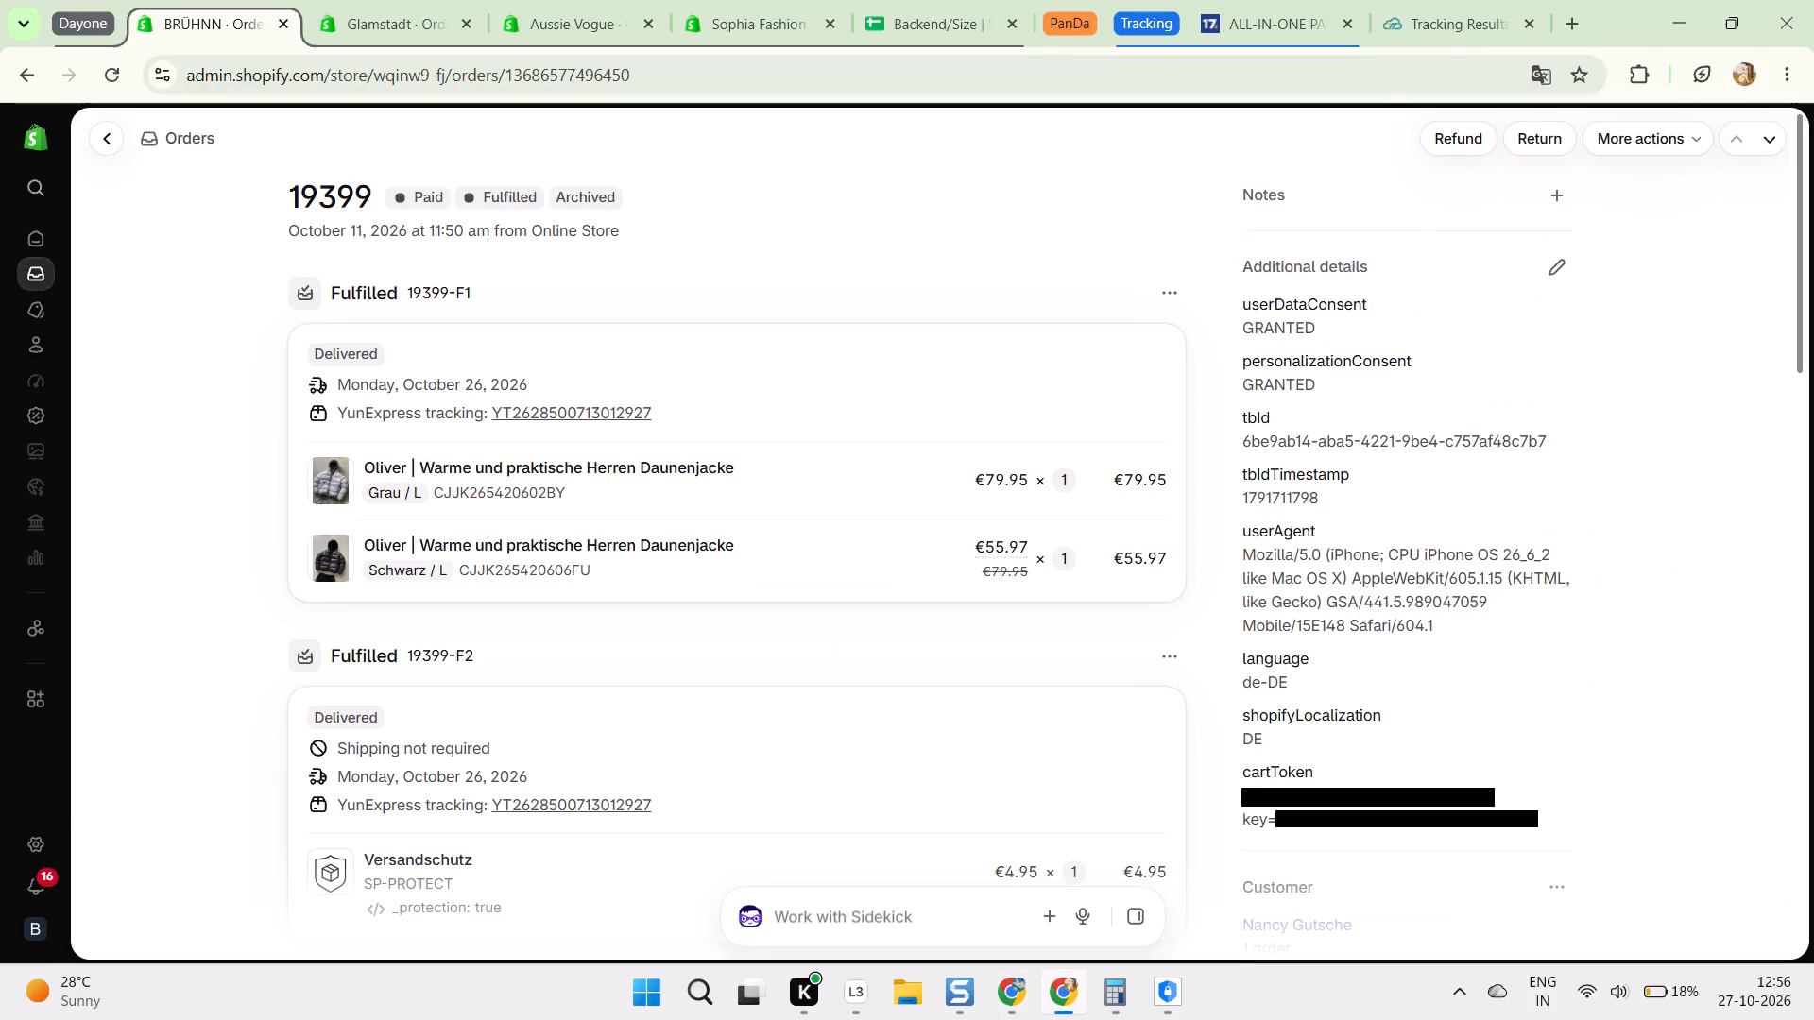
{"action": "left_click", "coordinate": [772, 375]}
{"action": "key", "text": "alt+Tab"}
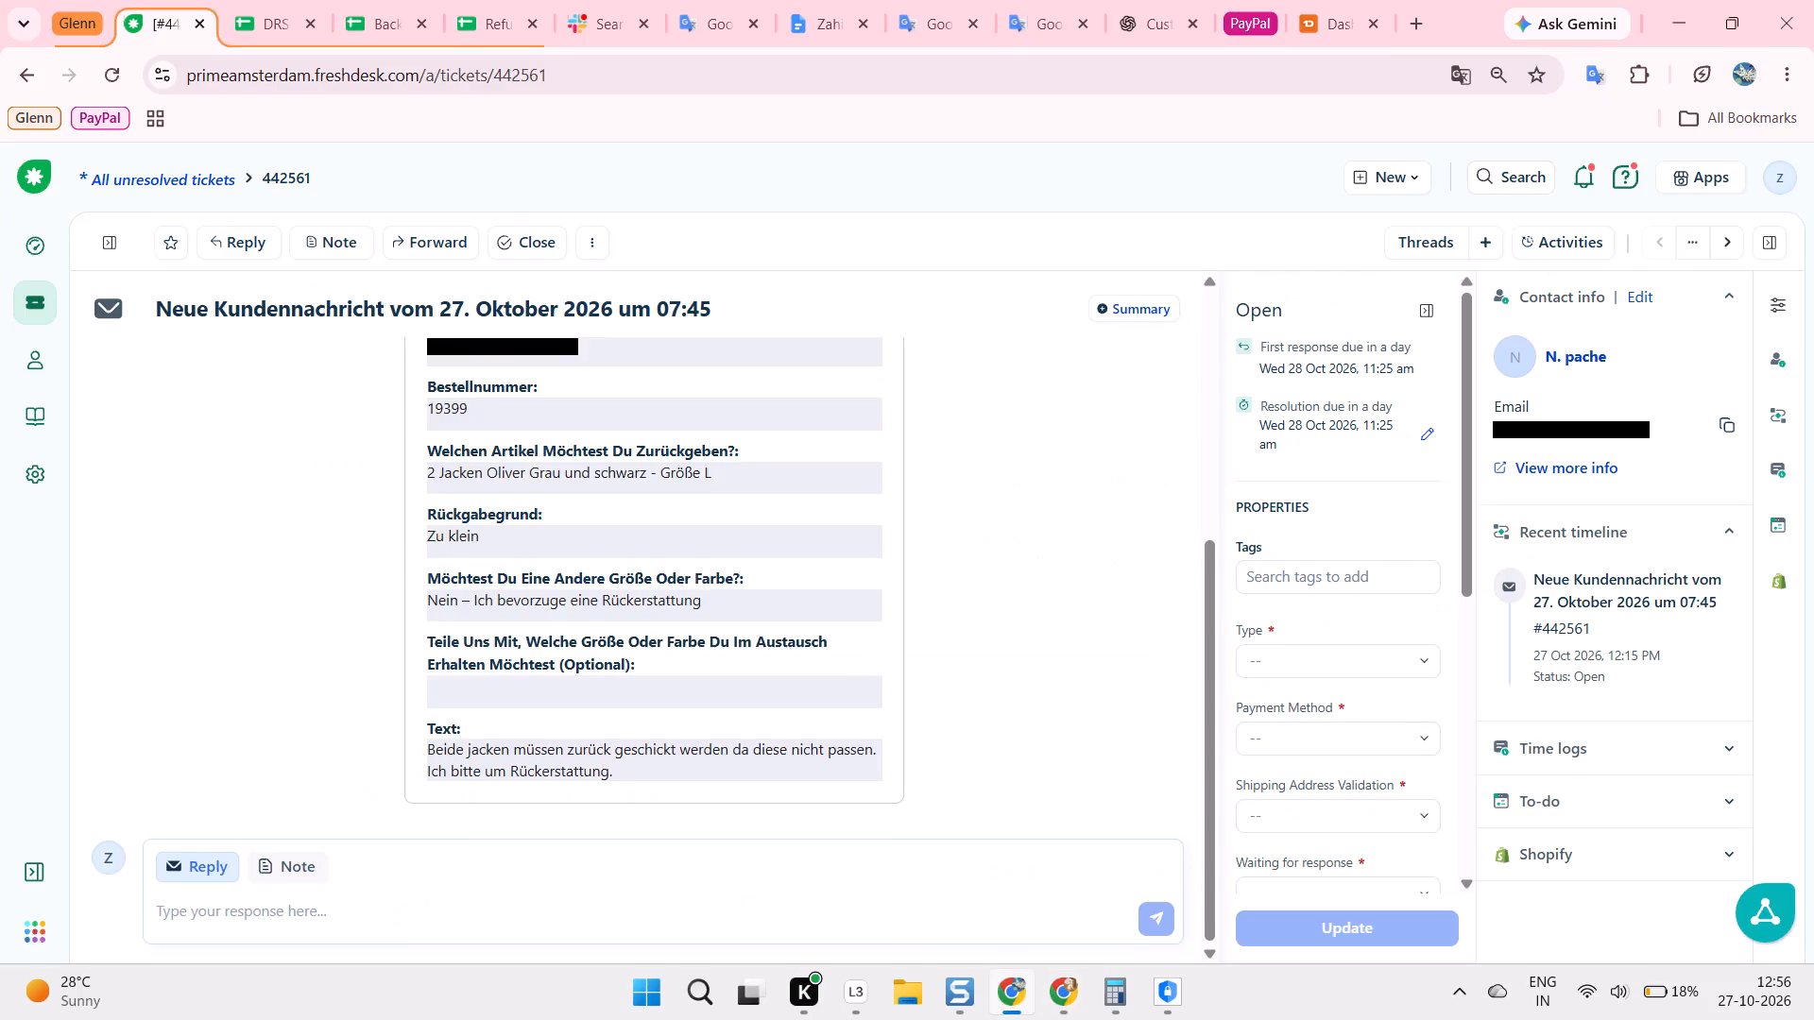
{"action": "scroll", "coordinate": [659, 406], "scroll_direction": "up", "scroll_amount": 4}
{"action": "scroll", "coordinate": [697, 408], "scroll_direction": "down", "scroll_amount": 2}
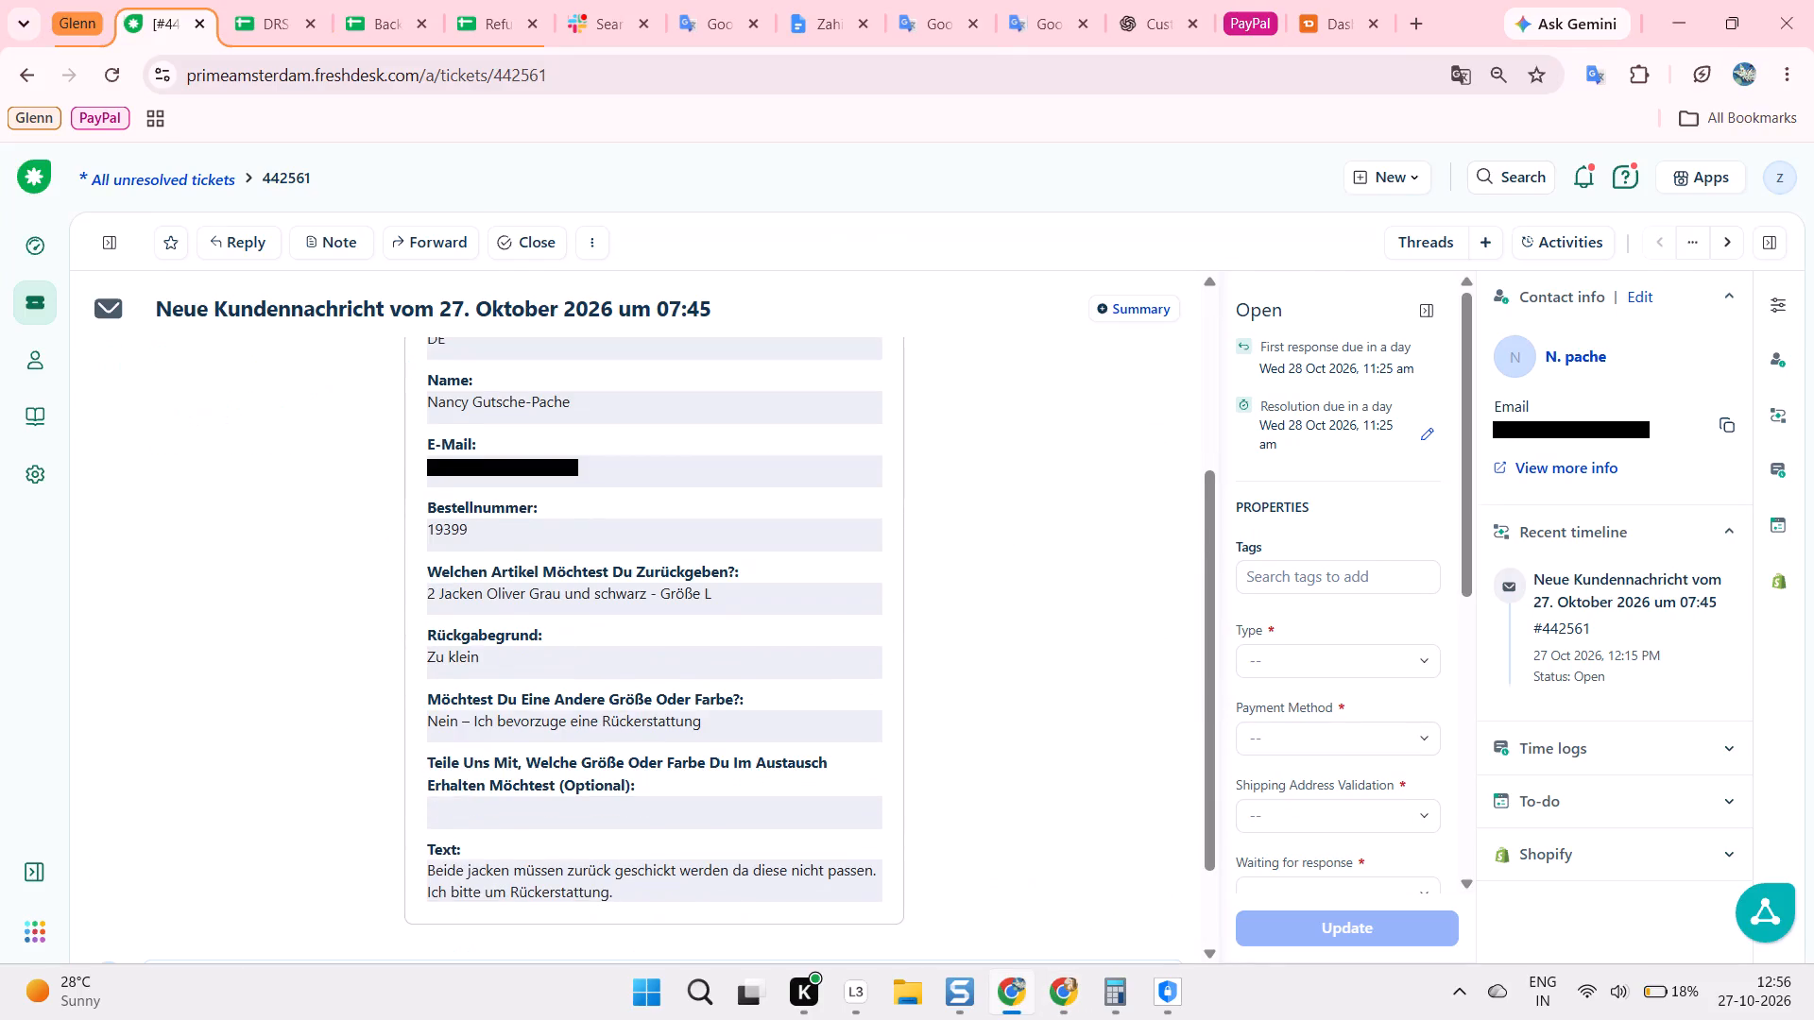
{"action": "key", "text": "alt+Tab"}
{"action": "scroll", "coordinate": [1139, 486], "scroll_direction": "up", "scroll_amount": 2}
{"action": "scroll", "coordinate": [1188, 484], "scroll_direction": "down", "scroll_amount": 3}
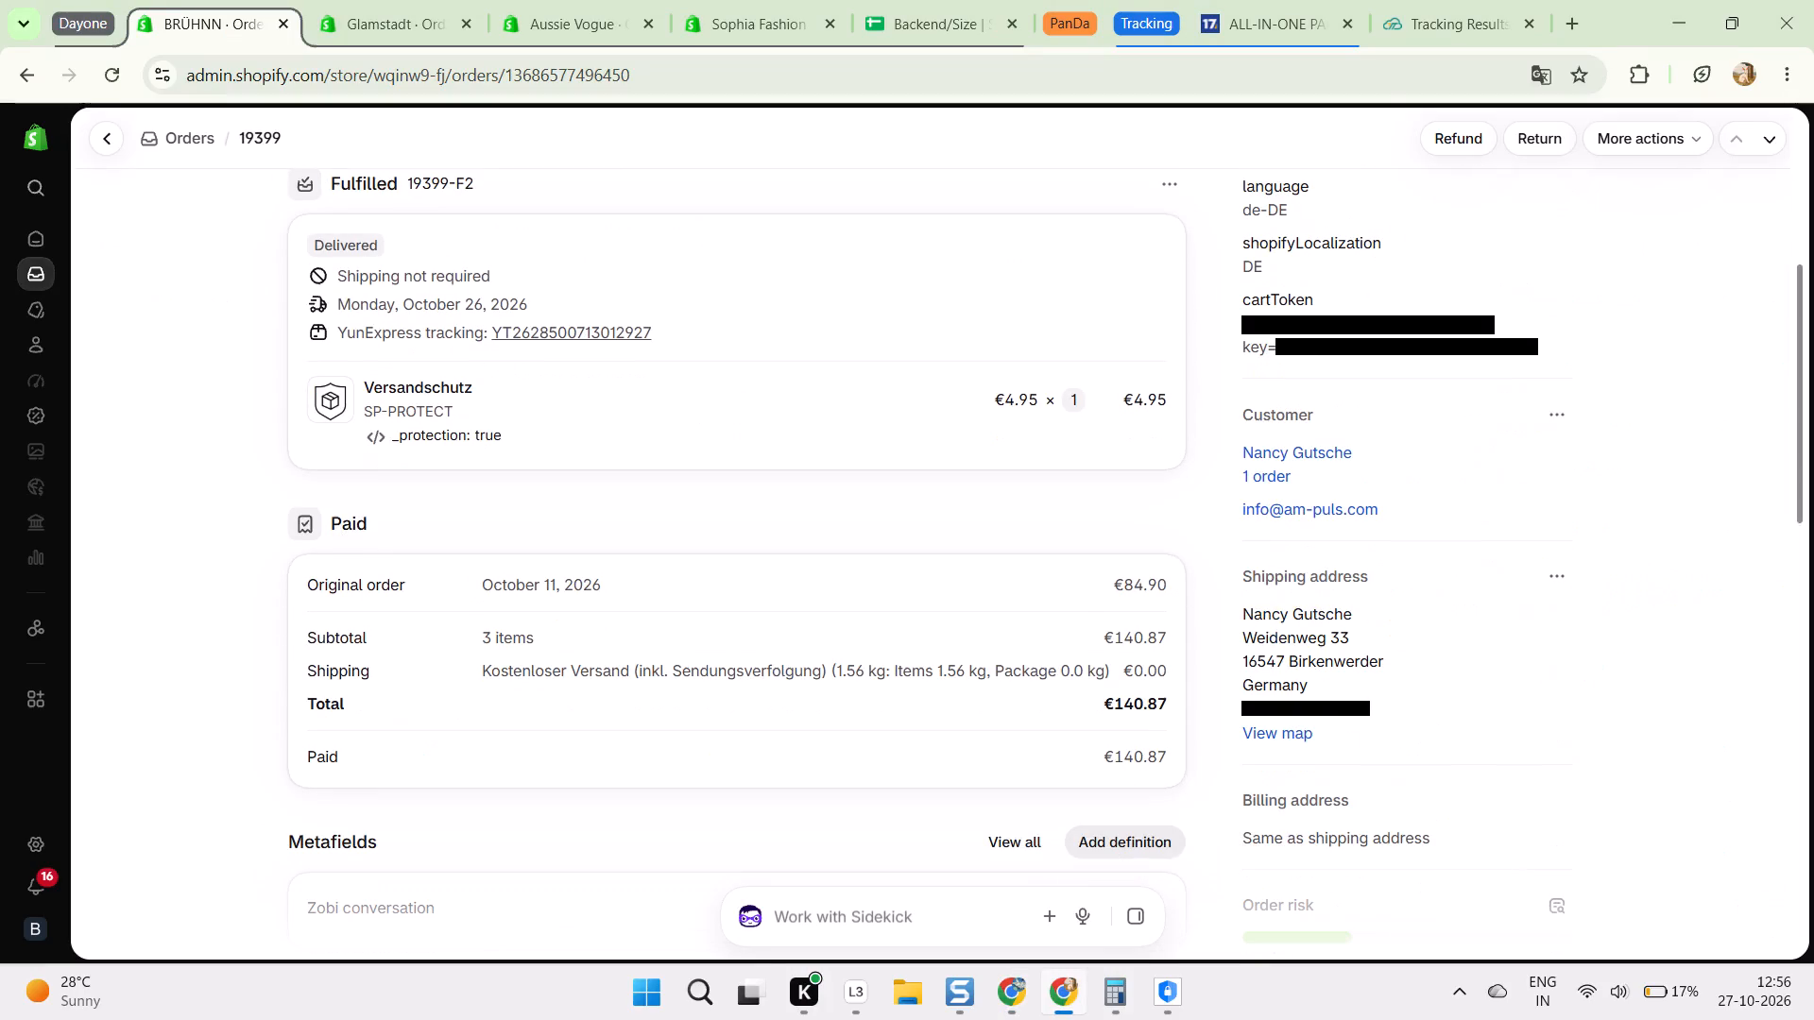
{"action": "key", "text": "alt+Tab"}
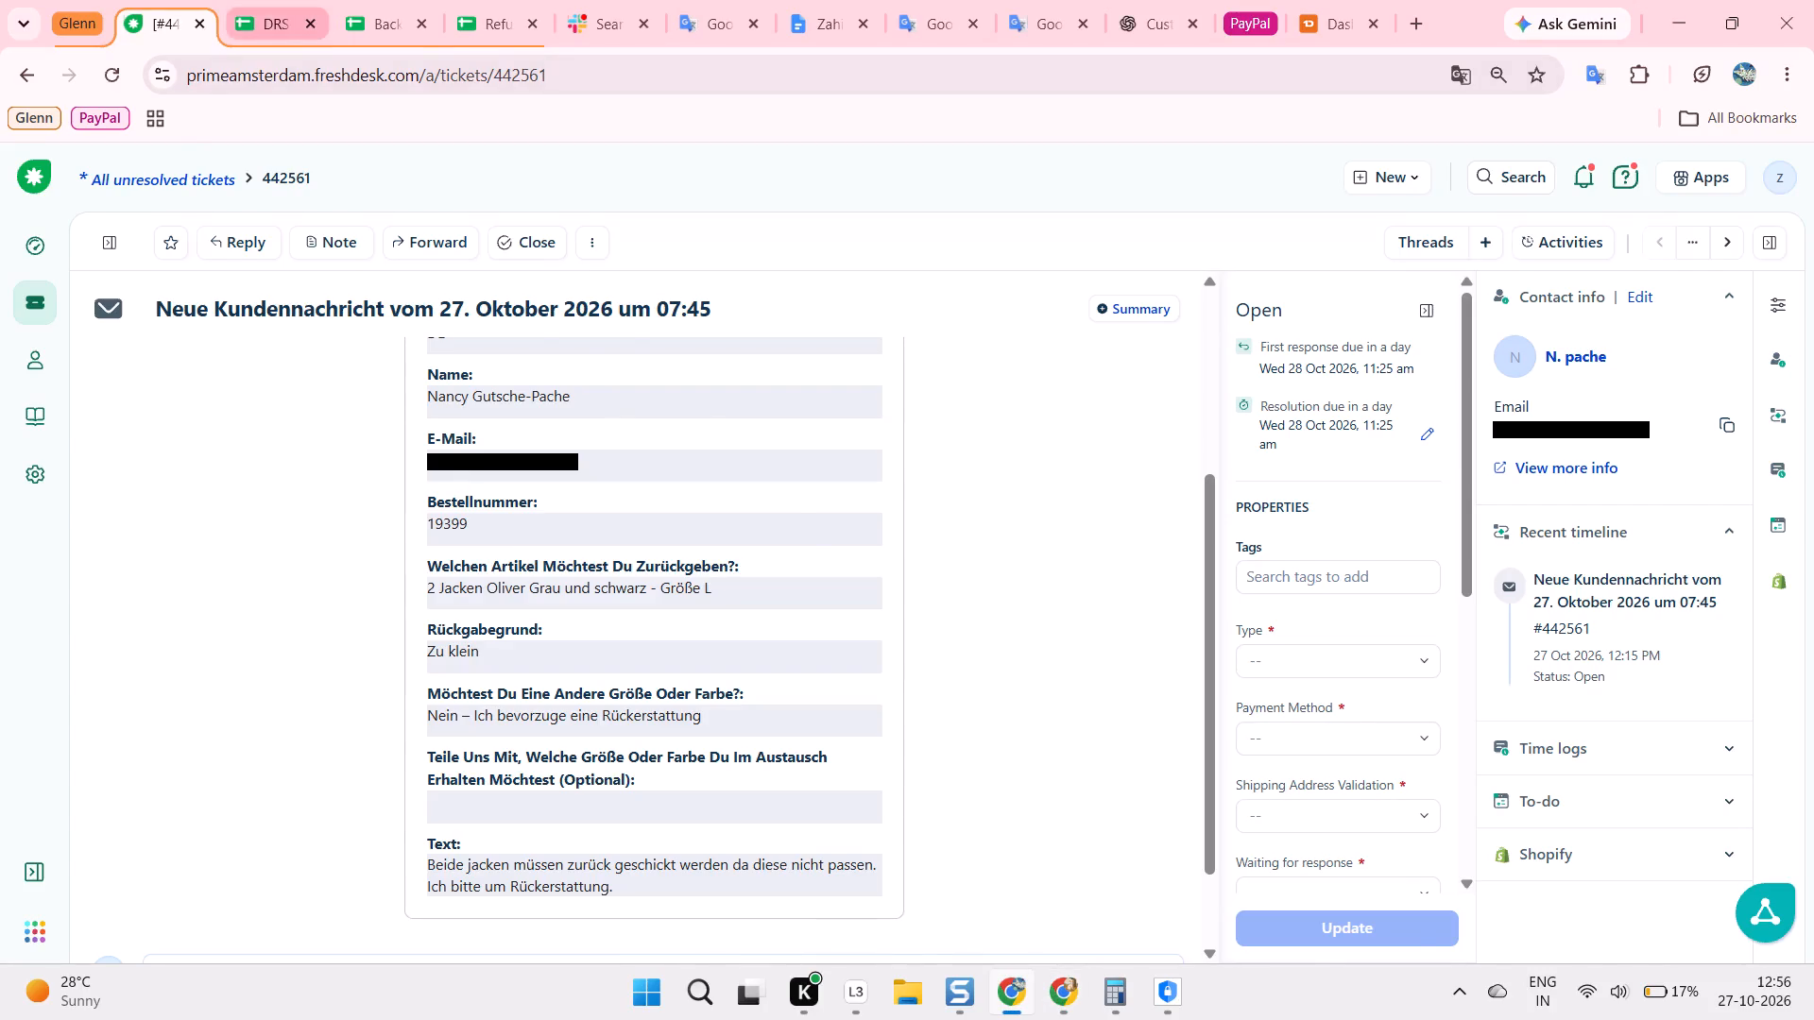
{"action": "left_click", "coordinate": [265, 15]}
{"action": "left_click", "coordinate": [567, 406]}
{"action": "key", "text": "ctrl+c"}
{"action": "key", "text": "ctrl+c"}
{"action": "key", "text": "ctrl+c"}
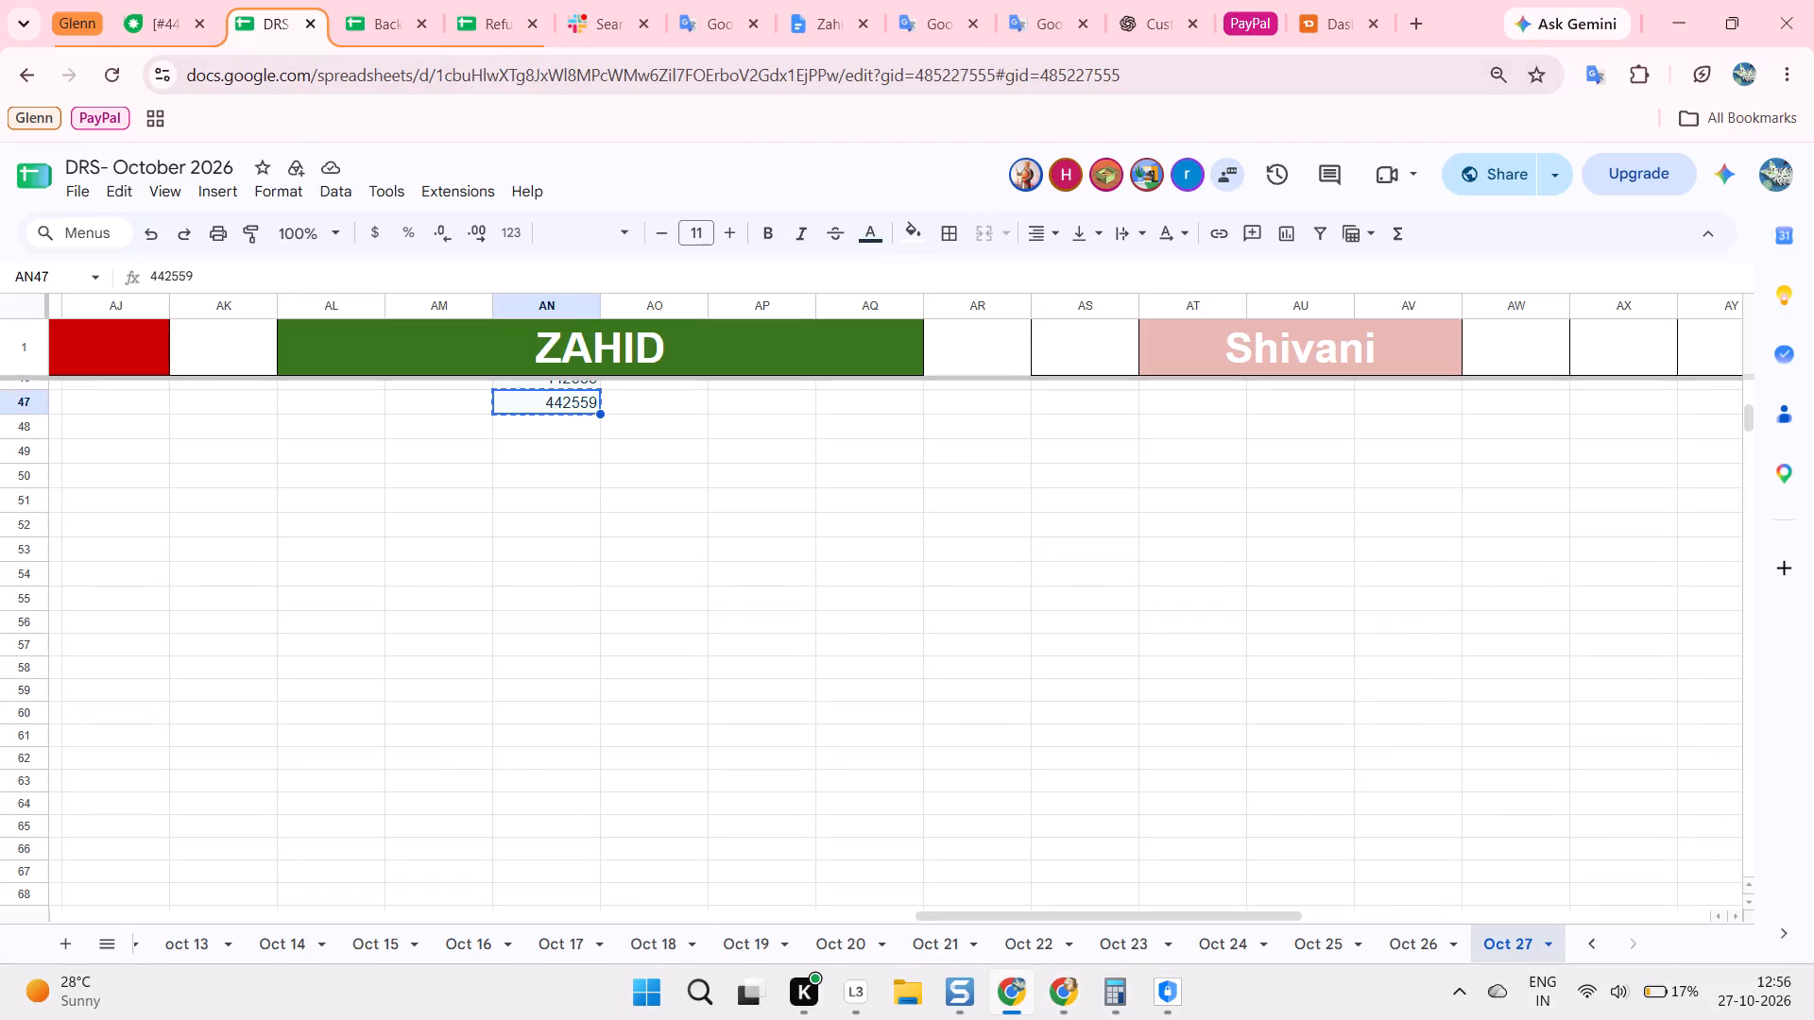
{"action": "left_click", "coordinate": [561, 433]}
Open the Freshdesk ticket list in a separate tab, search for ticket 442559 and open it.
{"action": "left_click", "coordinate": [187, 0]}
{"action": "left_click", "coordinate": [31, 299], "text": "ctrl"}
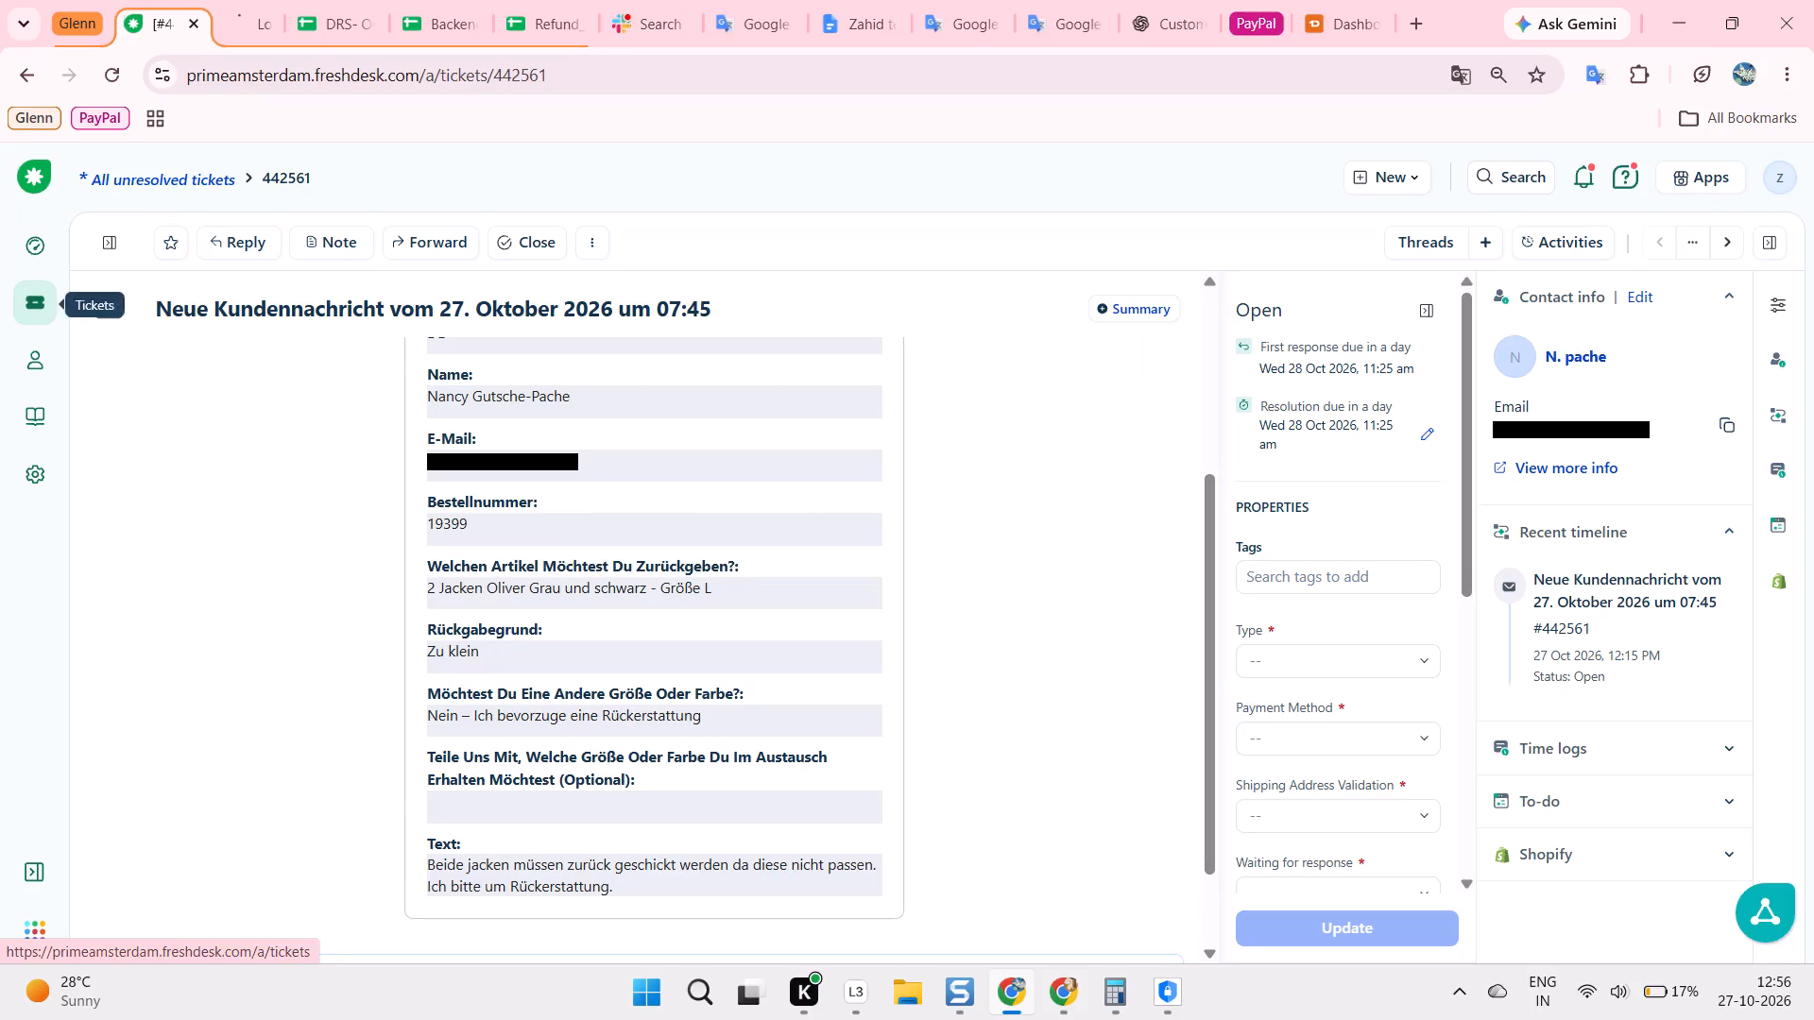
{"action": "left_click", "coordinate": [253, 0]}
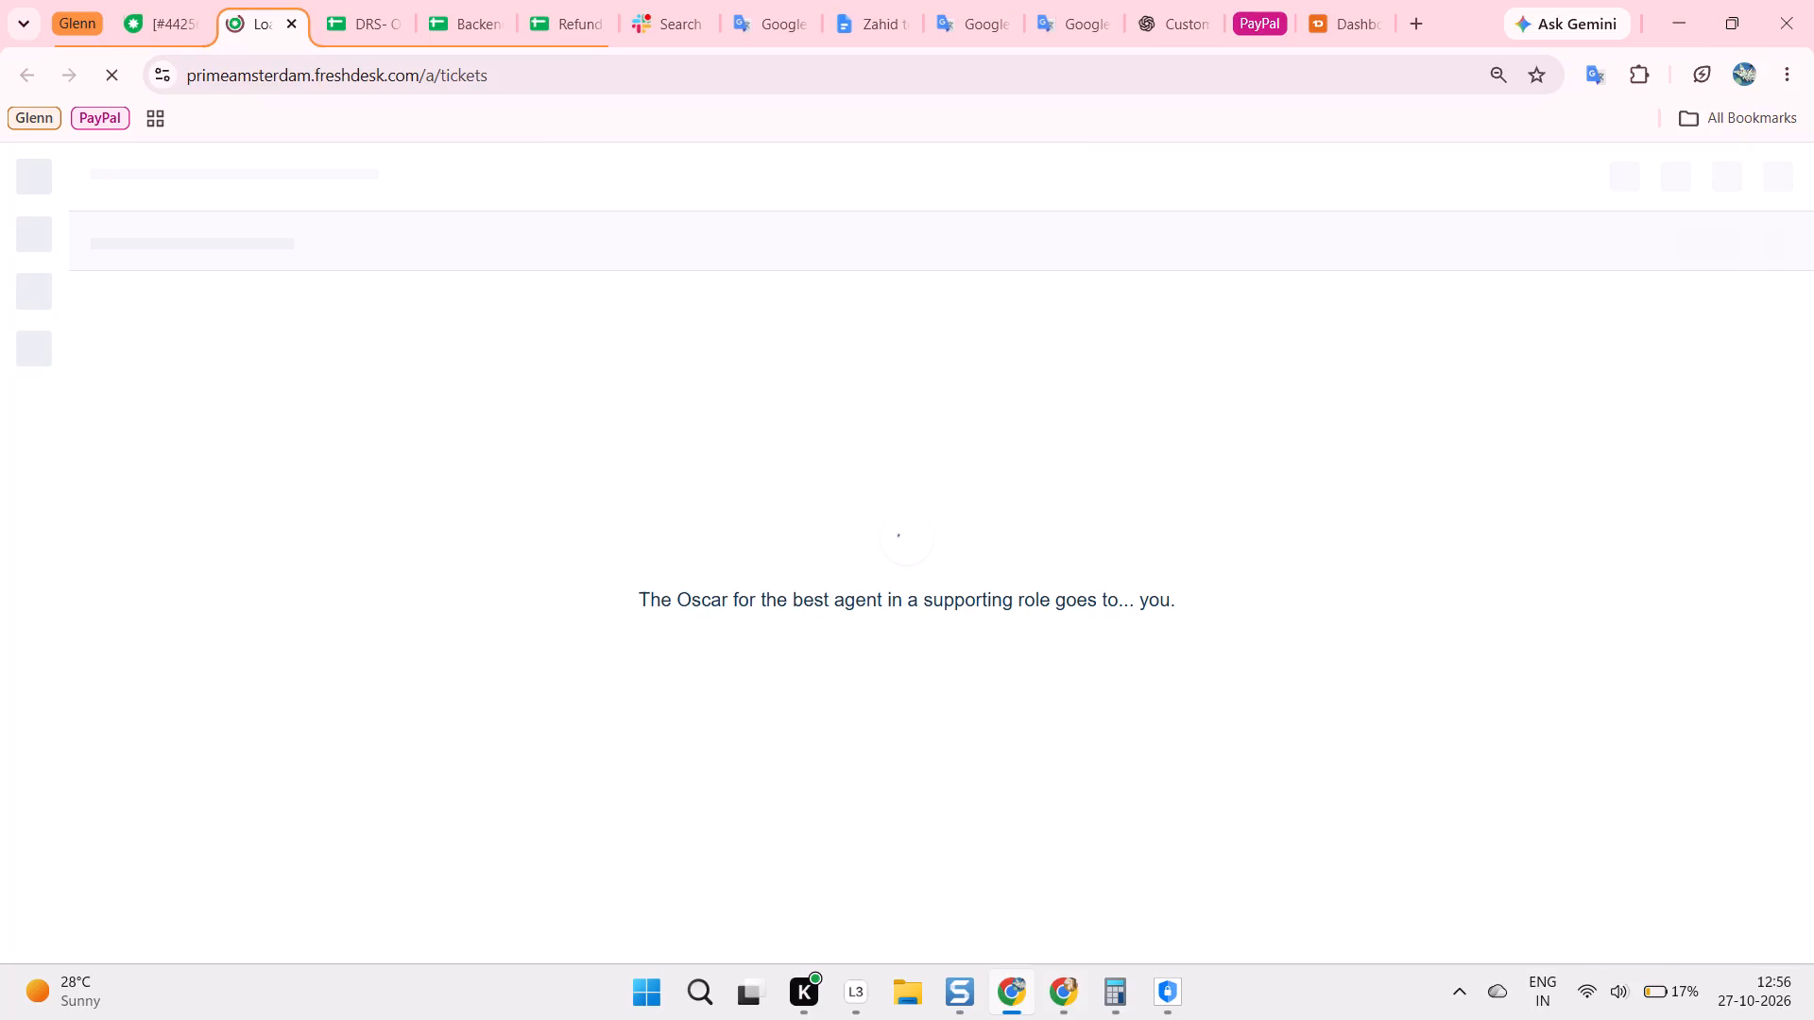
{"action": "scroll", "coordinate": [933, 326], "scroll_direction": "up", "scroll_amount": 7}
{"action": "scroll", "coordinate": [1444, 399], "scroll_direction": "up", "scroll_amount": 9}
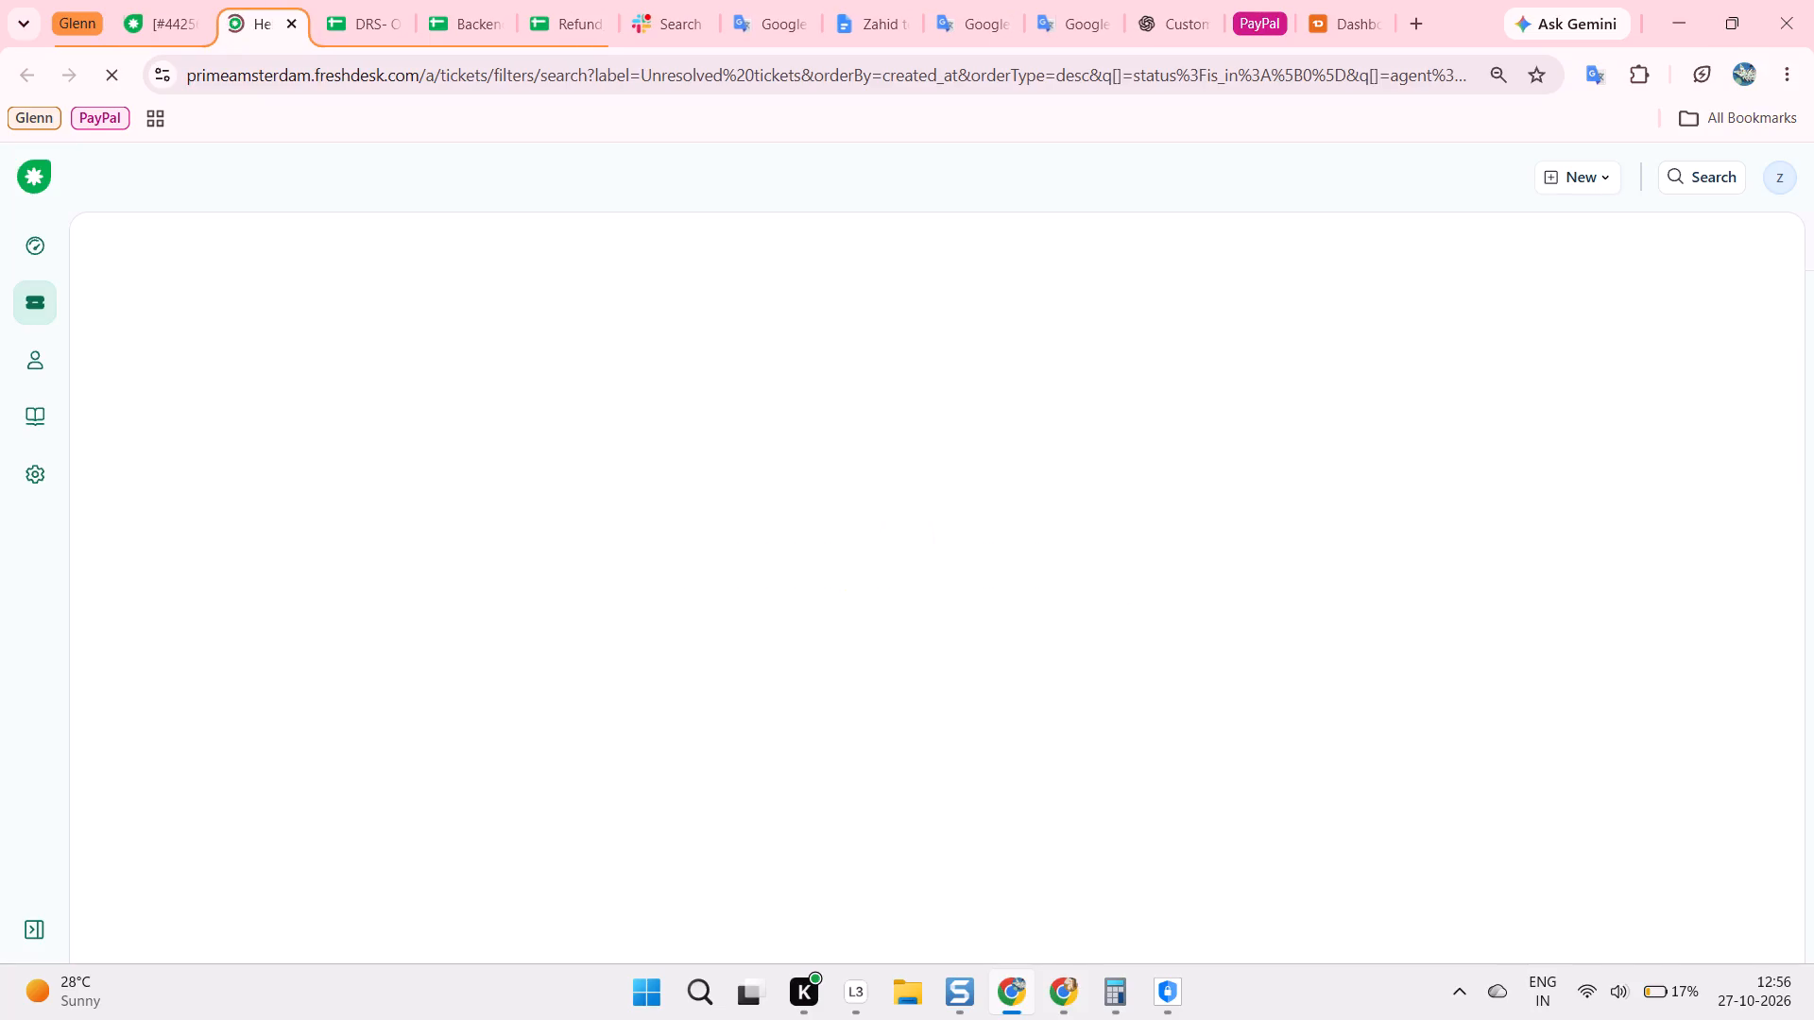
{"action": "scroll", "coordinate": [1454, 388], "scroll_direction": "up", "scroll_amount": 3}
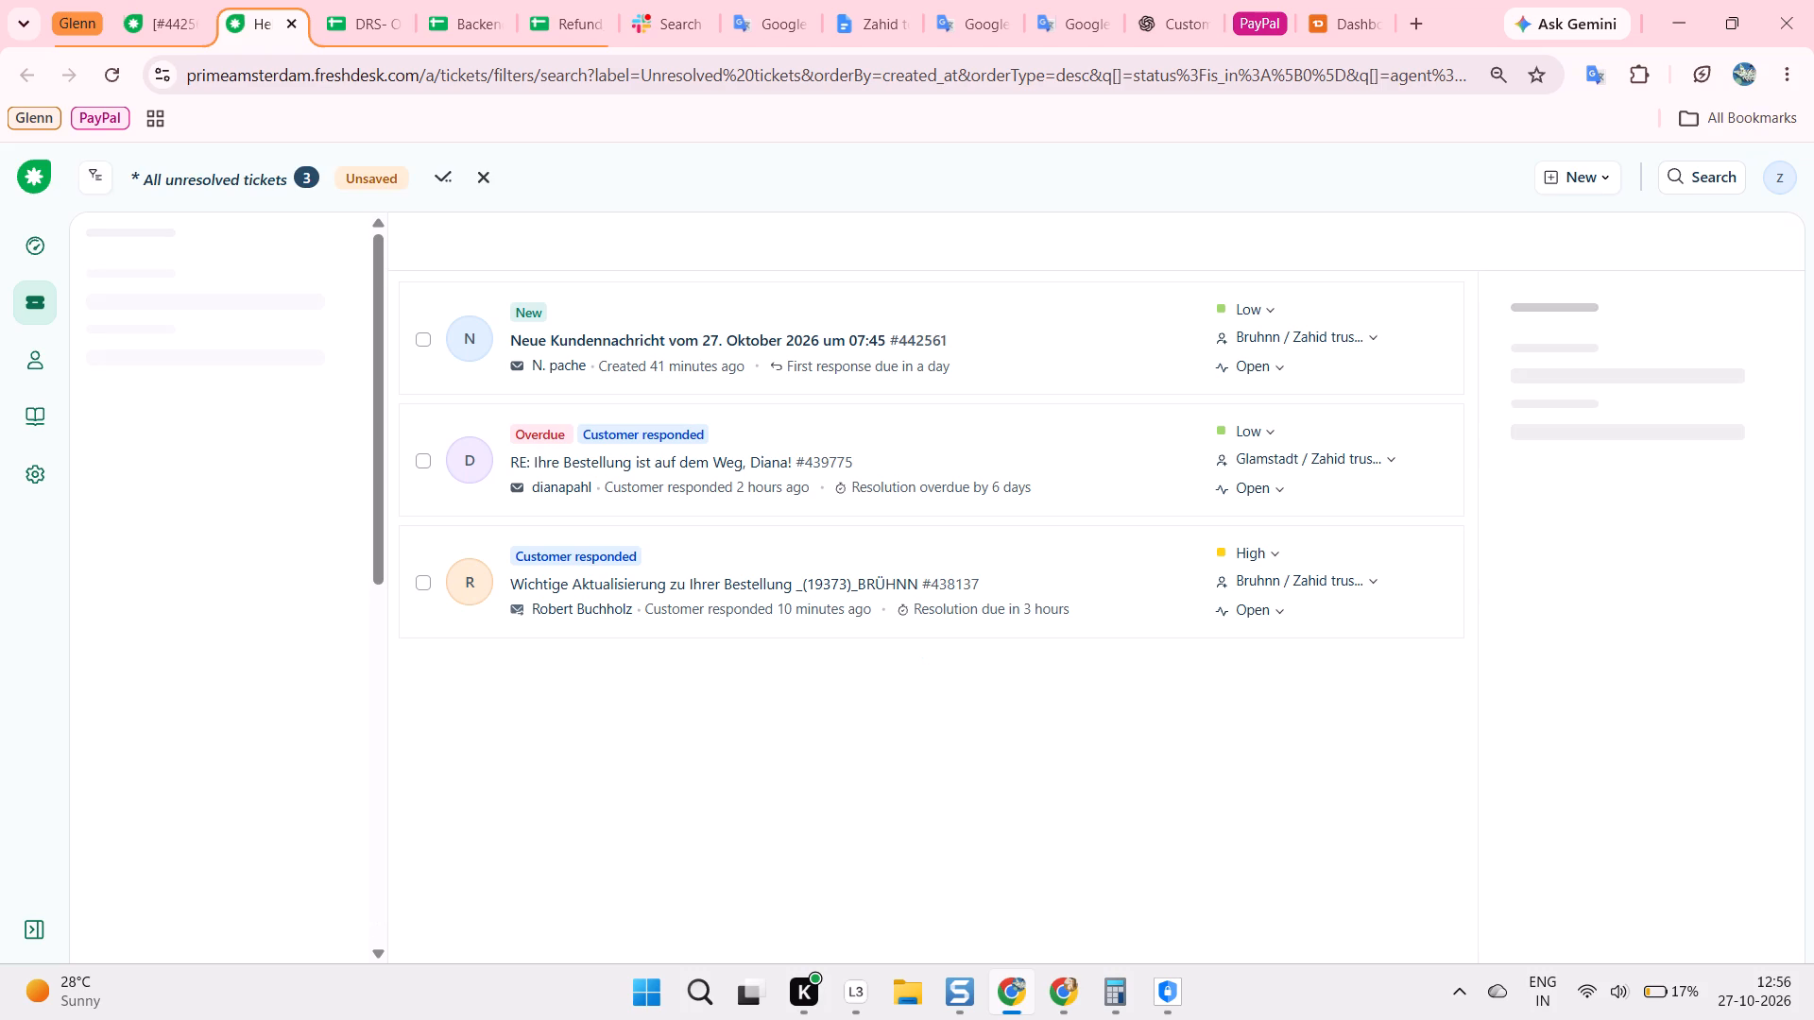
{"action": "scroll", "coordinate": [1407, 328], "scroll_direction": "up", "scroll_amount": 3}
{"action": "scroll", "coordinate": [1553, 204], "scroll_direction": "up", "scroll_amount": 1}
{"action": "left_click", "coordinate": [1513, 178]}
{"action": "key", "text": "ctrl+v"}
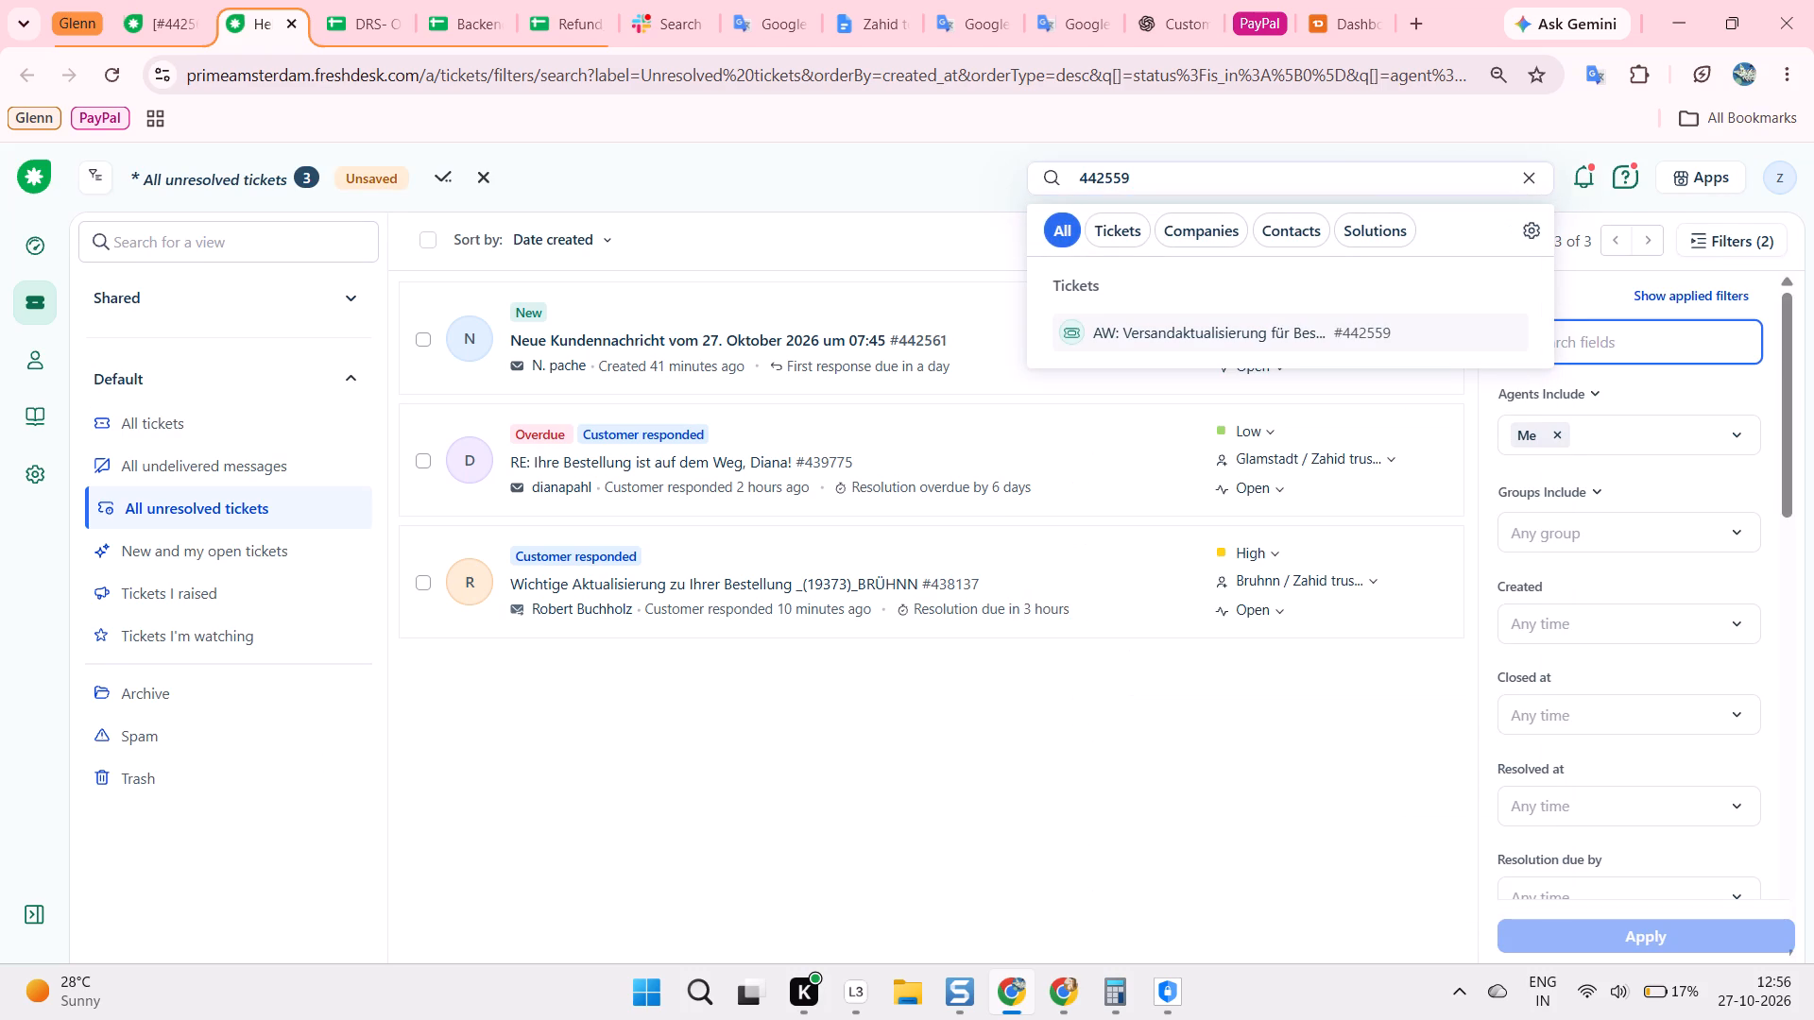
{"action": "left_click", "coordinate": [1206, 328]}
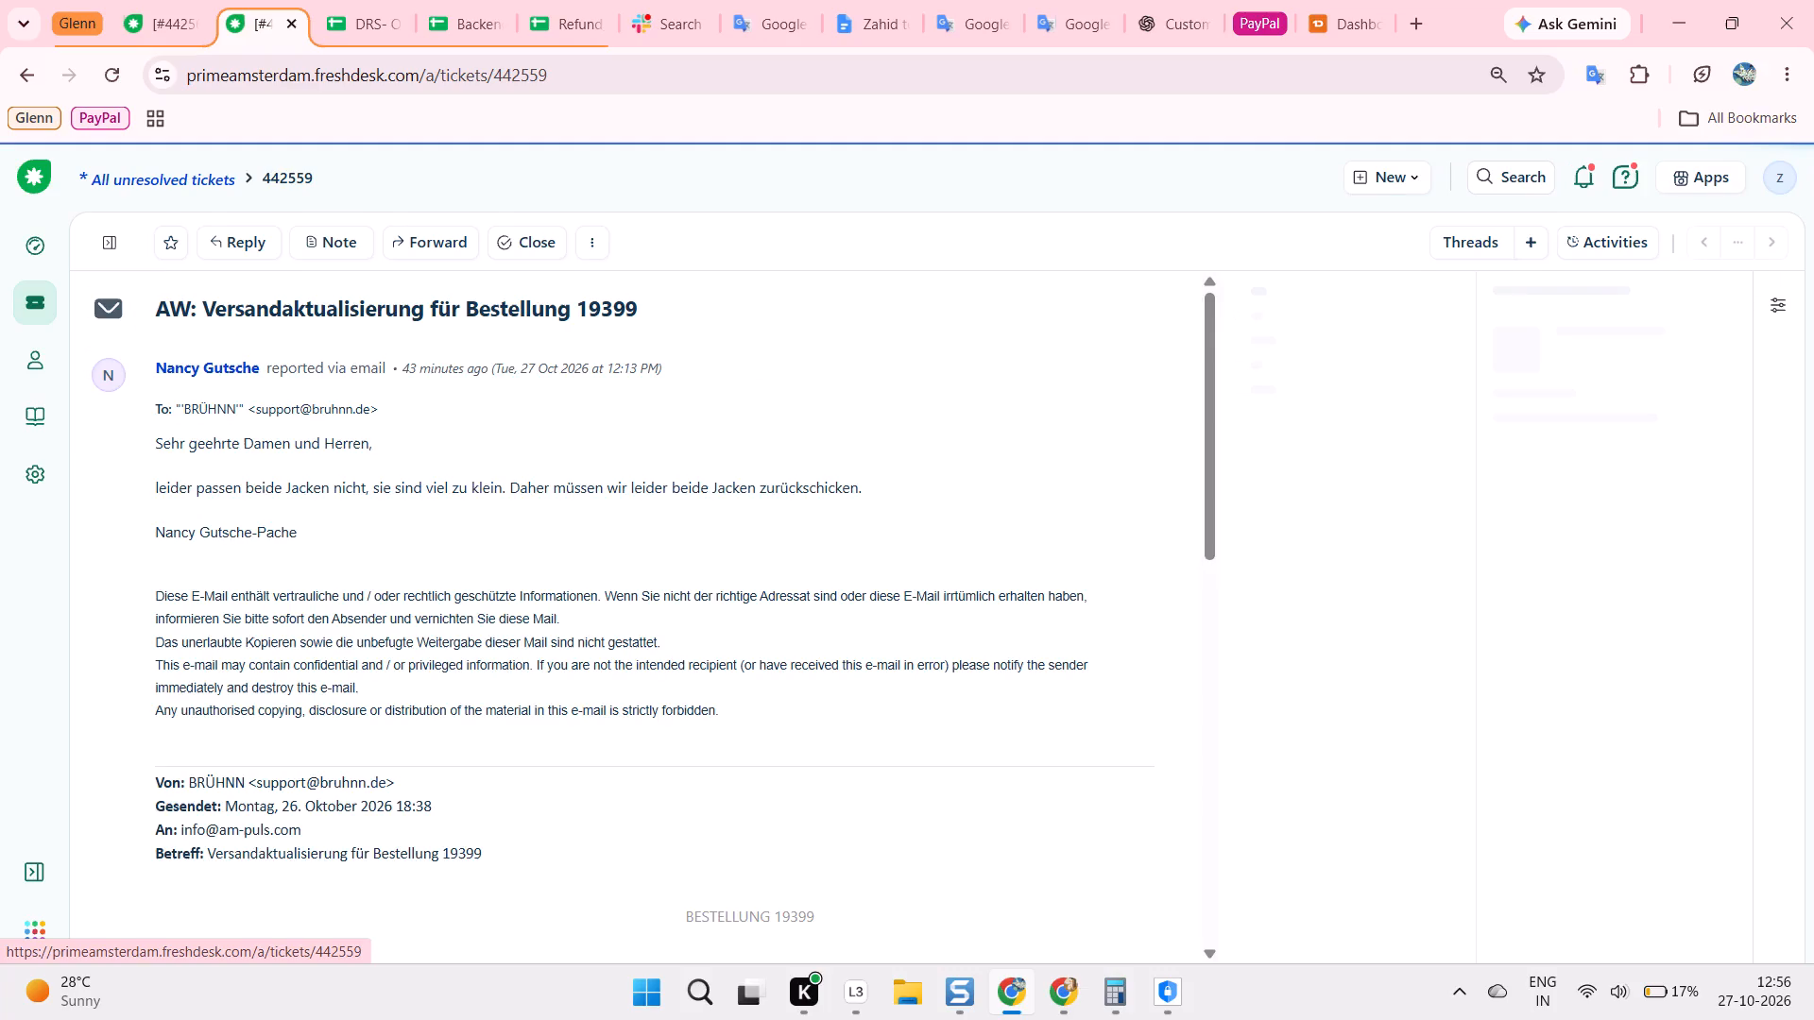
Copy the German return-options reply sent in ticket 442559, from greeting to signature, and close that ticket's tab.
{"action": "scroll", "coordinate": [282, 448], "scroll_direction": "down", "scroll_amount": 14}
{"action": "scroll", "coordinate": [249, 552], "scroll_direction": "up", "scroll_amount": 2}
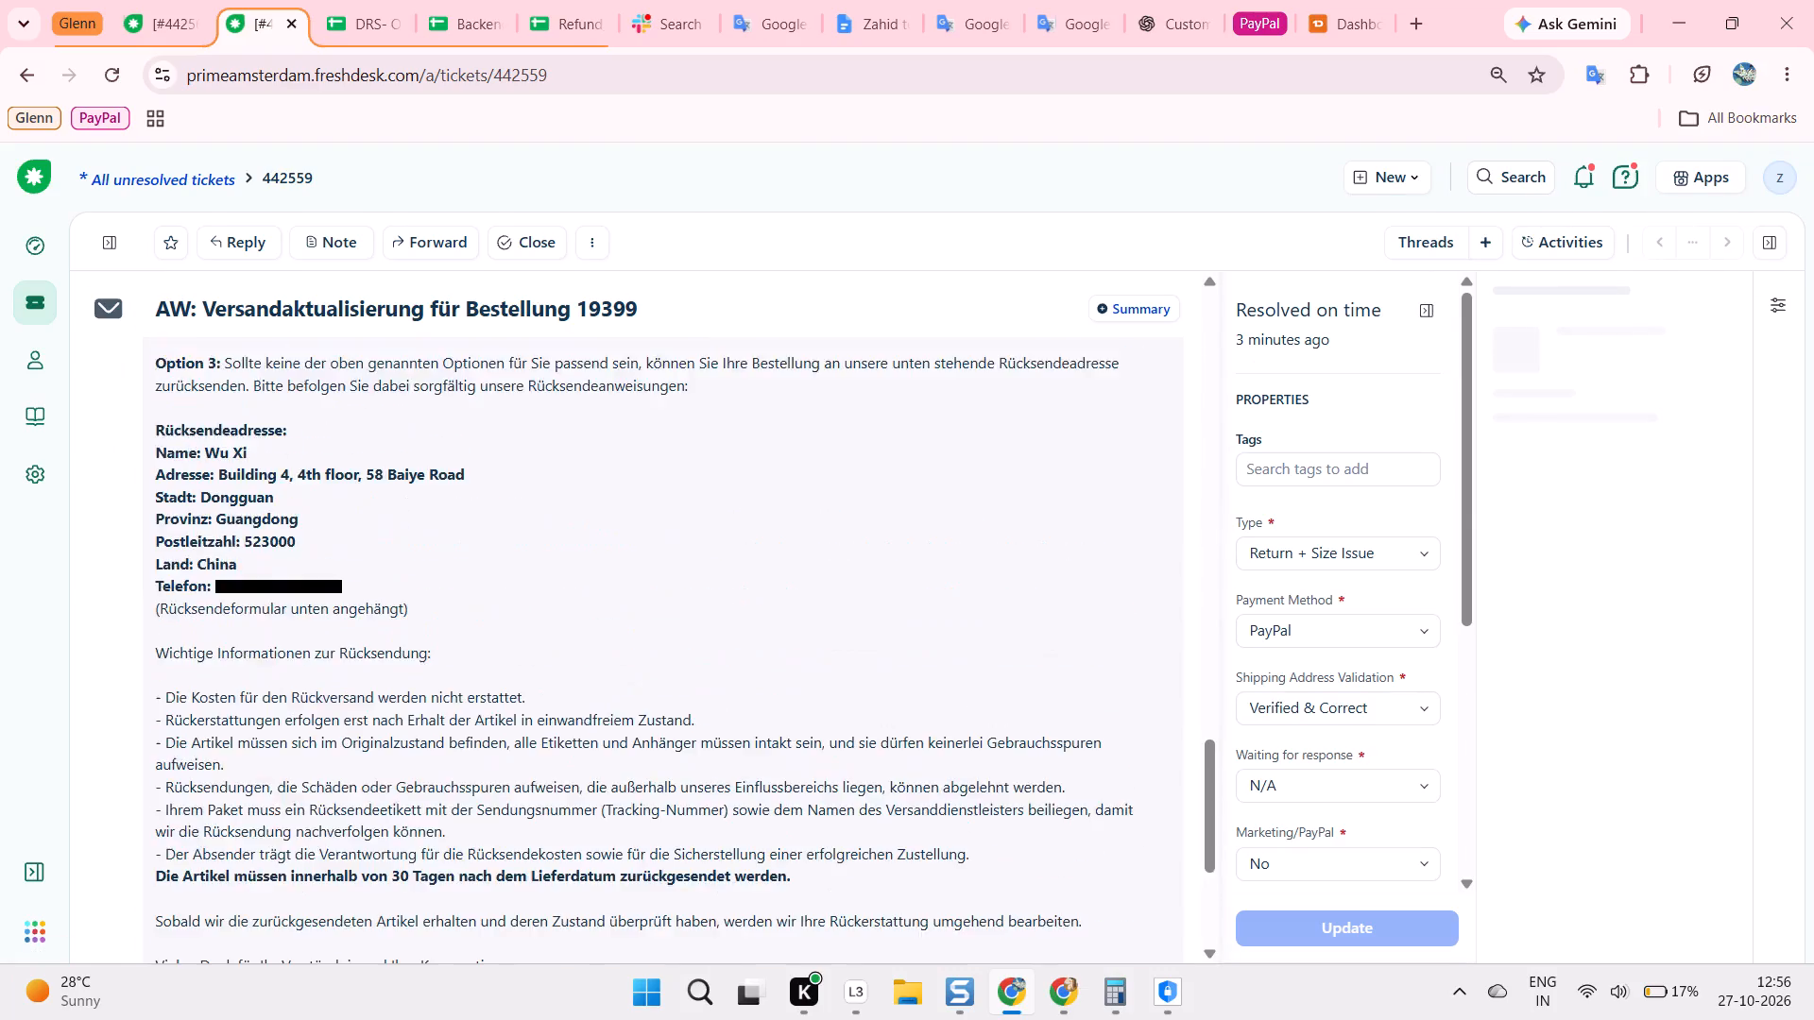
{"action": "scroll", "coordinate": [251, 552], "scroll_direction": "up", "scroll_amount": 4}
{"action": "left_click_drag", "start_coordinate": [156, 569], "coordinate": [274, 777]}
{"action": "scroll", "coordinate": [362, 718], "scroll_direction": "down", "scroll_amount": 6}
{"action": "key", "text": "ctrl+c"}
{"action": "key", "text": "ctrl+c"}
{"action": "key", "text": "ctrl+c"}
{"action": "key", "text": "ctrl+c"}
{"action": "key", "text": "ctrl+c"}
{"action": "key", "text": "ctrl+c"}
{"action": "key", "text": "ctrl+c"}
{"action": "key", "text": "ctrl+c"}
{"action": "key", "text": "ctrl+c"}
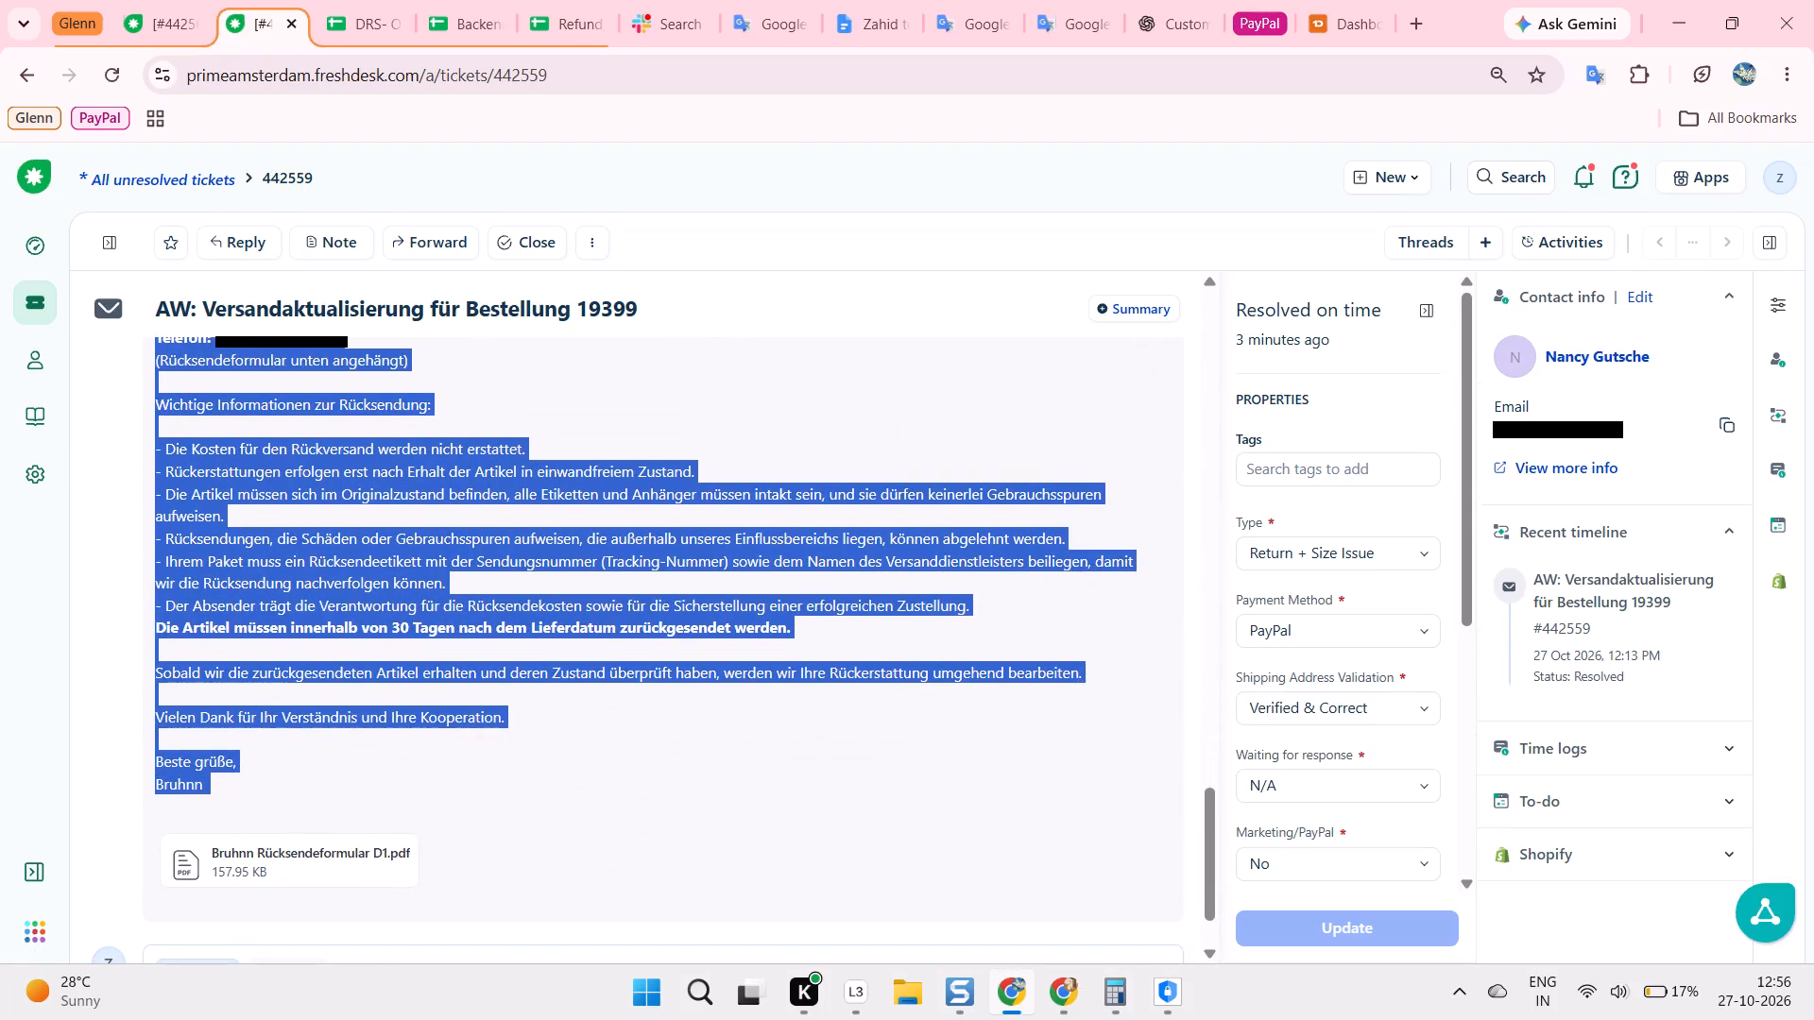
{"action": "key", "text": "ctrl+c"}
{"action": "key", "text": "ctrl+c"}
{"action": "key", "text": "ctrl+c"}
{"action": "key", "text": "ctrl+c"}
{"action": "key", "text": "ctrl+c"}
{"action": "key", "text": "ctrl+c"}
{"action": "key", "text": "ctrl+c"}
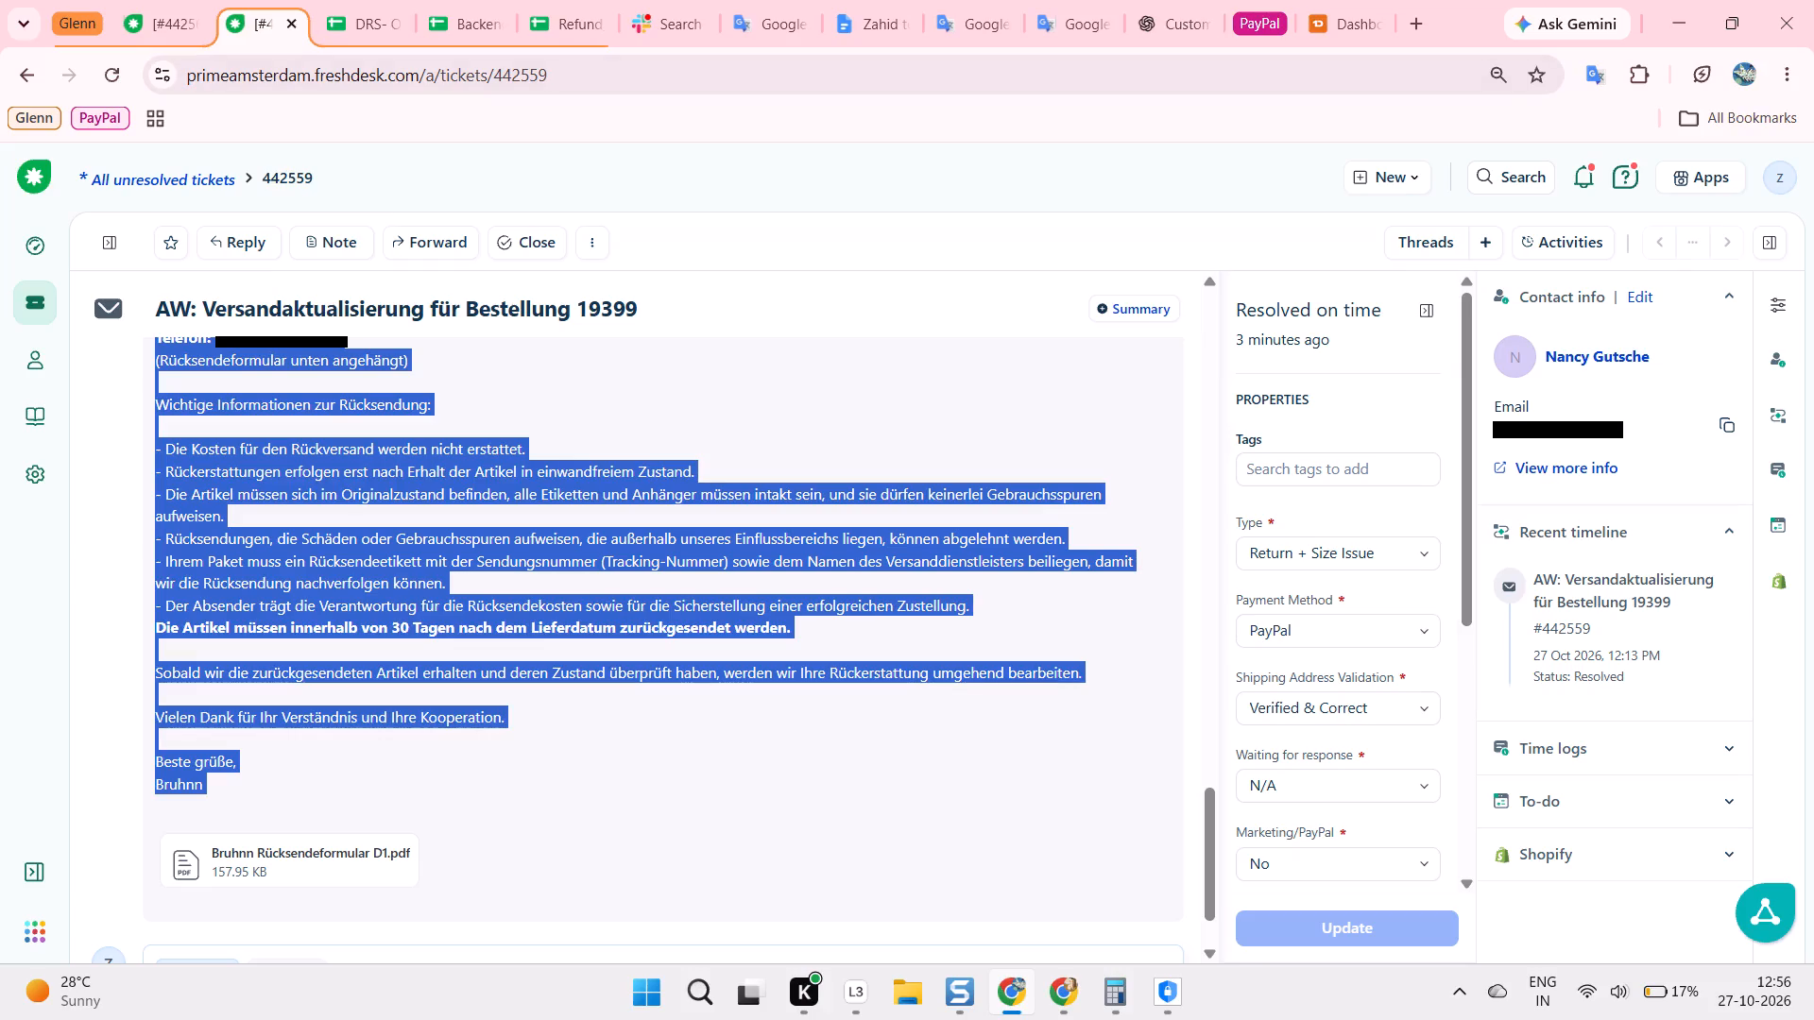
{"action": "double_click", "coordinate": [294, 24]}
{"action": "scroll", "coordinate": [566, 518], "scroll_direction": "down", "scroll_amount": 3}
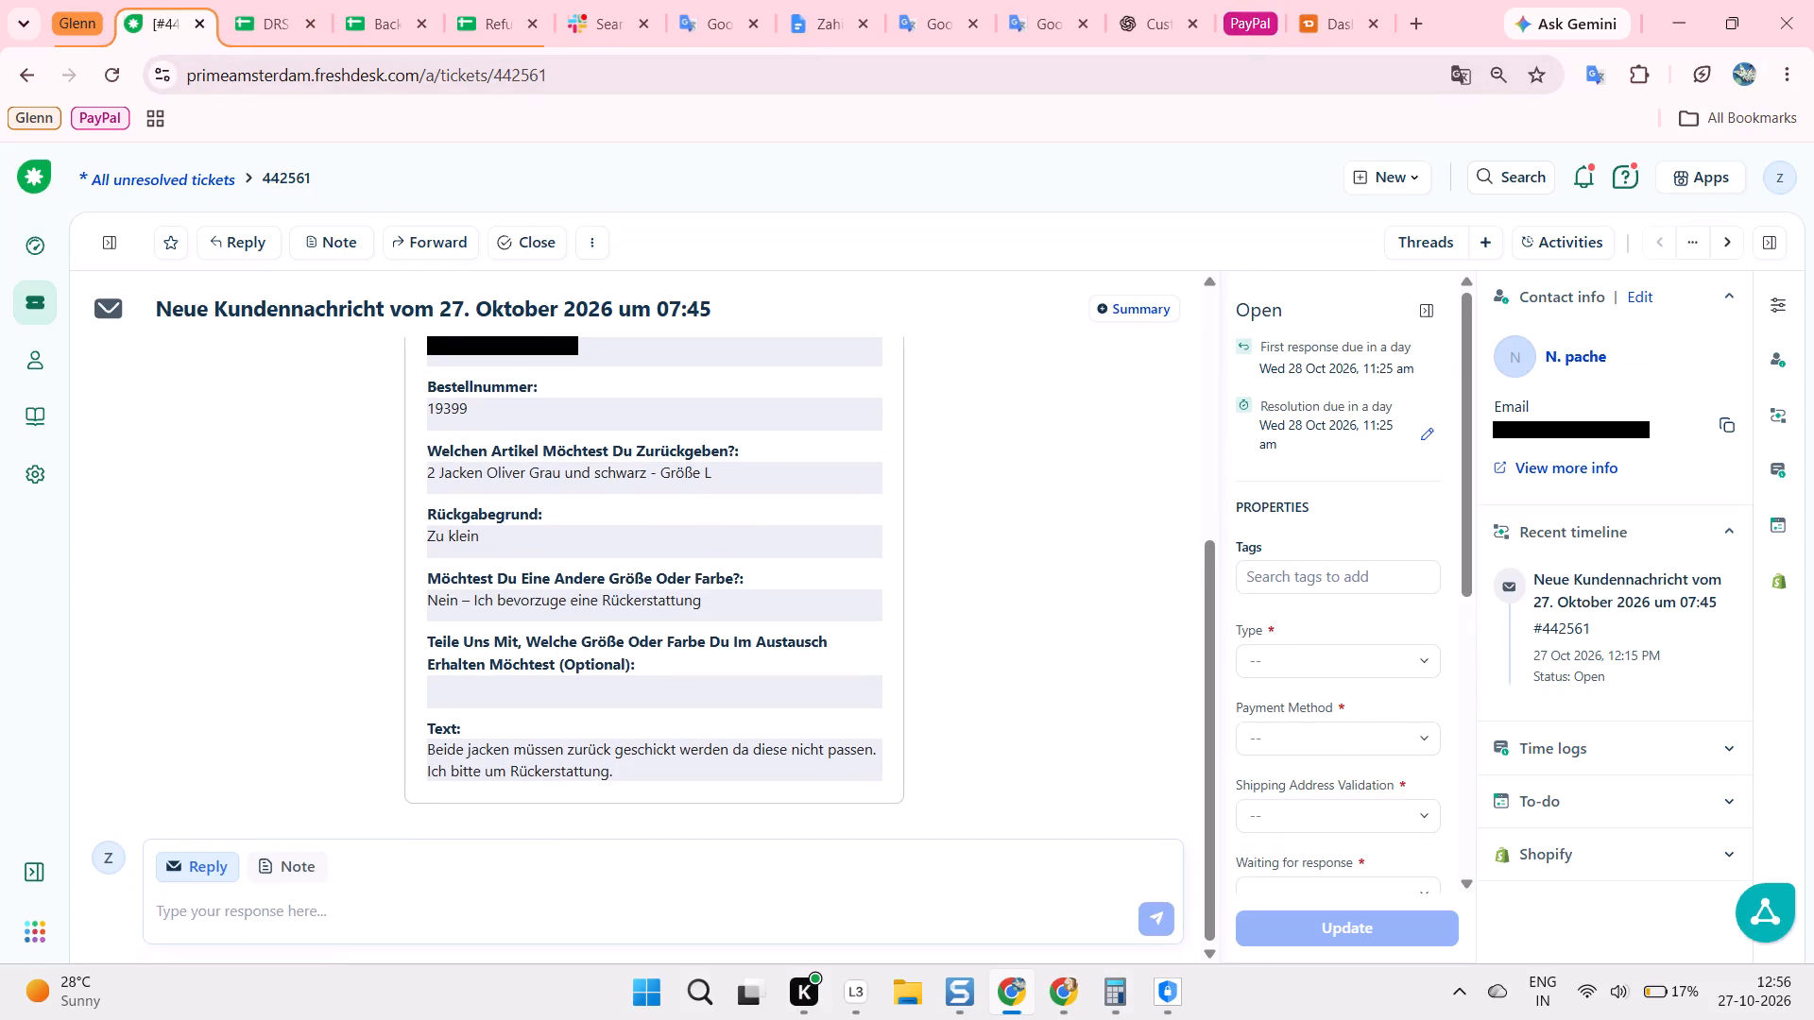
{"action": "left_click", "coordinate": [641, 599]}
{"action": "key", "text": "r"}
{"action": "scroll", "coordinate": [356, 568], "scroll_direction": "down", "scroll_amount": 11}
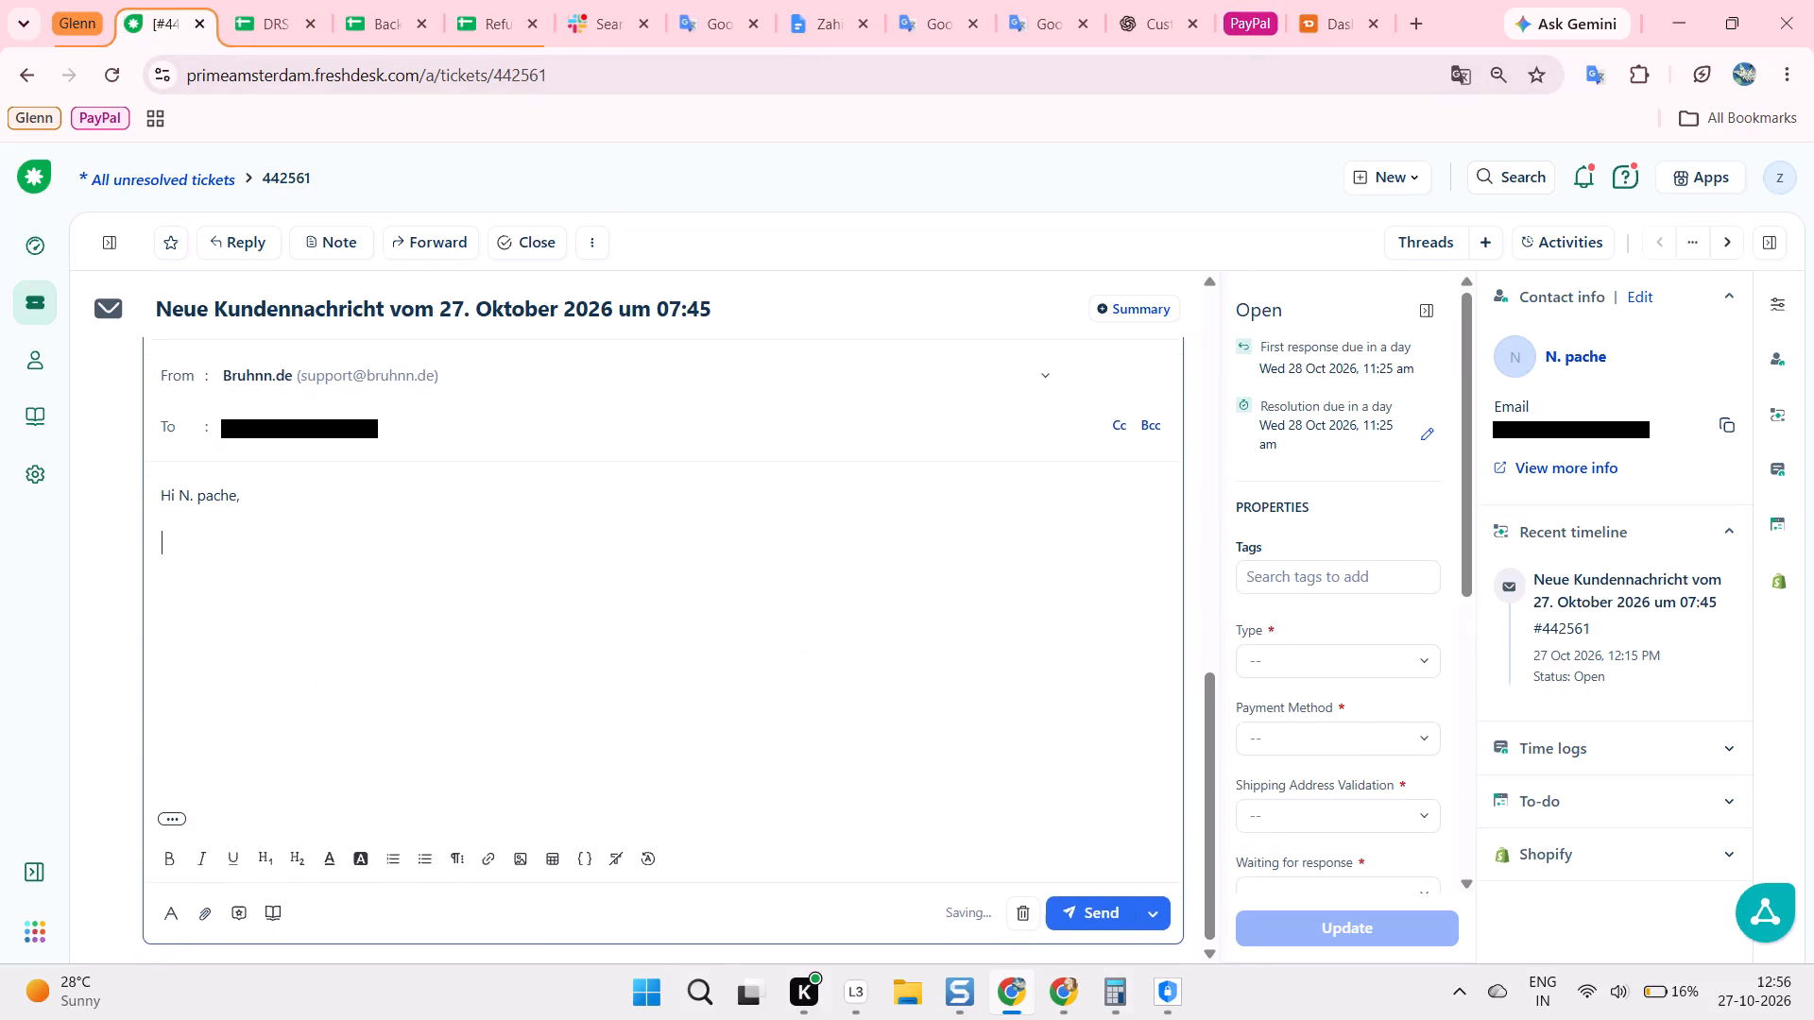
{"action": "left_click", "coordinate": [200, 814]}
{"action": "left_click_drag", "start_coordinate": [203, 809], "coordinate": [218, 798]}
{"action": "key", "text": "ctrl+a"}
{"action": "key", "text": "BackSpace"}
{"action": "key", "text": "BackSpace"}
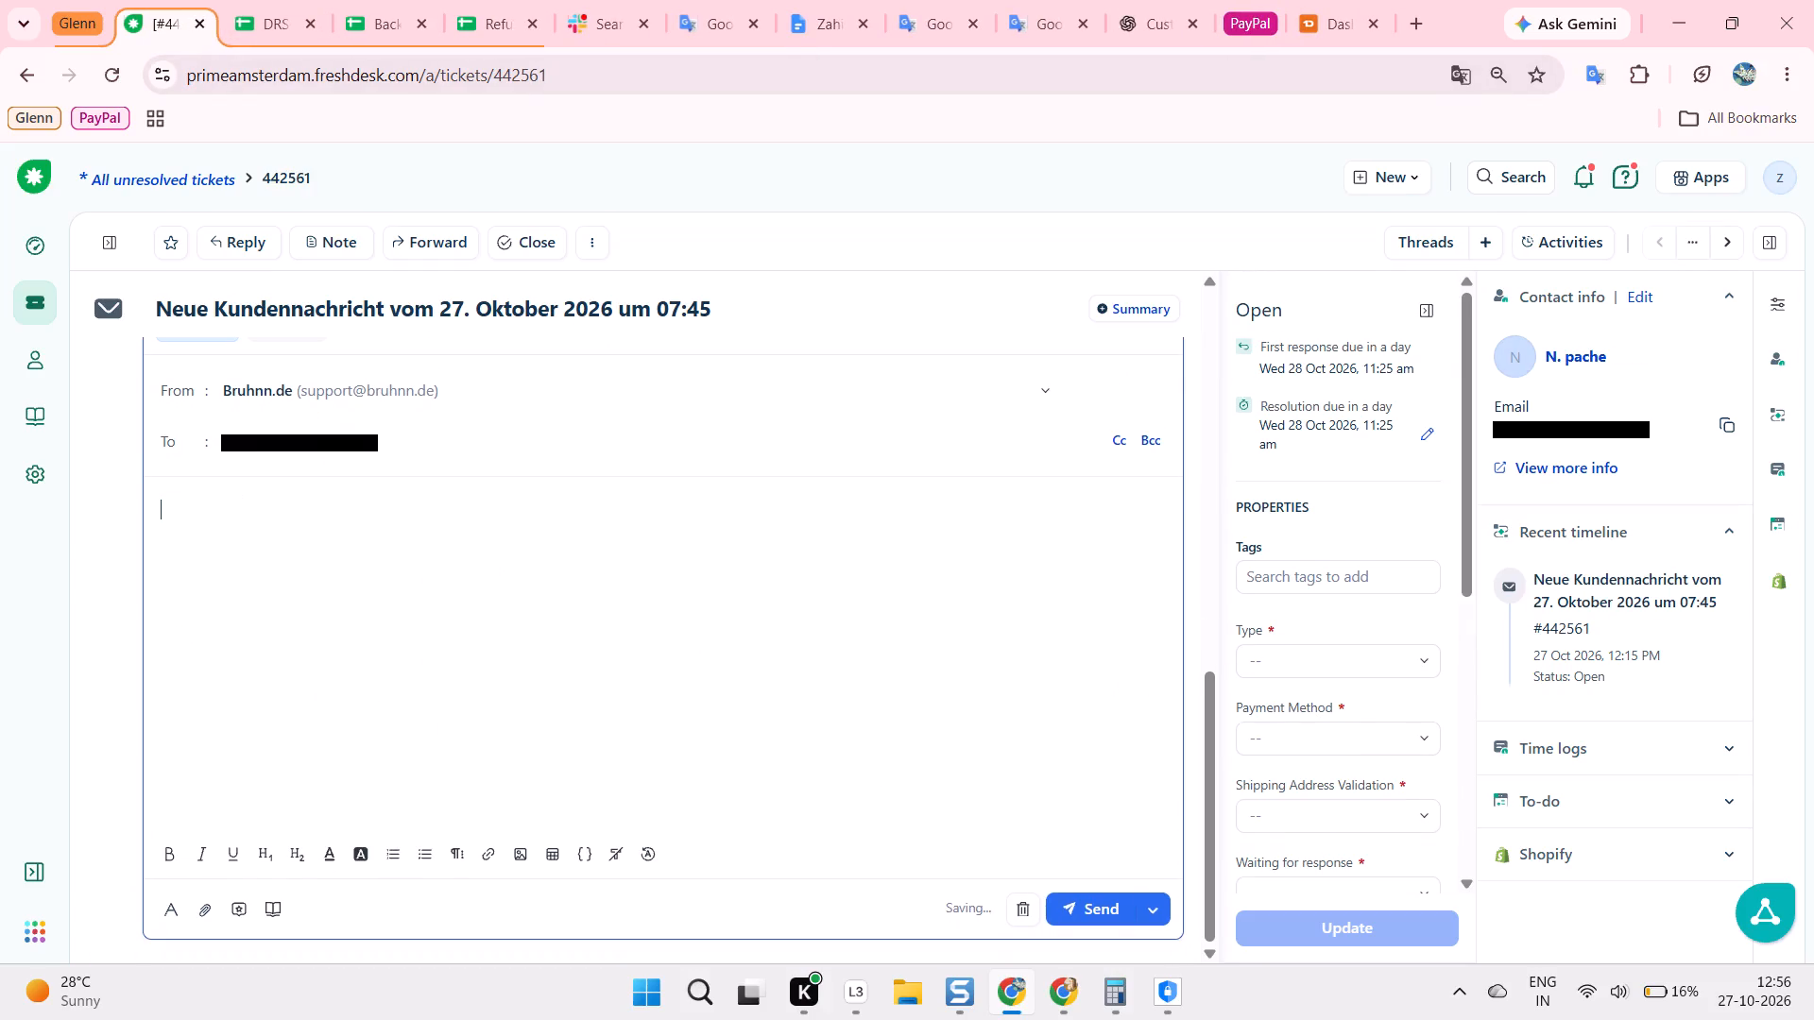
{"action": "key", "text": "BackSpace"}
{"action": "key", "text": "BackSpace"}
{"action": "key", "text": "BackSpace"}
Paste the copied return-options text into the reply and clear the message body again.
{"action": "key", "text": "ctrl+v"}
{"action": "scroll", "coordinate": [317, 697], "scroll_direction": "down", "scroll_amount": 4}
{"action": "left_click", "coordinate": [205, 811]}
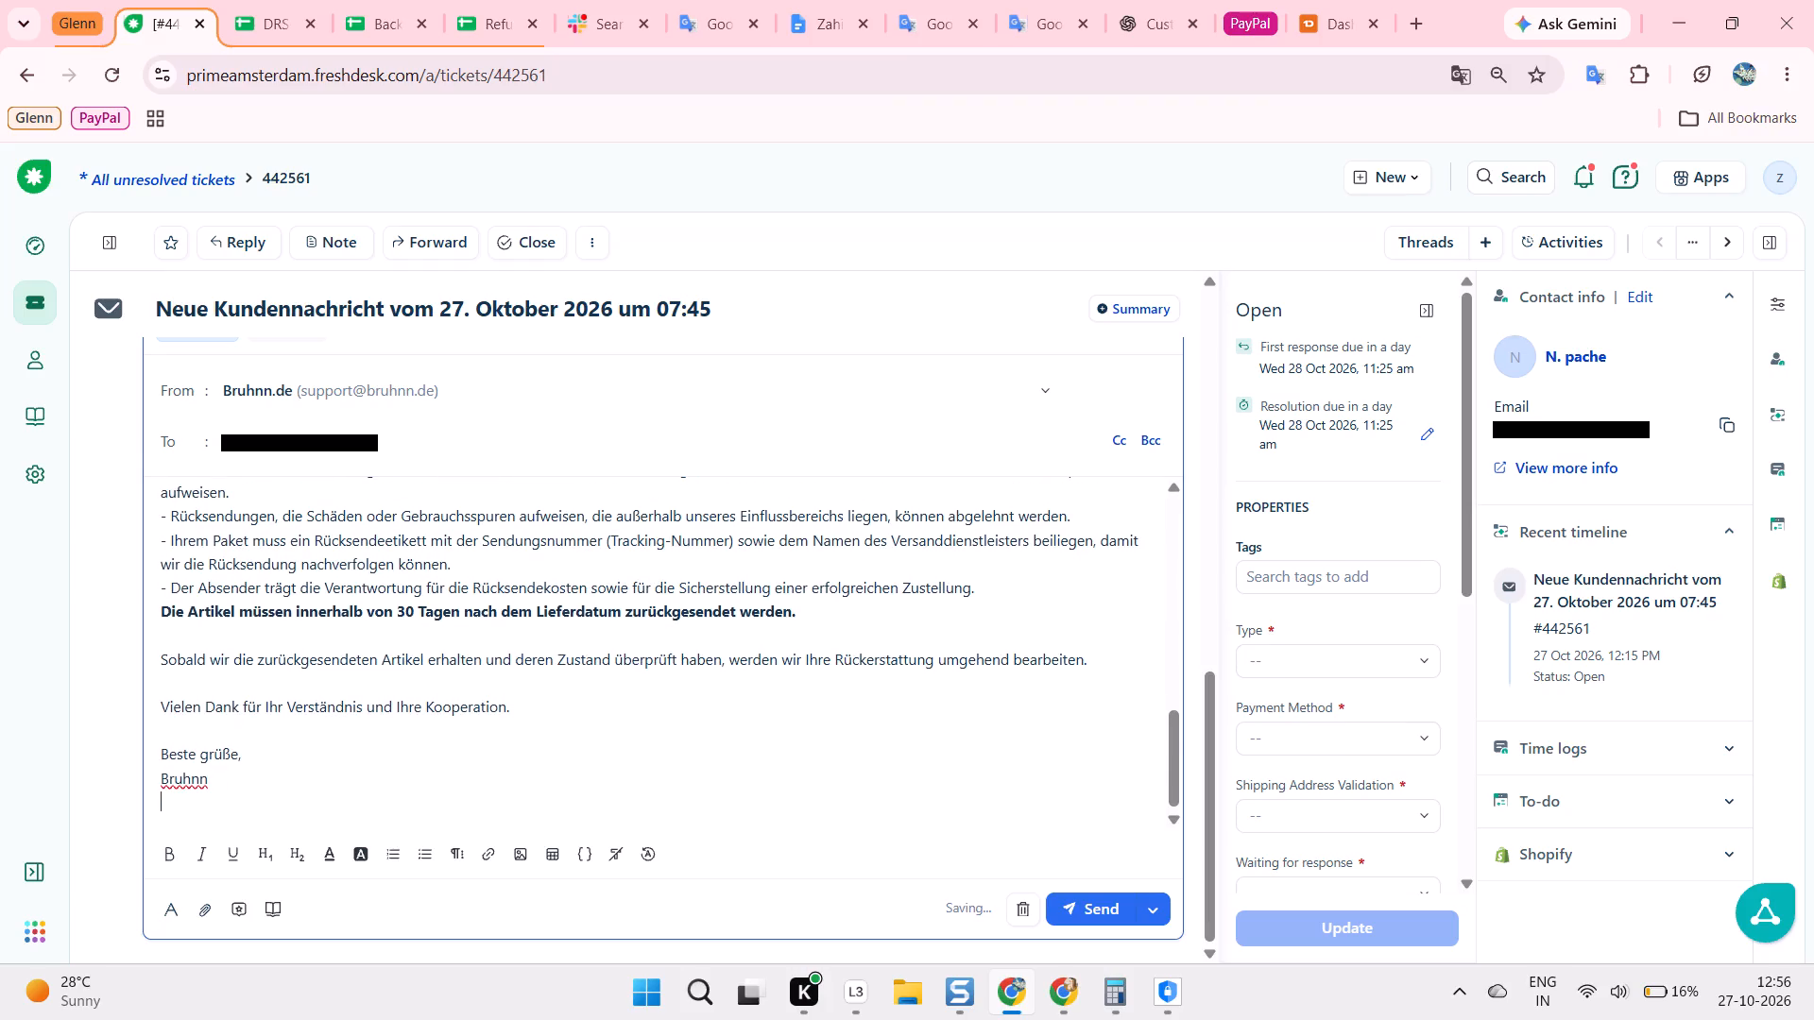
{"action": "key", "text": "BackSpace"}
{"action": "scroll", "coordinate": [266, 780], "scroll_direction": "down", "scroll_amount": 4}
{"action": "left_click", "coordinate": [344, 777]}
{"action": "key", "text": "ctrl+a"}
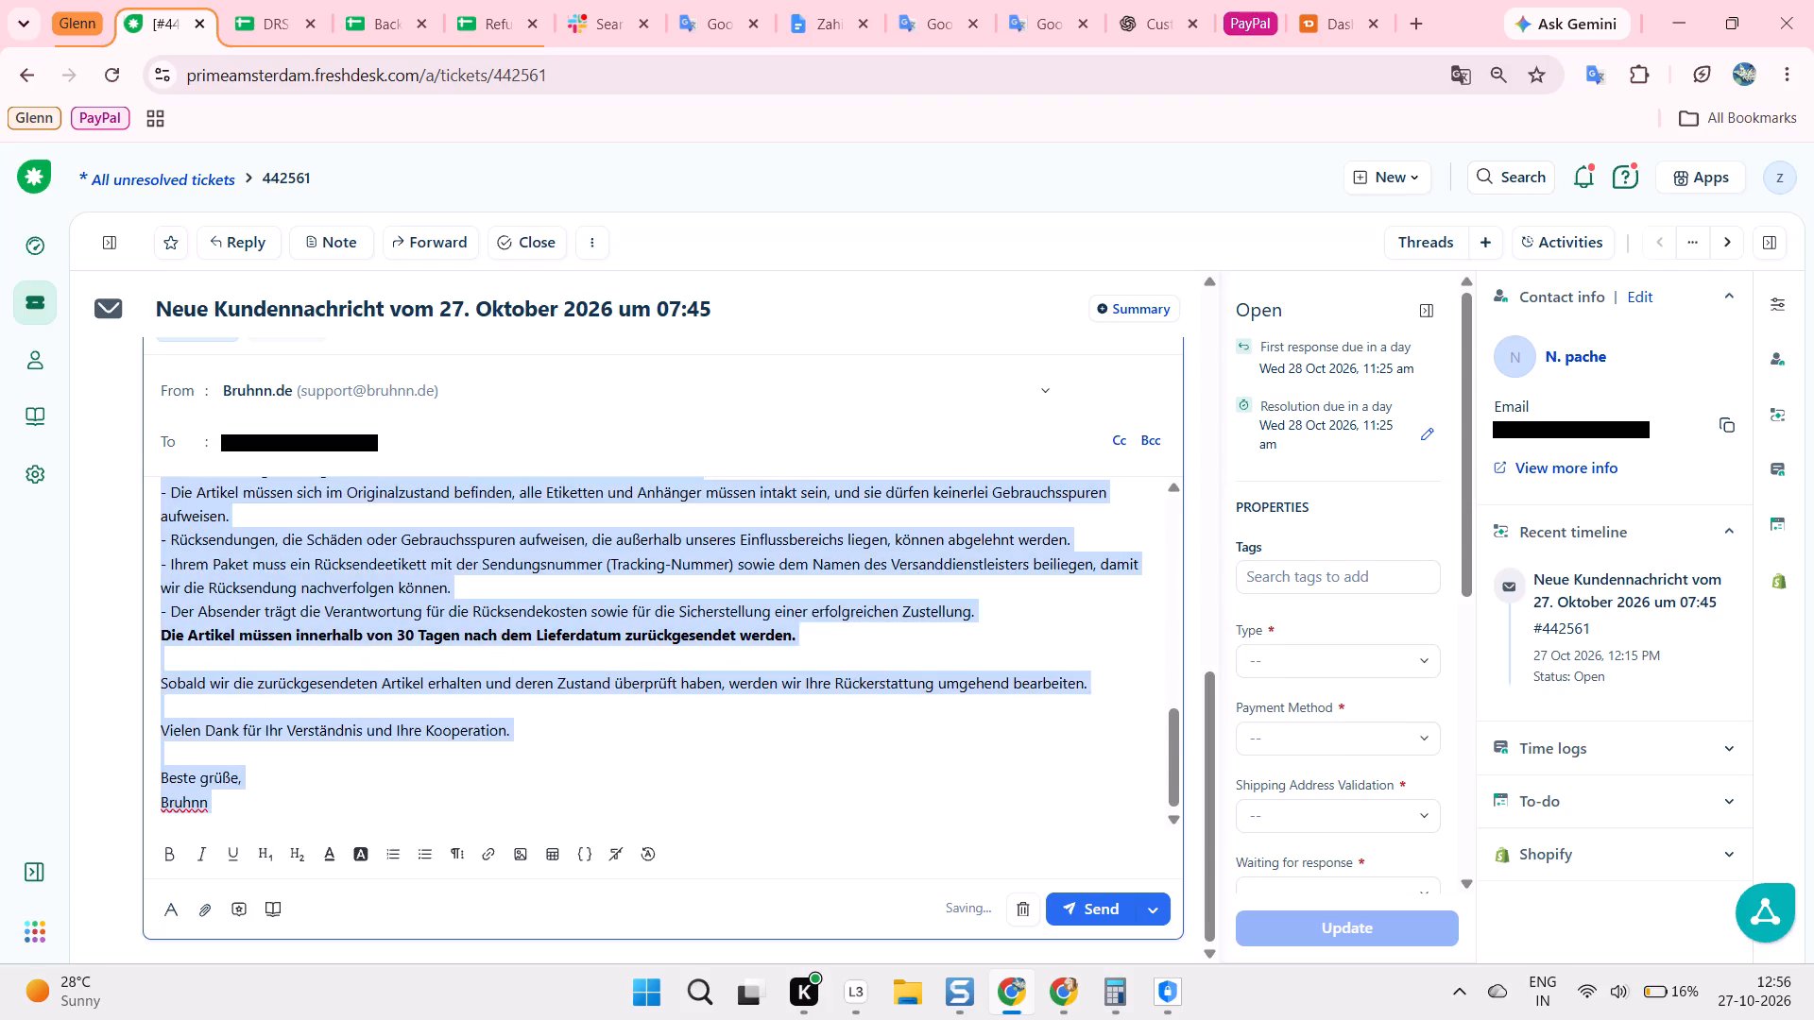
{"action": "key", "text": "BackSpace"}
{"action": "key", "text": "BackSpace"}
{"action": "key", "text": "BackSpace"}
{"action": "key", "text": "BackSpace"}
Insert the canned response 01-Return(CC)-Dayone-German-Bruhn- Quality issue and delete its text, keeping the attached return form.
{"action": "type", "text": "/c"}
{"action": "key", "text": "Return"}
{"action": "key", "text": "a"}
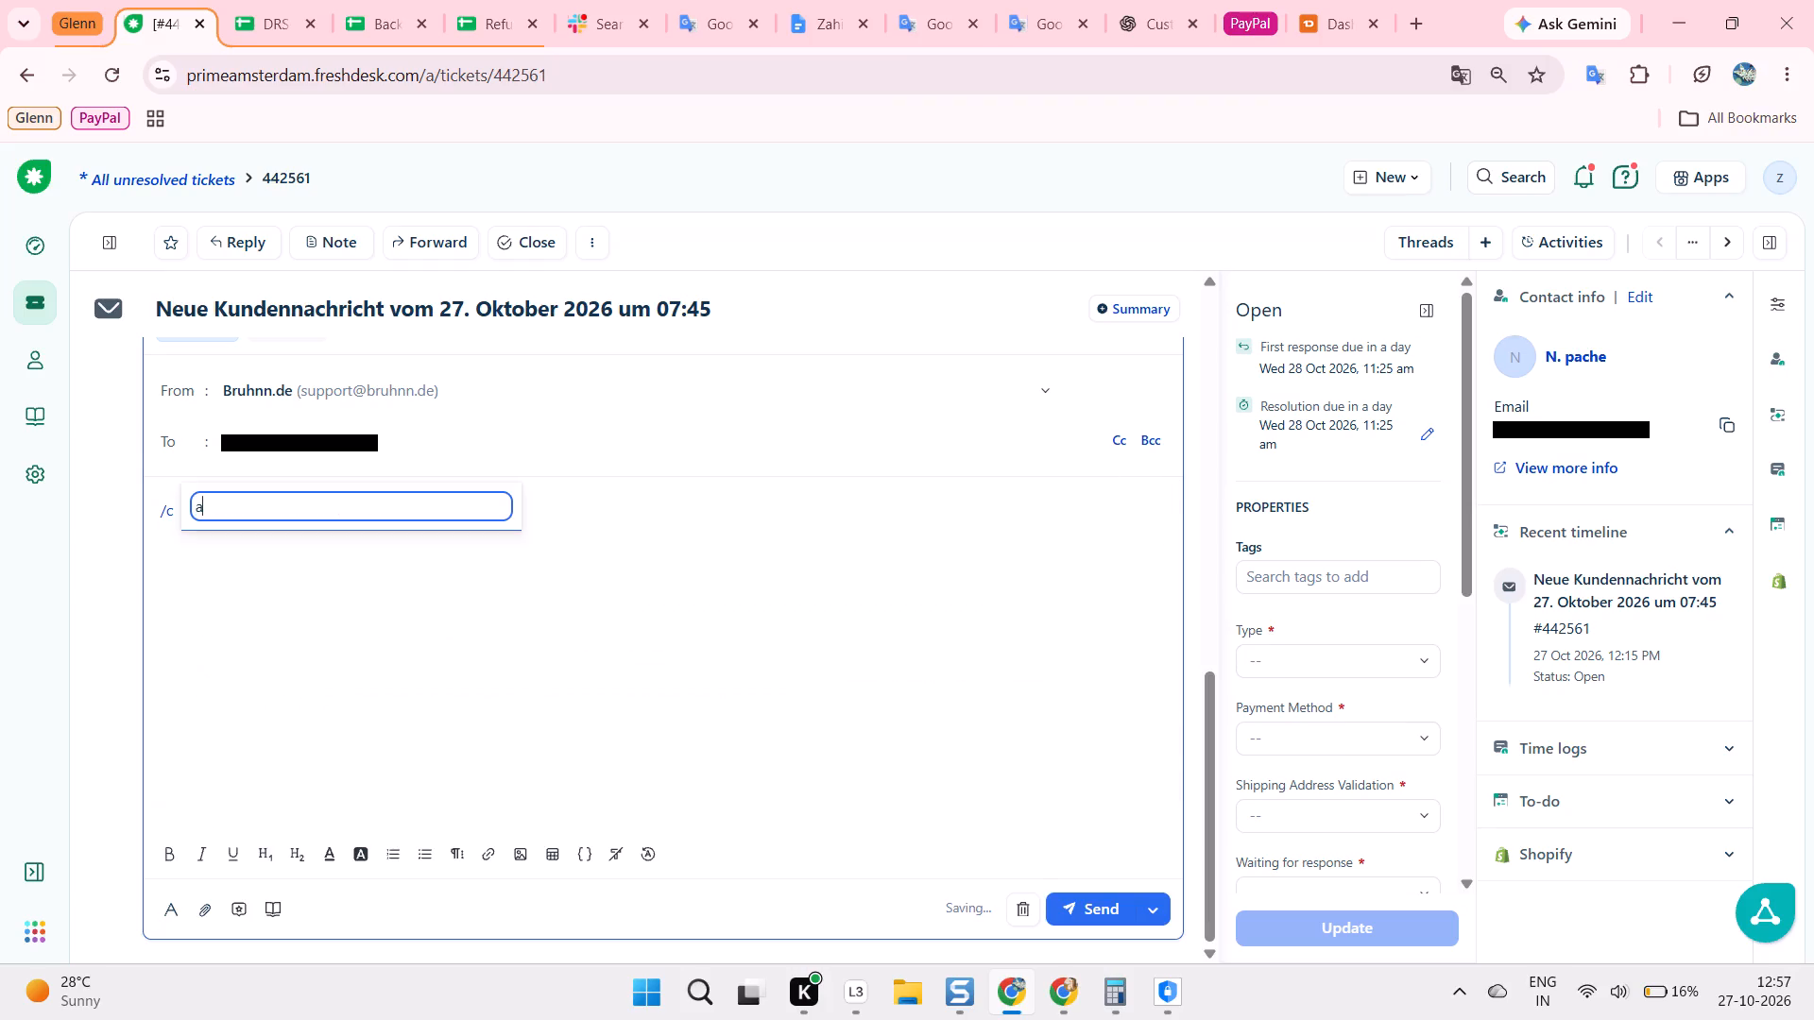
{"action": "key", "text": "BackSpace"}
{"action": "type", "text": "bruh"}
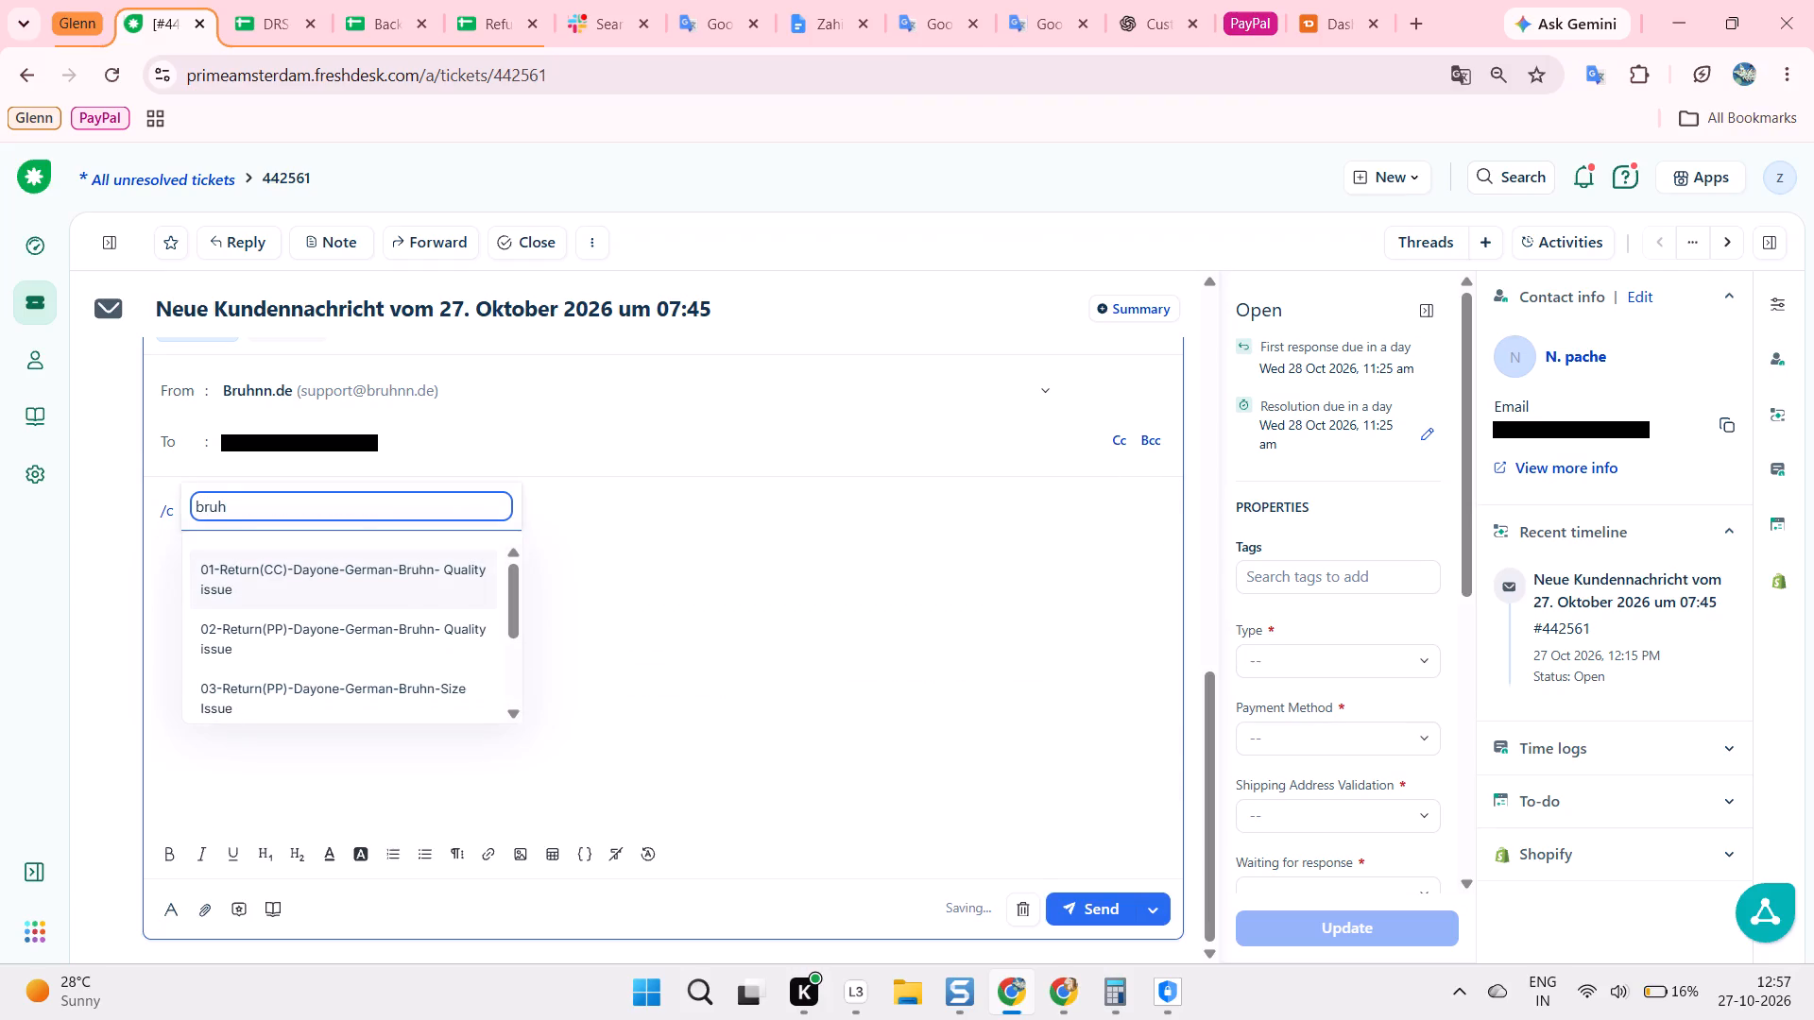
{"action": "left_click", "coordinate": [349, 570]}
{"action": "left_click", "coordinate": [310, 600]}
{"action": "key", "text": "ctrl+a"}
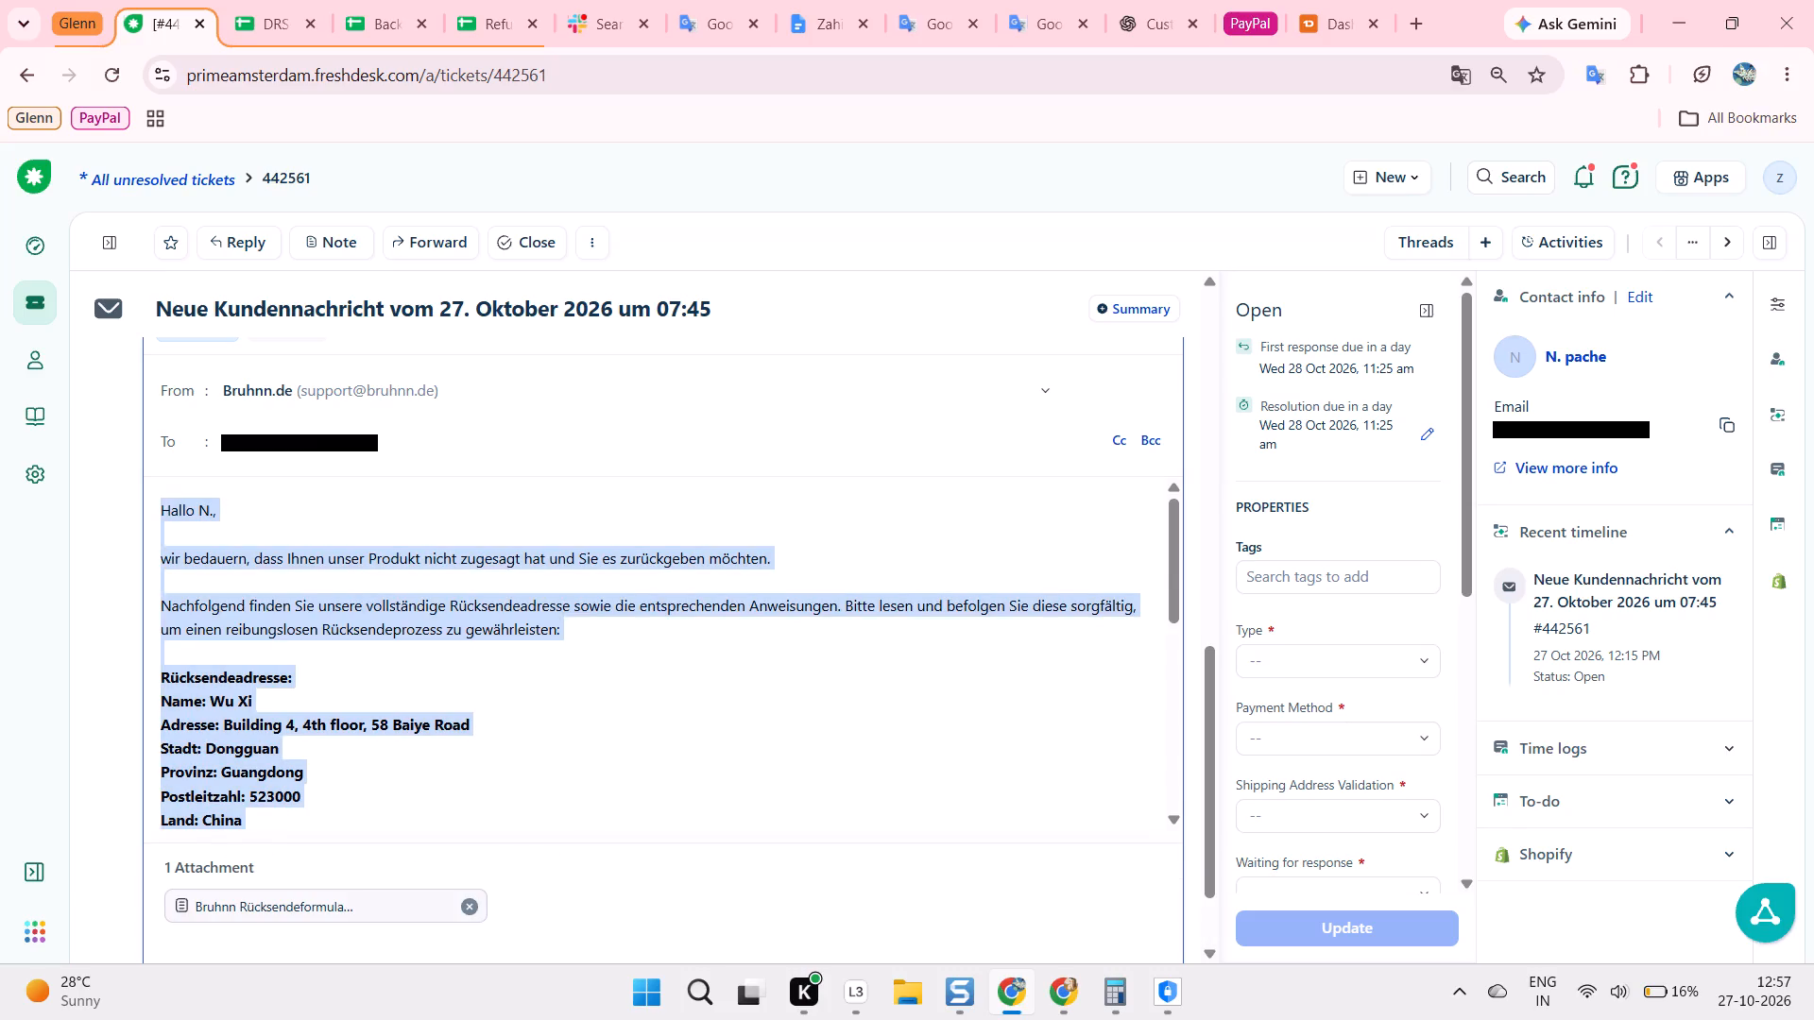
{"action": "key", "text": "BackSpace"}
{"action": "key", "text": "BackSpace"}
{"action": "key", "text": "BackSpace"}
{"action": "key", "text": "BackSpace"}
Paste the copied German return-options text above the attached return form, check it and send the reply on ticket 442561.
{"action": "key", "text": "ctrl+v"}
{"action": "scroll", "coordinate": [307, 605], "scroll_direction": "down", "scroll_amount": 6}
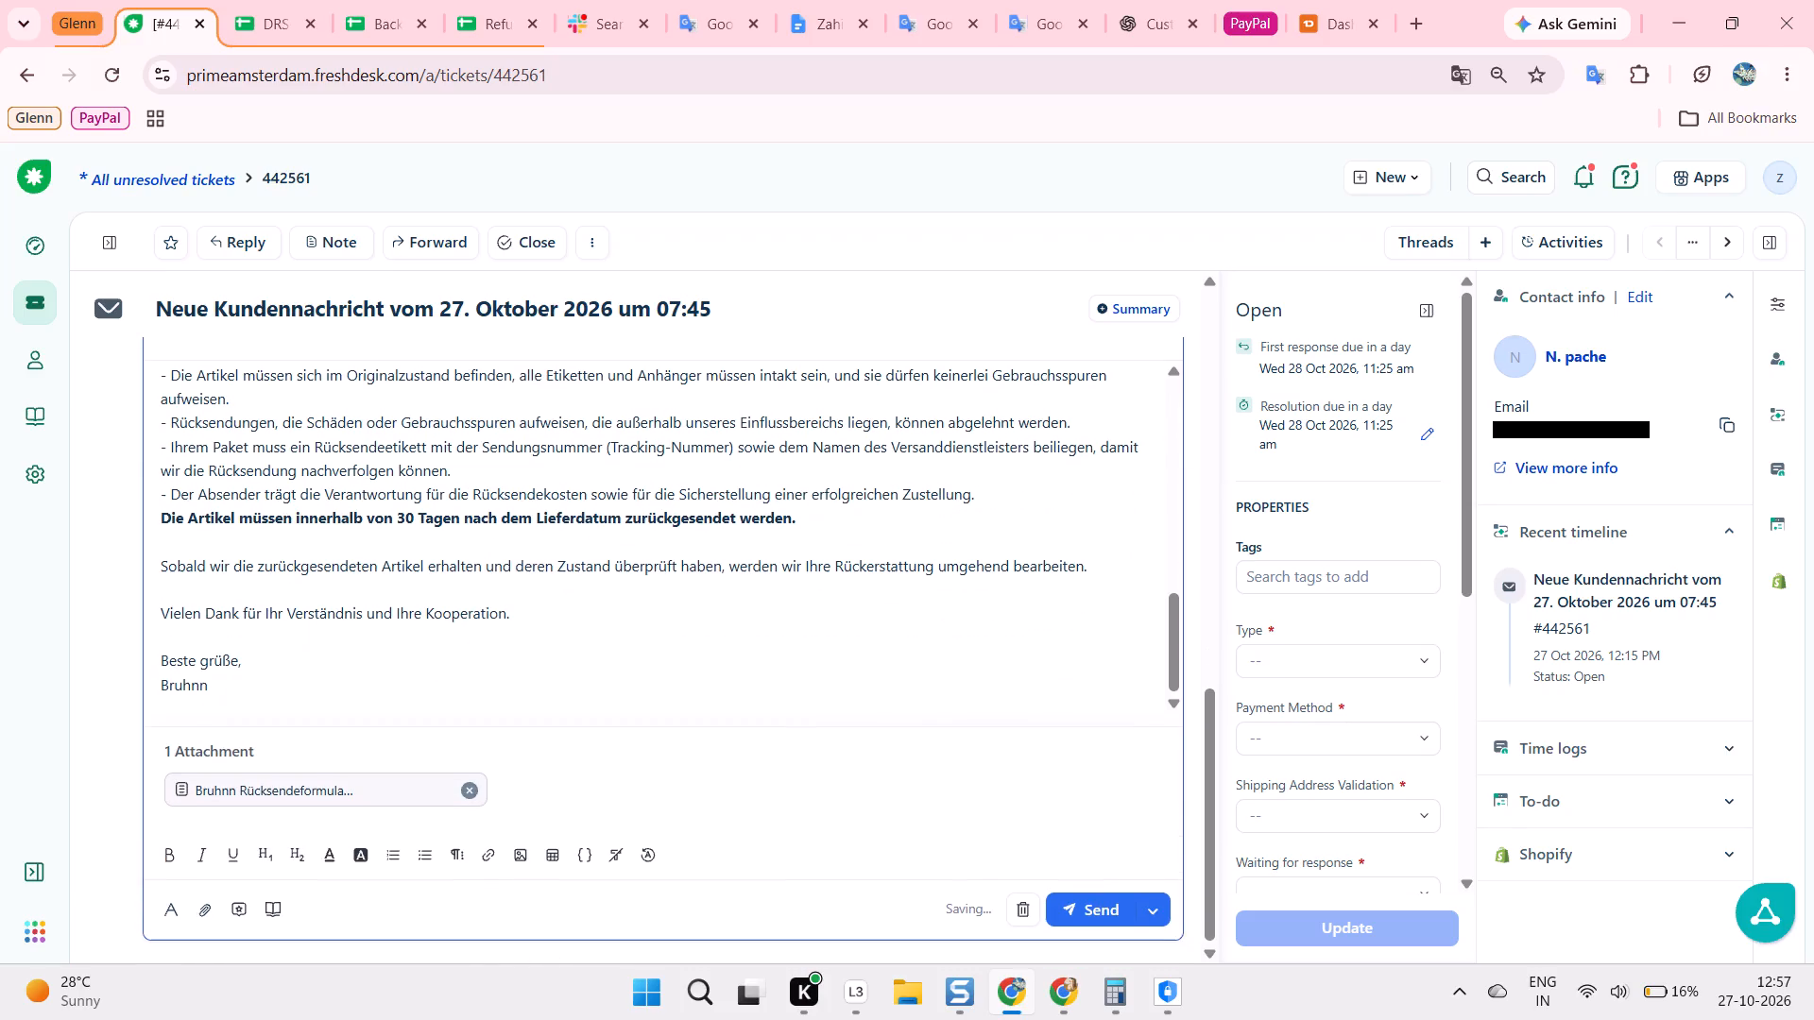
{"action": "left_click", "coordinate": [219, 698]}
{"action": "left_click", "coordinate": [214, 705]}
{"action": "scroll", "coordinate": [296, 659], "scroll_direction": "up", "scroll_amount": 6}
{"action": "scroll", "coordinate": [399, 589], "scroll_direction": "up", "scroll_amount": 2}
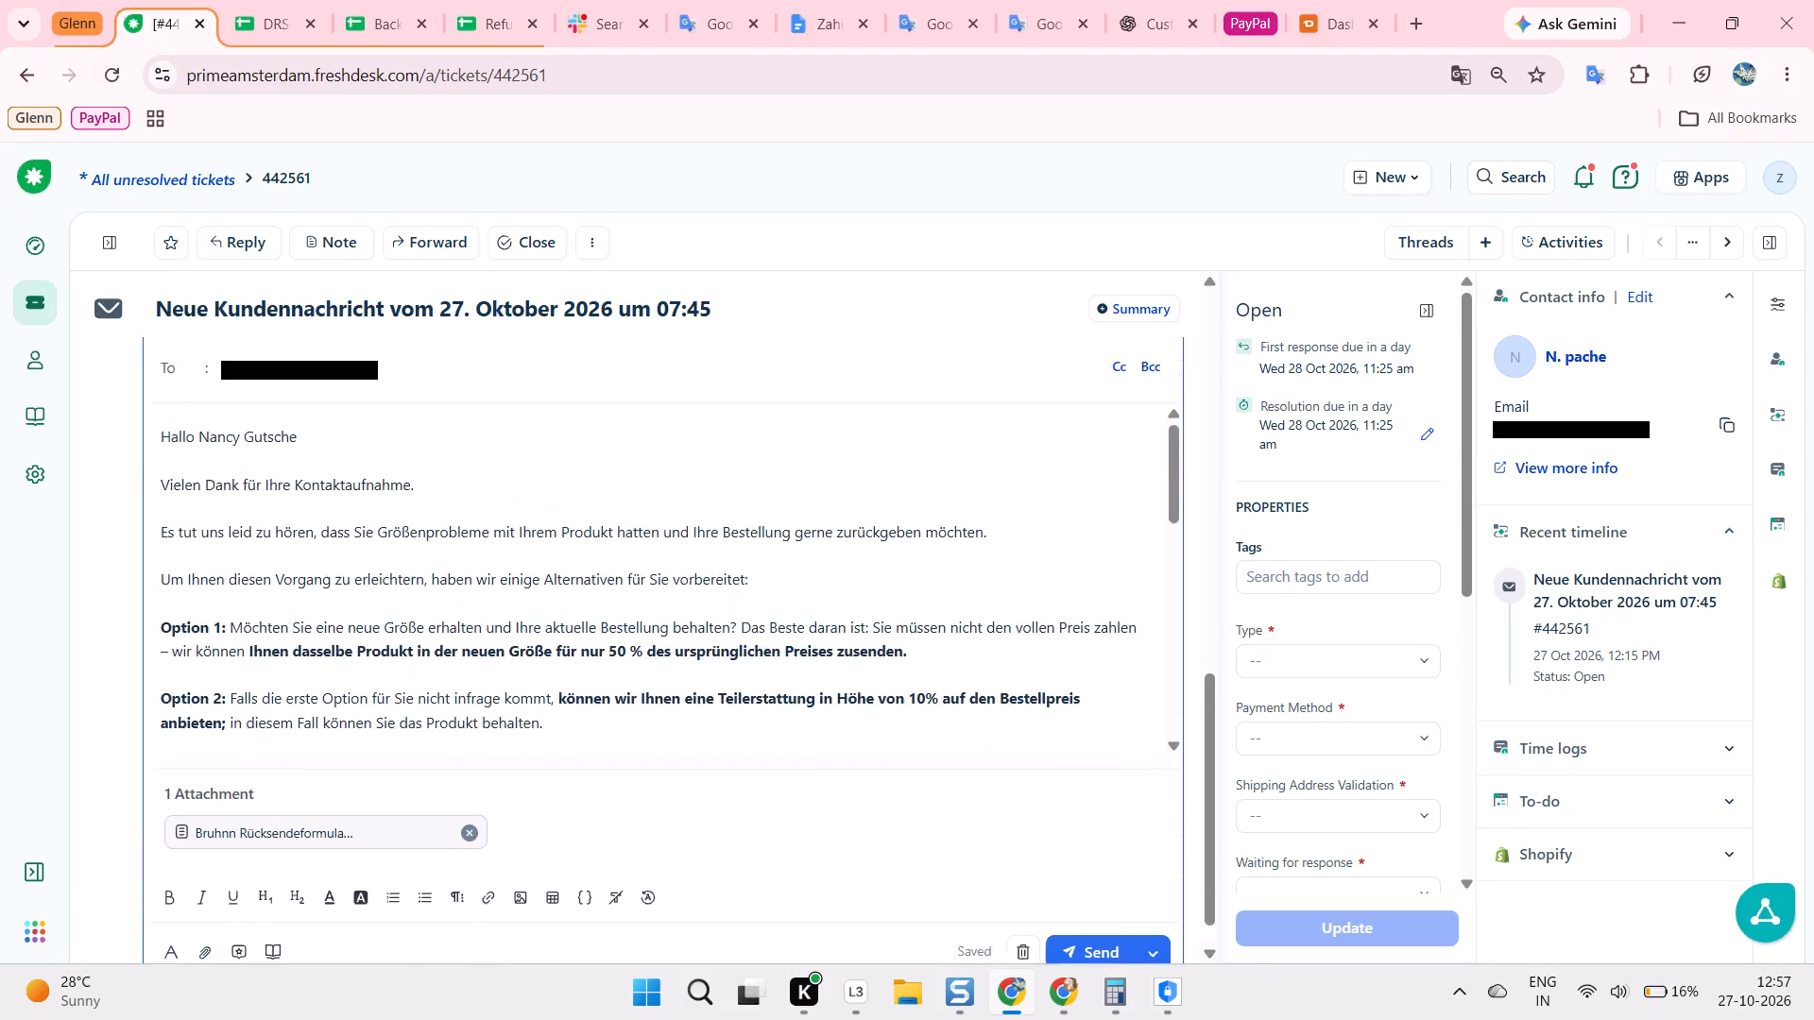
{"action": "scroll", "coordinate": [437, 585], "scroll_direction": "down", "scroll_amount": 9}
{"action": "left_click", "coordinate": [1111, 927]}
{"action": "left_click", "coordinate": [1108, 915]}
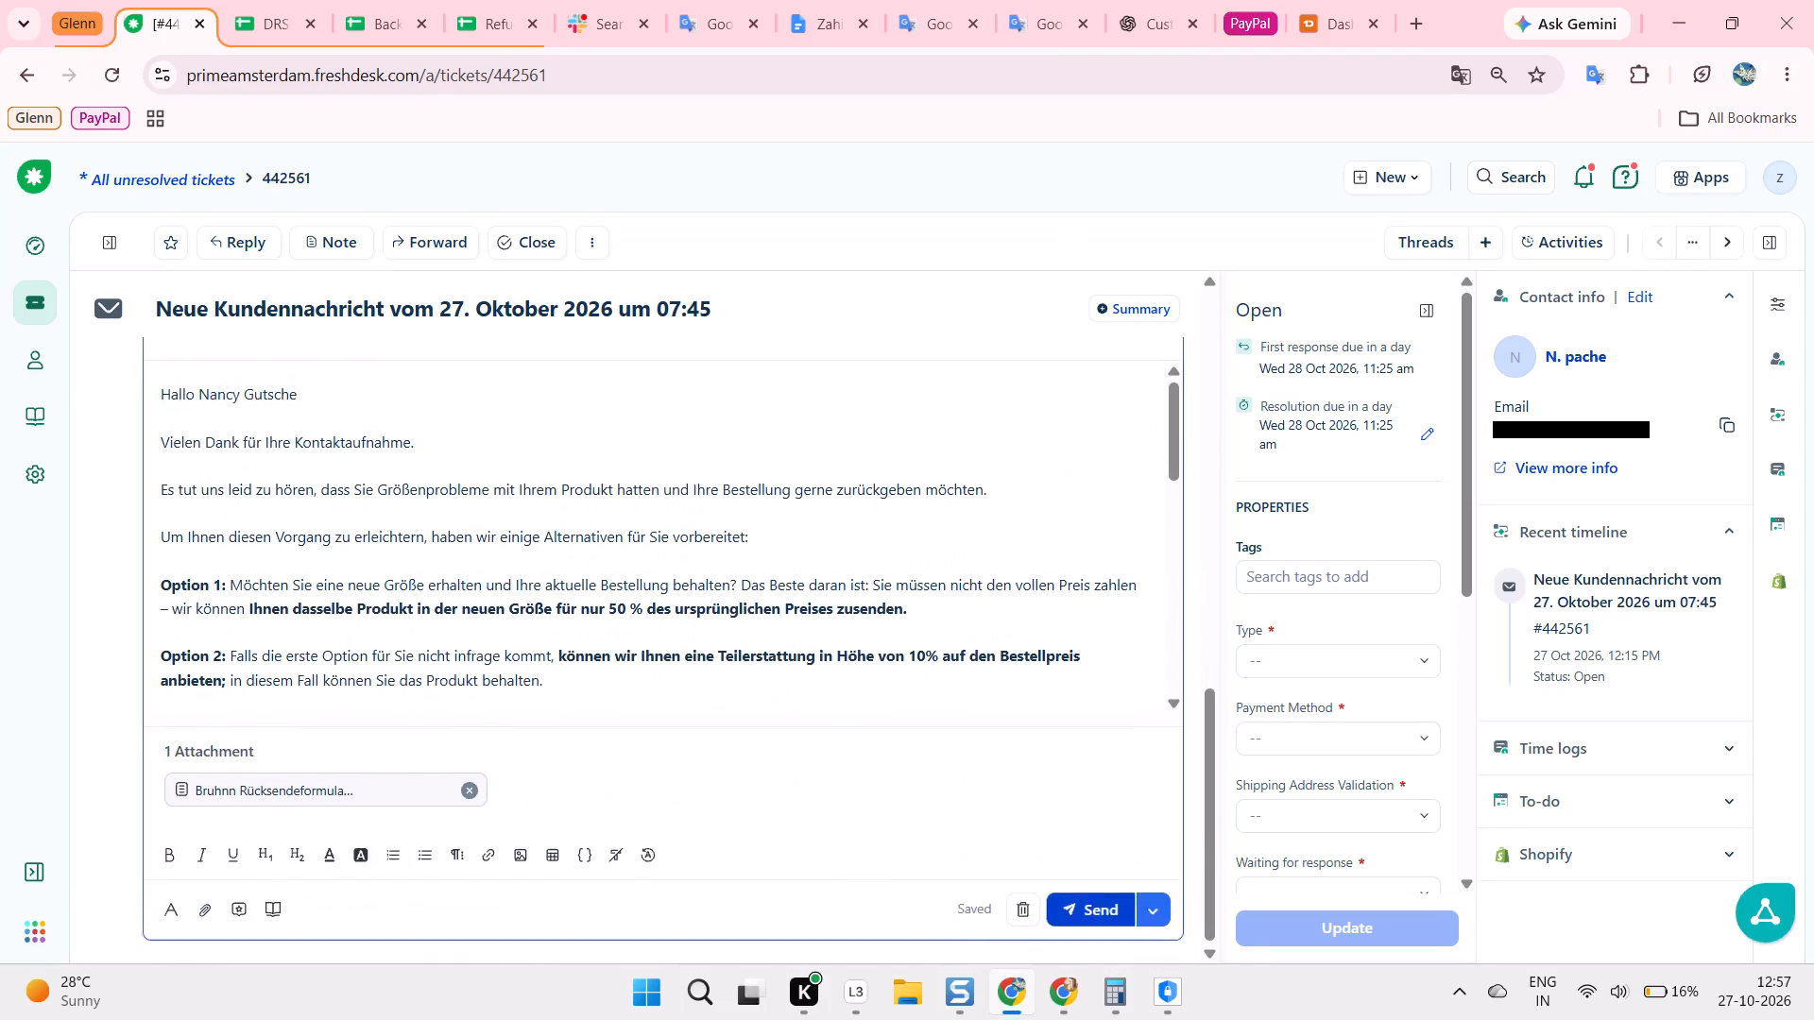
Set ticket 442561's type to Return + Size Issue and, after rechecking the Shopify order, its payment method to PayPal.
{"action": "left_click", "coordinate": [1285, 654]}
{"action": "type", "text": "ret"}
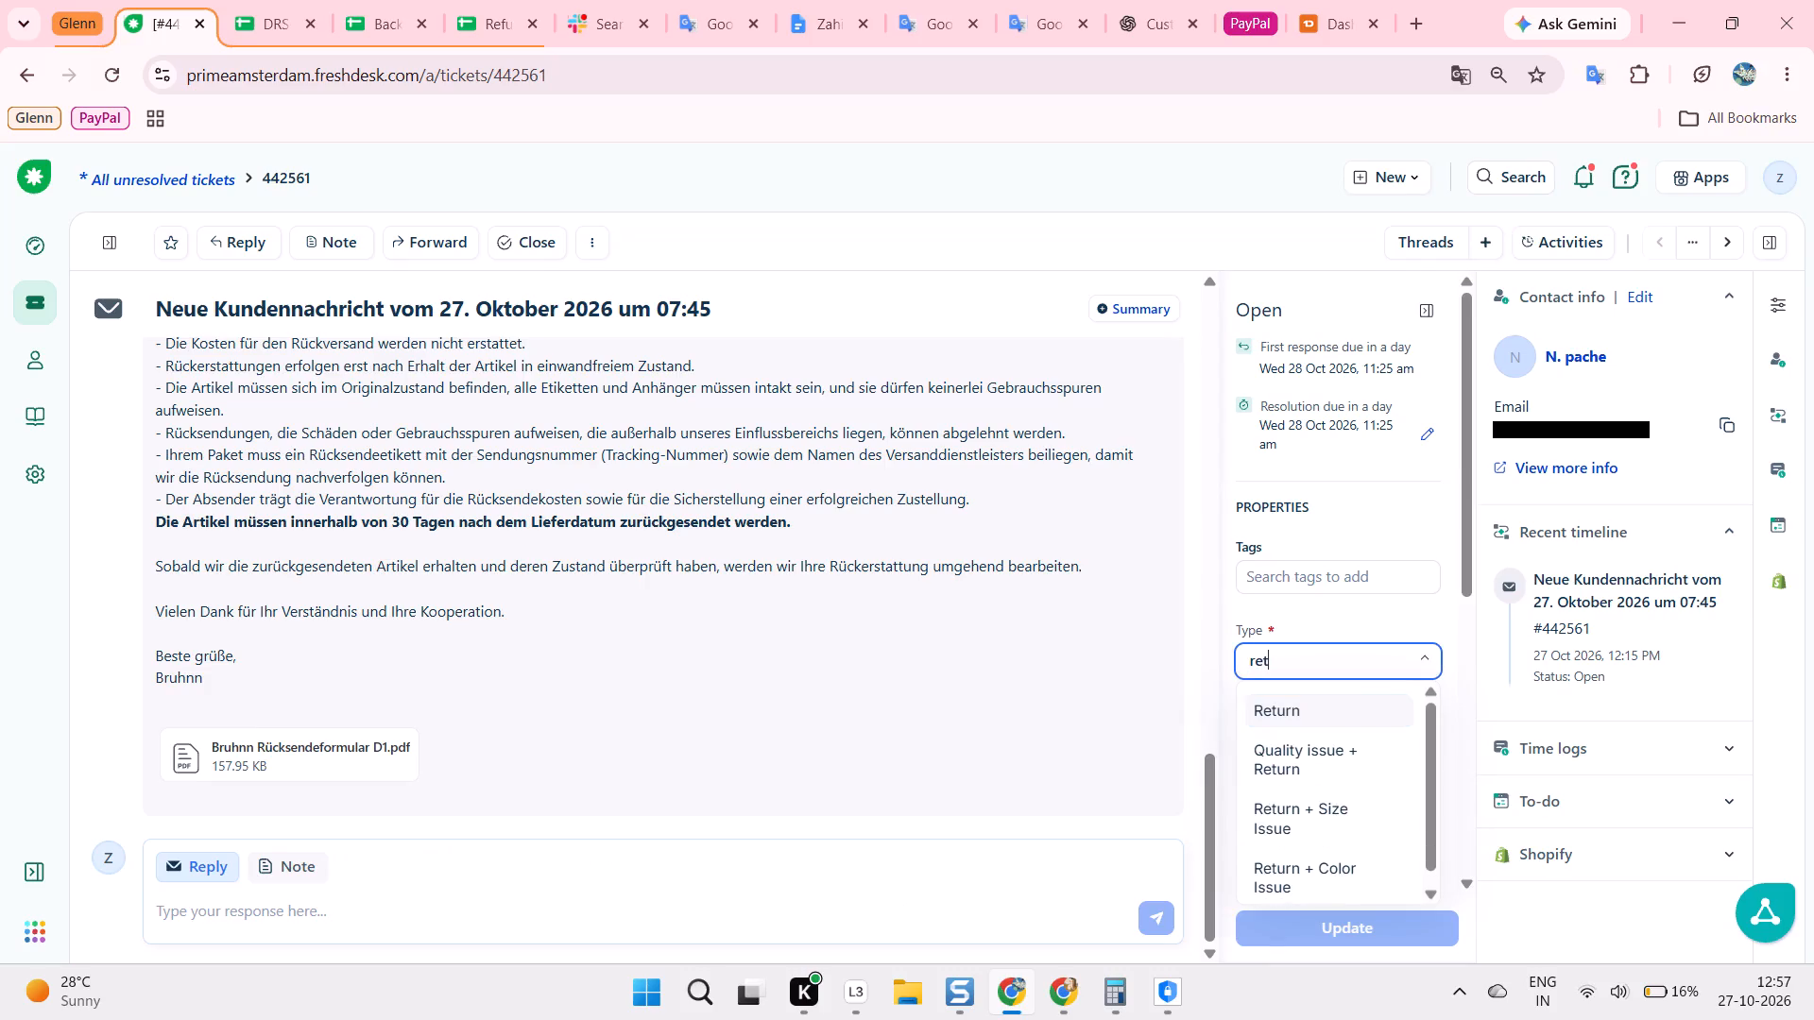
{"action": "left_click", "coordinate": [1309, 801]}
{"action": "key", "text": "Tab"}
{"action": "key", "text": "alt+Tab"}
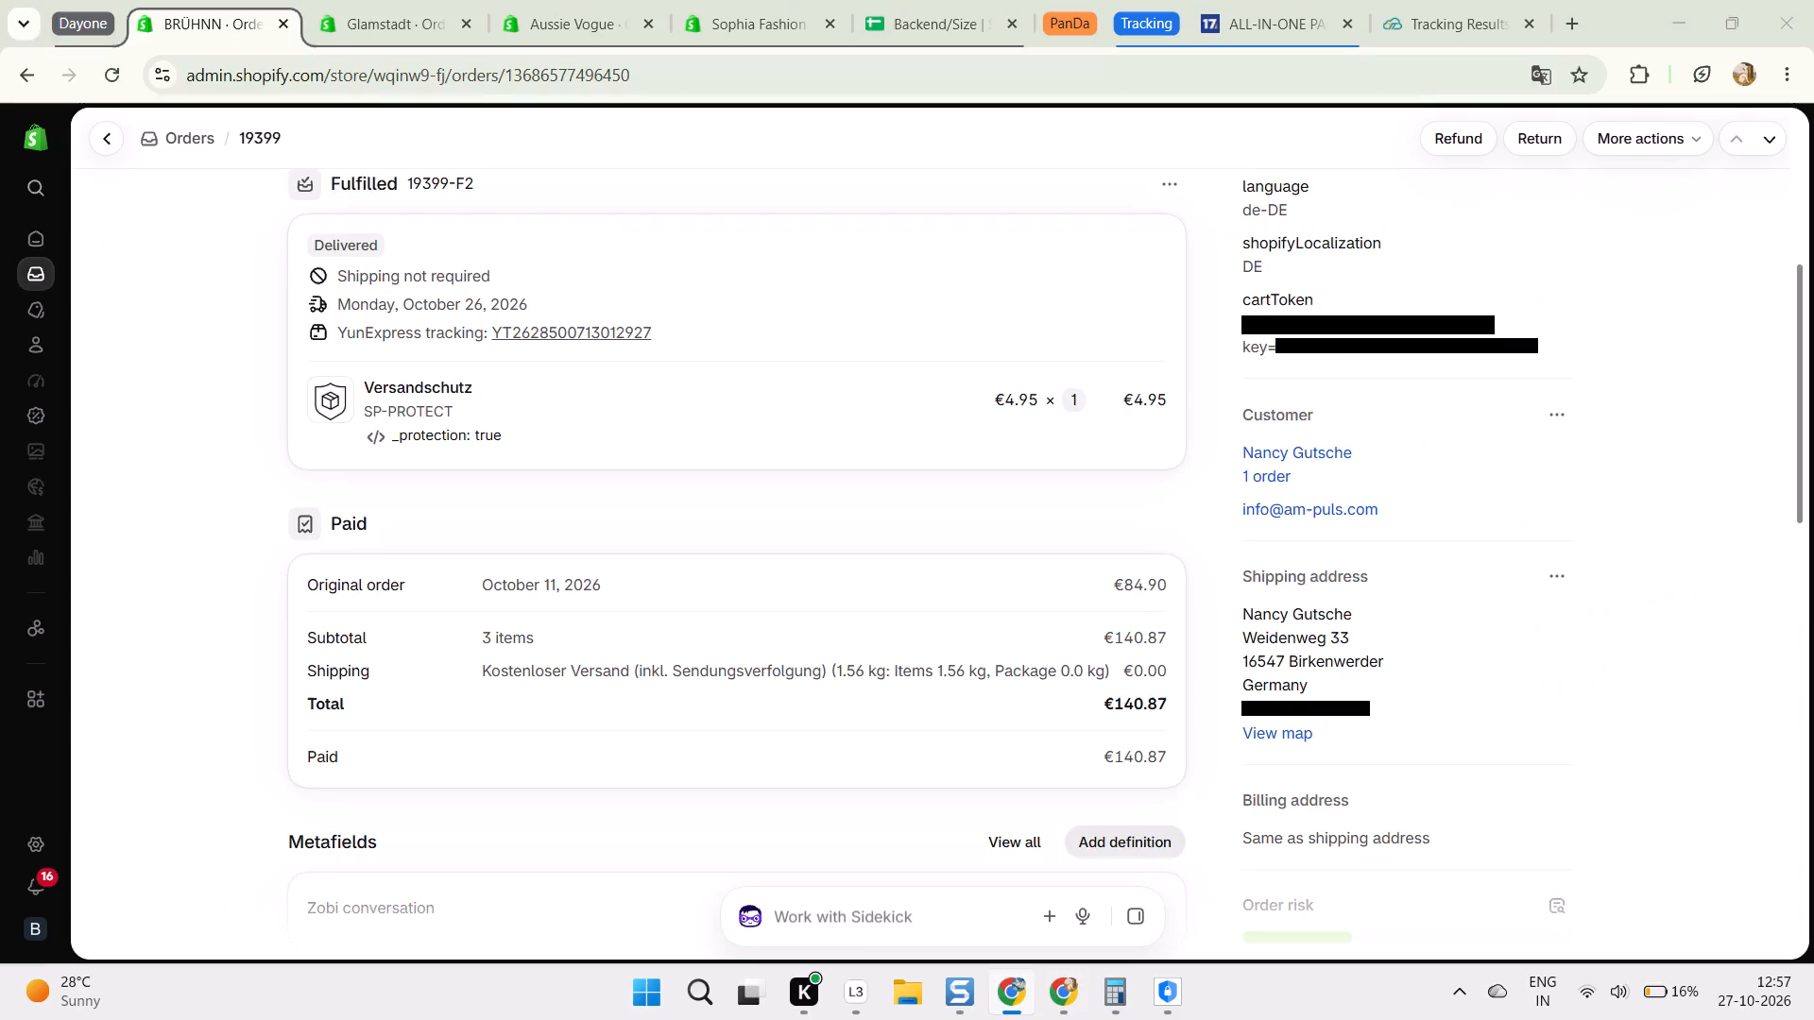
{"action": "scroll", "coordinate": [1346, 507], "scroll_direction": "down", "scroll_amount": 6}
{"action": "key", "text": "alt+Tab"}
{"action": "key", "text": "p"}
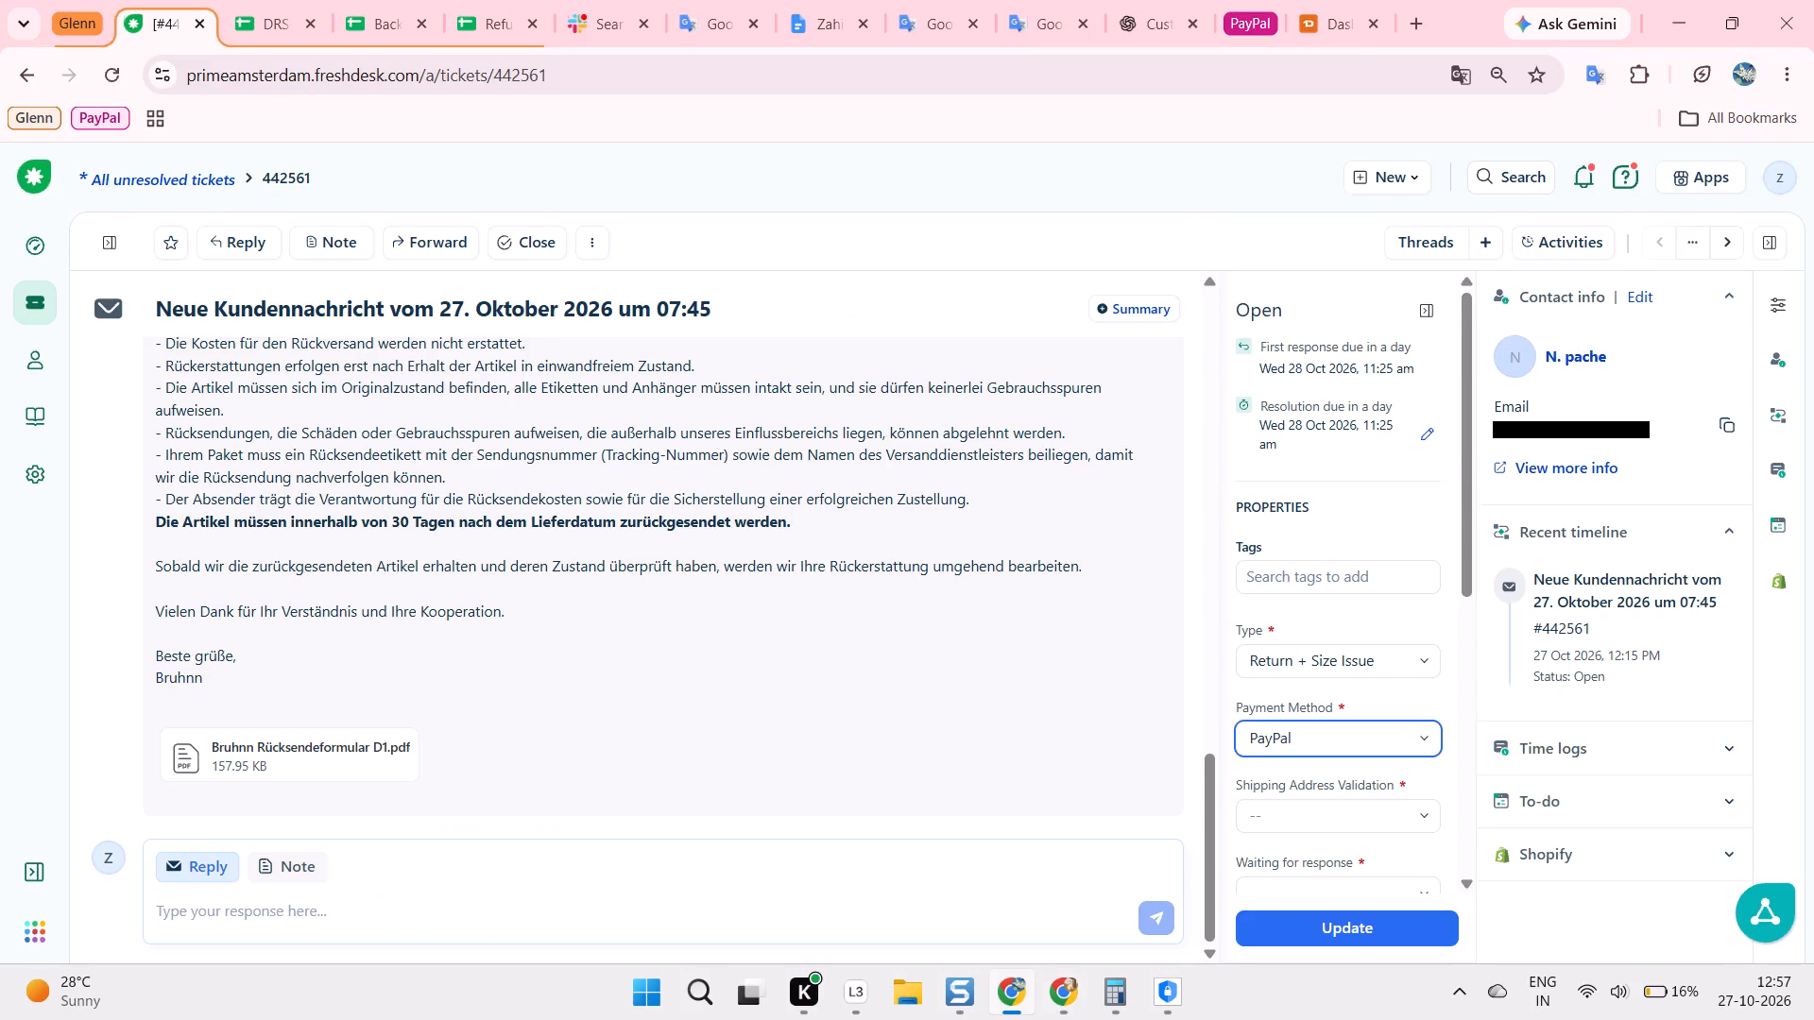
Set address validation to Verified & Correct, waiting for response N/A, Marketing/PayPal No, status Resolved and agent Zahid, and update the ticket.
{"action": "key", "text": "Tab"}
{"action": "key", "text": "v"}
{"action": "key", "text": "Tab"}
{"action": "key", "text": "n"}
{"action": "key", "text": "Tab"}
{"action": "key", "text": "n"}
{"action": "key", "text": "Tab"}
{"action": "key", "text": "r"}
{"action": "key", "text": "Tab"}
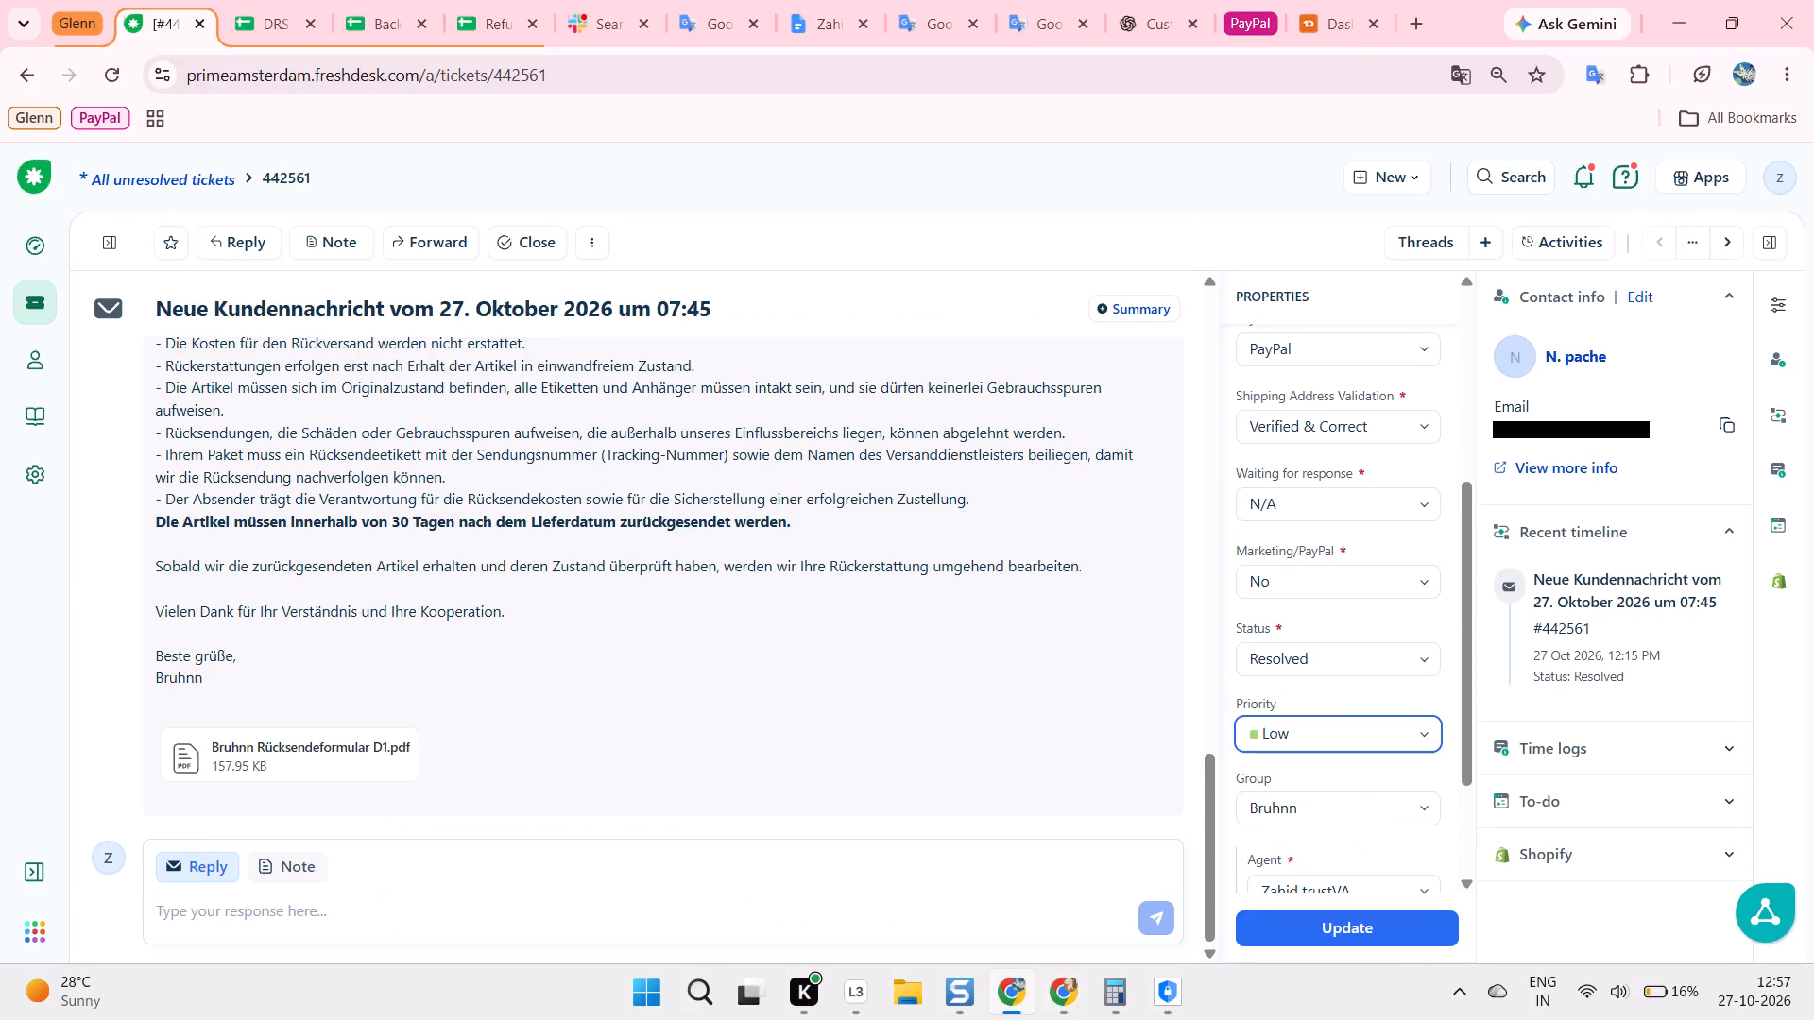
{"action": "key", "text": "Tab"}
{"action": "key", "text": "Tab"}
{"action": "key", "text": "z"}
{"action": "scroll", "coordinate": [1353, 708], "scroll_direction": "down", "scroll_amount": 4}
{"action": "left_click", "coordinate": [1333, 932]}
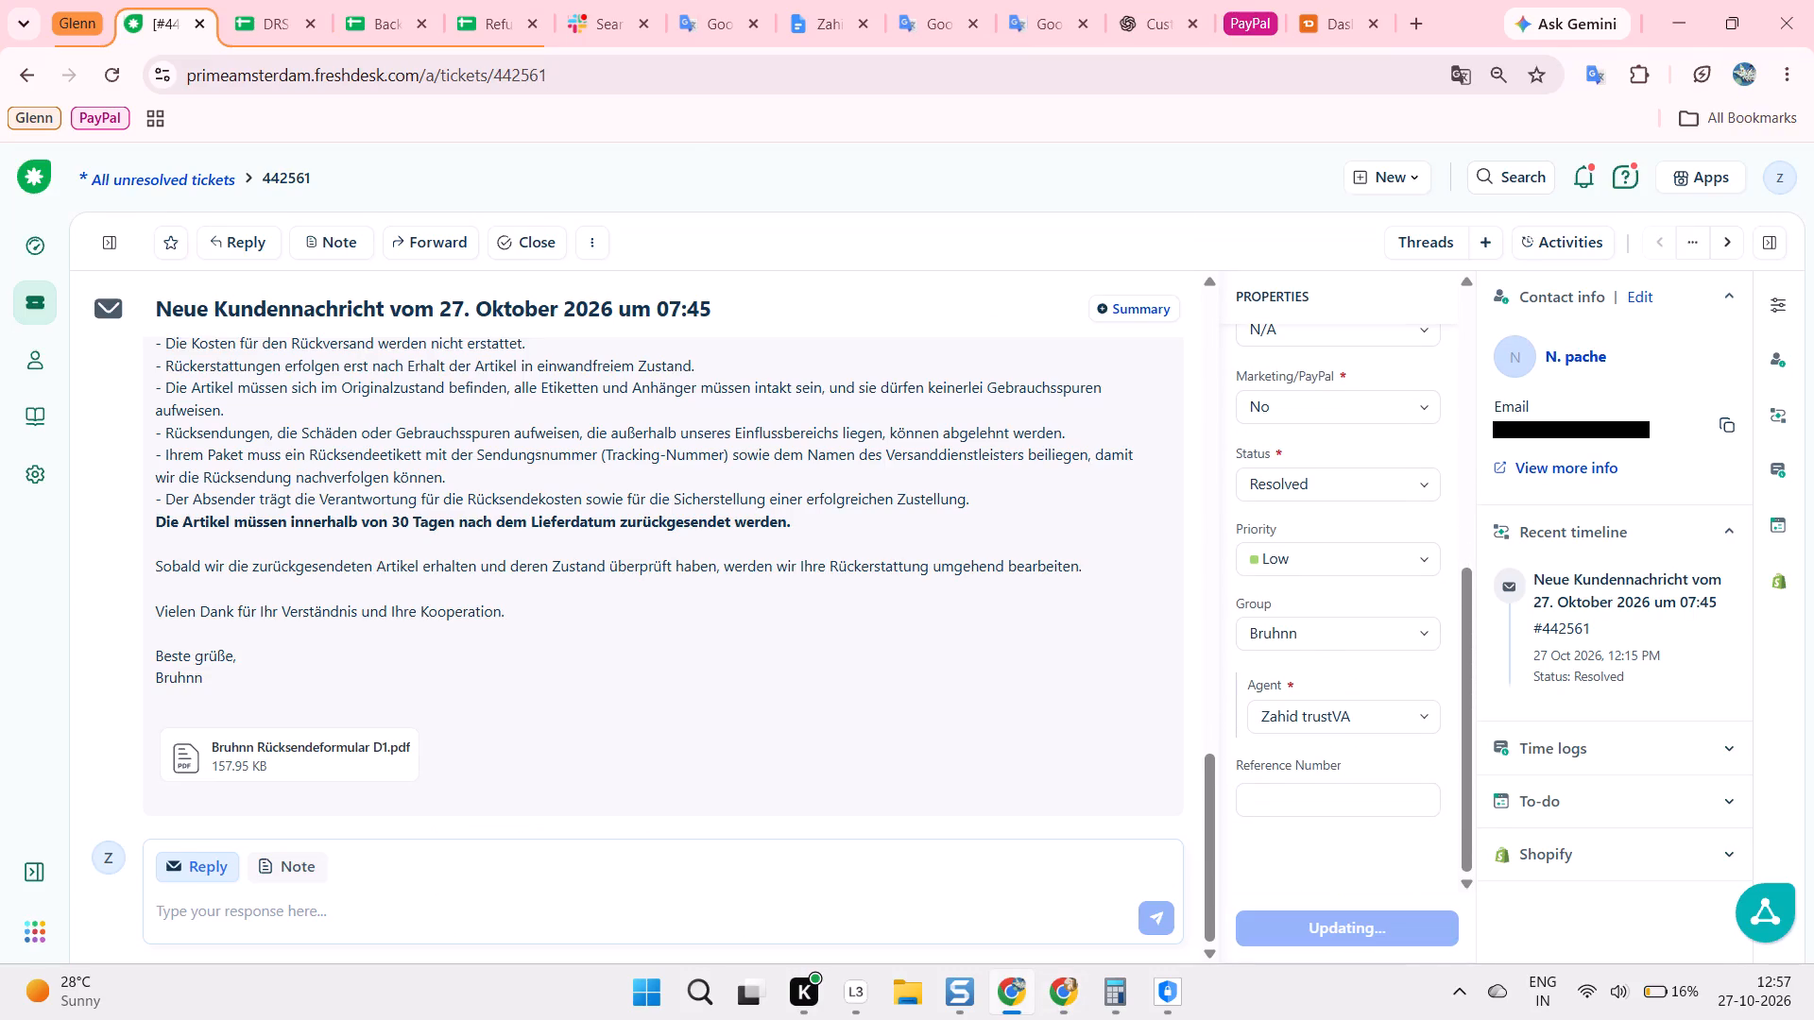
Copy the size chart image from Snagit Editor and add it as a private note to ticket 442561.
{"action": "scroll", "coordinate": [994, 722], "scroll_direction": "down", "scroll_amount": 2}
{"action": "left_click", "coordinate": [962, 996]}
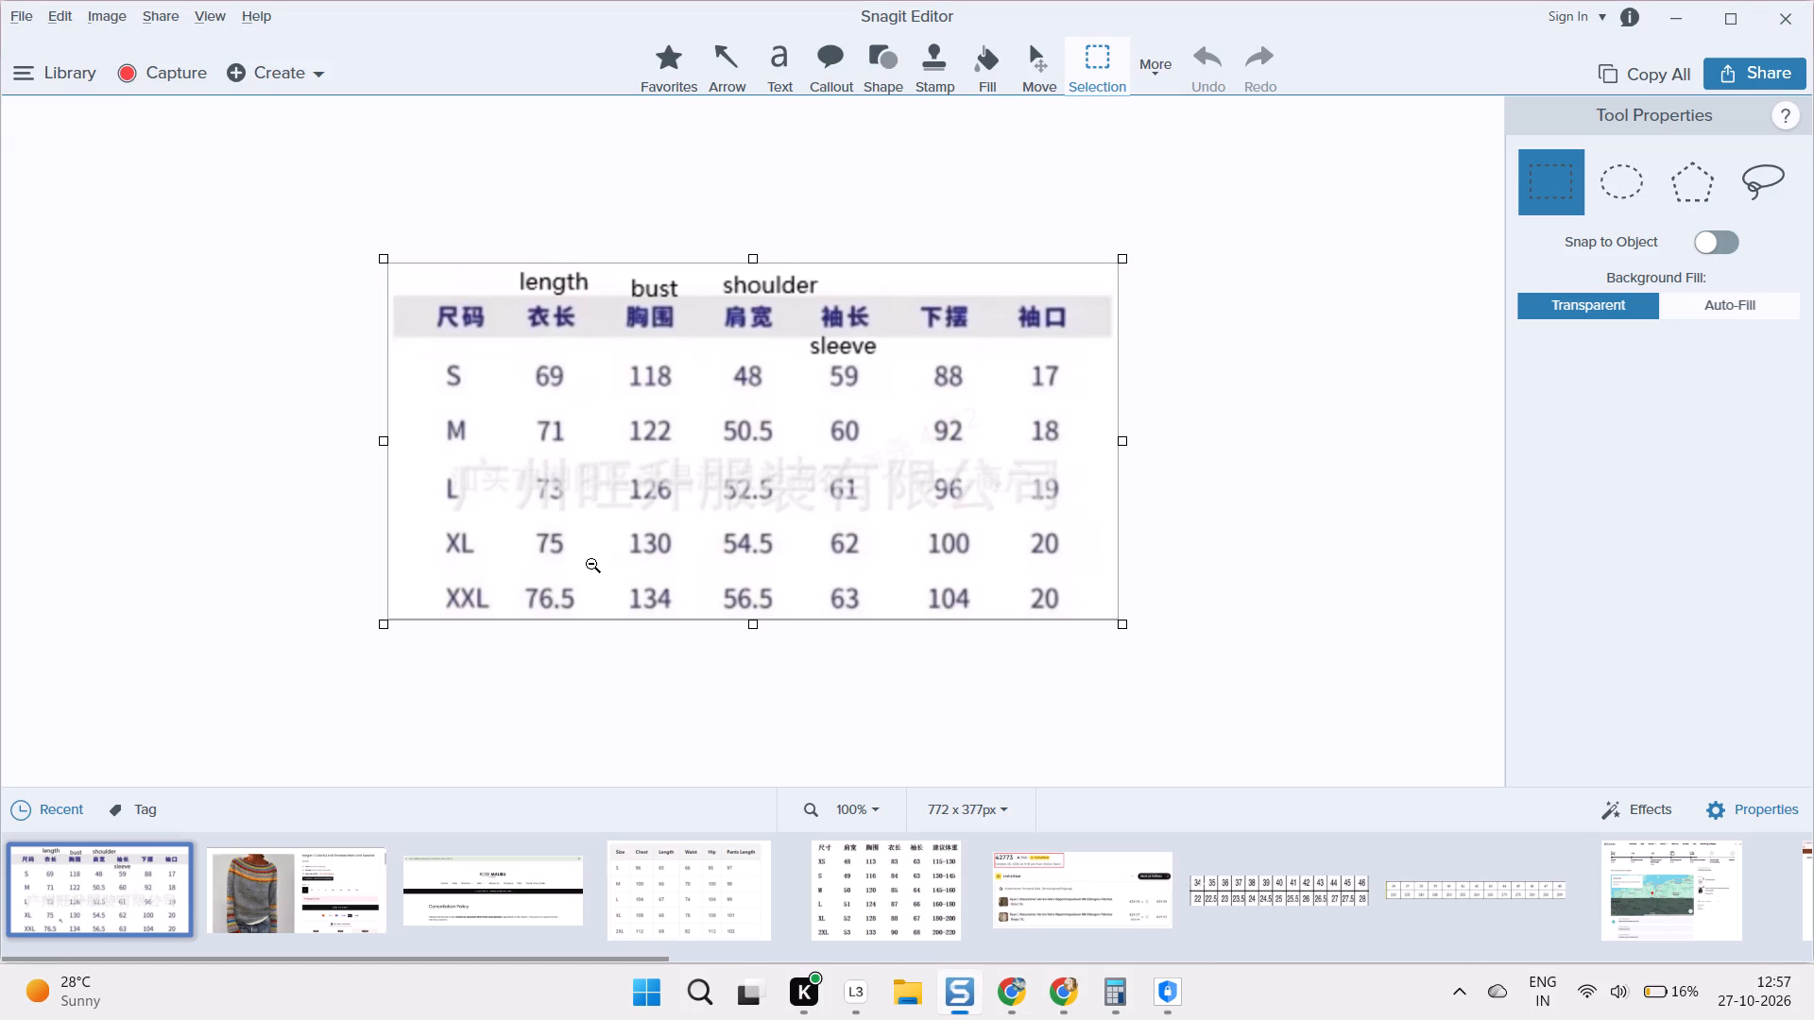
{"action": "left_click", "coordinate": [1639, 63]}
{"action": "left_click", "coordinate": [1025, 989]}
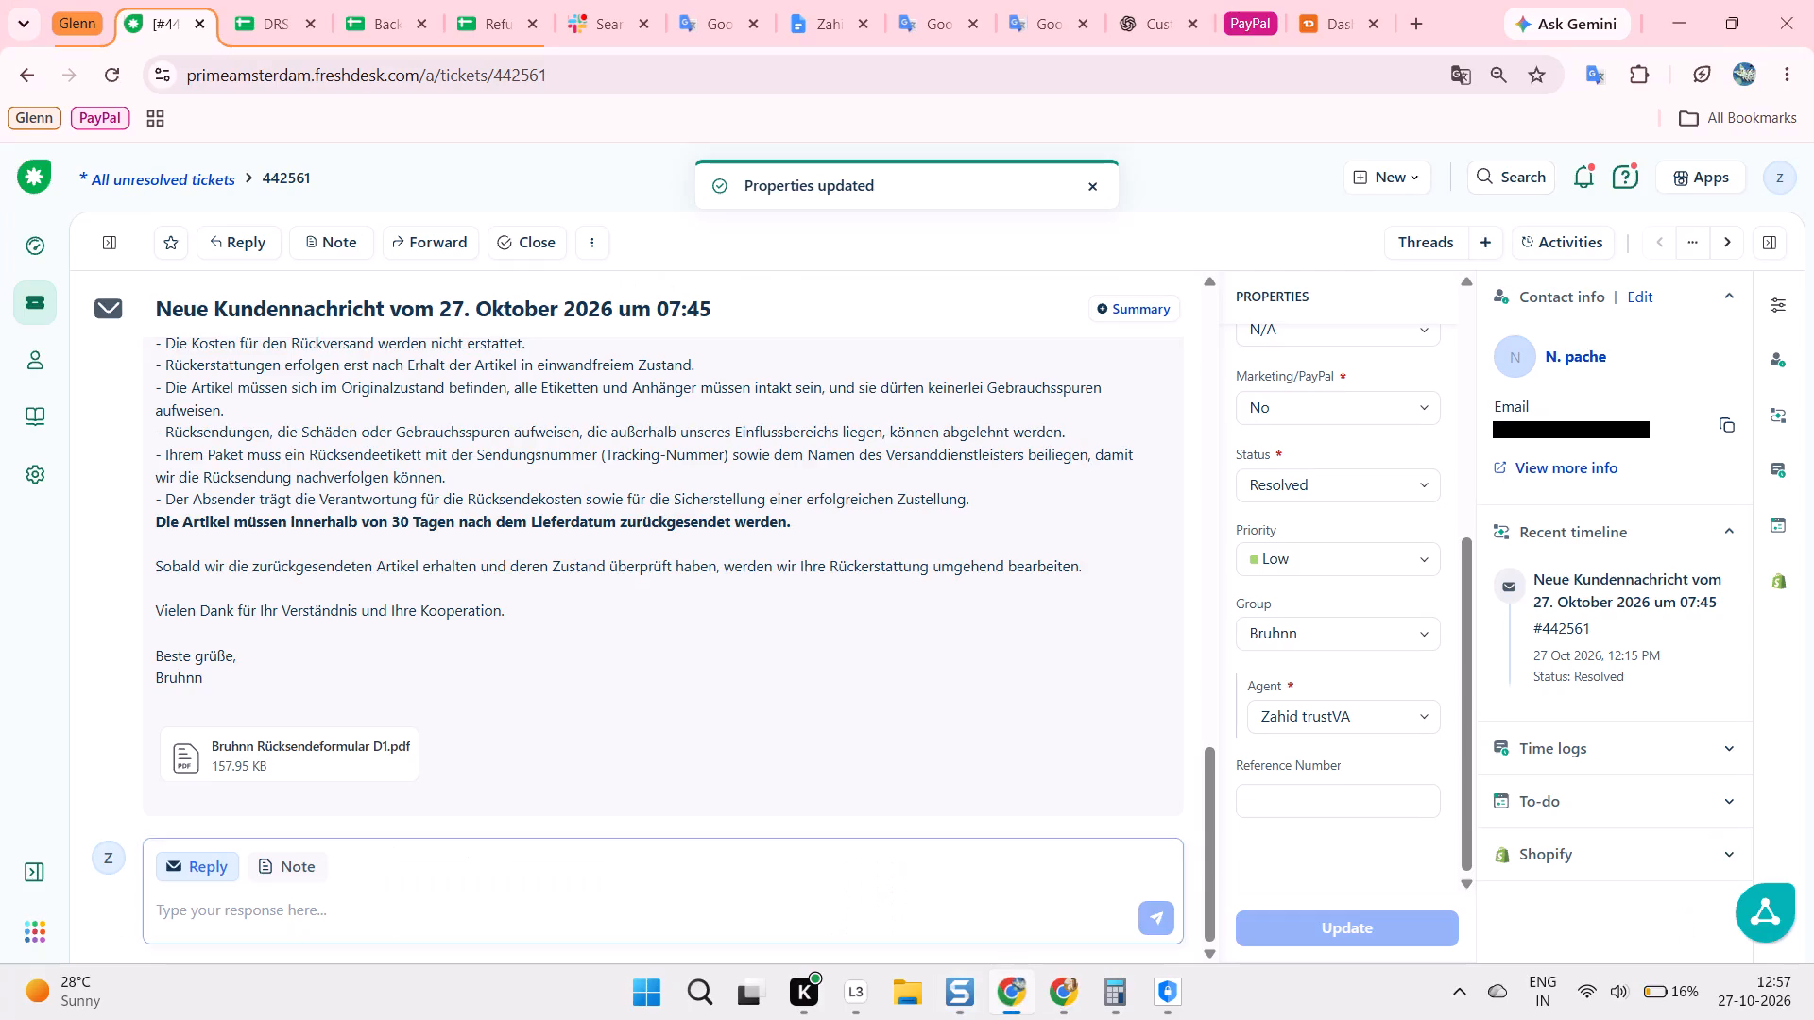
{"action": "scroll", "coordinate": [804, 631], "scroll_direction": "down", "scroll_amount": 2}
{"action": "left_click", "coordinate": [755, 581]}
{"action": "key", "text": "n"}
{"action": "key", "text": "ctrl+v"}
{"action": "scroll", "coordinate": [587, 603], "scroll_direction": "down", "scroll_amount": 5}
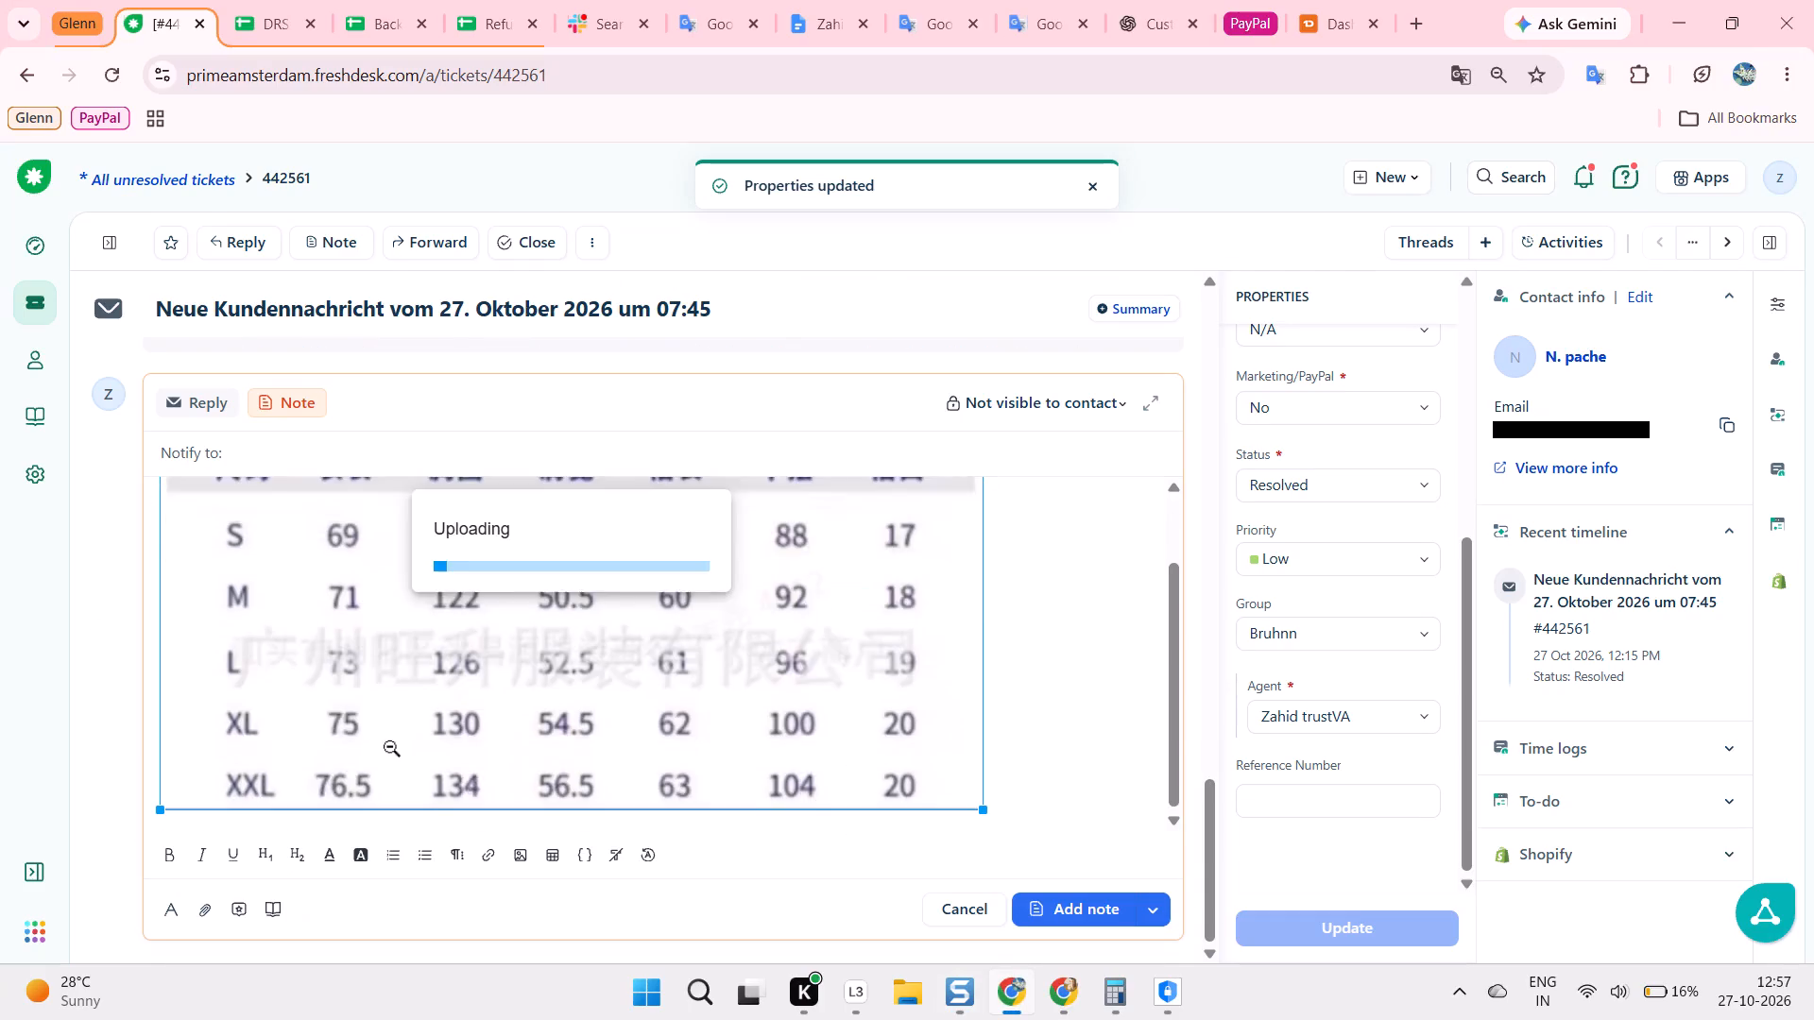
{"action": "scroll", "coordinate": [780, 674], "scroll_direction": "down", "scroll_amount": 7}
{"action": "left_click", "coordinate": [1067, 914]}
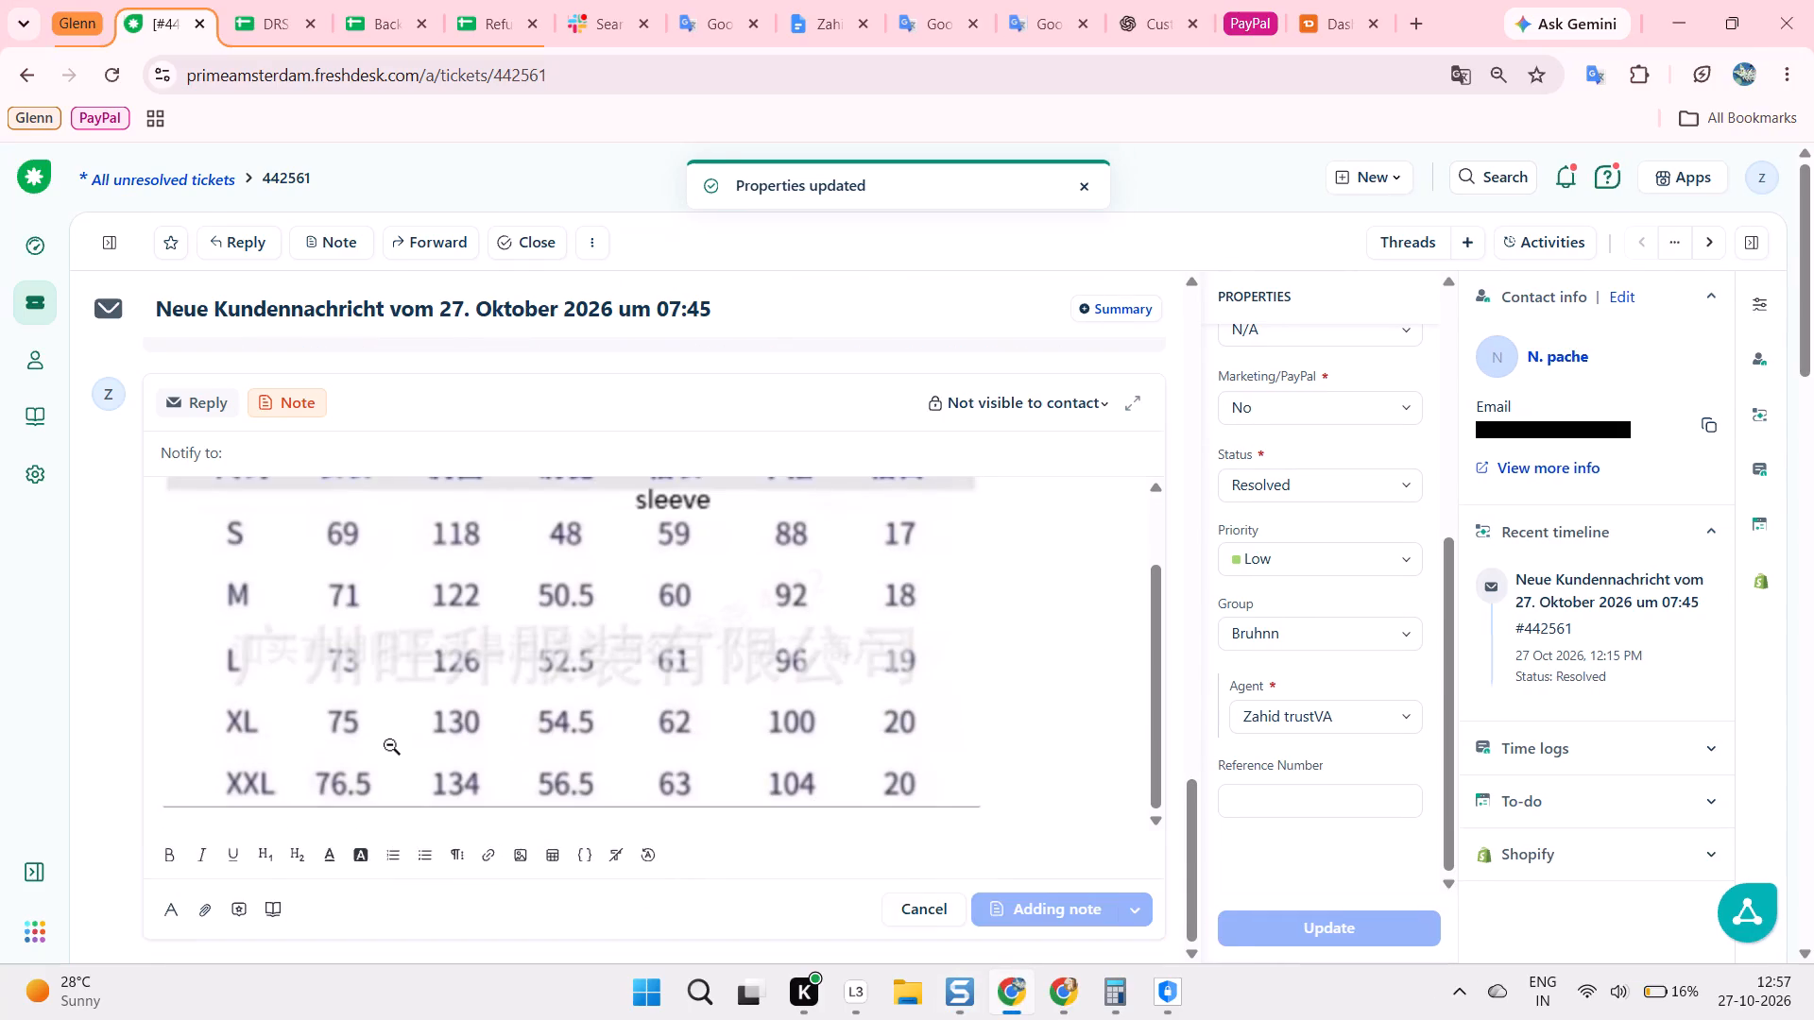
{"action": "scroll", "coordinate": [789, 604], "scroll_direction": "down", "scroll_amount": 2}
{"action": "scroll", "coordinate": [509, 370], "scroll_direction": "down", "scroll_amount": 4}
Copy ticket number 442561 into the ZAHID section of the Oct 27 sheet below 442559 and select the next empty cell.
{"action": "double_click", "coordinate": [278, 172]}
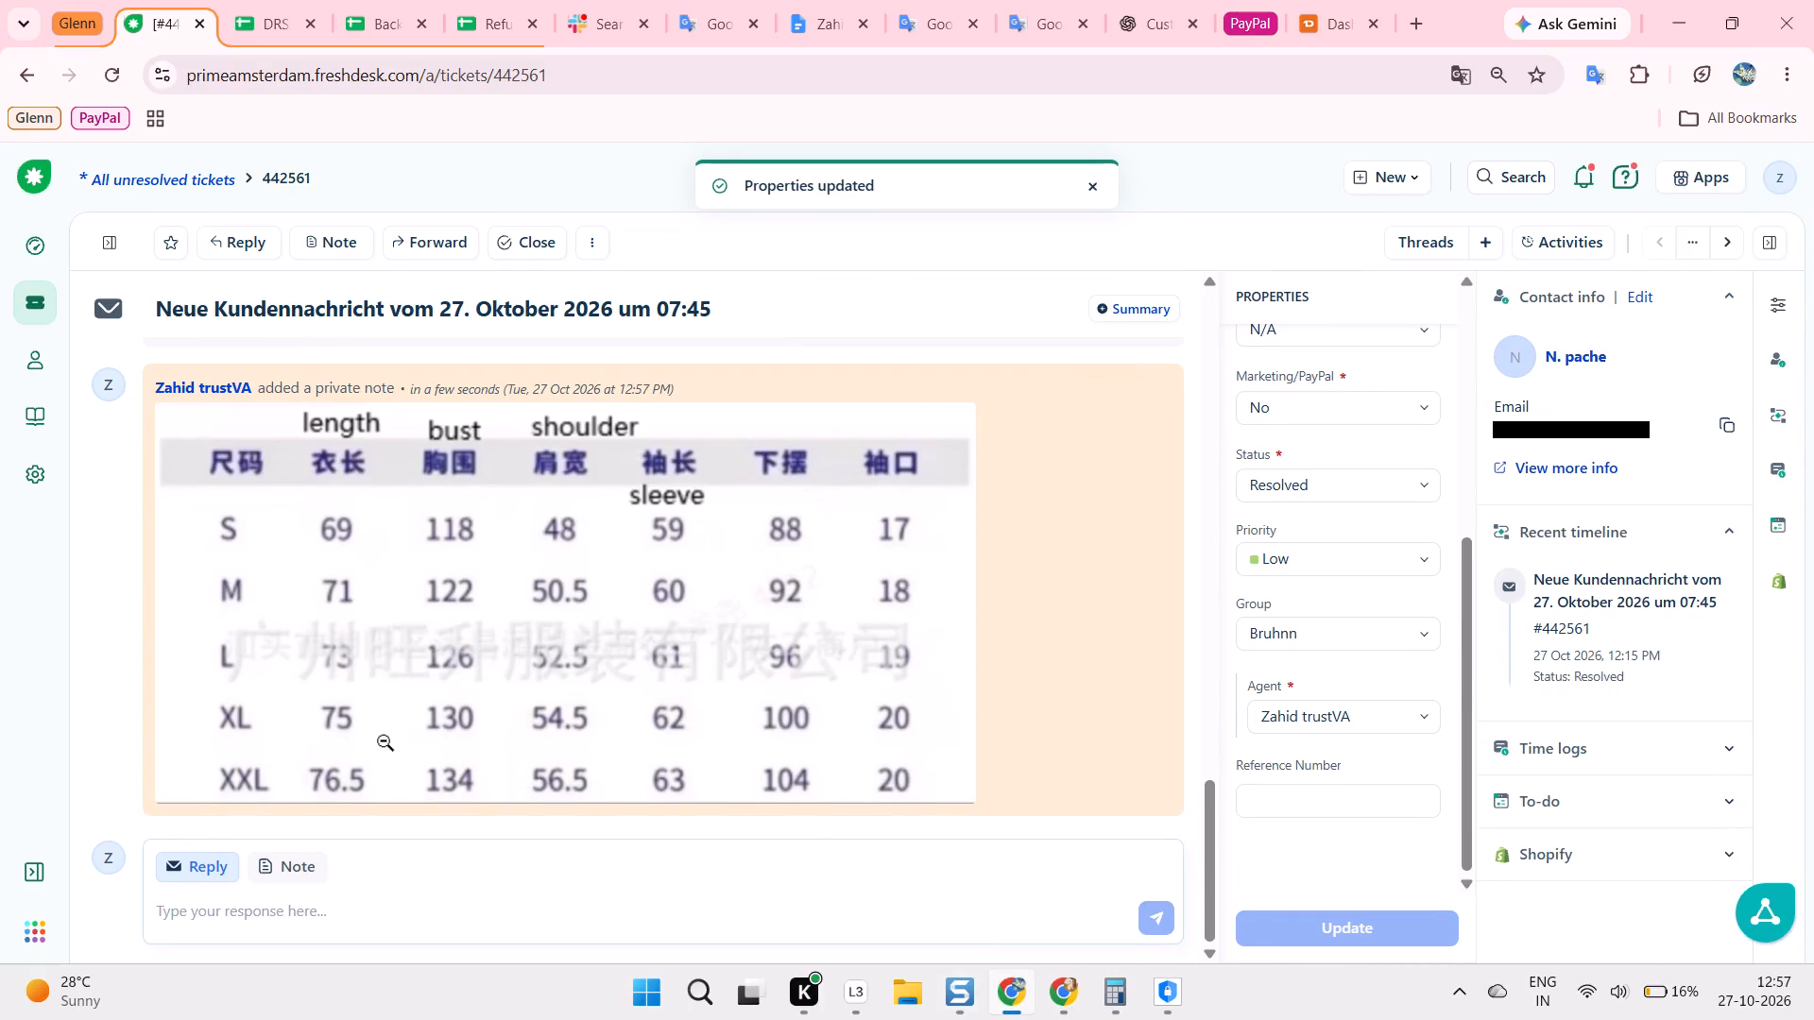
{"action": "key", "text": "ctrl+c"}
{"action": "key", "text": "ctrl+c"}
{"action": "left_click", "coordinate": [277, 14]}
{"action": "key", "text": "ctrl+v"}
{"action": "left_click", "coordinate": [561, 450]}
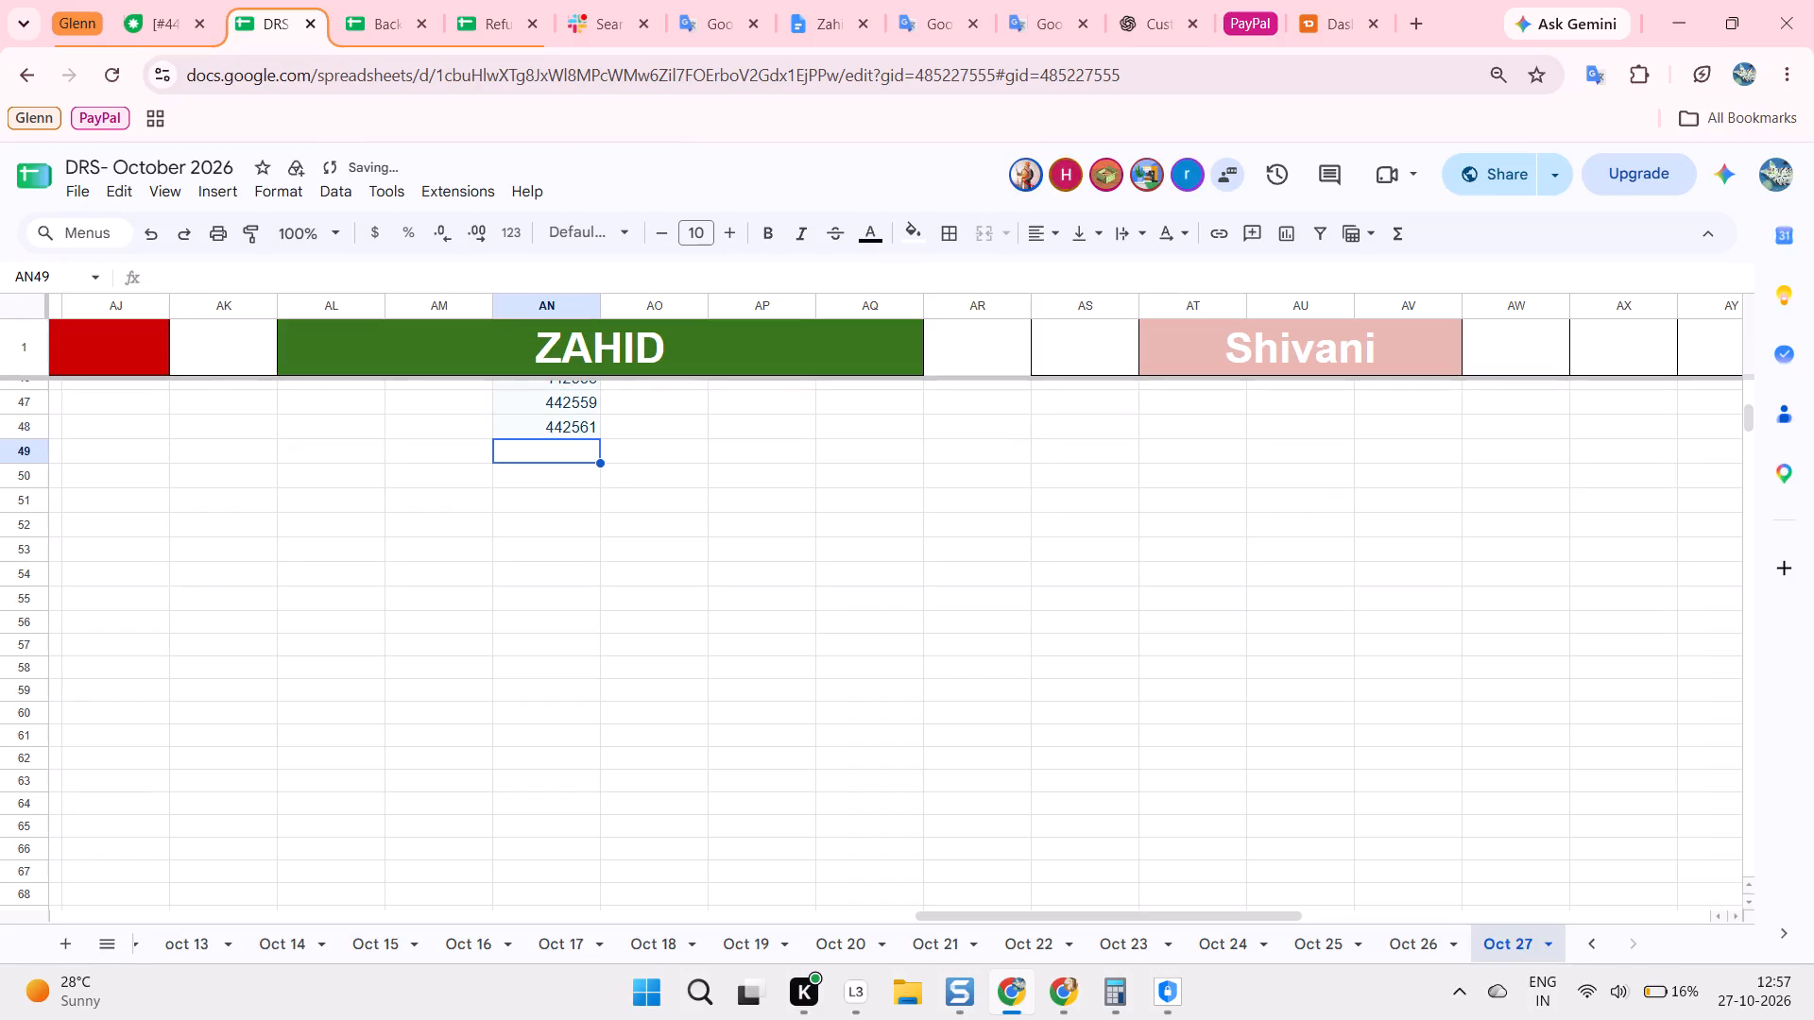
Return to ticket 442561 in Freshdesk.
{"action": "left_click", "coordinate": [178, 0]}
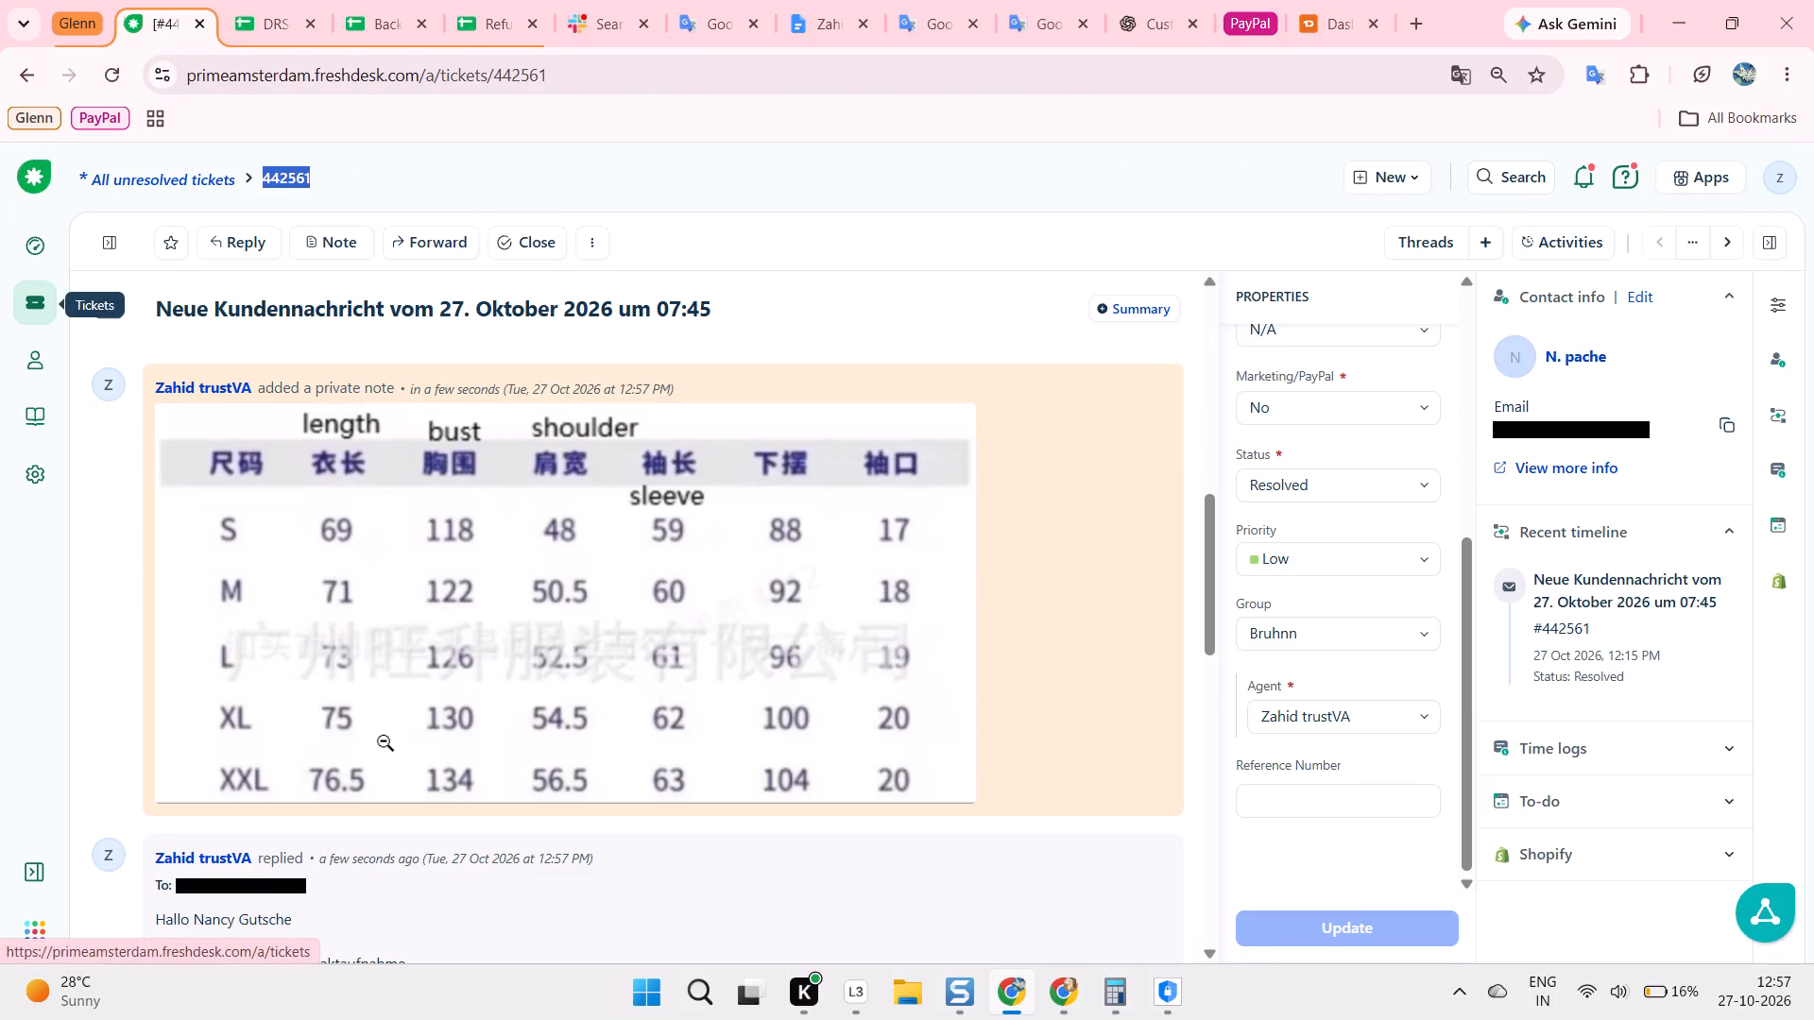
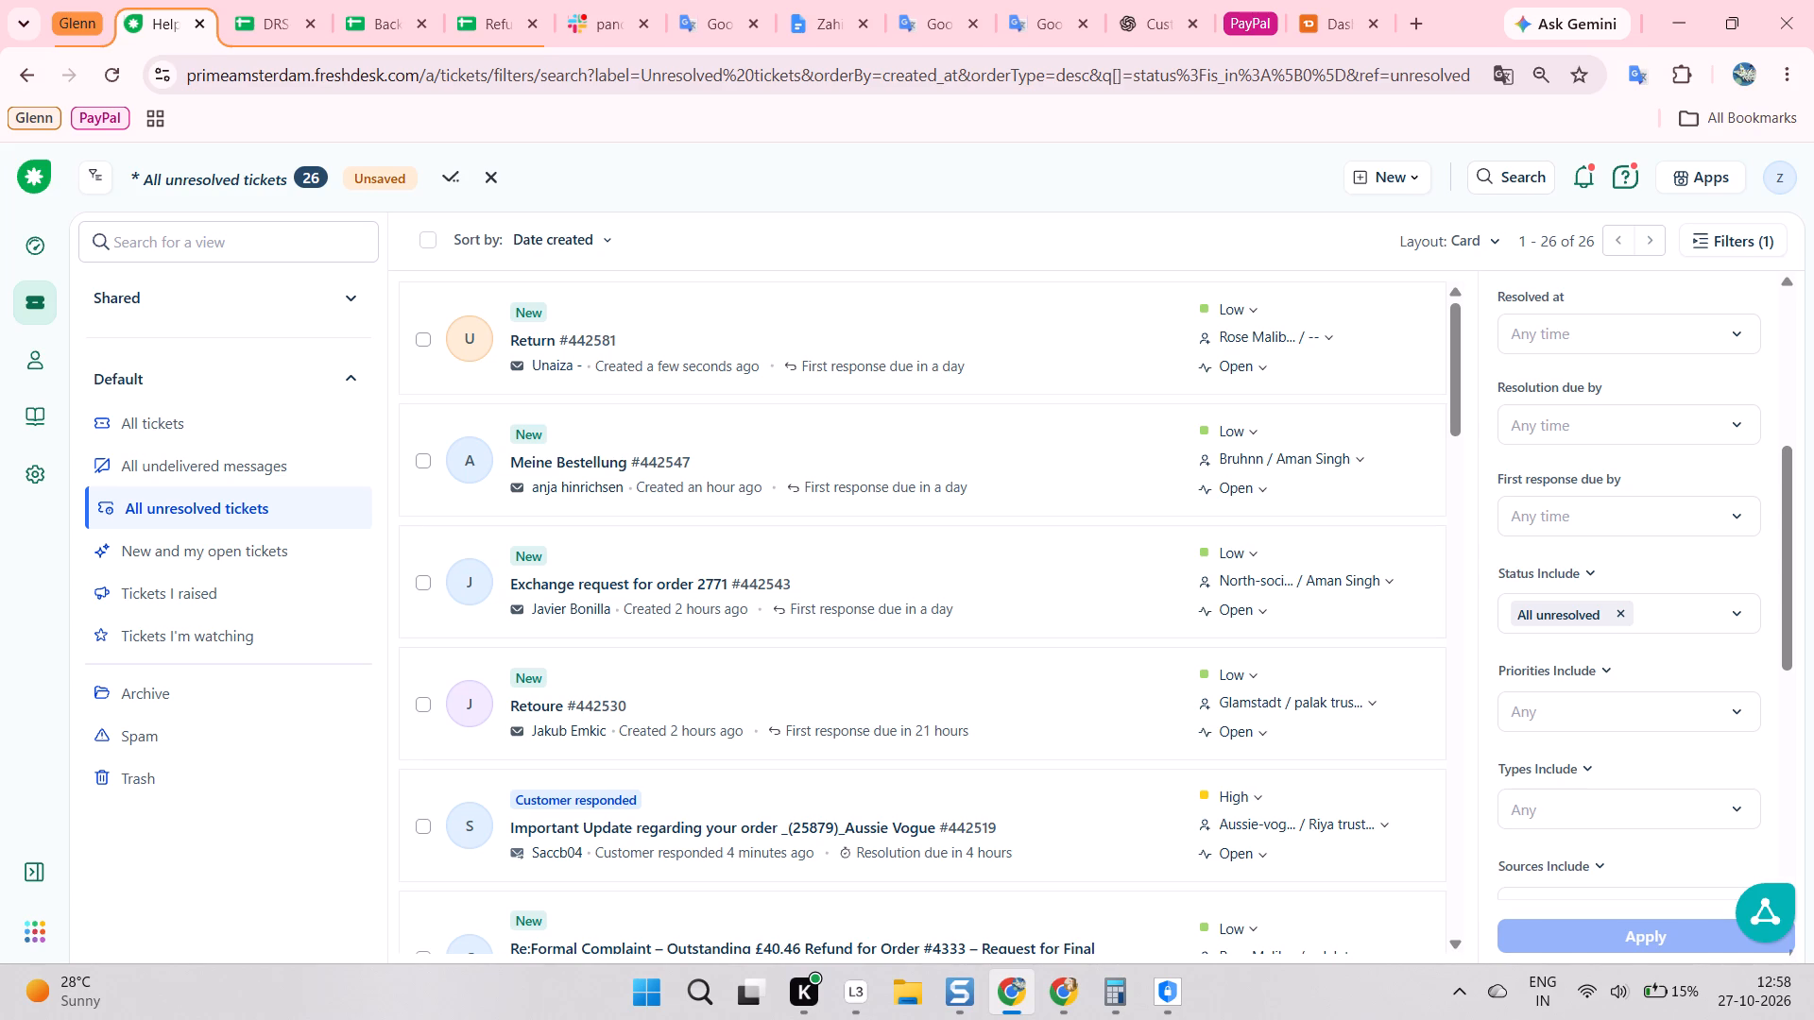
Look through the list of all unresolved tickets, sorted by date created, for tickets to handle.
{"action": "scroll", "coordinate": [1507, 951], "scroll_direction": "down", "scroll_amount": 3}
{"action": "scroll", "coordinate": [943, 677], "scroll_direction": "down", "scroll_amount": 4}
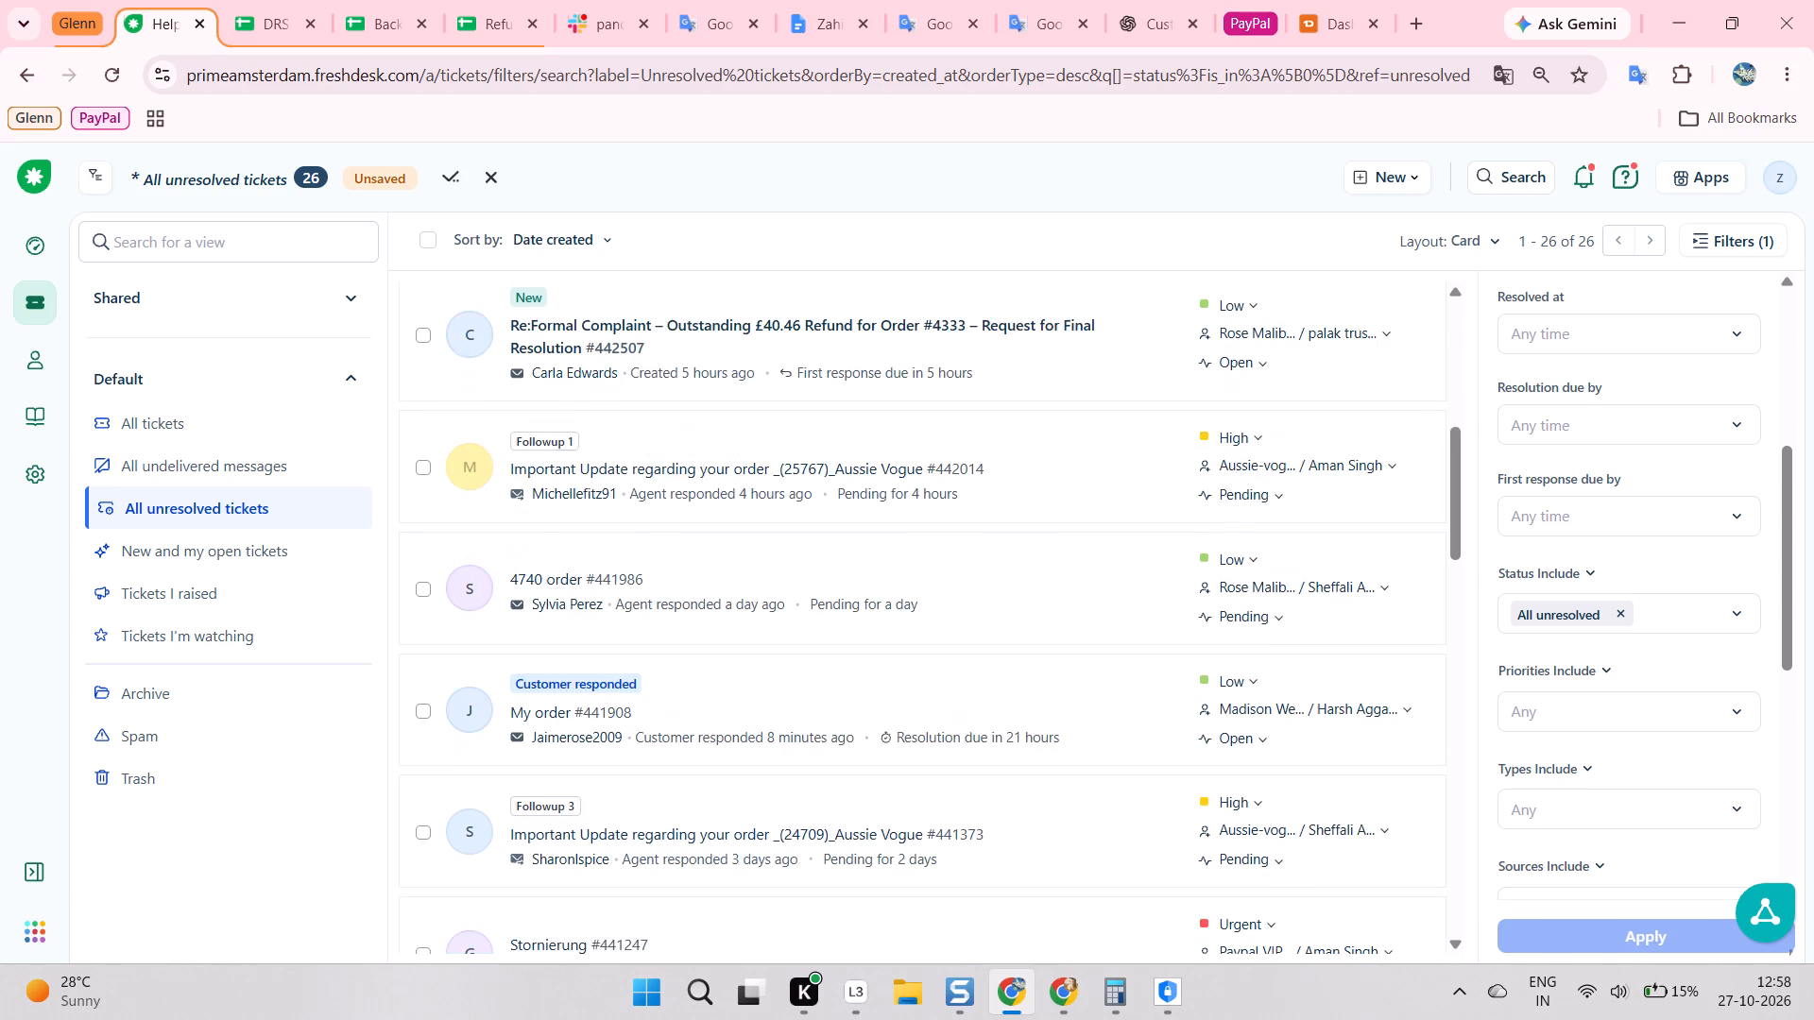
{"action": "scroll", "coordinate": [912, 637], "scroll_direction": "down", "scroll_amount": 4}
{"action": "scroll", "coordinate": [796, 483], "scroll_direction": "down", "scroll_amount": 17}
{"action": "scroll", "coordinate": [813, 529], "scroll_direction": "up", "scroll_amount": 13}
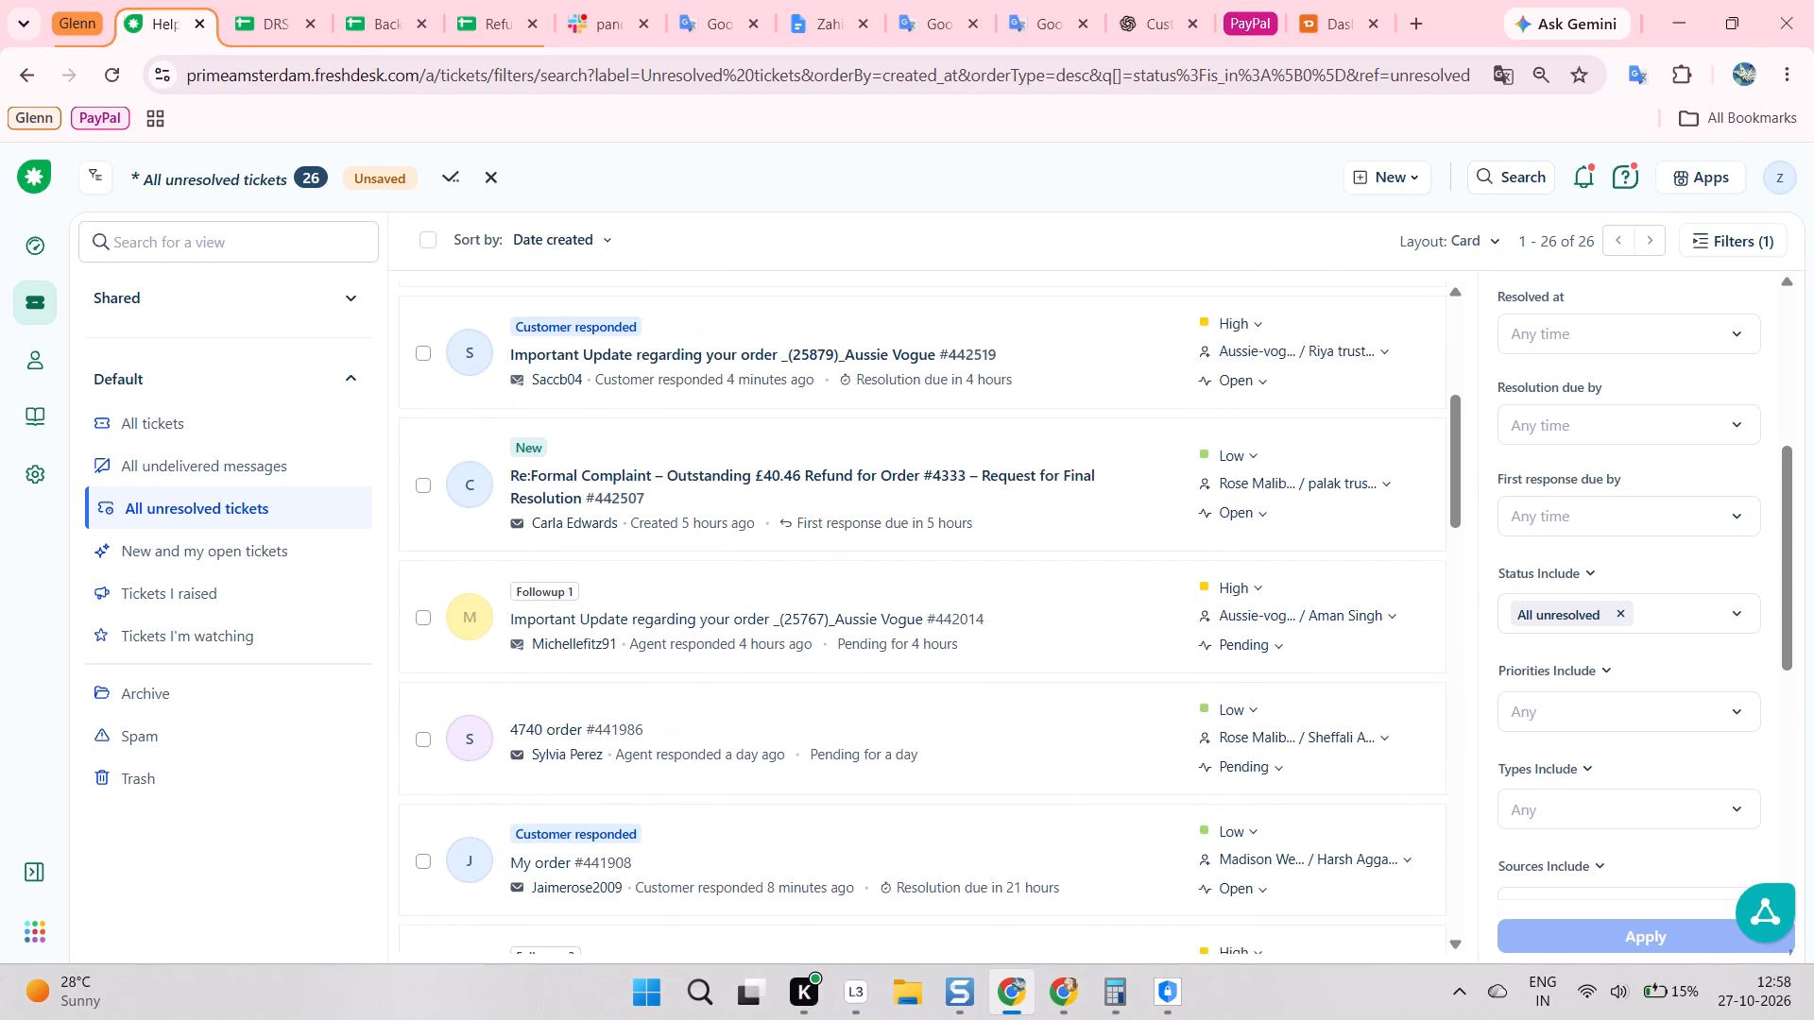
{"action": "left_click", "coordinate": [29, 304]}
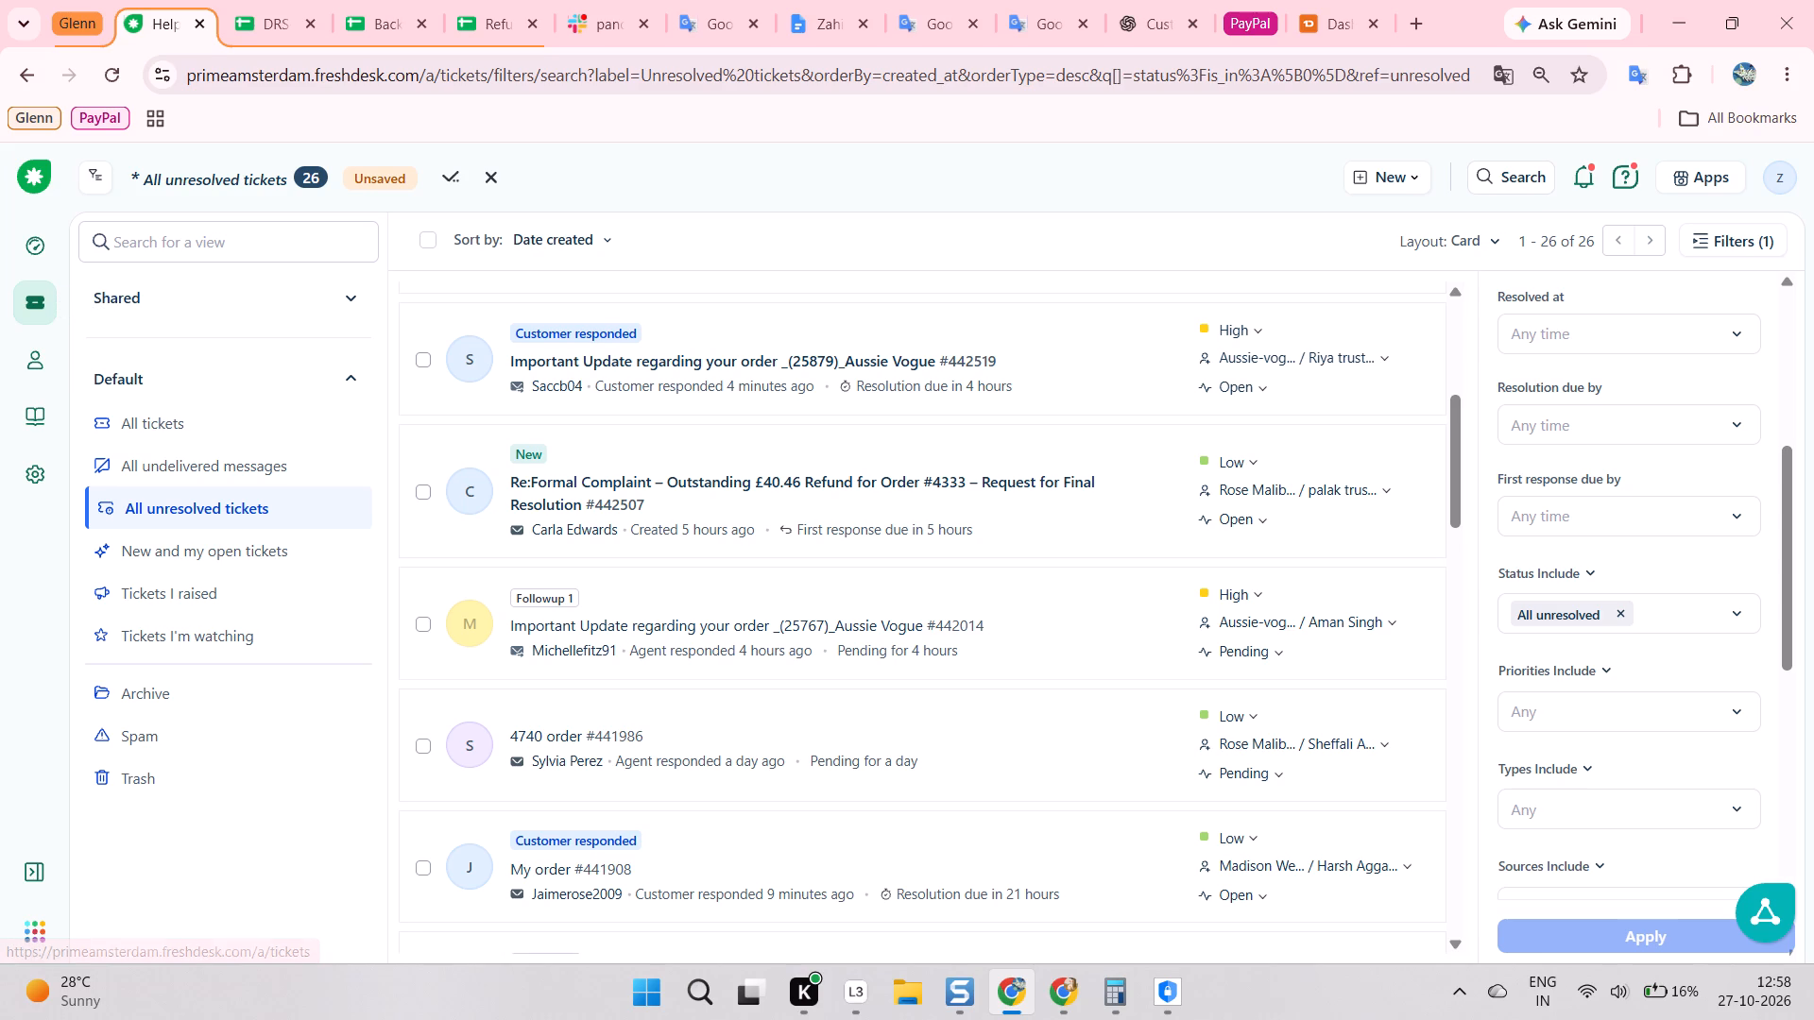
{"action": "scroll", "coordinate": [642, 331], "scroll_direction": "down", "scroll_amount": 11}
{"action": "scroll", "coordinate": [691, 500], "scroll_direction": "down", "scroll_amount": 6}
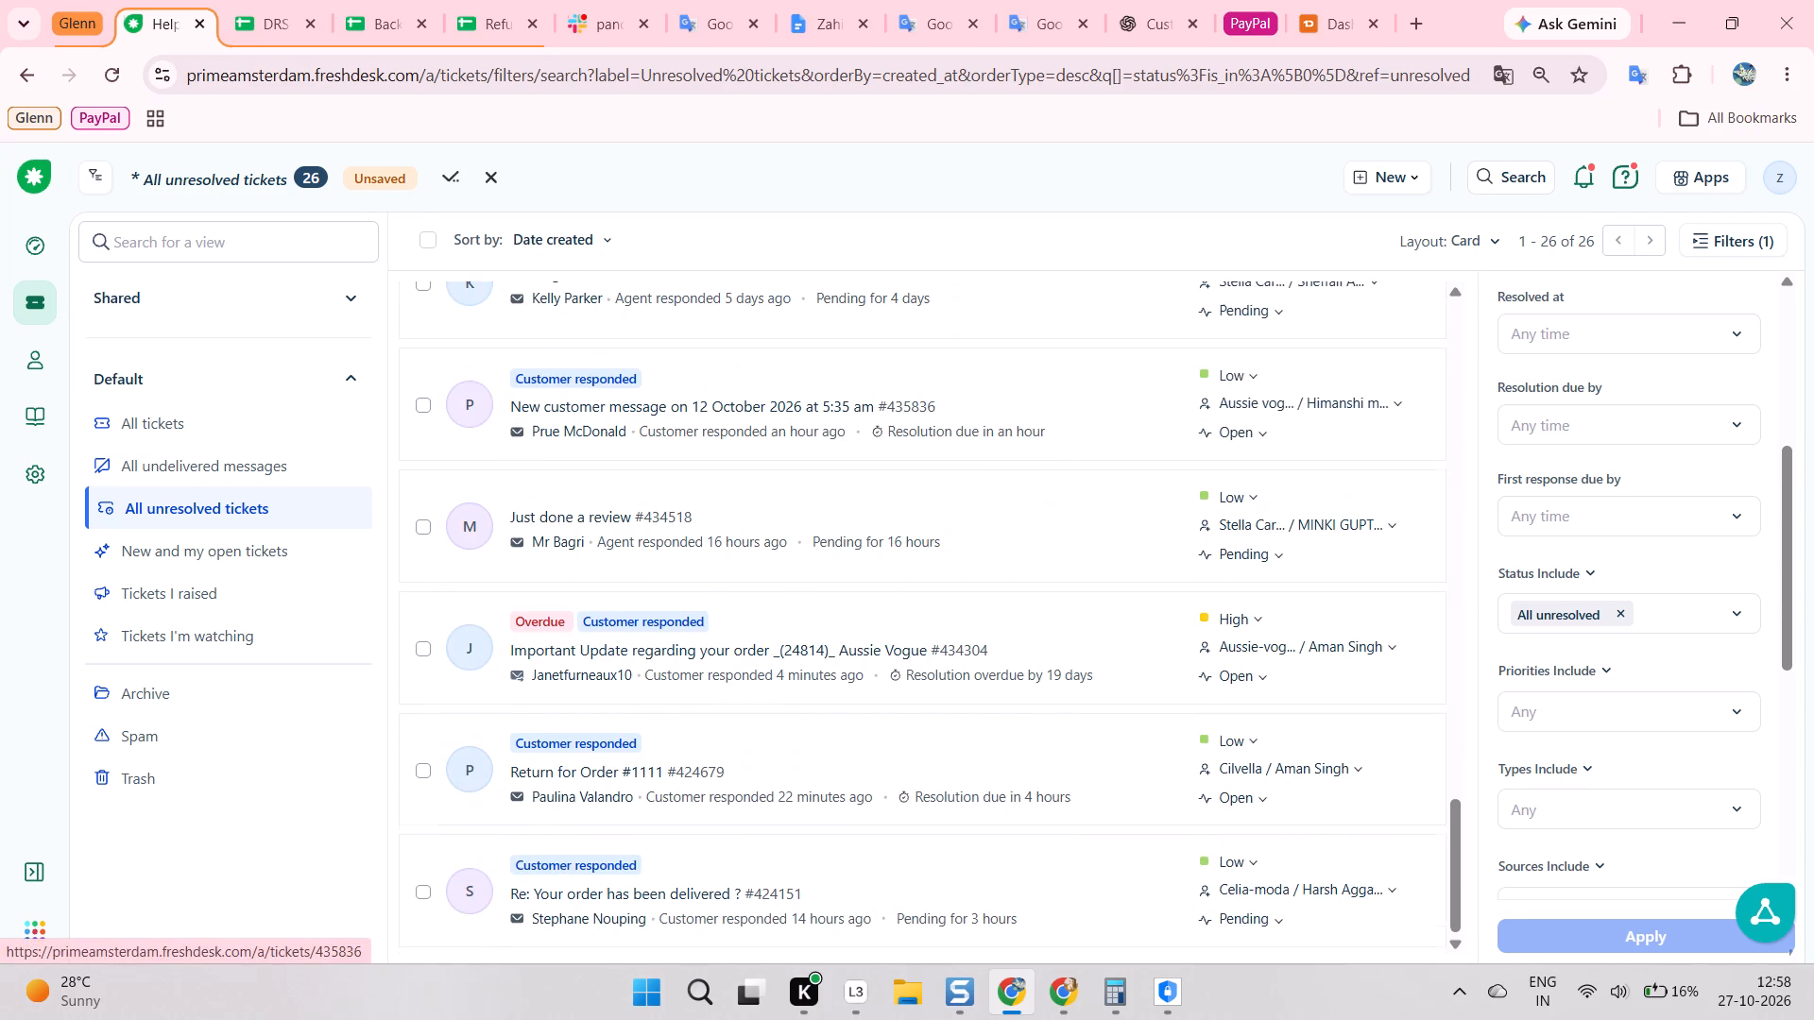
{"action": "scroll", "coordinate": [727, 467], "scroll_direction": "down", "scroll_amount": 7}
{"action": "scroll", "coordinate": [730, 556], "scroll_direction": "up", "scroll_amount": 17}
{"action": "scroll", "coordinate": [751, 547], "scroll_direction": "up", "scroll_amount": 4}
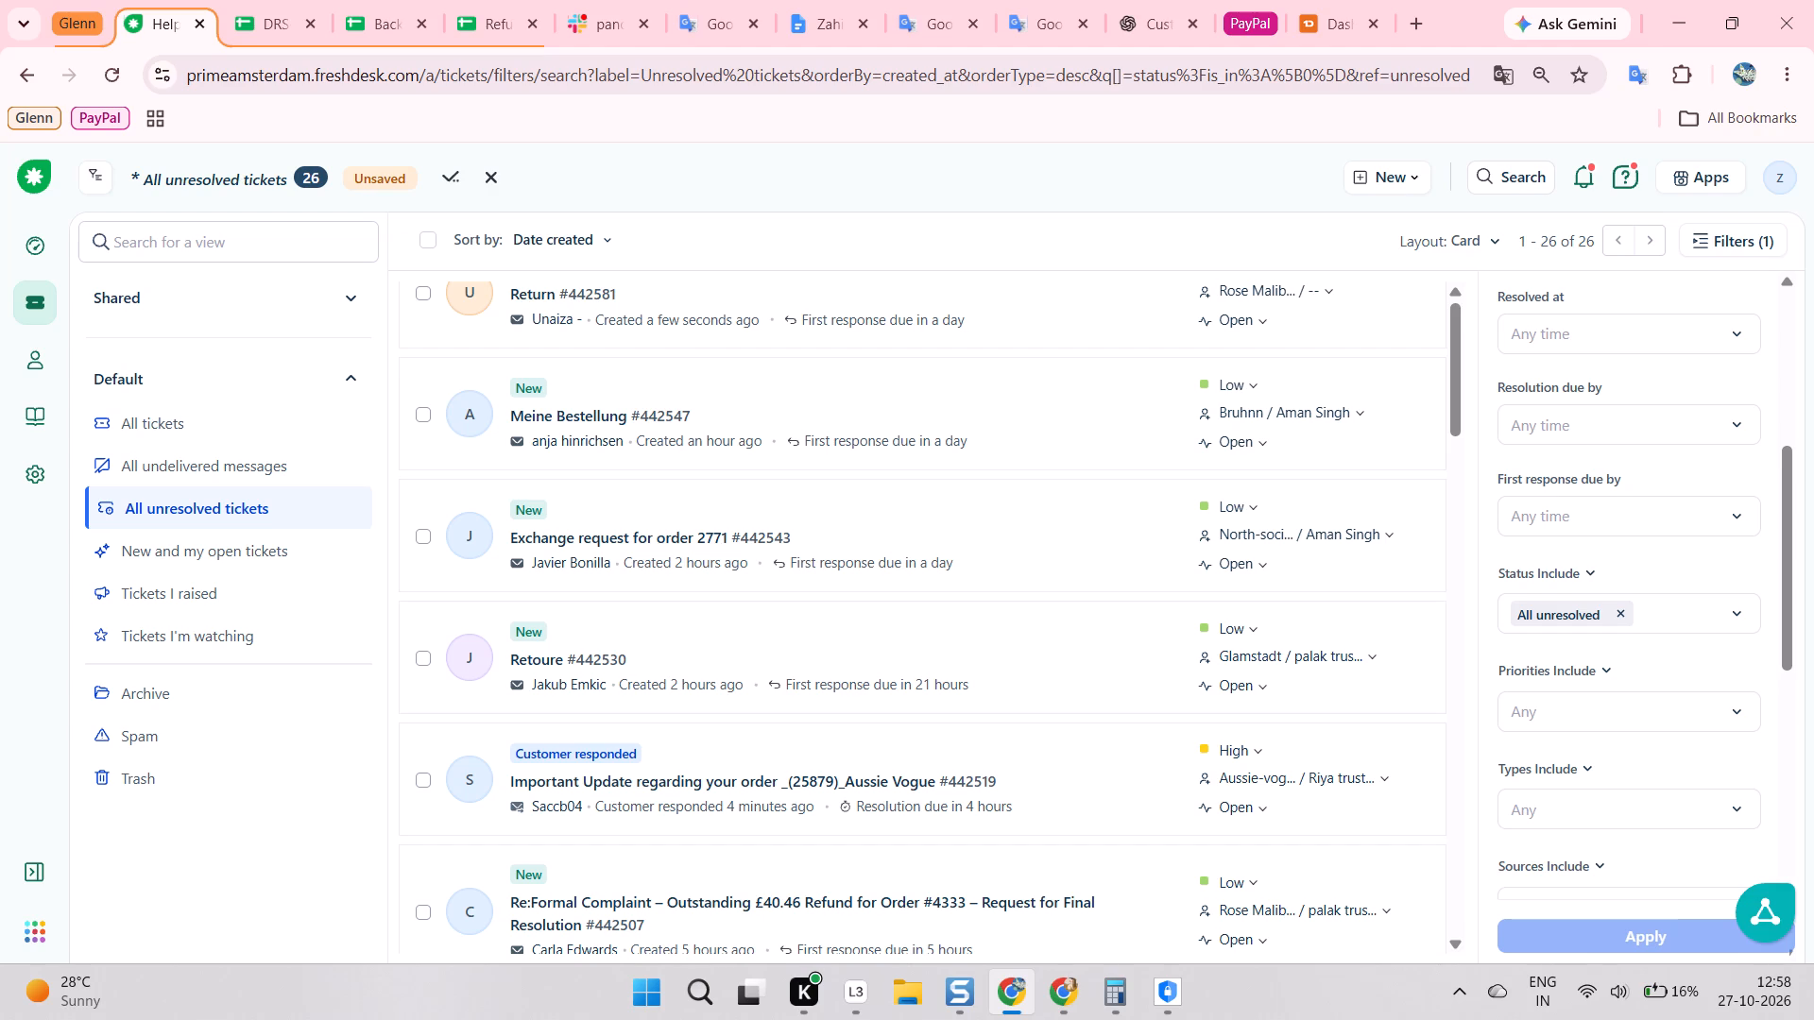
{"action": "scroll", "coordinate": [727, 503], "scroll_direction": "up", "scroll_amount": 4}
{"action": "scroll", "coordinate": [795, 514], "scroll_direction": "down", "scroll_amount": 7}
{"action": "scroll", "coordinate": [815, 498], "scroll_direction": "up", "scroll_amount": 15}
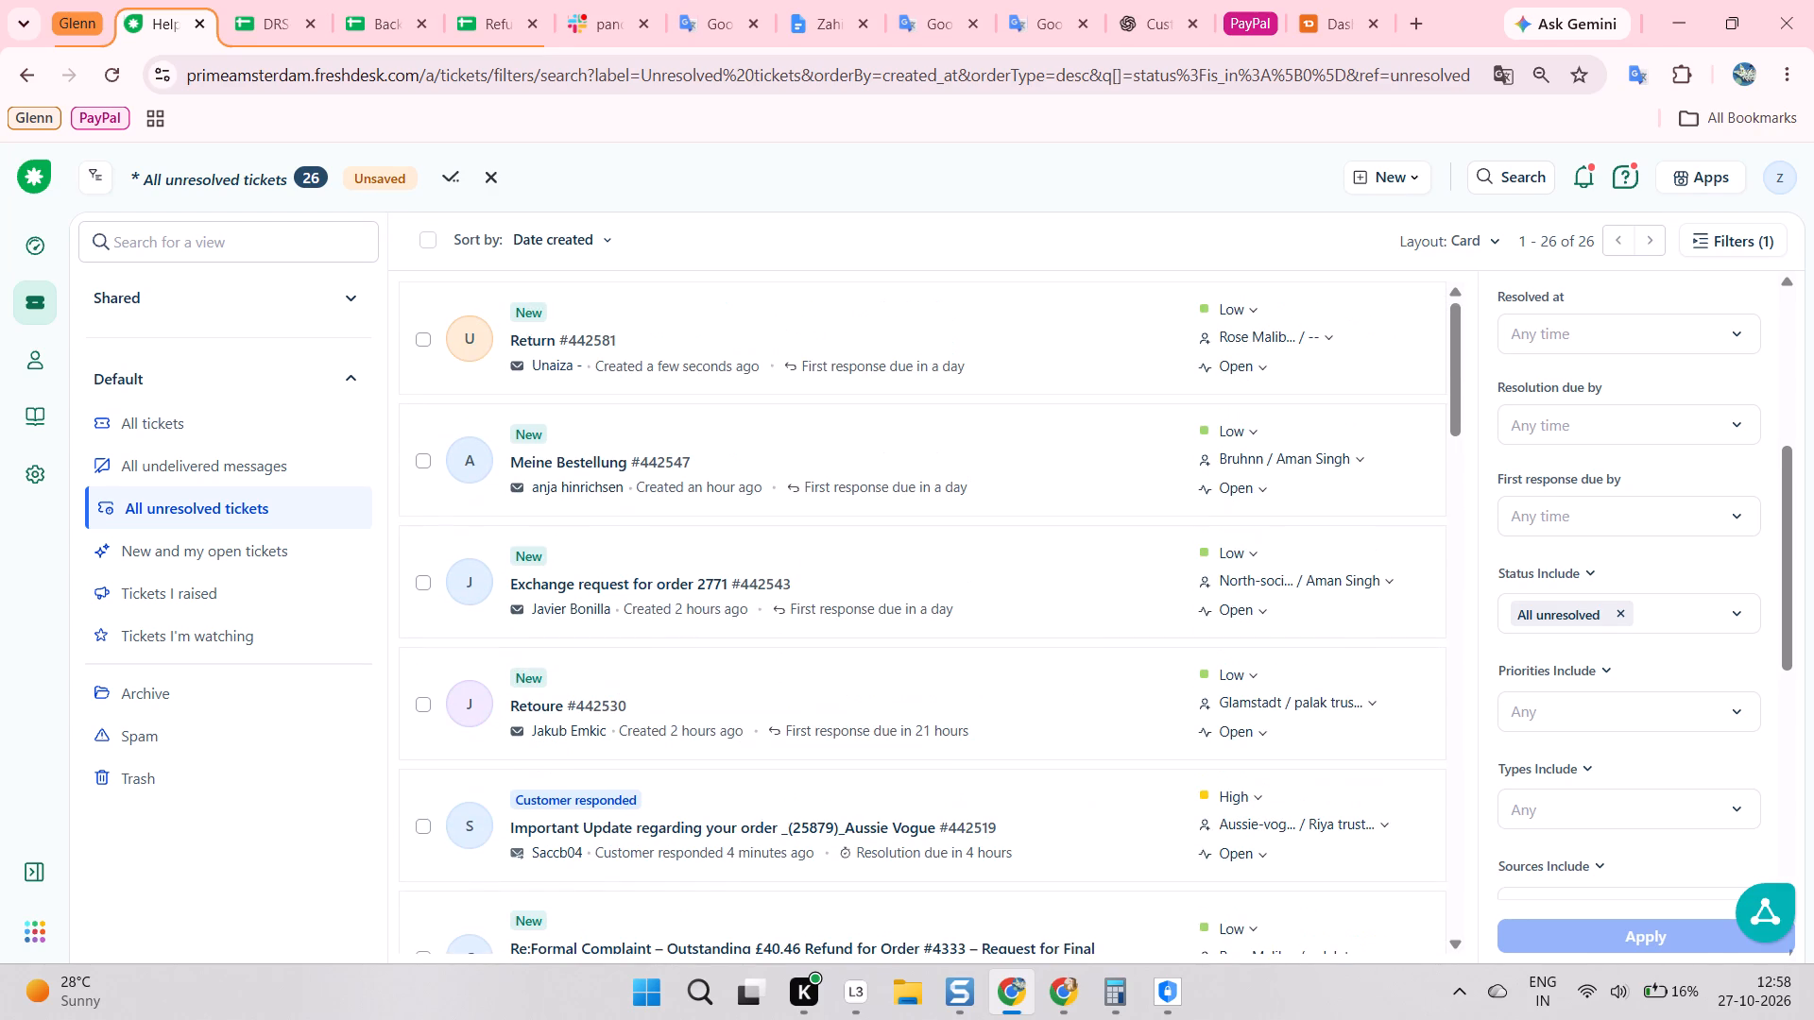
{"action": "scroll", "coordinate": [827, 490], "scroll_direction": "up", "scroll_amount": 2}
{"action": "scroll", "coordinate": [664, 468], "scroll_direction": "up", "scroll_amount": 6}
{"action": "left_click", "coordinate": [842, 210]}
Go through the dashboard to the unresolved tickets assigned to me and open ticket 438137.
{"action": "left_click", "coordinate": [48, 254]}
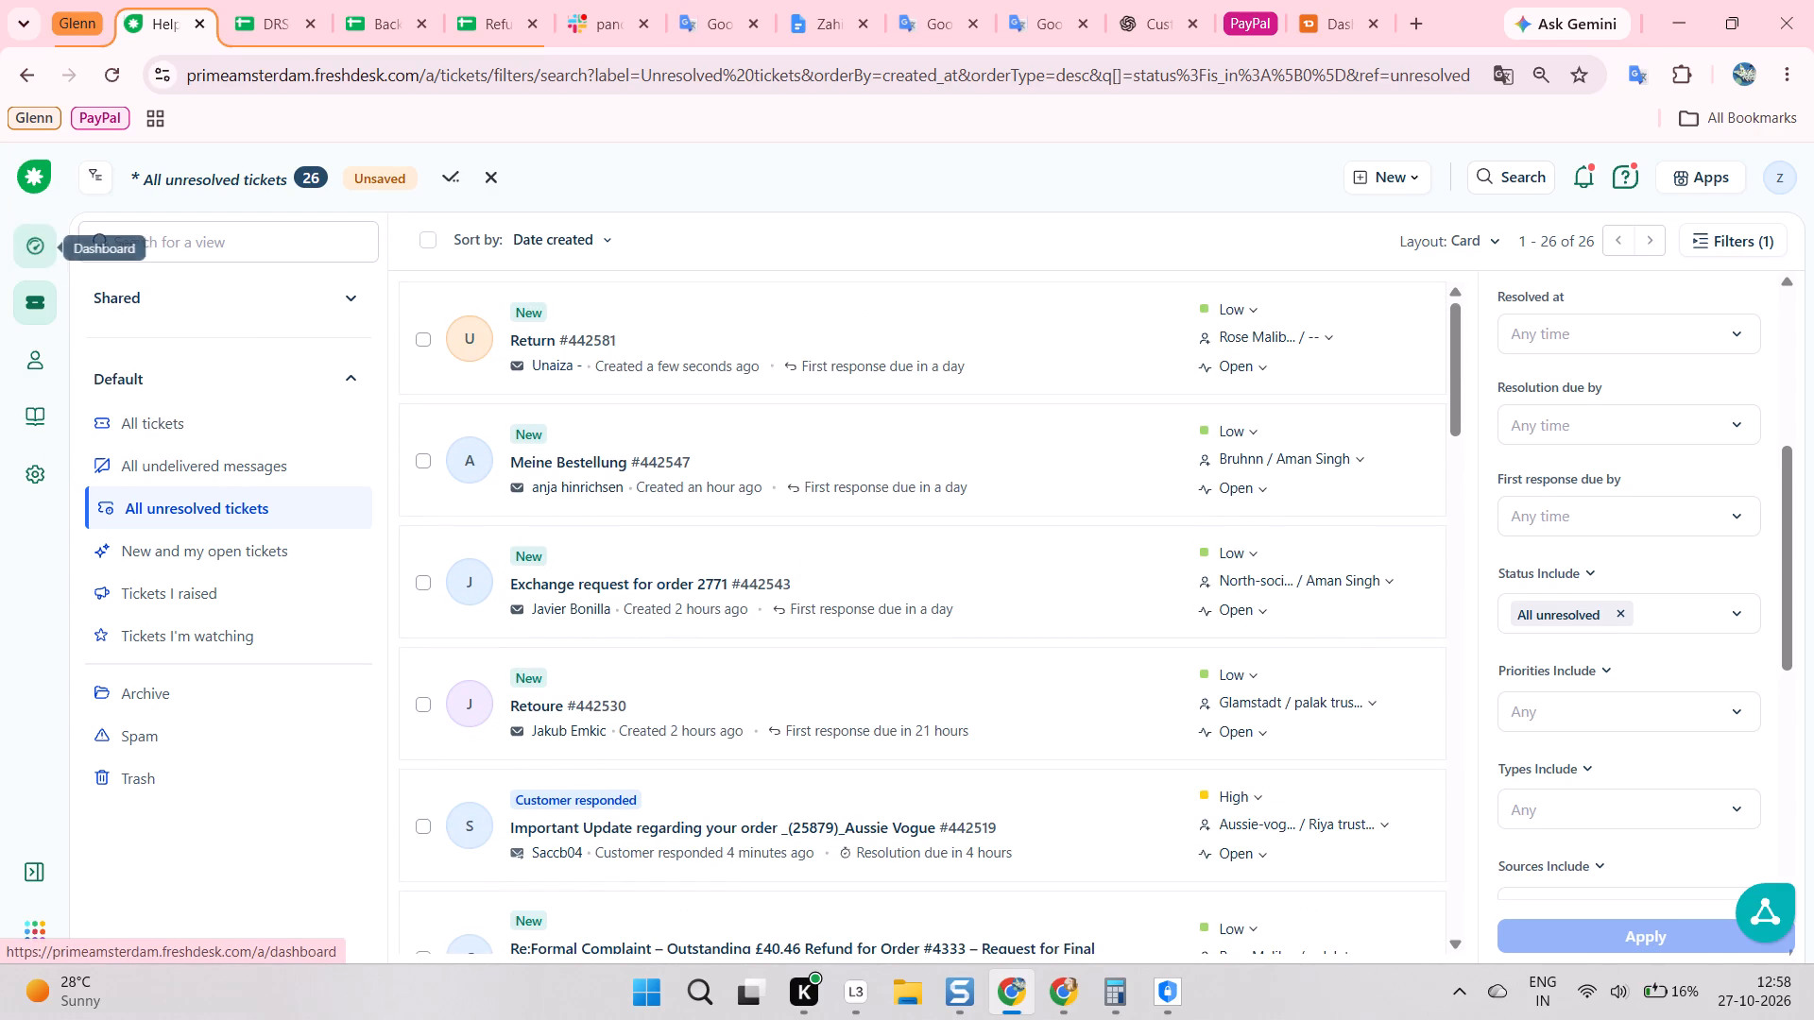
{"action": "left_click", "coordinate": [178, 340]}
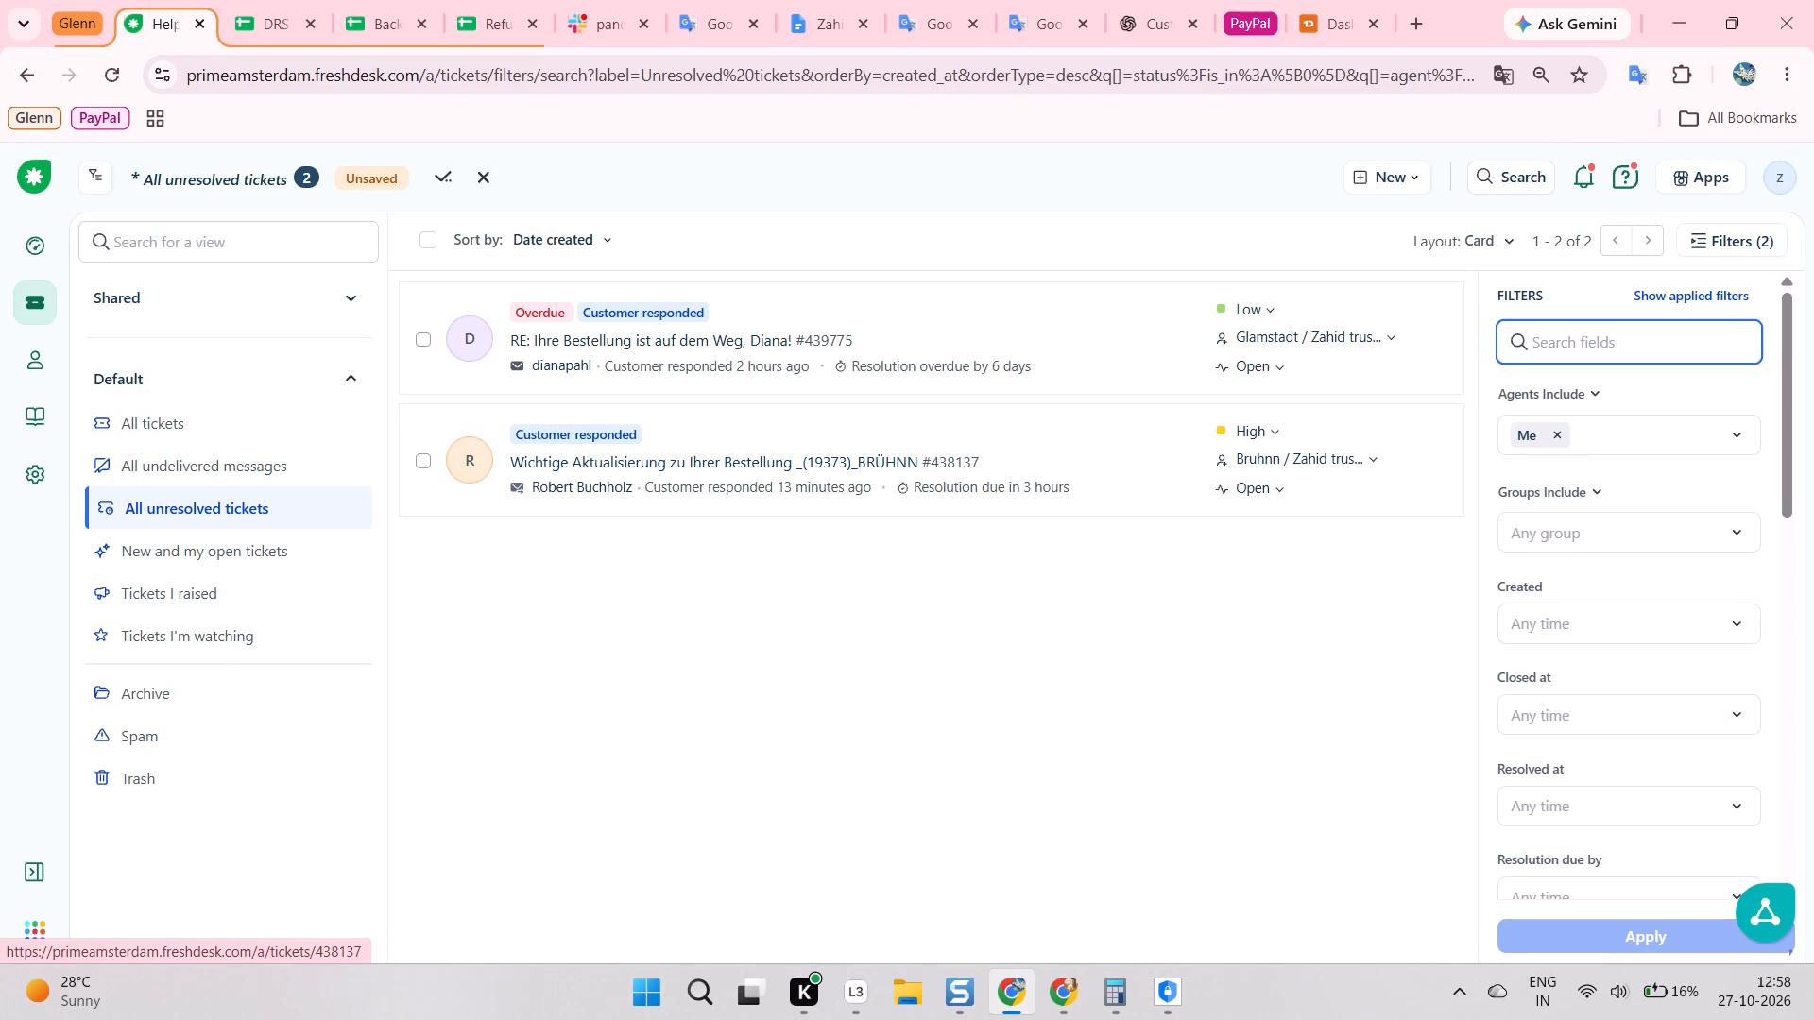
{"action": "left_click", "coordinate": [740, 465]}
{"action": "scroll", "coordinate": [550, 572], "scroll_direction": "down", "scroll_amount": 10}
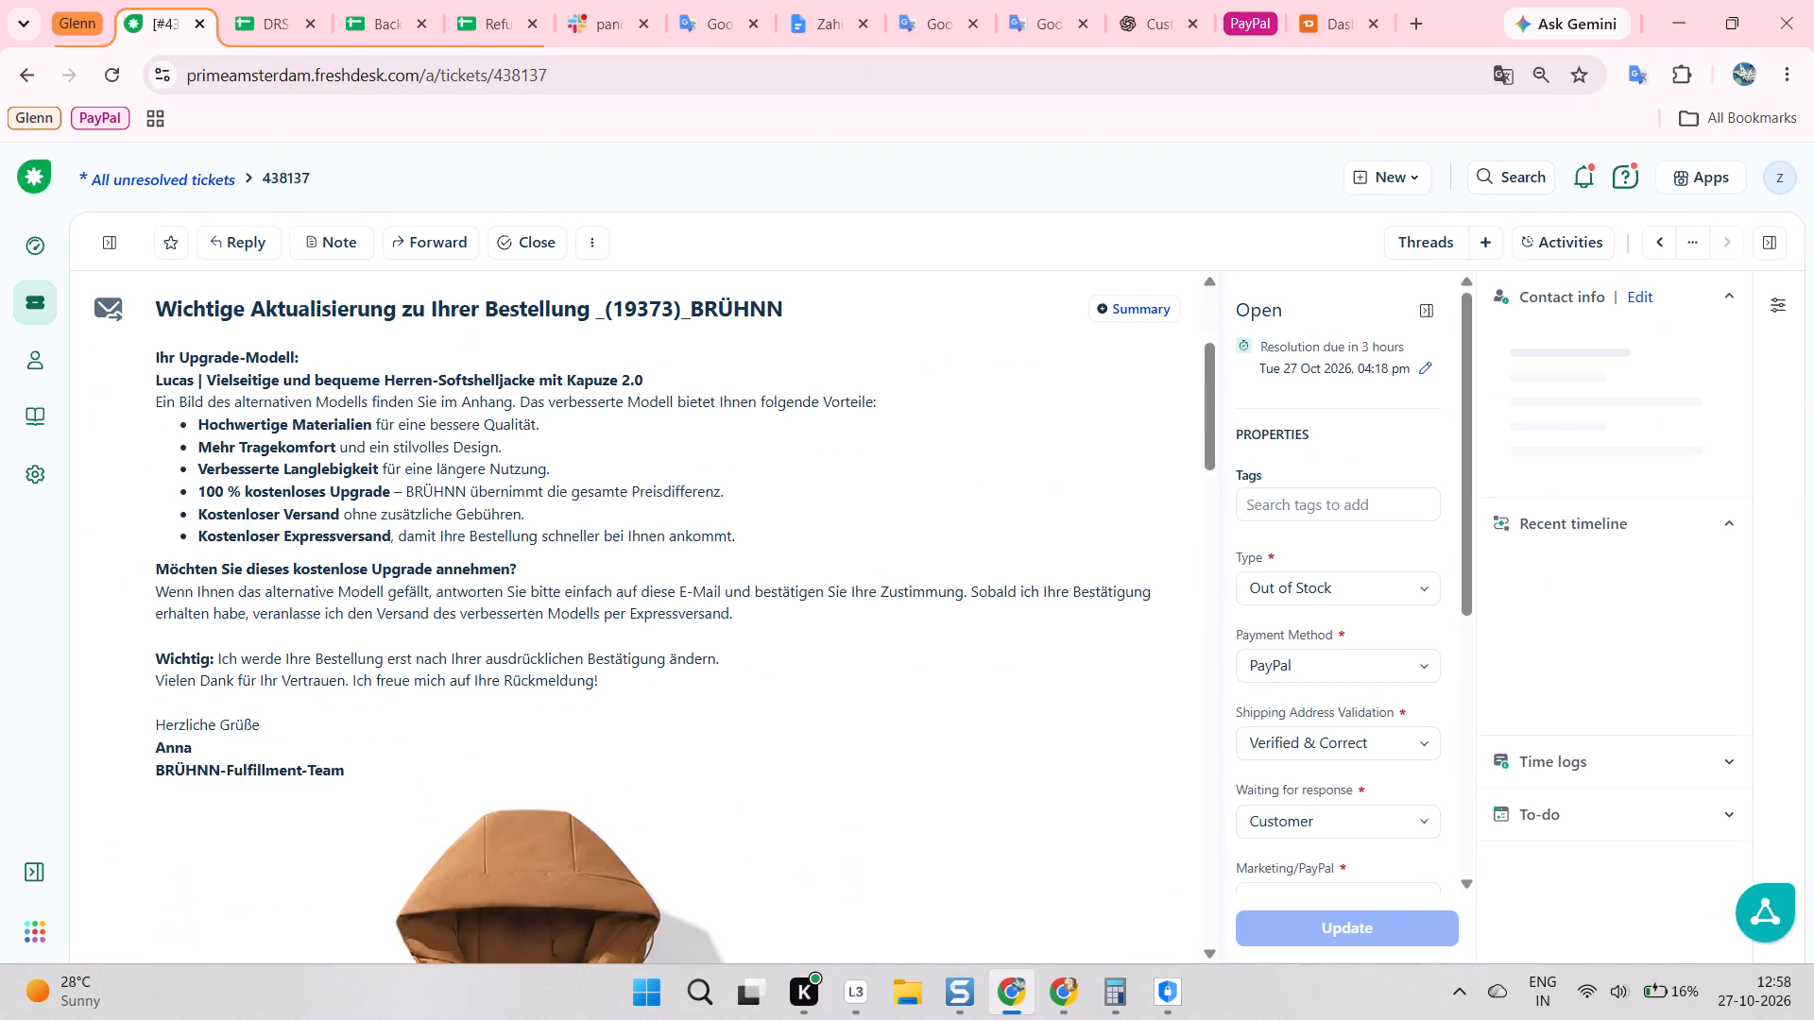
{"action": "scroll", "coordinate": [530, 572], "scroll_direction": "down", "scroll_amount": 13}
{"action": "scroll", "coordinate": [571, 572], "scroll_direction": "up", "scroll_amount": 3}
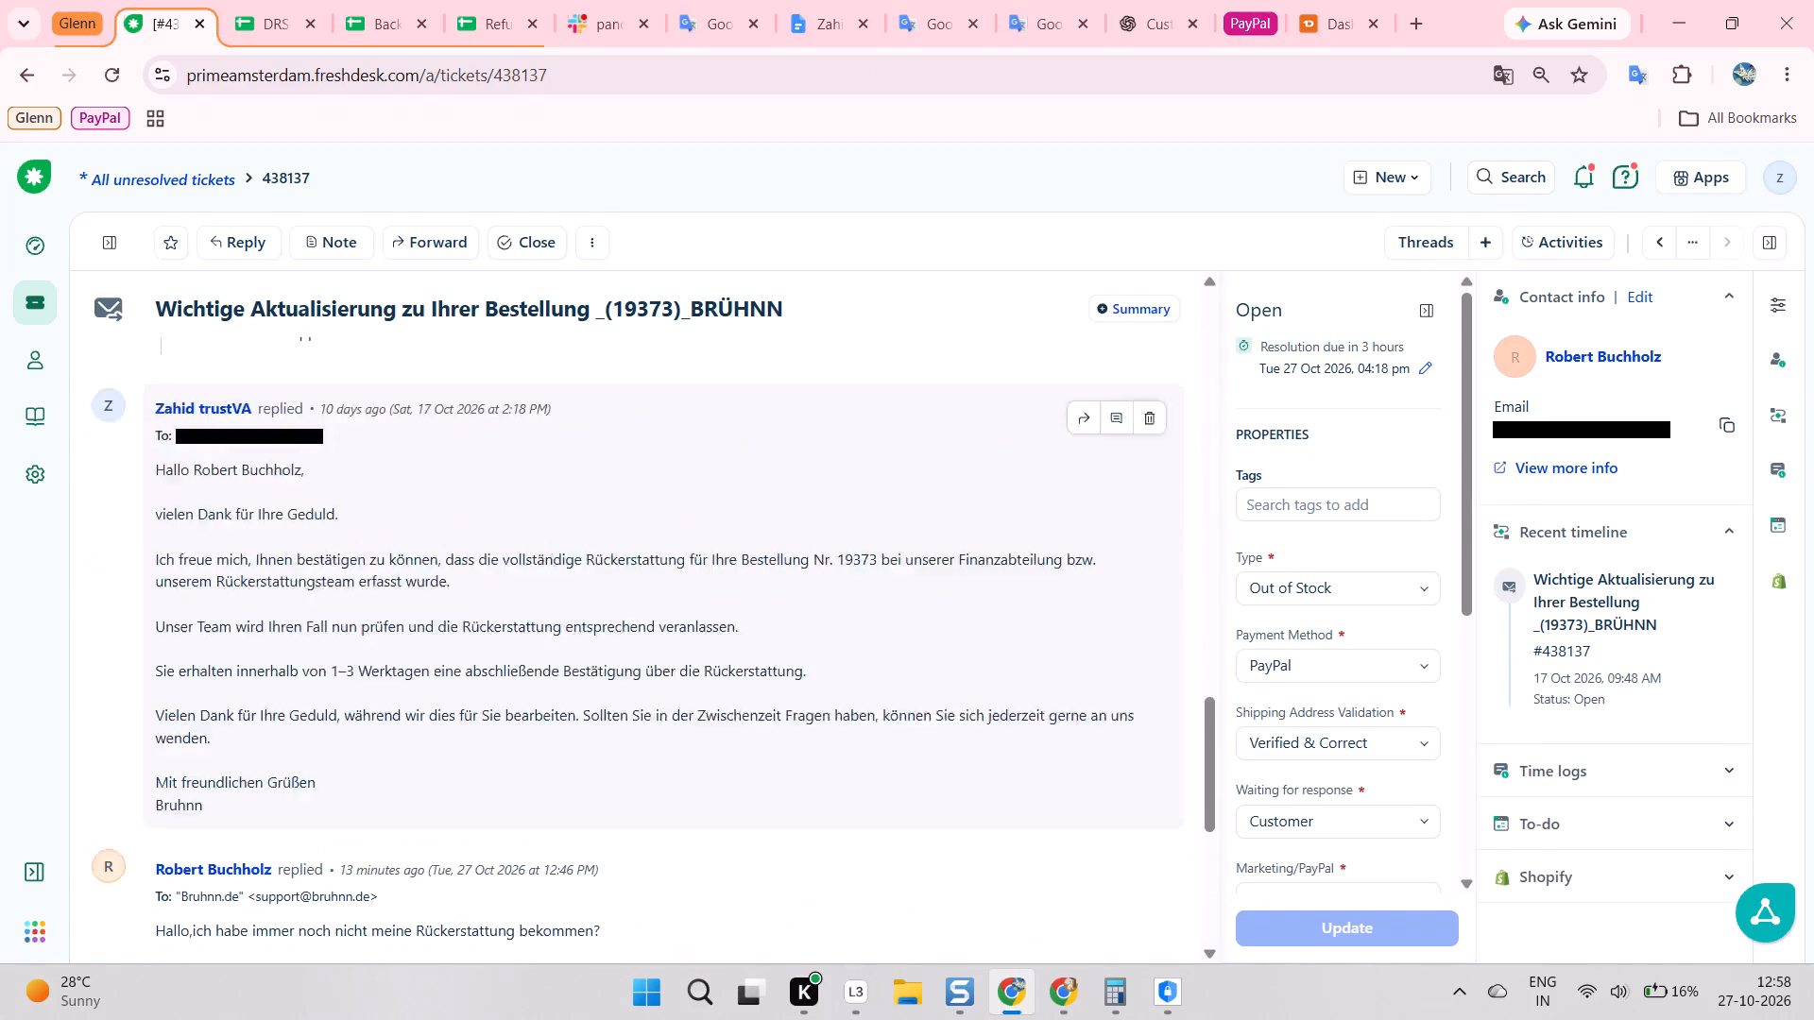
{"action": "scroll", "coordinate": [574, 566], "scroll_direction": "up", "scroll_amount": 1}
{"action": "scroll", "coordinate": [646, 560], "scroll_direction": "down", "scroll_amount": 1}
{"action": "scroll", "coordinate": [639, 564], "scroll_direction": "up", "scroll_amount": 2}
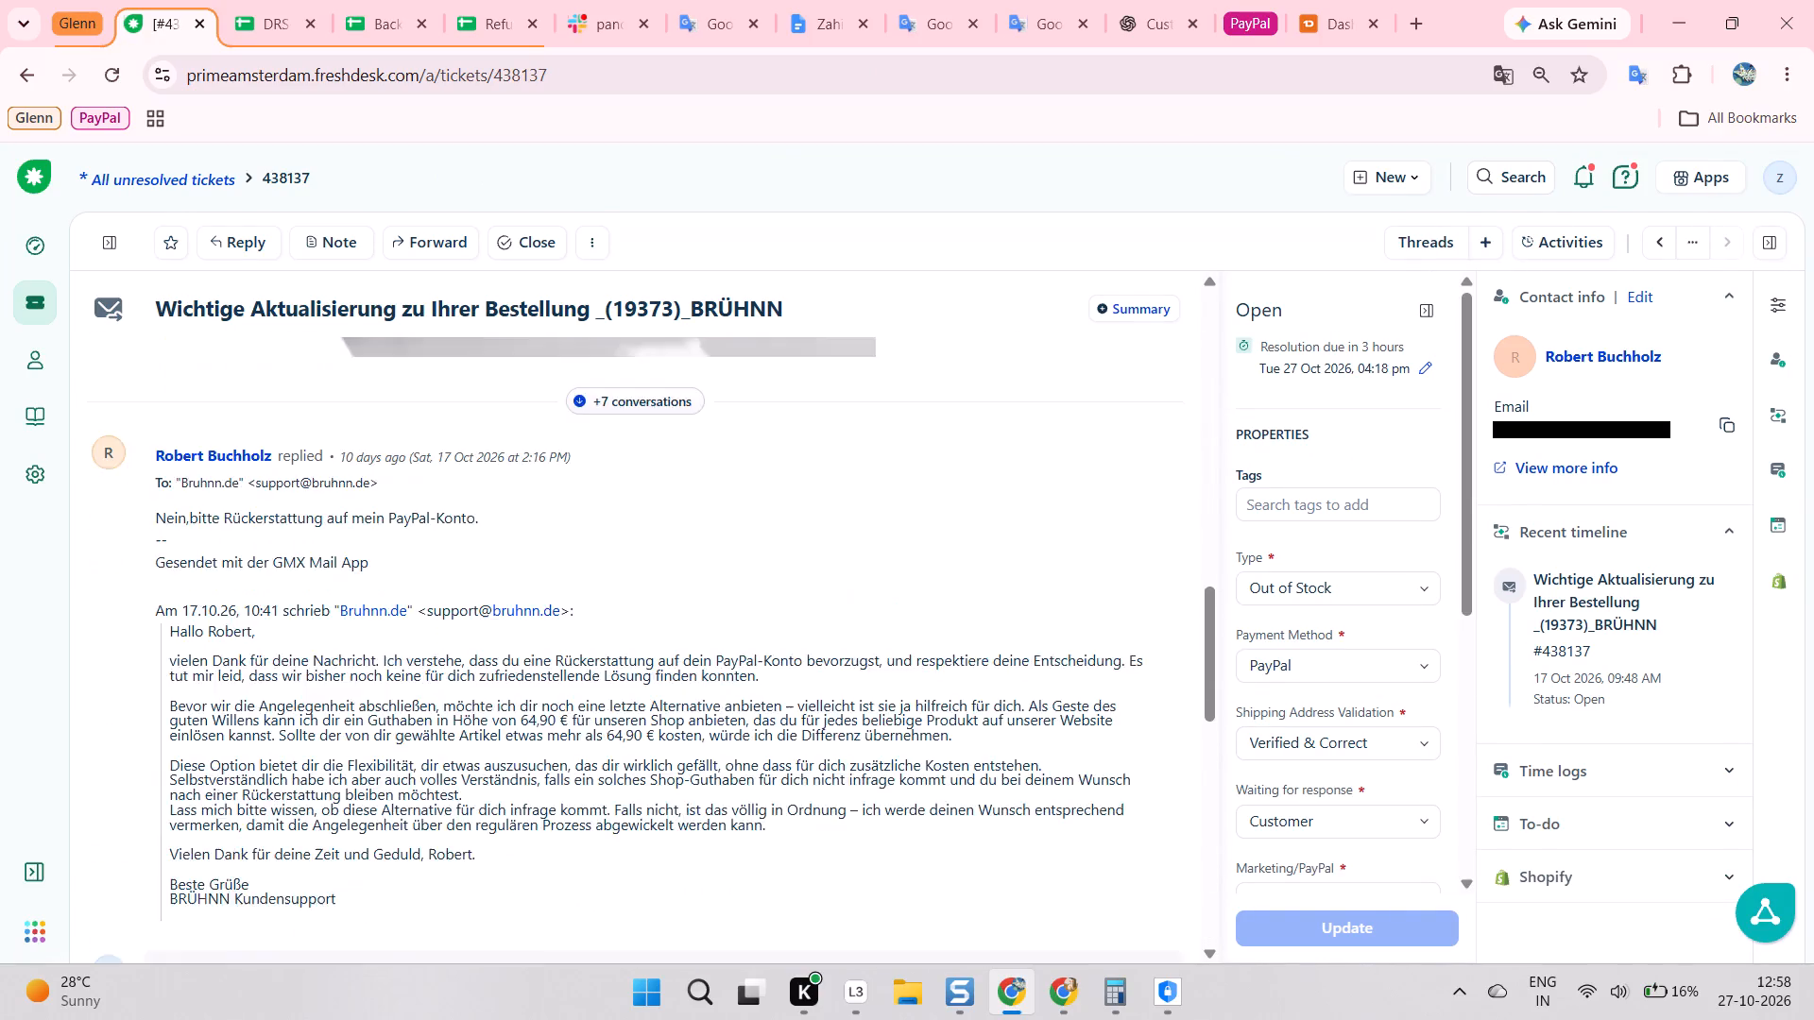
{"action": "scroll", "coordinate": [639, 564], "scroll_direction": "up", "scroll_amount": 3}
{"action": "scroll", "coordinate": [634, 606], "scroll_direction": "down", "scroll_amount": 6}
Translate the page of ticket 438137 to English.
{"action": "right_click", "coordinate": [748, 487]}
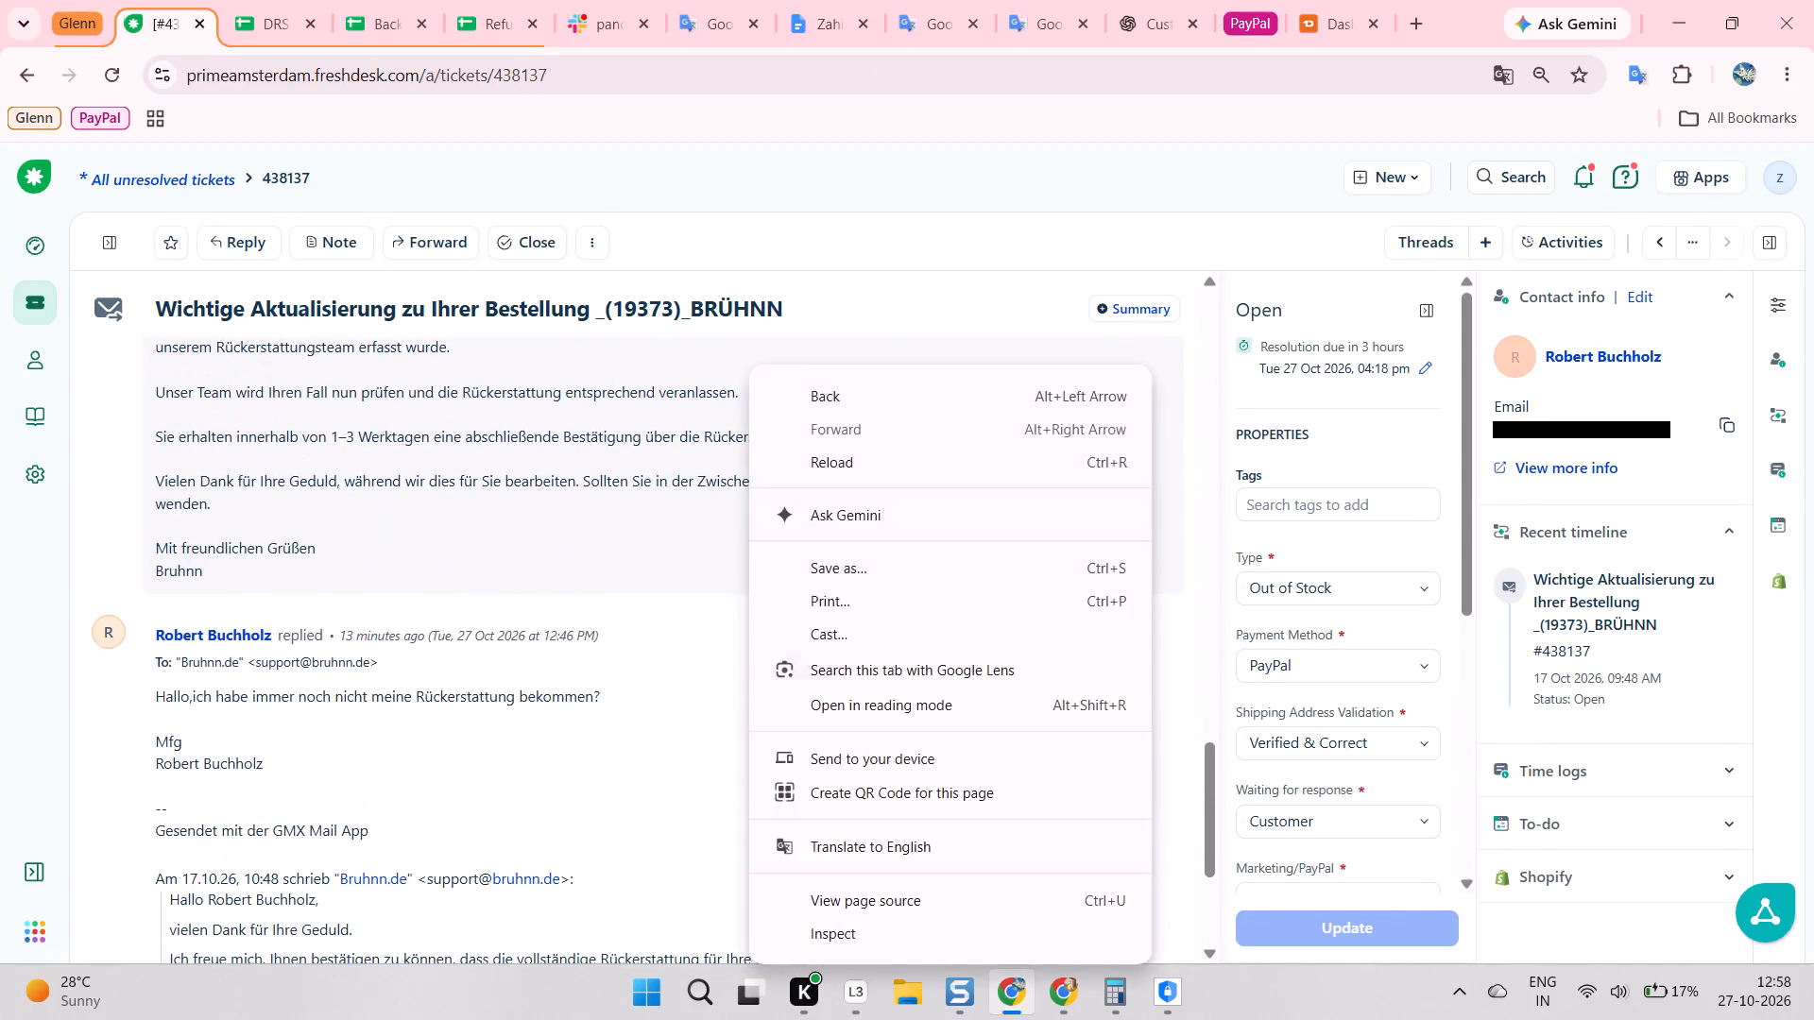
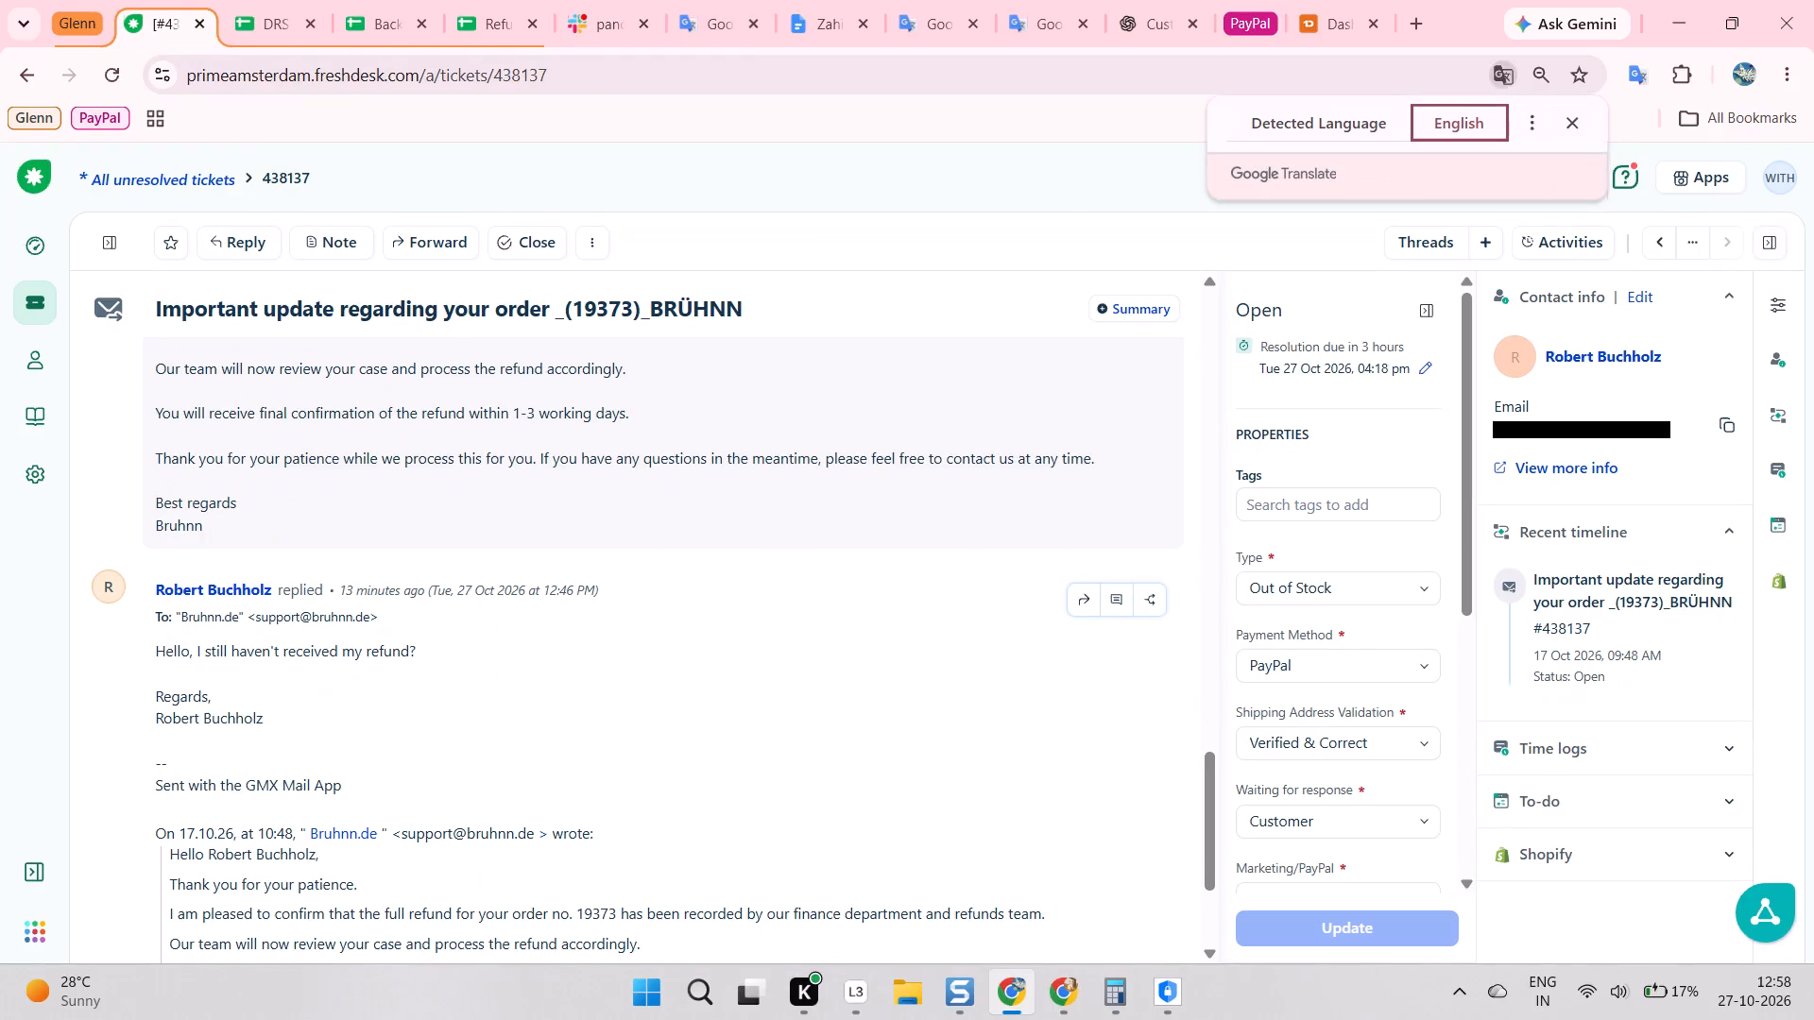
Switch the translated page of ticket 438137 back to its original German.
{"action": "scroll", "coordinate": [621, 756], "scroll_direction": "up", "scroll_amount": 3}
{"action": "scroll", "coordinate": [594, 620], "scroll_direction": "down", "scroll_amount": 3}
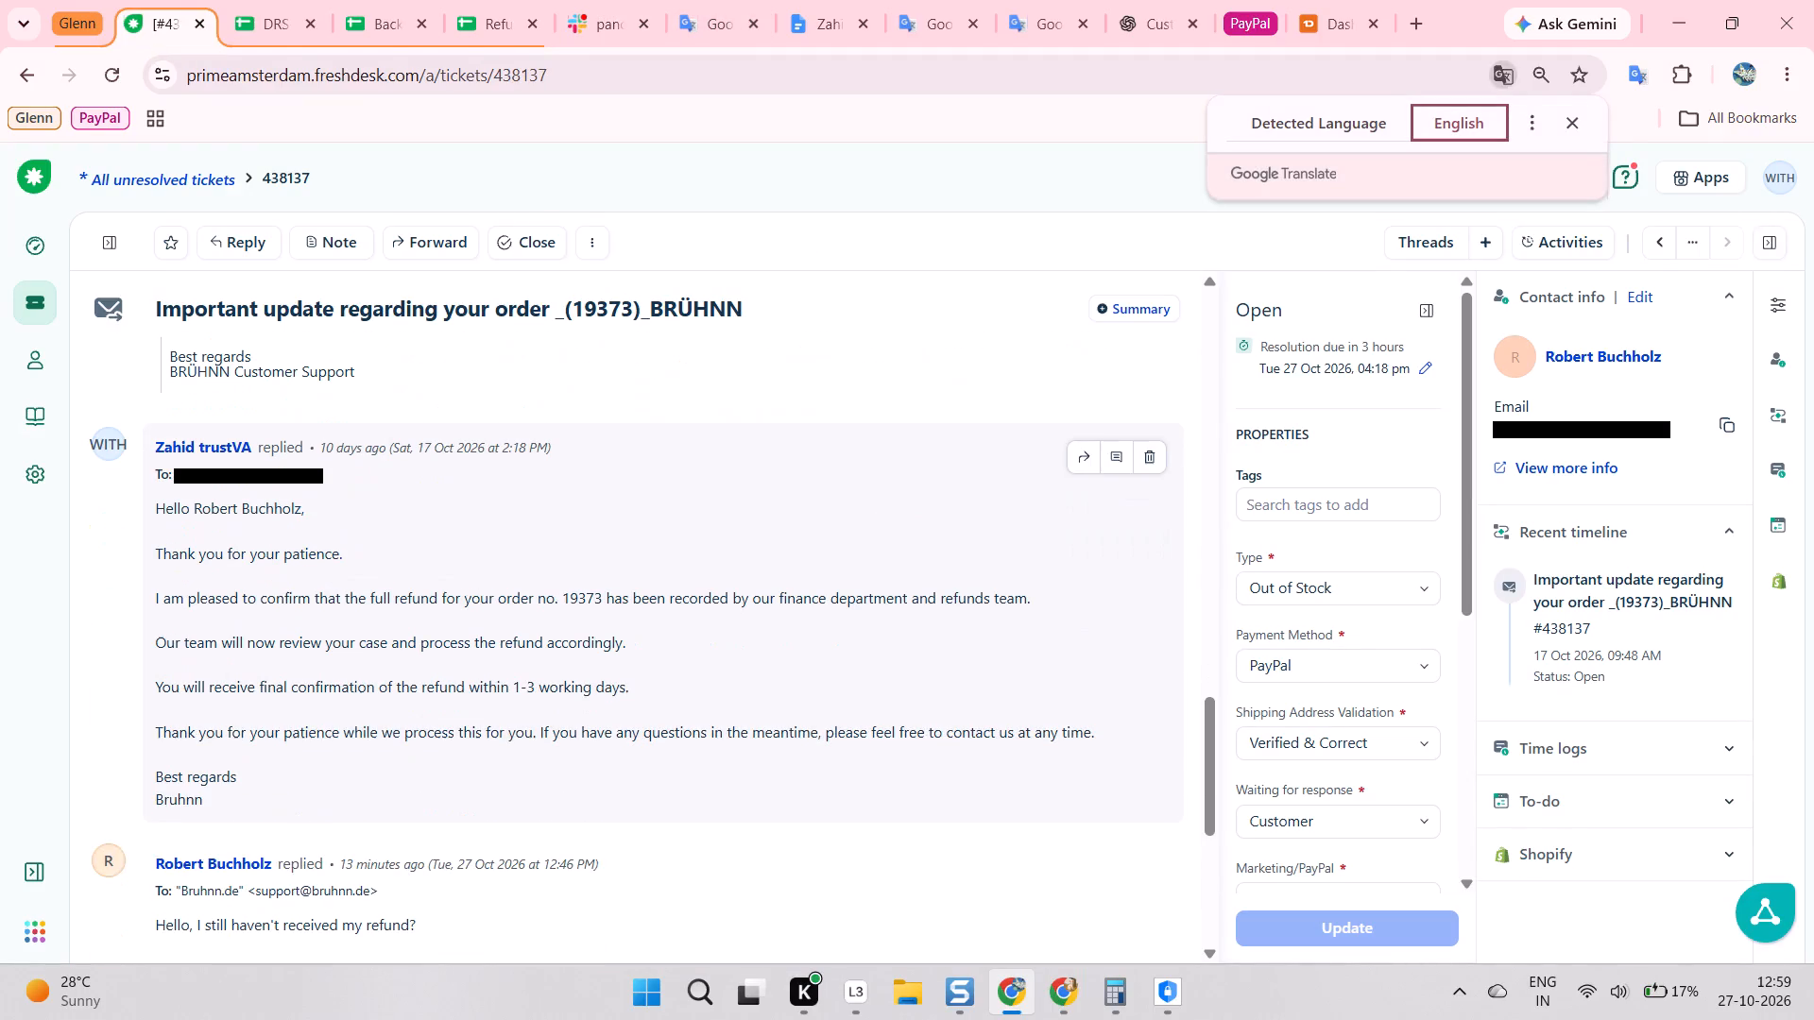
{"action": "left_click", "coordinate": [1297, 130]}
{"action": "scroll", "coordinate": [824, 434], "scroll_direction": "down", "scroll_amount": 1}
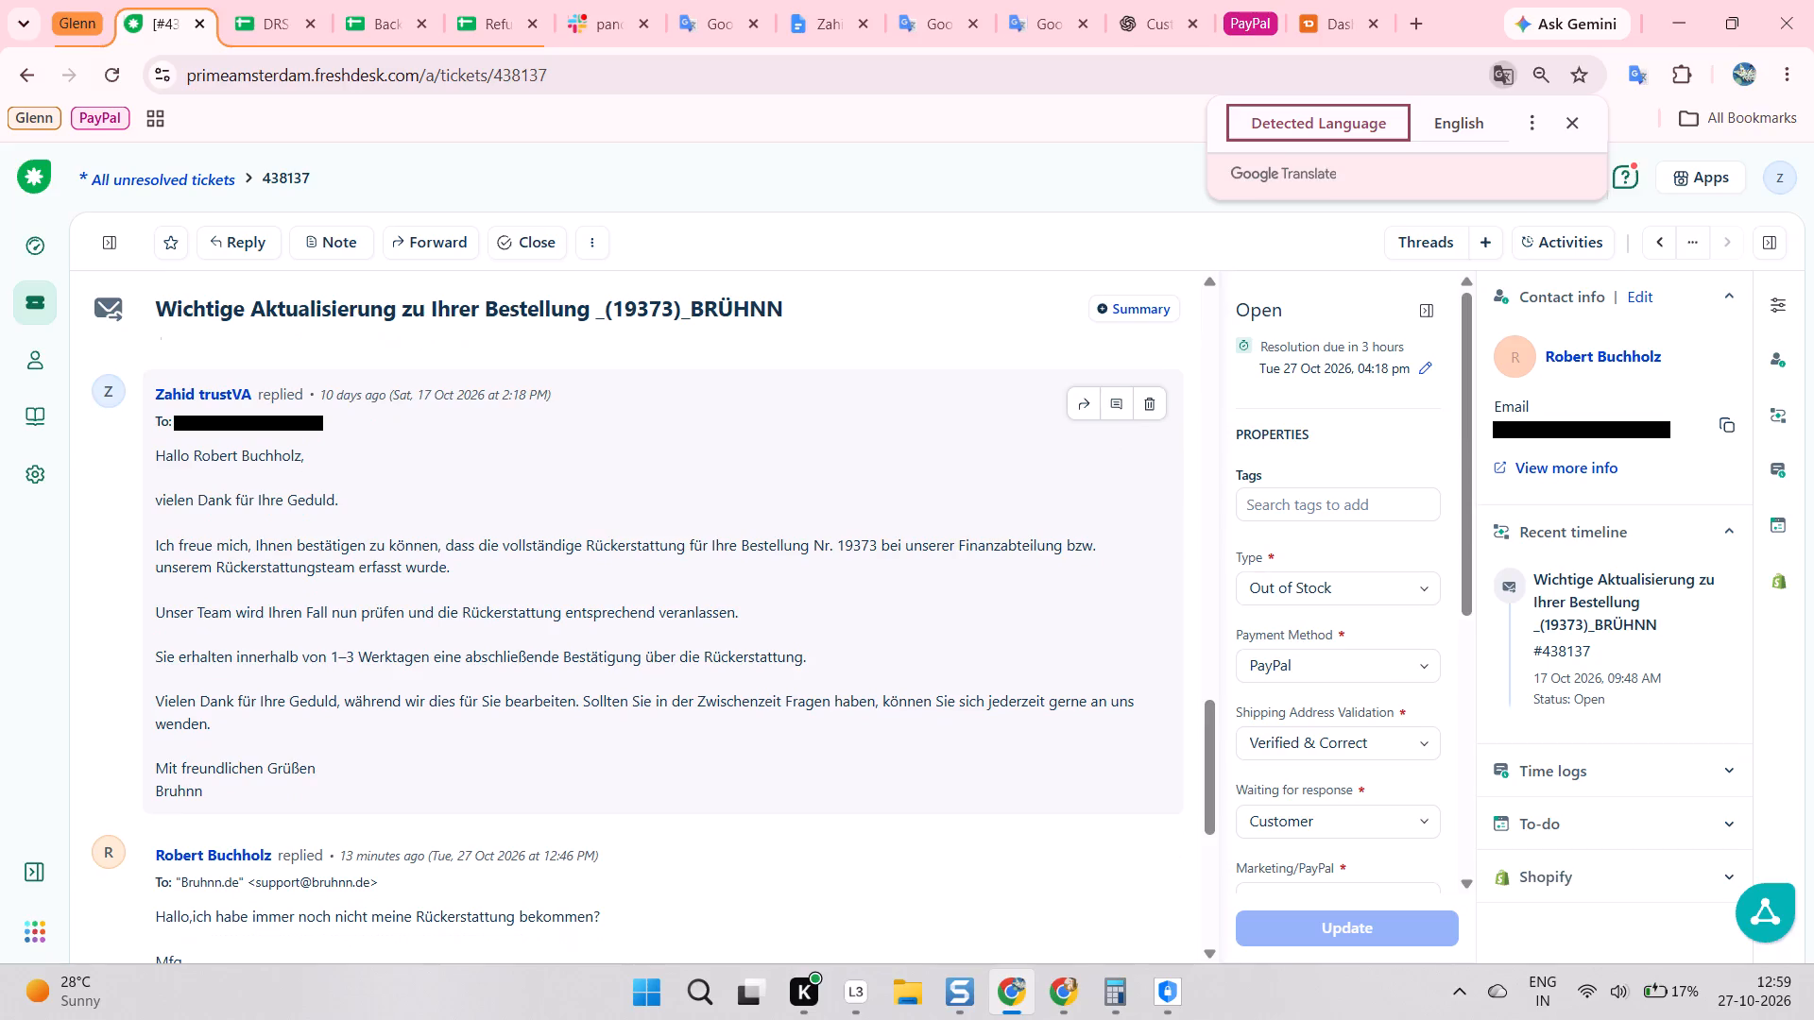
{"action": "left_click", "coordinate": [766, 485]}
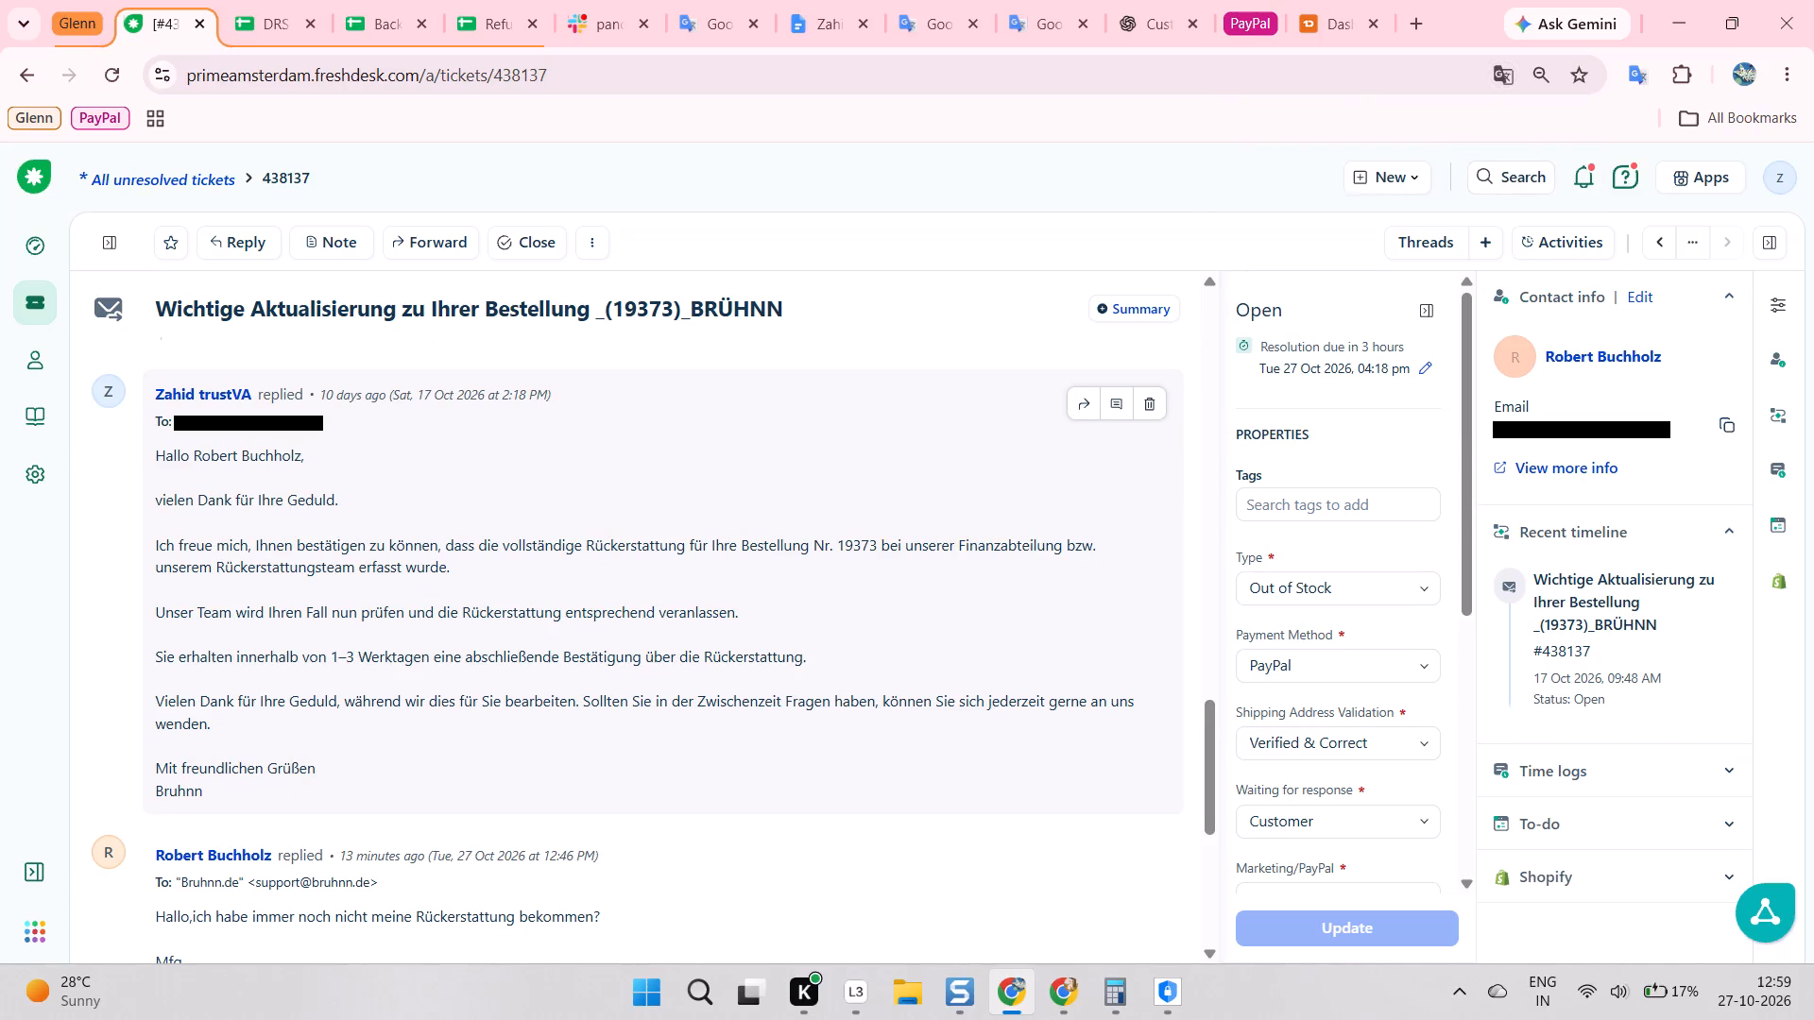
{"action": "scroll", "coordinate": [681, 540], "scroll_direction": "up", "scroll_amount": 5}
{"action": "scroll", "coordinate": [619, 548], "scroll_direction": "down", "scroll_amount": 1}
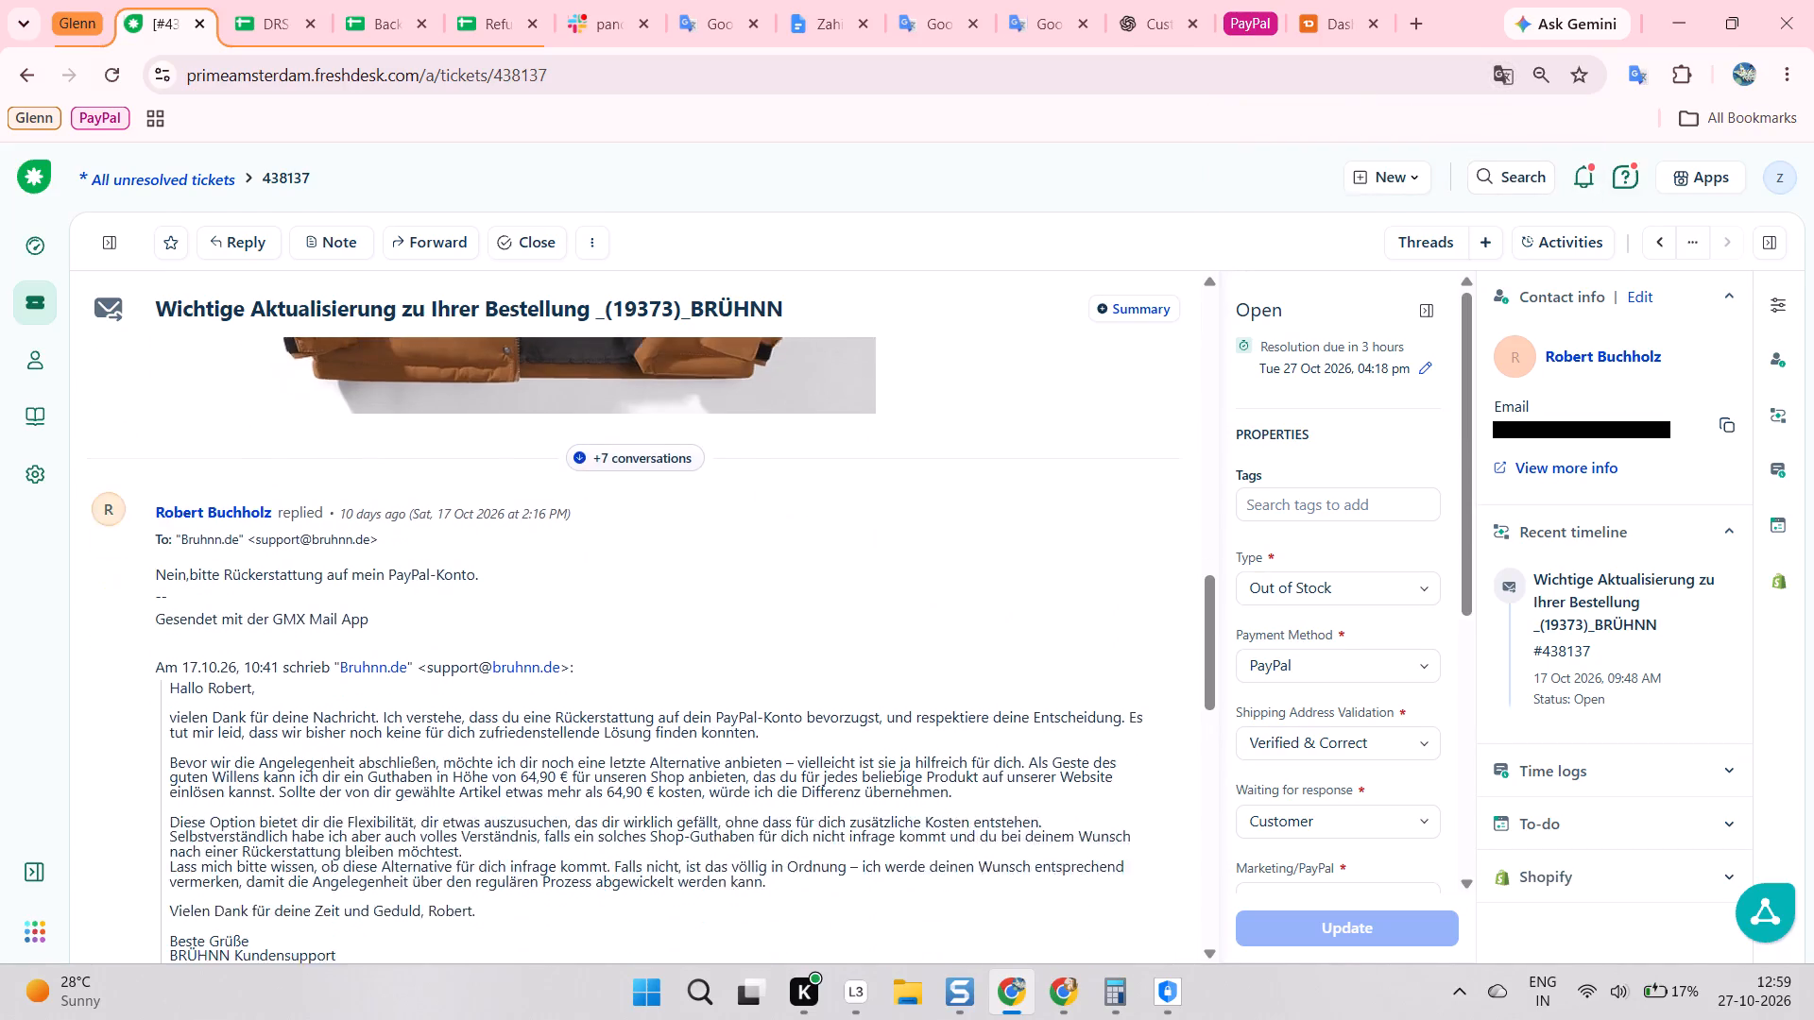
{"action": "scroll", "coordinate": [617, 554], "scroll_direction": "down", "scroll_amount": 7}
{"action": "left_click", "coordinate": [659, 543]}
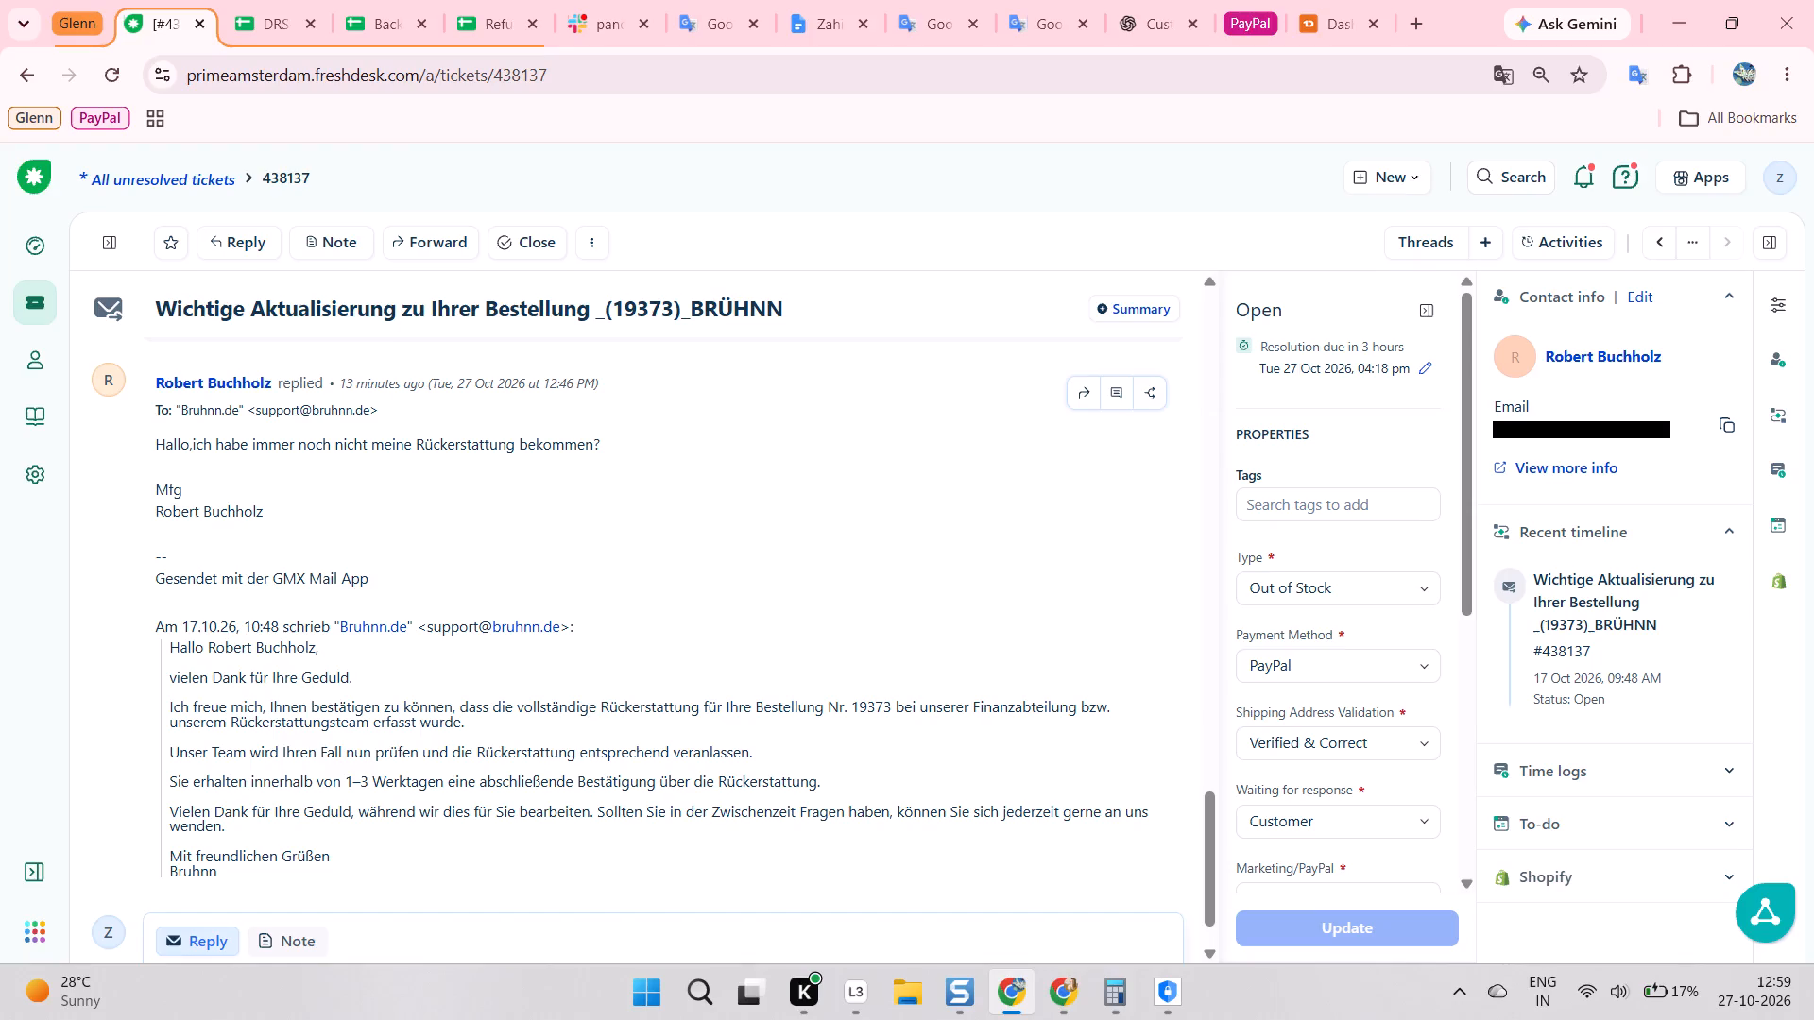
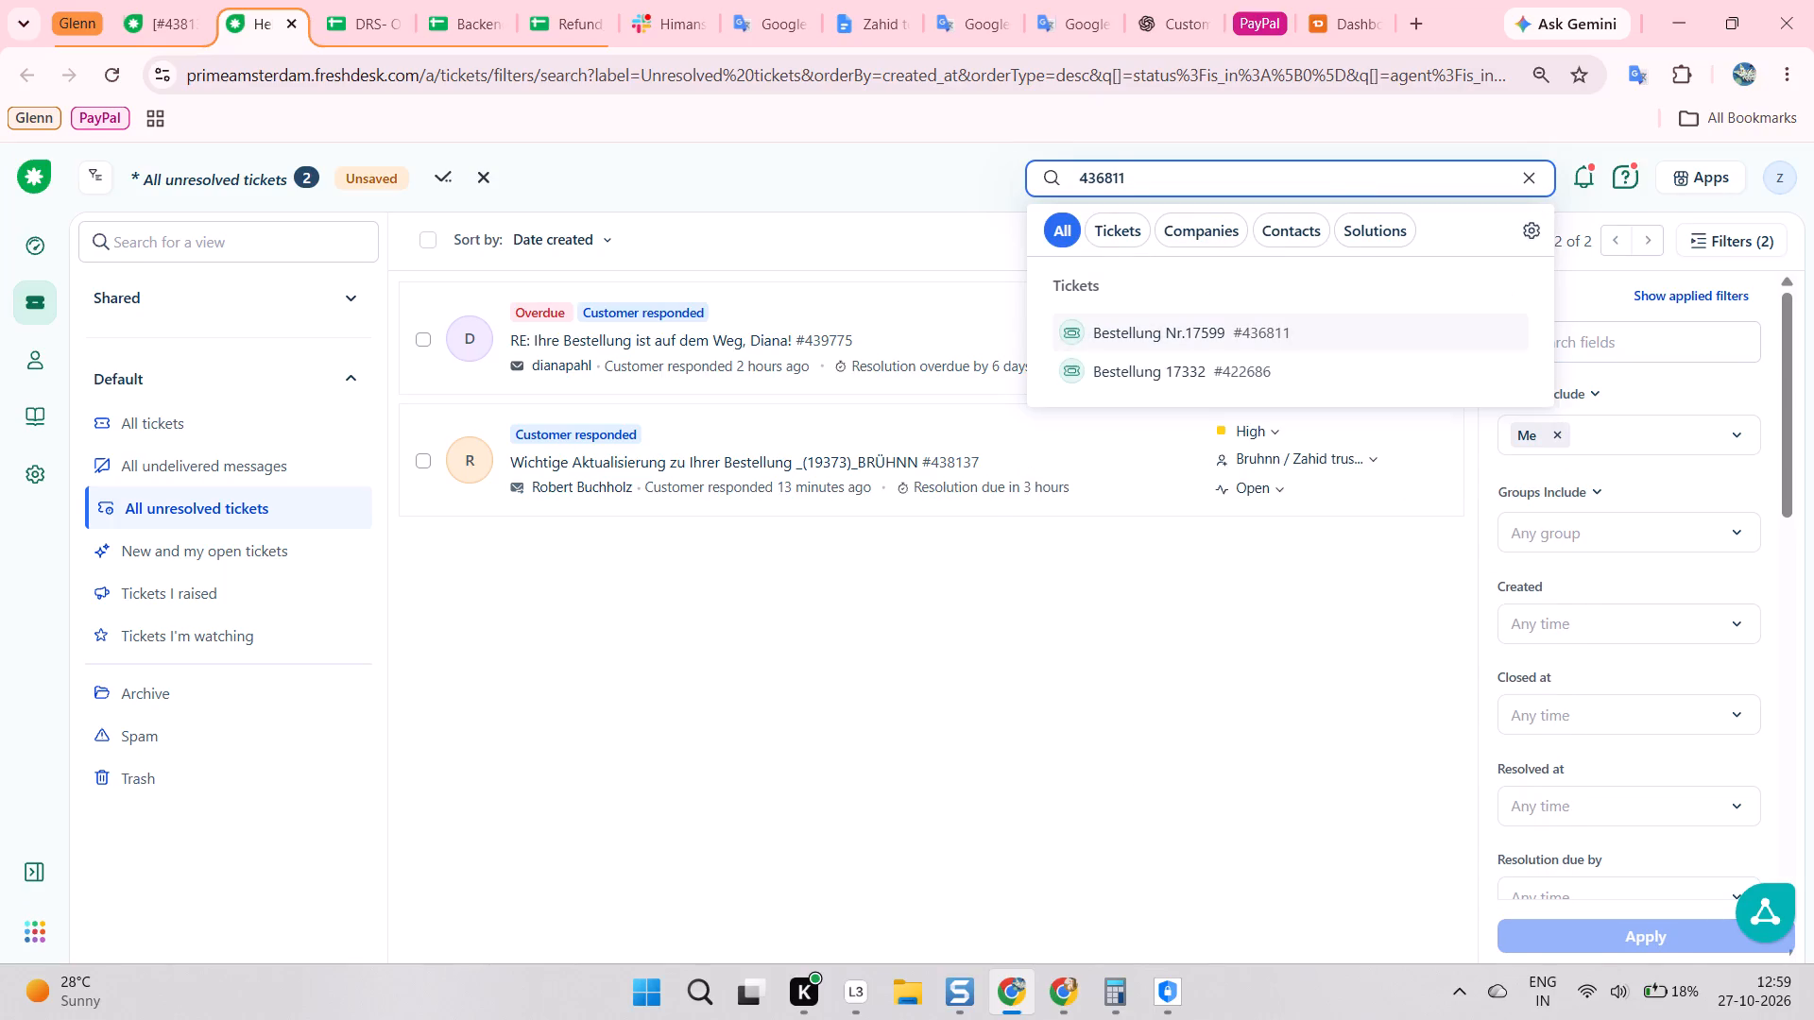
{"action": "left_click", "coordinate": [1170, 331]}
{"action": "scroll", "coordinate": [931, 350], "scroll_direction": "down", "scroll_amount": 7}
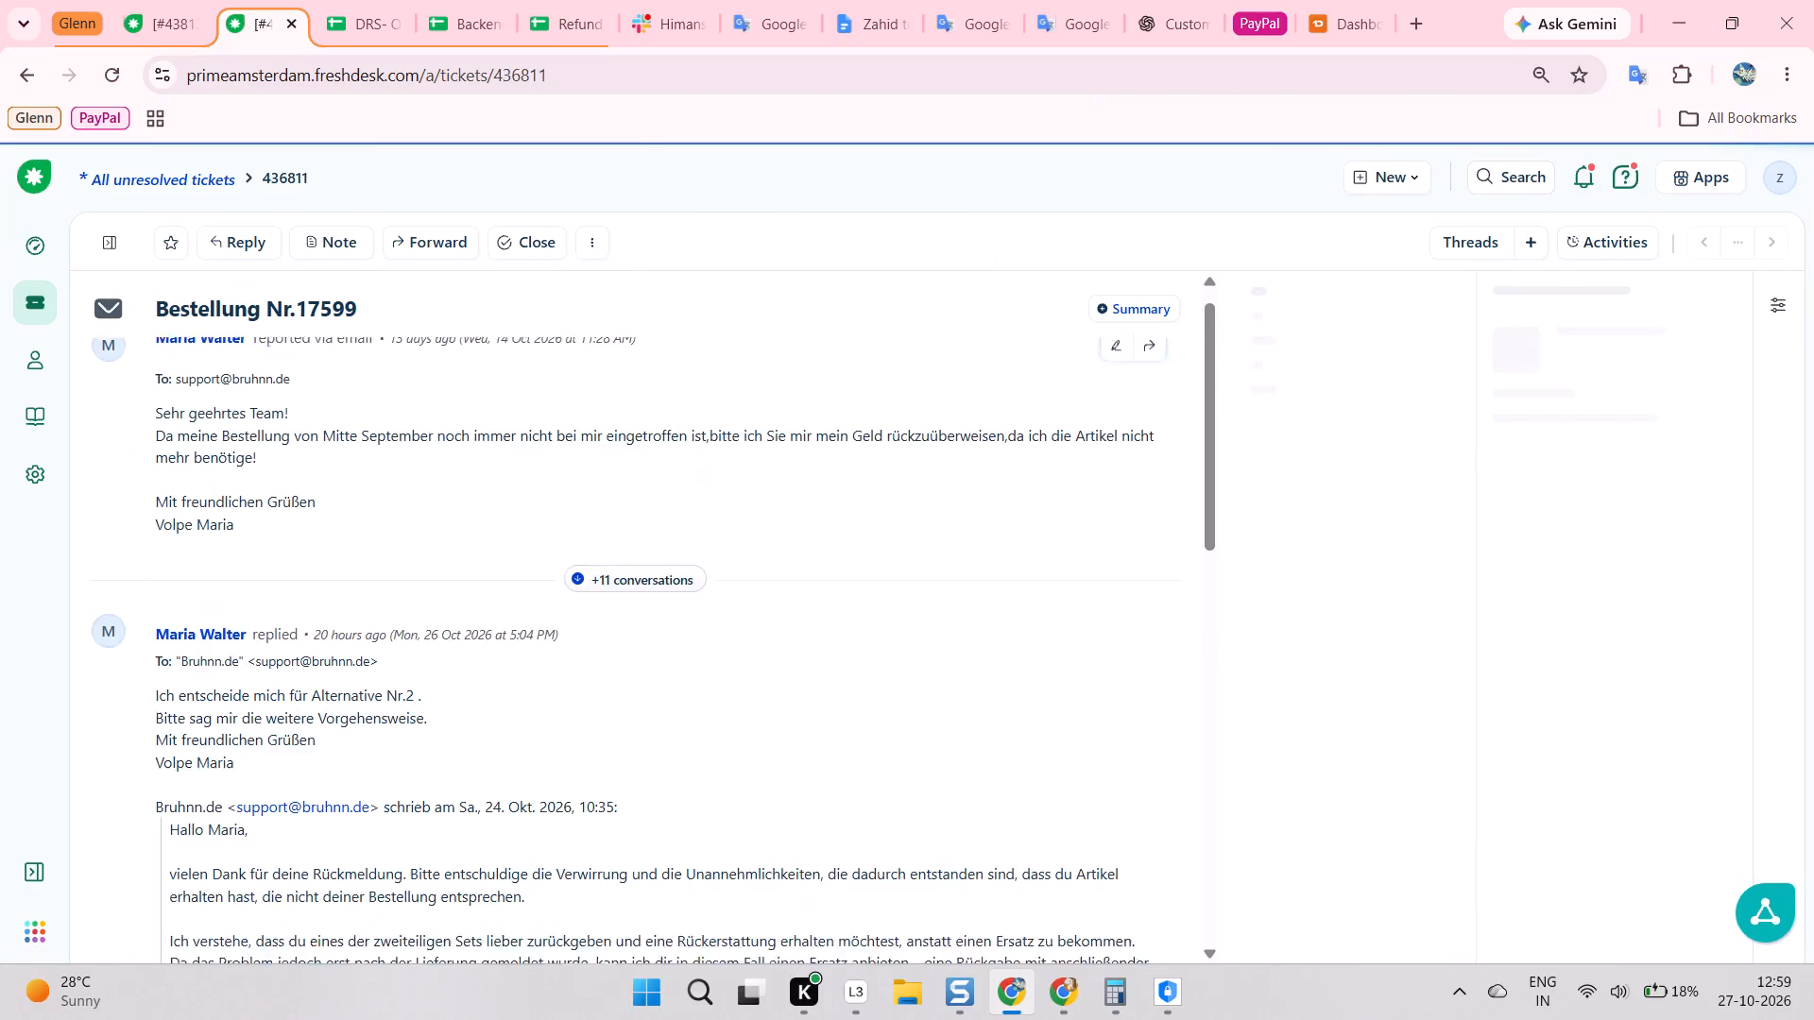
{"action": "scroll", "coordinate": [566, 453], "scroll_direction": "down", "scroll_amount": 6}
{"action": "scroll", "coordinate": [696, 589], "scroll_direction": "down", "scroll_amount": 1}
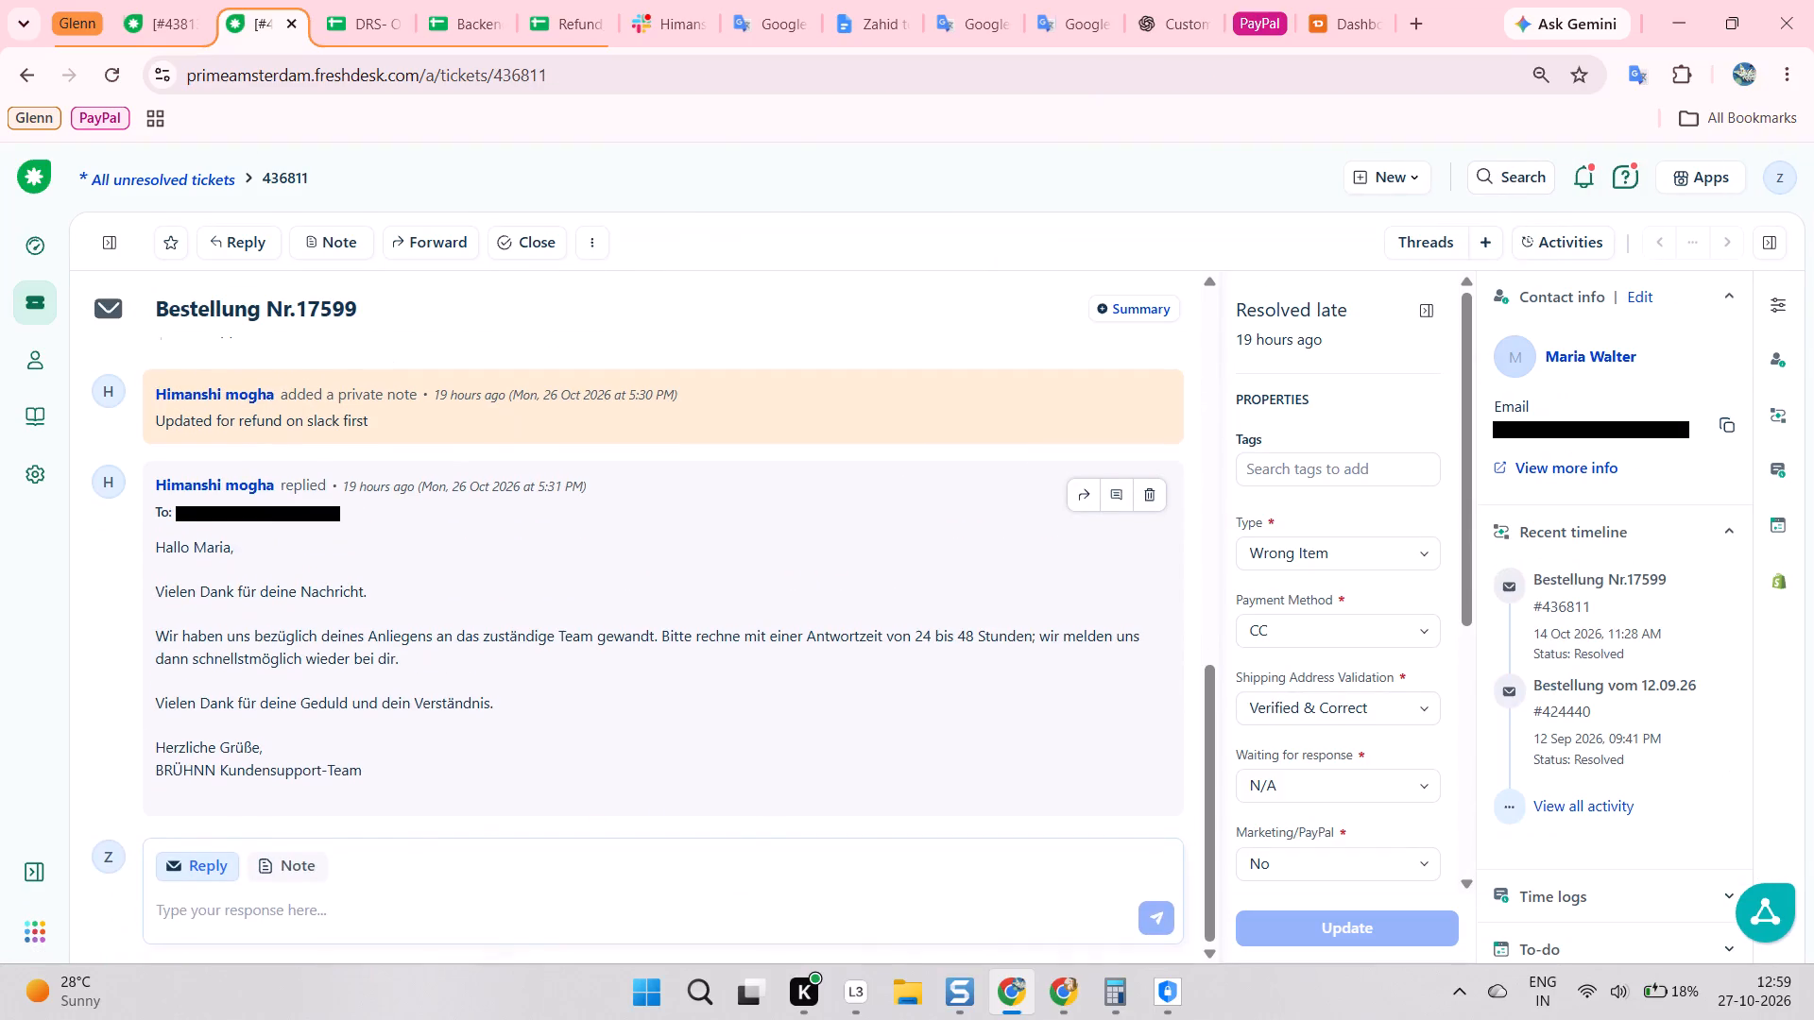
{"action": "scroll", "coordinate": [742, 595], "scroll_direction": "up", "scroll_amount": 4}
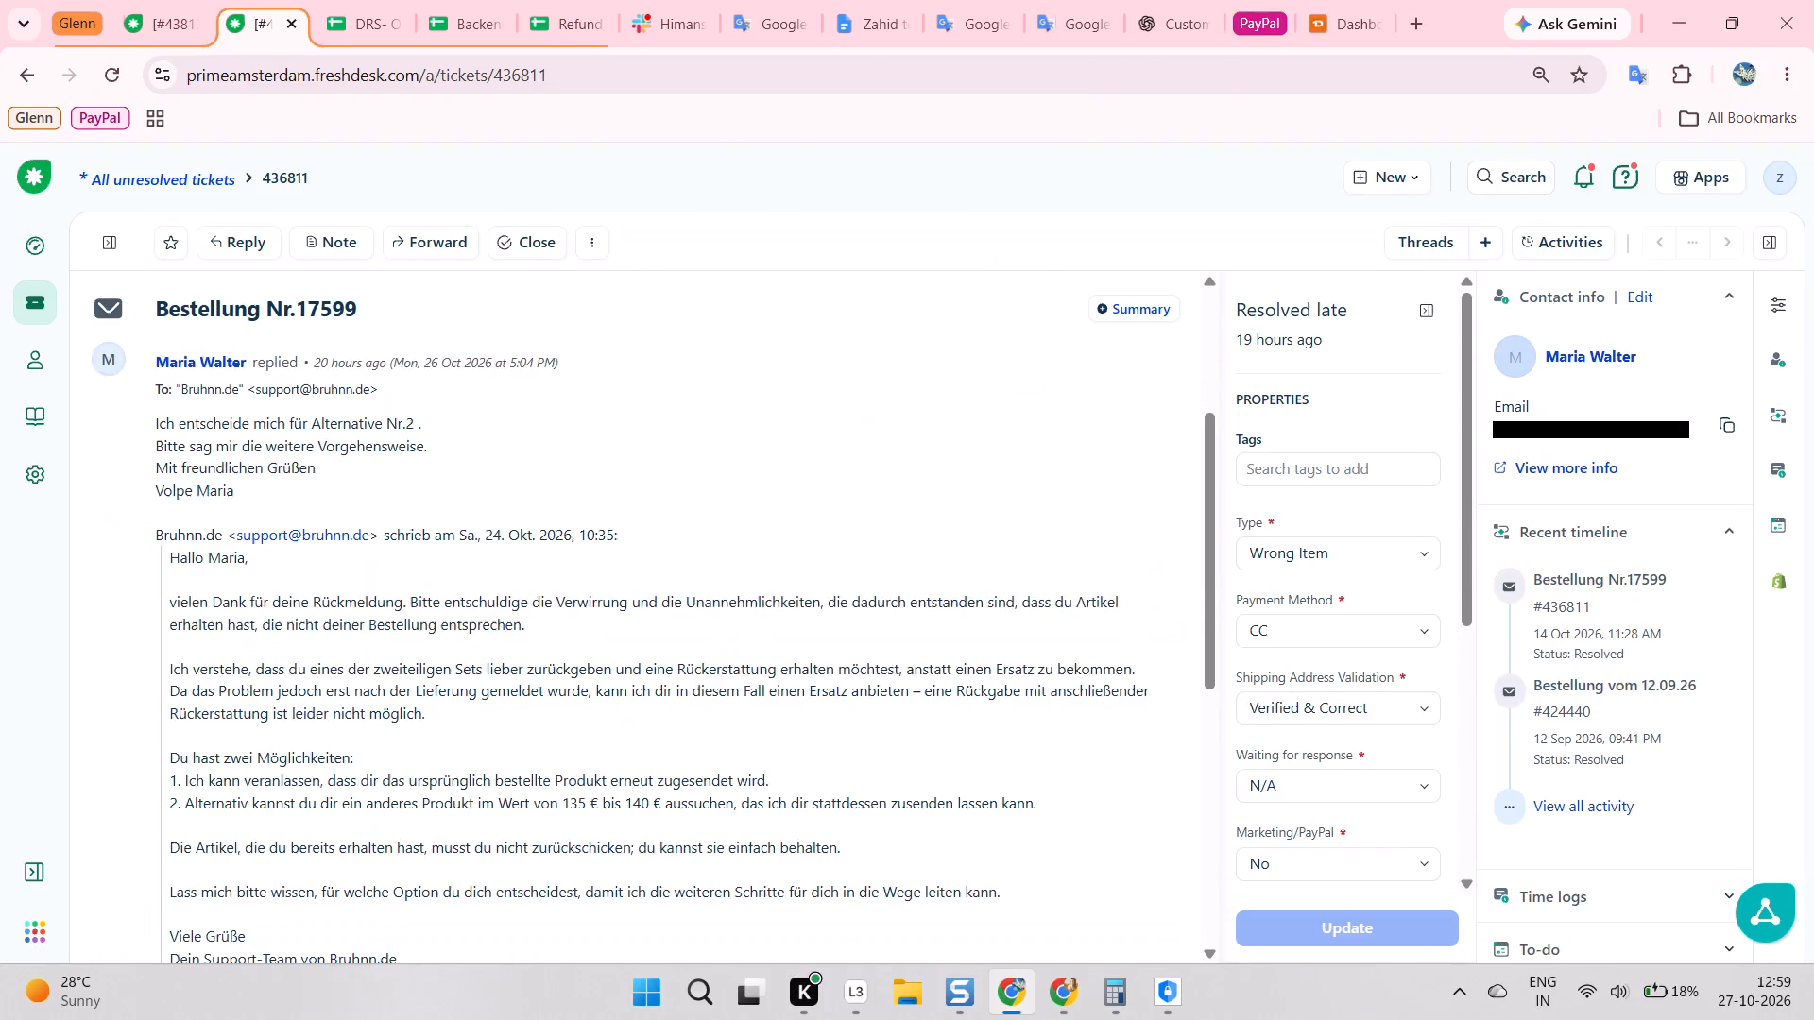
{"action": "scroll", "coordinate": [757, 596], "scroll_direction": "up", "scroll_amount": 2}
{"action": "left_click", "coordinate": [632, 614]}
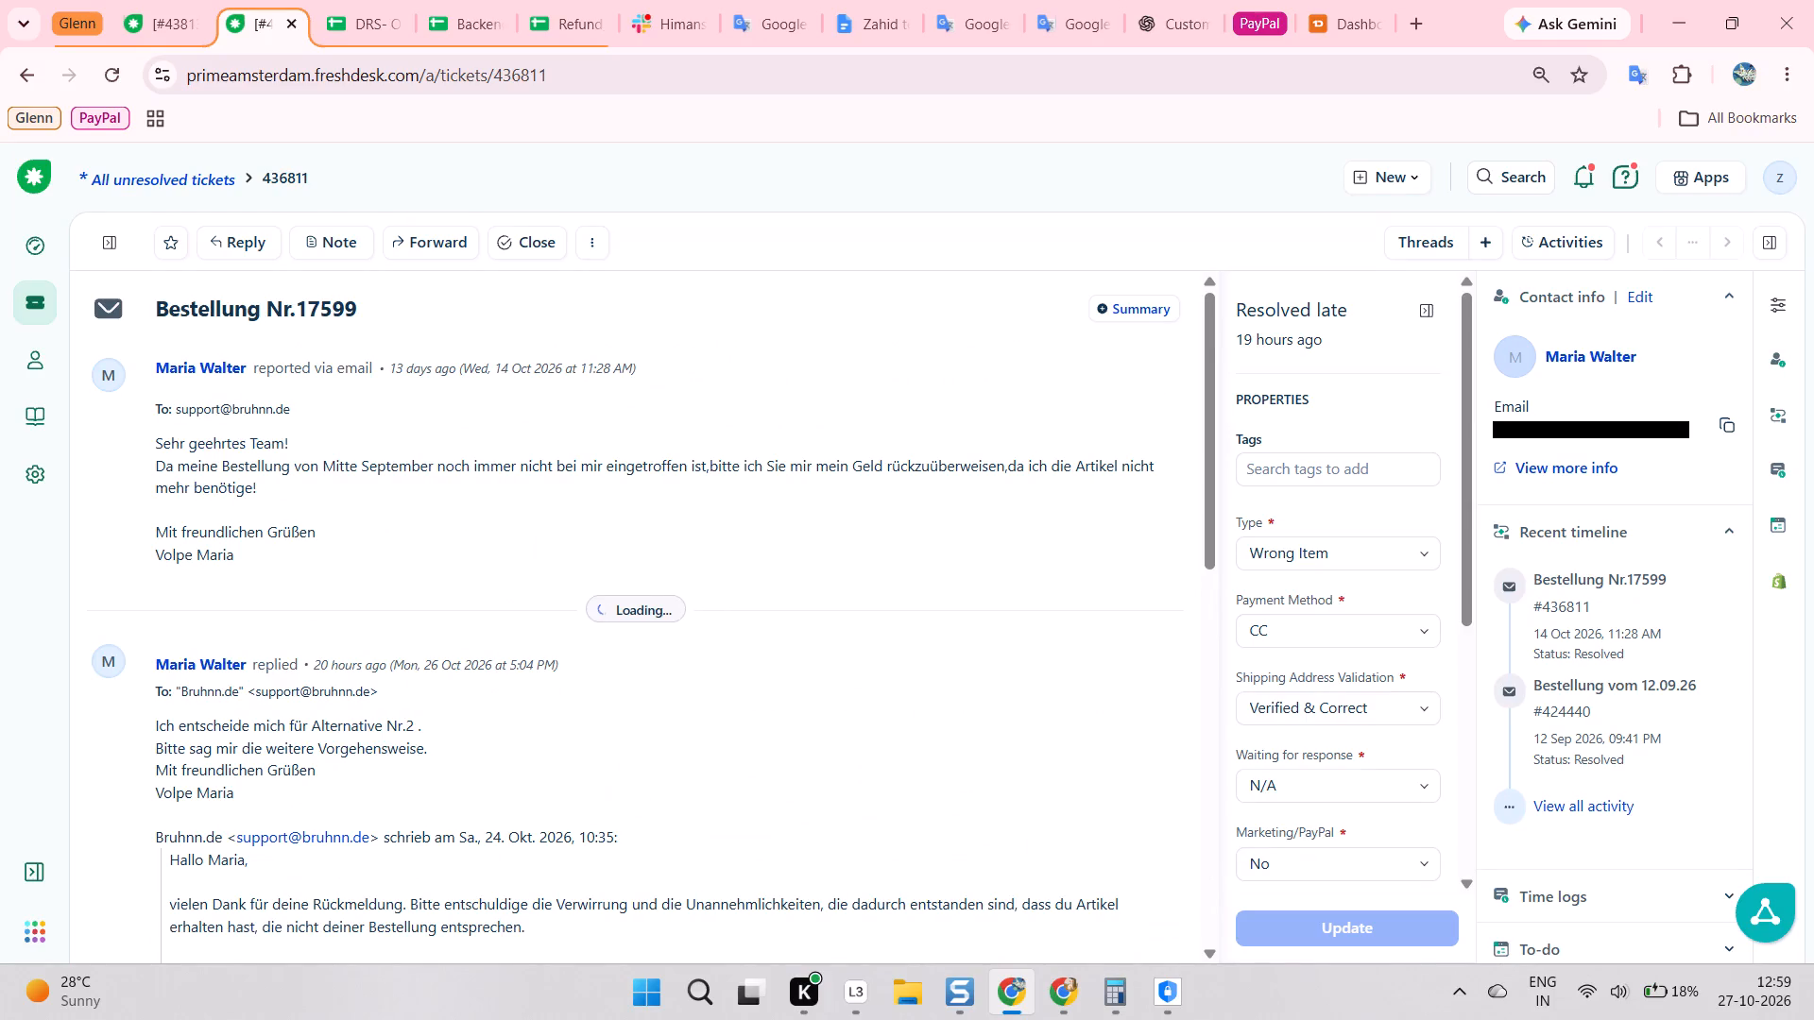
Translate the page of ticket 436811 from German into English.
{"action": "scroll", "coordinate": [676, 588], "scroll_direction": "down", "scroll_amount": 19}
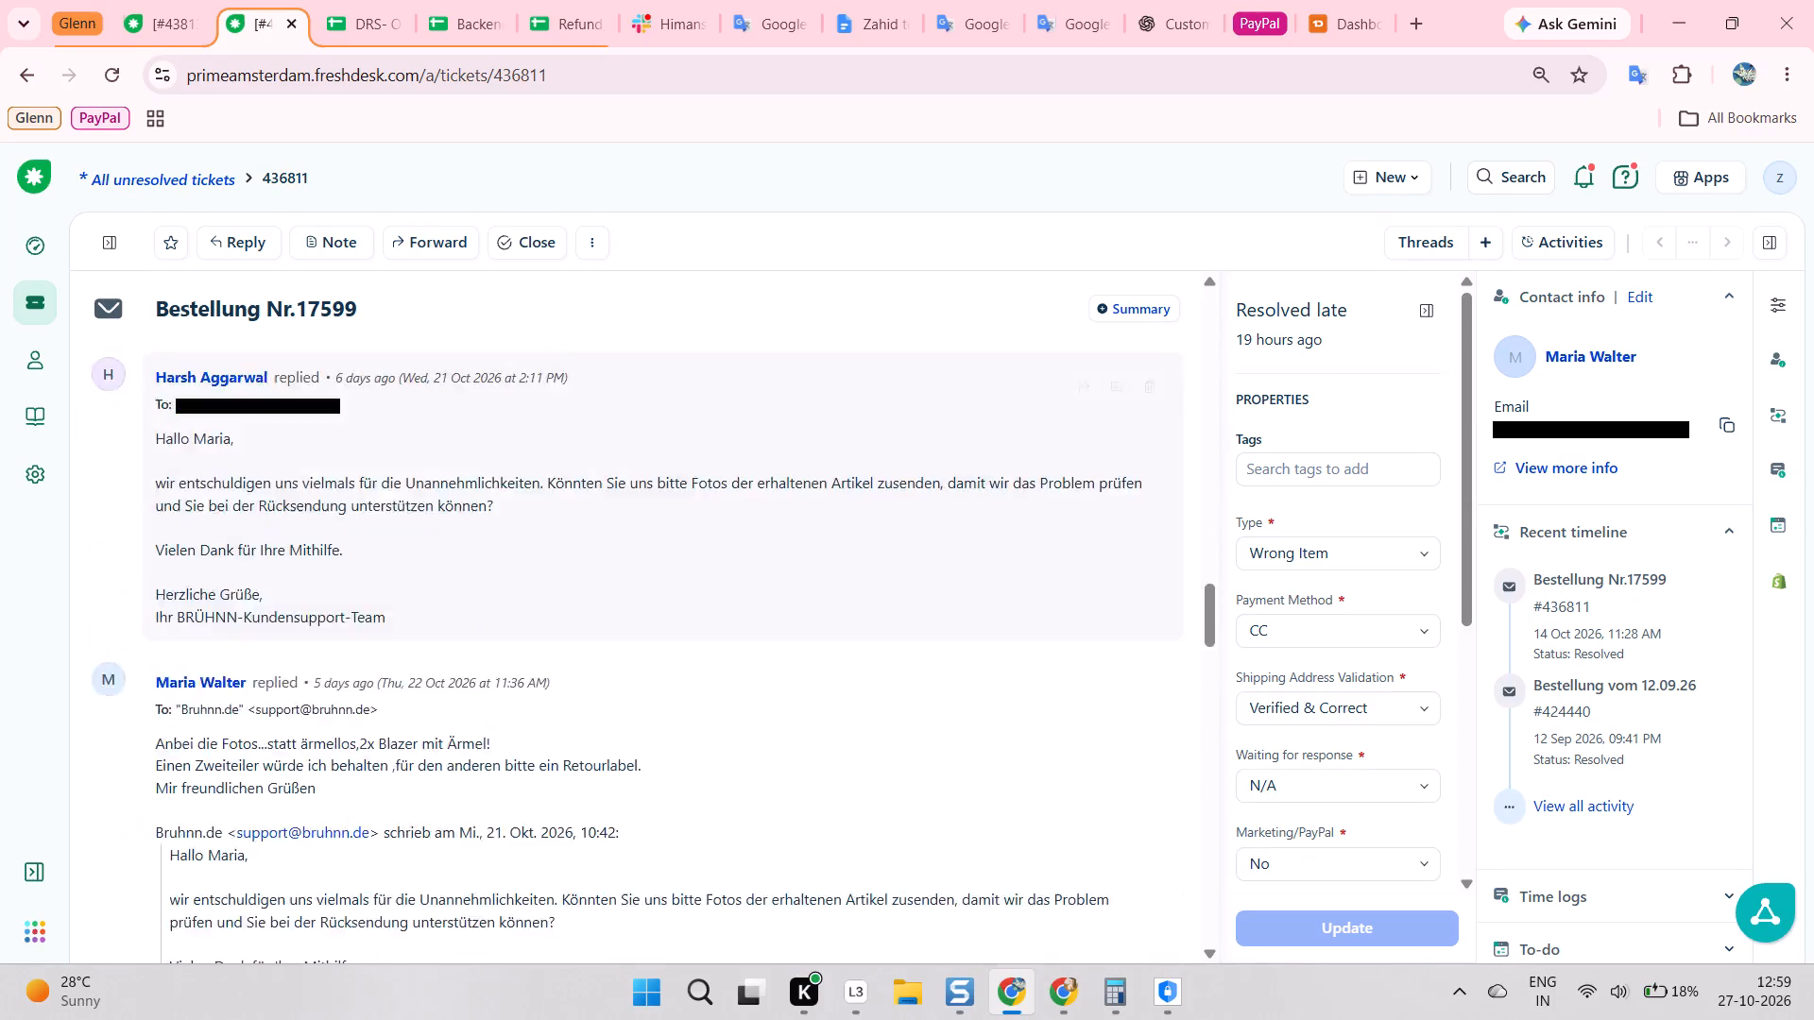
{"action": "scroll", "coordinate": [752, 552], "scroll_direction": "down", "scroll_amount": 7}
{"action": "scroll", "coordinate": [764, 550], "scroll_direction": "up", "scroll_amount": 6}
{"action": "right_click", "coordinate": [655, 456]}
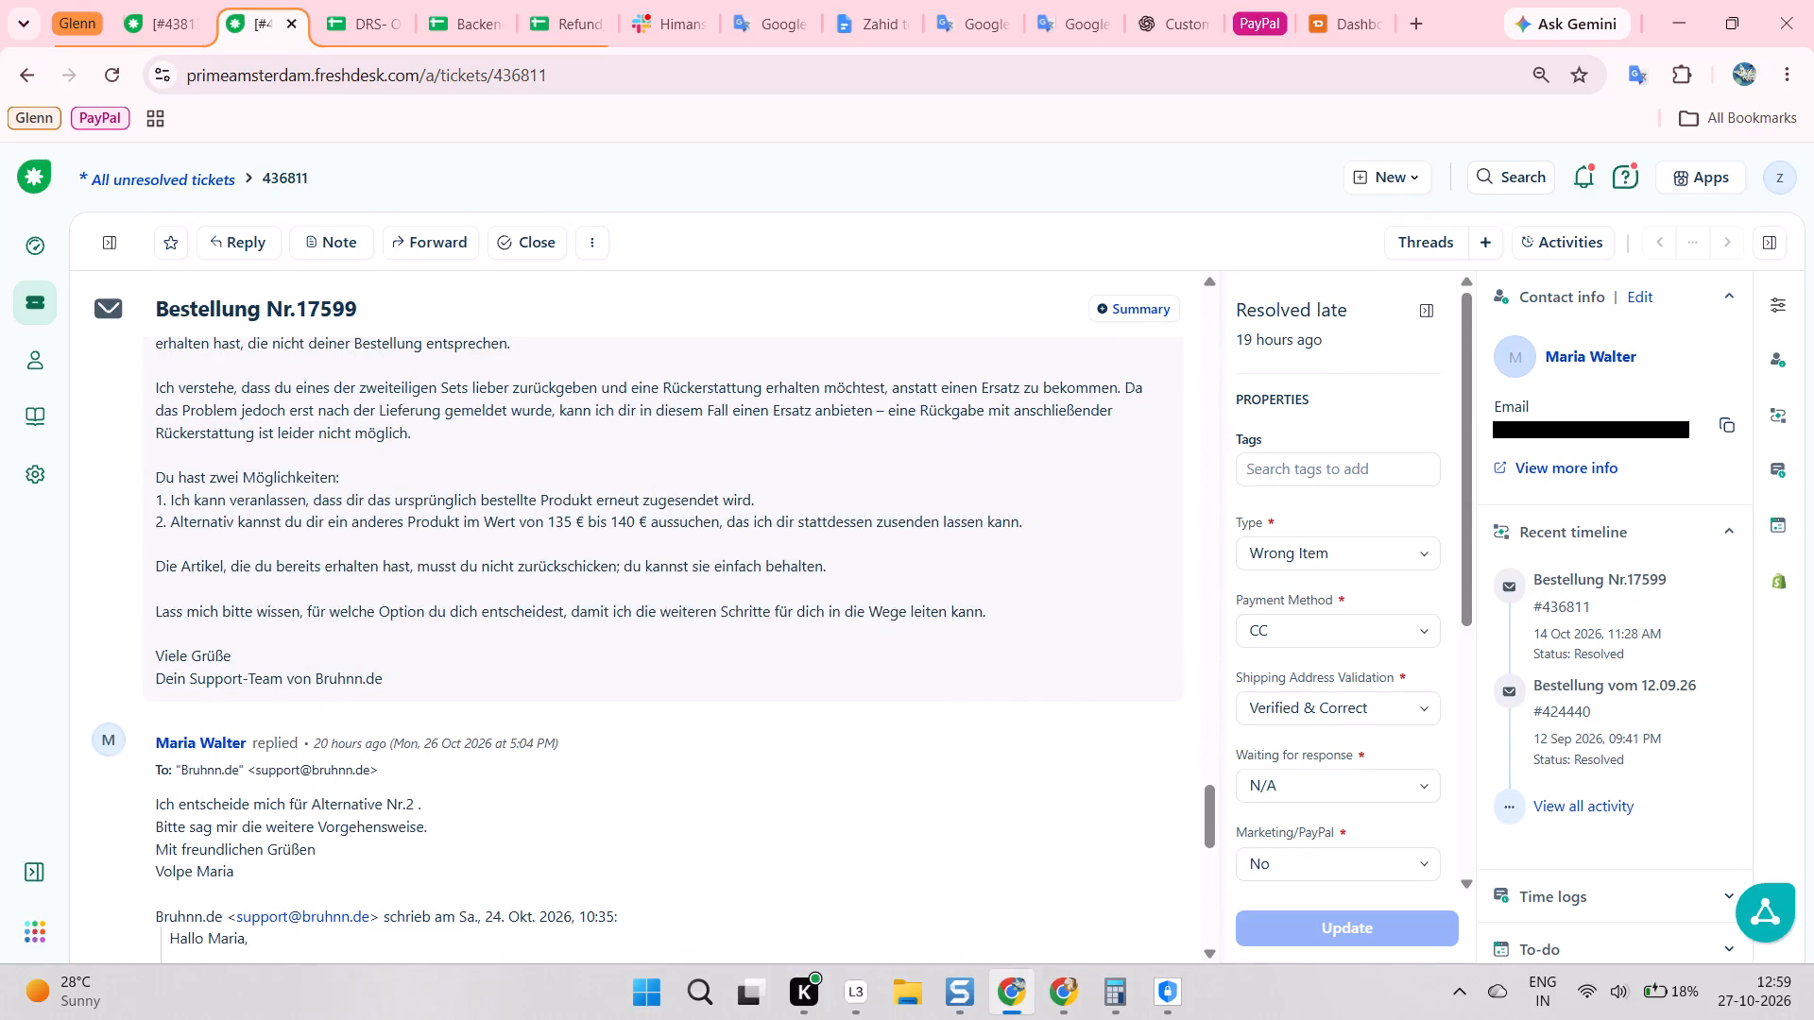
{"action": "scroll", "coordinate": [732, 700], "scroll_direction": "down", "scroll_amount": 3}
{"action": "left_click", "coordinate": [800, 837]}
{"action": "scroll", "coordinate": [699, 730], "scroll_direction": "up", "scroll_amount": 1}
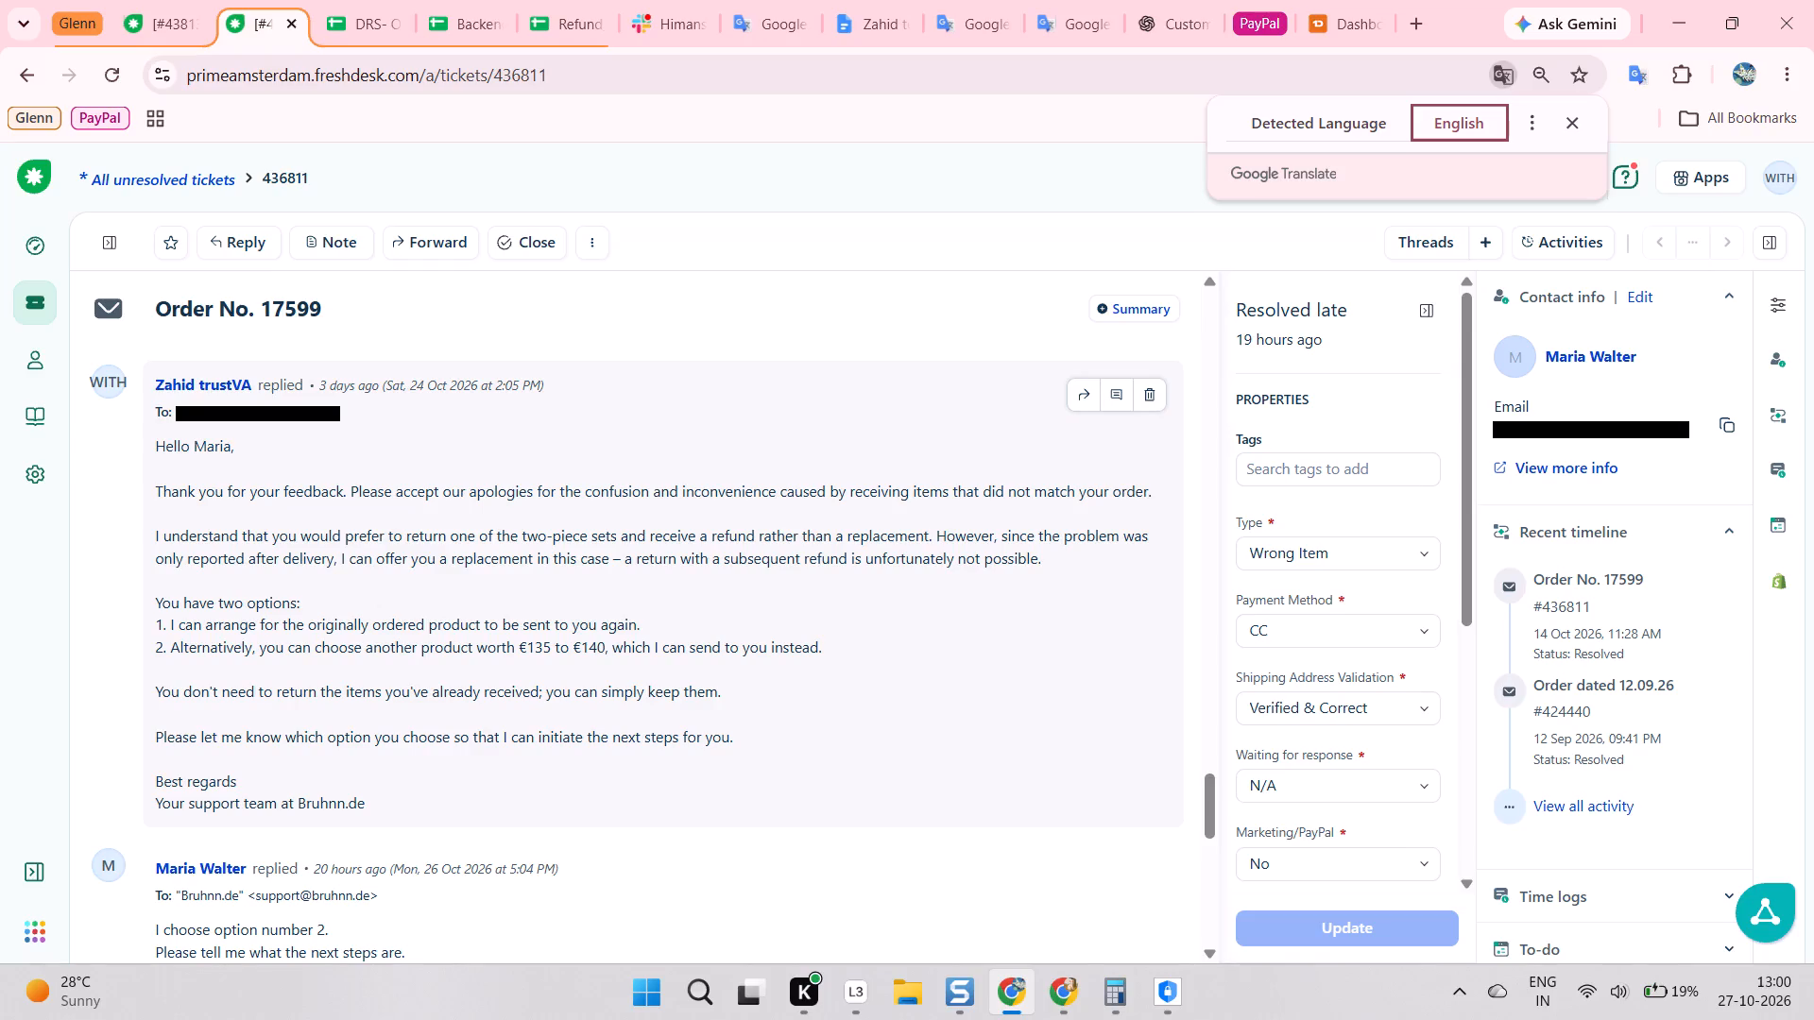
{"action": "scroll", "coordinate": [566, 544], "scroll_direction": "down", "scroll_amount": 1}
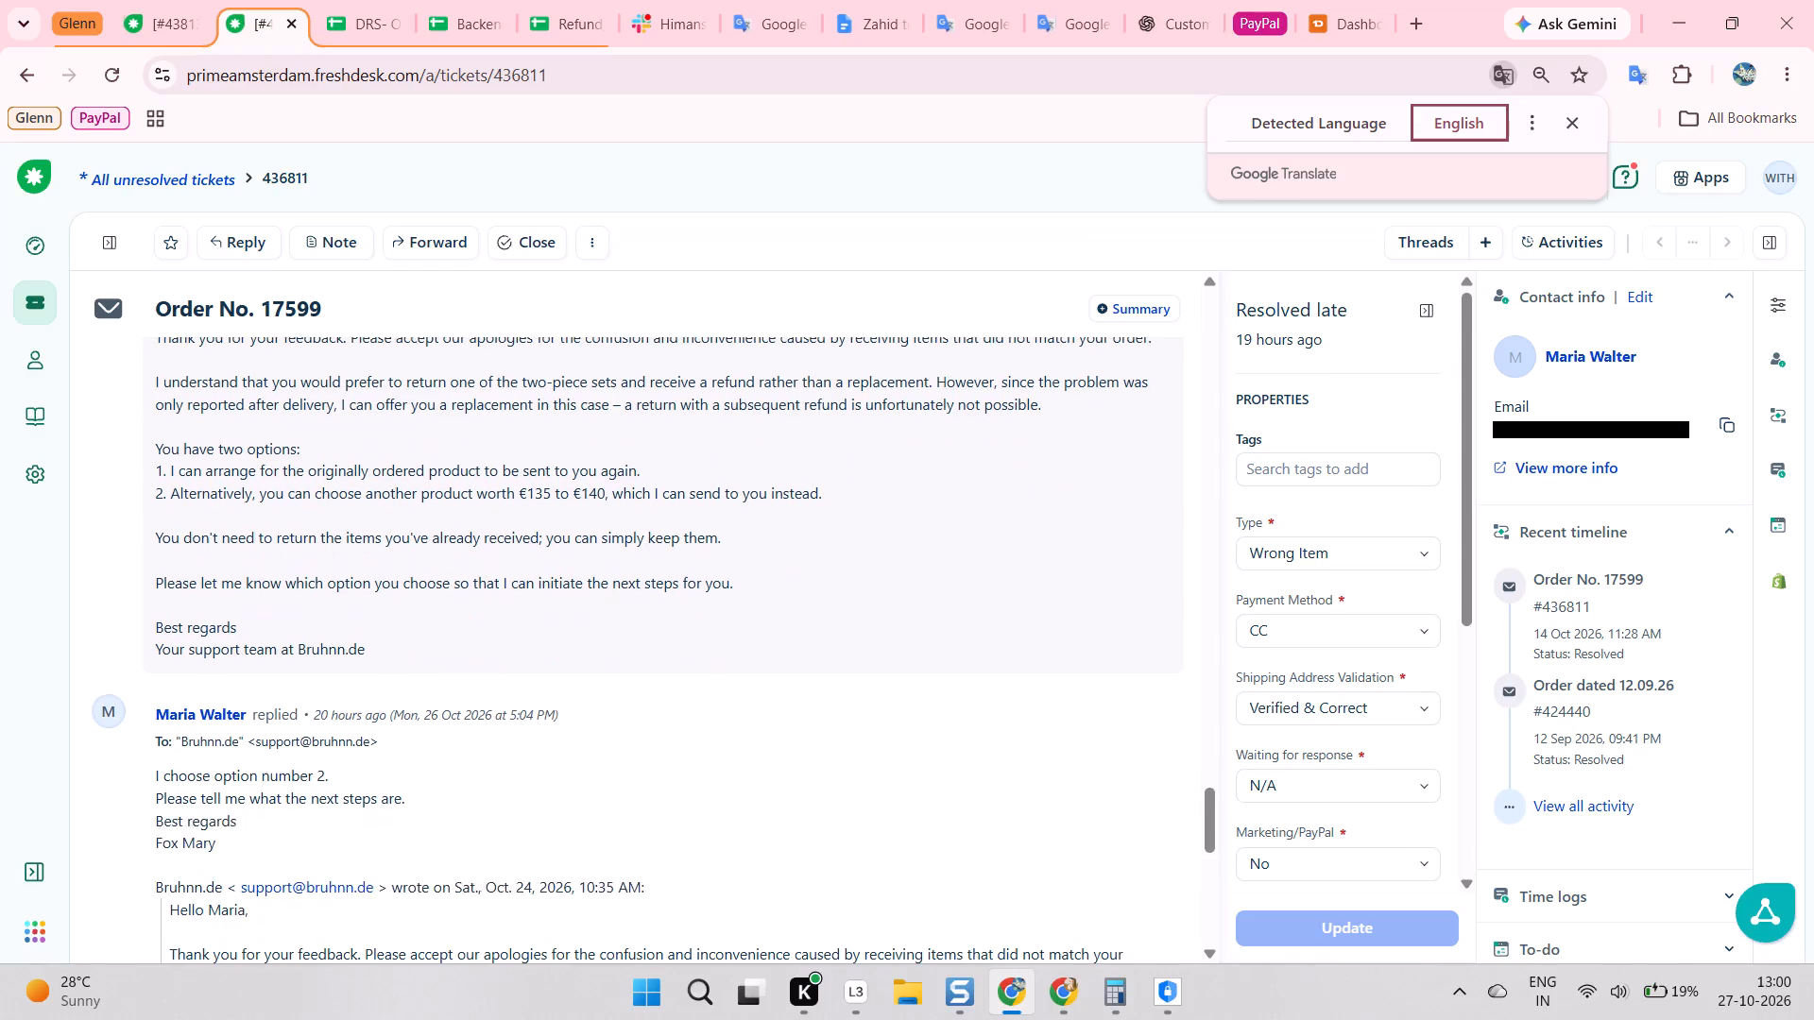
{"action": "scroll", "coordinate": [556, 564], "scroll_direction": "down", "scroll_amount": 6}
{"action": "scroll", "coordinate": [565, 554], "scroll_direction": "up", "scroll_amount": 2}
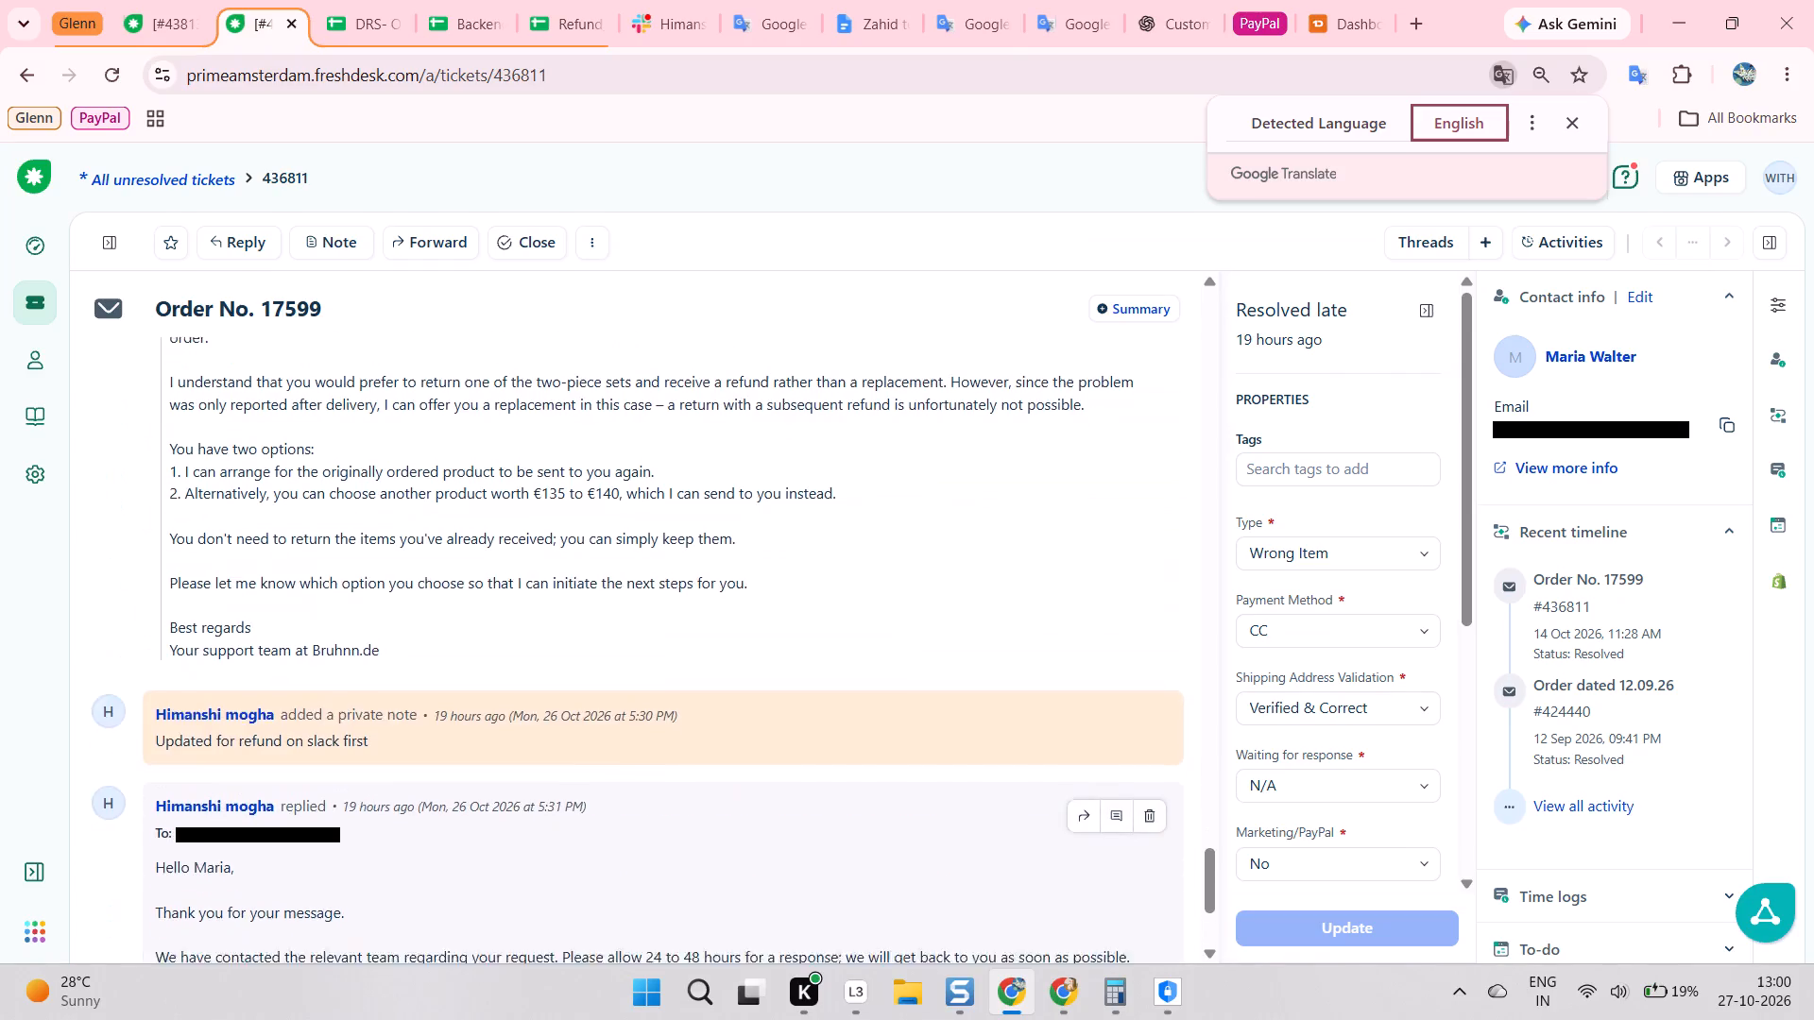
{"action": "scroll", "coordinate": [565, 554], "scroll_direction": "up", "scroll_amount": 4}
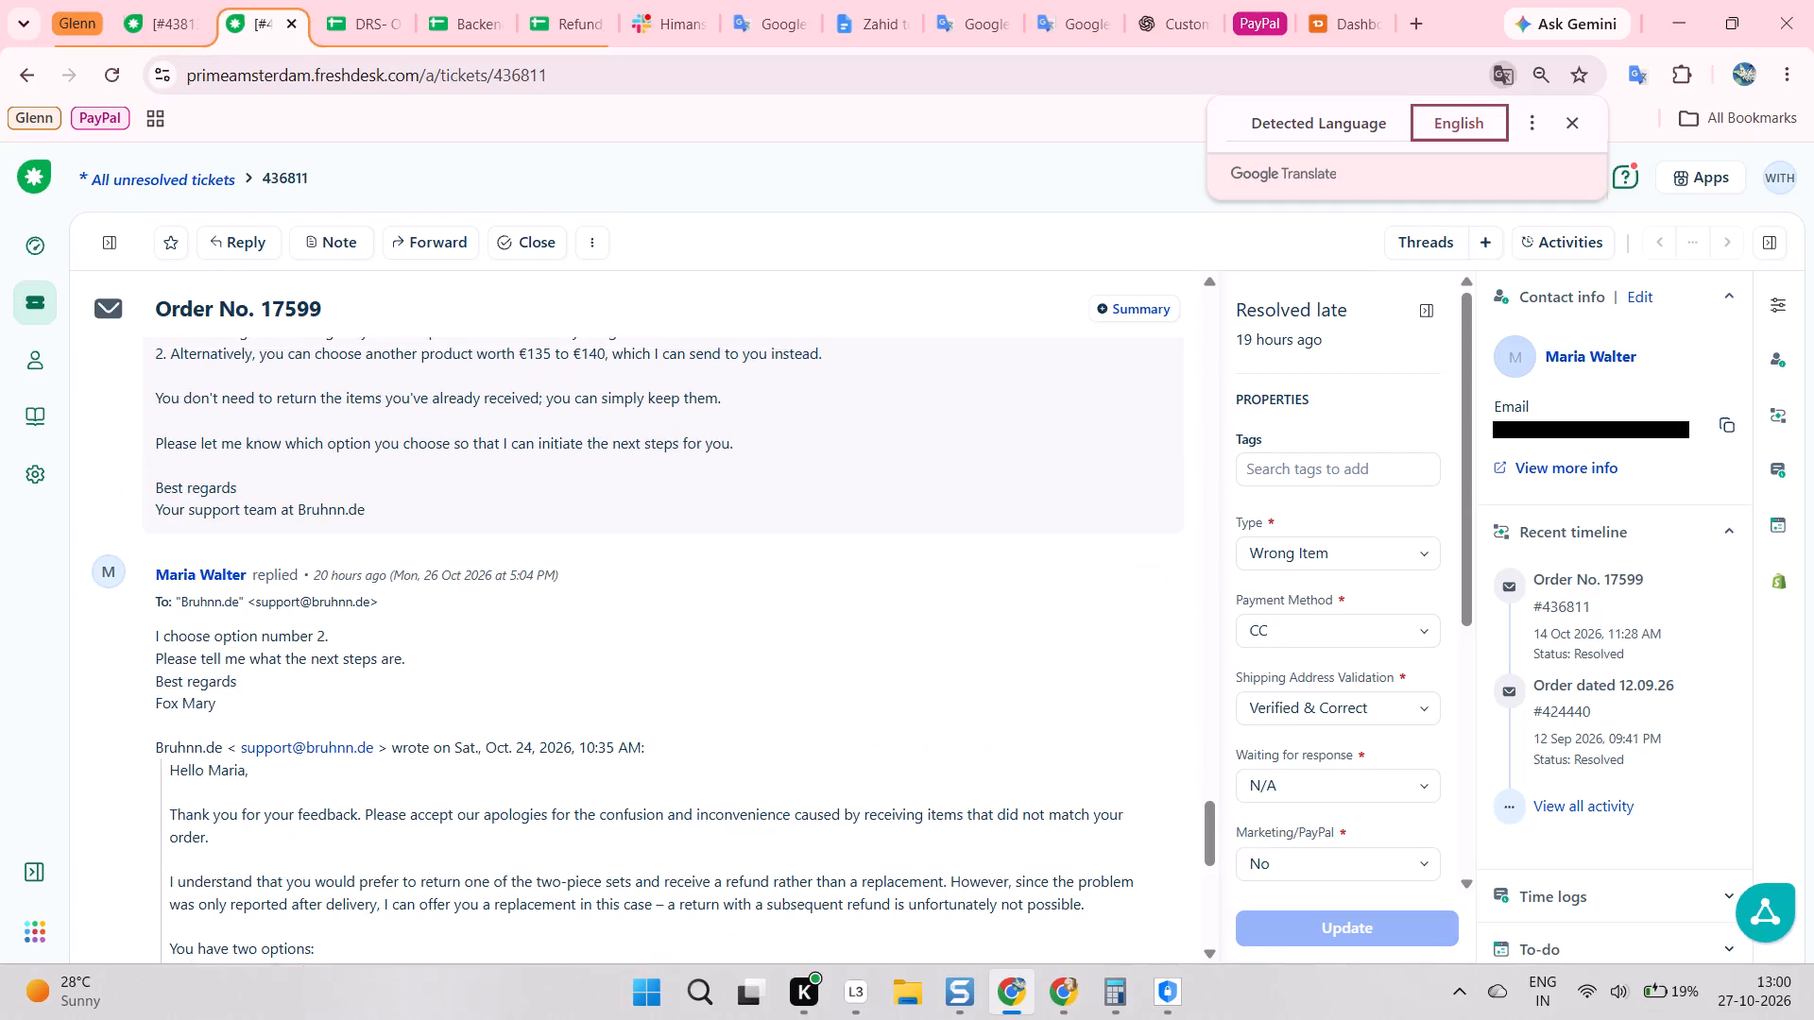
{"action": "scroll", "coordinate": [588, 535], "scroll_direction": "up", "scroll_amount": 2}
{"action": "scroll", "coordinate": [602, 514], "scroll_direction": "down", "scroll_amount": 1}
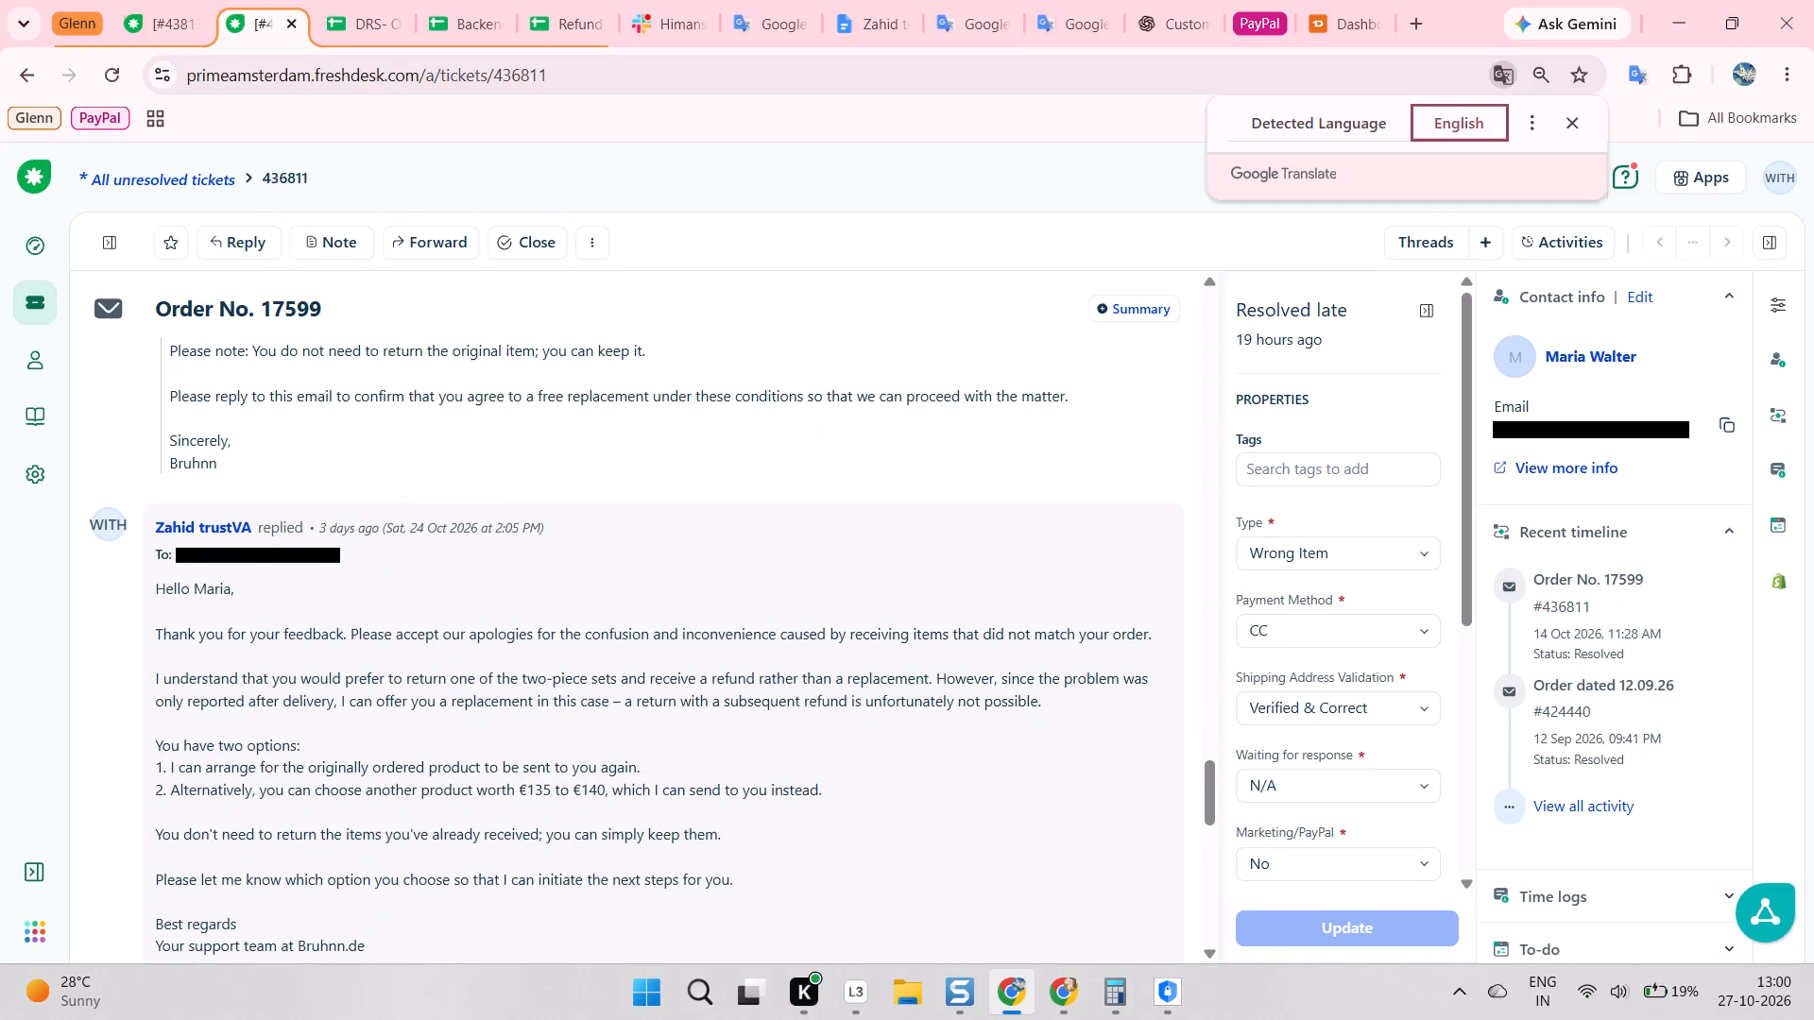
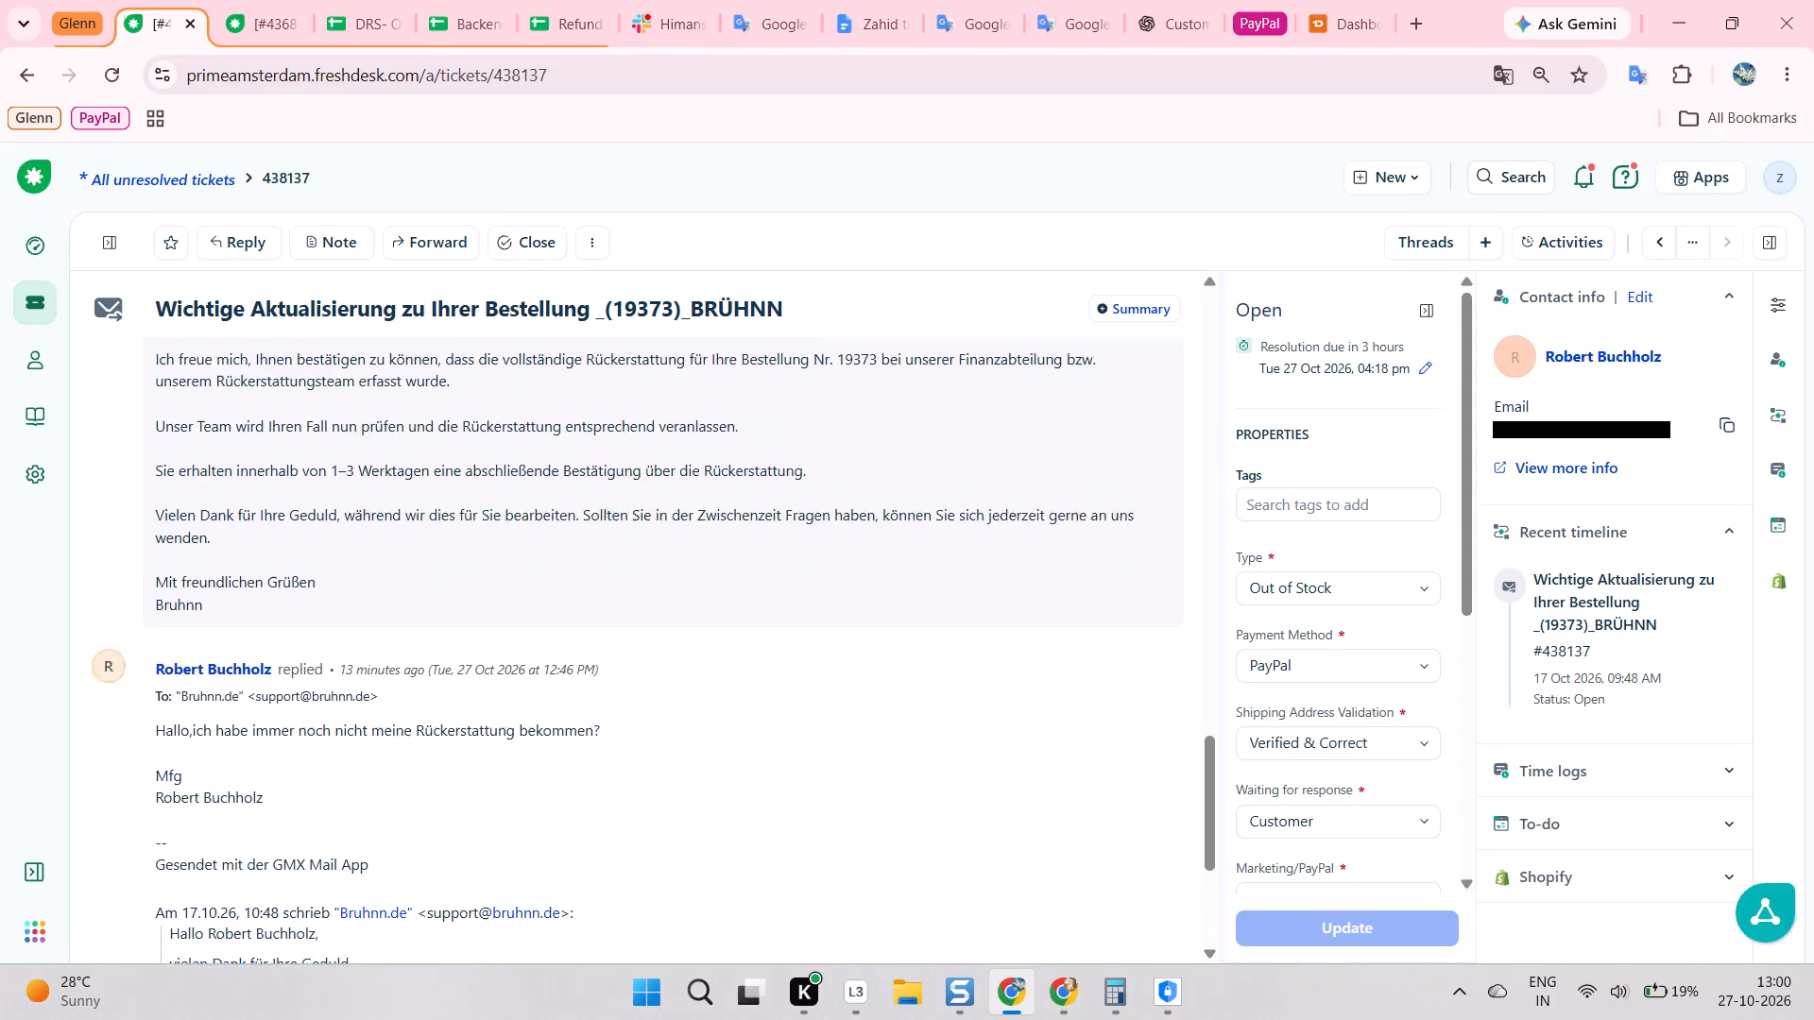
{"action": "scroll", "coordinate": [636, 527], "scroll_direction": "down", "scroll_amount": 1}
{"action": "key", "text": "alt+Tab"}
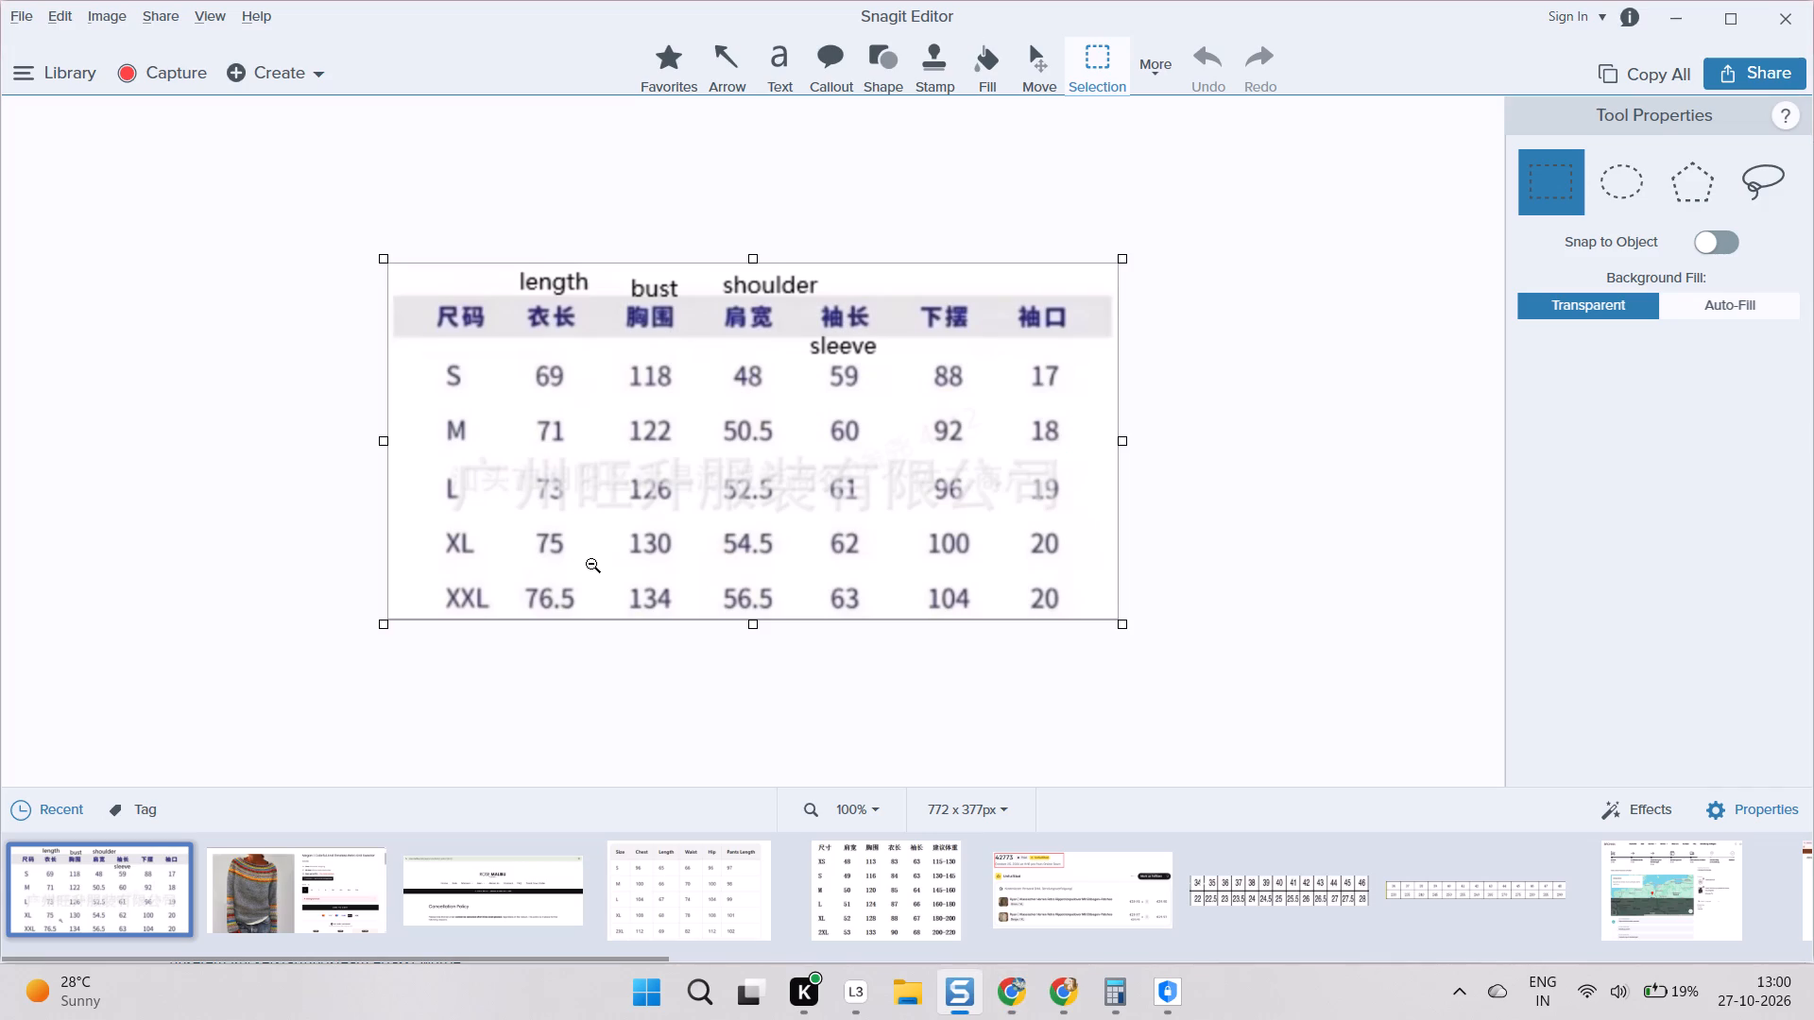
{"action": "key", "text": "alt+Tab"}
{"action": "left_click", "coordinate": [1069, 1013]}
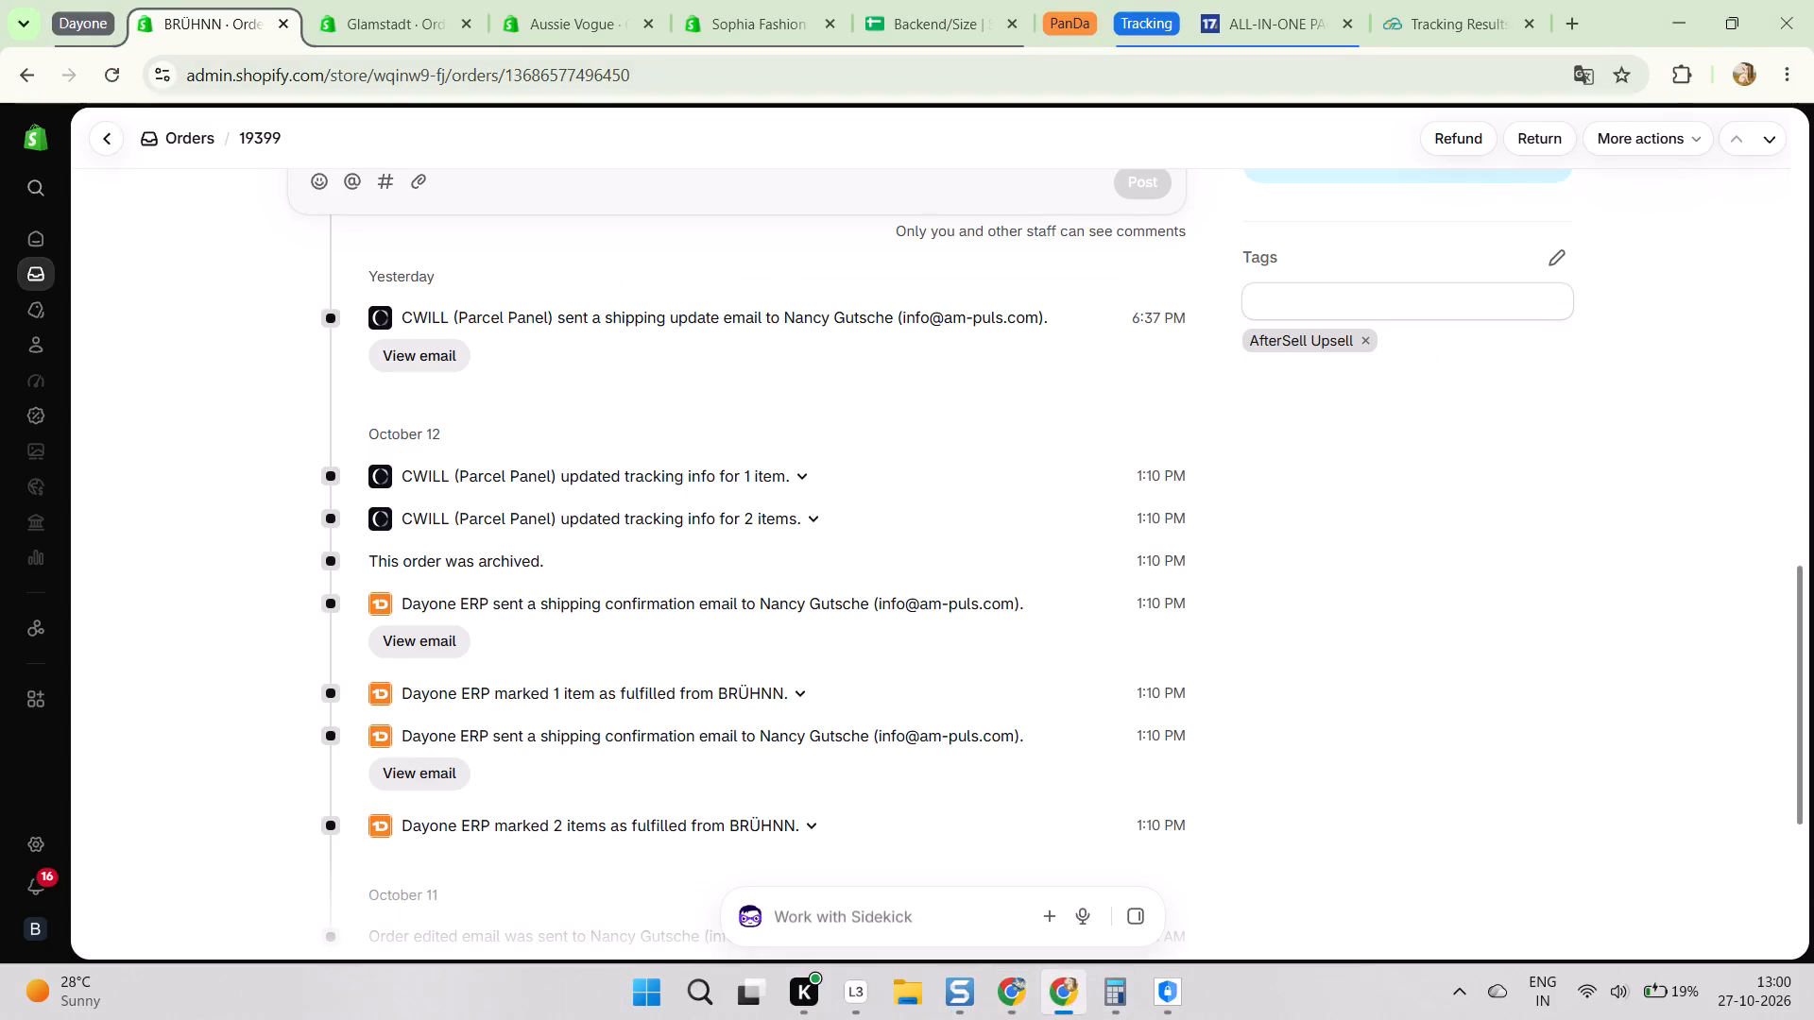
{"action": "left_click", "coordinate": [30, 175]}
{"action": "key", "text": "ctrl+v"}
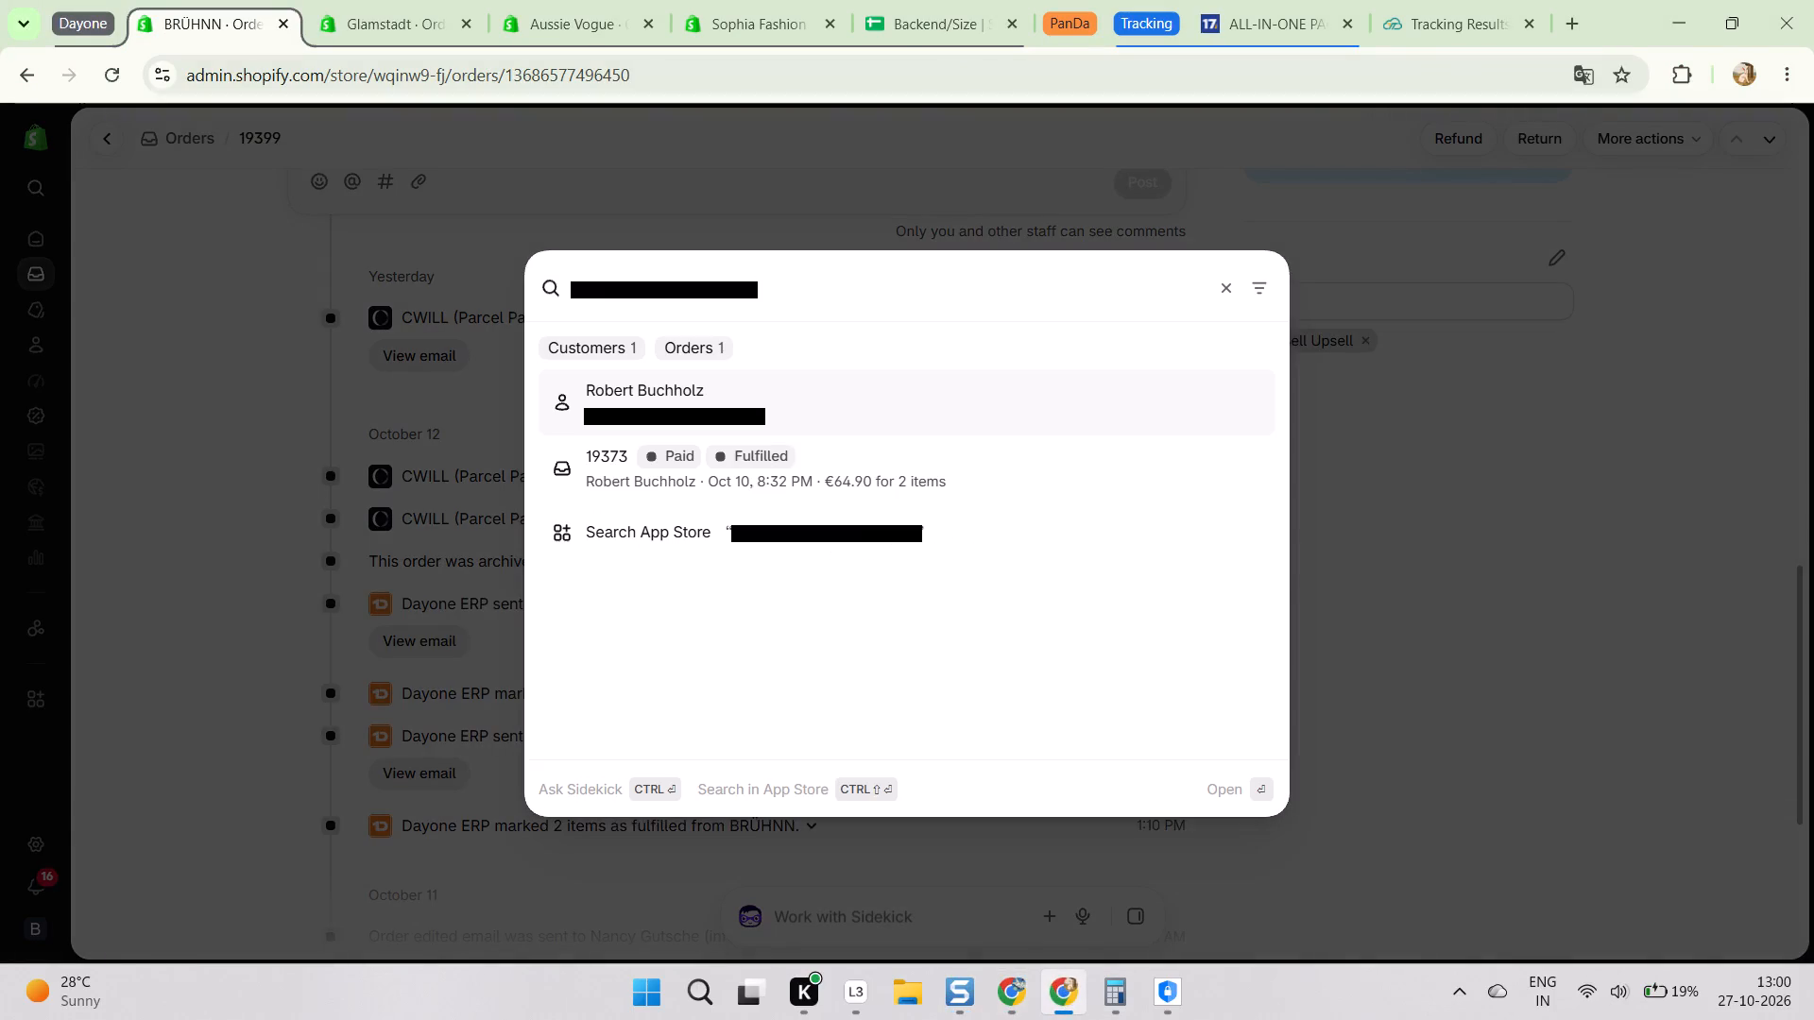
{"action": "left_click", "coordinate": [605, 455]}
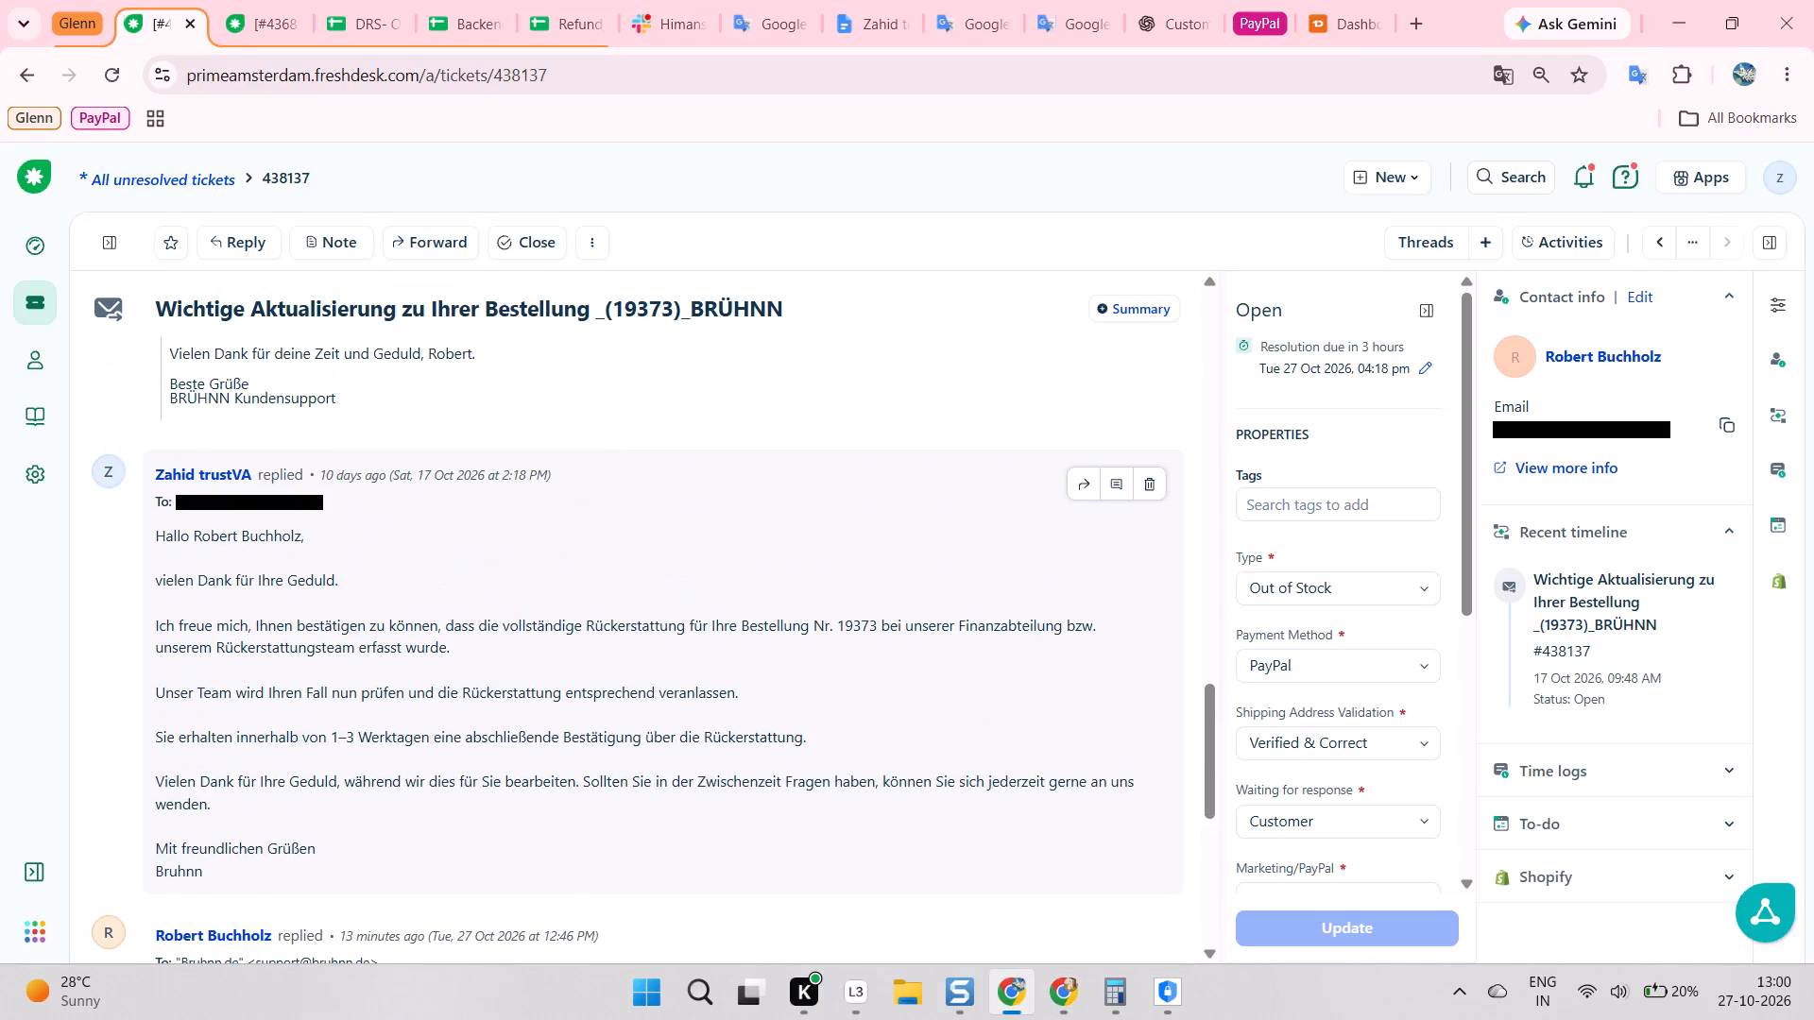
{"action": "scroll", "coordinate": [590, 493], "scroll_direction": "down", "scroll_amount": 8}
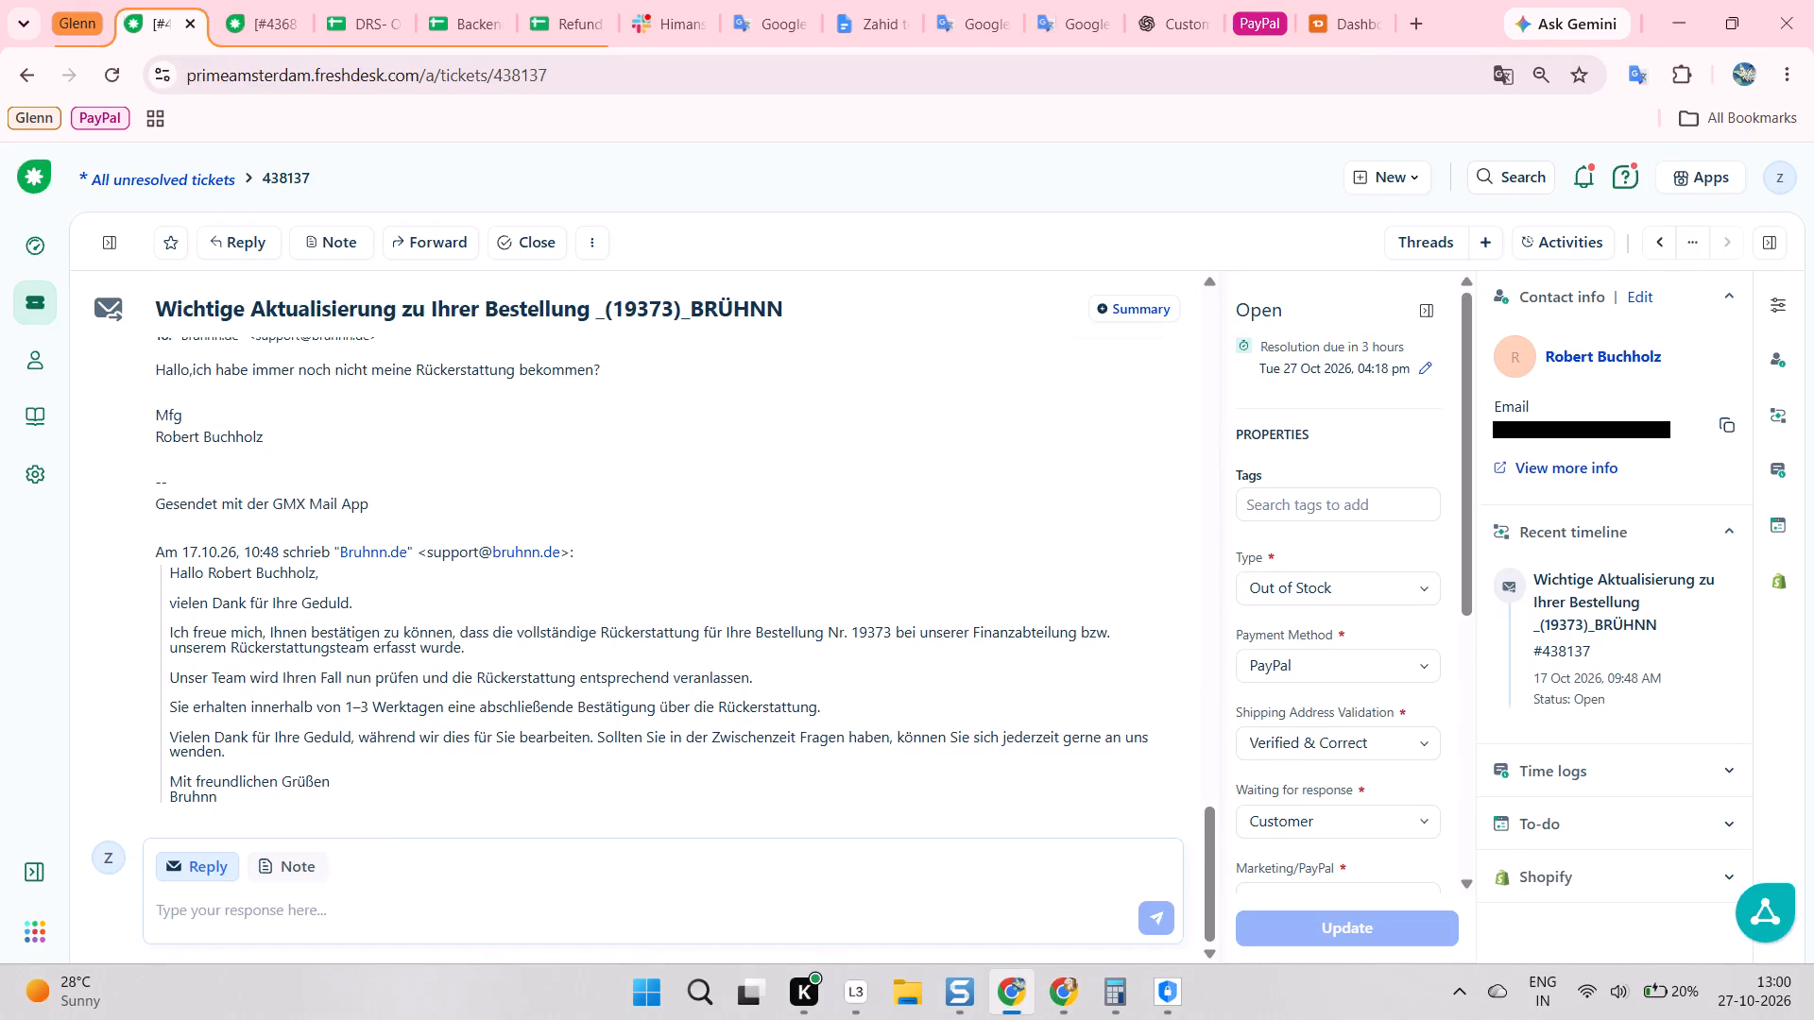
{"action": "left_click", "coordinate": [251, 8]}
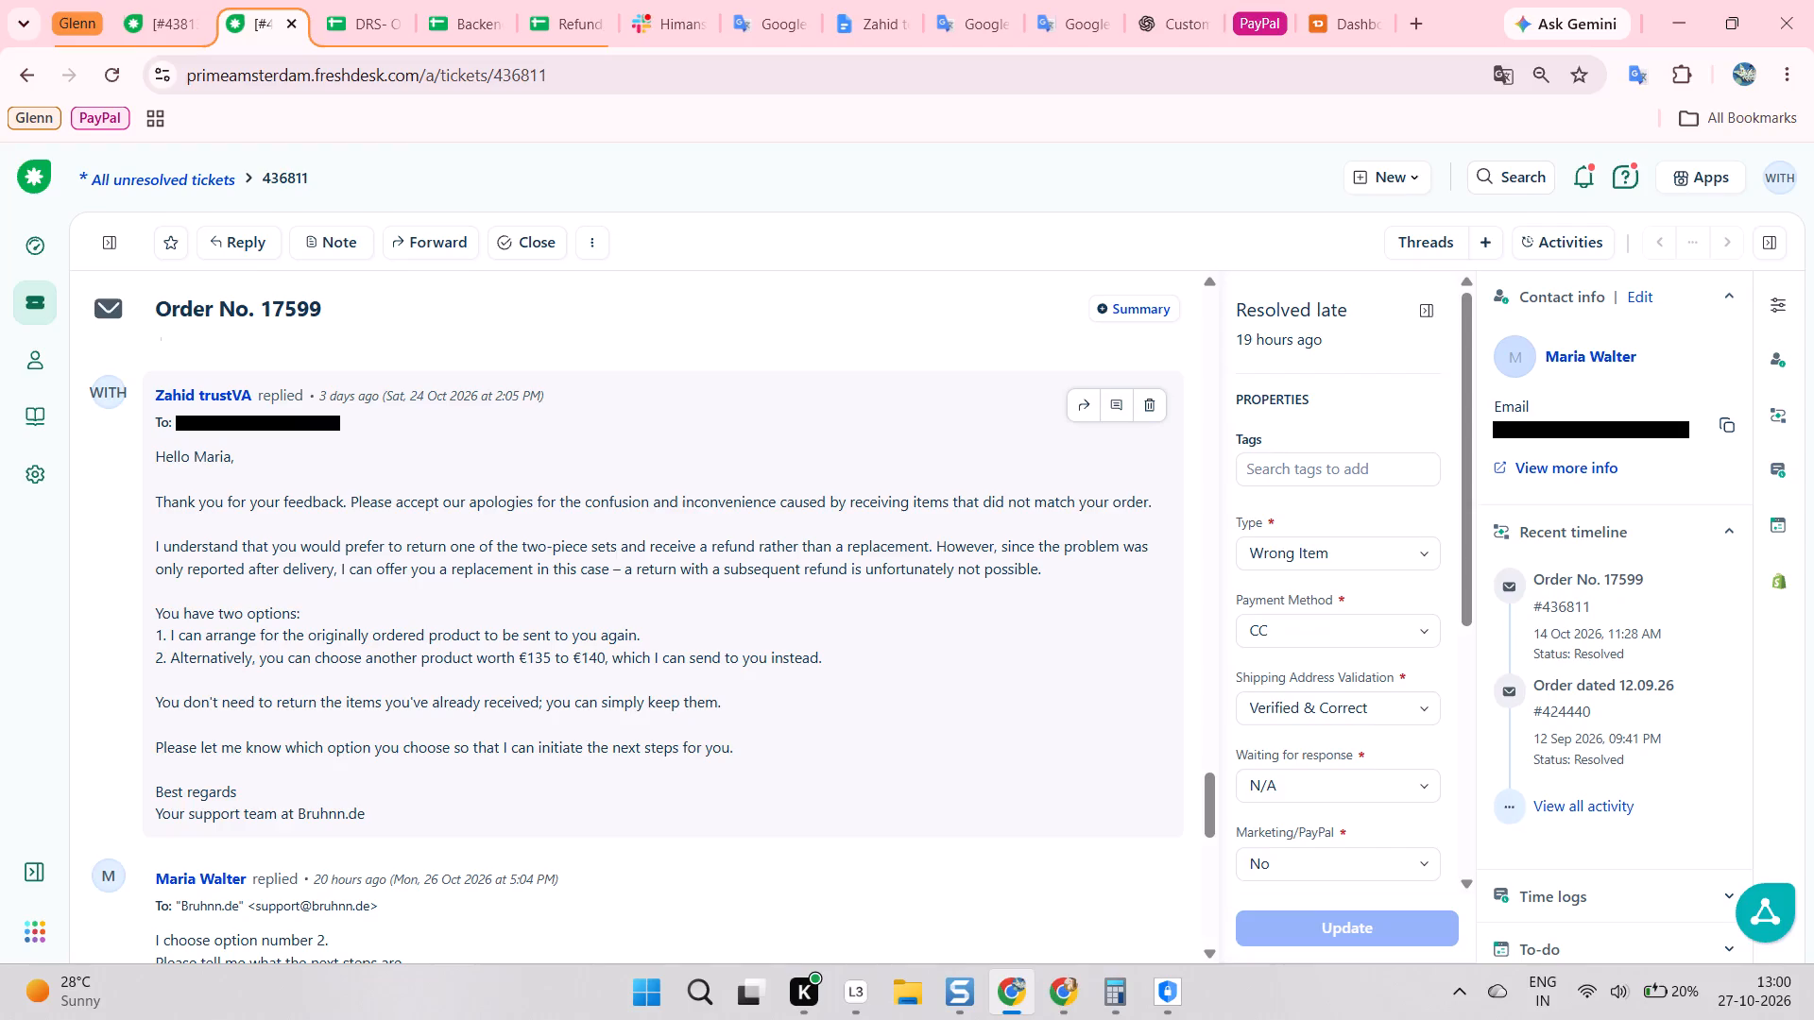
{"action": "scroll", "coordinate": [597, 491], "scroll_direction": "up", "scroll_amount": 3}
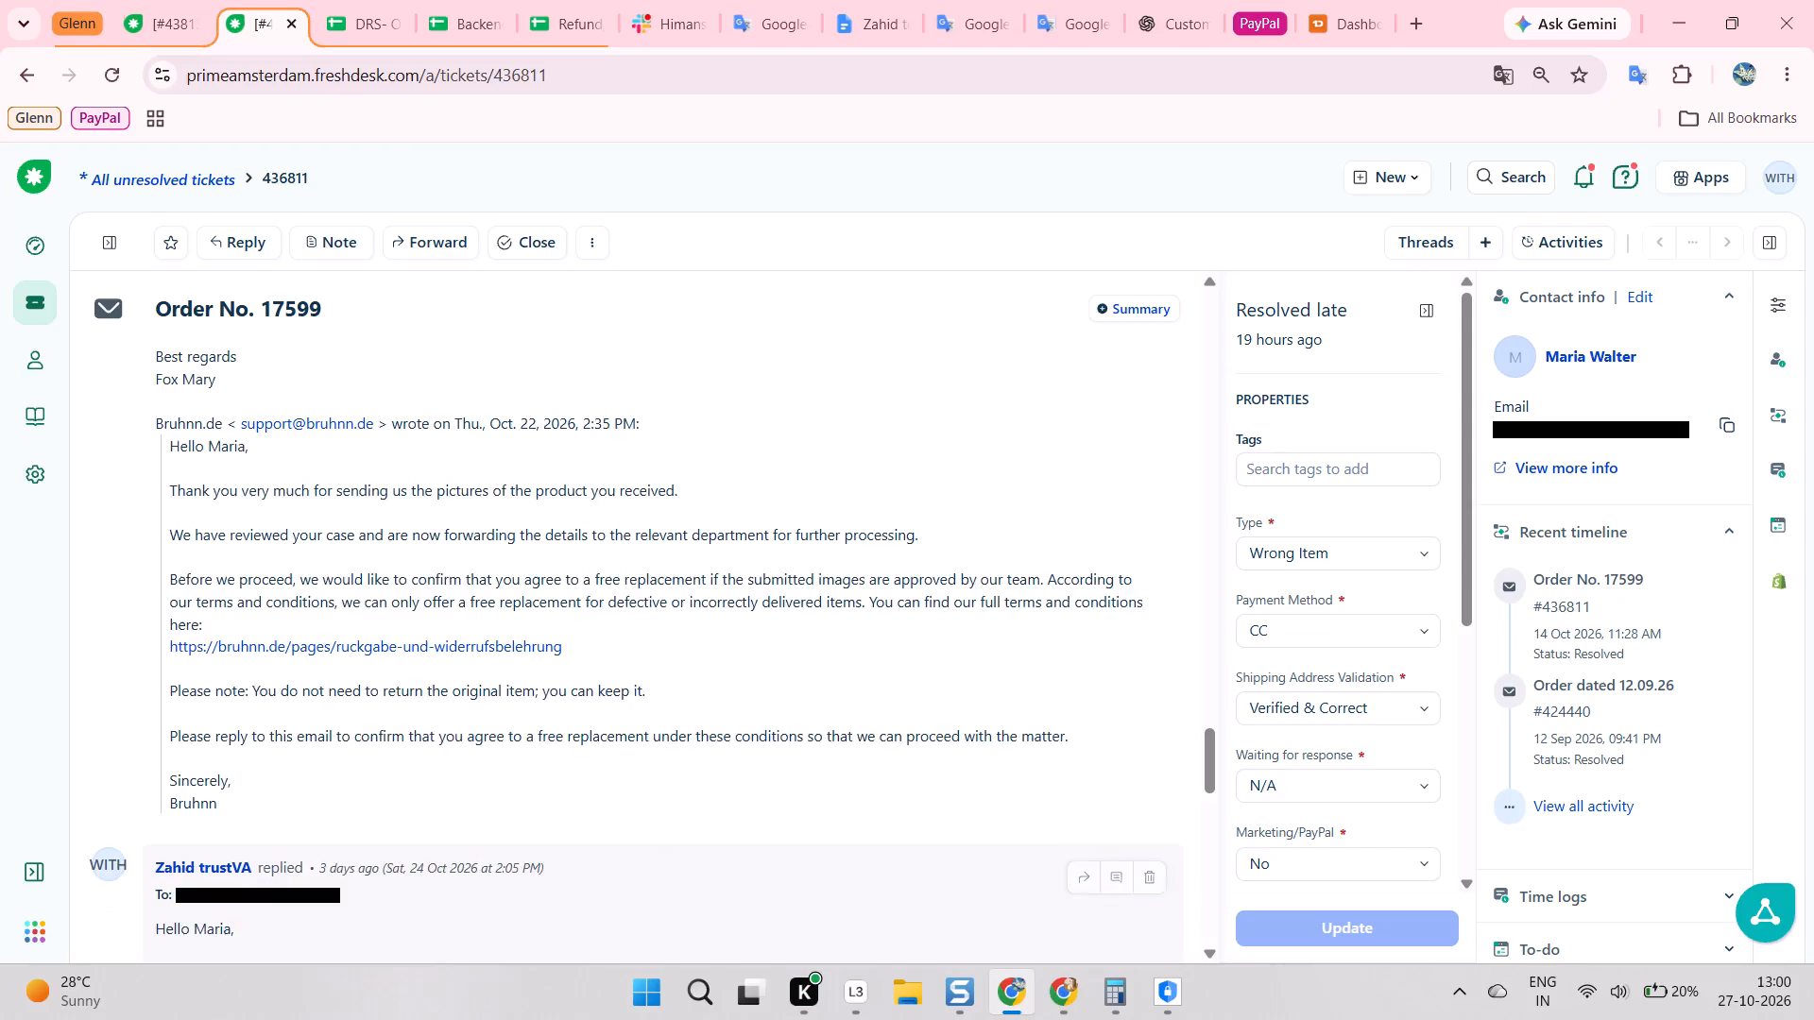
{"action": "scroll", "coordinate": [602, 511], "scroll_direction": "up", "scroll_amount": 4}
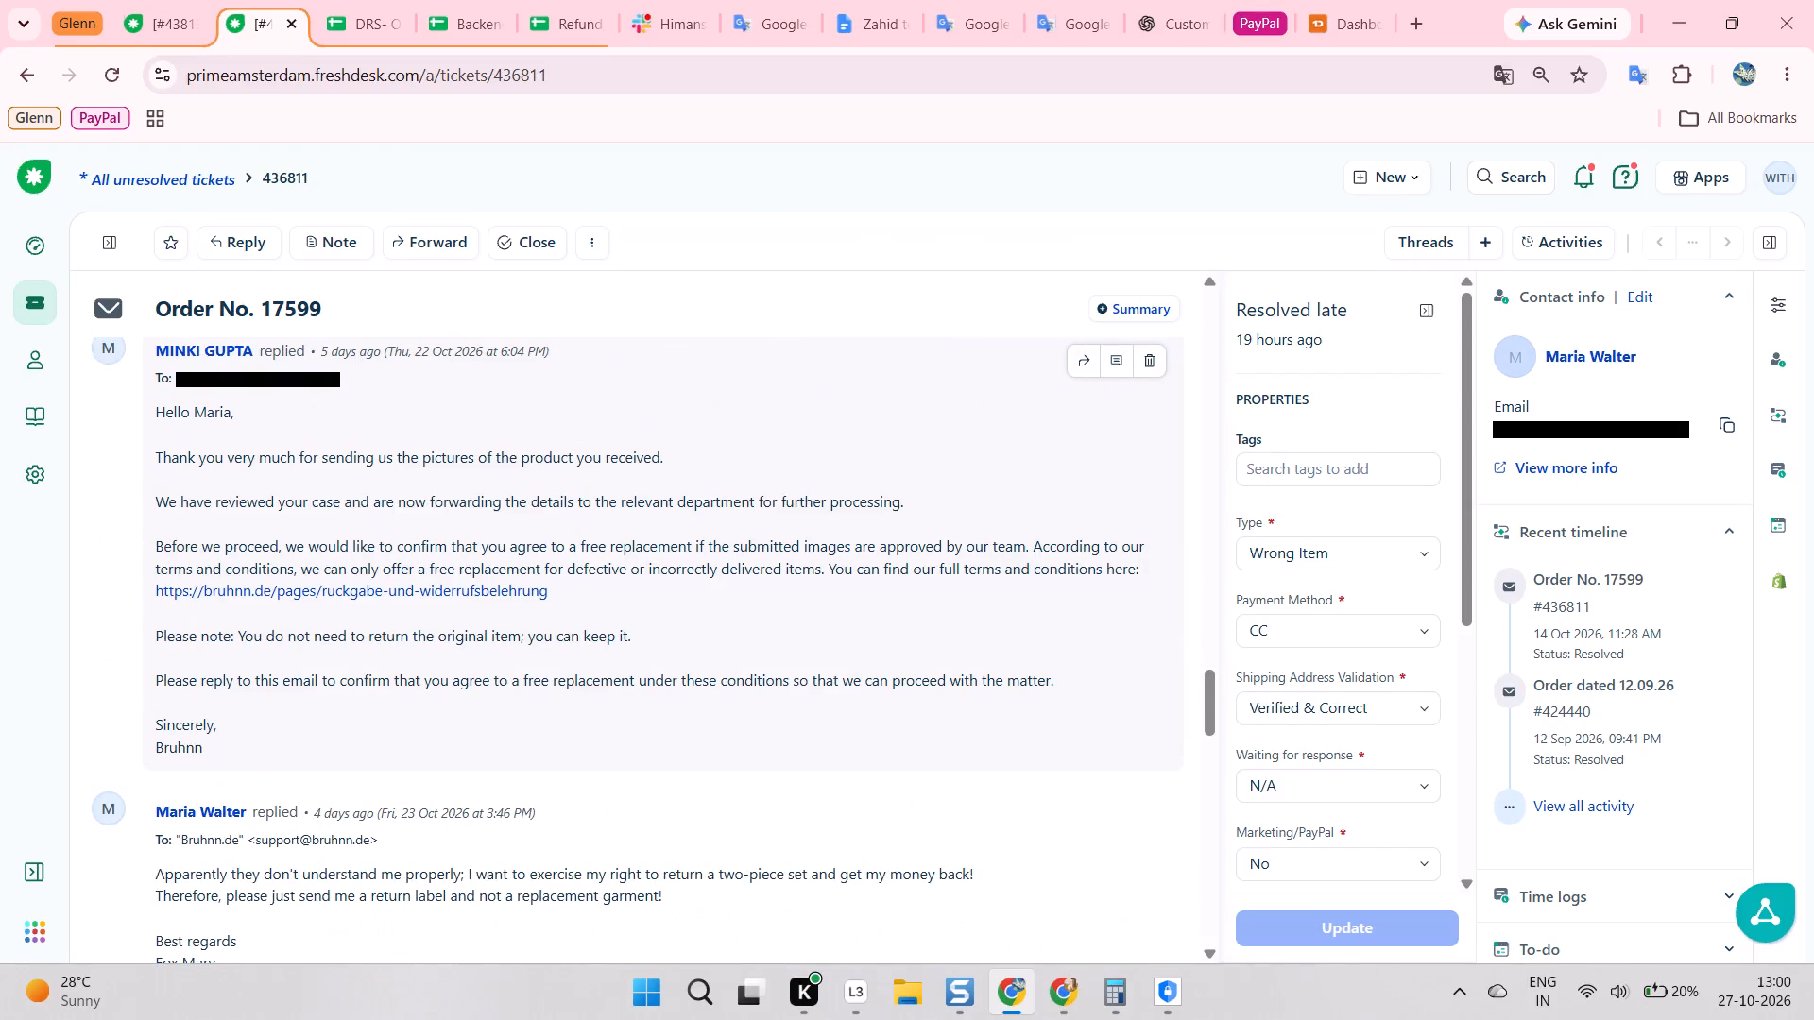
{"action": "key", "text": "alt+Tab"}
{"action": "scroll", "coordinate": [751, 516], "scroll_direction": "up", "scroll_amount": 7}
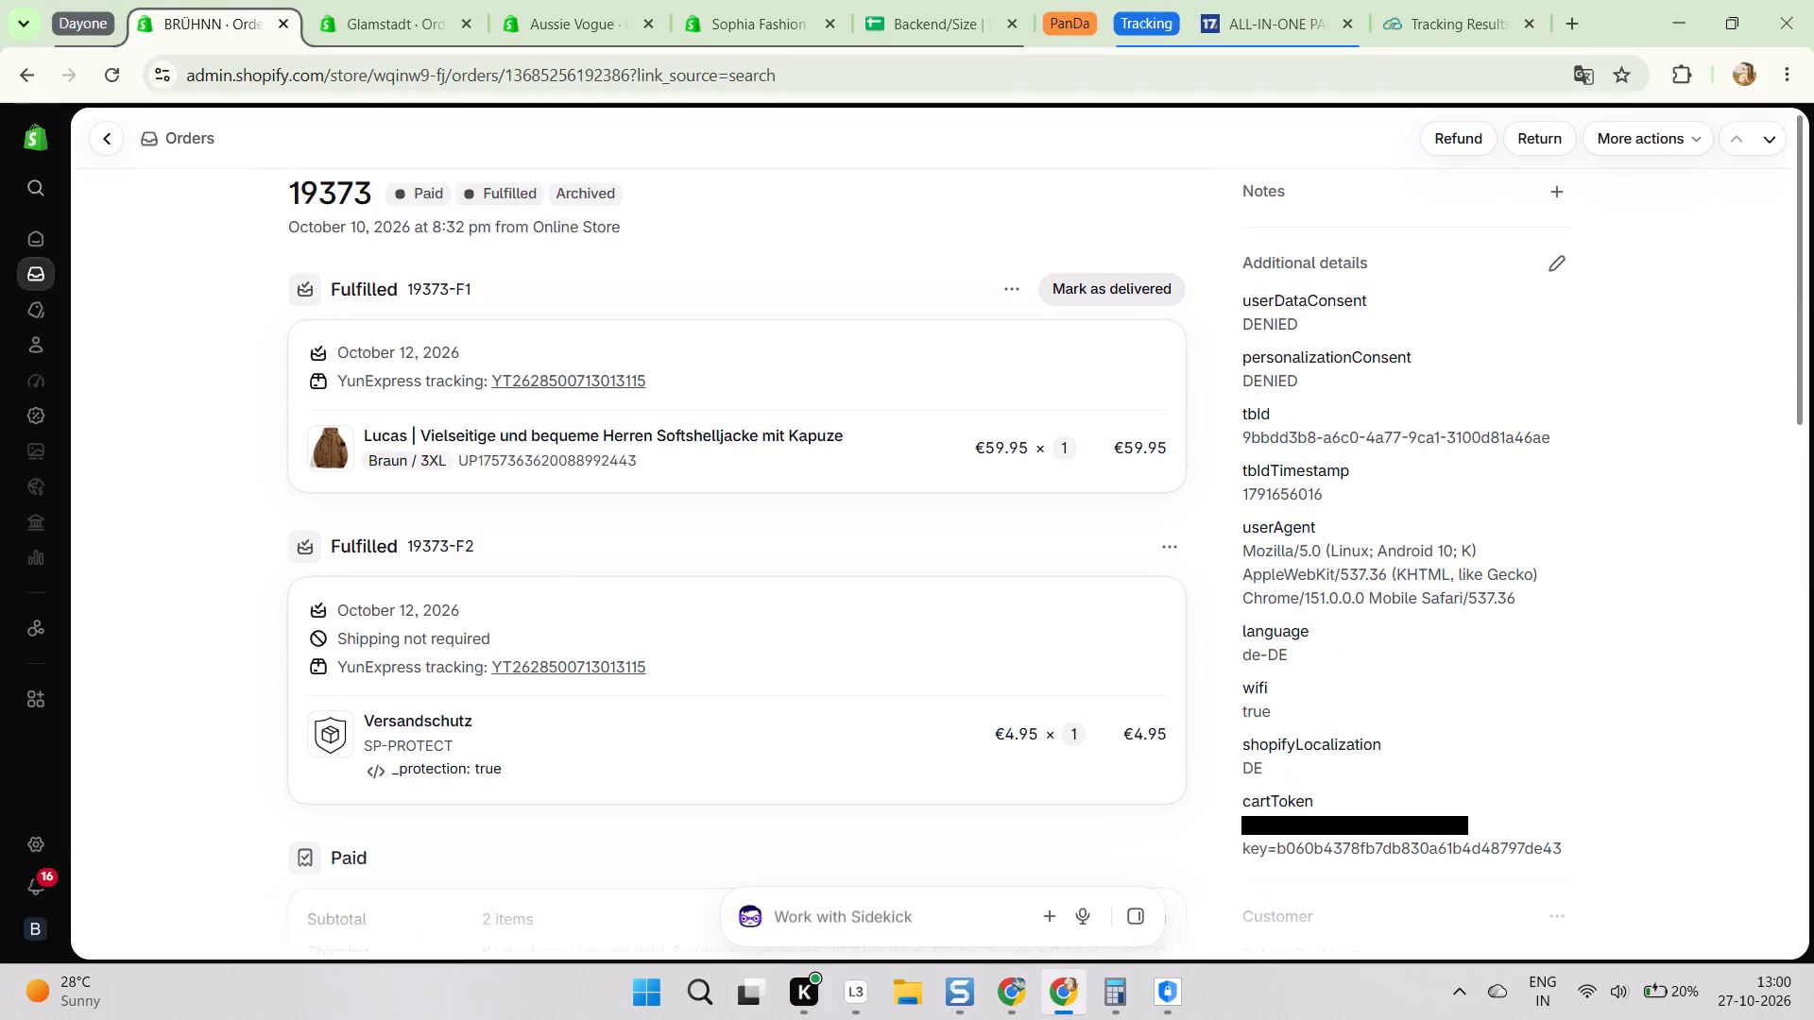
{"action": "scroll", "coordinate": [777, 488], "scroll_direction": "up", "scroll_amount": 5}
{"action": "left_click", "coordinate": [783, 311]}
{"action": "scroll", "coordinate": [653, 259], "scroll_direction": "up", "scroll_amount": 1}
{"action": "double_click", "coordinate": [322, 194]}
{"action": "key", "text": "ctrl+c"}
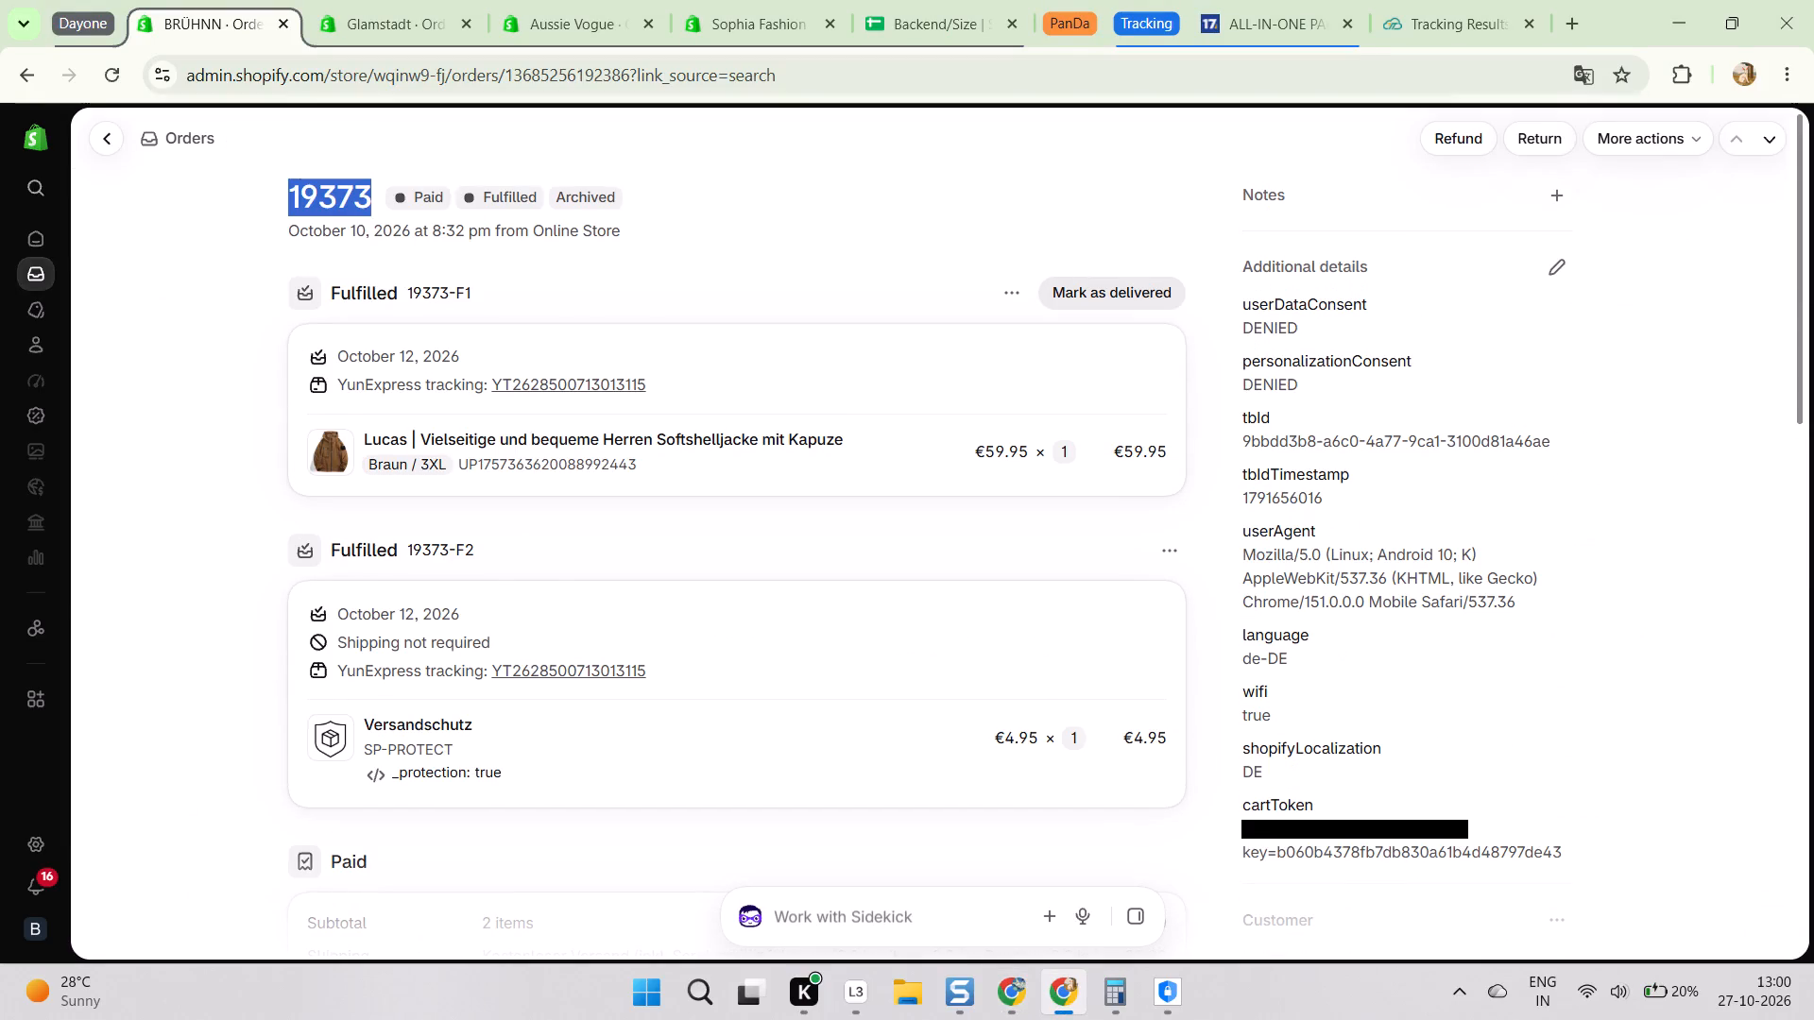
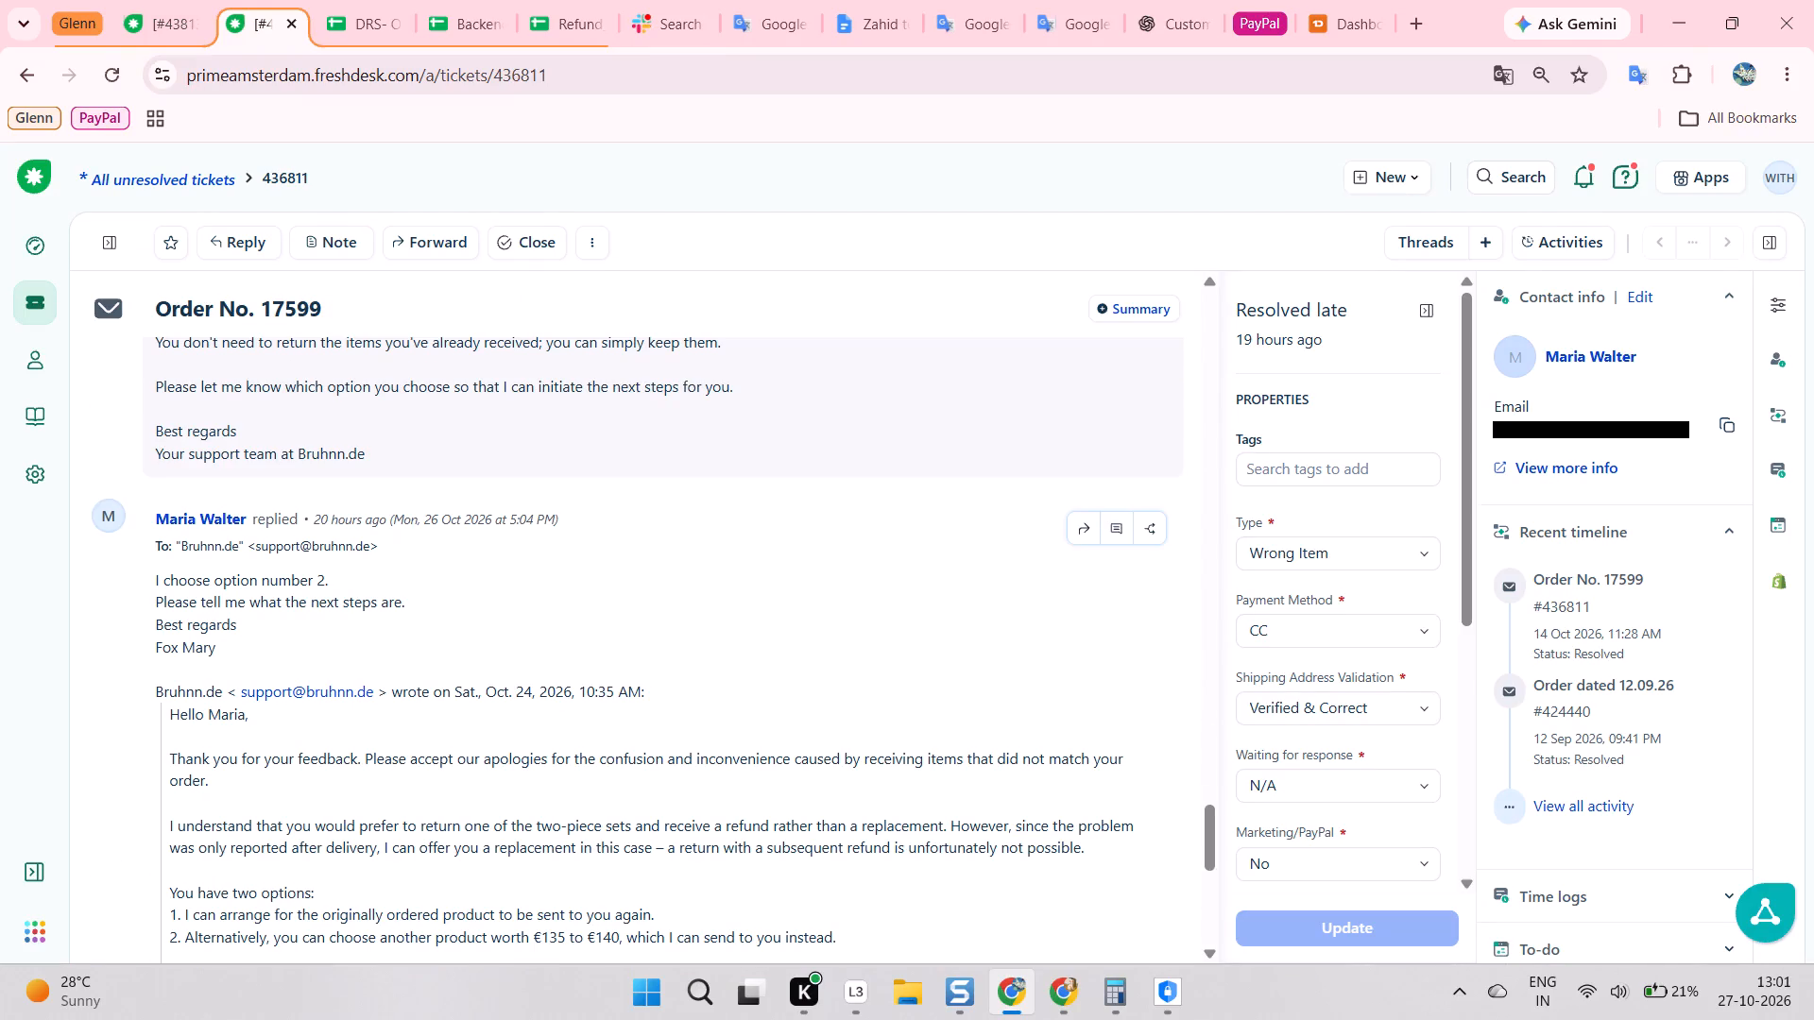
{"action": "scroll", "coordinate": [573, 485], "scroll_direction": "up", "scroll_amount": 3}
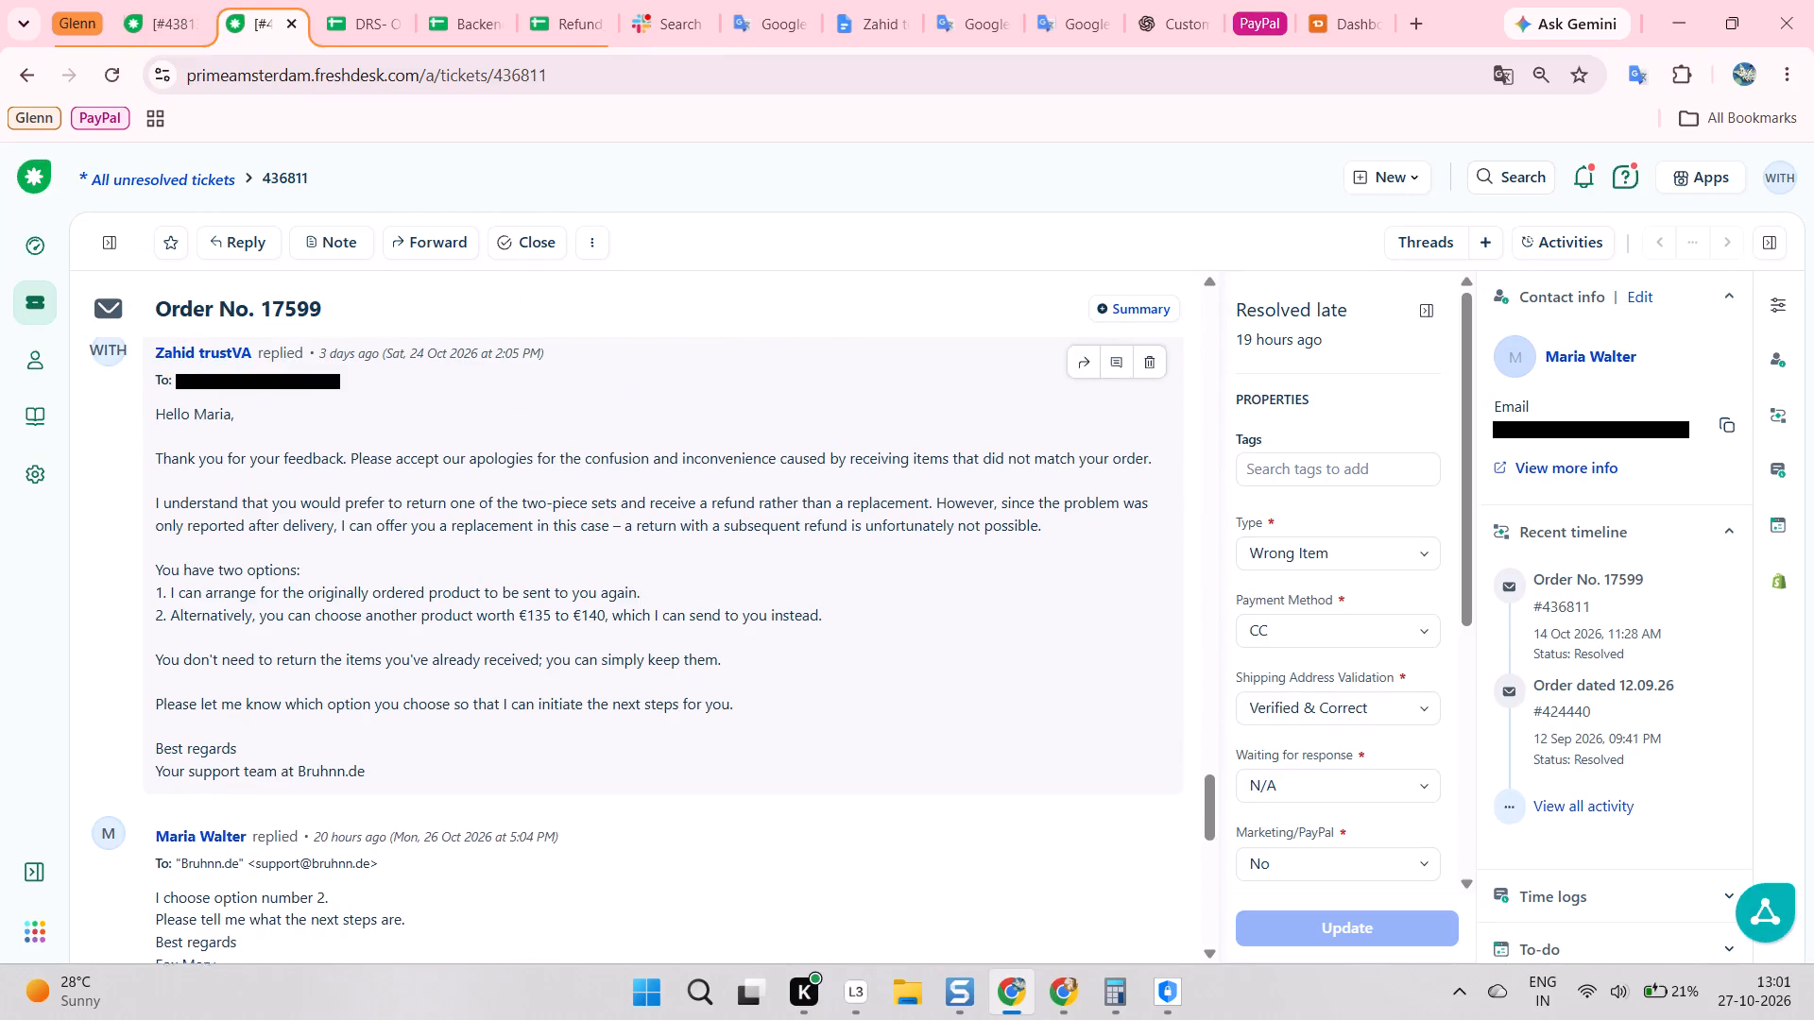
{"action": "scroll", "coordinate": [583, 483], "scroll_direction": "up", "scroll_amount": 15}
{"action": "scroll", "coordinate": [623, 552], "scroll_direction": "up", "scroll_amount": 2}
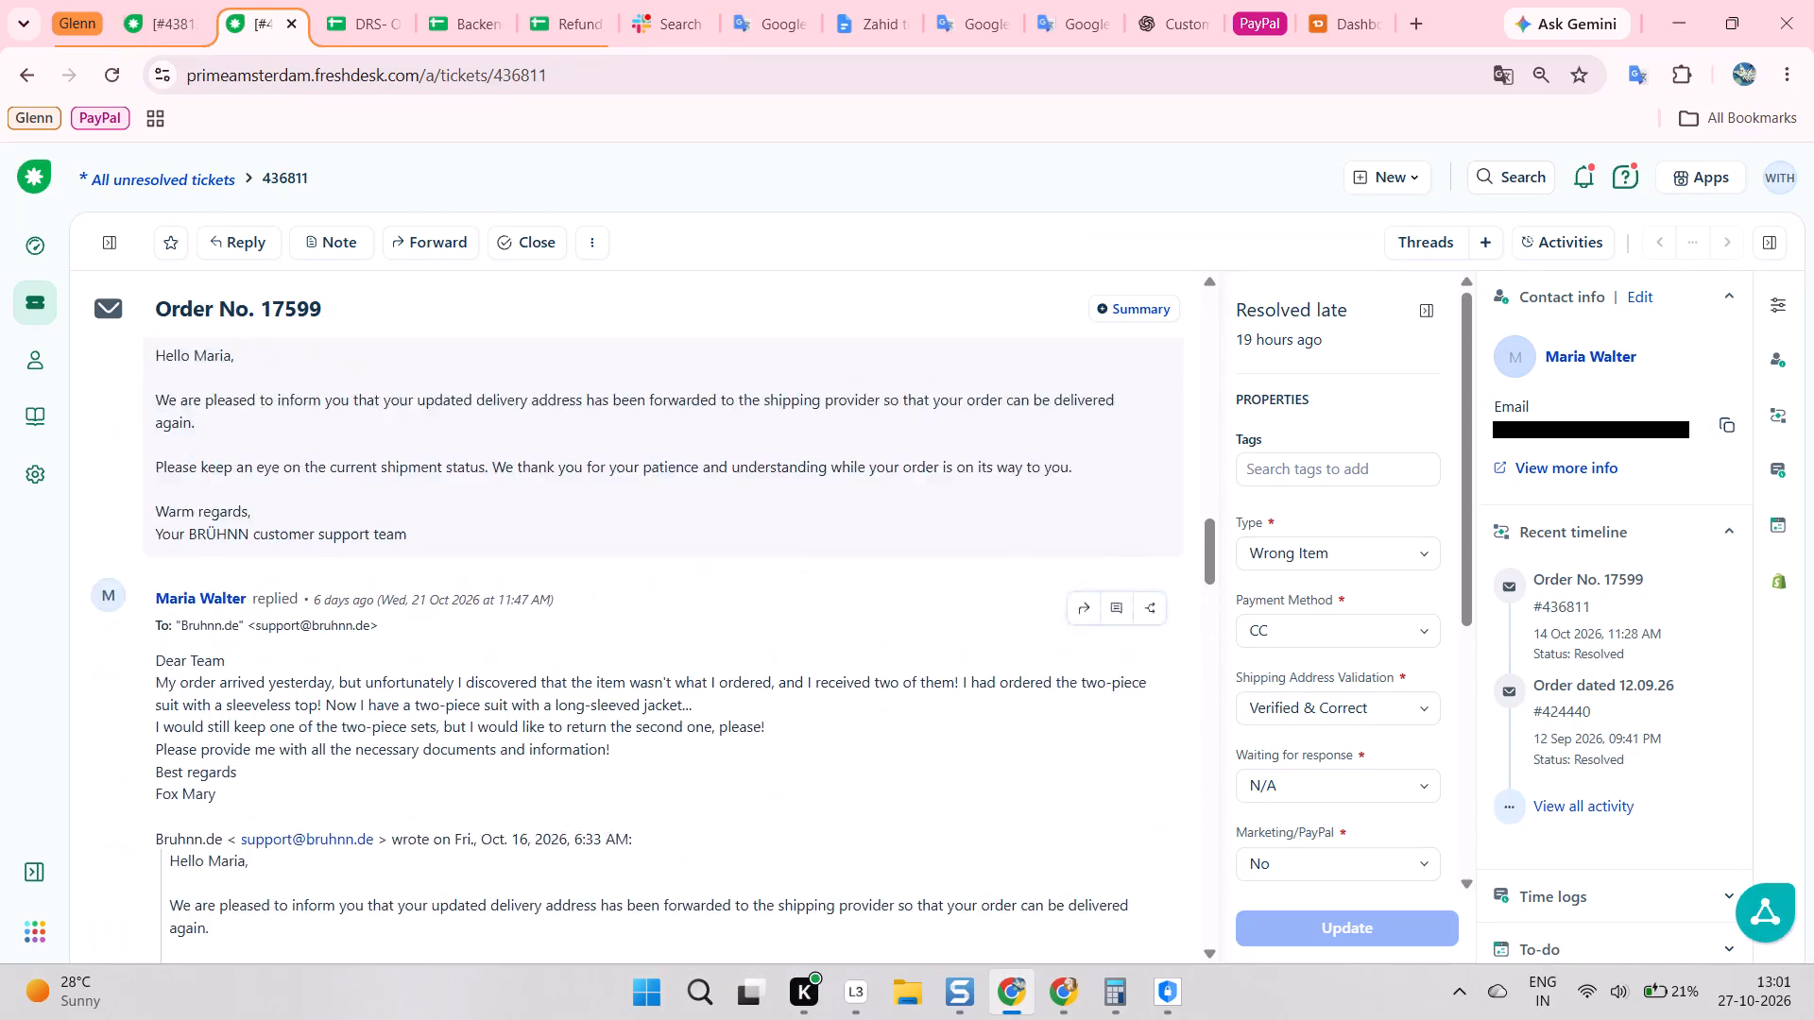
{"action": "scroll", "coordinate": [623, 550], "scroll_direction": "up", "scroll_amount": 16}
{"action": "scroll", "coordinate": [631, 548], "scroll_direction": "down", "scroll_amount": 1}
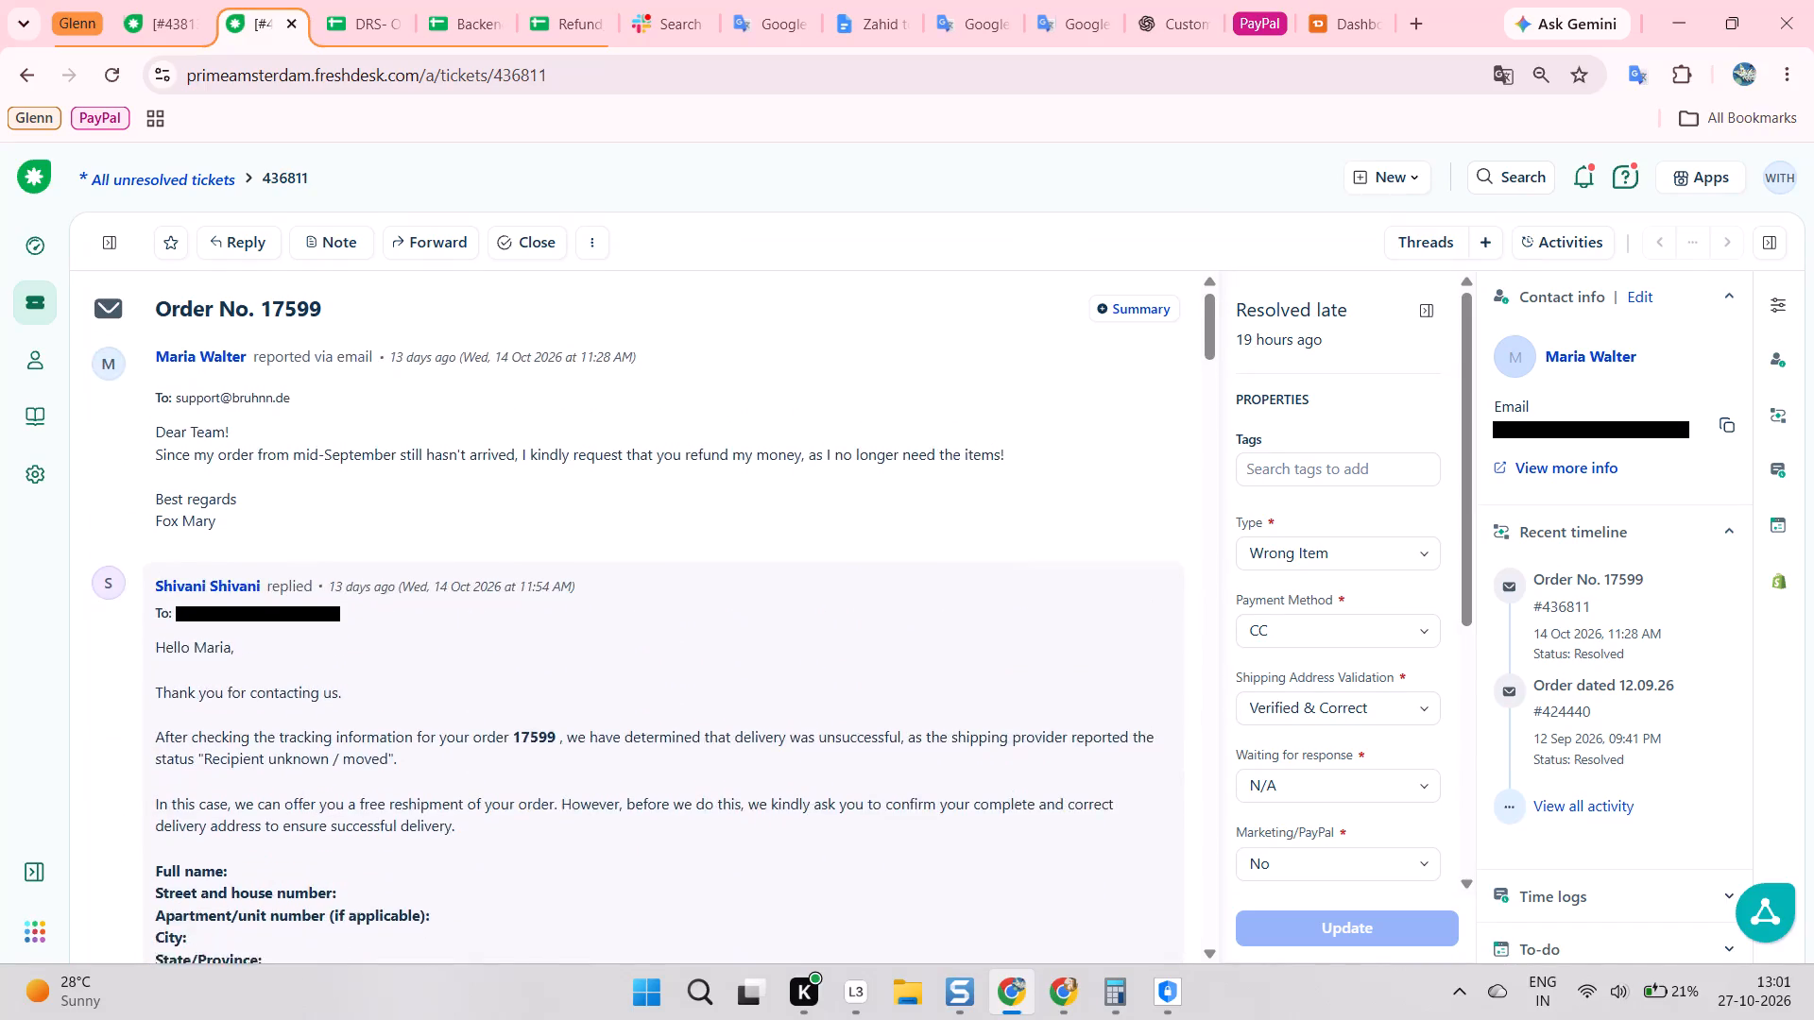
{"action": "key", "text": "alt+Tab"}
{"action": "scroll", "coordinate": [604, 366], "scroll_direction": "up", "scroll_amount": 4}
{"action": "key", "text": "alt+Tab"}
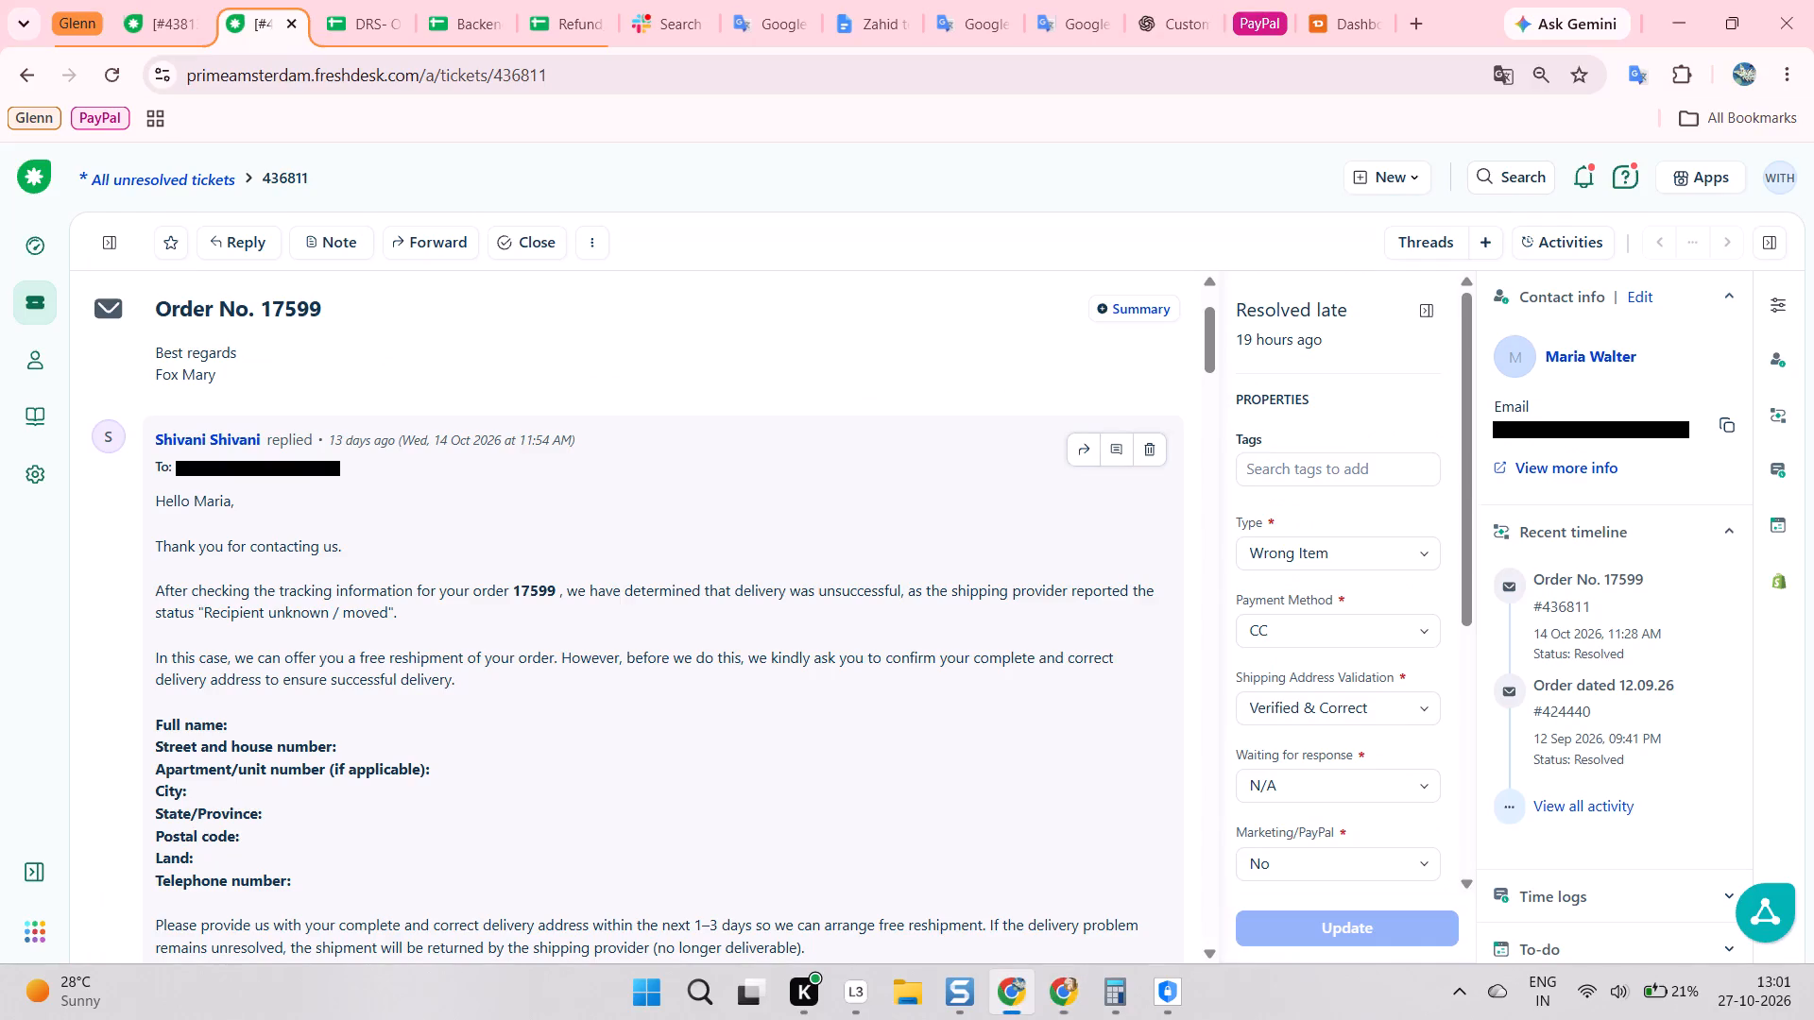
{"action": "scroll", "coordinate": [641, 489], "scroll_direction": "up", "scroll_amount": 9}
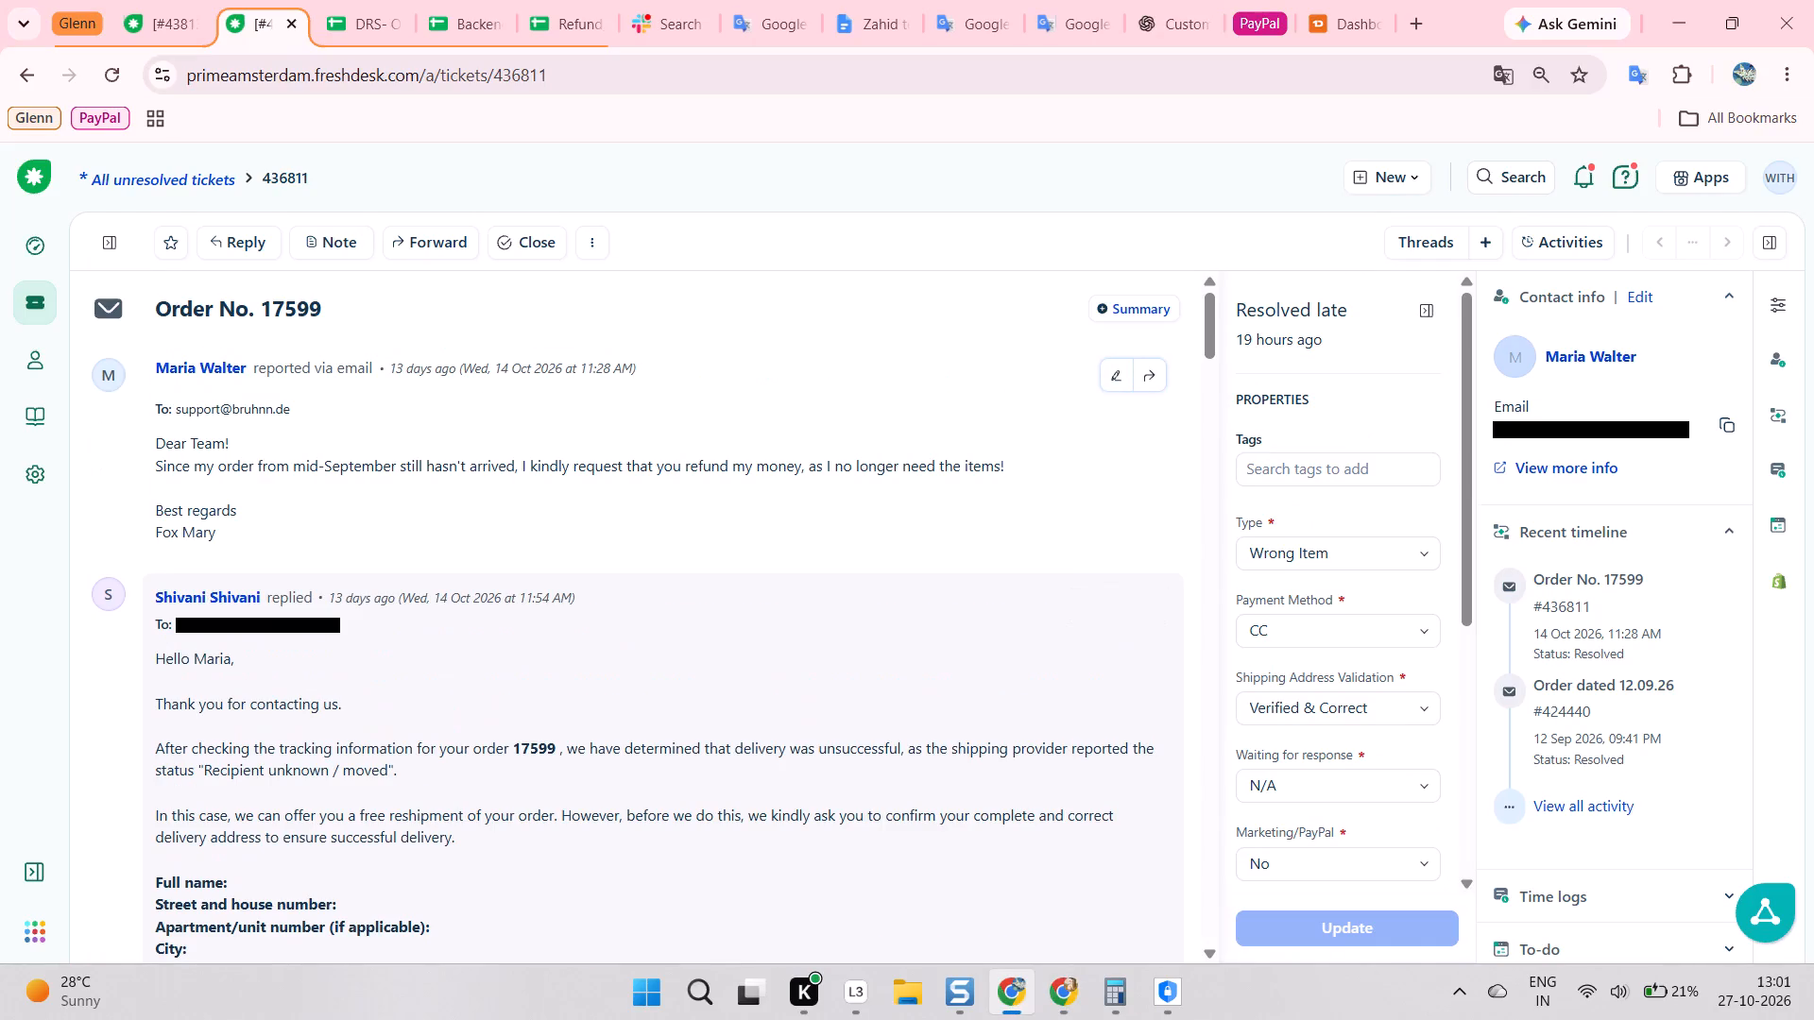
{"action": "double_click", "coordinate": [536, 739]}
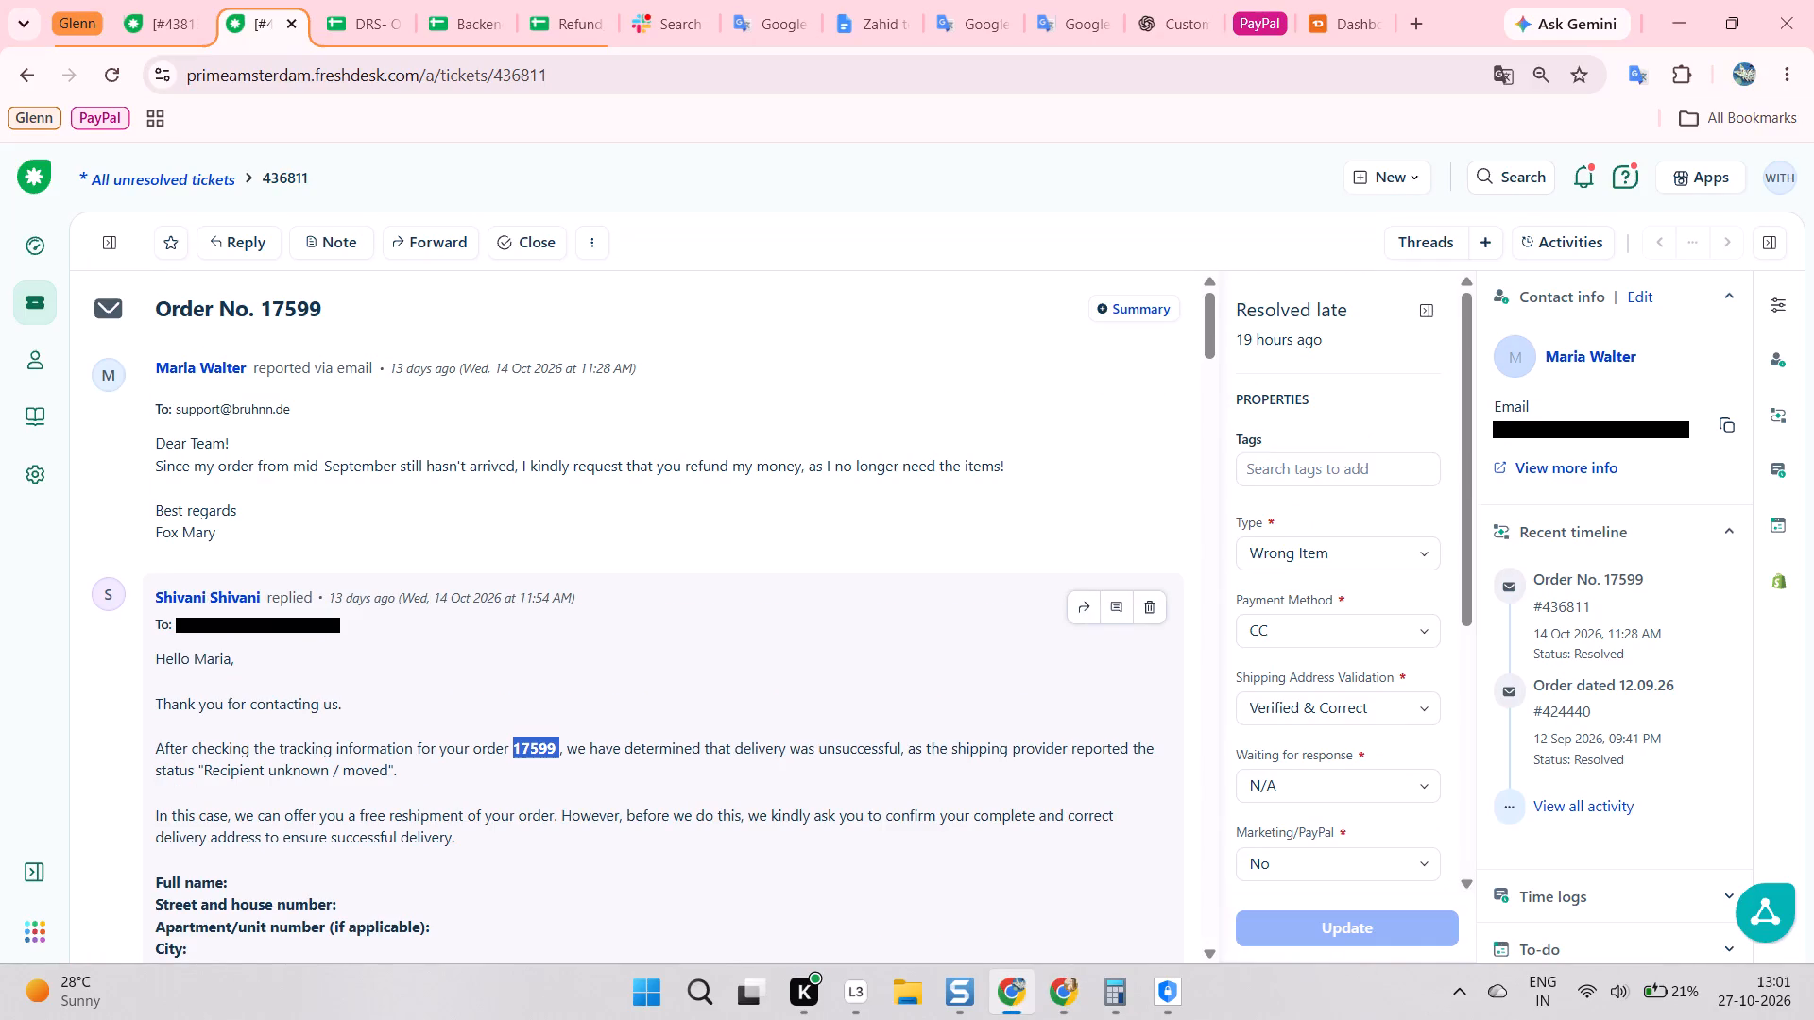
{"action": "key", "text": "ctrl+c"}
{"action": "key", "text": "ctrl+c"}
{"action": "key", "text": "alt+Tab"}
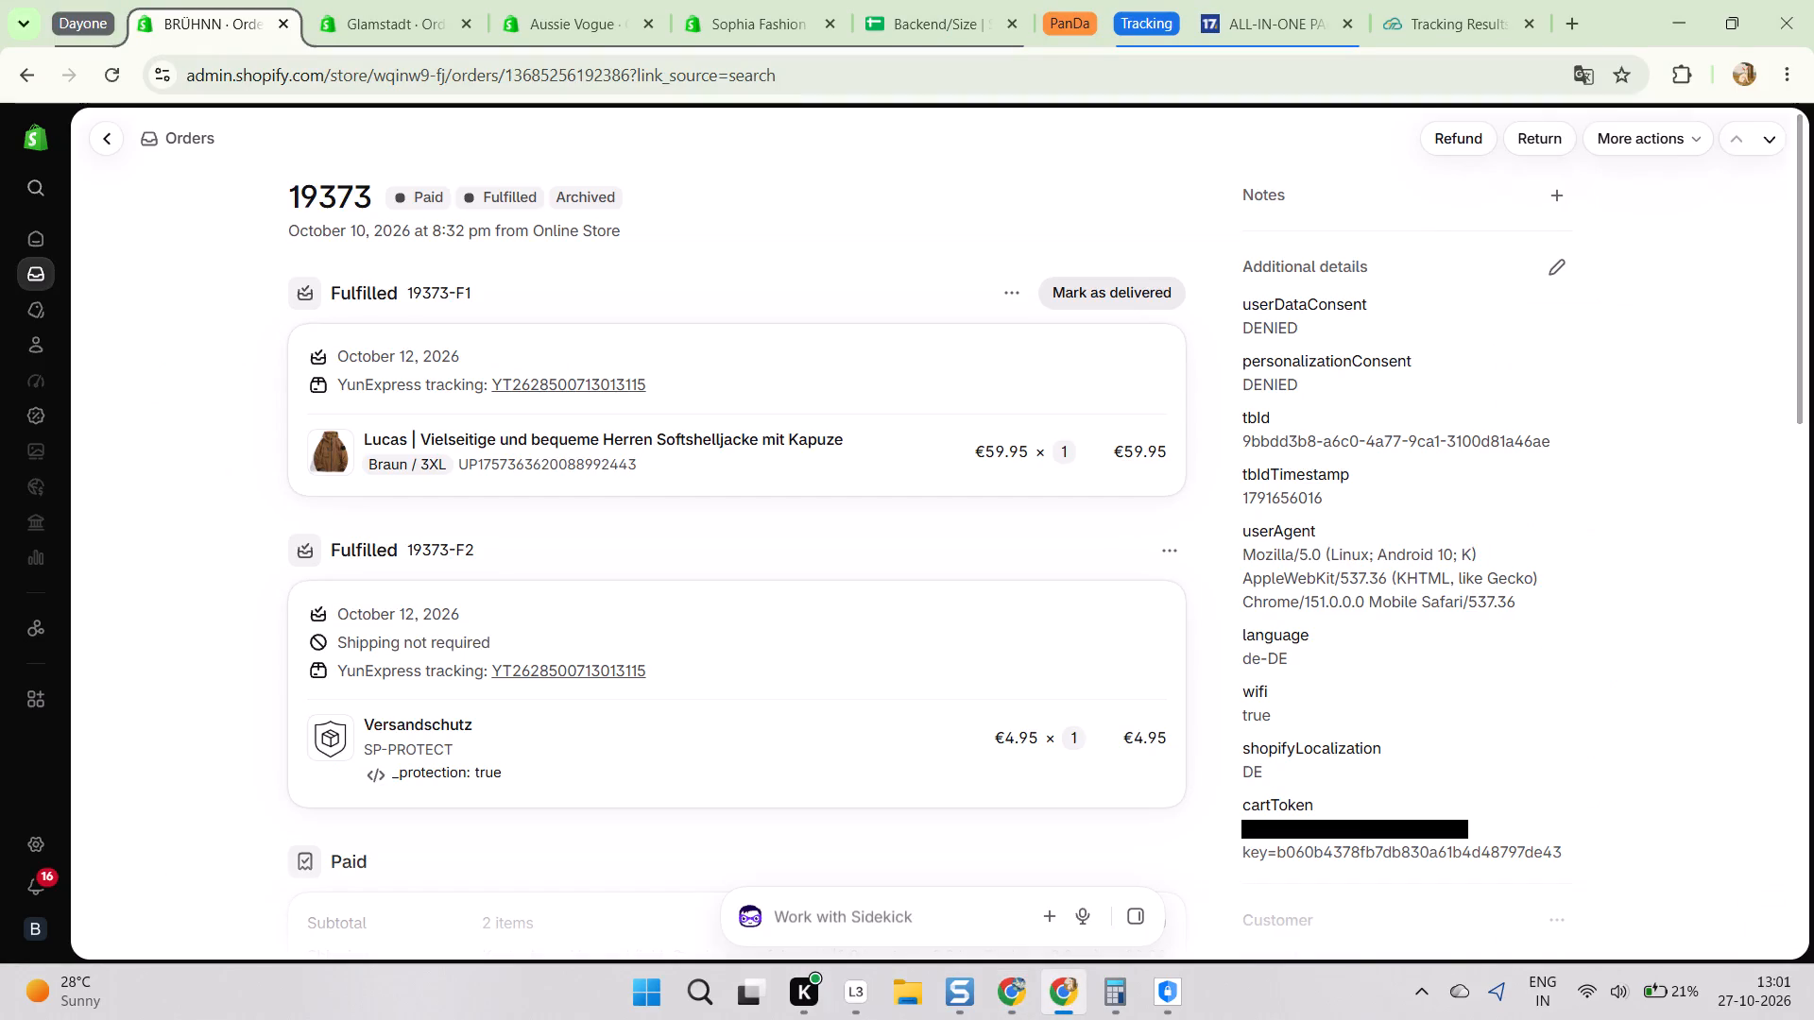
{"action": "left_click", "coordinate": [20, 183]}
{"action": "key", "text": "ctrl+v"}
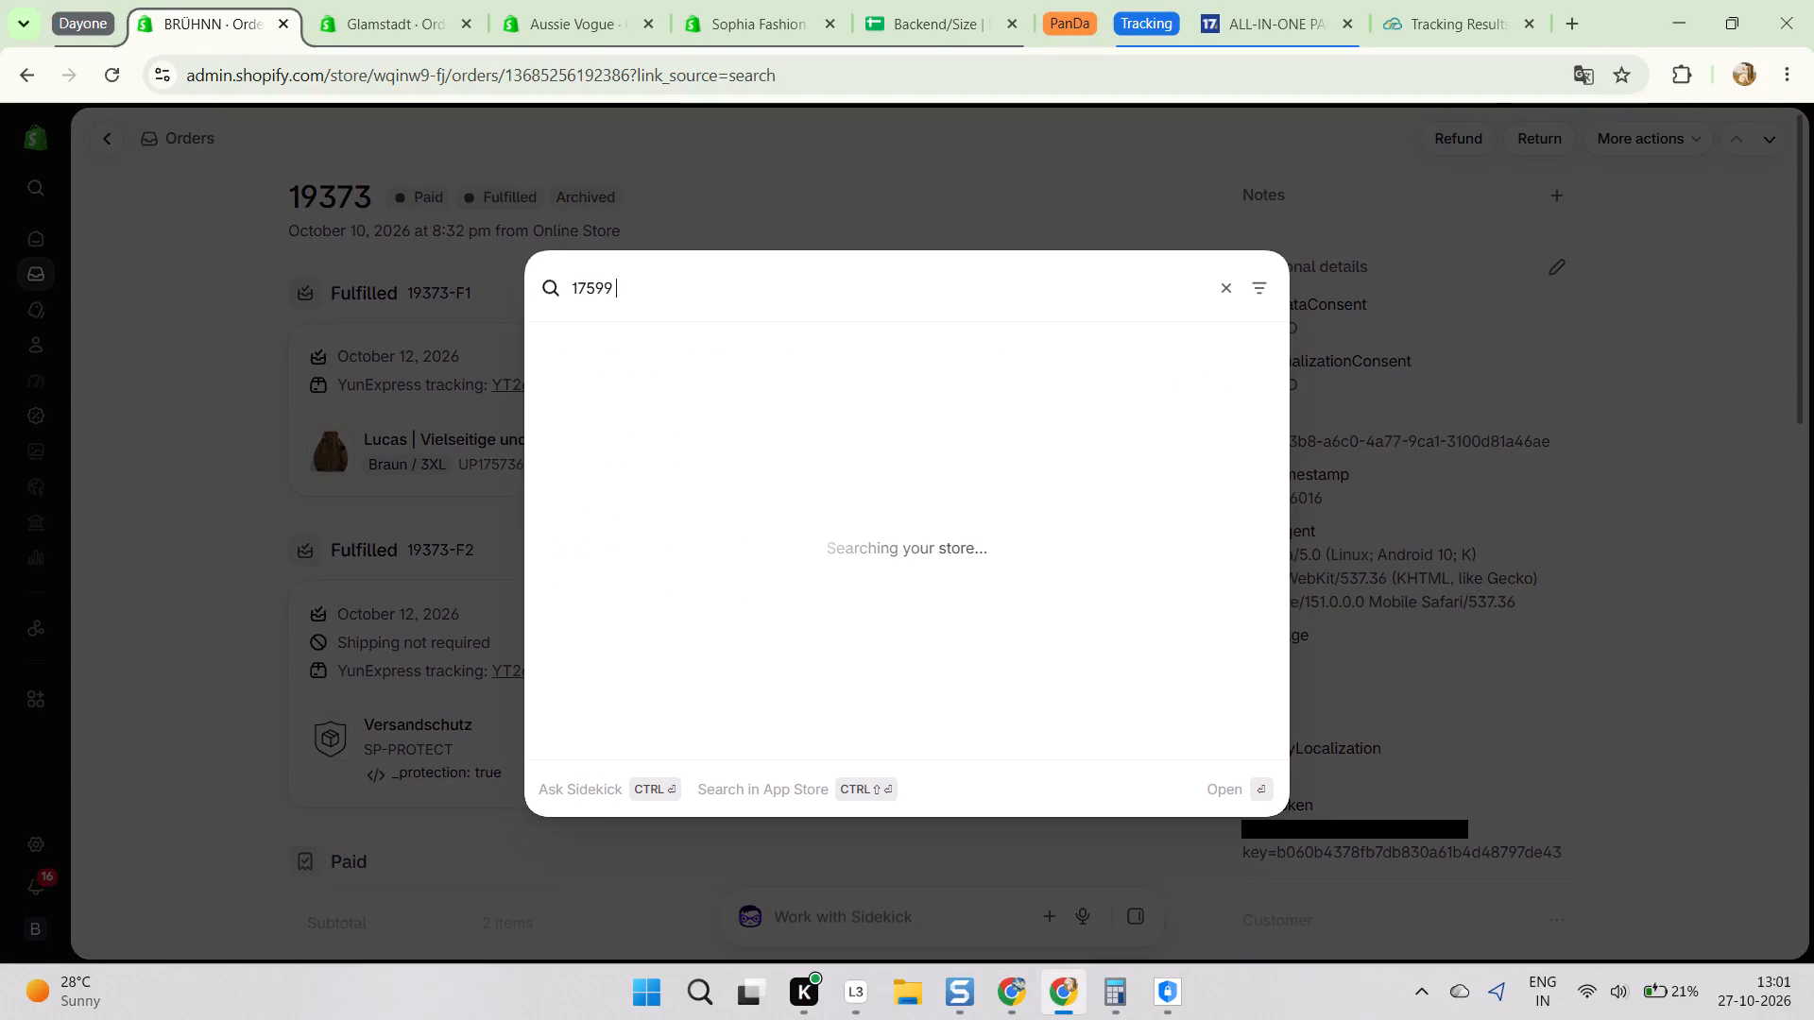
{"action": "key", "text": "BackSpace"}
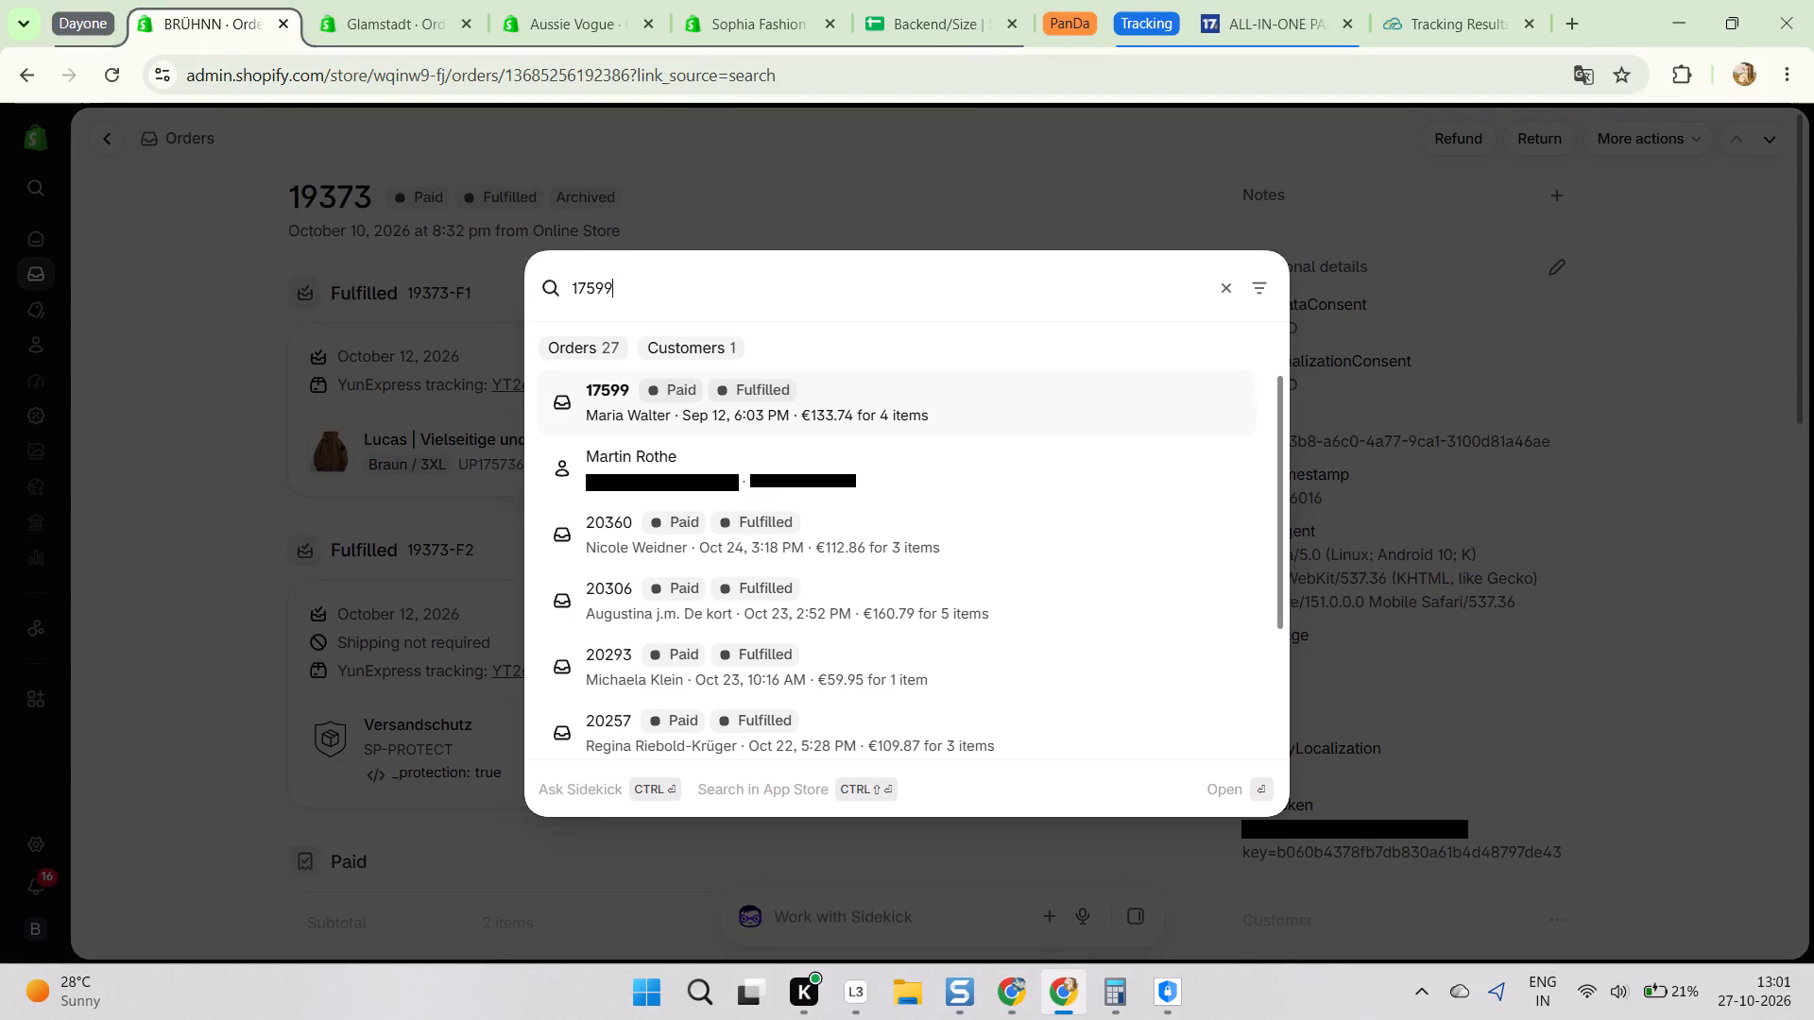
{"action": "left_click", "coordinate": [605, 388]}
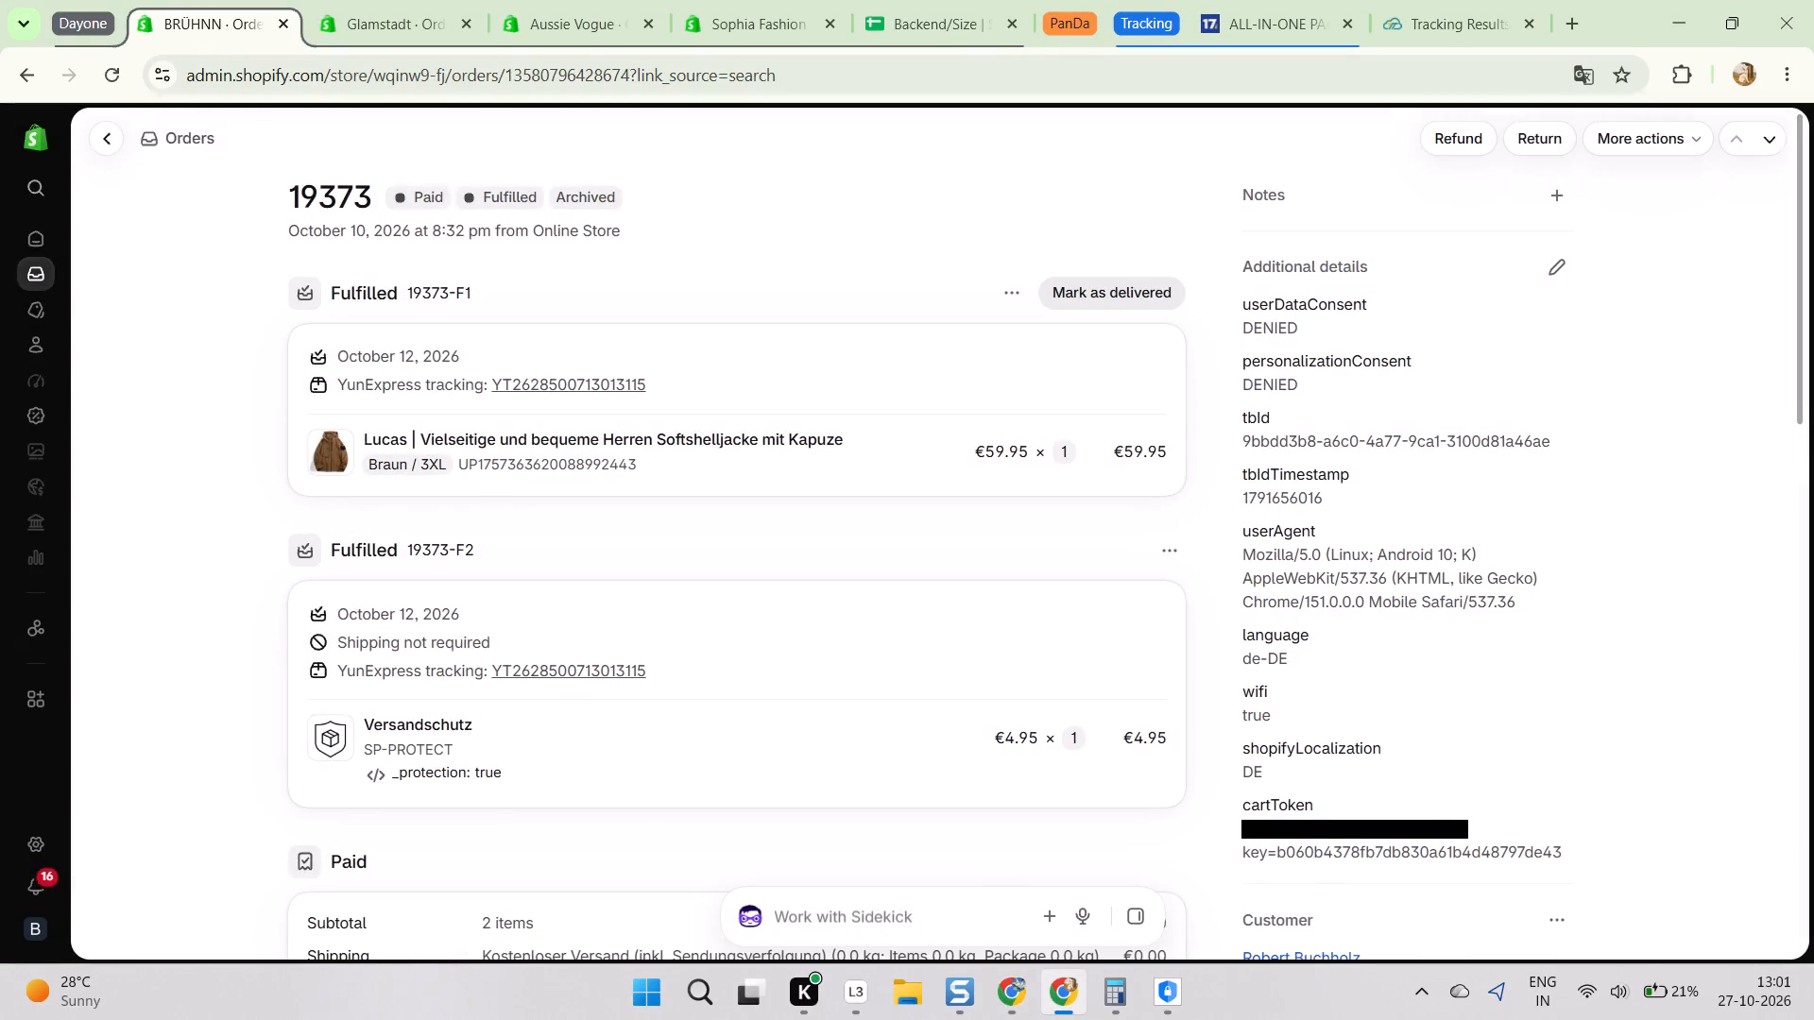
{"action": "left_click", "coordinate": [715, 293]}
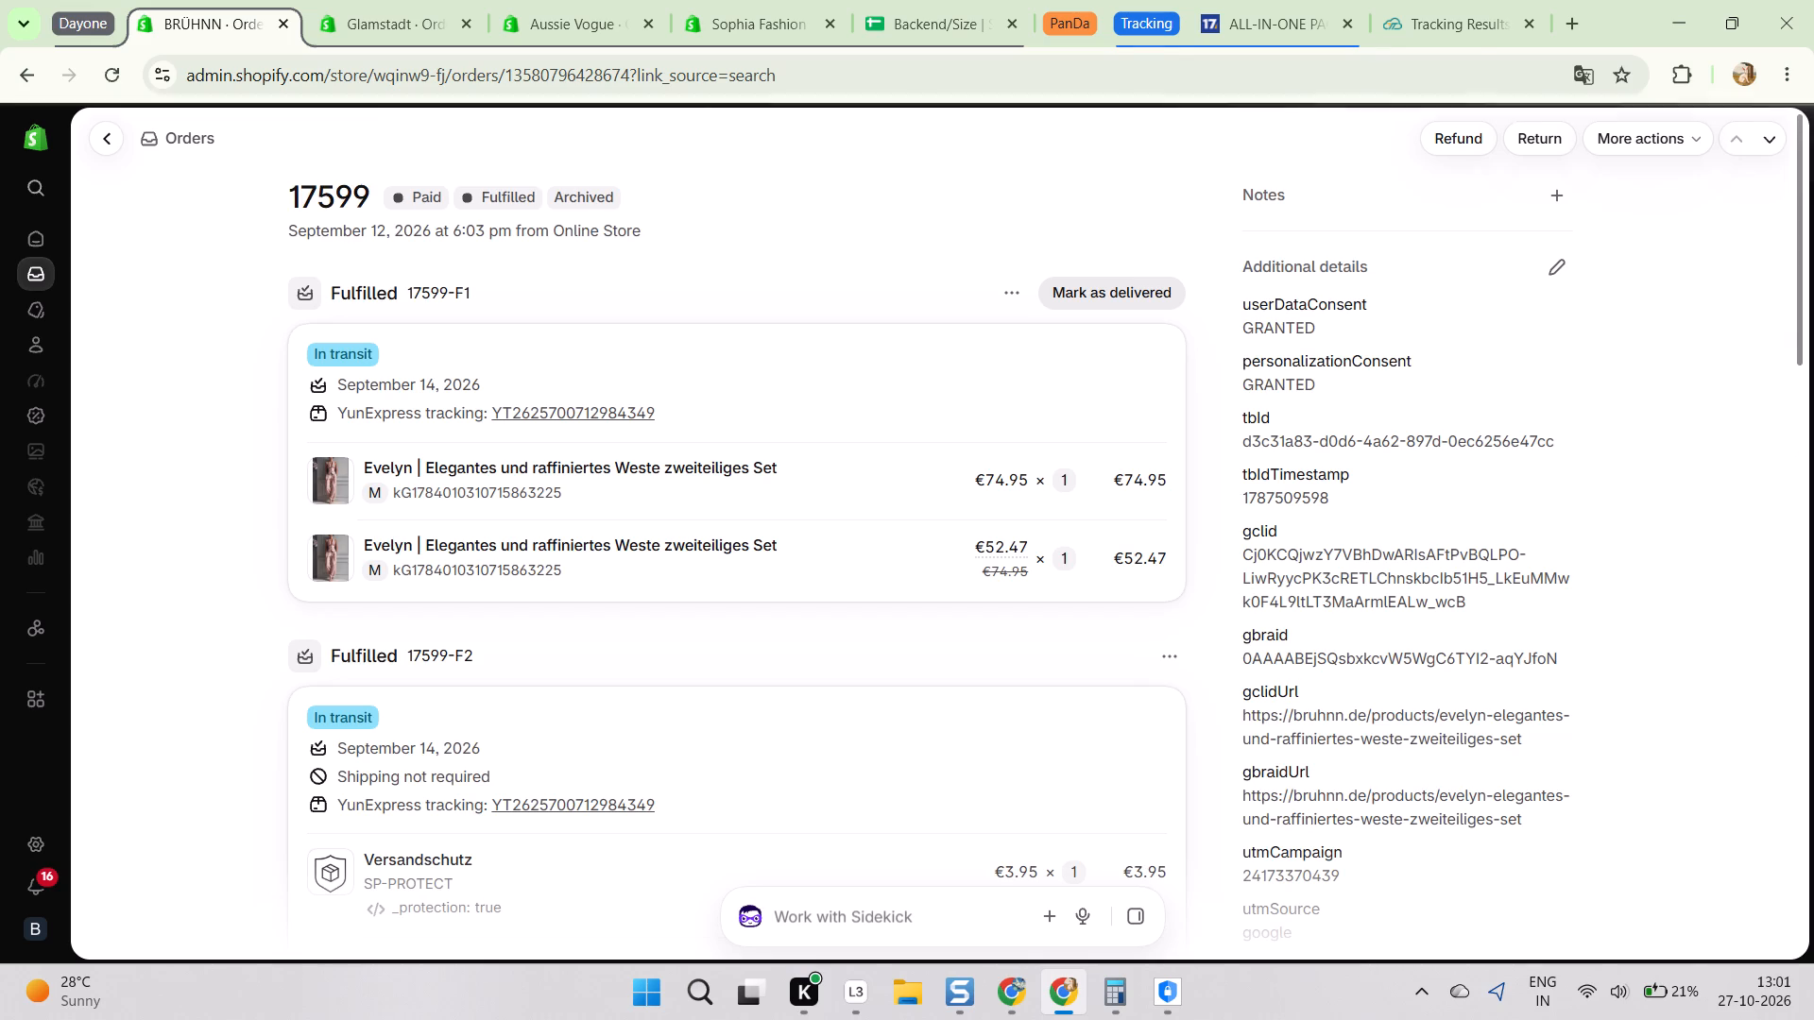
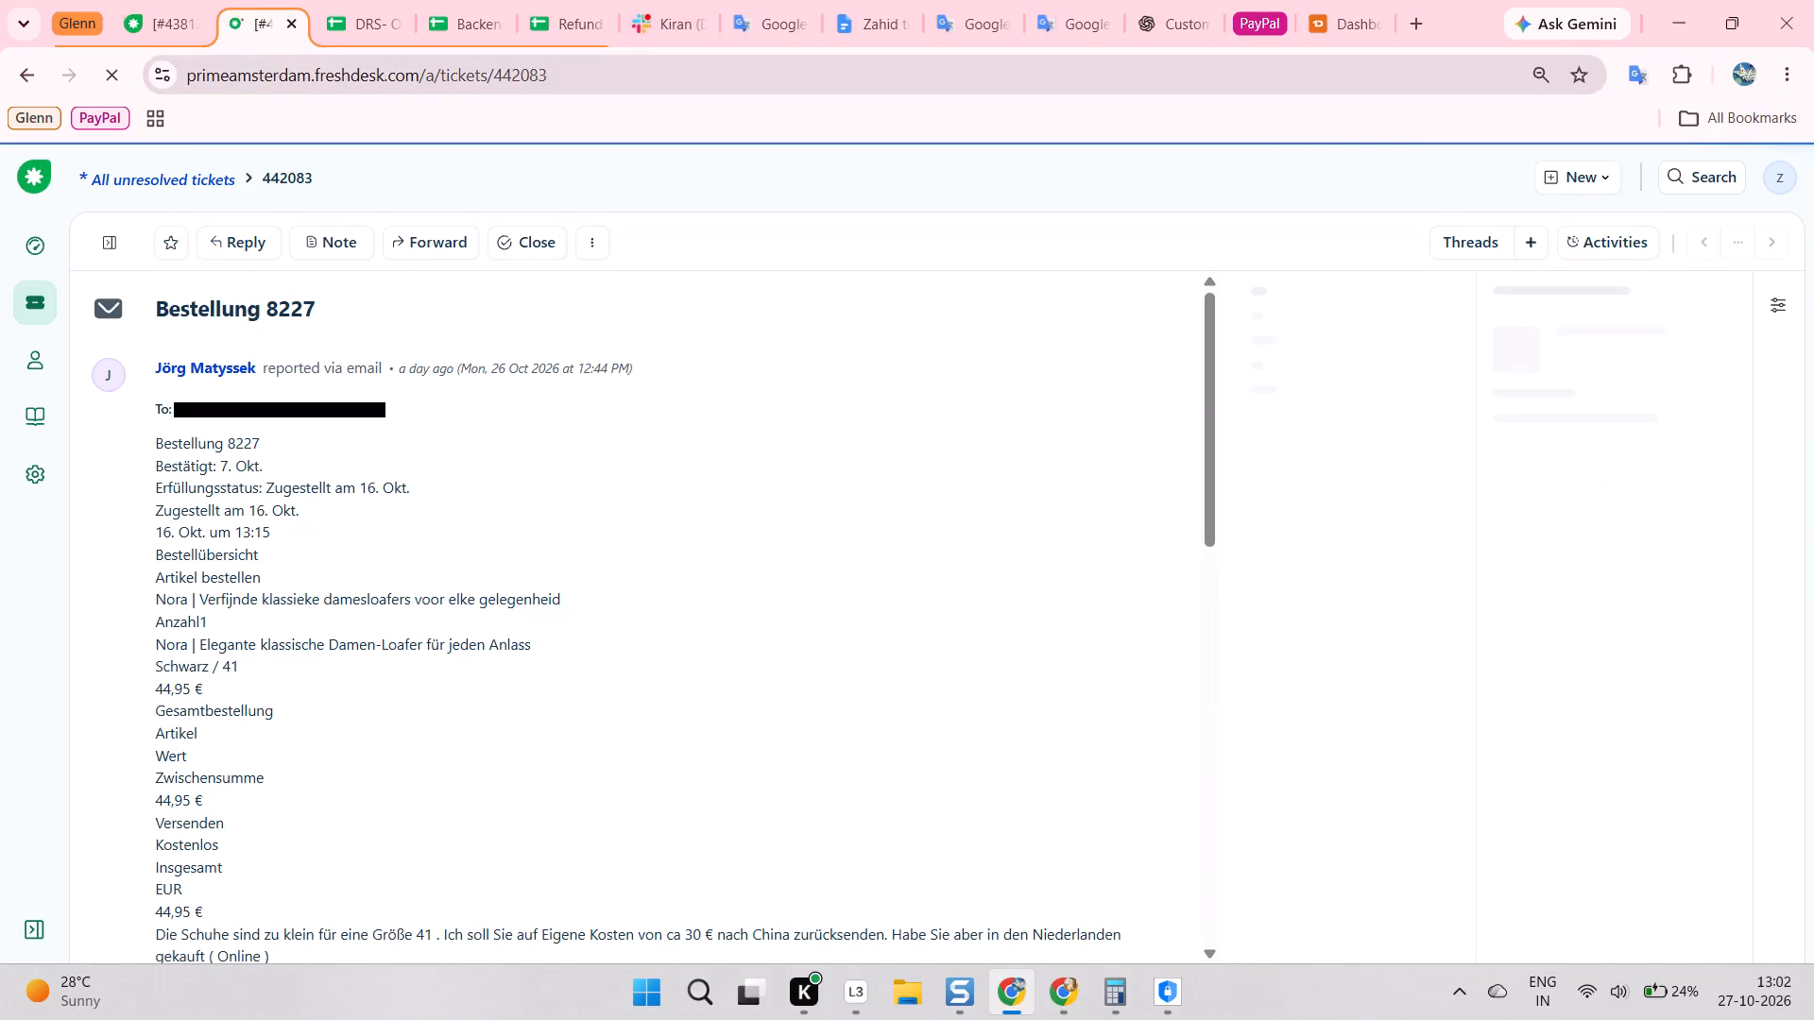
{"action": "scroll", "coordinate": [670, 107], "scroll_direction": "down", "scroll_amount": 3}
{"action": "scroll", "coordinate": [679, 521], "scroll_direction": "down", "scroll_amount": 5}
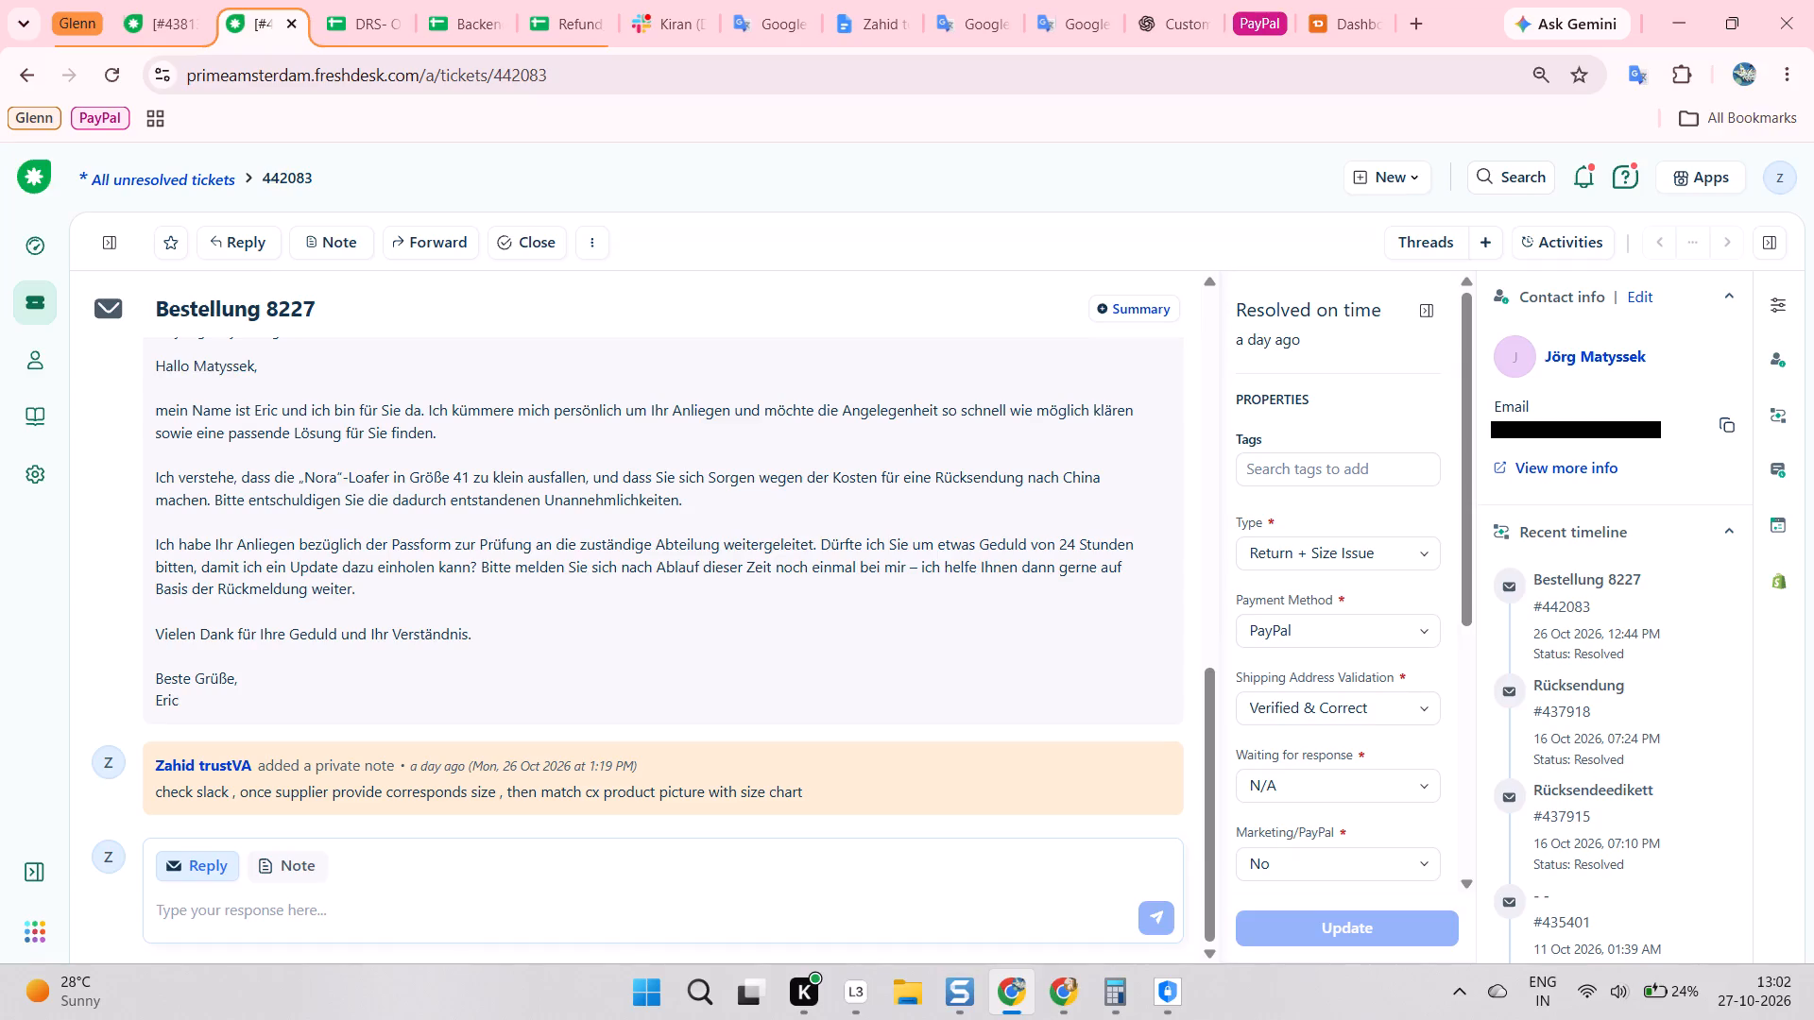
{"action": "scroll", "coordinate": [663, 486], "scroll_direction": "up", "scroll_amount": 2}
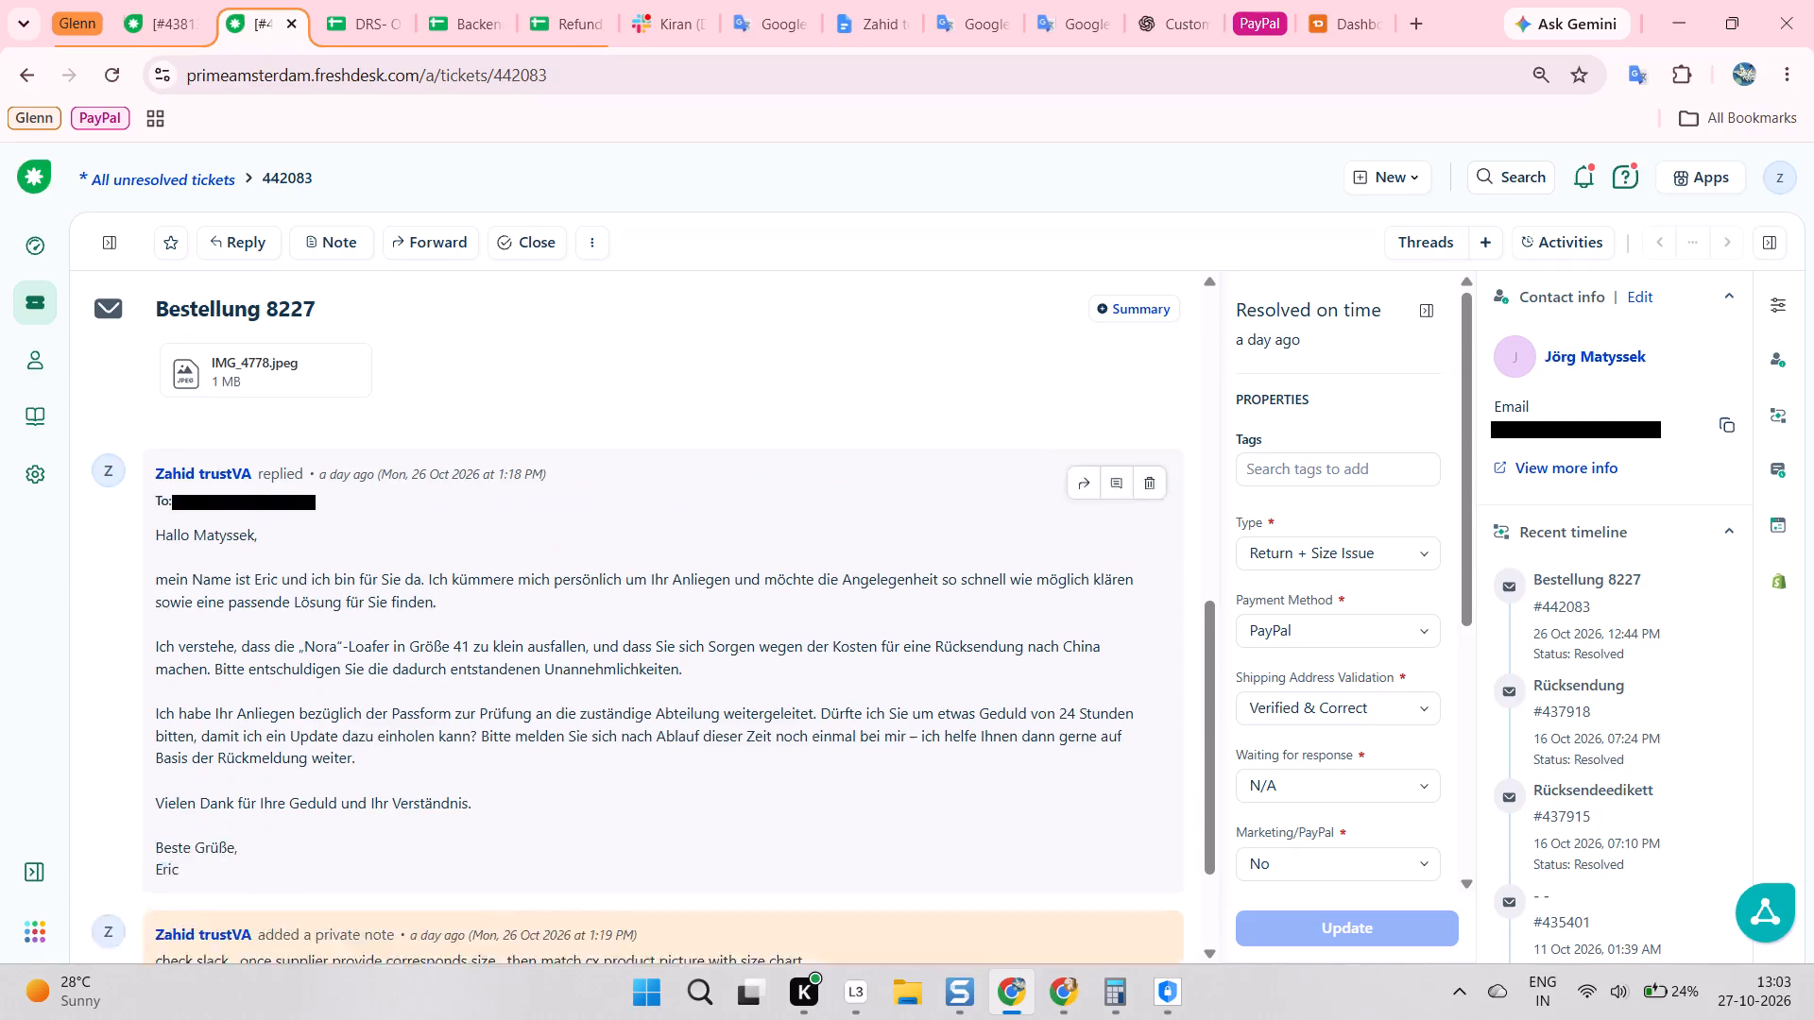
{"action": "scroll", "coordinate": [713, 496], "scroll_direction": "down", "scroll_amount": 3}
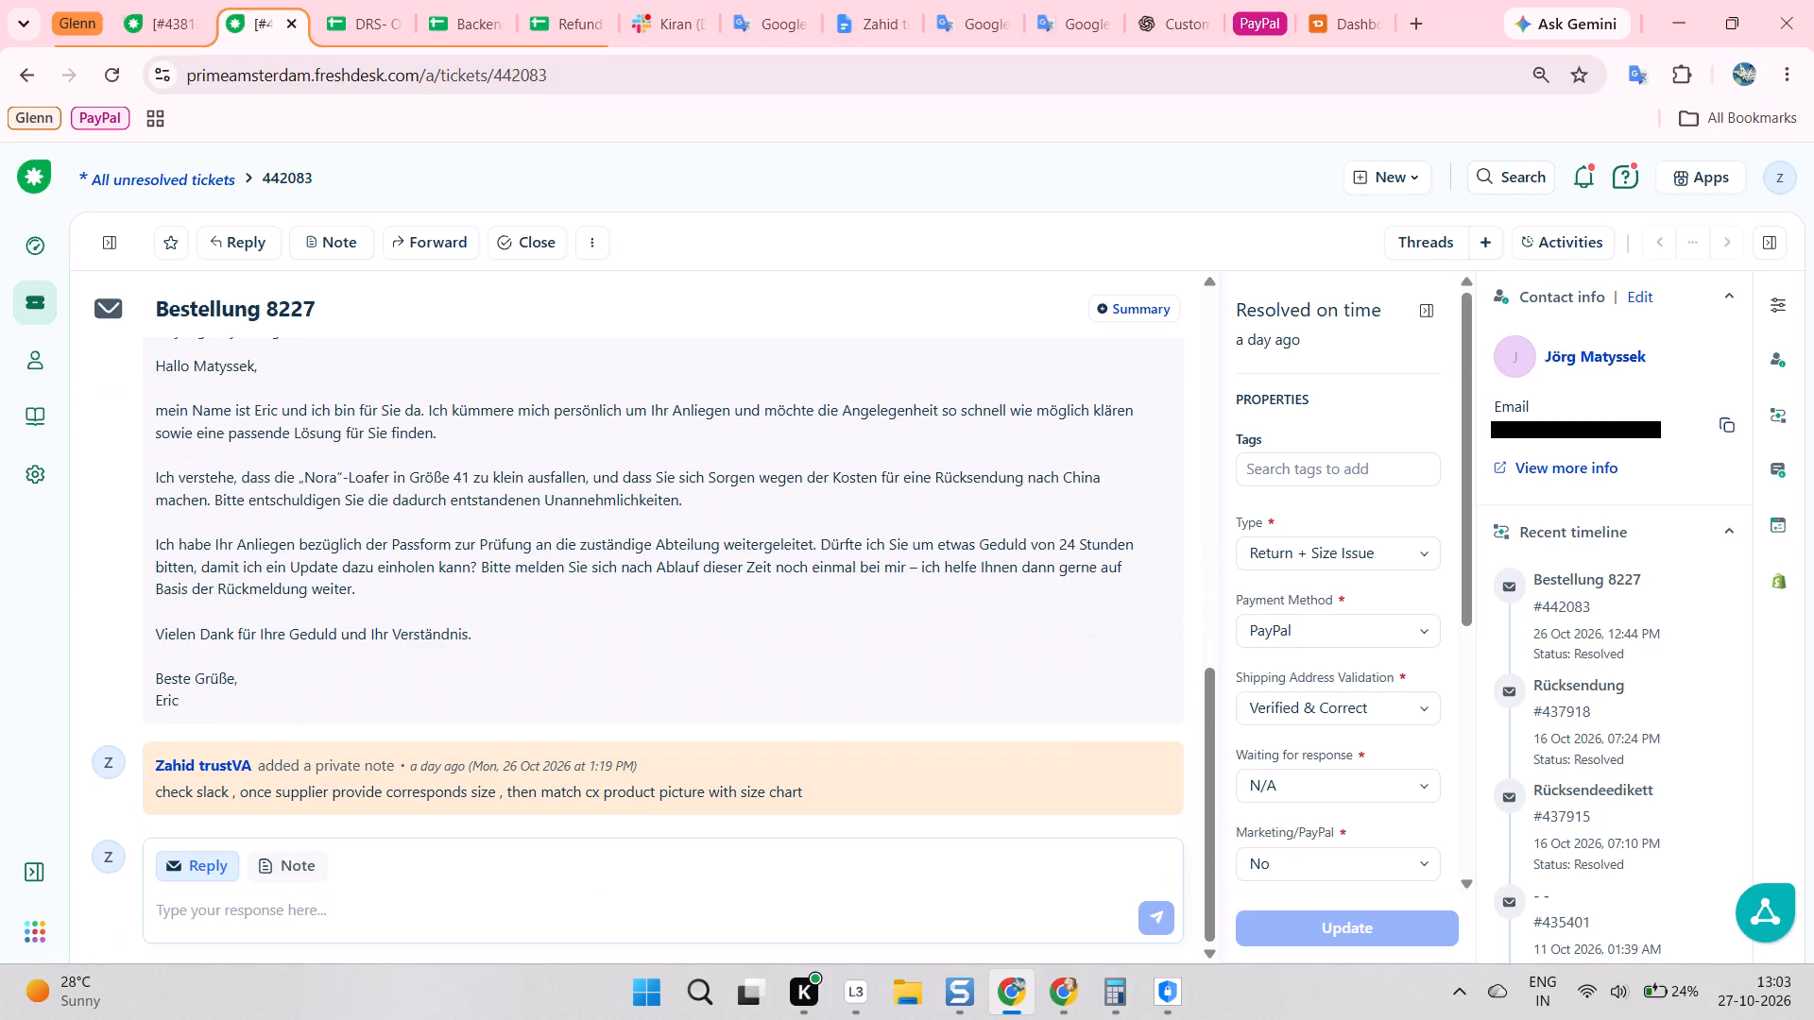
{"action": "left_click", "coordinate": [1724, 424]}
{"action": "scroll", "coordinate": [601, 499], "scroll_direction": "up", "scroll_amount": 2}
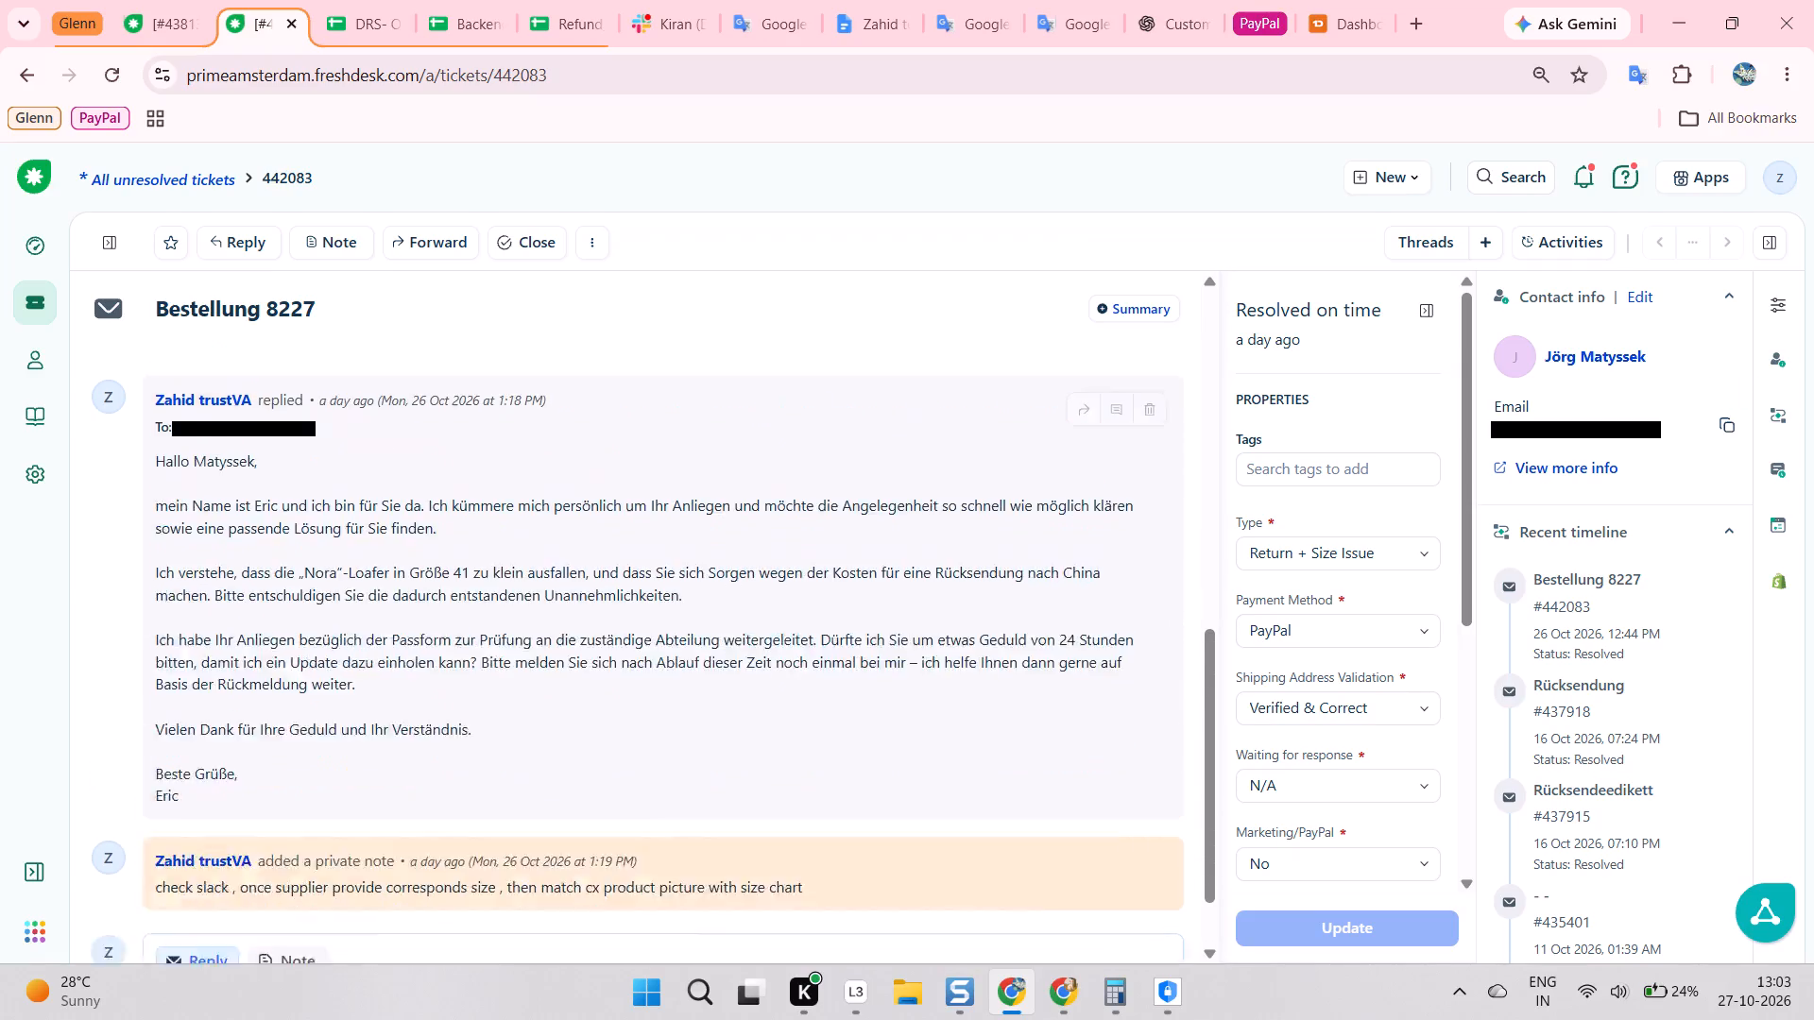
{"action": "scroll", "coordinate": [572, 505], "scroll_direction": "up", "scroll_amount": 4}
{"action": "scroll", "coordinate": [499, 453], "scroll_direction": "up", "scroll_amount": 1}
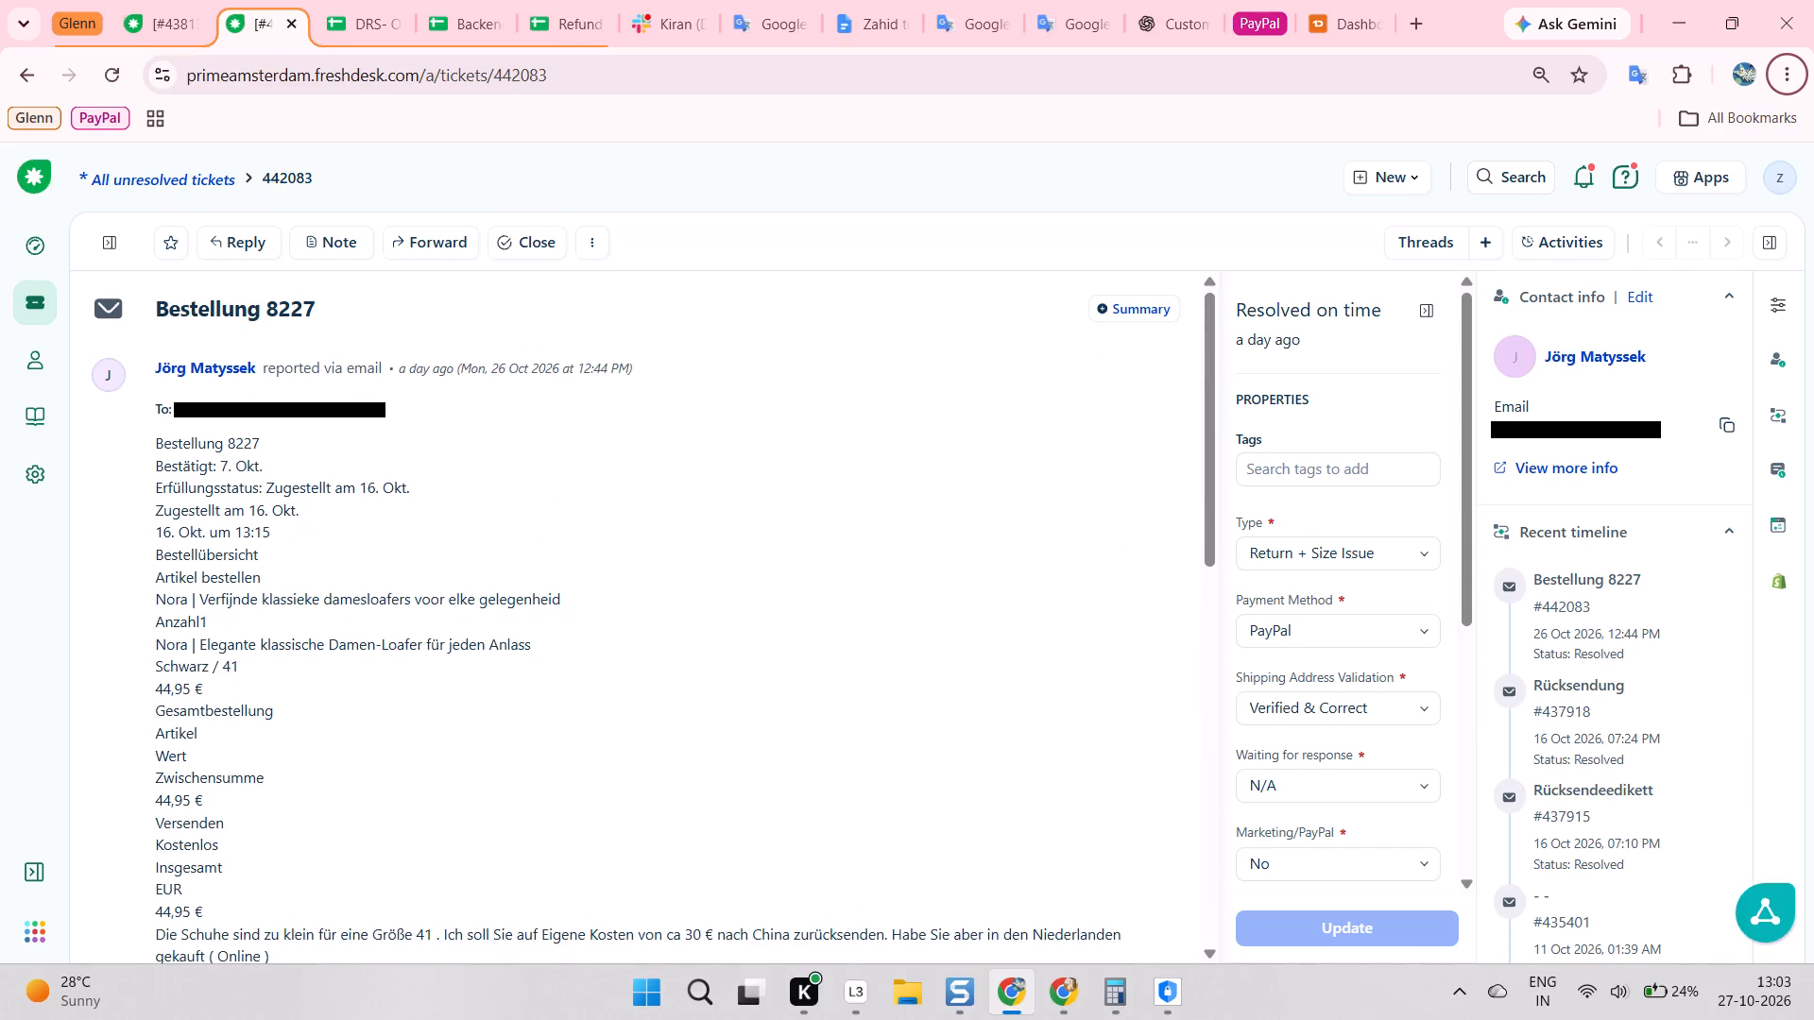
{"action": "scroll", "coordinate": [1001, 514], "scroll_direction": "down", "scroll_amount": 1}
{"action": "scroll", "coordinate": [1639, 708], "scroll_direction": "down", "scroll_amount": 1}
{"action": "scroll", "coordinate": [1699, 400], "scroll_direction": "up", "scroll_amount": 3}
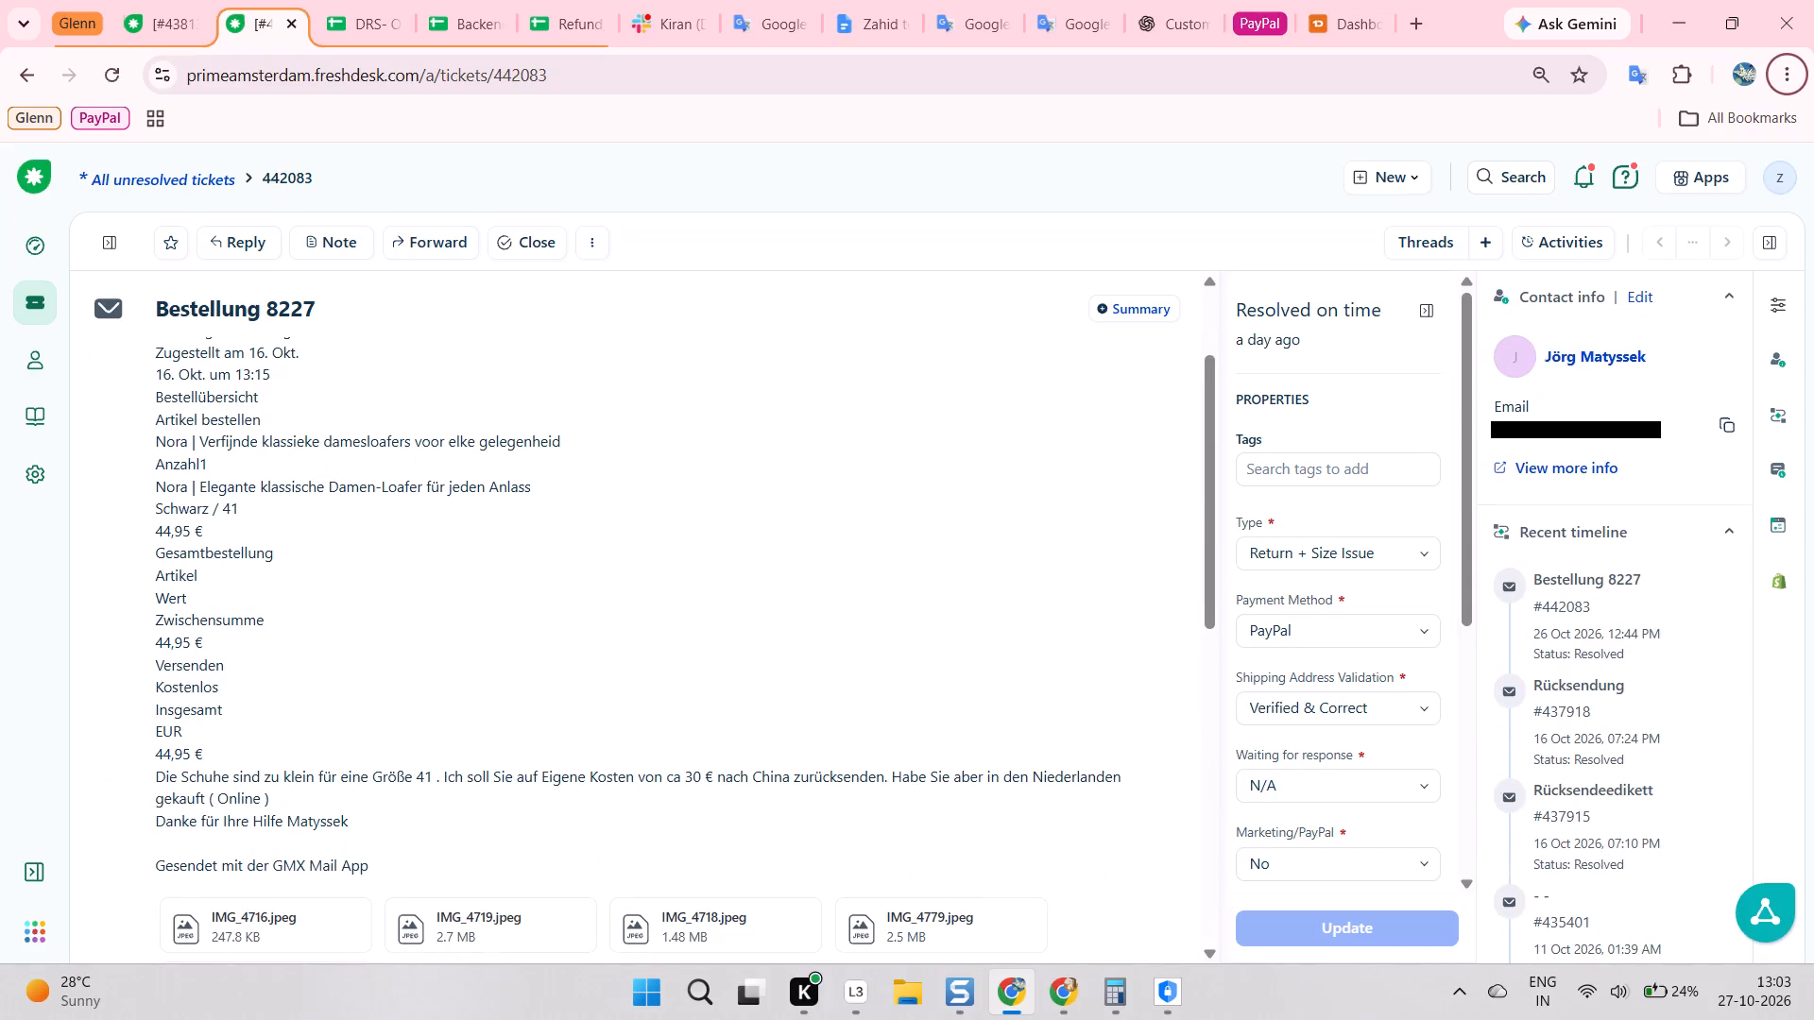
Copy the customer's email address from the contact details of ticket 442083.
{"action": "left_click", "coordinate": [1729, 422]}
{"action": "scroll", "coordinate": [1659, 565], "scroll_direction": "down", "scroll_amount": 2}
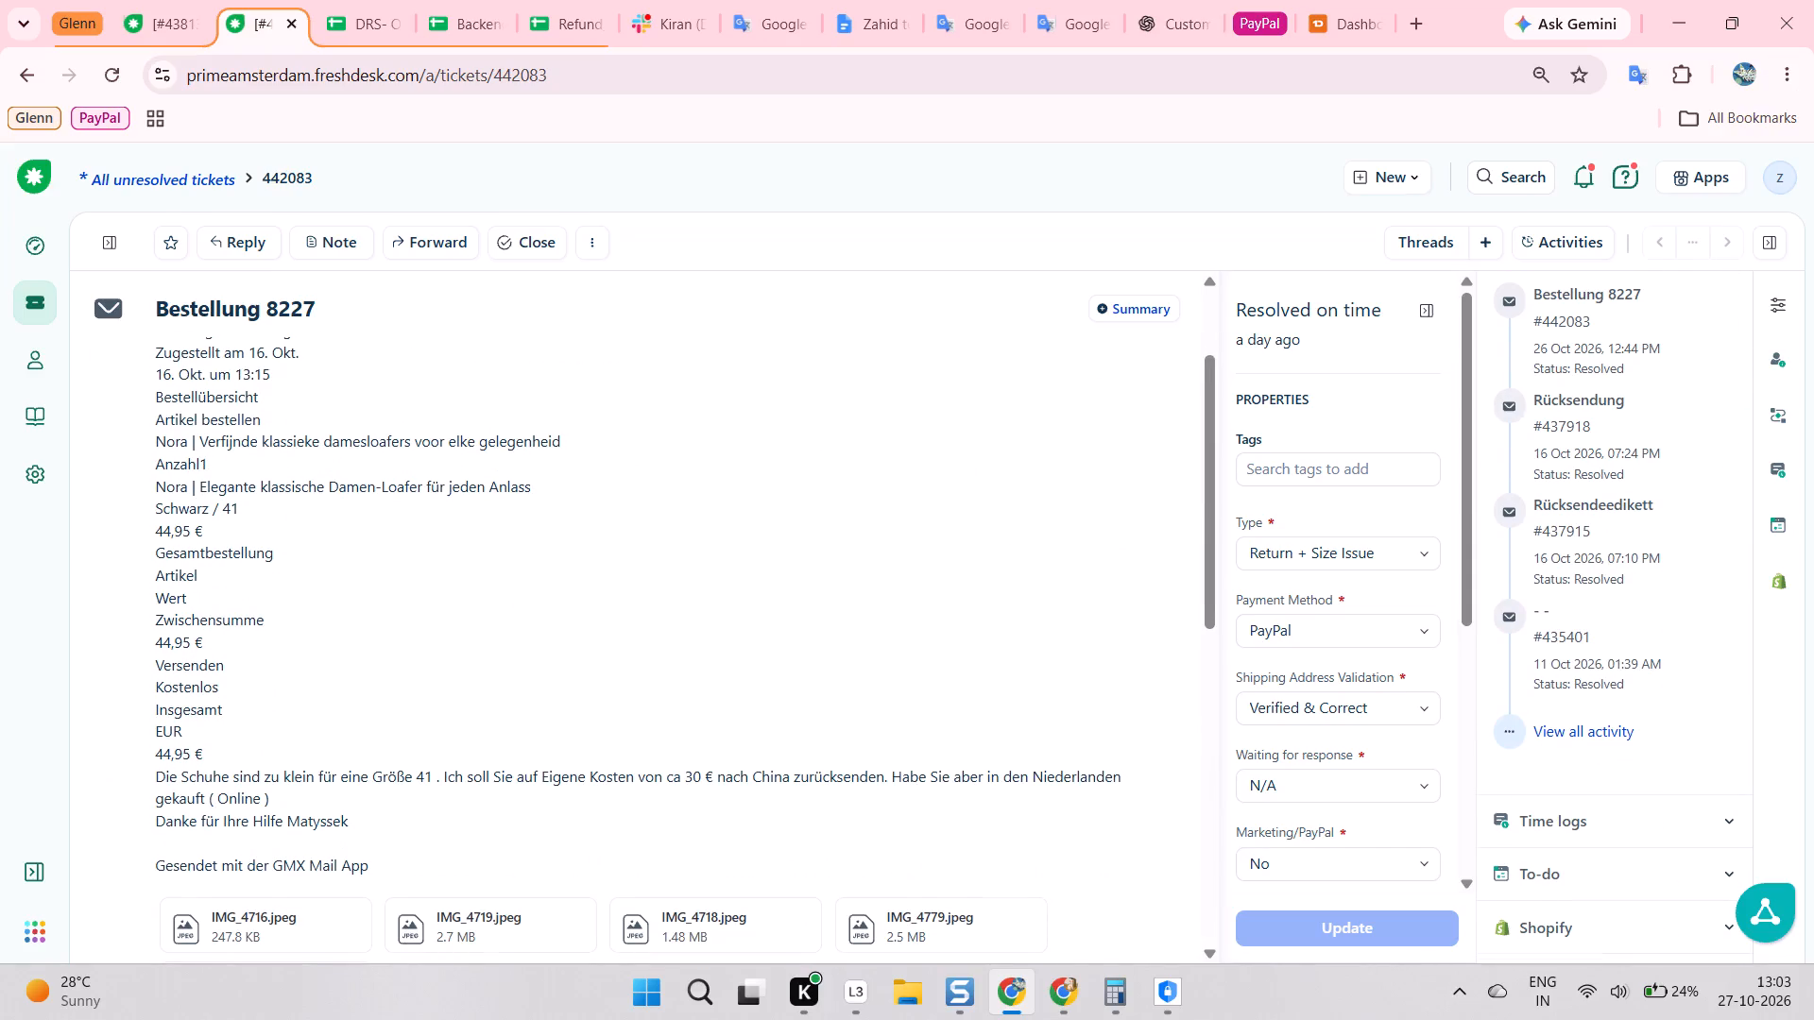
{"action": "left_click", "coordinate": [1593, 501]}
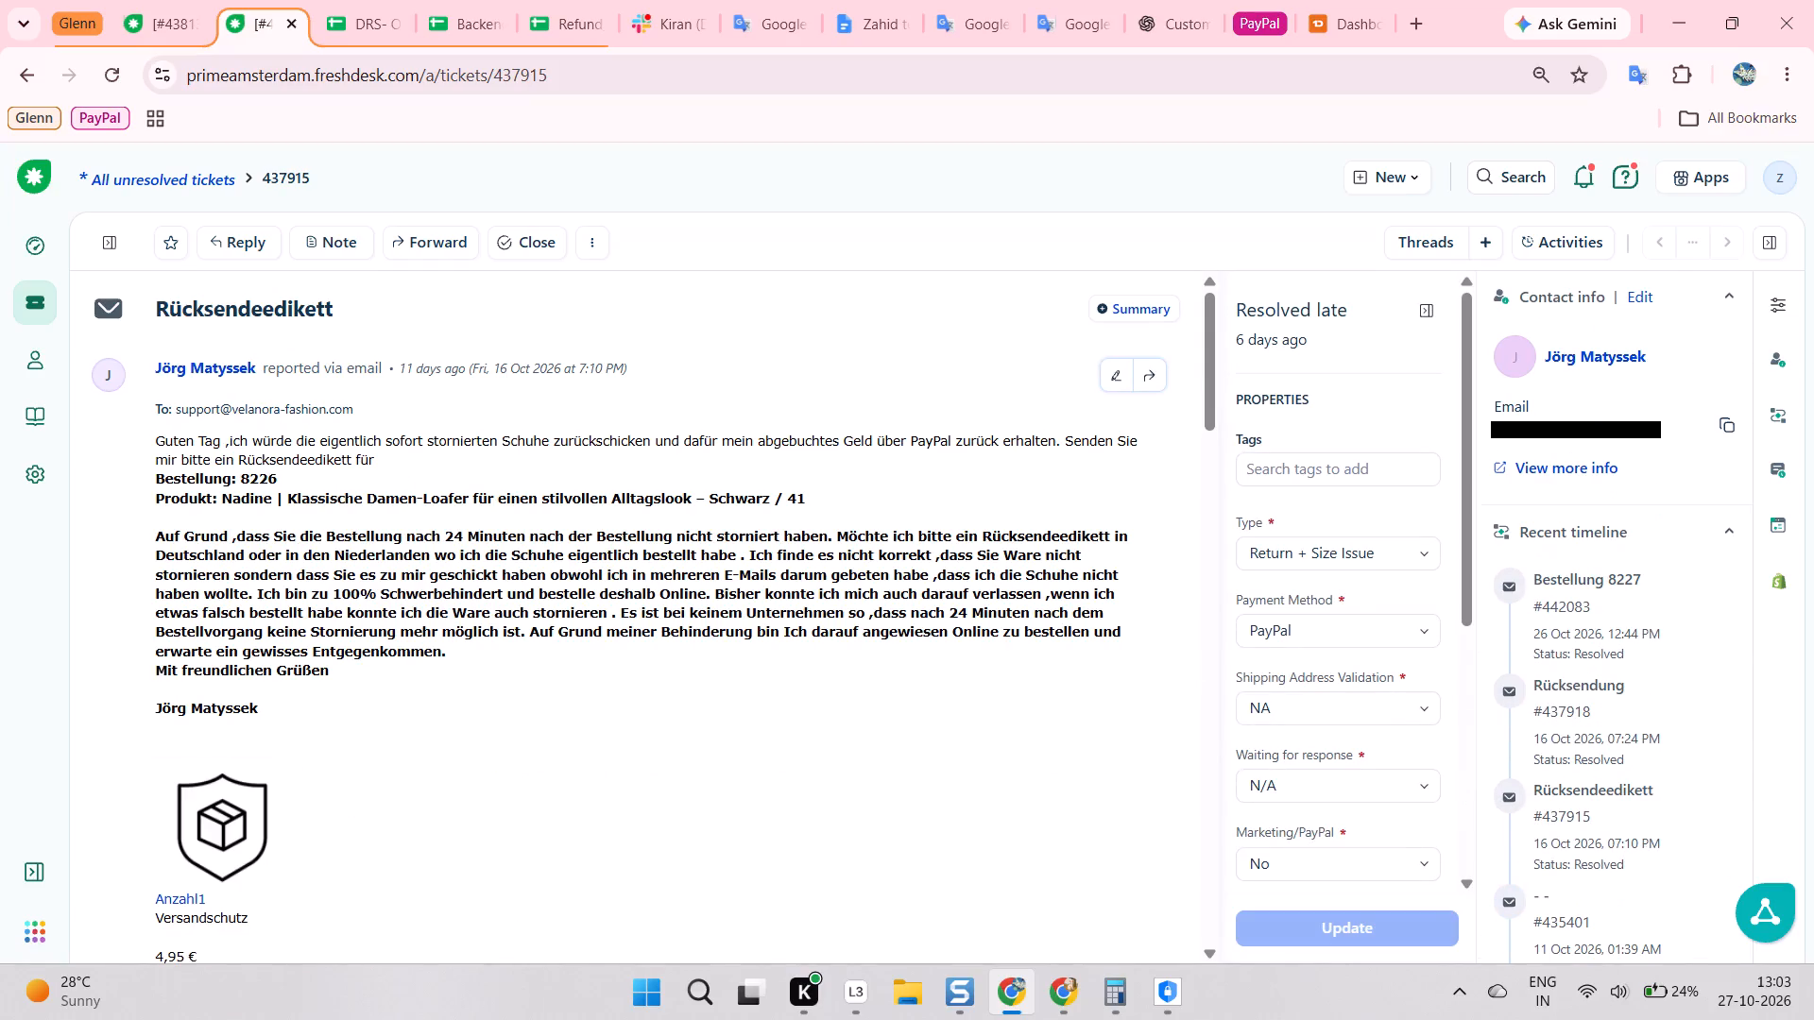
{"action": "scroll", "coordinate": [1479, 546], "scroll_direction": "up", "scroll_amount": 1}
{"action": "left_click", "coordinate": [1594, 577]}
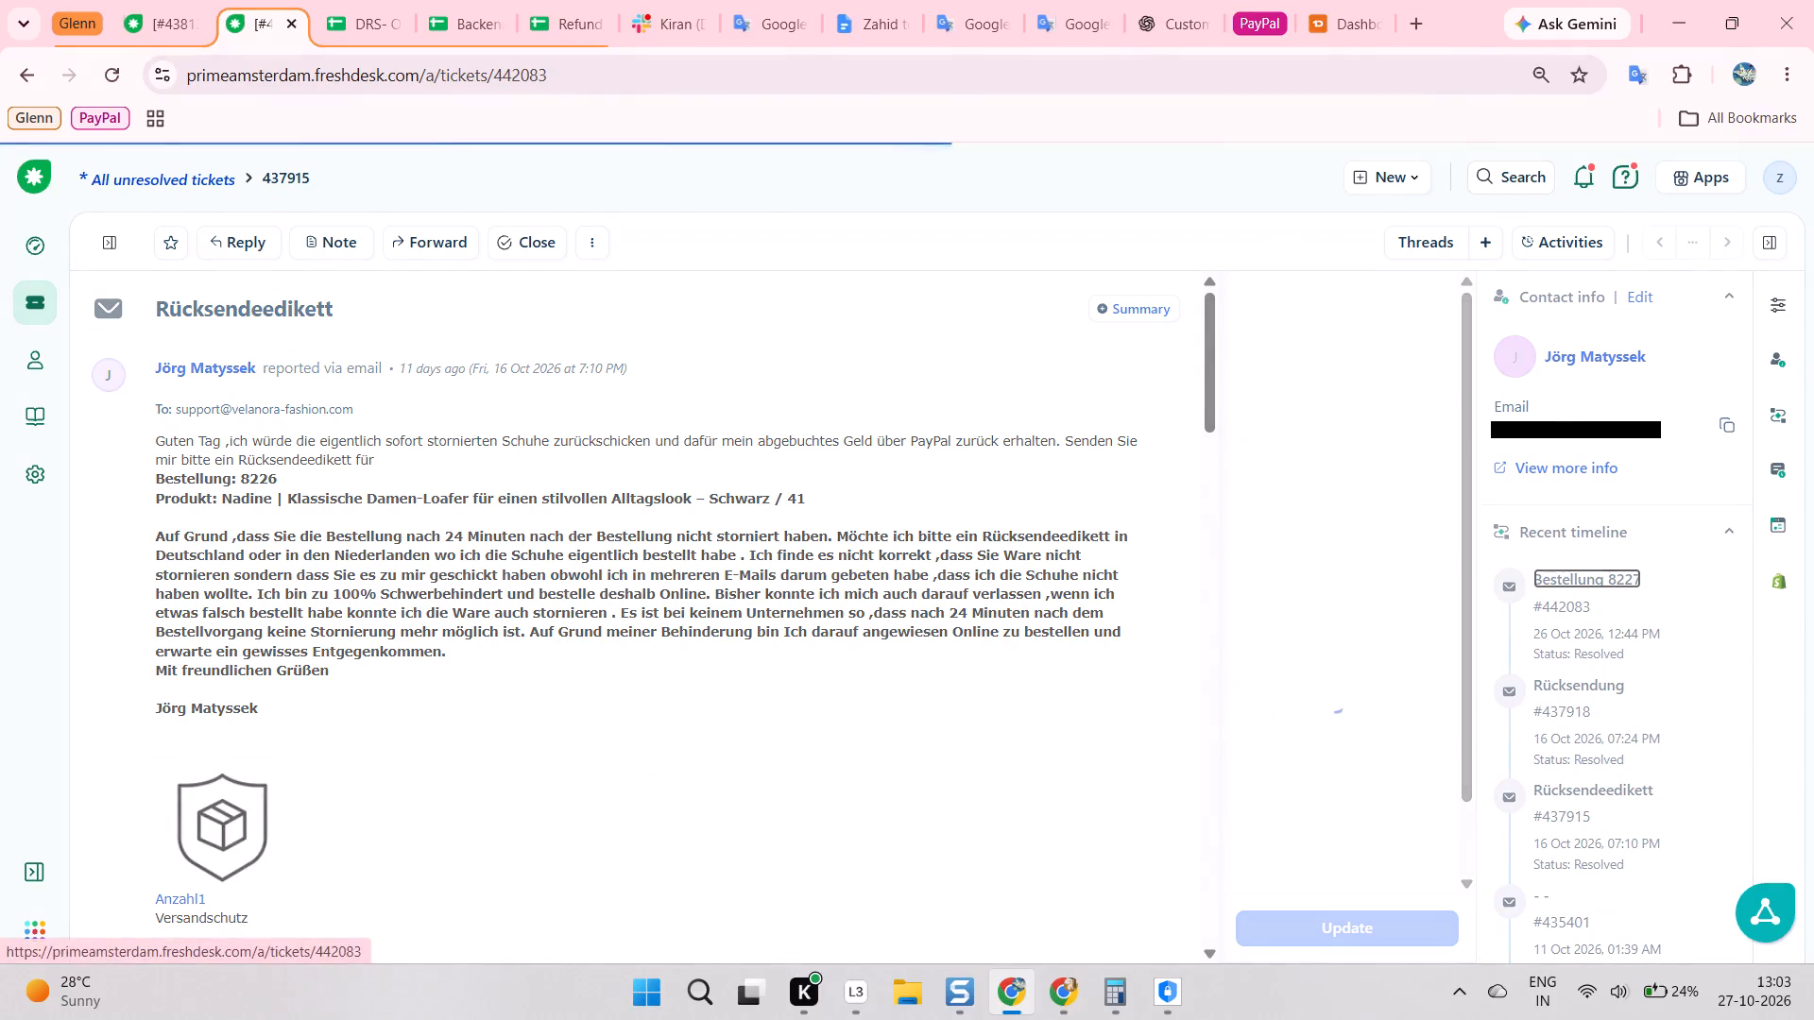
{"action": "scroll", "coordinate": [778, 438], "scroll_direction": "down", "scroll_amount": 11}
{"action": "key", "text": "alt+Tab"}
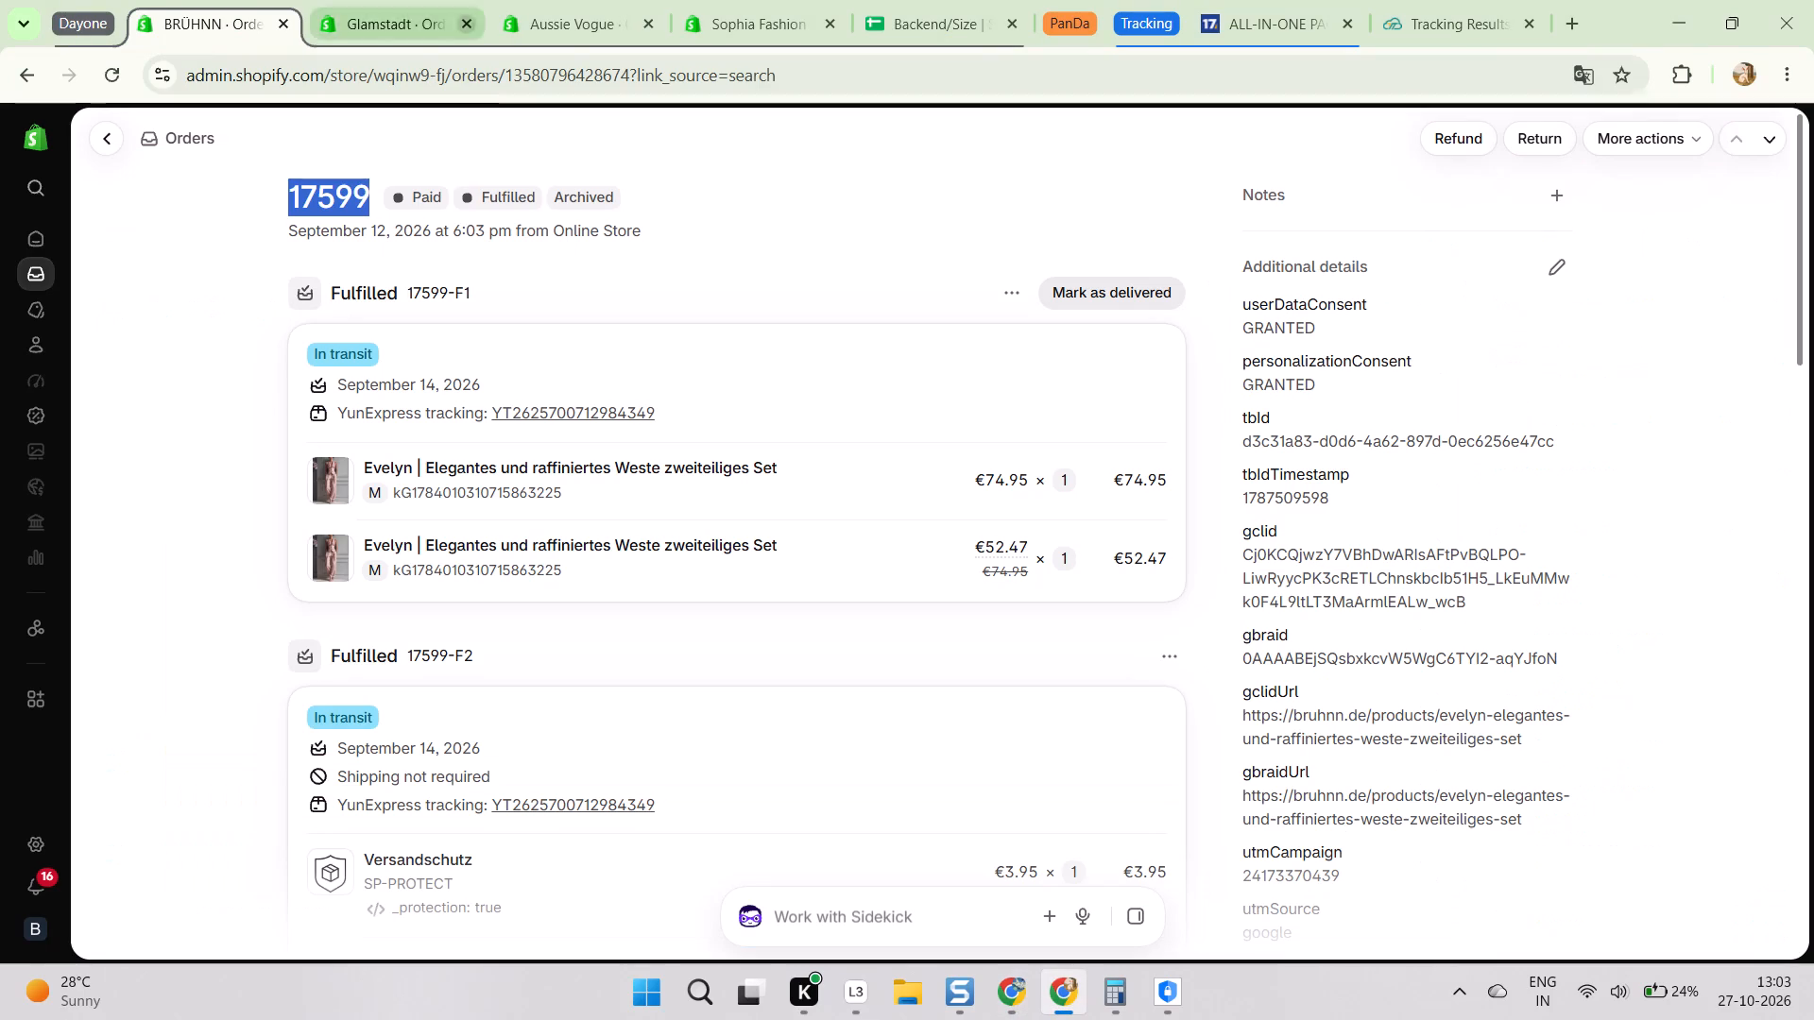
{"action": "left_click", "coordinate": [79, 24]}
{"action": "scroll", "coordinate": [144, 27], "scroll_direction": "up", "scroll_amount": 3}
{"action": "left_click", "coordinate": [171, 21]}
{"action": "left_click", "coordinate": [288, 2]}
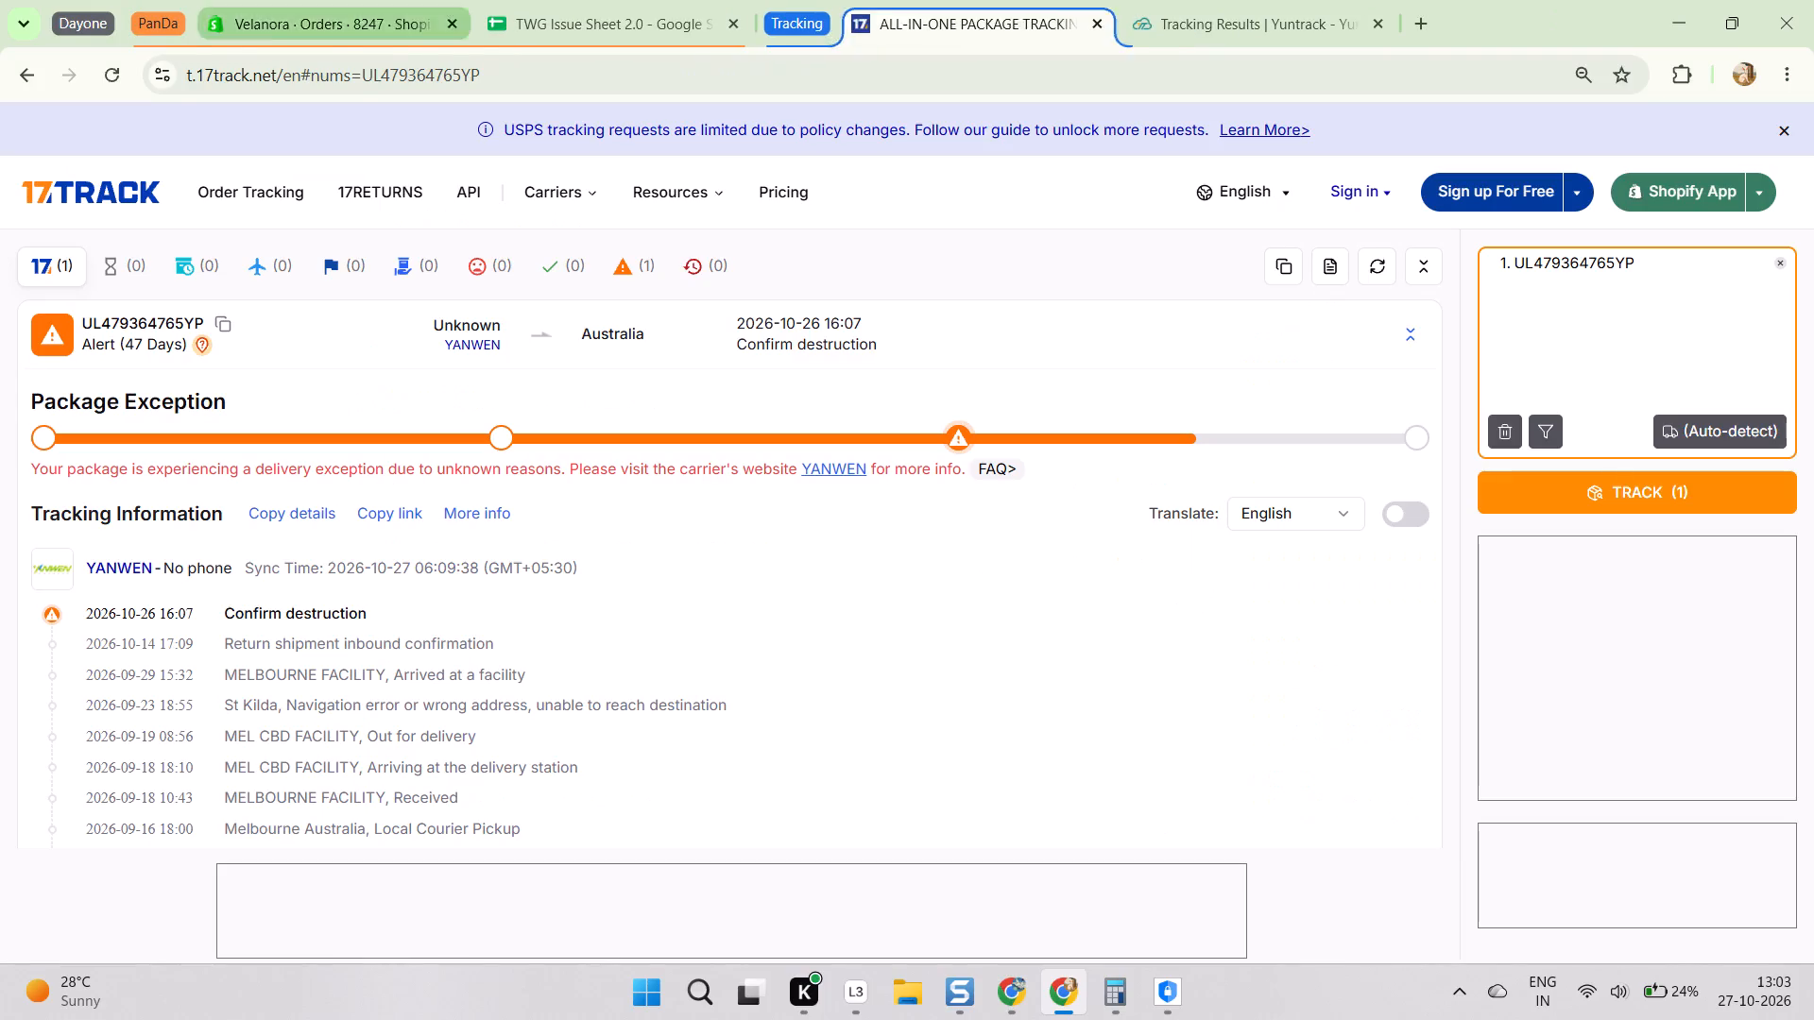
{"action": "scroll", "coordinate": [270, 75], "scroll_direction": "up", "scroll_amount": 8}
{"action": "left_click", "coordinate": [118, 191]}
{"action": "key", "text": "ctrl+v"}
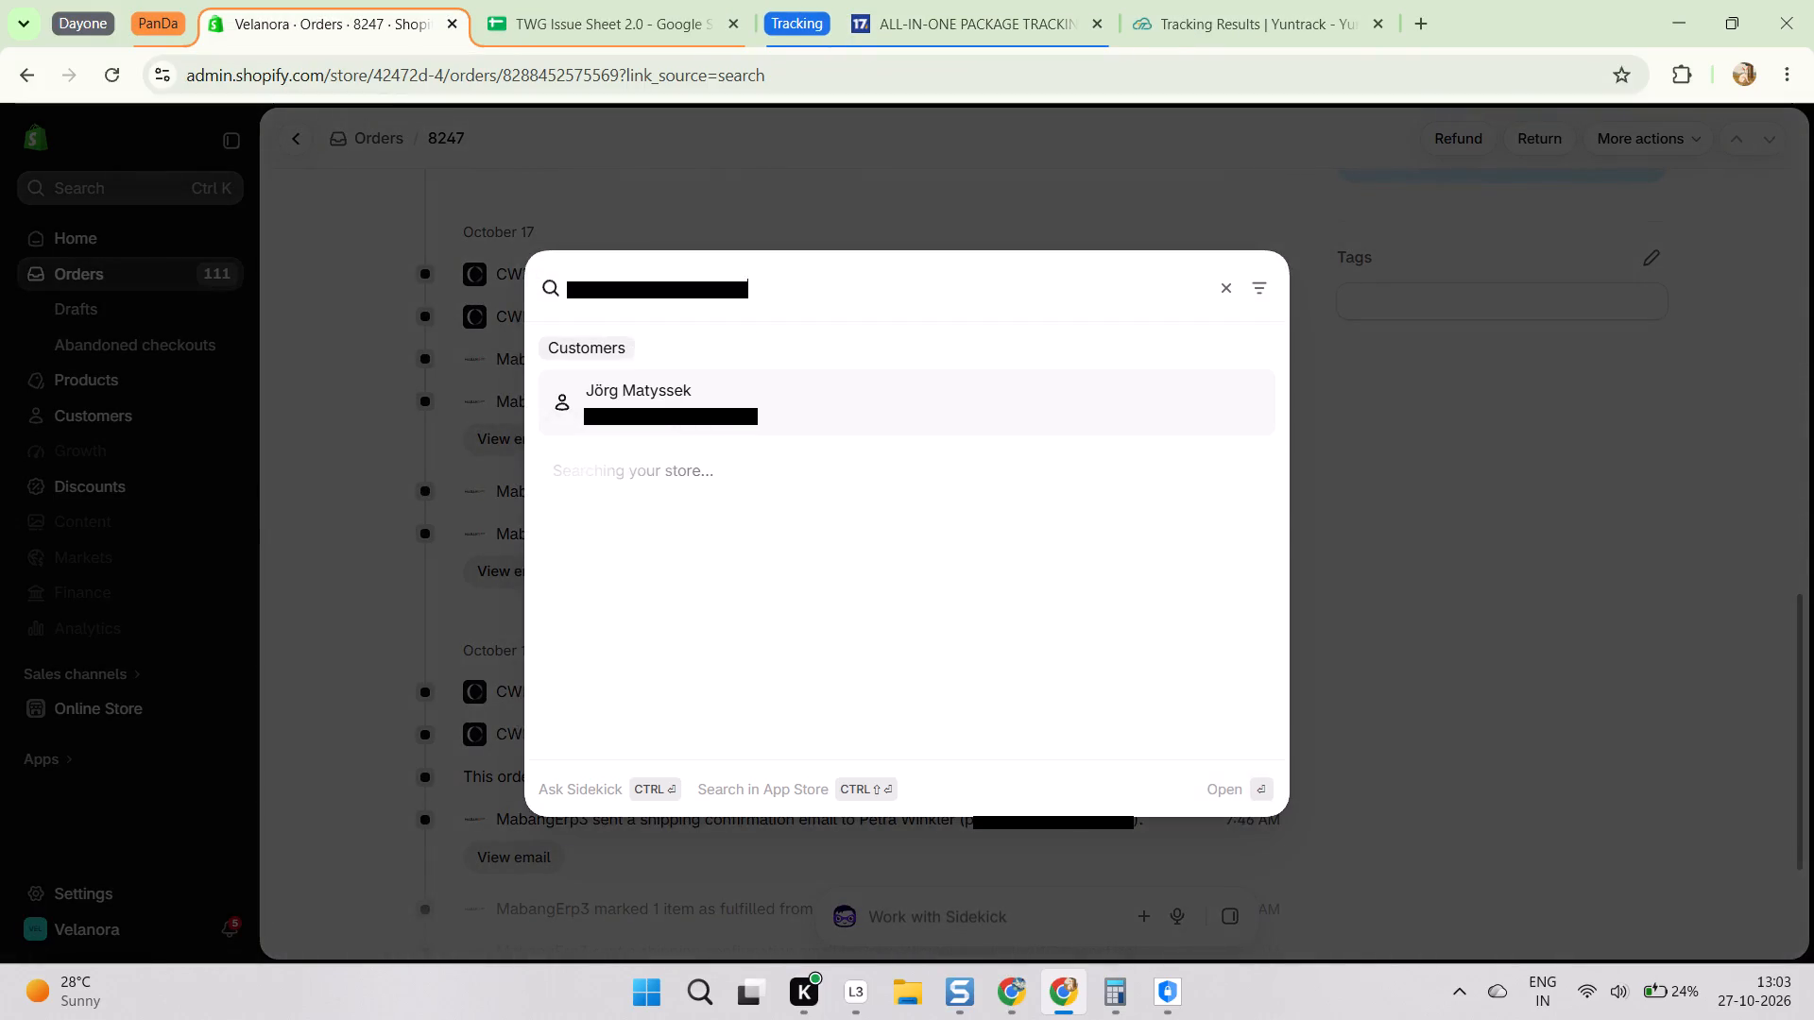
{"action": "scroll", "coordinate": [686, 463], "scroll_direction": "up", "scroll_amount": 1}
{"action": "left_click", "coordinate": [610, 458]}
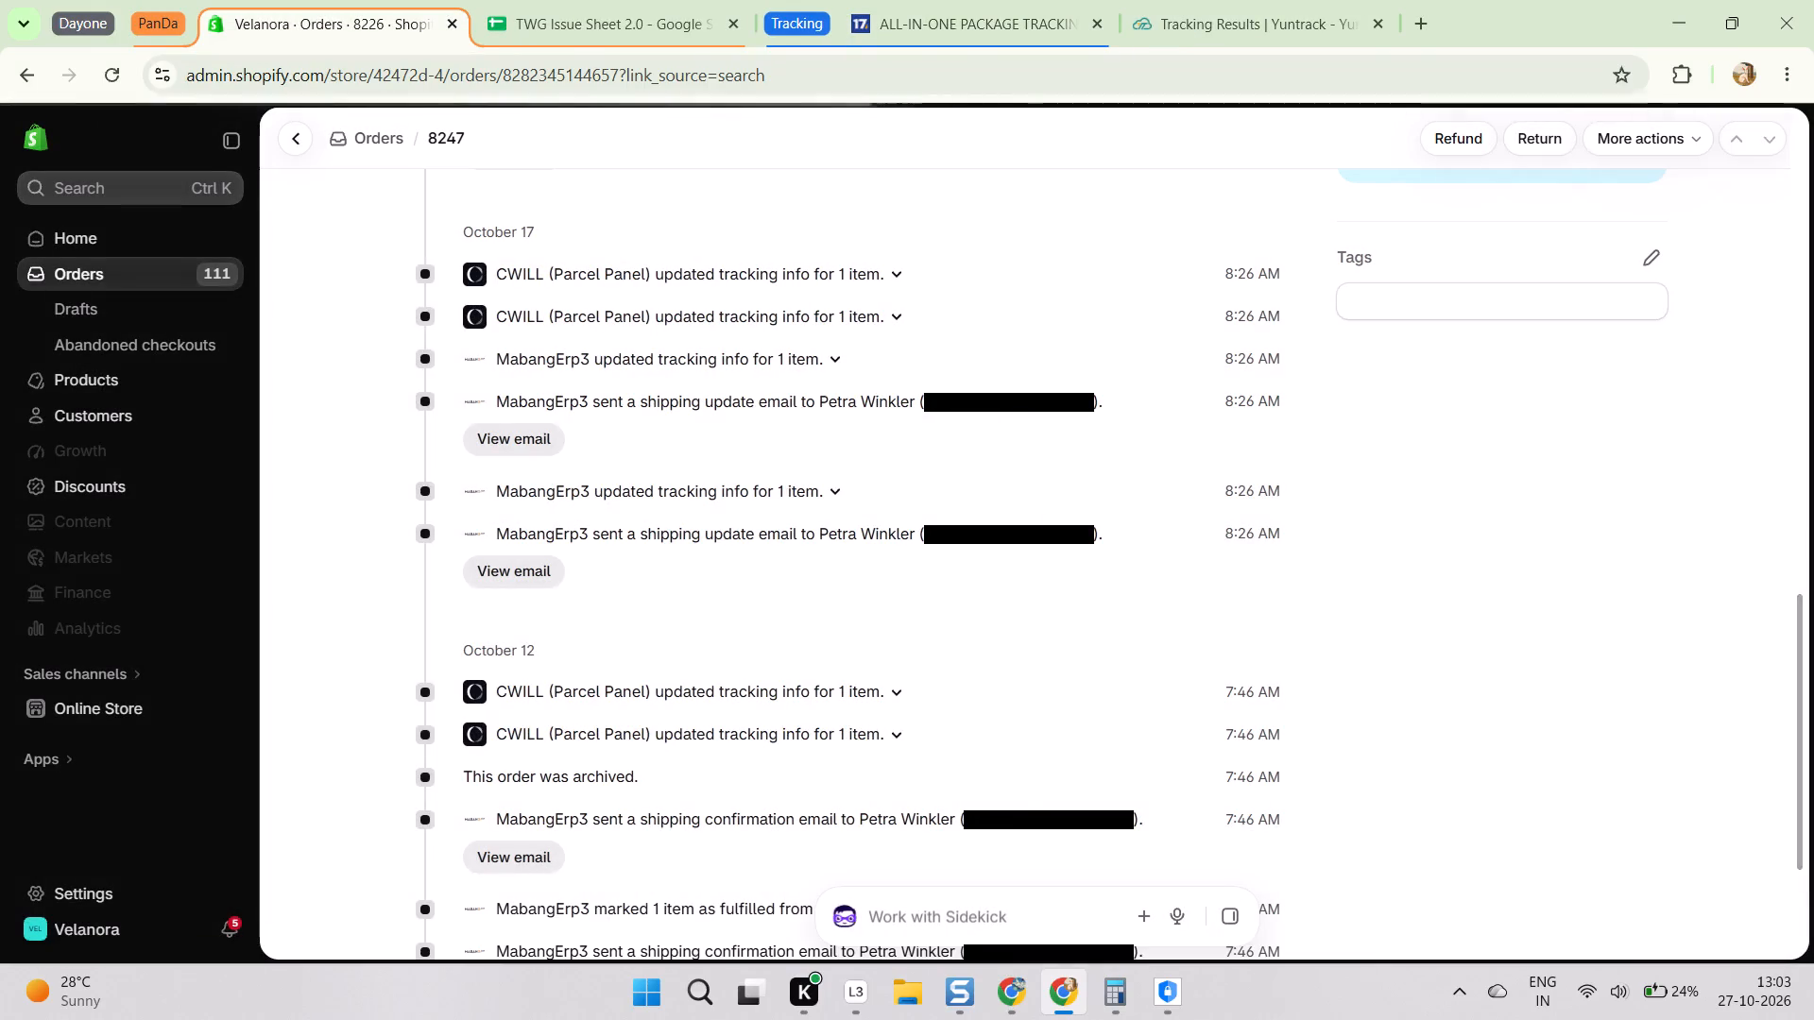
{"action": "scroll", "coordinate": [532, 389], "scroll_direction": "up", "scroll_amount": 15}
{"action": "double_click", "coordinate": [434, 200]}
{"action": "key", "text": "ctrl+c"}
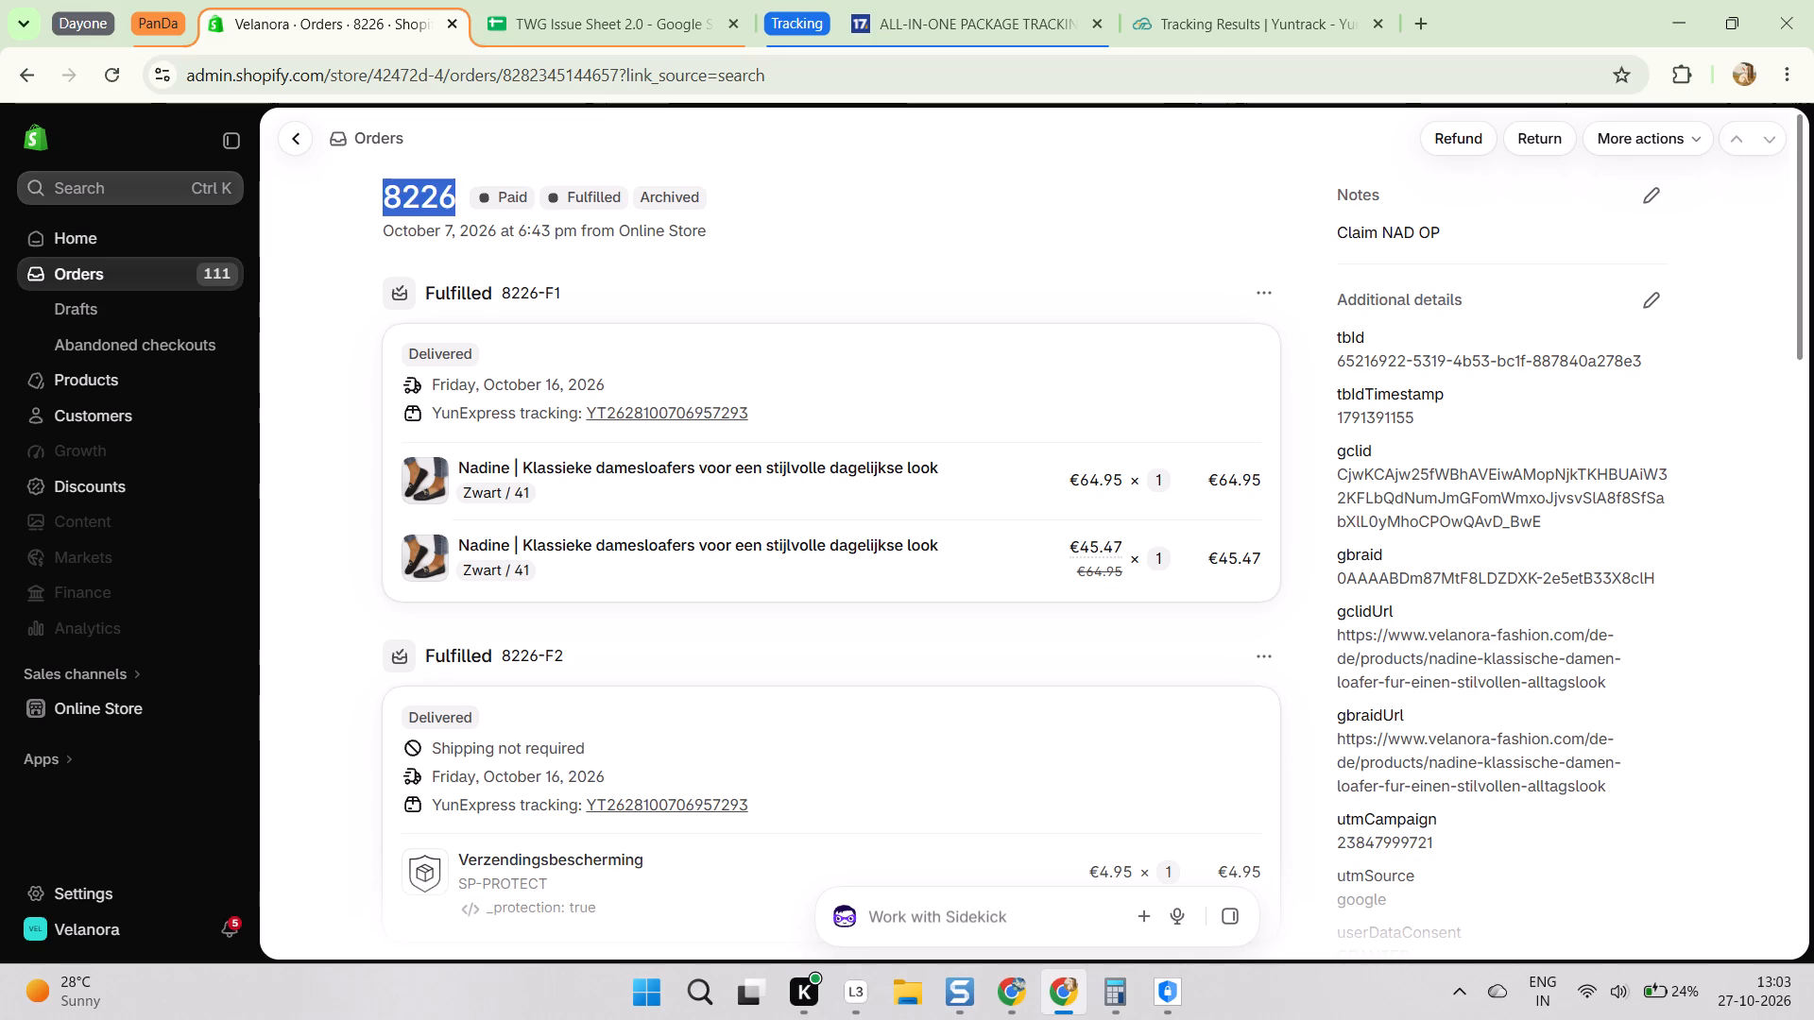
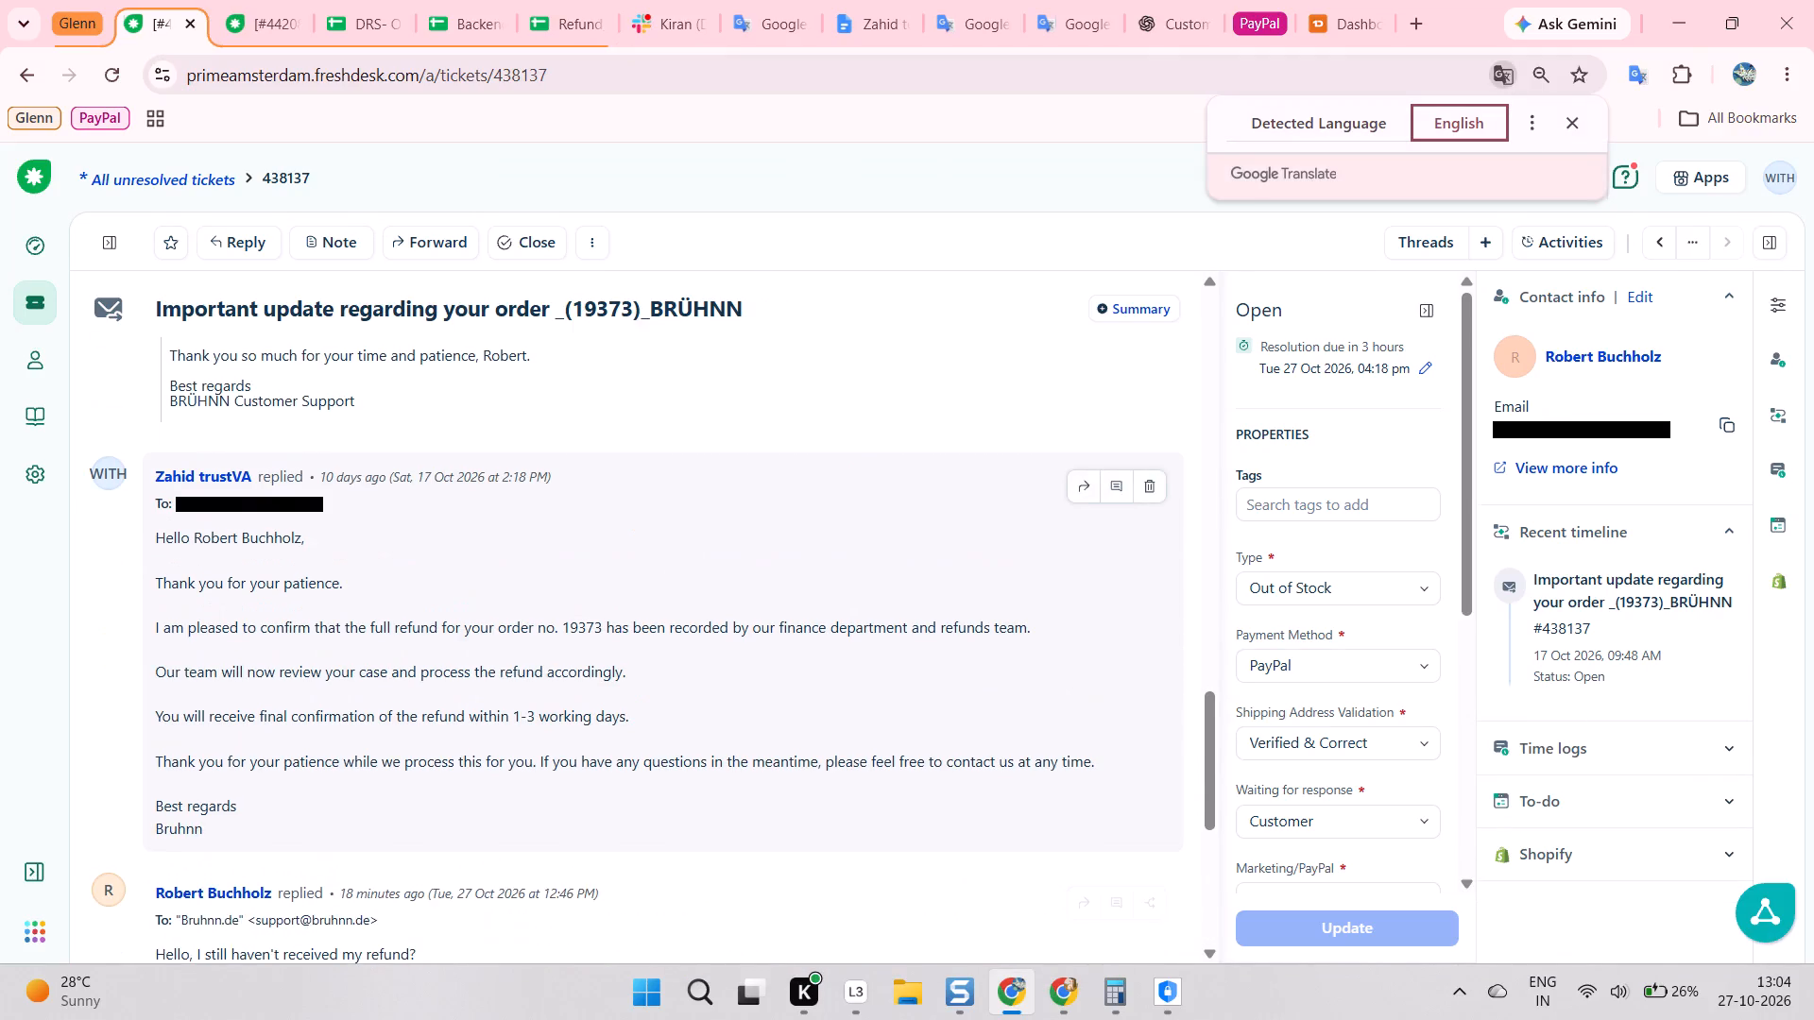
{"action": "scroll", "coordinate": [374, 596], "scroll_direction": "down", "scroll_amount": 3}
{"action": "left_click", "coordinate": [277, 0]}
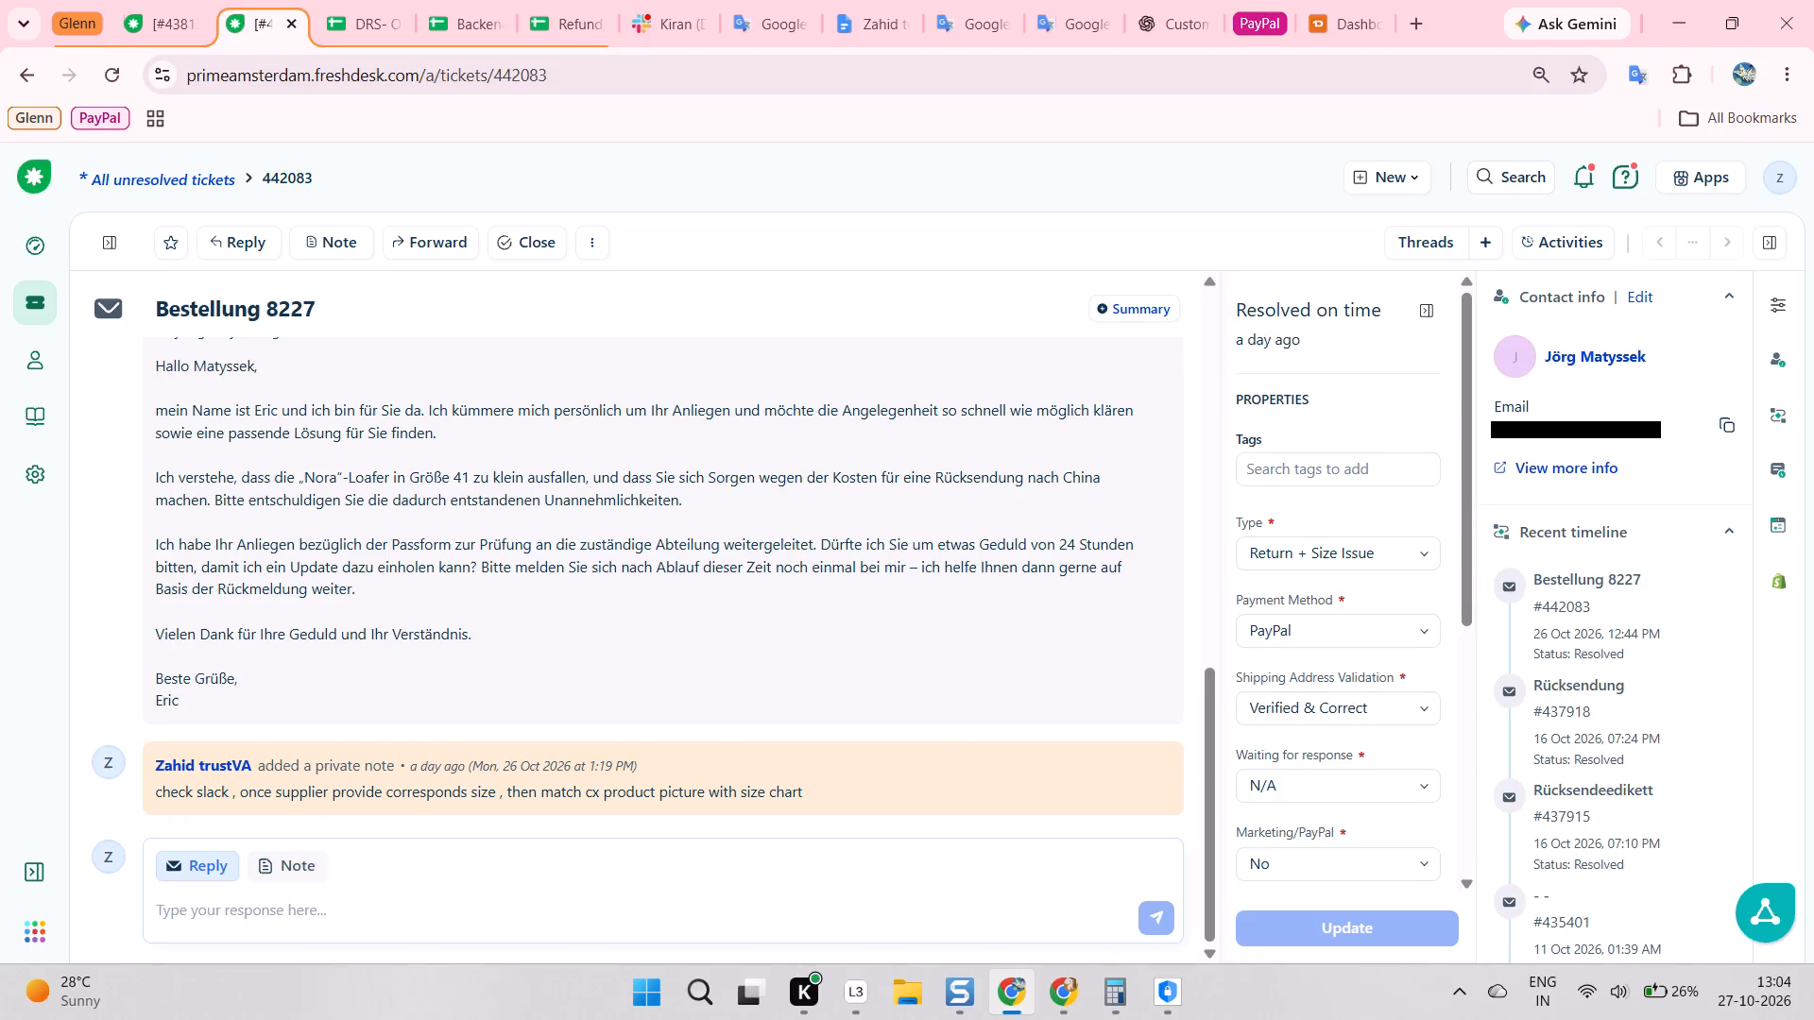
{"action": "scroll", "coordinate": [550, 509], "scroll_direction": "down", "scroll_amount": 7}
{"action": "left_click", "coordinate": [286, 24]}
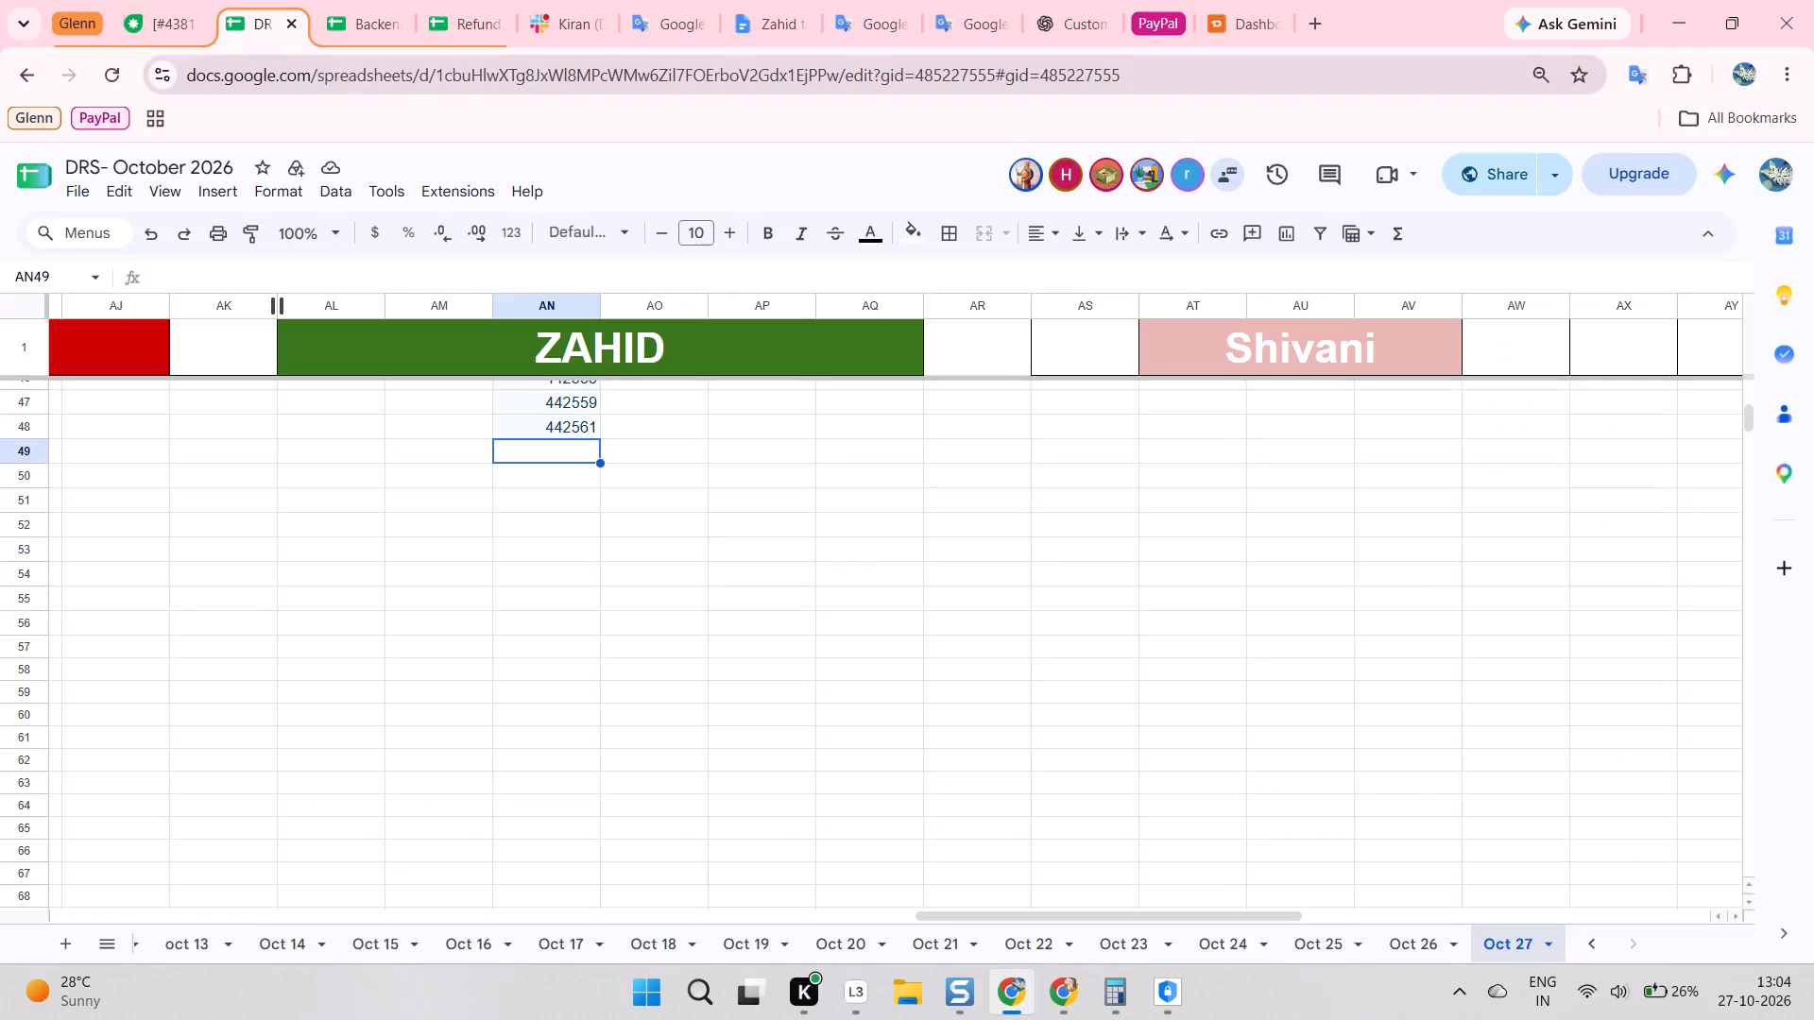
{"action": "left_click", "coordinate": [151, 0]}
Review the latest messages in ticket 438137 and copy the customer's email address from the contact details.
{"action": "scroll", "coordinate": [320, 425], "scroll_direction": "down", "scroll_amount": 2}
{"action": "scroll", "coordinate": [398, 533], "scroll_direction": "up", "scroll_amount": 1}
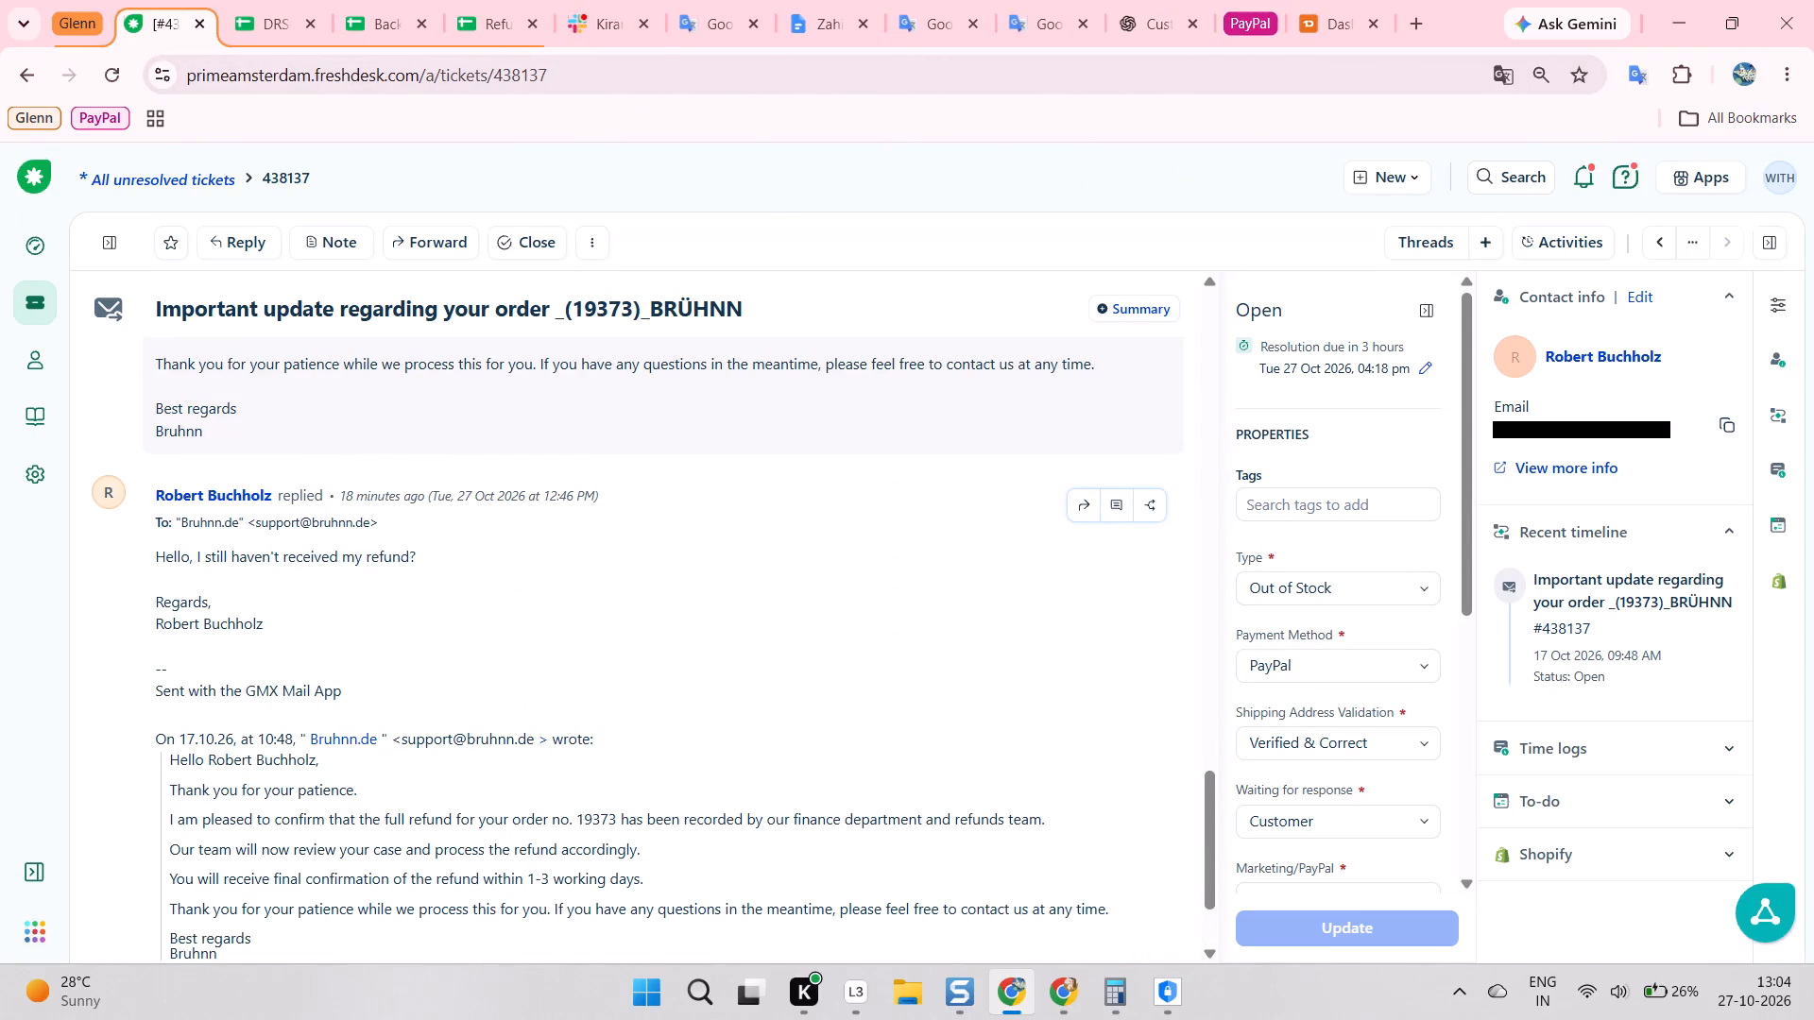
{"action": "left_click", "coordinate": [570, 535]}
{"action": "scroll", "coordinate": [553, 542], "scroll_direction": "up", "scroll_amount": 1}
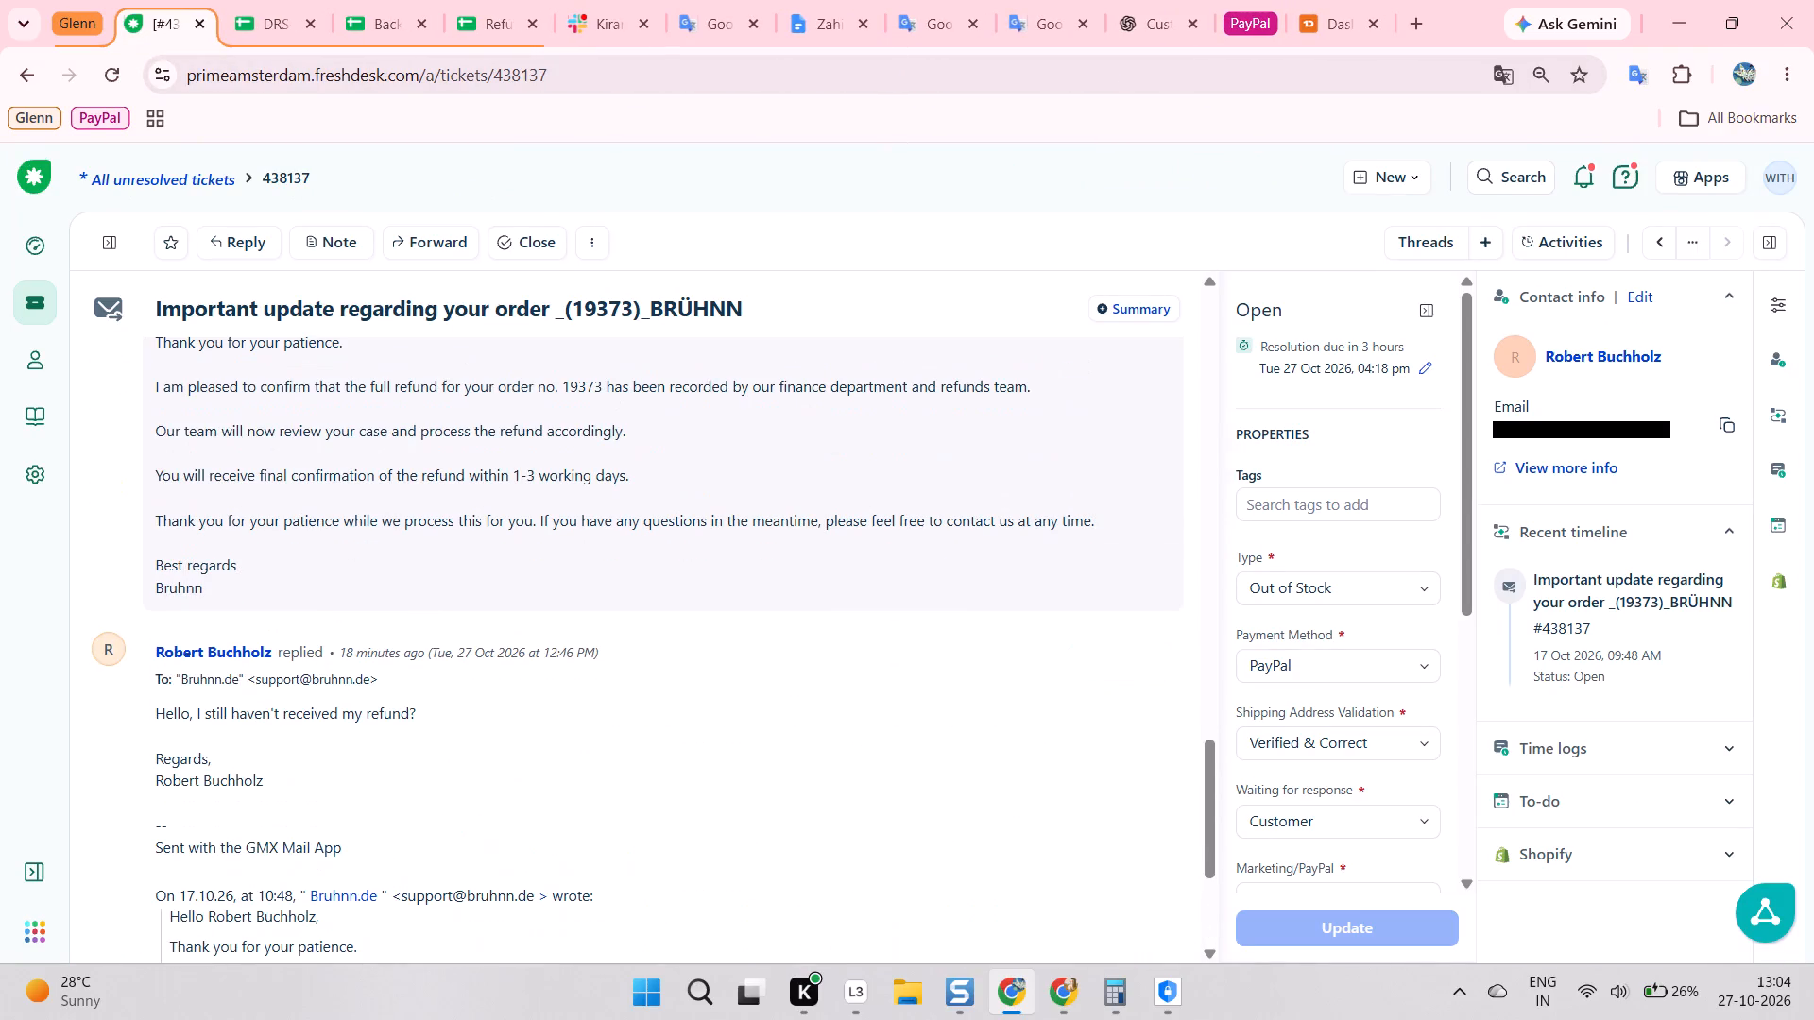
{"action": "scroll", "coordinate": [521, 552], "scroll_direction": "up", "scroll_amount": 2}
{"action": "left_click", "coordinate": [1724, 428]}
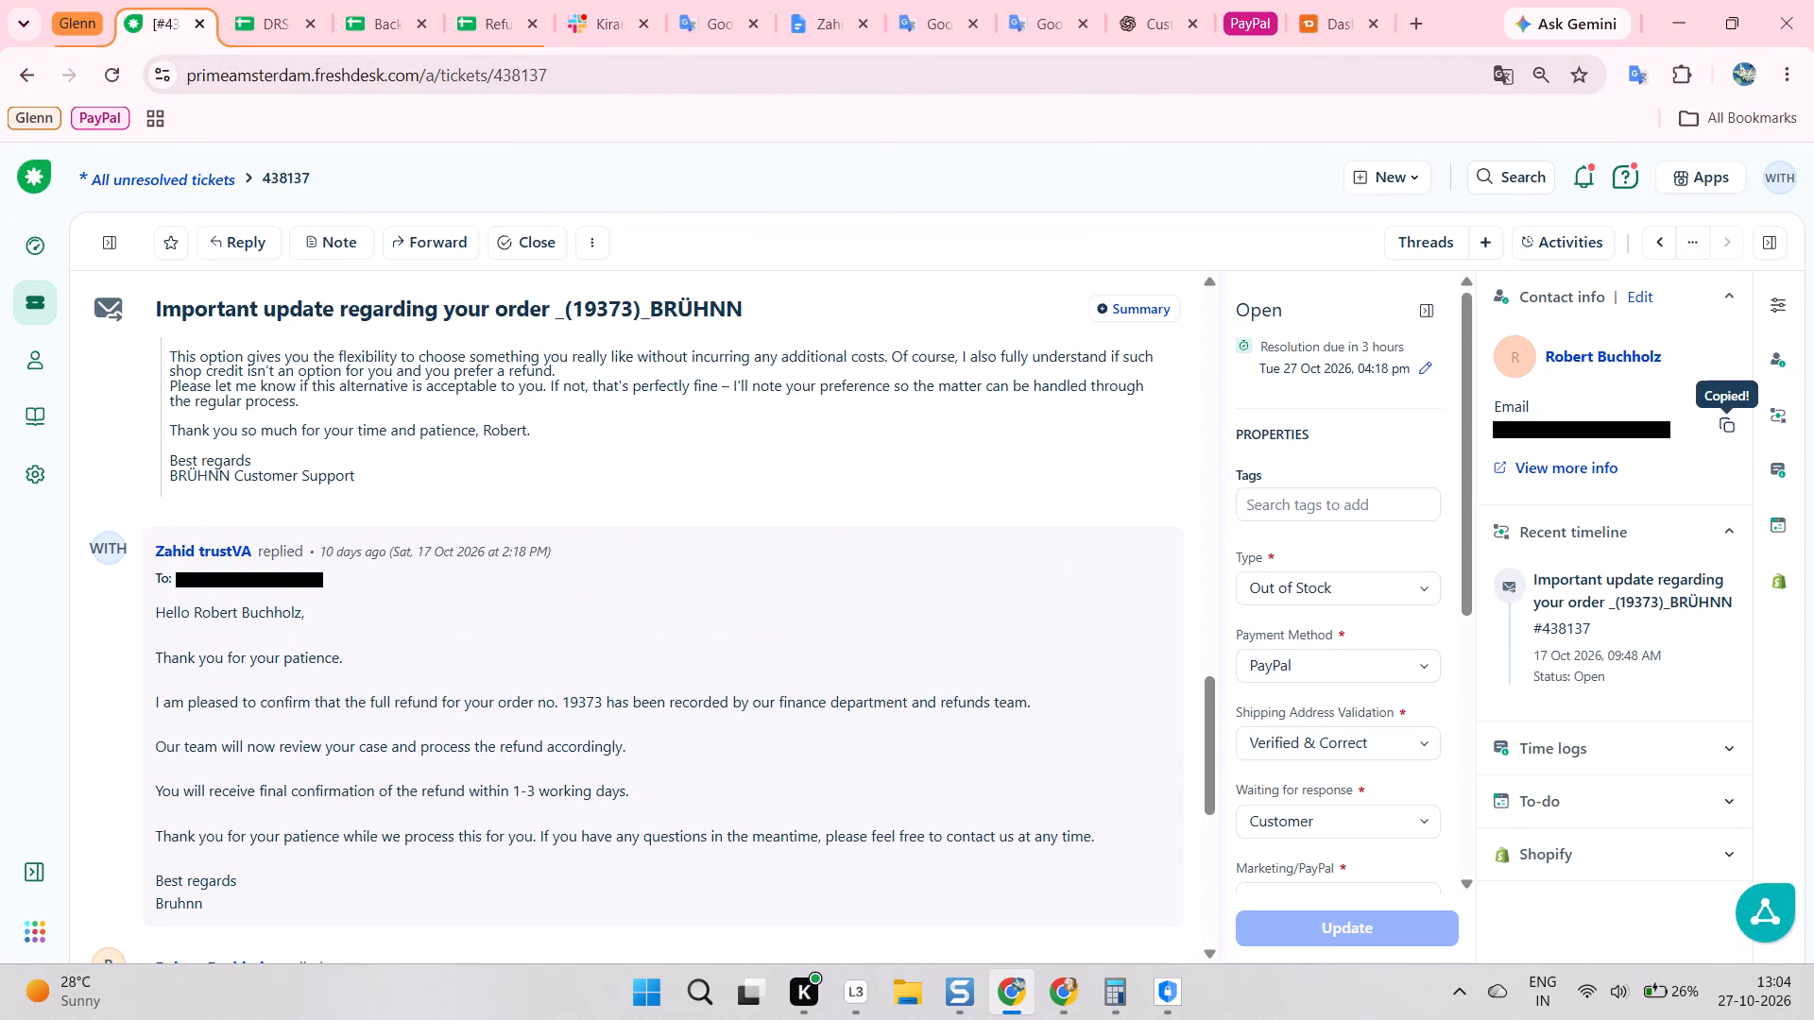
{"action": "scroll", "coordinate": [692, 558], "scroll_direction": "down", "scroll_amount": 1}
{"action": "key", "text": "alt+Tab"}
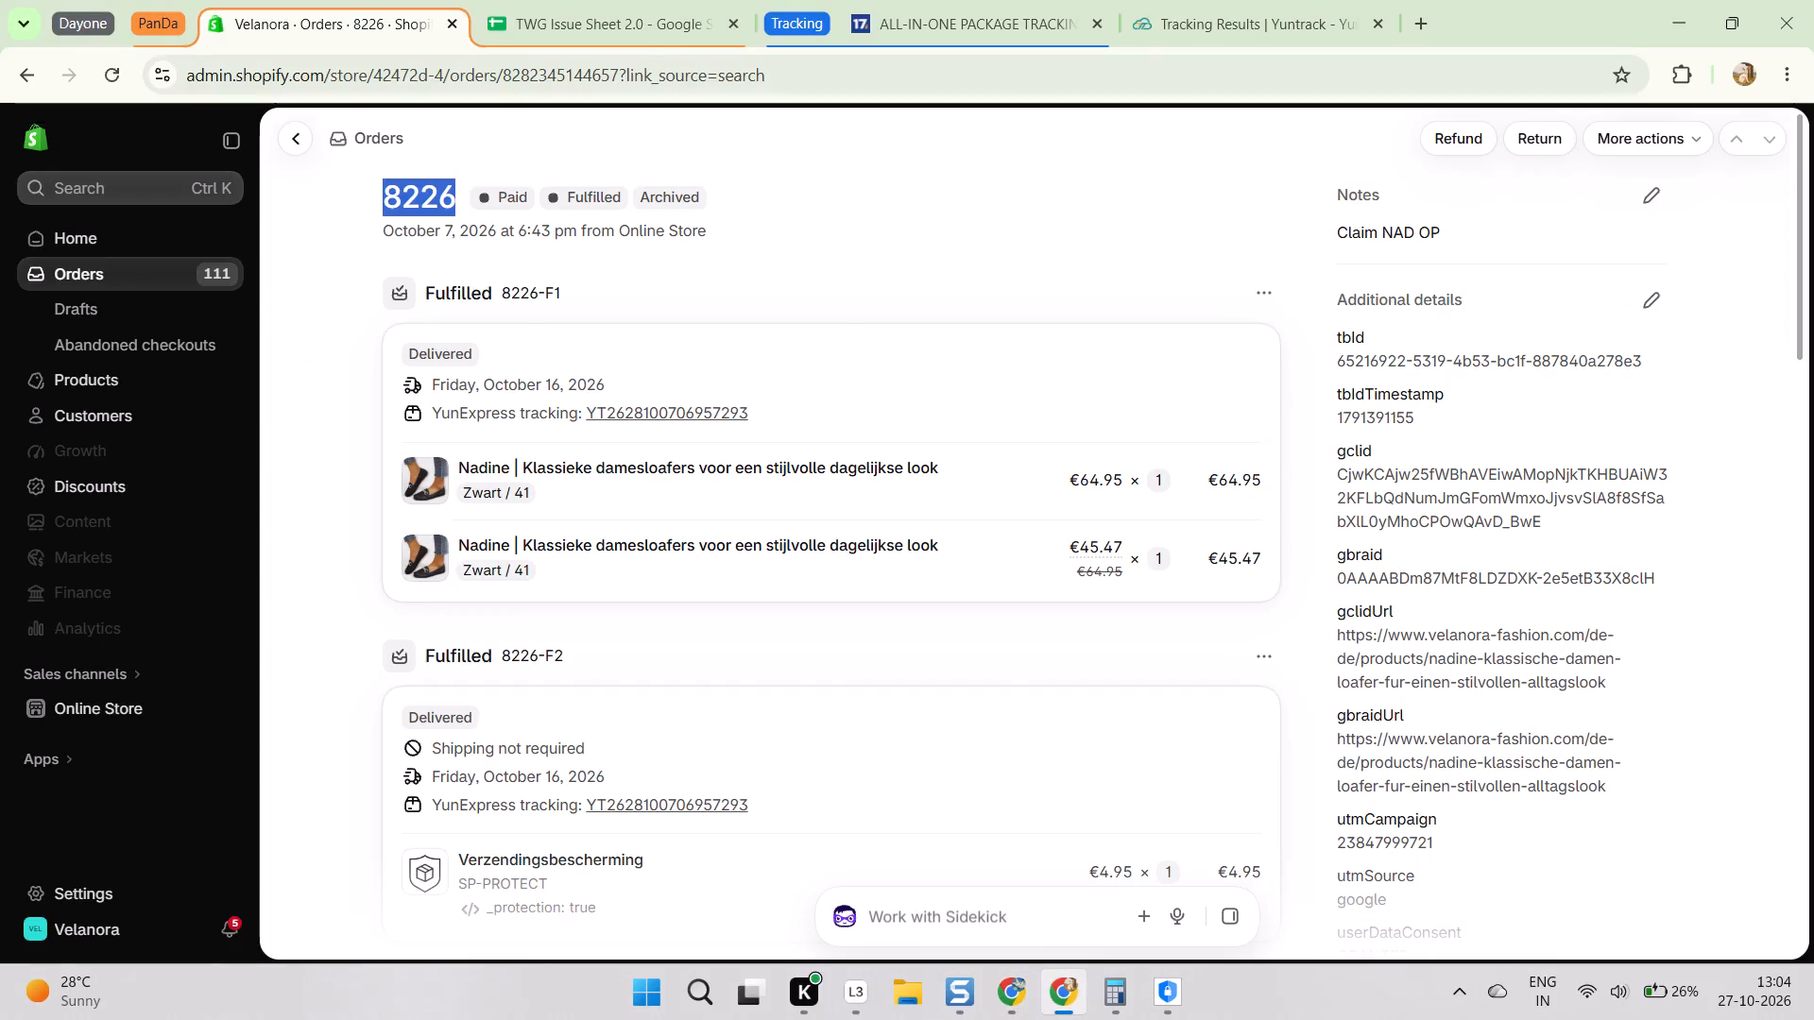
{"action": "left_click", "coordinate": [164, 29]}
{"action": "left_click", "coordinate": [86, 16]}
{"action": "left_click", "coordinate": [131, 0]}
{"action": "scroll", "coordinate": [656, 330], "scroll_direction": "up", "scroll_amount": 3}
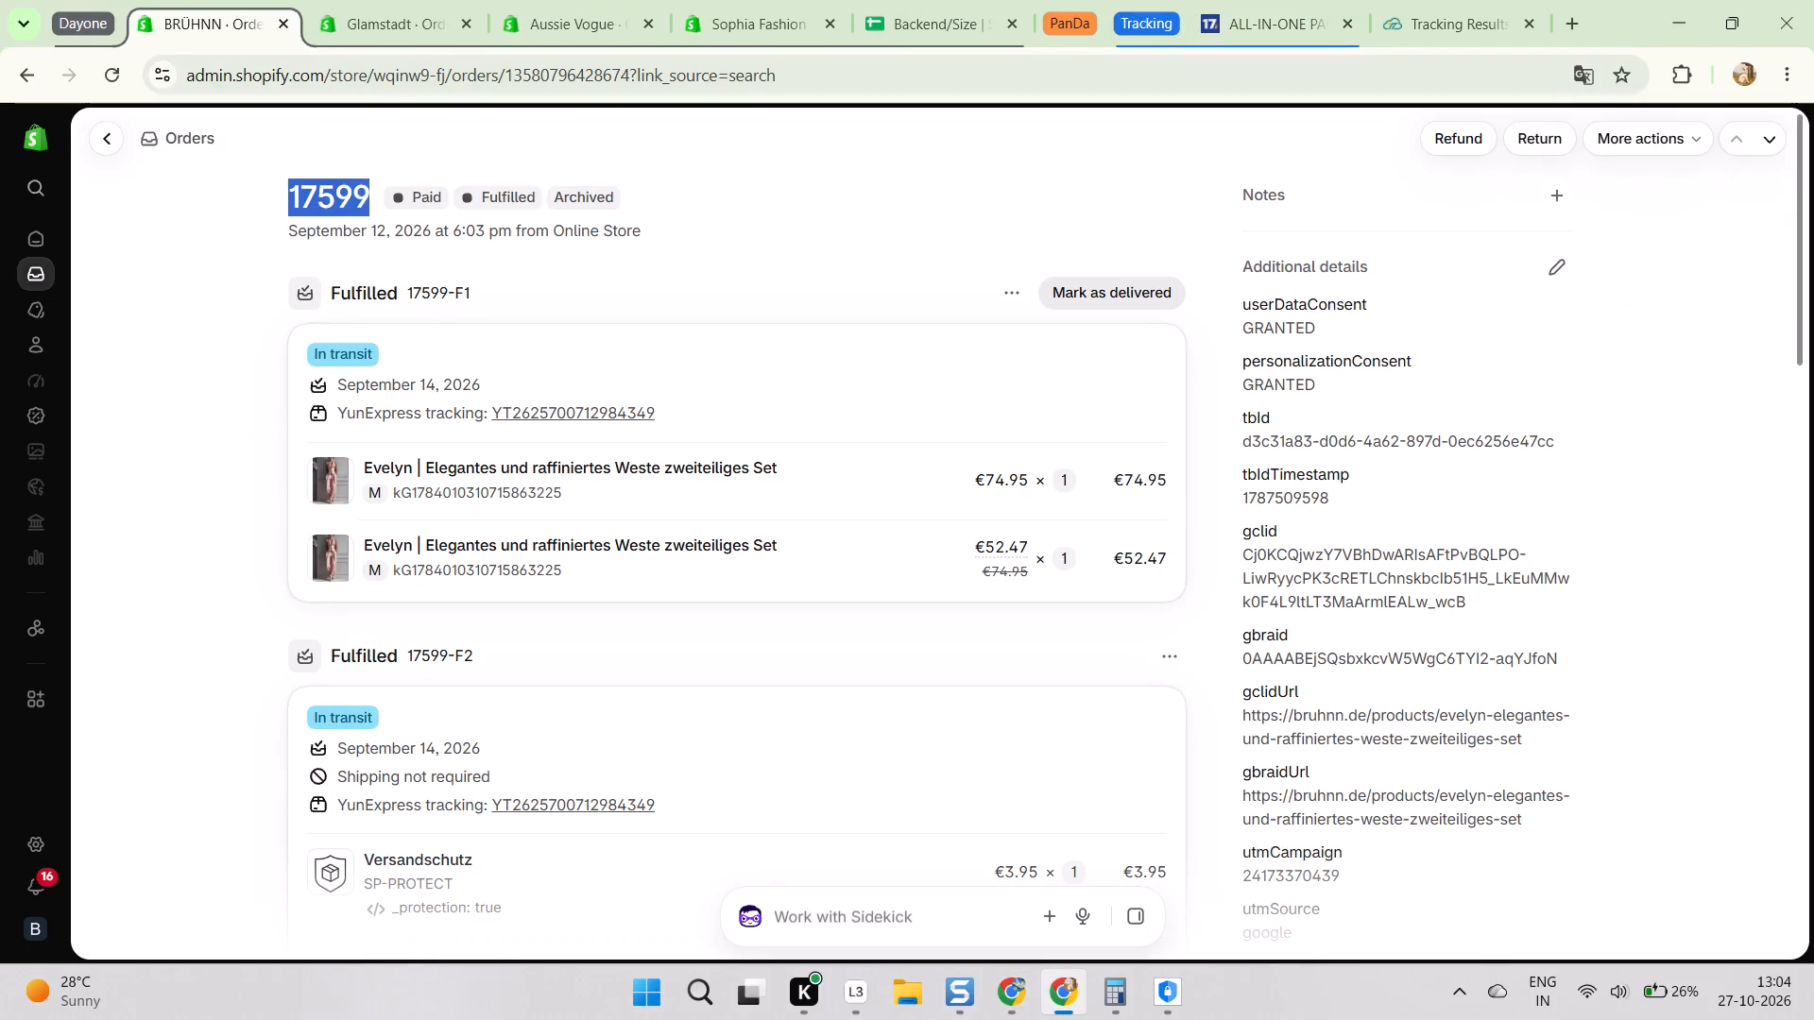
{"action": "scroll", "coordinate": [431, 329], "scroll_direction": "up", "scroll_amount": 3}
{"action": "left_click", "coordinate": [46, 187]}
{"action": "key", "text": "ctrl+v"}
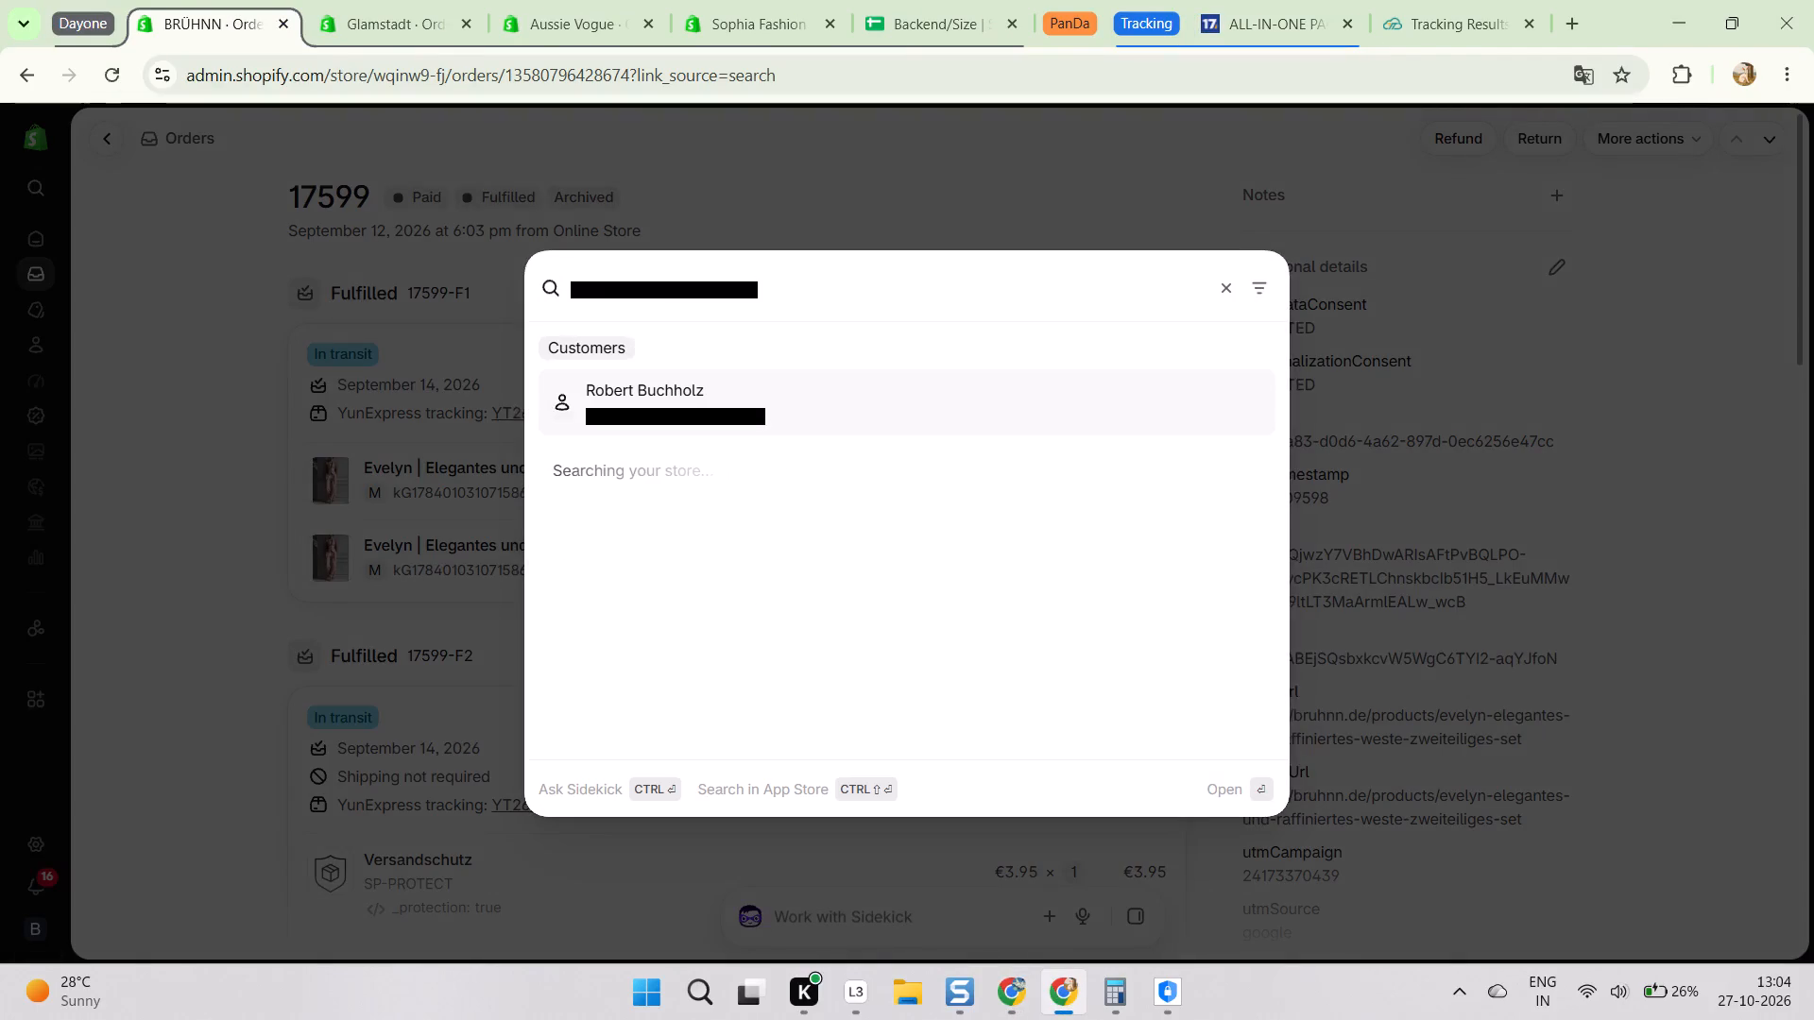
{"action": "left_click", "coordinate": [602, 453]}
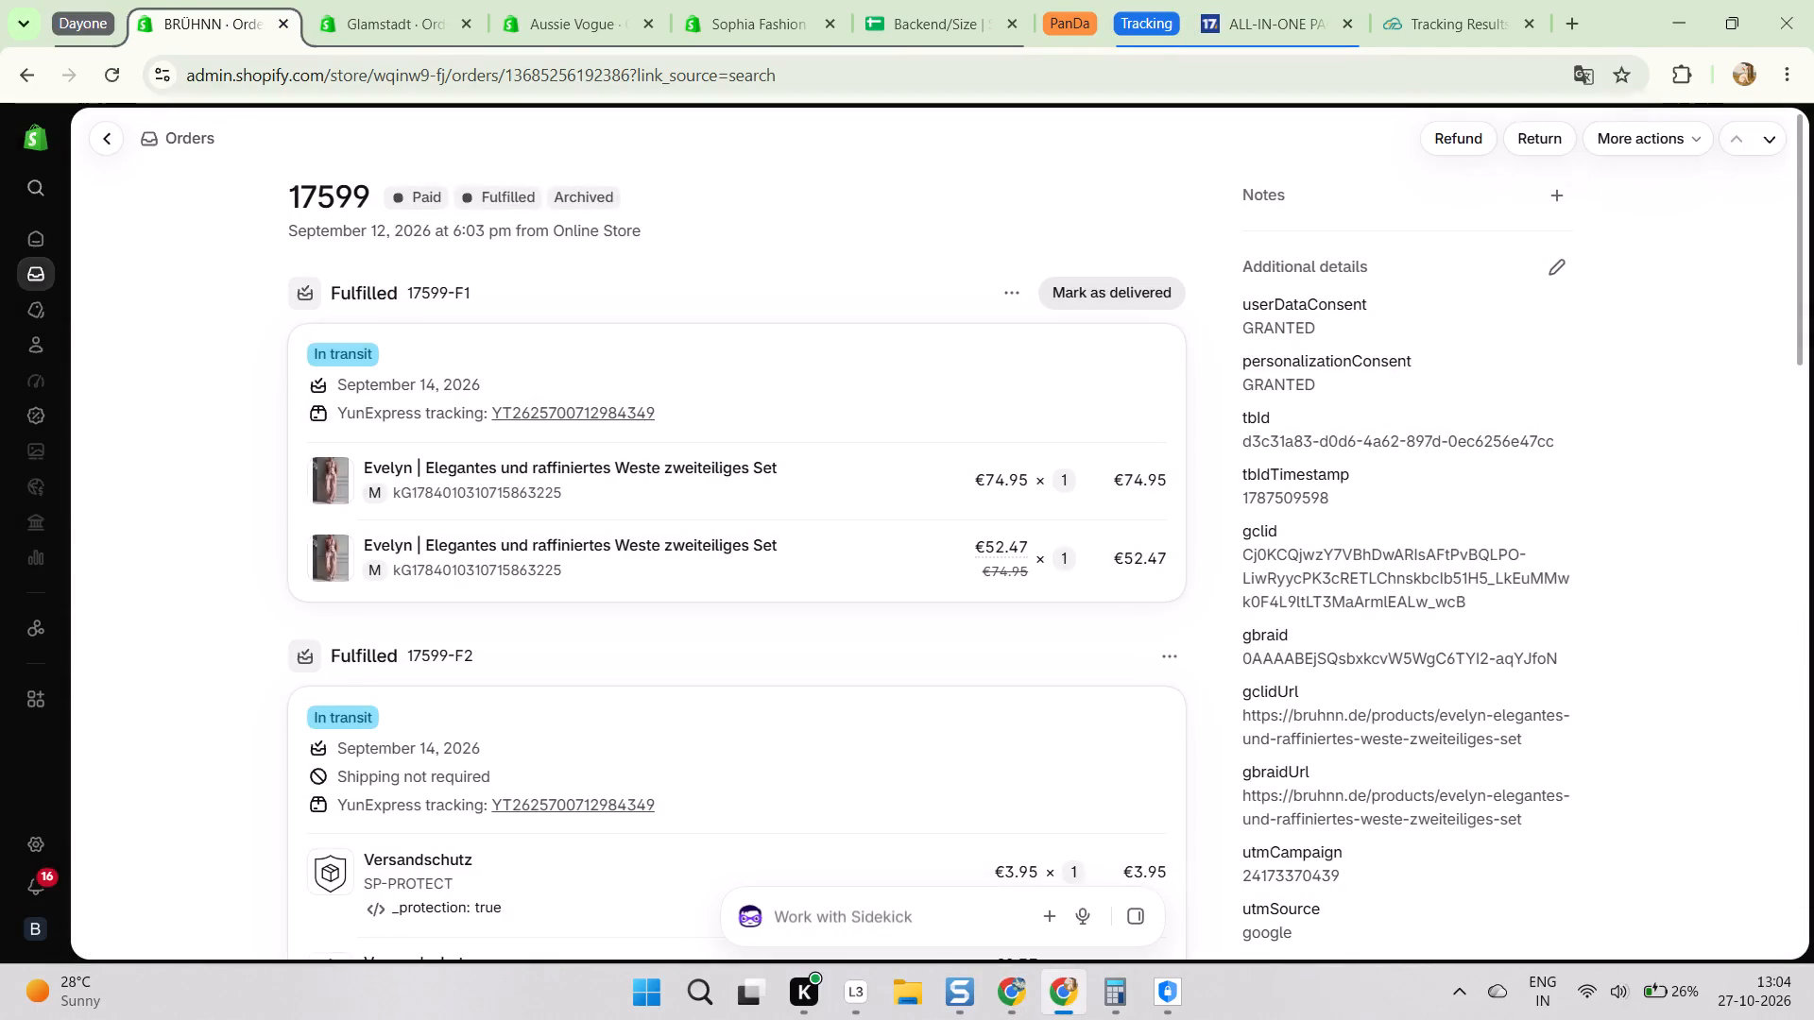
{"action": "double_click", "coordinate": [342, 197]}
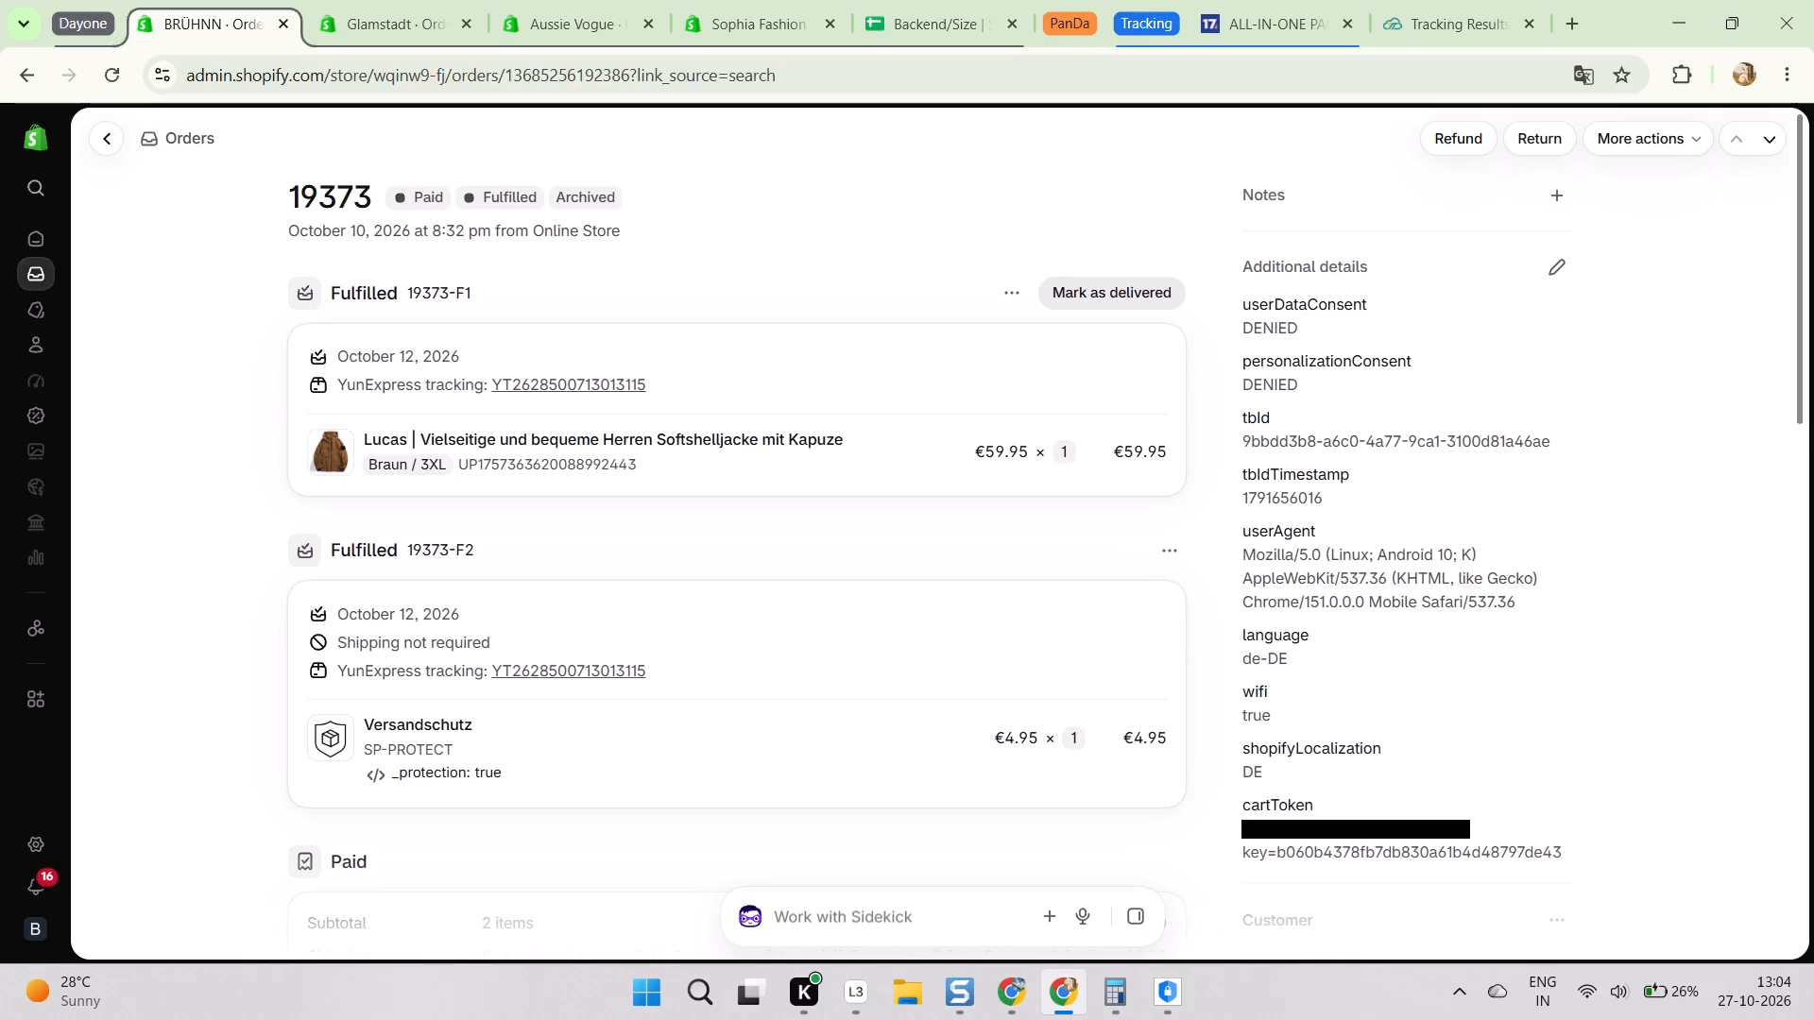
{"action": "key", "text": "ctrl+c"}
{"action": "key", "text": "ctrl+c"}
{"action": "key", "text": "alt+Tab"}
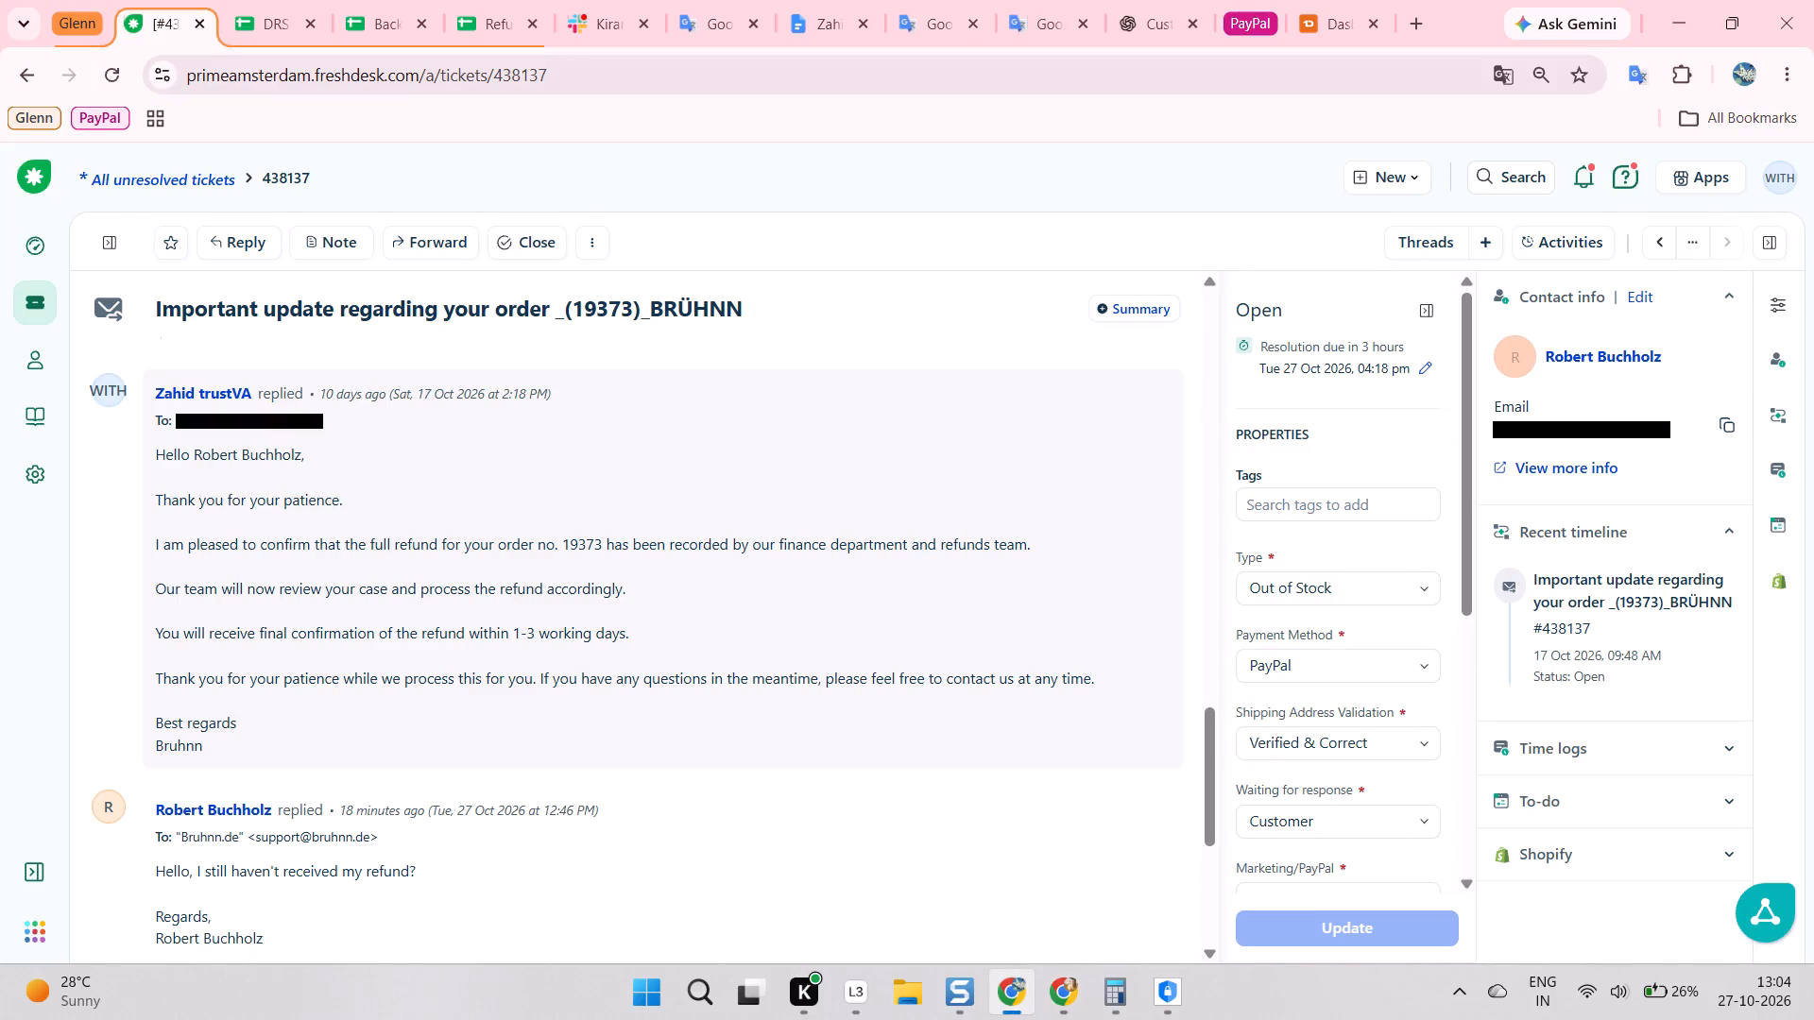
{"action": "scroll", "coordinate": [551, 458], "scroll_direction": "down", "scroll_amount": 2}
{"action": "scroll", "coordinate": [561, 518], "scroll_direction": "up", "scroll_amount": 2}
{"action": "key", "text": "alt+Tab"}
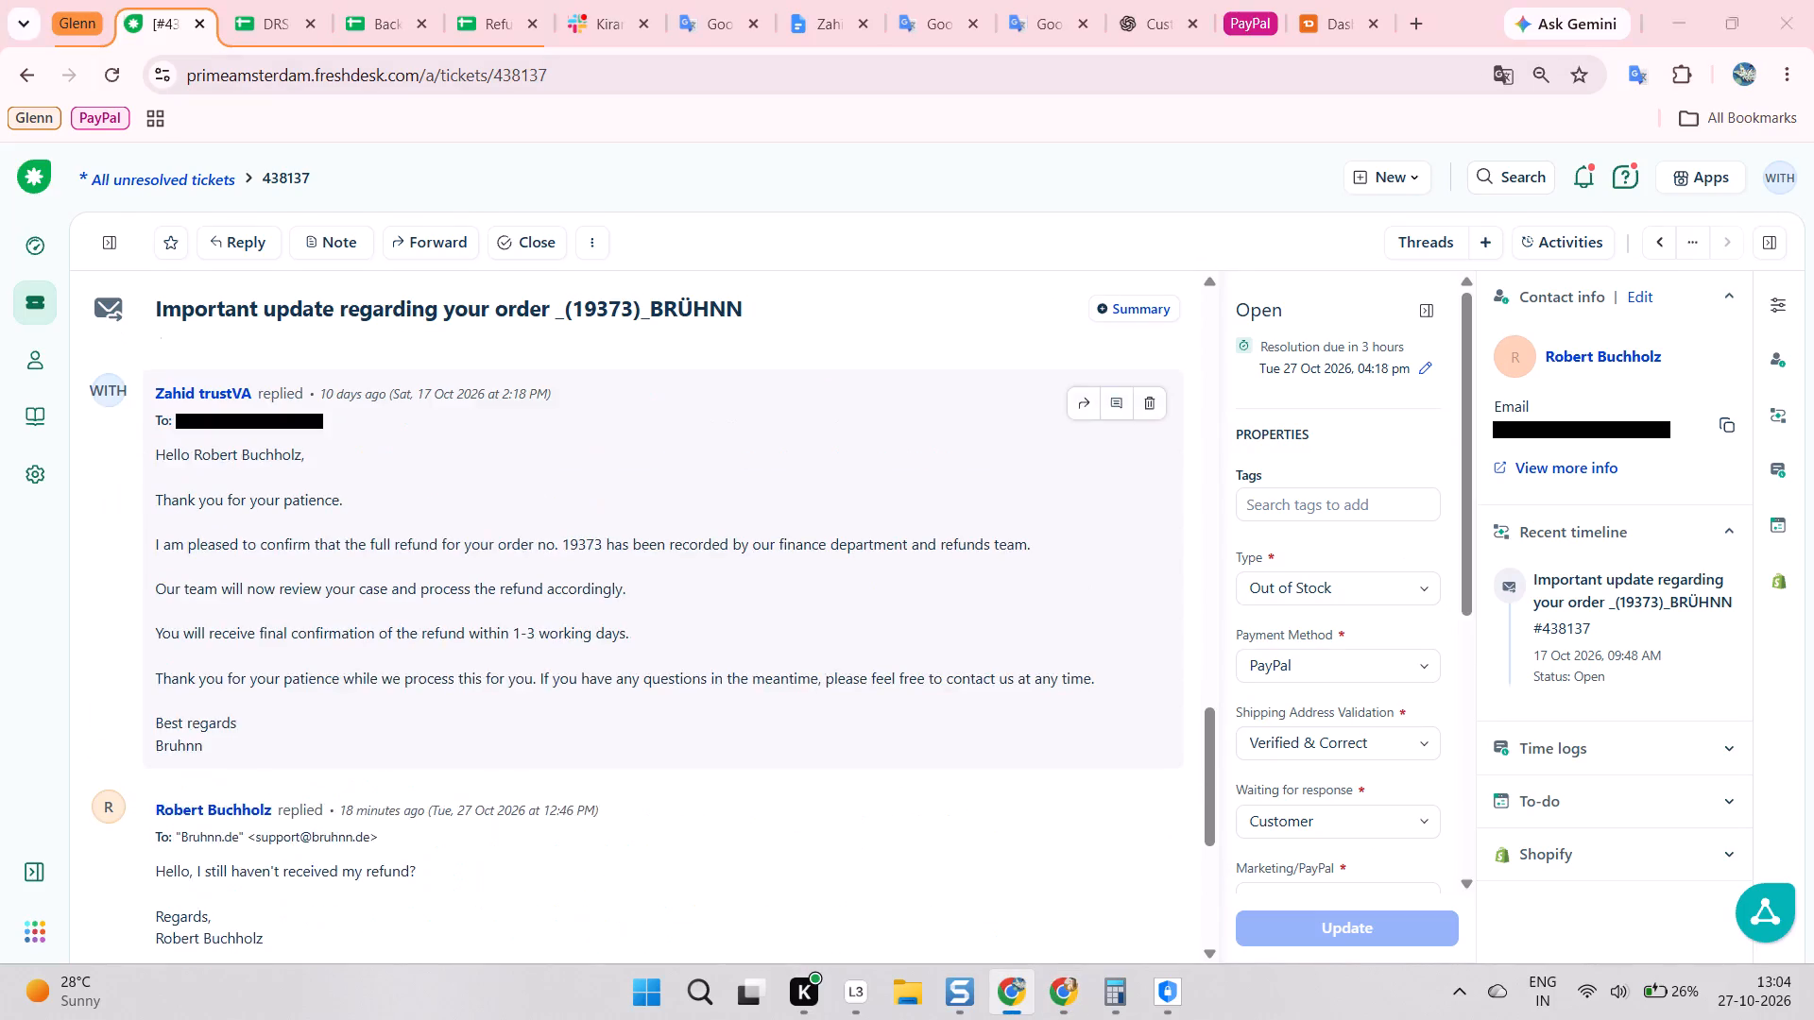
{"action": "scroll", "coordinate": [622, 422], "scroll_direction": "up", "scroll_amount": 1}
{"action": "double_click", "coordinate": [572, 400]}
{"action": "key", "text": "ctrl+c"}
{"action": "key", "text": "ctrl+c"}
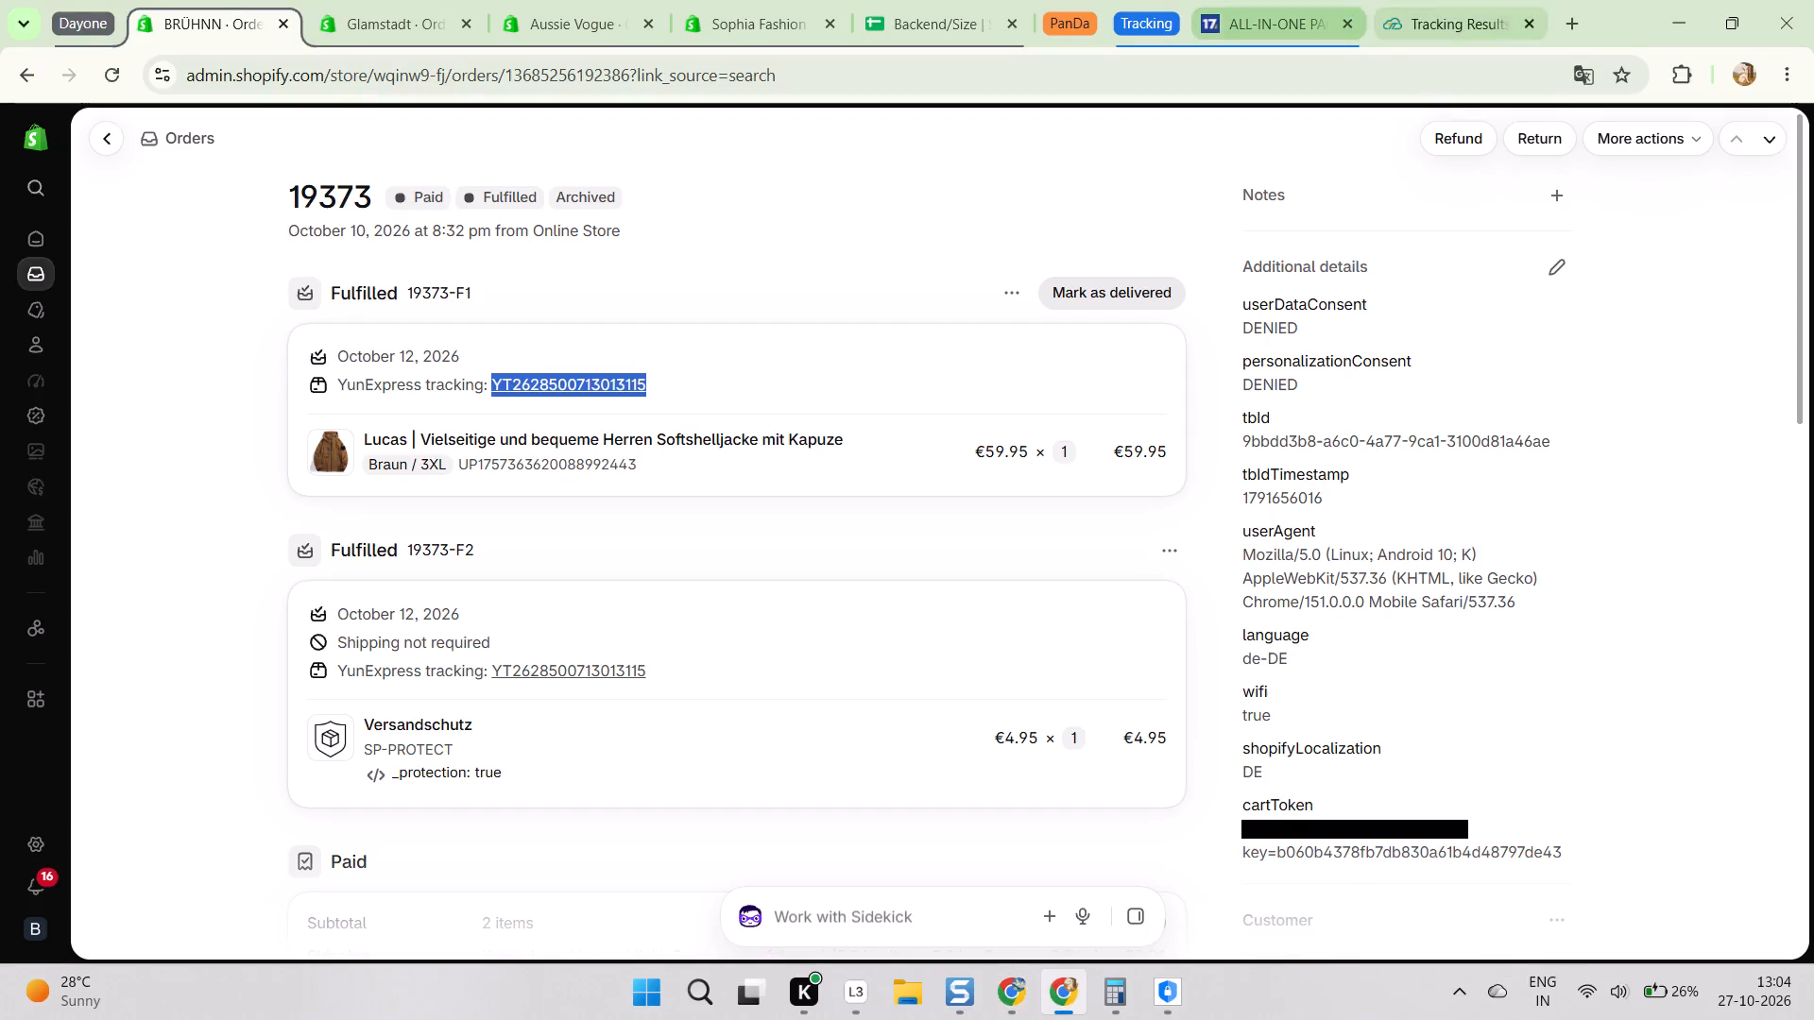
{"action": "left_click", "coordinate": [1455, 0]}
{"action": "scroll", "coordinate": [1008, 246], "scroll_direction": "up", "scroll_amount": 7}
{"action": "left_click", "coordinate": [809, 335]}
{"action": "scroll", "coordinate": [1005, 328], "scroll_direction": "up", "scroll_amount": 4}
{"action": "left_click", "coordinate": [1083, 303]}
{"action": "key", "text": "ctrl+v"}
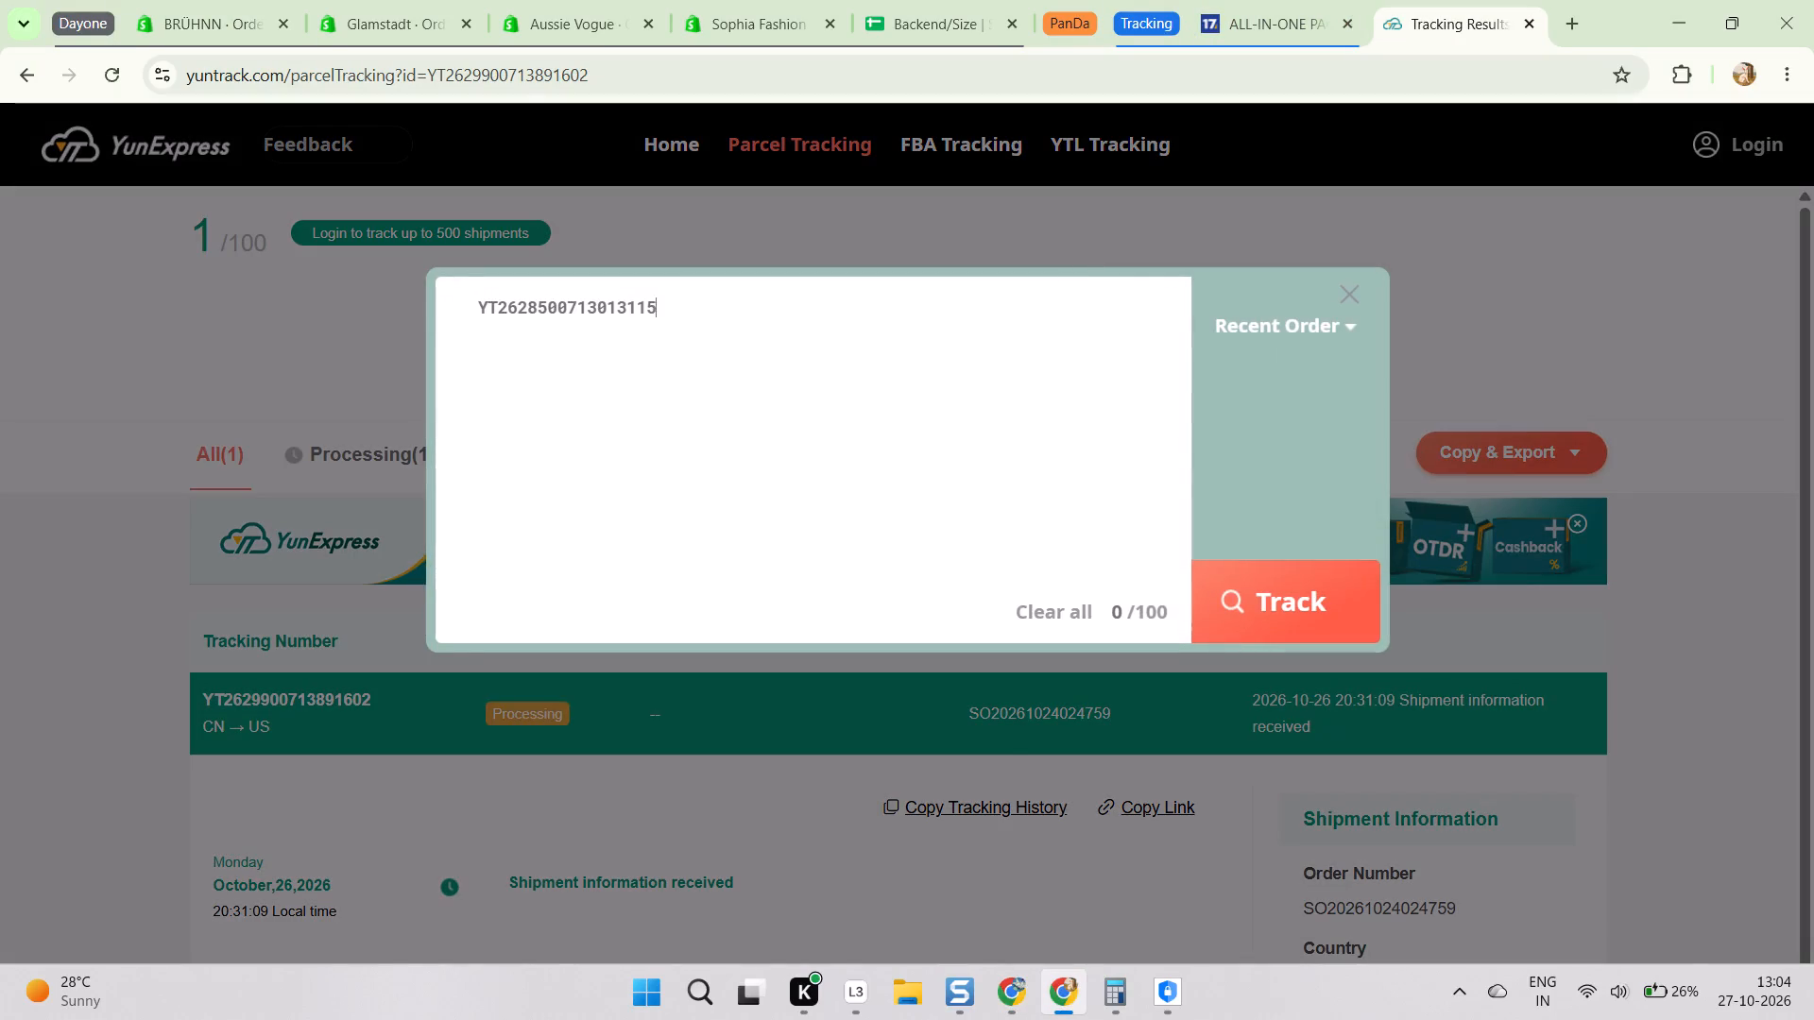
{"action": "left_click", "coordinate": [1275, 596]}
{"action": "scroll", "coordinate": [950, 484], "scroll_direction": "down", "scroll_amount": 1}
{"action": "scroll", "coordinate": [811, 456], "scroll_direction": "down", "scroll_amount": 7}
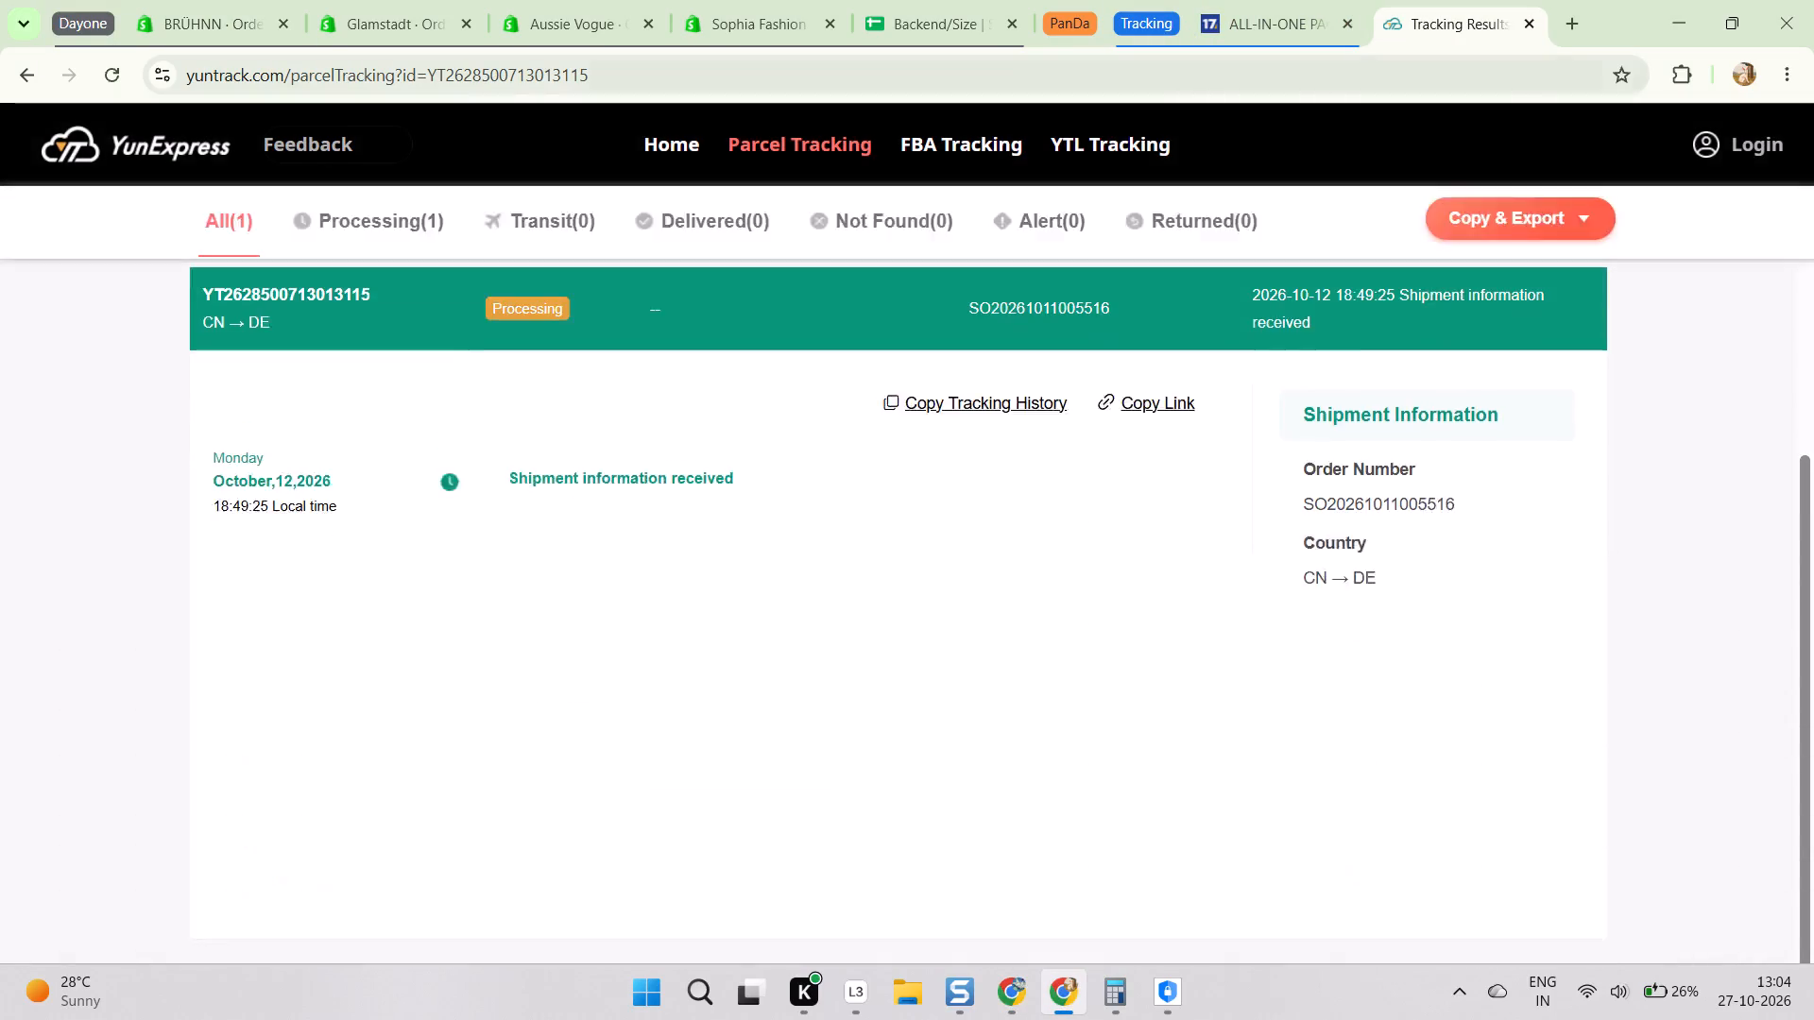
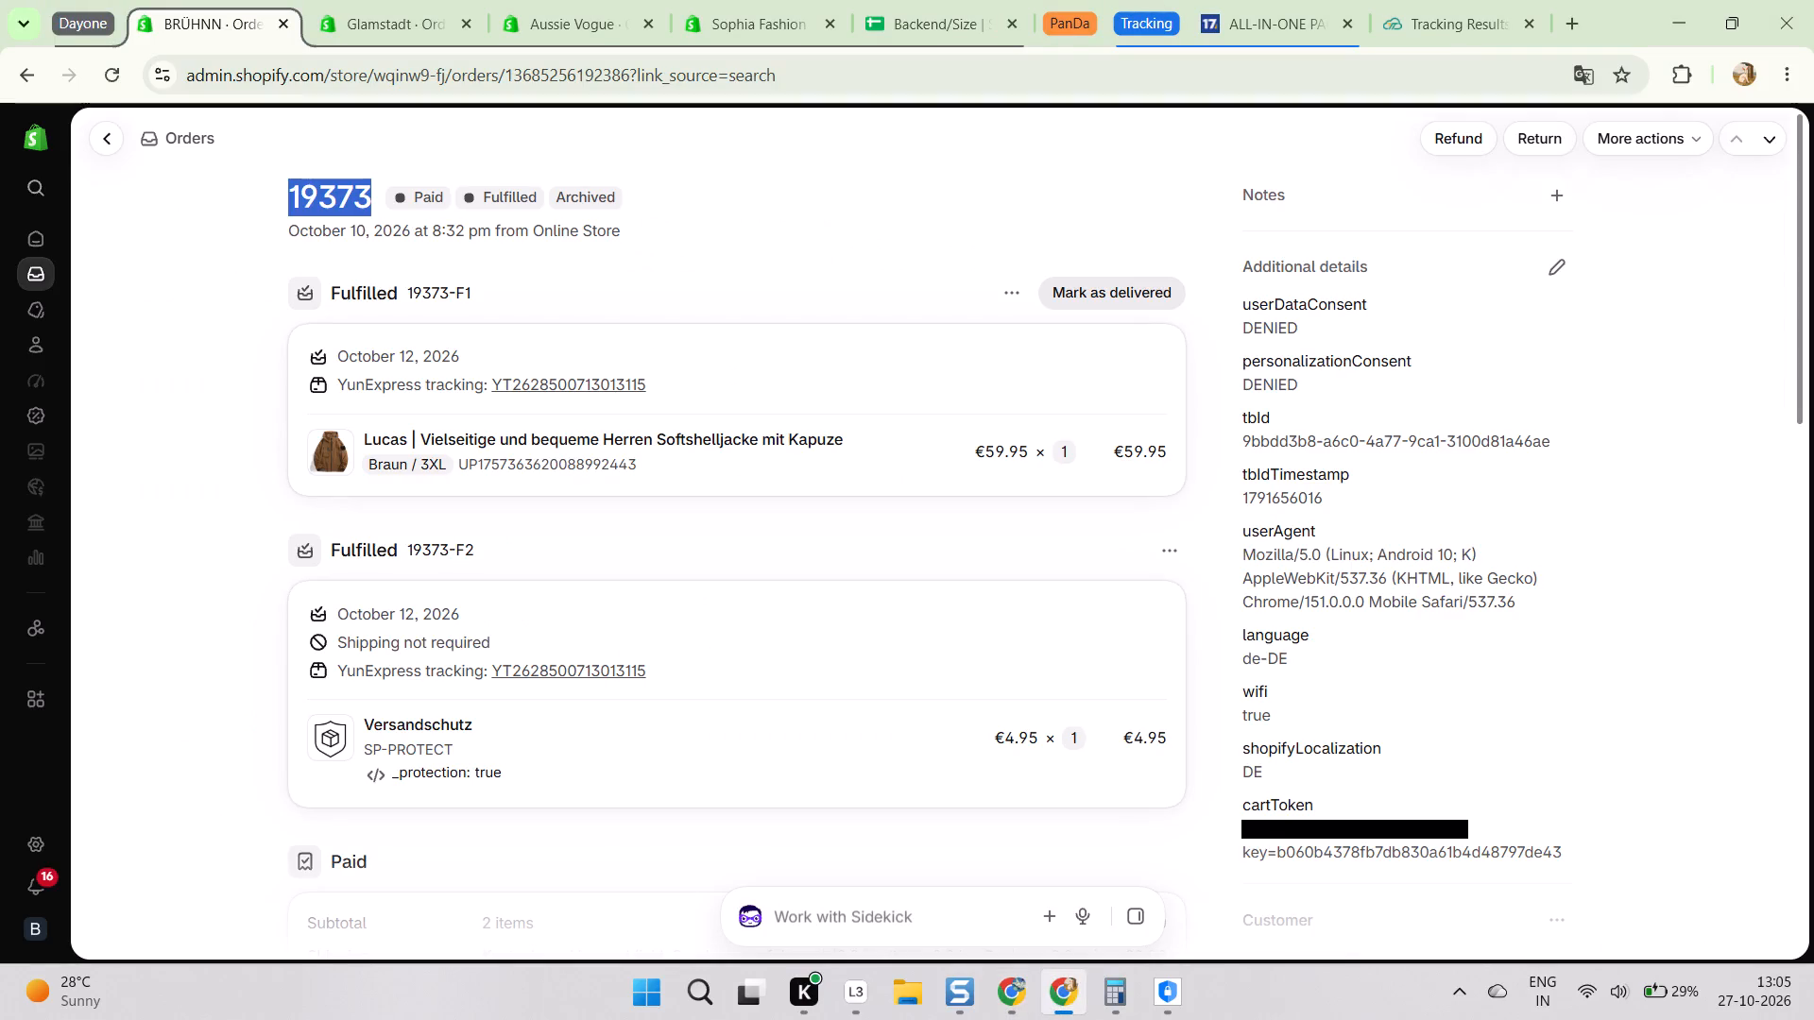
{"action": "key", "text": "ctrl+c"}
{"action": "left_click", "coordinate": [893, 4]}
{"action": "key", "text": "ctrl+f"}
{"action": "key", "text": "ctrl+v"}
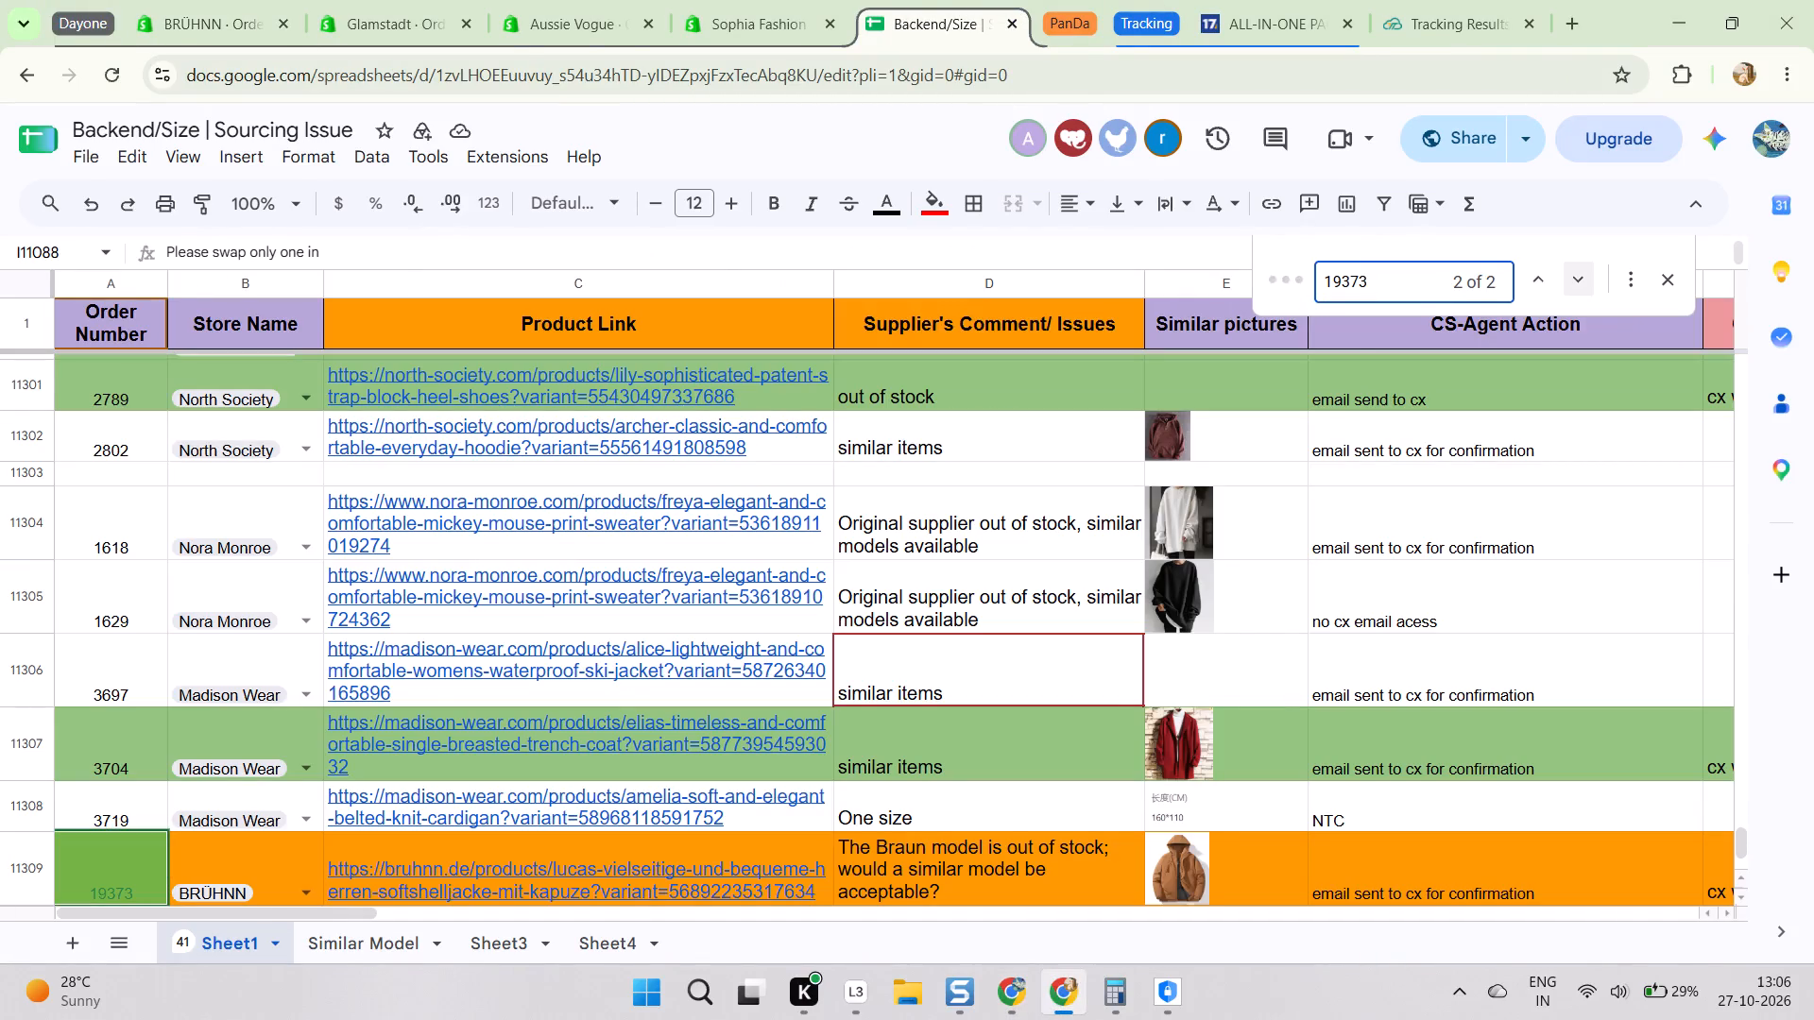
{"action": "left_click", "coordinate": [1580, 279]}
{"action": "left_click", "coordinate": [1580, 279]}
{"action": "left_click", "coordinate": [1580, 279]}
{"action": "left_click", "coordinate": [1580, 279]}
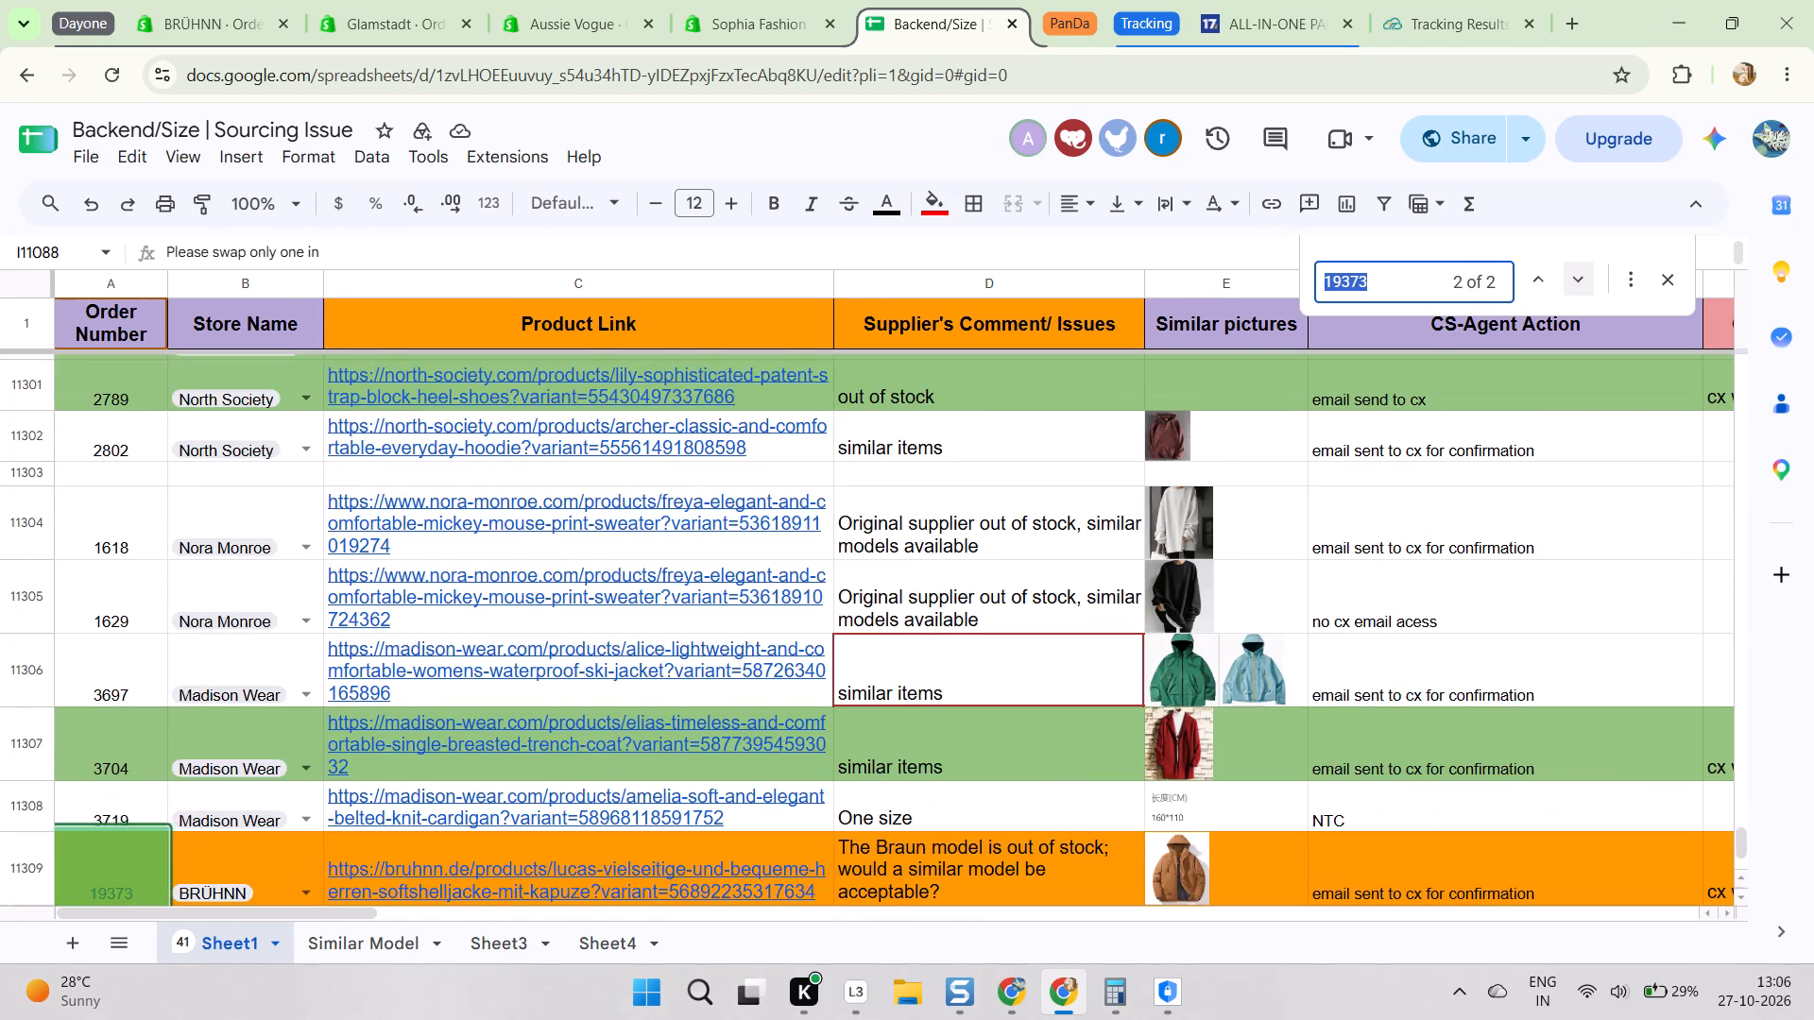
{"action": "scroll", "coordinate": [791, 644], "scroll_direction": "down", "scroll_amount": 2}
{"action": "scroll", "coordinate": [912, 639], "scroll_direction": "left", "scroll_amount": 5}
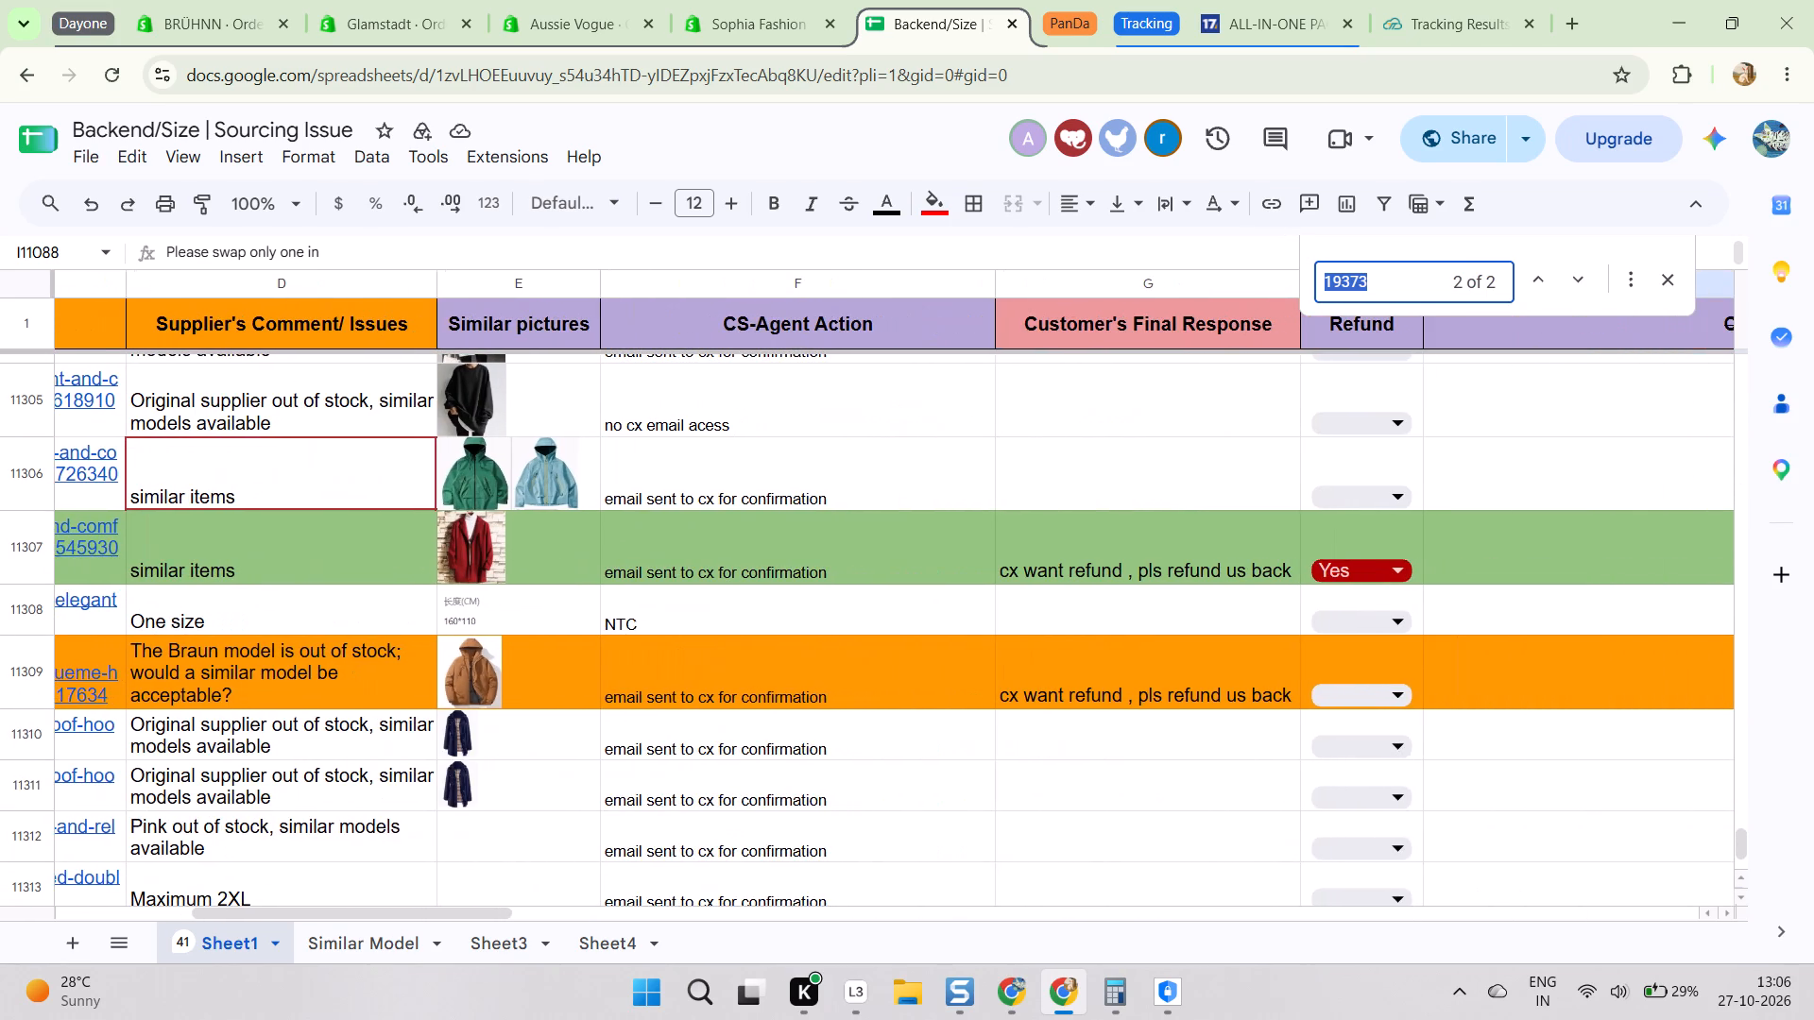
{"action": "scroll", "coordinate": [933, 644], "scroll_direction": "right", "scroll_amount": 1}
{"action": "scroll", "coordinate": [1444, 706], "scroll_direction": "left", "scroll_amount": 1}
{"action": "left_click", "coordinate": [1446, 698]}
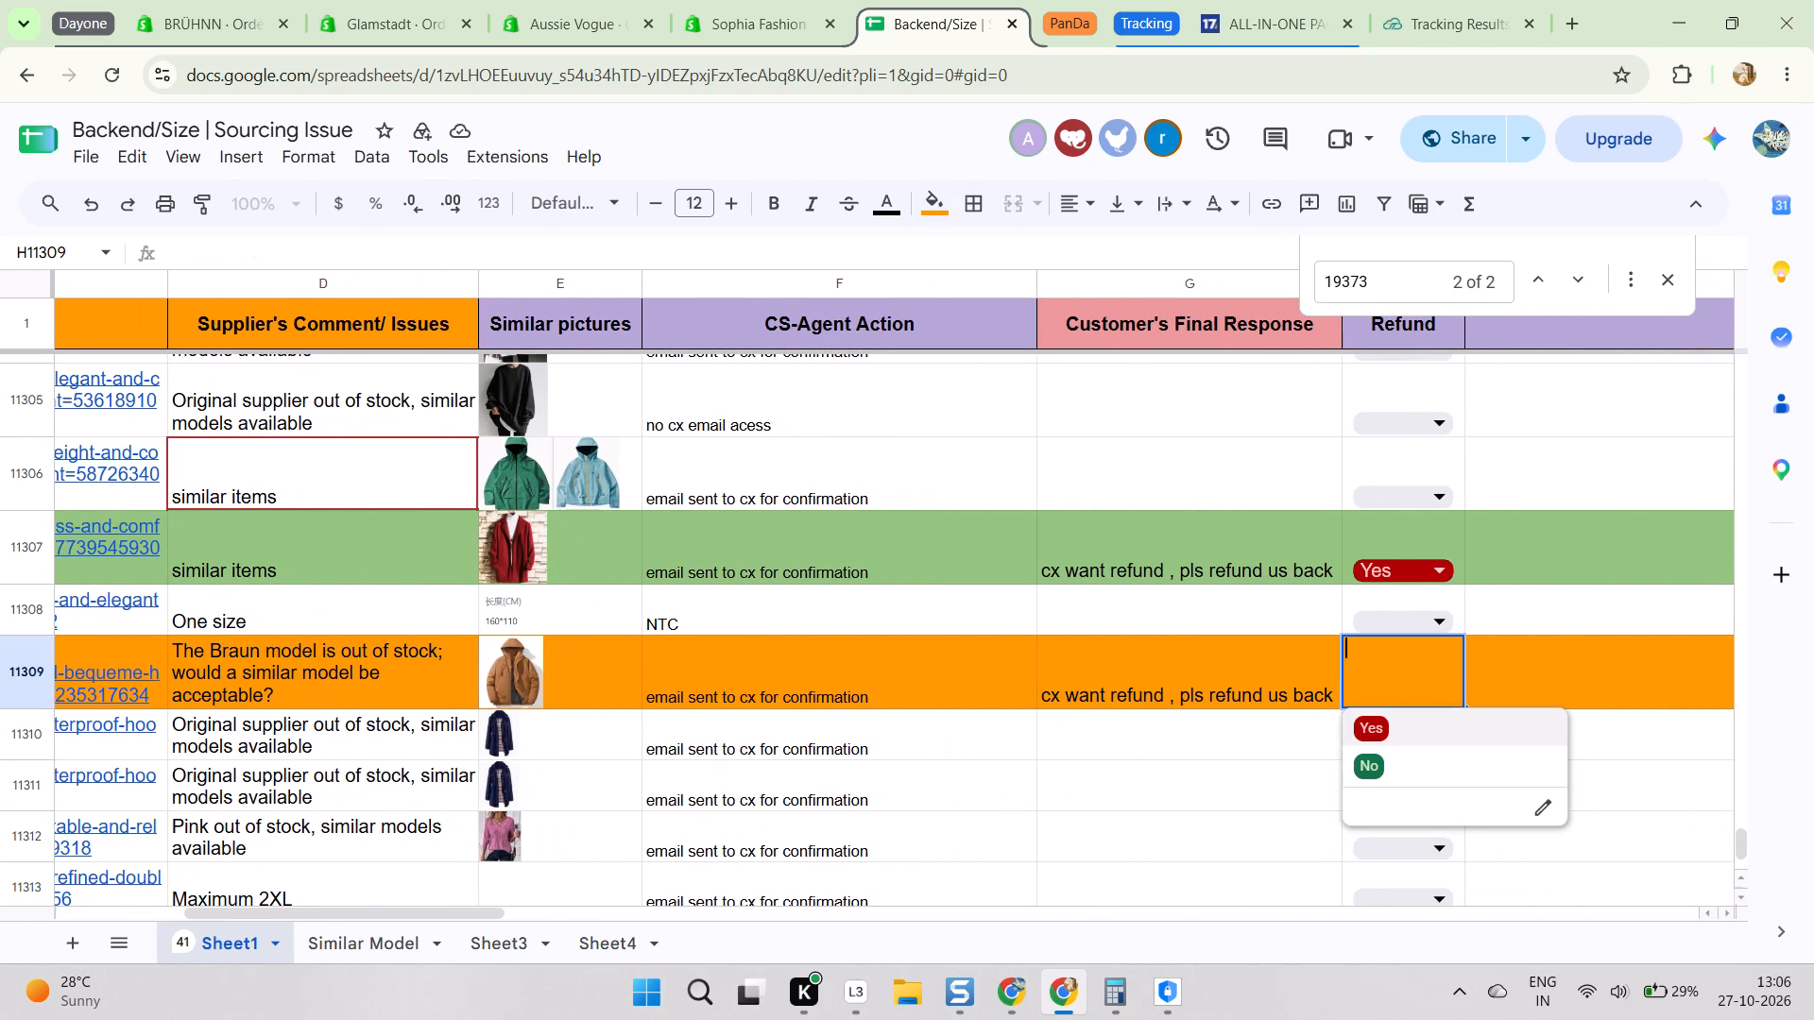
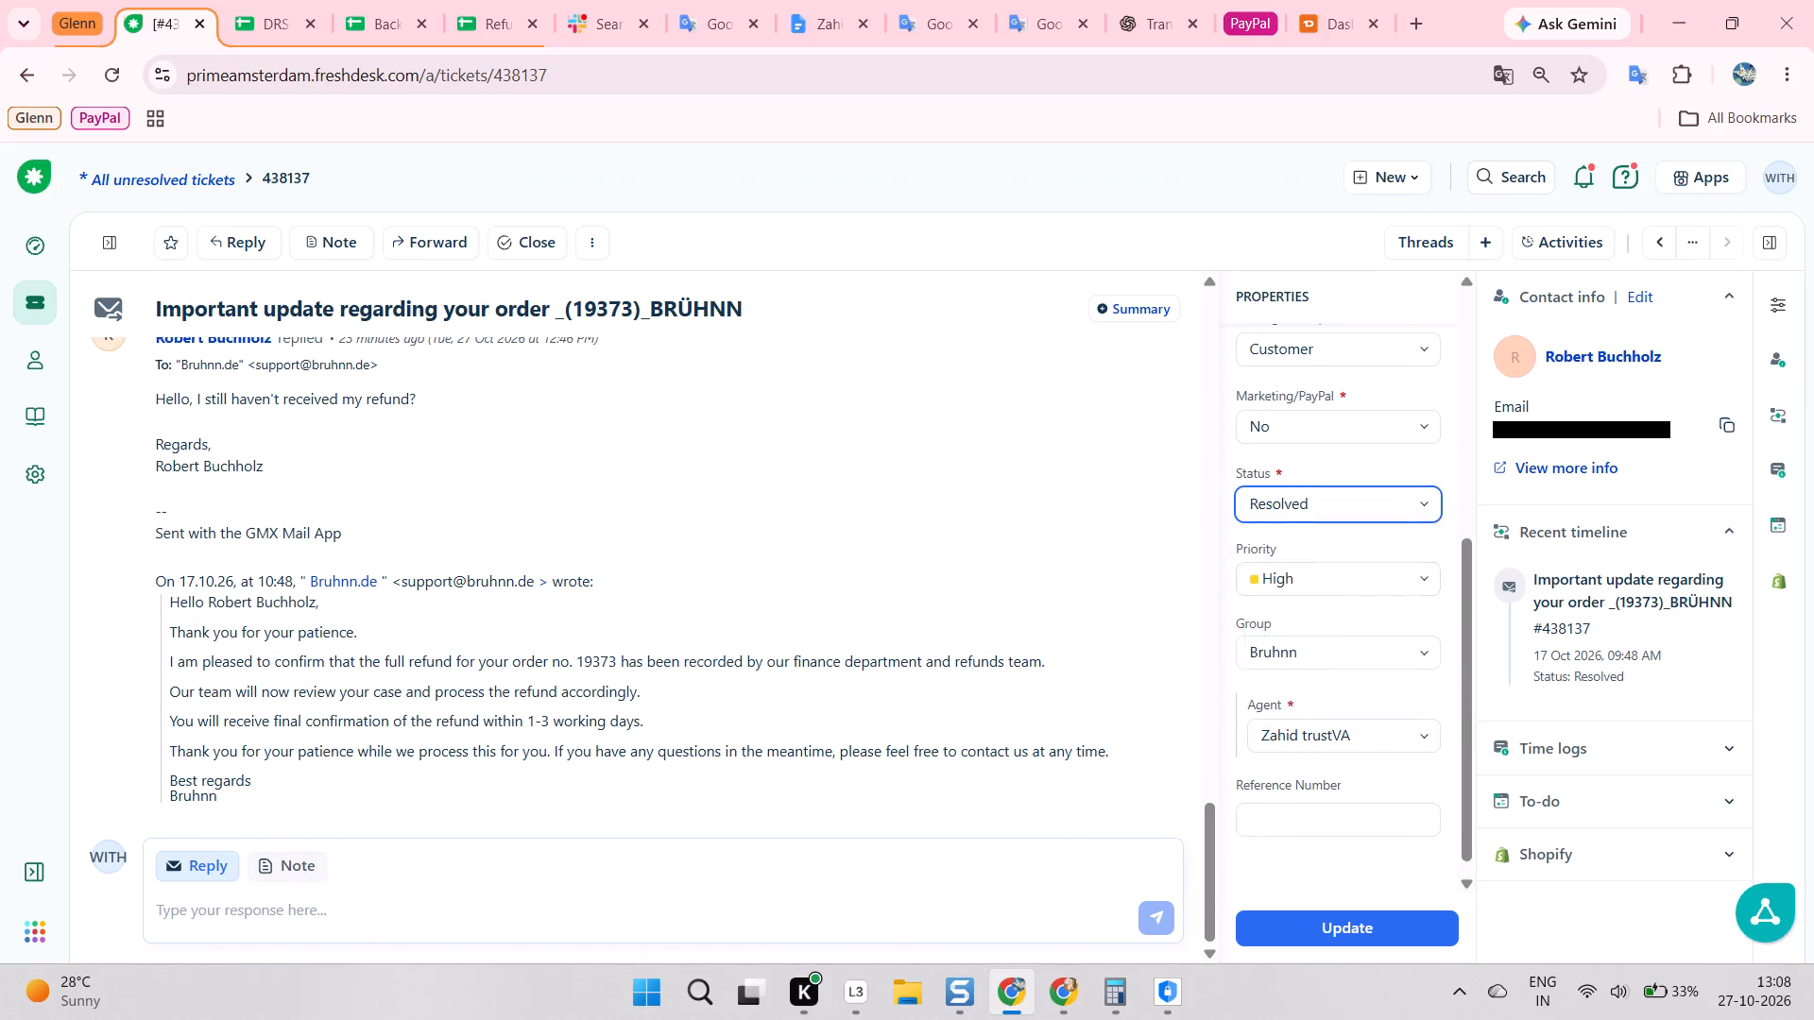
{"action": "left_click", "coordinate": [1338, 508]}
{"action": "left_click", "coordinate": [1312, 603]}
{"action": "left_click", "coordinate": [1331, 735]}
{"action": "scroll", "coordinate": [1337, 652], "scroll_direction": "down", "scroll_amount": 2}
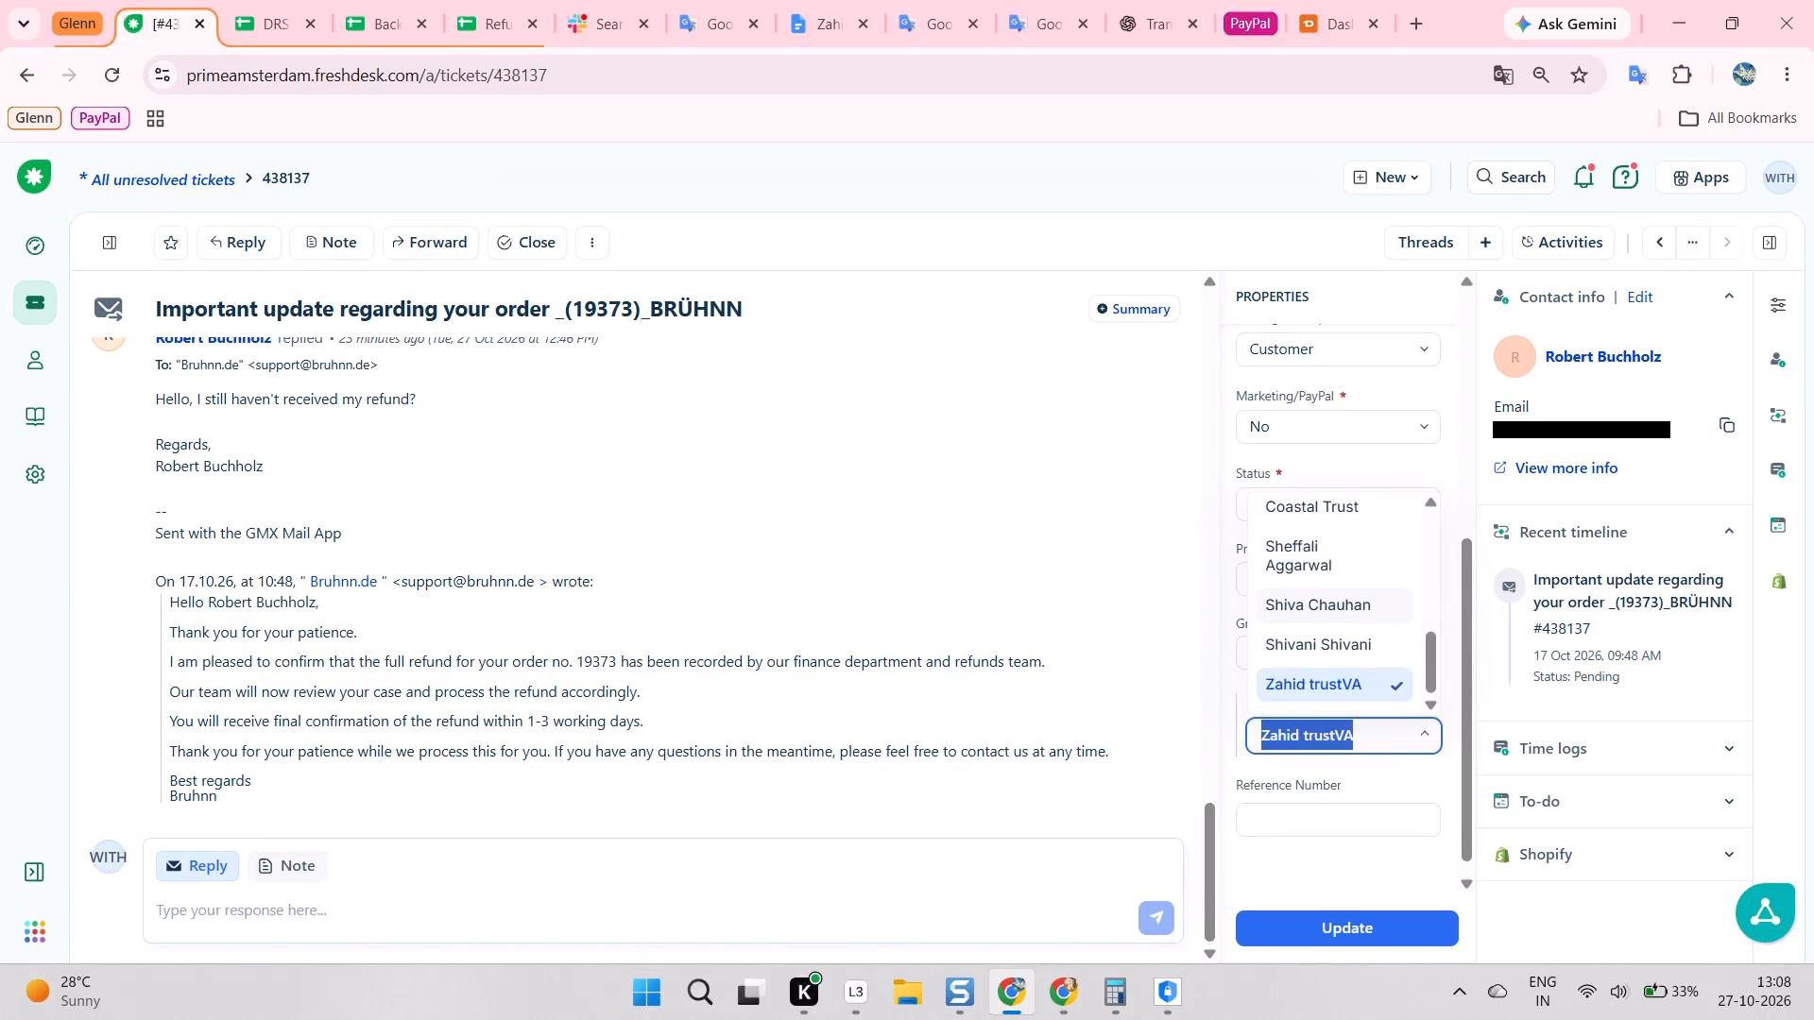
{"action": "scroll", "coordinate": [1313, 617], "scroll_direction": "up", "scroll_amount": 2}
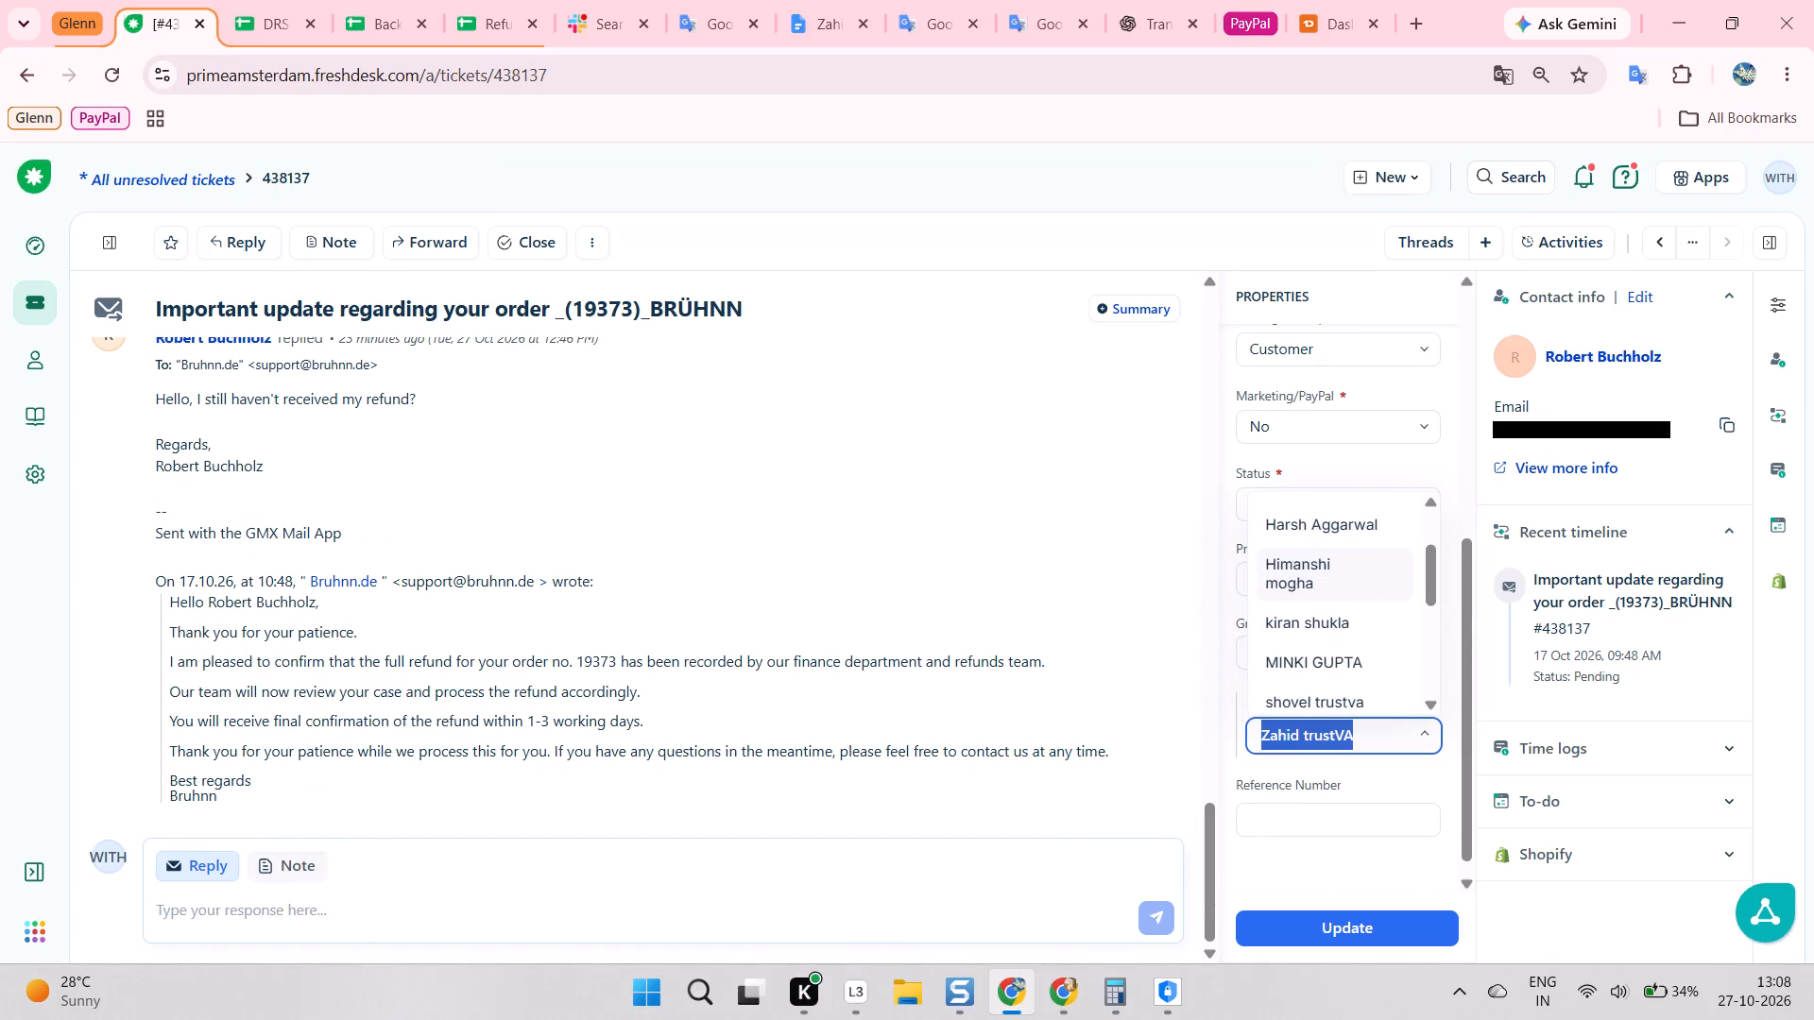
{"action": "scroll", "coordinate": [1342, 586], "scroll_direction": "up", "scroll_amount": 2}
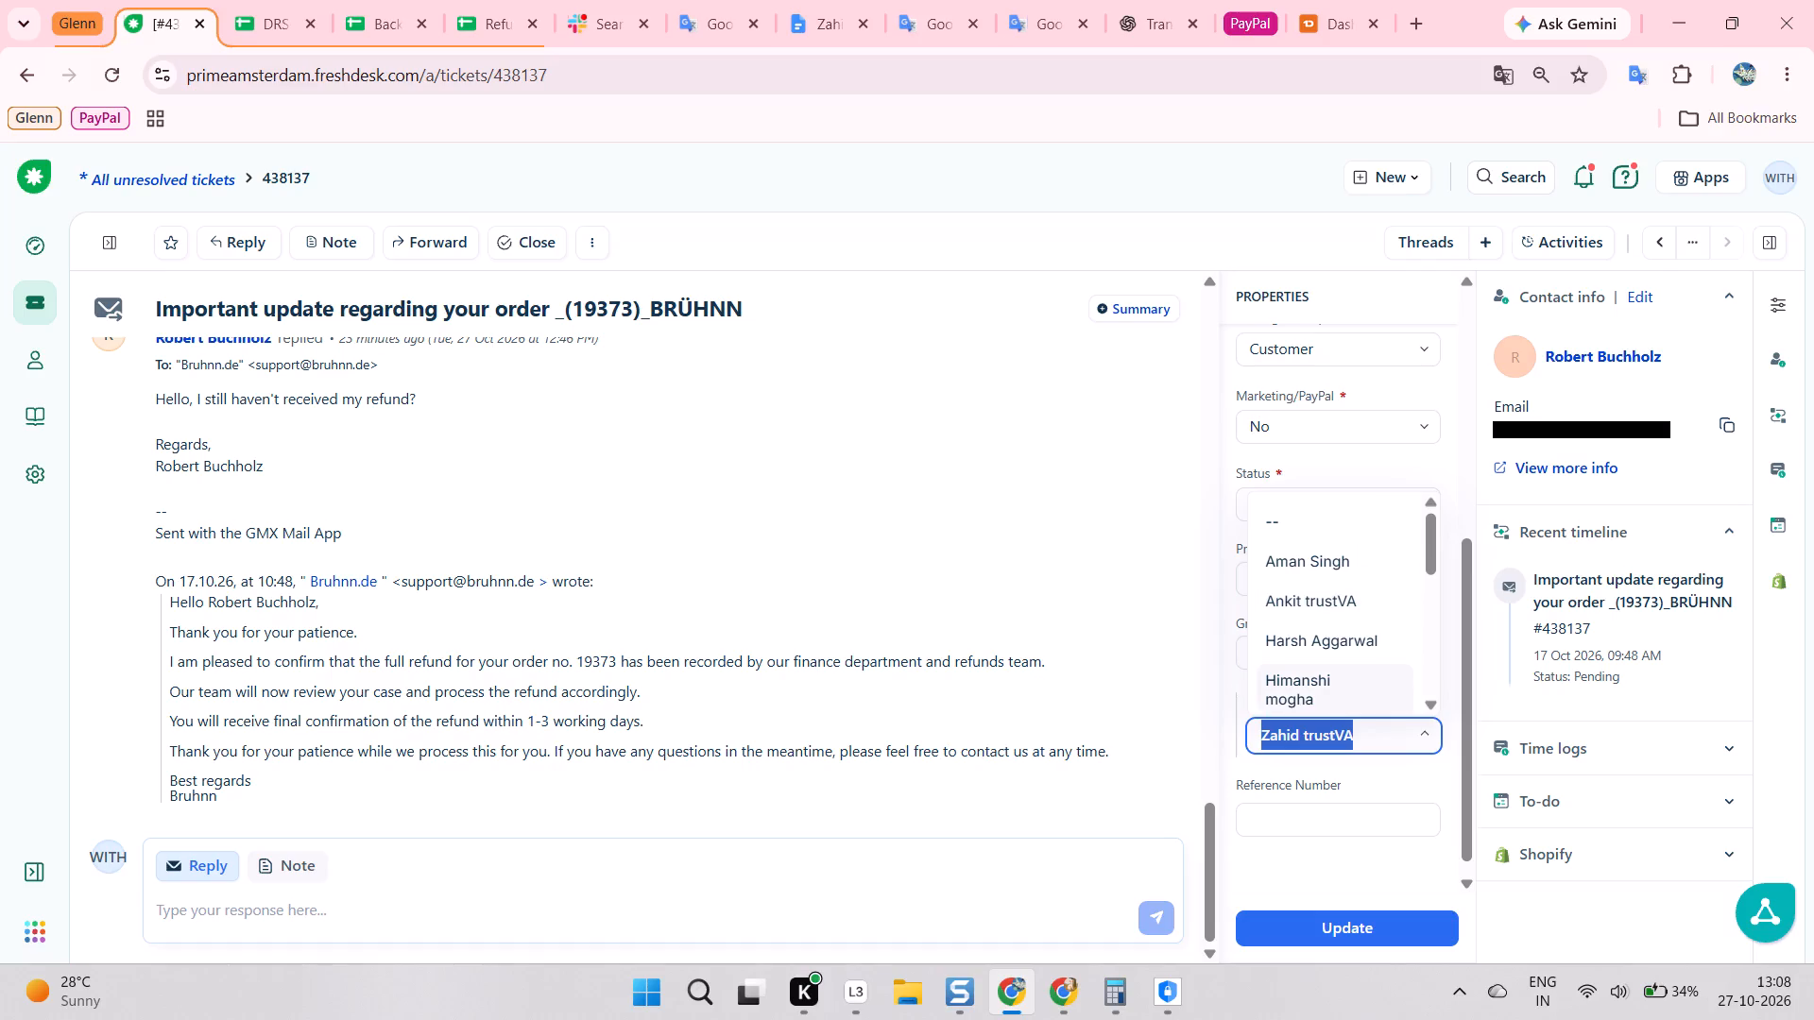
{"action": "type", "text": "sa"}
{"action": "left_click", "coordinate": [1326, 691]}
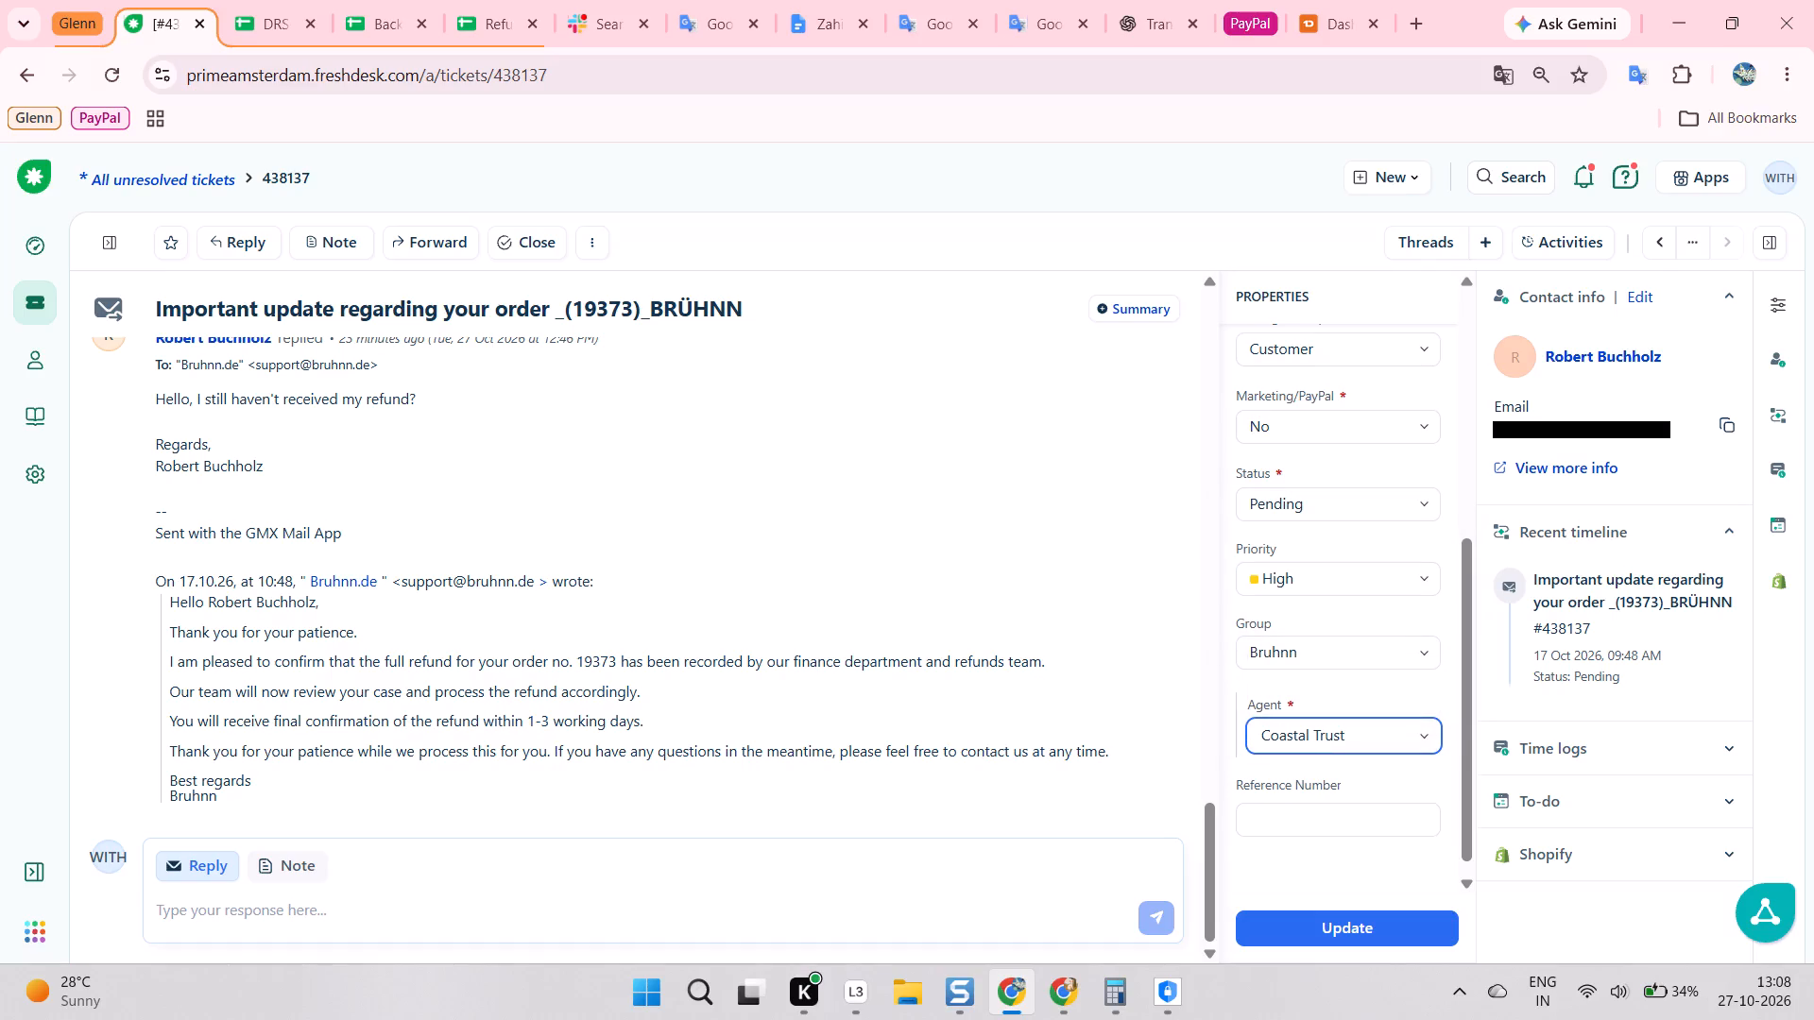
Switch the translated ticket page back to its original German.
{"action": "right_click", "coordinate": [750, 389]}
{"action": "scroll", "coordinate": [883, 681], "scroll_direction": "down", "scroll_amount": 4}
{"action": "left_click", "coordinate": [902, 868]}
{"action": "left_click", "coordinate": [940, 838]}
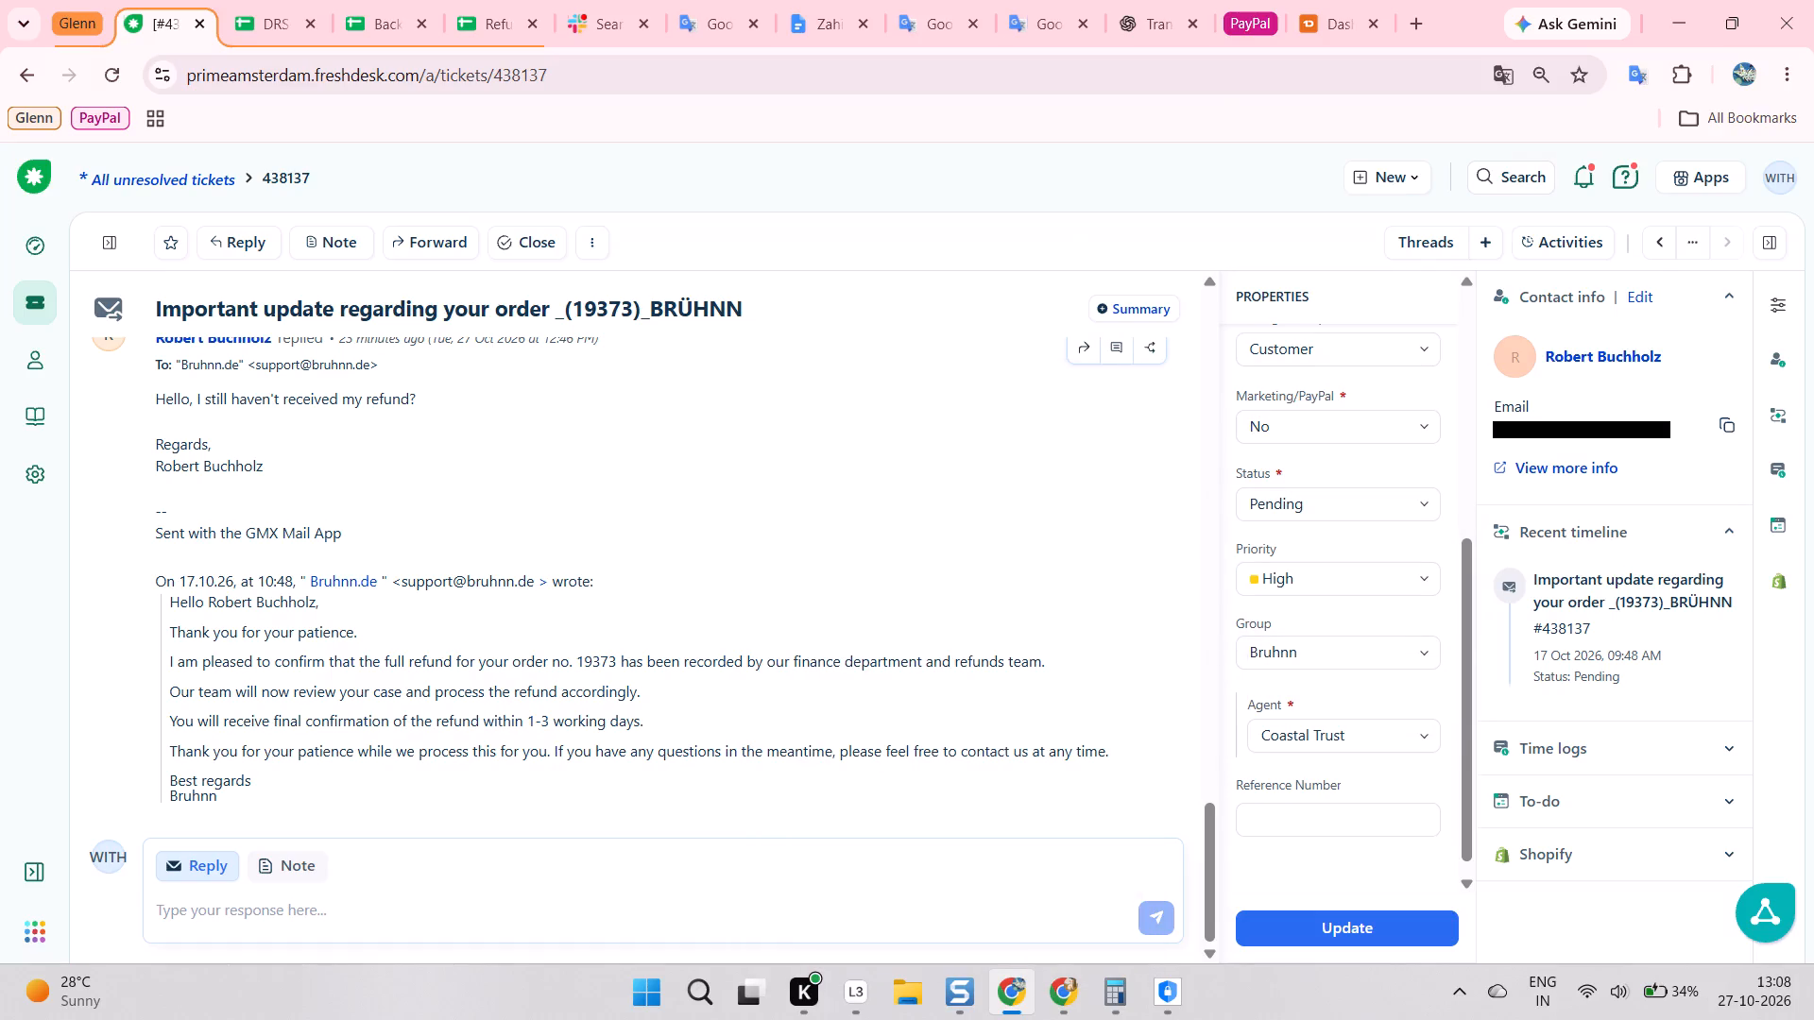
{"action": "triple_click", "coordinate": [1295, 128]}
{"action": "left_click", "coordinate": [1295, 128]}
{"action": "left_click", "coordinate": [836, 575]}
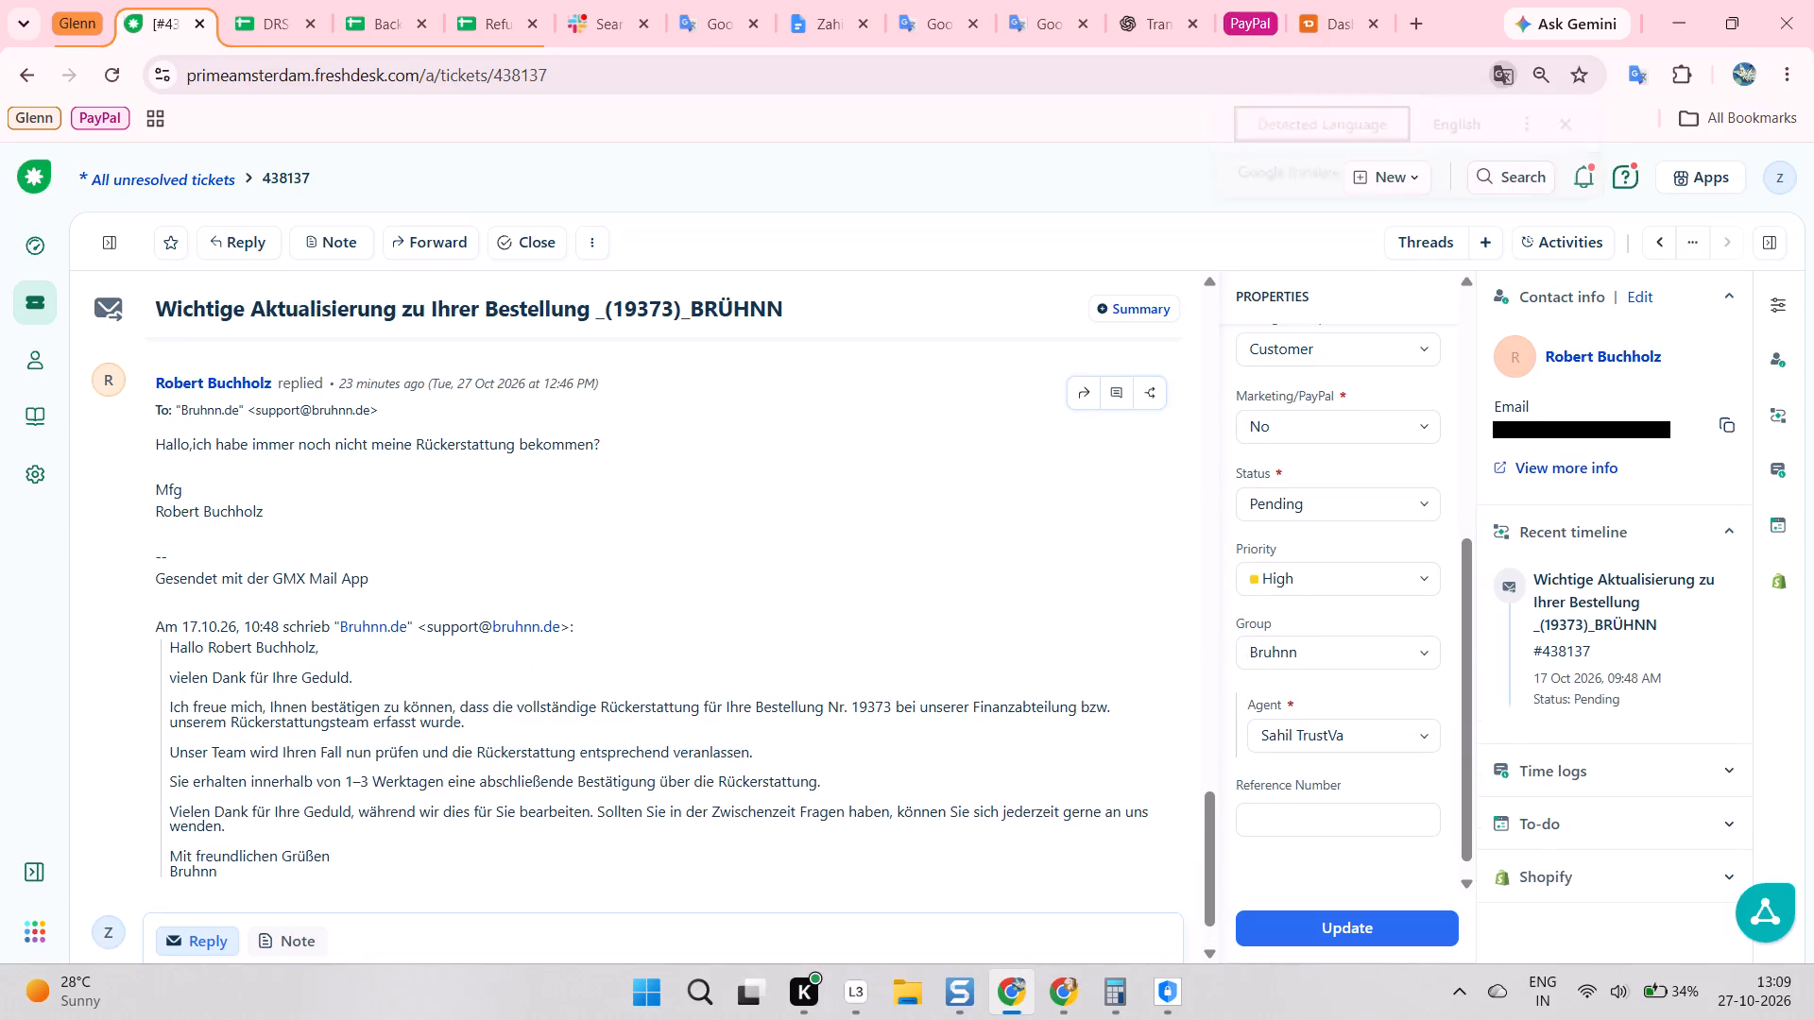
Save the ticket's updated properties.
{"action": "scroll", "coordinate": [906, 588], "scroll_direction": "down", "scroll_amount": 7}
{"action": "left_click", "coordinate": [1330, 939]}
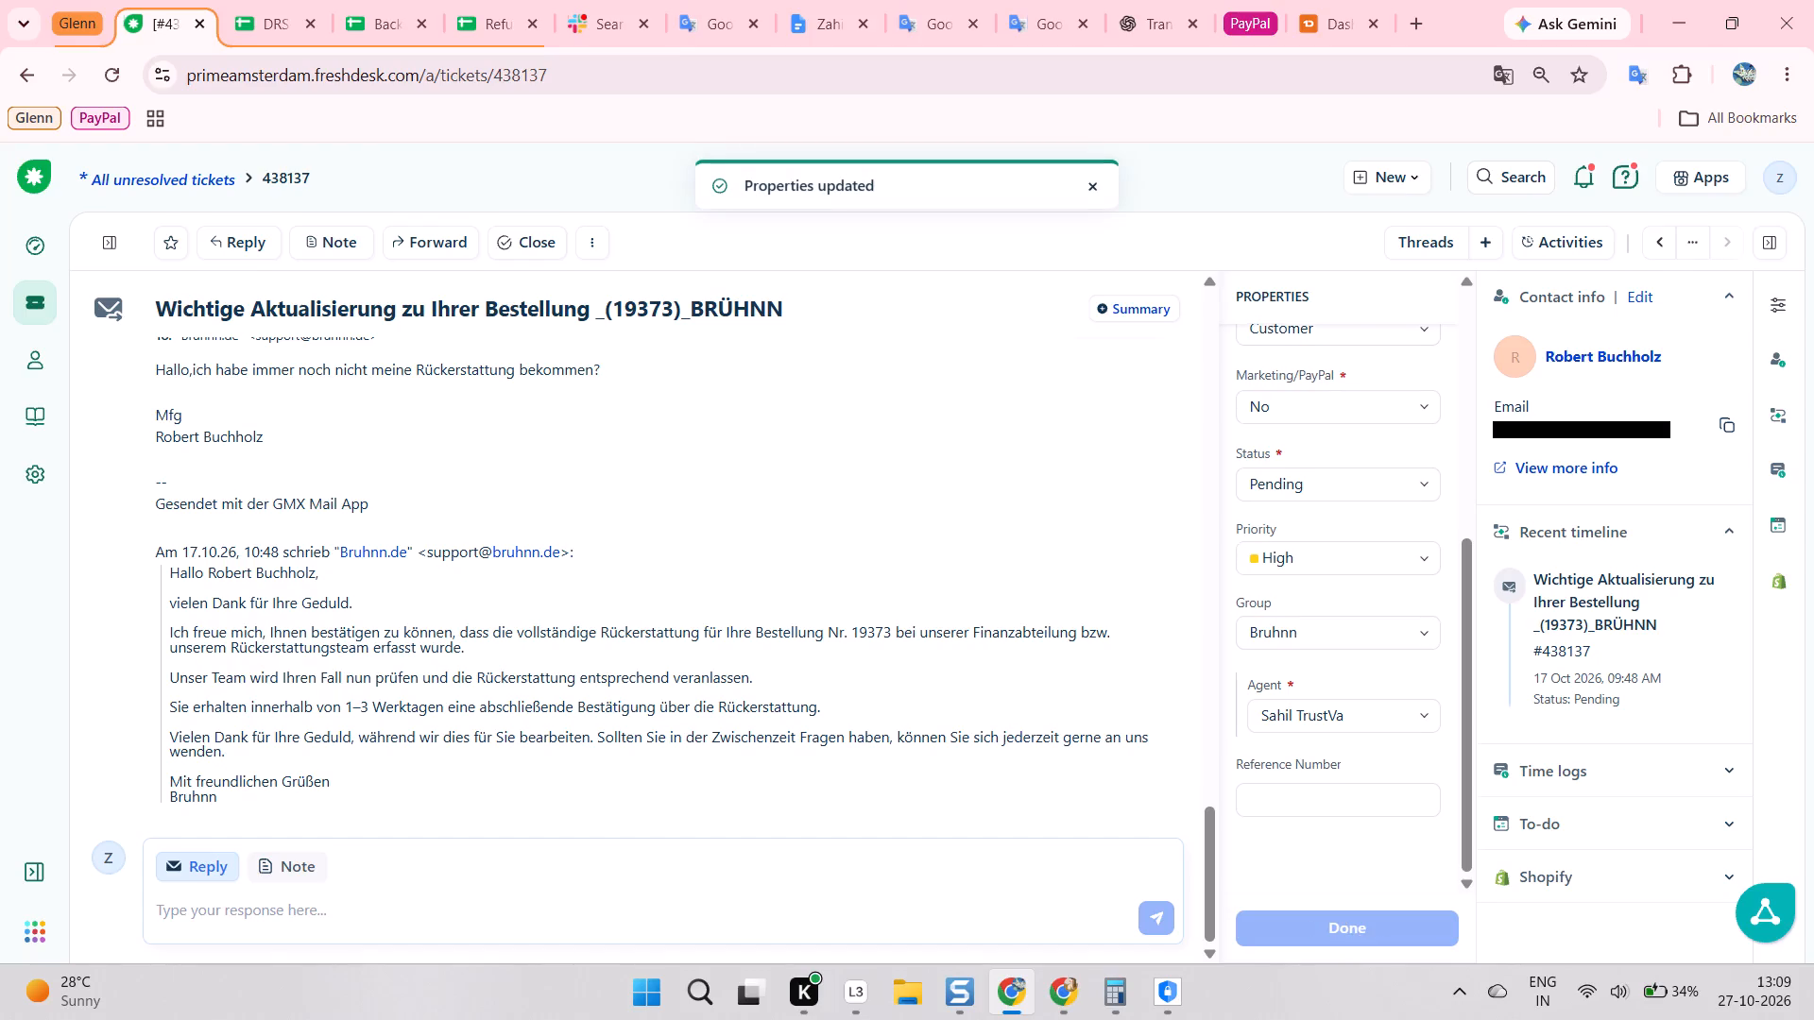
{"action": "left_click", "coordinate": [898, 586]}
{"action": "left_click", "coordinate": [744, 481]}
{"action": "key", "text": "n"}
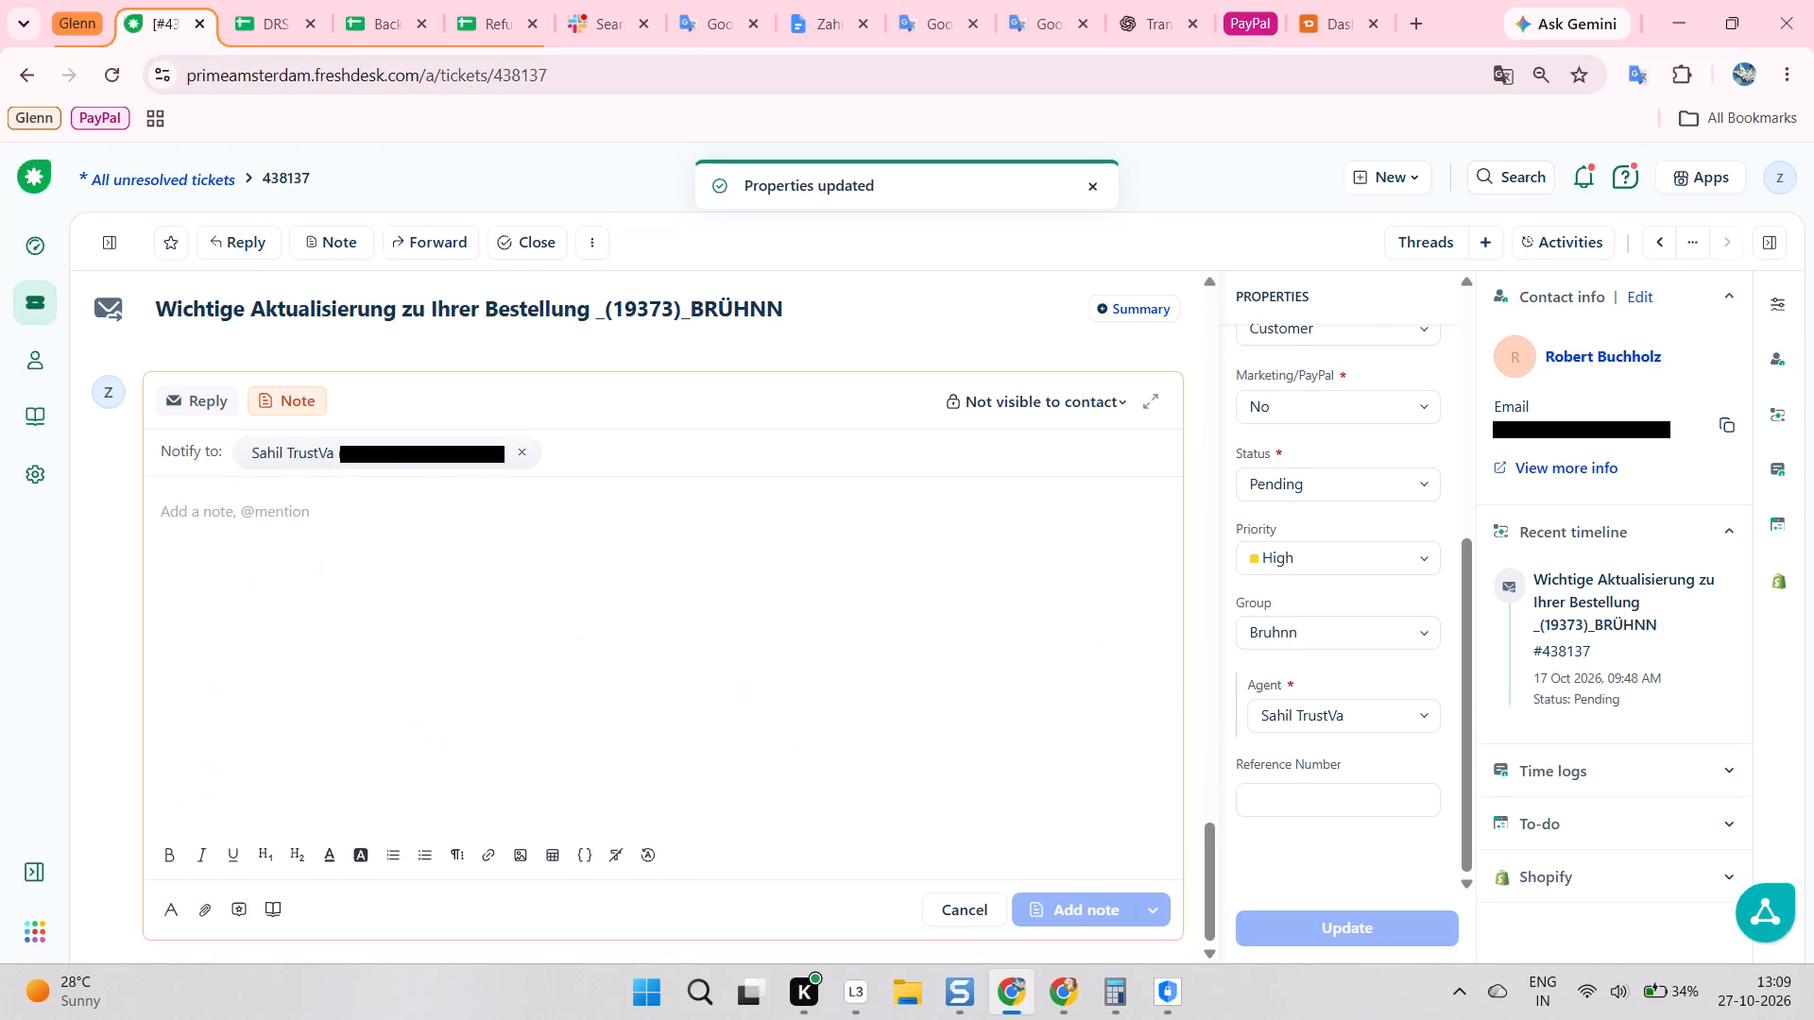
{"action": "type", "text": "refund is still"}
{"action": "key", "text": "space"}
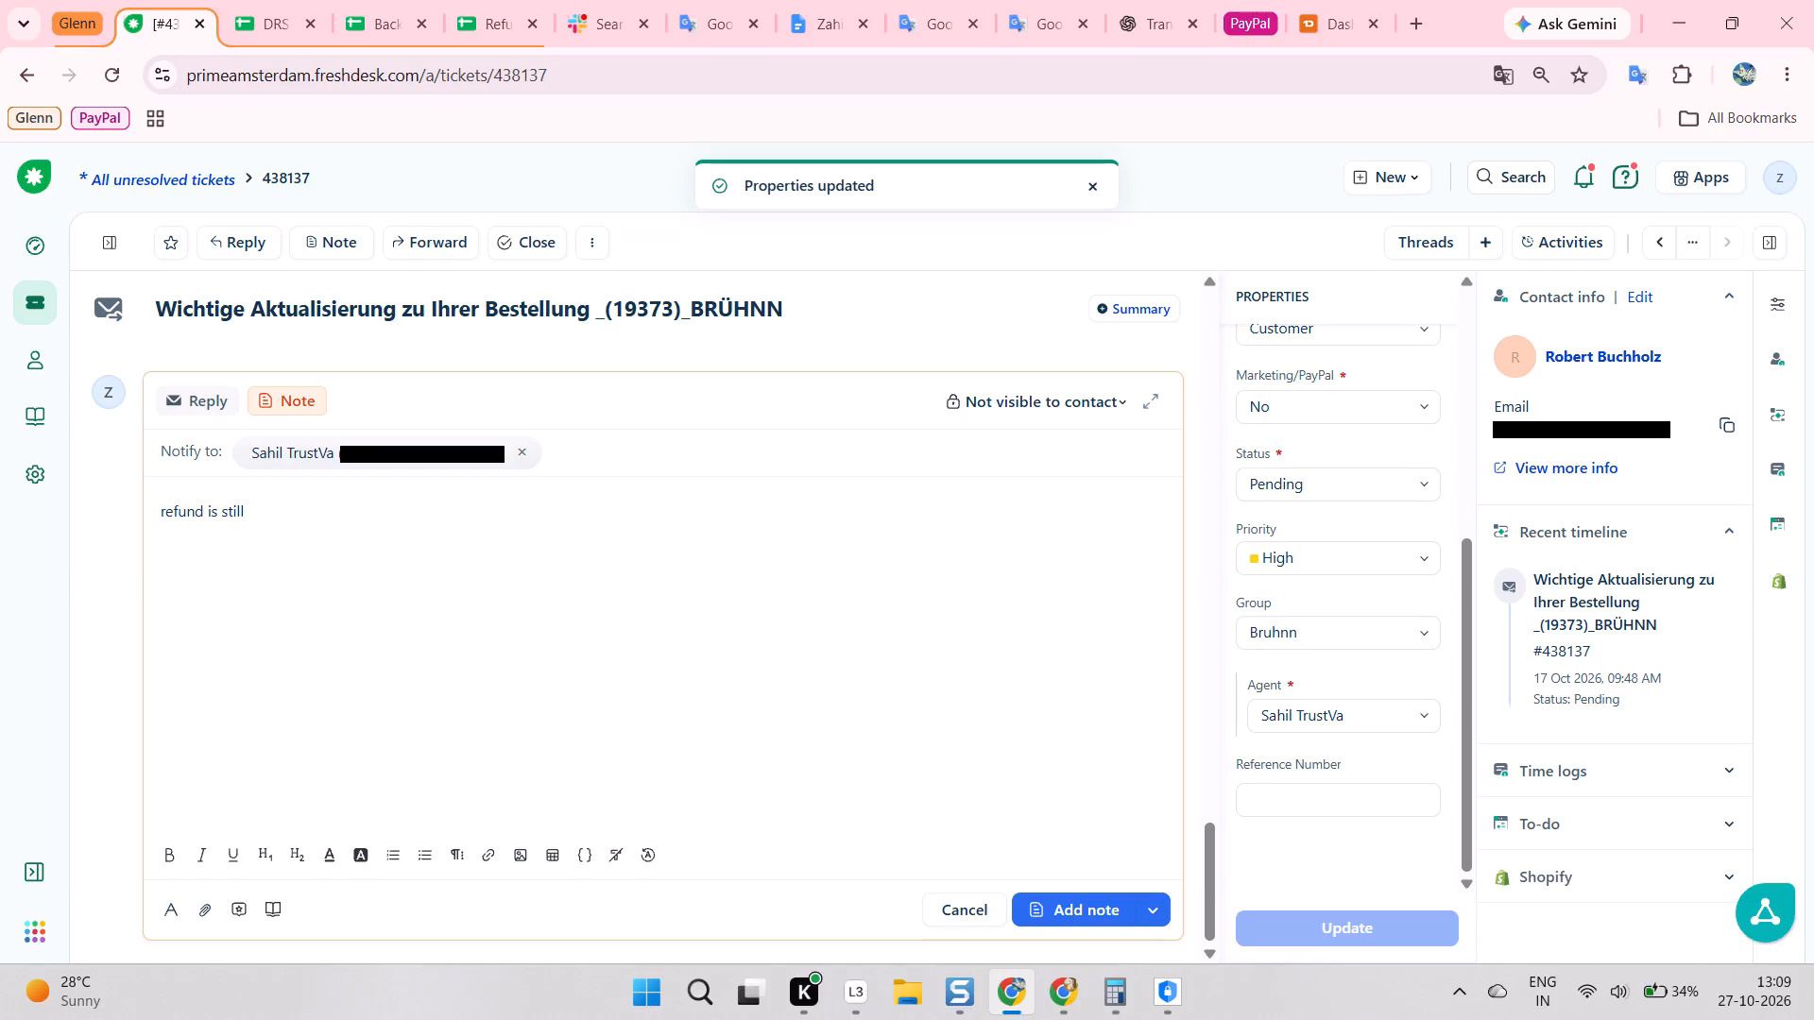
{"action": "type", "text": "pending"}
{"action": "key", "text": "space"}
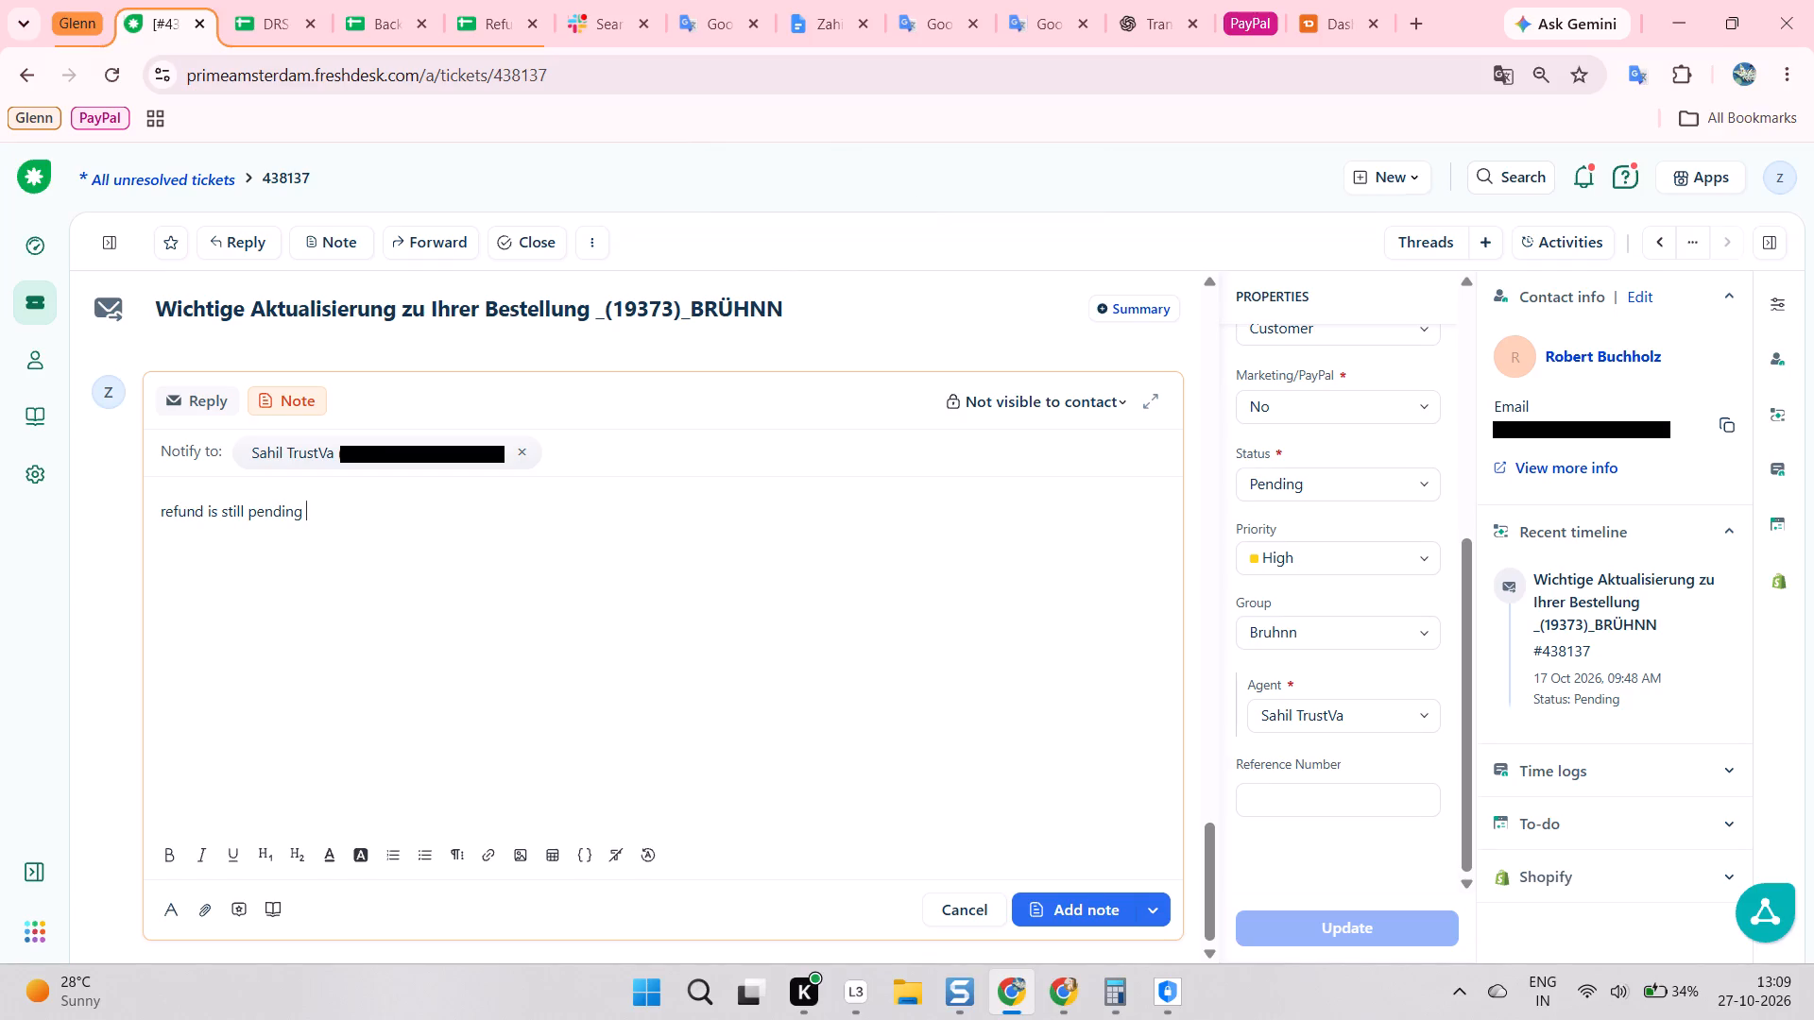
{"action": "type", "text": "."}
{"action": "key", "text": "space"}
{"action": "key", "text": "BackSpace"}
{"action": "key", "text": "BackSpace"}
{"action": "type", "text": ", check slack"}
{"action": "left_click", "coordinate": [1068, 919]}
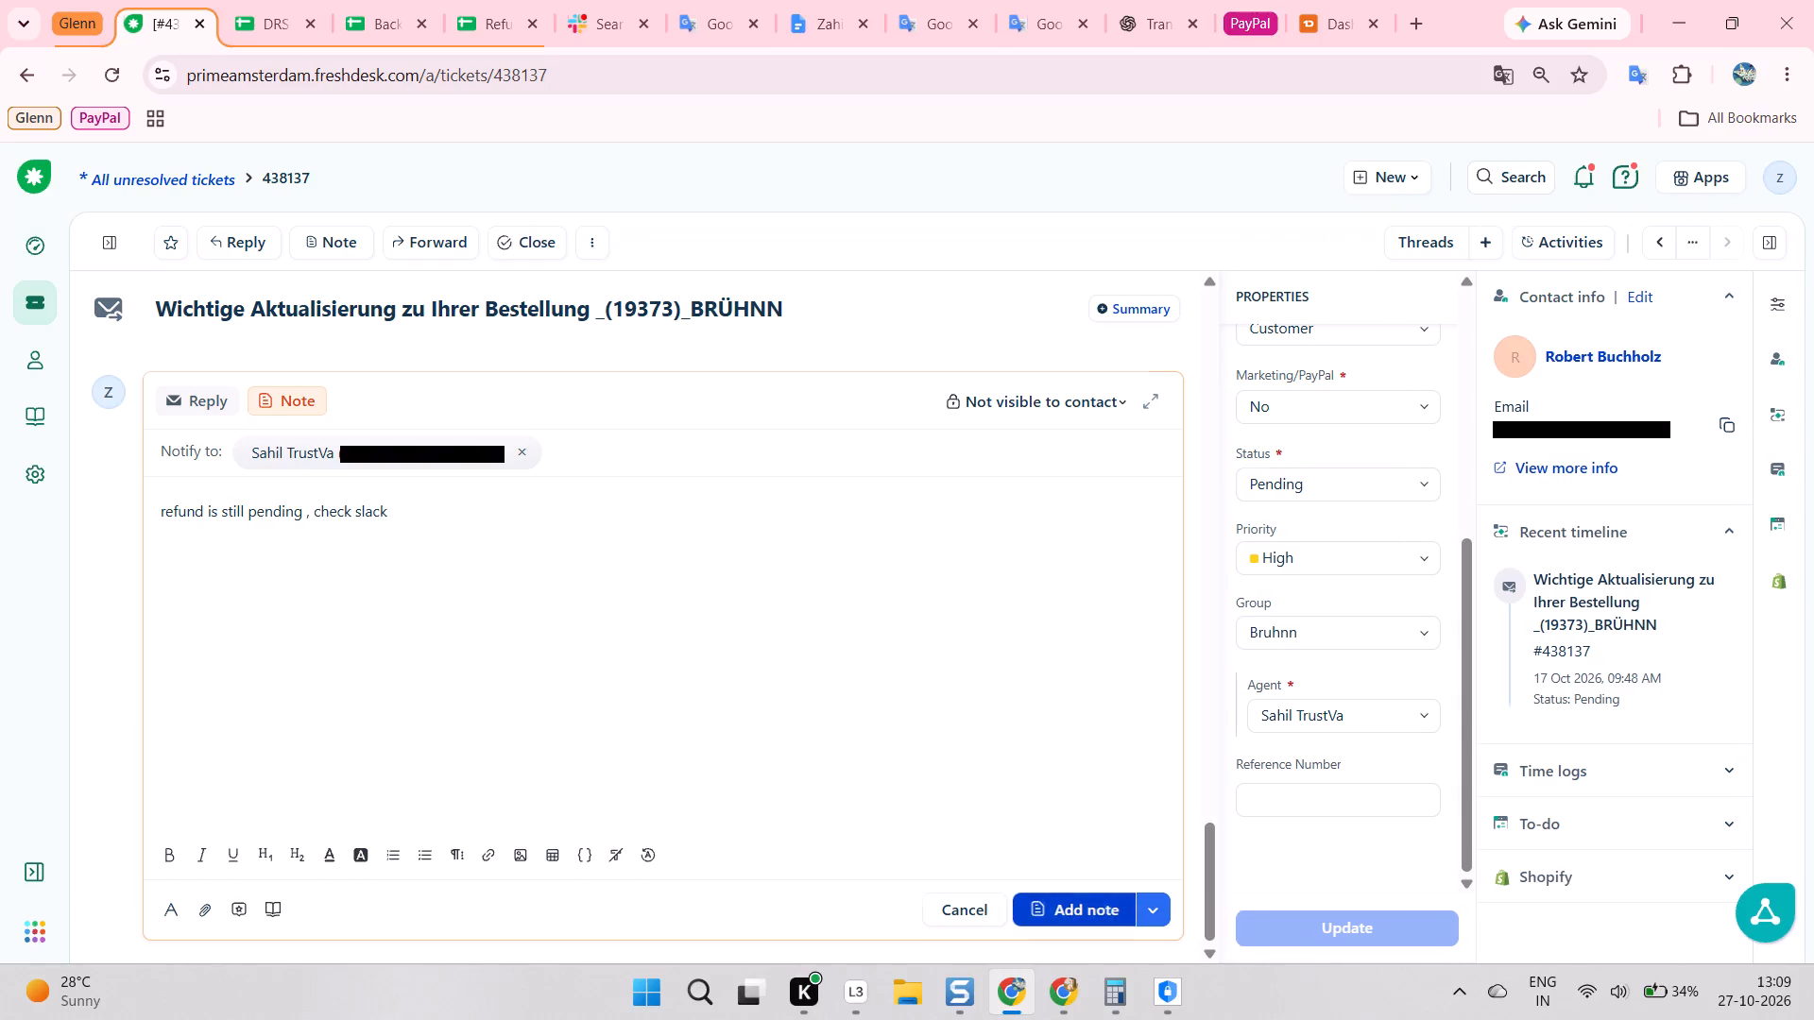
{"action": "scroll", "coordinate": [882, 624], "scroll_direction": "down", "scroll_amount": 2}
{"action": "scroll", "coordinate": [1206, 660], "scroll_direction": "down", "scroll_amount": 5}
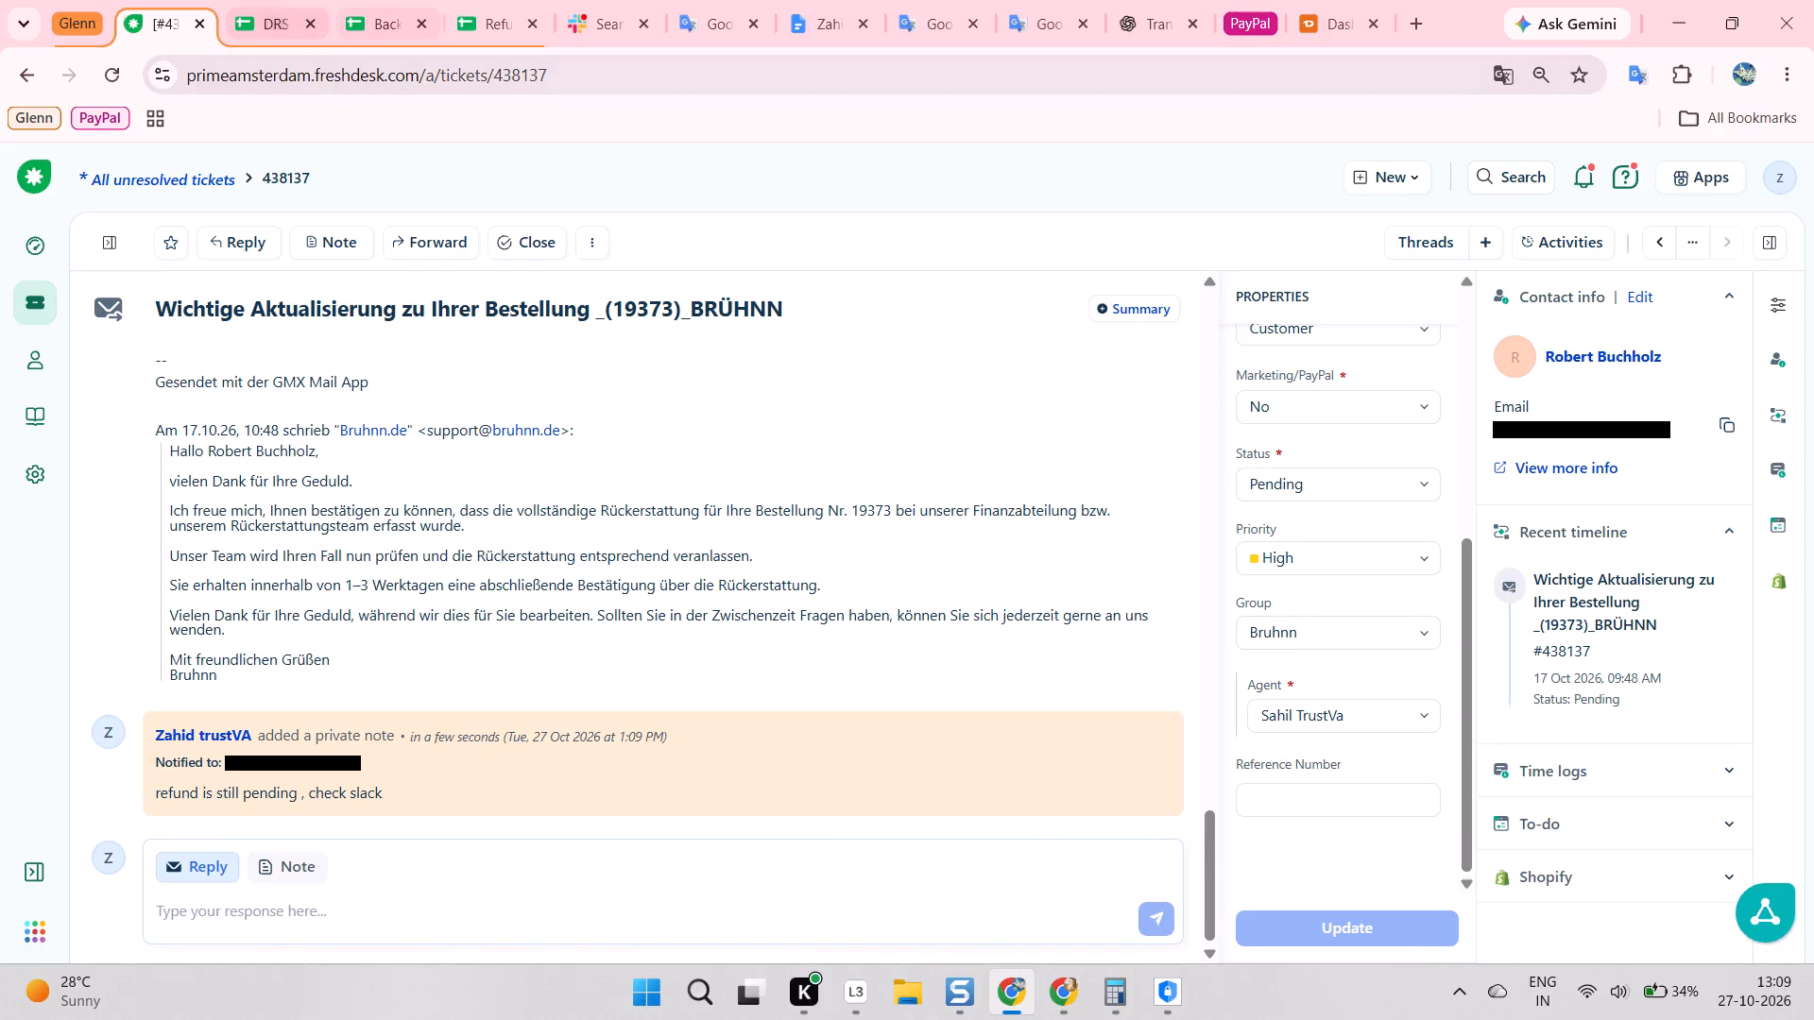
Switch to the Oct 27 sheet of DRS- October 2026 and return to Freshdesk ticket 438137.
{"action": "left_click", "coordinate": [264, 0]}
{"action": "left_click", "coordinate": [164, 3]}
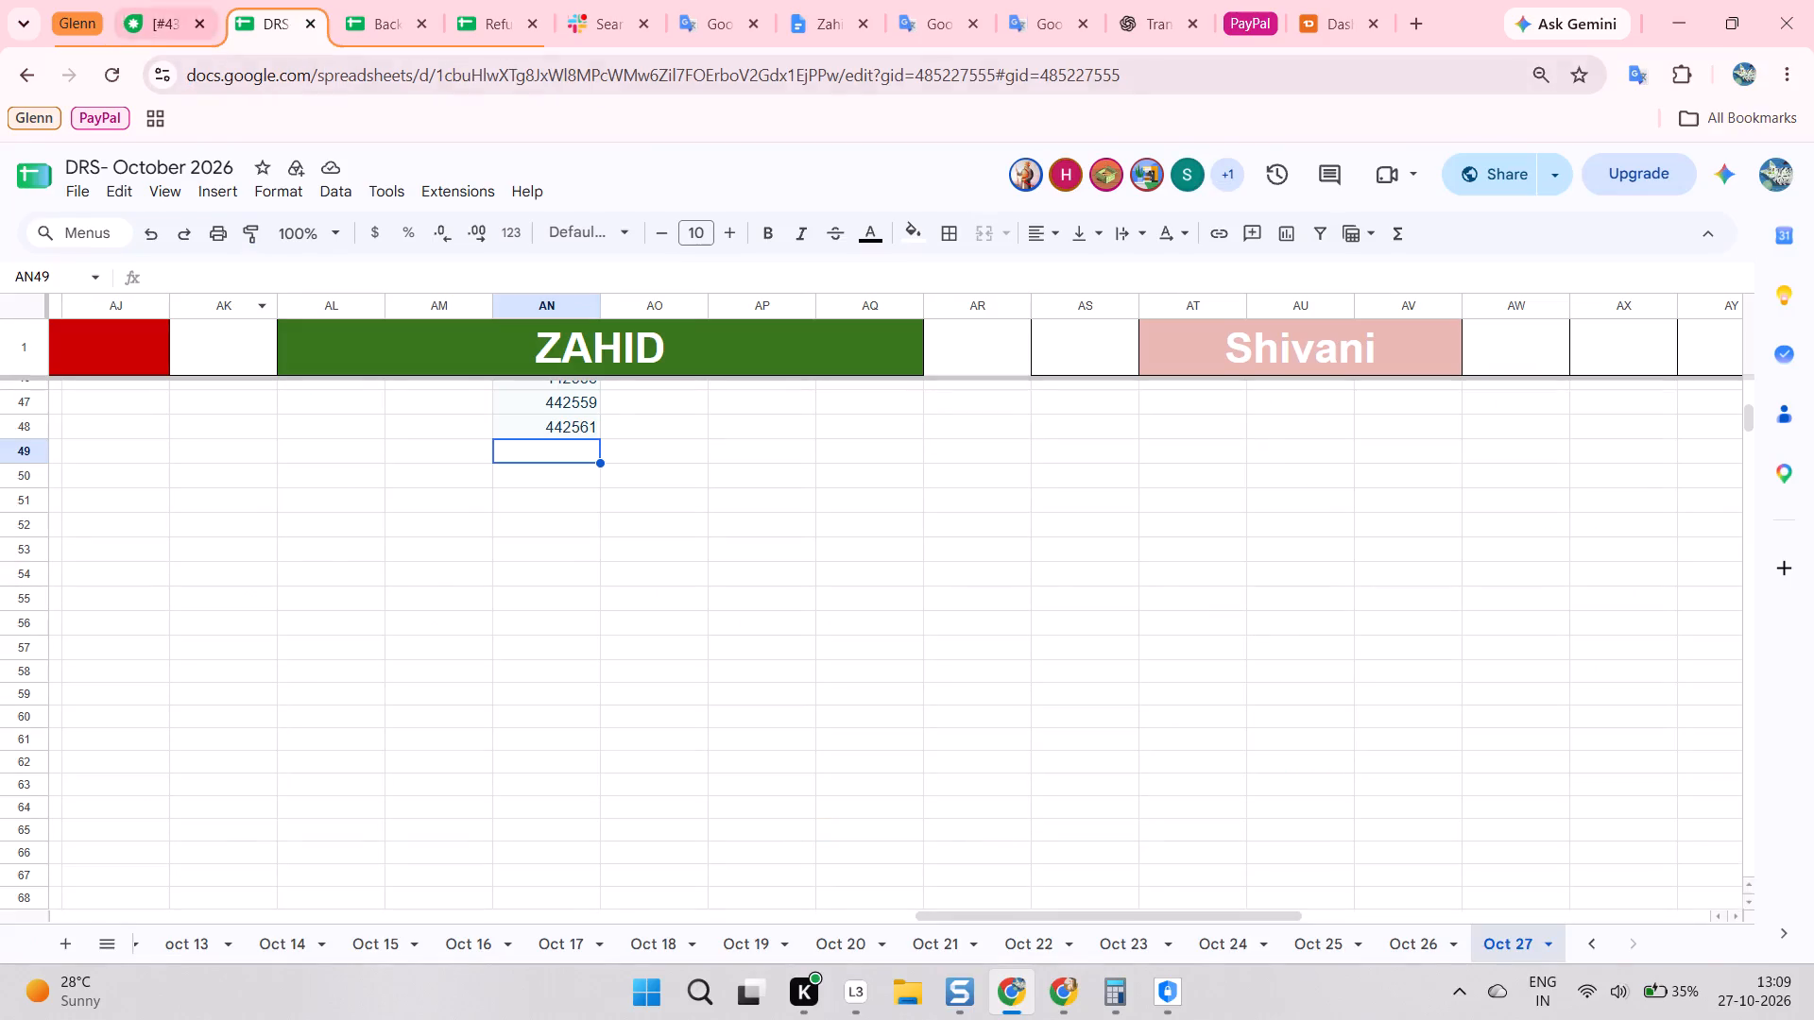
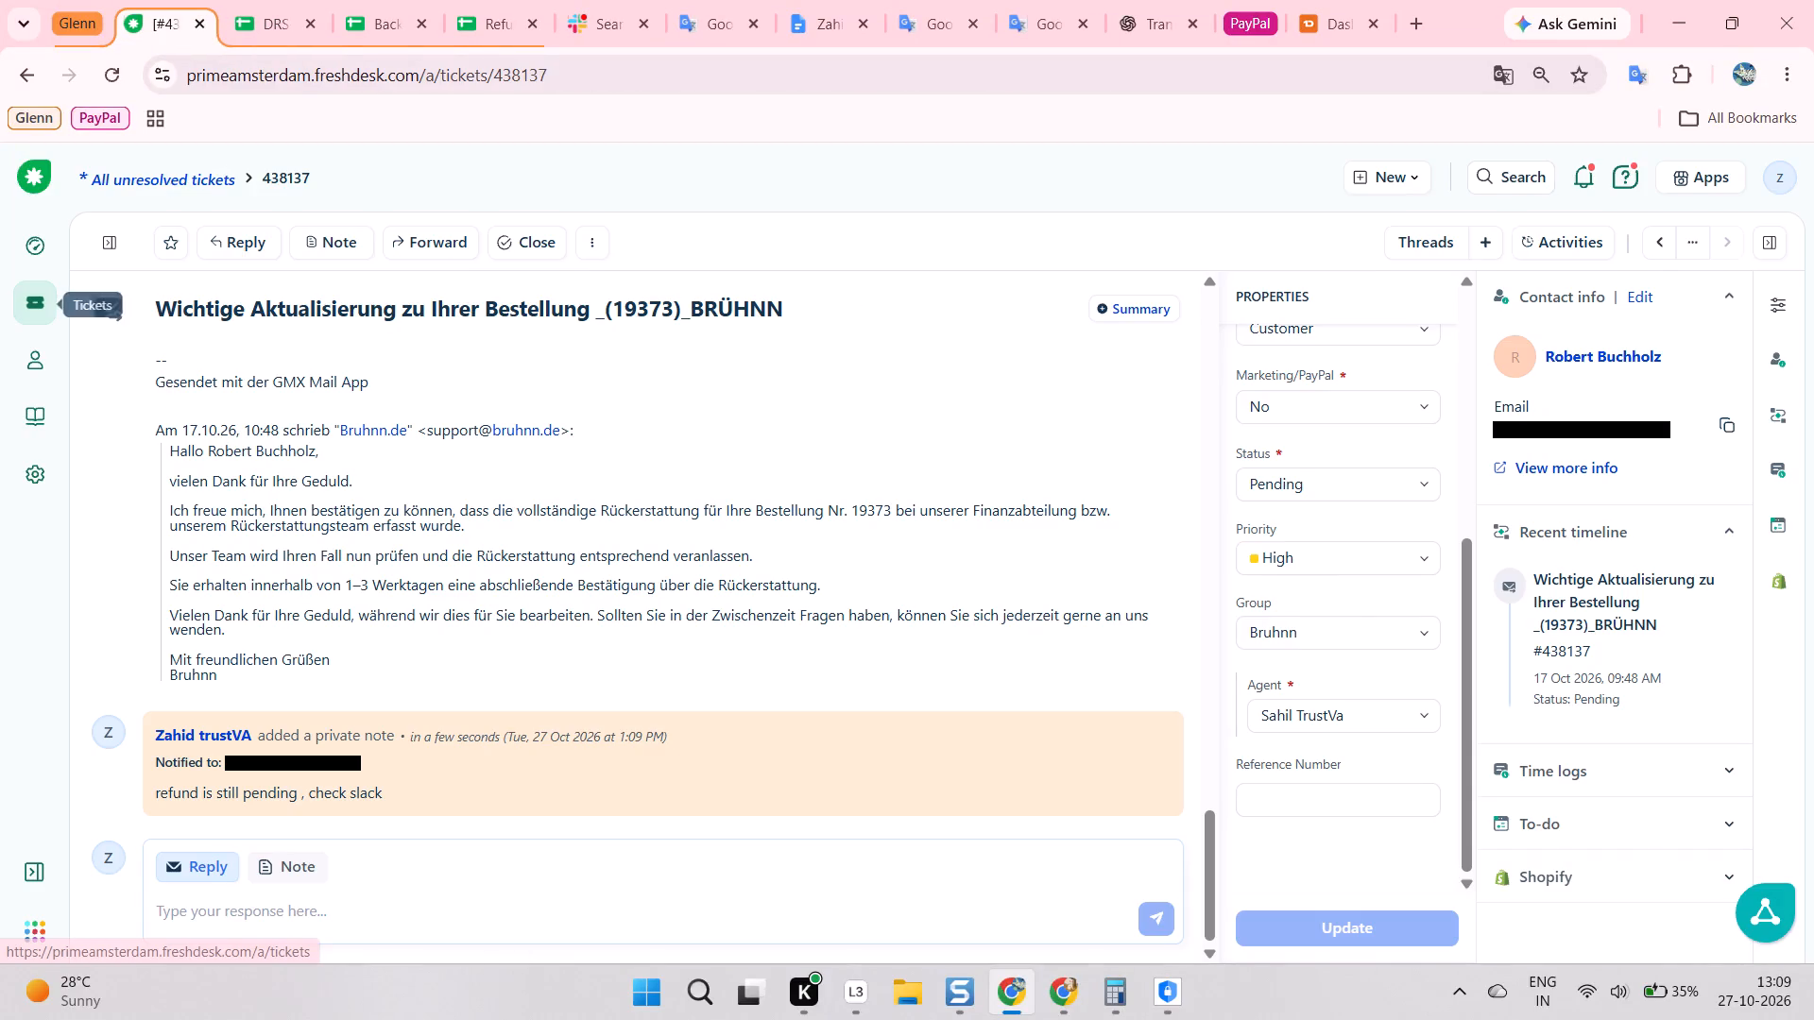
{"action": "scroll", "coordinate": [612, 458], "scroll_direction": "up", "scroll_amount": 1}
{"action": "left_click", "coordinate": [537, 343]}
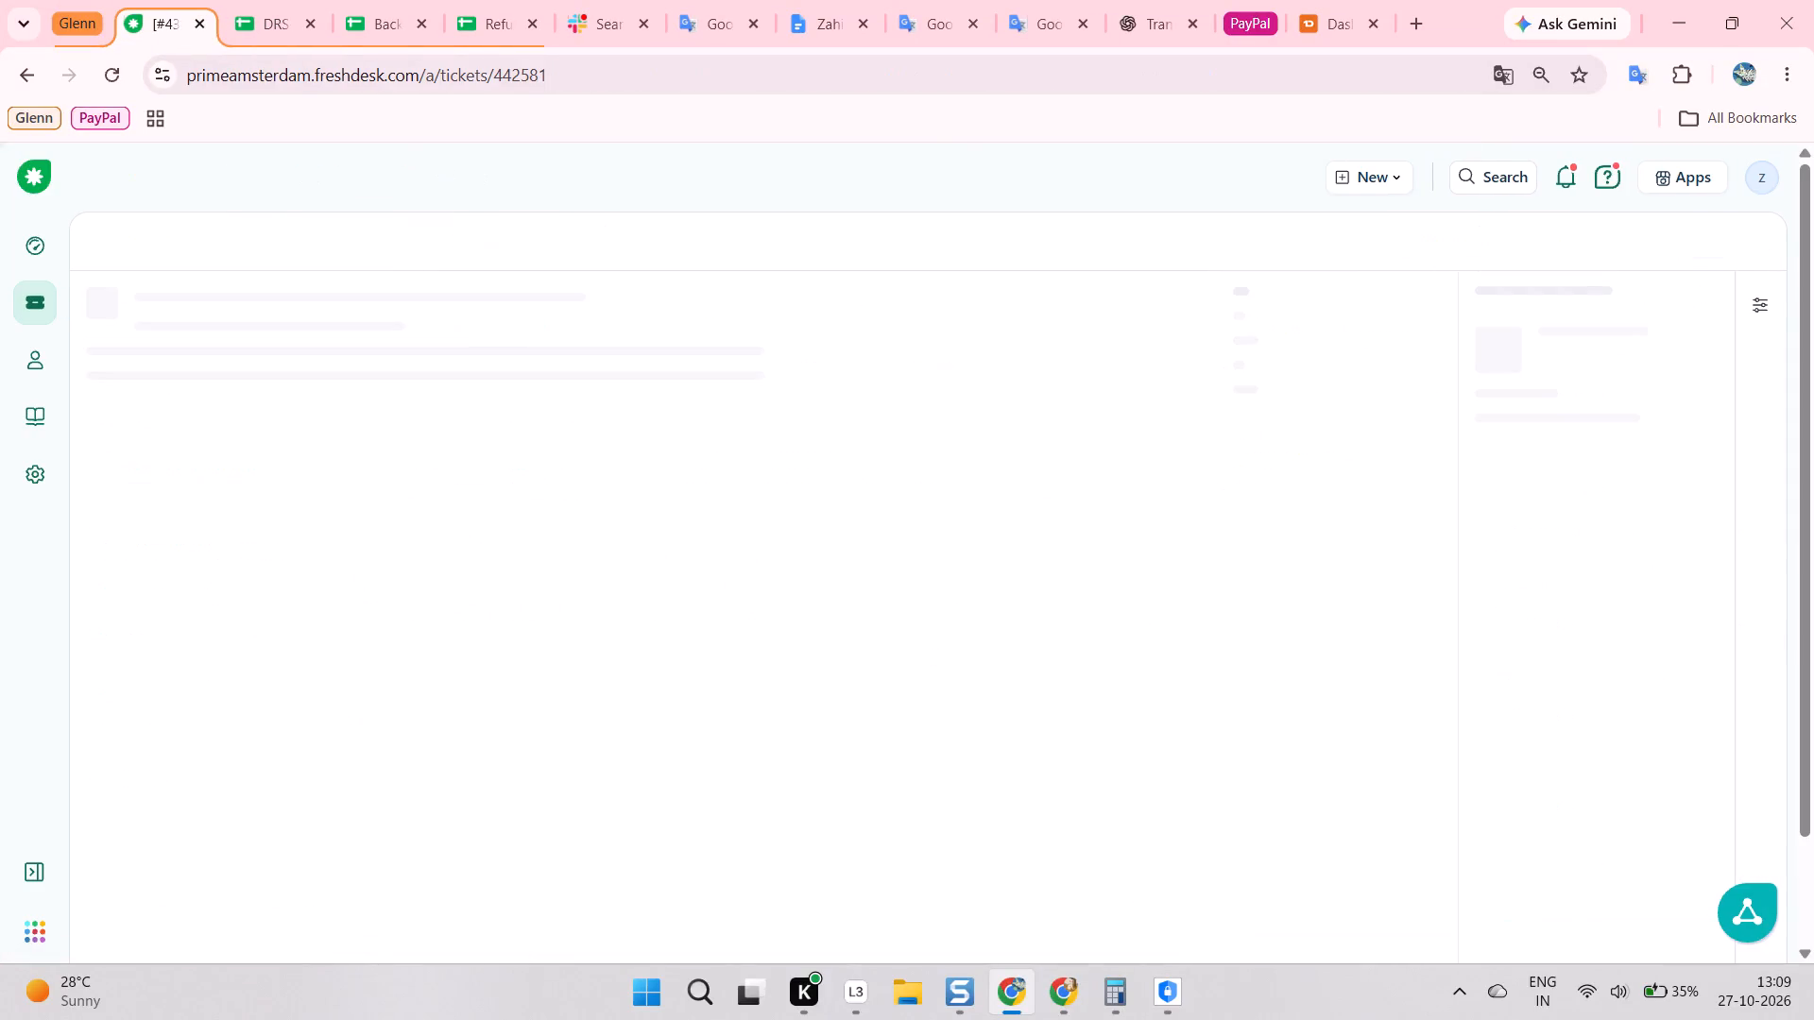
{"action": "scroll", "coordinate": [598, 408], "scroll_direction": "down", "scroll_amount": 15}
{"action": "scroll", "coordinate": [603, 556], "scroll_direction": "up", "scroll_amount": 7}
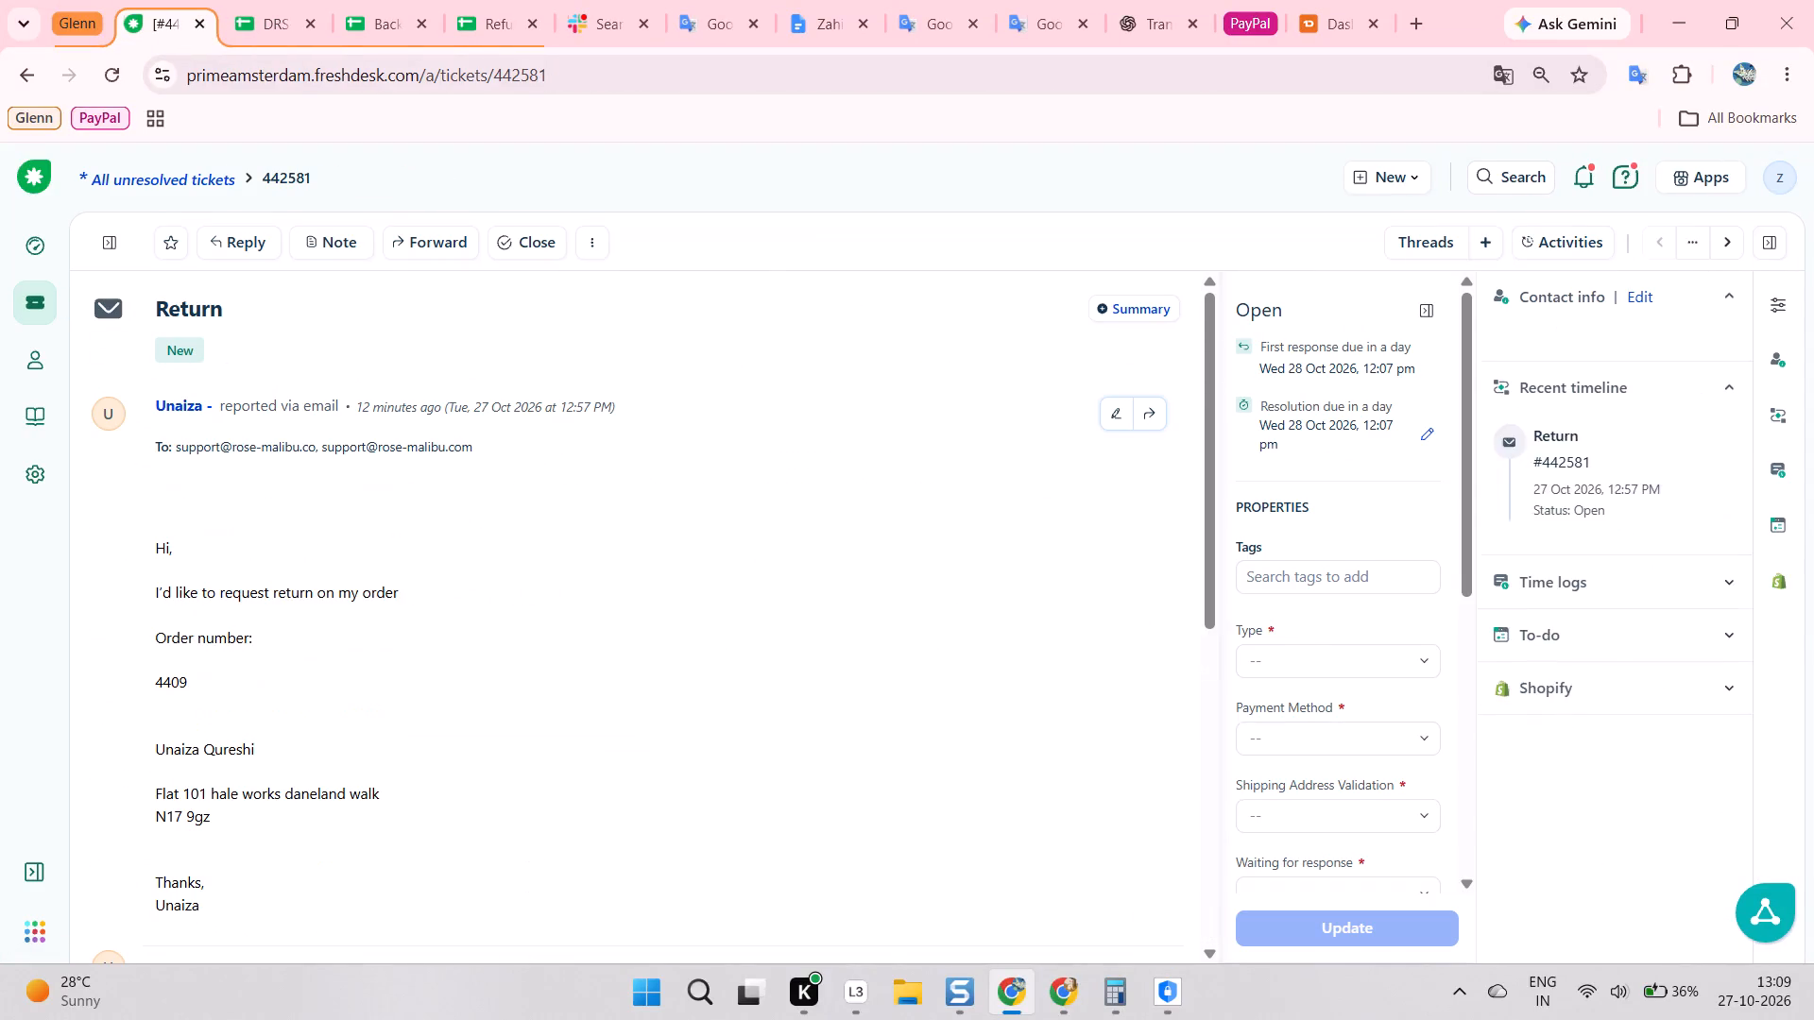
{"action": "left_click", "coordinate": [609, 538]}
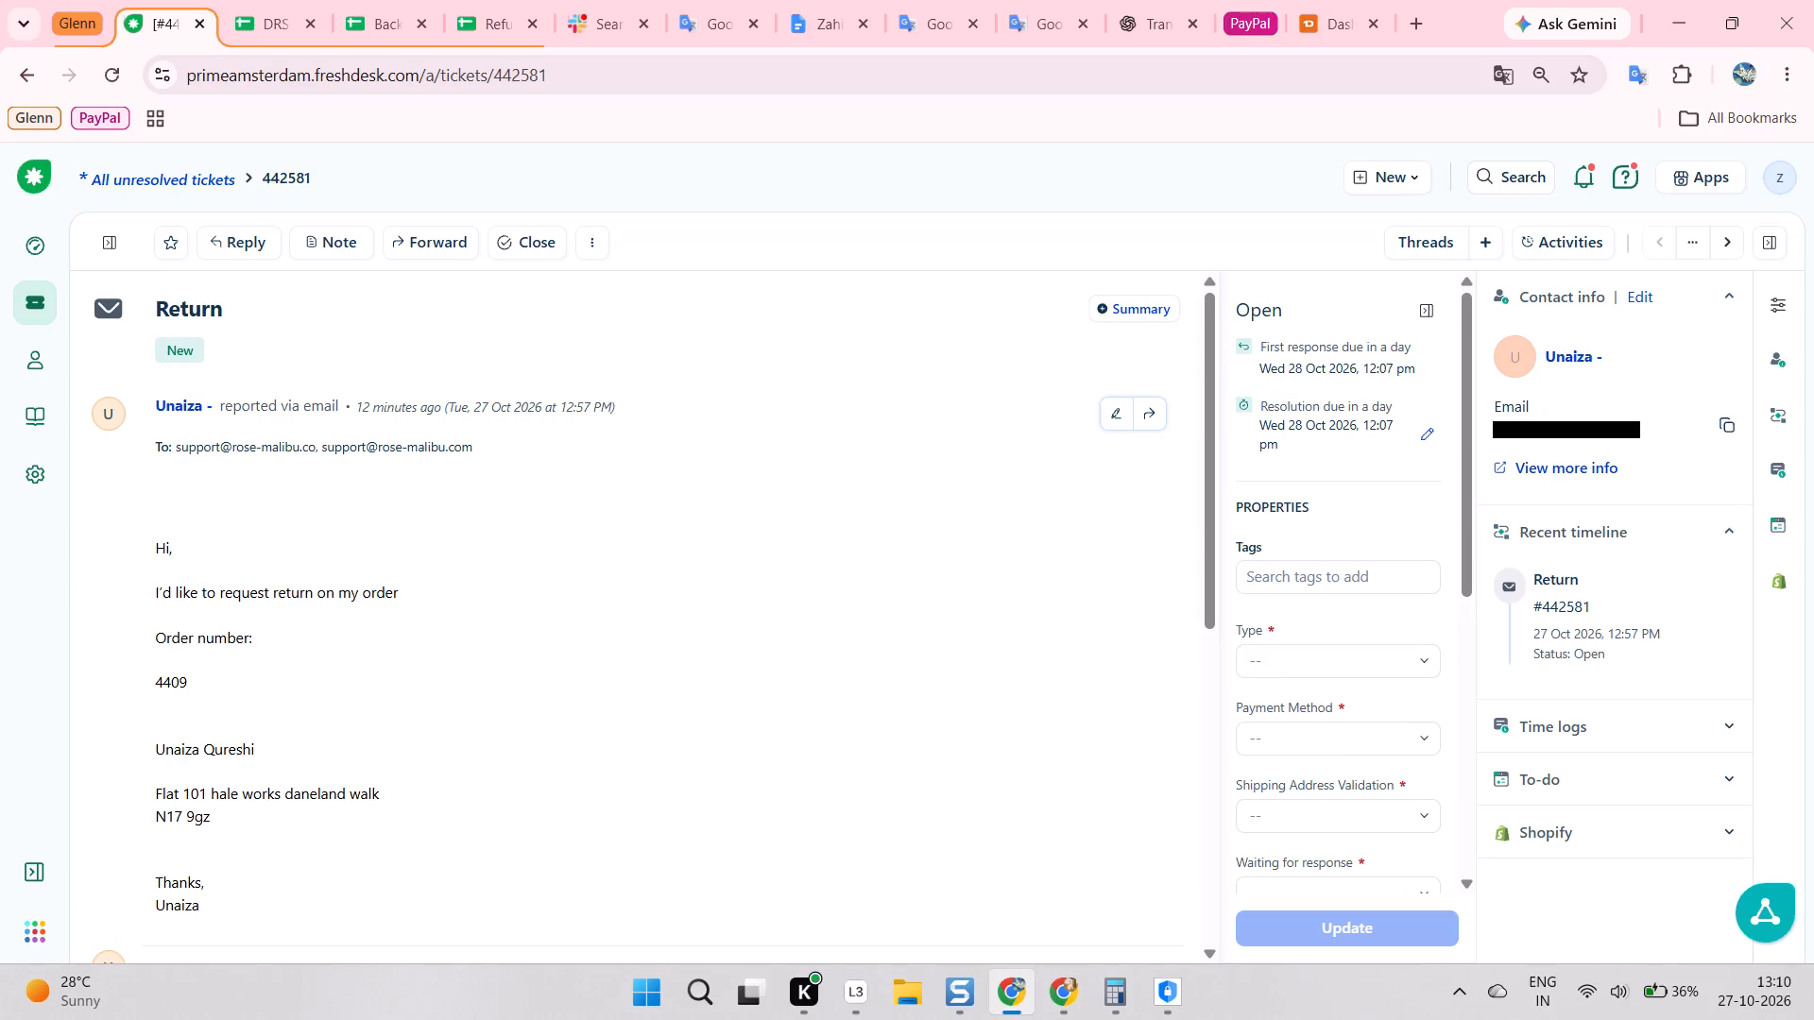
{"action": "left_click", "coordinate": [617, 514]}
{"action": "left_click", "coordinate": [632, 547]}
{"action": "scroll", "coordinate": [885, 538], "scroll_direction": "up", "scroll_amount": 2}
{"action": "left_click", "coordinate": [762, 563]}
{"action": "scroll", "coordinate": [1656, 534], "scroll_direction": "up", "scroll_amount": 3}
Copy the customer's email address from the ticket's contact info and switch to the browser window holding the store order pages.
{"action": "left_click", "coordinate": [1728, 431]}
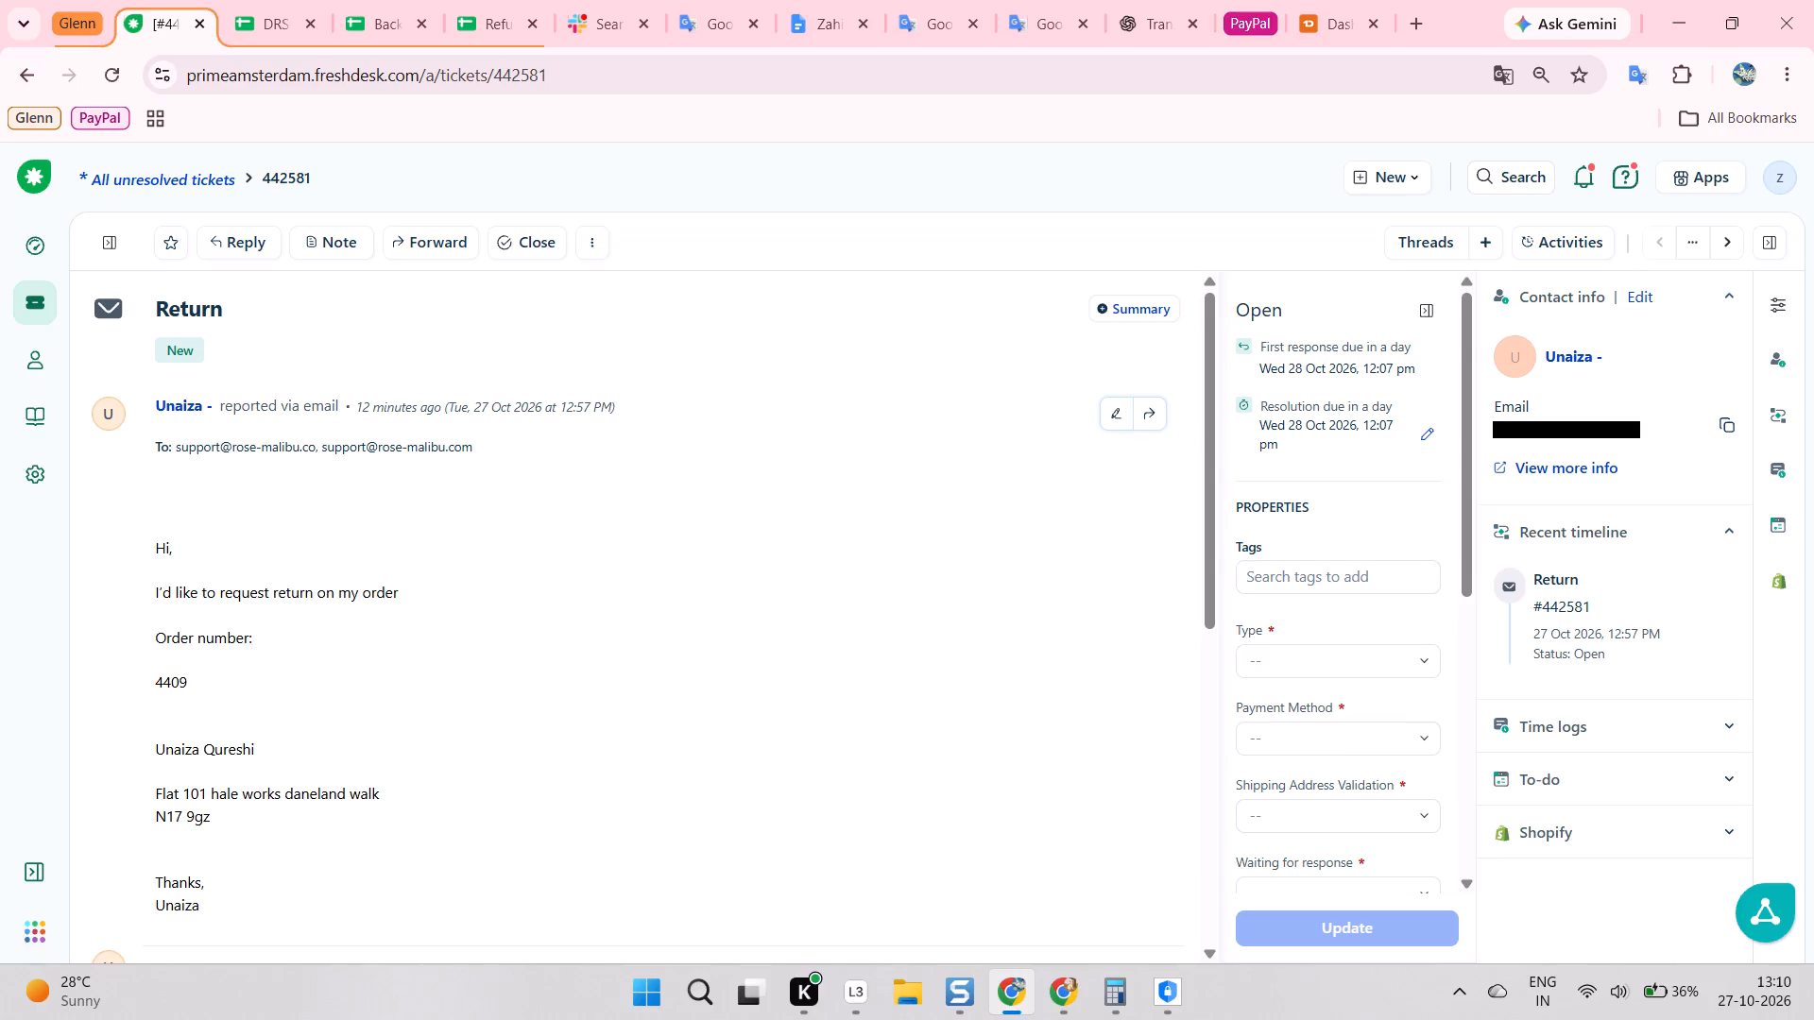
{"action": "left_click", "coordinate": [594, 616]}
{"action": "key", "text": "alt+Tab"}
{"action": "key", "text": "alt+Tab"}
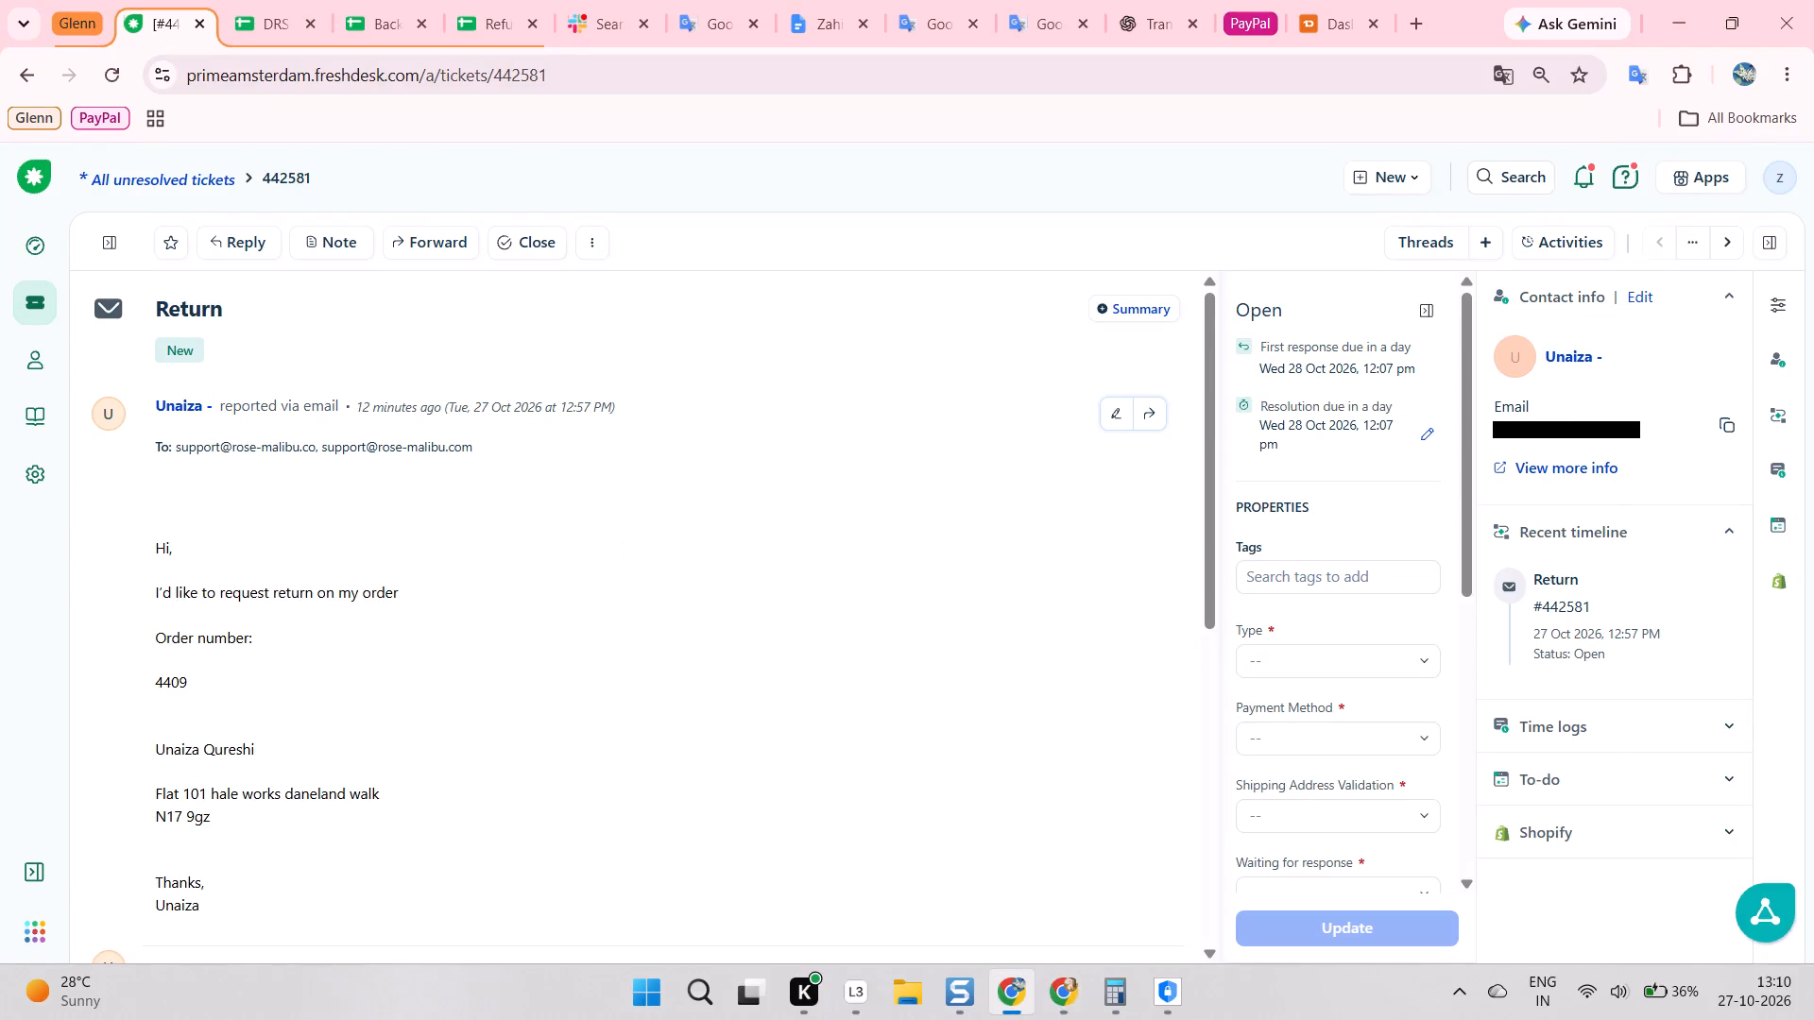
{"action": "key", "text": "alt+Tab"}
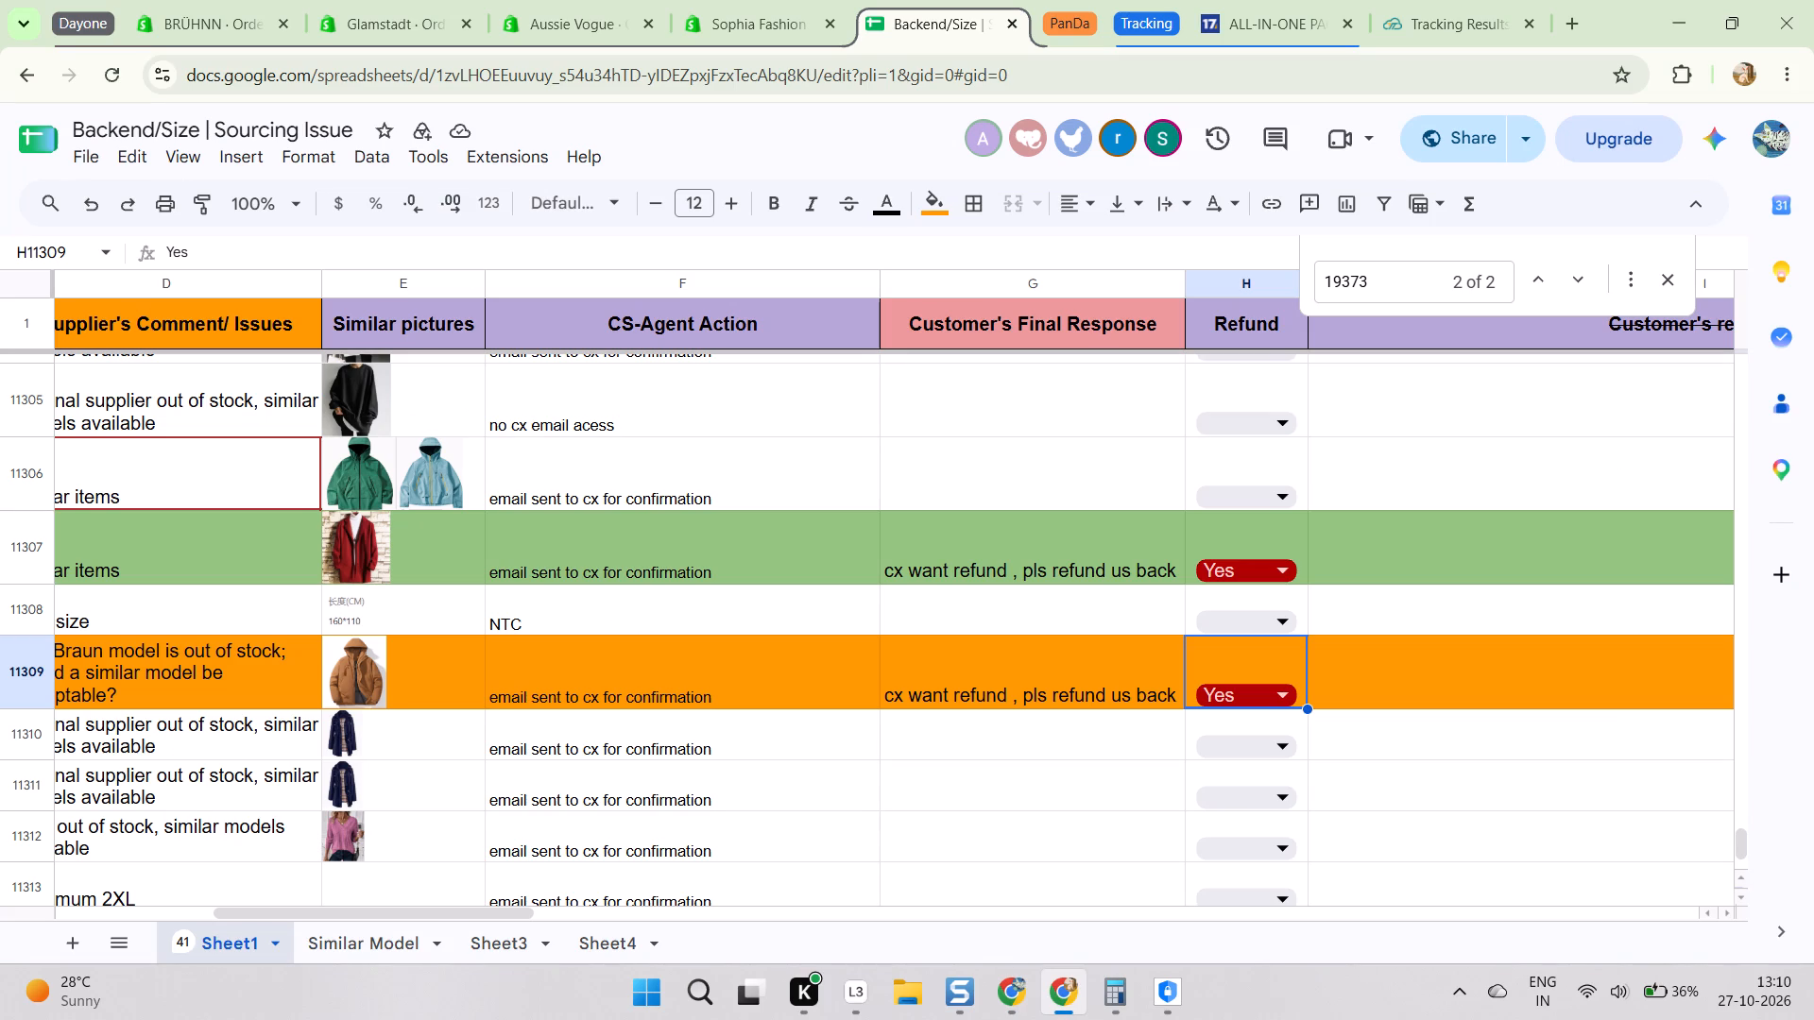
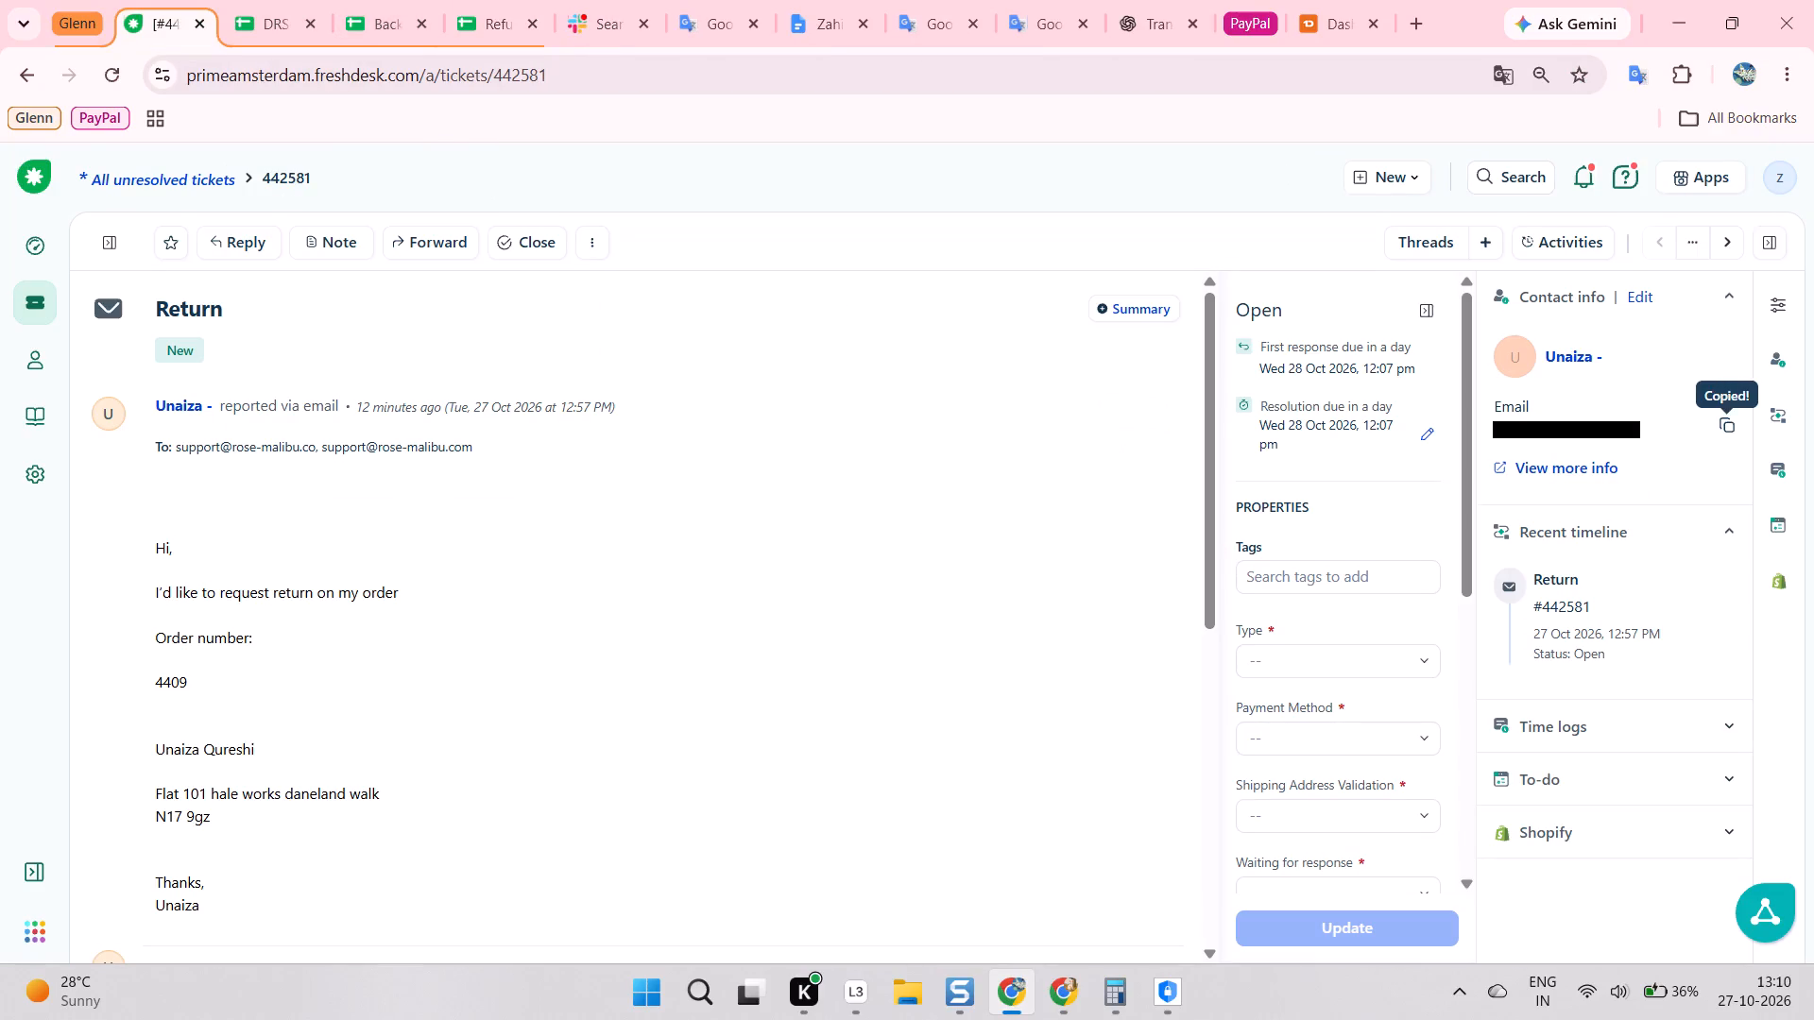
Load the Rose Malibu store admin in the browser tab that holds the Sophia Fashion order.
{"action": "left_click", "coordinate": [1056, 999]}
{"action": "left_click", "coordinate": [531, 0]}
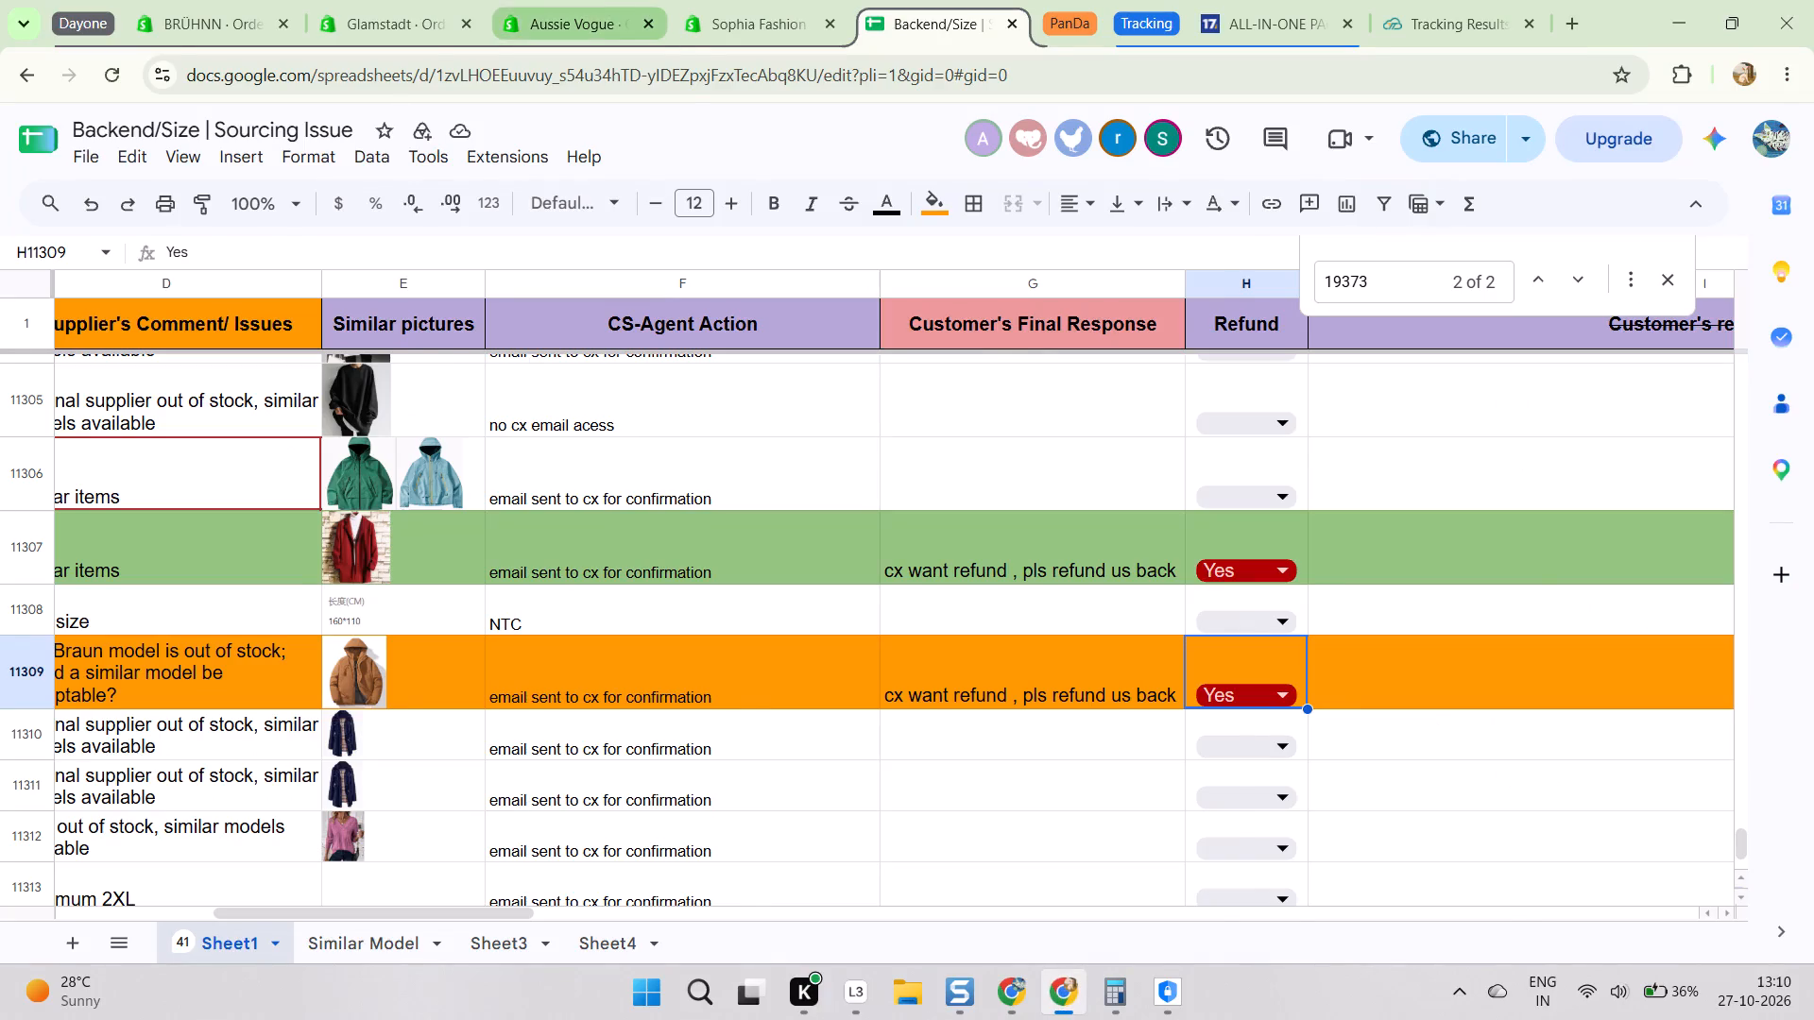
{"action": "left_click", "coordinate": [745, 0]}
{"action": "scroll", "coordinate": [663, 114], "scroll_direction": "up", "scroll_amount": 3}
{"action": "left_click", "coordinate": [624, 77]}
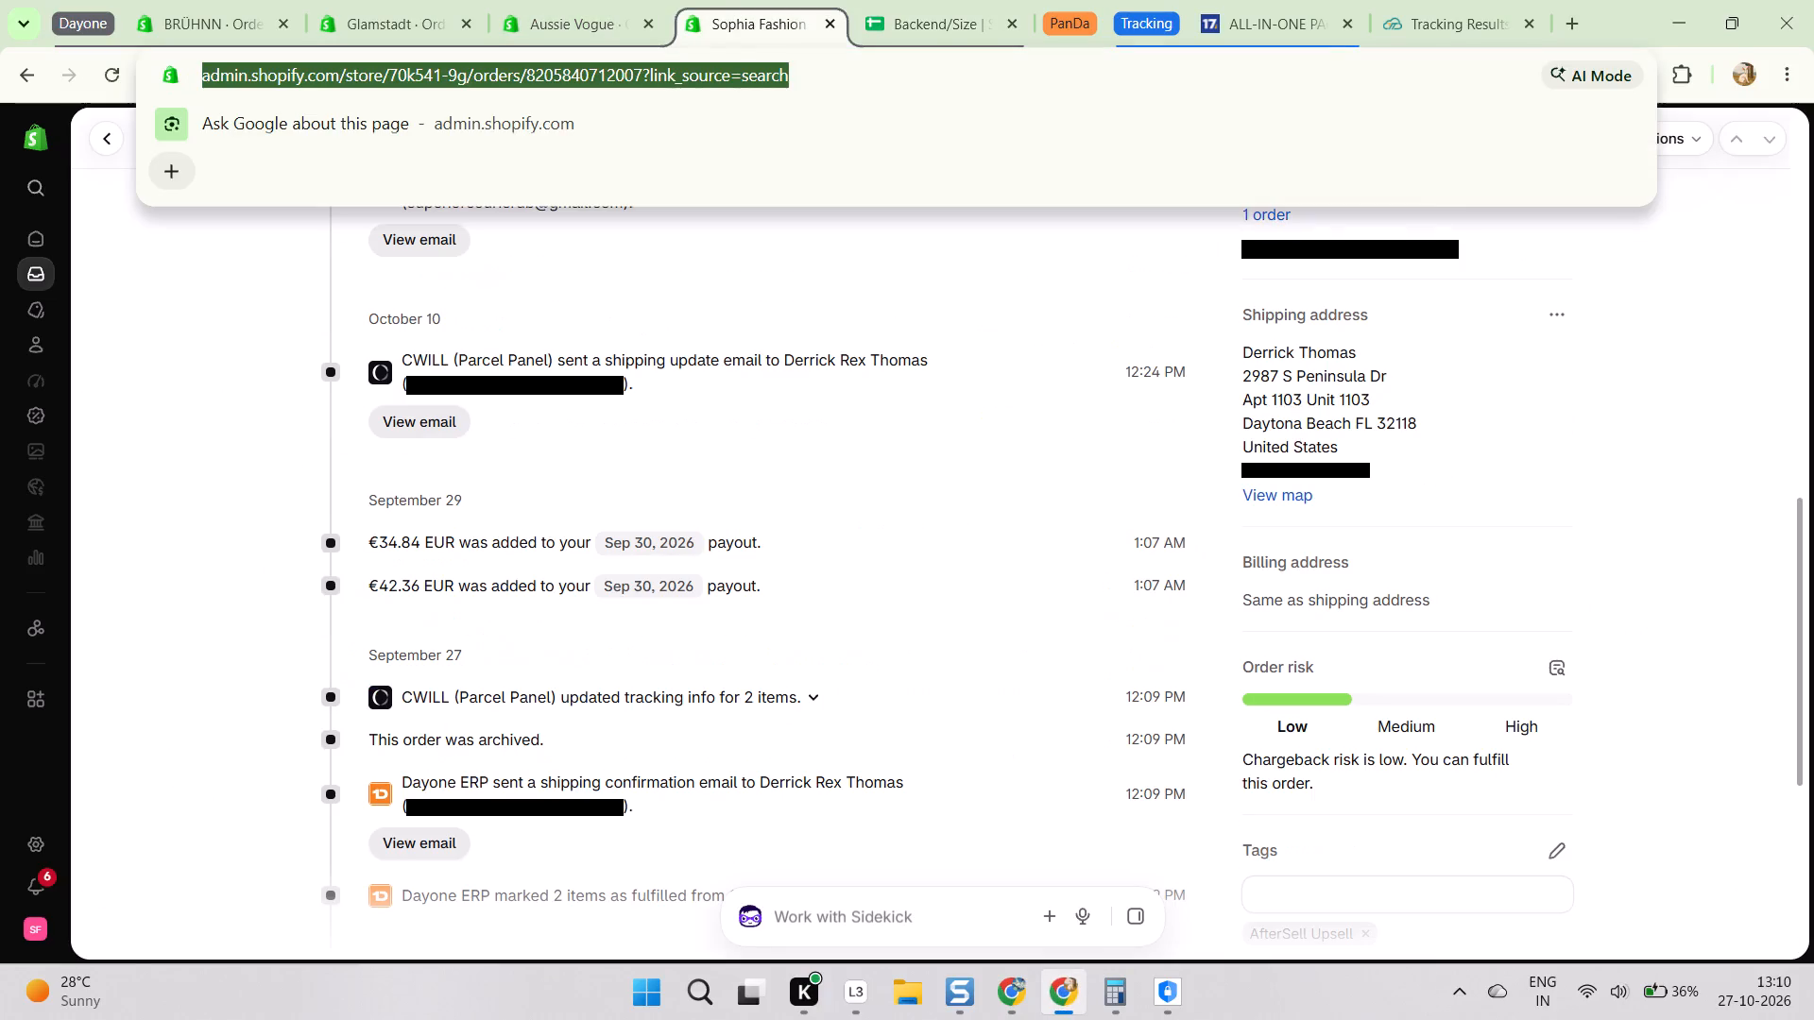
{"action": "type", "text": "rose"}
{"action": "key", "text": "Return"}
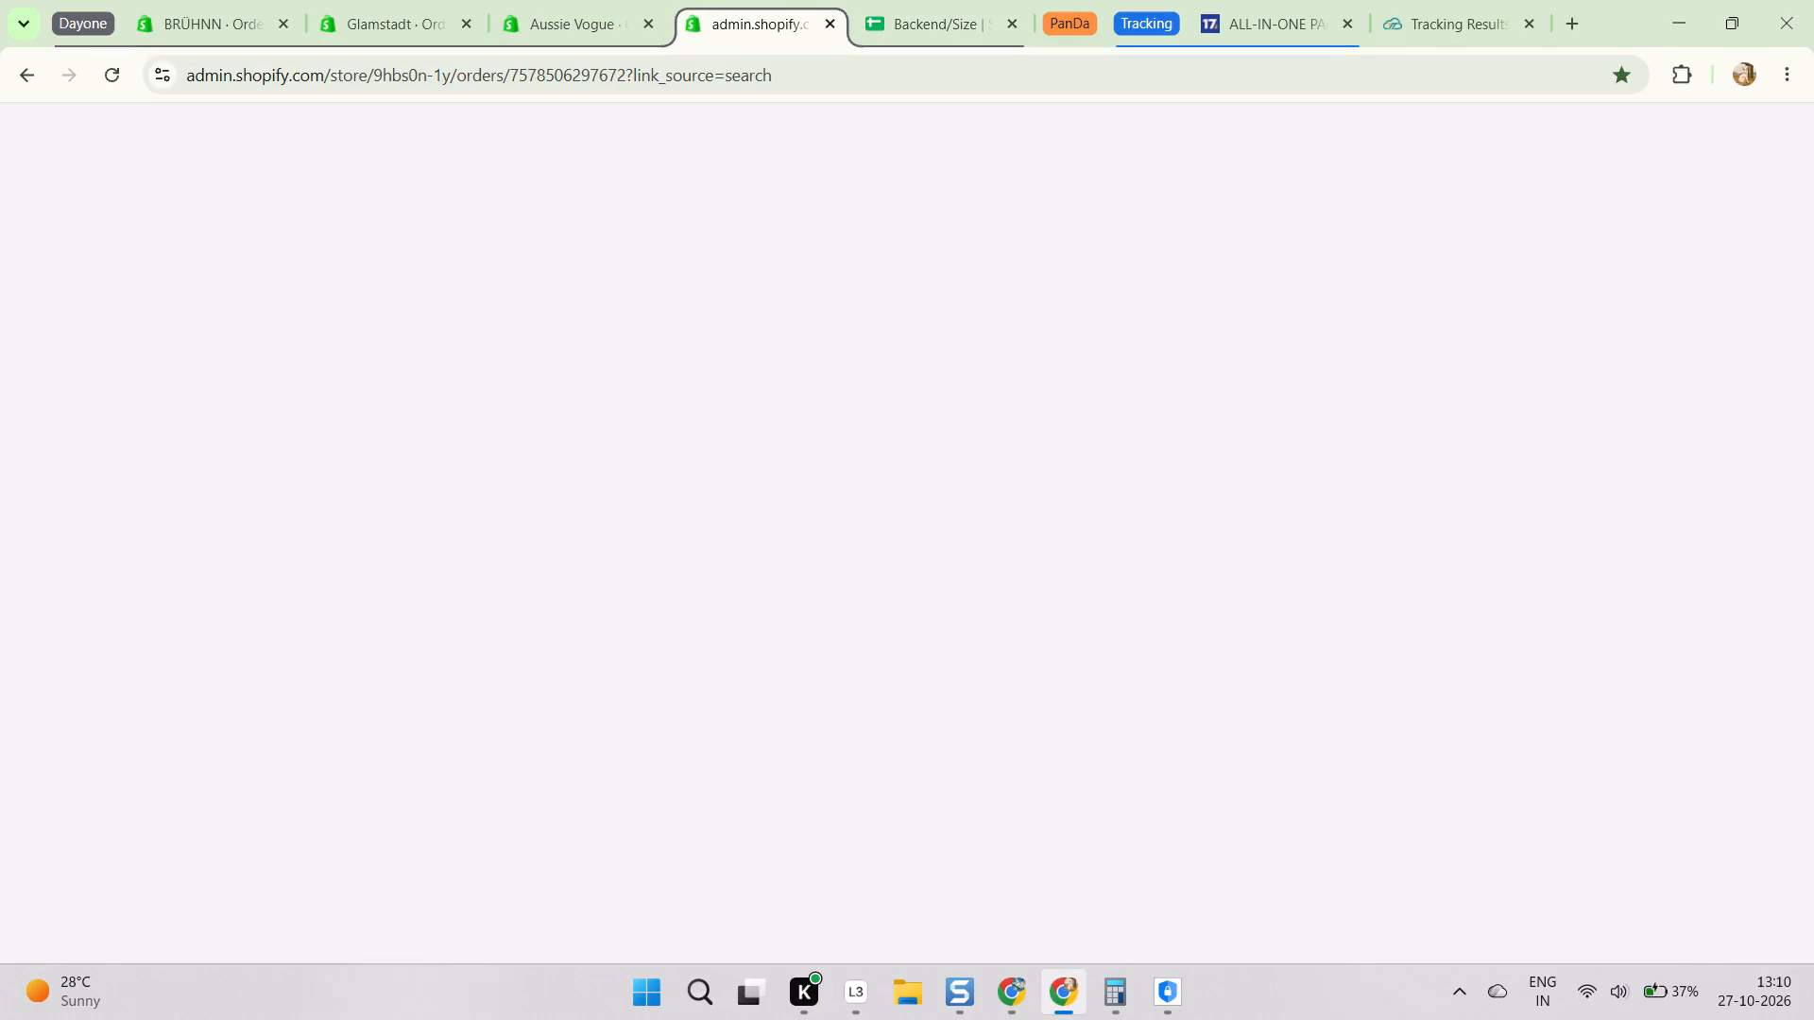
{"action": "key", "text": "alt+Tab"}
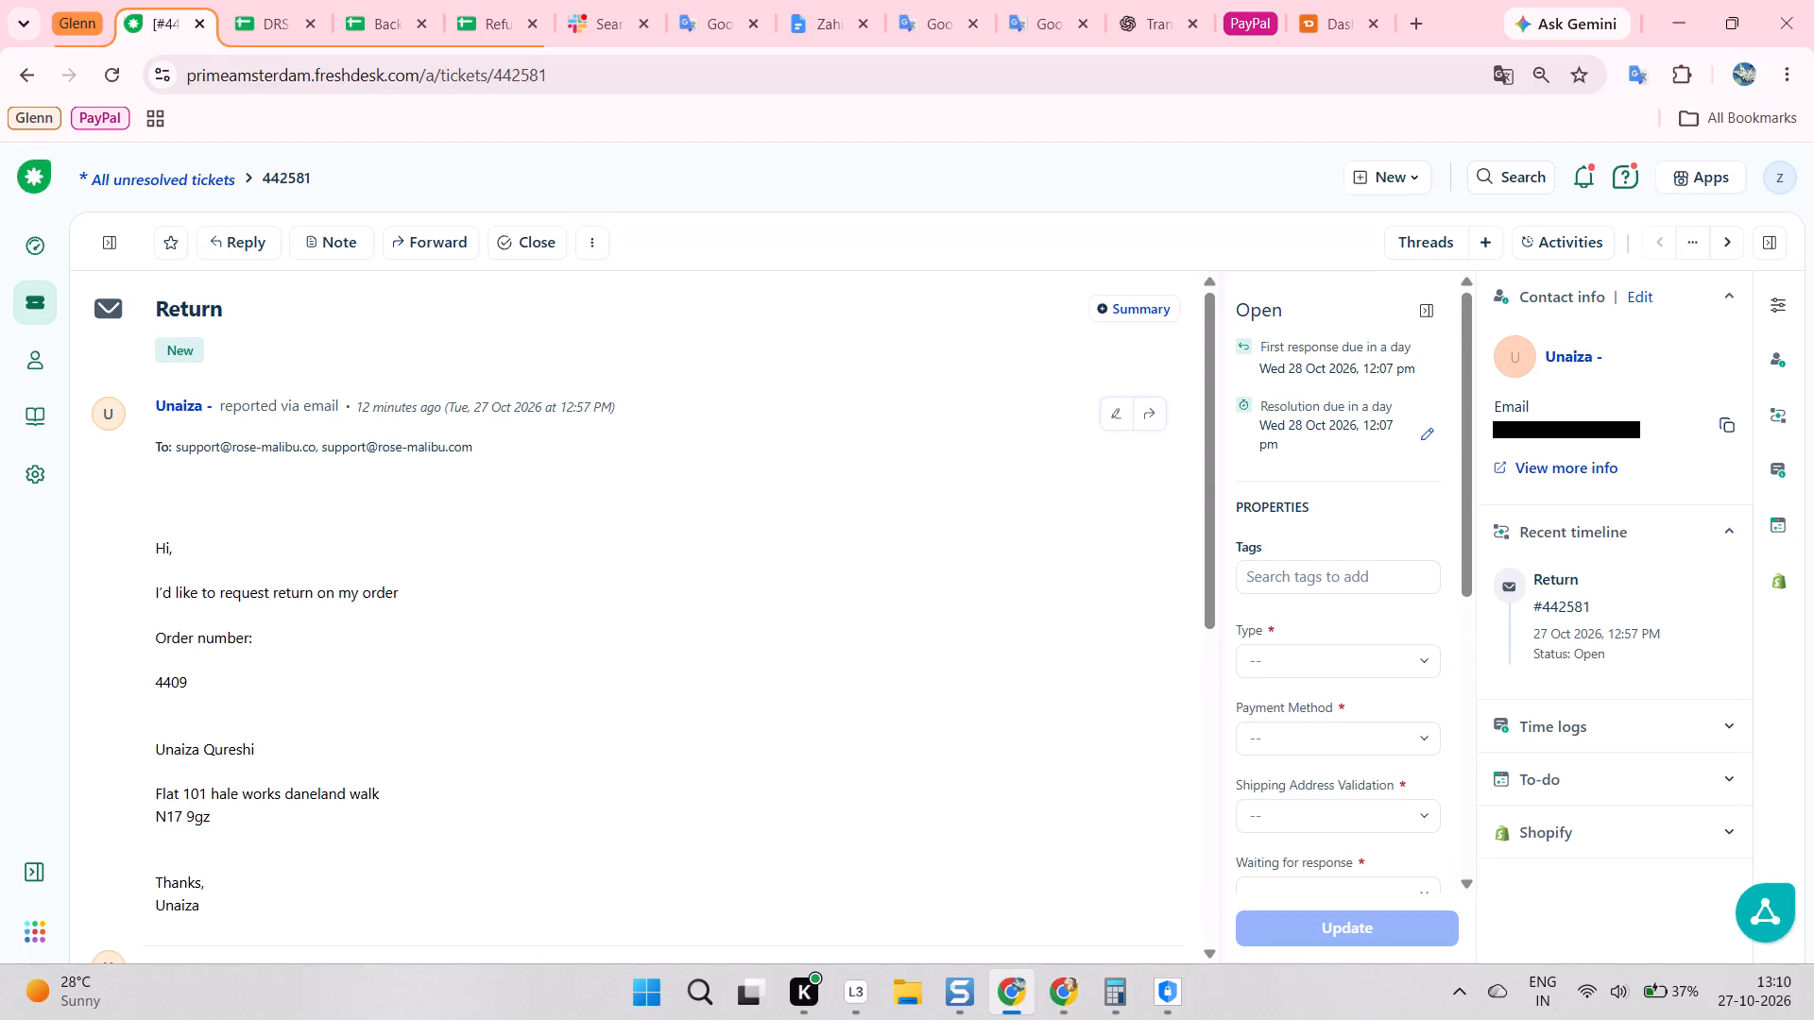
{"action": "left_click", "coordinate": [1732, 426]}
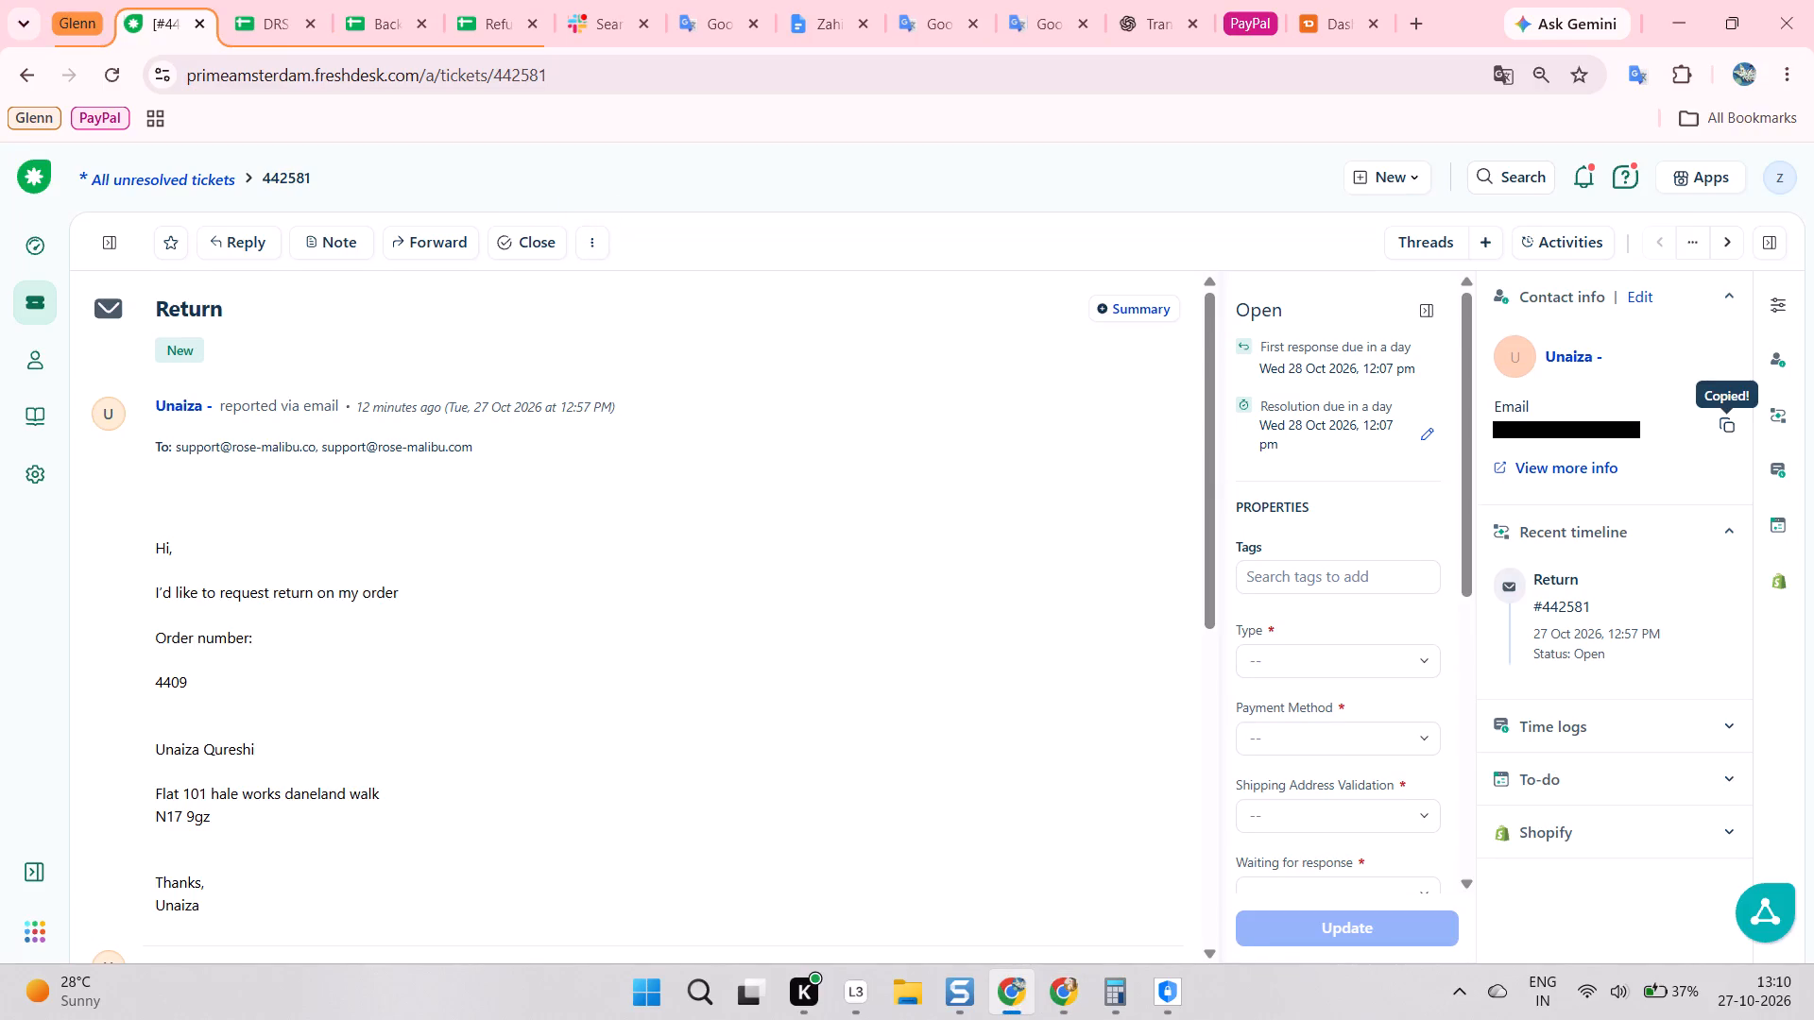
{"action": "key", "text": "alt+Tab"}
{"action": "scroll", "coordinate": [595, 296], "scroll_direction": "up", "scroll_amount": 5}
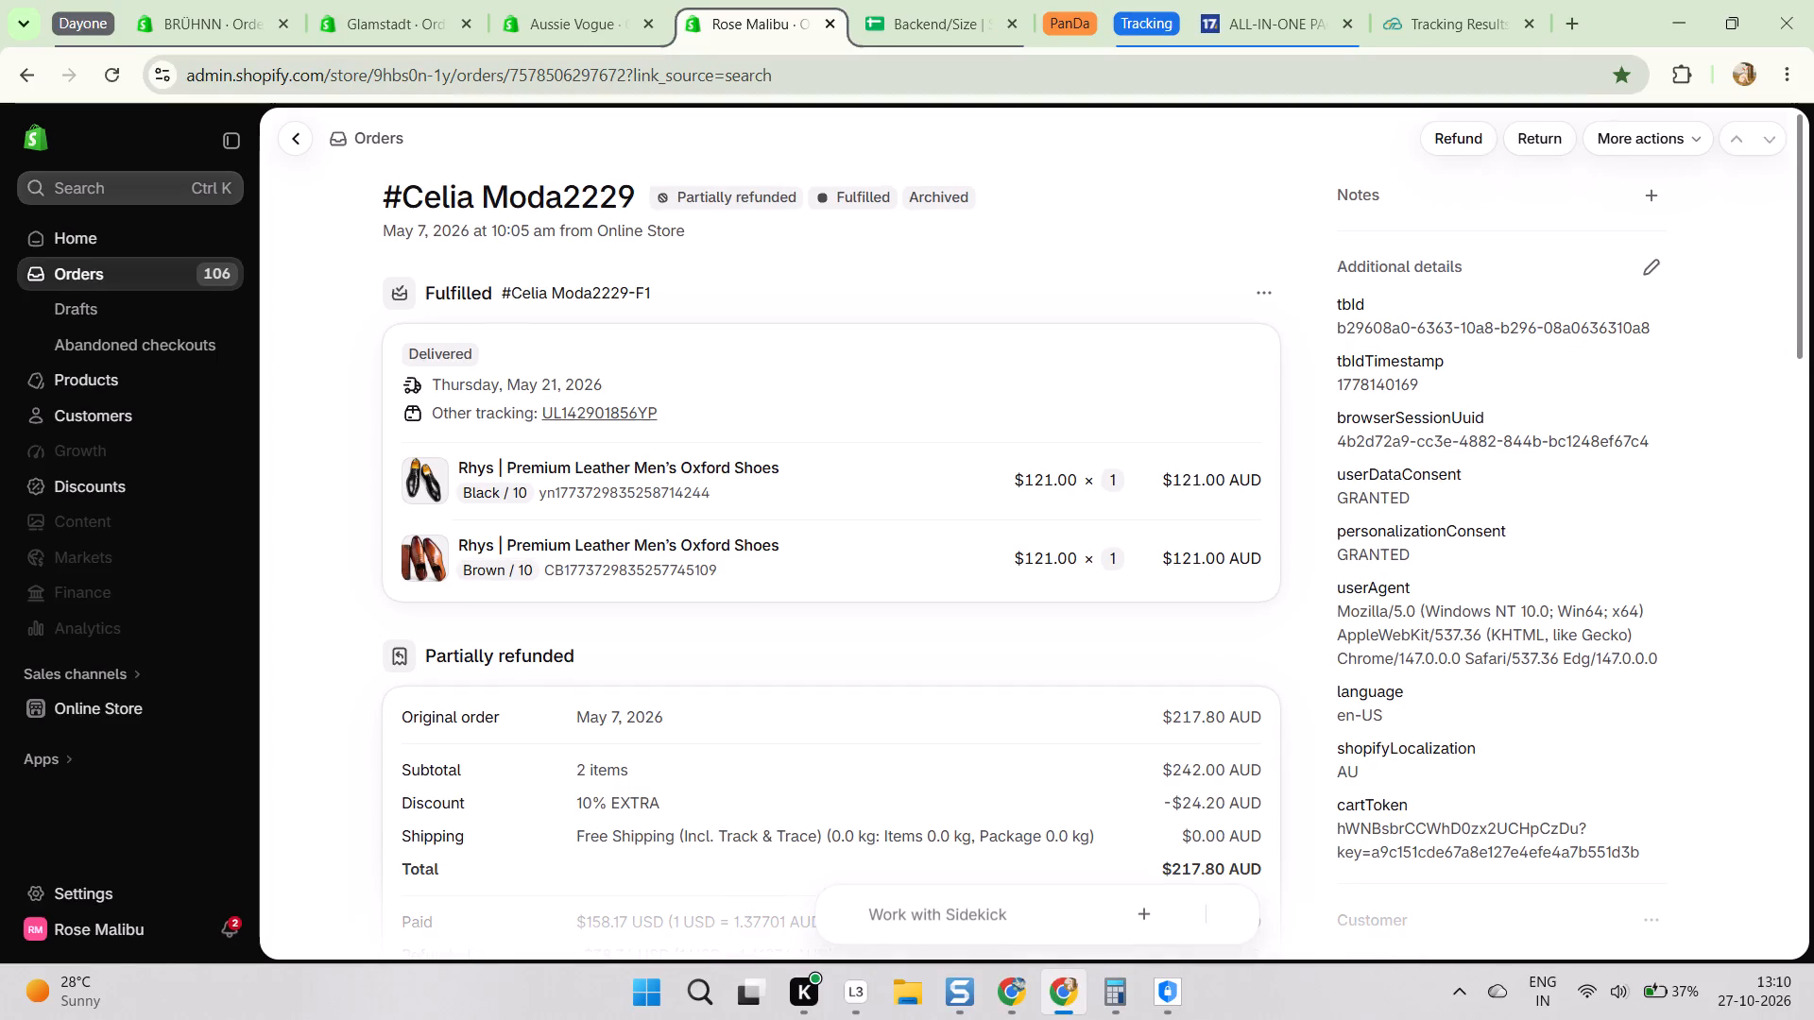
{"action": "scroll", "coordinate": [693, 212], "scroll_direction": "up", "scroll_amount": 5}
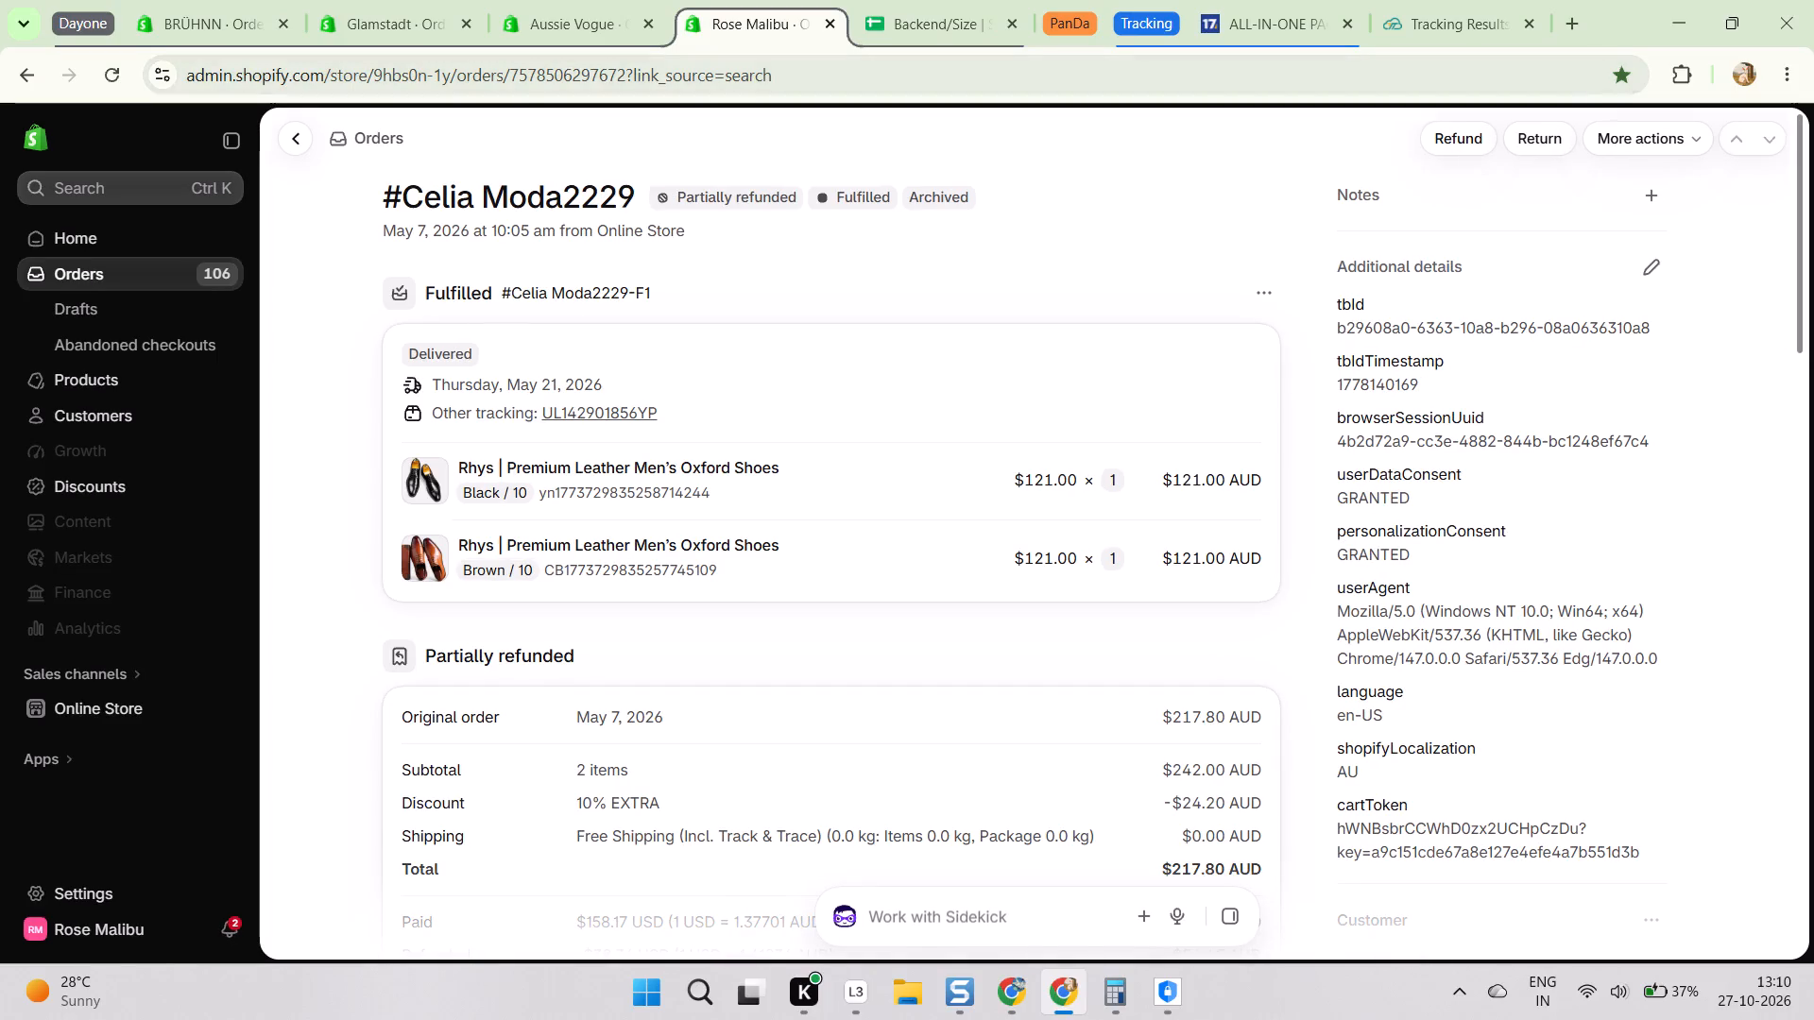
{"action": "left_click", "coordinate": [123, 188]}
{"action": "key", "text": "ctrl+v"}
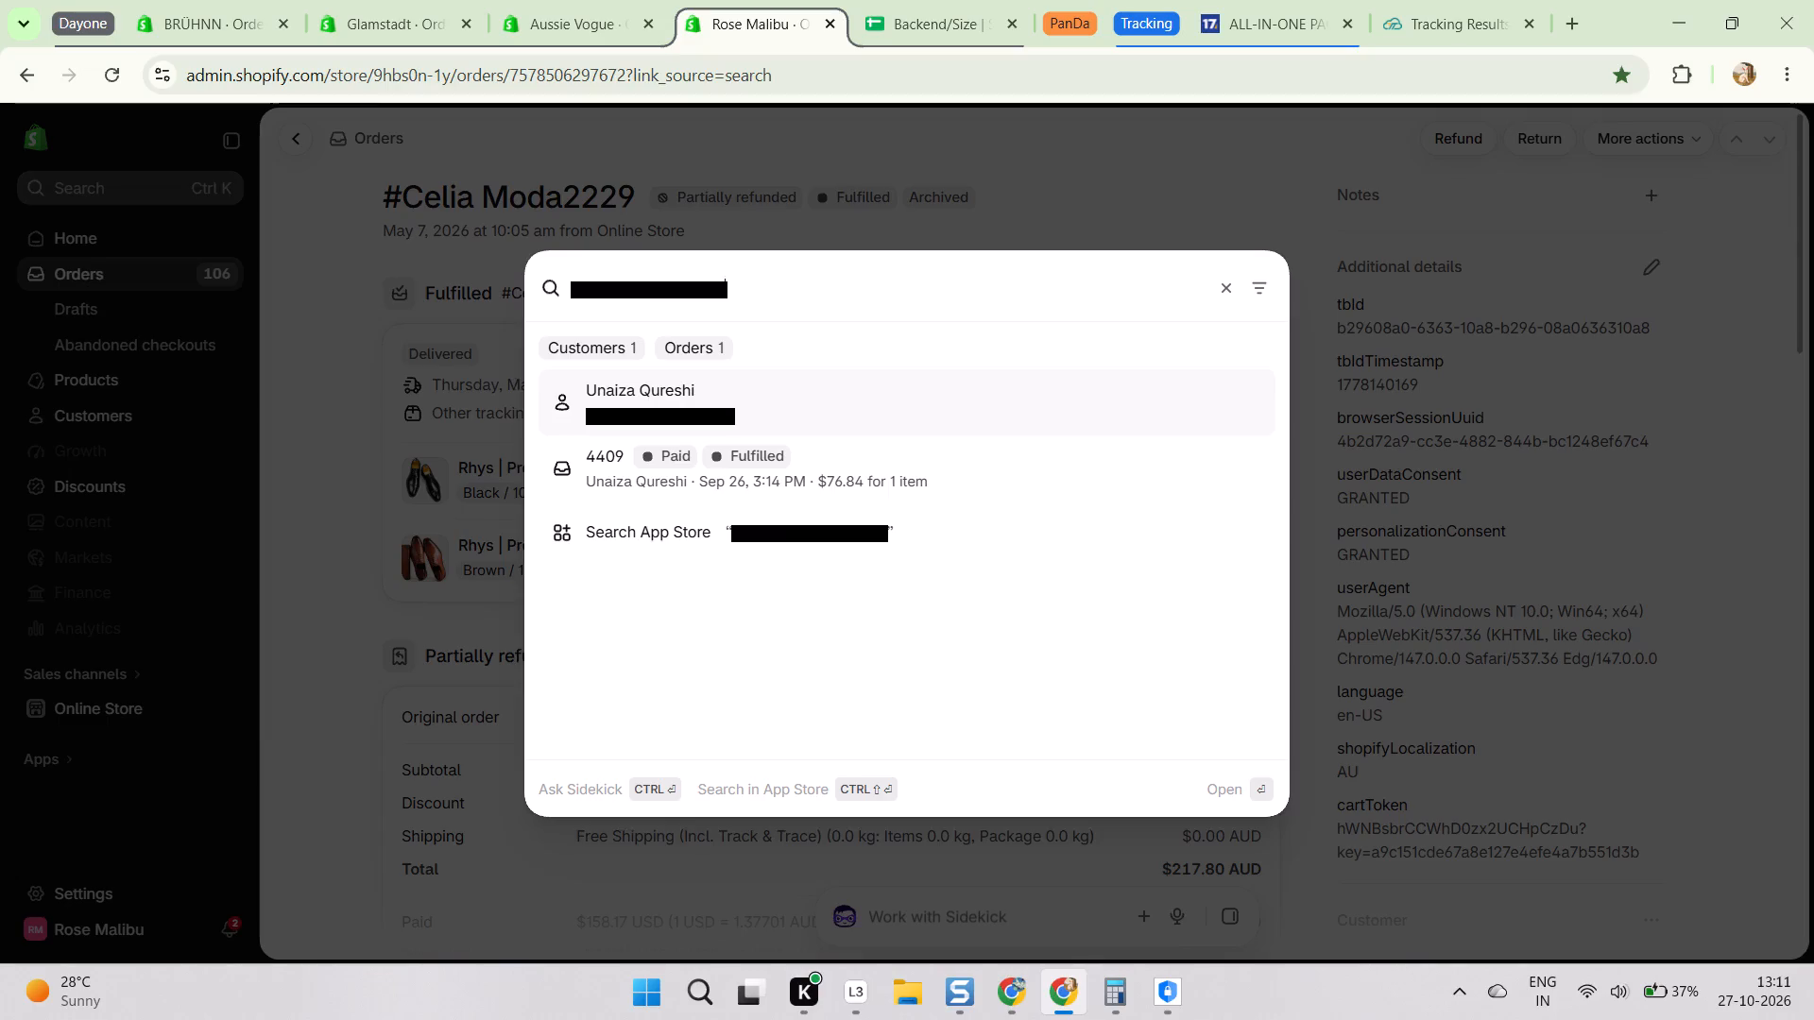
{"action": "left_click", "coordinate": [613, 460]}
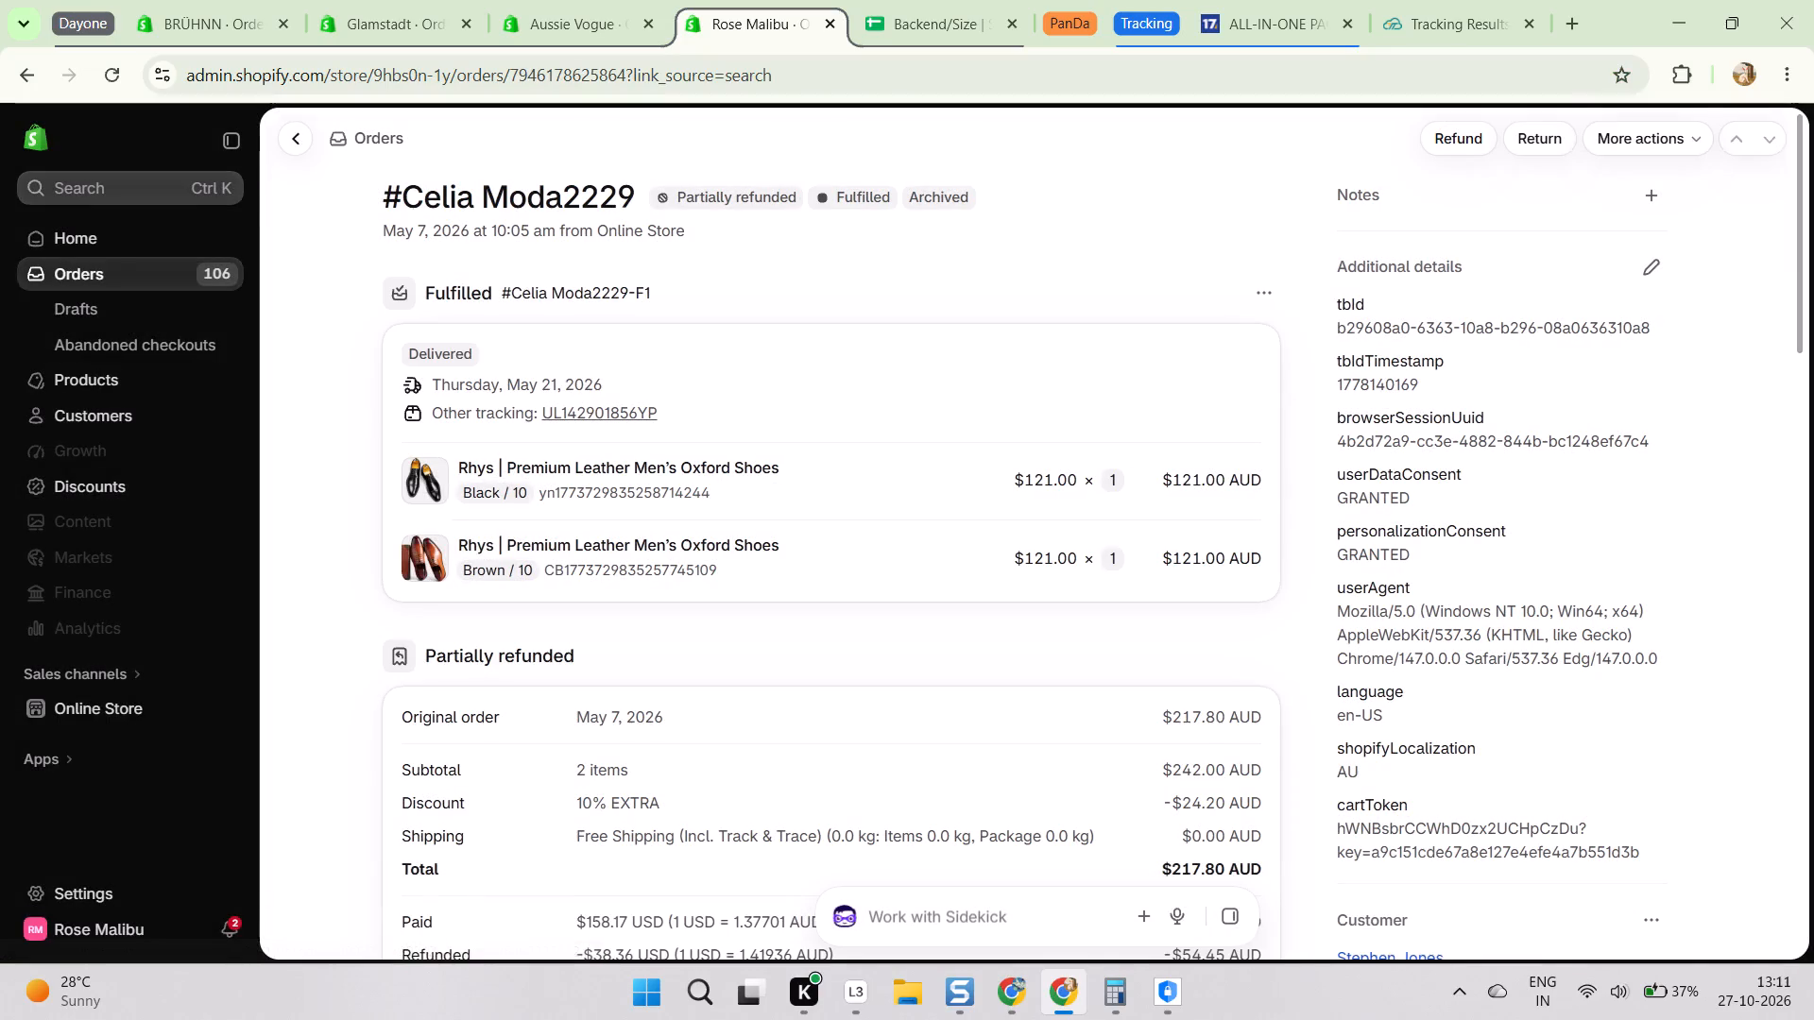
{"action": "key", "text": "ctrl+f"}
{"action": "key", "text": "ctrl+v"}
{"action": "scroll", "coordinate": [1104, 305], "scroll_direction": "up", "scroll_amount": 2}
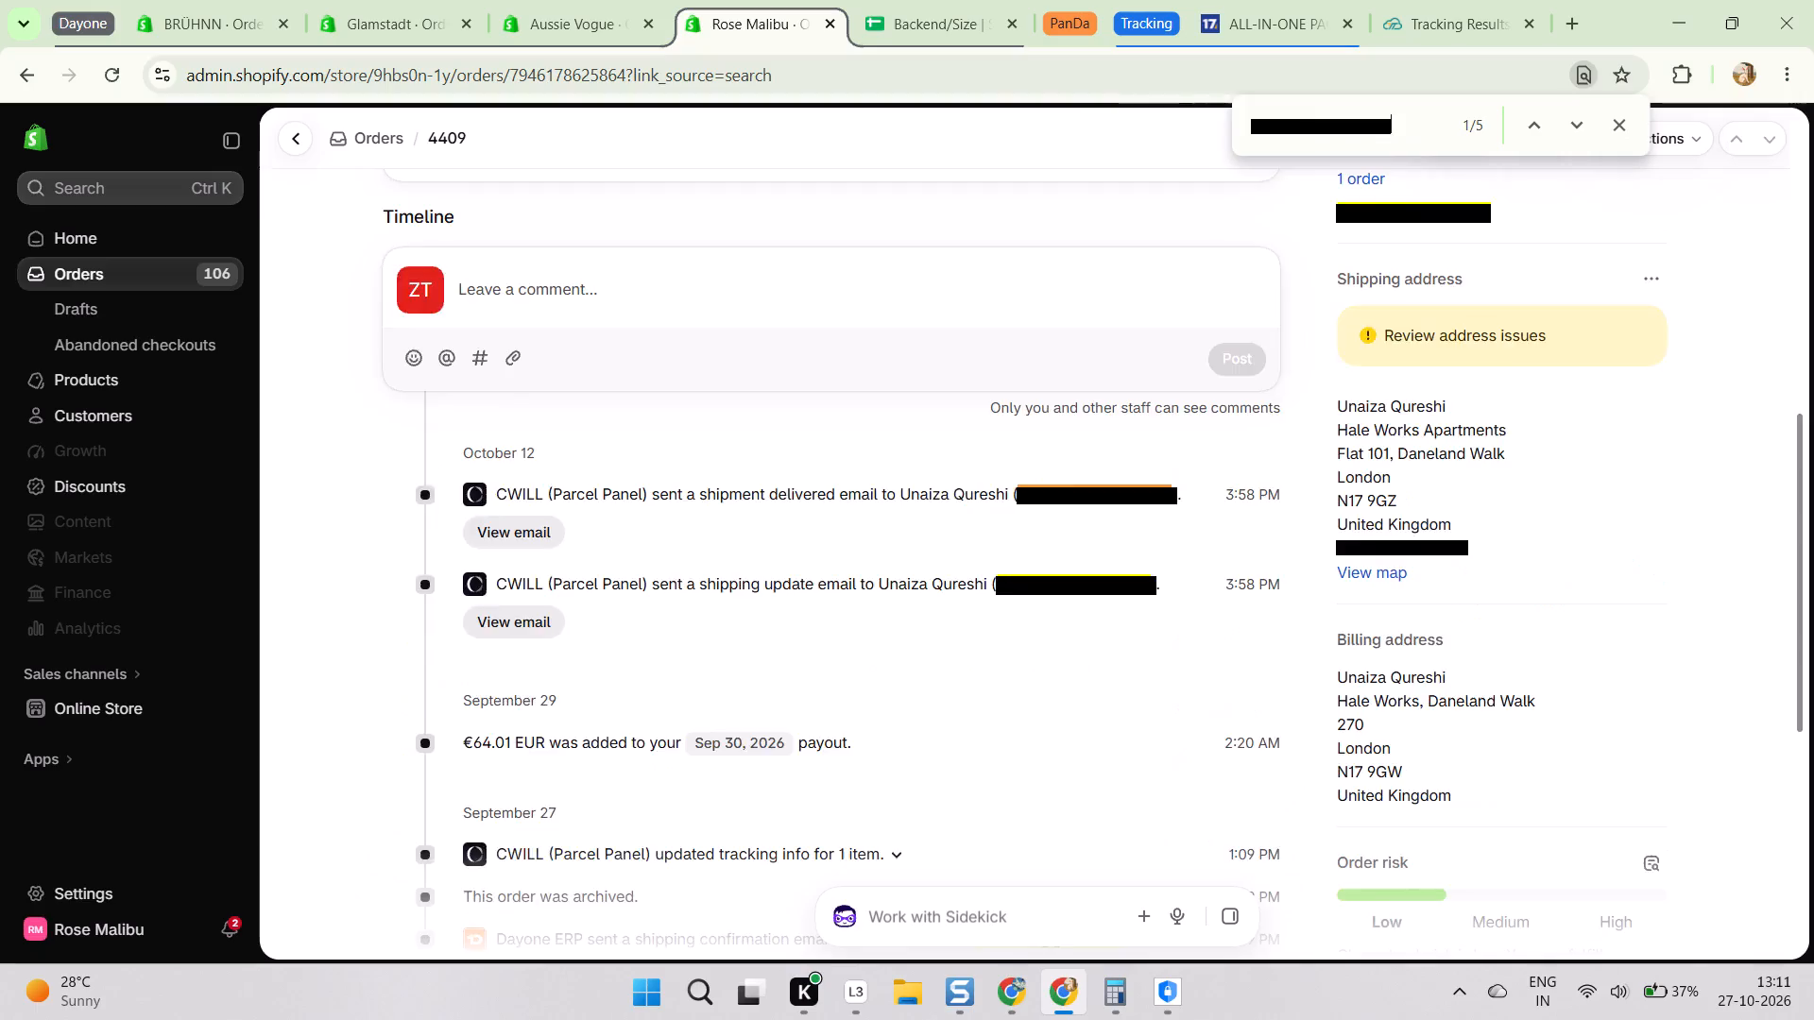
{"action": "scroll", "coordinate": [1195, 298], "scroll_direction": "up", "scroll_amount": 6}
{"action": "left_click", "coordinate": [1635, 117]}
{"action": "left_click", "coordinate": [1613, 117]}
{"action": "scroll", "coordinate": [1193, 364], "scroll_direction": "up", "scroll_amount": 5}
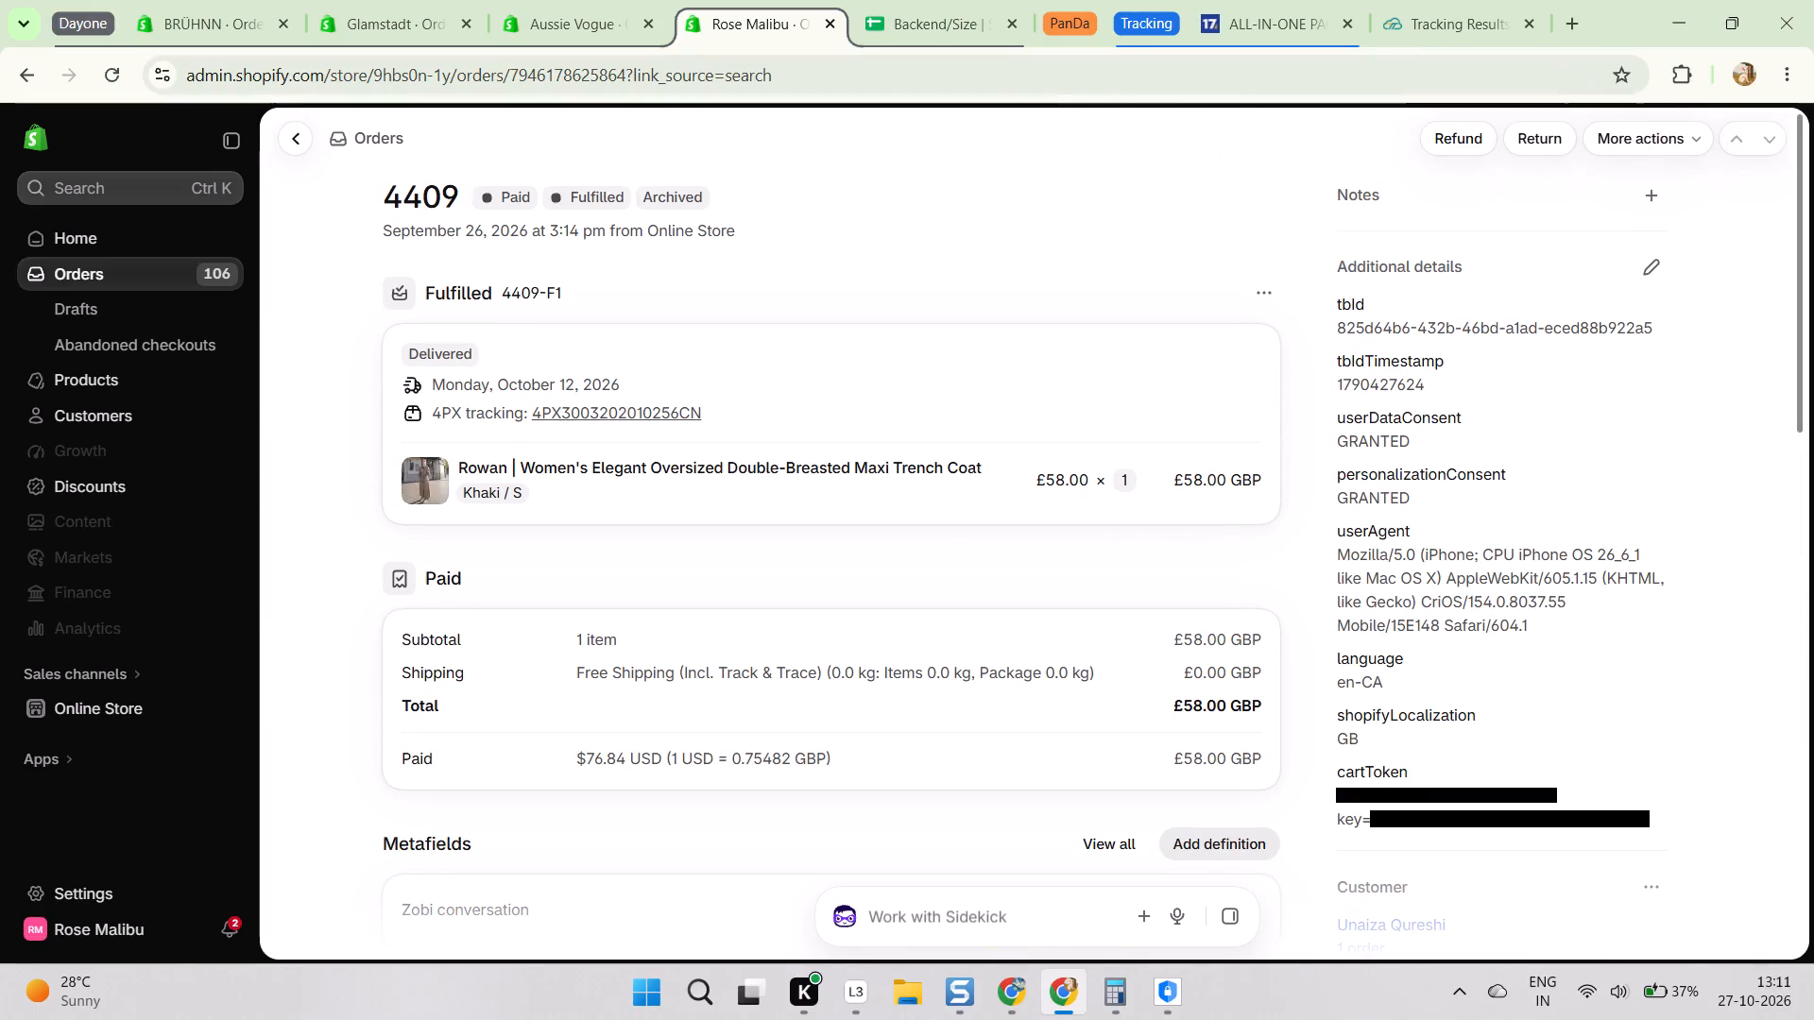
{"action": "scroll", "coordinate": [1061, 367], "scroll_direction": "up", "scroll_amount": 4}
{"action": "left_click", "coordinate": [861, 321]}
{"action": "key", "text": "alt+Tab"}
{"action": "left_click", "coordinate": [603, 550]}
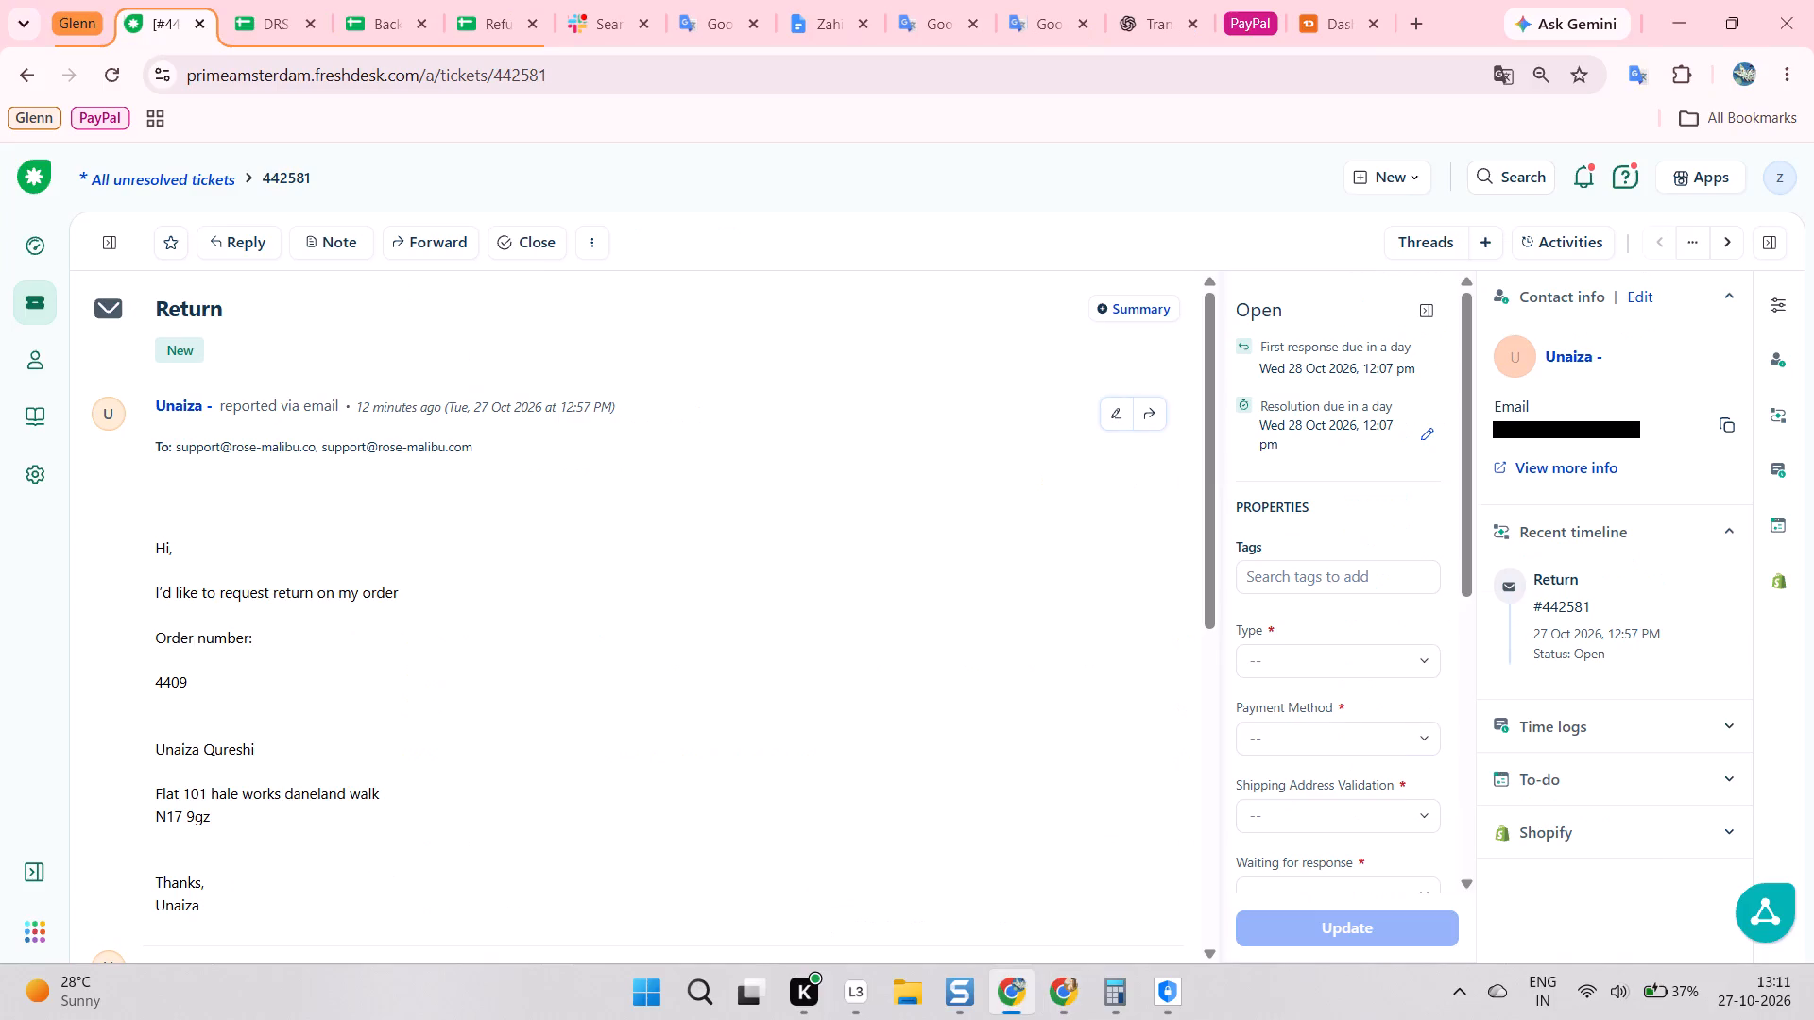
{"action": "key", "text": "alt+Tab"}
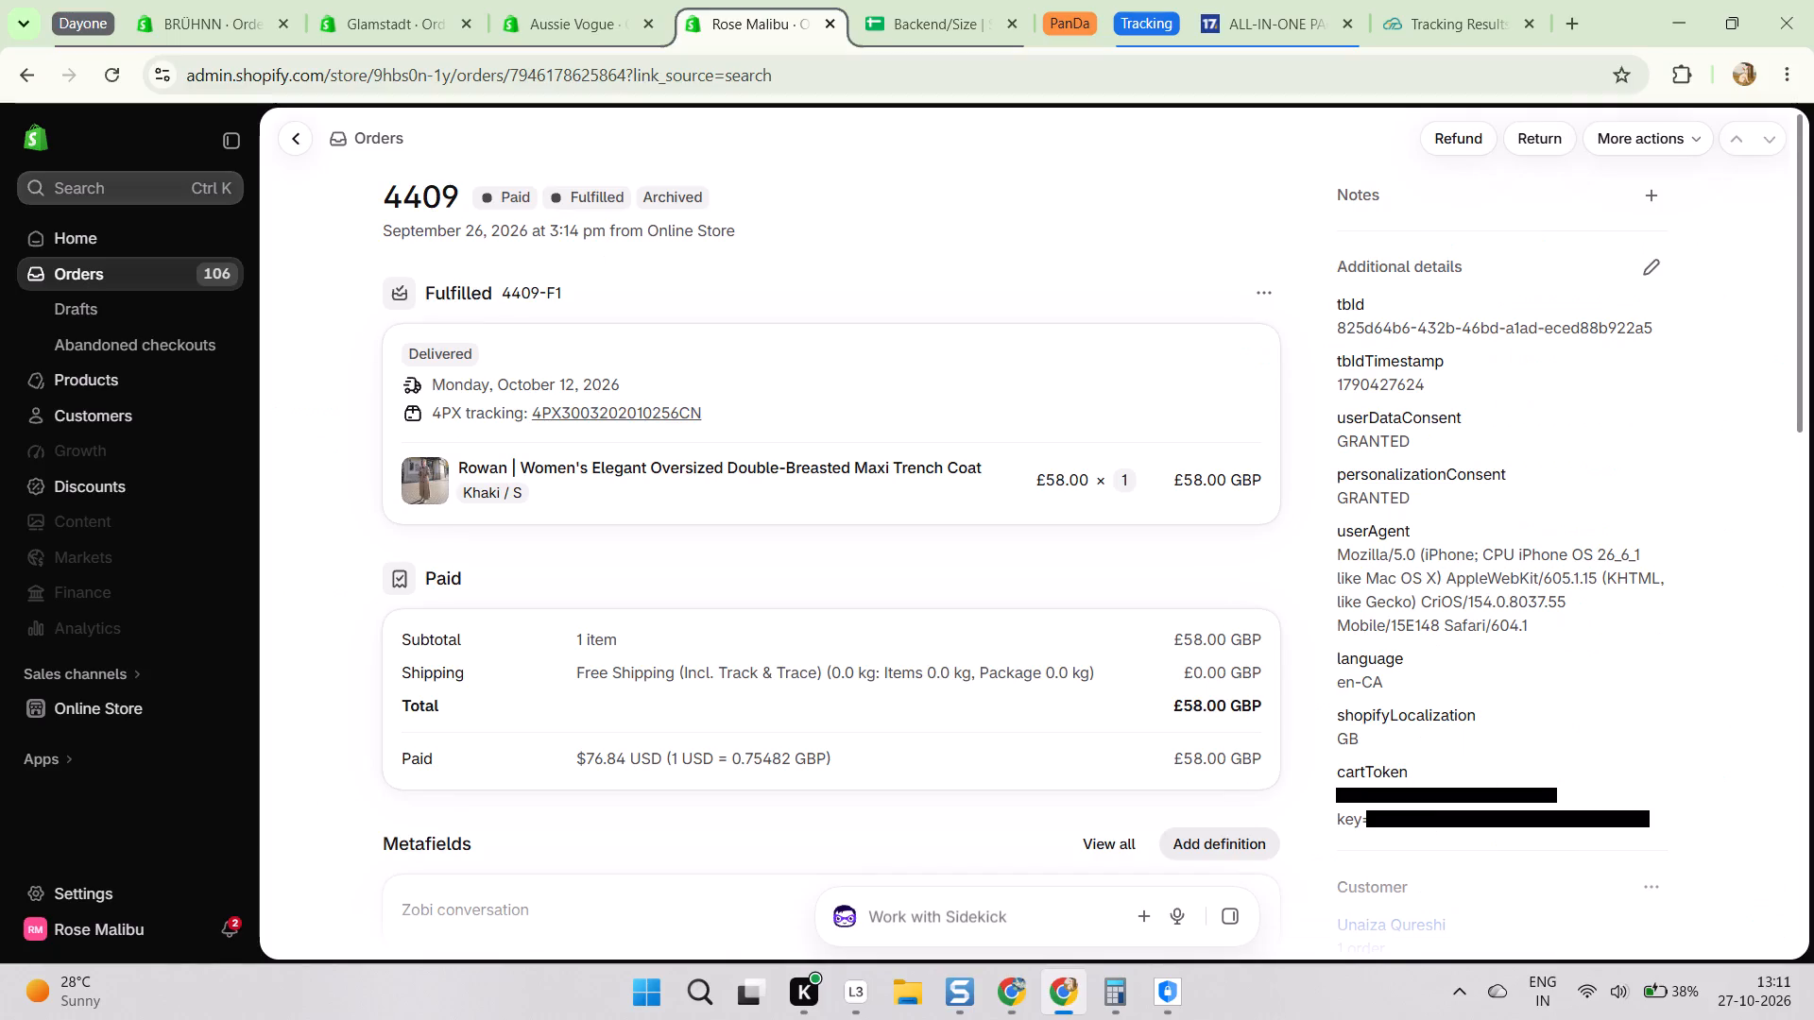
{"action": "double_click", "coordinate": [606, 433]}
{"action": "key", "text": "ctrl+c"}
{"action": "key", "text": "ctrl+c"}
{"action": "key", "text": "ctrl+c"}
{"action": "left_click", "coordinate": [1277, 0]}
{"action": "scroll", "coordinate": [1361, 195], "scroll_direction": "up", "scroll_amount": 6}
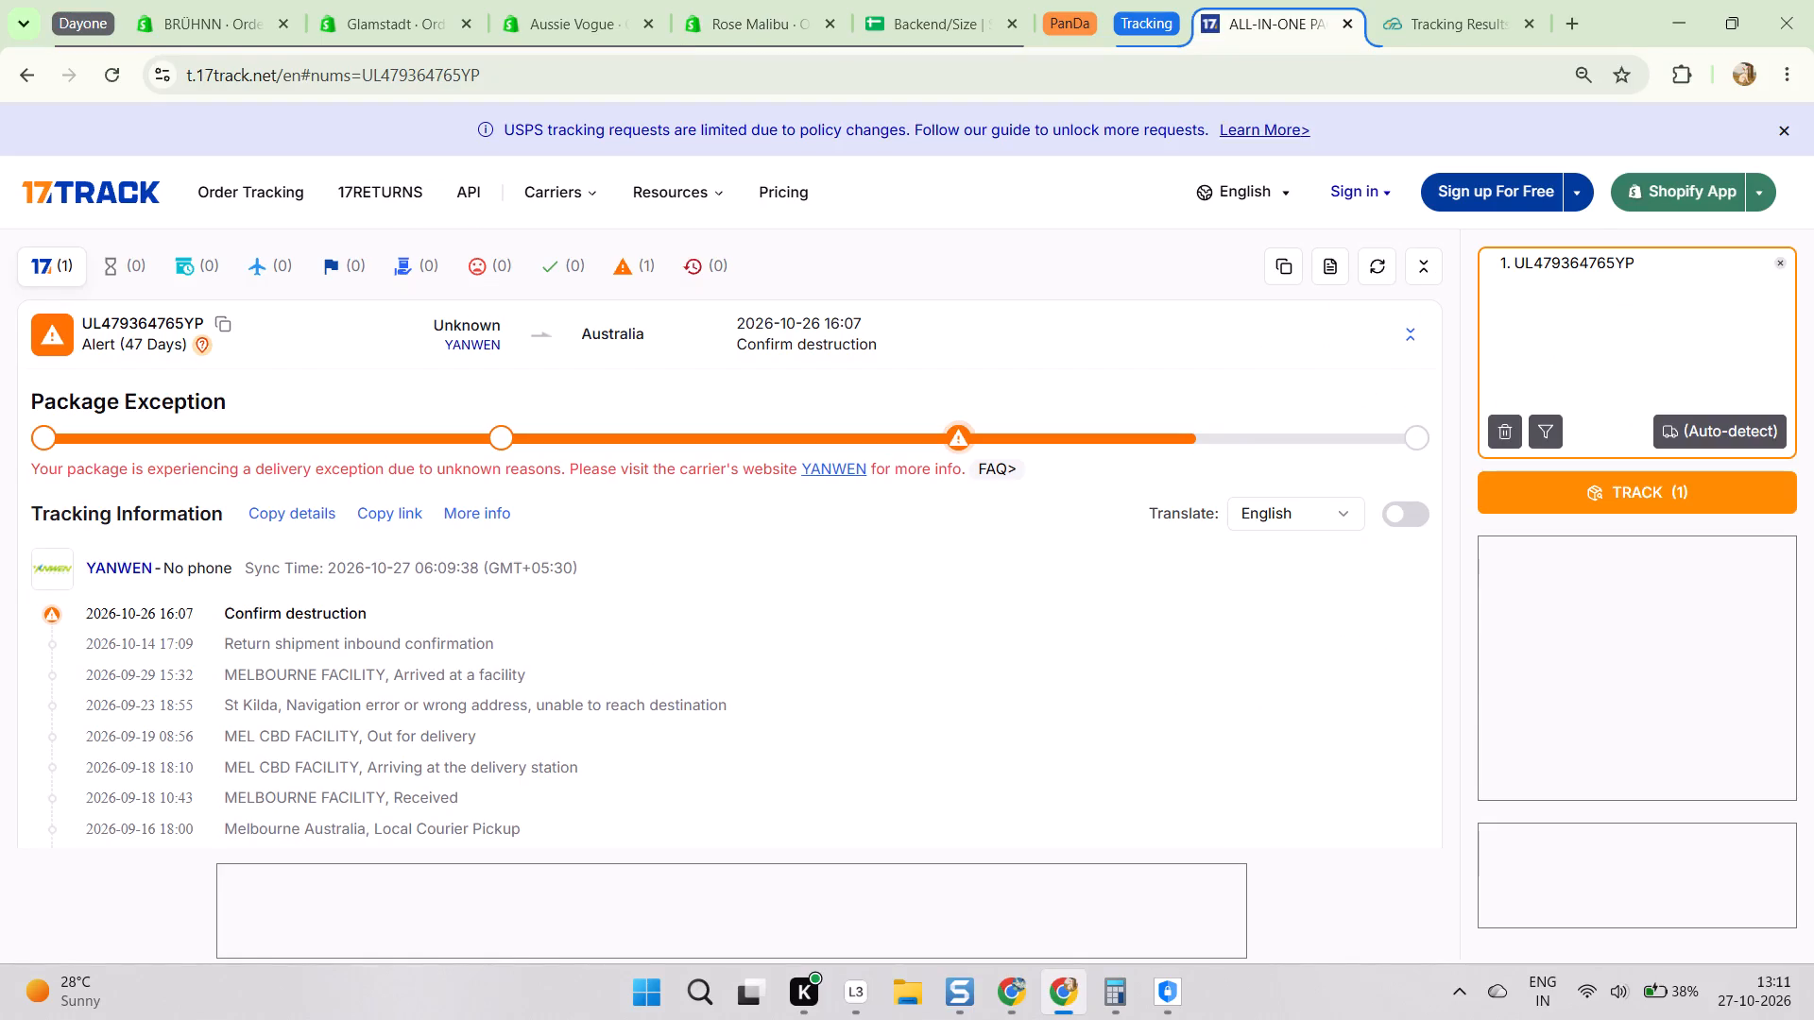
{"action": "left_click", "coordinate": [1786, 257]}
{"action": "key", "text": "ctrl+v"}
{"action": "scroll", "coordinate": [1622, 459], "scroll_direction": "down", "scroll_amount": 1}
{"action": "left_click", "coordinate": [1637, 514]}
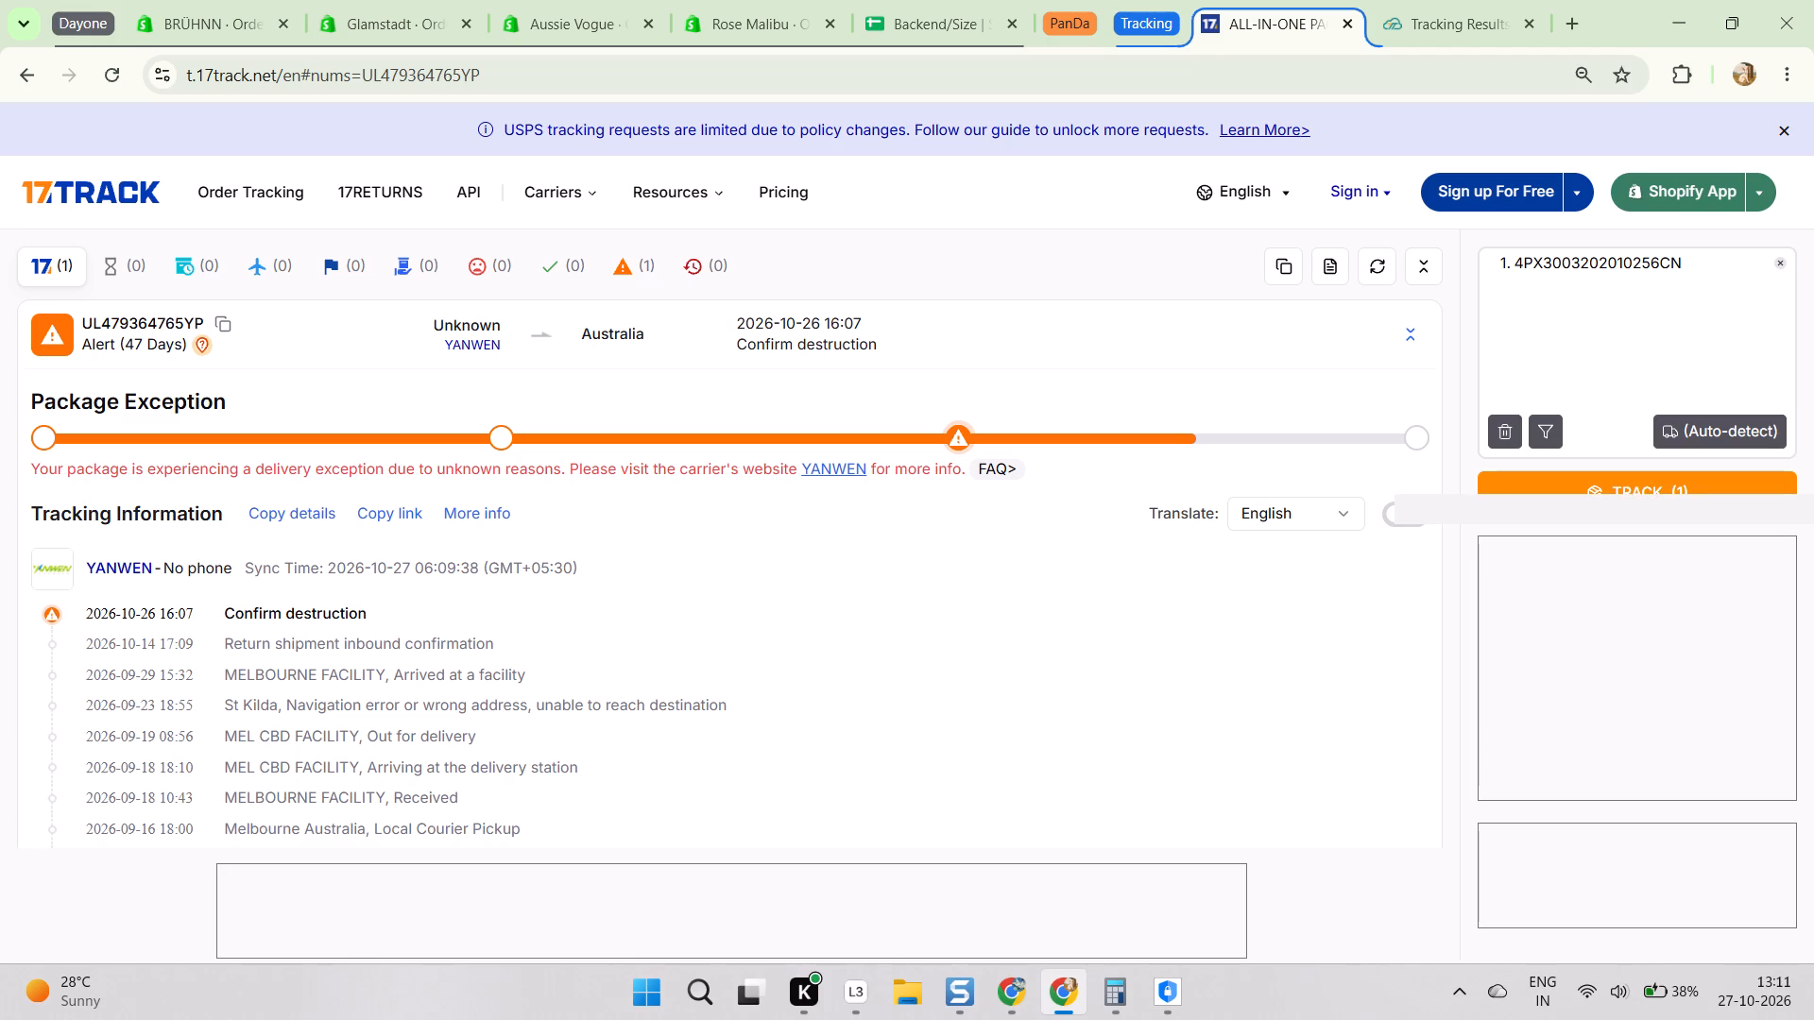
Look through the parcel status and tracking events on the 17TRACK page.
{"action": "scroll", "coordinate": [912, 480], "scroll_direction": "down", "scroll_amount": 2}
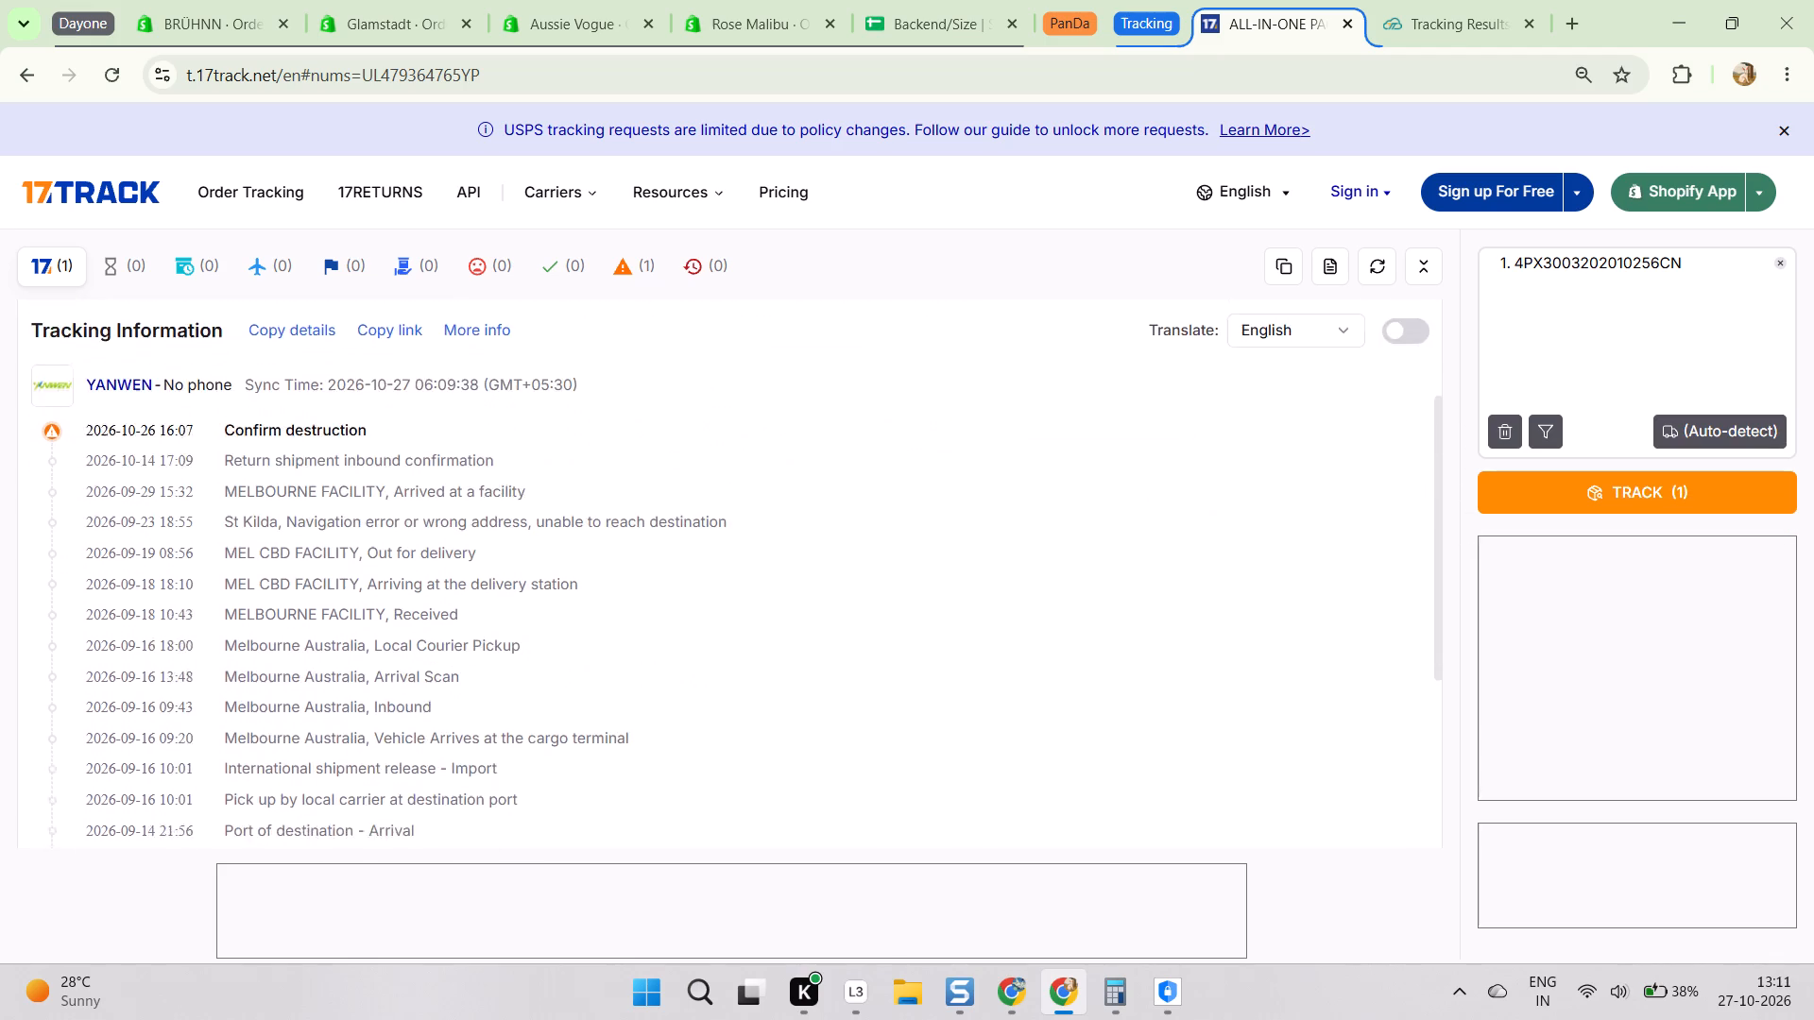
{"action": "scroll", "coordinate": [891, 476], "scroll_direction": "down", "scroll_amount": 1}
{"action": "scroll", "coordinate": [899, 479], "scroll_direction": "up", "scroll_amount": 3}
{"action": "scroll", "coordinate": [684, 452], "scroll_direction": "down", "scroll_amount": 2}
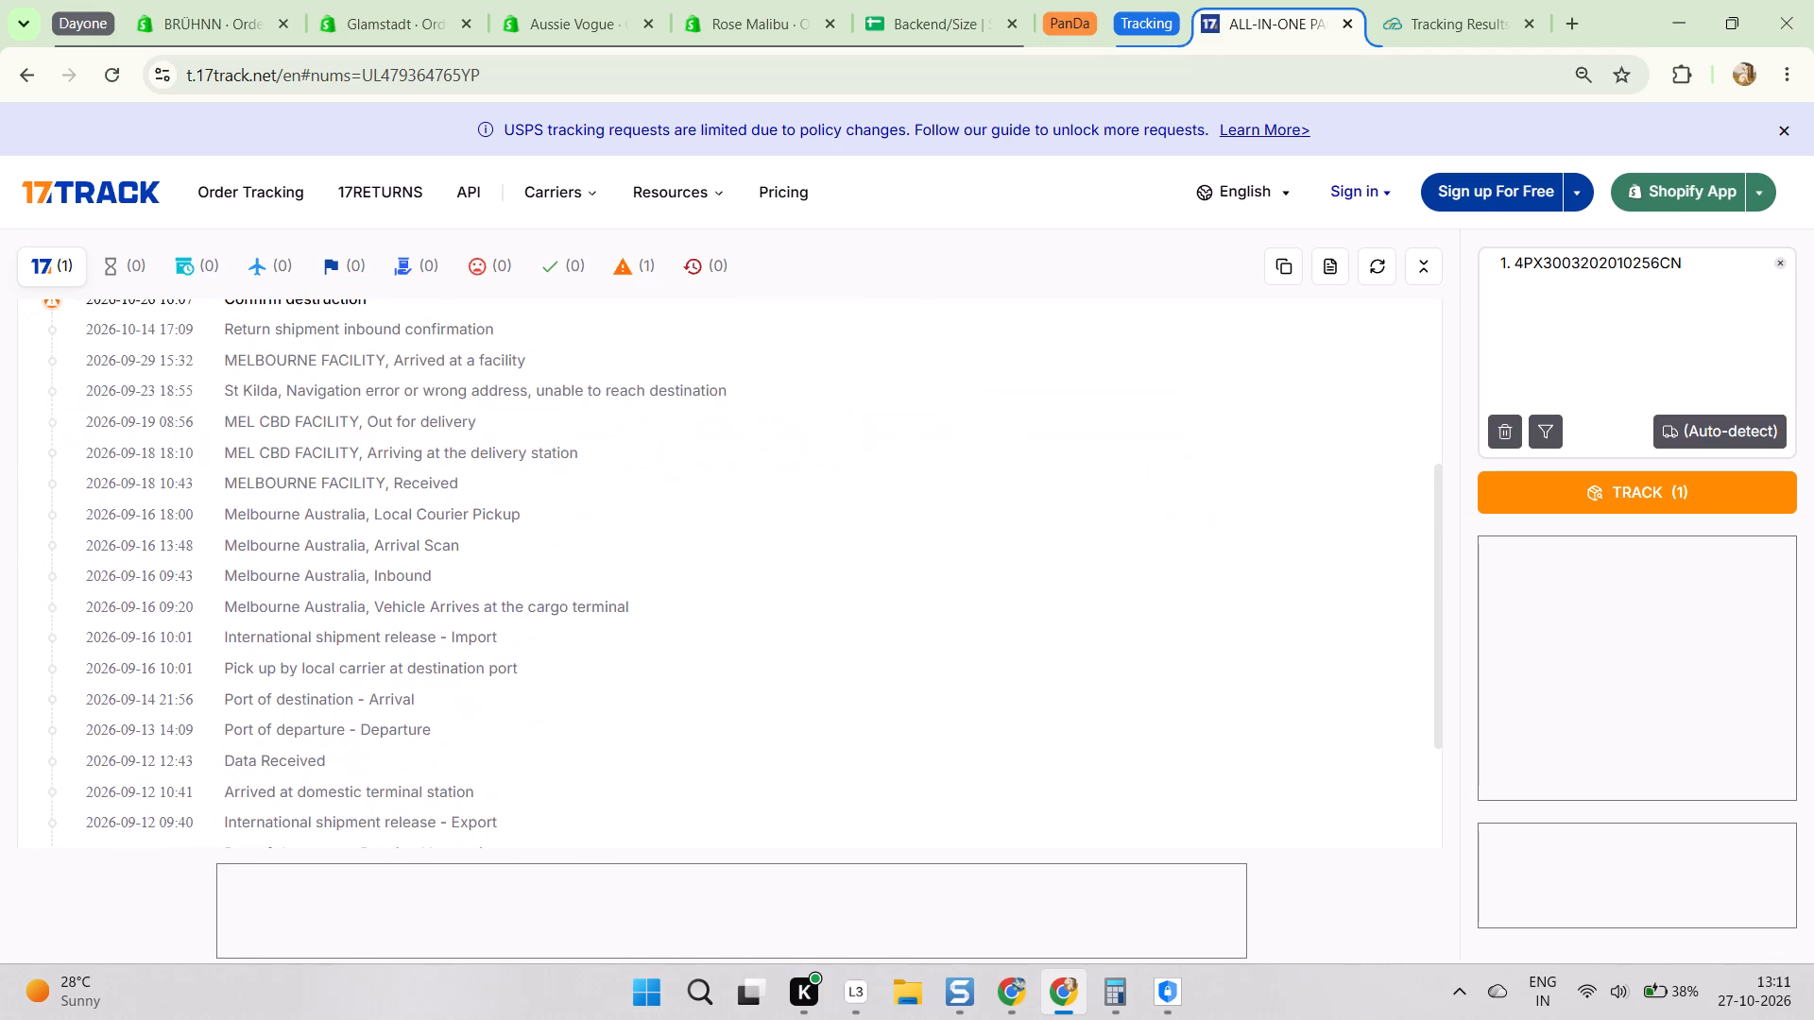
{"action": "scroll", "coordinate": [593, 456], "scroll_direction": "down", "scroll_amount": 7}
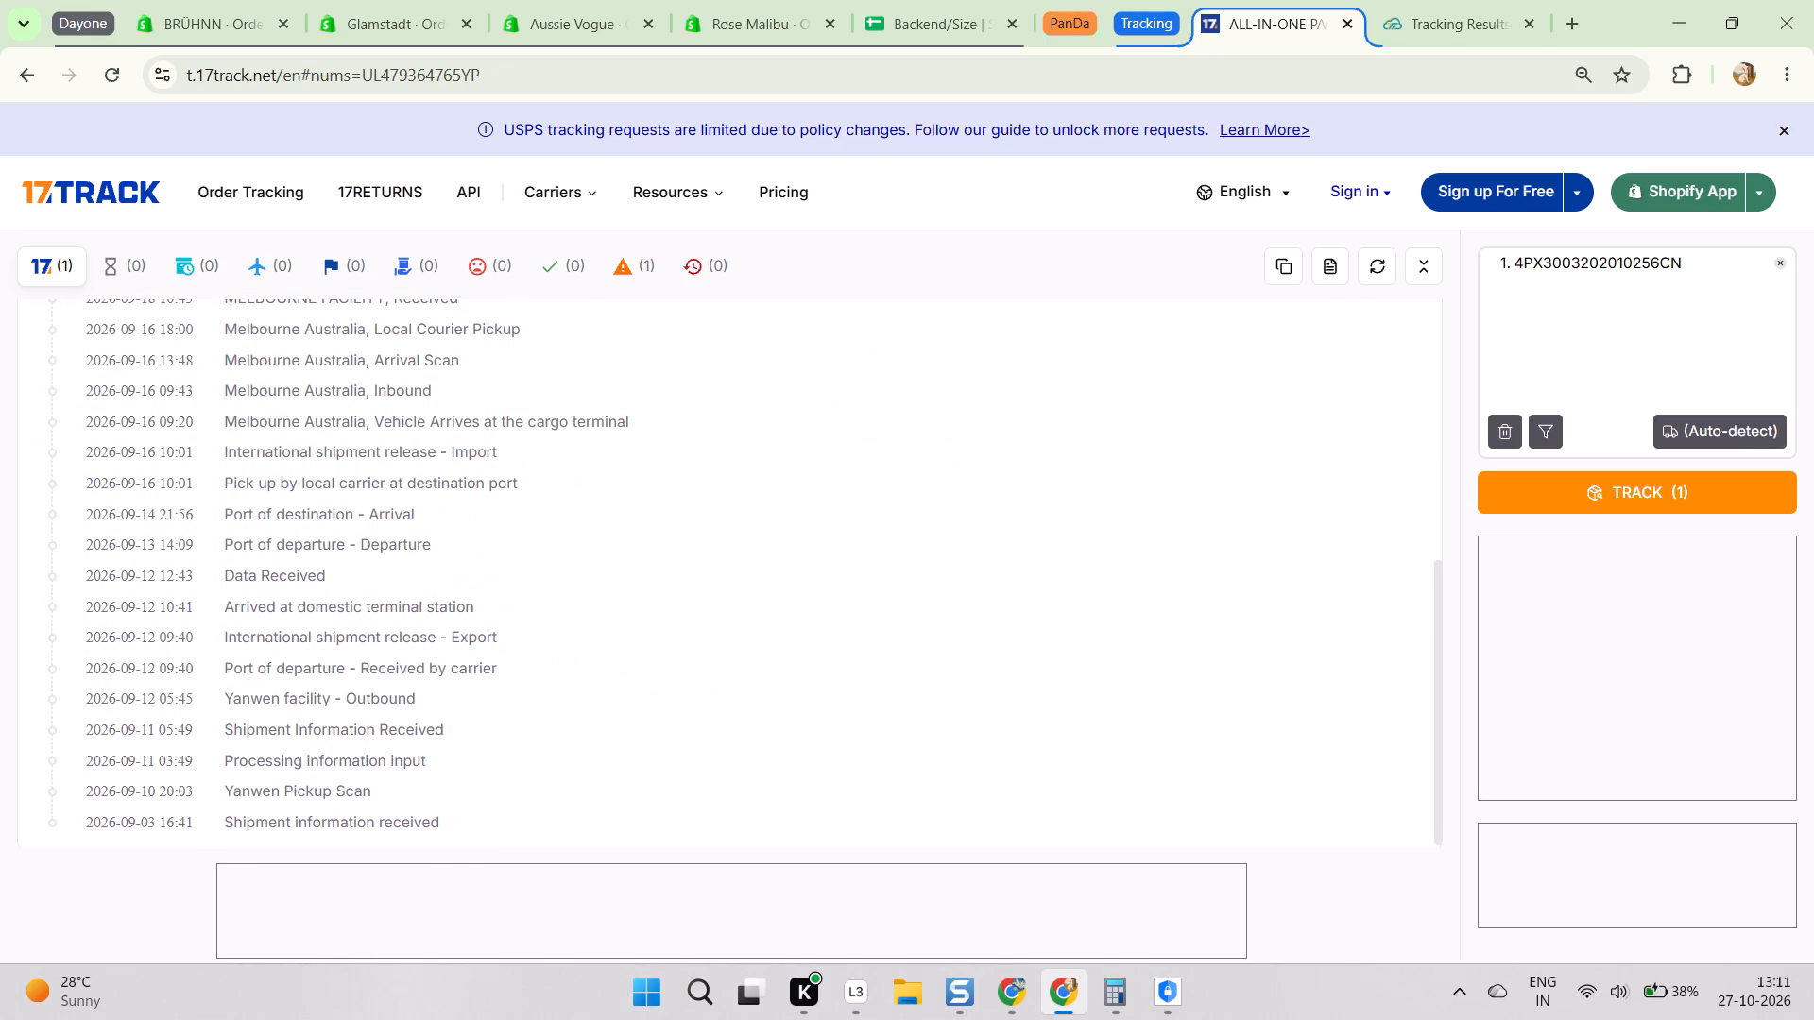
{"action": "scroll", "coordinate": [625, 452], "scroll_direction": "down", "scroll_amount": 7}
{"action": "scroll", "coordinate": [588, 481], "scroll_direction": "up", "scroll_amount": 1}
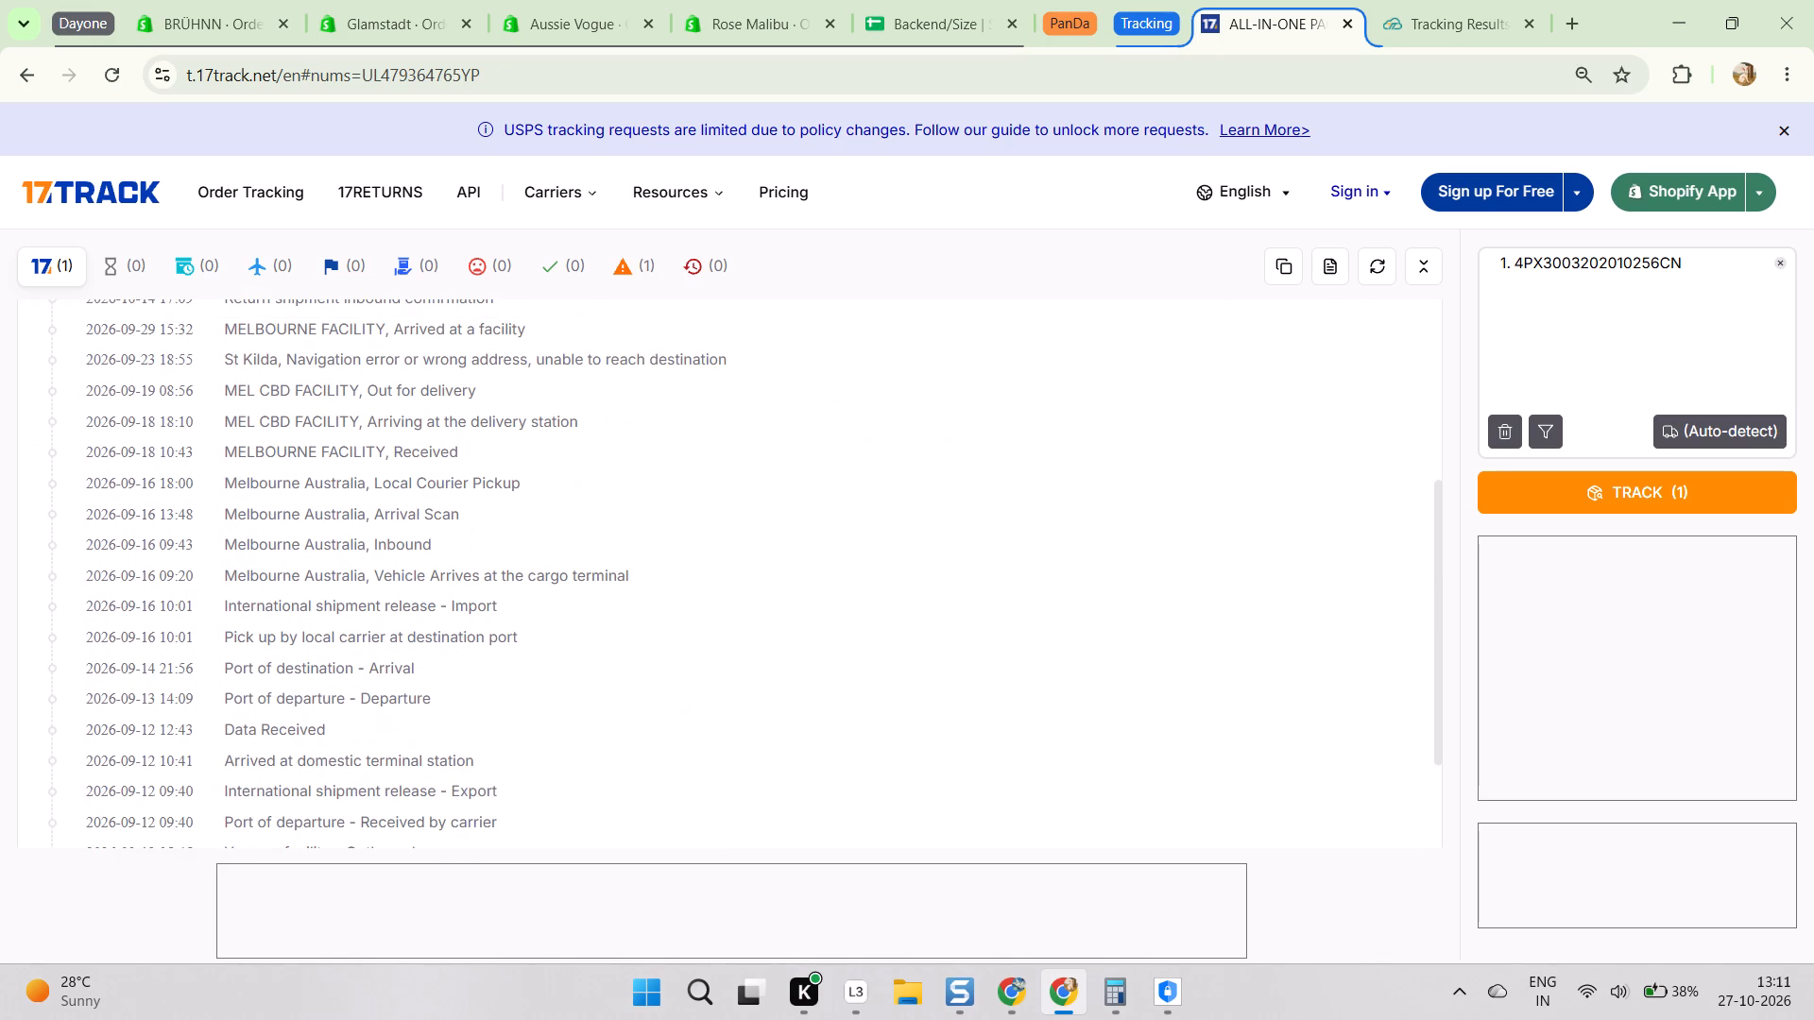
{"action": "scroll", "coordinate": [664, 522], "scroll_direction": "up", "scroll_amount": 6}
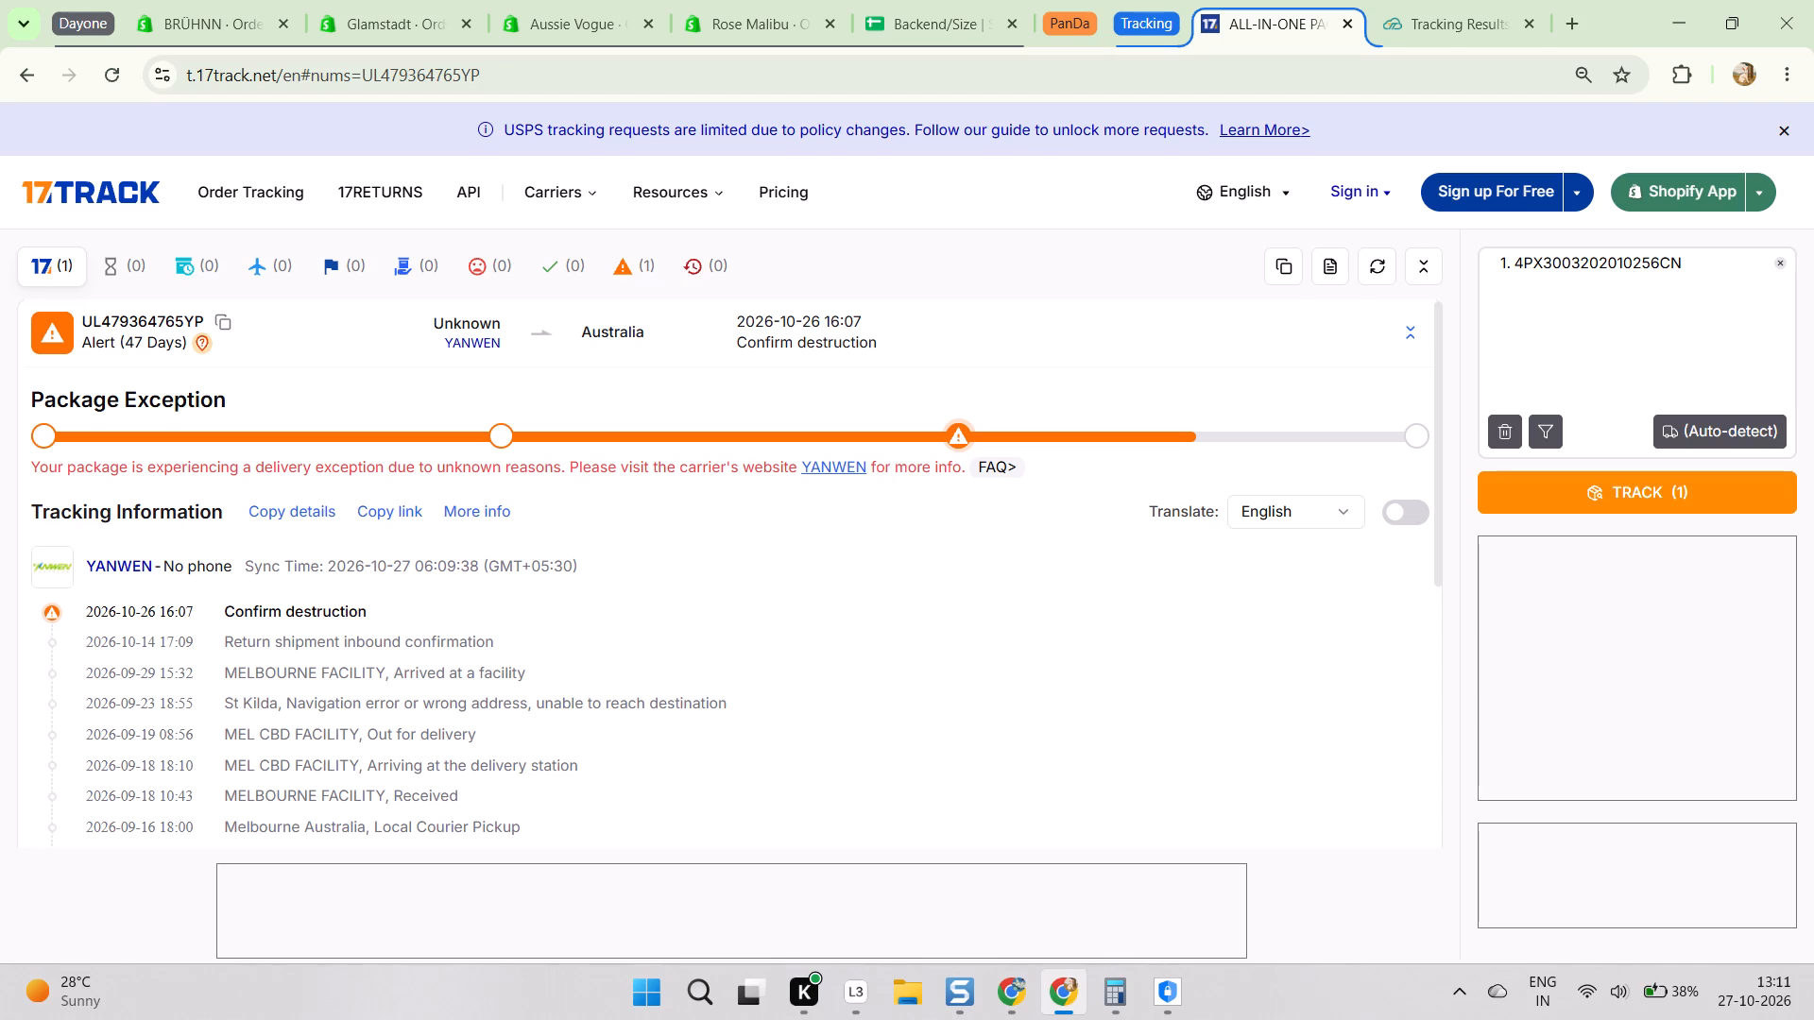
{"action": "left_click", "coordinate": [530, 385]}
{"action": "left_click", "coordinate": [334, 377]}
{"action": "scroll", "coordinate": [394, 438], "scroll_direction": "down", "scroll_amount": 3}
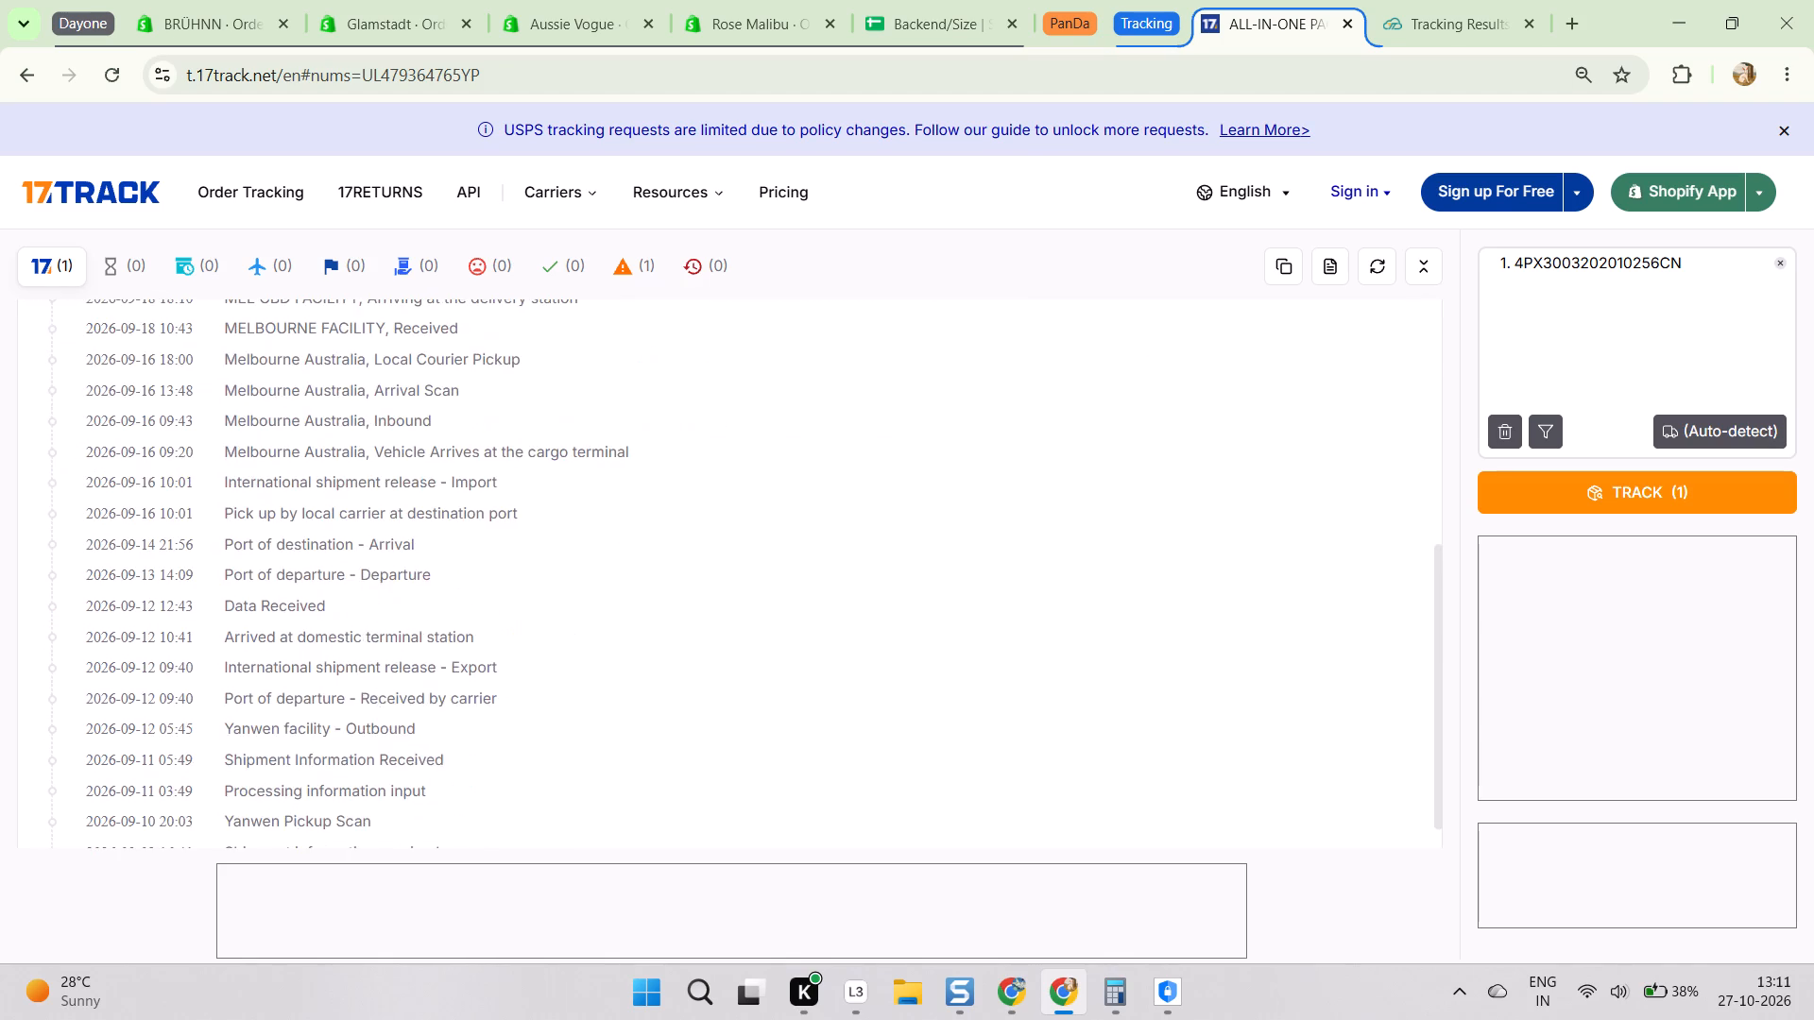
{"action": "scroll", "coordinate": [467, 477], "scroll_direction": "up", "scroll_amount": 3}
{"action": "left_click", "coordinate": [366, 393]}
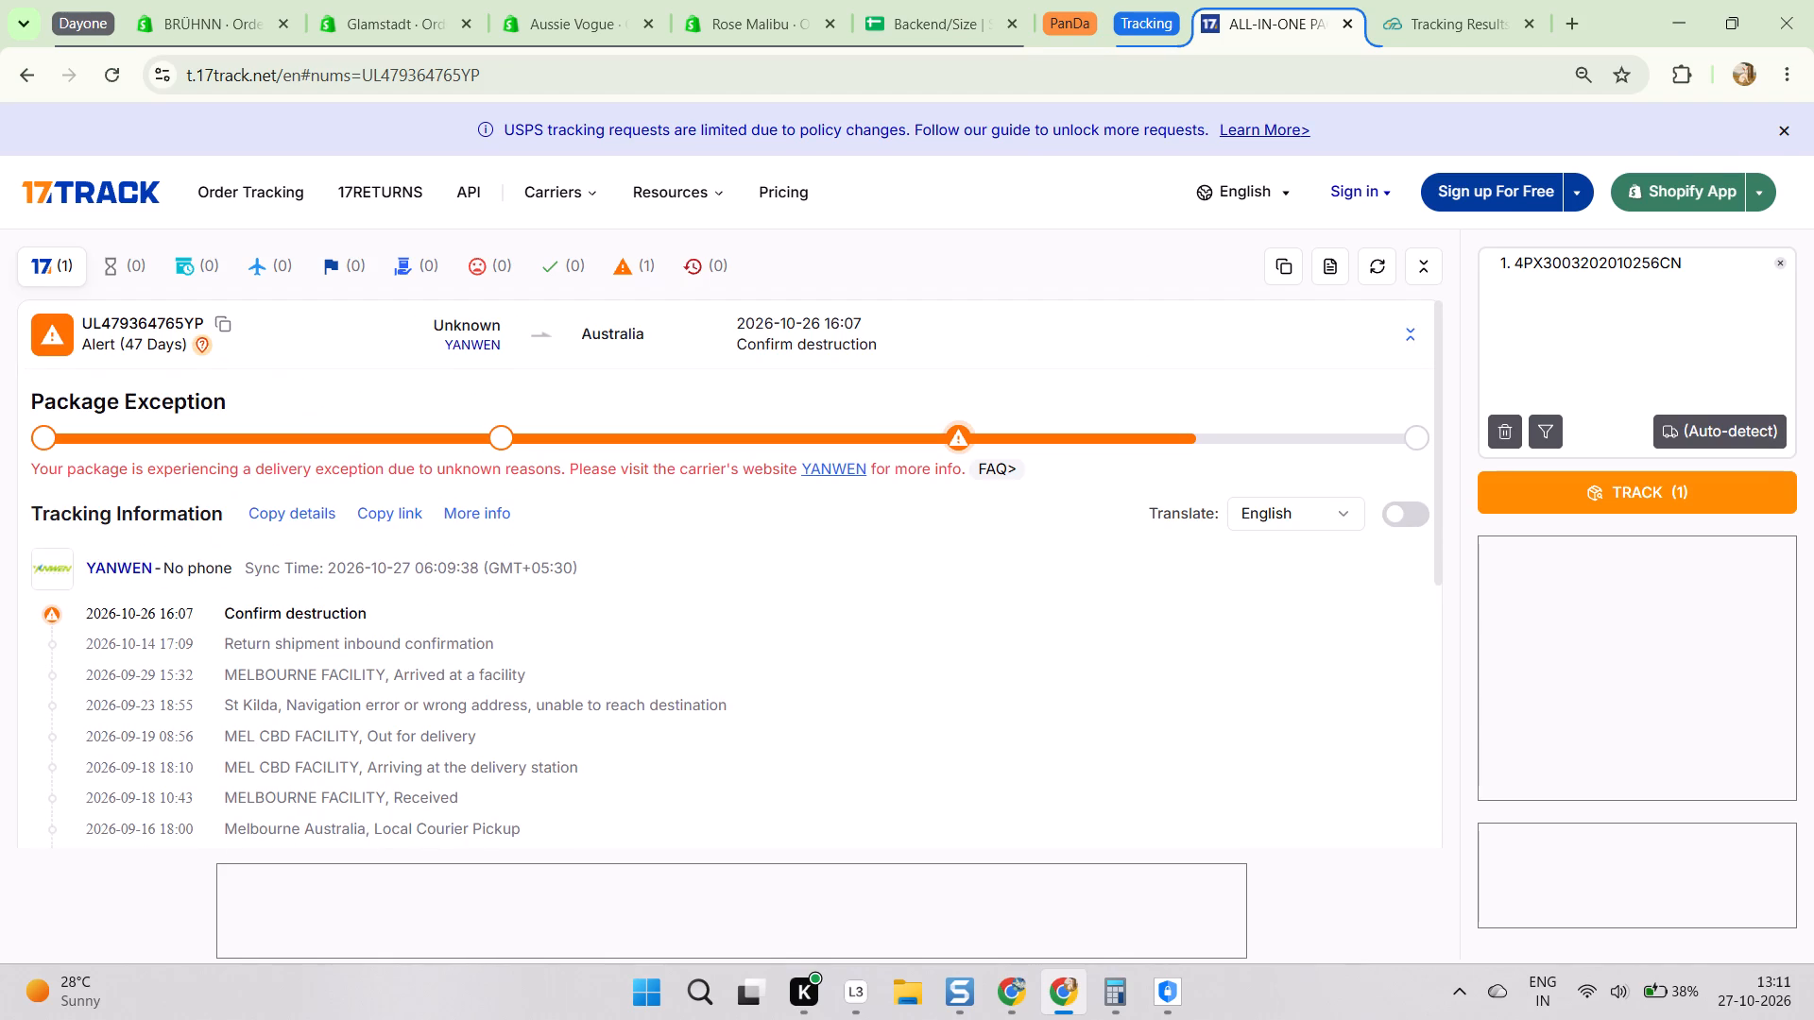
{"action": "key", "text": "alt+Tab"}
{"action": "key", "text": "alt+Tab"}
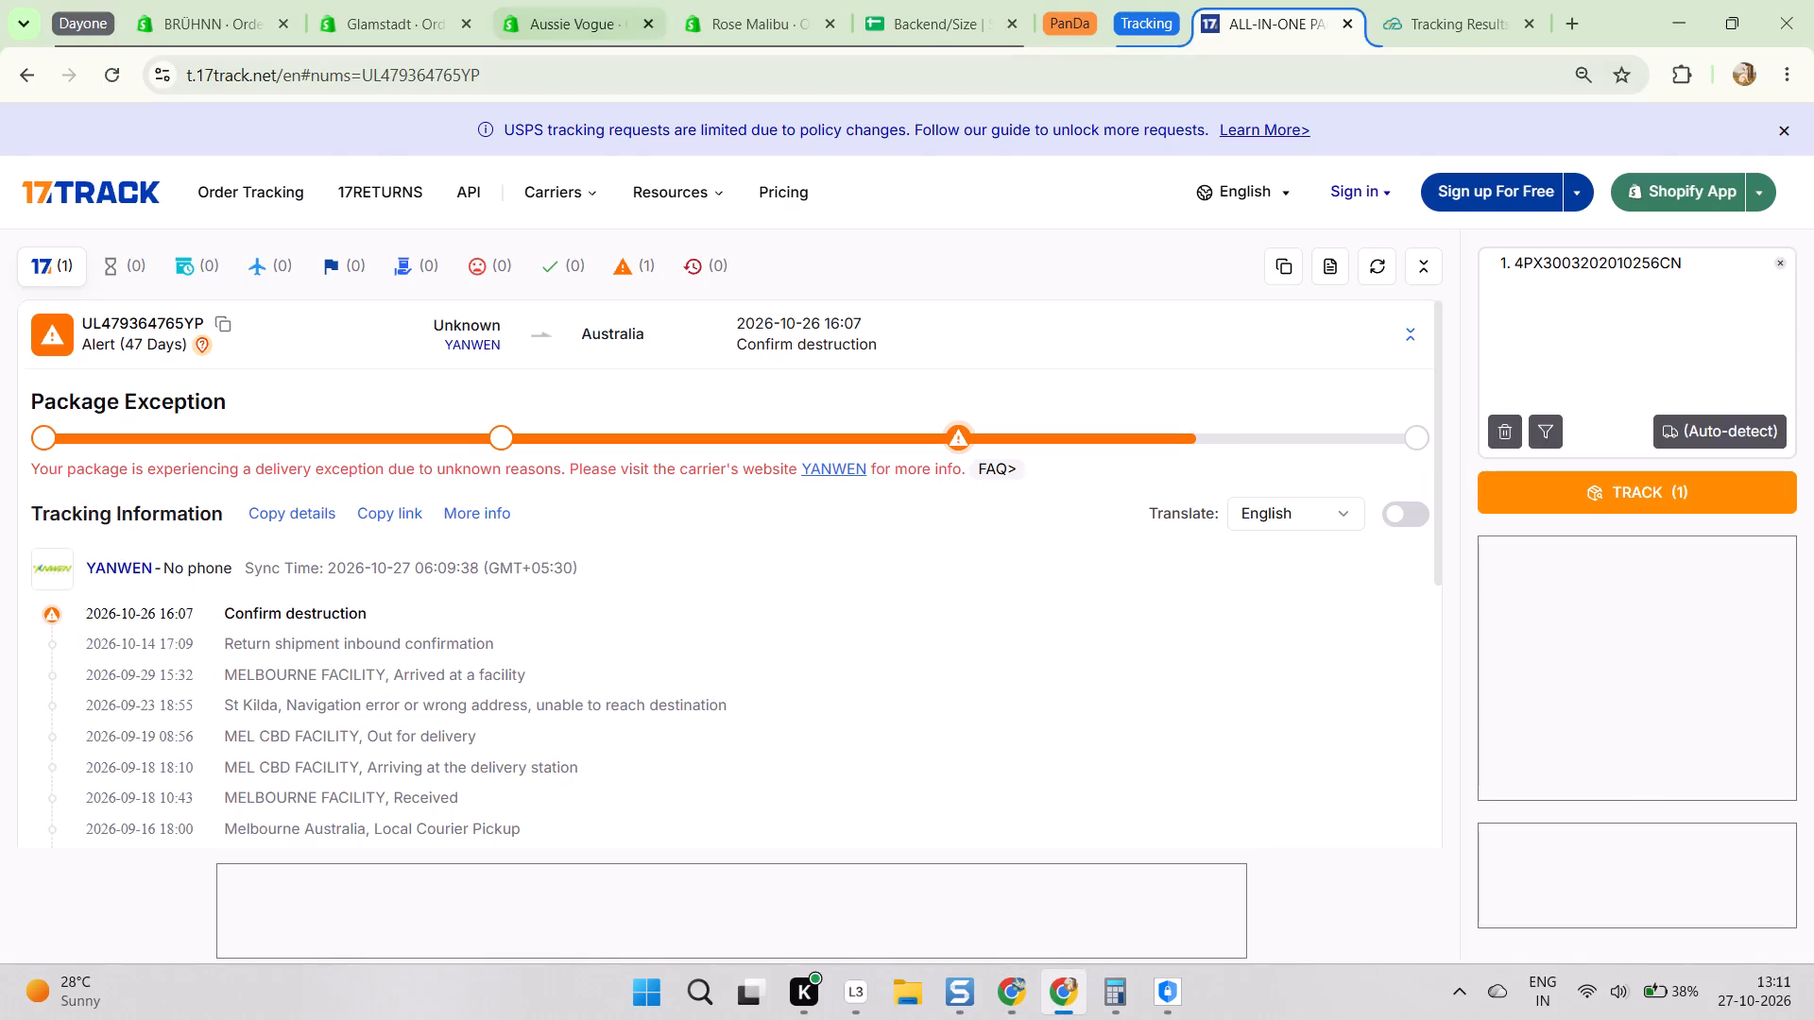
{"action": "left_click", "coordinate": [781, 0]}
{"action": "left_click", "coordinate": [827, 348]}
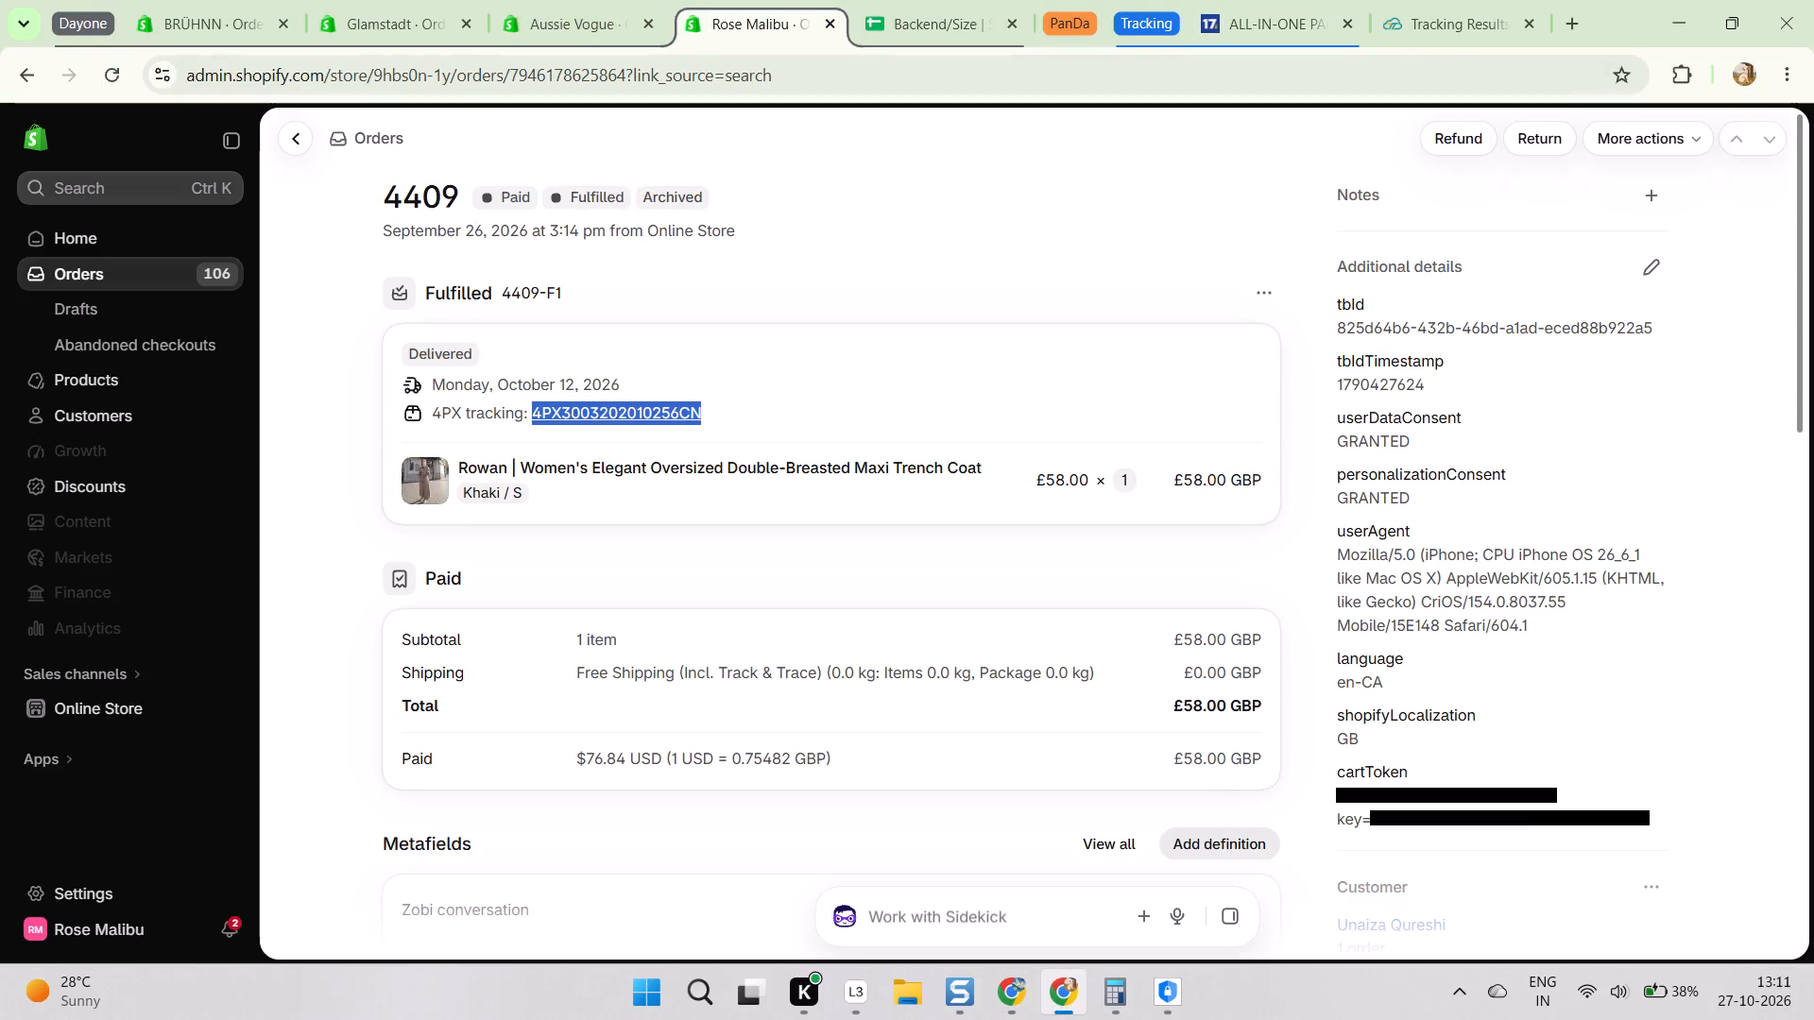
{"action": "key", "text": "alt+Tab"}
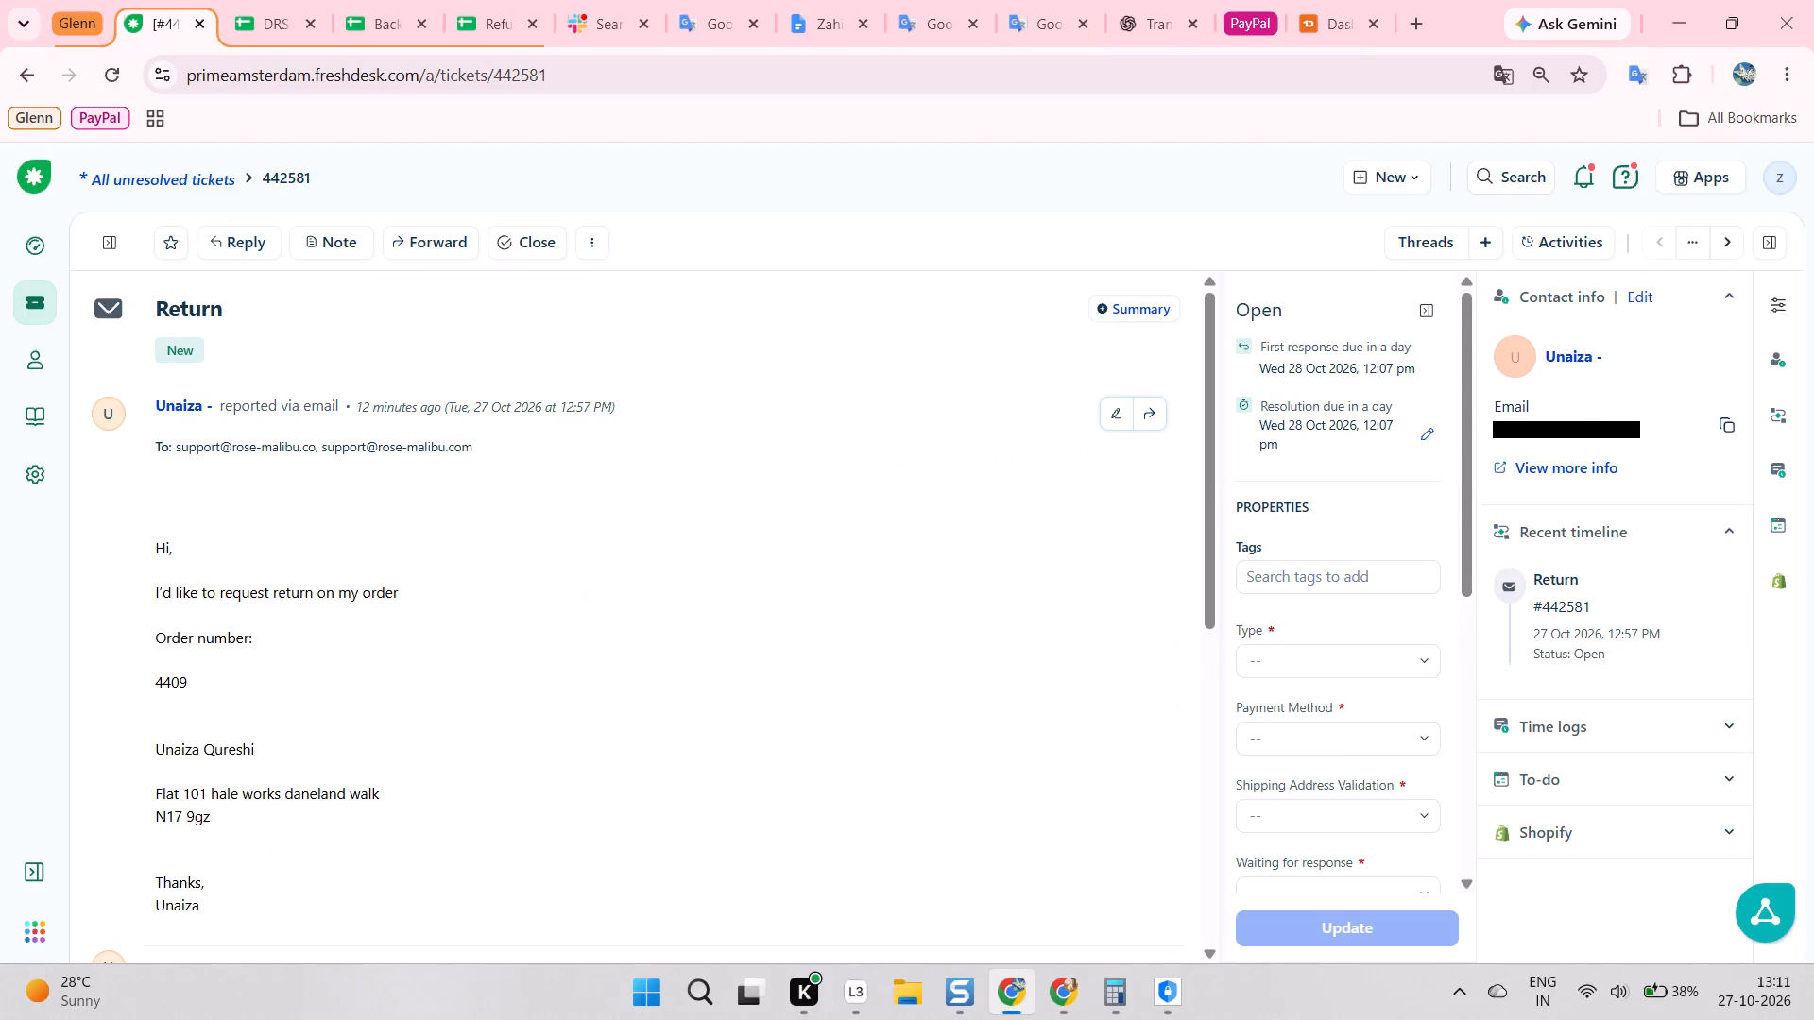
{"action": "key", "text": "alt+Tab"}
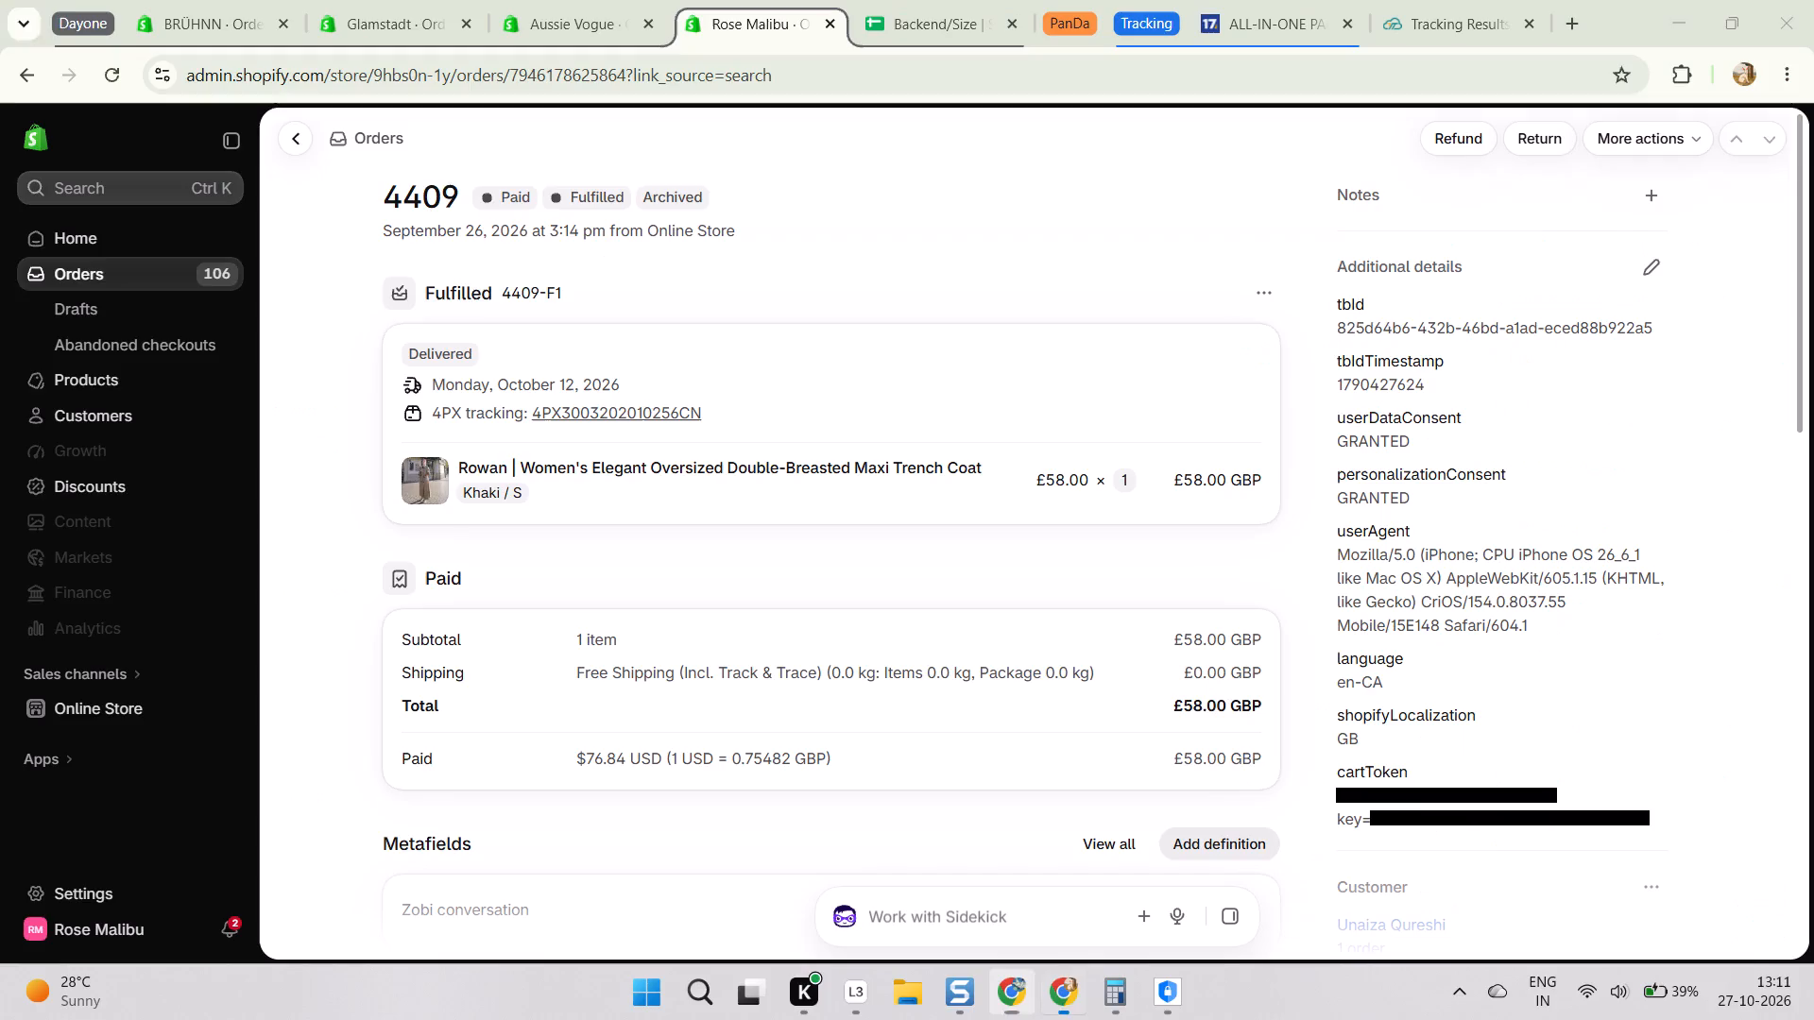
{"action": "scroll", "coordinate": [299, 586], "scroll_direction": "up", "scroll_amount": 3}
{"action": "key", "text": "alt+Tab"}
{"action": "key", "text": "alt+Tab"}
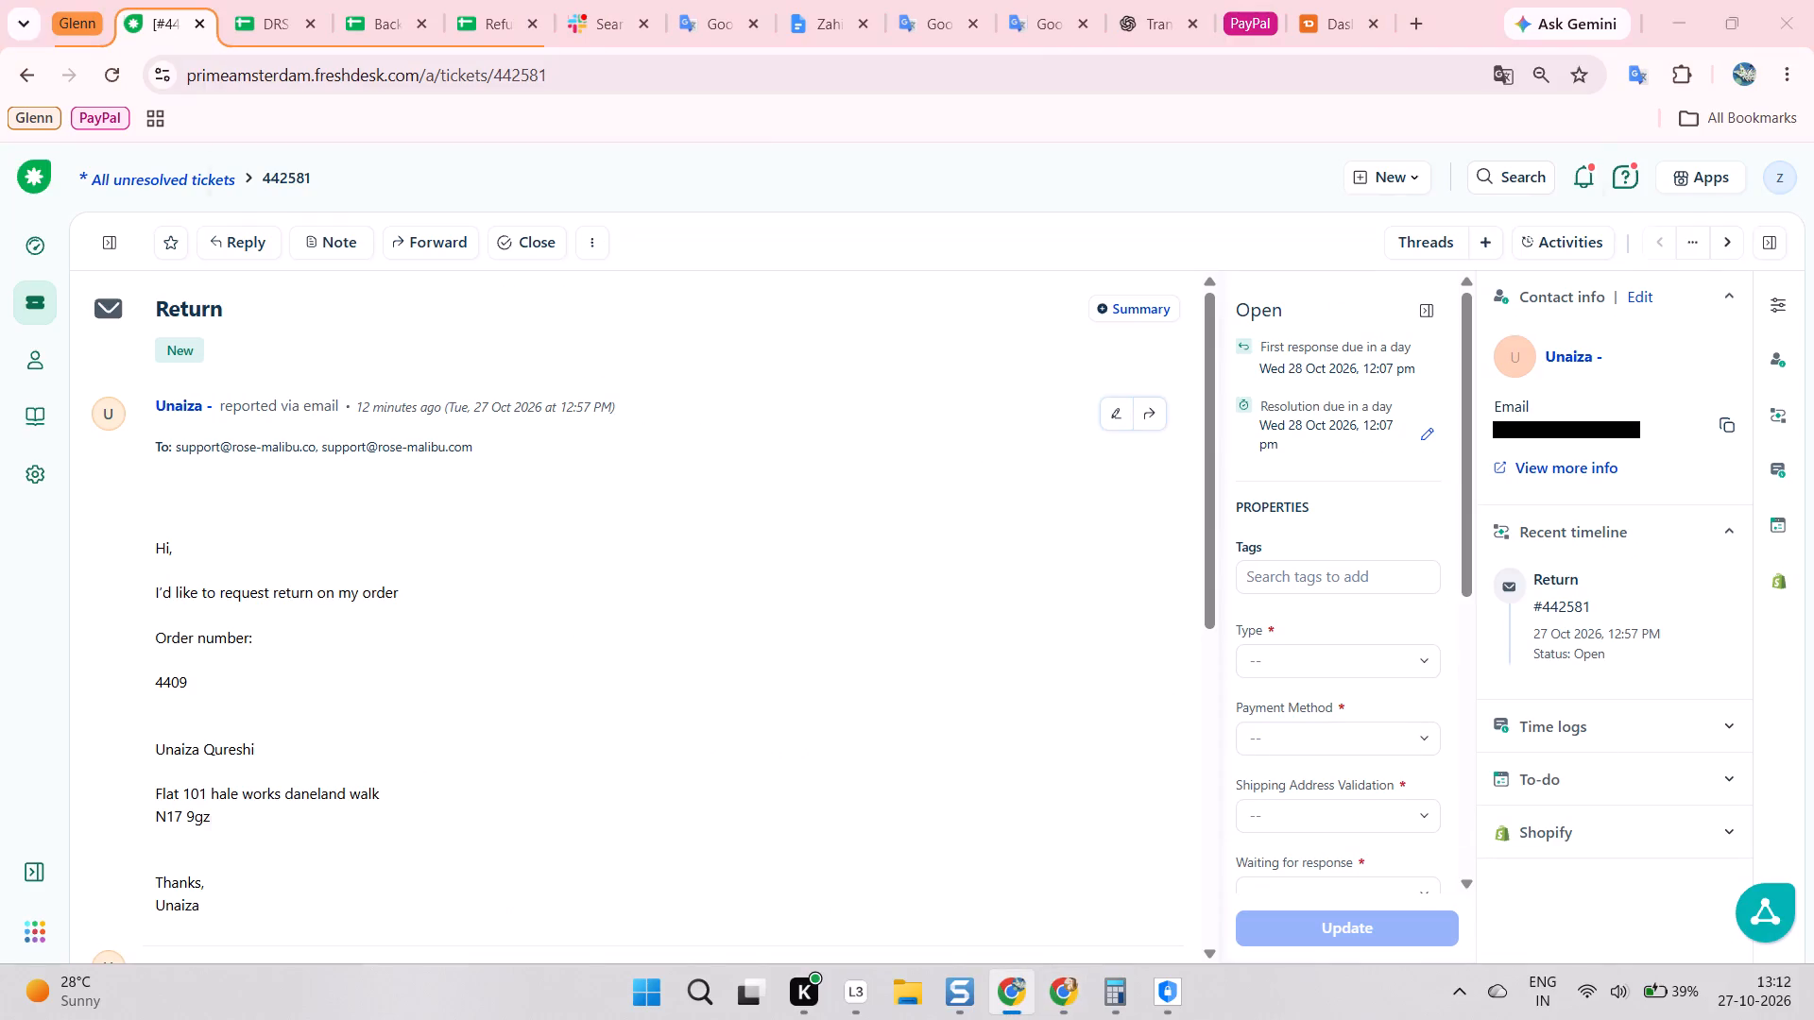
{"action": "key", "text": "alt+Tab"}
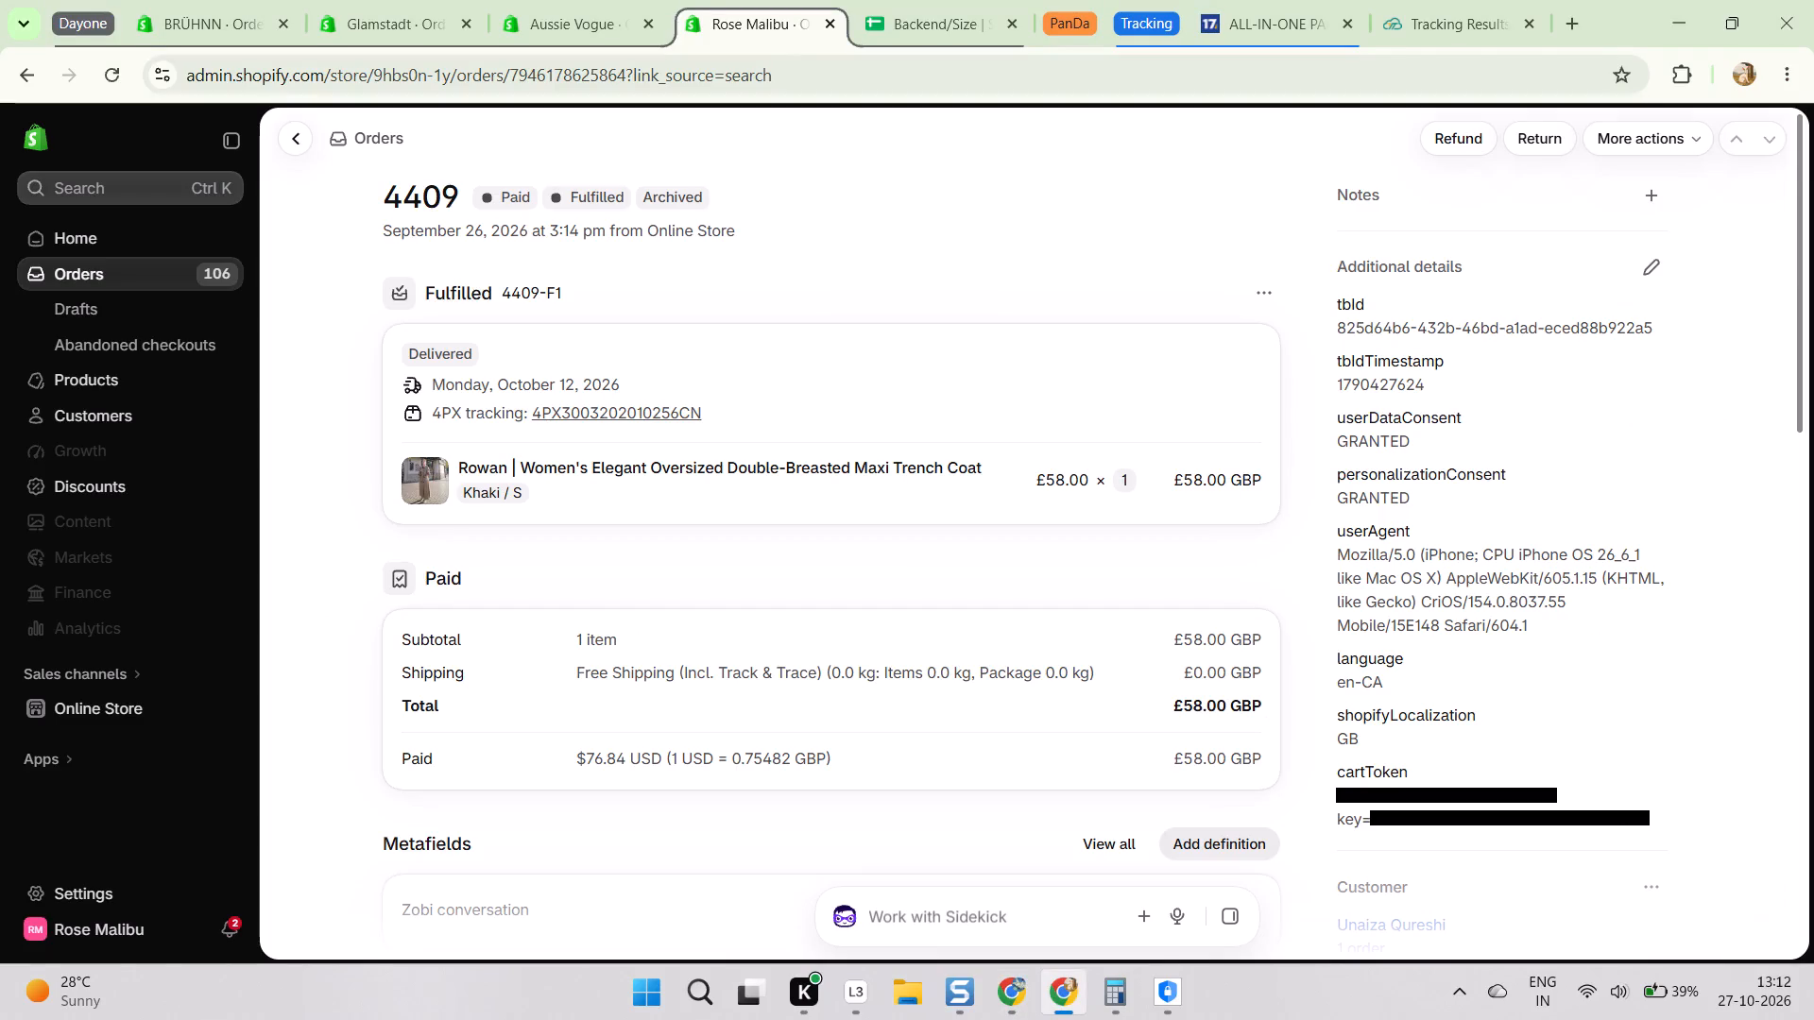
{"action": "scroll", "coordinate": [513, 576], "scroll_direction": "down", "scroll_amount": 1}
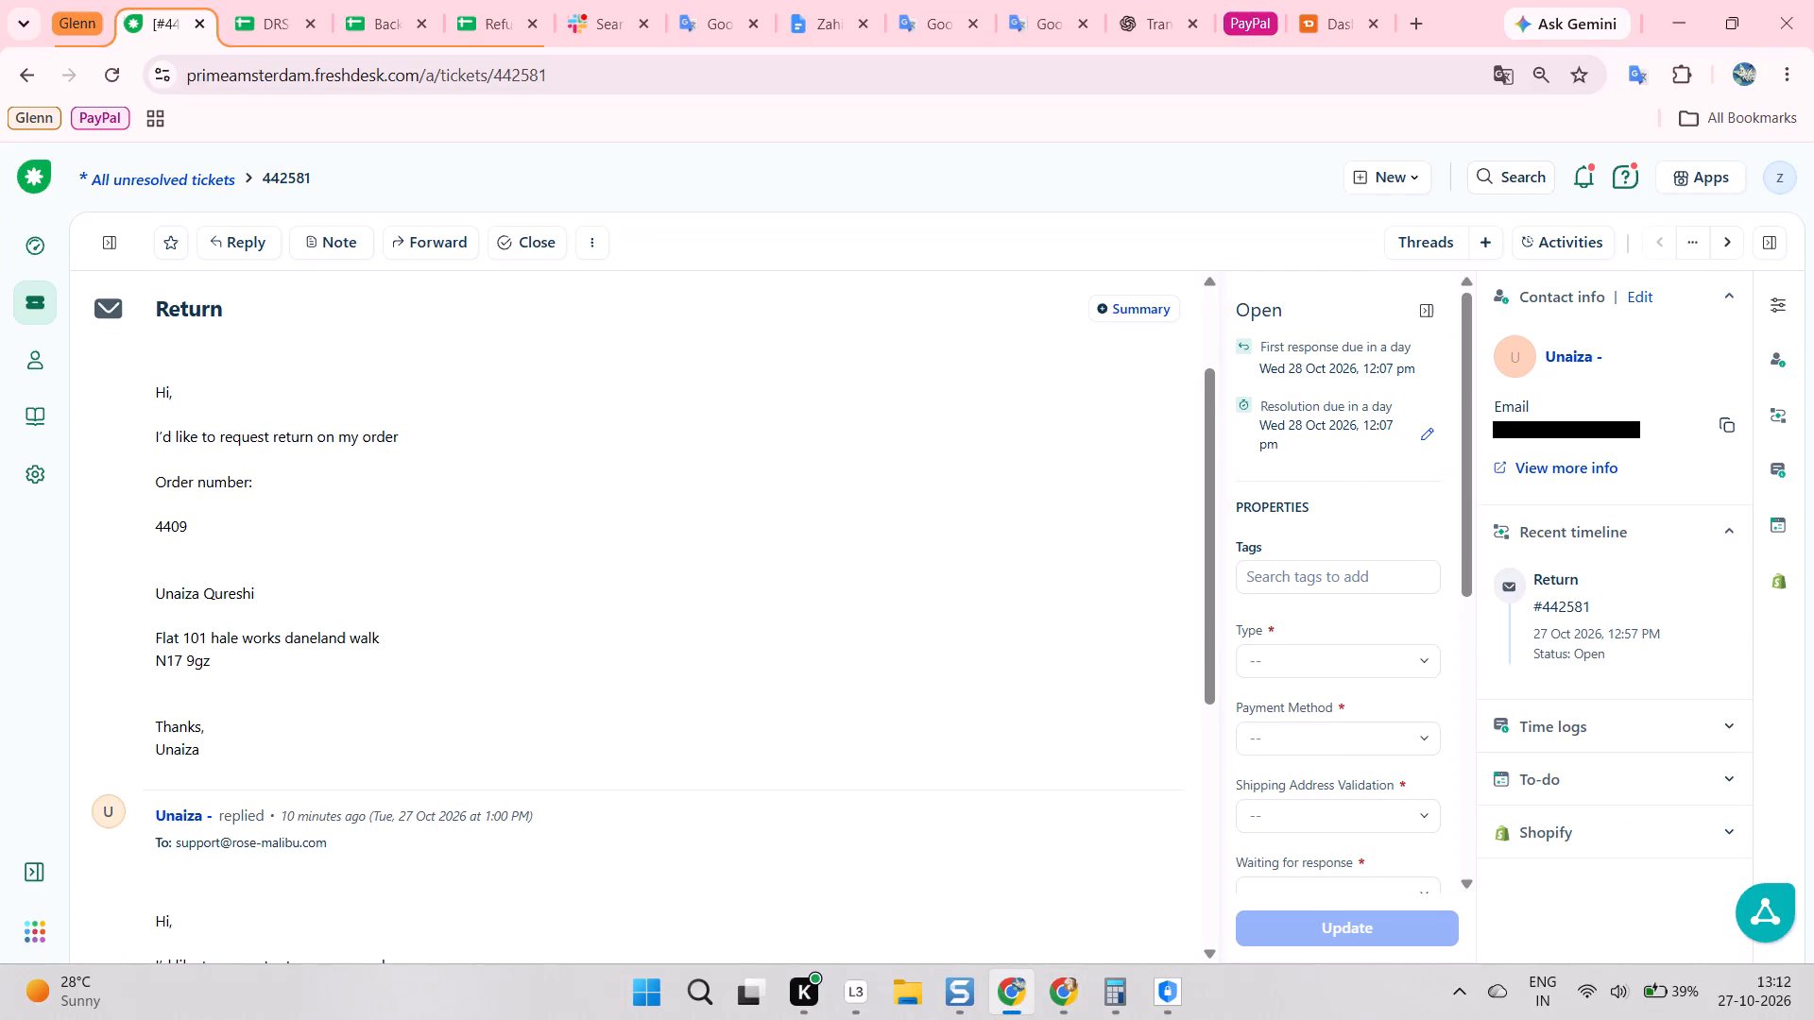
{"action": "scroll", "coordinate": [487, 487], "scroll_direction": "down", "scroll_amount": 1}
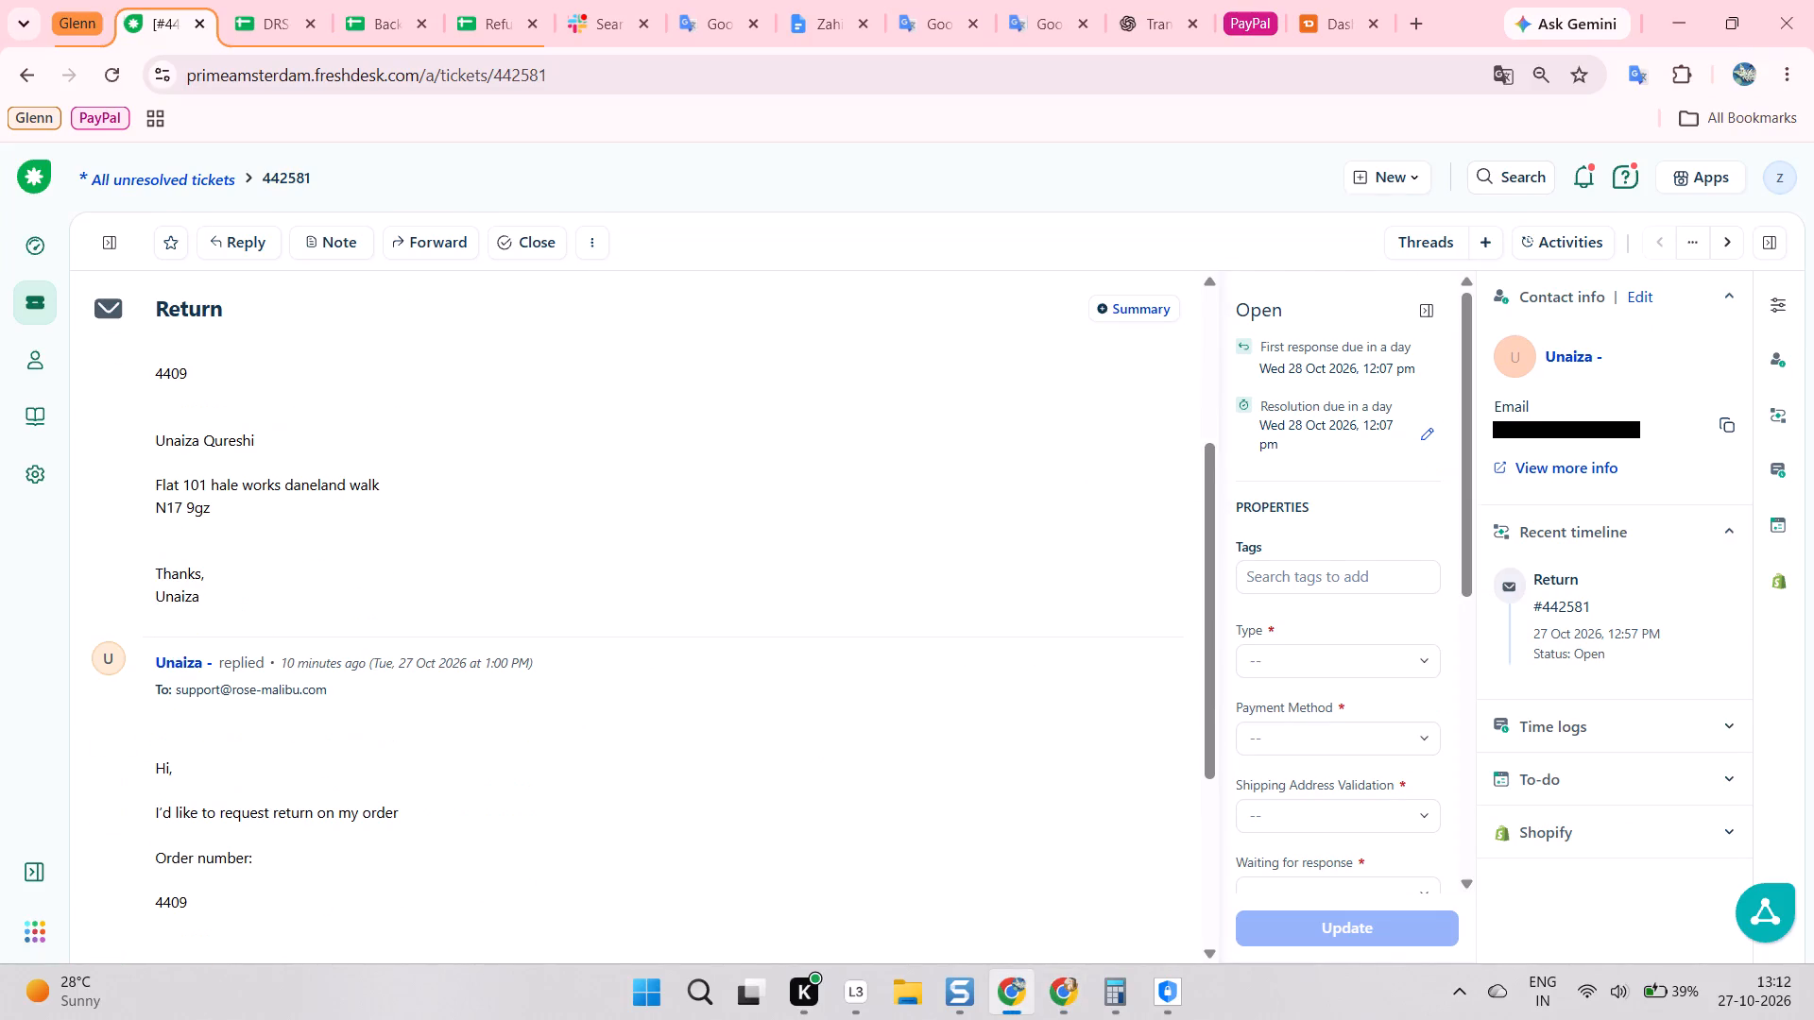
{"action": "scroll", "coordinate": [486, 436], "scroll_direction": "down", "scroll_amount": 2}
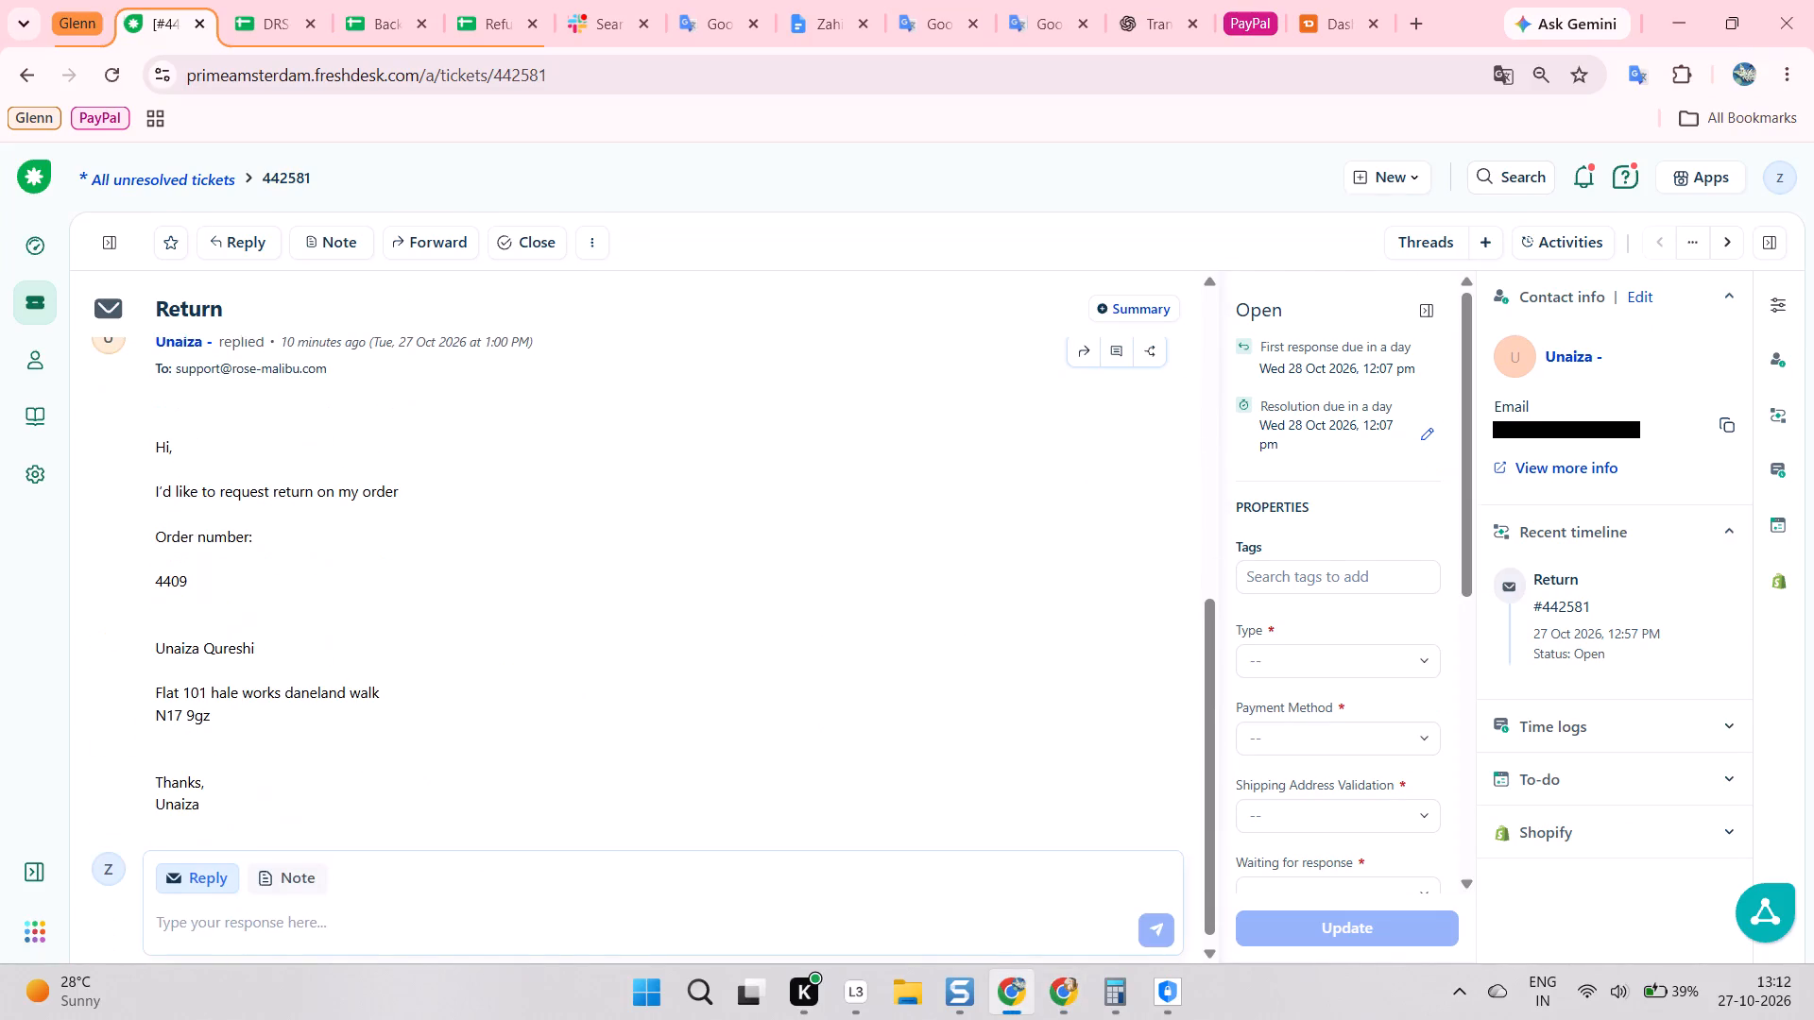
{"action": "scroll", "coordinate": [466, 458], "scroll_direction": "down", "scroll_amount": 1}
{"action": "right_click", "coordinate": [678, 481]}
{"action": "scroll", "coordinate": [689, 544], "scroll_direction": "down", "scroll_amount": 7}
{"action": "left_click", "coordinate": [836, 856]}
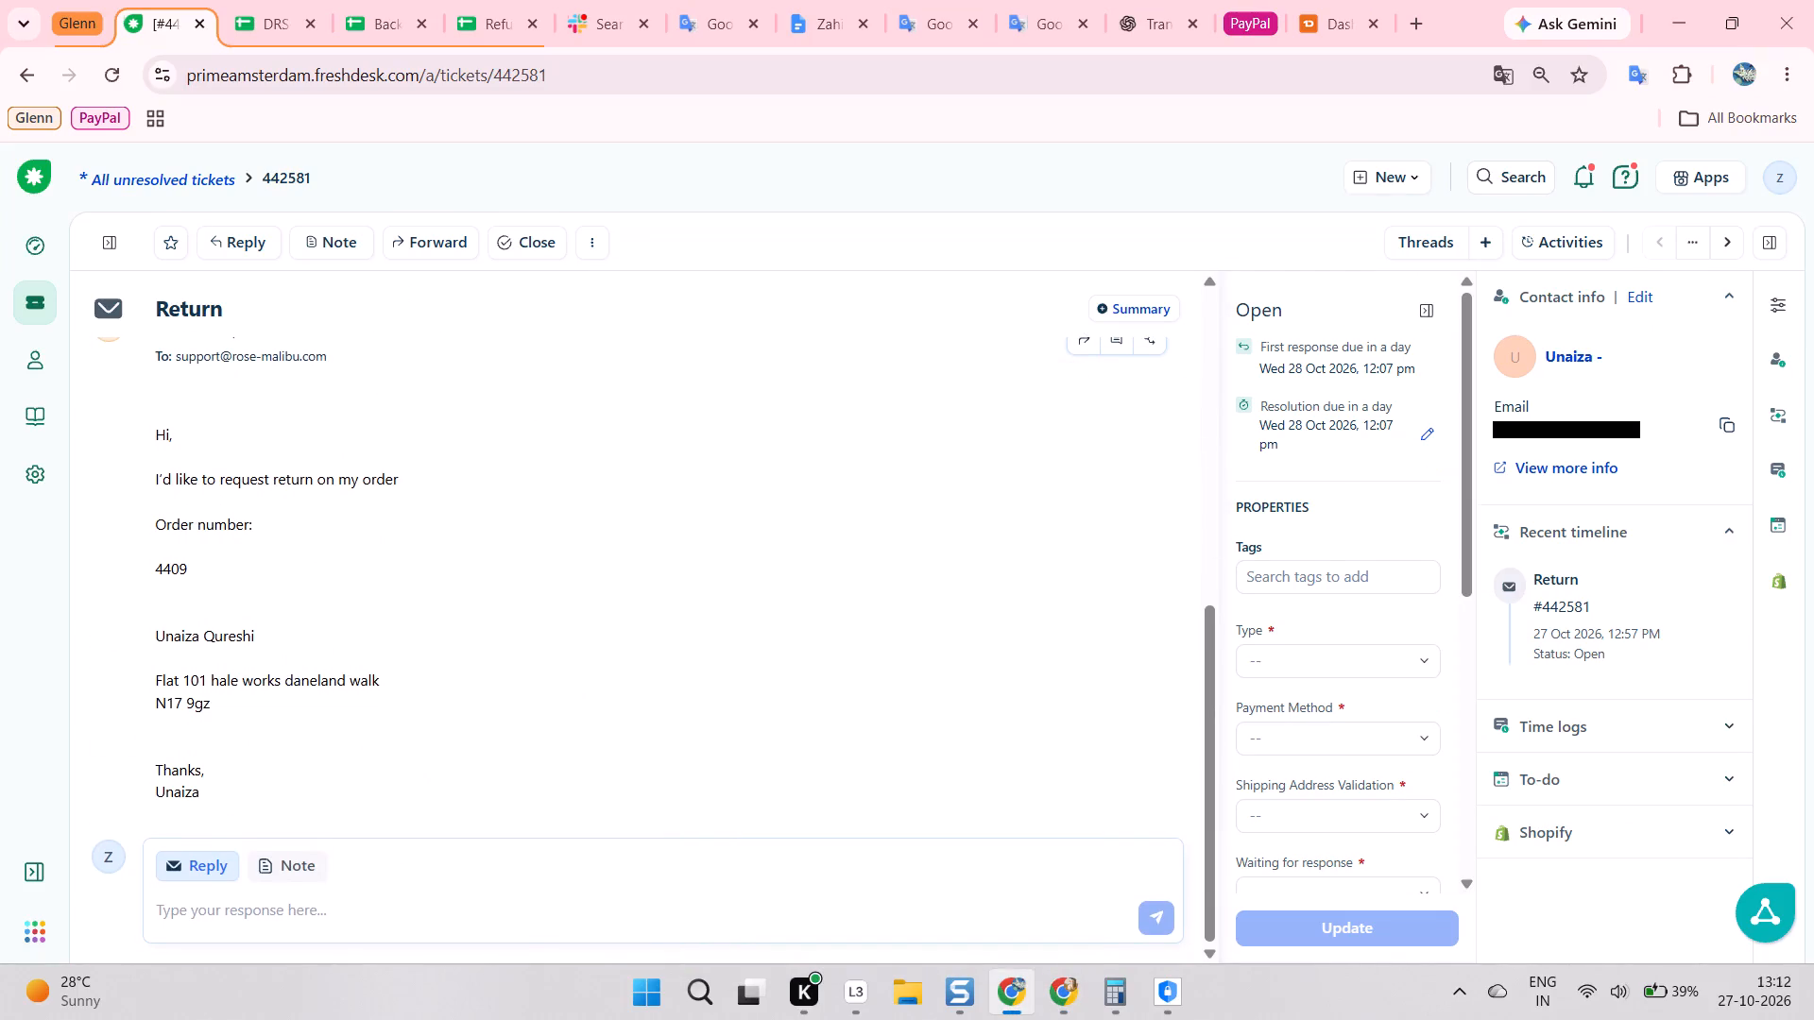
{"action": "triple_click", "coordinate": [1307, 141]}
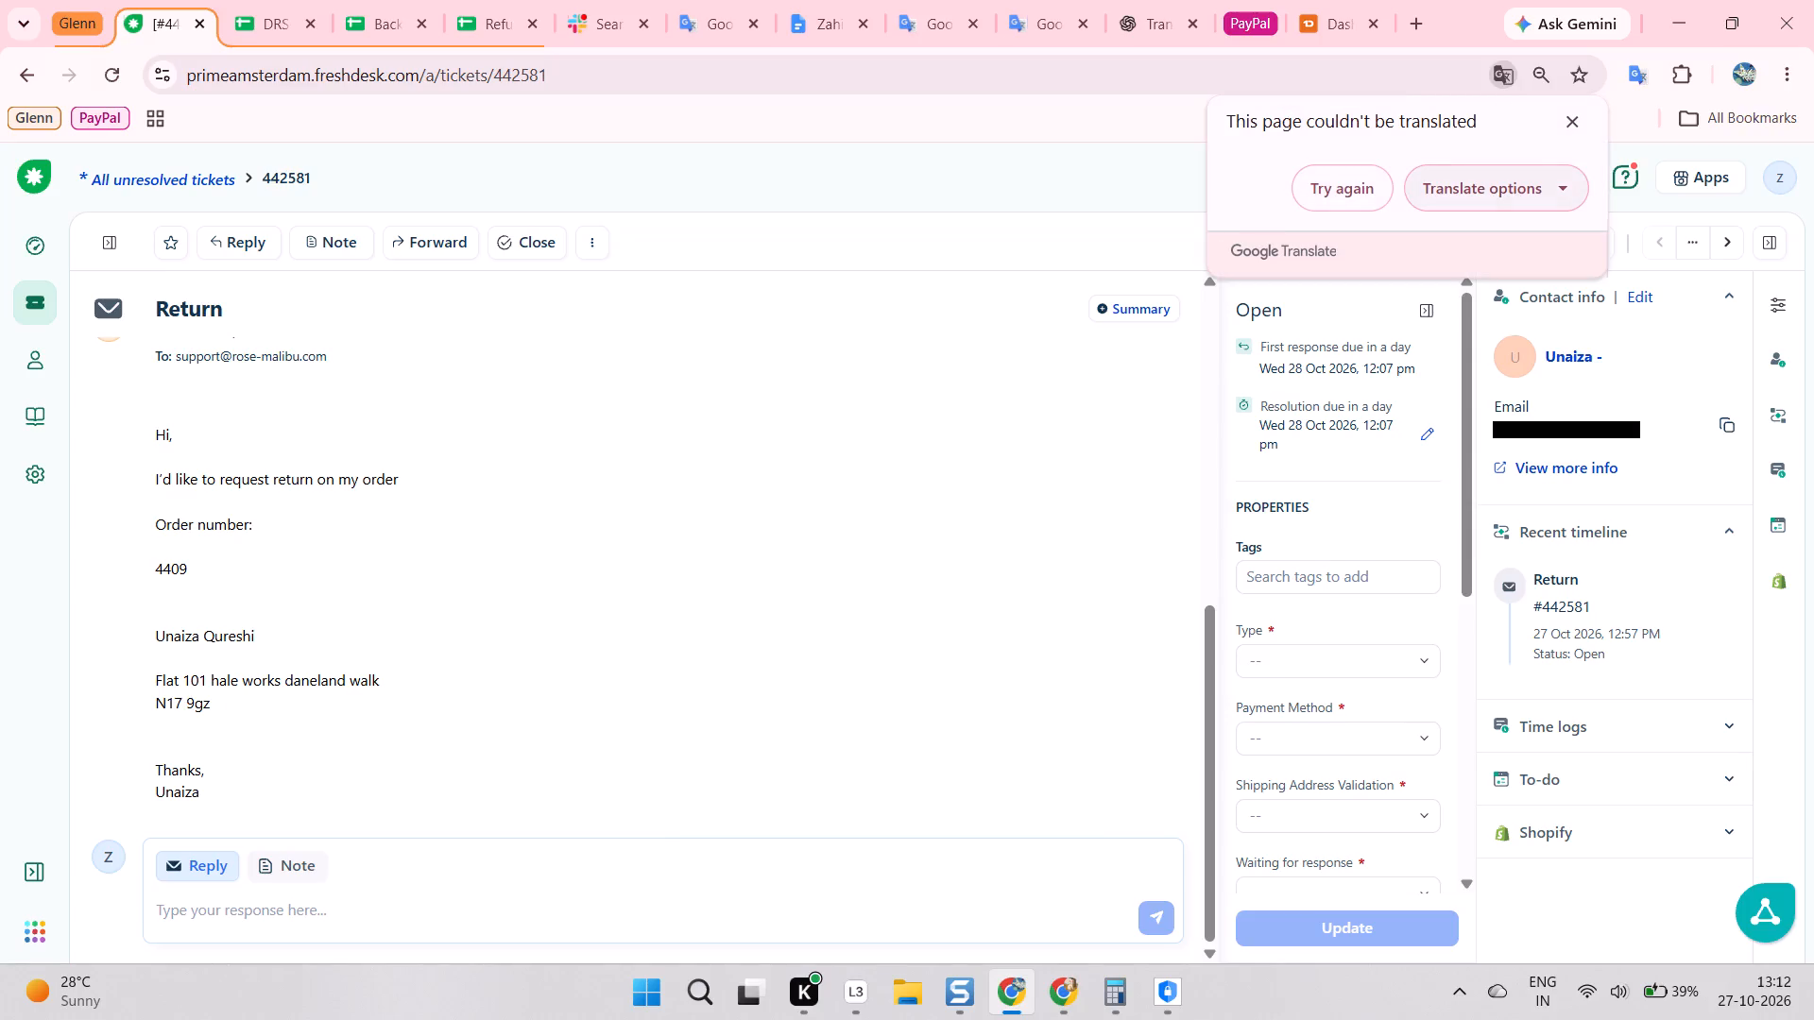
{"action": "left_click", "coordinate": [1573, 120]}
{"action": "key", "text": "alt+Tab"}
{"action": "left_click", "coordinate": [833, 350]}
{"action": "scroll", "coordinate": [1221, 447], "scroll_direction": "down", "scroll_amount": 5}
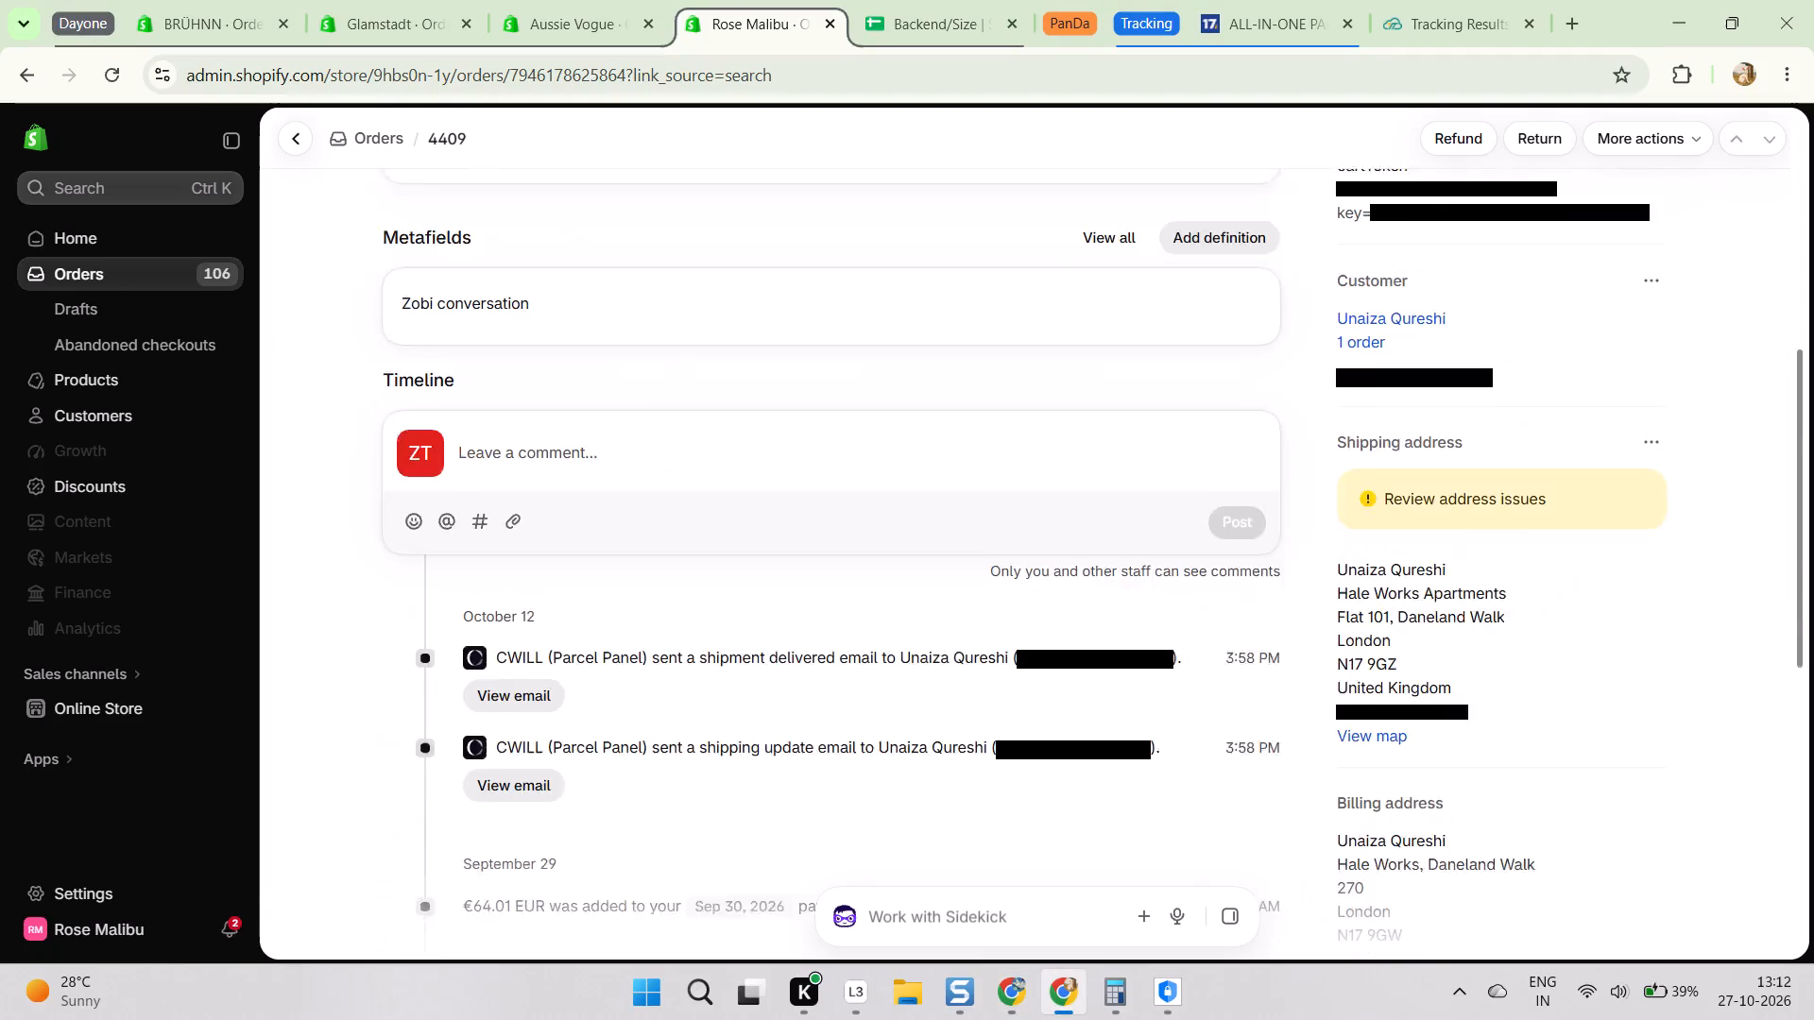
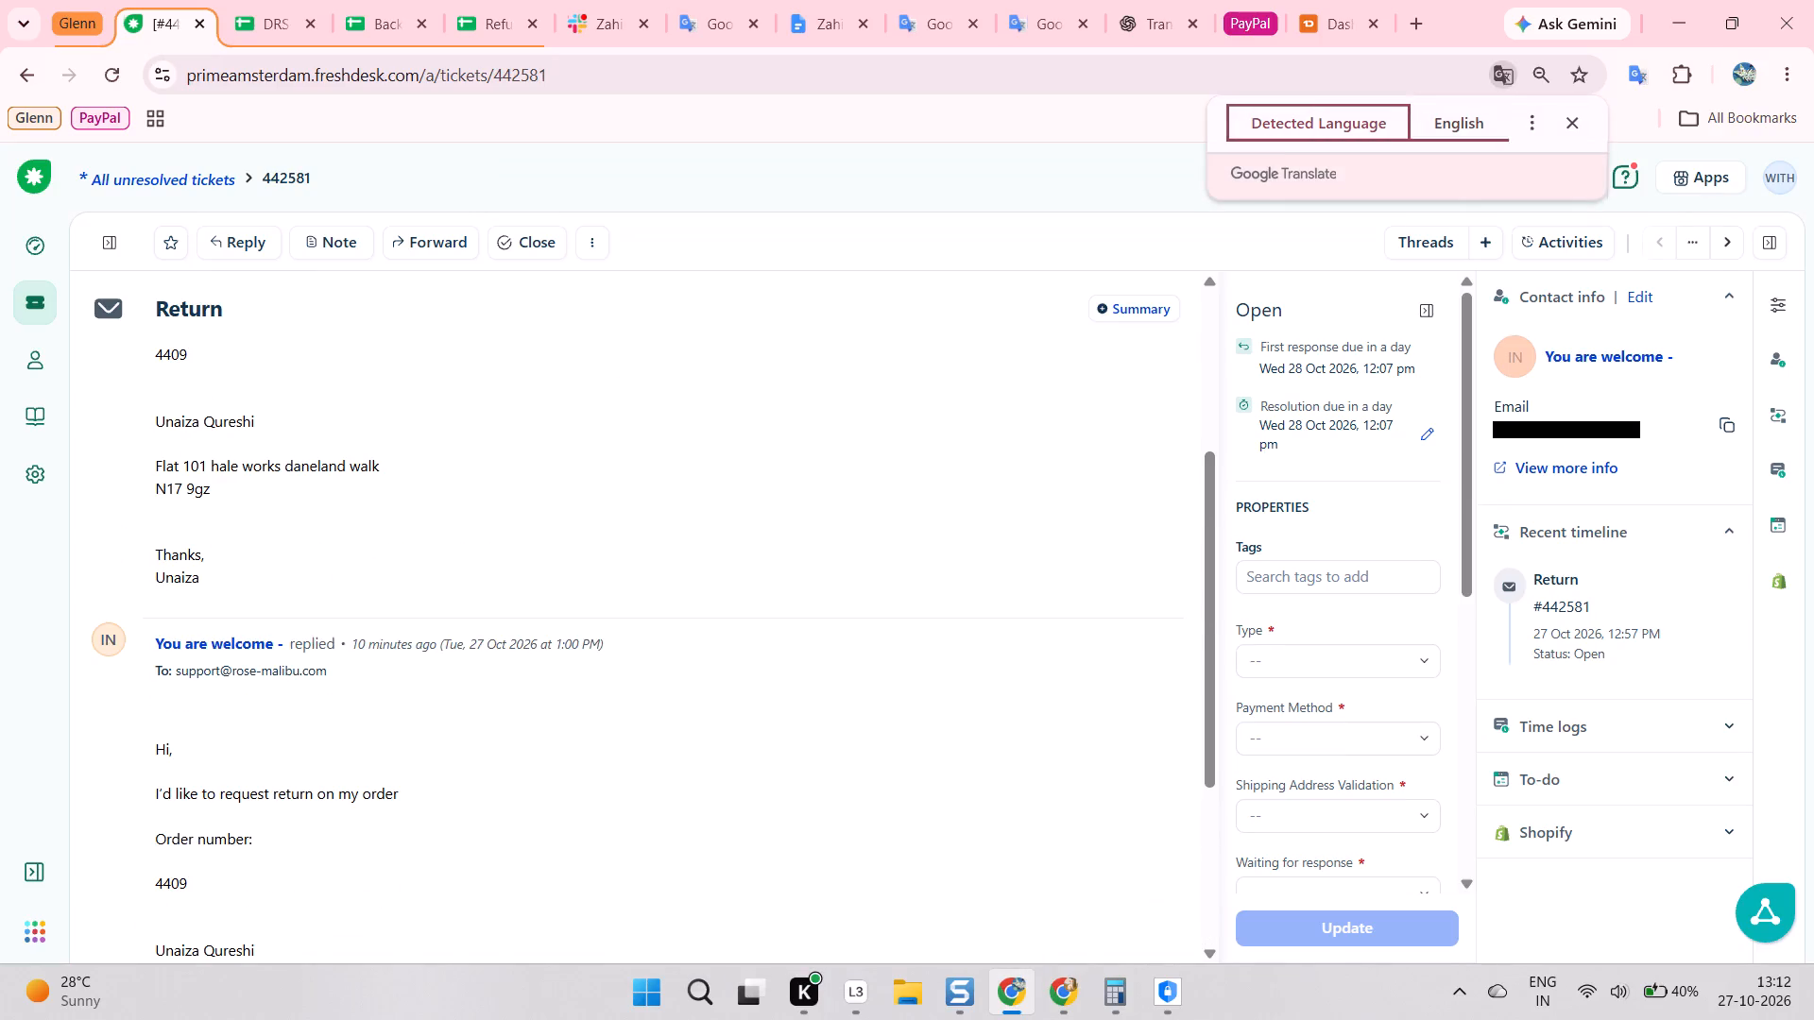
Switch the translated ticket page back to its detected original language.
{"action": "left_click", "coordinate": [1296, 118]}
Start a reply to the customer in ticket 442581 and clear all the prefilled text from the message body.
{"action": "left_click", "coordinate": [523, 475]}
{"action": "key", "text": "r"}
{"action": "scroll", "coordinate": [265, 501], "scroll_direction": "down", "scroll_amount": 6}
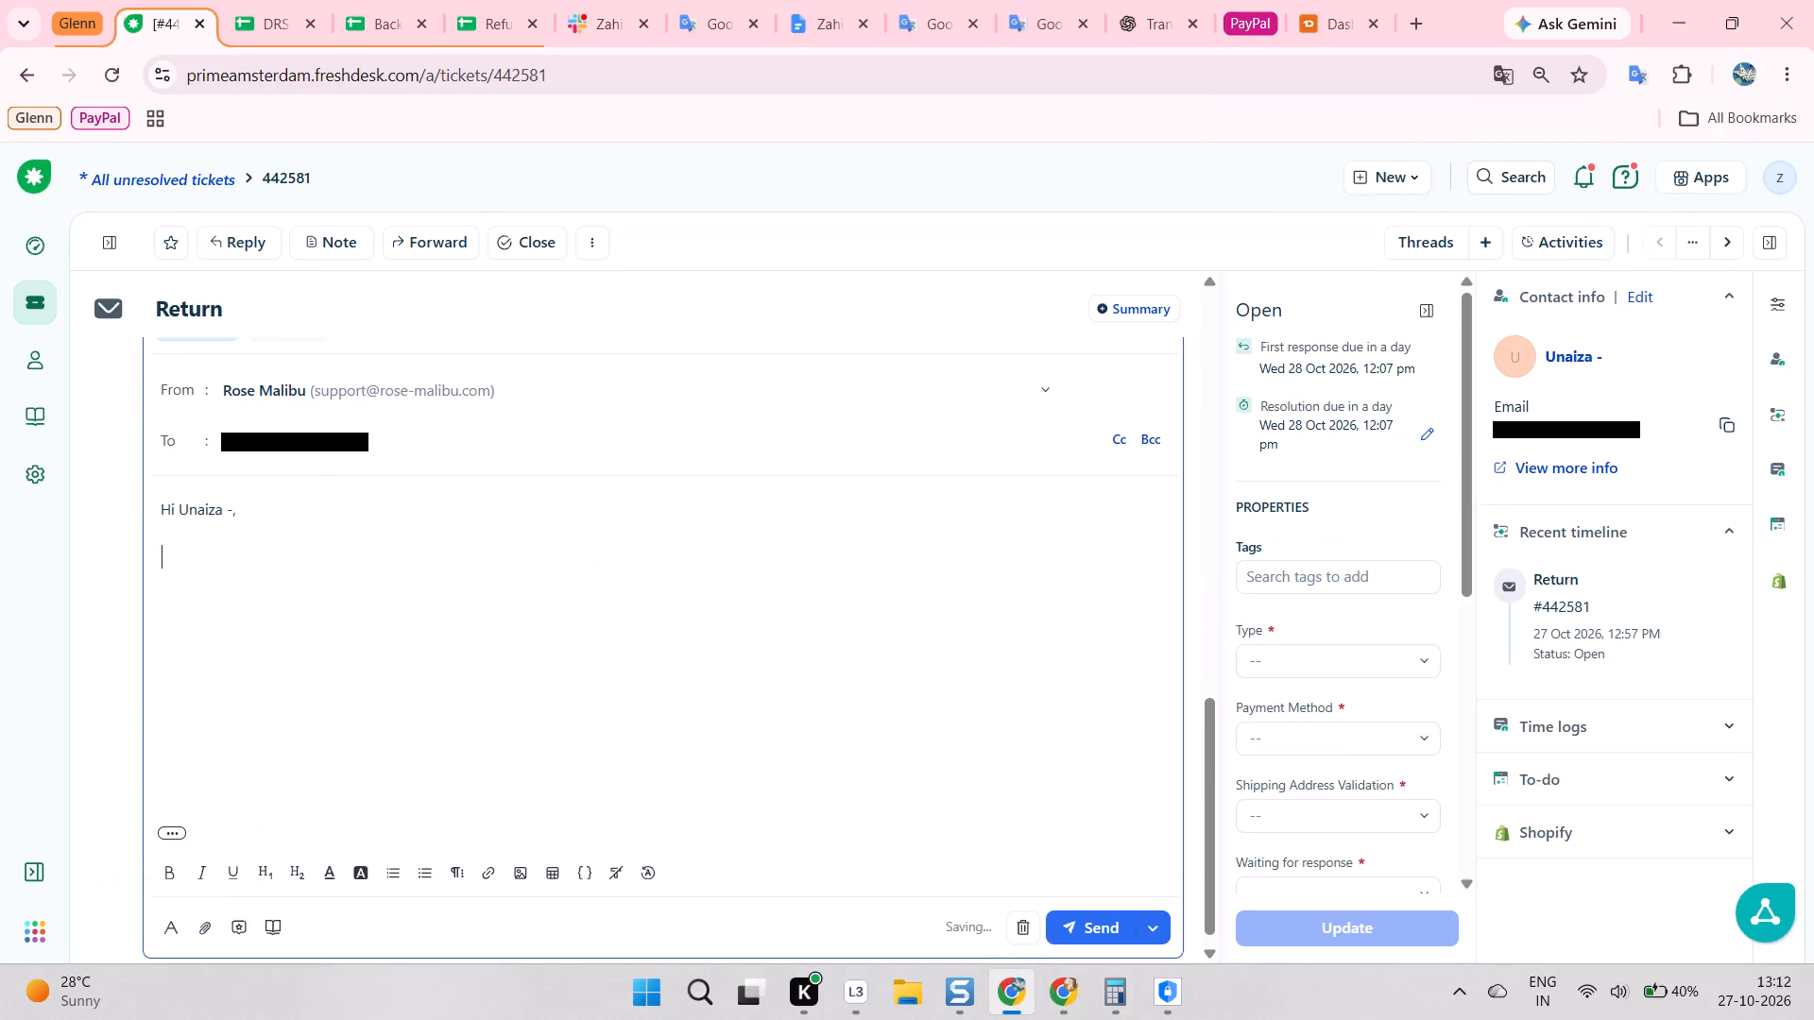
{"action": "scroll", "coordinate": [249, 658], "scroll_direction": "down", "scroll_amount": 1}
{"action": "left_click", "coordinate": [198, 818]}
{"action": "left_click_drag", "start_coordinate": [215, 788], "coordinate": [232, 779], "text": "ctrl"}
{"action": "key", "text": "ctrl+a"}
{"action": "key", "text": "BackSpace"}
{"action": "key", "text": "BackSpace"}
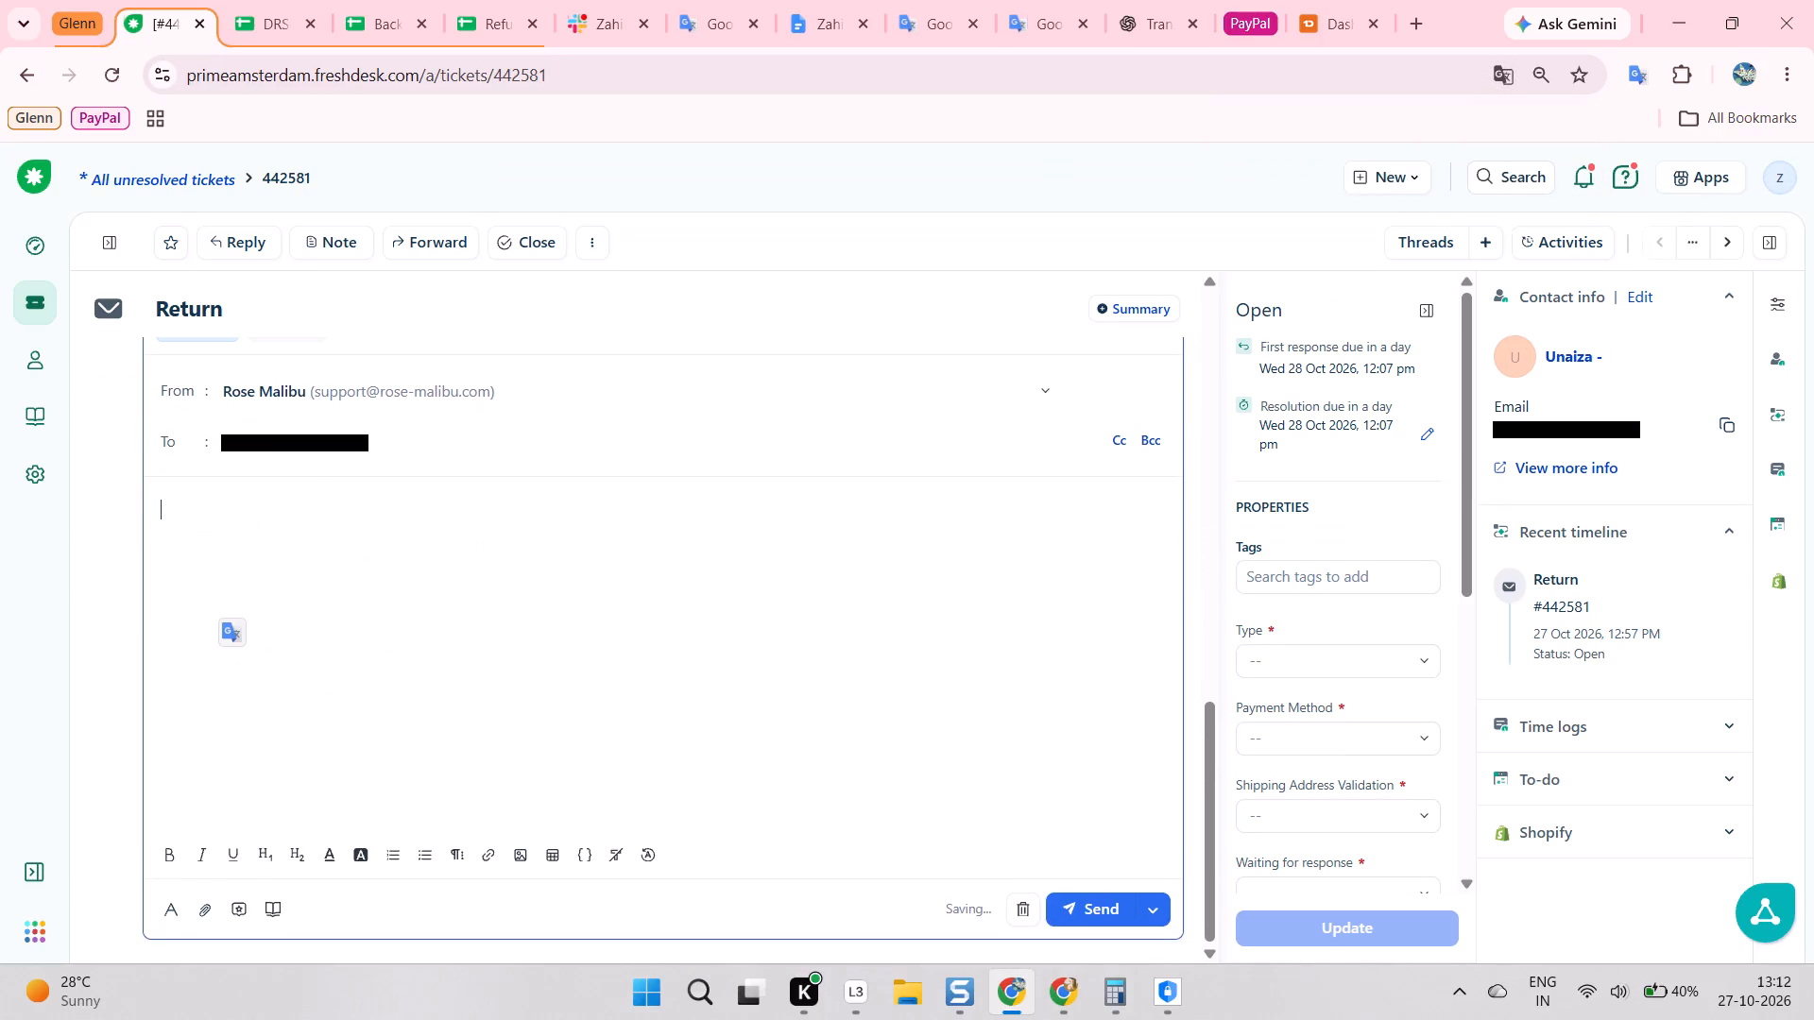
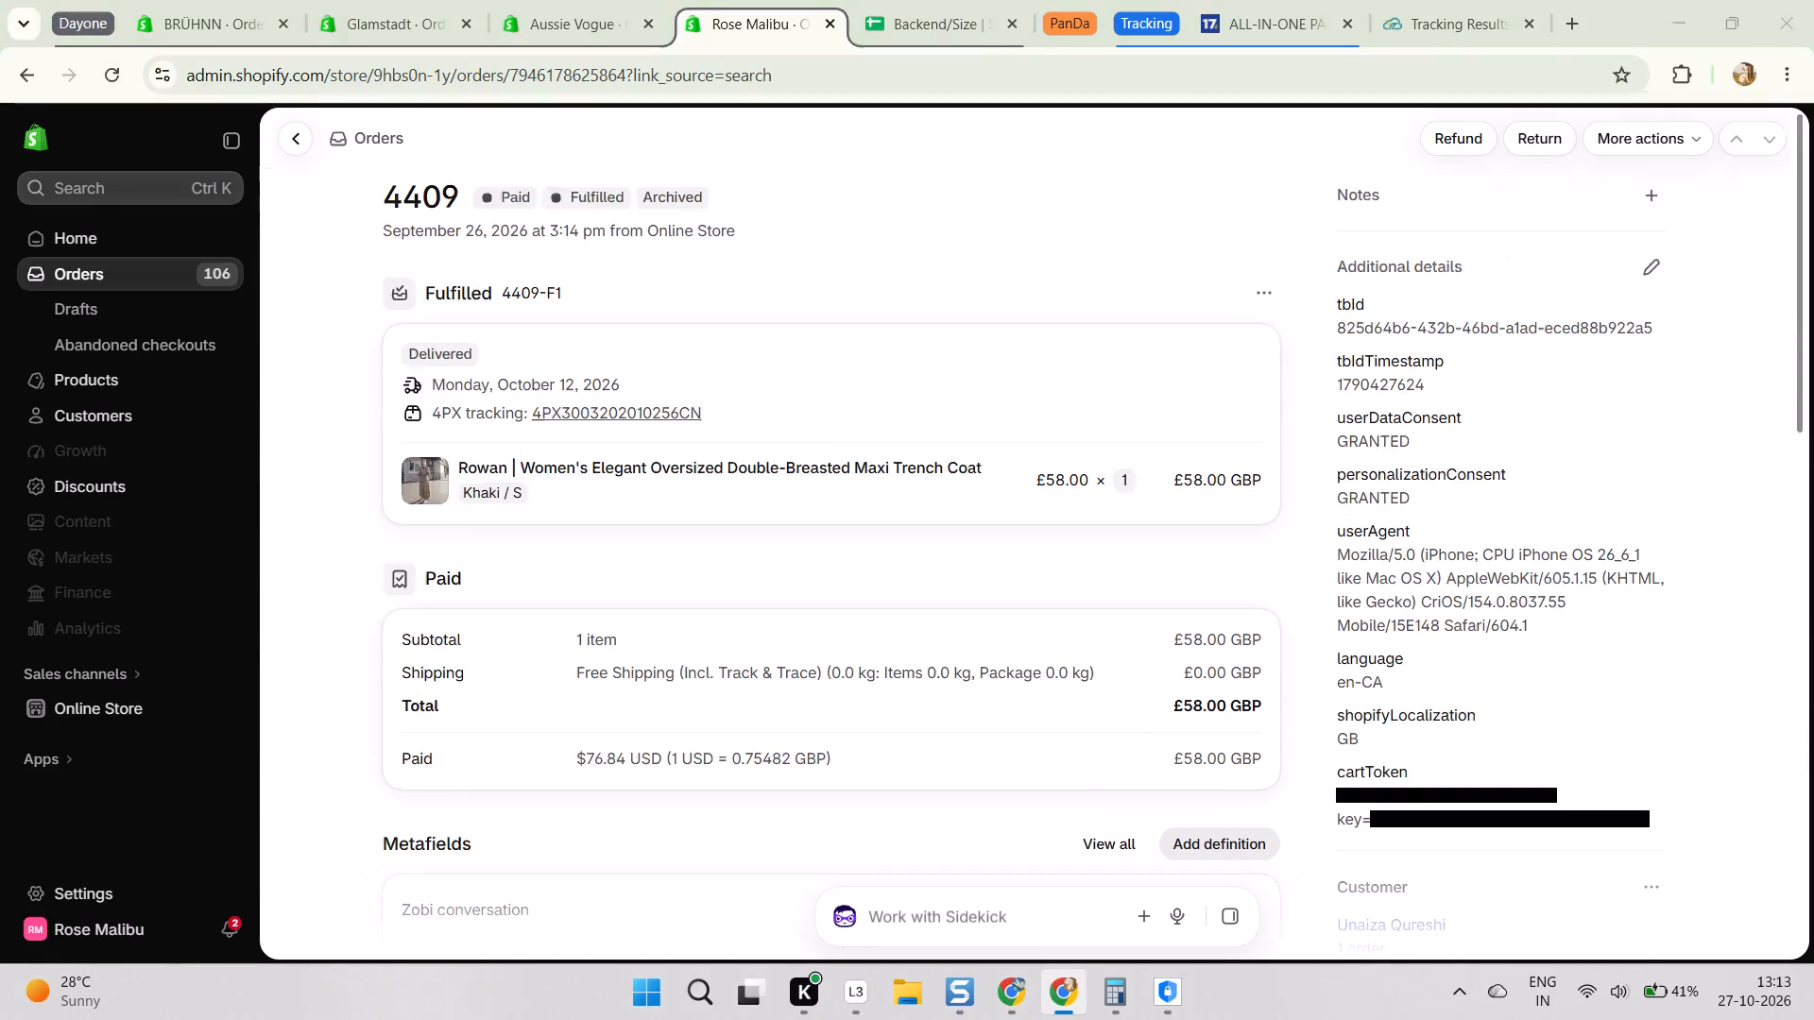
Separate the opening line and the reason question from the following text with blank lines in the English draft.
{"action": "left_click", "coordinate": [514, 360]}
{"action": "key", "text": "Return"}
{"action": "left_click", "coordinate": [556, 533]}
{"action": "key", "text": "Return"}
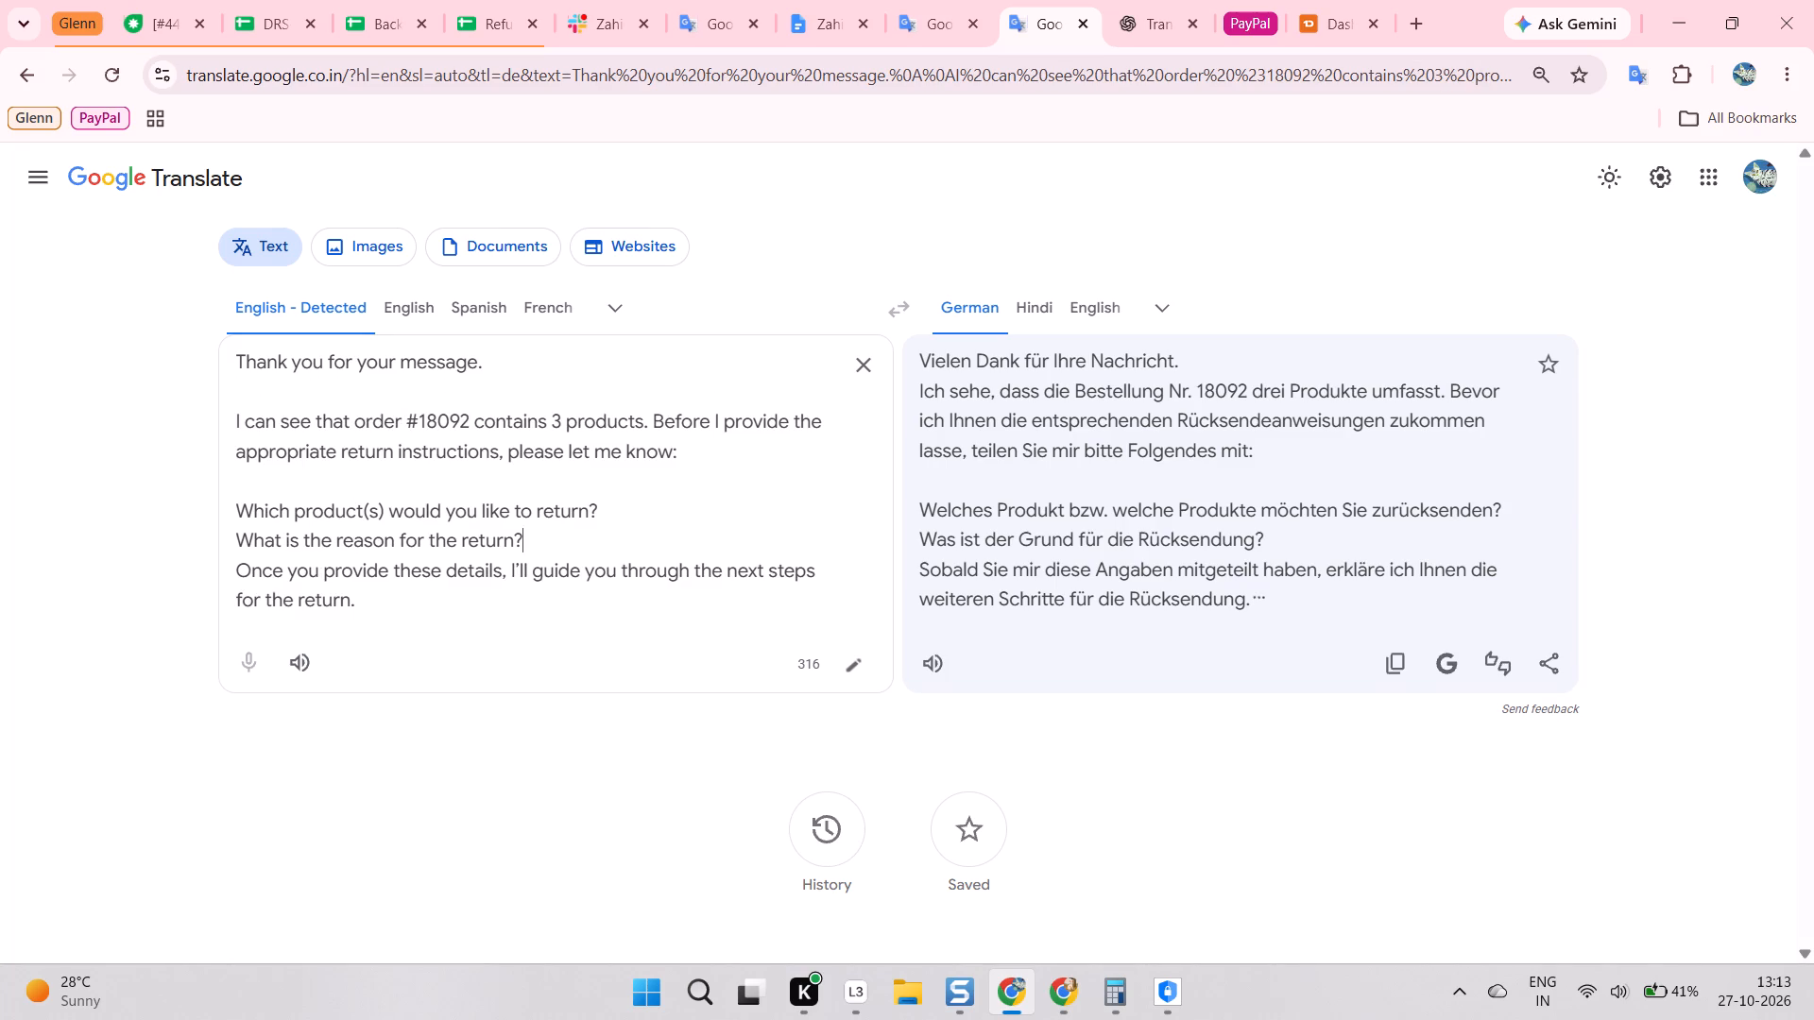
{"action": "key", "text": "alt+Tab"}
{"action": "scroll", "coordinate": [576, 398], "scroll_direction": "up", "scroll_amount": 3}
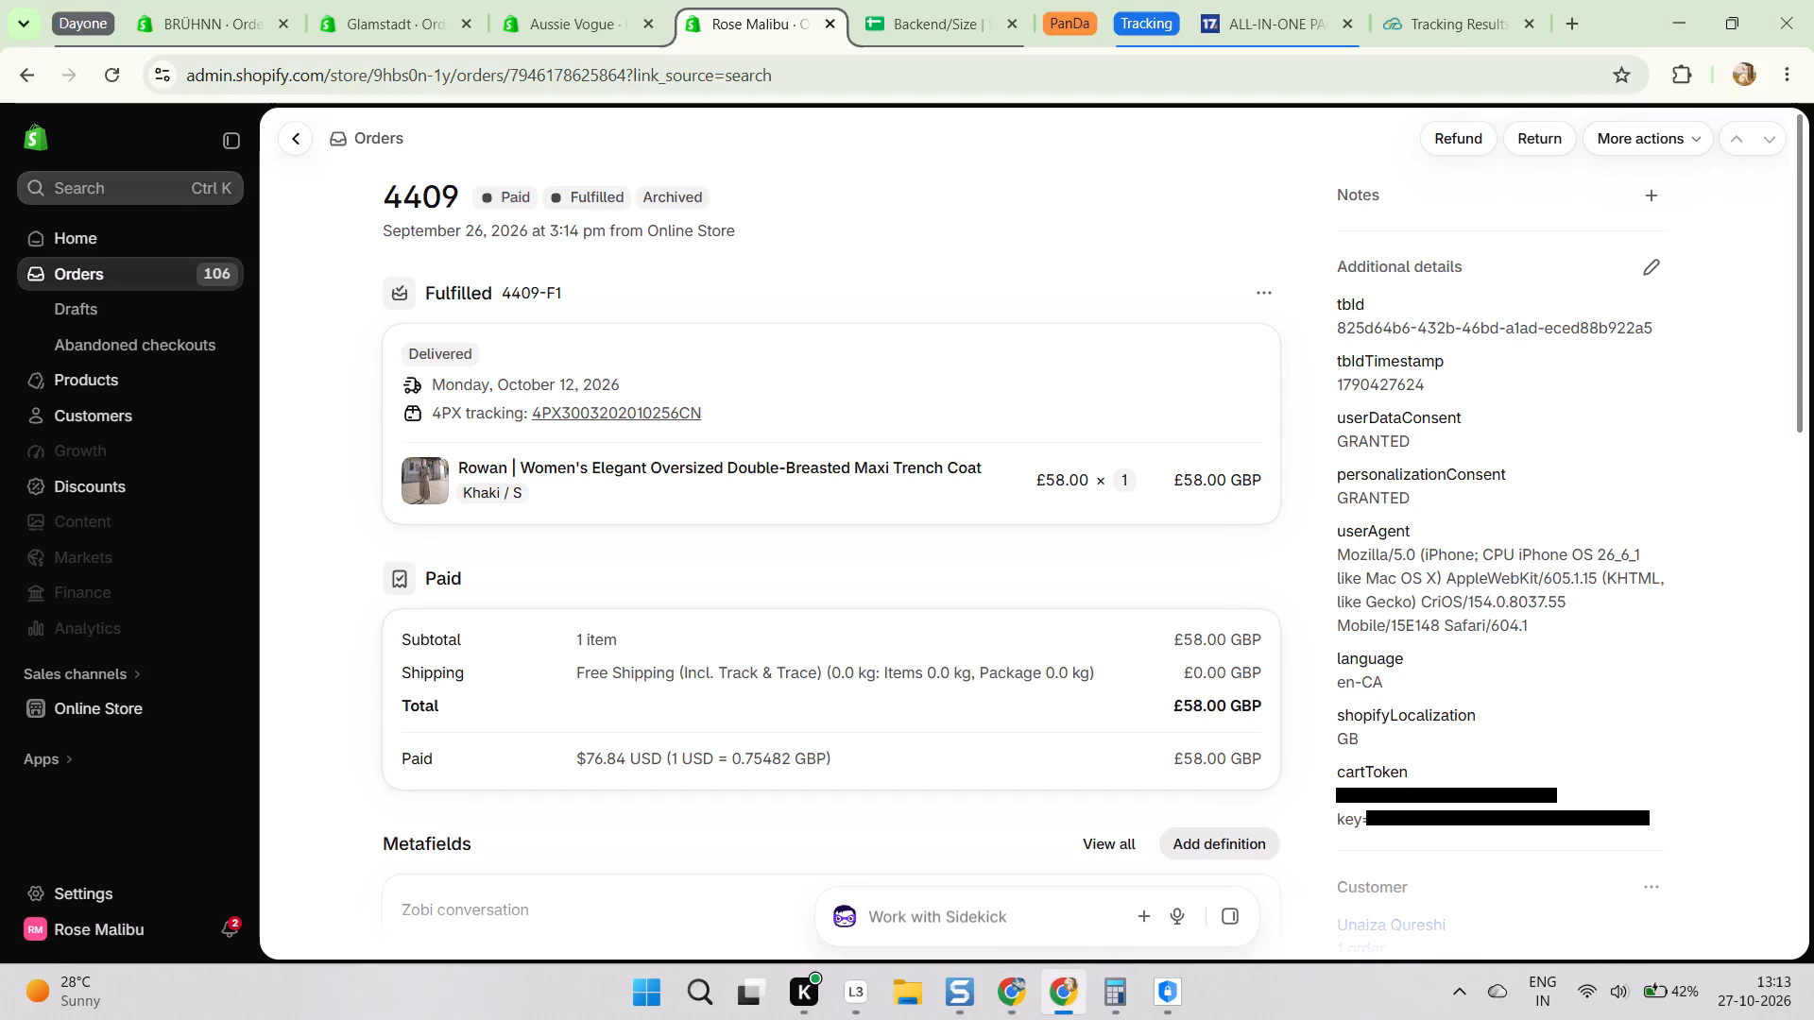
{"action": "double_click", "coordinate": [427, 212], "text": "ctrl"}
{"action": "key", "text": "ctrl+c"}
{"action": "key", "text": "ctrl+c"}
{"action": "key", "text": "alt+Tab"}
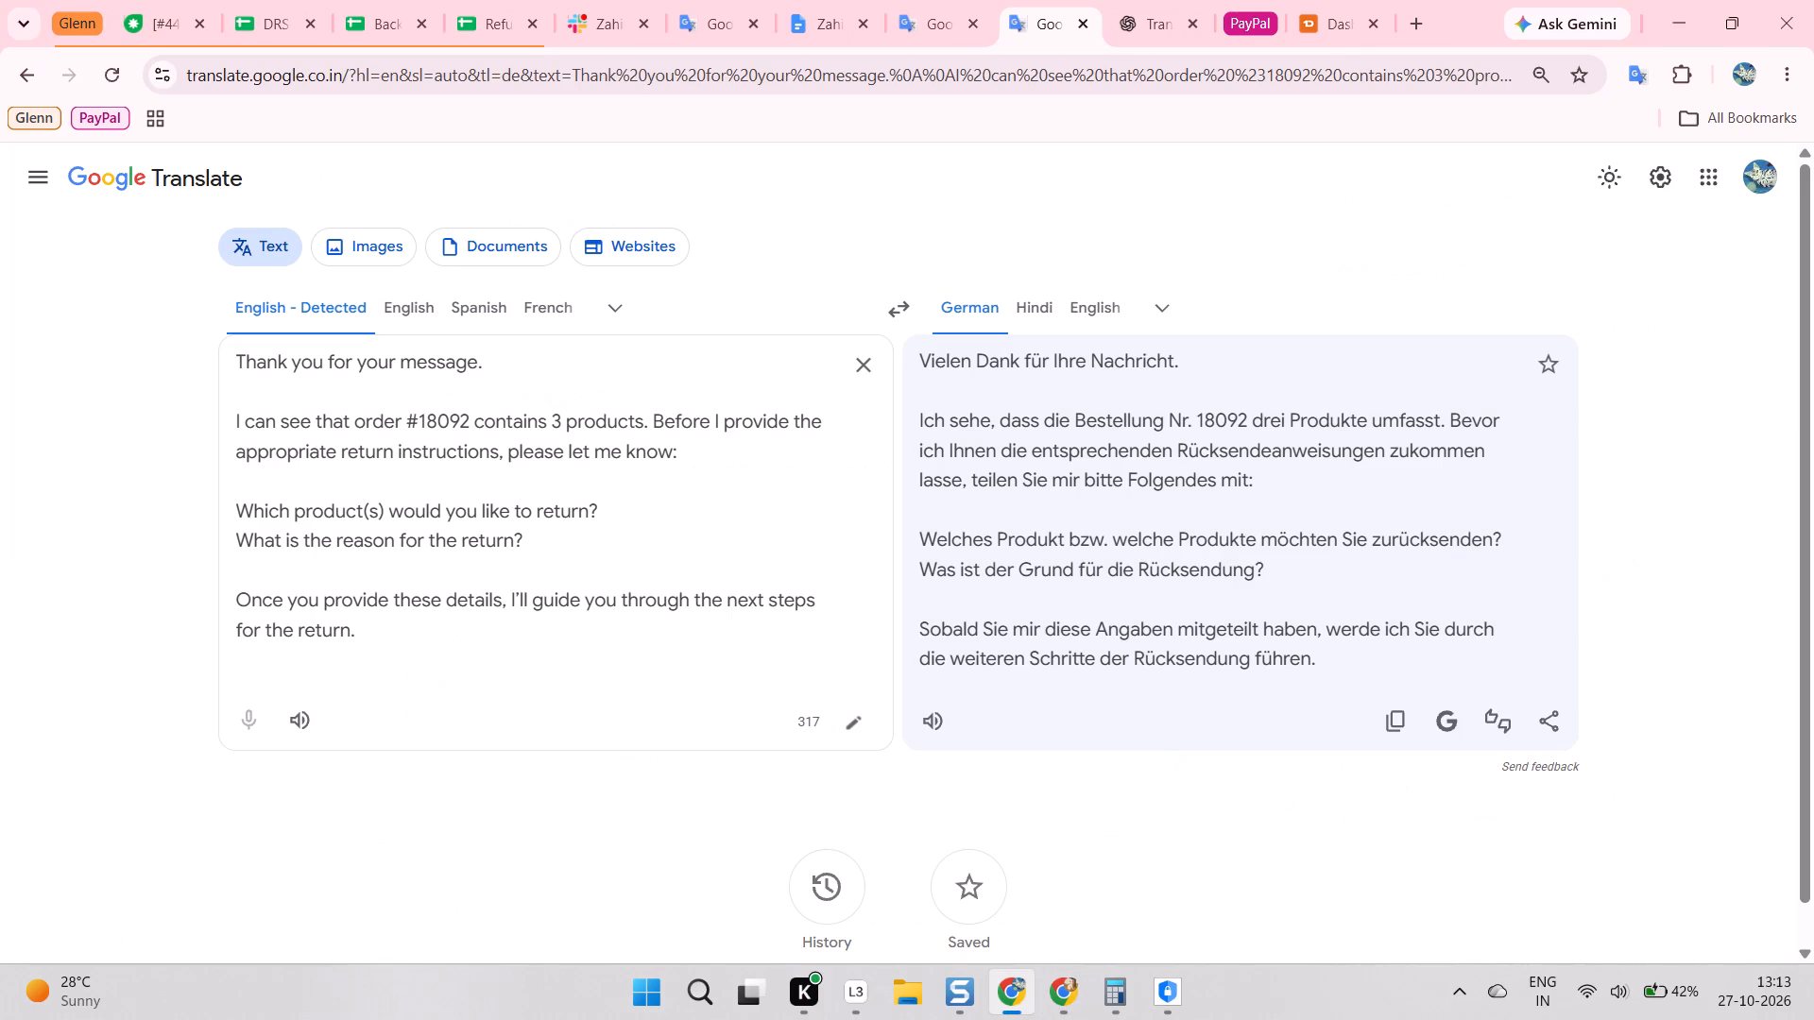
{"action": "double_click", "coordinate": [443, 416]}
{"action": "key", "text": "ctrl+v"}
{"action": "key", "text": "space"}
{"action": "left_click", "coordinate": [549, 414]}
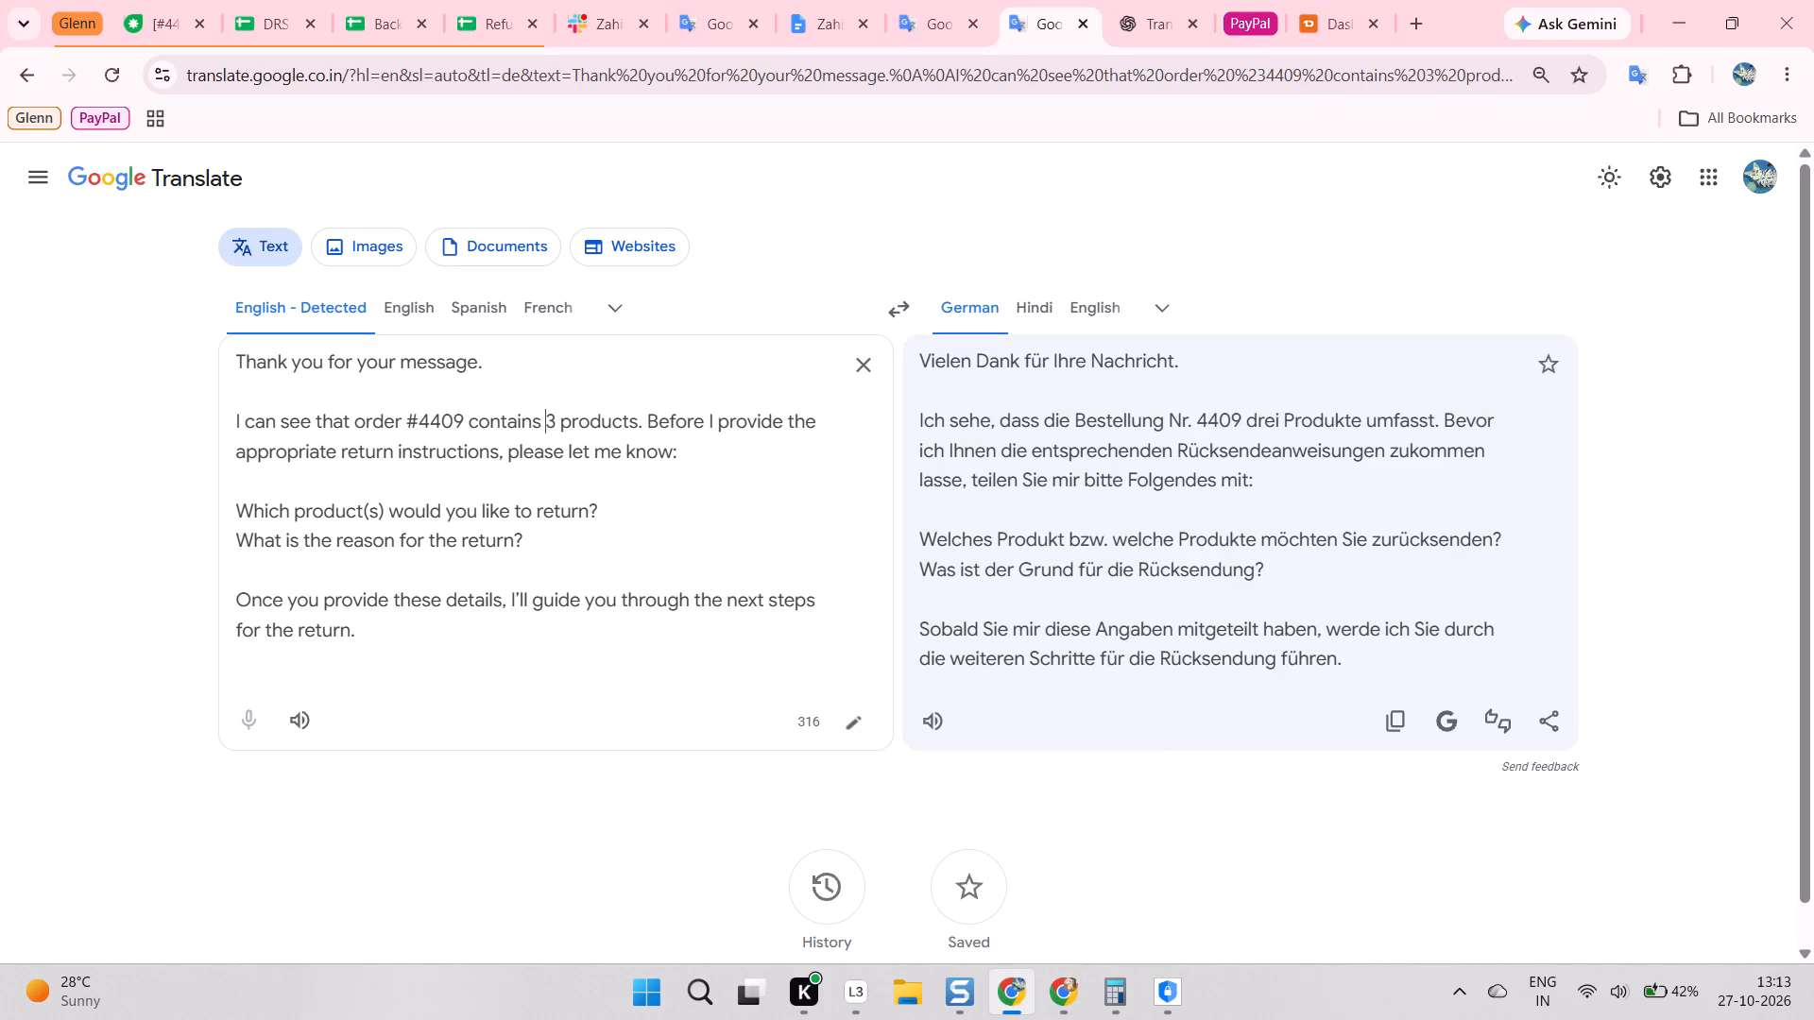
{"action": "left_click", "coordinate": [552, 416]}
{"action": "key", "text": "BackSpace"}
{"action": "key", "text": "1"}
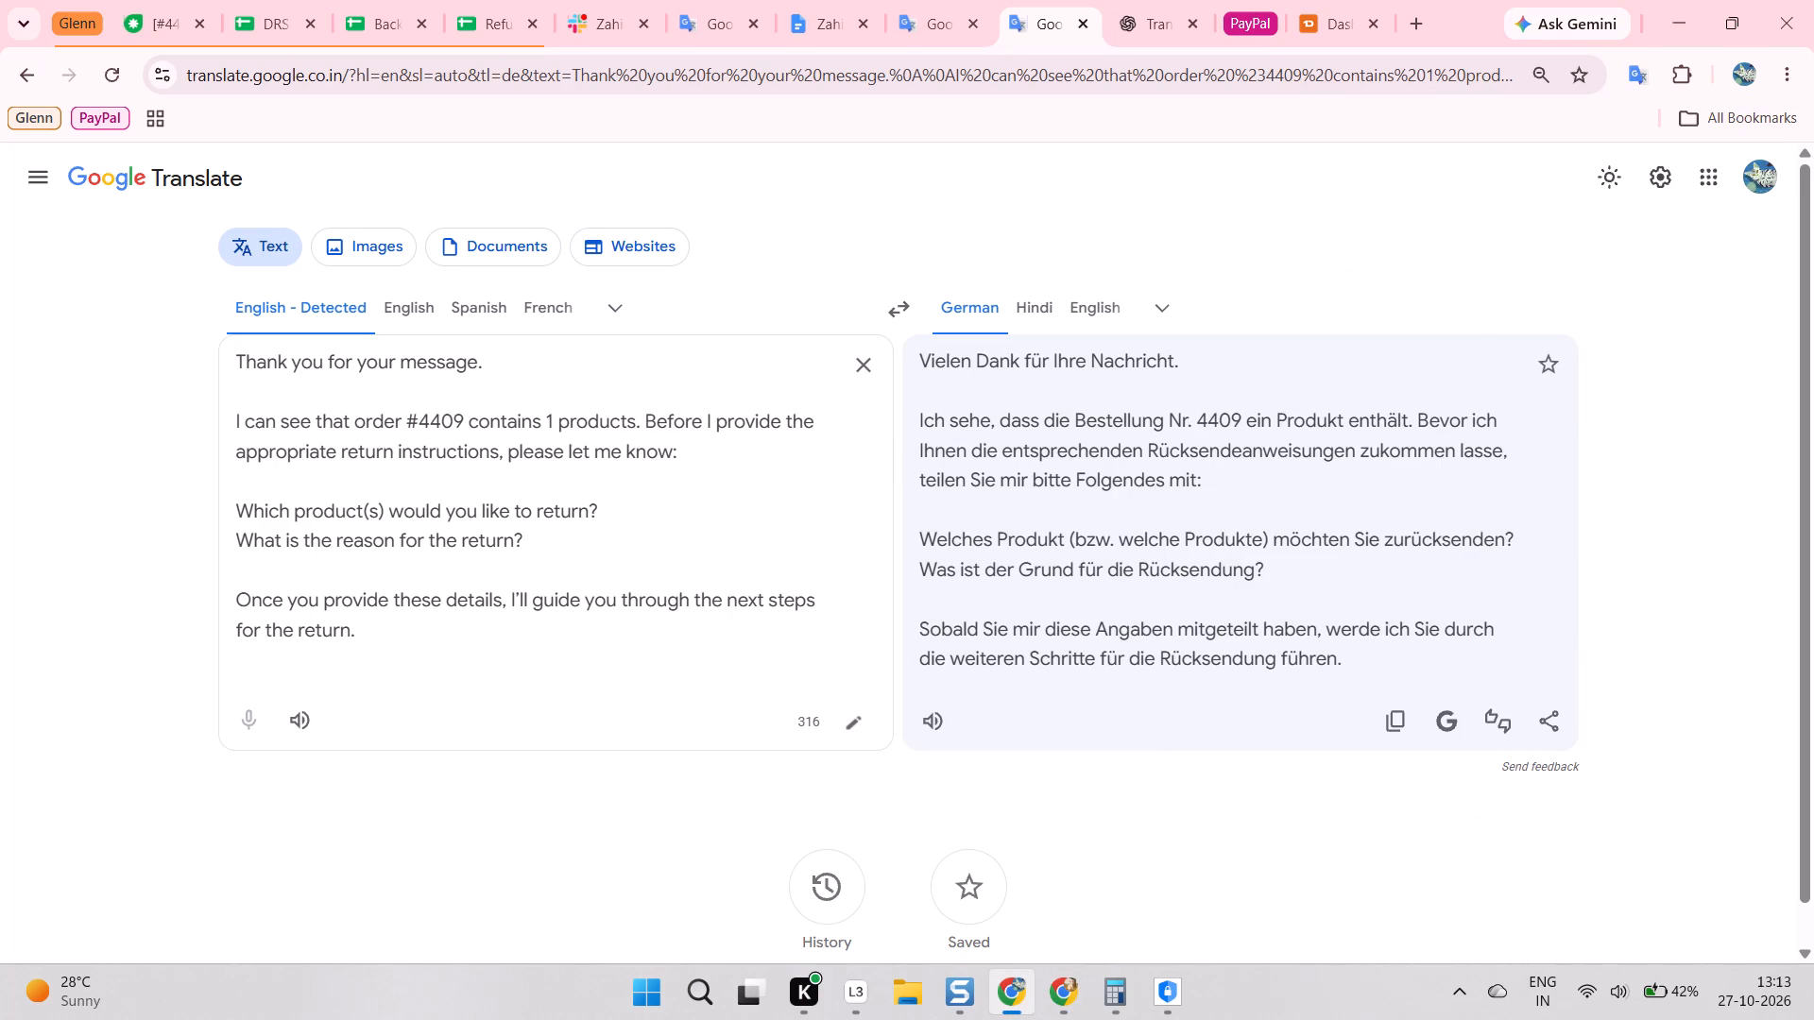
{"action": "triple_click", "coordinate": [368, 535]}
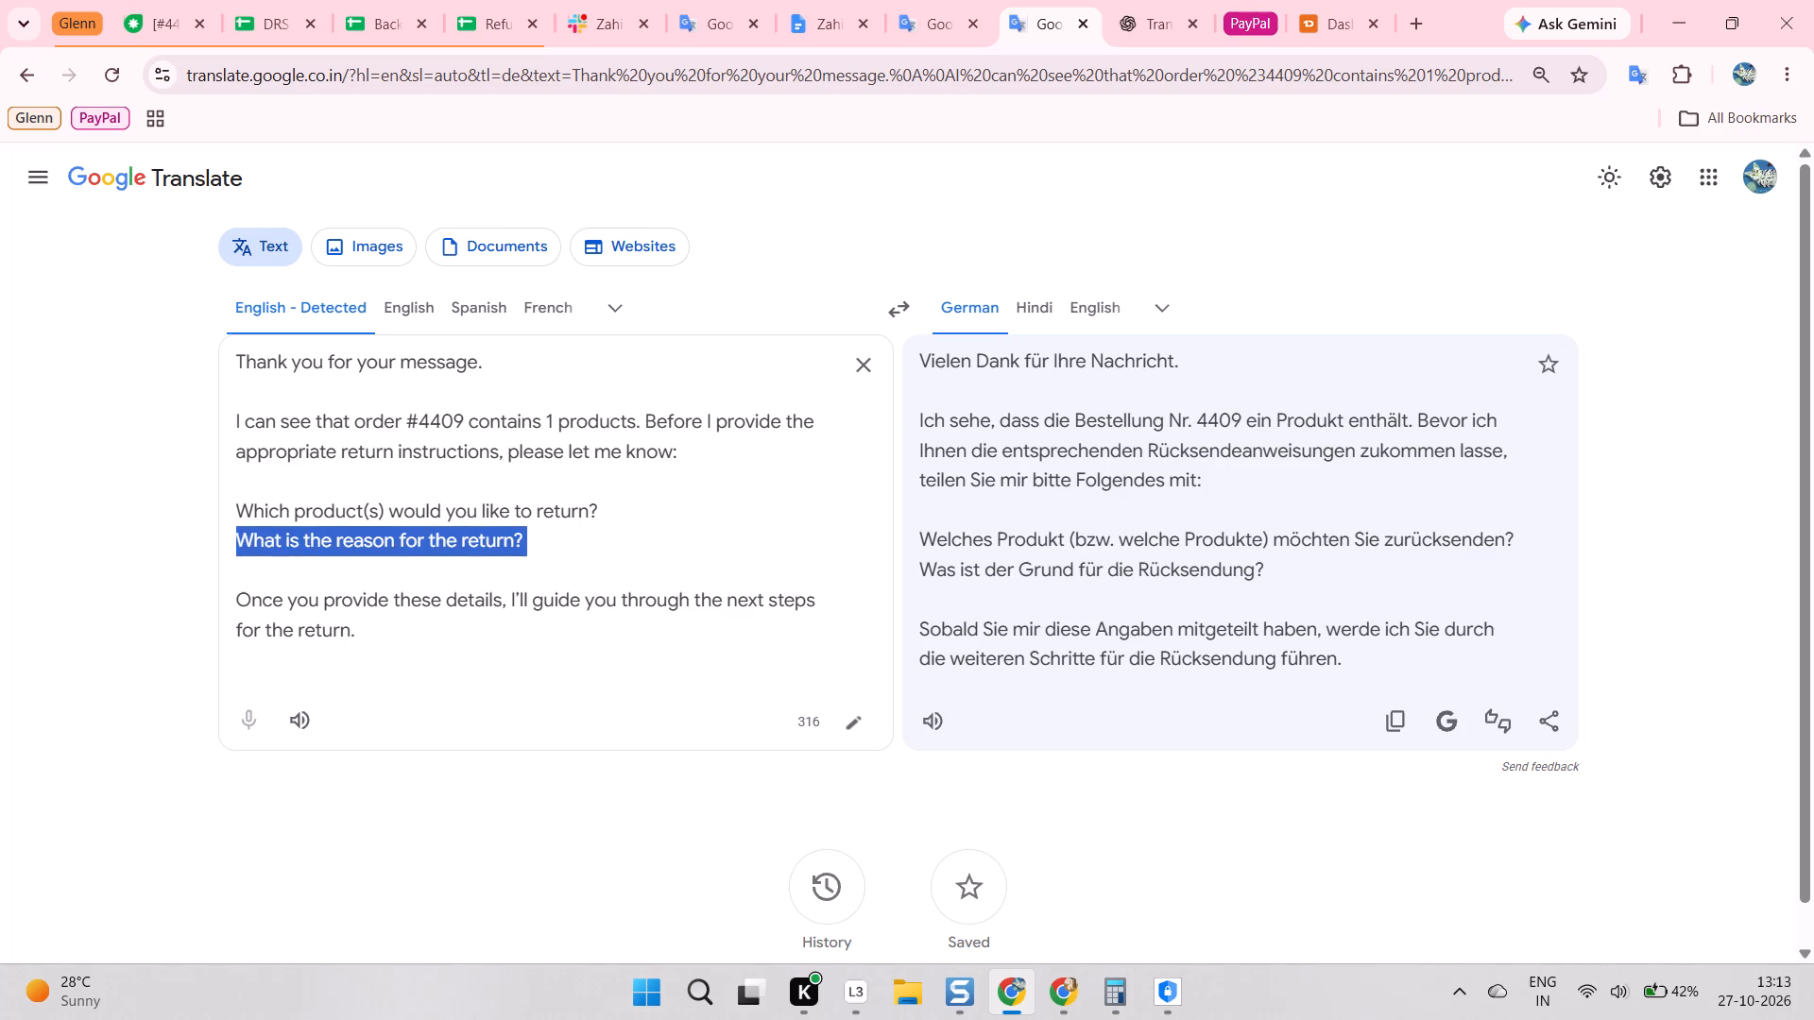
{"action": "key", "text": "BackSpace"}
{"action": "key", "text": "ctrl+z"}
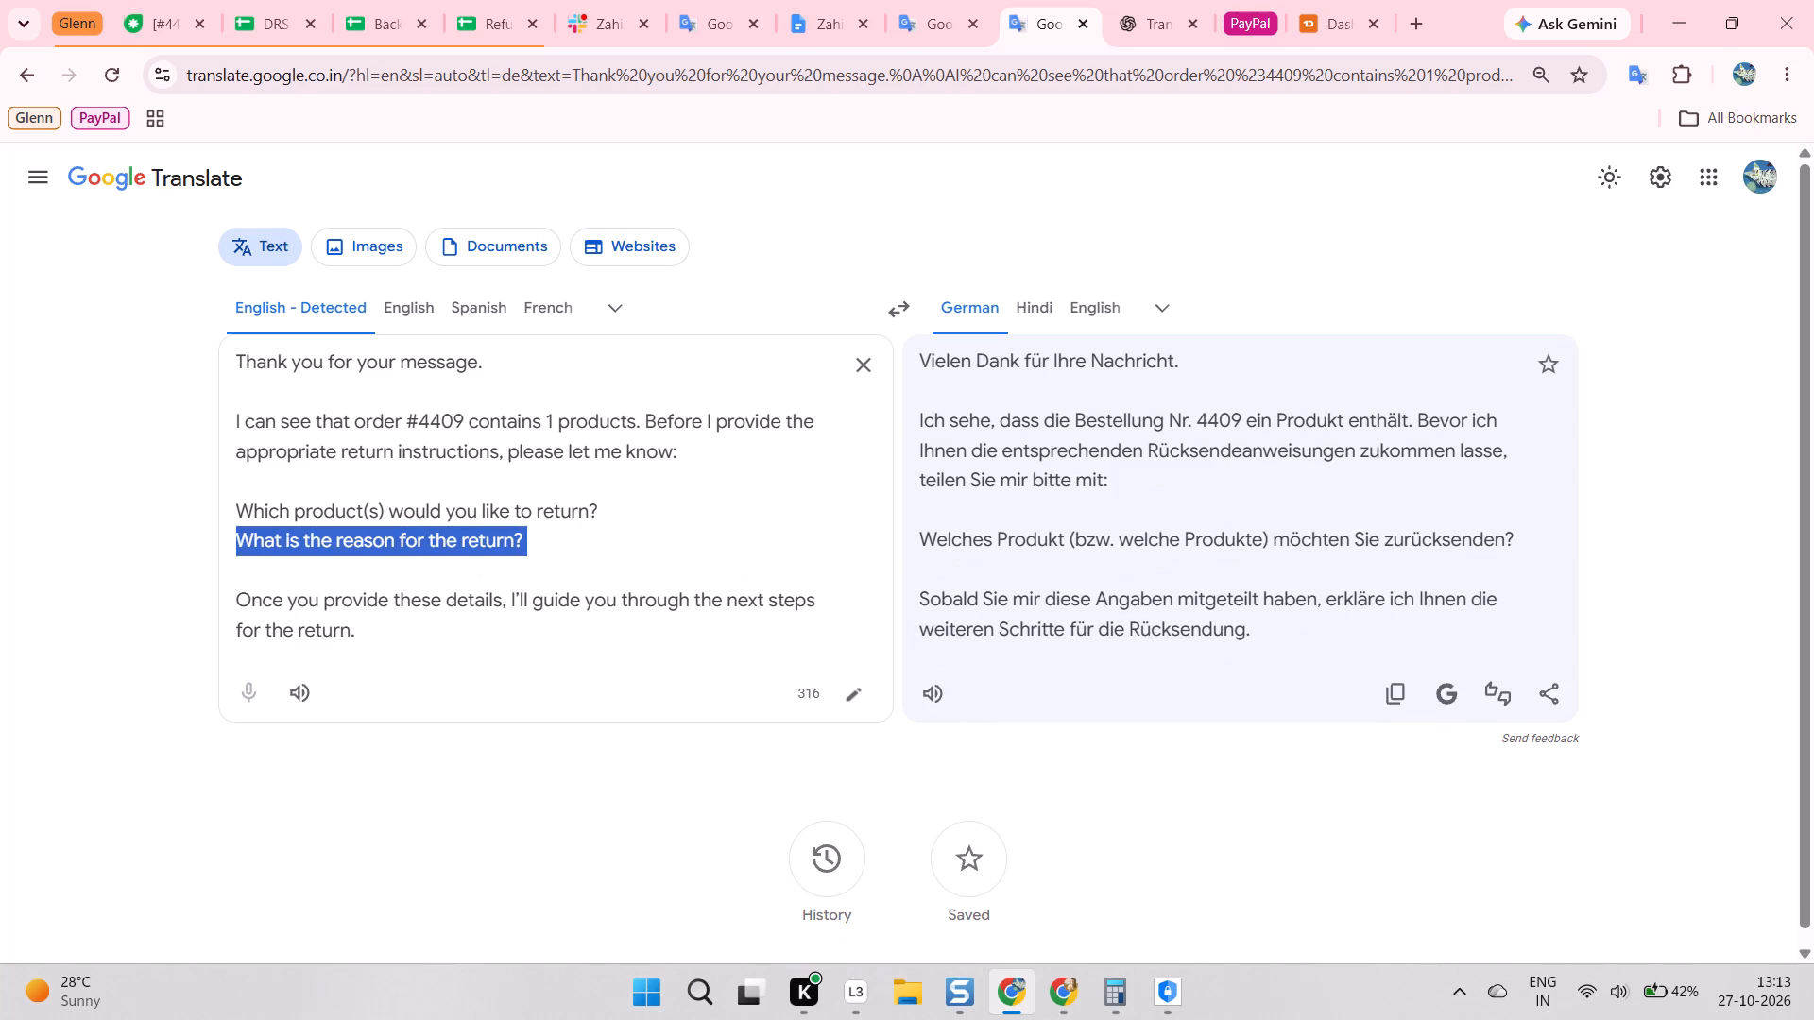
Delete the line "Which product(s) would you like to return?" from the English draft.
{"action": "triple_click", "coordinate": [422, 503]}
{"action": "key", "text": "BackSpace"}
{"action": "key", "text": "alt+Tab"}
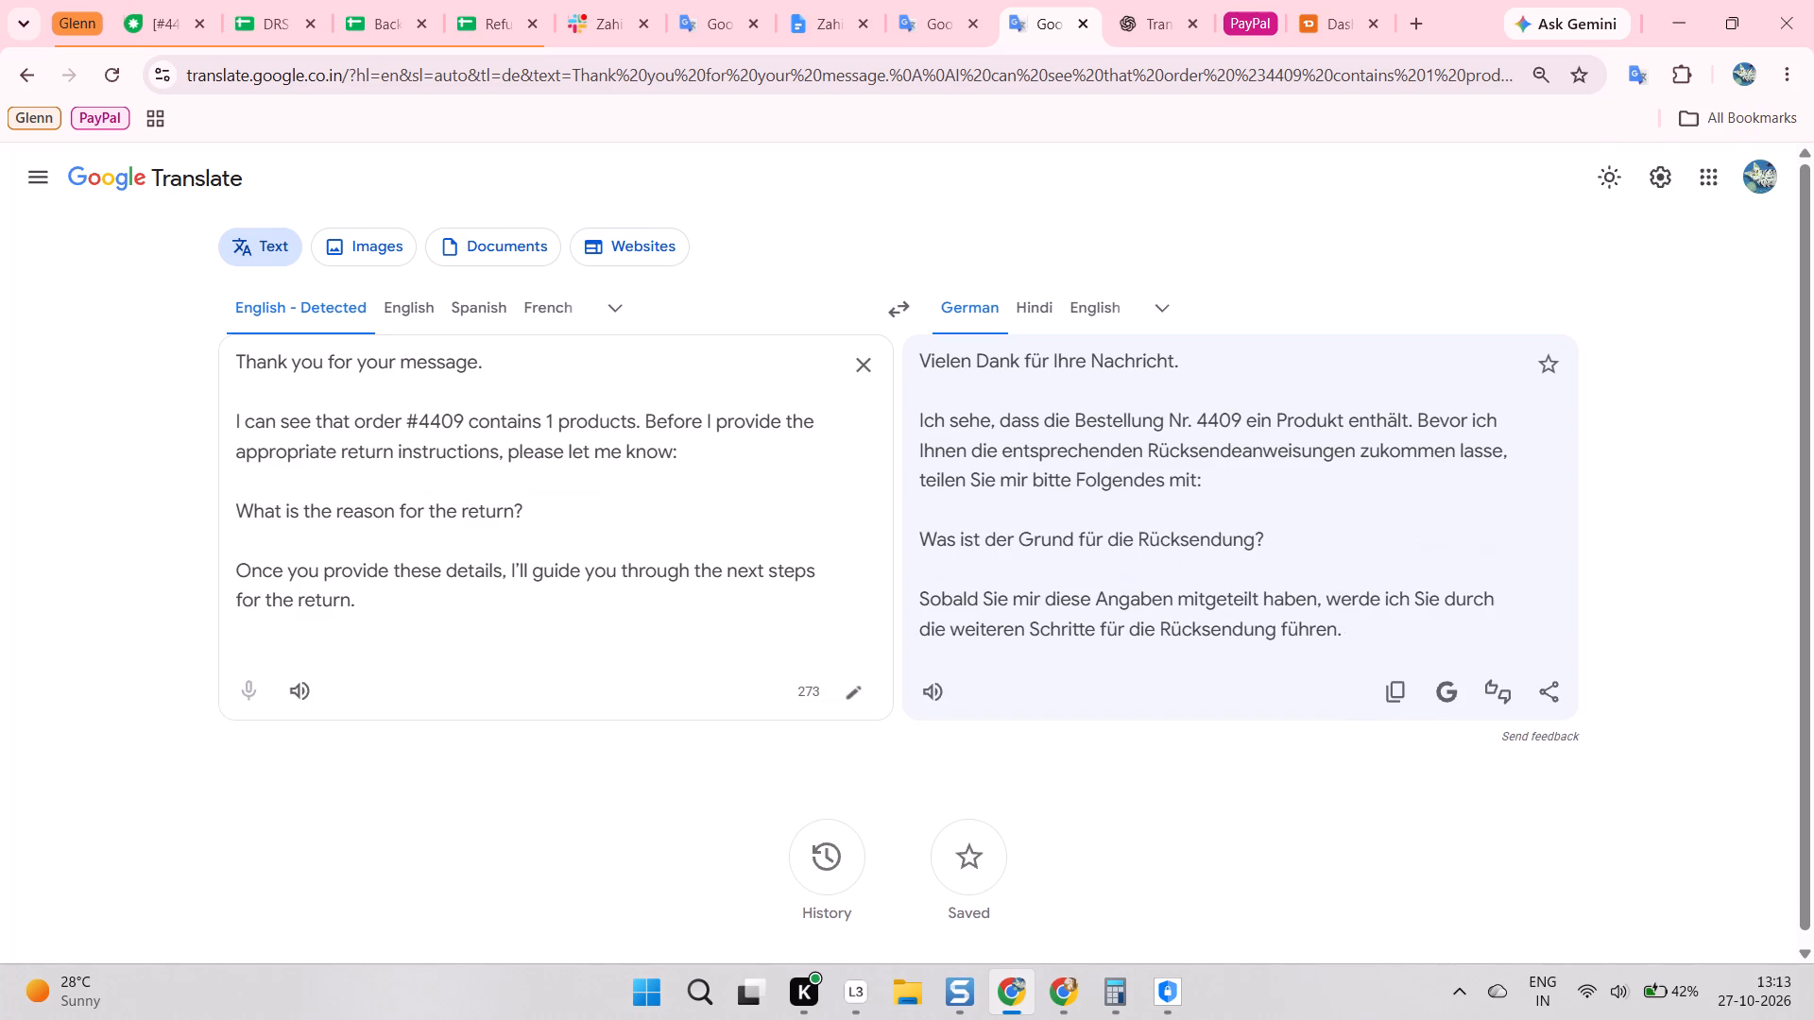
{"action": "scroll", "coordinate": [1181, 484], "scroll_direction": "down", "scroll_amount": 4}
{"action": "key", "text": "alt+Tab"}
Copy the English draft into the ticket 442581 reply, between the greeting and sign-off of canned response "aun", without an extra blank line.
{"action": "left_click", "coordinate": [542, 531]}
{"action": "key", "text": "ctrl+a"}
{"action": "key", "text": "ctrl+c"}
{"action": "key", "text": "ctrl+c"}
{"action": "key", "text": "ctrl+c"}
{"action": "left_click", "coordinate": [158, 0]}
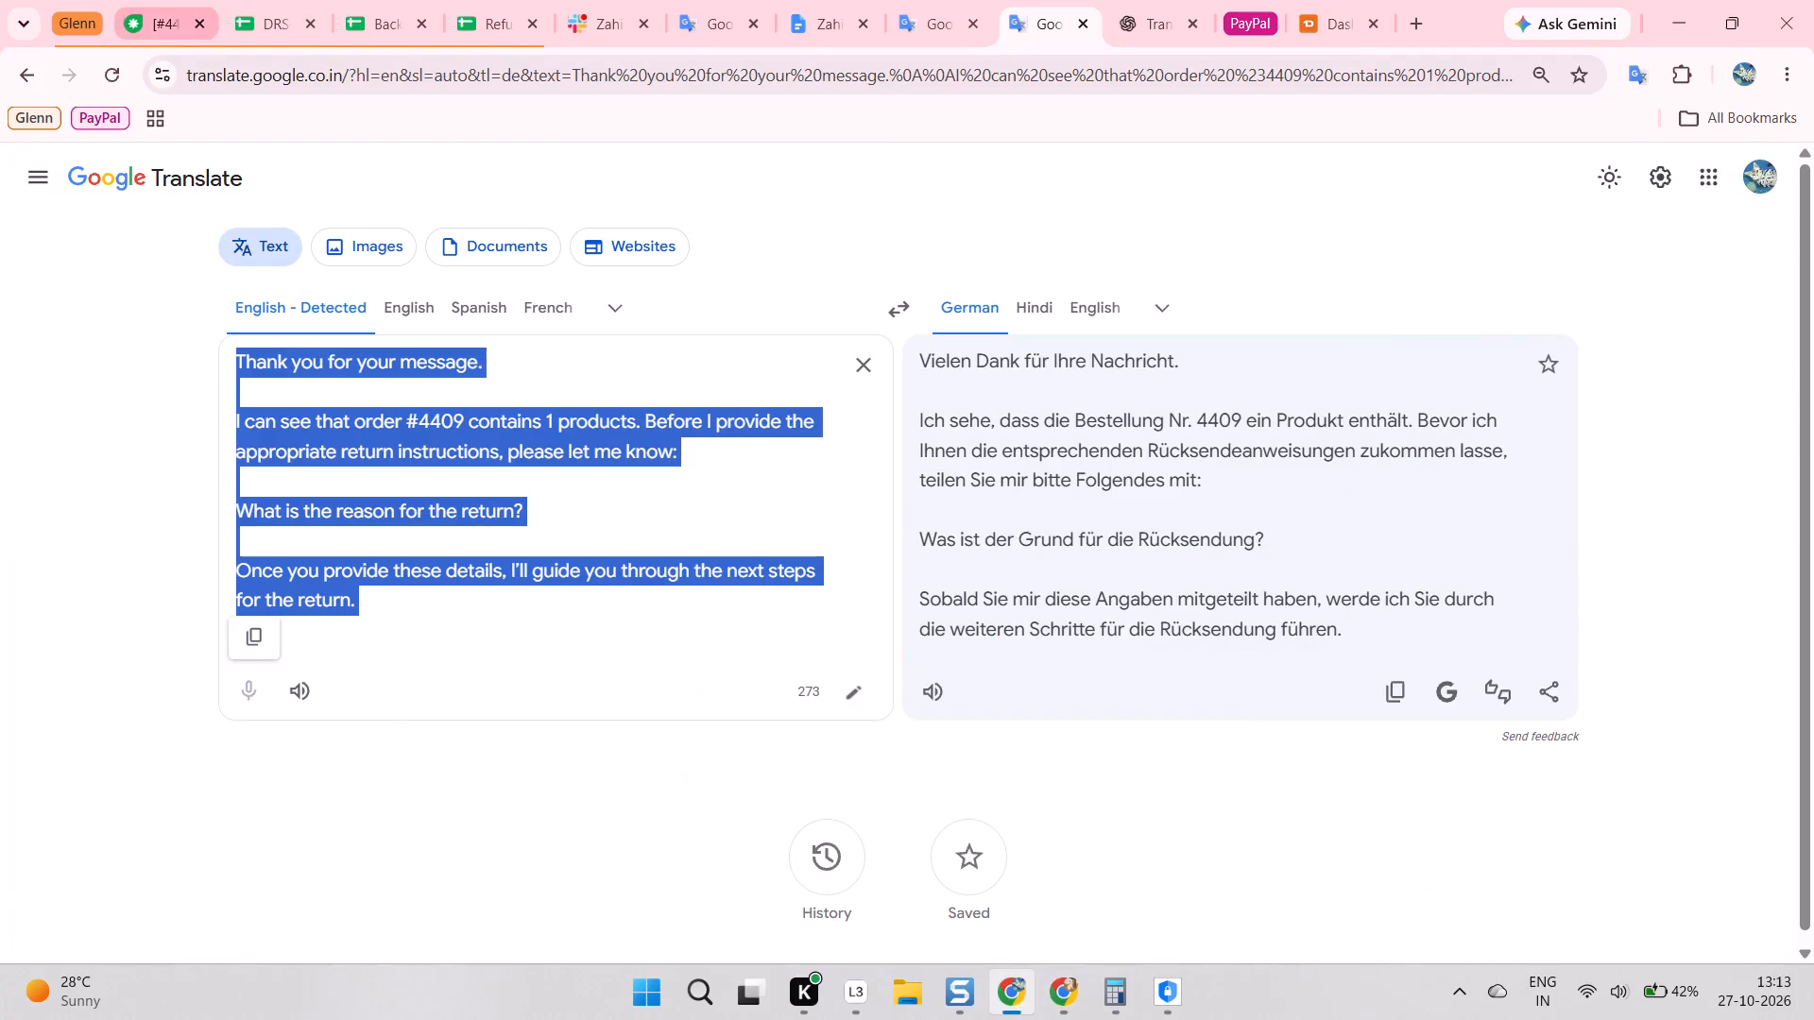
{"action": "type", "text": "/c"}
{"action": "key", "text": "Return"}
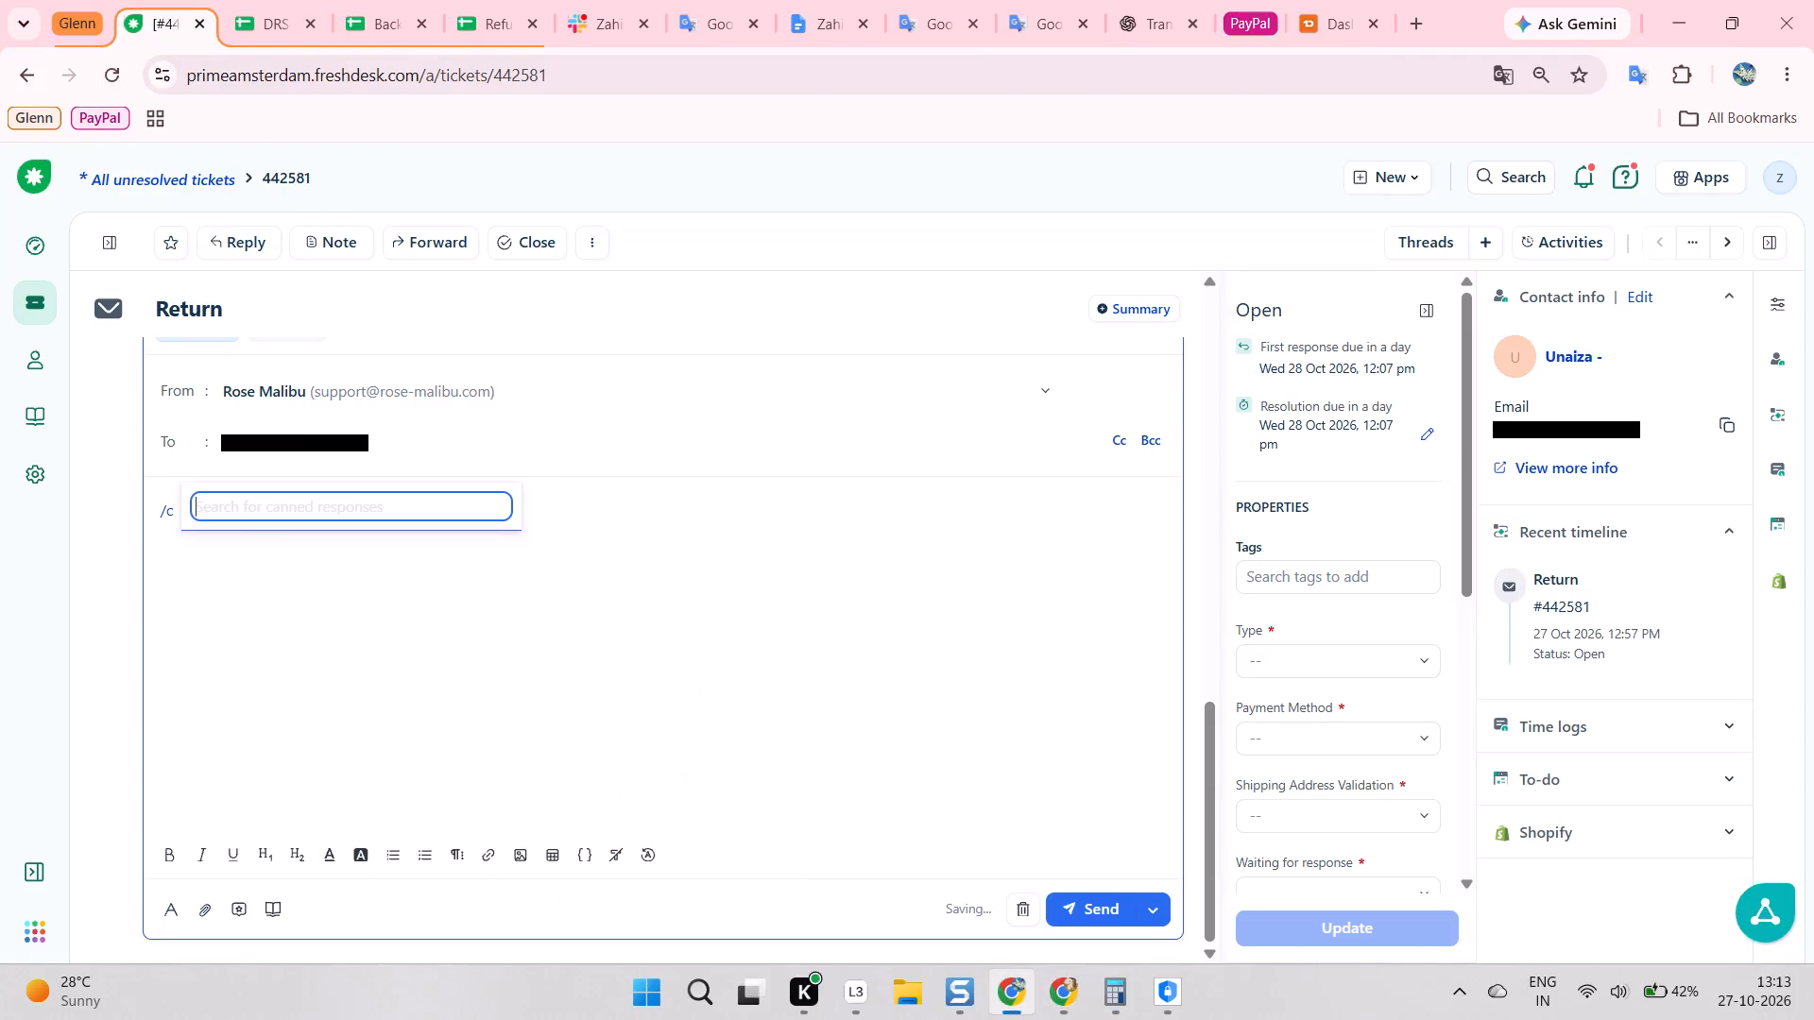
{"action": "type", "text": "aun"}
{"action": "left_click", "coordinate": [231, 570]}
{"action": "left_click", "coordinate": [212, 559]}
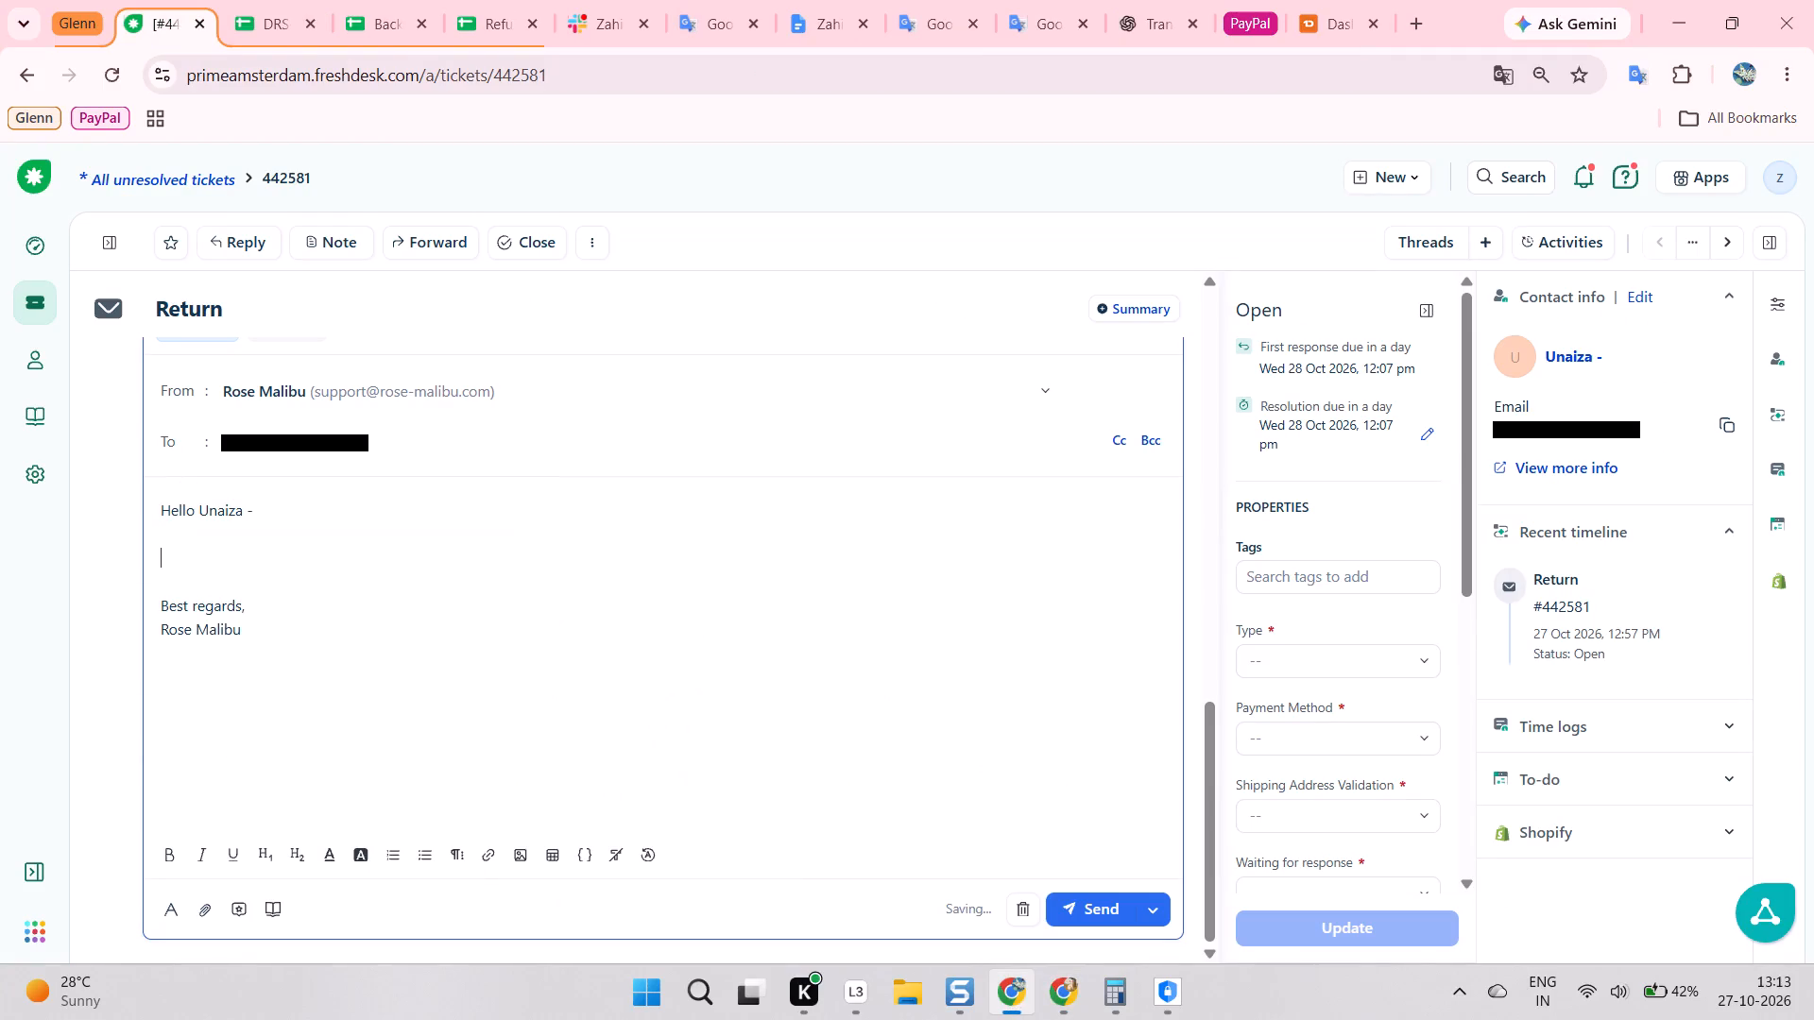
{"action": "key", "text": "ctrl+v"}
{"action": "scroll", "coordinate": [288, 568], "scroll_direction": "down", "scroll_amount": 3}
{"action": "left_click", "coordinate": [196, 734]}
{"action": "key", "text": "BackSpace"}
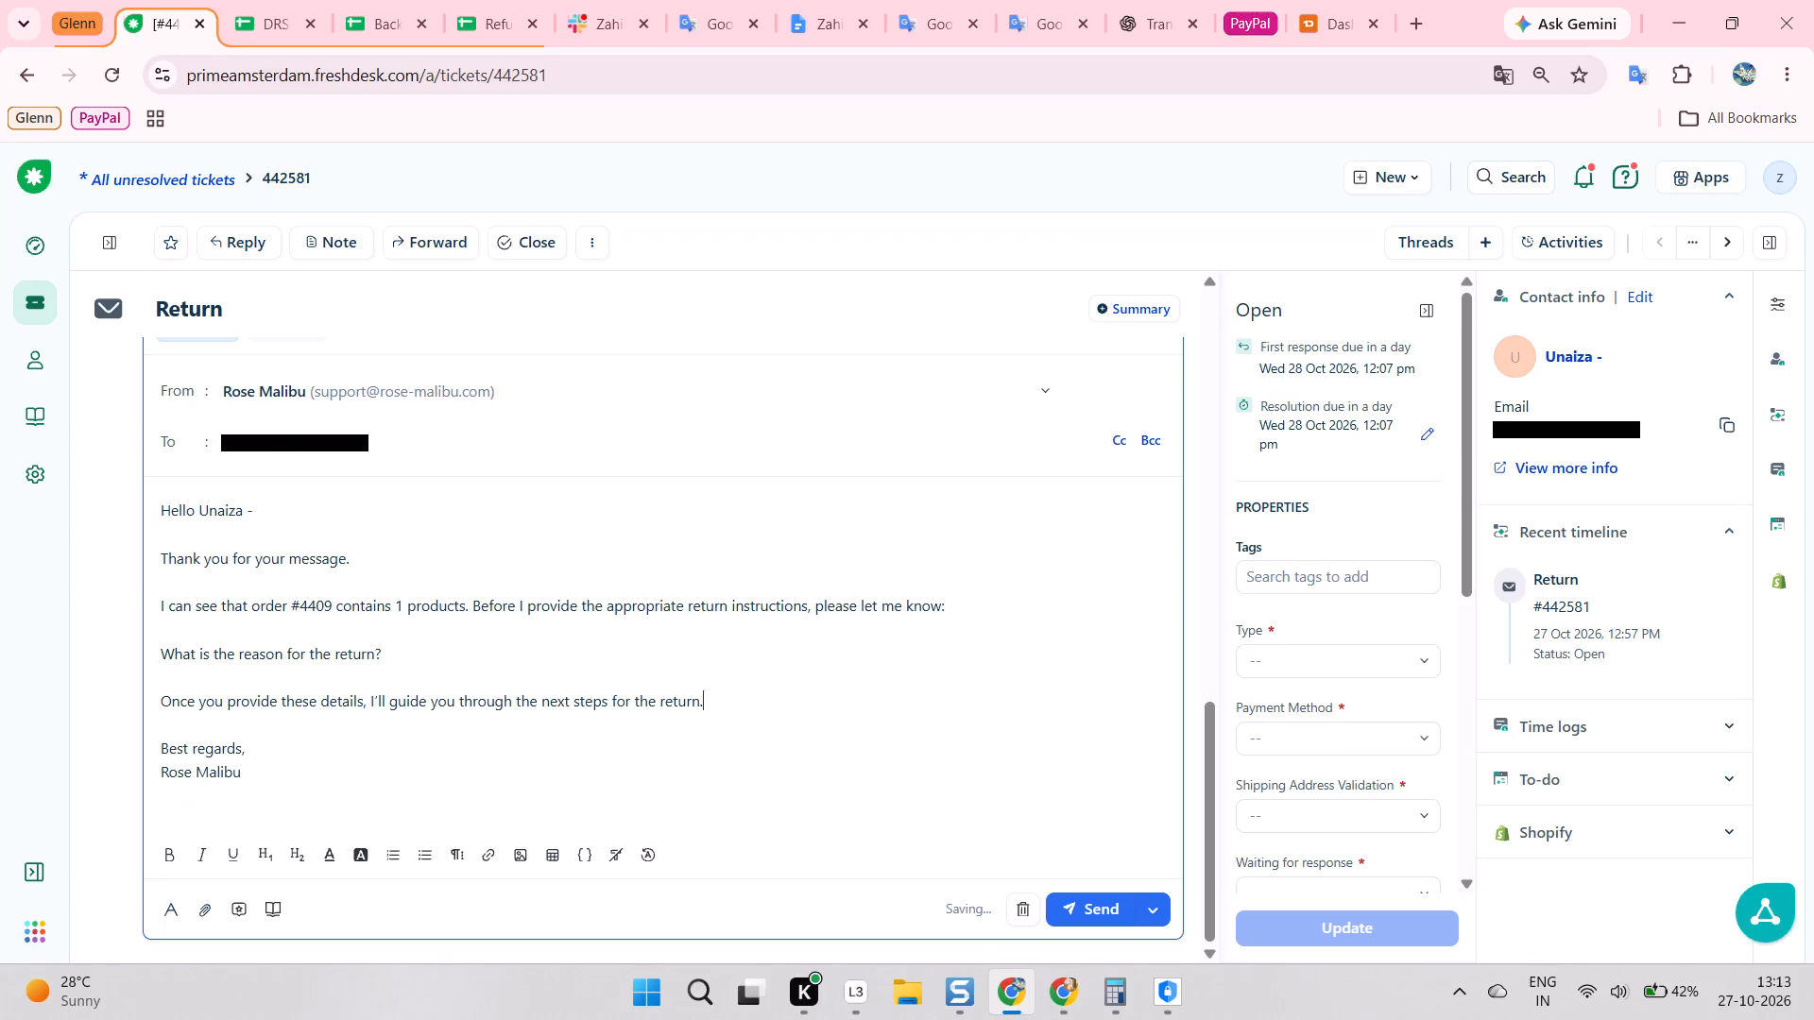
{"action": "scroll", "coordinate": [328, 576], "scroll_direction": "up", "scroll_amount": 1}
{"action": "key", "text": "alt+Tab"}
{"action": "scroll", "coordinate": [1040, 421], "scroll_direction": "down", "scroll_amount": 2}
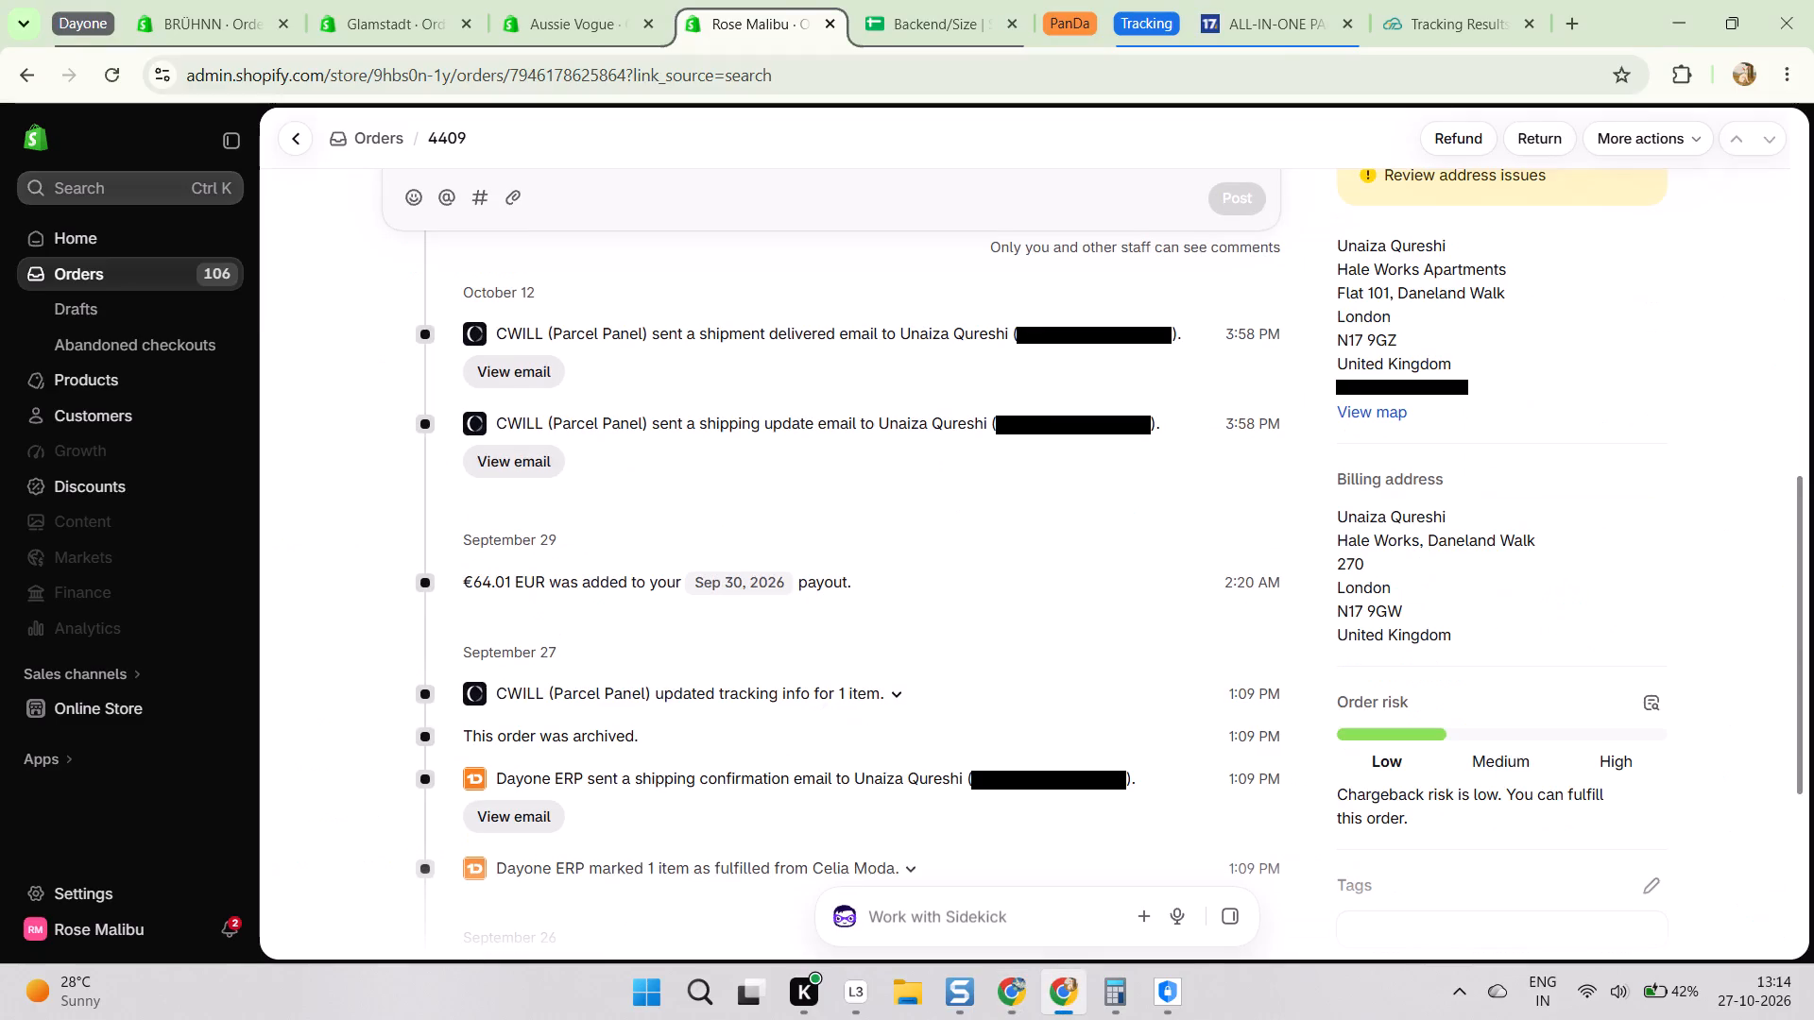
{"action": "key", "text": "alt+Tab"}
{"action": "scroll", "coordinate": [847, 501], "scroll_direction": "down", "scroll_amount": 8}
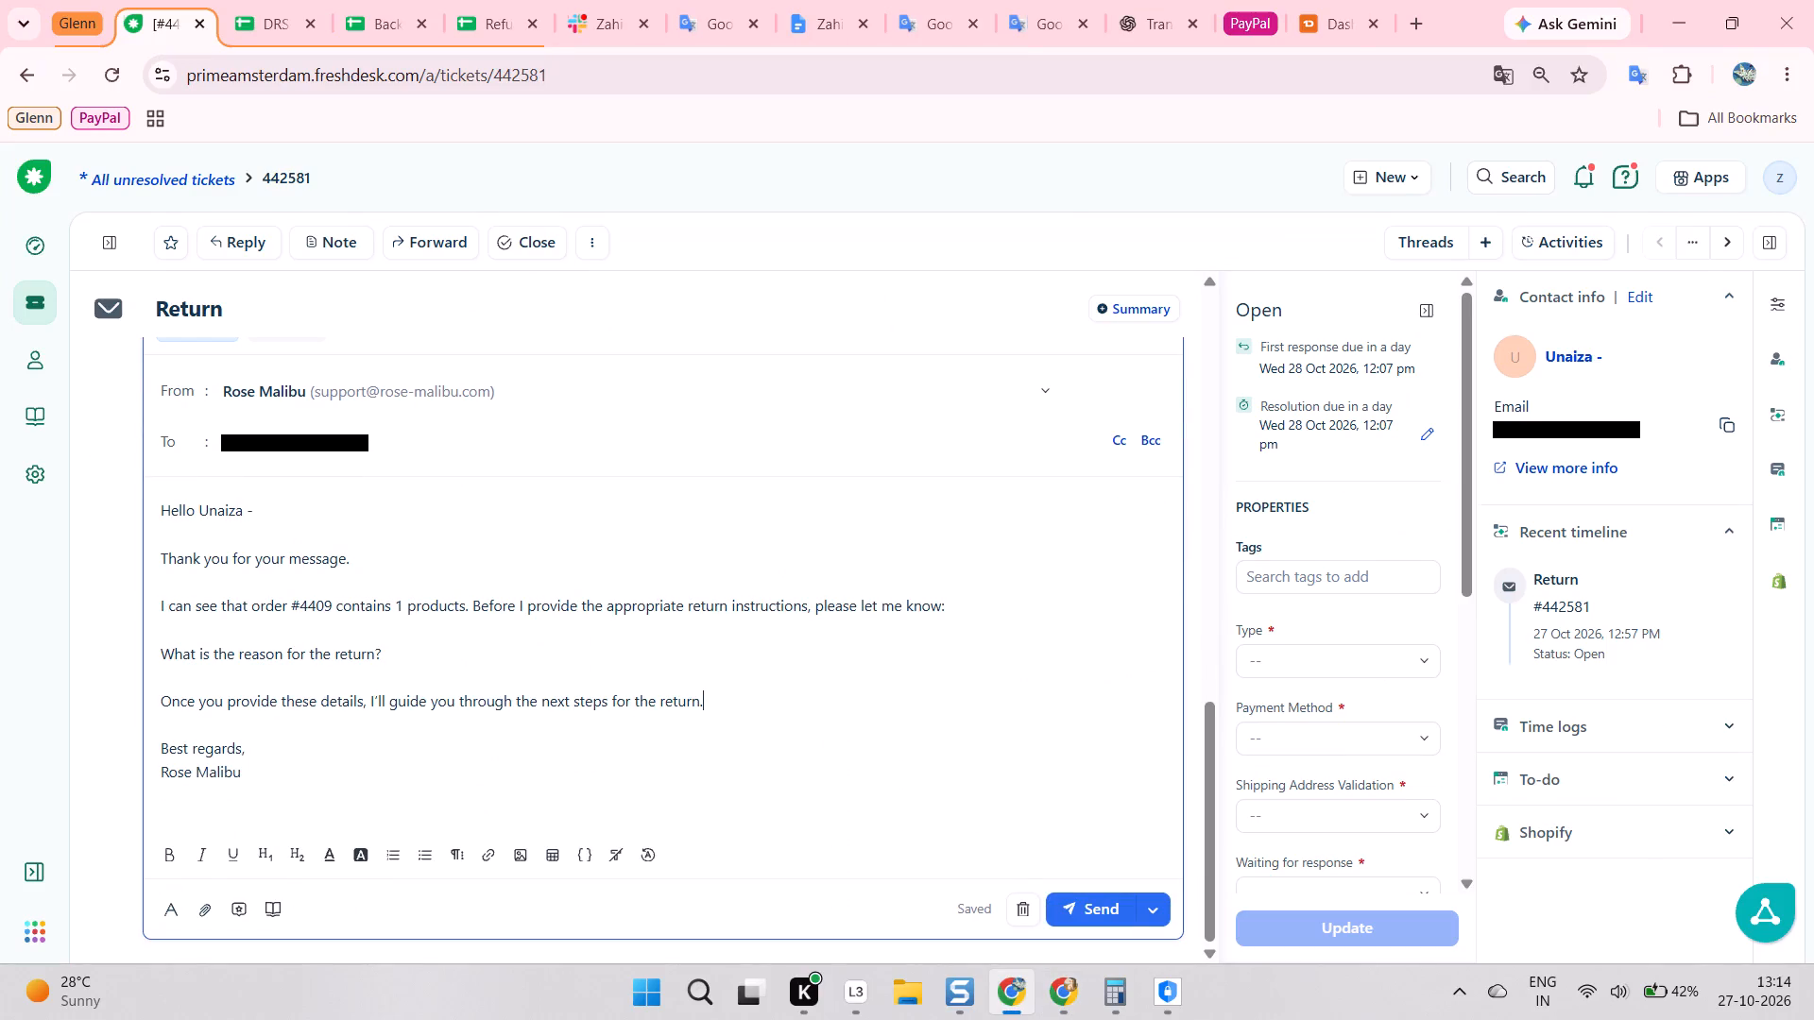
{"action": "scroll", "coordinate": [861, 539], "scroll_direction": "down", "scroll_amount": 2}
{"action": "scroll", "coordinate": [681, 576], "scroll_direction": "down", "scroll_amount": 5}
{"action": "scroll", "coordinate": [915, 754], "scroll_direction": "down", "scroll_amount": 1}
{"action": "key", "text": "alt+Tab"}
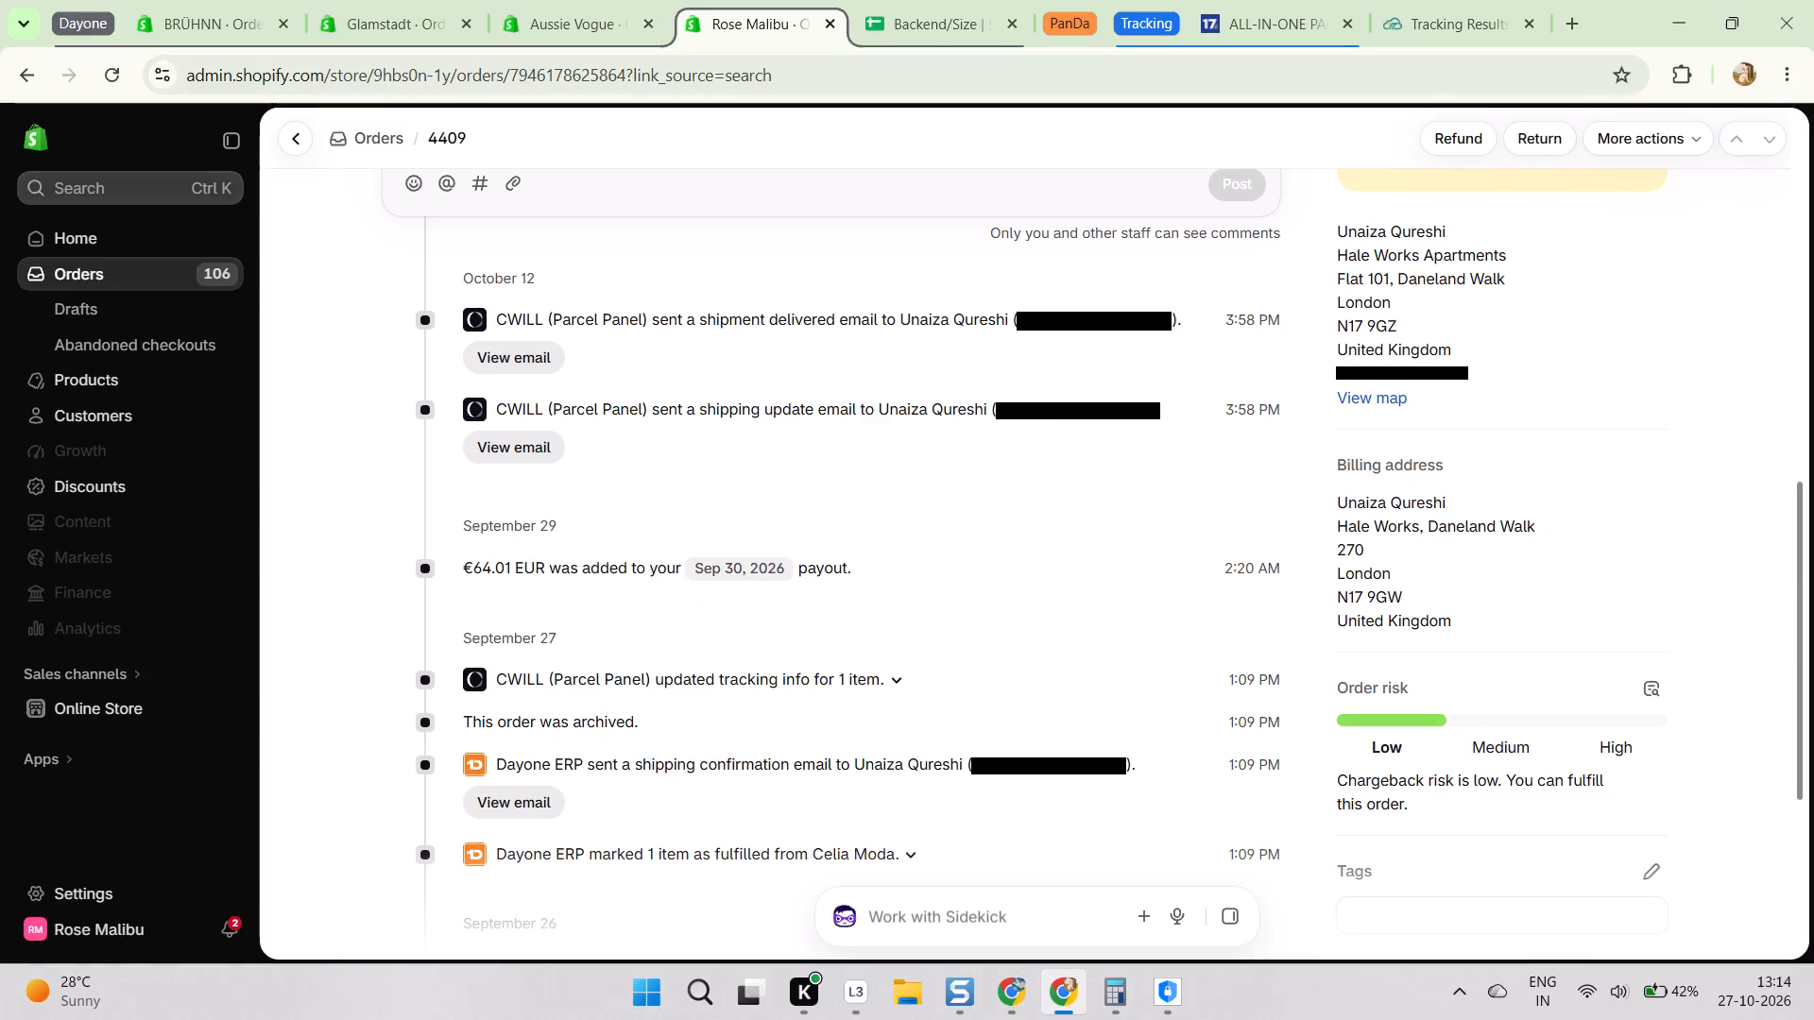
{"action": "key", "text": "alt+Tab"}
Replace the dash after the customer's name in the greeting with a comma and send the reply.
{"action": "left_click", "coordinate": [317, 515]}
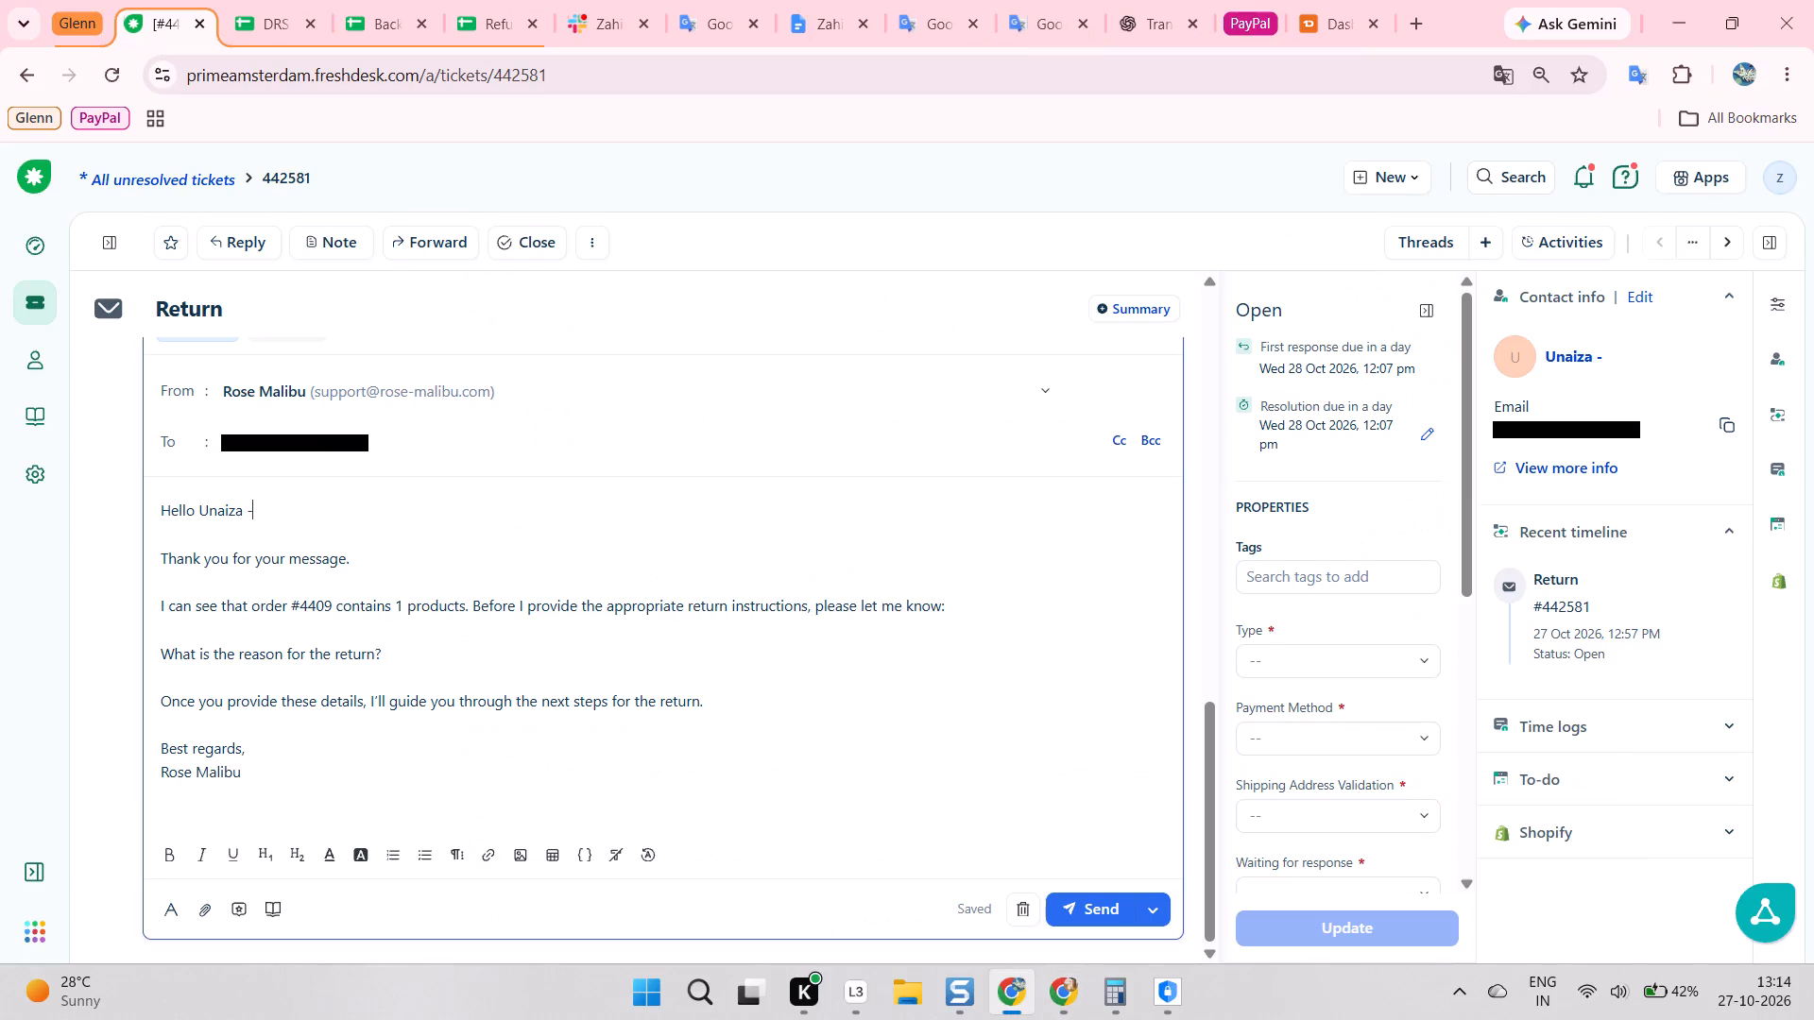
{"action": "key", "text": "BackSpace"}
{"action": "key", "text": "BackSpace"}
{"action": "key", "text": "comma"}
{"action": "scroll", "coordinate": [456, 521], "scroll_direction": "down", "scroll_amount": 4}
{"action": "left_click", "coordinate": [277, 798]}
{"action": "scroll", "coordinate": [833, 764], "scroll_direction": "down", "scroll_amount": 4}
{"action": "left_click", "coordinate": [1058, 900]}
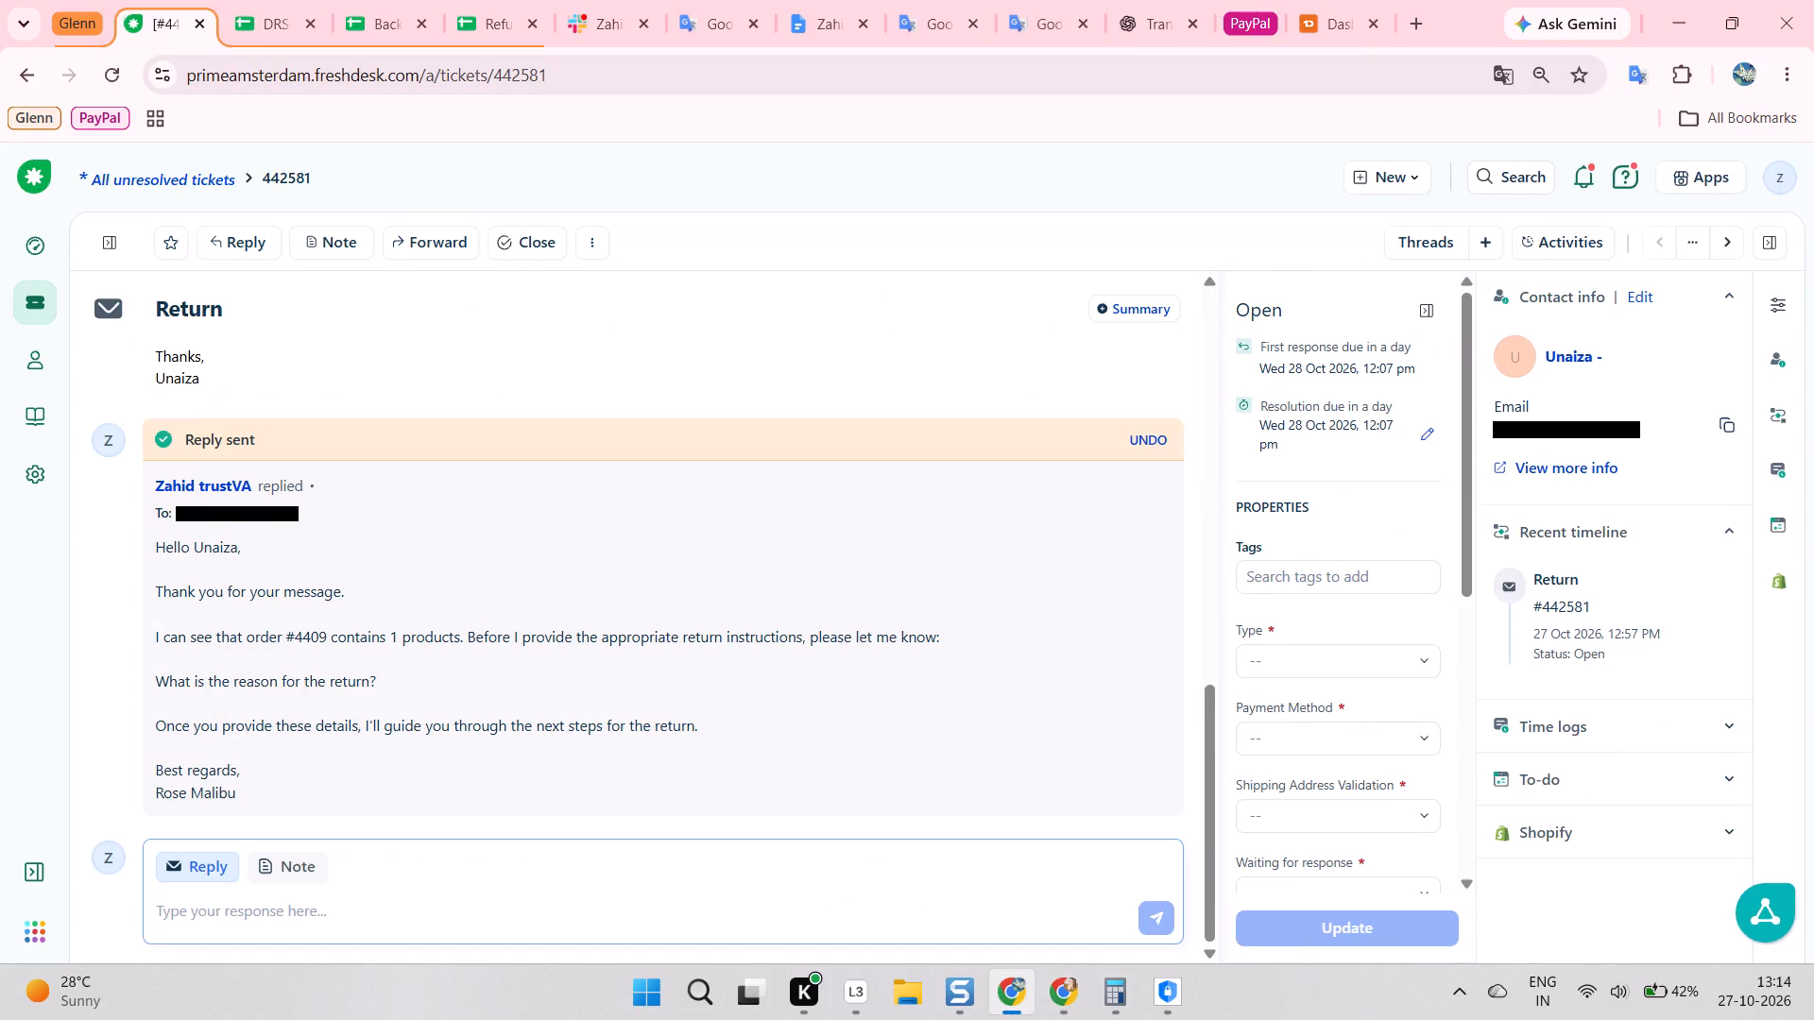
{"action": "scroll", "coordinate": [934, 716], "scroll_direction": "down", "scroll_amount": 7}
{"action": "scroll", "coordinate": [895, 639], "scroll_direction": "down", "scroll_amount": 6}
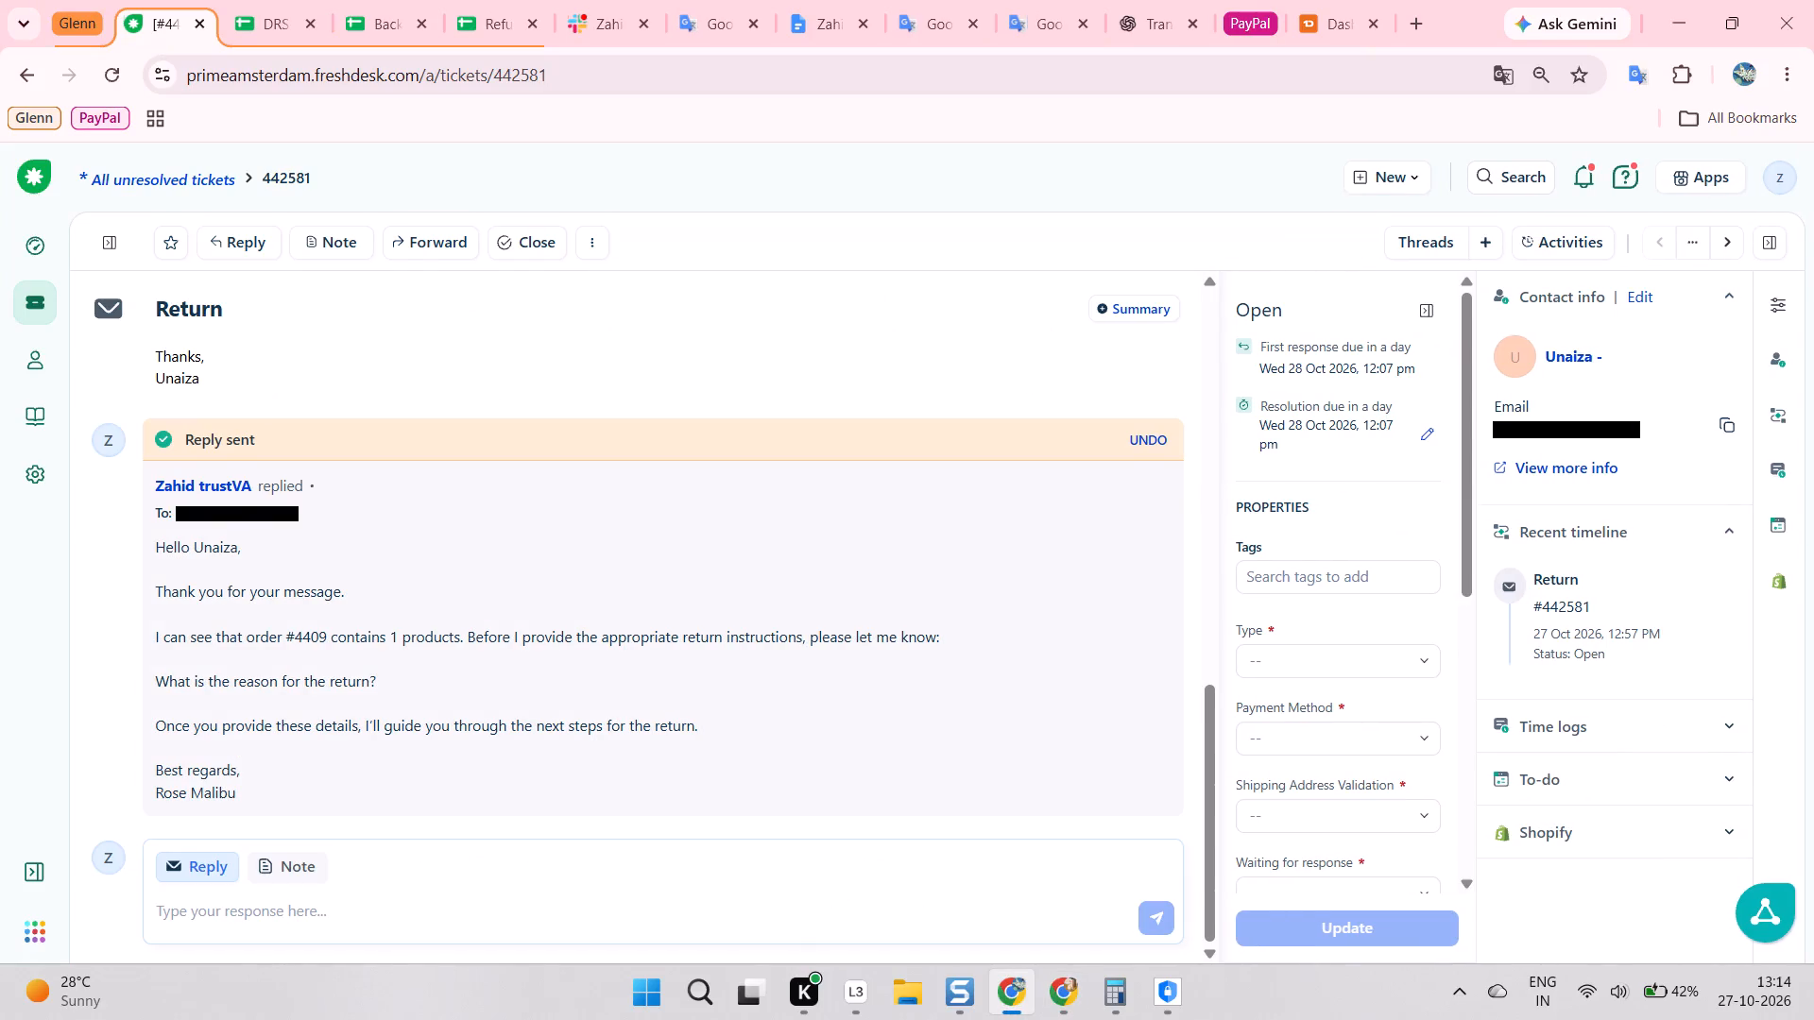
{"action": "scroll", "coordinate": [1349, 504], "scroll_direction": "down", "scroll_amount": 2}
{"action": "scroll", "coordinate": [1217, 520], "scroll_direction": "up", "scroll_amount": 4}
{"action": "scroll", "coordinate": [979, 523], "scroll_direction": "up", "scroll_amount": 1}
{"action": "scroll", "coordinate": [894, 518], "scroll_direction": "down", "scroll_amount": 3}
{"action": "scroll", "coordinate": [899, 485], "scroll_direction": "up", "scroll_amount": 3}
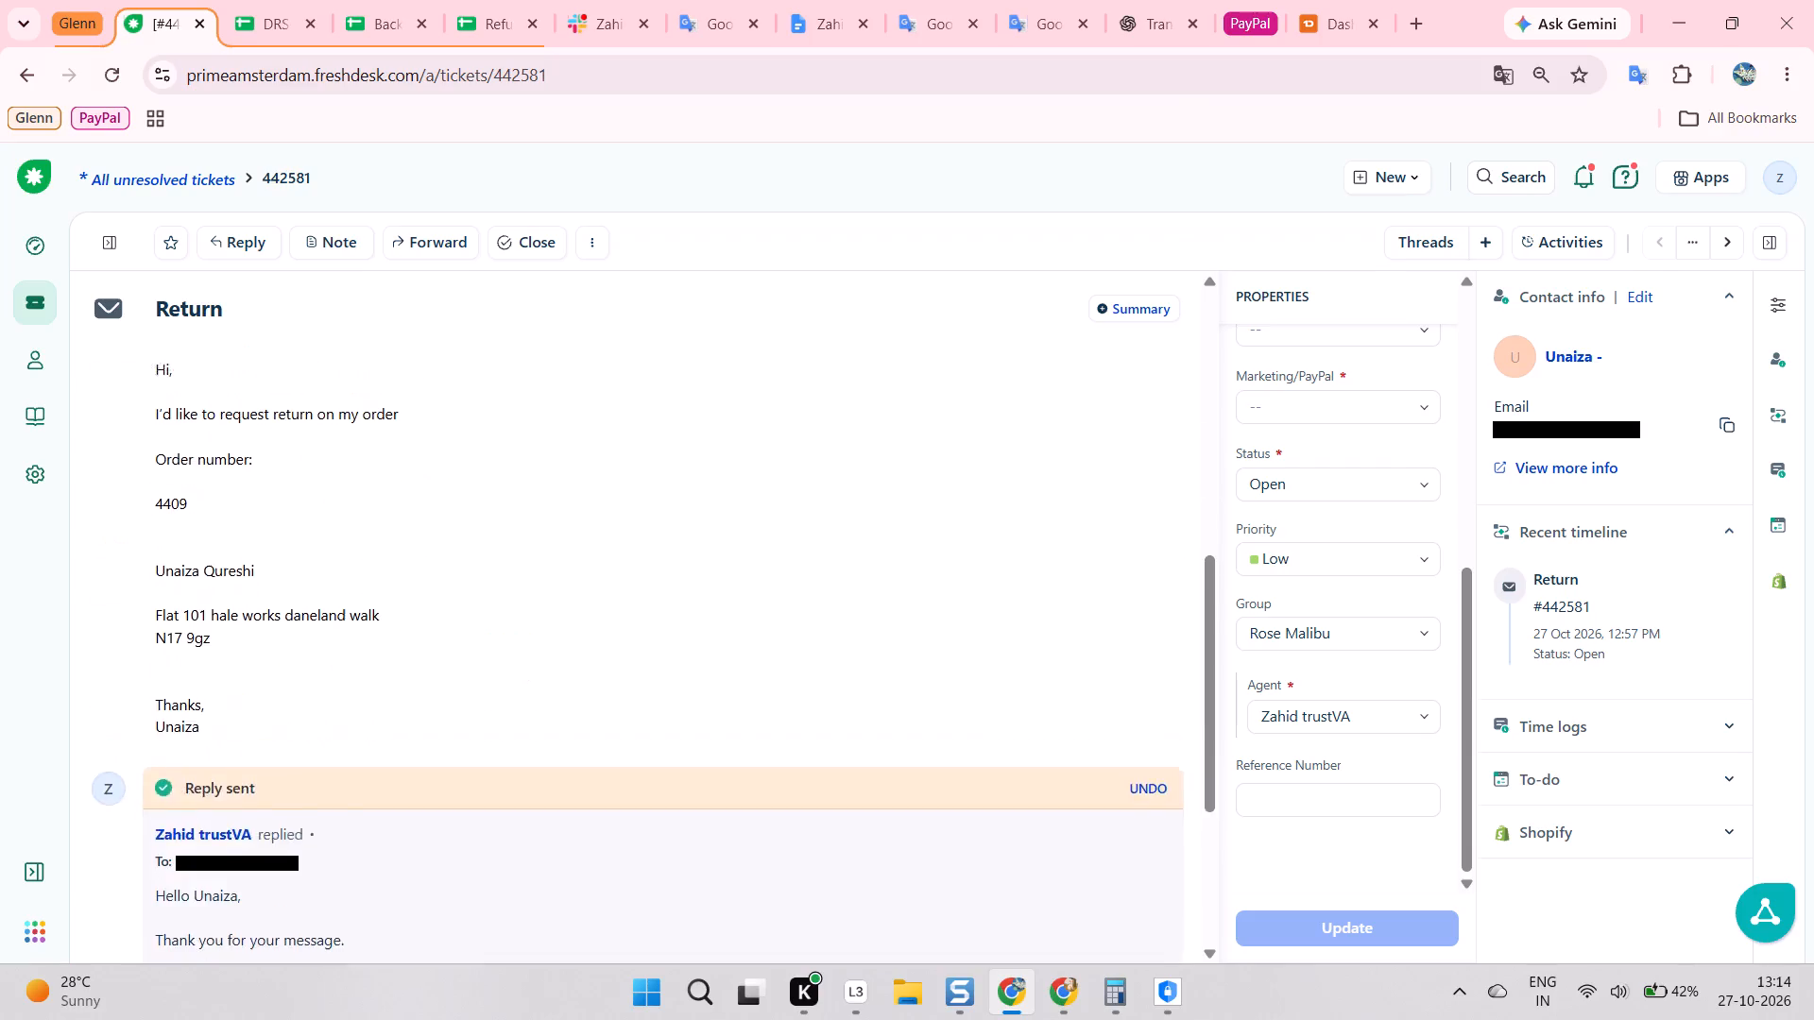
{"action": "scroll", "coordinate": [899, 485], "scroll_direction": "up", "scroll_amount": 5}
{"action": "scroll", "coordinate": [851, 473], "scroll_direction": "down", "scroll_amount": 11}
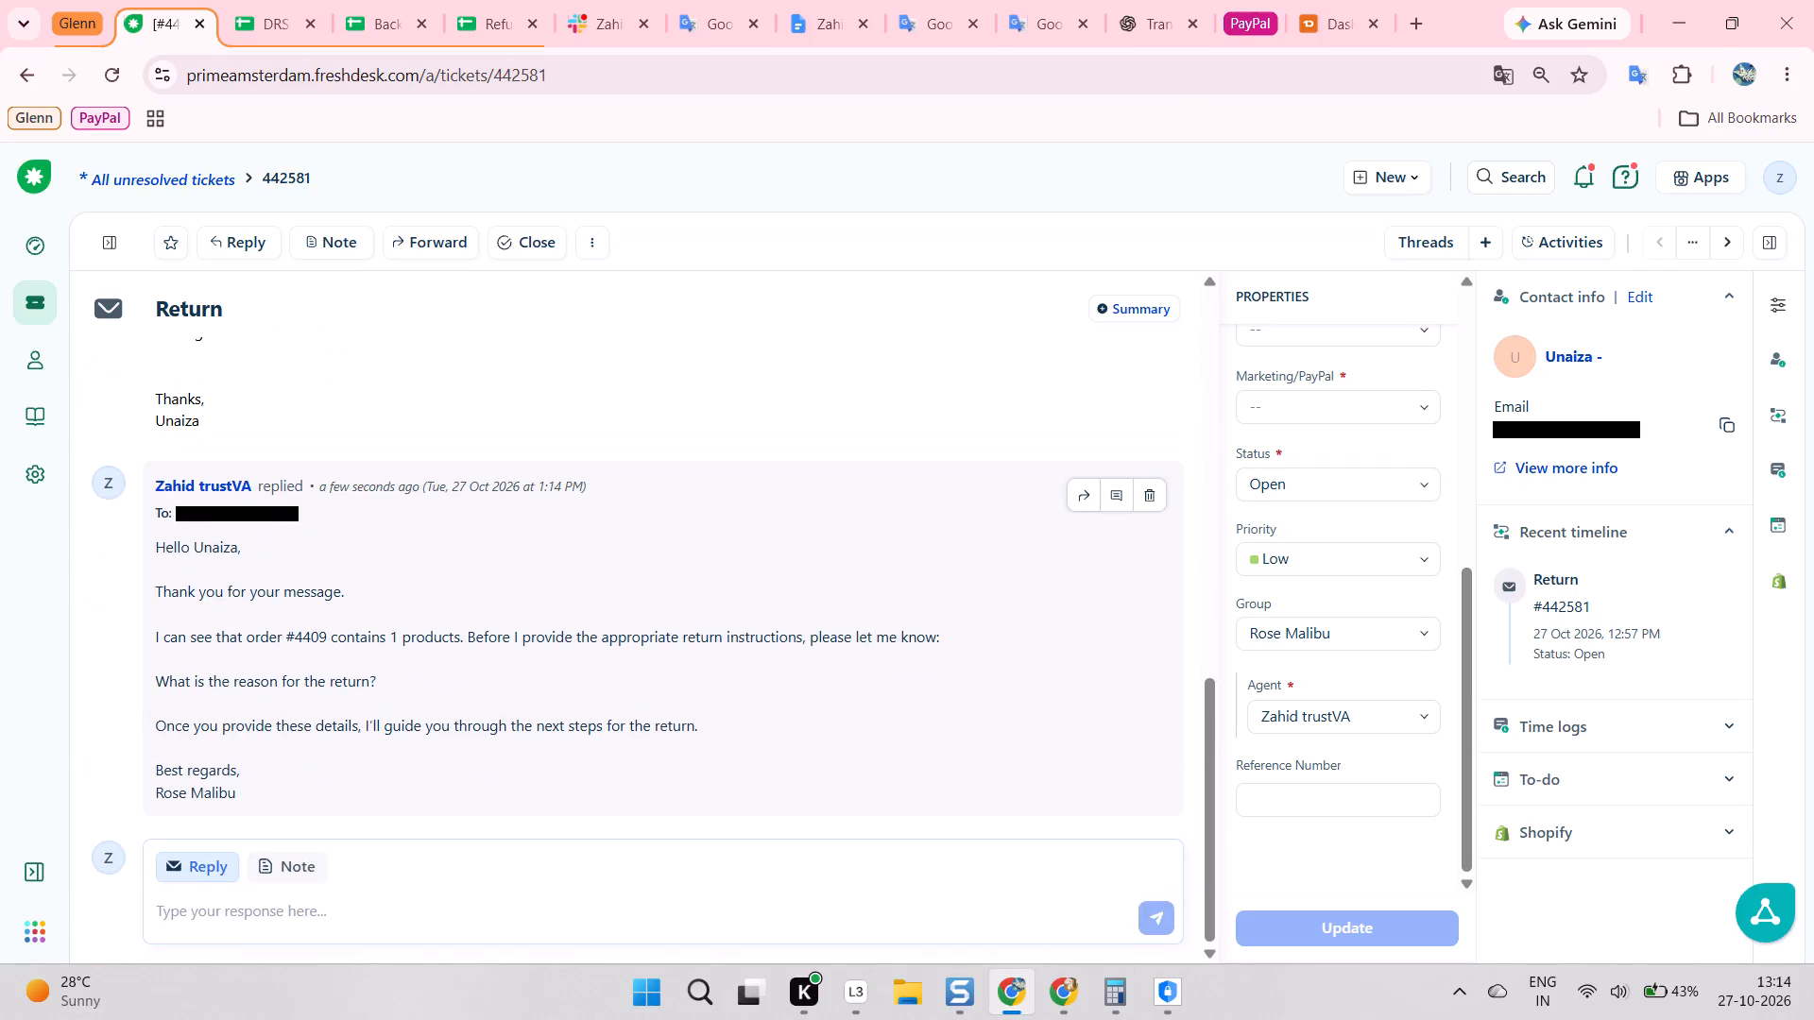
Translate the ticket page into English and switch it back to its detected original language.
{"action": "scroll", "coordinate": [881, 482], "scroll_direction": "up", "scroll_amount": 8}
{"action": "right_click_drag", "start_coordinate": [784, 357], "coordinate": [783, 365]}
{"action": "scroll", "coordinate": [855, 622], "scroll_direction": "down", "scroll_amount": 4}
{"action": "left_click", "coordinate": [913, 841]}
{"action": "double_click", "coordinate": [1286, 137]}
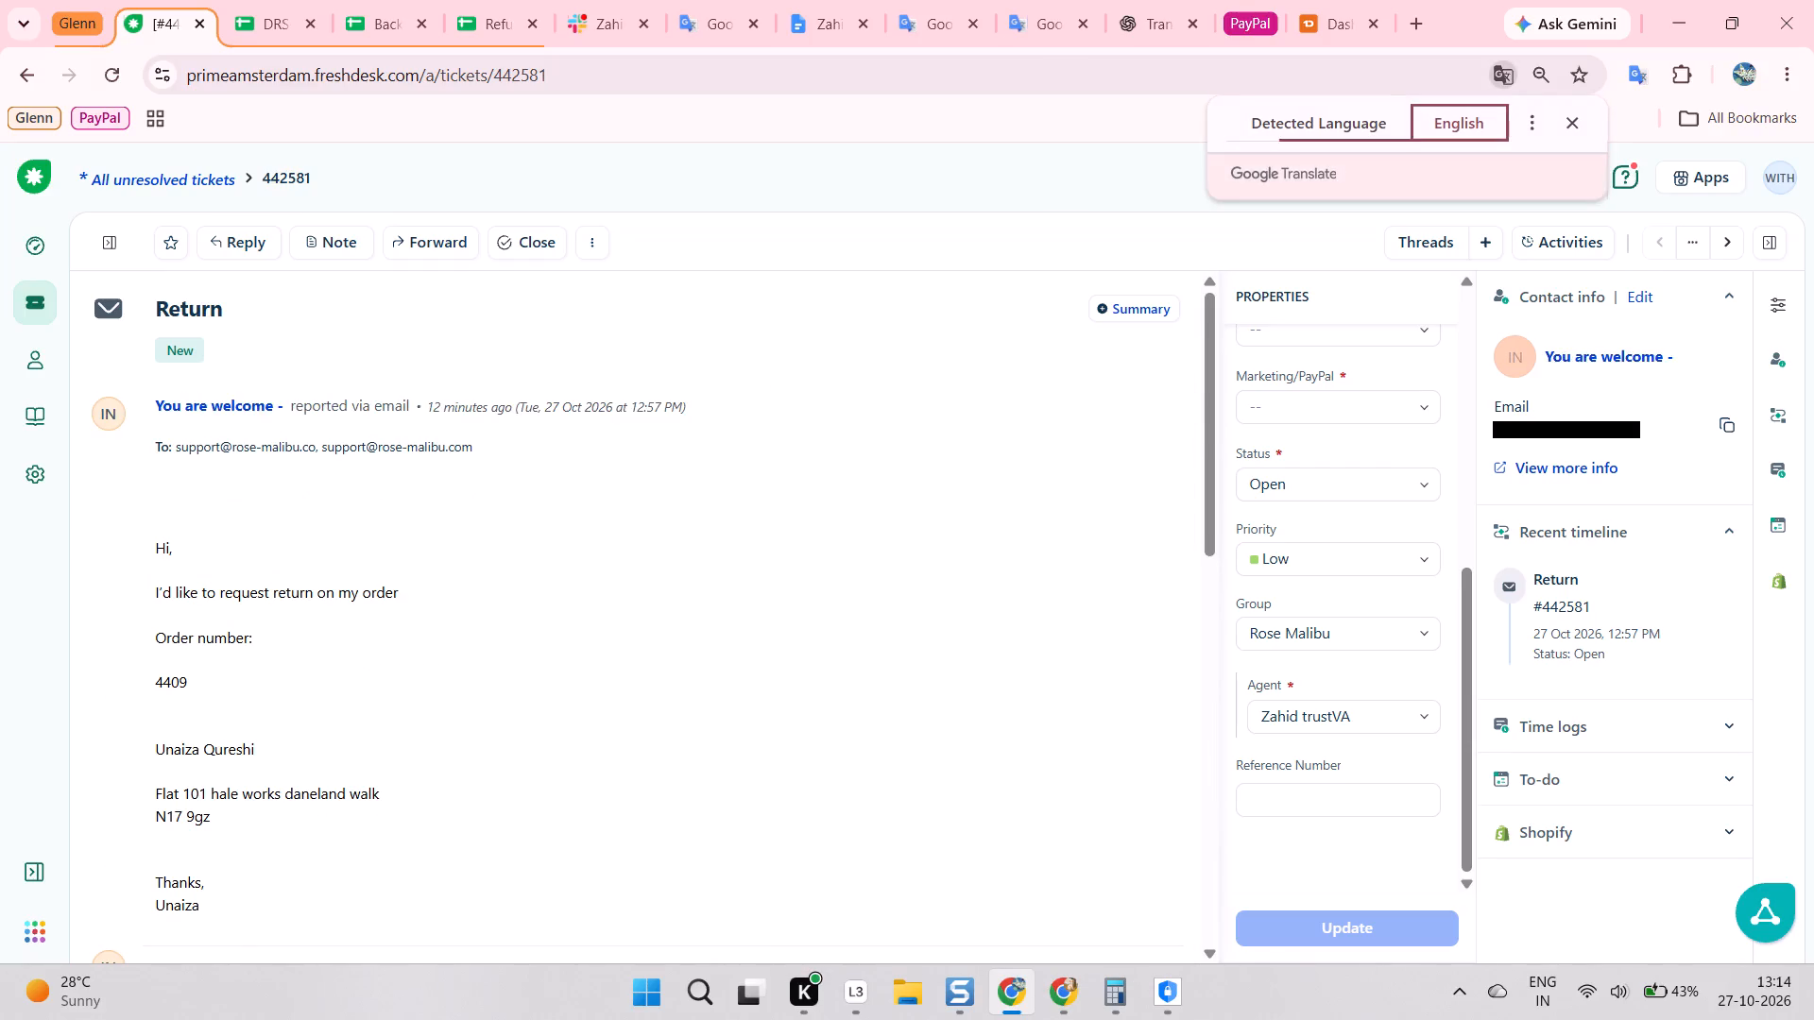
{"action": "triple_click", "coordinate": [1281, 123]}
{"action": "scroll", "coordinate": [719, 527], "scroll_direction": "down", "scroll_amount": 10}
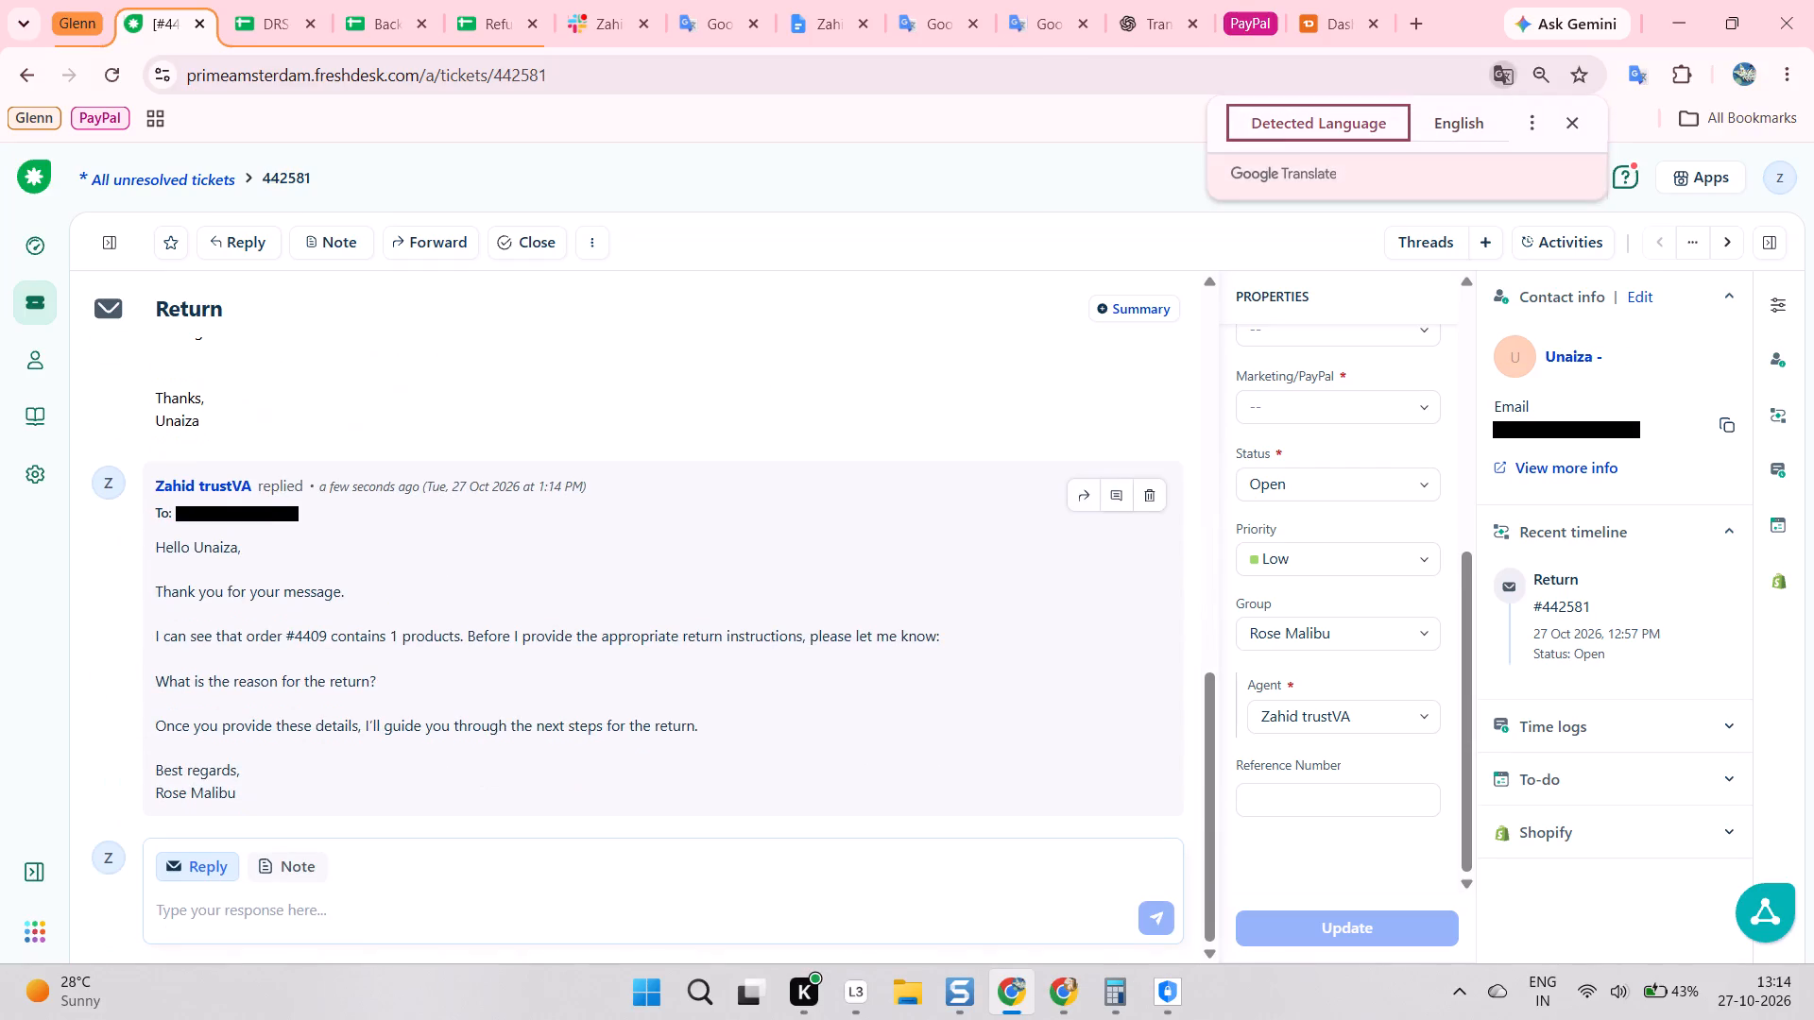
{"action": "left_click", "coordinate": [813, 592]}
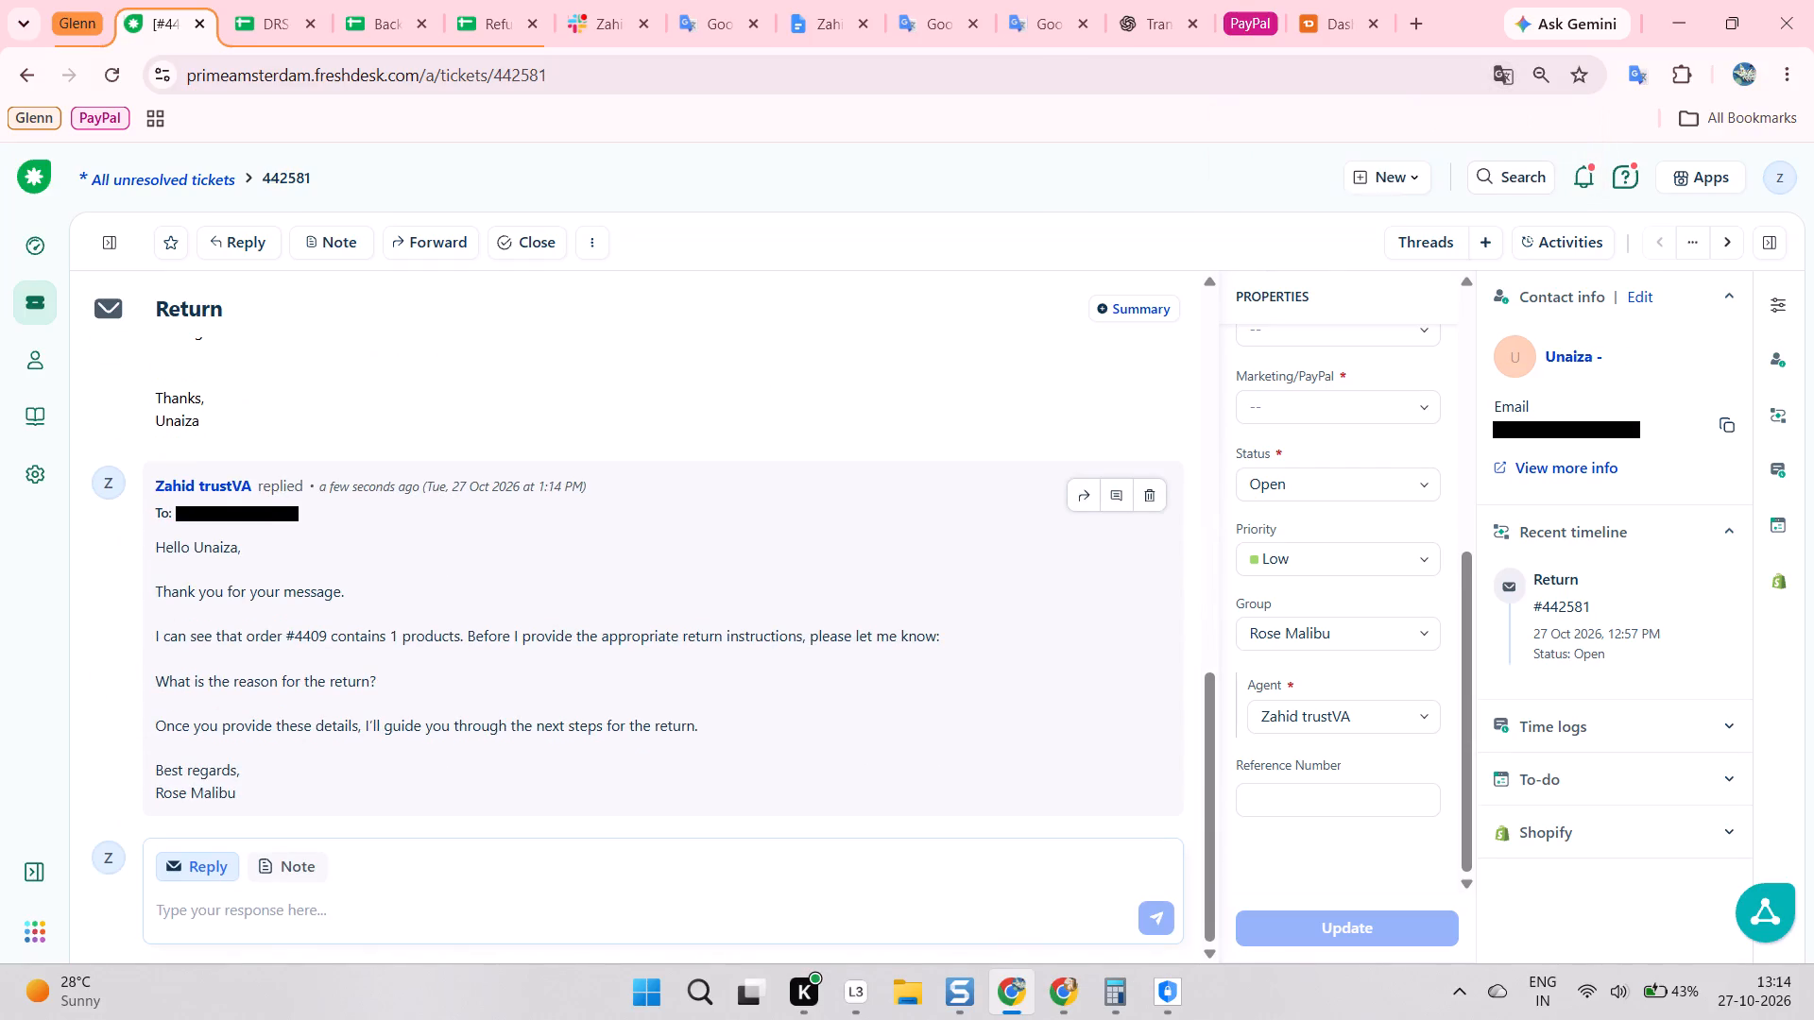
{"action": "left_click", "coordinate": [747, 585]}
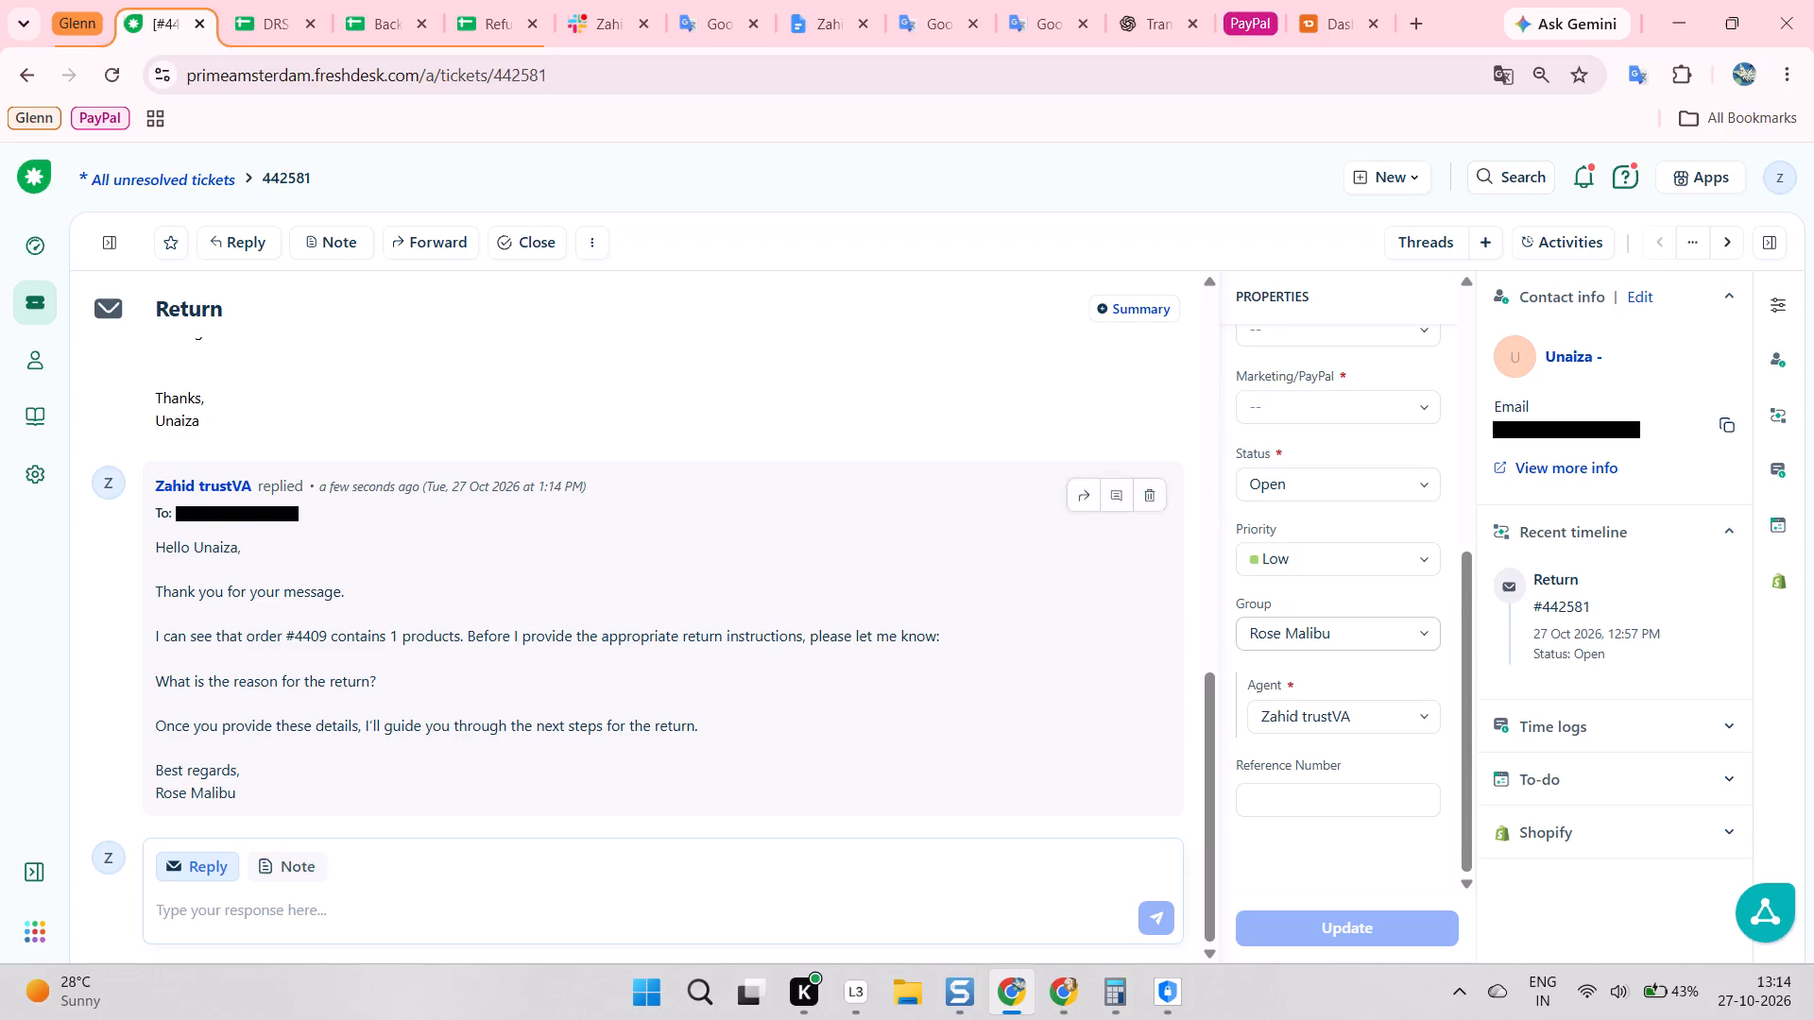
Set the ticket's type to Return.
{"action": "scroll", "coordinate": [1302, 519], "scroll_direction": "up", "scroll_amount": 5}
{"action": "left_click", "coordinate": [1303, 591]}
{"action": "left_click", "coordinate": [1296, 691]}
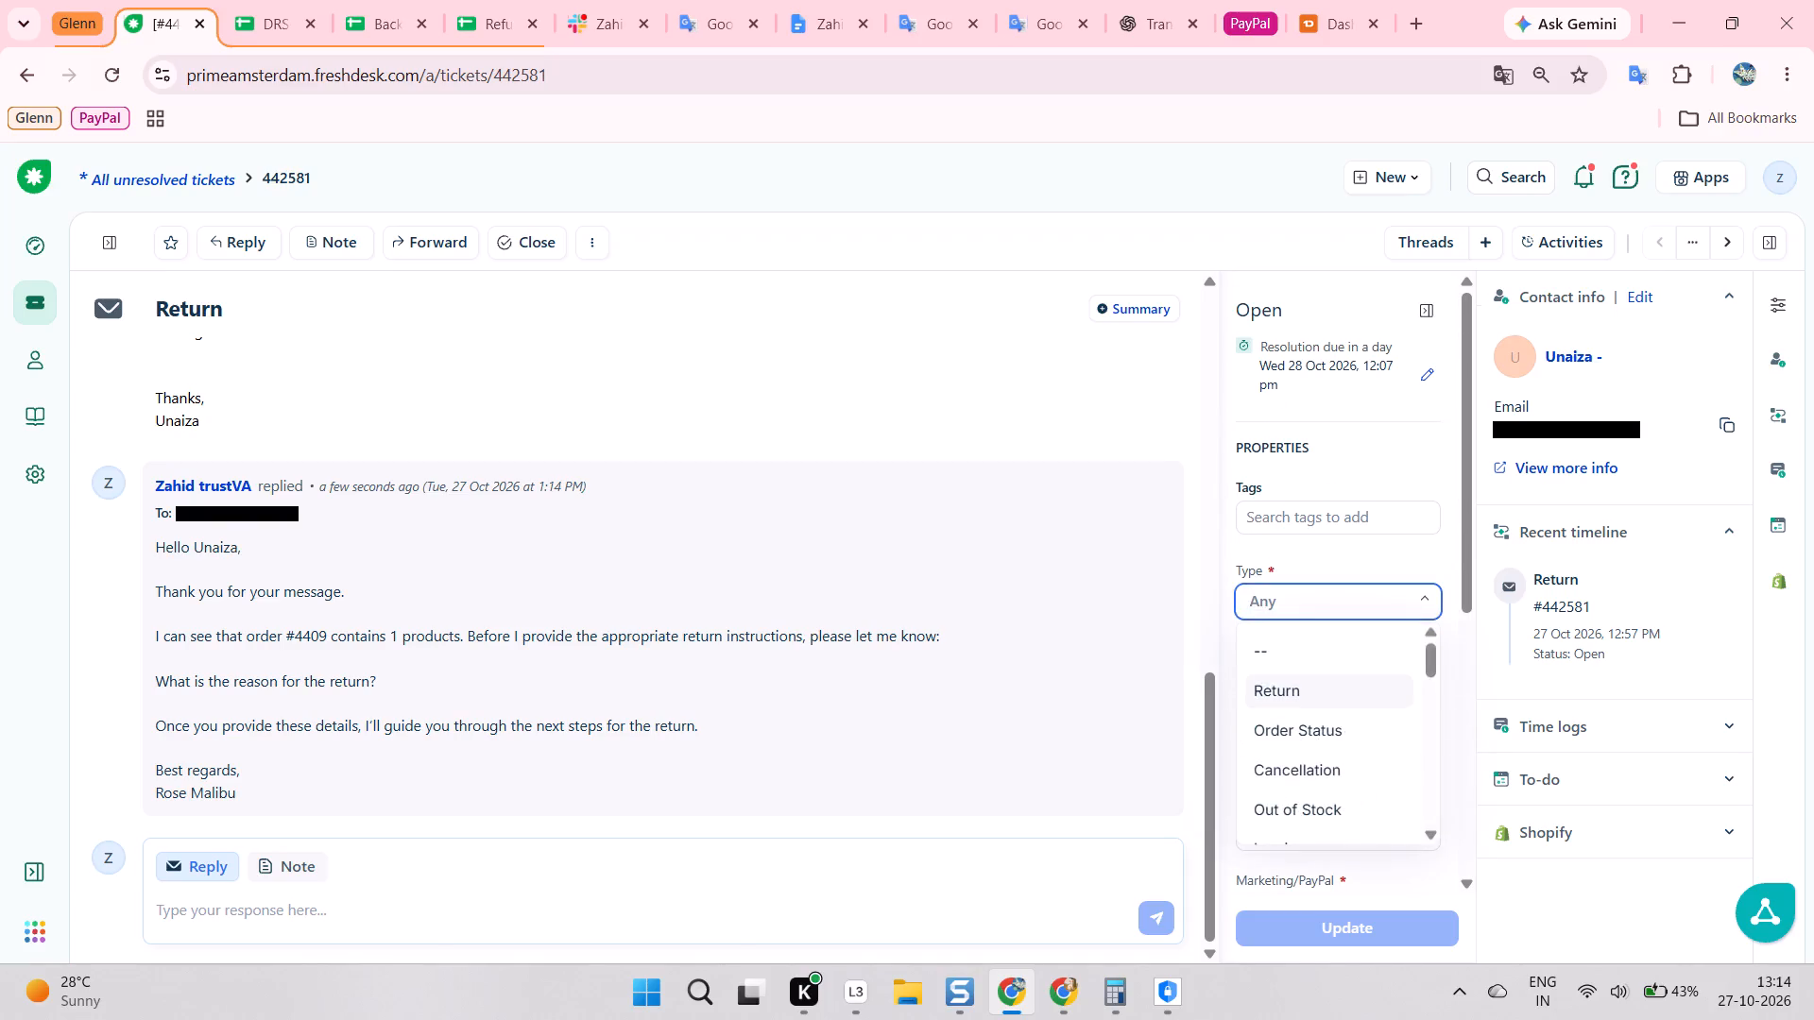
{"action": "key", "text": "Tab"}
{"action": "key", "text": "alt+Tab"}
{"action": "scroll", "coordinate": [1154, 595], "scroll_direction": "down", "scroll_amount": 12}
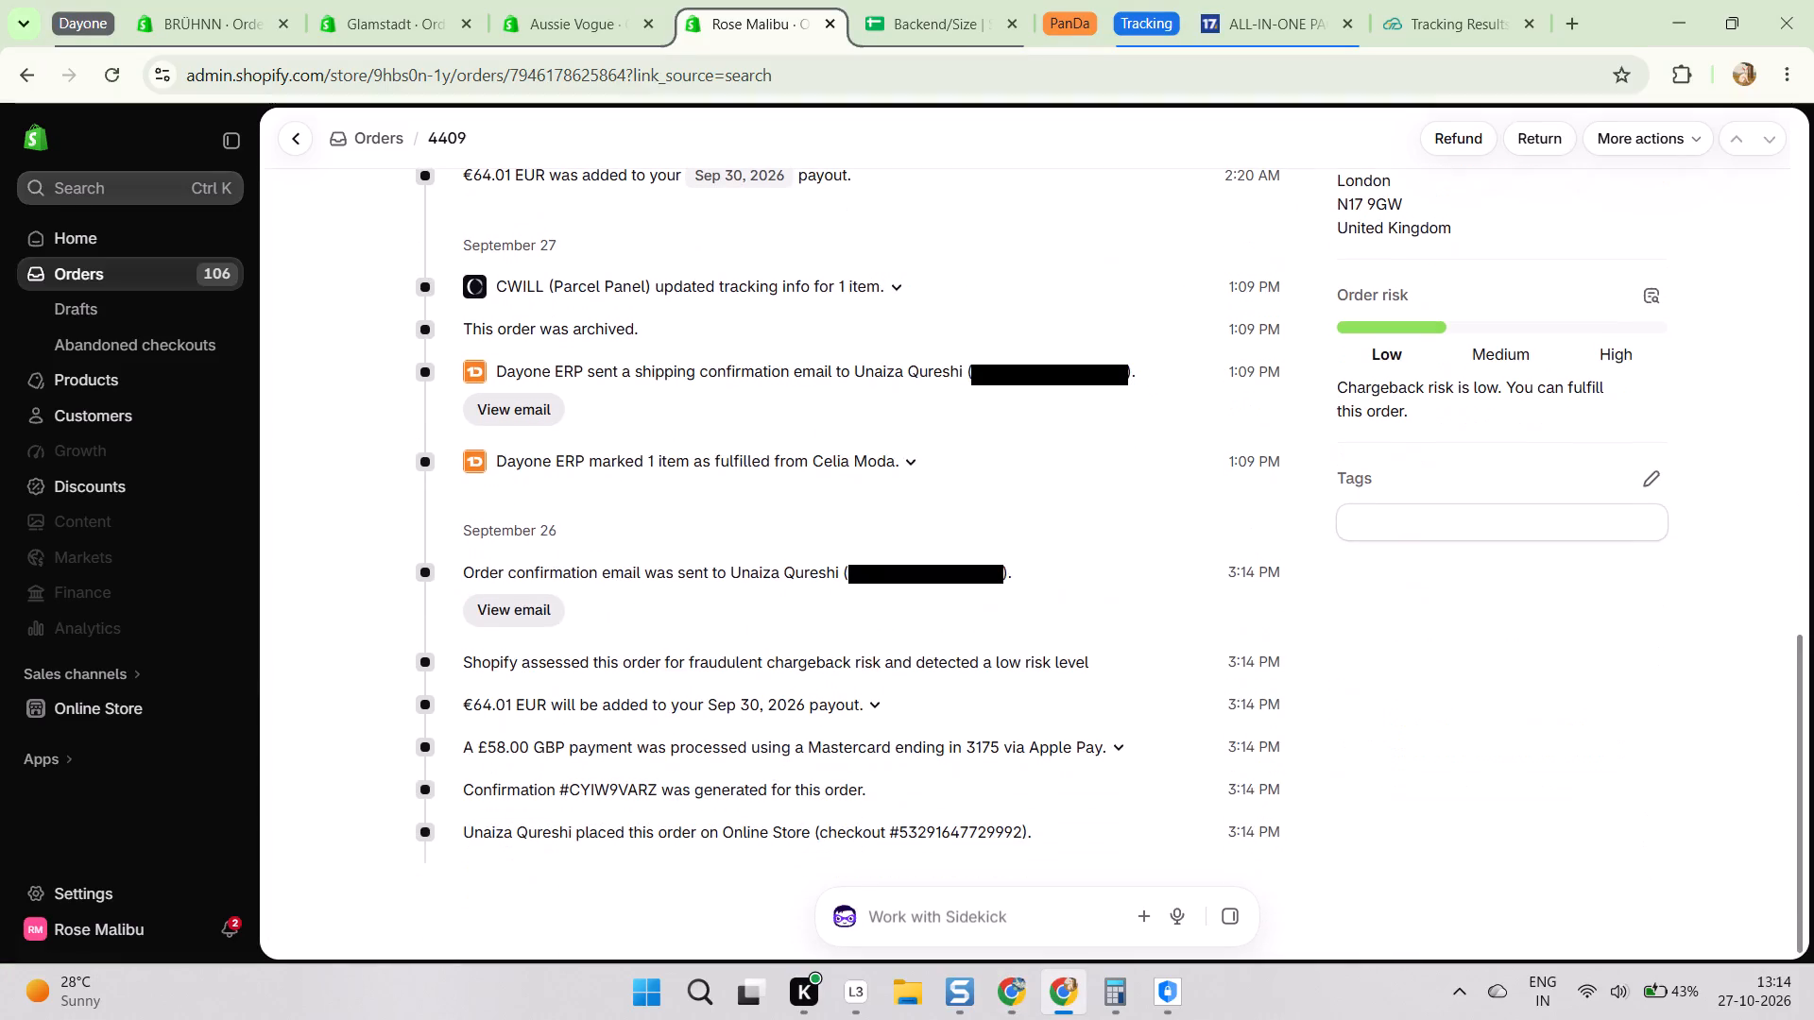
{"action": "scroll", "coordinate": [1200, 568], "scroll_direction": "up", "scroll_amount": 3}
{"action": "scroll", "coordinate": [1205, 563], "scroll_direction": "down", "scroll_amount": 2}
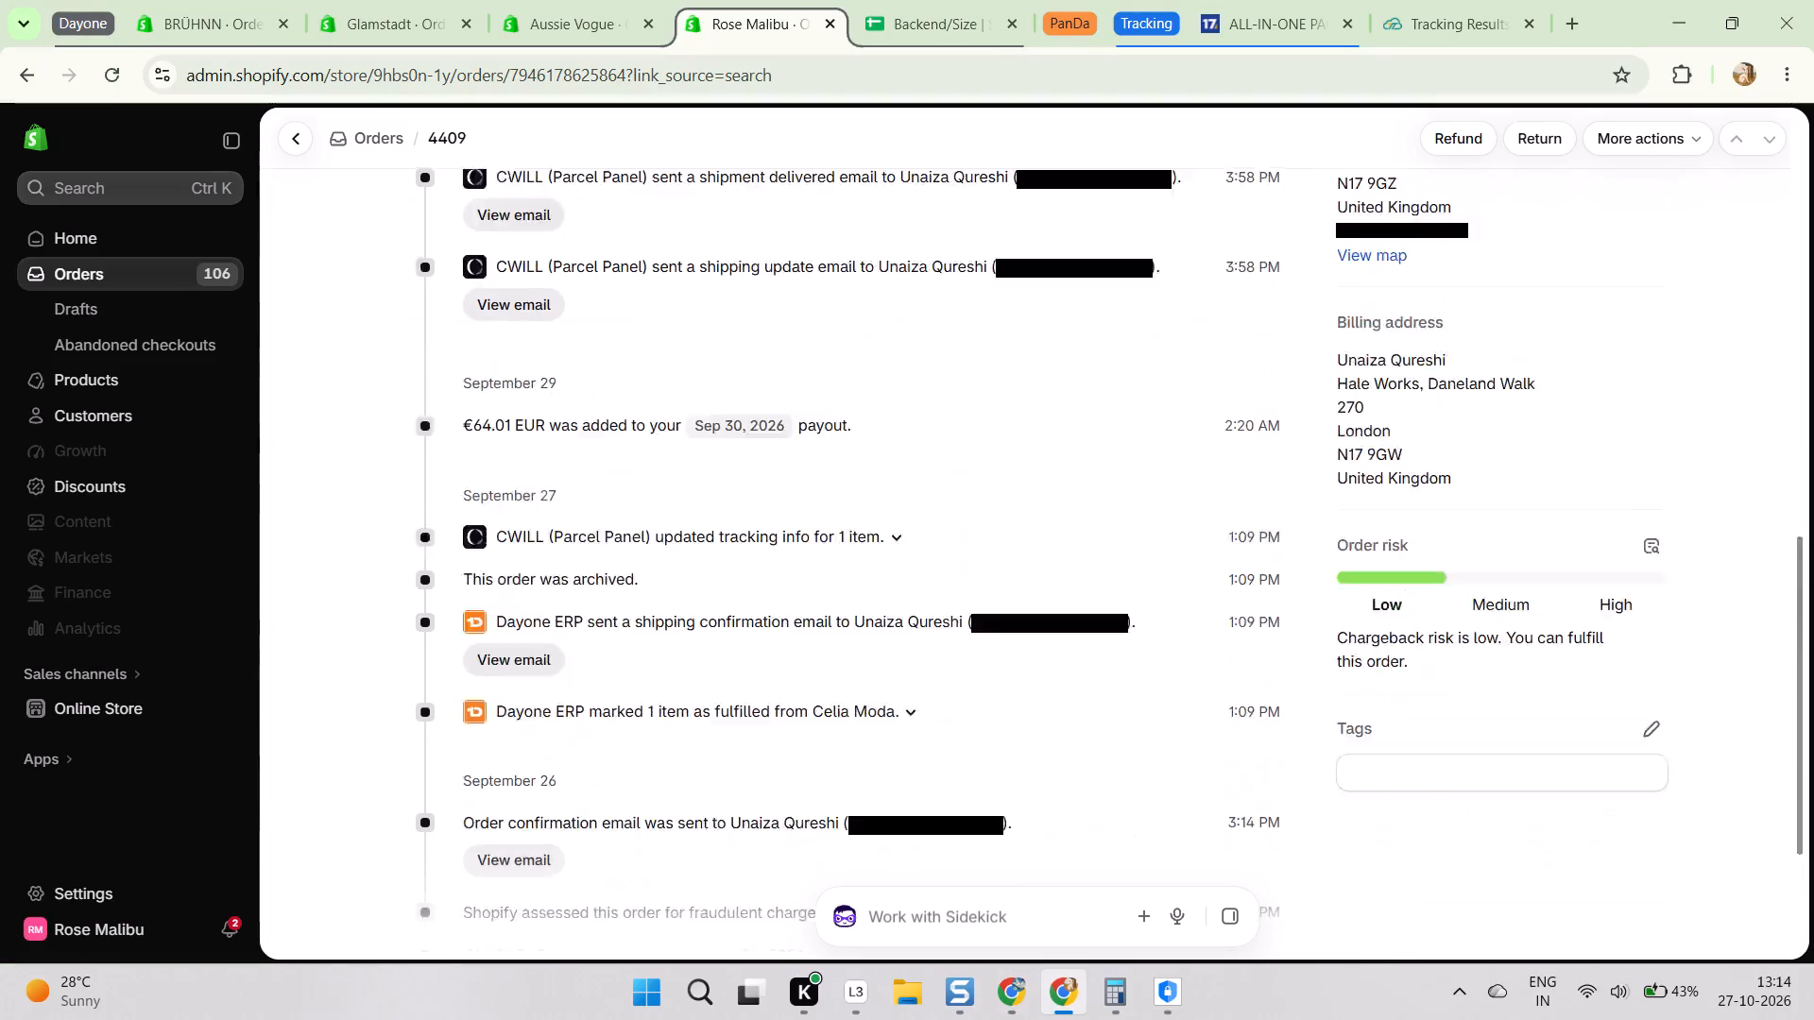
{"action": "scroll", "coordinate": [1205, 563], "scroll_direction": "down", "scroll_amount": 4}
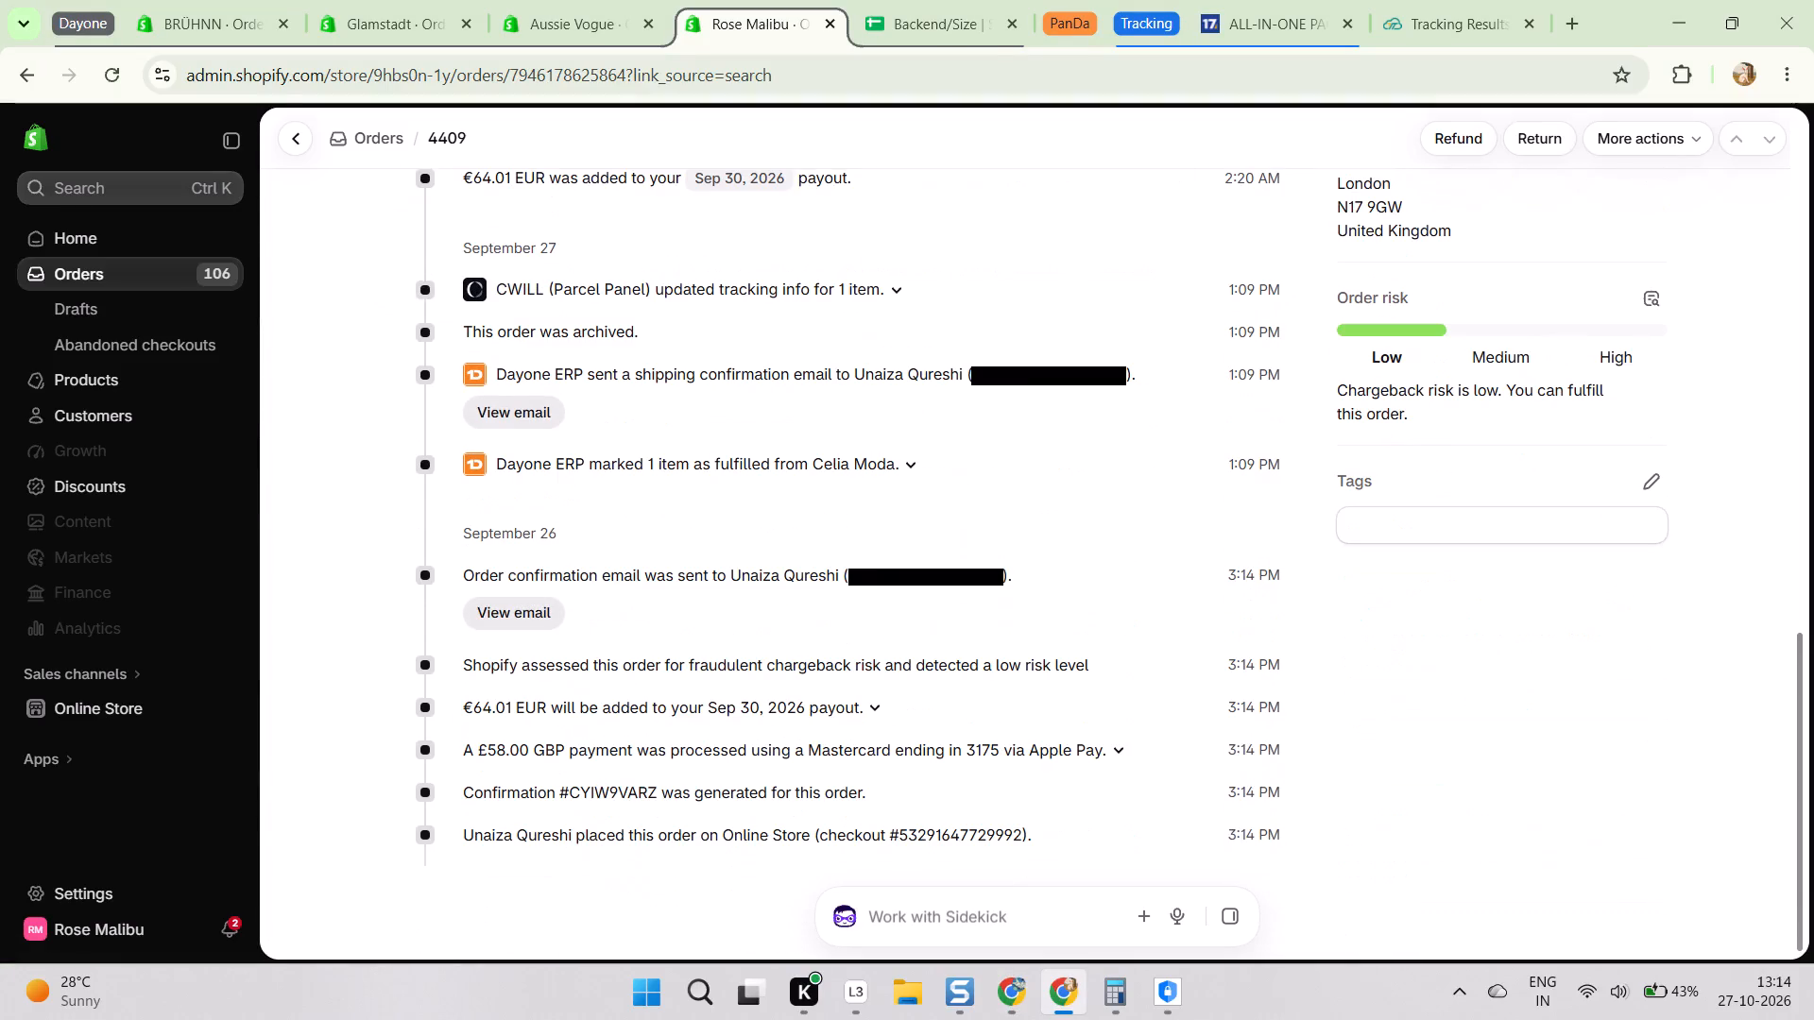
{"action": "scroll", "coordinate": [1205, 554], "scroll_direction": "up", "scroll_amount": 6}
{"action": "key", "text": "alt+Tab"}
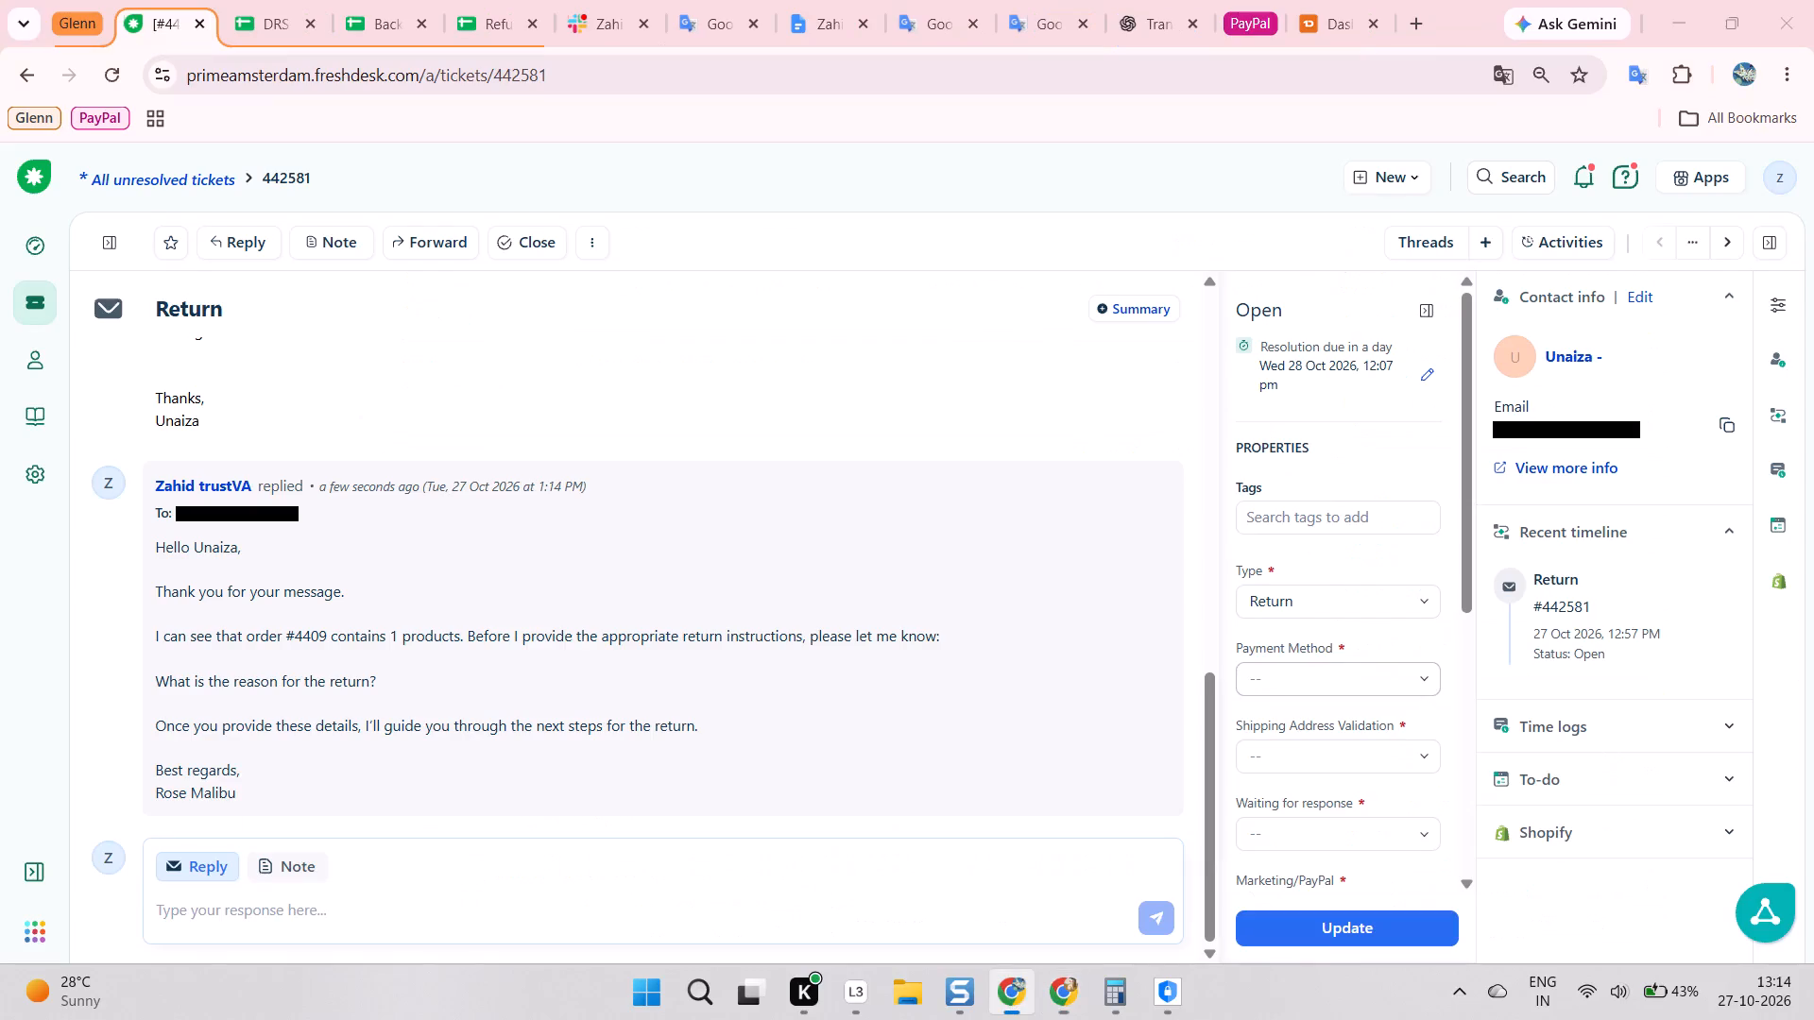
Set payment method CC, shipping address validation Verified & Correct, waiting for response N/A, Marketing/PayPal No and status Resolved, and save the ticket properties.
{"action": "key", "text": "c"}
{"action": "key", "text": "Tab"}
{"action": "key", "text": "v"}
{"action": "key", "text": "Tab"}
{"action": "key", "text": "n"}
{"action": "key", "text": "Tab"}
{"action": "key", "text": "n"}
{"action": "key", "text": "Tab"}
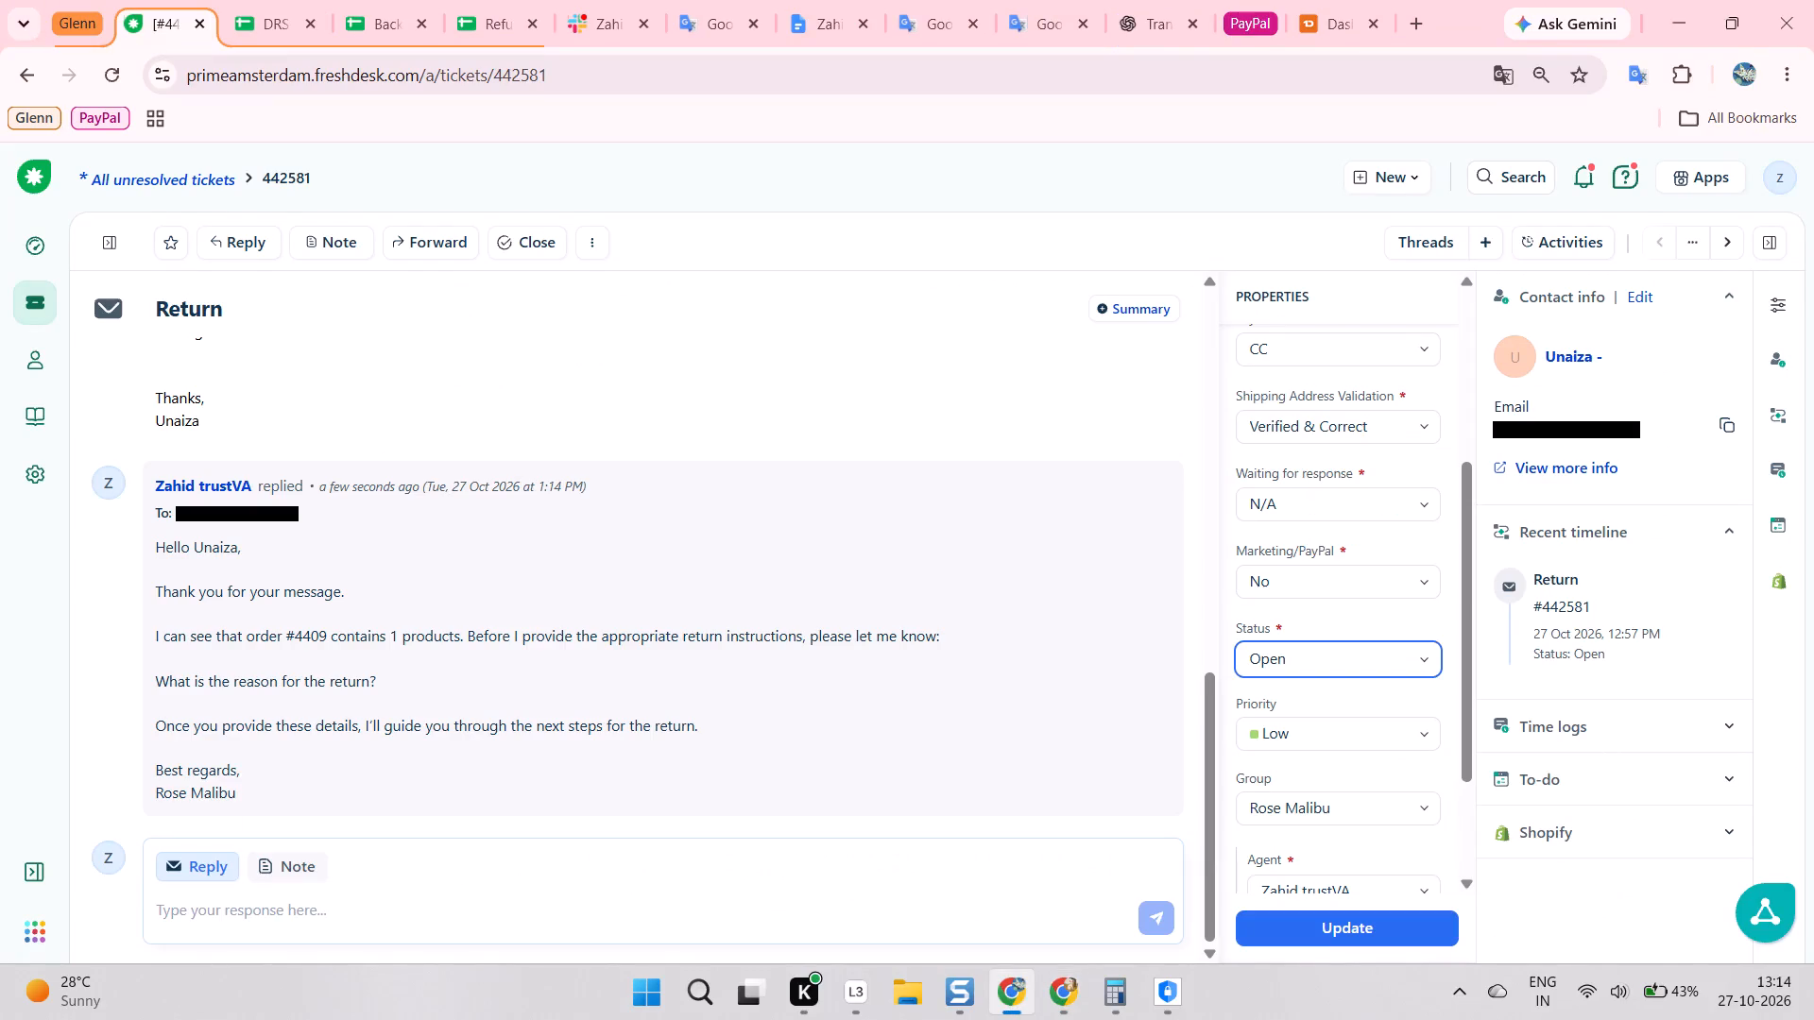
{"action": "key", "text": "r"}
{"action": "key", "text": "Tab"}
{"action": "key", "text": "Tab"}
{"action": "key", "text": "Tab"}
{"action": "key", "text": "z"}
{"action": "scroll", "coordinate": [1290, 699], "scroll_direction": "down", "scroll_amount": 3}
{"action": "left_click", "coordinate": [1336, 939]}
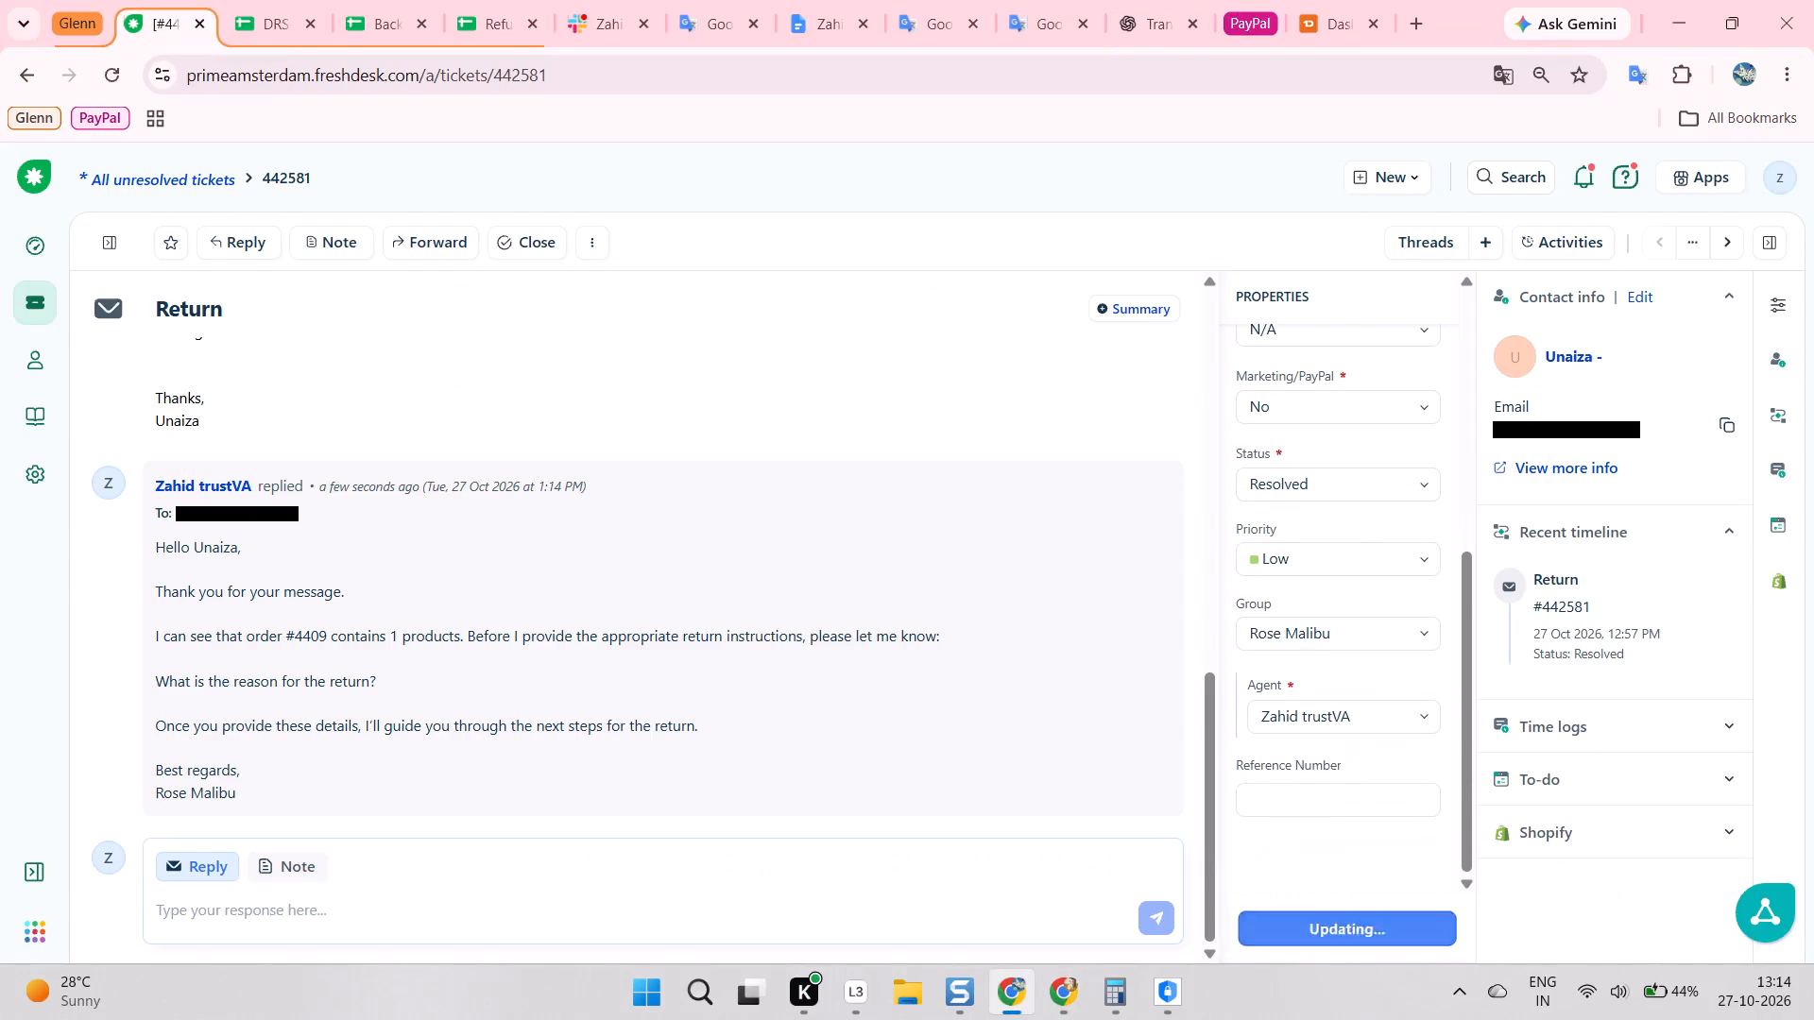
Log ticket number 442581 in cell AN49 of the Oct 27 sheet in DRS- October 2026.
{"action": "scroll", "coordinate": [898, 689], "scroll_direction": "down", "scroll_amount": 8}
{"action": "double_click", "coordinate": [289, 180]}
{"action": "key", "text": "ctrl+c"}
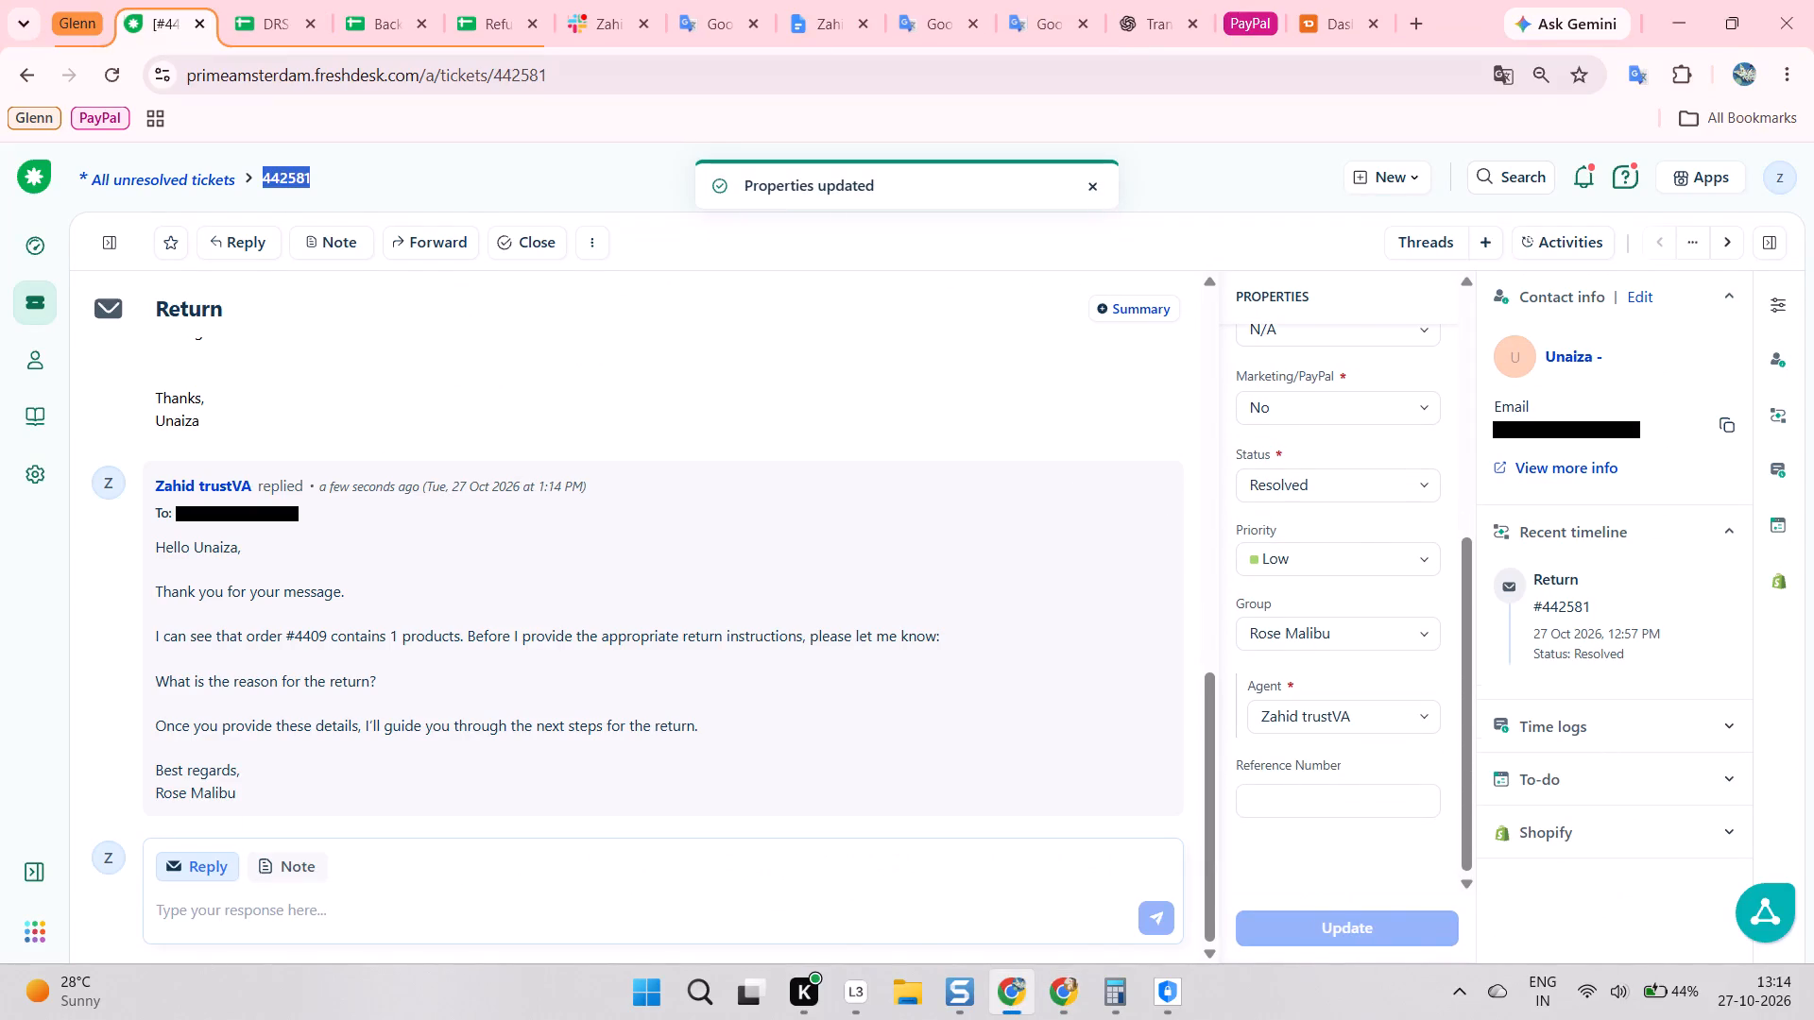
{"action": "key", "text": "ctrl+c"}
{"action": "left_click", "coordinate": [248, 0]}
{"action": "key", "text": "ctrl+v"}
{"action": "left_click", "coordinate": [549, 474]}
{"action": "scroll", "coordinate": [549, 474], "scroll_direction": "down", "scroll_amount": 1}
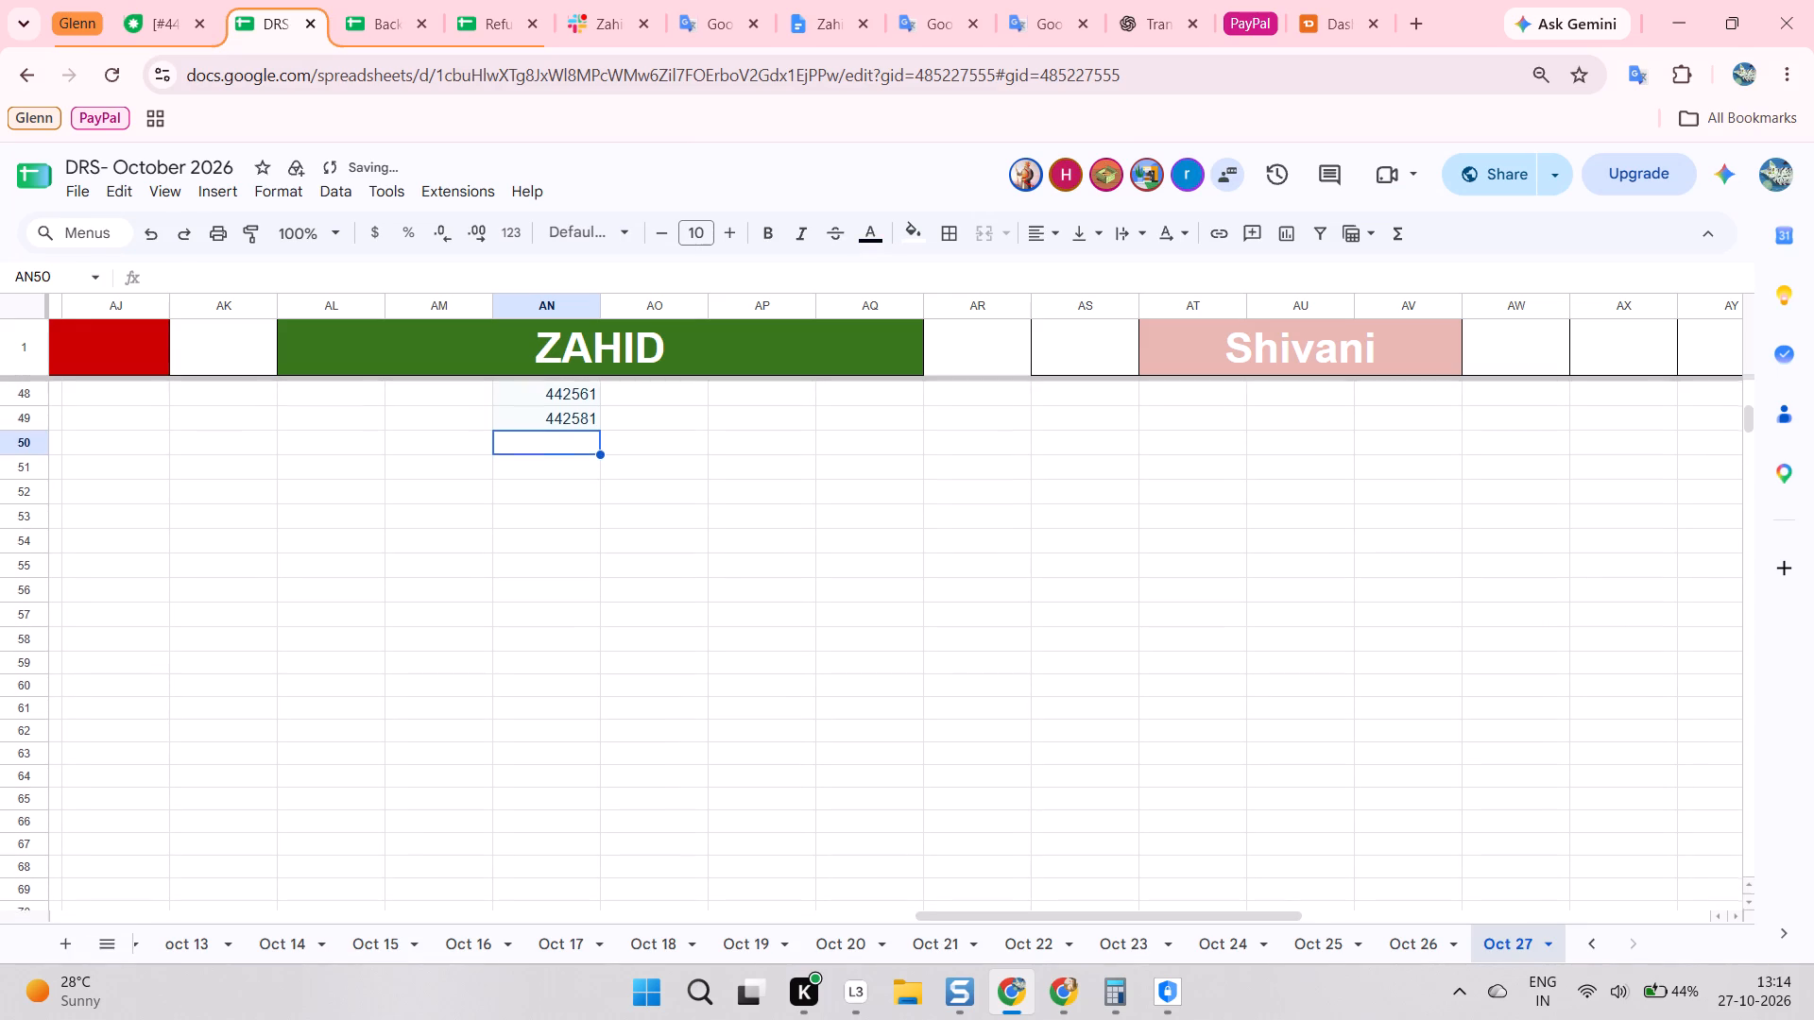
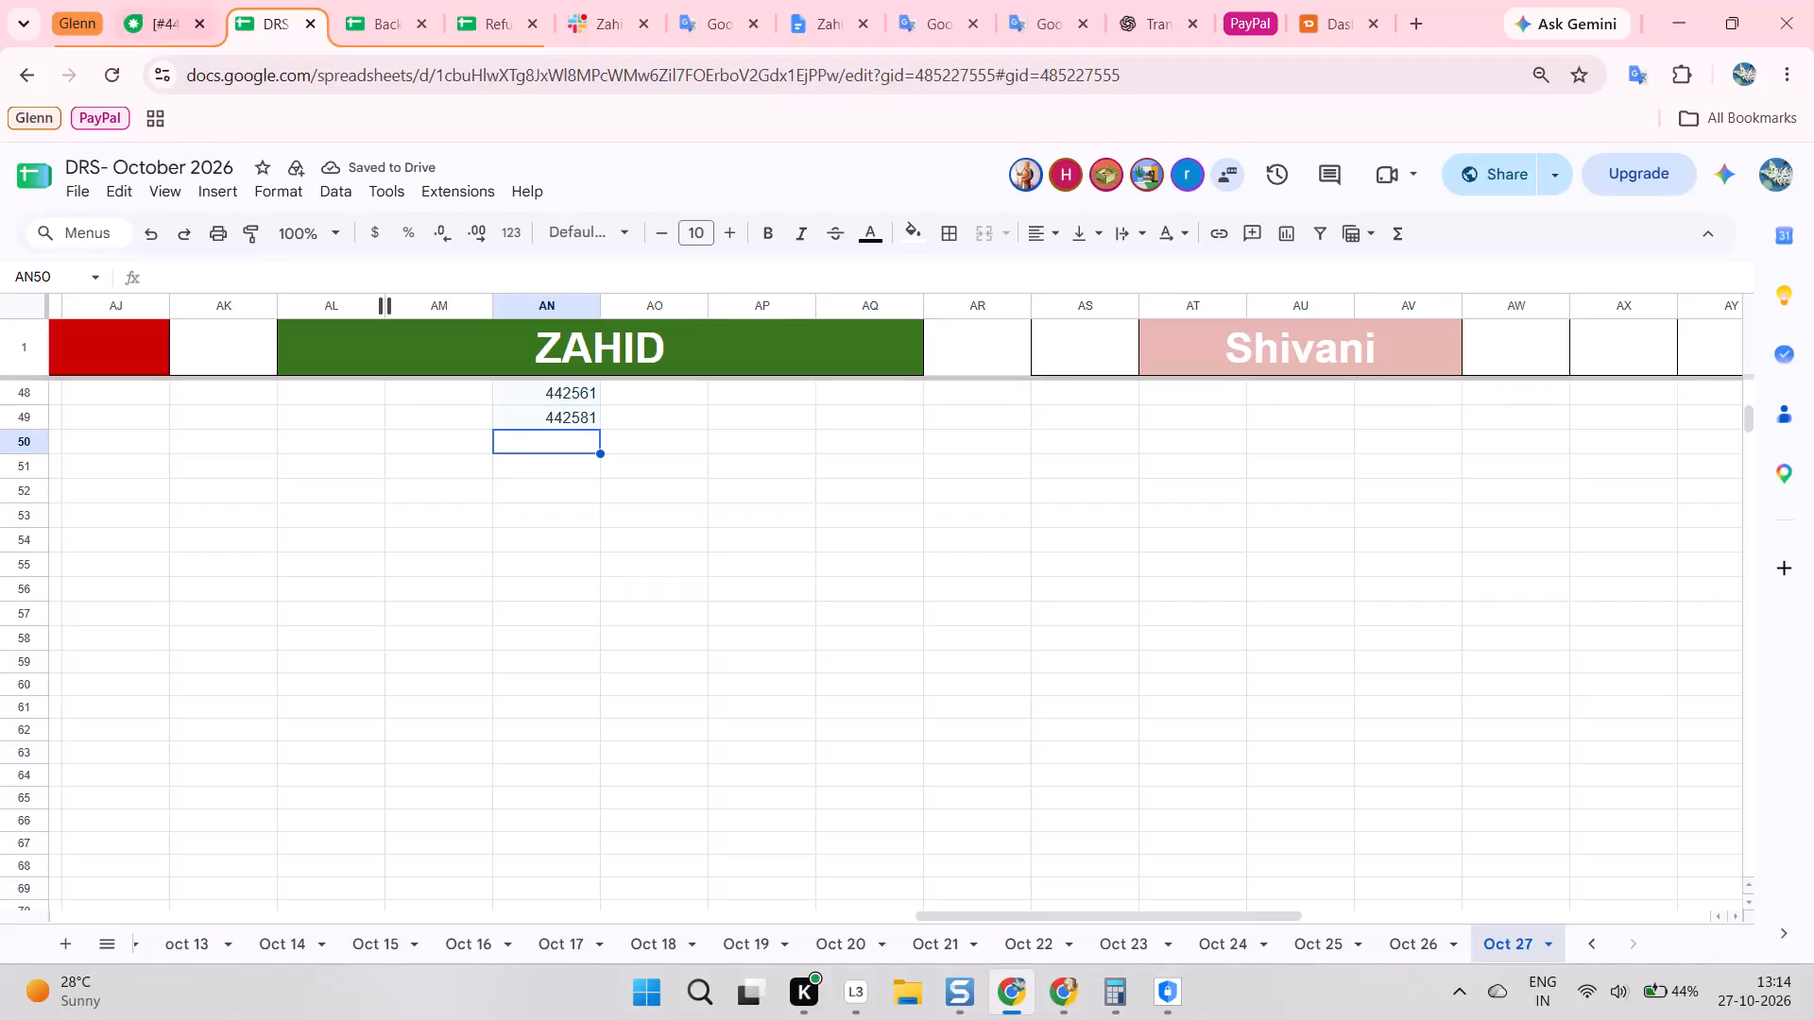
Review the conversation in Freshdesk return ticket 442581 alongside its logged entry in the Oct 27 sheet of DRS- October 2026.
{"action": "left_click", "coordinate": [178, 0]}
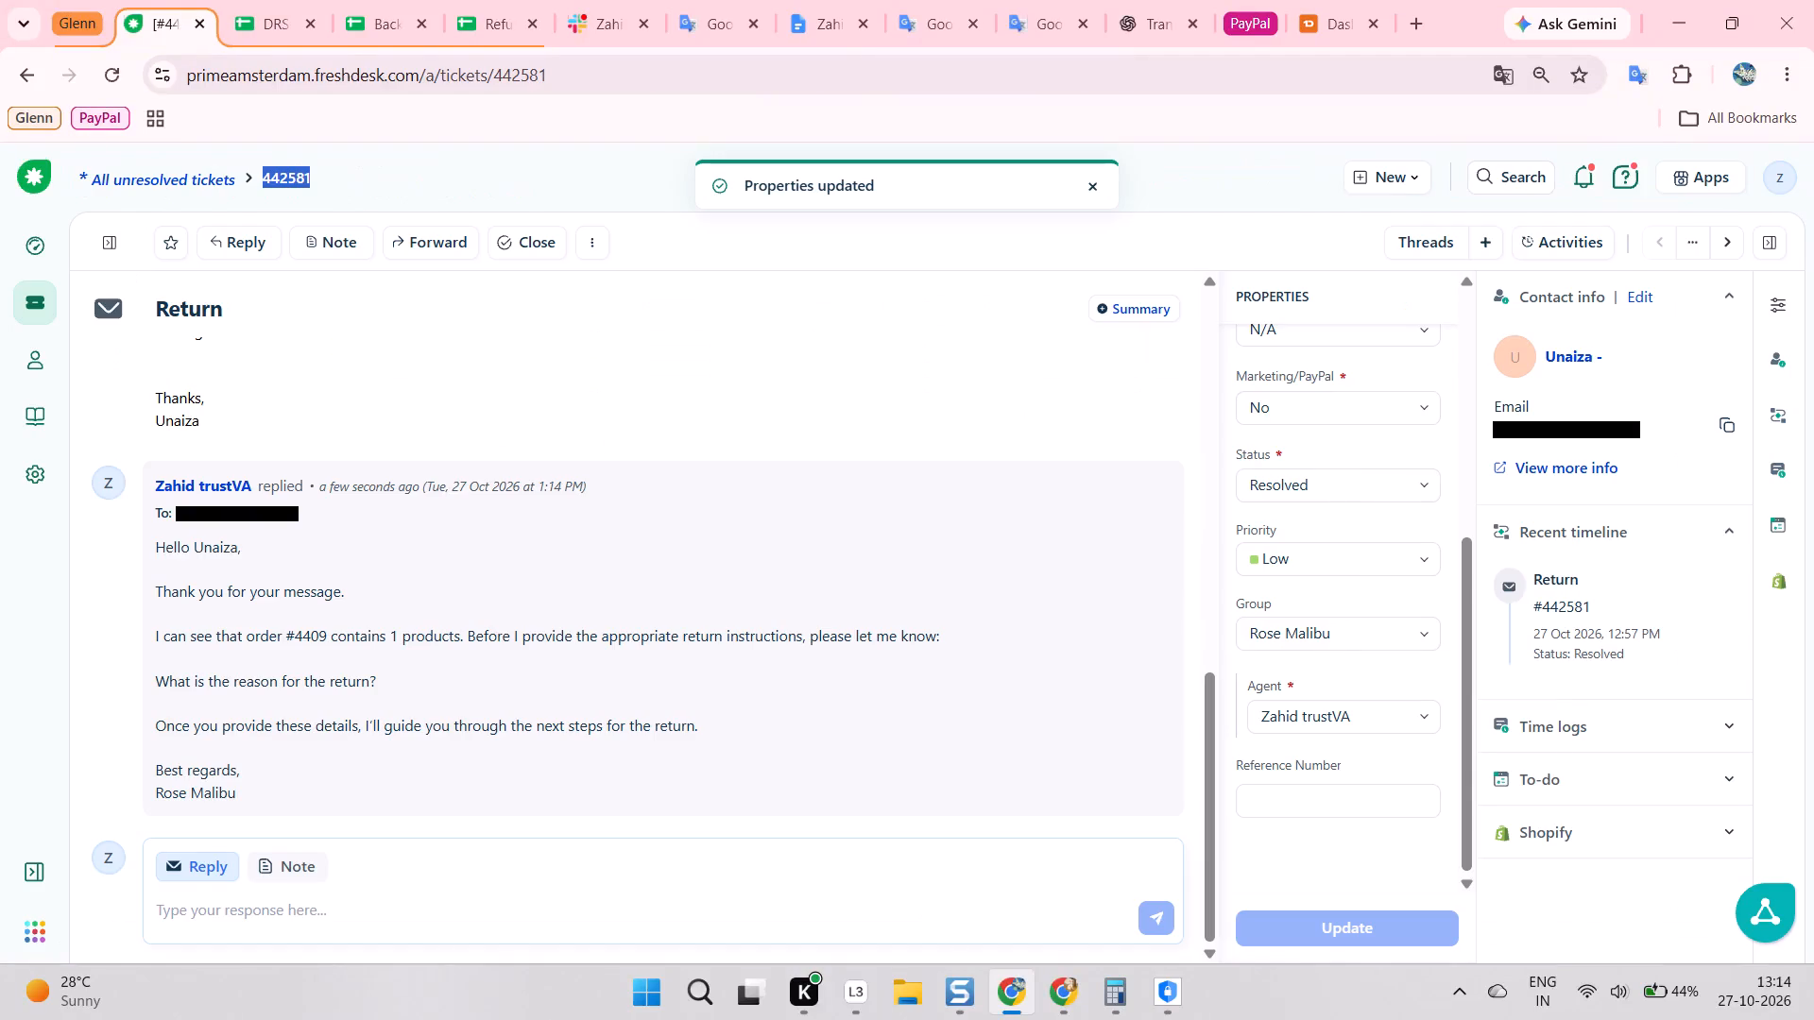
{"action": "scroll", "coordinate": [539, 492], "scroll_direction": "down", "scroll_amount": 1}
{"action": "left_click", "coordinate": [598, 550]}
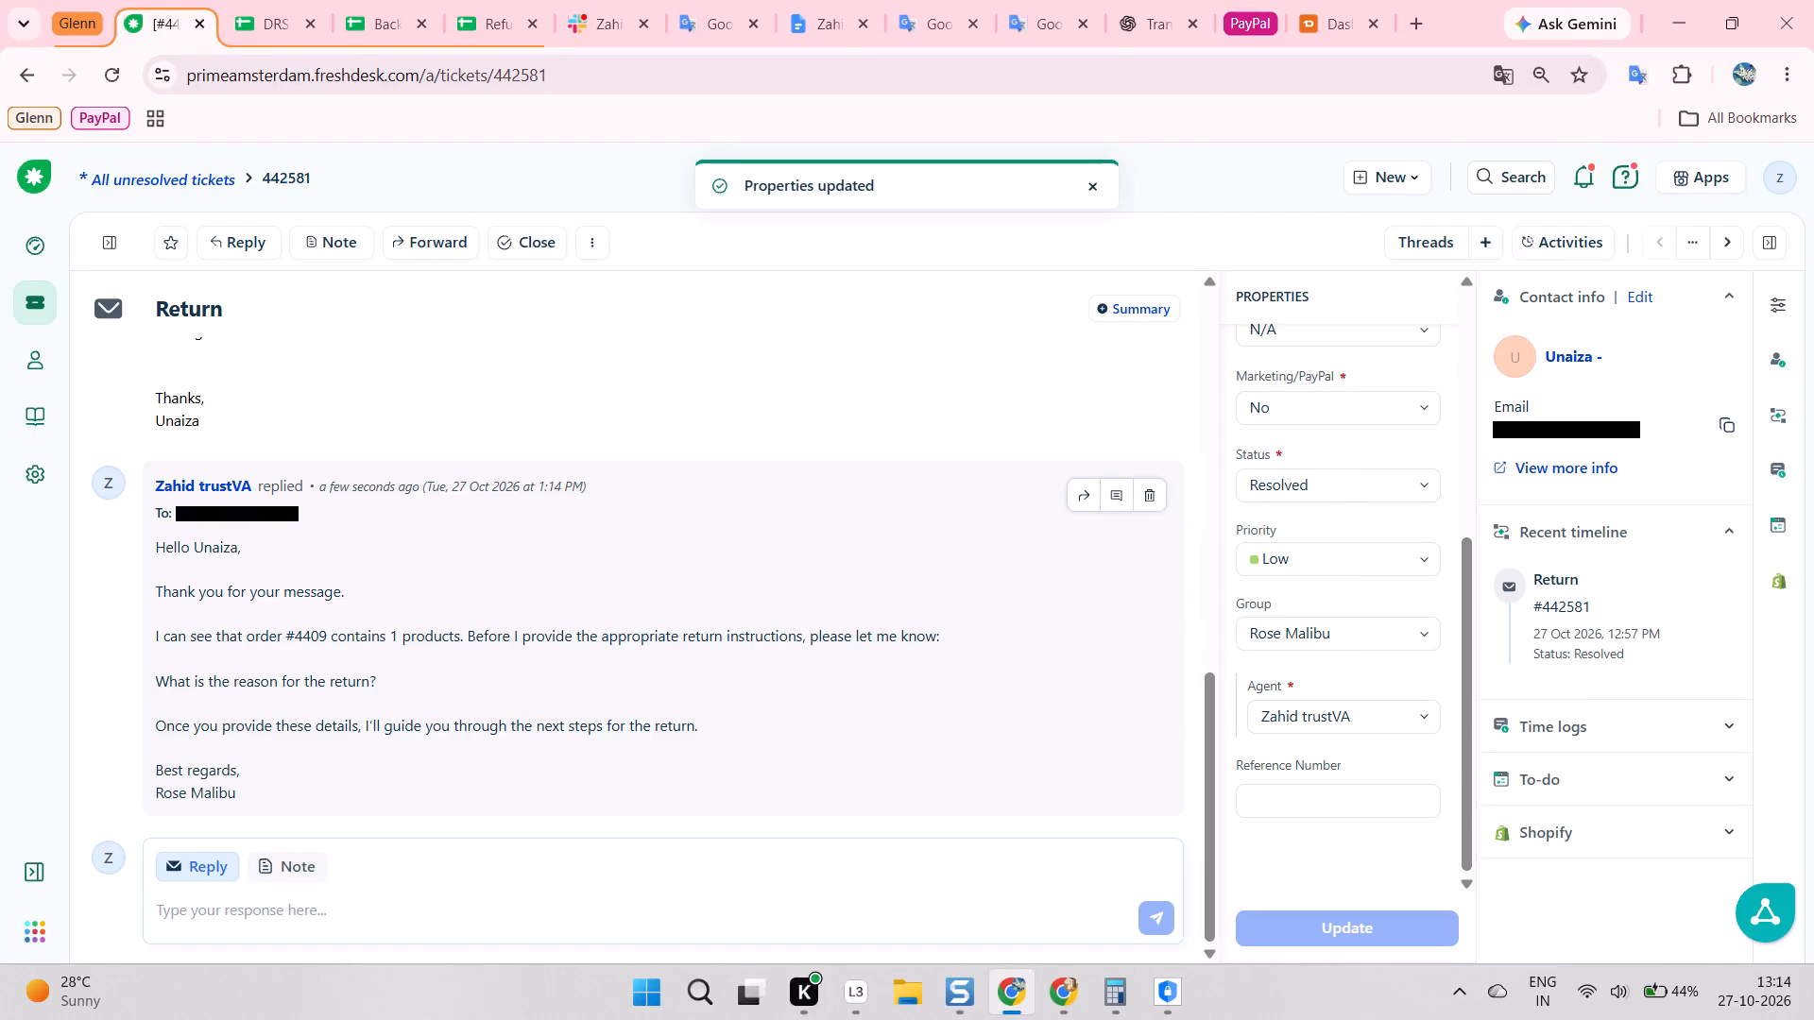
{"action": "left_click", "coordinate": [611, 551]}
{"action": "left_click", "coordinate": [259, 0]}
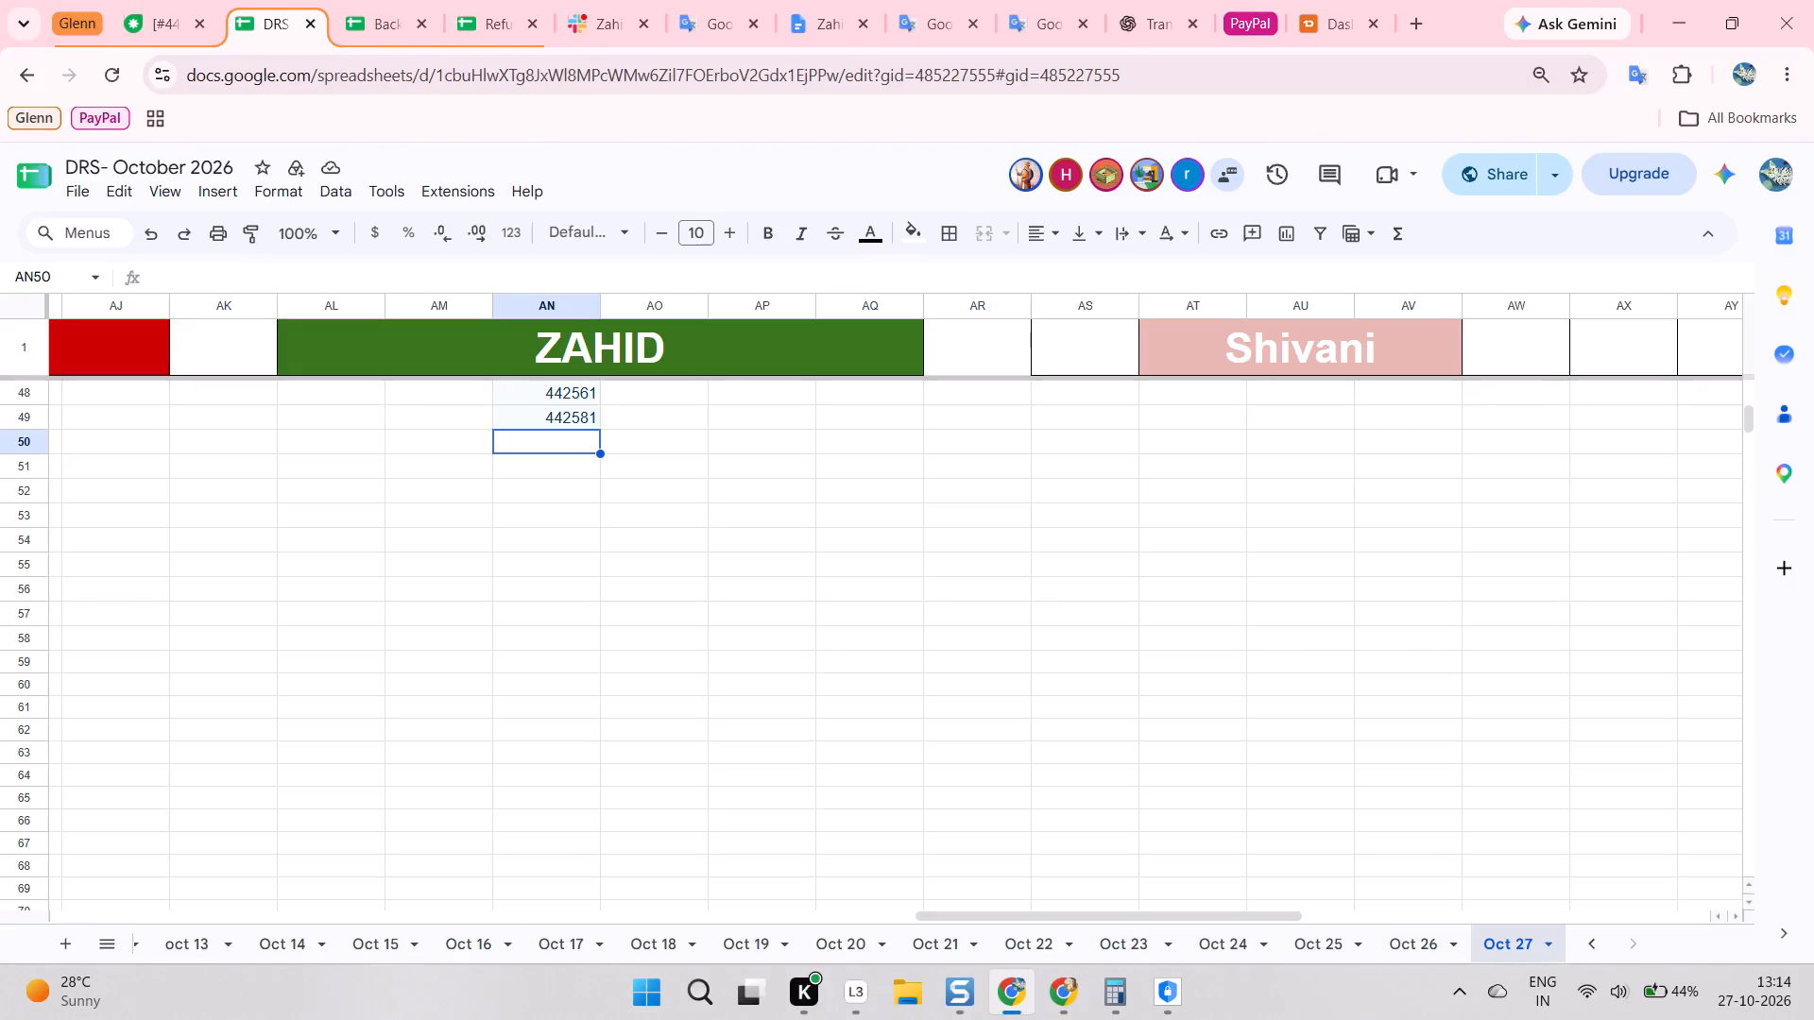
{"action": "left_click", "coordinate": [150, 12]}
{"action": "left_click", "coordinate": [529, 523]}
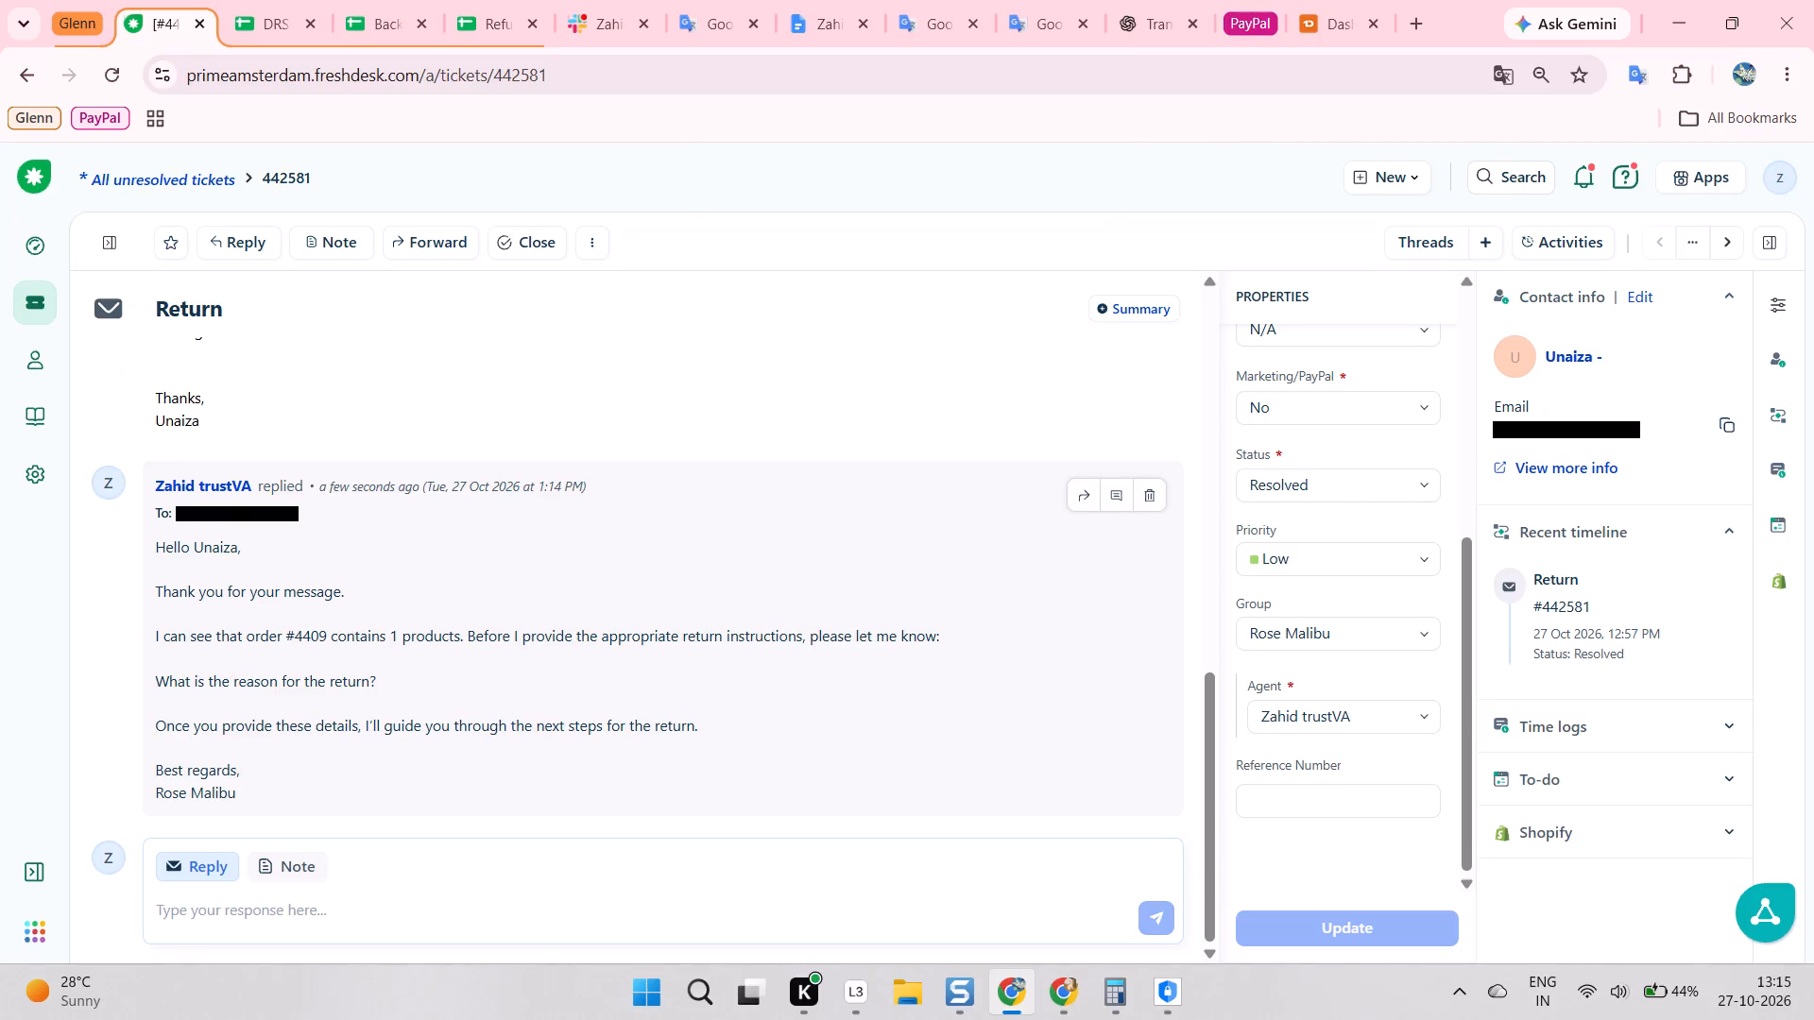
{"action": "left_click", "coordinate": [254, 0]}
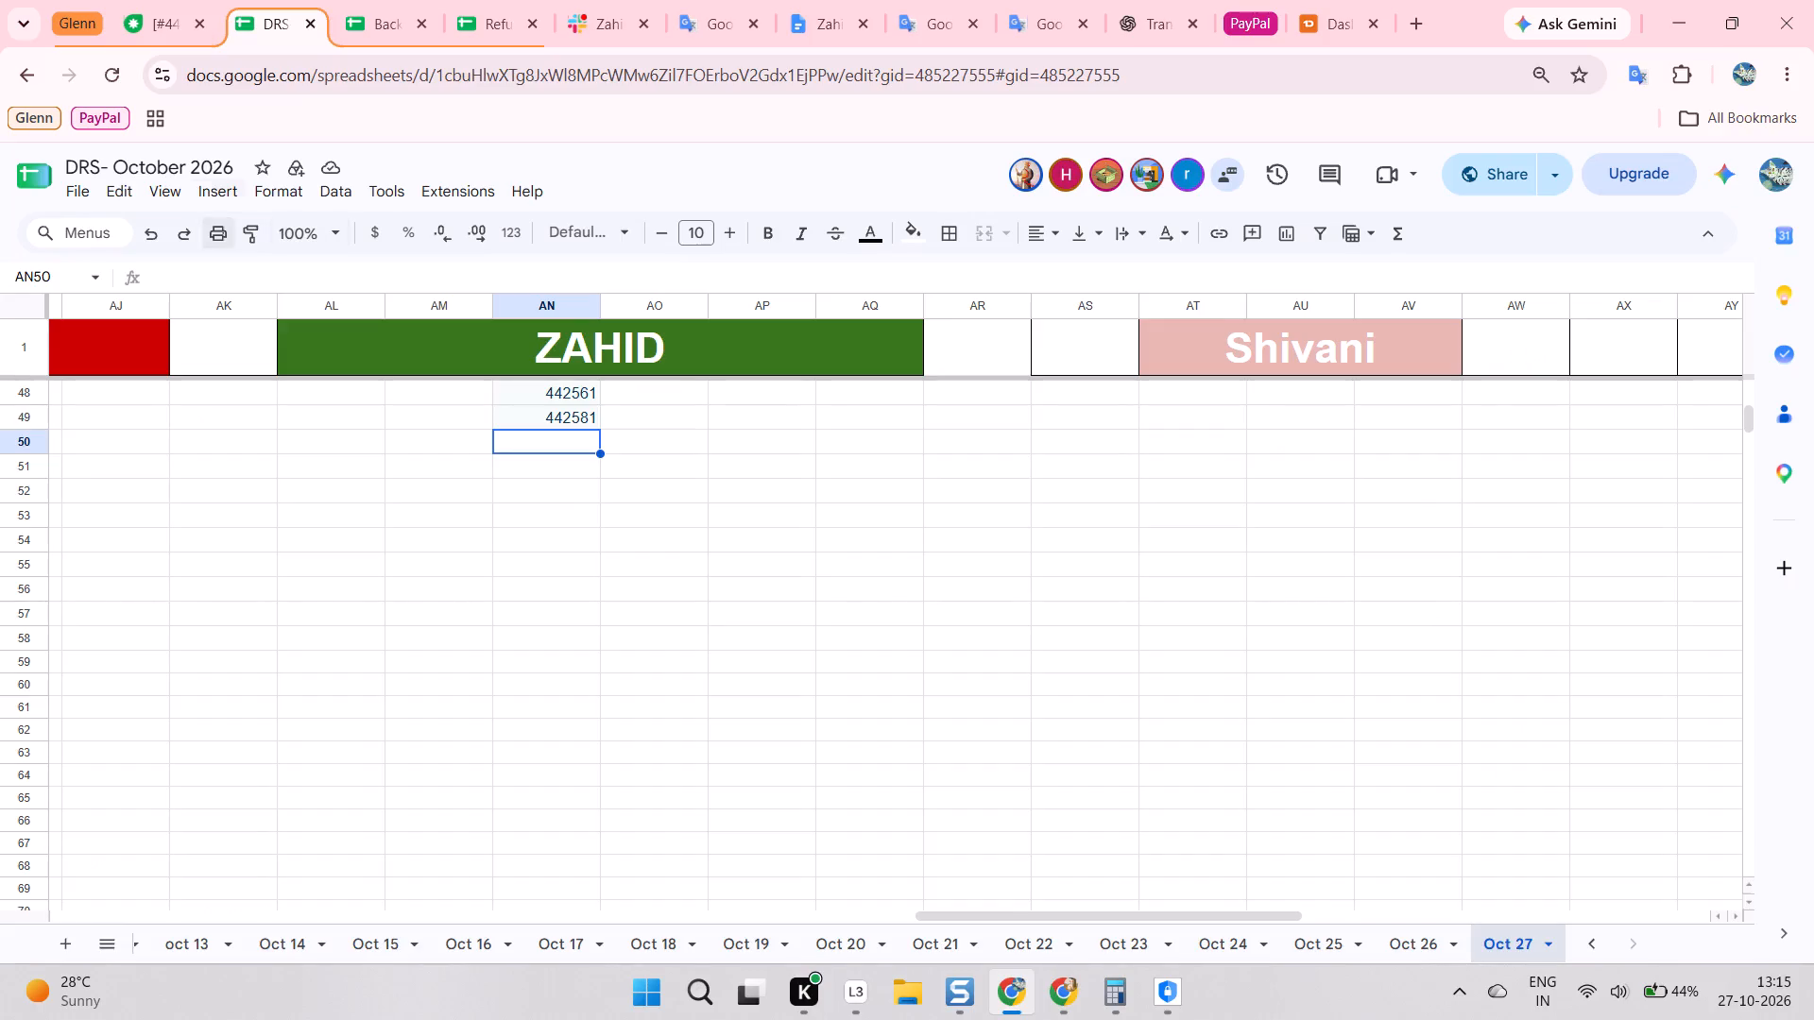
{"action": "left_click", "coordinate": [164, 12]}
{"action": "left_click", "coordinate": [545, 527]}
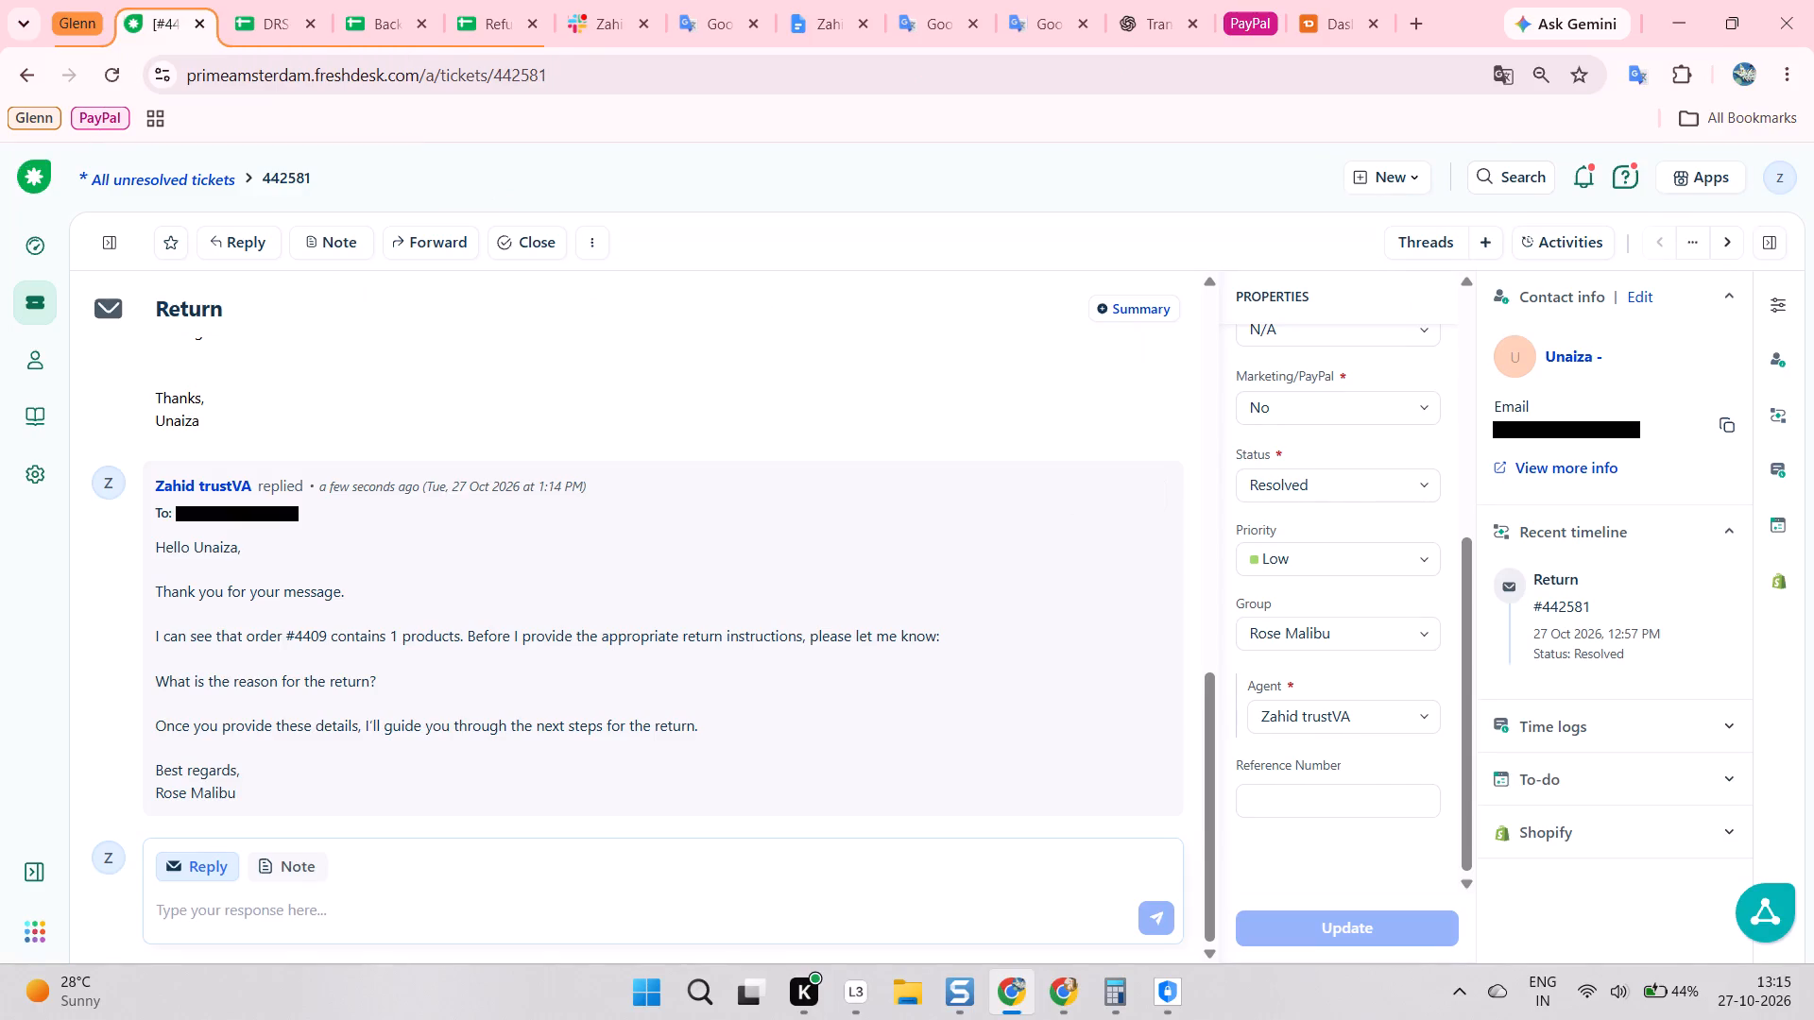
{"action": "scroll", "coordinate": [315, 178], "scroll_direction": "up", "scroll_amount": 1}
{"action": "scroll", "coordinate": [334, 280], "scroll_direction": "up", "scroll_amount": 5}
{"action": "scroll", "coordinate": [392, 402], "scroll_direction": "up", "scroll_amount": 2}
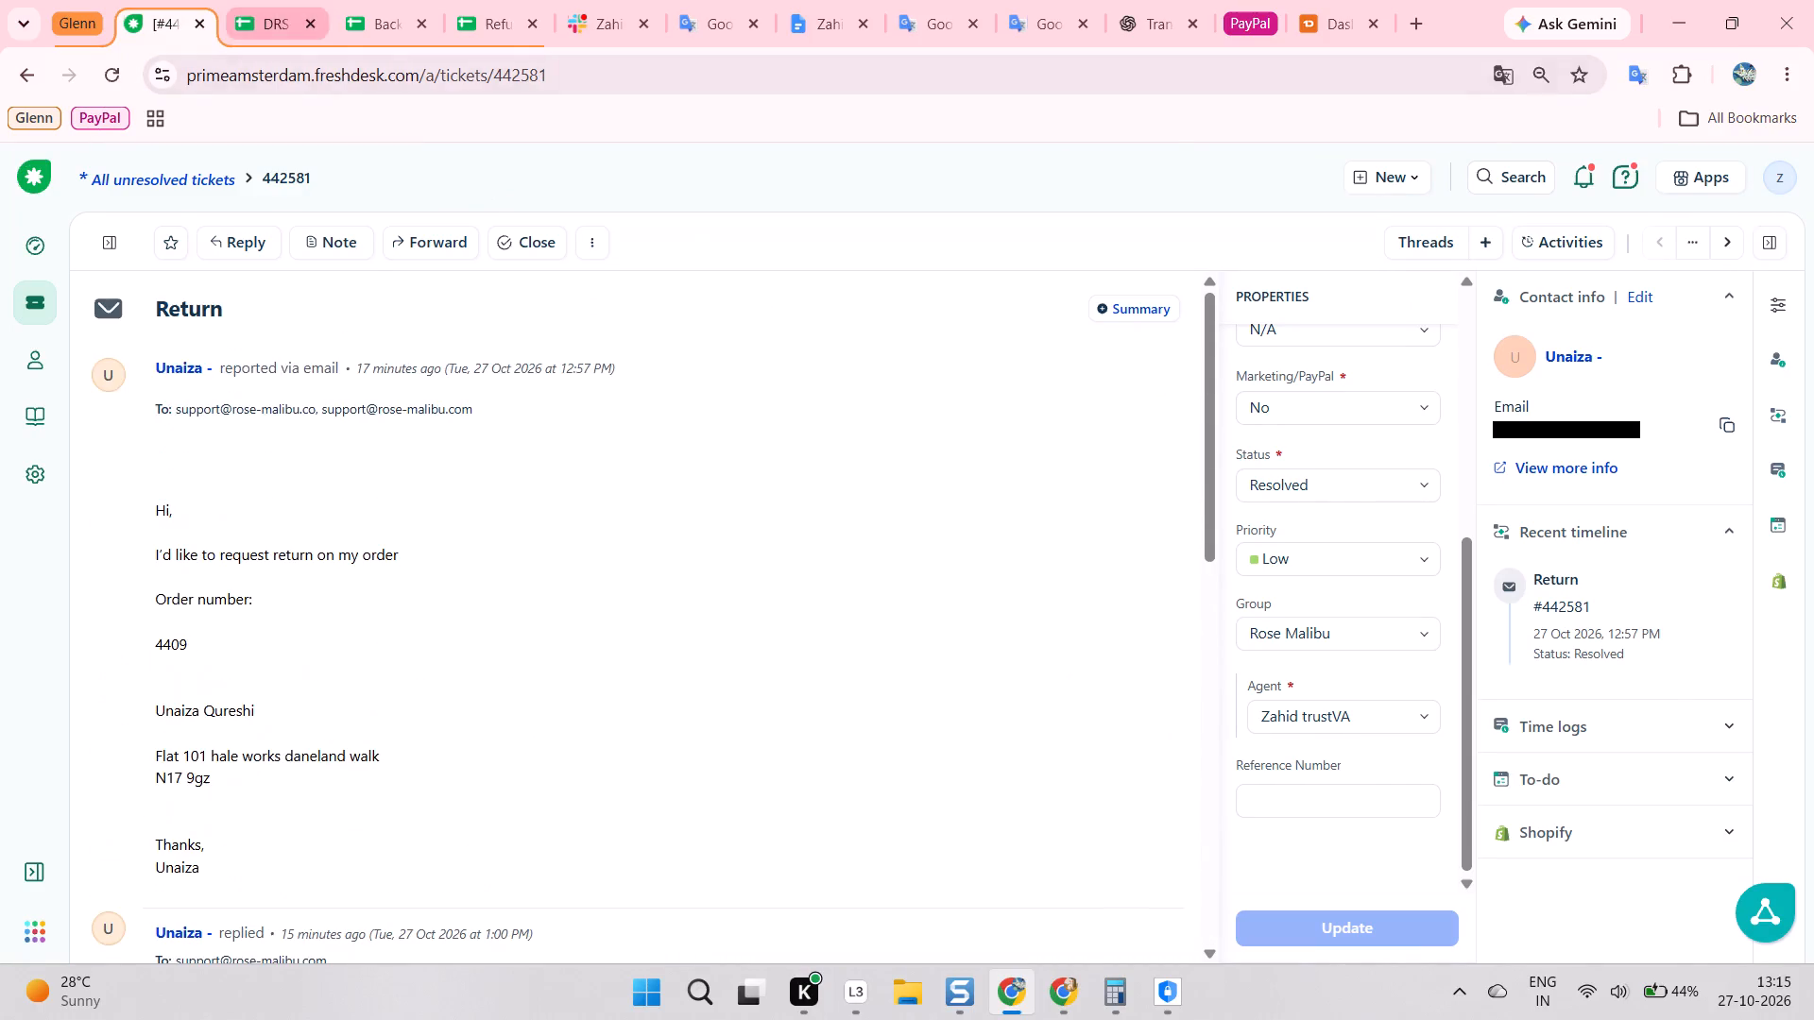
{"action": "left_click", "coordinate": [271, 4]}
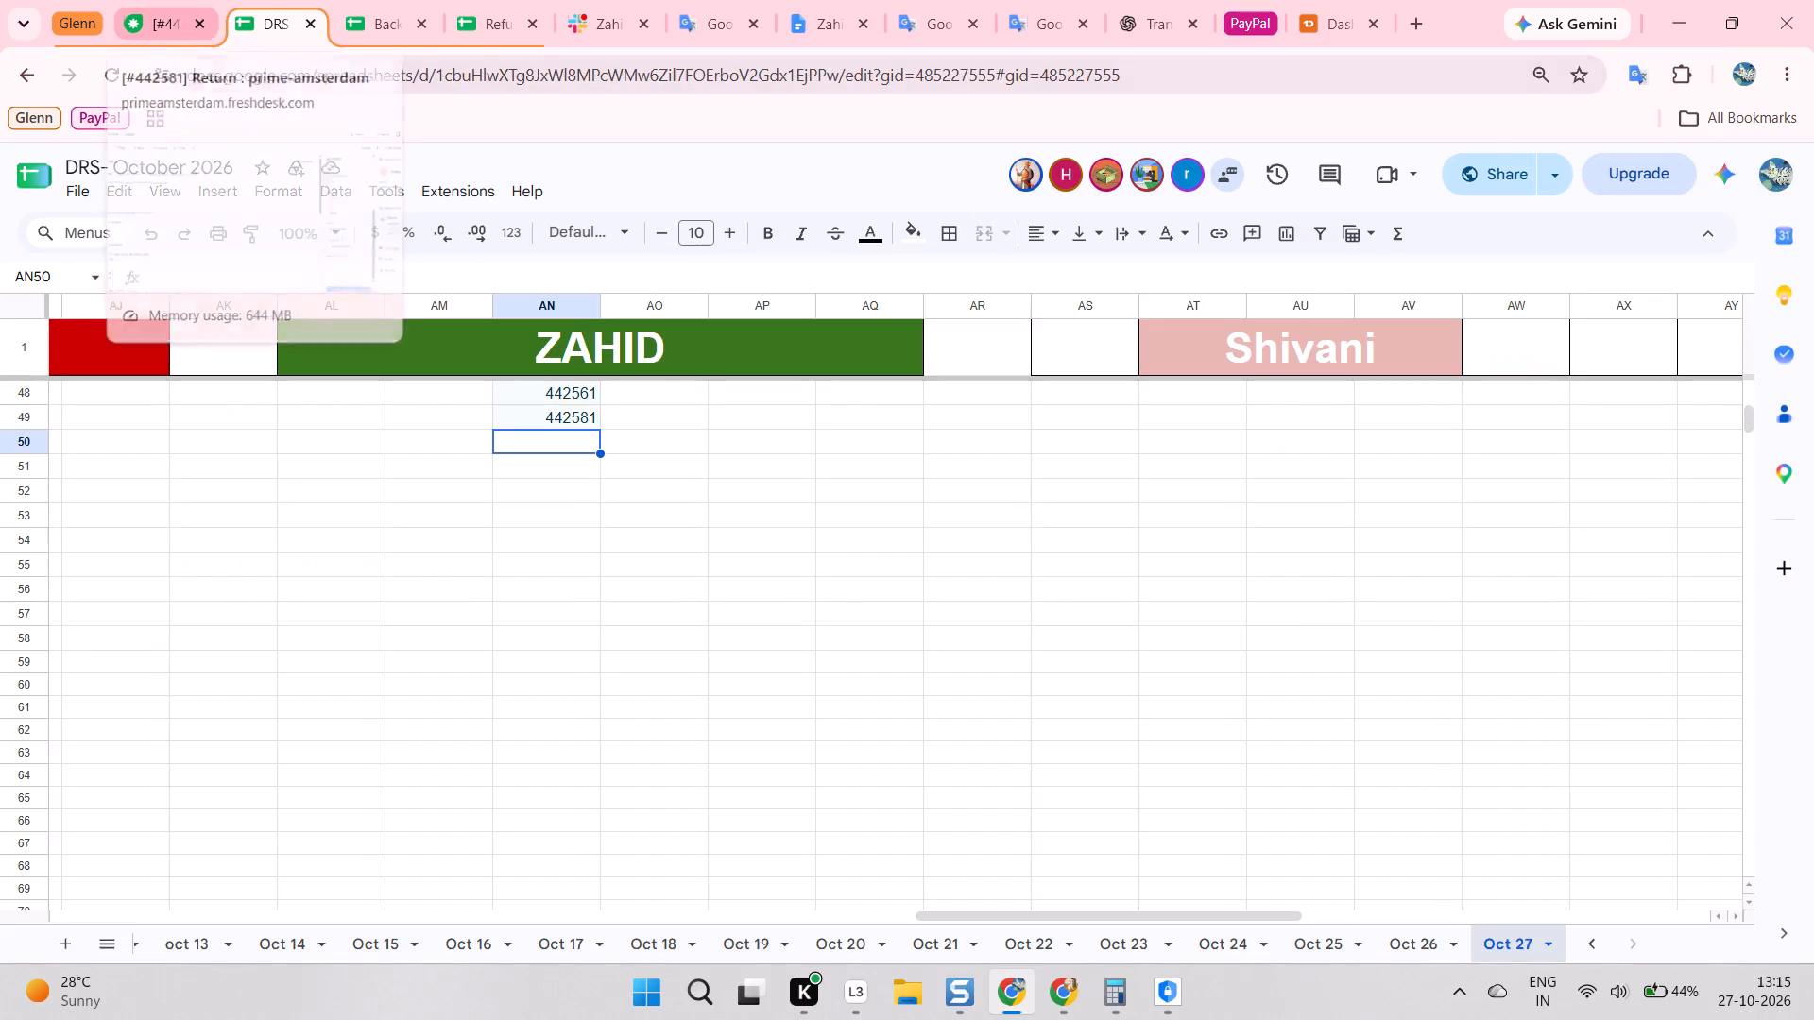
{"action": "left_click", "coordinate": [156, 0]}
{"action": "left_click", "coordinate": [522, 469]}
{"action": "left_click", "coordinate": [43, 306]}
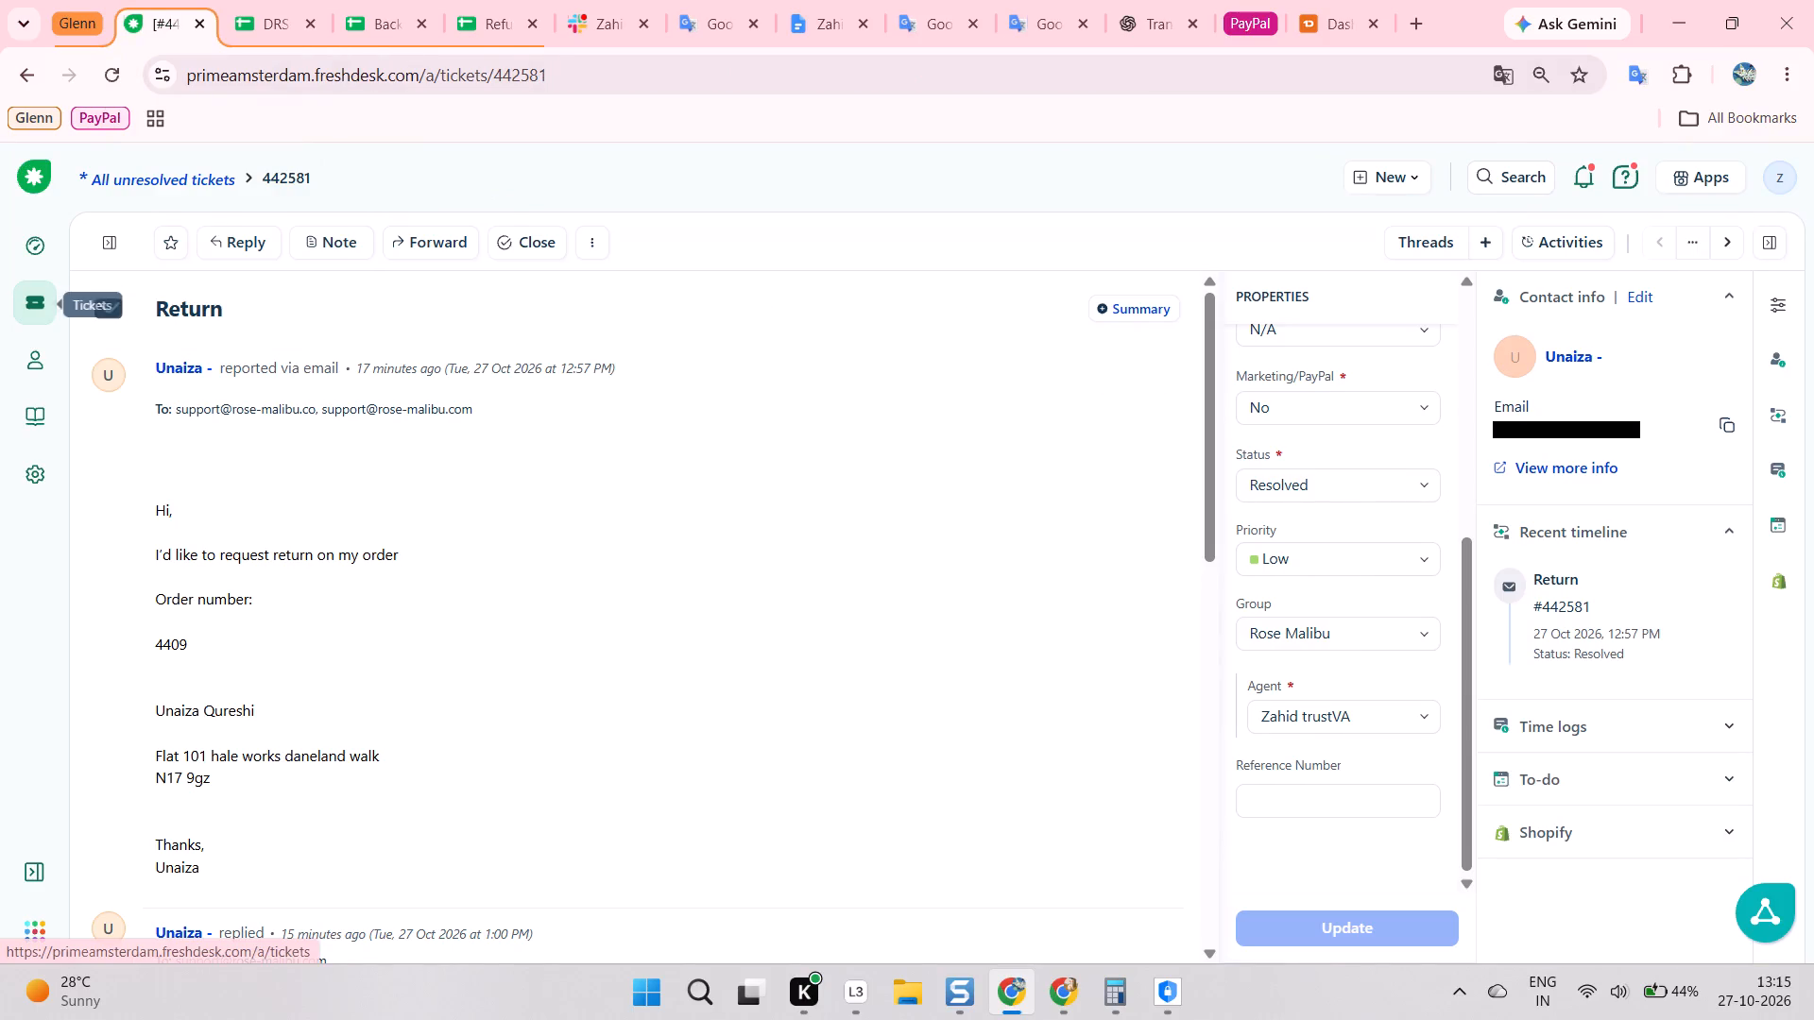
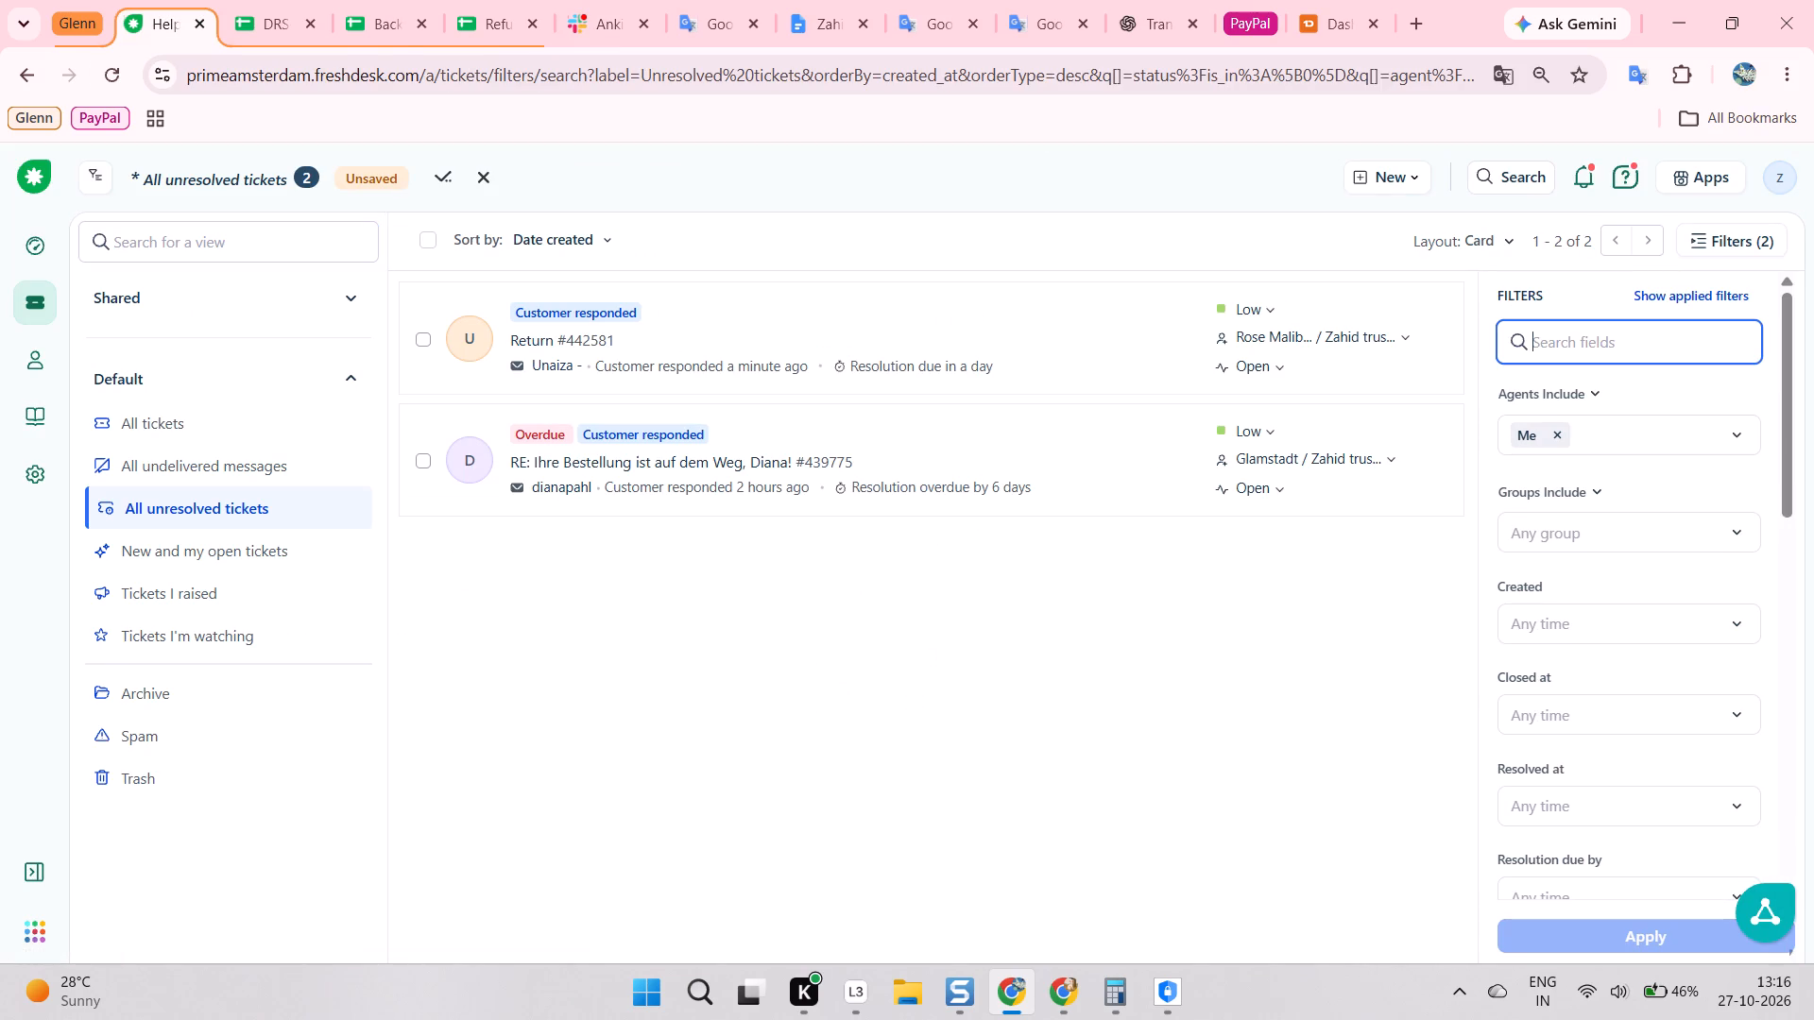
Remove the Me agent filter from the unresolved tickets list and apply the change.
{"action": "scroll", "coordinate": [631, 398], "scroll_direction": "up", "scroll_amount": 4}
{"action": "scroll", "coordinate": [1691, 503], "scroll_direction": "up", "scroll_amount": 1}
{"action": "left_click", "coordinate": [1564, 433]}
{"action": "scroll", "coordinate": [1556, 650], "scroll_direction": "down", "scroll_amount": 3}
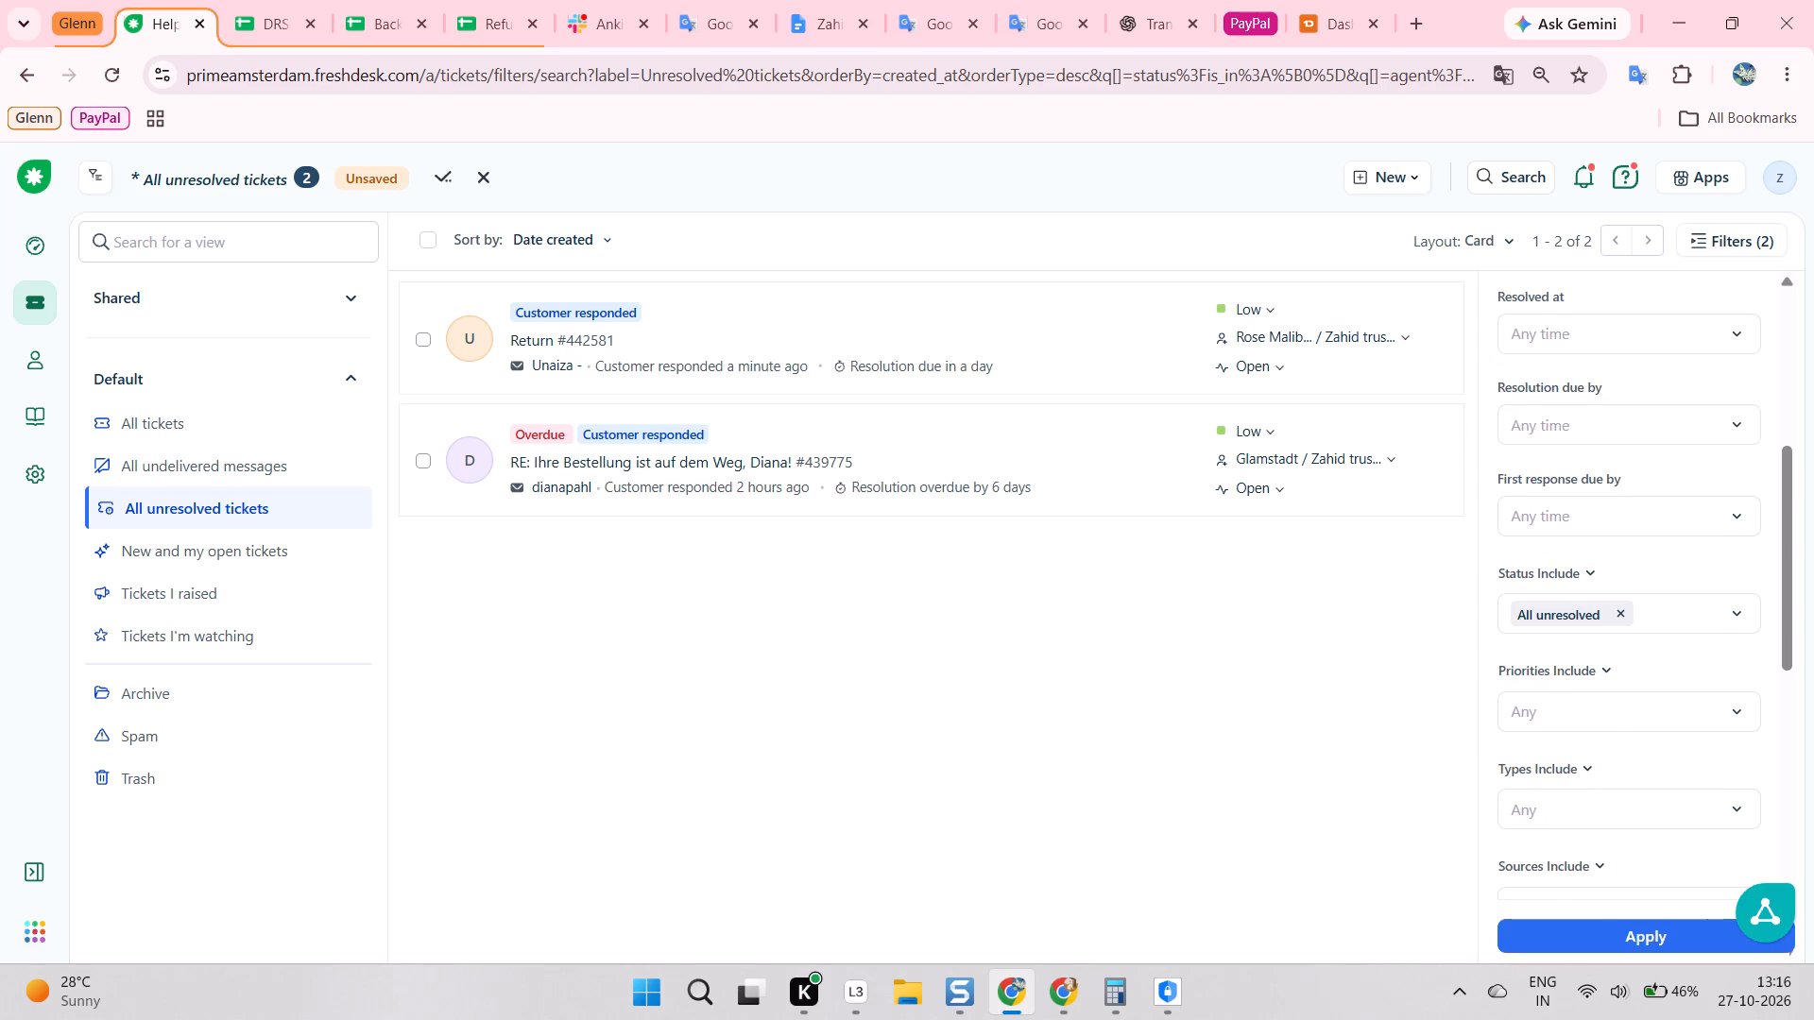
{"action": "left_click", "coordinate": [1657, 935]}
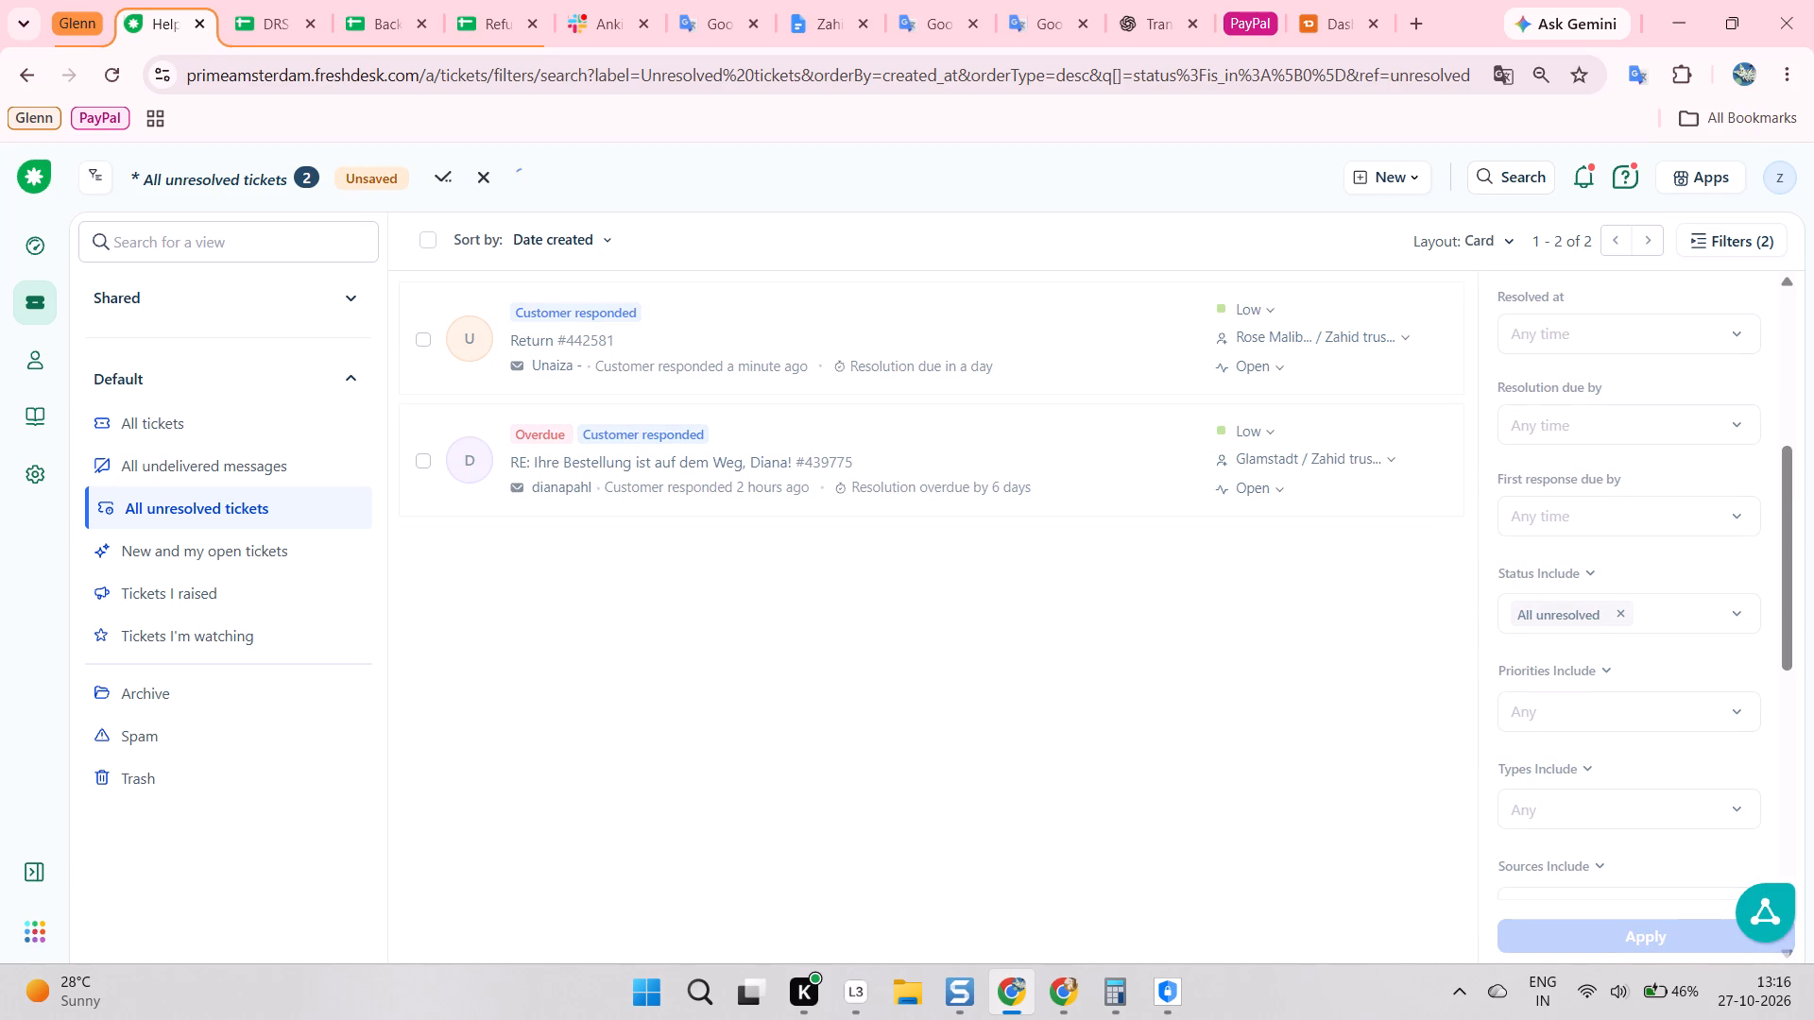
Look through the unresolved tickets of all agents, checking their statuses and latest customer responses.
{"action": "scroll", "coordinate": [1361, 552], "scroll_direction": "up", "scroll_amount": 2}
{"action": "scroll", "coordinate": [959, 475], "scroll_direction": "down", "scroll_amount": 18}
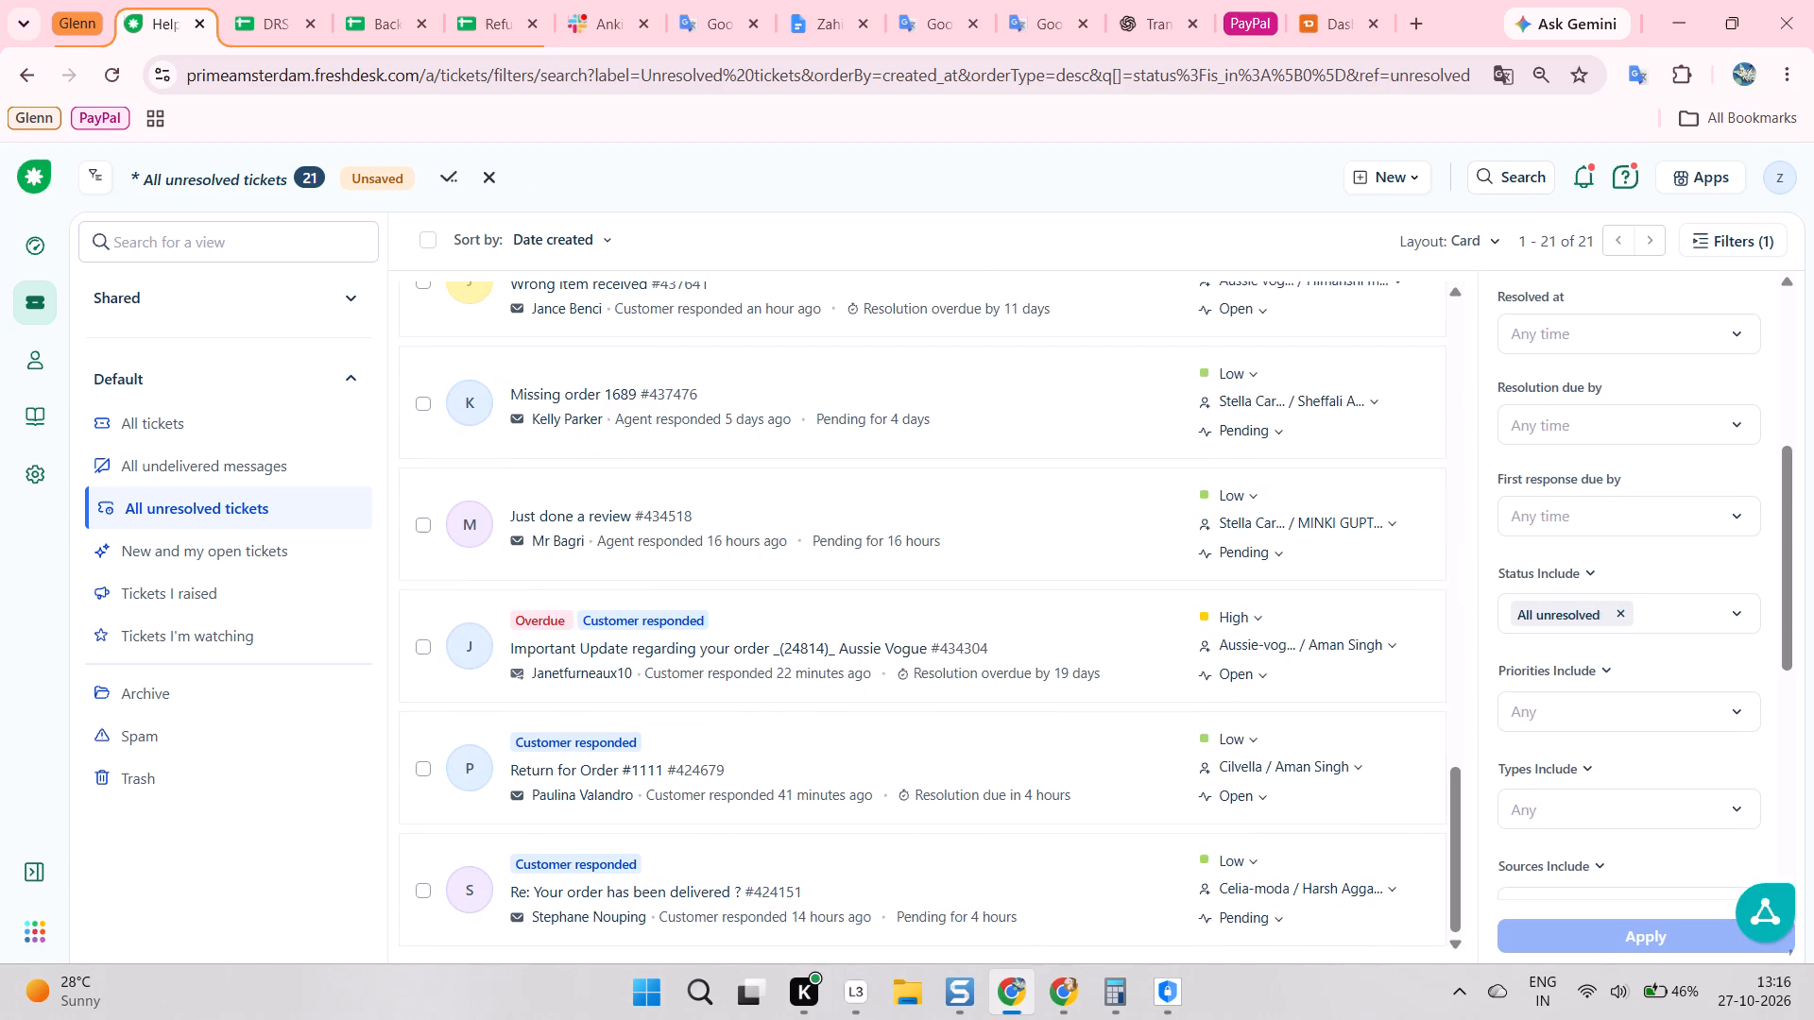
{"action": "scroll", "coordinate": [898, 509], "scroll_direction": "down", "scroll_amount": 4}
{"action": "scroll", "coordinate": [999, 581], "scroll_direction": "up", "scroll_amount": 1}
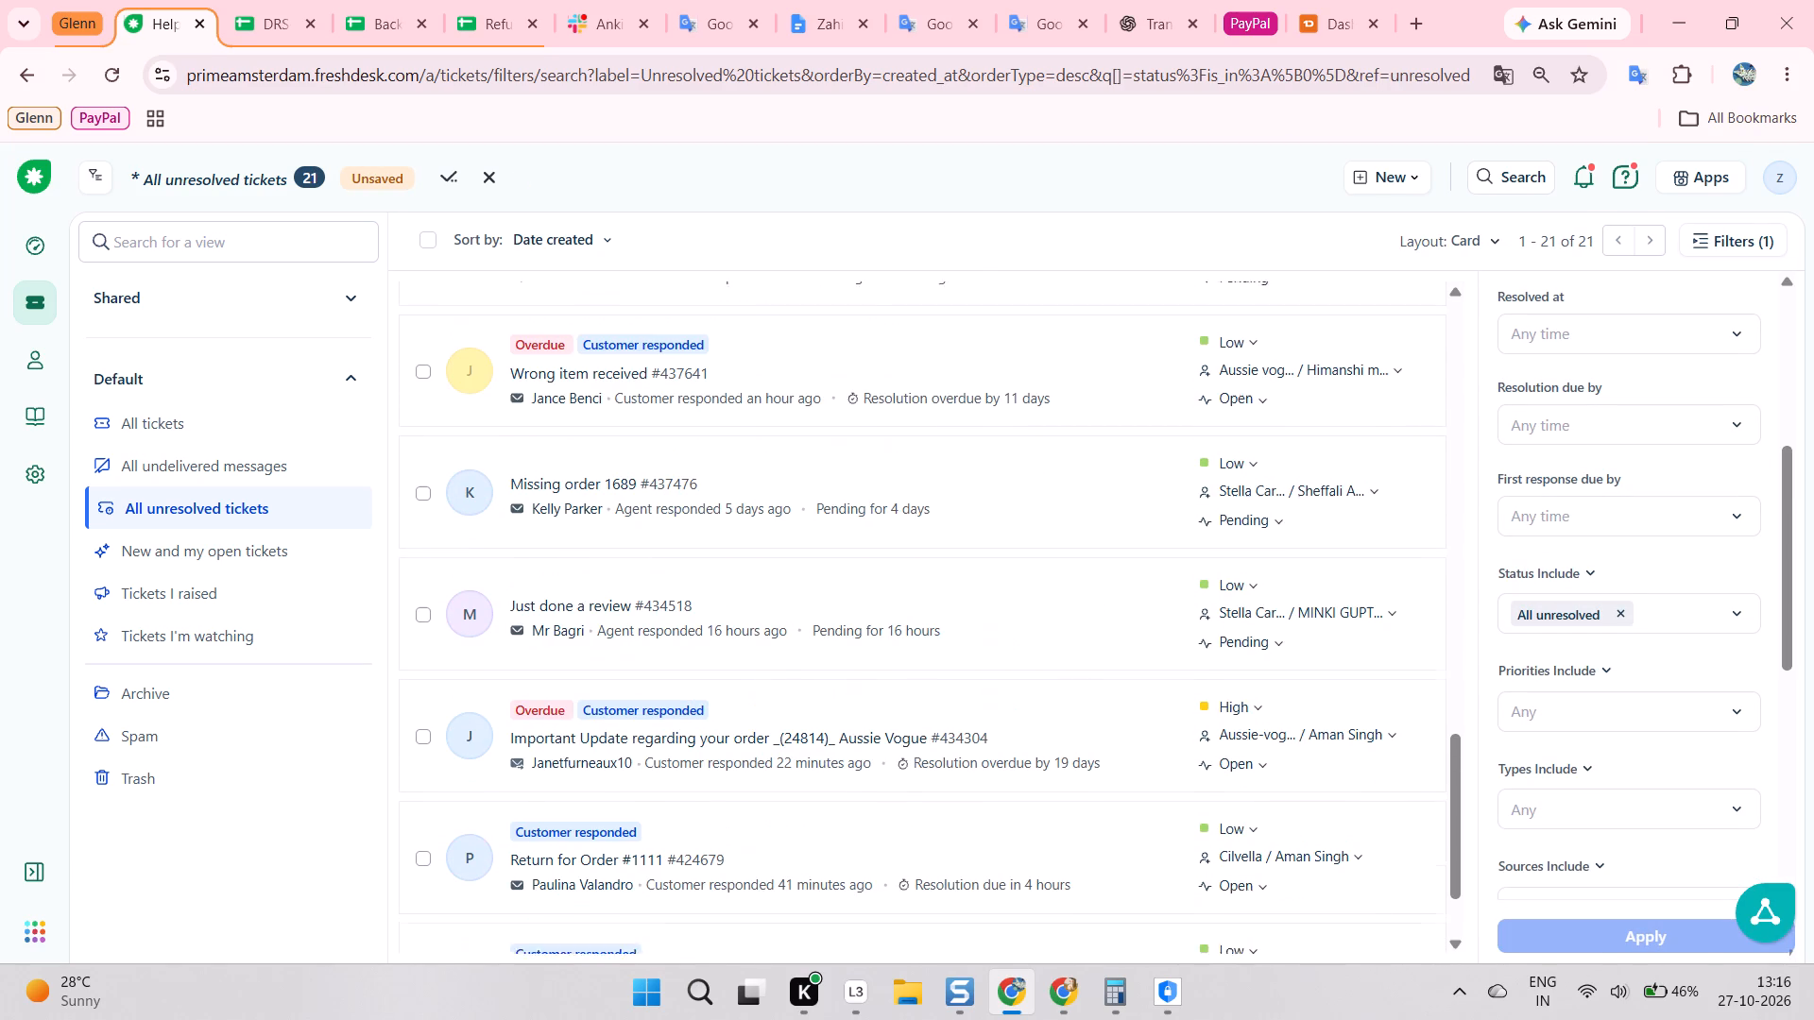
{"action": "scroll", "coordinate": [982, 584], "scroll_direction": "up", "scroll_amount": 1}
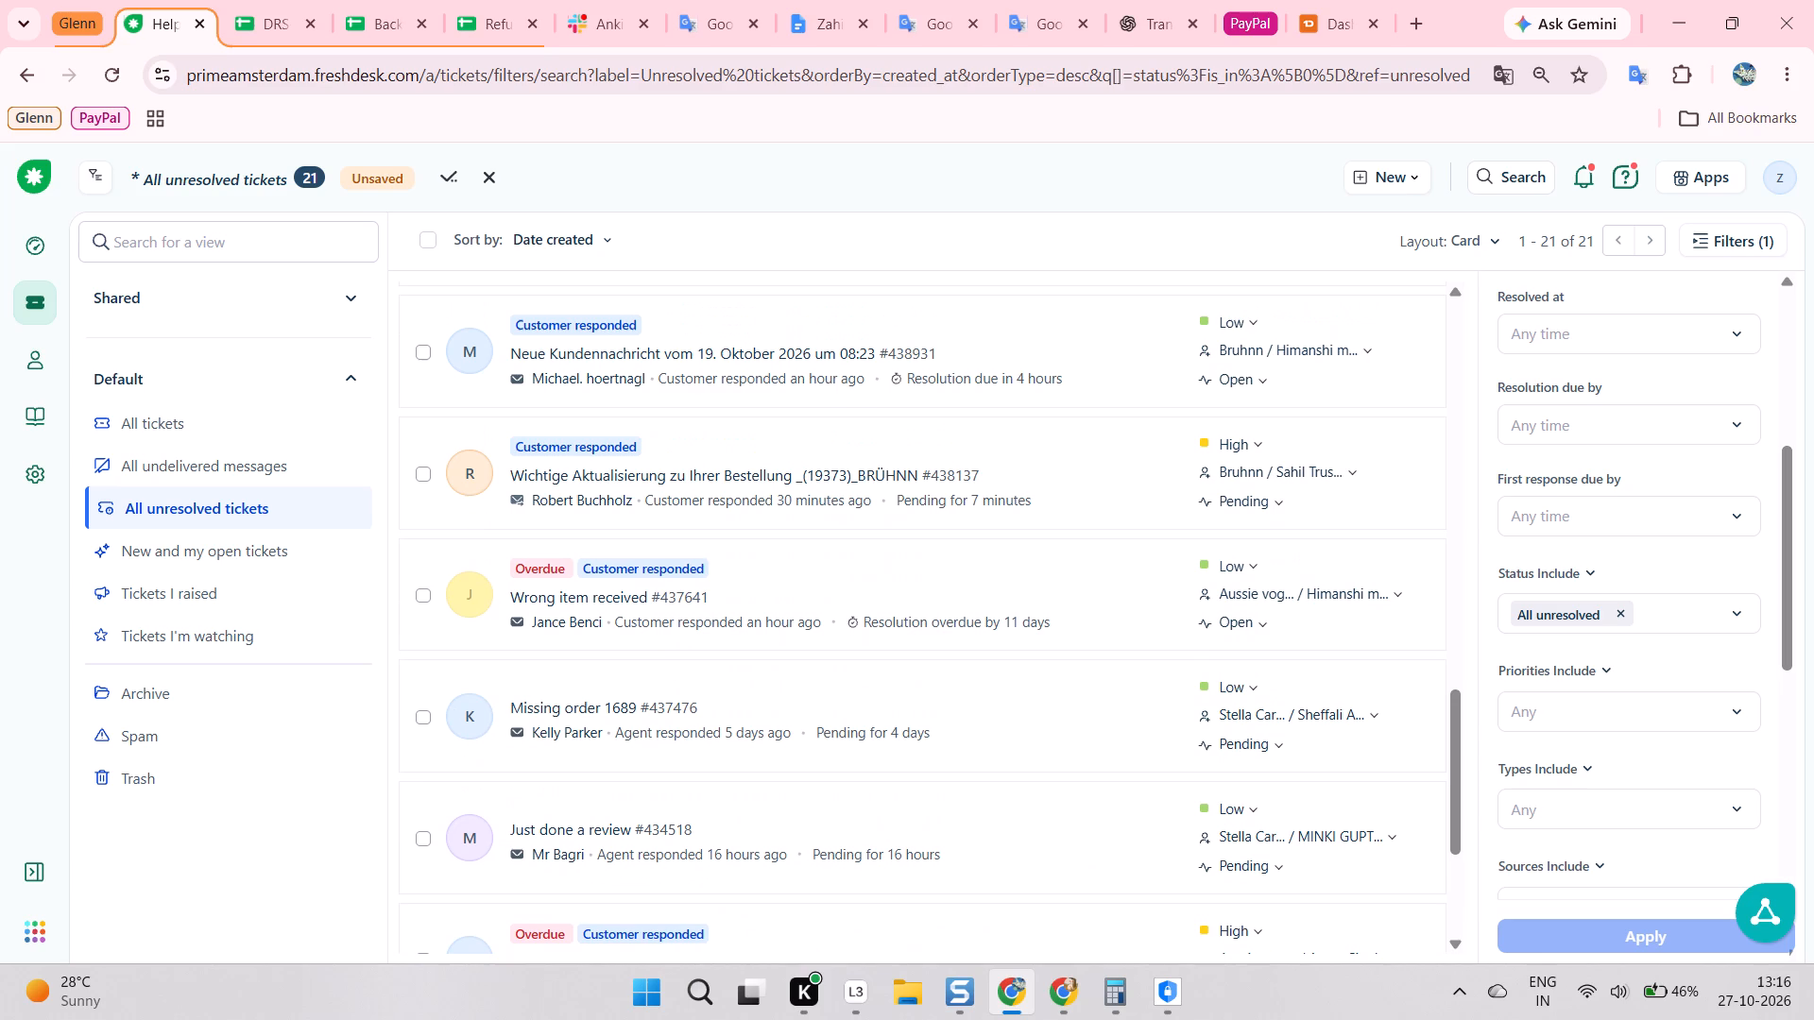
{"action": "scroll", "coordinate": [982, 584], "scroll_direction": "up", "scroll_amount": 2}
{"action": "scroll", "coordinate": [943, 509], "scroll_direction": "up", "scroll_amount": 2}
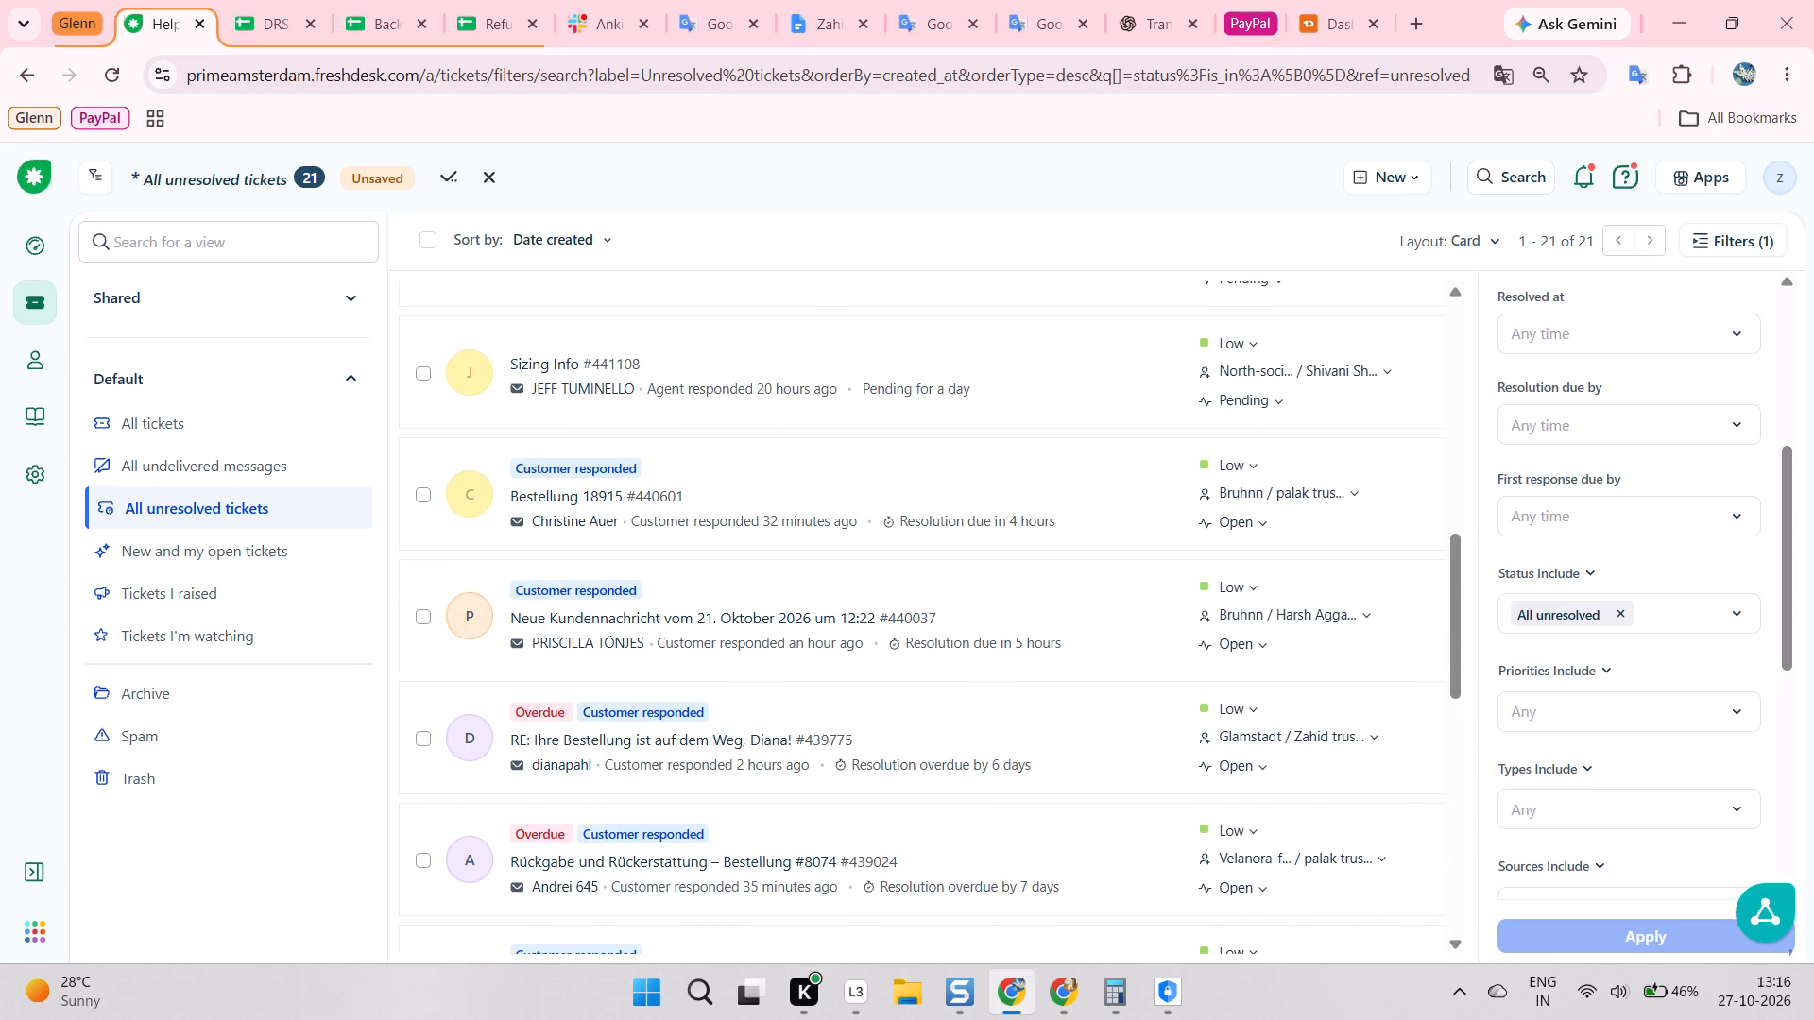
{"action": "scroll", "coordinate": [929, 529], "scroll_direction": "up", "scroll_amount": 3}
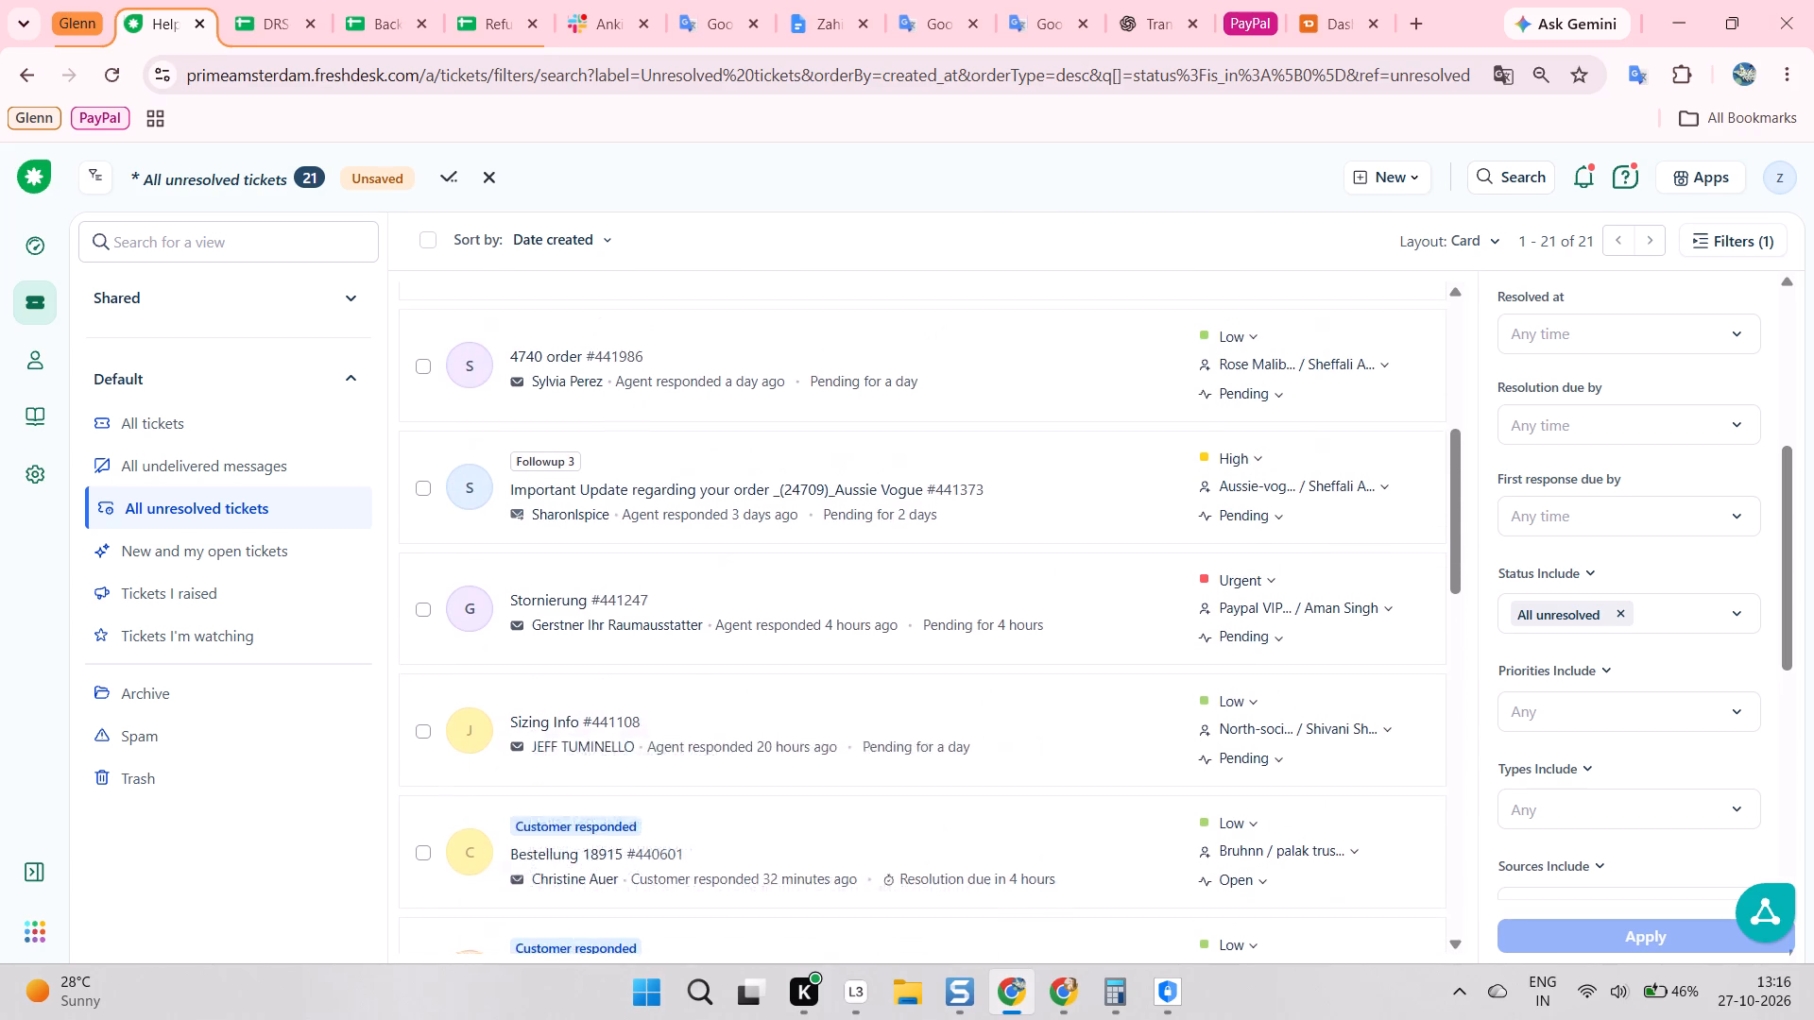
{"action": "scroll", "coordinate": [913, 511], "scroll_direction": "up", "scroll_amount": 10}
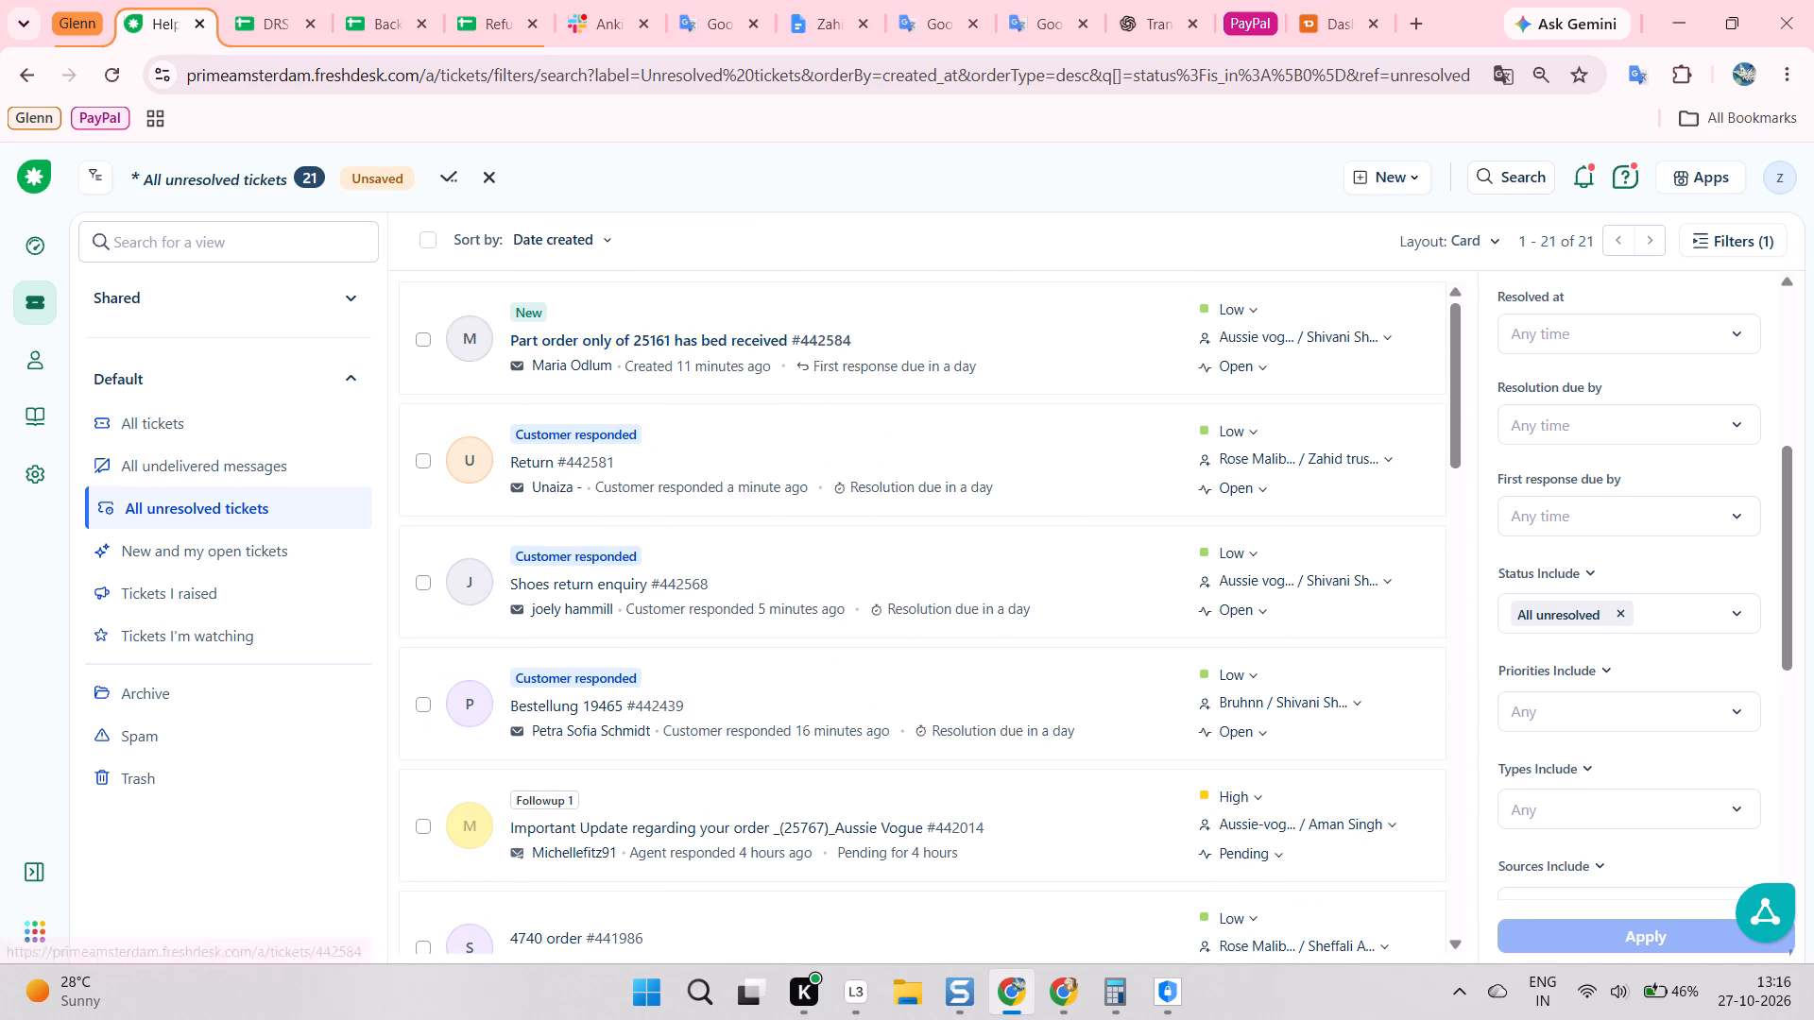
{"action": "left_click", "coordinate": [38, 251]}
{"action": "scroll", "coordinate": [130, 261], "scroll_direction": "up", "scroll_amount": 6}
{"action": "left_click", "coordinate": [178, 327]}
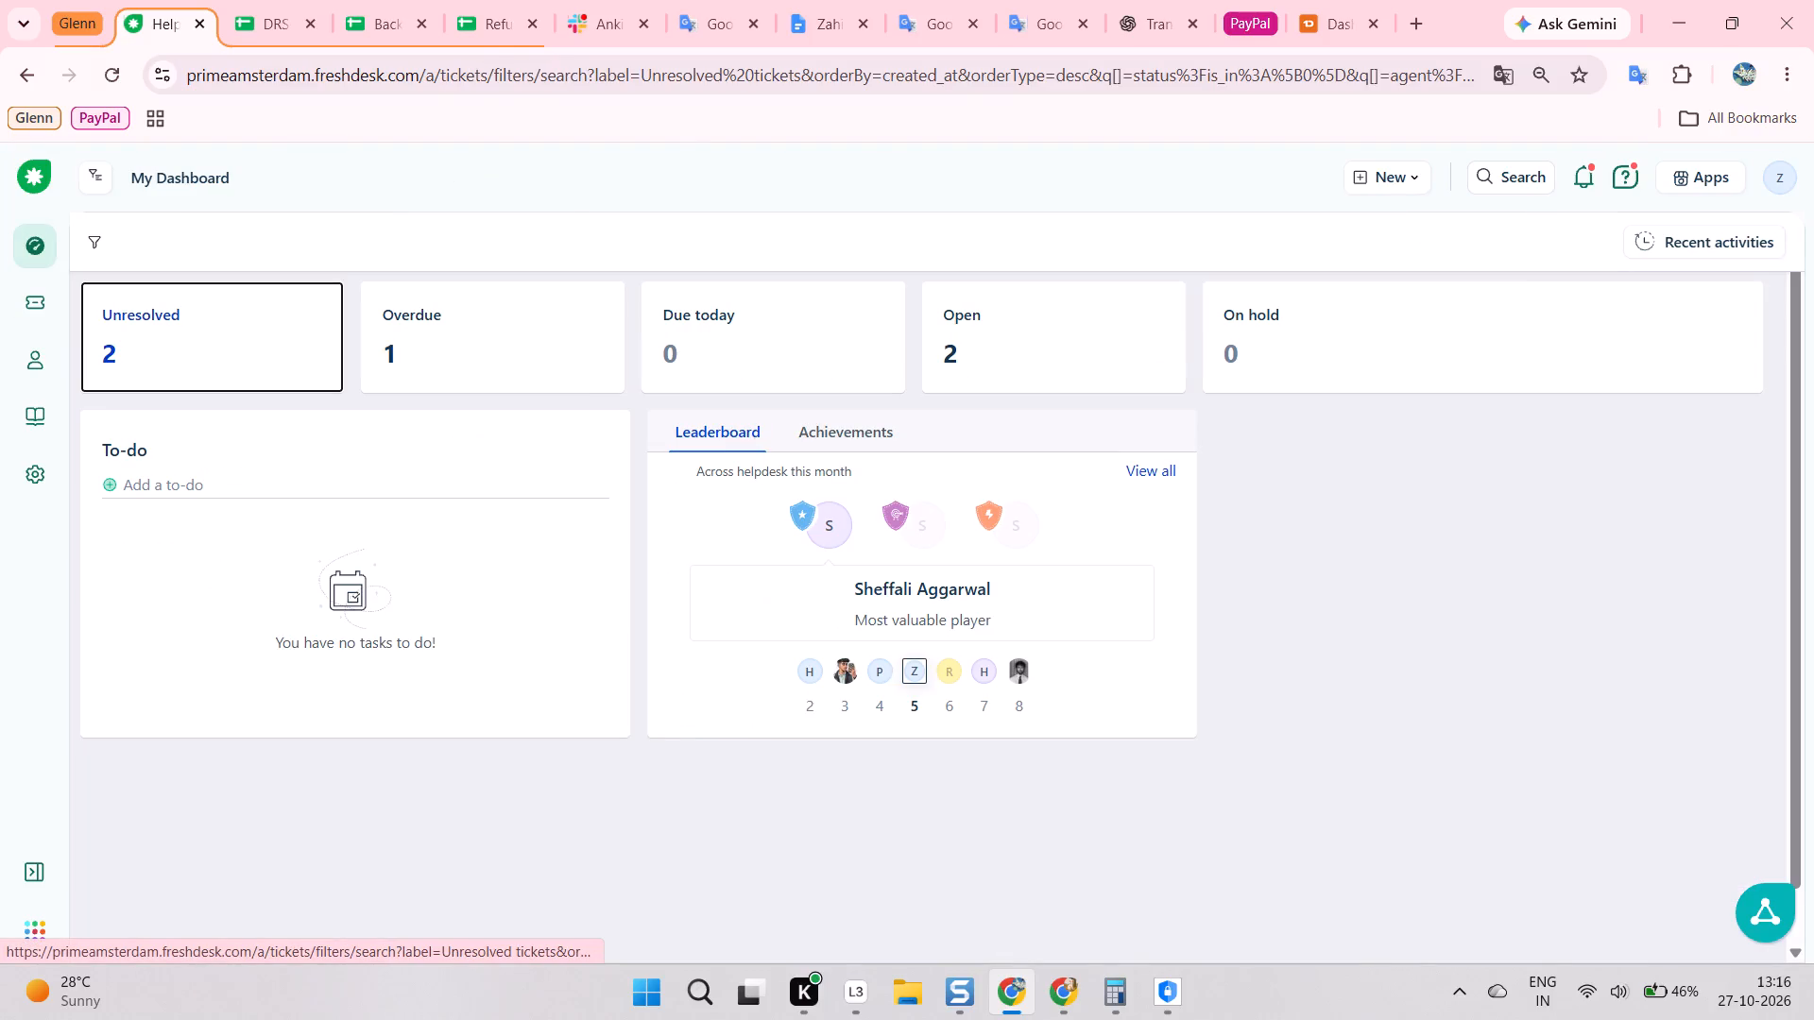
{"action": "scroll", "coordinate": [404, 381], "scroll_direction": "up", "scroll_amount": 8}
{"action": "left_click", "coordinate": [562, 341]}
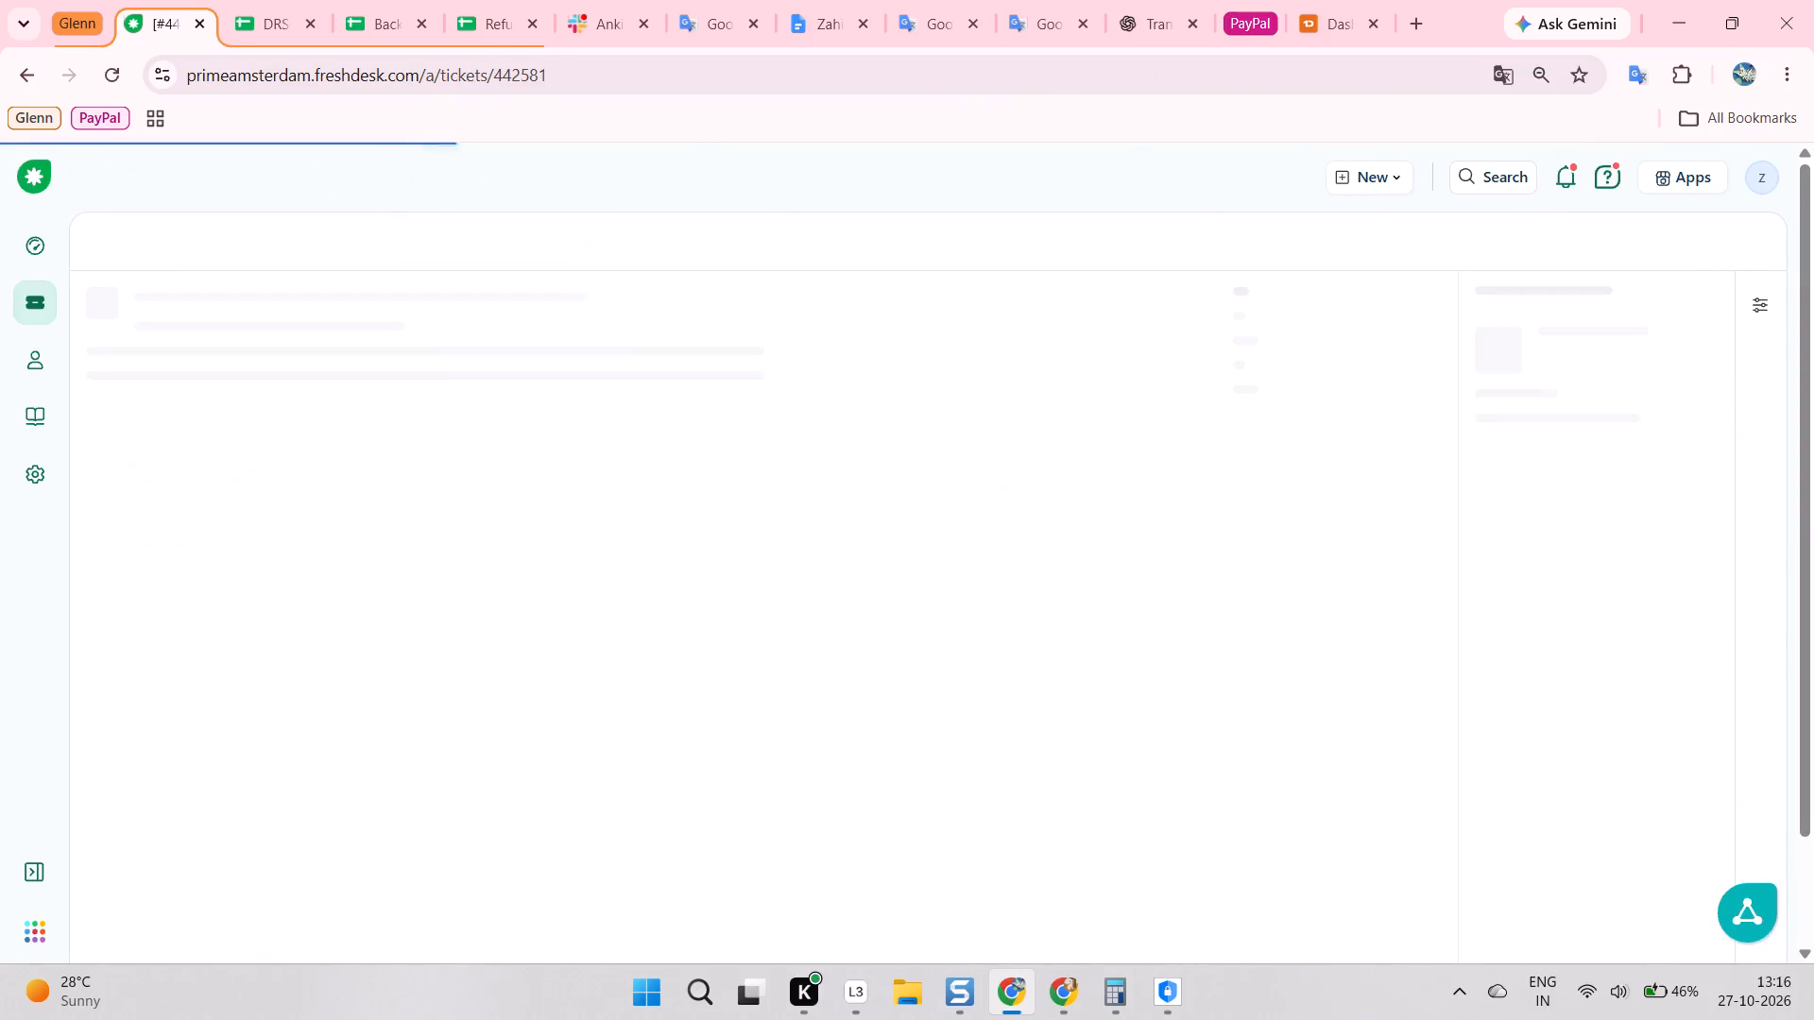
Copy the customer's latest reply, giving the return reason, from the ticket 442581 conversation.
{"action": "scroll", "coordinate": [624, 434], "scroll_direction": "down", "scroll_amount": 16}
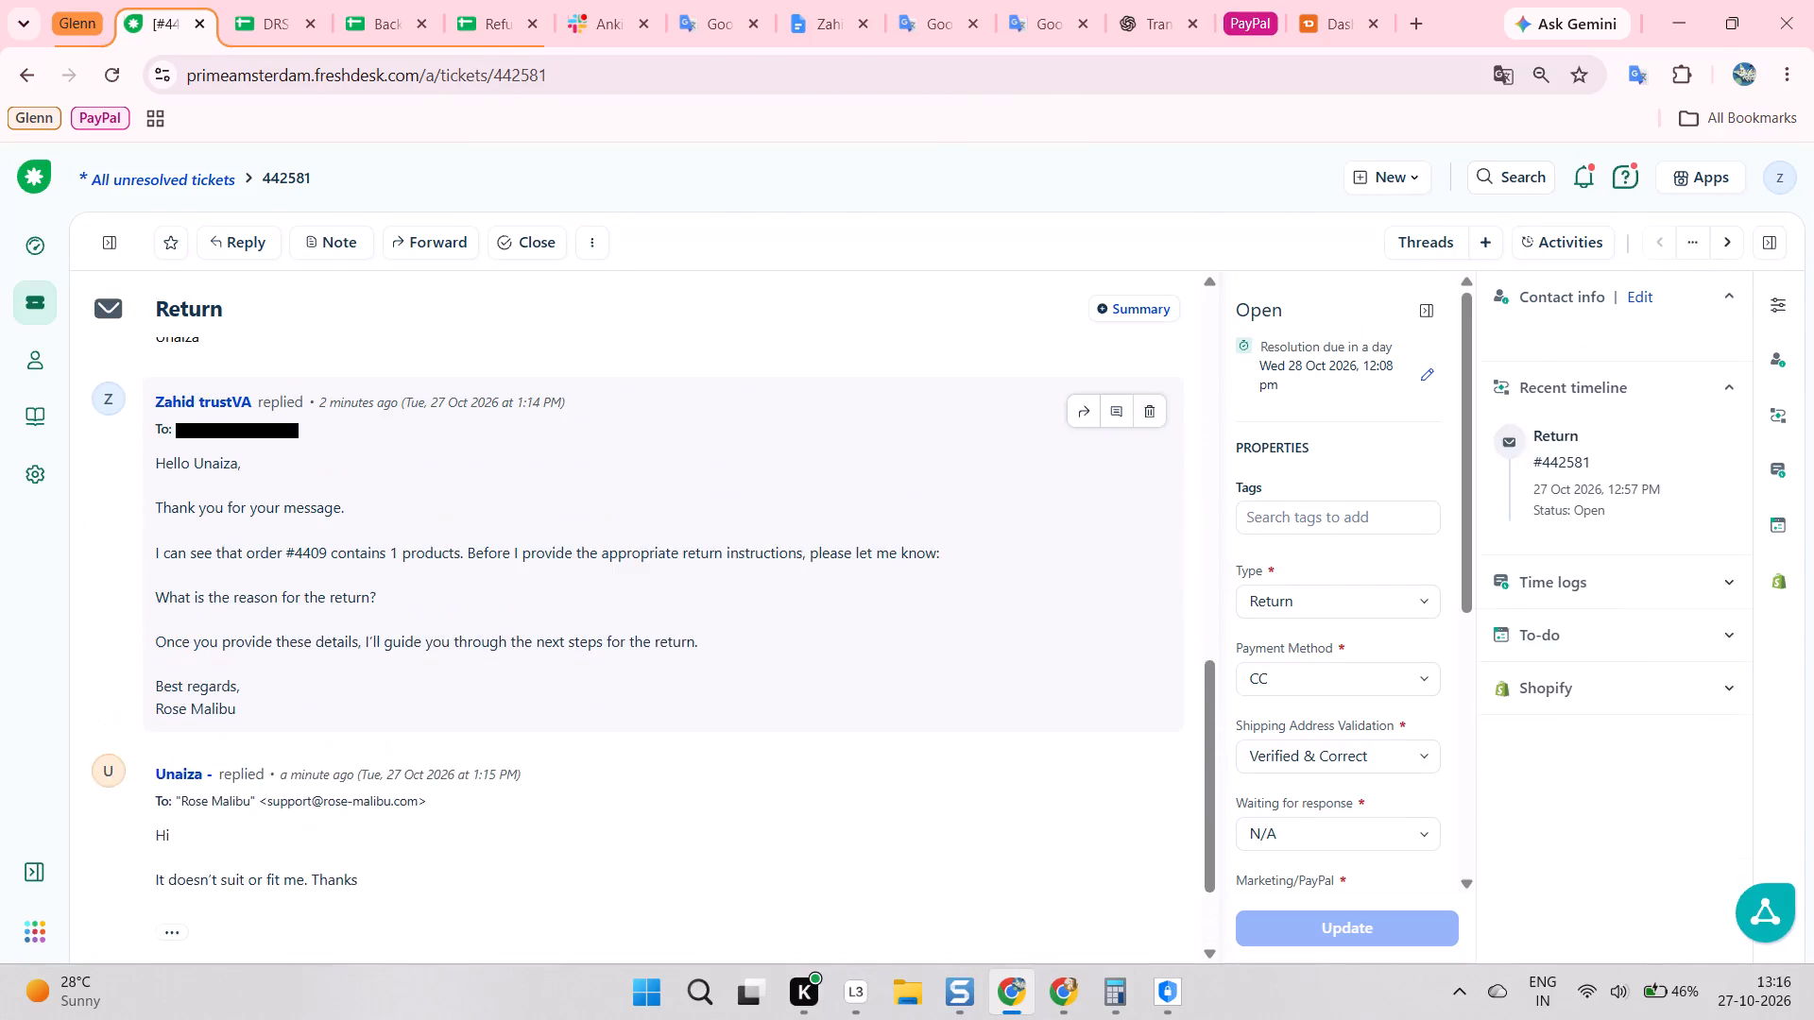
{"action": "scroll", "coordinate": [676, 532], "scroll_direction": "down", "scroll_amount": 2}
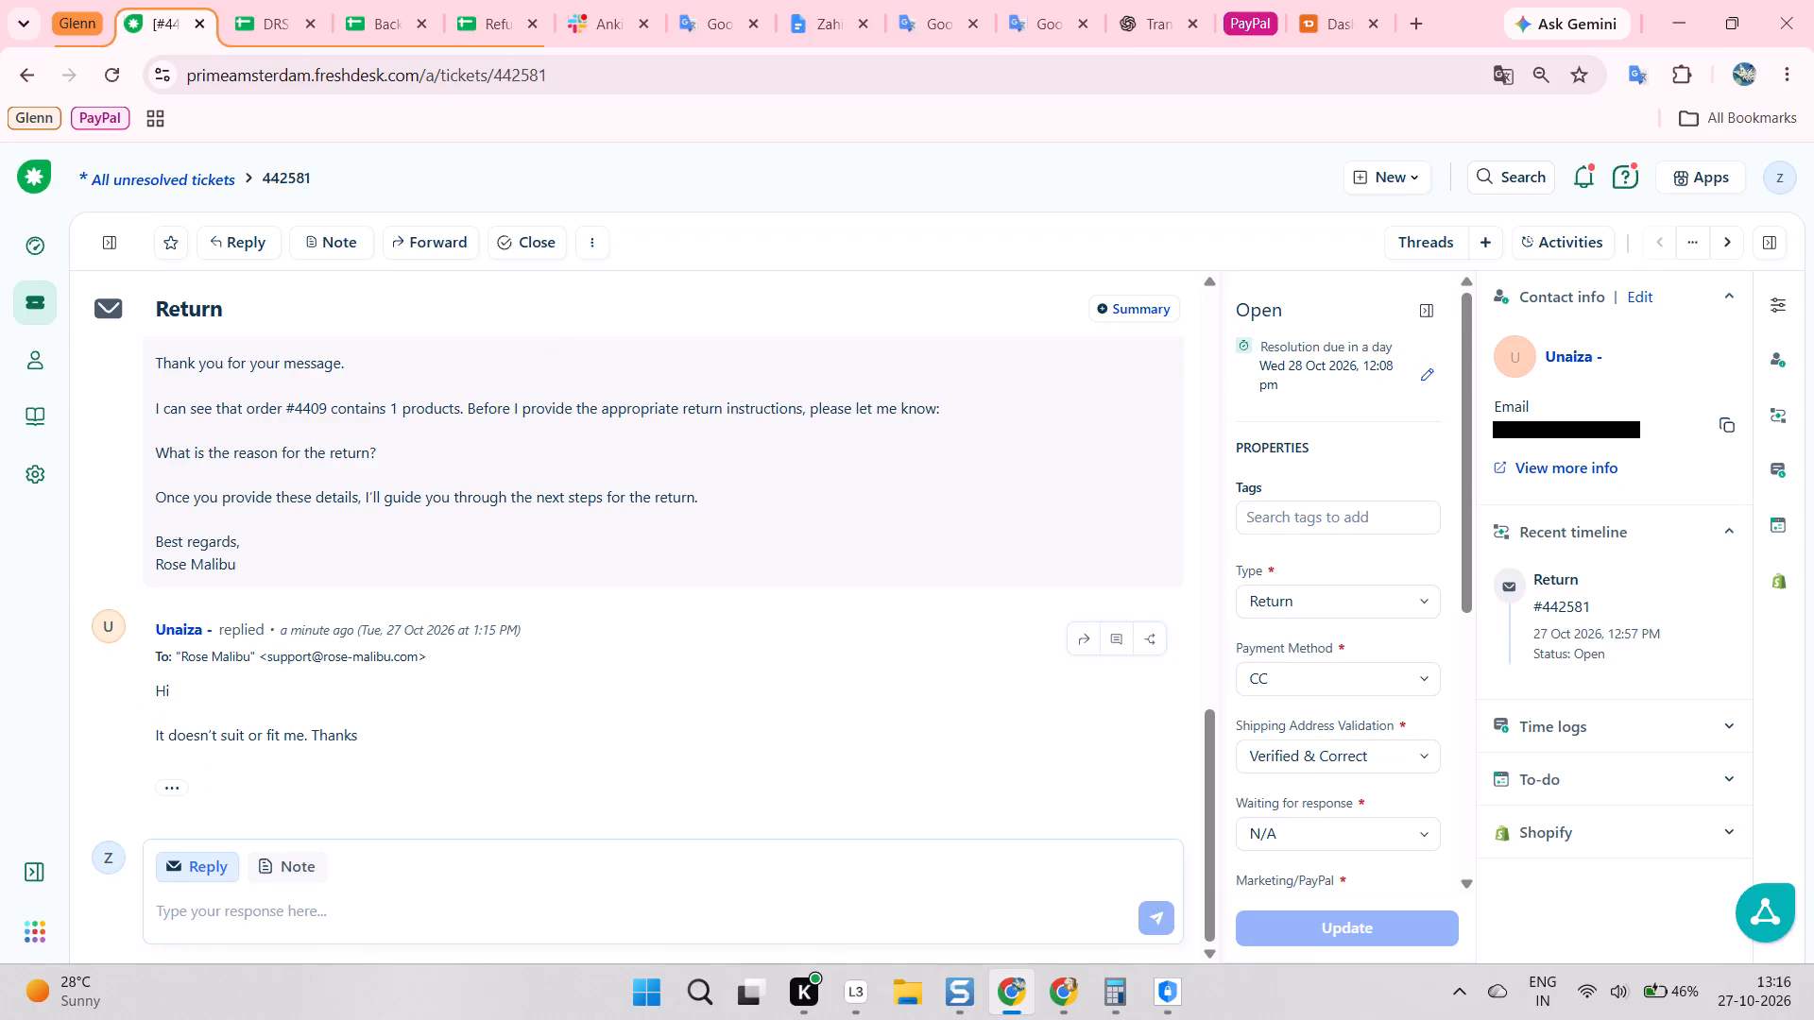
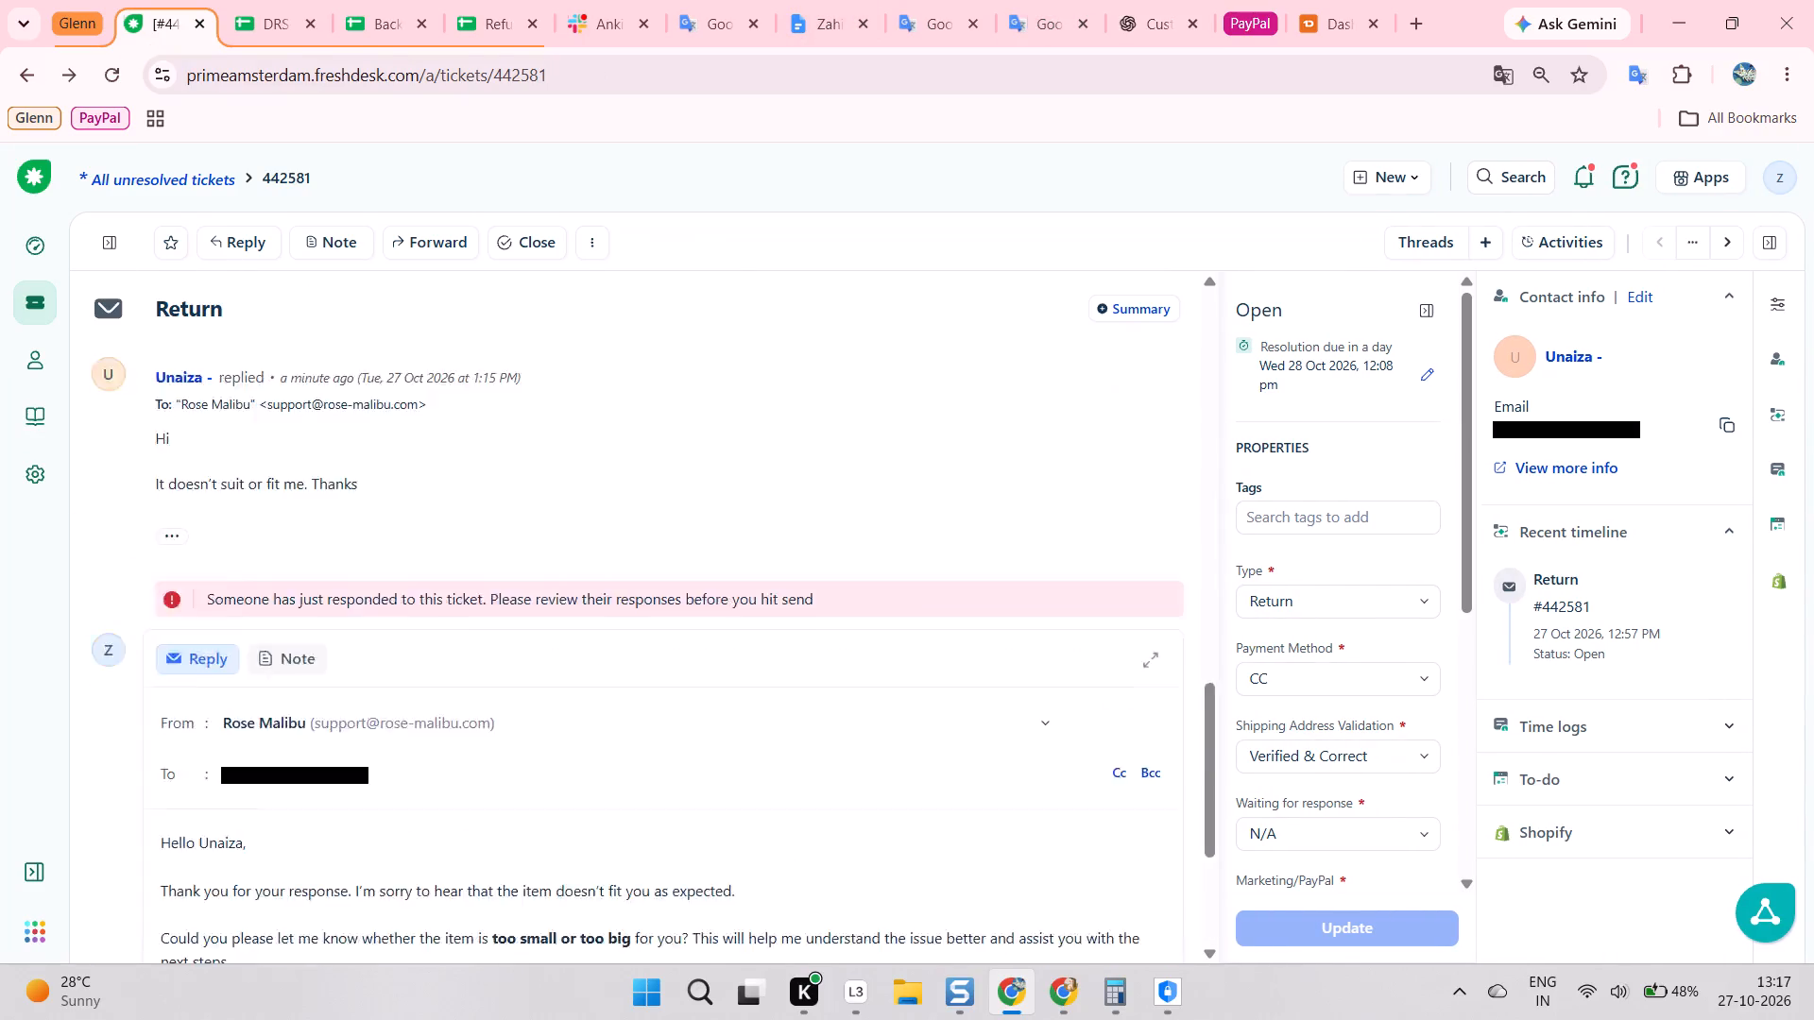
{"action": "scroll", "coordinate": [703, 615], "scroll_direction": "down", "scroll_amount": 5}
{"action": "left_click", "coordinate": [1103, 915]}
{"action": "scroll", "coordinate": [769, 690], "scroll_direction": "down", "scroll_amount": 12}
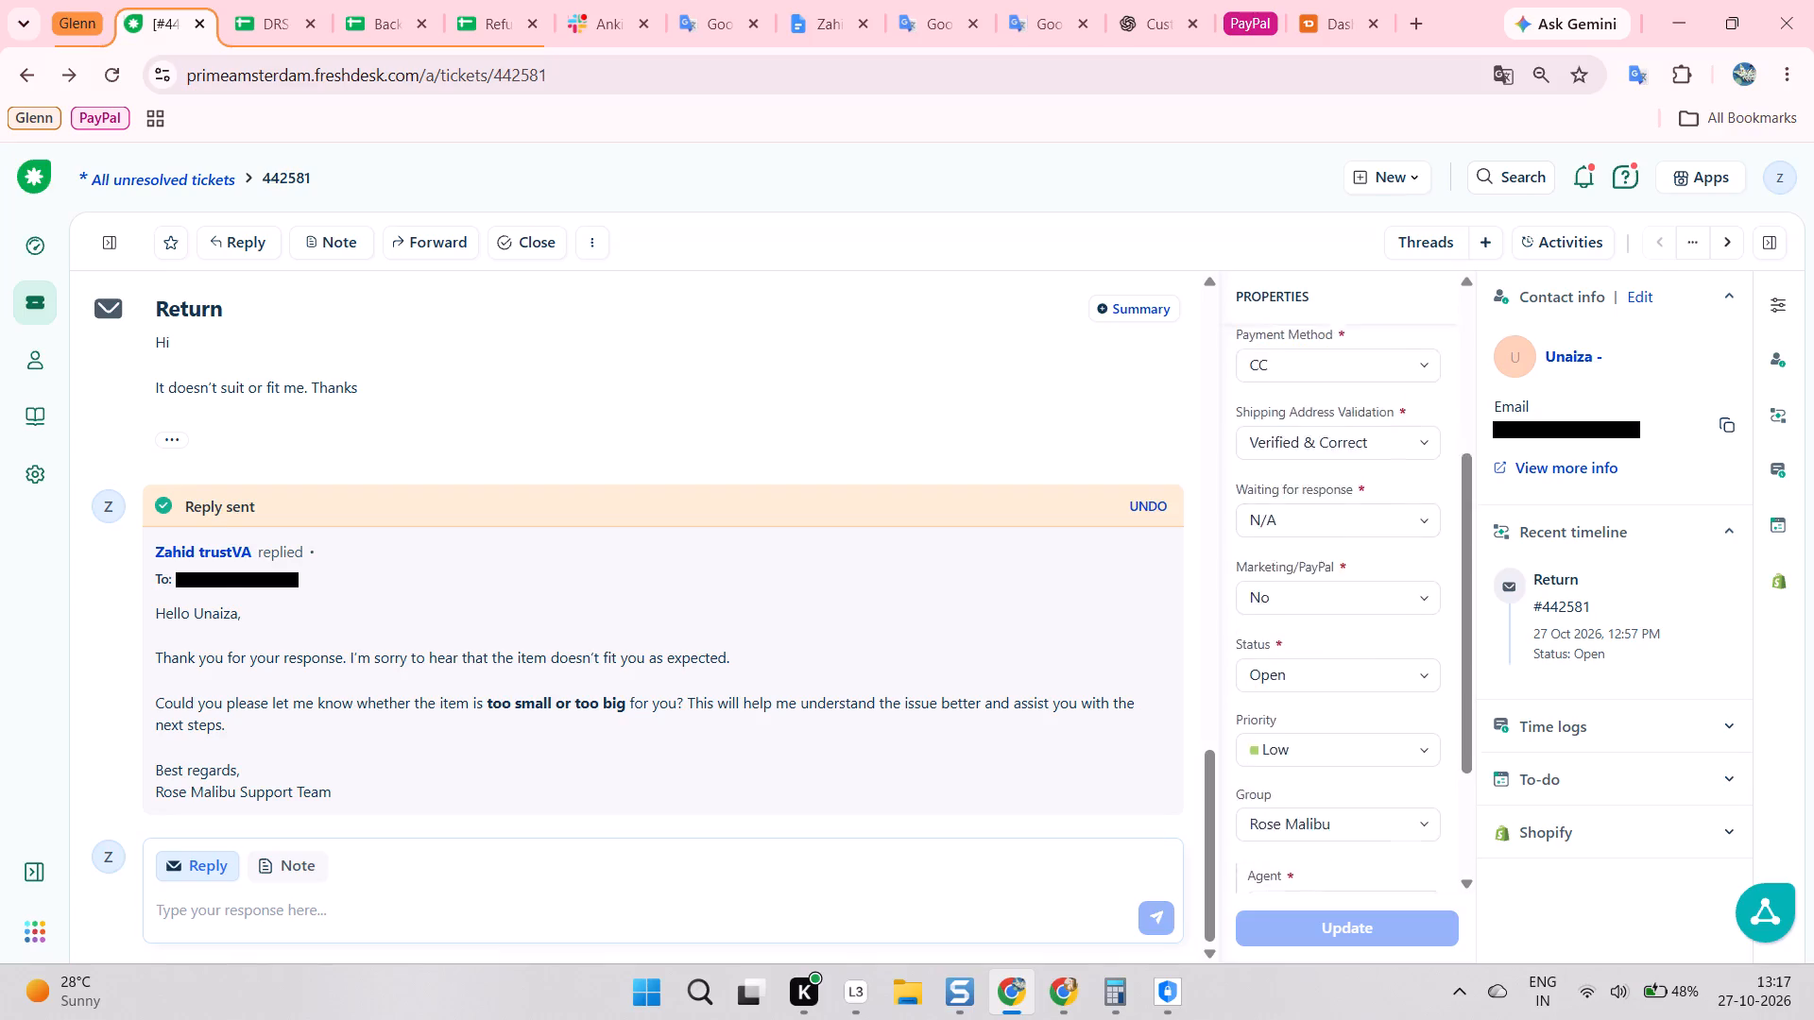
{"action": "scroll", "coordinate": [1350, 503], "scroll_direction": "down", "scroll_amount": 2}
{"action": "left_click", "coordinate": [1299, 479]}
{"action": "left_click", "coordinate": [1300, 607]}
{"action": "key", "text": "Tab"}
{"action": "key", "text": "Tab"}
{"action": "key", "text": "Tab"}
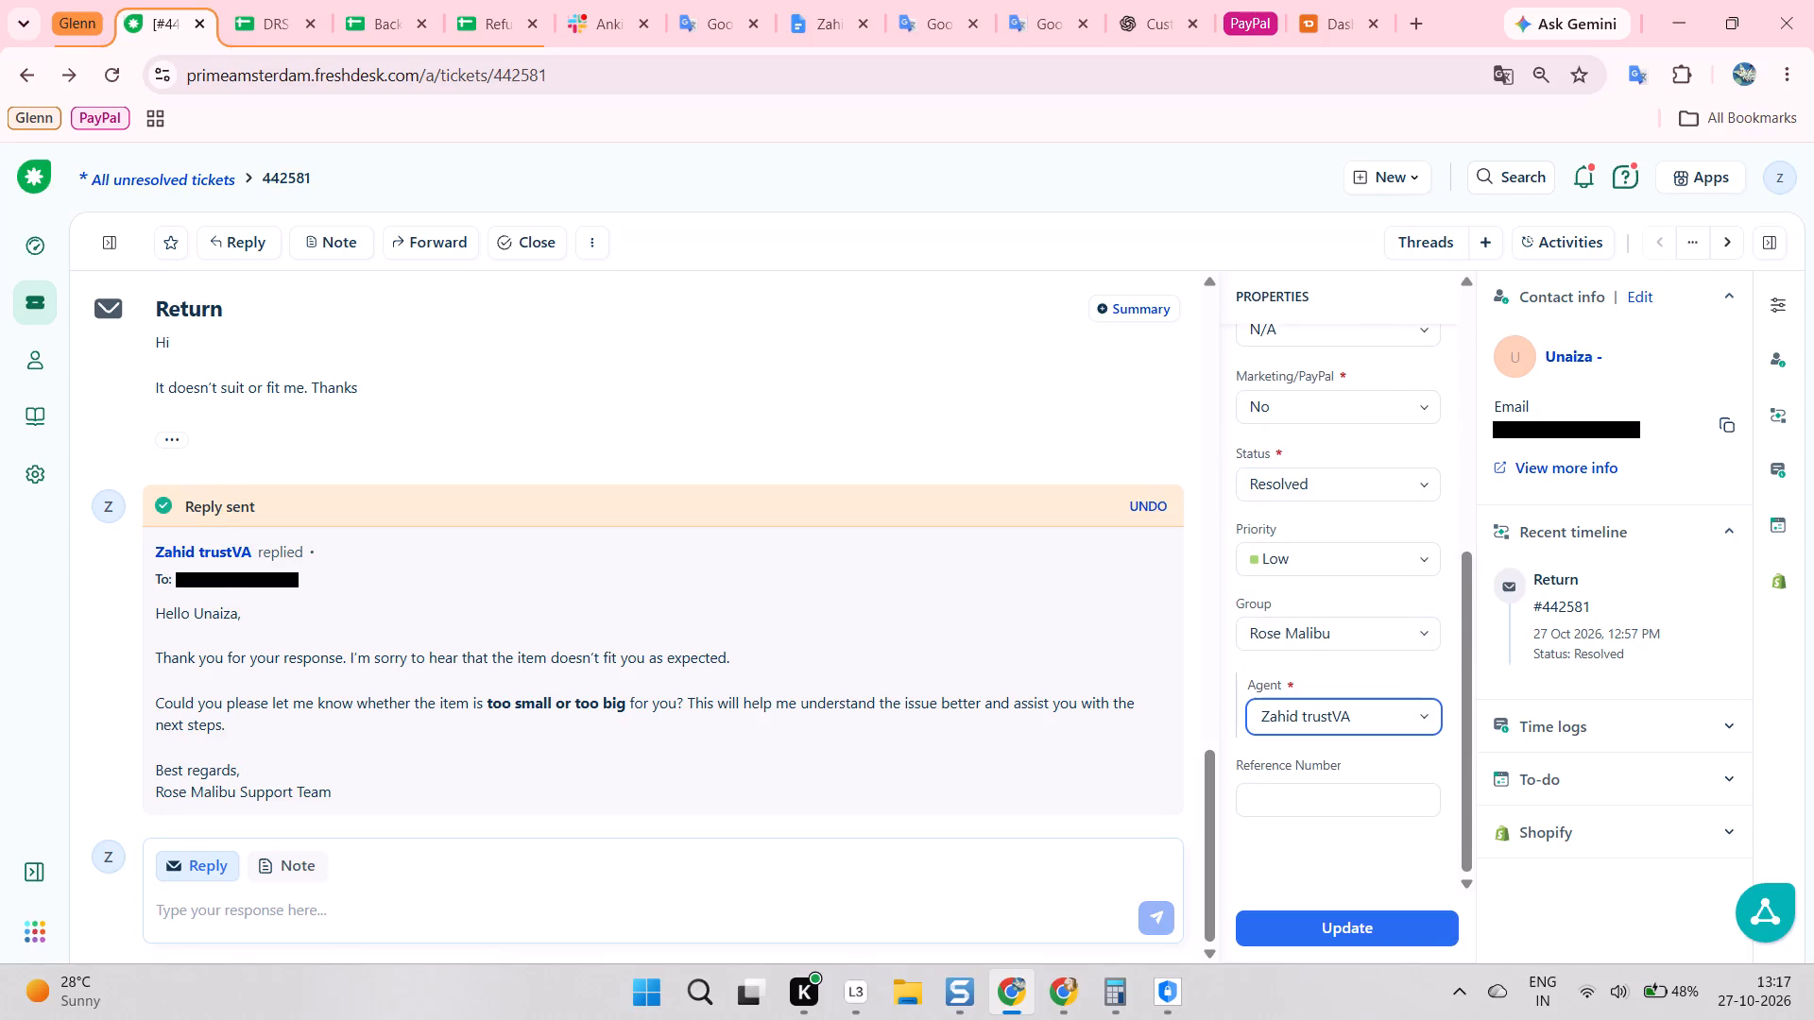
{"action": "key", "text": "z"}
{"action": "scroll", "coordinate": [1300, 607], "scroll_direction": "down", "scroll_amount": 5}
{"action": "left_click", "coordinate": [1350, 938]}
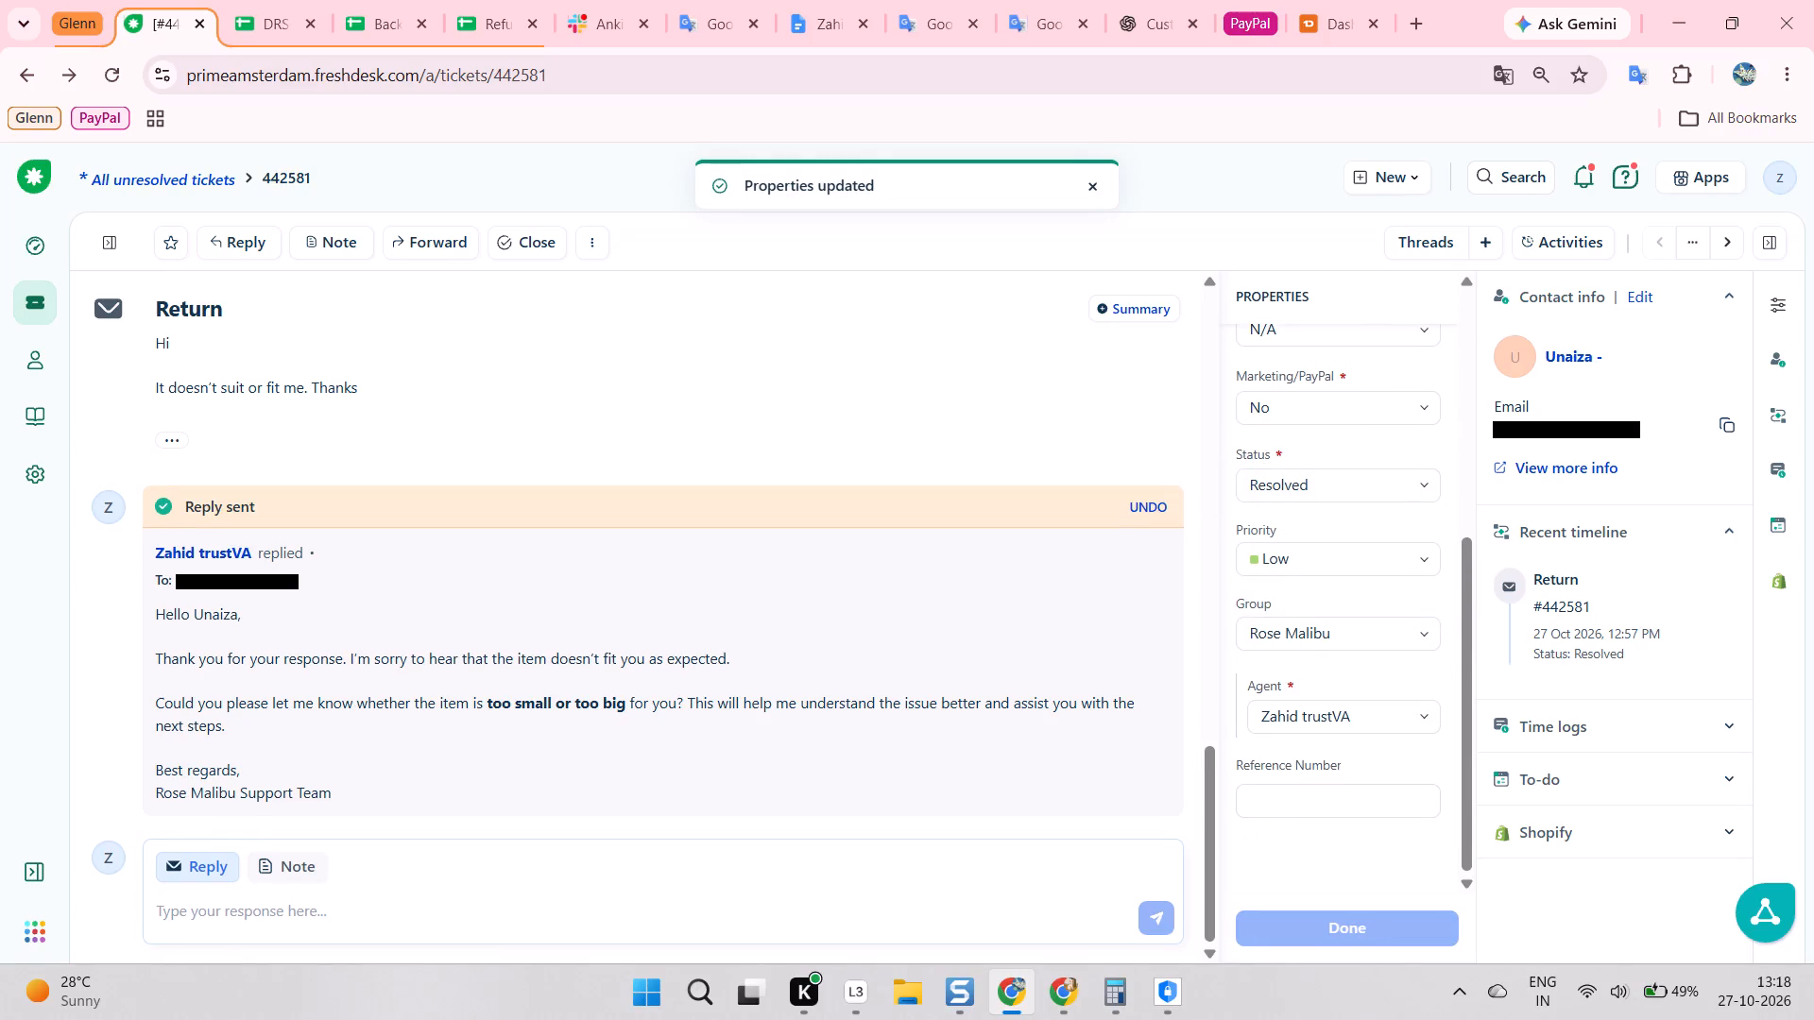
{"action": "scroll", "coordinate": [1096, 785], "scroll_direction": "down", "scroll_amount": 10}
{"action": "double_click", "coordinate": [285, 175]}
{"action": "key", "text": "ctrl+c"}
{"action": "key", "text": "ctrl+c"}
{"action": "left_click", "coordinate": [242, 8]}
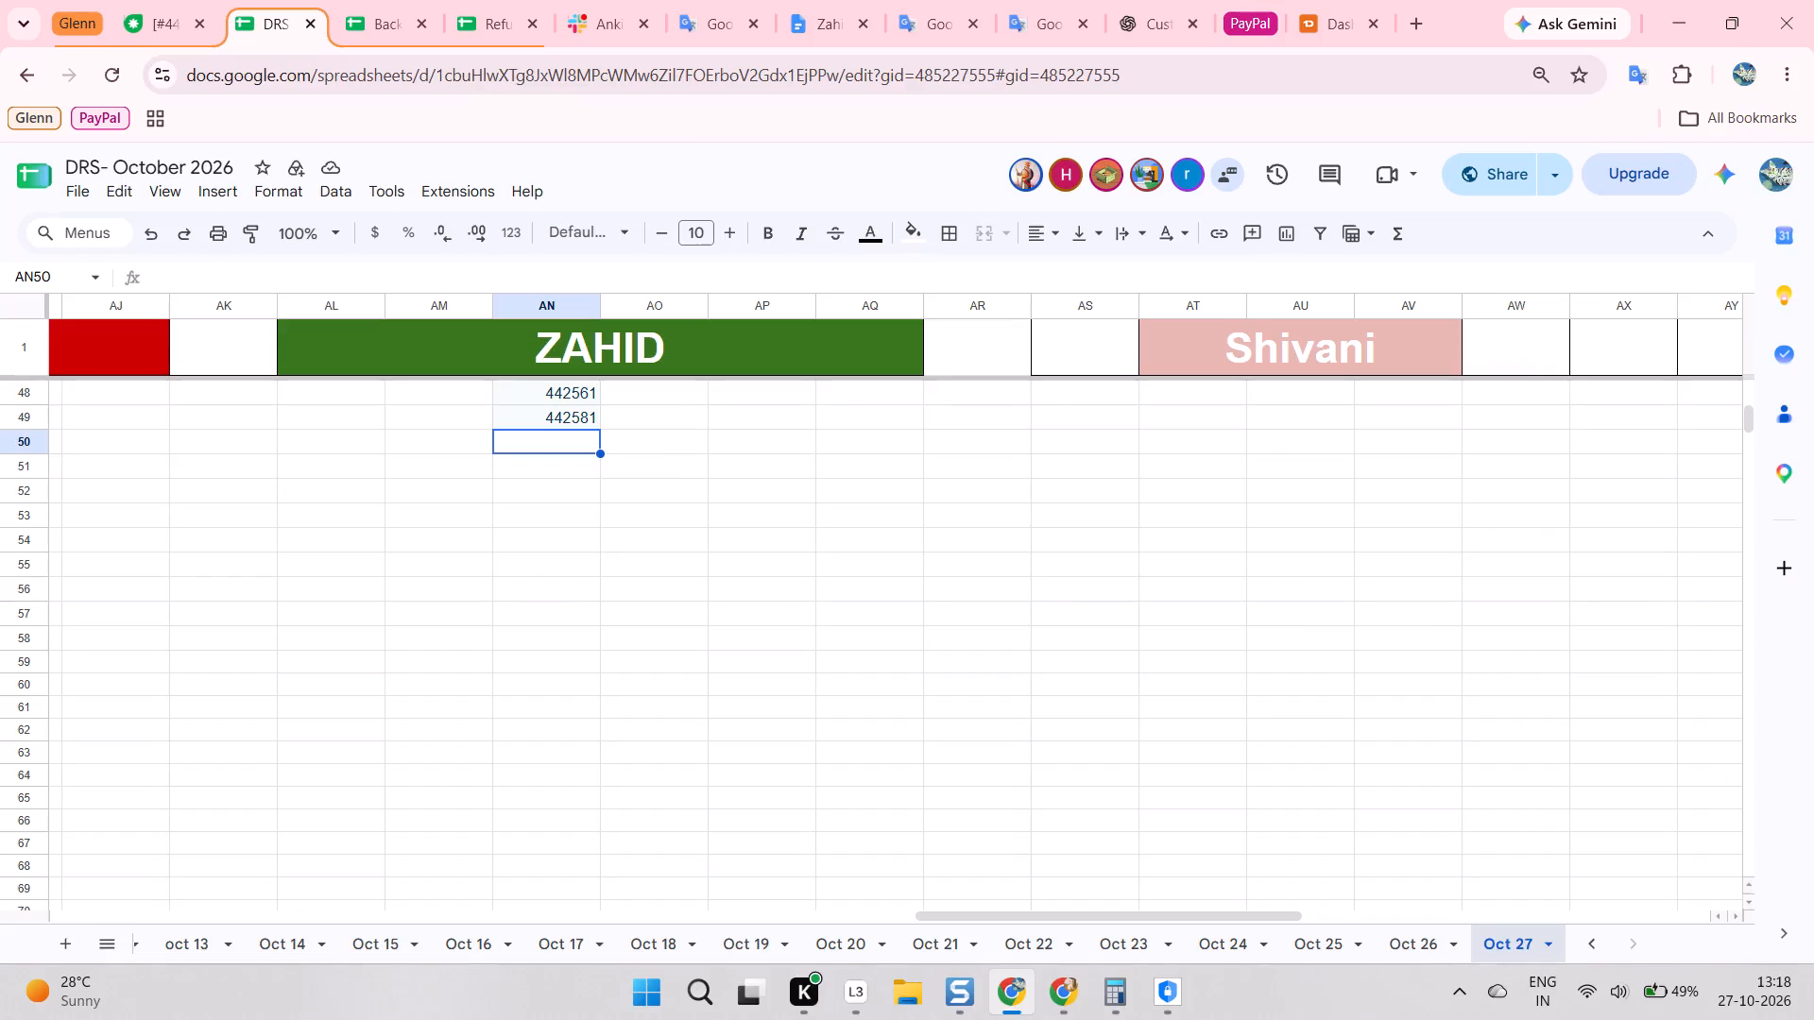
{"action": "key", "text": "ctrl+v"}
{"action": "left_click", "coordinate": [536, 450]}
{"action": "left_click", "coordinate": [558, 466]}
{"action": "scroll", "coordinate": [566, 467], "scroll_direction": "down", "scroll_amount": 1}
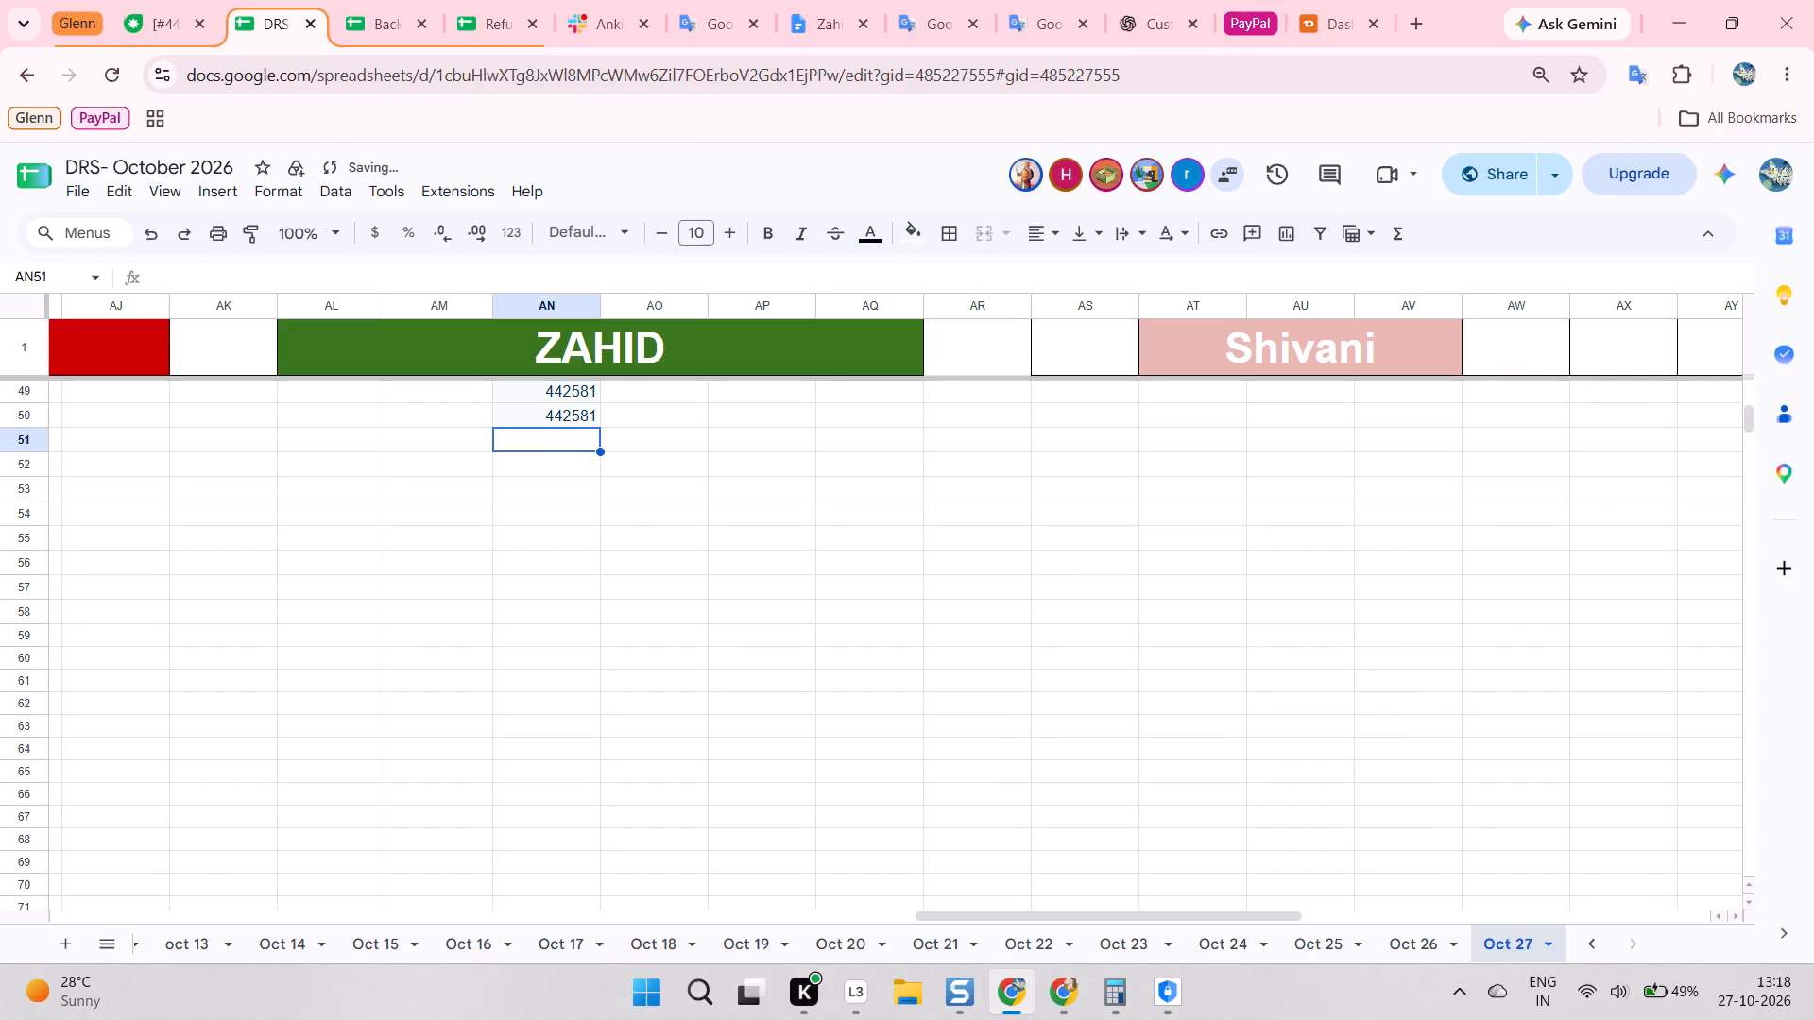
Switch back to ticket 442581 in Freshdesk.
{"action": "left_click", "coordinate": [150, 0]}
{"action": "scroll", "coordinate": [491, 503], "scroll_direction": "down", "scroll_amount": 1}
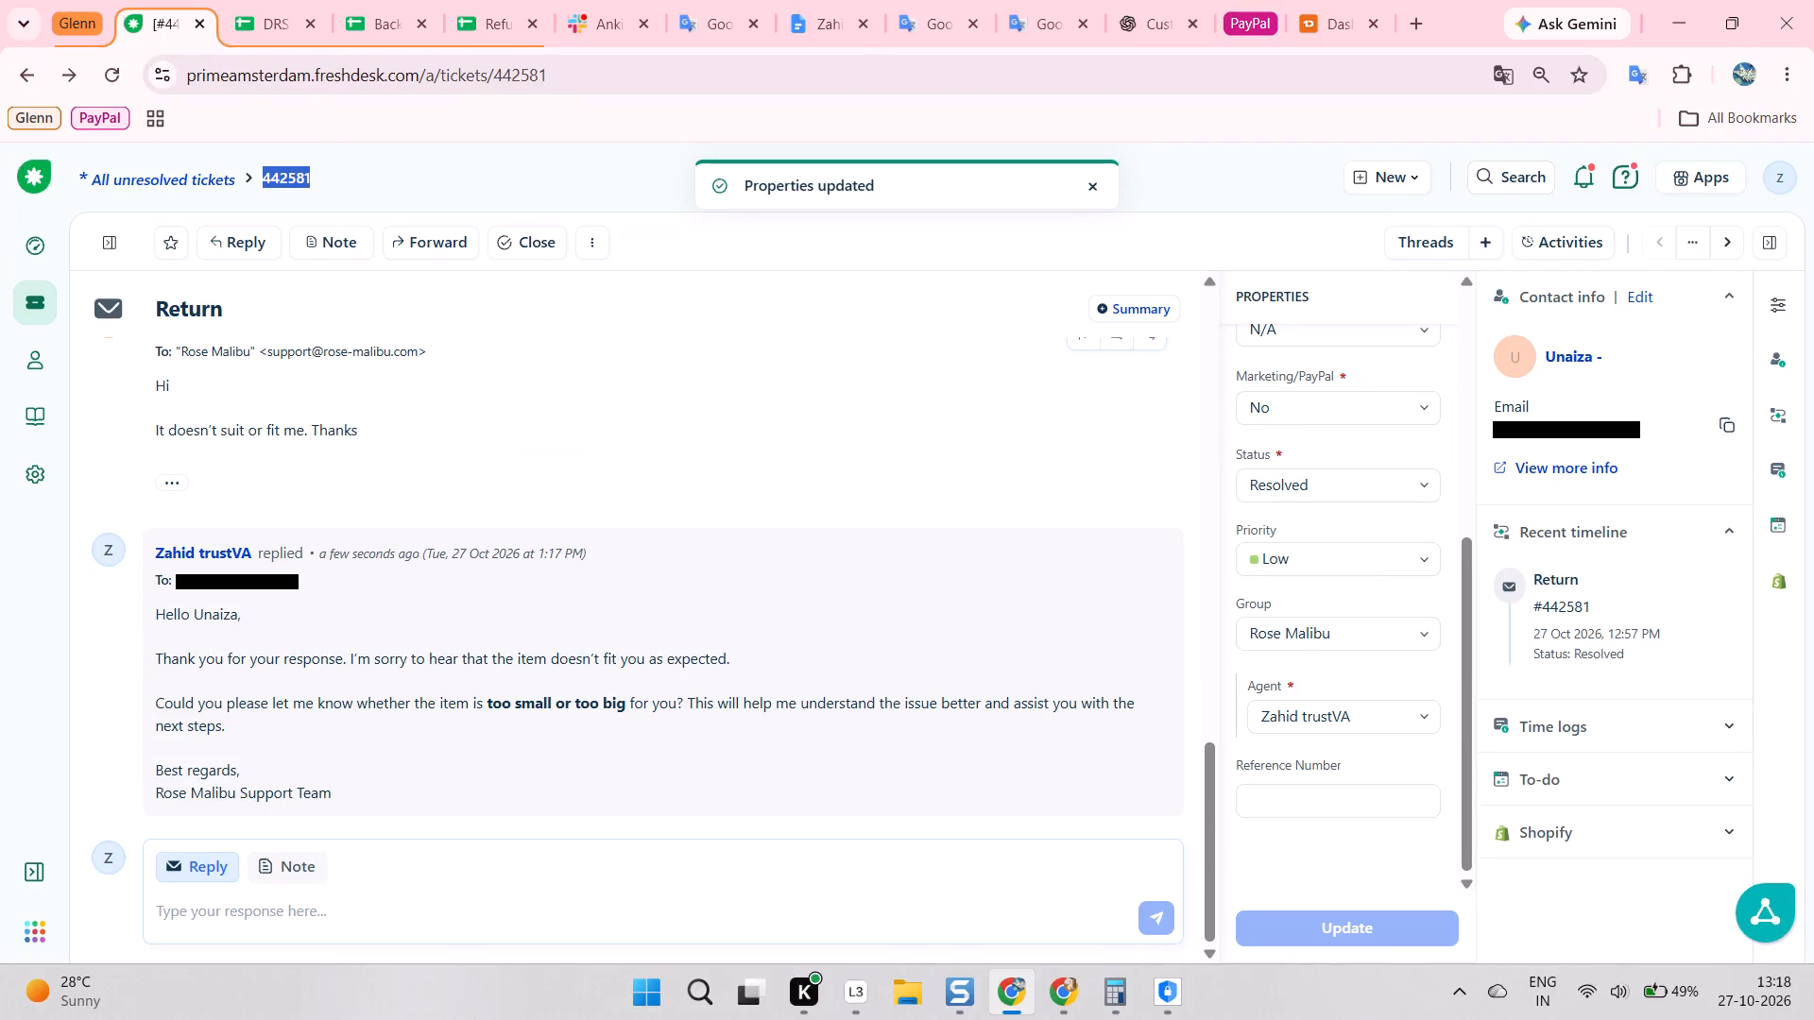
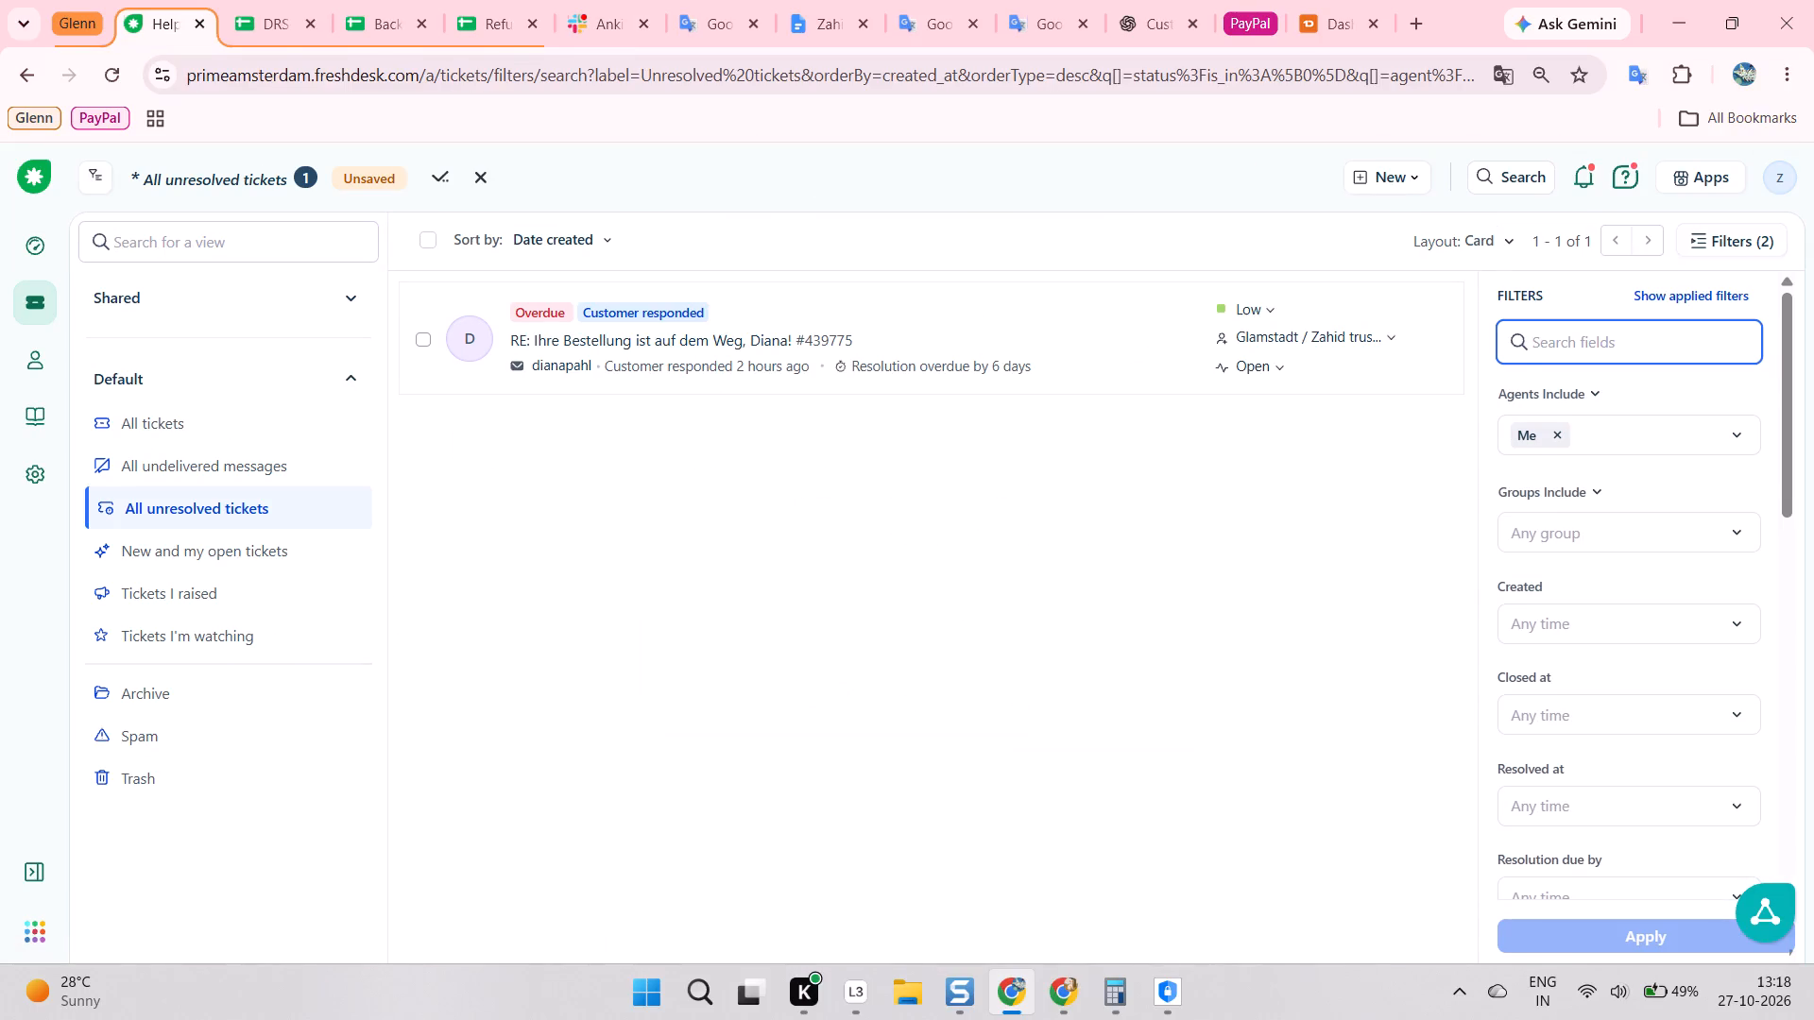
Remove the Me agent filter from the unresolved tickets list and apply the filters so all agents' tickets are listed.
{"action": "left_click", "coordinate": [1556, 430]}
{"action": "scroll", "coordinate": [1517, 919], "scroll_direction": "down", "scroll_amount": 3}
{"action": "left_click", "coordinate": [1634, 940]}
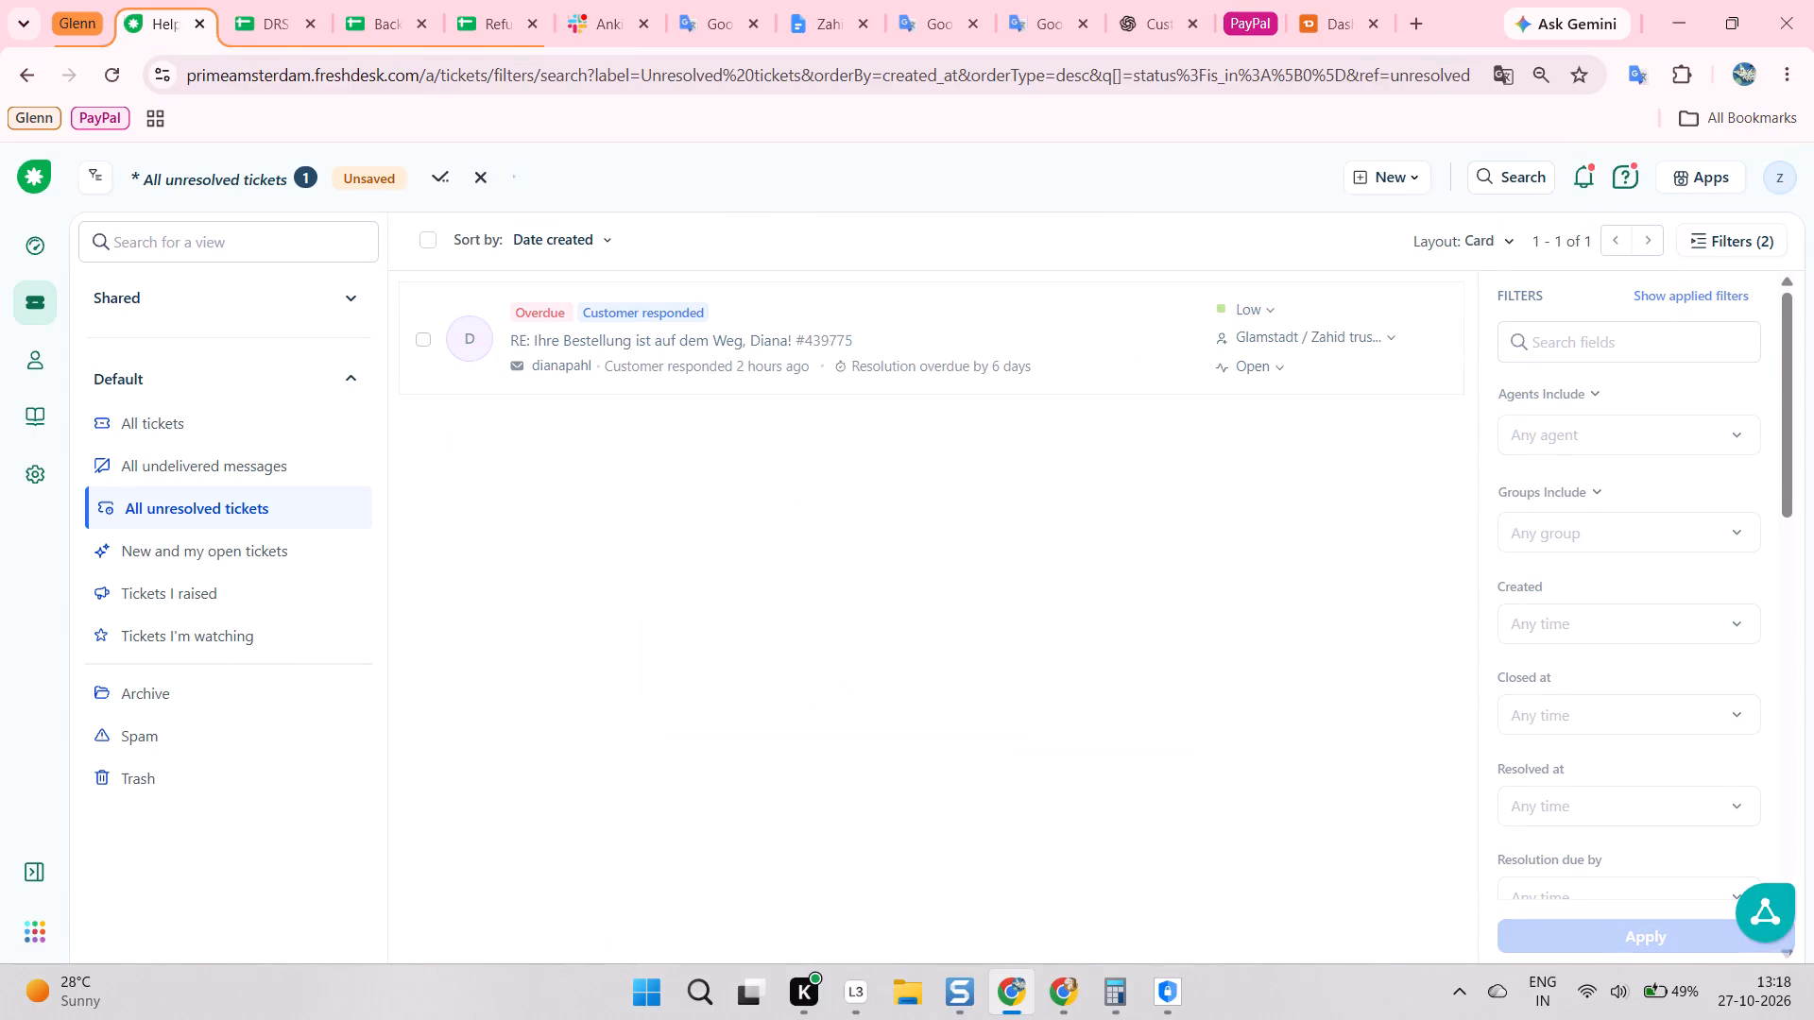
Look through the full list of unresolved tickets, checking each ticket's assigned agent, status and latest response.
{"action": "scroll", "coordinate": [887, 433], "scroll_direction": "down", "scroll_amount": 12}
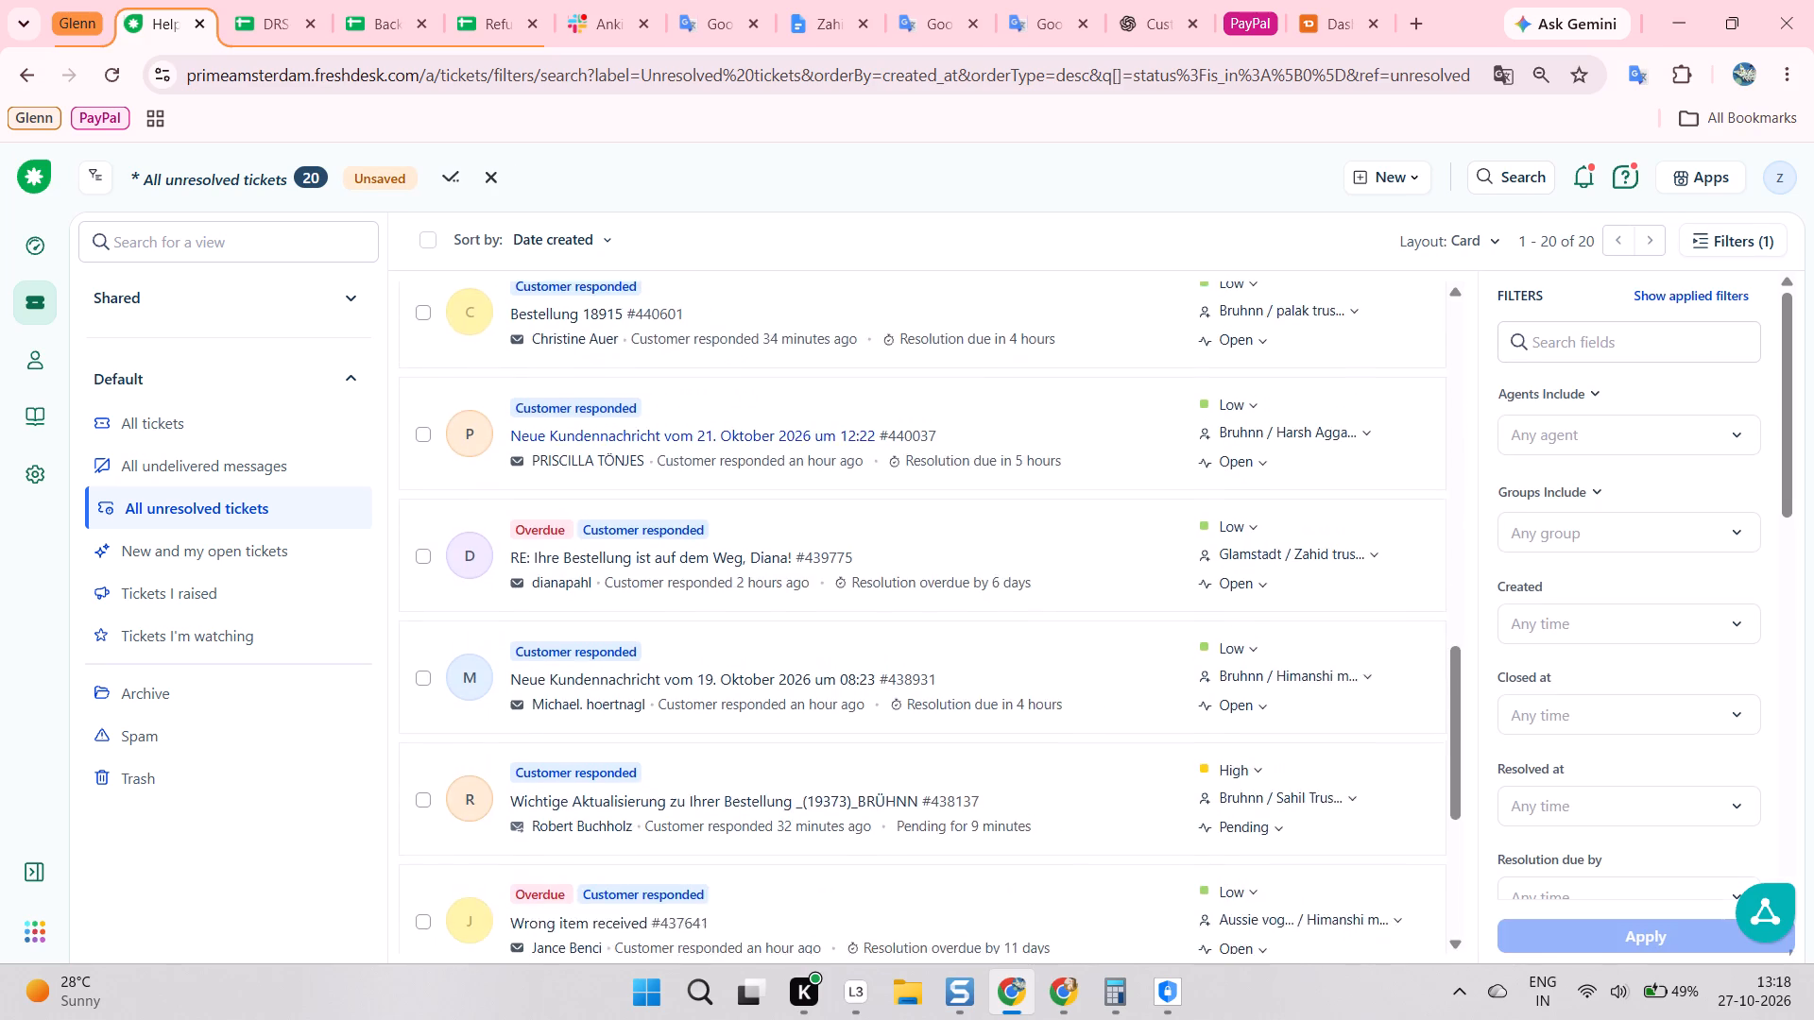
{"action": "scroll", "coordinate": [844, 431], "scroll_direction": "down", "scroll_amount": 3}
{"action": "scroll", "coordinate": [1103, 632], "scroll_direction": "down", "scroll_amount": 4}
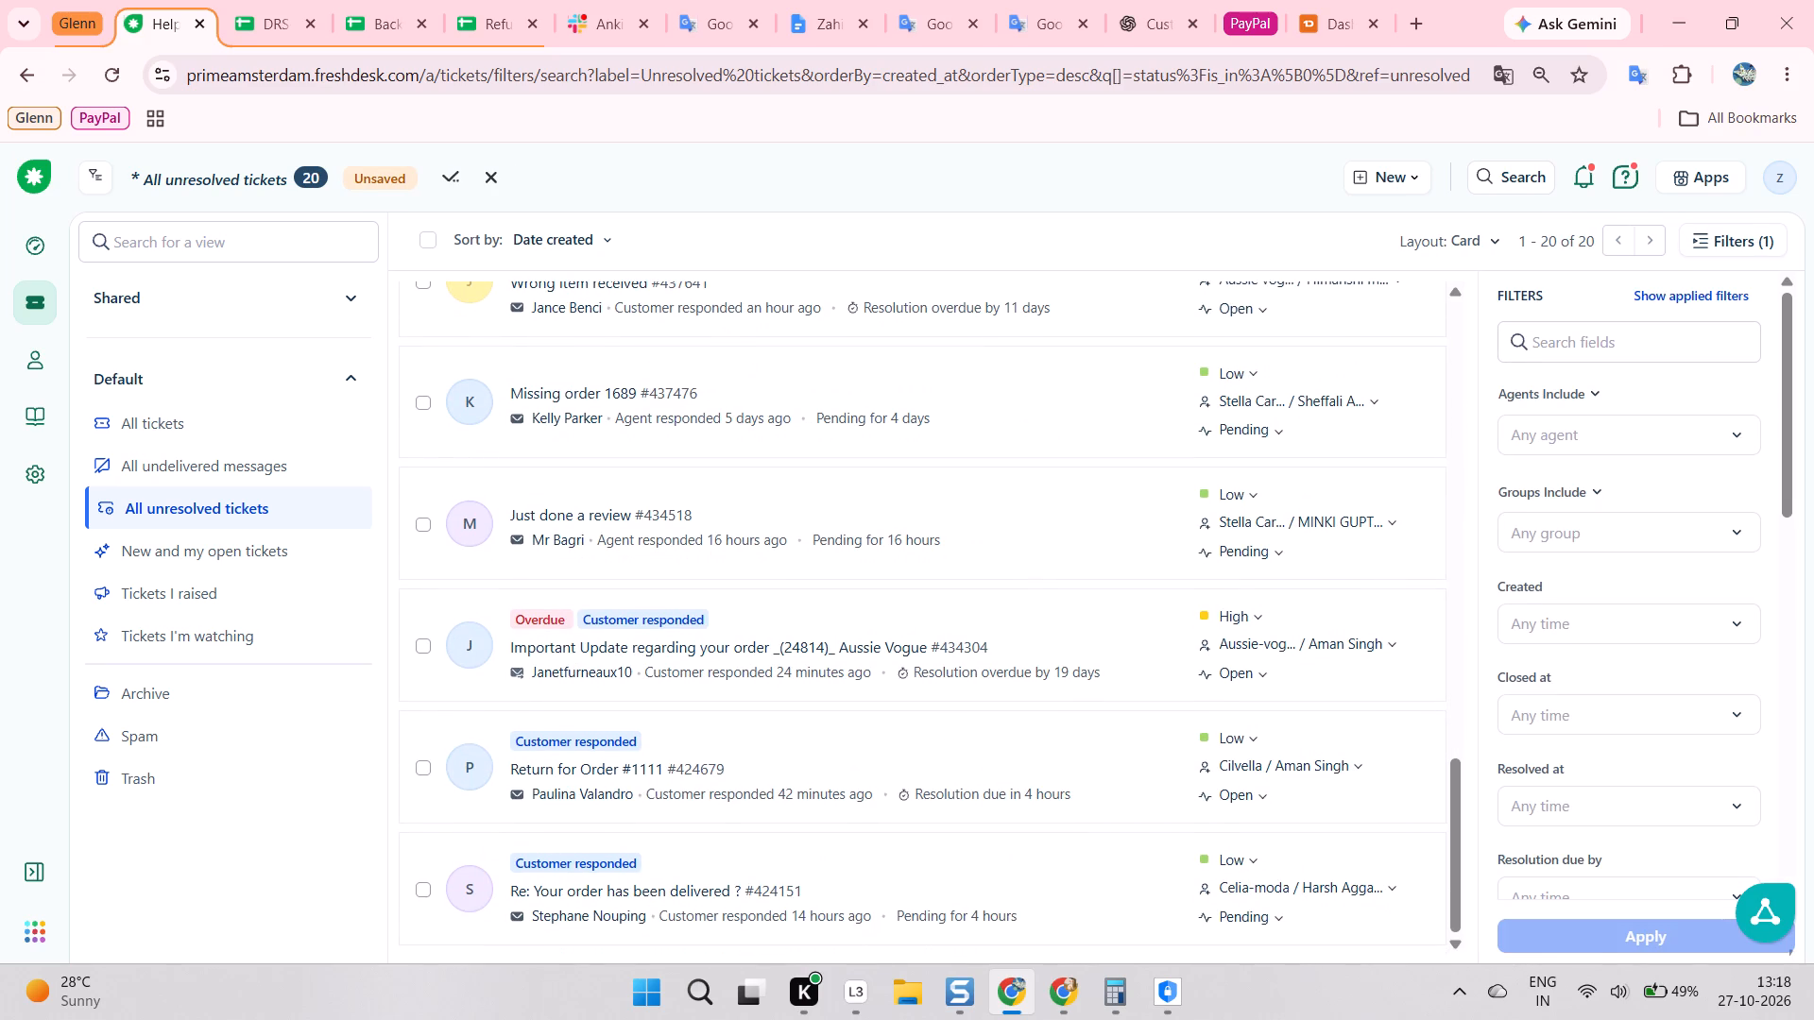
{"action": "scroll", "coordinate": [1305, 840], "scroll_direction": "down", "scroll_amount": 1}
{"action": "scroll", "coordinate": [1294, 766], "scroll_direction": "up", "scroll_amount": 1}
{"action": "scroll", "coordinate": [1270, 594], "scroll_direction": "up", "scroll_amount": 1}
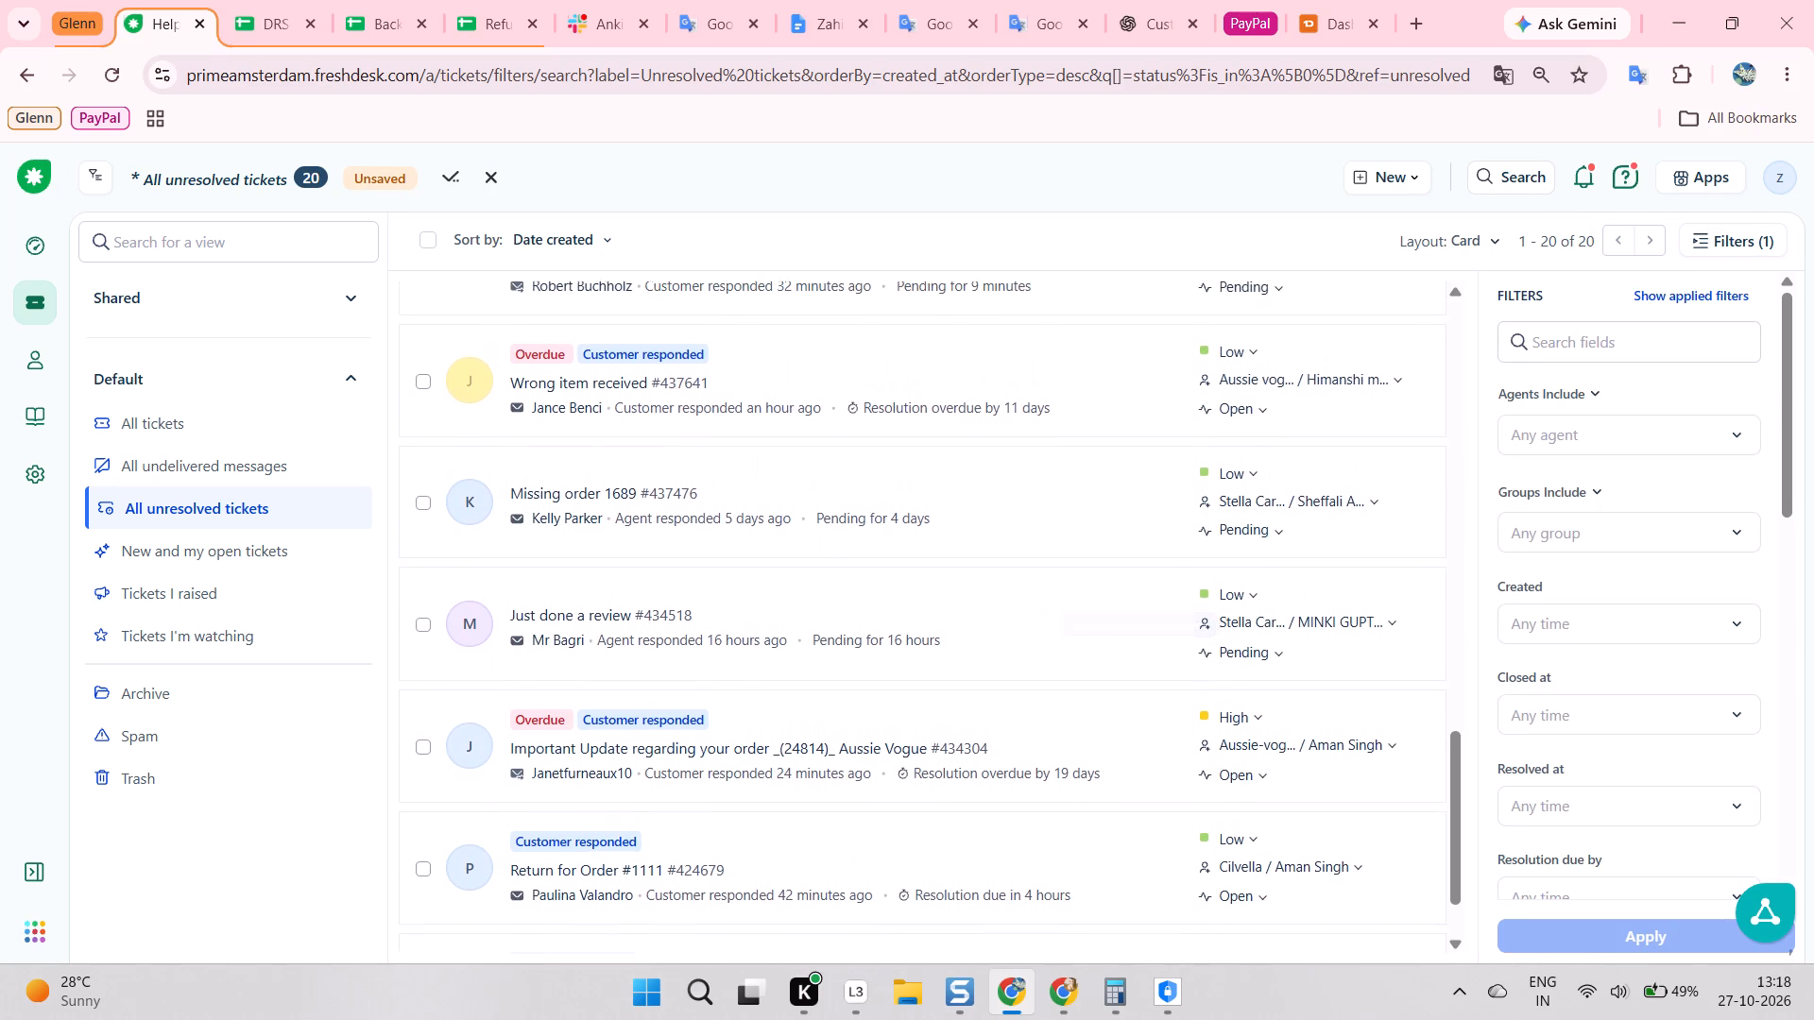
{"action": "scroll", "coordinate": [1270, 535], "scroll_direction": "up", "scroll_amount": 3}
{"action": "scroll", "coordinate": [1267, 414], "scroll_direction": "up", "scroll_amount": 2}
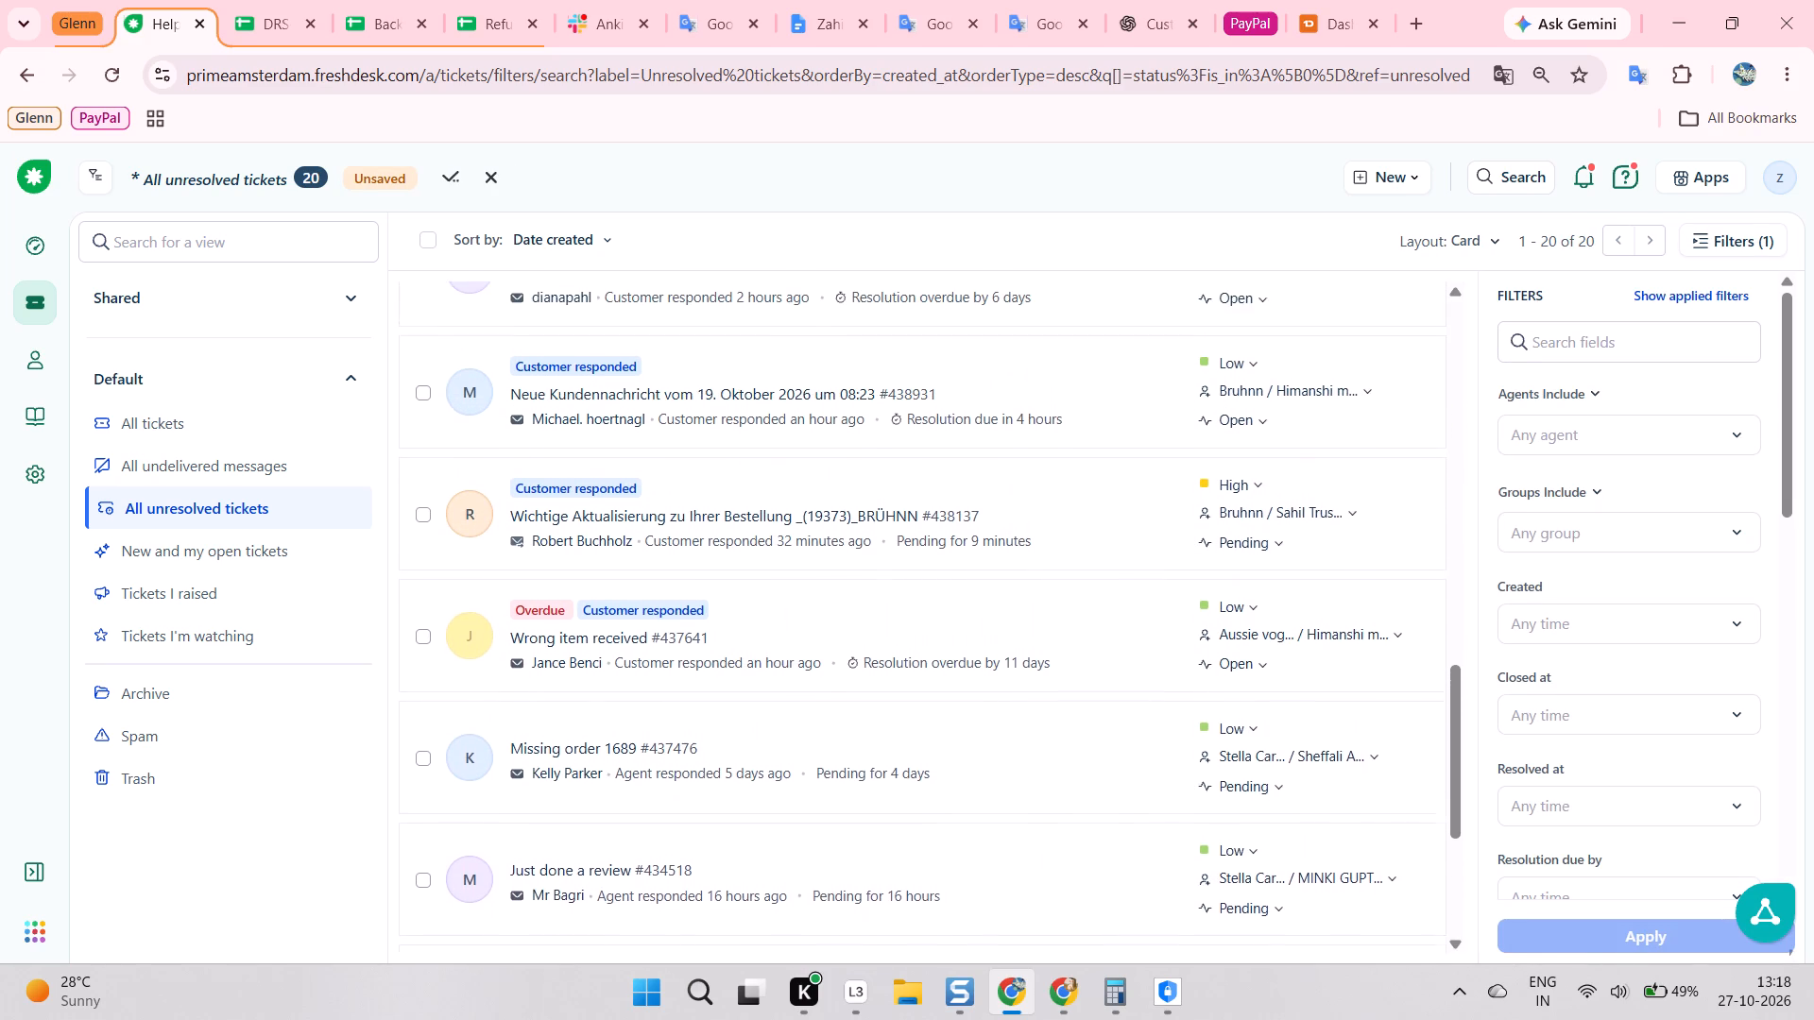
{"action": "scroll", "coordinate": [1267, 412], "scroll_direction": "up", "scroll_amount": 5}
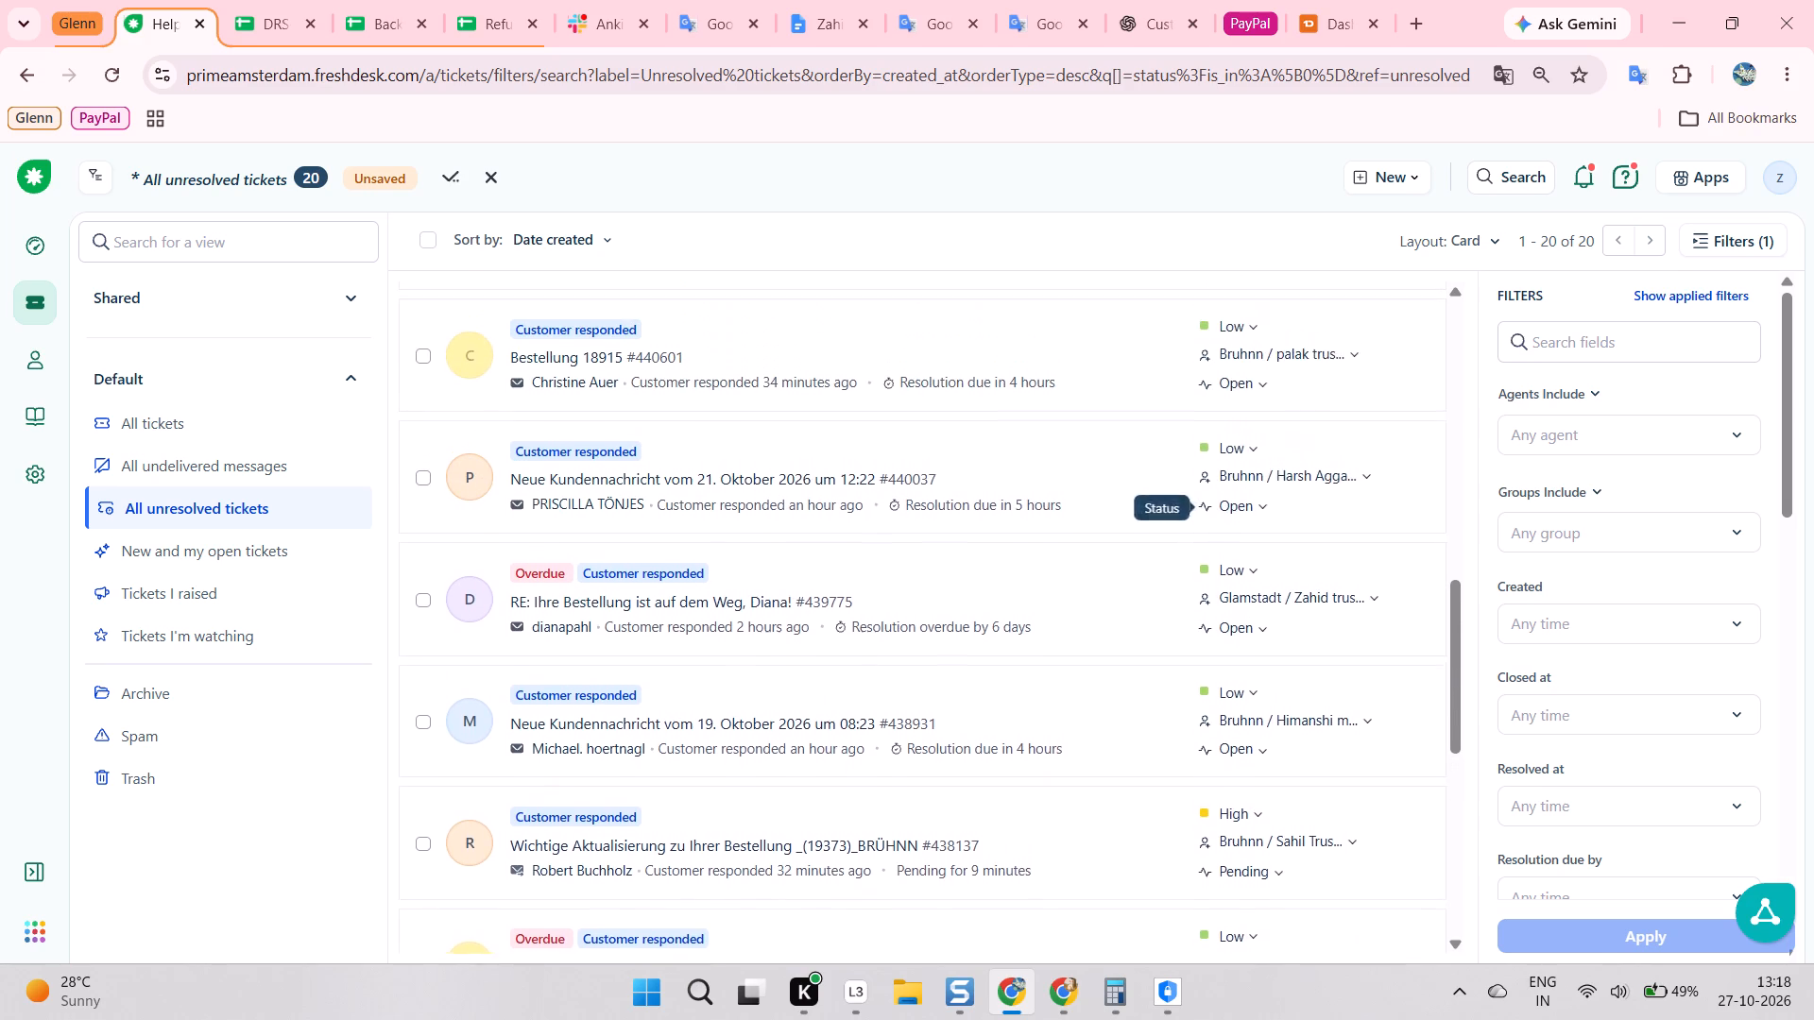
{"action": "scroll", "coordinate": [1262, 438], "scroll_direction": "up", "scroll_amount": 5}
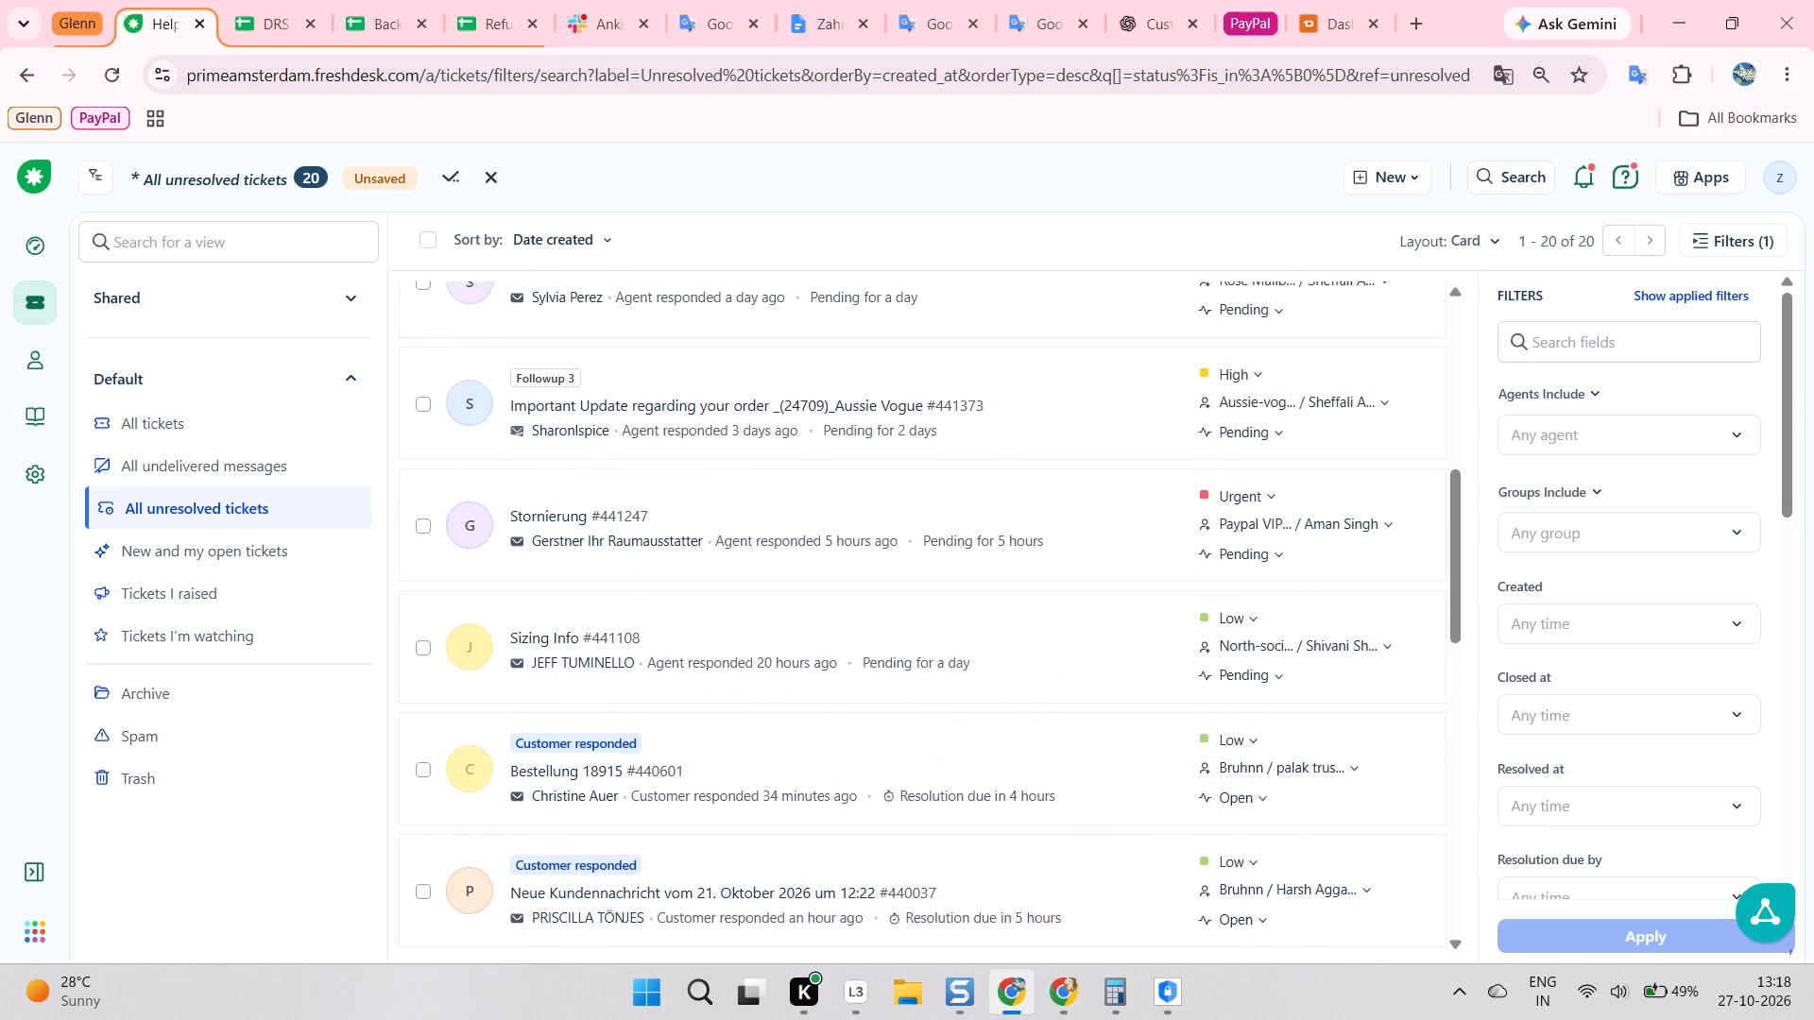
{"action": "scroll", "coordinate": [1249, 455], "scroll_direction": "up", "scroll_amount": 3}
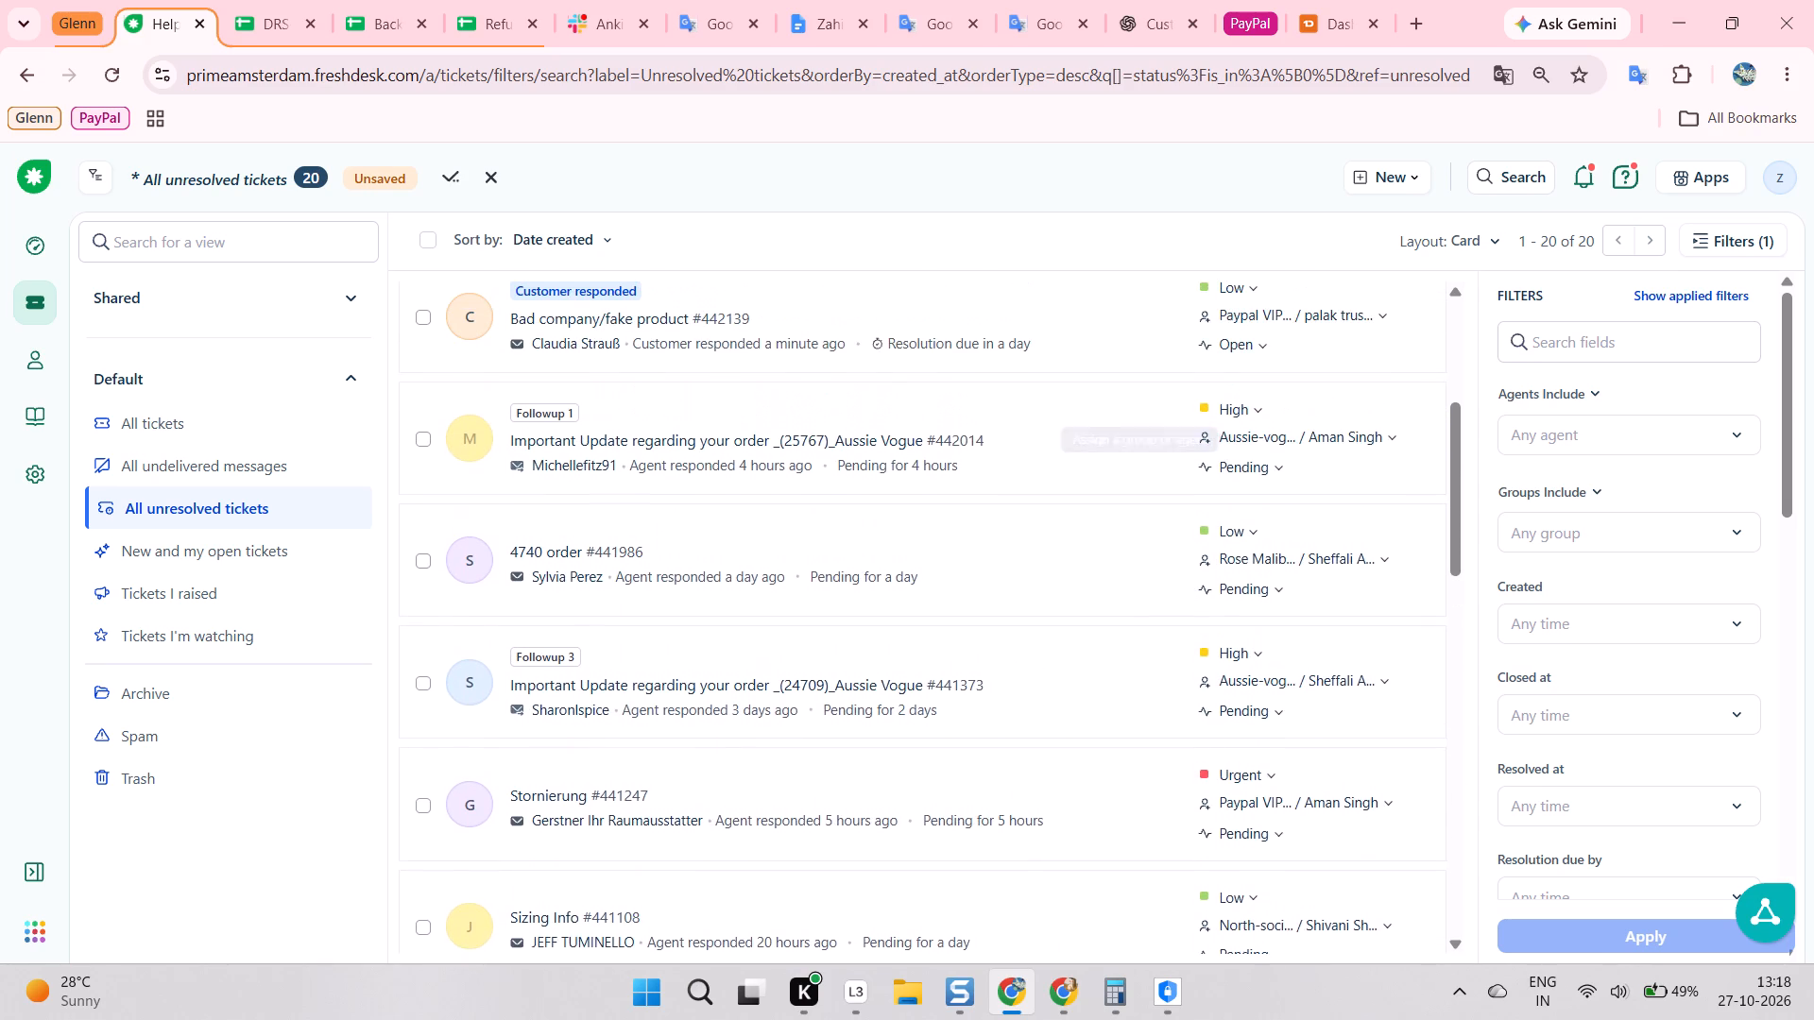
{"action": "scroll", "coordinate": [1259, 428], "scroll_direction": "up", "scroll_amount": 6}
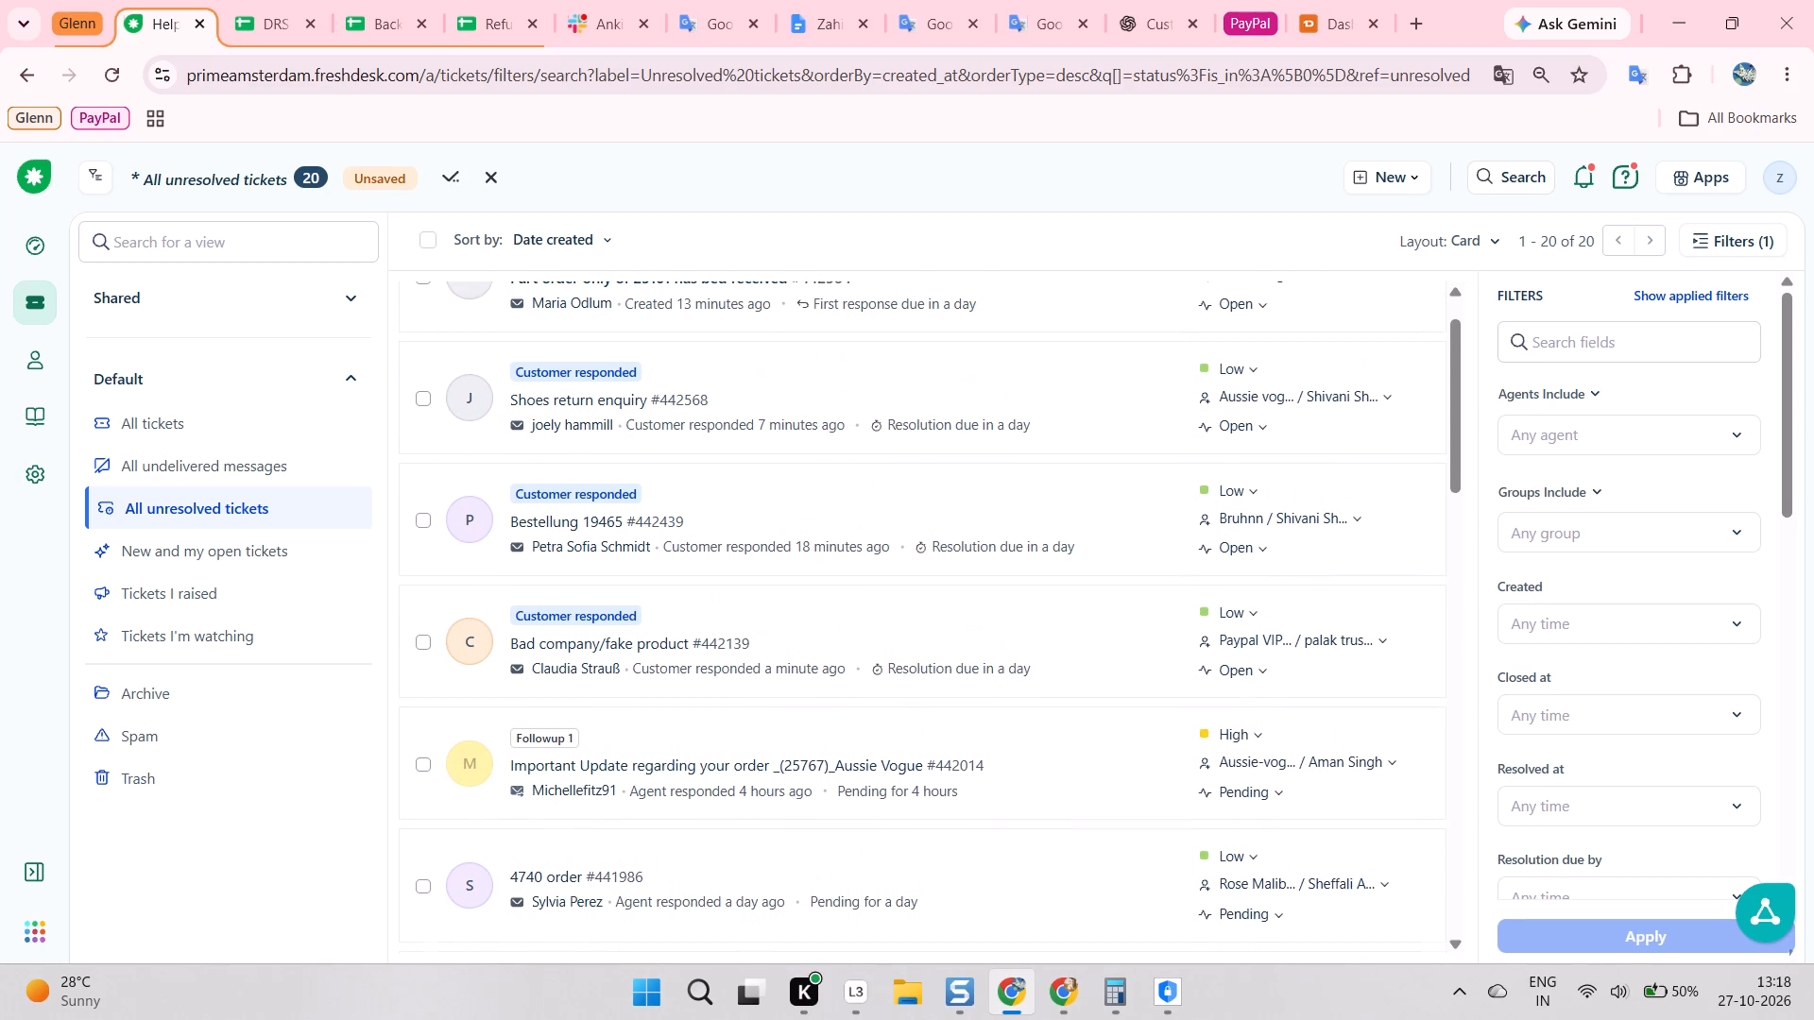
{"action": "scroll", "coordinate": [1250, 445], "scroll_direction": "up", "scroll_amount": 3}
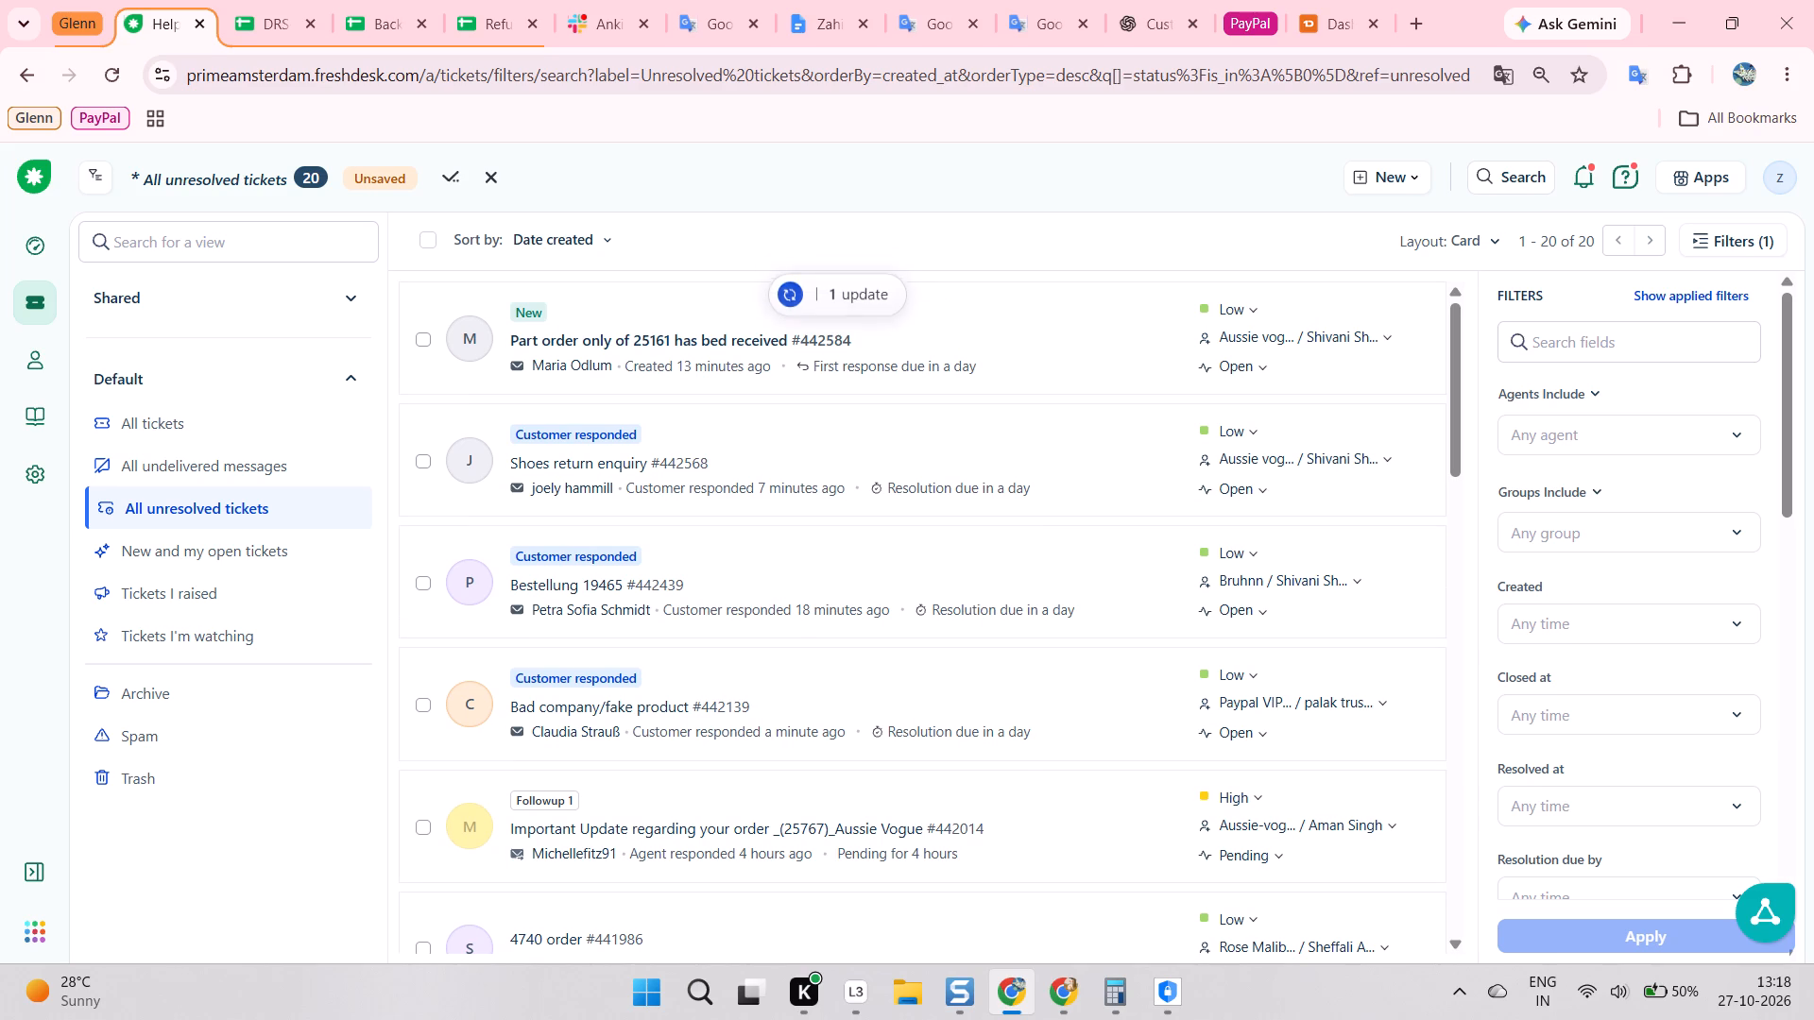
Open the My Dashboard page of the helpdesk.
{"action": "left_click", "coordinate": [29, 247]}
{"action": "scroll", "coordinate": [25, 247], "scroll_direction": "up", "scroll_amount": 4}
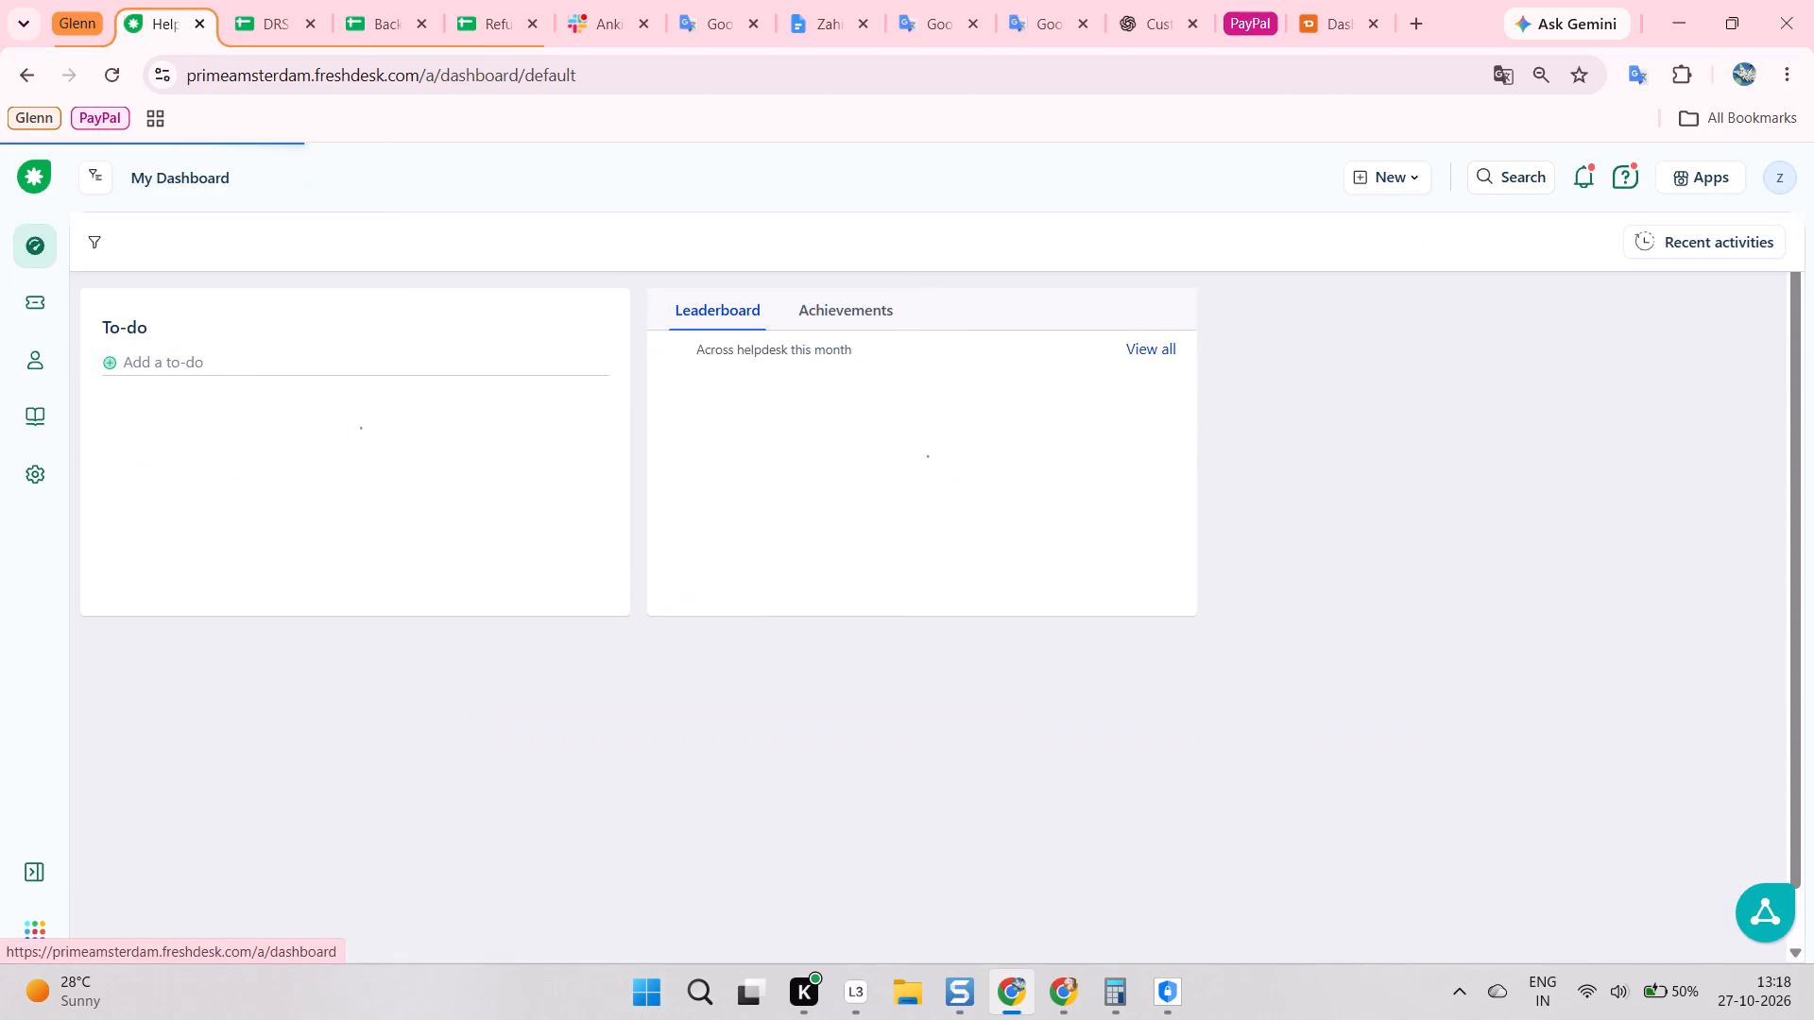
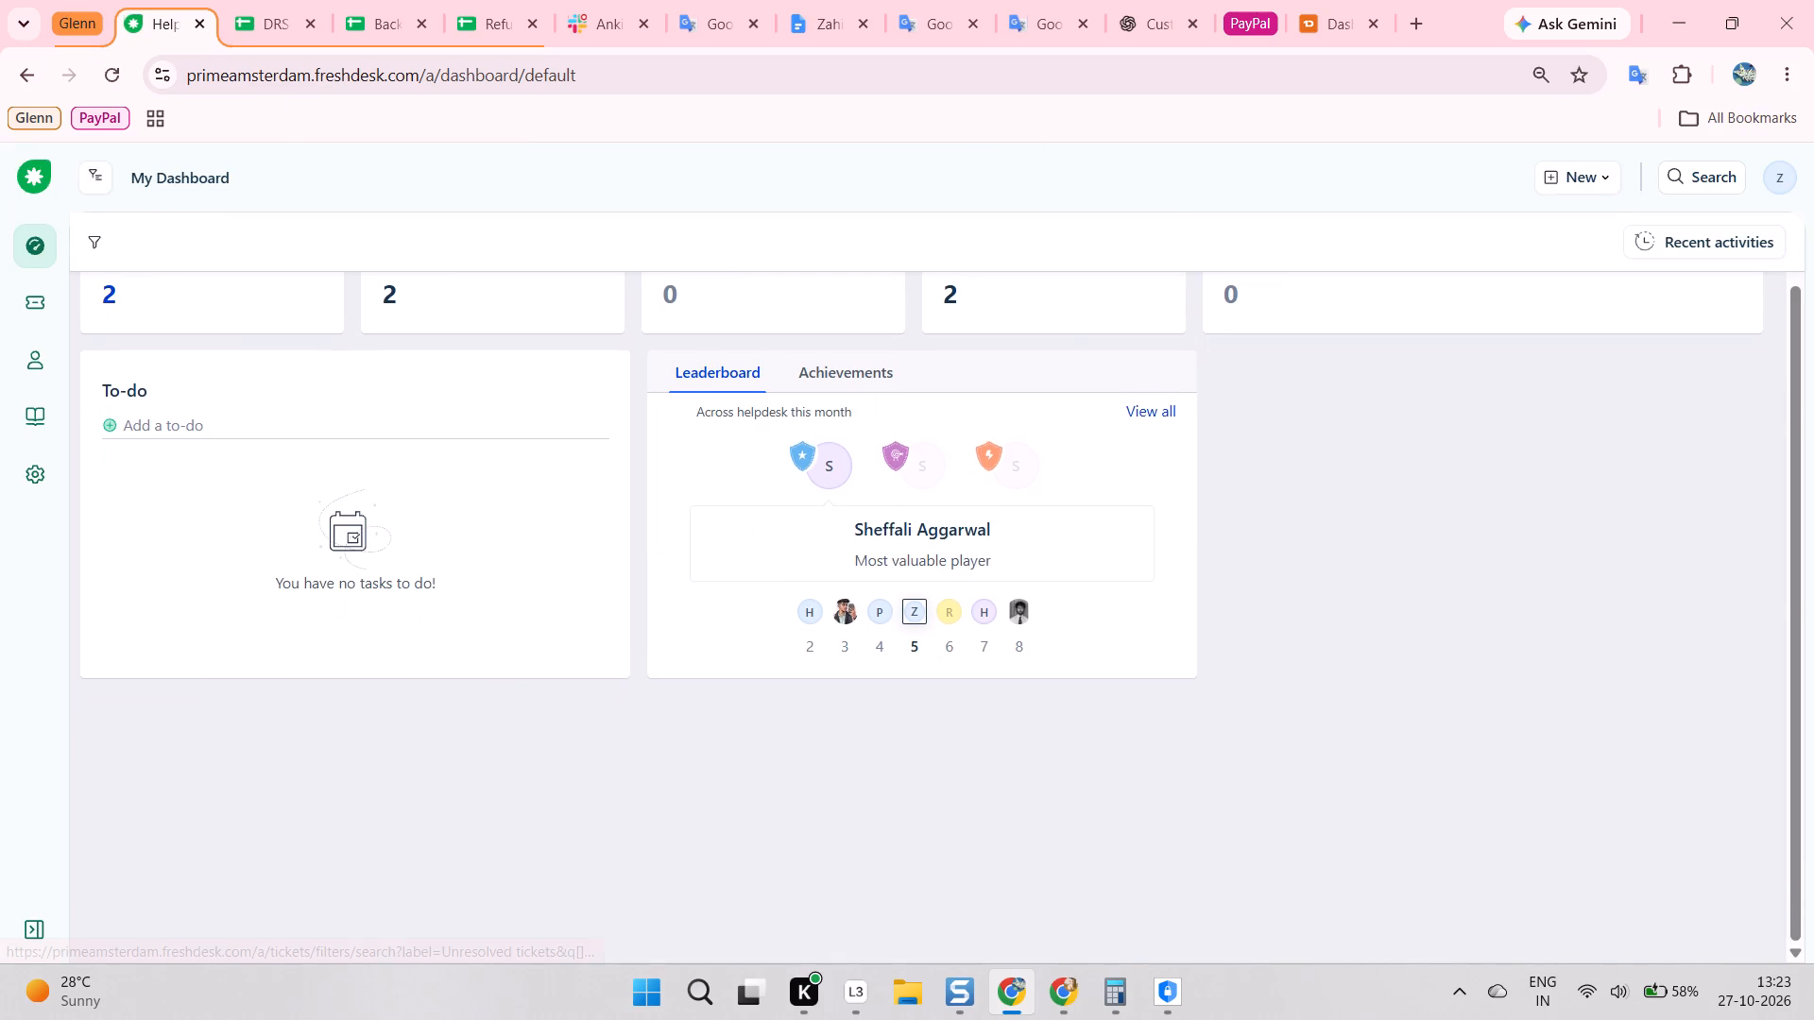
{"action": "scroll", "coordinate": [395, 388], "scroll_direction": "up", "scroll_amount": 3}
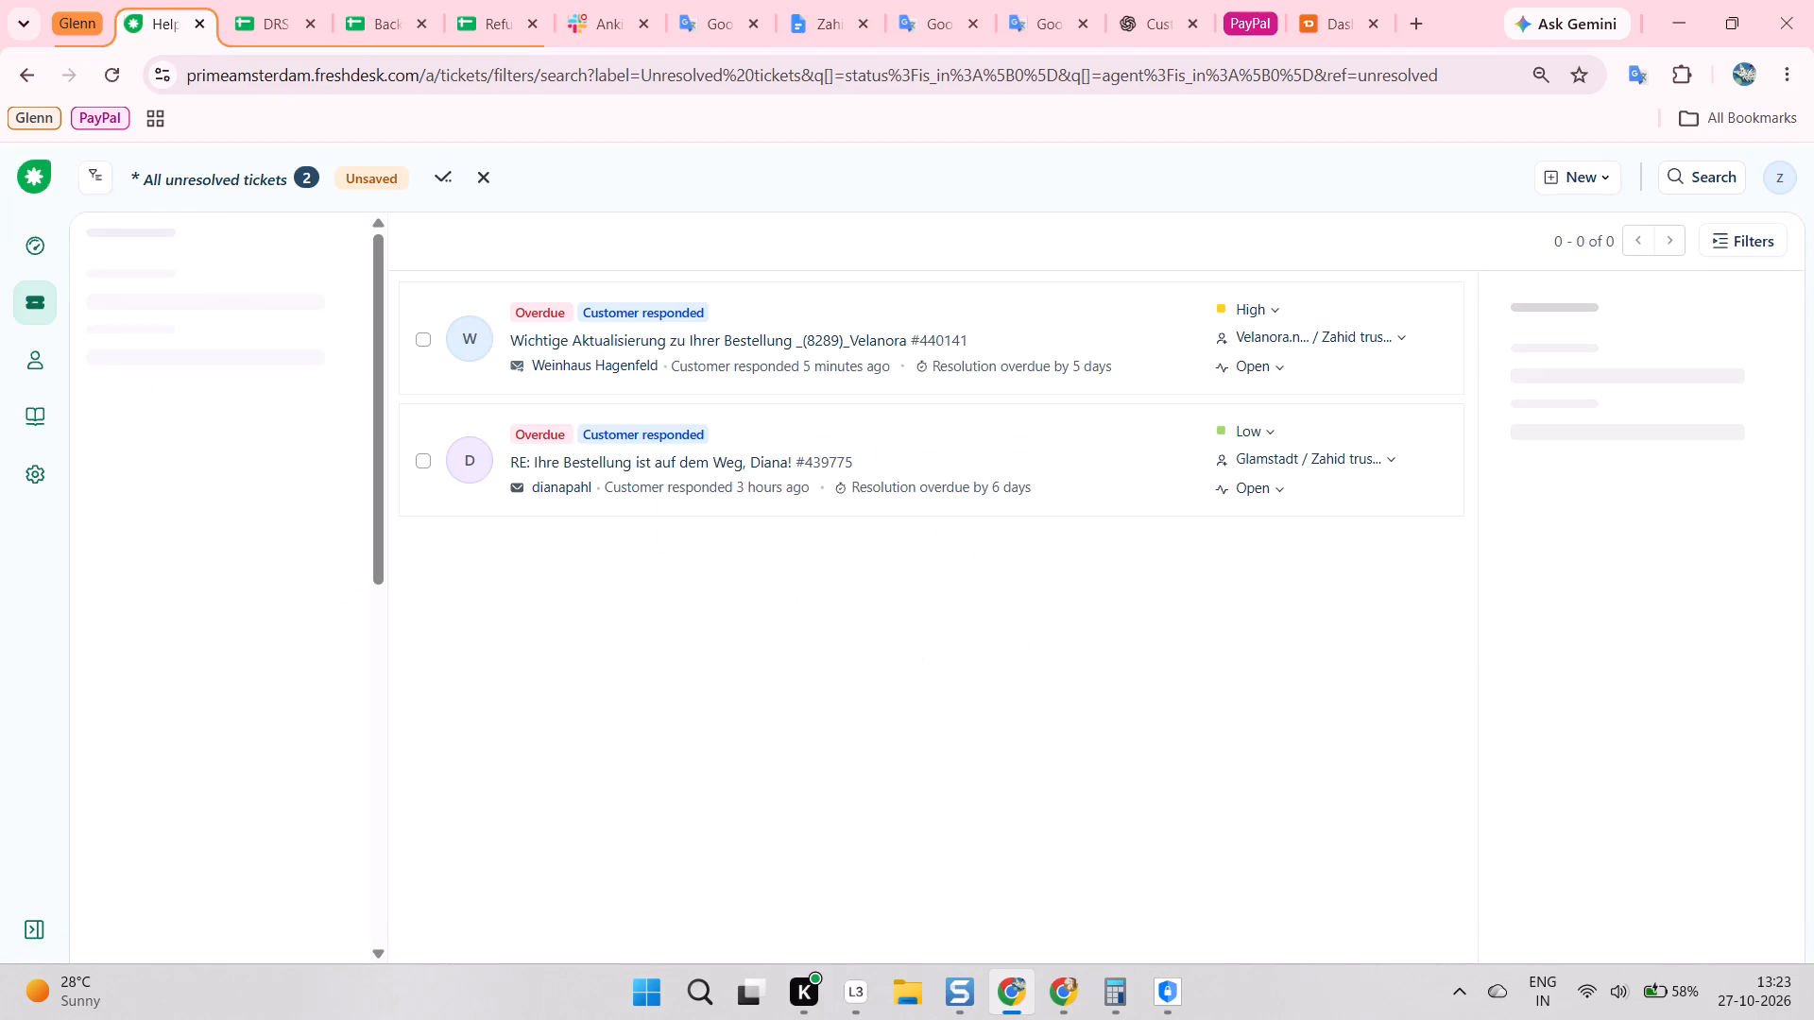
{"action": "left_click", "coordinate": [640, 343]}
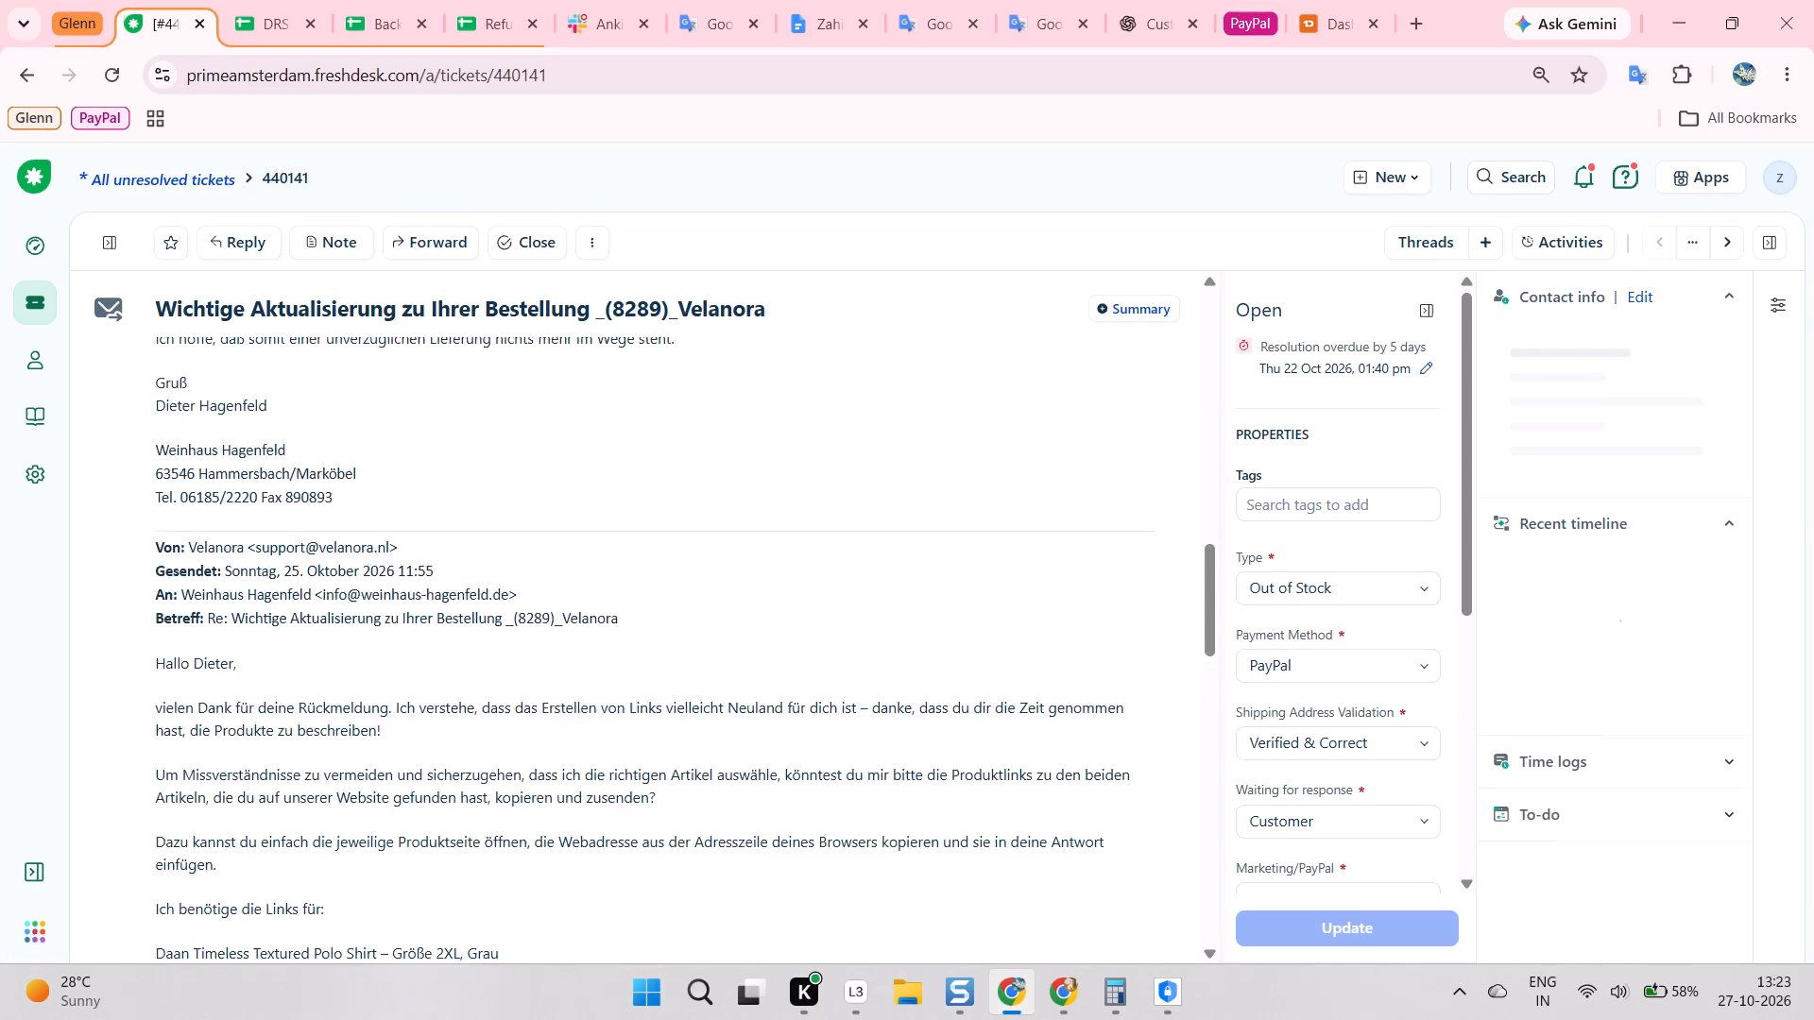
Look through the conversation in ticket 440141, checking the previous replies, attachments and the customer's latest message.
{"action": "scroll", "coordinate": [640, 343], "scroll_direction": "down", "scroll_amount": 4}
{"action": "scroll", "coordinate": [682, 523], "scroll_direction": "down", "scroll_amount": 4}
{"action": "scroll", "coordinate": [702, 561], "scroll_direction": "up", "scroll_amount": 2}
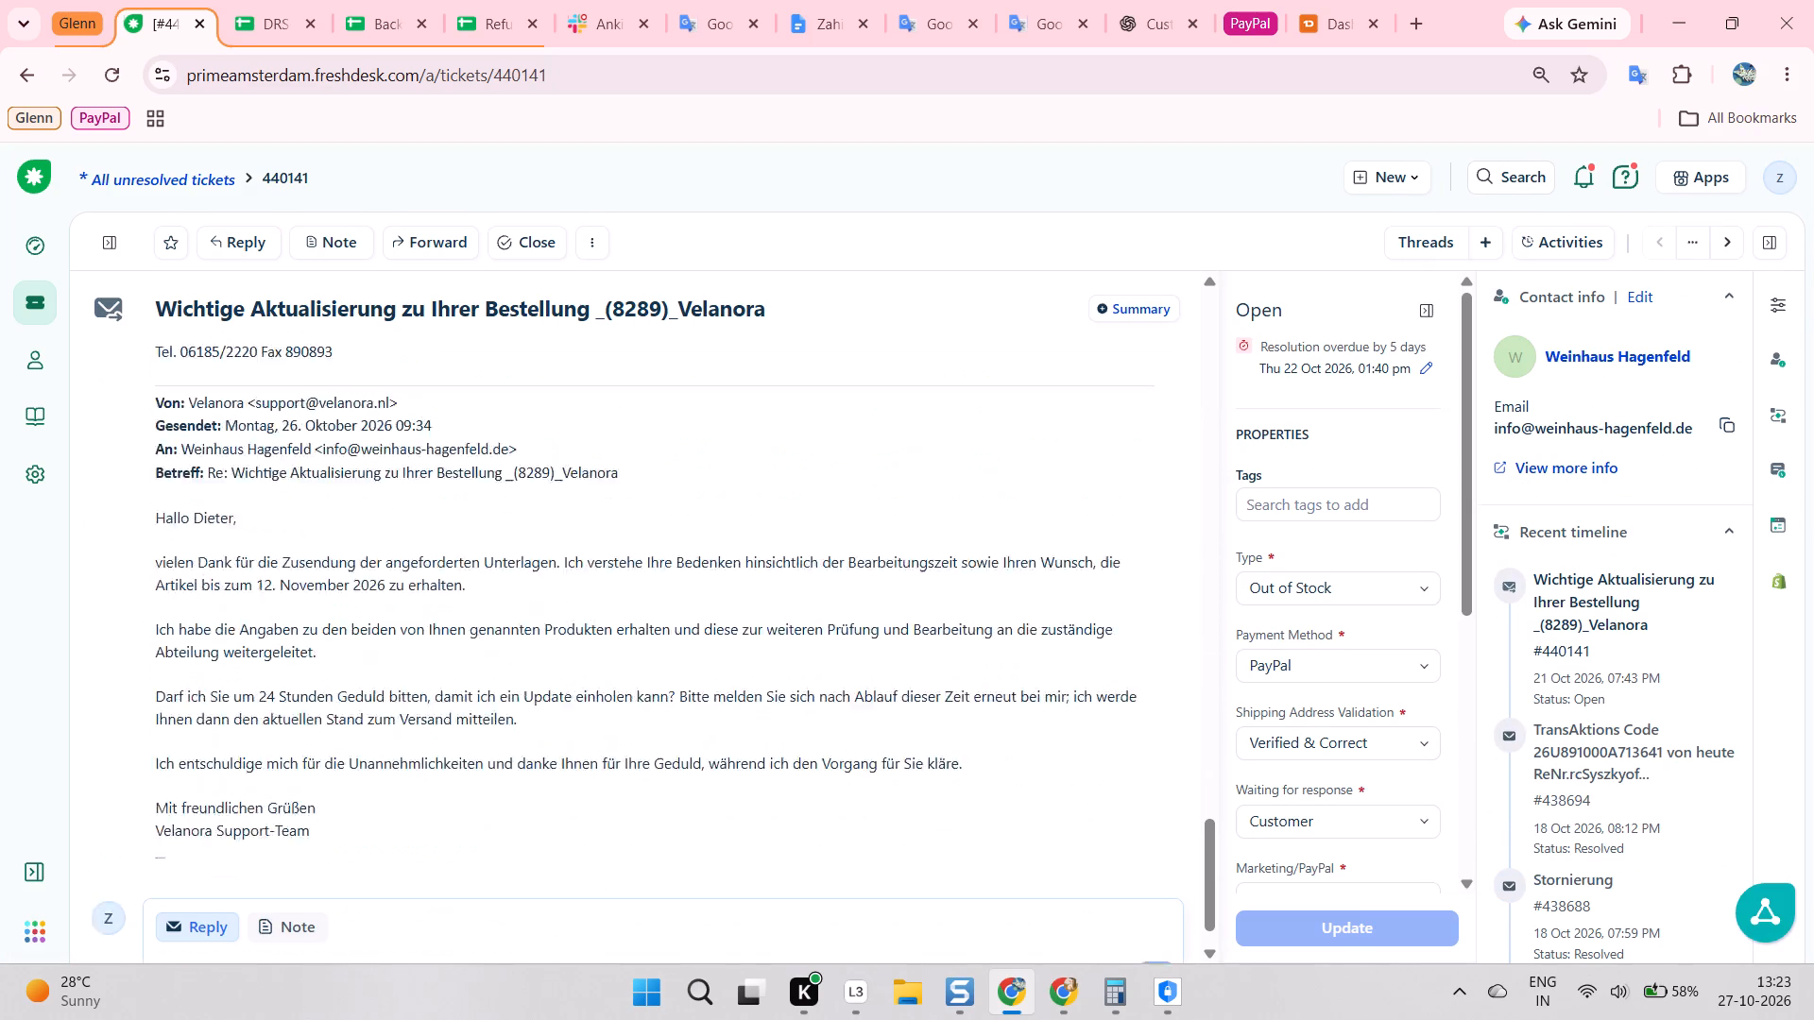
{"action": "scroll", "coordinate": [704, 567], "scroll_direction": "up", "scroll_amount": 11}
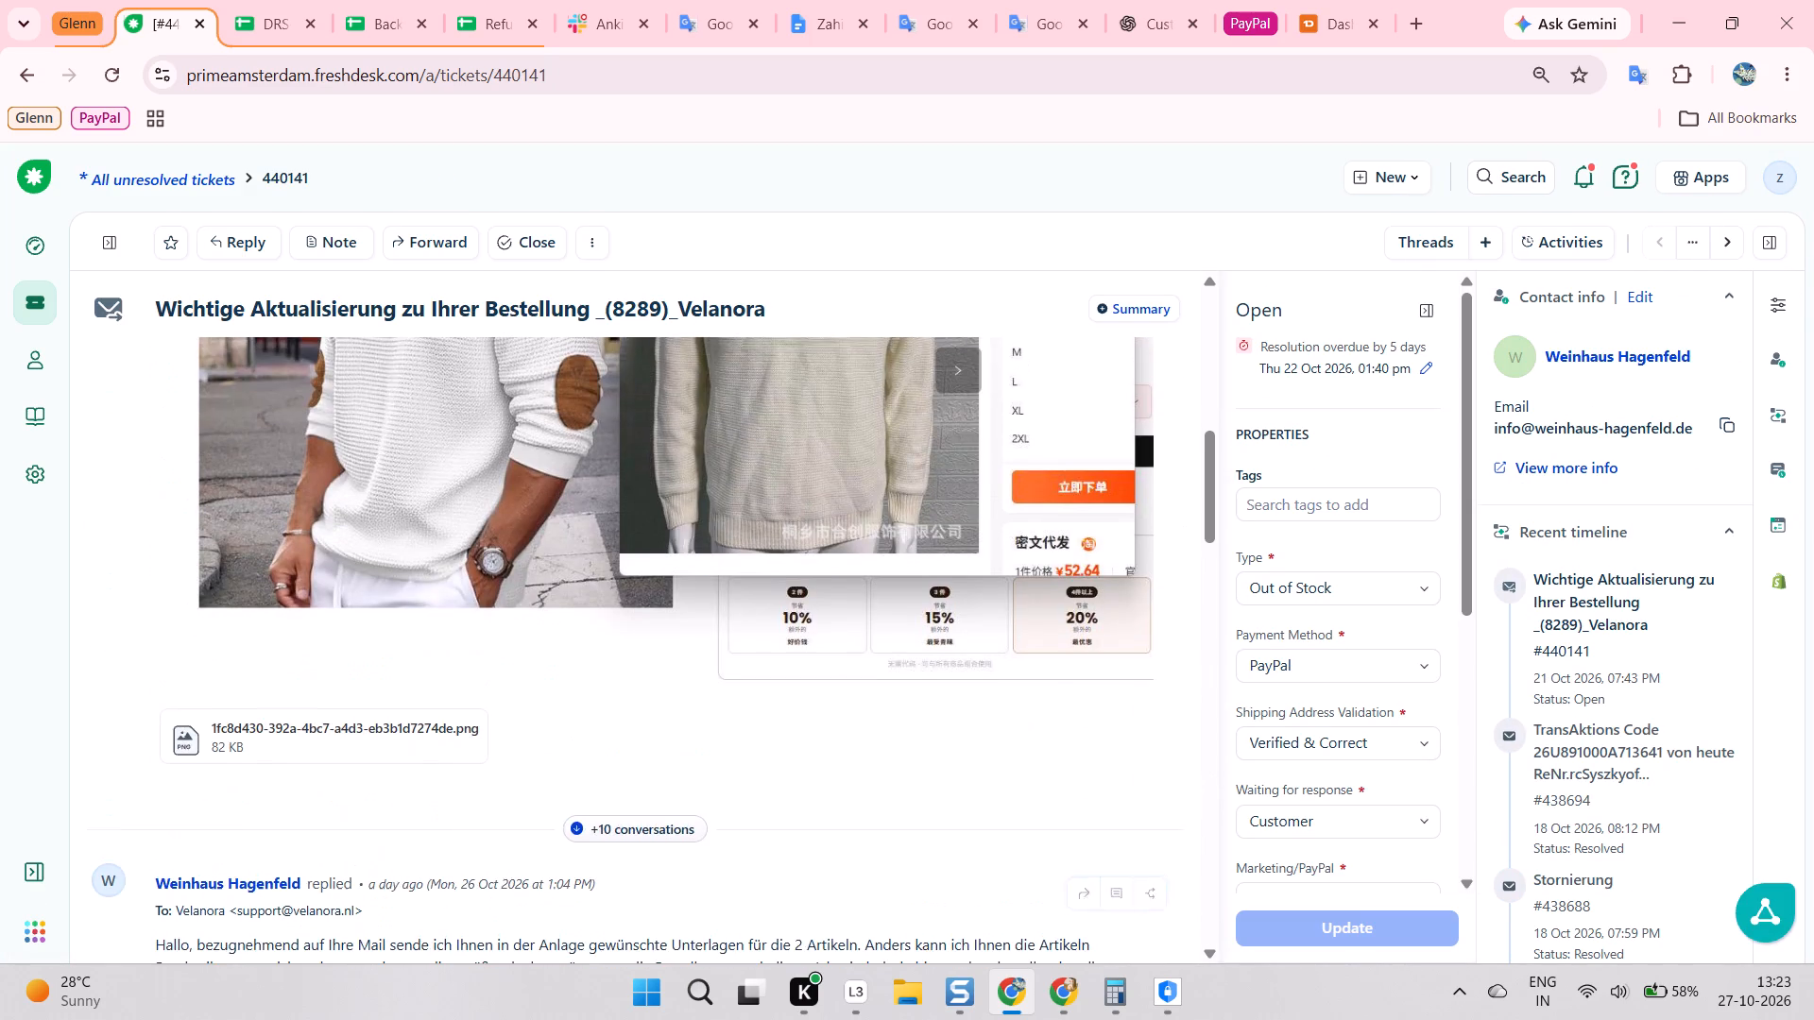
{"action": "scroll", "coordinate": [656, 625], "scroll_direction": "down", "scroll_amount": 11}
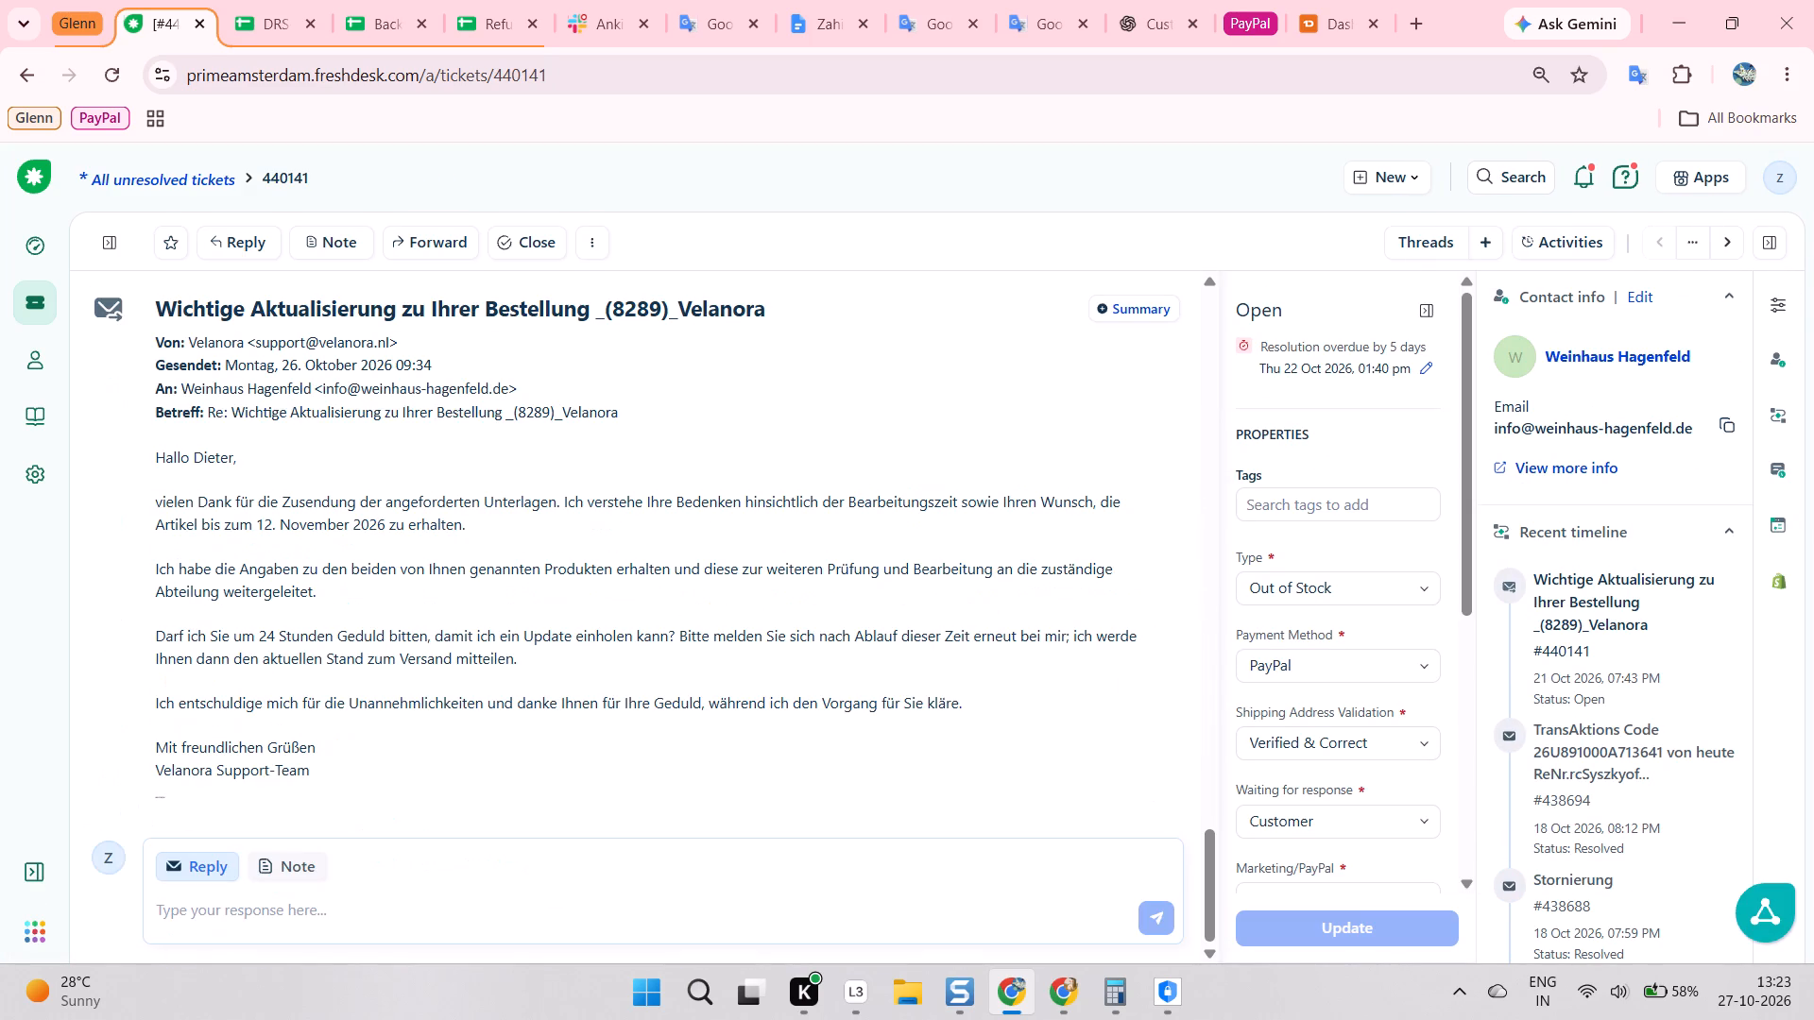
{"action": "scroll", "coordinate": [654, 608], "scroll_direction": "down", "scroll_amount": 1}
{"action": "scroll", "coordinate": [634, 607], "scroll_direction": "up", "scroll_amount": 4}
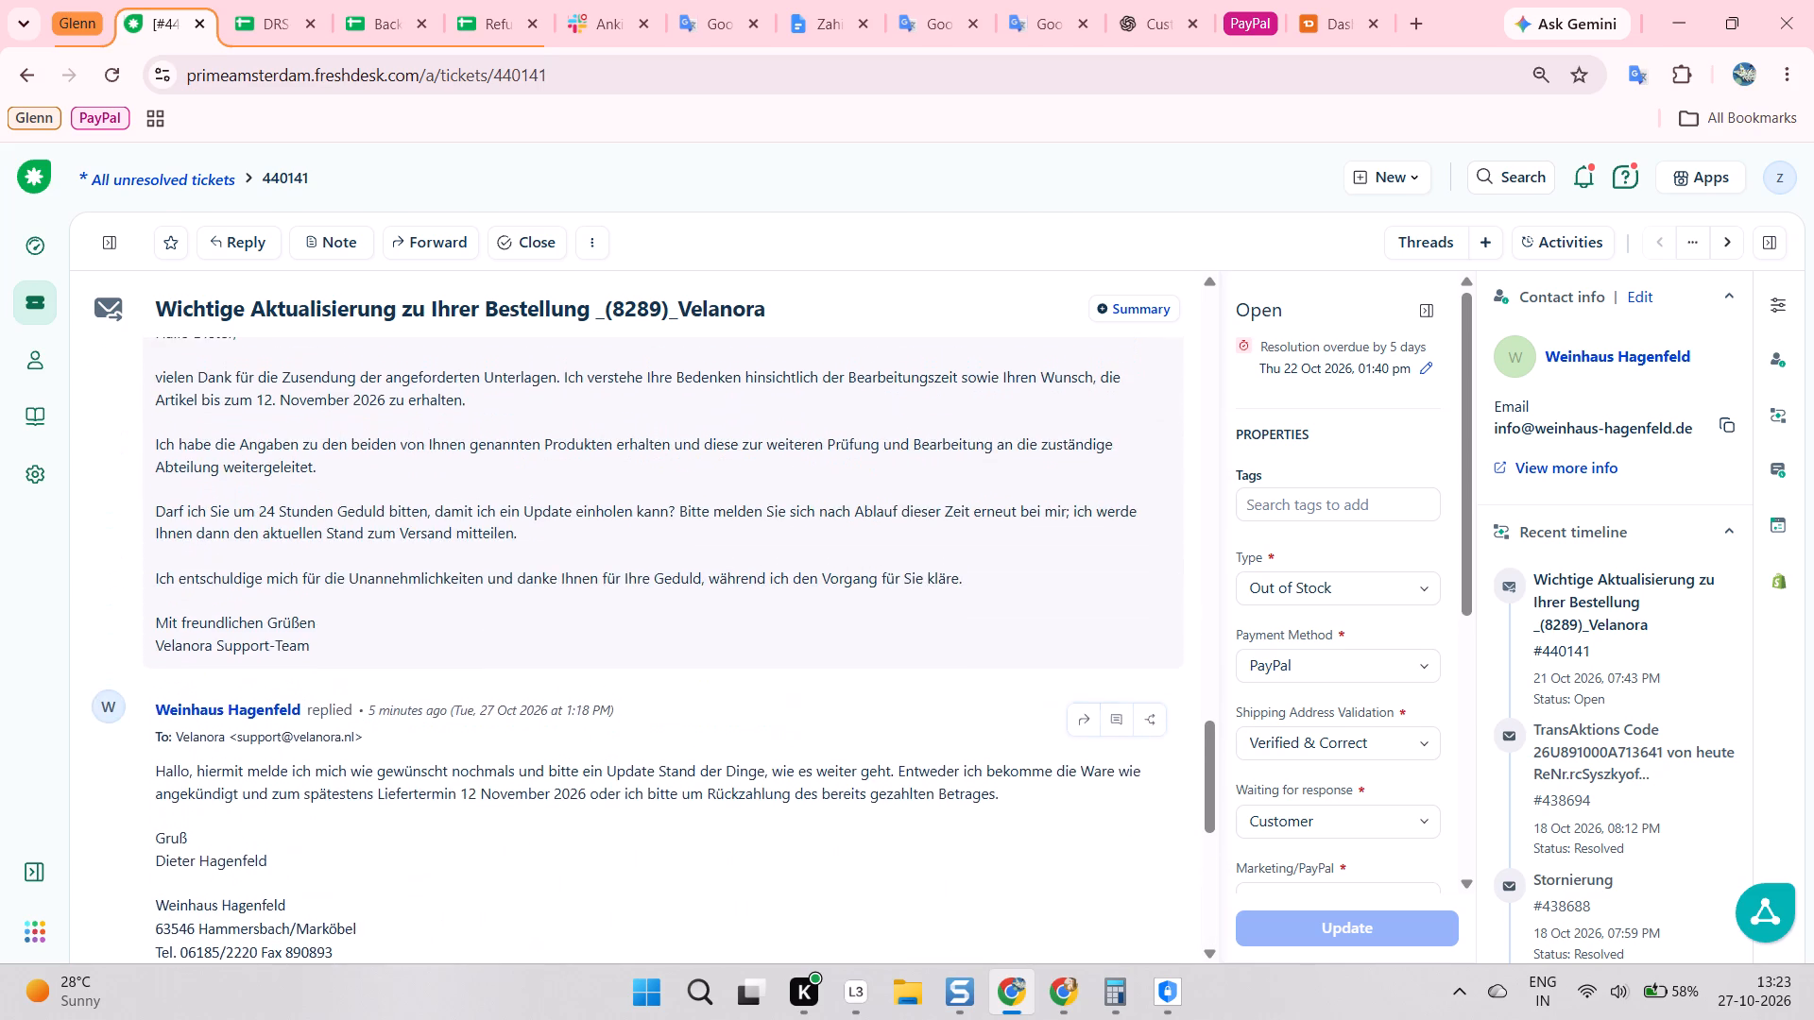
{"action": "scroll", "coordinate": [632, 577], "scroll_direction": "up", "scroll_amount": 2}
Translate the ticket 440141 page into English and read the last support reply and the customer's newest message.
{"action": "right_click", "coordinate": [657, 497]}
{"action": "scroll", "coordinate": [689, 605], "scroll_direction": "down", "scroll_amount": 5}
{"action": "left_click", "coordinate": [779, 840]}
{"action": "scroll", "coordinate": [660, 679], "scroll_direction": "up", "scroll_amount": 1}
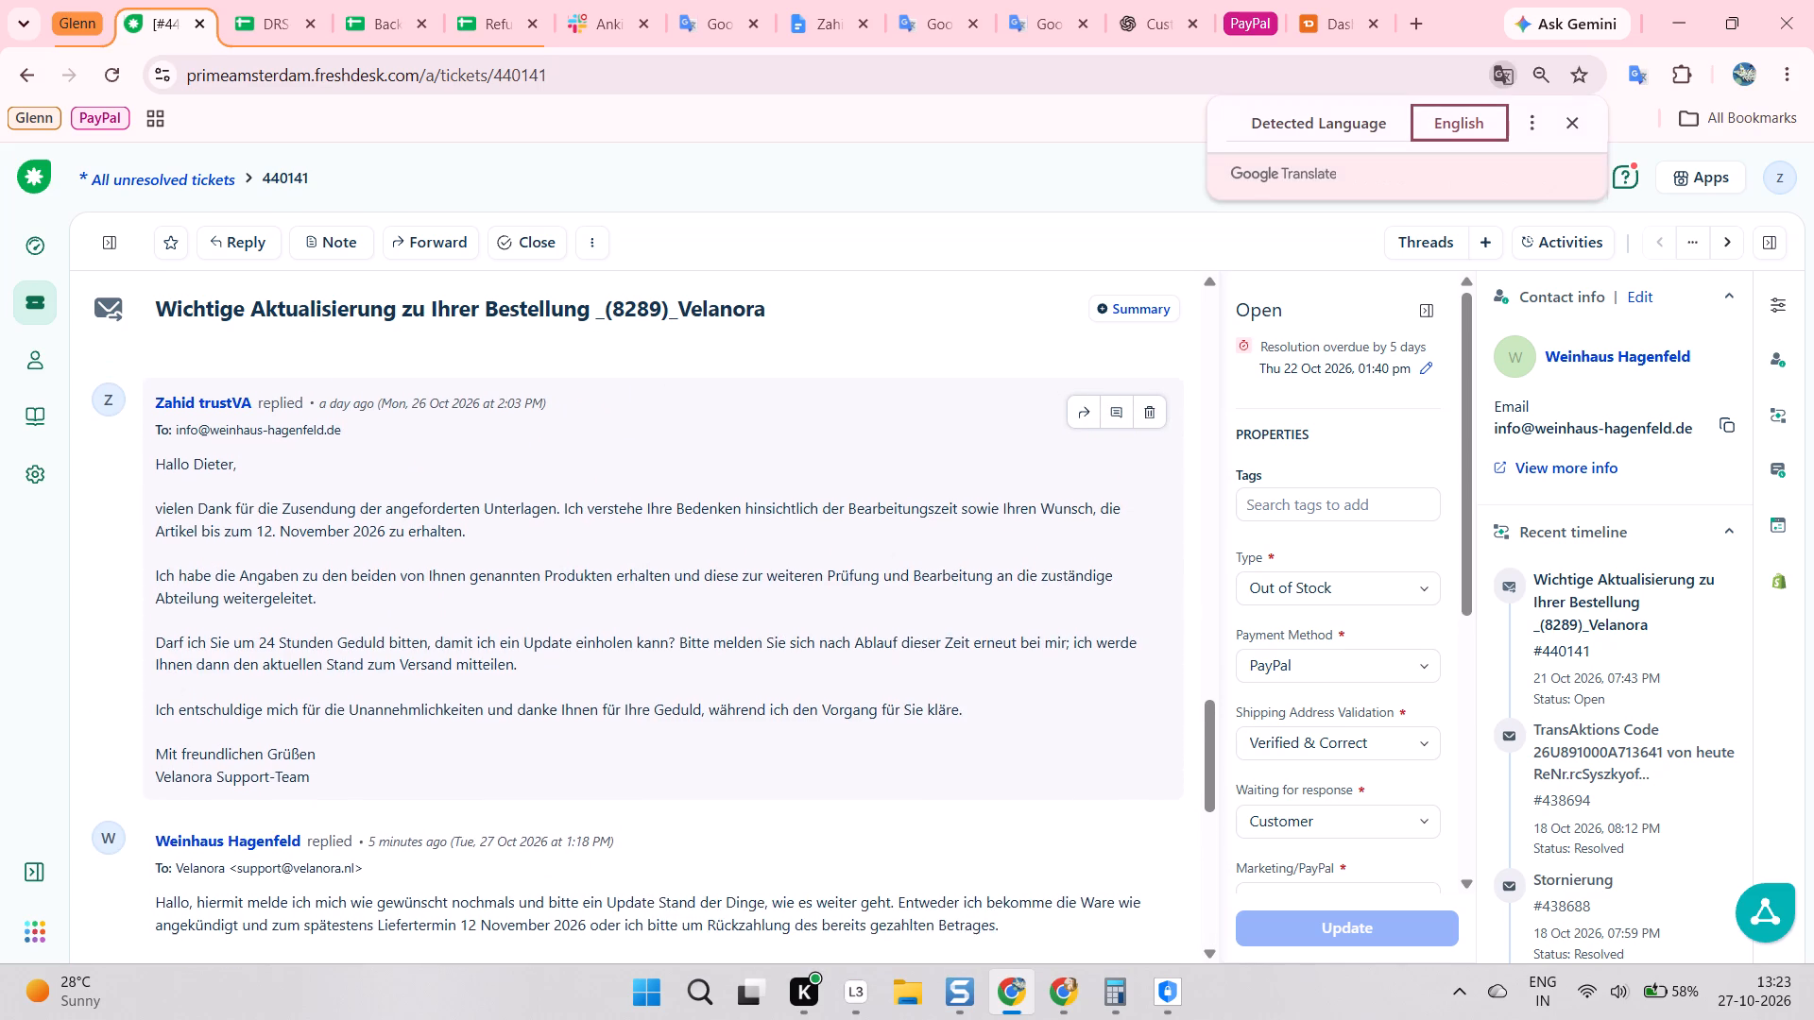
{"action": "scroll", "coordinate": [607, 597], "scroll_direction": "up", "scroll_amount": 1}
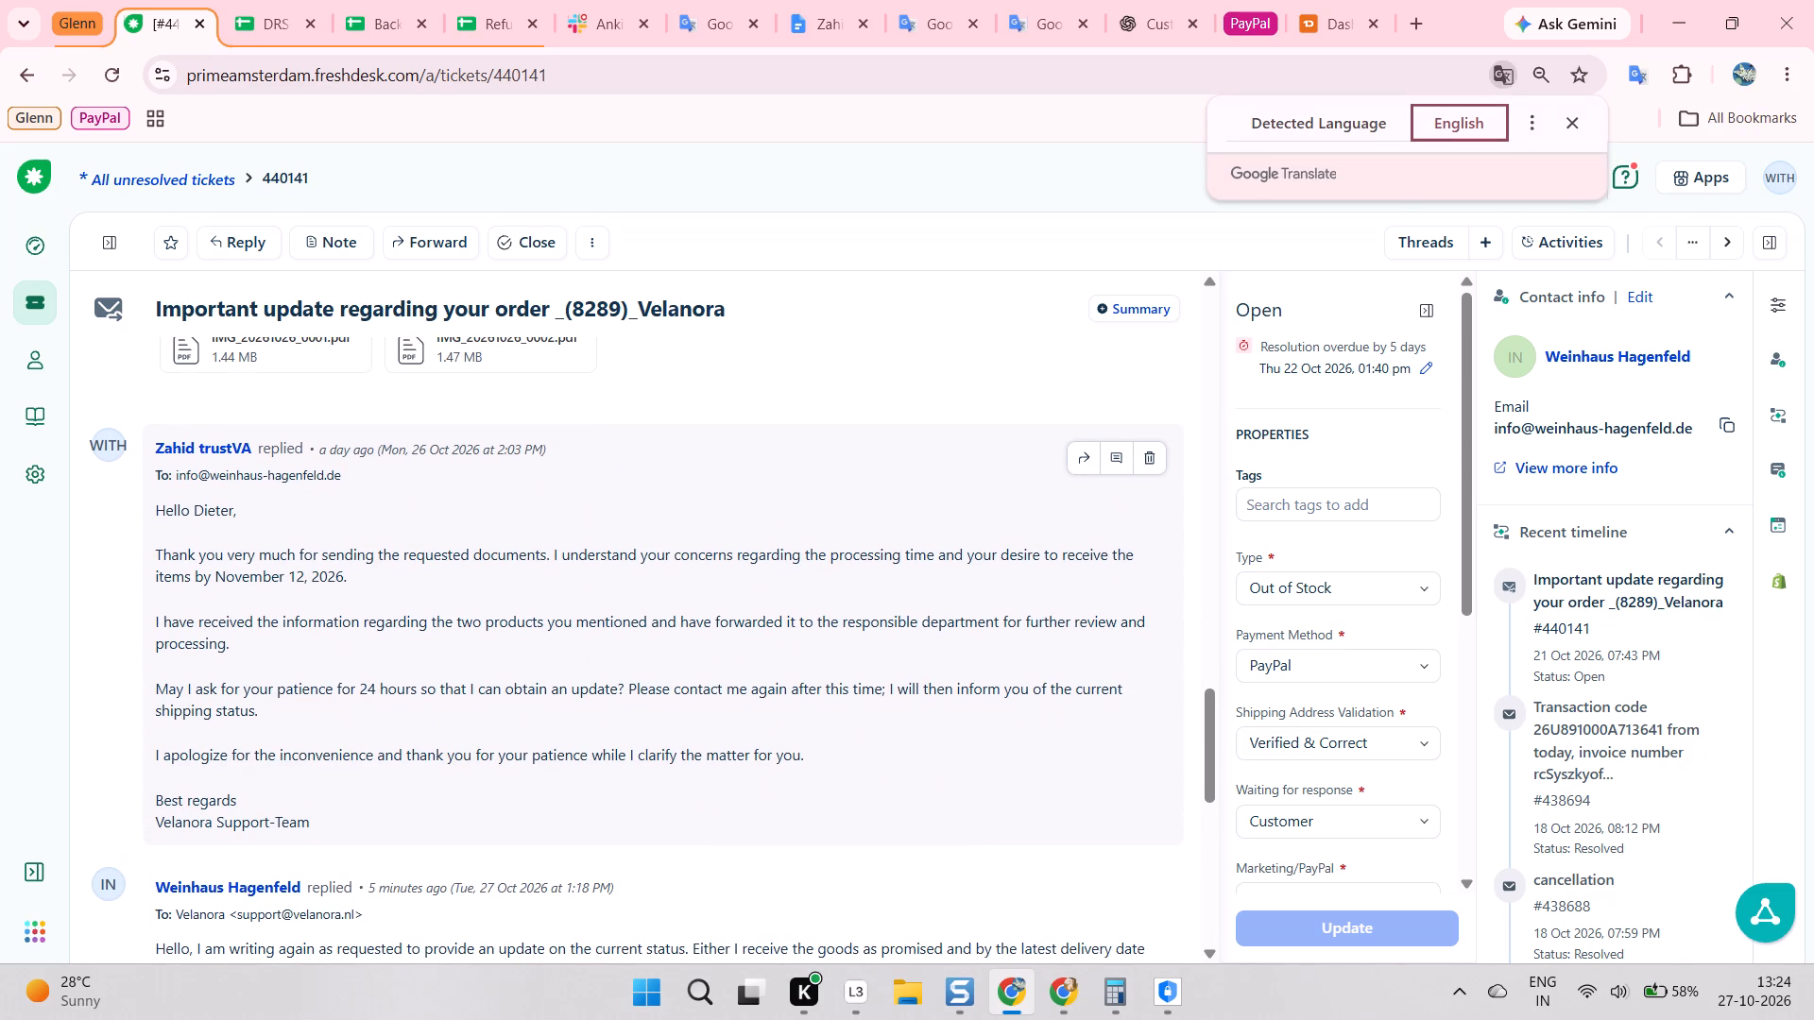
{"action": "scroll", "coordinate": [749, 586], "scroll_direction": "down", "scroll_amount": 1}
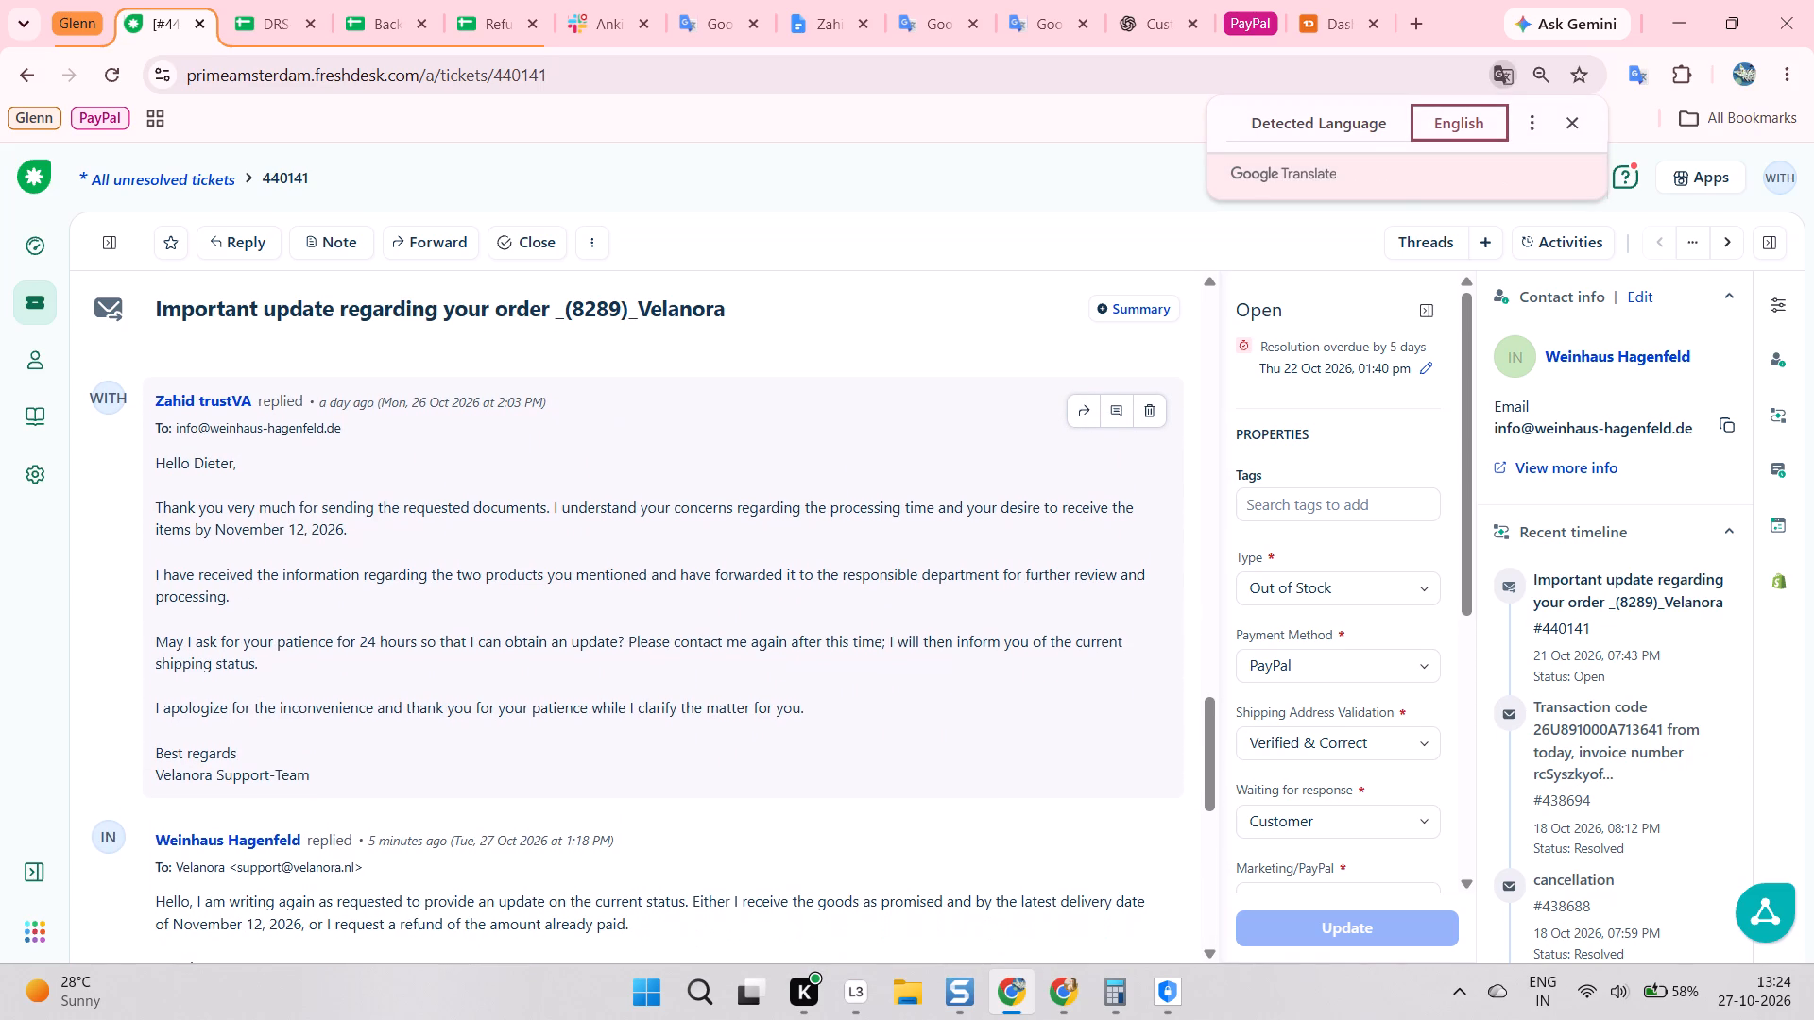
{"action": "scroll", "coordinate": [724, 611], "scroll_direction": "down", "scroll_amount": 2}
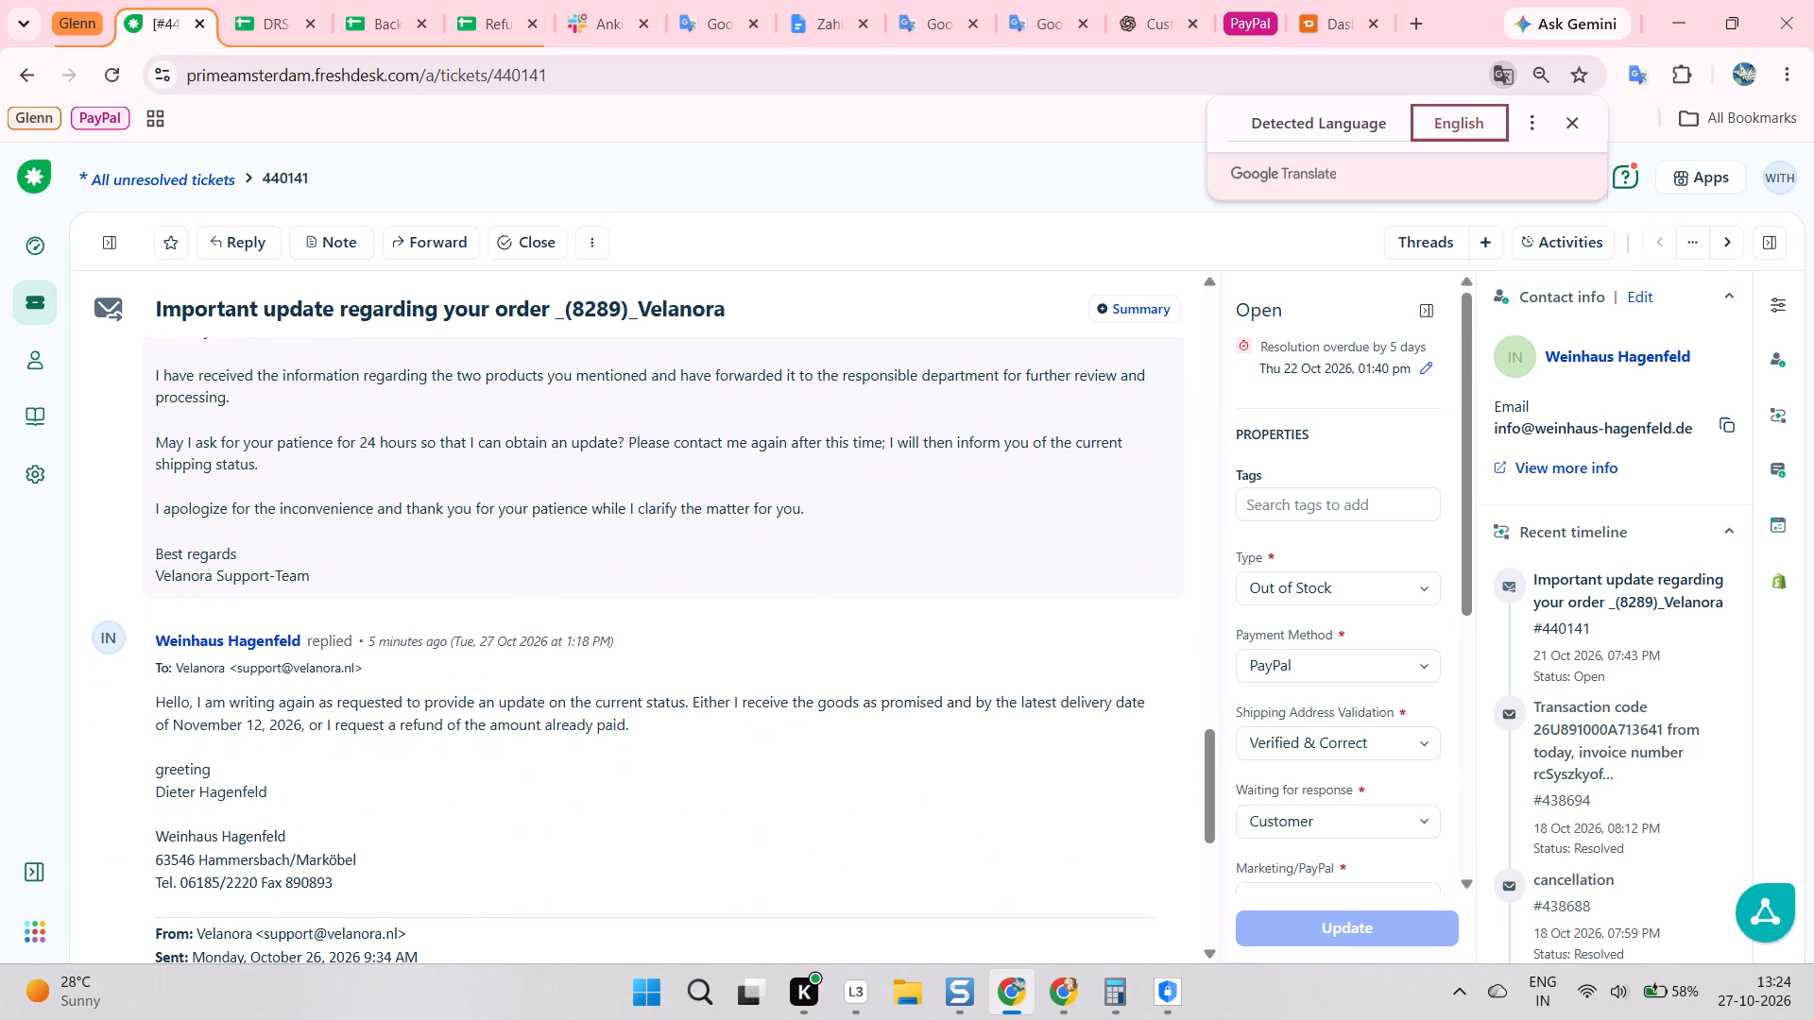
{"action": "left_click", "coordinate": [718, 603]}
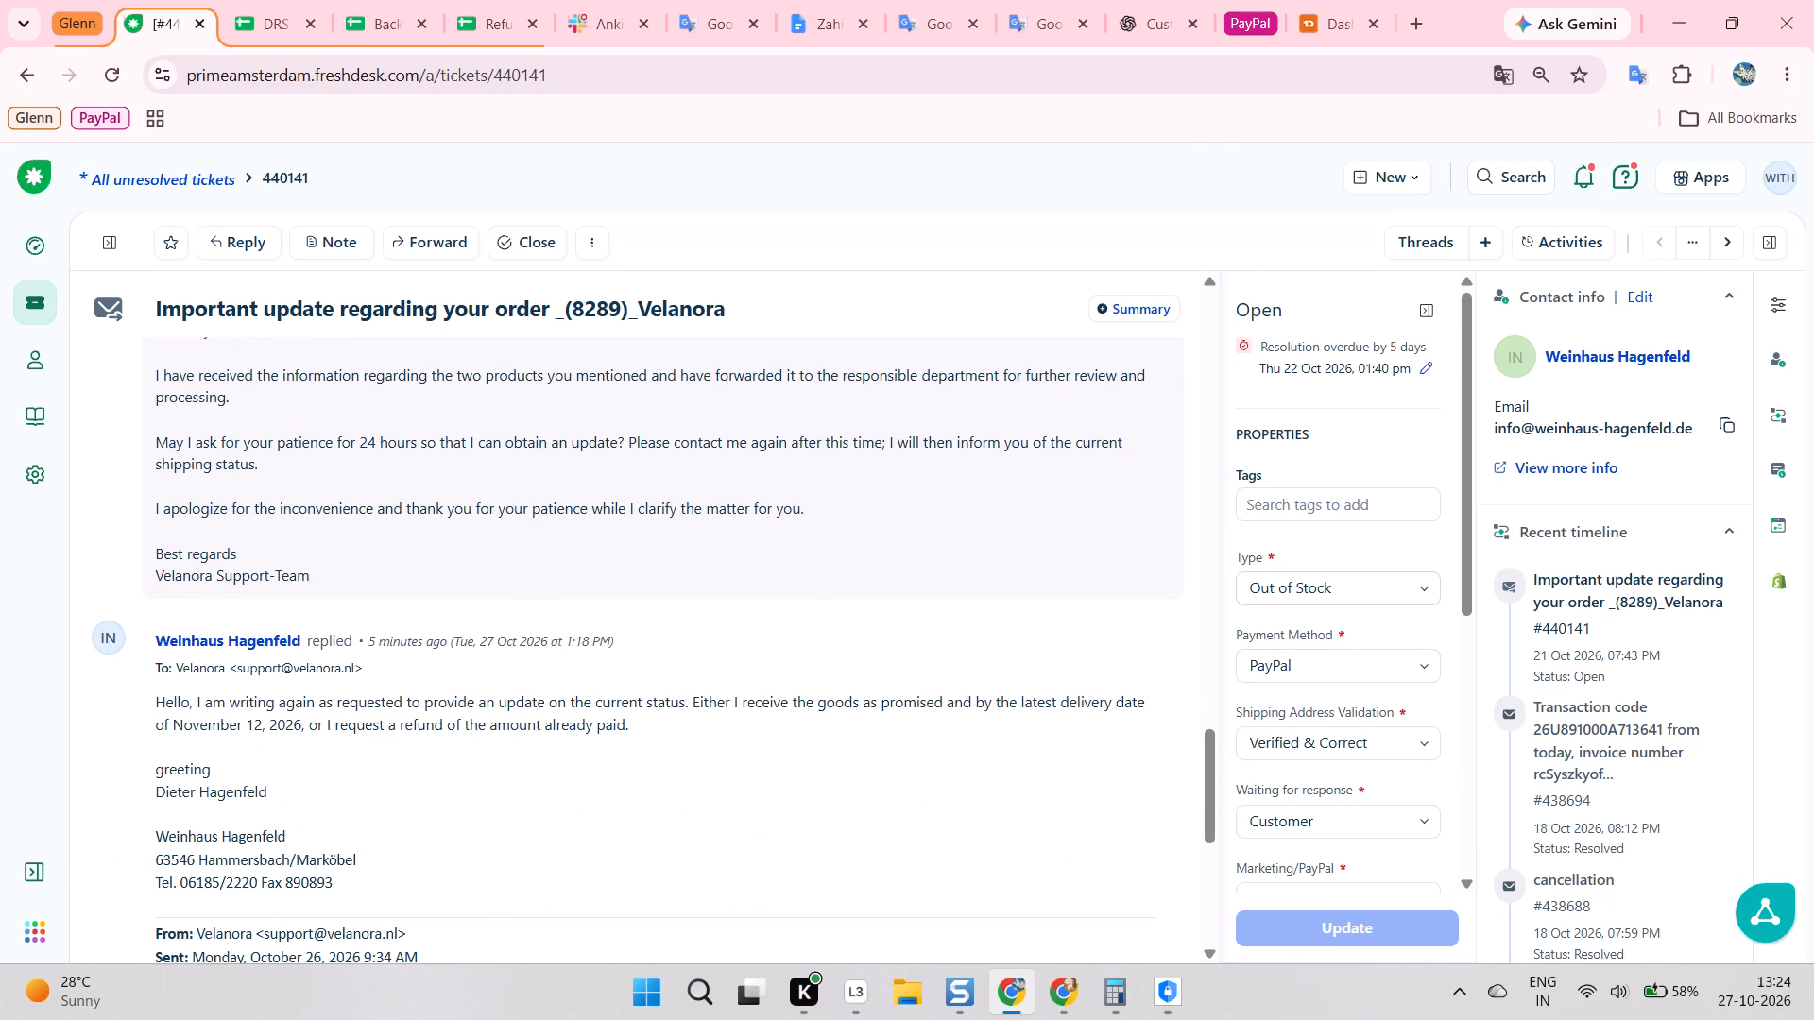
{"action": "left_click", "coordinate": [733, 592]}
Copy the customer's email address from the ticket's contact info and switch to the Velanora store's orders in Shopify.
{"action": "left_click", "coordinate": [1730, 429]}
{"action": "left_click", "coordinate": [661, 485]}
{"action": "key", "text": "alt+Tab"}
{"action": "left_click", "coordinate": [84, 21]}
{"action": "scroll", "coordinate": [115, 35], "scroll_direction": "up", "scroll_amount": 3}
{"action": "left_click", "coordinate": [157, 18]}
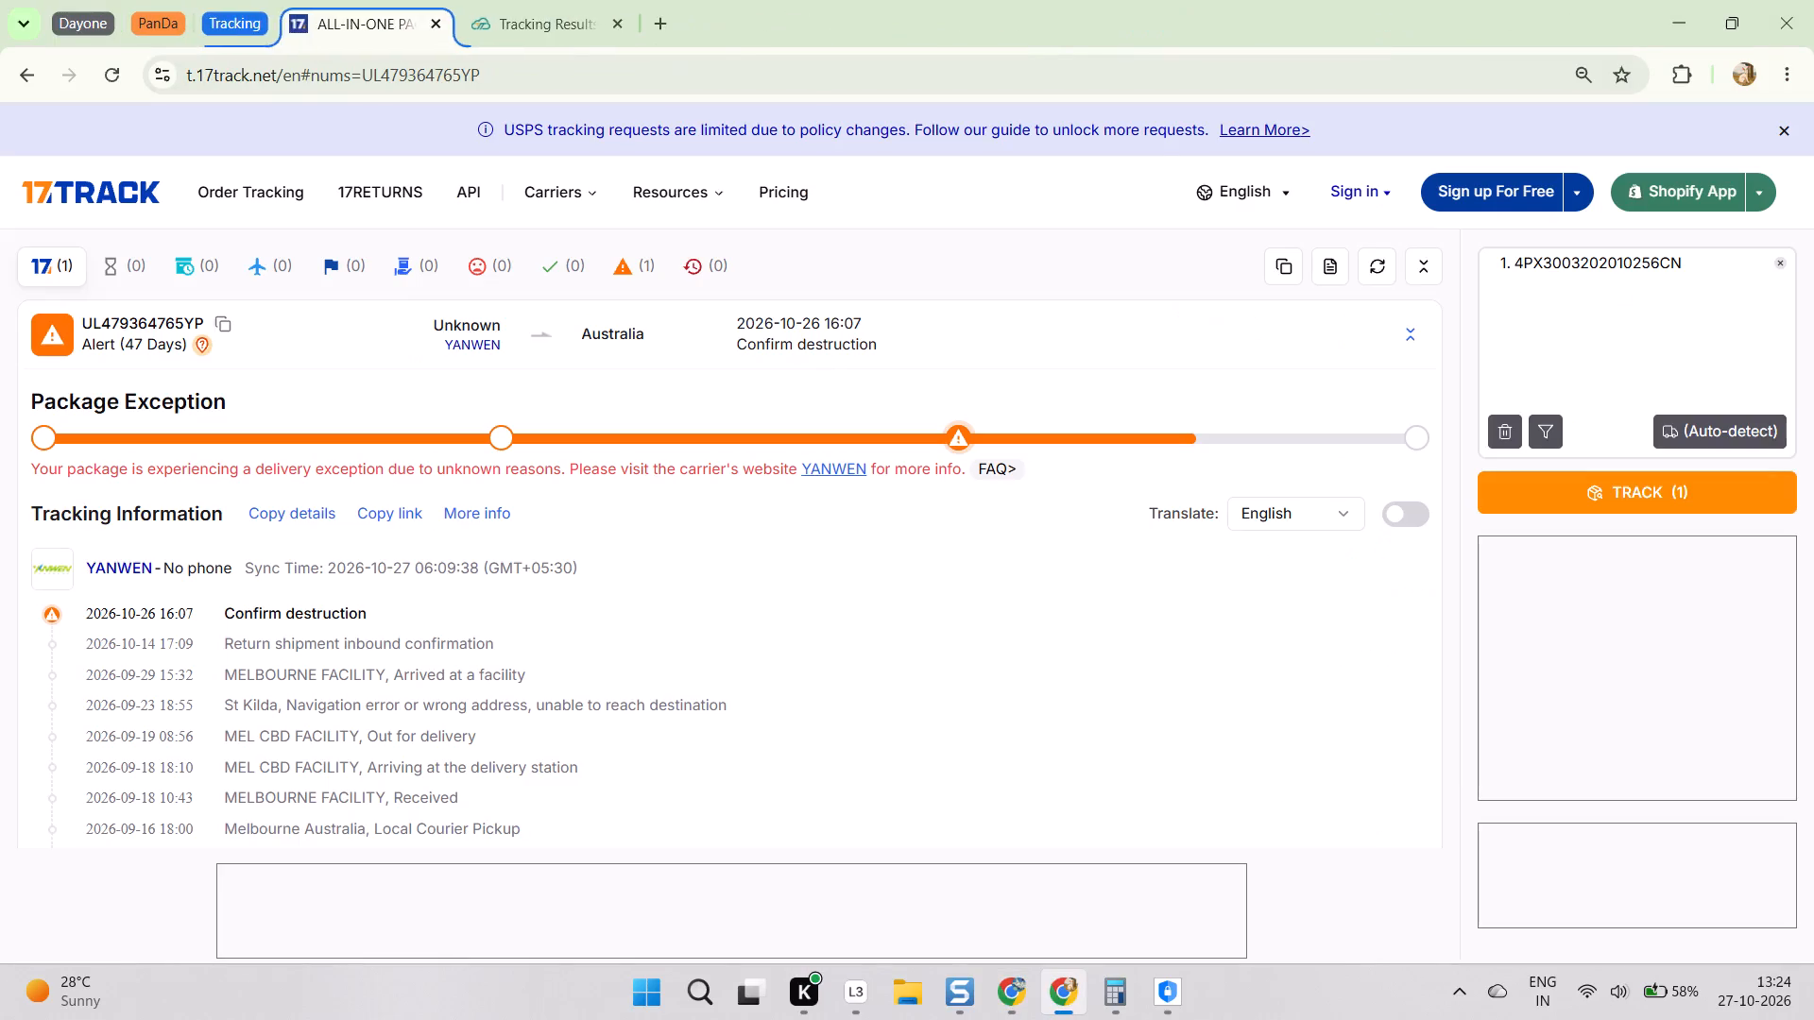
{"action": "left_click", "coordinate": [239, 10]}
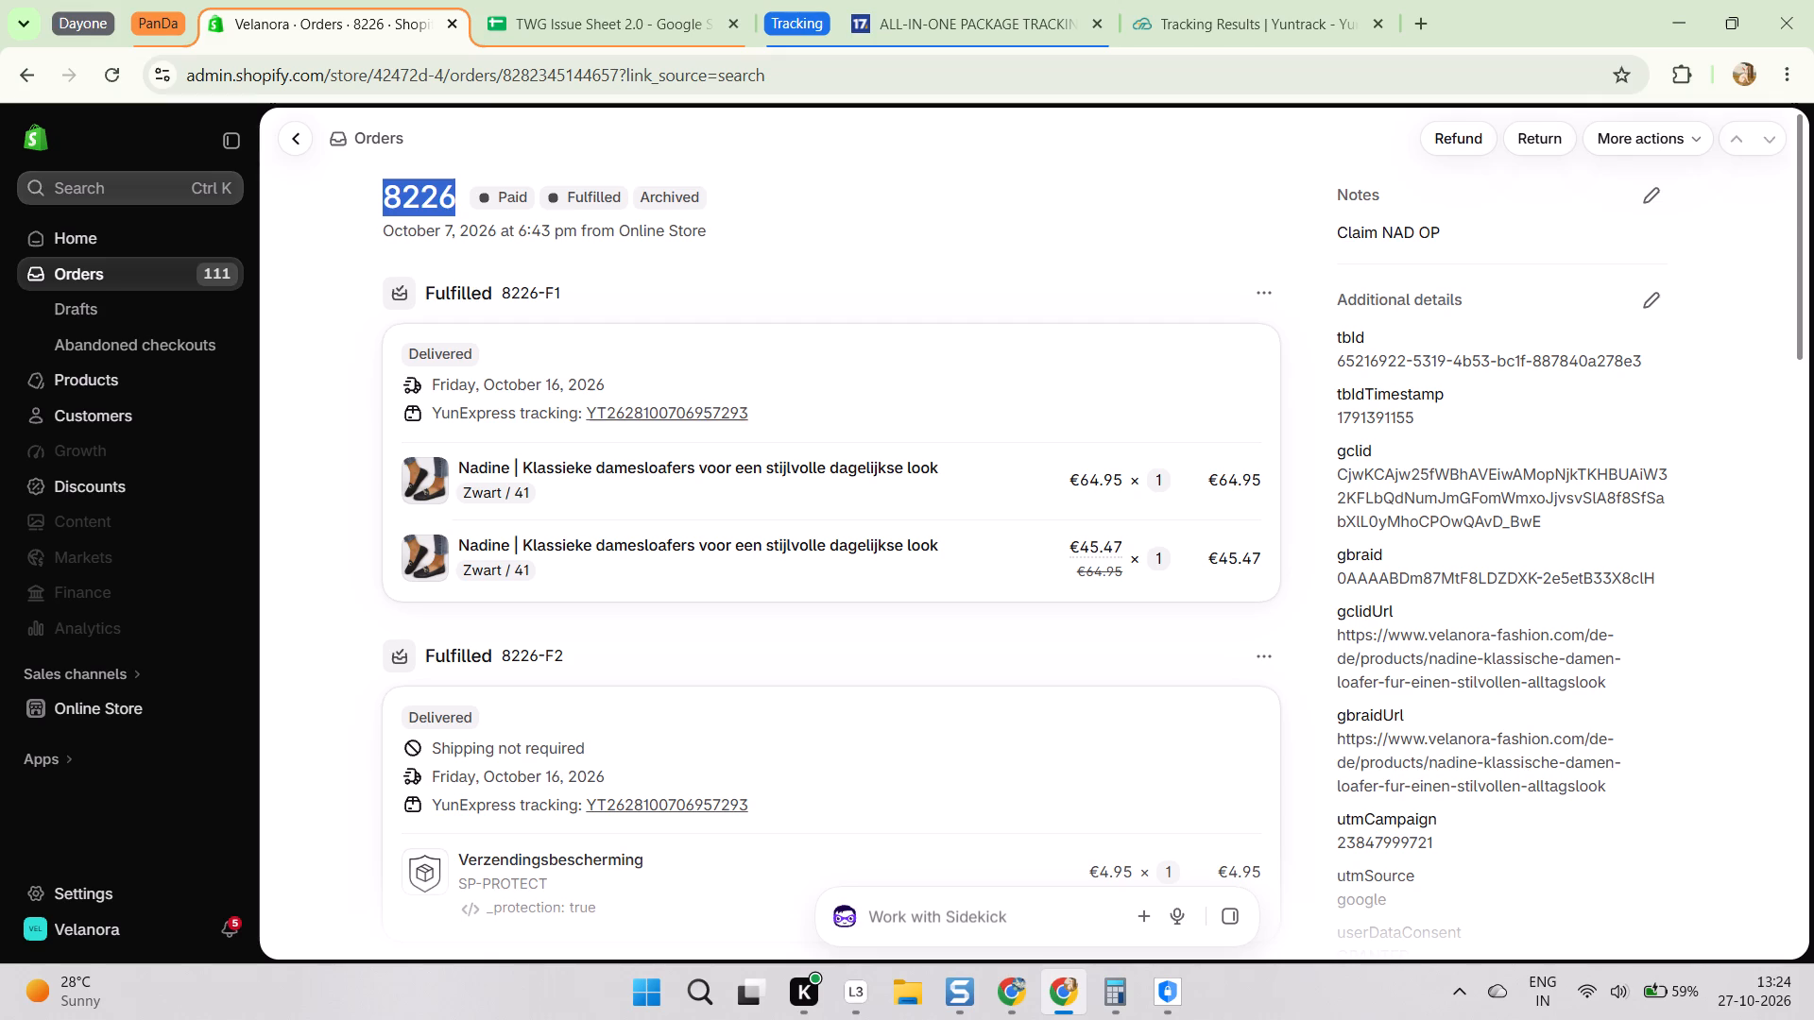
{"action": "scroll", "coordinate": [278, 178], "scroll_direction": "up", "scroll_amount": 2}
{"action": "left_click", "coordinate": [181, 186]}
{"action": "key", "text": "ctrl+v"}
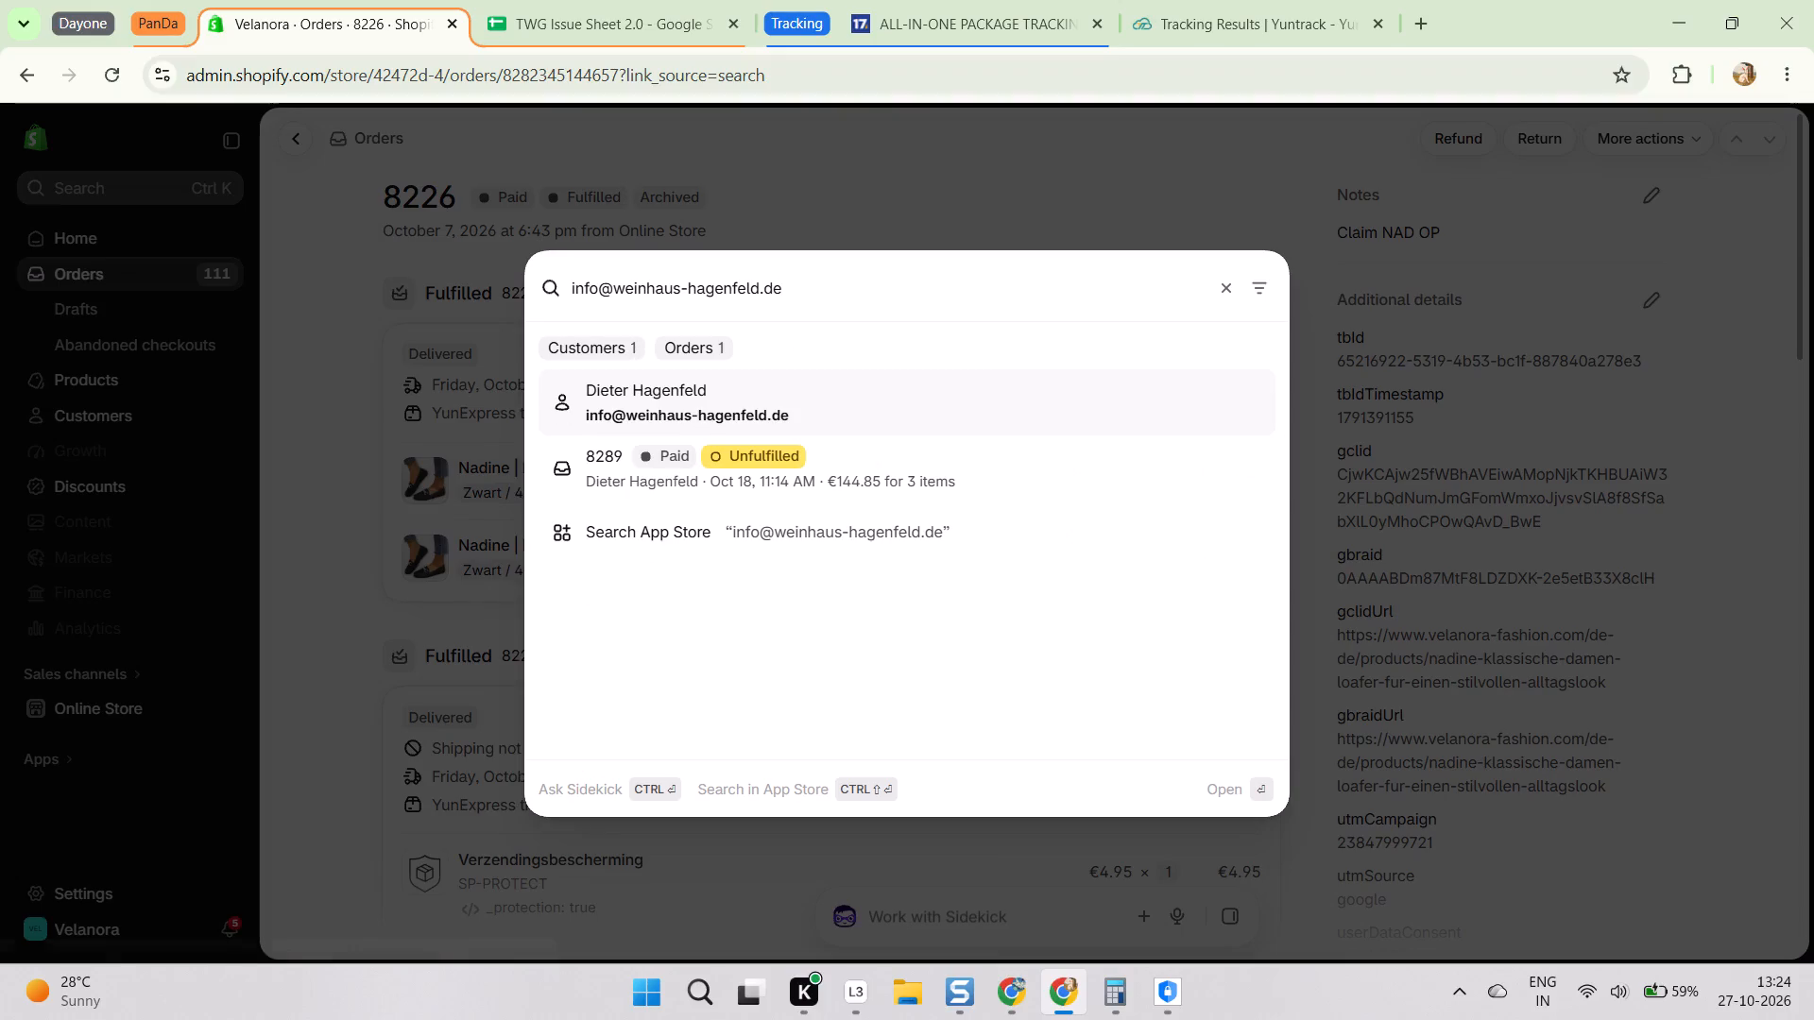
{"action": "left_click", "coordinate": [602, 459]}
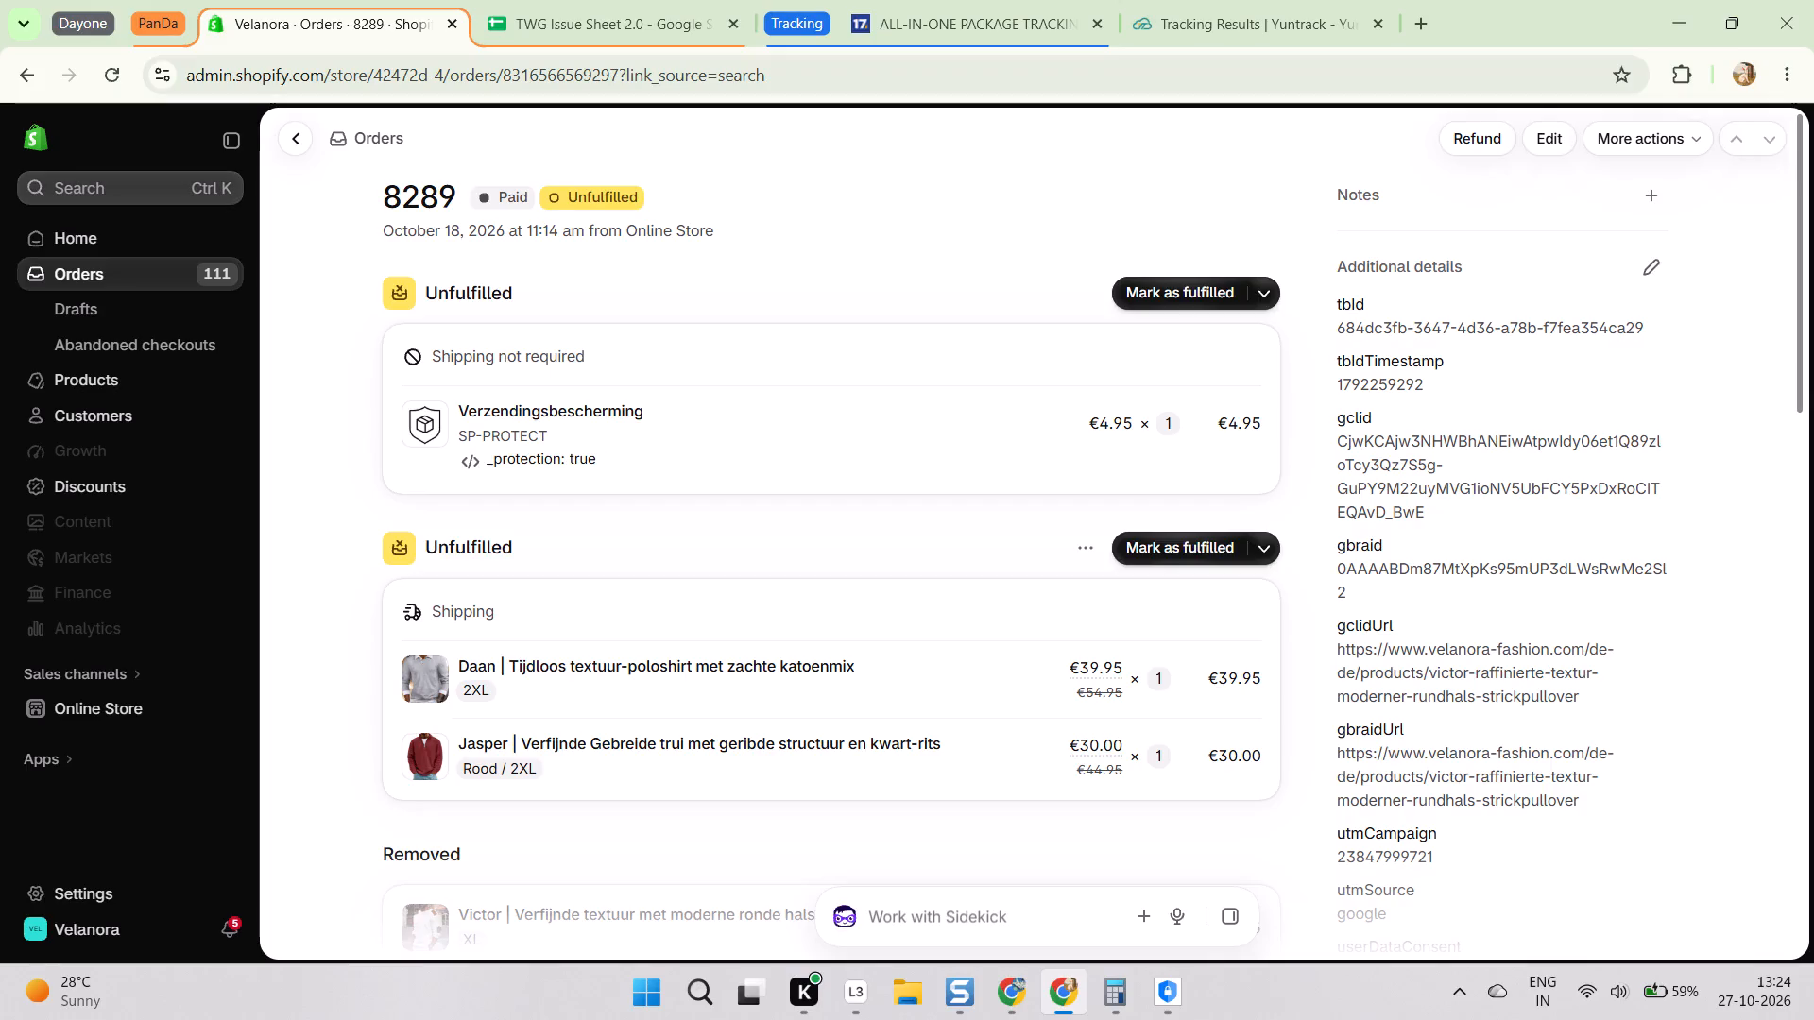
{"action": "key", "text": "ctrl+f"}
{"action": "key", "text": "ctrl+v"}
{"action": "scroll", "coordinate": [1345, 209], "scroll_direction": "up", "scroll_amount": 2}
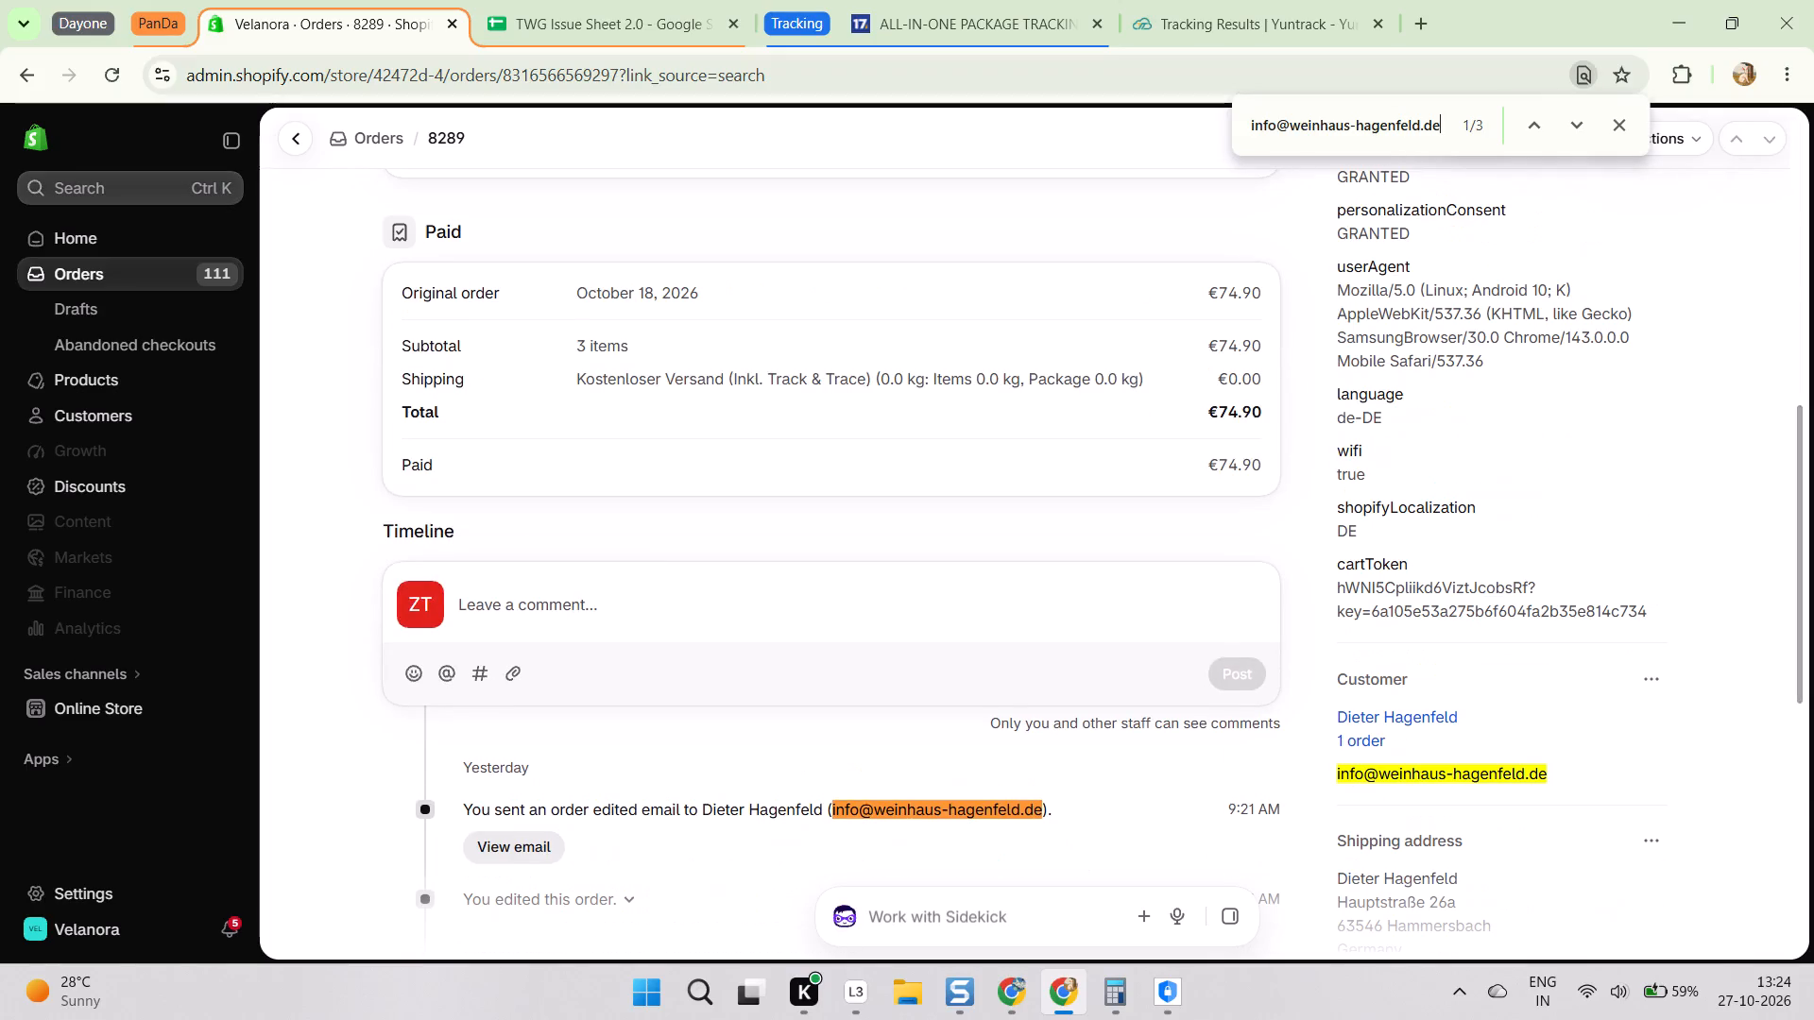
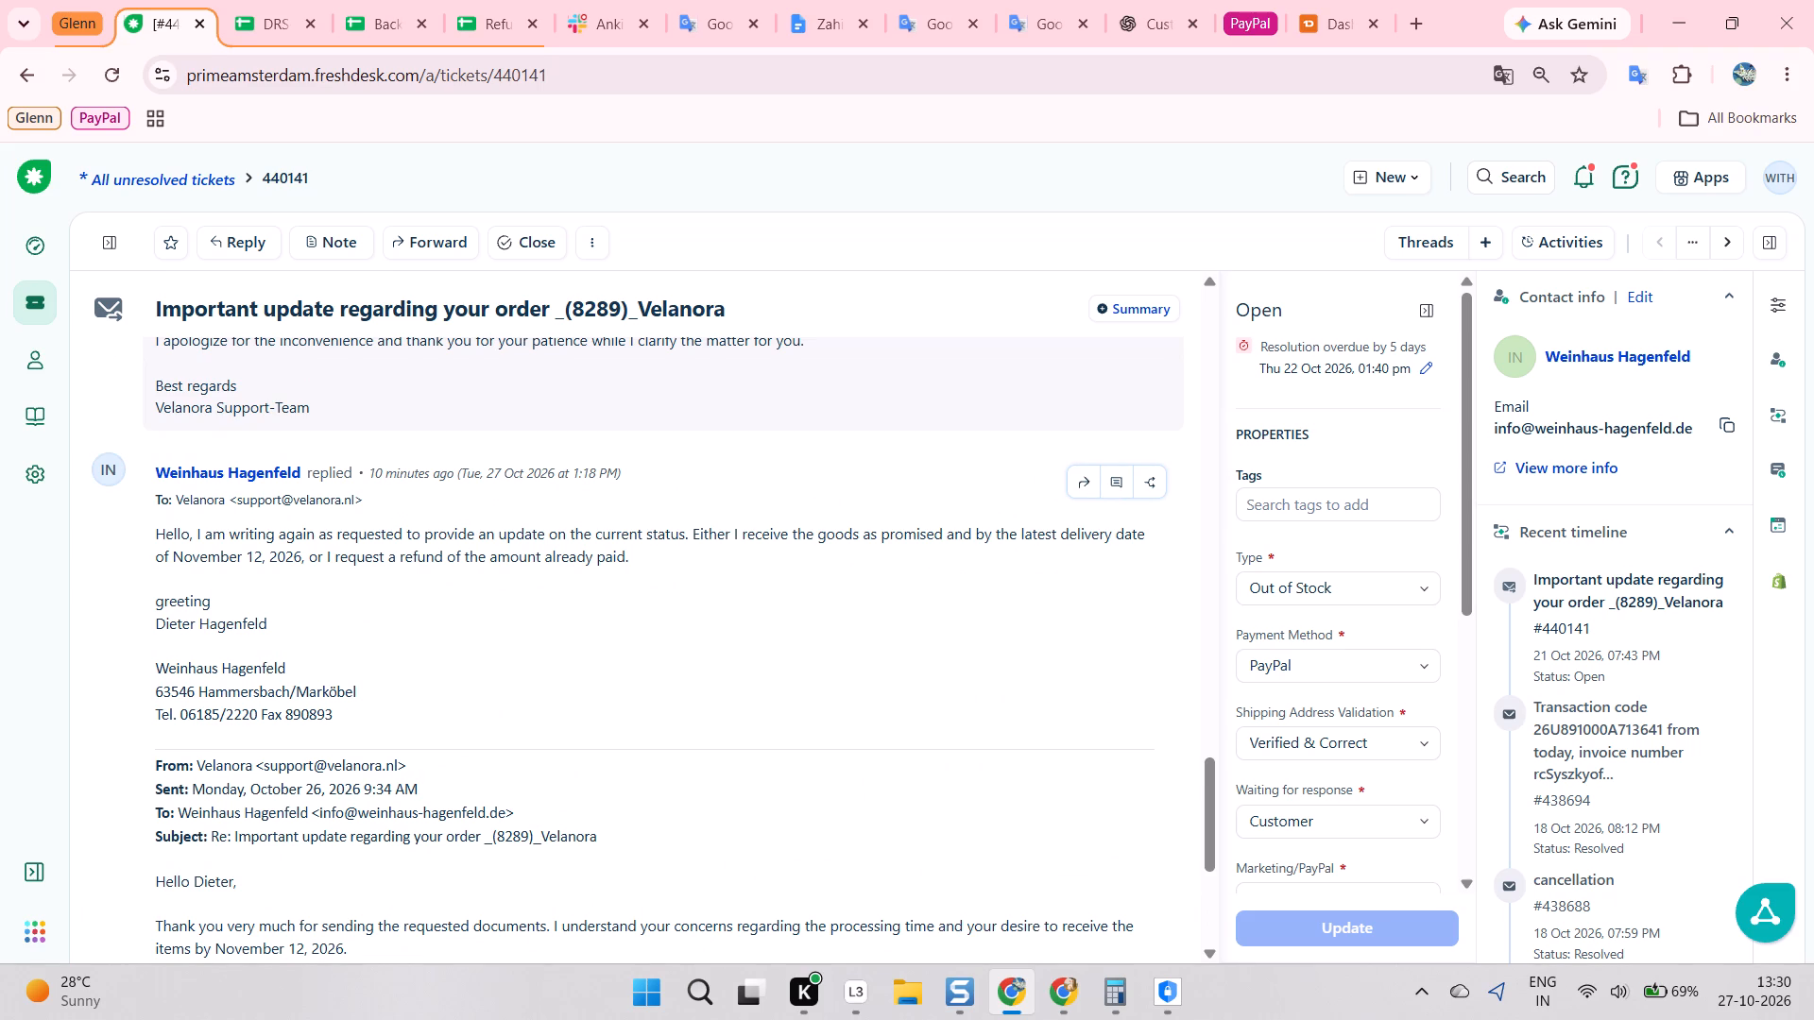
{"action": "left_click", "coordinate": [657, 577]}
{"action": "key", "text": "space"}
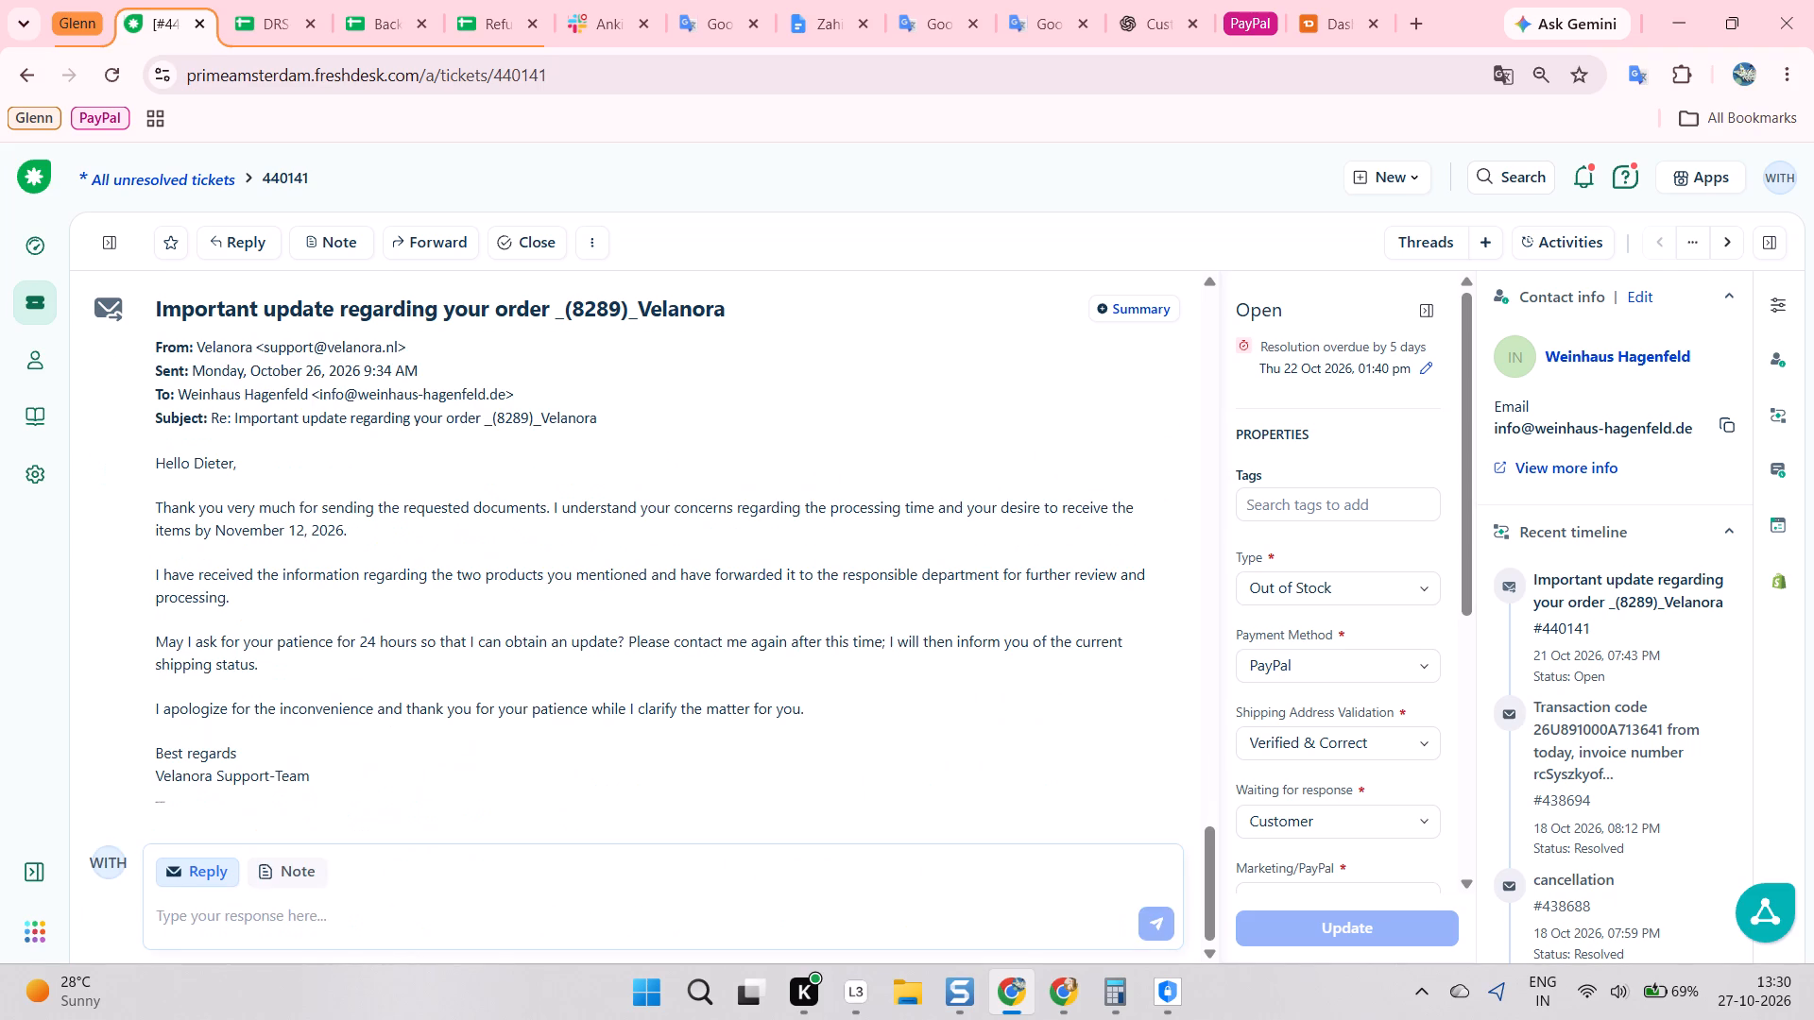
{"action": "key", "text": "space"}
{"action": "key", "text": "space"}
{"action": "key", "text": "space"}
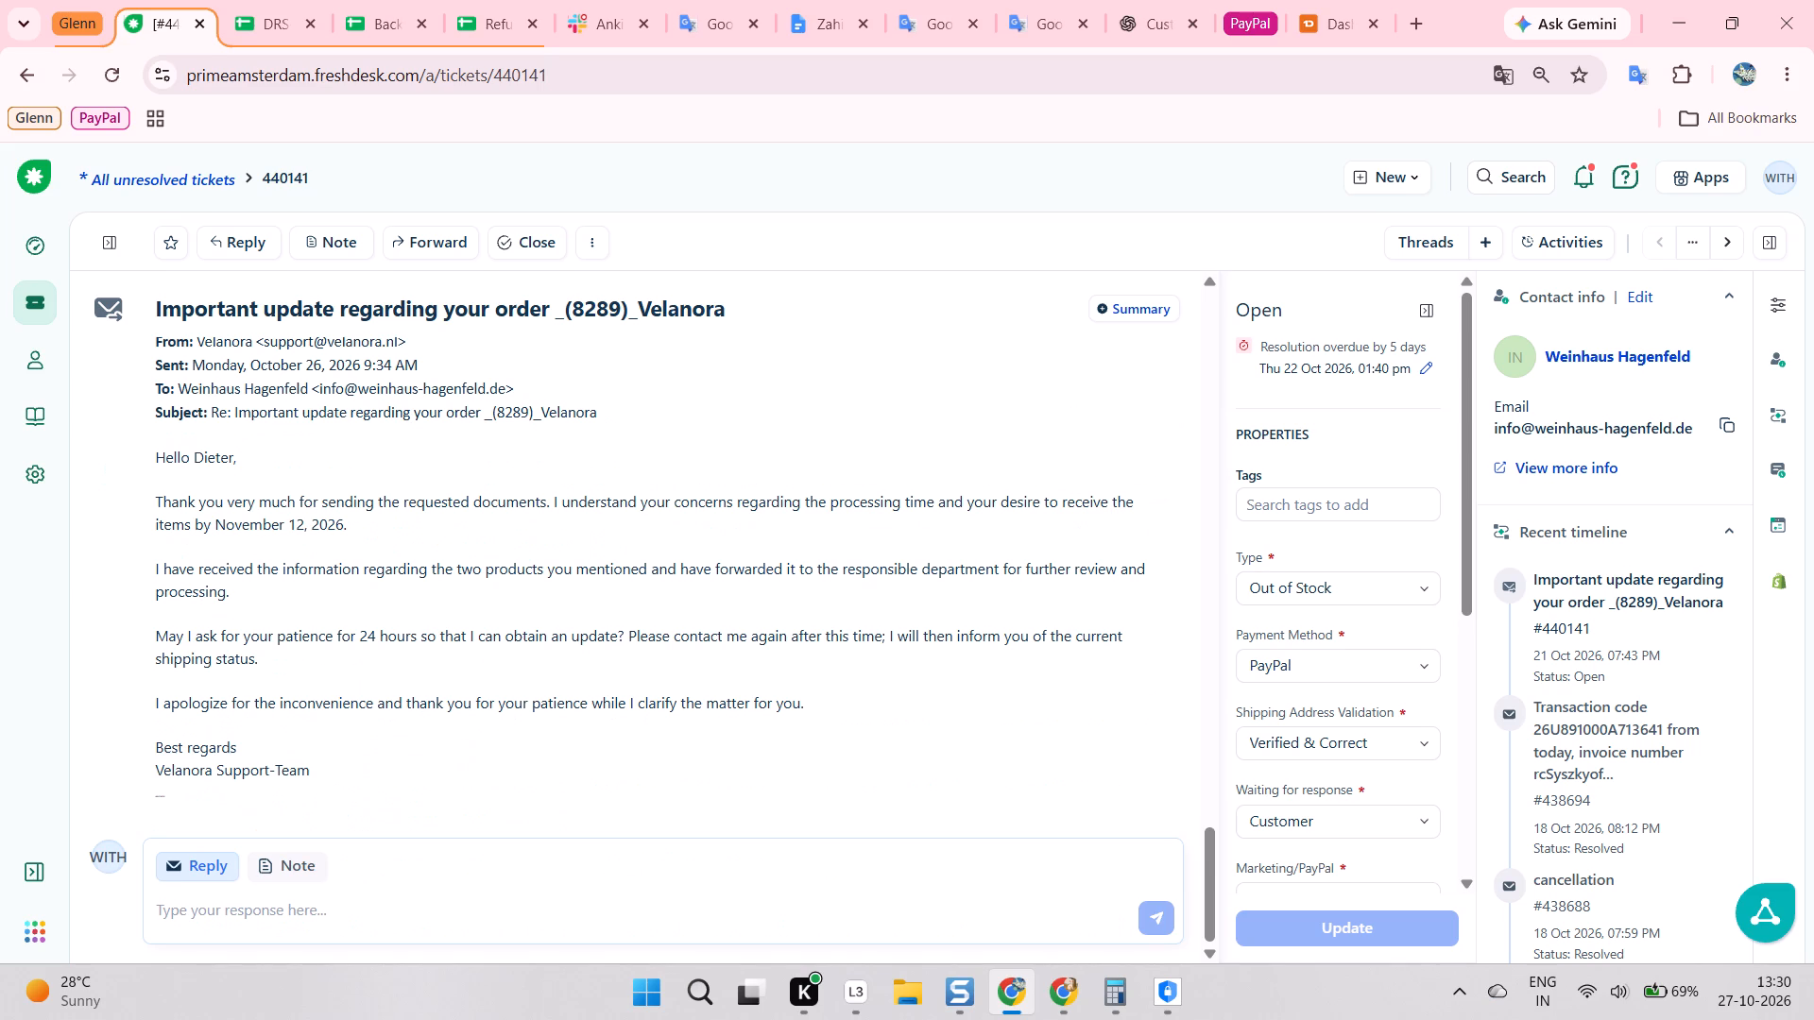
{"action": "key", "text": "space"}
{"action": "key", "text": "space"}
Switch to order 8289 in the Velanora Shopify store and compare its items and fulfilment status with ticket 440141.
{"action": "key", "text": "alt+Tab"}
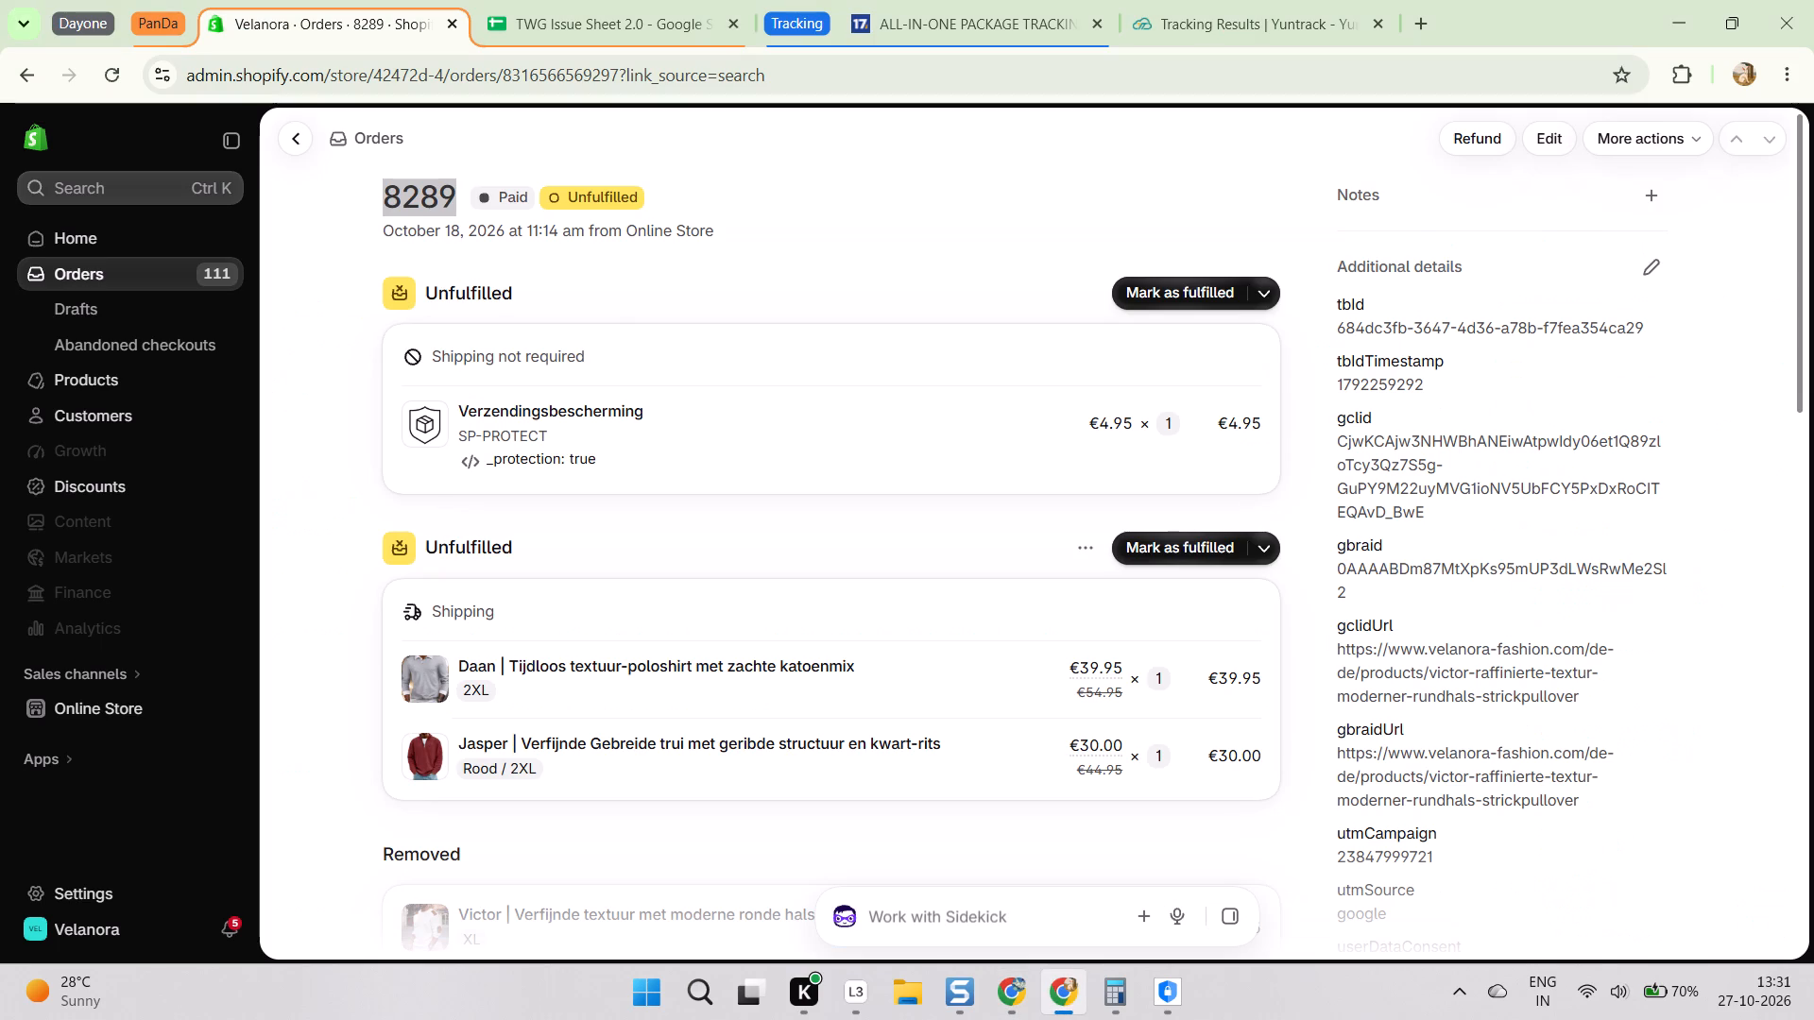
{"action": "key", "text": "alt+Tab"}
{"action": "key", "text": "alt+Tab"}
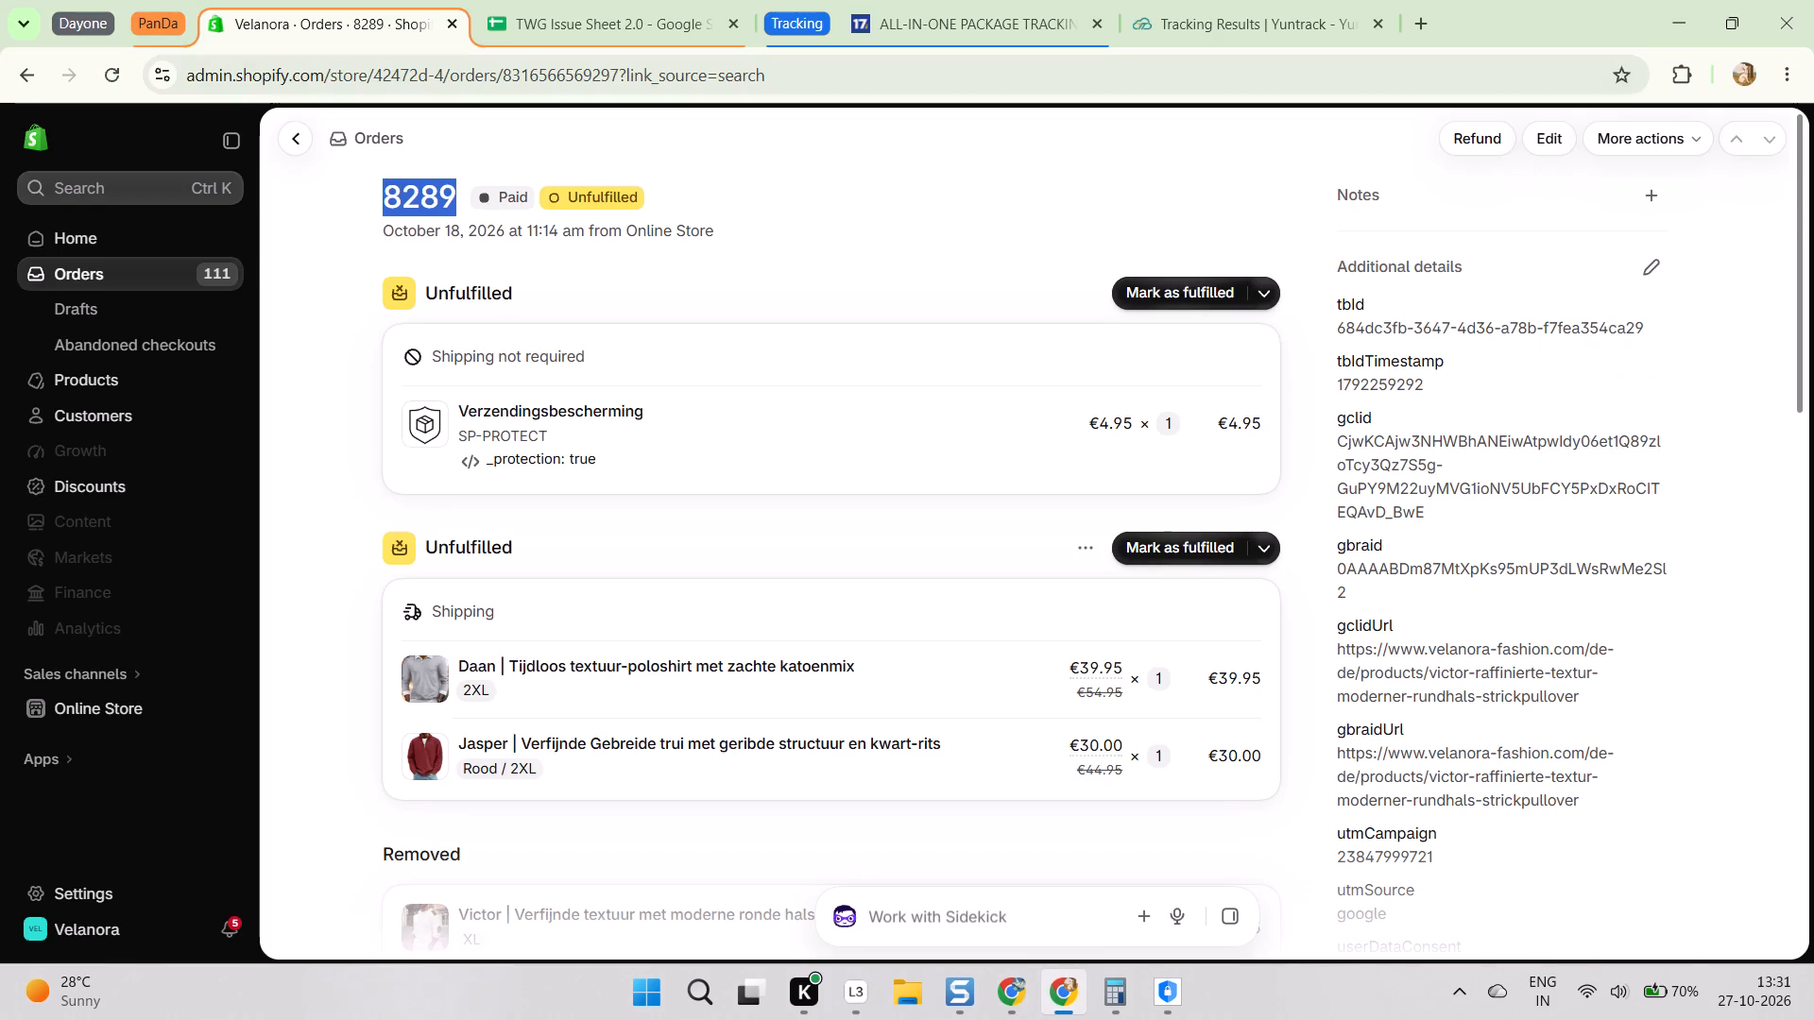
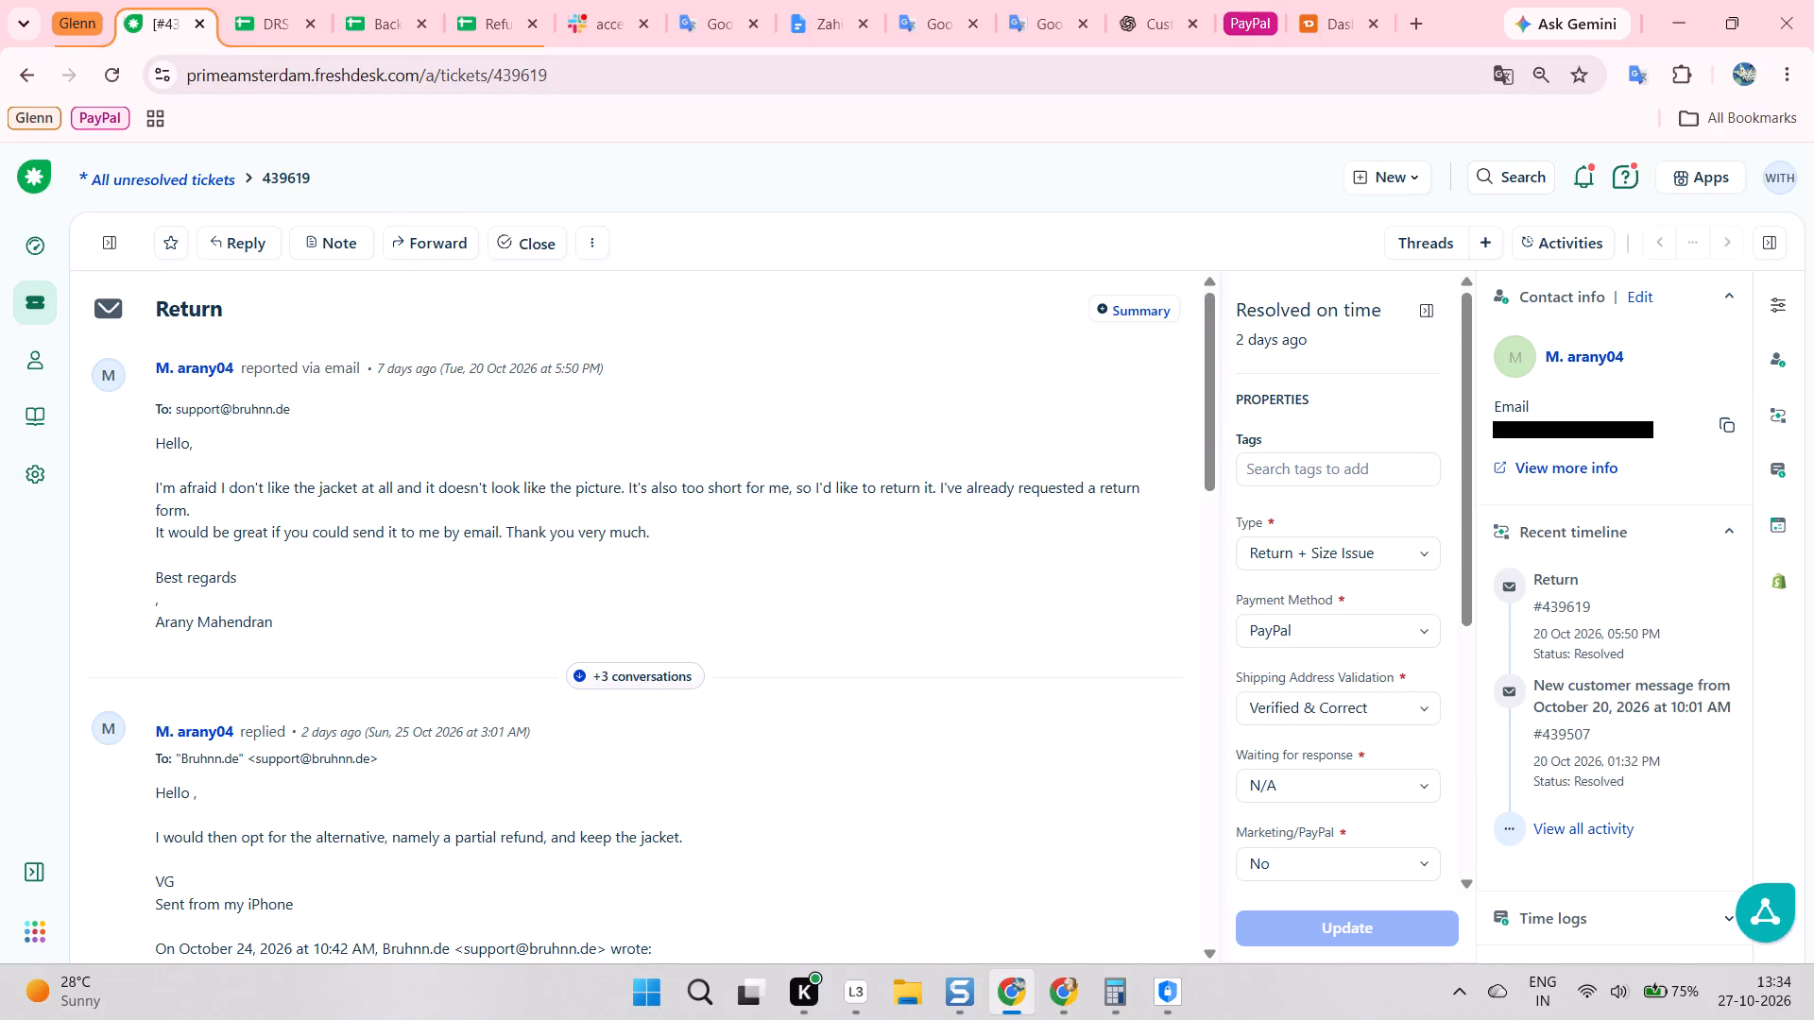
{"action": "scroll", "coordinate": [779, 419], "scroll_direction": "down", "scroll_amount": 4}
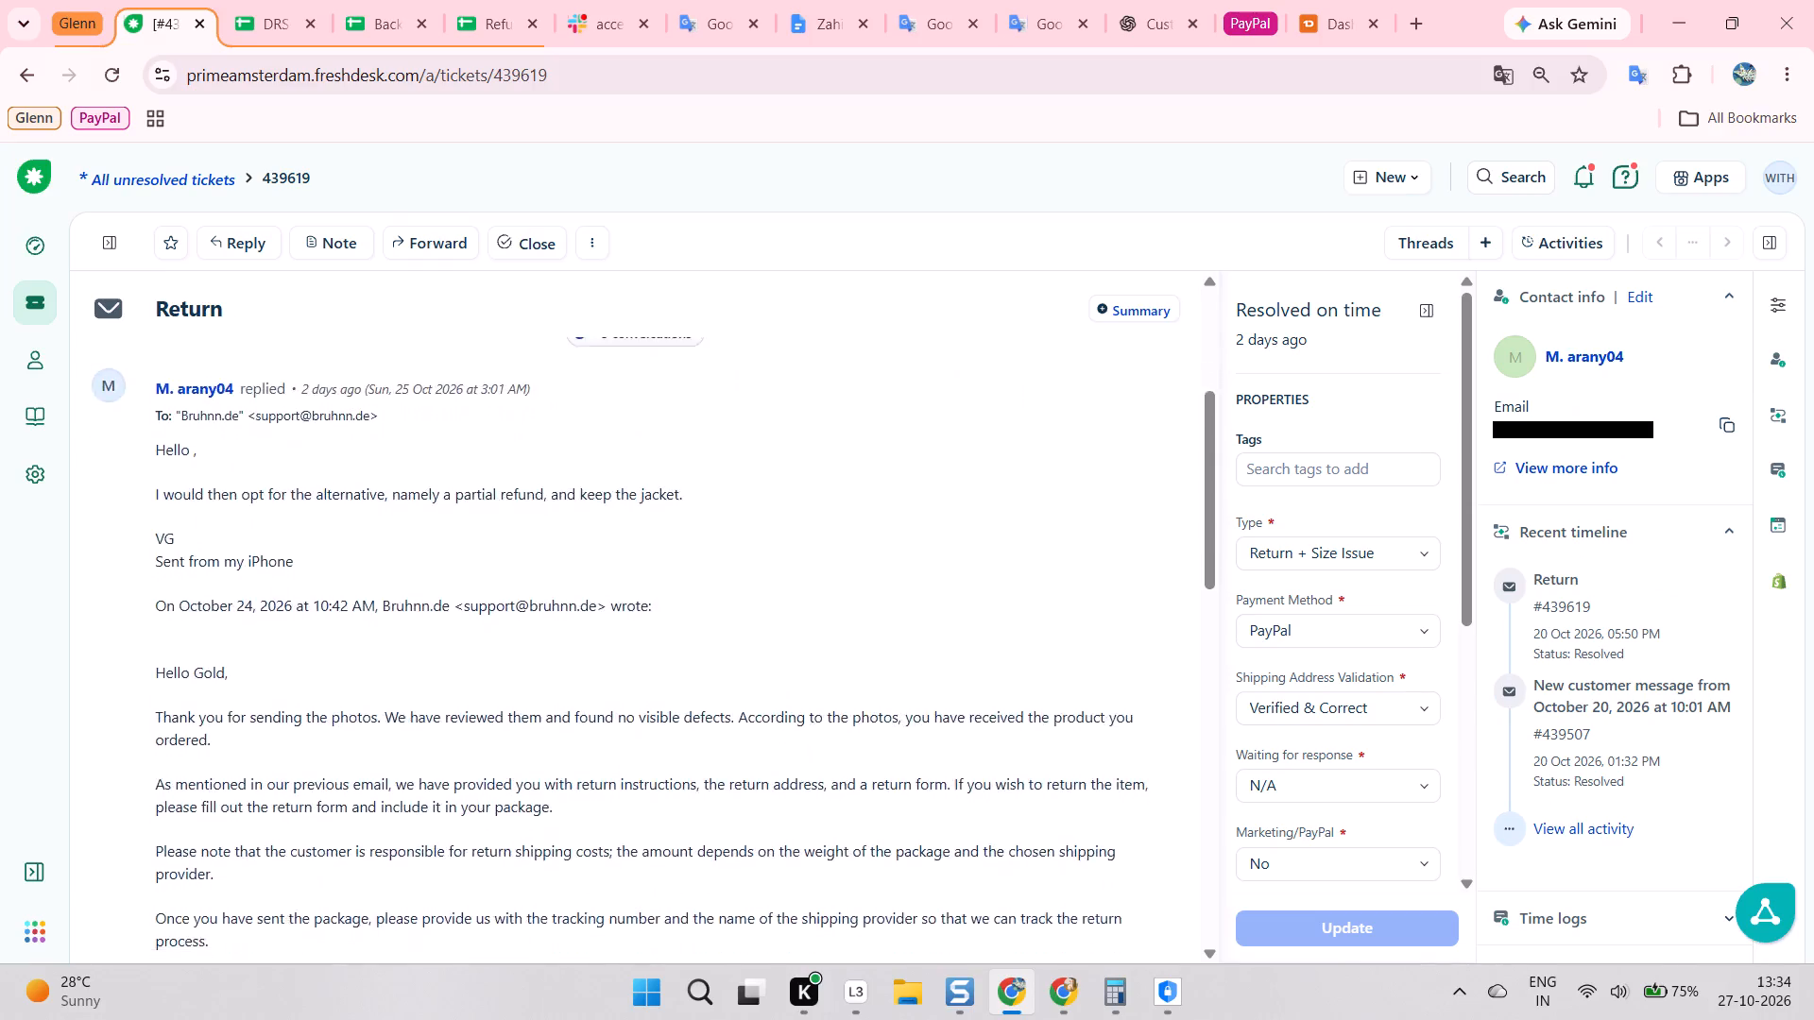
{"action": "scroll", "coordinate": [779, 419], "scroll_direction": "down", "scroll_amount": 7}
{"action": "scroll", "coordinate": [779, 419], "scroll_direction": "up", "scroll_amount": 1}
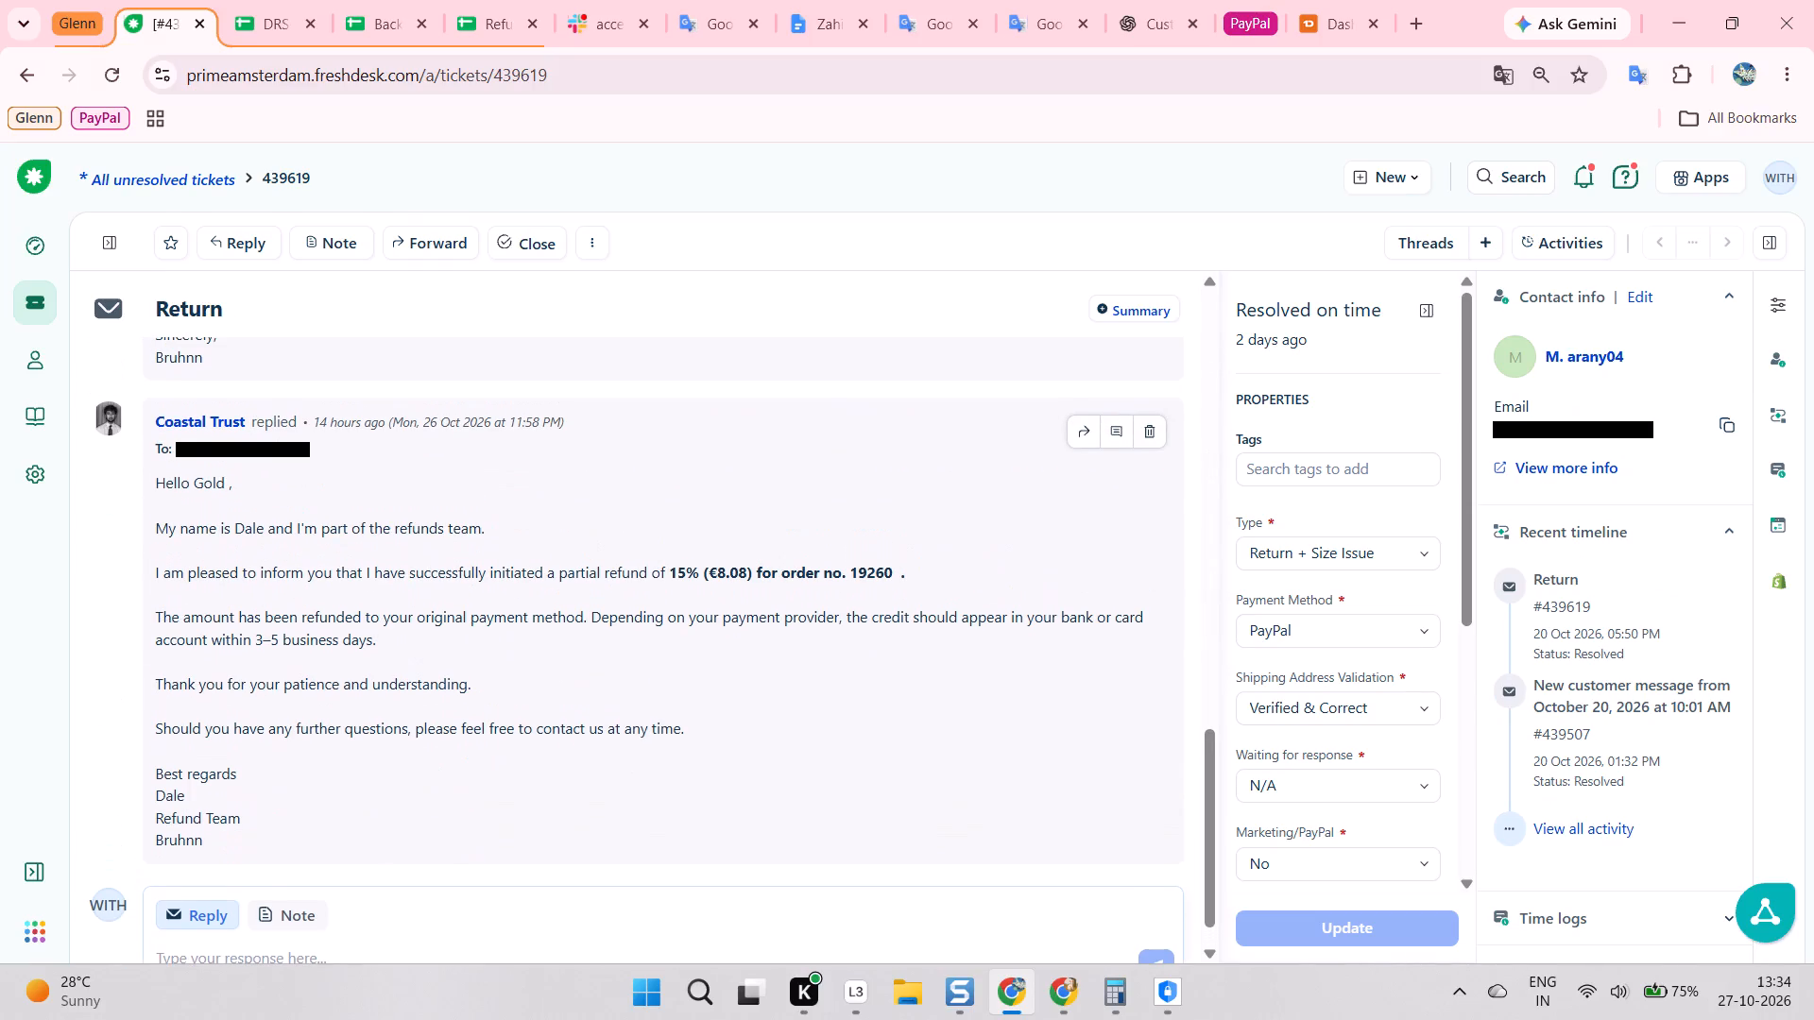
{"action": "scroll", "coordinate": [779, 419], "scroll_direction": "down", "scroll_amount": 1}
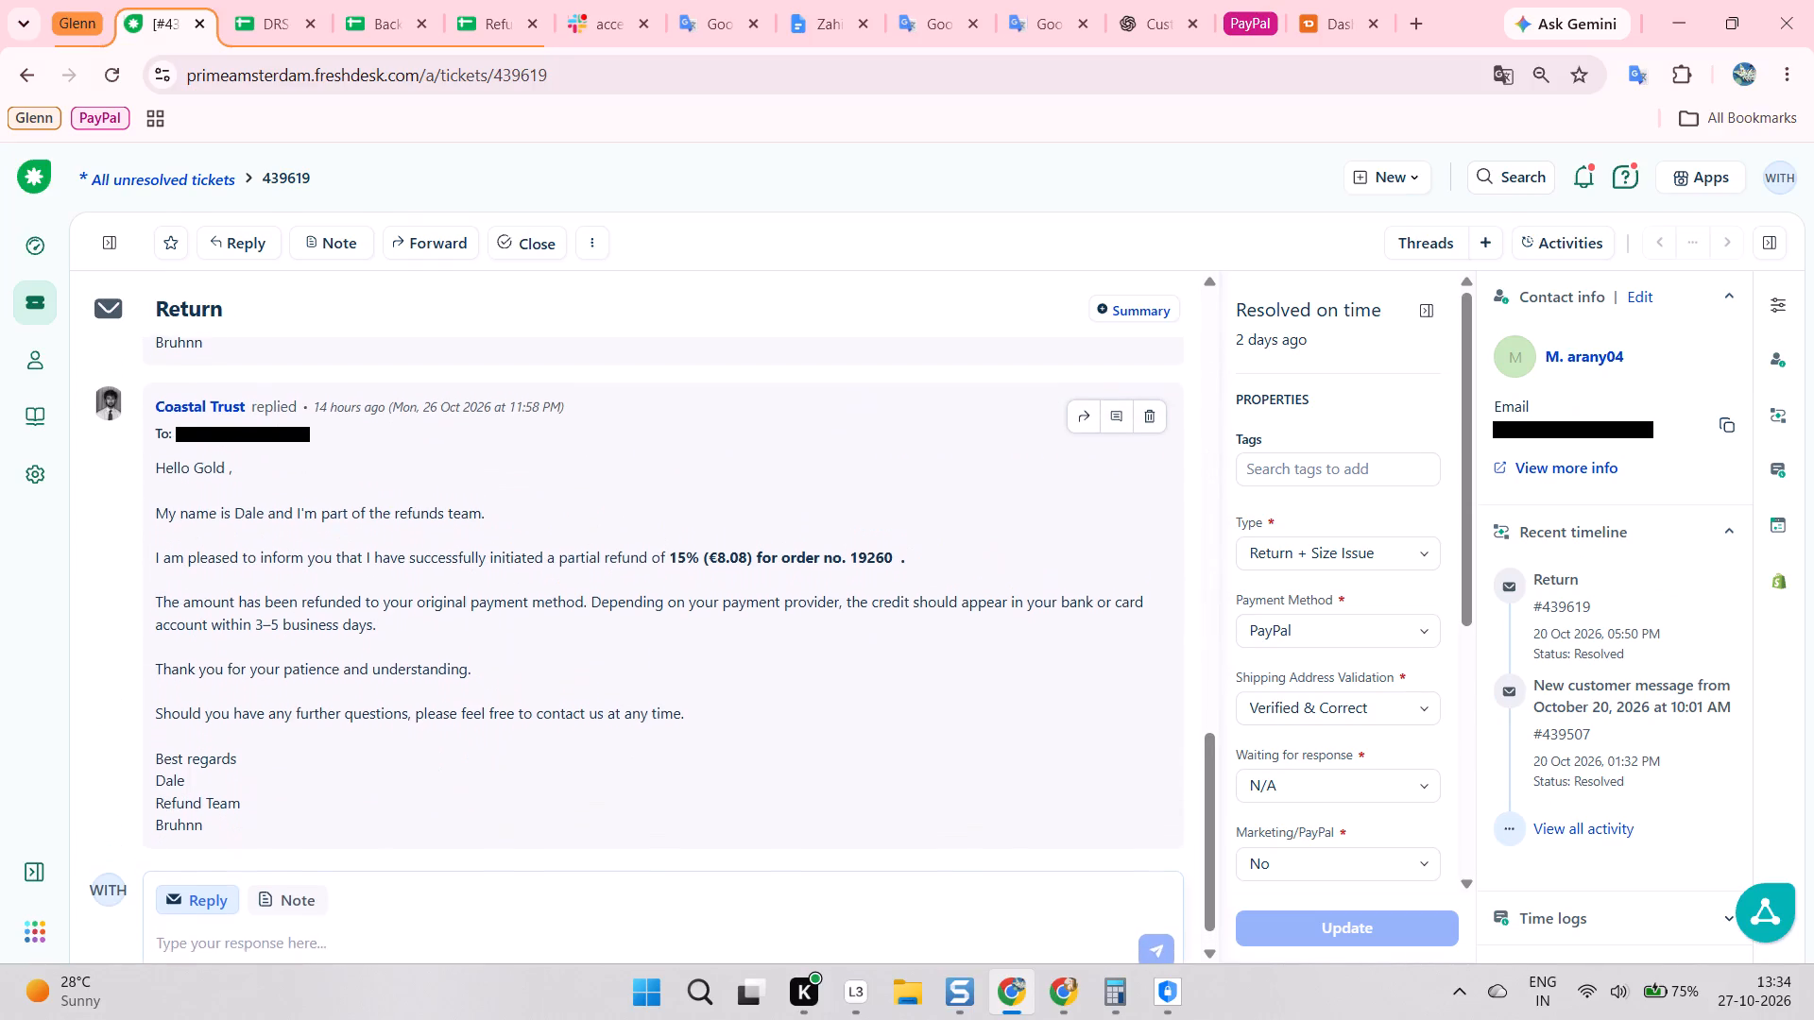
{"action": "scroll", "coordinate": [779, 419], "scroll_direction": "down", "scroll_amount": 1}
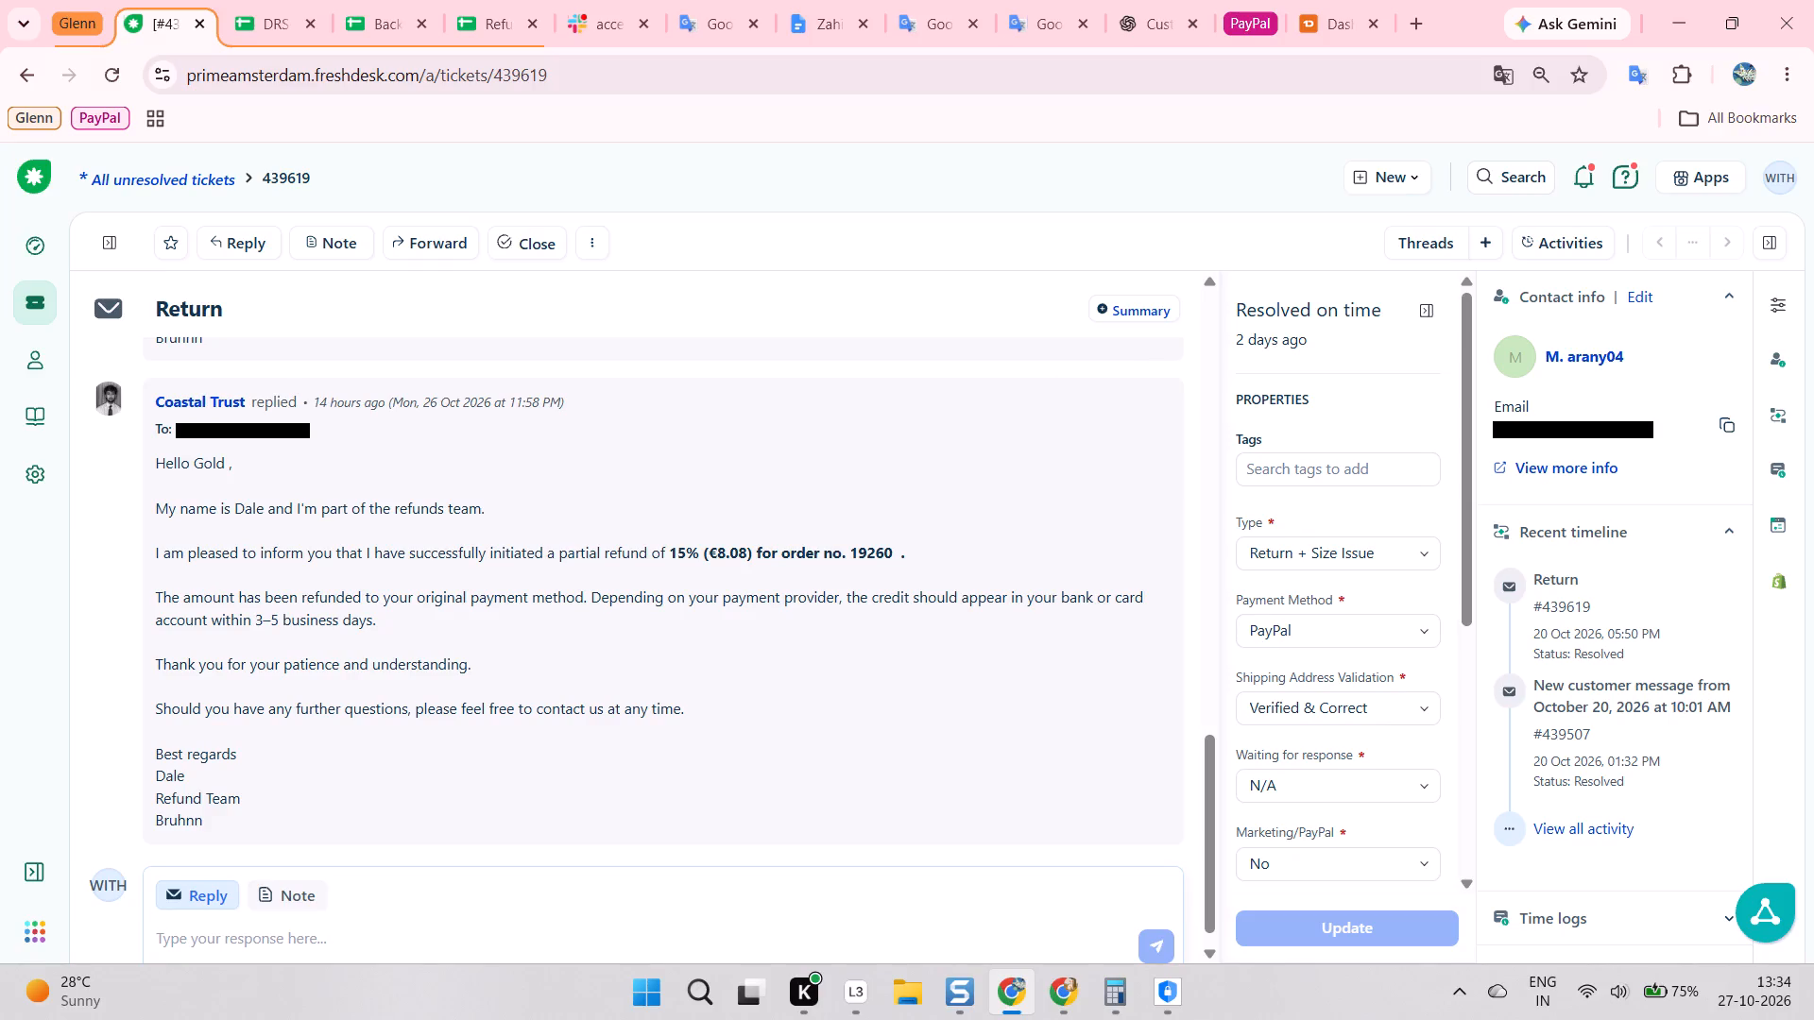
{"action": "left_click", "coordinate": [1728, 430]}
{"action": "key", "text": "alt+Tab"}
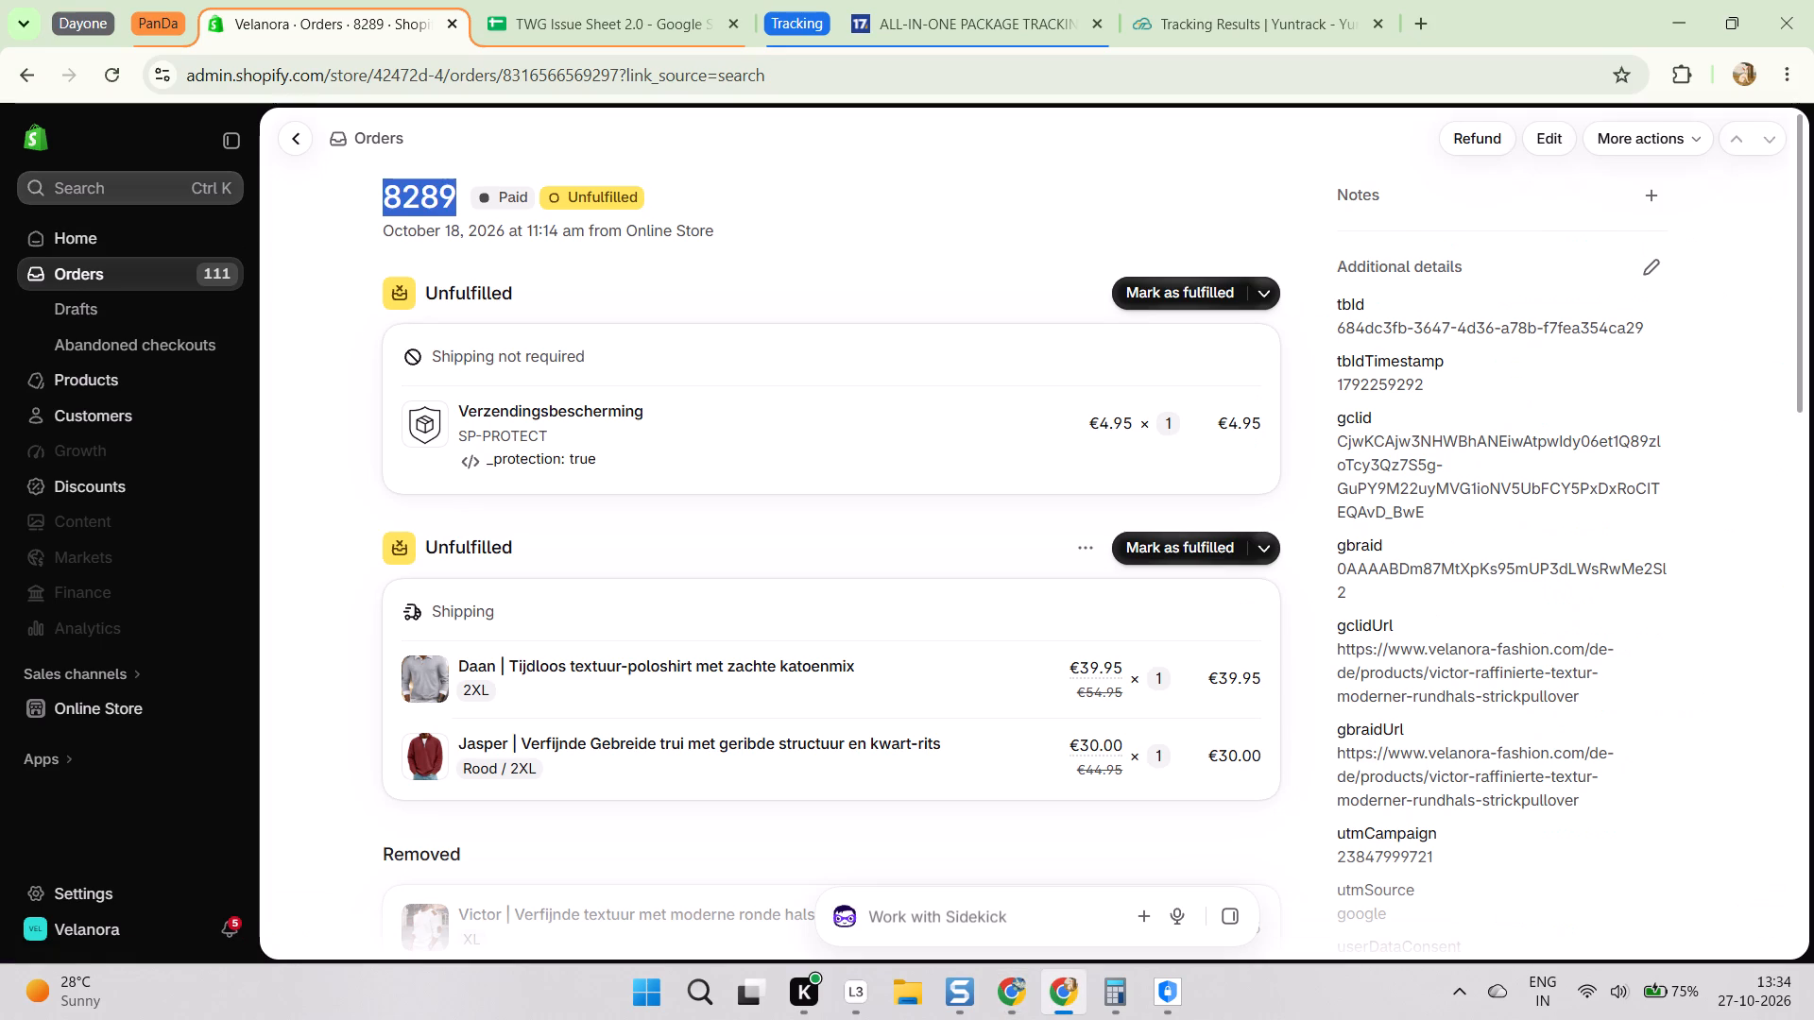
{"action": "left_click", "coordinate": [63, 12]}
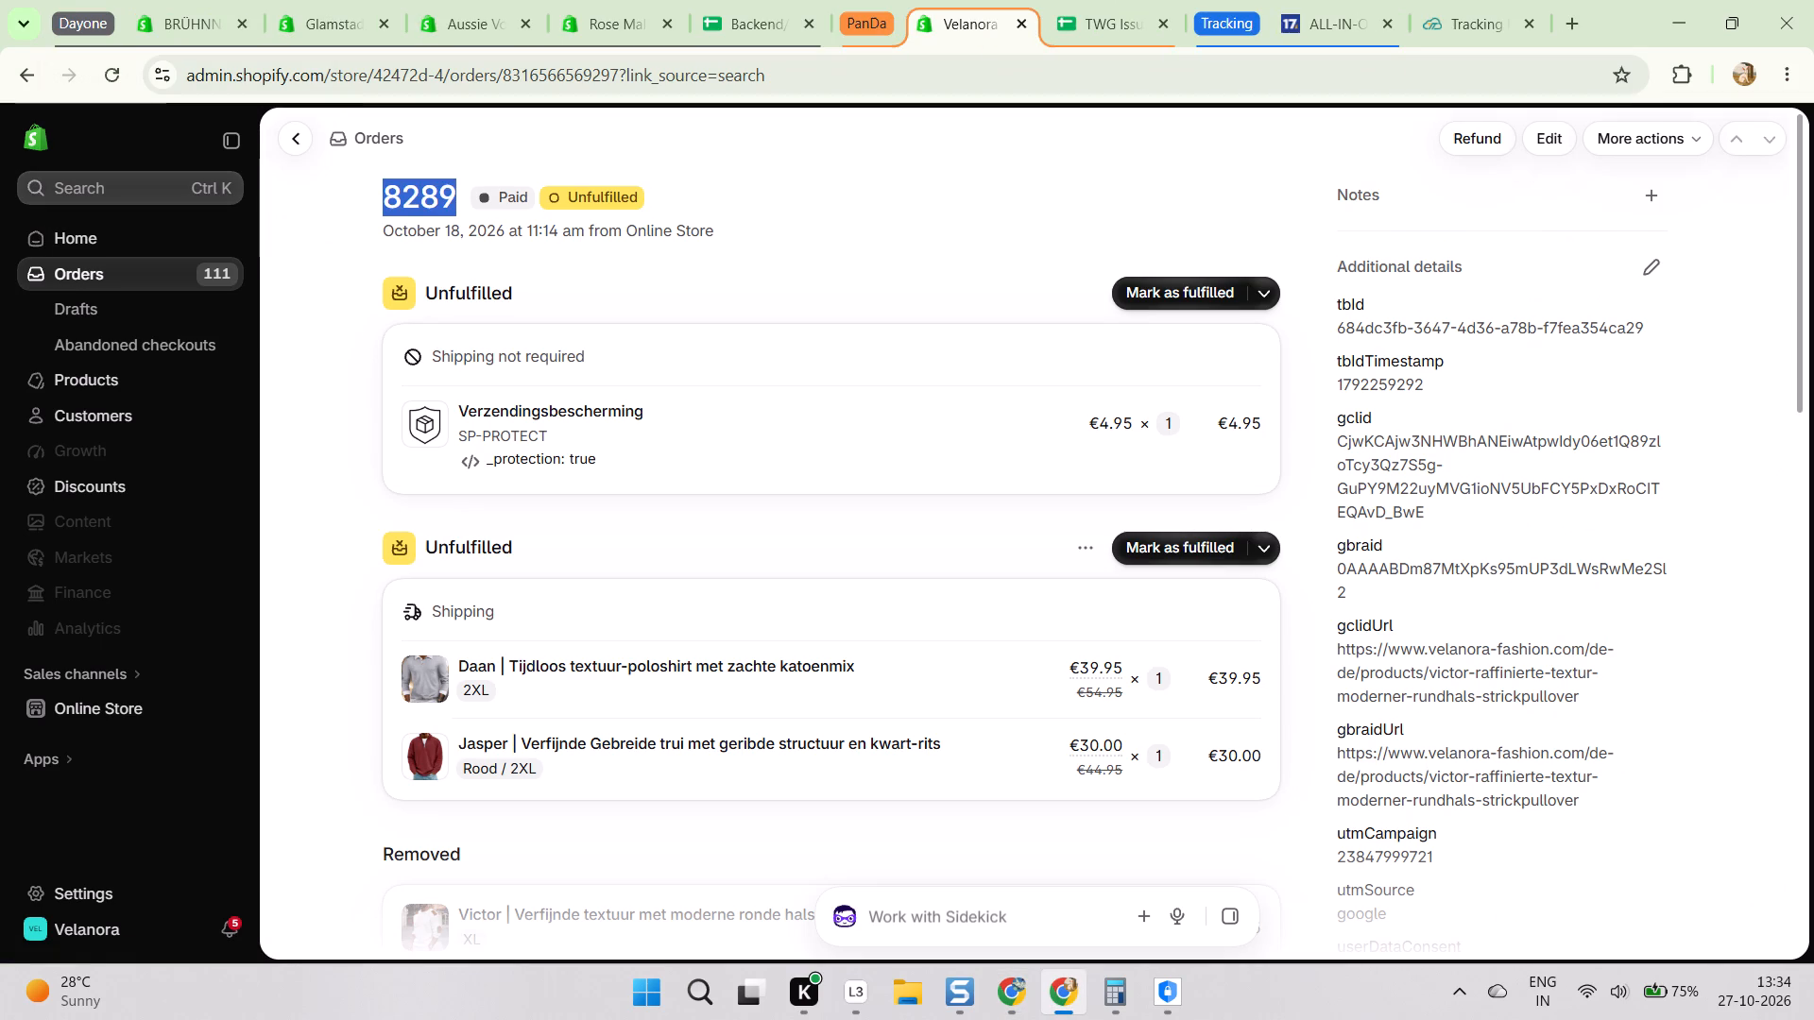
{"action": "left_click", "coordinate": [194, 0]}
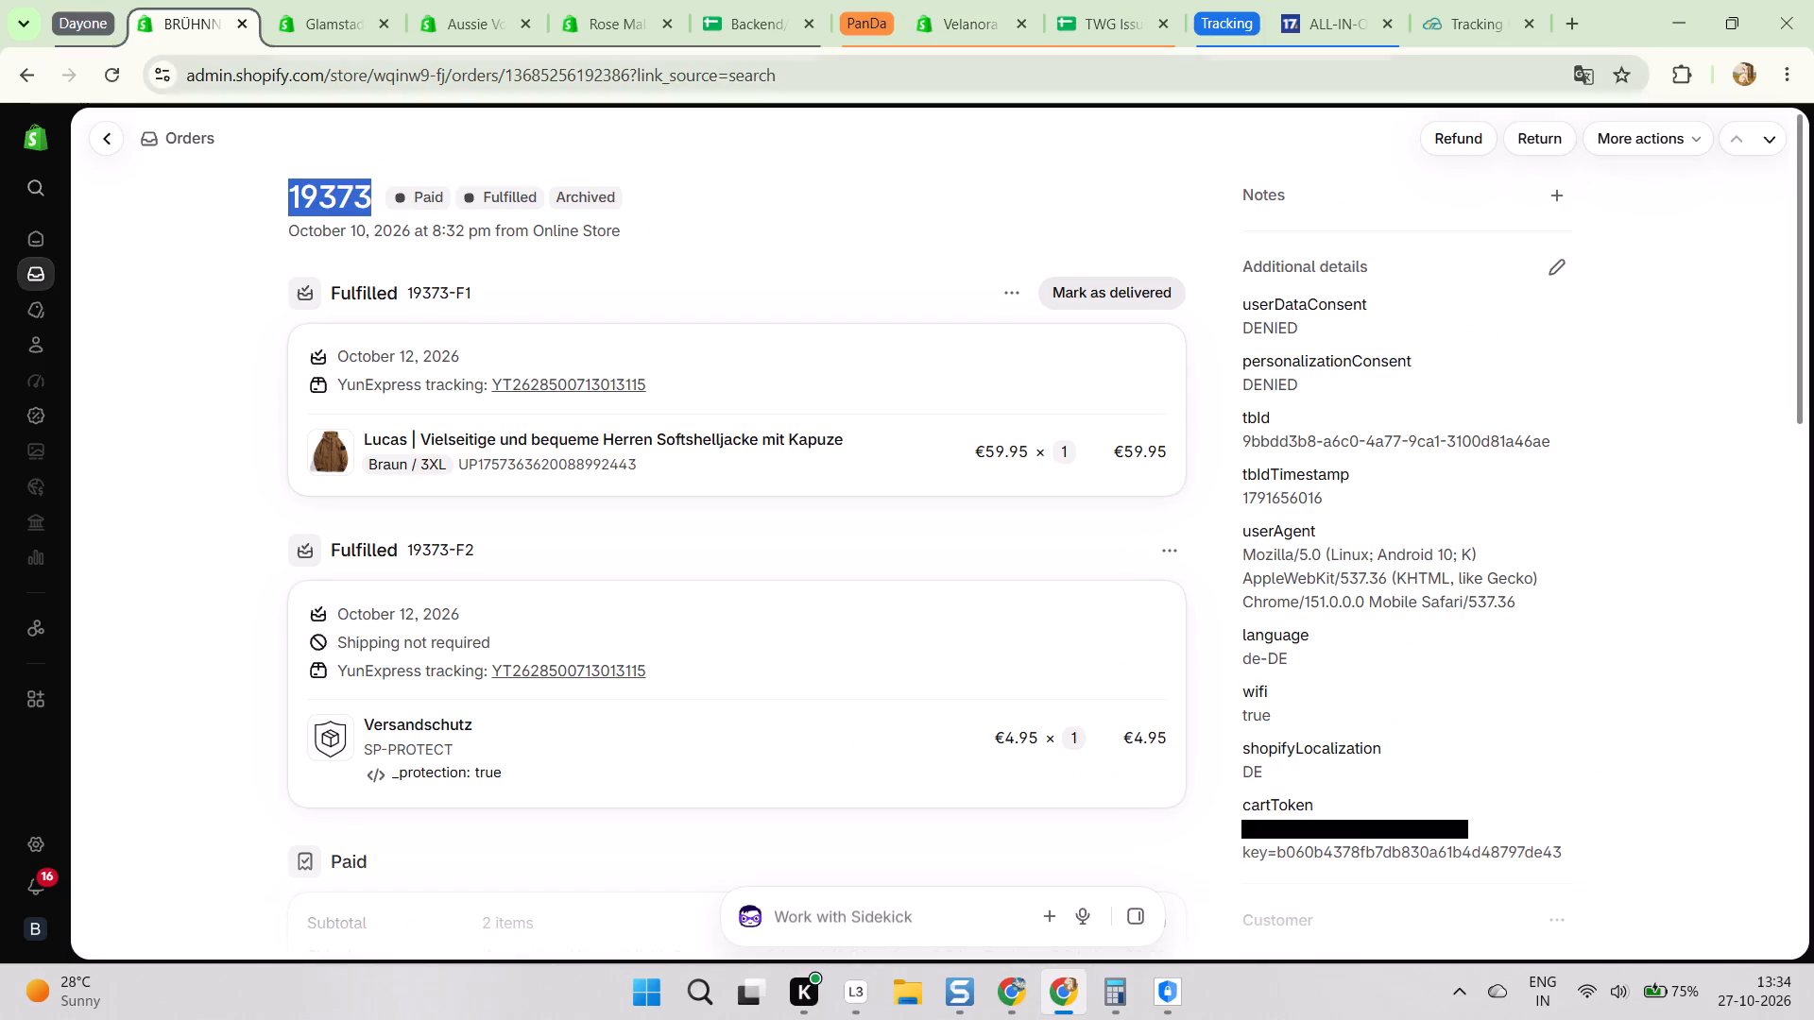
{"action": "left_click", "coordinate": [34, 197]}
{"action": "key", "text": "ctrl+v"}
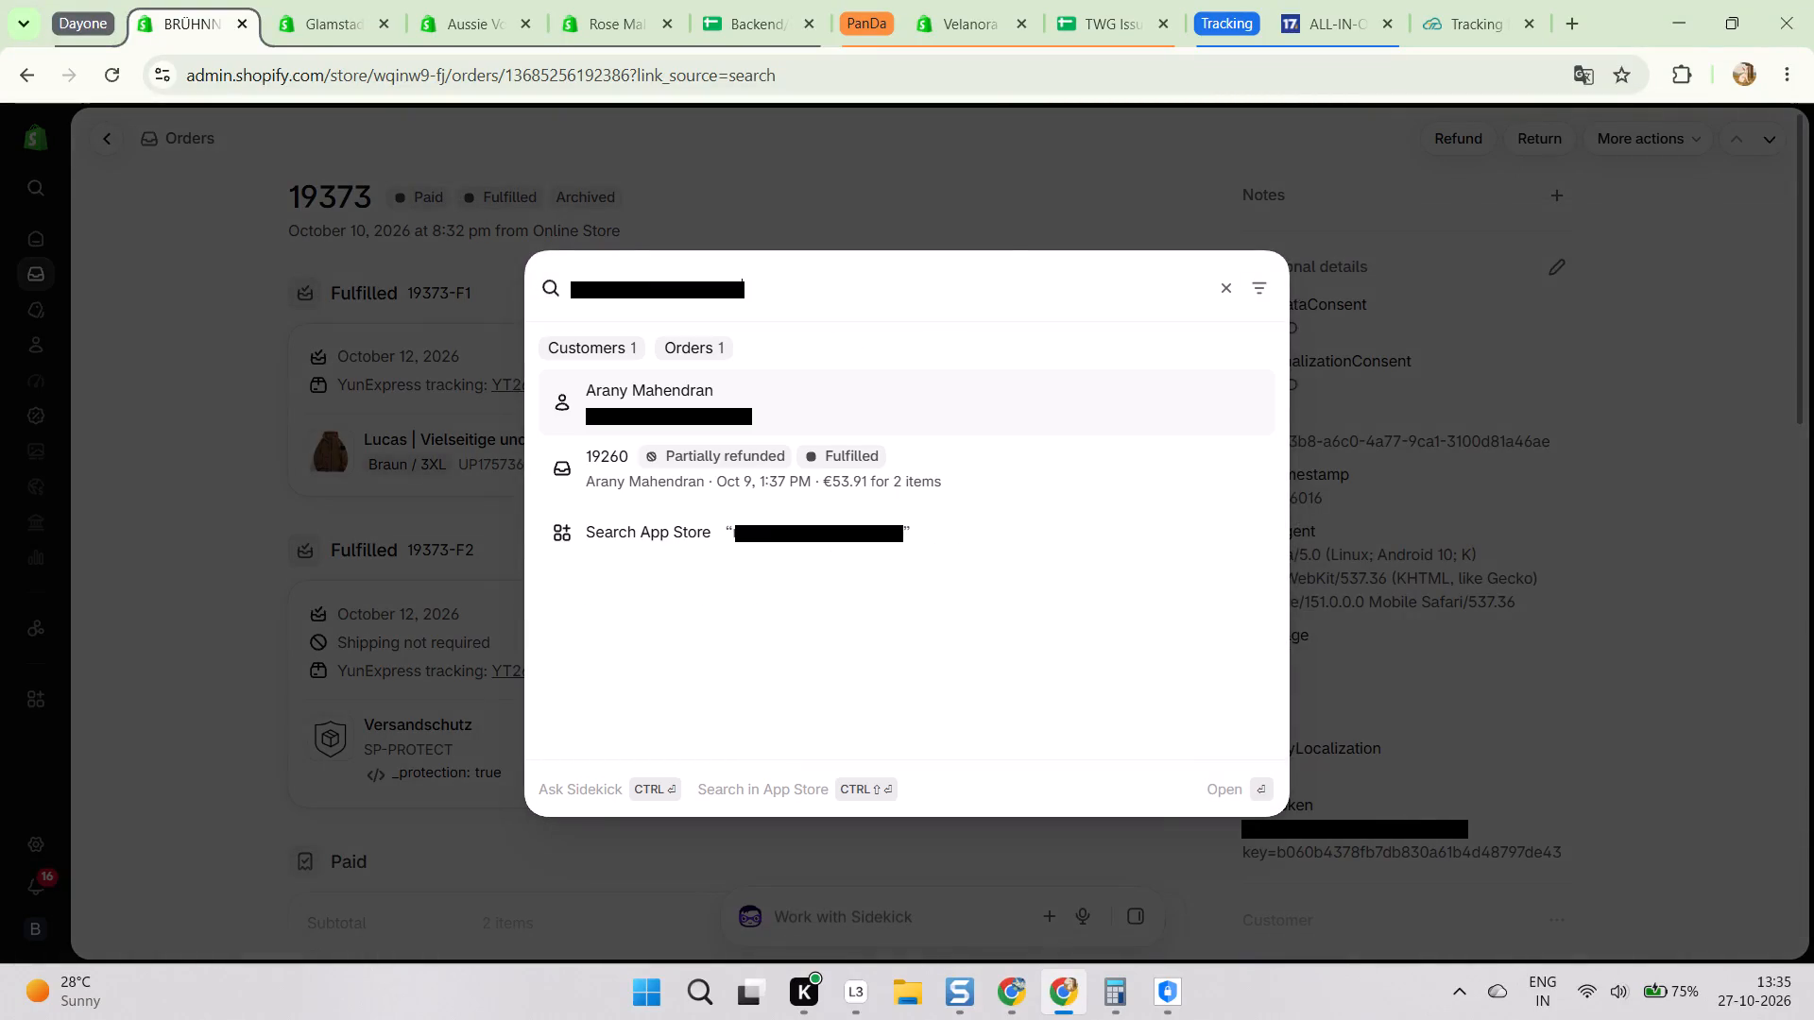
{"action": "left_click", "coordinate": [607, 455]}
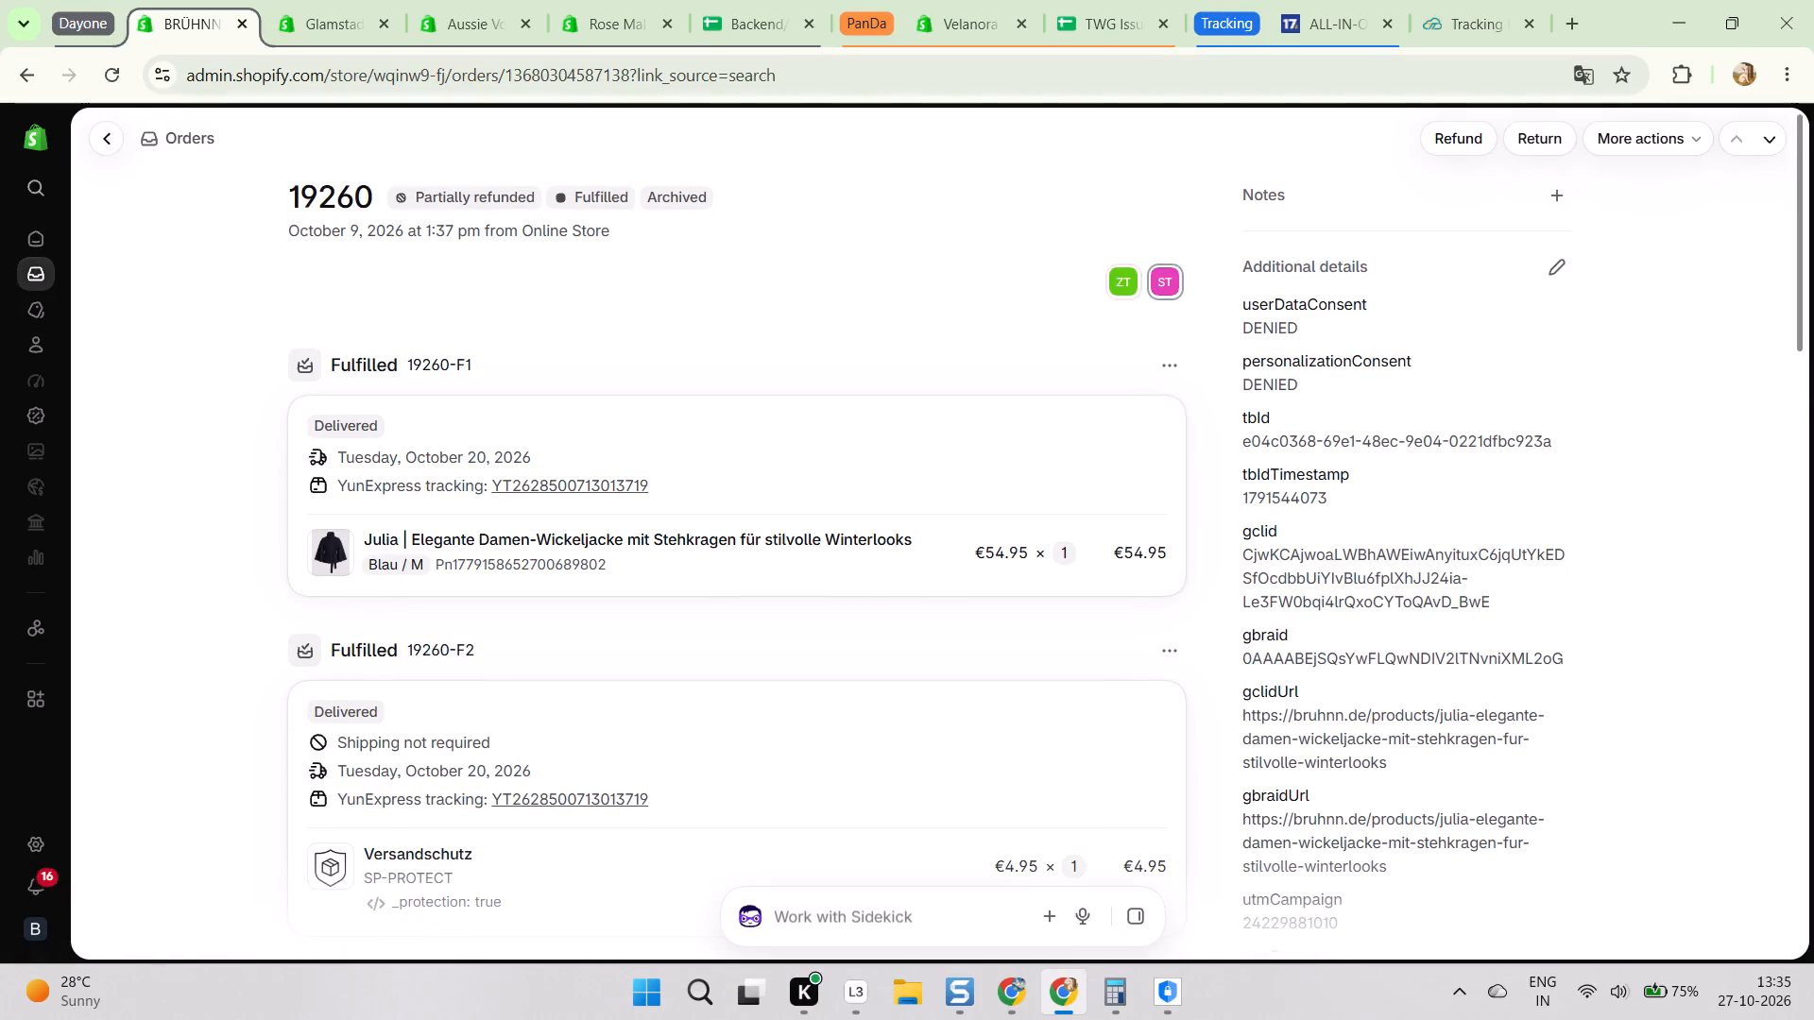
{"action": "left_click", "coordinate": [716, 312]}
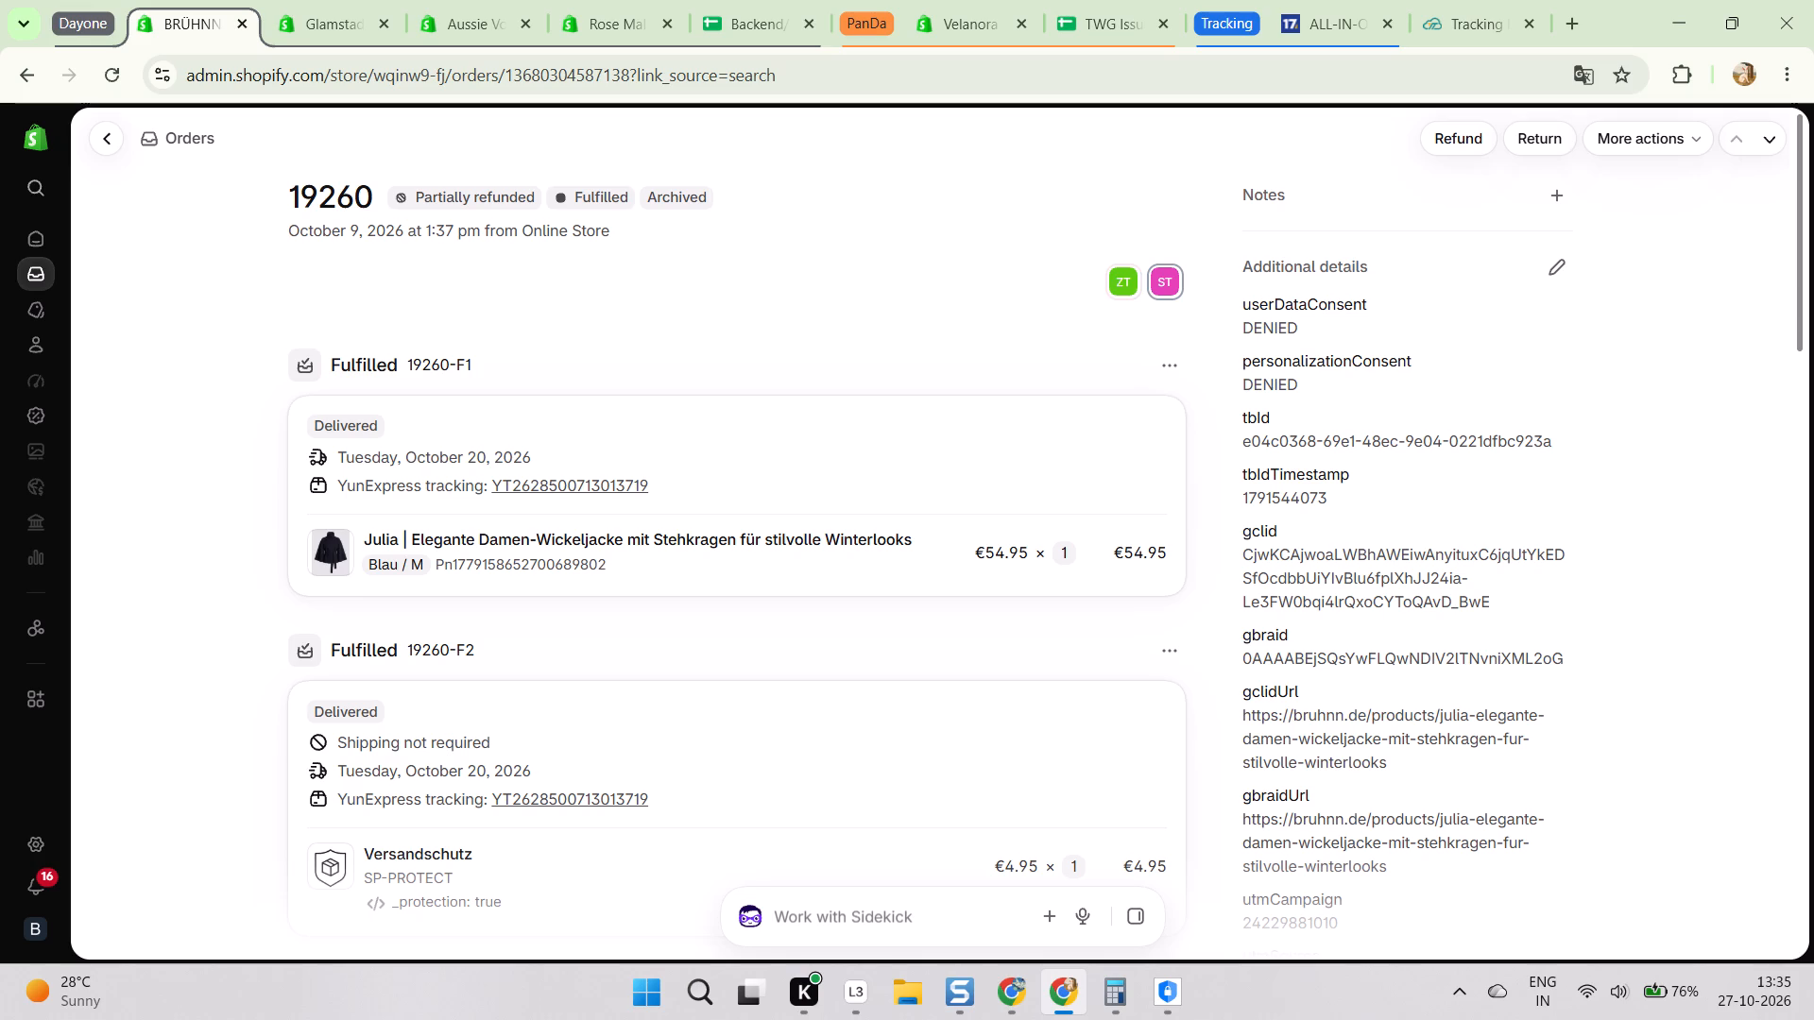
{"action": "scroll", "coordinate": [746, 333], "scroll_direction": "down", "scroll_amount": 3}
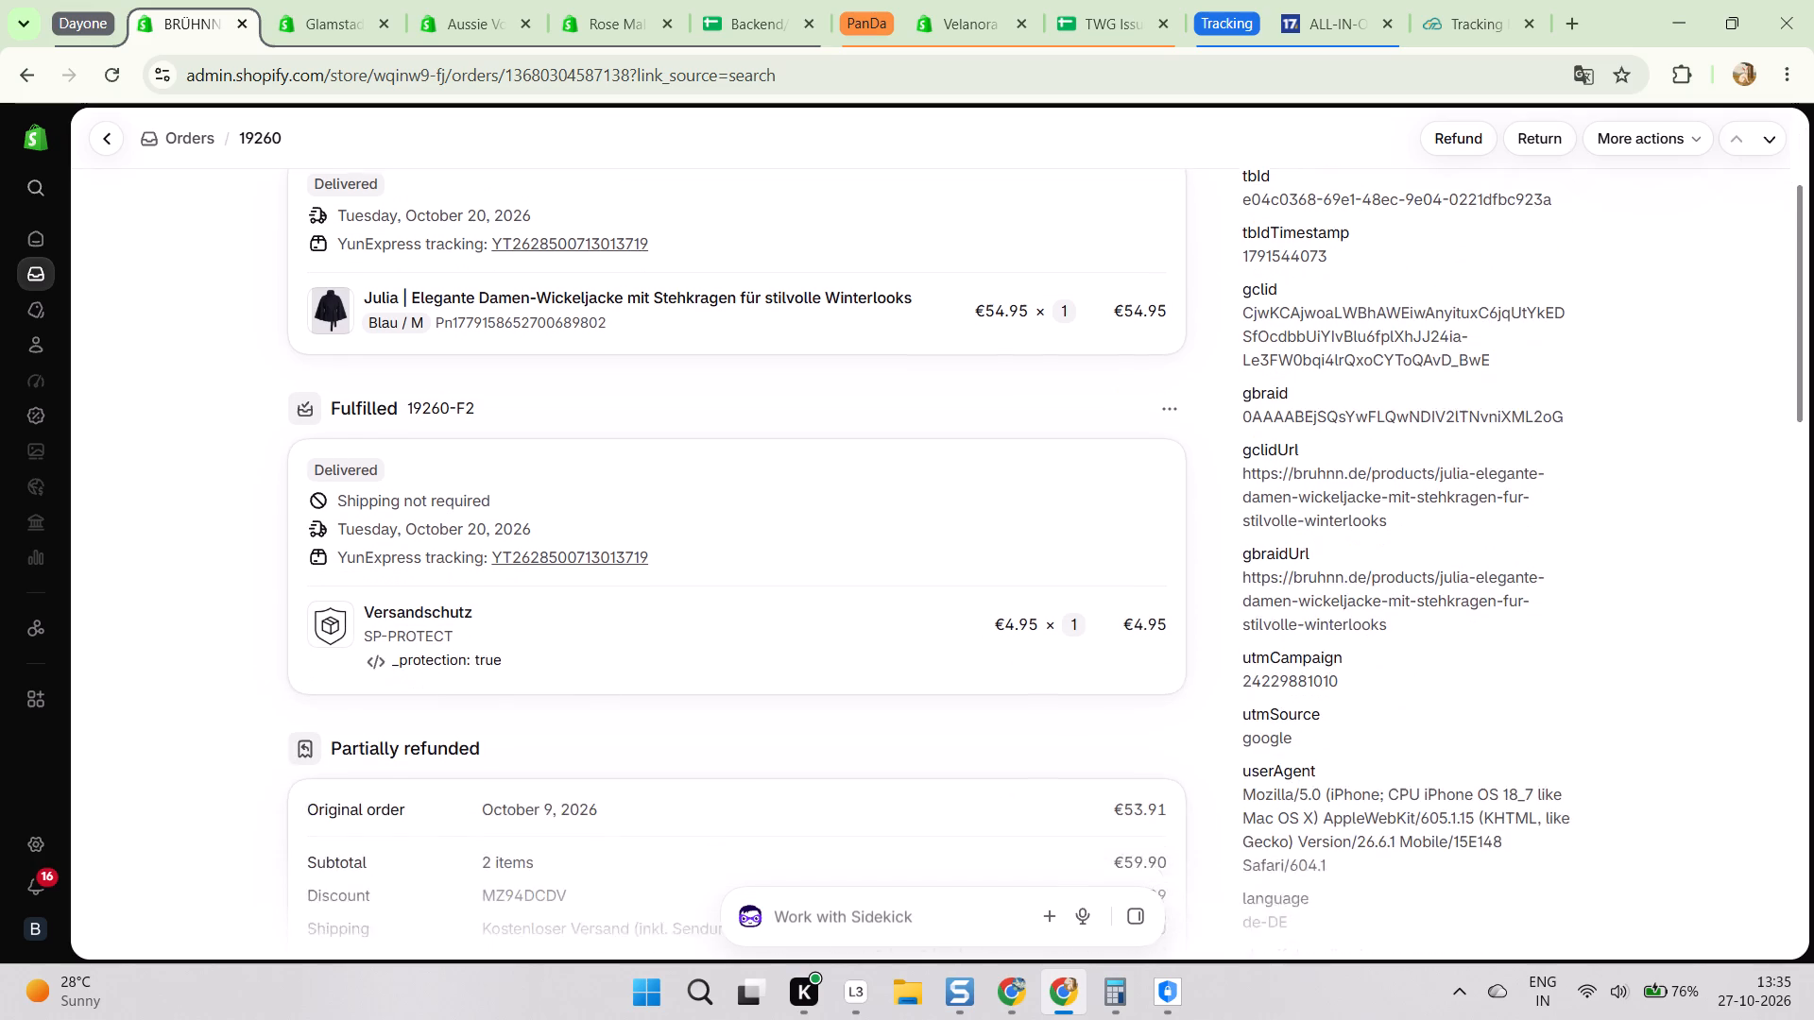
{"action": "scroll", "coordinate": [746, 333], "scroll_direction": "up", "scroll_amount": 7}
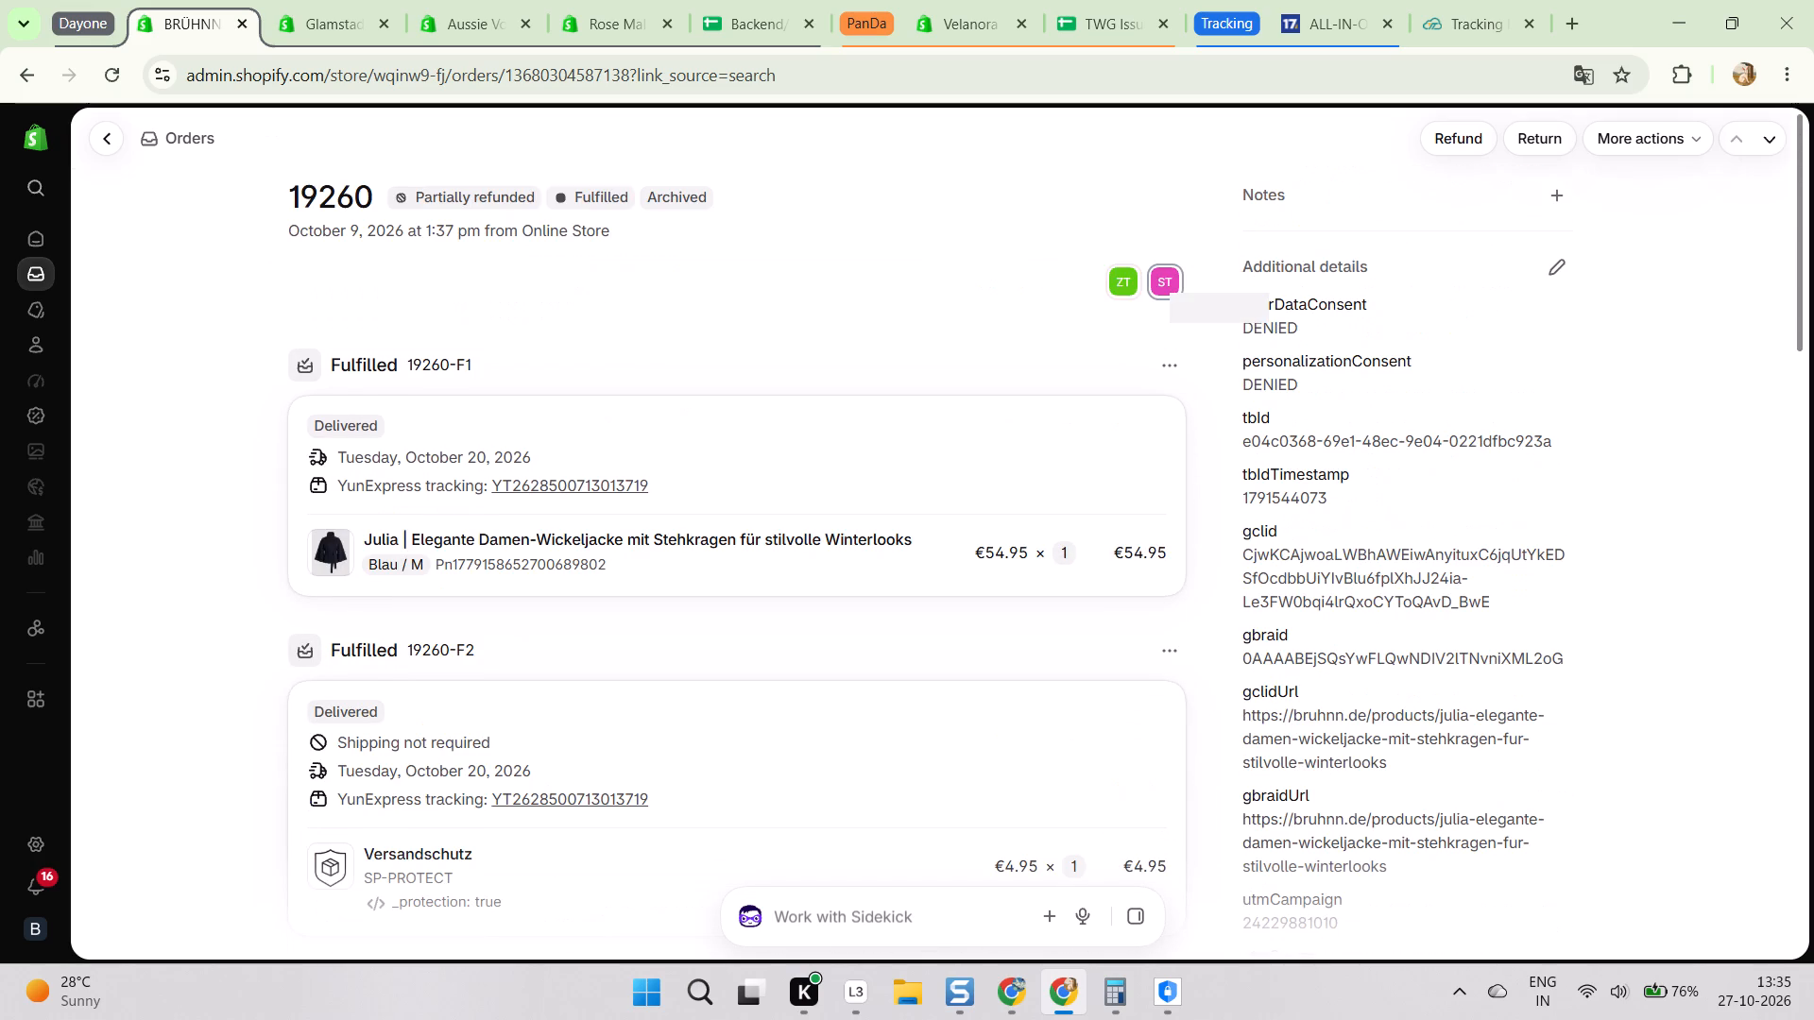
{"action": "left_click", "coordinate": [947, 356]}
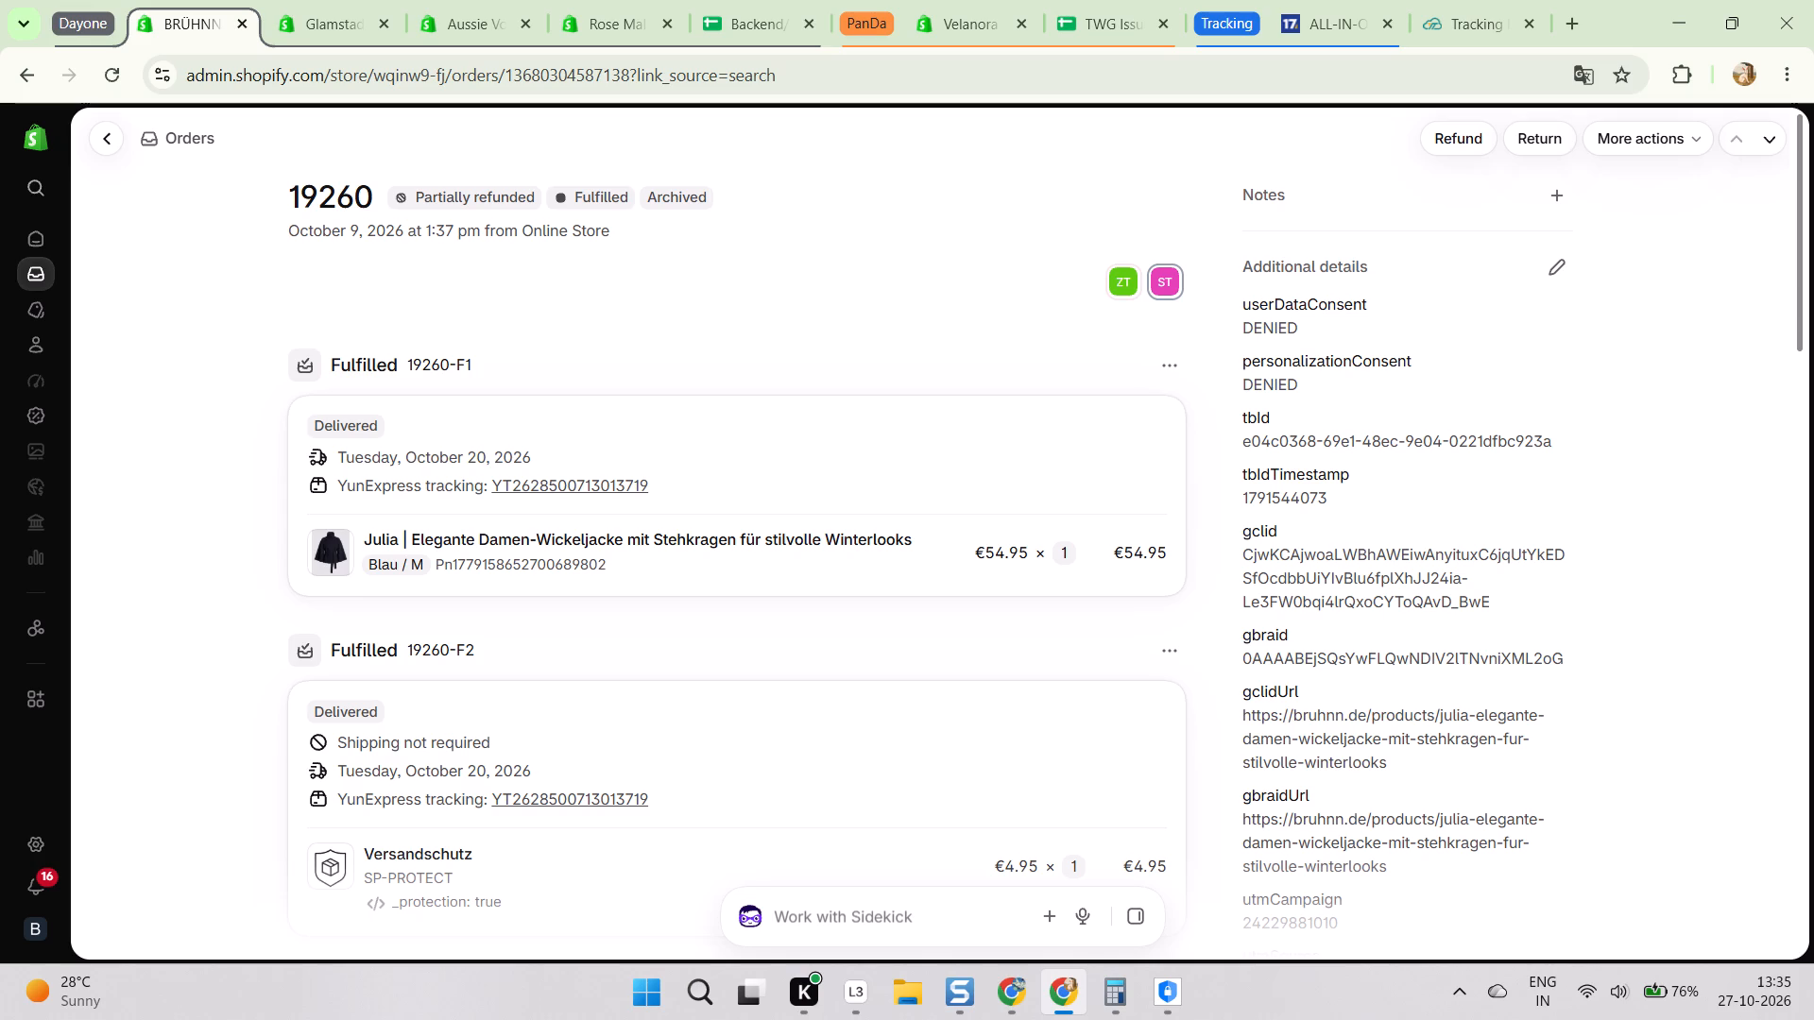
{"action": "key", "text": "alt+Tab"}
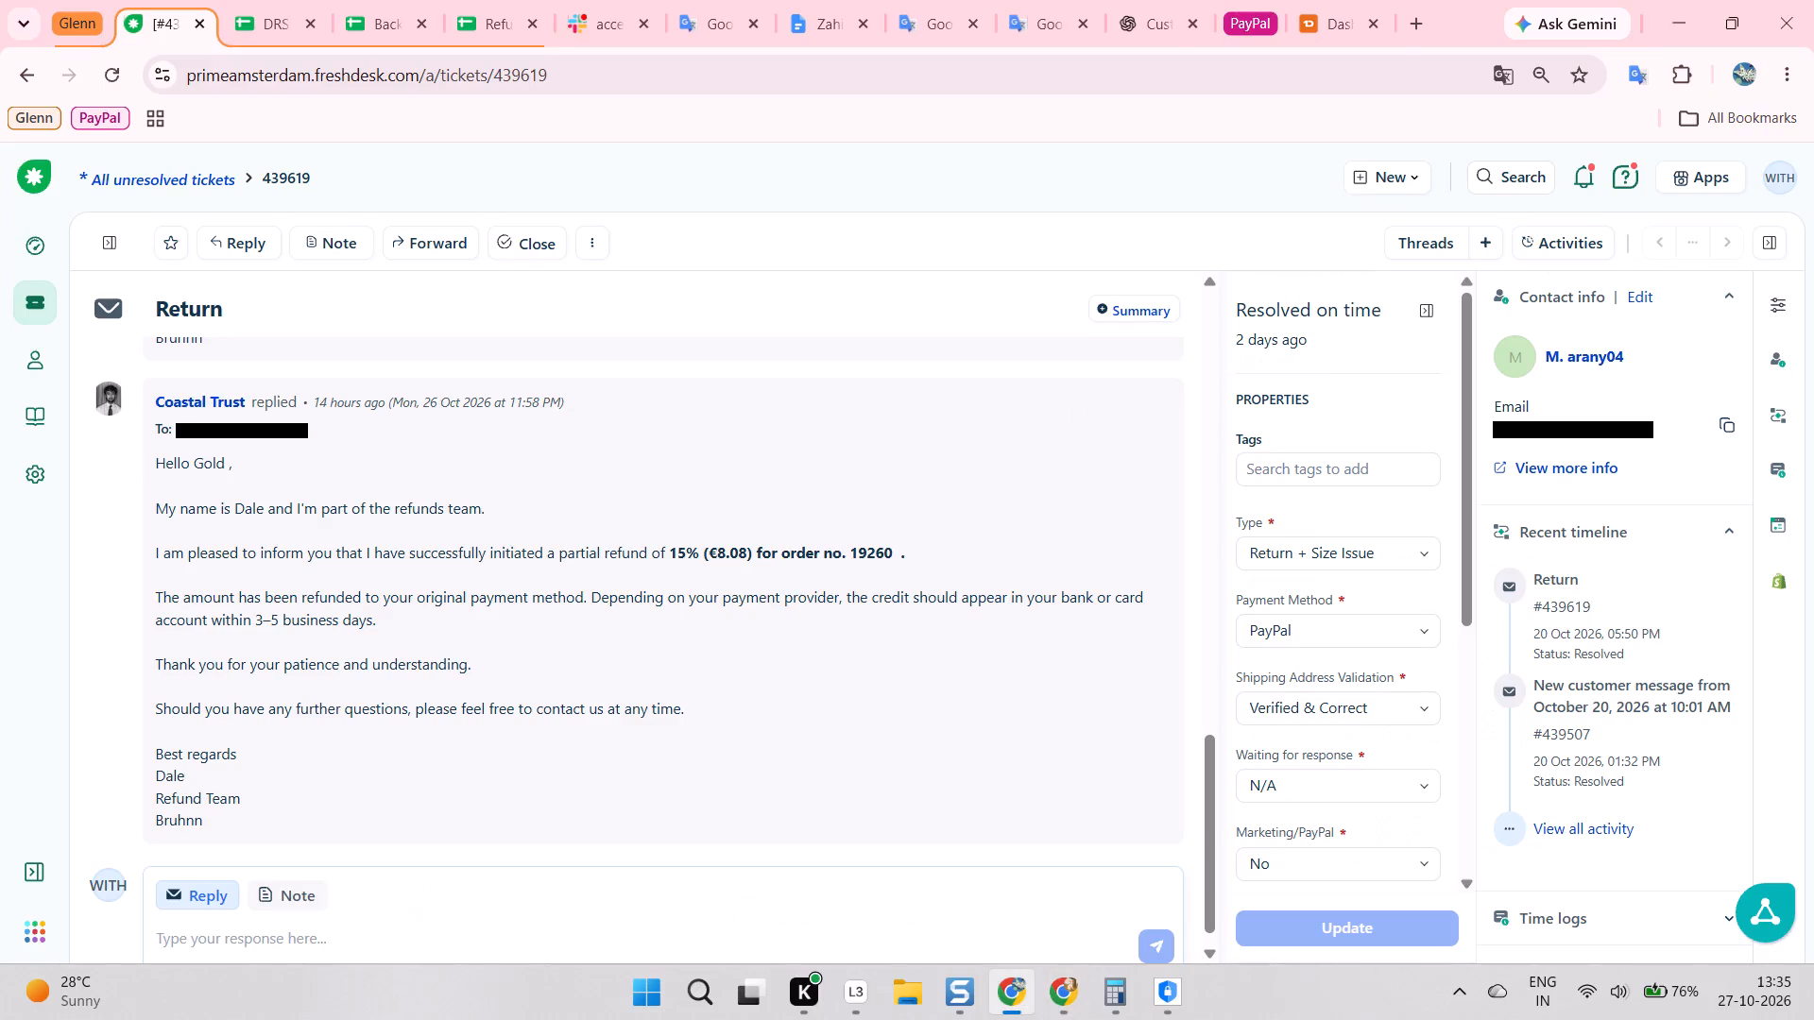
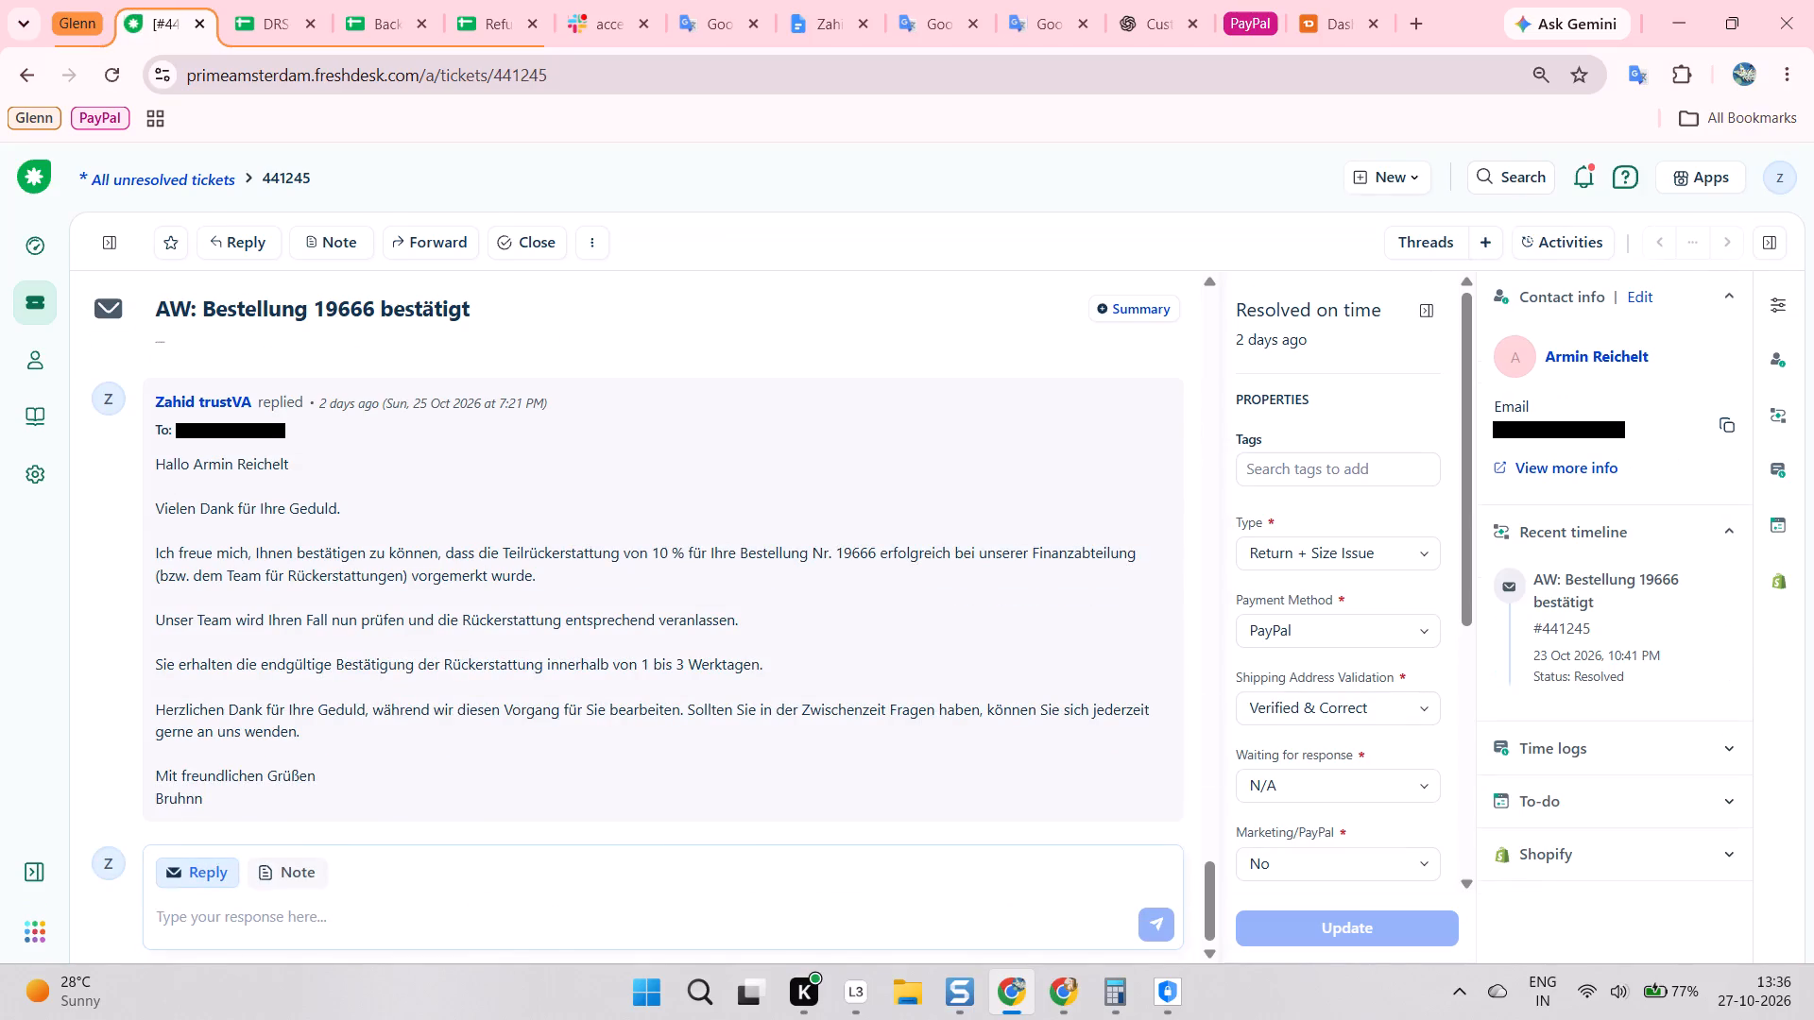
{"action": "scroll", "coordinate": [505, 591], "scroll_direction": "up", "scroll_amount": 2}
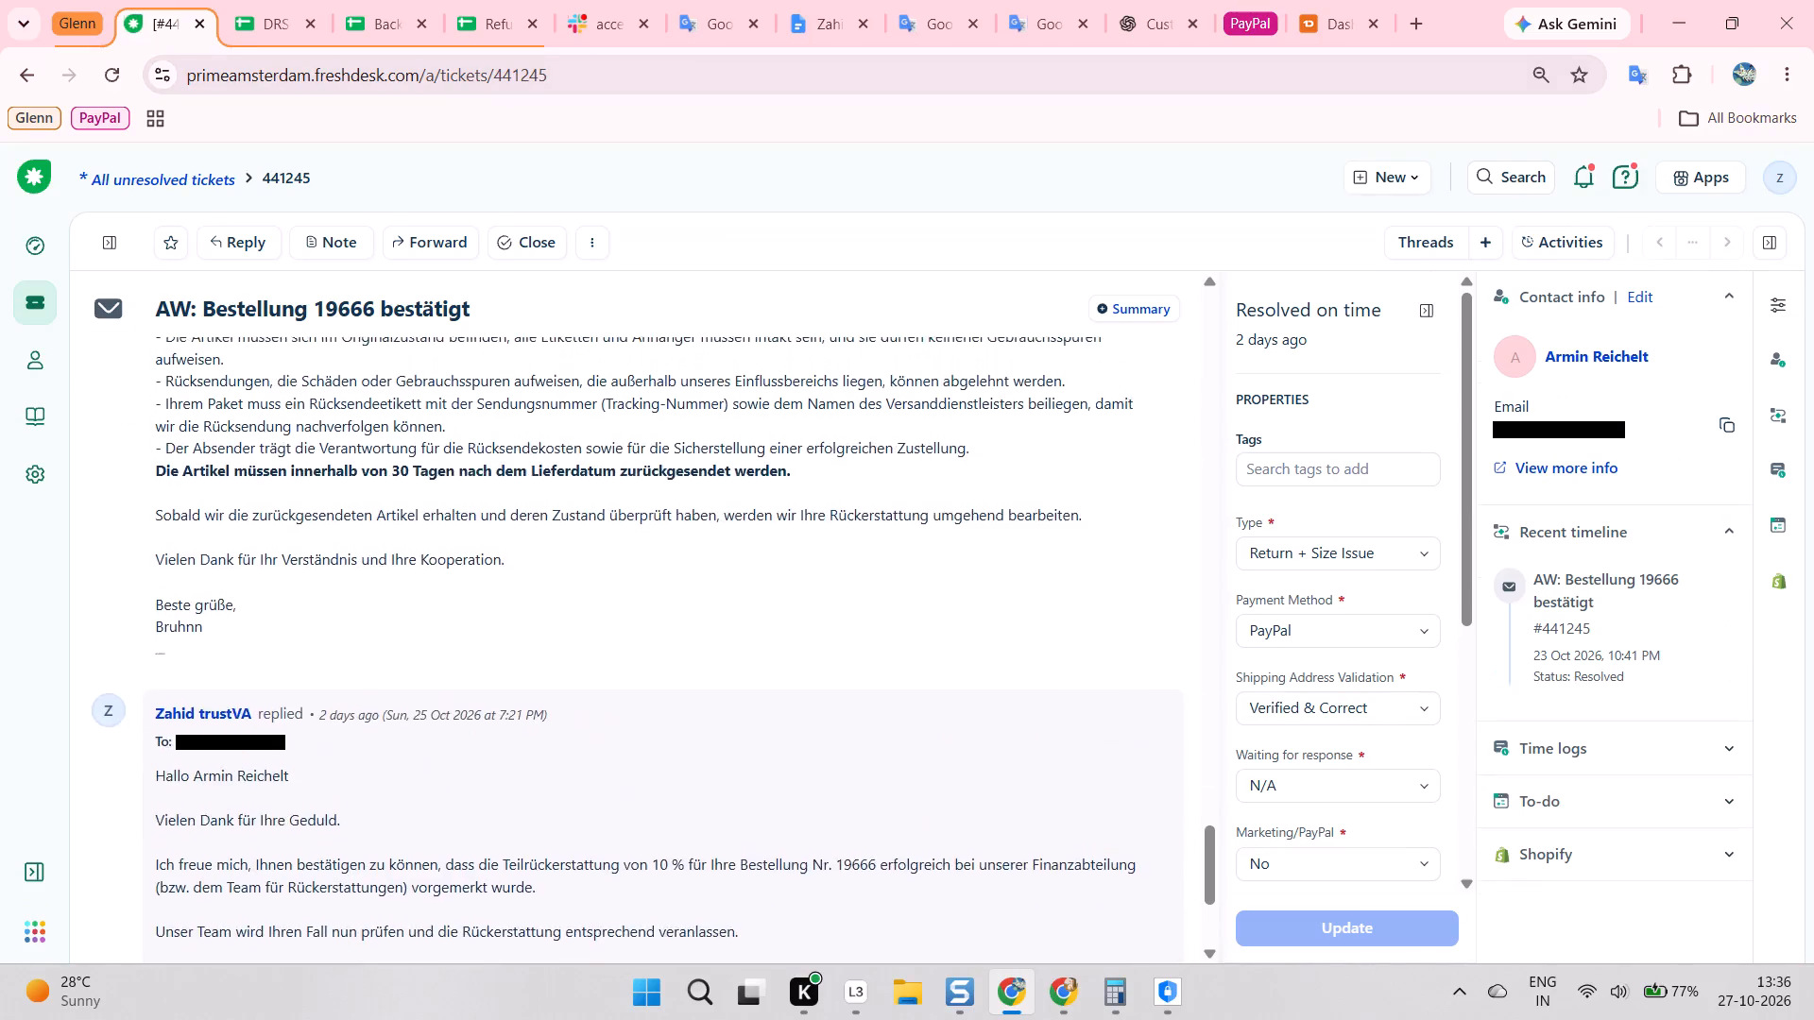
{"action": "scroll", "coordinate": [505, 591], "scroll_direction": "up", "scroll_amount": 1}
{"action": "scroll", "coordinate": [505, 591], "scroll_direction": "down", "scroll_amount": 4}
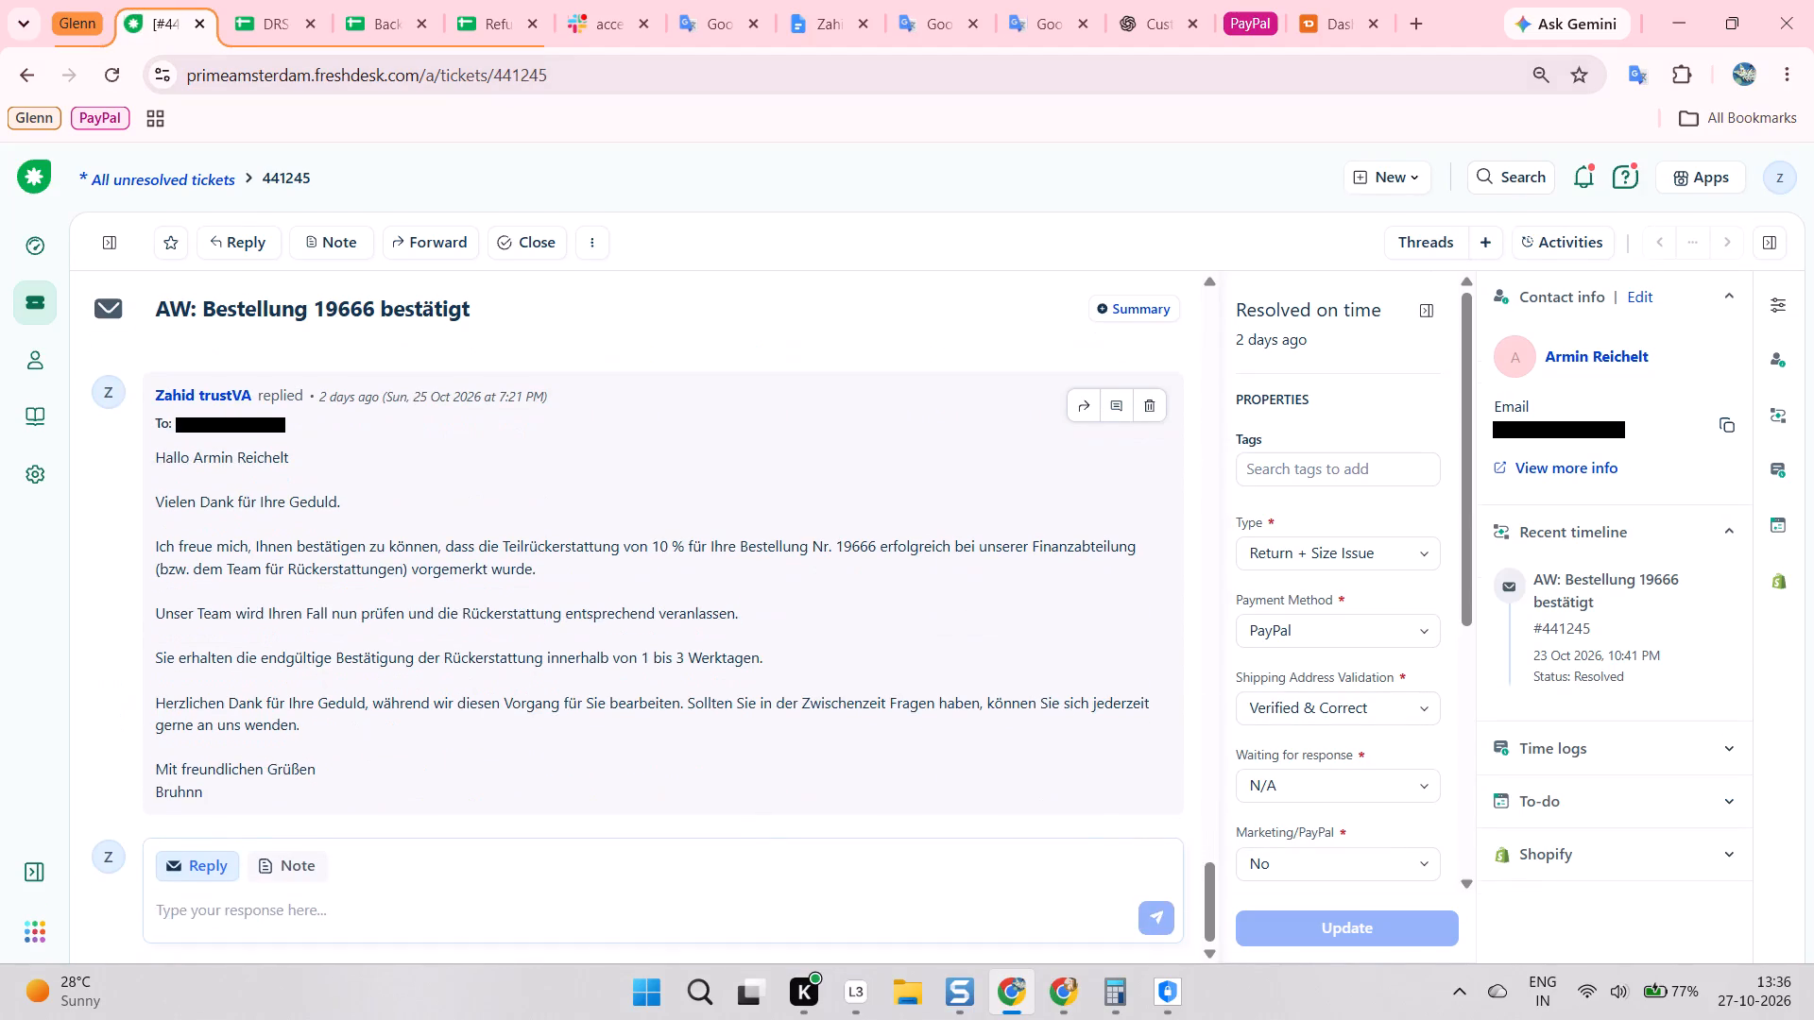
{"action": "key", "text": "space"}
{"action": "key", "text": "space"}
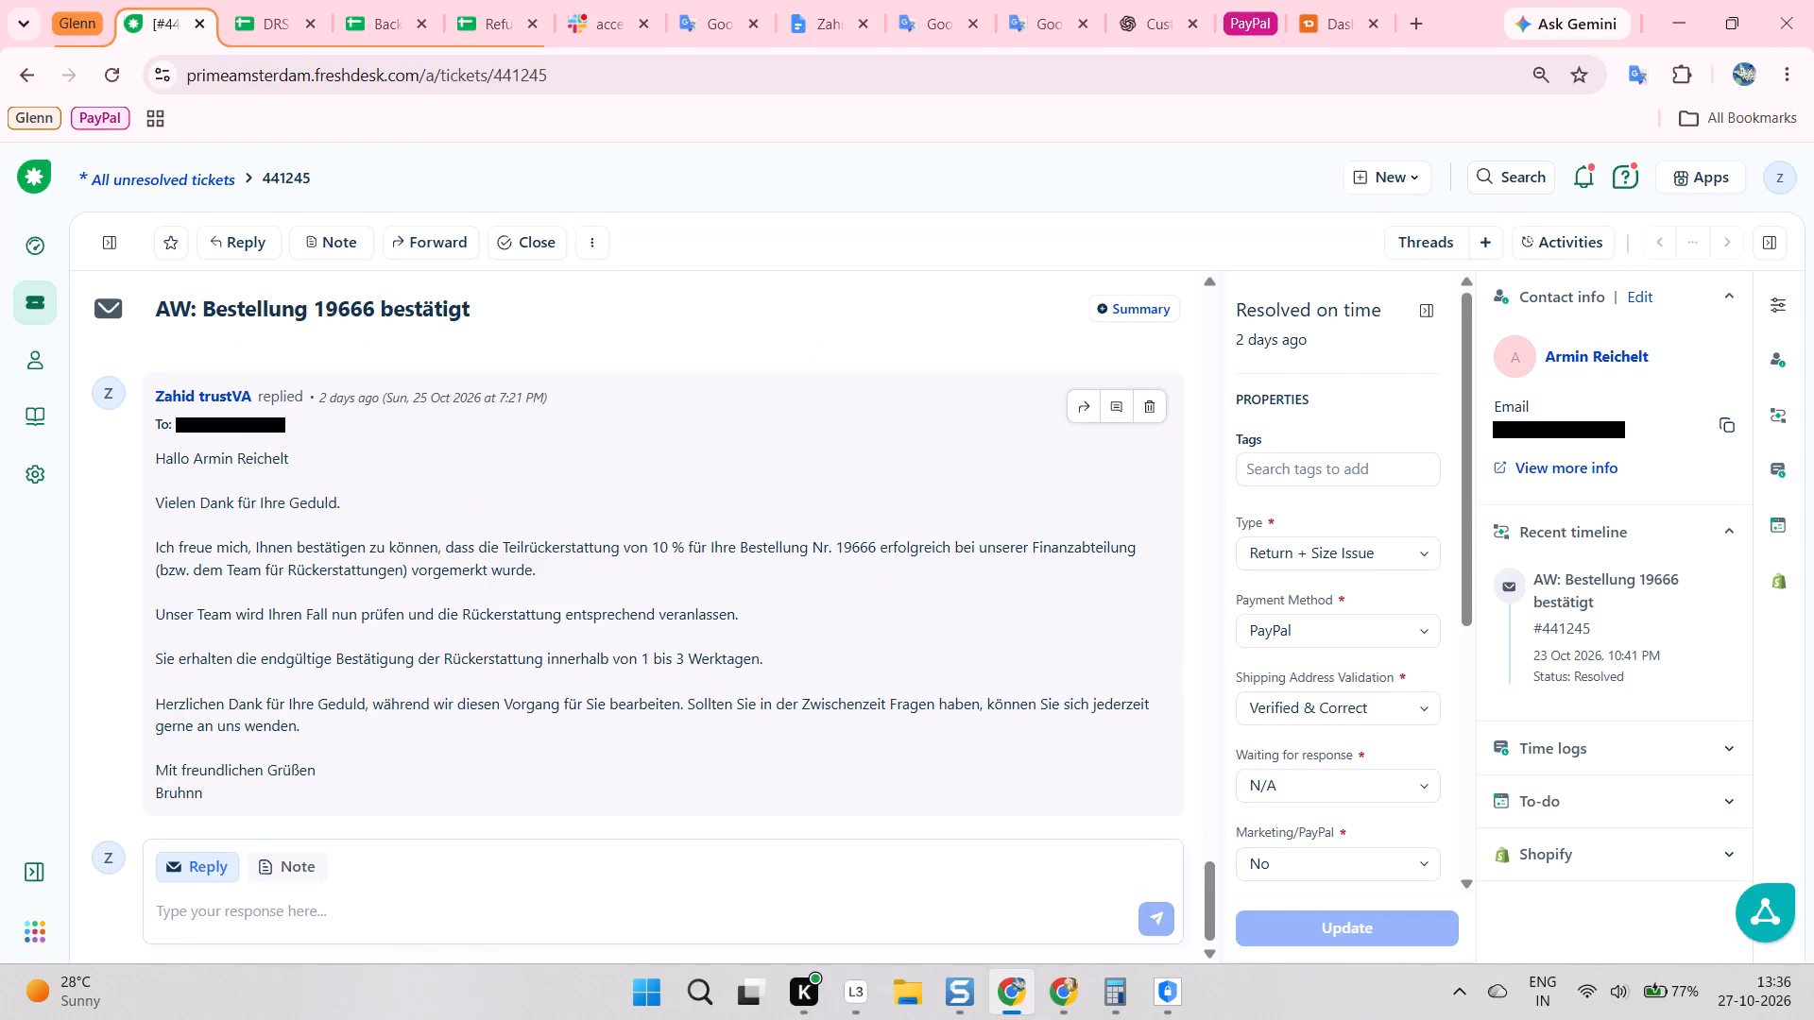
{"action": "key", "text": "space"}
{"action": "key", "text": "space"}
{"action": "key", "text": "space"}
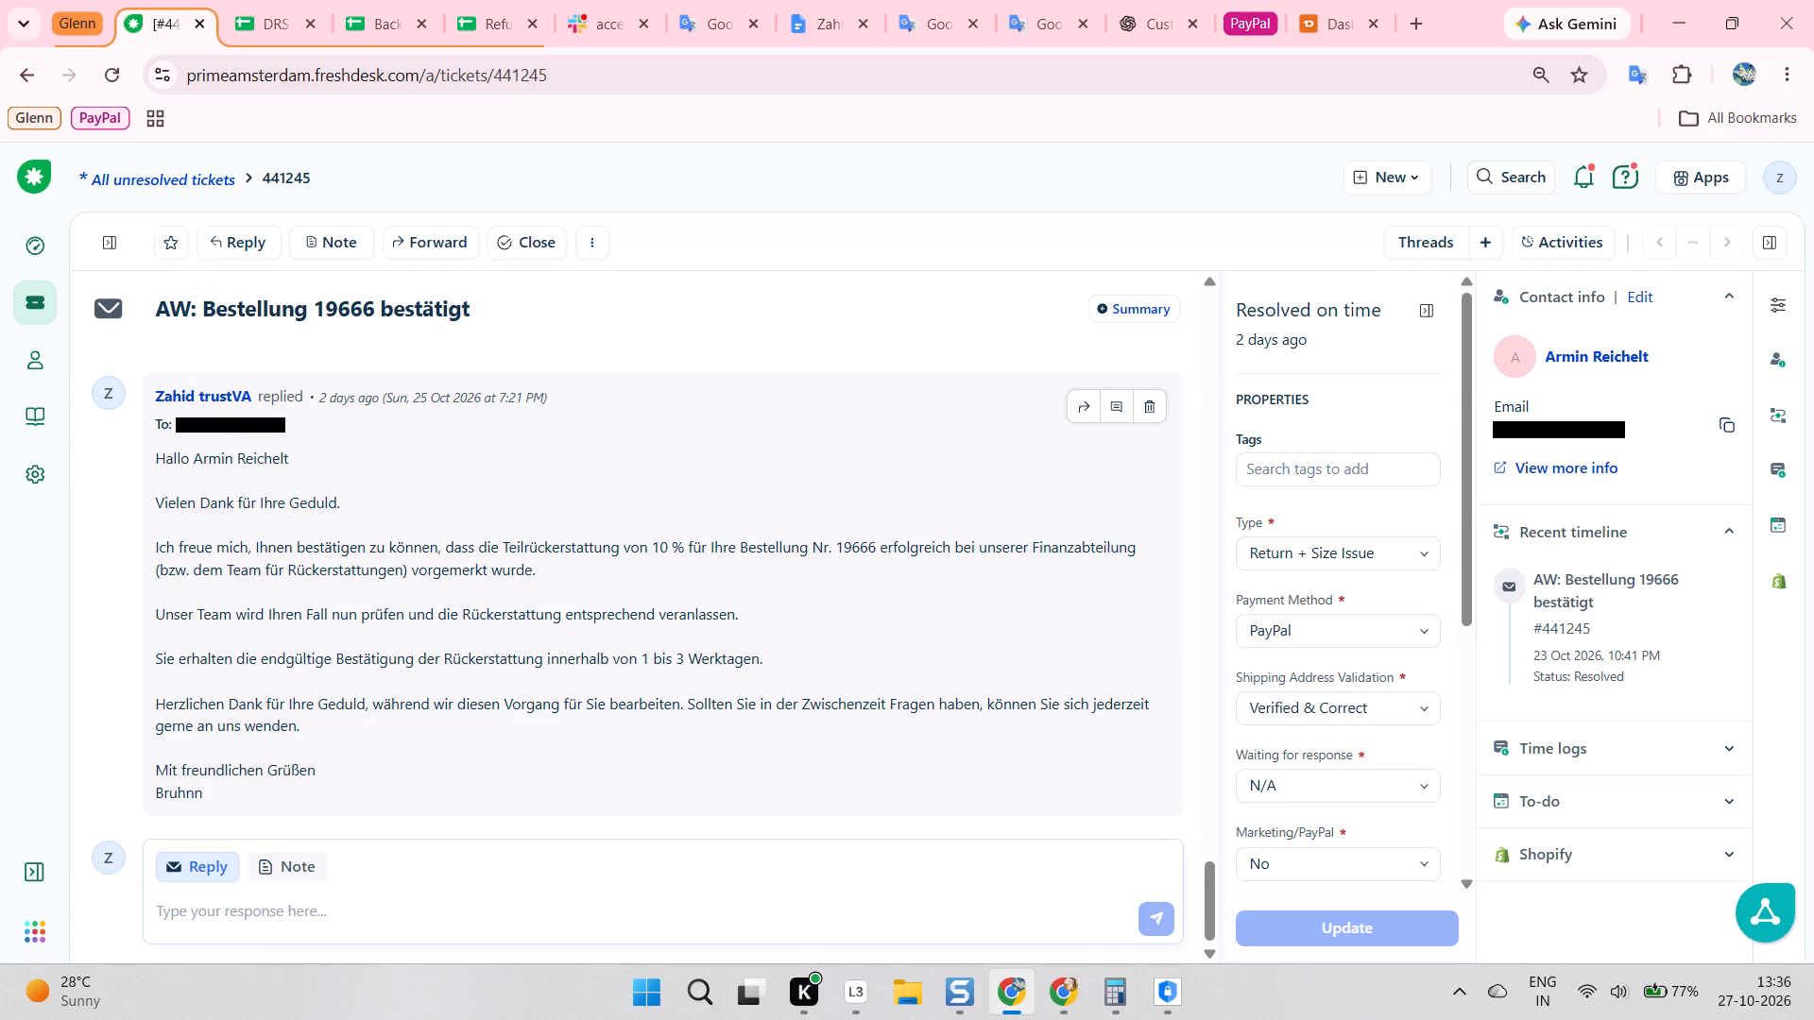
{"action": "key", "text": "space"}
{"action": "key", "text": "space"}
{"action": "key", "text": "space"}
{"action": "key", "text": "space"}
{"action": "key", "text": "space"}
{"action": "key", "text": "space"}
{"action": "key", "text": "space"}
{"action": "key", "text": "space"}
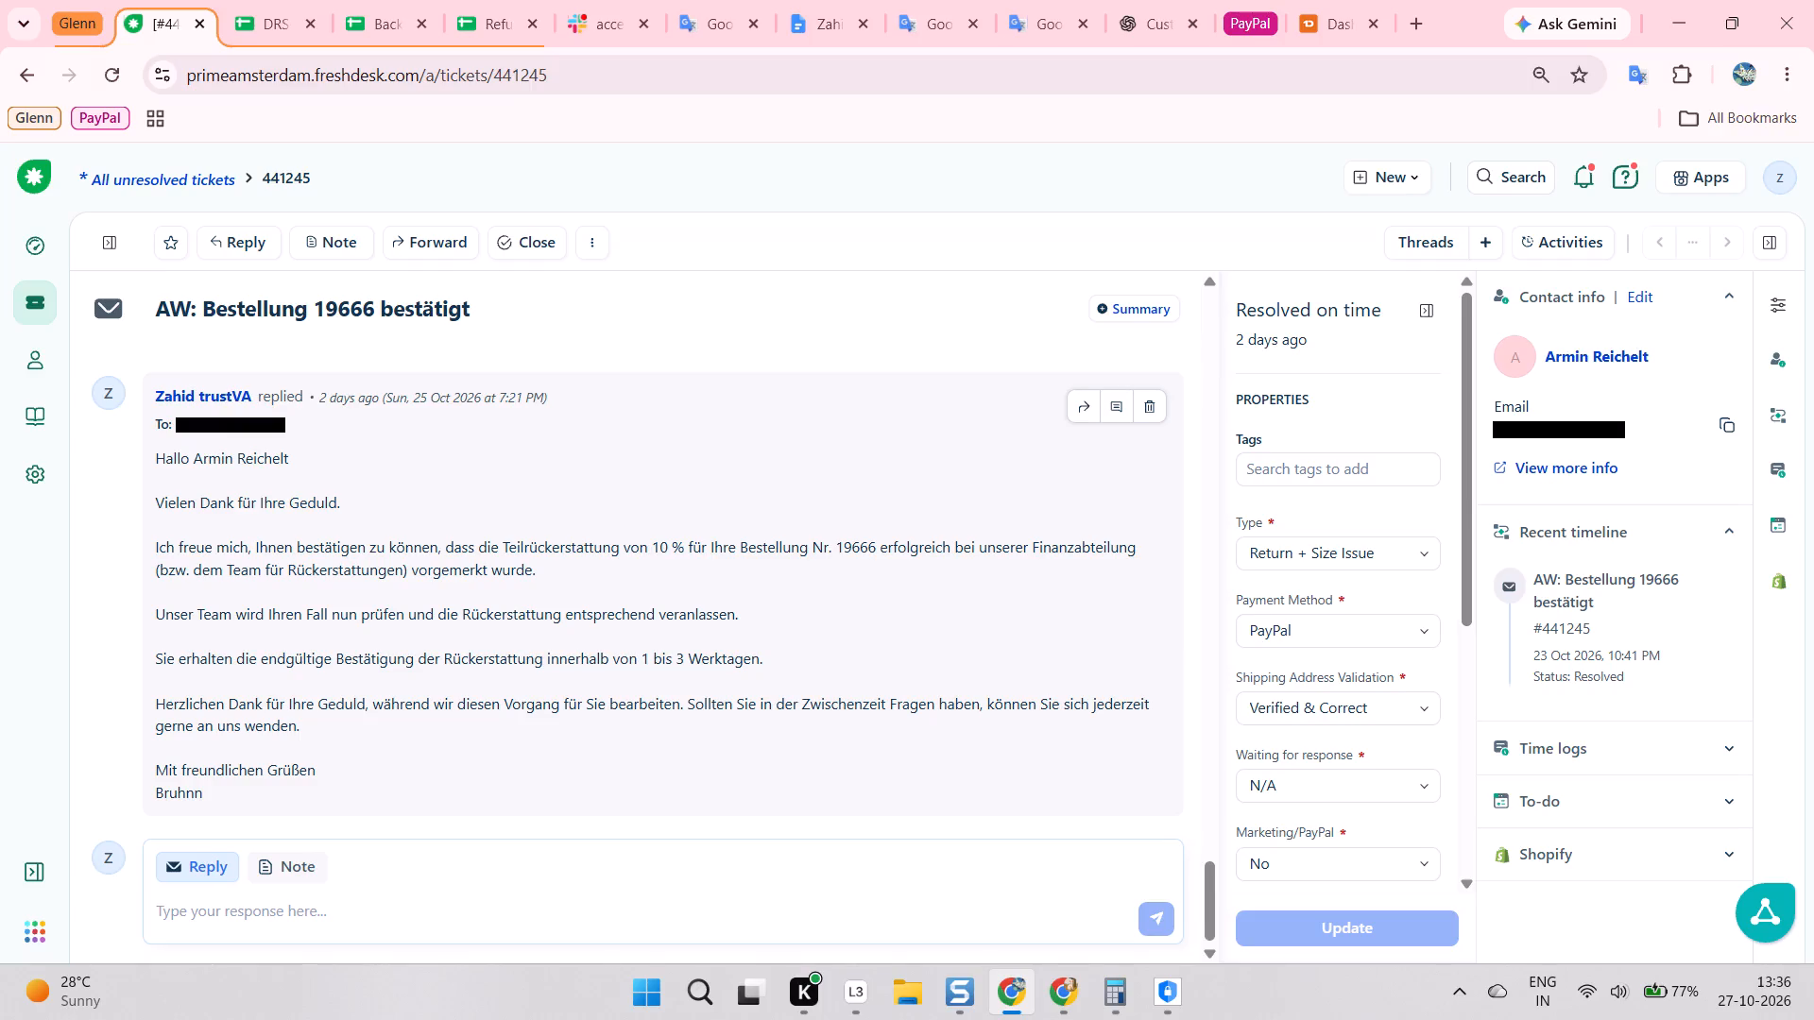
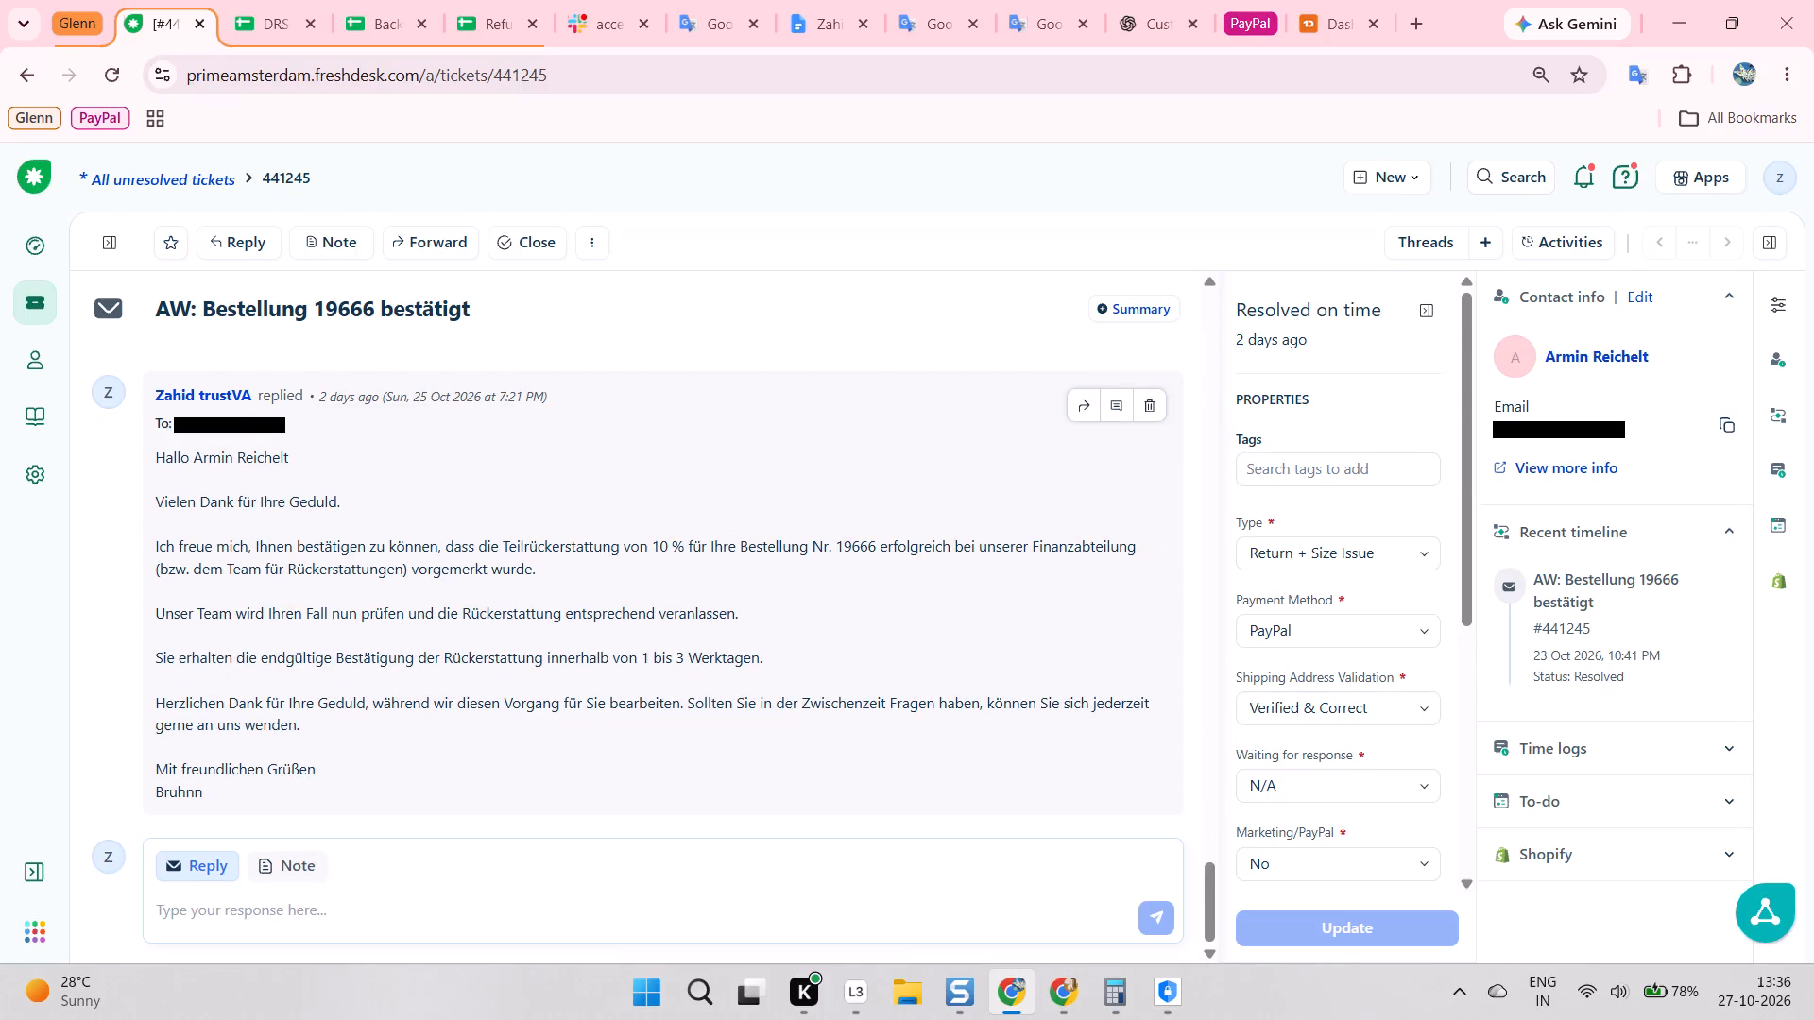
{"action": "scroll", "coordinate": [453, 560], "scroll_direction": "down", "scroll_amount": 1}
{"action": "scroll", "coordinate": [453, 560], "scroll_direction": "up", "scroll_amount": 4}
{"action": "key", "text": "alt+Tab"}
{"action": "scroll", "coordinate": [181, 0], "scroll_direction": "up", "scroll_amount": 1}
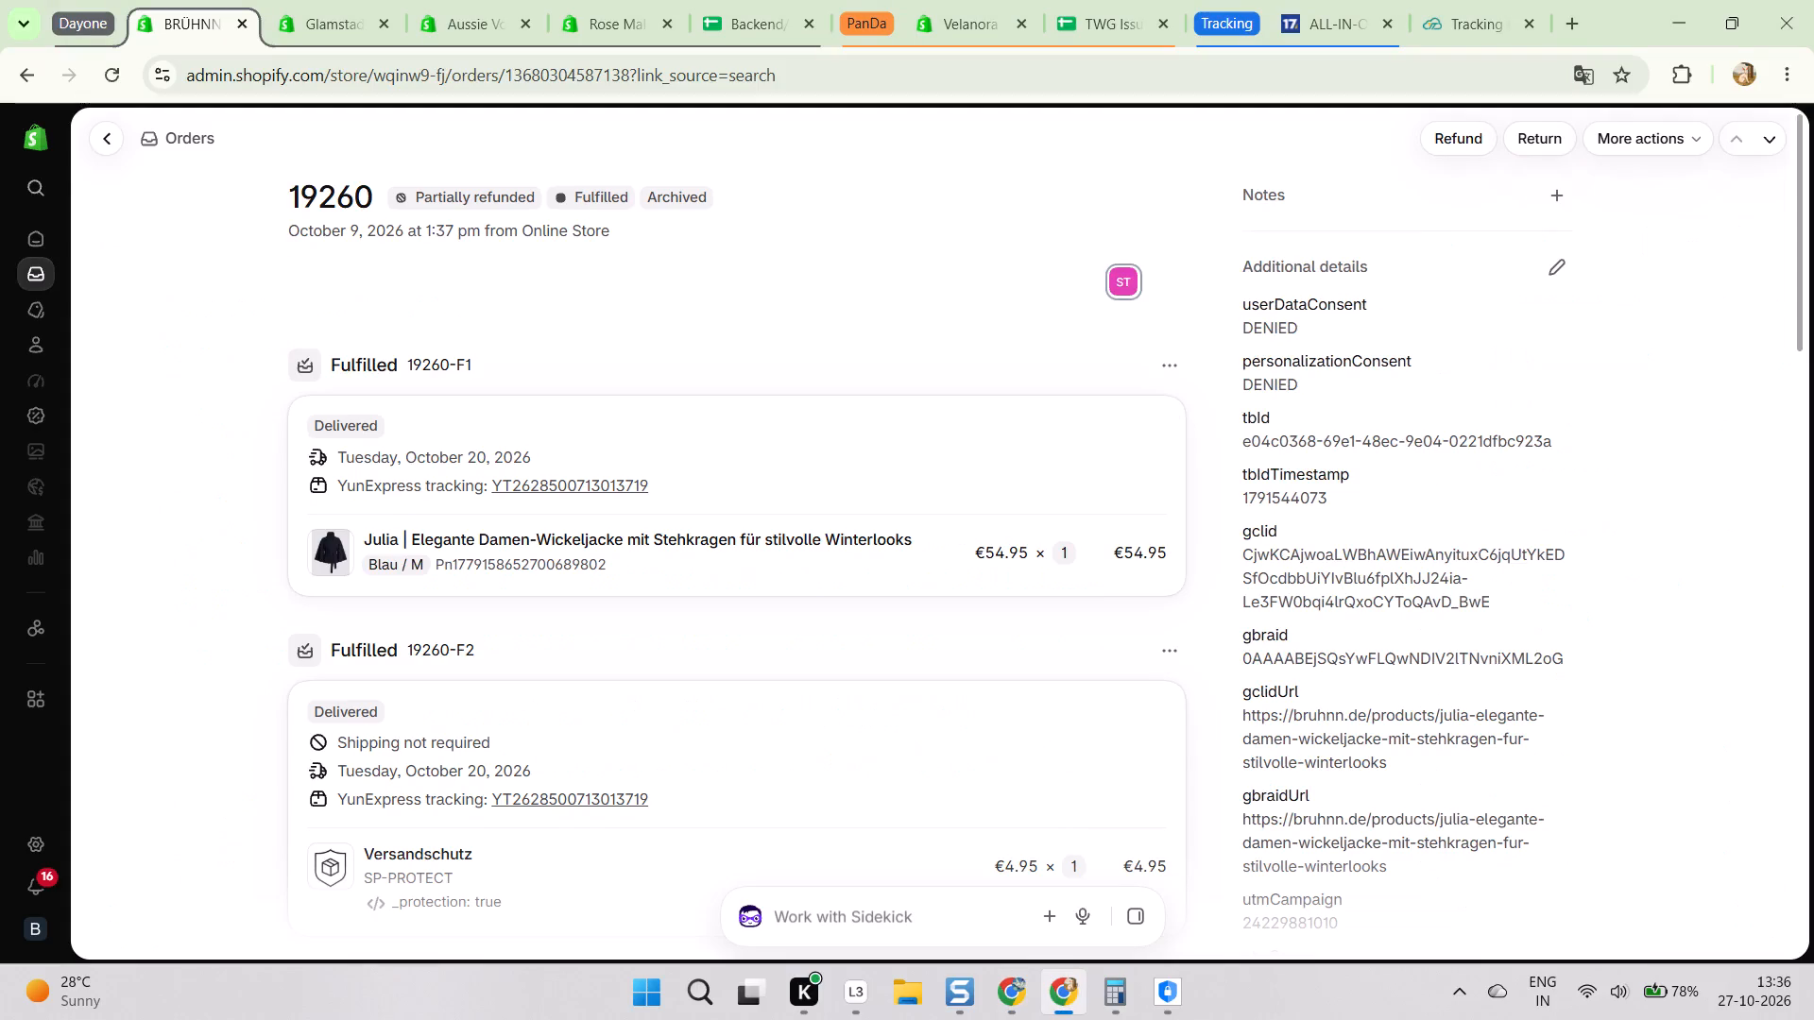
{"action": "left_click", "coordinate": [32, 203]}
{"action": "key", "text": "ctrl+v"}
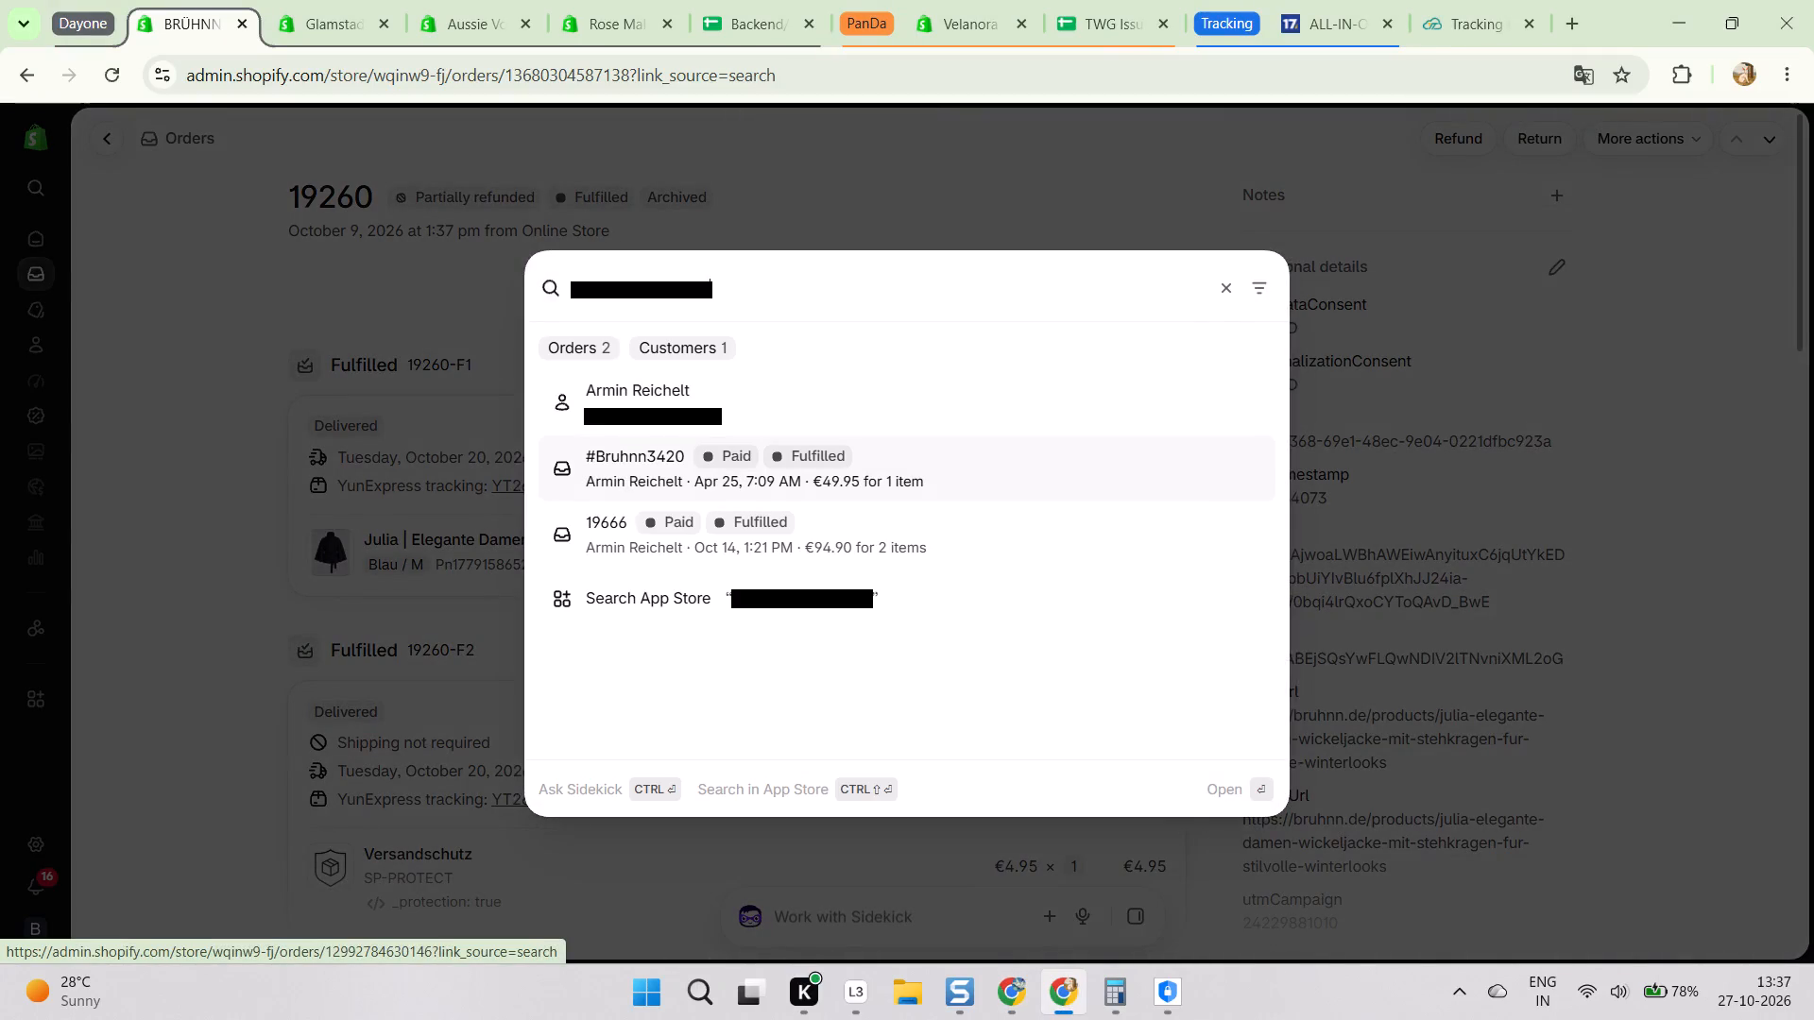
{"action": "key", "text": "alt+Tab"}
{"action": "scroll", "coordinate": [617, 529], "scroll_direction": "up", "scroll_amount": 3}
{"action": "scroll", "coordinate": [625, 519], "scroll_direction": "down", "scroll_amount": 8}
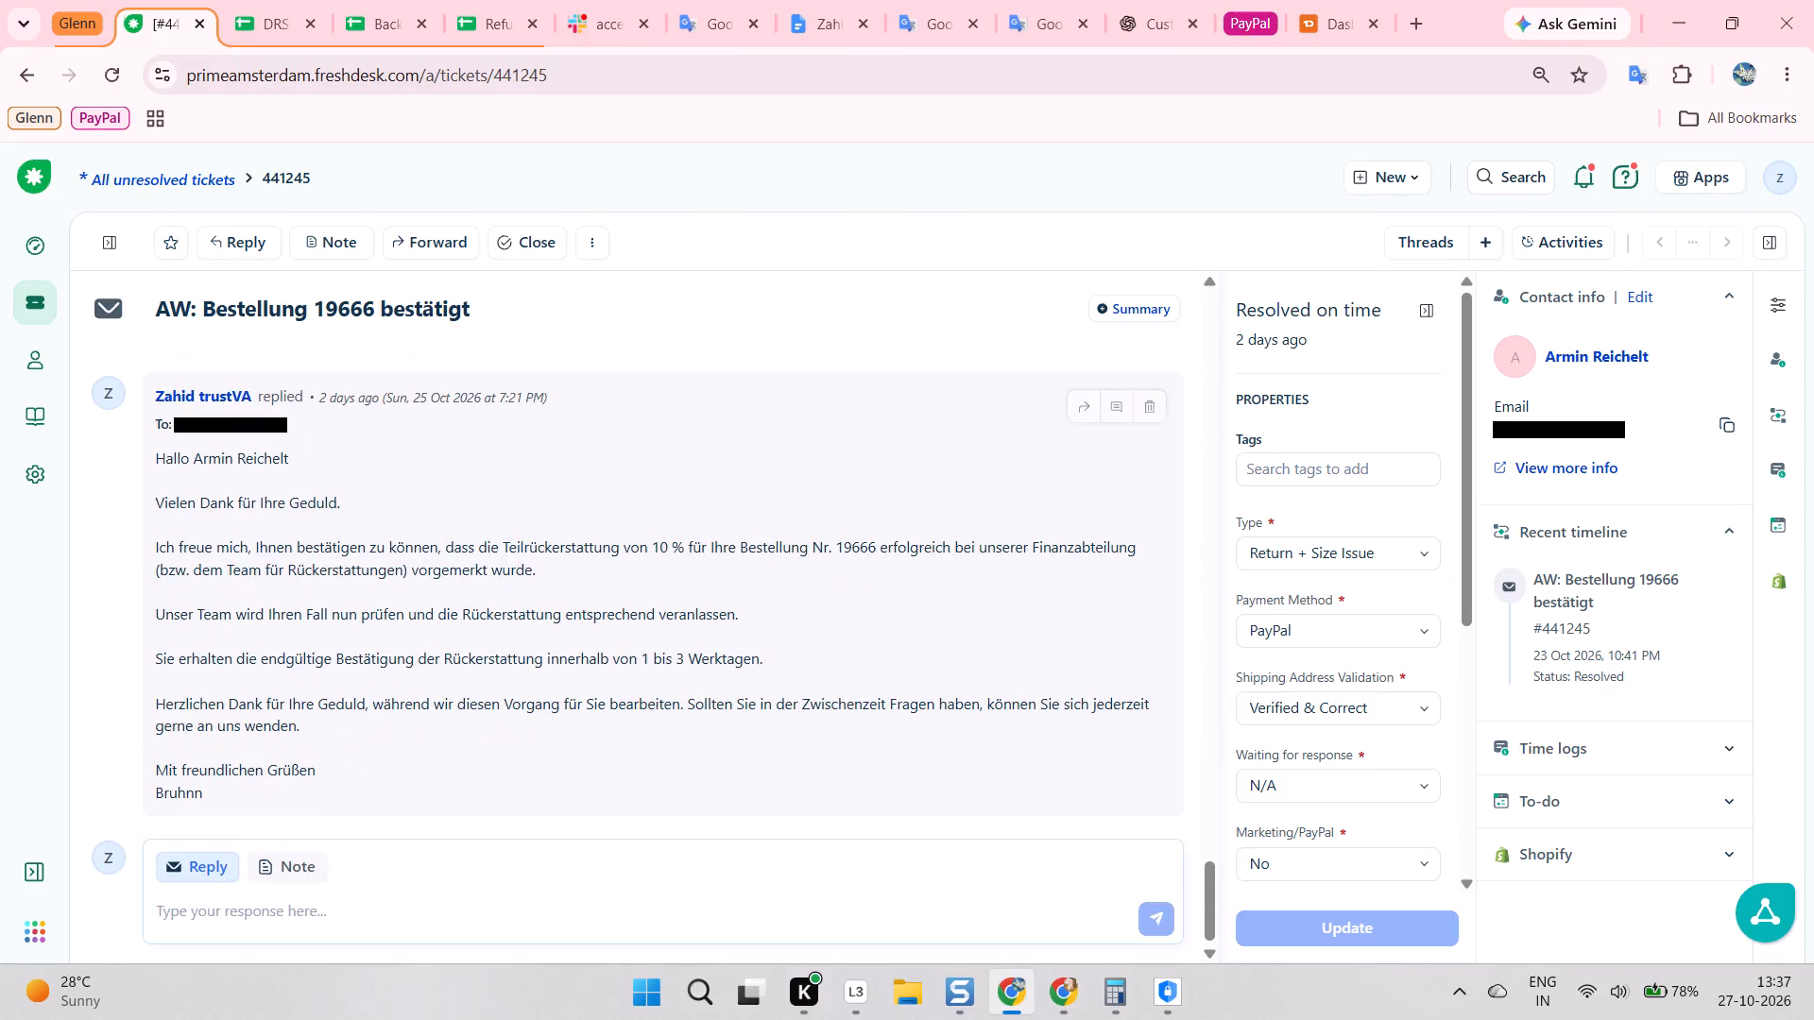
{"action": "key", "text": "alt+Tab"}
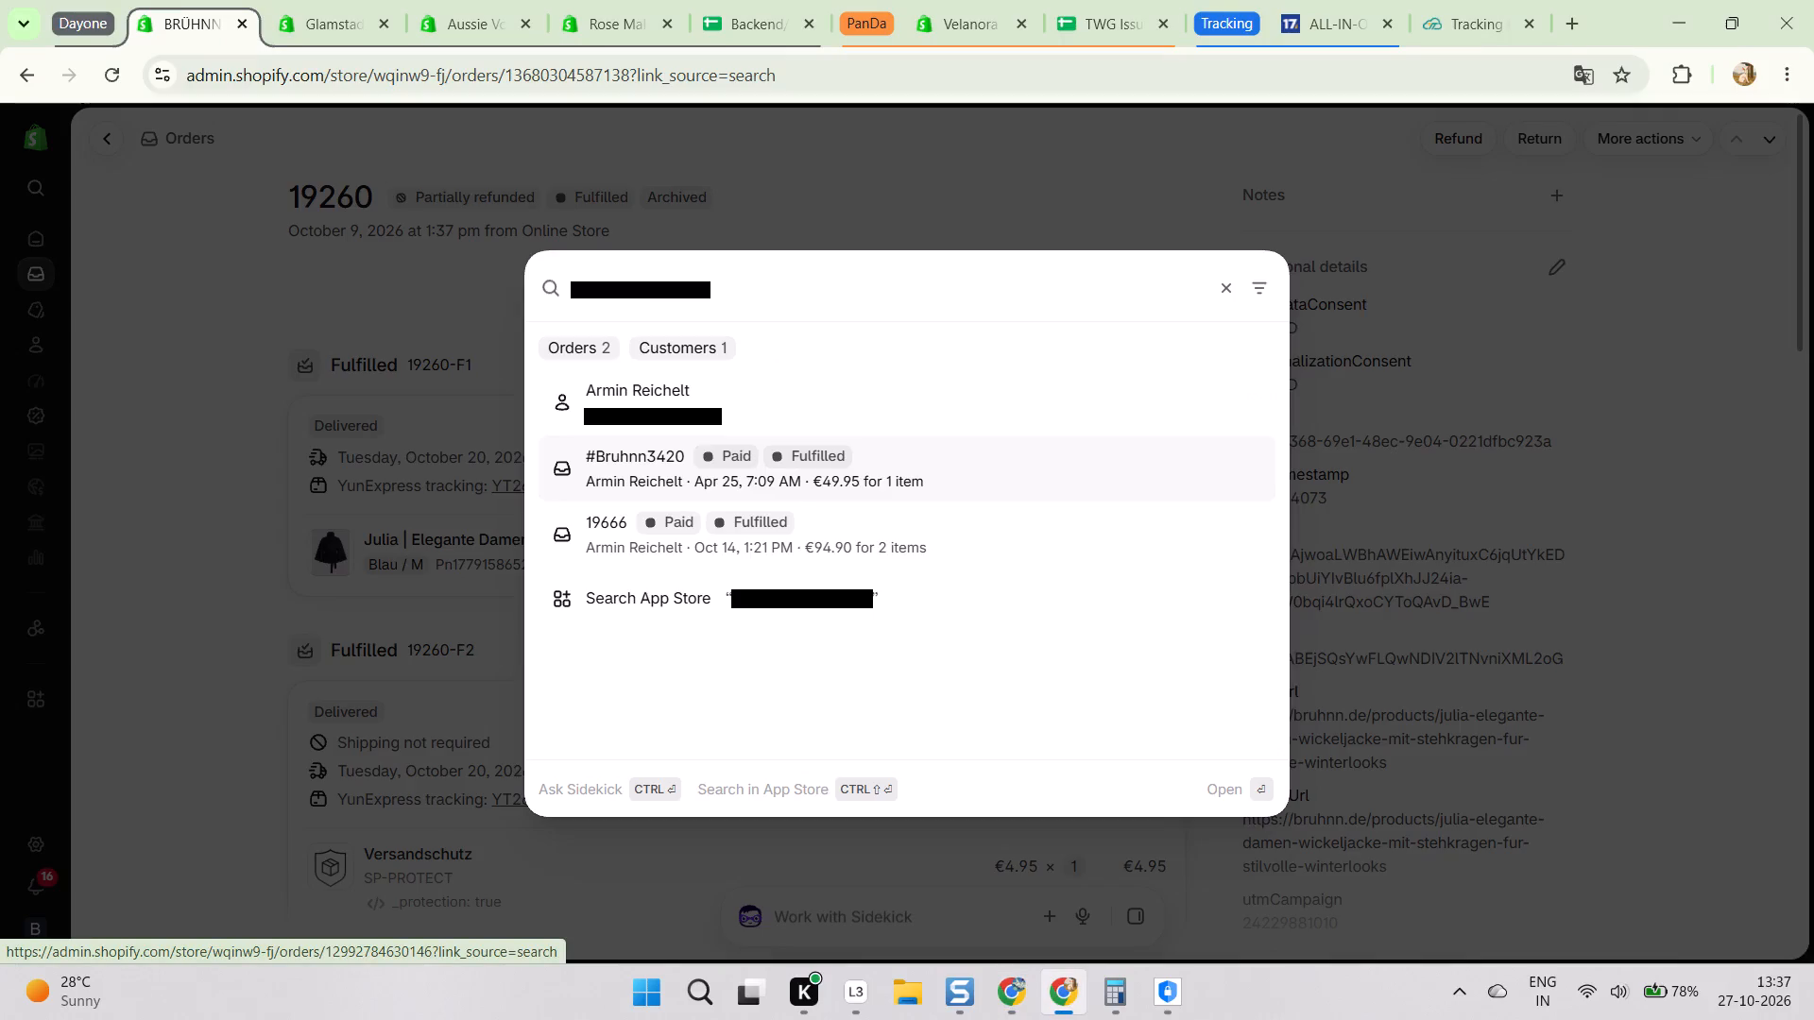
{"action": "left_click", "coordinate": [595, 524]}
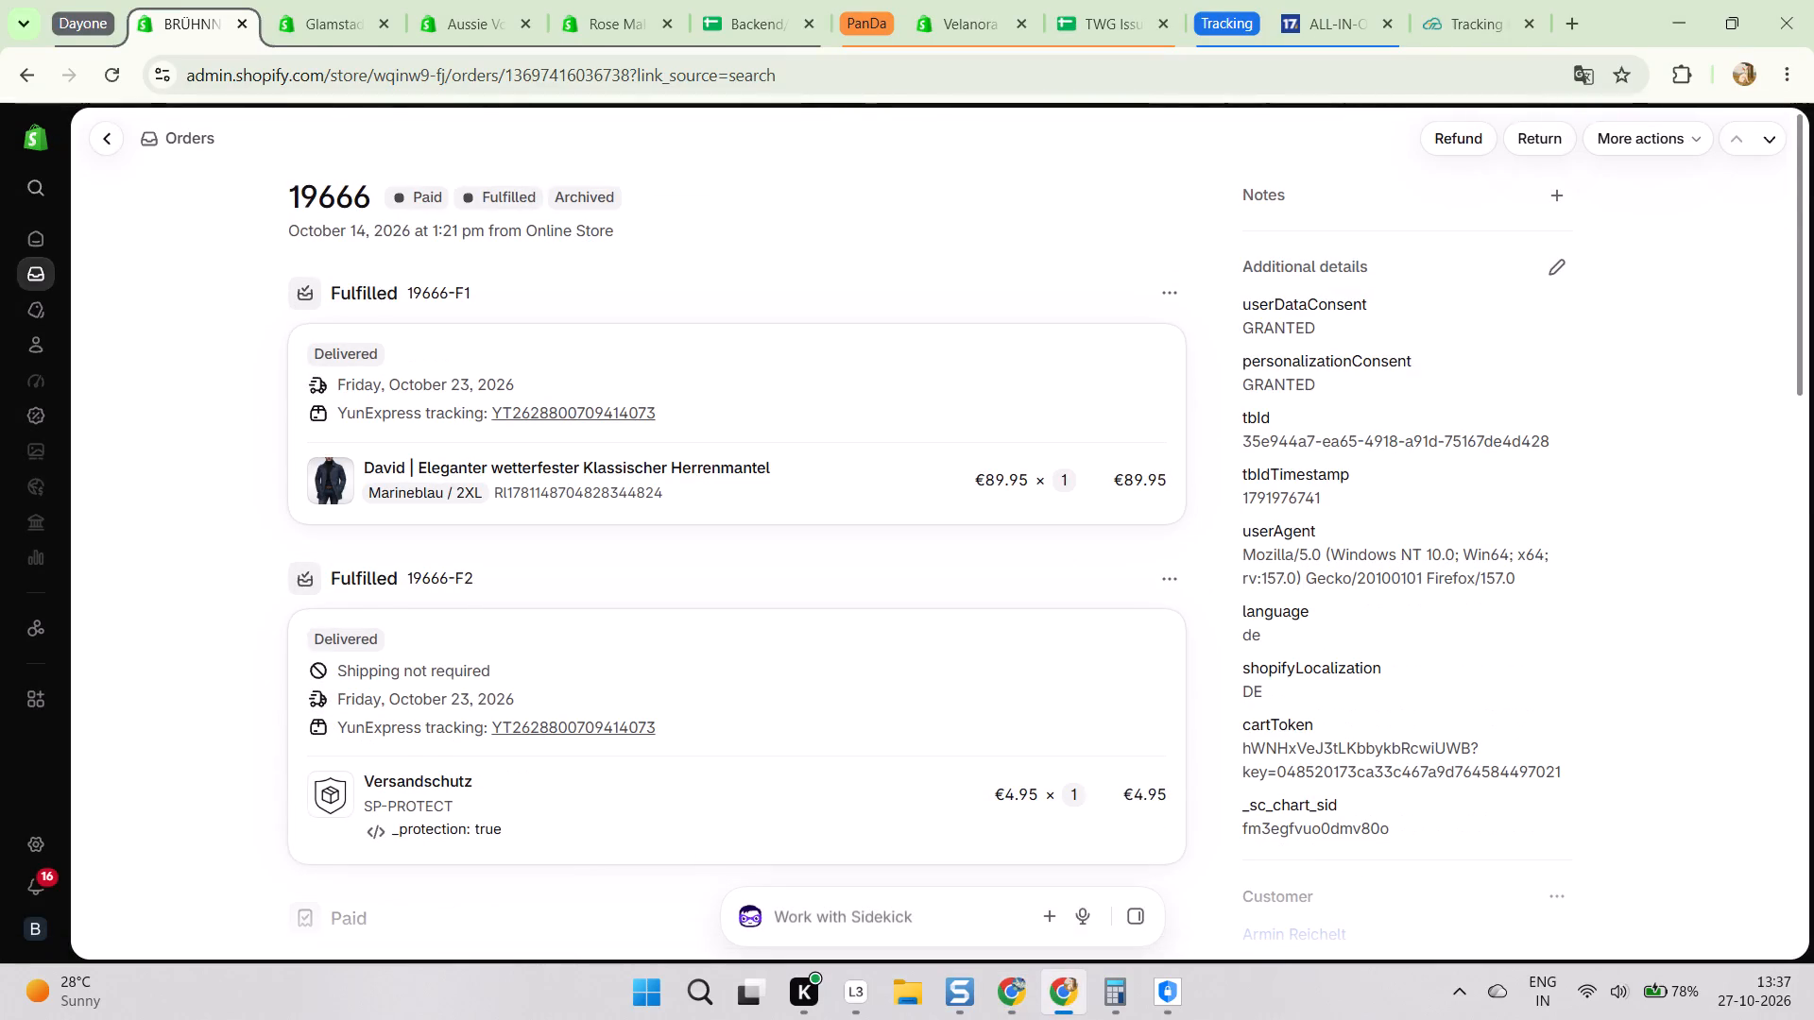
{"action": "double_click", "coordinate": [334, 195]}
{"action": "key", "text": "ctrl+c"}
{"action": "key", "text": "ctrl+c"}
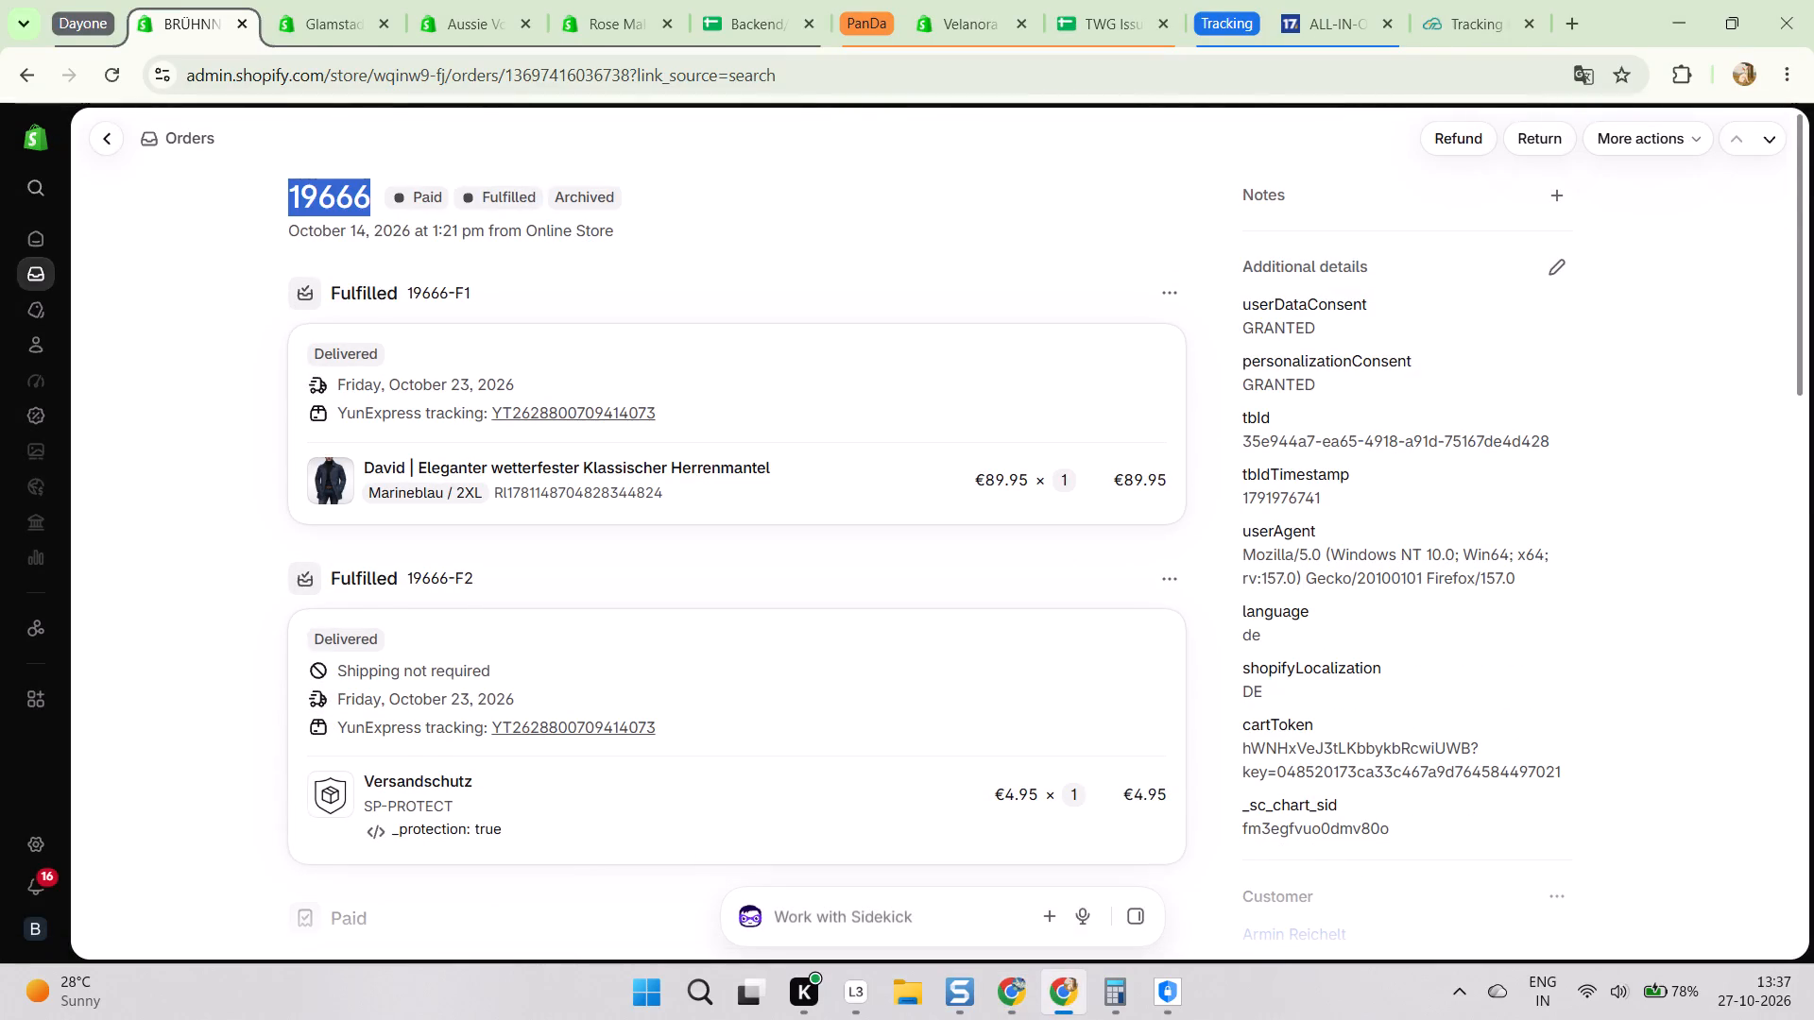
{"action": "key", "text": "alt+Tab"}
{"action": "left_click", "coordinate": [489, 0]}
{"action": "key", "text": "ctrl+f"}
{"action": "key", "text": "ctrl+v"}
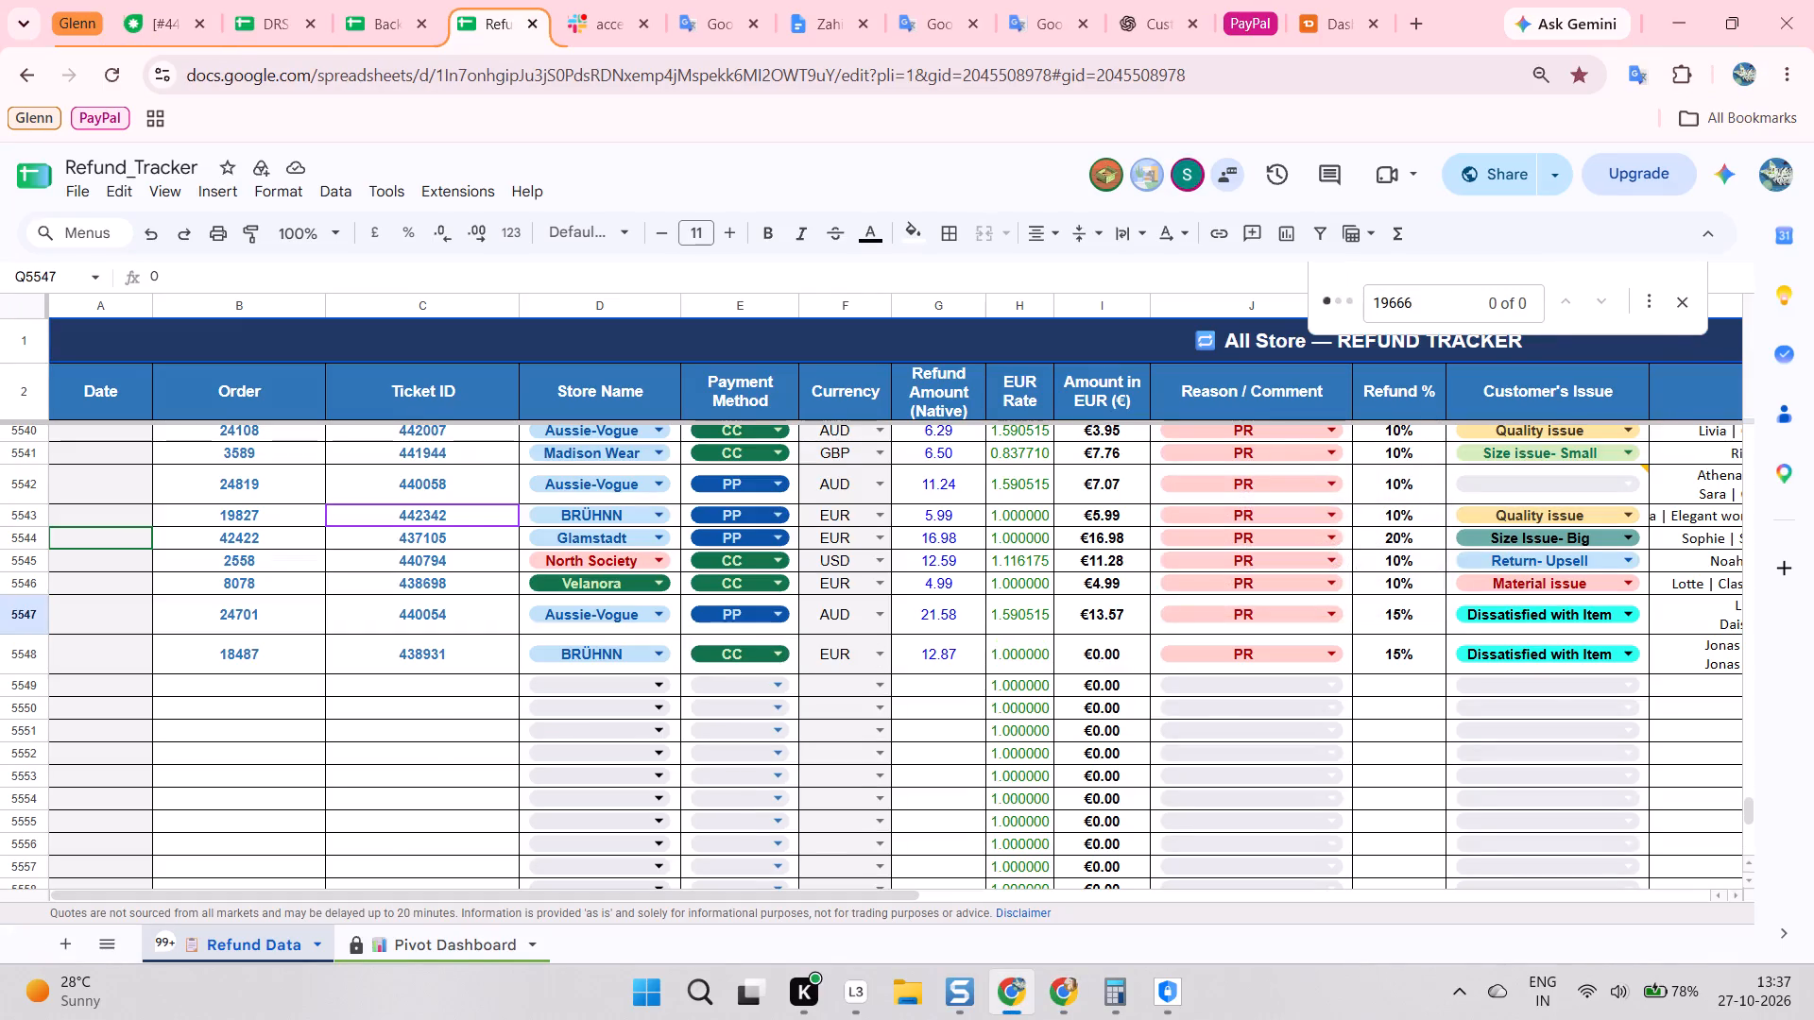
{"action": "left_click", "coordinate": [1609, 307]}
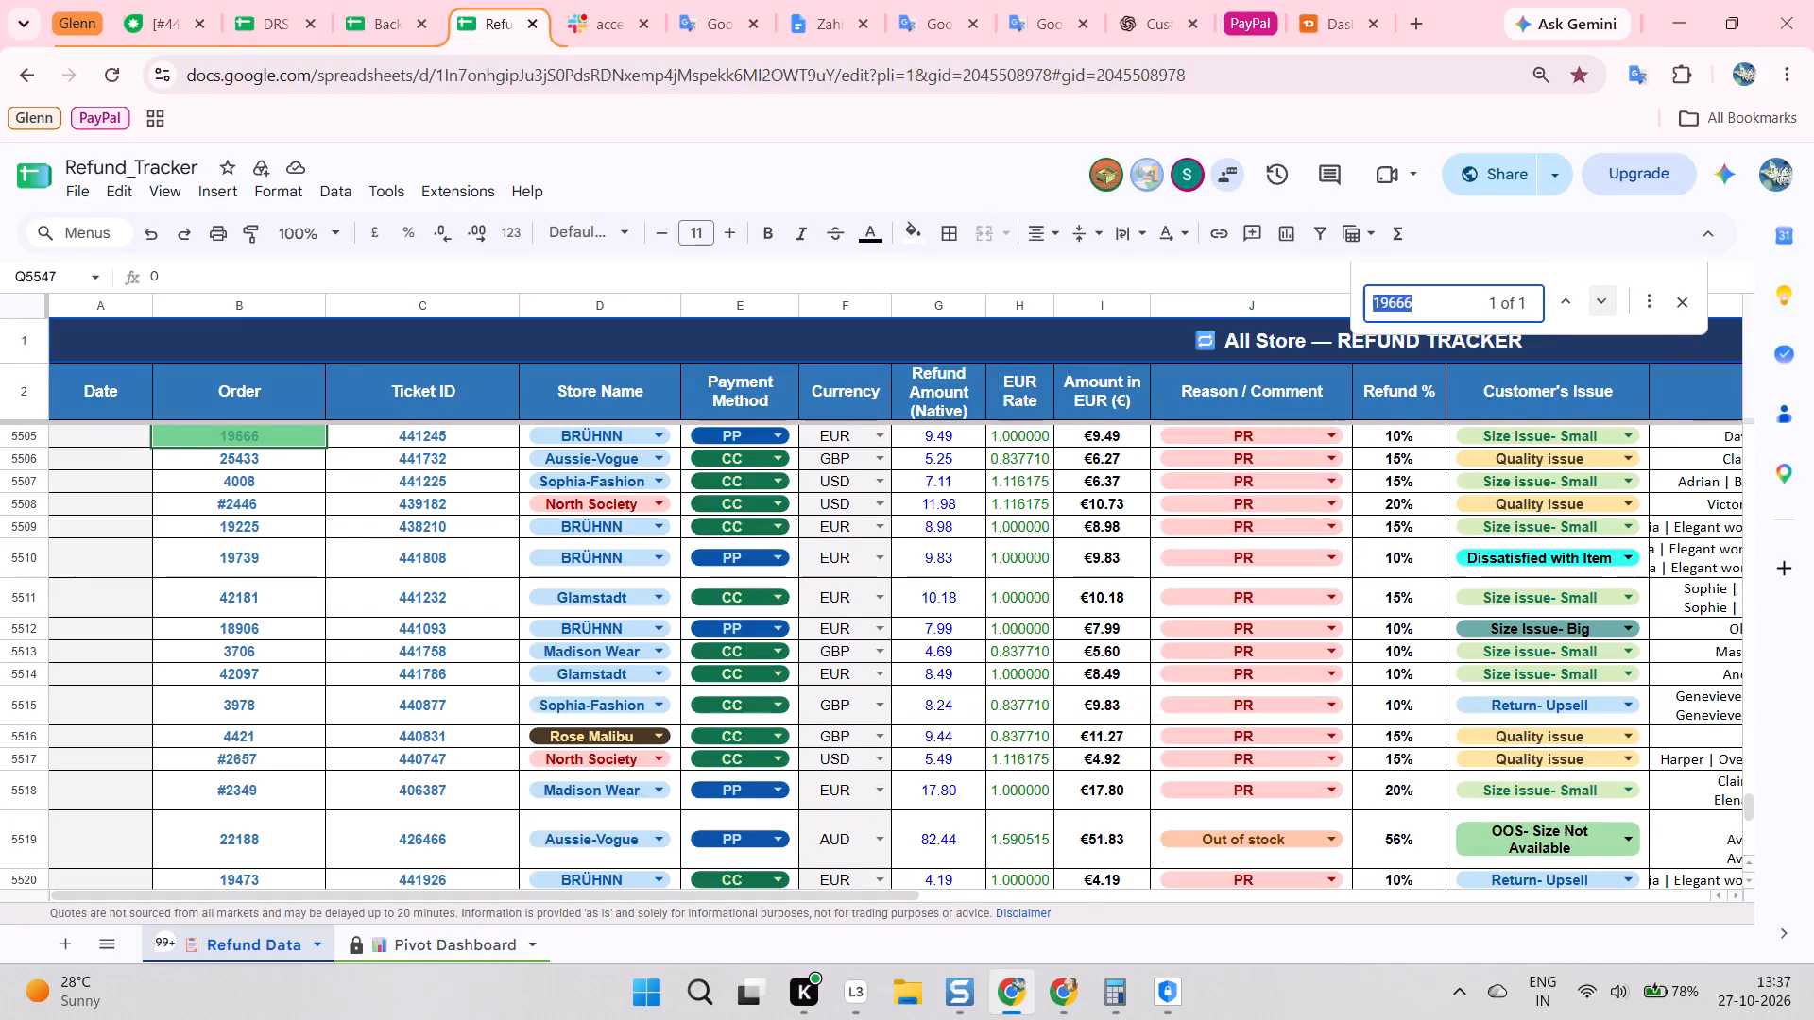
{"action": "double_click", "coordinate": [1609, 307]}
{"action": "double_click", "coordinate": [1609, 307]}
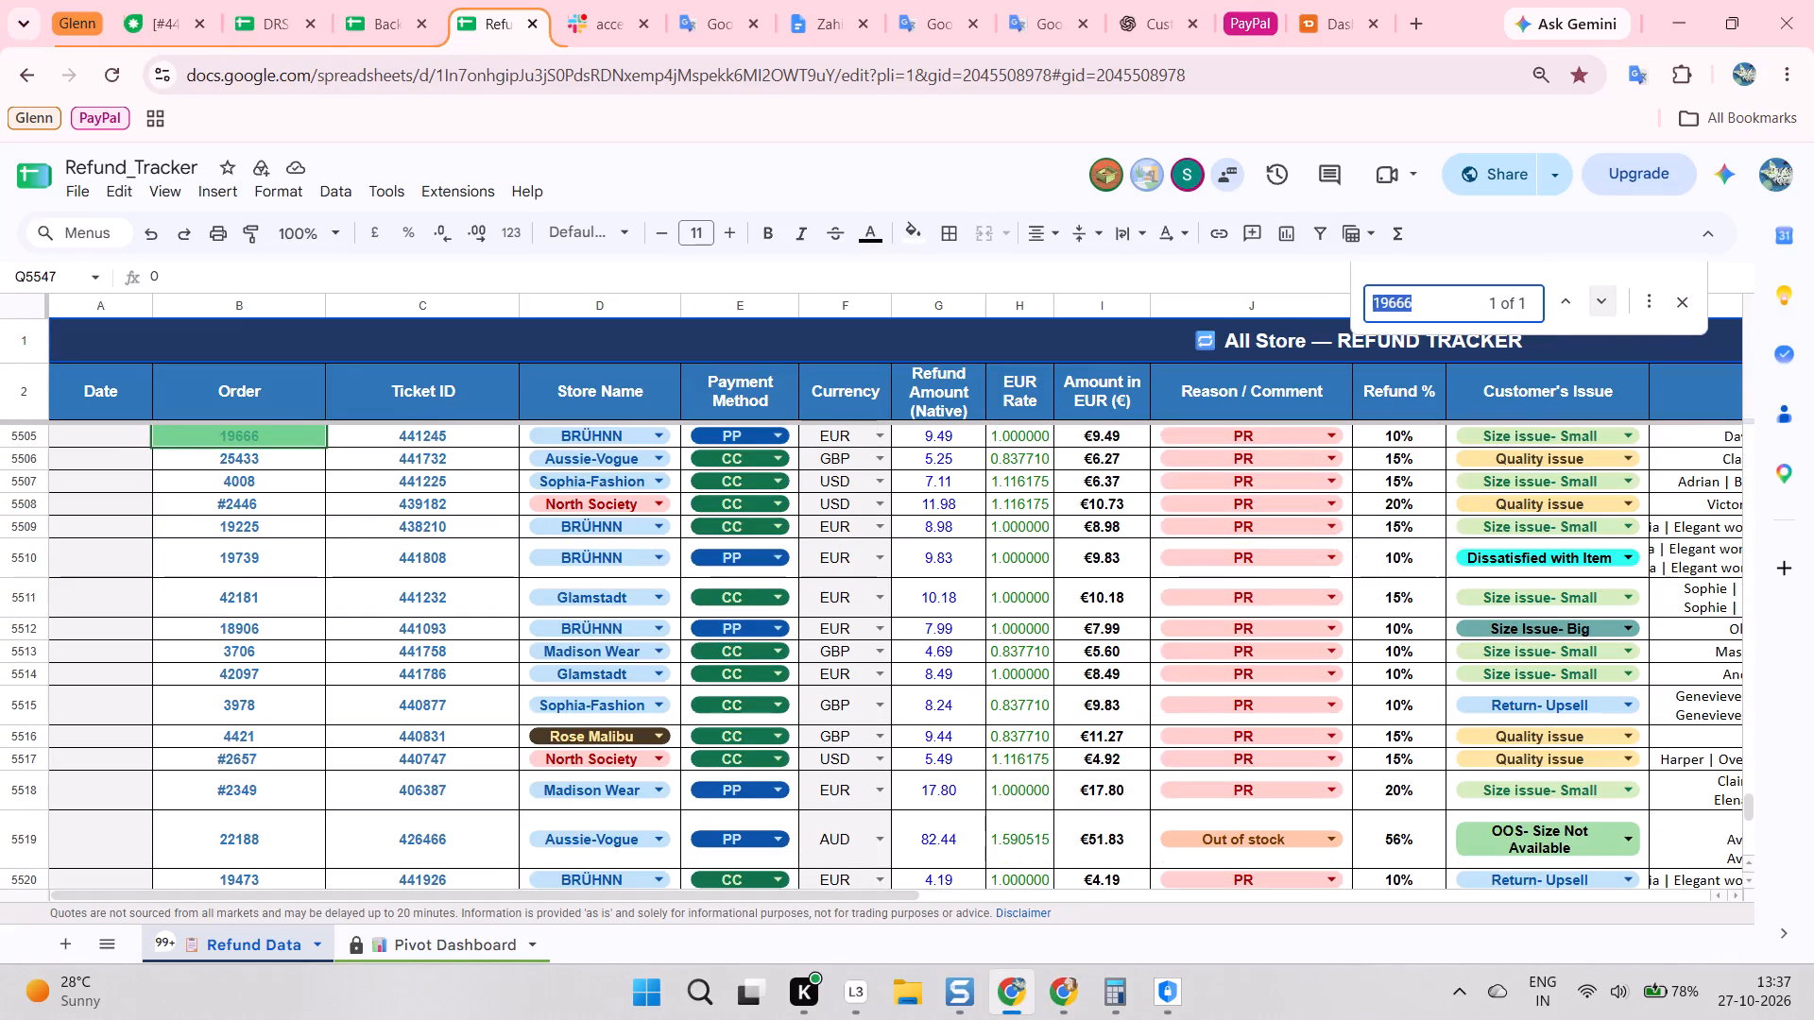
{"action": "scroll", "coordinate": [742, 635], "scroll_direction": "up", "scroll_amount": 1}
{"action": "left_click", "coordinate": [28, 564]}
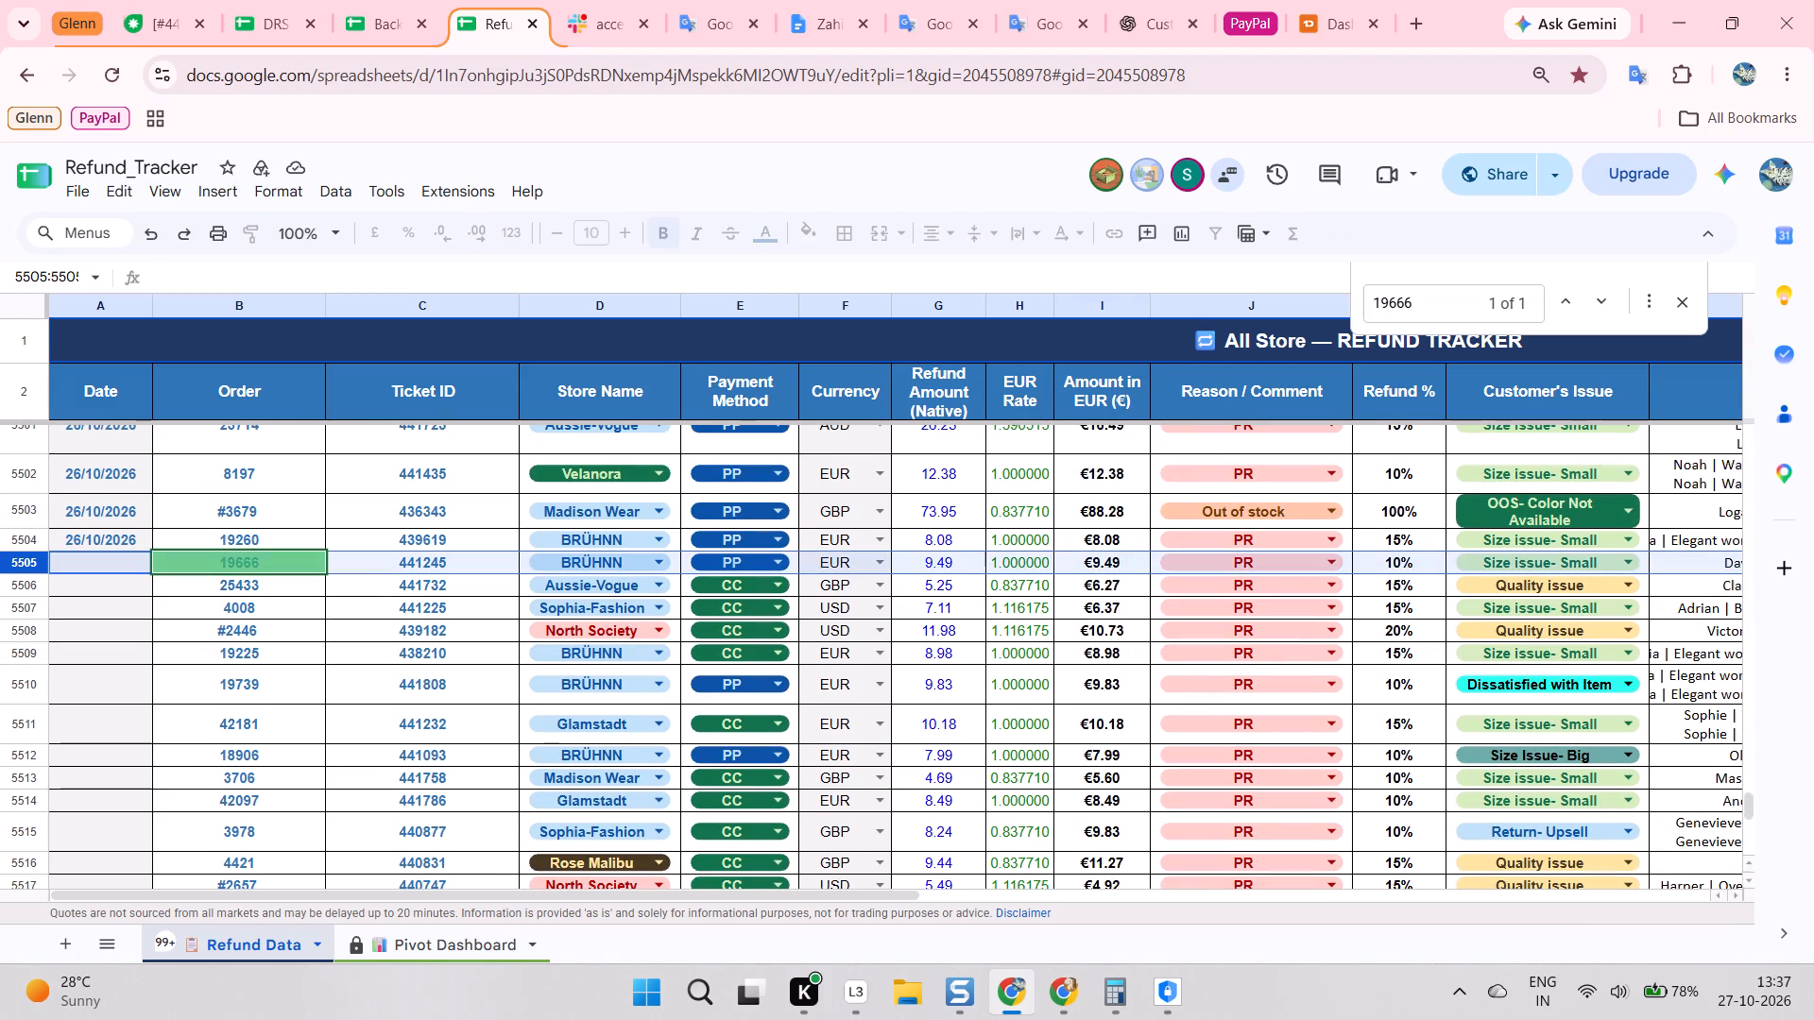
{"action": "scroll", "coordinate": [624, 595], "scroll_direction": "left", "scroll_amount": 1}
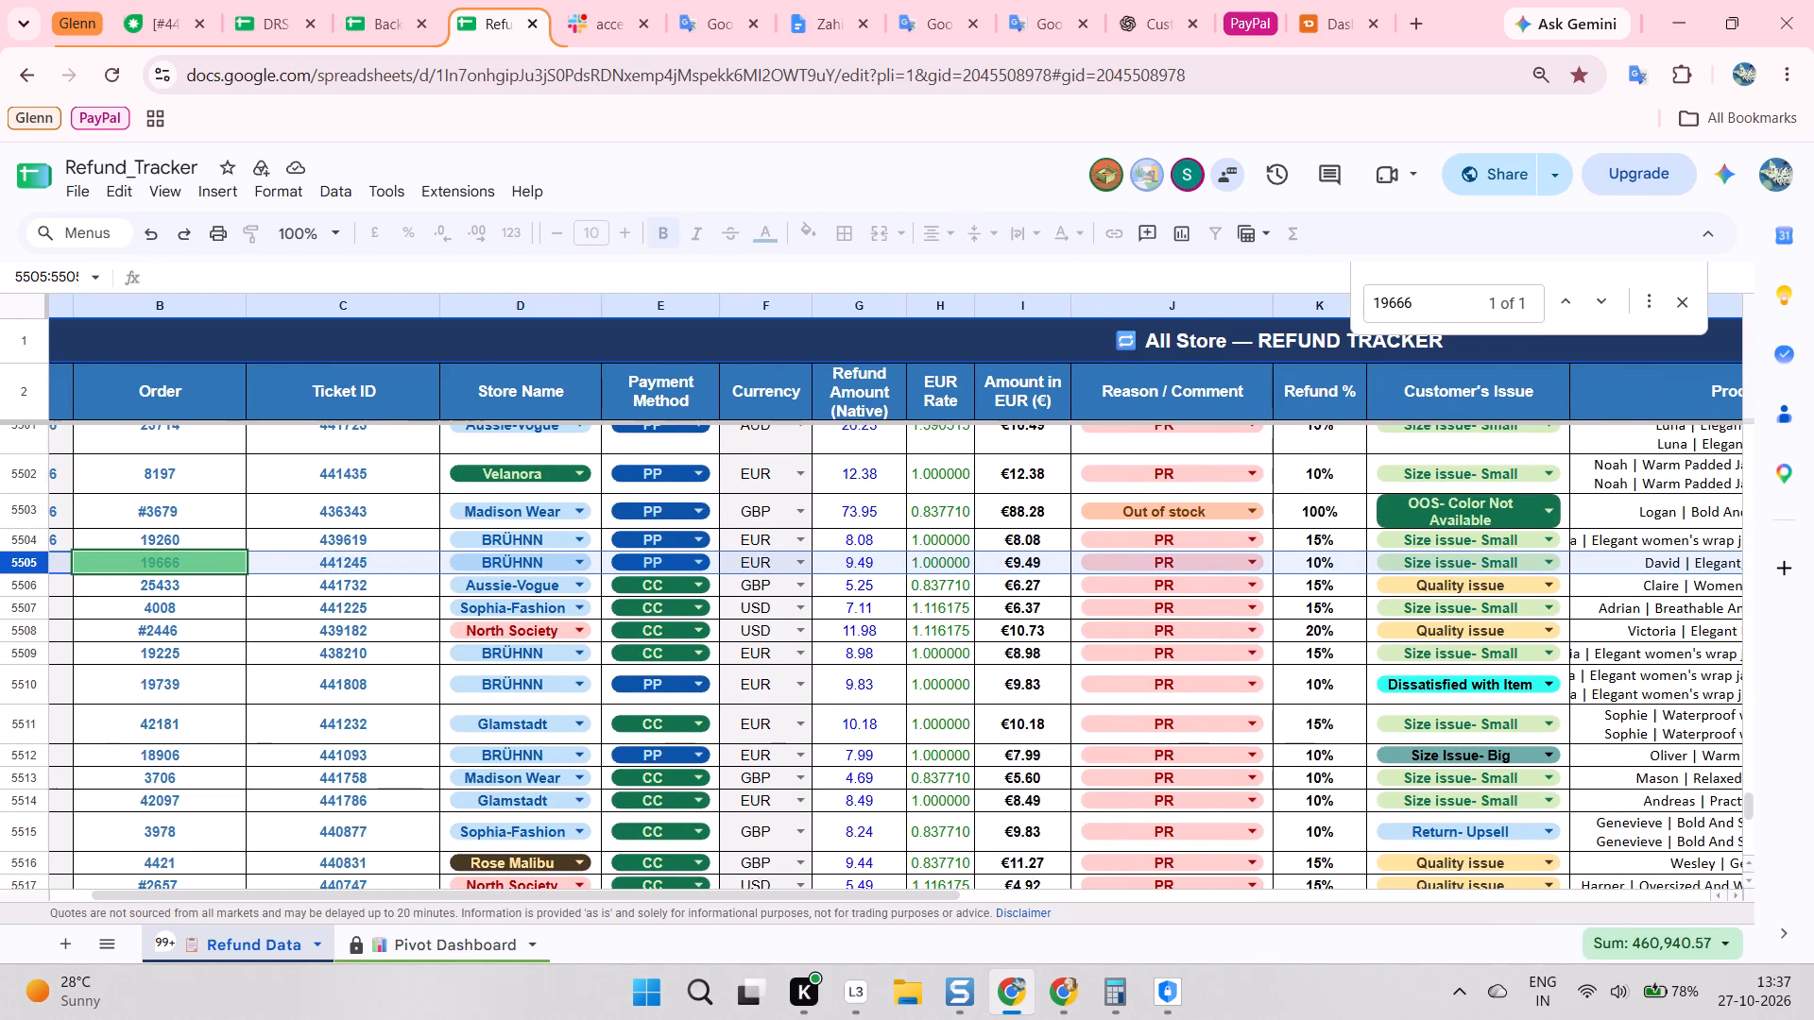
{"action": "key", "text": "alt+Tab"}
{"action": "scroll", "coordinate": [870, 547], "scroll_direction": "down", "scroll_amount": 4}
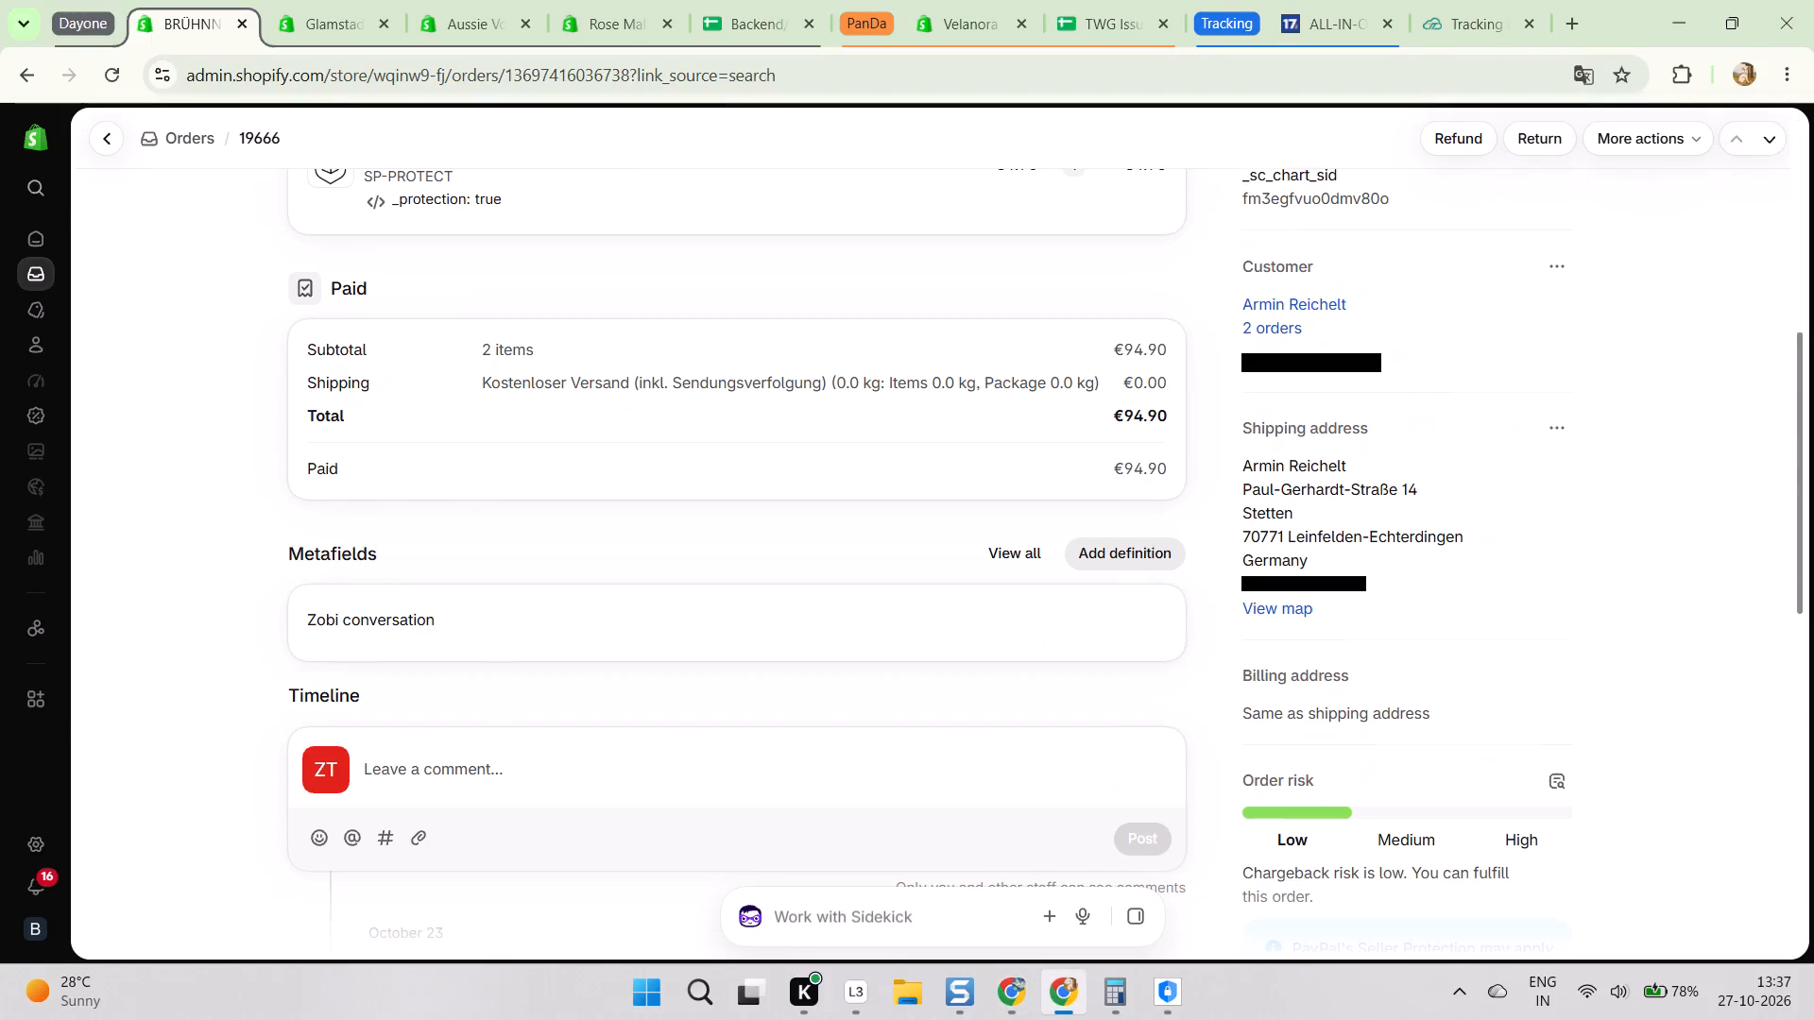
{"action": "key", "text": "alt+Tab"}
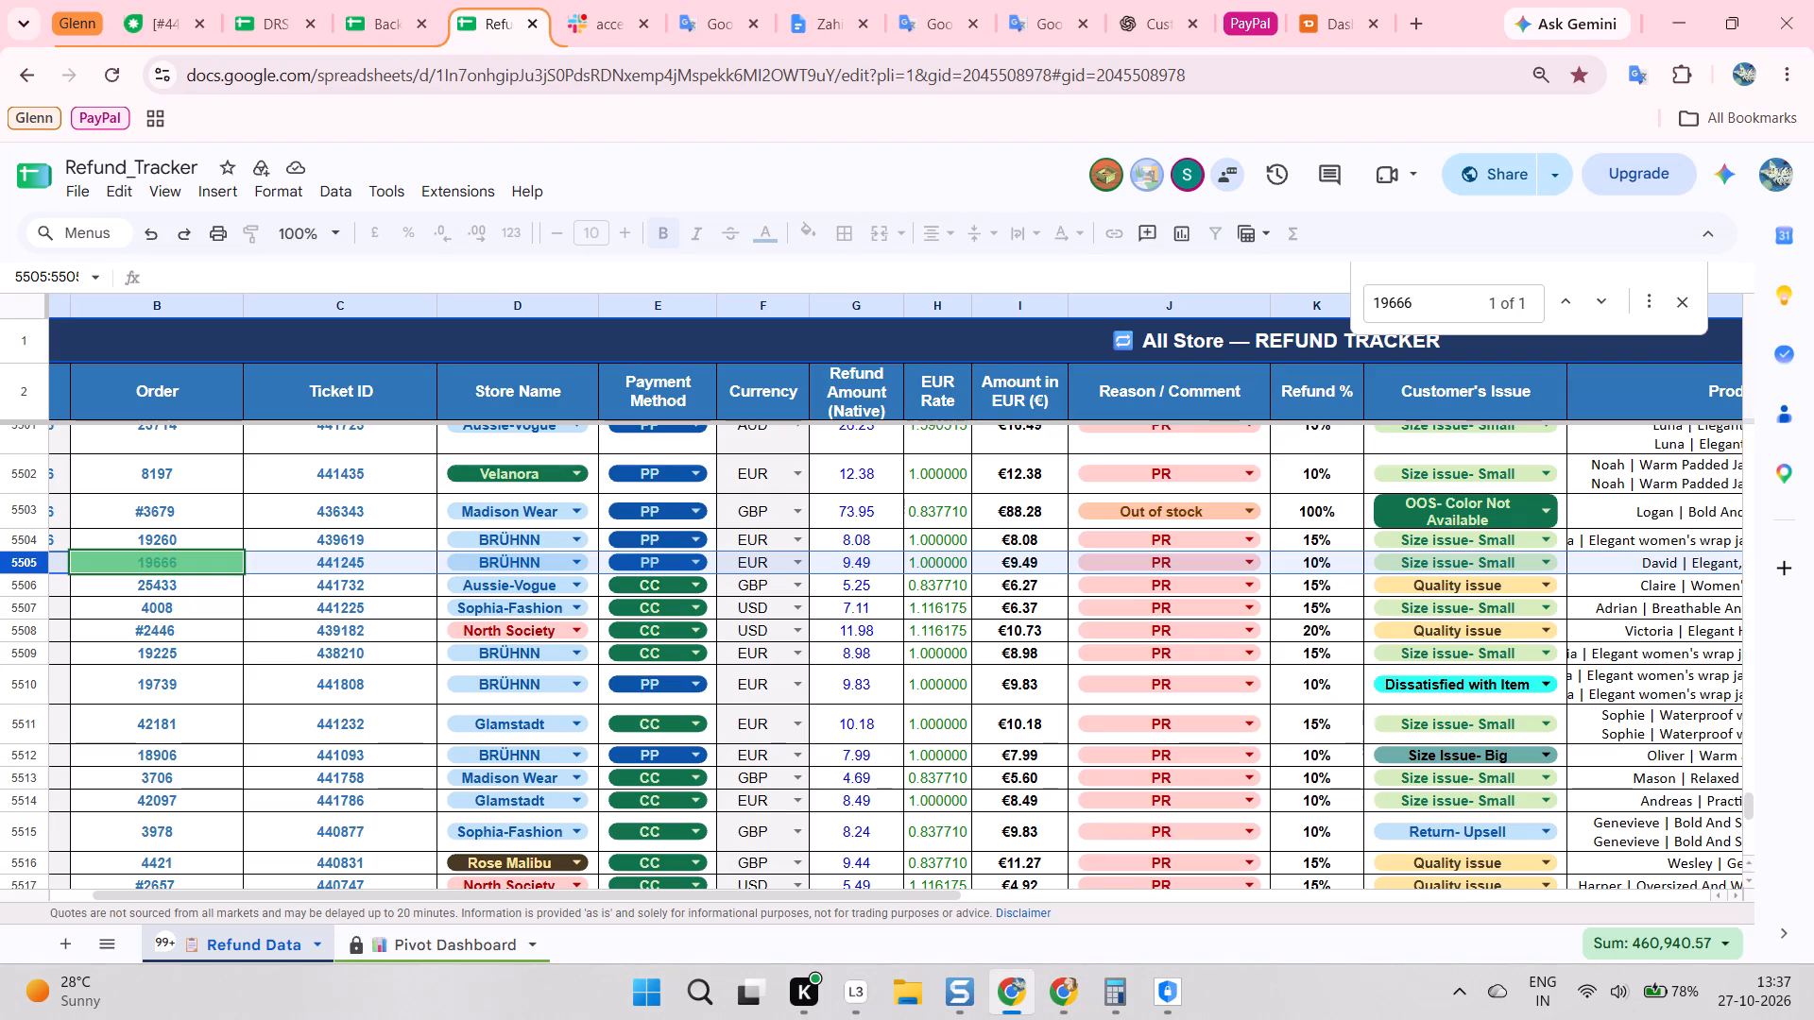
{"action": "key", "text": "alt+Tab"}
{"action": "scroll", "coordinate": [1087, 568], "scroll_direction": "down", "scroll_amount": 4}
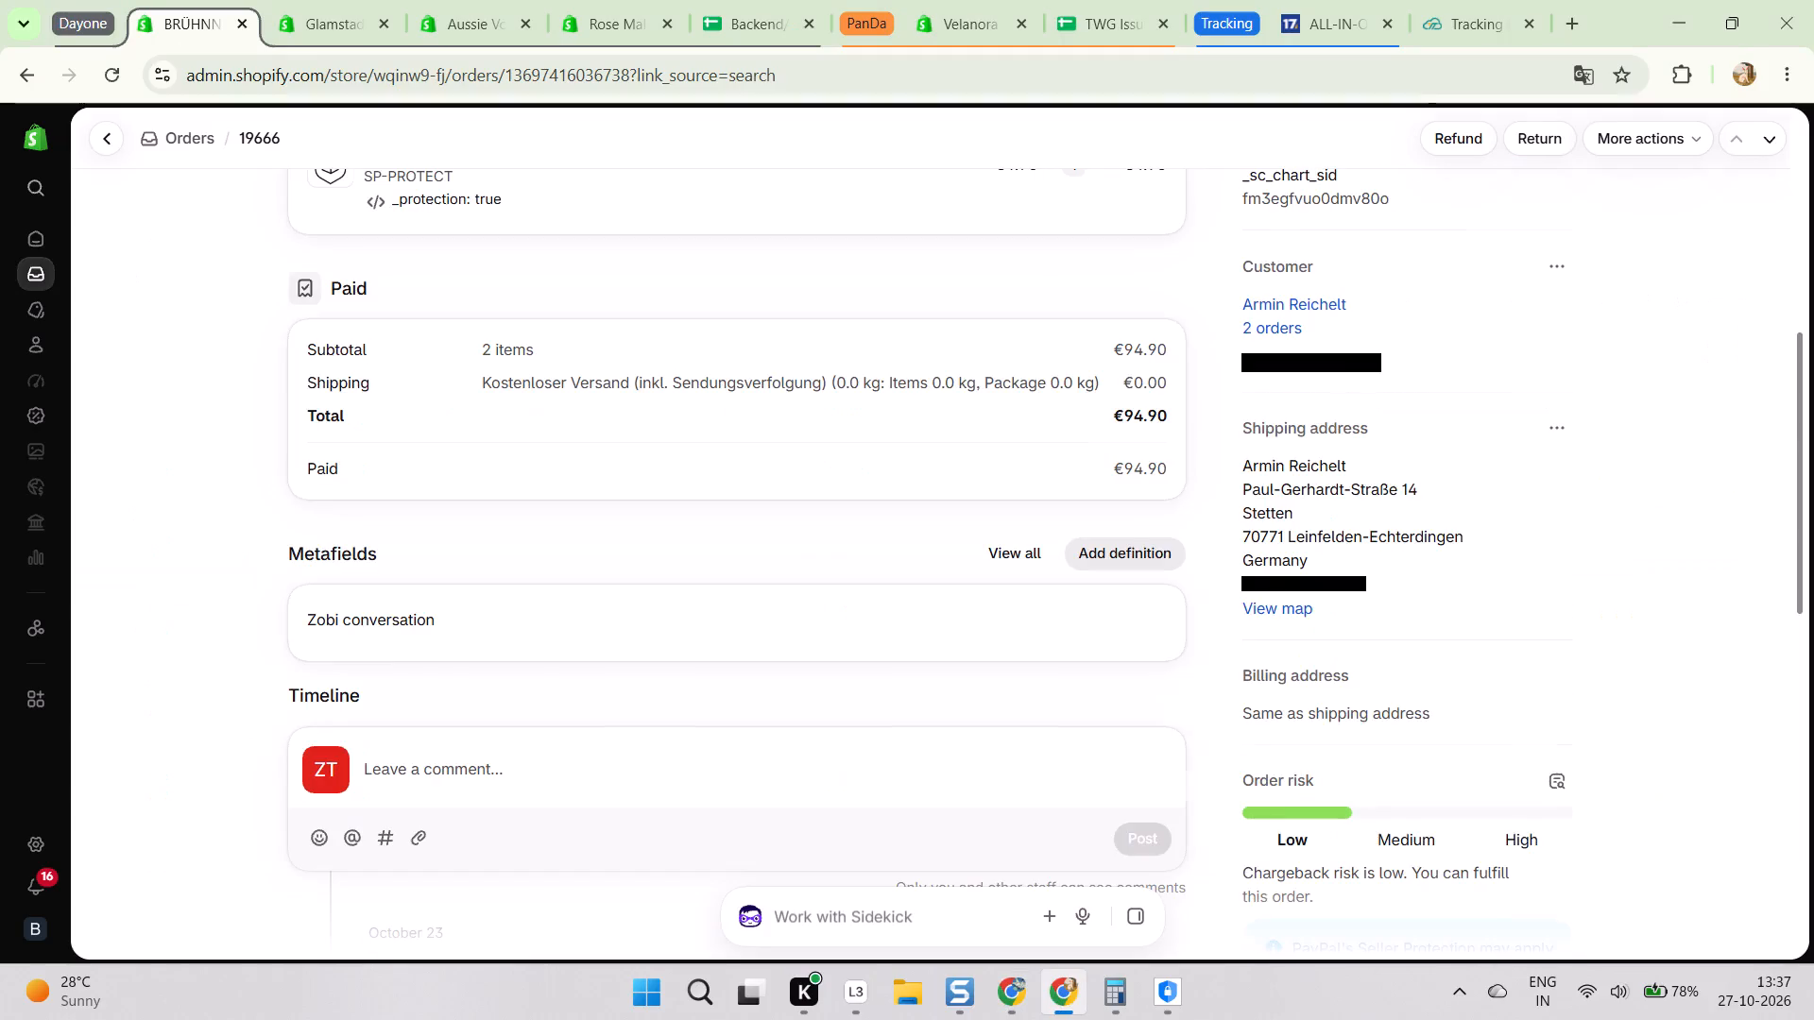
{"action": "scroll", "coordinate": [1095, 558], "scroll_direction": "down", "scroll_amount": 1}
{"action": "key", "text": "alt+Tab"}
{"action": "scroll", "coordinate": [883, 579], "scroll_direction": "left", "scroll_amount": 2}
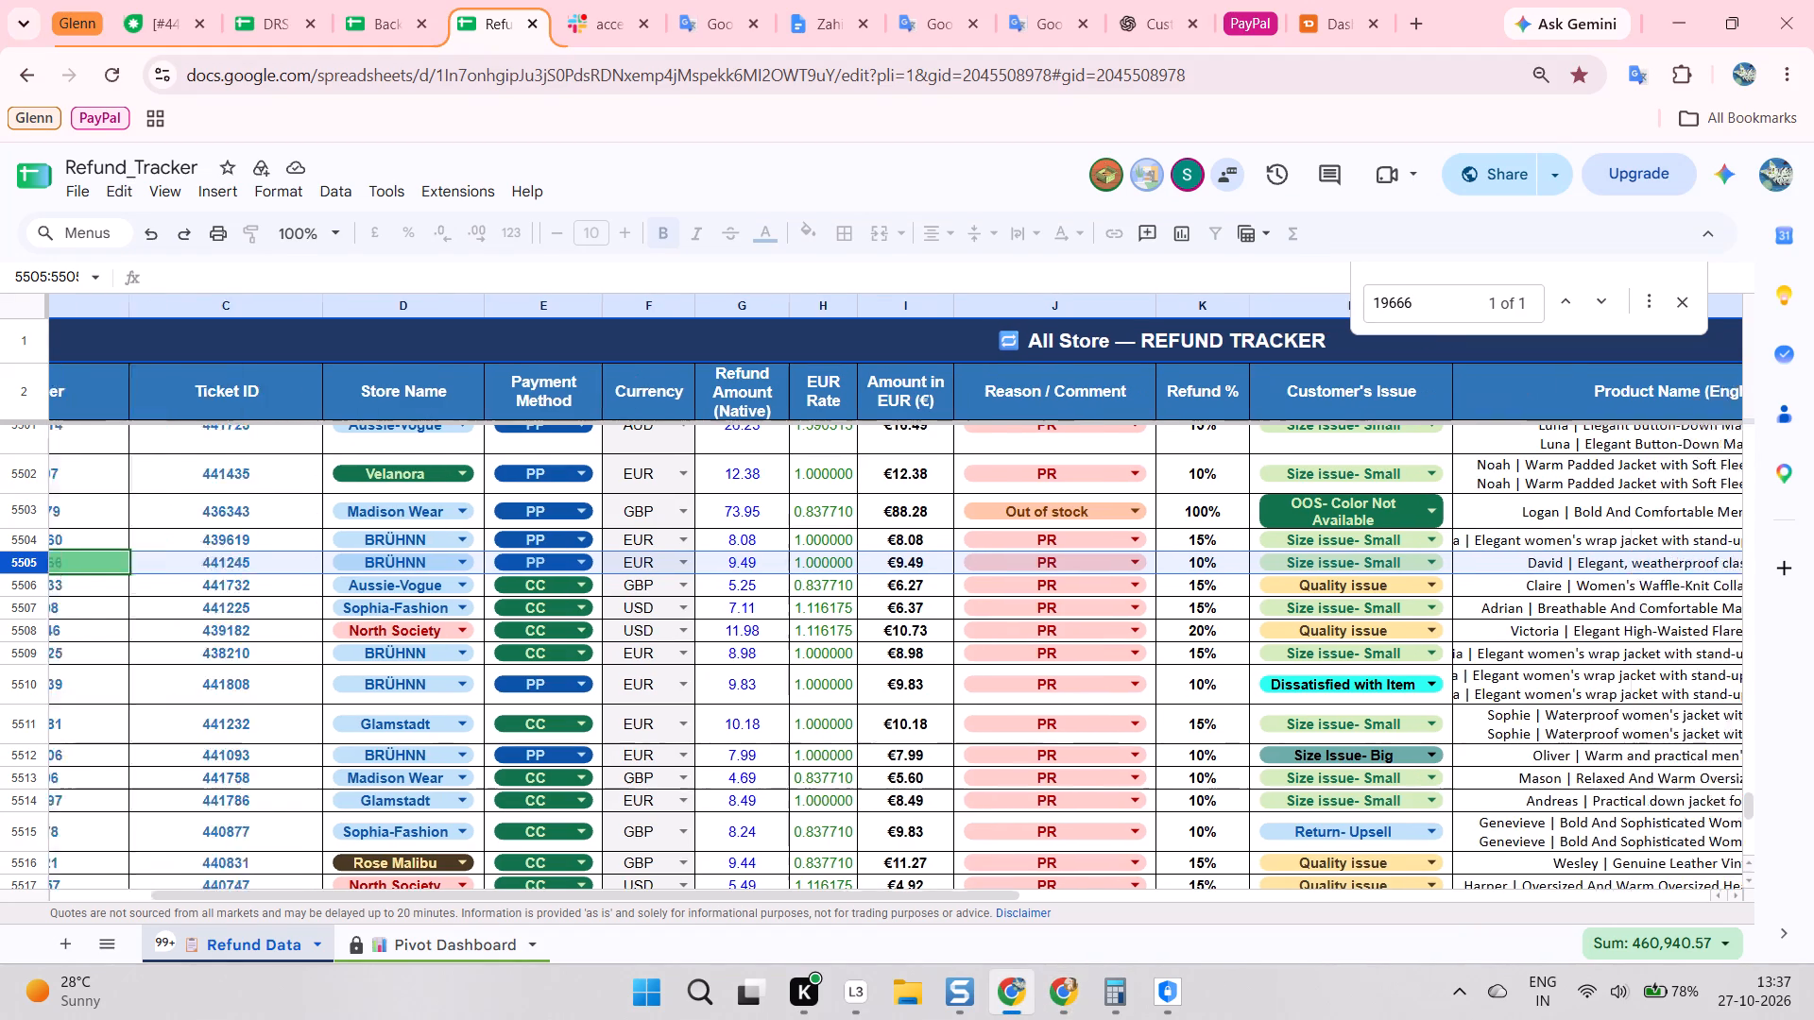
{"action": "scroll", "coordinate": [888, 578], "scroll_direction": "left", "scroll_amount": 4}
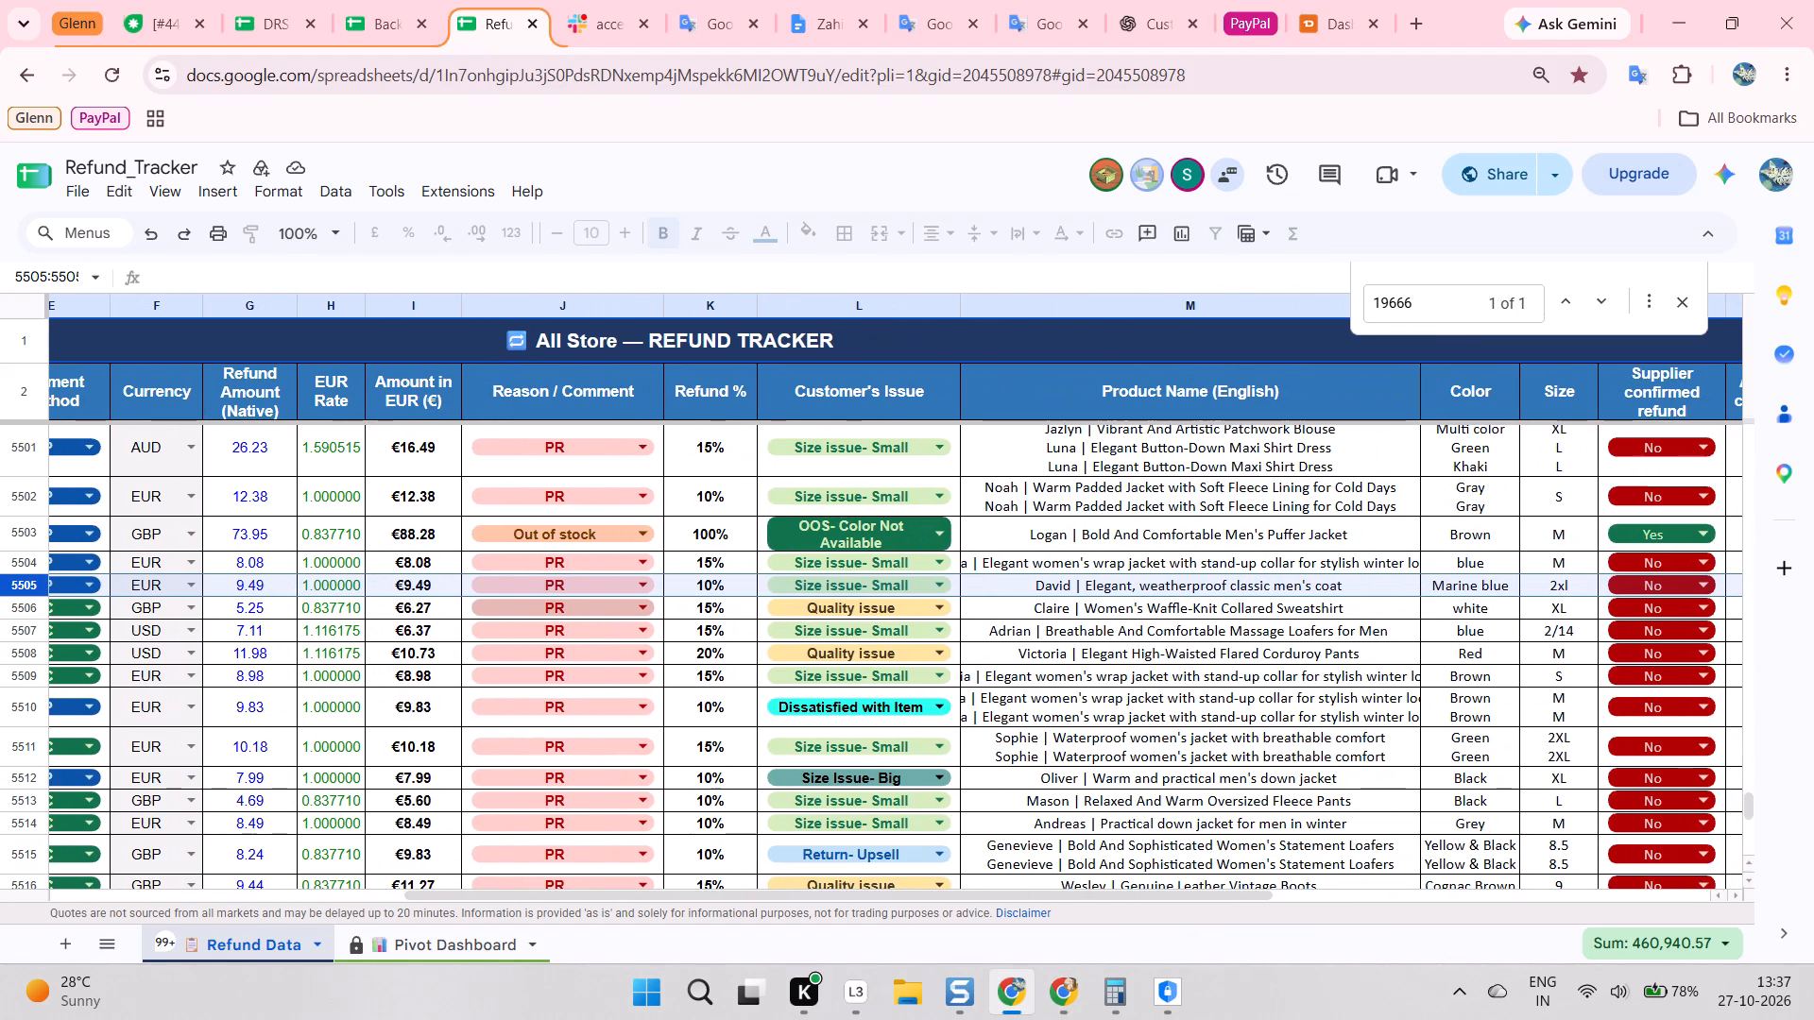
{"action": "scroll", "coordinate": [889, 578], "scroll_direction": "left", "scroll_amount": 2}
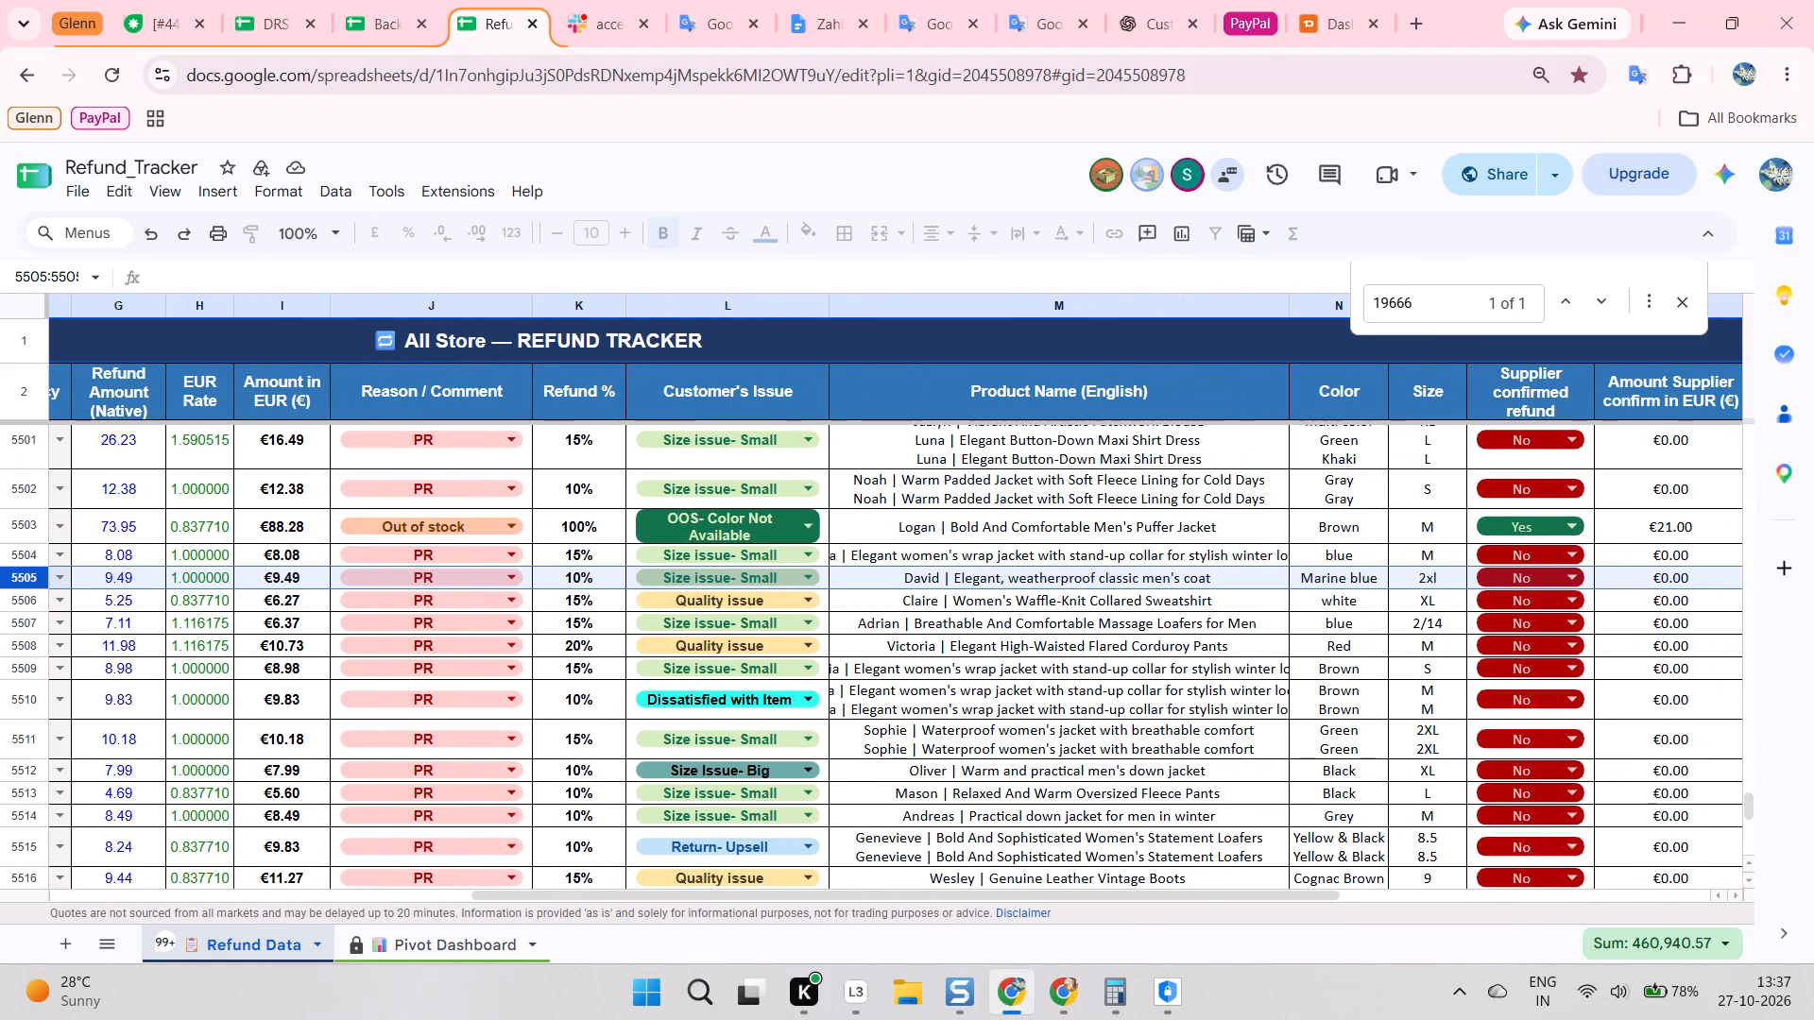
{"action": "scroll", "coordinate": [914, 590], "scroll_direction": "right", "scroll_amount": 1}
{"action": "key", "text": "alt+Tab"}
{"action": "scroll", "coordinate": [784, 452], "scroll_direction": "up", "scroll_amount": 7}
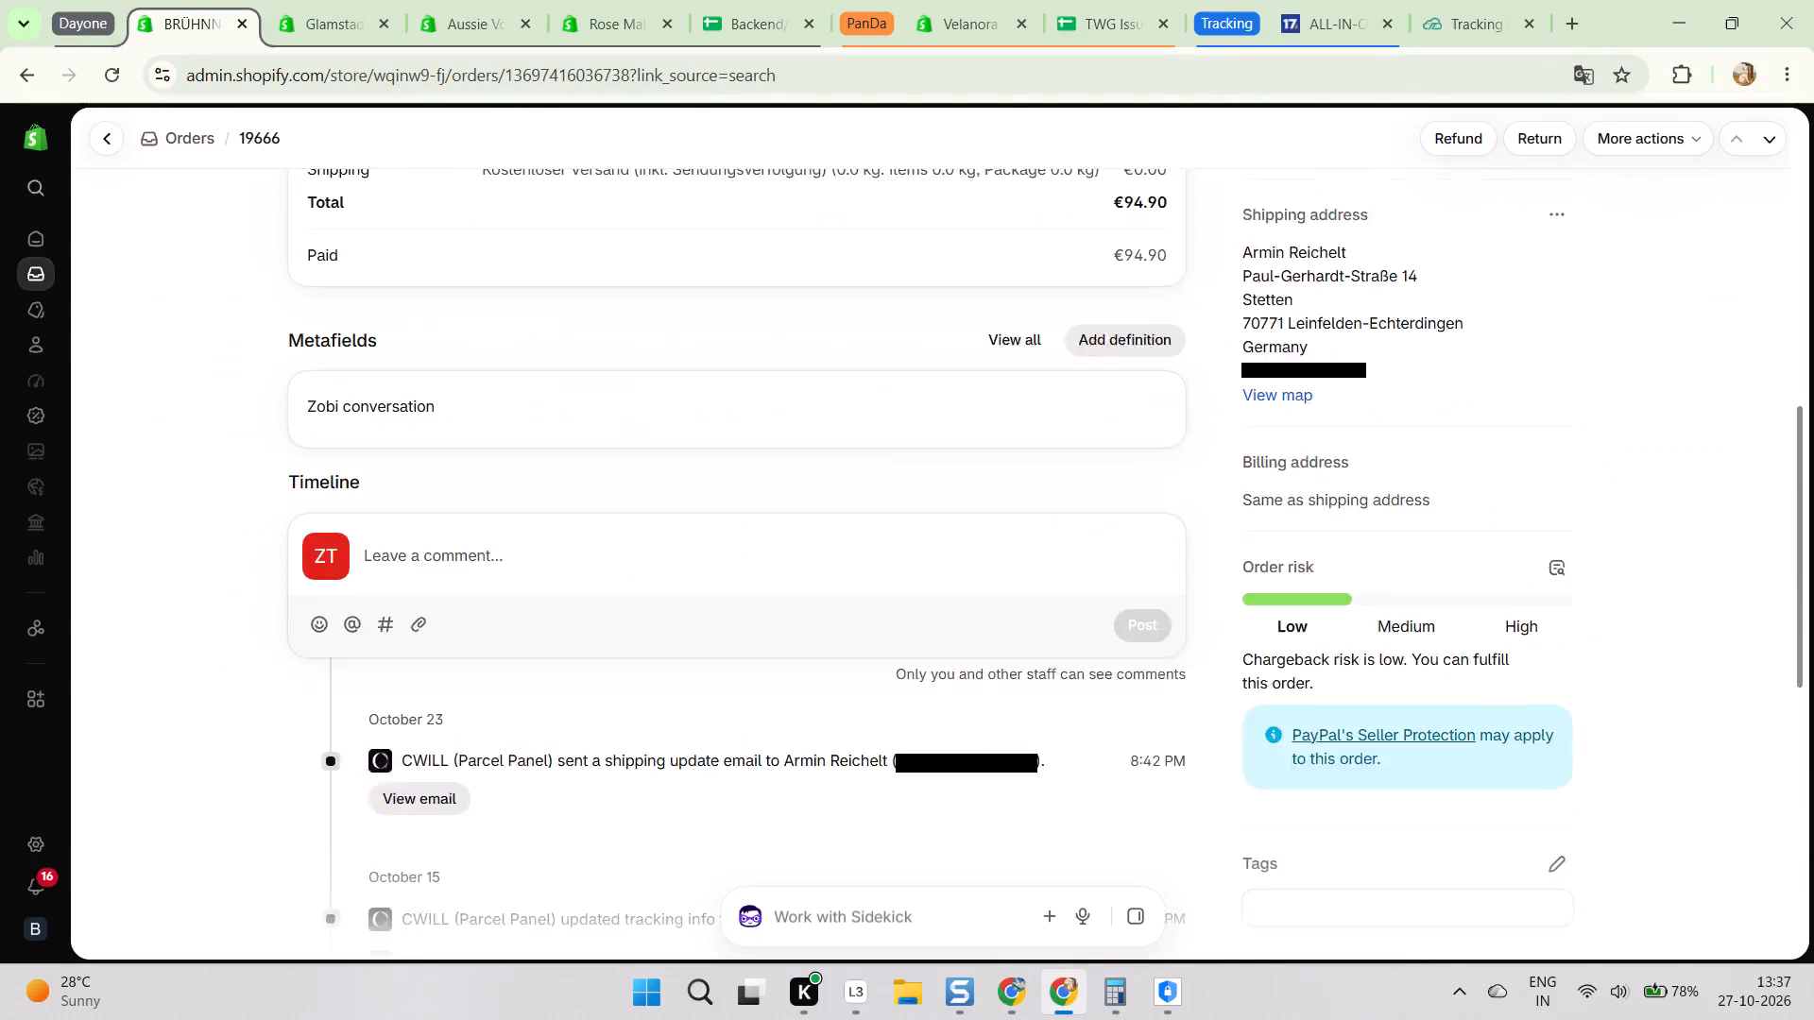
{"action": "scroll", "coordinate": [710, 391], "scroll_direction": "up", "scroll_amount": 6}
{"action": "key", "text": "alt+Tab"}
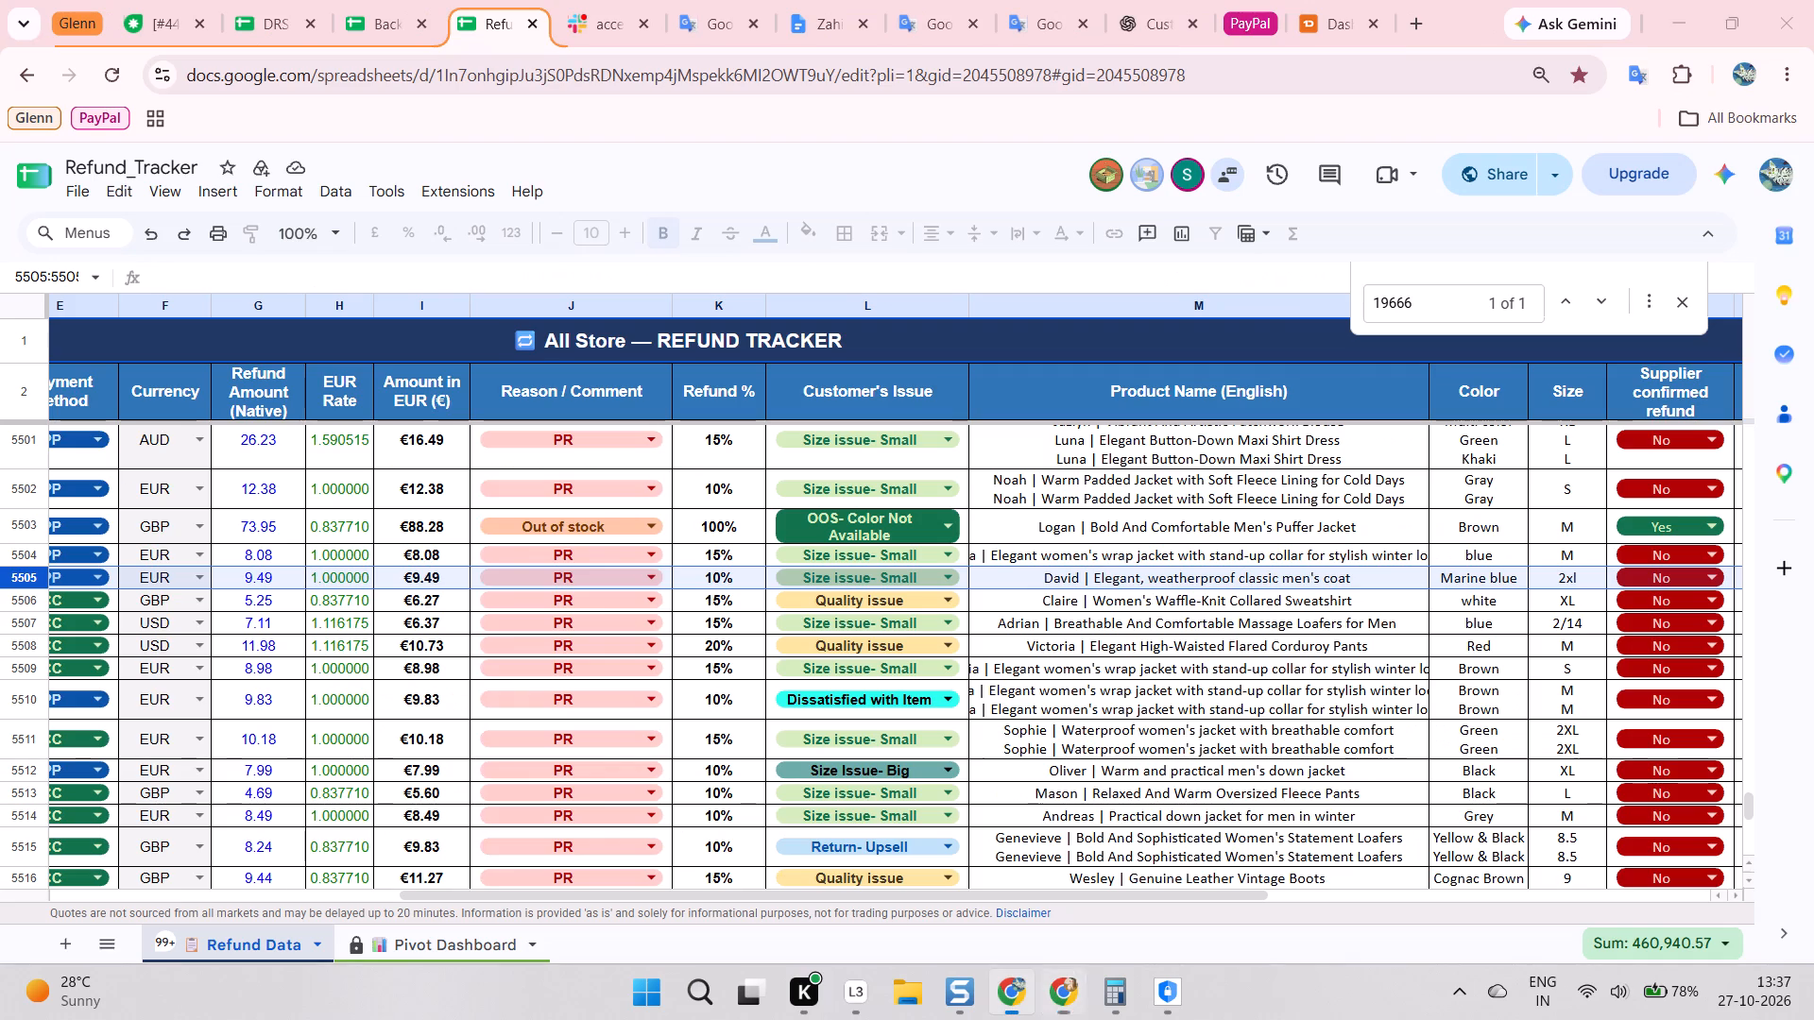
{"action": "scroll", "coordinate": [667, 489], "scroll_direction": "right", "scroll_amount": 9}
{"action": "scroll", "coordinate": [661, 513], "scroll_direction": "down", "scroll_amount": 1}
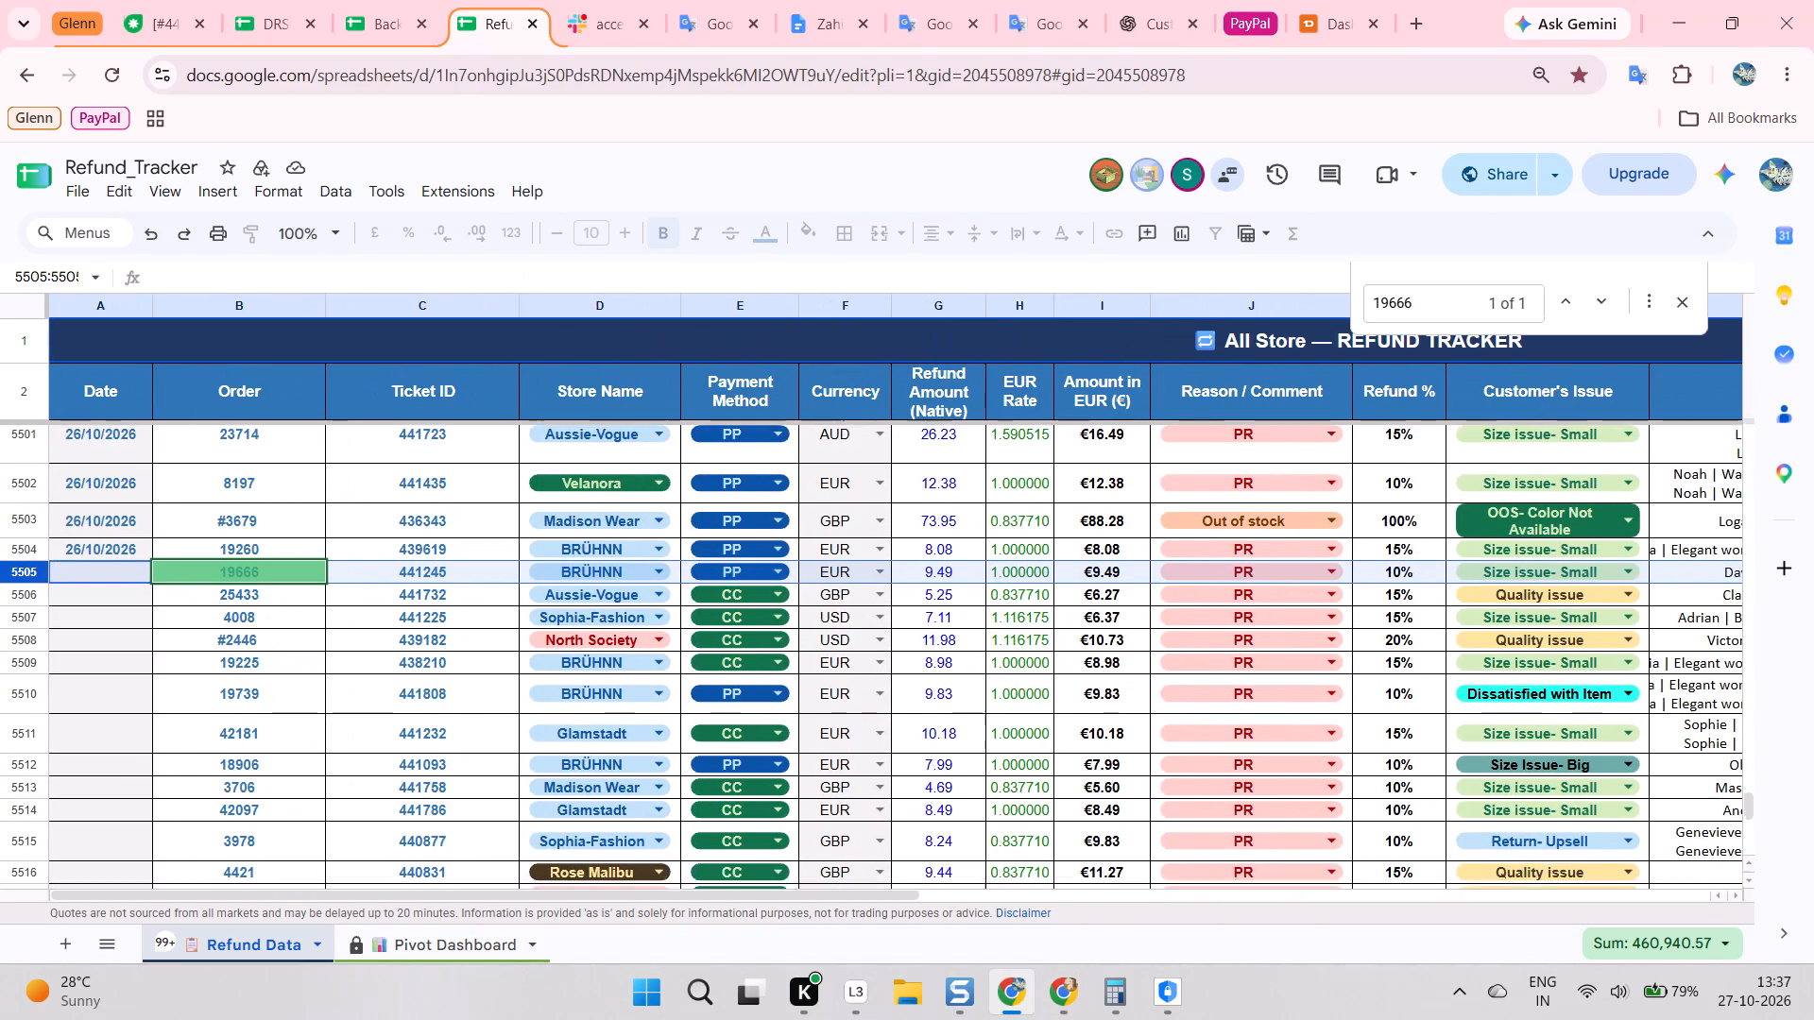
{"action": "scroll", "coordinate": [341, 603], "scroll_direction": "down", "scroll_amount": 1}
{"action": "left_click", "coordinate": [90, 565]}
{"action": "left_click", "coordinate": [102, 521]}
{"action": "key", "text": "ctrl+d"}
{"action": "double_click", "coordinate": [102, 521]}
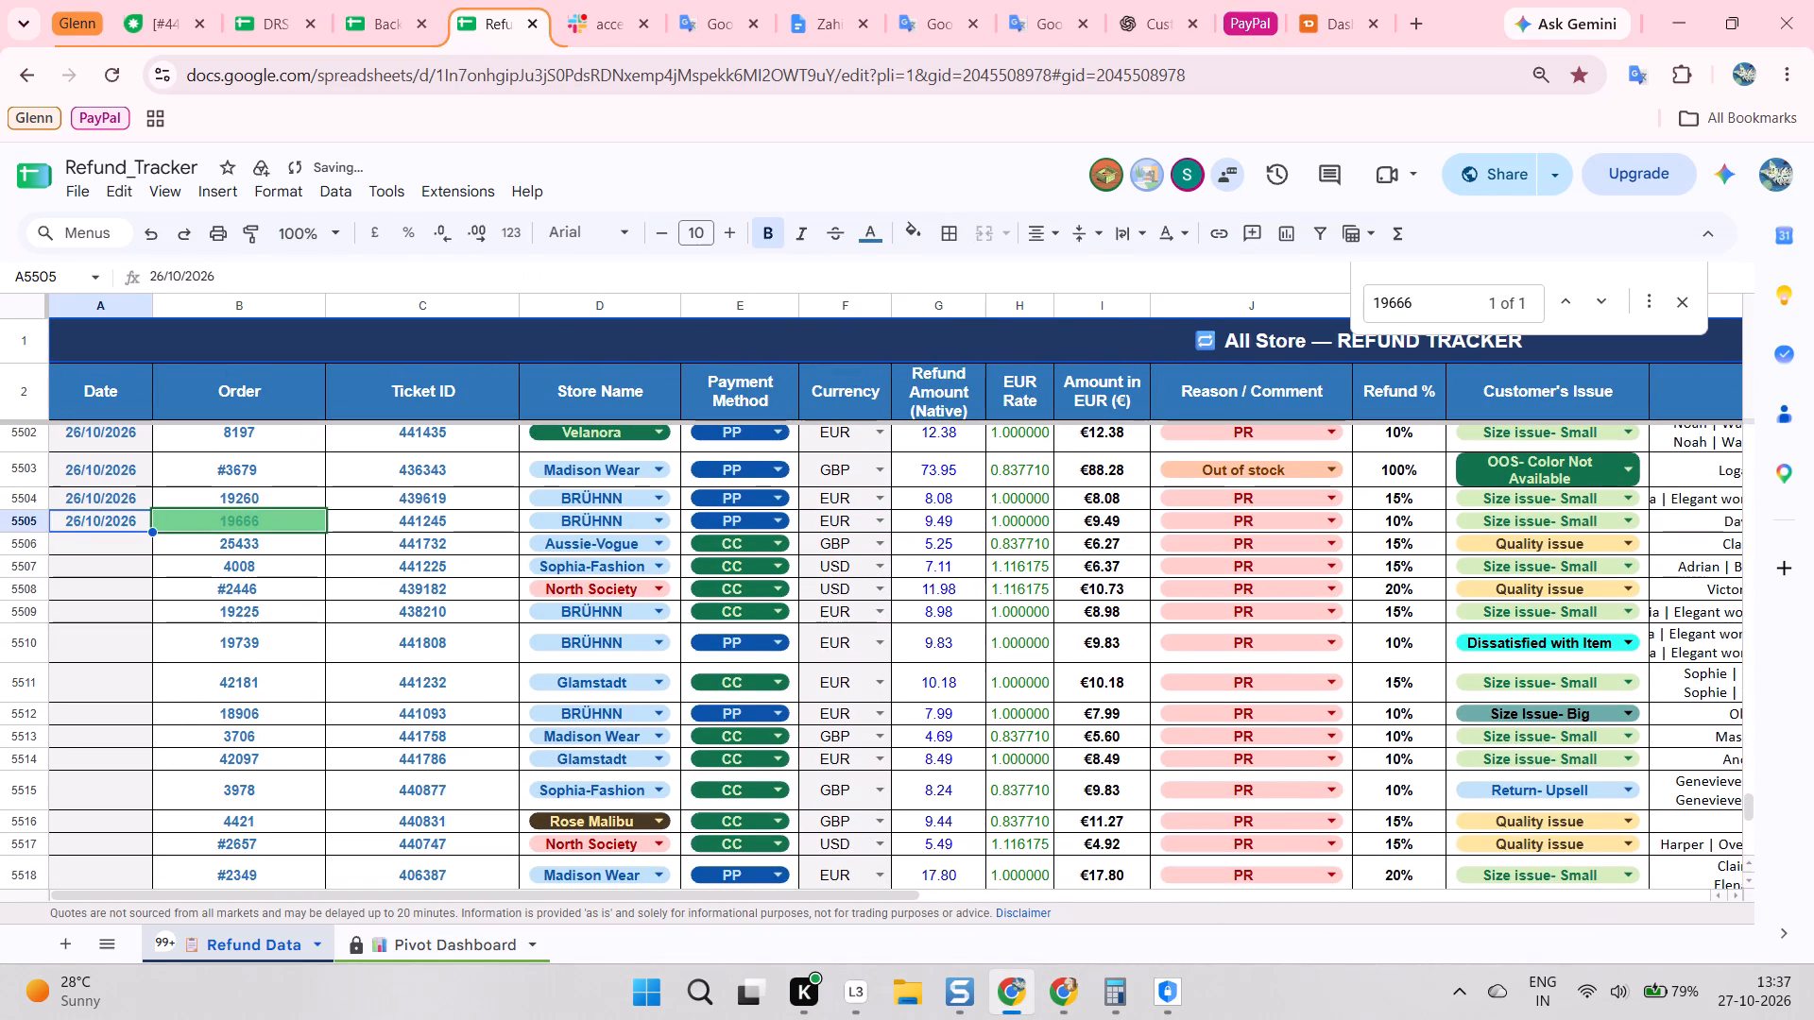
{"action": "left_click", "coordinate": [89, 740]}
{"action": "left_click", "coordinate": [271, 635]}
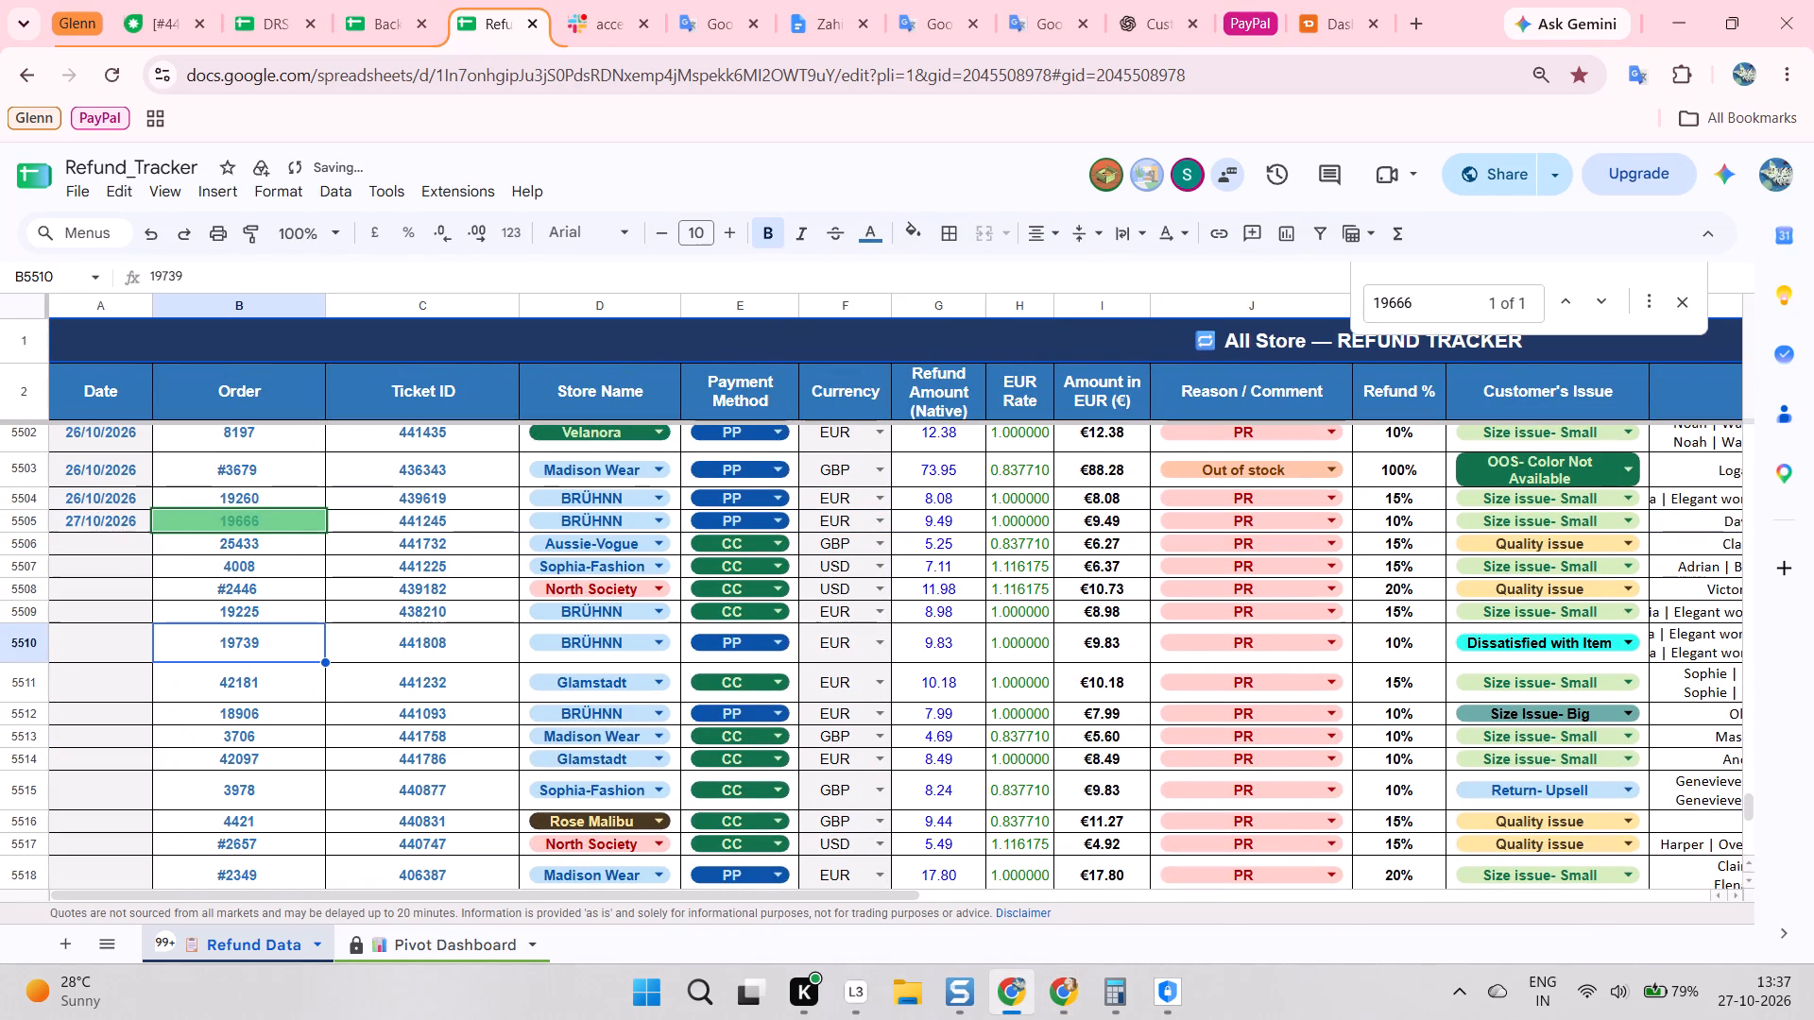
{"action": "key", "text": "alt+Tab"}
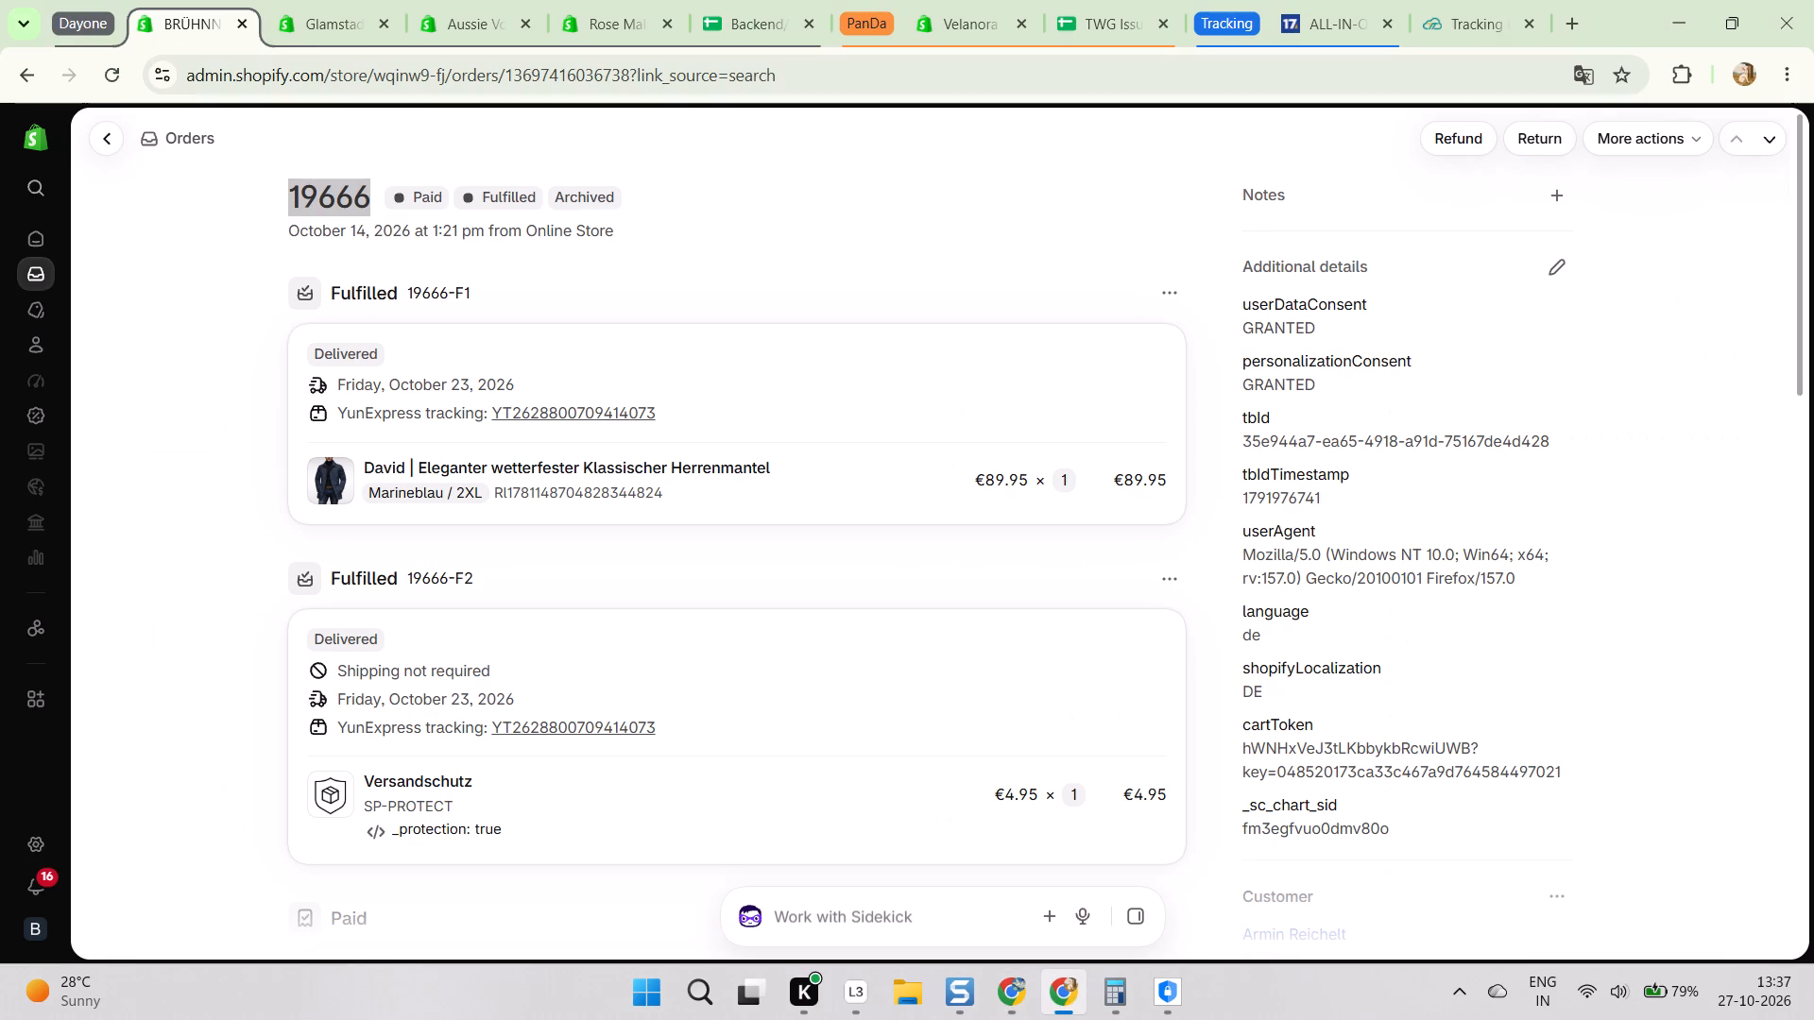
{"action": "scroll", "coordinate": [688, 323], "scroll_direction": "up", "scroll_amount": 1}
{"action": "left_click", "coordinate": [708, 317]}
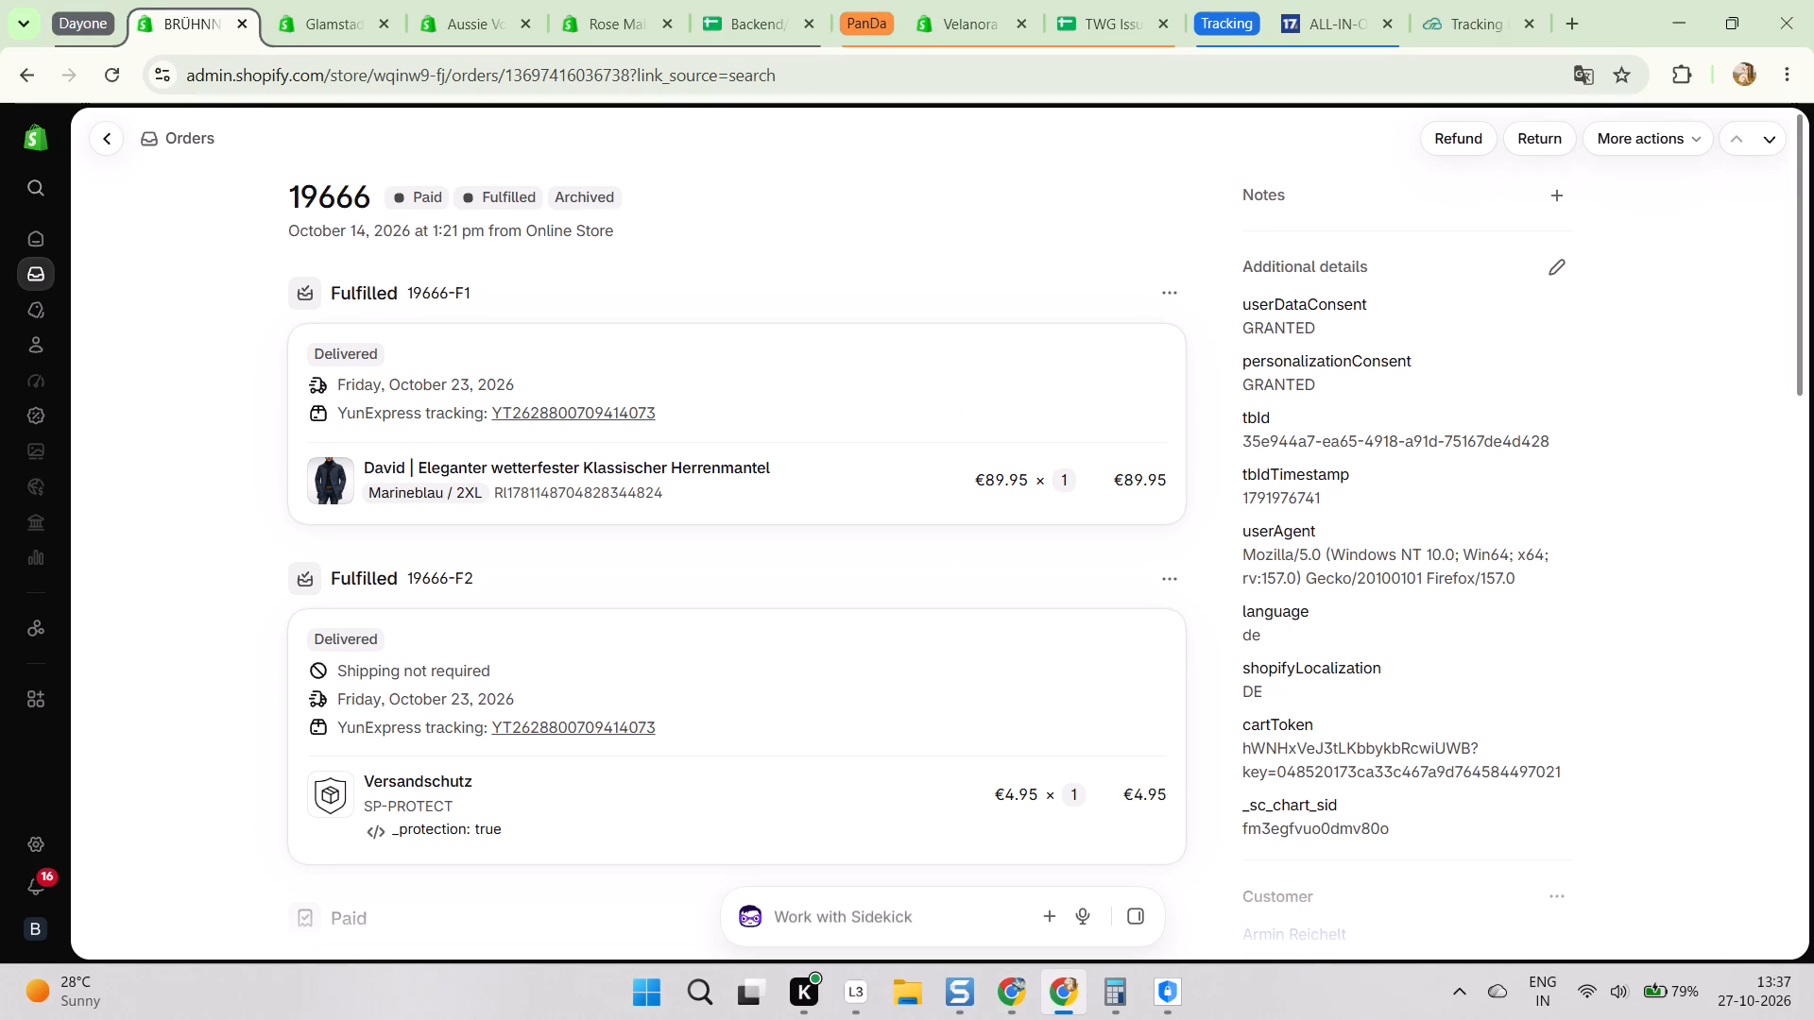
{"action": "left_click", "coordinate": [761, 322]}
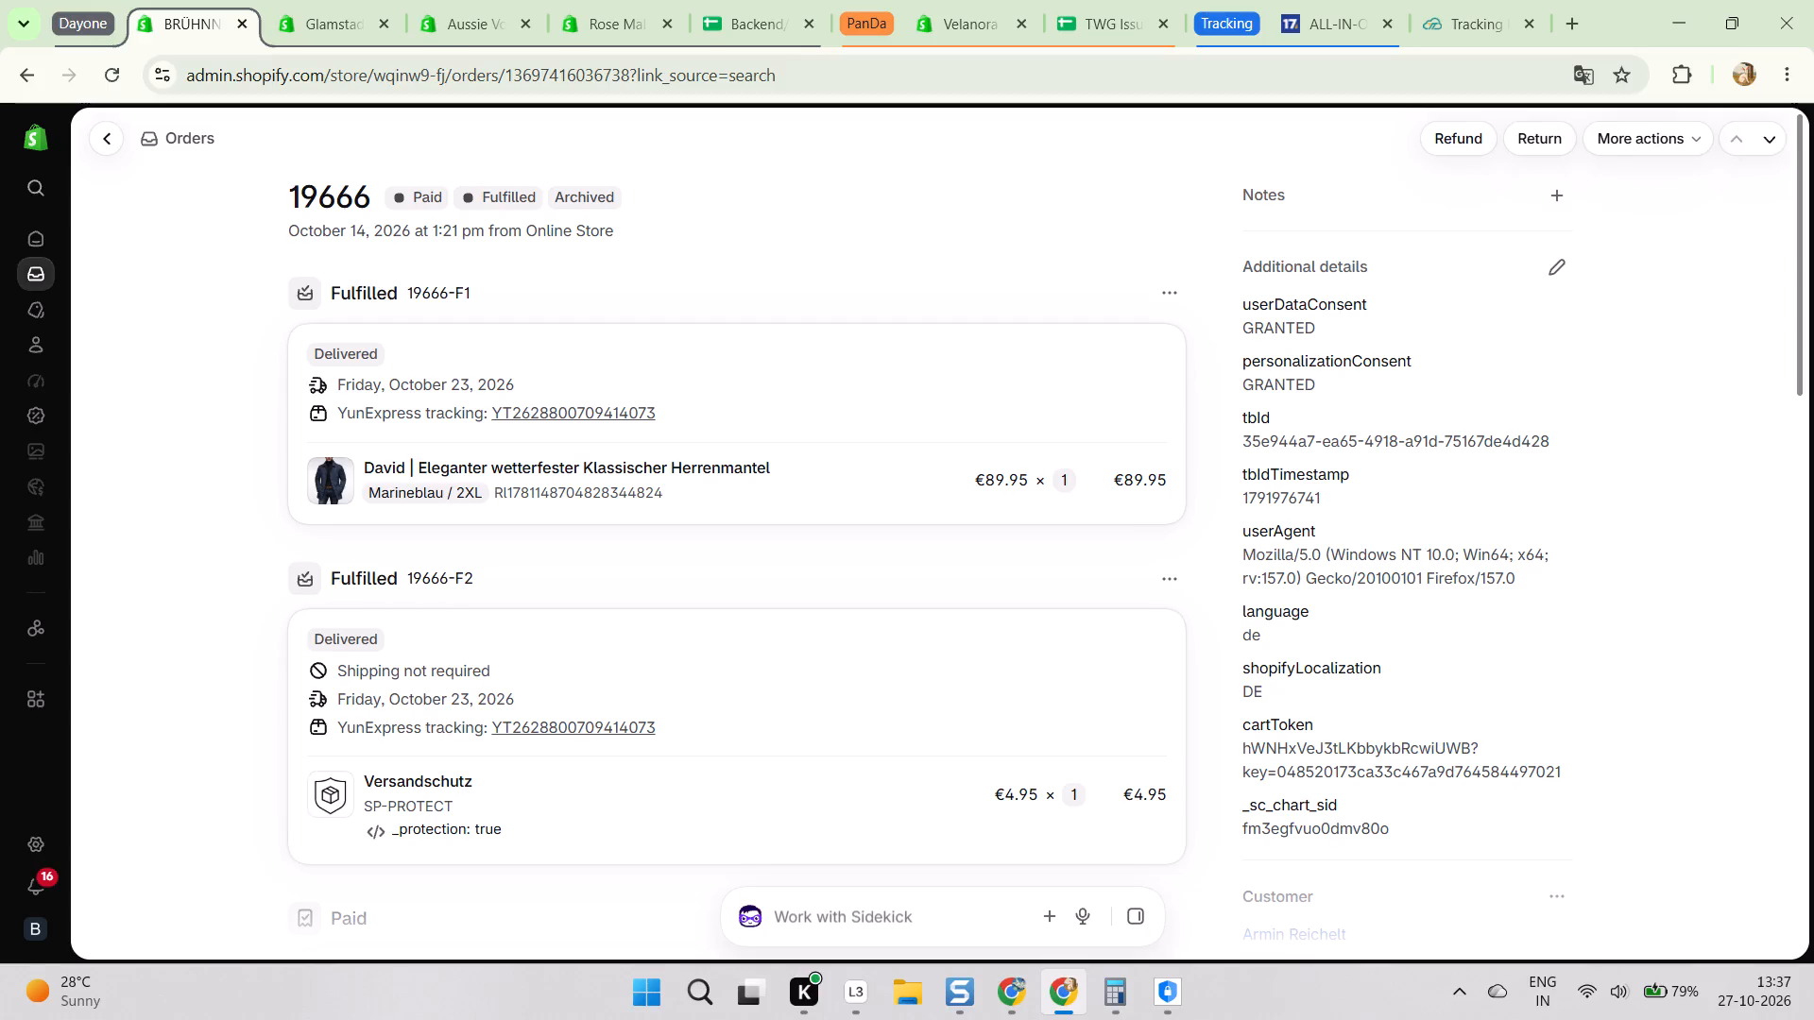
{"action": "left_click", "coordinate": [710, 313]}
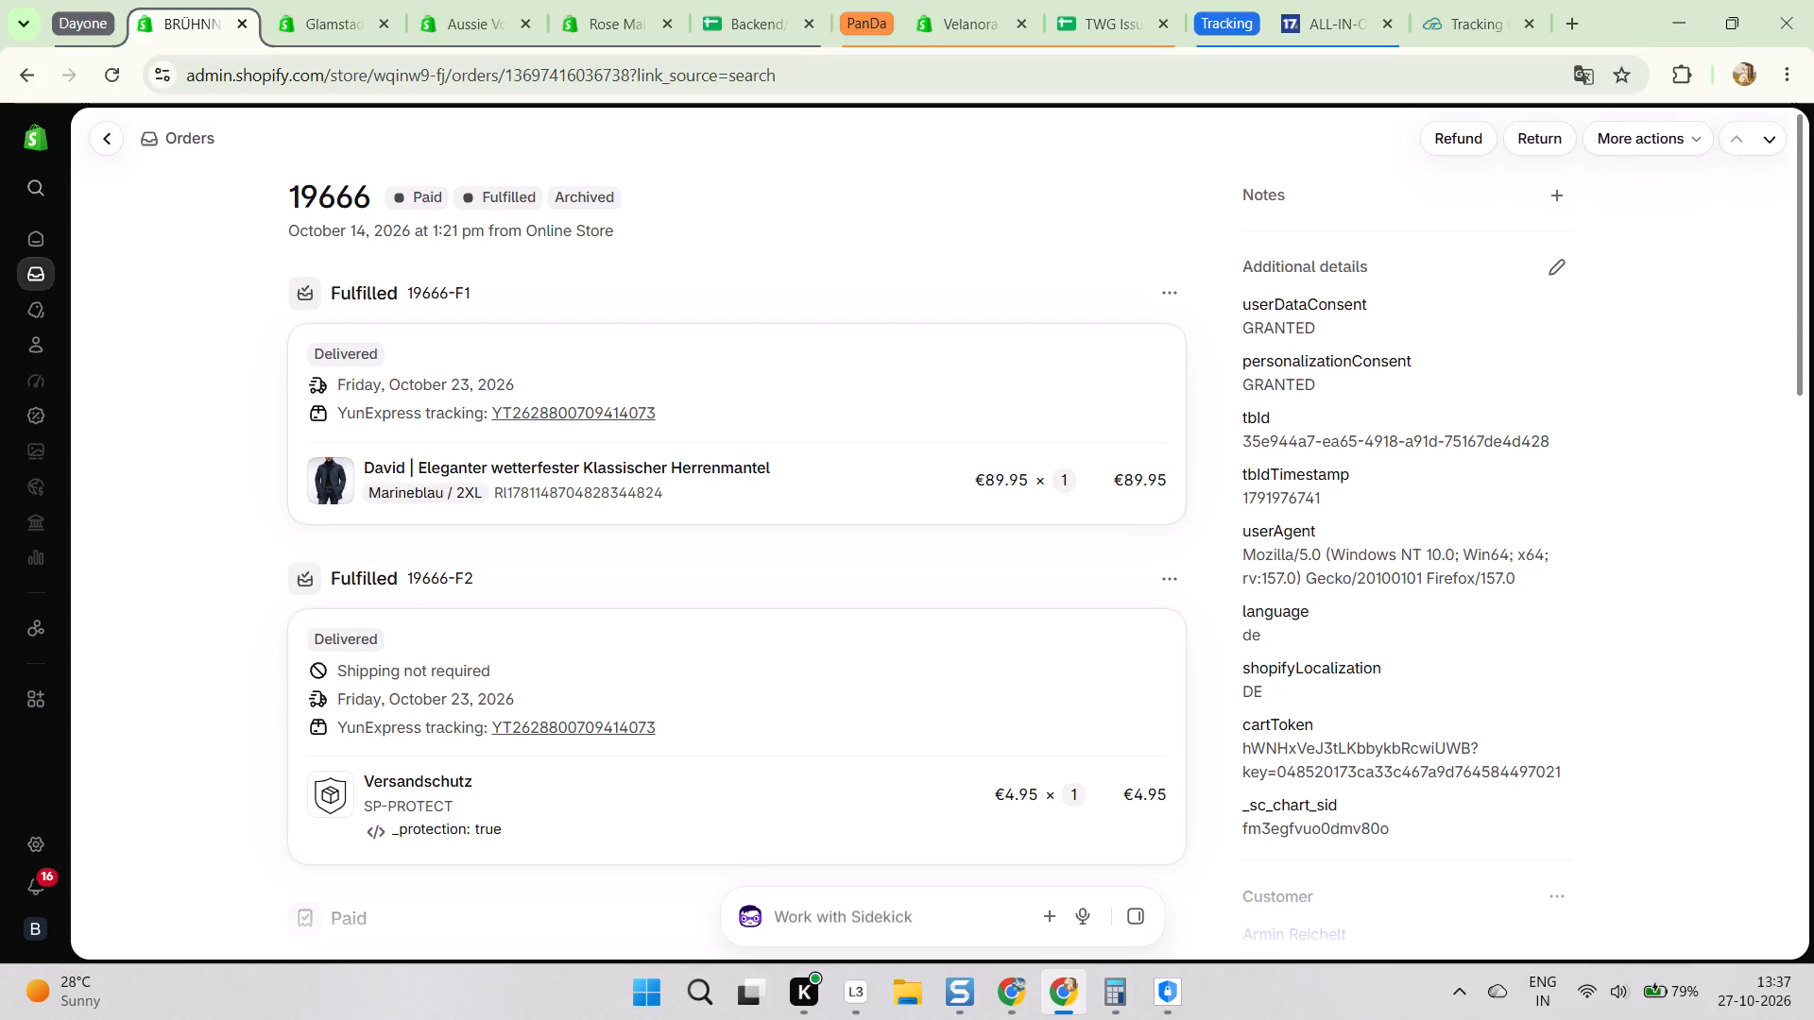
{"action": "left_click", "coordinate": [710, 313]}
{"action": "left_click", "coordinate": [703, 319]}
{"action": "scroll", "coordinate": [701, 351], "scroll_direction": "down", "scroll_amount": 10}
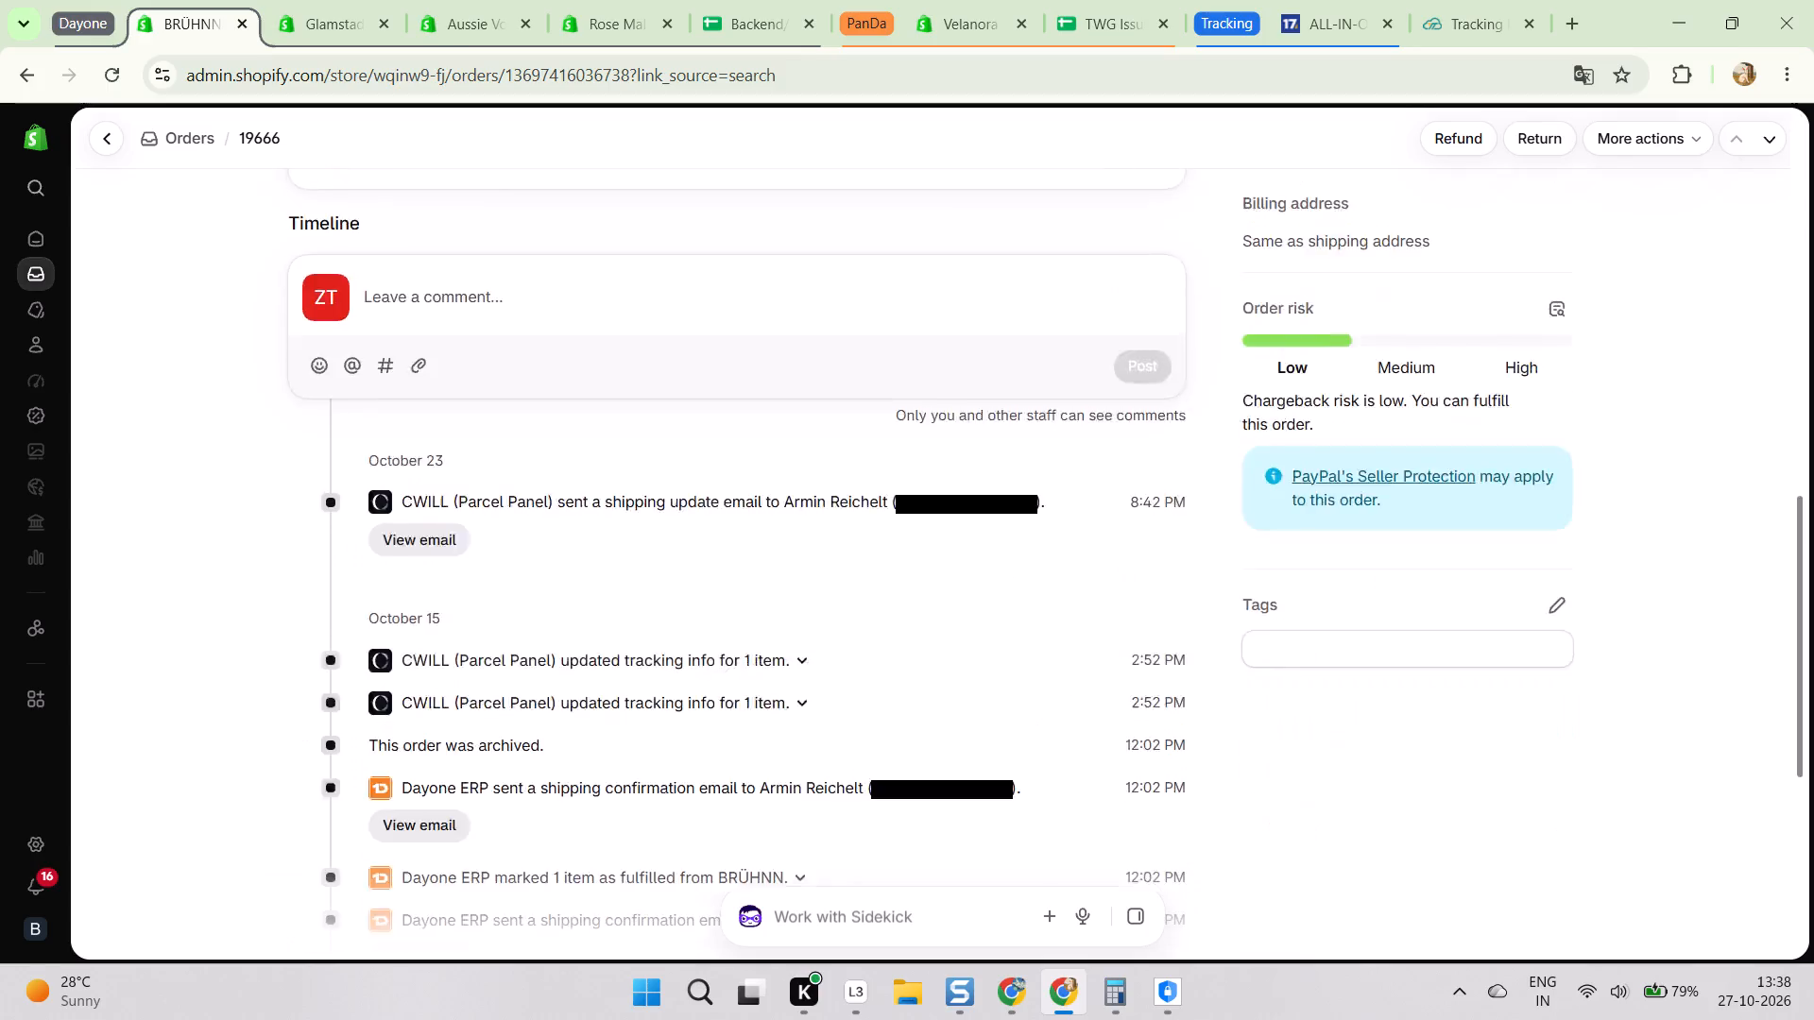
{"action": "scroll", "coordinate": [1246, 442], "scroll_direction": "up", "scroll_amount": 3}
{"action": "left_click", "coordinate": [1326, 660]}
{"action": "type", "text": "part"}
{"action": "left_click", "coordinate": [1330, 753]}
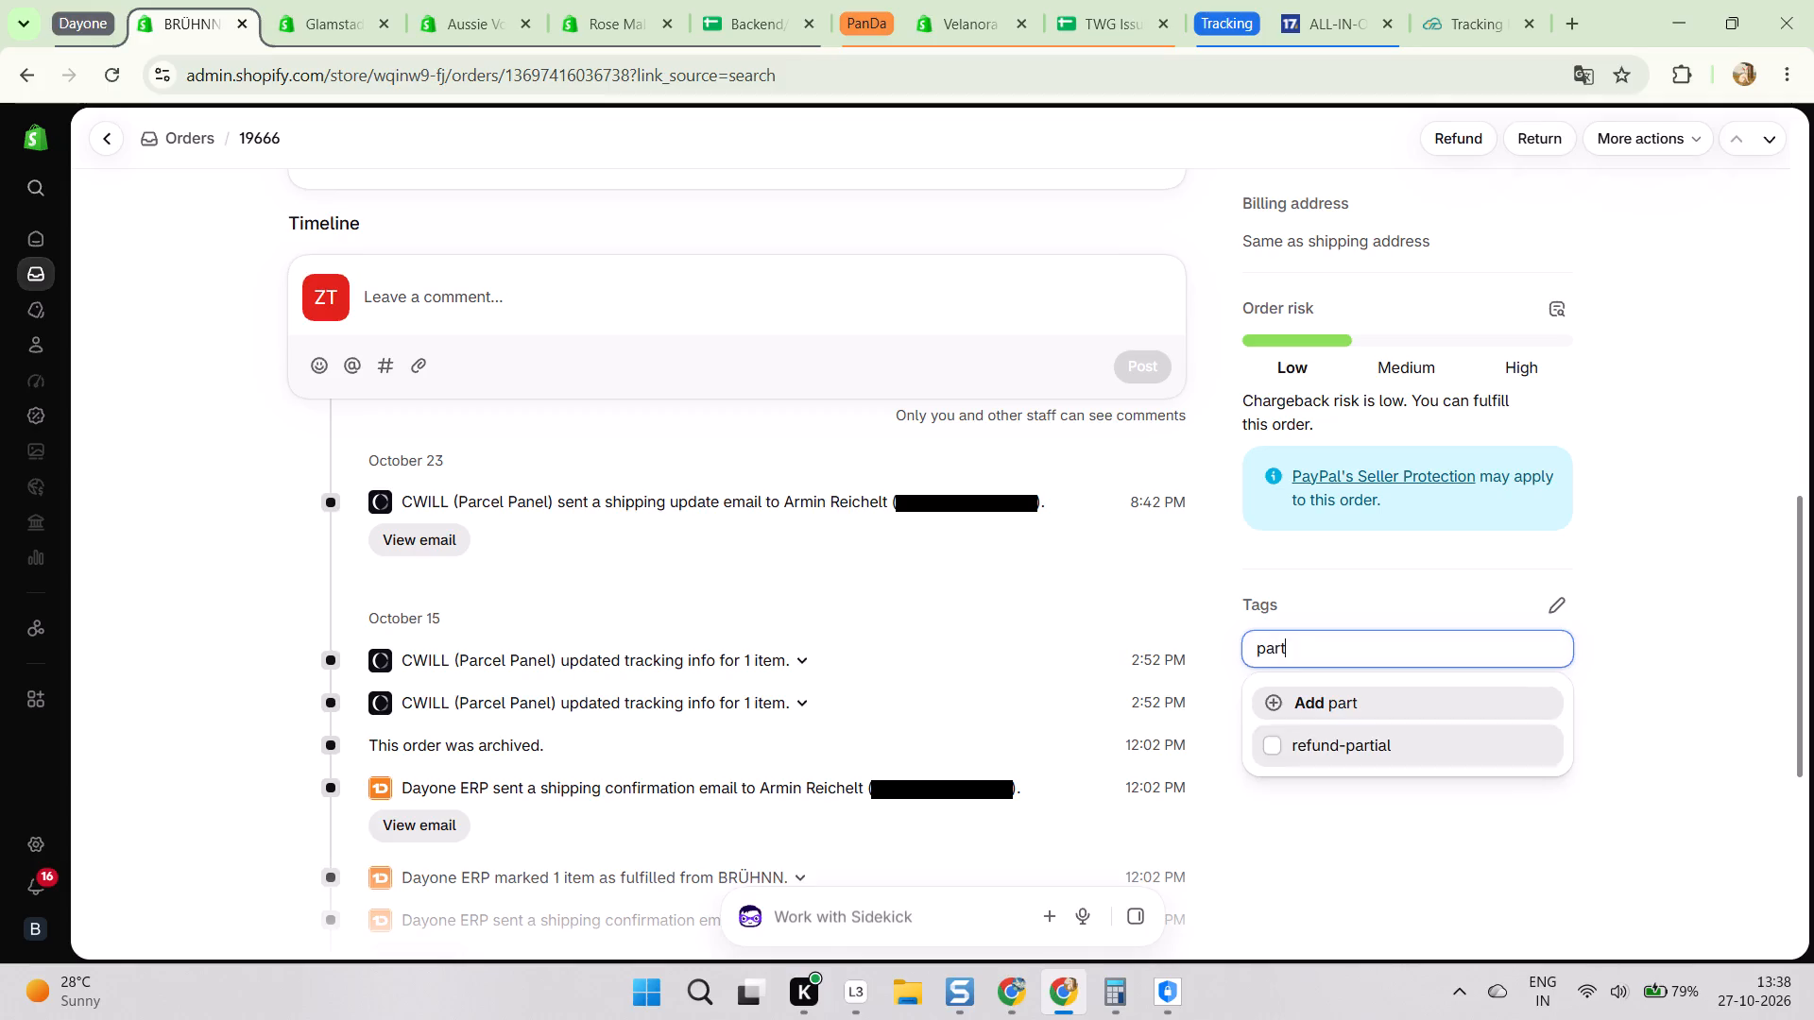
{"action": "double_click", "coordinate": [1308, 649]}
{"action": "key", "text": "BackSpace"}
{"action": "scroll", "coordinate": [1286, 653], "scroll_direction": "up", "scroll_amount": 6}
{"action": "key", "text": "alt+Tab"}
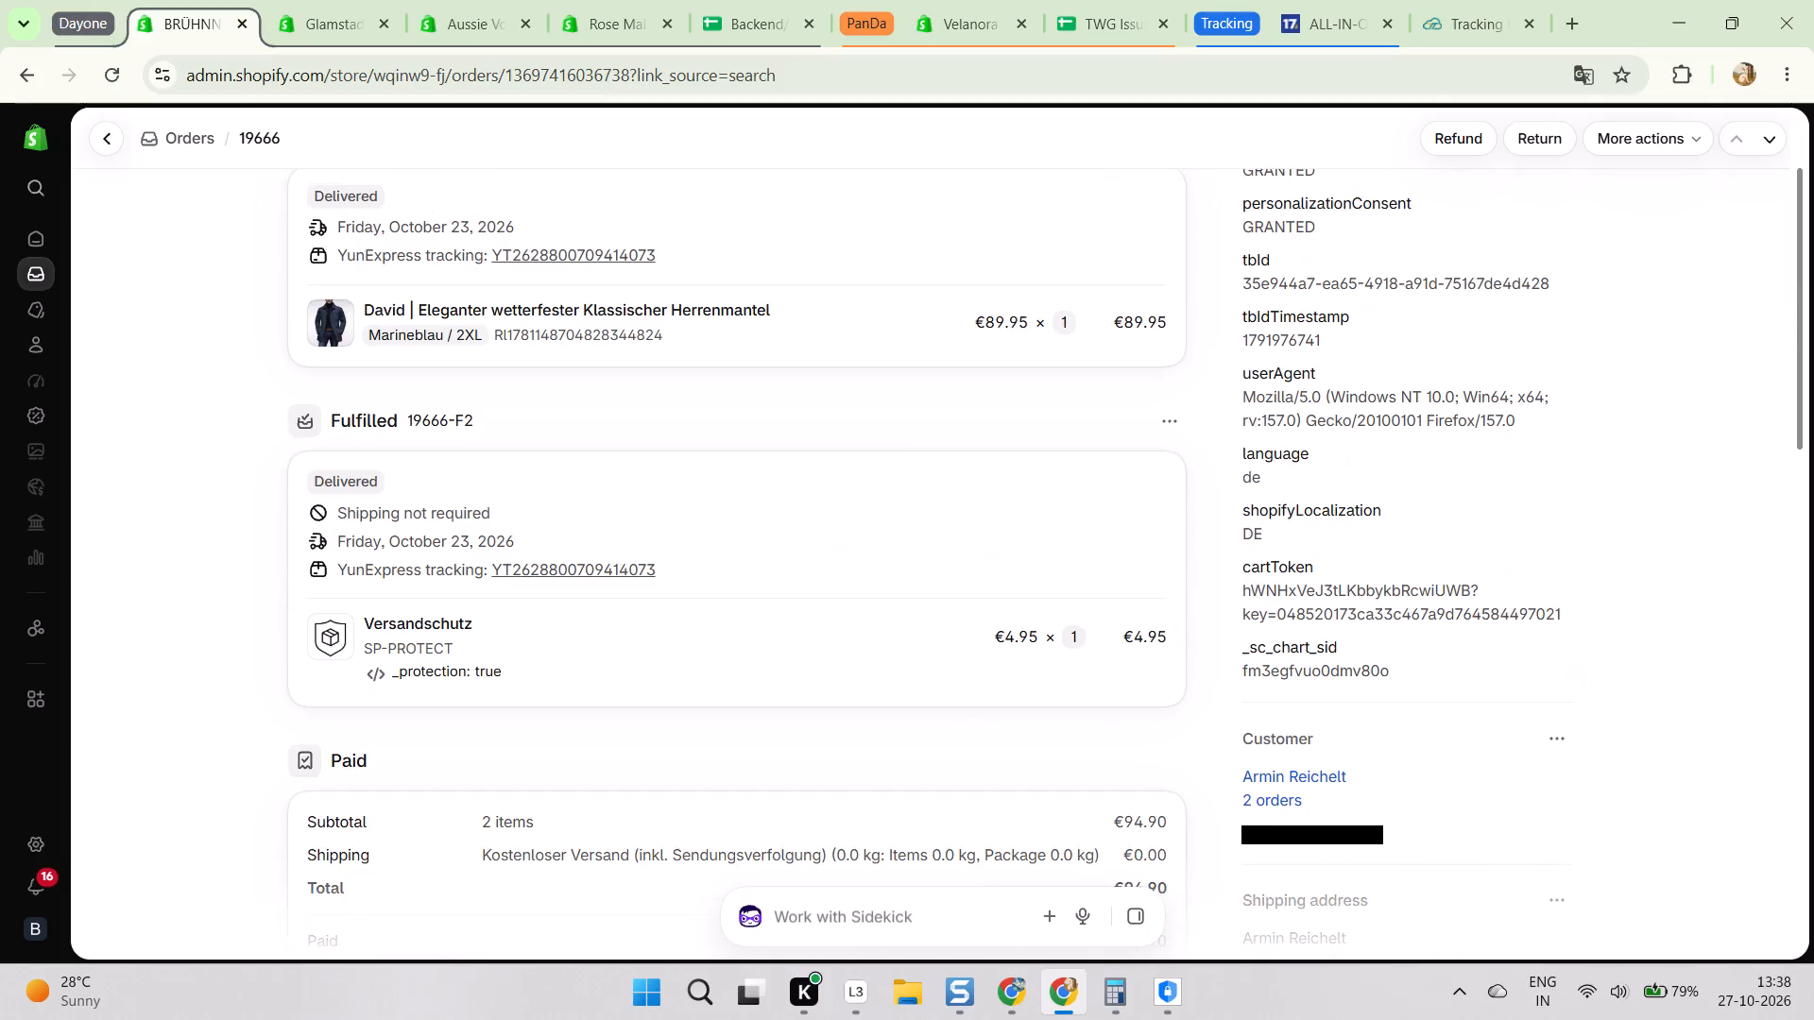
{"action": "scroll", "coordinate": [545, 550], "scroll_direction": "up", "scroll_amount": 3}
{"action": "left_click", "coordinate": [156, 0]}
{"action": "scroll", "coordinate": [445, 499], "scroll_direction": "down", "scroll_amount": 3}
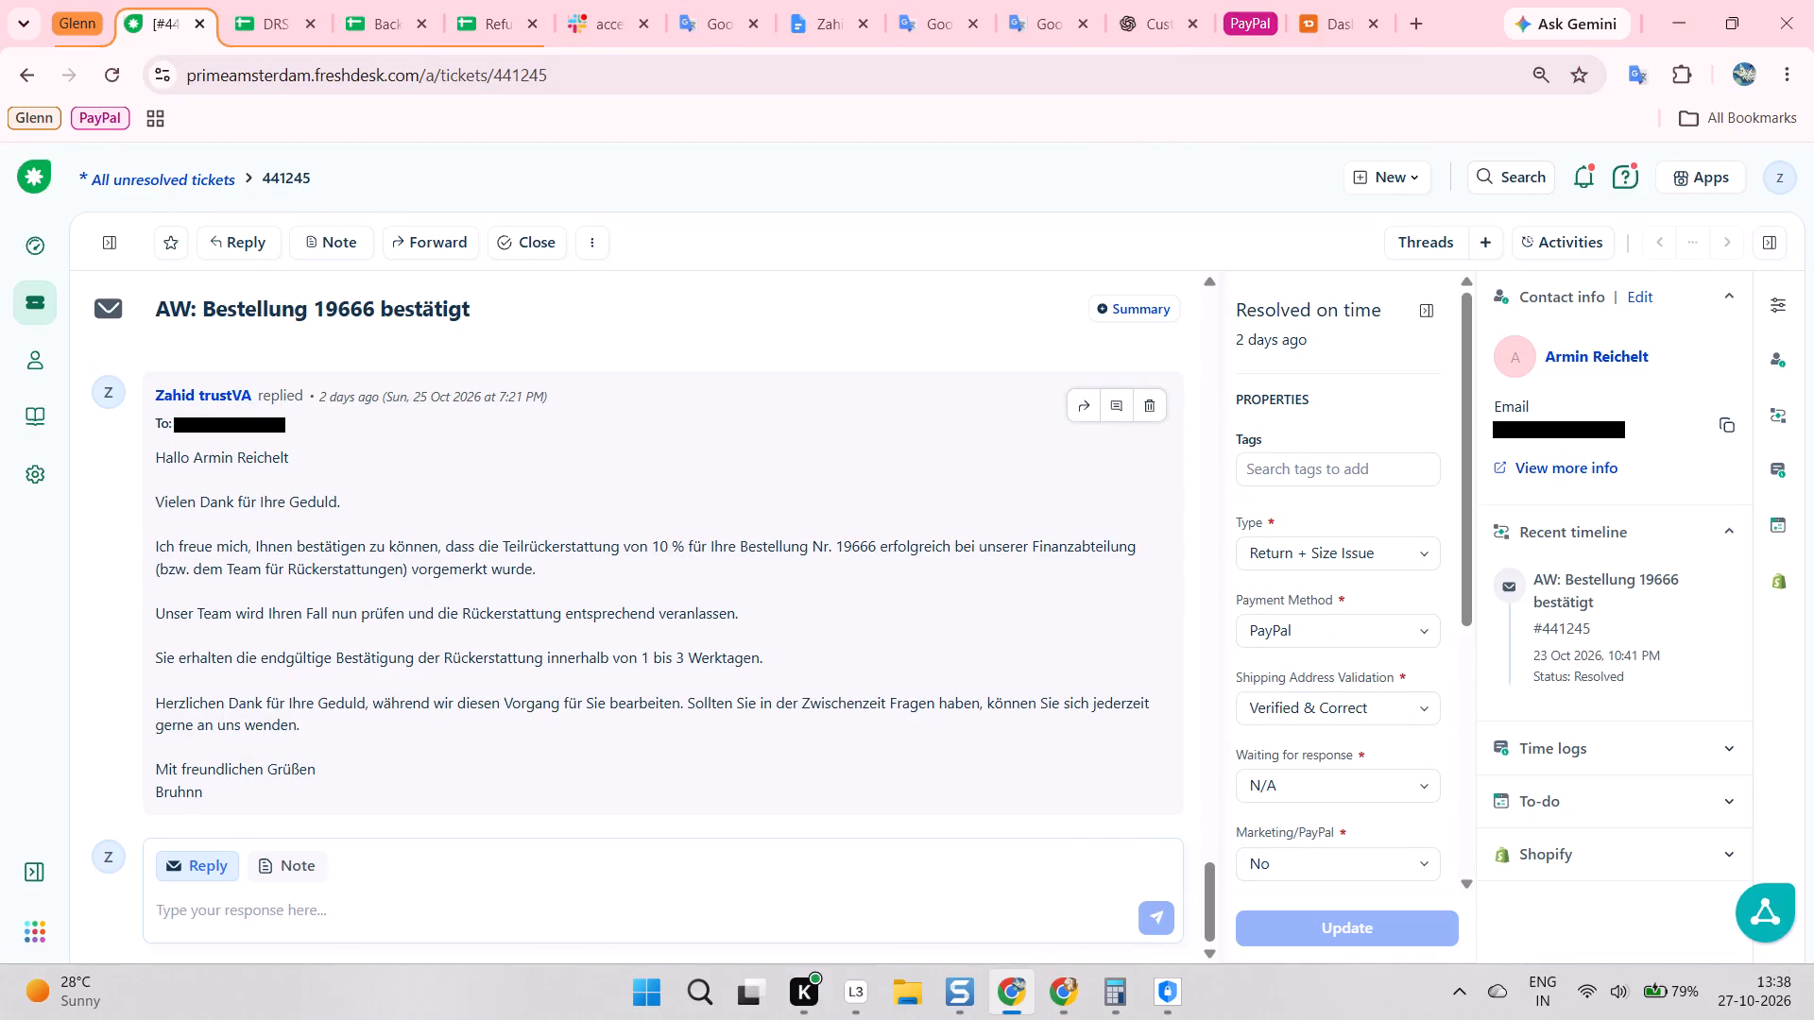
{"action": "scroll", "coordinate": [482, 503], "scroll_direction": "up", "scroll_amount": 14}
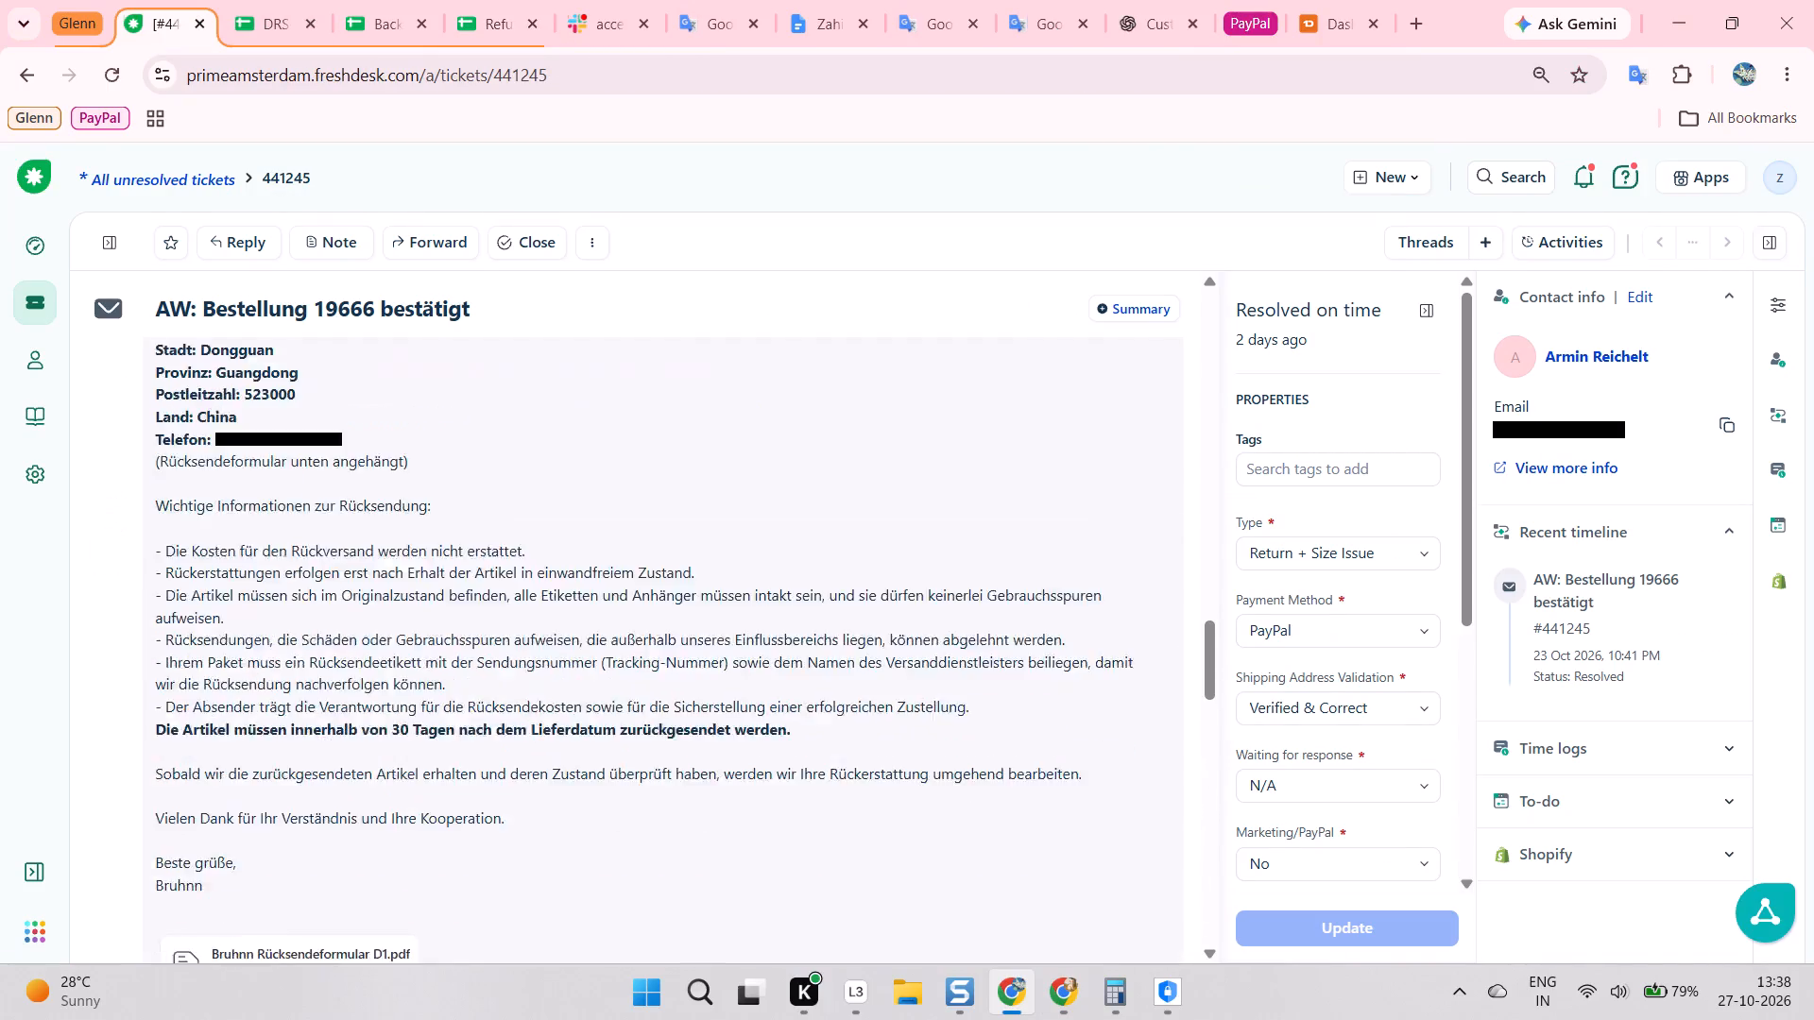
{"action": "scroll", "coordinate": [545, 503], "scroll_direction": "up", "scroll_amount": 3}
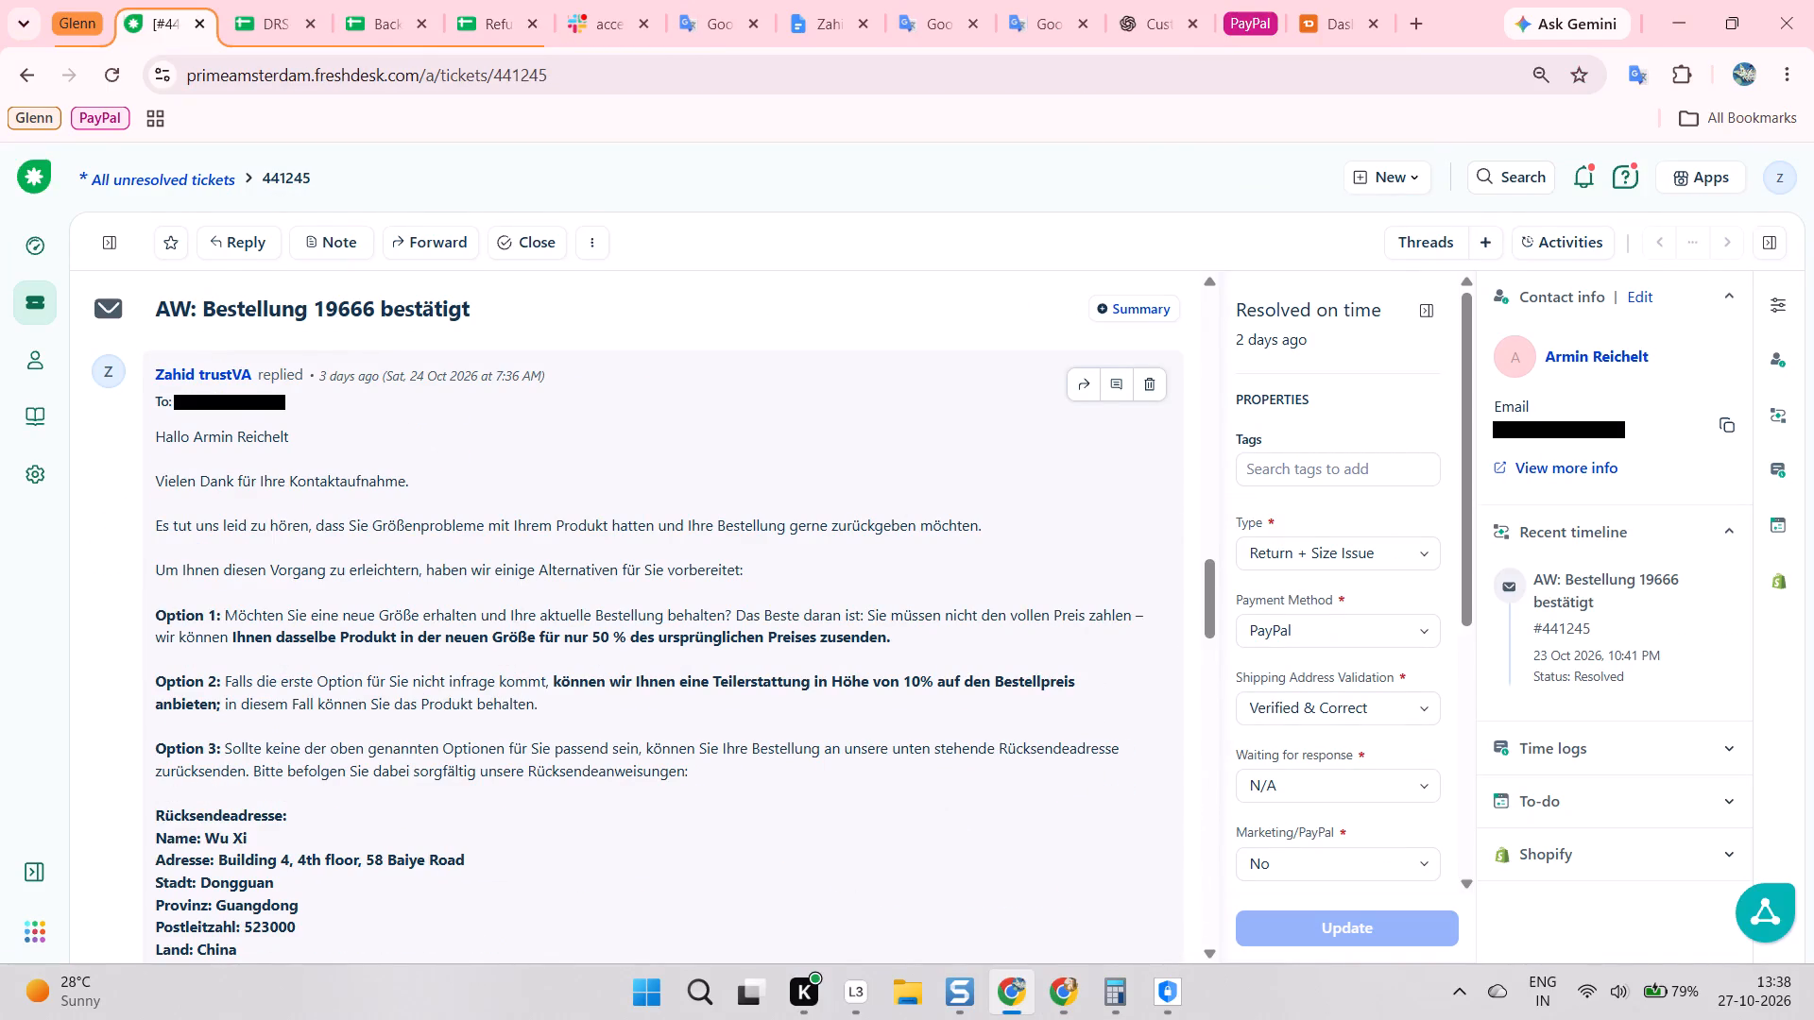
{"action": "scroll", "coordinate": [590, 552], "scroll_direction": "down", "scroll_amount": 1}
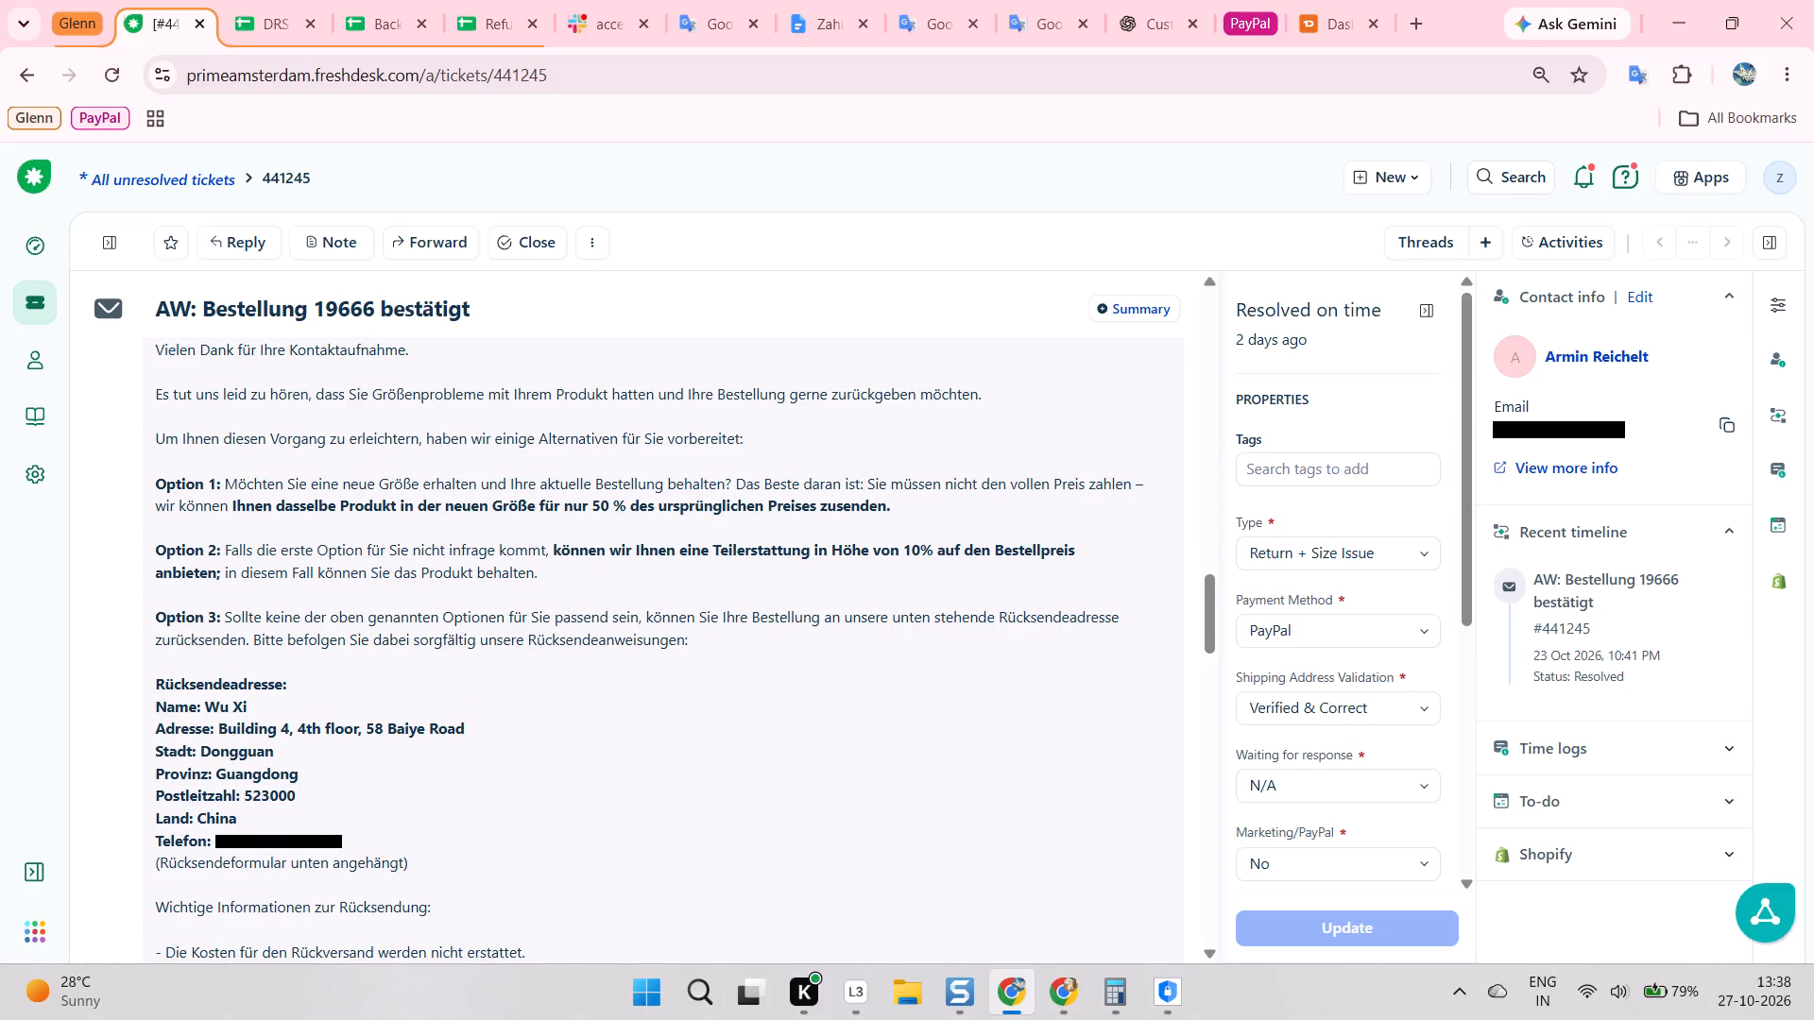
{"action": "scroll", "coordinate": [536, 437], "scroll_direction": "down", "scroll_amount": 19}
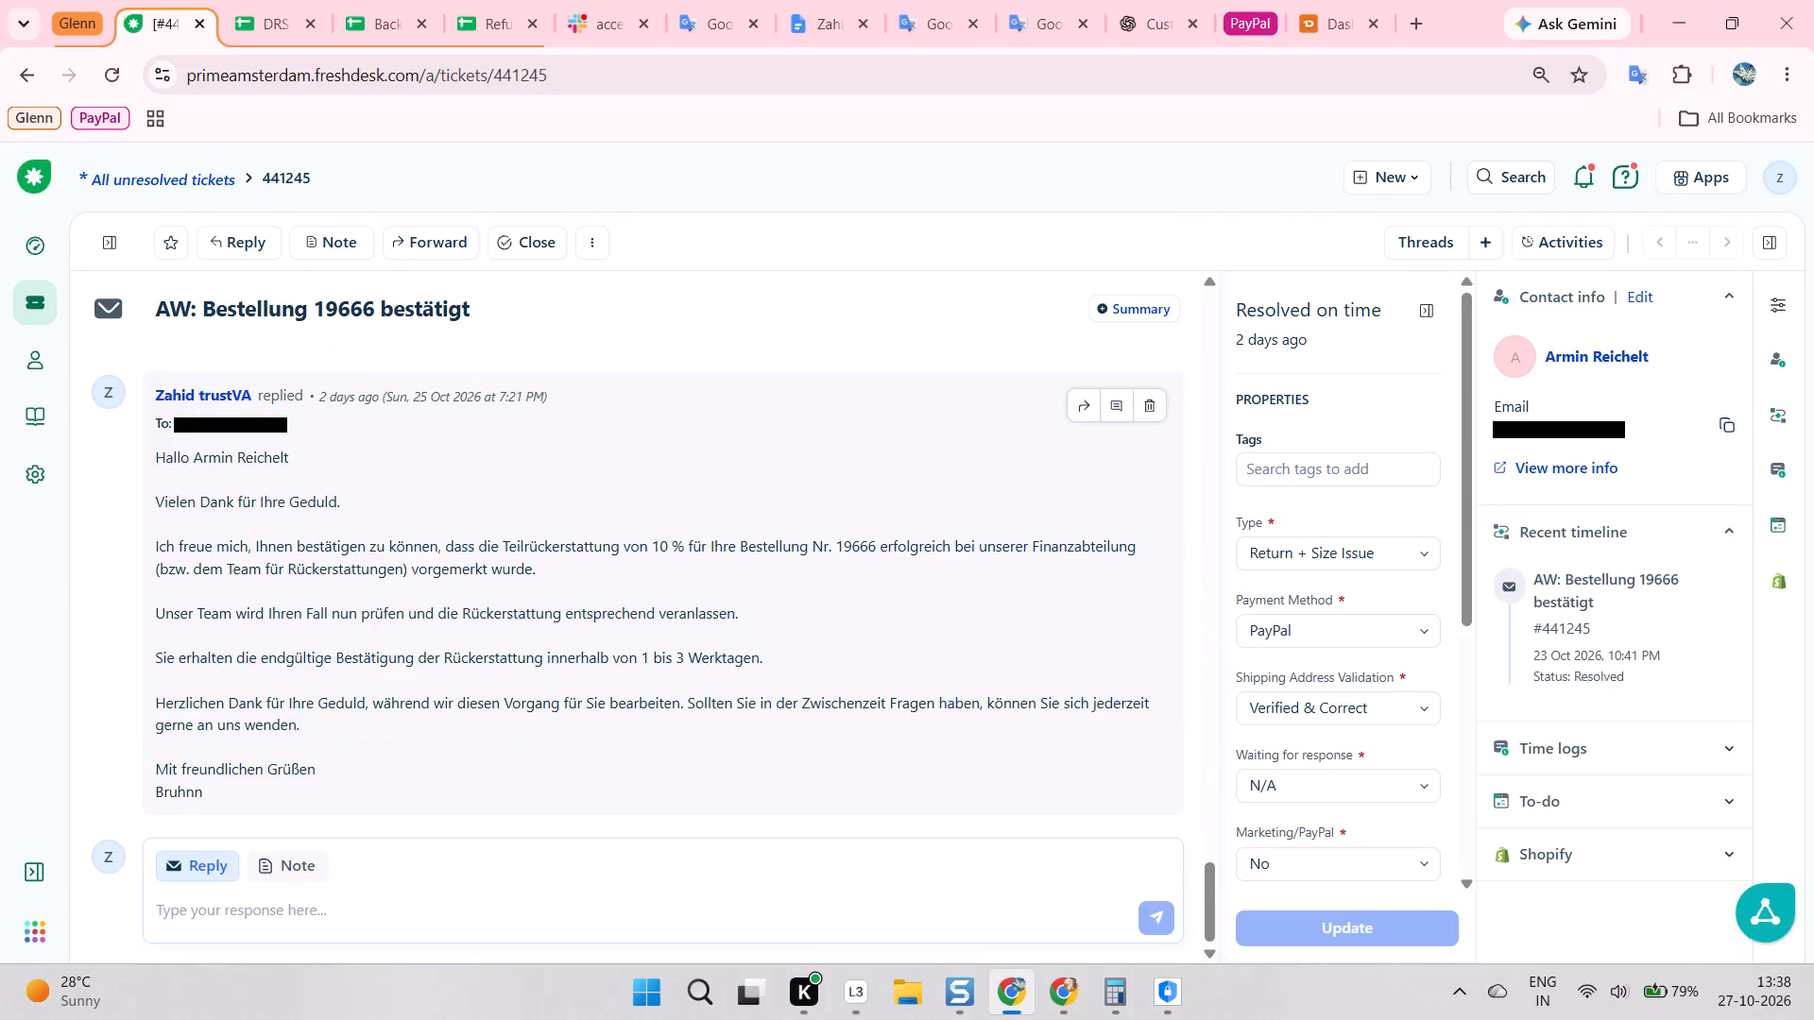
{"action": "key", "text": "alt+Tab"}
{"action": "scroll", "coordinate": [638, 525], "scroll_direction": "down", "scroll_amount": 9}
{"action": "scroll", "coordinate": [720, 503], "scroll_direction": "up", "scroll_amount": 11}
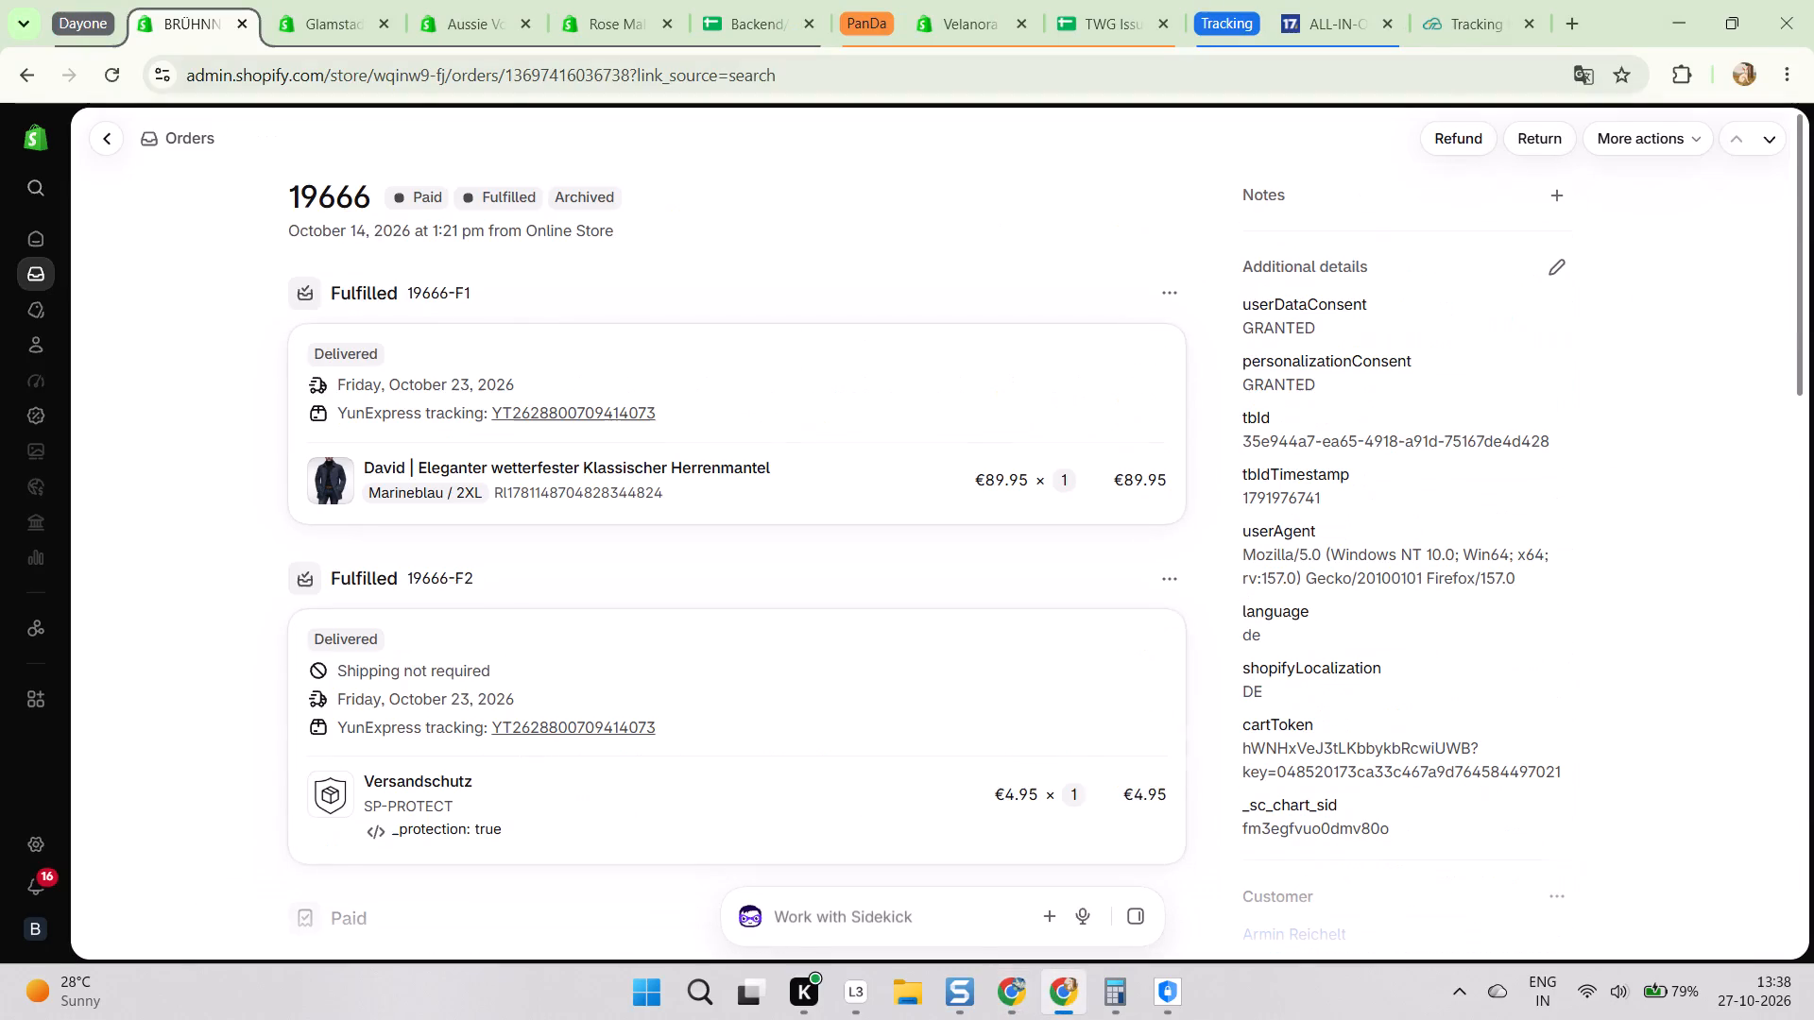
{"action": "scroll", "coordinate": [722, 501], "scroll_direction": "up", "scroll_amount": 11}
{"action": "left_click", "coordinate": [745, 368]}
{"action": "left_click", "coordinate": [762, 426]}
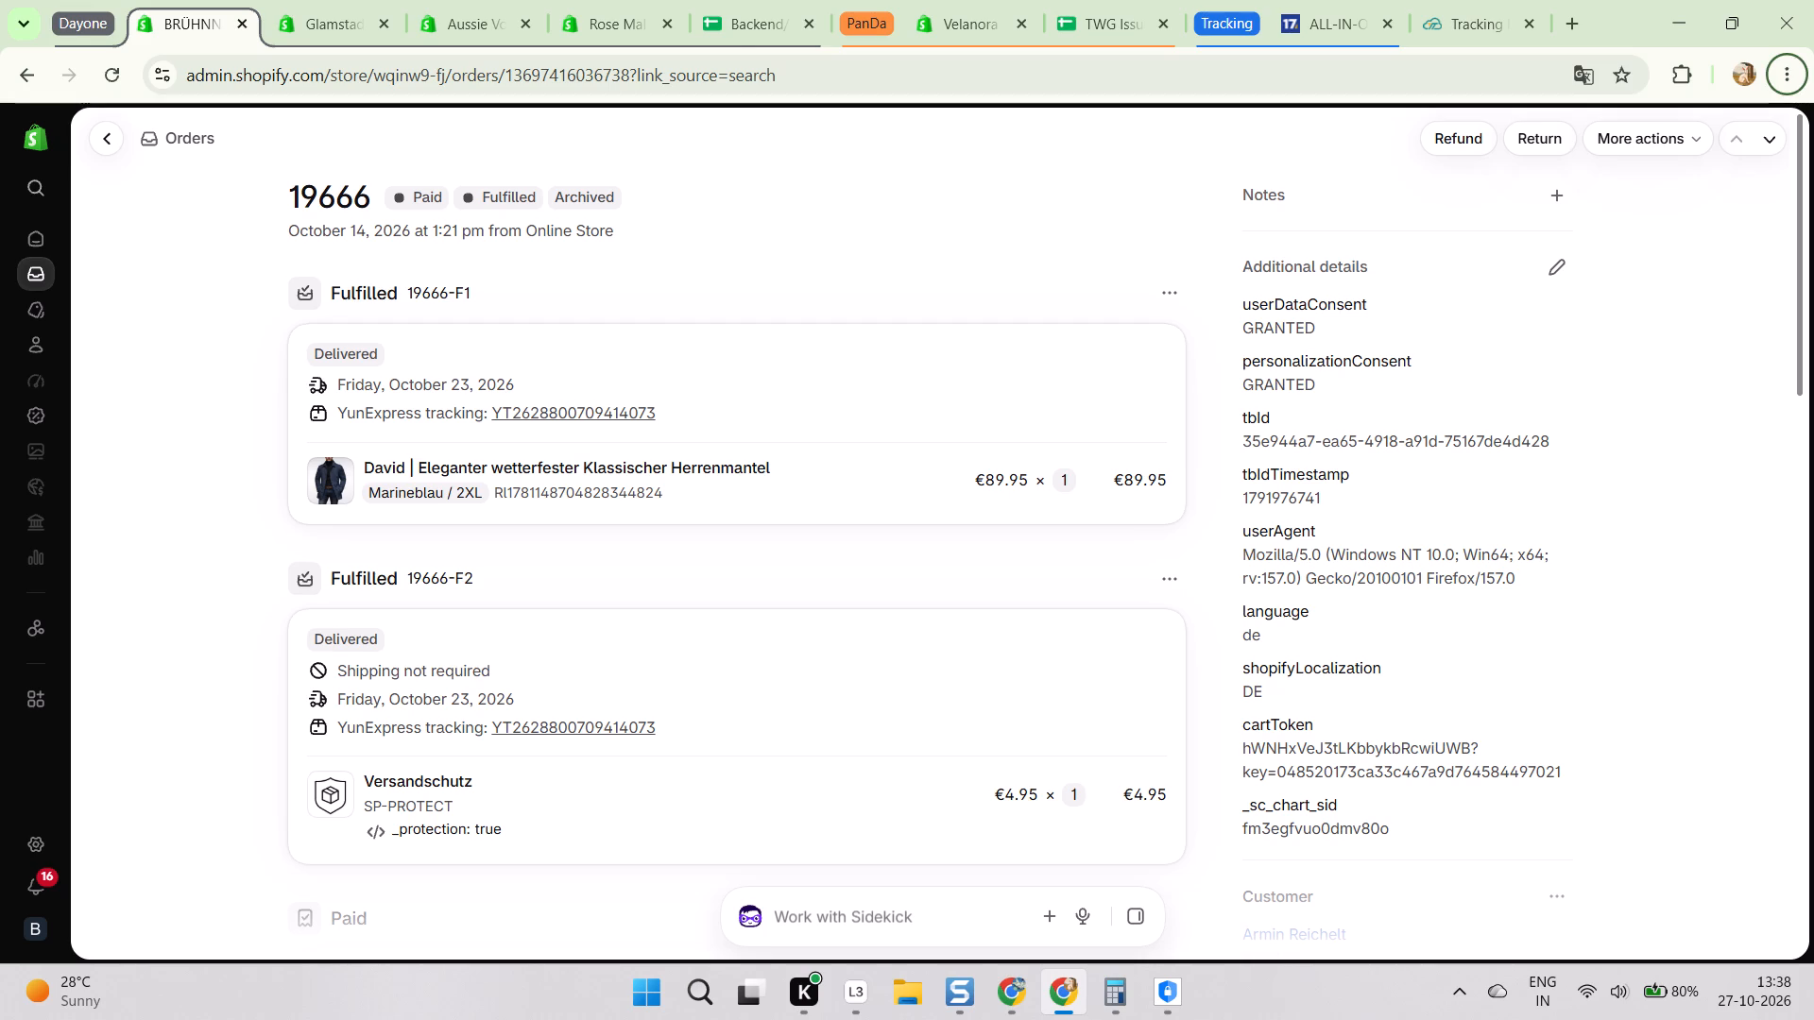
{"action": "key", "text": "alt+Tab"}
{"action": "scroll", "coordinate": [953, 552], "scroll_direction": "down", "scroll_amount": 5}
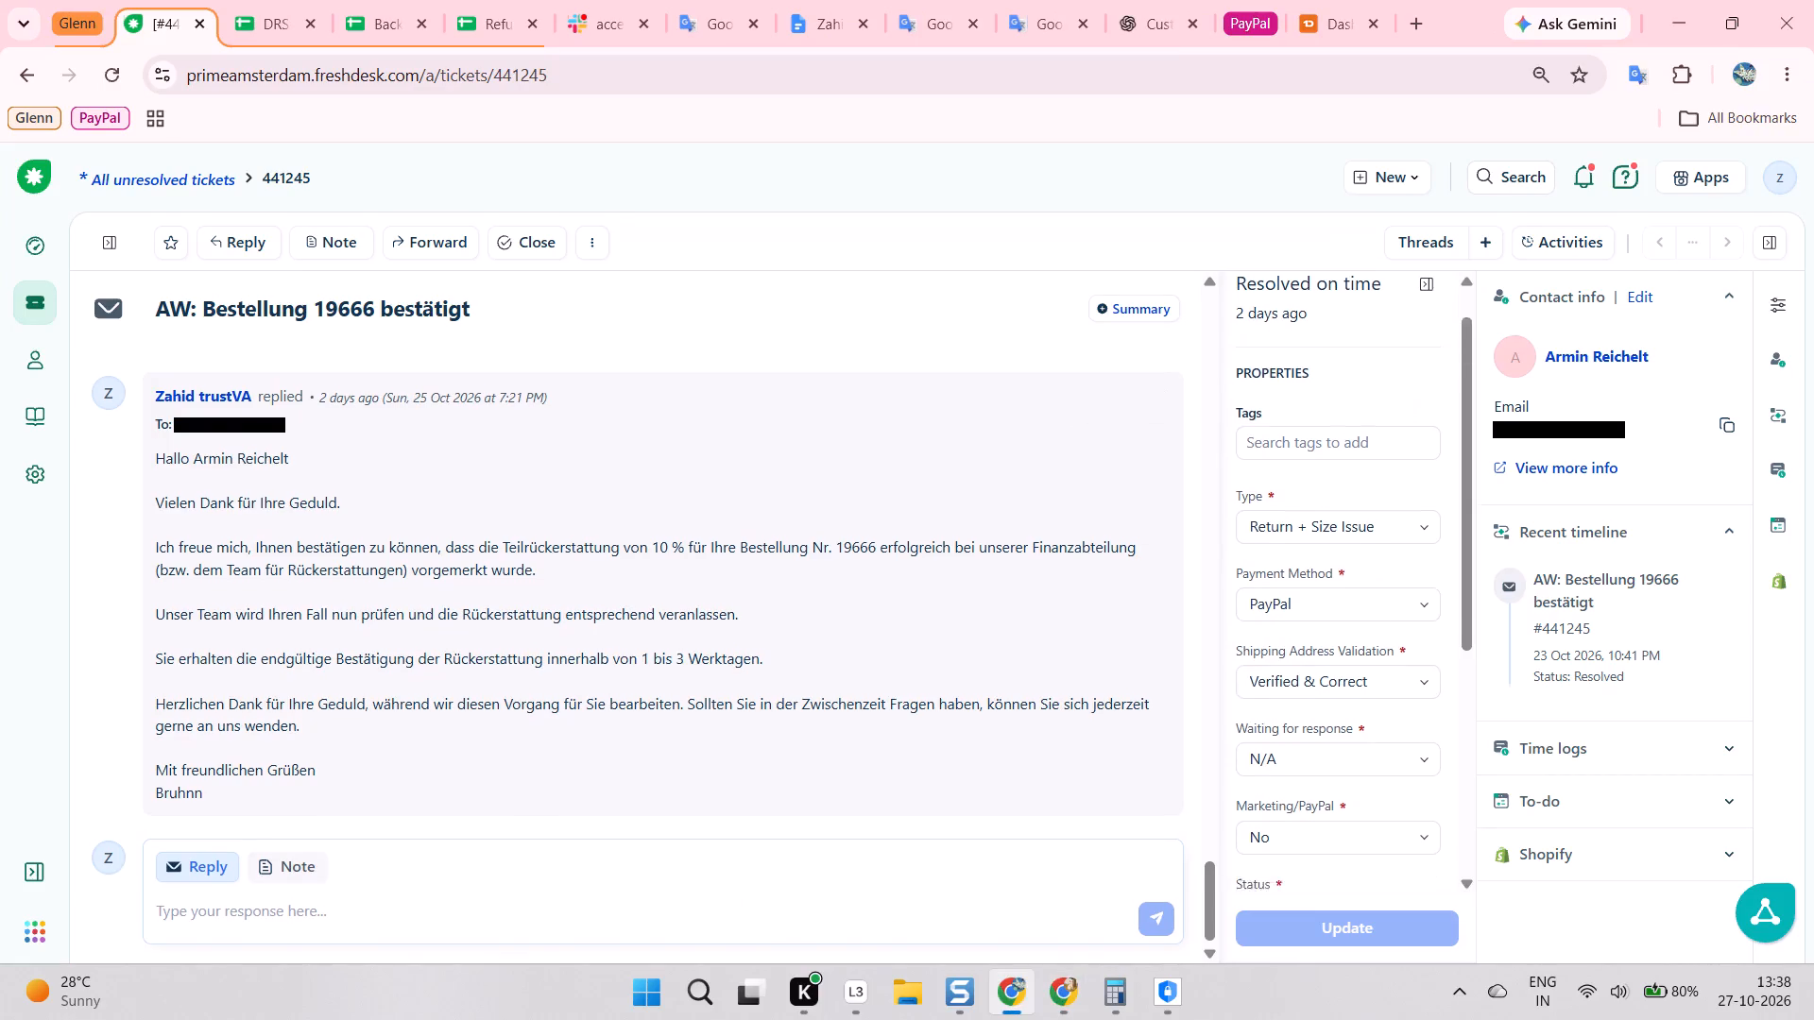
{"action": "scroll", "coordinate": [1426, 625], "scroll_direction": "down", "scroll_amount": 7}
{"action": "scroll", "coordinate": [1532, 625], "scroll_direction": "down", "scroll_amount": 7}
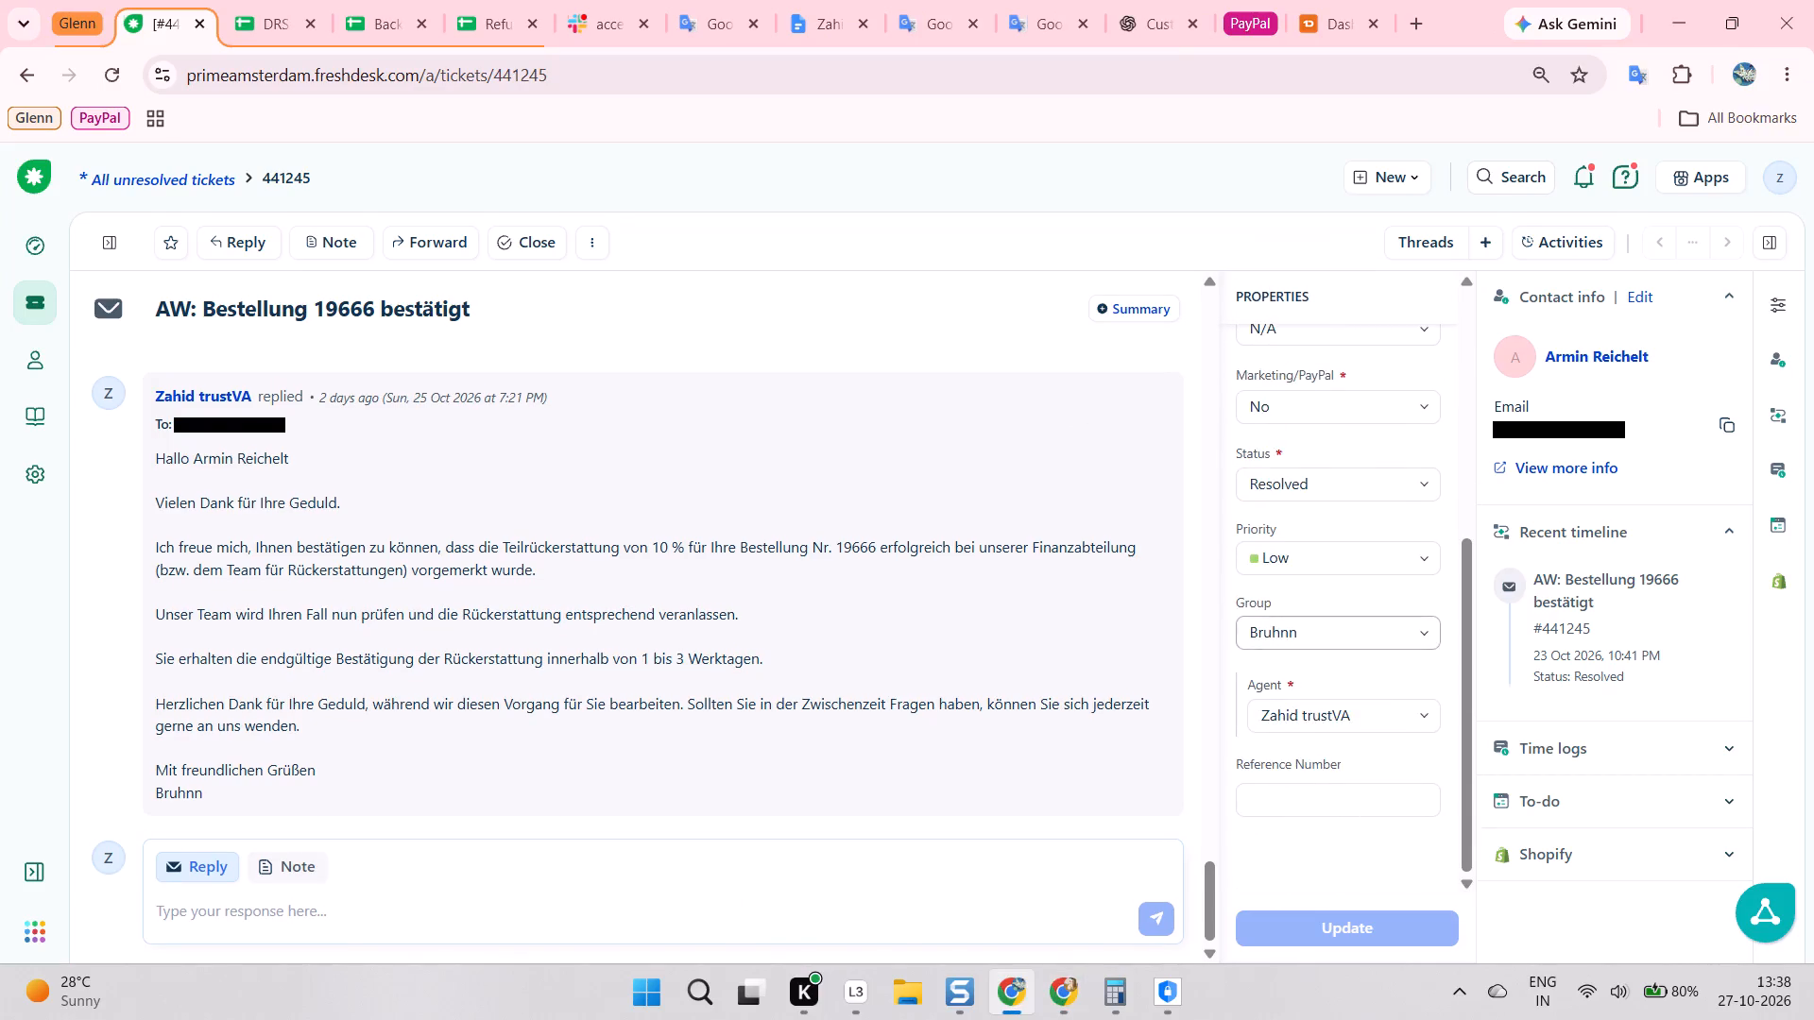
{"action": "scroll", "coordinate": [1454, 657], "scroll_direction": "up", "scroll_amount": 10}
{"action": "scroll", "coordinate": [1398, 571], "scroll_direction": "down", "scroll_amount": 7}
{"action": "scroll", "coordinate": [907, 603], "scroll_direction": "down", "scroll_amount": 4}
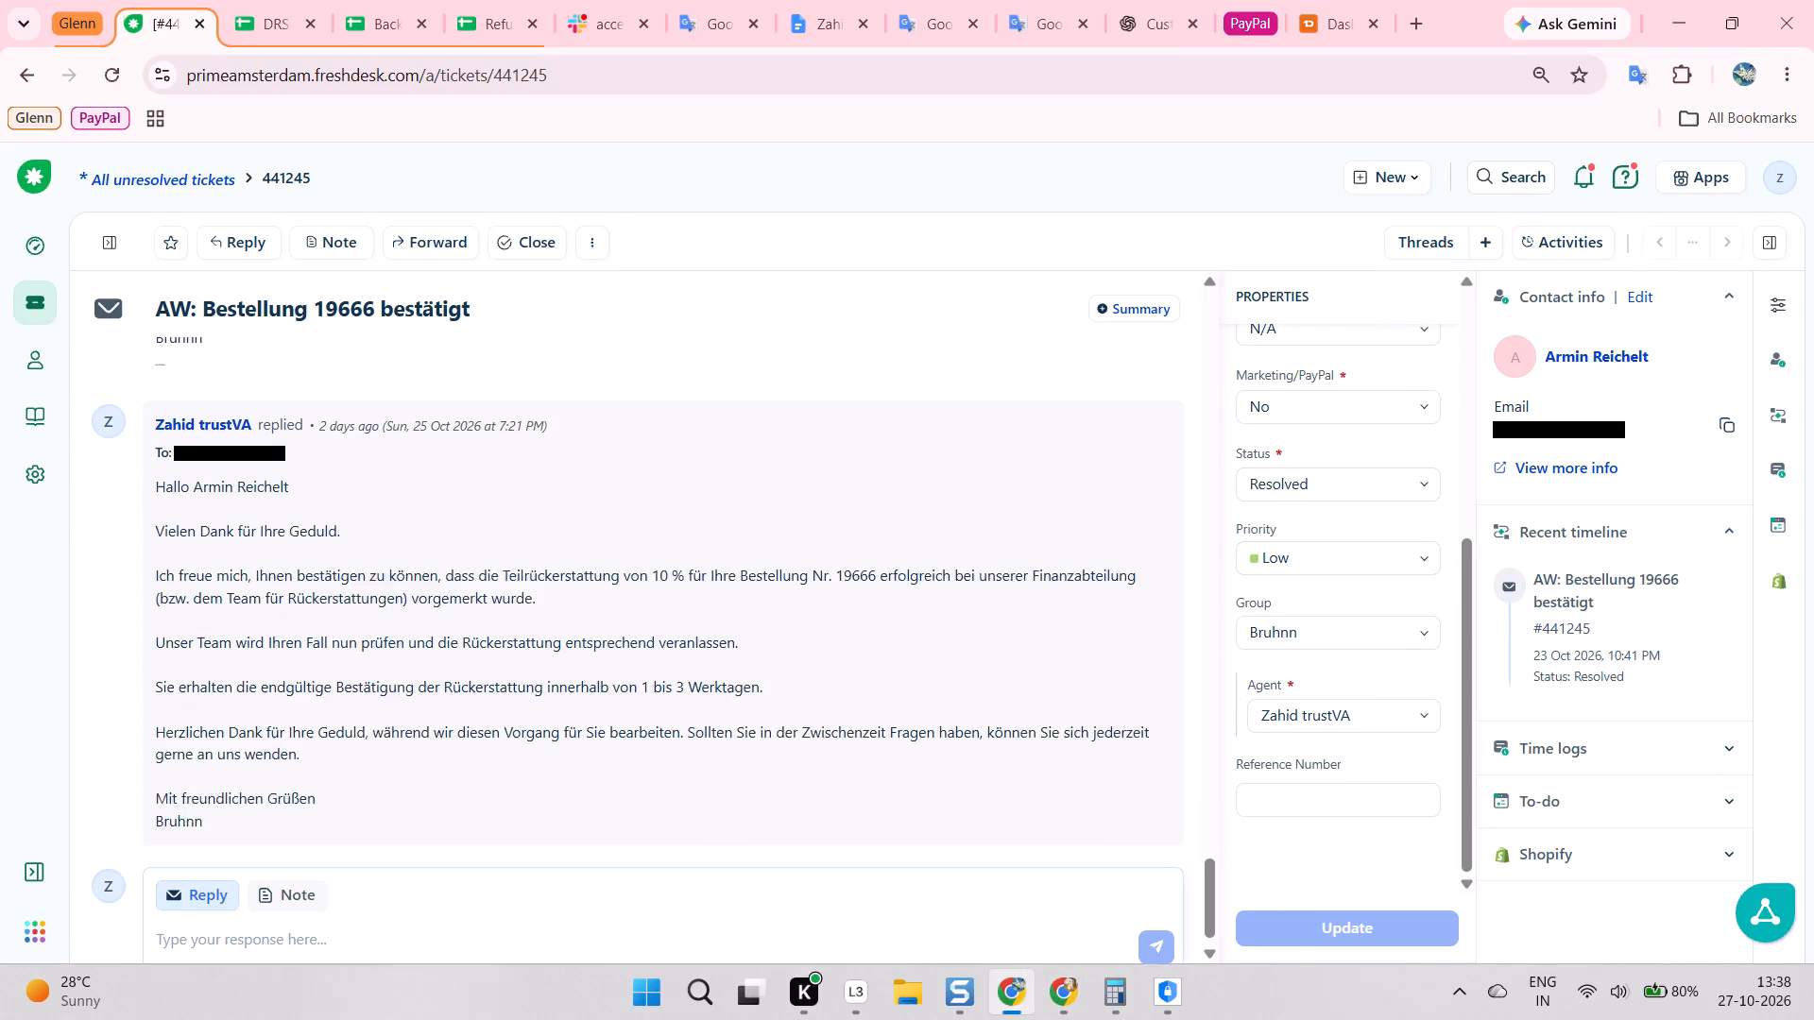
{"action": "scroll", "coordinate": [894, 584], "scroll_direction": "down", "scroll_amount": 4}
{"action": "left_click", "coordinate": [890, 592]}
{"action": "key", "text": "alt+Tab"}
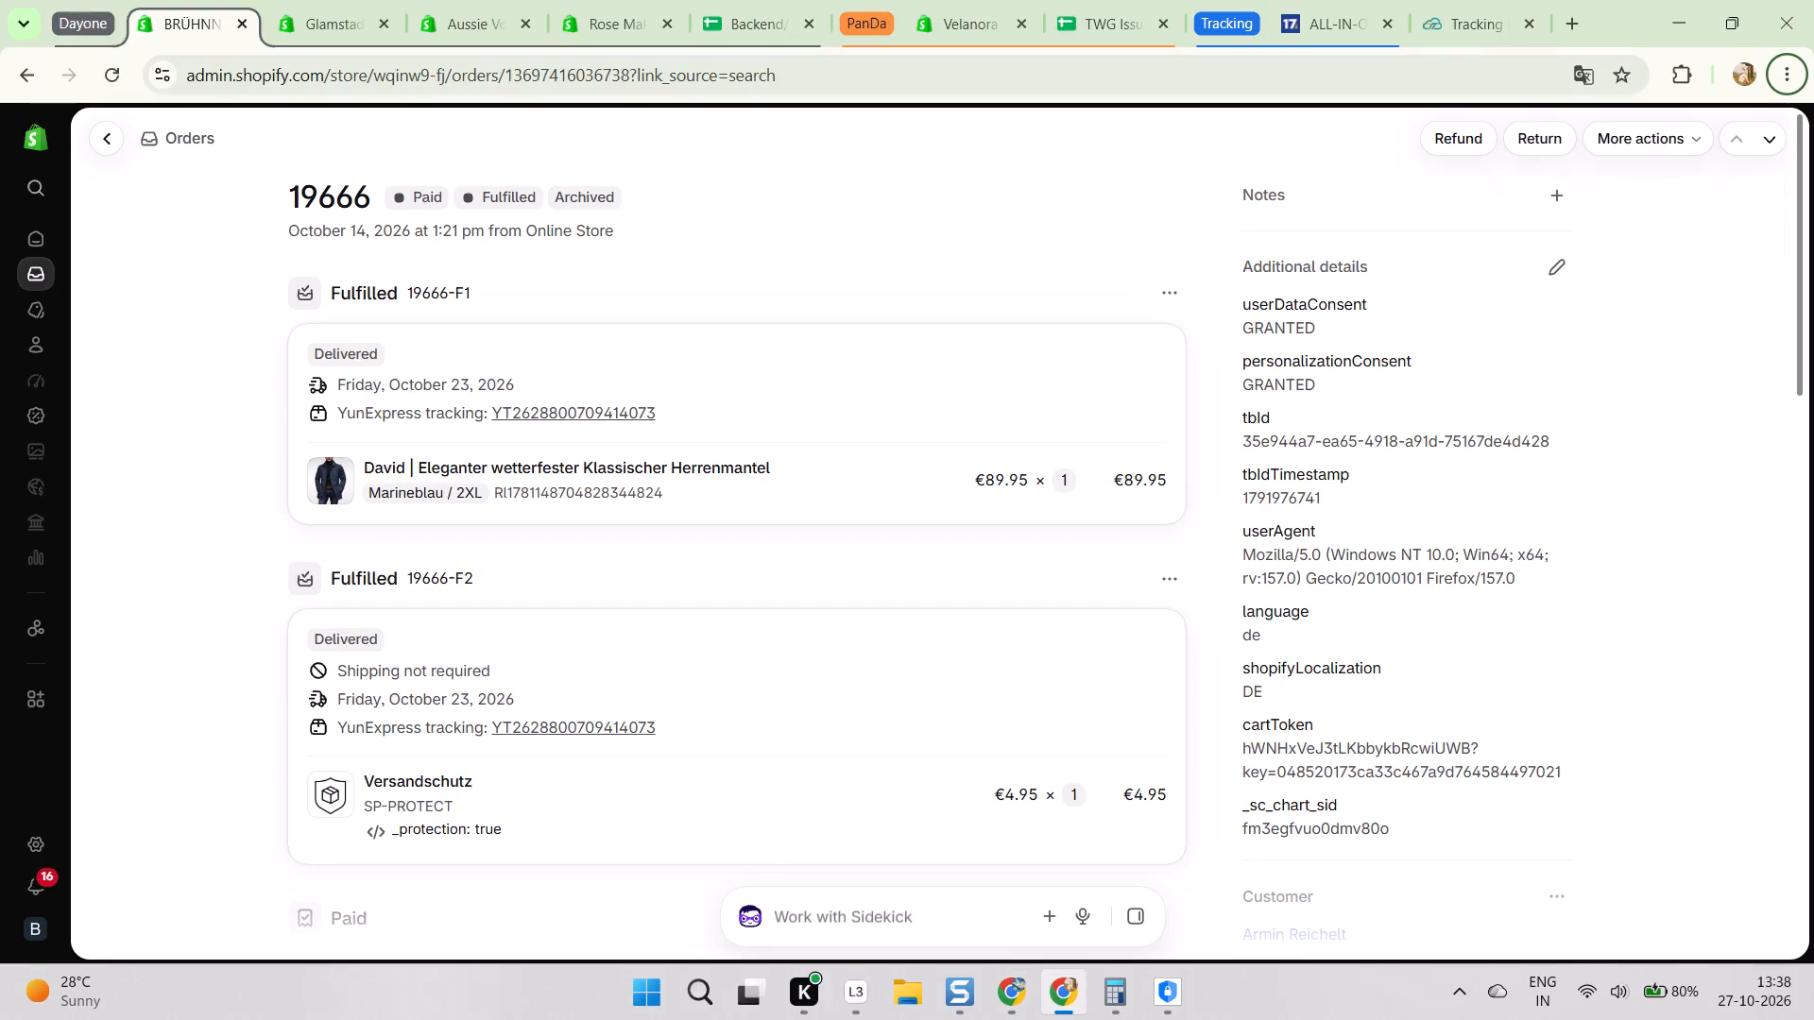
{"action": "scroll", "coordinate": [1302, 552], "scroll_direction": "down", "scroll_amount": 8}
{"action": "scroll", "coordinate": [1326, 547], "scroll_direction": "up", "scroll_amount": 2}
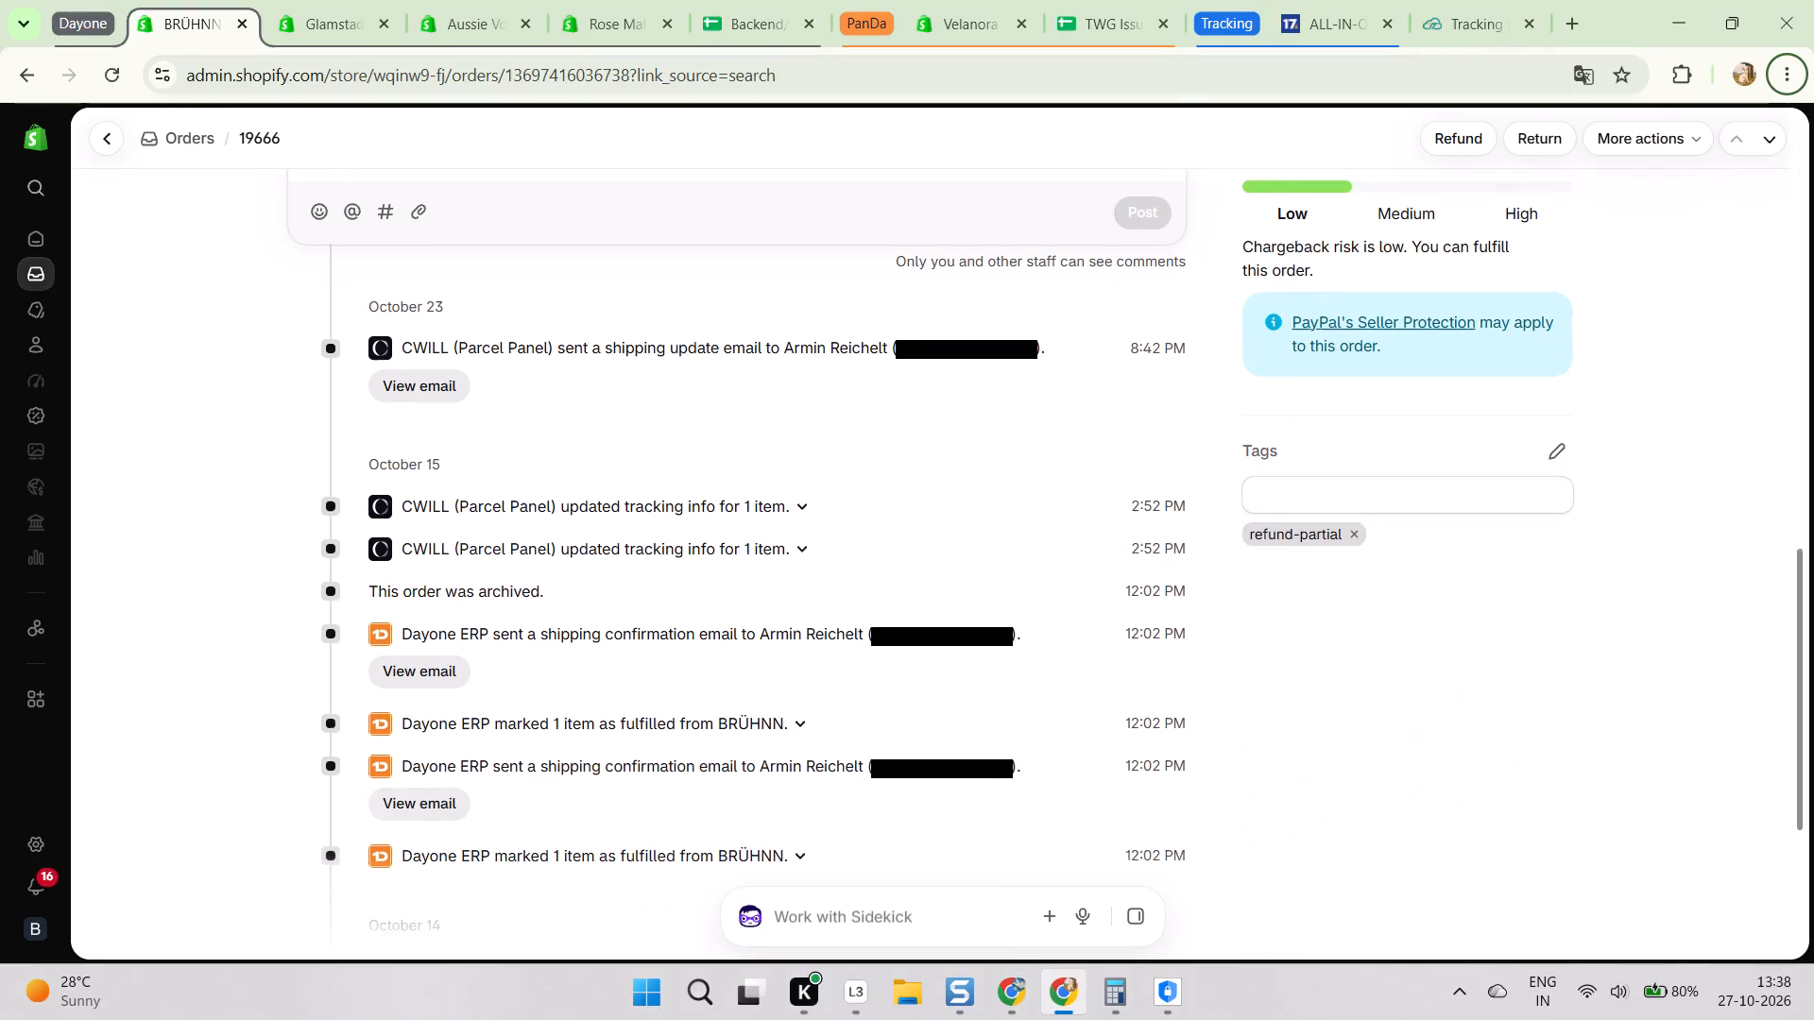
{"action": "scroll", "coordinate": [1207, 563], "scroll_direction": "up", "scroll_amount": 18}
{"action": "left_click", "coordinate": [783, 347]}
{"action": "scroll", "coordinate": [980, 502], "scroll_direction": "down", "scroll_amount": 3}
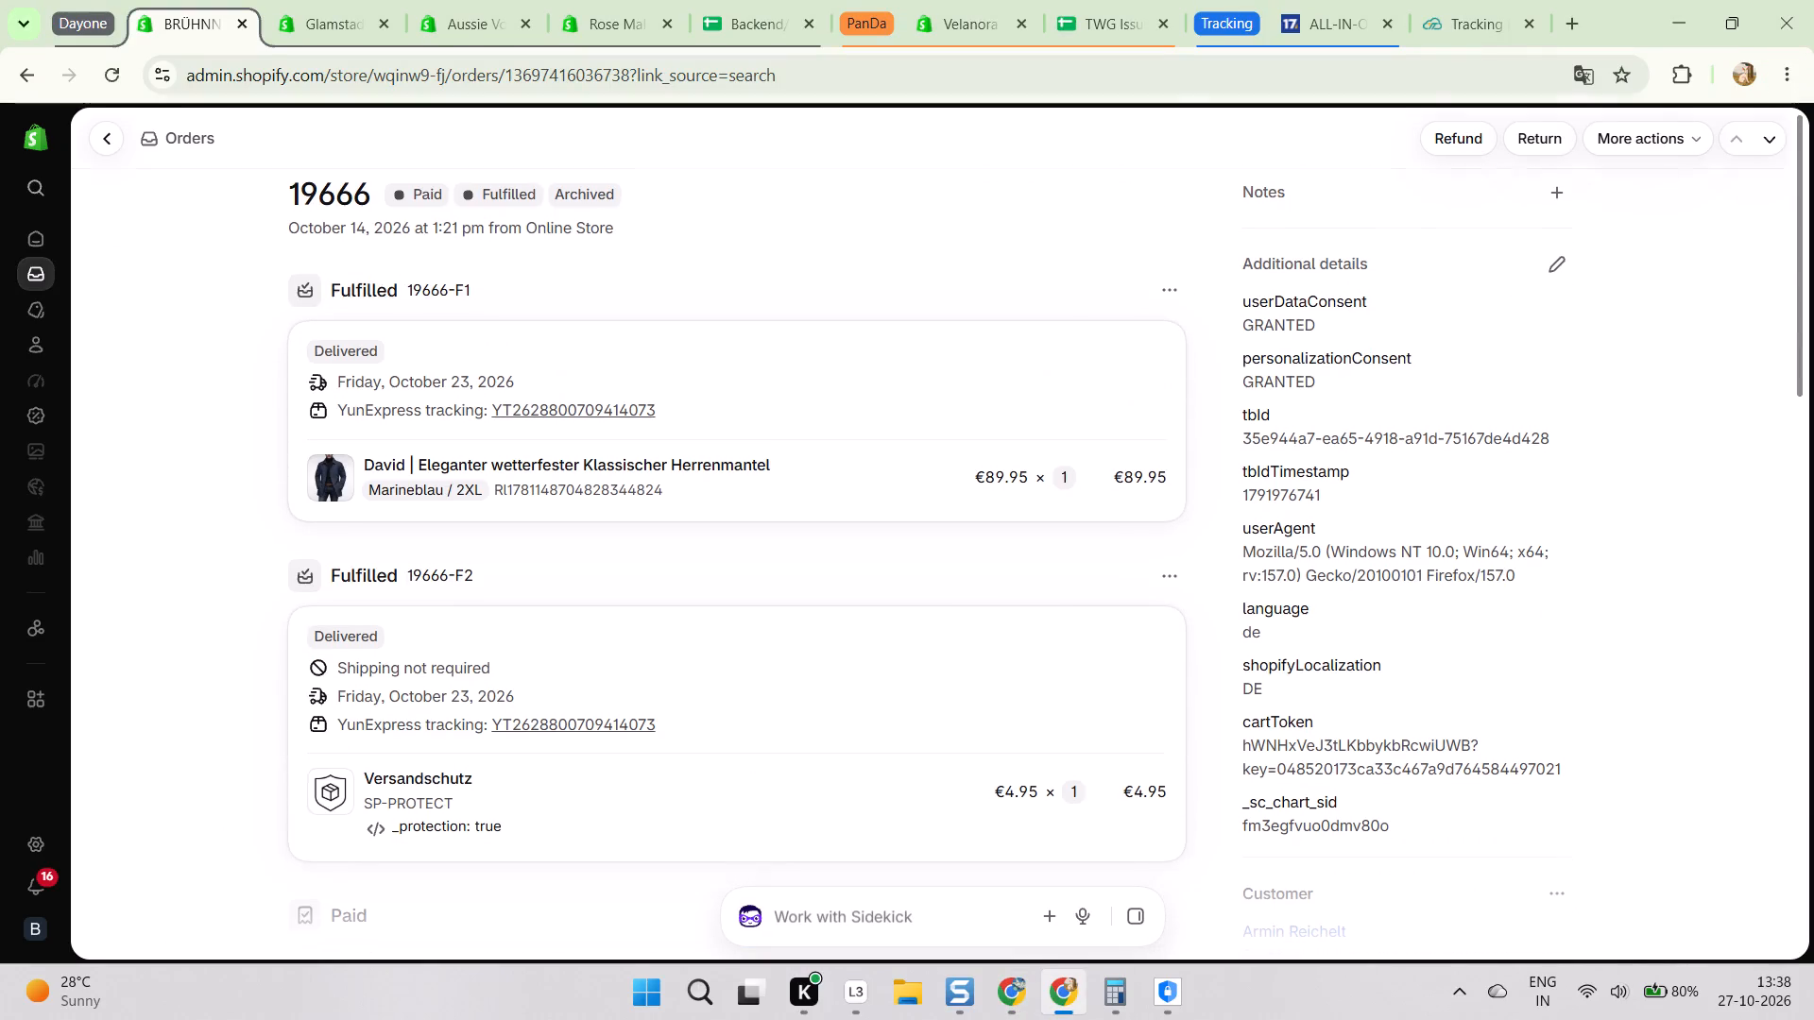
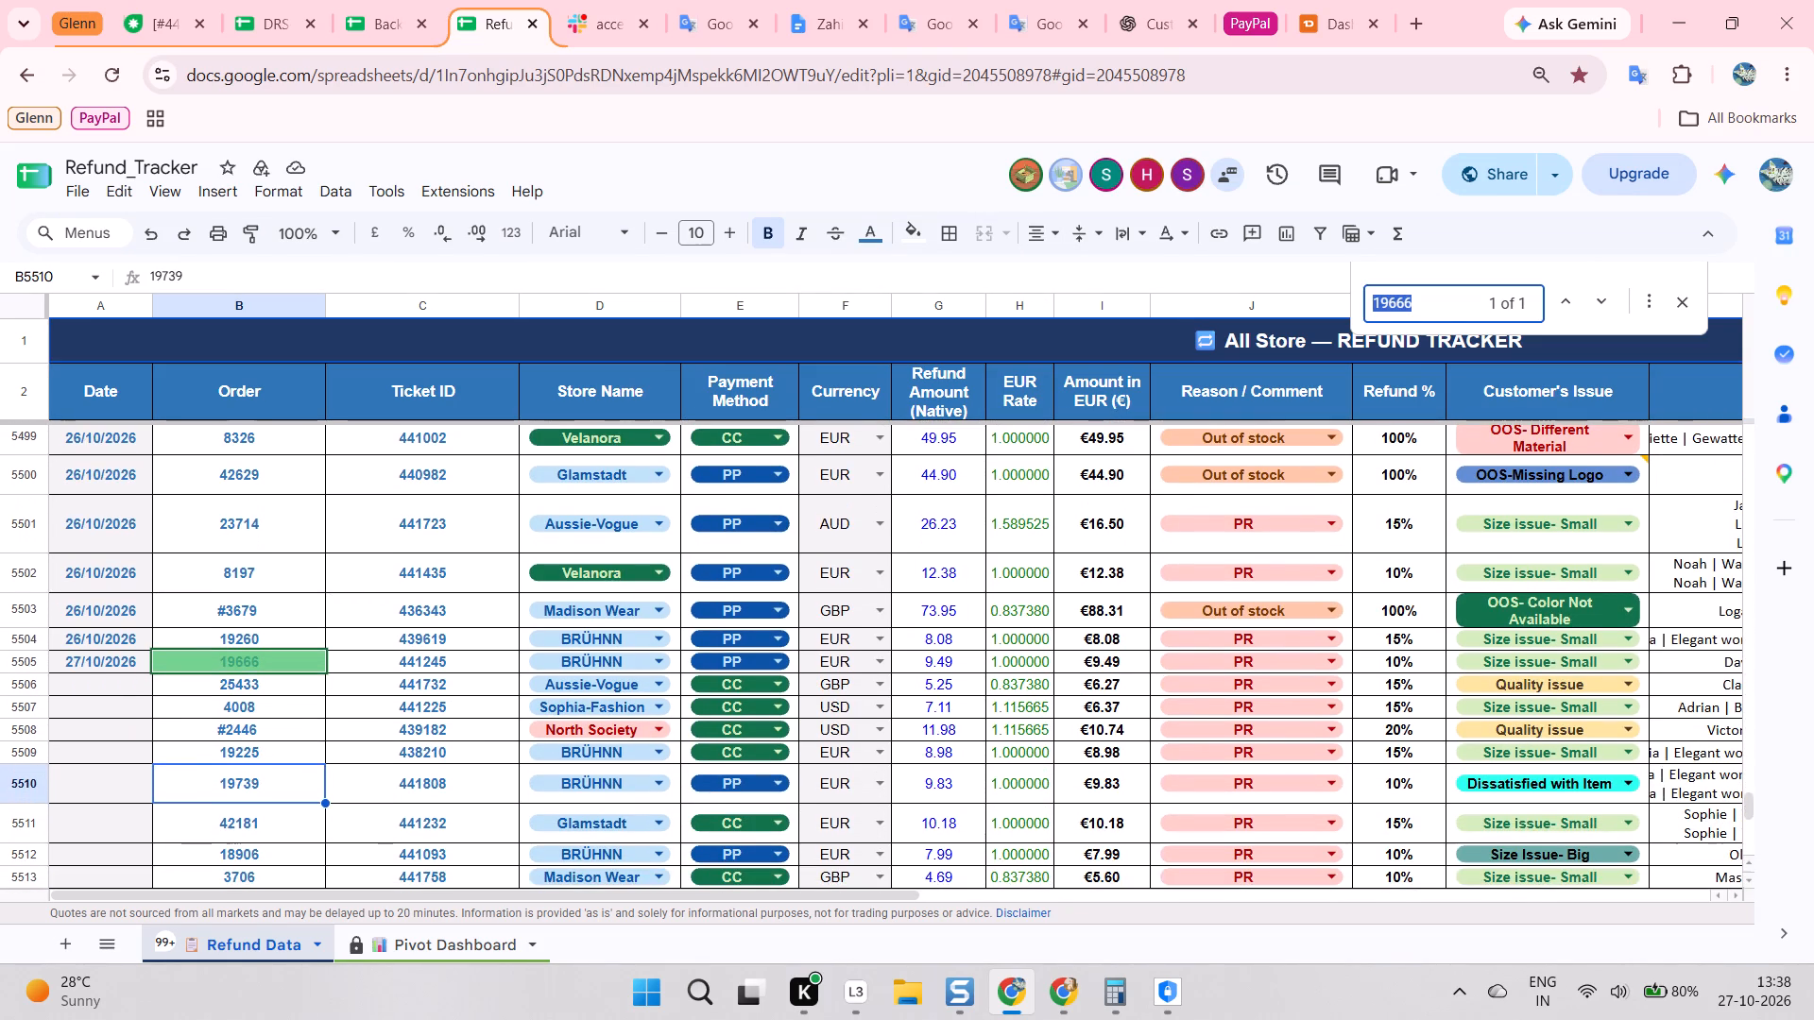
{"action": "key", "text": "alt+Tab"}
{"action": "scroll", "coordinate": [738, 493], "scroll_direction": "up", "scroll_amount": 8}
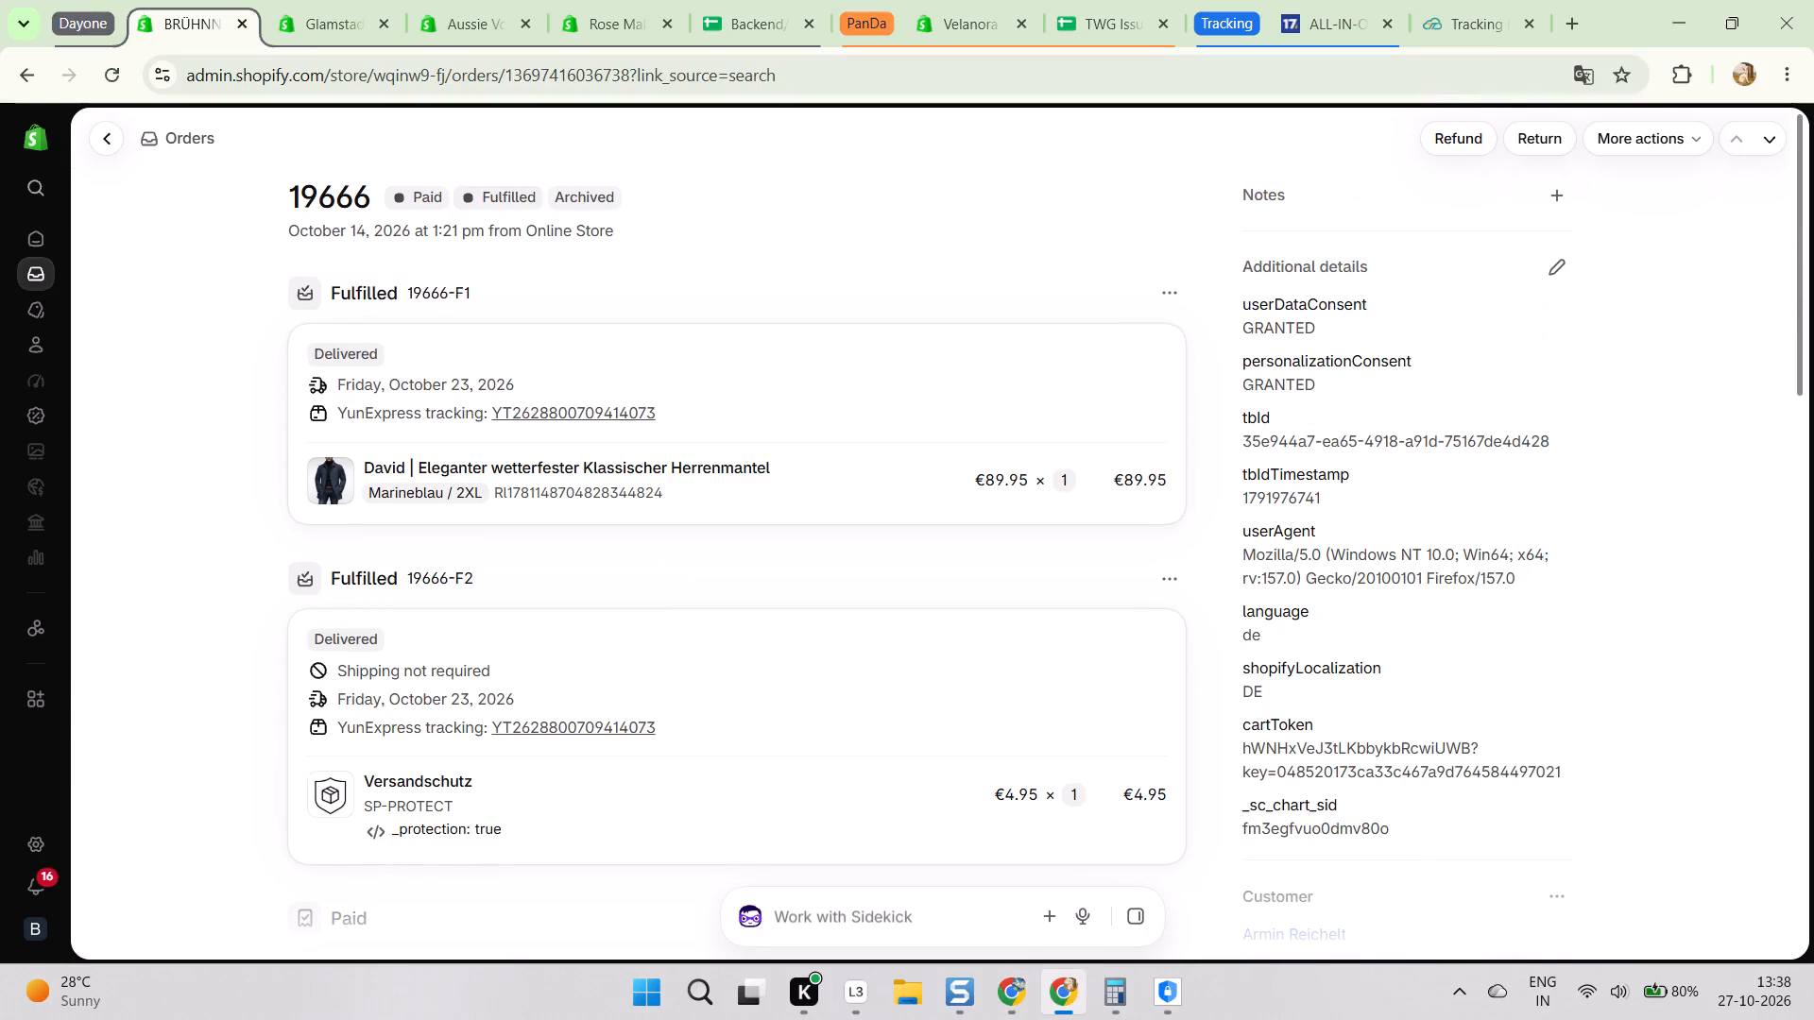
{"action": "left_click", "coordinate": [1467, 144]}
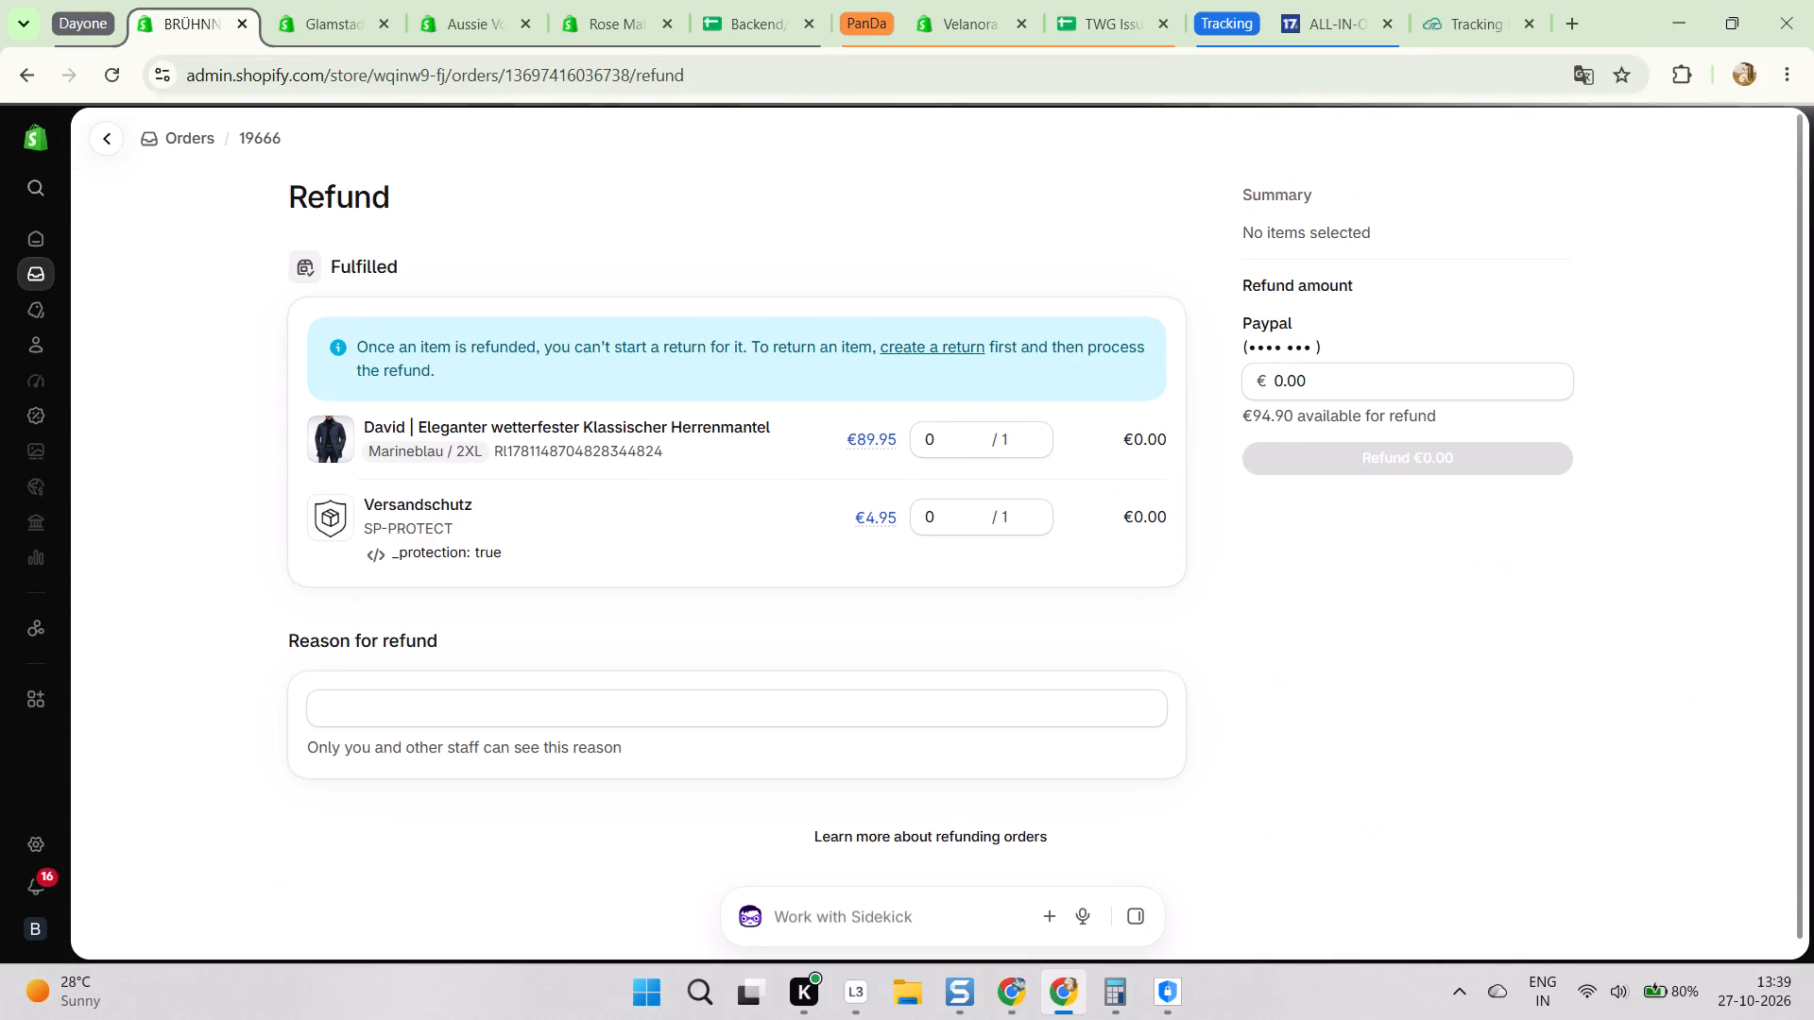
{"action": "key", "text": "alt+Tab"}
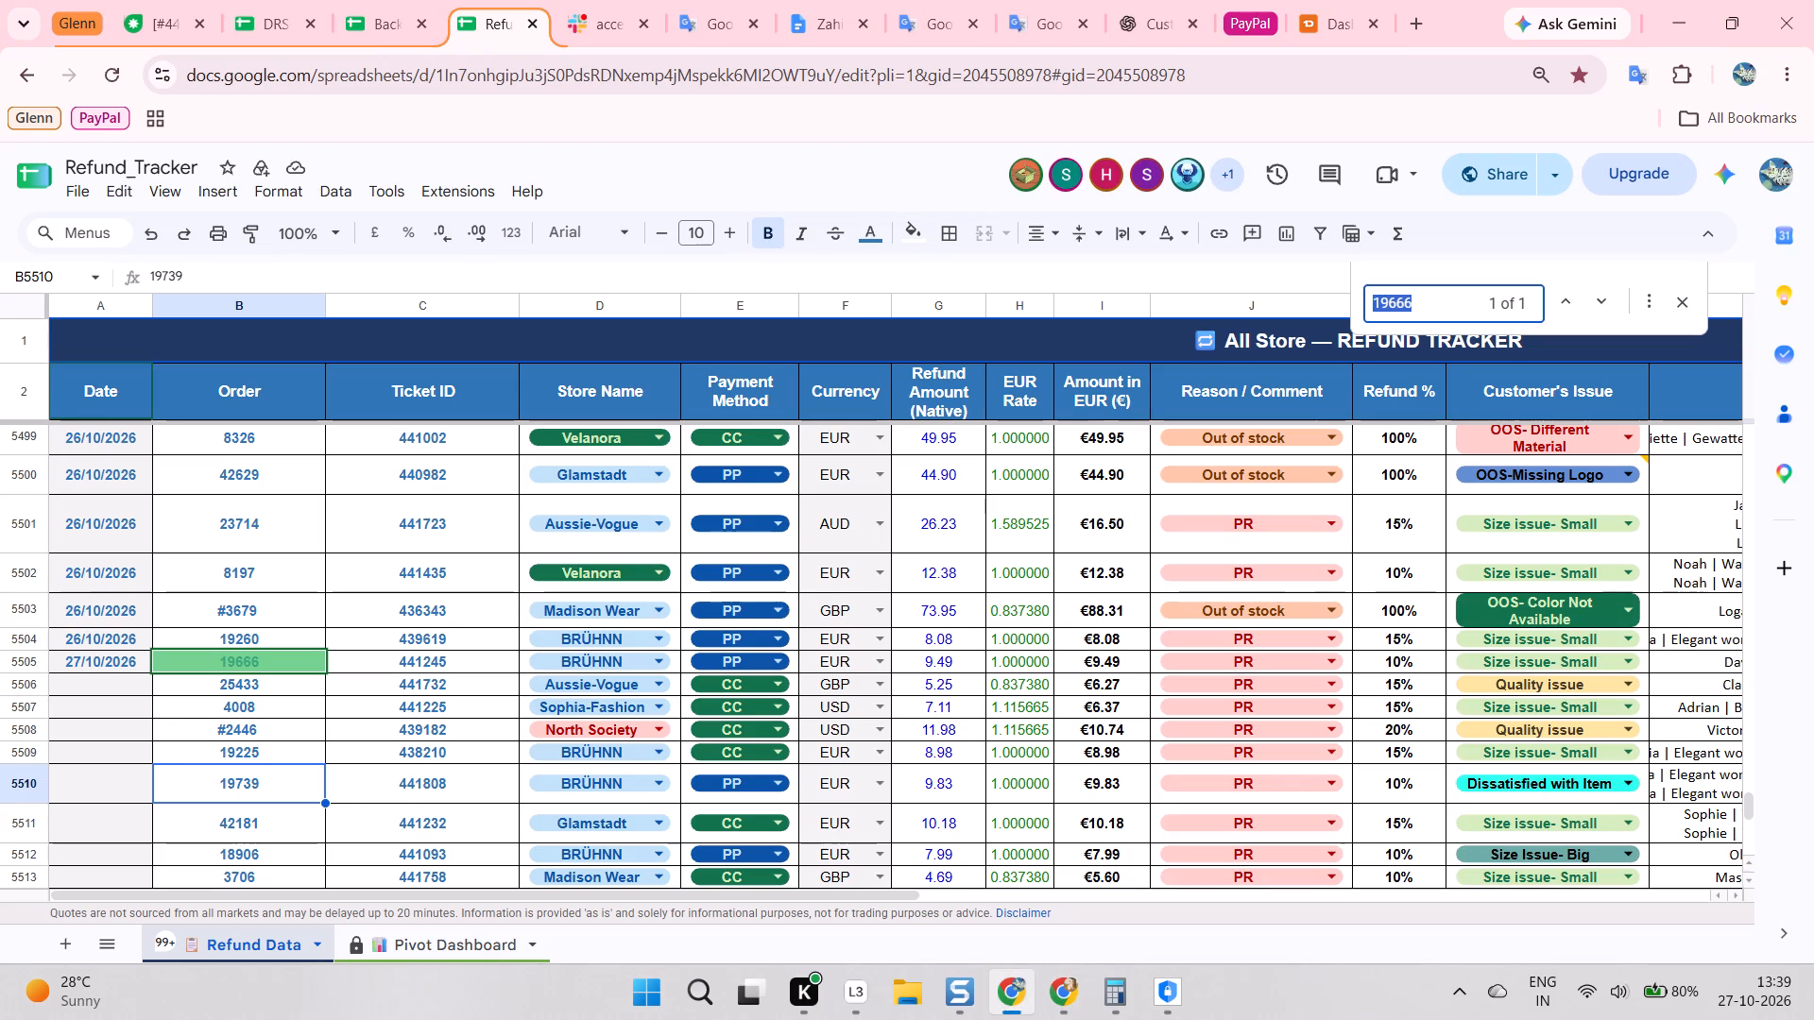
{"action": "left_click", "coordinate": [950, 665]}
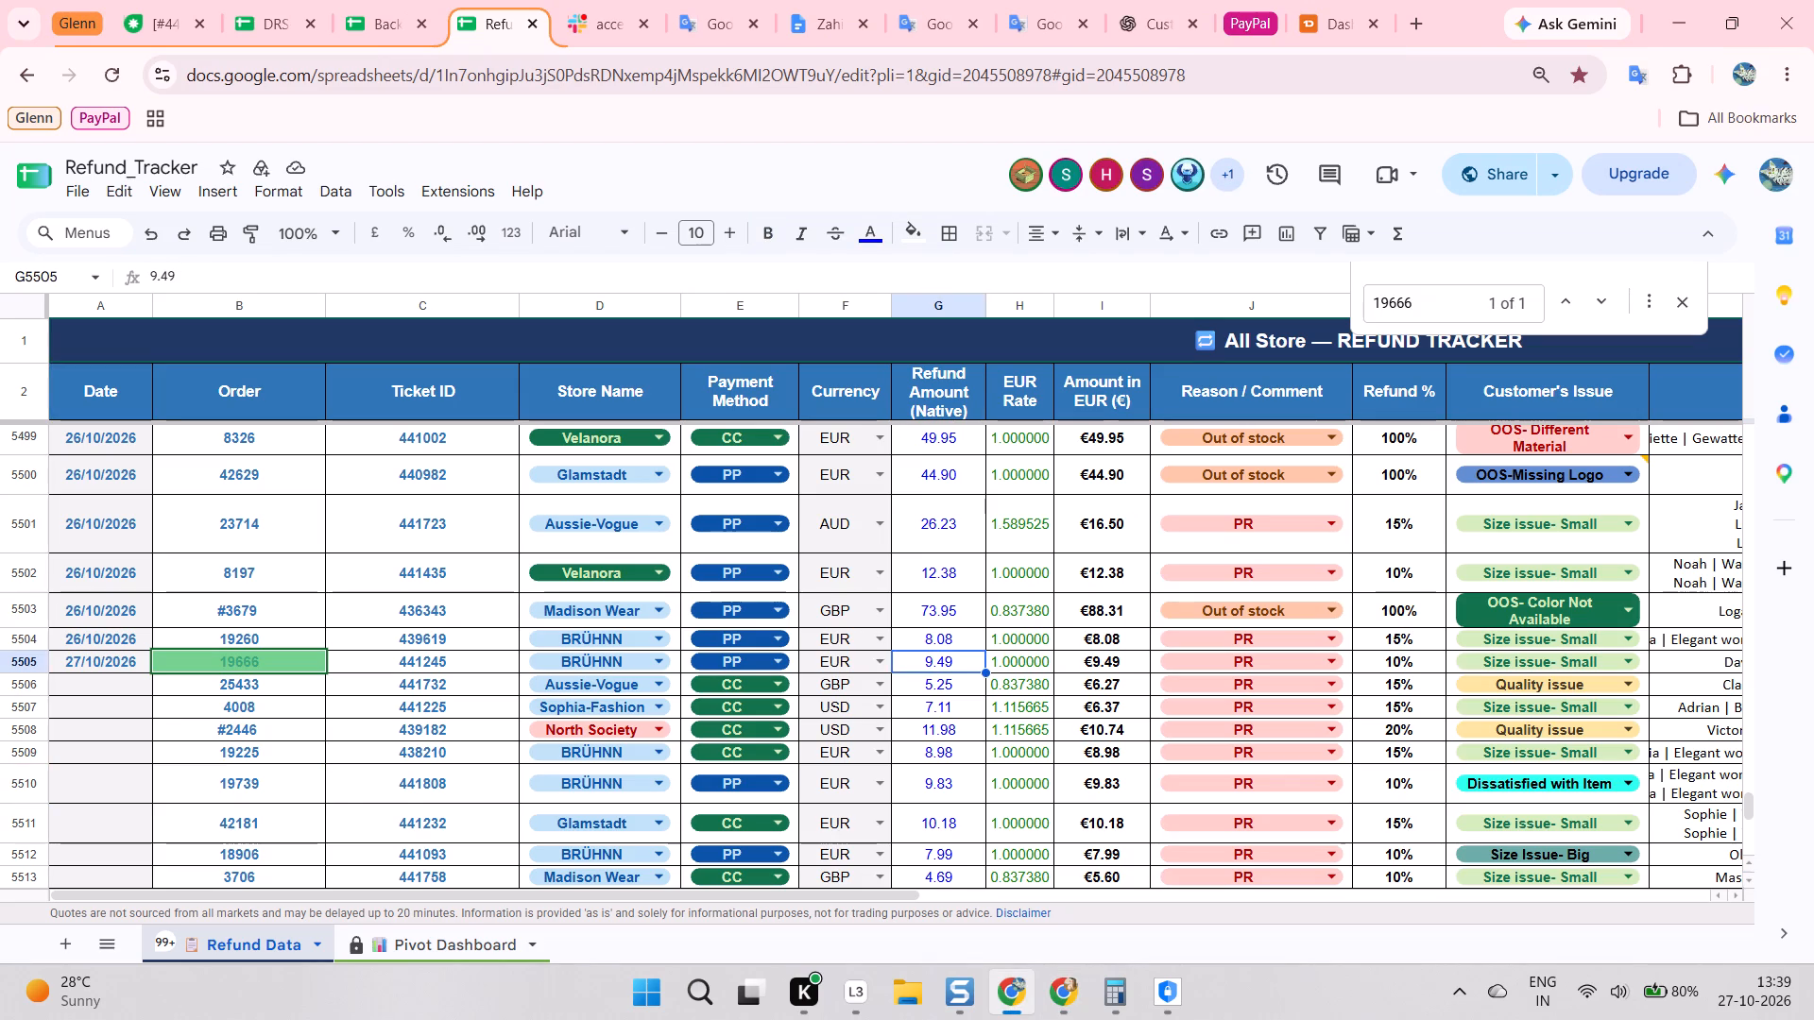
{"action": "key", "text": "alt+Tab"}
{"action": "left_click_drag", "start_coordinate": [509, 694], "coordinate": [506, 703]}
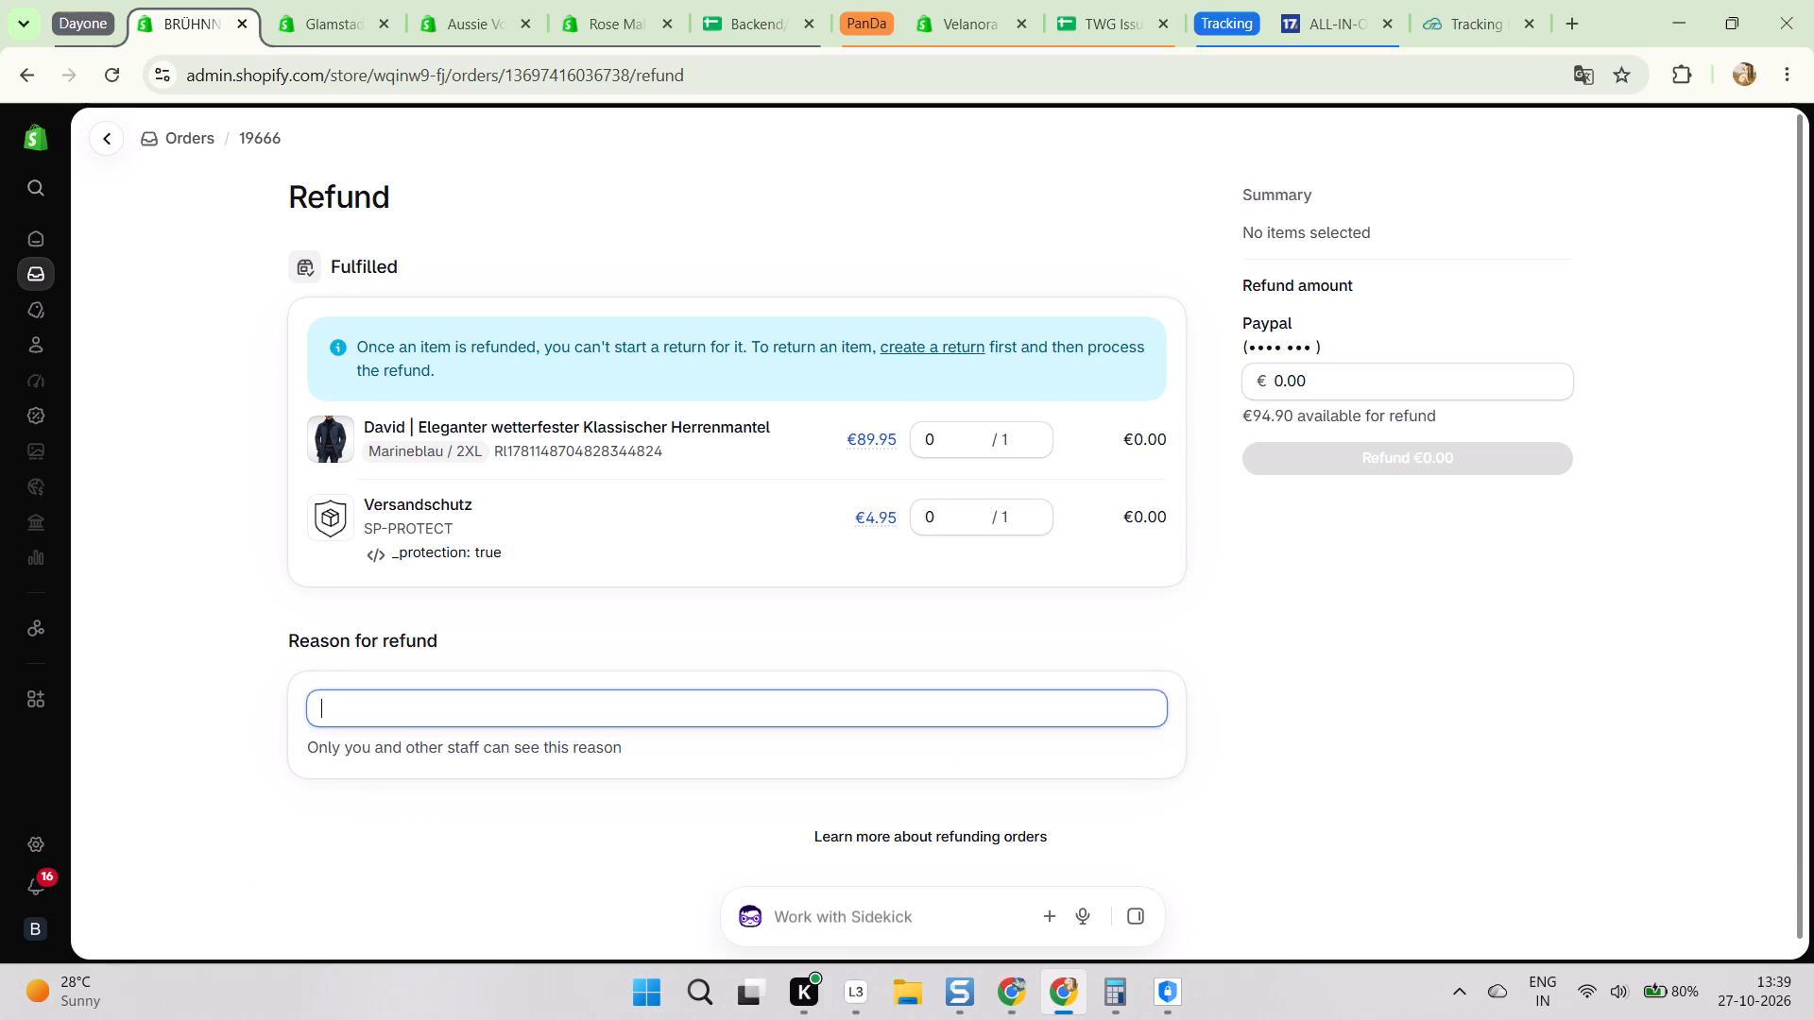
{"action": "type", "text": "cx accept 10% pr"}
Set the PayPal refund amount to €9.49, matching Refund_Tracker, and issue the refund for order 19666.
{"action": "double_click", "coordinate": [1367, 369]}
{"action": "key", "text": "alt+Tab"}
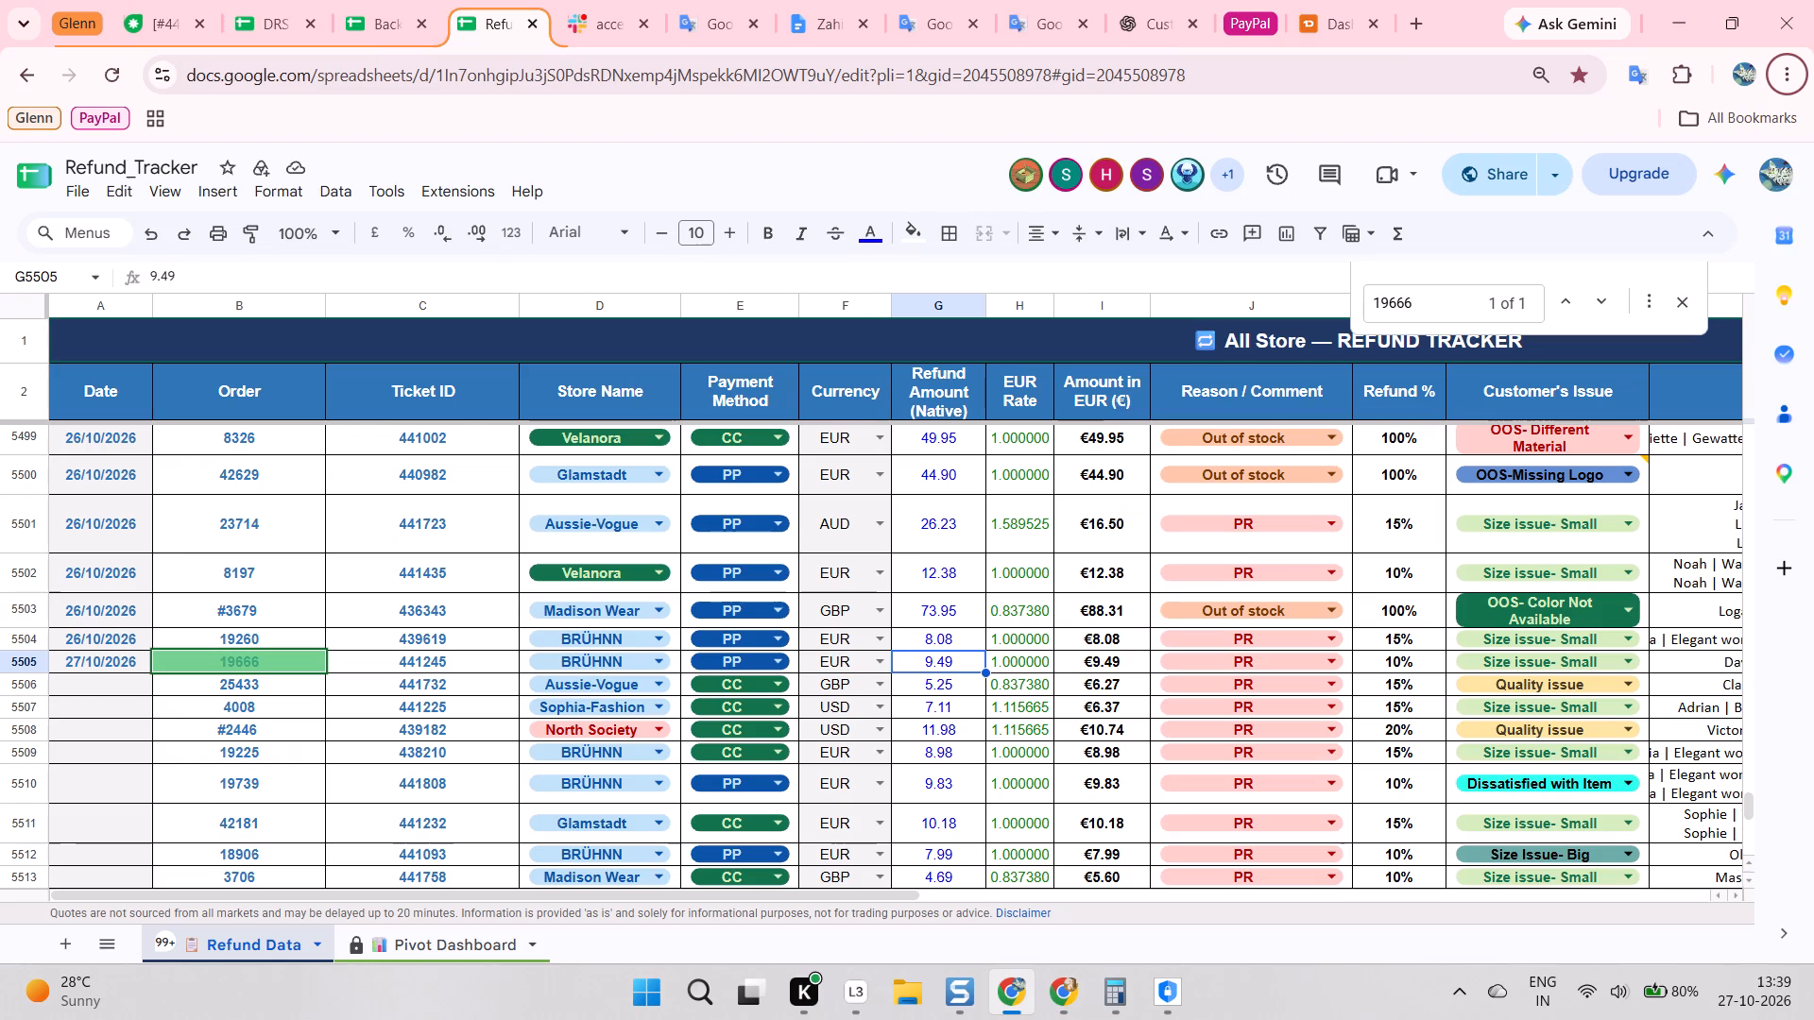
{"action": "key", "text": "alt+Tab"}
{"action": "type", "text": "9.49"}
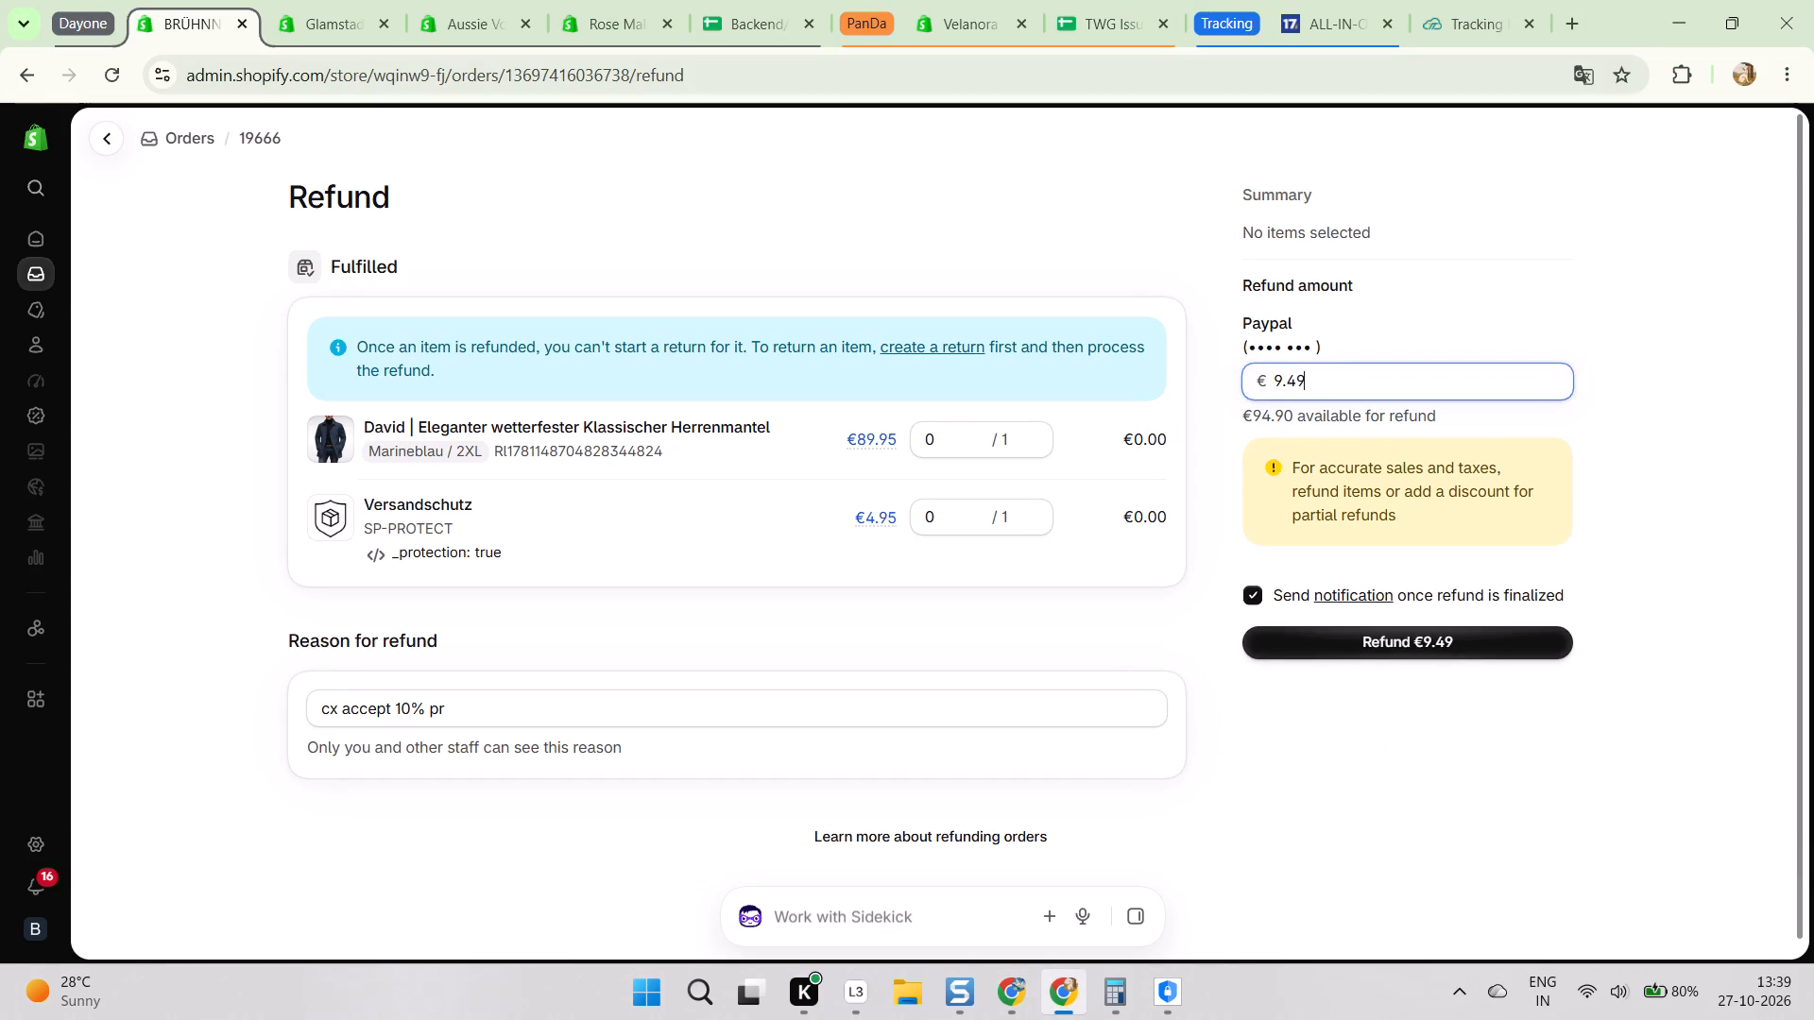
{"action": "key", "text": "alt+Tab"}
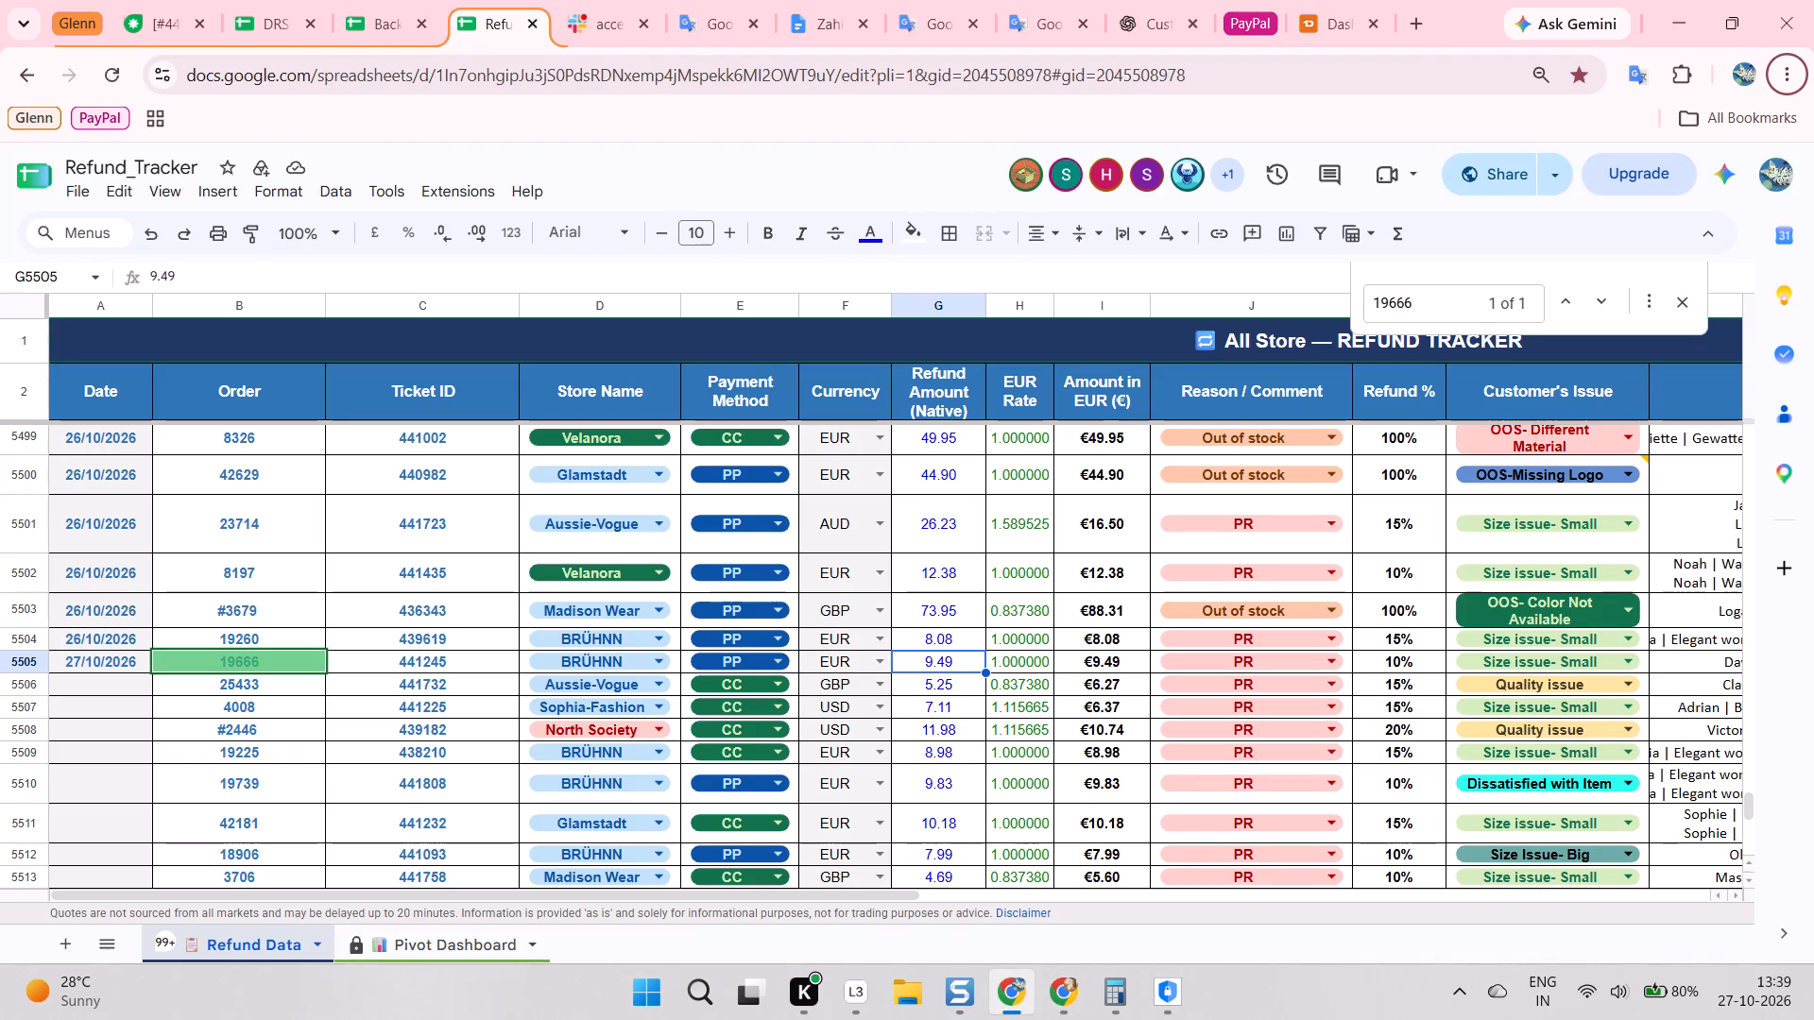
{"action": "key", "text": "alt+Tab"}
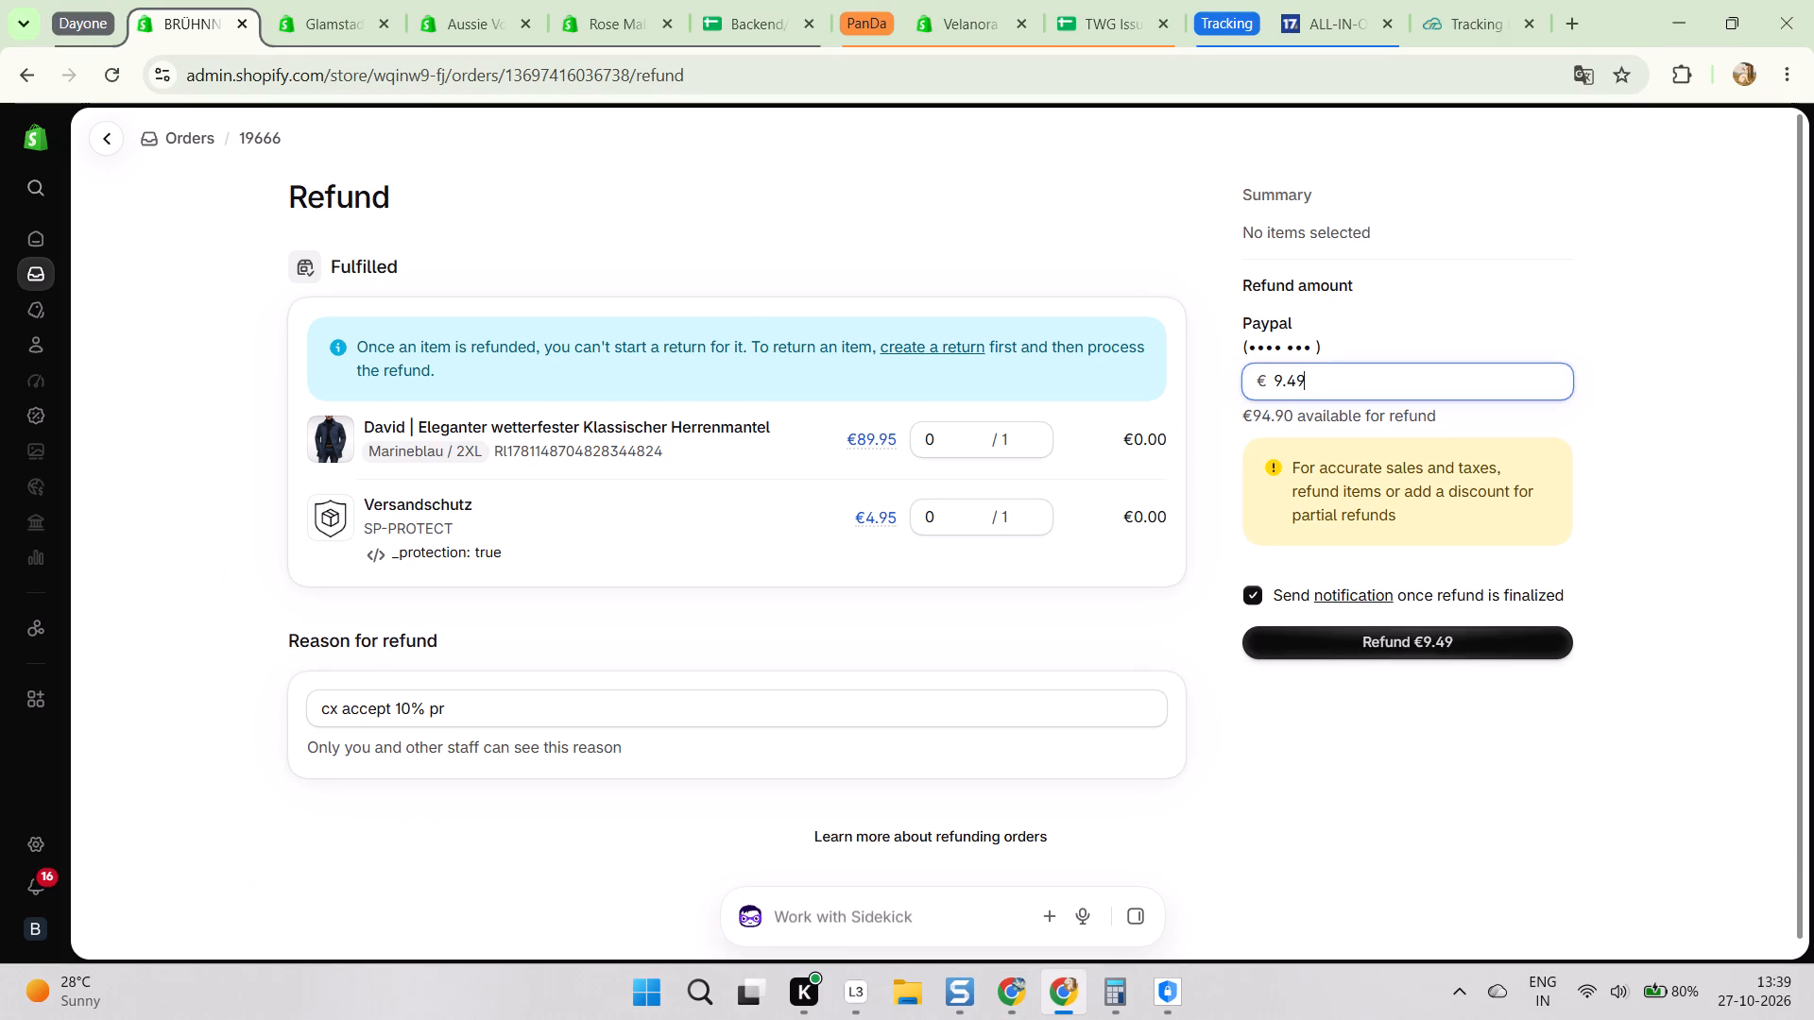
{"action": "left_click", "coordinate": [1372, 640]}
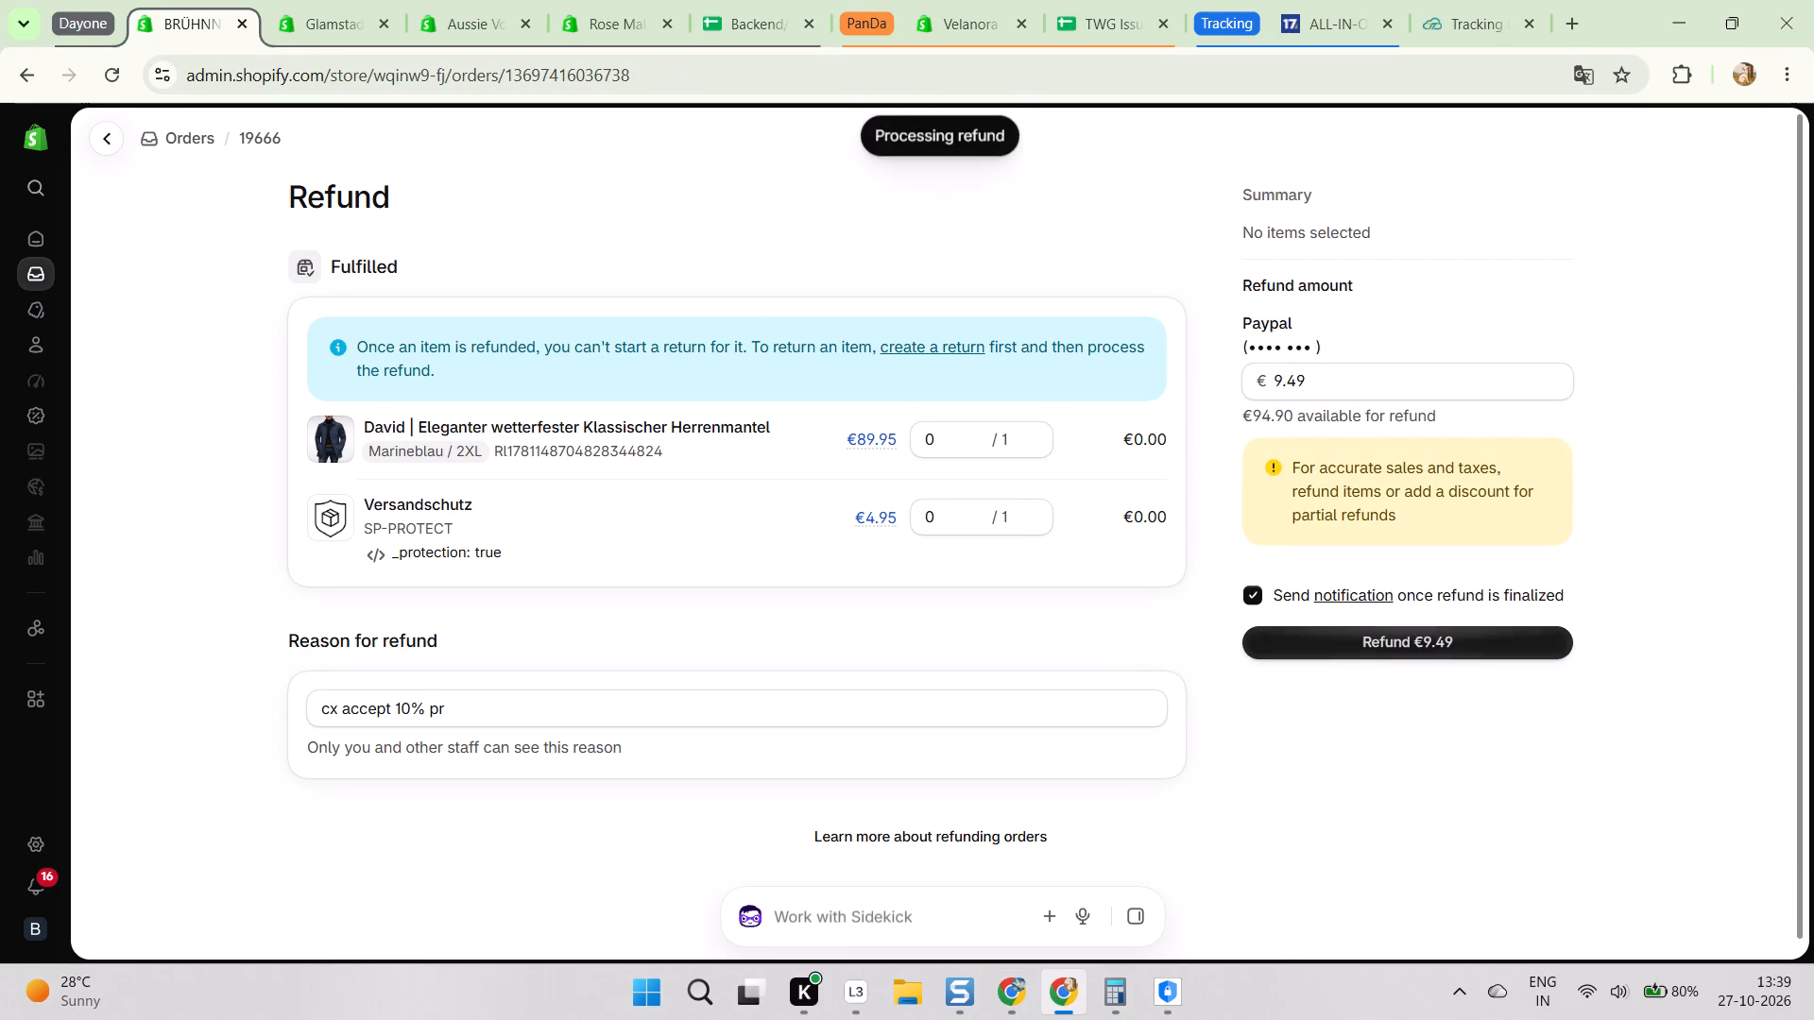
{"action": "scroll", "coordinate": [615, 455], "scroll_direction": "up", "scroll_amount": 8}
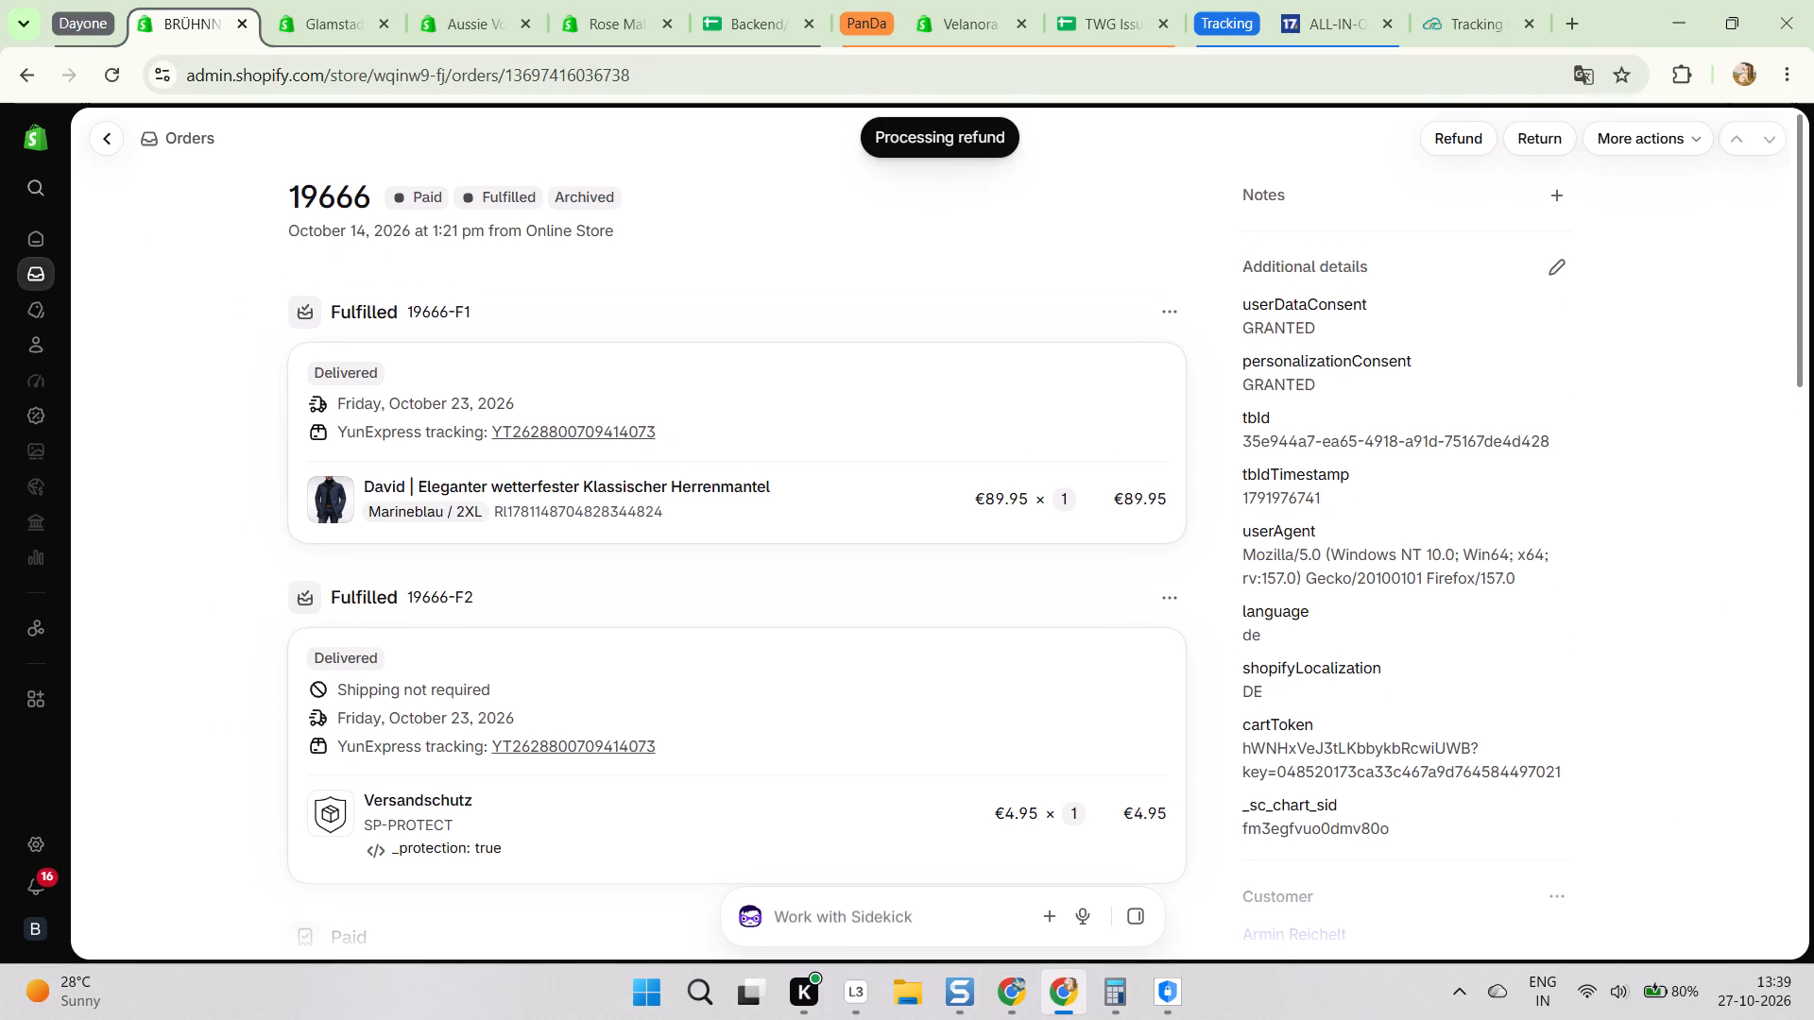
{"action": "scroll", "coordinate": [313, 201], "scroll_direction": "up", "scroll_amount": 6}
{"action": "left_click", "coordinate": [670, 263]}
Copy the English partial refund confirmation from one Google Translate tab and paste it into the separate English-to-German Translate tab.
{"action": "key", "text": "alt+Tab"}
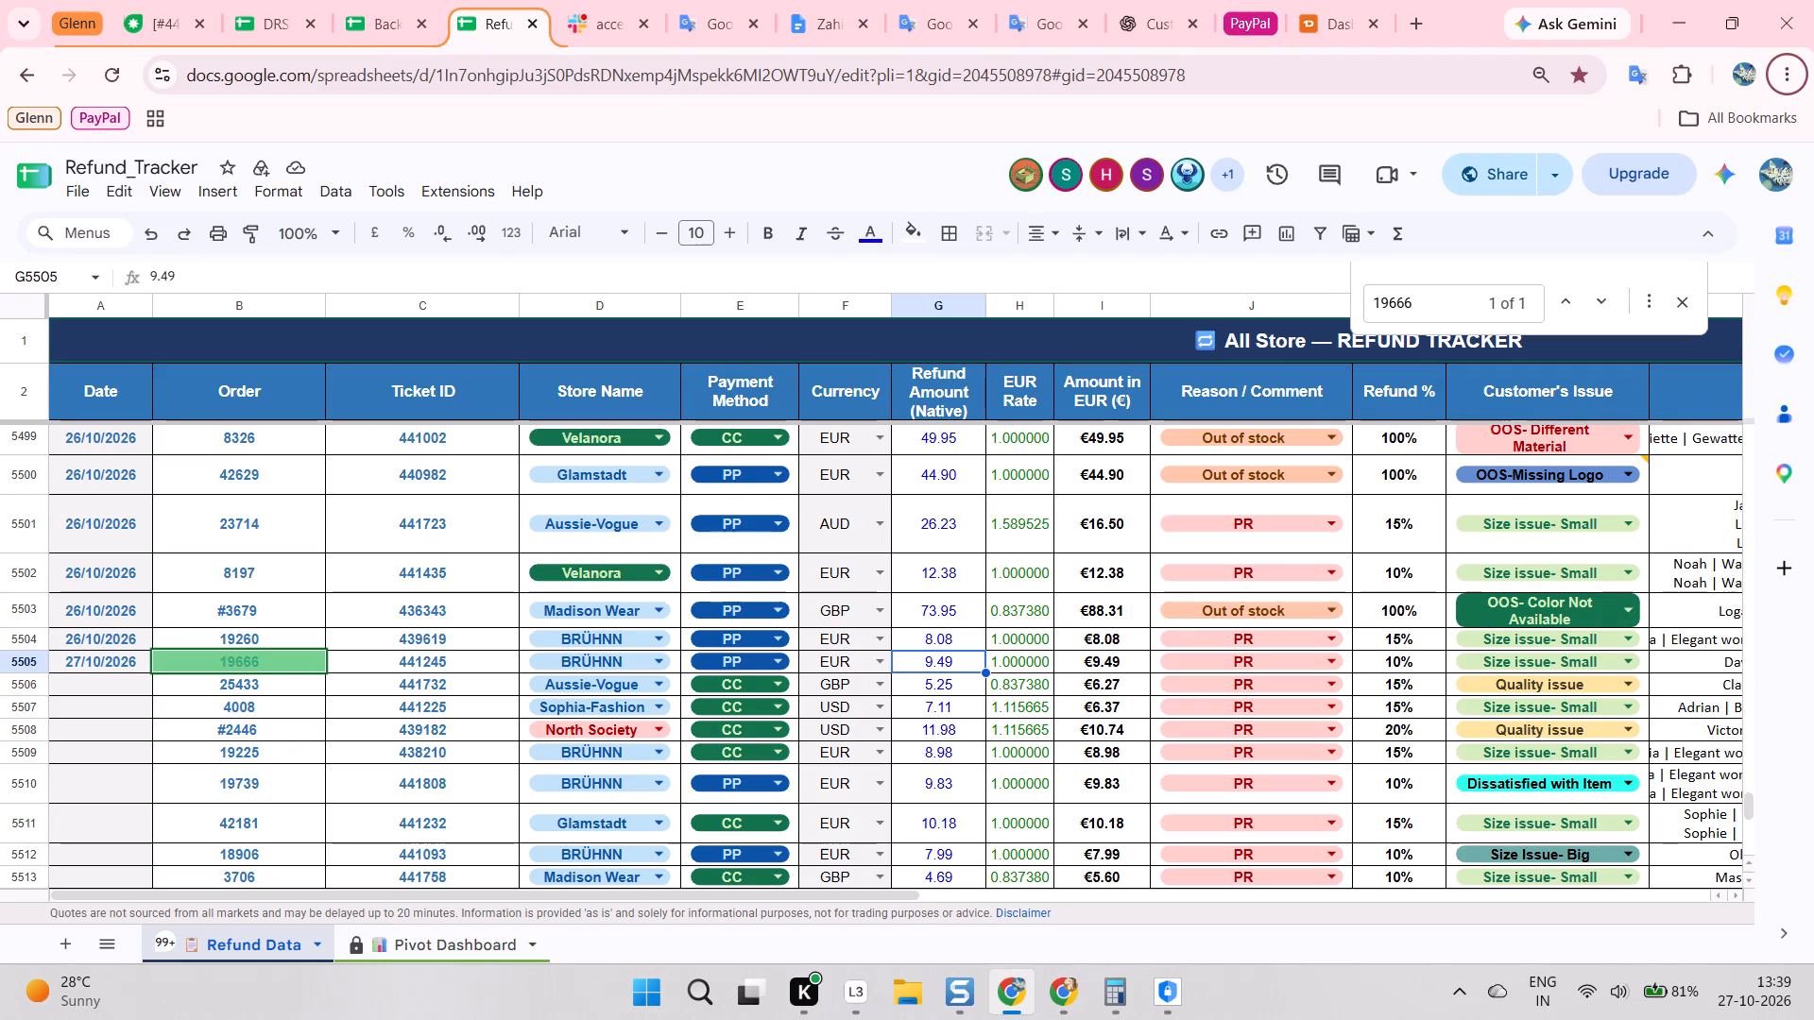
{"action": "left_click", "coordinate": [154, 0]}
{"action": "scroll", "coordinate": [622, 545], "scroll_direction": "down", "scroll_amount": 5}
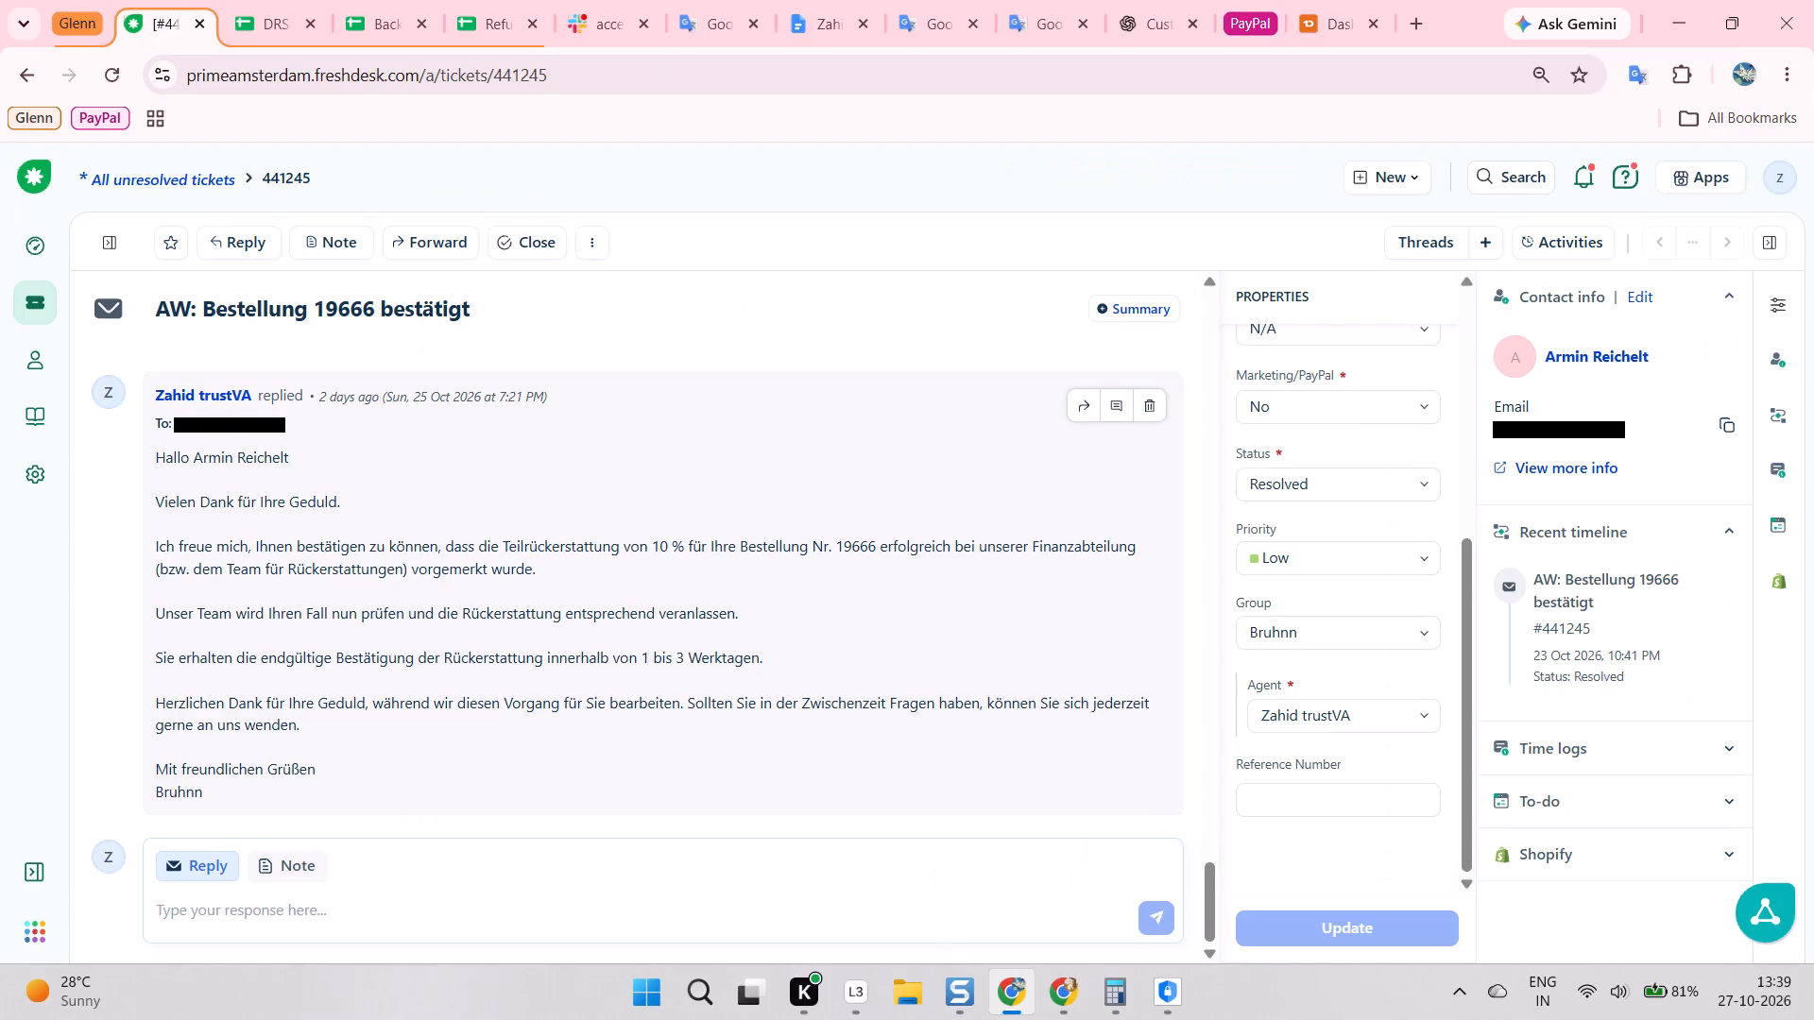
{"action": "left_click", "coordinate": [643, 499]}
{"action": "left_click", "coordinate": [704, 0]}
{"action": "left_click", "coordinate": [557, 535]}
{"action": "key", "text": "ctrl+a"}
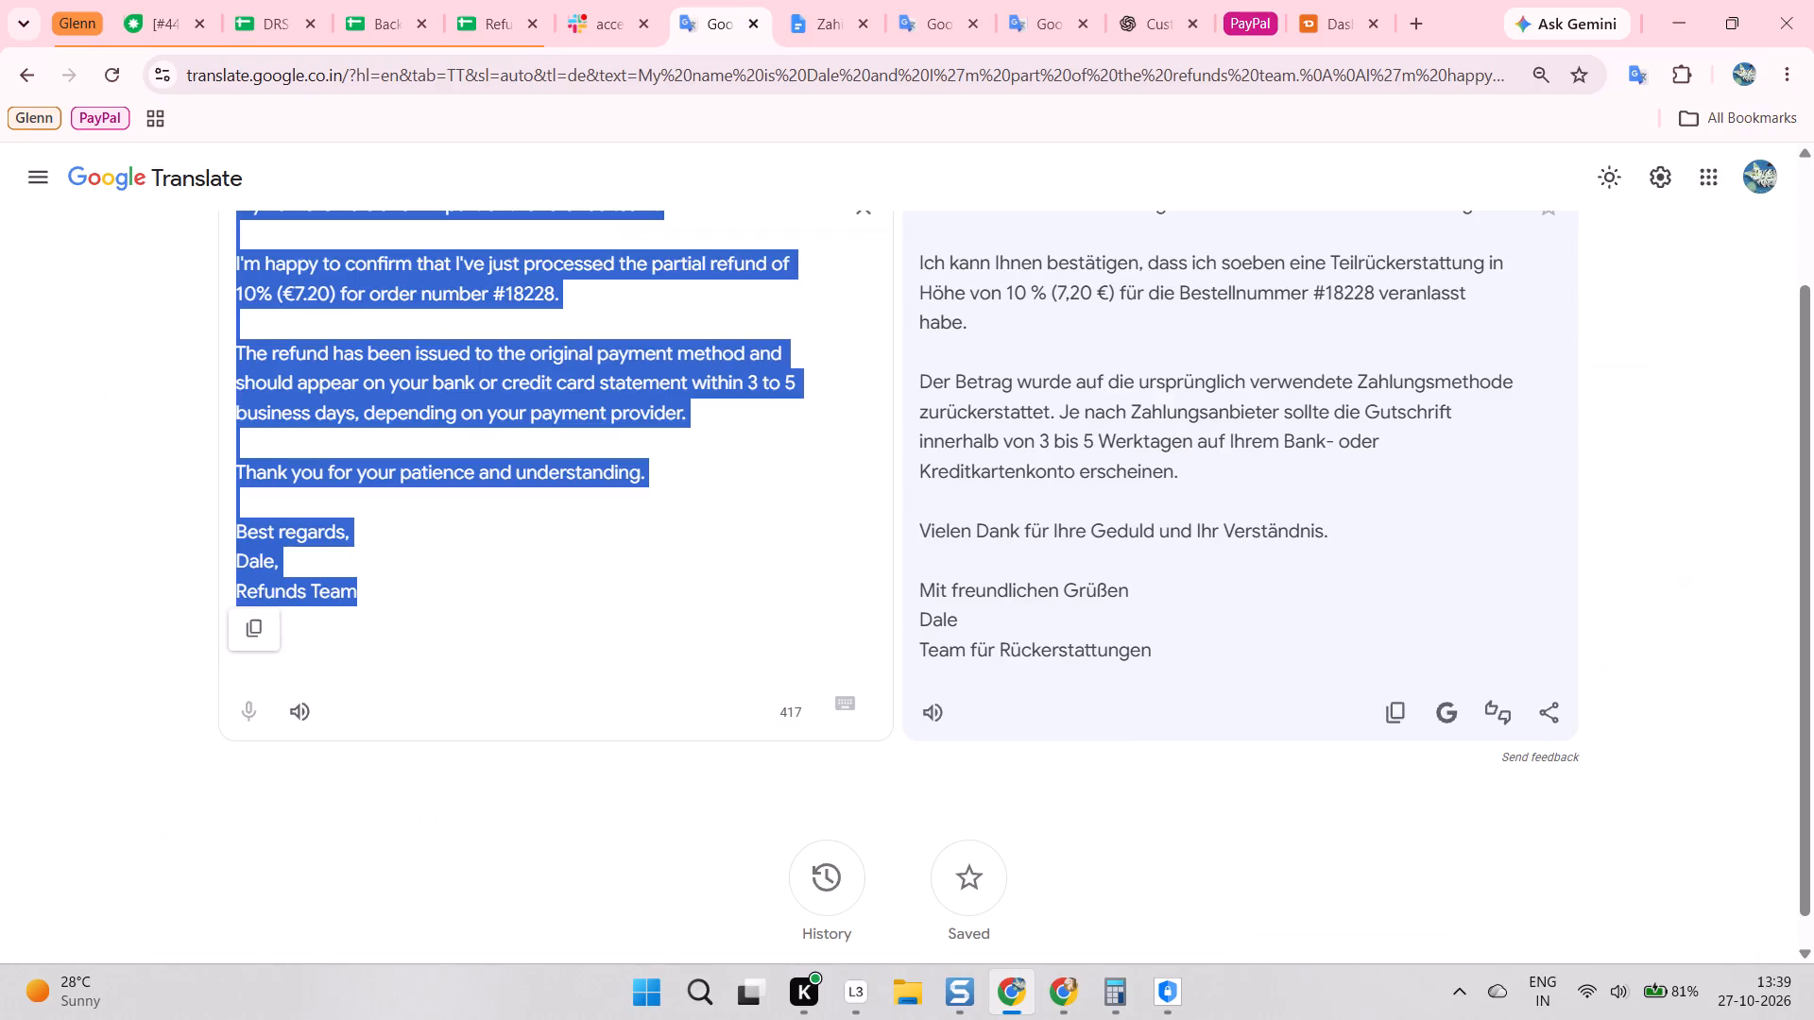
{"action": "key", "text": "ctrl+c"}
{"action": "key", "text": "ctrl+c"}
{"action": "left_click", "coordinate": [1024, 0]}
{"action": "scroll", "coordinate": [864, 307], "scroll_direction": "up", "scroll_amount": 7}
{"action": "left_click", "coordinate": [852, 373]}
{"action": "key", "text": "ctrl+v"}
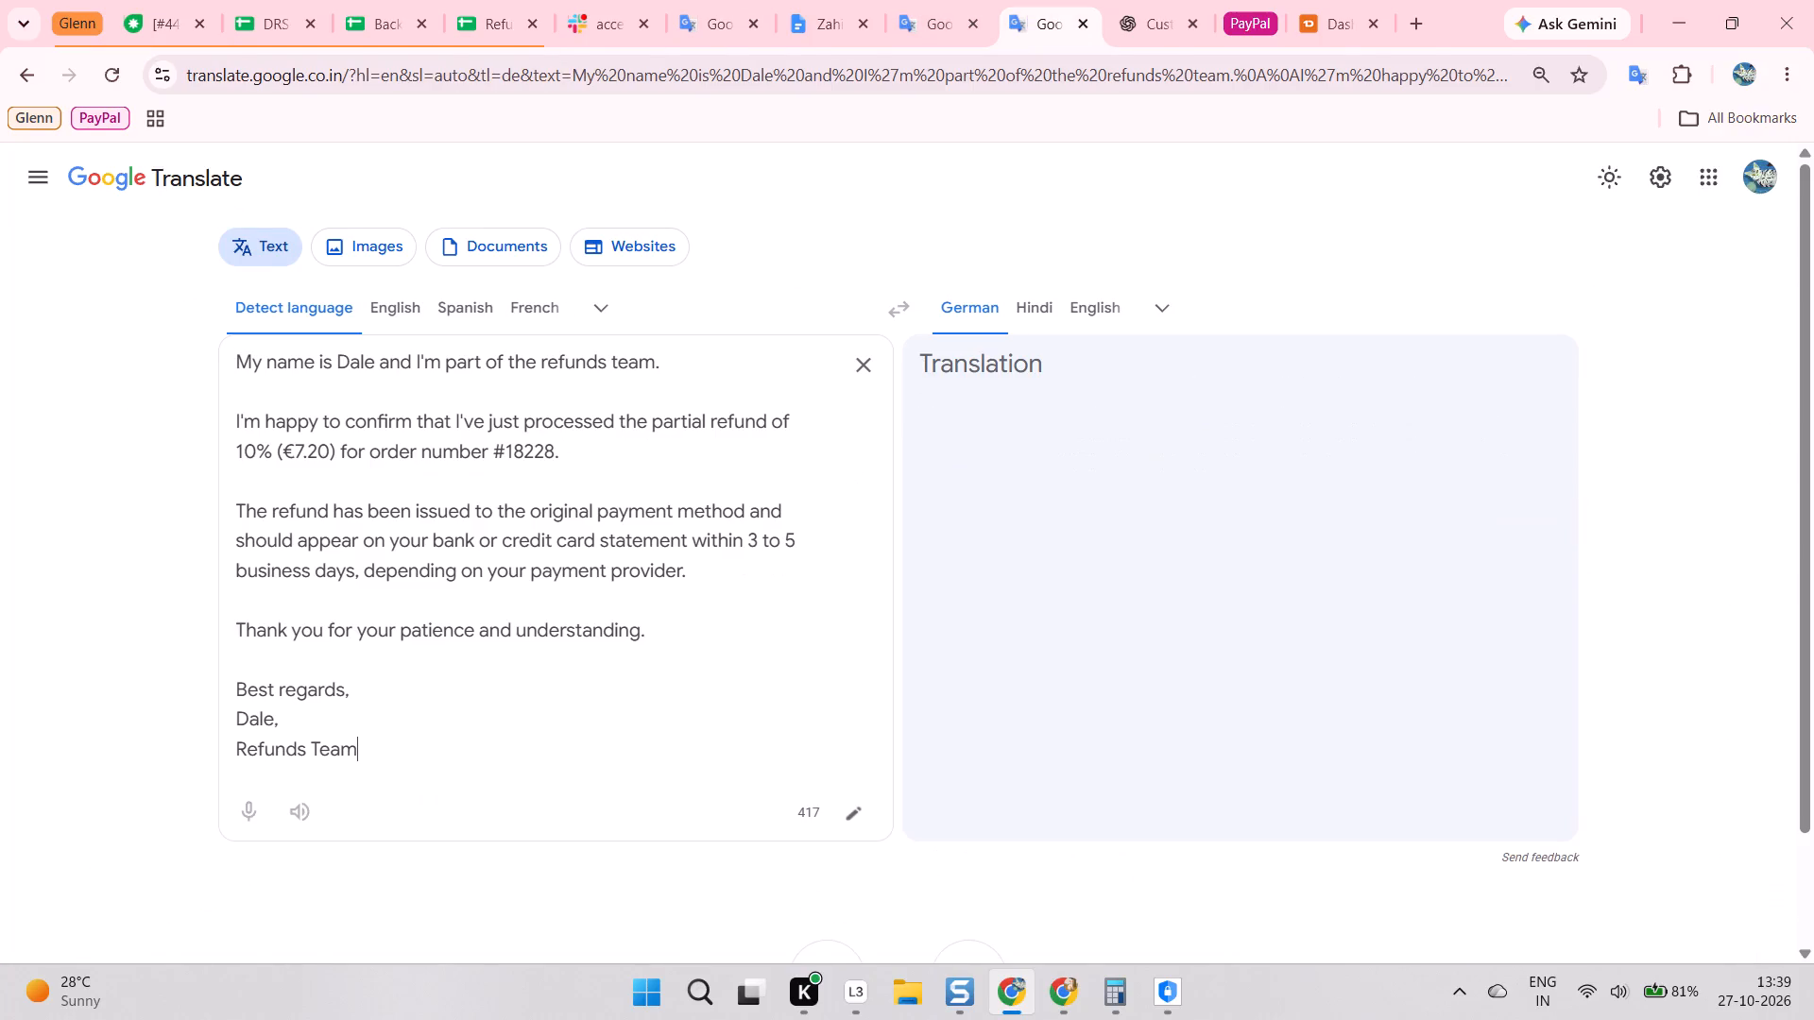
Edit the refund amount in the English confirmation message, entering 9.49.
{"action": "left_click", "coordinate": [325, 447]}
{"action": "key", "text": "BackSpace"}
{"action": "key", "text": "BackSpace"}
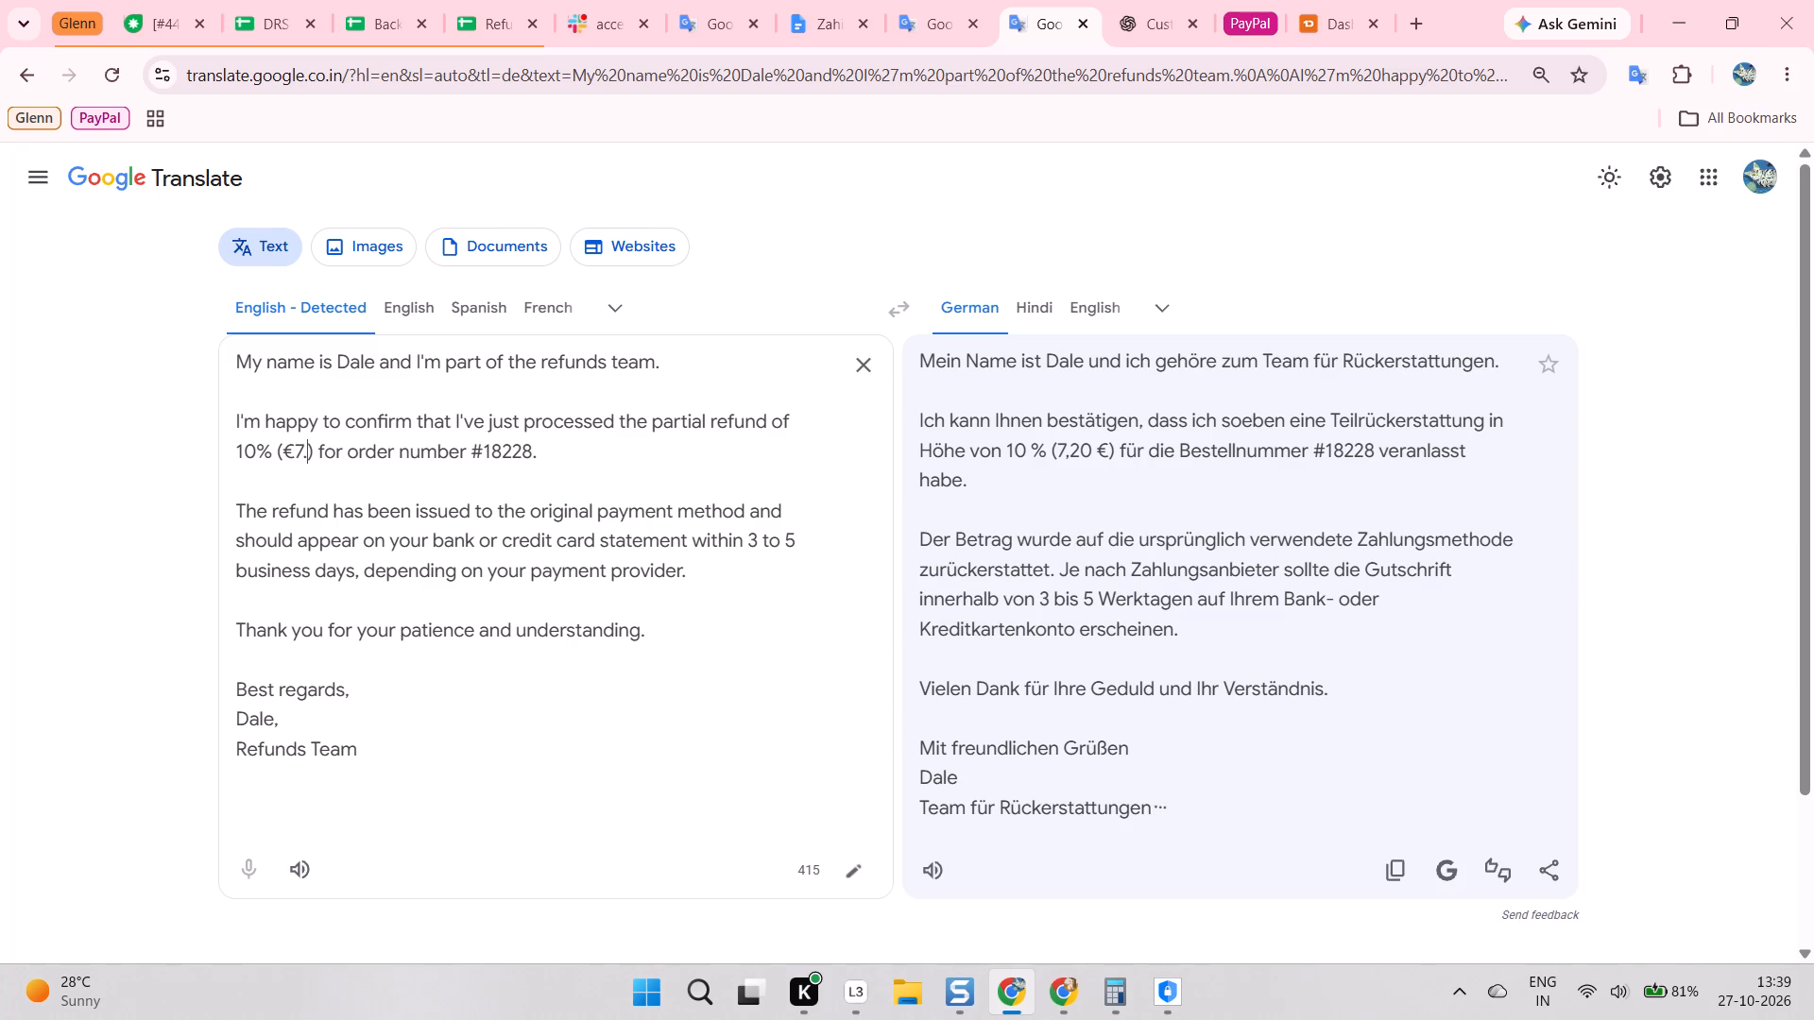
{"action": "key", "text": "BackSpace"}
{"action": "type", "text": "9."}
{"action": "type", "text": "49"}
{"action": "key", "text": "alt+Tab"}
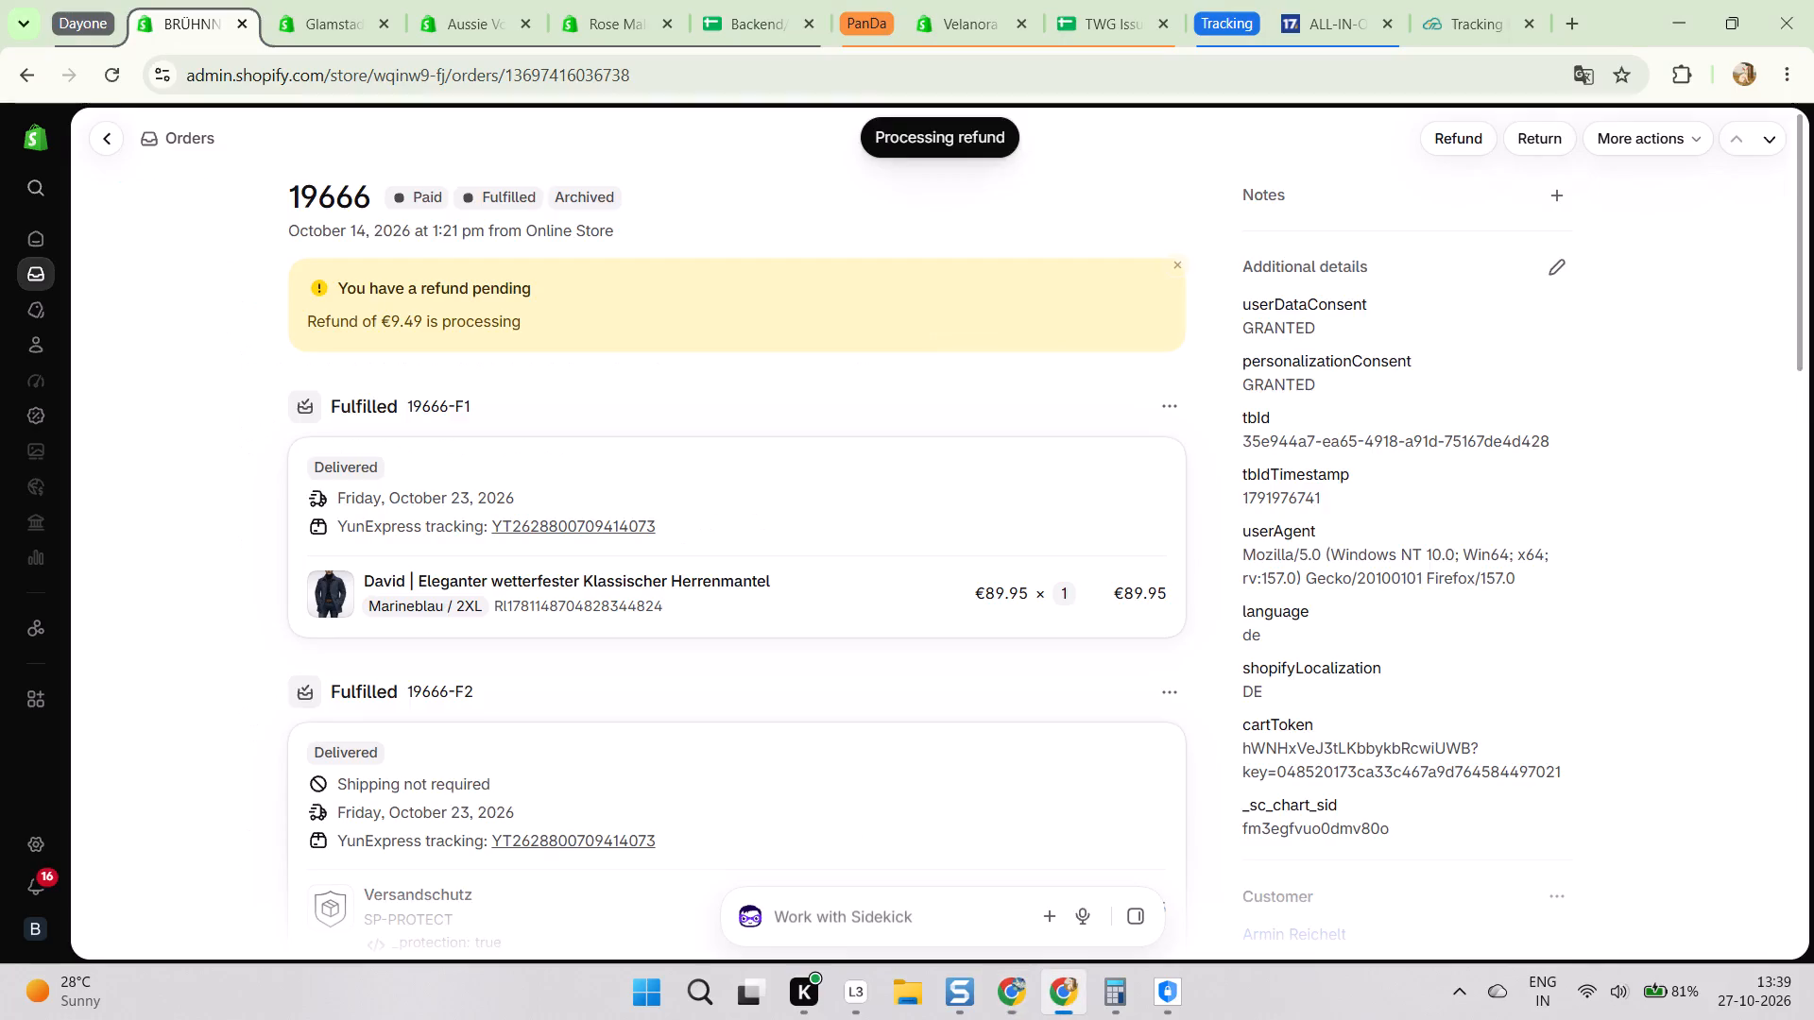
{"action": "scroll", "coordinate": [1059, 531], "scroll_direction": "down", "scroll_amount": 5}
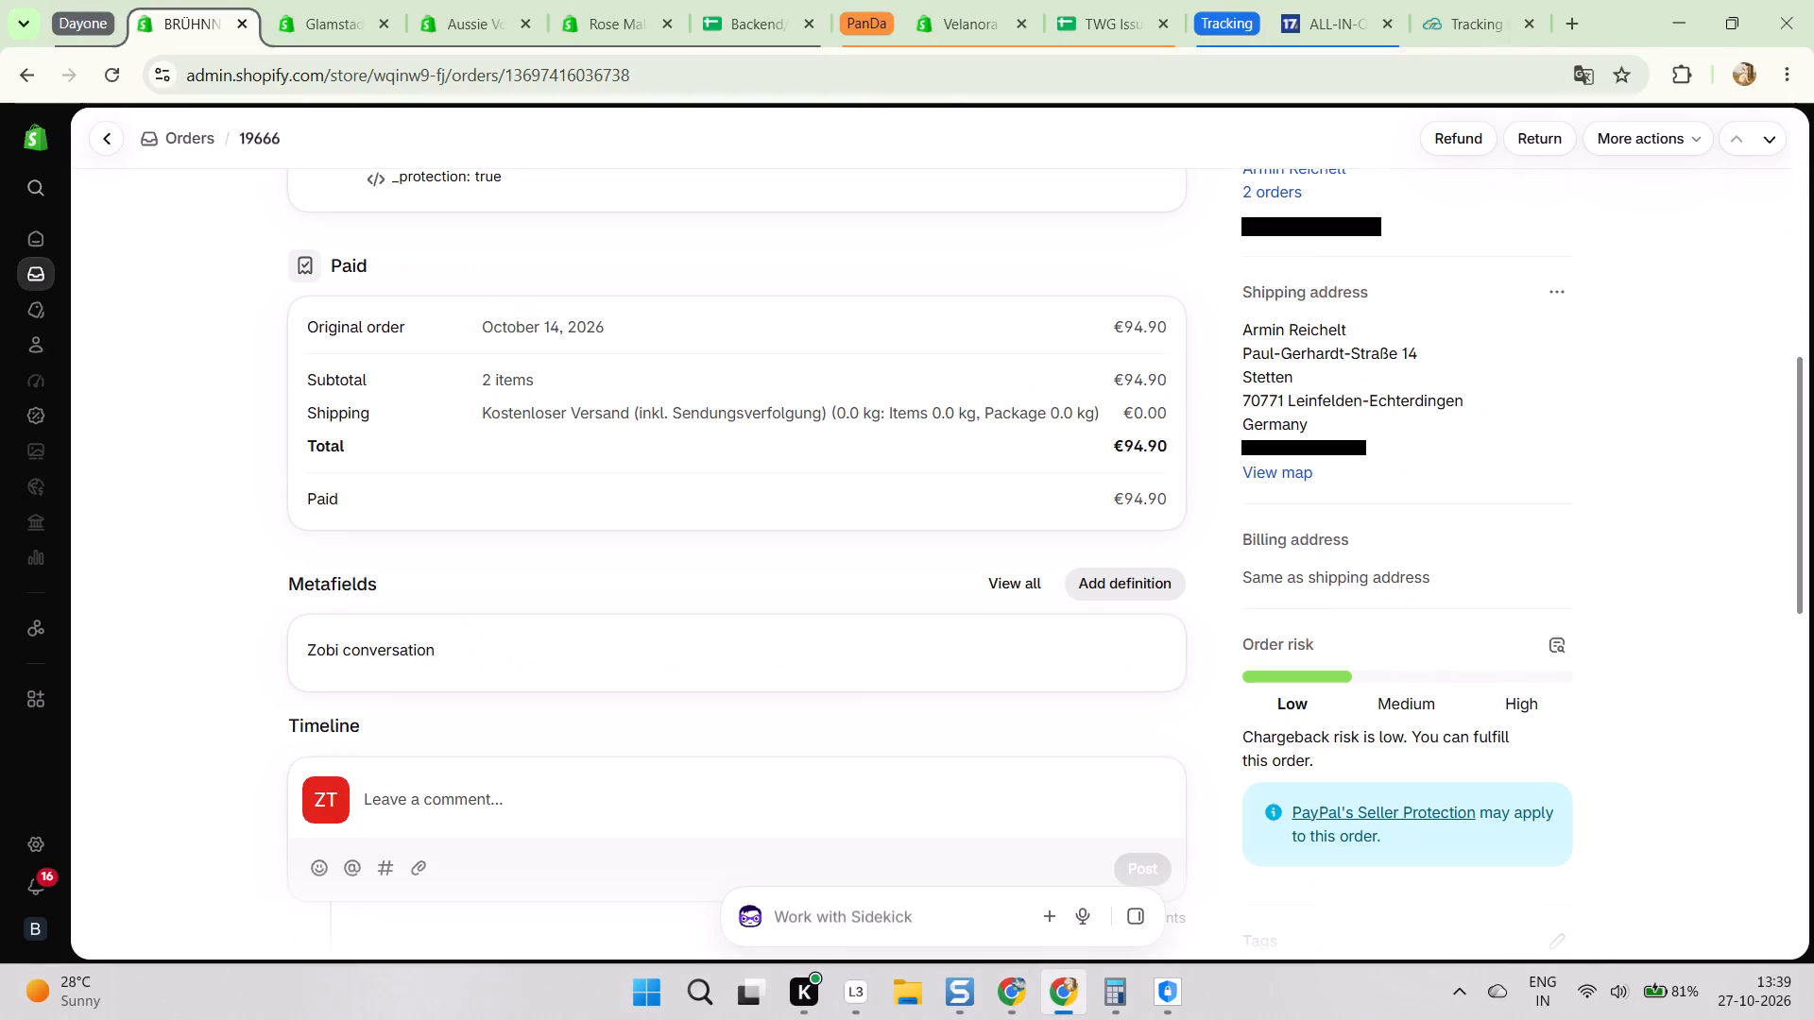
{"action": "scroll", "coordinate": [1047, 529], "scroll_direction": "down", "scroll_amount": 4}
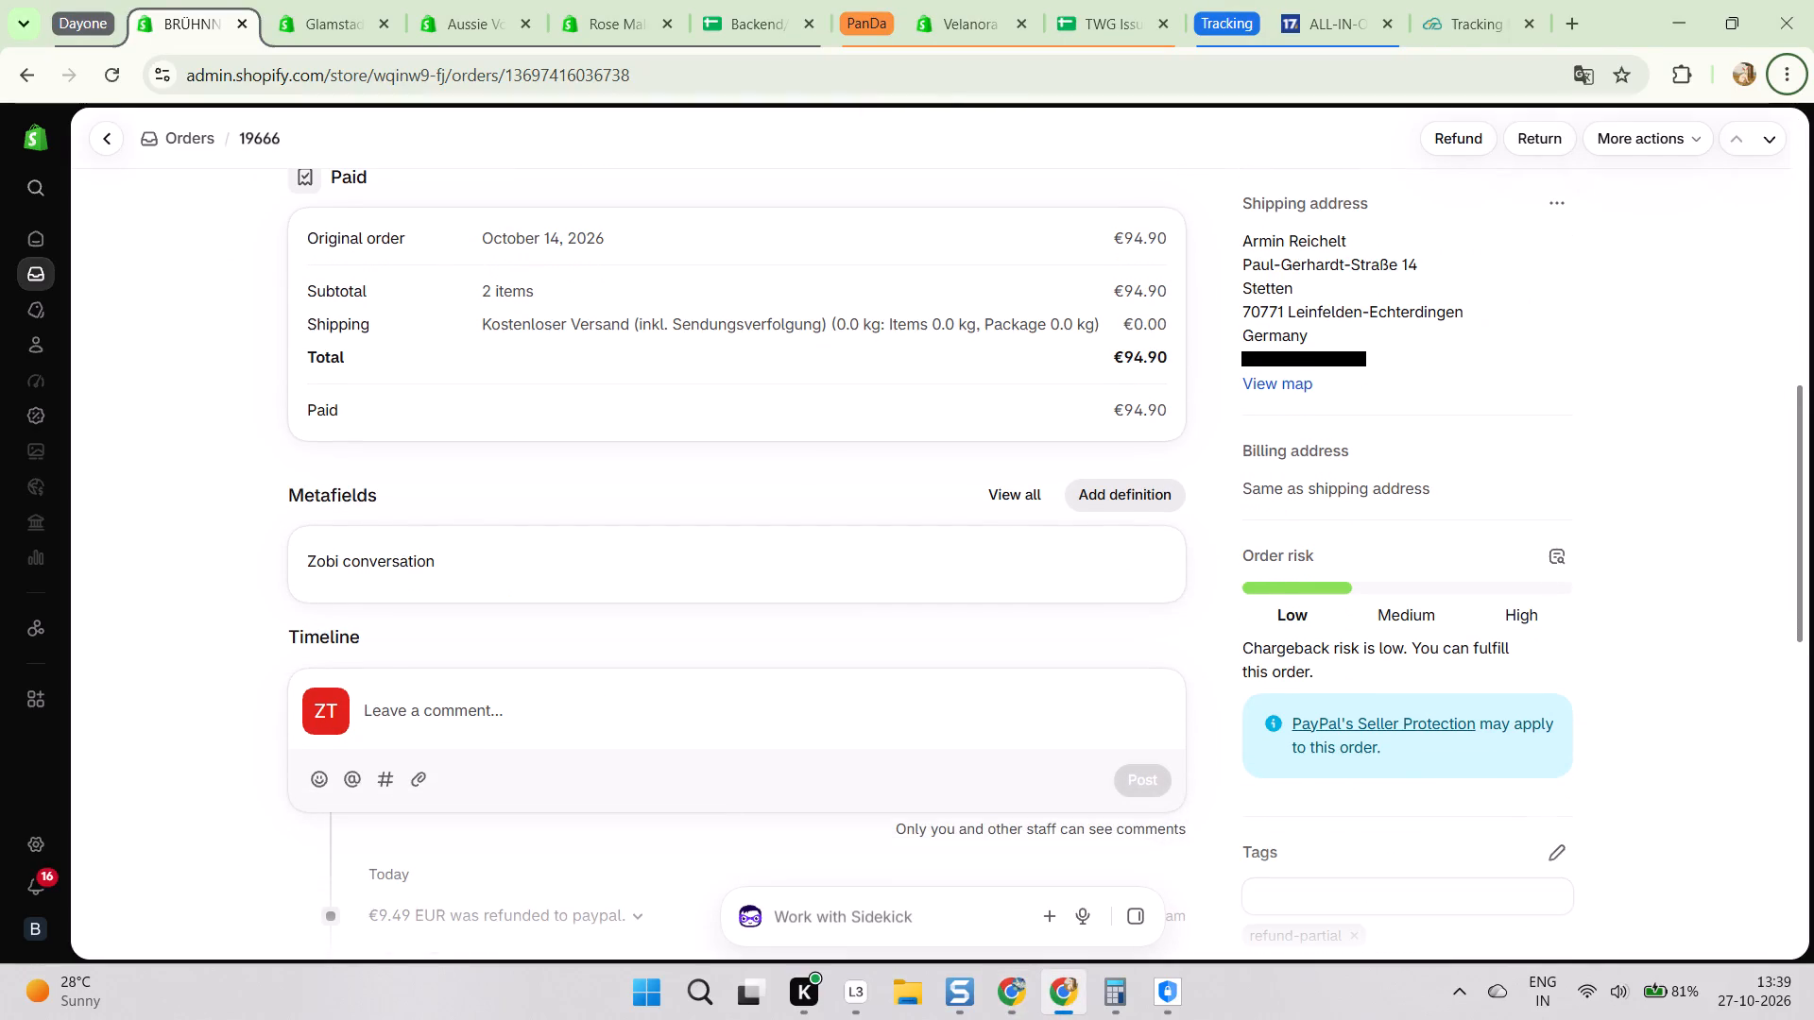
{"action": "scroll", "coordinate": [681, 475], "scroll_direction": "up", "scroll_amount": 16}
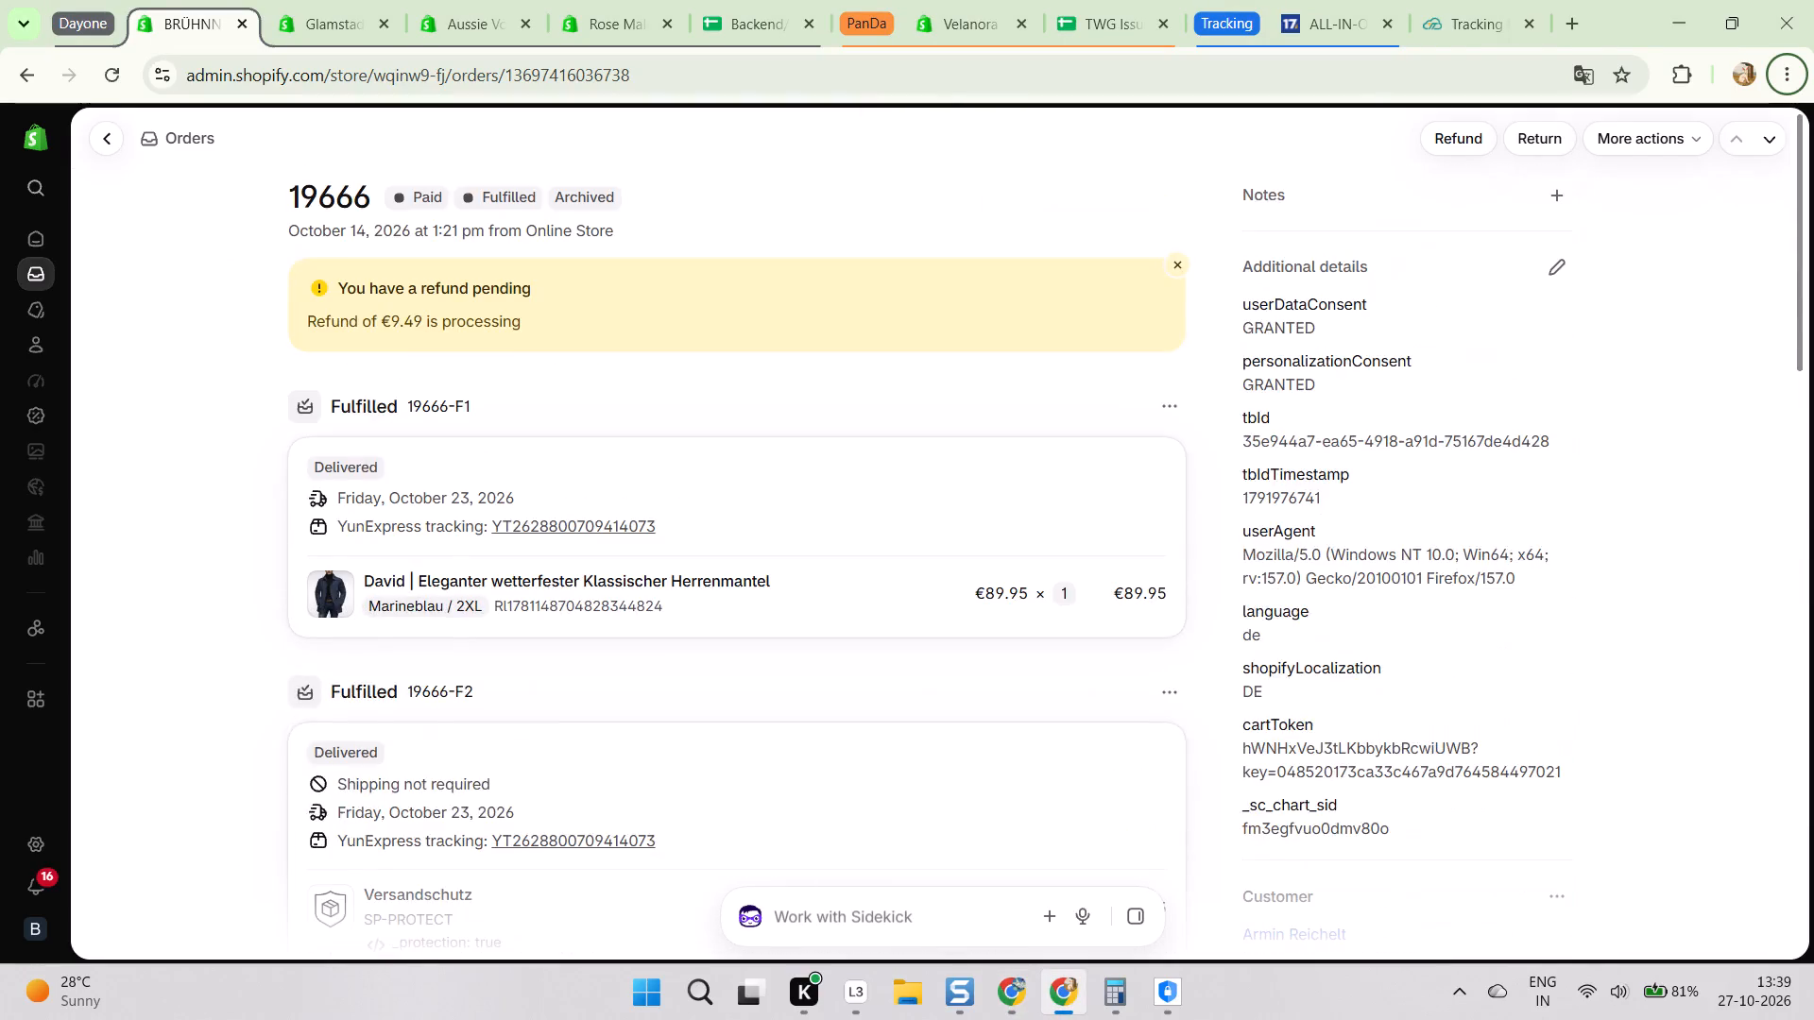
{"action": "scroll", "coordinate": [692, 339], "scroll_direction": "down", "scroll_amount": 8}
{"action": "scroll", "coordinate": [553, 373], "scroll_direction": "up", "scroll_amount": 5}
{"action": "scroll", "coordinate": [511, 374], "scroll_direction": "down", "scroll_amount": 3}
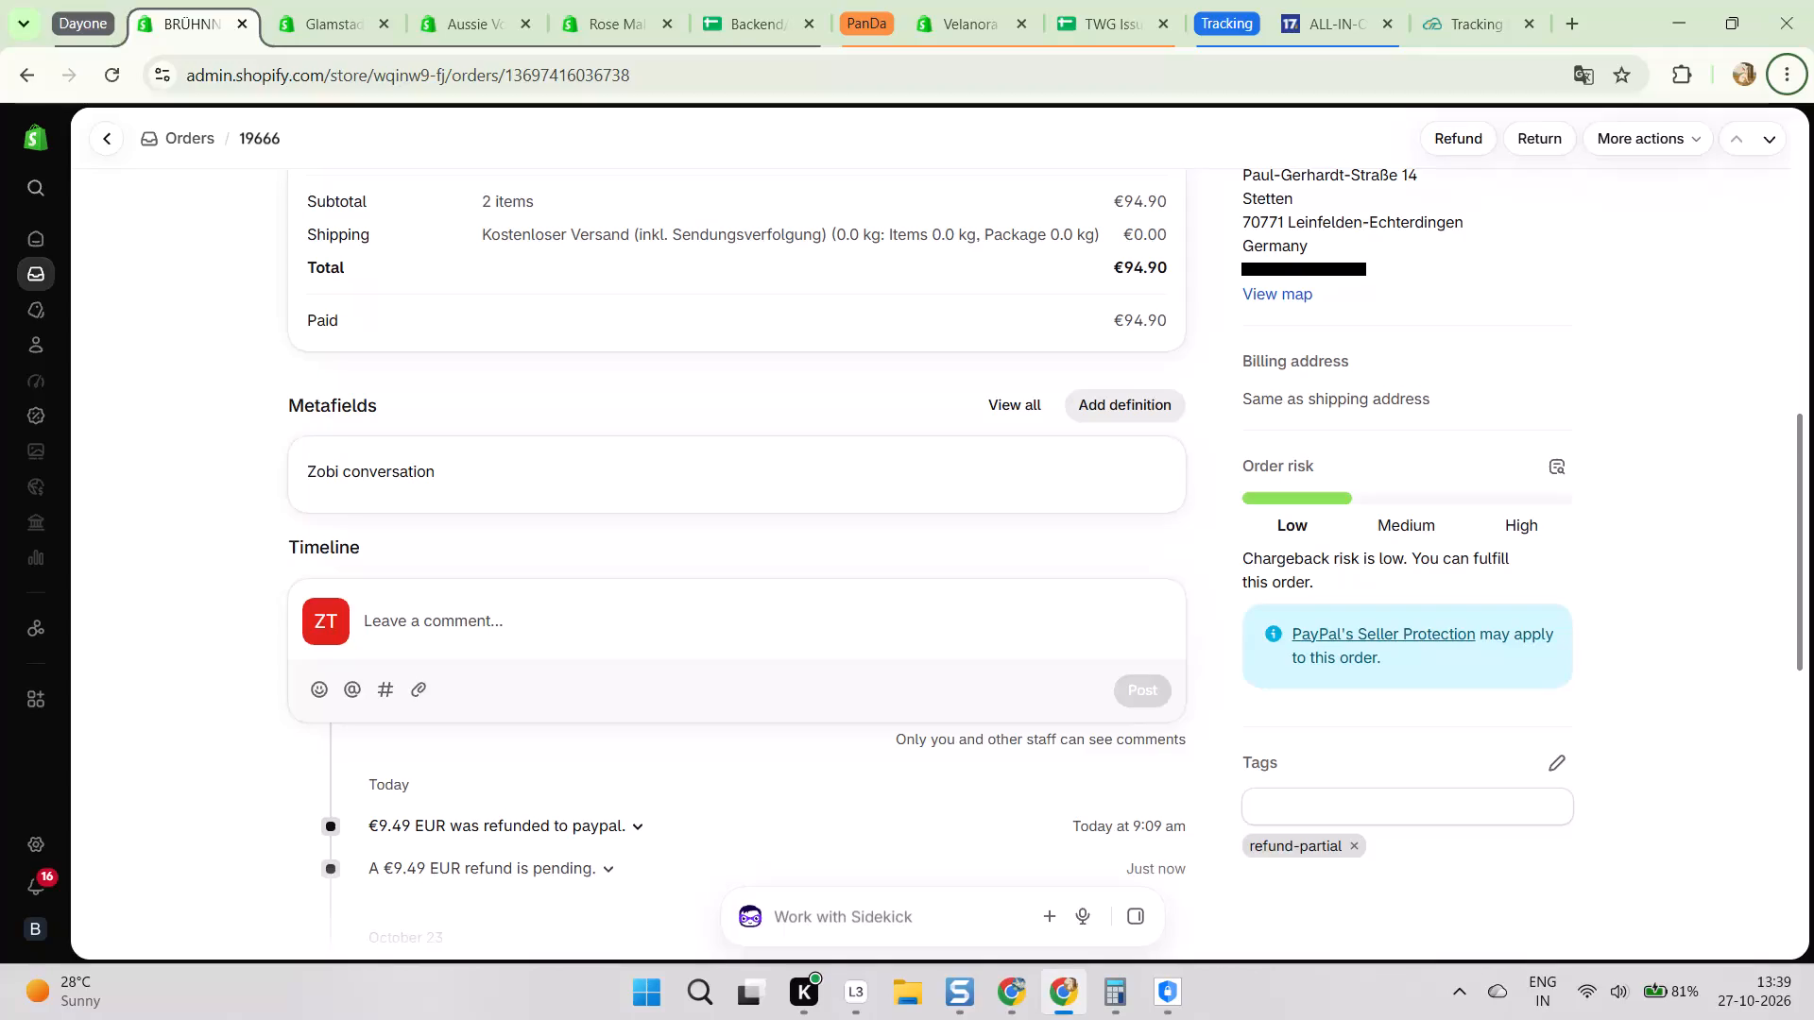
{"action": "scroll", "coordinate": [342, 250], "scroll_direction": "up", "scroll_amount": 9}
{"action": "left_click", "coordinate": [120, 97]}
{"action": "left_click", "coordinate": [120, 93]}
{"action": "left_click", "coordinate": [118, 80]}
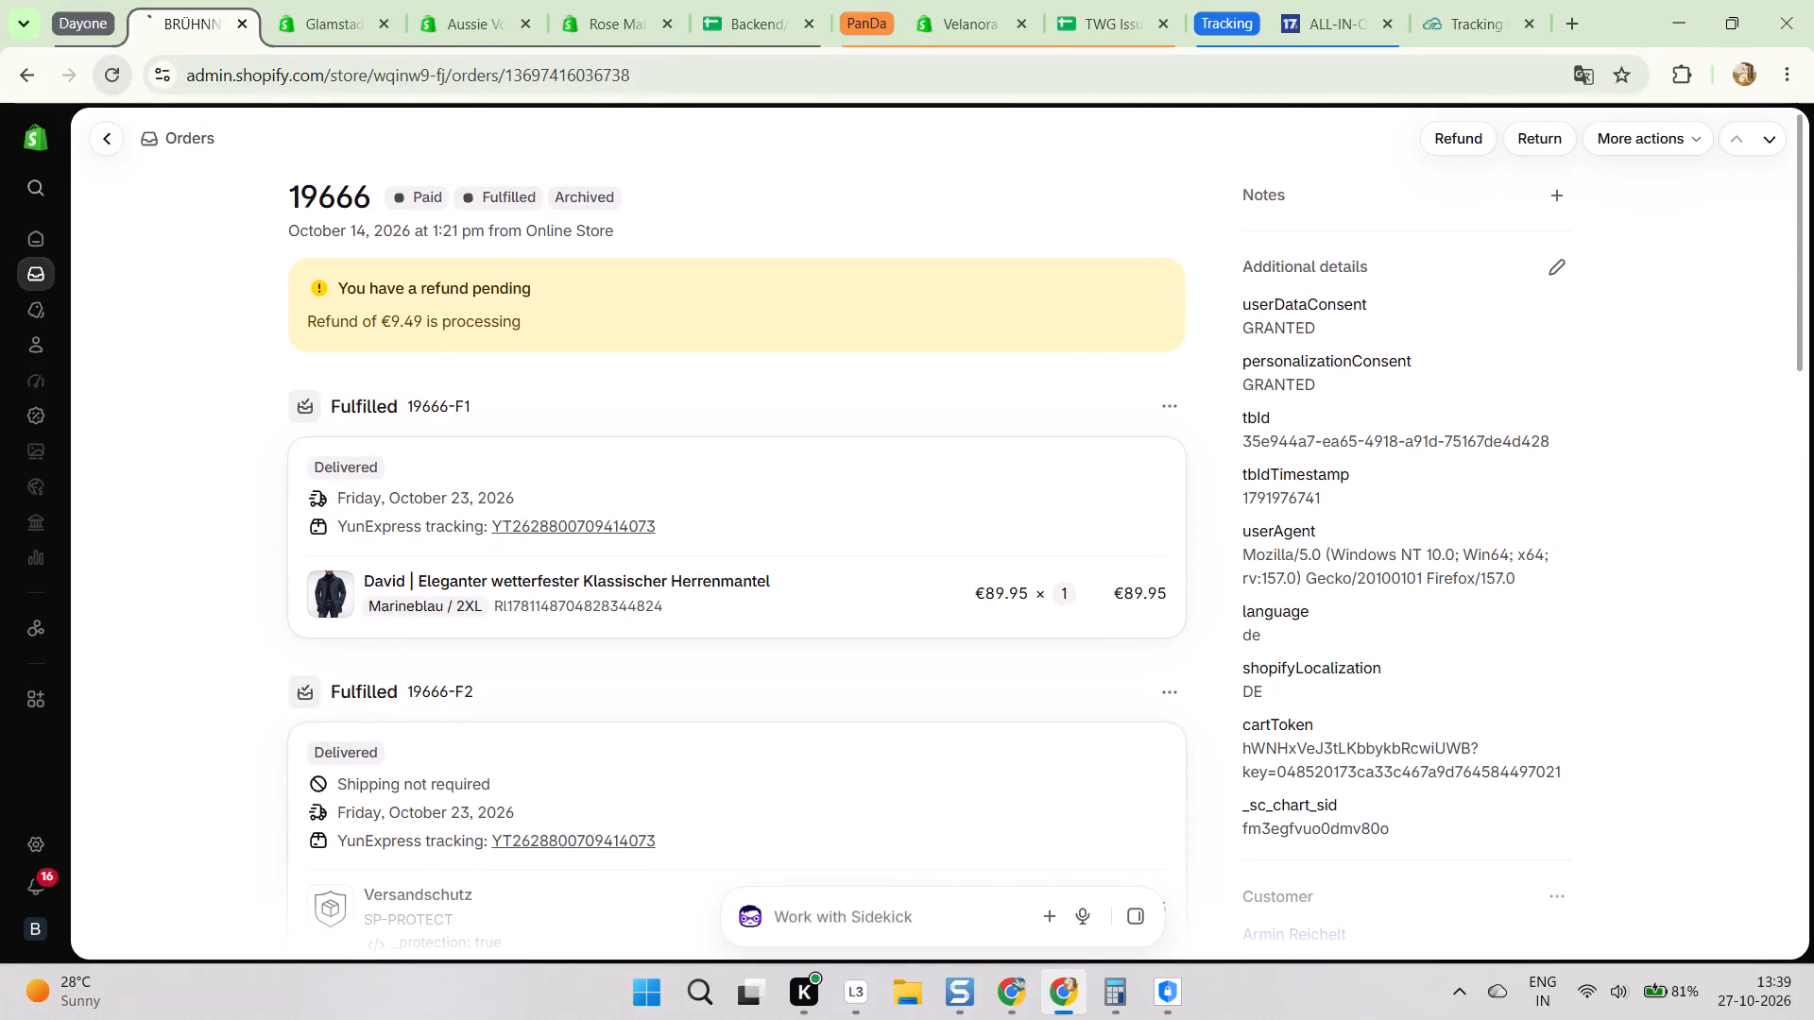
{"action": "key", "text": "alt+Tab"}
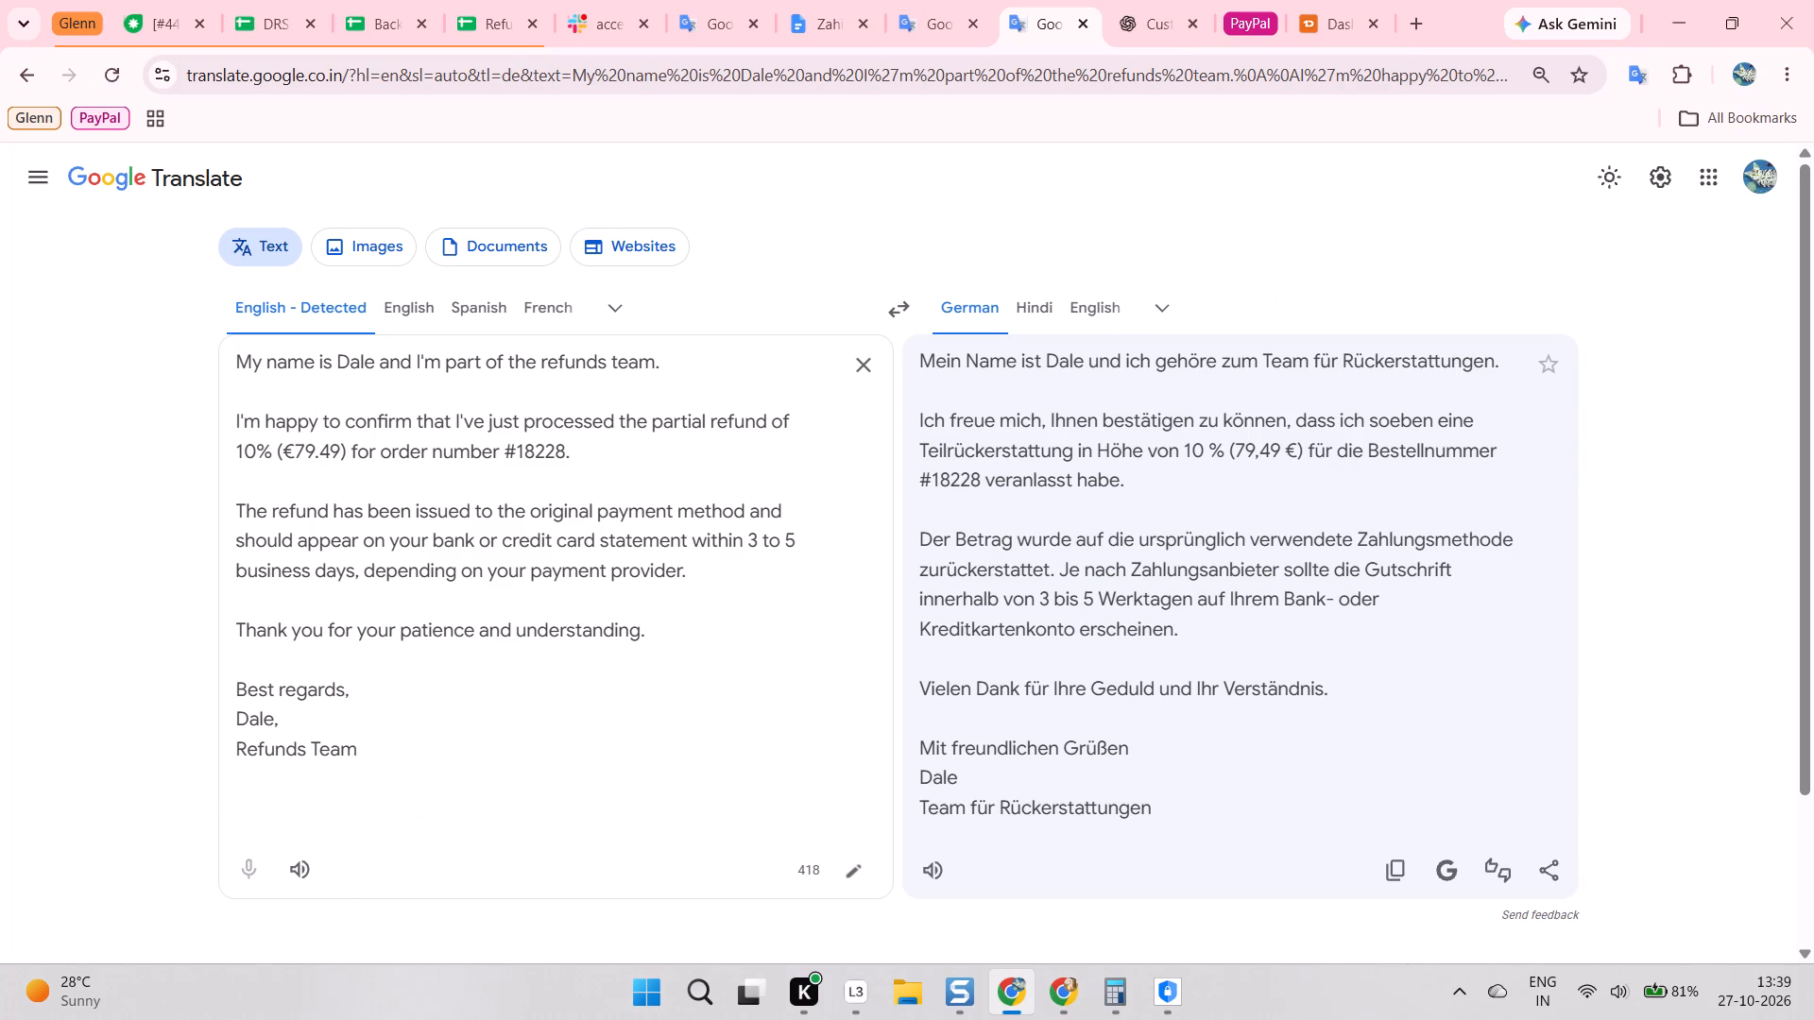
{"action": "key", "text": "alt+Tab"}
{"action": "scroll", "coordinate": [562, 413], "scroll_direction": "up", "scroll_amount": 10}
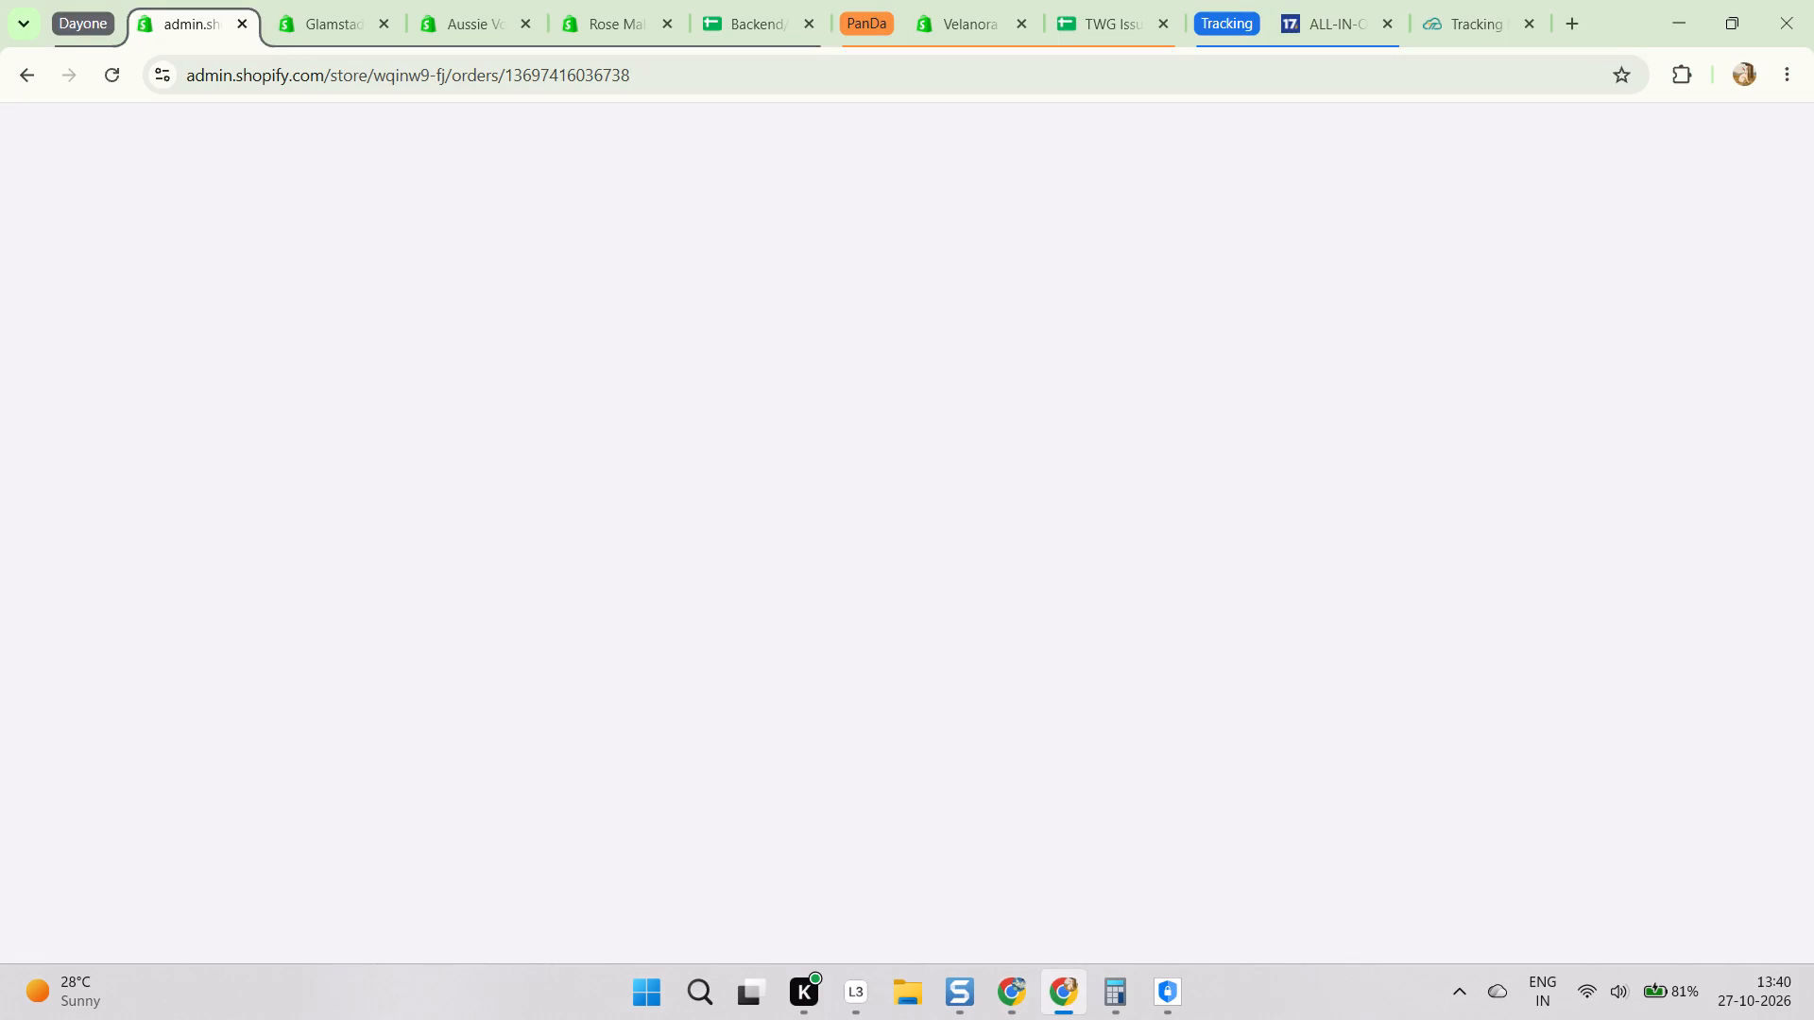
{"action": "scroll", "coordinate": [579, 413], "scroll_direction": "up", "scroll_amount": 14}
{"action": "scroll", "coordinate": [584, 388], "scroll_direction": "up", "scroll_amount": 7}
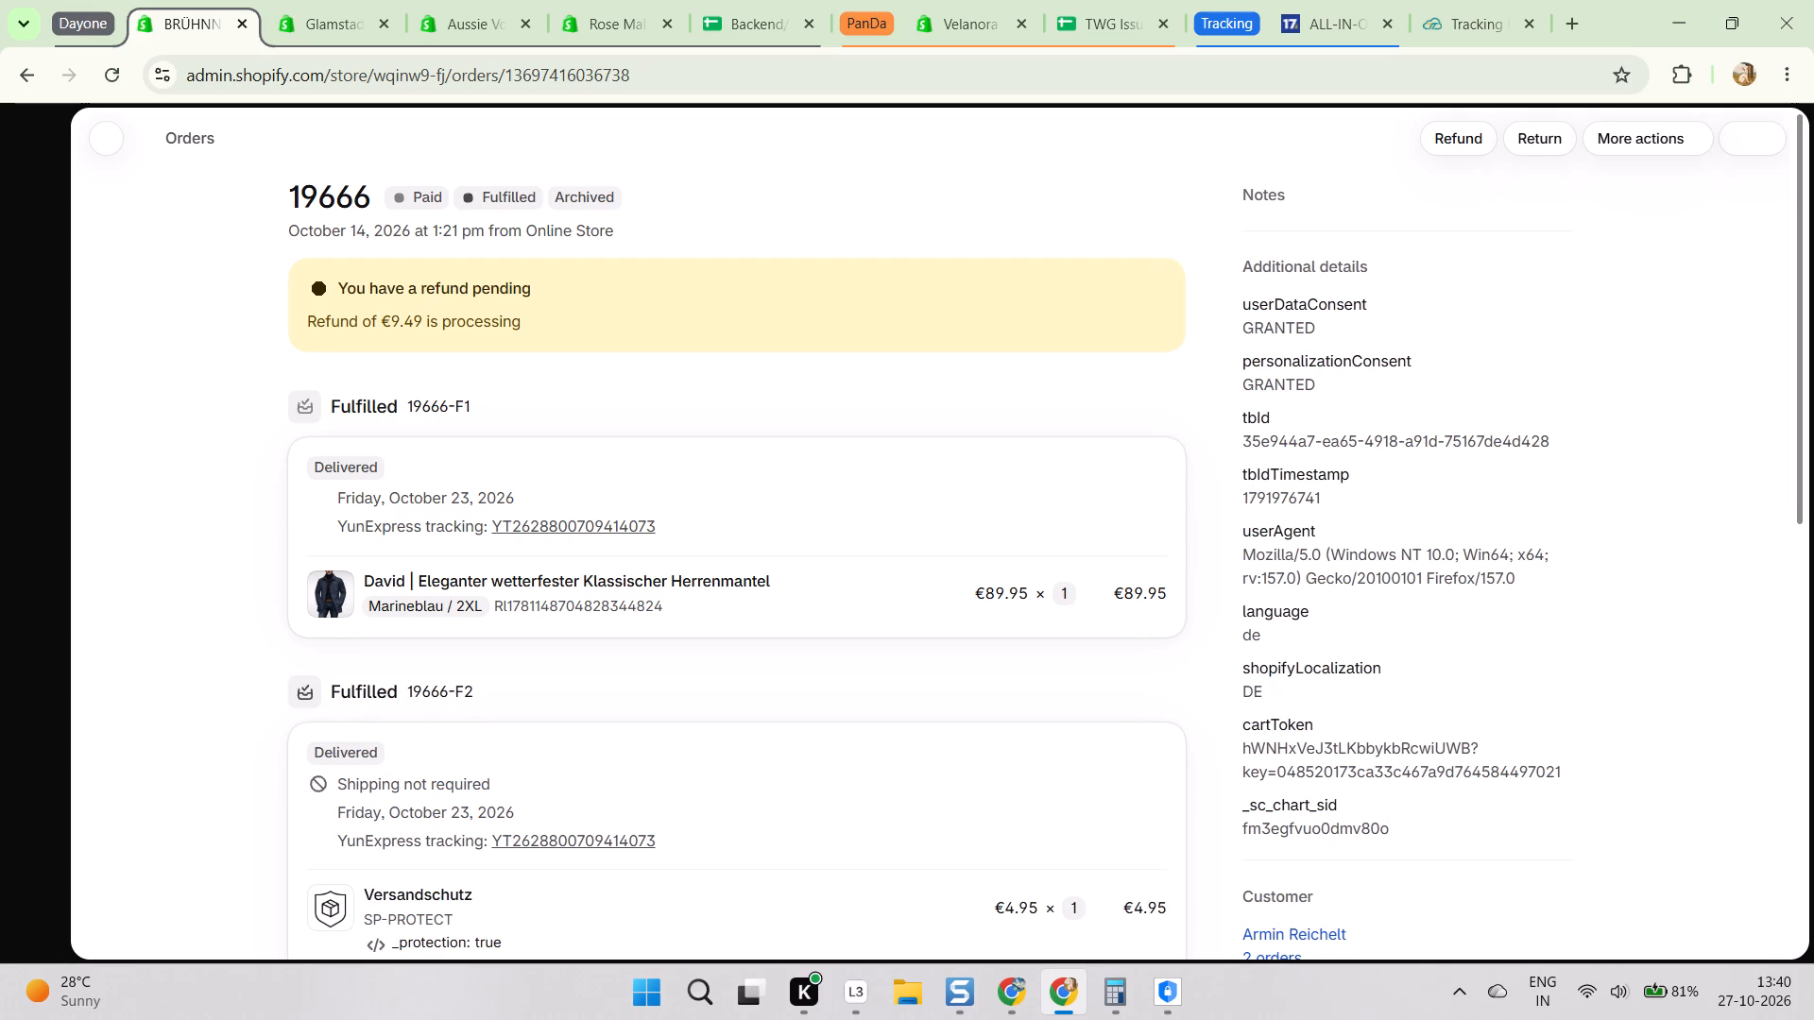
{"action": "double_click", "coordinate": [322, 196]}
{"action": "key", "text": "ctrl+c"}
{"action": "key", "text": "ctrl+c"}
{"action": "key", "text": "ctrl+c"}
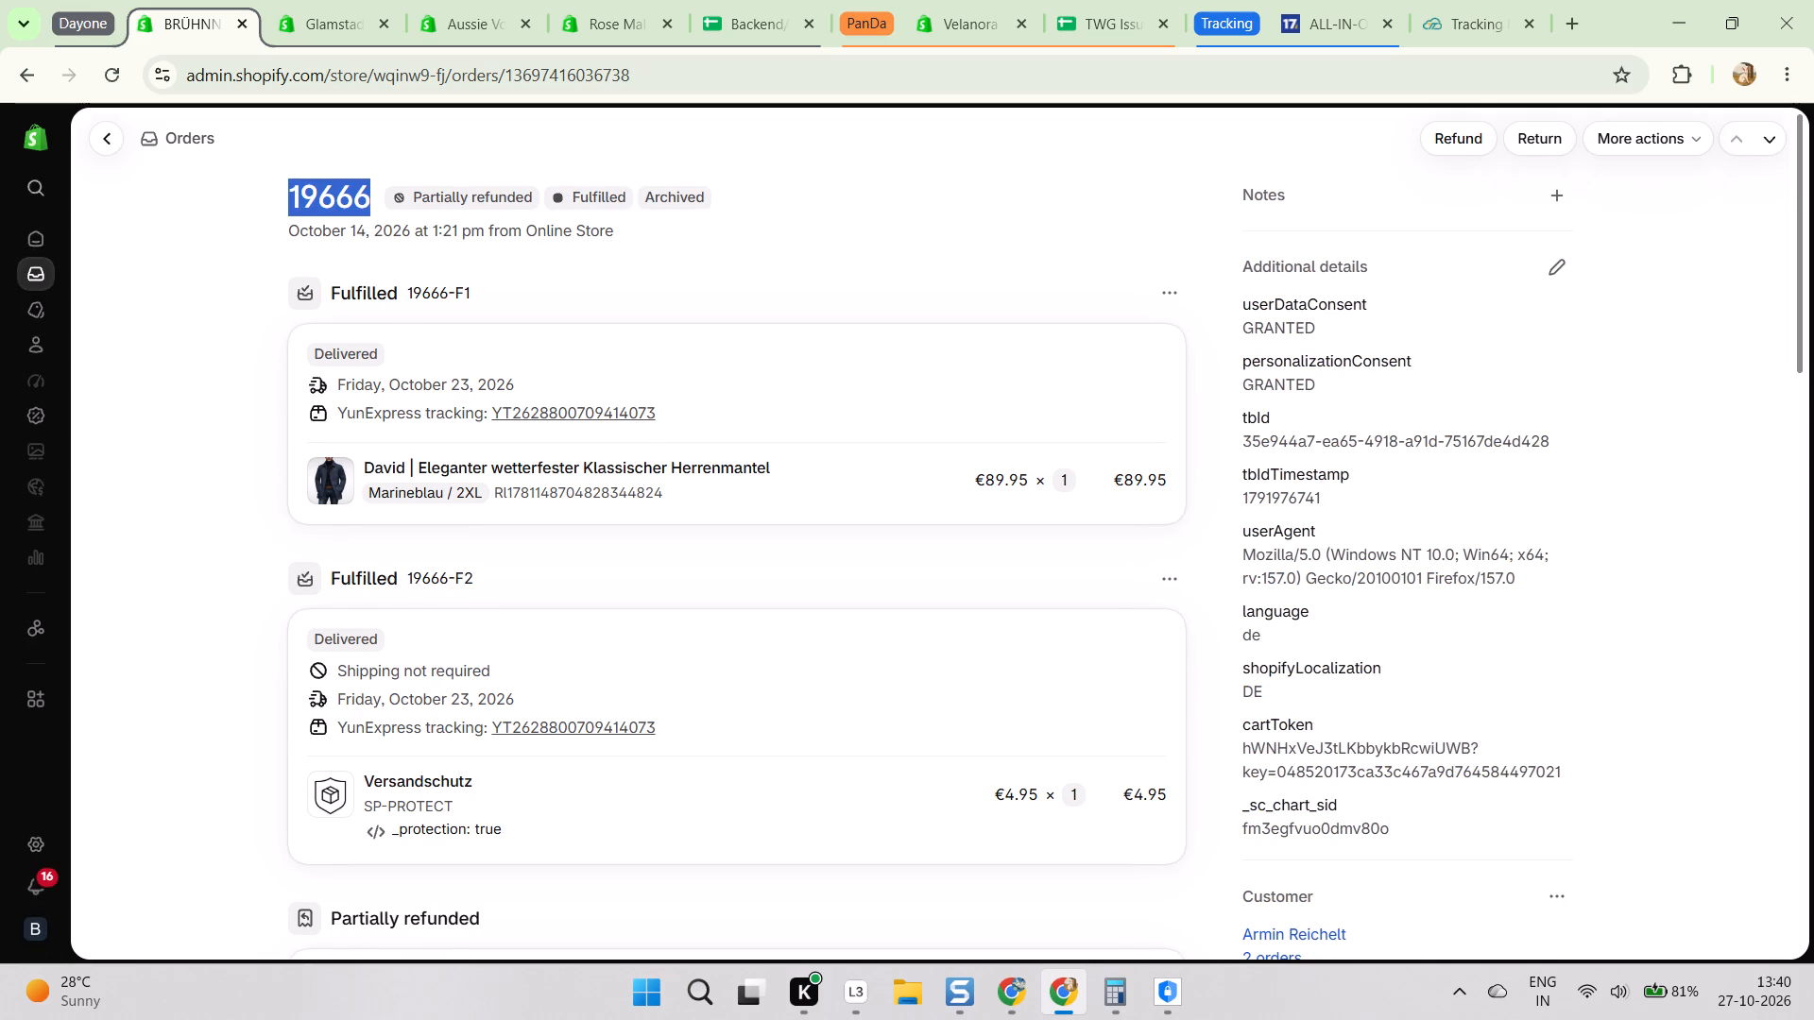
{"action": "key", "text": "alt+Tab"}
{"action": "scroll", "coordinate": [472, 529], "scroll_direction": "down", "scroll_amount": 1}
{"action": "double_click", "coordinate": [539, 290]}
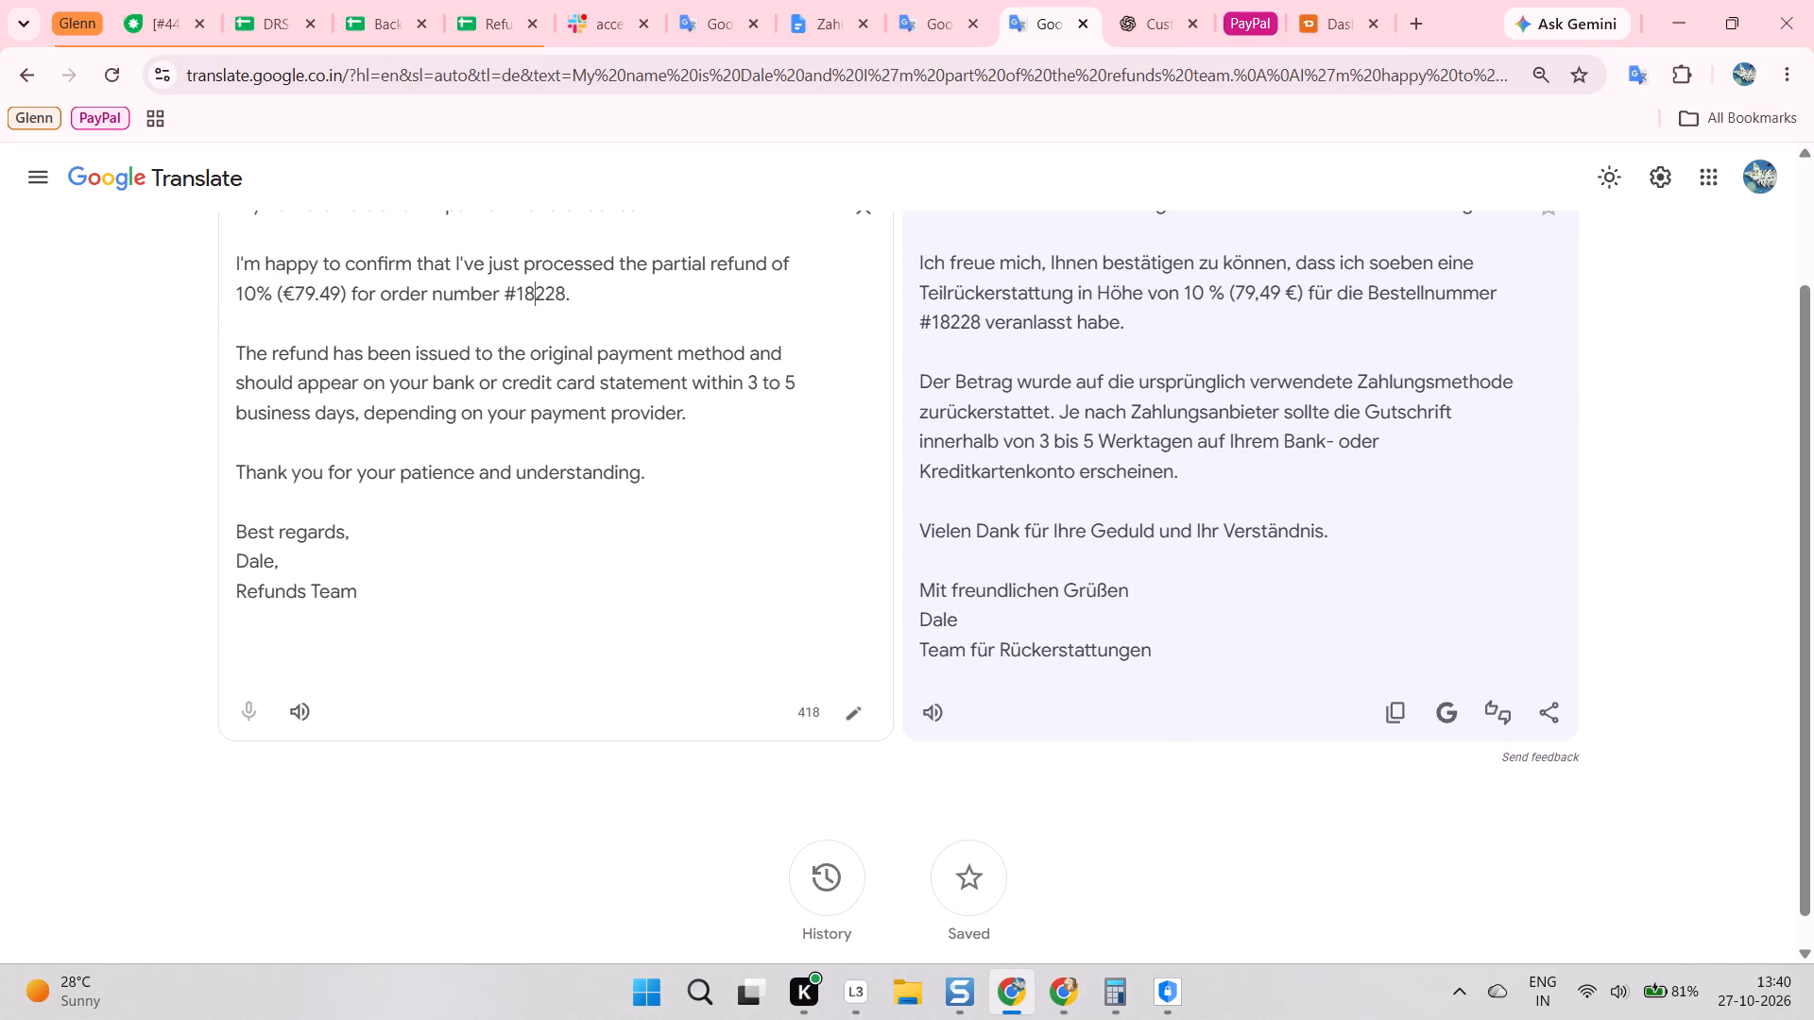
{"action": "key", "text": "ctrl+v"}
{"action": "scroll", "coordinate": [583, 376], "scroll_direction": "up", "scroll_amount": 5}
{"action": "key", "text": "alt+Tab"}
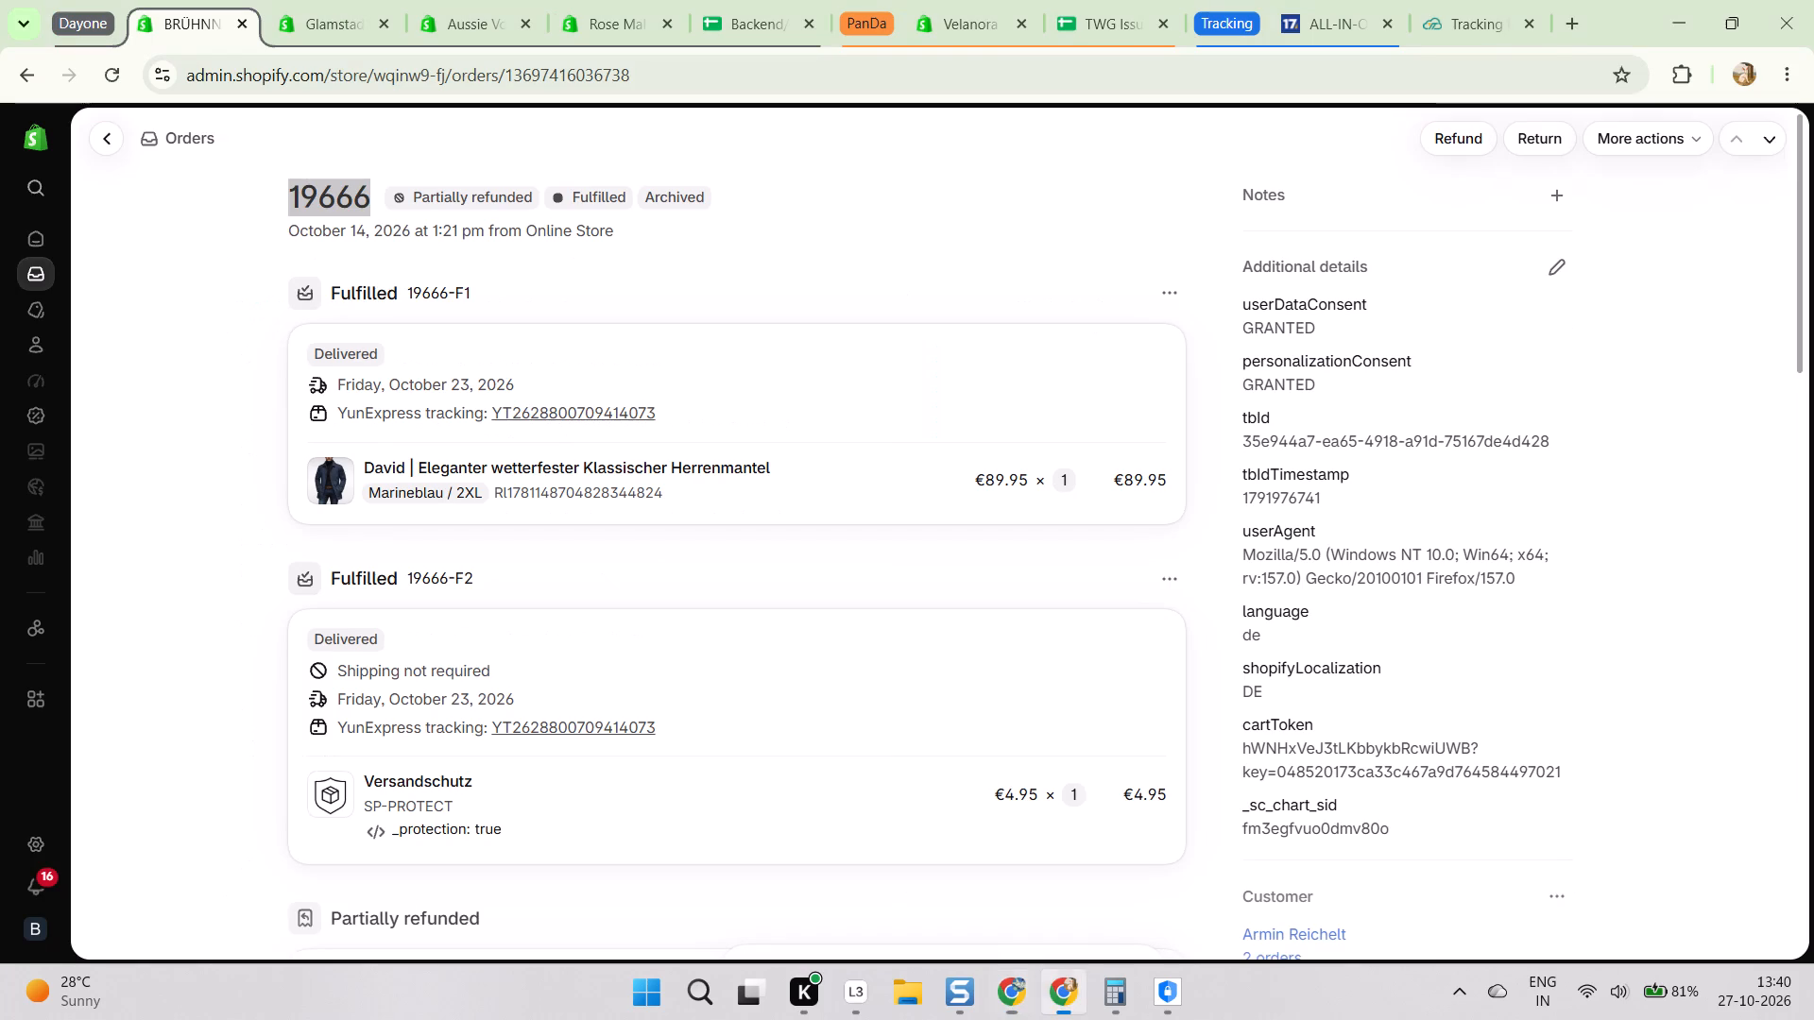
{"action": "key", "text": "alt+Tab"}
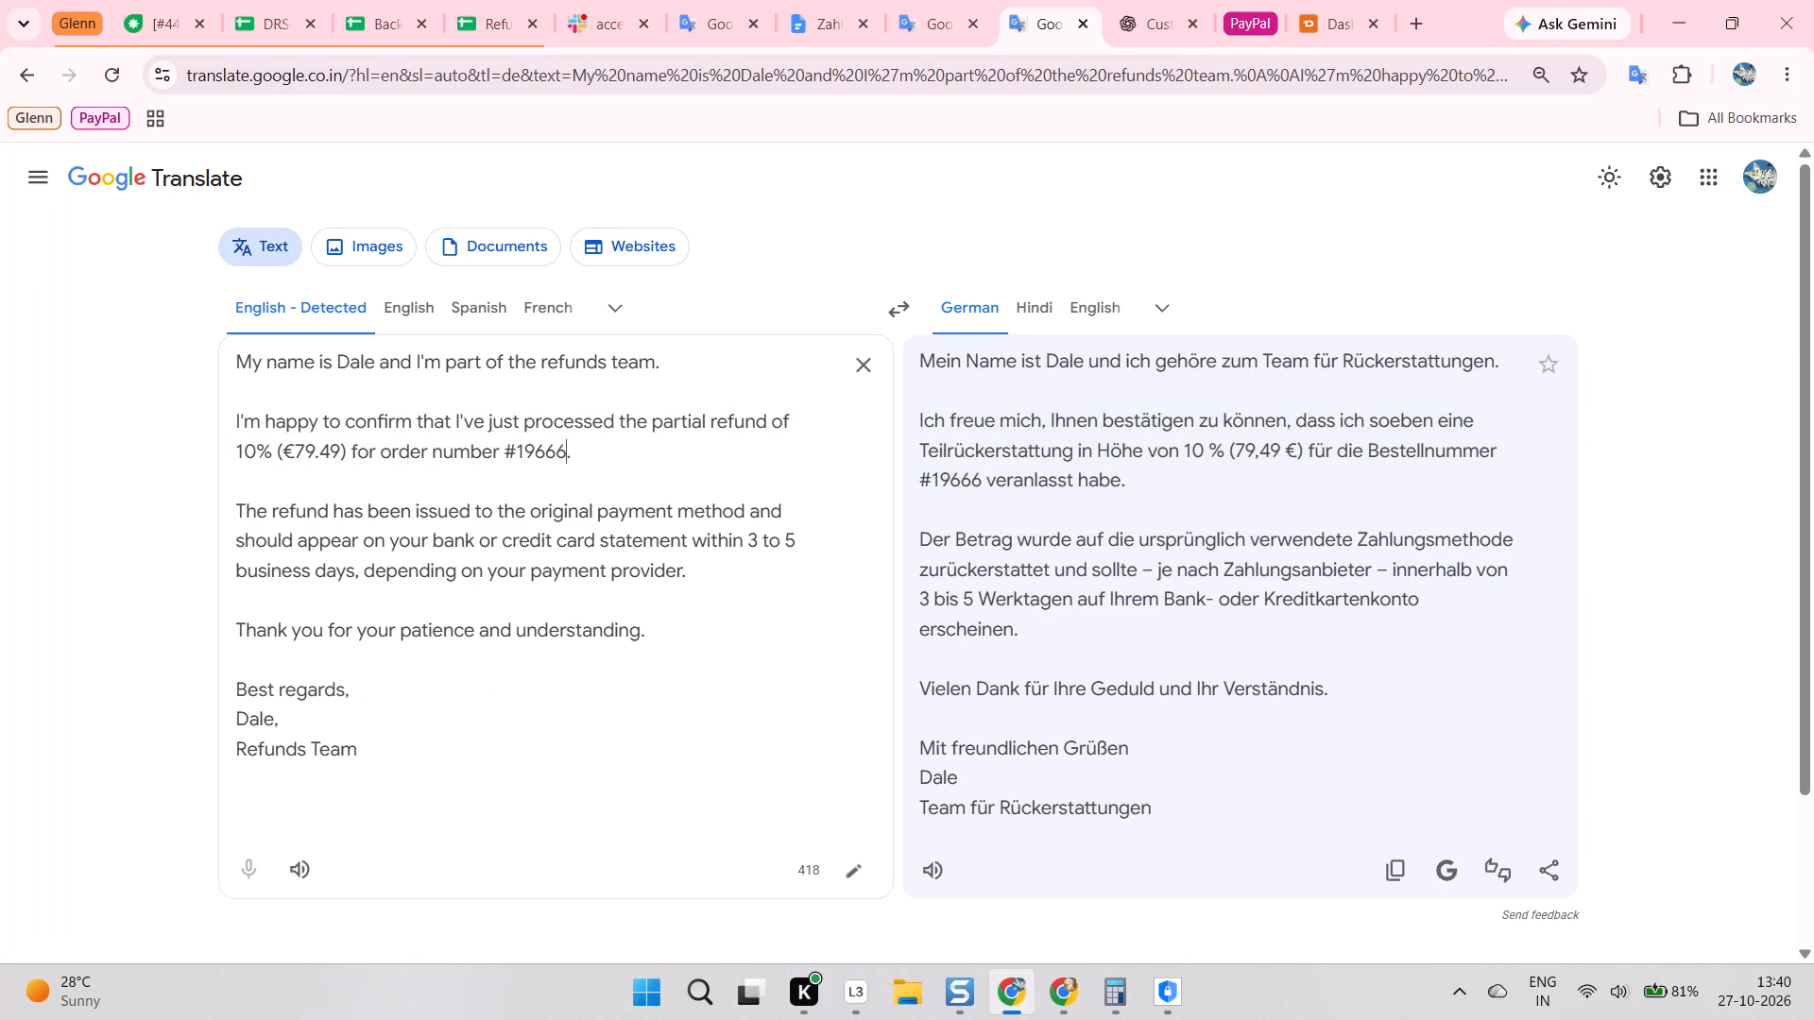
Copy the German translation of the refund confirmation and switch to Freshdesk ticket 441245.
{"action": "scroll", "coordinate": [1140, 466], "scroll_direction": "down", "scroll_amount": 7}
{"action": "left_click", "coordinate": [1404, 682]}
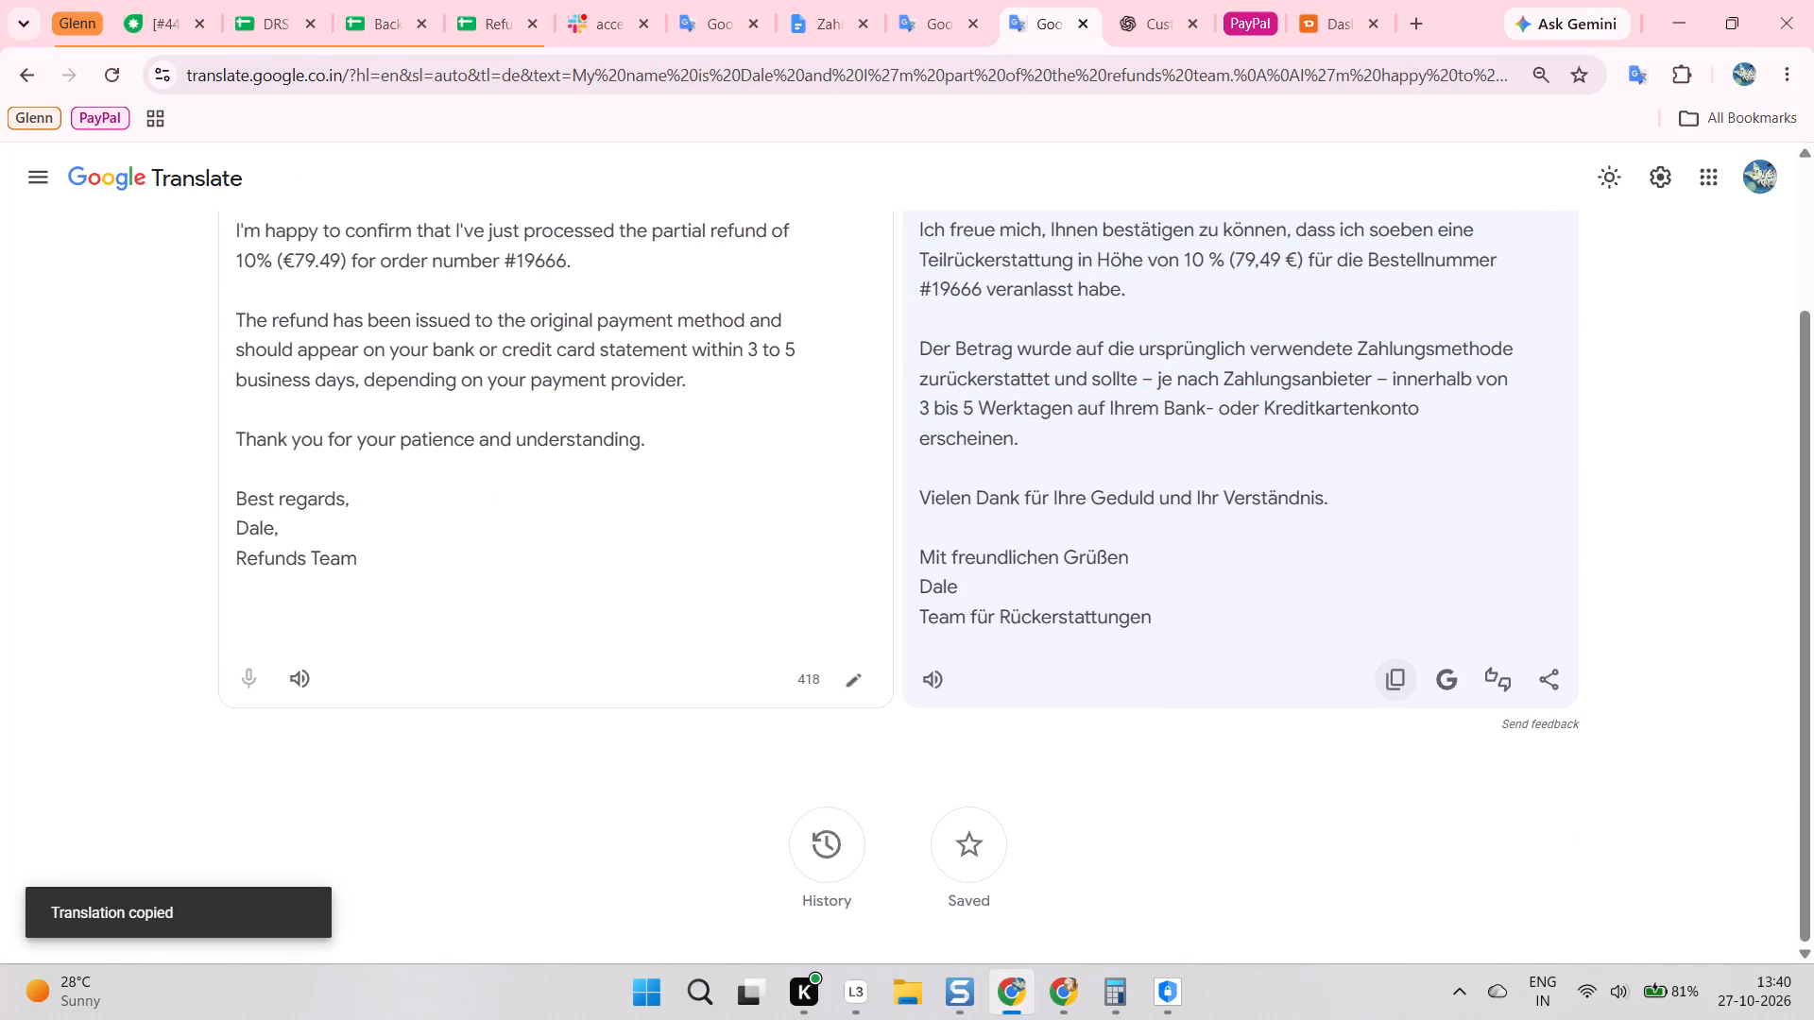
{"action": "left_click", "coordinate": [138, 0]}
{"action": "left_click", "coordinate": [616, 574]}
{"action": "scroll", "coordinate": [615, 558], "scroll_direction": "down", "scroll_amount": 4}
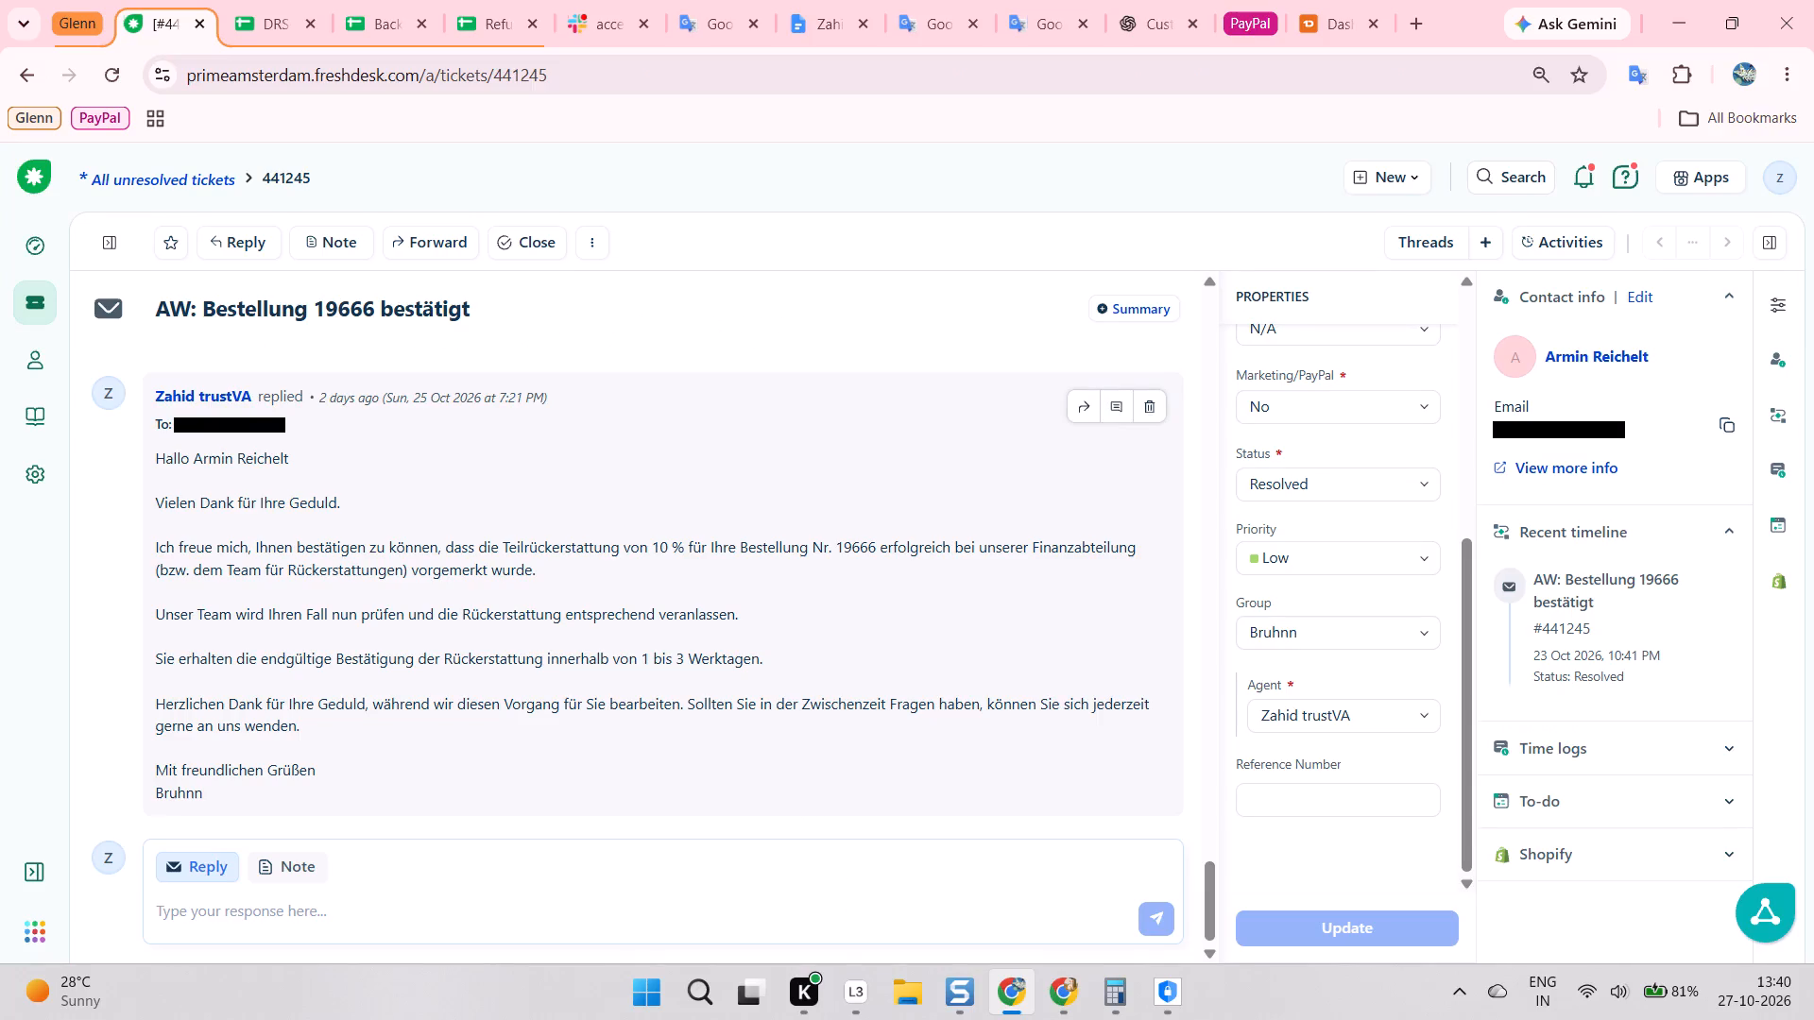
Start a reply on the ticket and replace its default greeting with the canned response "asn".
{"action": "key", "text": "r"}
{"action": "scroll", "coordinate": [415, 586], "scroll_direction": "down", "scroll_amount": 13}
{"action": "left_click", "coordinate": [206, 814]}
{"action": "left_click", "coordinate": [206, 803], "text": "ctrl"}
{"action": "key", "text": "ctrl+a"}
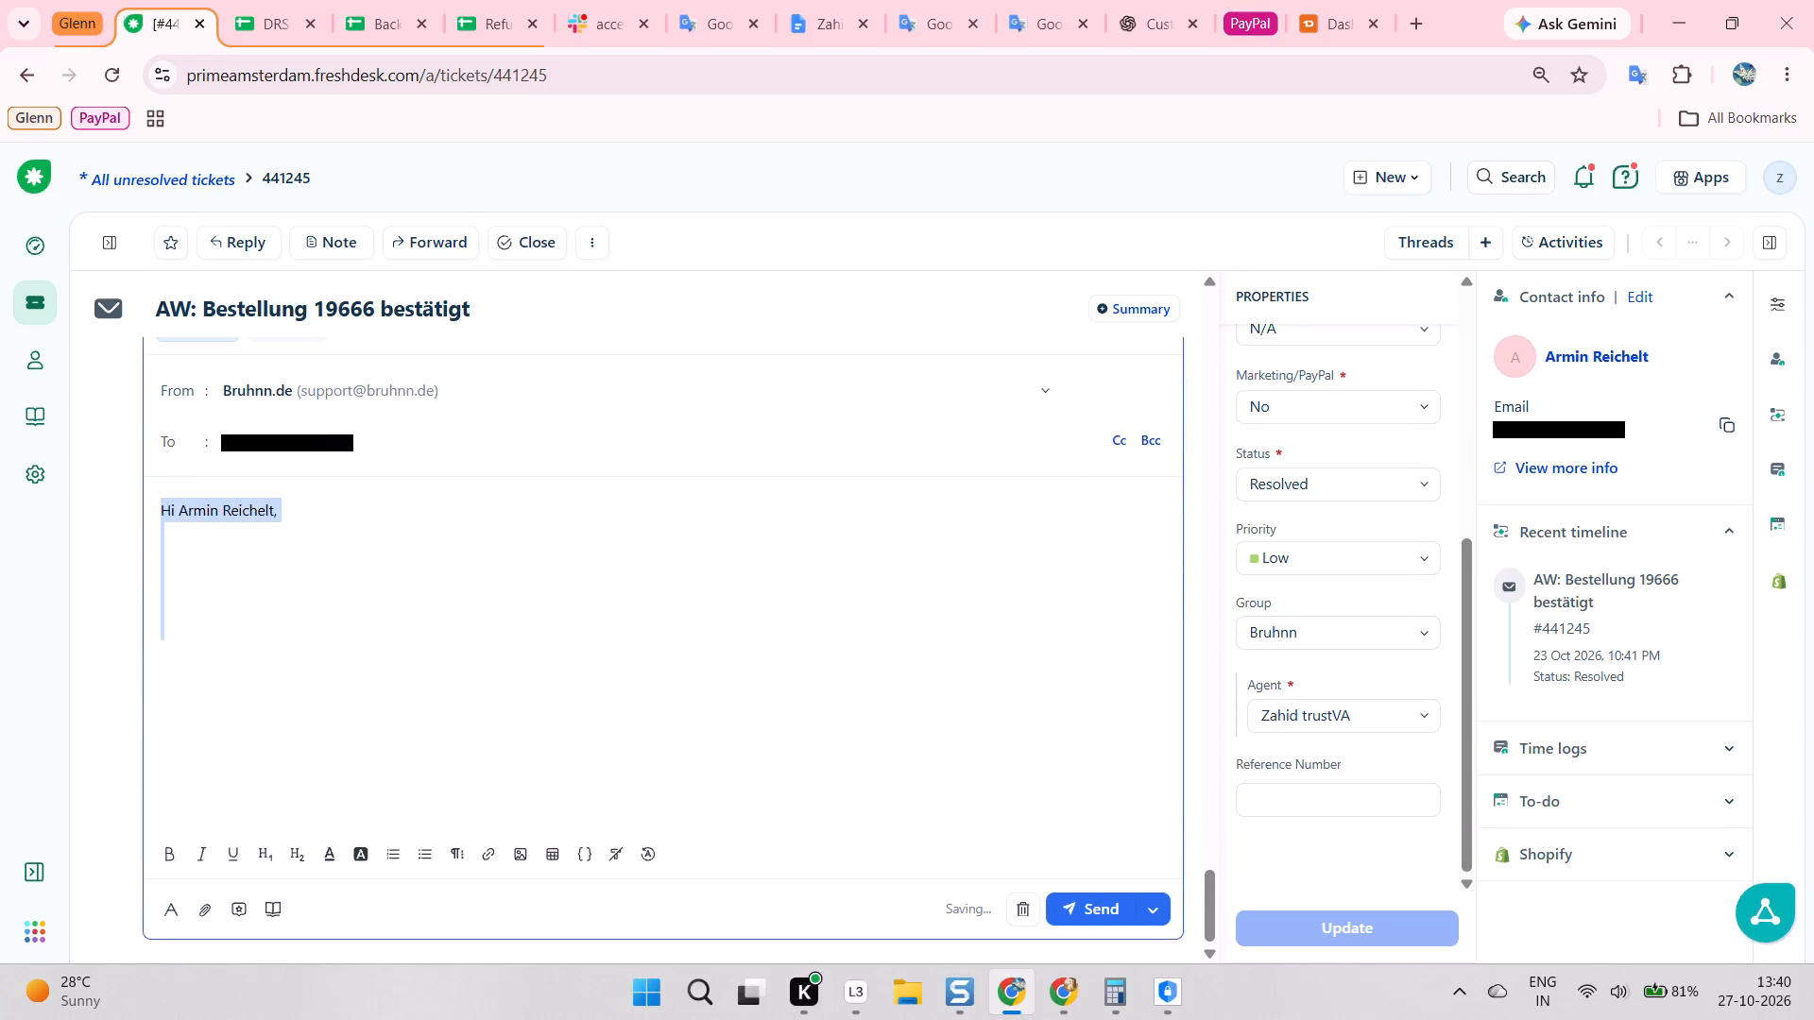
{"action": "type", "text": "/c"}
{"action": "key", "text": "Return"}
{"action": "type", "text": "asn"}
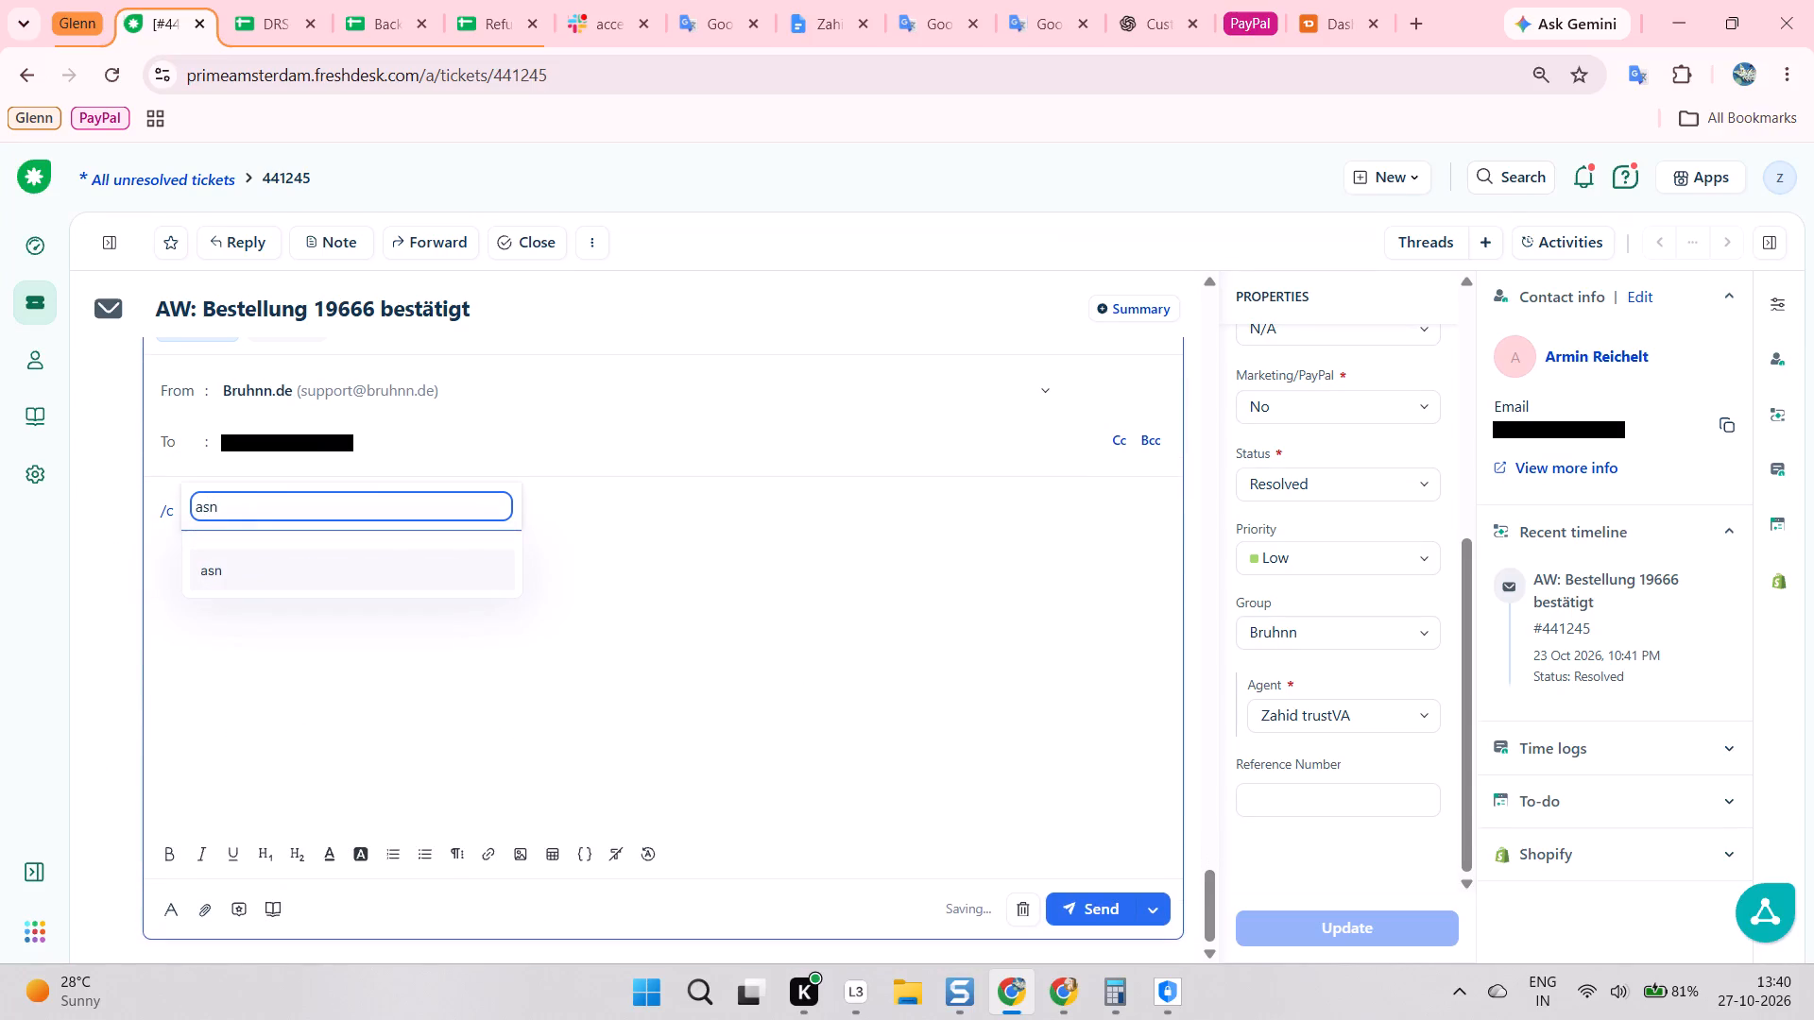
{"action": "left_click", "coordinate": [244, 586]}
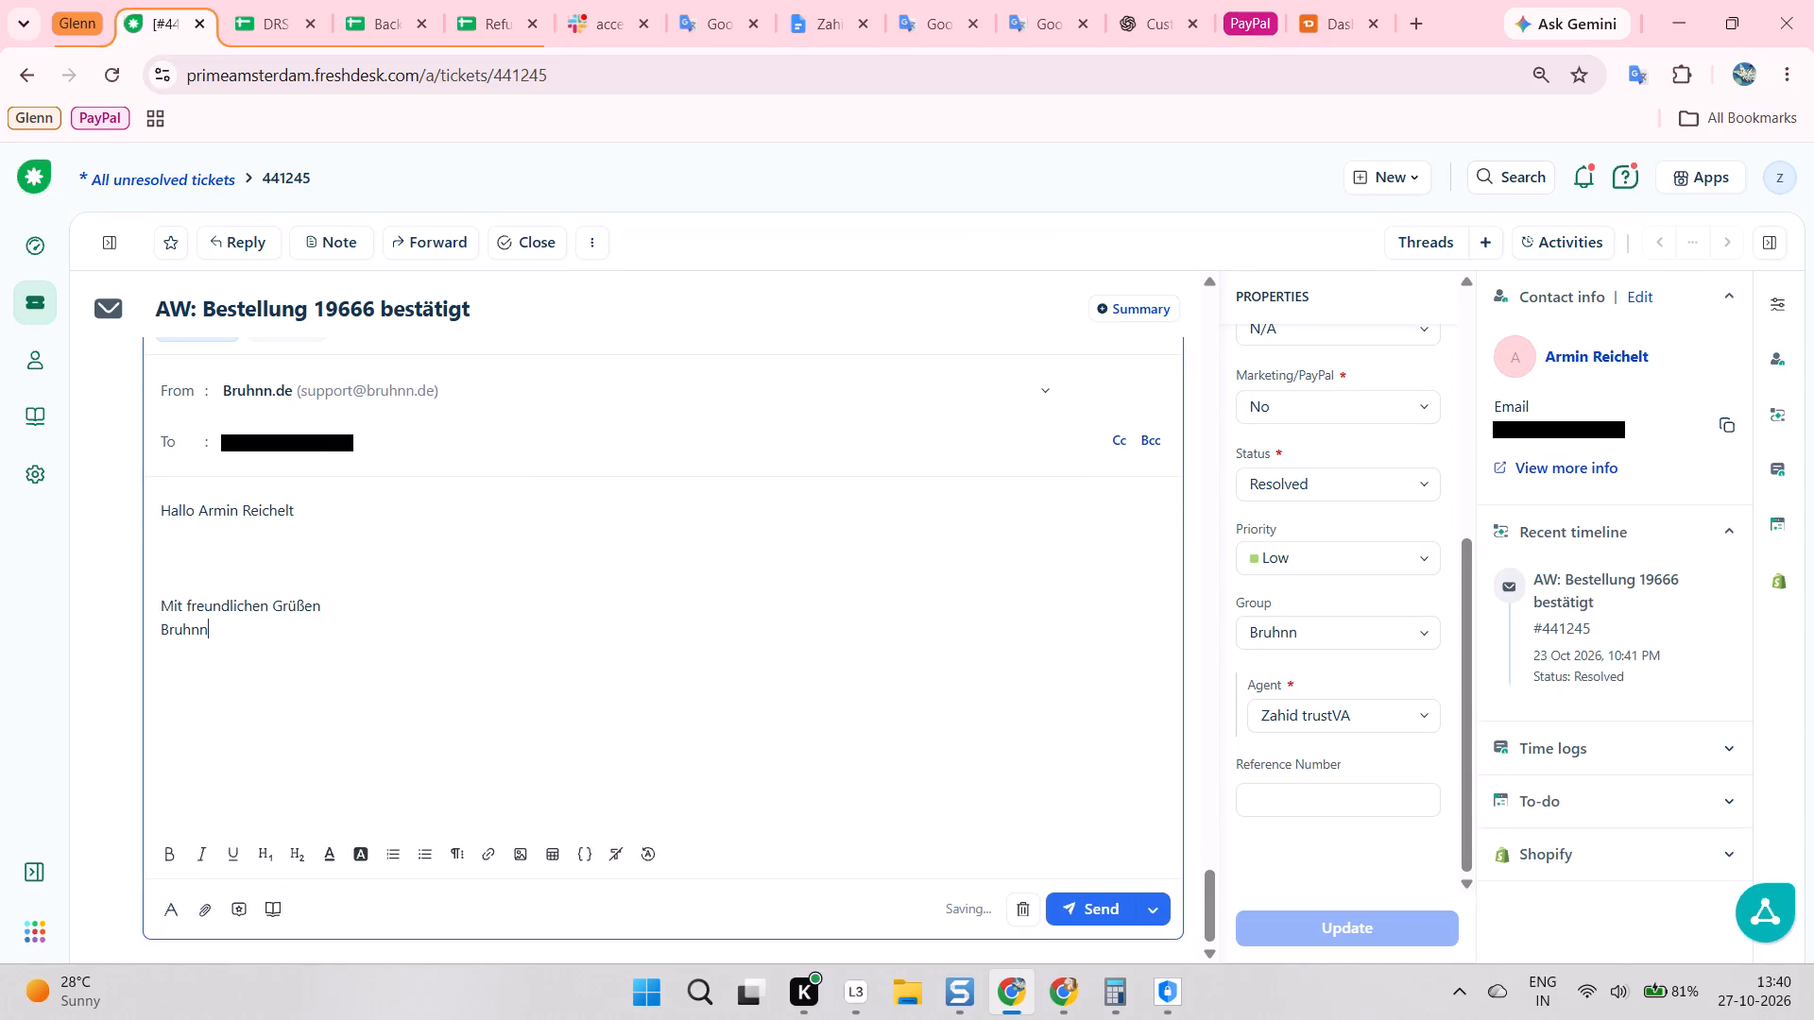
Replace everything below the greeting with the copied German refund confirmation, including its sign-off from Dale of the refund team.
{"action": "left_click_drag", "start_coordinate": [198, 550], "coordinate": [314, 688]}
{"action": "key", "text": "ctrl+v"}
{"action": "scroll", "coordinate": [297, 666], "scroll_direction": "down", "scroll_amount": 3}
{"action": "scroll", "coordinate": [266, 727], "scroll_direction": "up", "scroll_amount": 3}
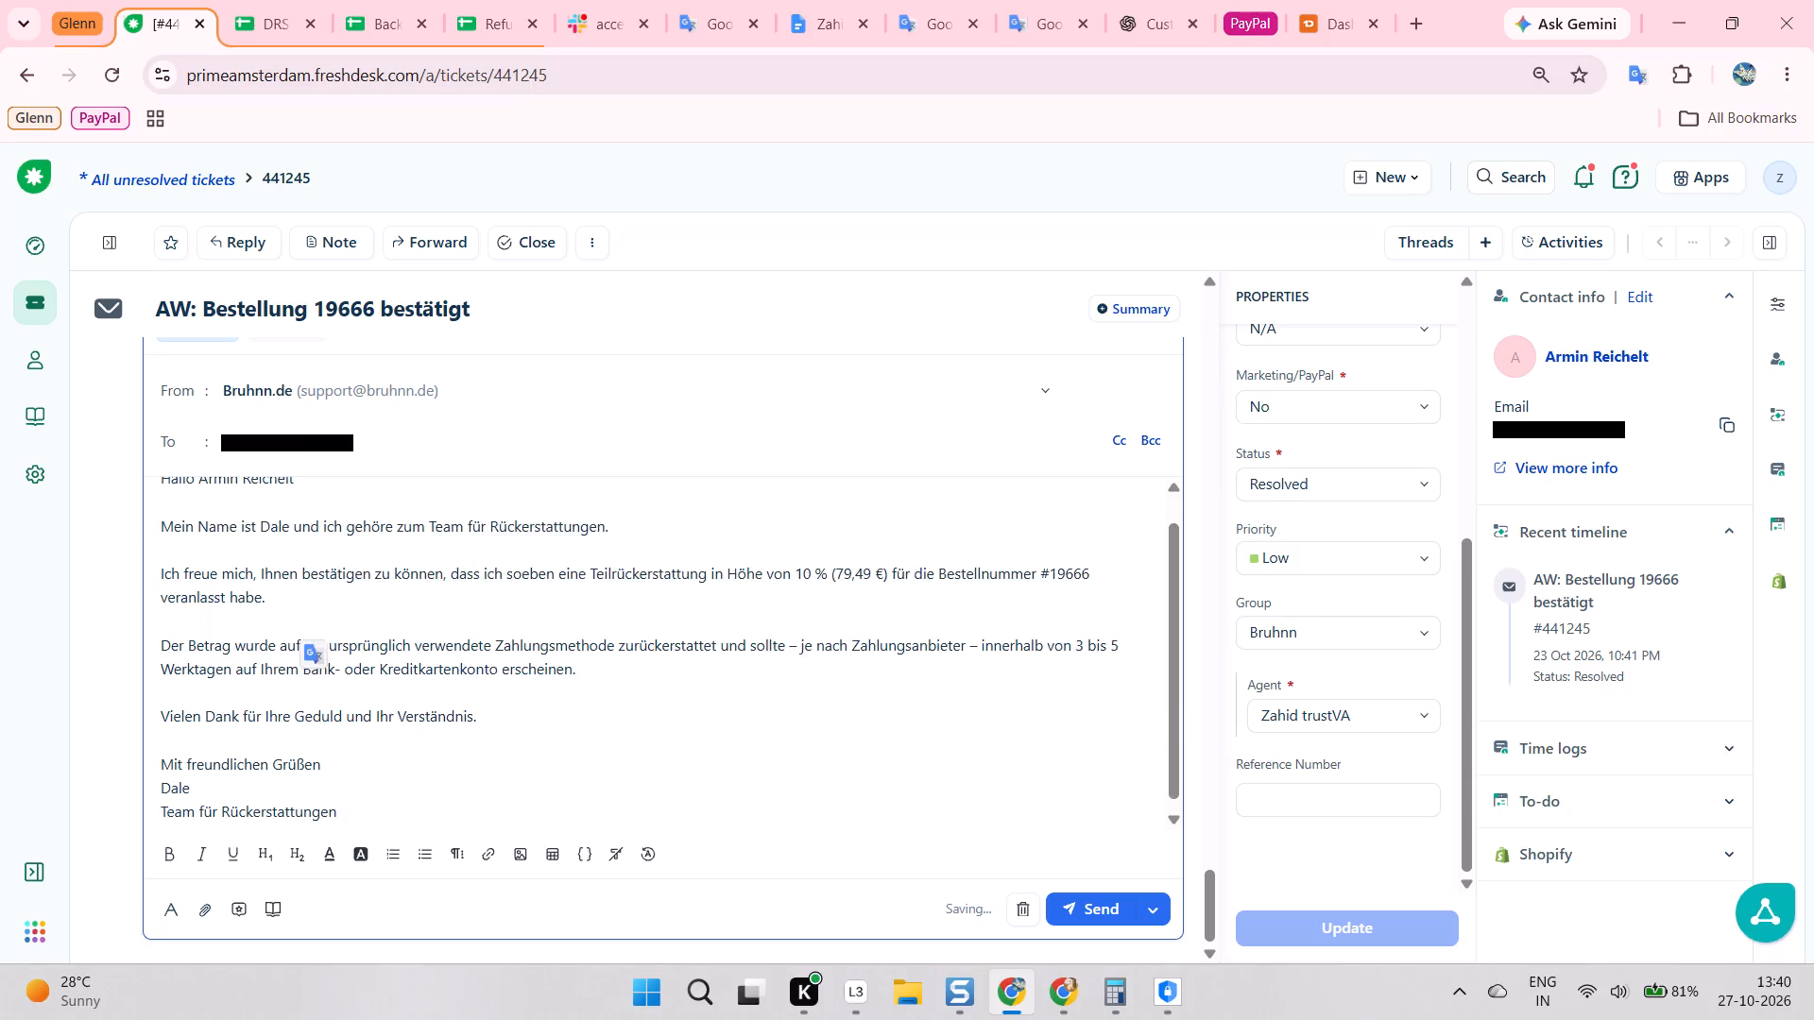
{"action": "key", "text": "alt+Tab"}
{"action": "scroll", "coordinate": [859, 489], "scroll_direction": "down", "scroll_amount": 2}
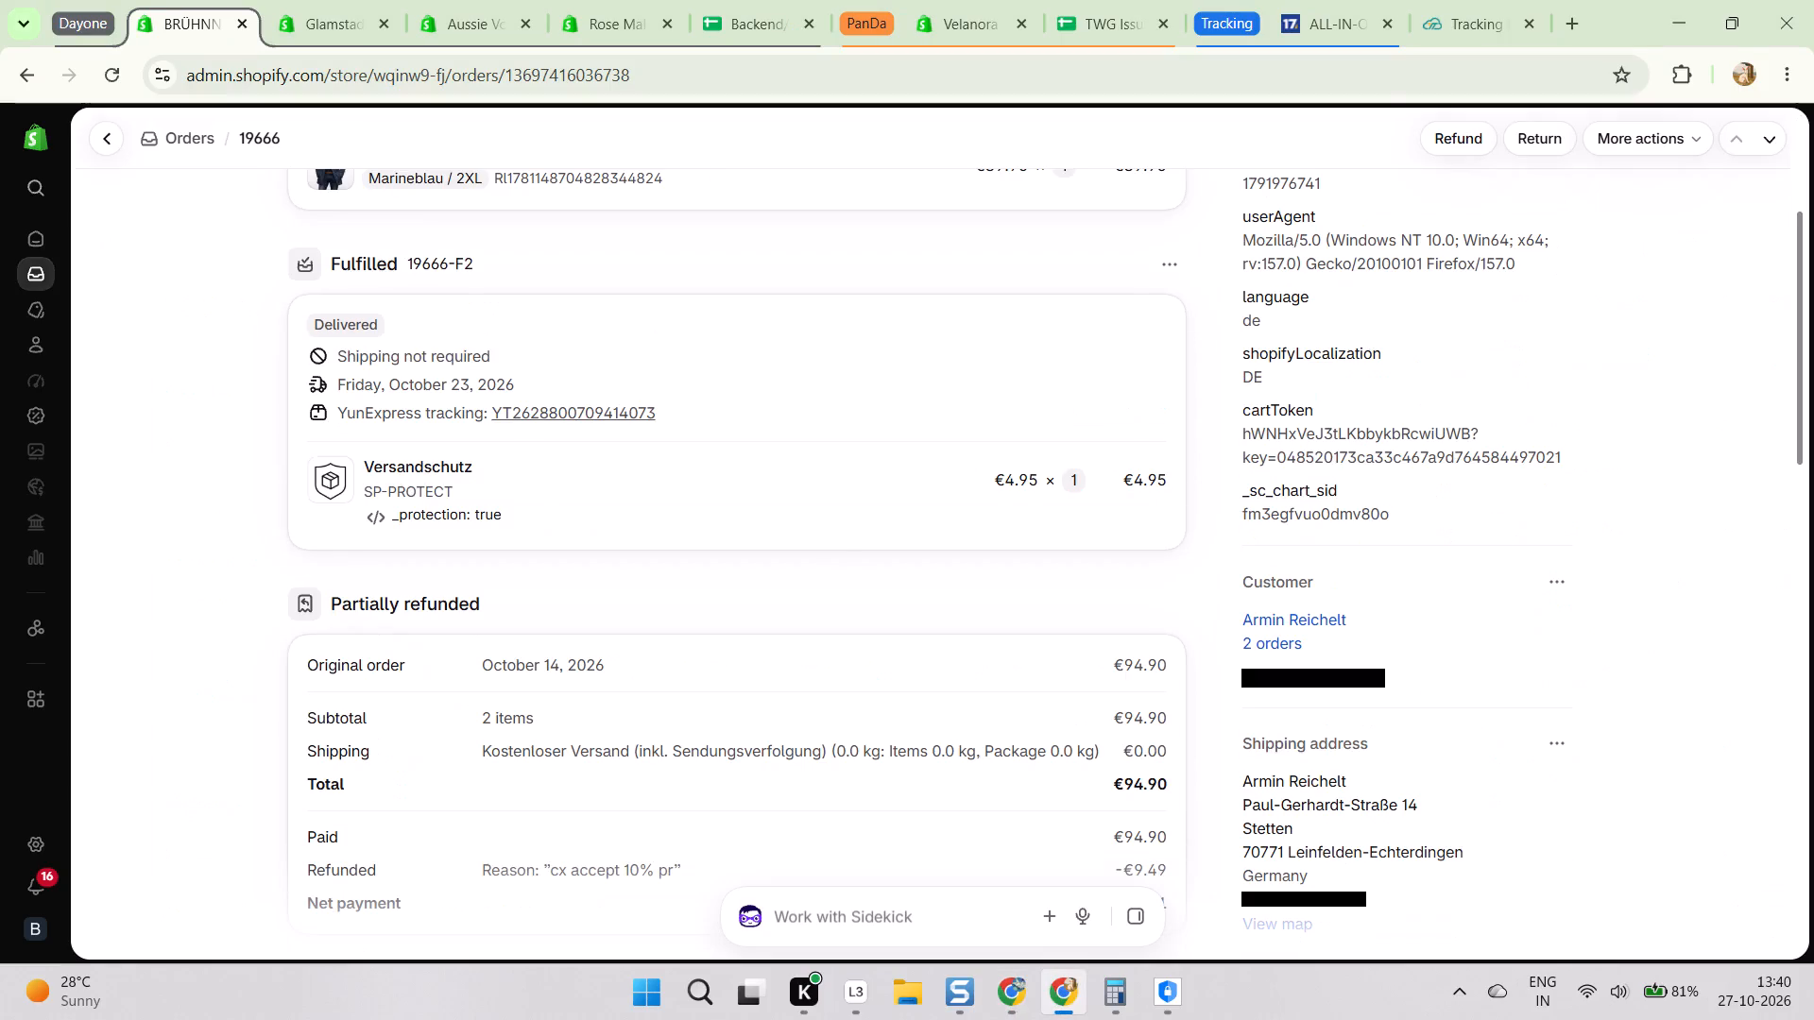
{"action": "key", "text": "alt+Tab"}
{"action": "scroll", "coordinate": [492, 601], "scroll_direction": "down", "scroll_amount": 6}
{"action": "left_click", "coordinate": [1079, 917]}
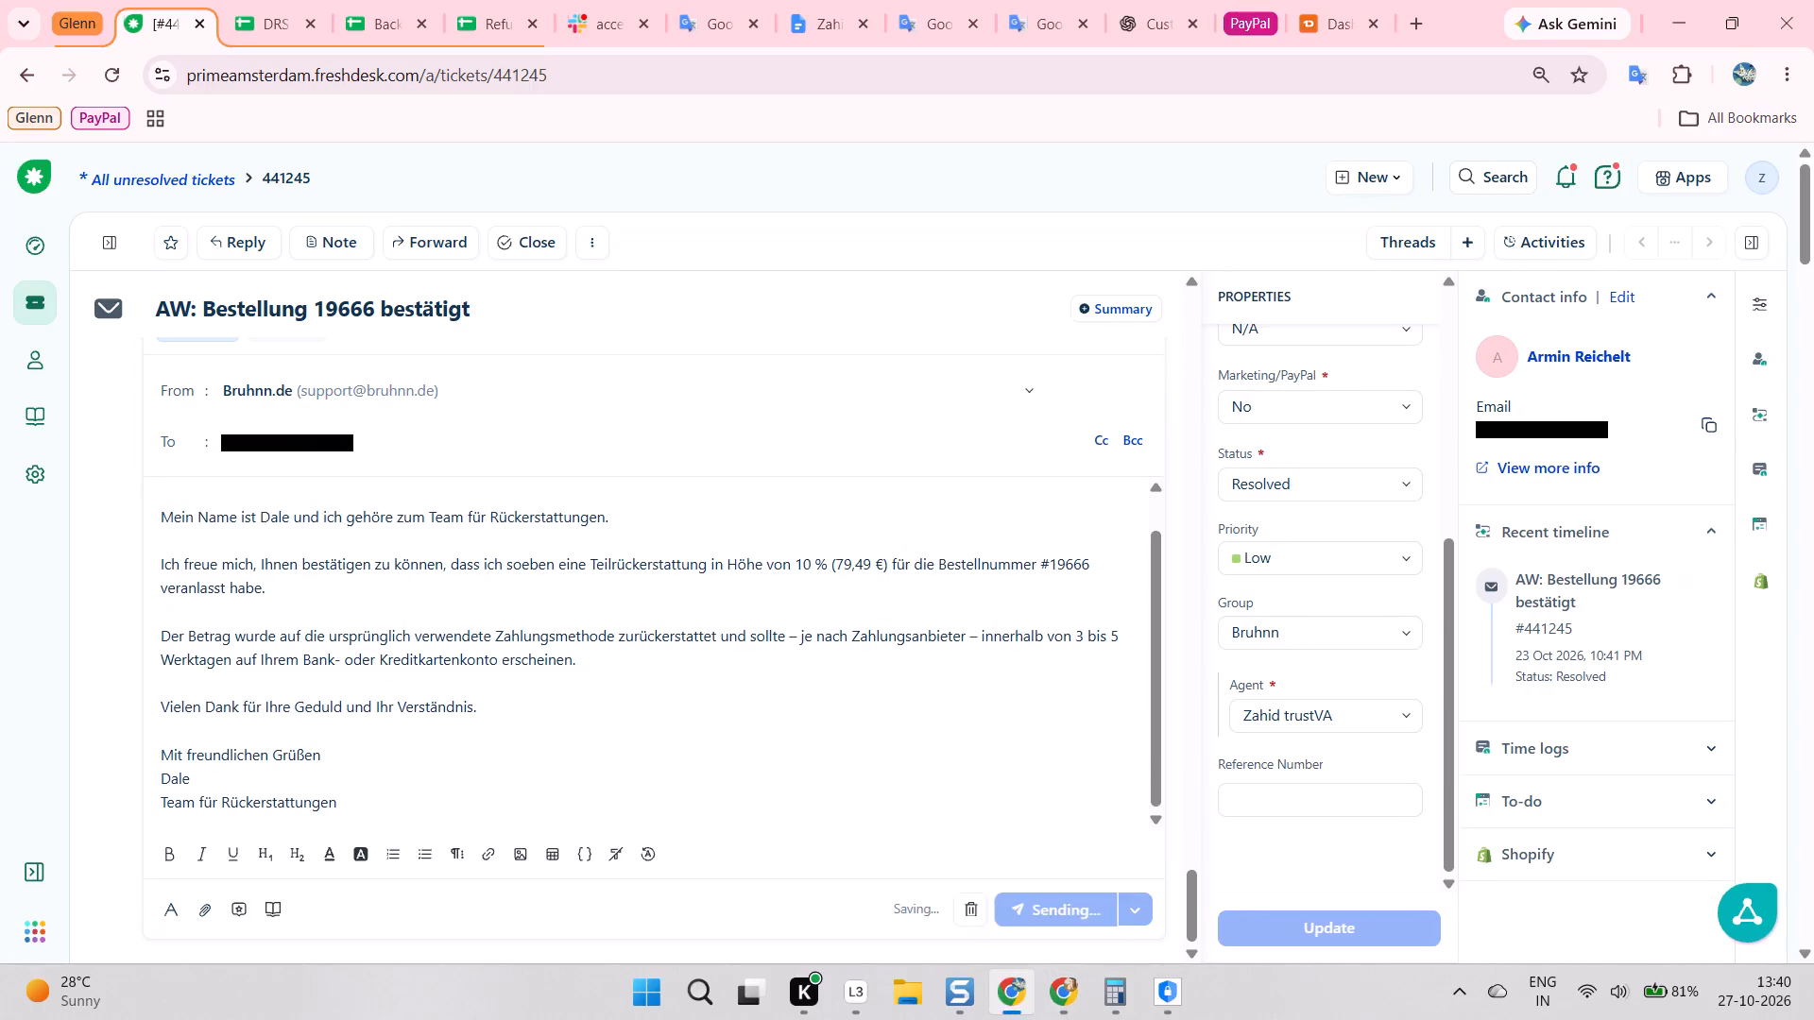
{"action": "scroll", "coordinate": [1326, 482], "scroll_direction": "down", "scroll_amount": 1}
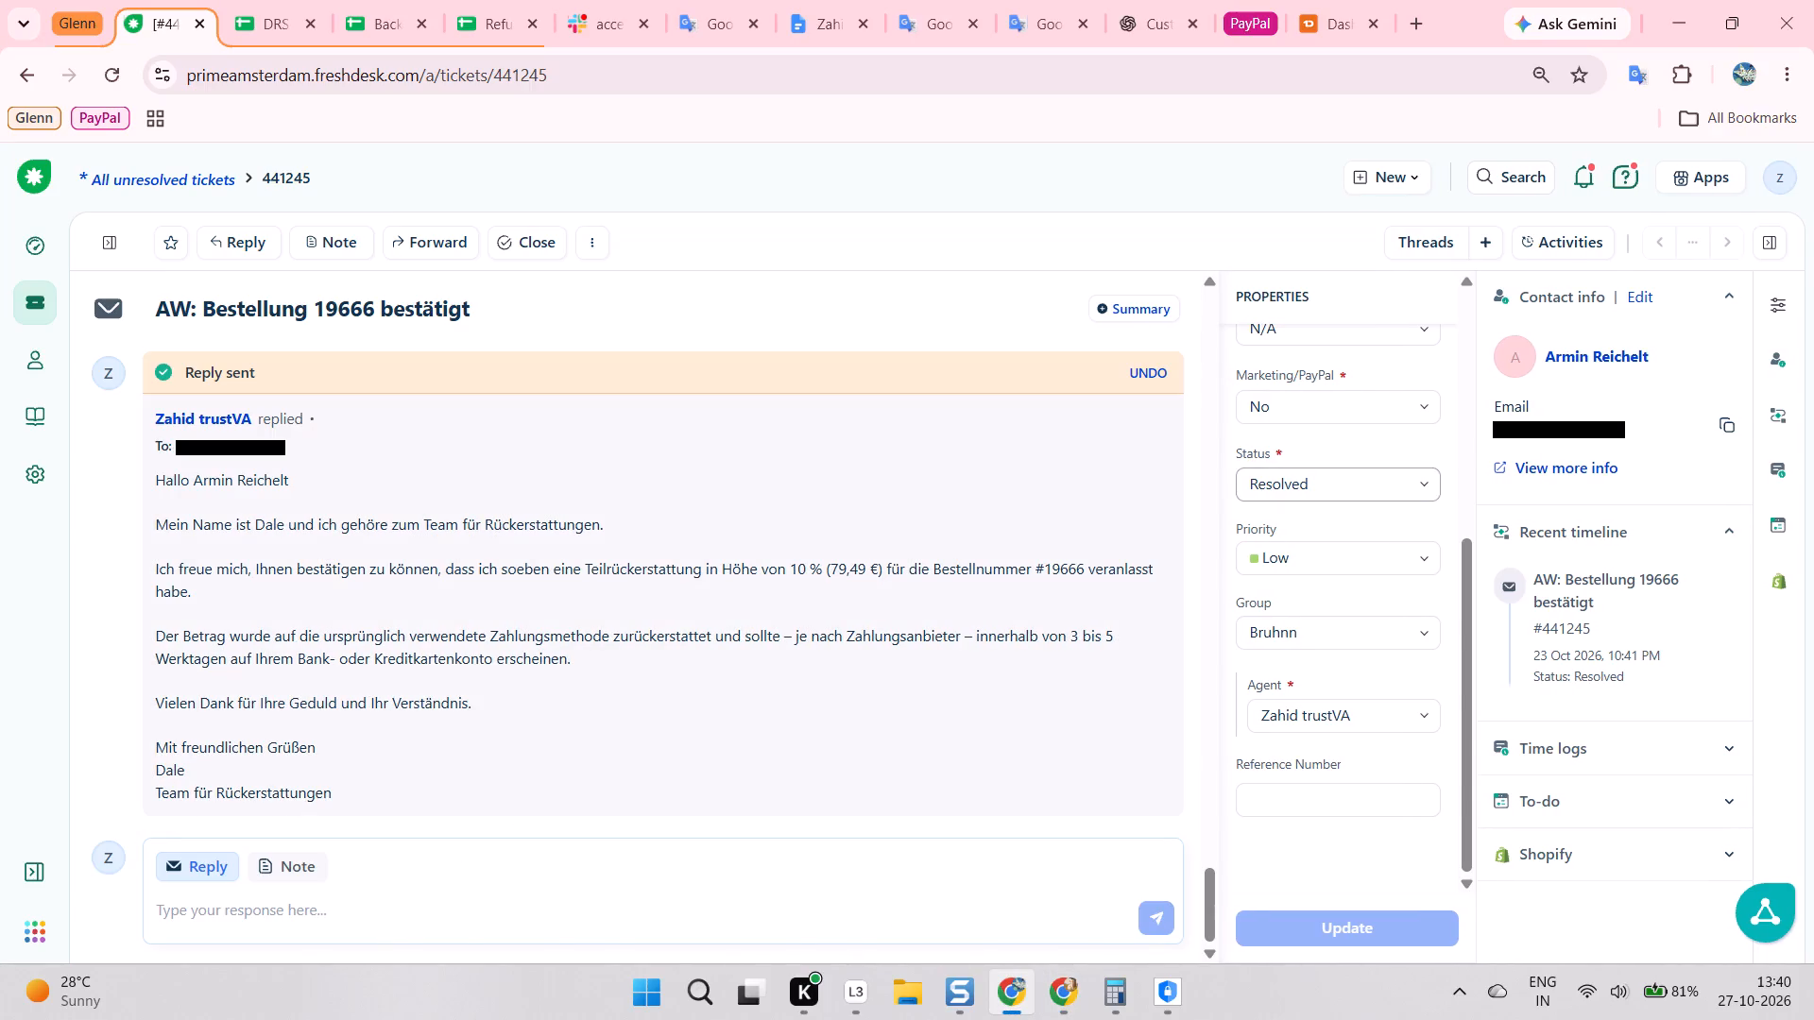
{"action": "scroll", "coordinate": [1326, 488], "scroll_direction": "down", "scroll_amount": 3}
{"action": "double_click", "coordinate": [284, 175]}
{"action": "key", "text": "ctrl+c"}
{"action": "key", "text": "ctrl+c"}
{"action": "left_click", "coordinate": [245, 0]}
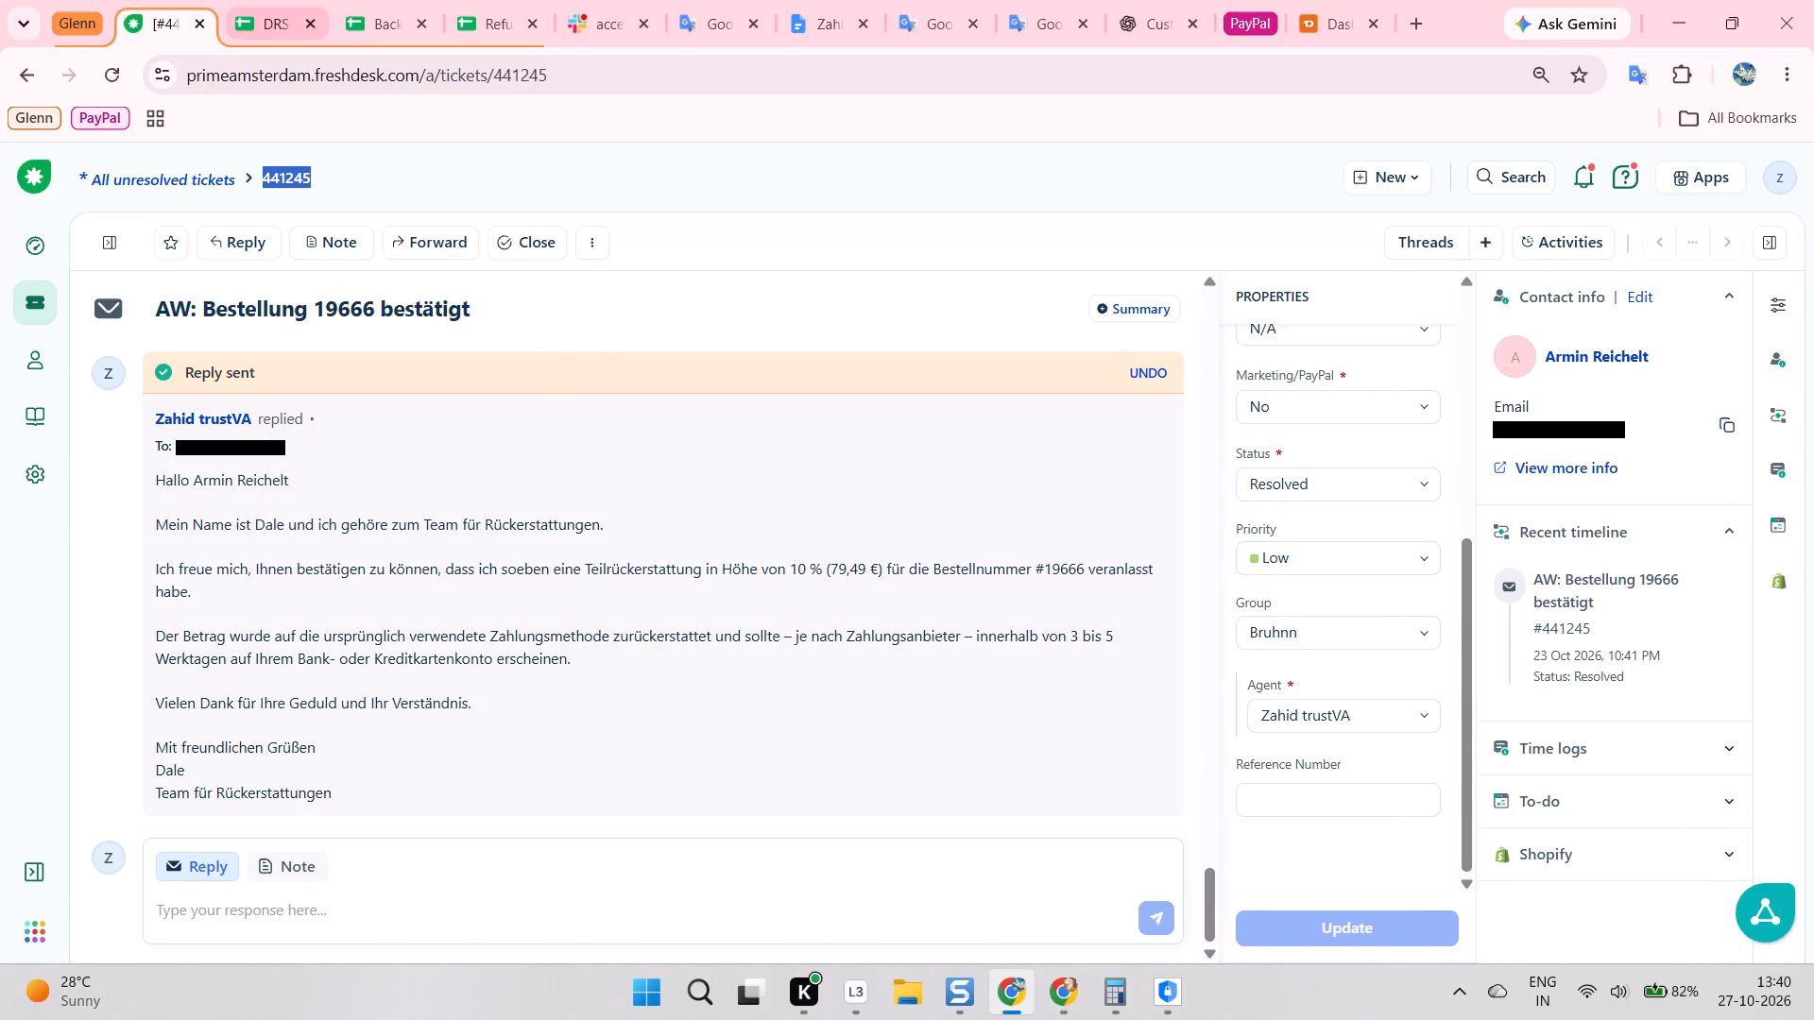
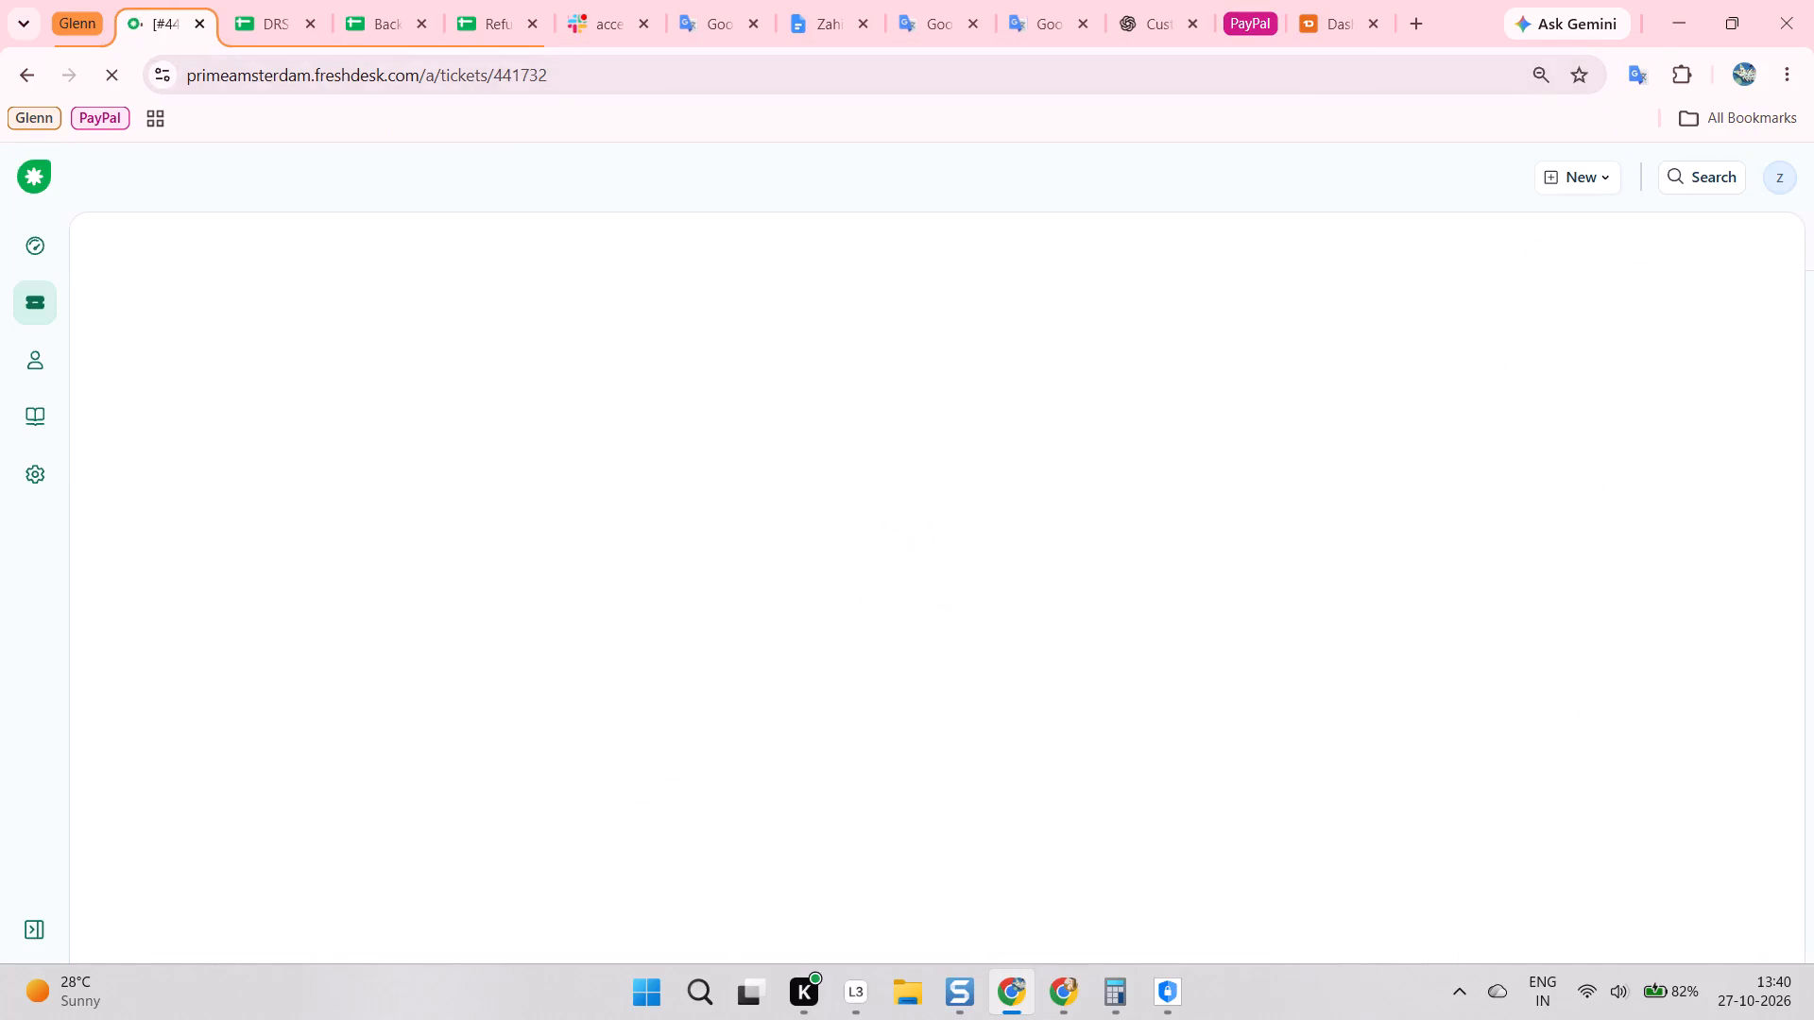
{"action": "scroll", "coordinate": [751, 477], "scroll_direction": "down", "scroll_amount": 7}
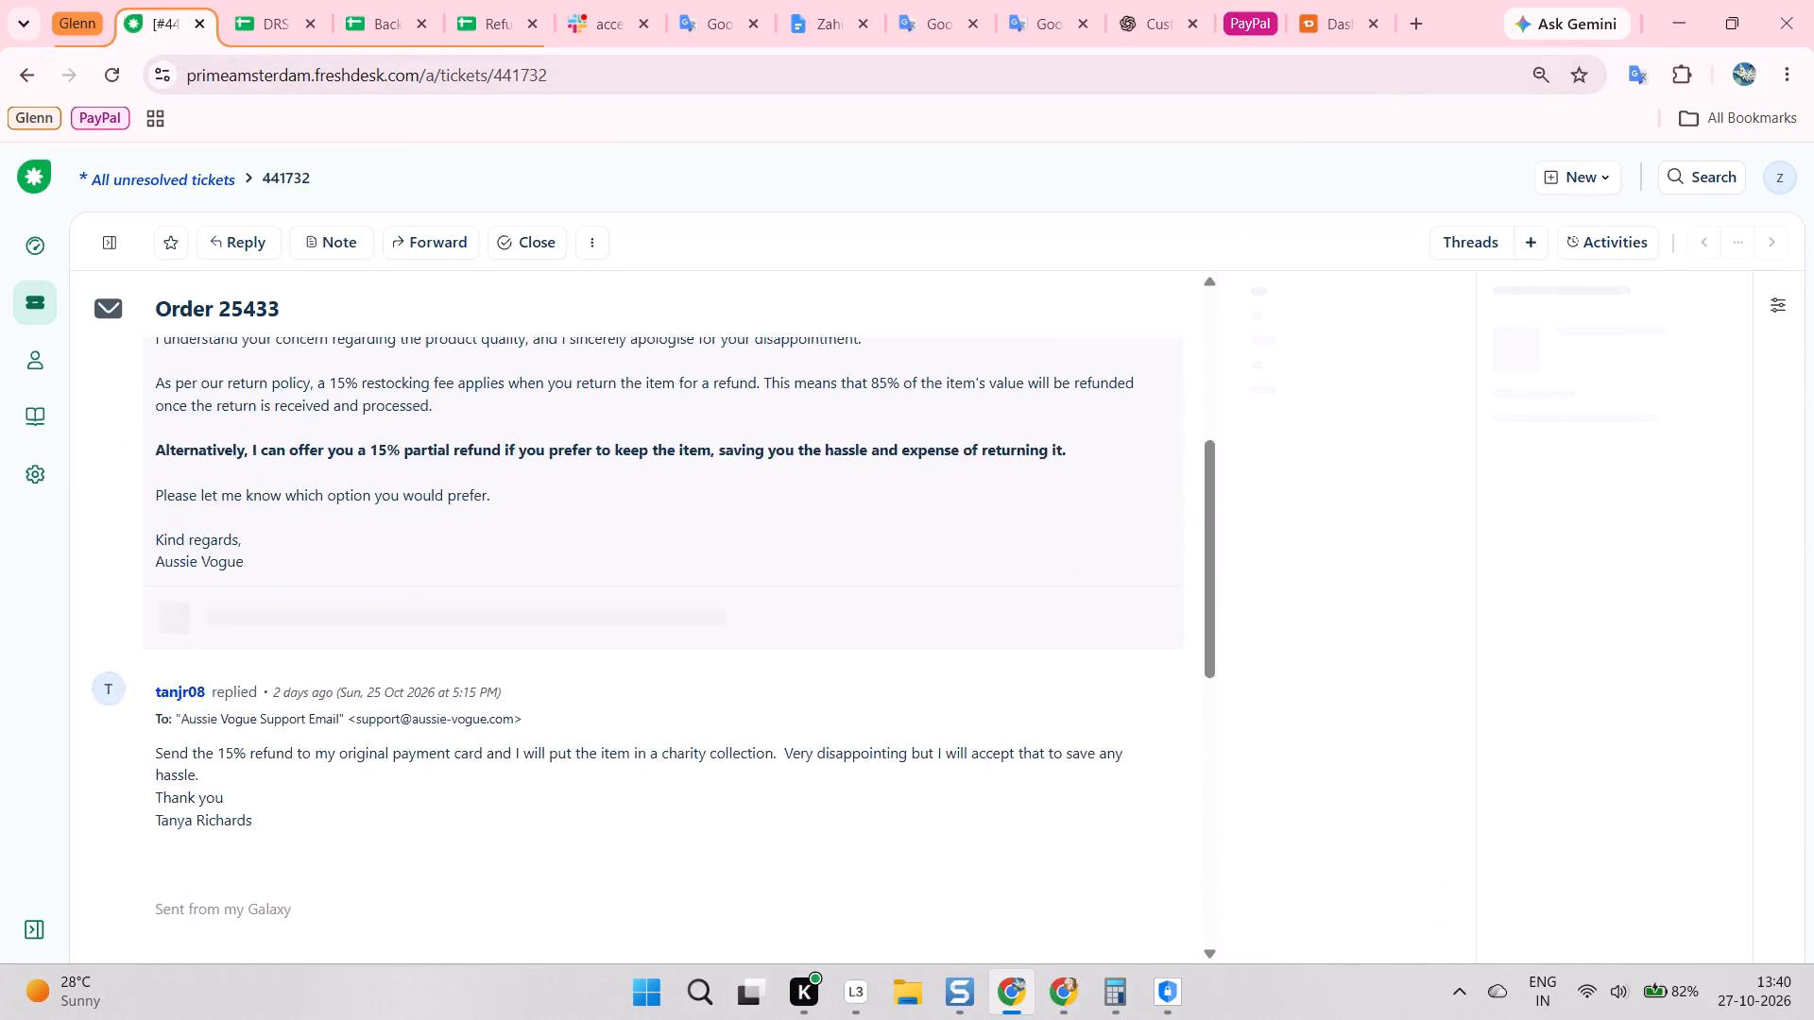
{"action": "scroll", "coordinate": [521, 425], "scroll_direction": "down", "scroll_amount": 9}
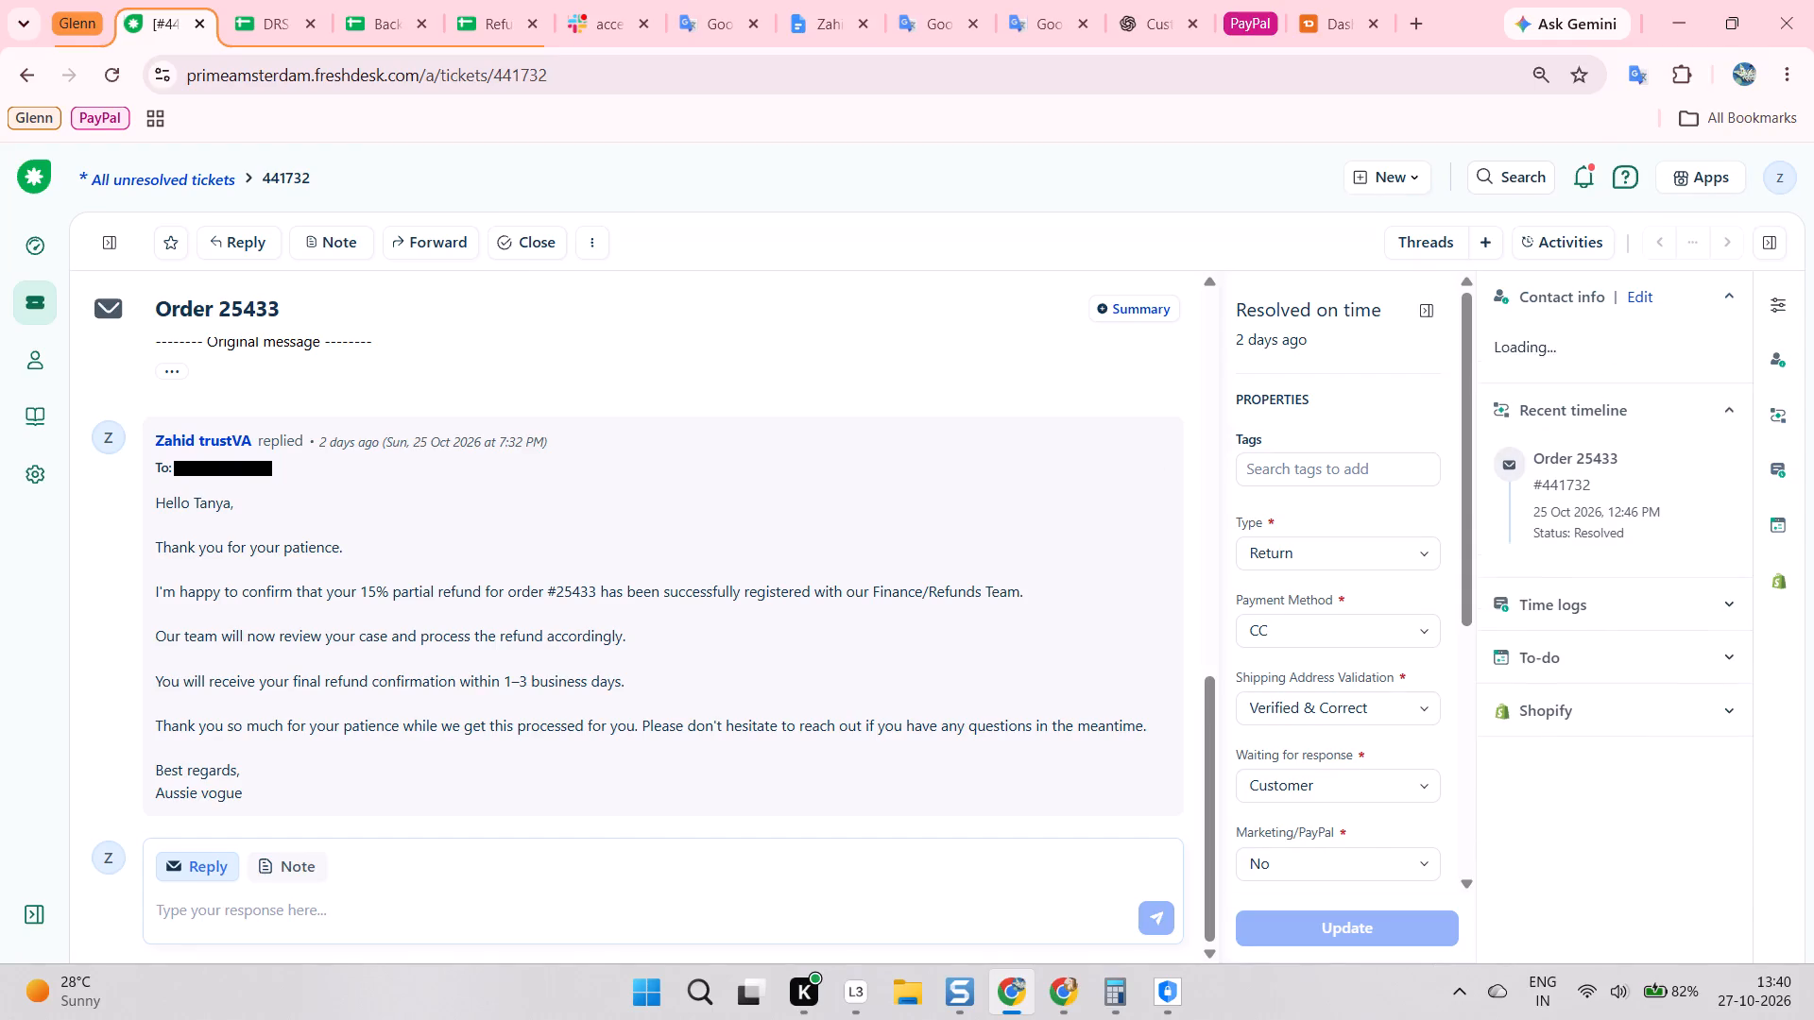
{"action": "left_click", "coordinate": [1734, 433]}
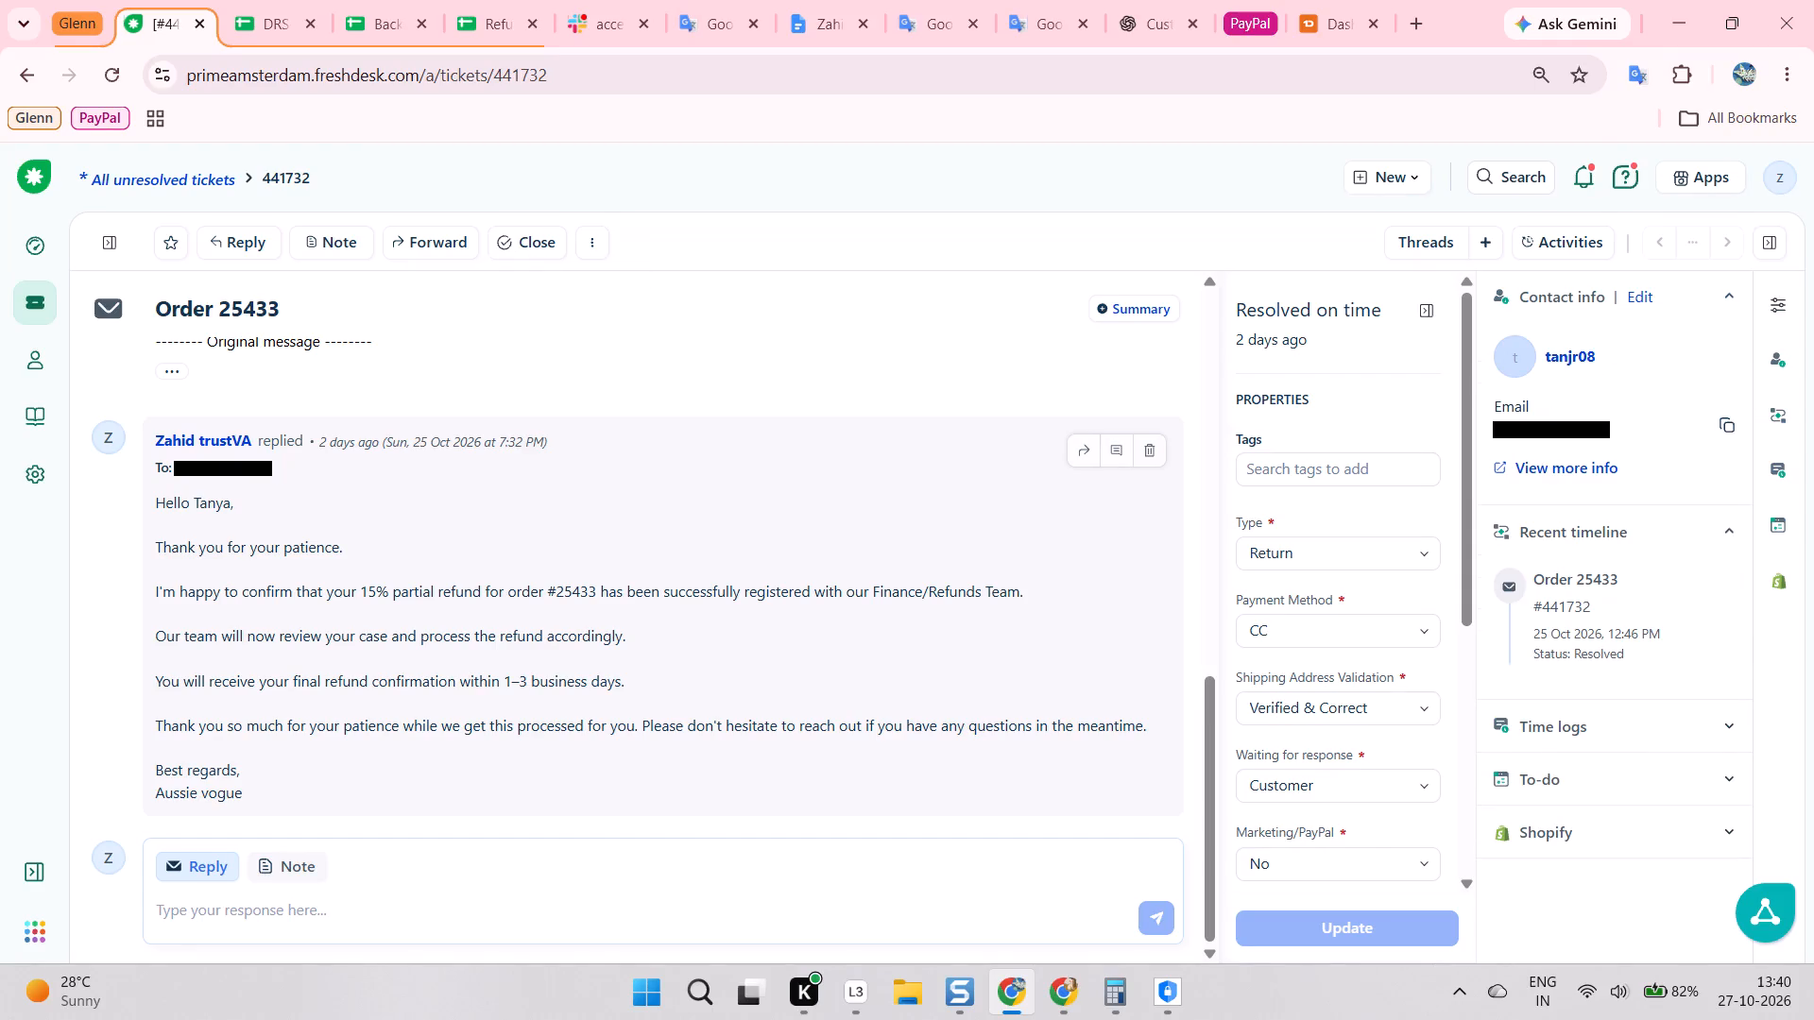
{"action": "key", "text": "alt+Tab"}
{"action": "left_click", "coordinate": [472, 8]}
{"action": "scroll", "coordinate": [444, 197], "scroll_direction": "up", "scroll_amount": 7}
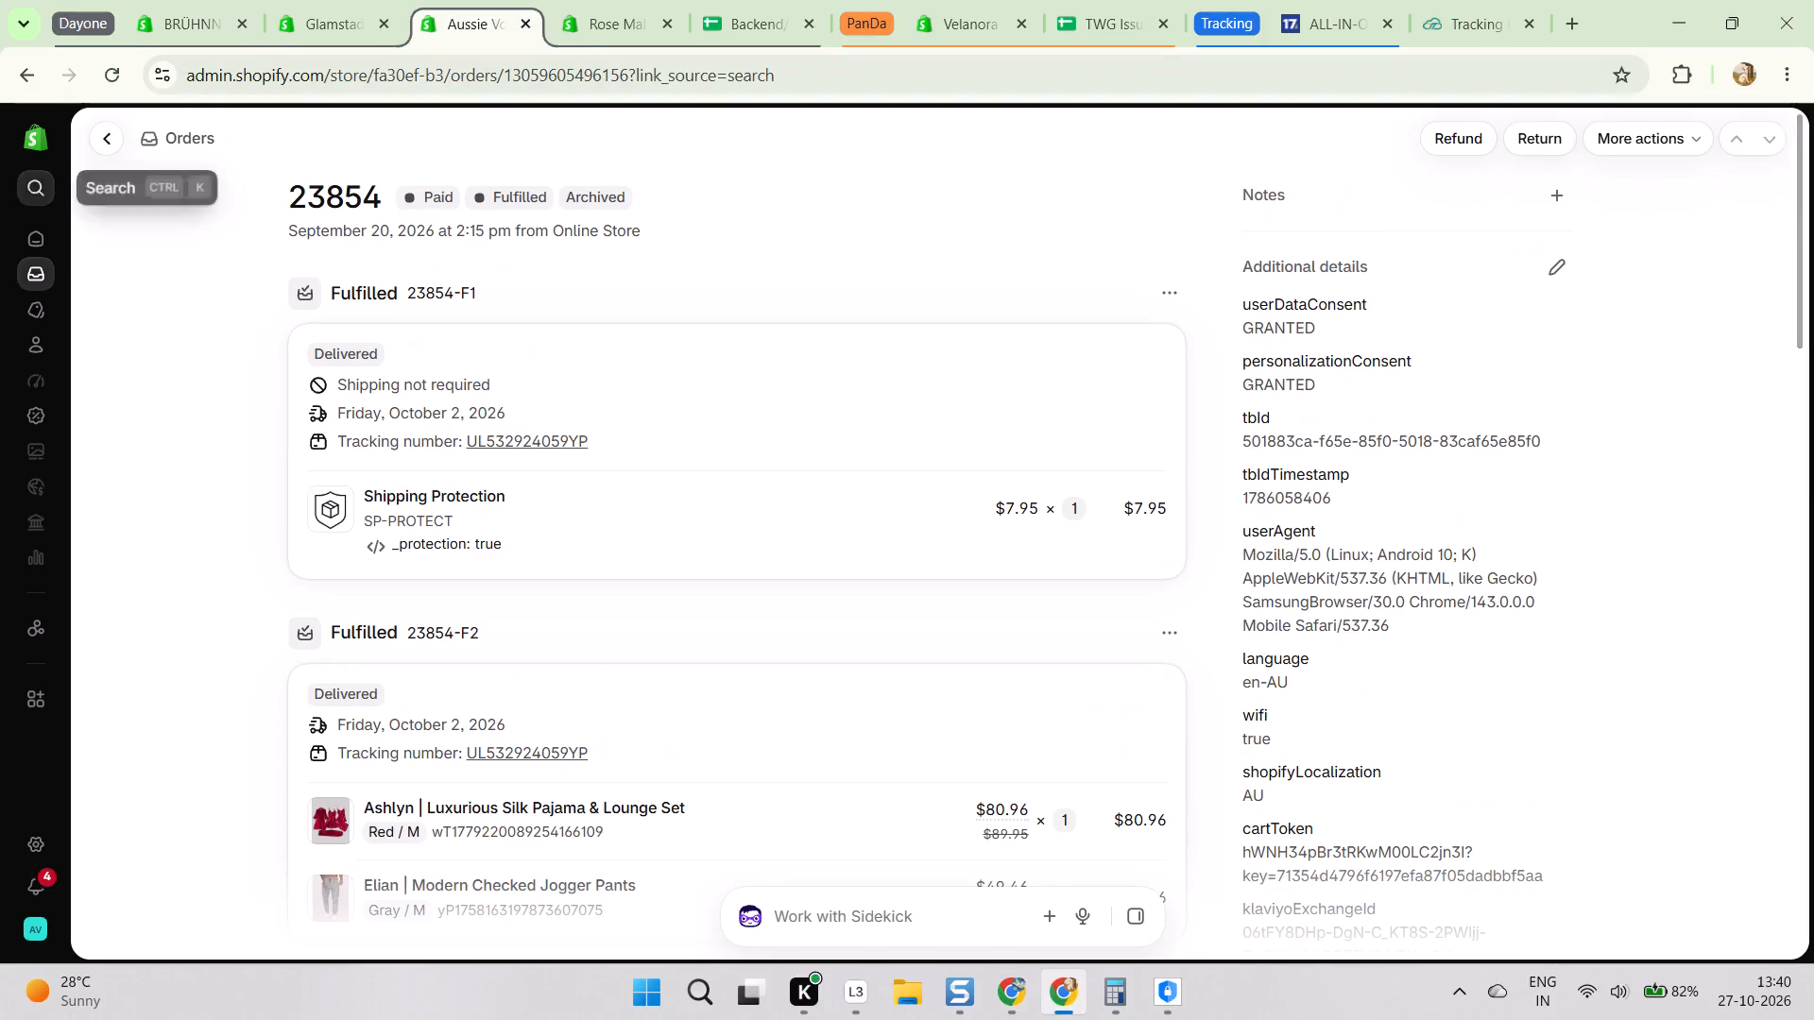
{"action": "left_click", "coordinate": [36, 198]}
{"action": "key", "text": "ctrl+v"}
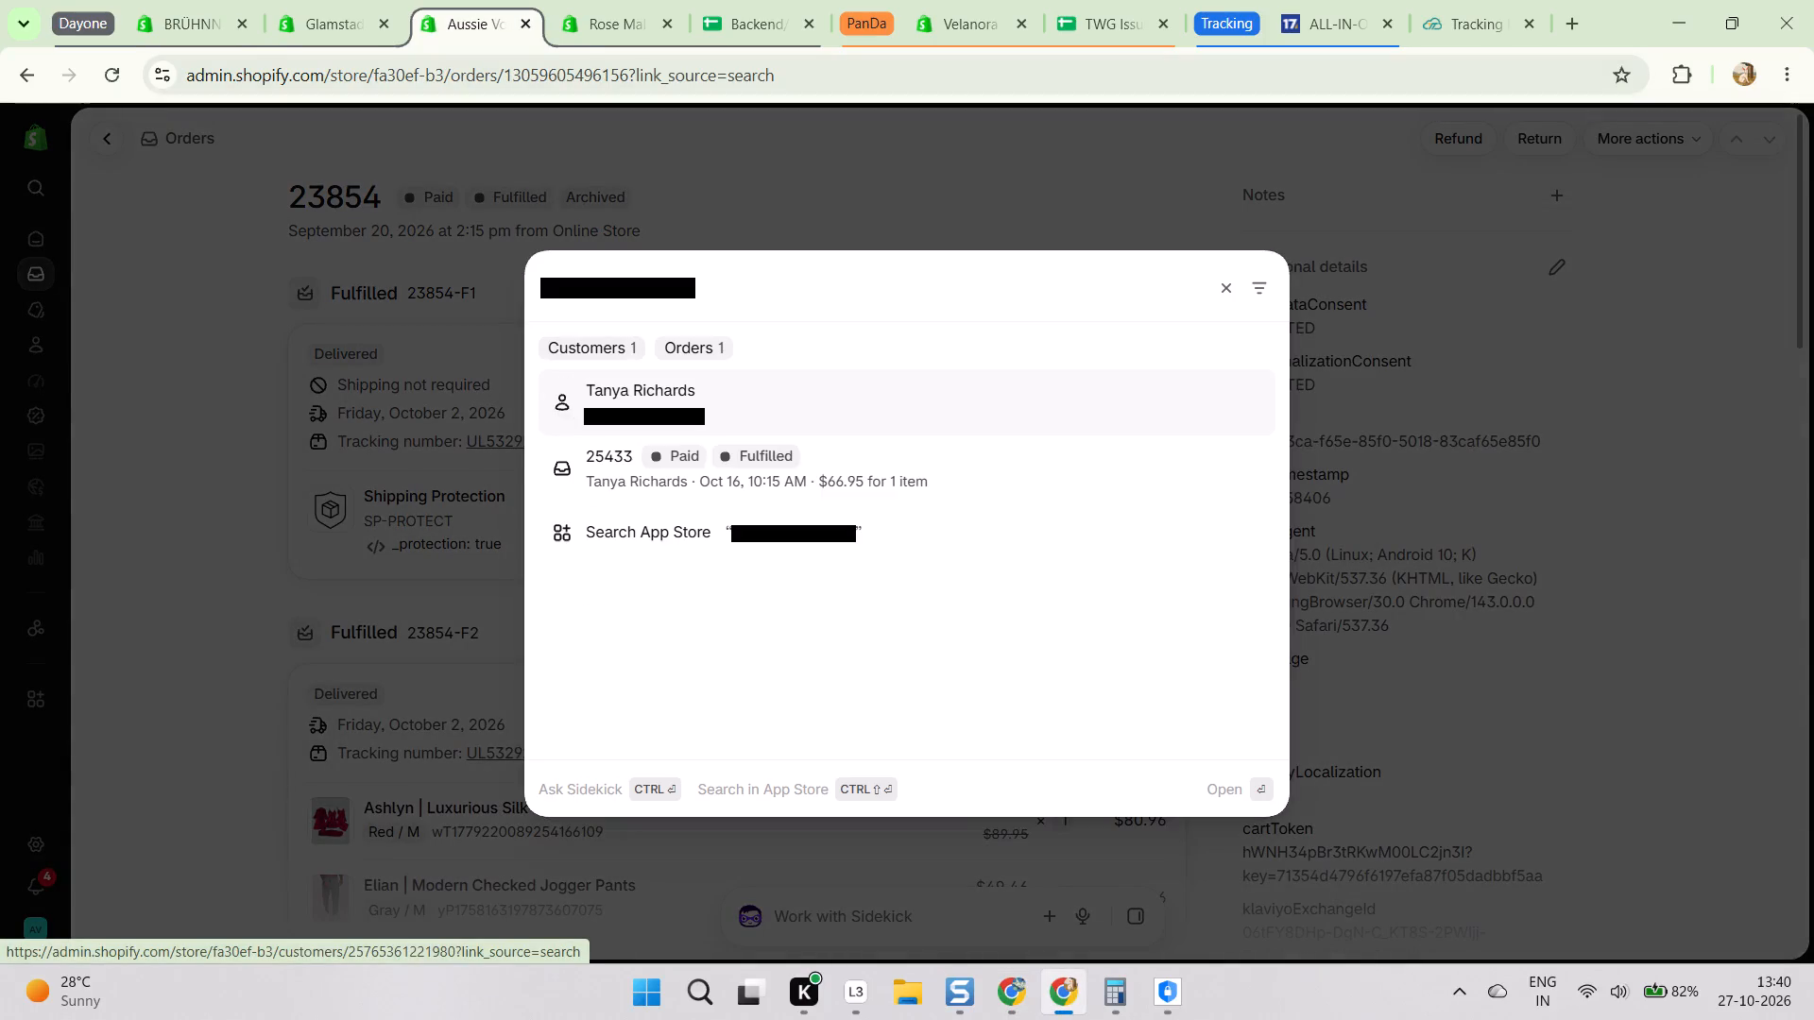
{"action": "left_click", "coordinate": [590, 449]}
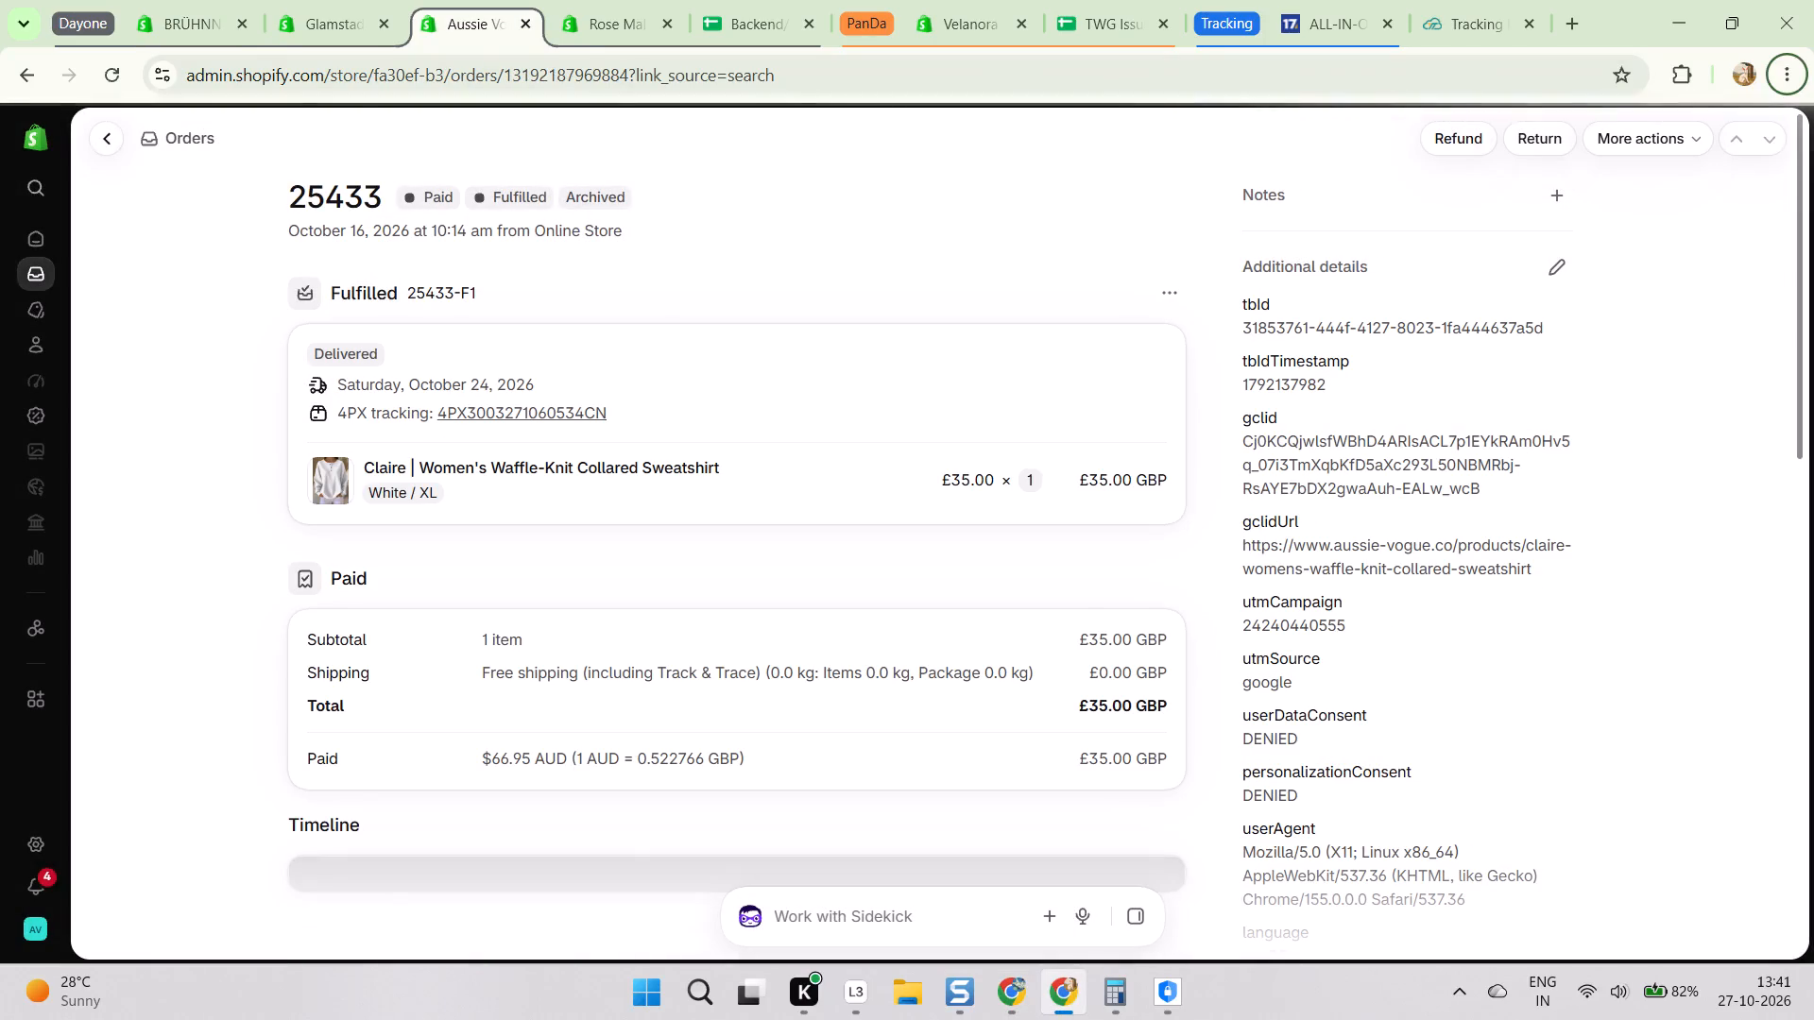
Search the Shopify order page for the customer's email to check that it matches the ticket.
{"action": "left_click", "coordinate": [747, 390]}
{"action": "key", "text": "ctrl+f"}
{"action": "key", "text": "ctrl+v"}
{"action": "scroll", "coordinate": [1264, 177], "scroll_direction": "up", "scroll_amount": 7}
{"action": "left_click", "coordinate": [1610, 122]}
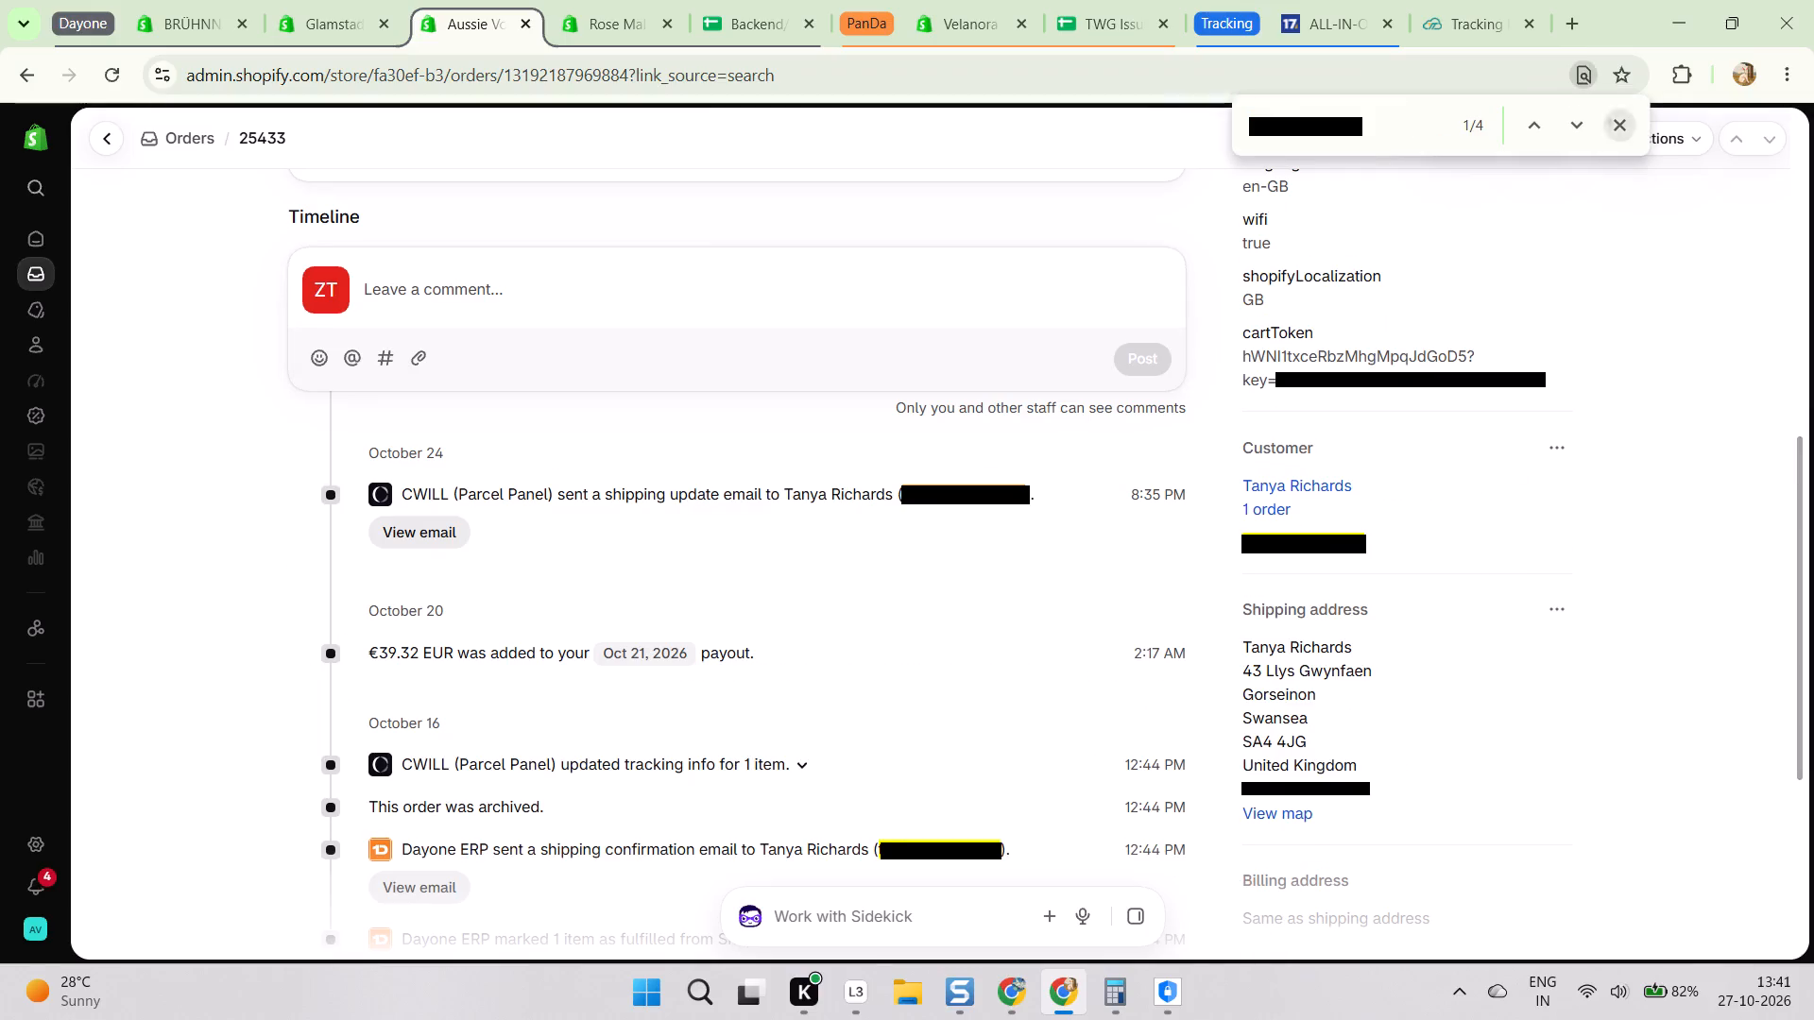
{"action": "scroll", "coordinate": [1485, 281], "scroll_direction": "up", "scroll_amount": 9}
{"action": "double_click", "coordinate": [333, 199]}
{"action": "key", "text": "ctrl+c"}
{"action": "key", "text": "ctrl+c"}
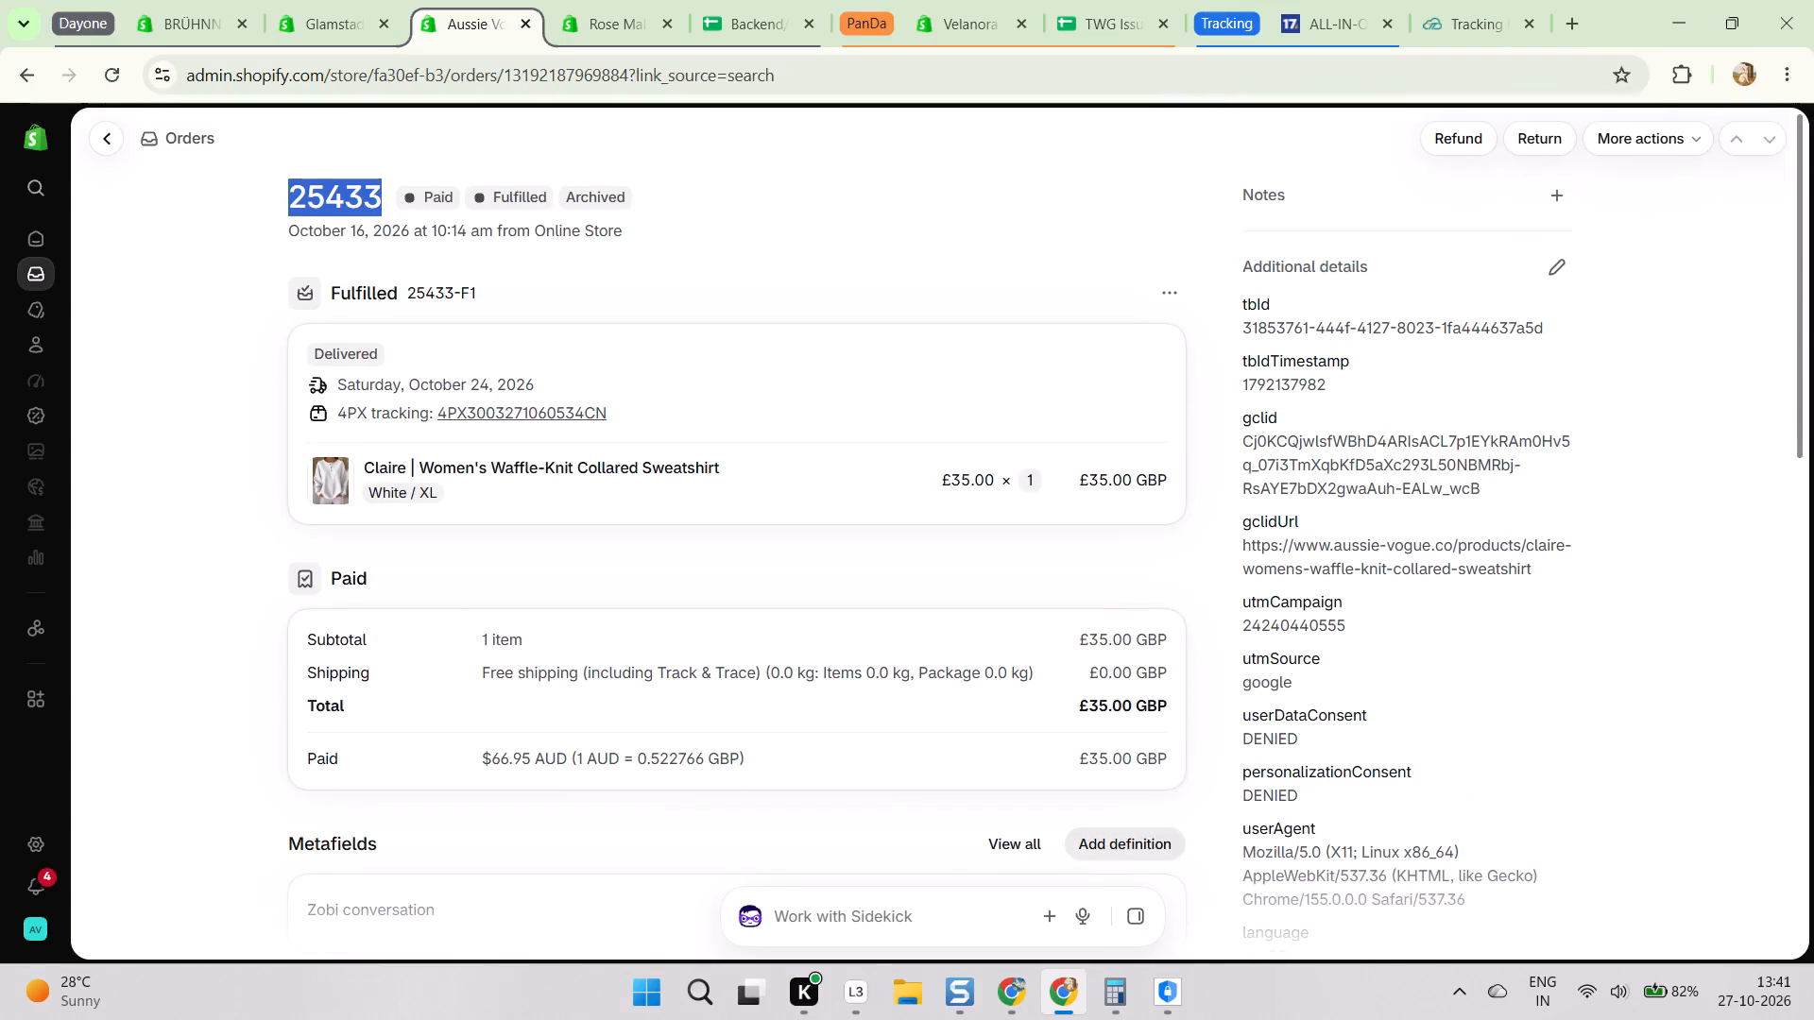
{"action": "key", "text": "alt+Tab"}
{"action": "left_click", "coordinate": [400, 0]}
{"action": "left_click", "coordinate": [488, 5]}
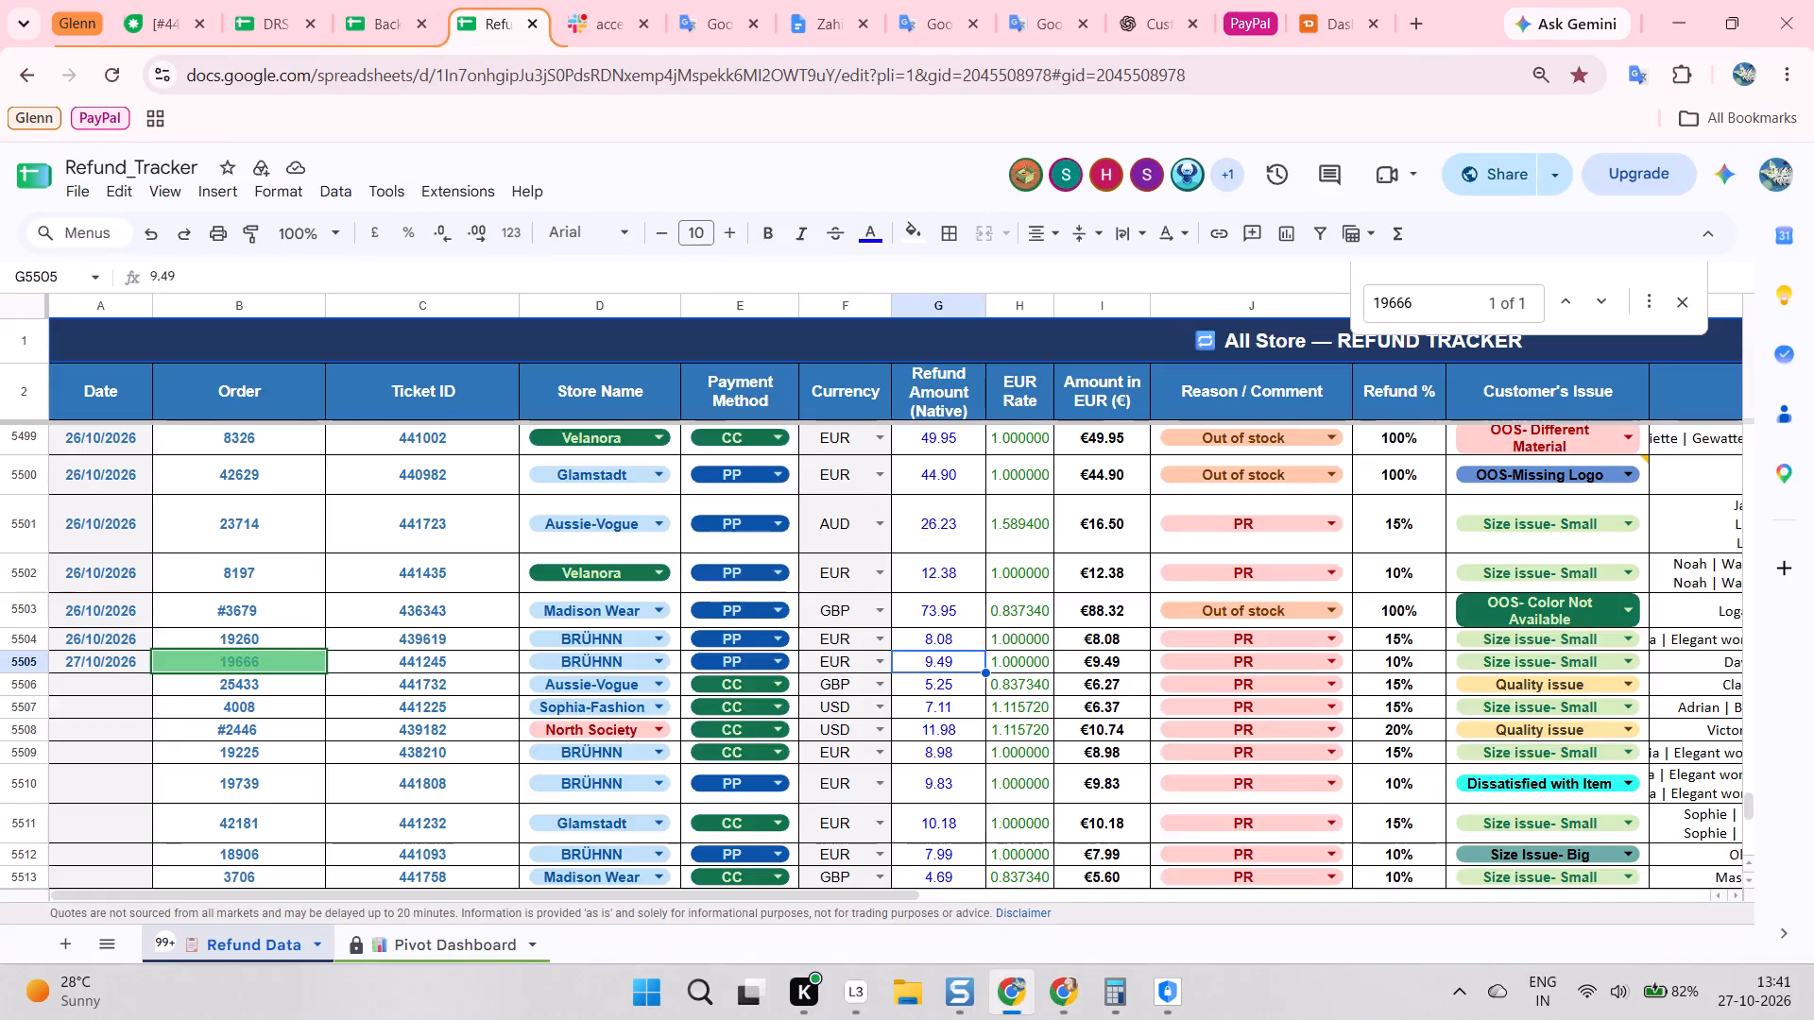
{"action": "key", "text": "ctrl+f"}
{"action": "key", "text": "ctrl+v"}
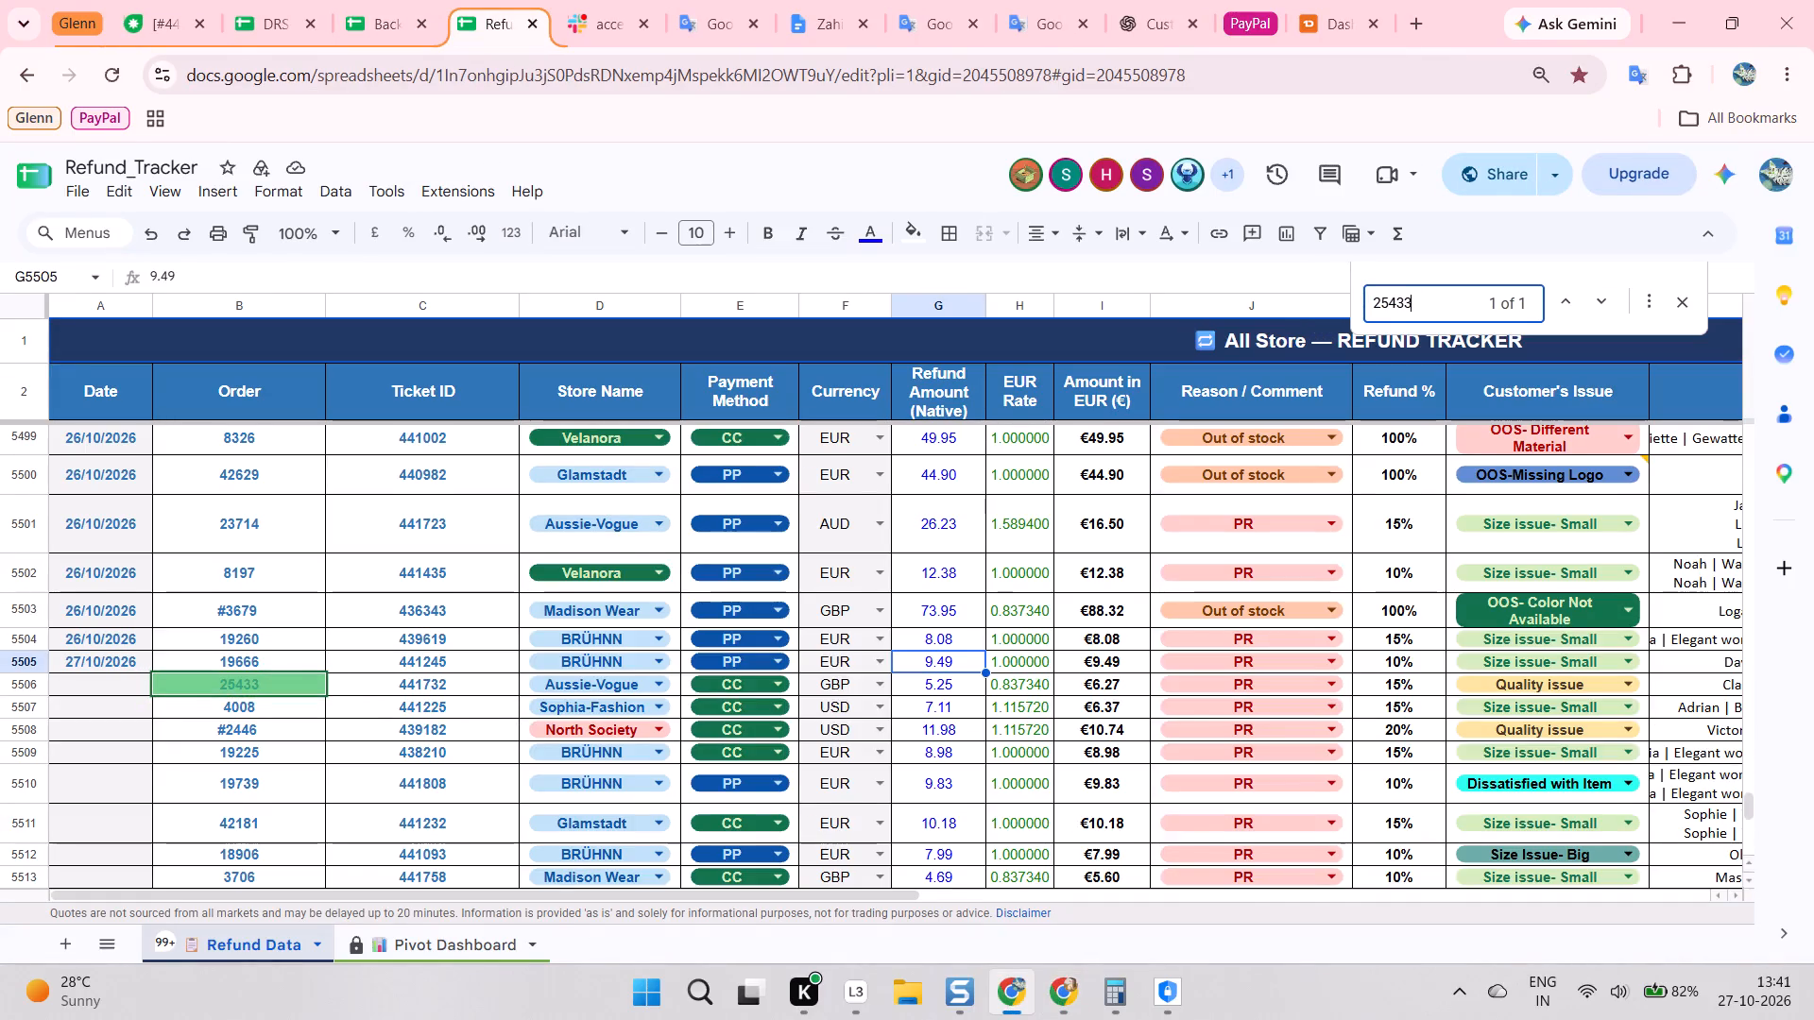
{"action": "scroll", "coordinate": [424, 605], "scroll_direction": "down", "scroll_amount": 2}
{"action": "scroll", "coordinate": [436, 579], "scroll_direction": "right", "scroll_amount": 1}
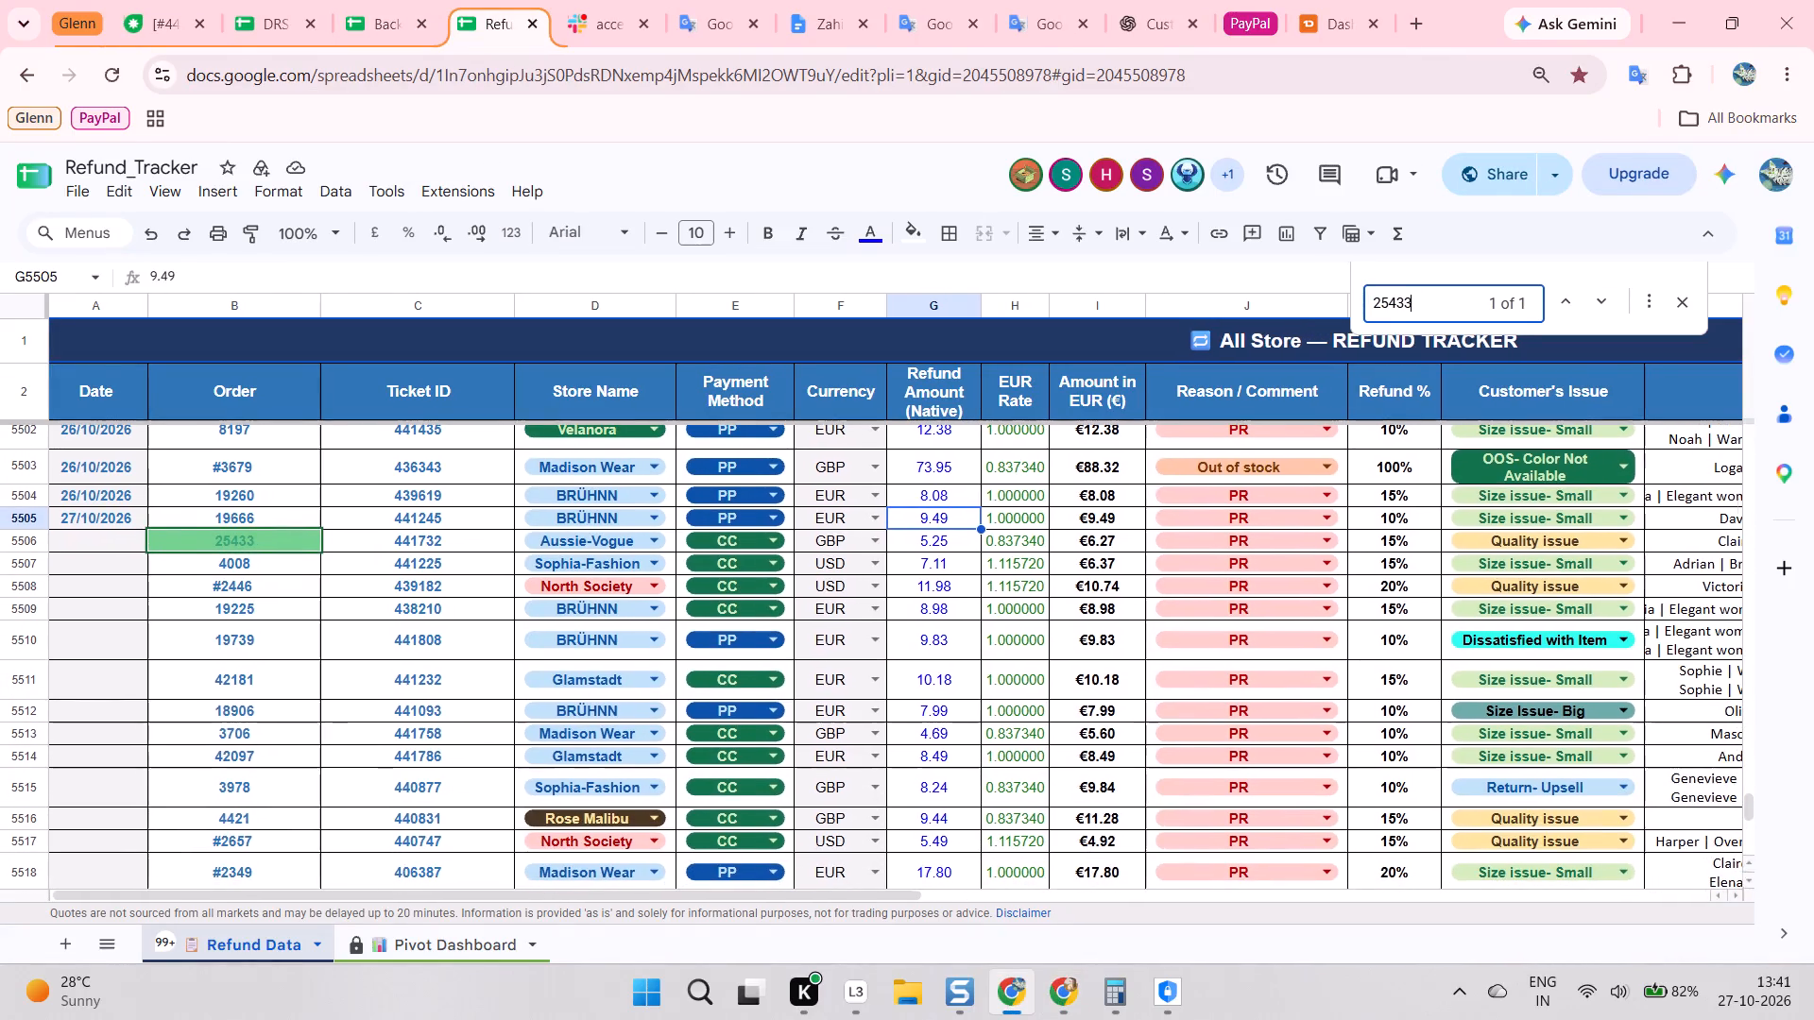
{"action": "scroll", "coordinate": [436, 579], "scroll_direction": "right", "scroll_amount": 1}
{"action": "left_click", "coordinate": [191, 0]}
{"action": "left_click", "coordinate": [466, 366]}
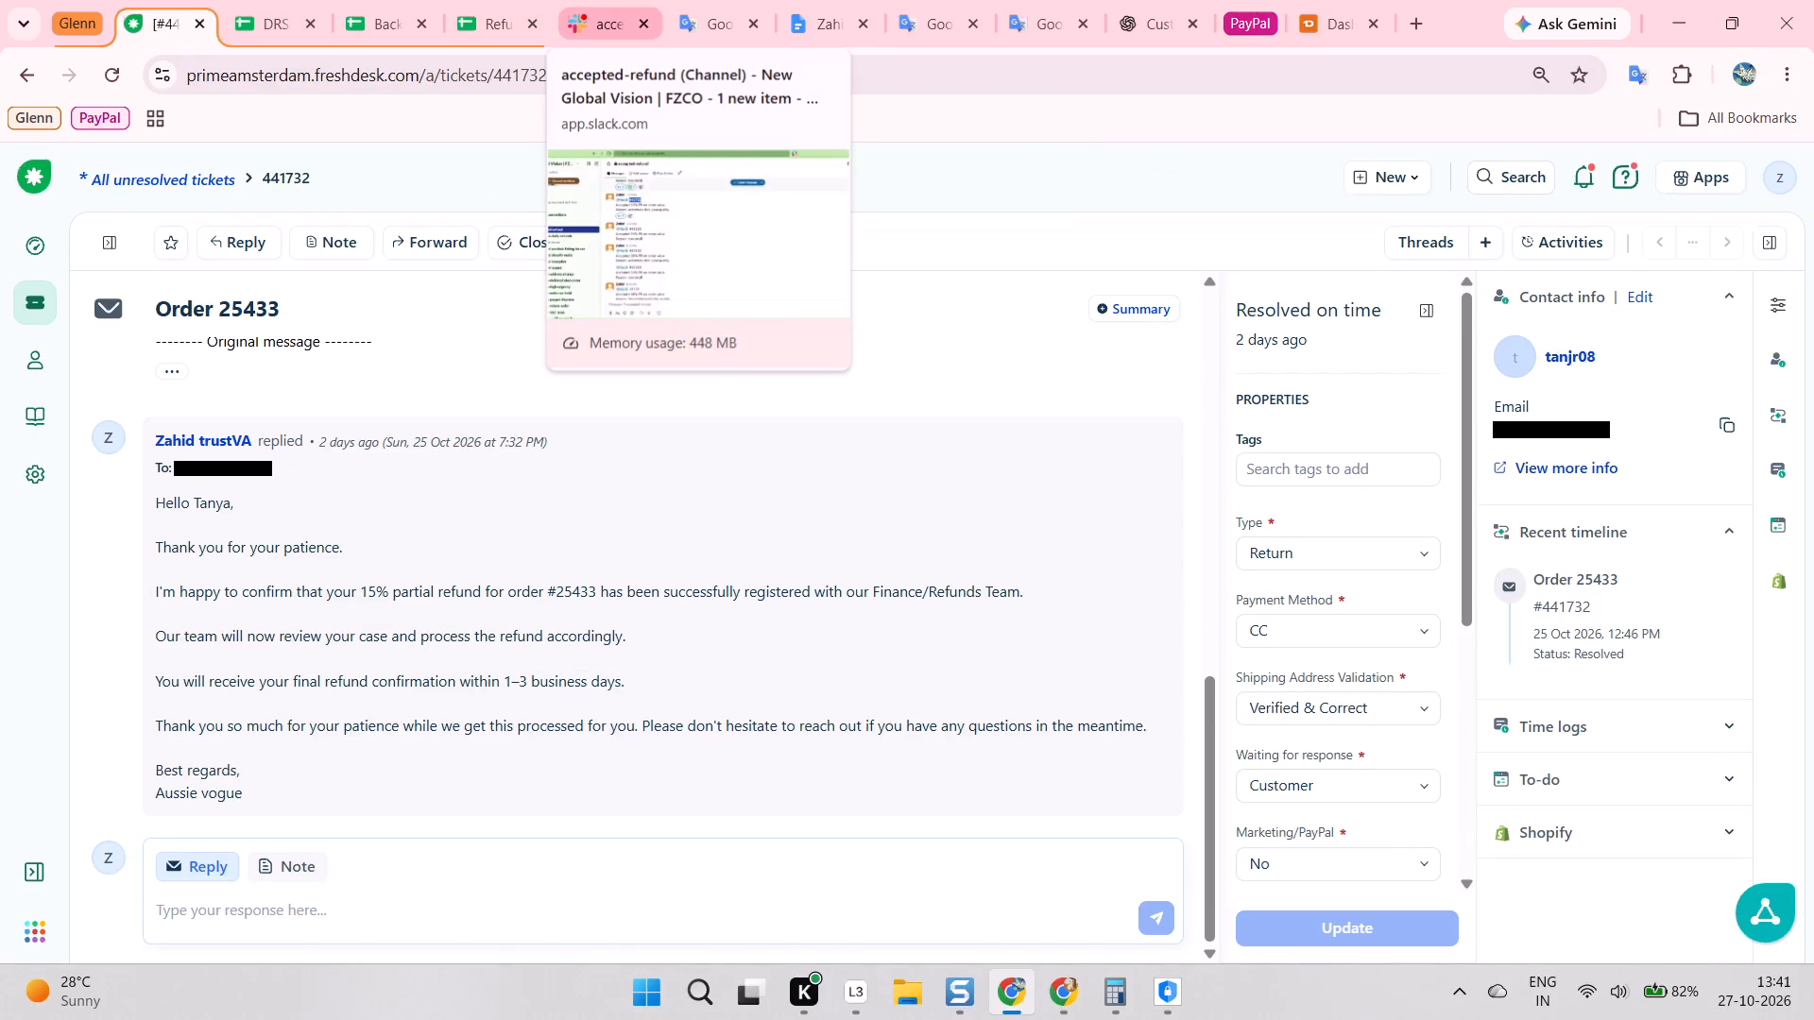
{"action": "left_click", "coordinate": [492, 0]}
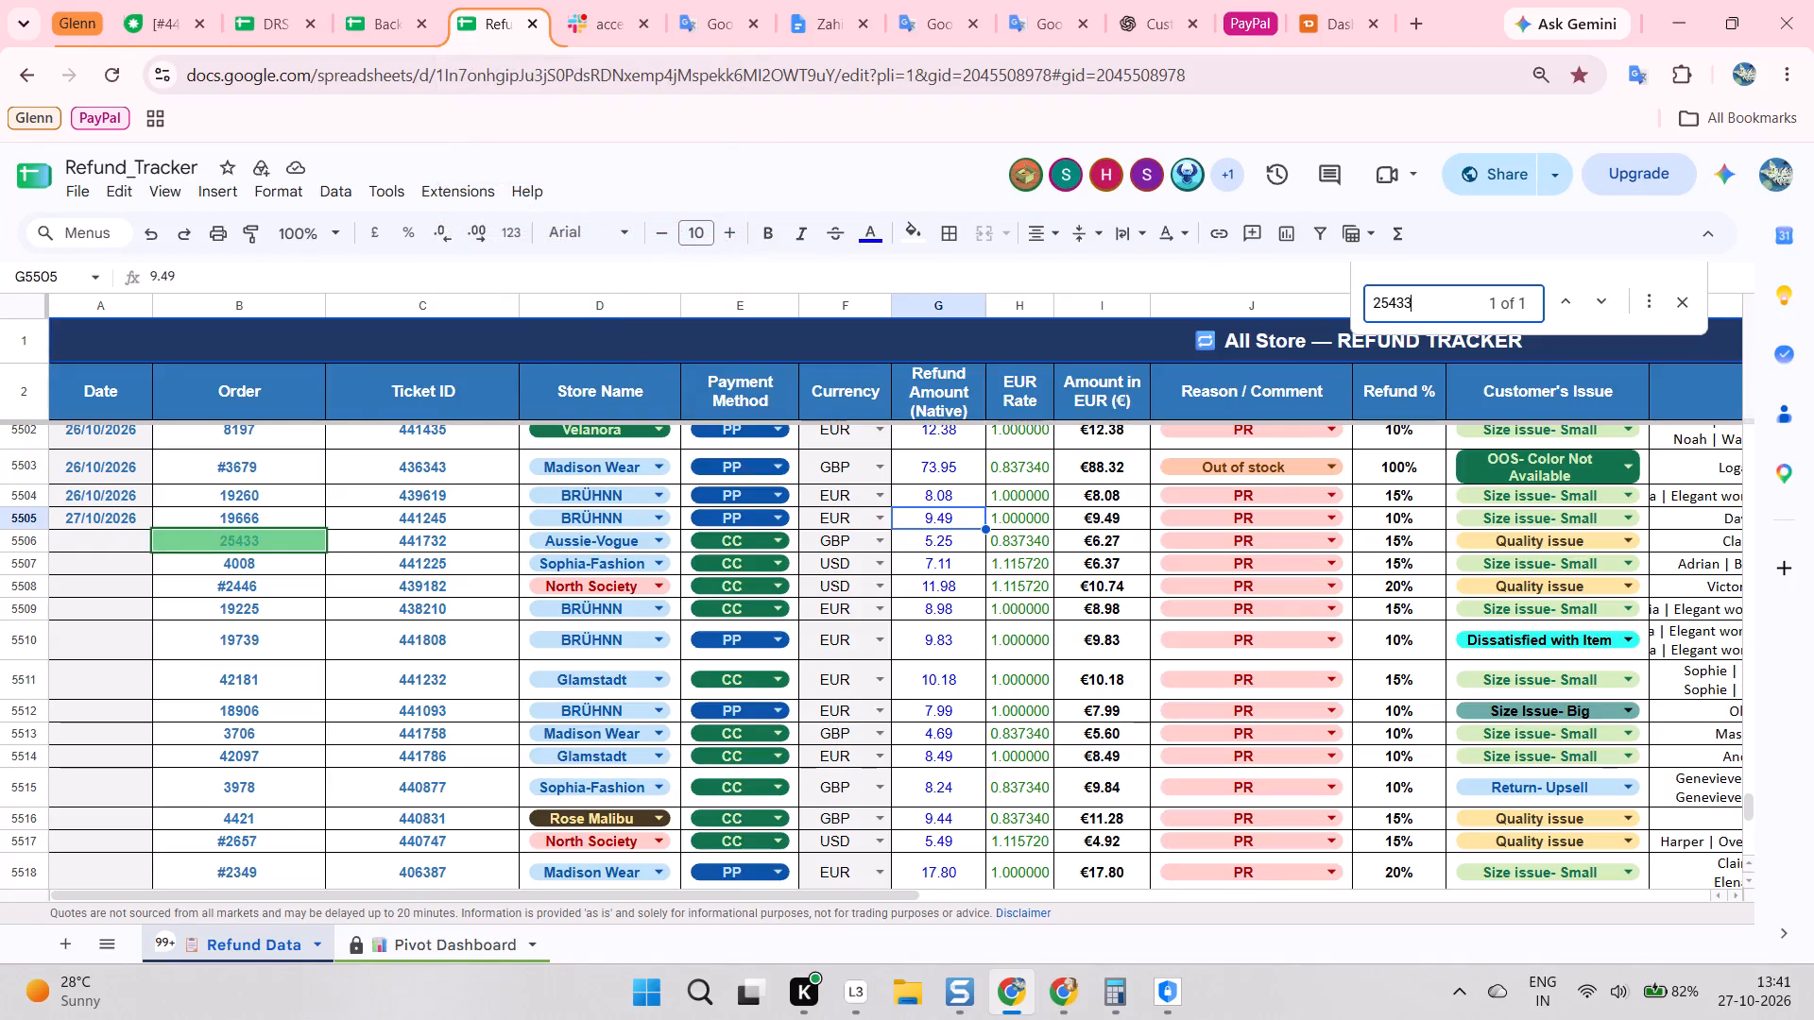
{"action": "left_click", "coordinate": [139, 0]}
{"action": "scroll", "coordinate": [1223, 433], "scroll_direction": "down", "scroll_amount": 4}
{"action": "scroll", "coordinate": [1345, 481], "scroll_direction": "down", "scroll_amount": 1}
{"action": "scroll", "coordinate": [1173, 512], "scroll_direction": "up", "scroll_amount": 5}
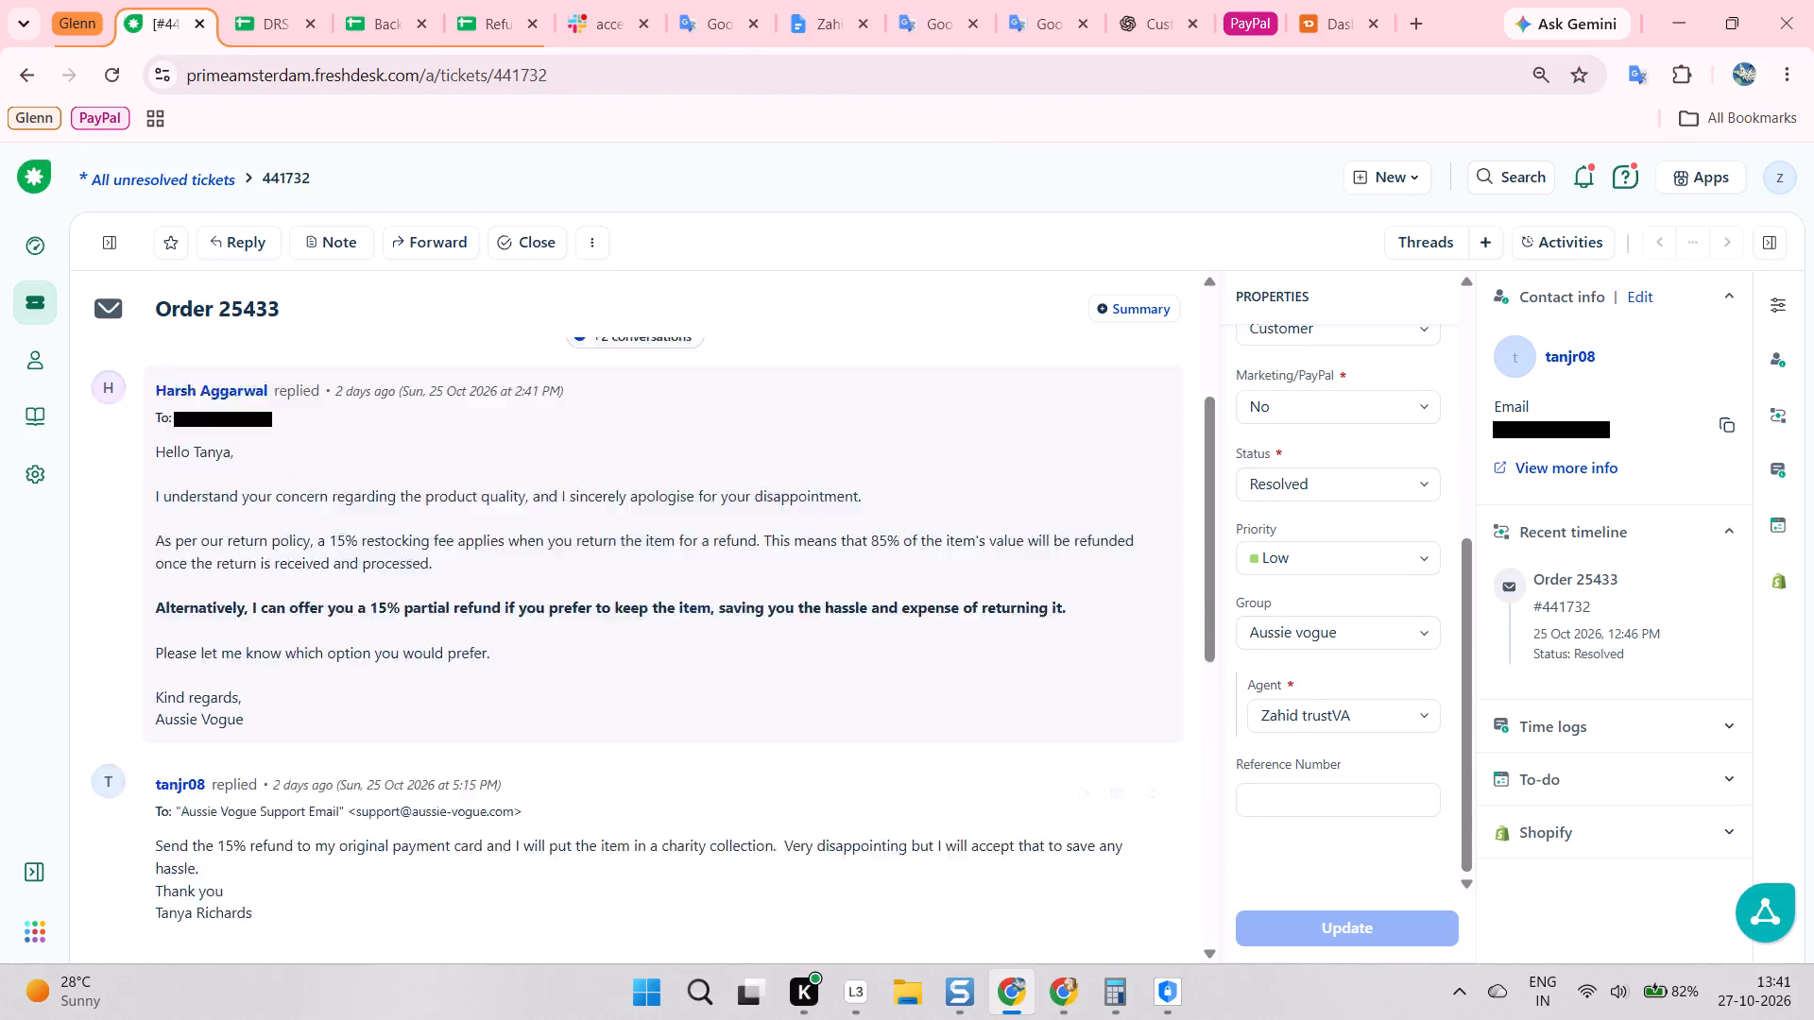
{"action": "scroll", "coordinate": [711, 583], "scroll_direction": "down", "scroll_amount": 5}
{"action": "scroll", "coordinate": [641, 548], "scroll_direction": "up", "scroll_amount": 4}
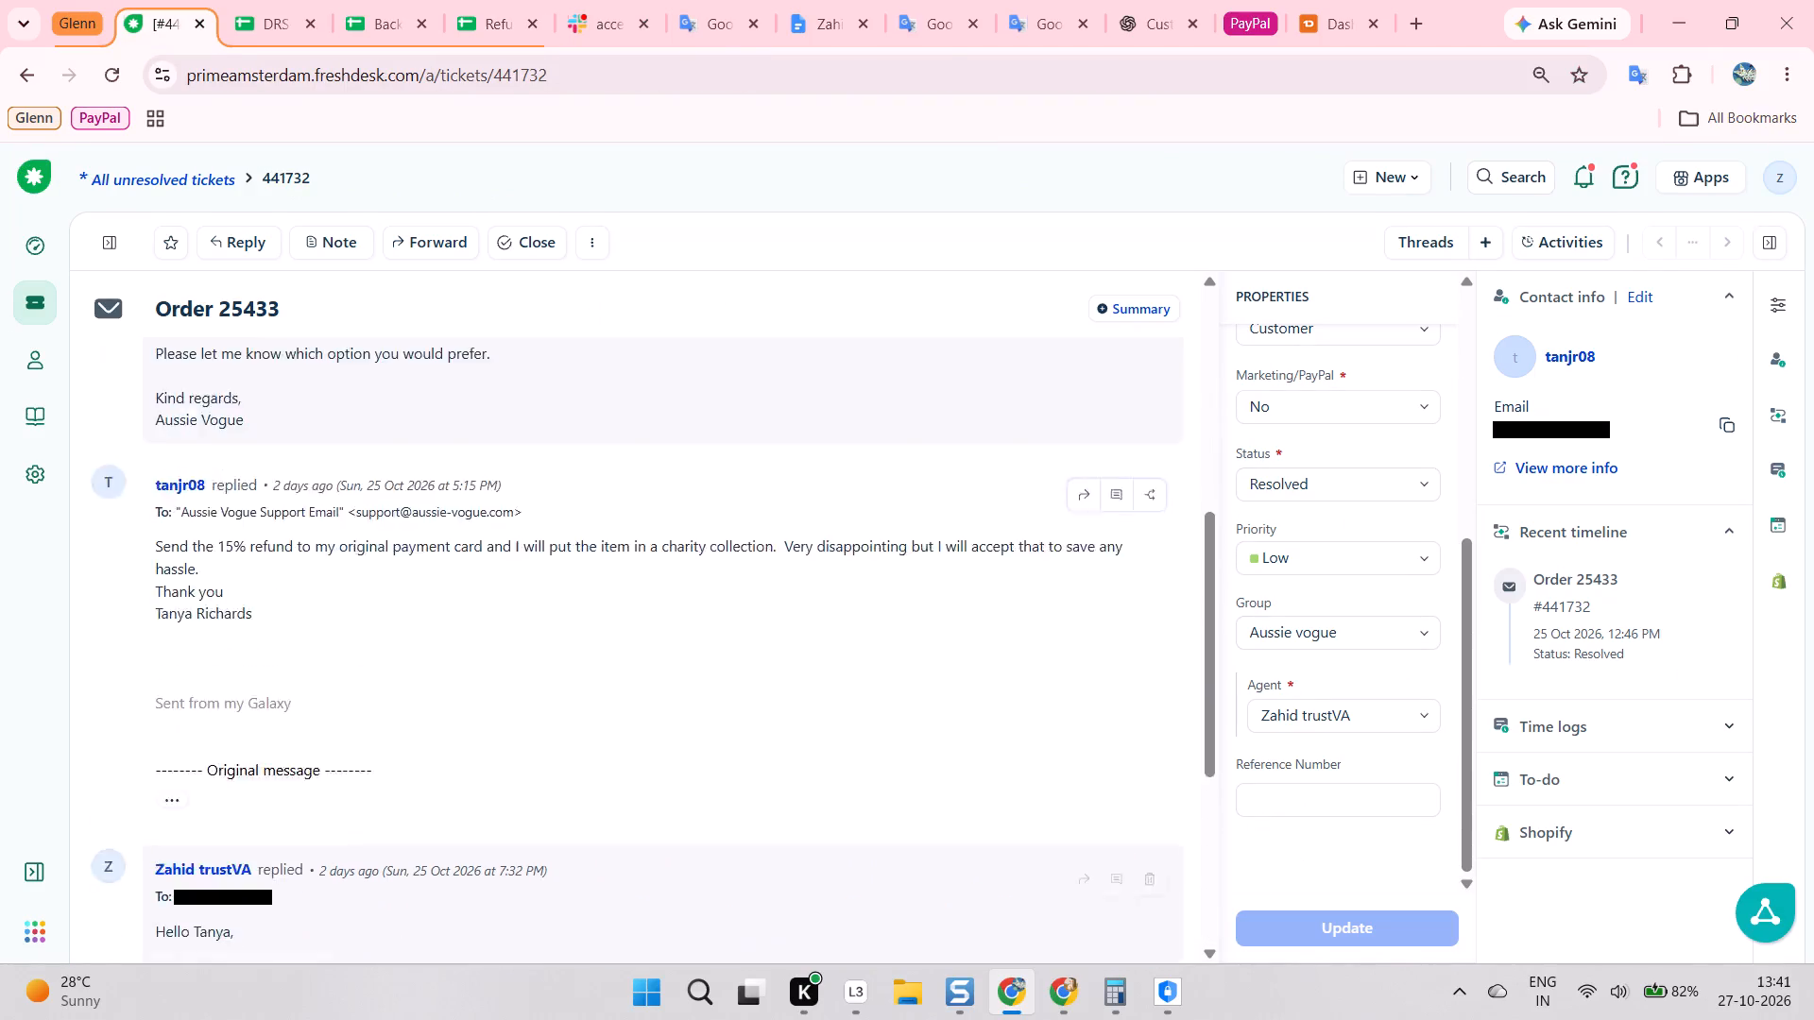
{"action": "scroll", "coordinate": [622, 632], "scroll_direction": "down", "scroll_amount": 1}
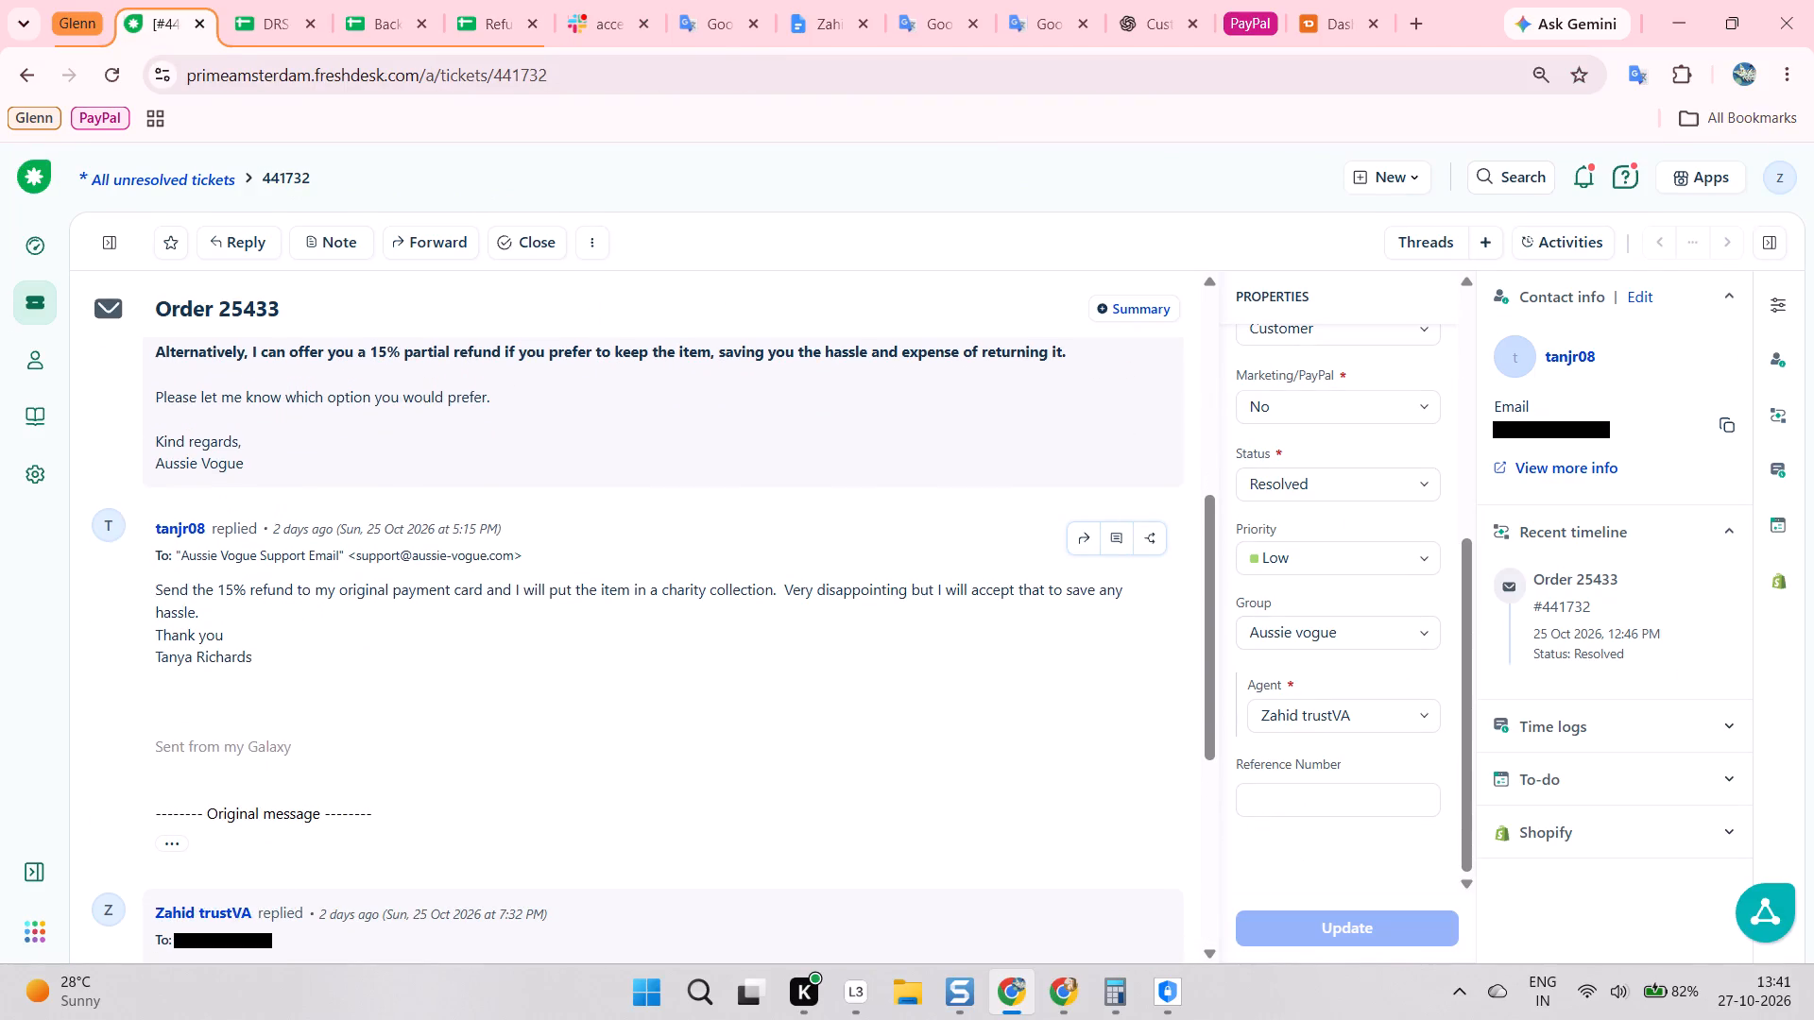
{"action": "scroll", "coordinate": [541, 580], "scroll_direction": "up", "scroll_amount": 1}
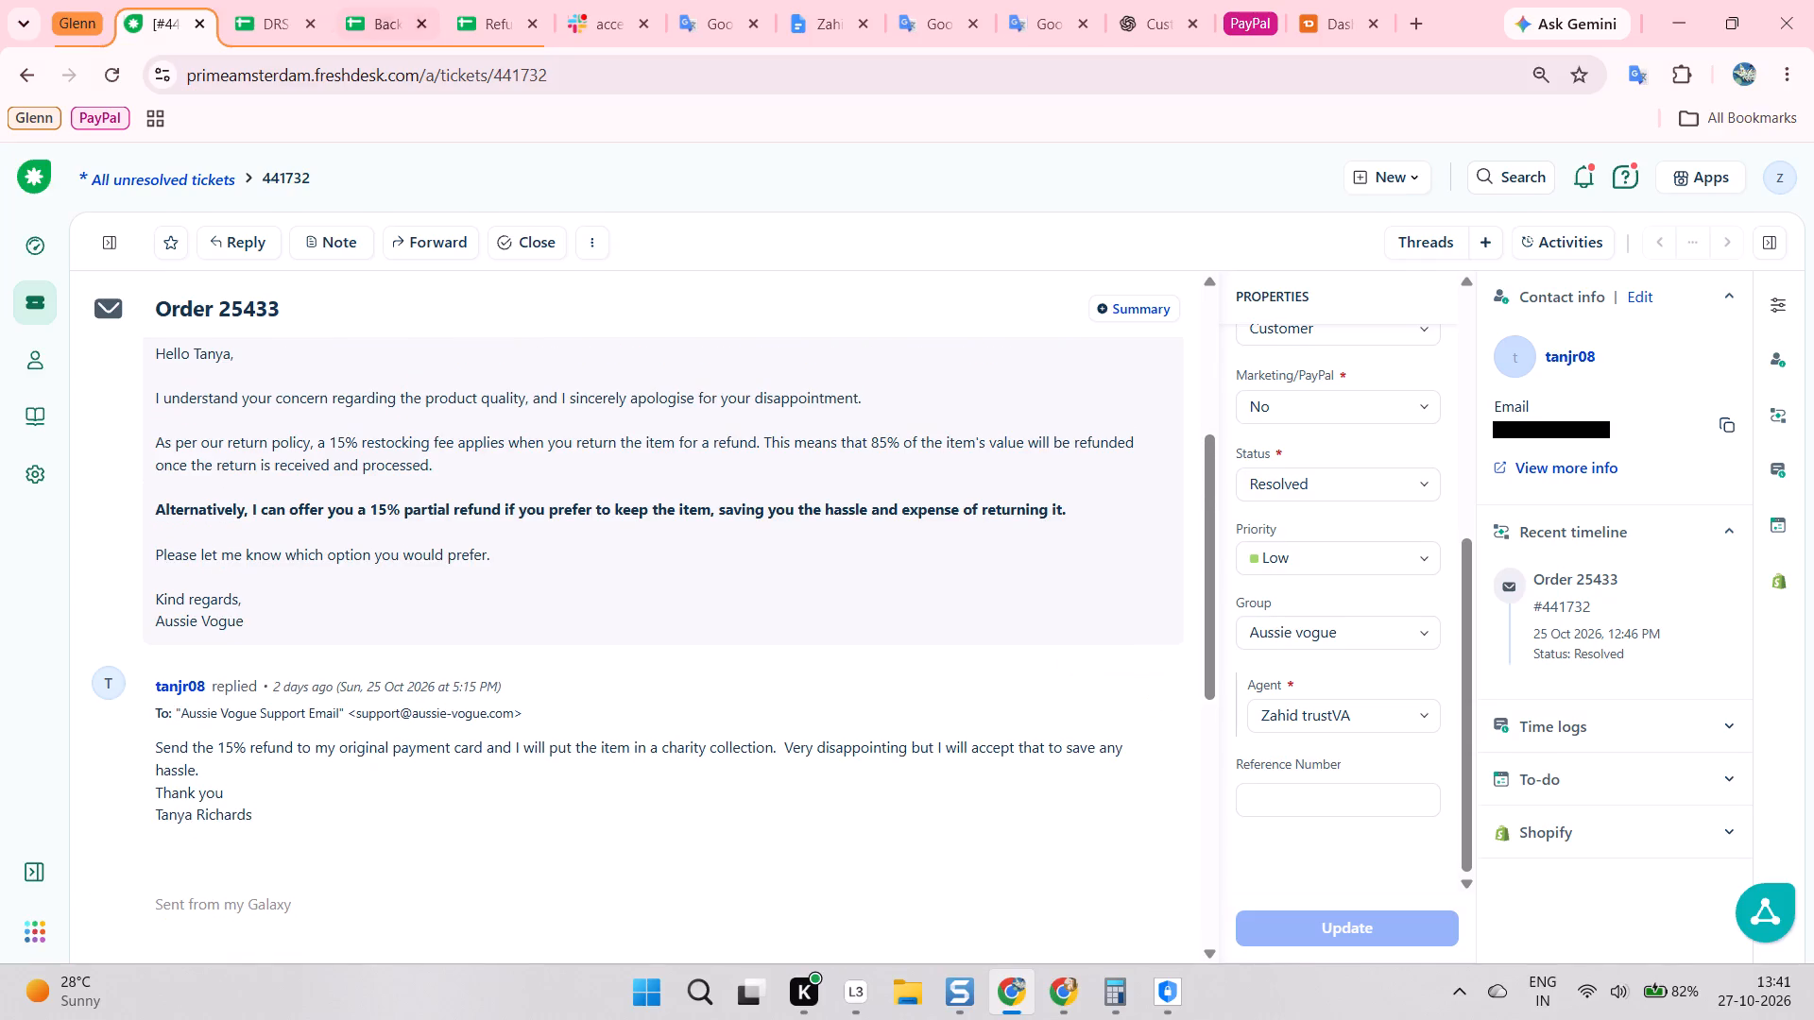
{"action": "key", "text": "alt+Tab"}
{"action": "scroll", "coordinate": [678, 458], "scroll_direction": "up", "scroll_amount": 4}
{"action": "left_click", "coordinate": [758, 314]}
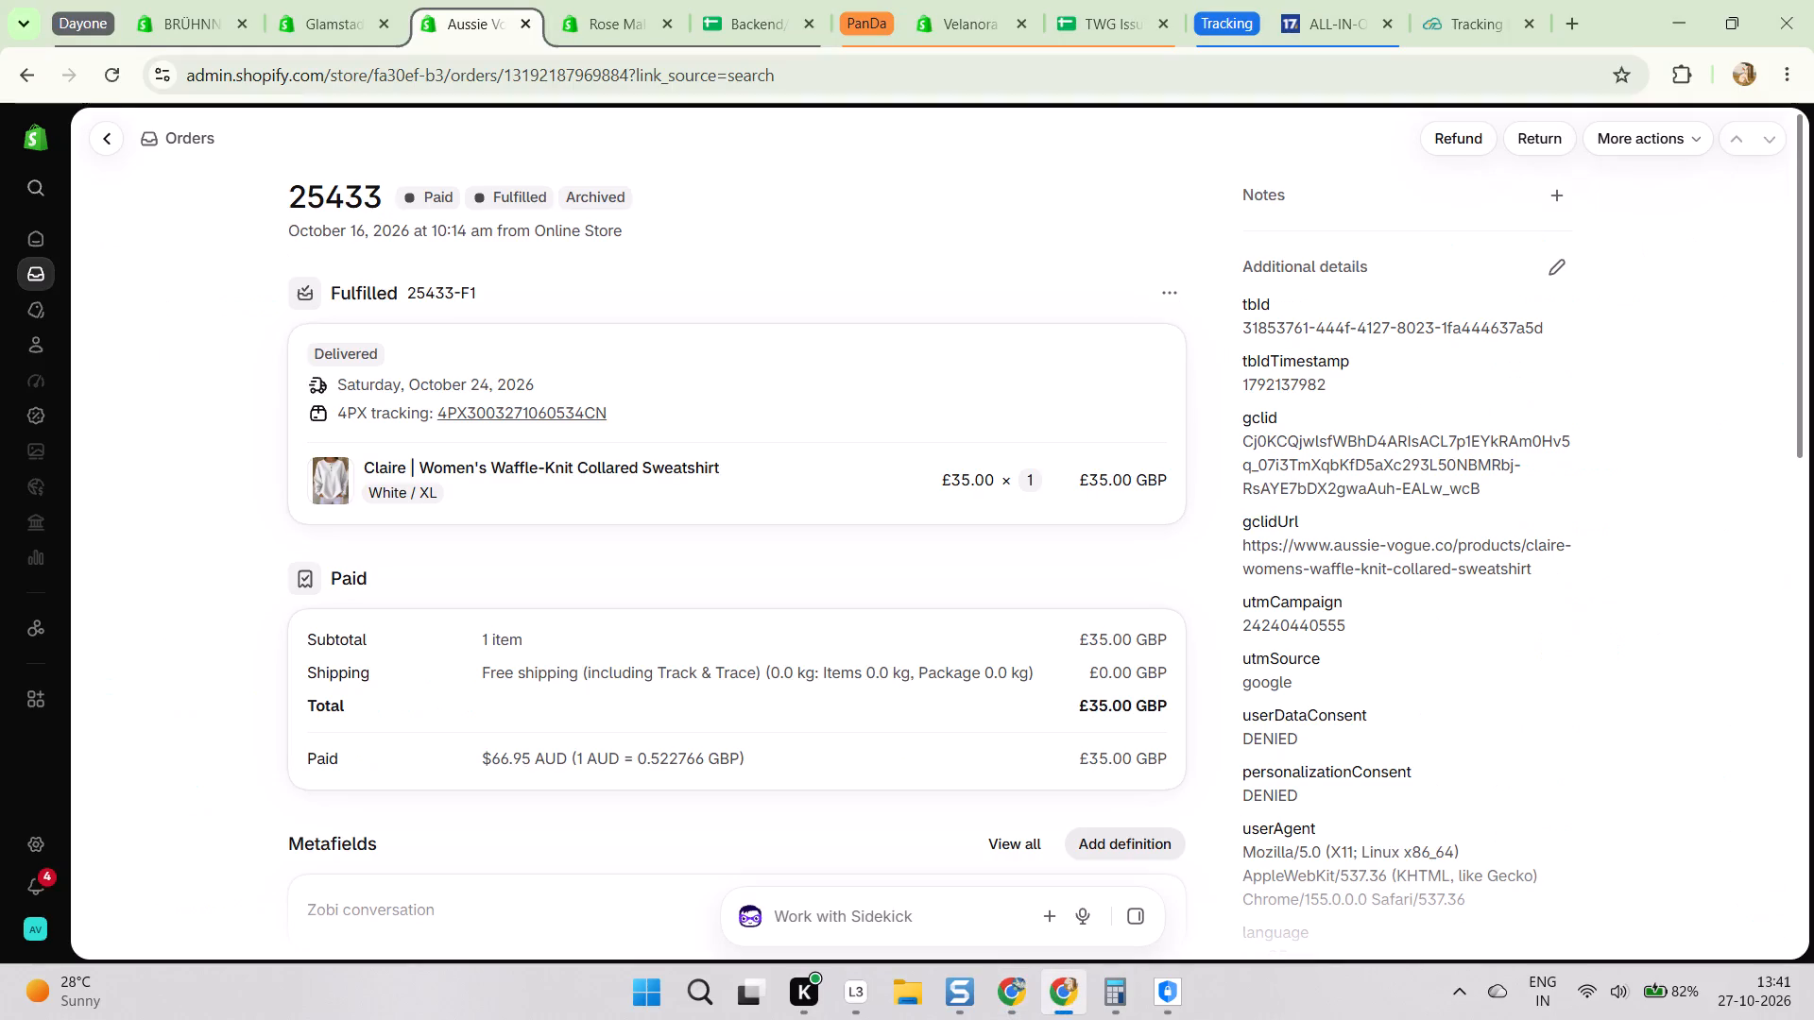
{"action": "key", "text": "ctrl+f"}
{"action": "key", "text": "ctrl+v"}
{"action": "scroll", "coordinate": [1491, 152], "scroll_direction": "up", "scroll_amount": 5}
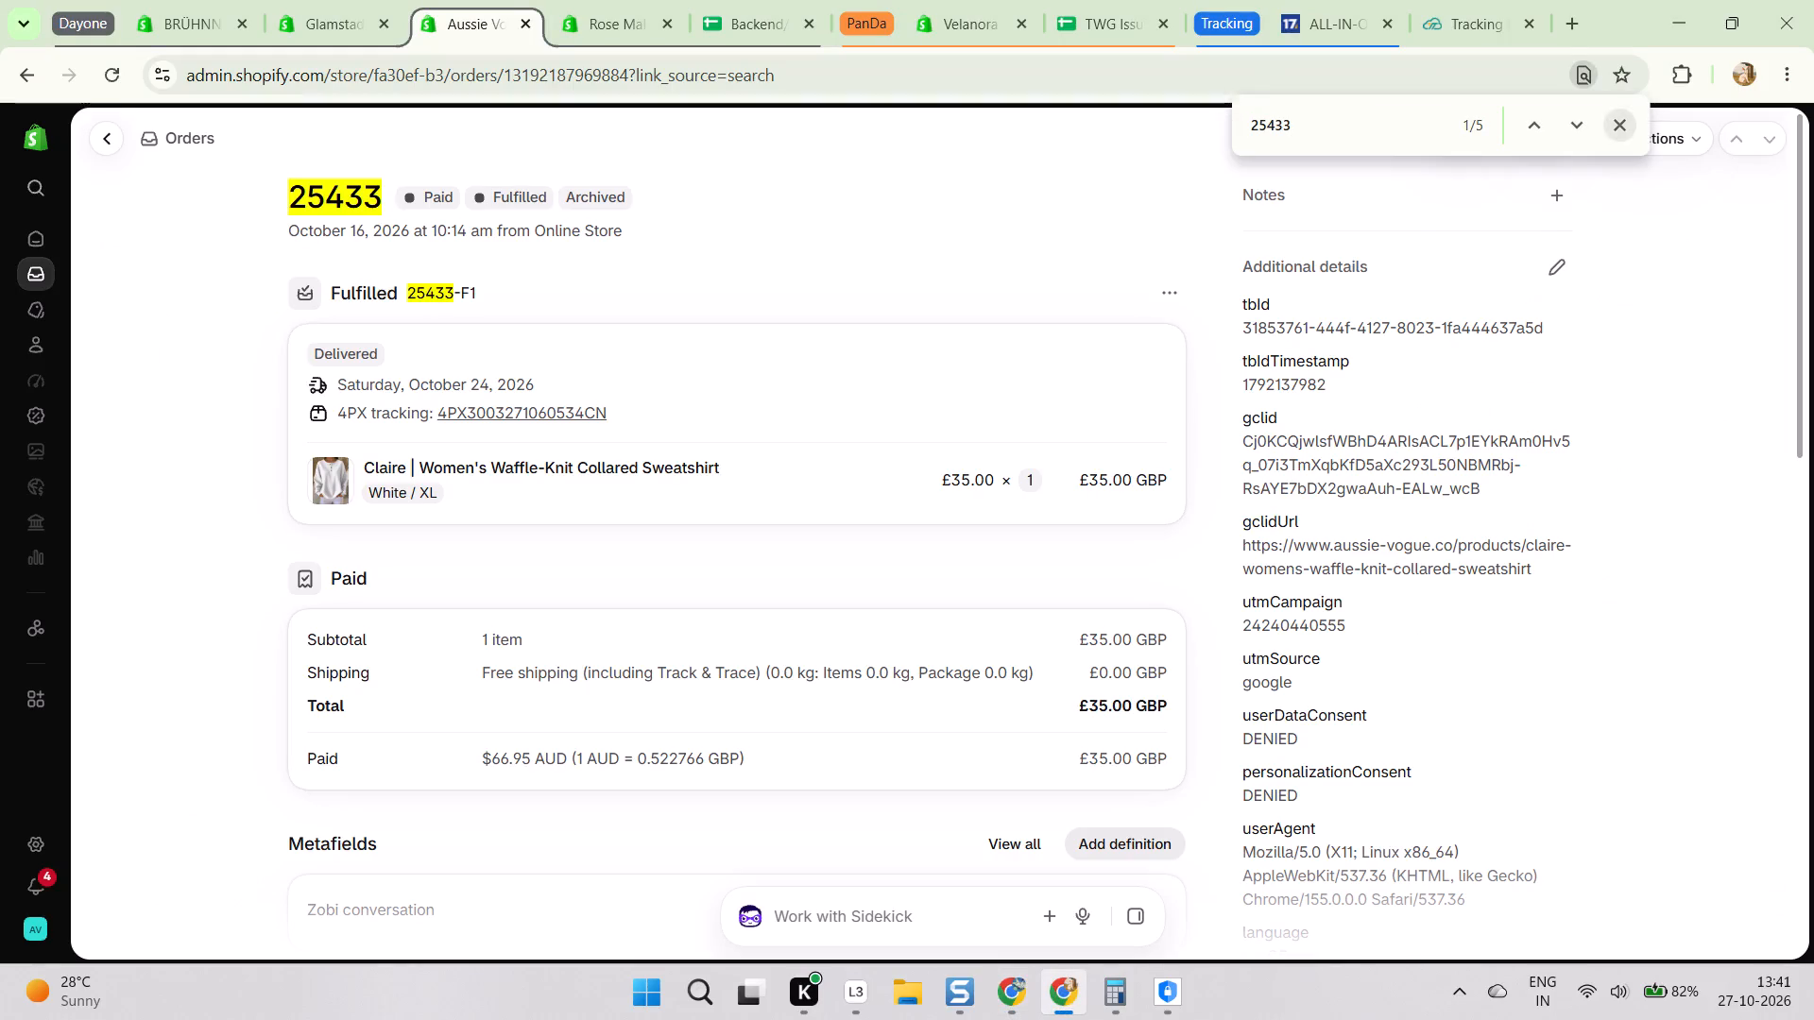
{"action": "left_click", "coordinate": [1622, 124]}
{"action": "scroll", "coordinate": [973, 440], "scroll_direction": "down", "scroll_amount": 2}
Check the item and payment details of Shopify order 25433 against the conversation in ticket 441732.
{"action": "key", "text": "alt+Tab"}
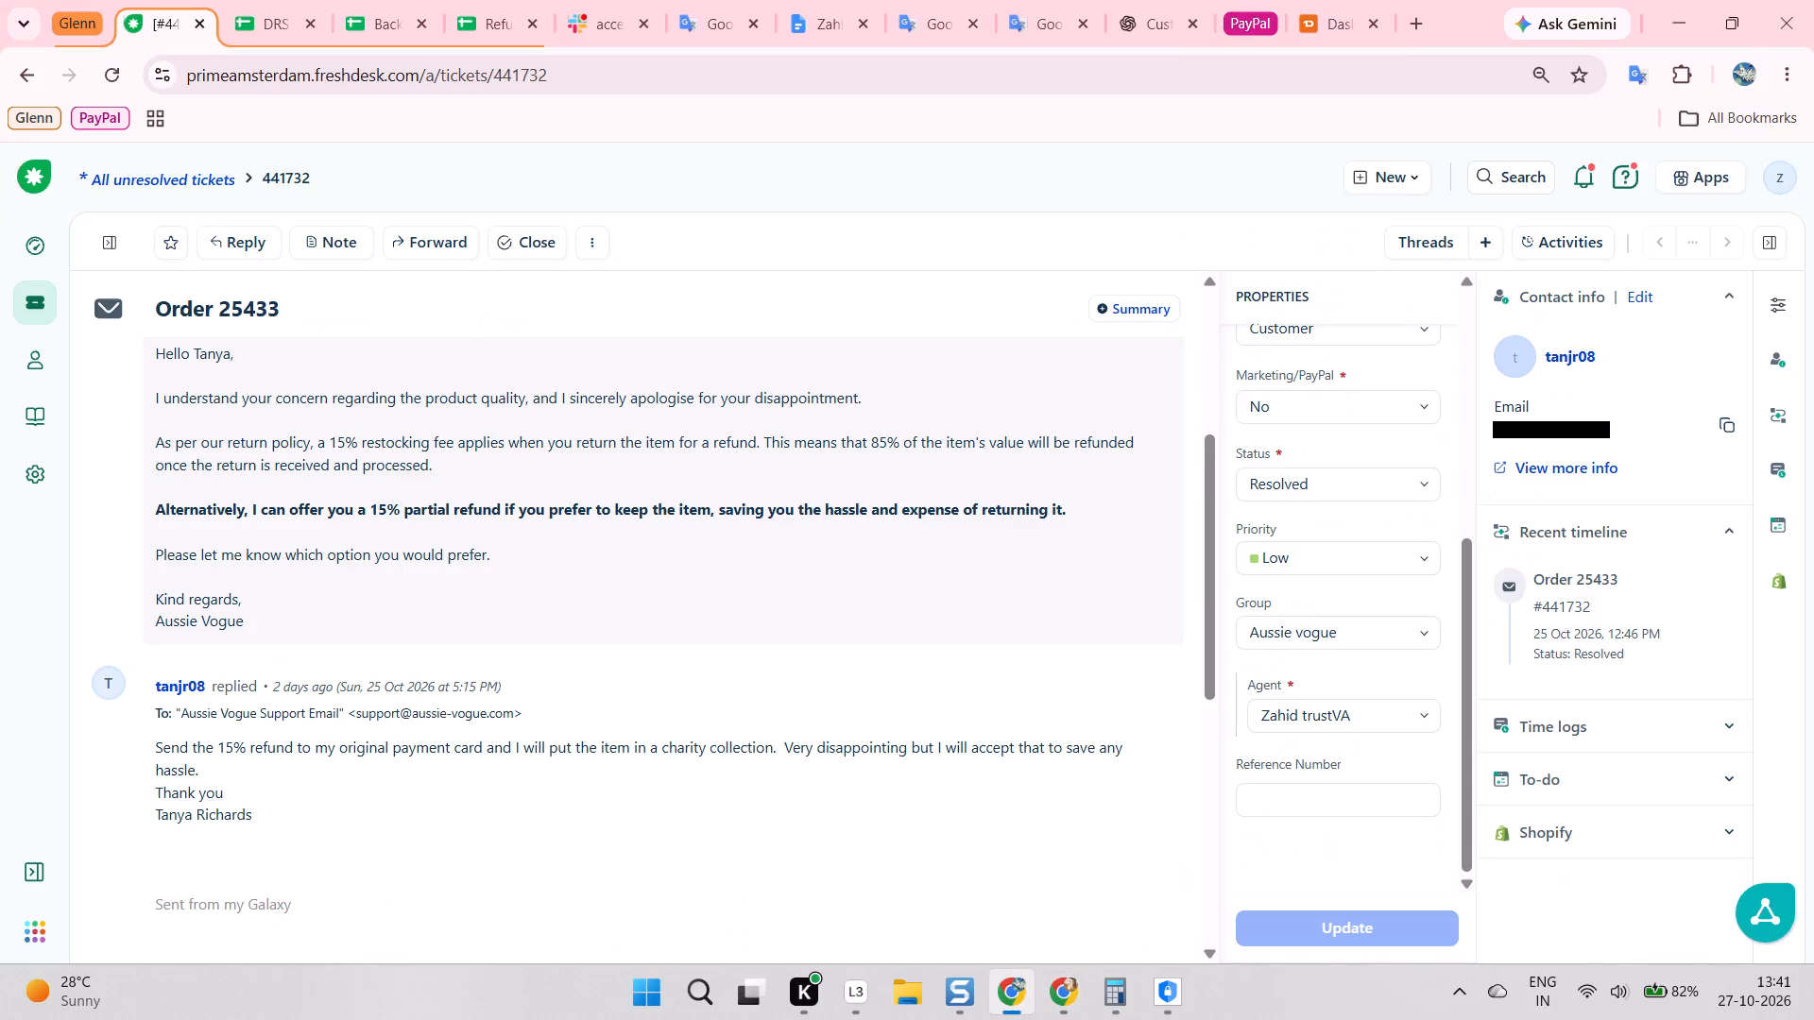
{"action": "key", "text": "alt+Tab"}
{"action": "scroll", "coordinate": [1453, 525], "scroll_direction": "up", "scroll_amount": 7}
{"action": "scroll", "coordinate": [1459, 508], "scroll_direction": "down", "scroll_amount": 2}
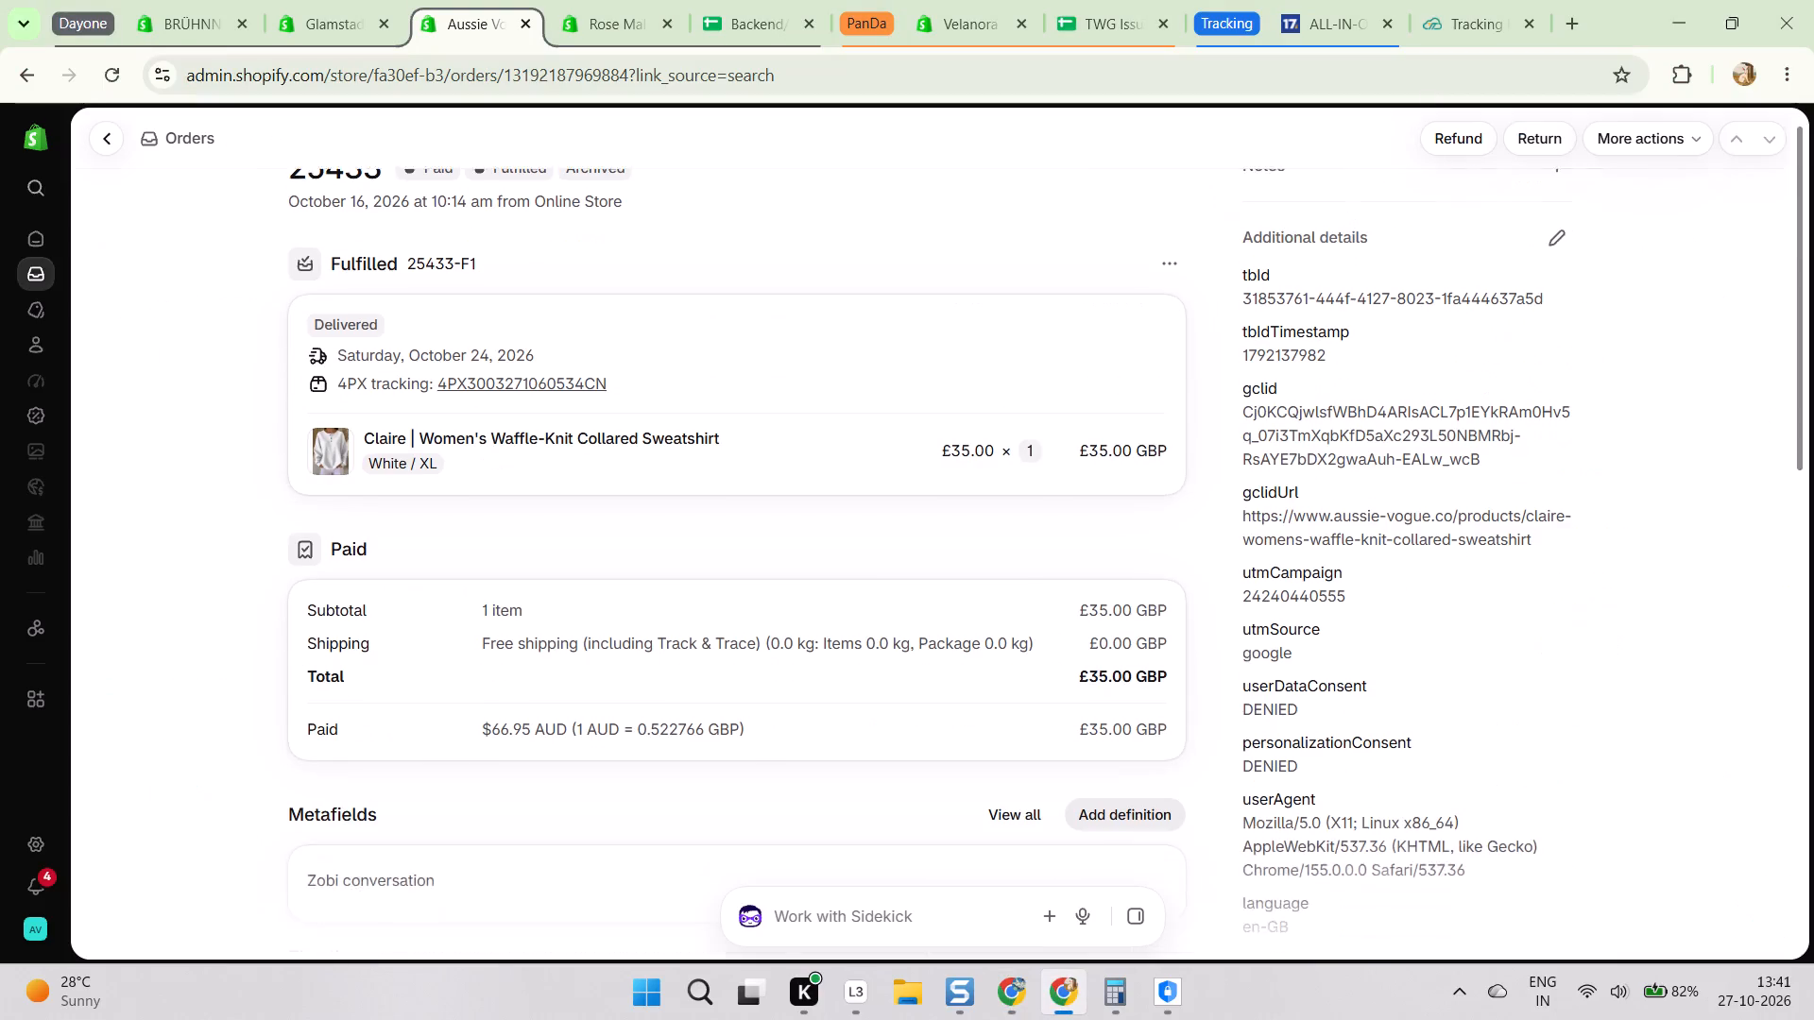
{"action": "scroll", "coordinate": [1452, 501], "scroll_direction": "down", "scroll_amount": 4}
{"action": "key", "text": "alt+Tab"}
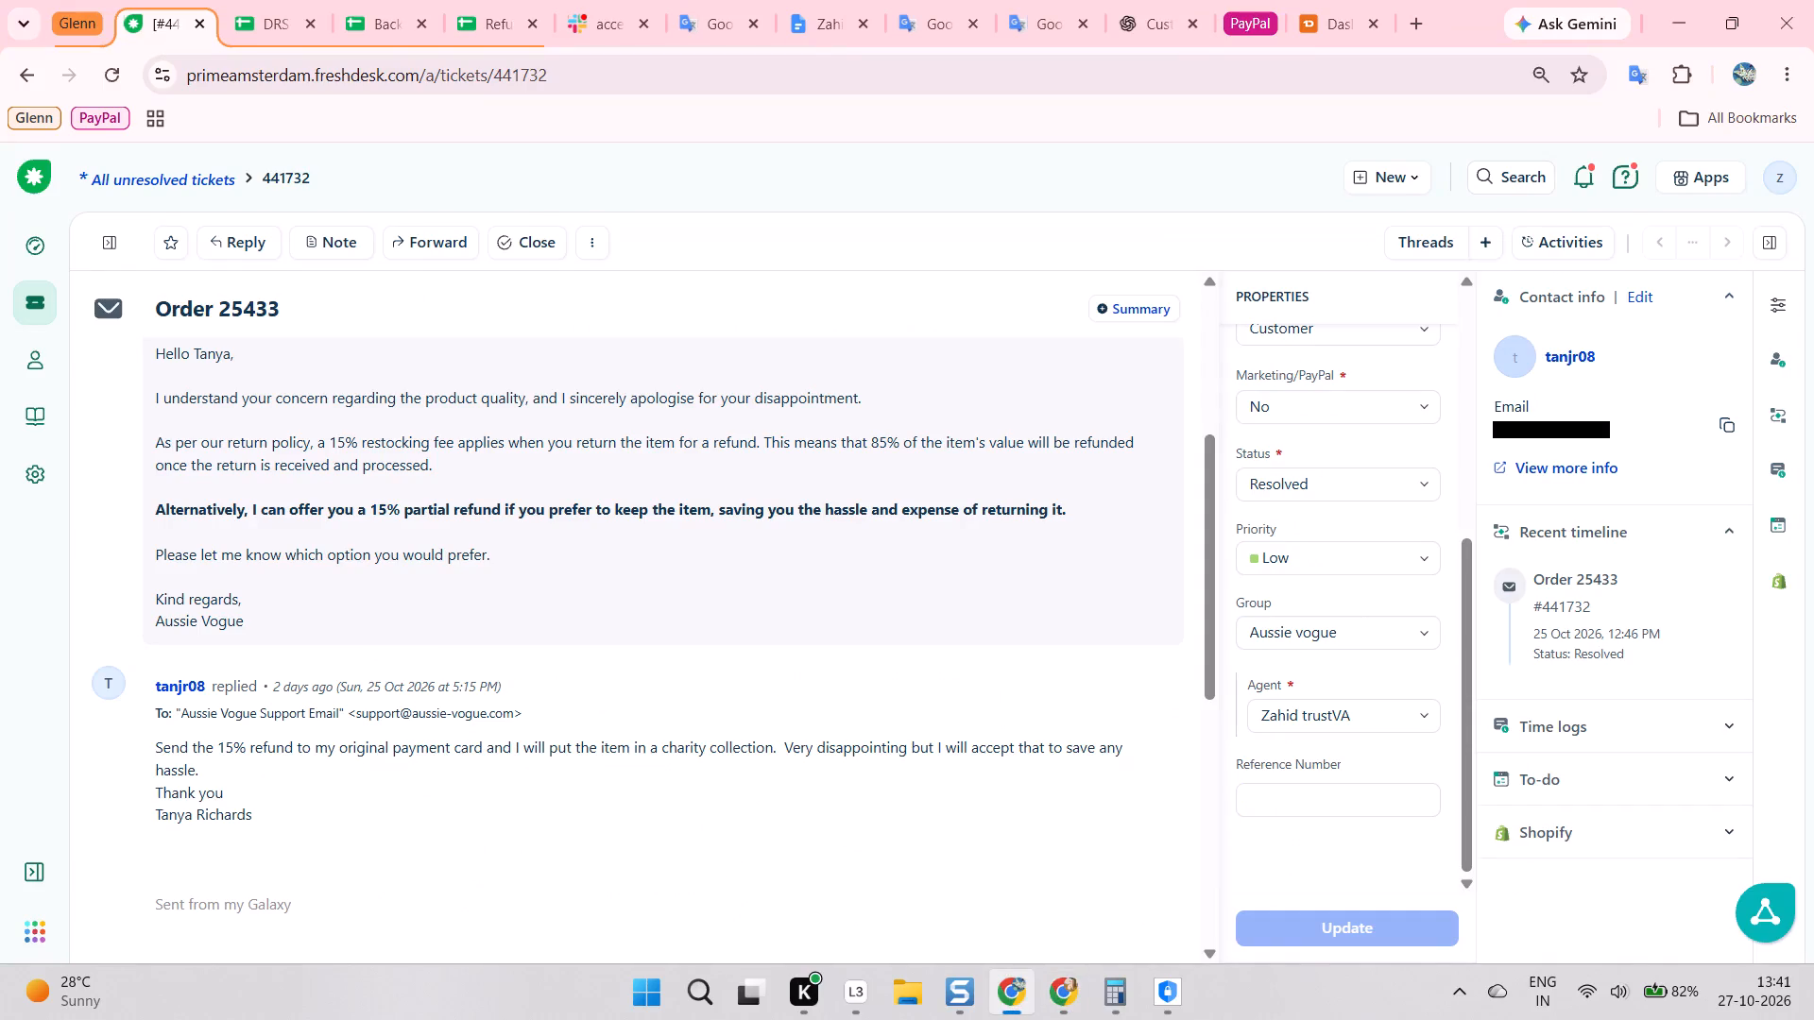
{"action": "key", "text": "alt+Tab"}
{"action": "scroll", "coordinate": [1054, 492], "scroll_direction": "down", "scroll_amount": 5}
{"action": "scroll", "coordinate": [1268, 663], "scroll_direction": "down", "scroll_amount": 2}
{"action": "left_click", "coordinate": [1289, 790]}
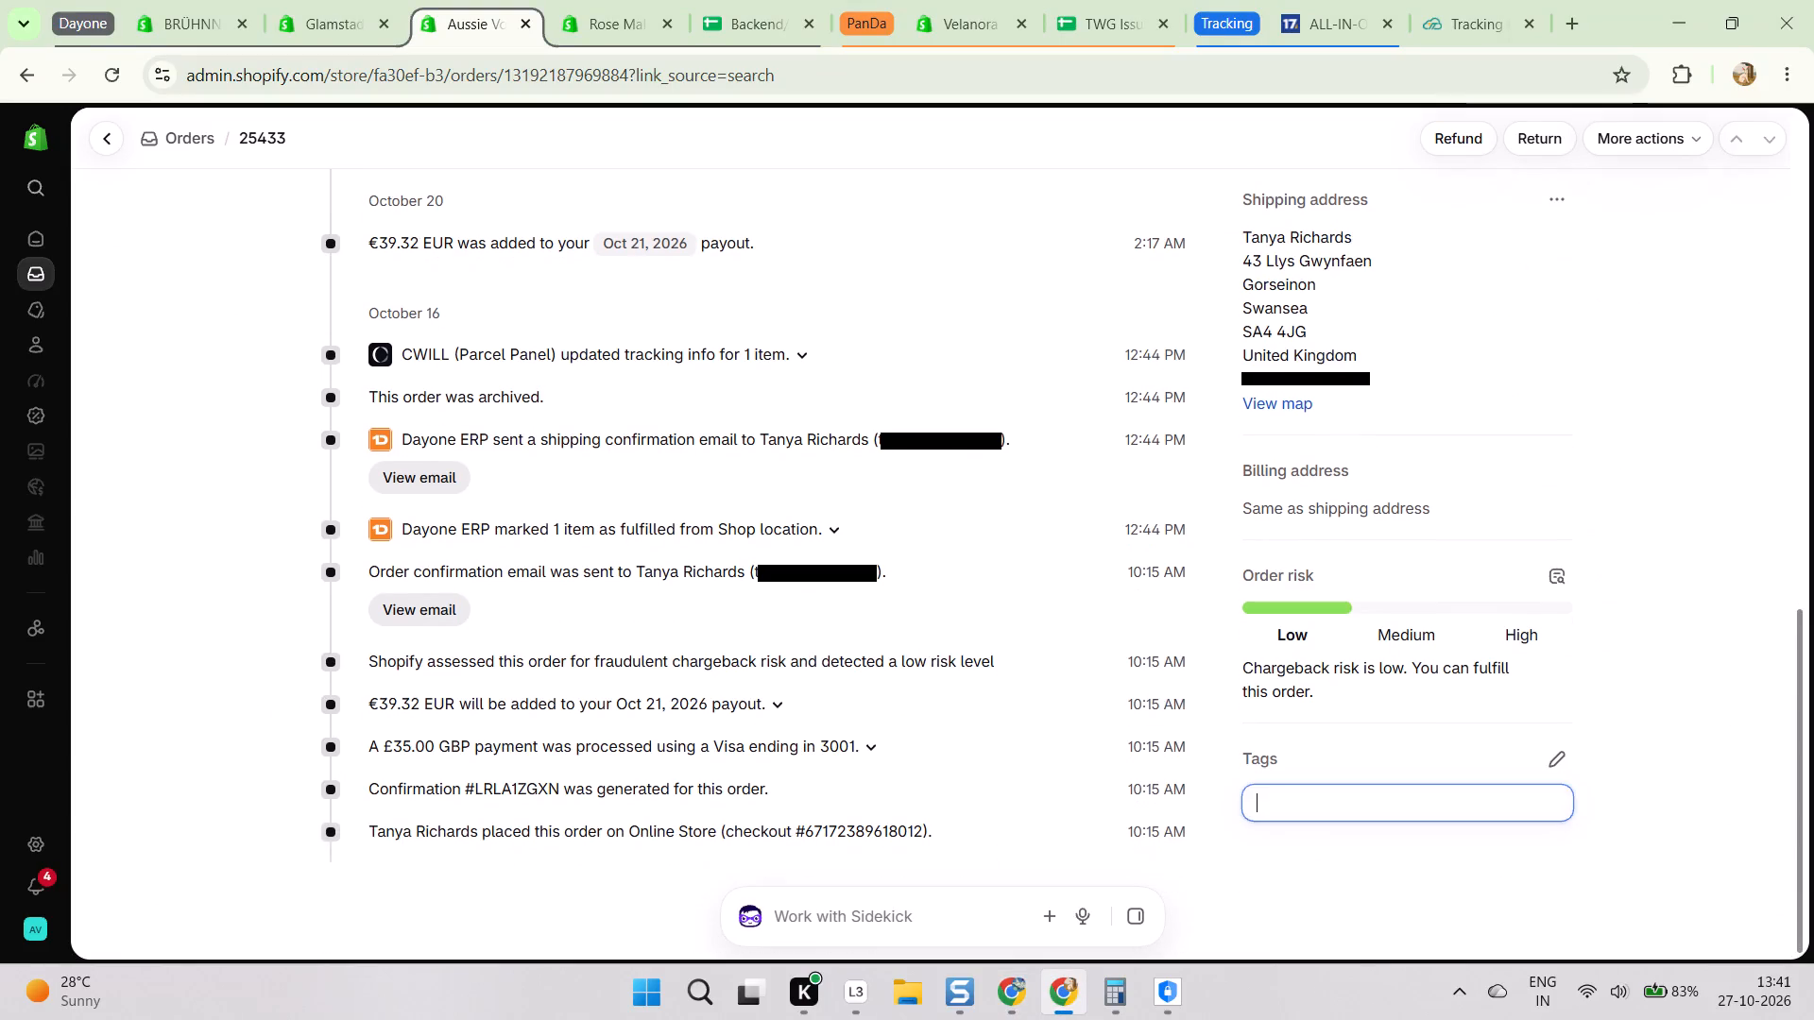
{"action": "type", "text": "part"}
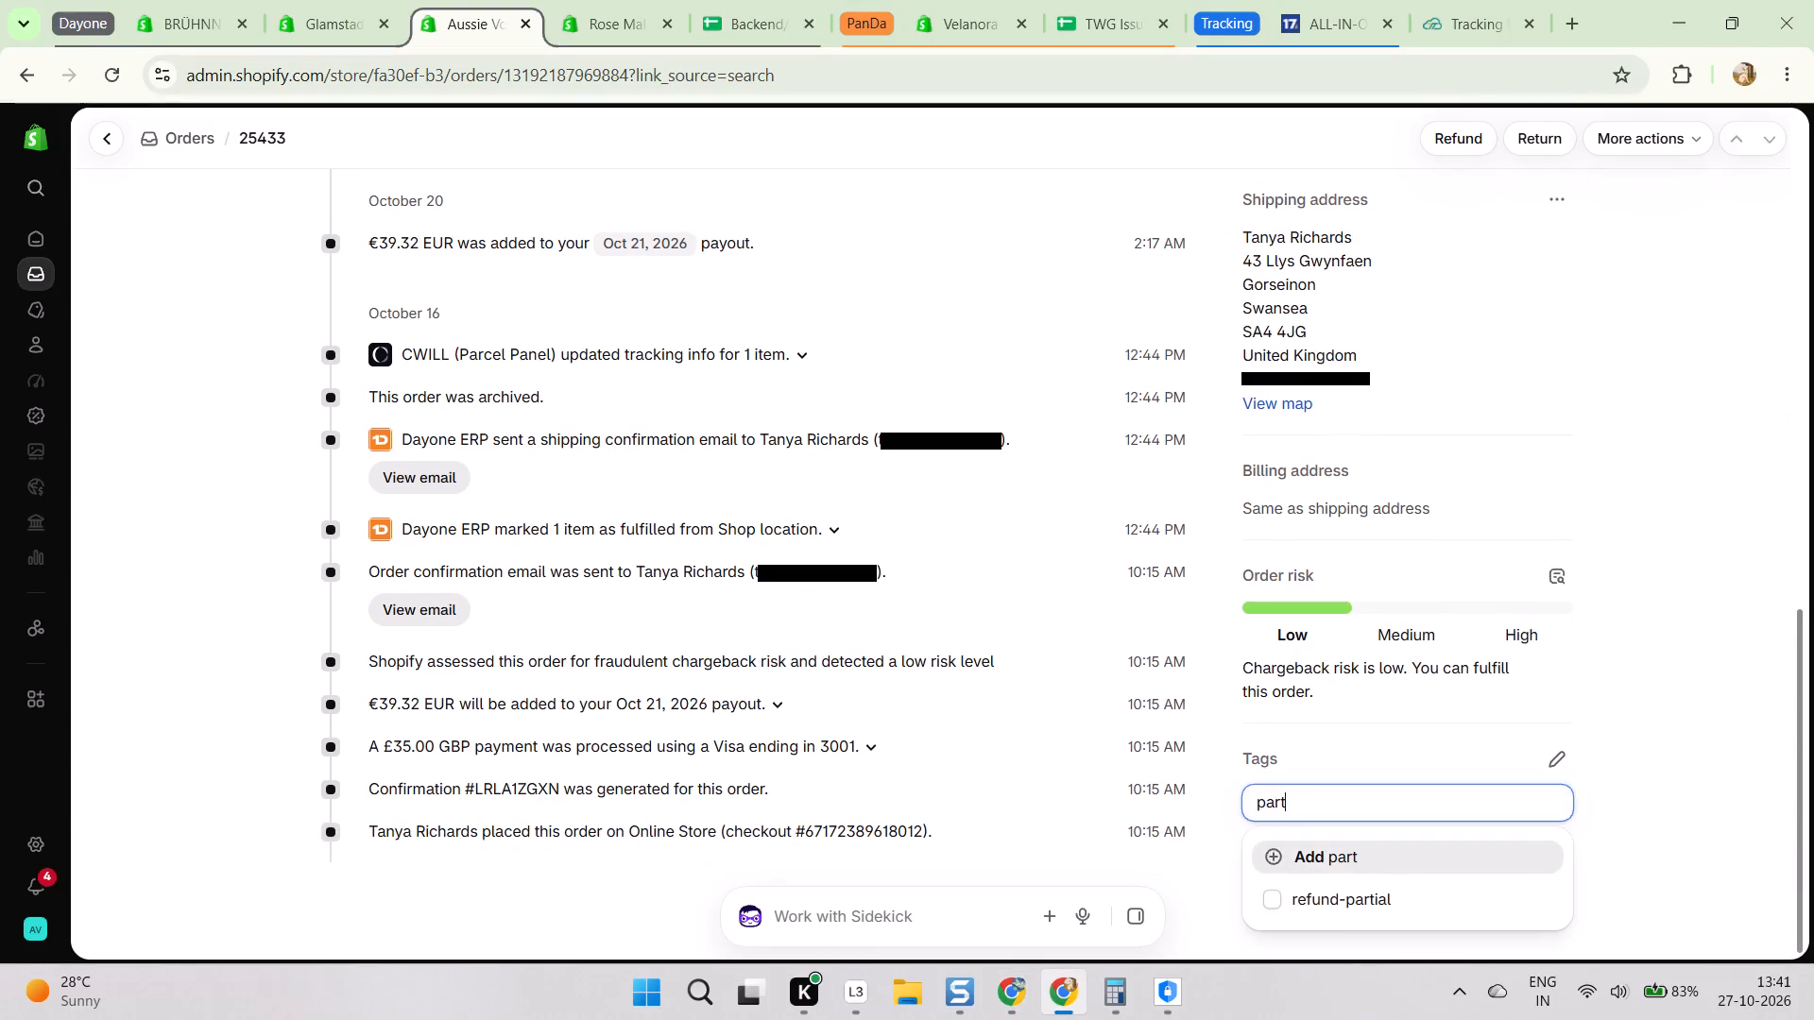
{"action": "left_click", "coordinate": [1365, 894]}
{"action": "left_click", "coordinate": [1347, 812]}
{"action": "key", "text": "BackSpace"}
{"action": "left_click", "coordinate": [1347, 812]}
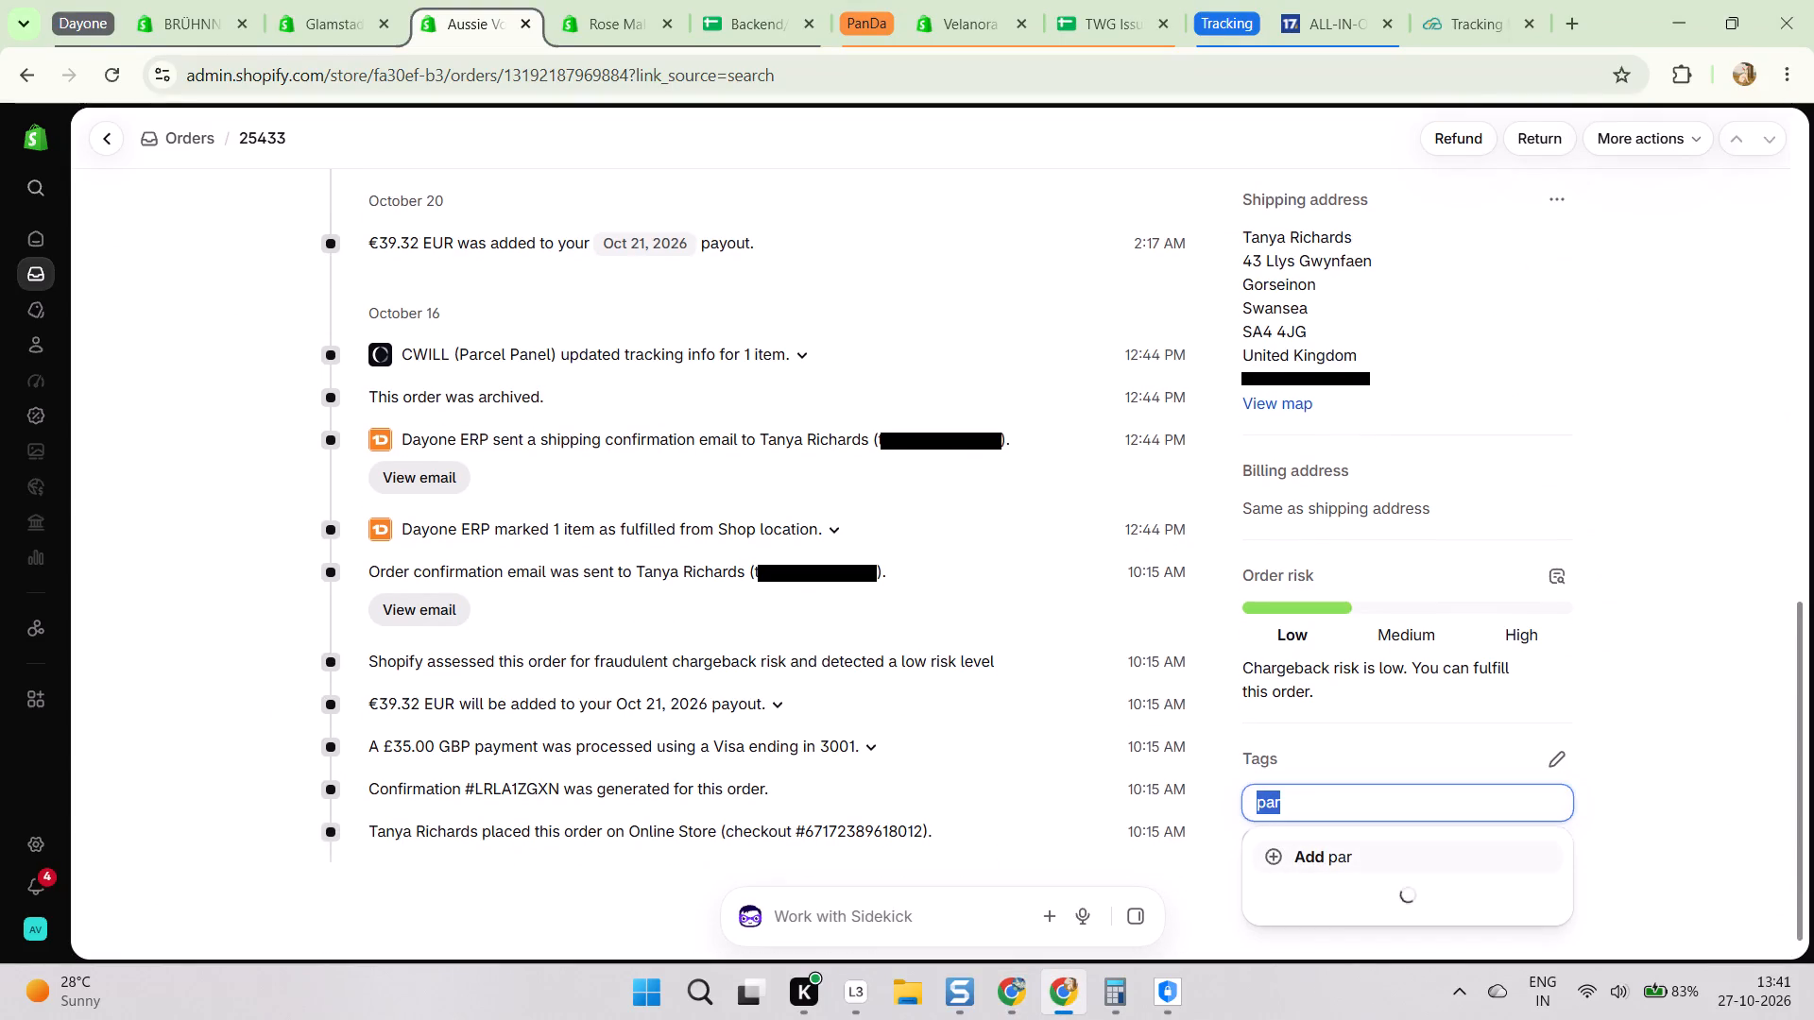
{"action": "left_click", "coordinate": [1358, 883]}
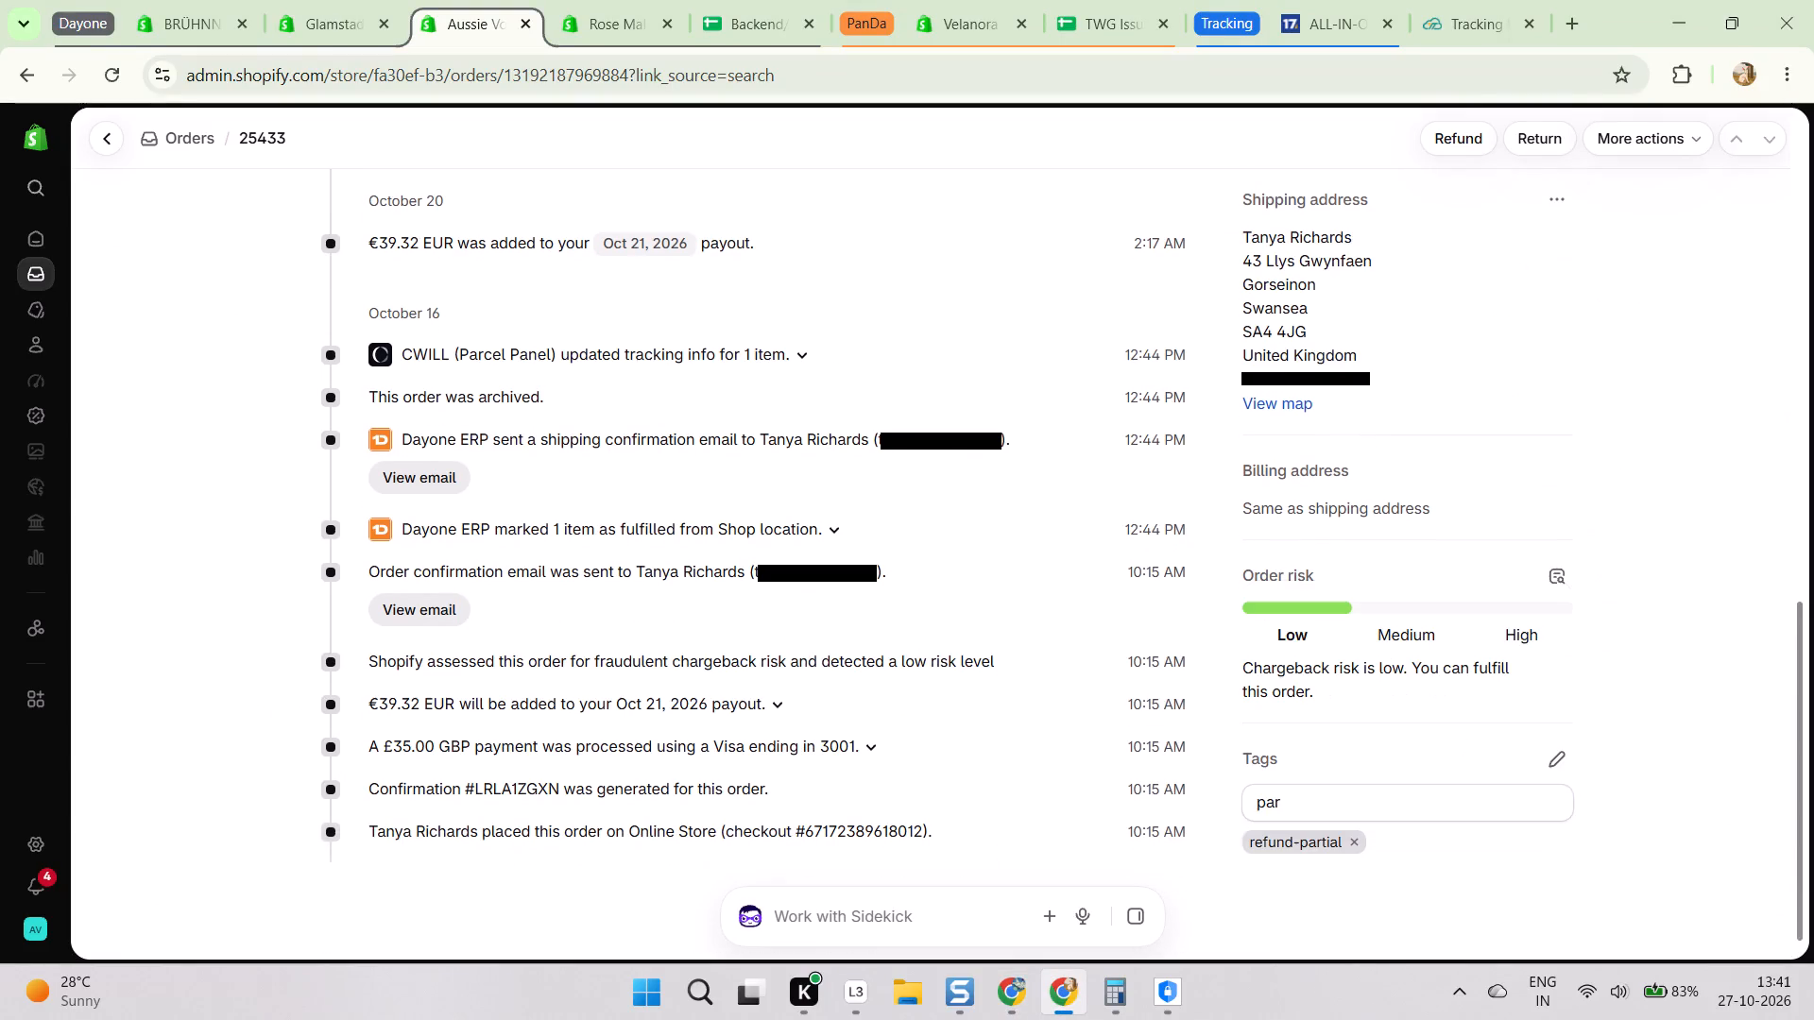
{"action": "triple_click", "coordinate": [1340, 802]}
{"action": "key", "text": "BackSpace"}
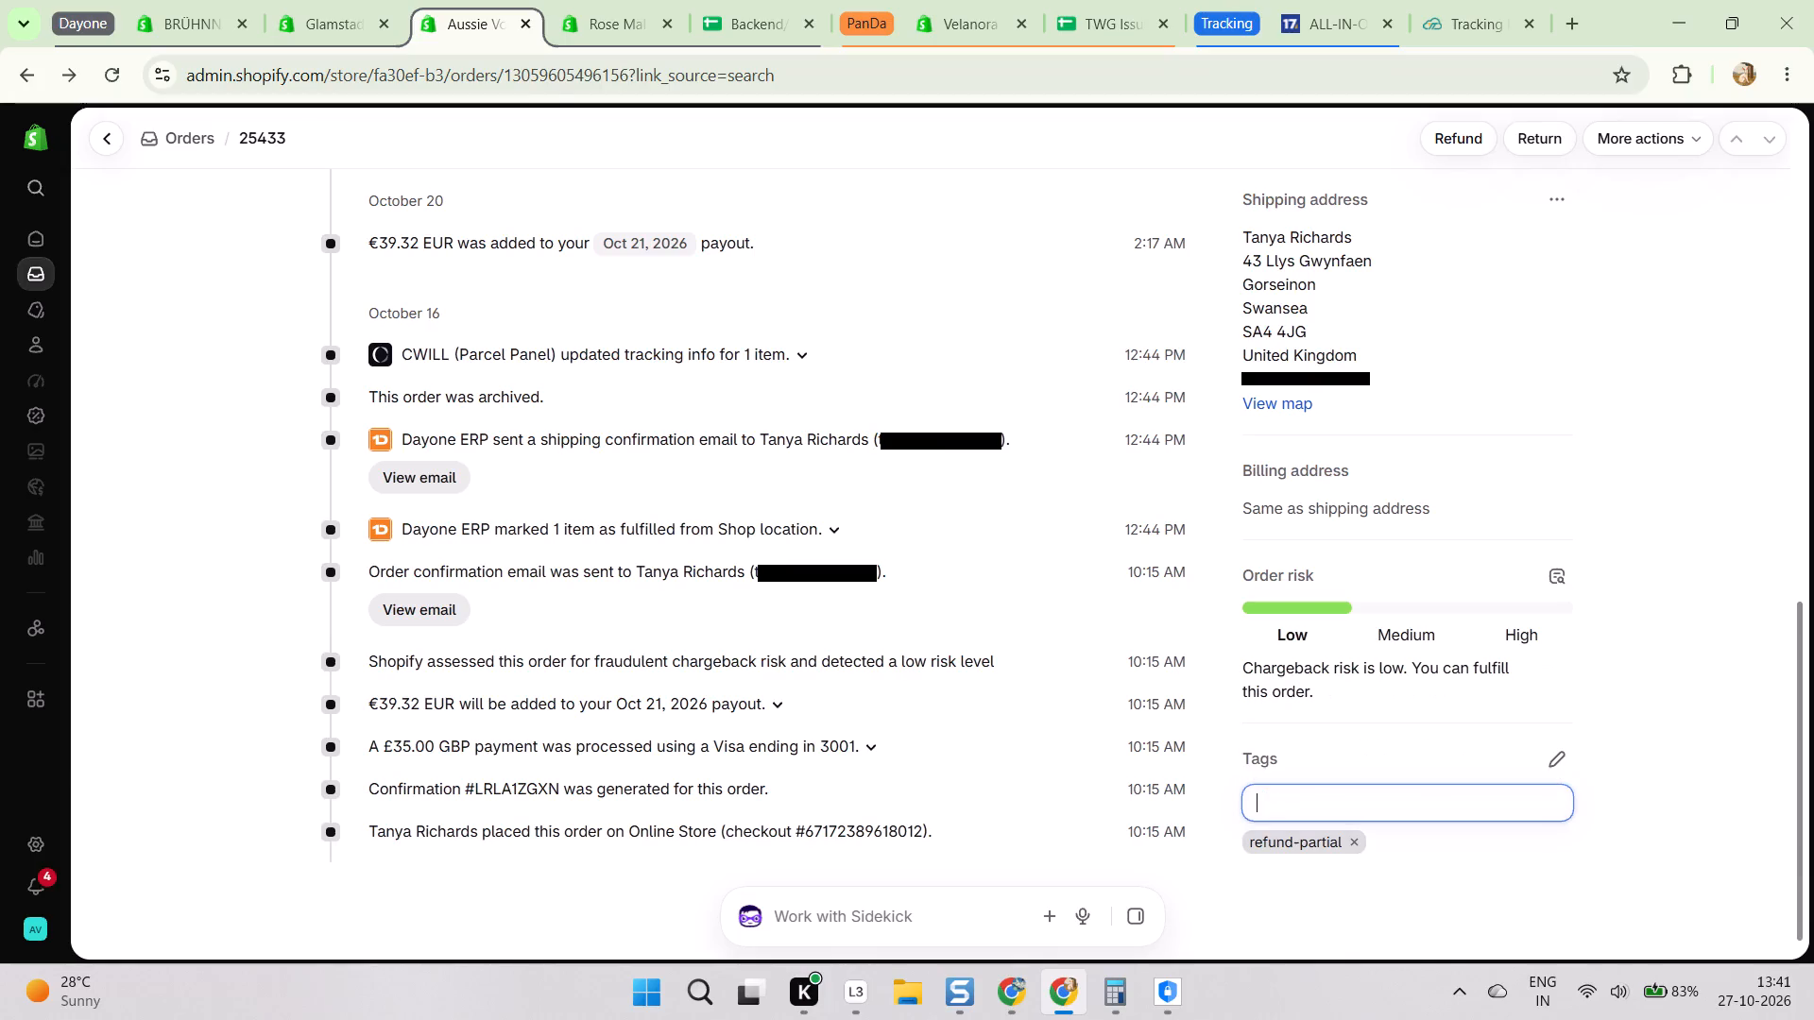
{"action": "left_click", "coordinate": [1331, 926]}
{"action": "scroll", "coordinate": [1355, 763], "scroll_direction": "down", "scroll_amount": 10}
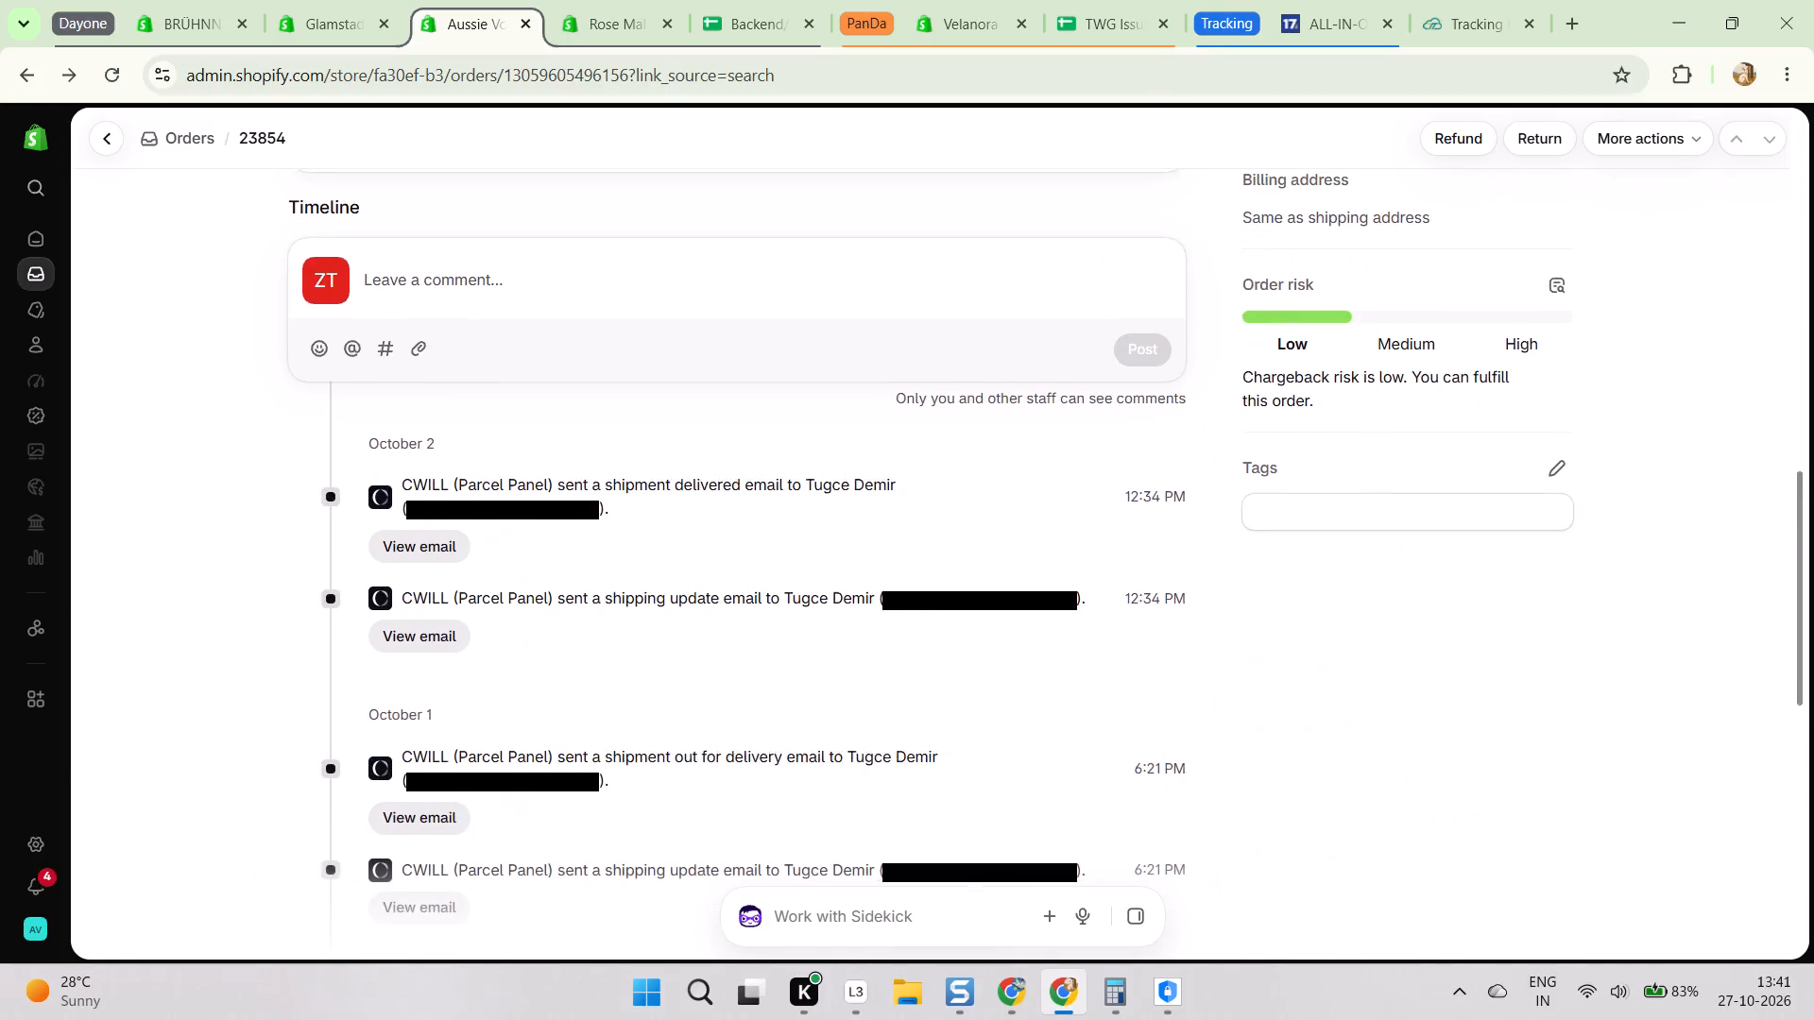
{"action": "scroll", "coordinate": [1266, 671], "scroll_direction": "up", "scroll_amount": 11}
{"action": "scroll", "coordinate": [392, 371], "scroll_direction": "up", "scroll_amount": 5}
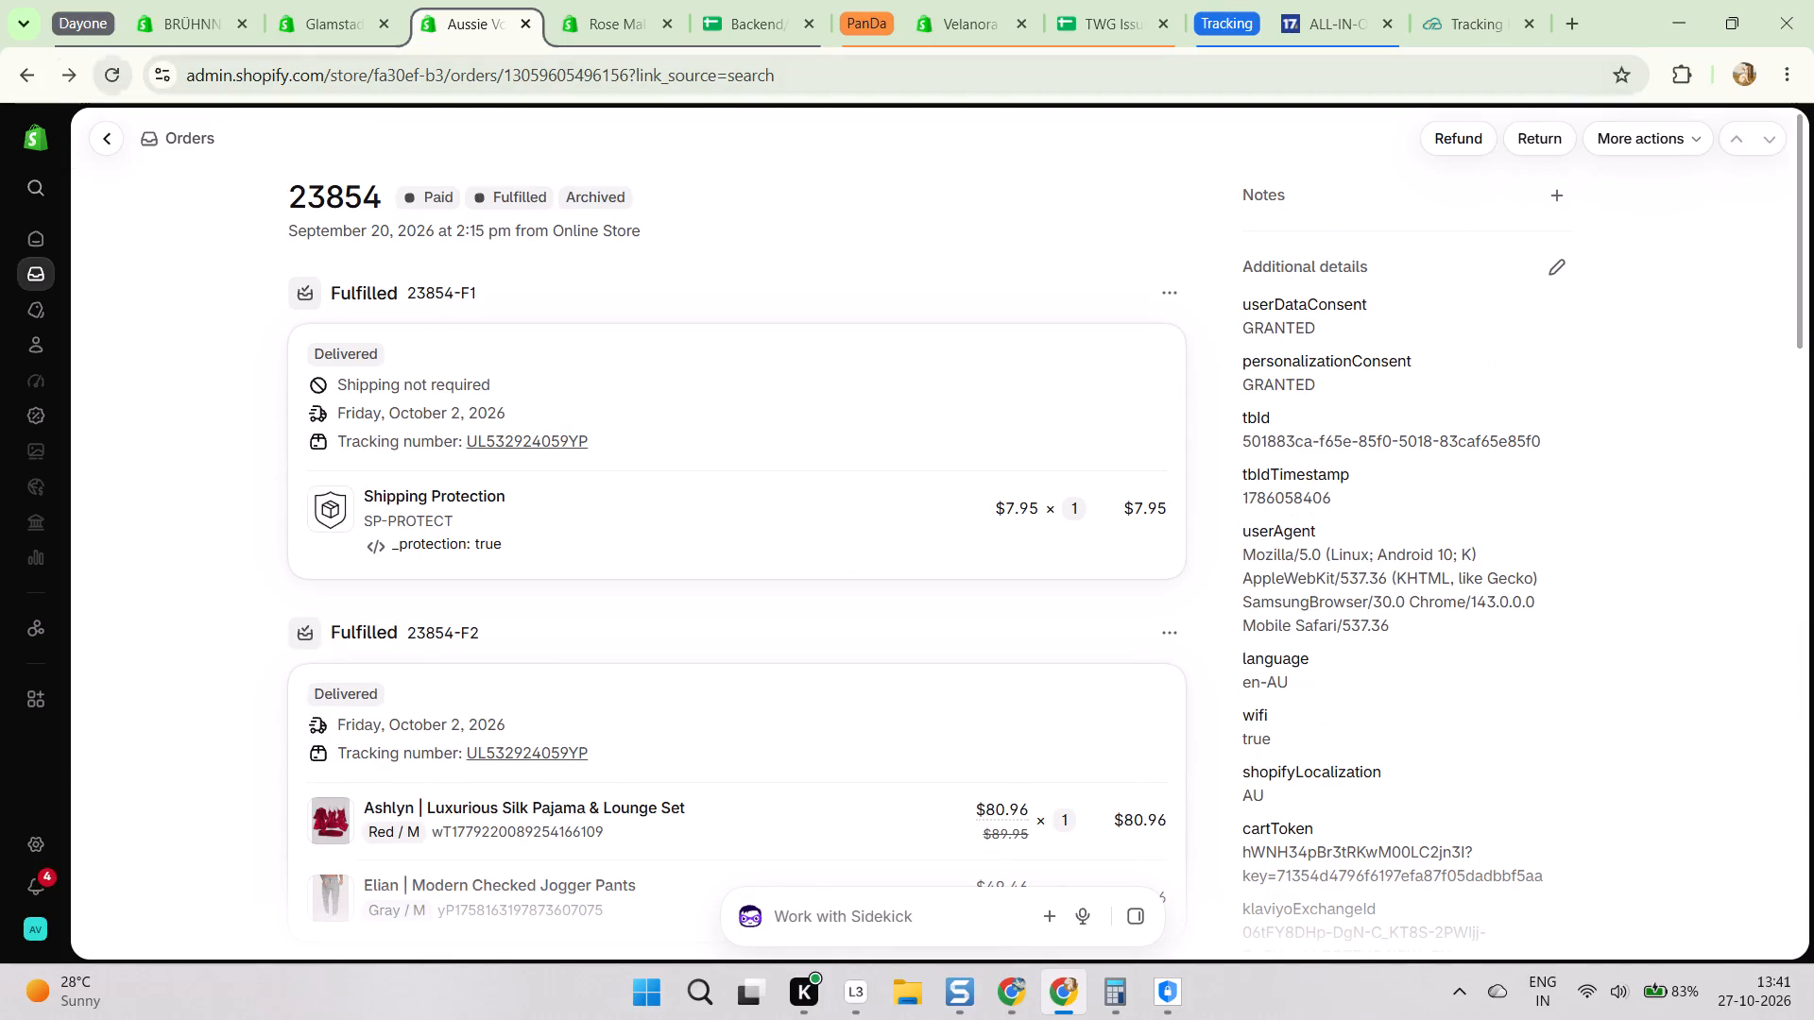
{"action": "left_click", "coordinate": [76, 76]}
{"action": "scroll", "coordinate": [874, 401], "scroll_direction": "down", "scroll_amount": 4}
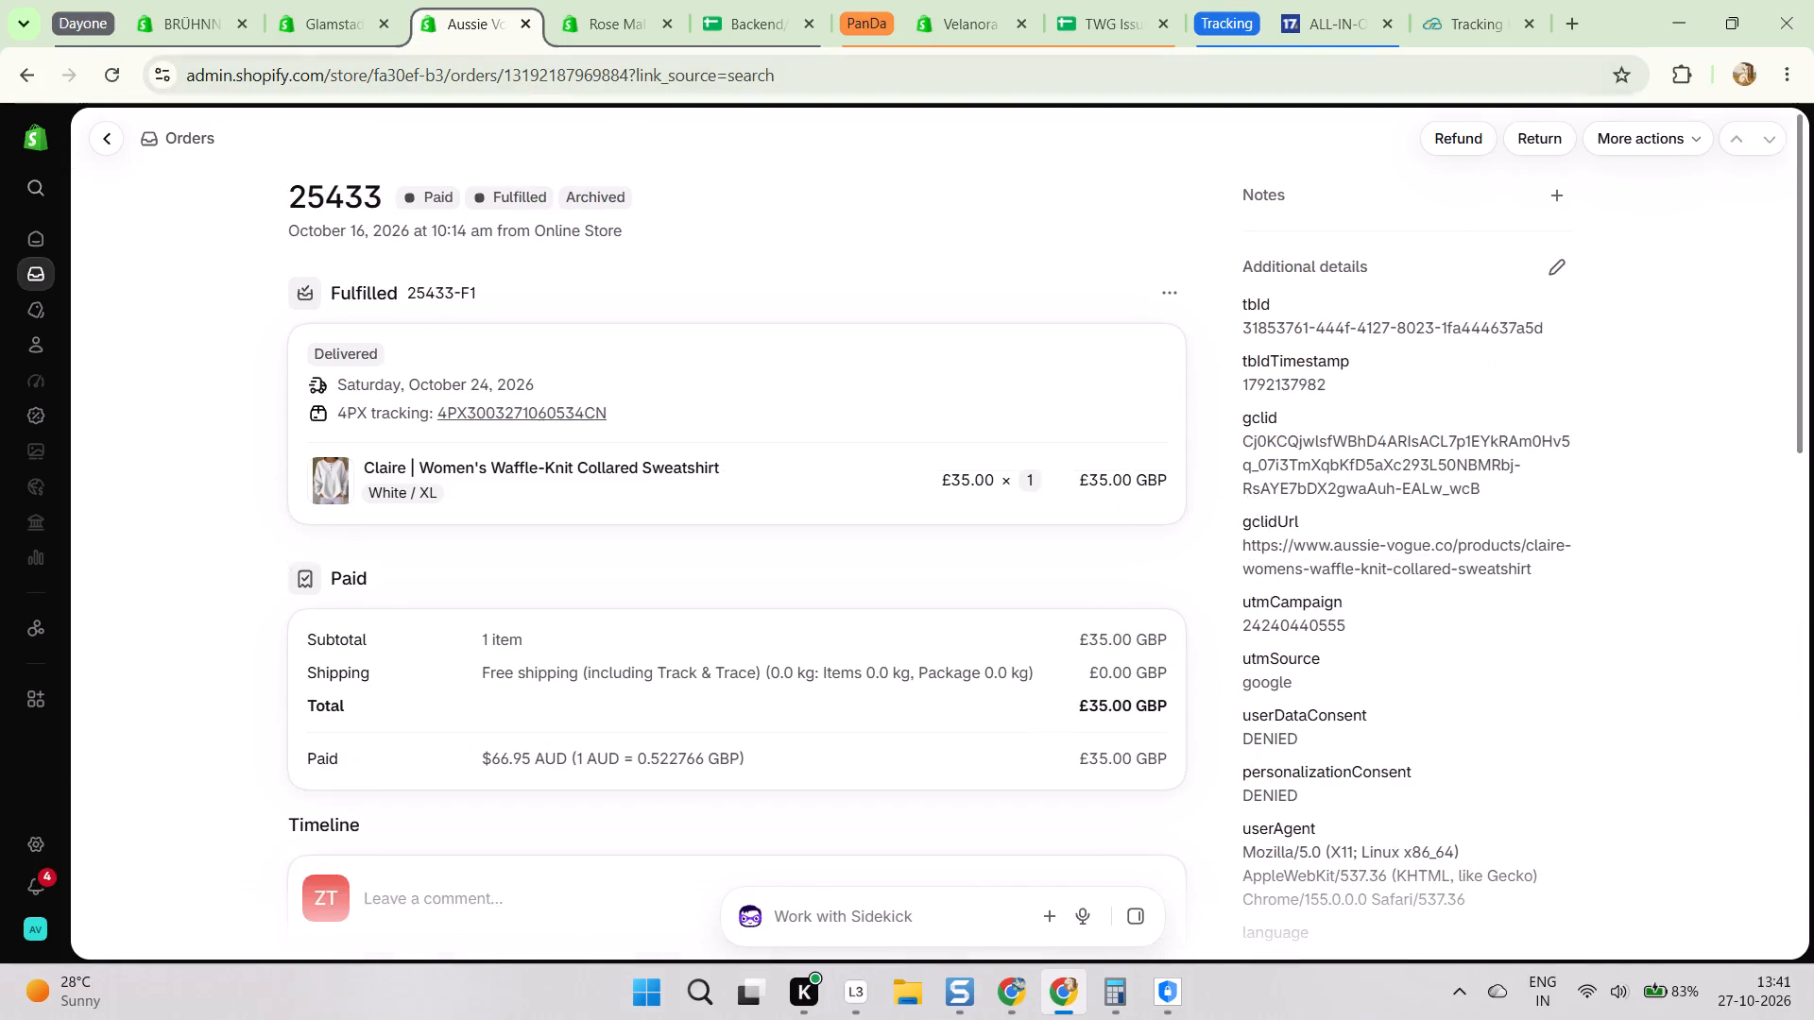
{"action": "scroll", "coordinate": [994, 487], "scroll_direction": "down", "scroll_amount": 6}
{"action": "scroll", "coordinate": [1217, 535], "scroll_direction": "up", "scroll_amount": 5}
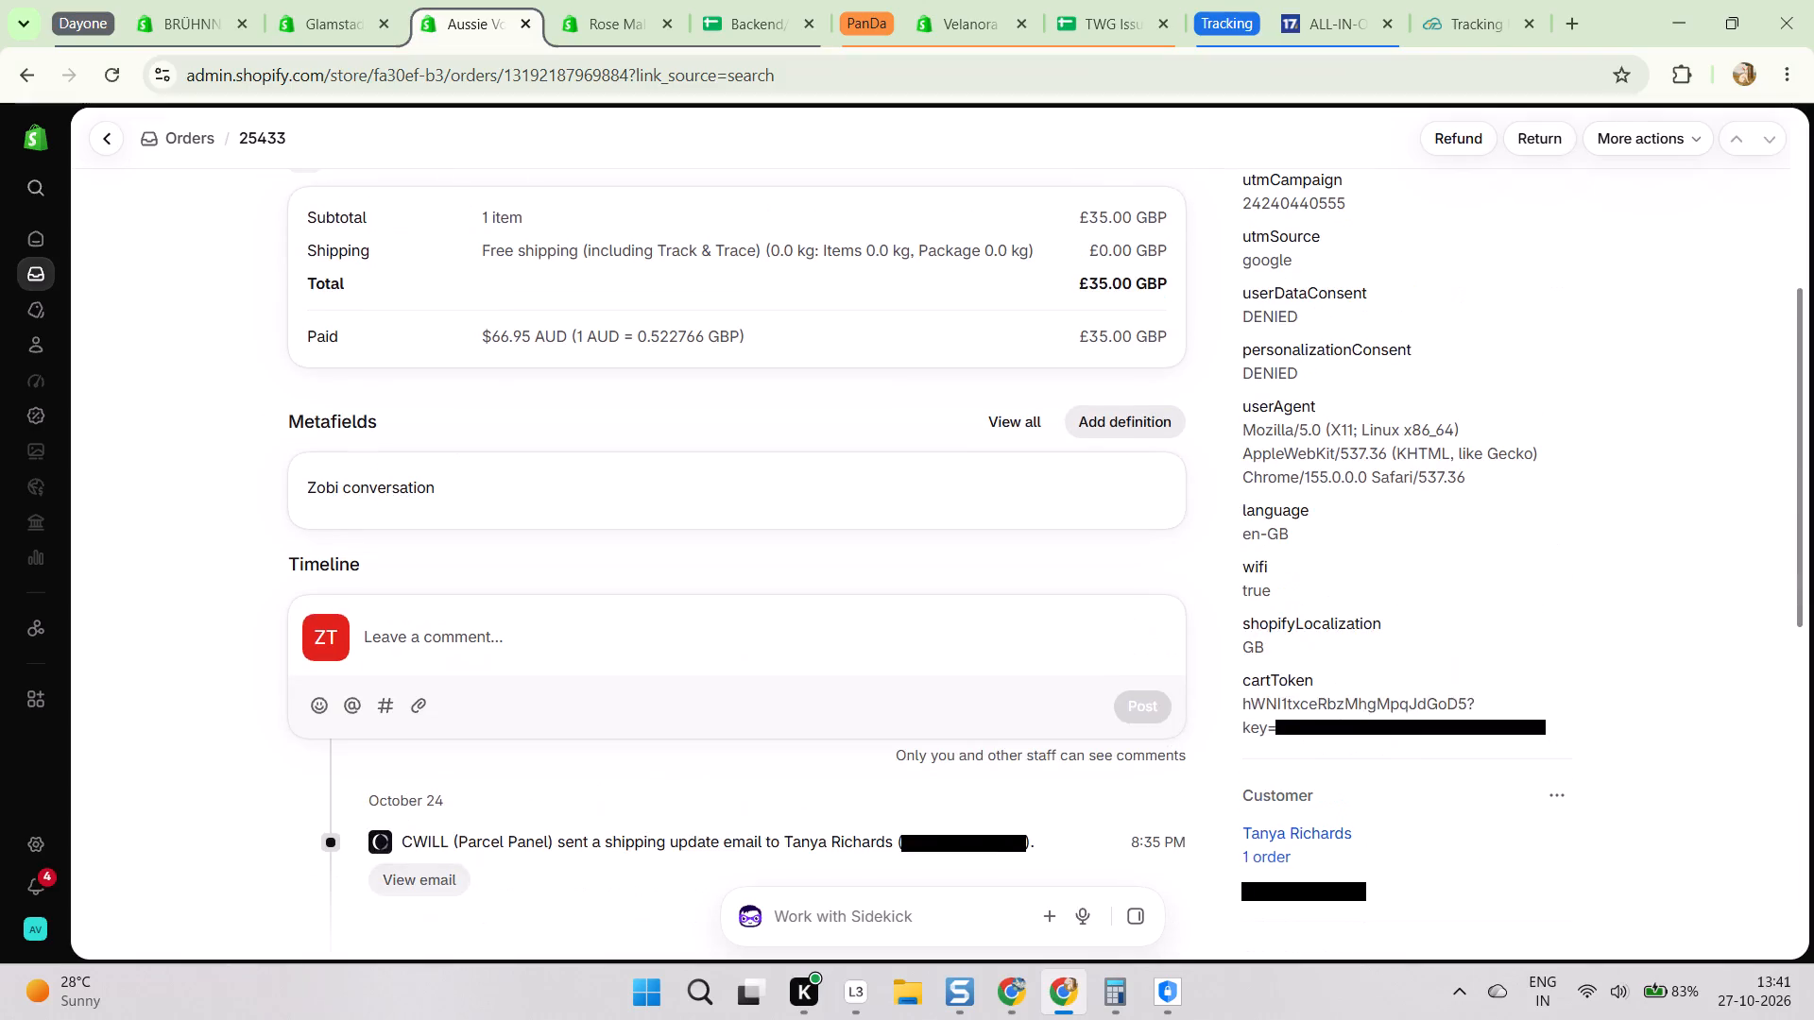
{"action": "scroll", "coordinate": [1175, 489], "scroll_direction": "down", "scroll_amount": 1}
{"action": "key", "text": "alt+Tab"}
{"action": "key", "text": "alt+Tab"}
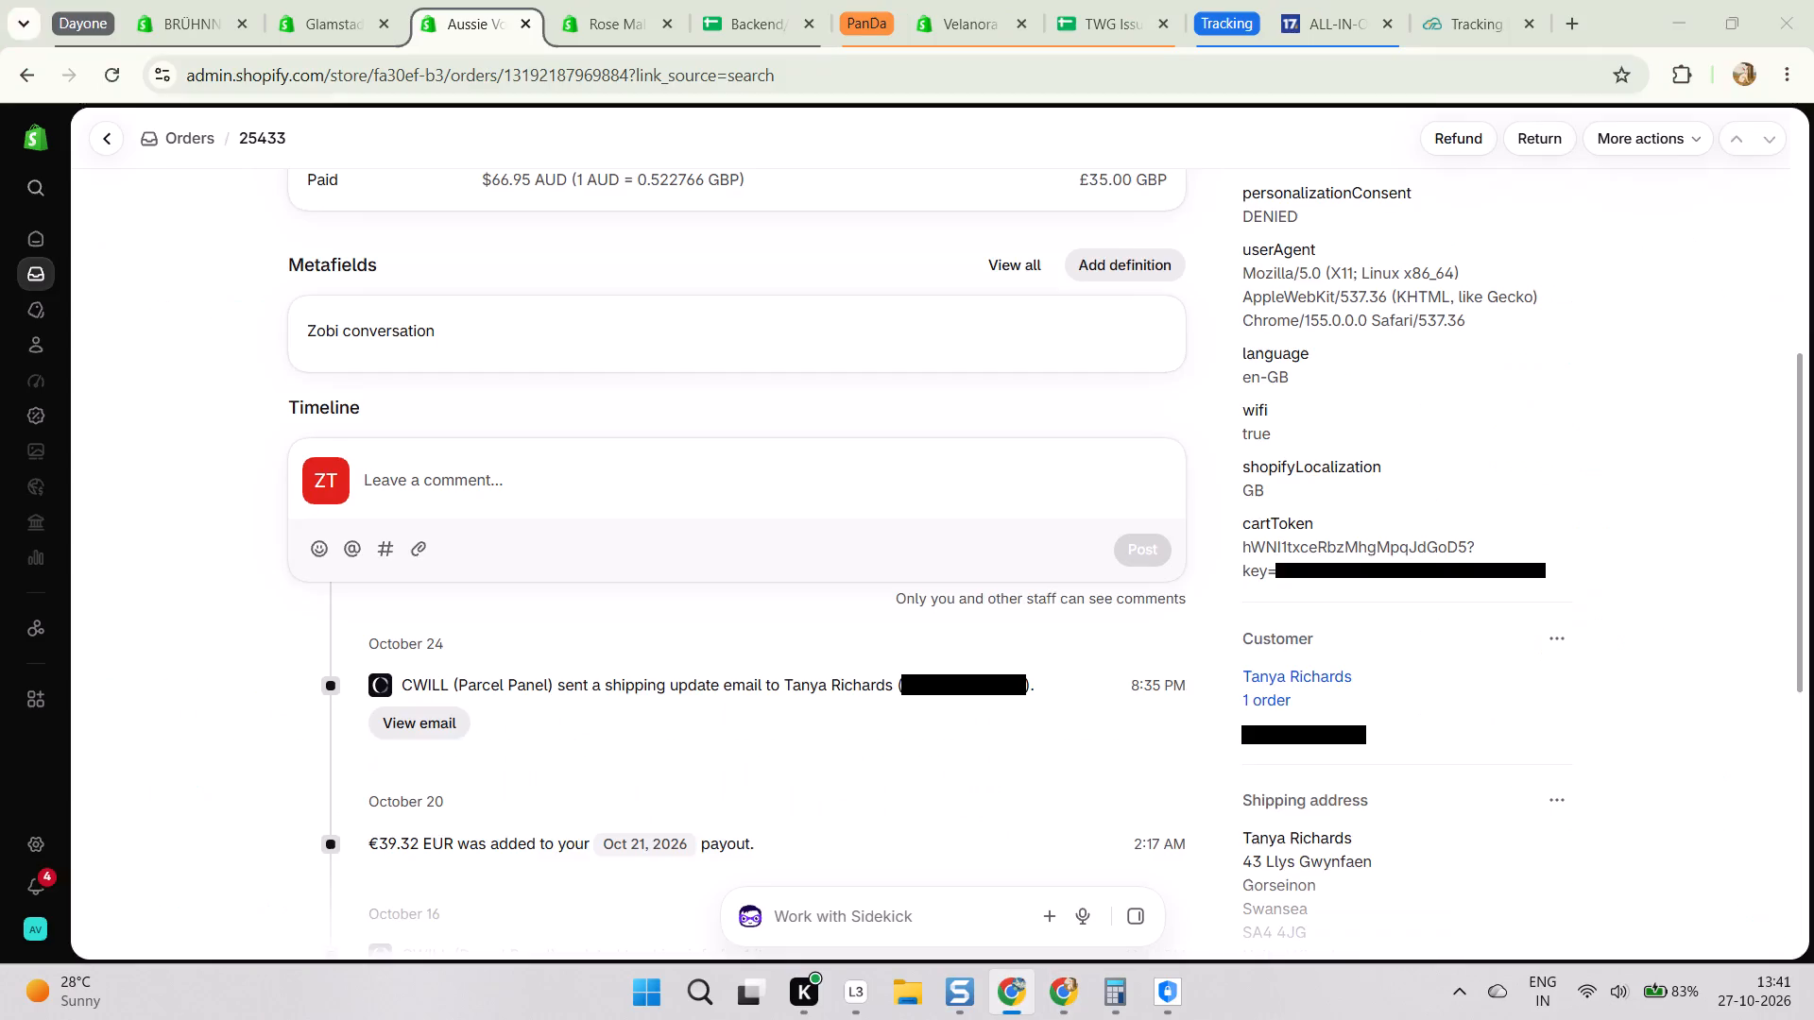
{"action": "scroll", "coordinate": [1313, 605], "scroll_direction": "down", "scroll_amount": 5}
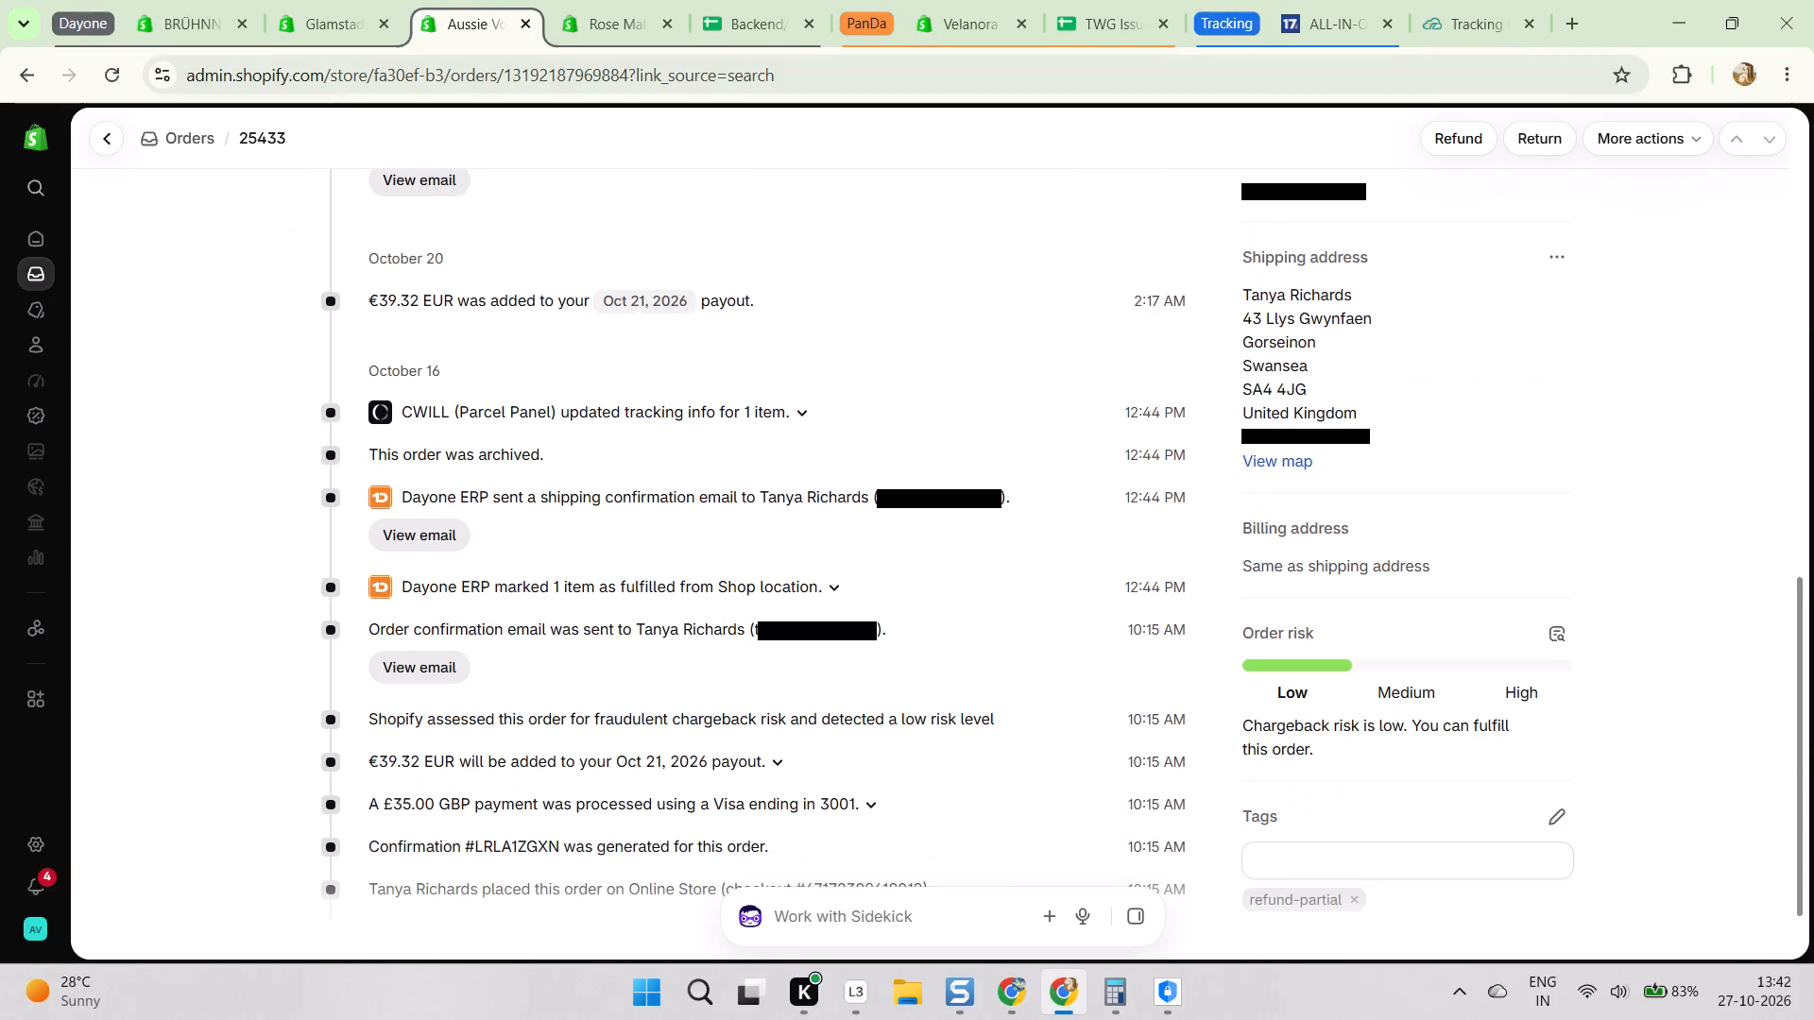
{"action": "scroll", "coordinate": [1372, 640], "scroll_direction": "up", "scroll_amount": 16}
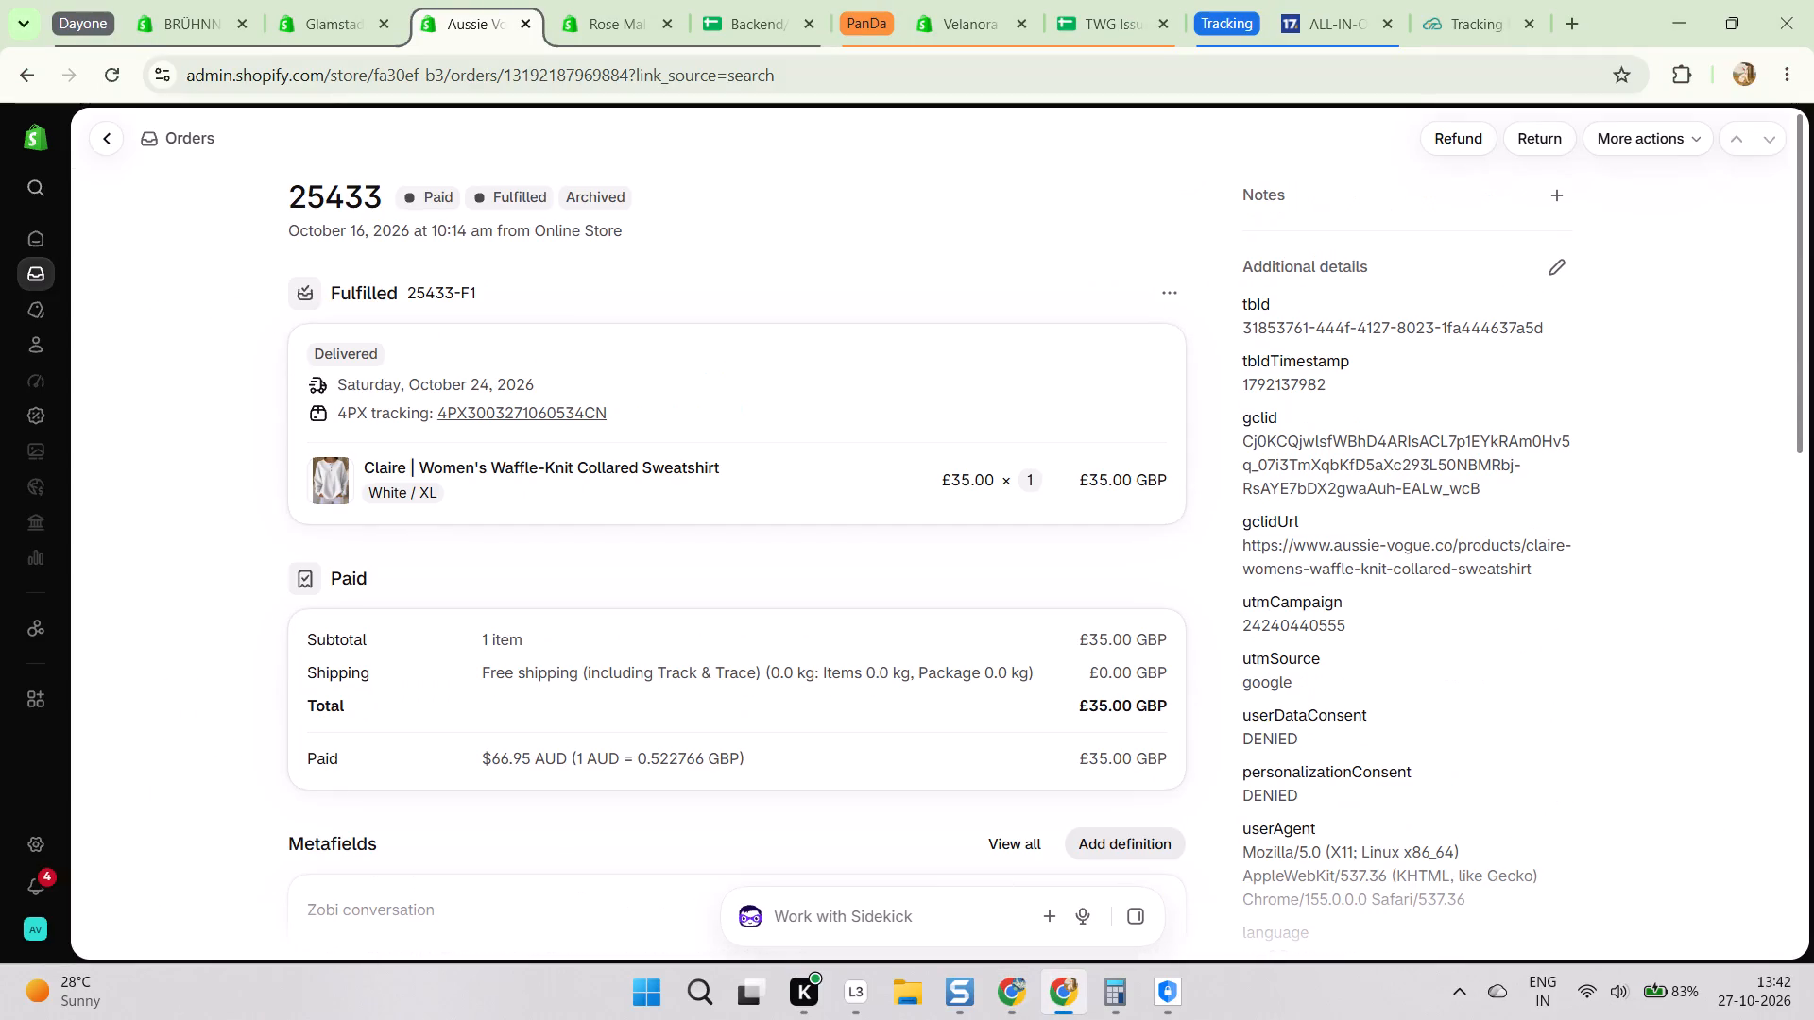
{"action": "scroll", "coordinate": [955, 273], "scroll_direction": "up", "scroll_amount": 6}
{"action": "left_click", "coordinate": [1456, 144]}
{"action": "key", "text": "alt+Tab"}
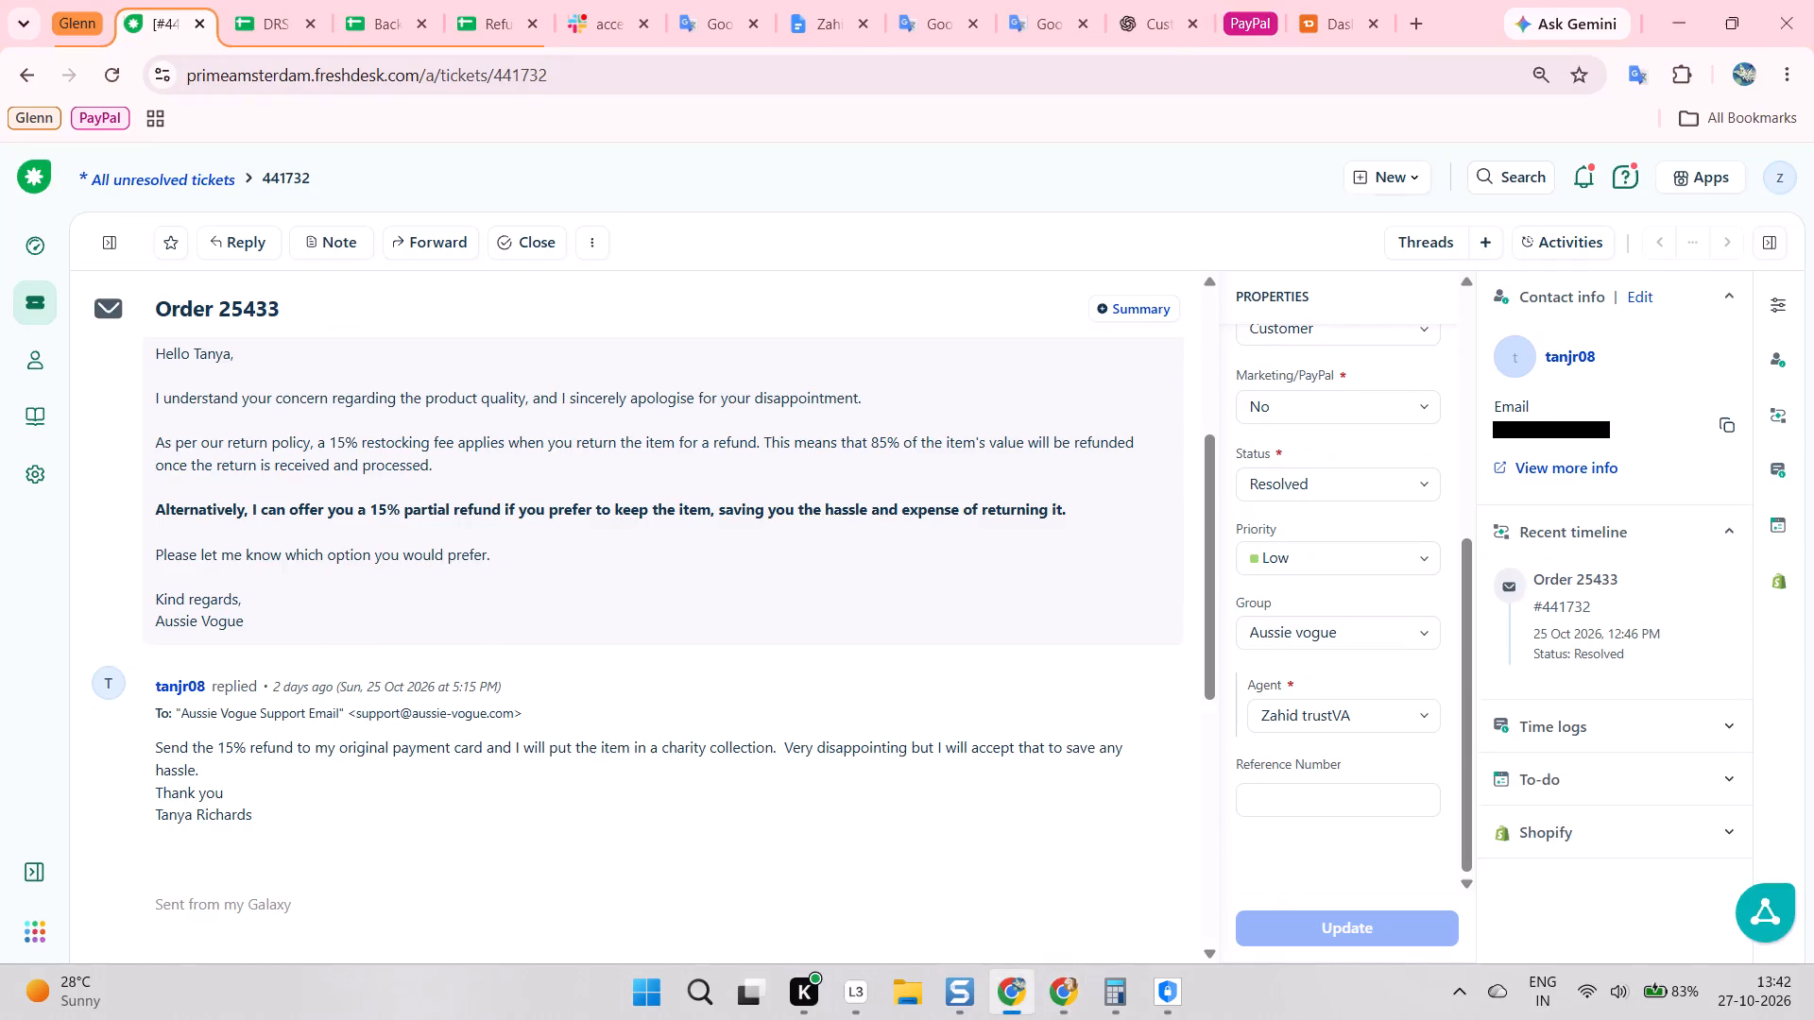
{"action": "key", "text": "alt+Tab"}
{"action": "left_click", "coordinate": [611, 615]}
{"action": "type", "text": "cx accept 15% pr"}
Check the order's refund amount in Refund_Tracker, issue the £5.25 refund in Shopify, and reload the order page.
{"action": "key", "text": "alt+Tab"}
{"action": "left_click", "coordinate": [473, 0]}
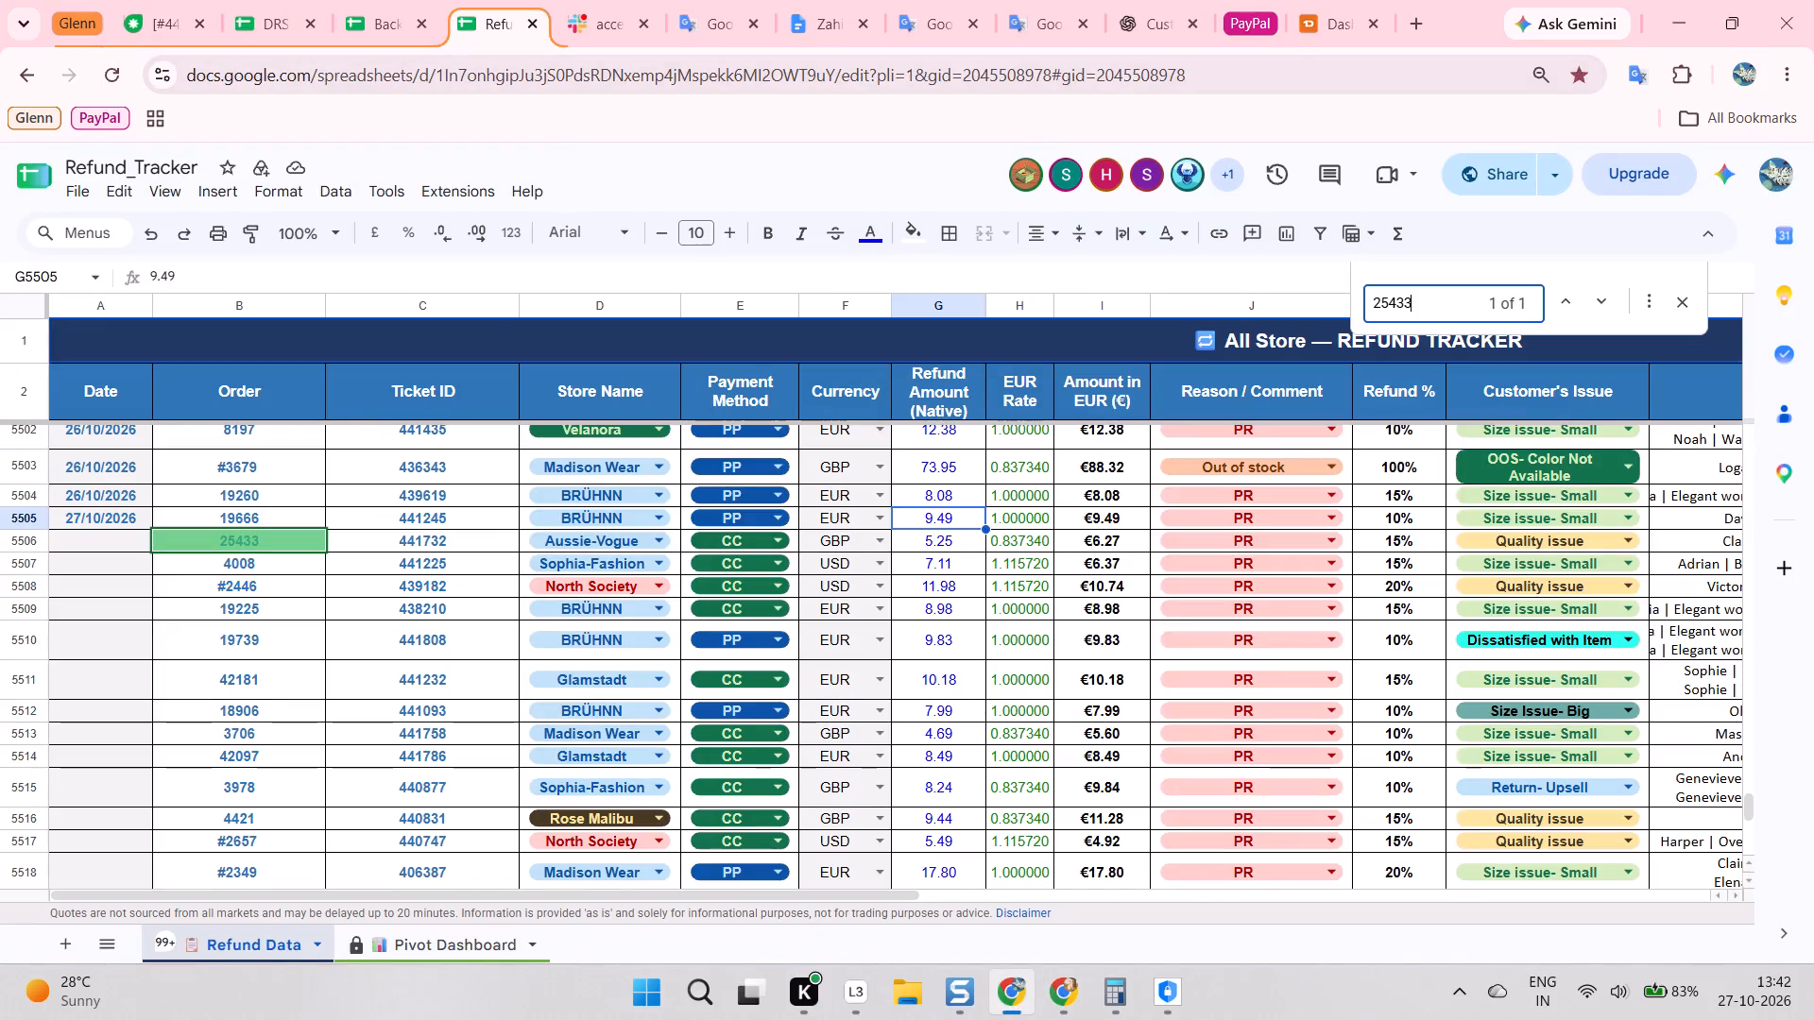
{"action": "key", "text": "alt+Tab"}
{"action": "double_click", "coordinate": [1315, 397]}
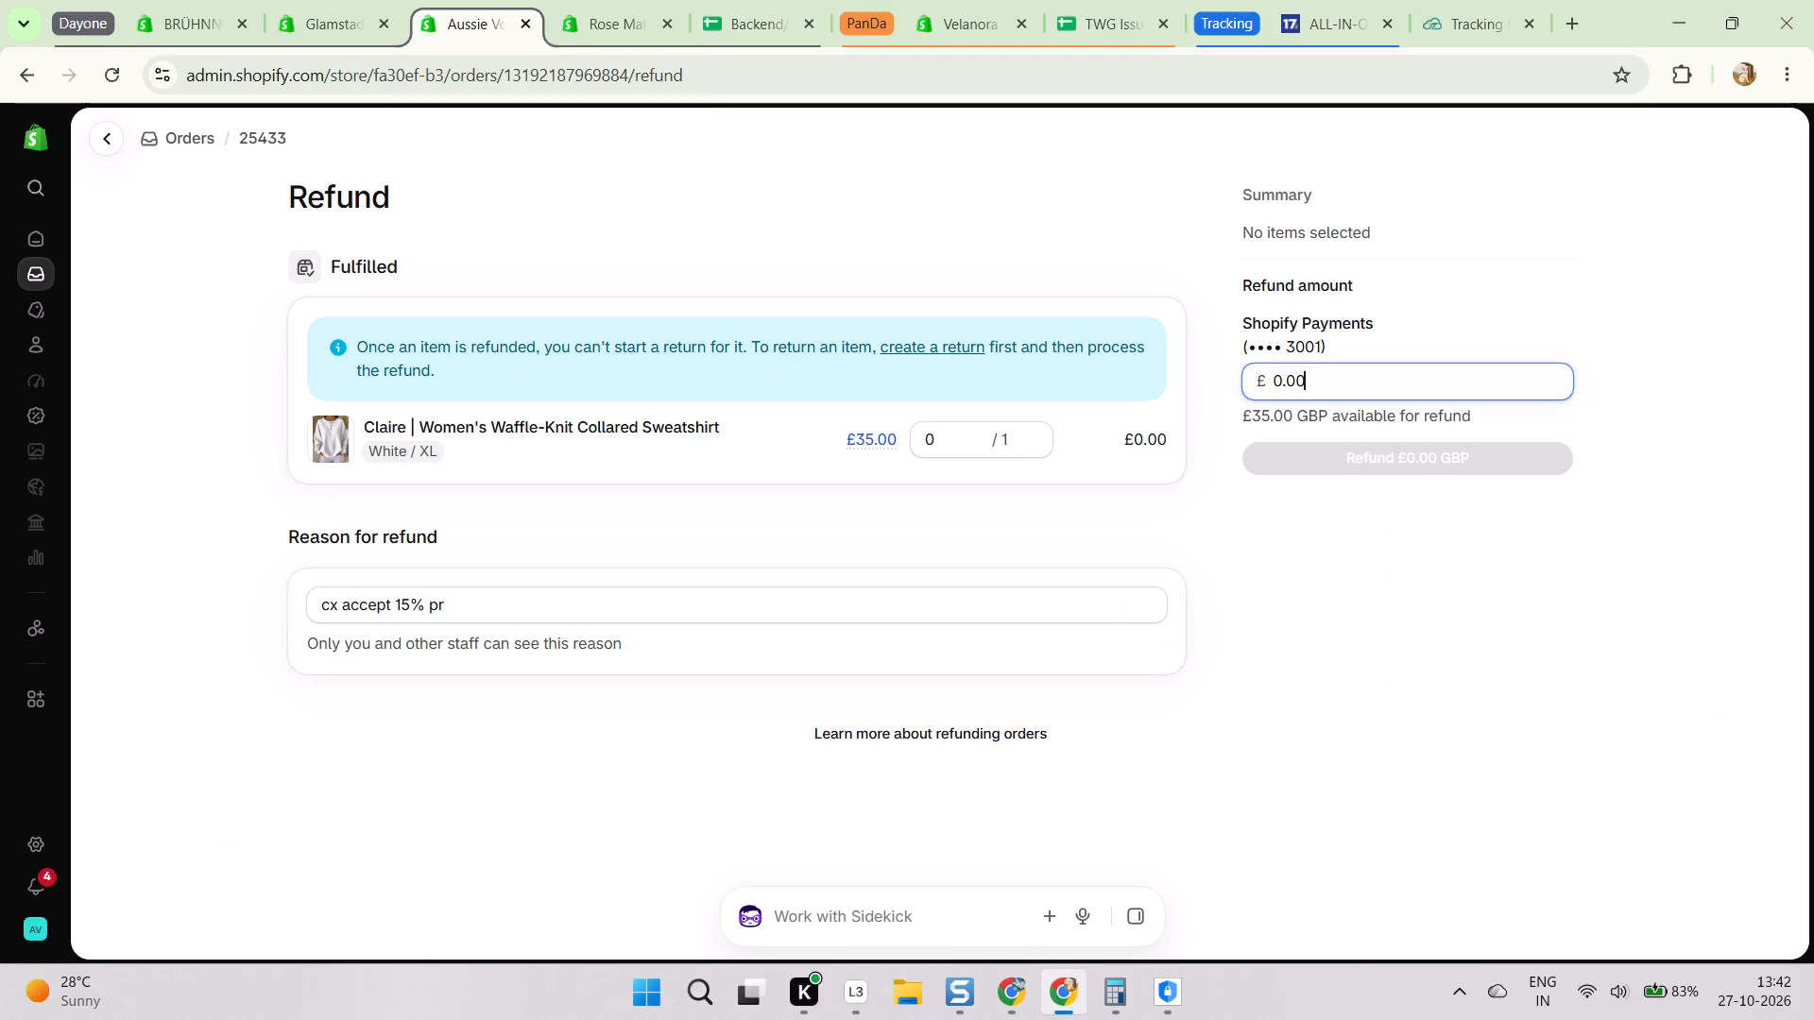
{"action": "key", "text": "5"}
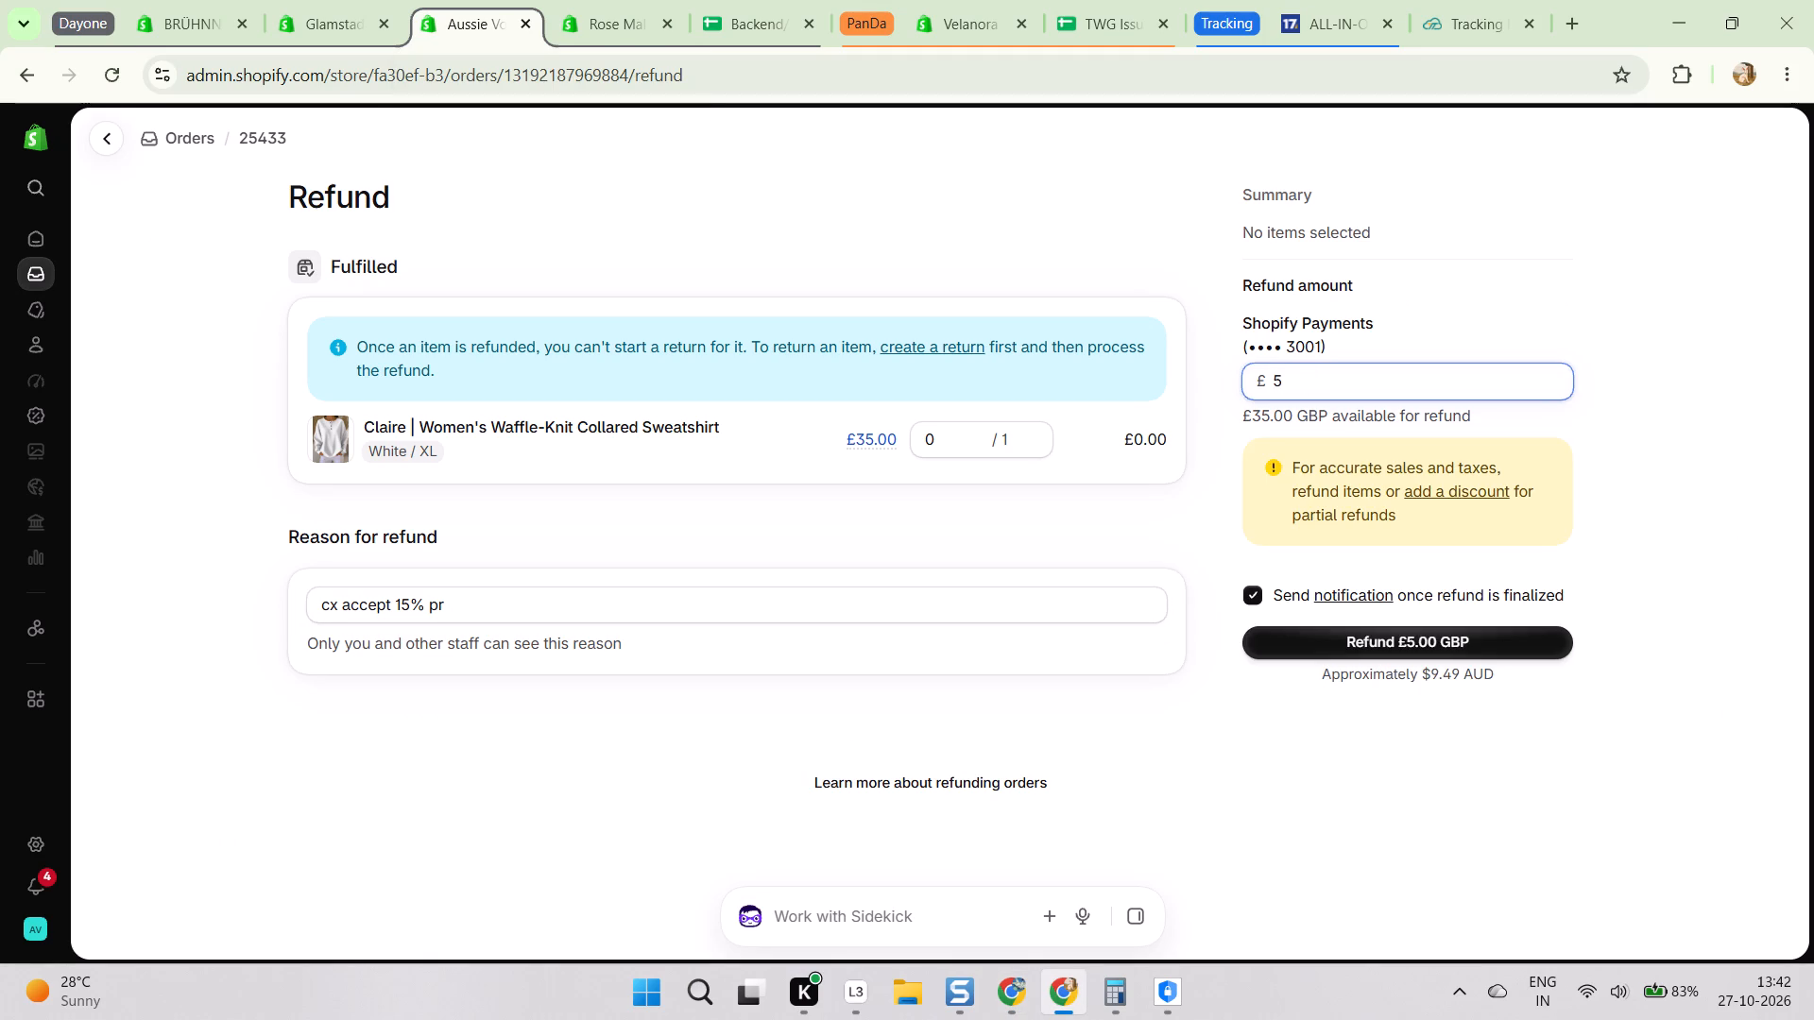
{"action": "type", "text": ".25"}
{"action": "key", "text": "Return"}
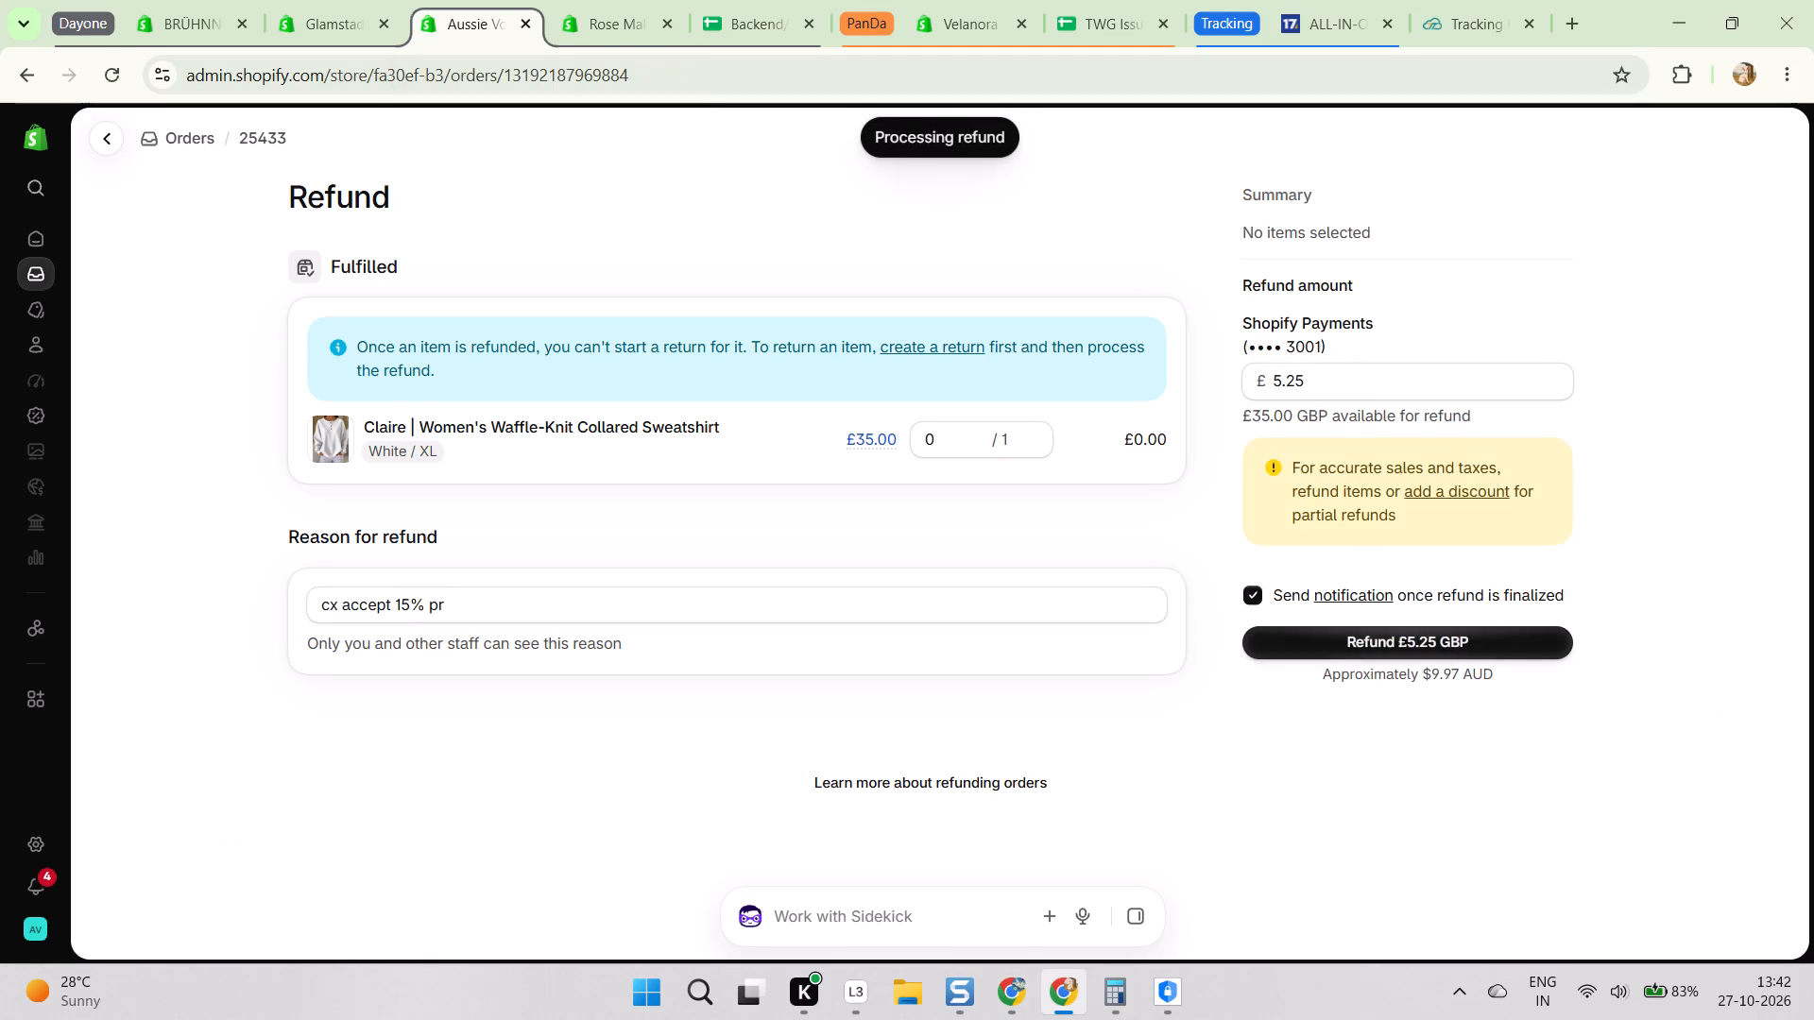
{"action": "scroll", "coordinate": [263, 205], "scroll_direction": "up", "scroll_amount": 1}
{"action": "left_click", "coordinate": [111, 81]}
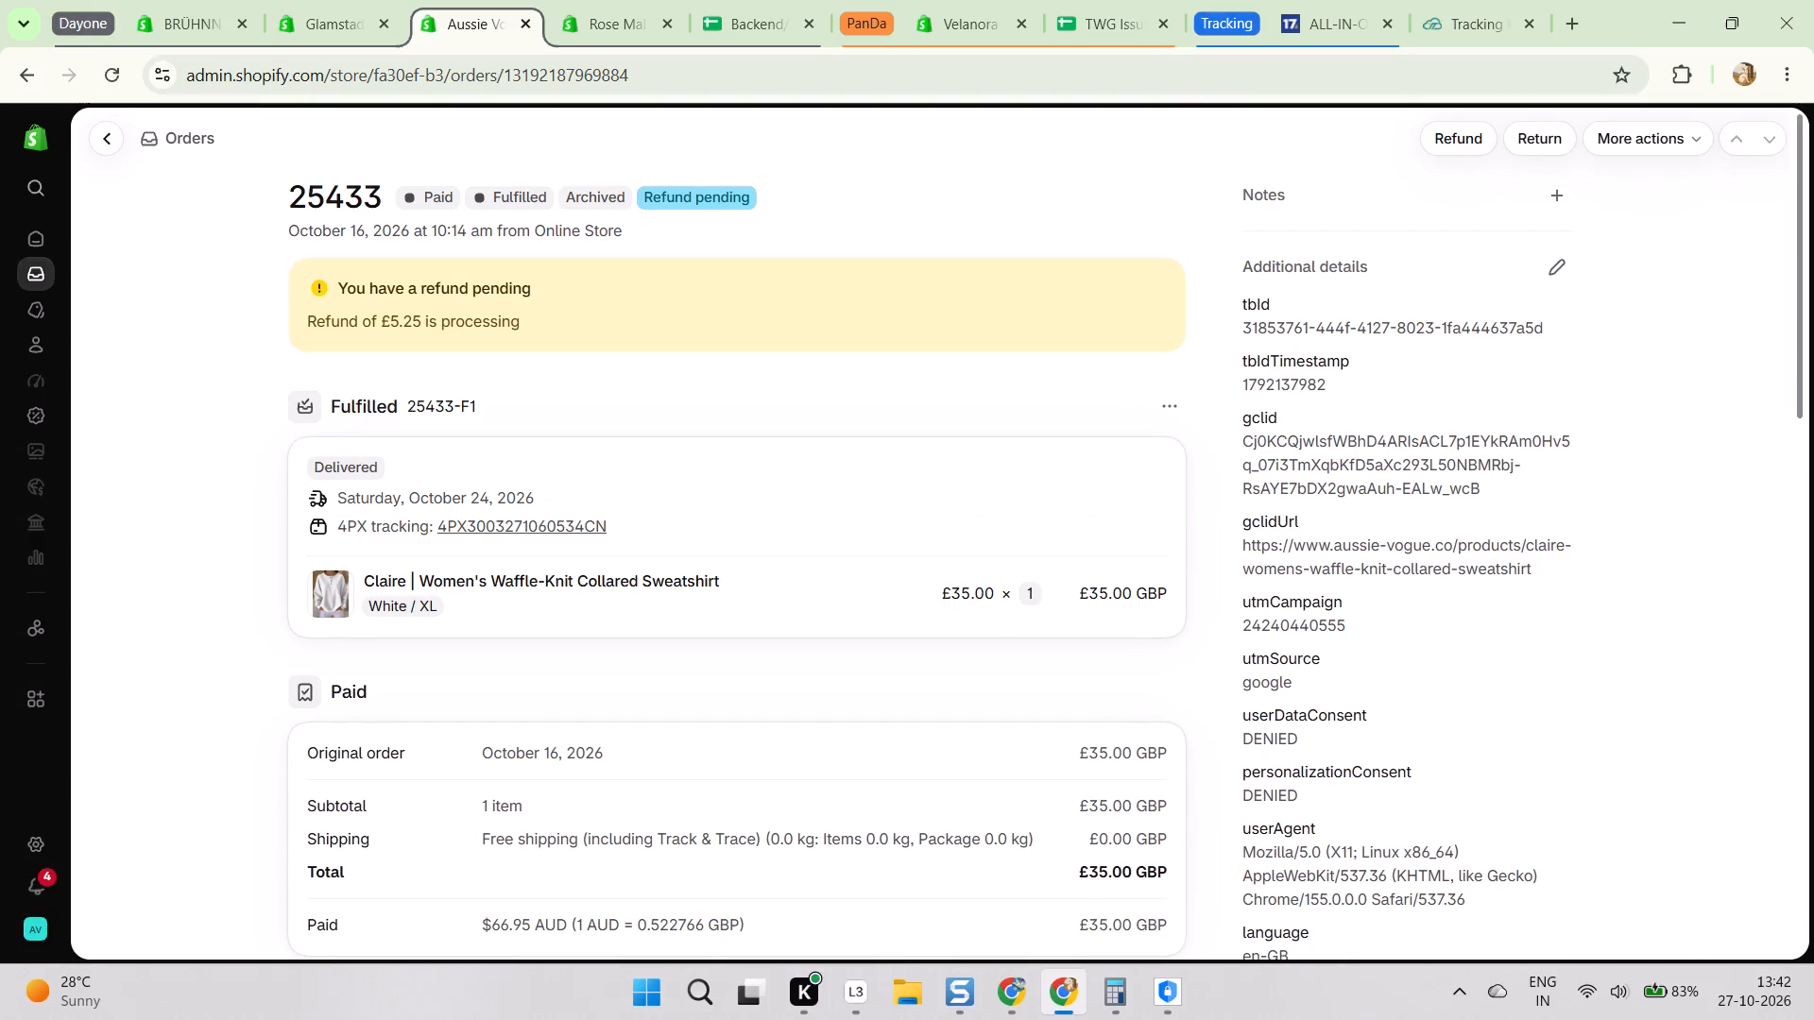
{"action": "scroll", "coordinate": [688, 385], "scroll_direction": "up", "scroll_amount": 2}
{"action": "scroll", "coordinate": [732, 433], "scroll_direction": "down", "scroll_amount": 6}
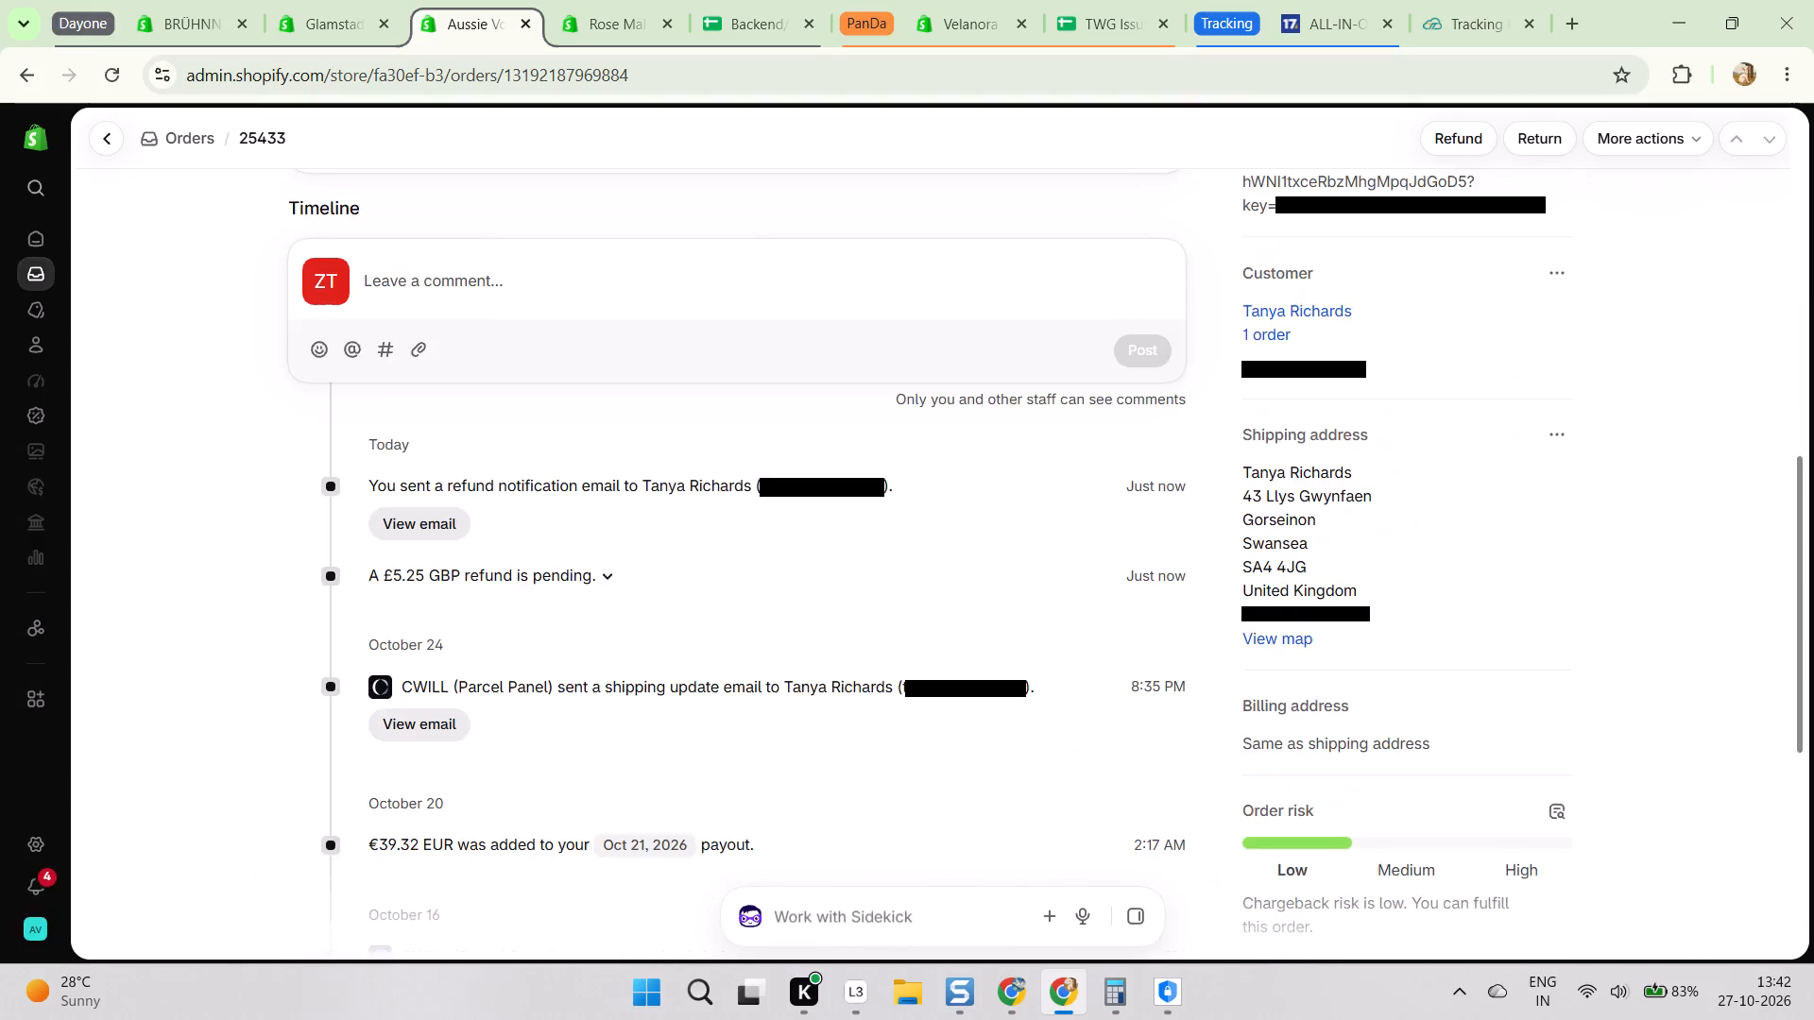
{"action": "key", "text": "alt+Tab"}
{"action": "left_click", "coordinate": [111, 546]}
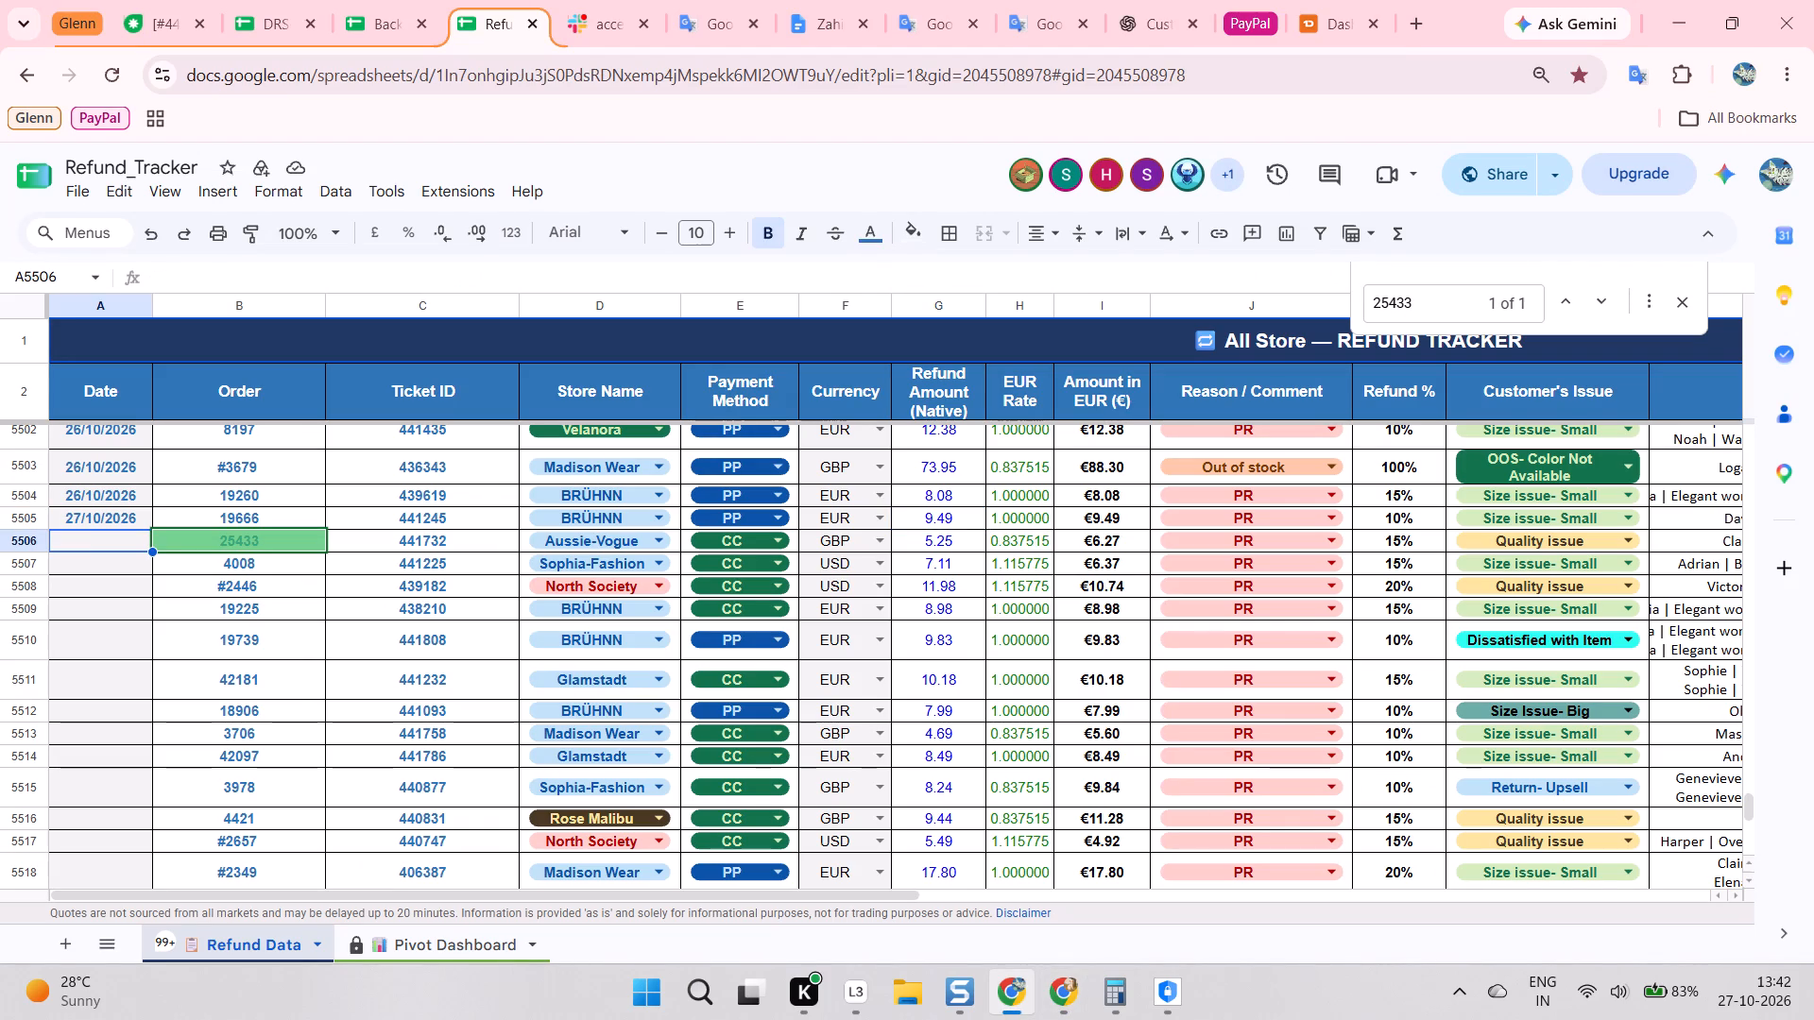
{"action": "key", "text": "ctrl+d"}
{"action": "left_click", "coordinate": [132, 590]}
{"action": "scroll", "coordinate": [165, 580], "scroll_direction": "right", "scroll_amount": 1}
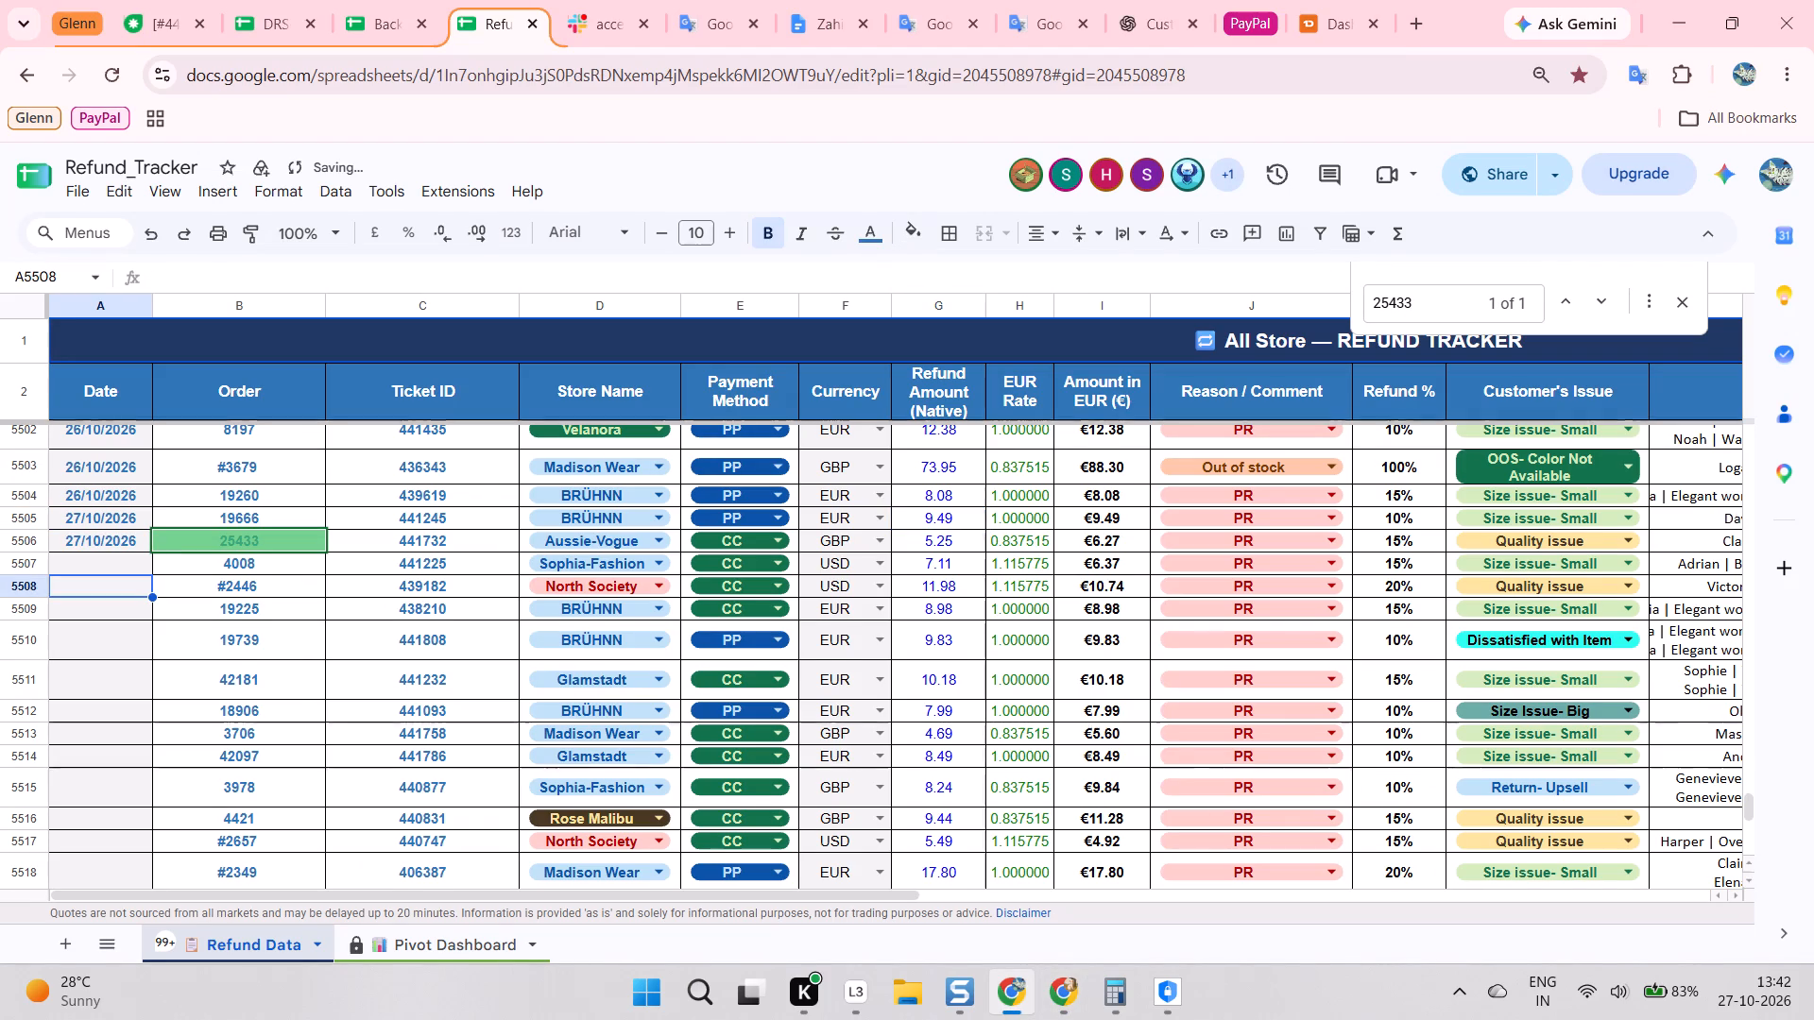
{"action": "scroll", "coordinate": [196, 567], "scroll_direction": "down", "scroll_amount": 1}
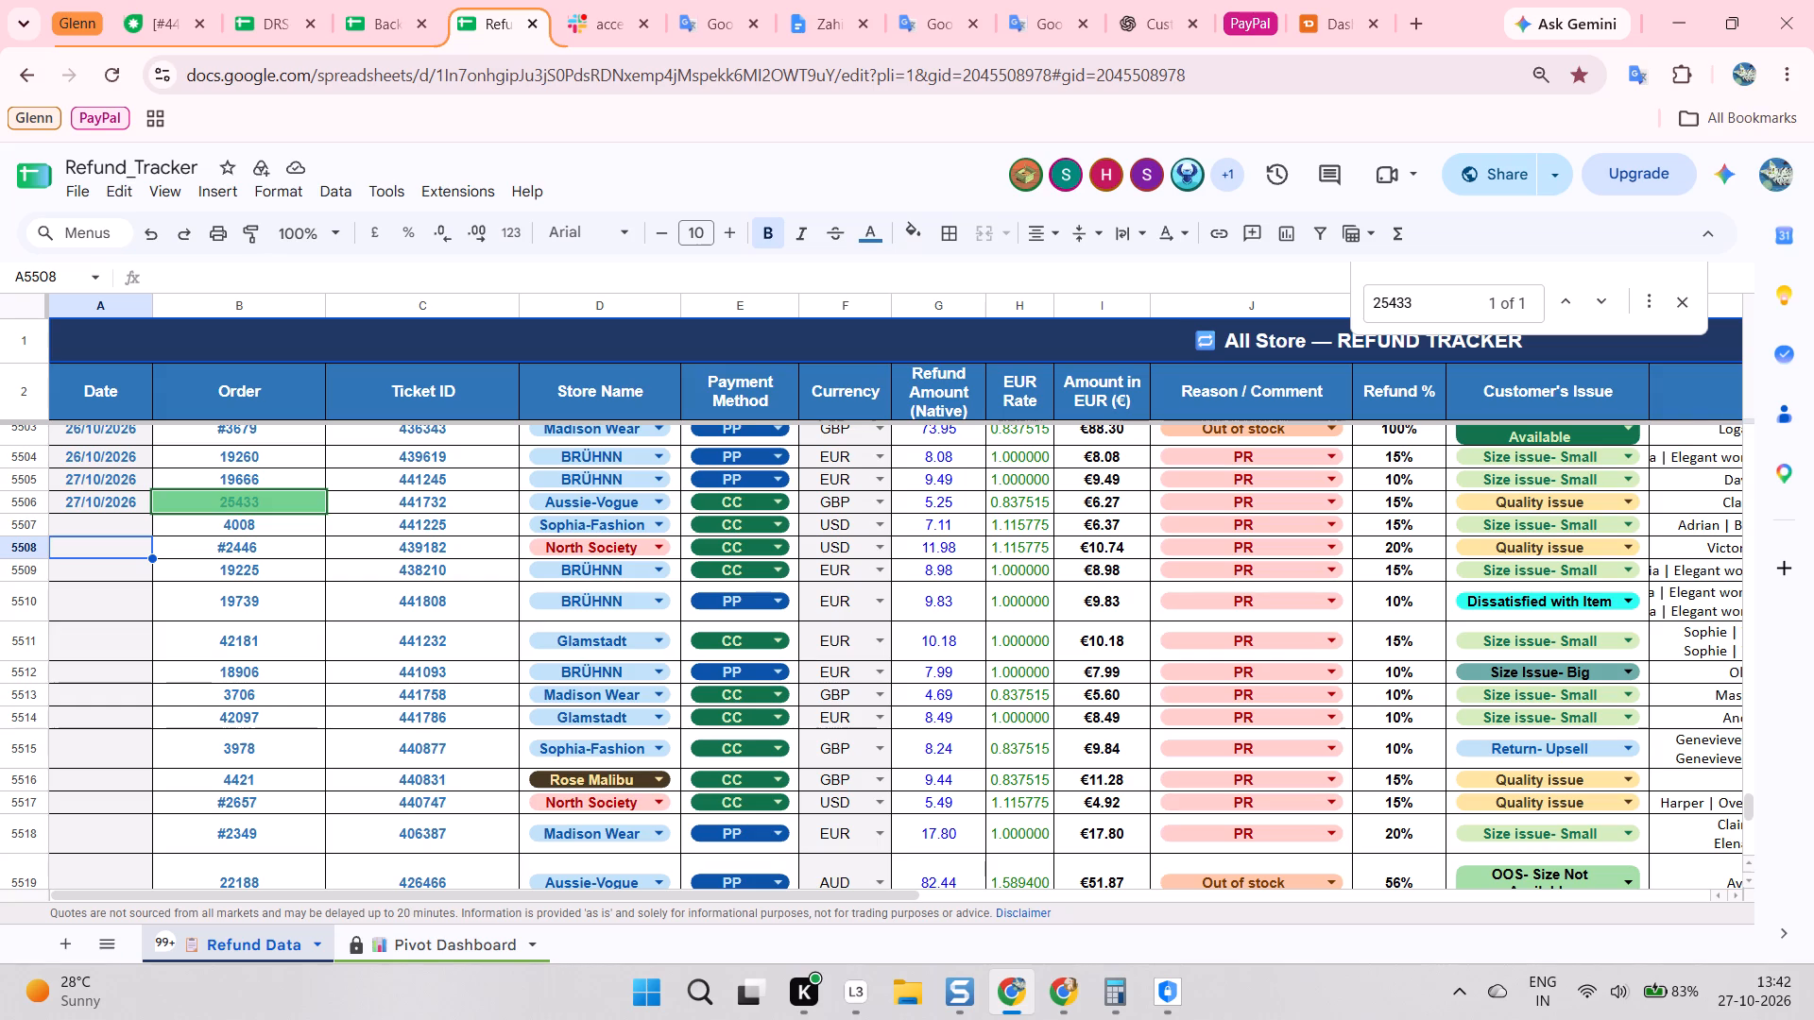
{"action": "key", "text": "alt+Tab"}
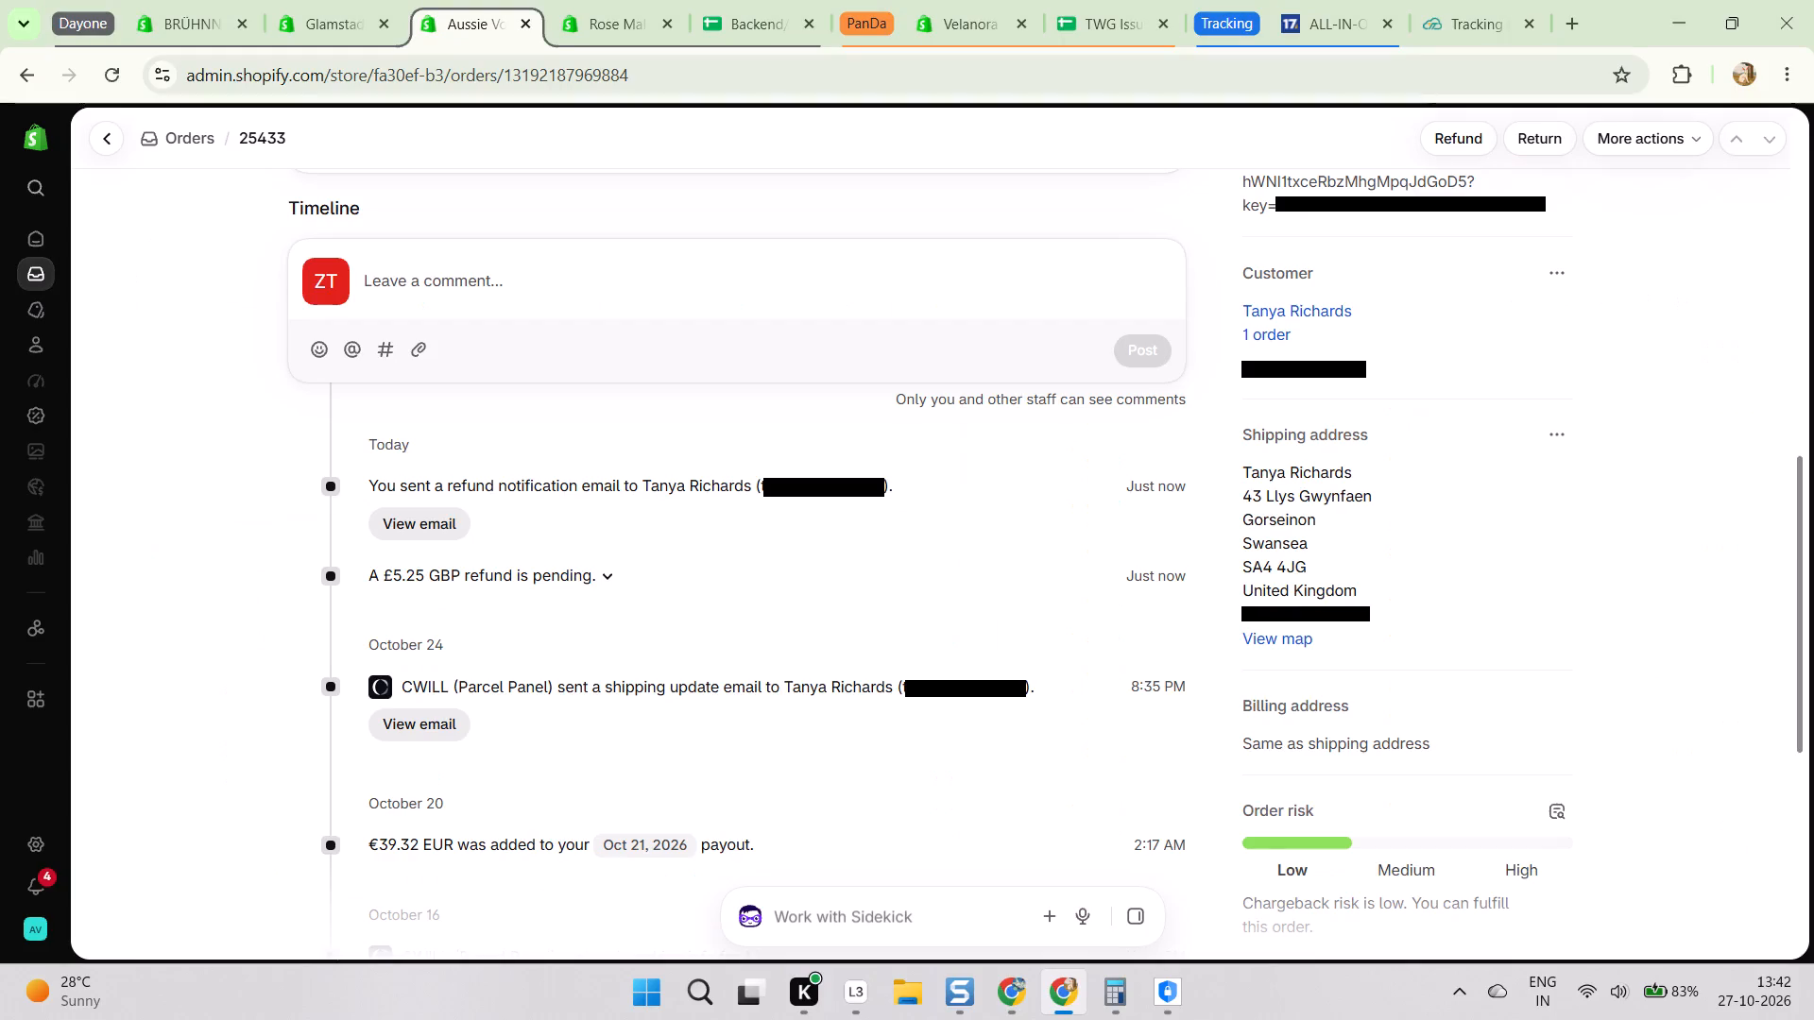
{"action": "key", "text": "alt+Tab"}
{"action": "key", "text": "alt+Tab"}
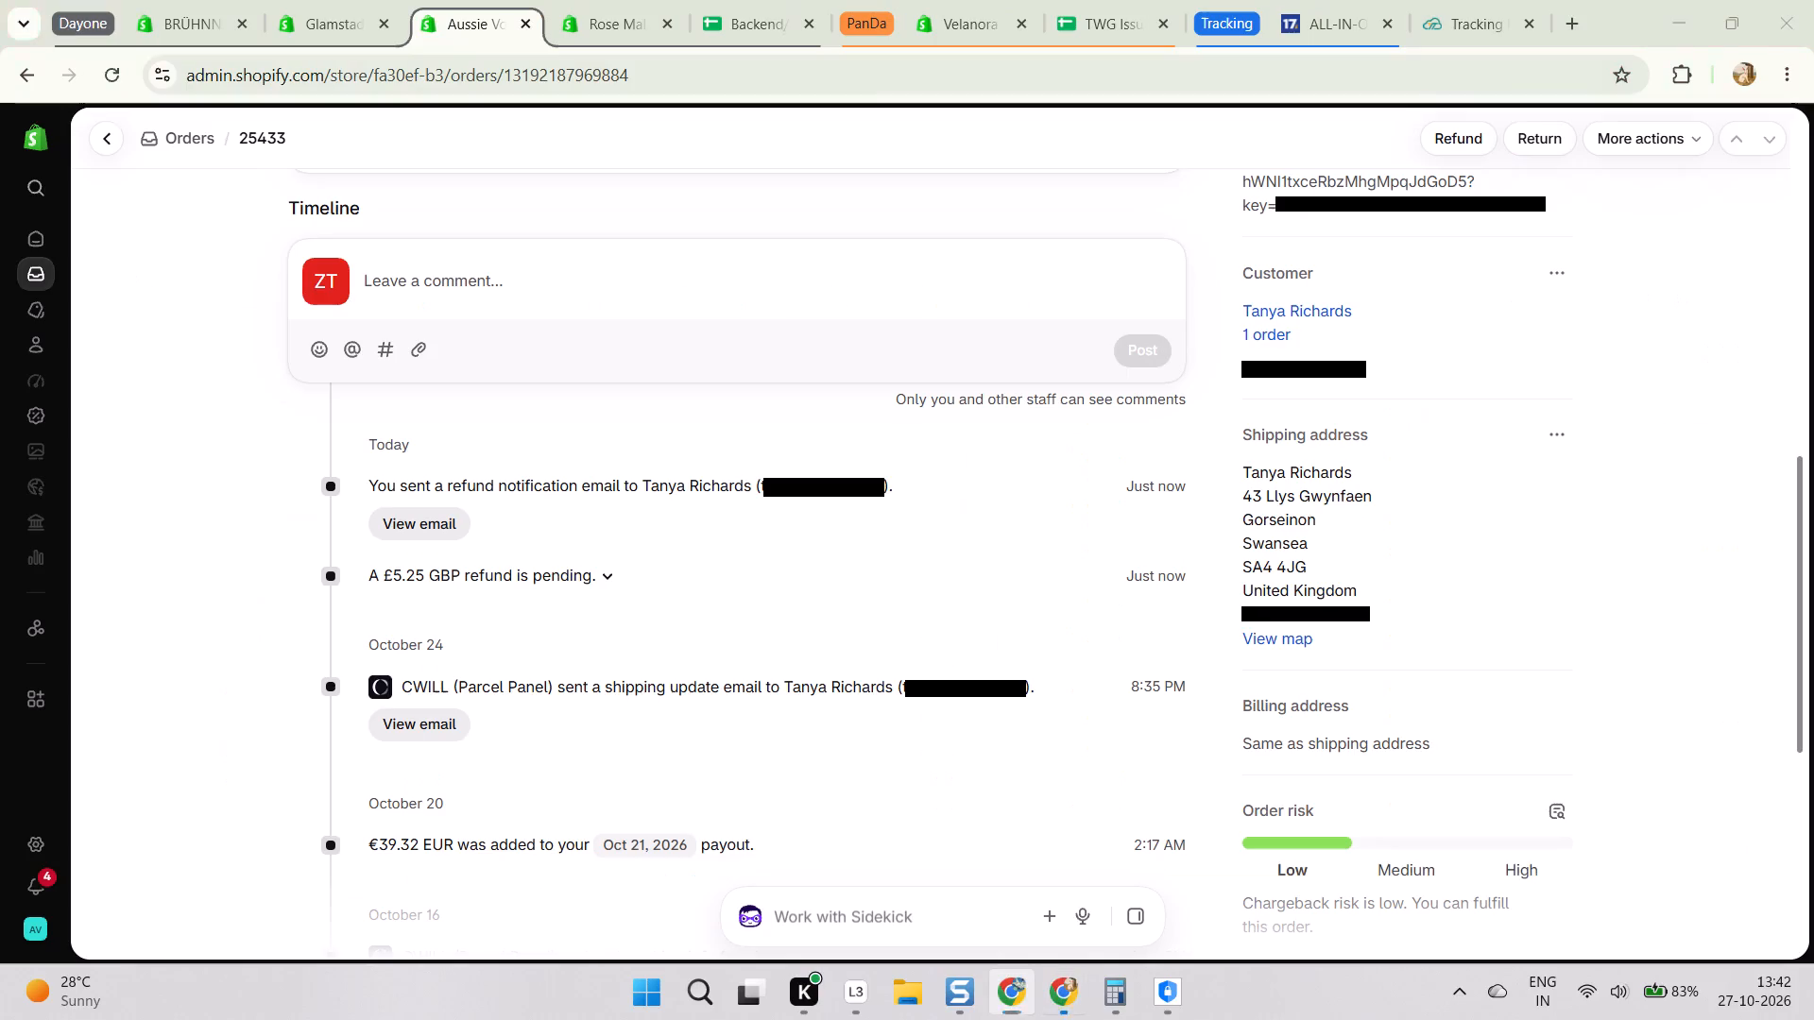
{"action": "scroll", "coordinate": [931, 353], "scroll_direction": "down", "scroll_amount": 4}
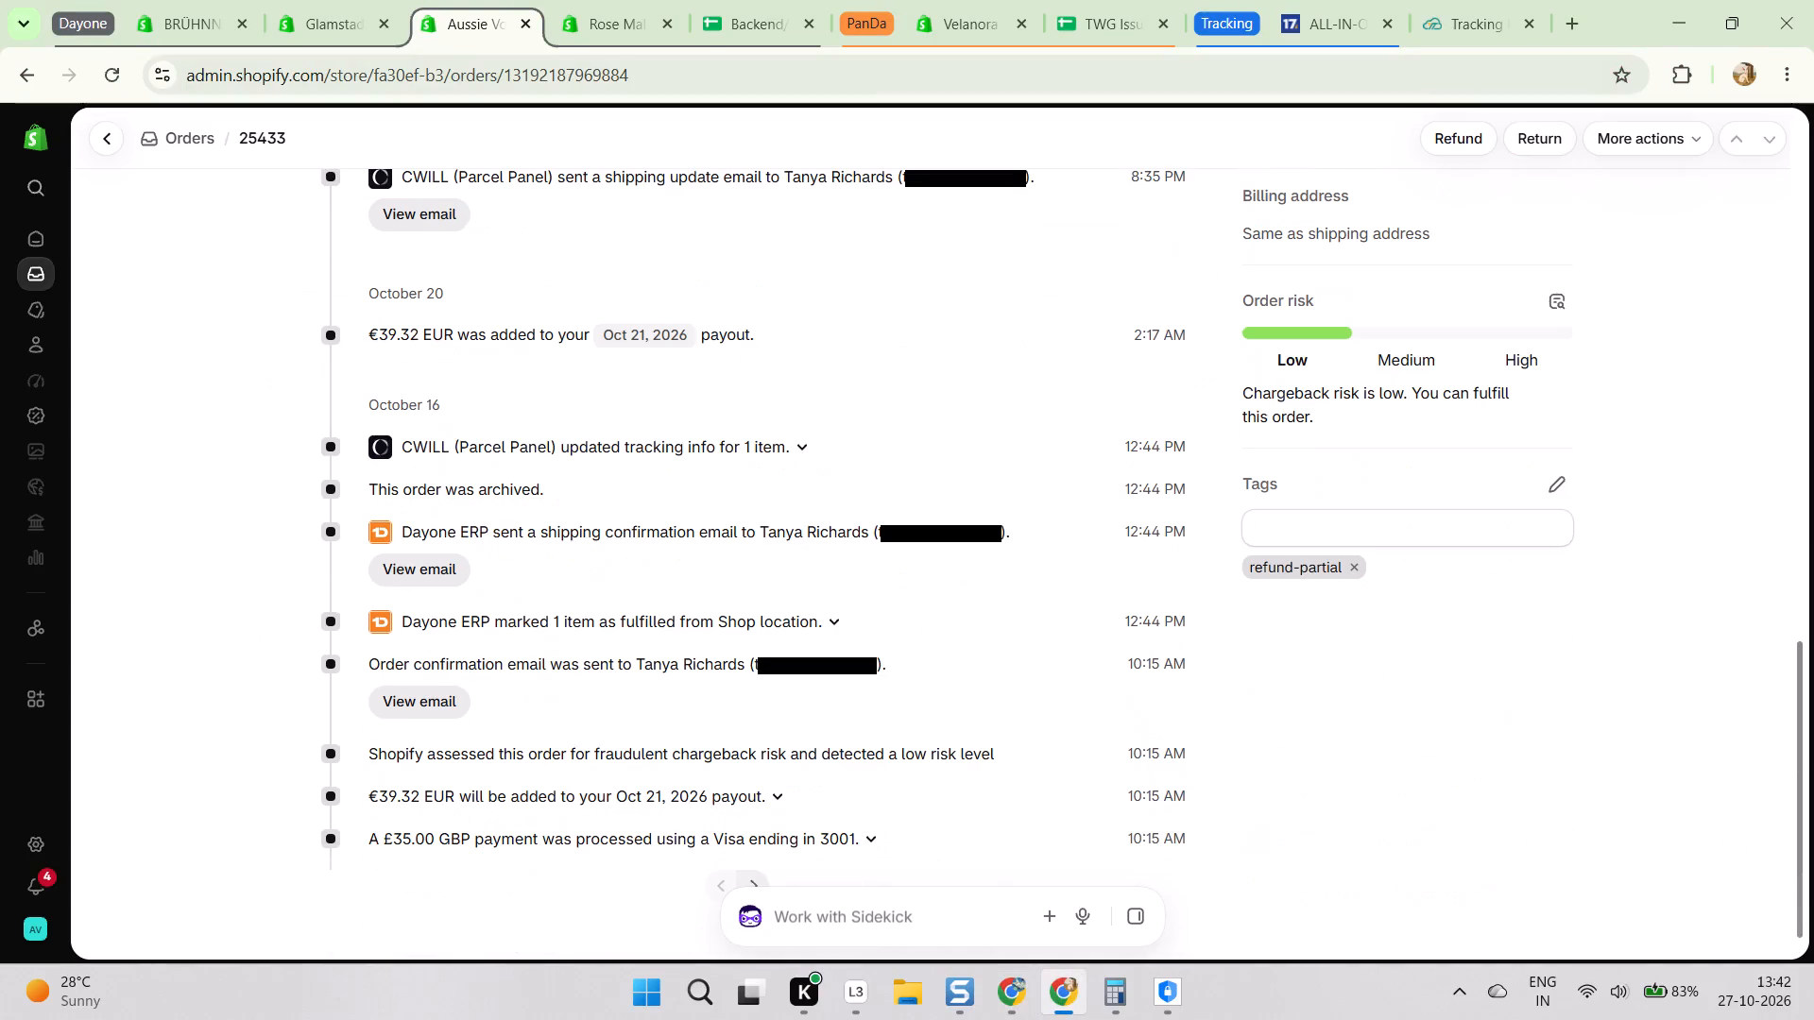
{"action": "scroll", "coordinate": [1035, 354], "scroll_direction": "up", "scroll_amount": 20}
{"action": "scroll", "coordinate": [1035, 354], "scroll_direction": "up", "scroll_amount": 1}
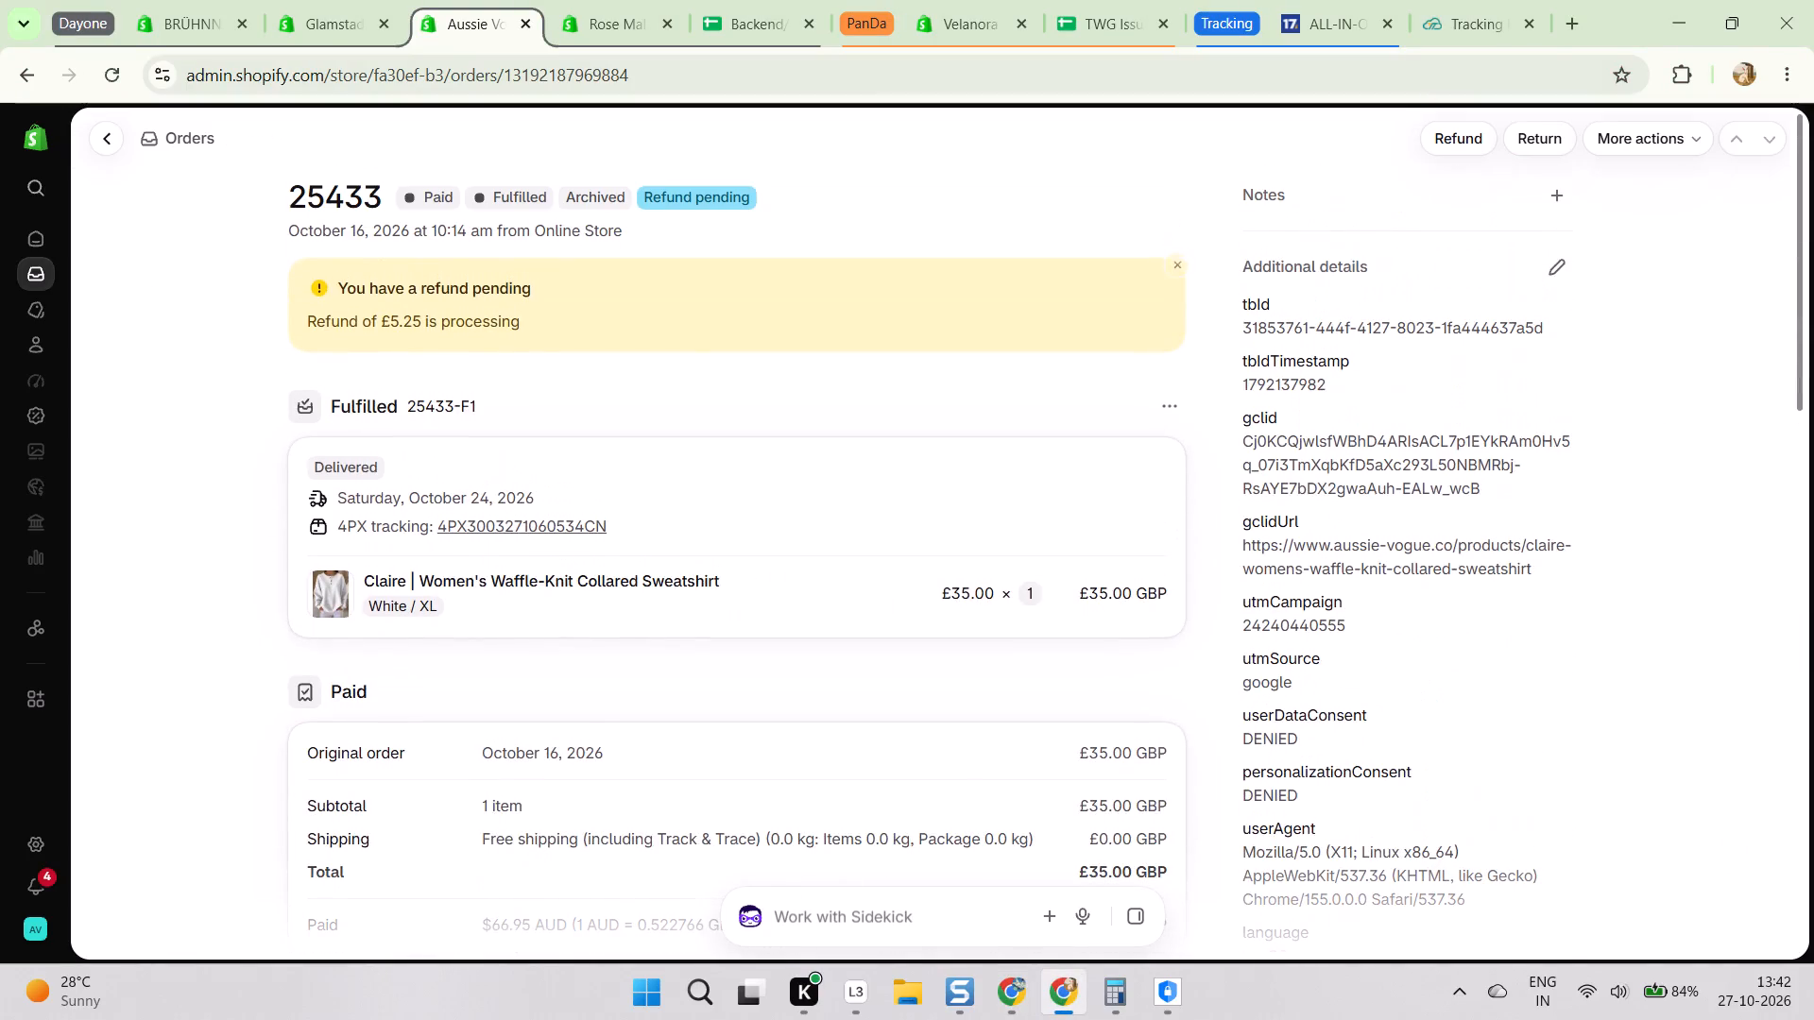
{"action": "left_click", "coordinate": [742, 423]}
{"action": "key", "text": "alt+Tab"}
{"action": "left_click", "coordinate": [163, 0]}
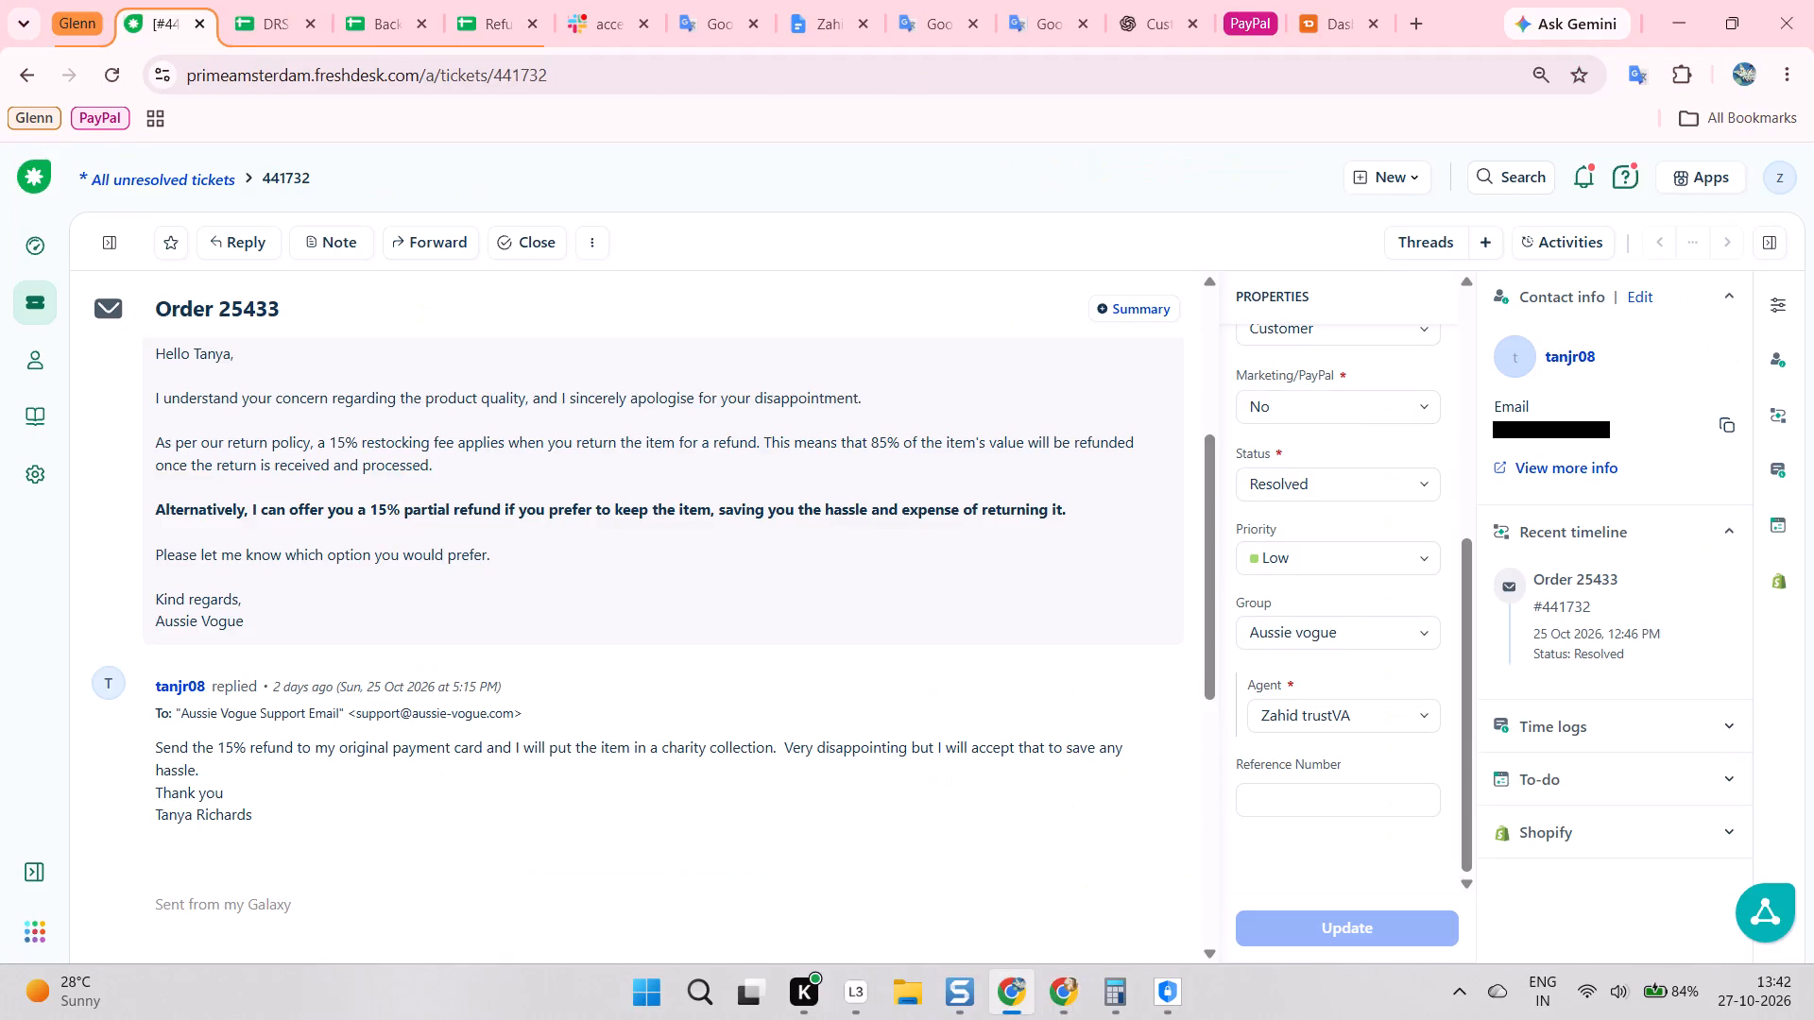
{"action": "scroll", "coordinate": [506, 527], "scroll_direction": "down", "scroll_amount": 11}
{"action": "left_click", "coordinate": [1047, 0]}
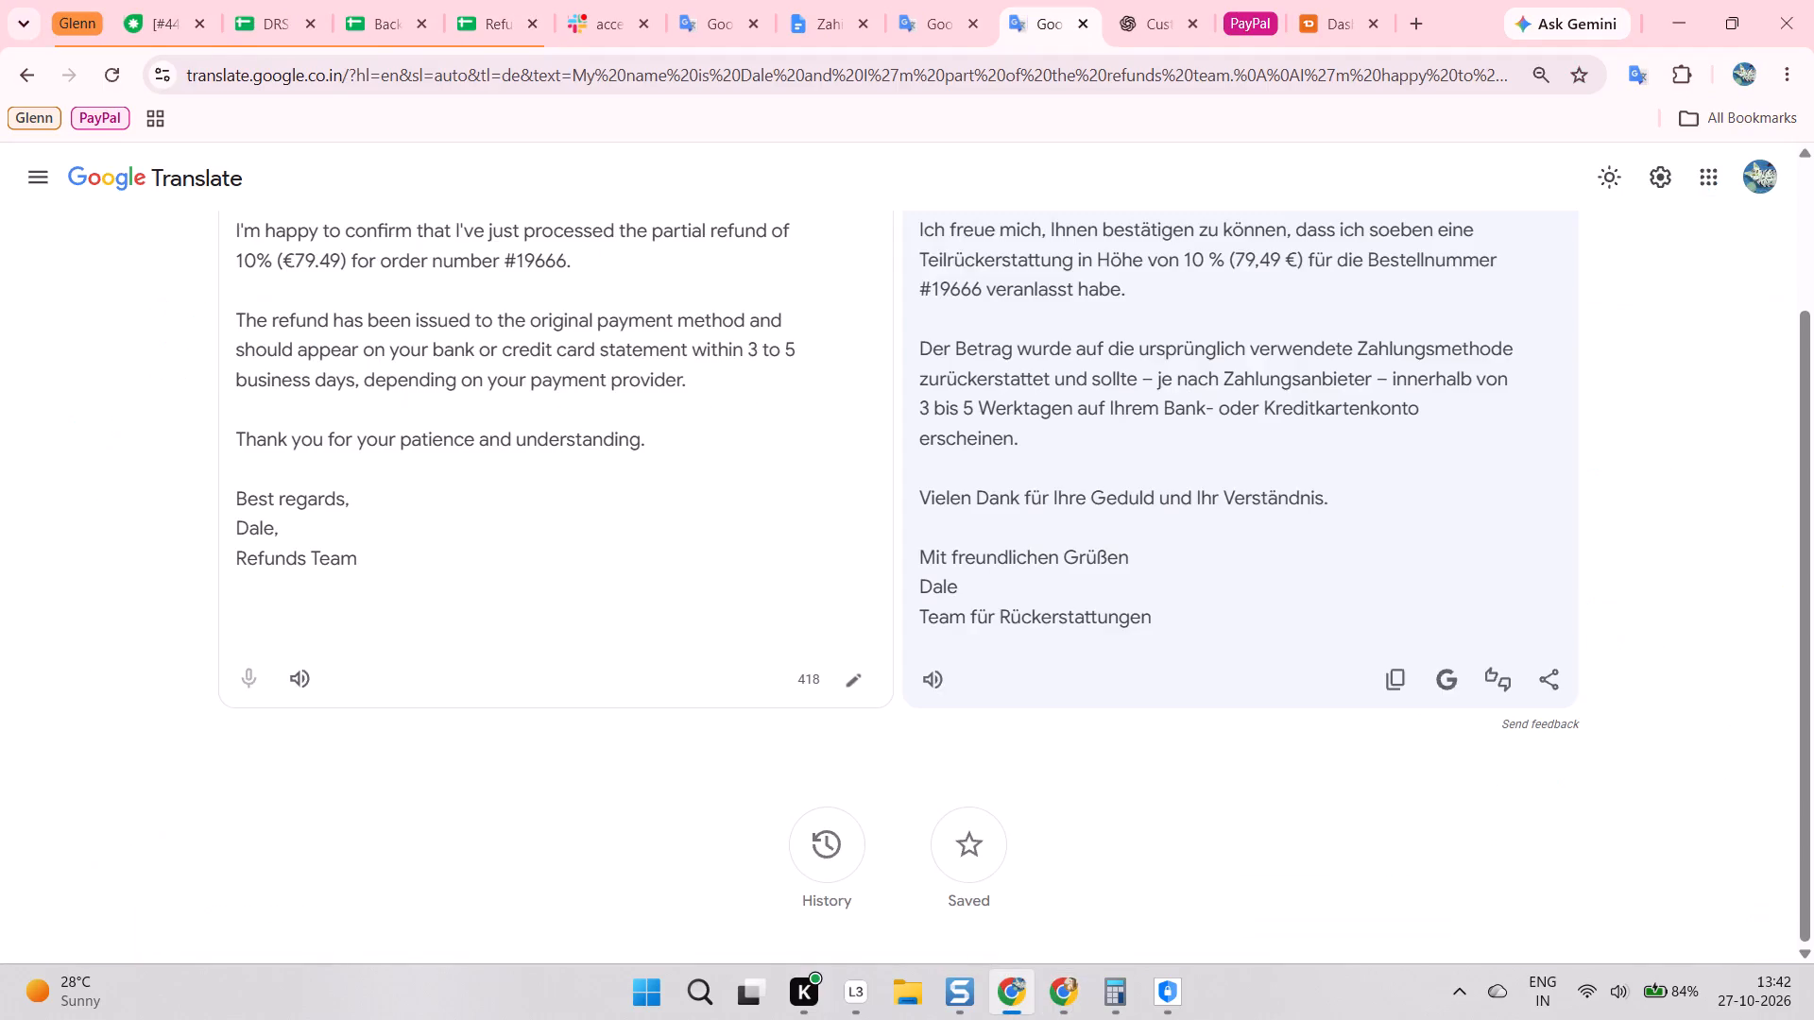
{"action": "scroll", "coordinate": [597, 489], "scroll_direction": "up", "scroll_amount": 3}
{"action": "key", "text": "alt+Tab"}
{"action": "scroll", "coordinate": [559, 449], "scroll_direction": "up", "scroll_amount": 7}
{"action": "double_click", "coordinate": [351, 210]}
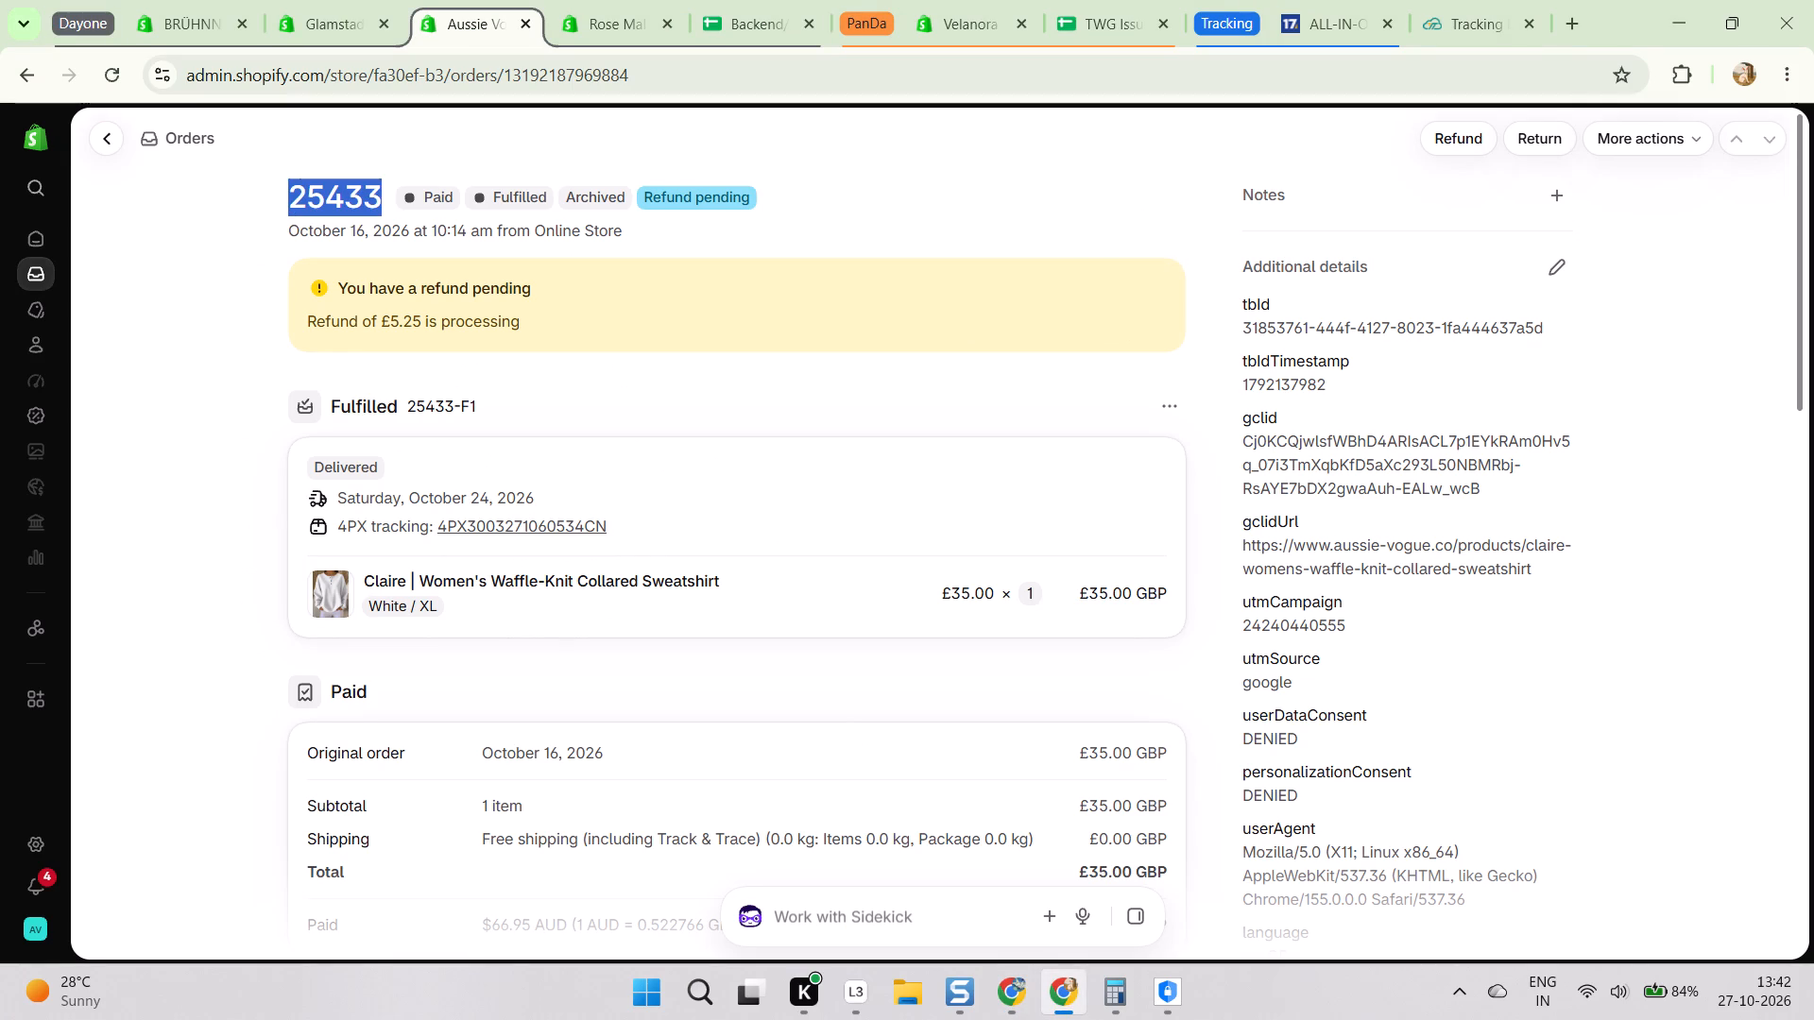
{"action": "key", "text": "ctrl+c"}
{"action": "key", "text": "ctrl+c"}
{"action": "key", "text": "alt+Tab"}
{"action": "double_click", "coordinate": [539, 454]}
{"action": "key", "text": "ctrl+v"}
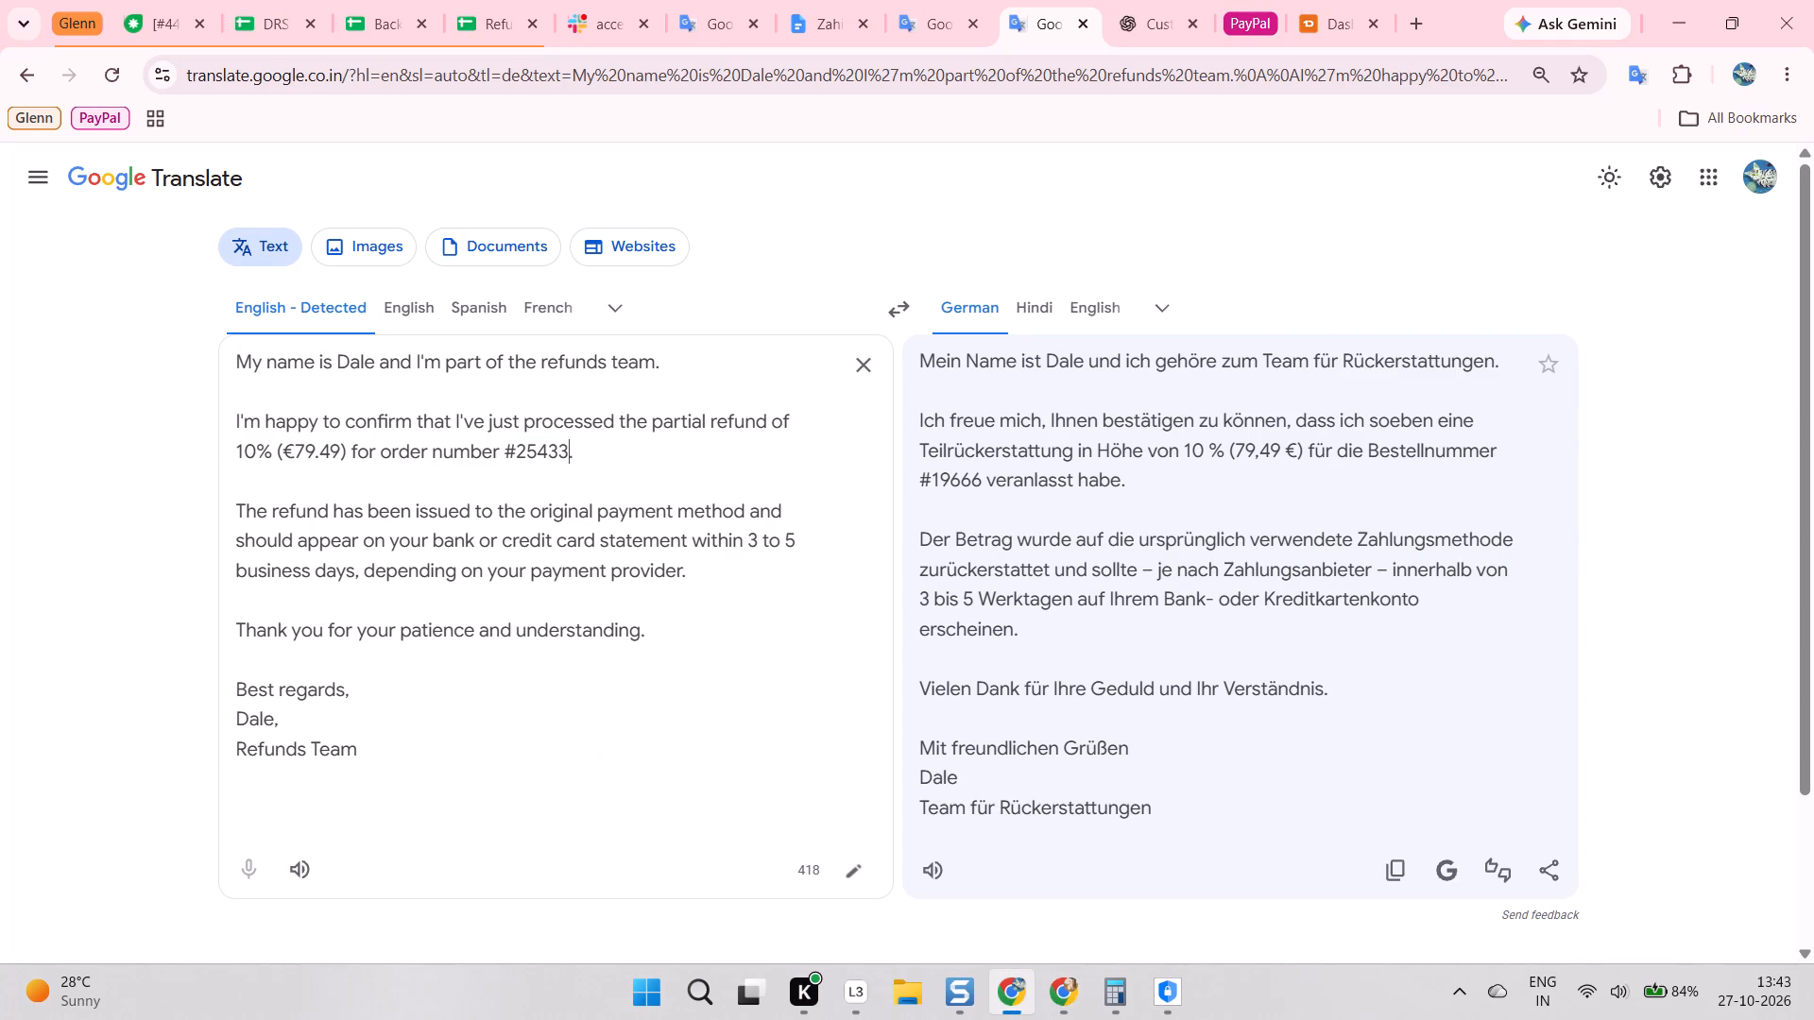
{"action": "left_click", "coordinate": [255, 441]}
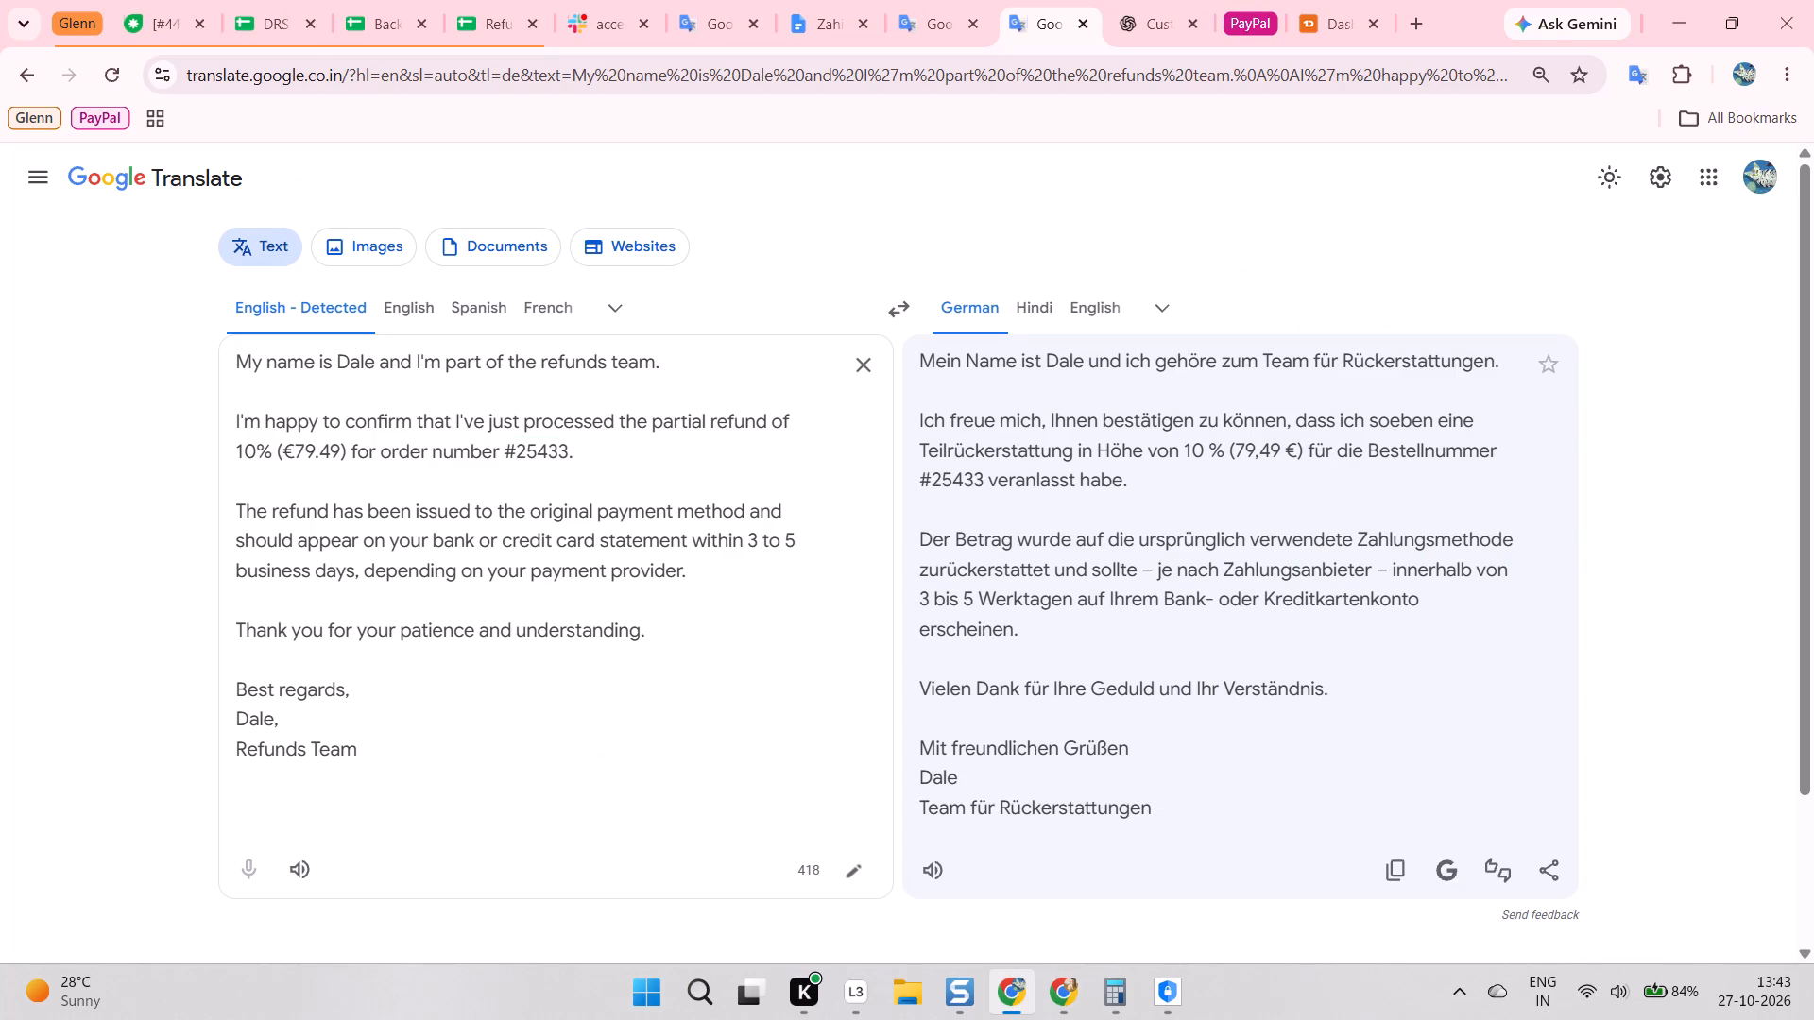
{"action": "key", "text": "BackSpace"}
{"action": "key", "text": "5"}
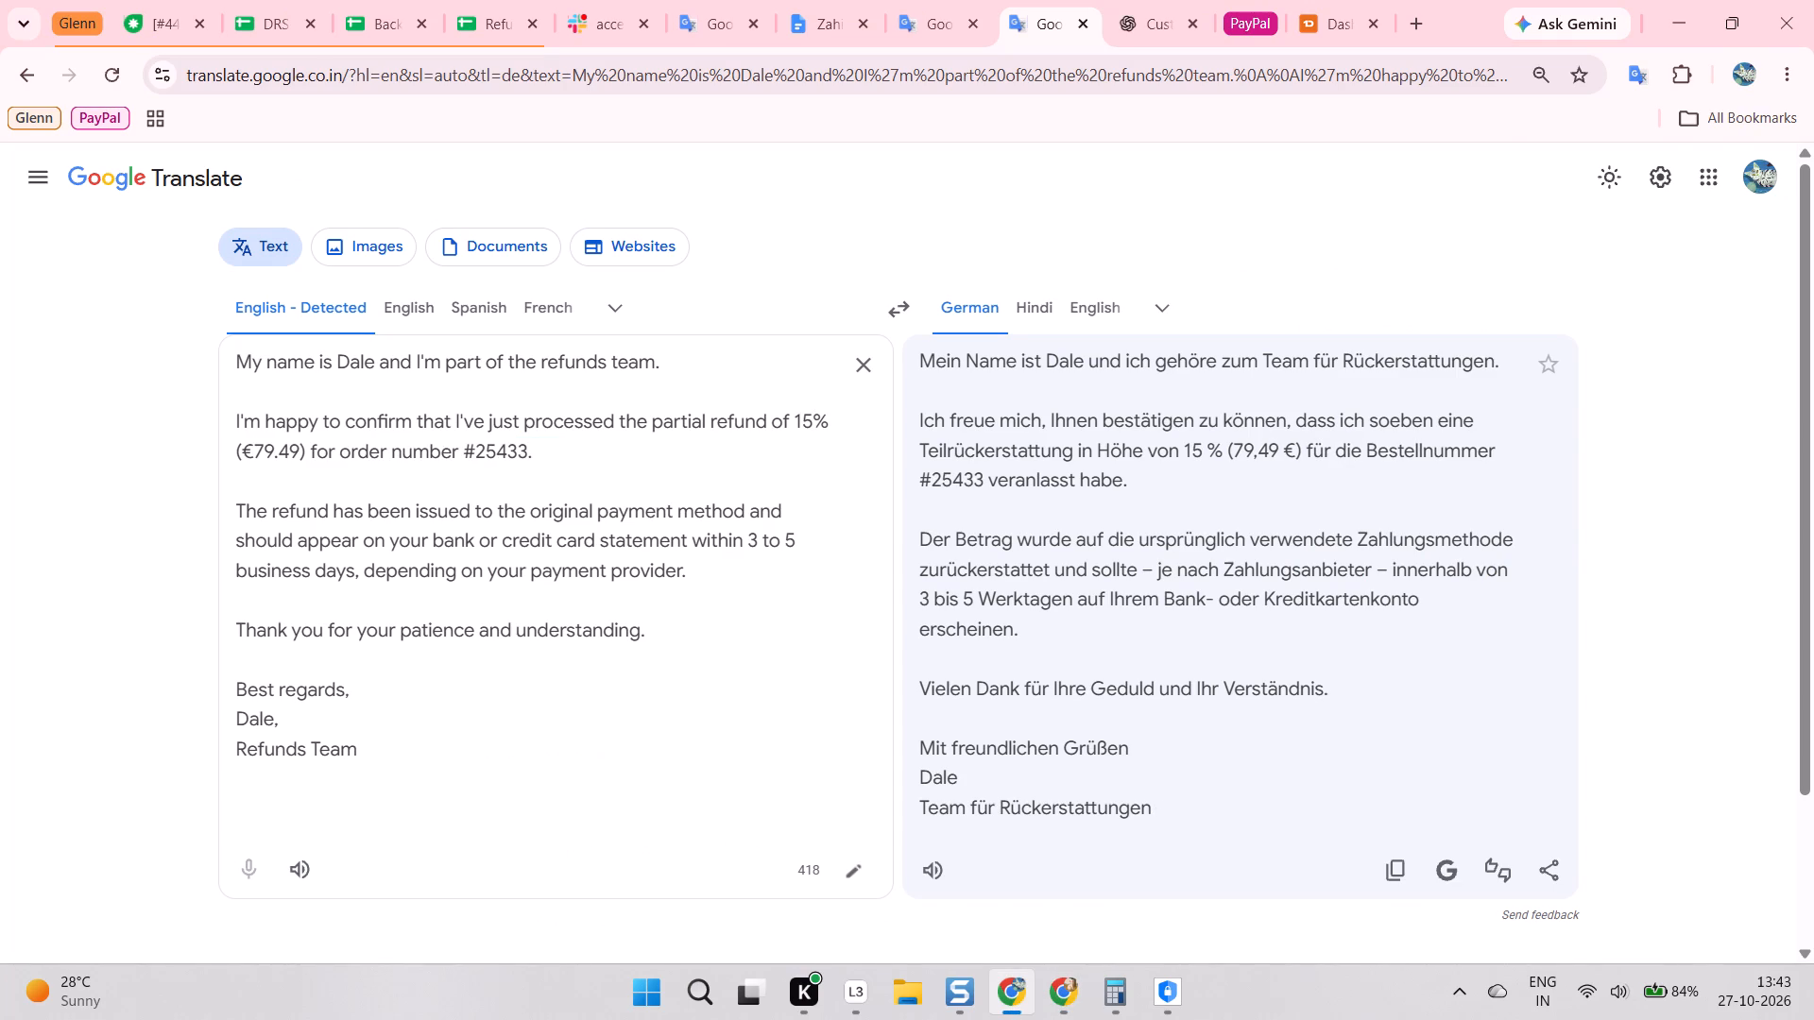
Set the refund amount in the English message to £5.25, copying the pound sign from the Shopify order.
{"action": "key", "text": "alt+Tab"}
{"action": "scroll", "coordinate": [1097, 585], "scroll_direction": "down", "scroll_amount": 3}
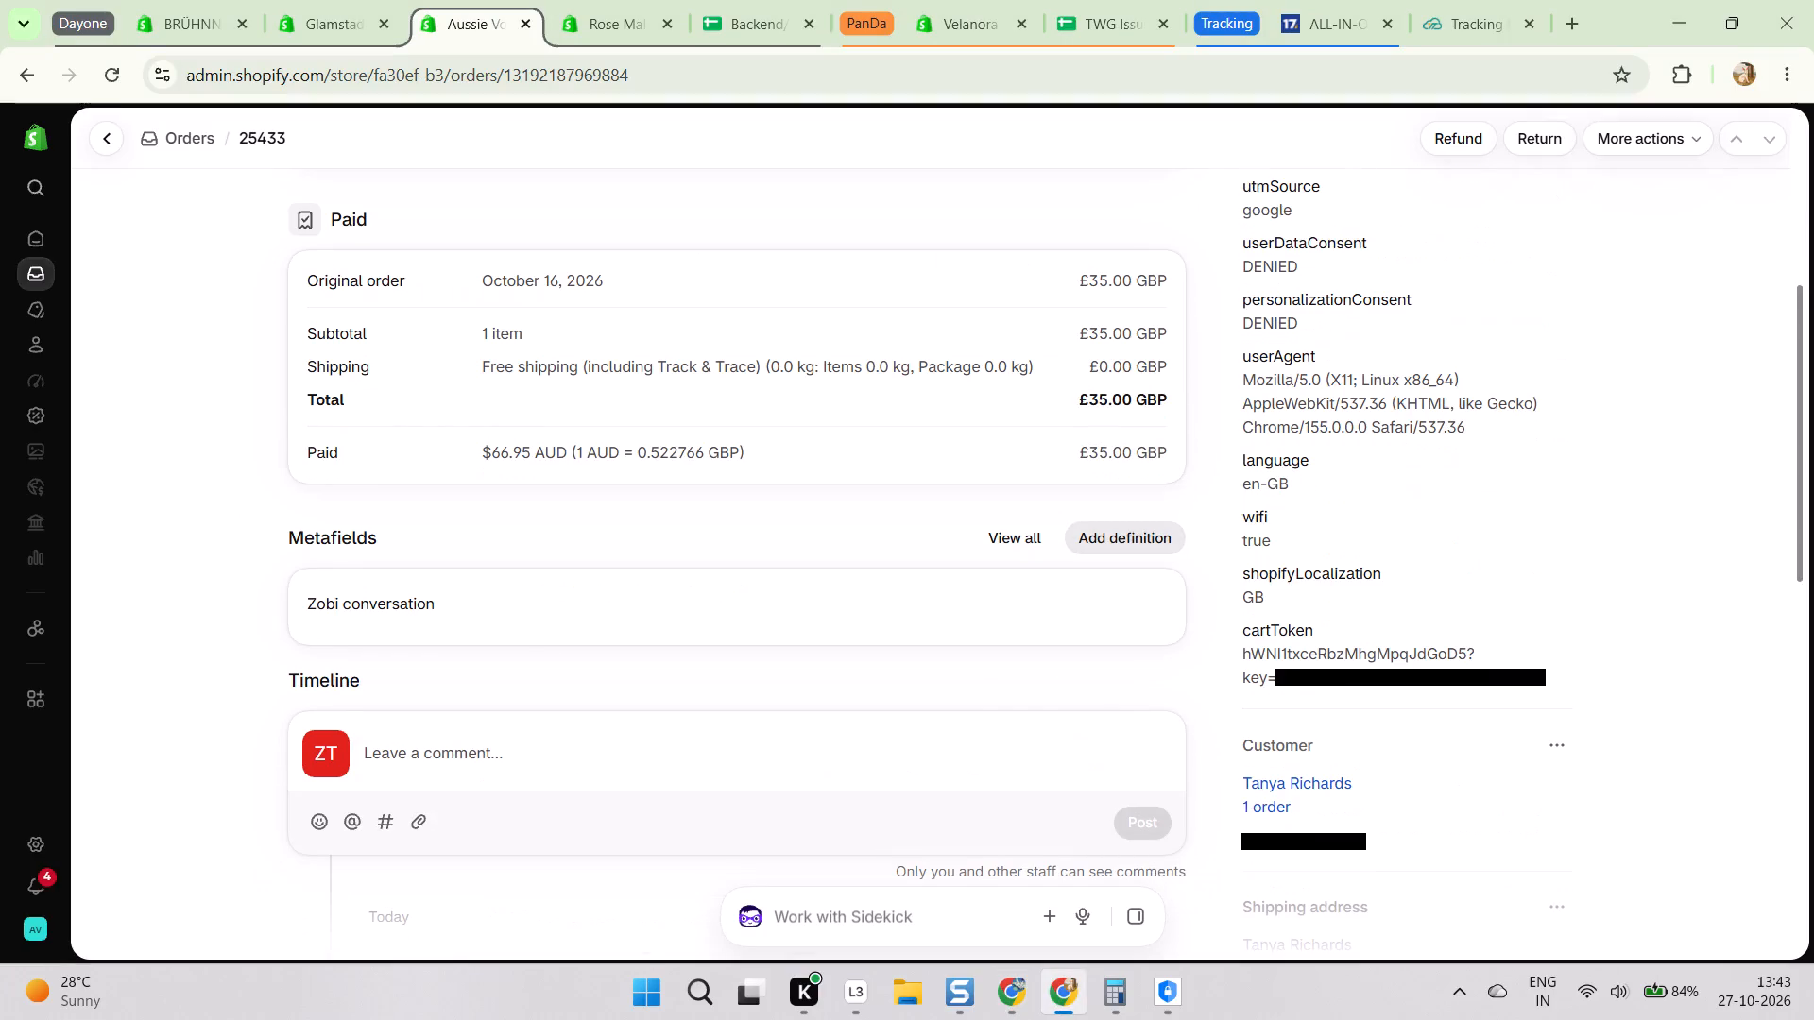
{"action": "double_click", "coordinate": [1078, 459]}
{"action": "key", "text": "ctrl+c"}
{"action": "key", "text": "ctrl+c"}
{"action": "key", "text": "alt+Tab"}
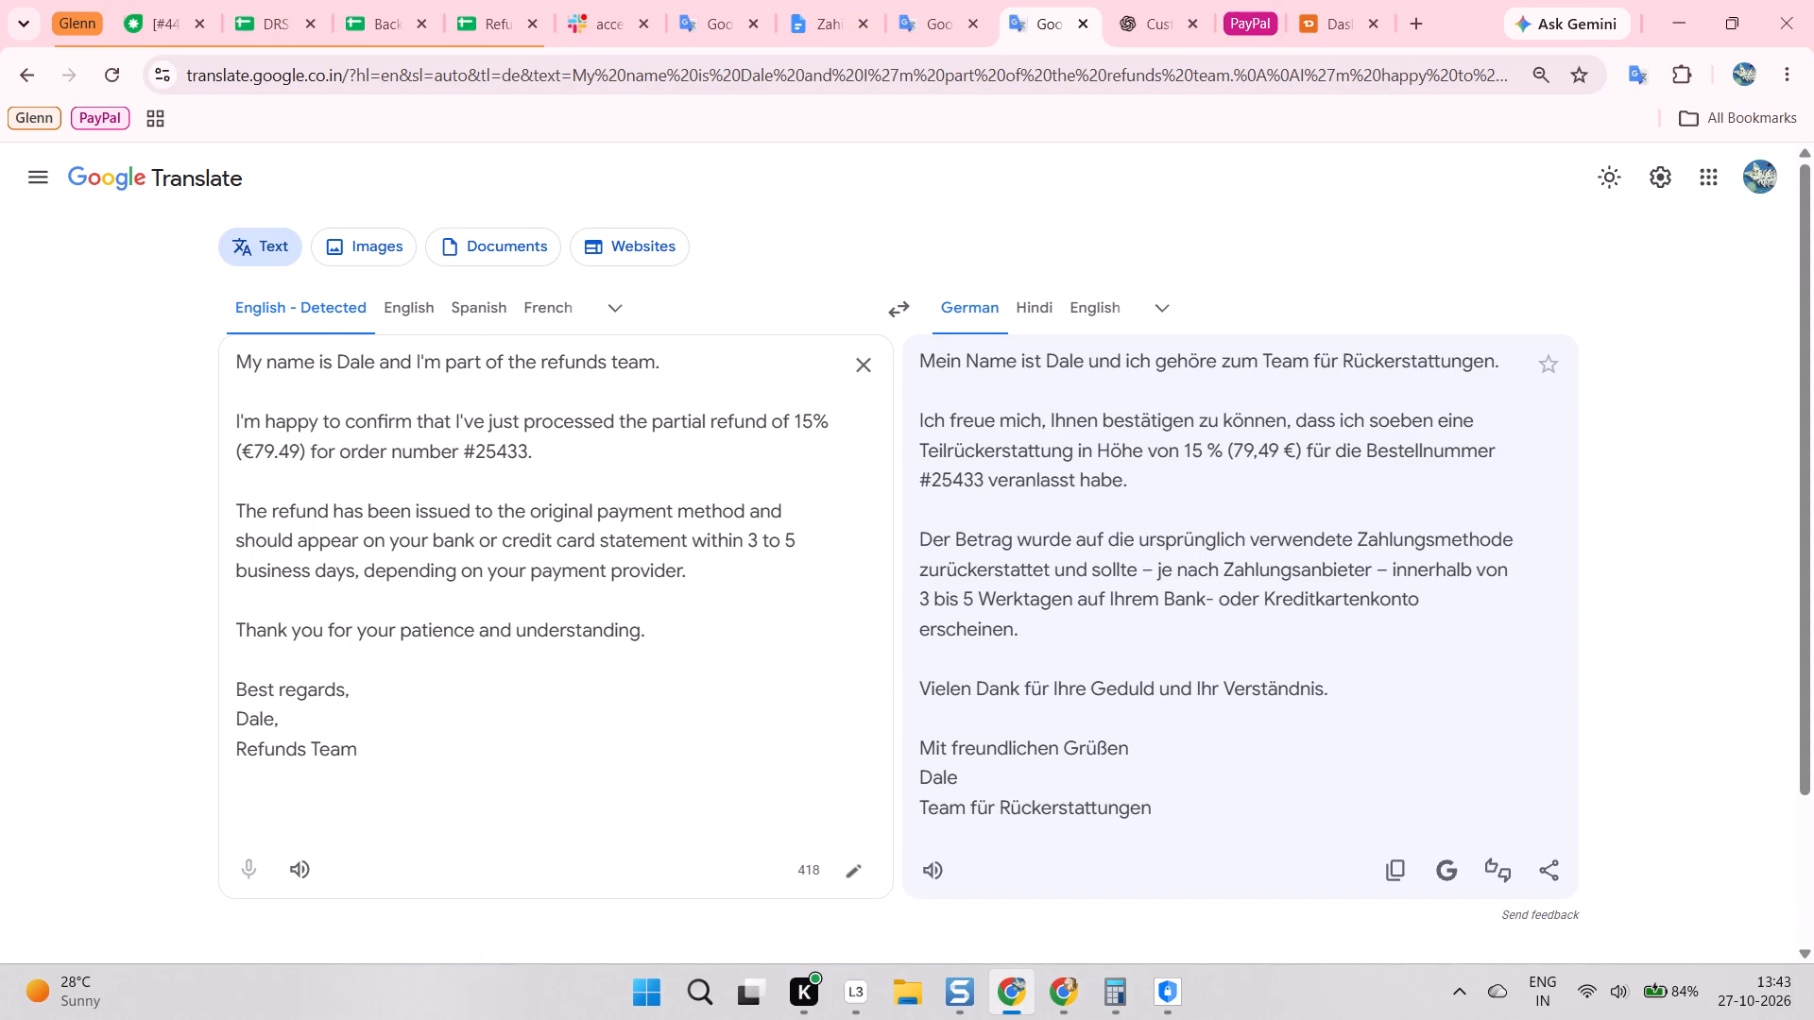
{"action": "left_click", "coordinate": [300, 445]}
{"action": "key", "text": "BackSpace"}
{"action": "key", "text": "BackSpace"}
{"action": "key", "text": "BackSpace"}
{"action": "key", "text": "BackSpace"}
{"action": "key", "text": "BackSpace"}
{"action": "key", "text": "BackSpace"}
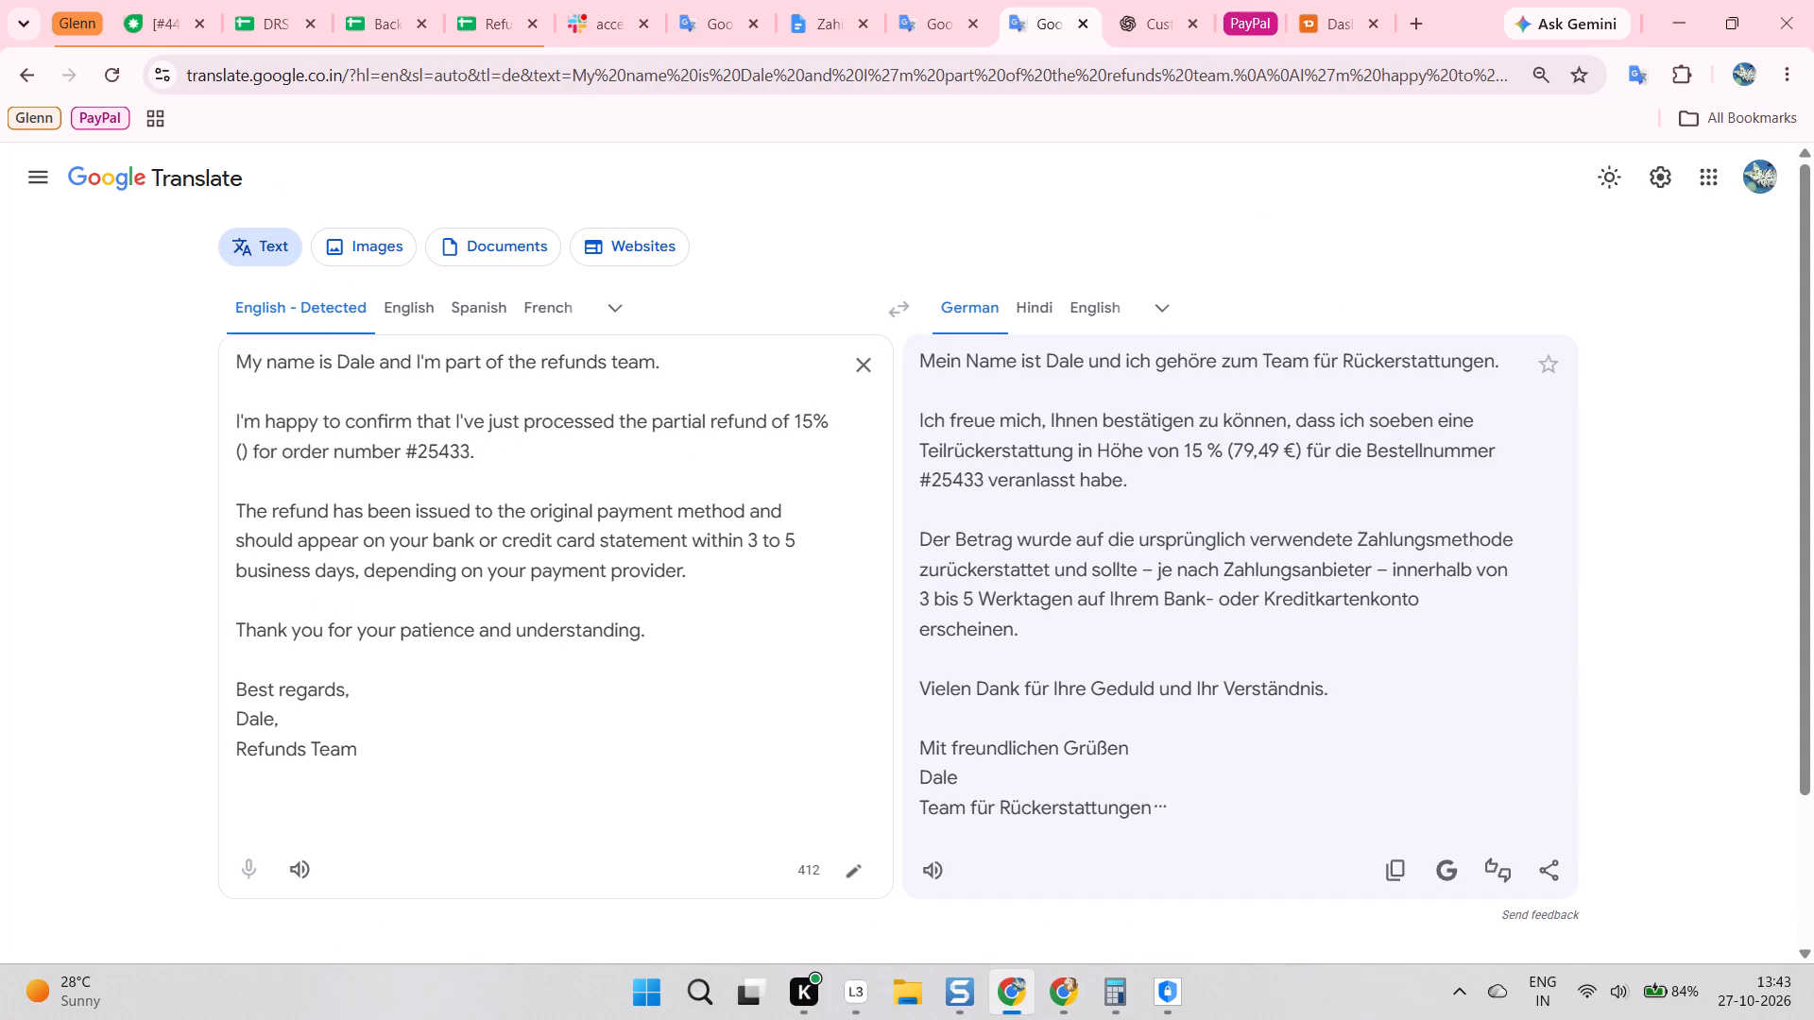
{"action": "key", "text": "ctrl+v"}
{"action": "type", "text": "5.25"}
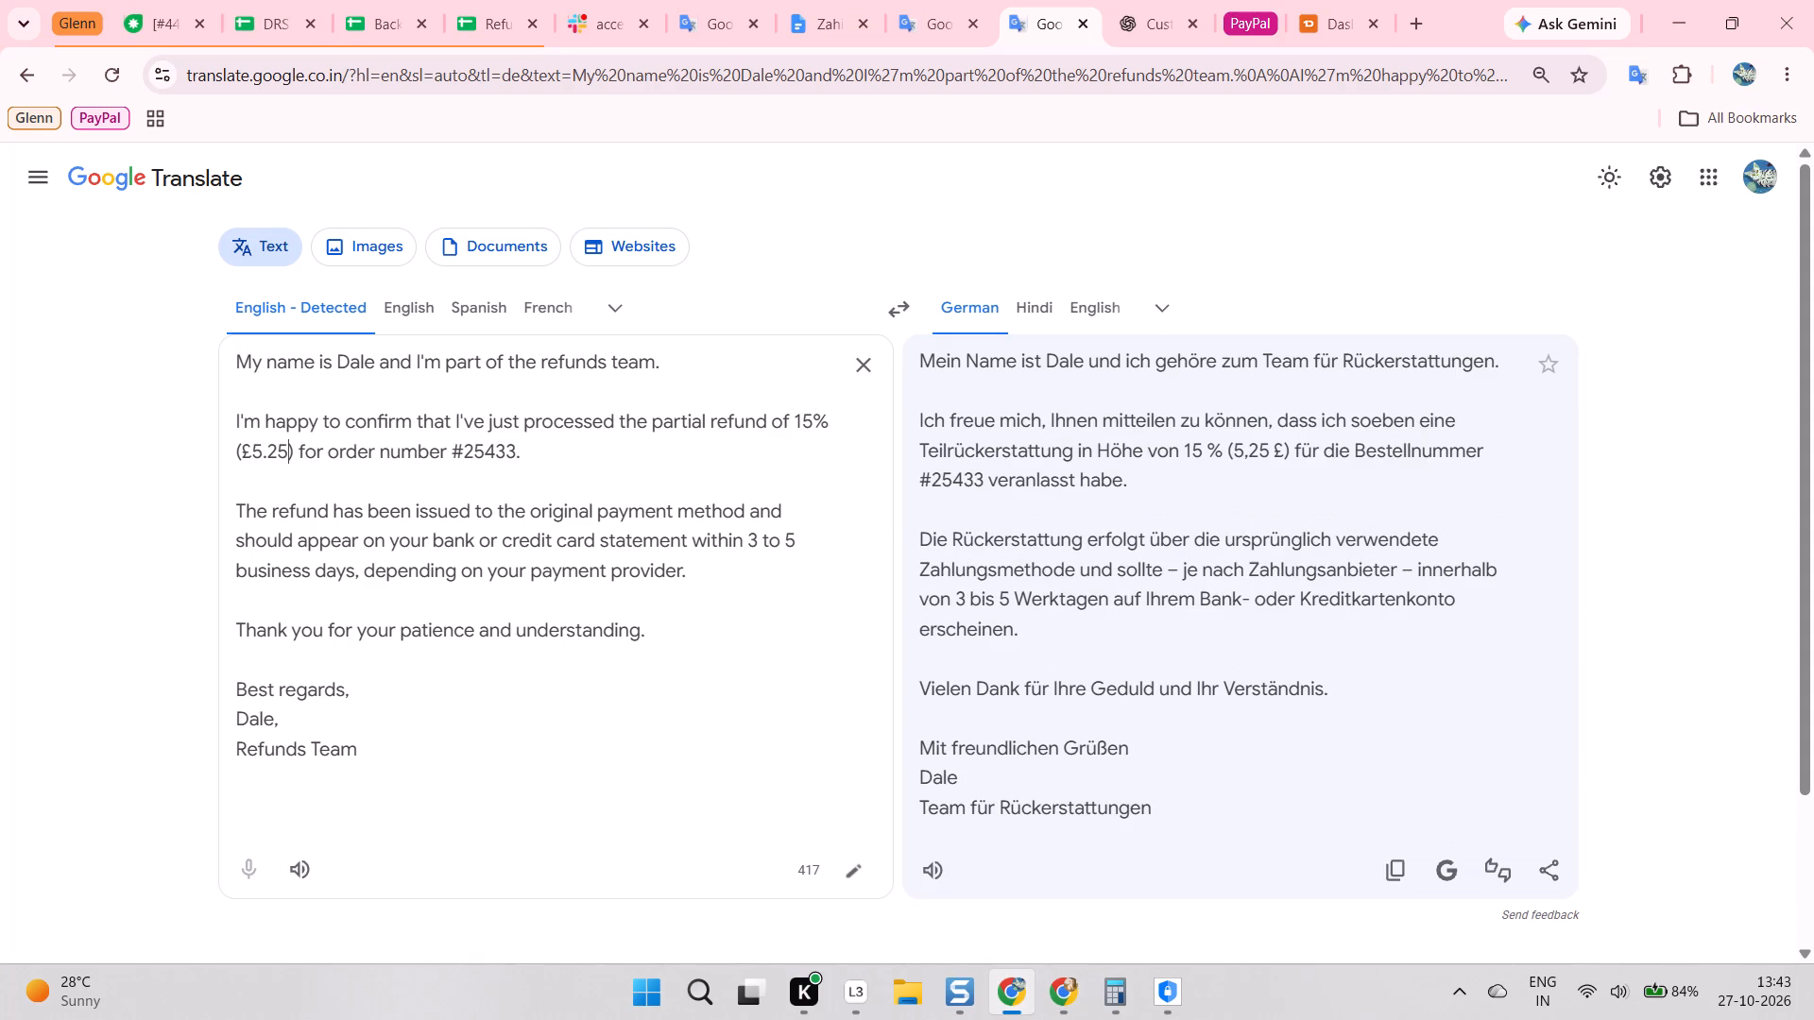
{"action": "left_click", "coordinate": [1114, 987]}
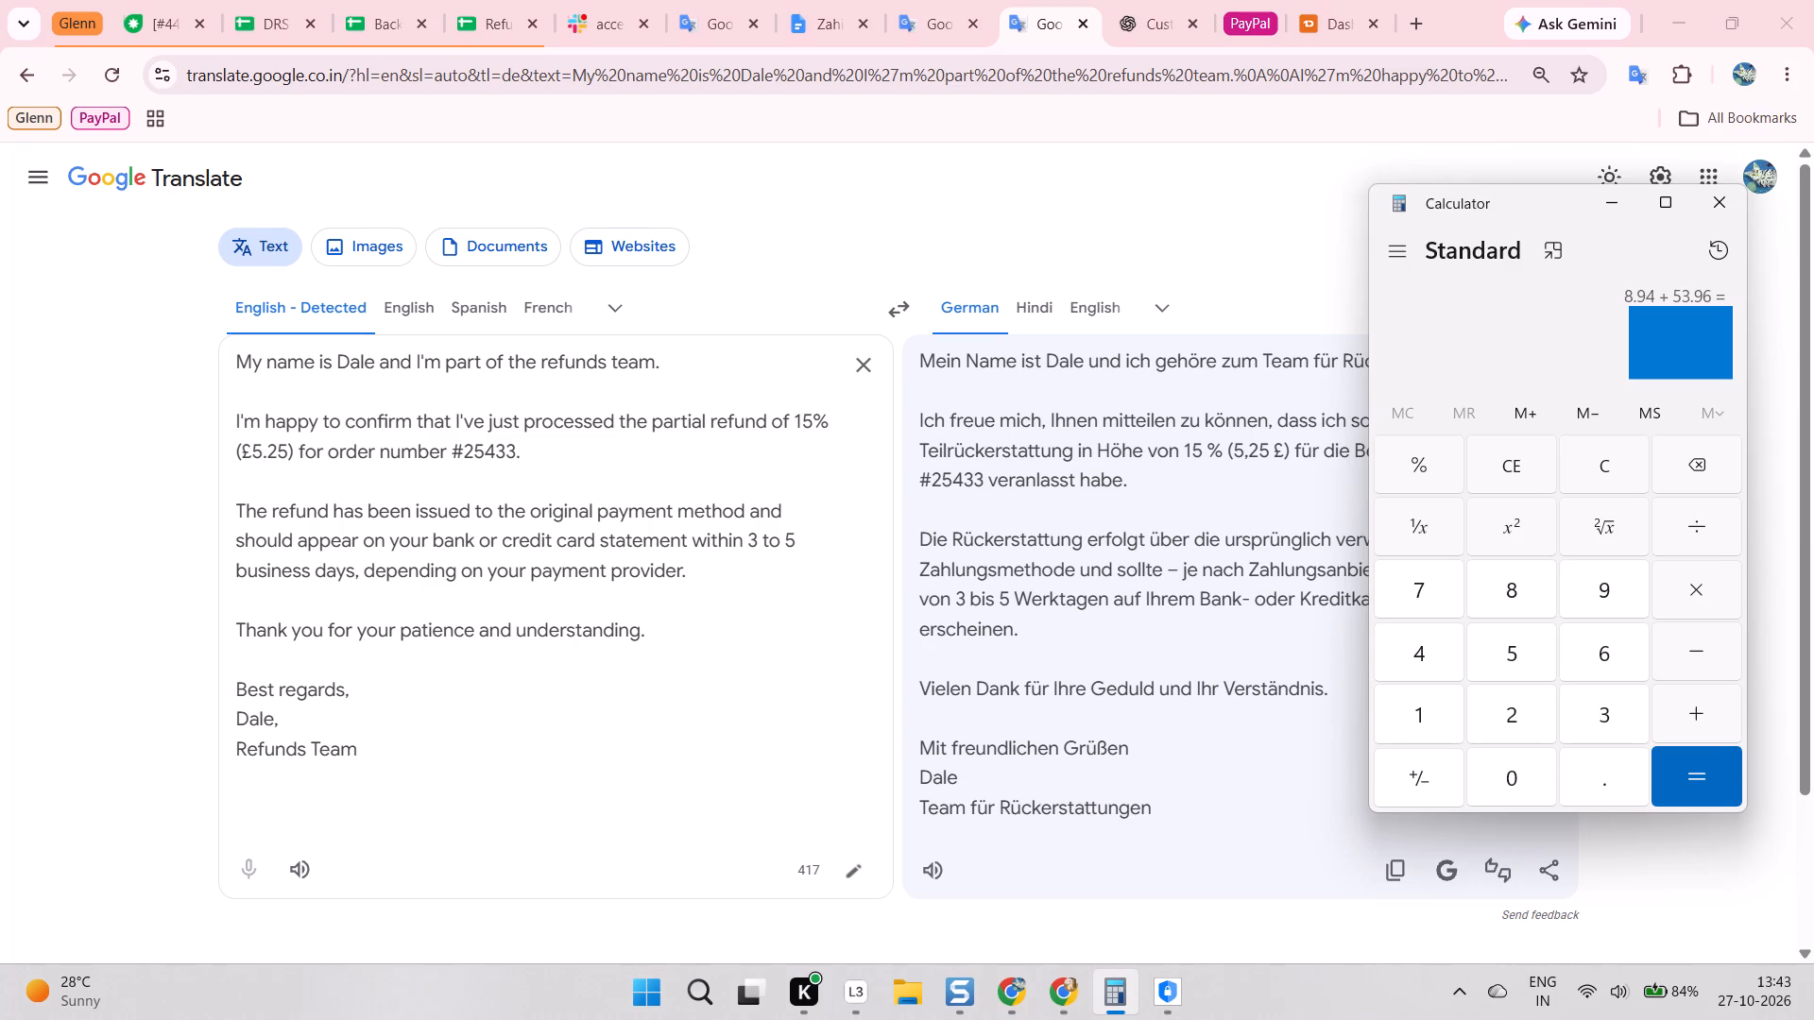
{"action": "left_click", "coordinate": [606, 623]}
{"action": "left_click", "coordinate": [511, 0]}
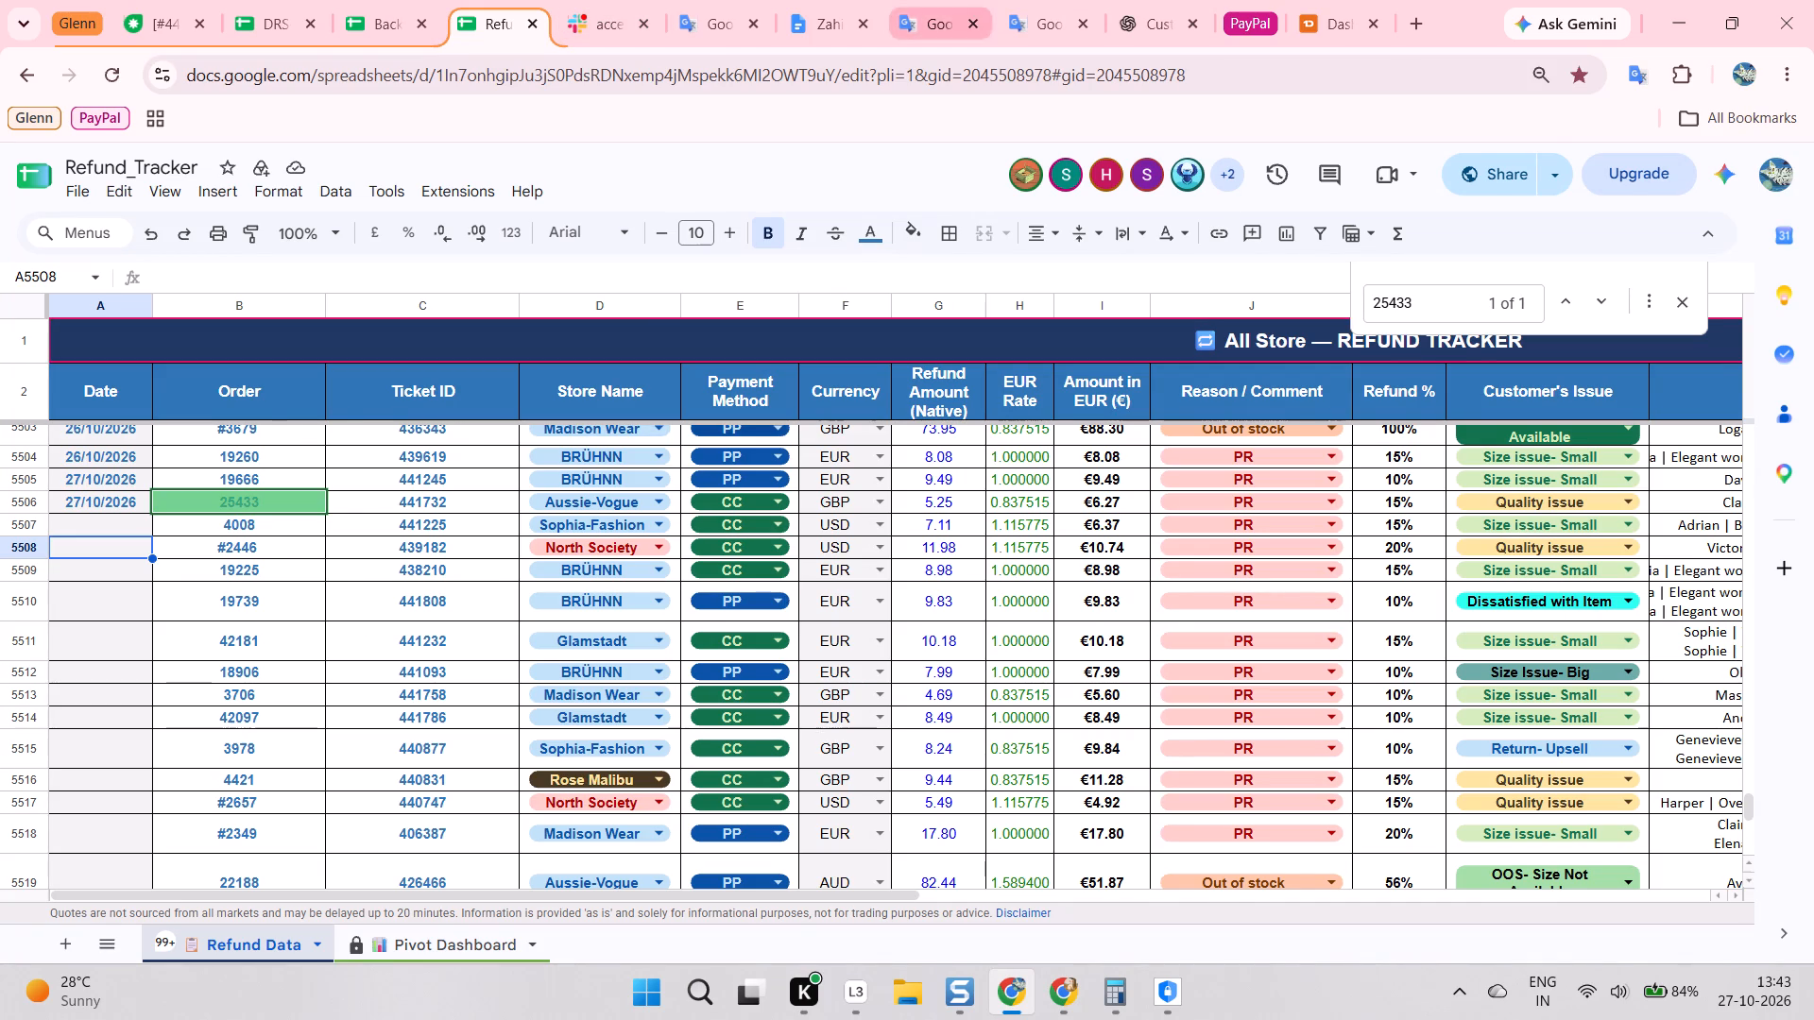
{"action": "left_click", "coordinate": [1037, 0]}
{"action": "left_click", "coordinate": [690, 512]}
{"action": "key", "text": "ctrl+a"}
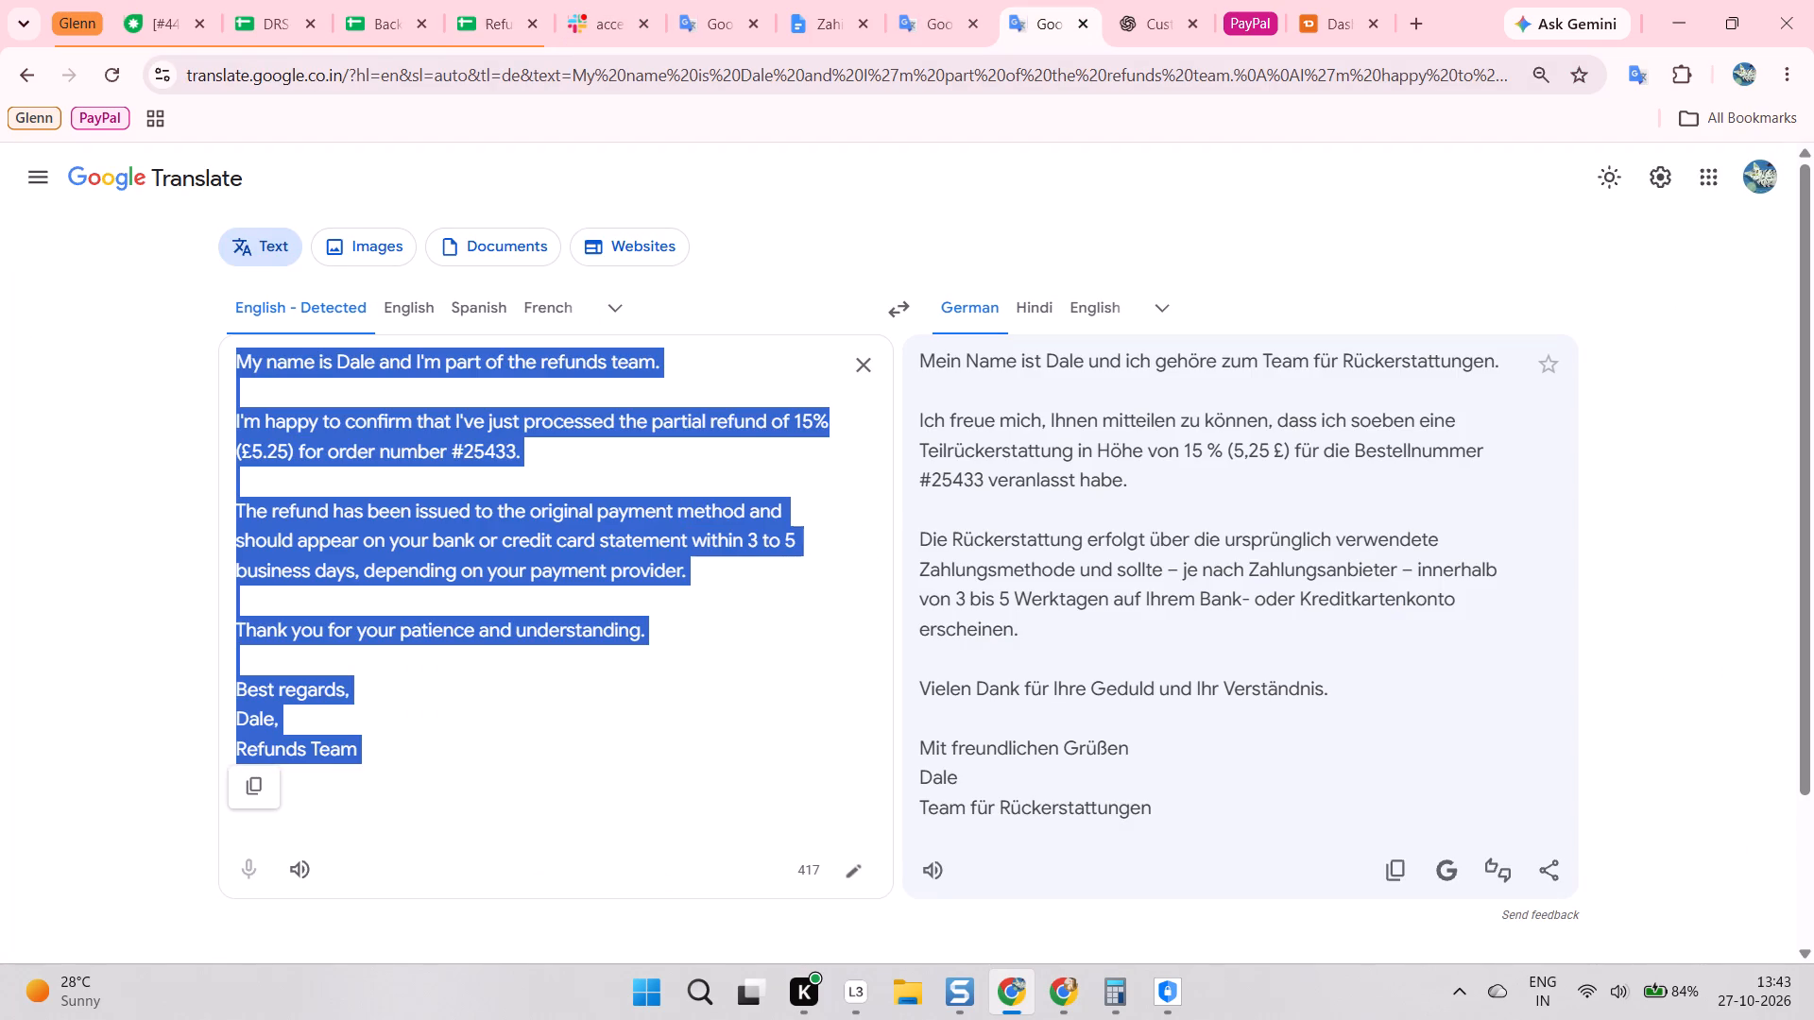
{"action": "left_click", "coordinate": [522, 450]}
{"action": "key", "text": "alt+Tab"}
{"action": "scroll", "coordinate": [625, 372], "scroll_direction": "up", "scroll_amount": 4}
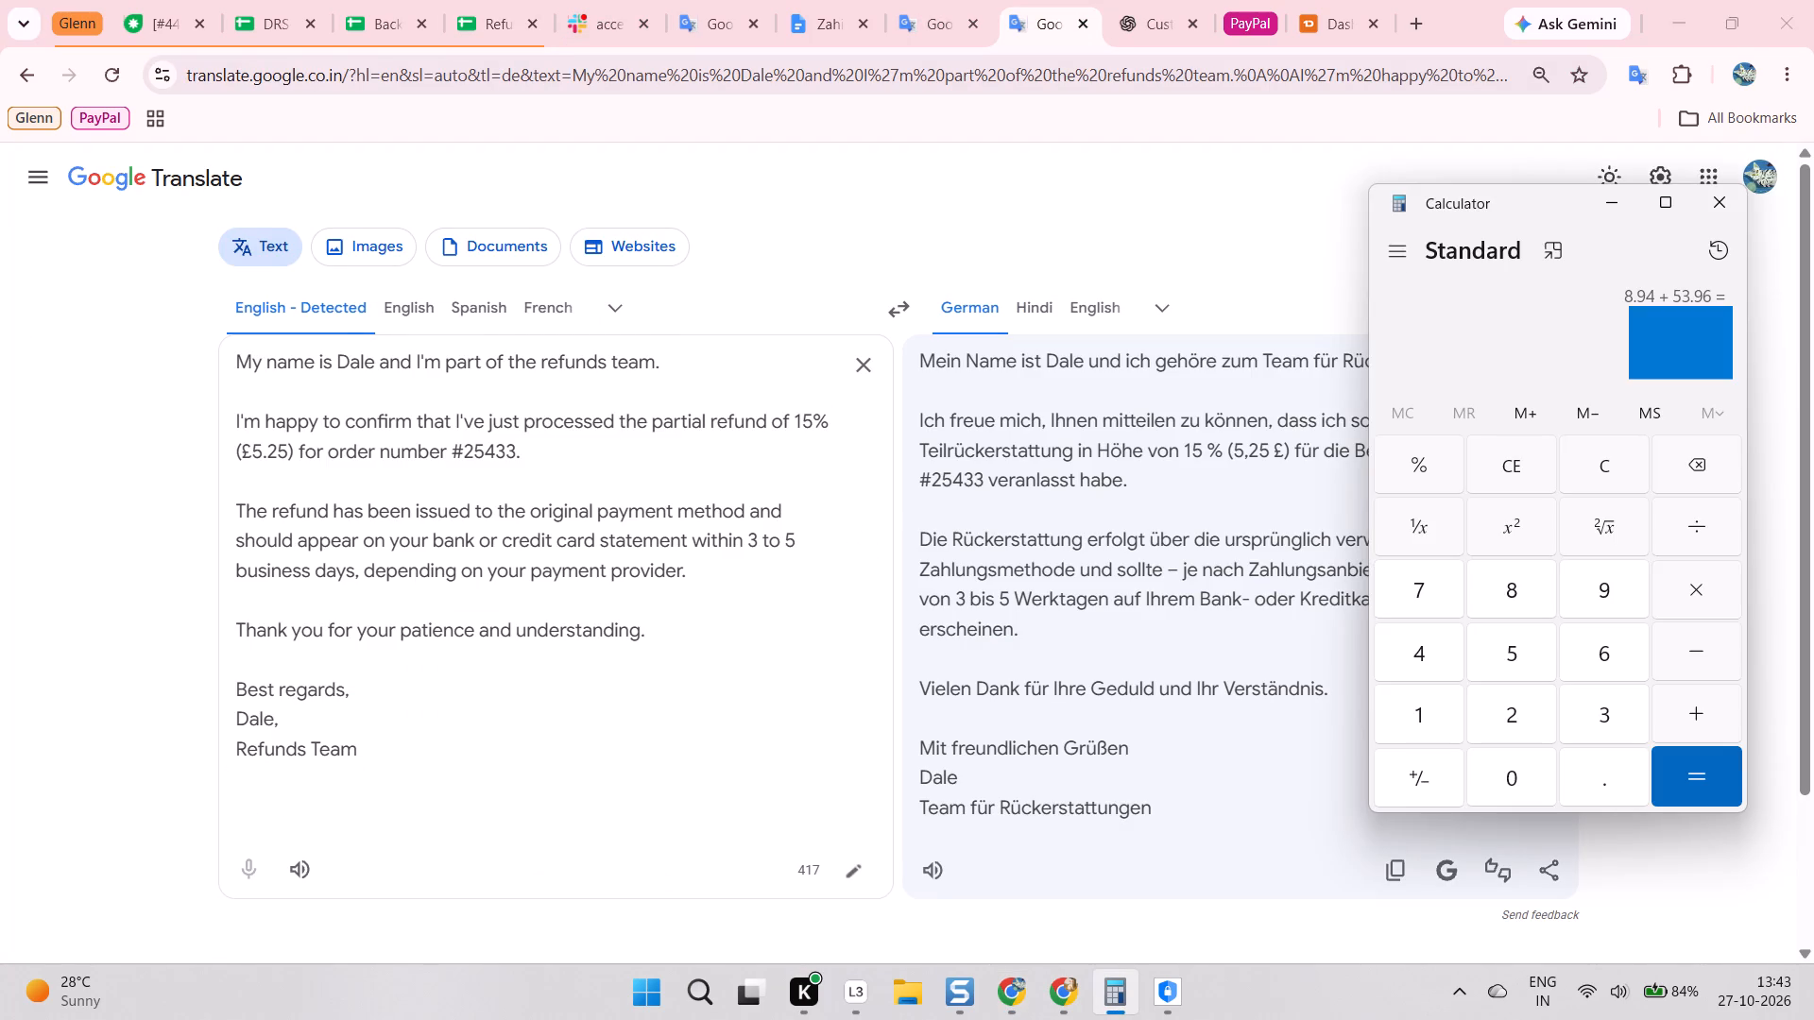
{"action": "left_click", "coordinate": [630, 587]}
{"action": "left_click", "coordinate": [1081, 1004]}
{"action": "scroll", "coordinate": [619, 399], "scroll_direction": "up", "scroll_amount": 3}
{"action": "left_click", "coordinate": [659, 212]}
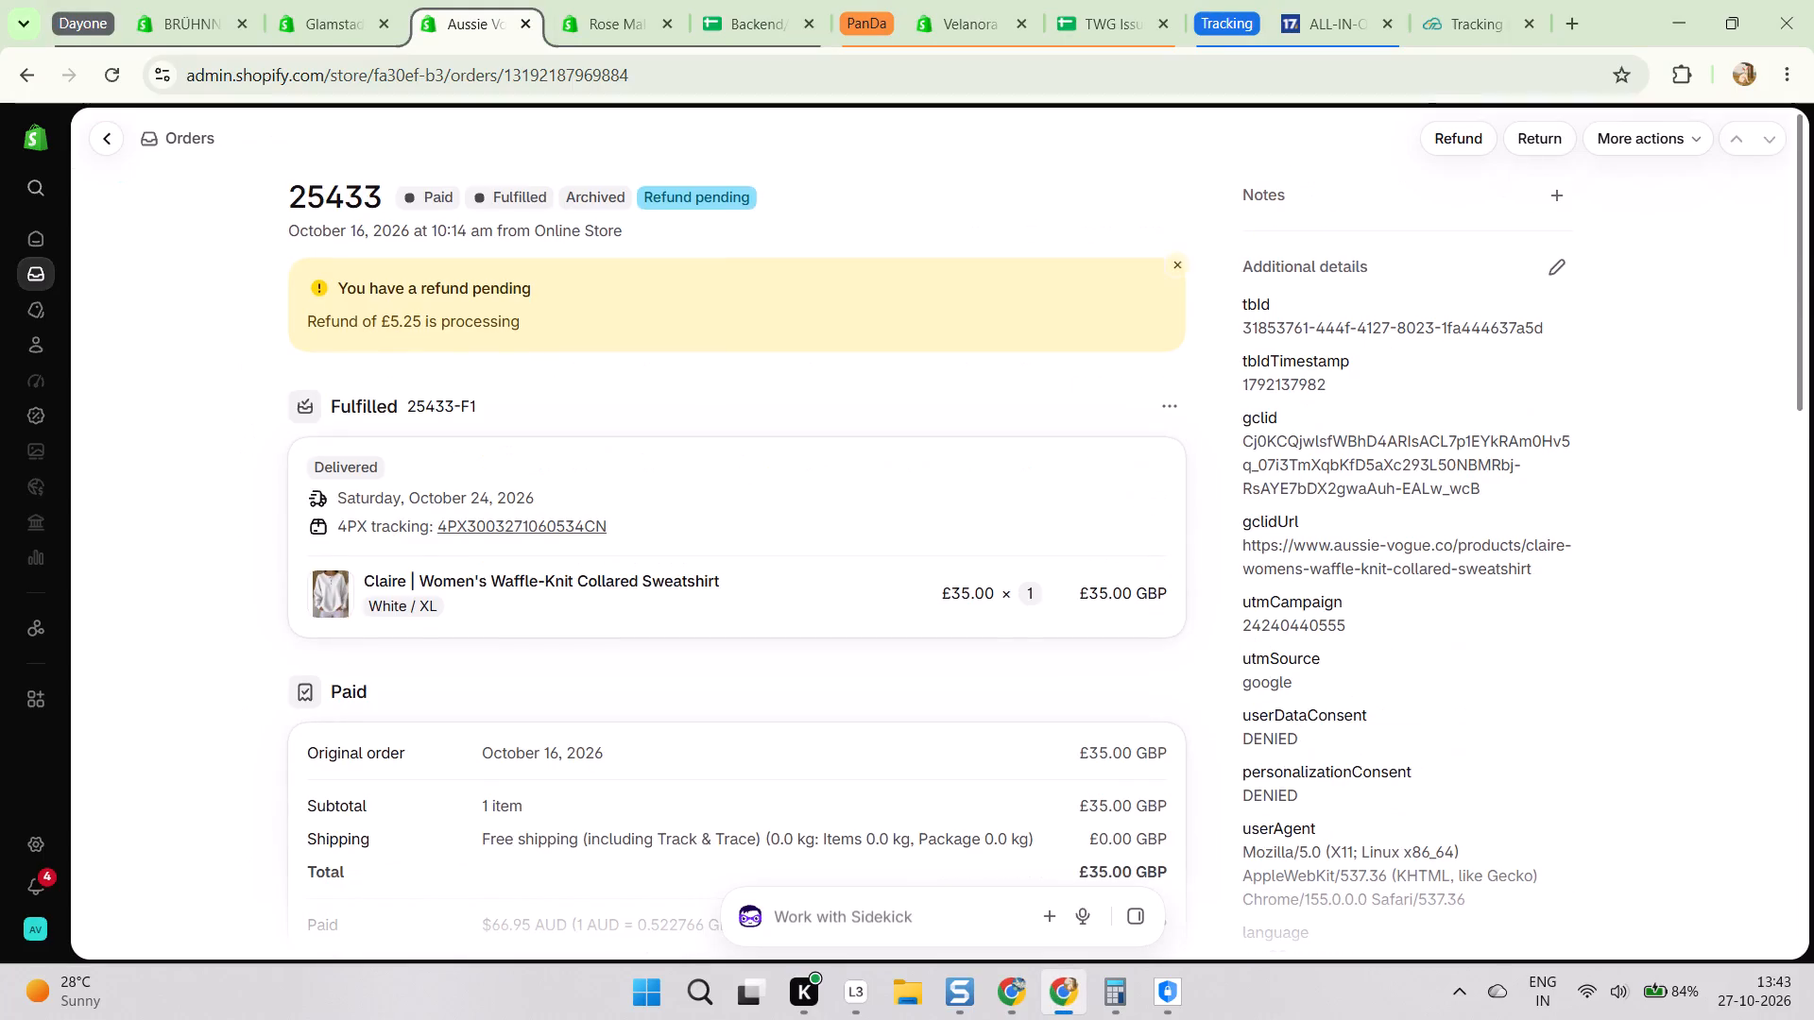
{"action": "key", "text": "alt+Tab"}
{"action": "left_click", "coordinate": [504, 508]}
{"action": "key", "text": "ctrl+a"}
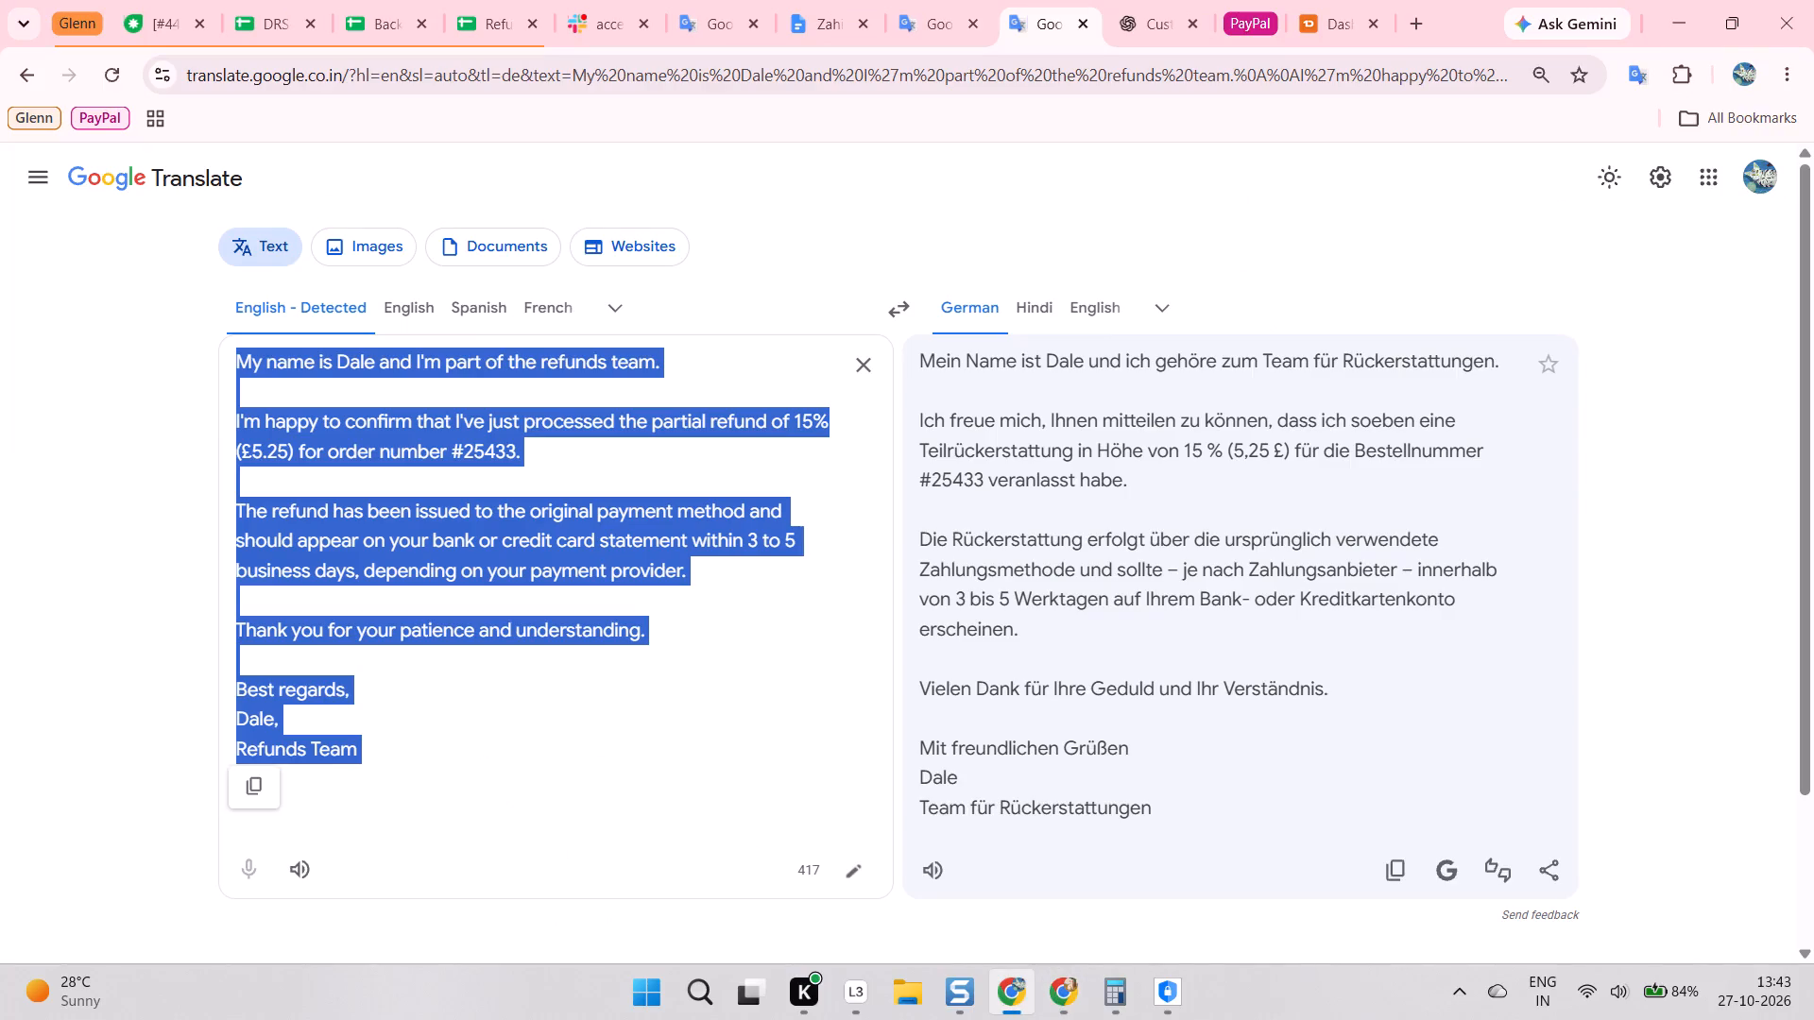
{"action": "key", "text": "ctrl+c"}
{"action": "key", "text": "ctrl+c"}
{"action": "key", "text": "ctrl+c"}
Open a reply in Freshdesk ticket 441732 and replace its default greeting with the canned response "aun".
{"action": "left_click", "coordinate": [124, 0]}
{"action": "left_click", "coordinate": [708, 601]}
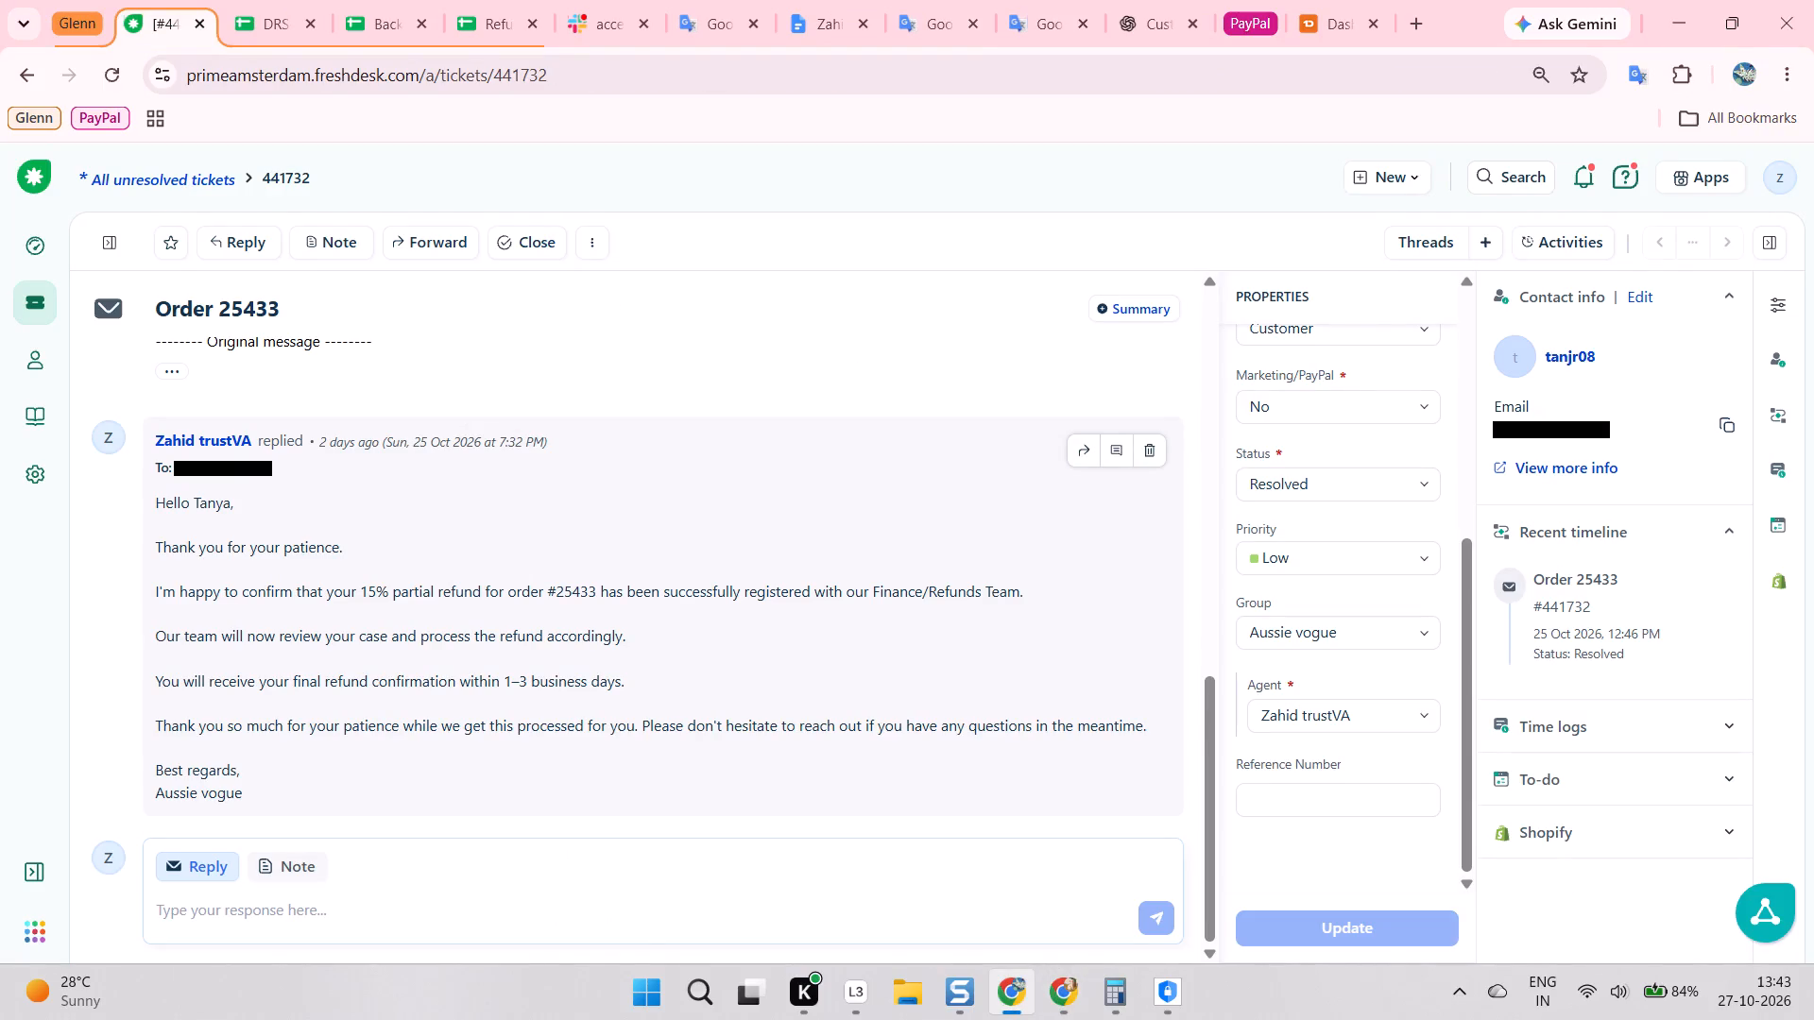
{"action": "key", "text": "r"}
{"action": "scroll", "coordinate": [437, 584], "scroll_direction": "down", "scroll_amount": 13}
{"action": "left_click", "coordinate": [205, 812]}
{"action": "left_click_drag", "start_coordinate": [205, 806], "coordinate": [219, 794], "text": "ctrl"}
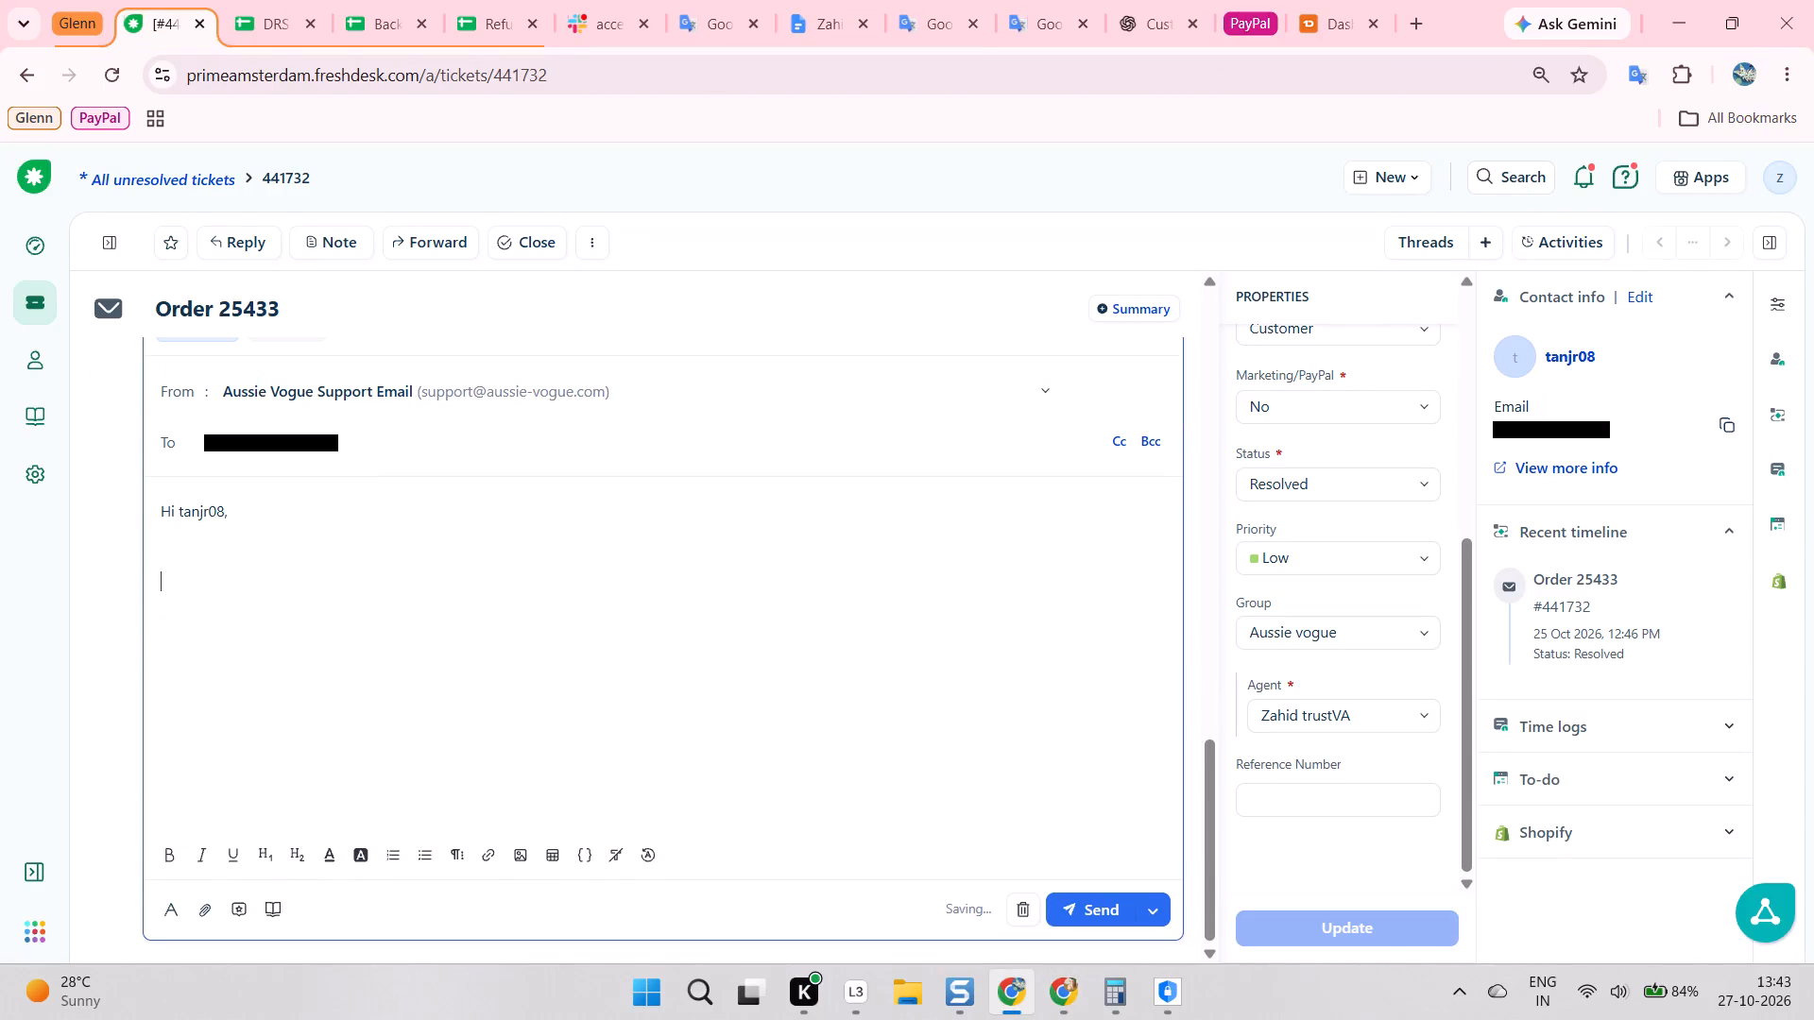
{"action": "key", "text": "ctrl+a"}
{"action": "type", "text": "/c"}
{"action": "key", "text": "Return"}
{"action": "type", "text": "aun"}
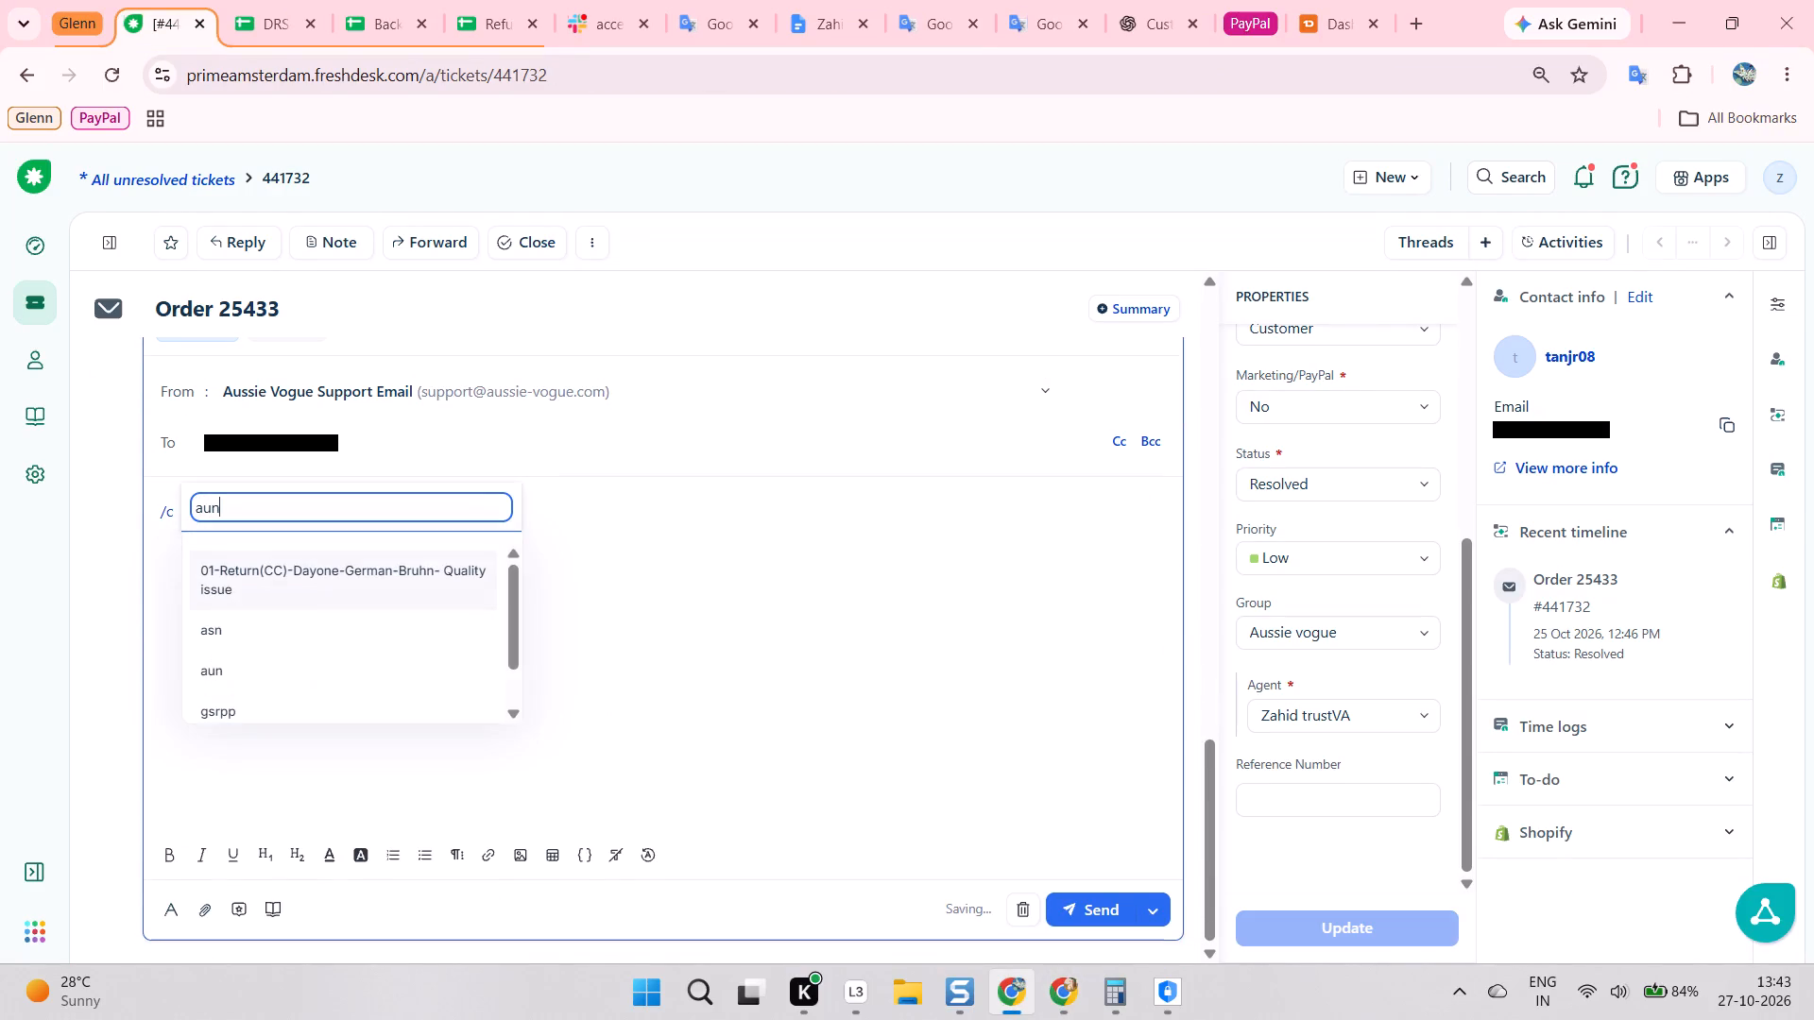
{"action": "left_click", "coordinate": [237, 570]}
{"action": "left_click_drag", "start_coordinate": [199, 561], "coordinate": [273, 621]}
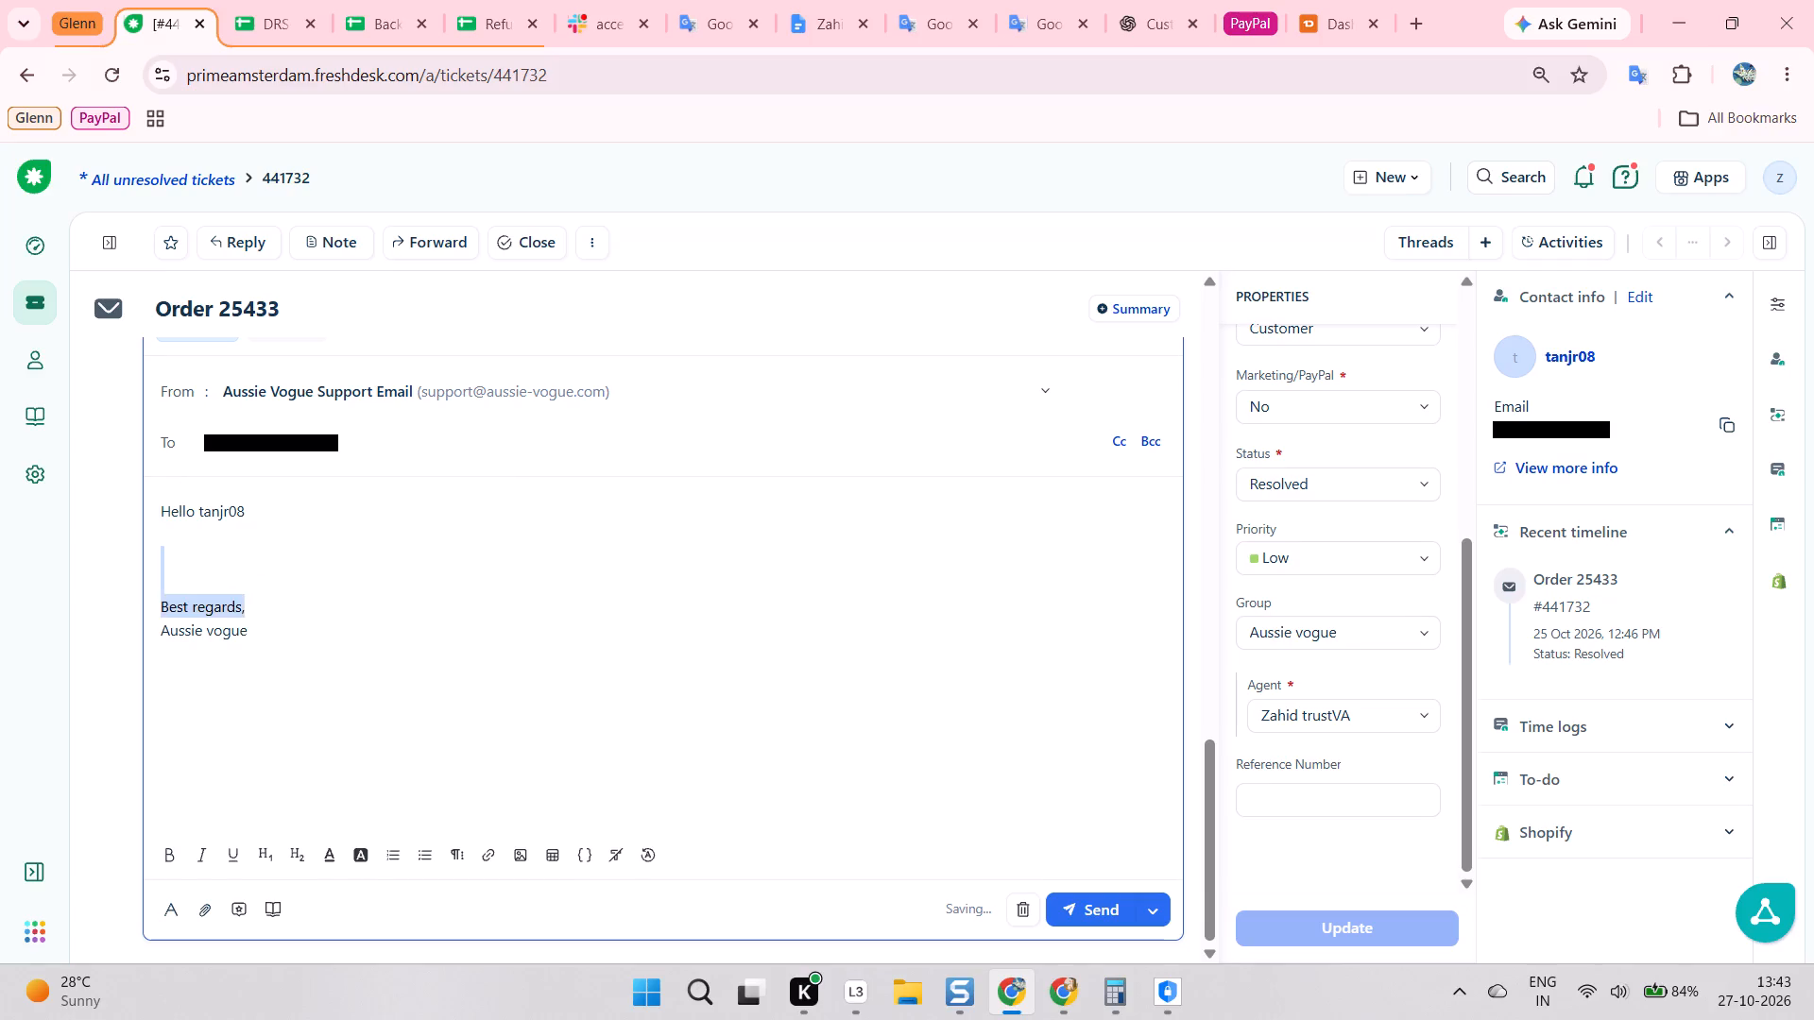
{"action": "left_click_drag", "start_coordinate": [273, 621], "coordinate": [286, 632]}
{"action": "key", "text": "ctrl+v"}
{"action": "scroll", "coordinate": [283, 632], "scroll_direction": "down", "scroll_amount": 4}
{"action": "scroll", "coordinate": [285, 637], "scroll_direction": "up", "scroll_amount": 3}
{"action": "left_click", "coordinate": [240, 546]}
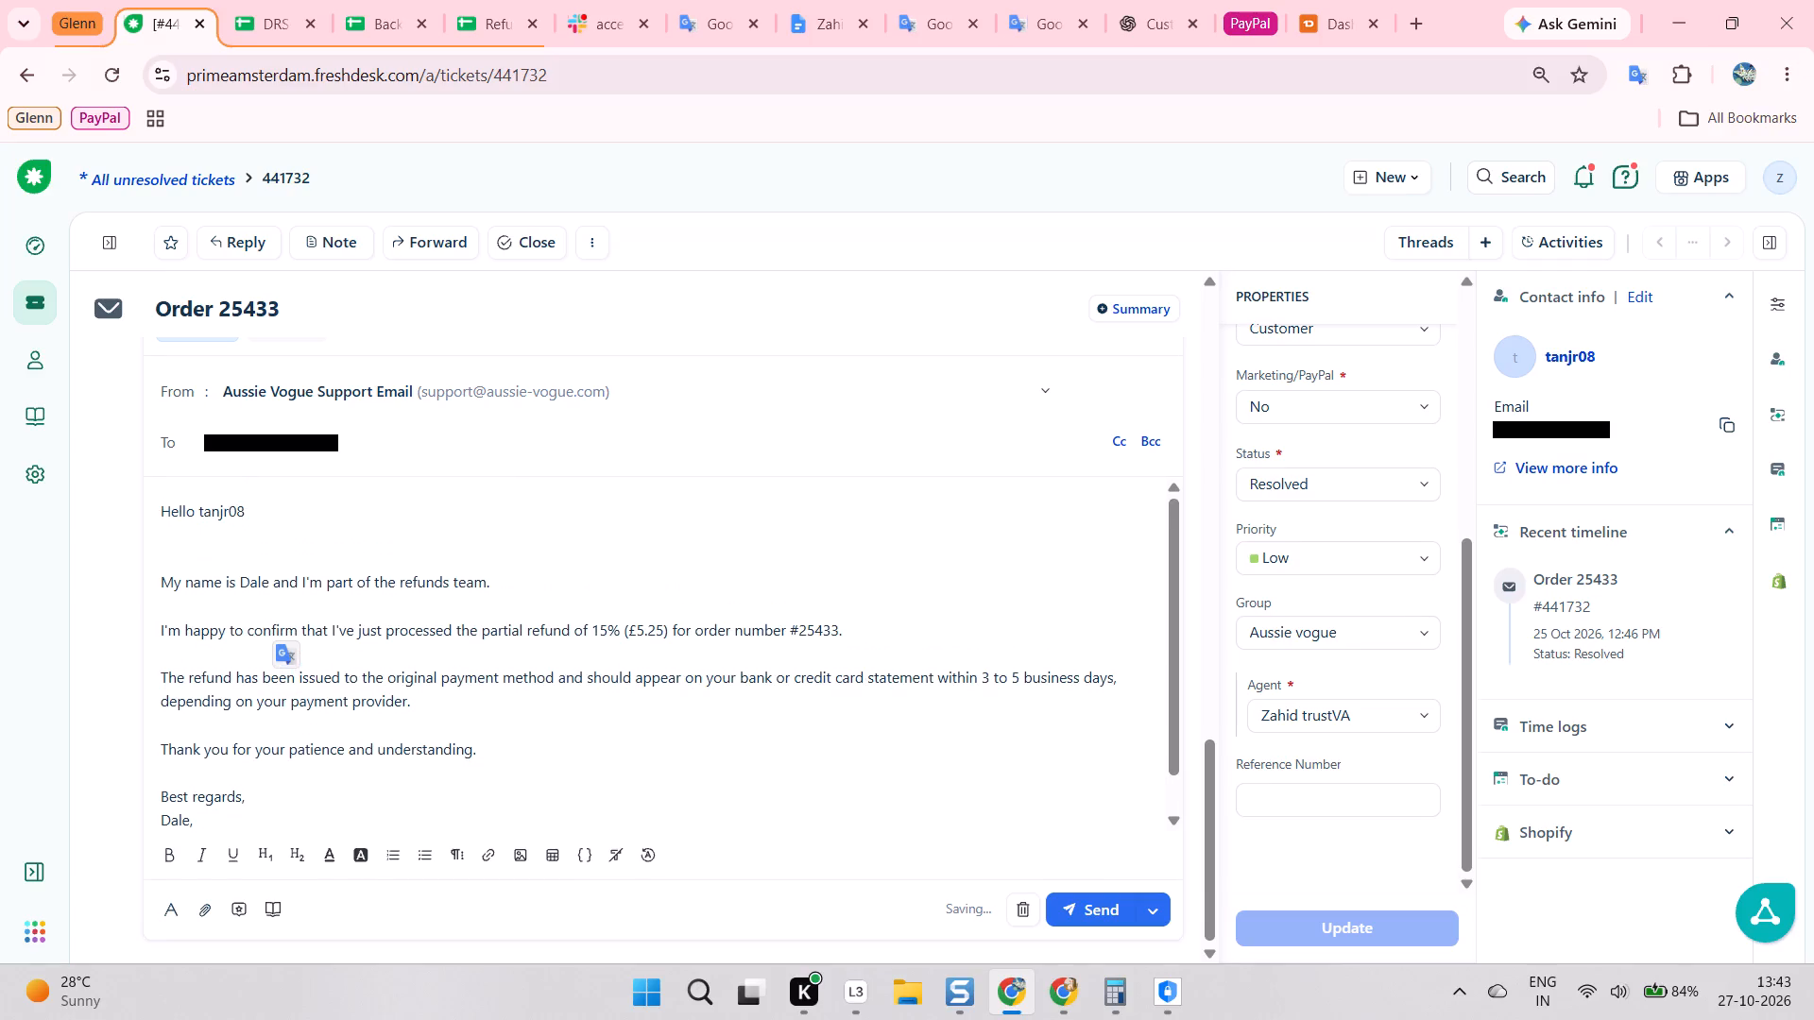
{"action": "key", "text": "BackSpace"}
{"action": "scroll", "coordinate": [237, 540], "scroll_direction": "down", "scroll_amount": 4}
{"action": "key", "text": "alt+Tab"}
{"action": "scroll", "coordinate": [951, 517], "scroll_direction": "down", "scroll_amount": 3}
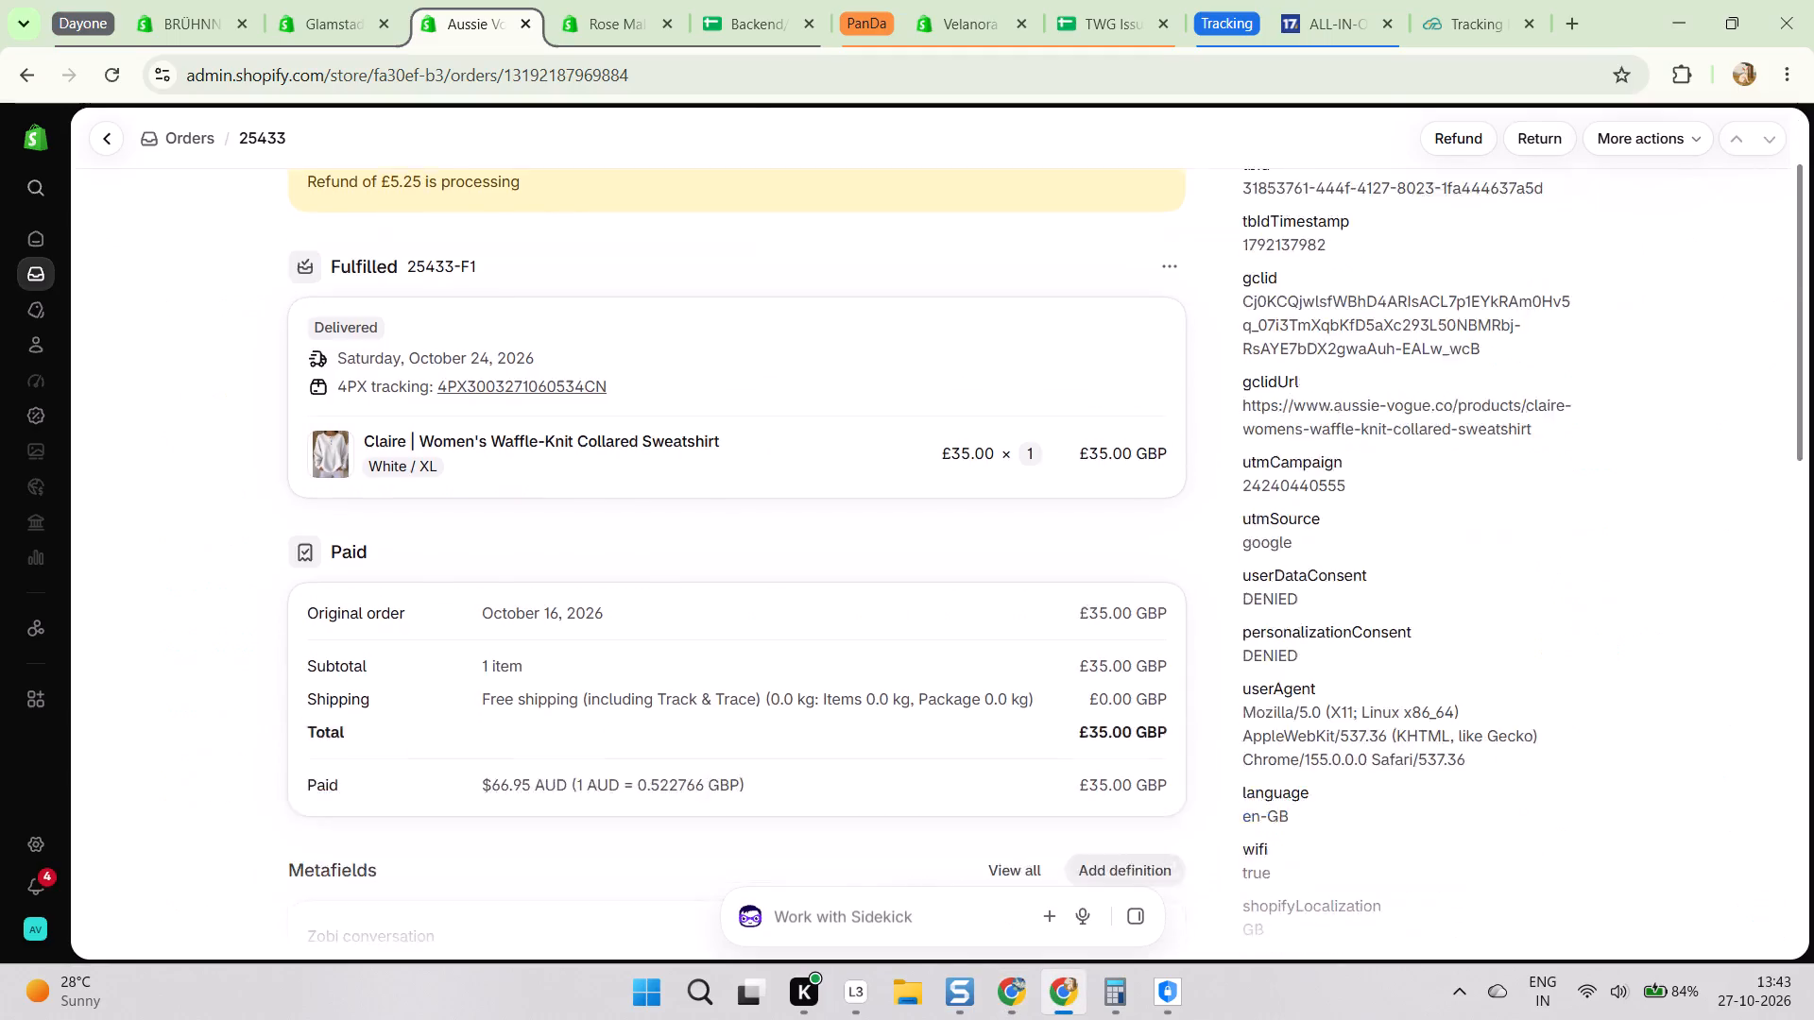
{"action": "scroll", "coordinate": [1189, 534], "scroll_direction": "down", "scroll_amount": 2}
{"action": "key", "text": "alt+Tab"}
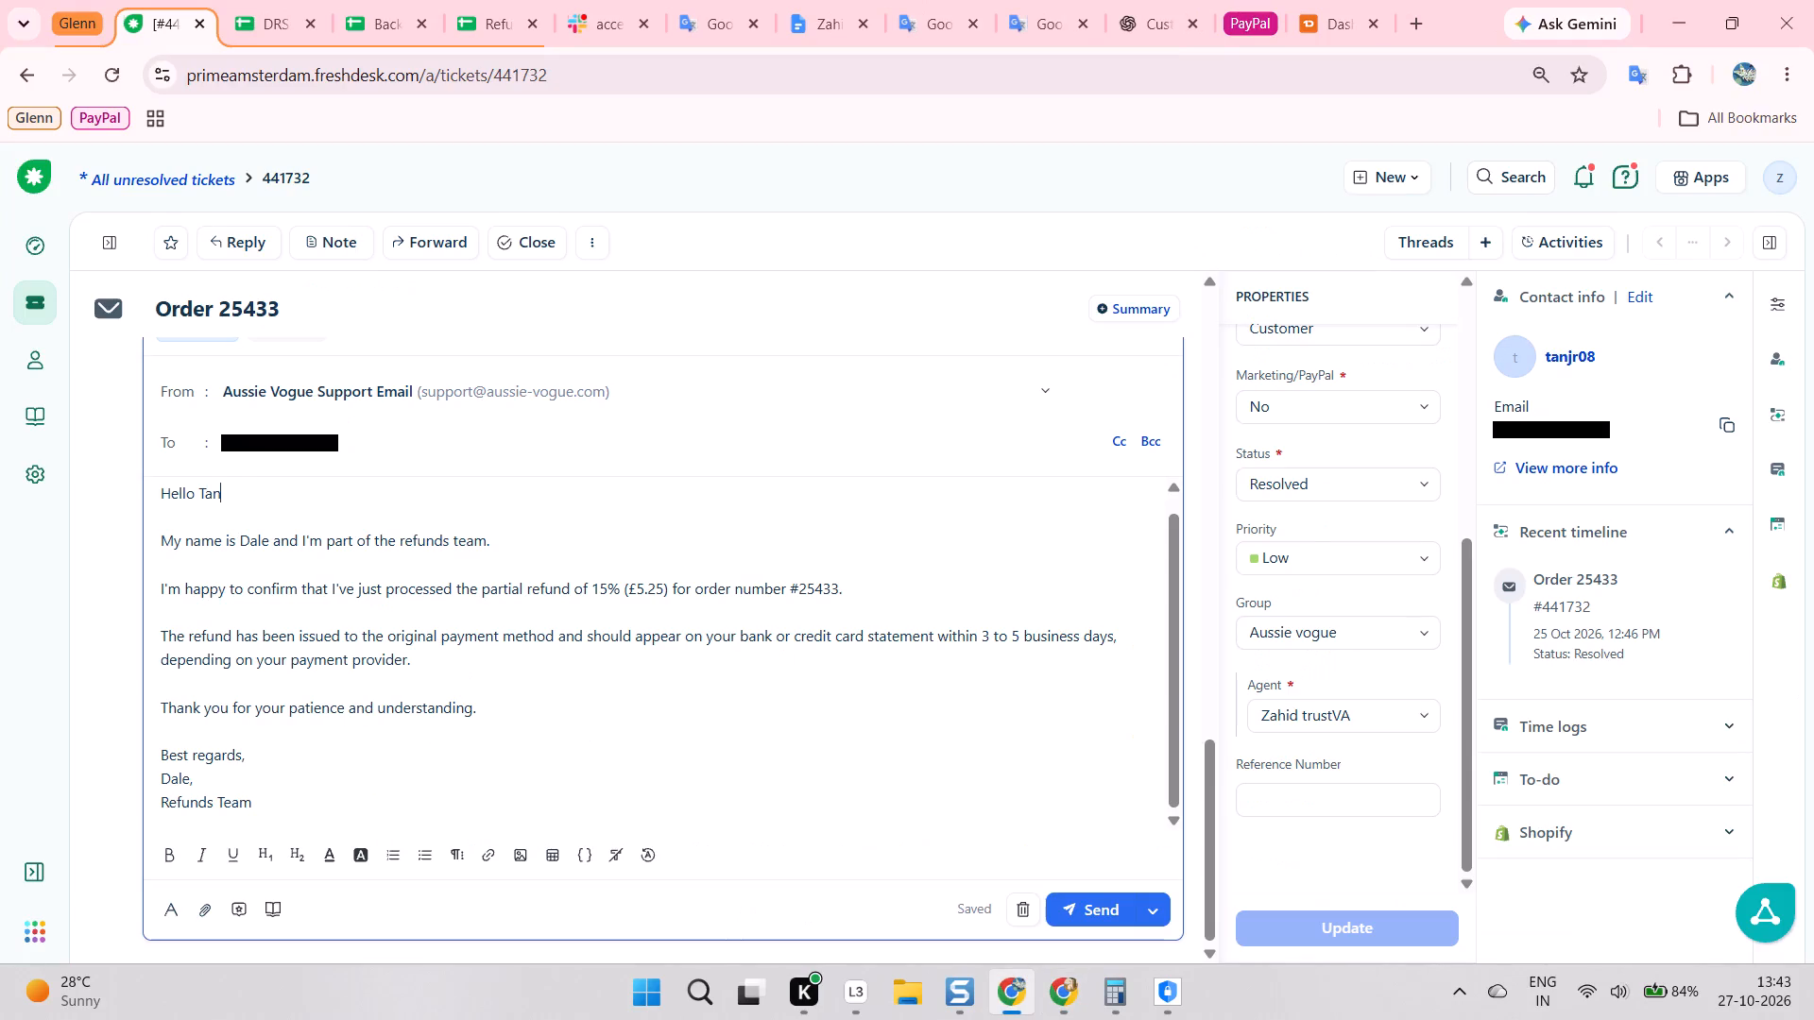
{"action": "key", "text": "alt+Tab"}
{"action": "key", "text": "alt+Tab"}
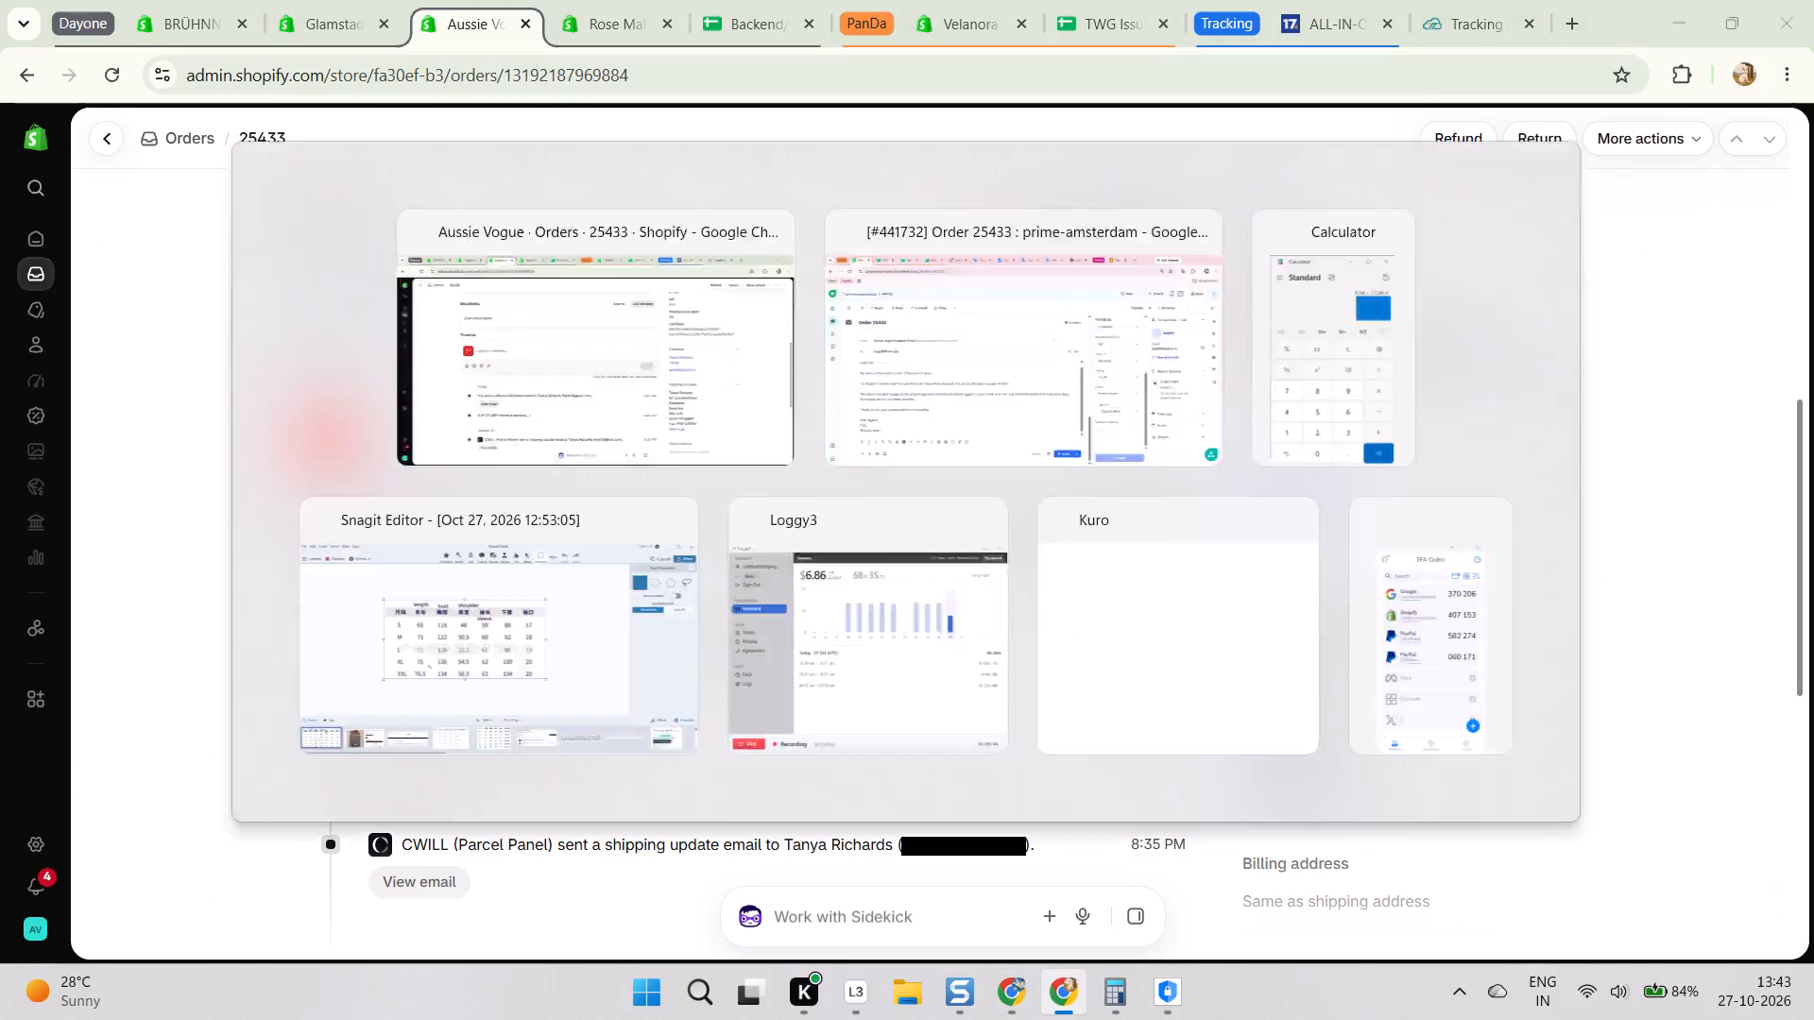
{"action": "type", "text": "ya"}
{"action": "scroll", "coordinate": [985, 594], "scroll_direction": "down", "scroll_amount": 3}
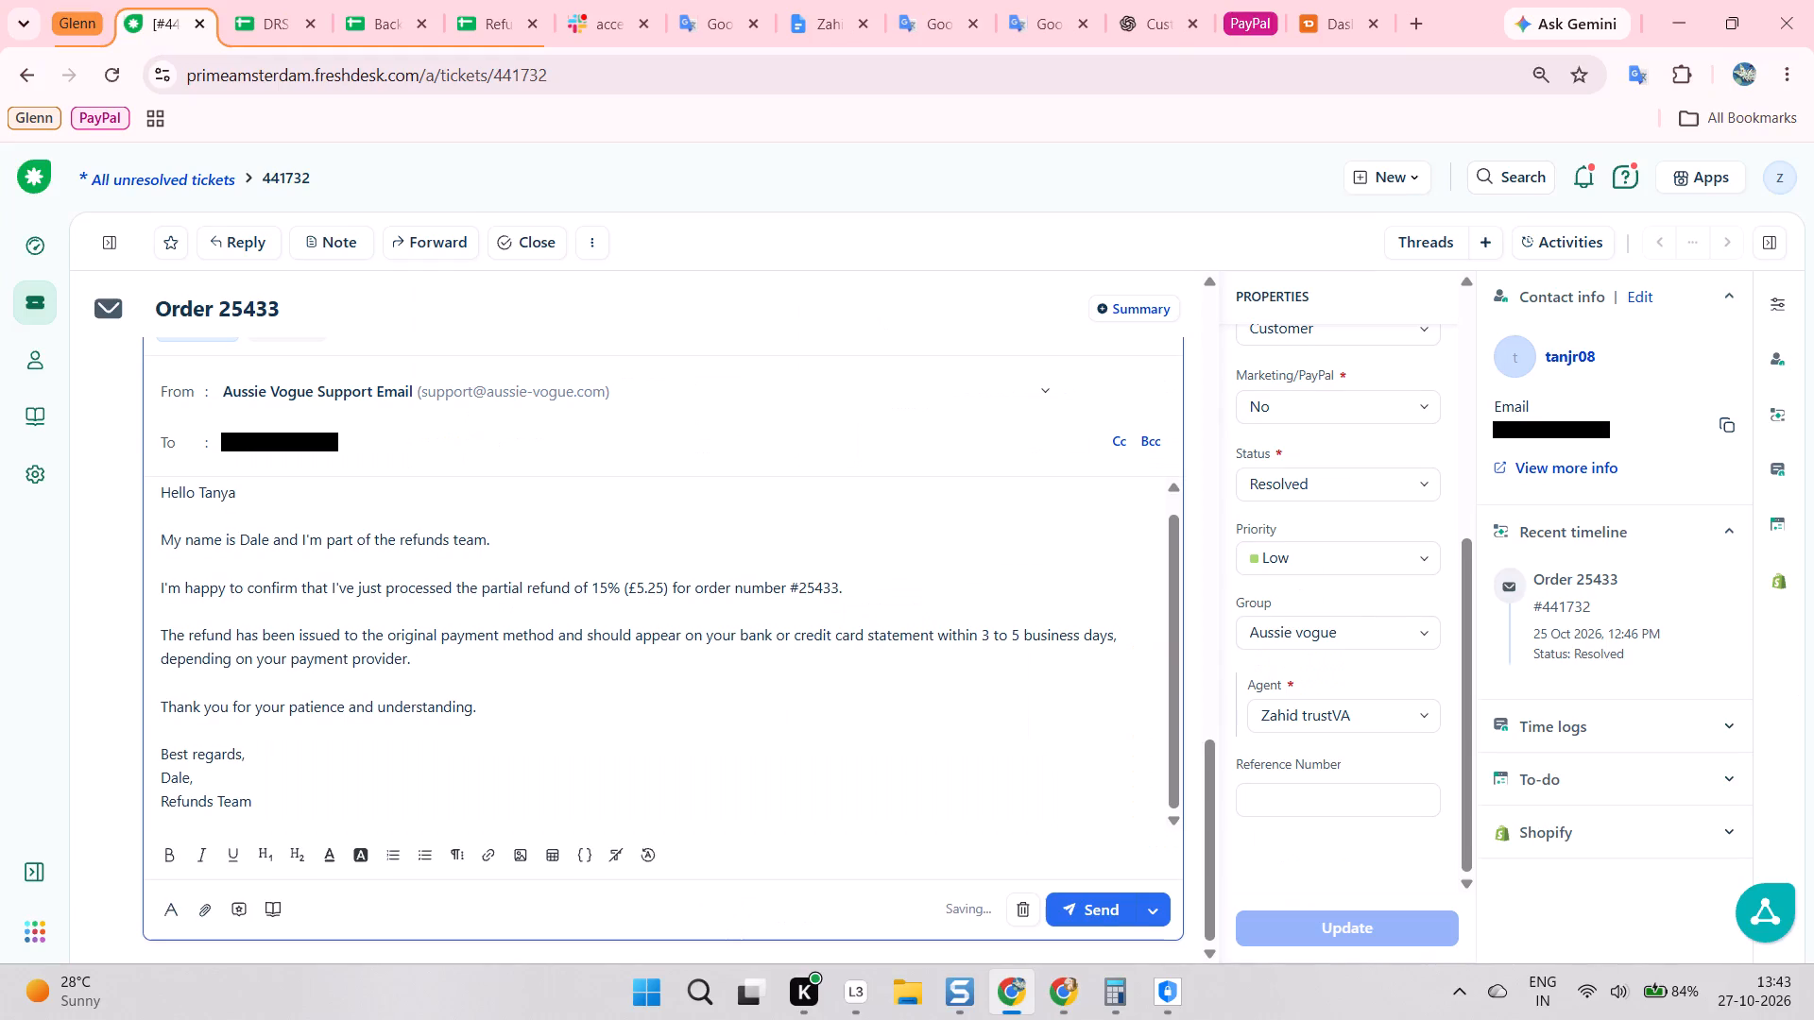
{"action": "scroll", "coordinate": [1053, 667], "scroll_direction": "down", "scroll_amount": 11}
{"action": "left_click", "coordinate": [1108, 917]}
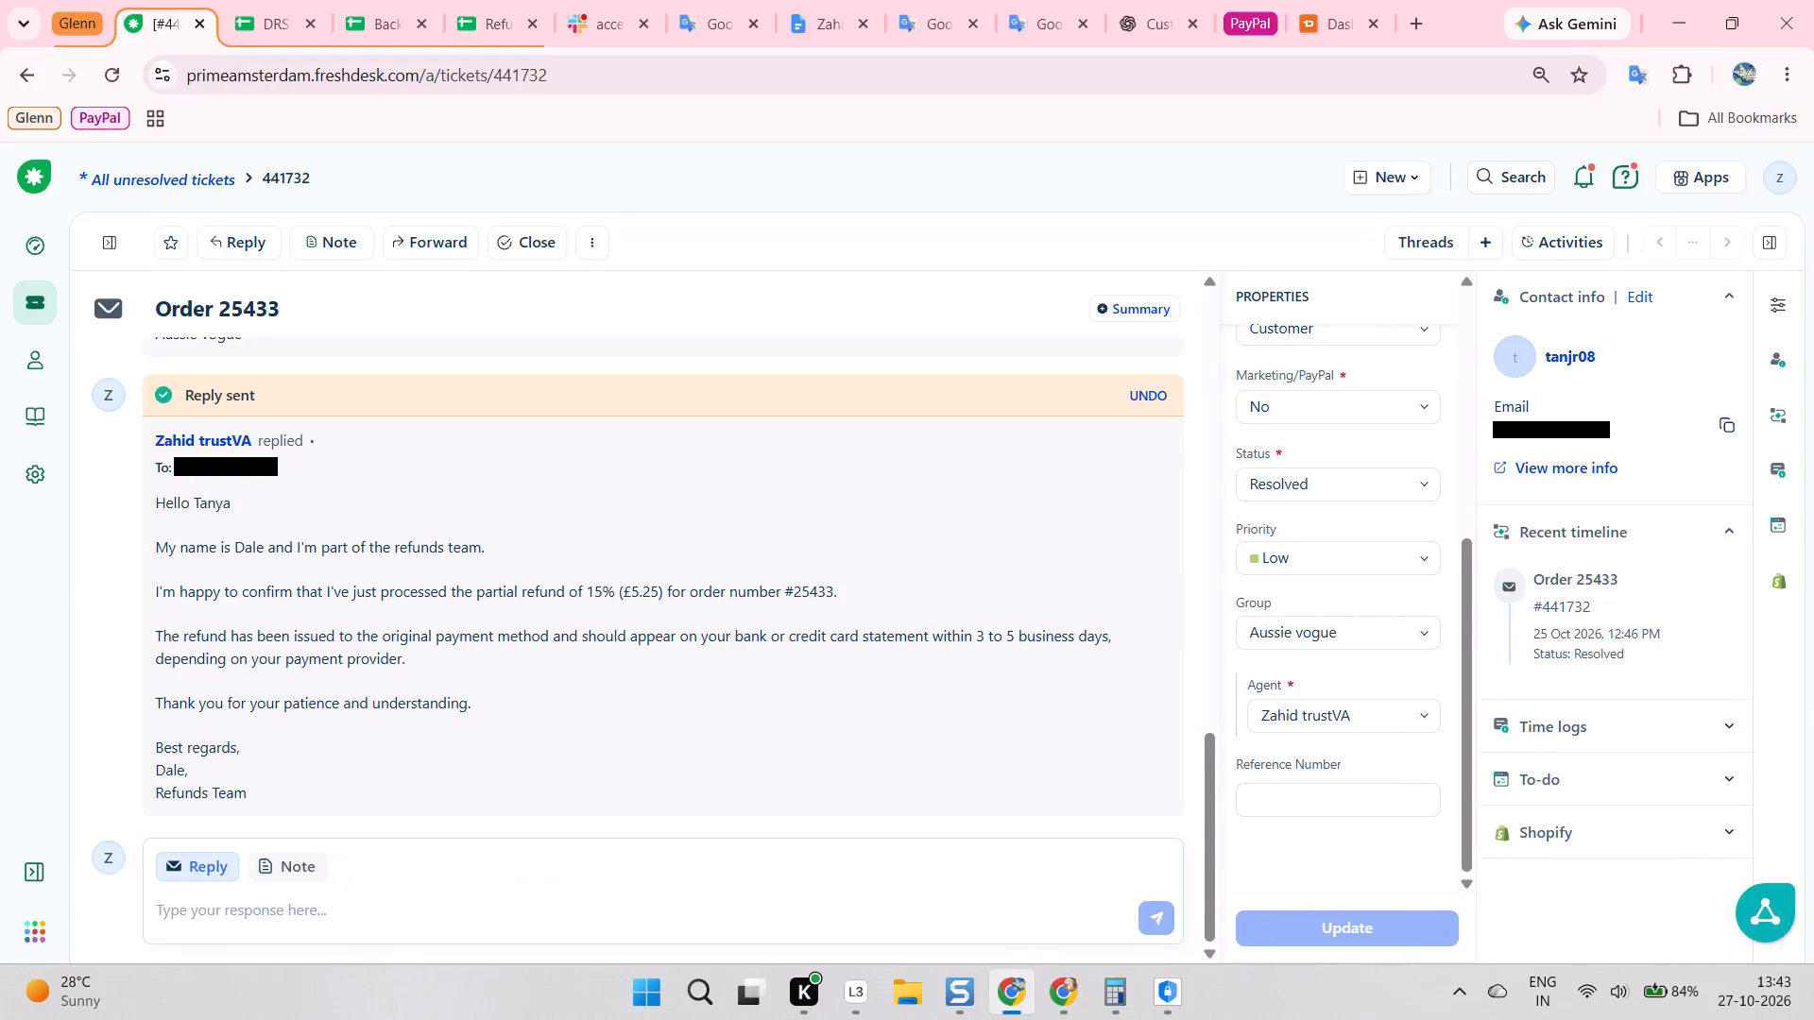
{"action": "scroll", "coordinate": [782, 616], "scroll_direction": "down", "scroll_amount": 10}
{"action": "scroll", "coordinate": [763, 525], "scroll_direction": "up", "scroll_amount": 2}
{"action": "scroll", "coordinate": [770, 525], "scroll_direction": "down", "scroll_amount": 3}
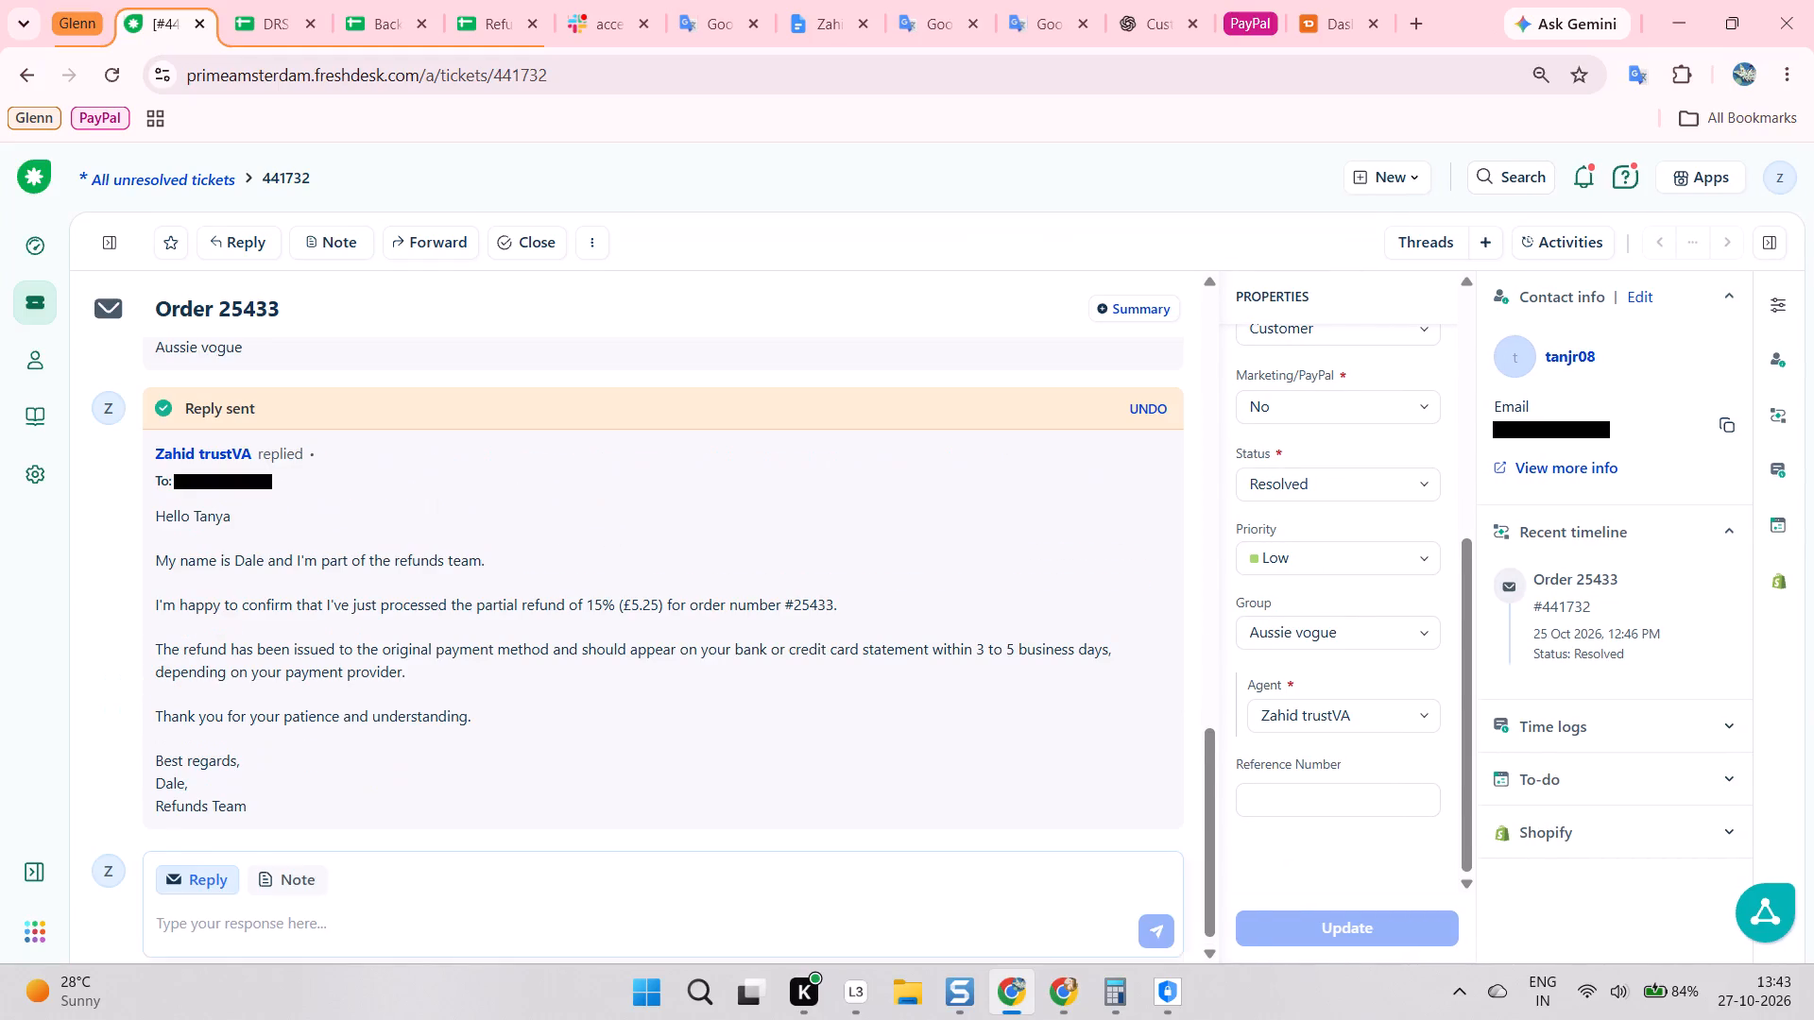
{"action": "scroll", "coordinate": [1356, 492], "scroll_direction": "down", "scroll_amount": 4}
{"action": "scroll", "coordinate": [1151, 551], "scroll_direction": "down", "scroll_amount": 4}
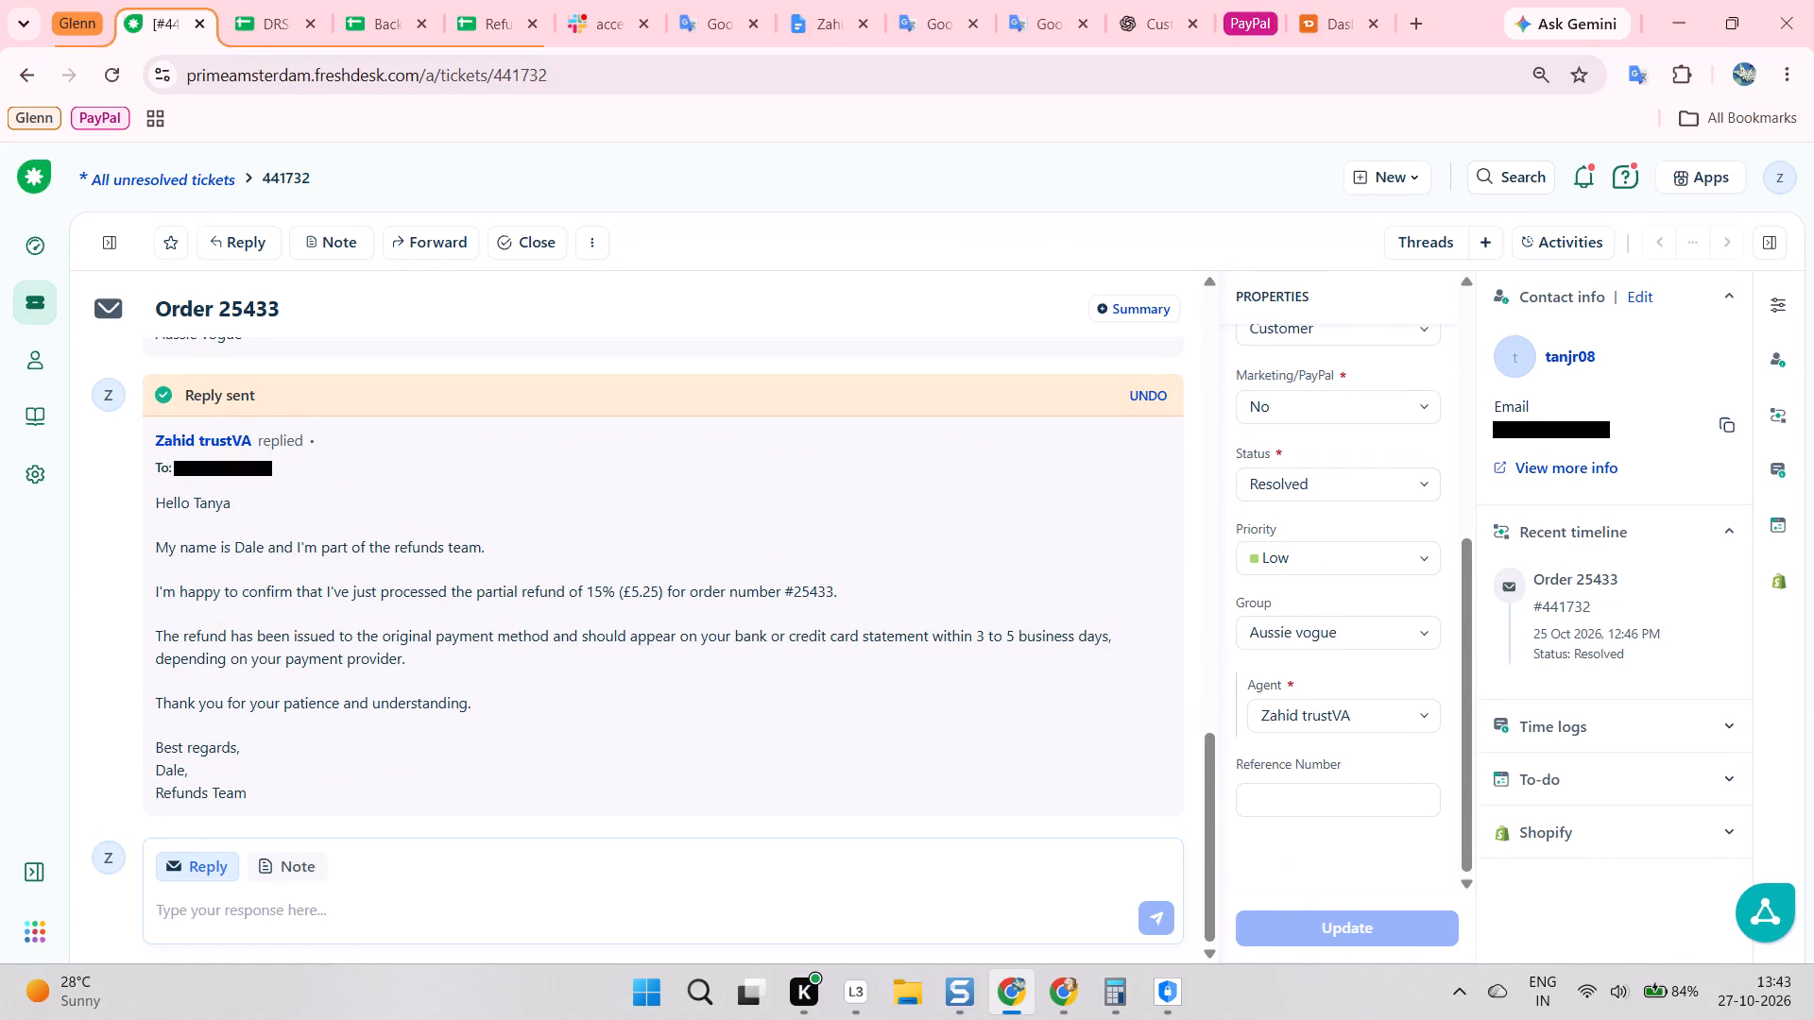
{"action": "double_click", "coordinate": [270, 175]}
{"action": "key", "text": "ctrl+c"}
{"action": "key", "text": "ctrl+c"}
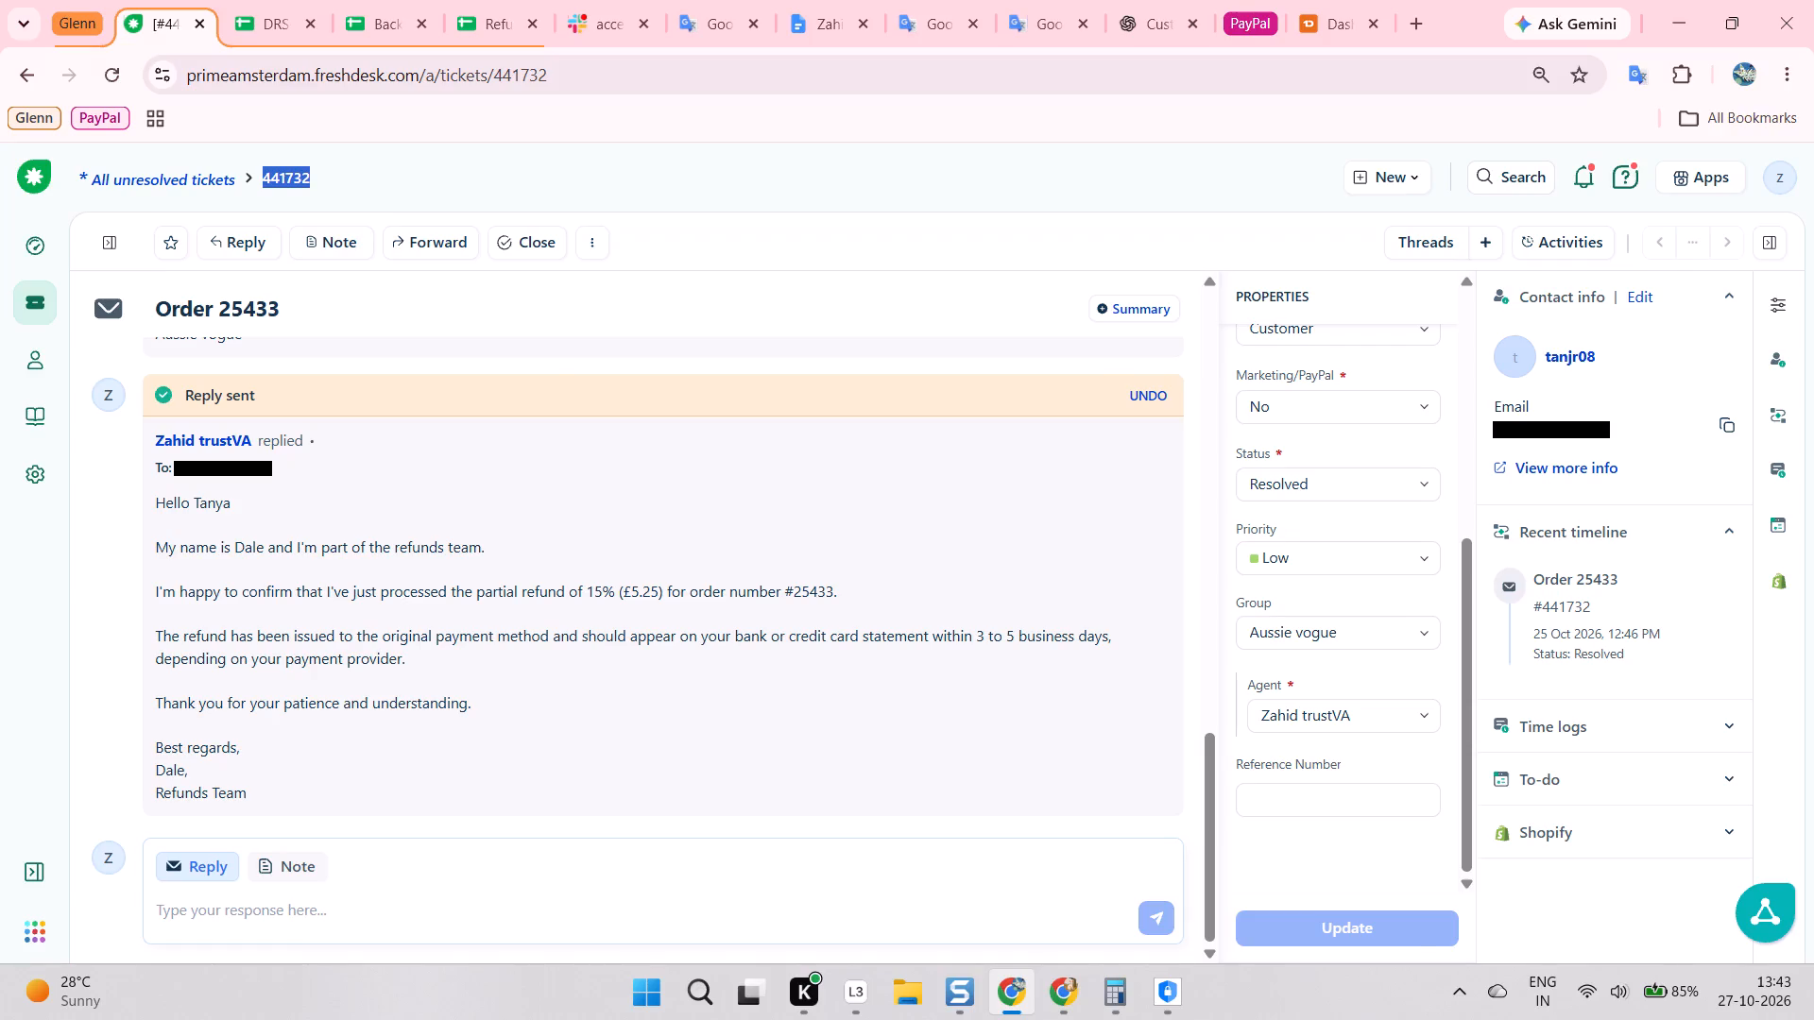
{"action": "left_click", "coordinate": [267, 0]}
{"action": "key", "text": "ctrl+v"}
{"action": "left_click", "coordinate": [571, 495]}
{"action": "scroll", "coordinate": [571, 491], "scroll_direction": "down", "scroll_amount": 1}
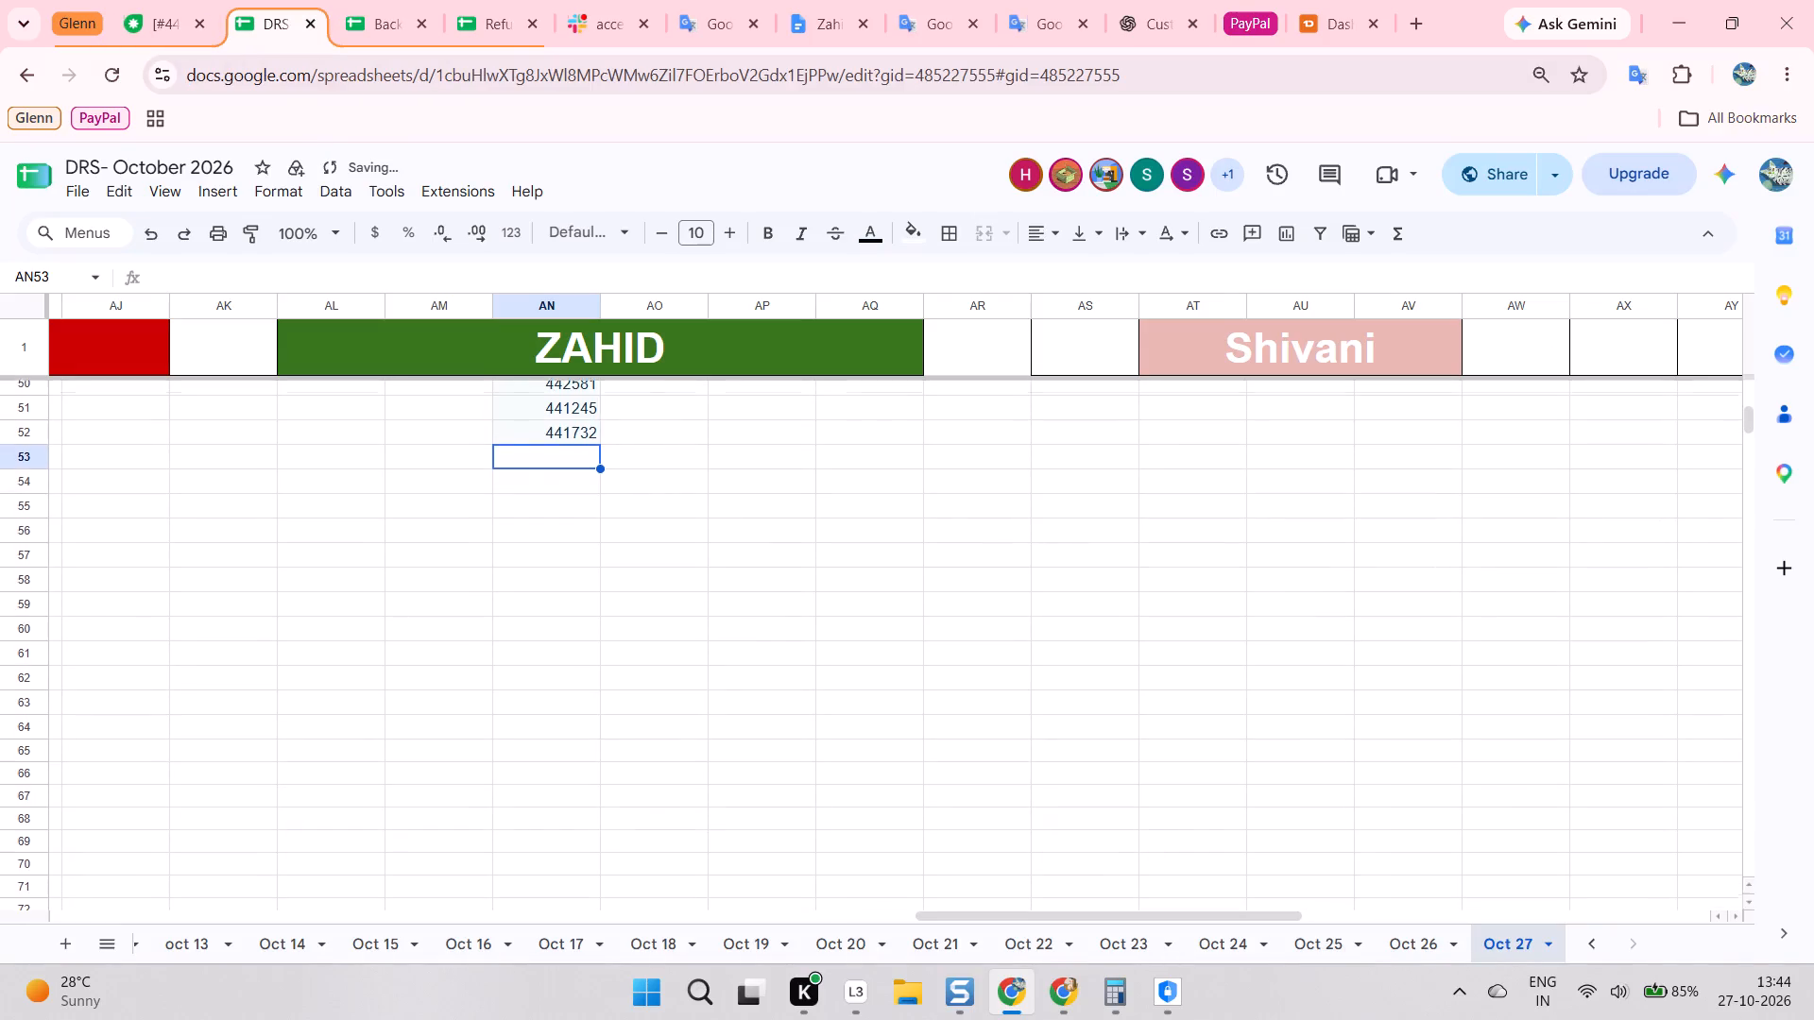
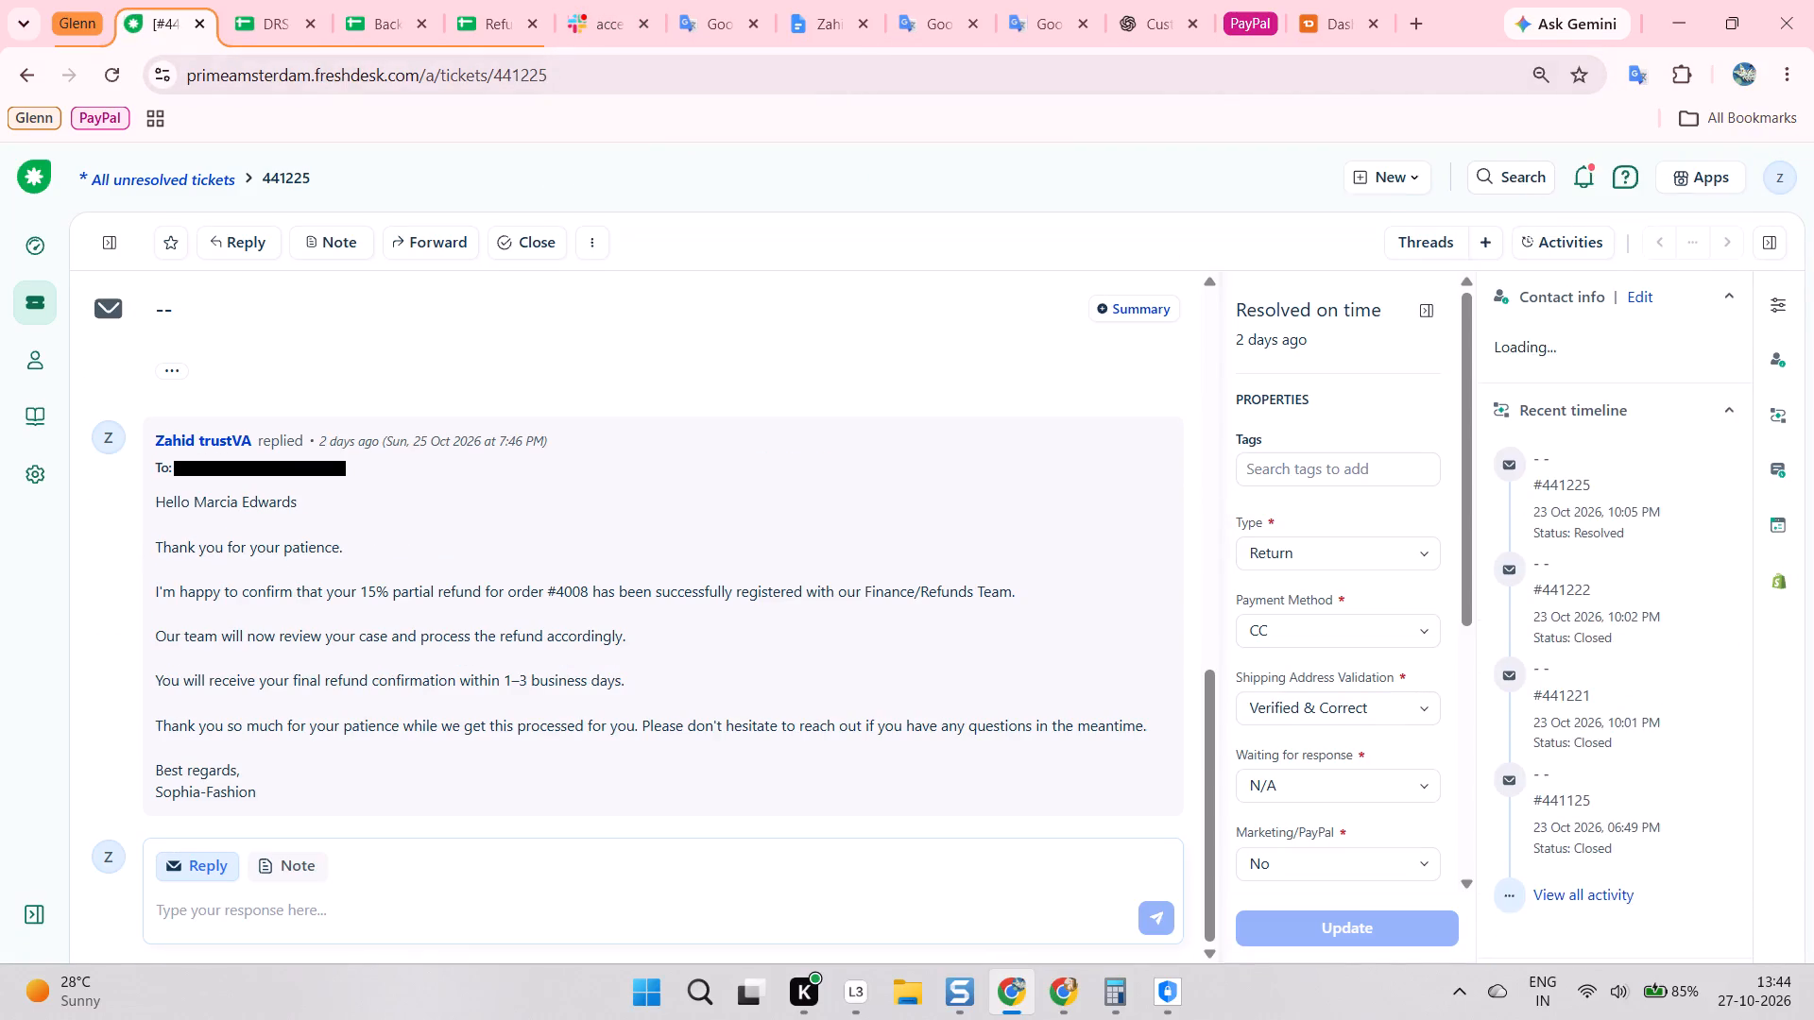
{"action": "scroll", "coordinate": [676, 361], "scroll_direction": "down", "scroll_amount": 2}
{"action": "left_click", "coordinate": [556, 521]}
{"action": "key", "text": "ctrl+f"}
{"action": "key", "text": "ctrl+v"}
{"action": "scroll", "coordinate": [1226, 435], "scroll_direction": "up", "scroll_amount": 5}
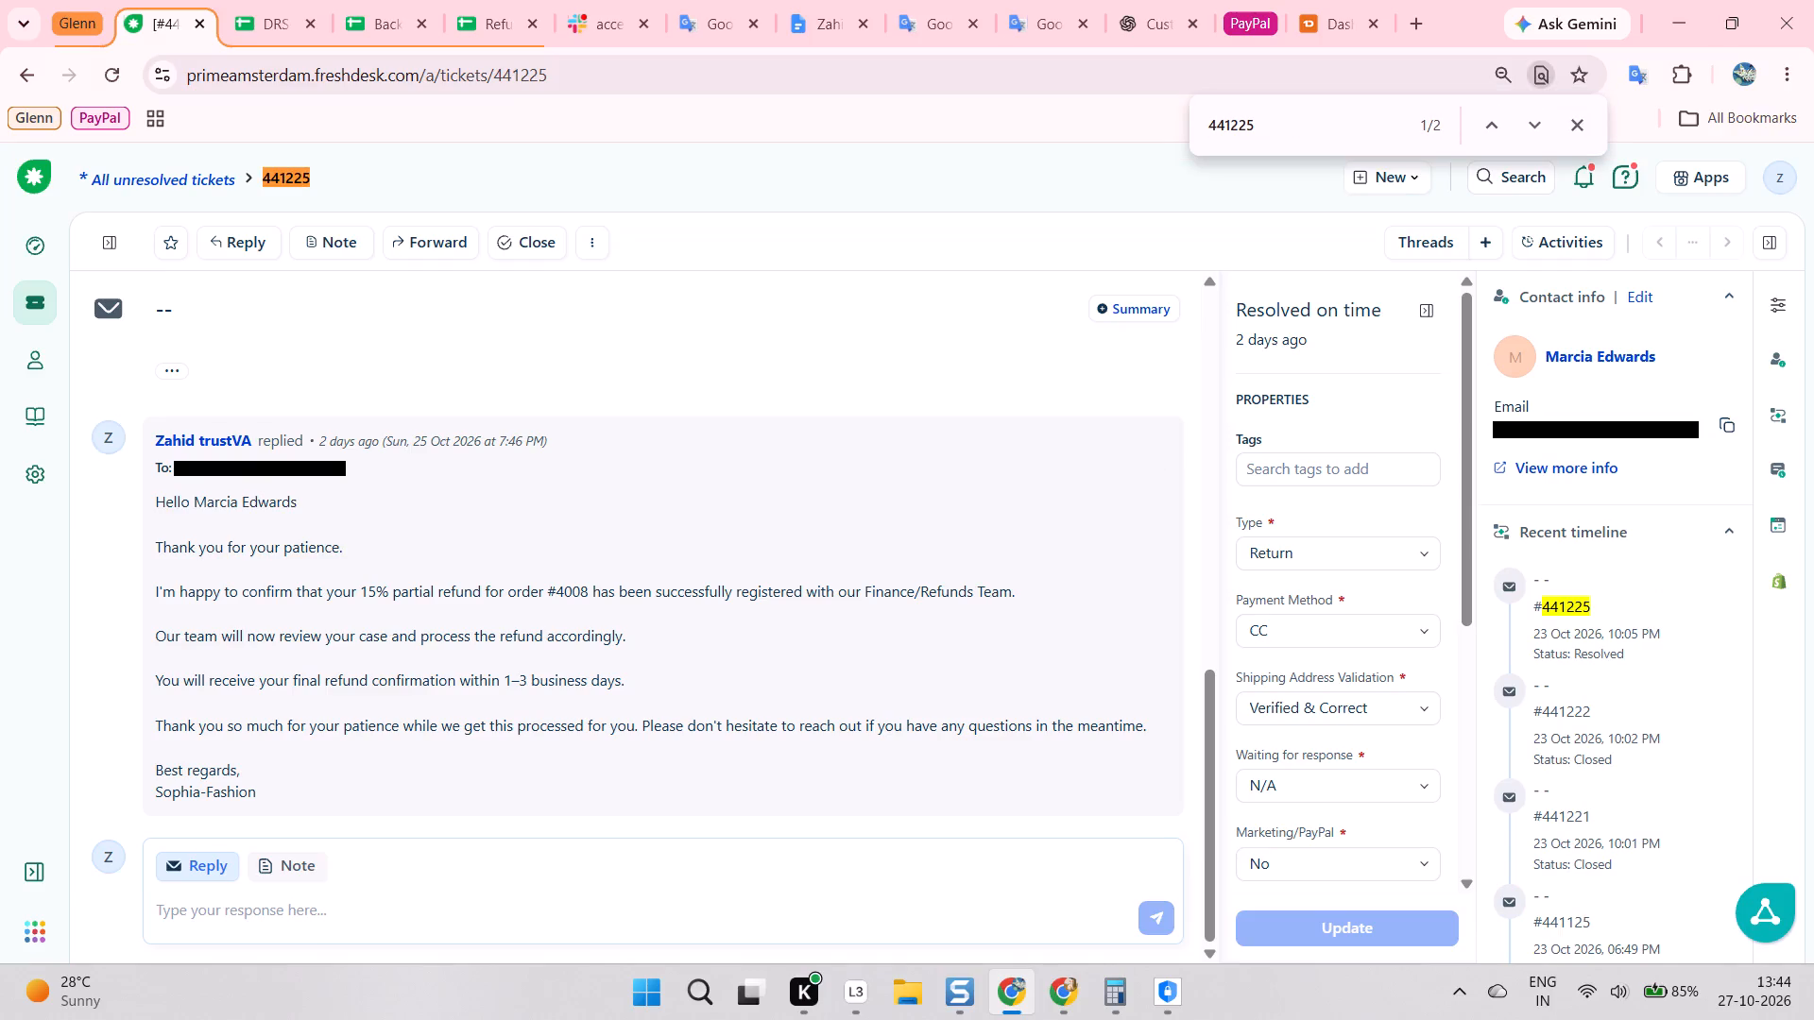
{"action": "left_click", "coordinate": [1570, 117]}
{"action": "scroll", "coordinate": [820, 502], "scroll_direction": "up", "scroll_amount": 5}
{"action": "scroll", "coordinate": [642, 548], "scroll_direction": "down", "scroll_amount": 9}
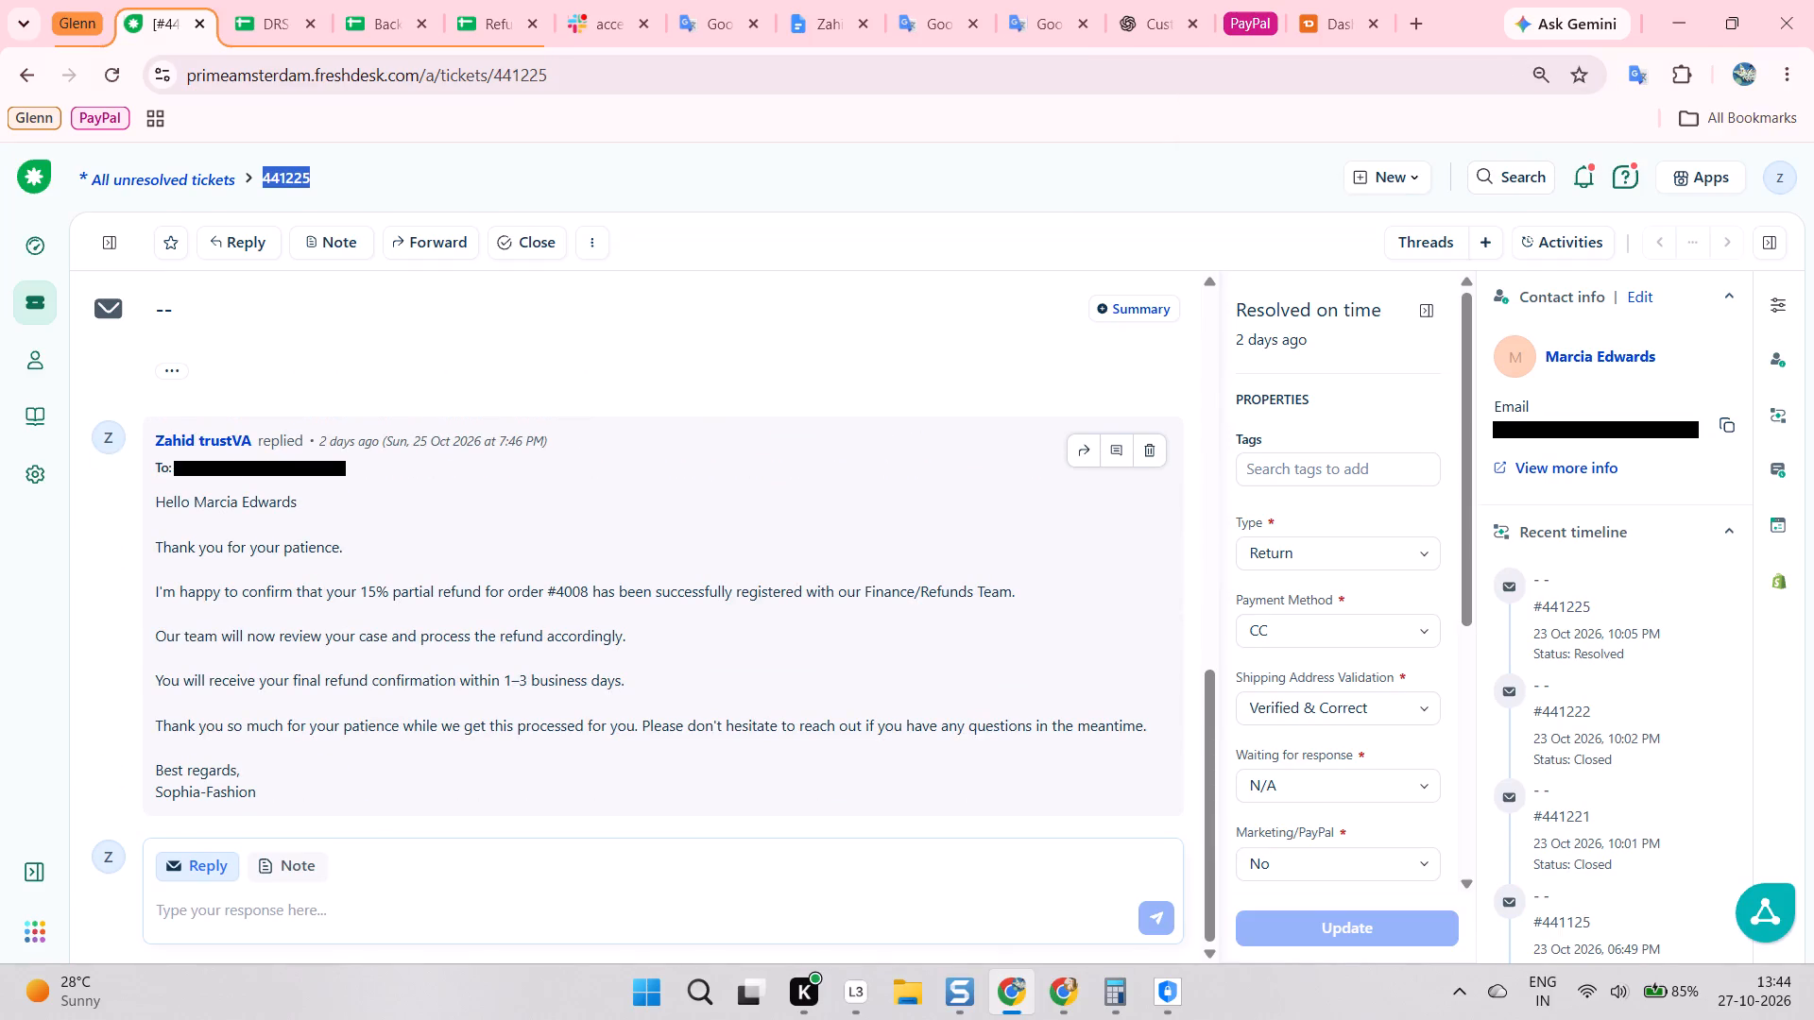
Switch the Shopify window from order 4409 to the Sophia Fashion store admin.
{"action": "left_click", "coordinate": [1735, 422]}
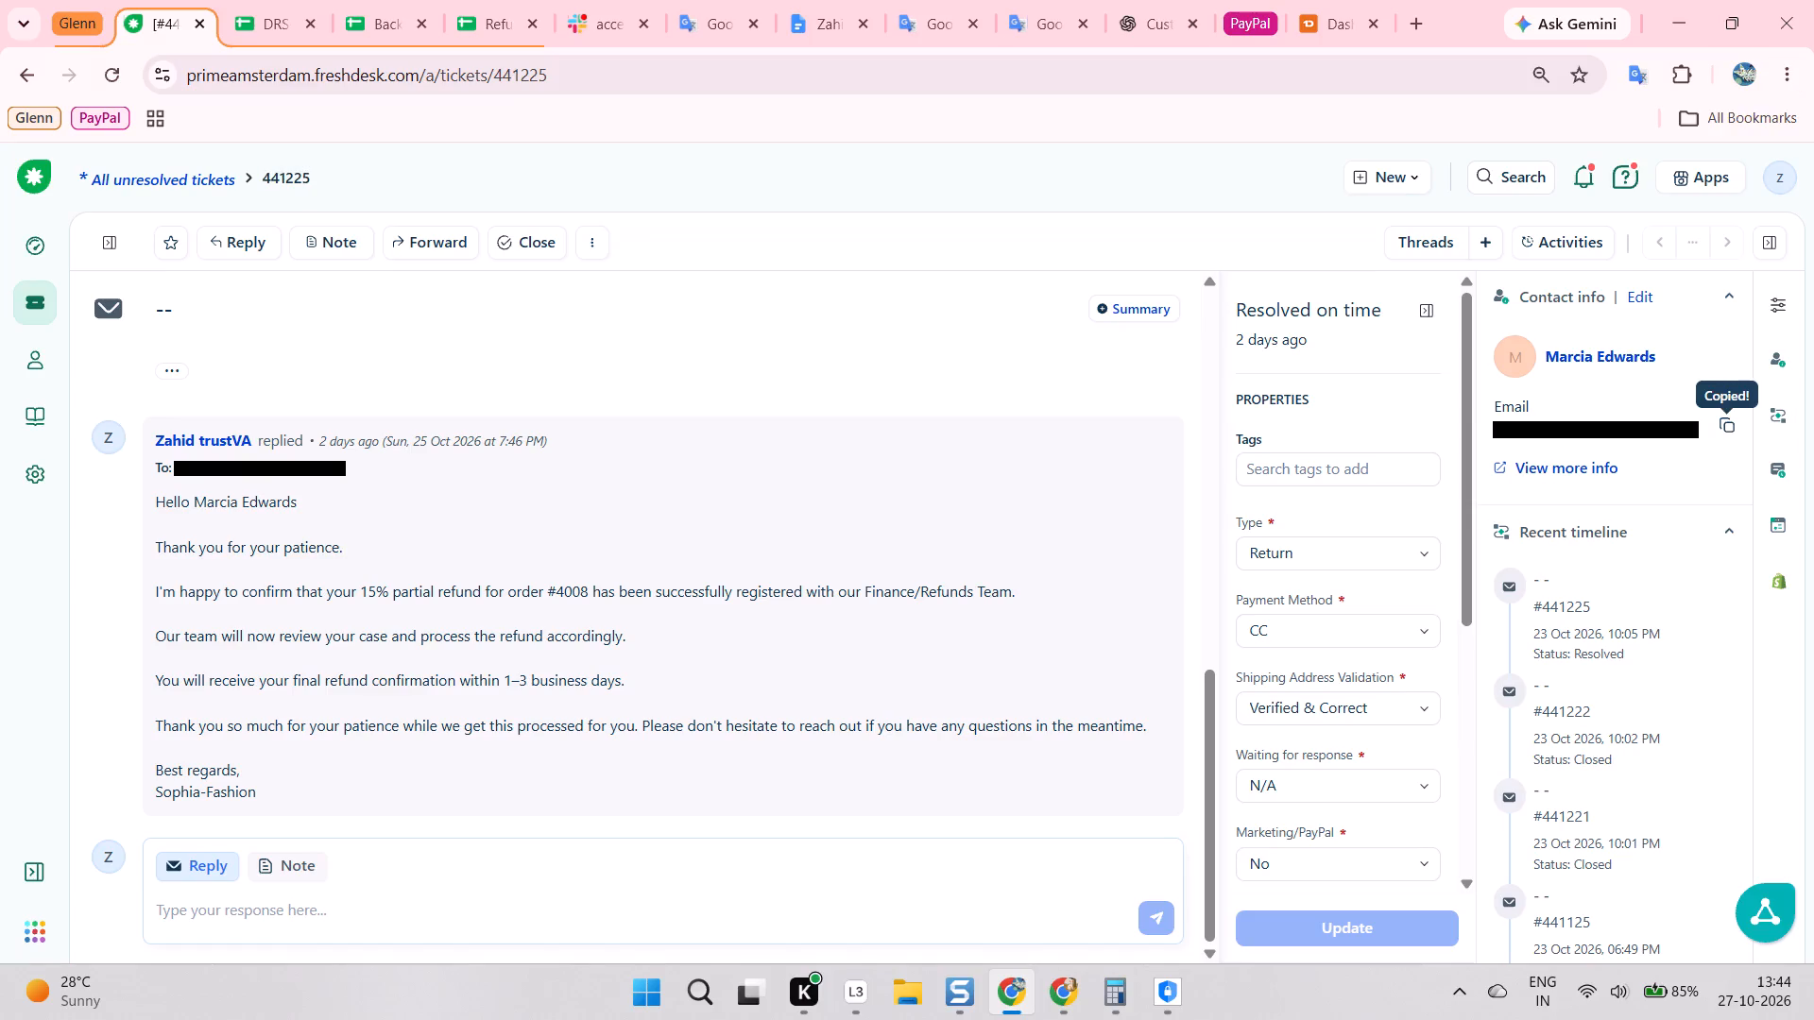
{"action": "scroll", "coordinate": [1099, 576], "scroll_direction": "up", "scroll_amount": 4}
{"action": "scroll", "coordinate": [556, 562], "scroll_direction": "down", "scroll_amount": 1}
{"action": "key", "text": "alt+Tab"}
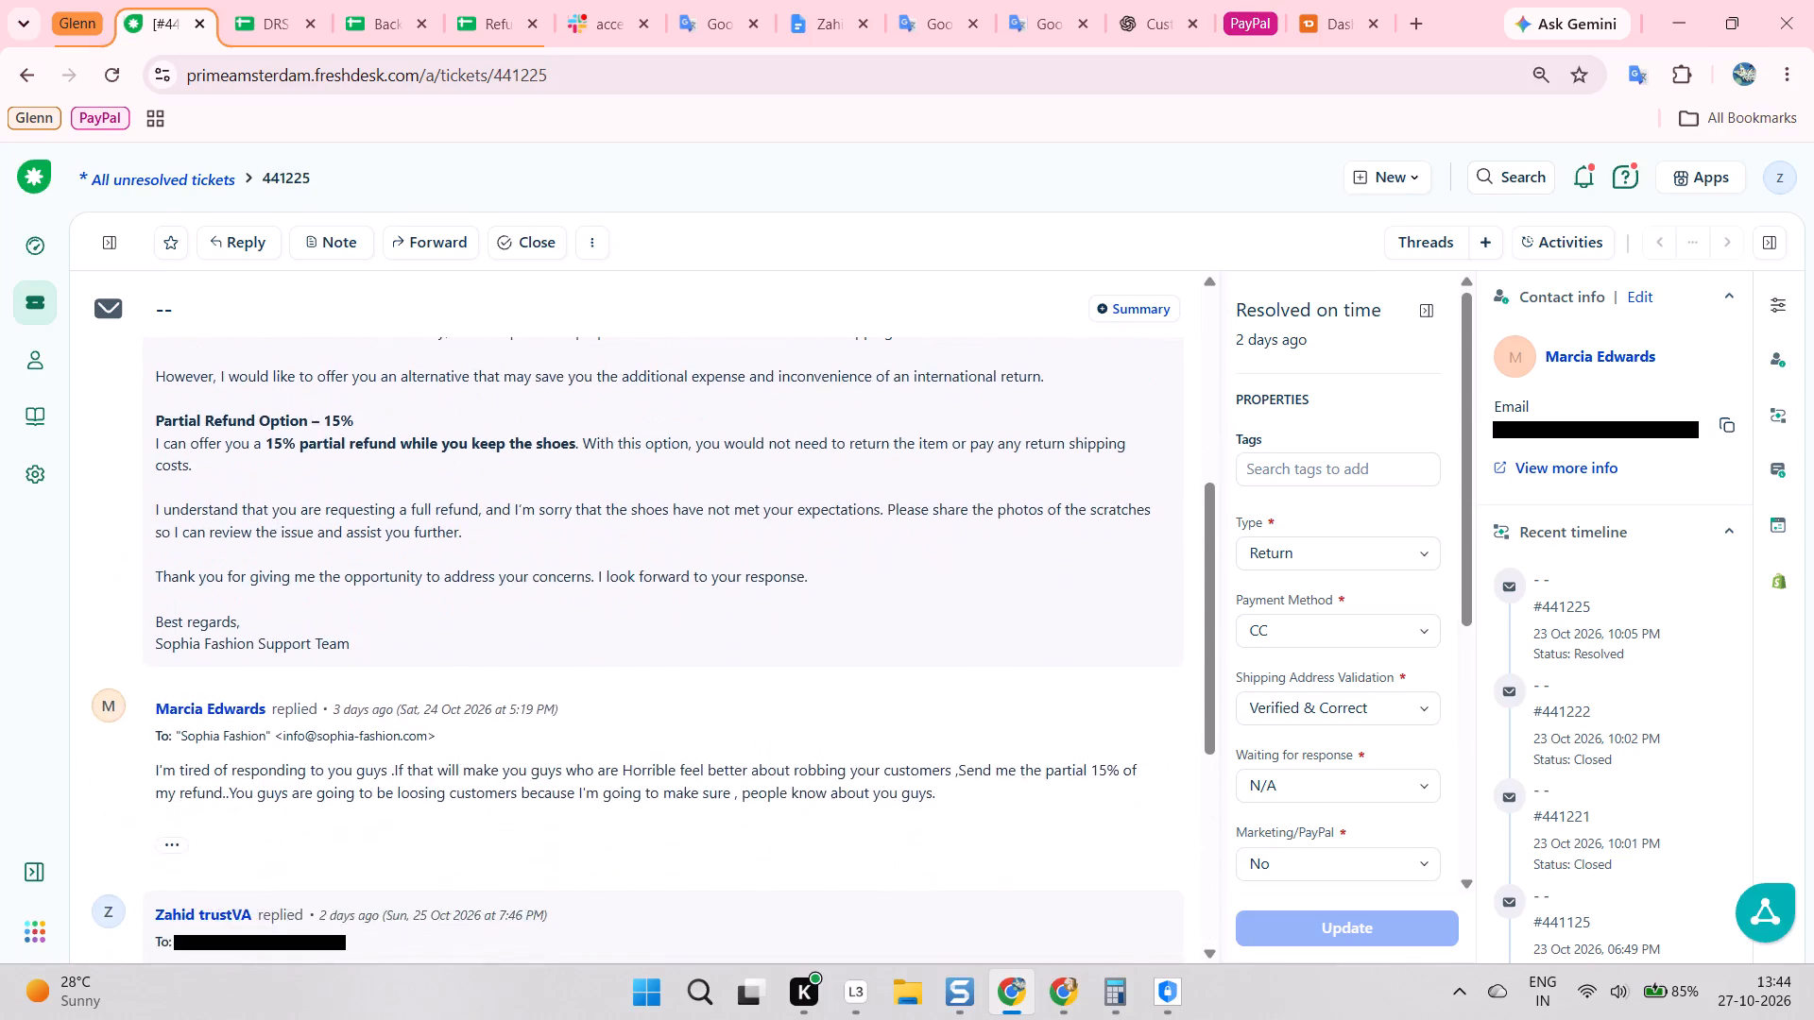
{"action": "left_click", "coordinate": [592, 0]}
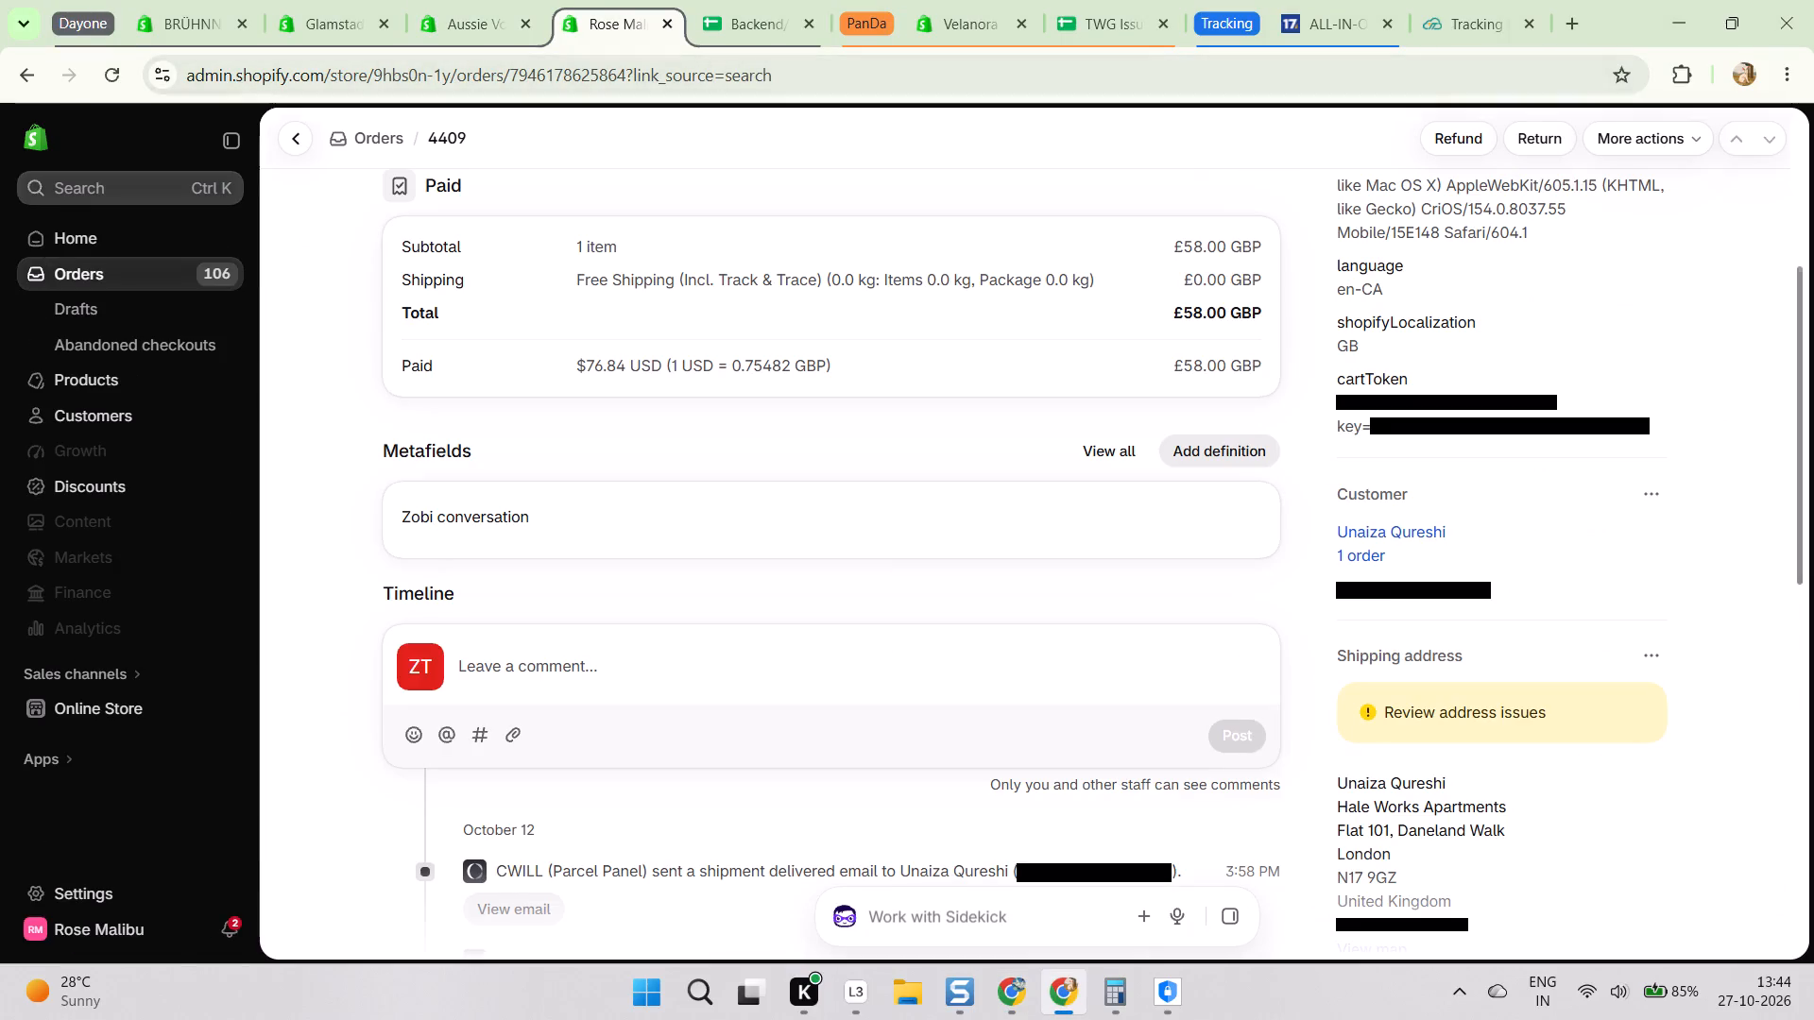
{"action": "left_click", "coordinate": [426, 83]}
{"action": "type", "text": "sop"}
{"action": "key", "text": "Return"}
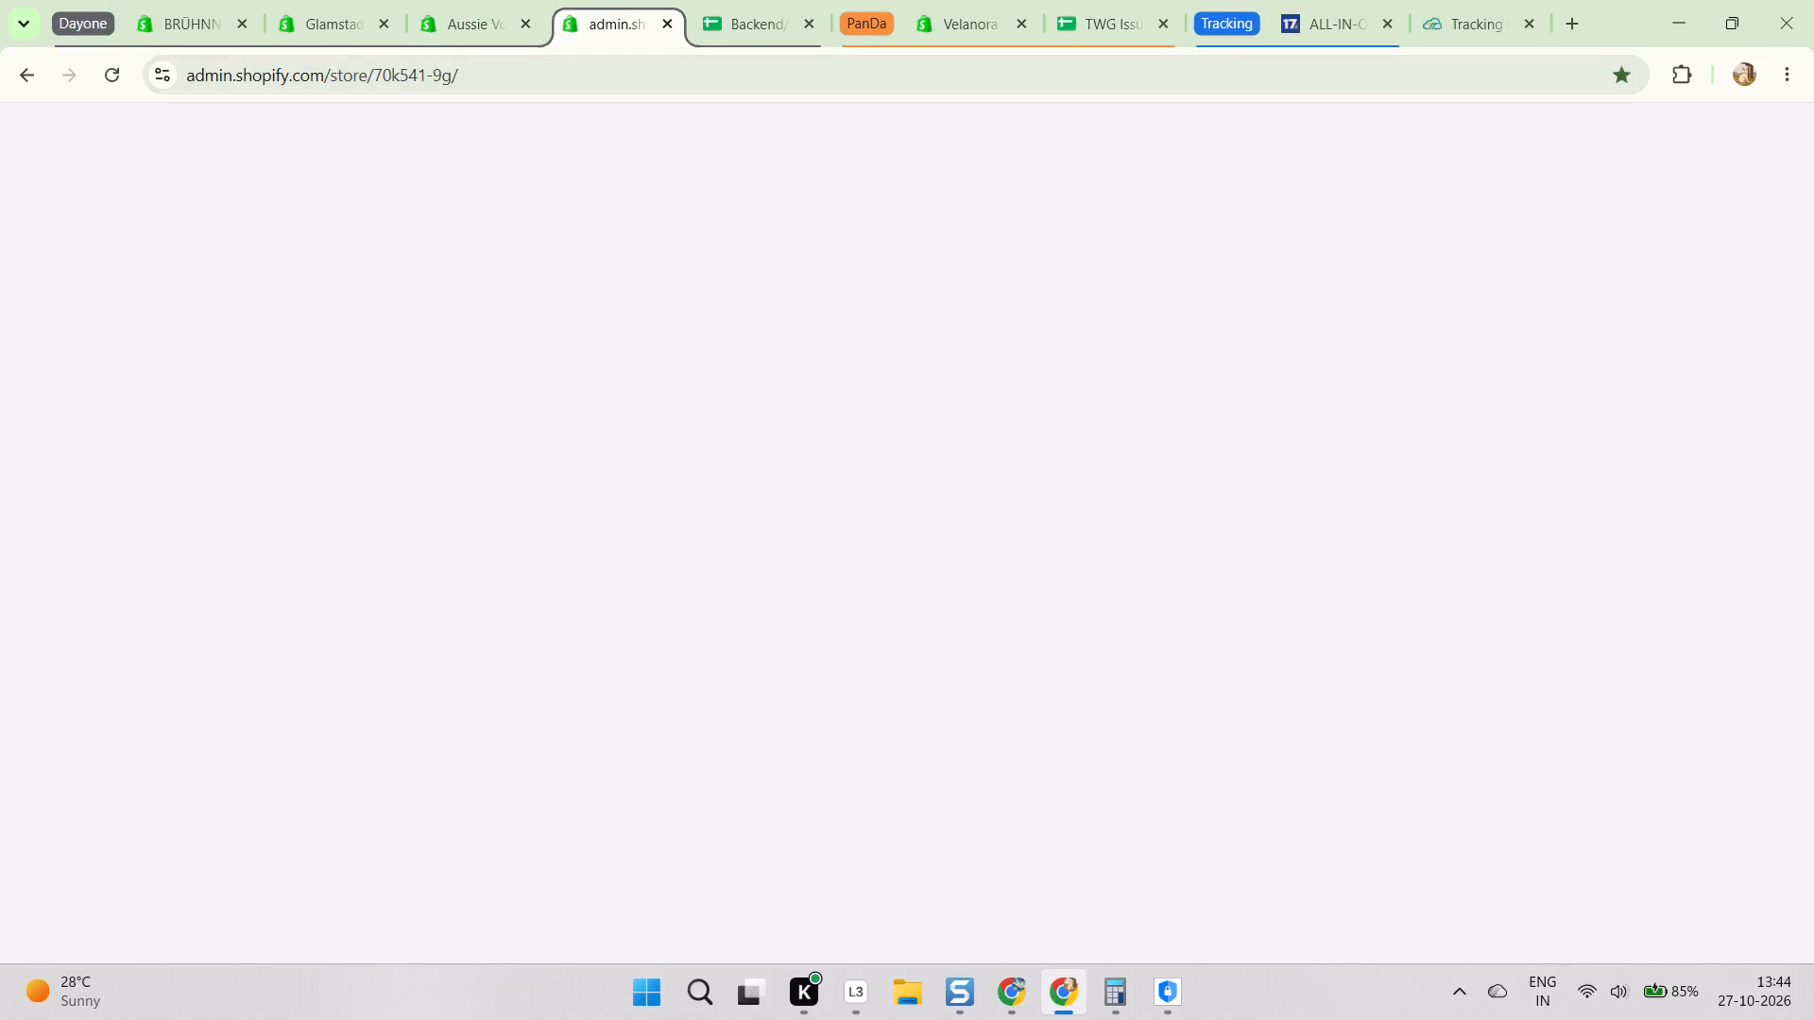
Copy the customer's email address from ticket 441225, search the Sophia Fashion store for it and open order 4008.
{"action": "key", "text": "alt+Tab"}
{"action": "left_click", "coordinate": [1728, 427]}
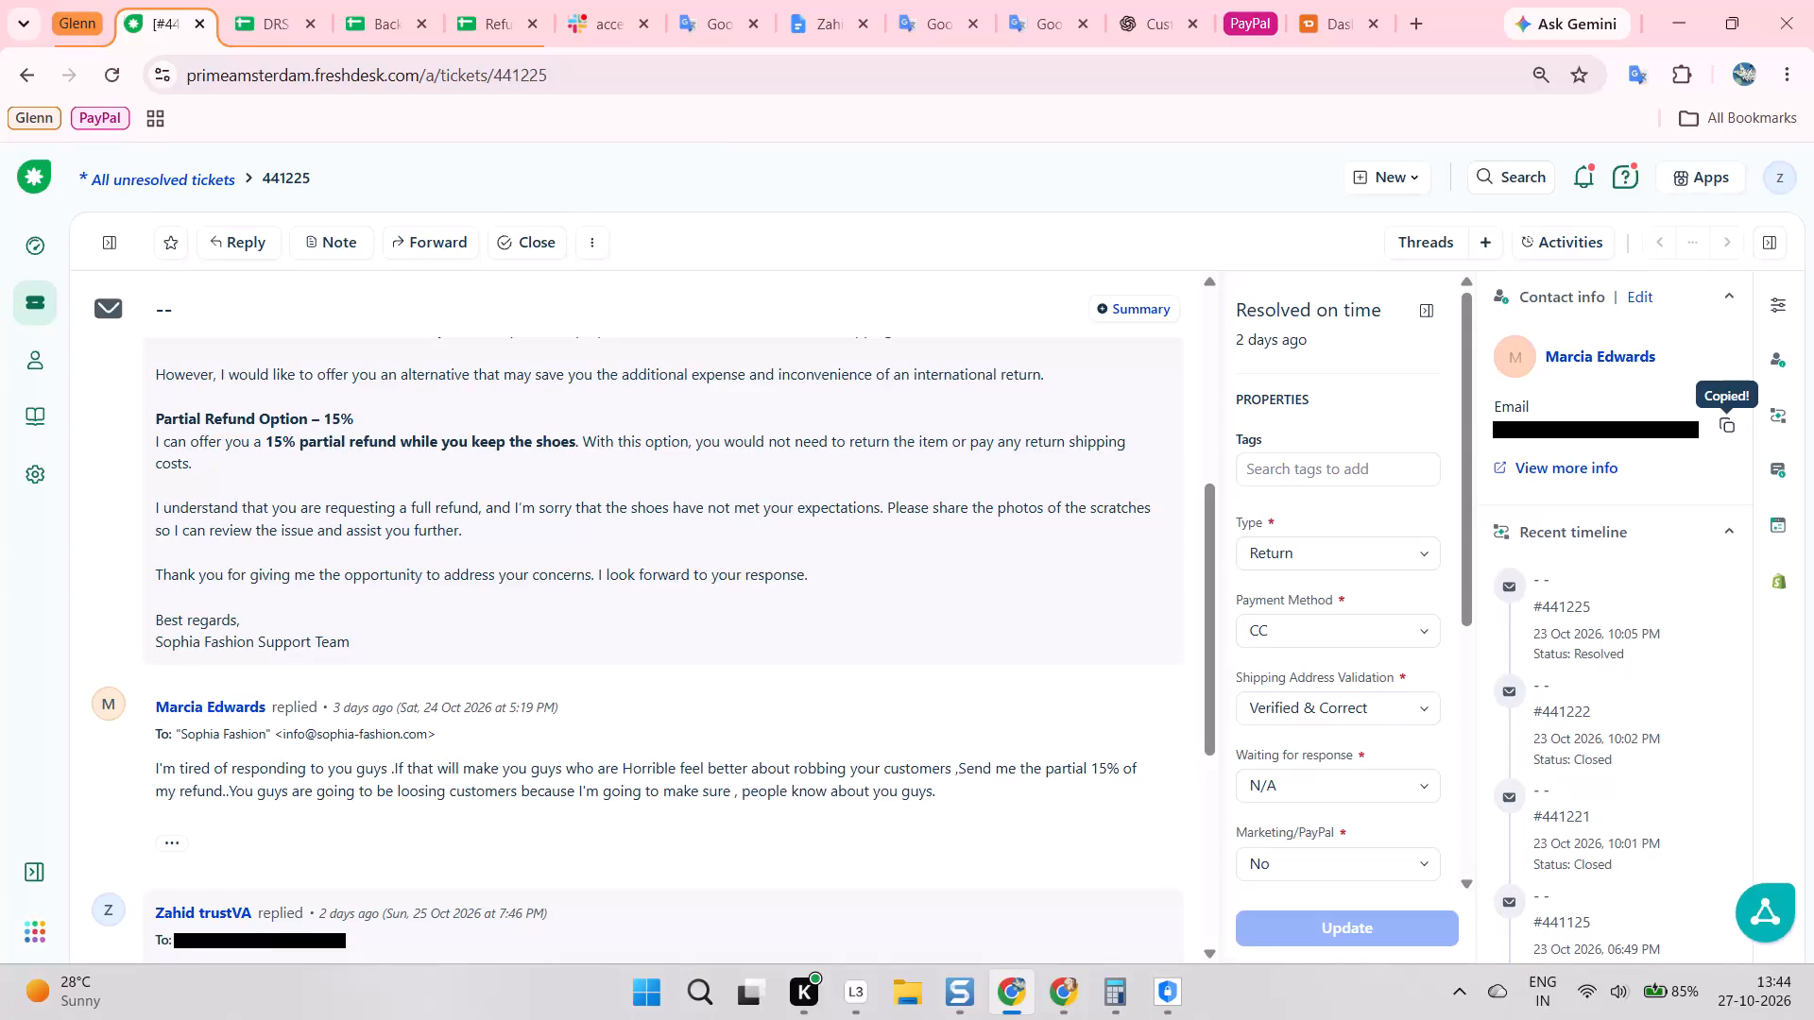
{"action": "scroll", "coordinate": [693, 468], "scroll_direction": "down", "scroll_amount": 2}
{"action": "key", "text": "alt+Tab"}
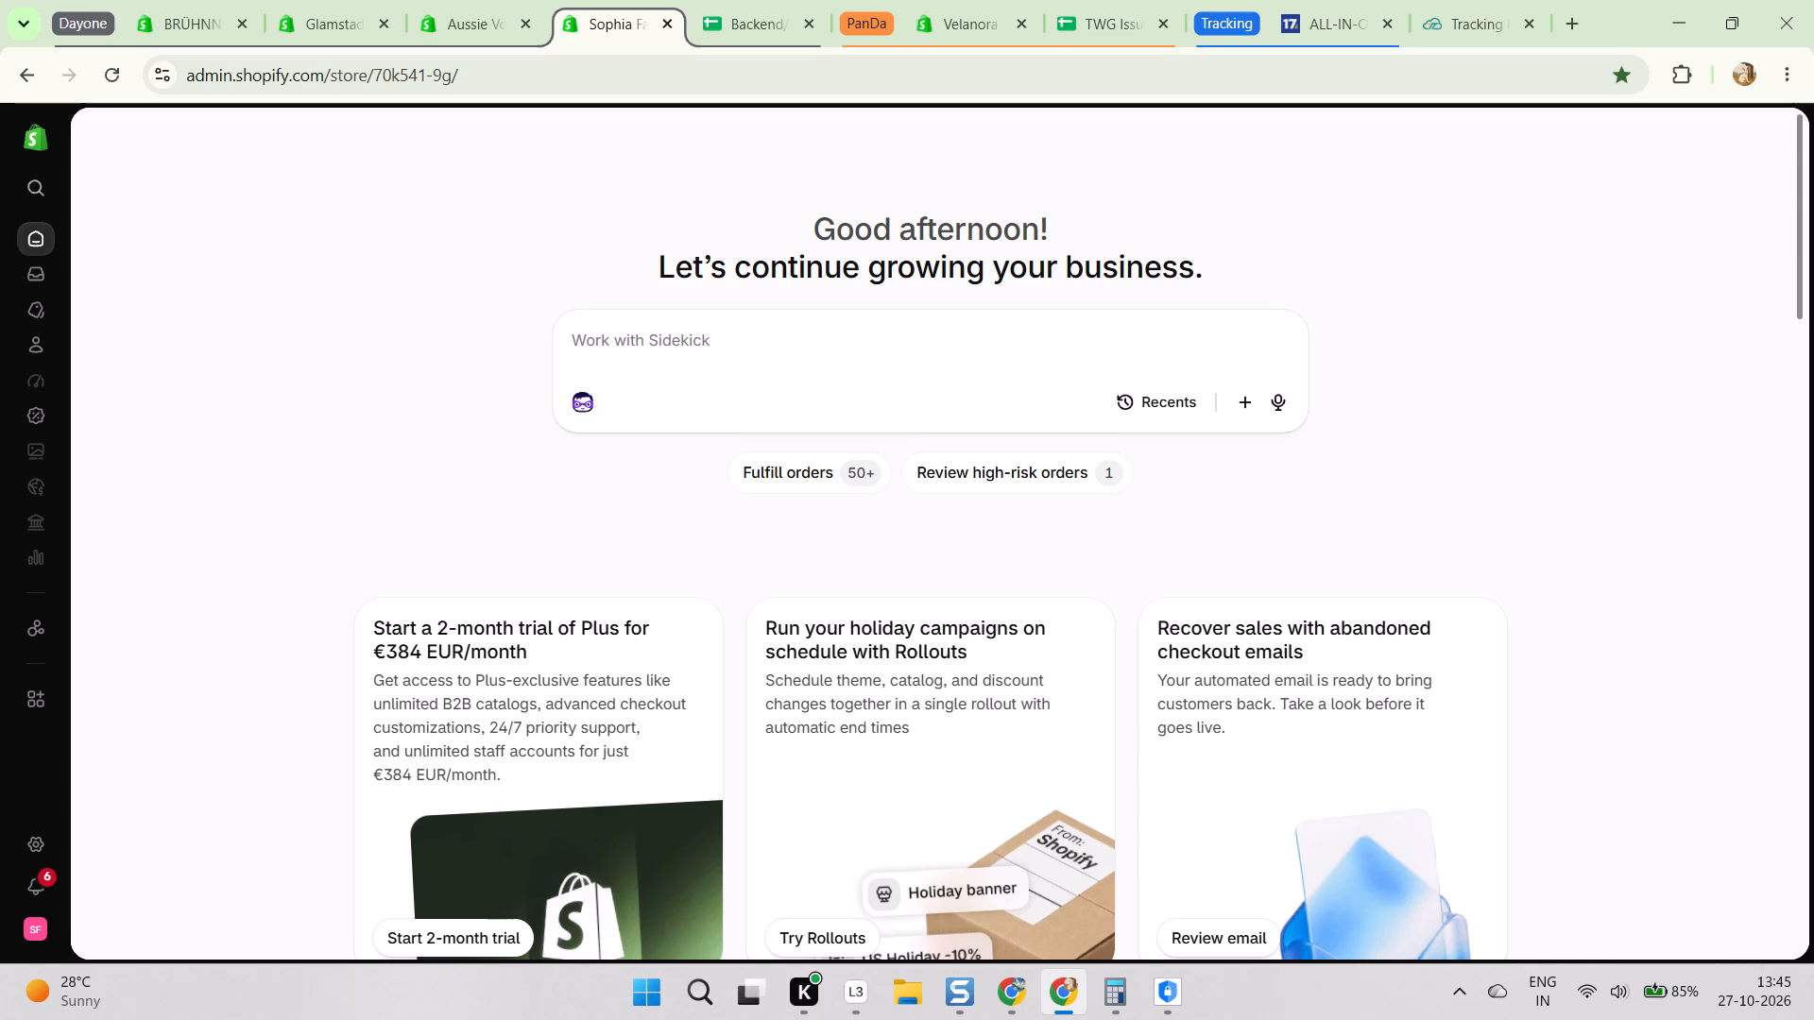
{"action": "key", "text": "alt+Tab"}
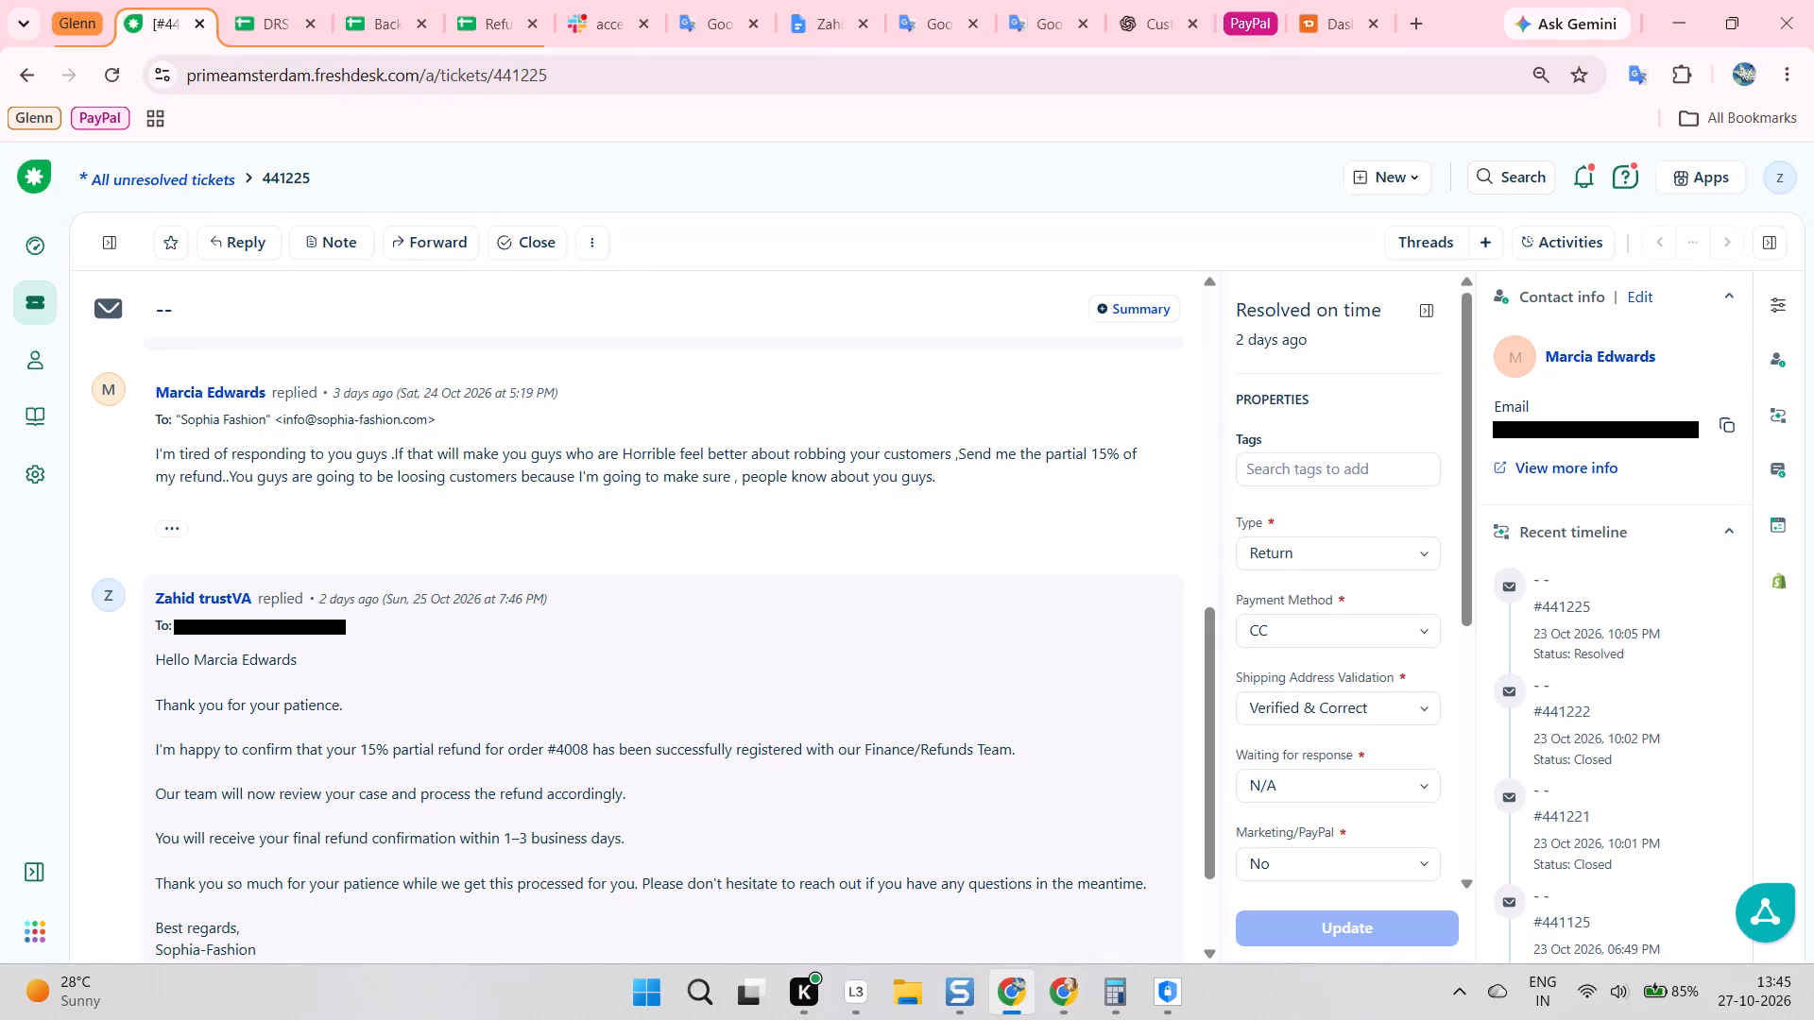
{"action": "key", "text": "alt+Tab"}
{"action": "key", "text": "alt+Tab"}
{"action": "left_click", "coordinate": [1731, 430]}
{"action": "key", "text": "alt+Tab"}
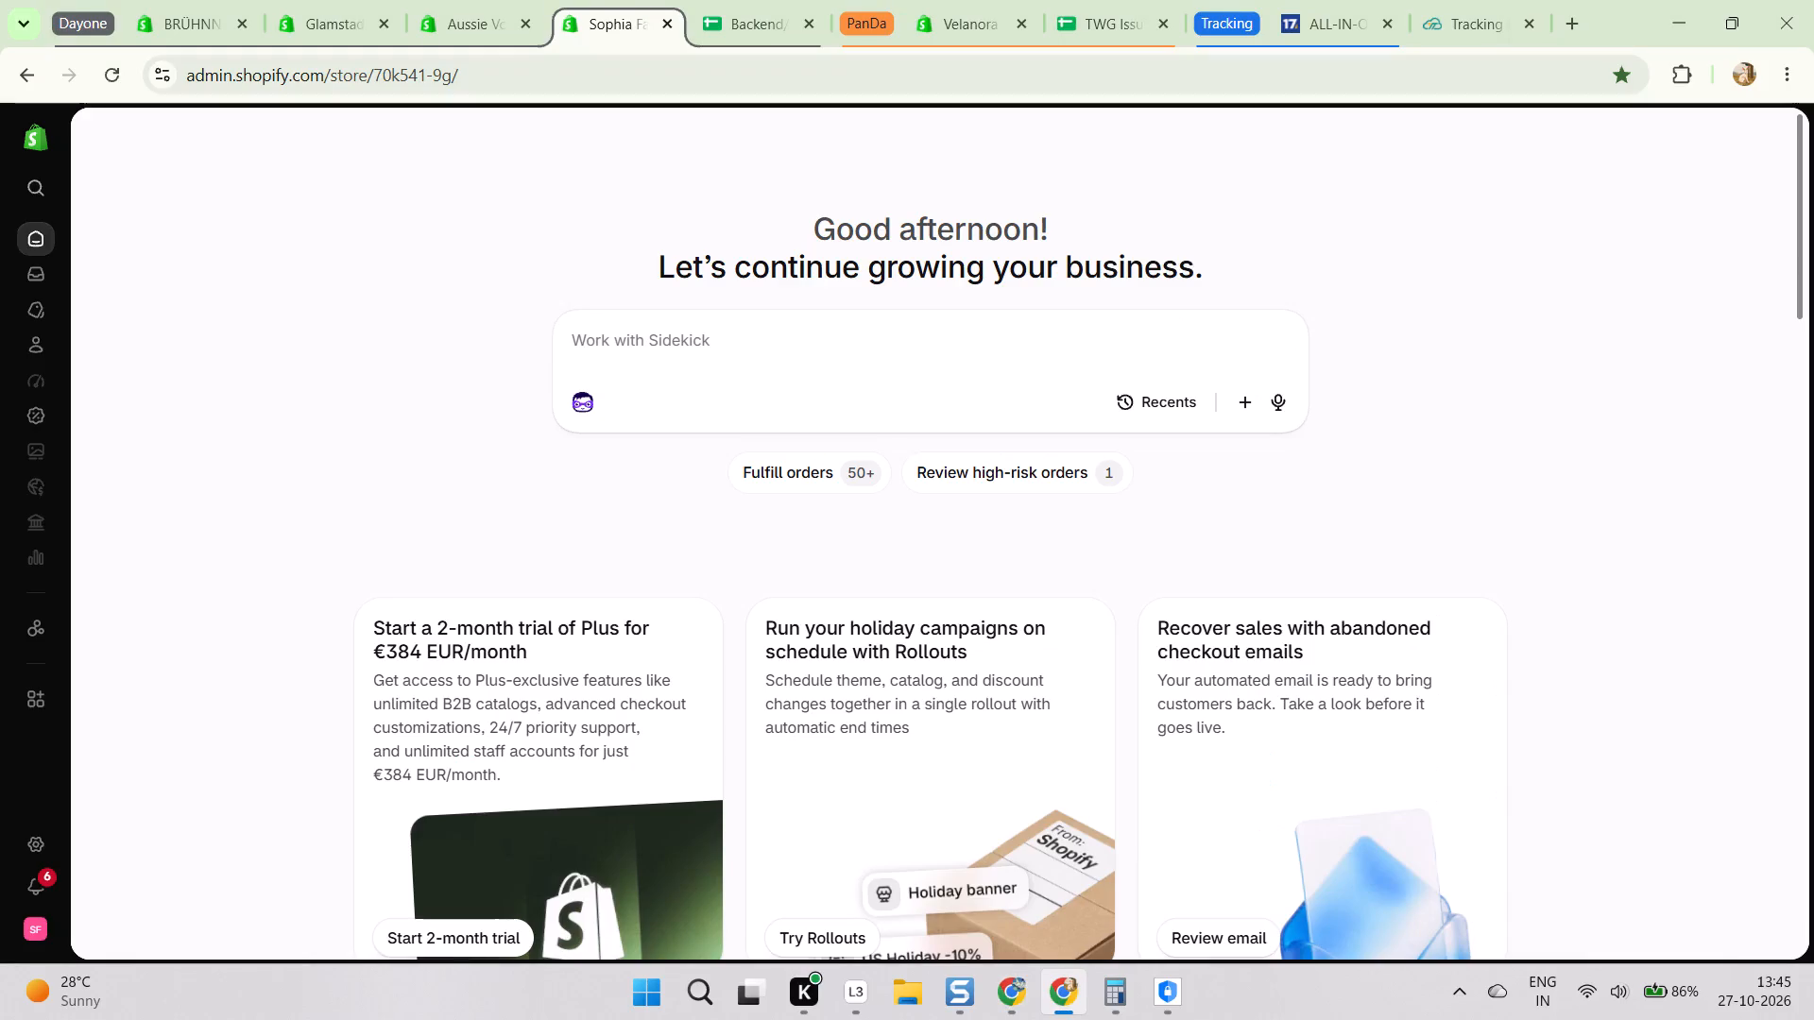
{"action": "scroll", "coordinate": [155, 174], "scroll_direction": "up", "scroll_amount": 1}
{"action": "left_click", "coordinate": [29, 176]}
{"action": "key", "text": "ctrl+v"}
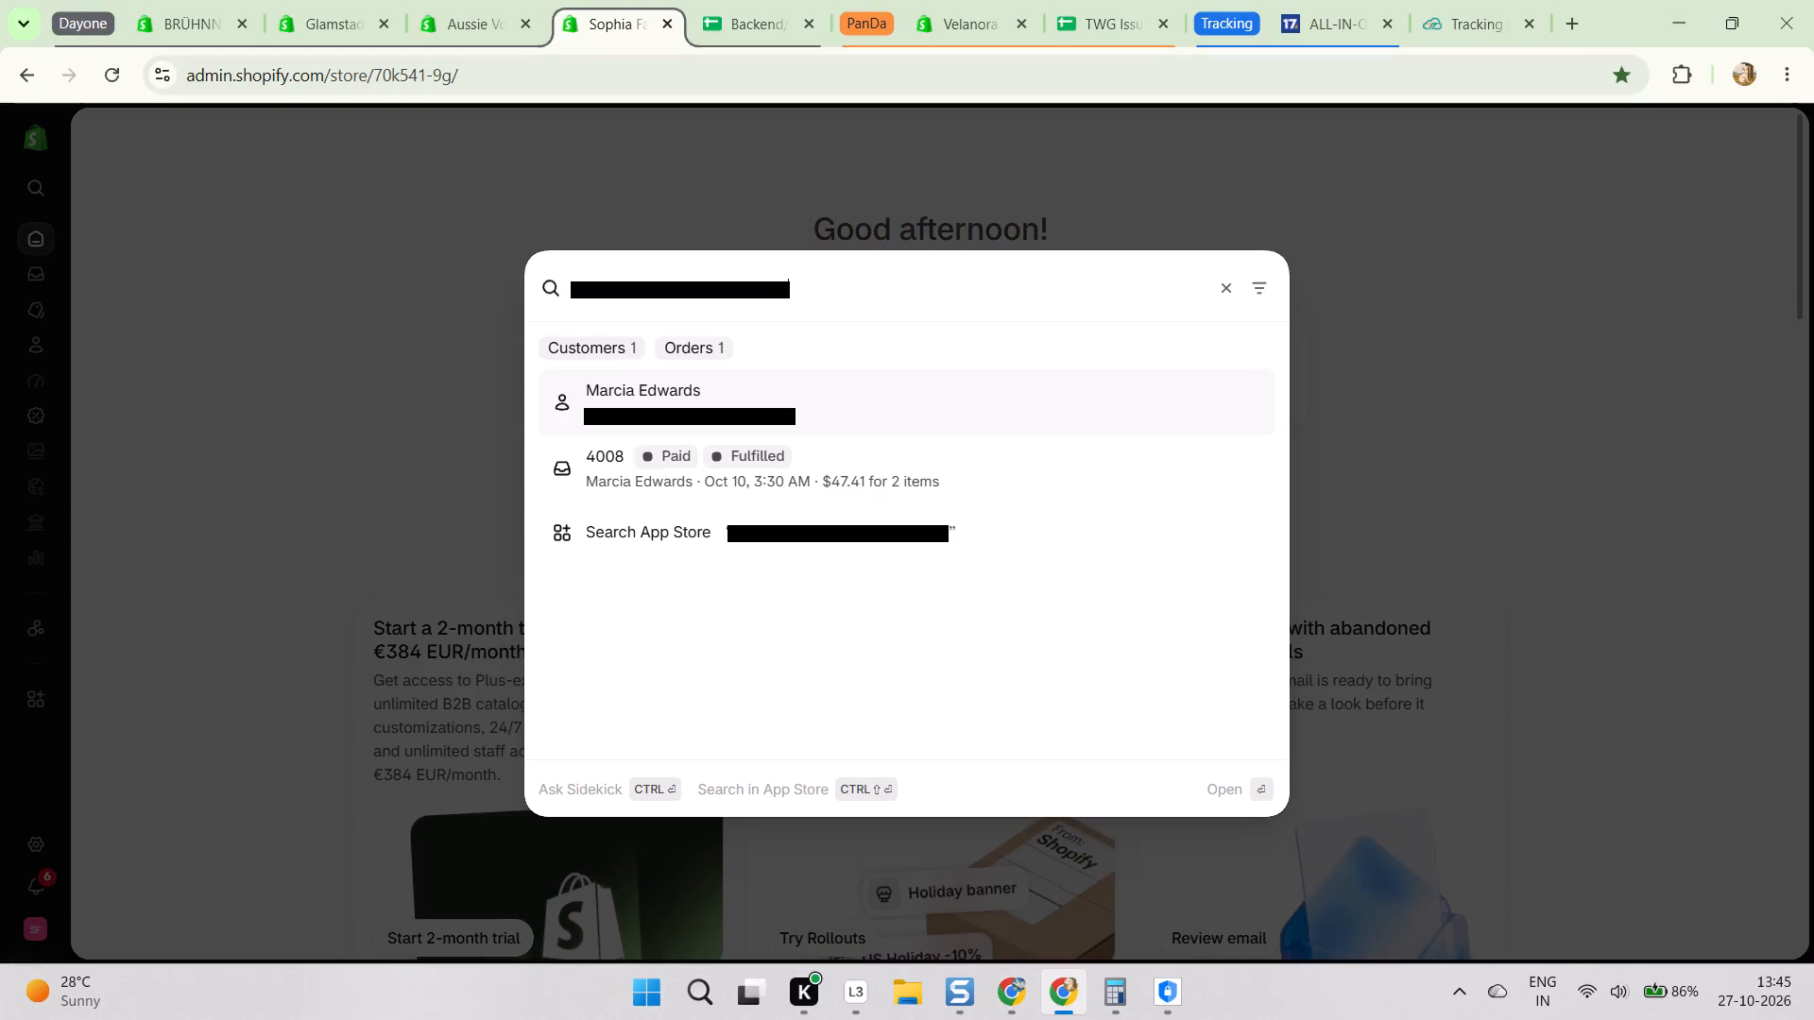
{"action": "left_click", "coordinate": [608, 458]}
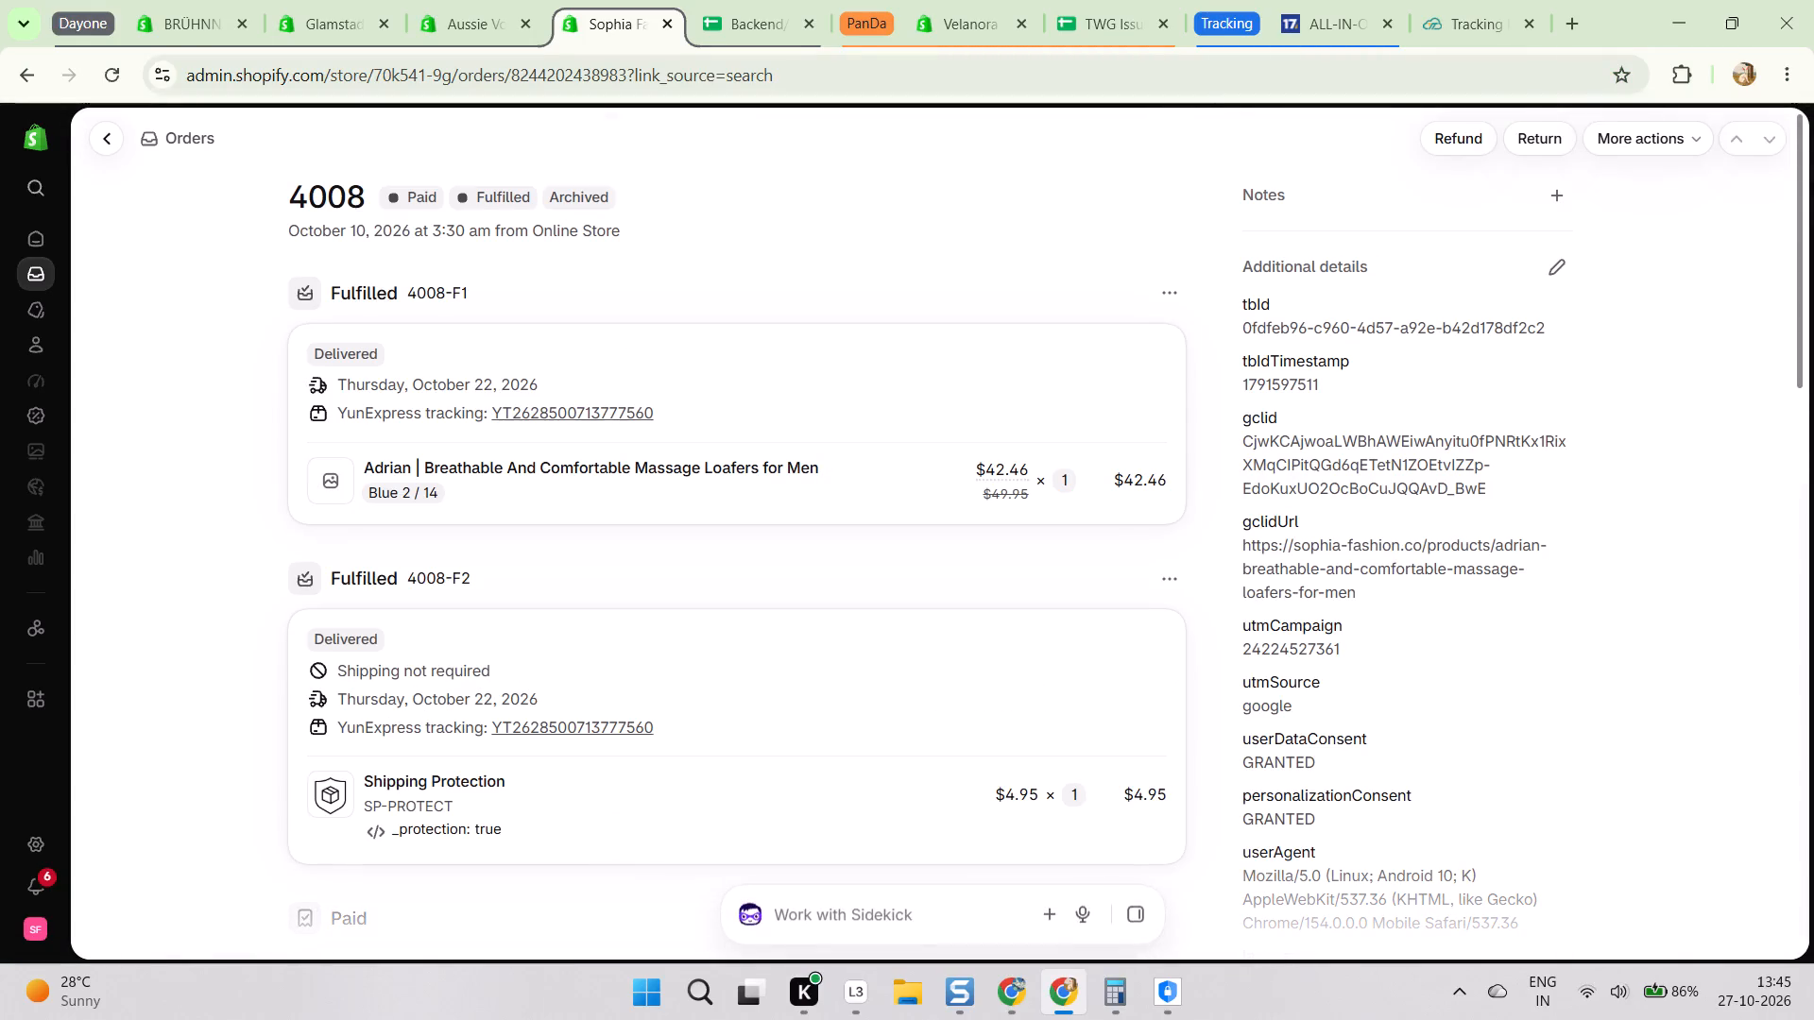
Search the order 4008 page for the customer's email address to check that it matches the ticket.
{"action": "scroll", "coordinate": [695, 419], "scroll_direction": "up", "scroll_amount": 2}
{"action": "left_click", "coordinate": [742, 327]}
{"action": "key", "text": "ctrl+f"}
{"action": "key", "text": "ctrl+v"}
{"action": "scroll", "coordinate": [1403, 146], "scroll_direction": "up", "scroll_amount": 7}
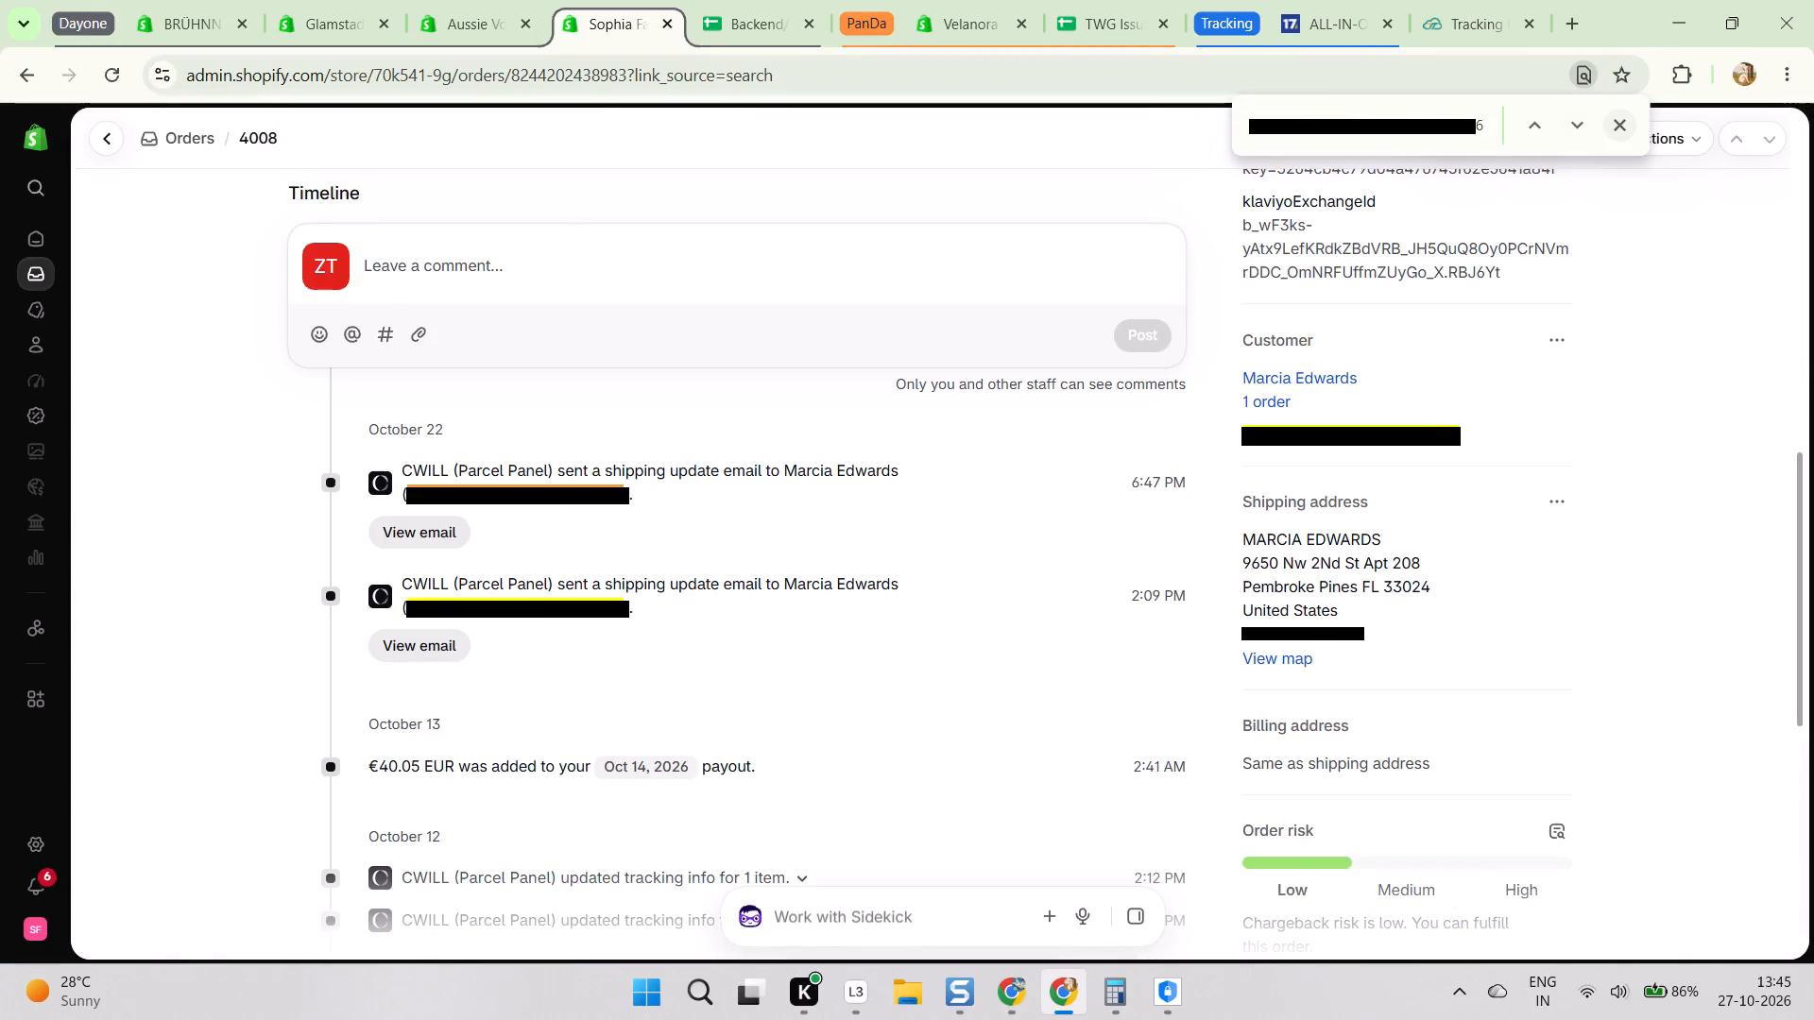
{"action": "left_click", "coordinate": [1617, 127]}
{"action": "scroll", "coordinate": [1223, 326], "scroll_direction": "up", "scroll_amount": 10}
{"action": "left_click", "coordinate": [706, 303]}
{"action": "key", "text": "ctrl+f"}
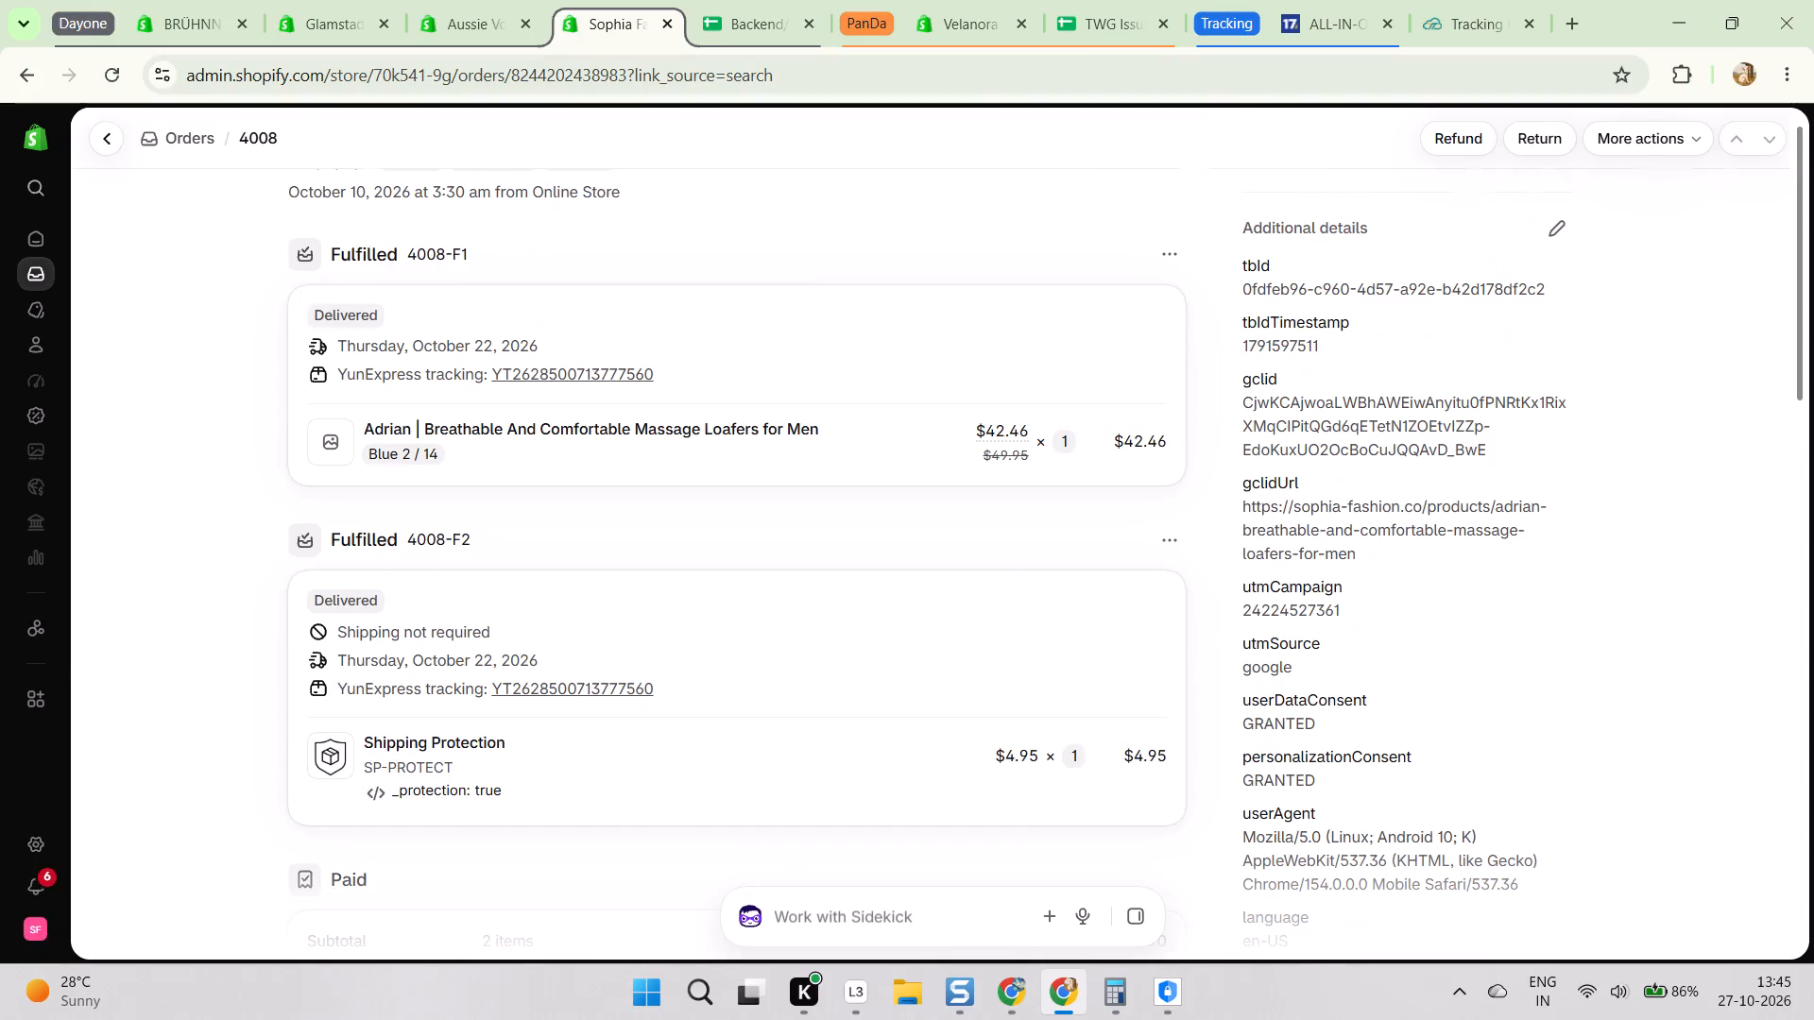
{"action": "key", "text": "ctrl+v"}
{"action": "scroll", "coordinate": [1318, 232], "scroll_direction": "up", "scroll_amount": 9}
{"action": "left_click", "coordinate": [1617, 128]}
{"action": "scroll", "coordinate": [1039, 349], "scroll_direction": "up", "scroll_amount": 9}
{"action": "left_click", "coordinate": [749, 325]}
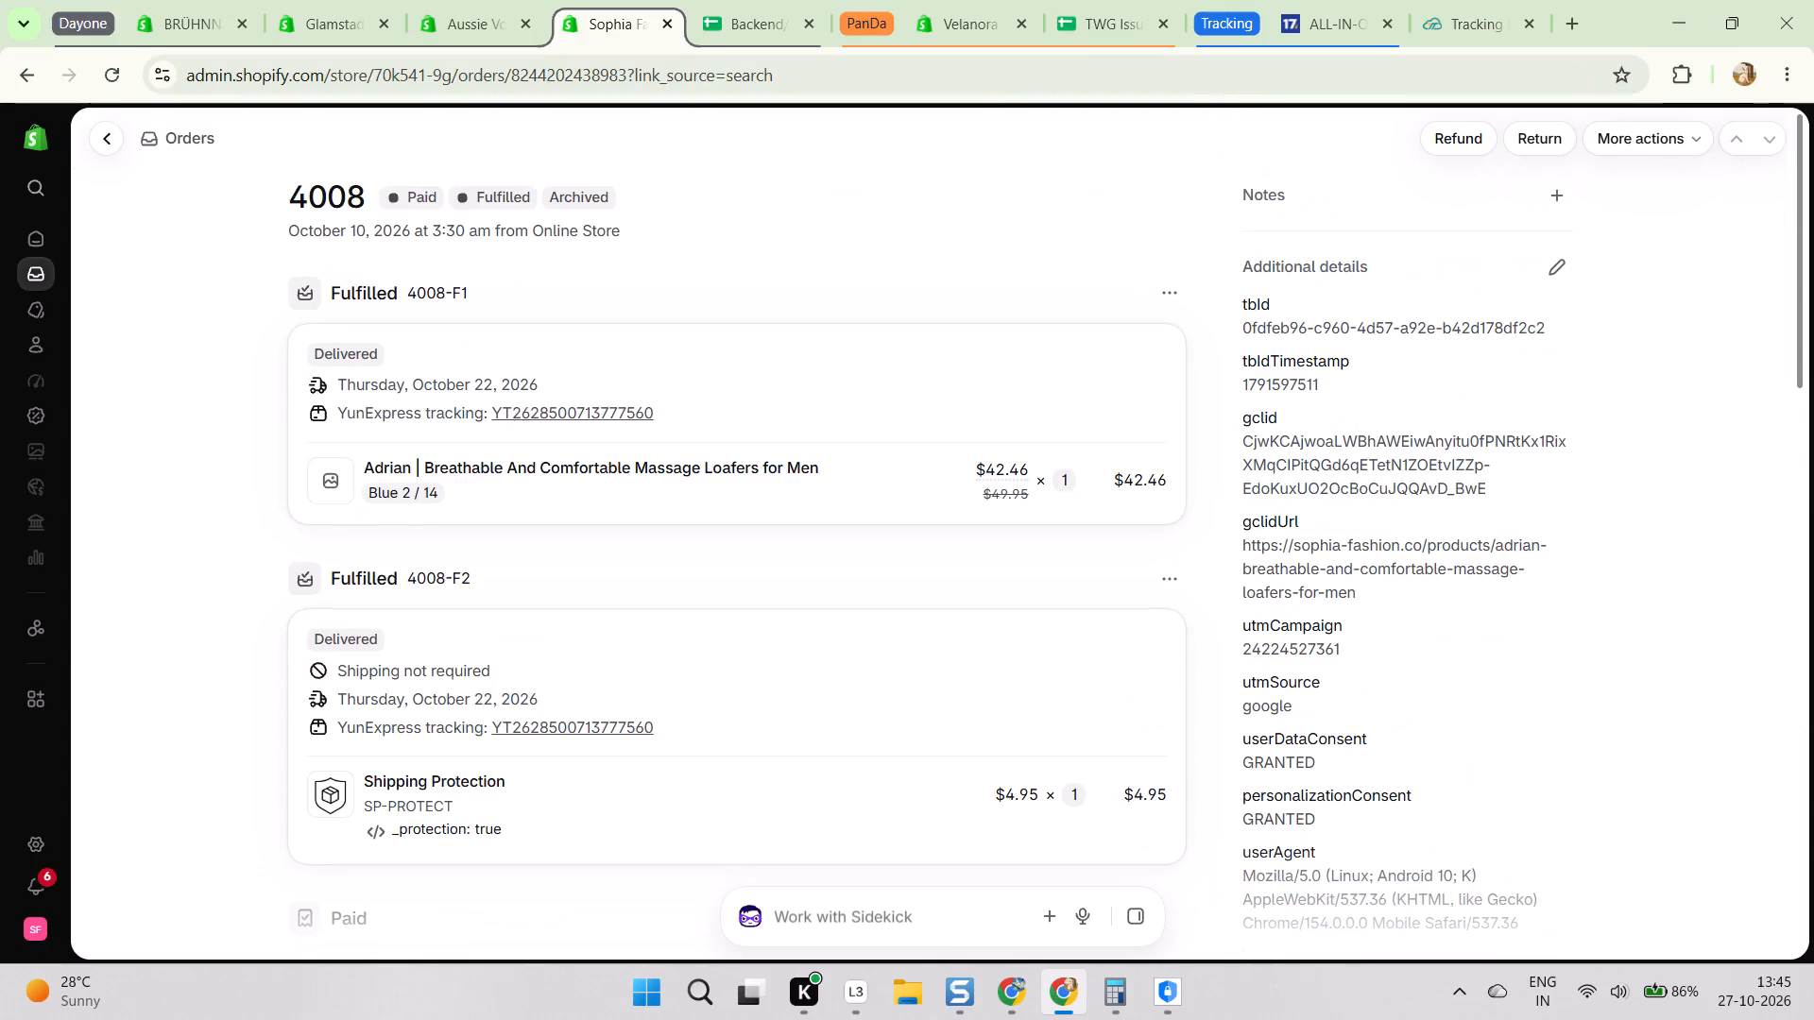
{"action": "key", "text": "alt+Tab"}
{"action": "left_click", "coordinate": [633, 399]}
{"action": "scroll", "coordinate": [611, 398], "scroll_direction": "down", "scroll_amount": 6}
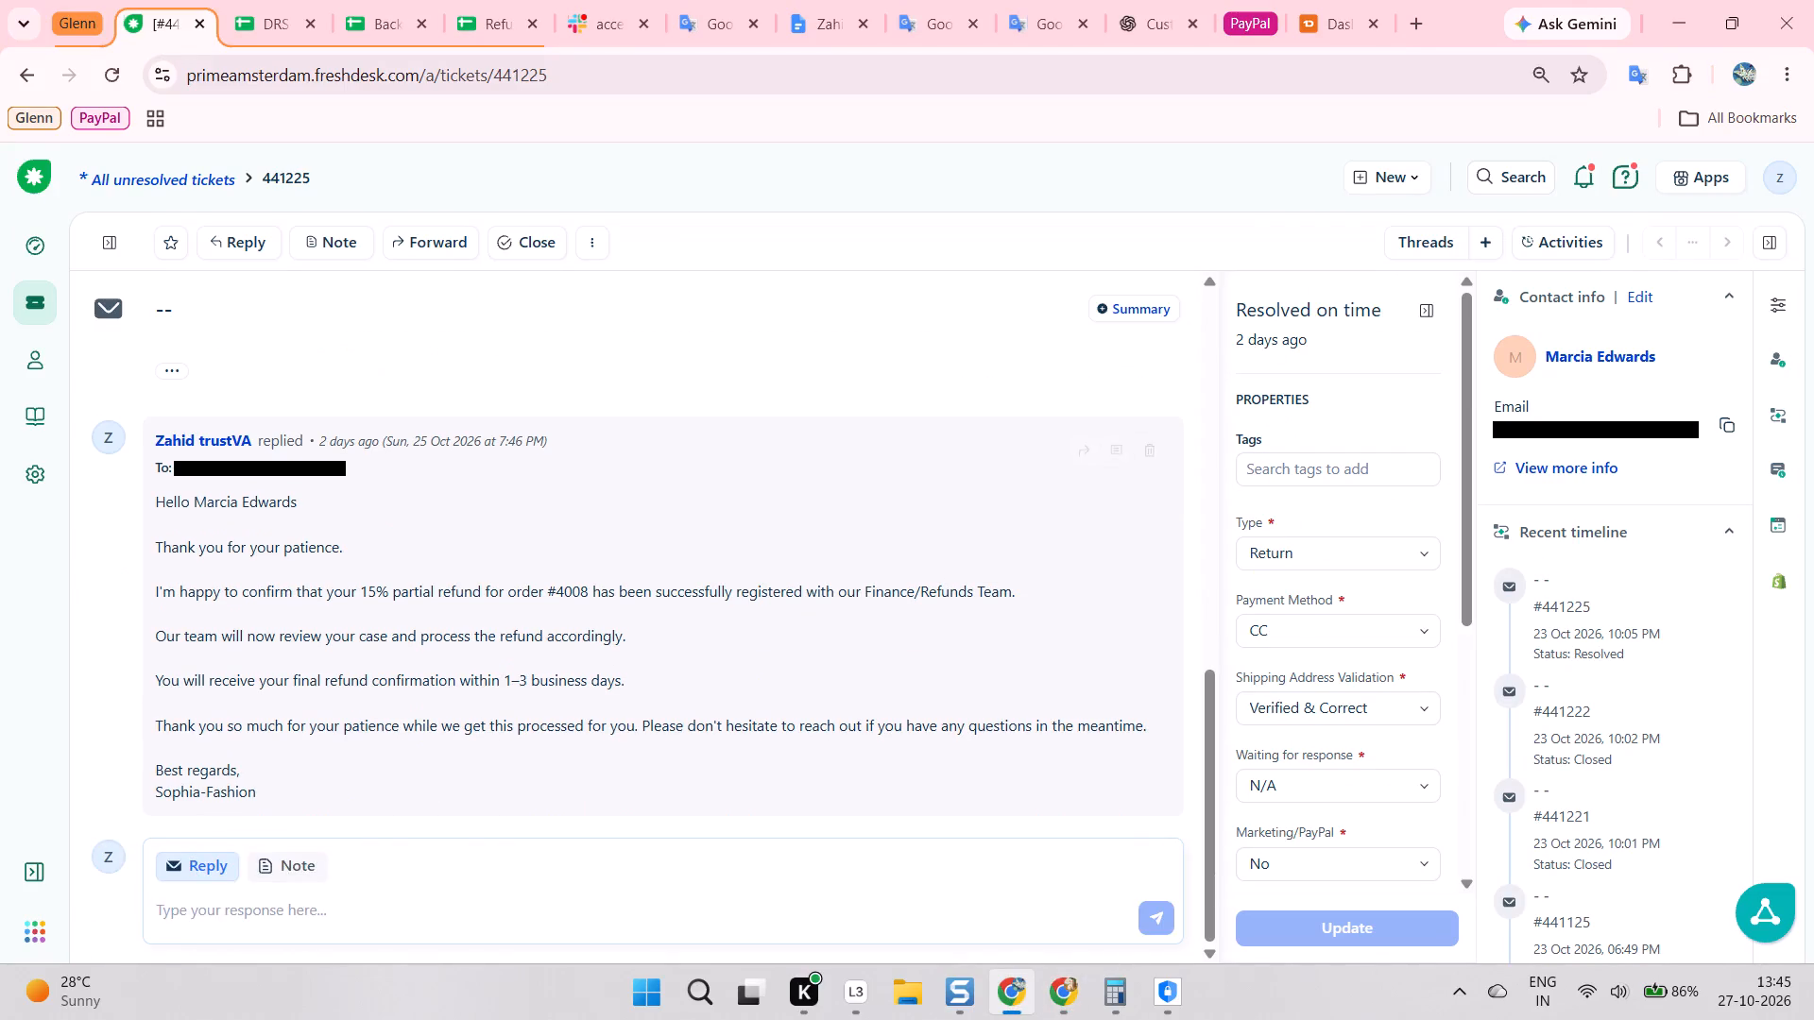
{"action": "key", "text": "alt+Tab"}
{"action": "scroll", "coordinate": [1114, 470], "scroll_direction": "down", "scroll_amount": 5}
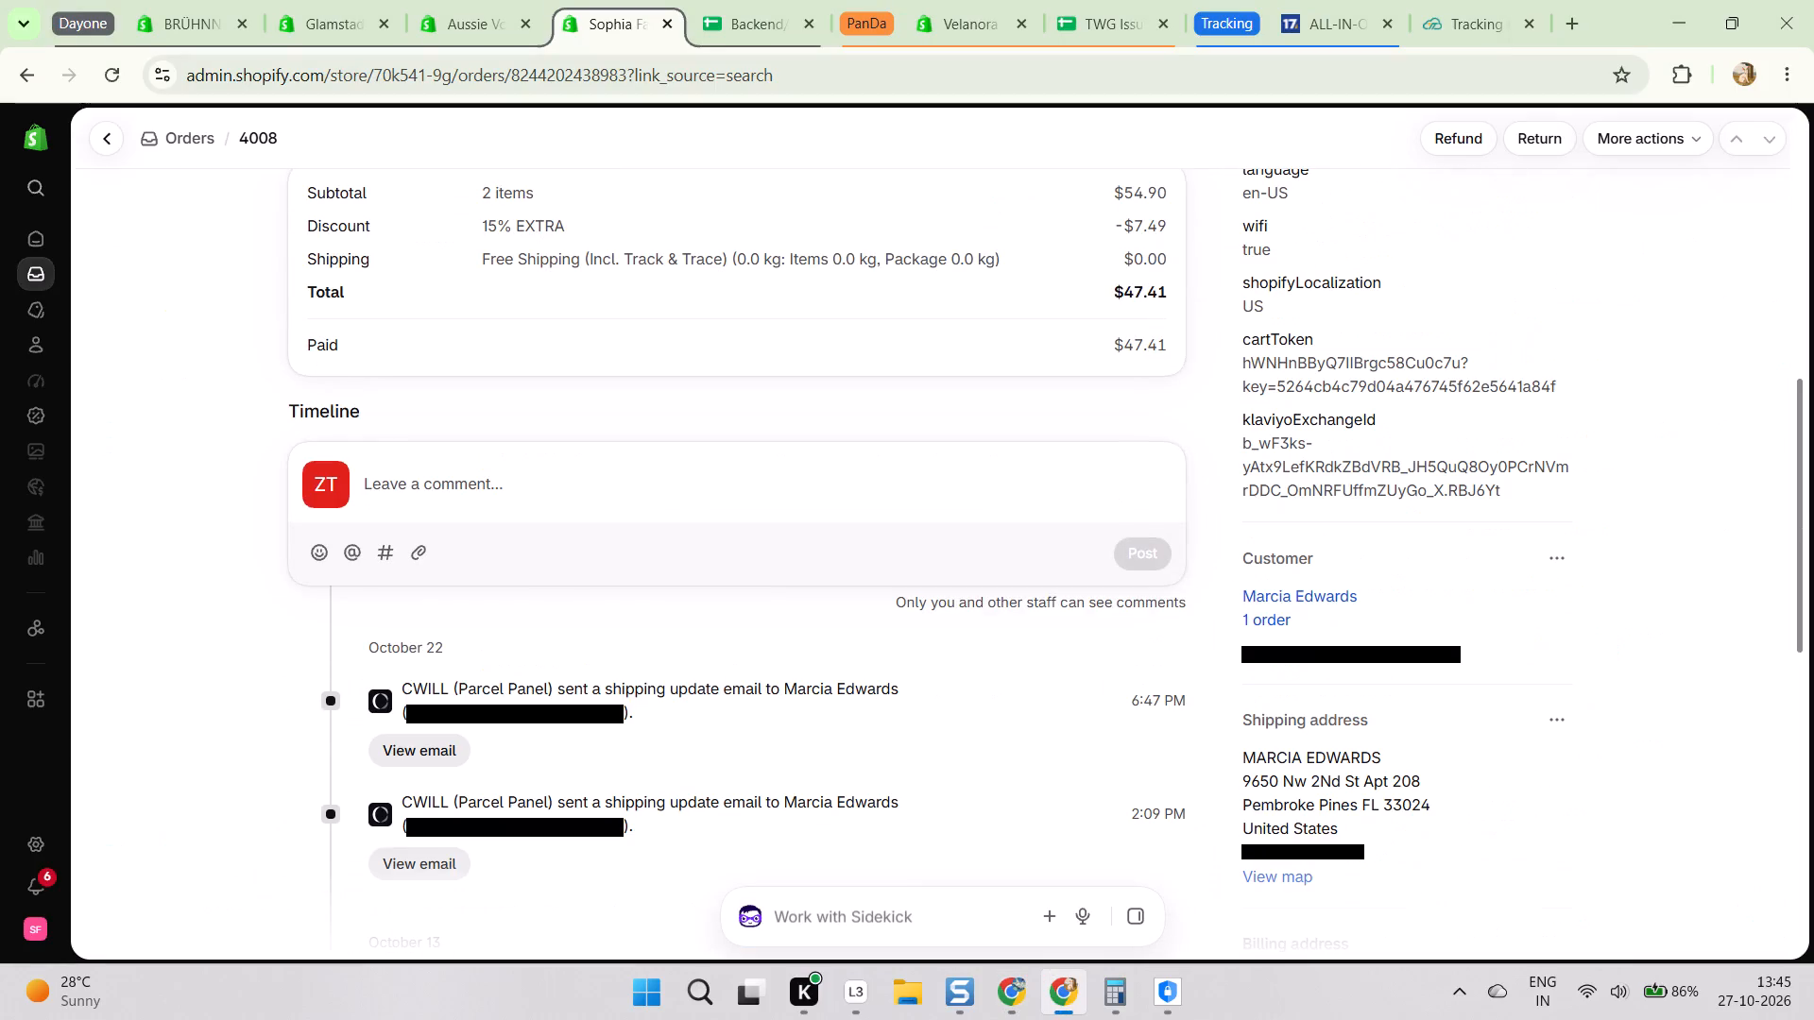
{"action": "key", "text": "Tab"}
{"action": "key", "text": "alt+Tab"}
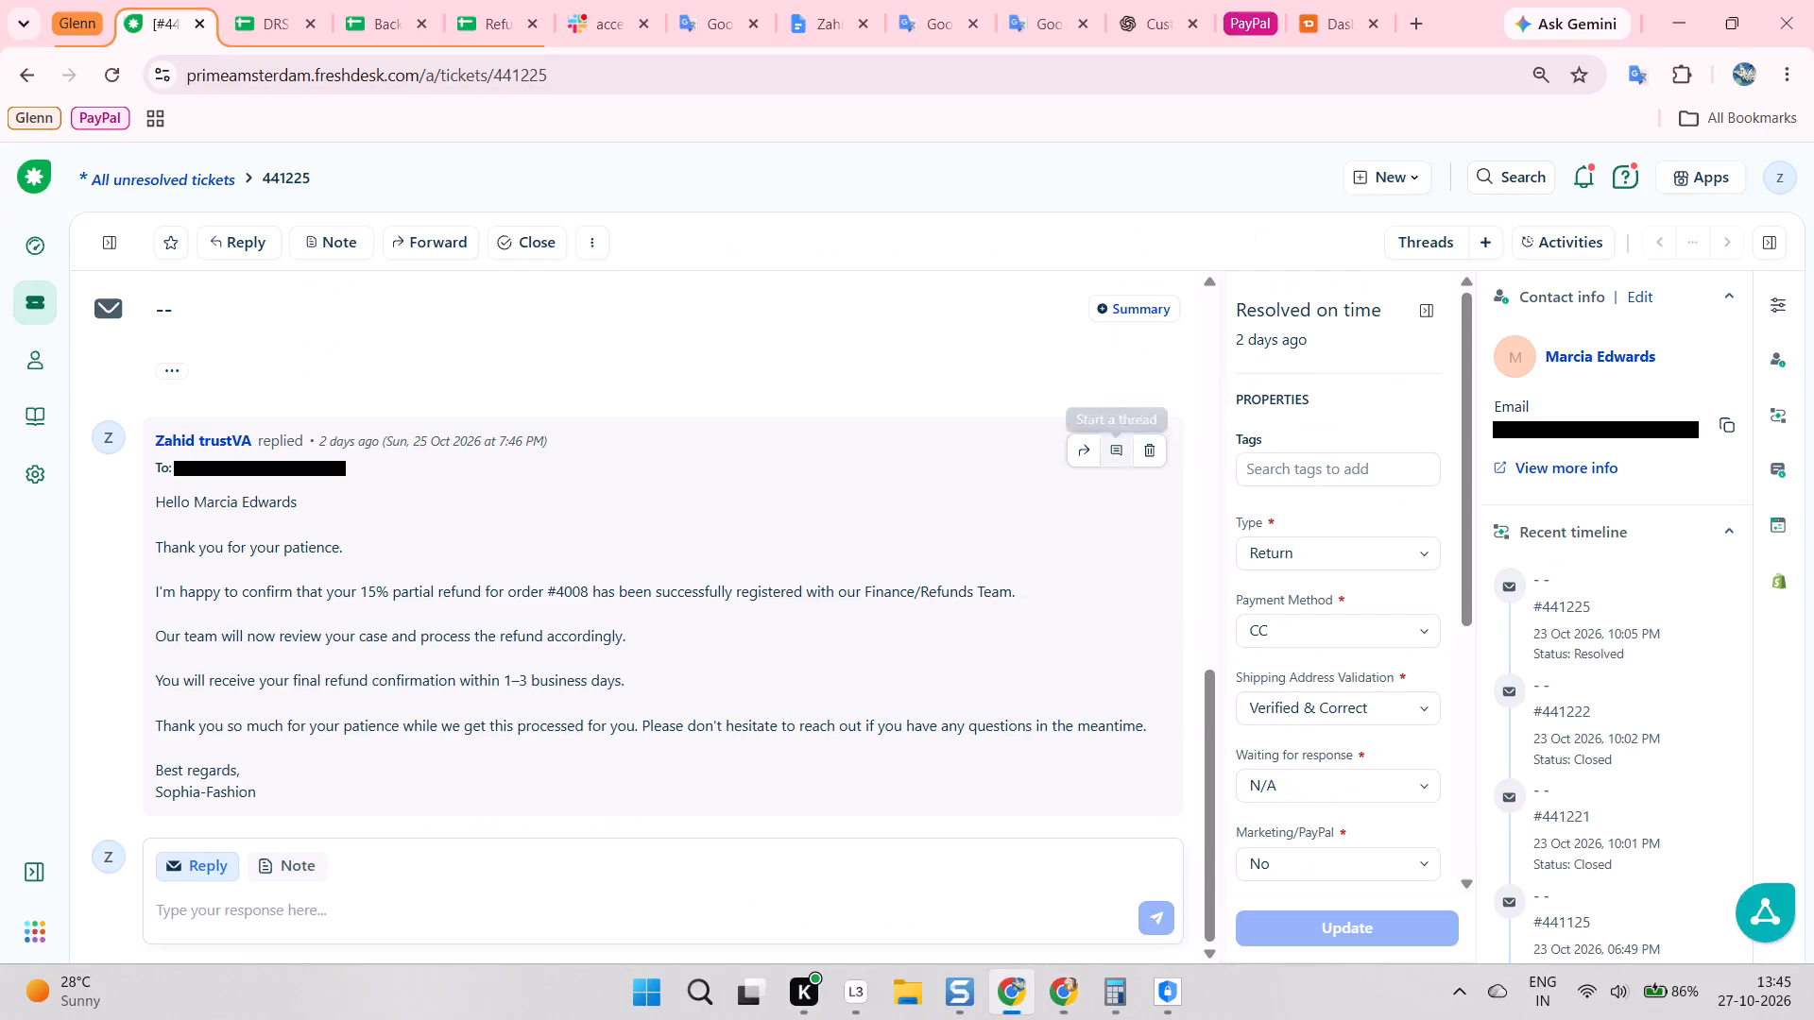
{"action": "left_click", "coordinate": [914, 430]}
{"action": "key", "text": "alt+Tab"}
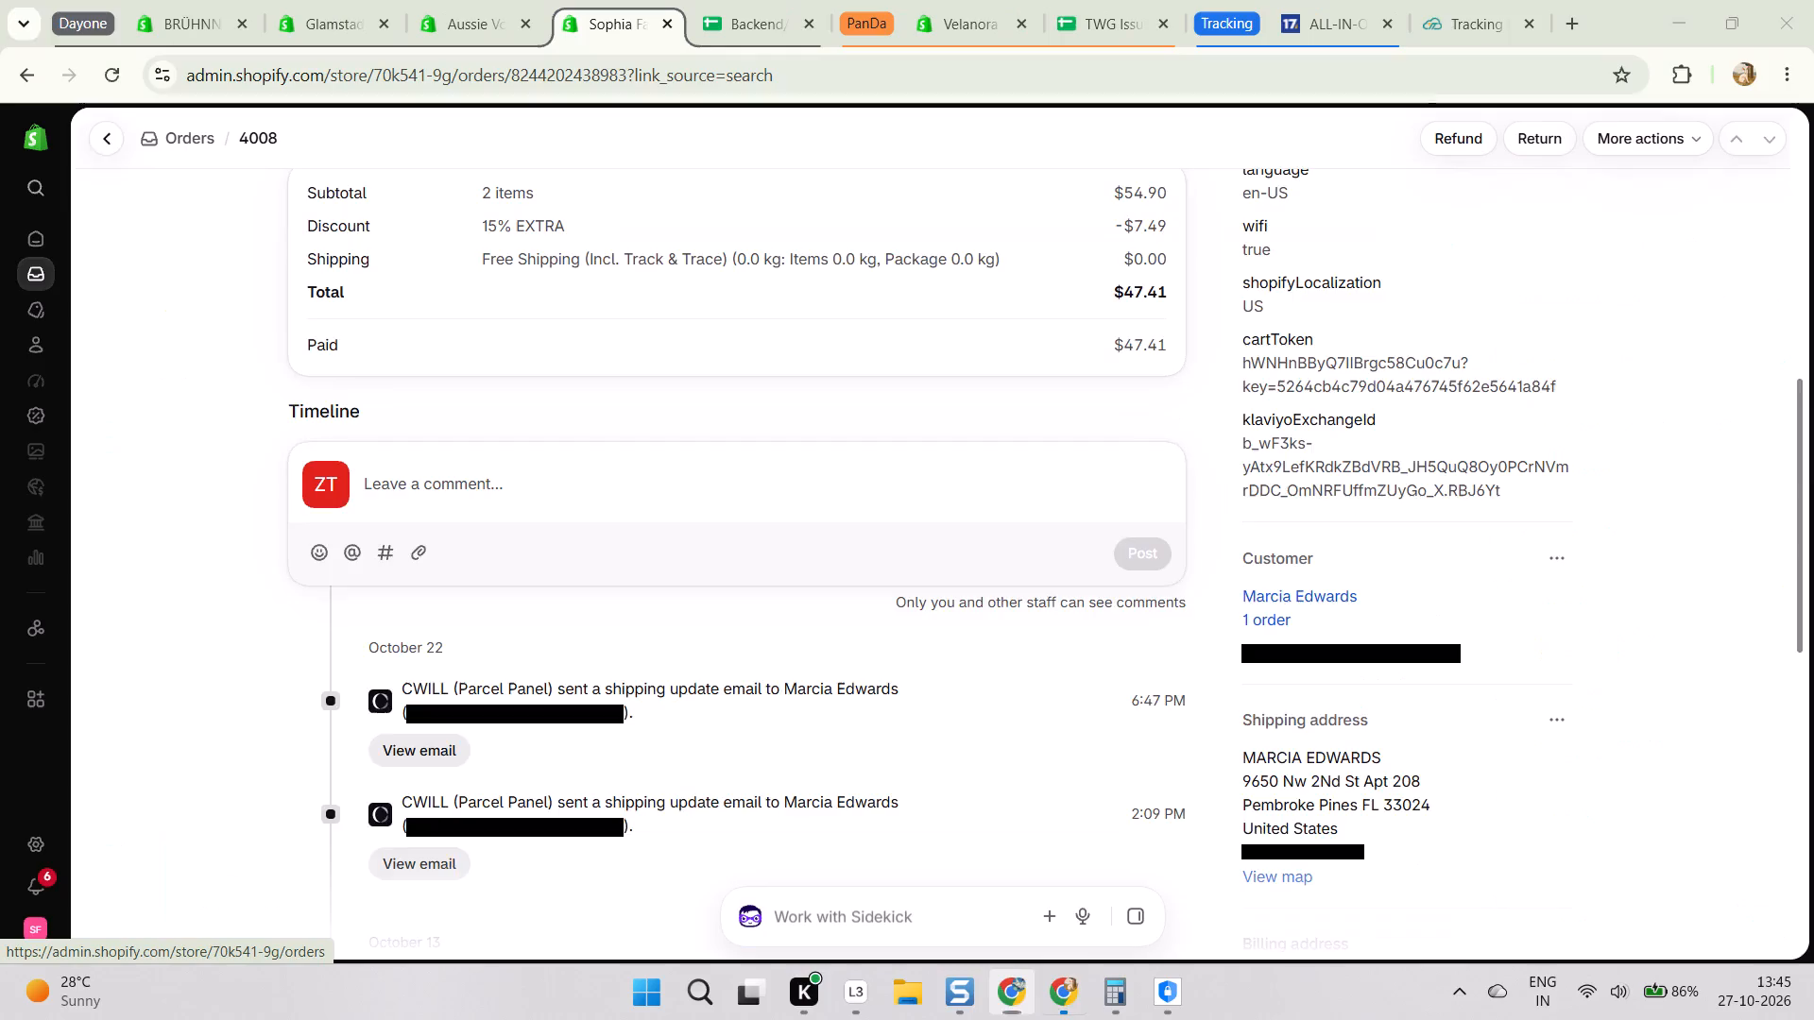
{"action": "scroll", "coordinate": [744, 443], "scroll_direction": "up", "scroll_amount": 15}
{"action": "left_click", "coordinate": [738, 297]}
{"action": "key", "text": "alt+Tab"}
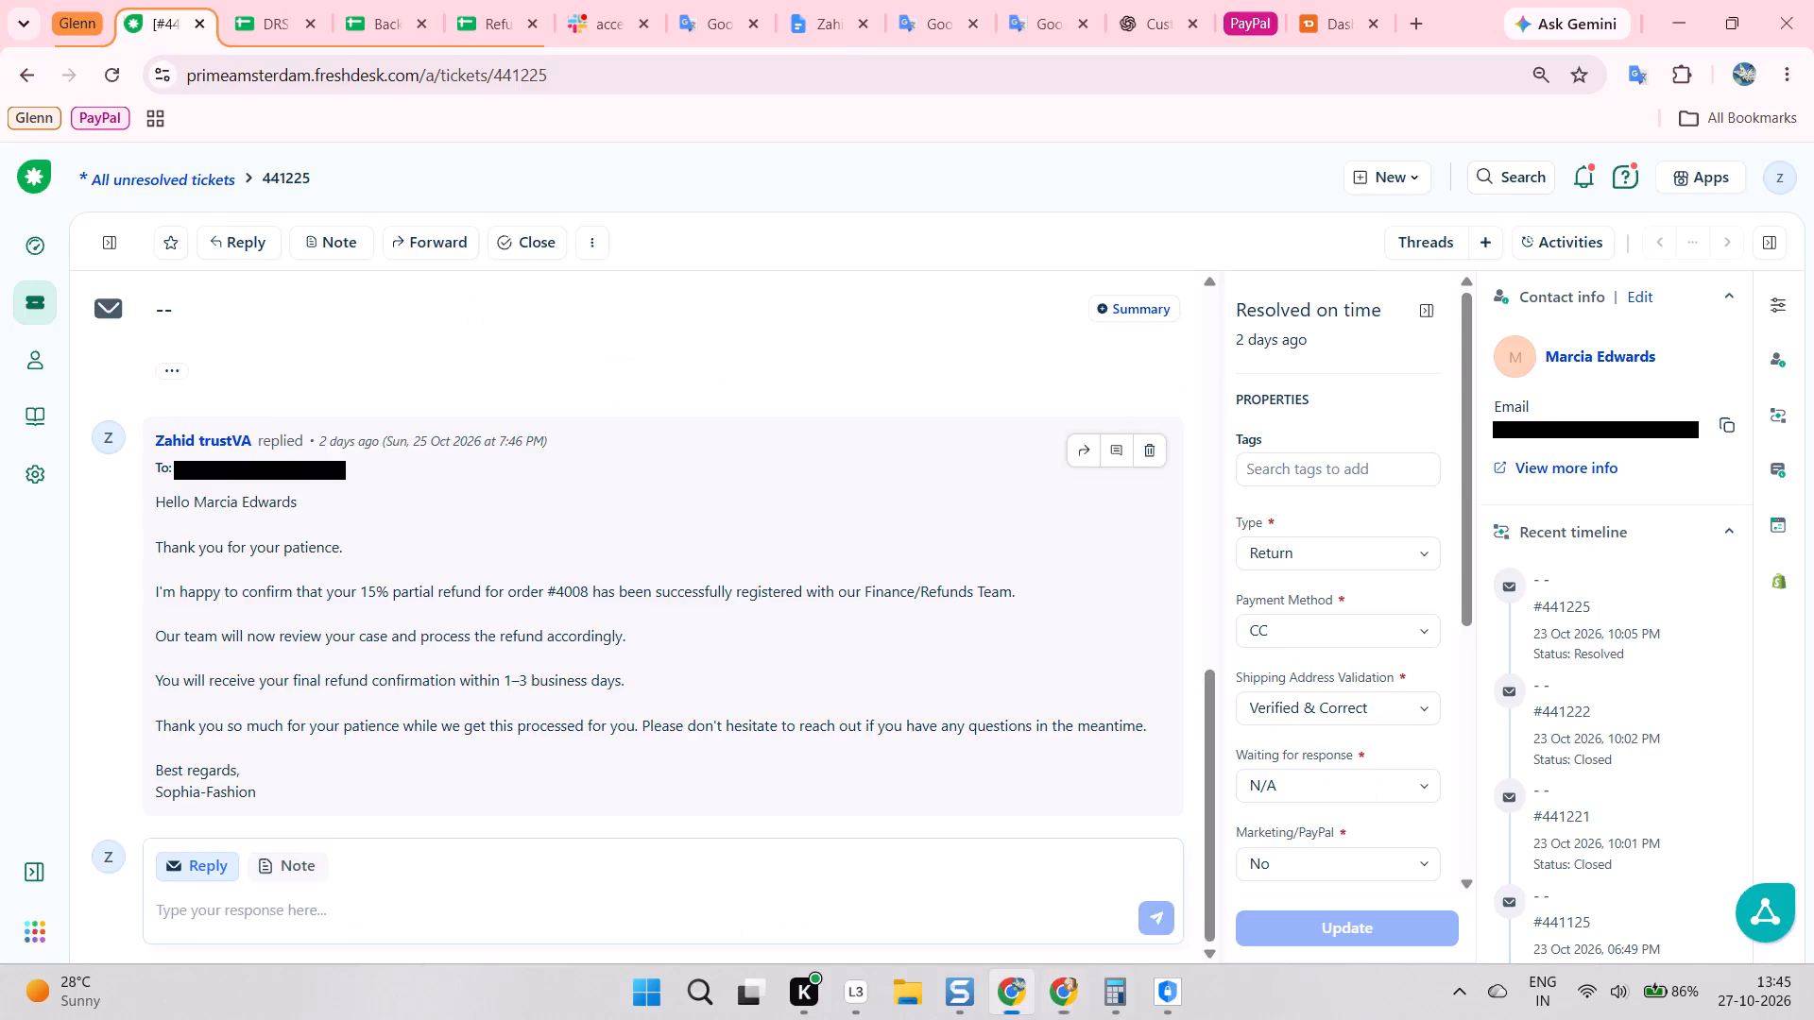
{"action": "scroll", "coordinate": [723, 343], "scroll_direction": "up", "scroll_amount": 5}
{"action": "left_click", "coordinate": [674, 412]}
{"action": "scroll", "coordinate": [674, 403], "scroll_direction": "down", "scroll_amount": 9}
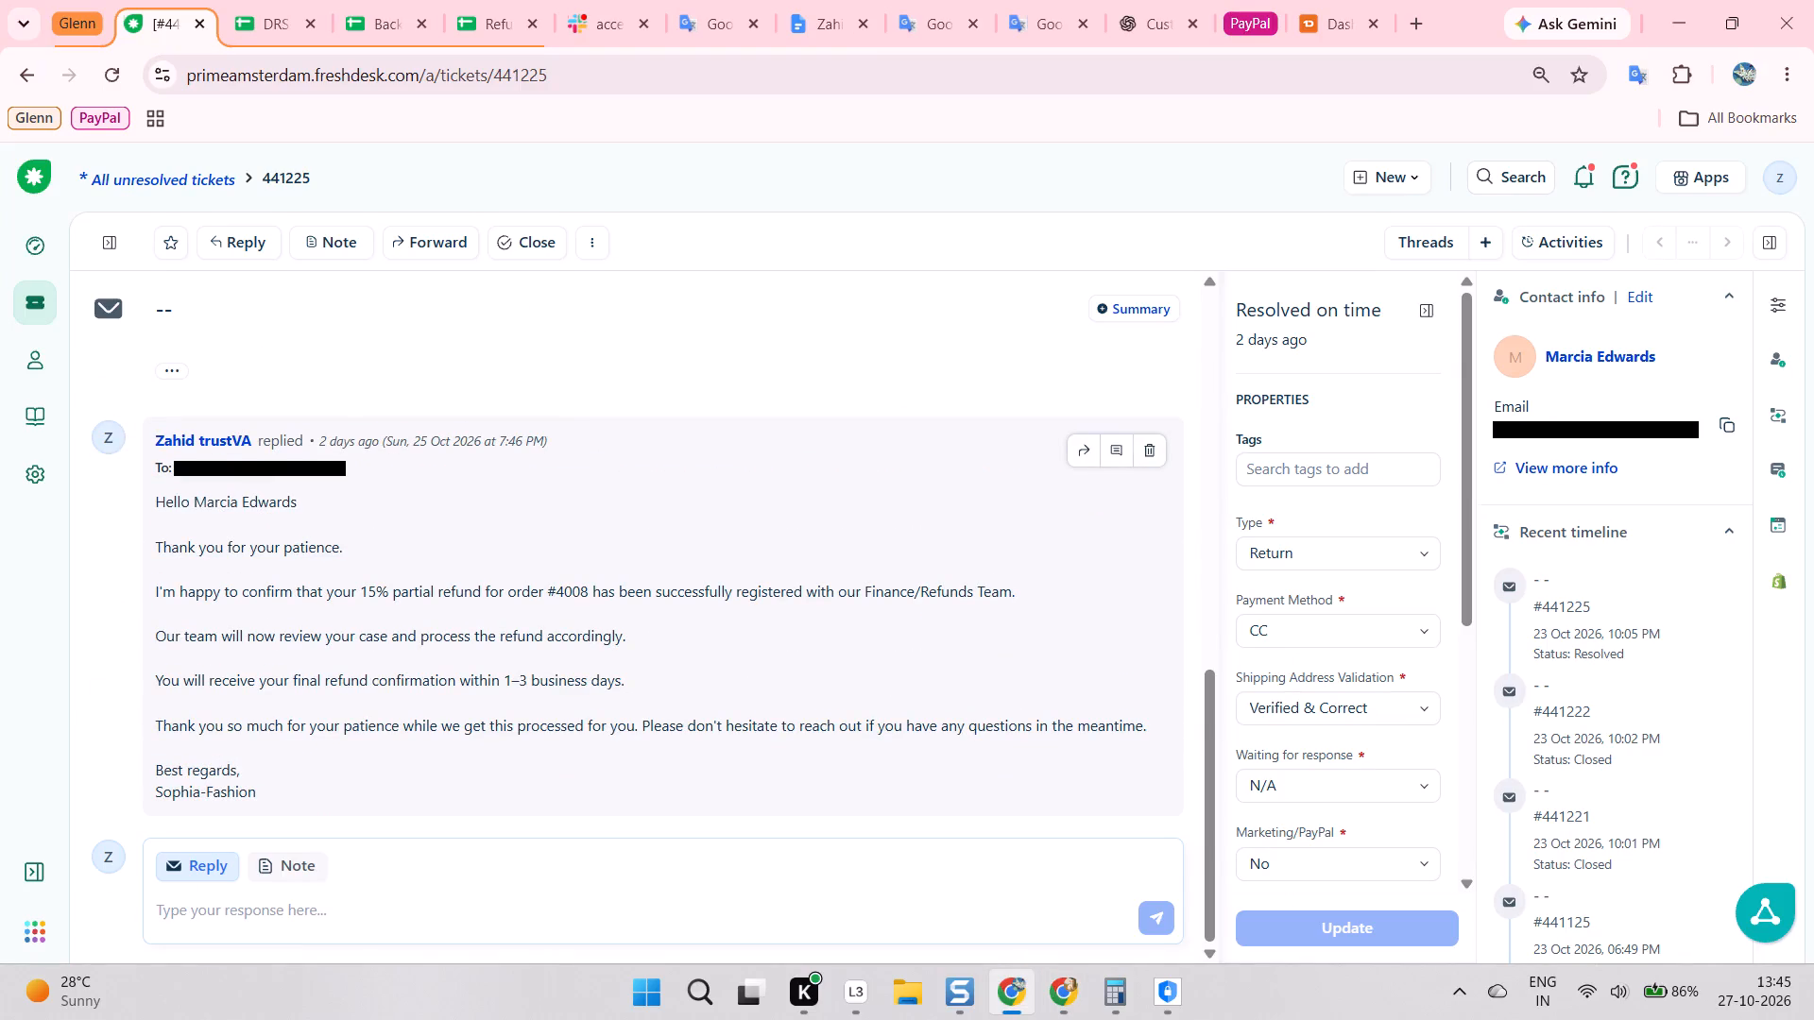
{"action": "scroll", "coordinate": [628, 479], "scroll_direction": "down", "scroll_amount": 2}
{"action": "left_click", "coordinate": [639, 459]}
{"action": "key", "text": "alt+Tab"}
{"action": "scroll", "coordinate": [621, 402], "scroll_direction": "up", "scroll_amount": 3}
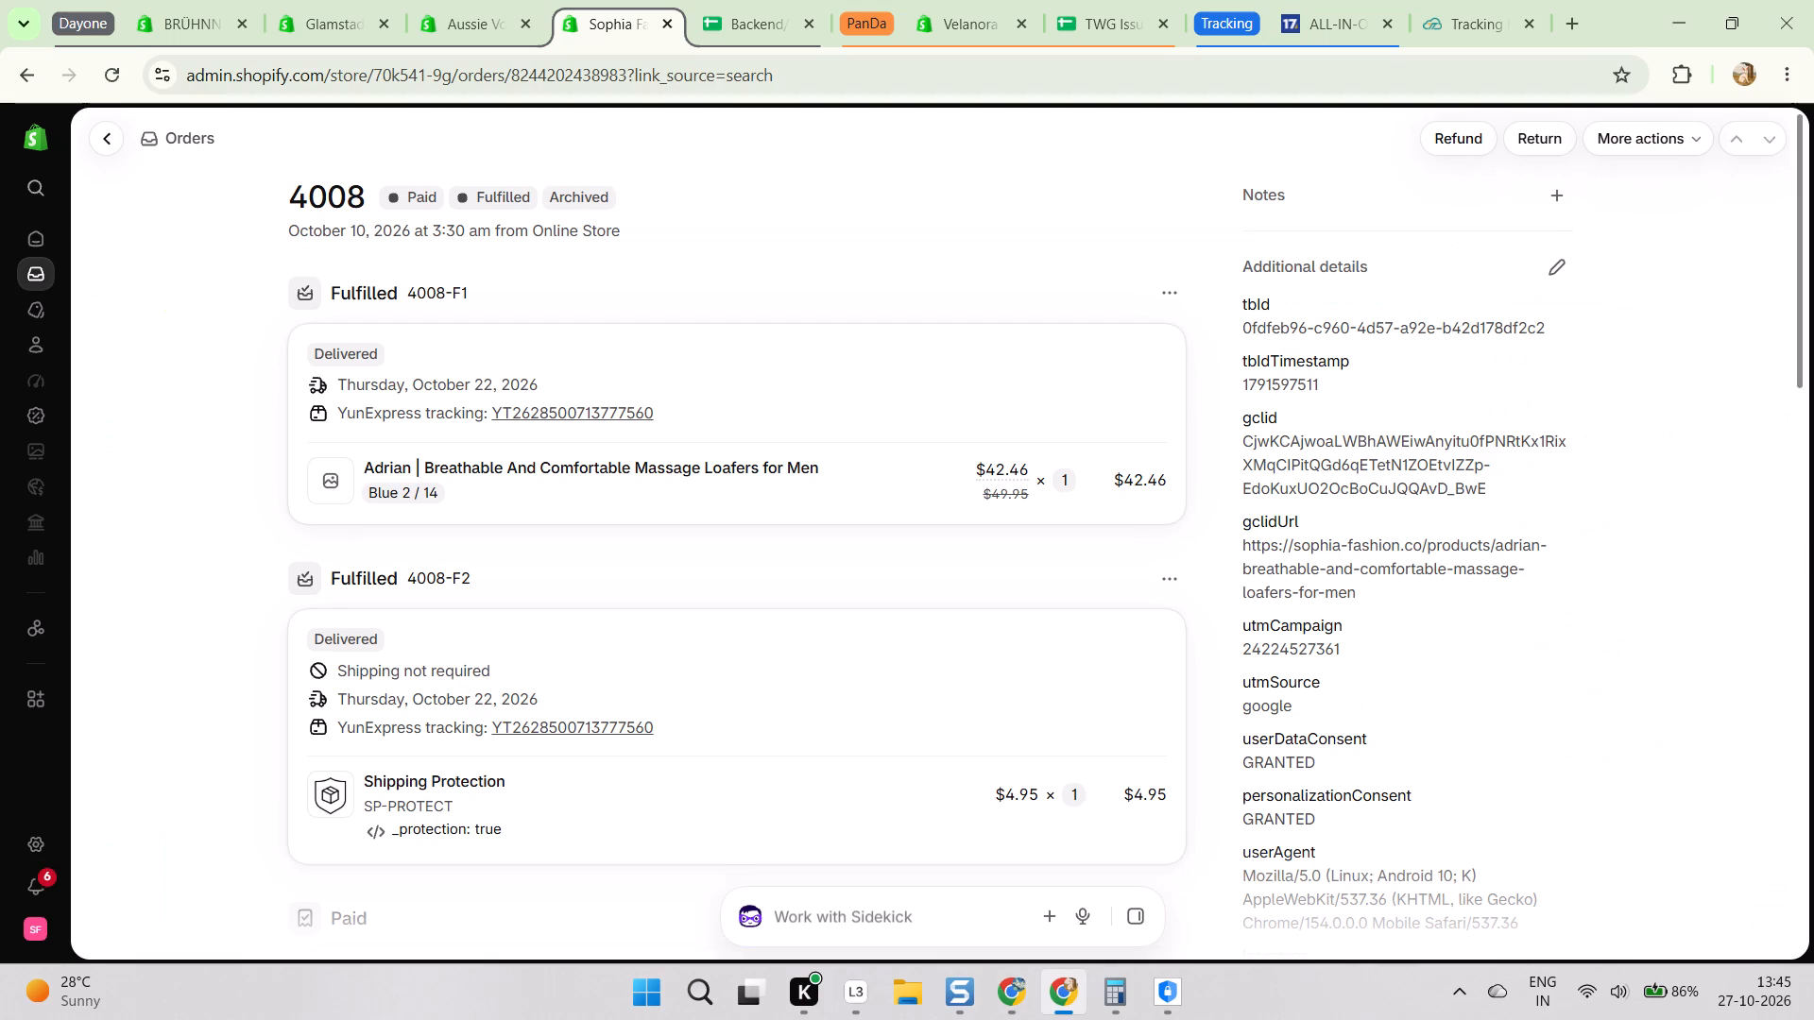
{"action": "left_click", "coordinate": [647, 293]}
{"action": "double_click", "coordinate": [309, 193]}
{"action": "key", "text": "ctrl+c"}
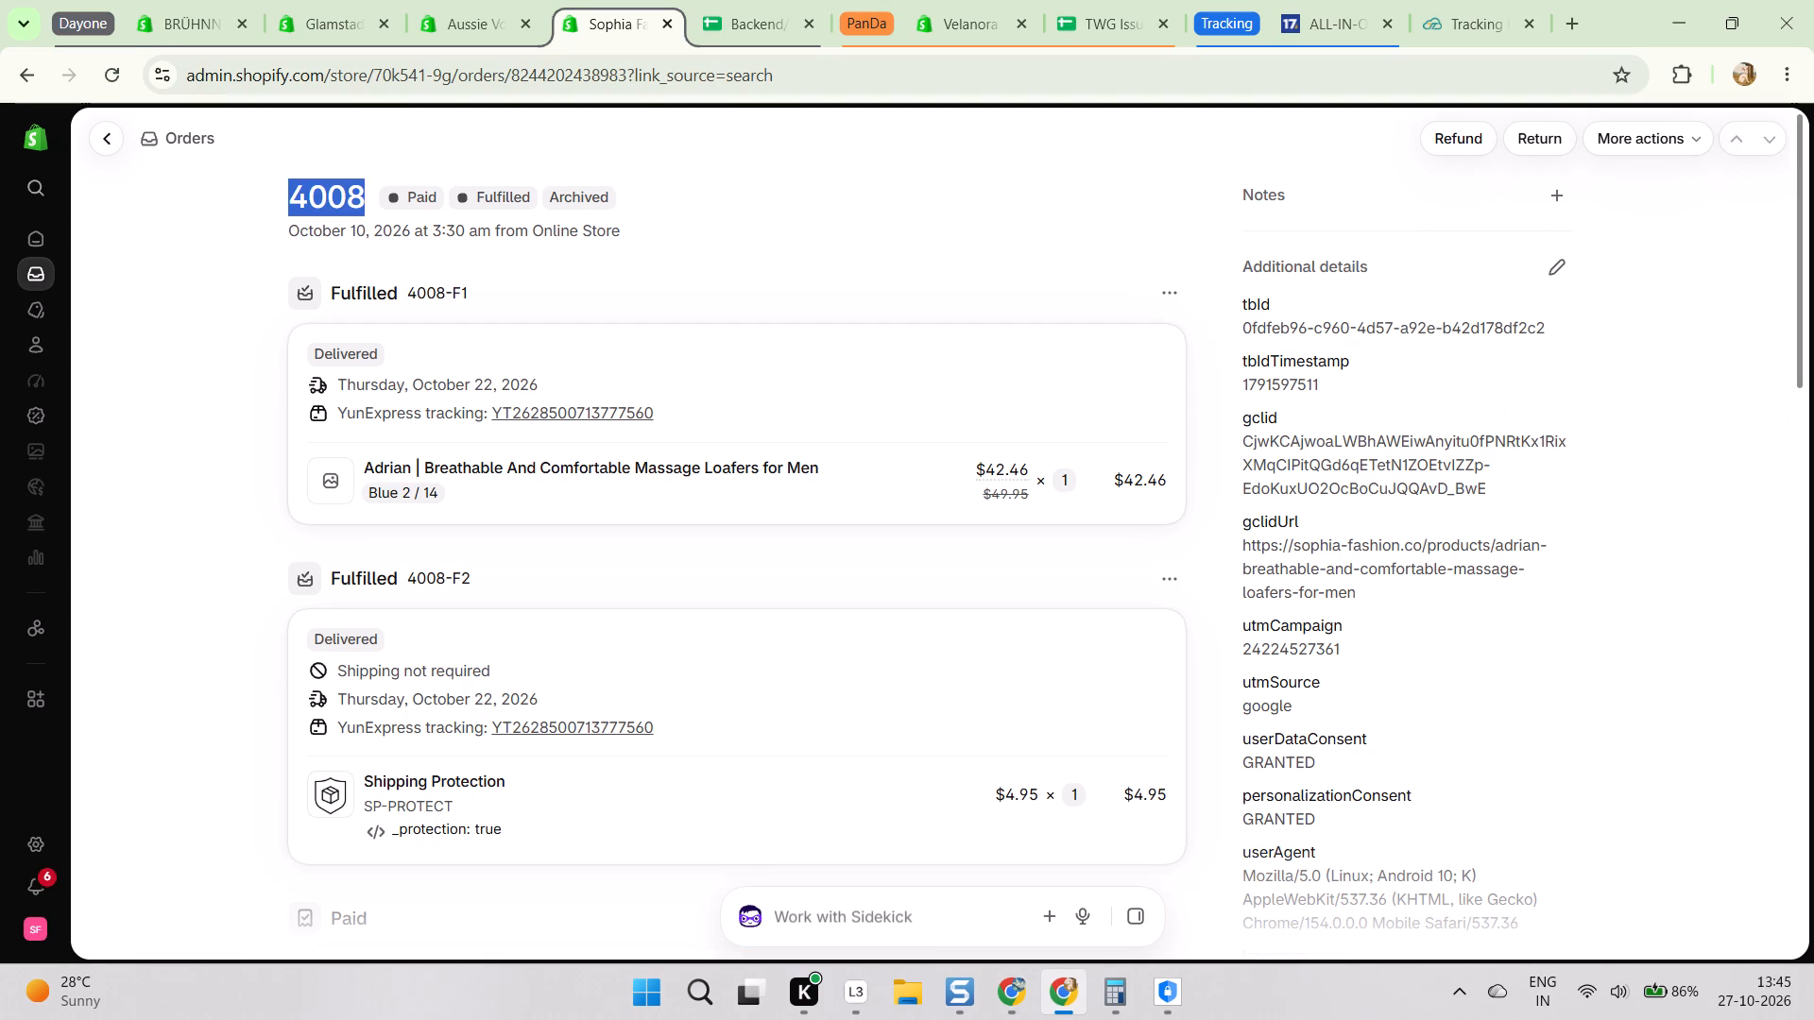
{"action": "key", "text": "ctrl+c"}
{"action": "key", "text": "alt+Tab"}
{"action": "left_click", "coordinate": [479, 30]}
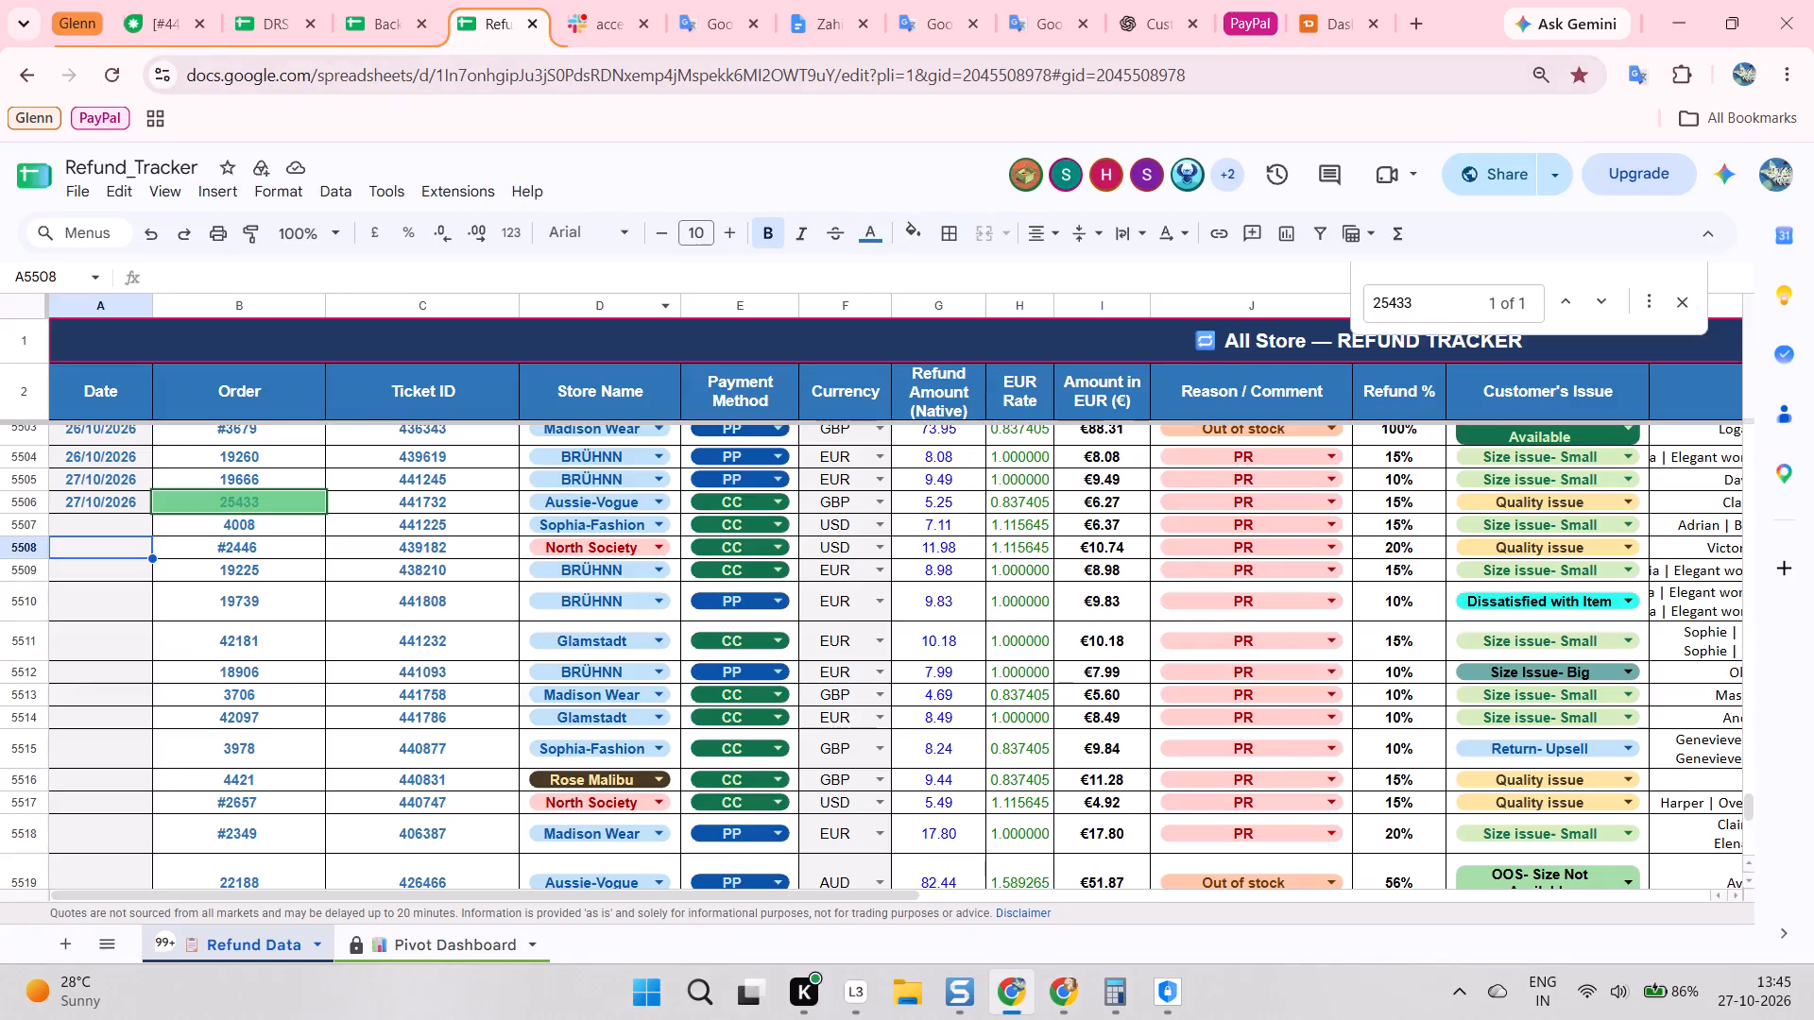
{"action": "key", "text": "ctrl+f"}
{"action": "key", "text": "ctrl+v"}
{"action": "scroll", "coordinate": [402, 493], "scroll_direction": "right", "scroll_amount": 1}
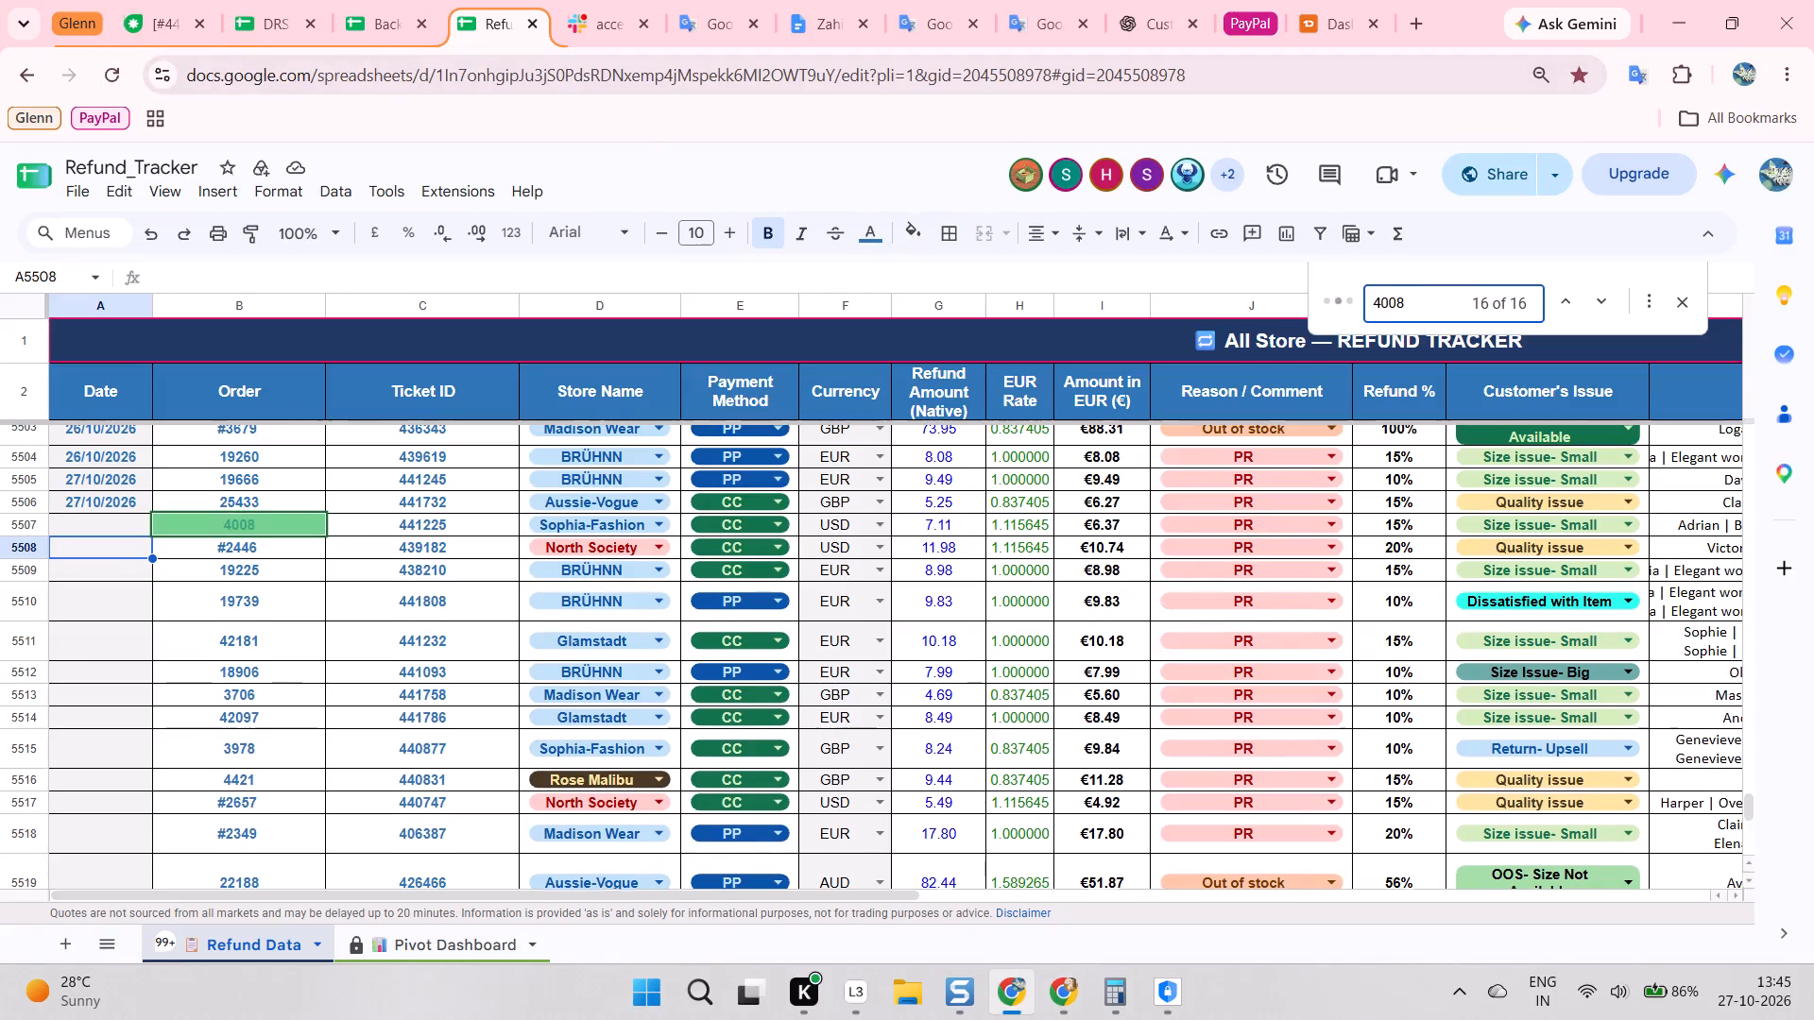
{"action": "scroll", "coordinate": [377, 497], "scroll_direction": "right", "scroll_amount": 1}
{"action": "left_click", "coordinate": [167, 0]}
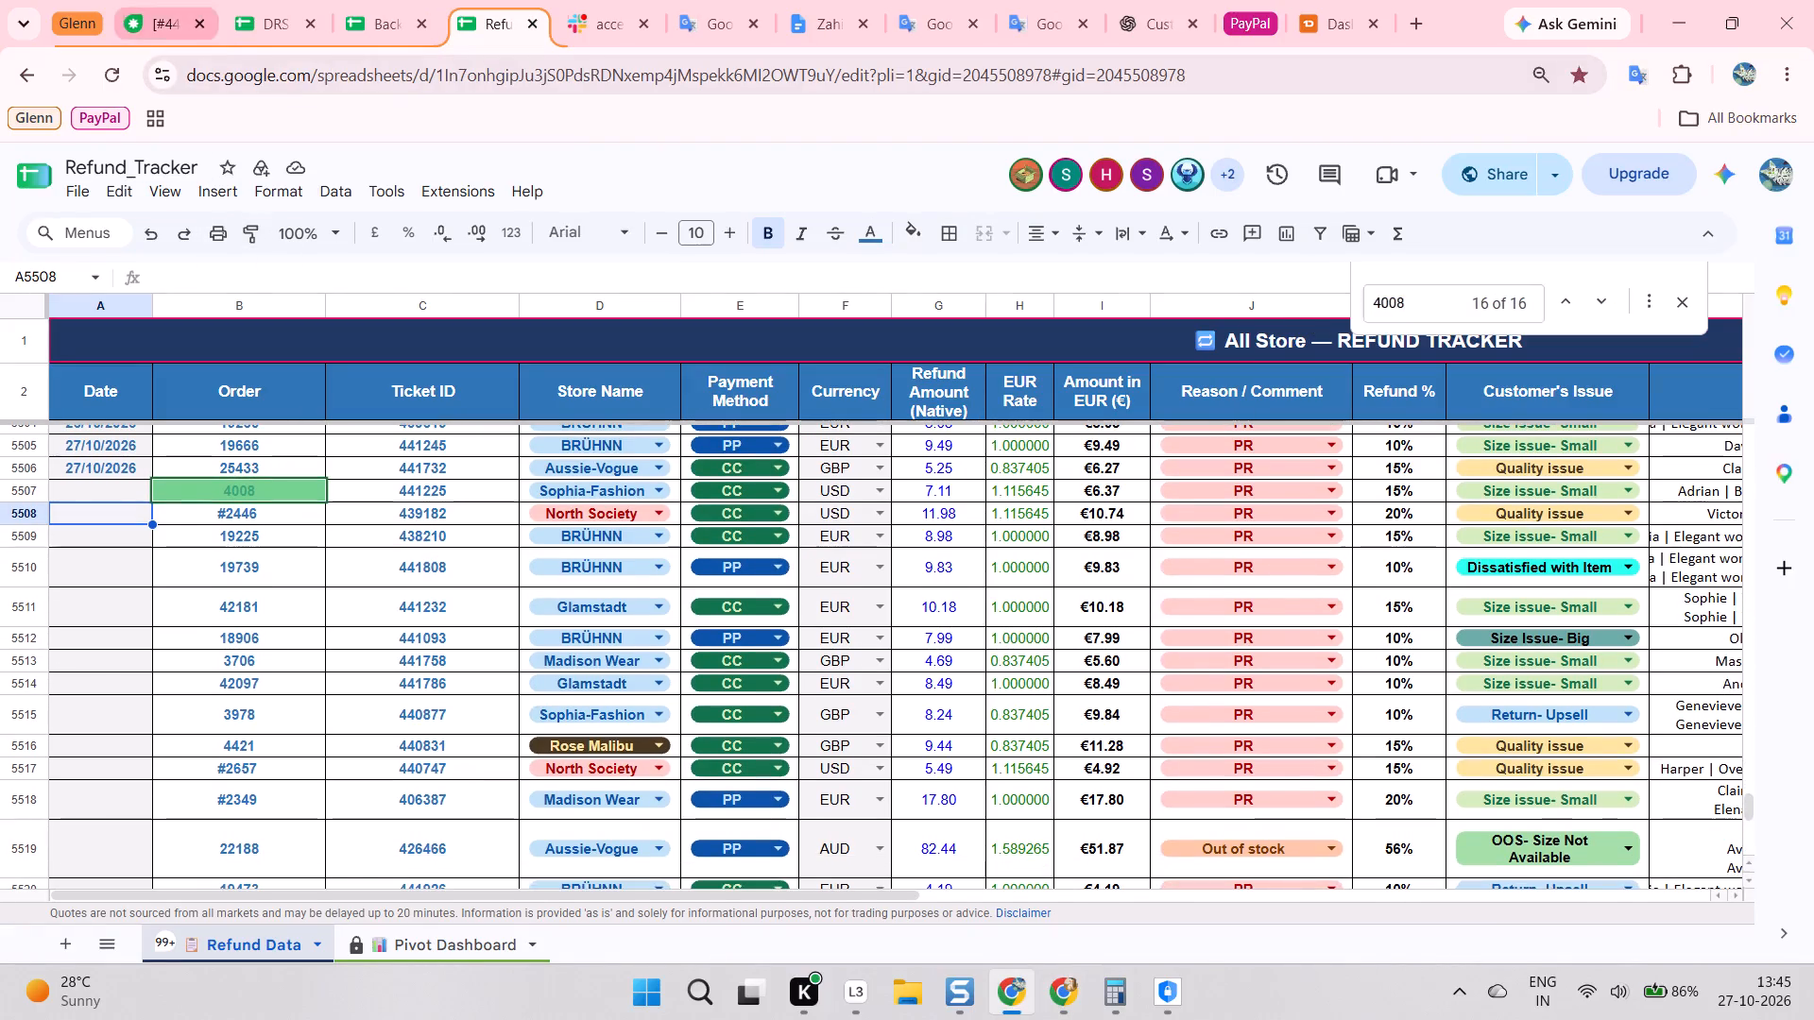
{"action": "scroll", "coordinate": [432, 382], "scroll_direction": "down", "scroll_amount": 1}
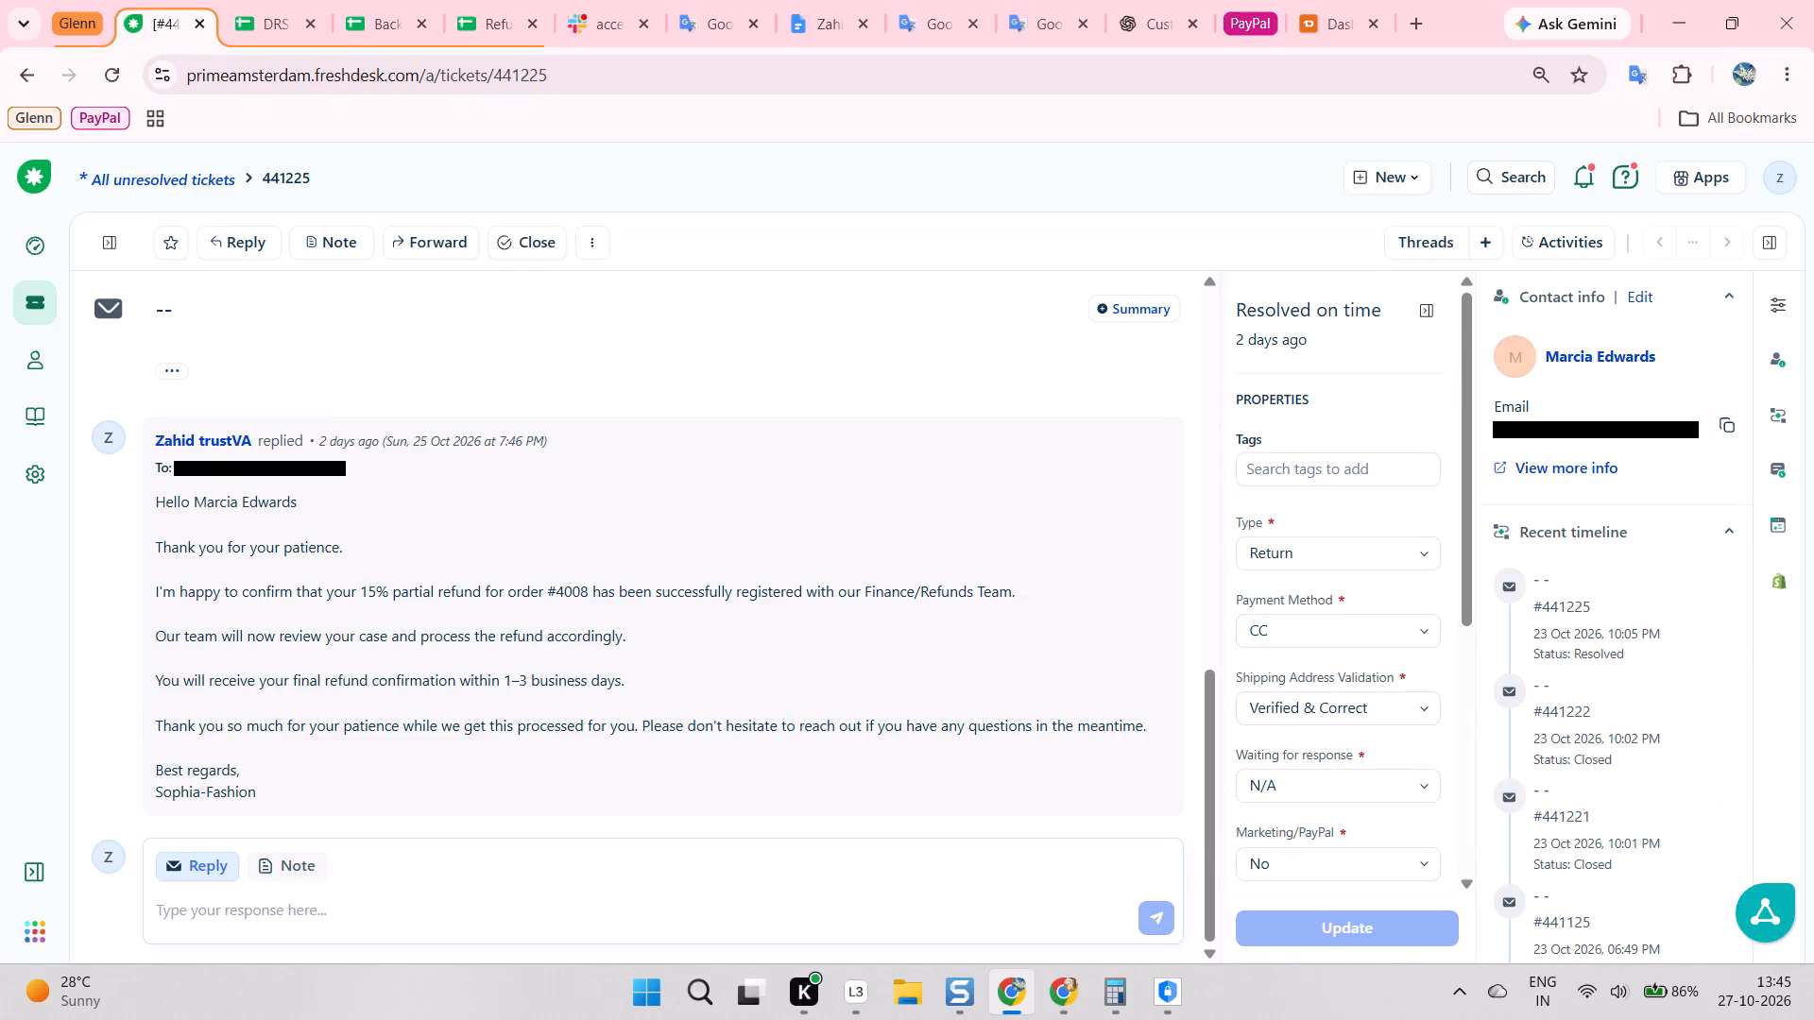
{"action": "left_click", "coordinate": [488, 0]}
{"action": "key", "text": "alt+Tab"}
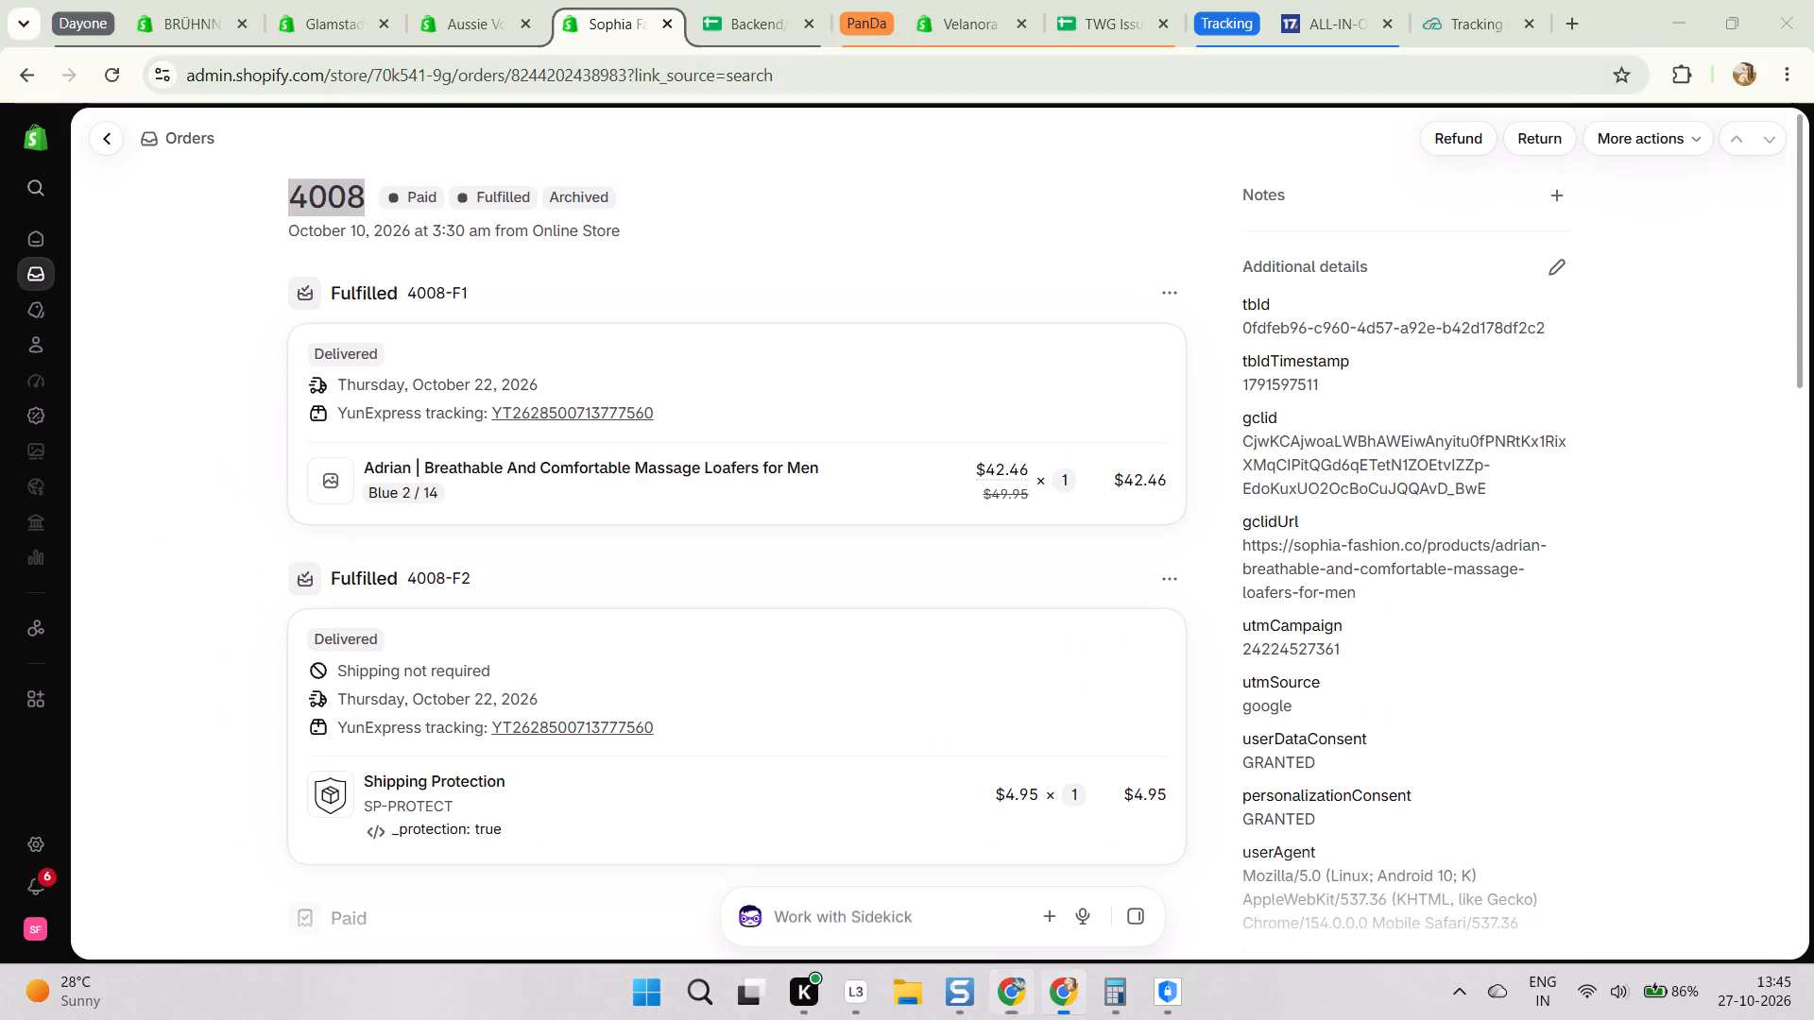
{"action": "scroll", "coordinate": [524, 482], "scroll_direction": "up", "scroll_amount": 4}
{"action": "scroll", "coordinate": [733, 370], "scroll_direction": "up", "scroll_amount": 4}
{"action": "left_click", "coordinate": [732, 398]}
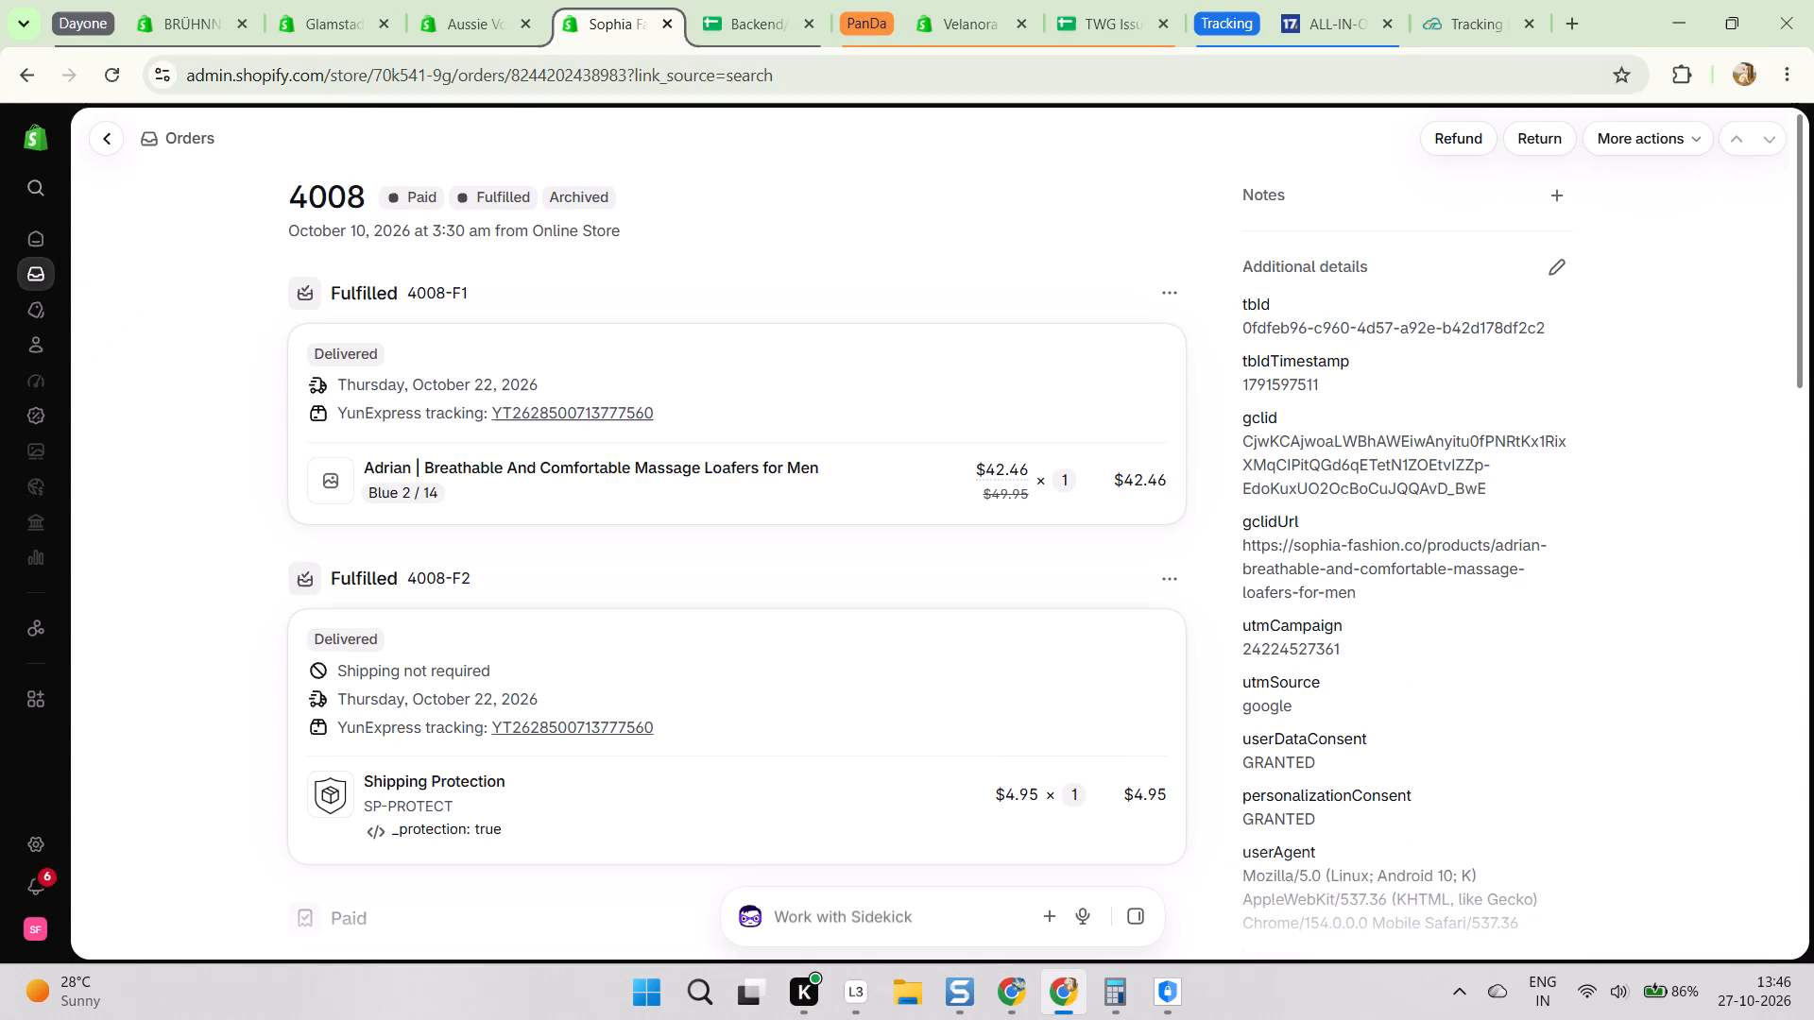
{"action": "key", "text": "alt+Tab"}
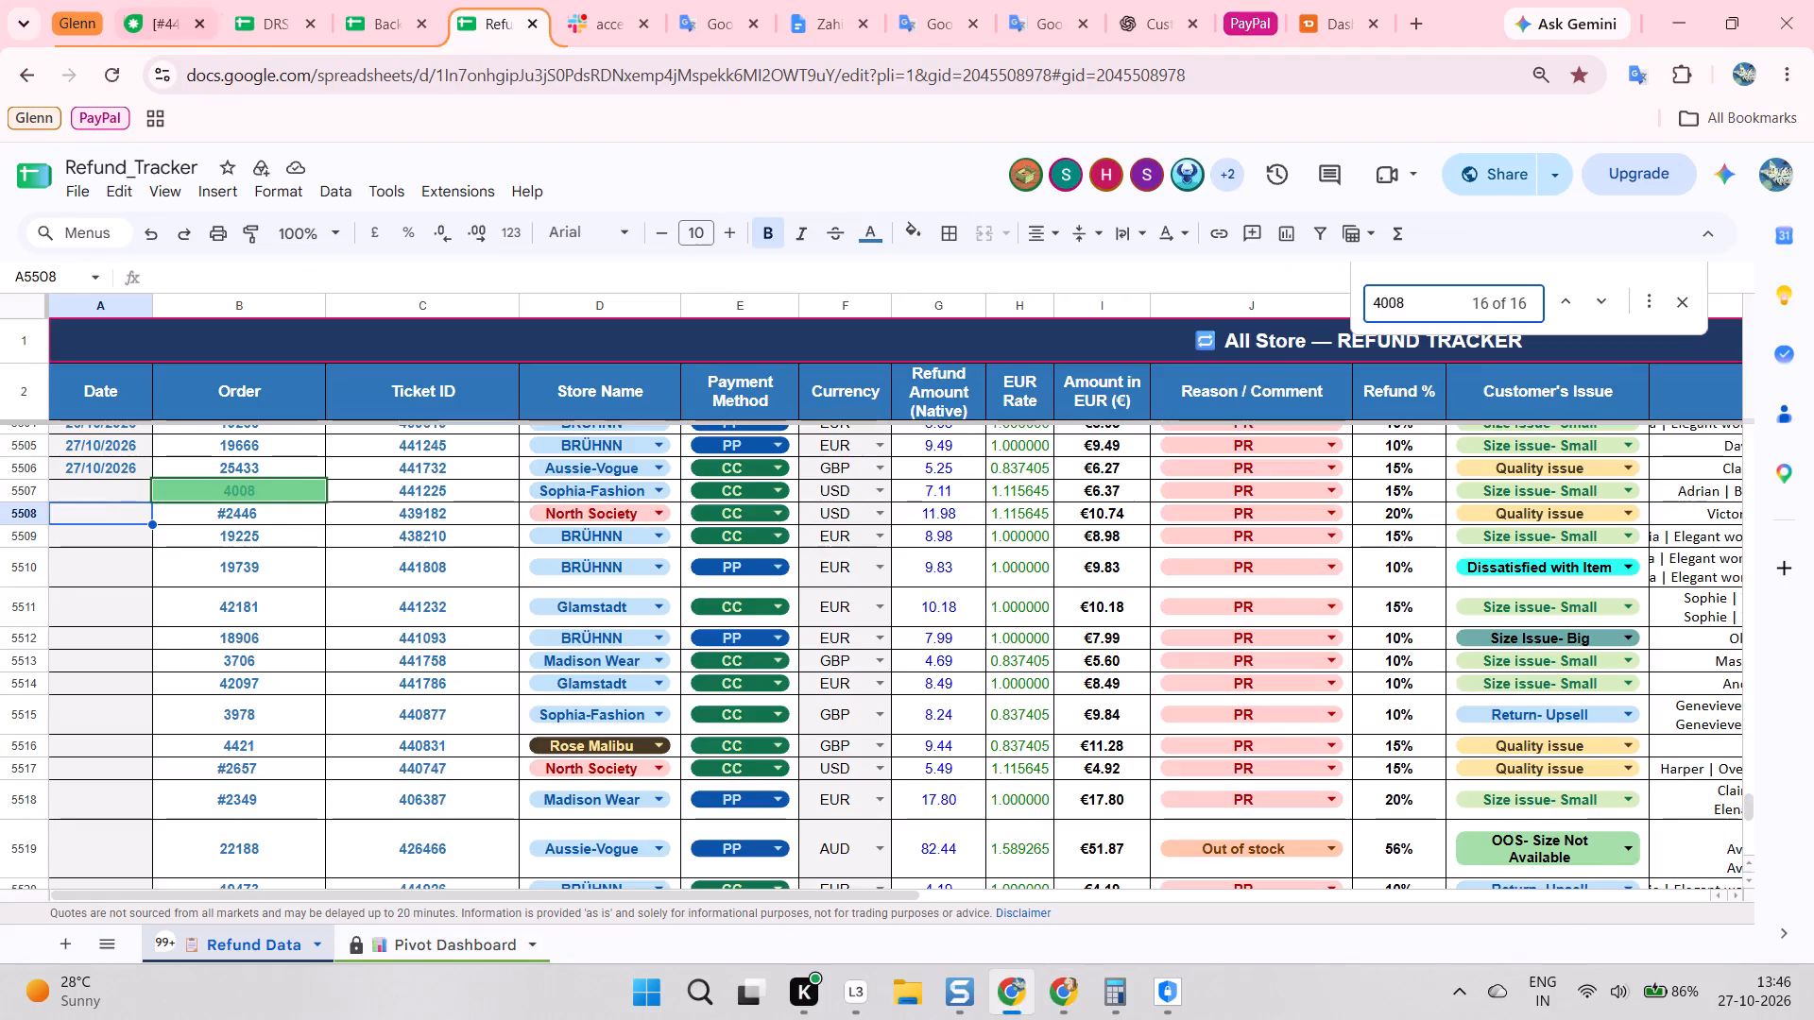
{"action": "left_click", "coordinate": [183, 0]}
{"action": "scroll", "coordinate": [610, 501], "scroll_direction": "down", "scroll_amount": 2}
{"action": "scroll", "coordinate": [604, 505], "scroll_direction": "up", "scroll_amount": 3}
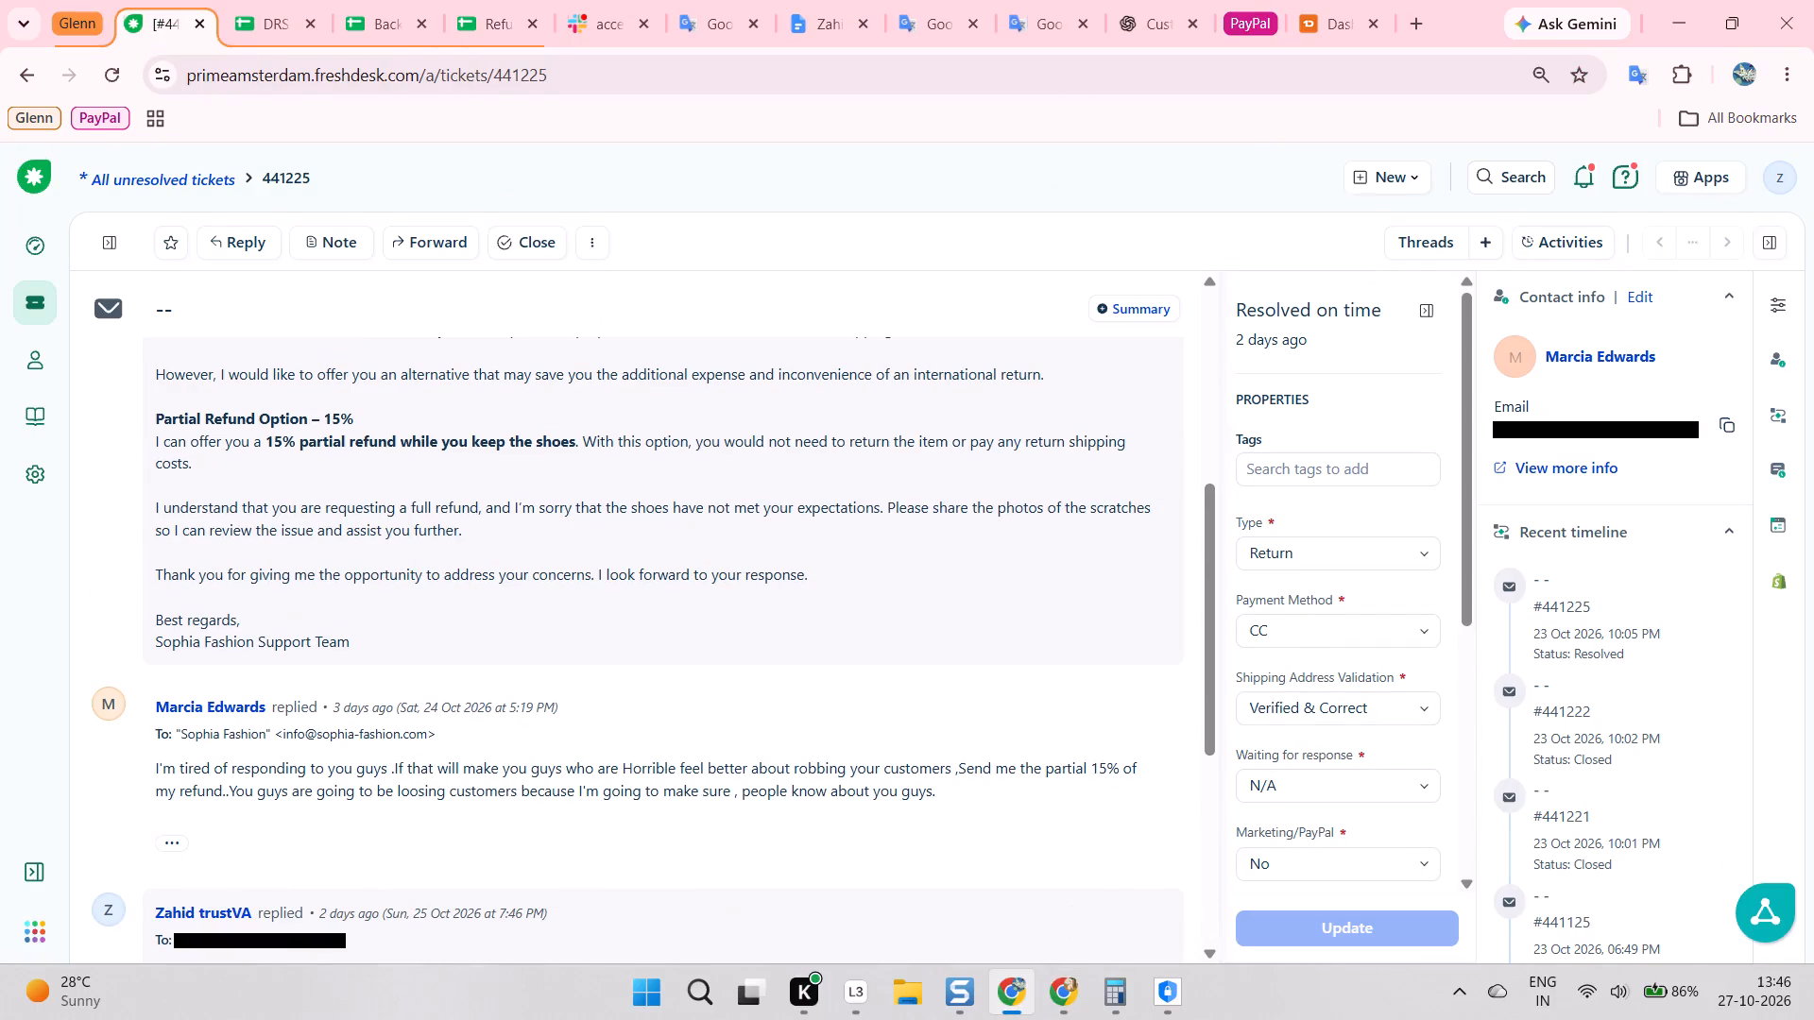
{"action": "scroll", "coordinate": [591, 525], "scroll_direction": "up", "scroll_amount": 3}
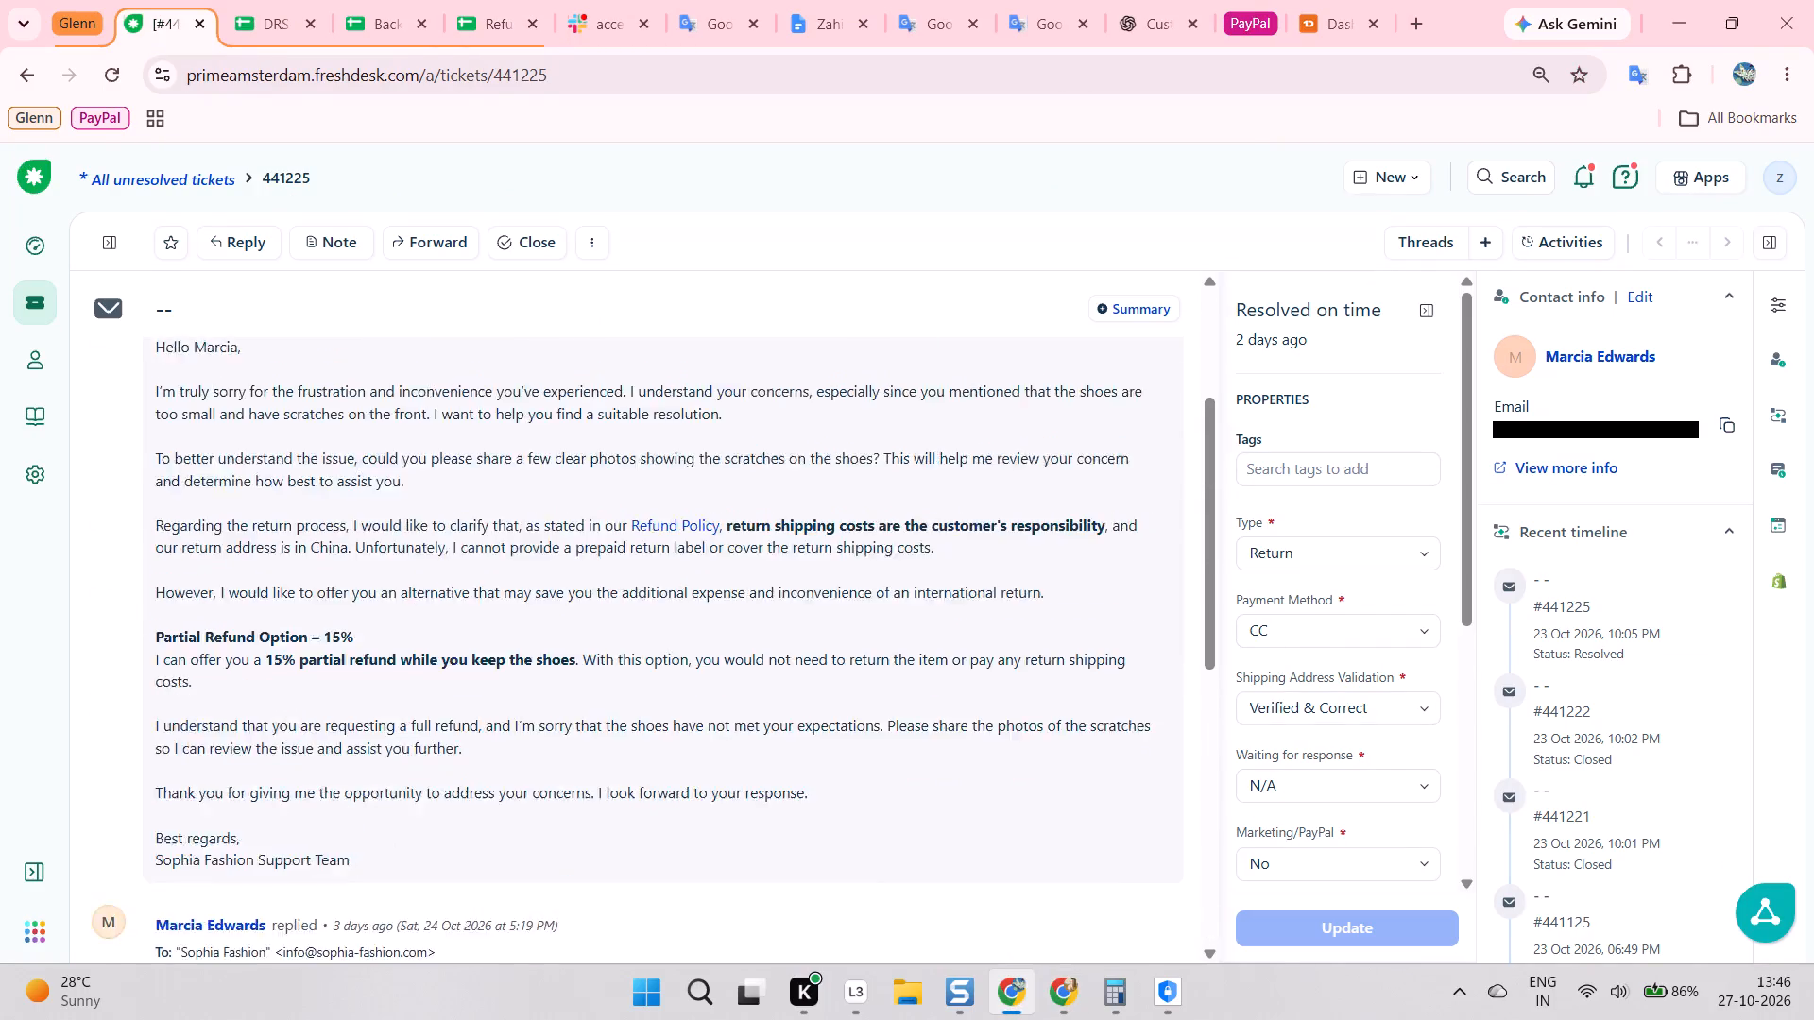
{"action": "scroll", "coordinate": [601, 520], "scroll_direction": "down", "scroll_amount": 2}
{"action": "right_click", "coordinate": [619, 494]}
{"action": "scroll", "coordinate": [715, 676], "scroll_direction": "down", "scroll_amount": 3}
{"action": "left_click_drag", "start_coordinate": [758, 833], "coordinate": [757, 856]}
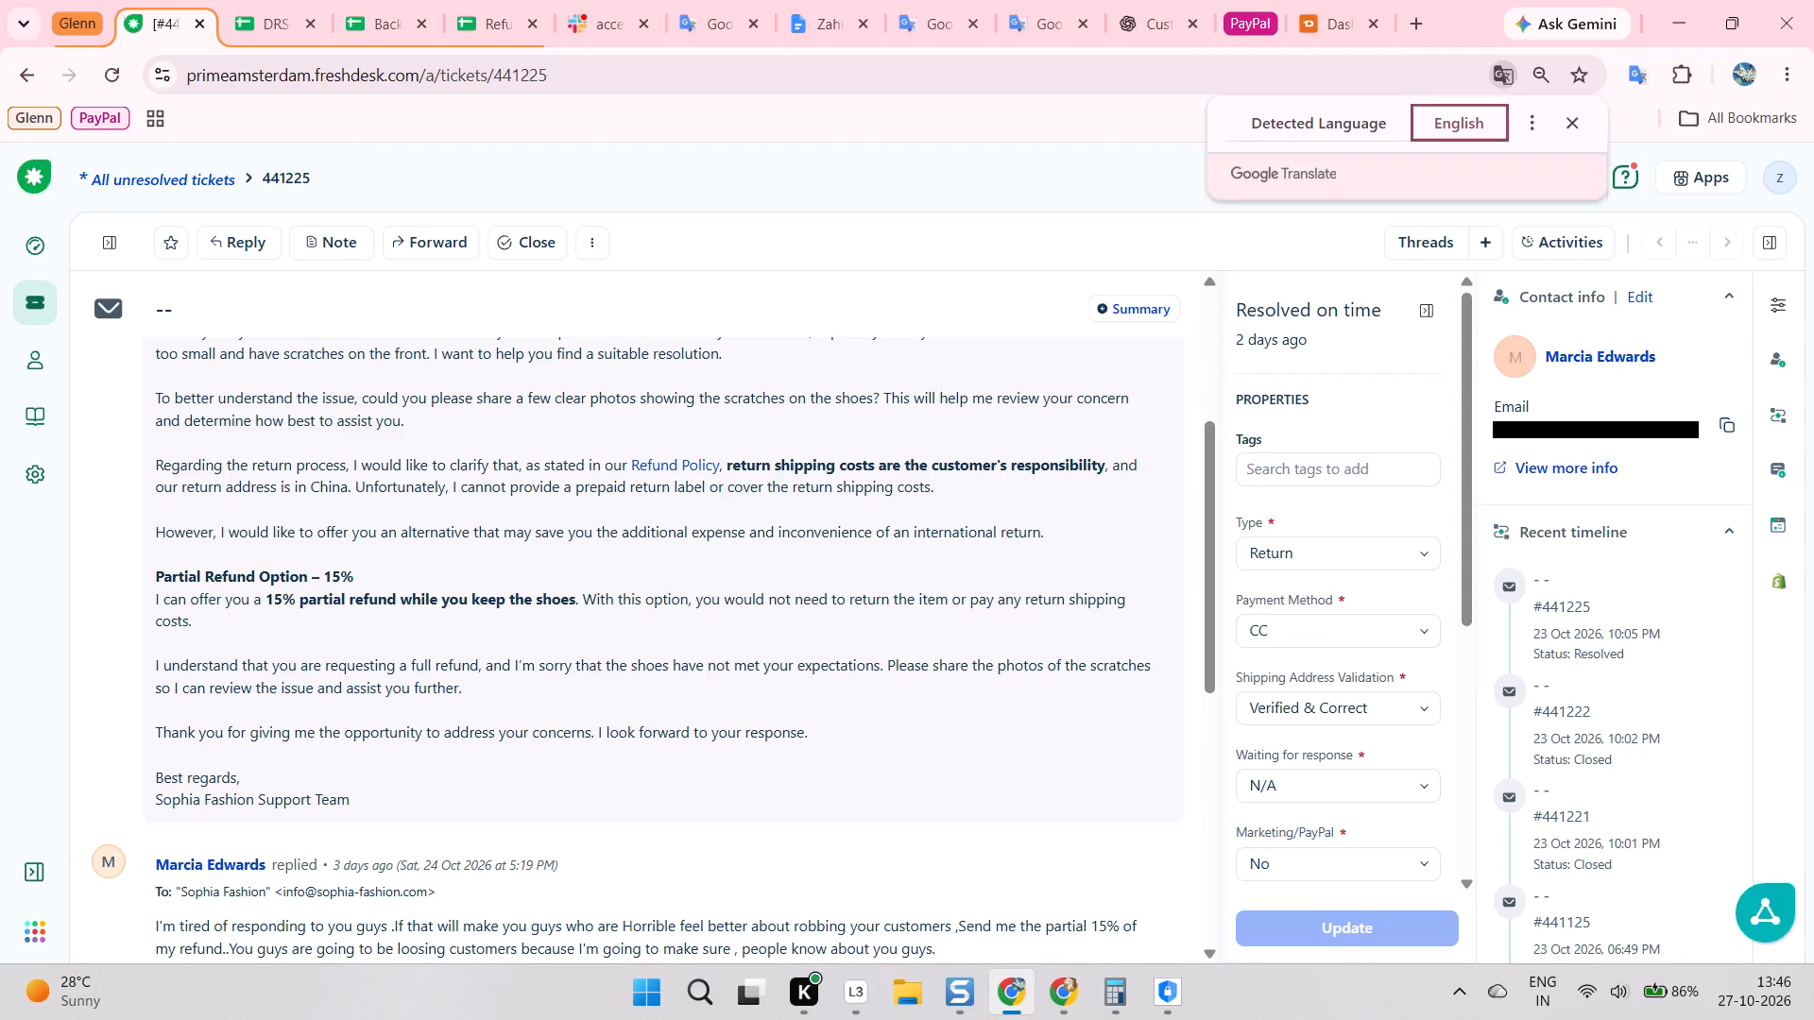
{"action": "triple_click", "coordinate": [1277, 129]}
{"action": "scroll", "coordinate": [712, 584], "scroll_direction": "down", "scroll_amount": 4}
{"action": "key", "text": "alt+Tab"}
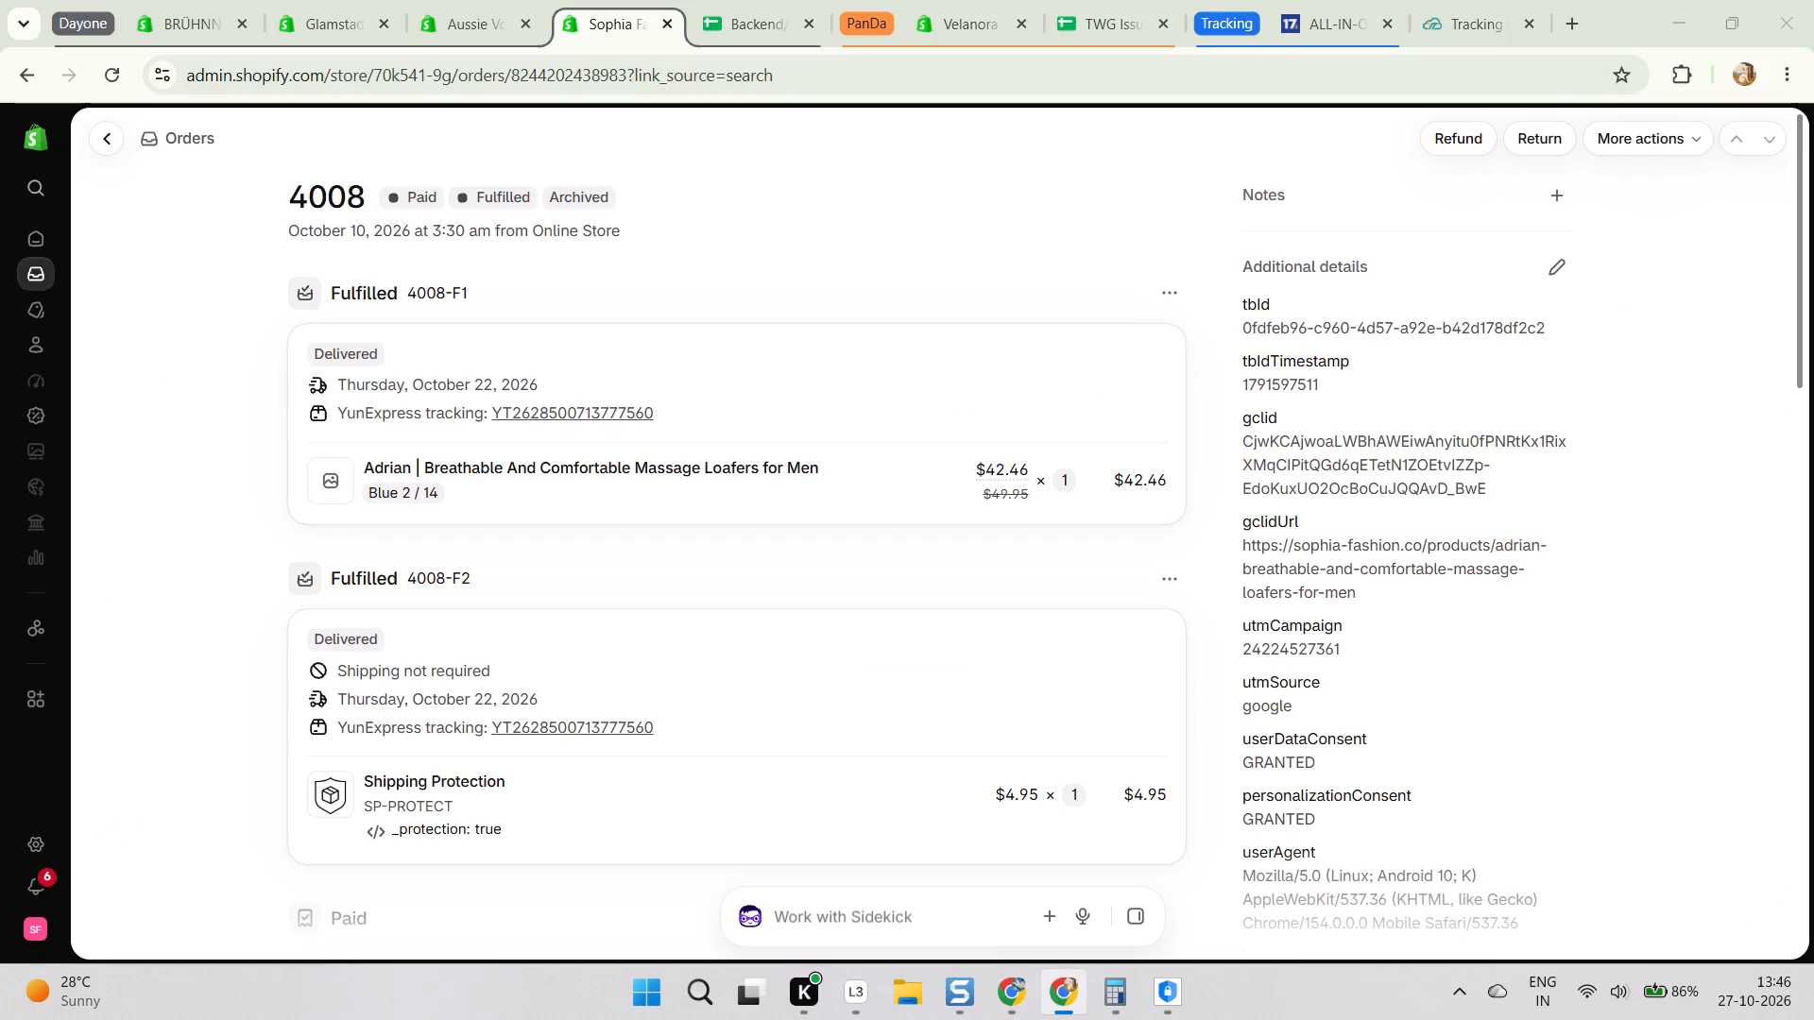
{"action": "scroll", "coordinate": [887, 487], "scroll_direction": "down", "scroll_amount": 6}
{"action": "scroll", "coordinate": [989, 488], "scroll_direction": "down", "scroll_amount": 3}
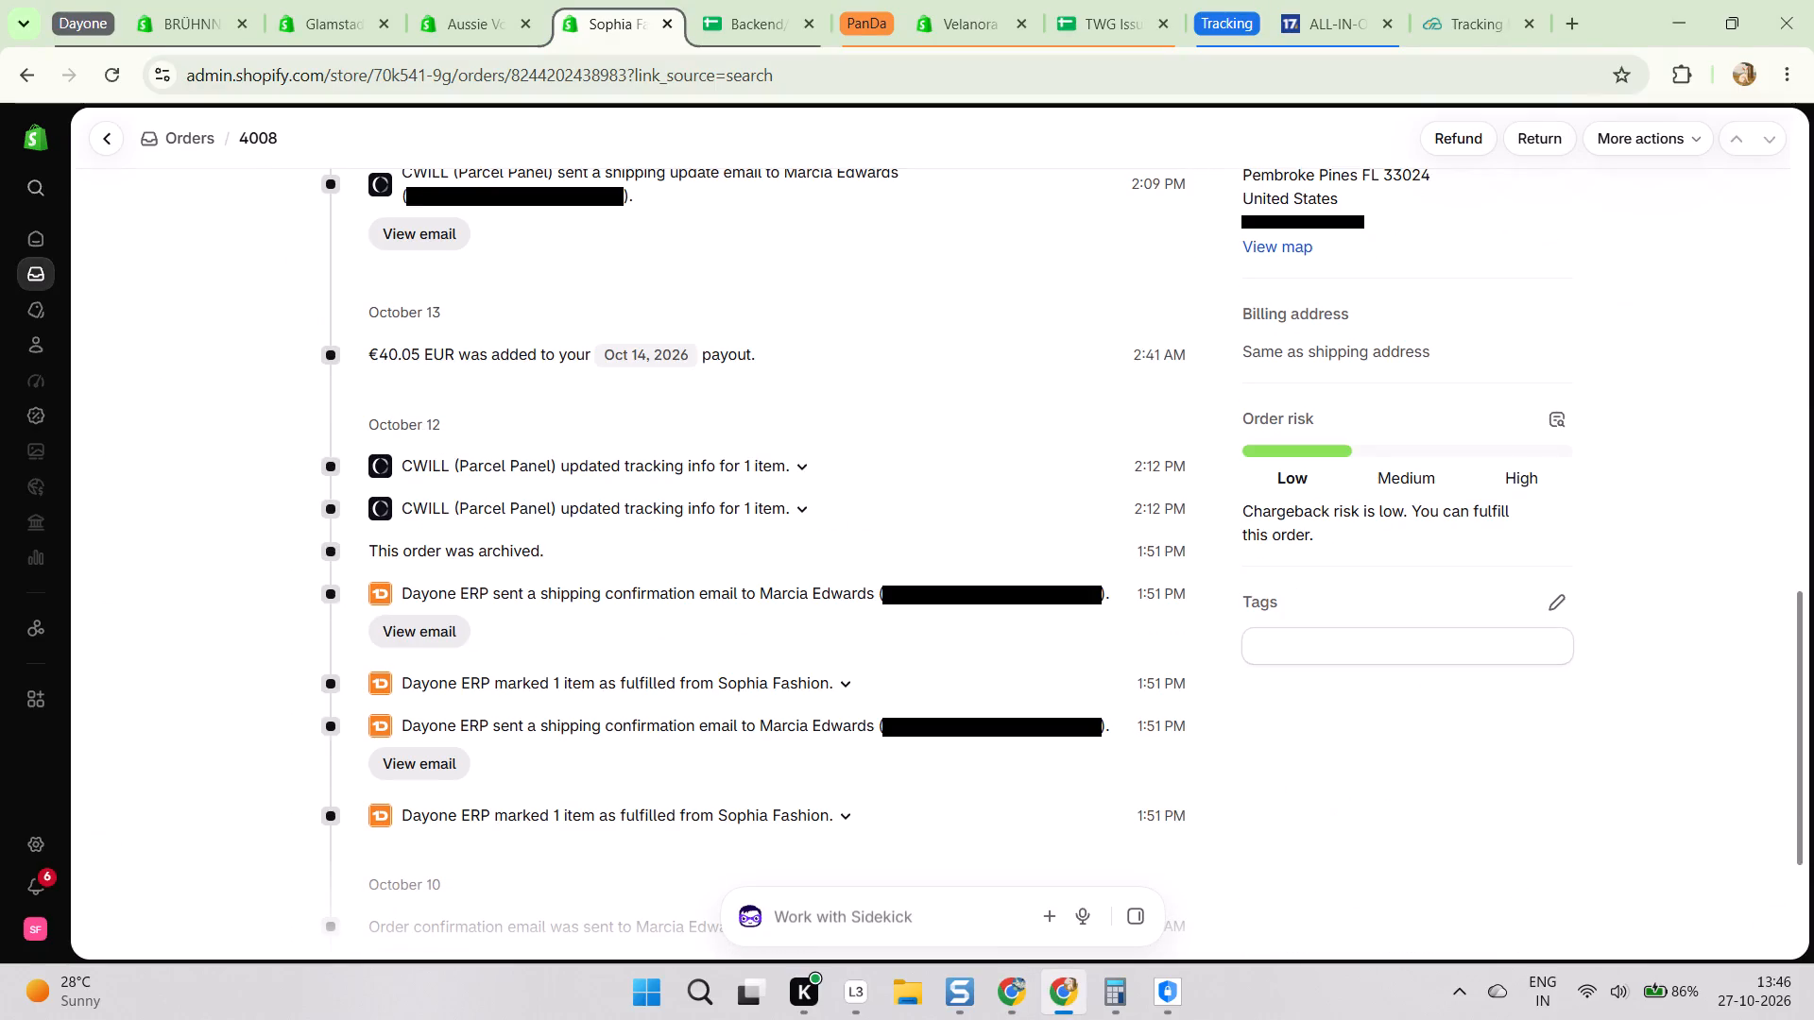
{"action": "scroll", "coordinate": [1207, 573], "scroll_direction": "up", "scroll_amount": 4}
{"action": "key", "text": "alt+Tab"}
{"action": "key", "text": "alt+Tab"}
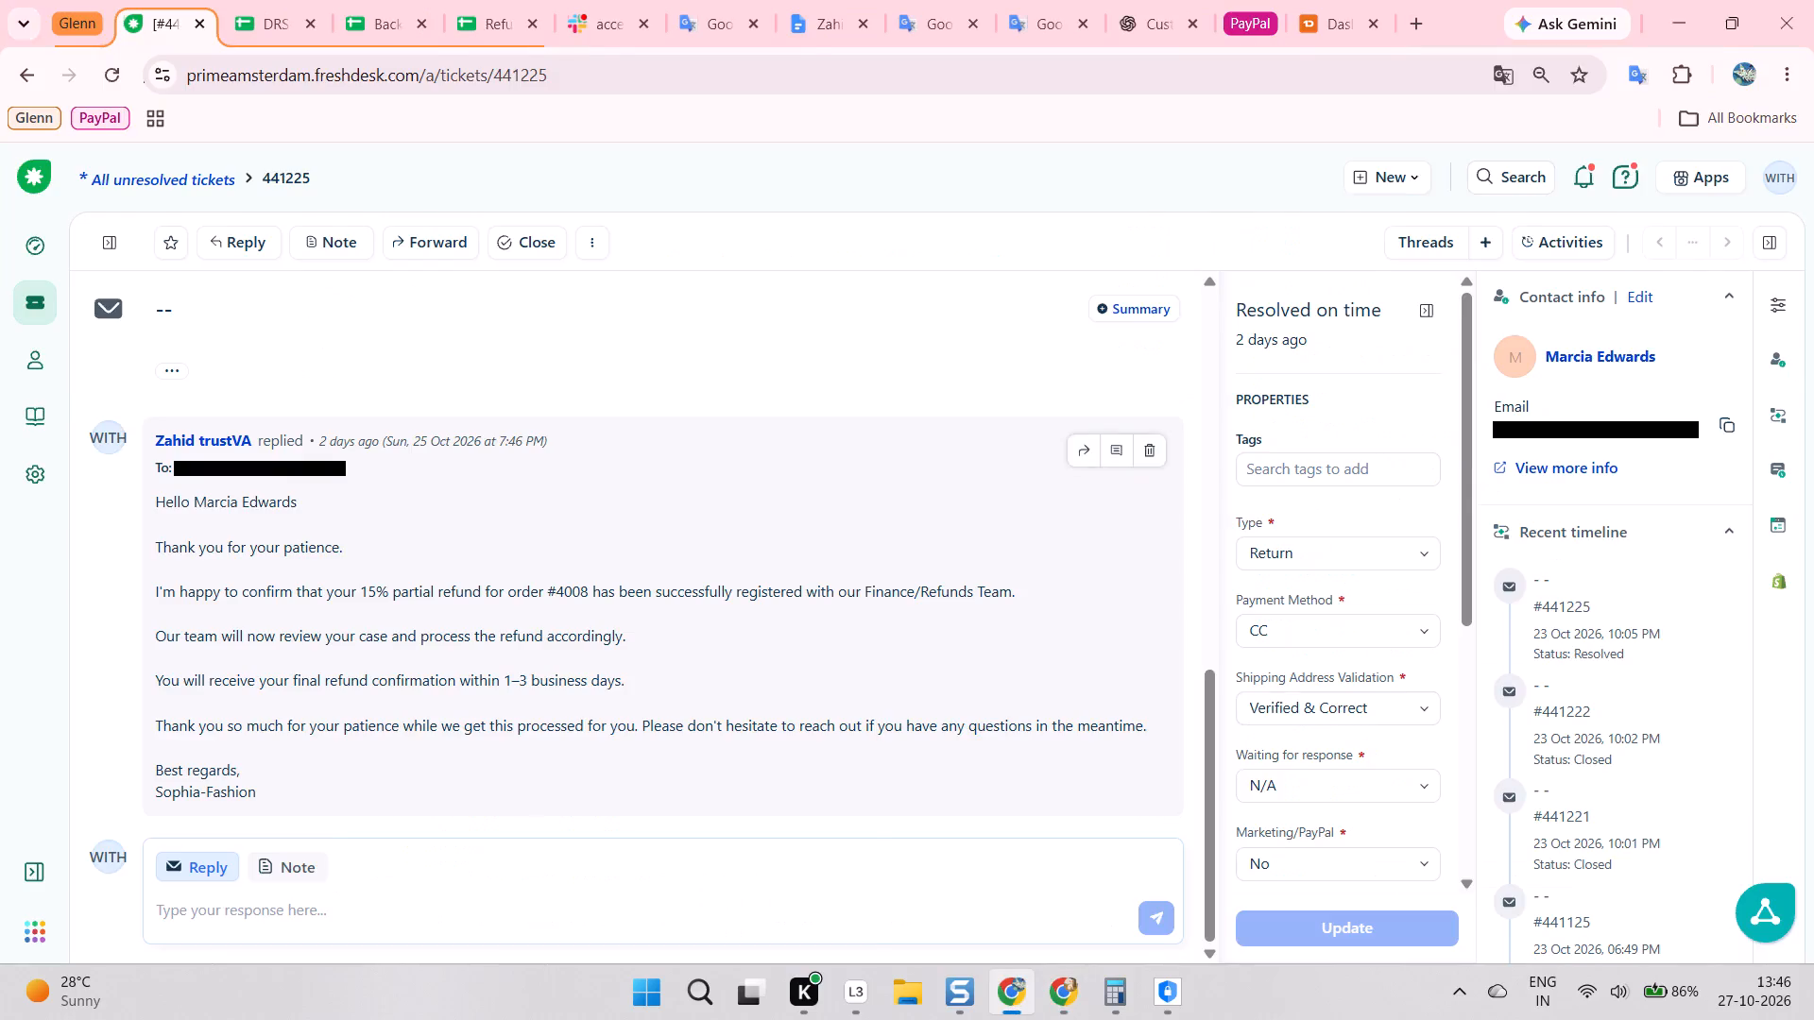
{"action": "scroll", "coordinate": [1236, 581], "scroll_direction": "down", "scroll_amount": 8}
{"action": "left_click_drag", "start_coordinate": [1324, 379], "coordinate": [1324, 388]}
{"action": "type", "text": "part"}
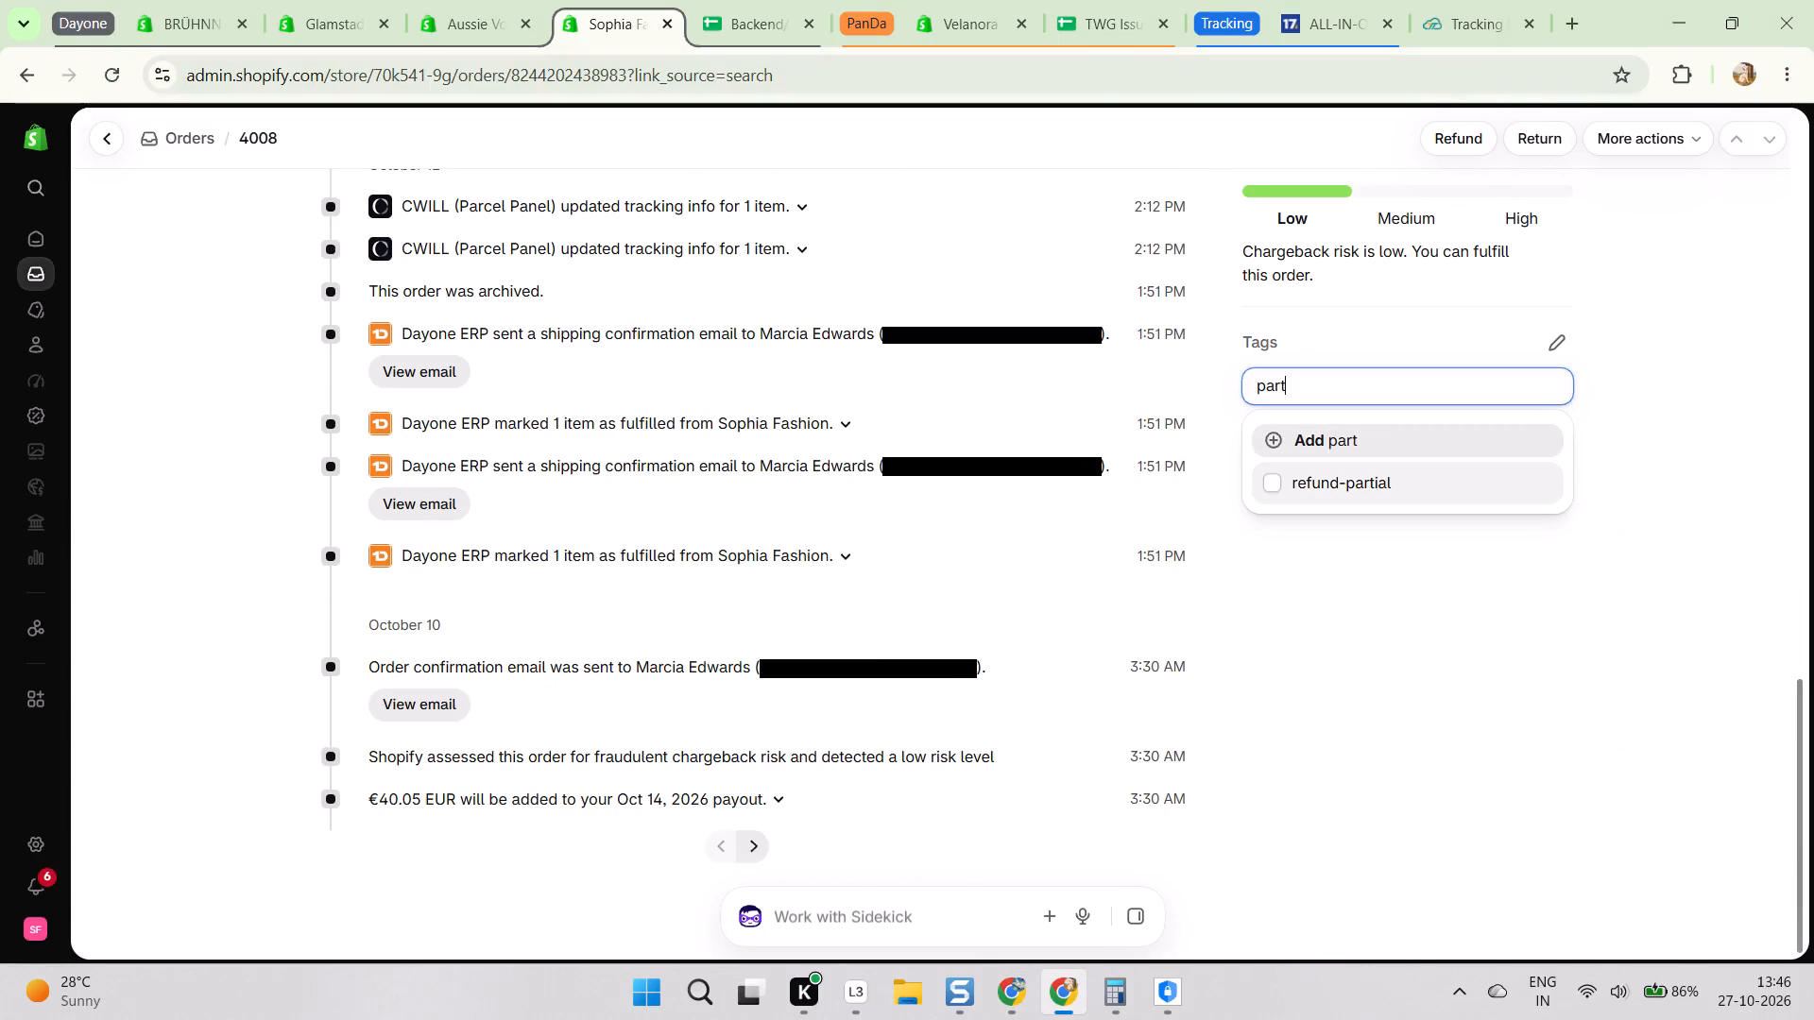
{"action": "left_click", "coordinate": [1313, 479]}
{"action": "double_click", "coordinate": [1326, 396]}
{"action": "key", "text": "BackSpace"}
{"action": "scroll", "coordinate": [972, 373], "scroll_direction": "up", "scroll_amount": 10}
{"action": "scroll", "coordinate": [1058, 405], "scroll_direction": "down", "scroll_amount": 4}
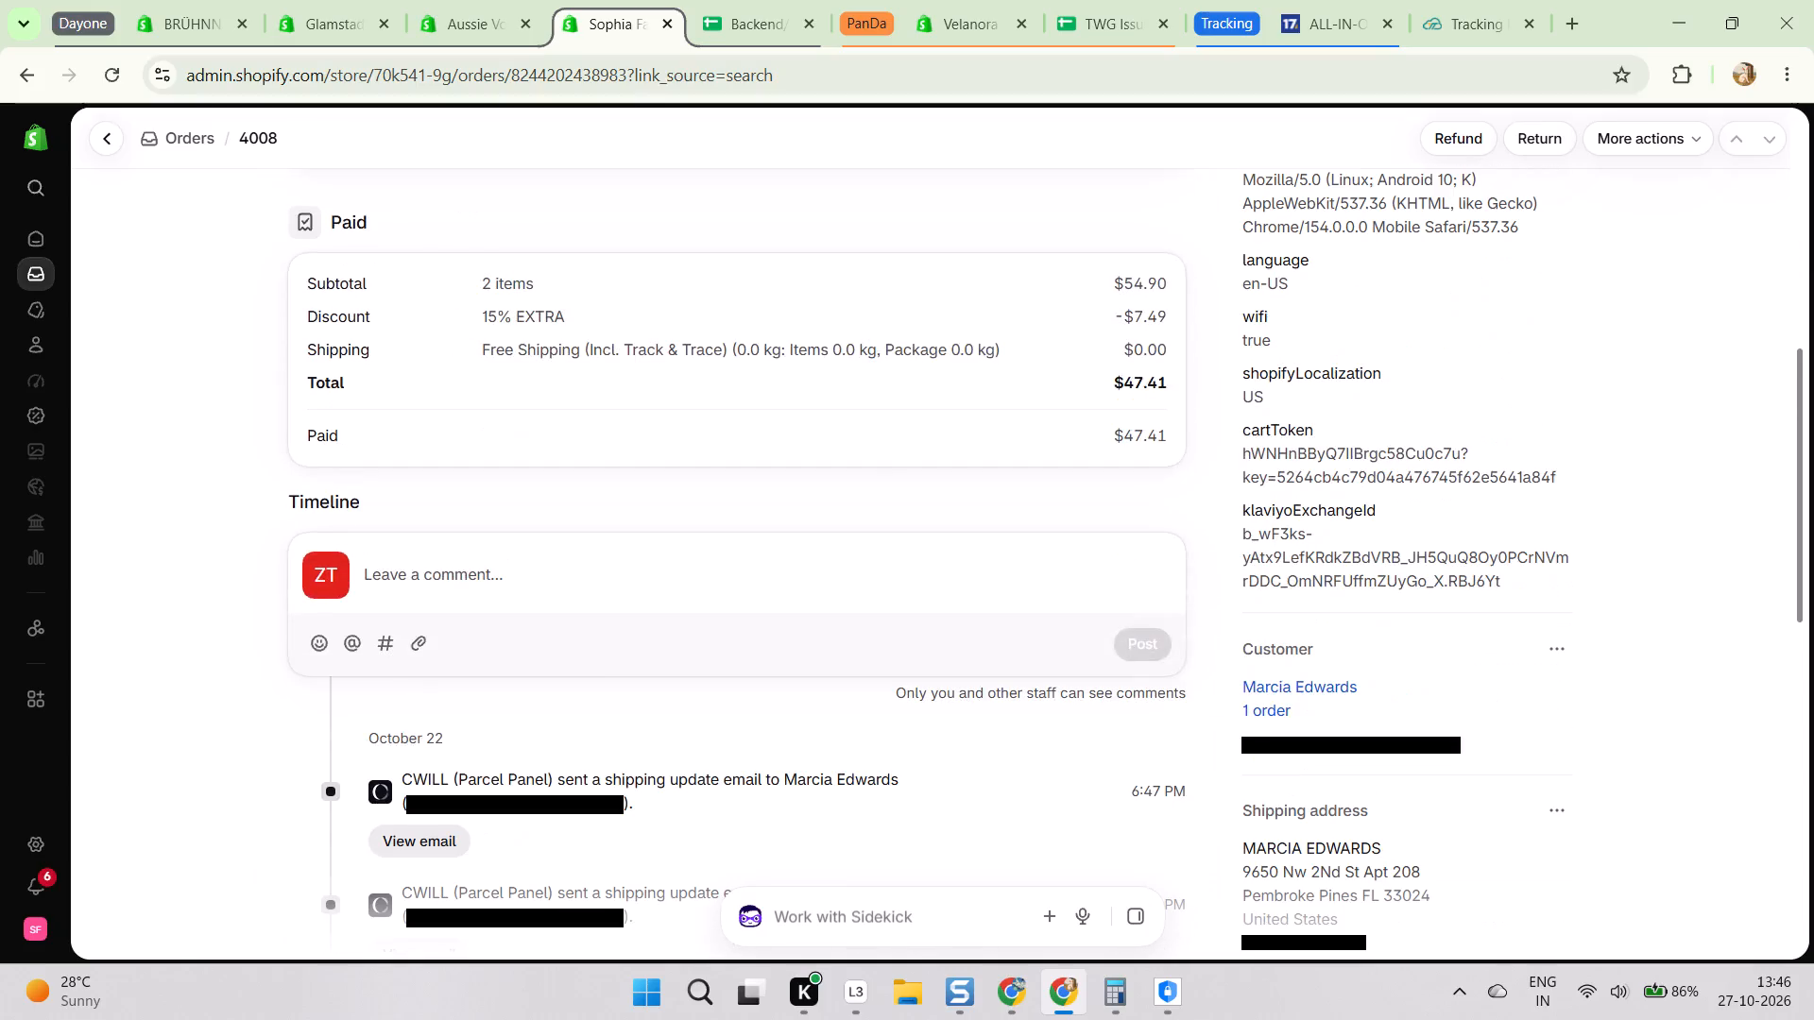
{"action": "key", "text": "alt+Tab"}
{"action": "left_click", "coordinate": [489, 0]}
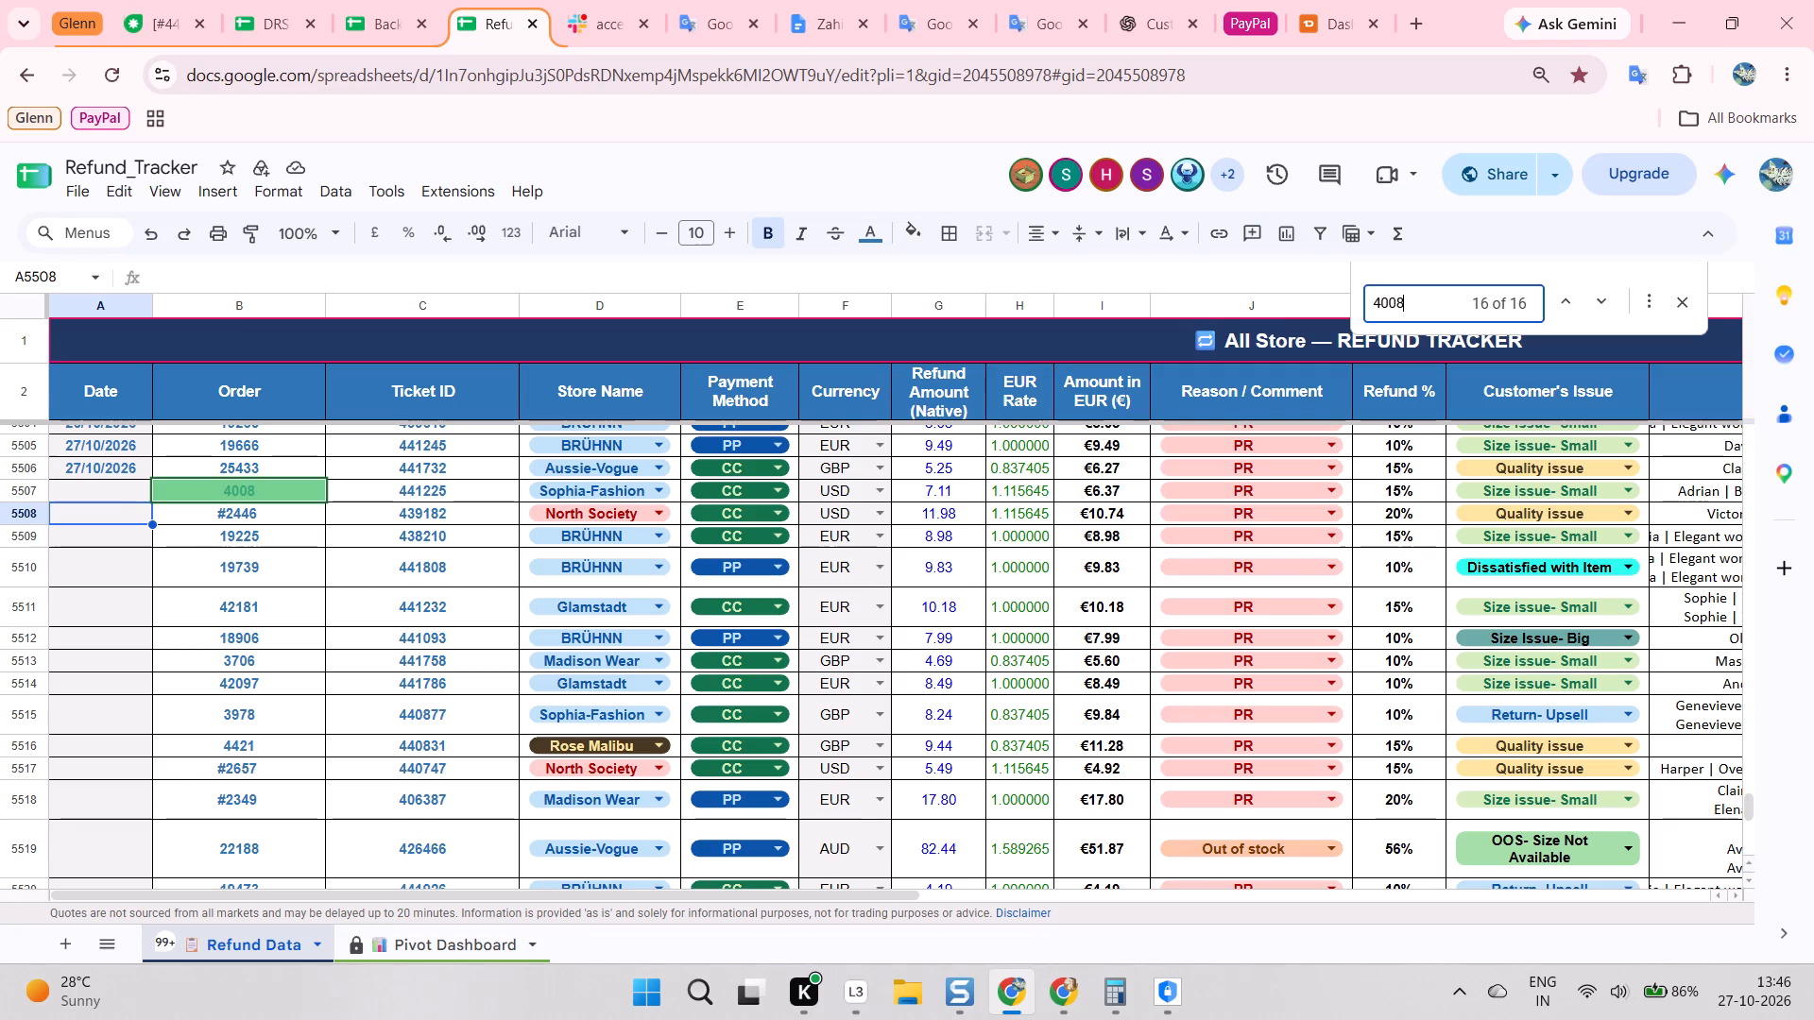
{"action": "left_click", "coordinate": [111, 496]}
{"action": "key", "text": "ctrl+d"}
{"action": "left_click", "coordinate": [126, 544]}
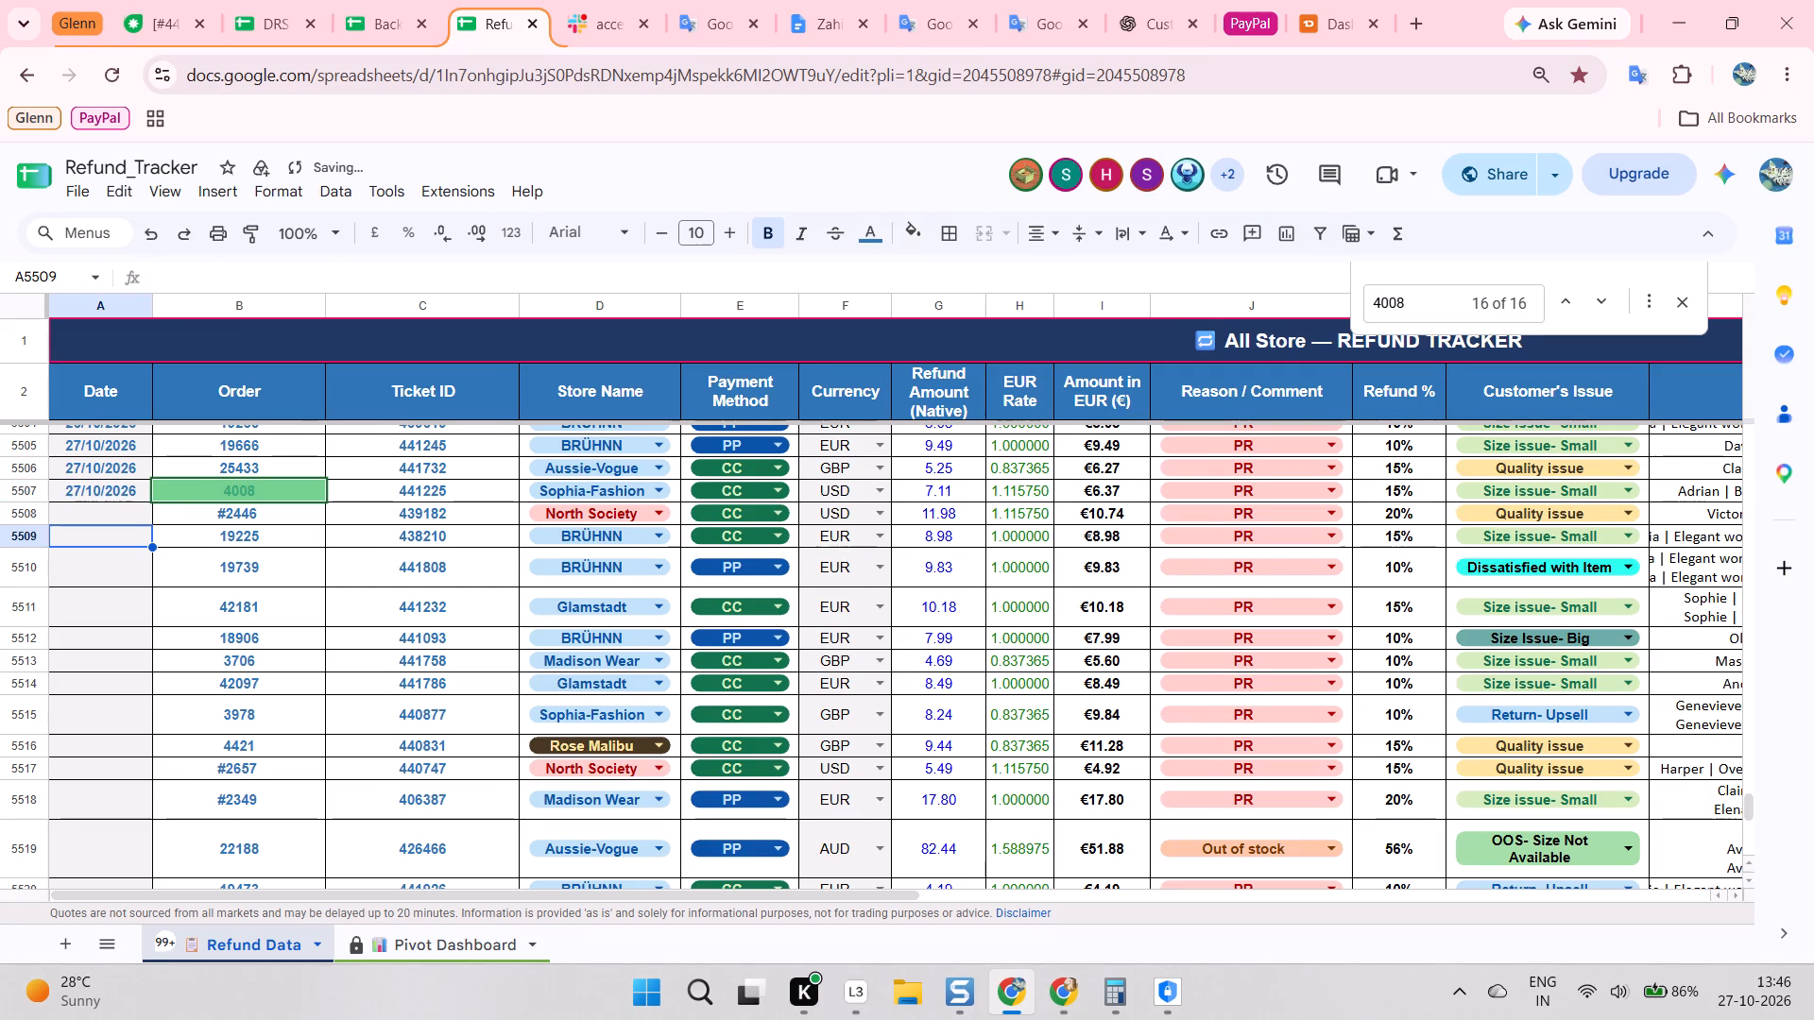
{"action": "scroll", "coordinate": [380, 502], "scroll_direction": "left", "scroll_amount": 1}
{"action": "scroll", "coordinate": [617, 514], "scroll_direction": "left", "scroll_amount": 1}
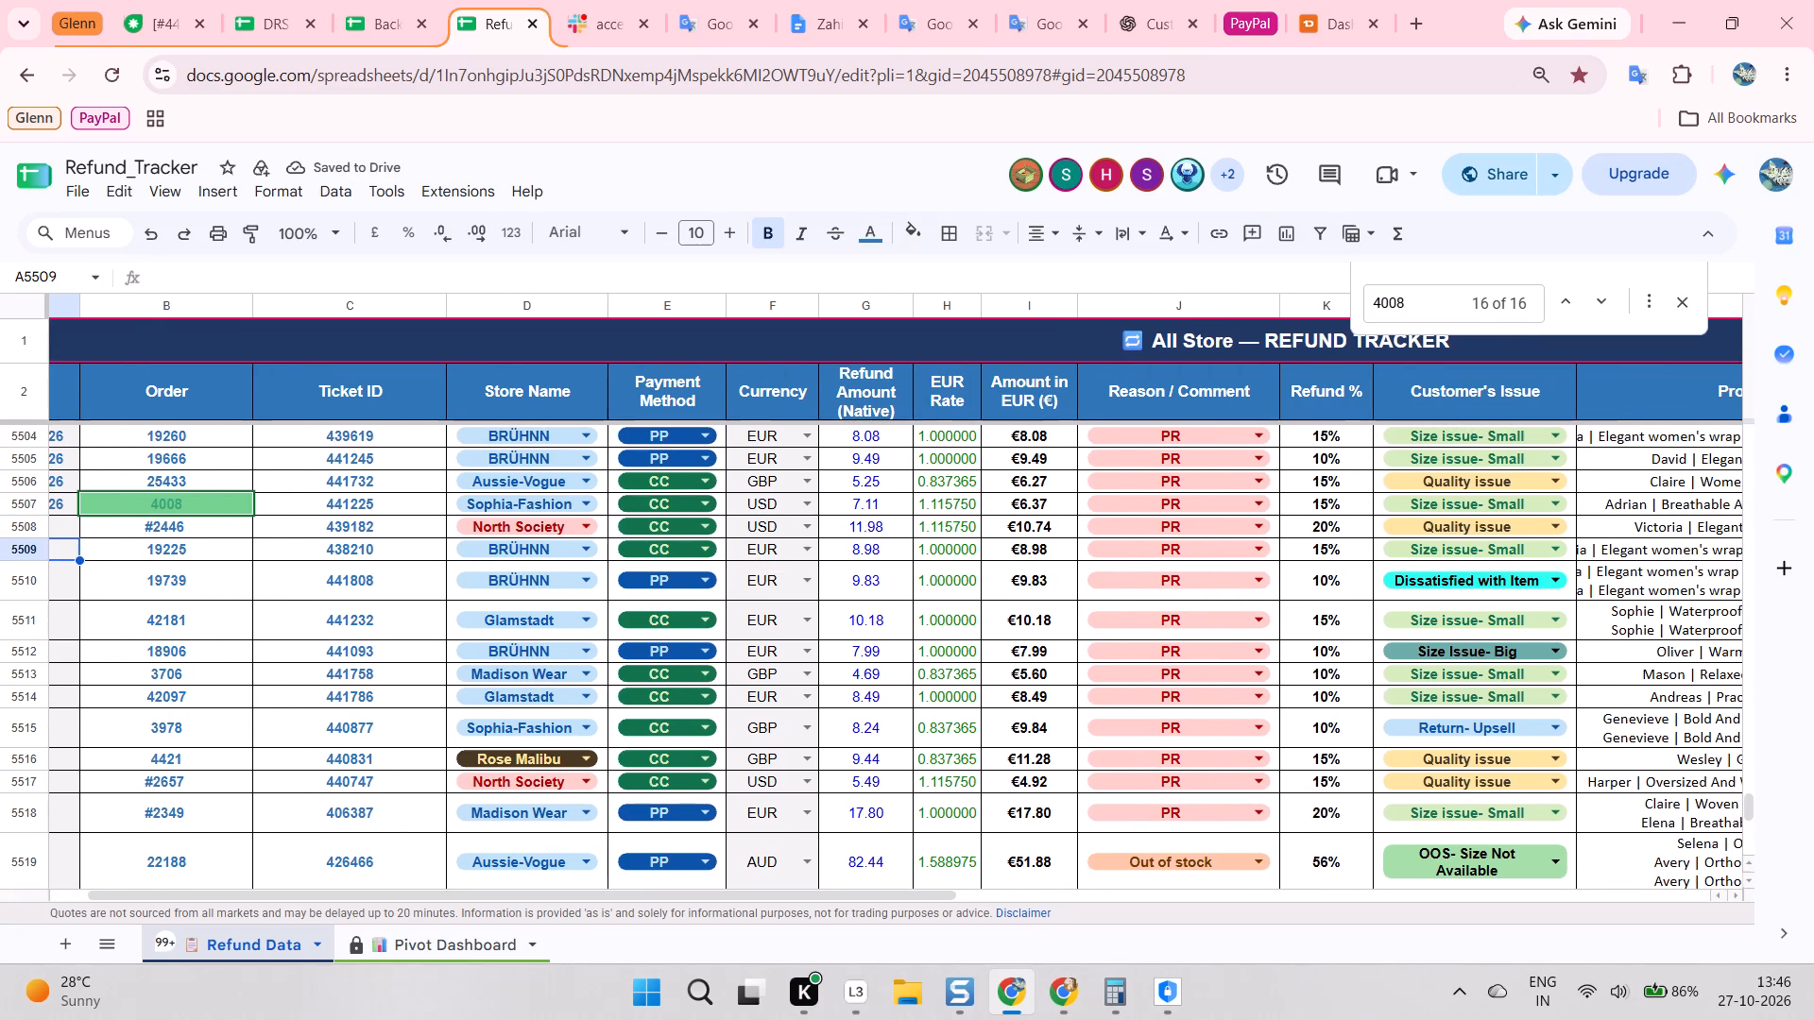
{"action": "key", "text": "alt+Tab"}
{"action": "double_click", "coordinate": [1138, 409]}
{"action": "key", "text": "ctrl+c"}
{"action": "key", "text": "ctrl+c"}
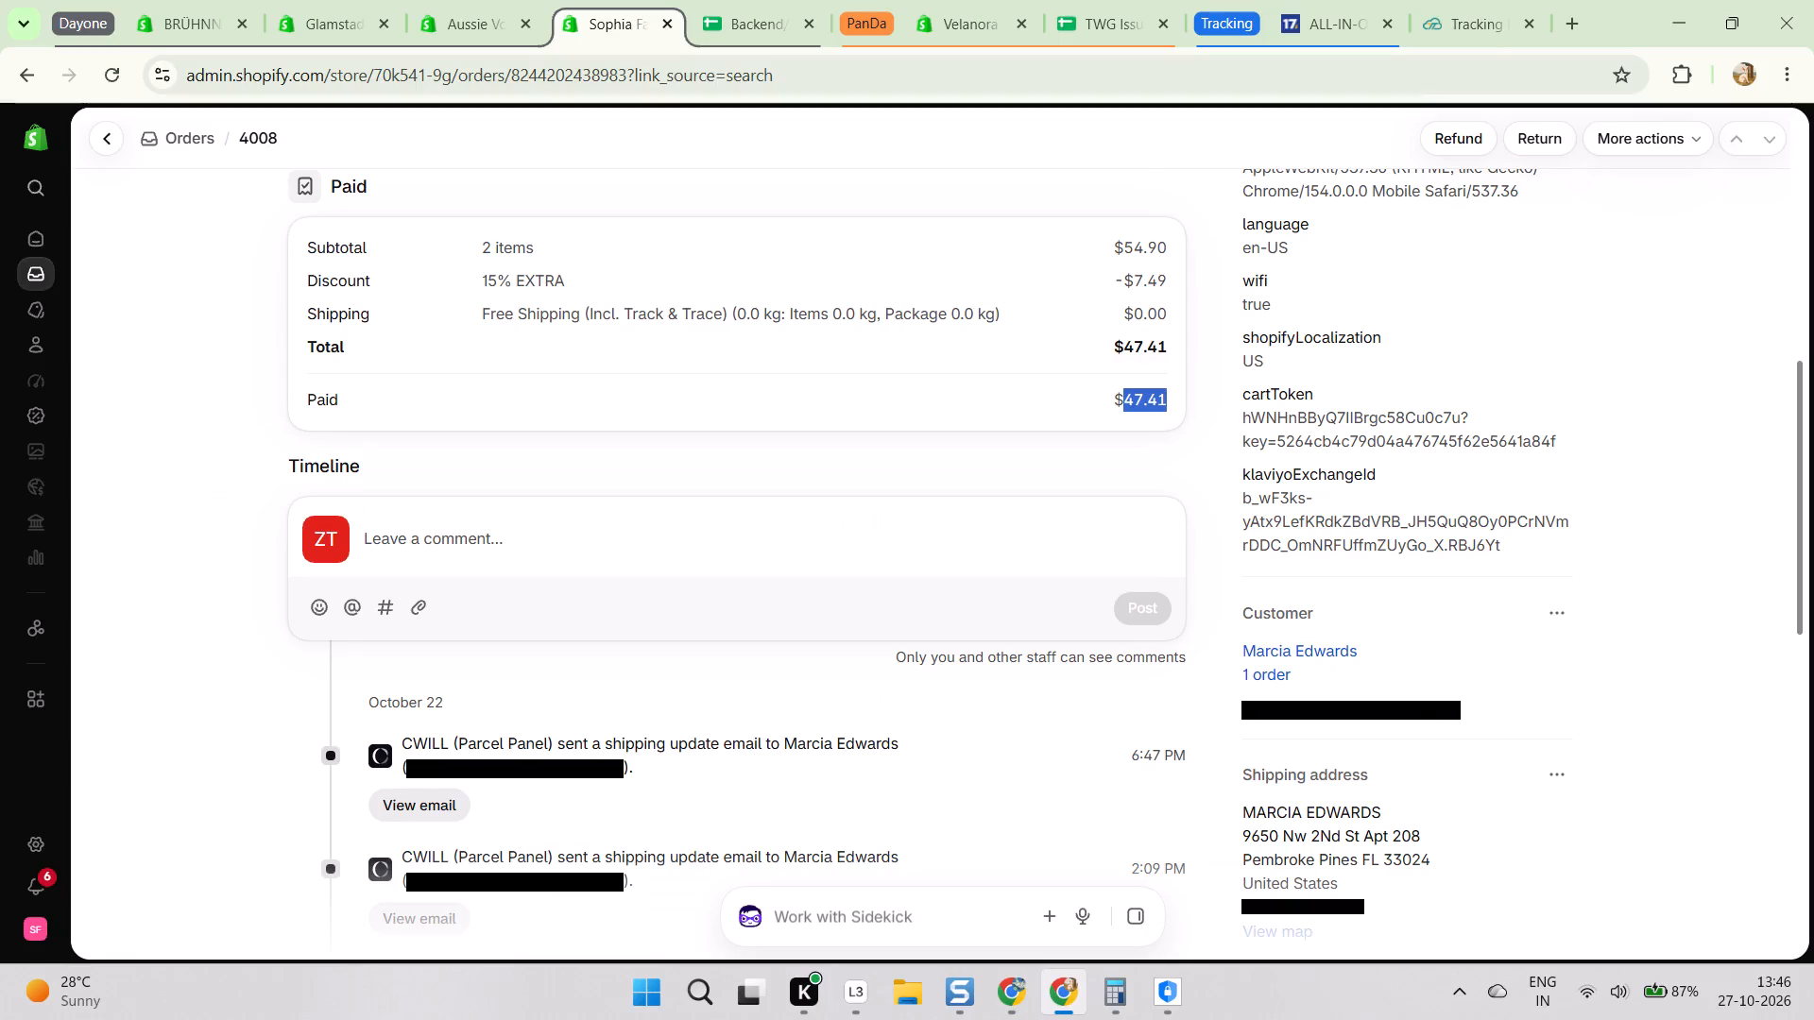
{"action": "key", "text": "ctrl+c"}
{"action": "left_click", "coordinate": [1127, 994]}
{"action": "left_click", "coordinate": [1600, 463]}
{"action": "key", "text": "ctrl+v"}
{"action": "left_click", "coordinate": [1699, 599]}
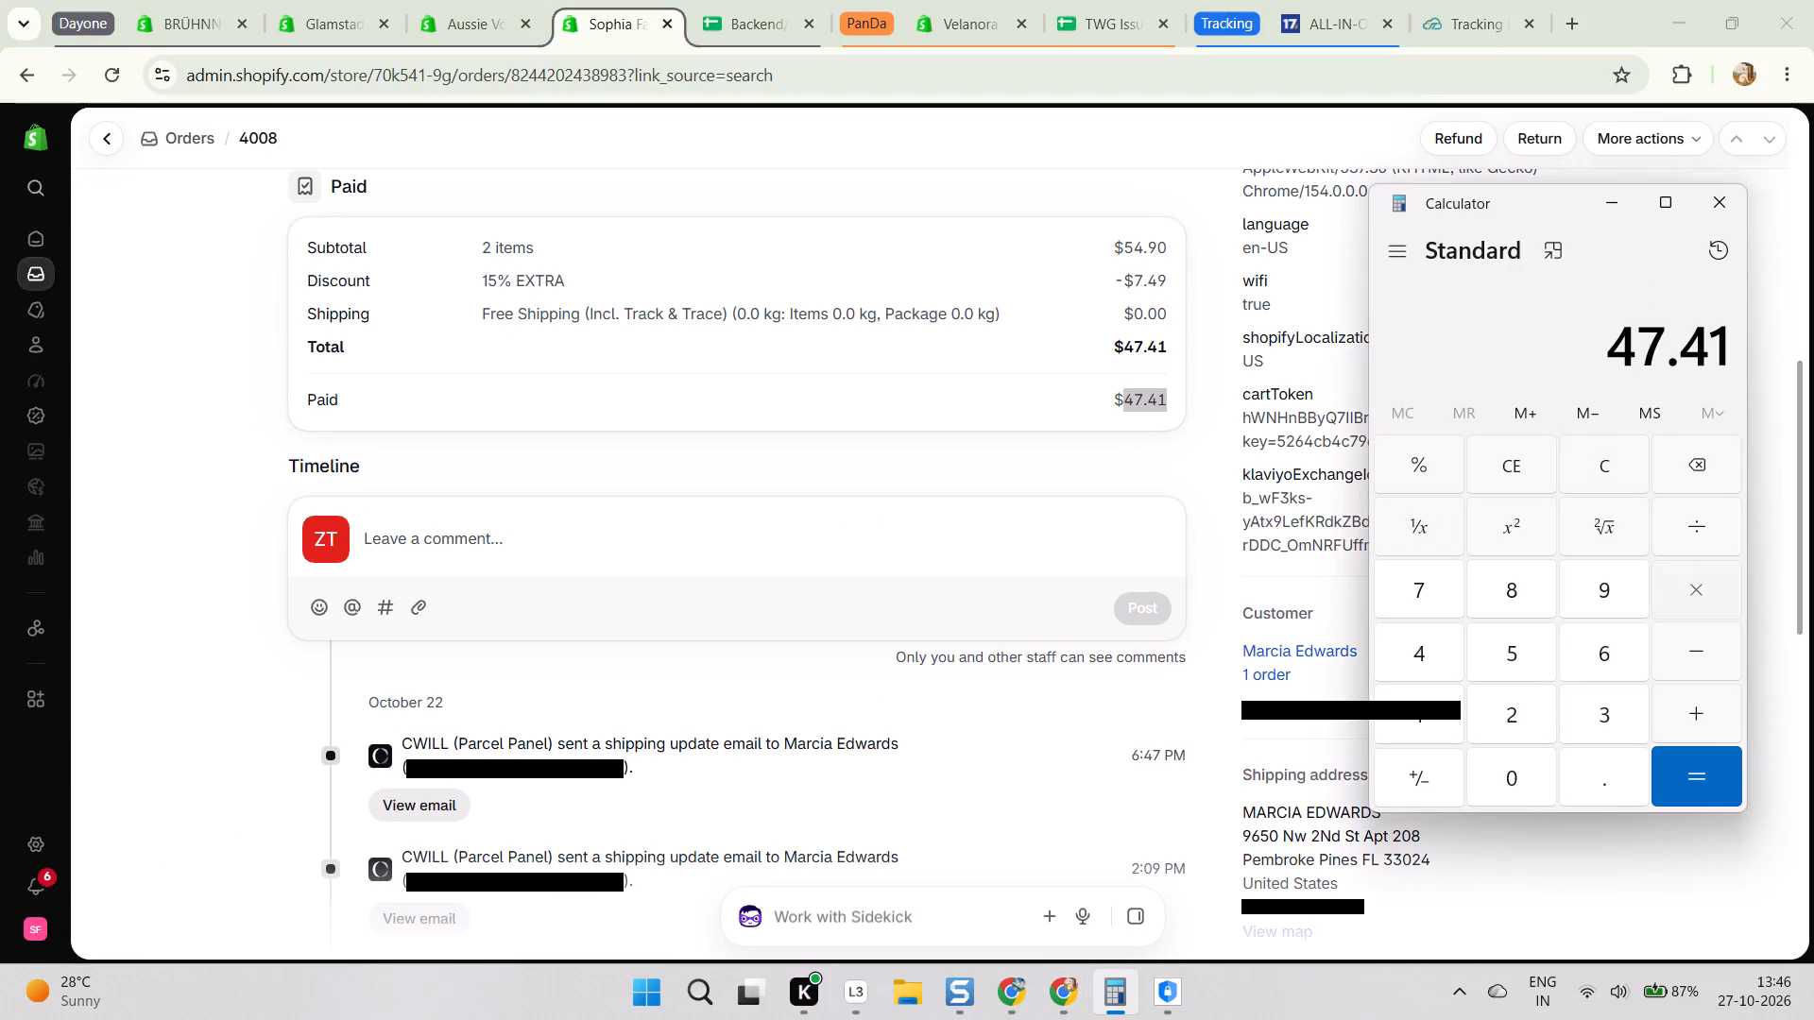
{"action": "type", "text": "15%"}
{"action": "key", "text": "Return"}
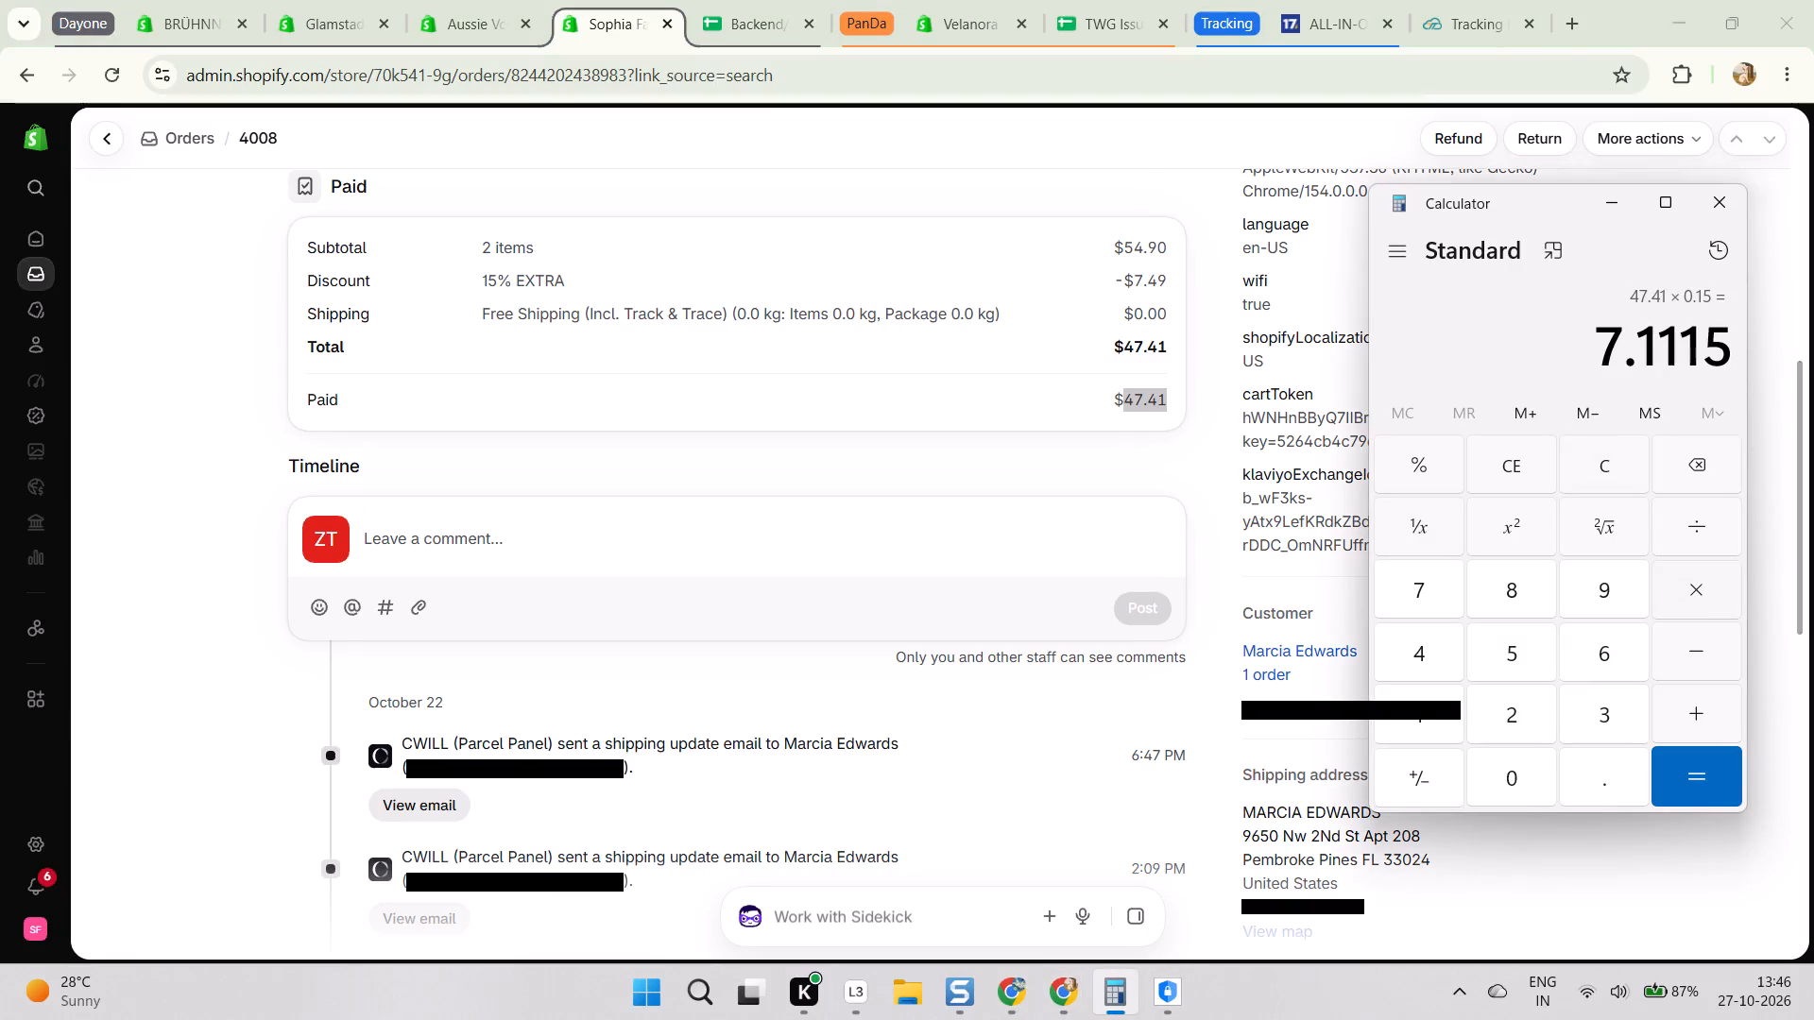
{"action": "left_click", "coordinate": [874, 426]}
{"action": "scroll", "coordinate": [1155, 506], "scroll_direction": "up", "scroll_amount": 2}
{"action": "scroll", "coordinate": [1303, 530], "scroll_direction": "down", "scroll_amount": 5}
{"action": "scroll", "coordinate": [1328, 521], "scroll_direction": "up", "scroll_amount": 13}
{"action": "scroll", "coordinate": [1275, 402], "scroll_direction": "down", "scroll_amount": 11}
{"action": "scroll", "coordinate": [1311, 440], "scroll_direction": "up", "scroll_amount": 9}
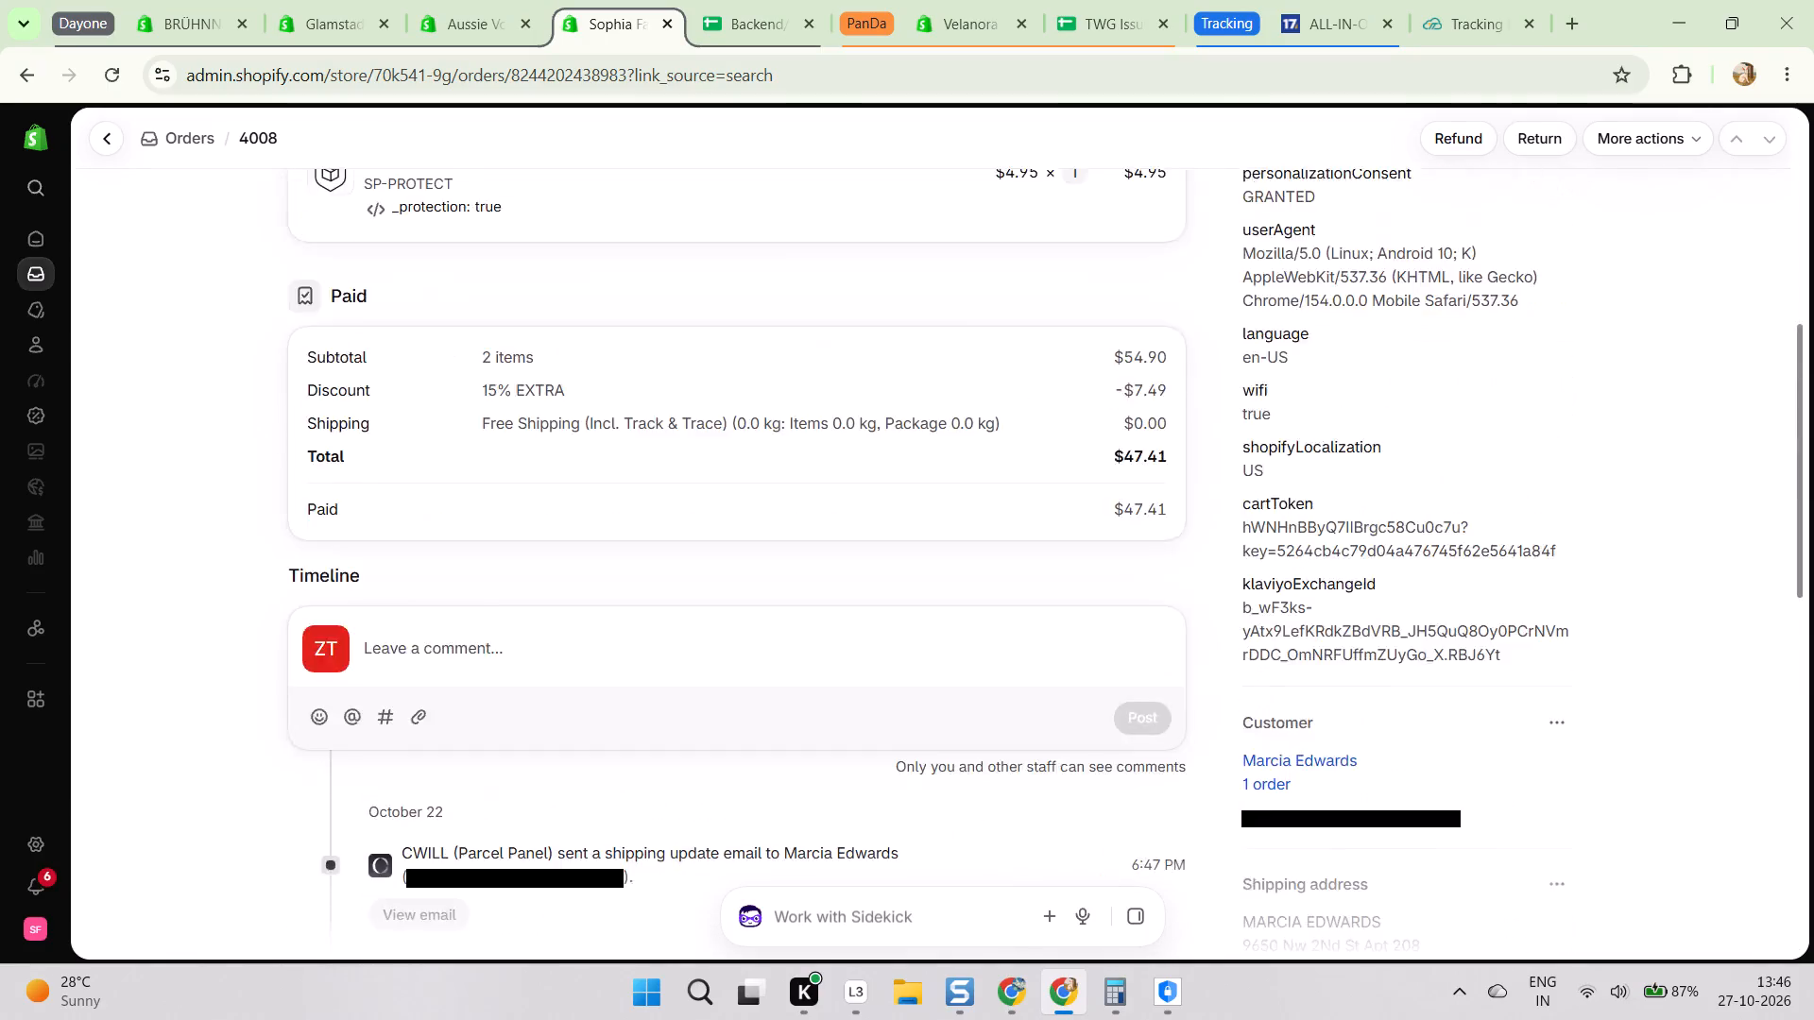
{"action": "scroll", "coordinate": [1309, 215], "scroll_direction": "up", "scroll_amount": 5}
{"action": "left_click", "coordinate": [1463, 139]}
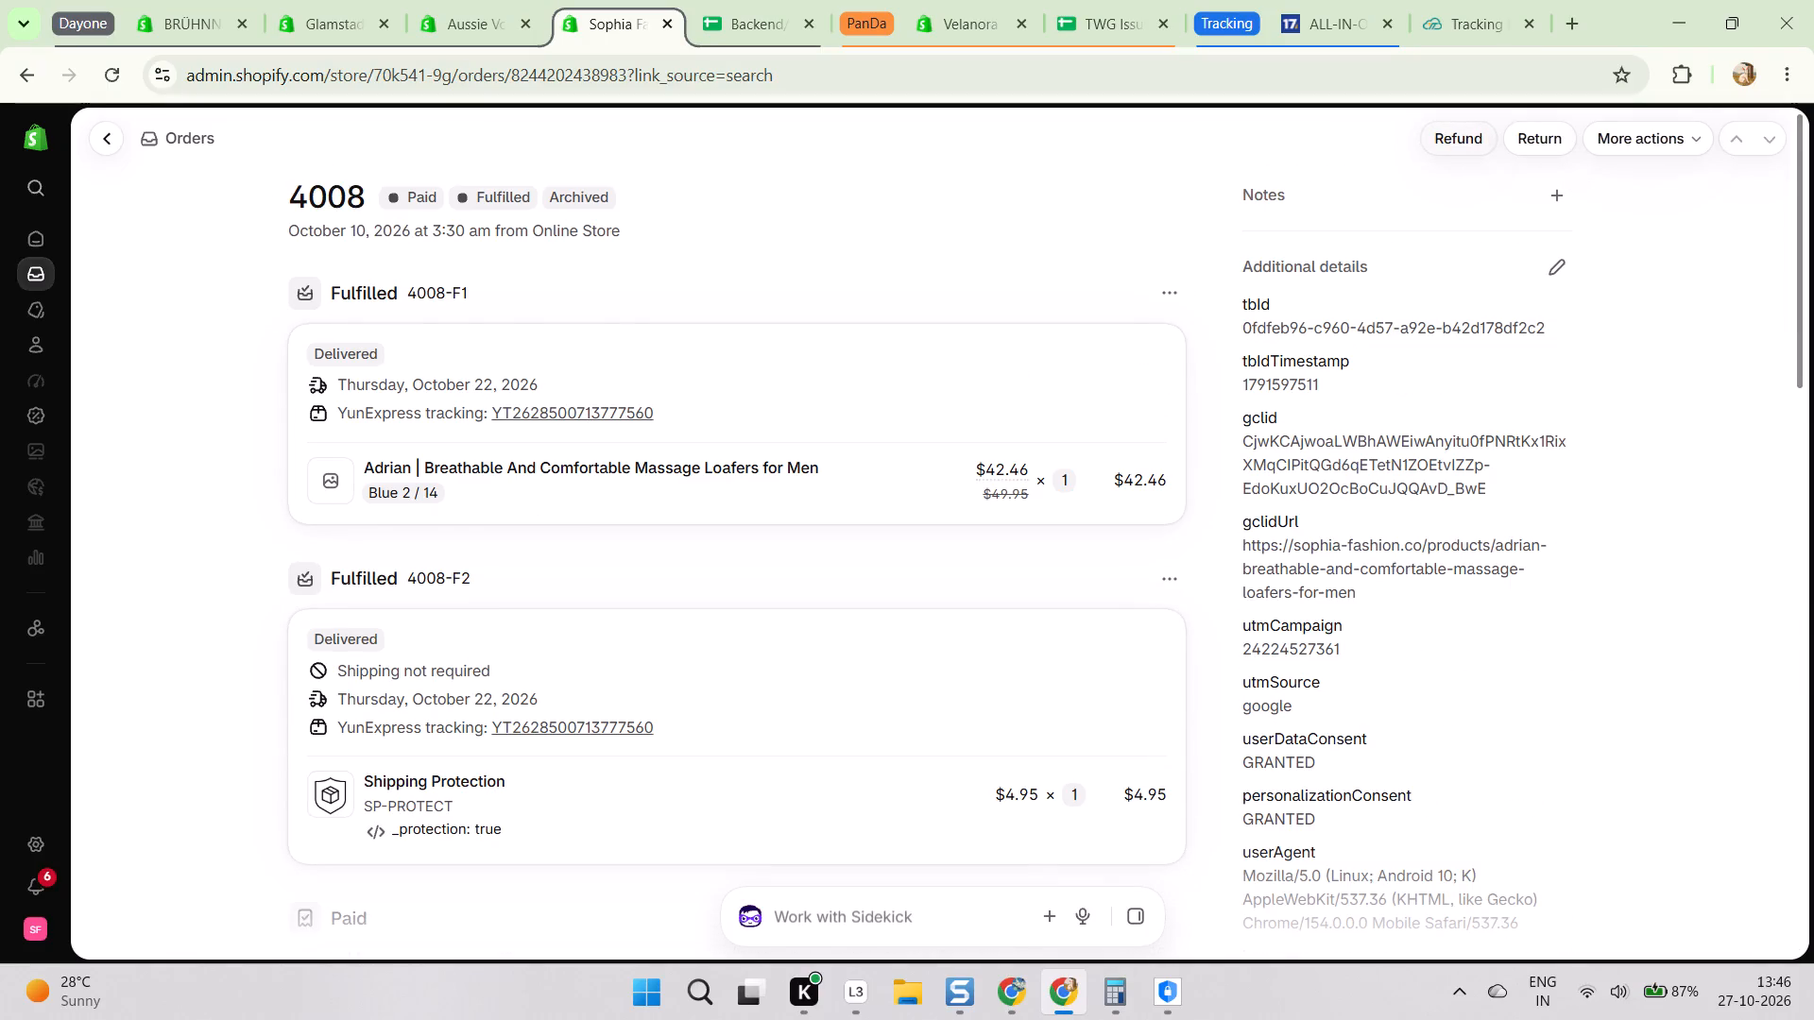
{"action": "scroll", "coordinate": [962, 395], "scroll_direction": "down", "scroll_amount": 3}
{"action": "left_click", "coordinate": [674, 696]}
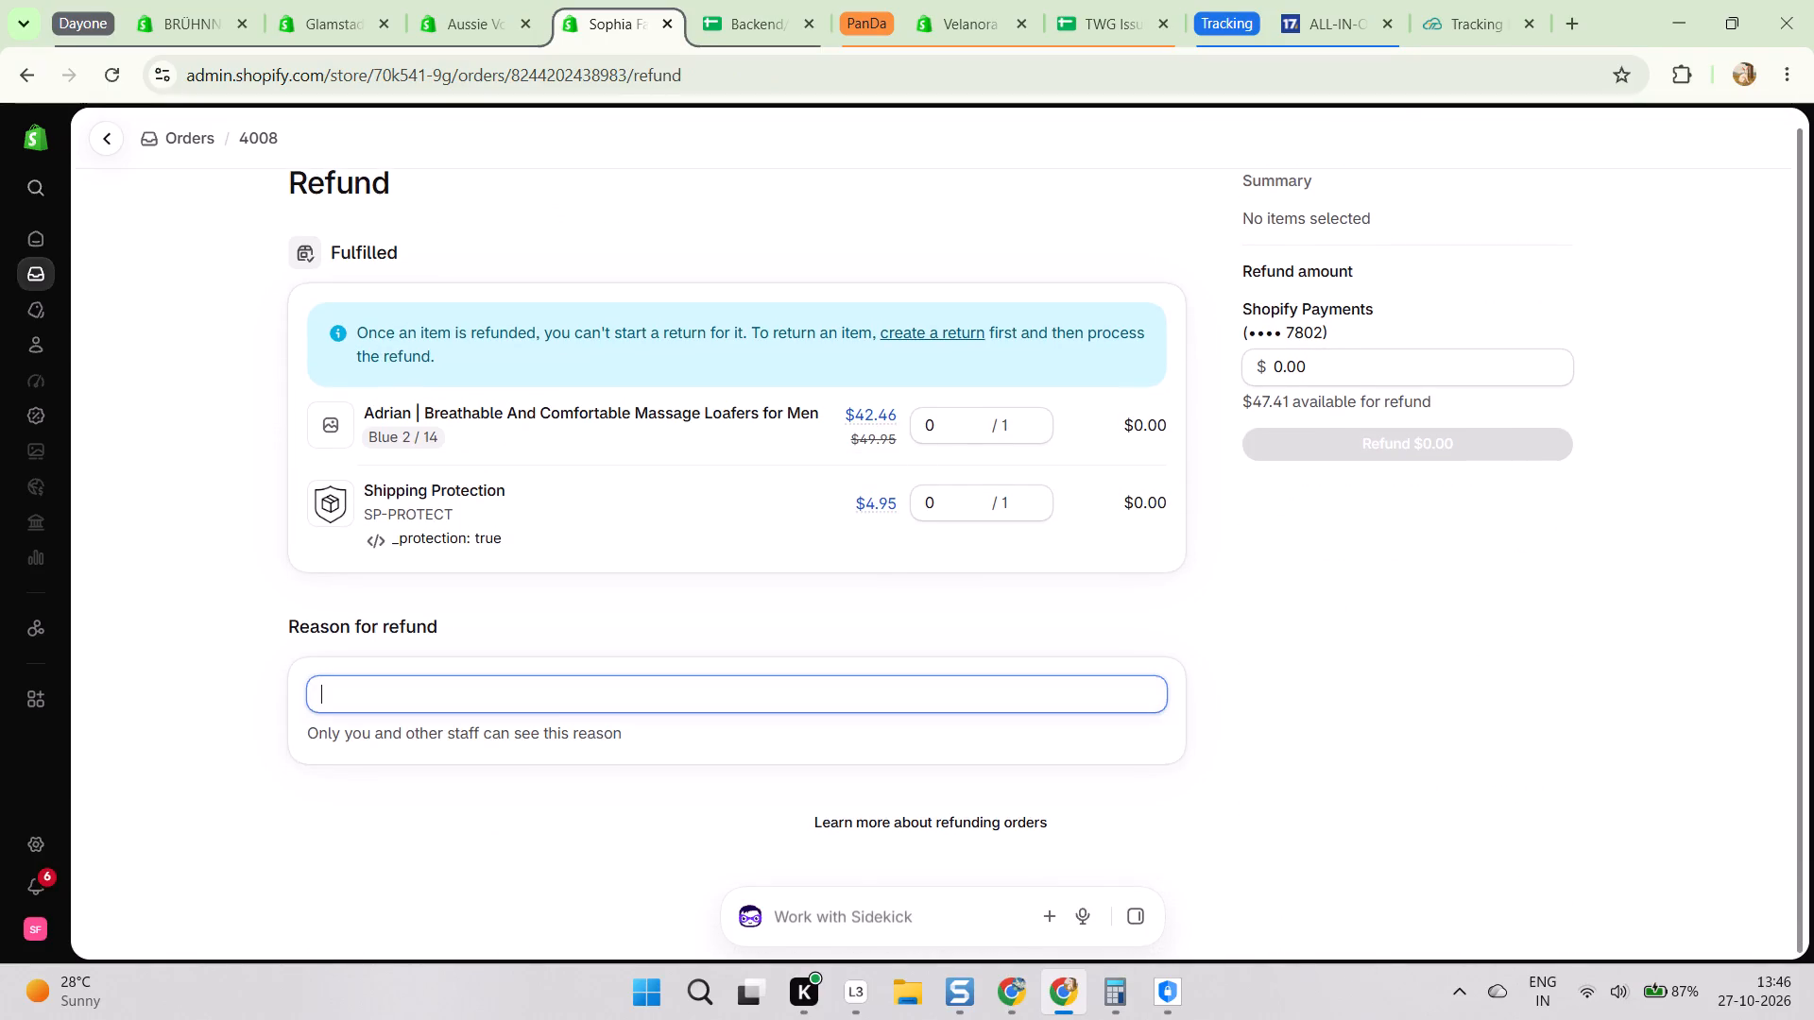
{"action": "type", "text": "cx accept 15% pr"}
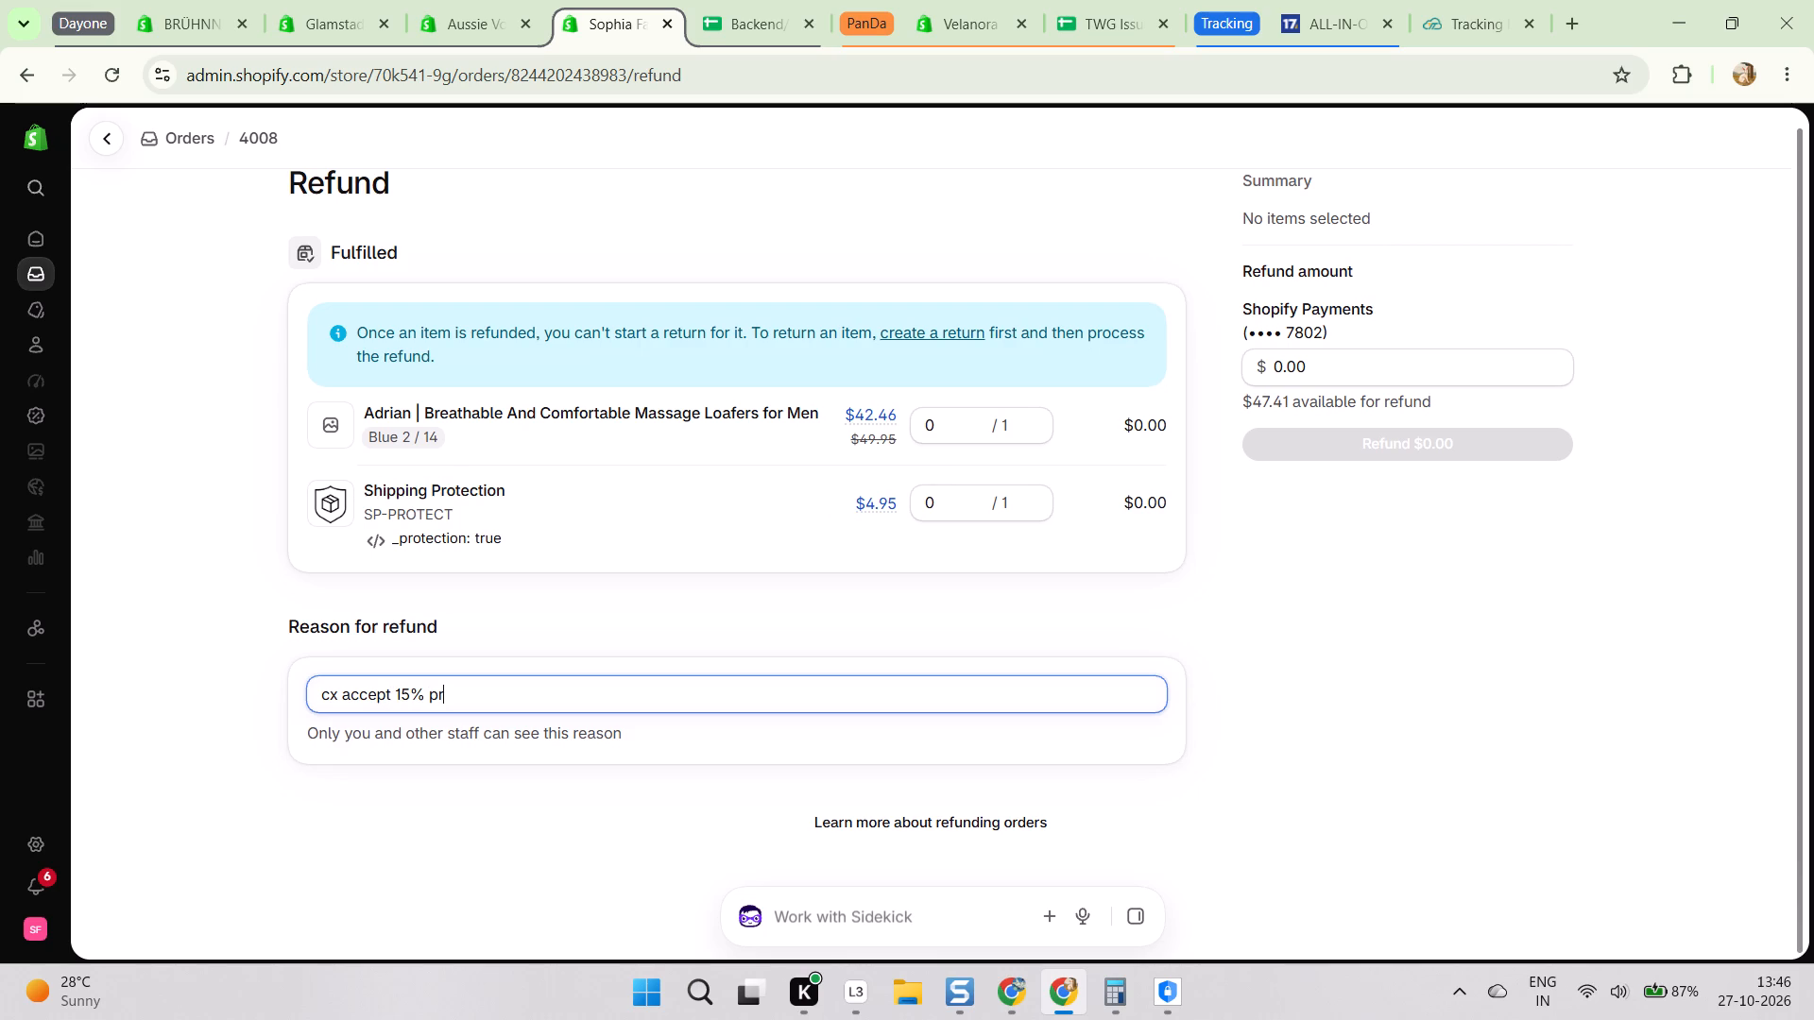
{"action": "double_click", "coordinate": [1295, 356]}
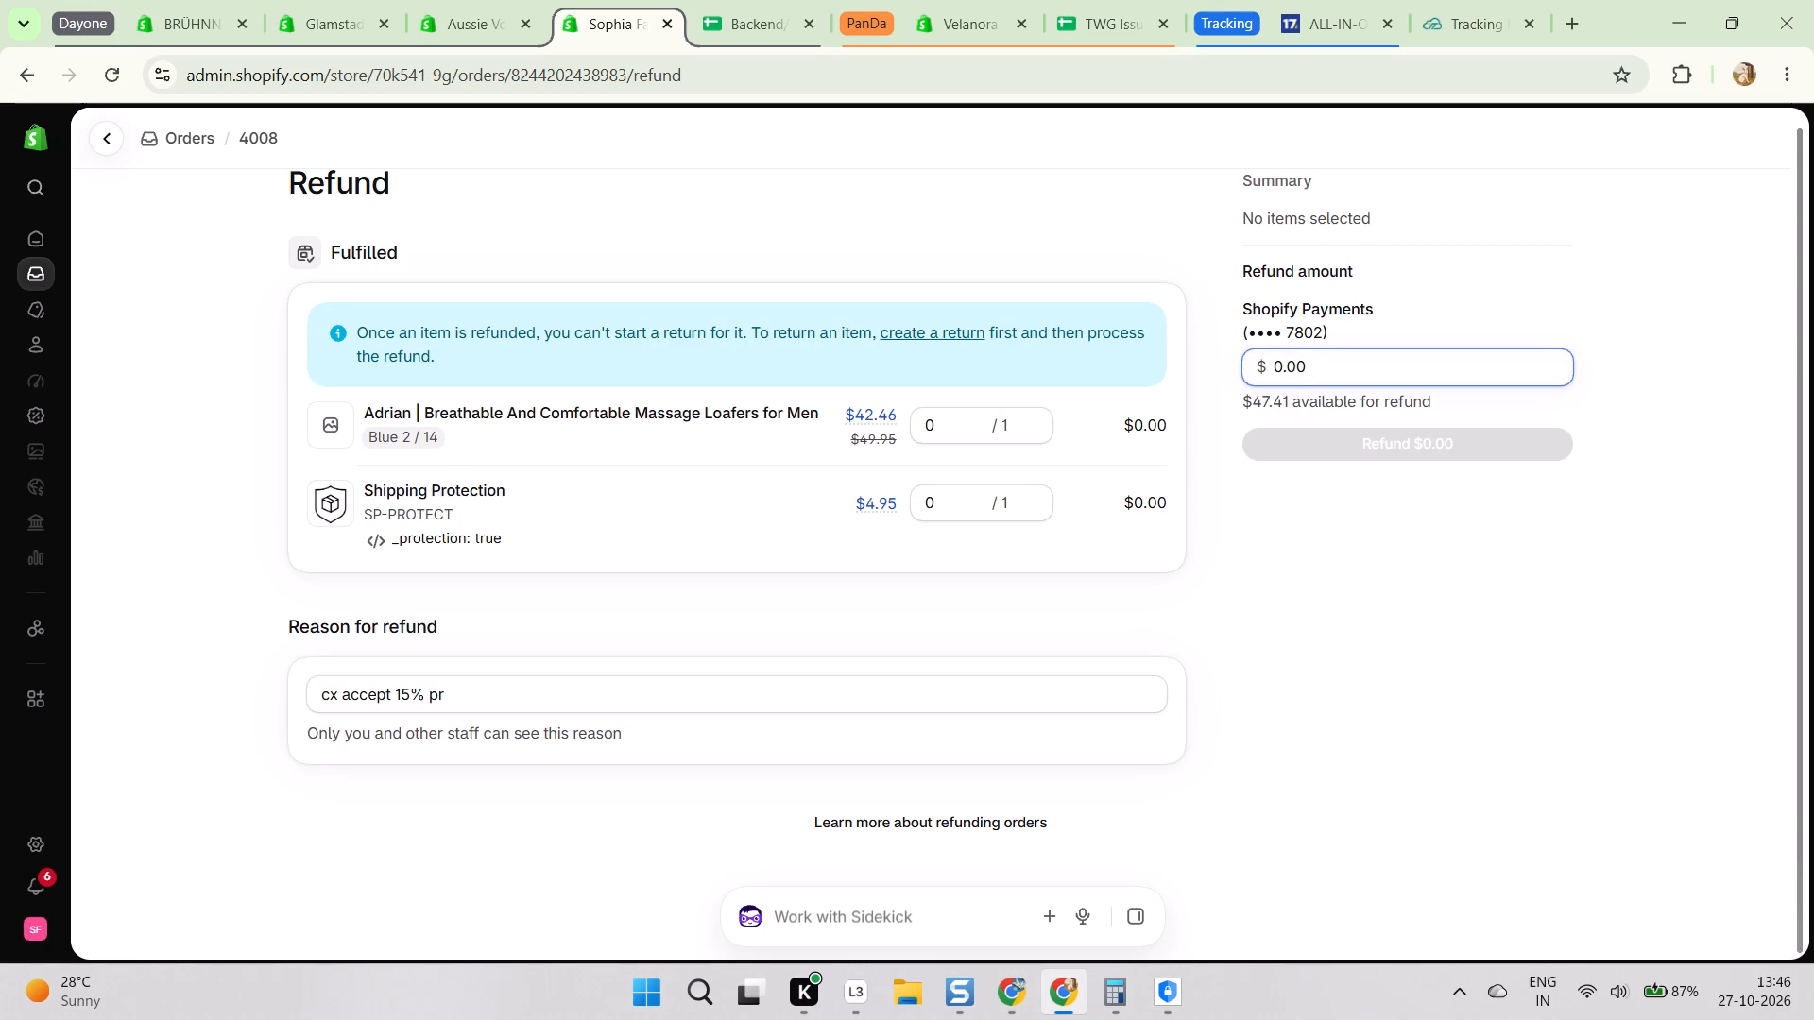
{"action": "triple_click", "coordinate": [1295, 359]}
{"action": "type", "text": "7.11"}
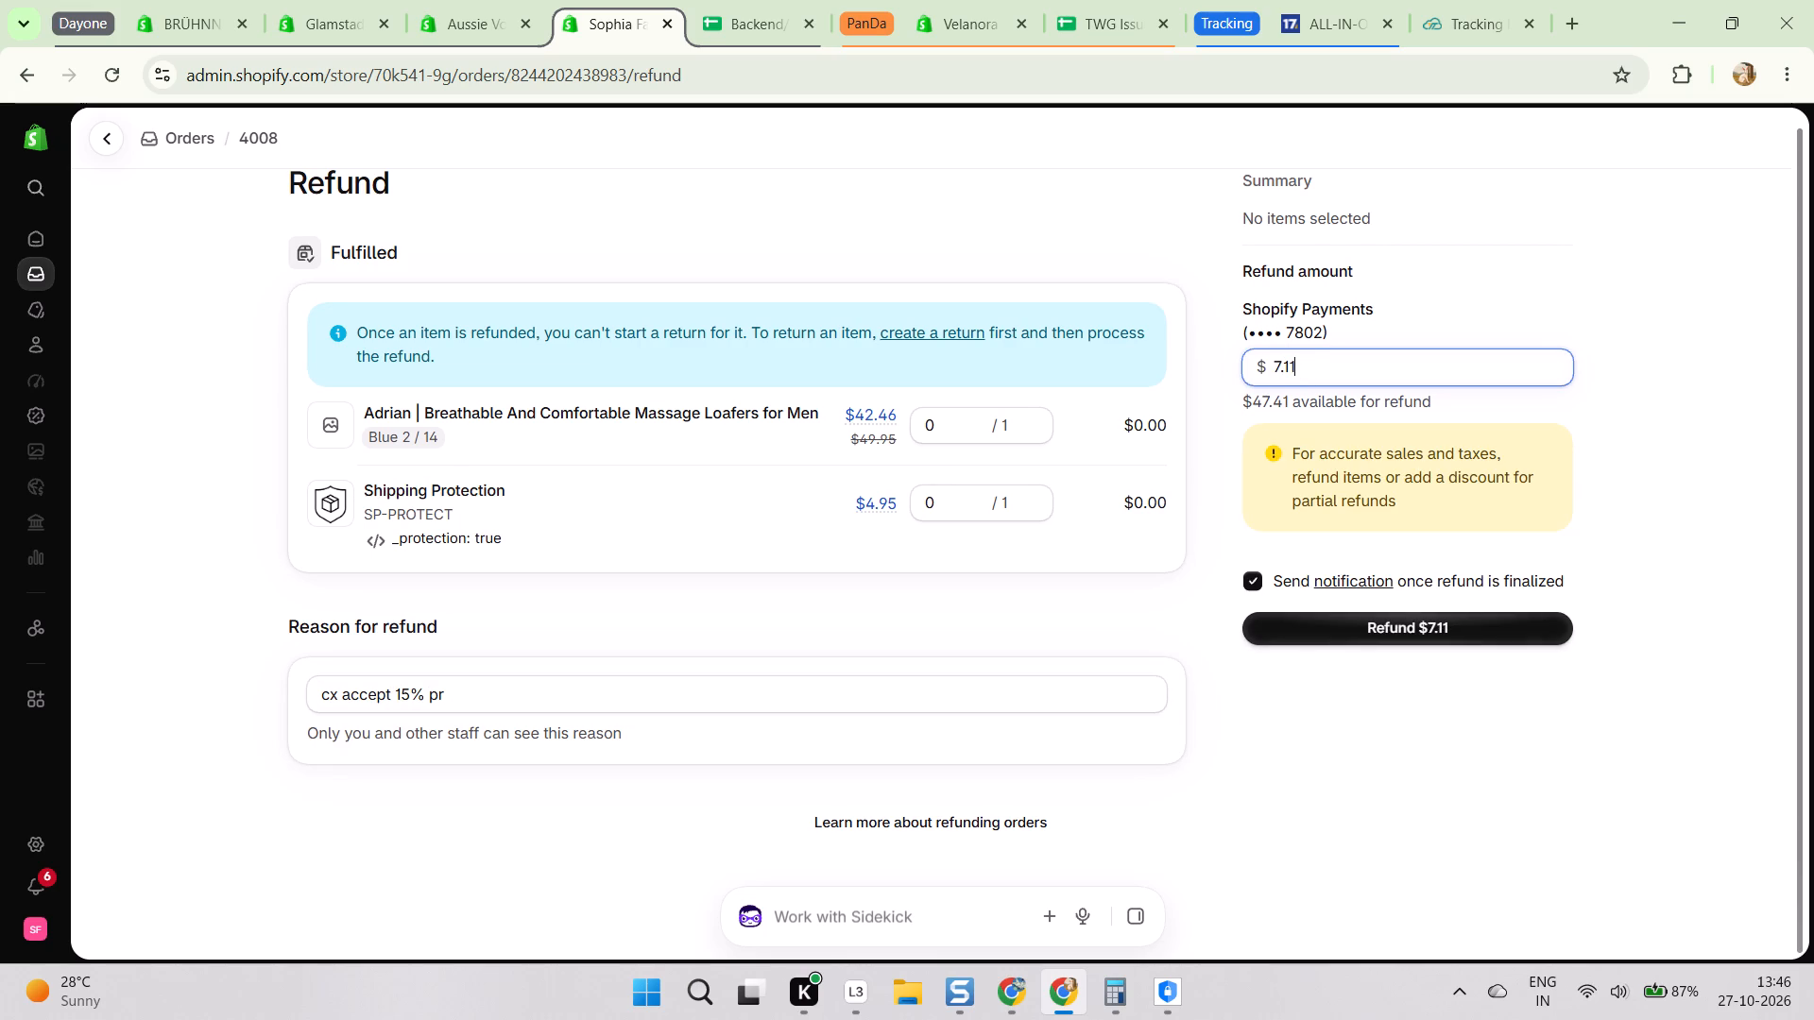
{"action": "key", "text": "alt+Tab"}
{"action": "left_click", "coordinate": [704, 603]}
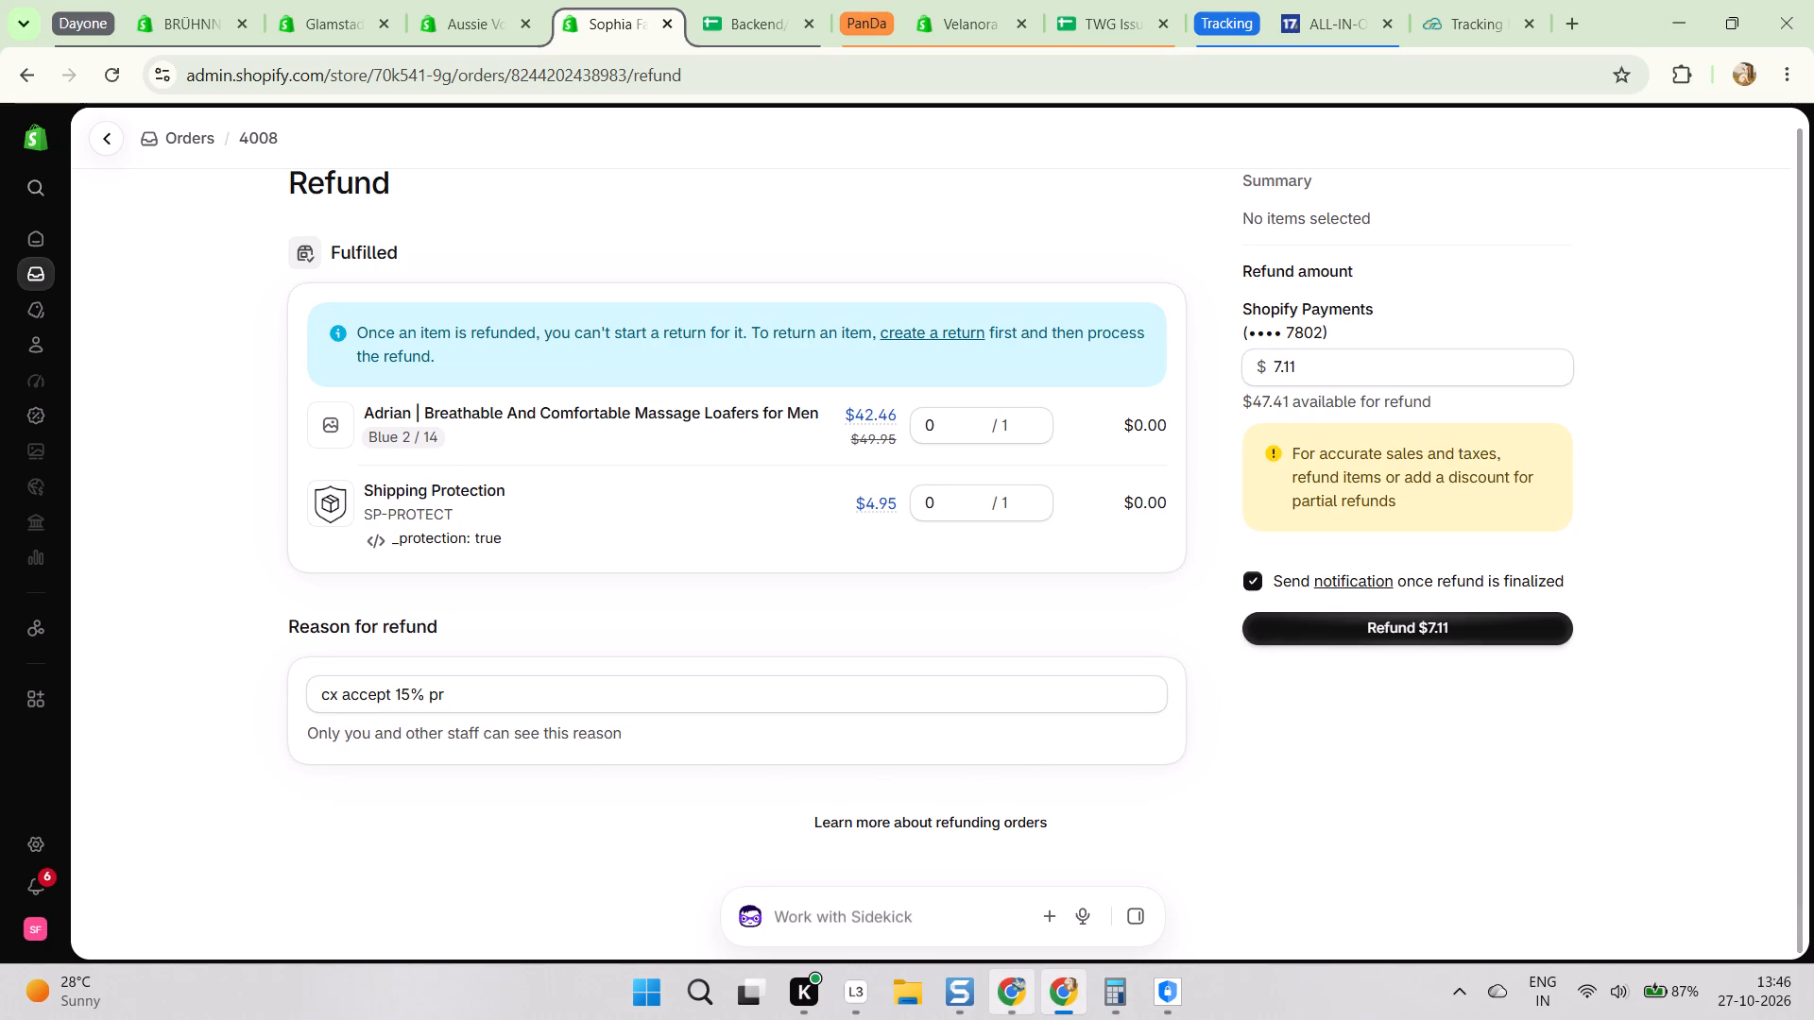
{"action": "left_click", "coordinate": [1009, 994]}
{"action": "key", "text": "alt+Tab"}
{"action": "left_click", "coordinate": [1444, 626]}
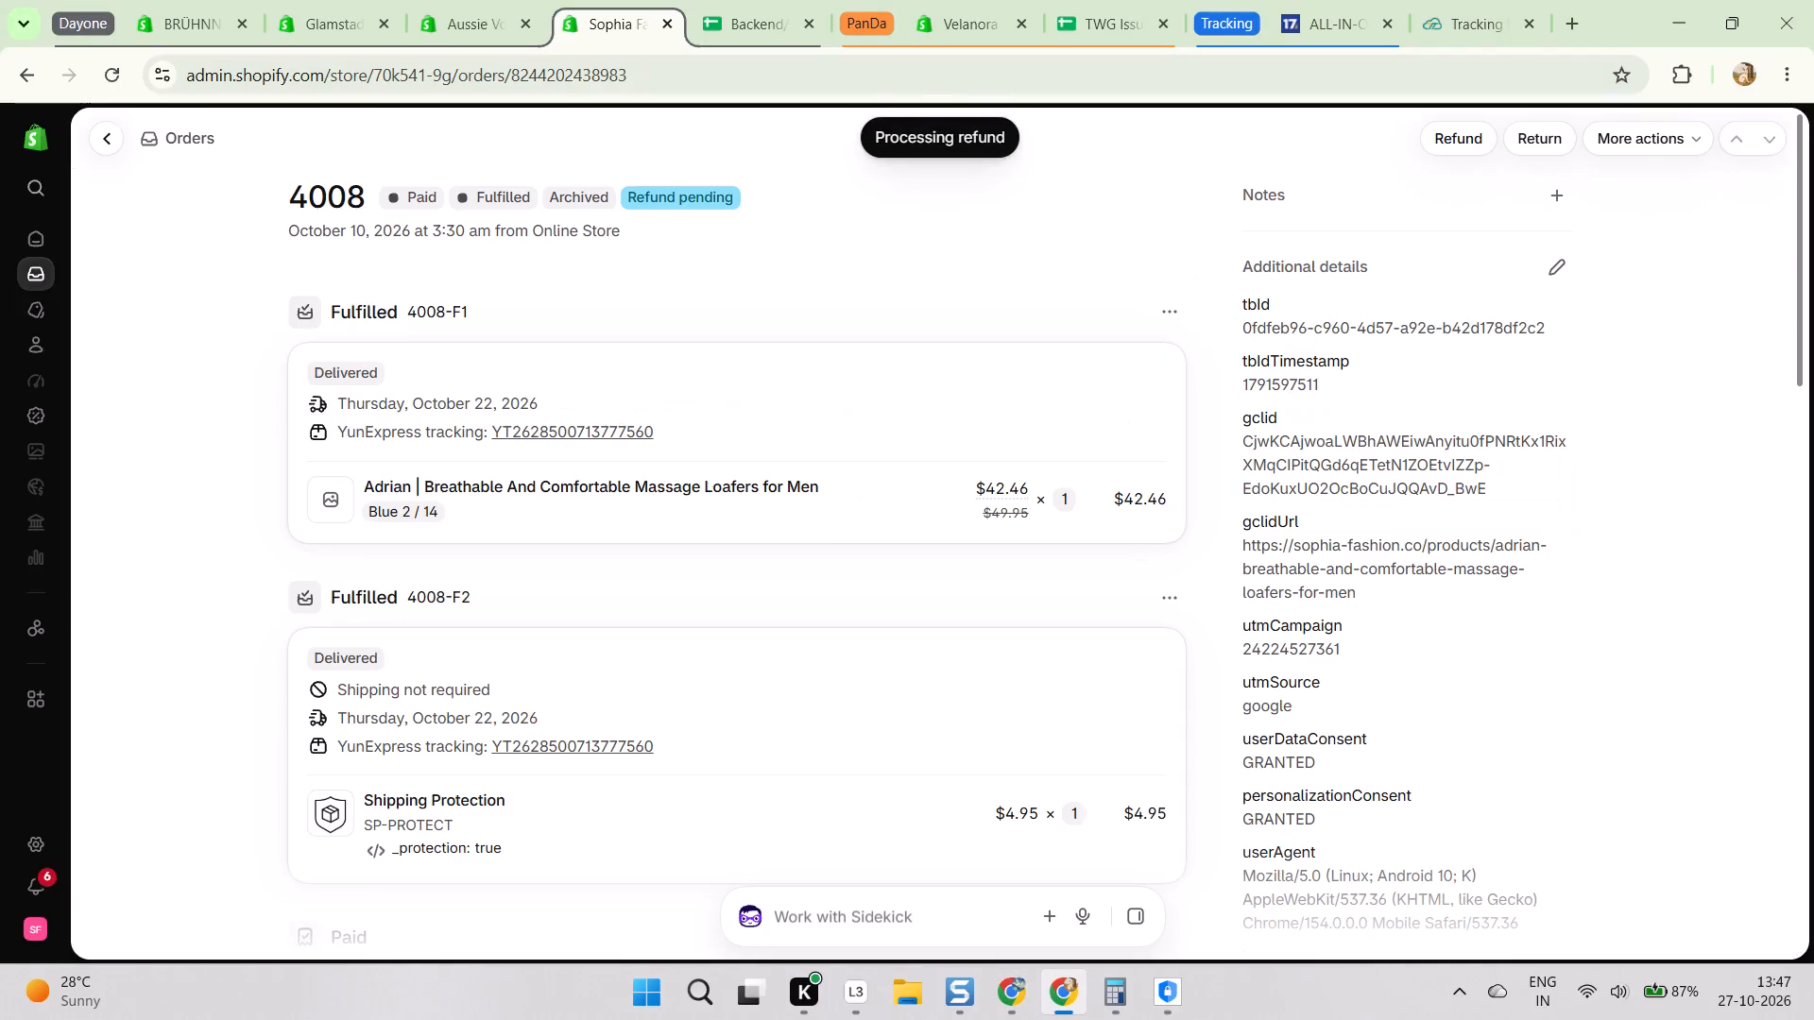
Review order 4008's refund status in Shopify alongside its Refund_Tracker row and the latest reply in ticket 441225.
{"action": "scroll", "coordinate": [811, 411], "scroll_direction": "down", "scroll_amount": 11}
{"action": "key", "text": "alt+Tab"}
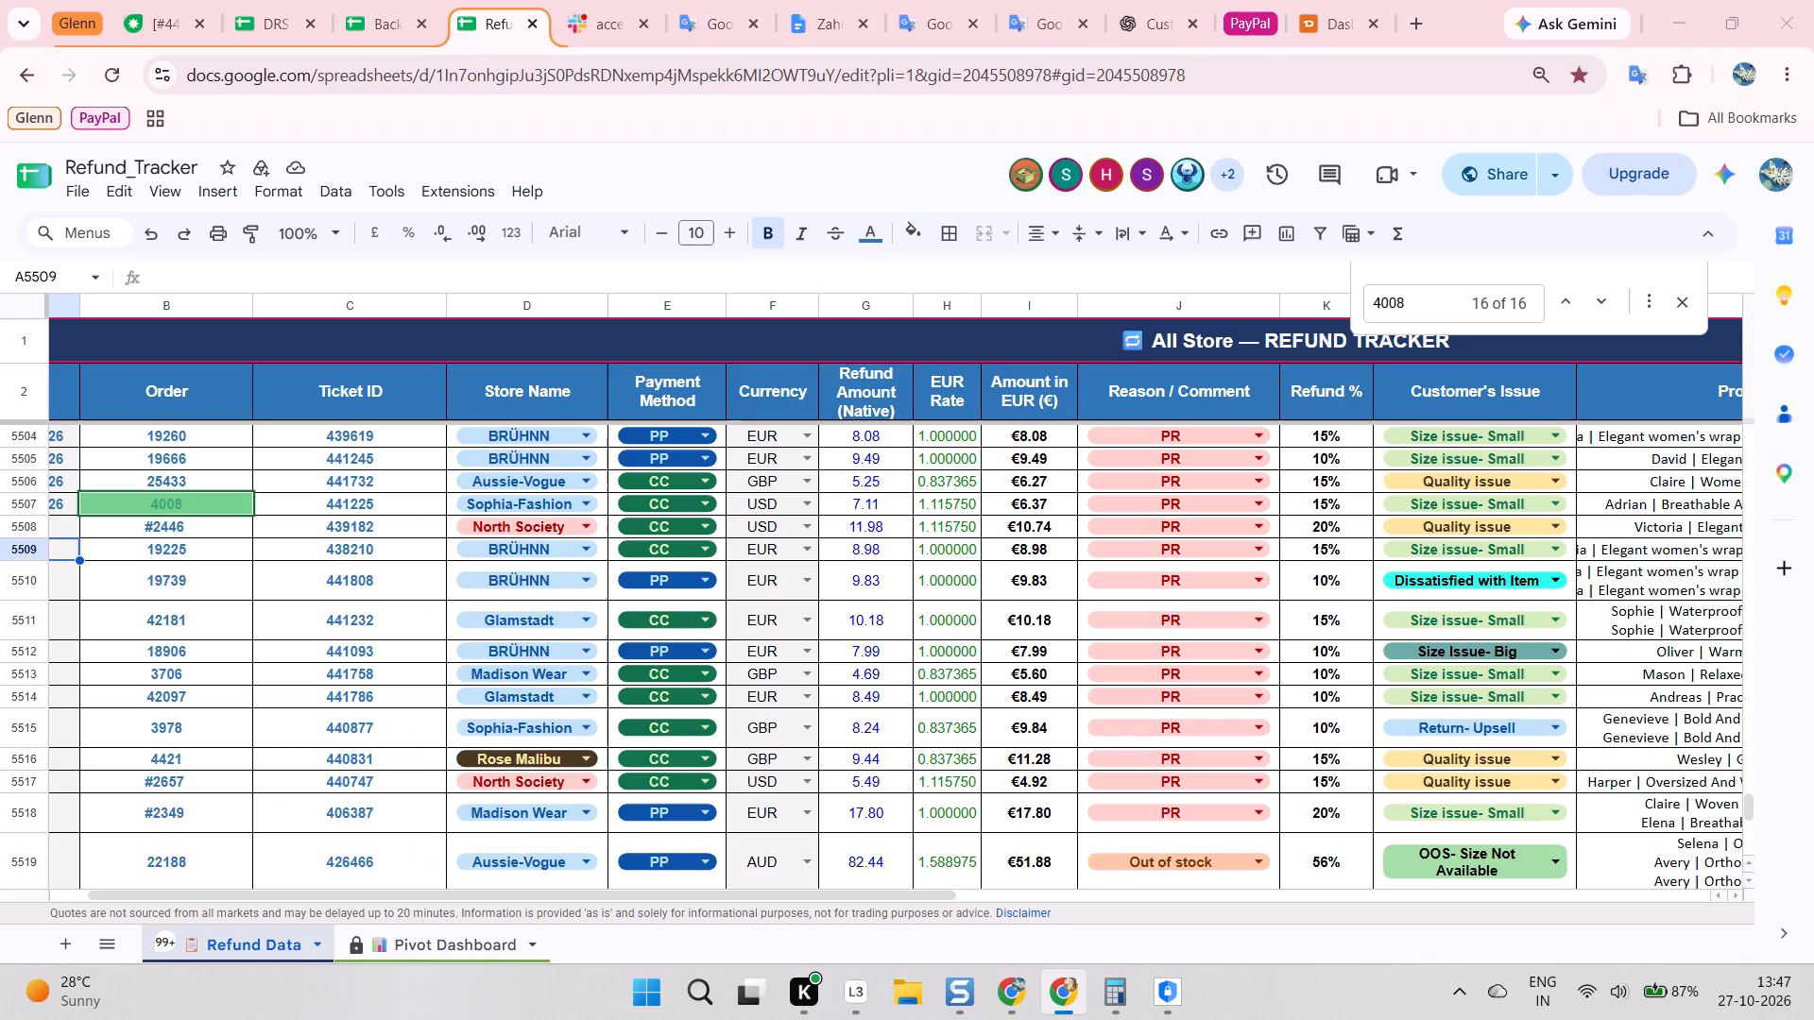
{"action": "scroll", "coordinate": [283, 541], "scroll_direction": "right", "scroll_amount": 5}
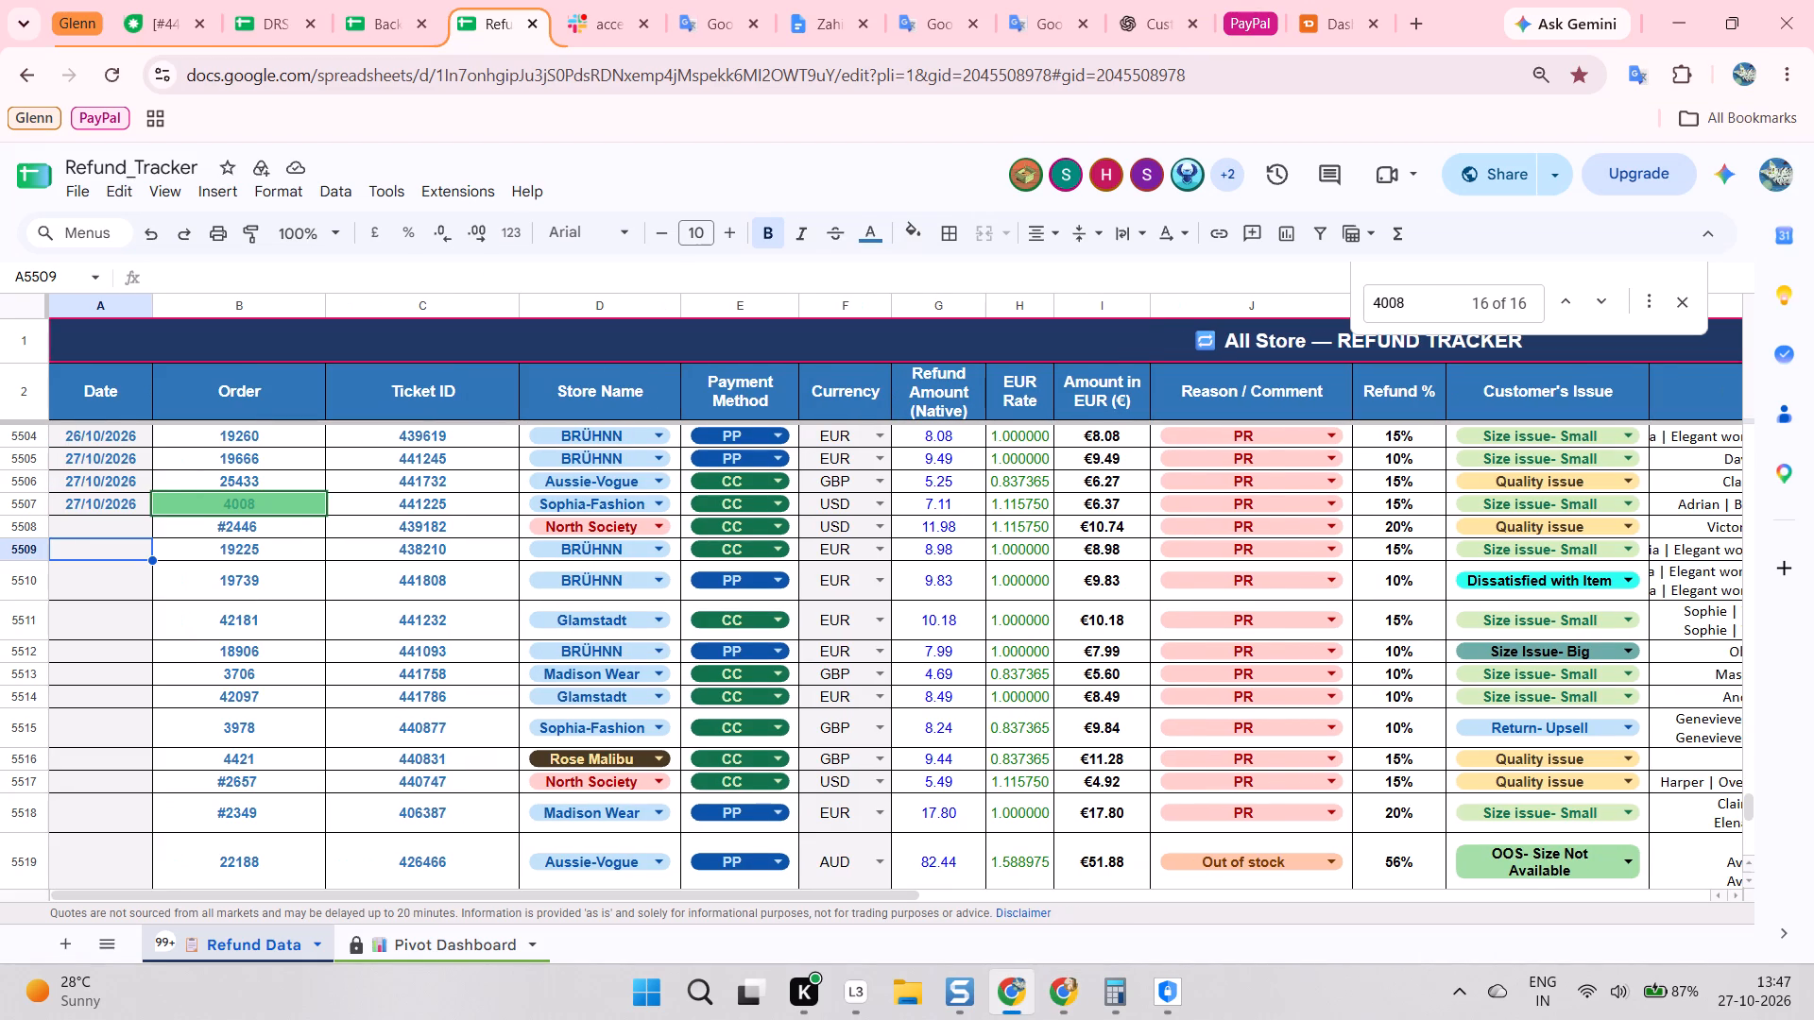
{"action": "key", "text": "alt+Tab"}
{"action": "scroll", "coordinate": [508, 423], "scroll_direction": "up", "scroll_amount": 14}
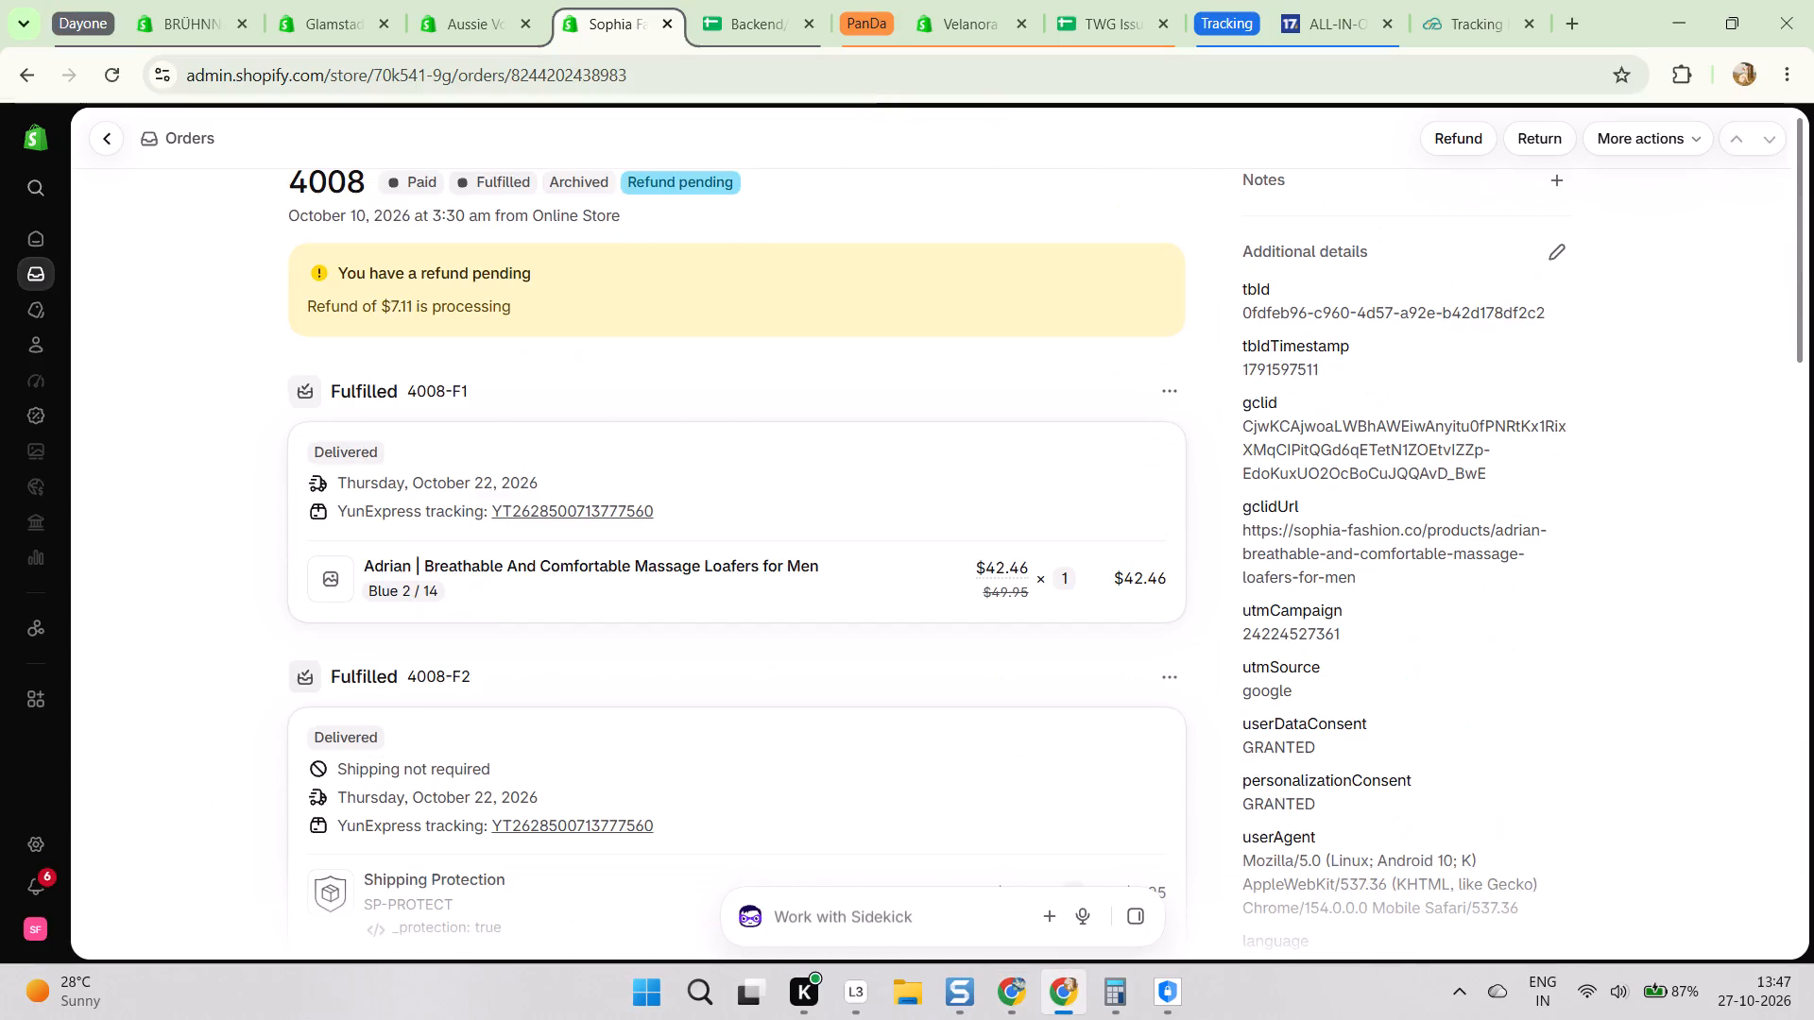
{"action": "key", "text": "alt+Tab"}
{"action": "left_click", "coordinate": [163, 0]}
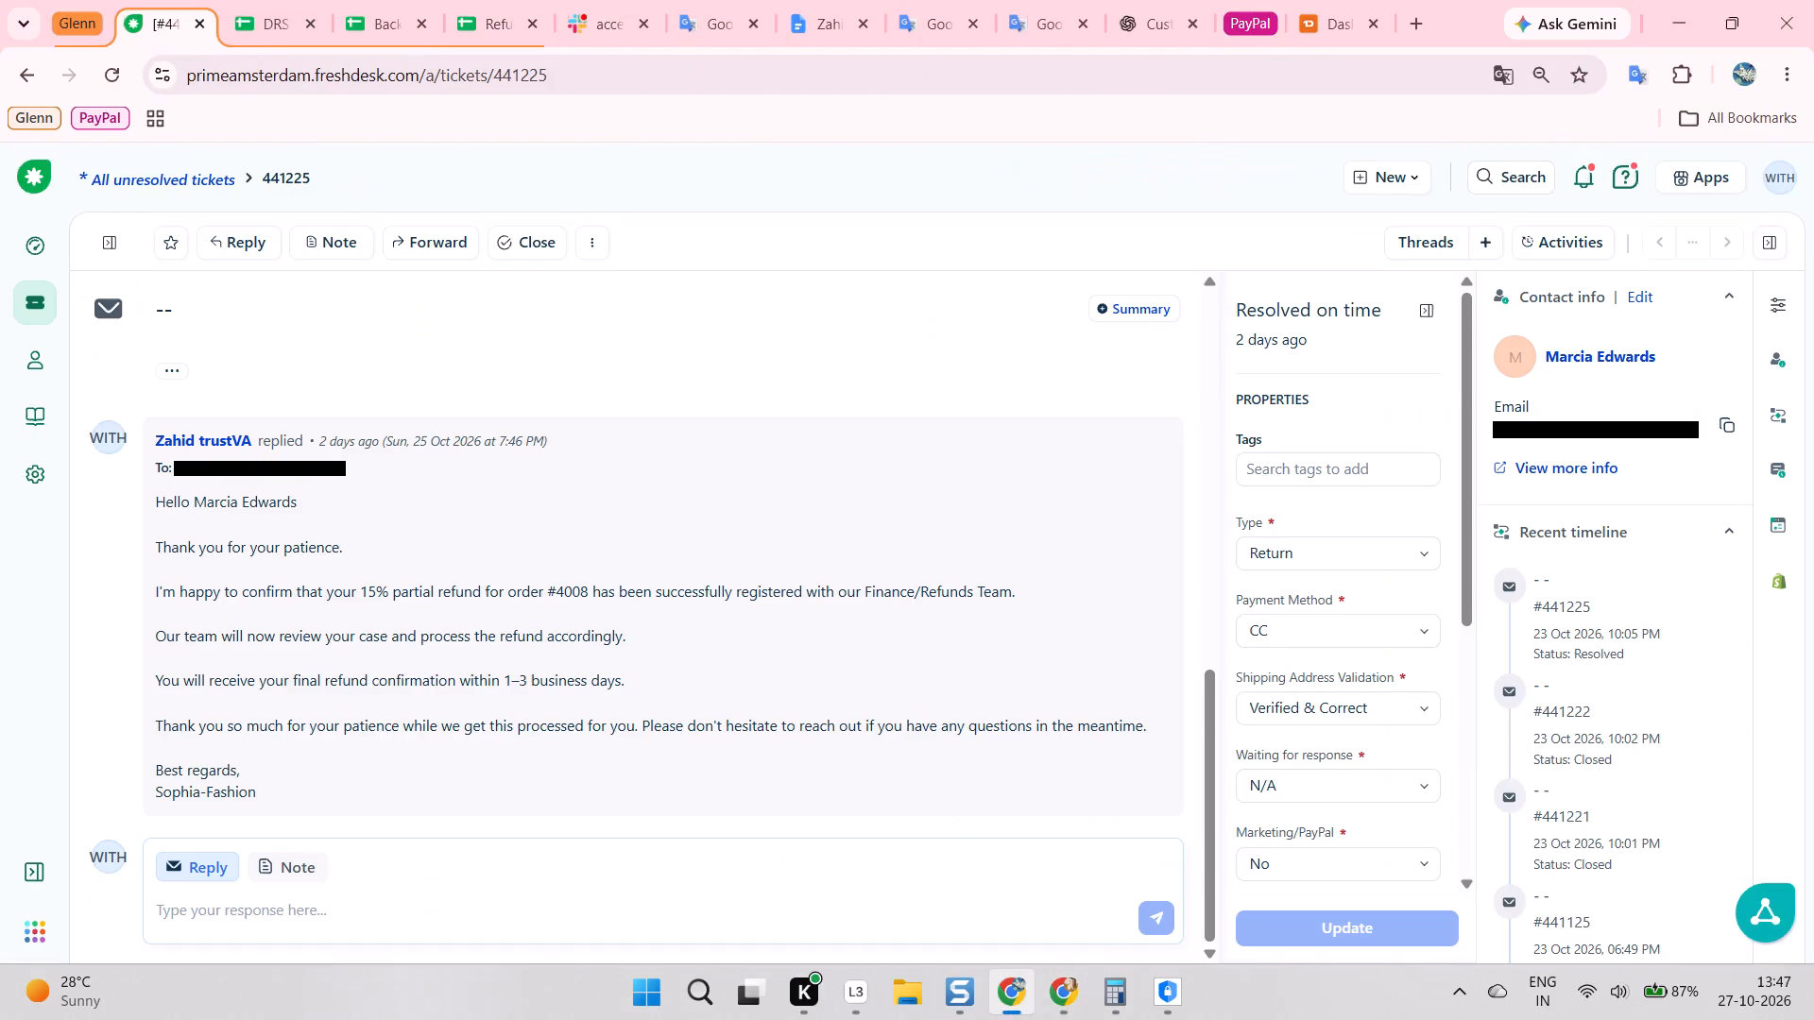
{"action": "scroll", "coordinate": [553, 547], "scroll_direction": "down", "scroll_amount": 3}
{"action": "left_click", "coordinate": [1041, 0]}
{"action": "scroll", "coordinate": [749, 470], "scroll_direction": "up", "scroll_amount": 5}
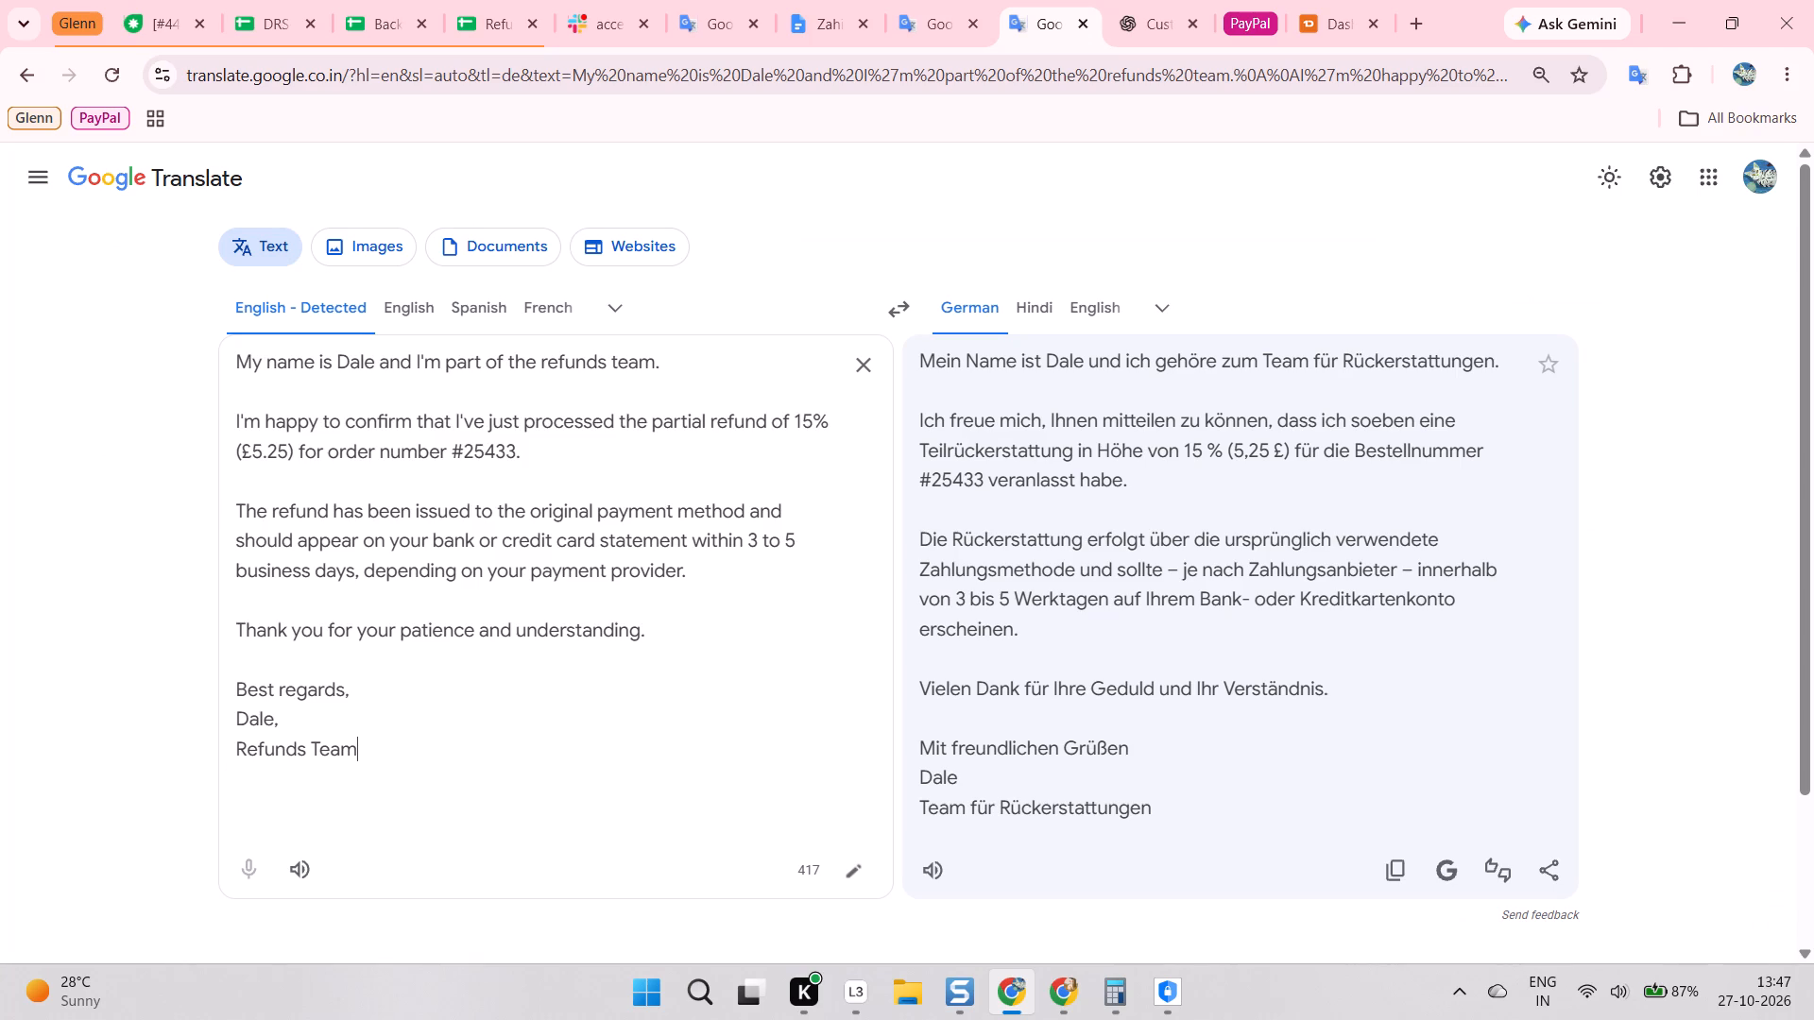
{"action": "scroll", "coordinate": [579, 443], "scroll_direction": "up", "scroll_amount": 1}
{"action": "key", "text": "alt+Tab"}
{"action": "scroll", "coordinate": [436, 263], "scroll_direction": "up", "scroll_amount": 4}
{"action": "double_click", "coordinate": [335, 189], "text": "ctrl"}
{"action": "key", "text": "ctrl+c"}
{"action": "key", "text": "ctrl+c"}
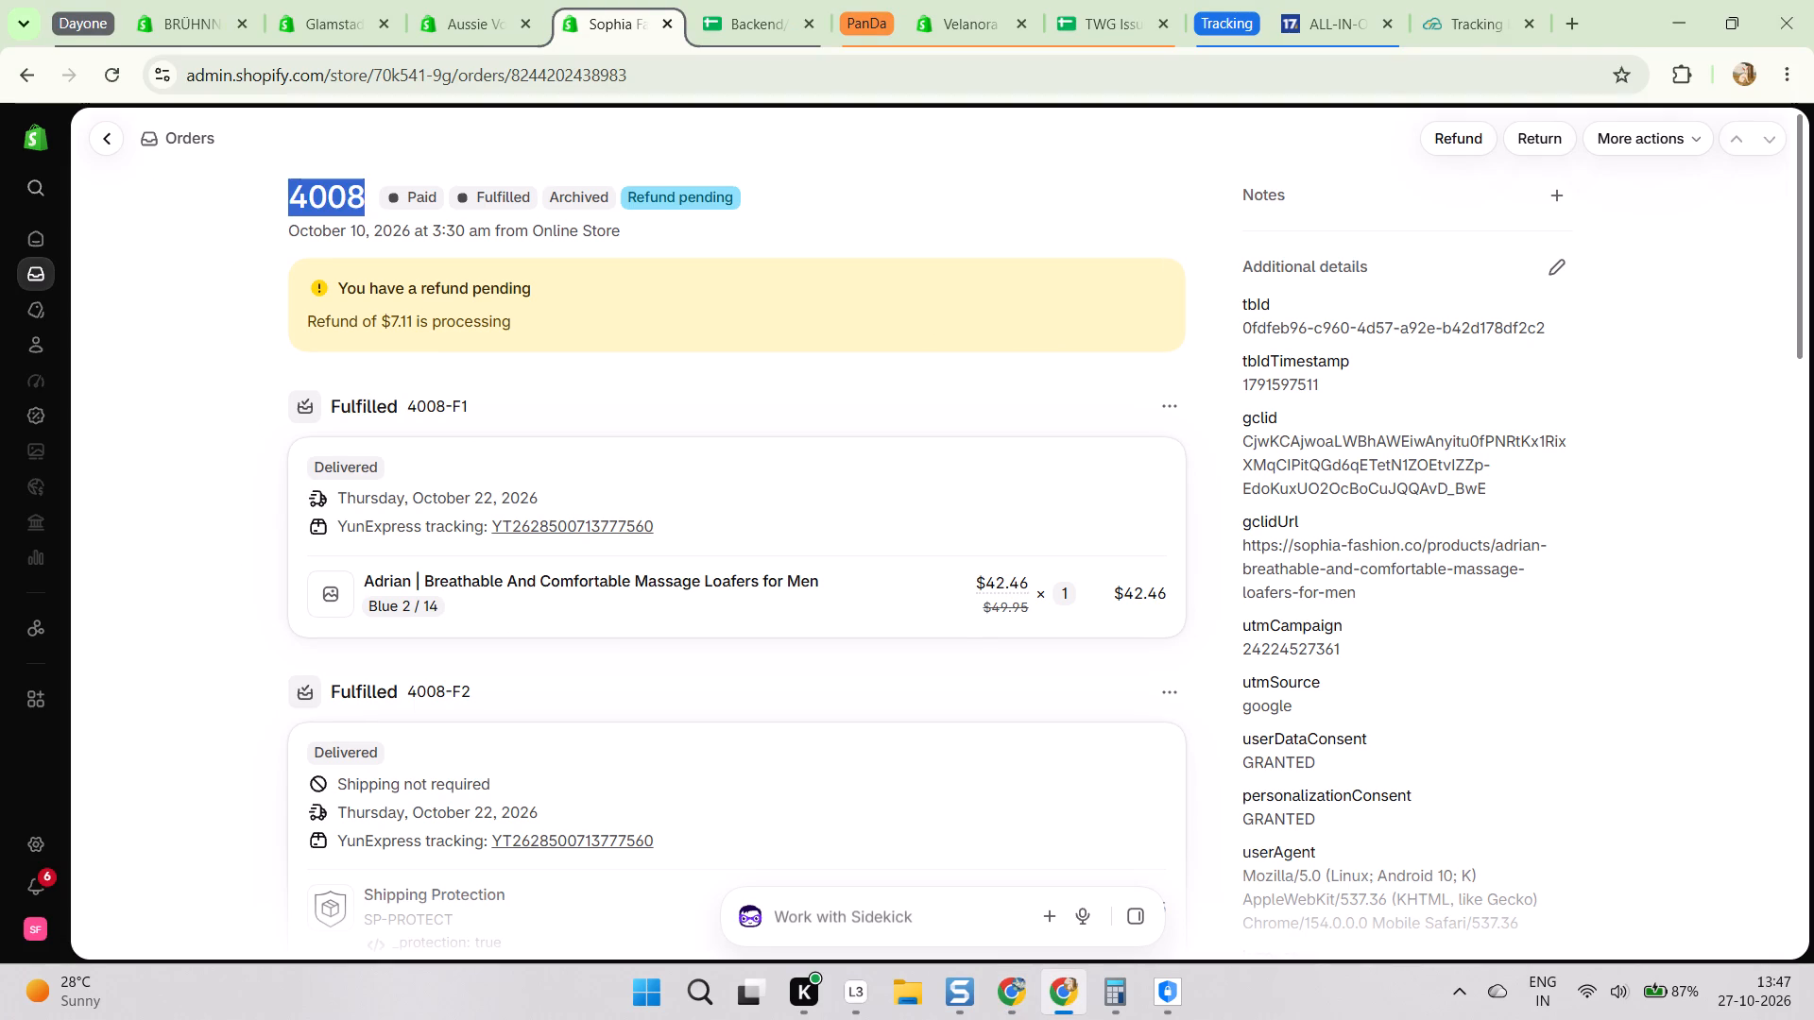
{"action": "key", "text": "alt+Tab"}
{"action": "double_click", "coordinate": [491, 453]}
{"action": "key", "text": "ctrl+v"}
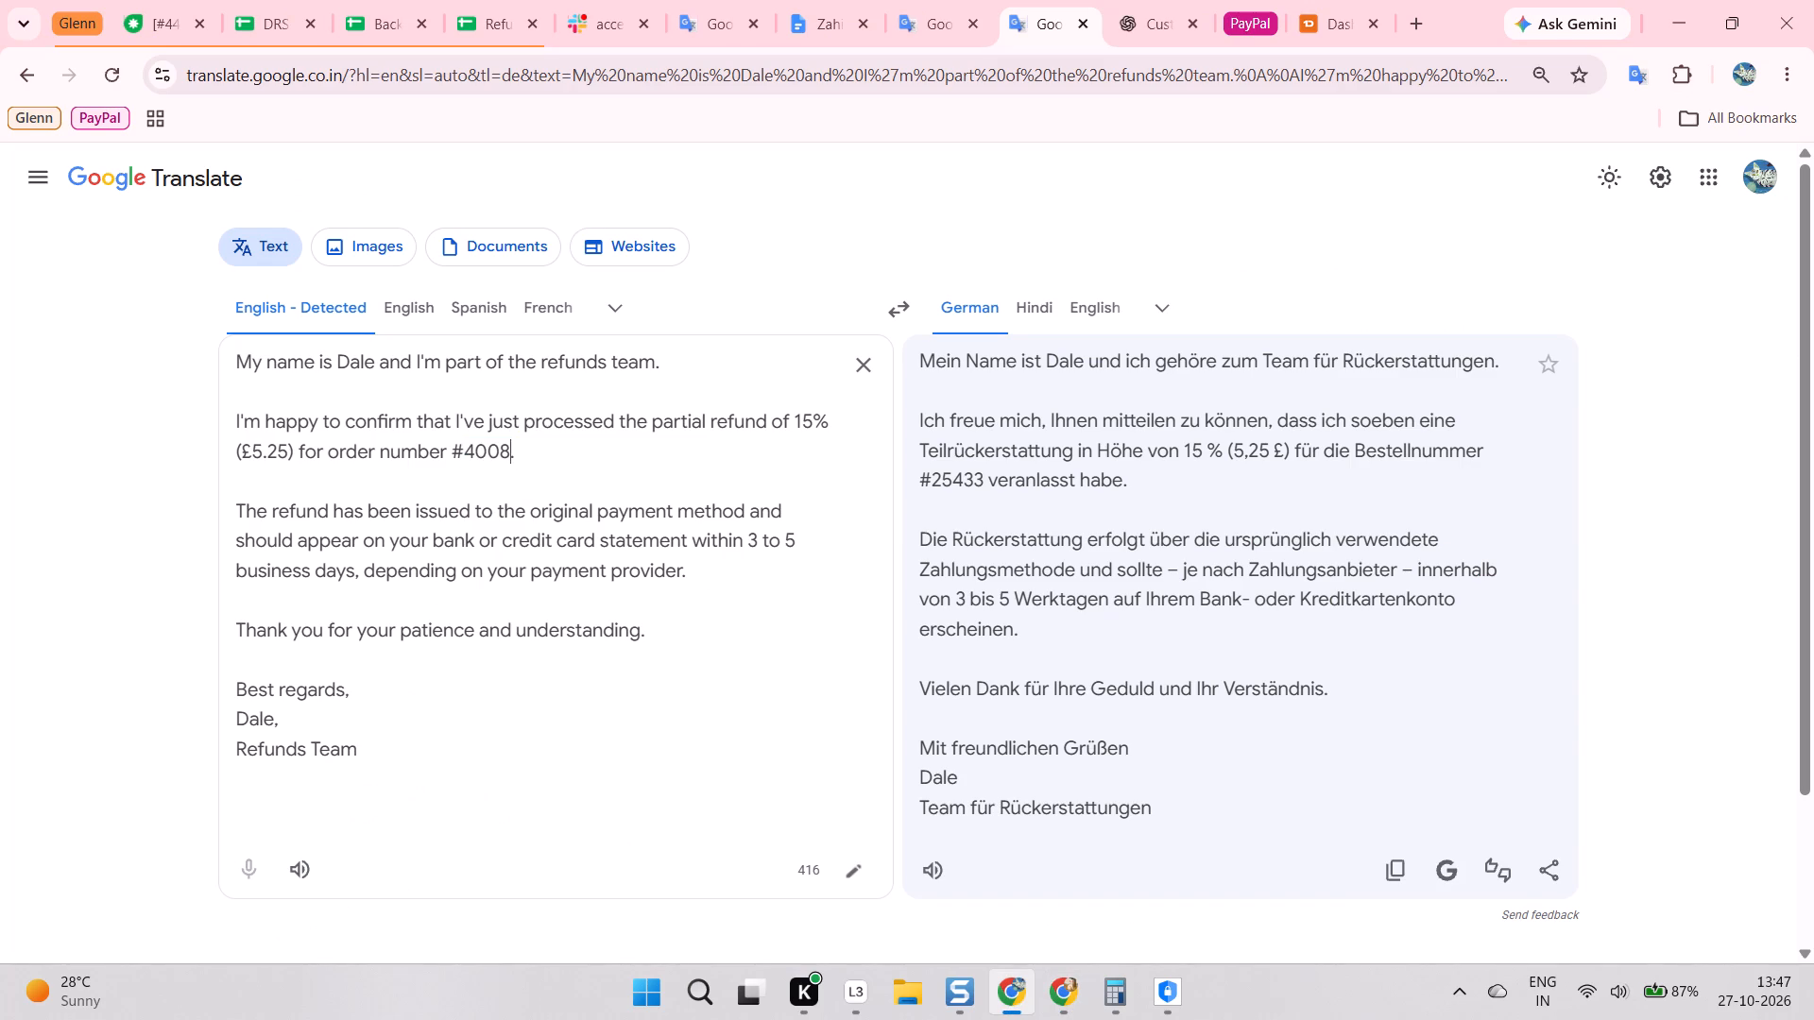
{"action": "key", "text": "alt+Tab"}
{"action": "key", "text": "alt+Tab"}
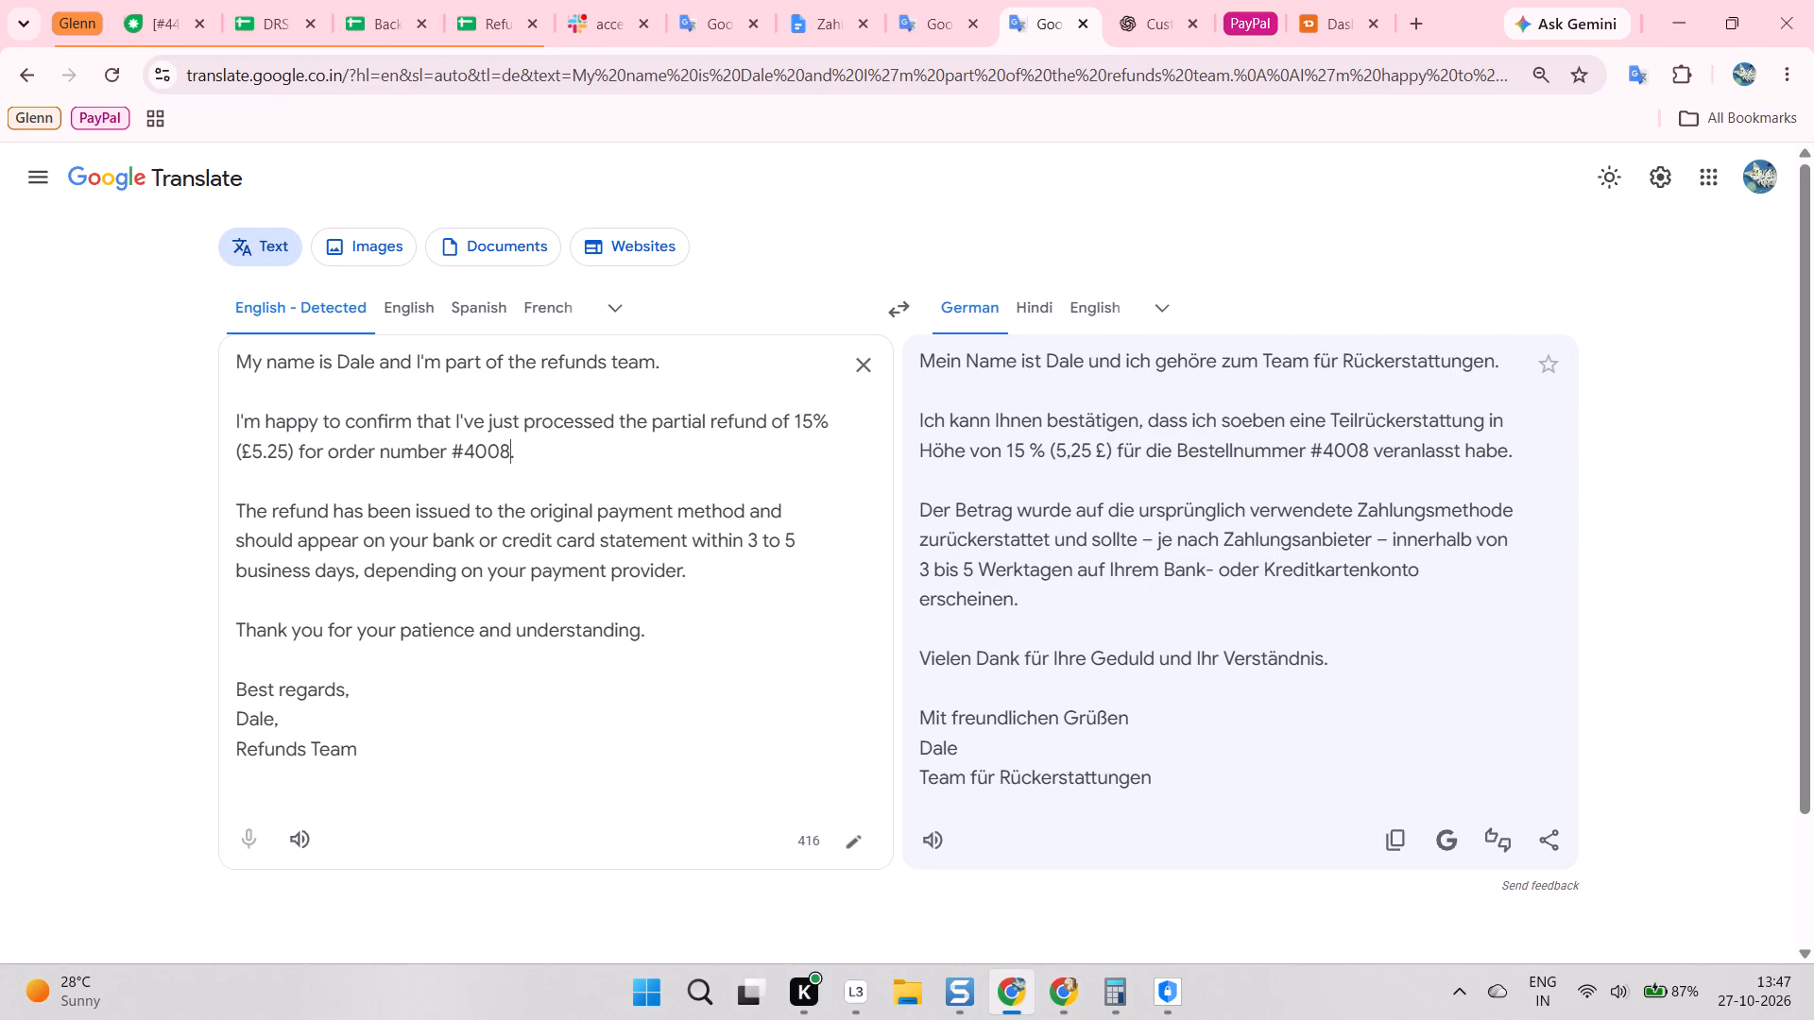
{"action": "key", "text": "alt+Tab"}
{"action": "scroll", "coordinate": [913, 429], "scroll_direction": "down", "scroll_amount": 3}
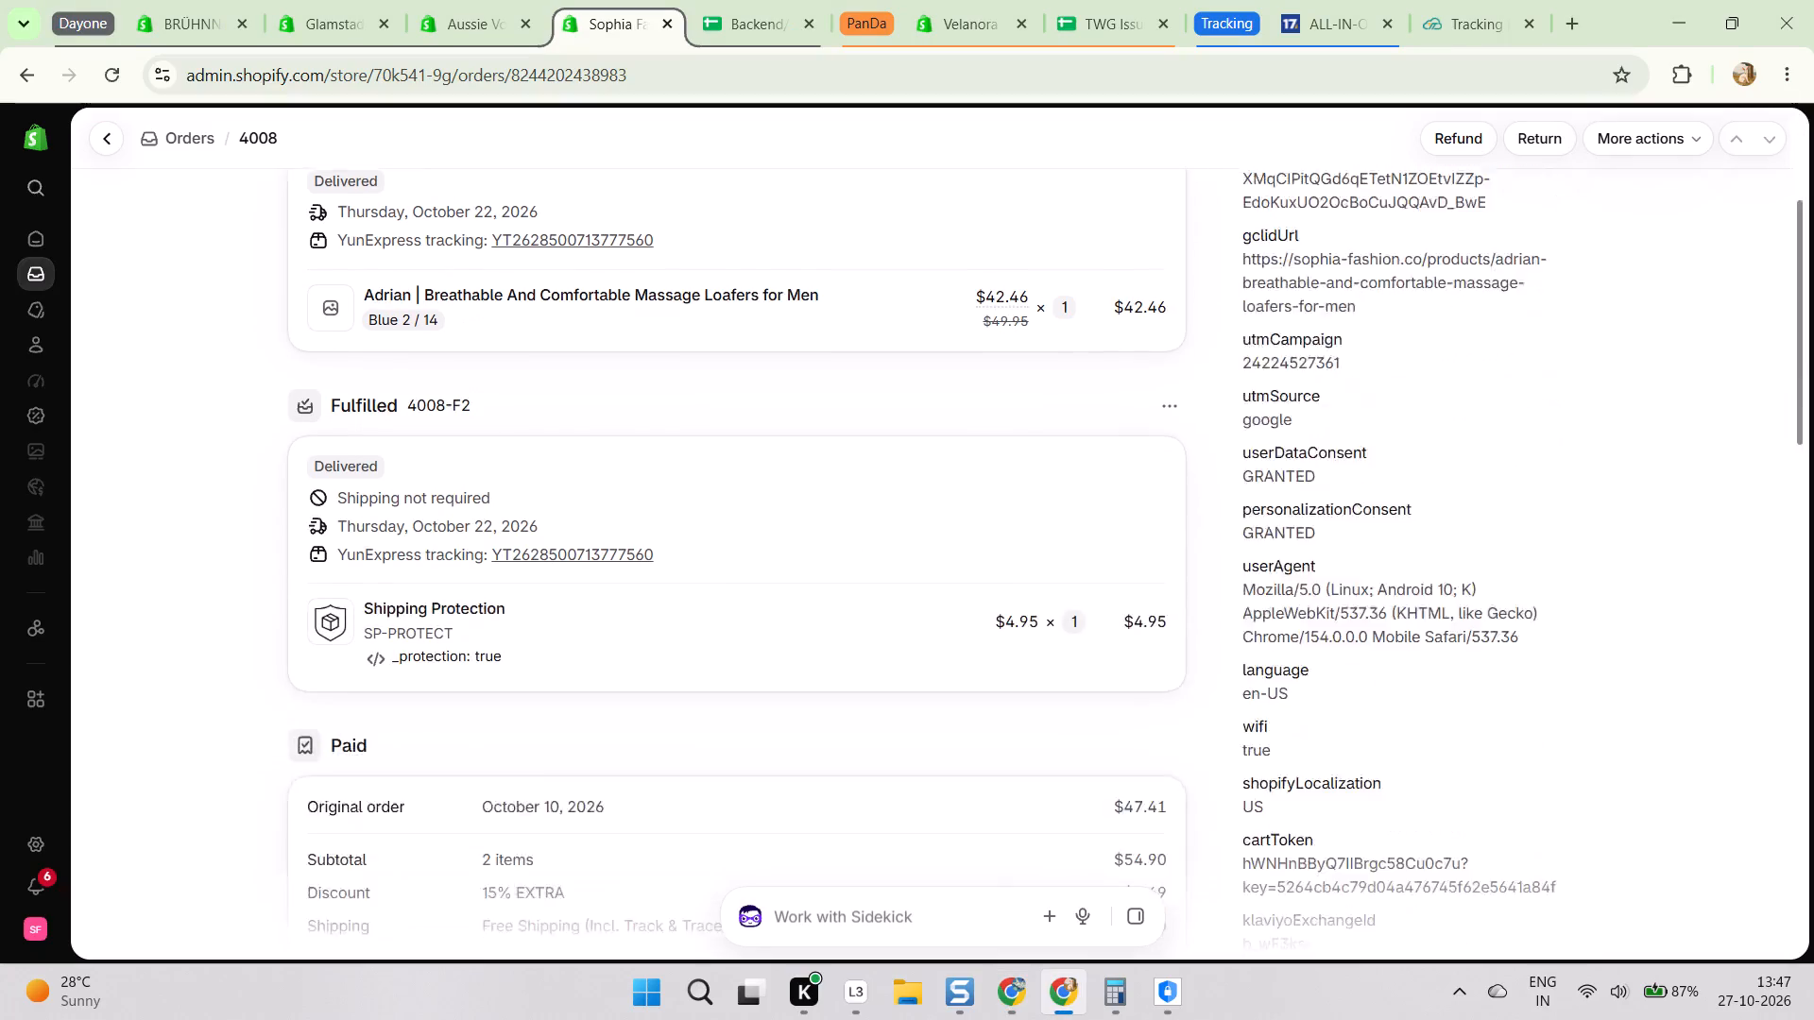
{"action": "scroll", "coordinate": [1136, 458], "scroll_direction": "down", "scroll_amount": 2}
{"action": "double_click", "coordinate": [1116, 511]}
{"action": "key", "text": "ctrl+c"}
{"action": "key", "text": "ctrl+c"}
{"action": "key", "text": "ctrl+c"}
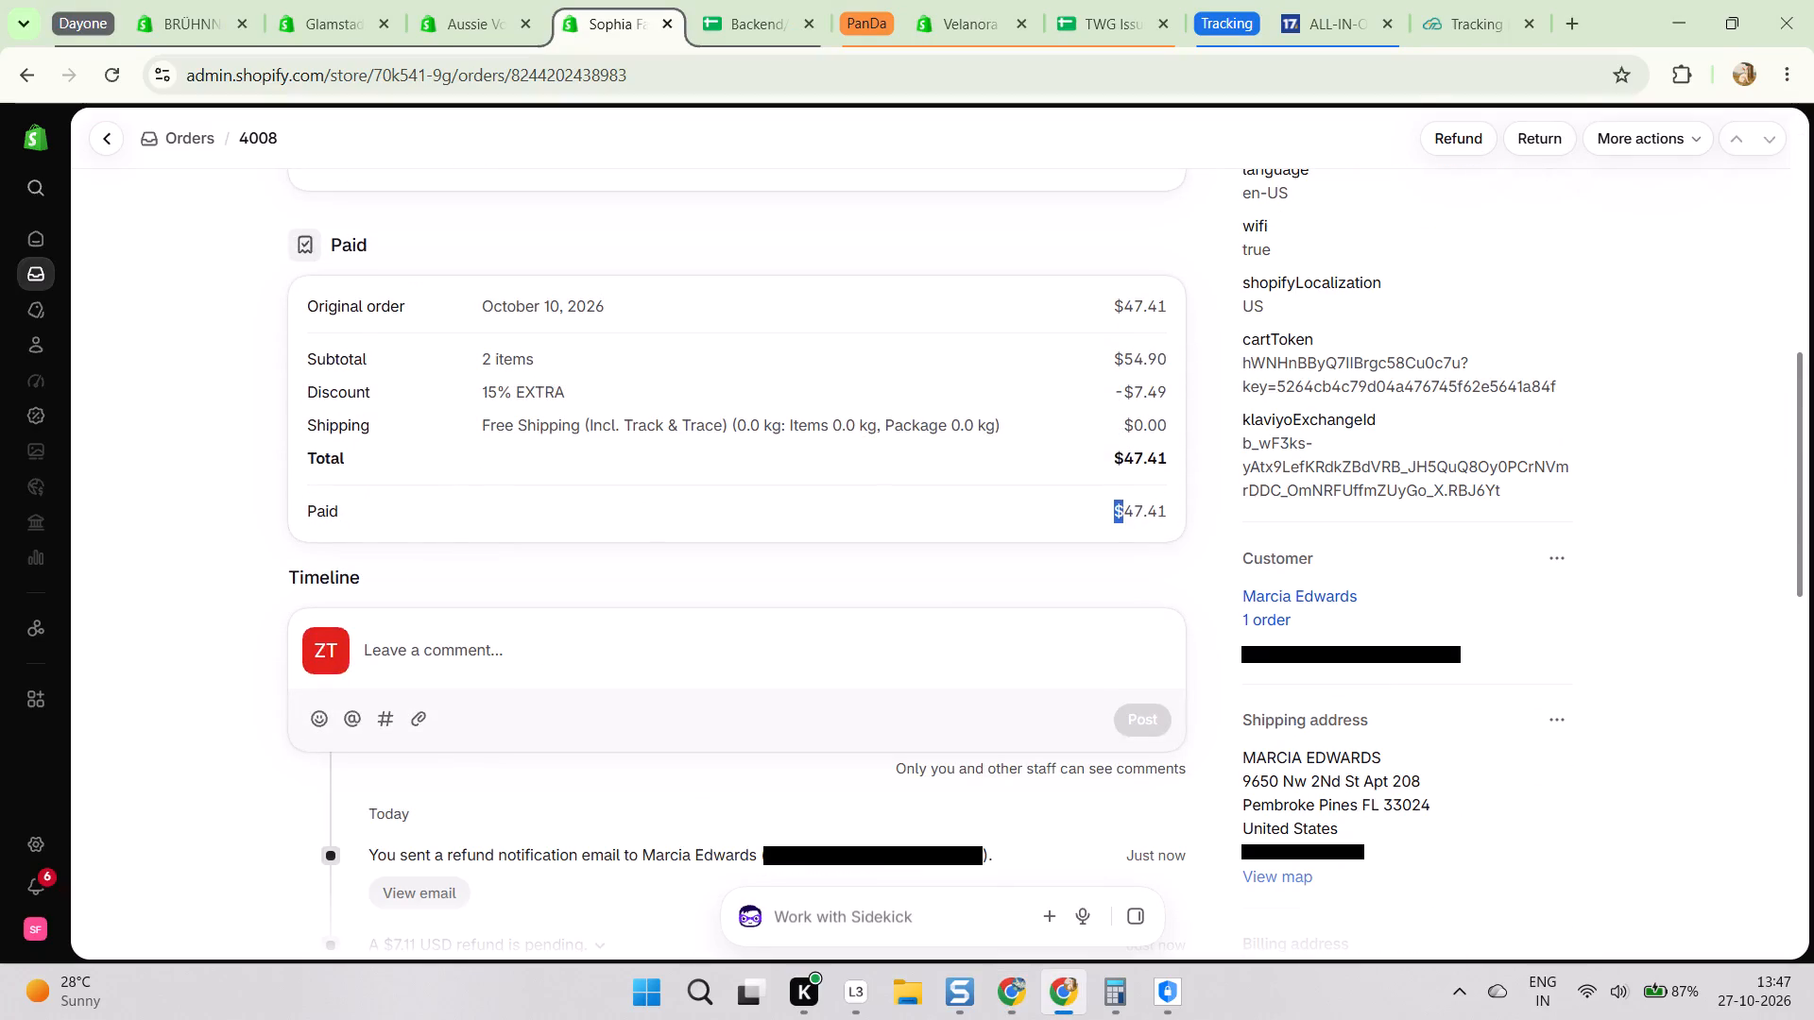
{"action": "scroll", "coordinate": [1155, 497], "scroll_direction": "down", "scroll_amount": 1}
{"action": "key", "text": "alt+Tab"}
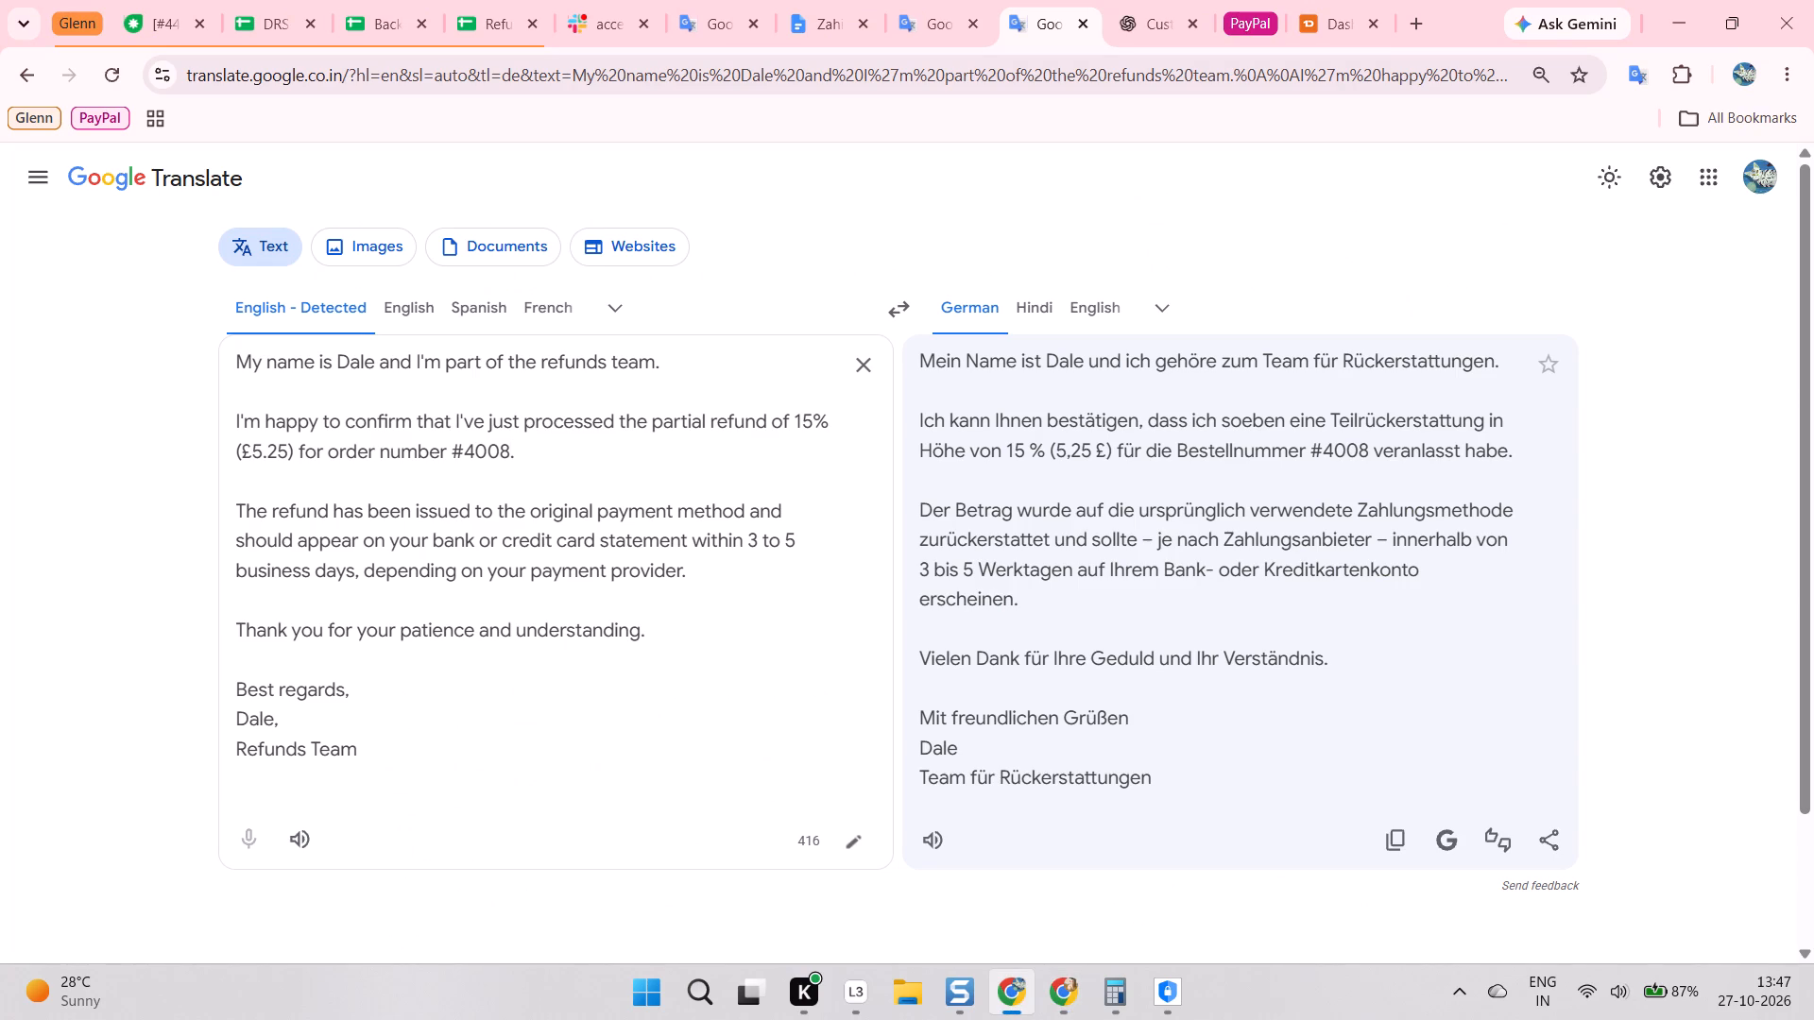
{"action": "left_click", "coordinate": [286, 450]}
{"action": "key", "text": "BackSpace"}
{"action": "key", "text": "BackSpace"}
{"action": "key", "text": "BackSpace"}
{"action": "key", "text": "BackSpace"}
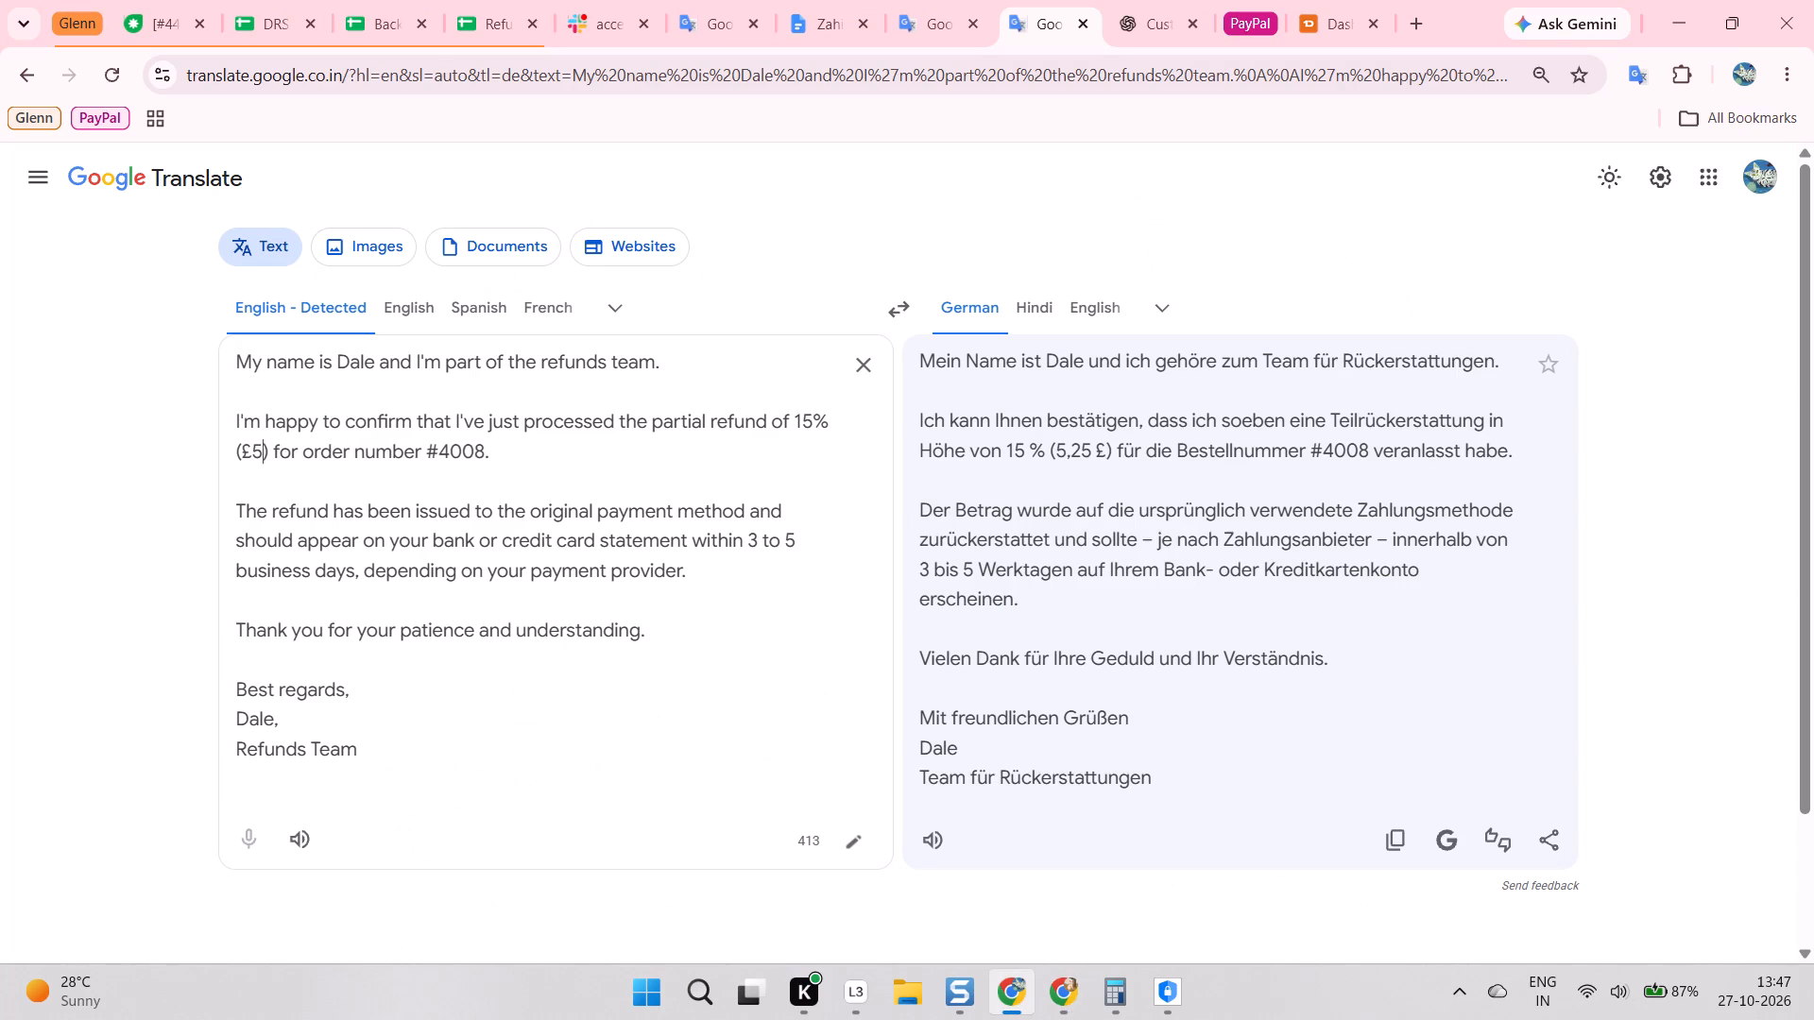
{"action": "key", "text": "BackSpace"}
{"action": "key", "text": "ctrl+v"}
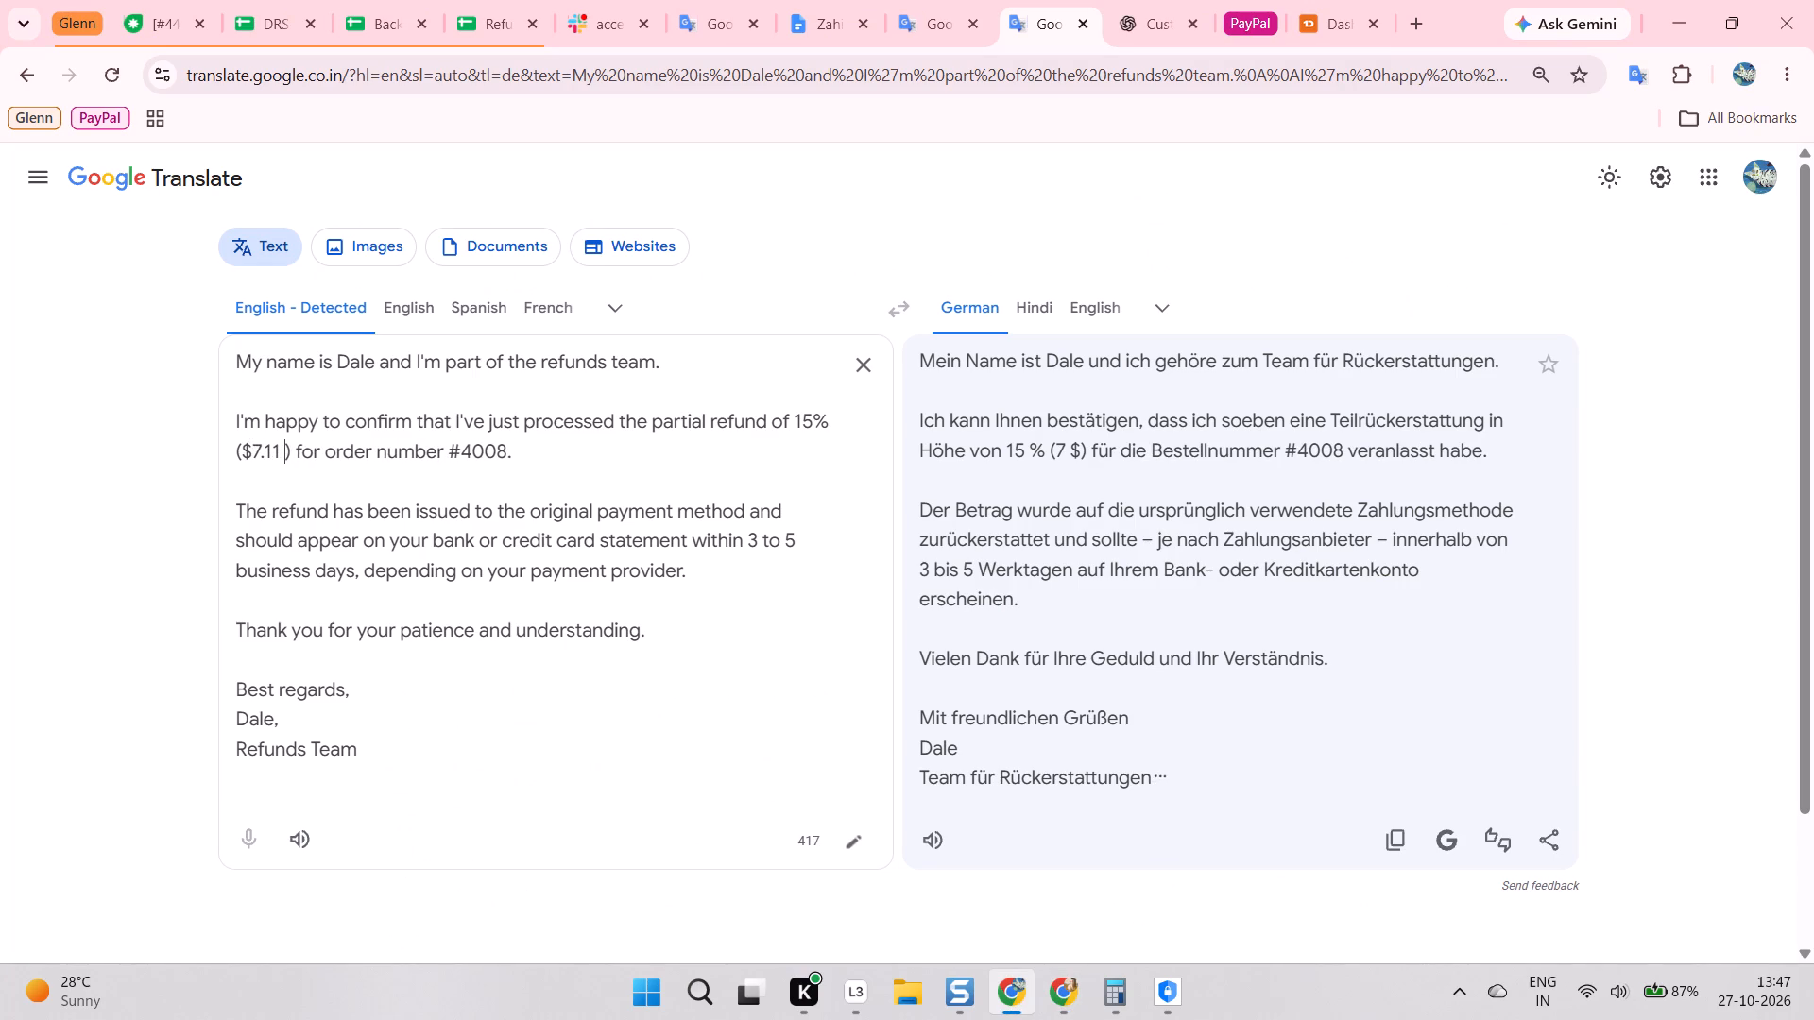
{"action": "type", "text": "AUD"}
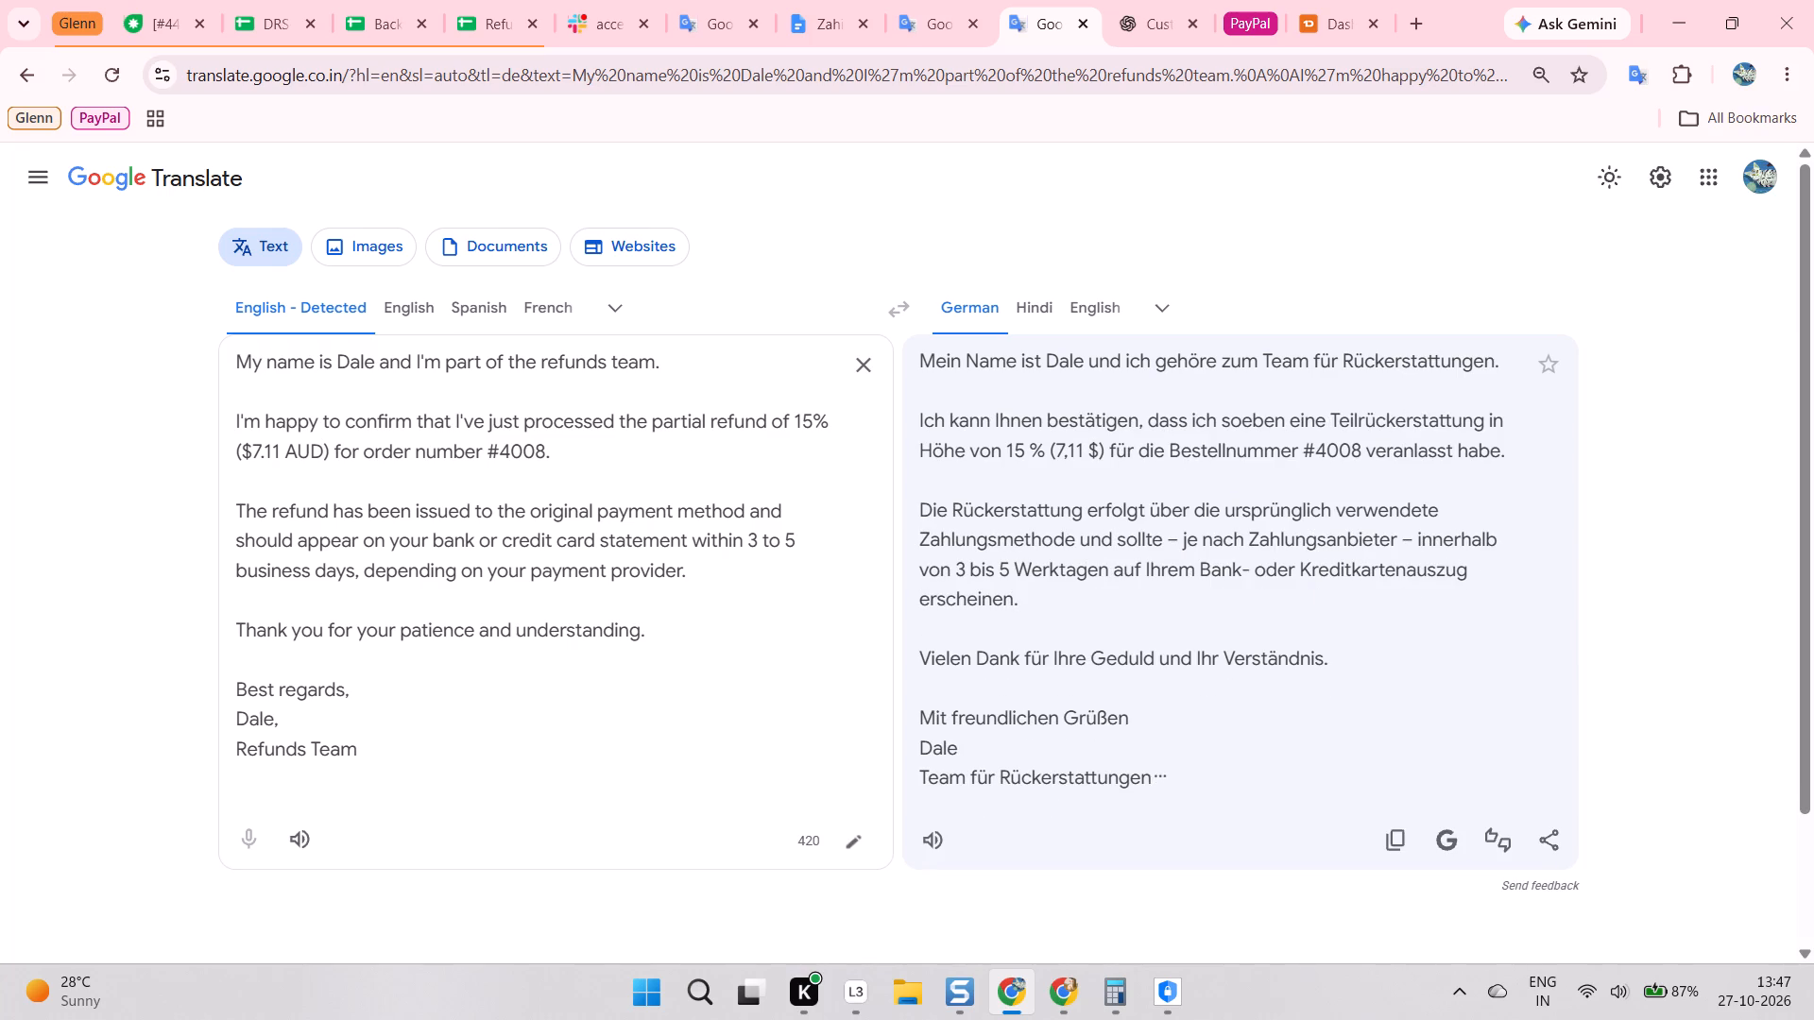
Change the refund currency in the Google Translate message to USD and copy the whole English message.
{"action": "key", "text": "ctrl+a"}
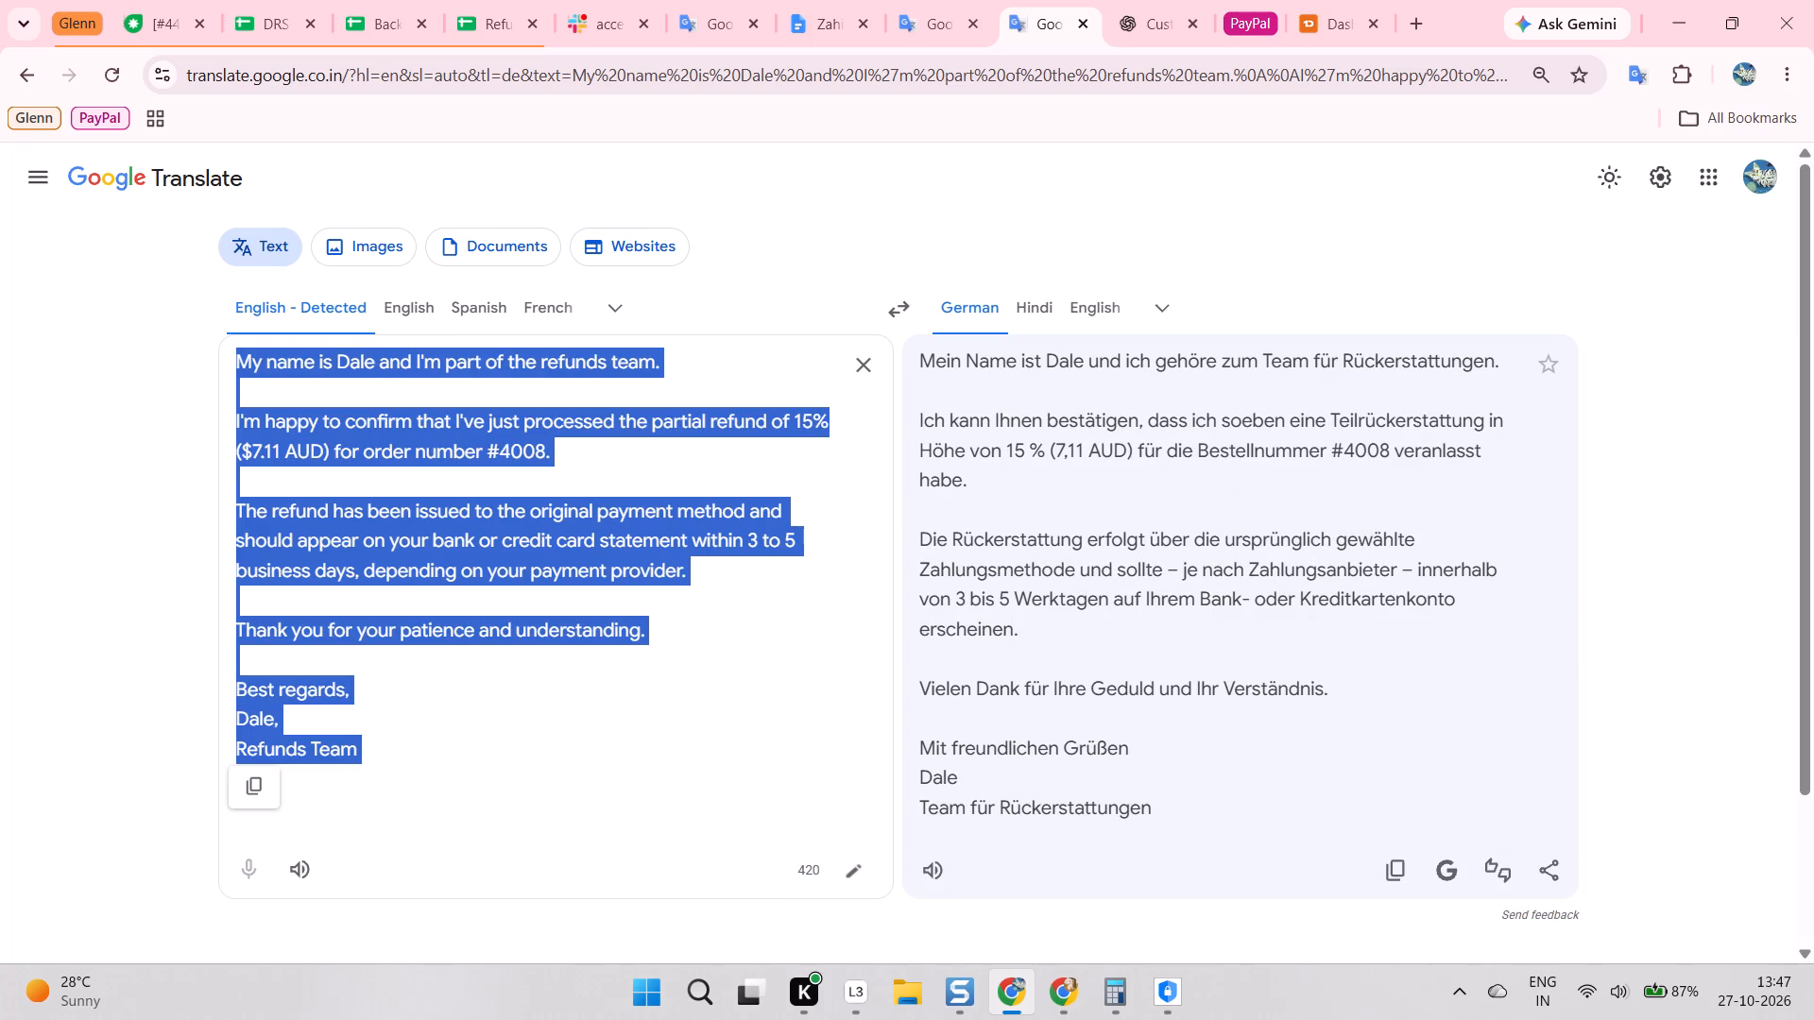
{"action": "key", "text": "alt+Tab"}
{"action": "scroll", "coordinate": [1038, 573], "scroll_direction": "down", "scroll_amount": 3}
{"action": "key", "text": "alt+Tab"}
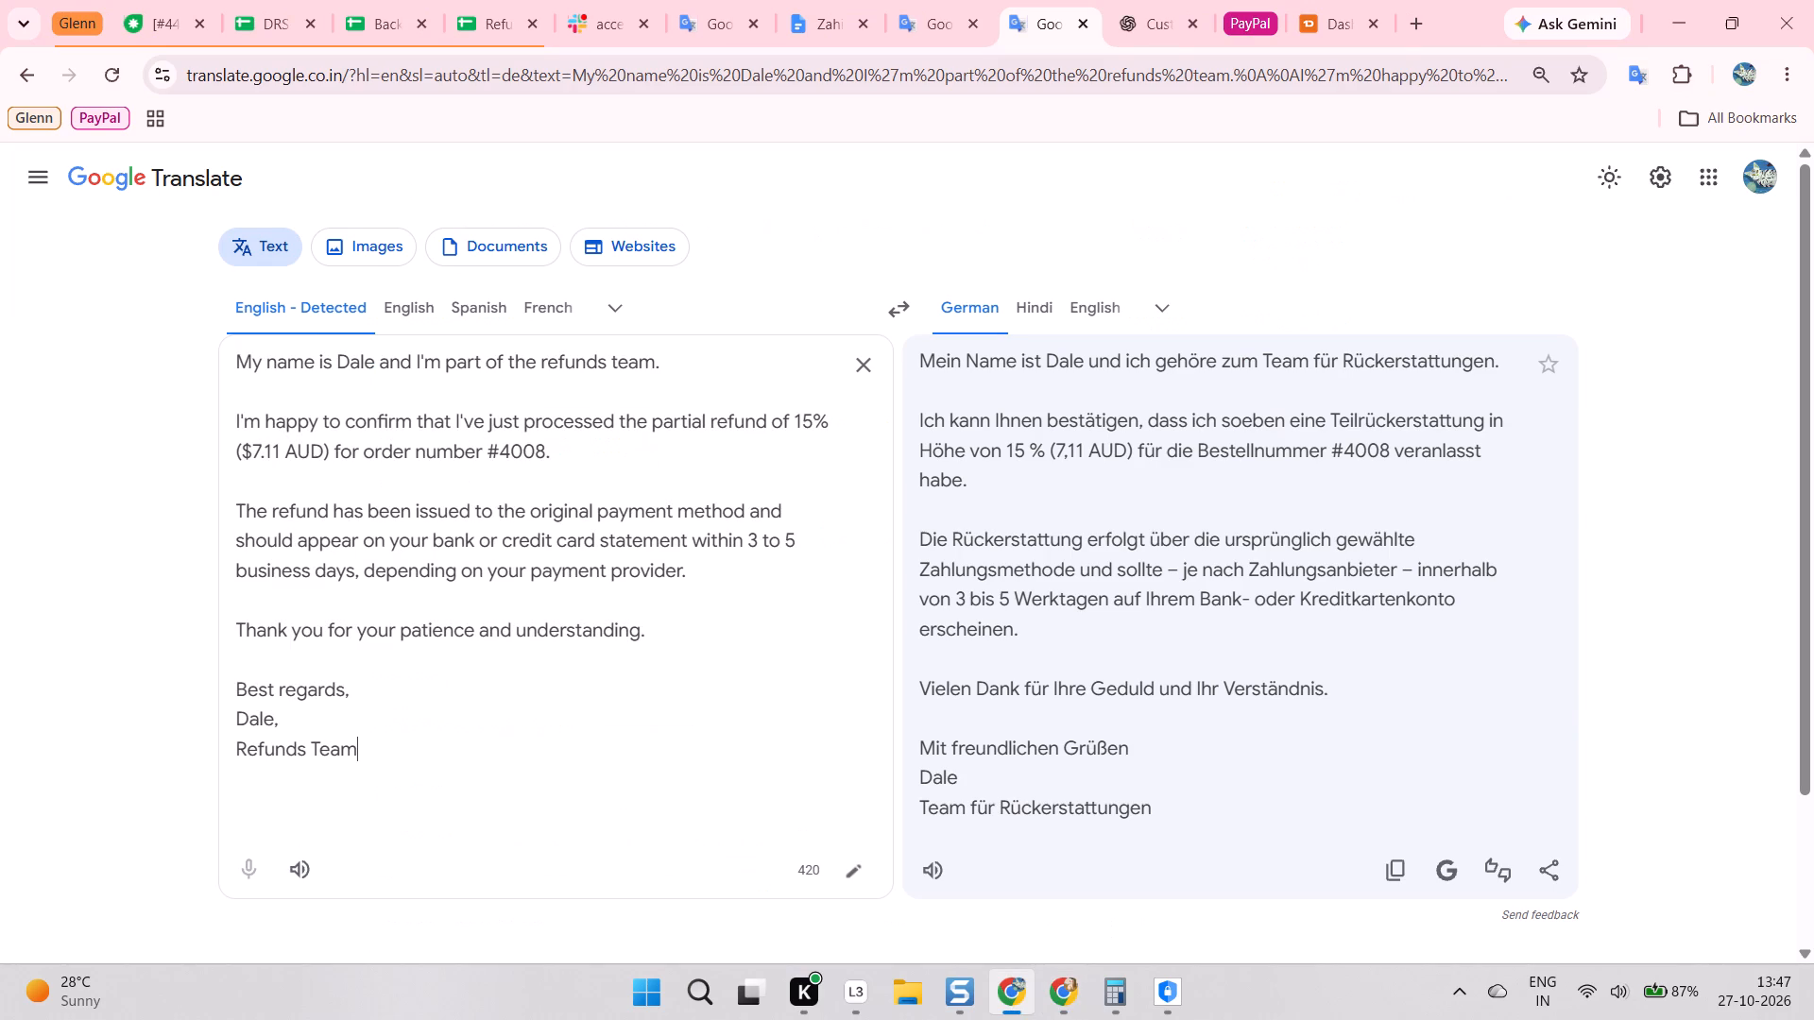
{"action": "left_click", "coordinate": [320, 442]}
{"action": "key", "text": "BackSpace"}
{"action": "key", "text": "BackSpace"}
{"action": "key", "text": "BackSpace"}
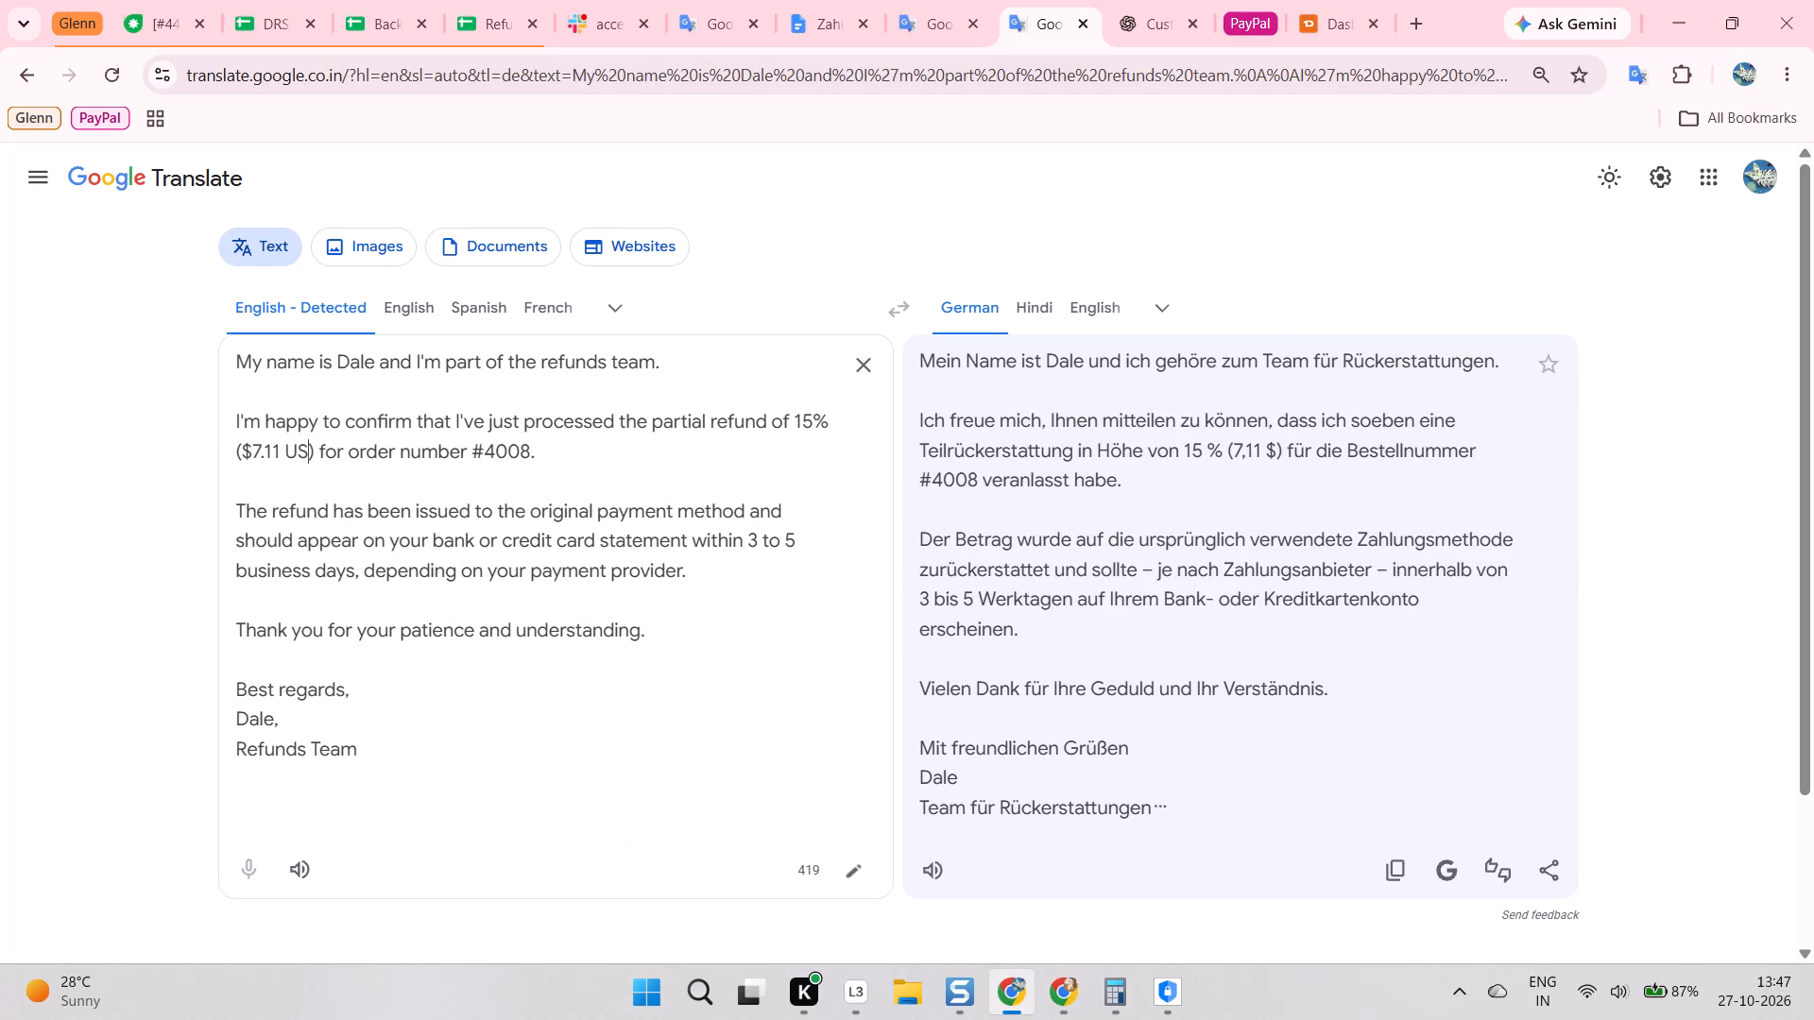
{"action": "key", "text": "ctrl+a"}
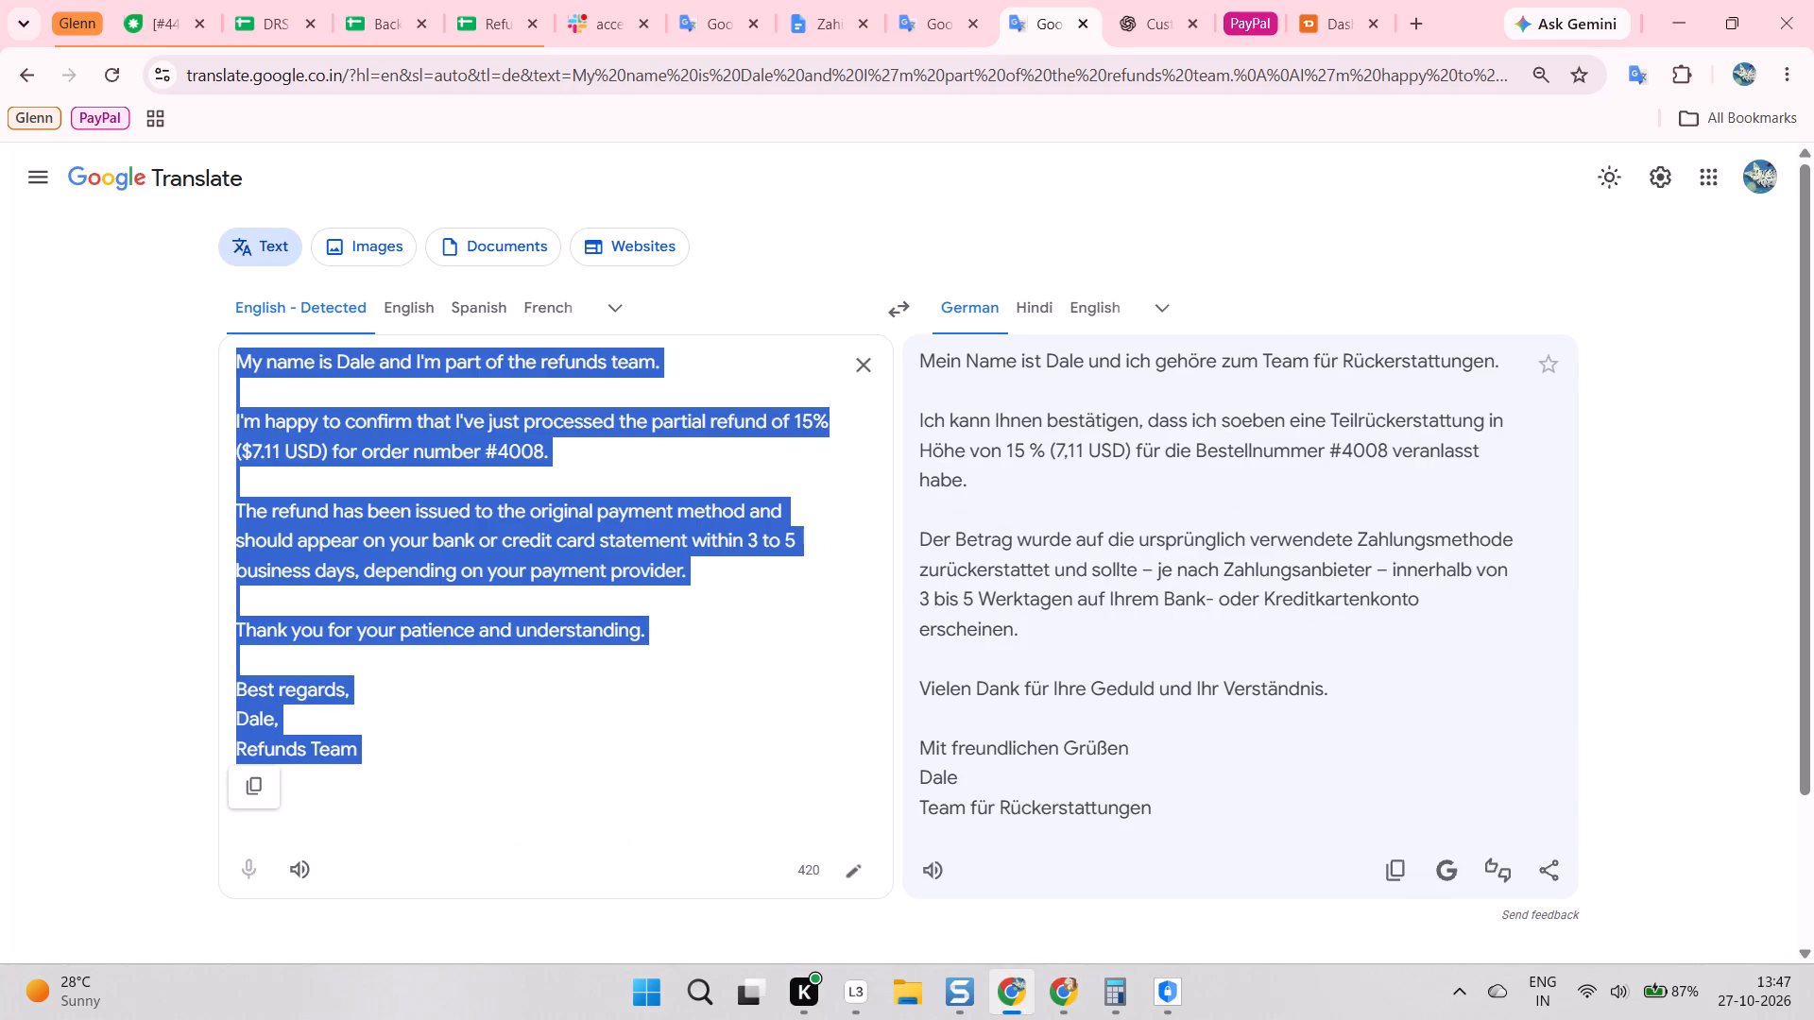
{"action": "key", "text": "ctrl+c"}
{"action": "key", "text": "ctrl+c"}
{"action": "left_click", "coordinate": [146, 0]}
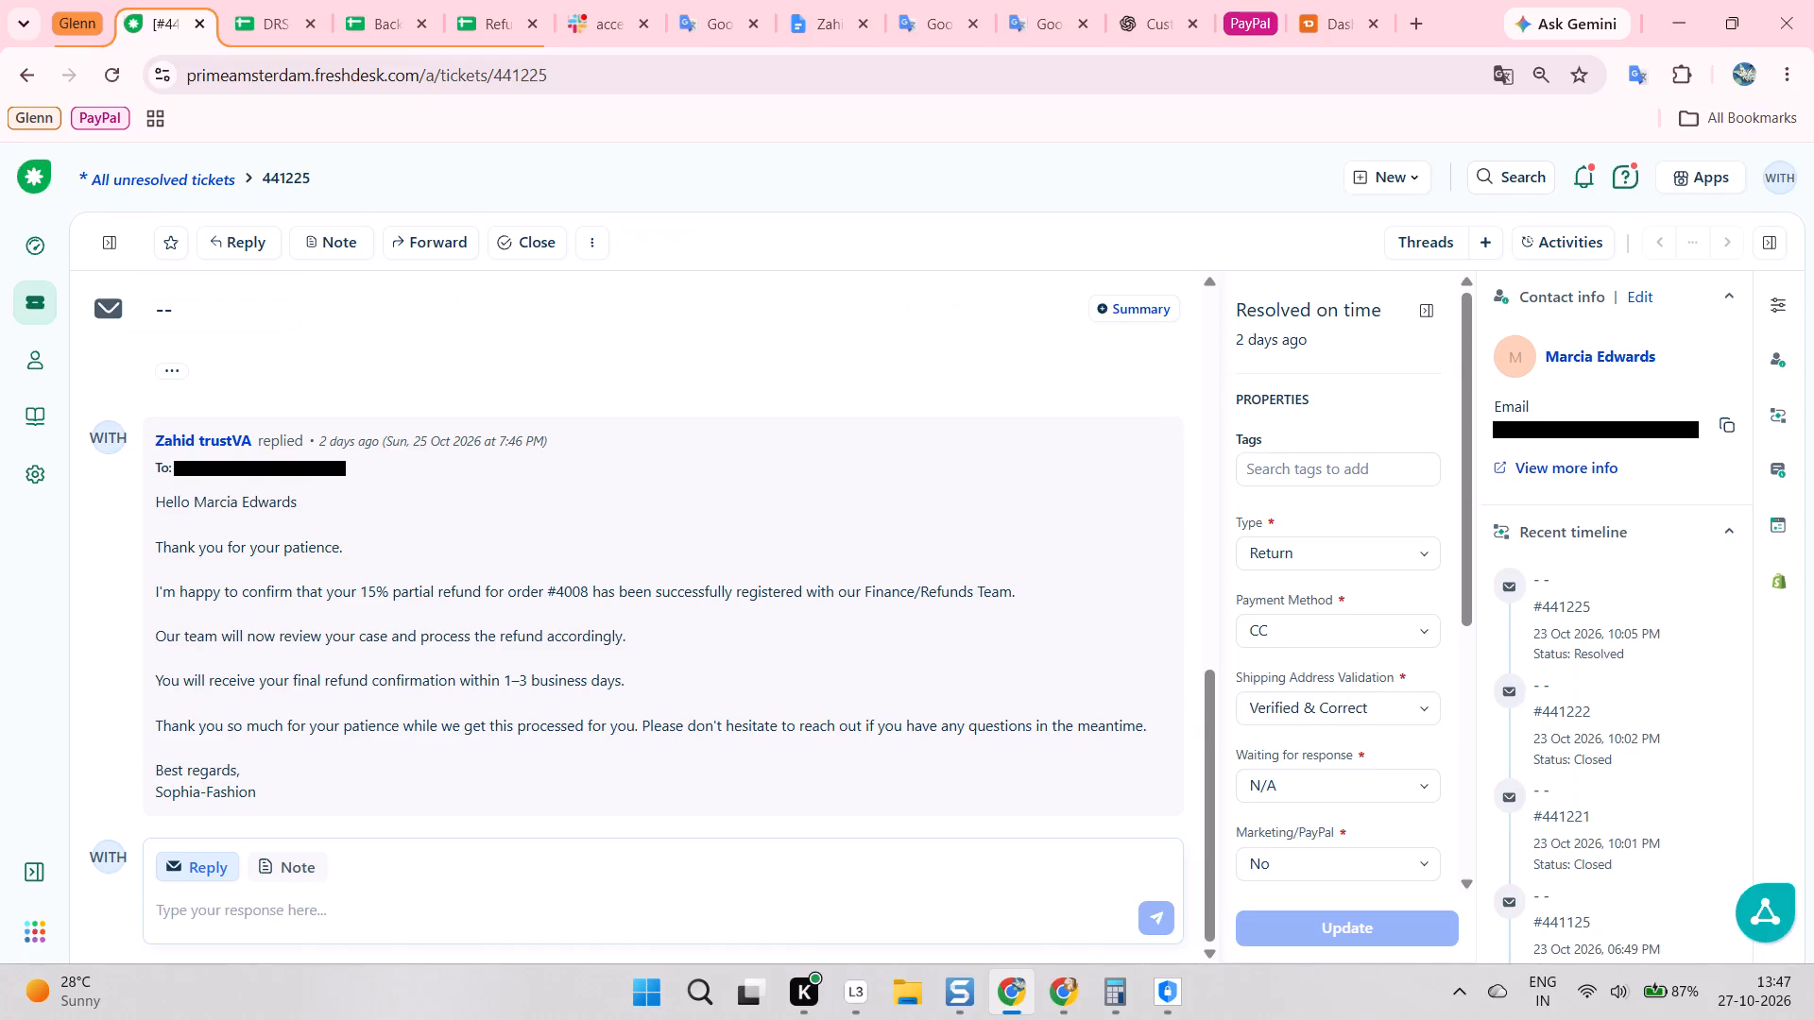
{"action": "left_click_drag", "start_coordinate": [523, 473], "coordinate": [536, 486]}
{"action": "key", "text": "r"}
{"action": "scroll", "coordinate": [372, 468], "scroll_direction": "down", "scroll_amount": 13}
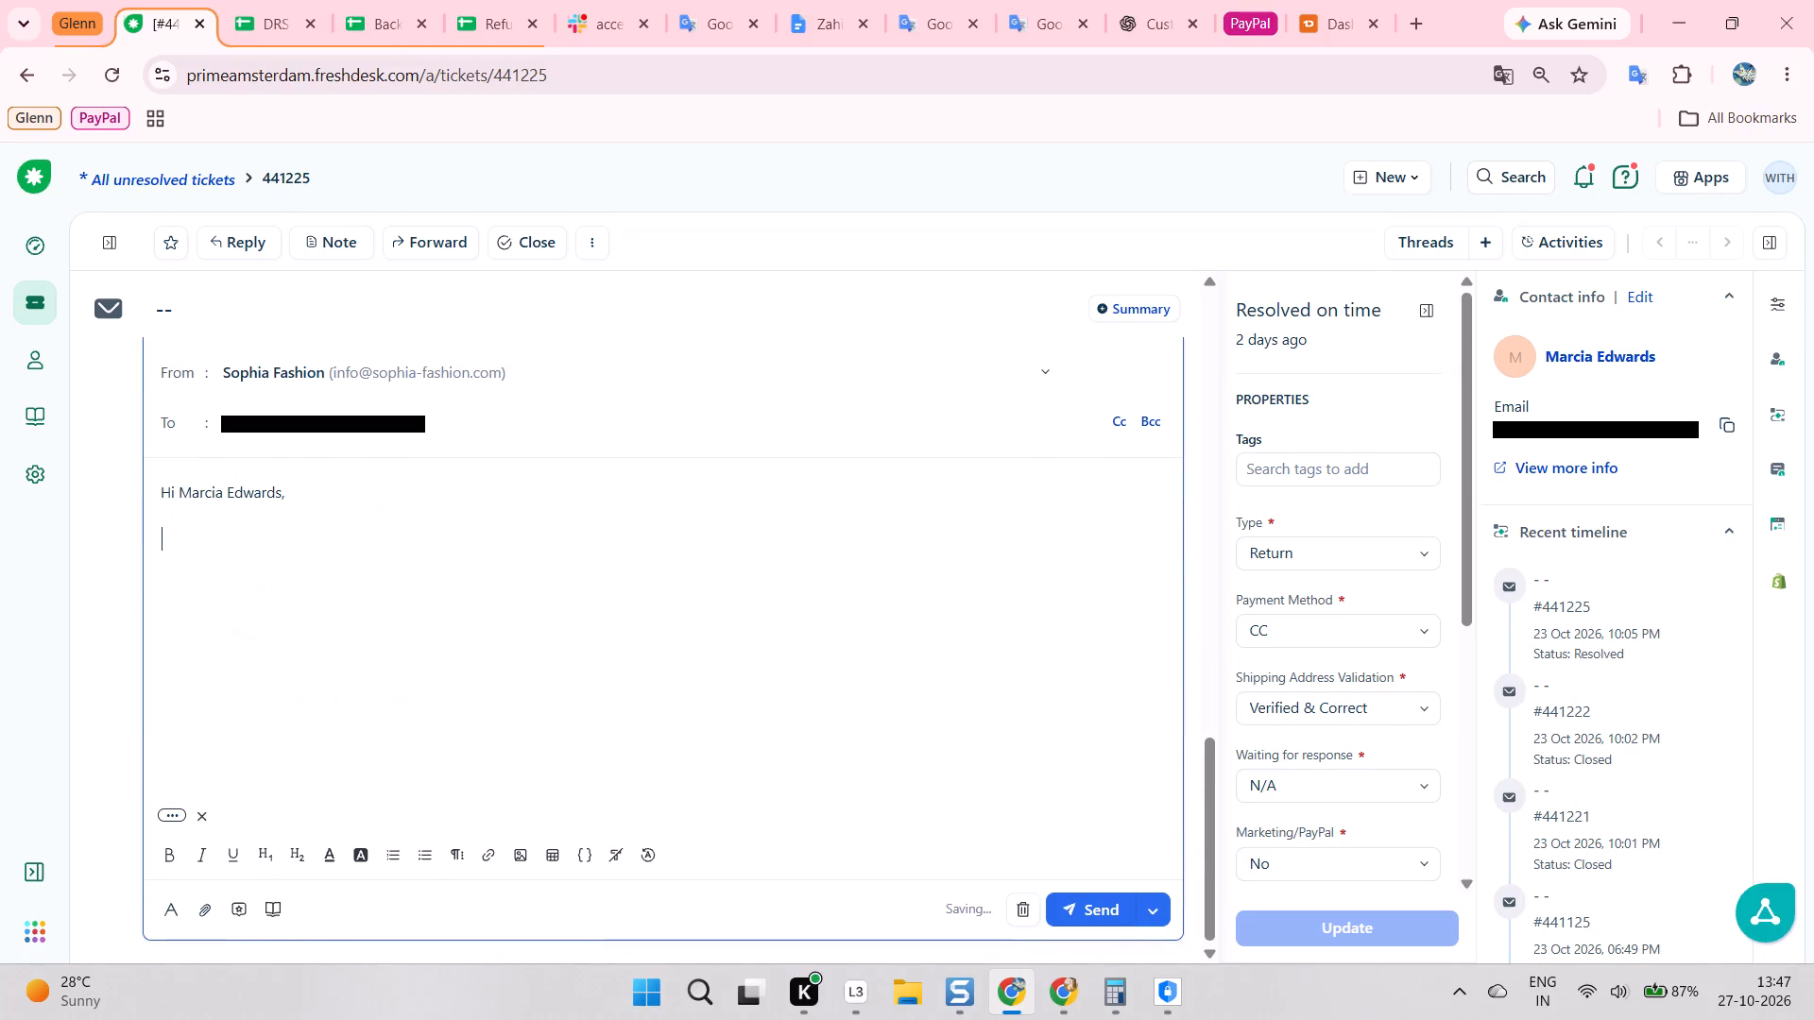
{"action": "left_click", "coordinate": [202, 812]}
{"action": "left_click_drag", "start_coordinate": [211, 800], "coordinate": [225, 789]}
{"action": "key", "text": "ctrl+a"}
{"action": "key", "text": "BackSpace"}
{"action": "key", "text": "c"}
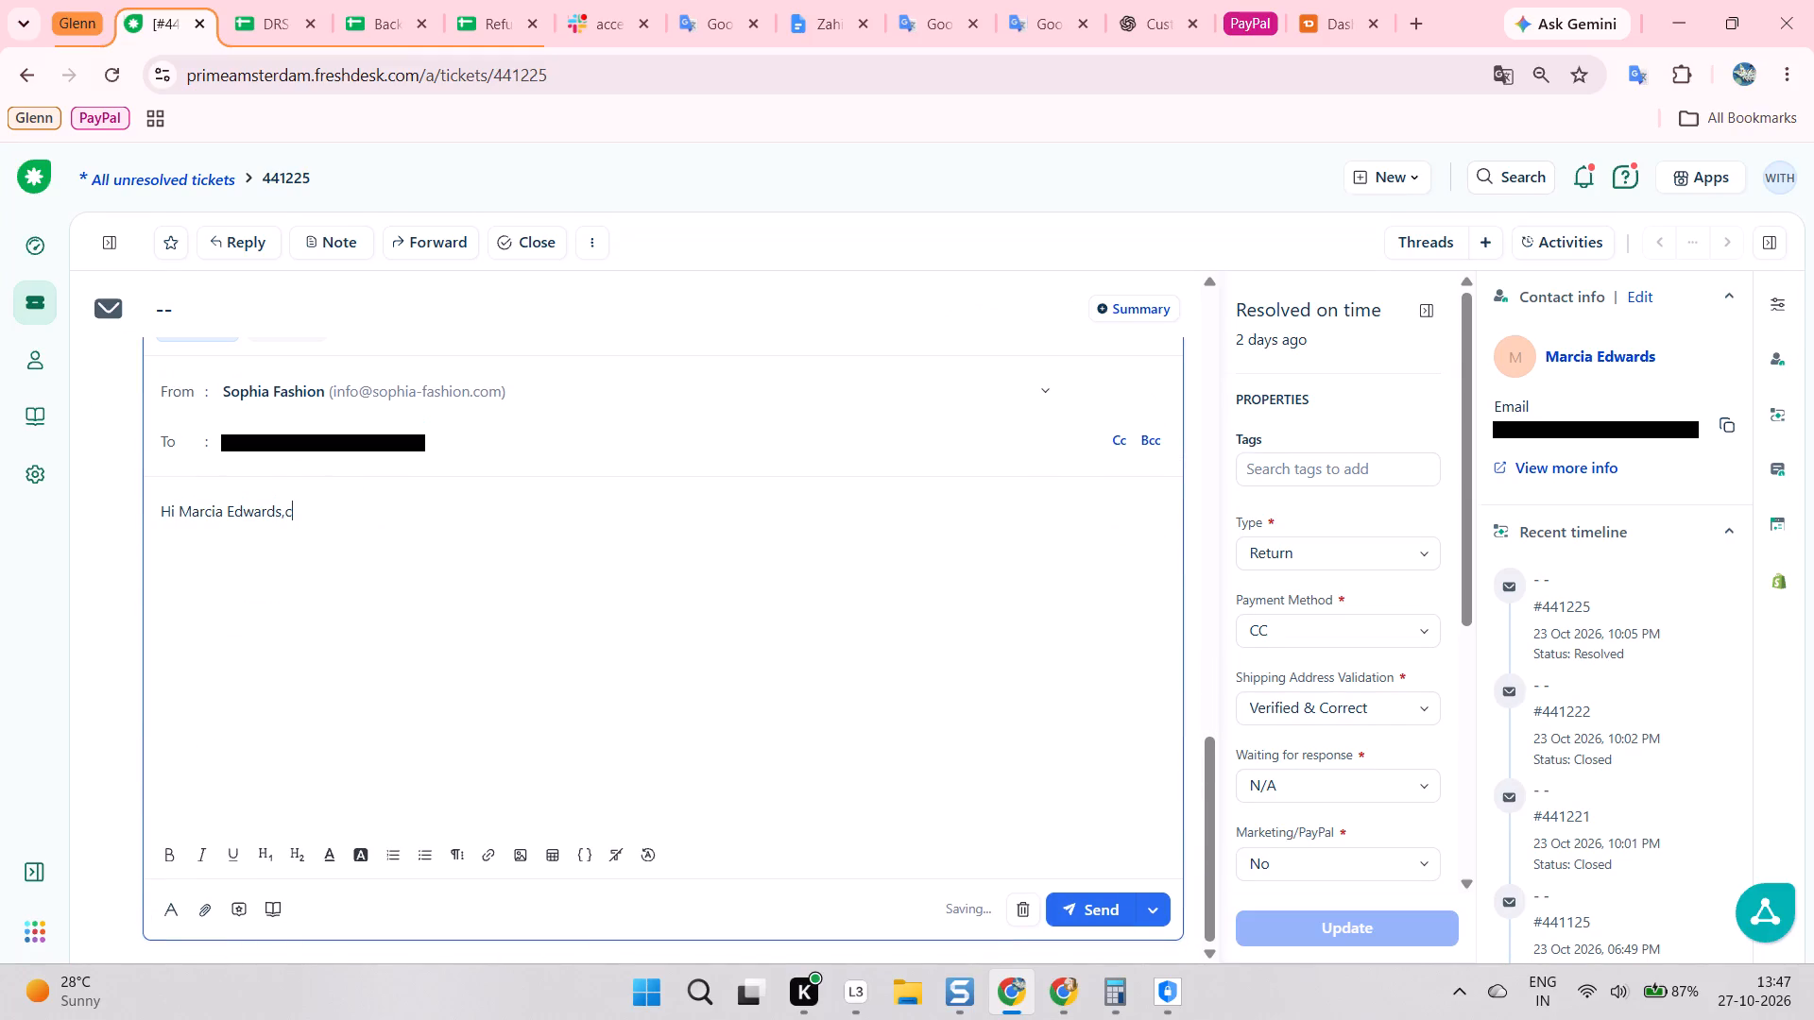
{"action": "key", "text": "ctrl+BackSpace"}
{"action": "key", "text": "ctrl+a"}
{"action": "key", "text": "BackSpace"}
{"action": "key", "text": "BackSpace"}
{"action": "key", "text": "BackSpace"}
{"action": "key", "text": "BackSpace"}
Insert the canned response "still" into the empty reply.
{"action": "type", "text": "/c"}
{"action": "key", "text": "Return"}
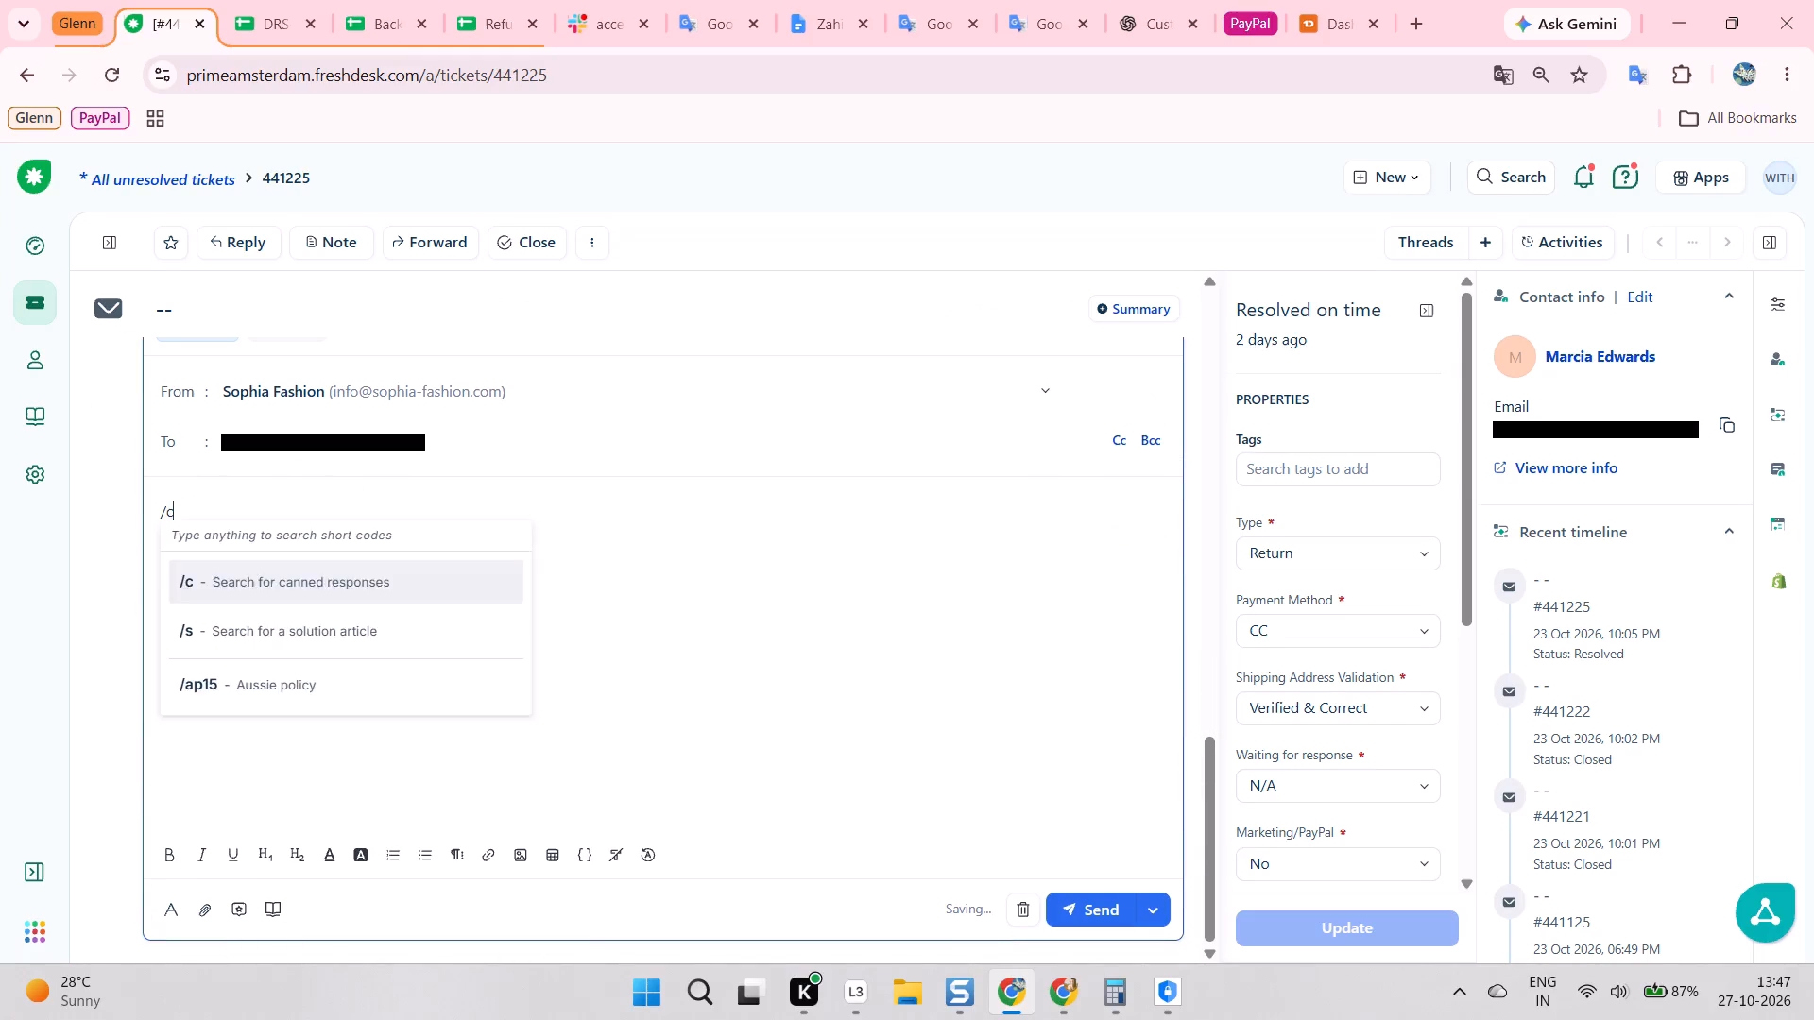
{"action": "type", "text": "aun"}
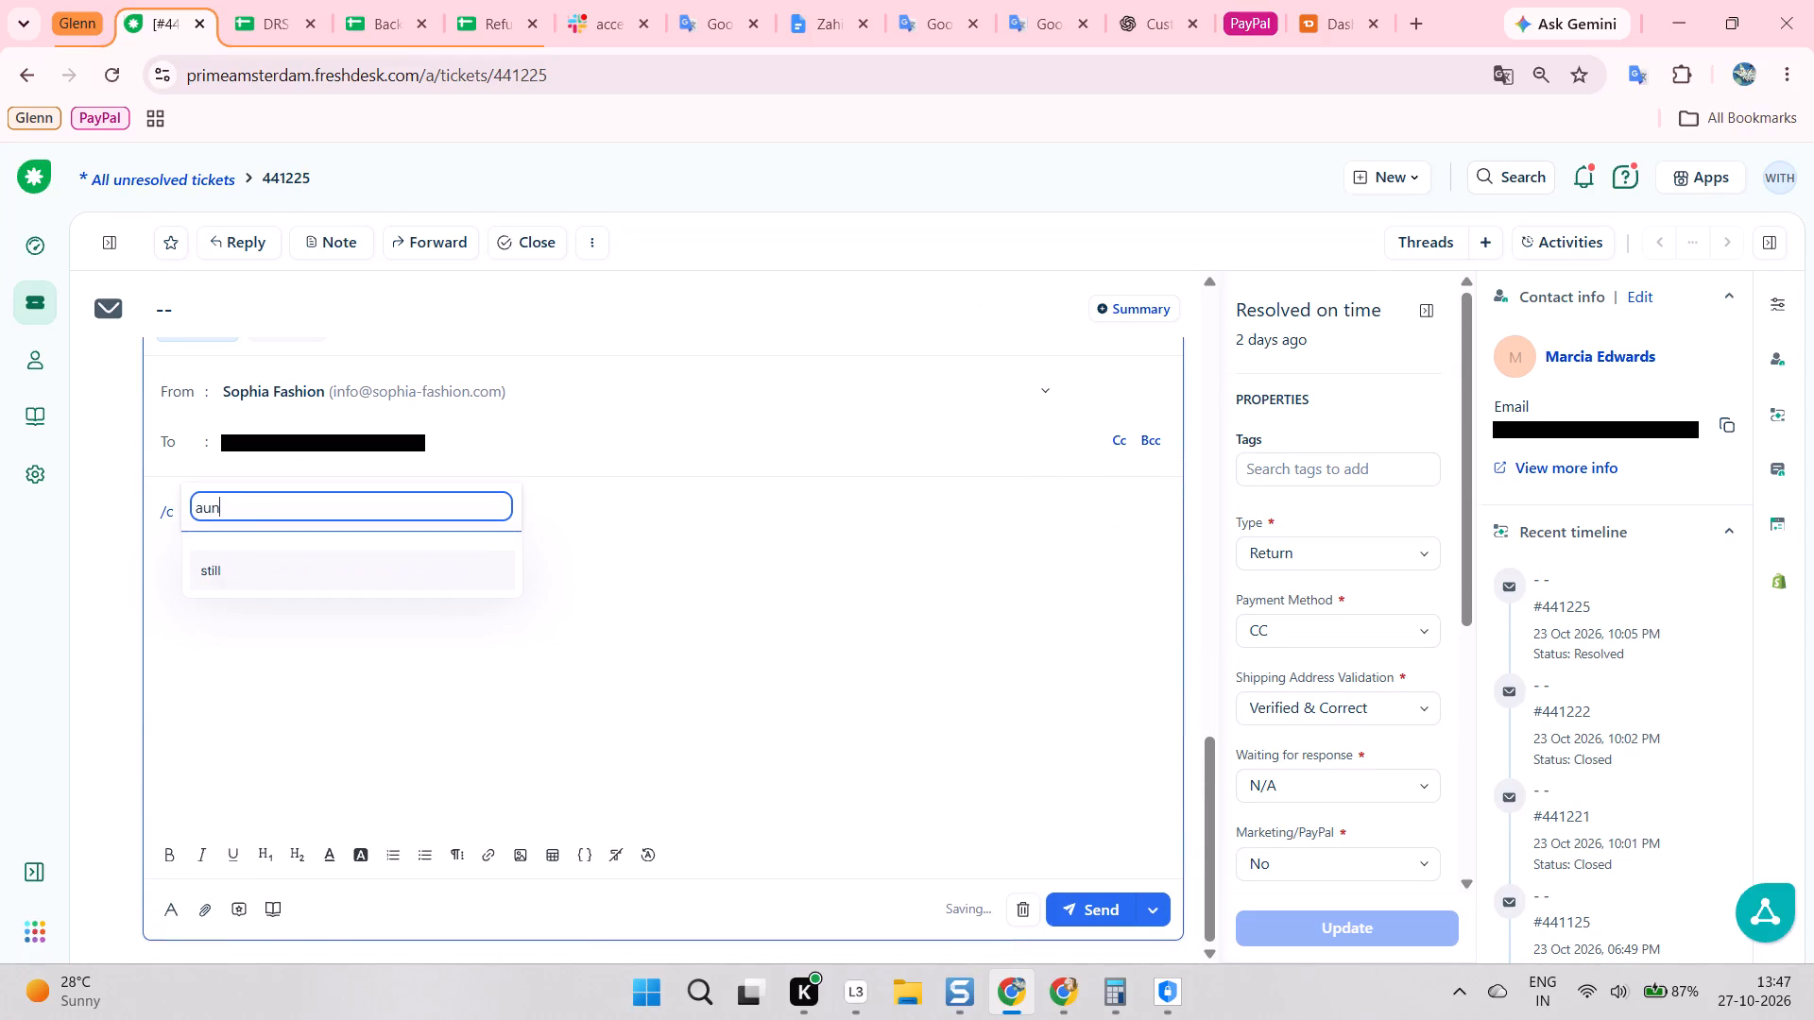
{"action": "left_click", "coordinate": [290, 574]}
Replace the canned response's closing with the copied refund confirmation and remove the extra blank line below the greeting.
{"action": "left_click_drag", "start_coordinate": [212, 566], "coordinate": [327, 654]}
{"action": "key", "text": "ctrl+v"}
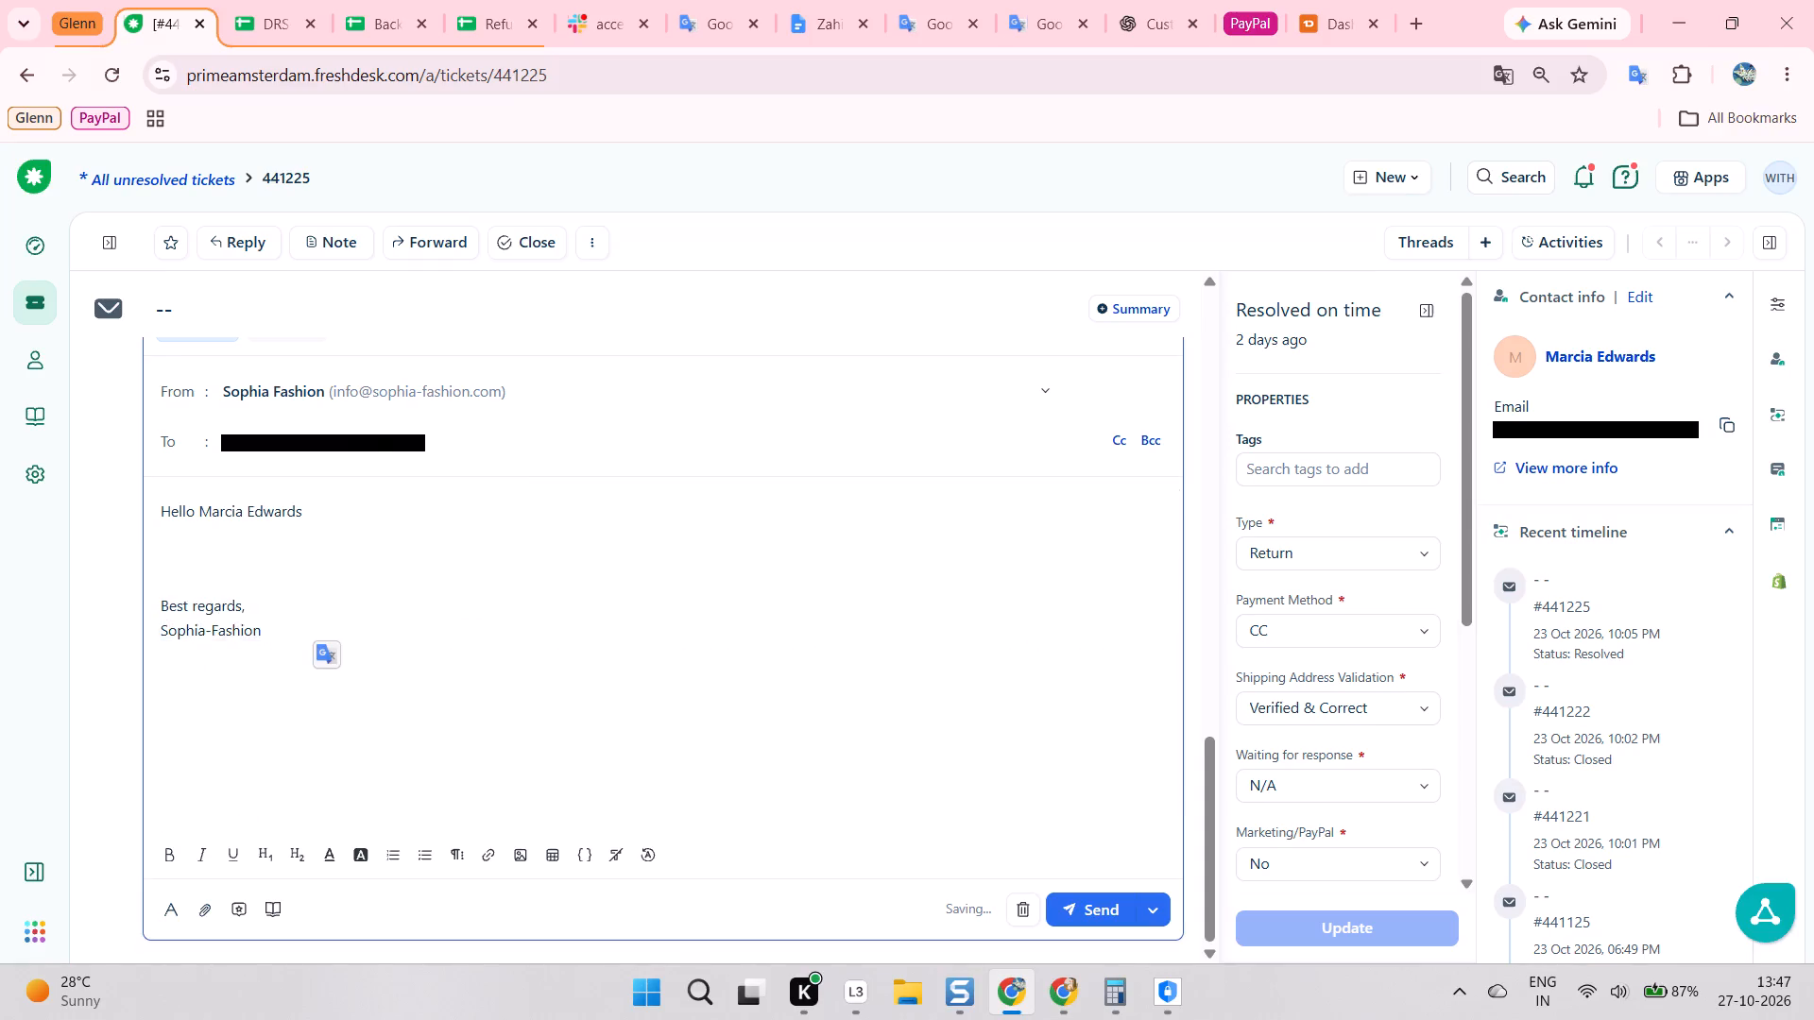
{"action": "scroll", "coordinate": [319, 642], "scroll_direction": "down", "scroll_amount": 5}
{"action": "scroll", "coordinate": [234, 695], "scroll_direction": "up", "scroll_amount": 2}
{"action": "left_click", "coordinate": [244, 561]}
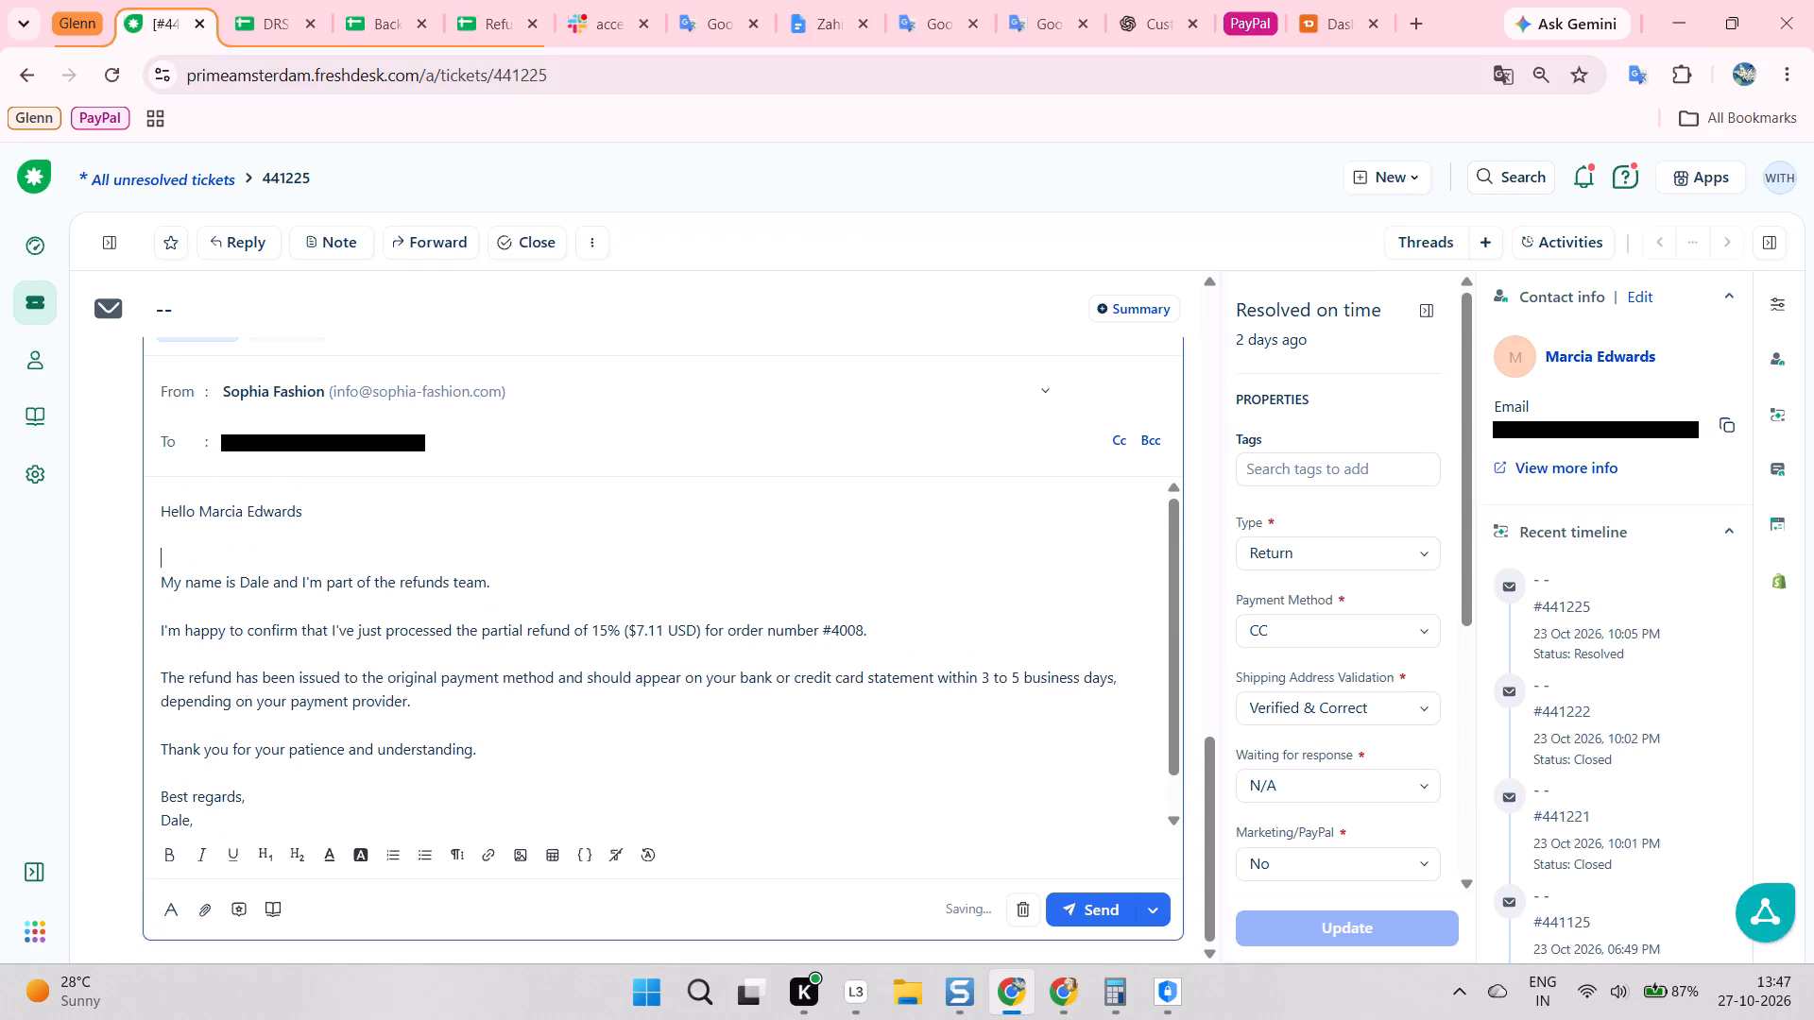
{"action": "key", "text": "BackSpace"}
{"action": "key", "text": "Return"}
{"action": "scroll", "coordinate": [332, 577], "scroll_direction": "down", "scroll_amount": 5}
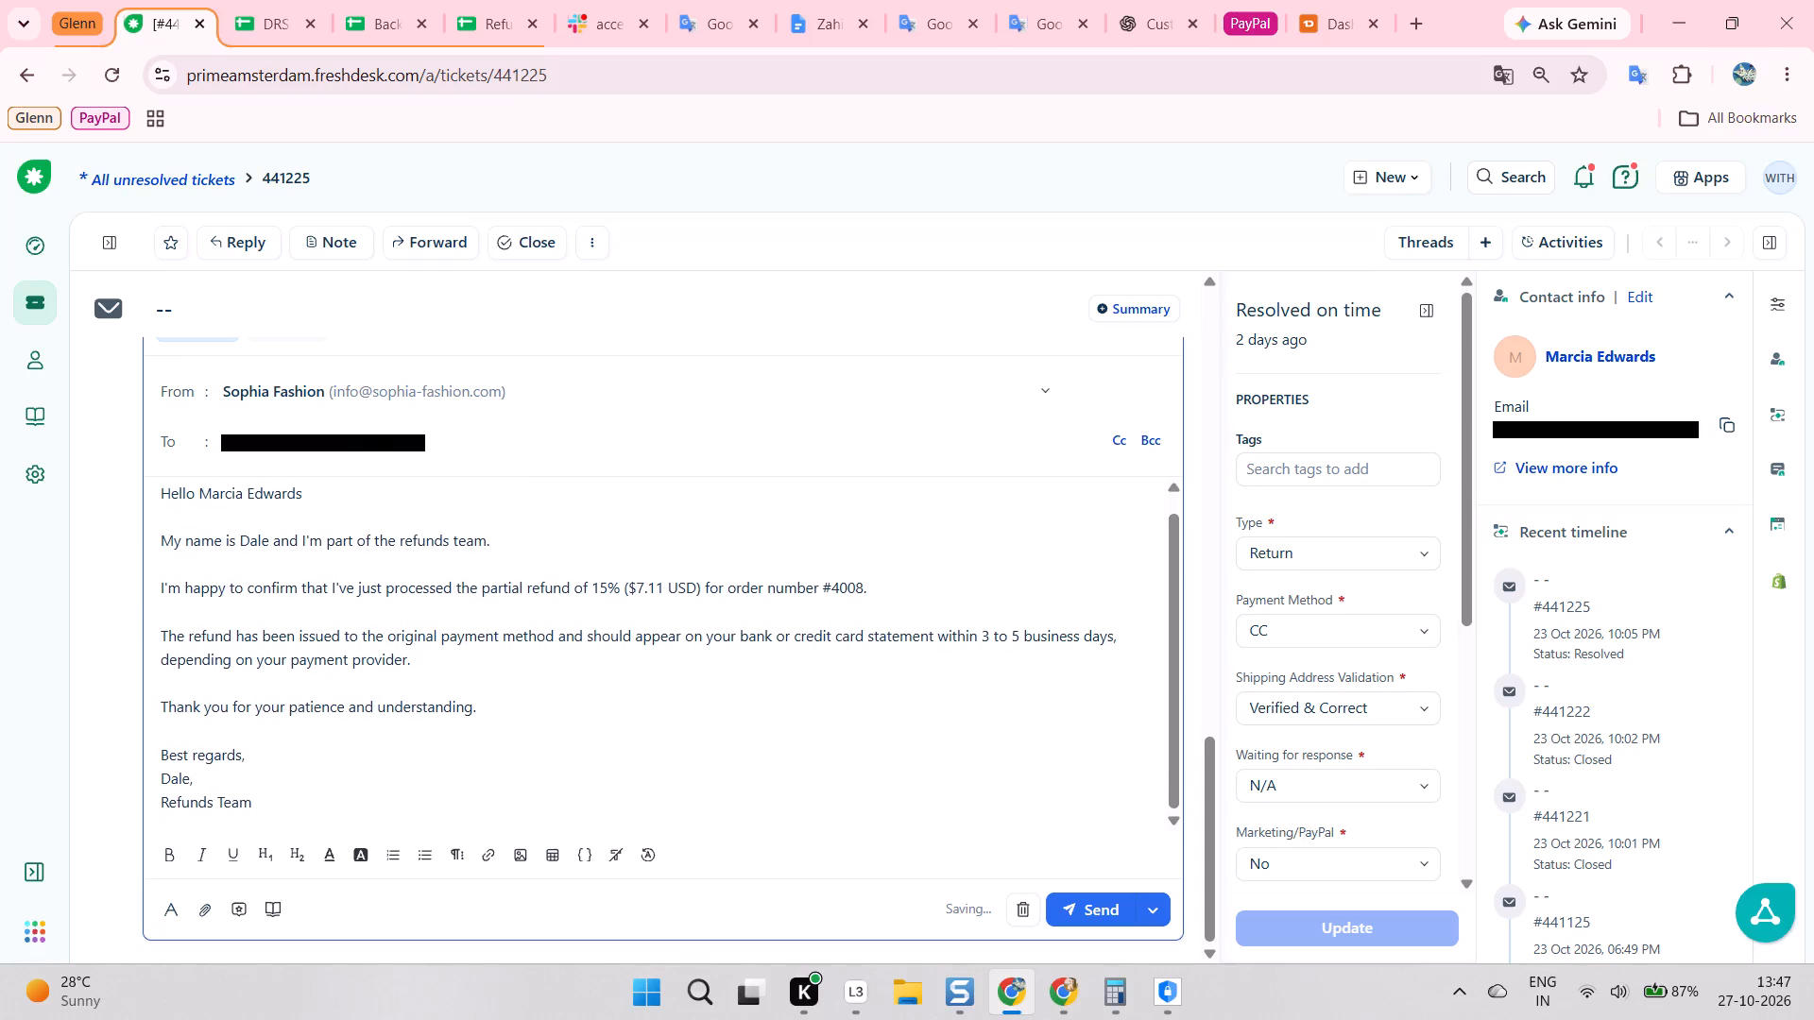
{"action": "scroll", "coordinate": [464, 566], "scroll_direction": "down", "scroll_amount": 7}
{"action": "left_click", "coordinate": [1089, 911]}
{"action": "scroll", "coordinate": [915, 709], "scroll_direction": "down", "scroll_amount": 3}
{"action": "scroll", "coordinate": [1017, 620], "scroll_direction": "down", "scroll_amount": 2}
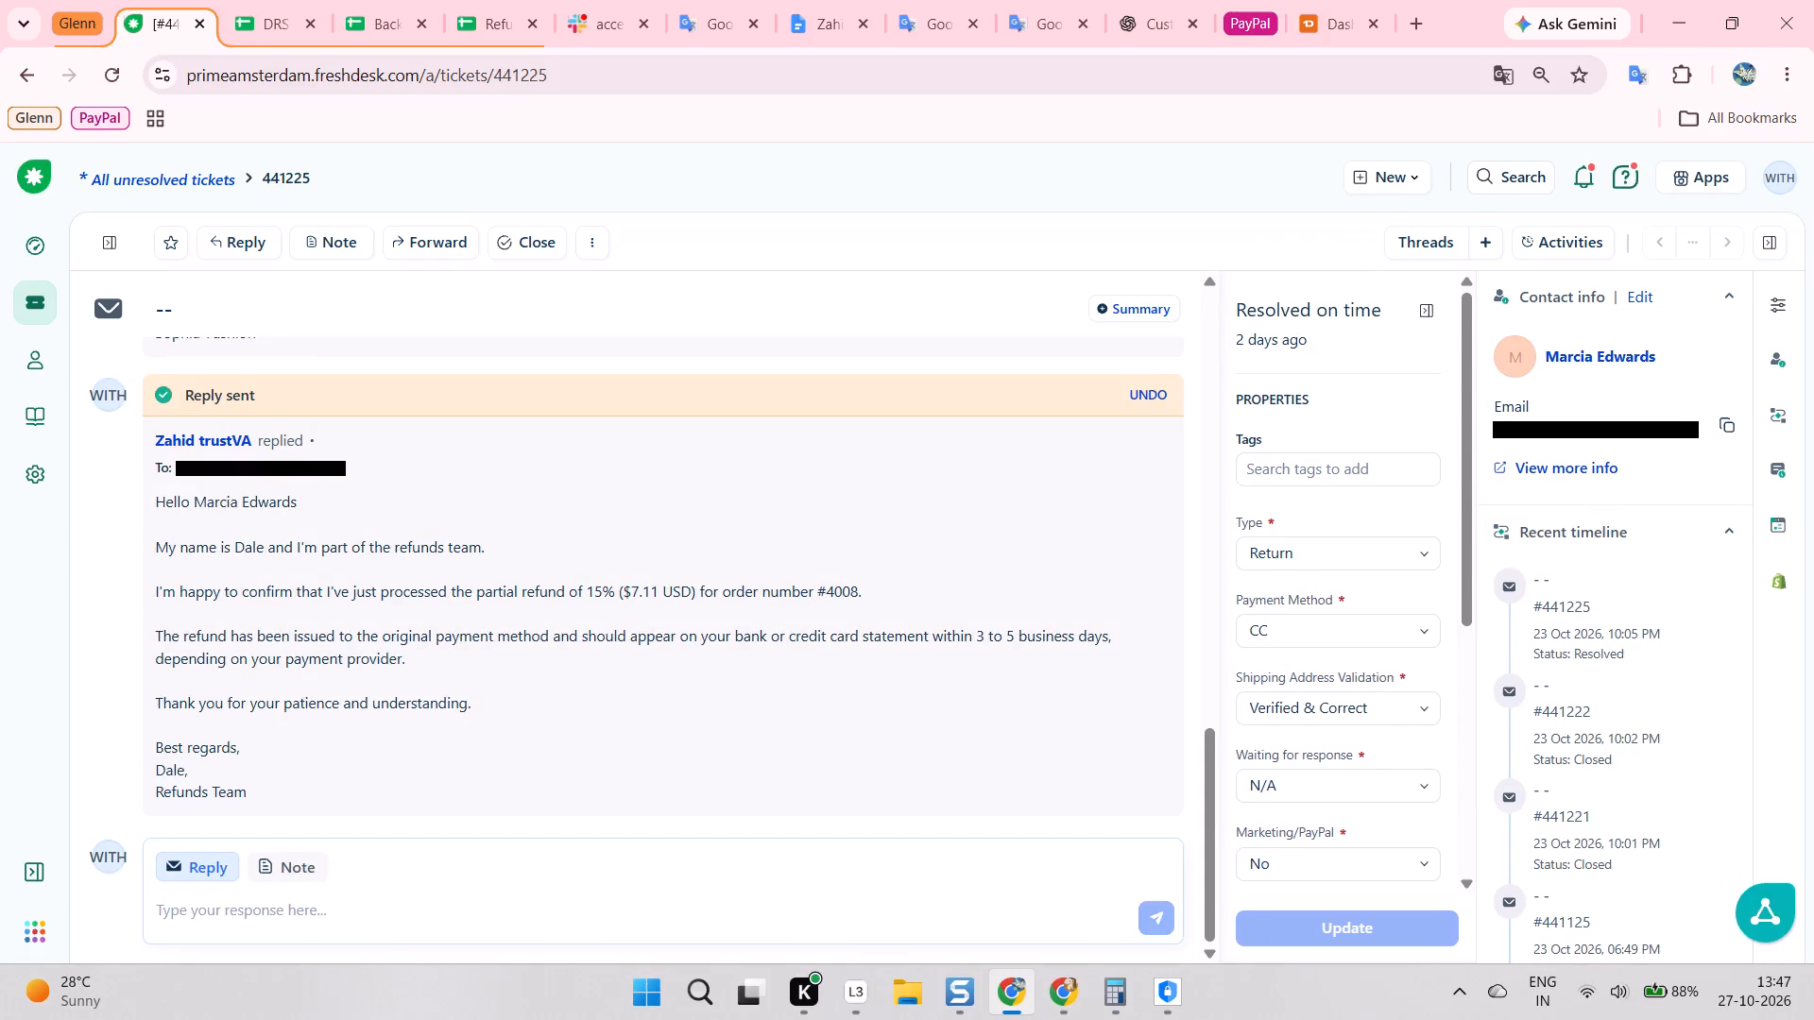
{"action": "scroll", "coordinate": [1213, 496], "scroll_direction": "down", "scroll_amount": 6}
{"action": "scroll", "coordinate": [1085, 575], "scroll_direction": "down", "scroll_amount": 4}
{"action": "scroll", "coordinate": [683, 564], "scroll_direction": "down", "scroll_amount": 5}
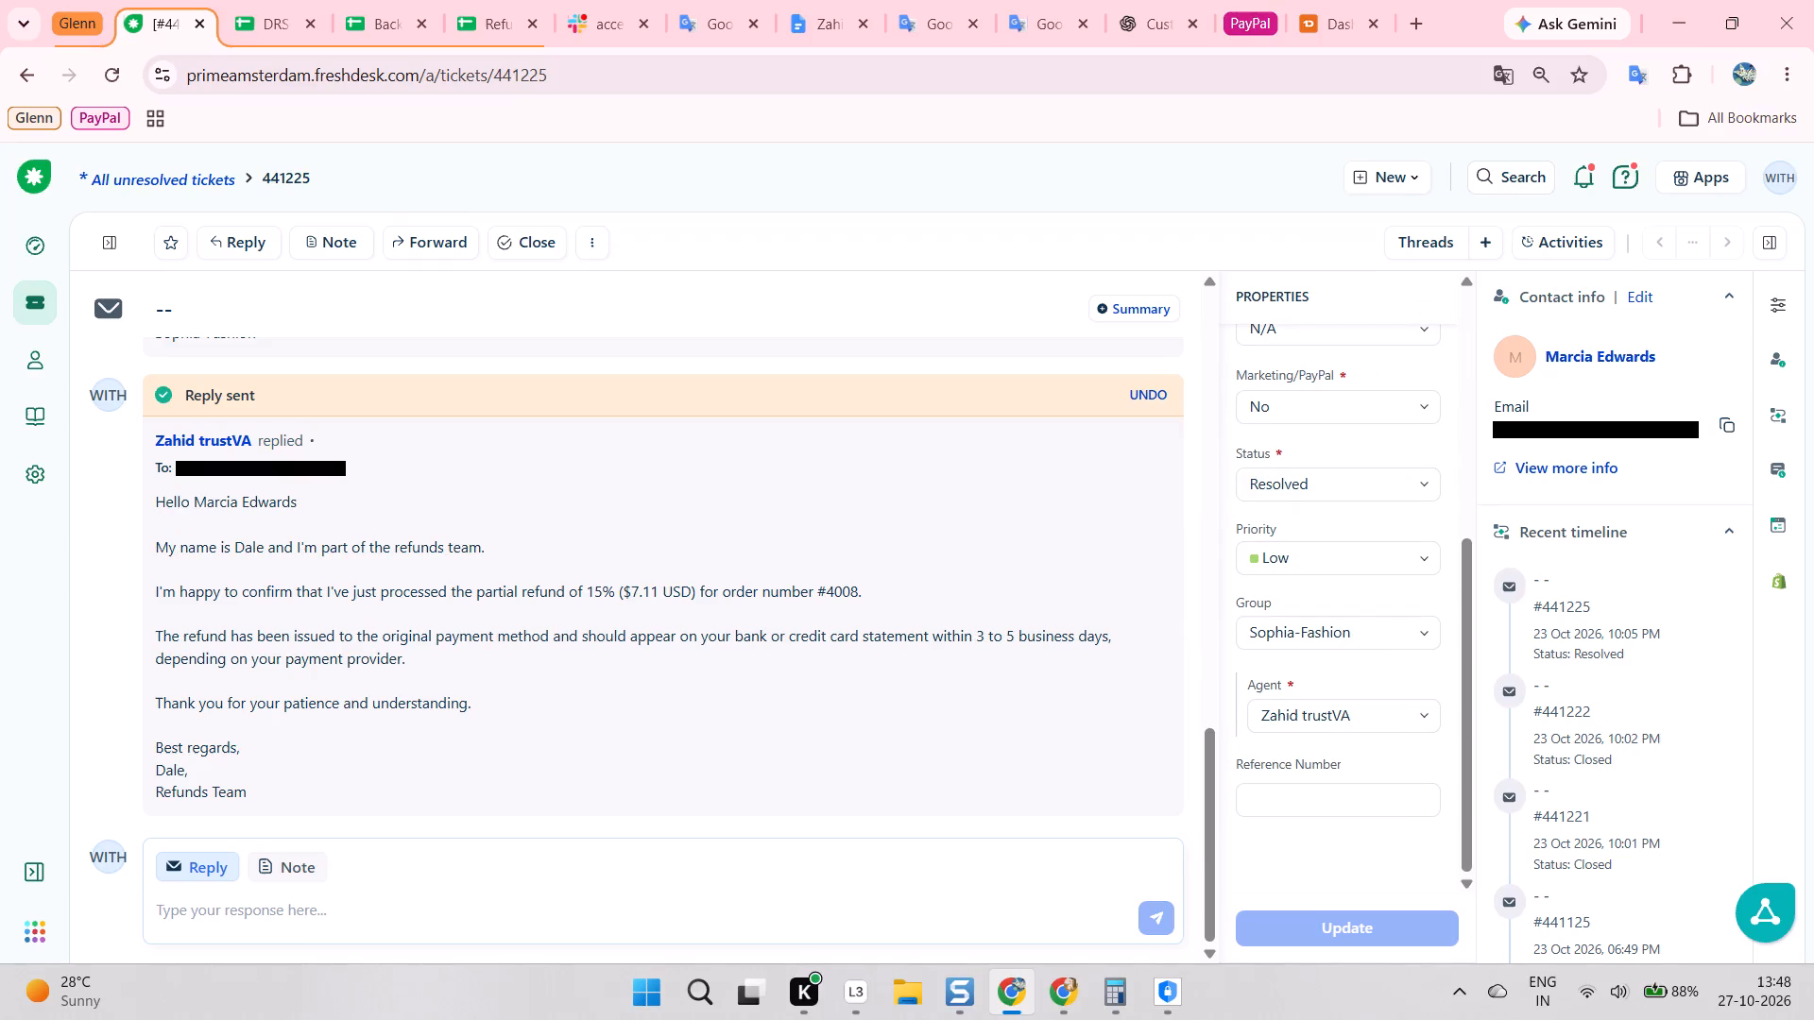
Copy ticket number 441225 and log it in cell AN53 of the DRS- October 2026 spreadsheet's Oct 27 sheet.
{"action": "double_click", "coordinate": [290, 186]}
{"action": "key", "text": "ctrl+c"}
{"action": "key", "text": "ctrl+c"}
{"action": "key", "text": "ctrl+c"}
{"action": "left_click", "coordinate": [258, 10]}
{"action": "key", "text": "ctrl+v"}
{"action": "left_click_drag", "start_coordinate": [571, 479], "coordinate": [580, 480]}
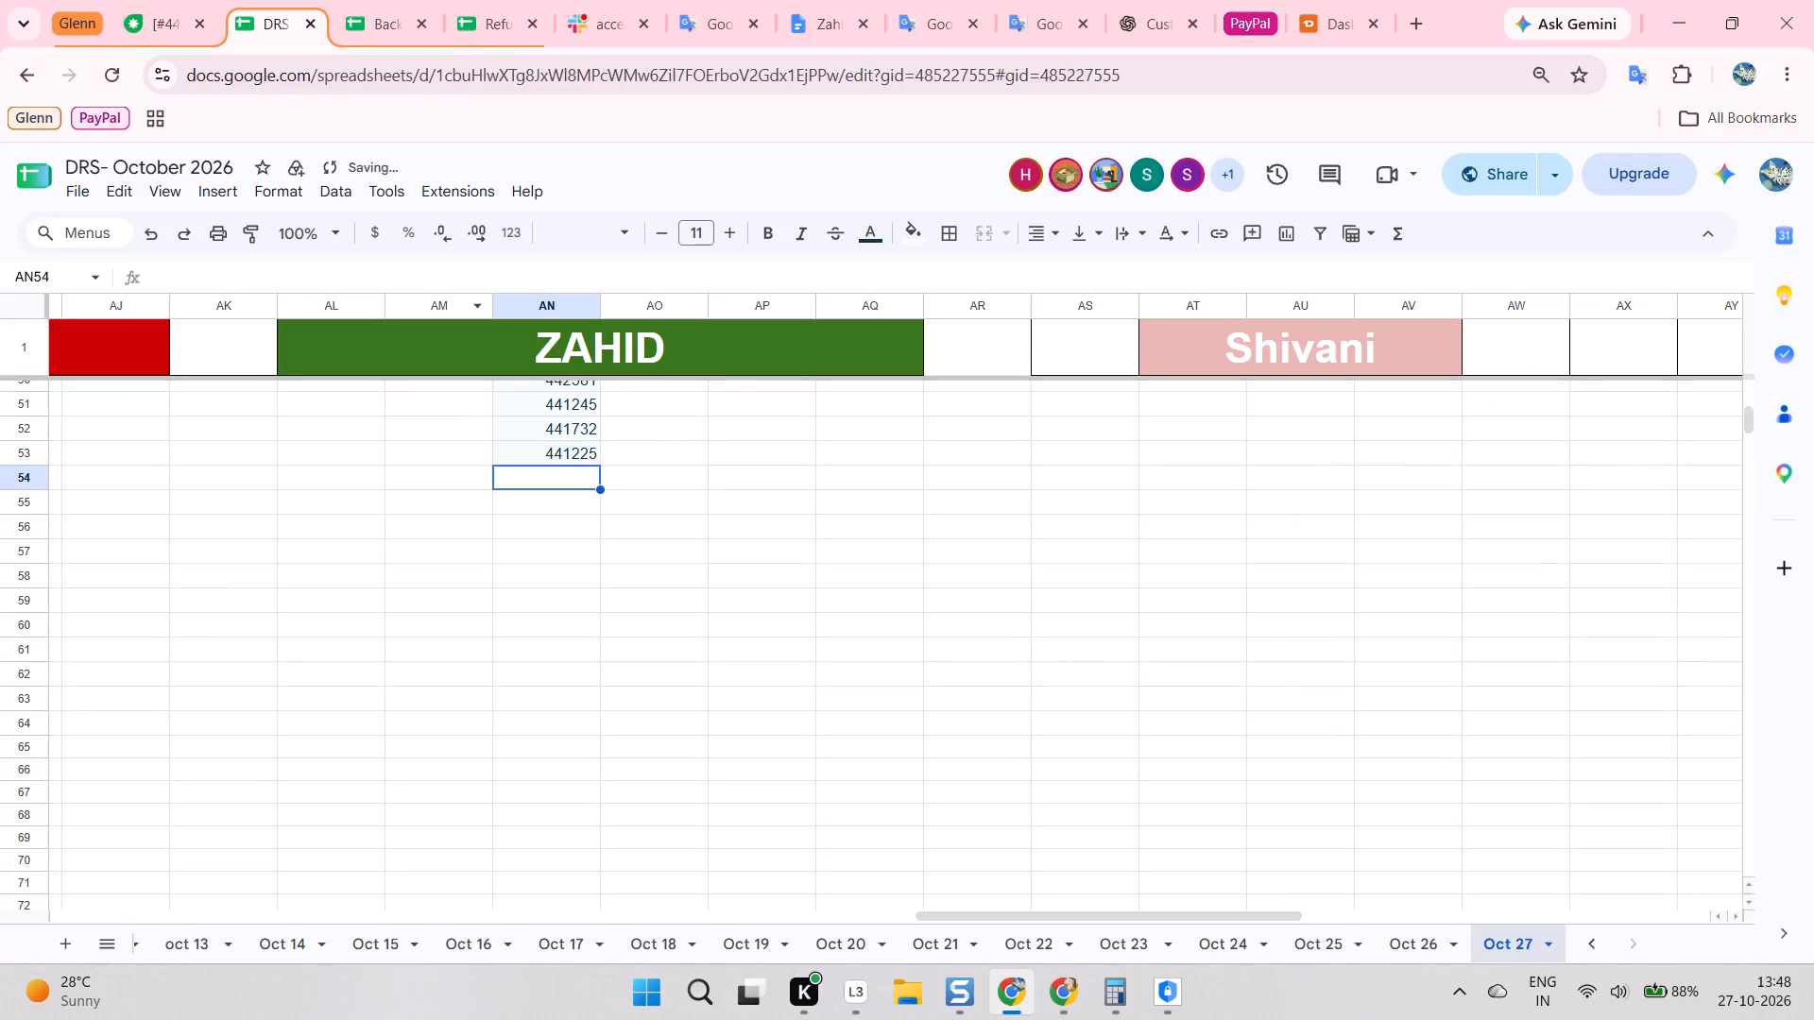
{"action": "scroll", "coordinate": [581, 478], "scroll_direction": "down", "scroll_amount": 1}
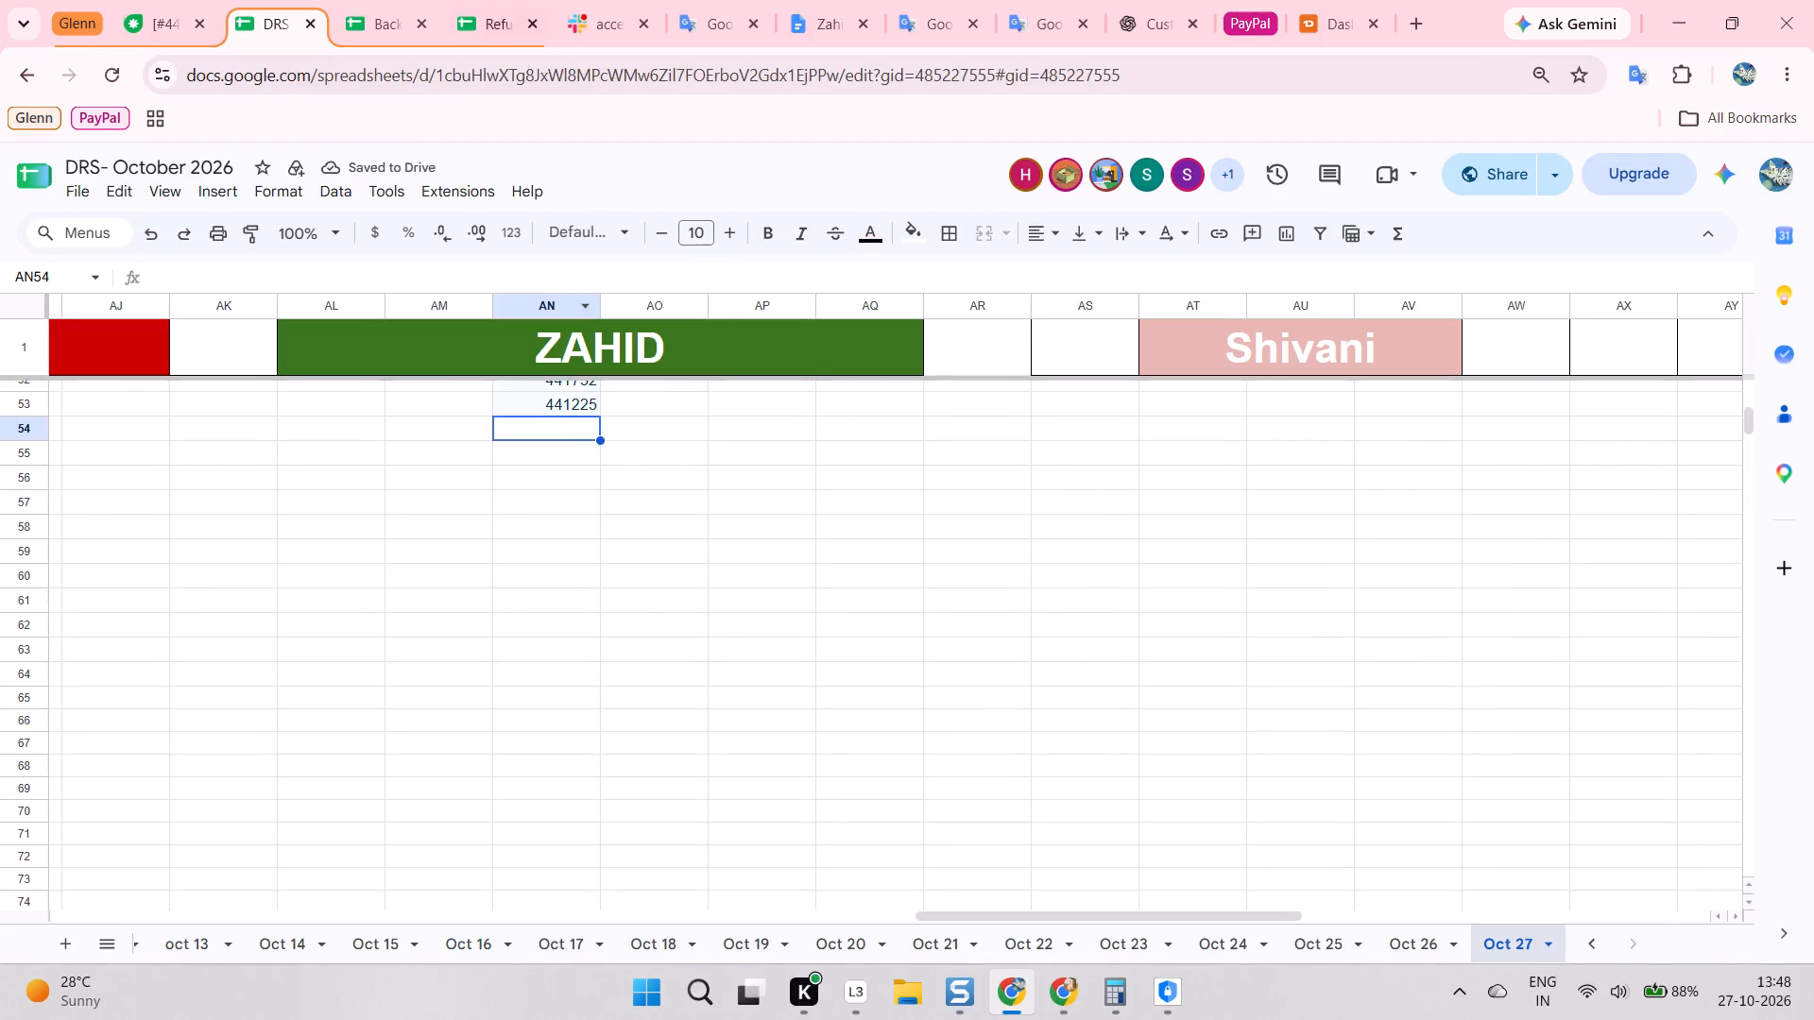
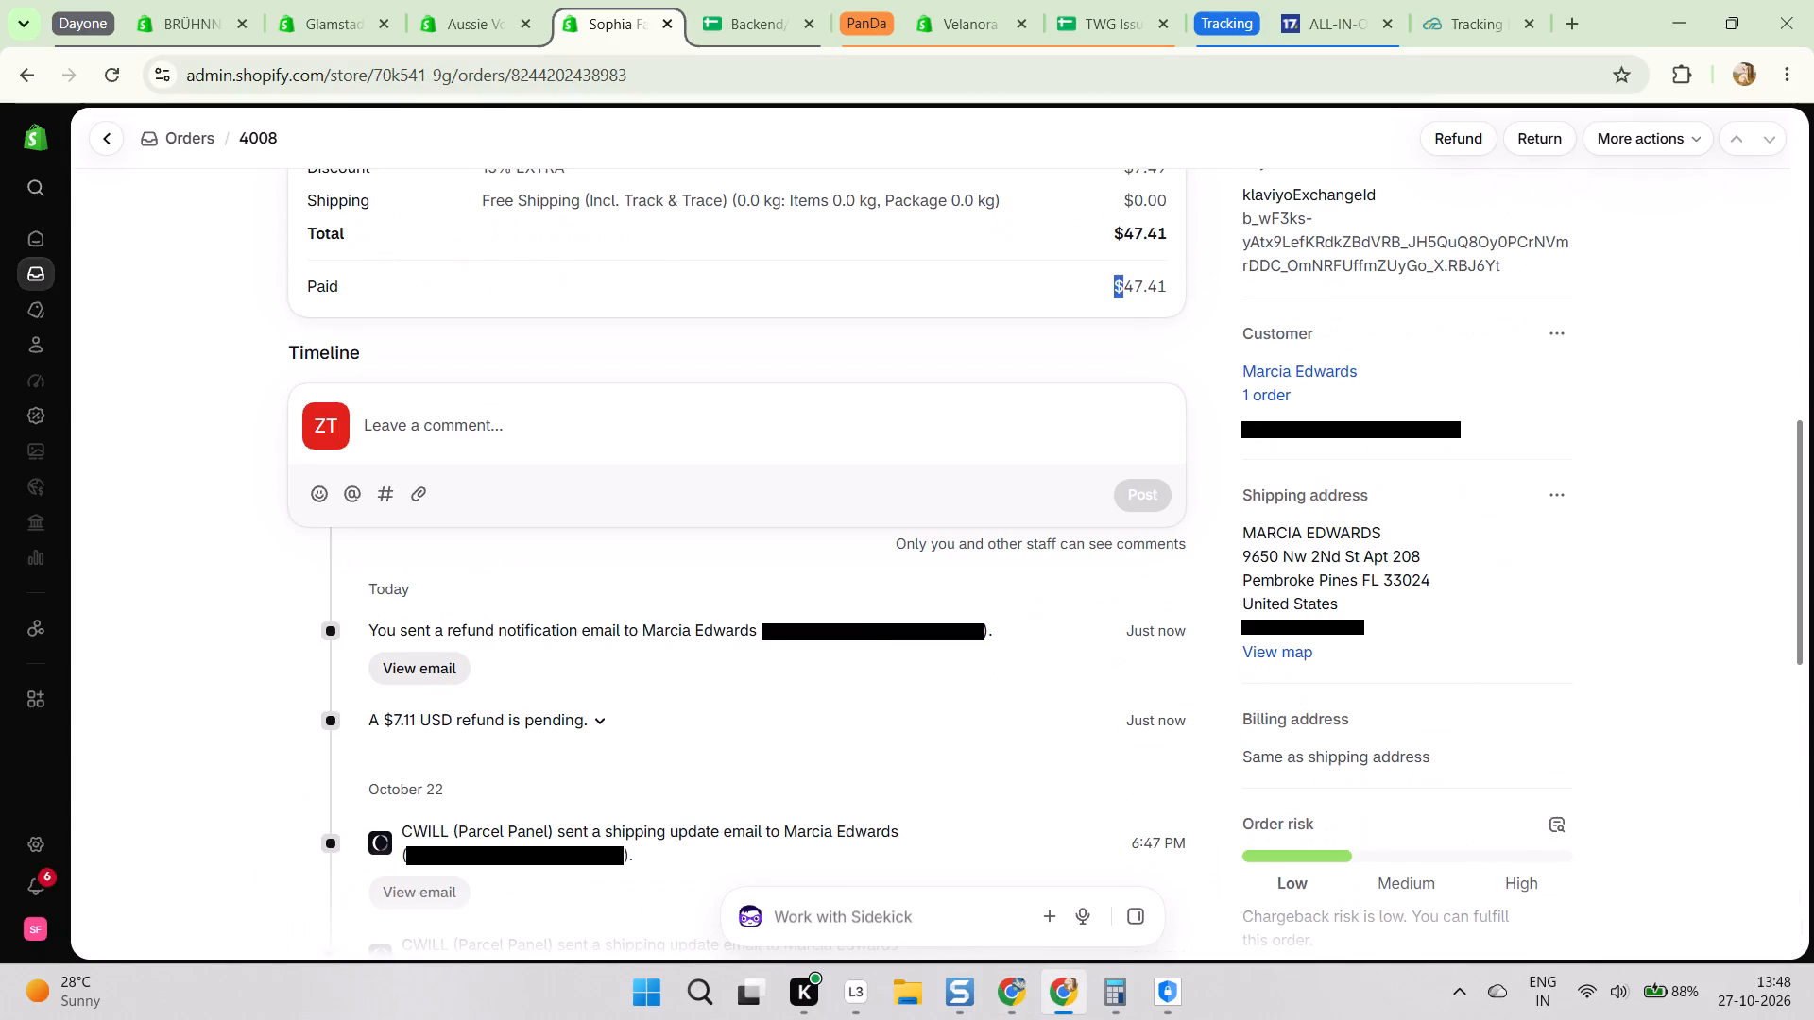
In Shopify, review order 4008's timeline for the refund entries and check the order's tags.
{"action": "left_click", "coordinate": [933, 352]}
{"action": "scroll", "coordinate": [925, 382], "scroll_direction": "down", "scroll_amount": 7}
{"action": "scroll", "coordinate": [909, 403], "scroll_direction": "up", "scroll_amount": 4}
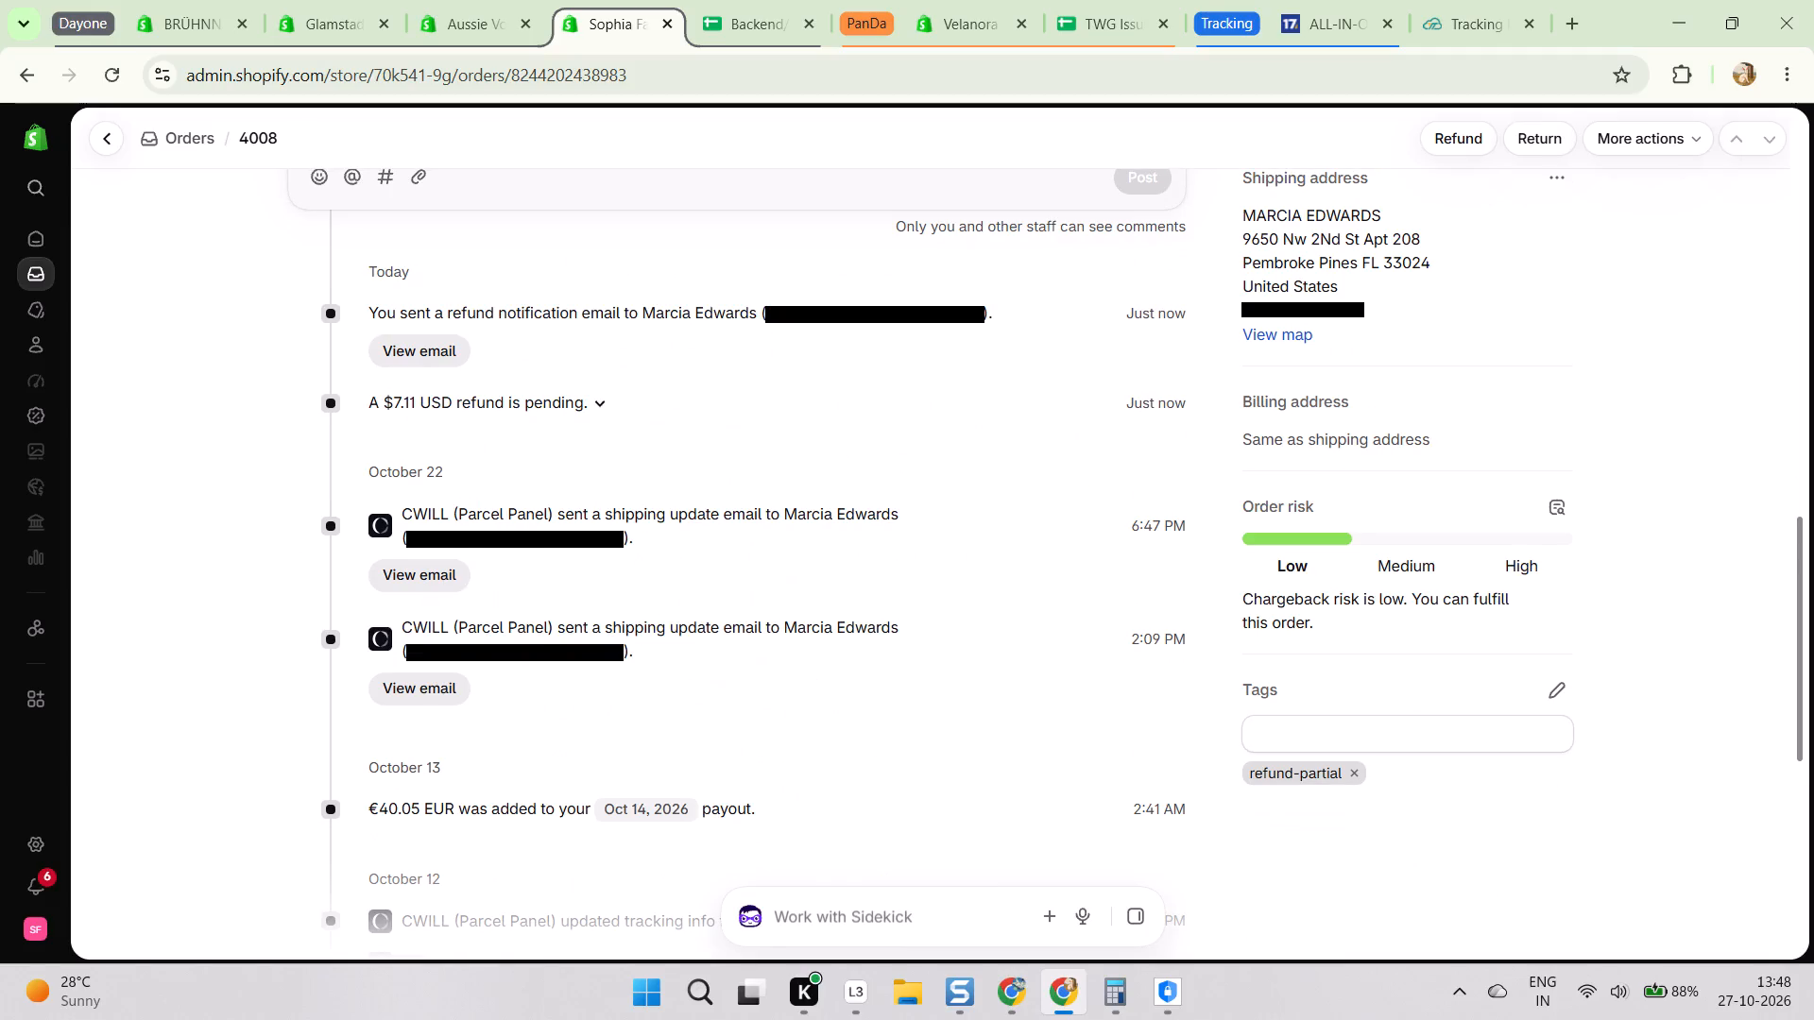
{"action": "scroll", "coordinate": [910, 377], "scroll_direction": "up", "scroll_amount": 1}
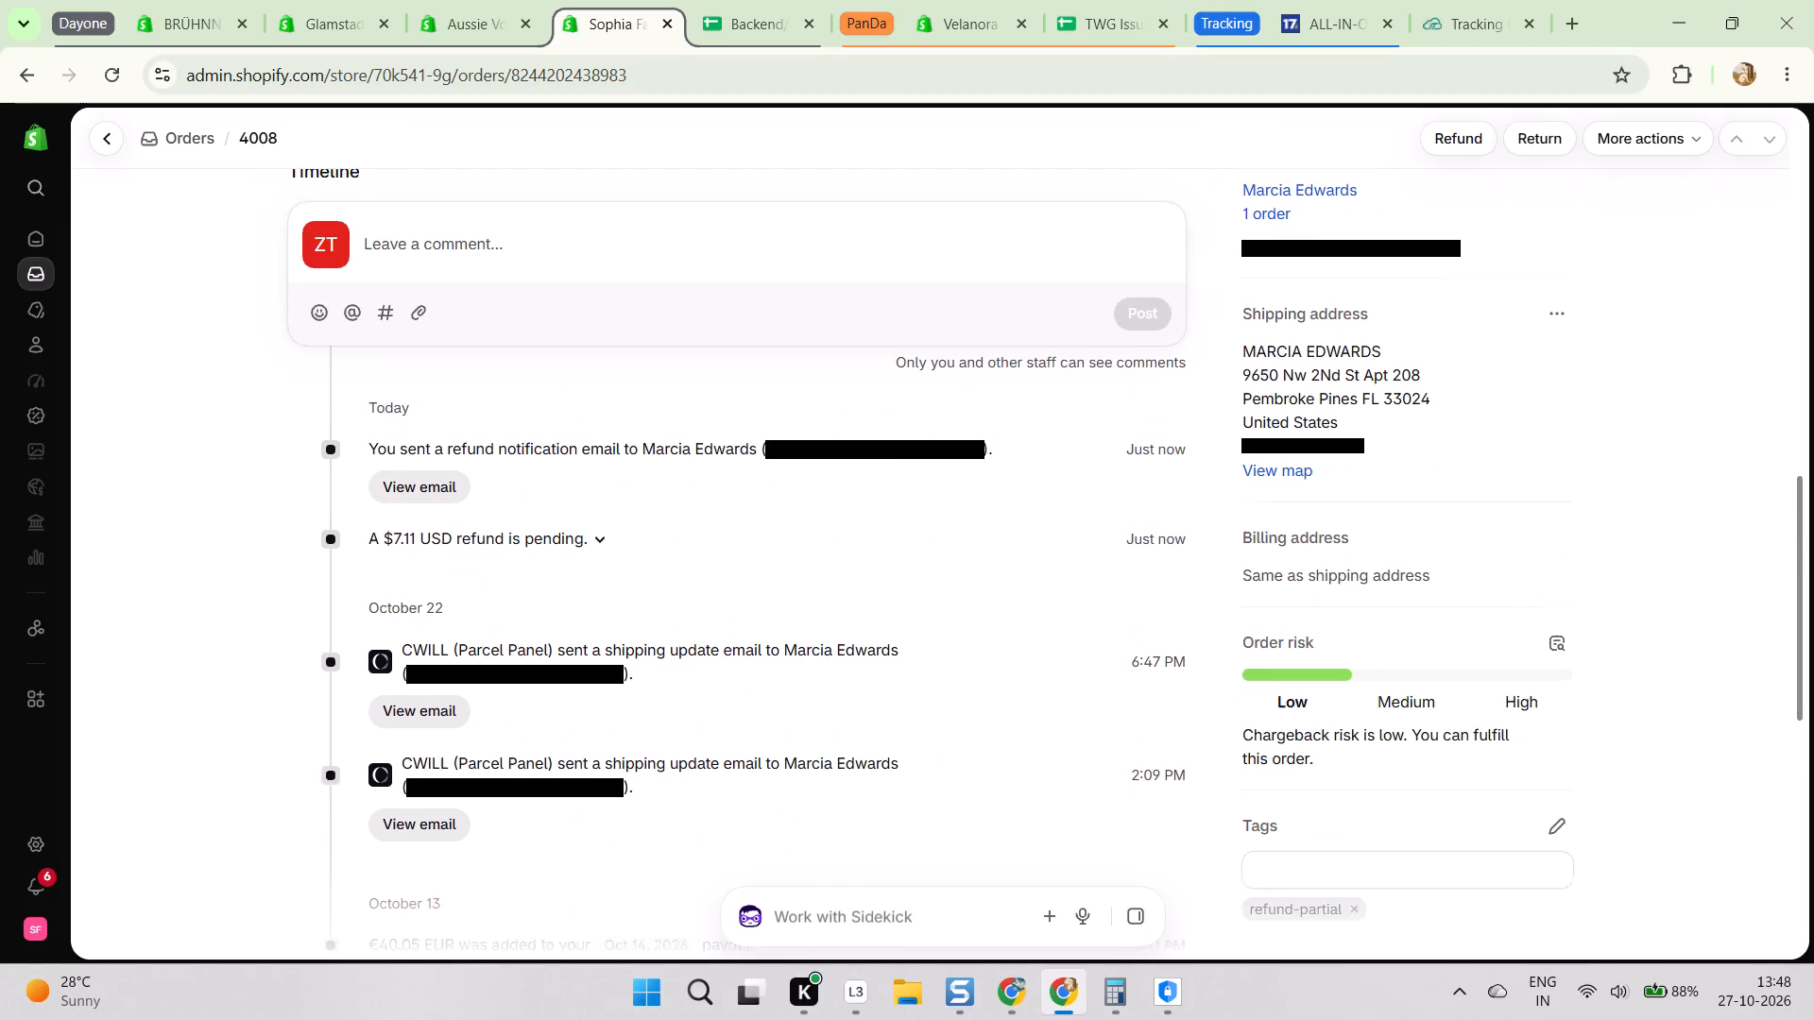
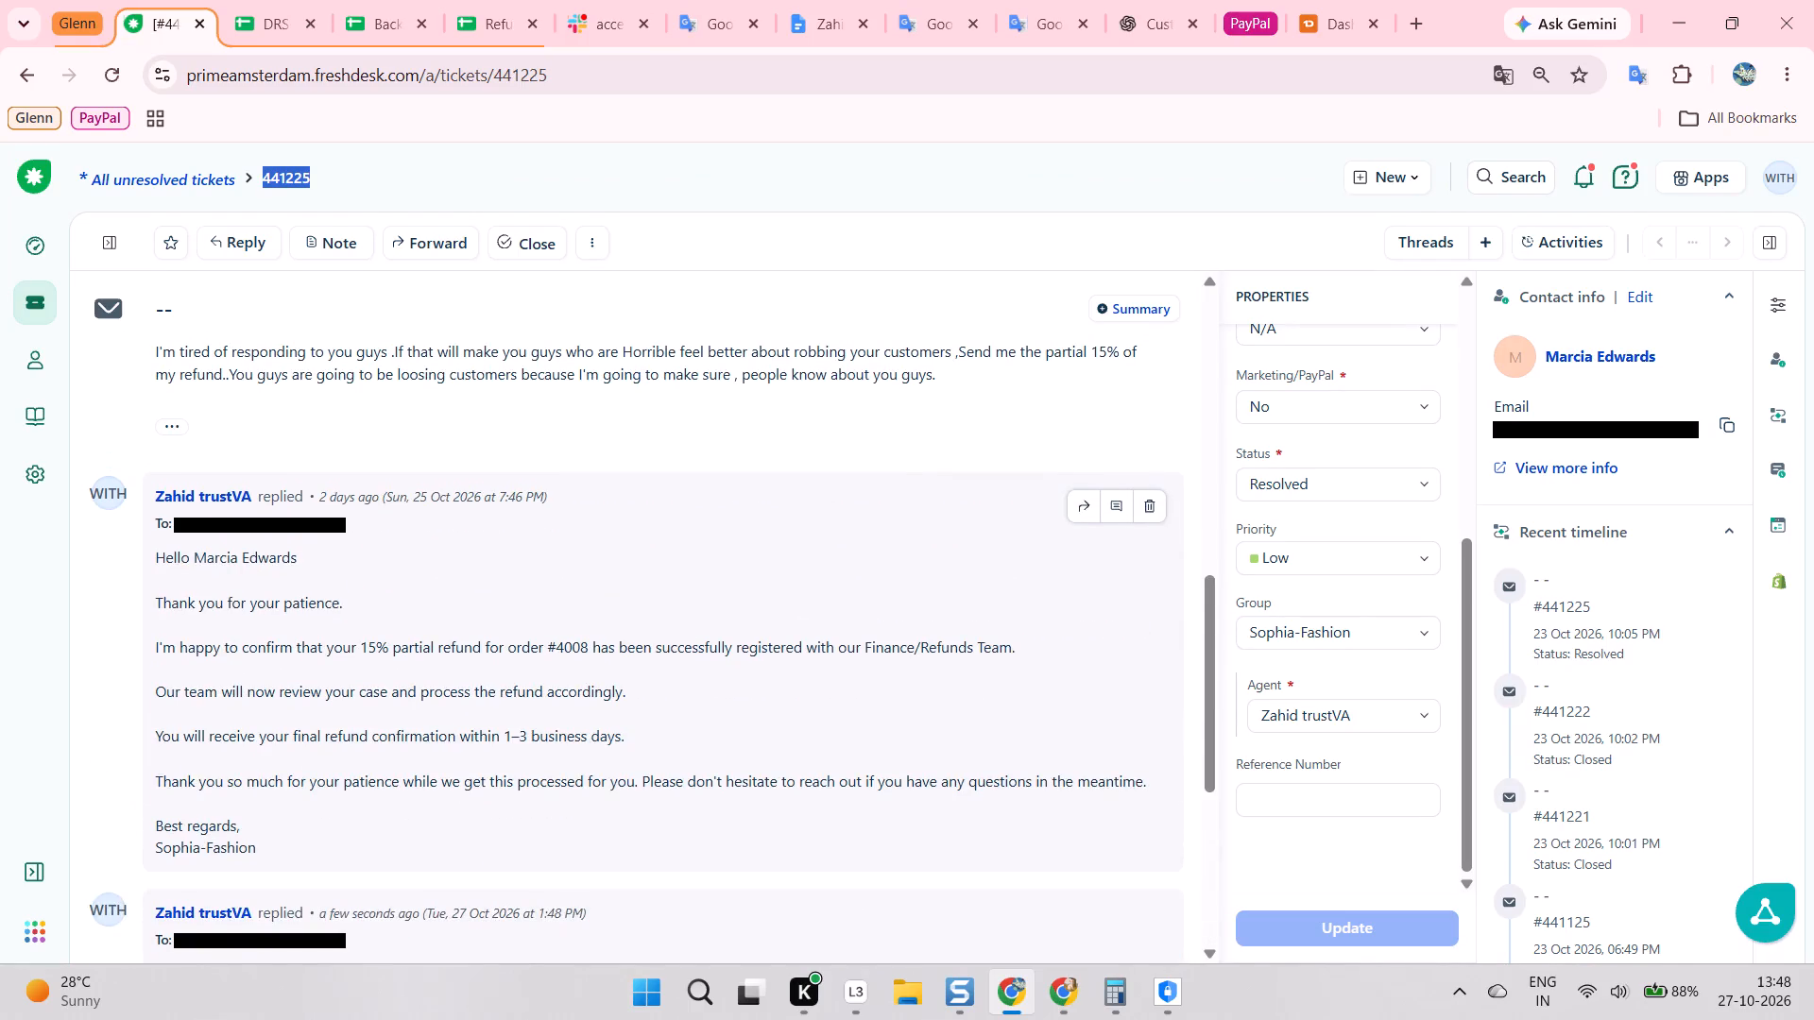
{"action": "scroll", "coordinate": [677, 583], "scroll_direction": "down", "scroll_amount": 2}
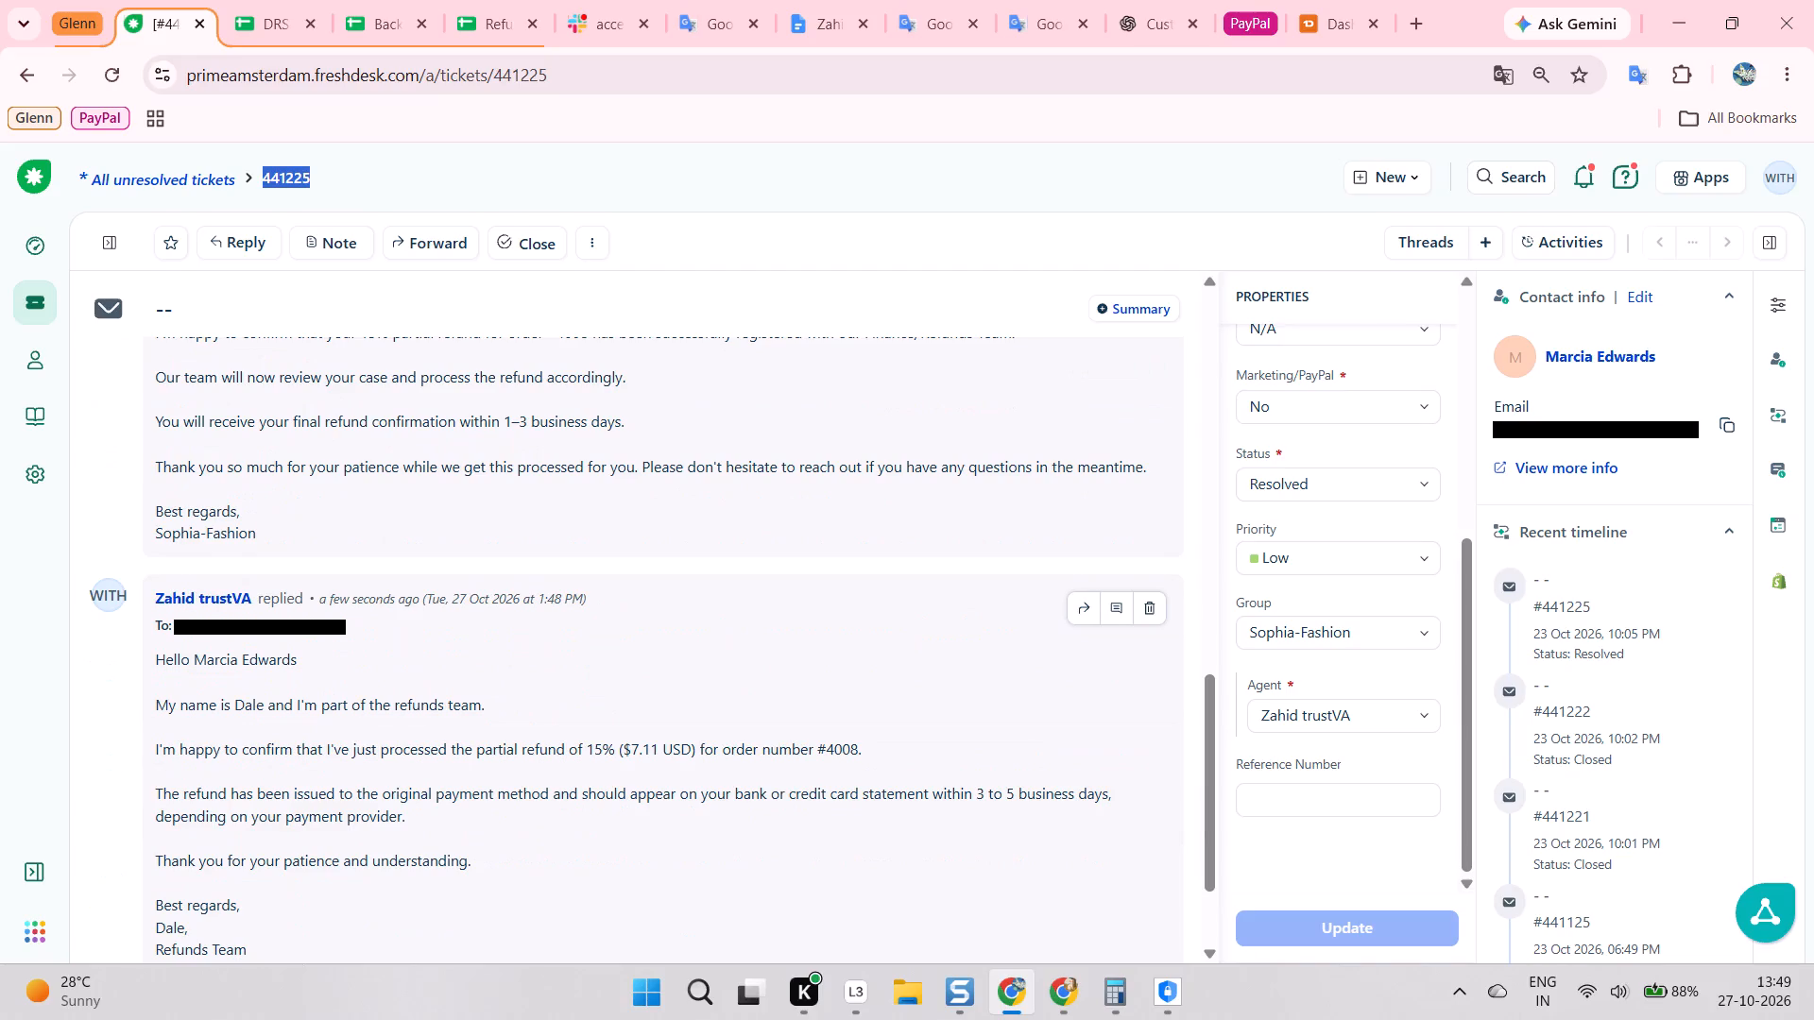
{"action": "key", "text": "alt+Tab"}
{"action": "key", "text": "alt+Tab"}
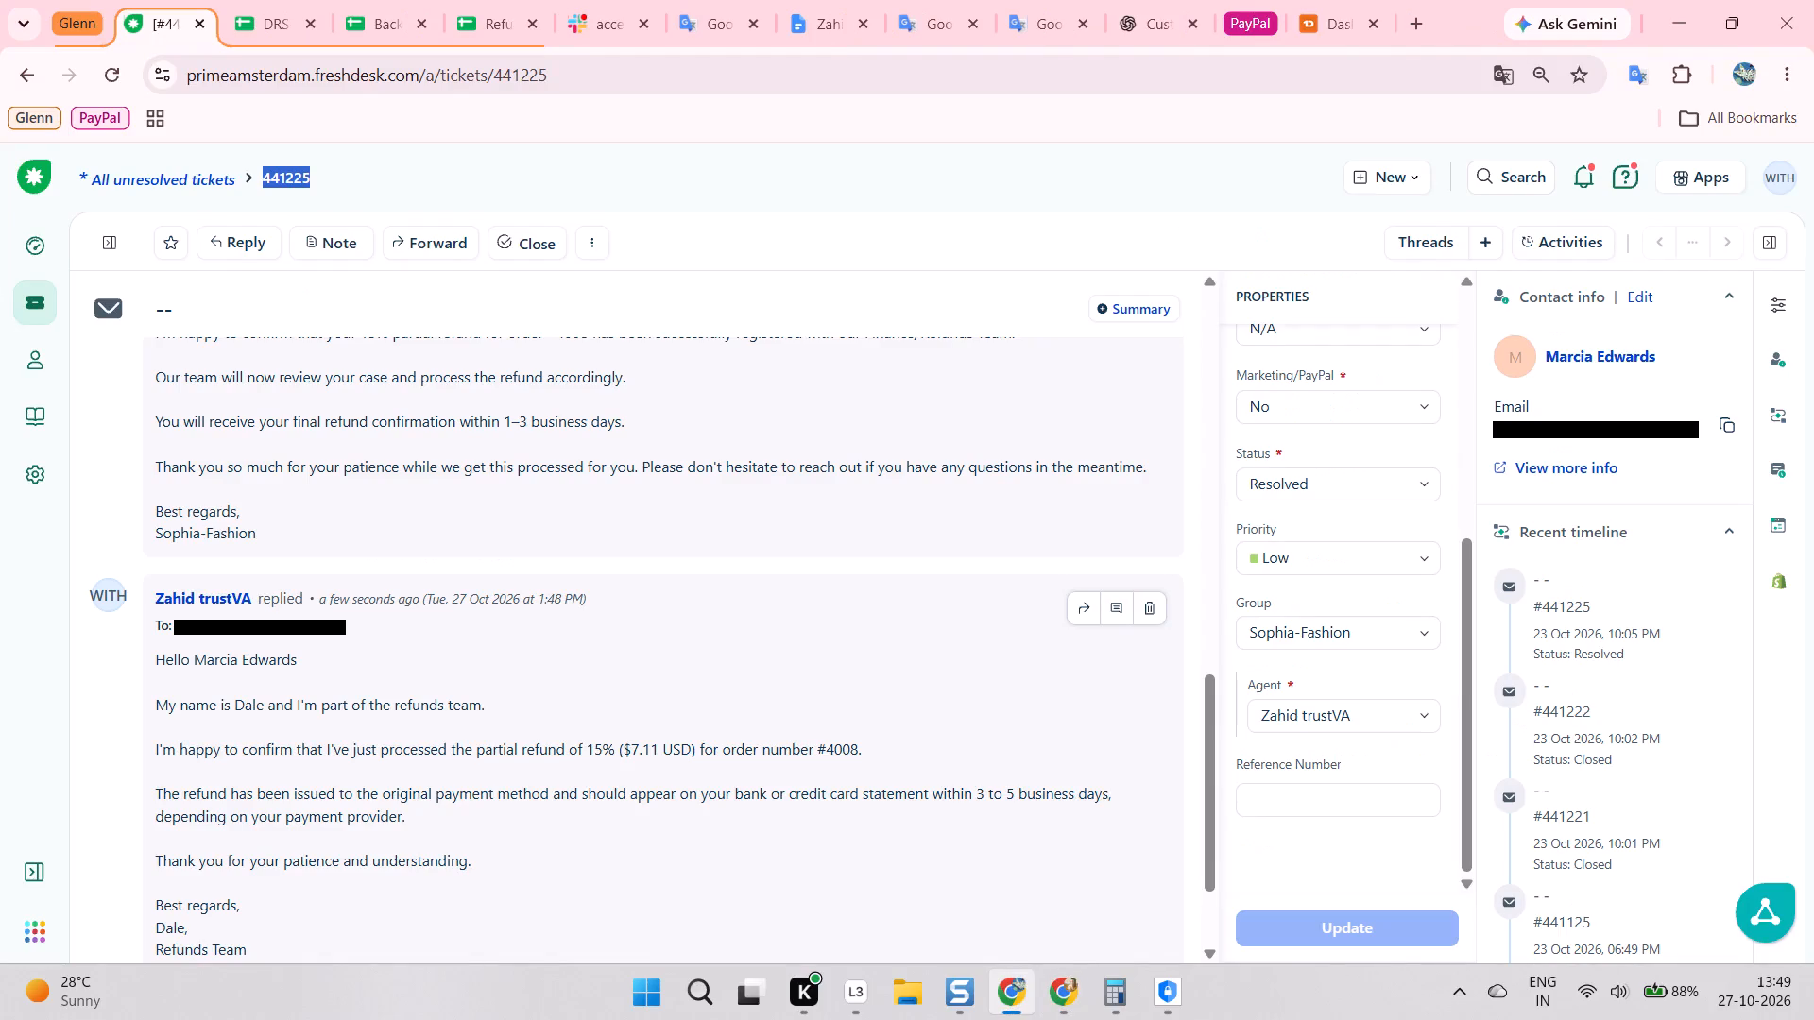
{"action": "left_click_drag", "start_coordinate": [647, 694], "coordinate": [657, 679]}
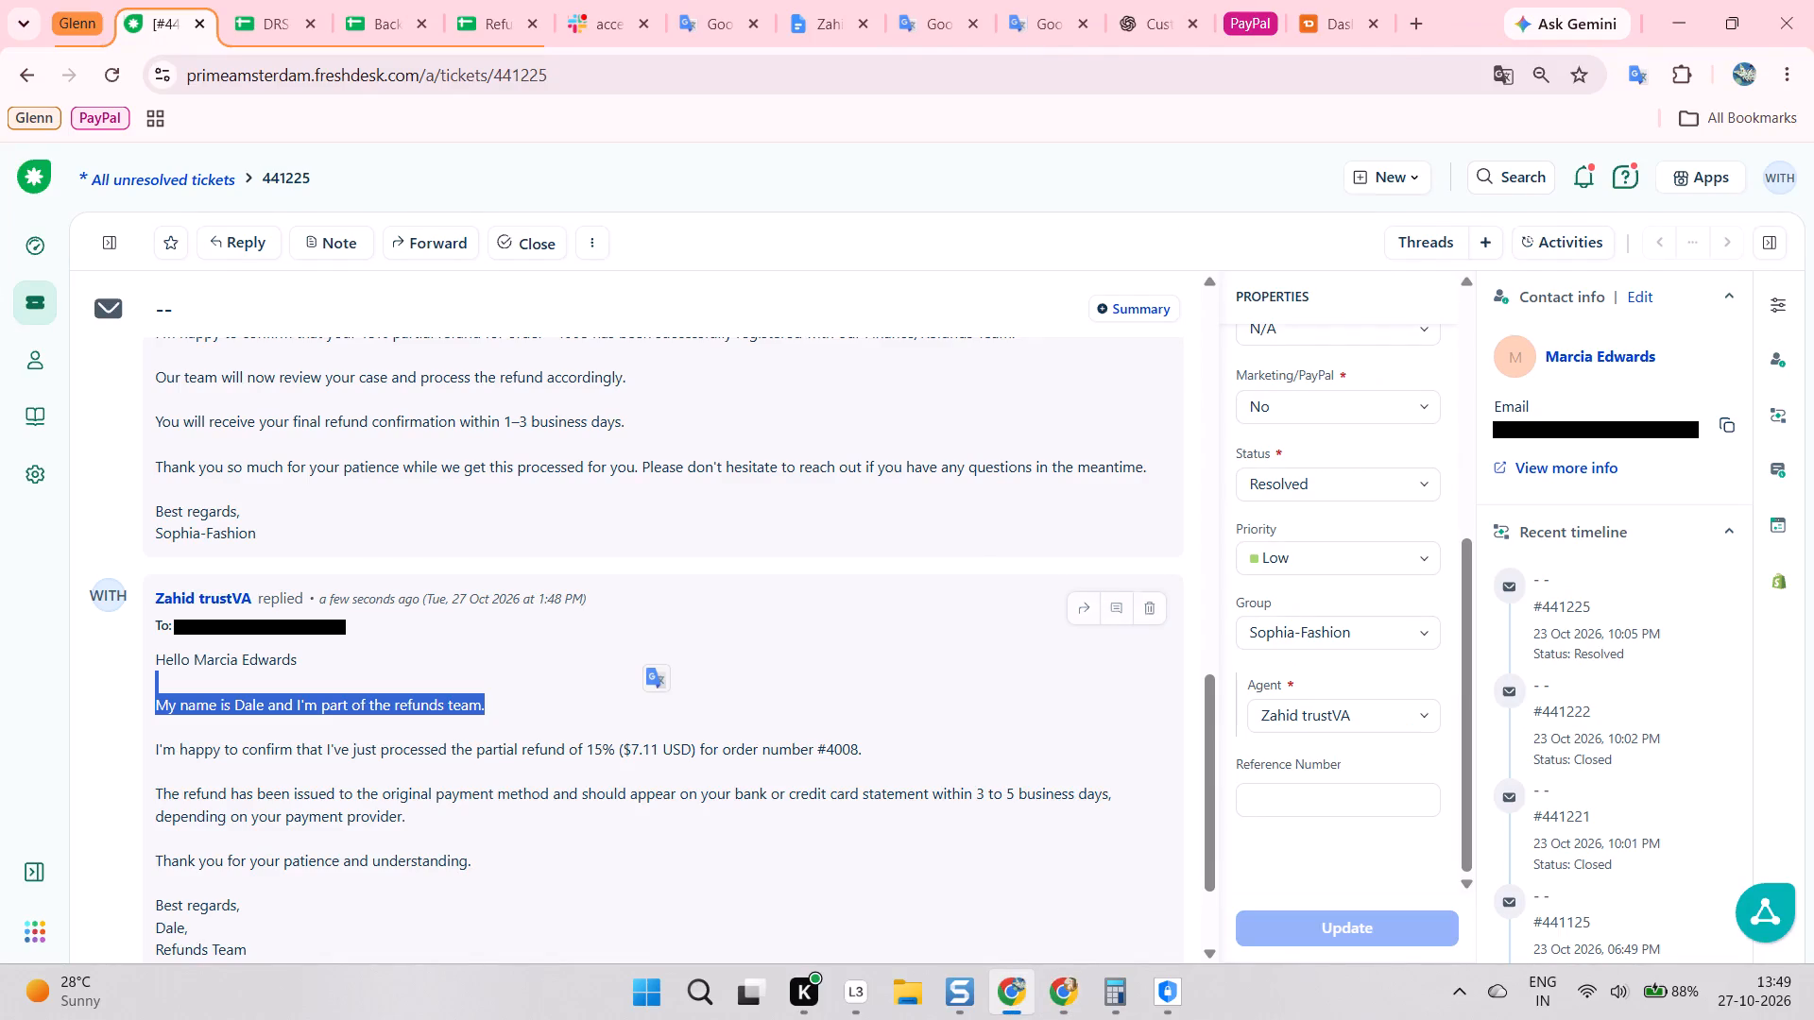
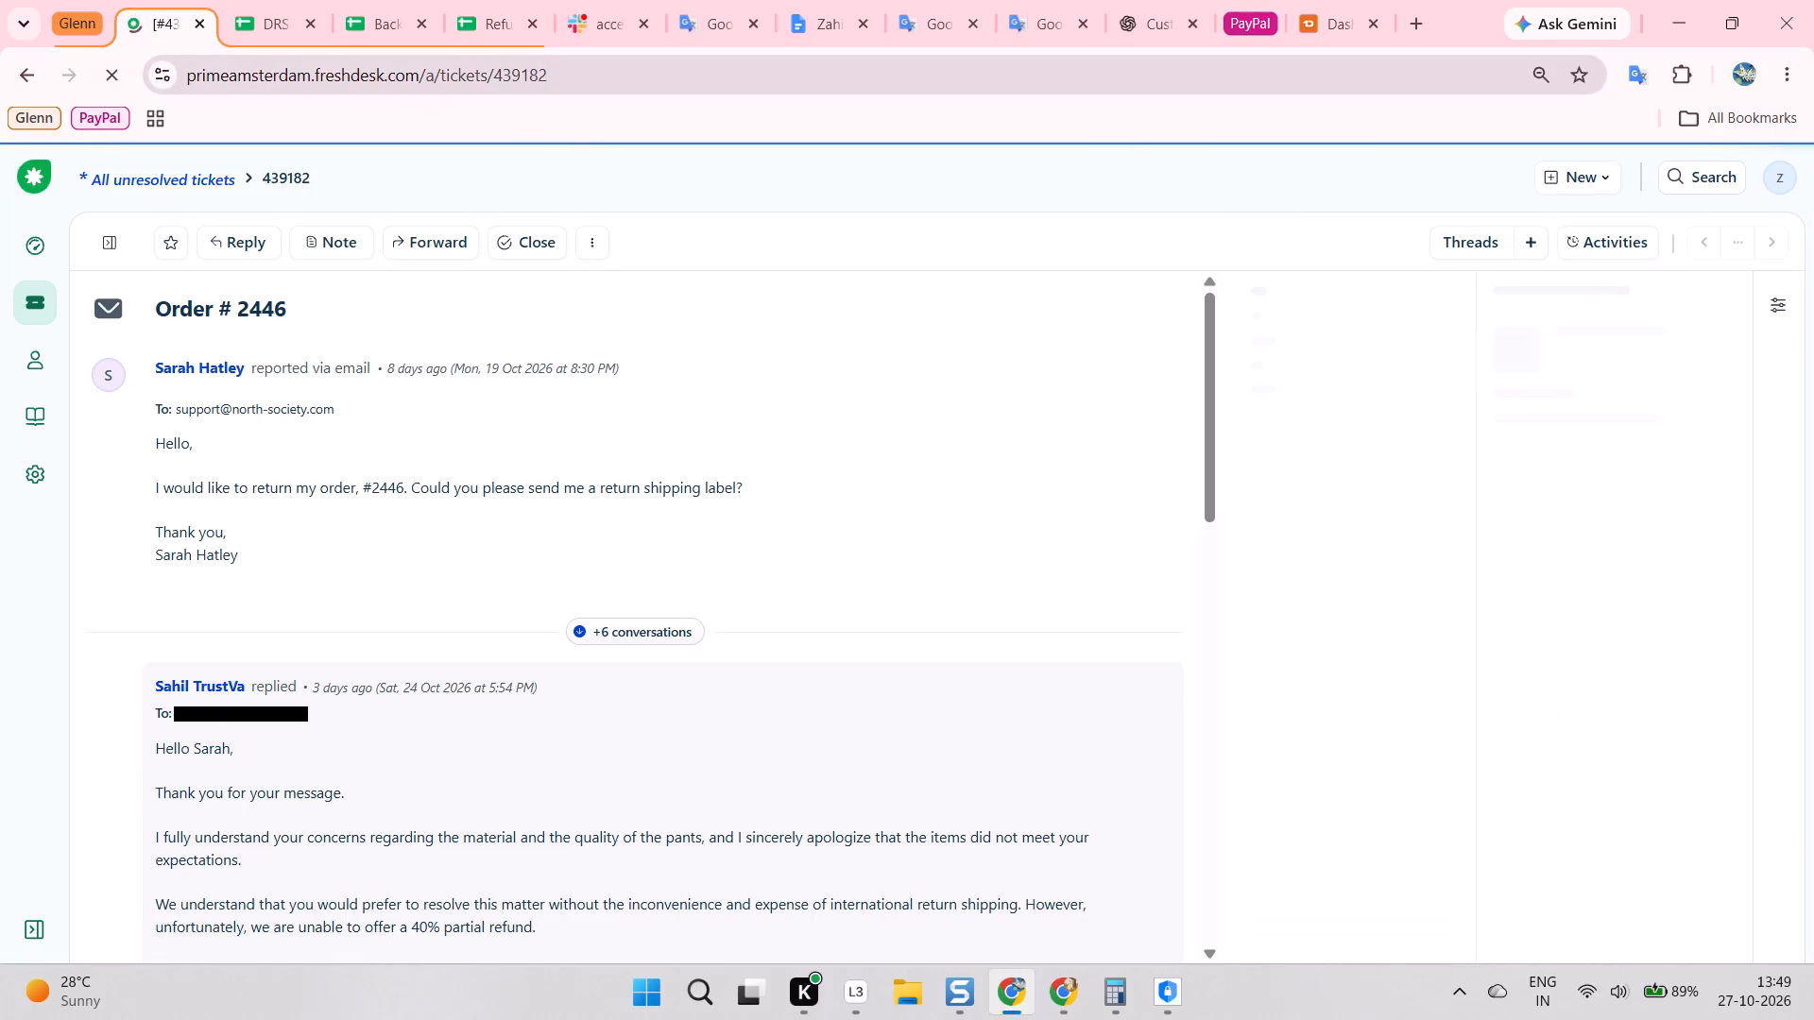
{"action": "scroll", "coordinate": [680, 201], "scroll_direction": "down", "scroll_amount": 20}
{"action": "scroll", "coordinate": [680, 201], "scroll_direction": "down", "scroll_amount": 3}
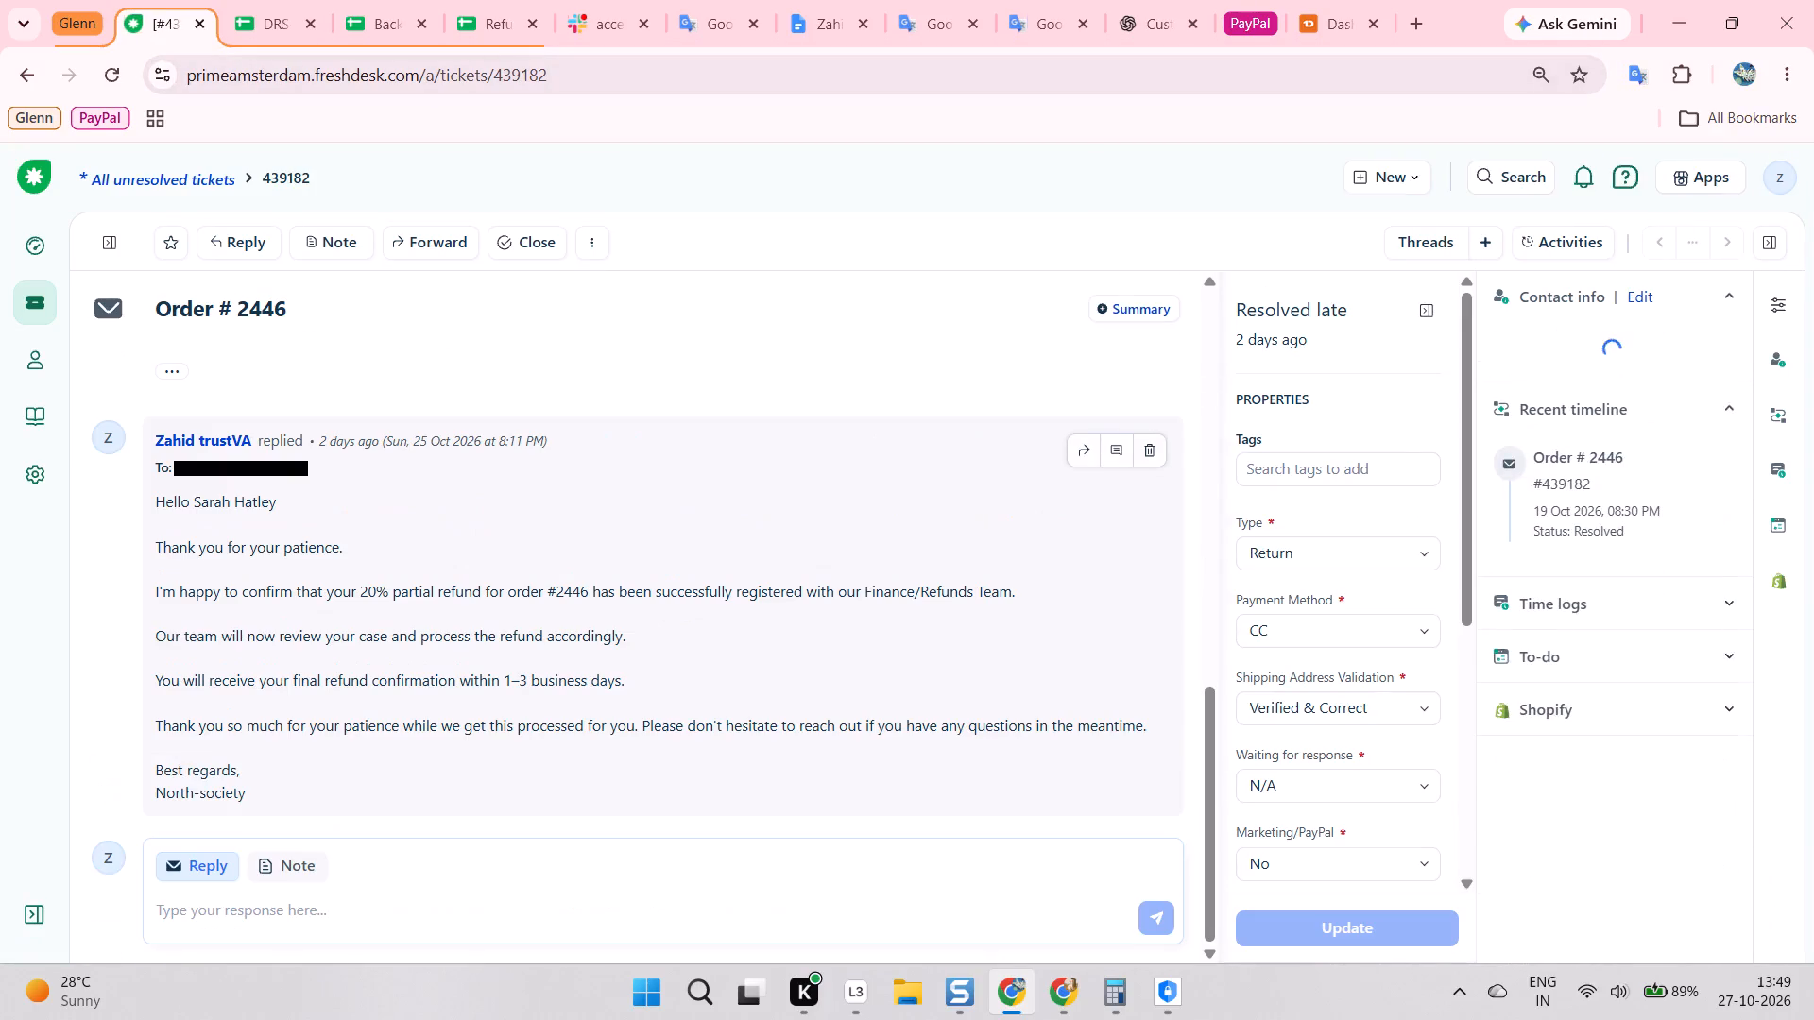
{"action": "scroll", "coordinate": [605, 512], "scroll_direction": "up", "scroll_amount": 1}
{"action": "left_click", "coordinate": [1721, 431]}
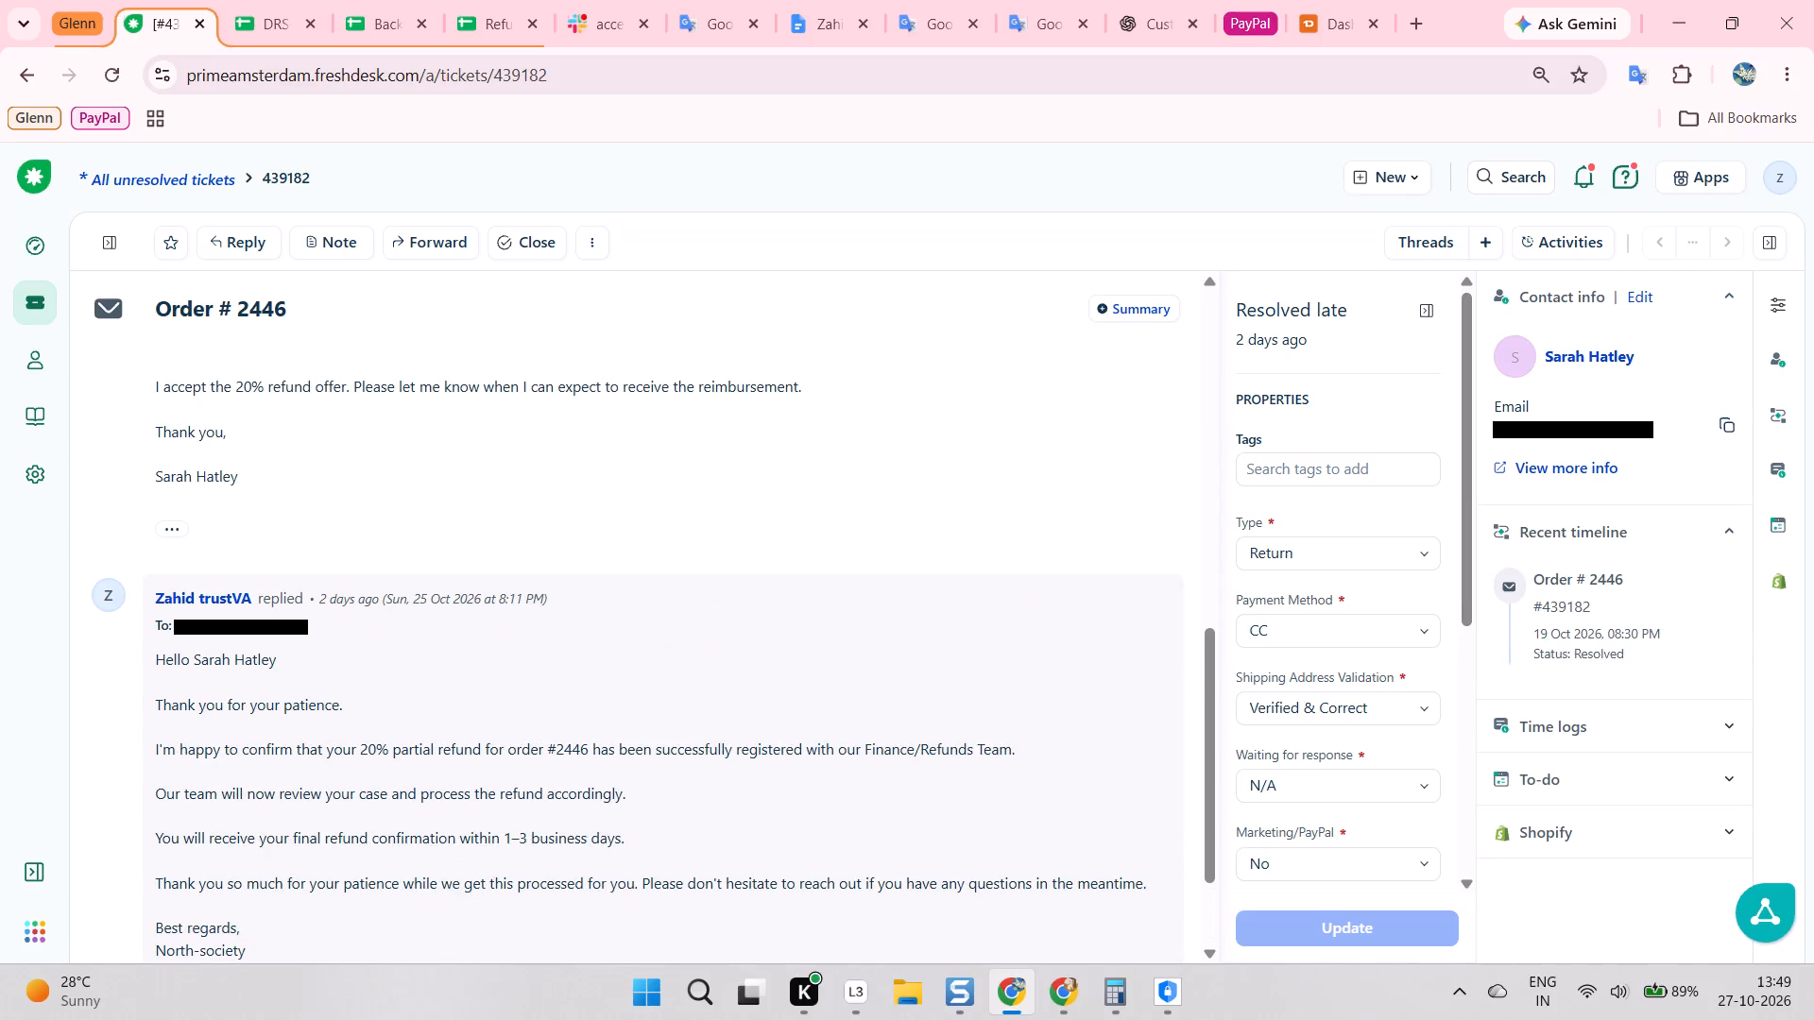
{"action": "scroll", "coordinate": [571, 437], "scroll_direction": "down", "scroll_amount": 2}
{"action": "scroll", "coordinate": [547, 422], "scroll_direction": "up", "scroll_amount": 3}
Switch to the Shopify admin and open the North Society store.
{"action": "key", "text": "alt+Tab"}
{"action": "left_click", "coordinate": [721, 0]}
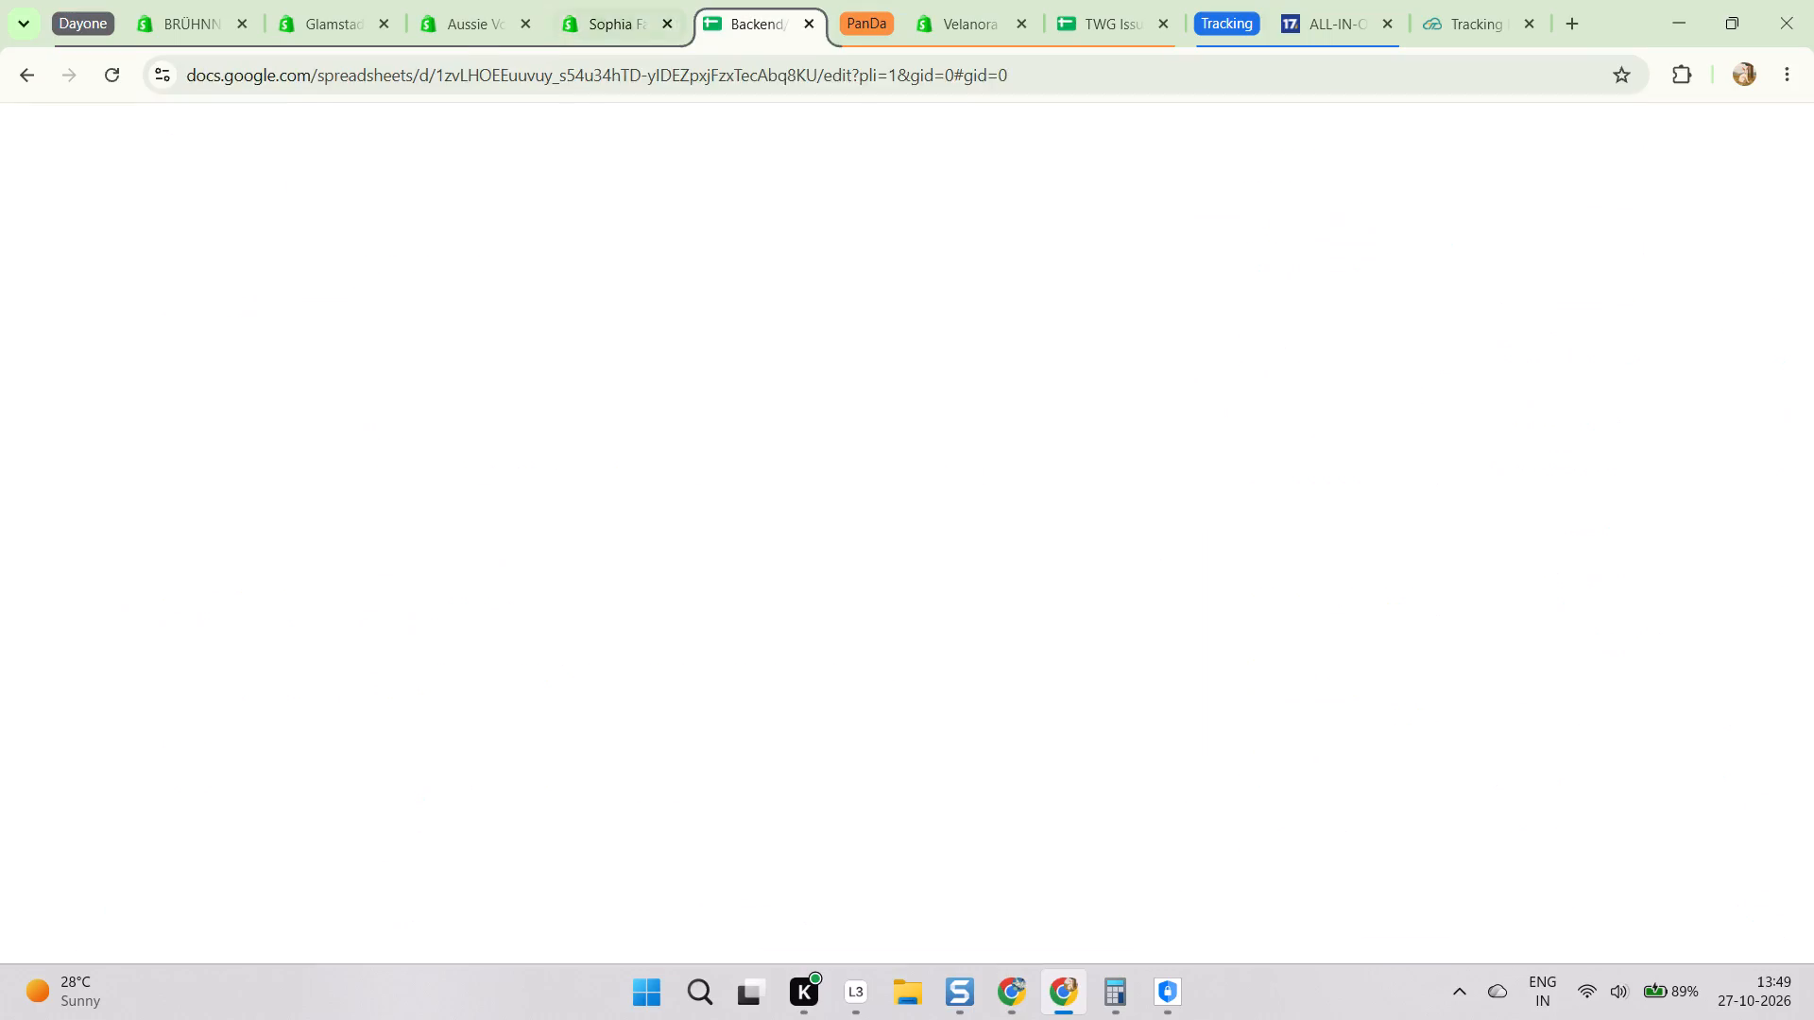
{"action": "left_click", "coordinate": [593, 10]}
{"action": "left_click", "coordinate": [573, 78]}
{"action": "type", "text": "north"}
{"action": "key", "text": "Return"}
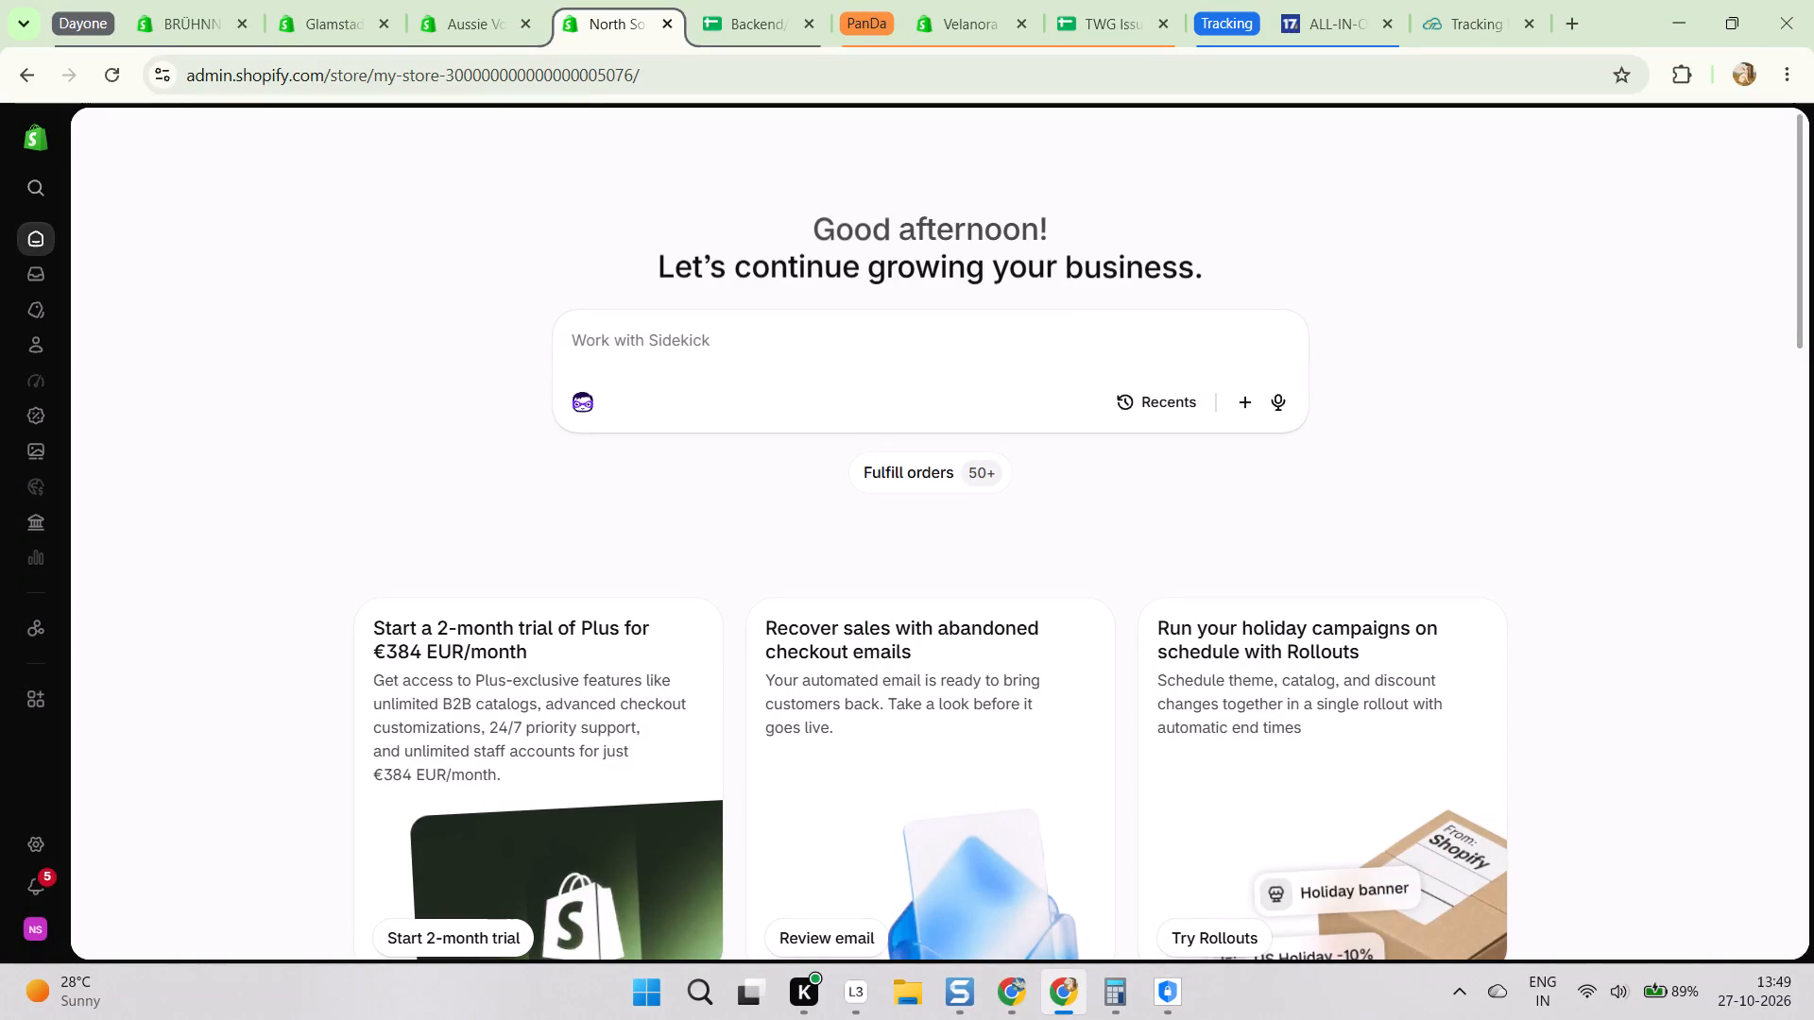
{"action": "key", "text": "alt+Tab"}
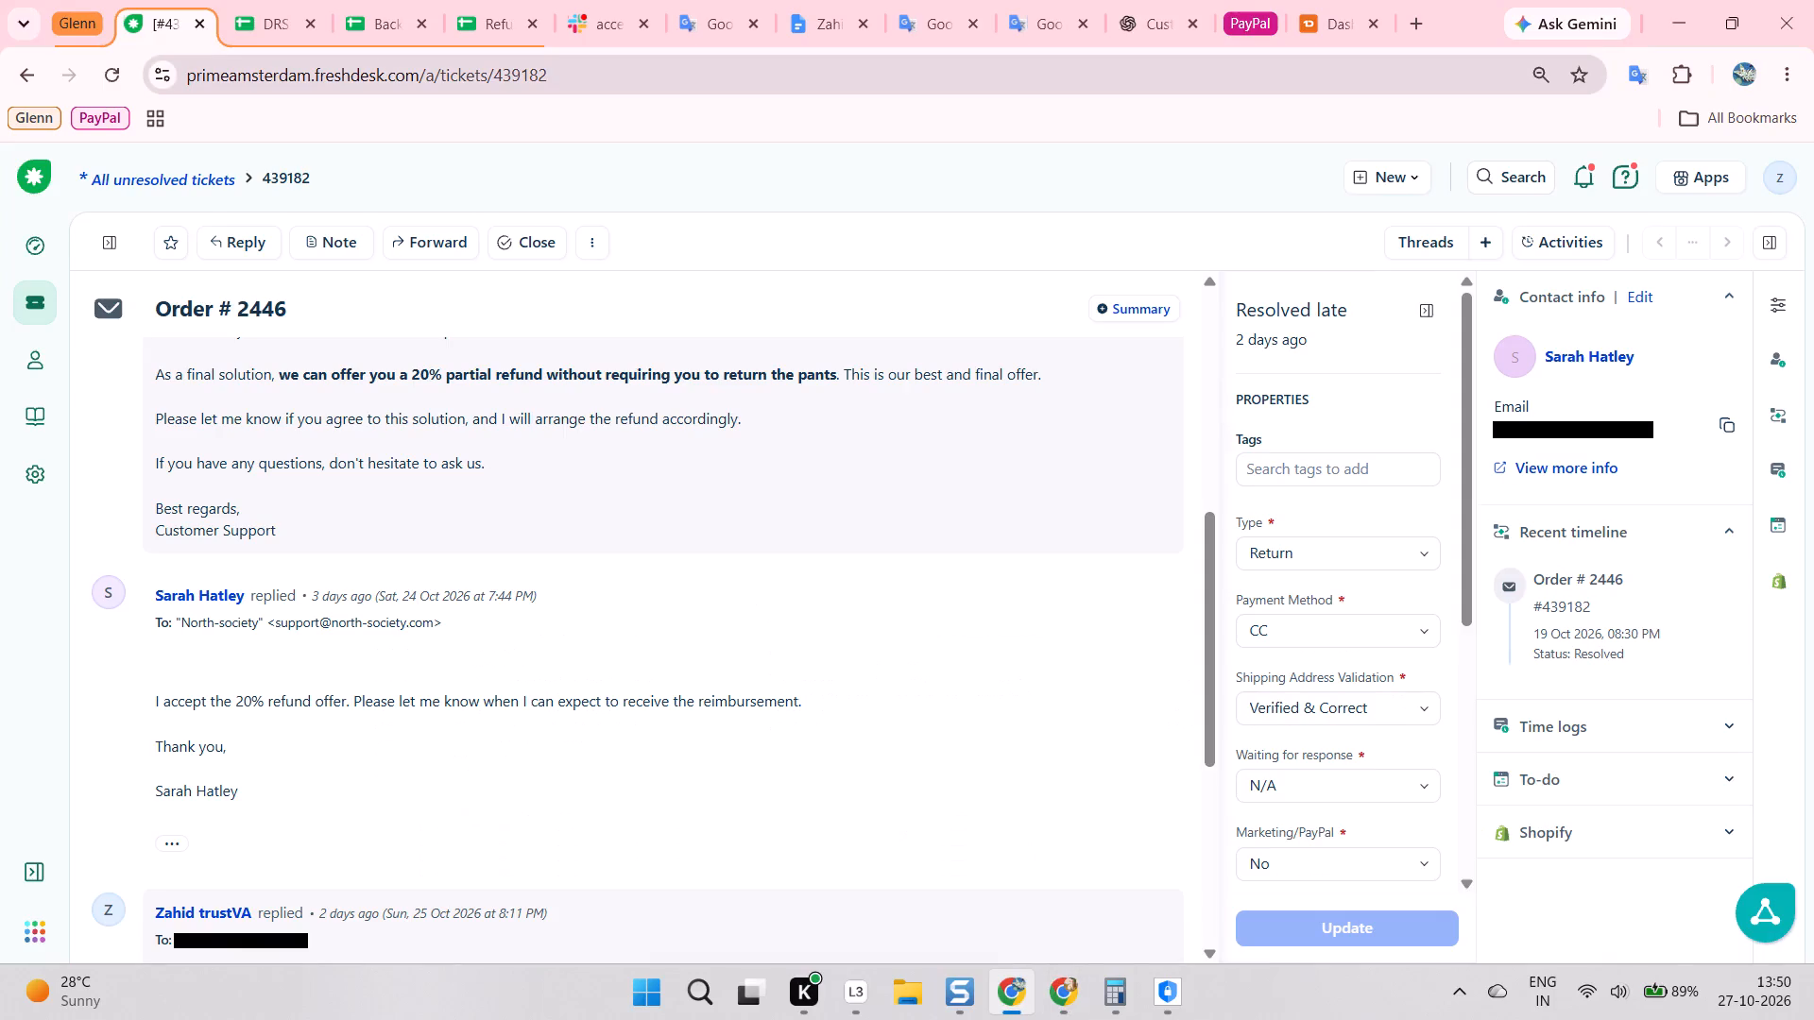
{"action": "left_click", "coordinate": [1725, 421]}
{"action": "scroll", "coordinate": [334, 509], "scroll_direction": "down", "scroll_amount": 1}
{"action": "key", "text": "alt+Tab"}
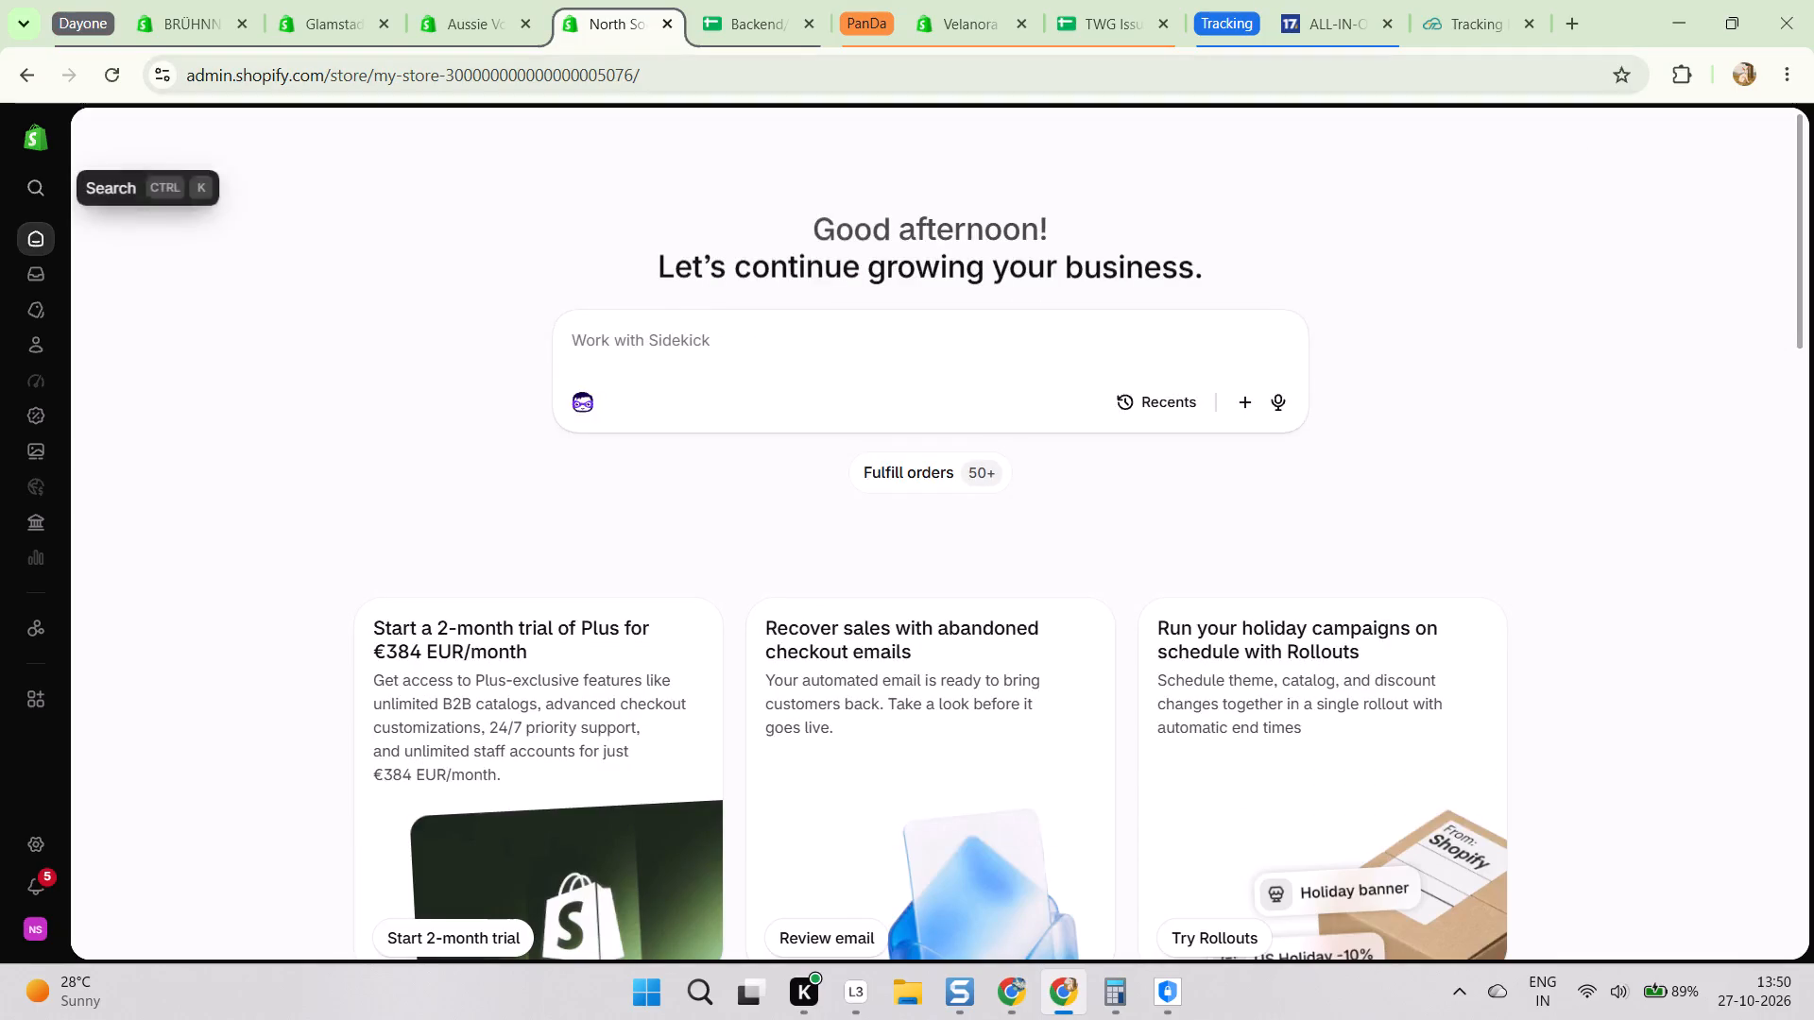
{"action": "left_click", "coordinate": [28, 187]}
{"action": "key", "text": "ctrl+v"}
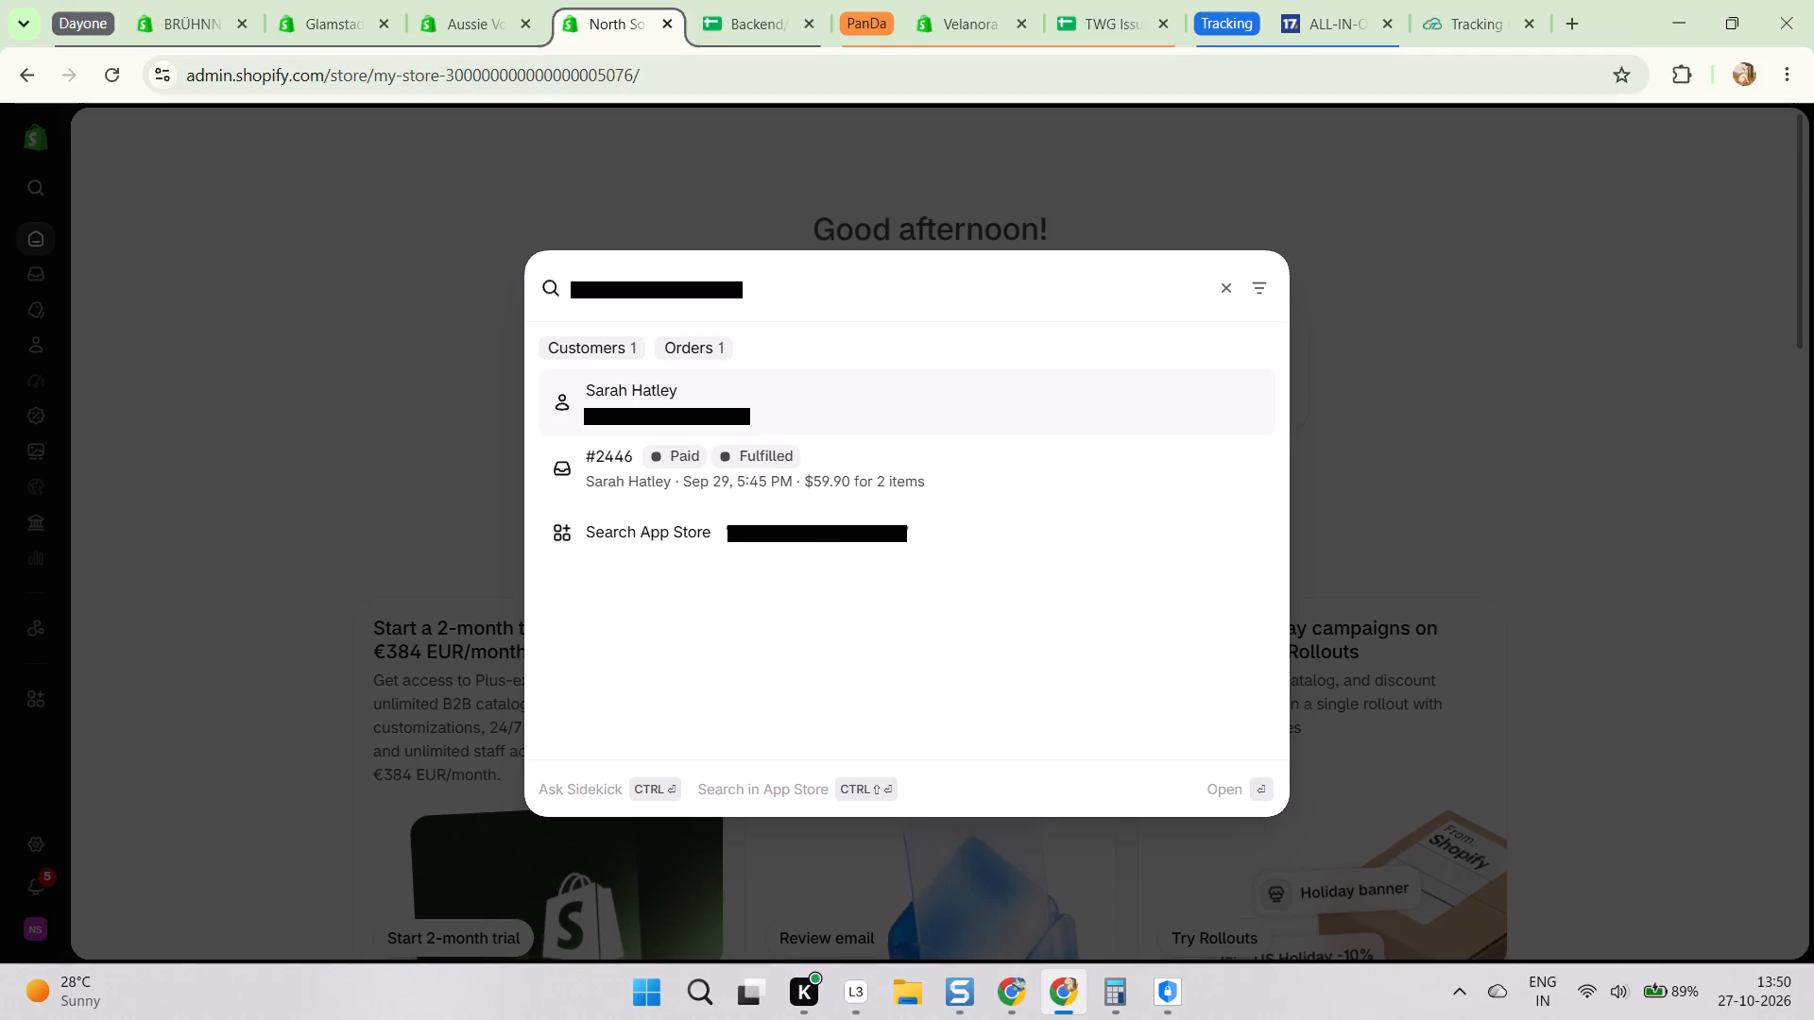
{"action": "key", "text": "alt+Tab"}
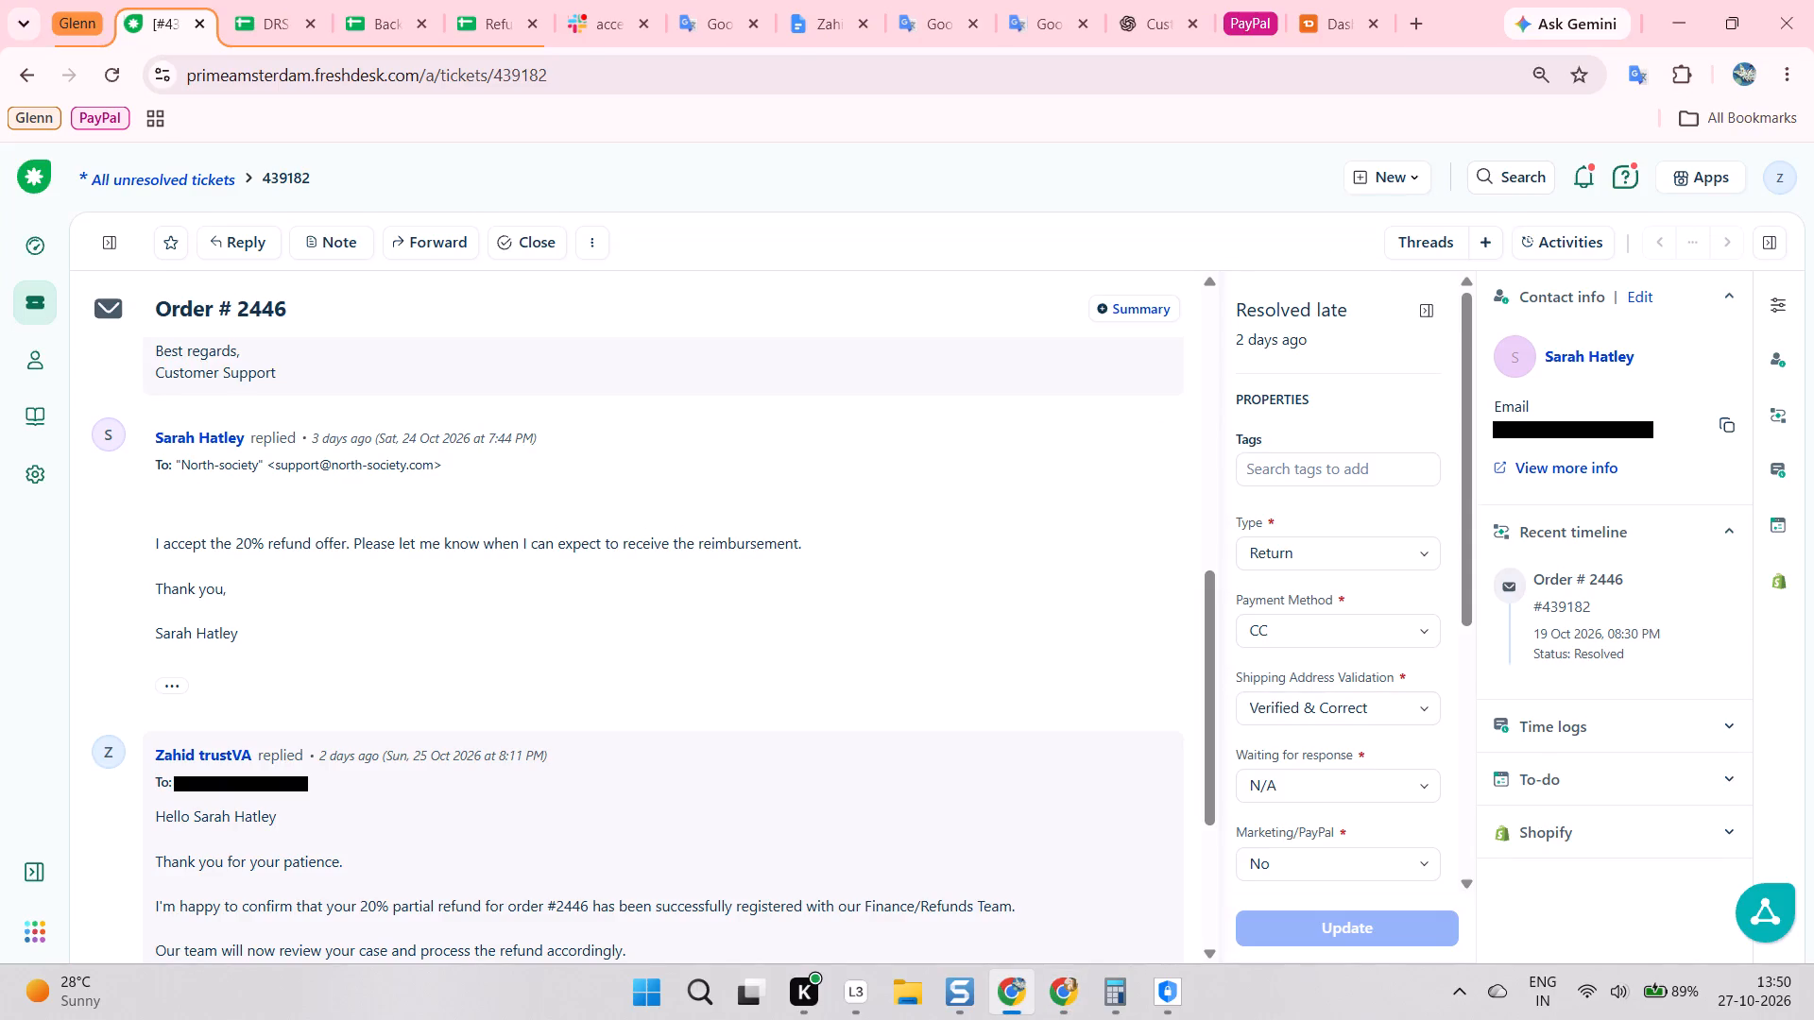
{"action": "key", "text": "alt+Tab"}
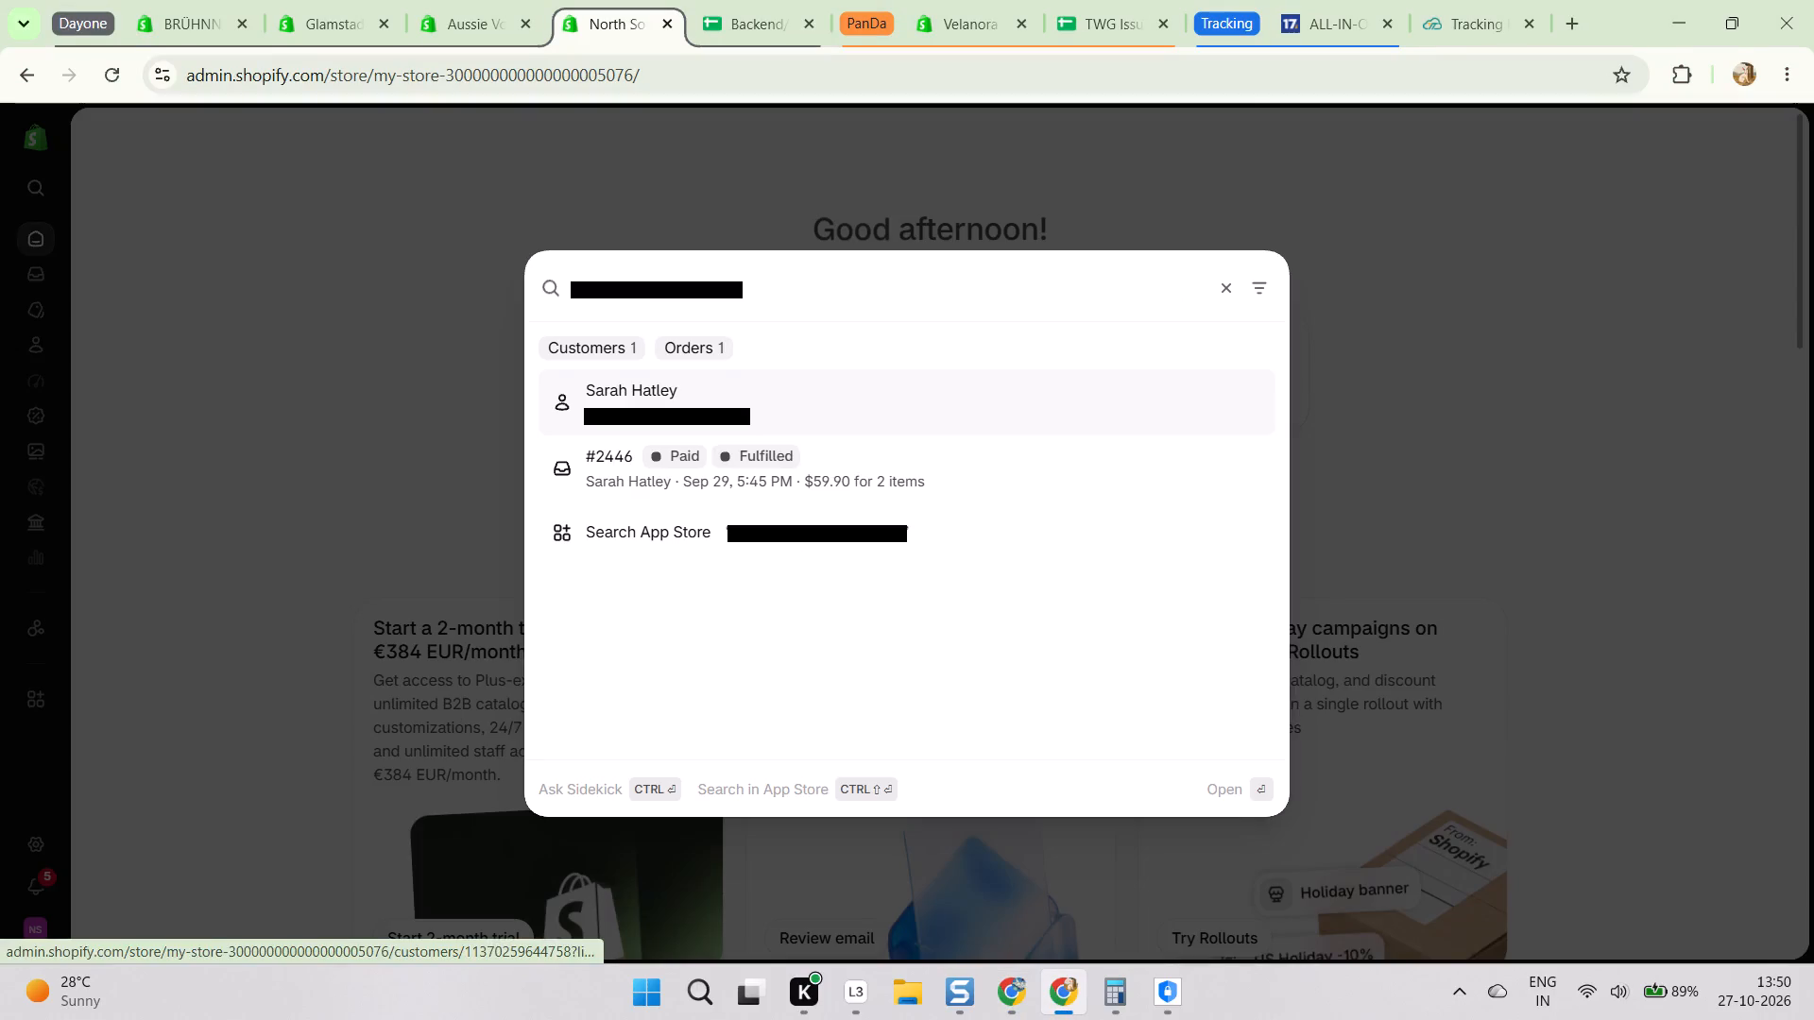
{"action": "left_click", "coordinate": [610, 454]}
{"action": "key", "text": "alt+Tab"}
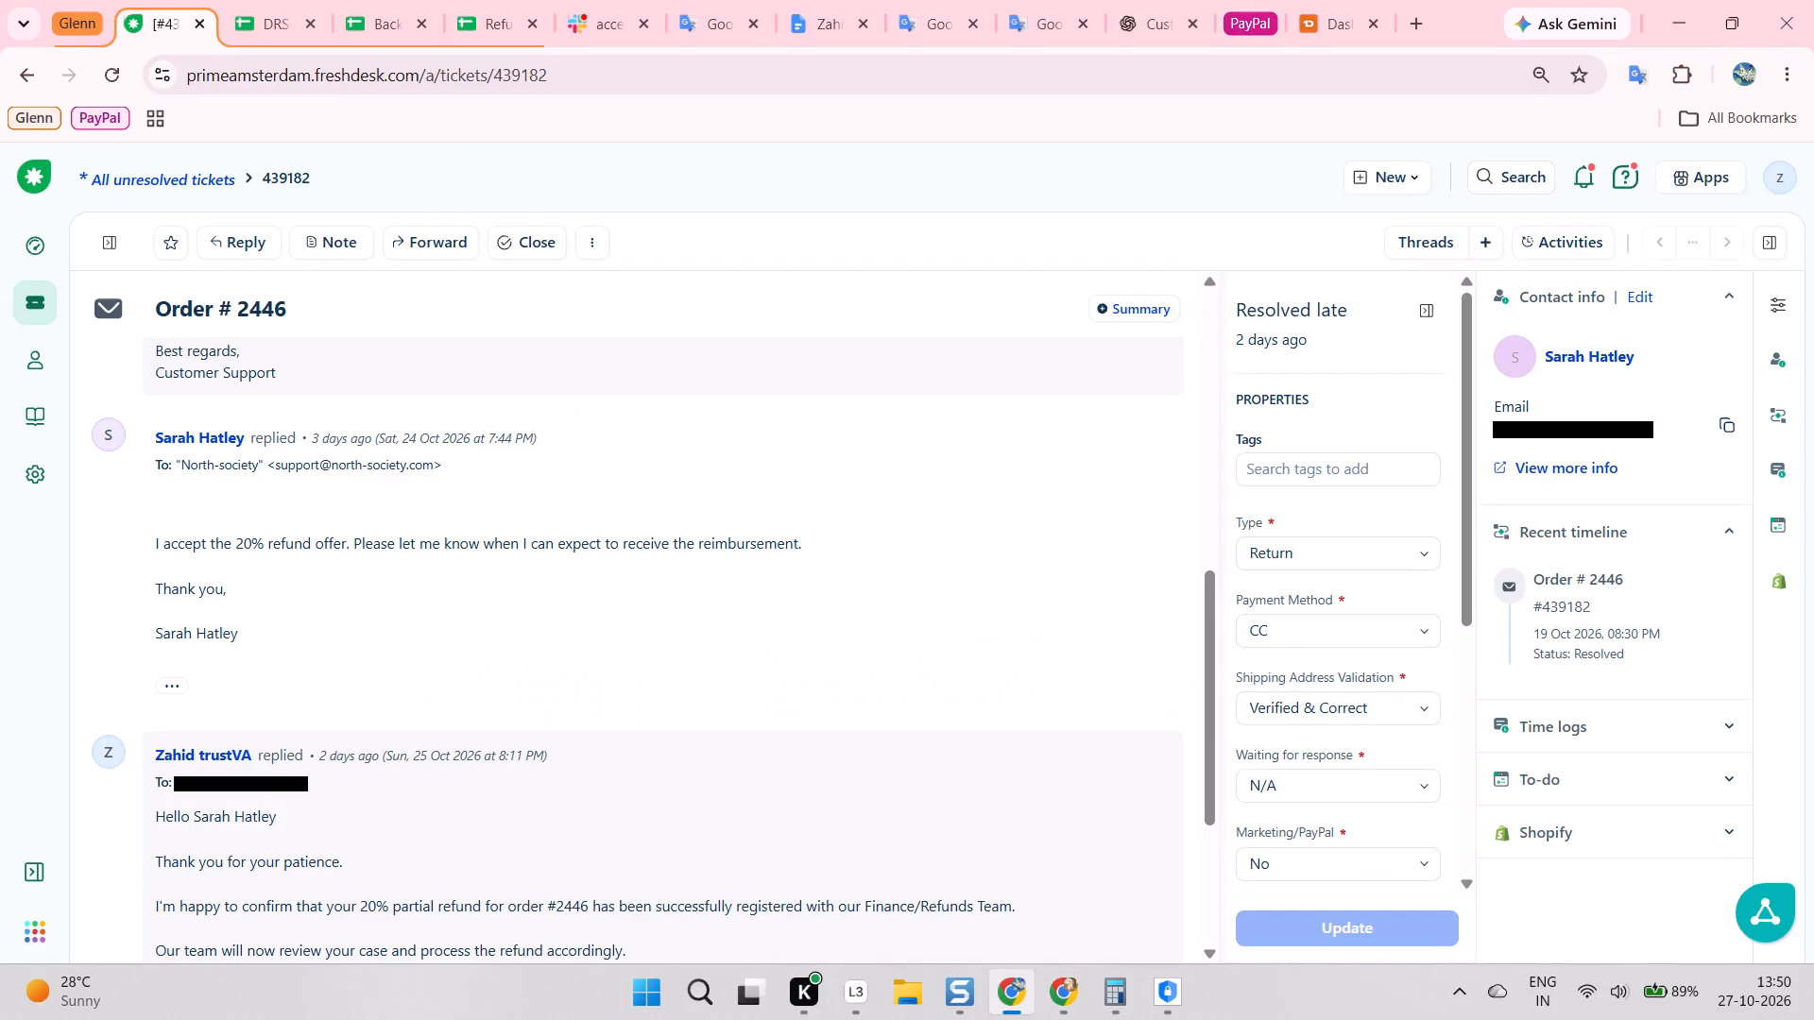
{"action": "left_click", "coordinate": [1727, 422]}
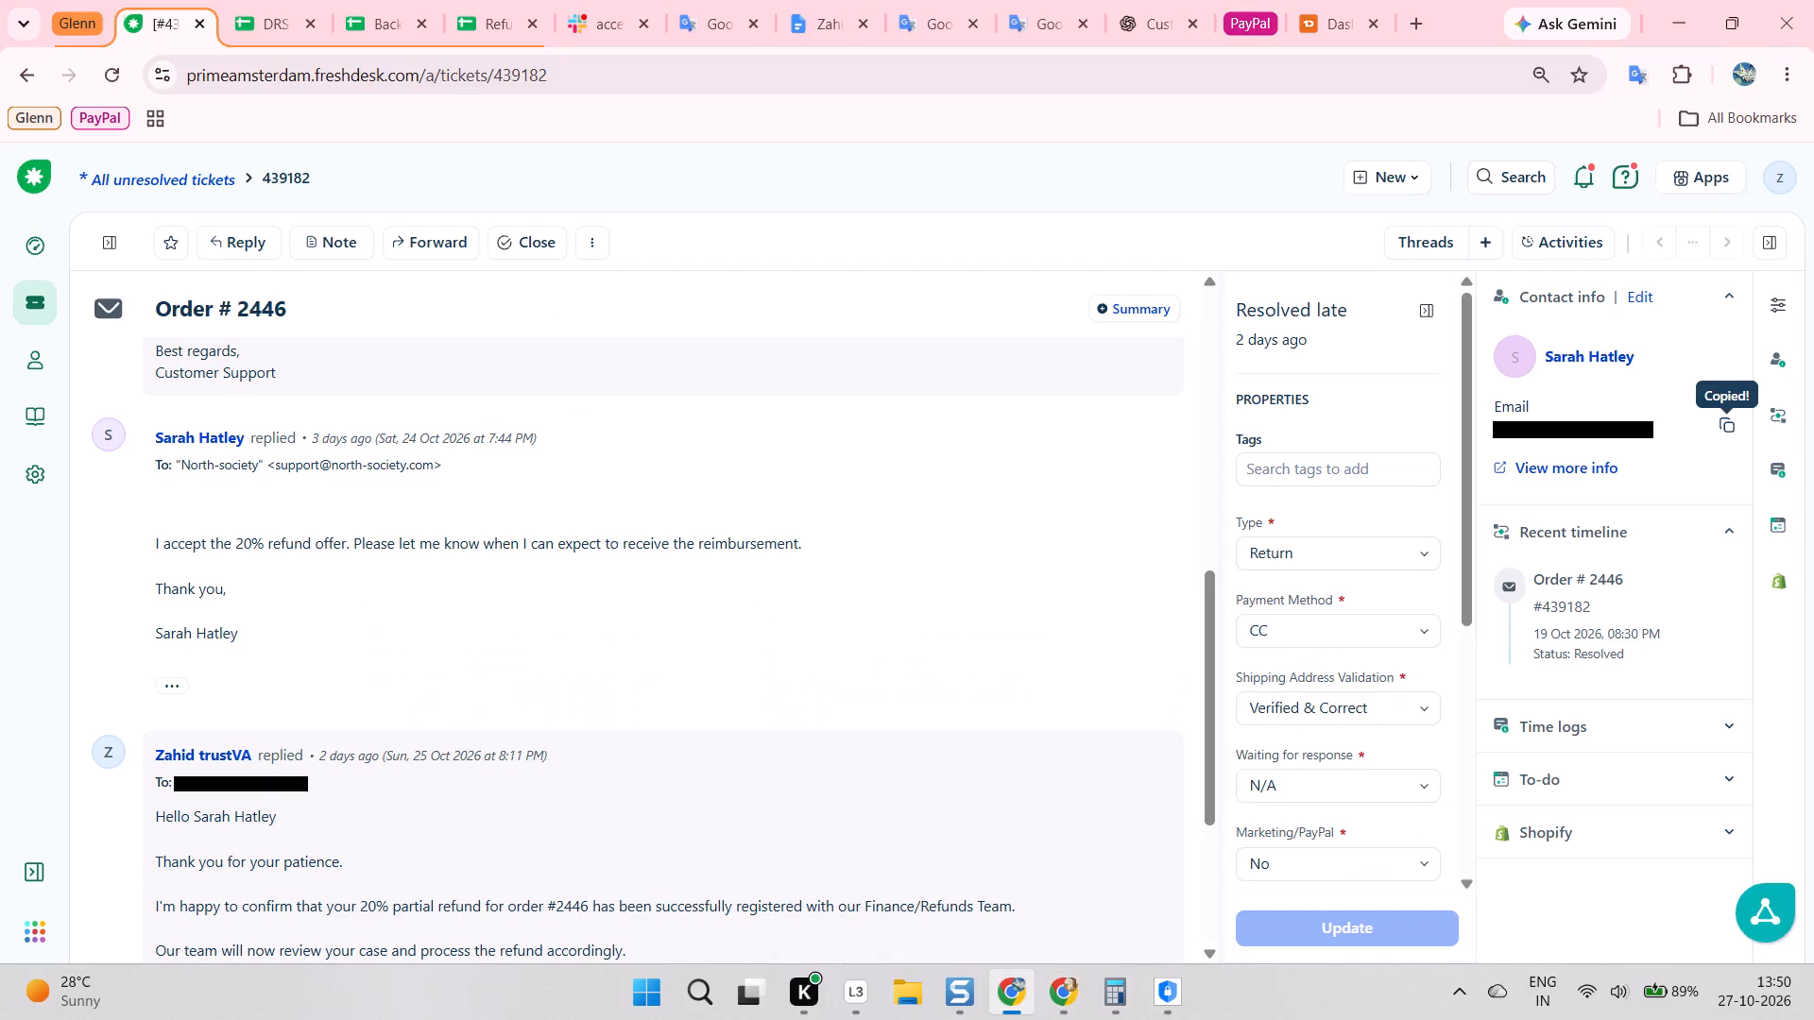
{"action": "key", "text": "alt+Tab"}
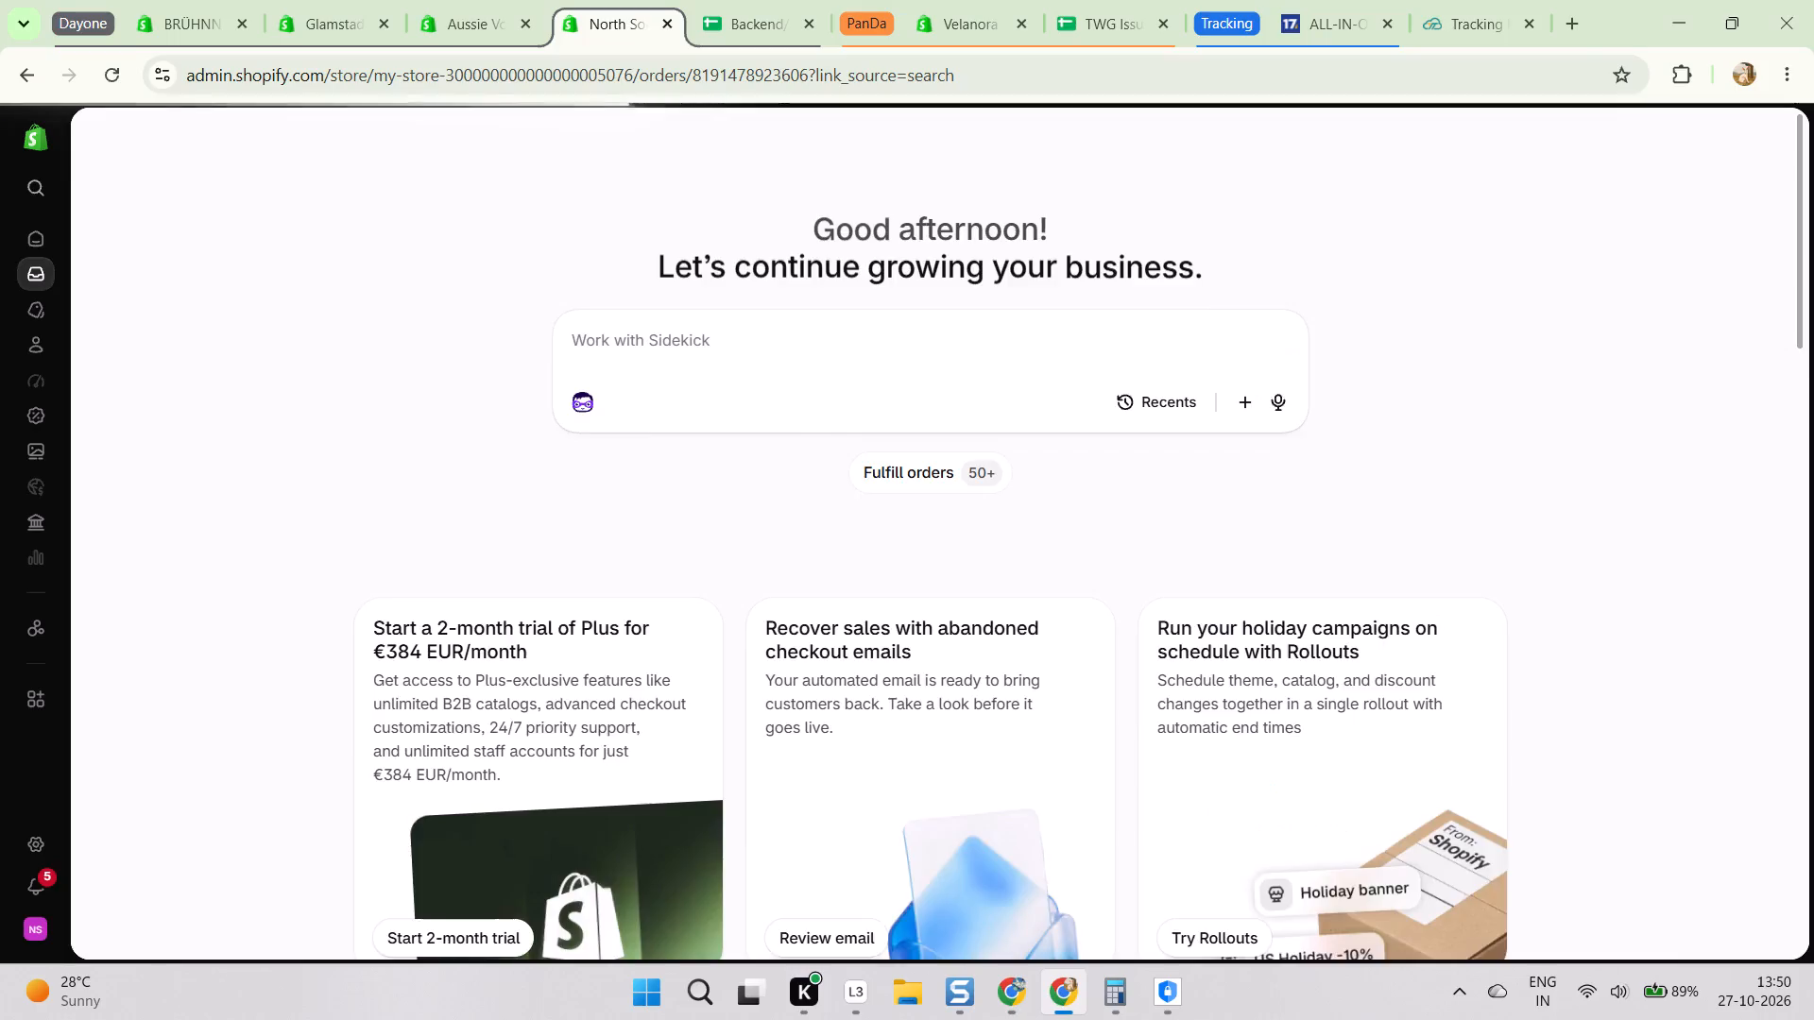
{"action": "key", "text": "ctrl+f"}
{"action": "key", "text": "ctrl+v"}
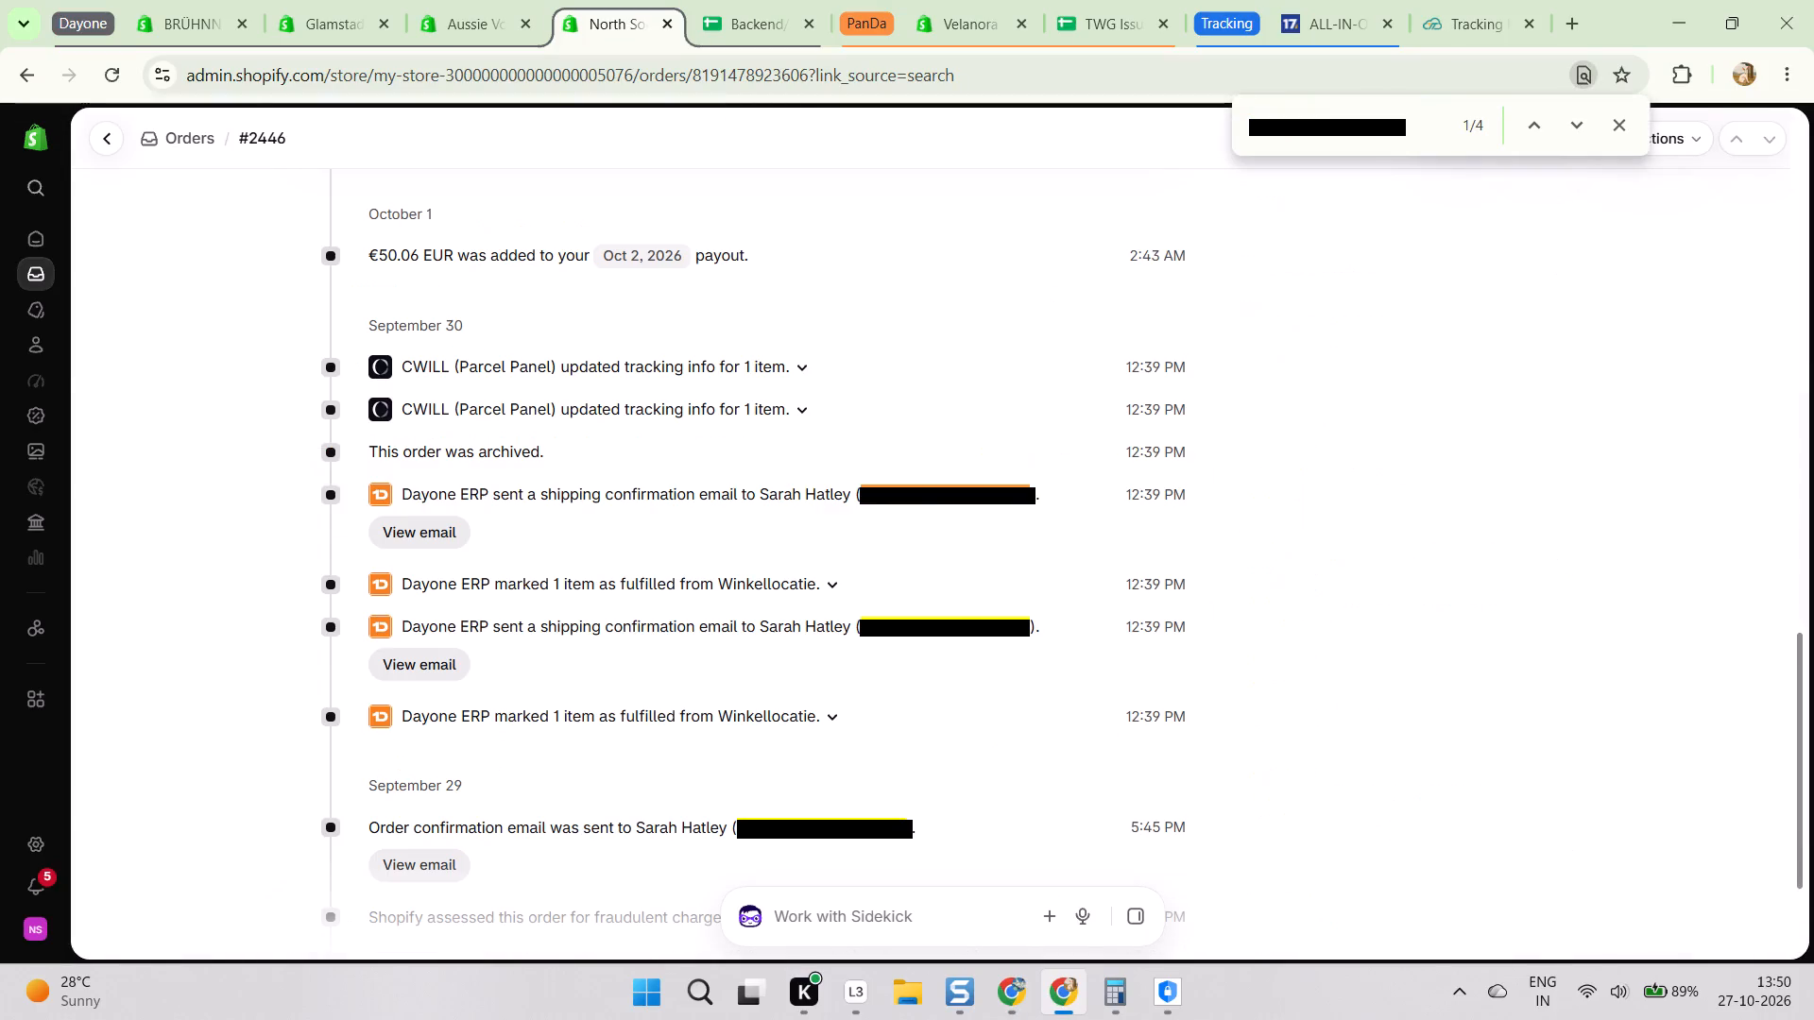
{"action": "scroll", "coordinate": [1042, 294], "scroll_direction": "up", "scroll_amount": 4}
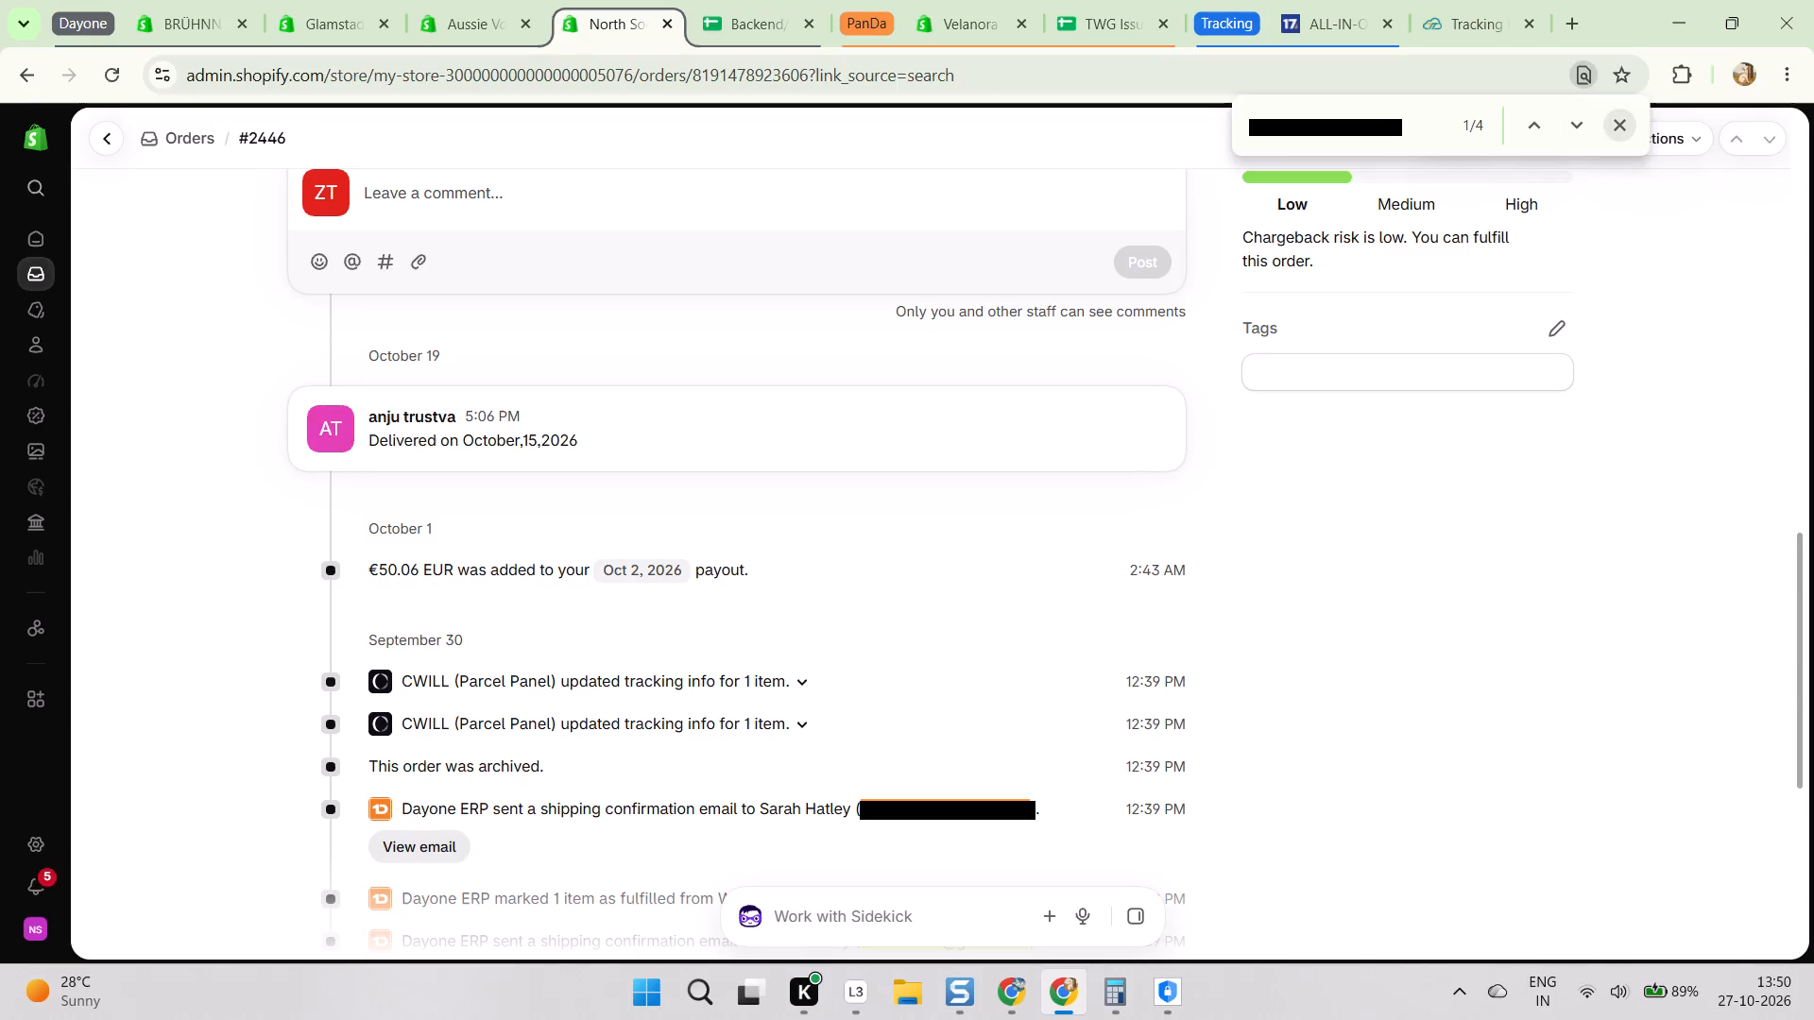
{"action": "left_click", "coordinate": [1609, 124]}
{"action": "scroll", "coordinate": [874, 331], "scroll_direction": "up", "scroll_amount": 6}
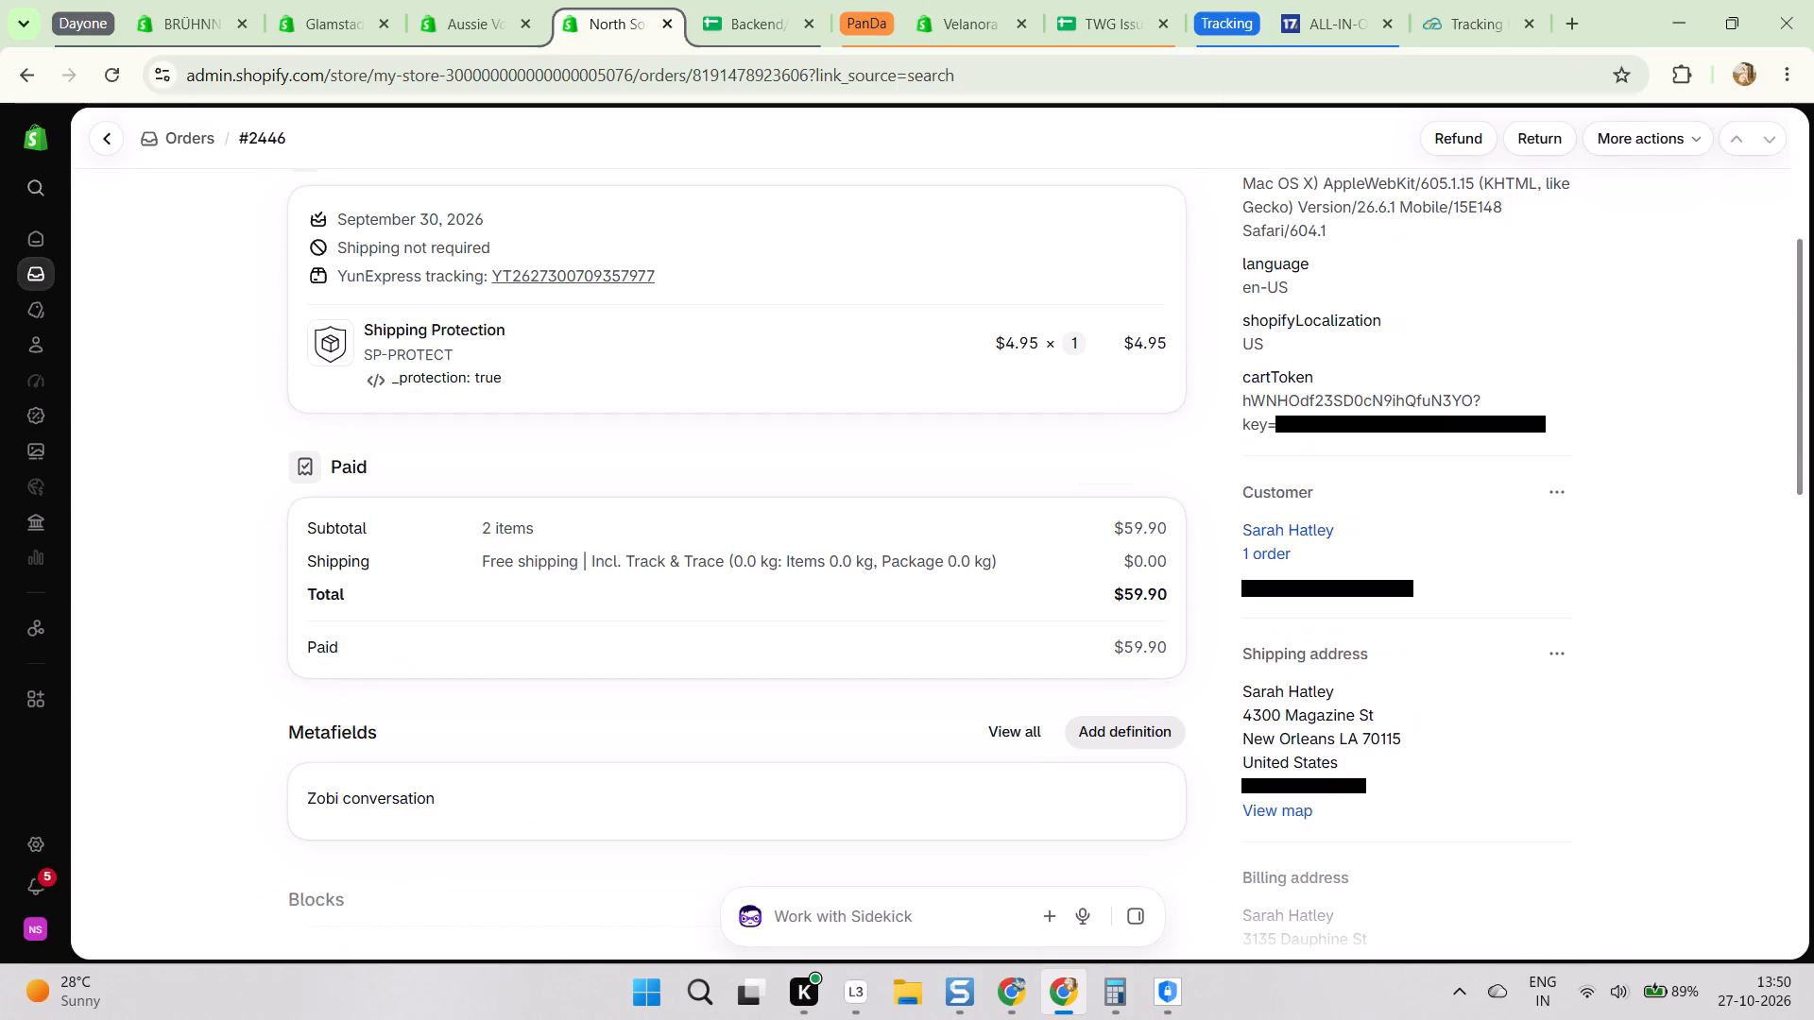
{"action": "left_click", "coordinate": [805, 308]}
{"action": "scroll", "coordinate": [803, 294], "scroll_direction": "up", "scroll_amount": 4}
{"action": "left_click", "coordinate": [803, 292]}
{"action": "key", "text": "ctrl+f"}
{"action": "key", "text": "ctrl+v"}
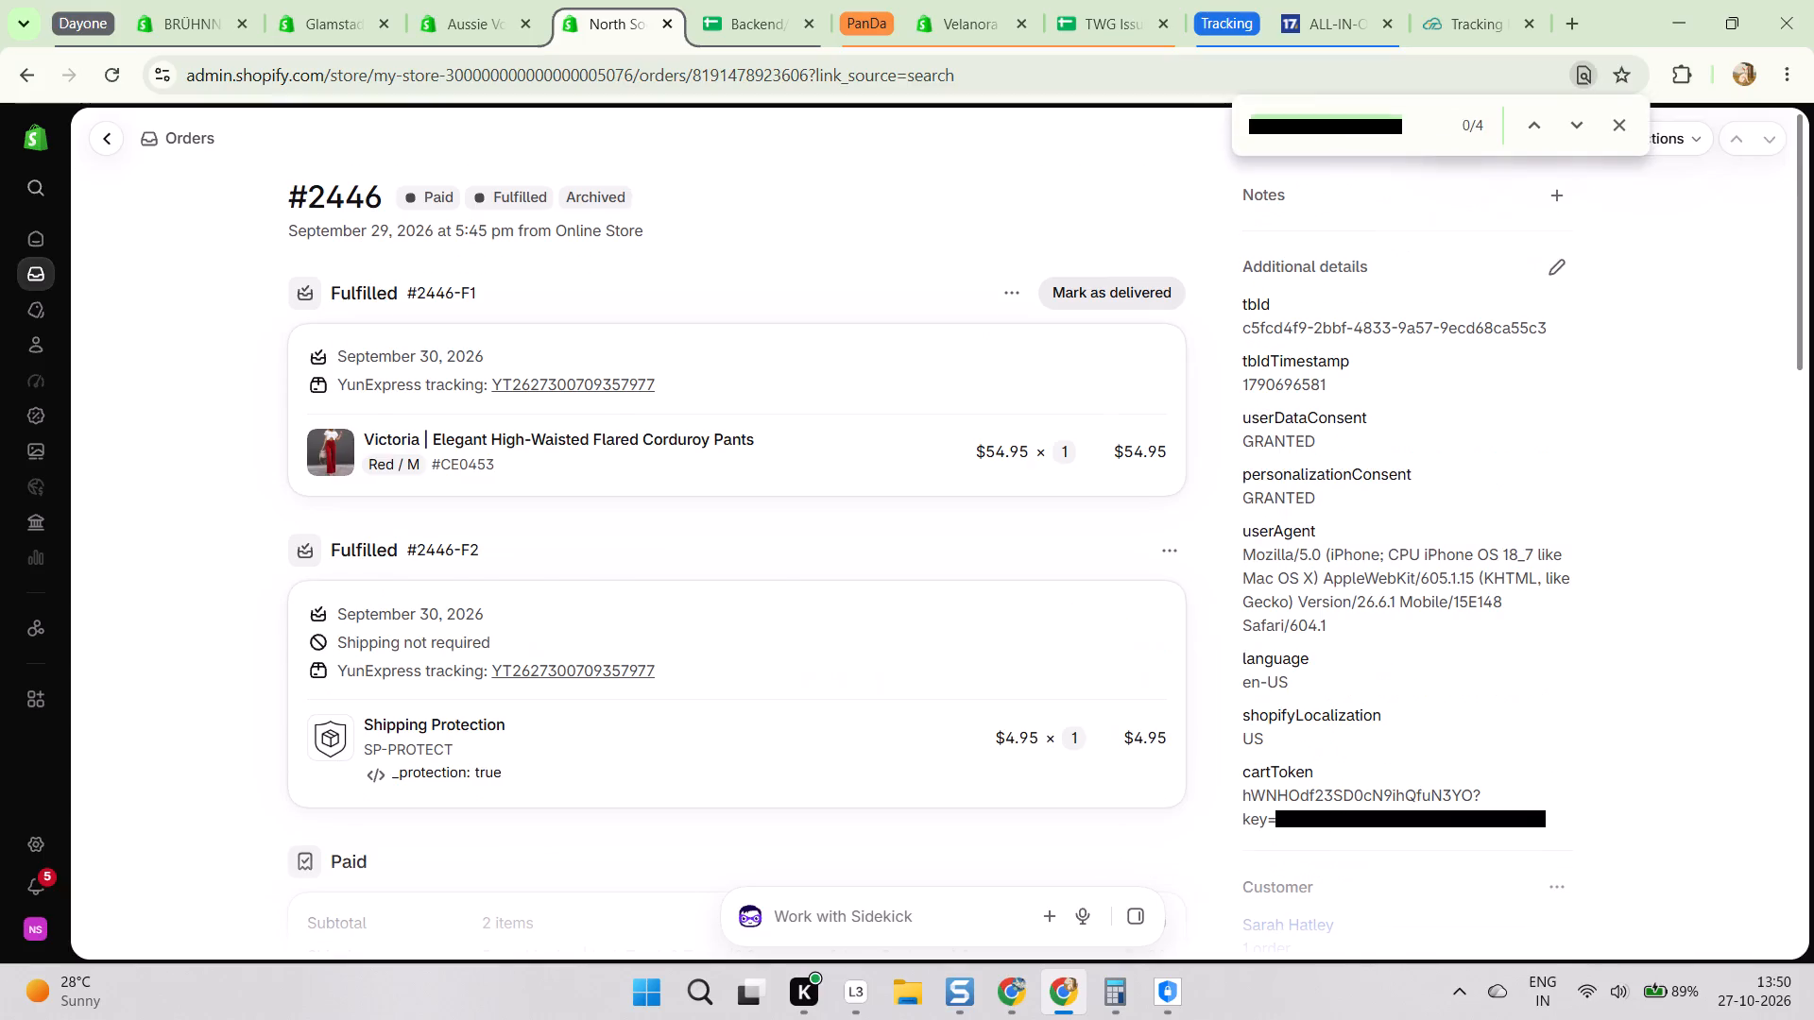
{"action": "scroll", "coordinate": [1374, 211], "scroll_direction": "up", "scroll_amount": 6}
{"action": "left_click", "coordinate": [1619, 126]}
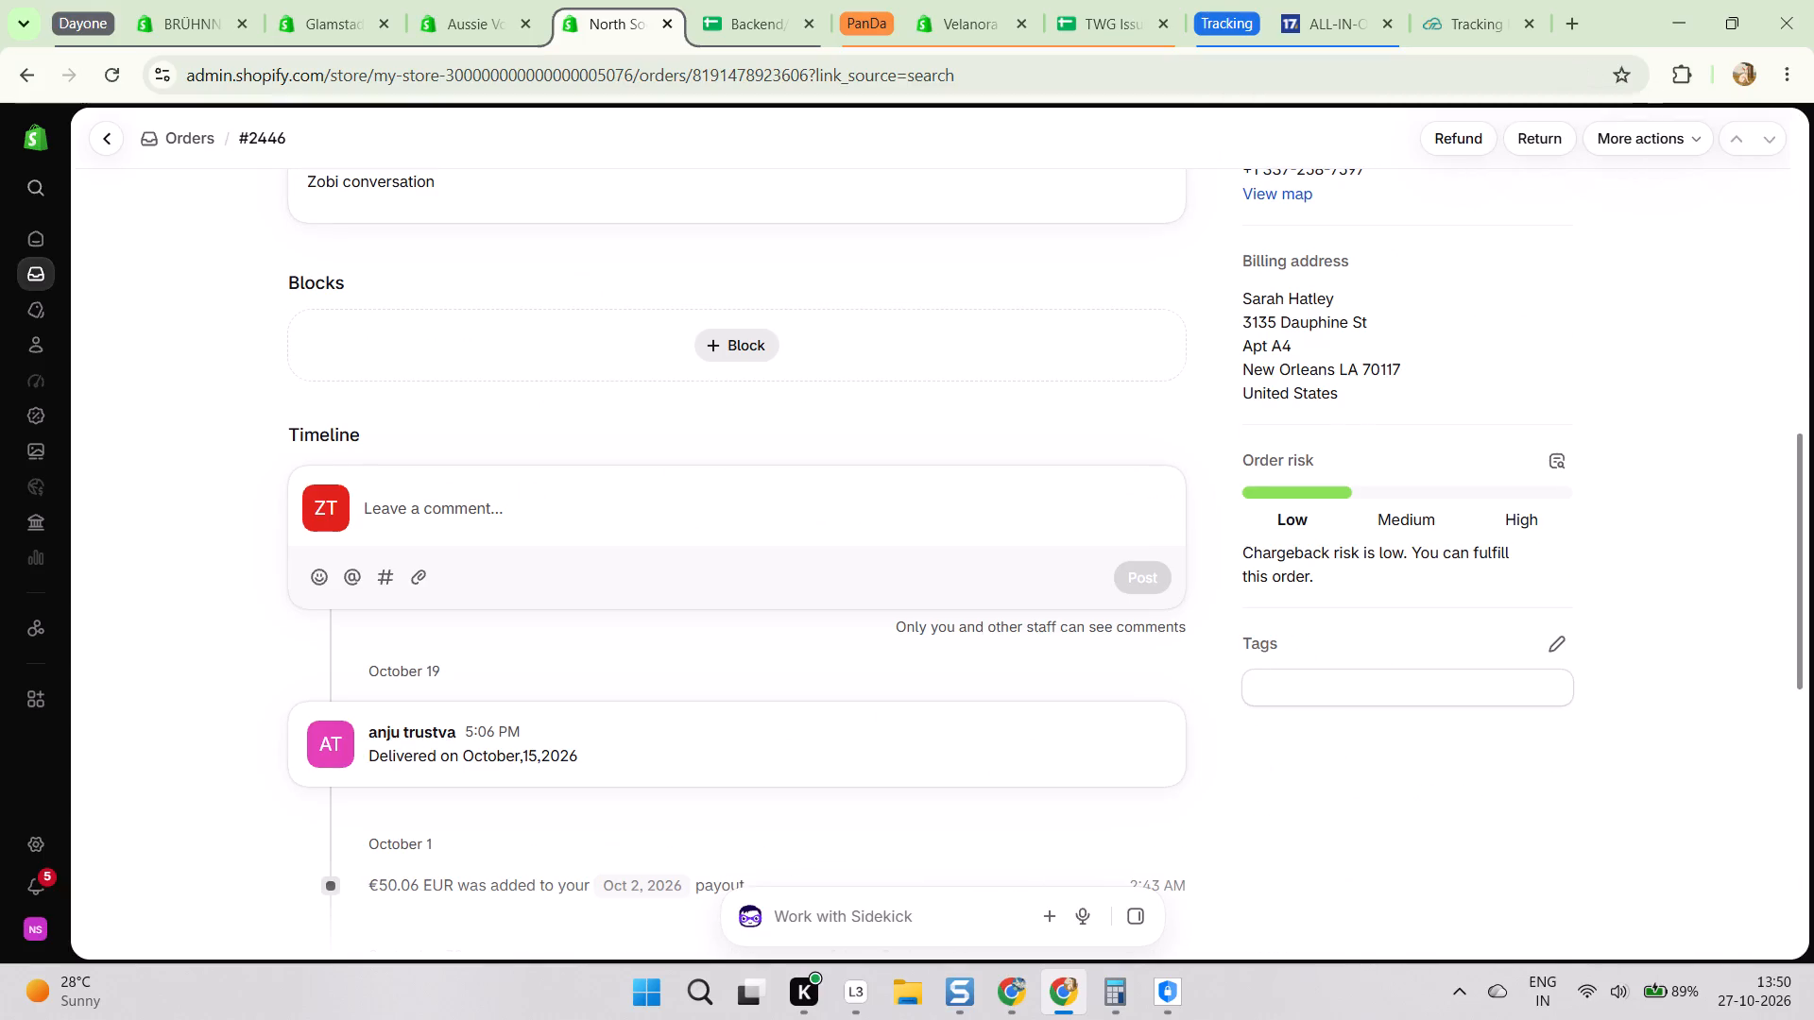
{"action": "scroll", "coordinate": [853, 495], "scroll_direction": "up", "scroll_amount": 14}
{"action": "scroll", "coordinate": [826, 348], "scroll_direction": "up", "scroll_amount": 3}
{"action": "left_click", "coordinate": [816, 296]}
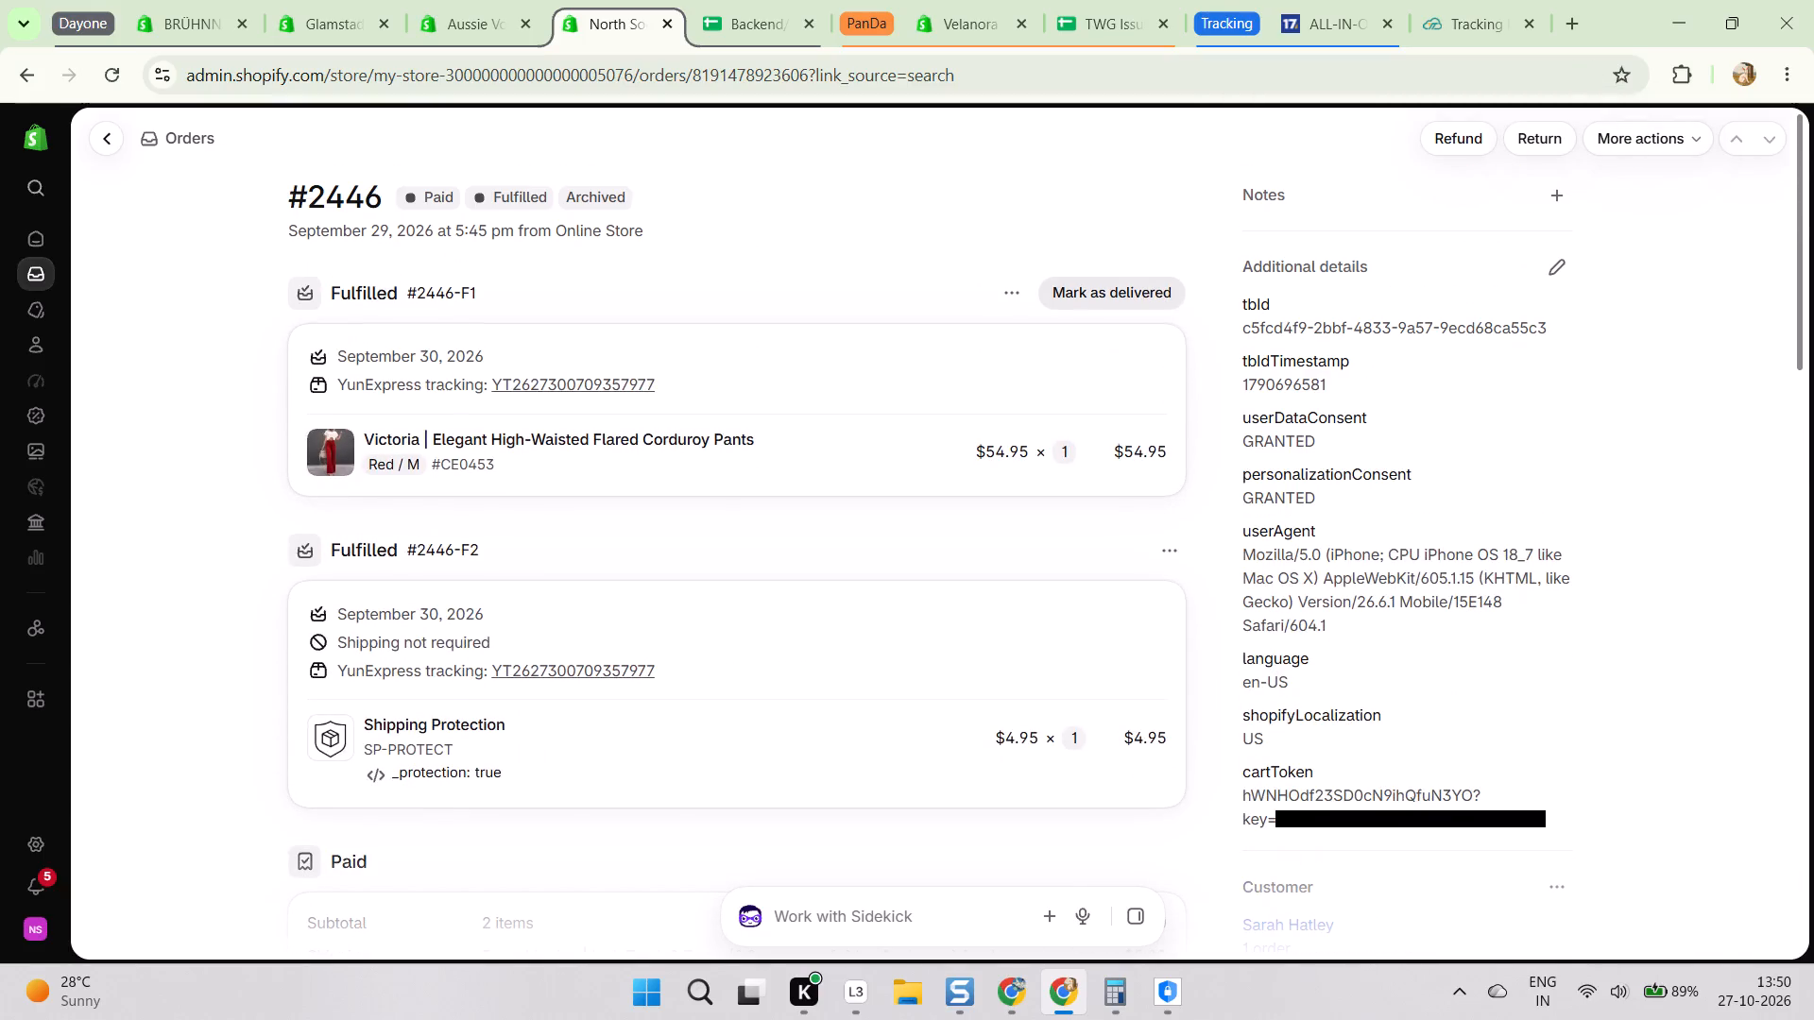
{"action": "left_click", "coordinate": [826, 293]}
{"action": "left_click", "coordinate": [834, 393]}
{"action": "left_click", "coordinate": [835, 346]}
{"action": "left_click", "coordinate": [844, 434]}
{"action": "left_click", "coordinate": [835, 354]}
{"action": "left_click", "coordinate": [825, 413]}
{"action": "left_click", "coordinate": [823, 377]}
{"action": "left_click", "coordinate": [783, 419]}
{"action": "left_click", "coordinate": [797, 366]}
{"action": "key", "text": "ctrl+f"}
{"action": "key", "text": "ctrl+v"}
{"action": "scroll", "coordinate": [910, 365], "scroll_direction": "up", "scroll_amount": 4}
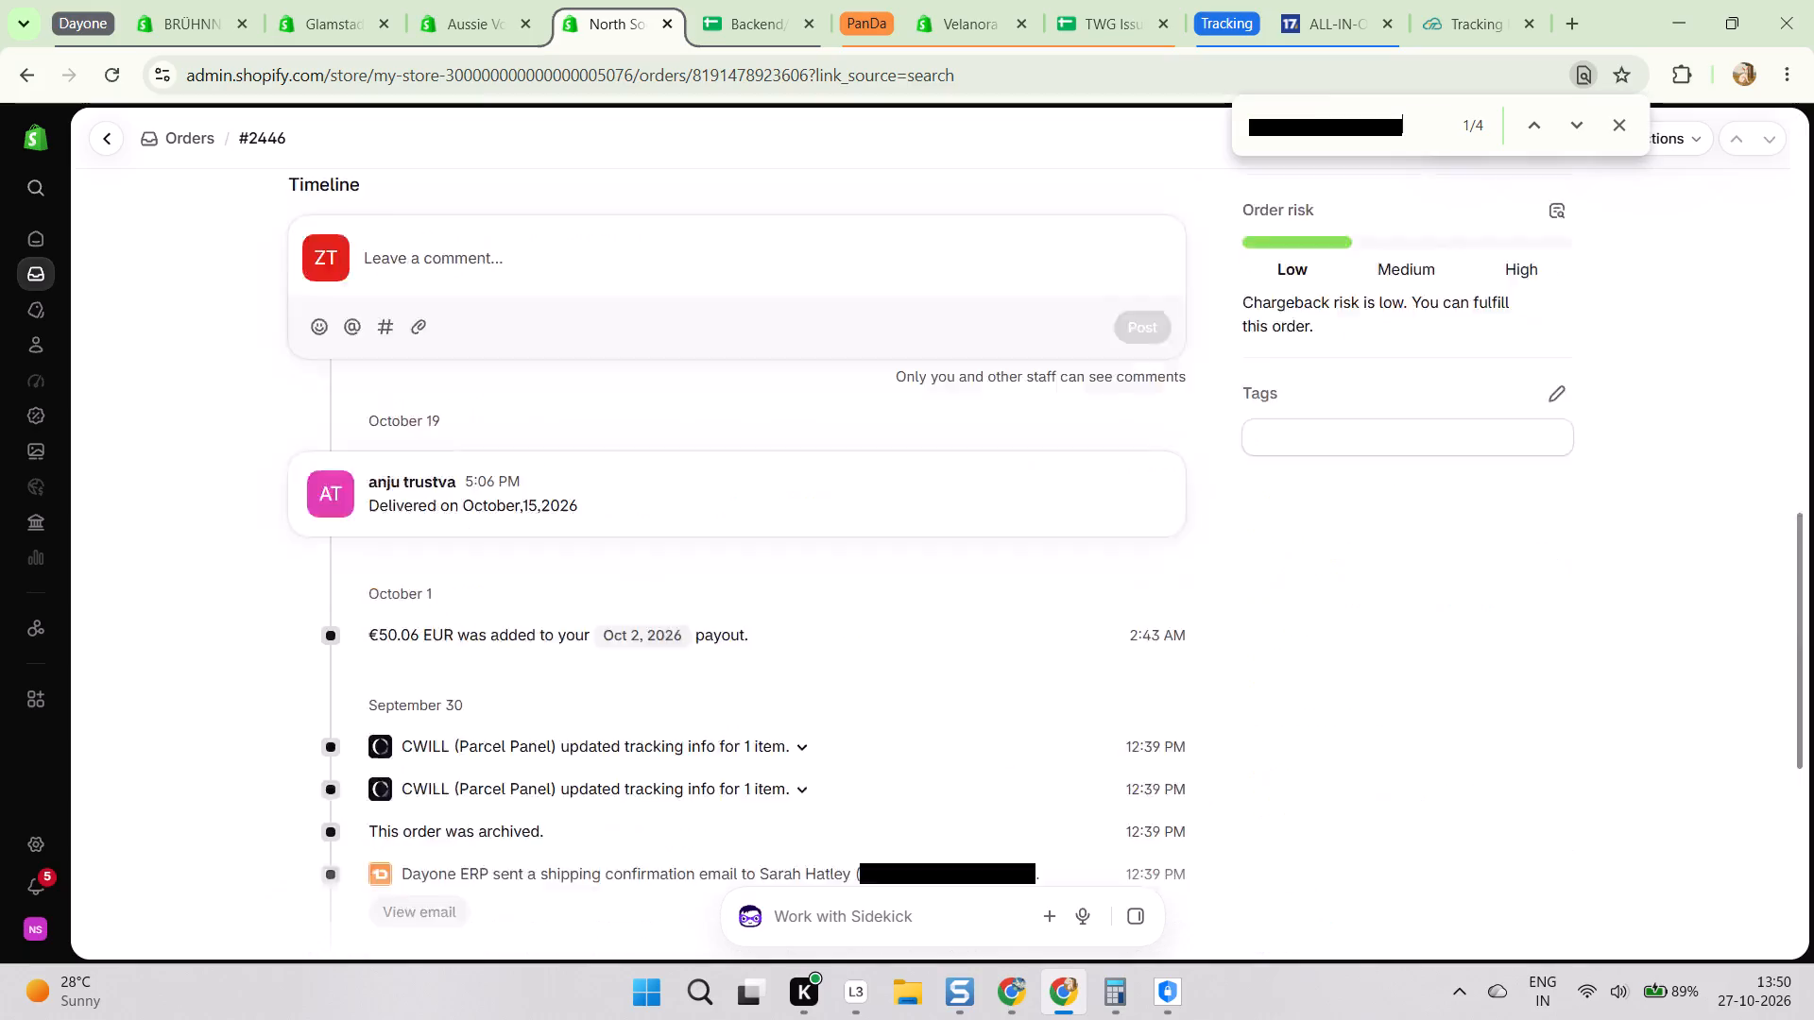
{"action": "scroll", "coordinate": [1476, 200], "scroll_direction": "up", "scroll_amount": 3}
{"action": "left_click", "coordinate": [1612, 125]}
{"action": "scroll", "coordinate": [976, 444], "scroll_direction": "up", "scroll_amount": 17}
{"action": "scroll", "coordinate": [728, 434], "scroll_direction": "up", "scroll_amount": 2}
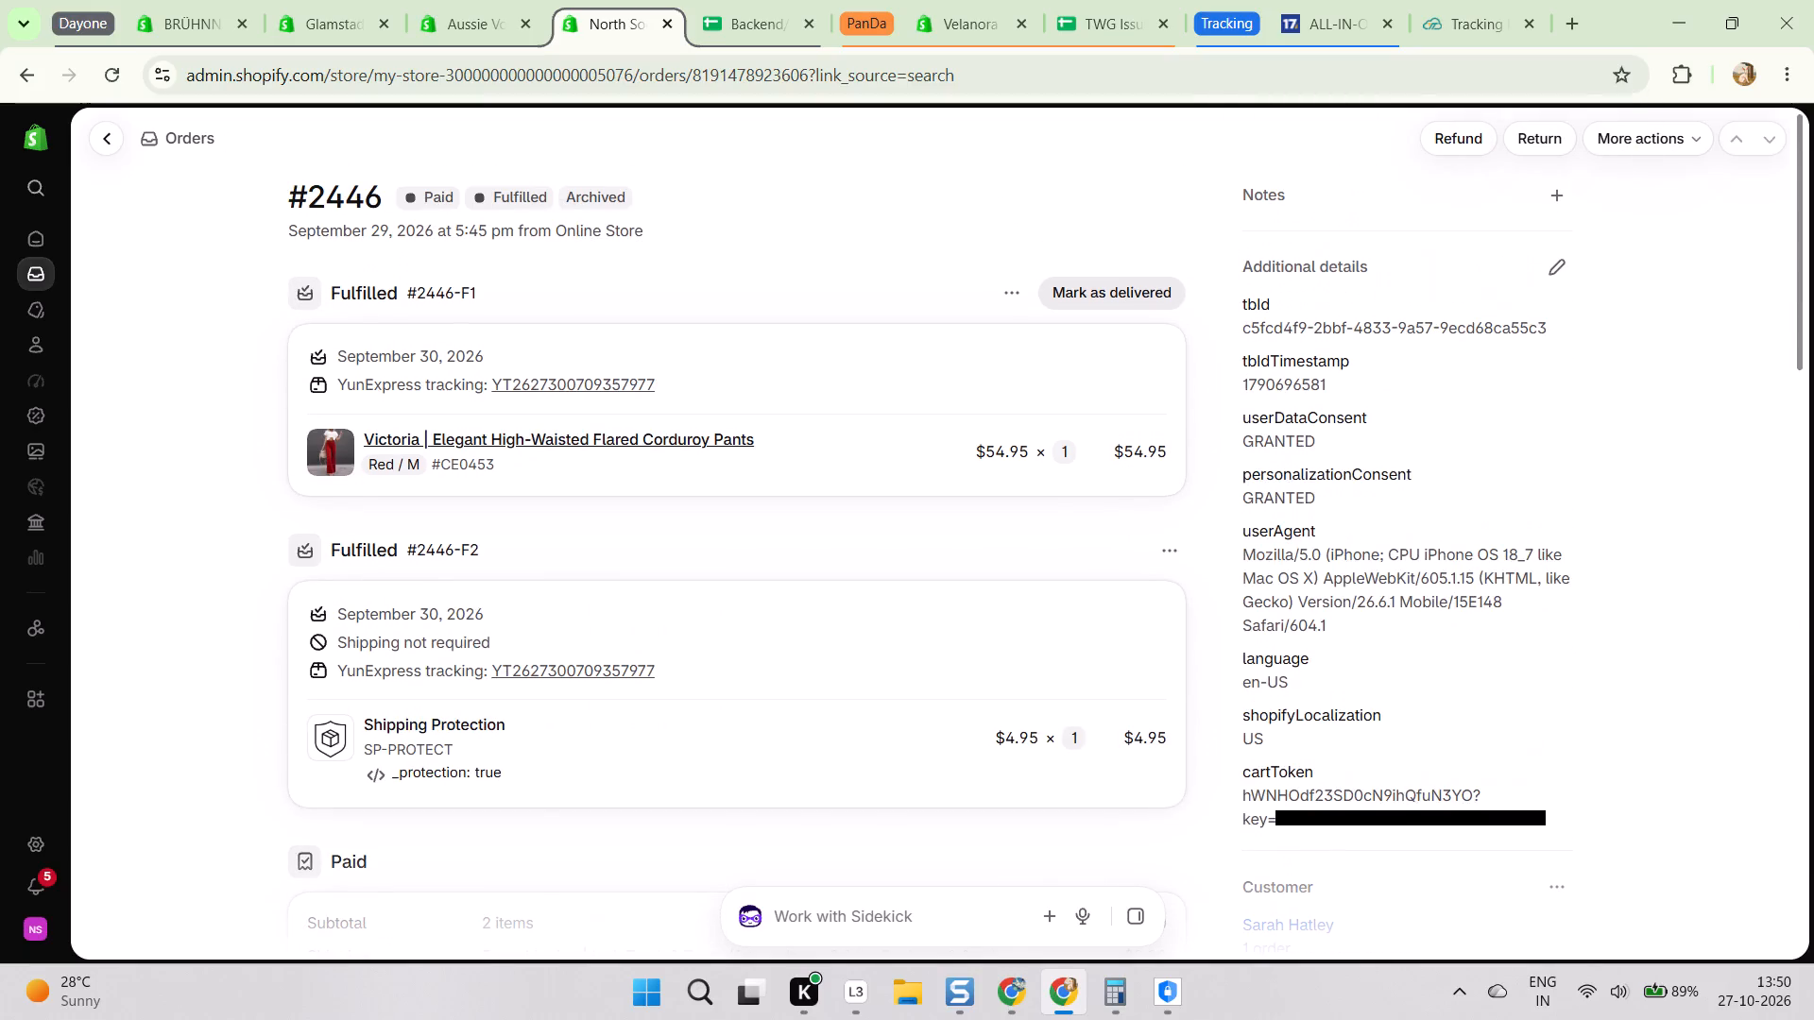
{"action": "left_click_drag", "start_coordinate": [777, 348], "coordinate": [790, 342]}
{"action": "left_click", "coordinate": [798, 325]}
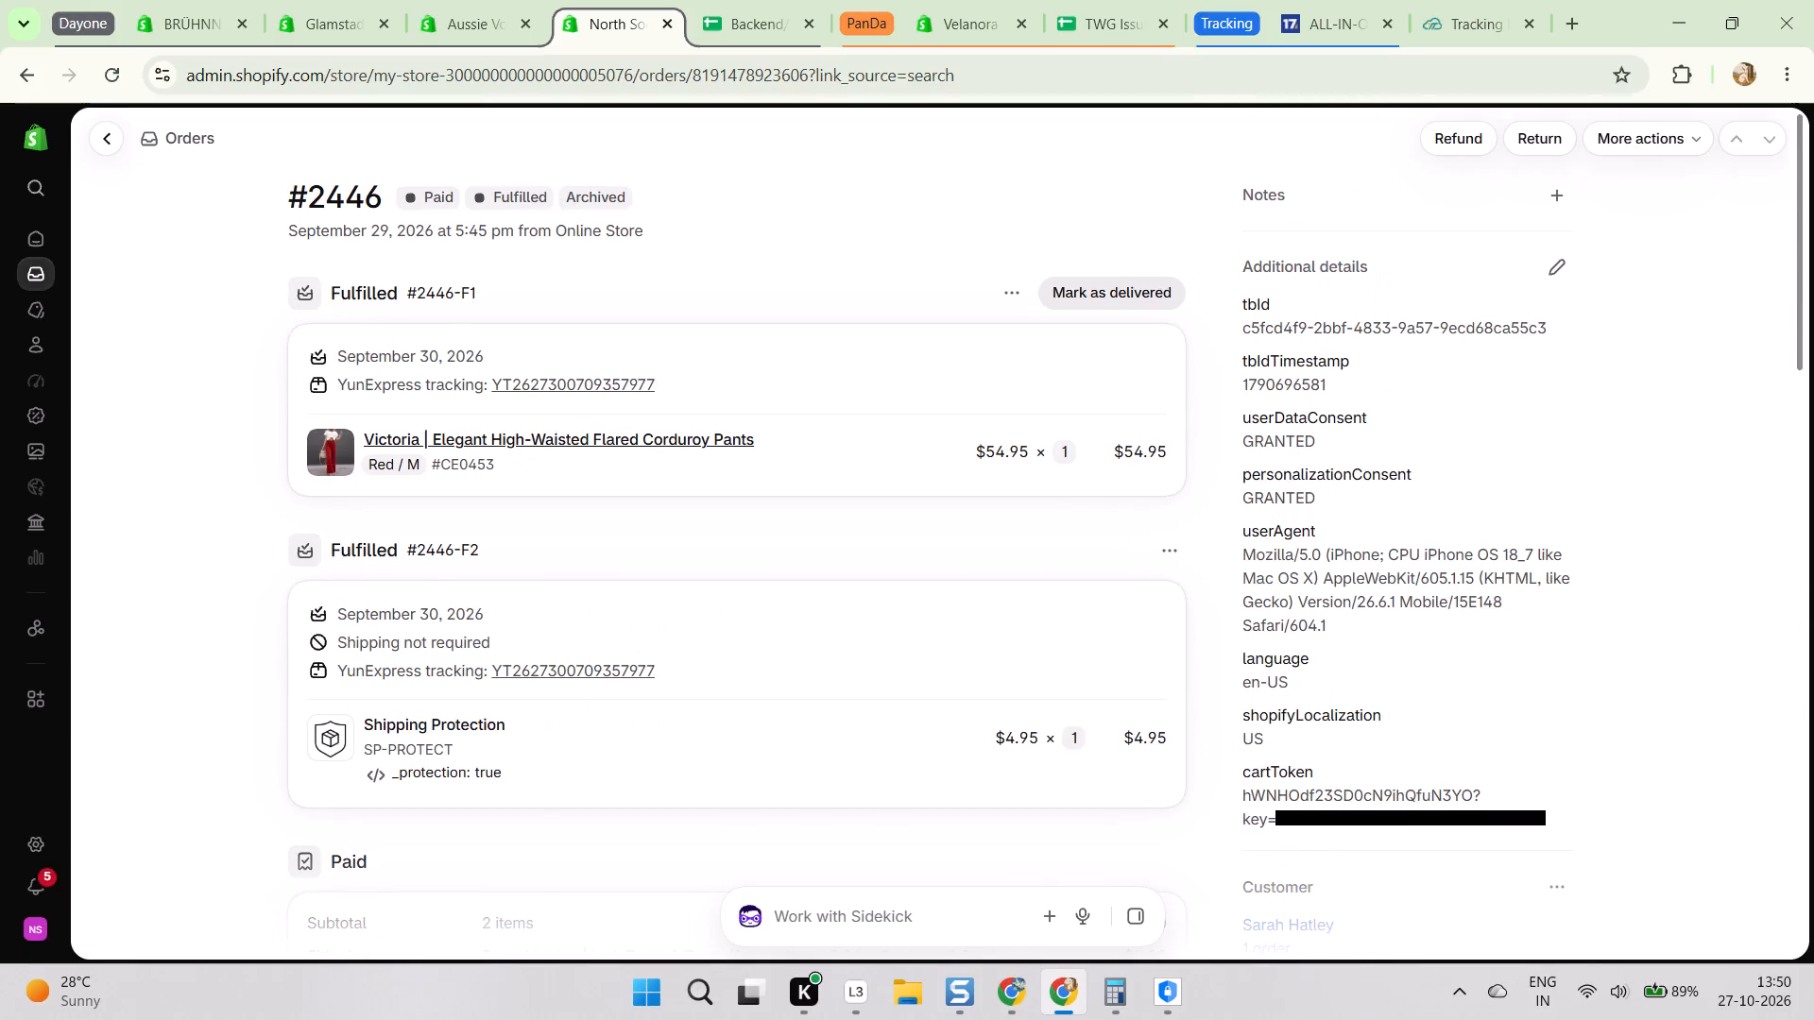
{"action": "left_click", "coordinate": [739, 321]}
{"action": "key", "text": "ctrl+f"}
{"action": "key", "text": "ctrl+v"}
{"action": "scroll", "coordinate": [1215, 248], "scroll_direction": "up", "scroll_amount": 7}
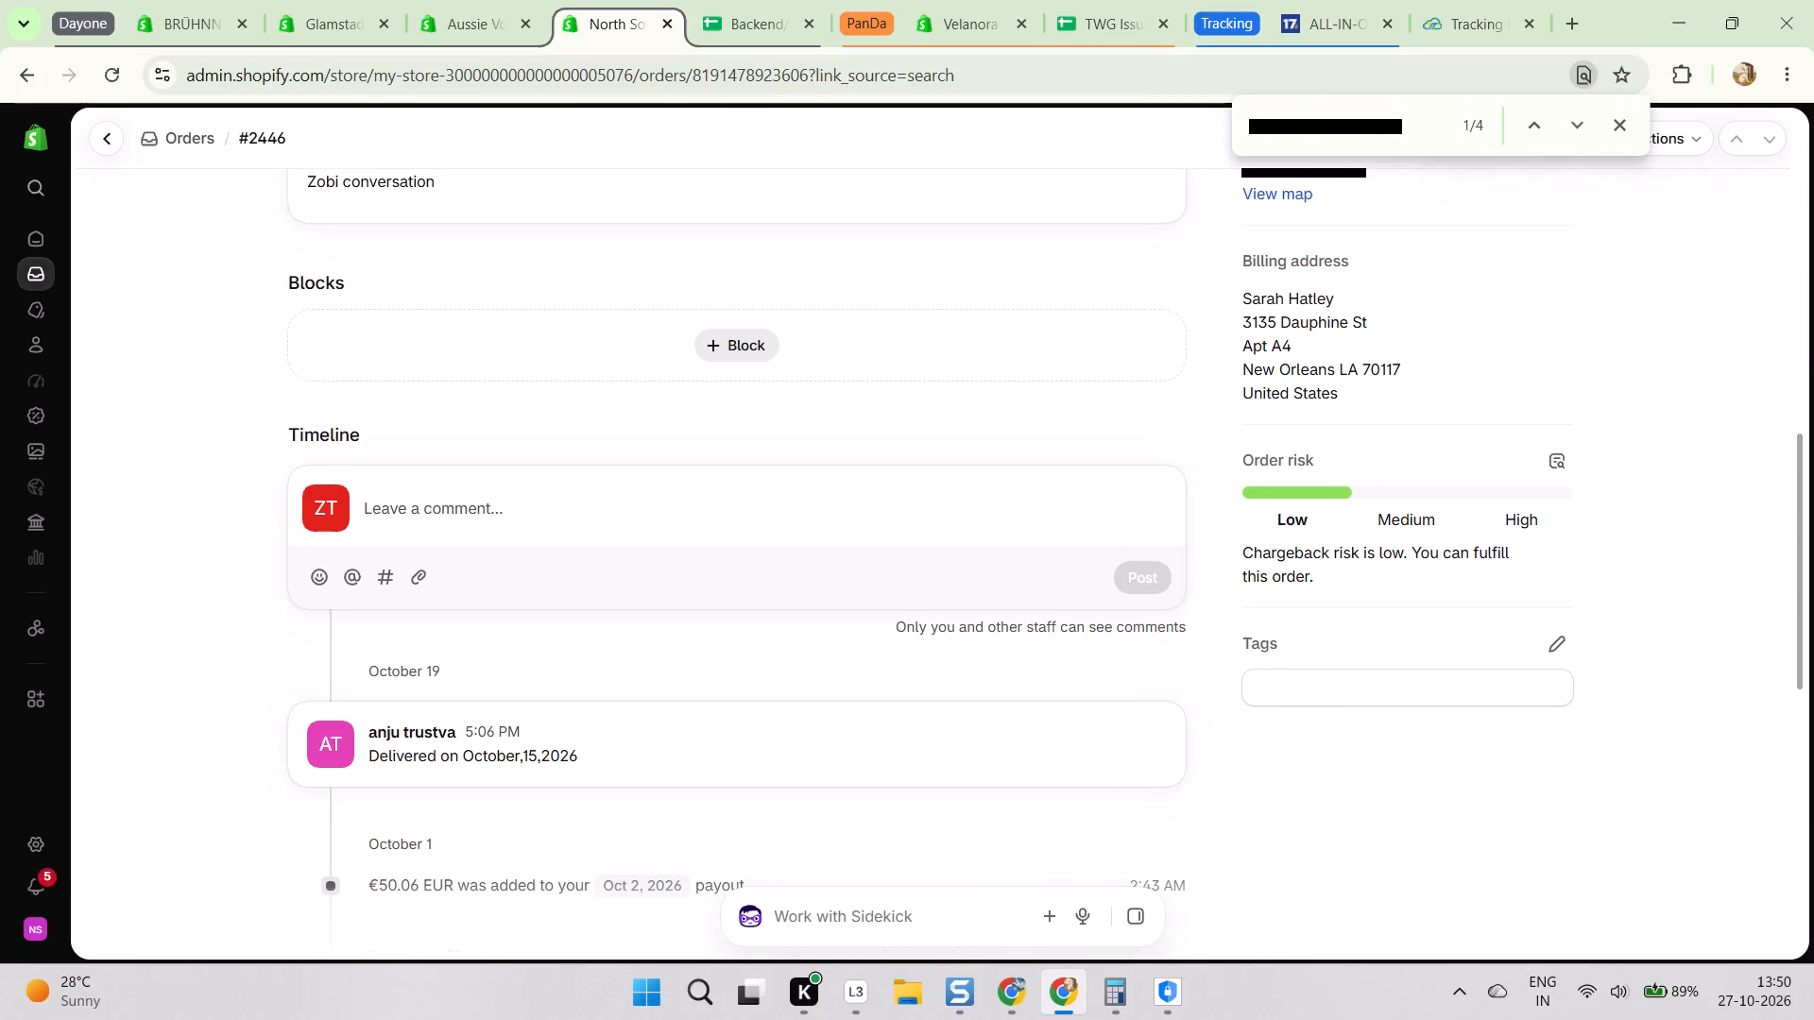
{"action": "left_click", "coordinate": [1606, 121]}
{"action": "scroll", "coordinate": [1365, 290], "scroll_direction": "up", "scroll_amount": 16}
{"action": "left_click", "coordinate": [720, 353]}
{"action": "scroll", "coordinate": [397, 244], "scroll_direction": "up", "scroll_amount": 2}
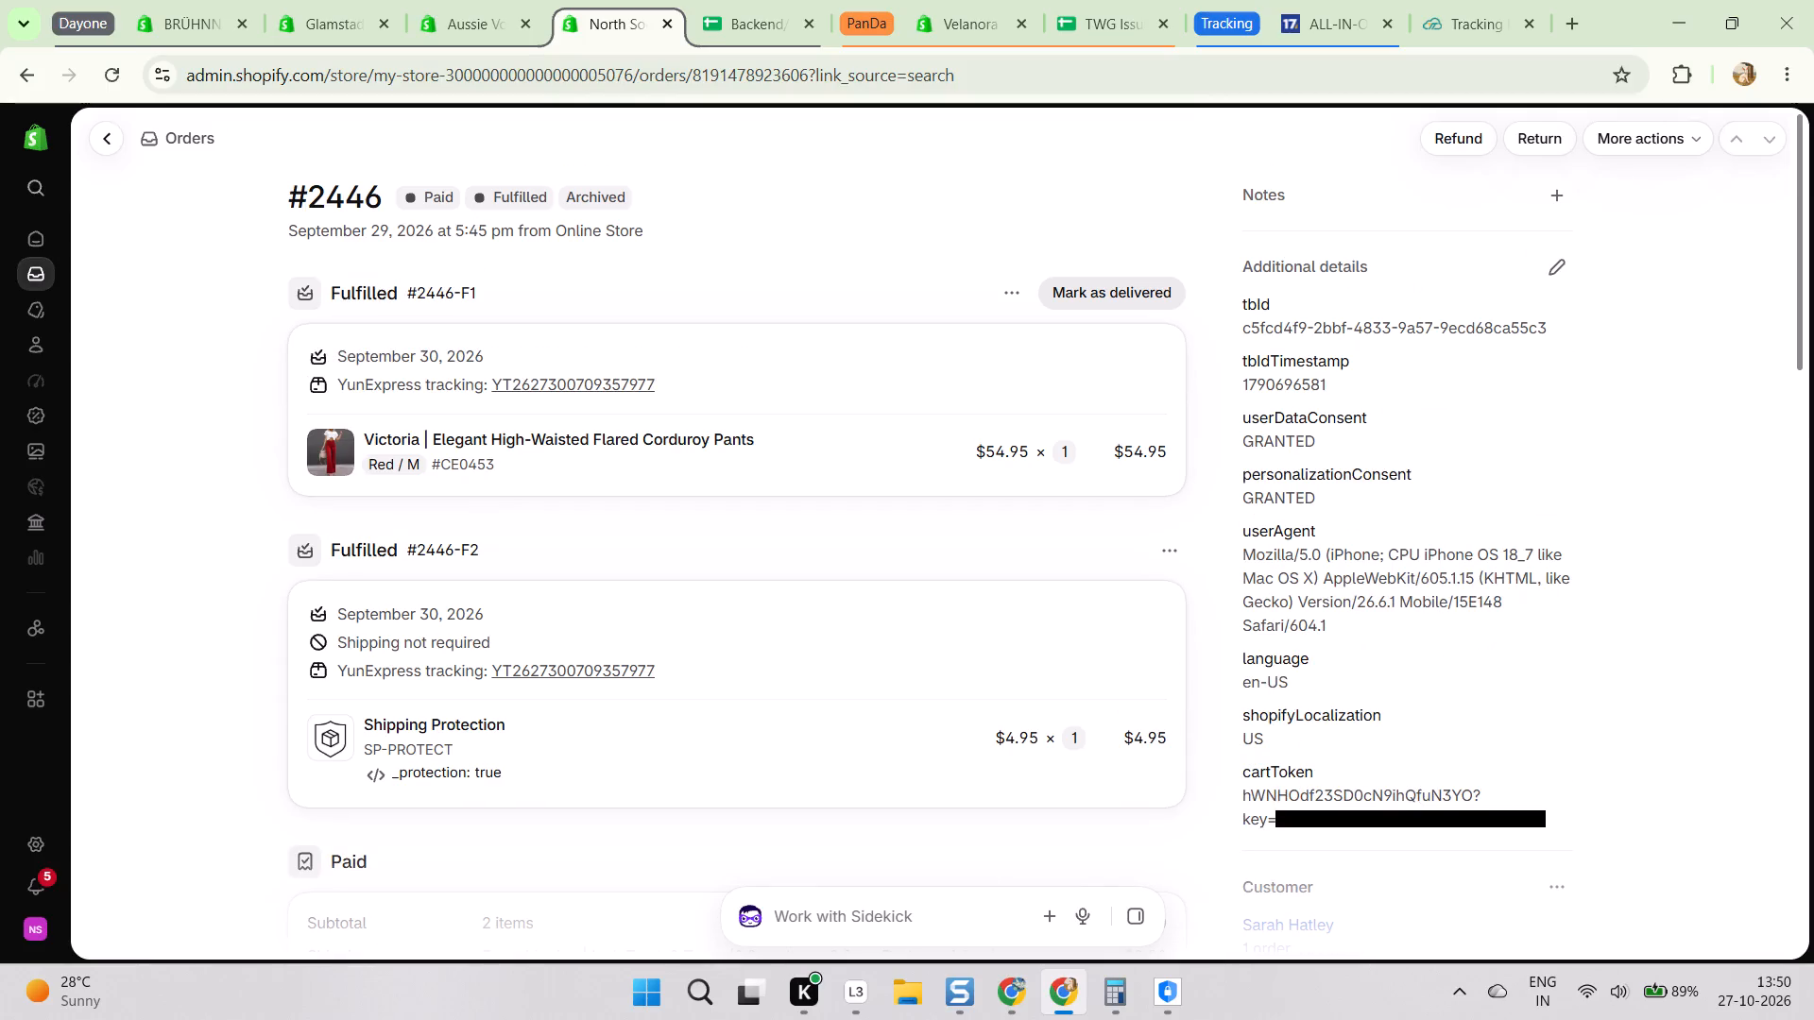
{"action": "double_click", "coordinate": [339, 204]}
{"action": "key", "text": "ctrl+c"}
{"action": "key", "text": "ctrl+c"}
{"action": "key", "text": "alt+Tab"}
{"action": "left_click", "coordinate": [488, 0]}
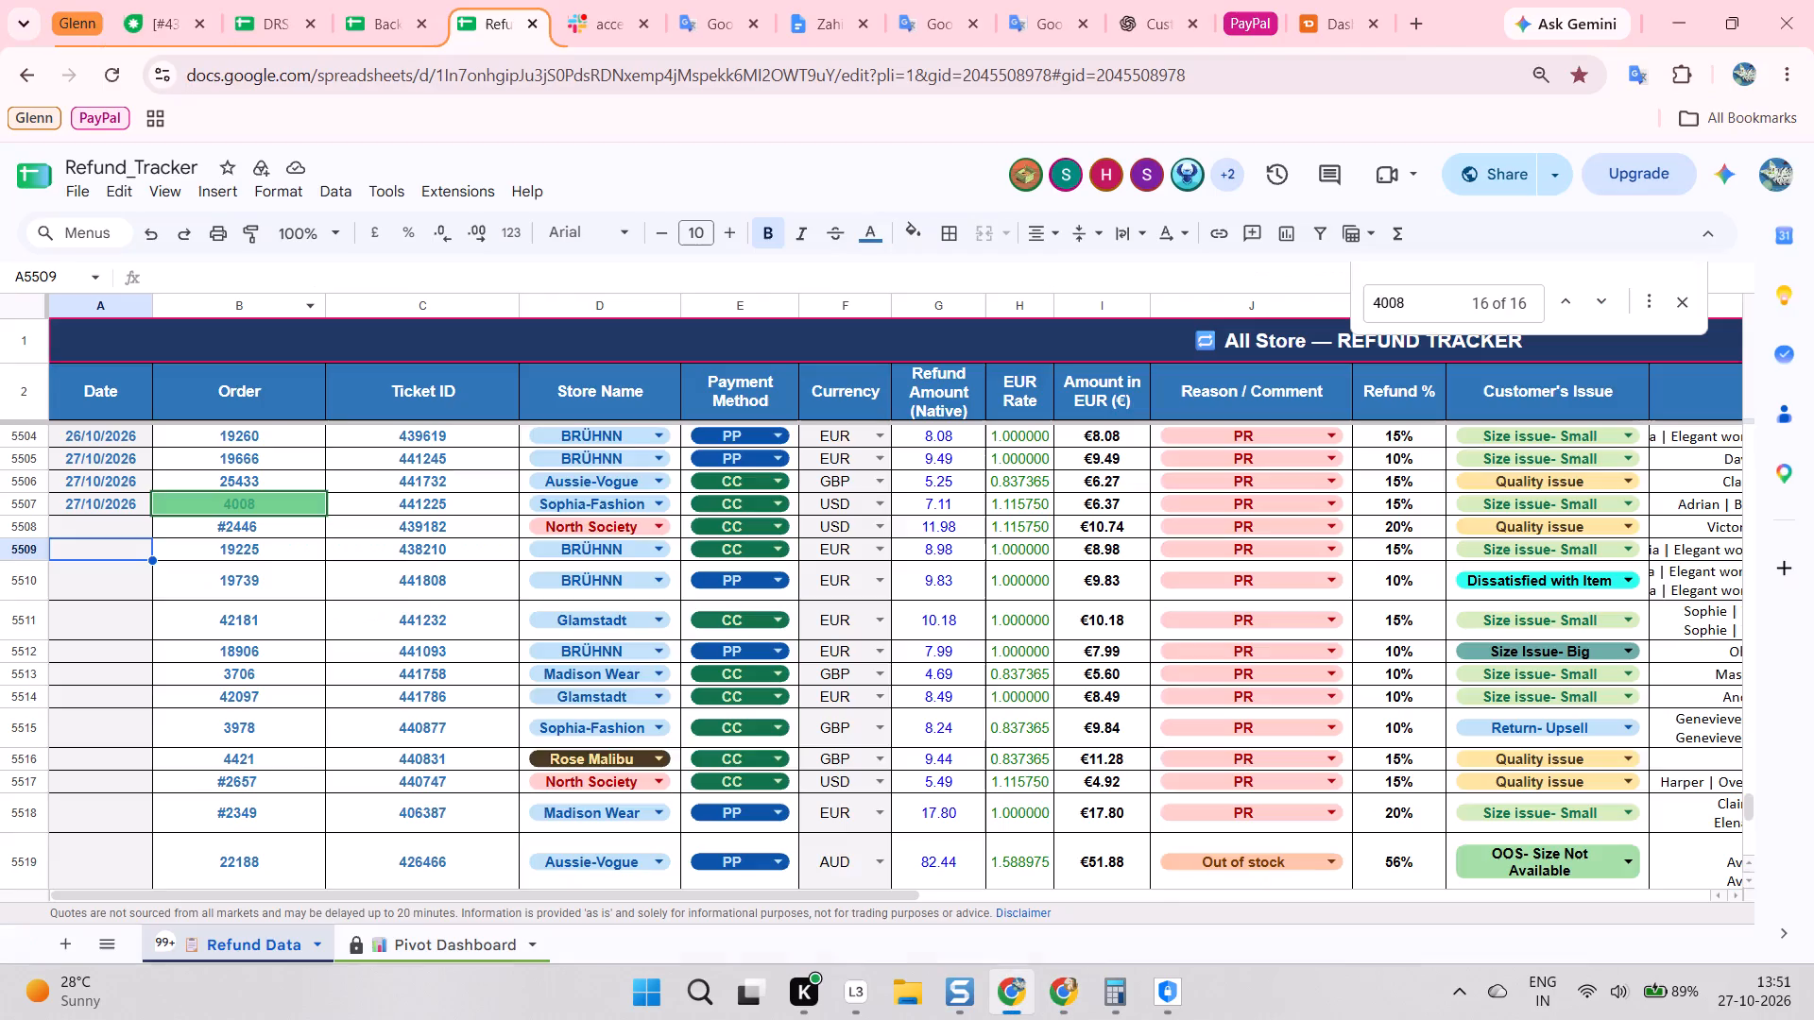
{"action": "key", "text": "ctrl+f"}
{"action": "key", "text": "ctrl+v"}
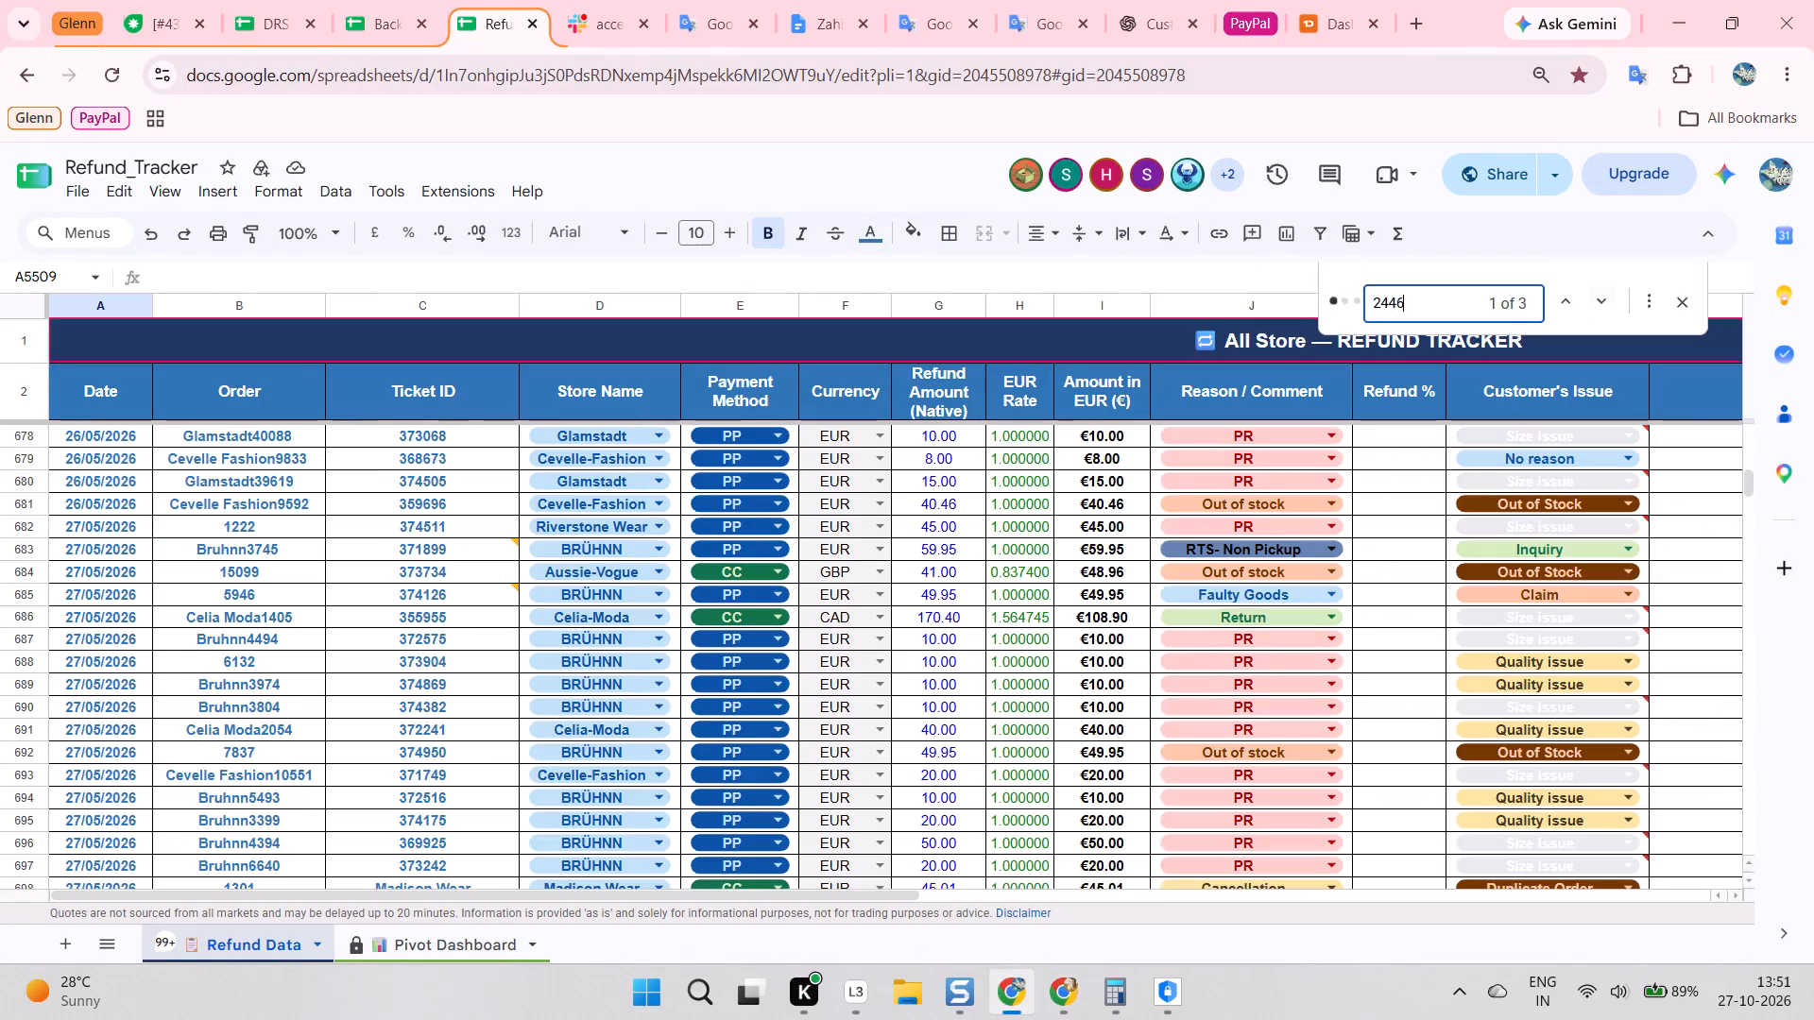
{"action": "left_click", "coordinate": [1600, 303]}
{"action": "left_click", "coordinate": [1600, 303]}
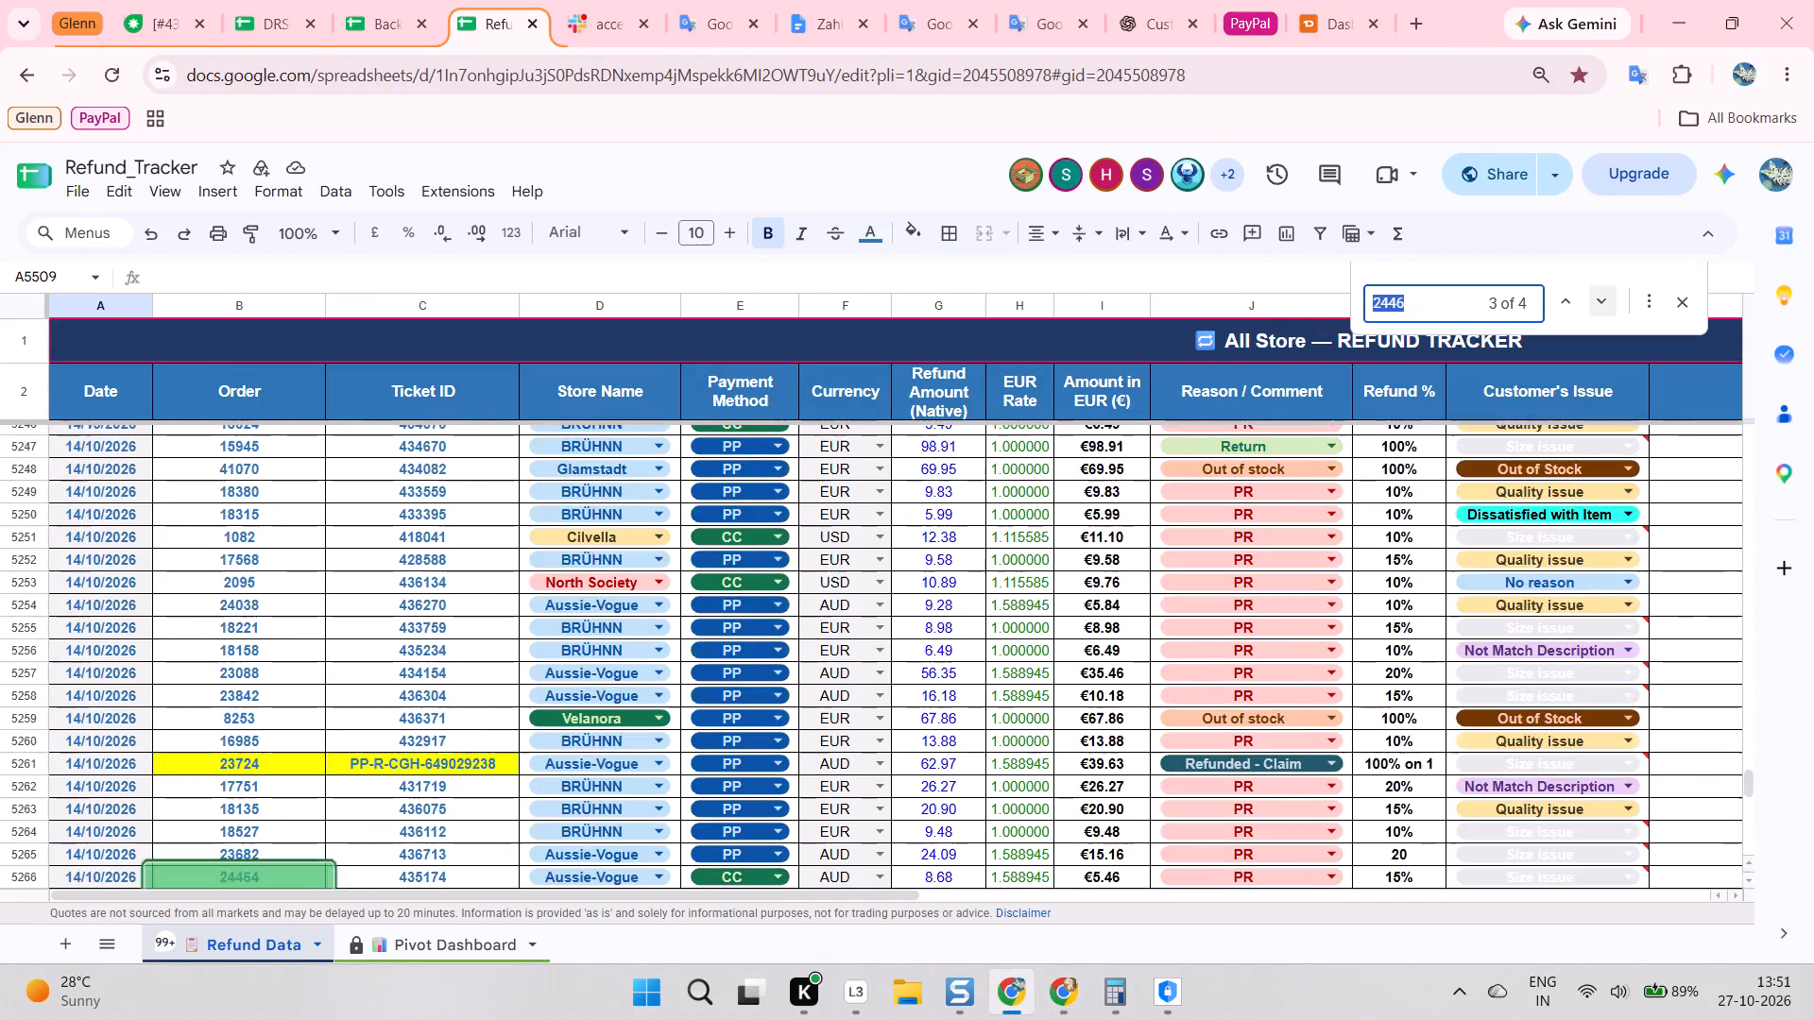
{"action": "left_click", "coordinate": [1600, 303]}
{"action": "left_click", "coordinate": [1600, 303]}
{"action": "left_click", "coordinate": [1600, 303]}
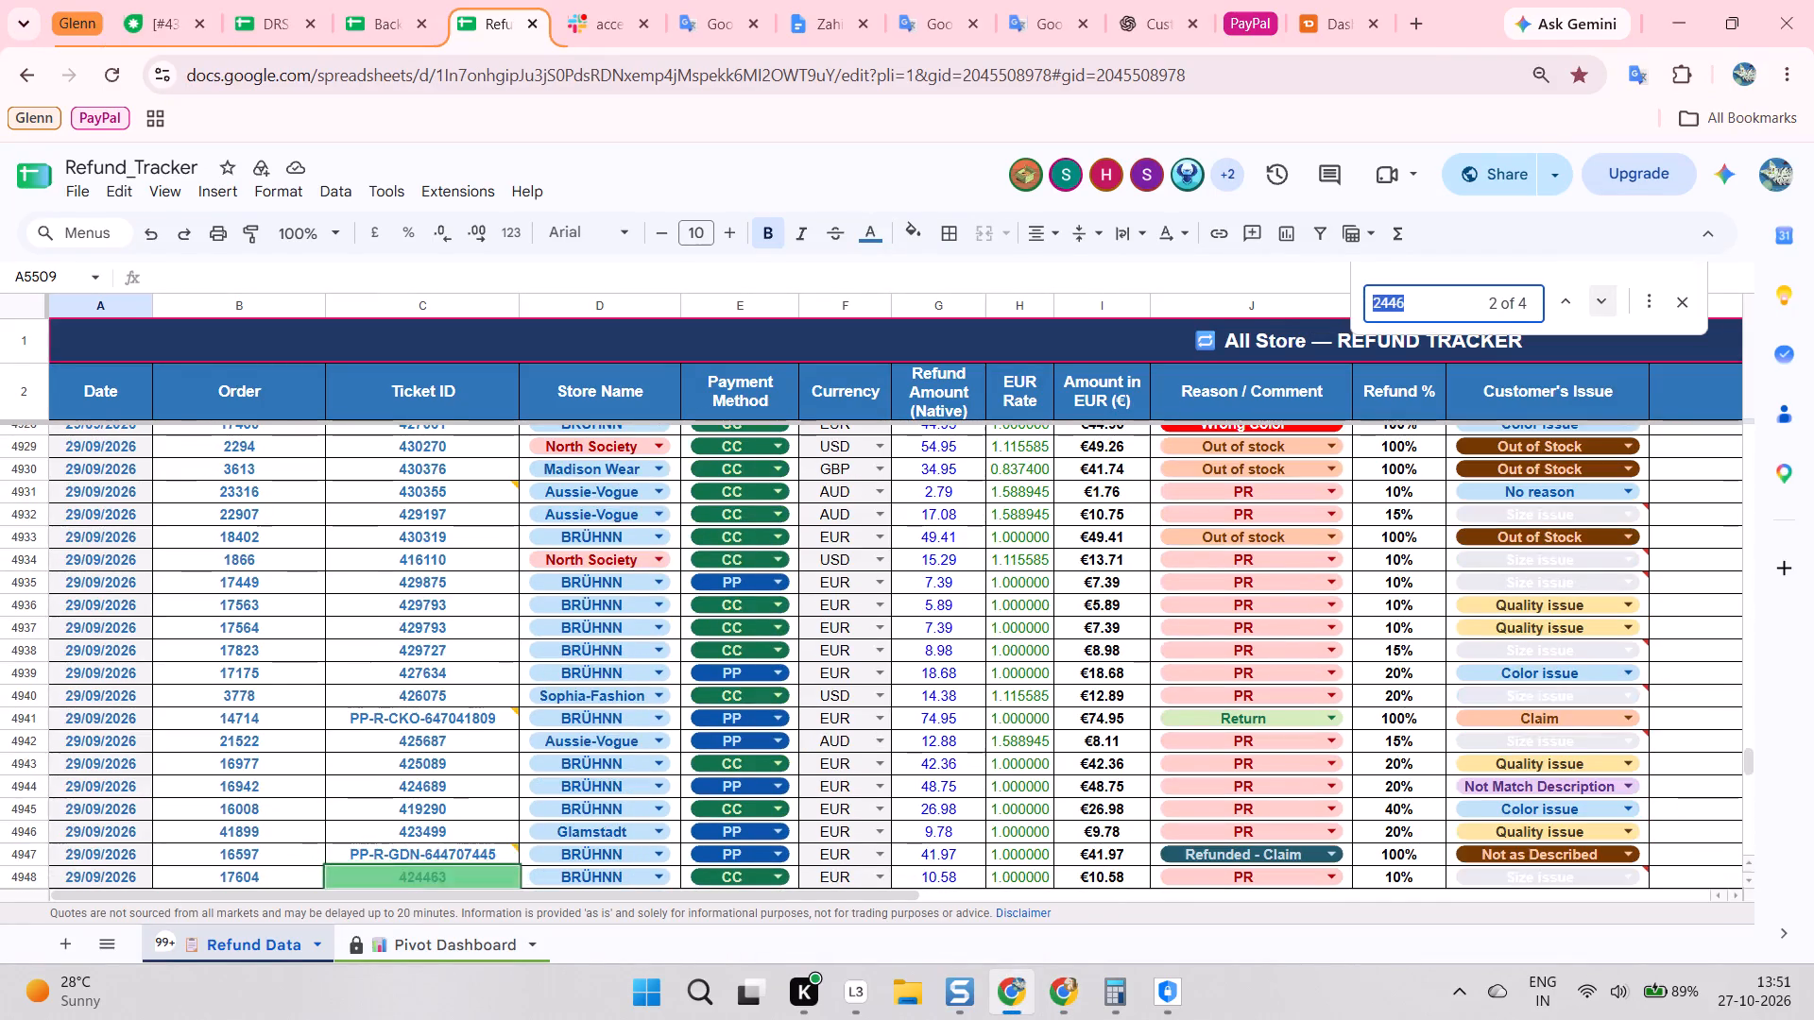
{"action": "left_click", "coordinate": [1600, 303]}
{"action": "left_click", "coordinate": [1600, 303]}
{"action": "scroll", "coordinate": [562, 660], "scroll_direction": "down", "scroll_amount": 2}
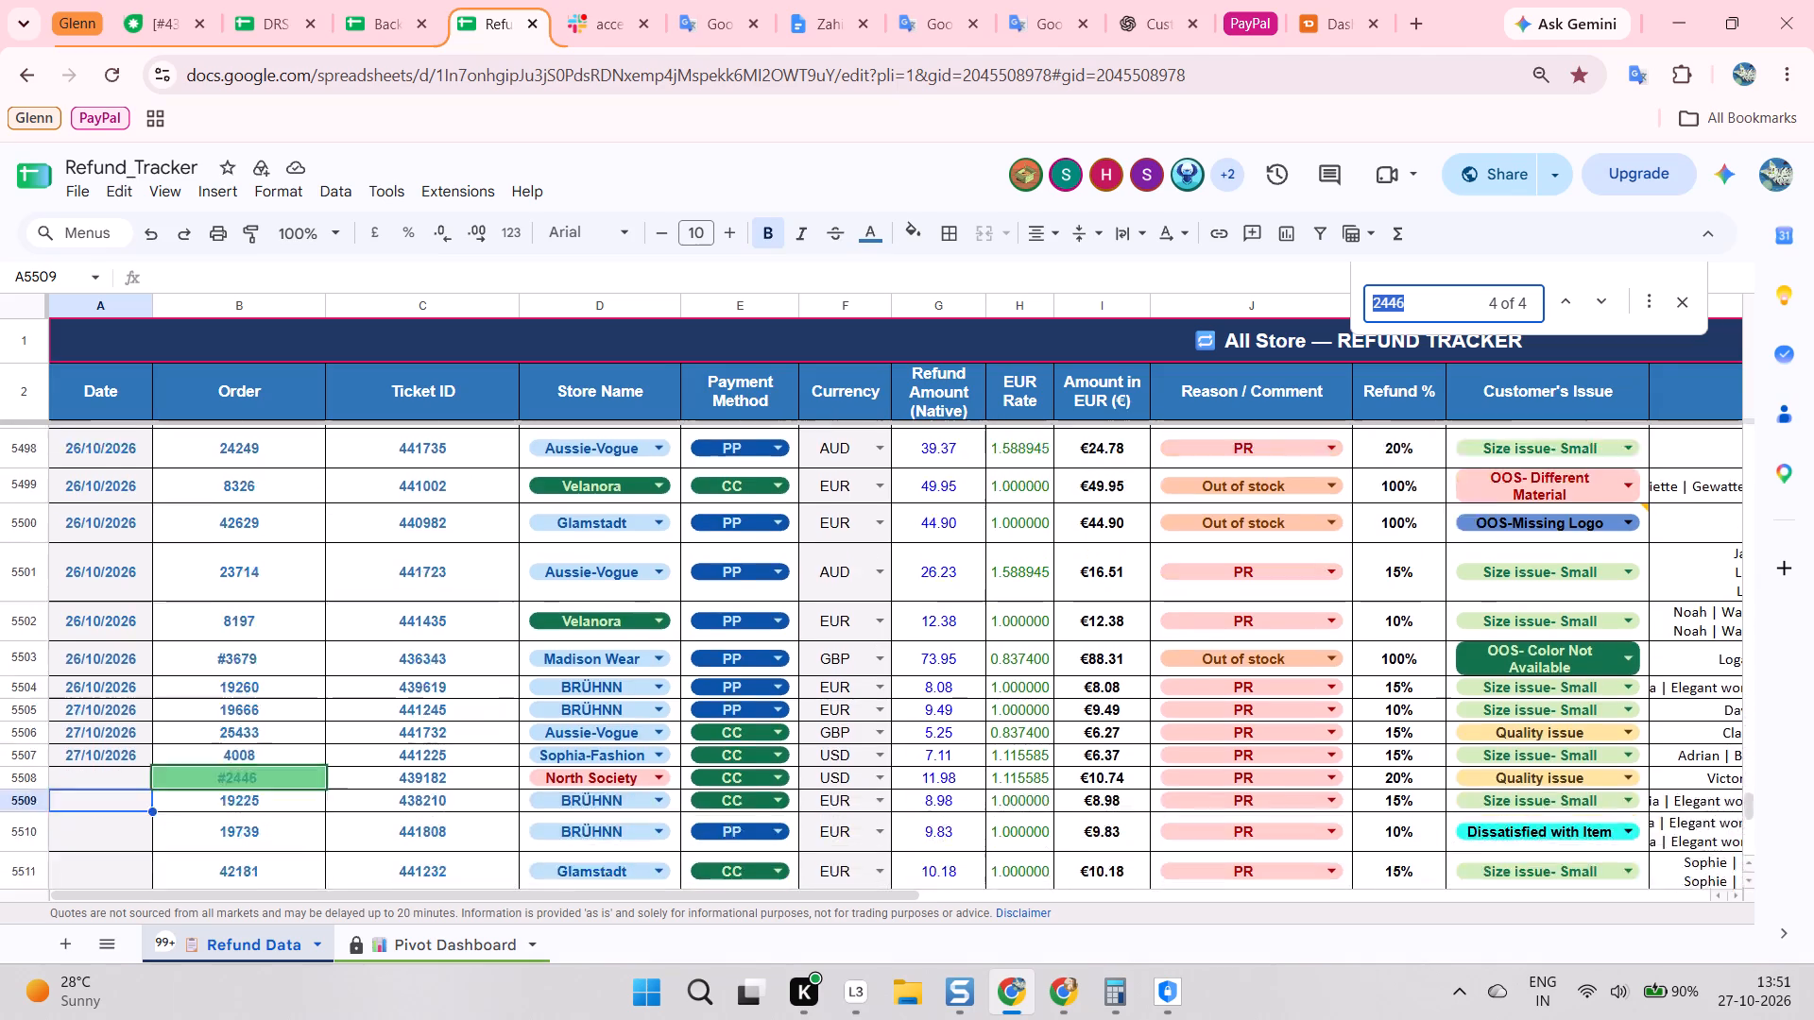
{"action": "scroll", "coordinate": [567, 654], "scroll_direction": "down", "scroll_amount": 1}
{"action": "scroll", "coordinate": [269, 714], "scroll_direction": "down", "scroll_amount": 1}
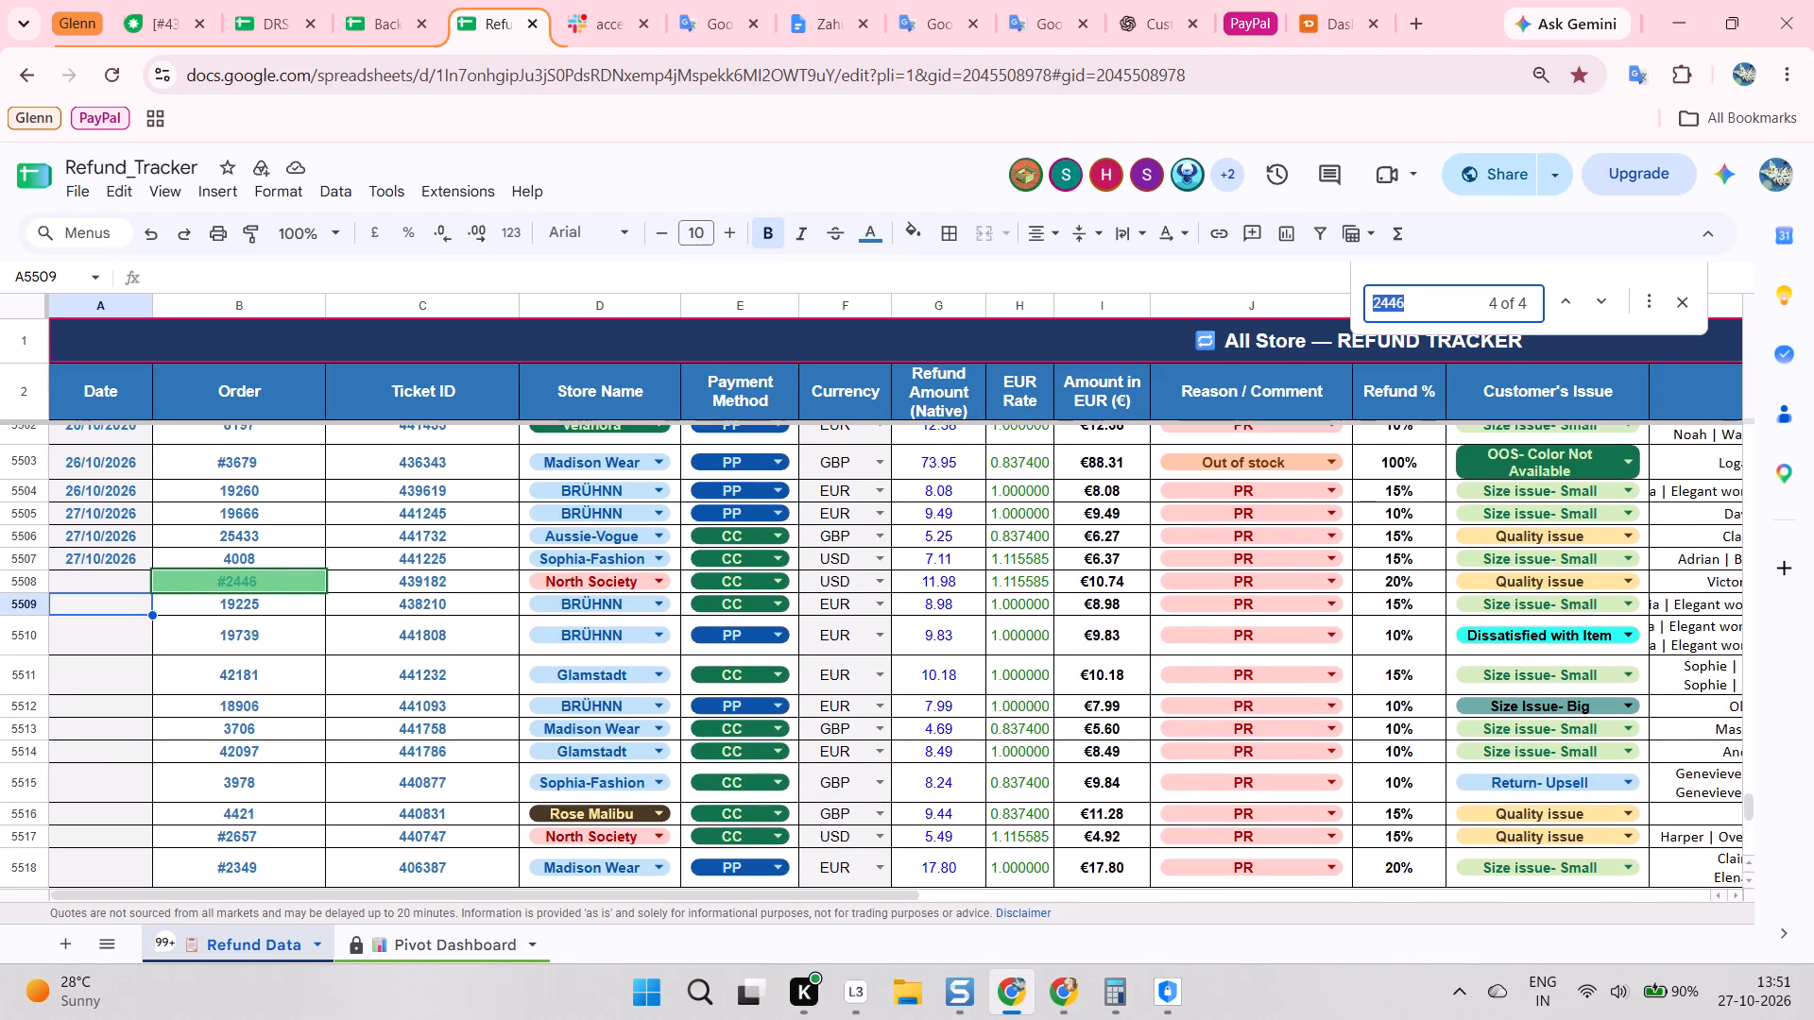
{"action": "scroll", "coordinate": [263, 704], "scroll_direction": "down", "scroll_amount": 1}
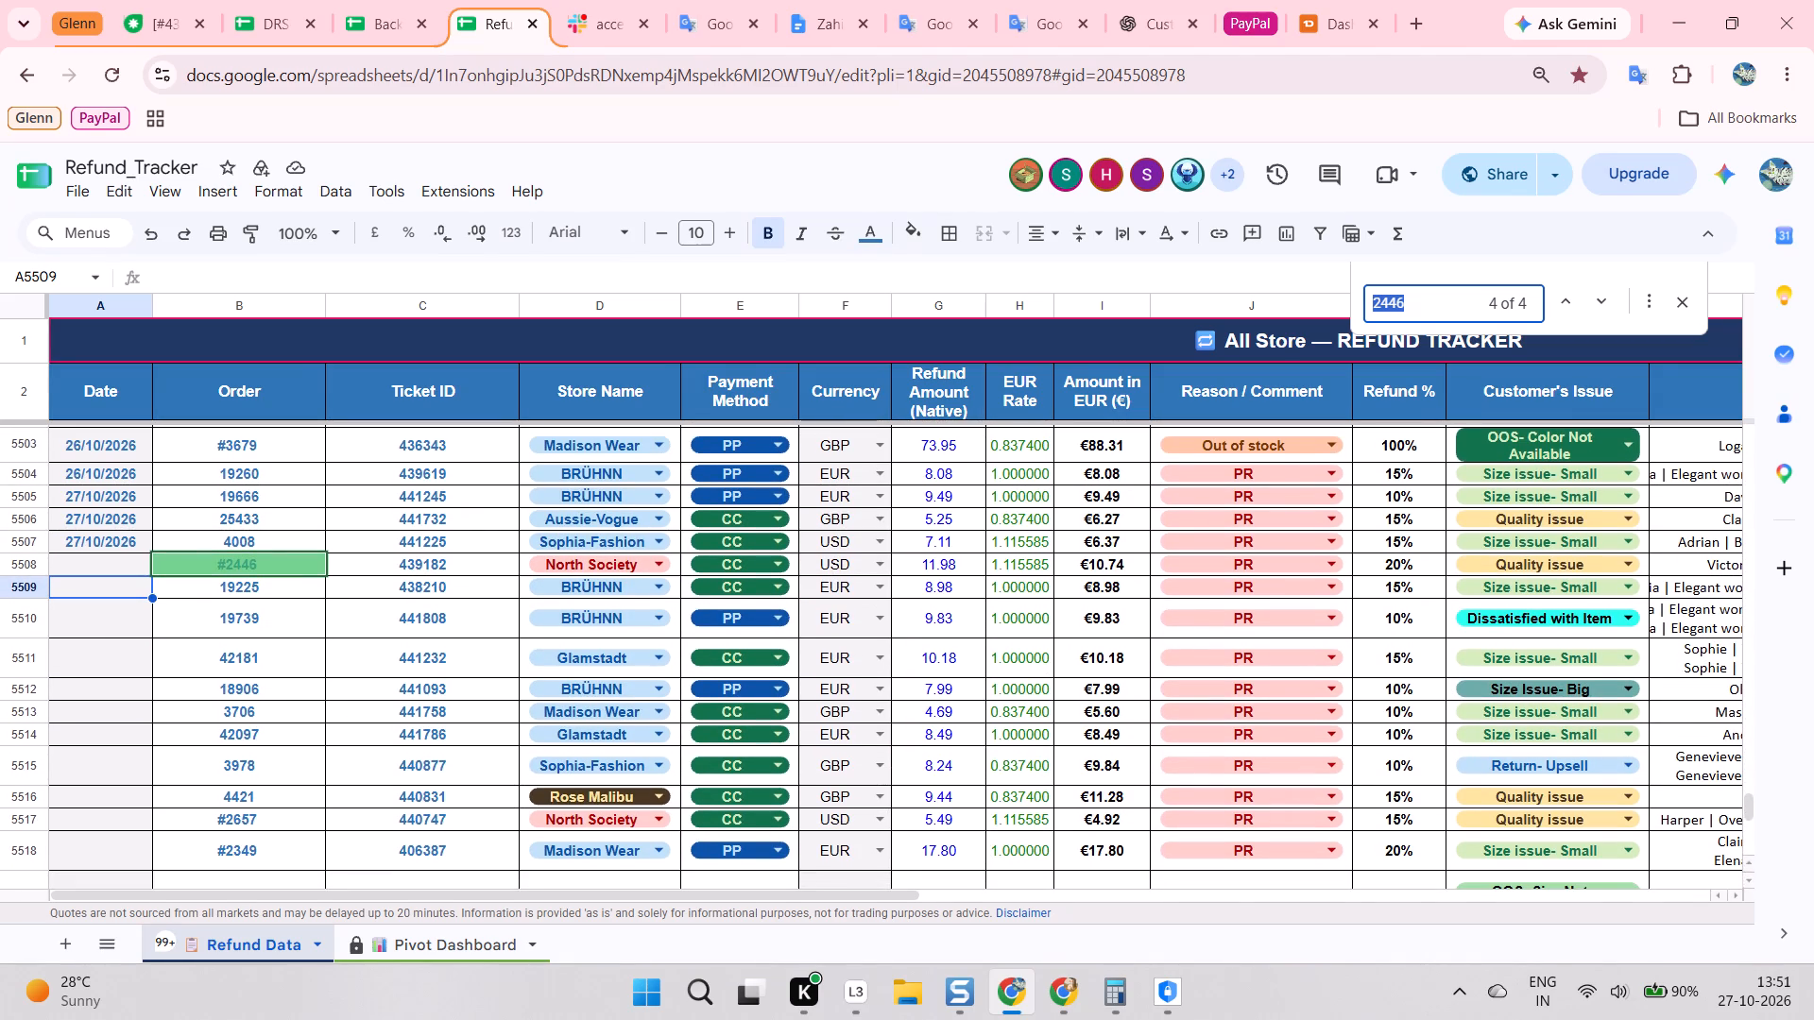
{"action": "scroll", "coordinate": [324, 690], "scroll_direction": "down", "scroll_amount": 1}
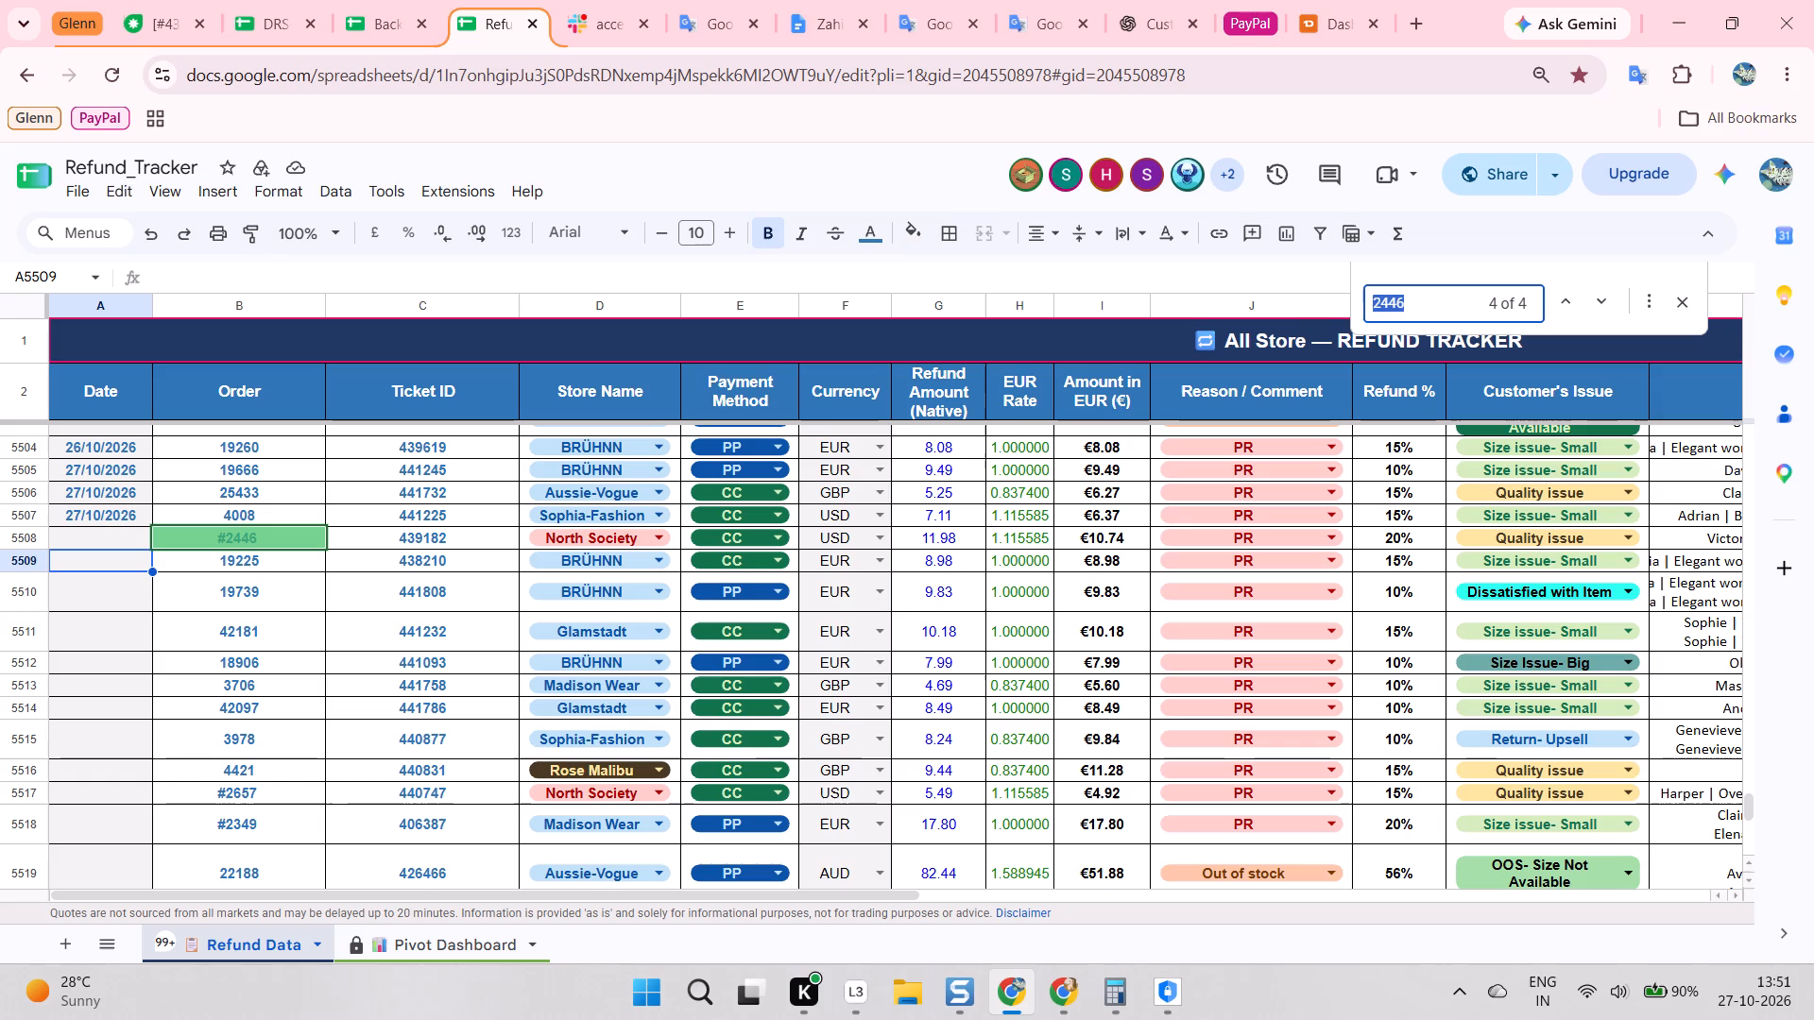
{"action": "left_click", "coordinate": [117, 544]}
{"action": "key", "text": "ctrl+d"}
{"action": "left_click", "coordinate": [222, 587]}
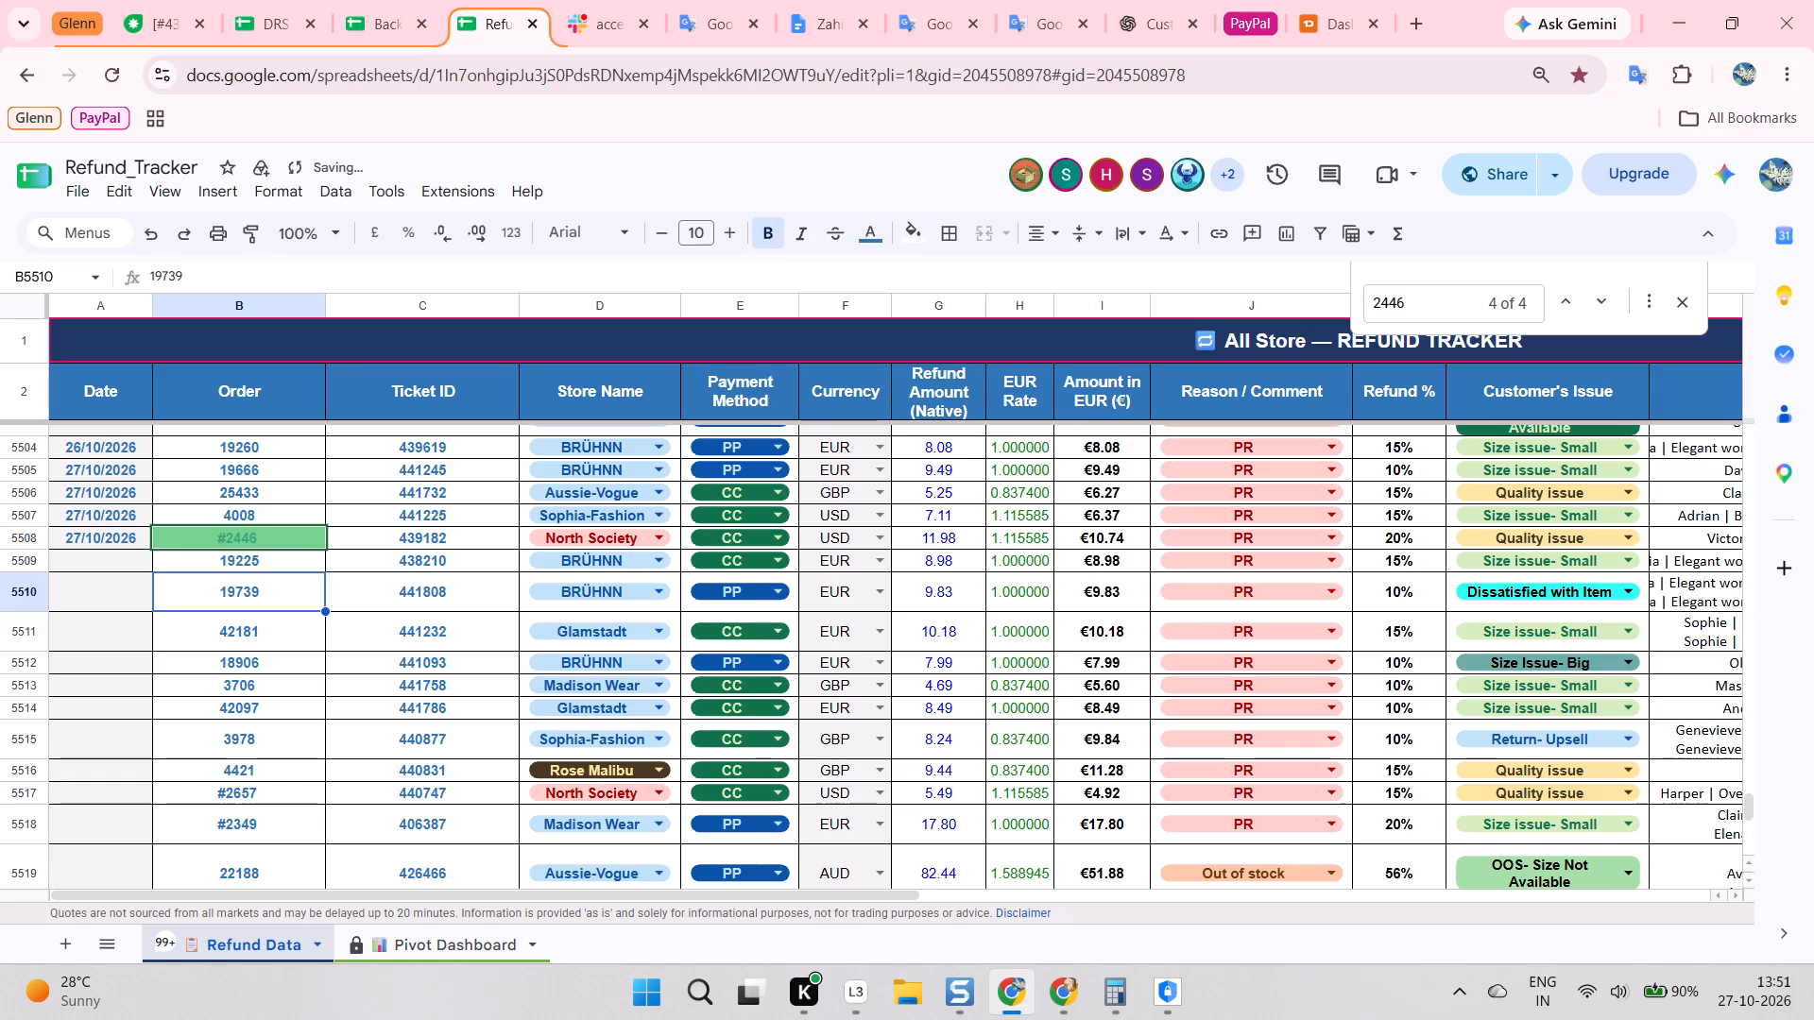
Compare the #2446 row in Refund_Tracker with the fulfilled items and prices on the Shopify order page.
{"action": "left_click", "coordinate": [21, 539]}
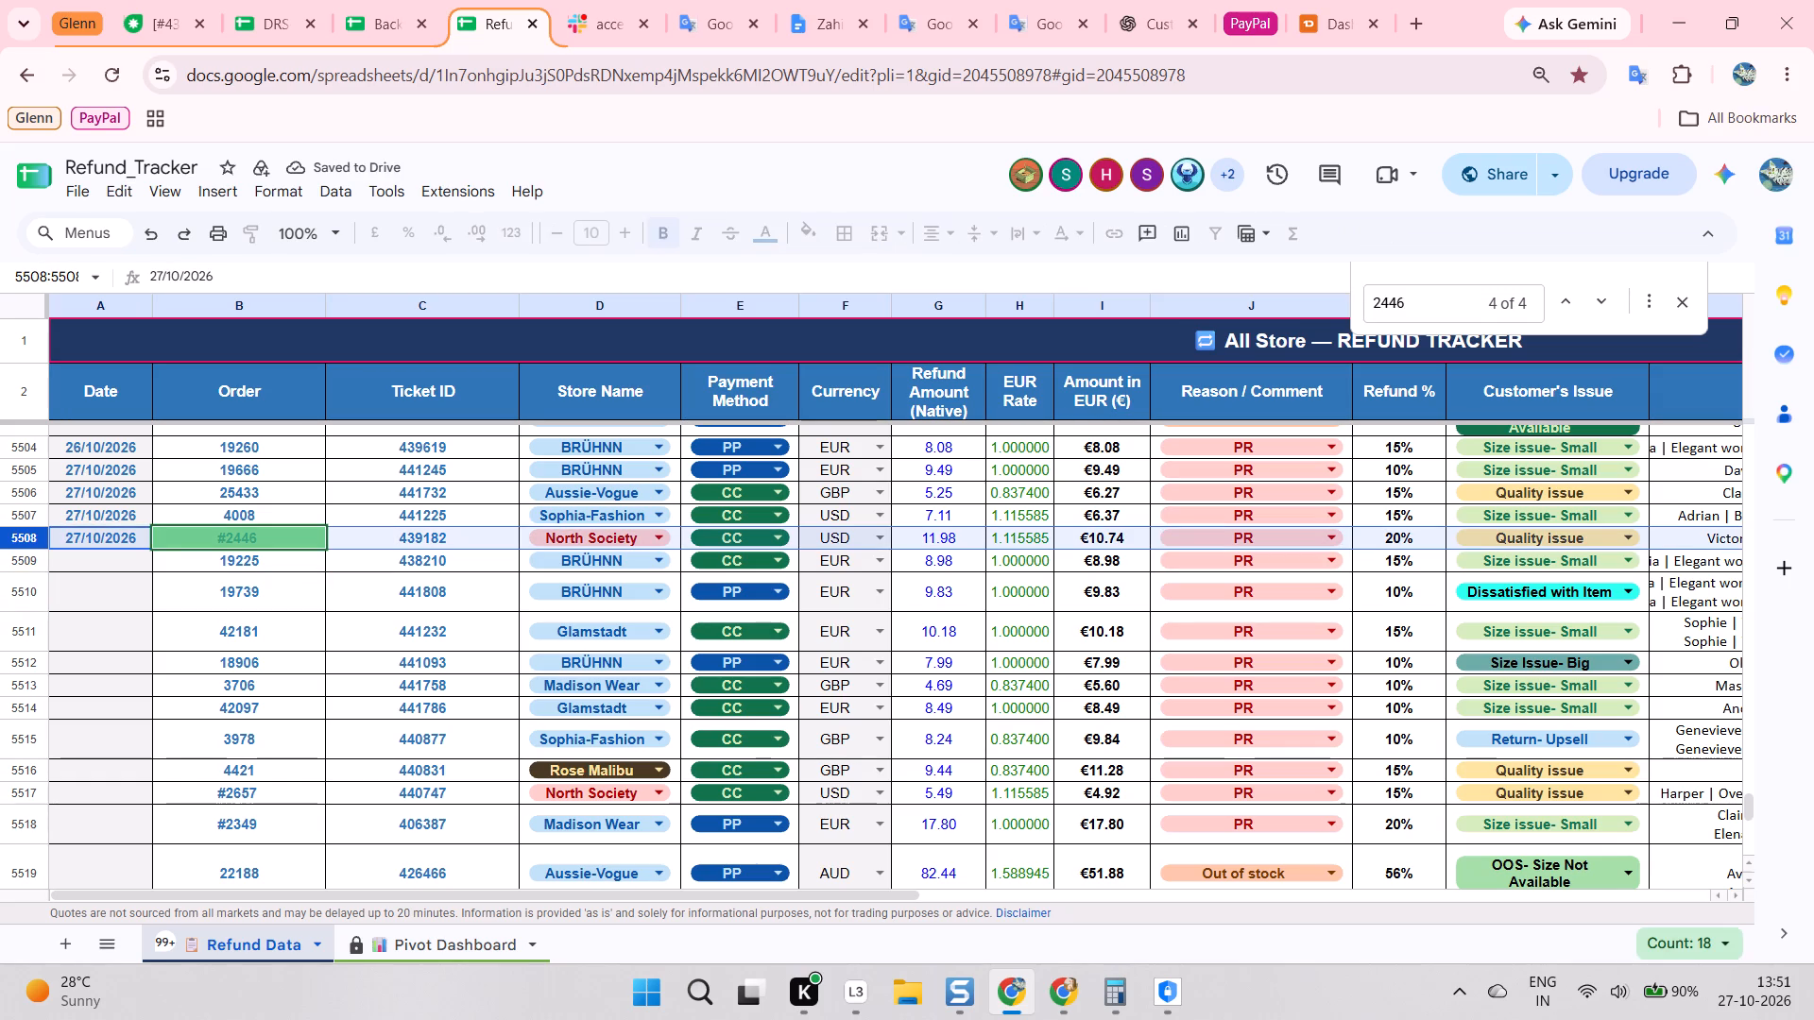
{"action": "key", "text": "alt+Tab"}
{"action": "scroll", "coordinate": [780, 582], "scroll_direction": "up", "scroll_amount": 4}
{"action": "left_click", "coordinate": [812, 482]}
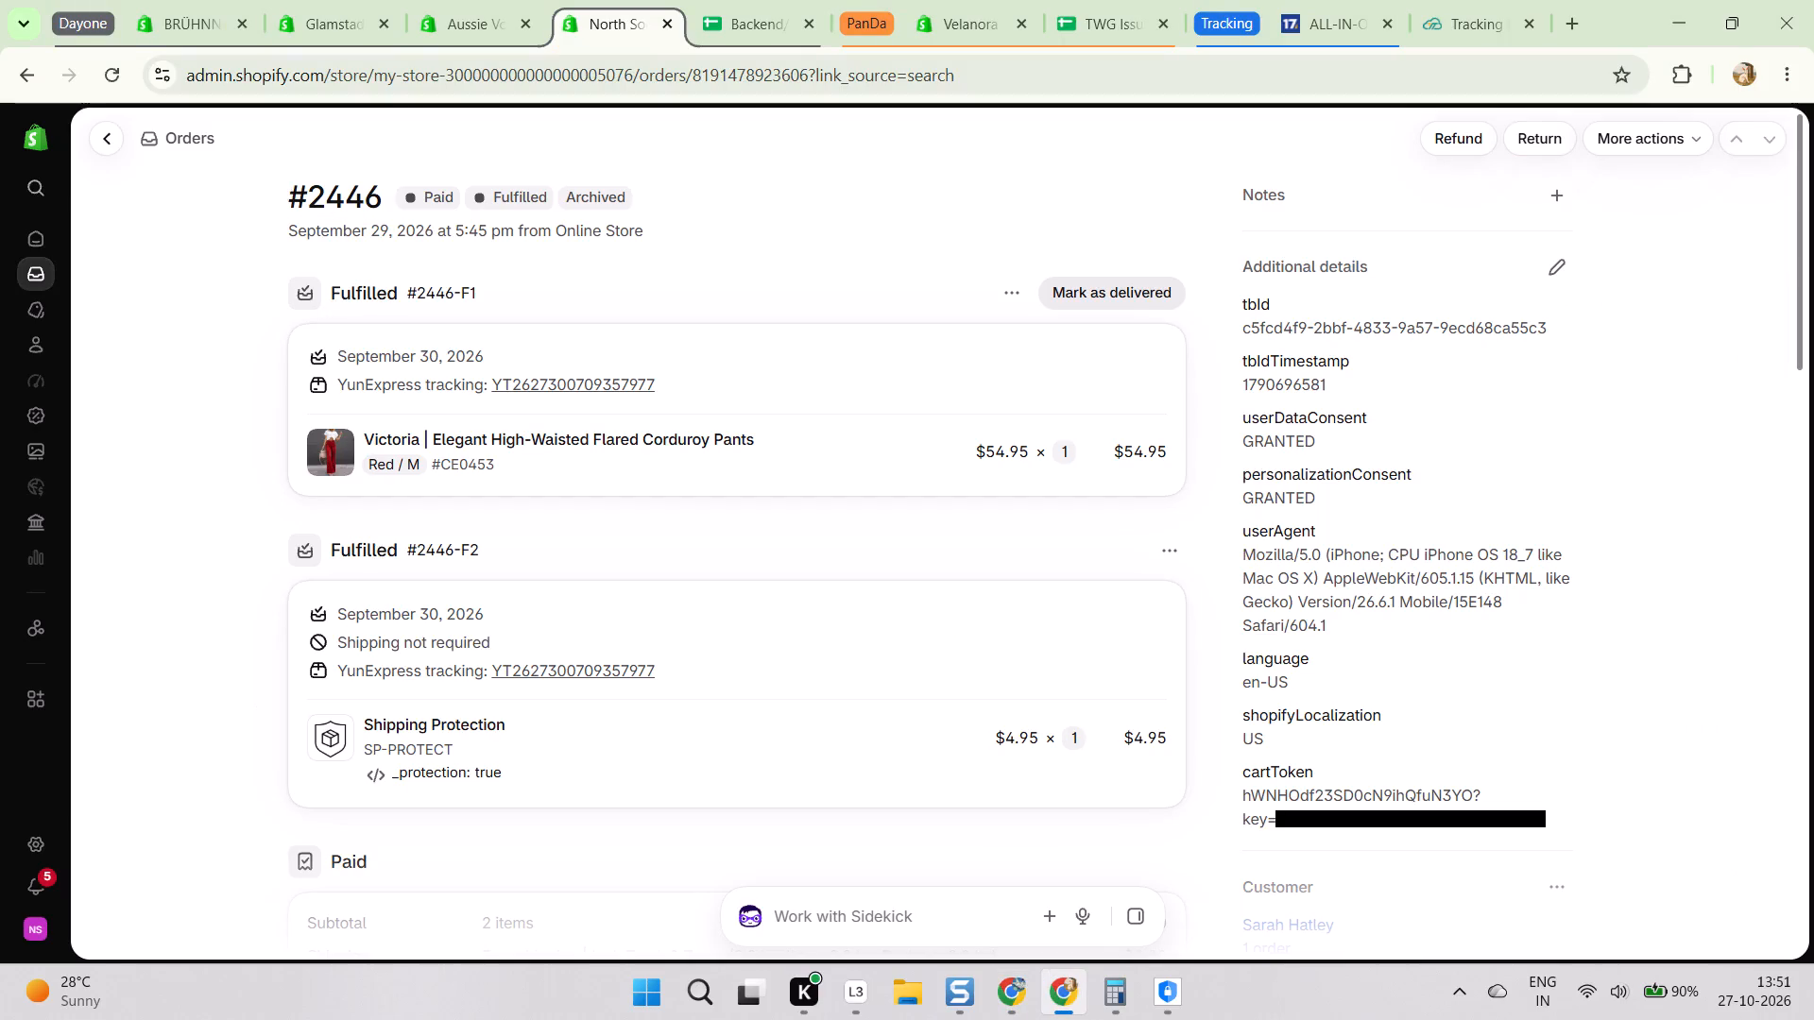
{"action": "key", "text": "alt+Tab"}
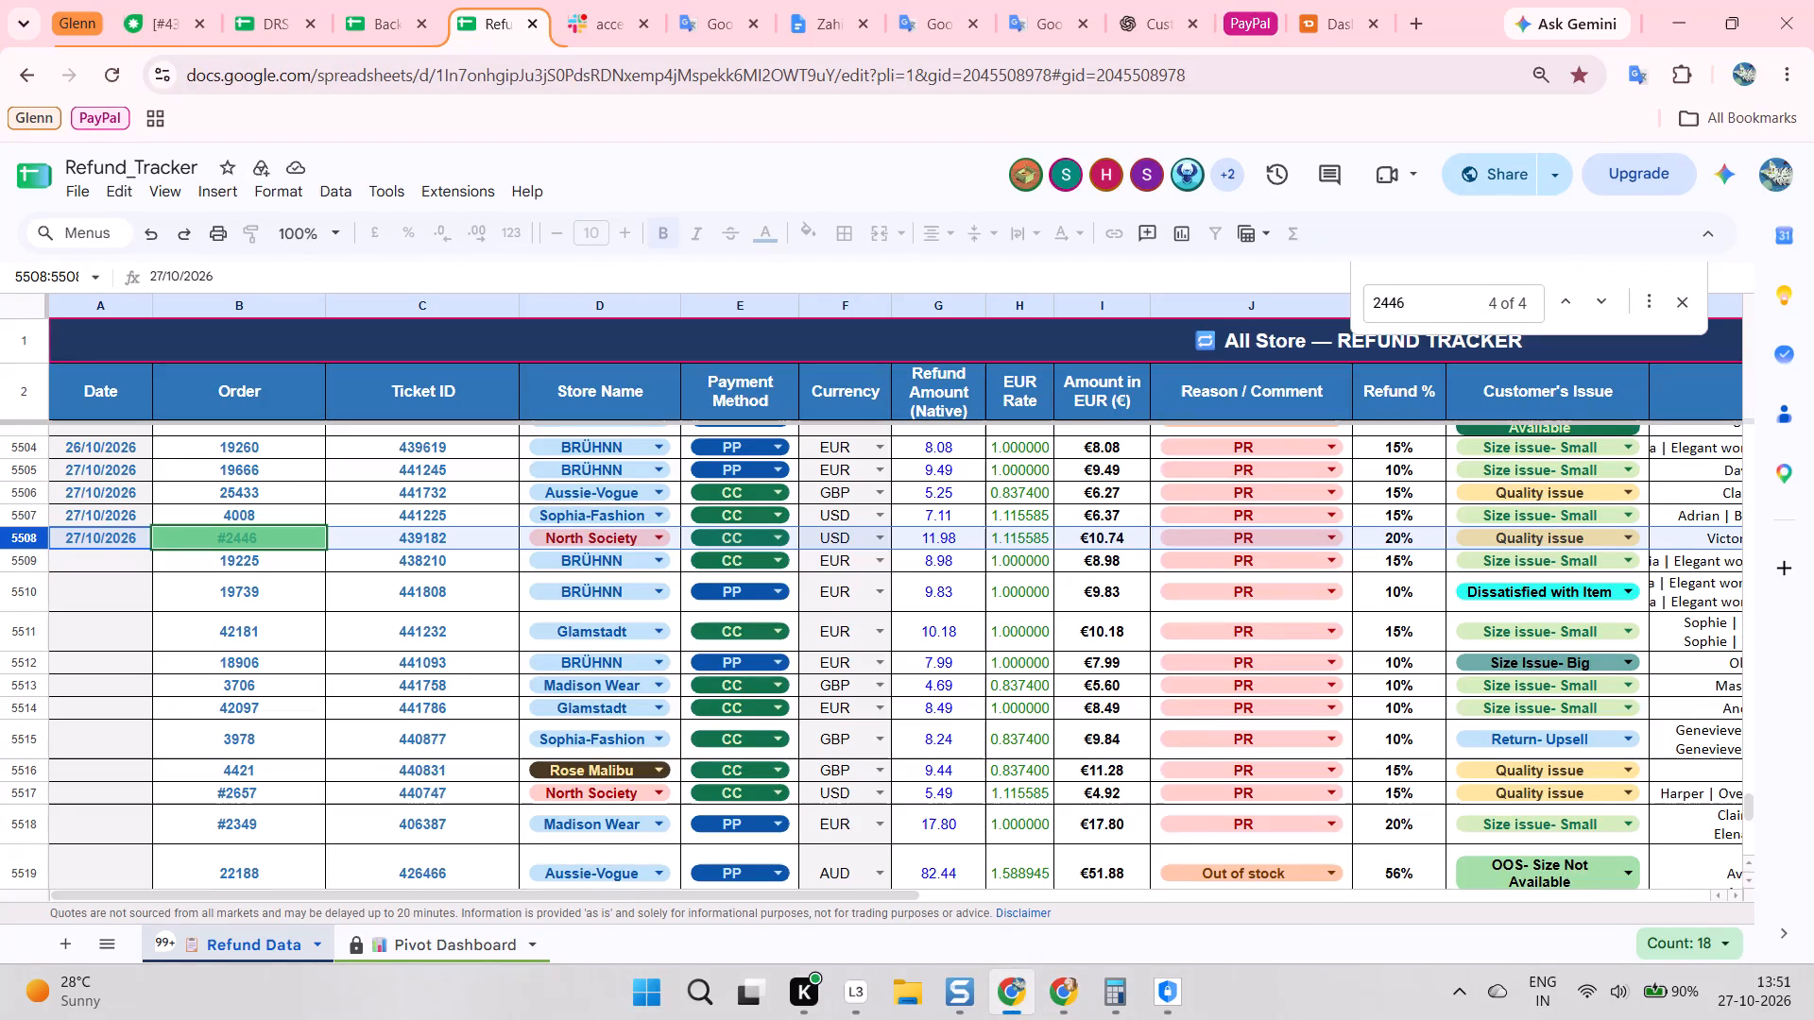
{"action": "key", "text": "alt+Tab"}
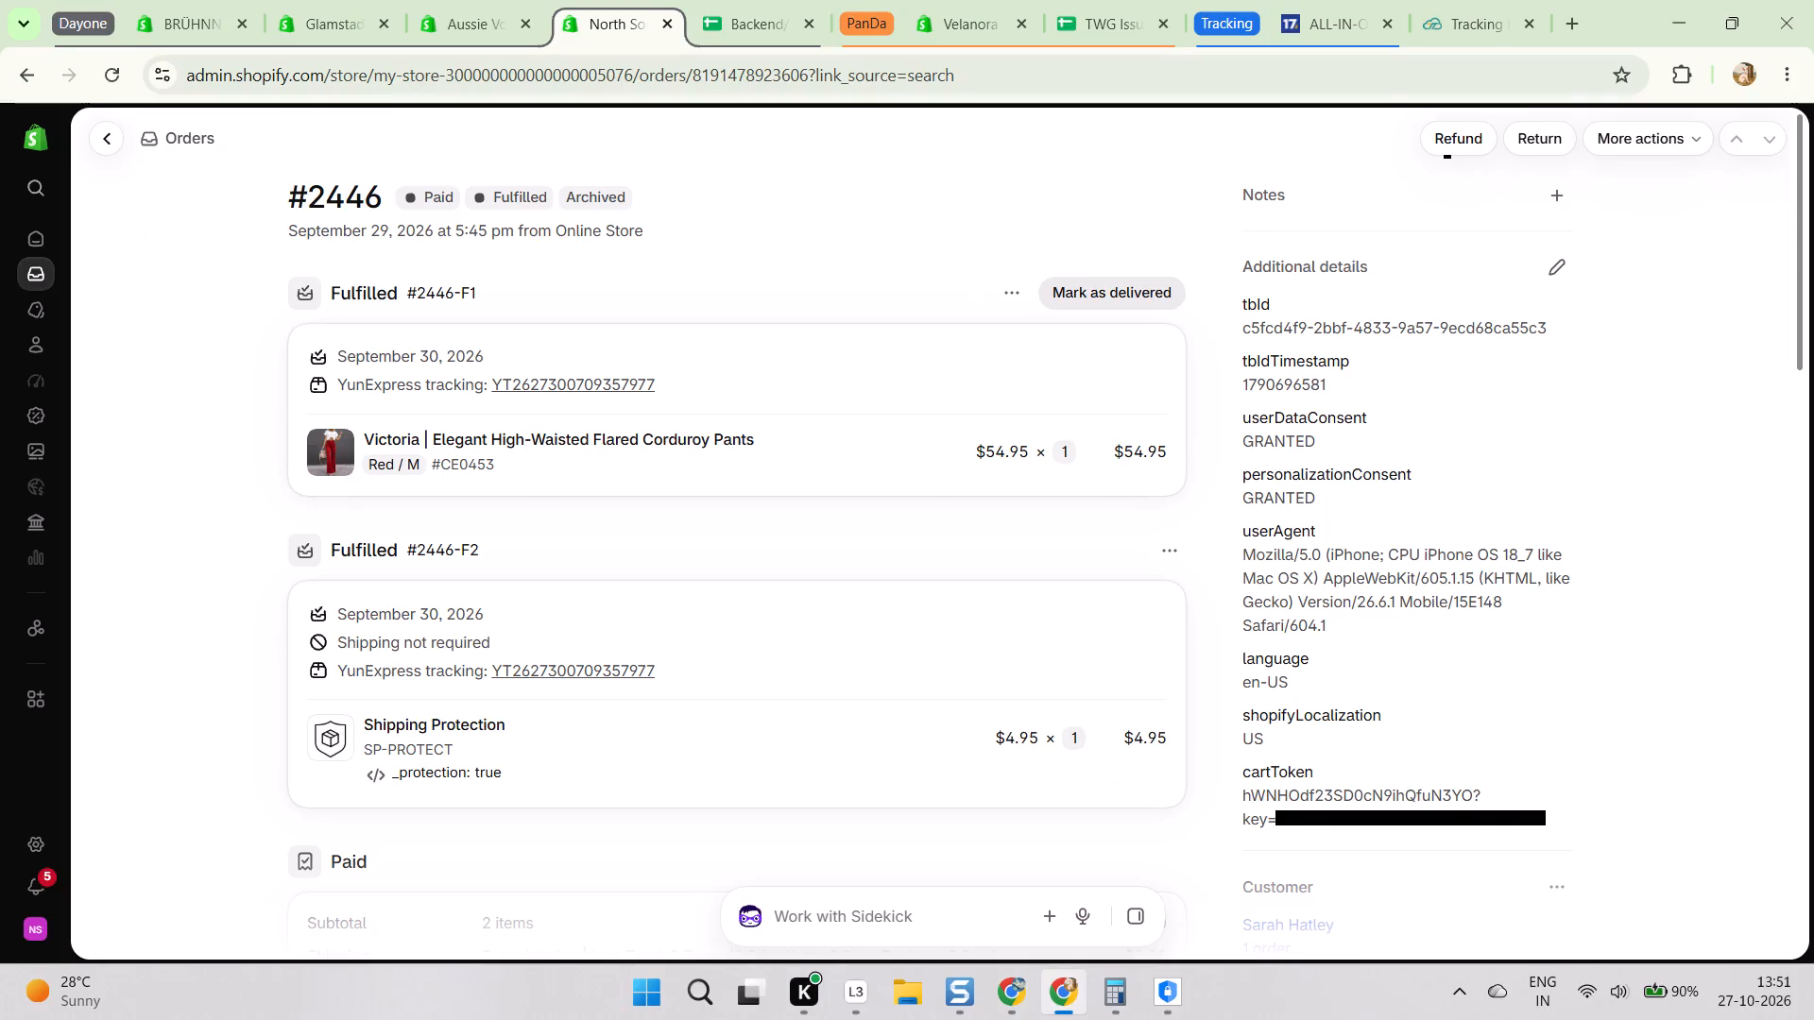
{"action": "key", "text": "alt+Tab"}
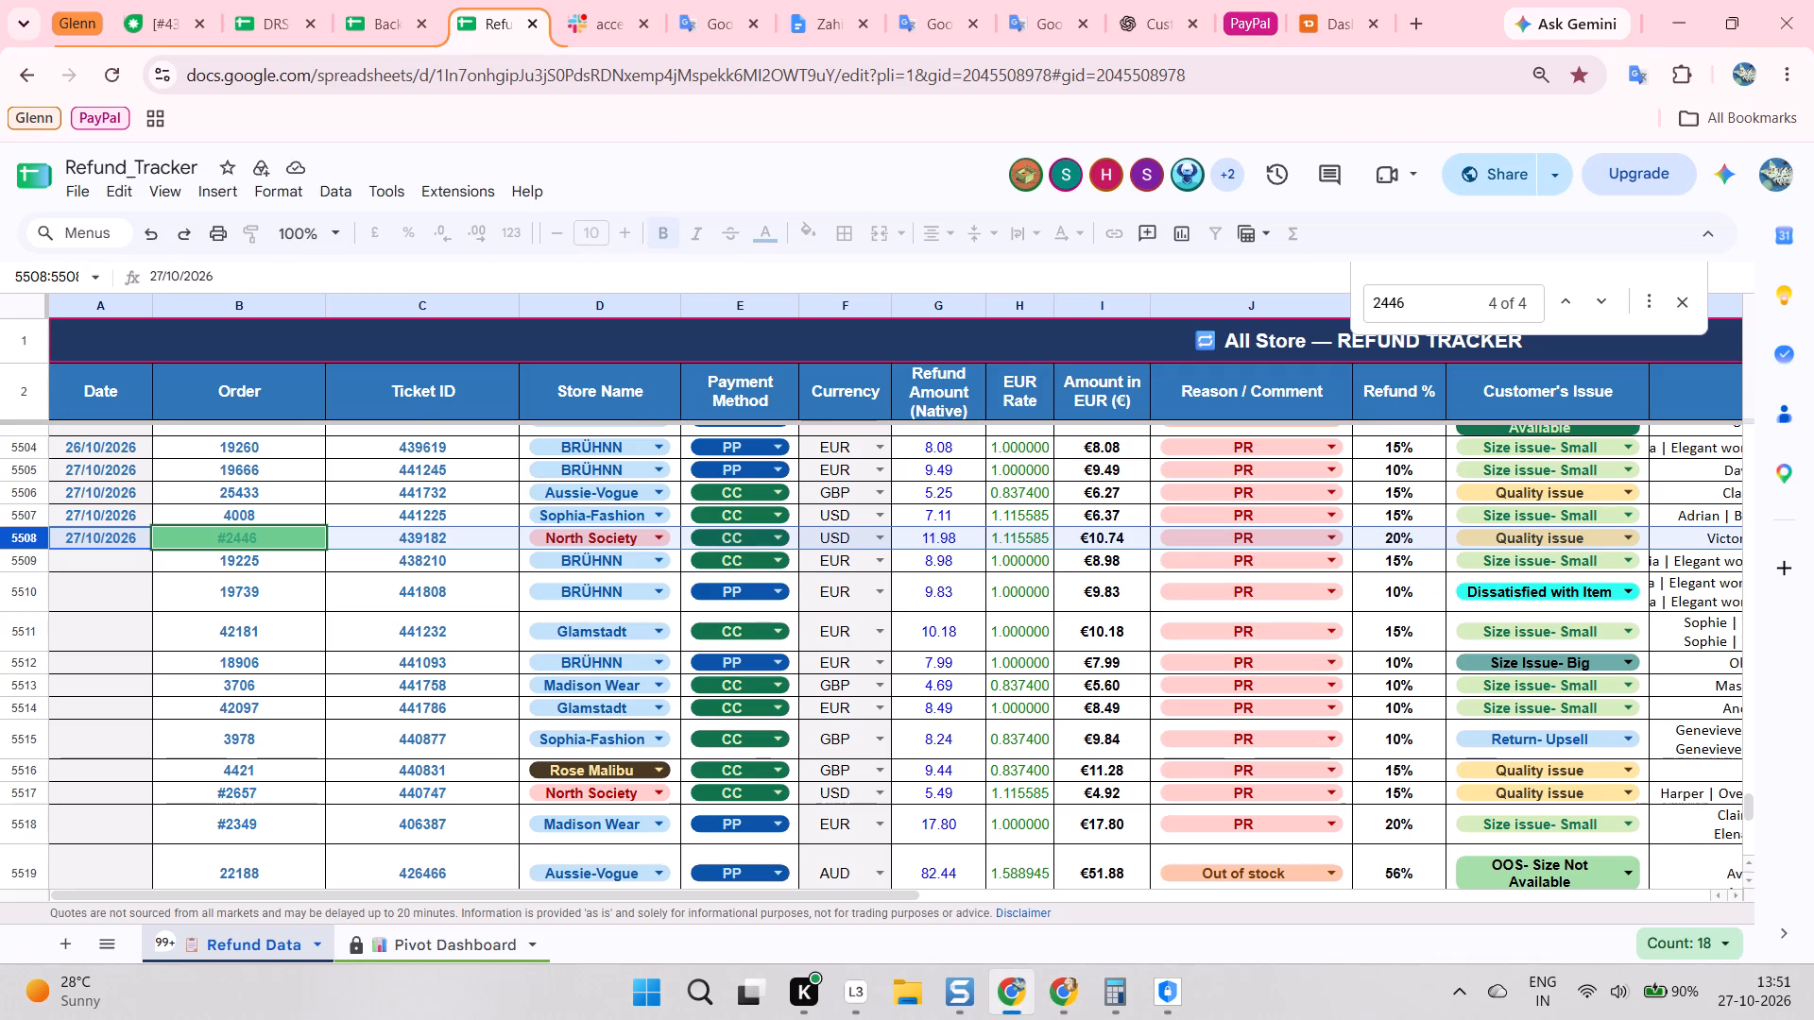
{"action": "key", "text": "alt+Tab"}
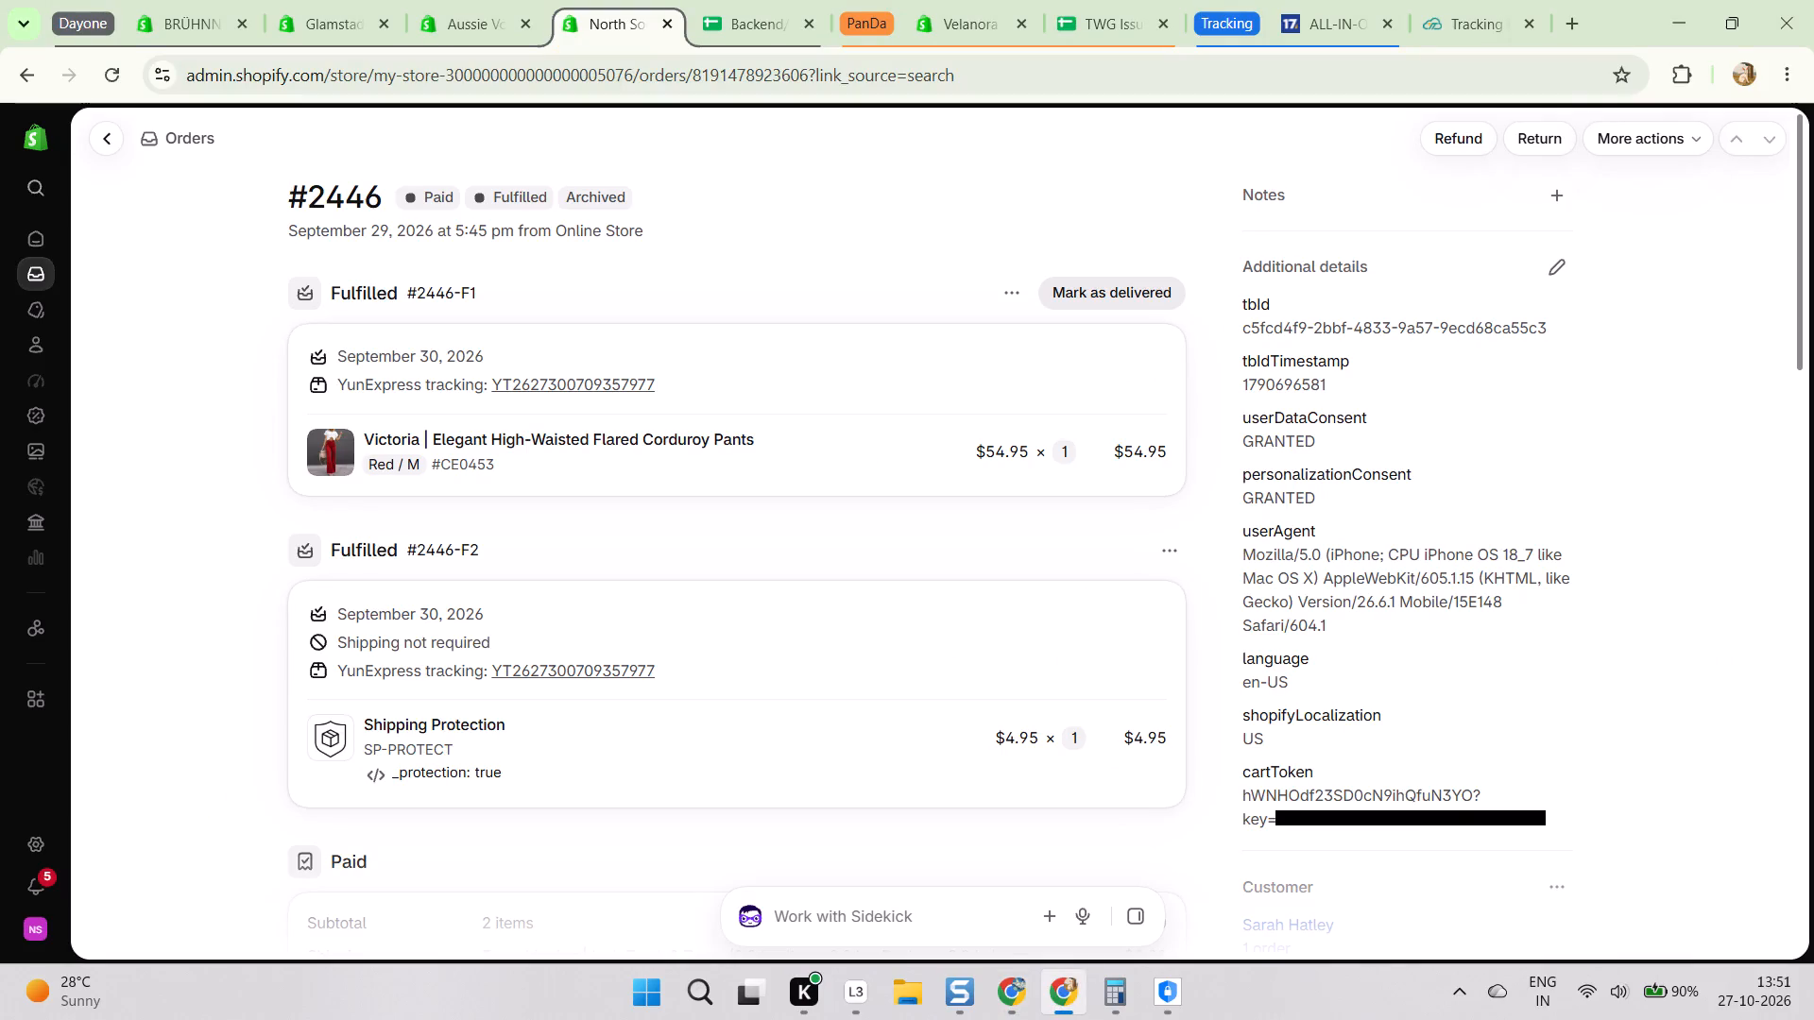
{"action": "key", "text": "alt+Tab"}
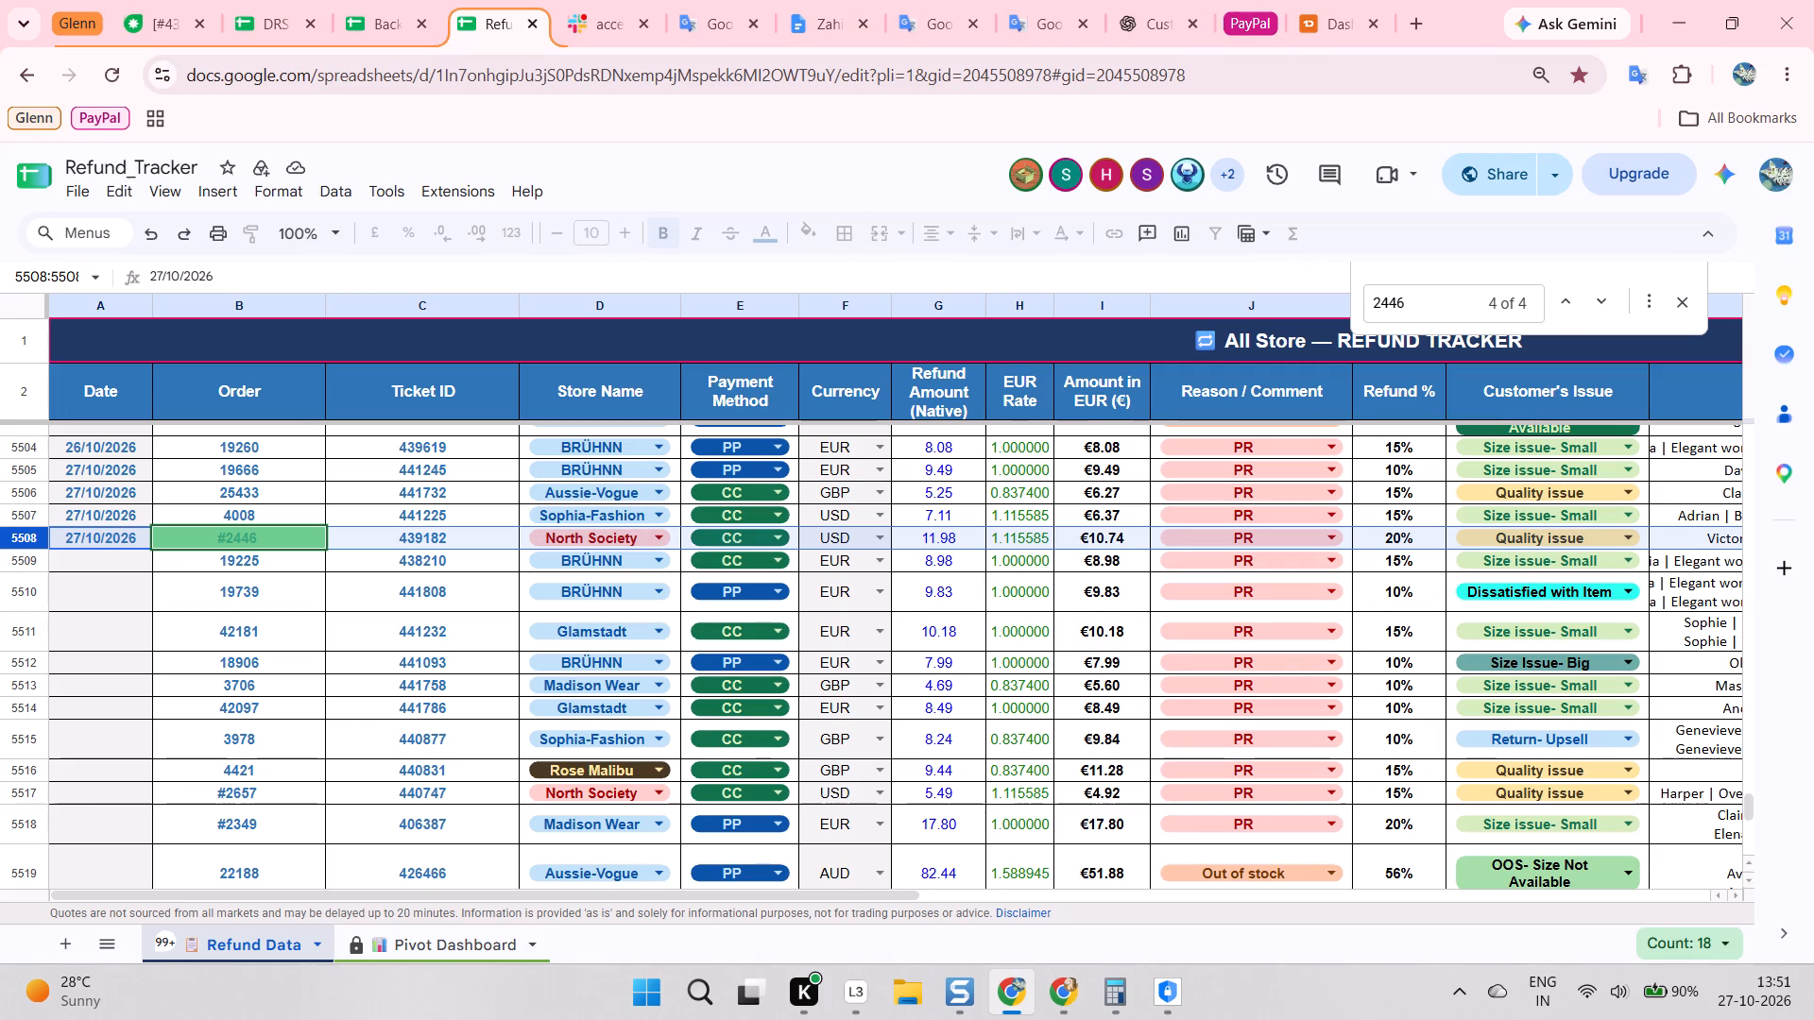
{"action": "key", "text": "alt+Tab"}
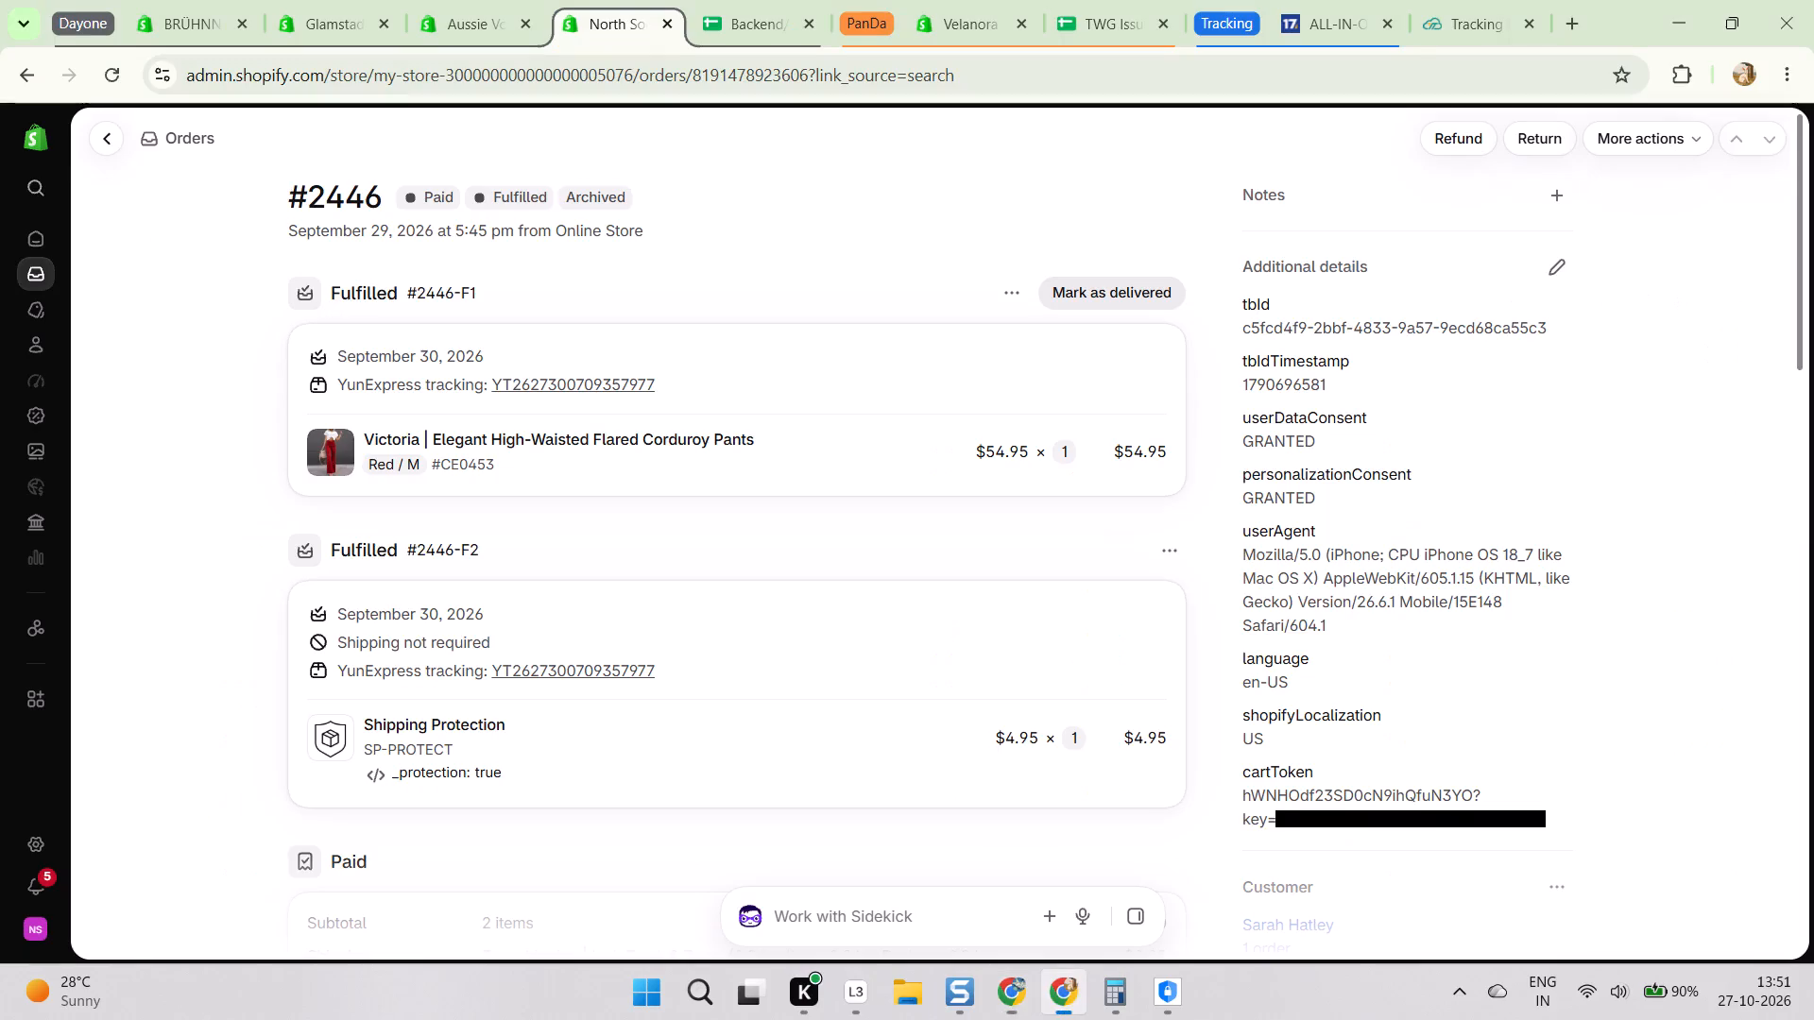
{"action": "scroll", "coordinate": [970, 526], "scroll_direction": "down", "scroll_amount": 8}
{"action": "left_click", "coordinate": [1309, 439]}
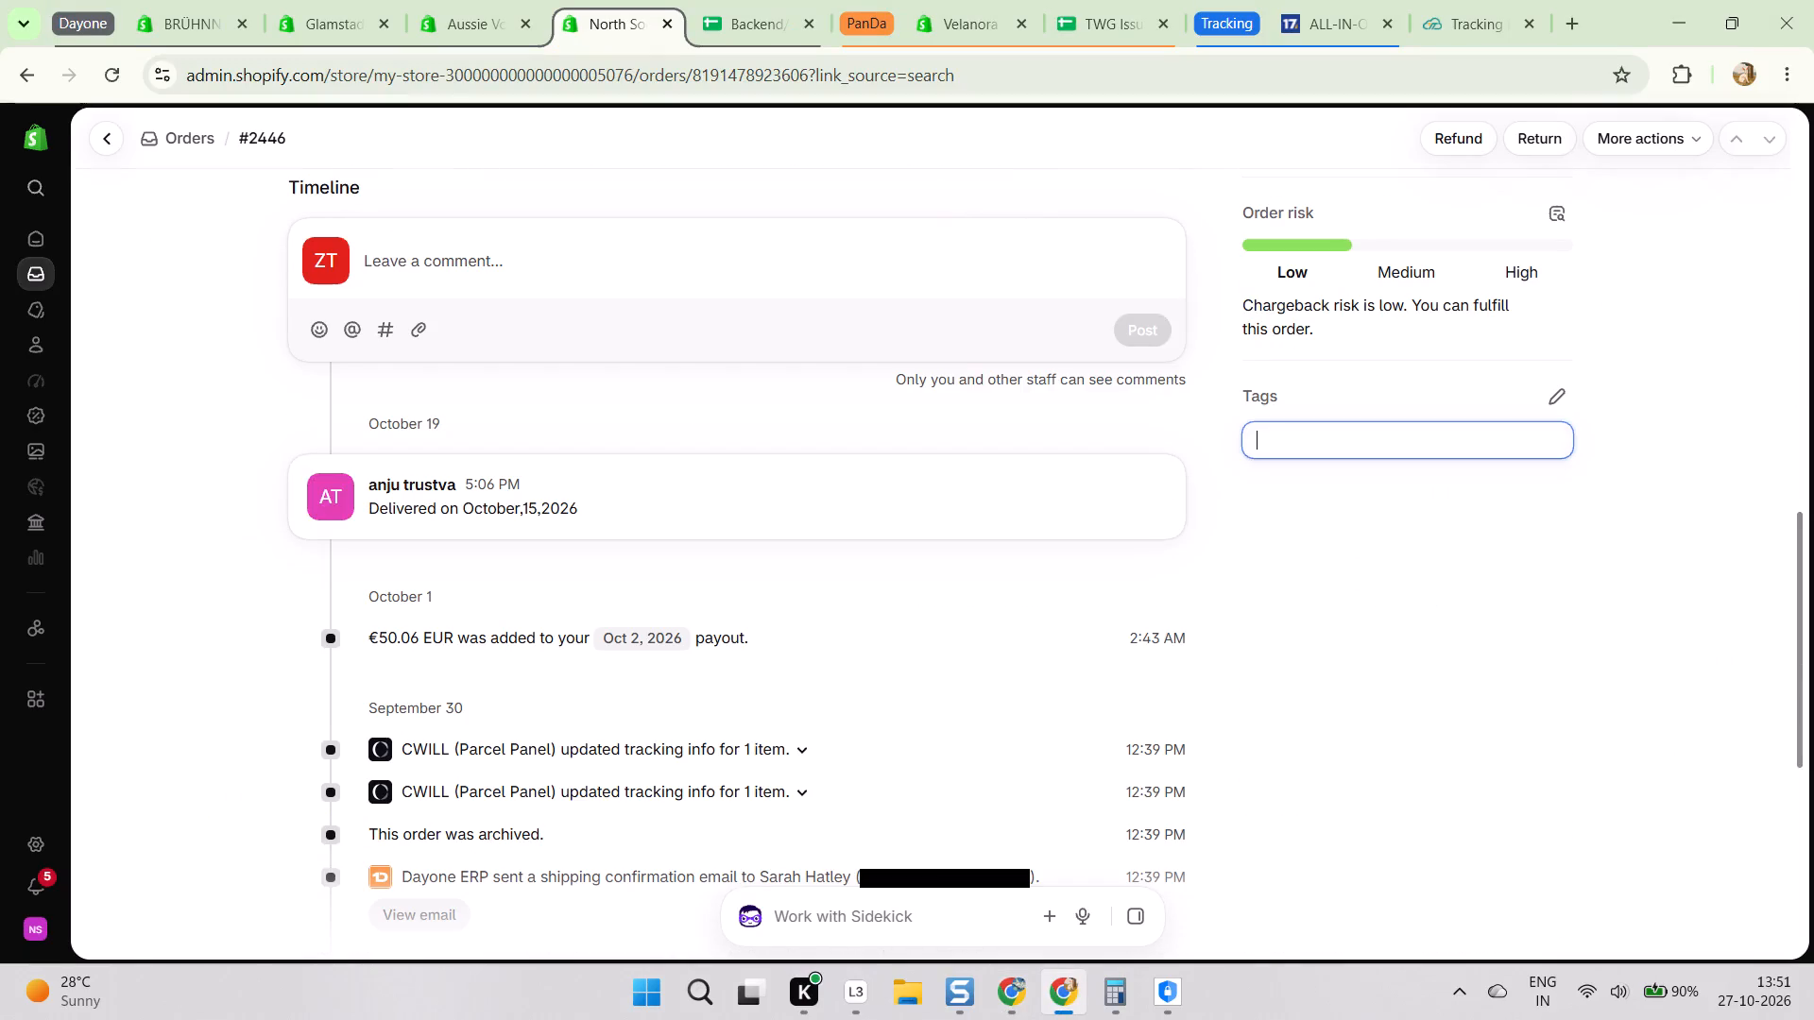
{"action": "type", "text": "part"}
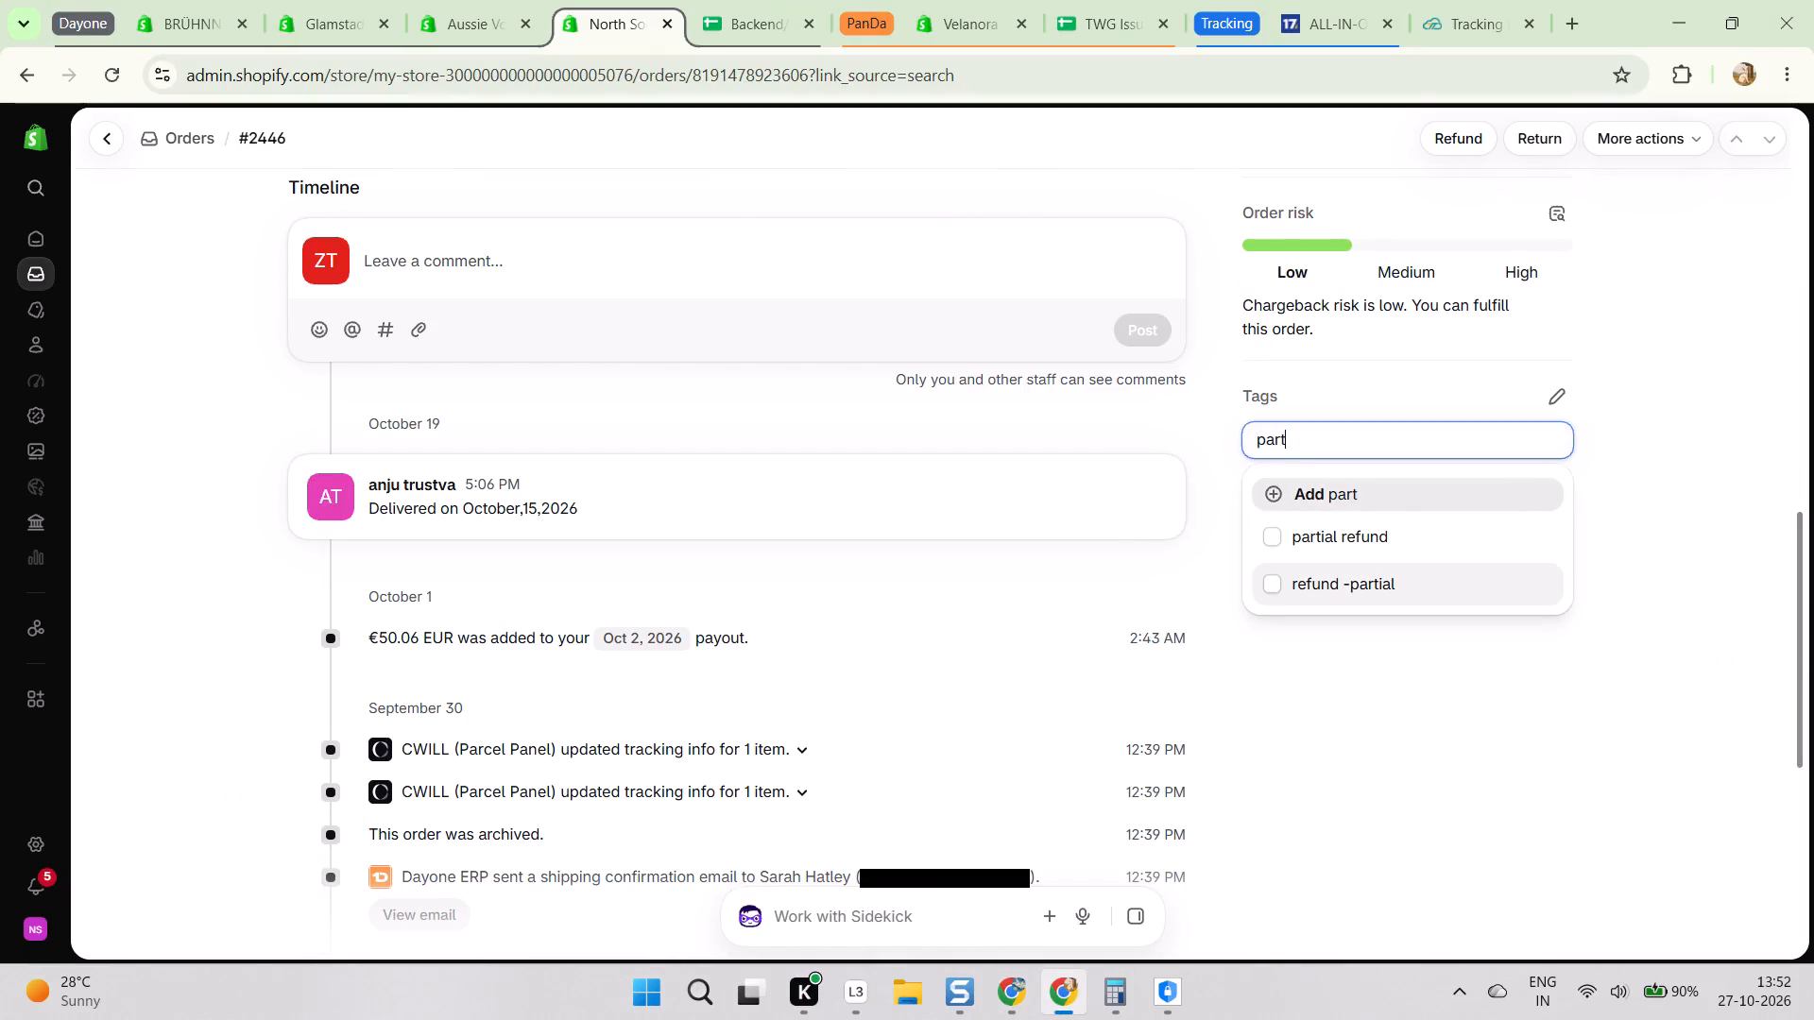
{"action": "left_click", "coordinate": [1358, 536]}
{"action": "double_click", "coordinate": [1339, 433]}
{"action": "key", "text": "BackSpace"}
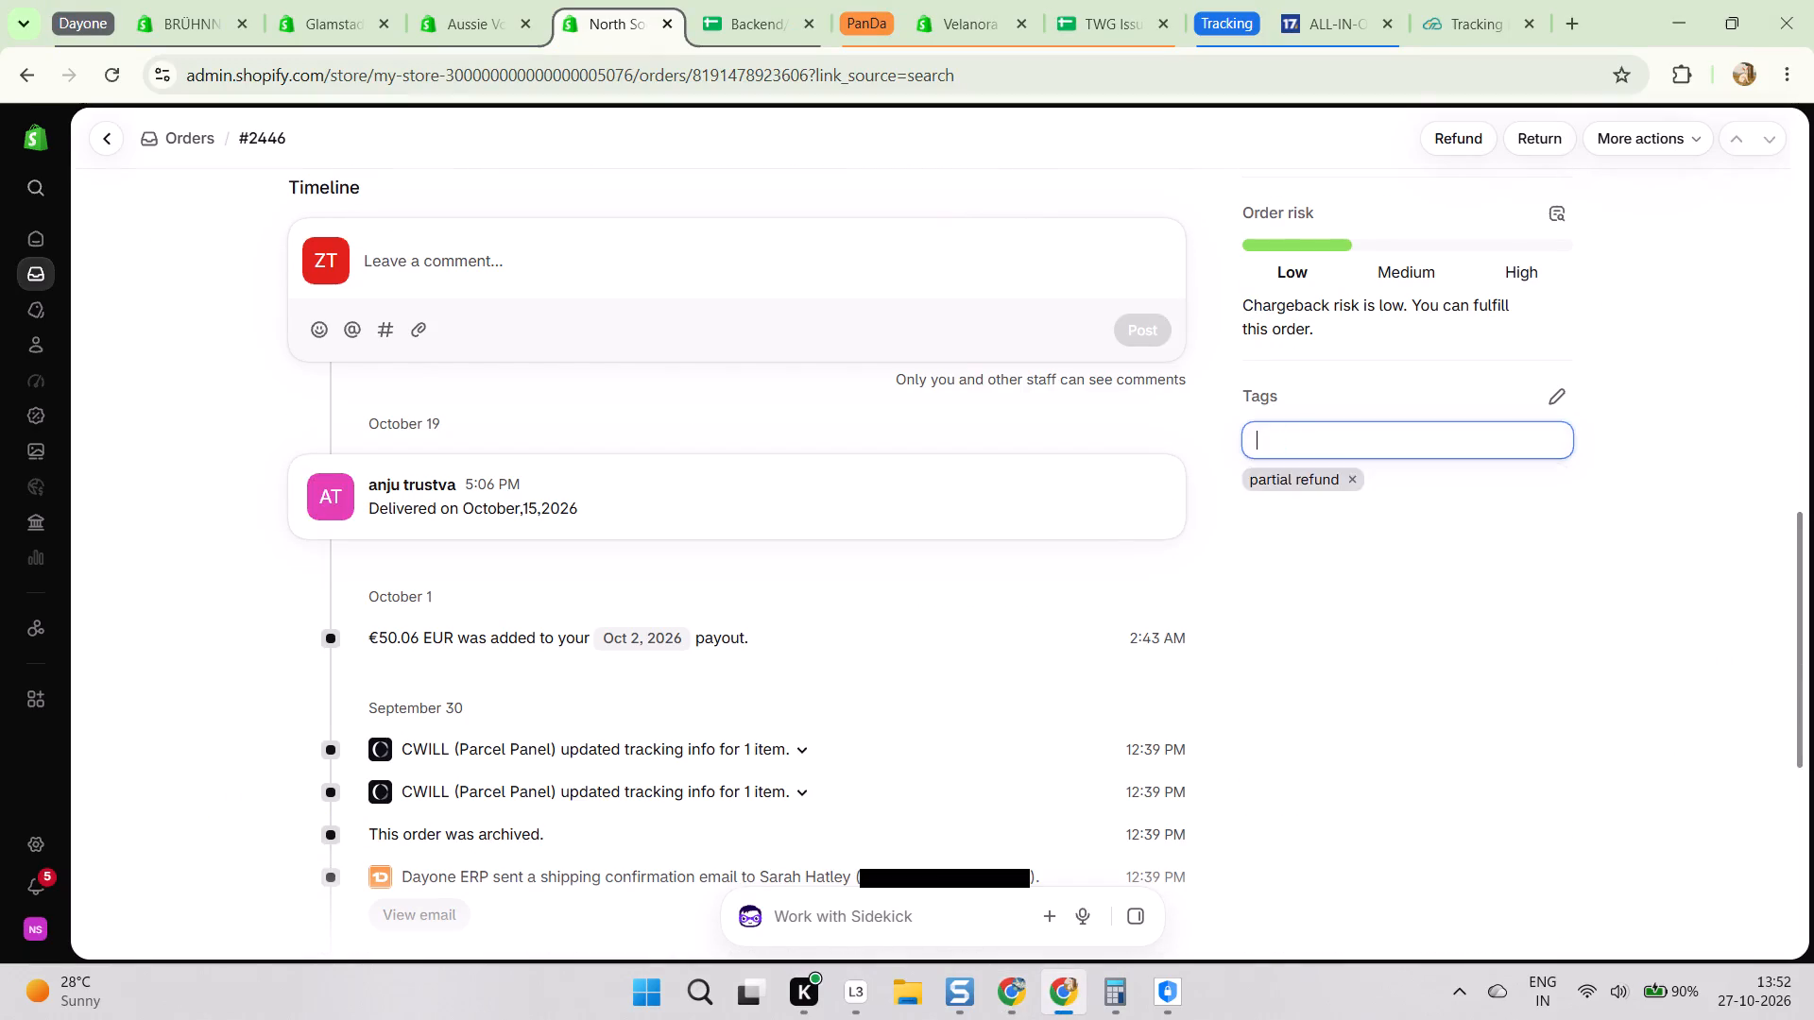
Reread the Freshdesk ticket 439182 conversation for the partial refund offer, the customer's reply and the last message sent.
{"action": "scroll", "coordinate": [1306, 602], "scroll_direction": "up", "scroll_amount": 1}
{"action": "scroll", "coordinate": [971, 548], "scroll_direction": "up", "scroll_amount": 5}
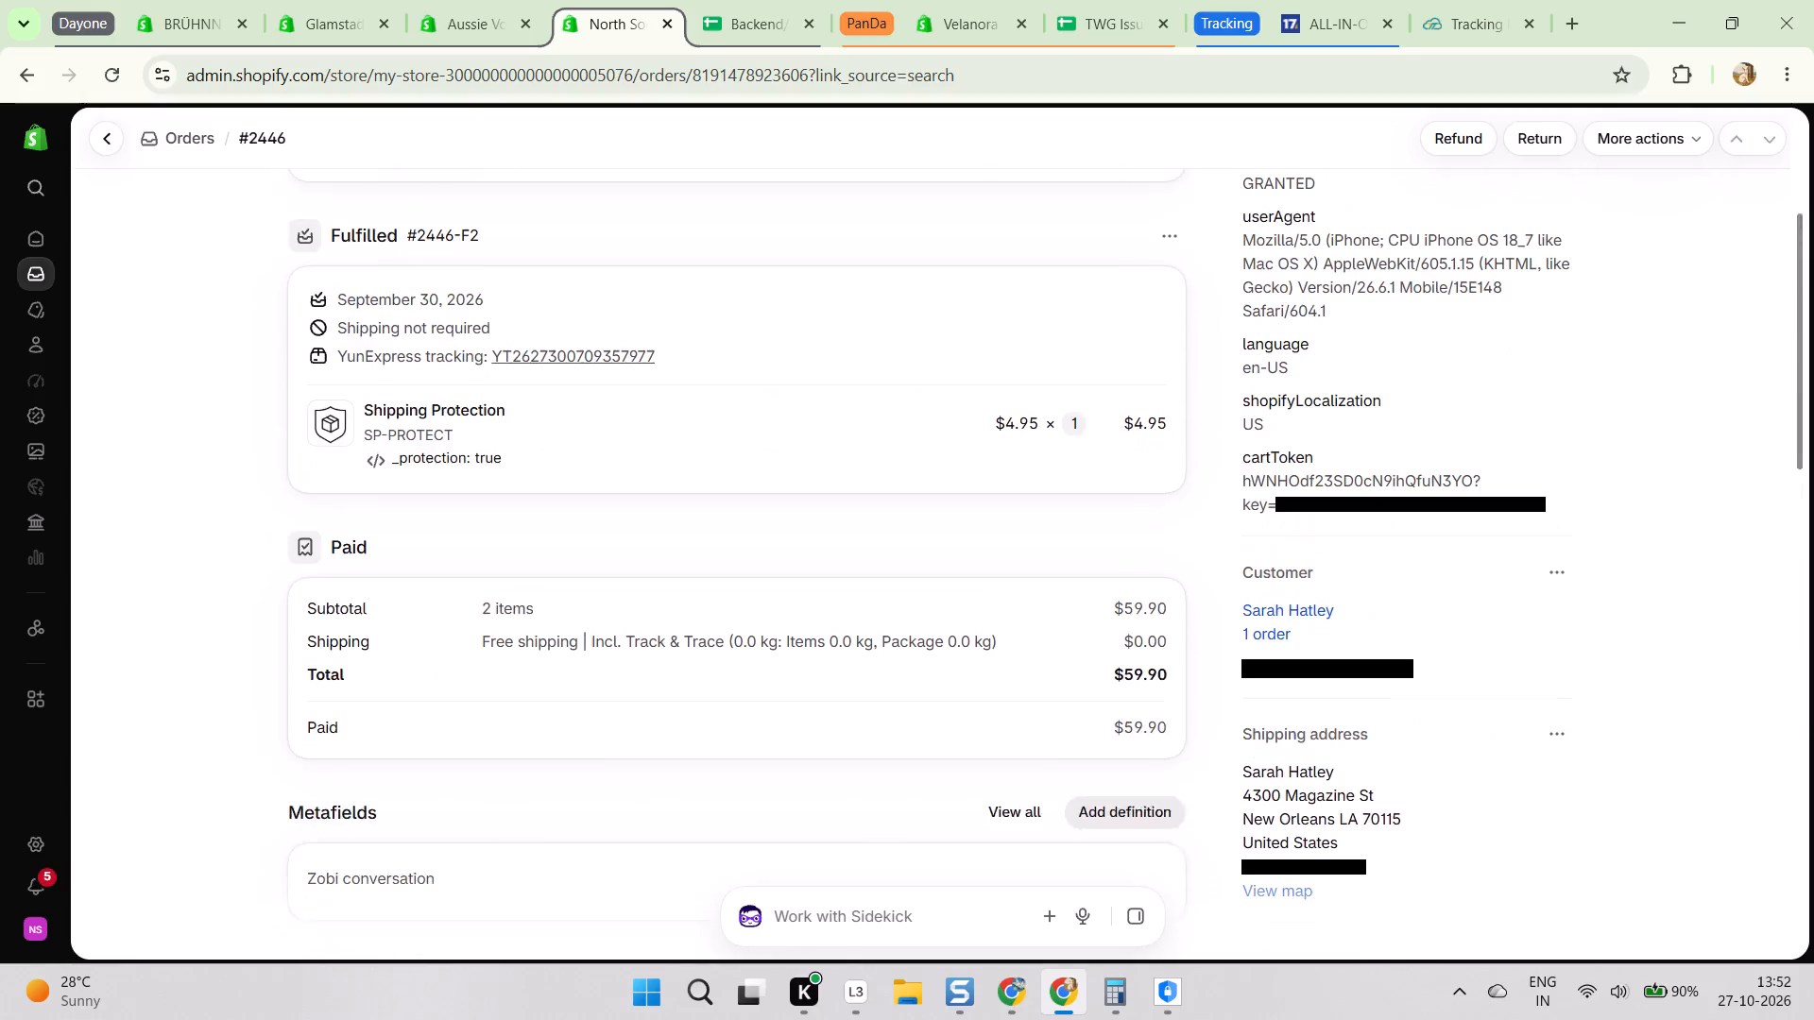
{"action": "scroll", "coordinate": [977, 520], "scroll_direction": "up", "scroll_amount": 2}
{"action": "key", "text": "alt+Tab"}
{"action": "scroll", "coordinate": [840, 550], "scroll_direction": "up", "scroll_amount": 1}
{"action": "scroll", "coordinate": [675, 532], "scroll_direction": "down", "scroll_amount": 1}
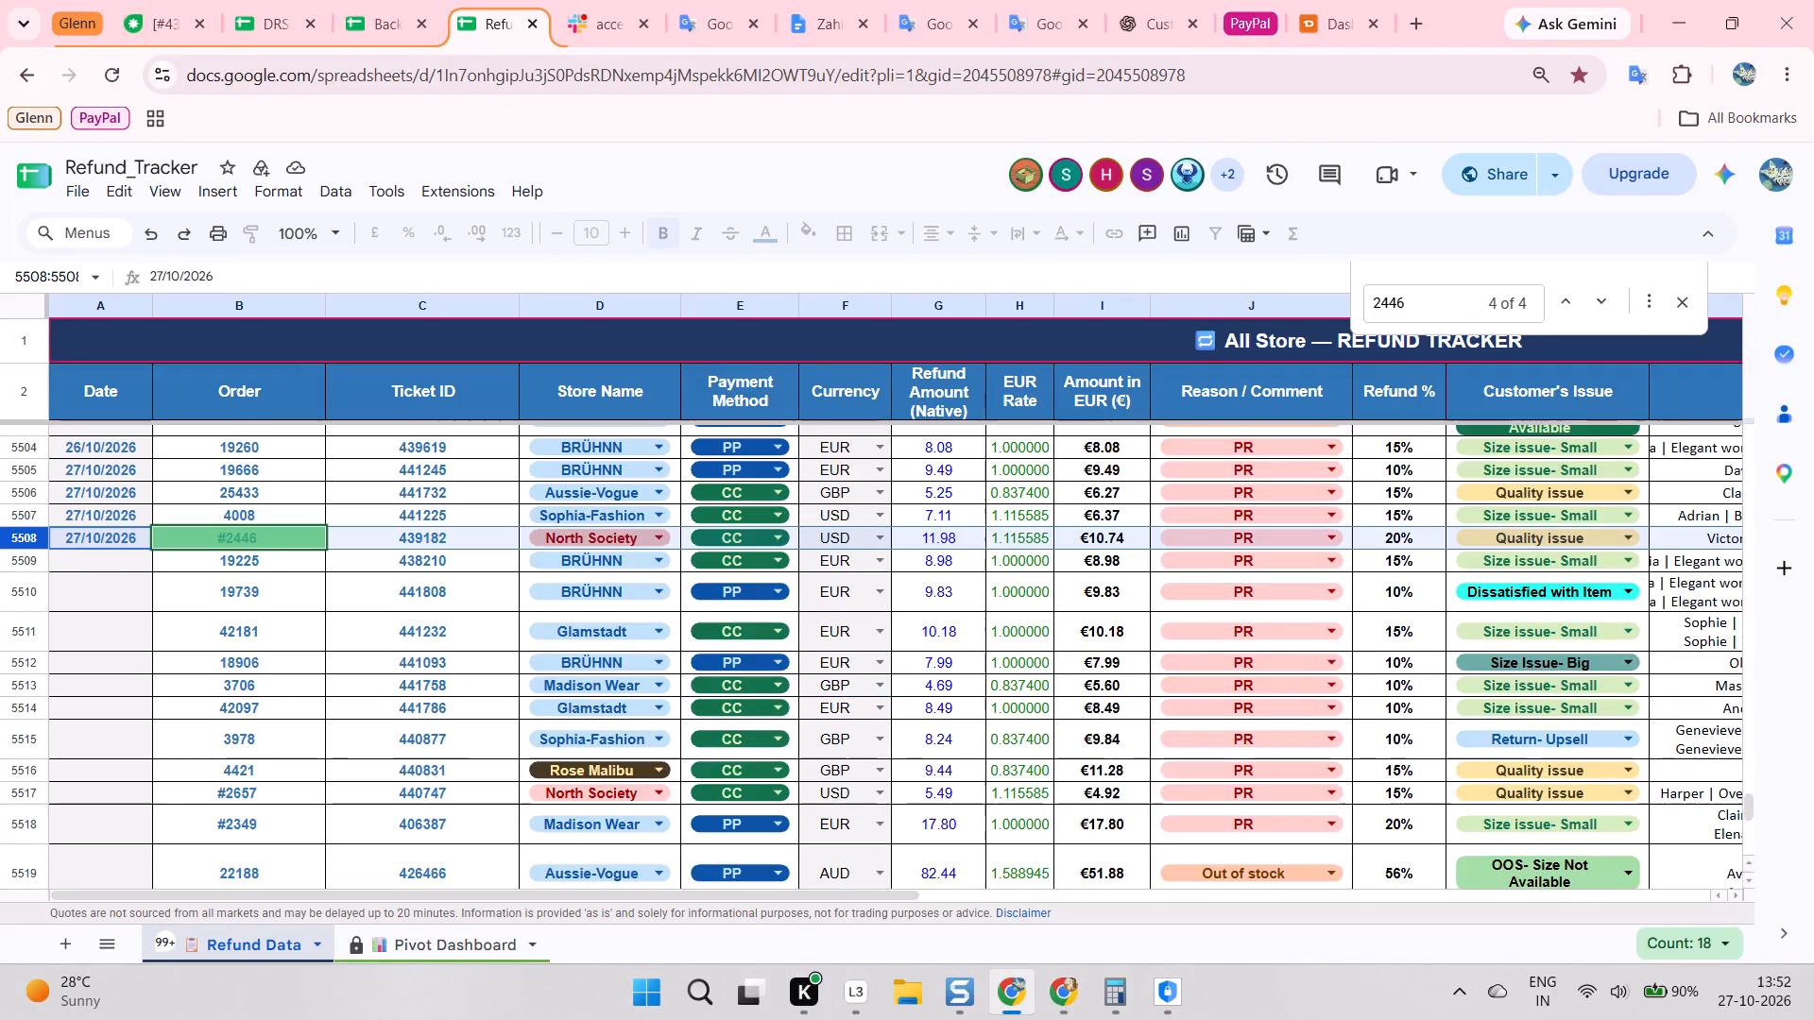
{"action": "left_click", "coordinate": [170, 0]}
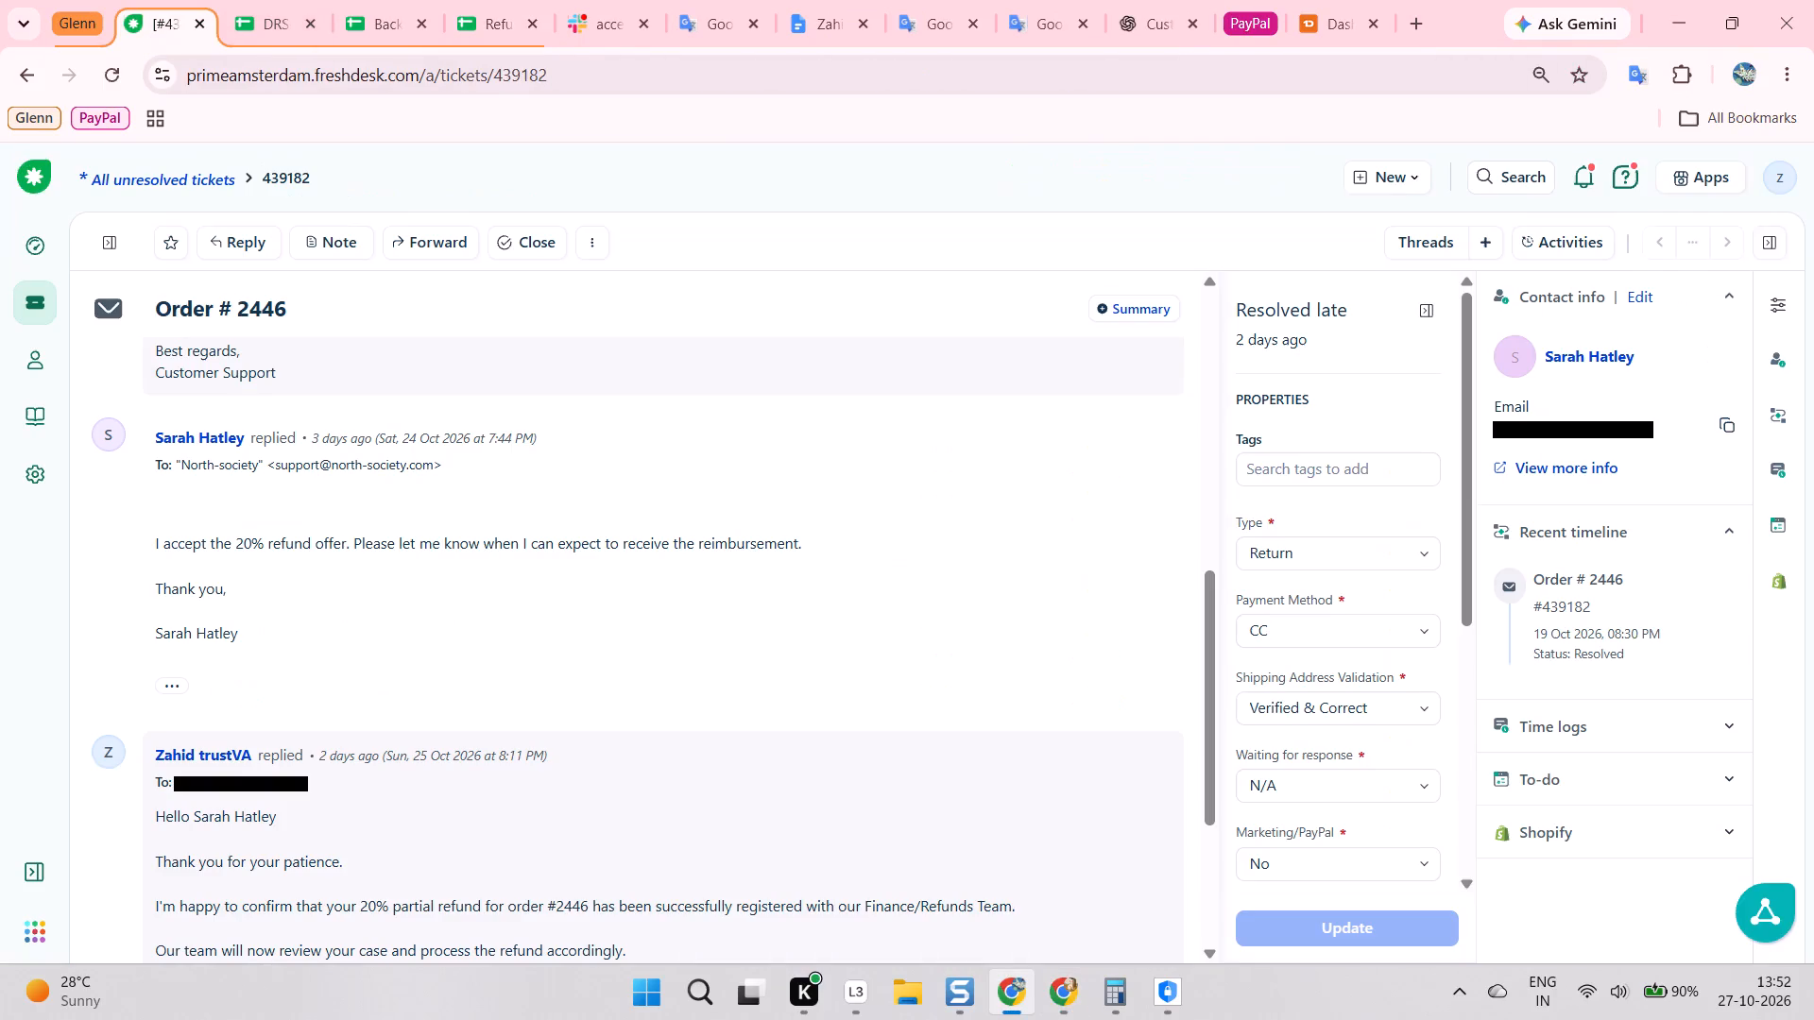
{"action": "scroll", "coordinate": [471, 334], "scroll_direction": "down", "scroll_amount": 6}
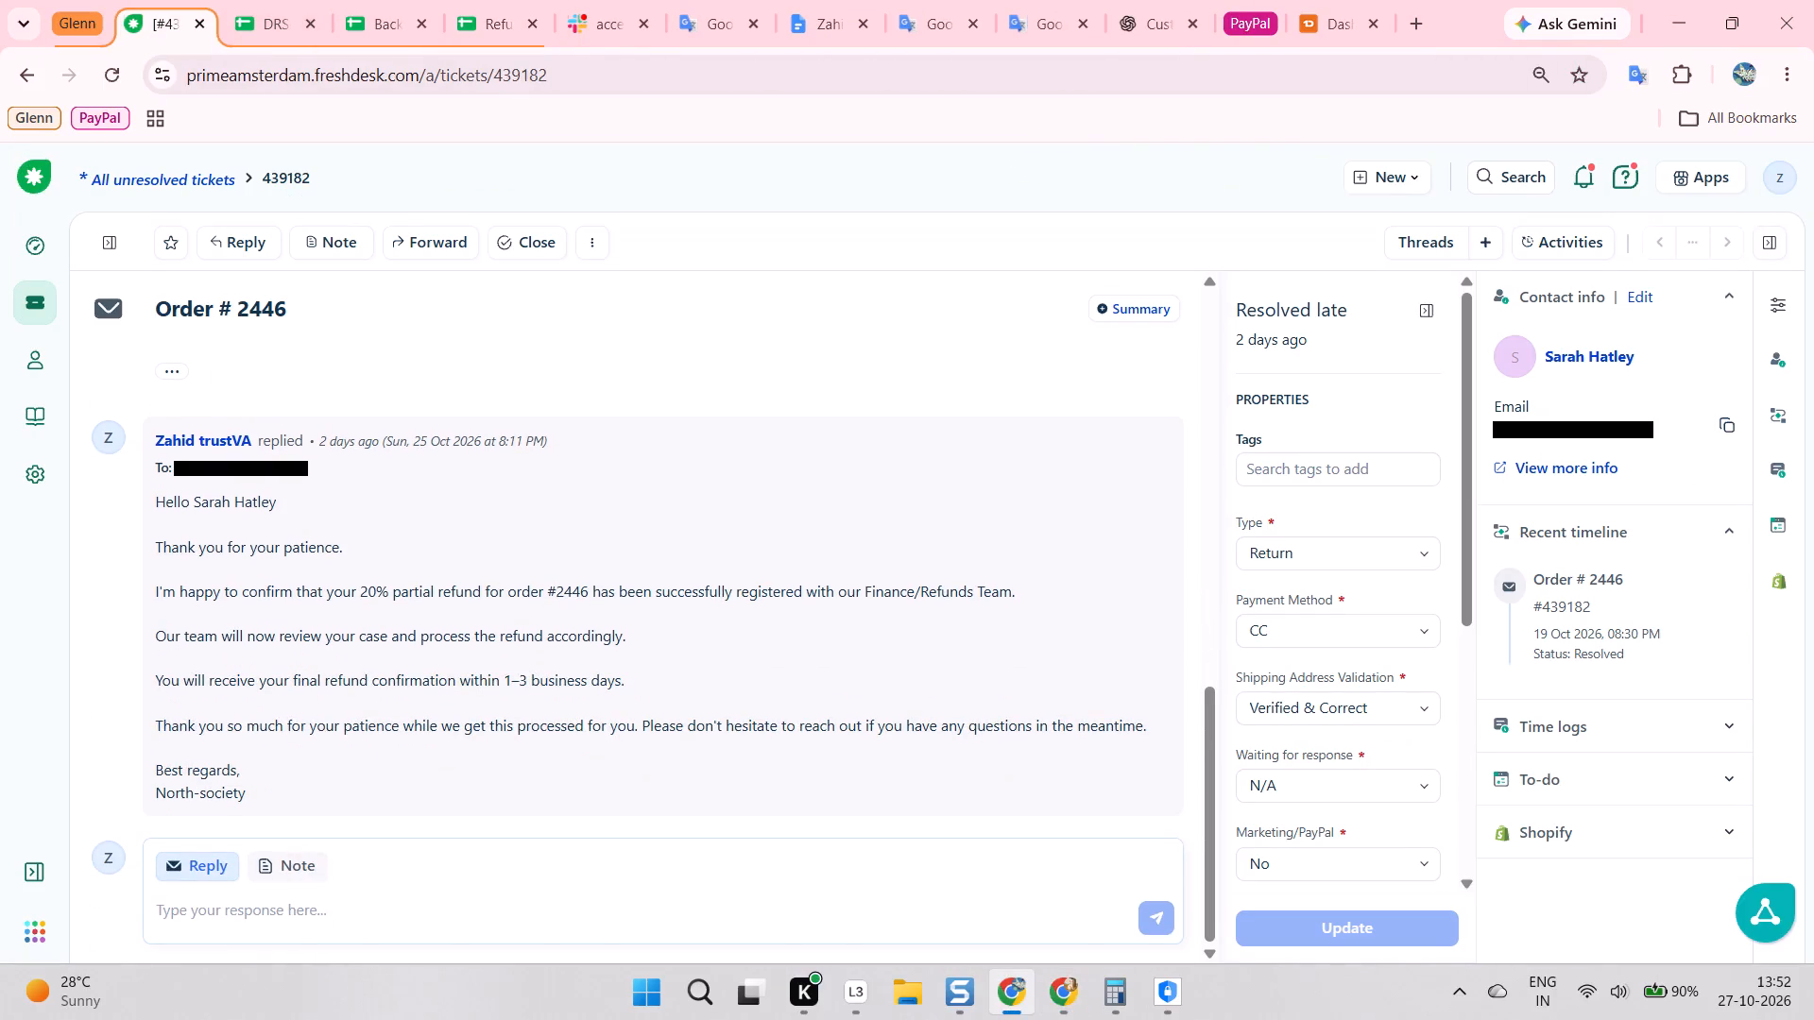
{"action": "scroll", "coordinate": [467, 384], "scroll_direction": "down", "scroll_amount": 2}
{"action": "scroll", "coordinate": [557, 509], "scroll_direction": "up", "scroll_amount": 2}
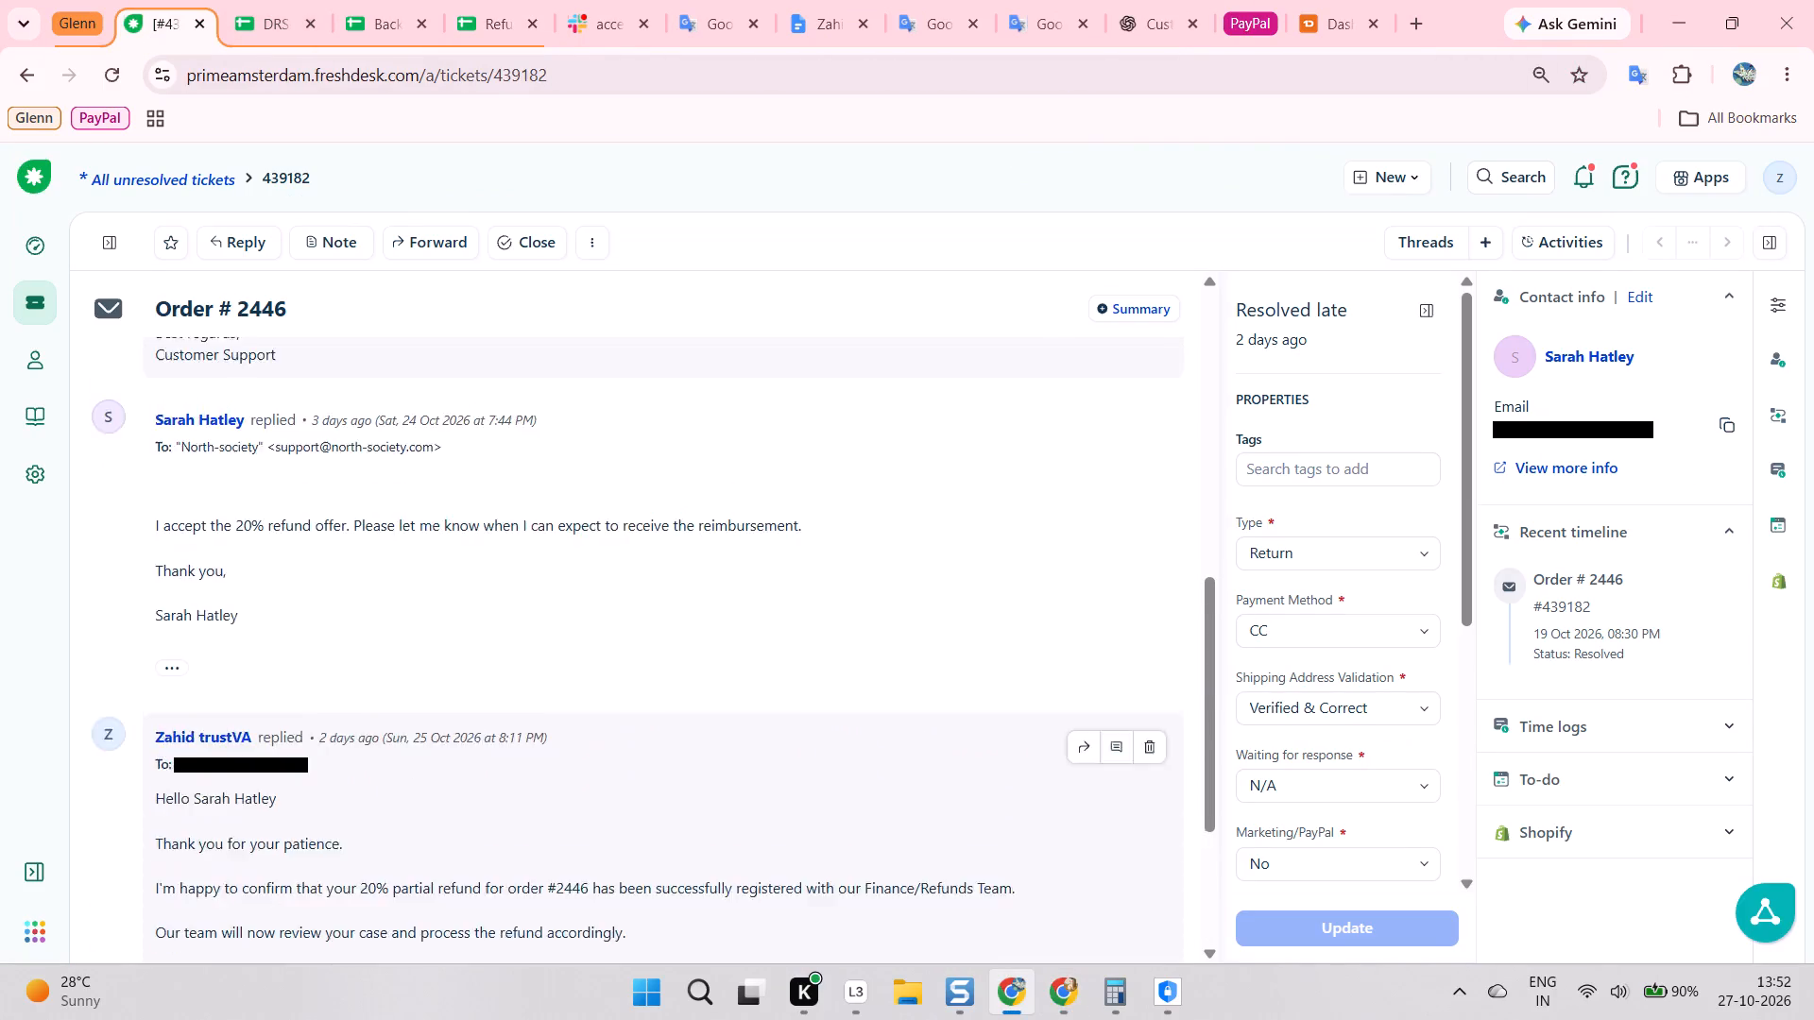
{"action": "scroll", "coordinate": [560, 507], "scroll_direction": "up", "scroll_amount": 3}
{"action": "scroll", "coordinate": [558, 502], "scroll_direction": "down", "scroll_amount": 1}
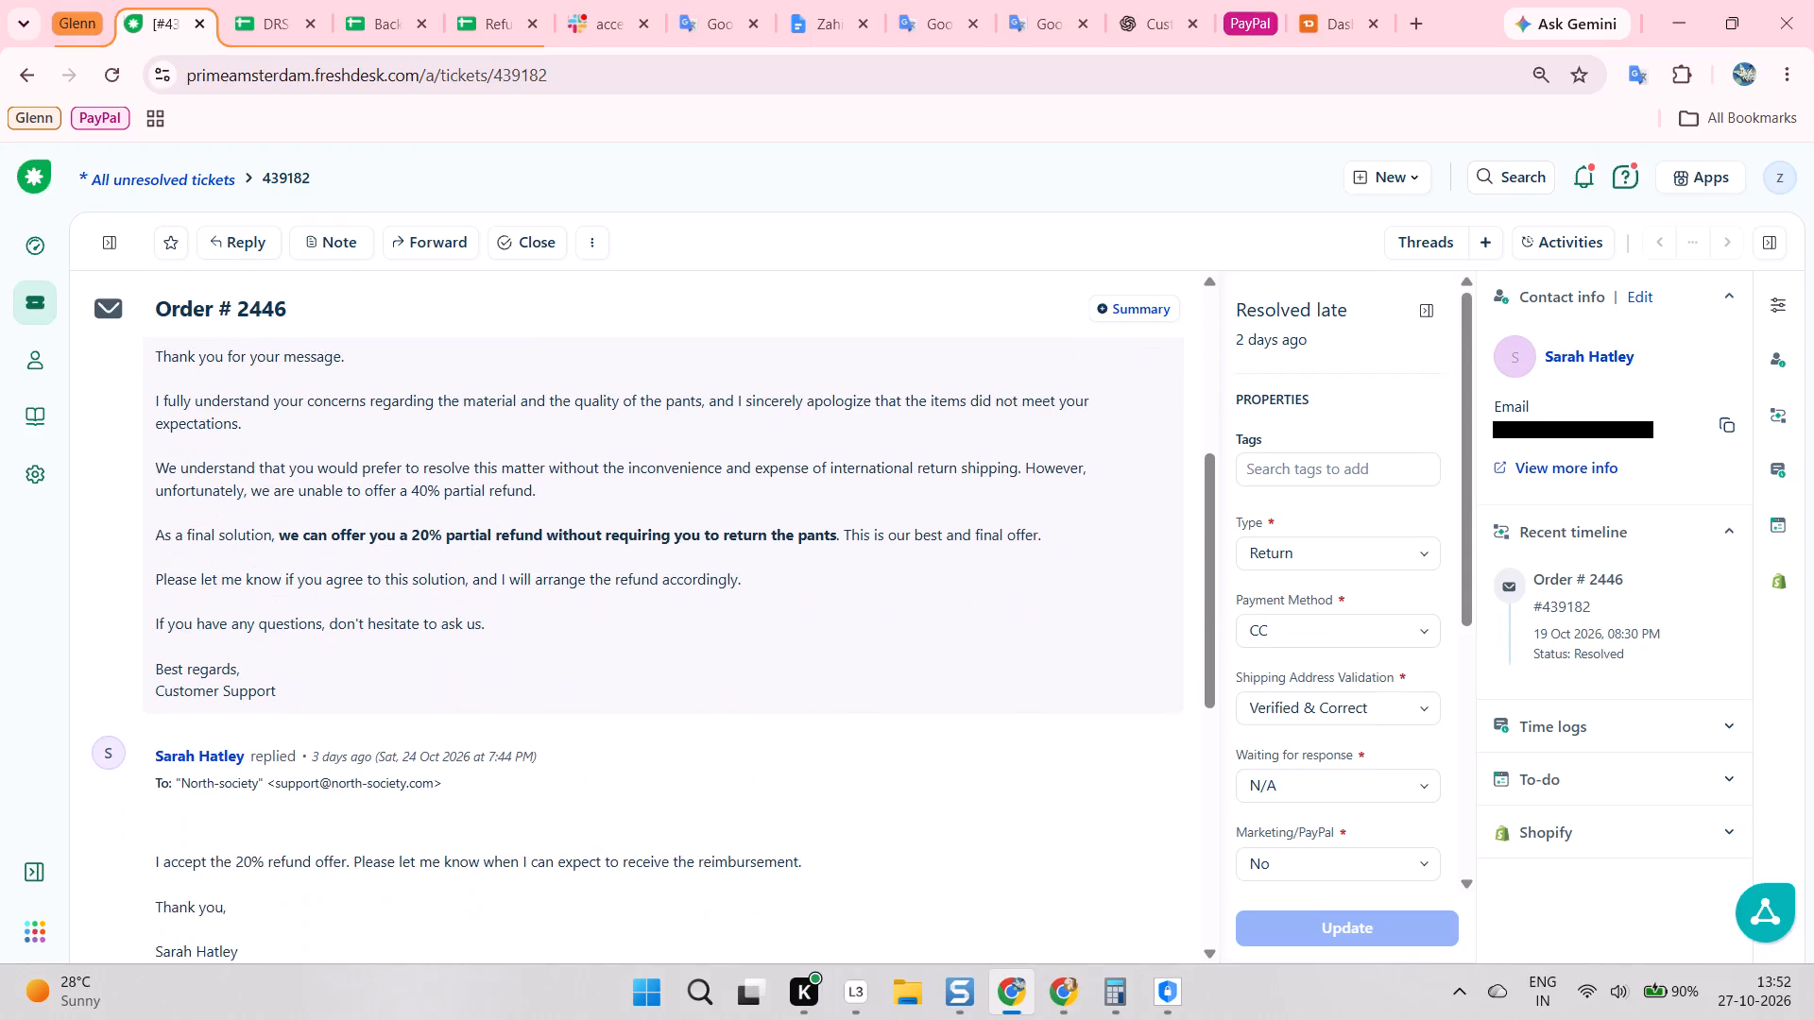
{"action": "key", "text": "alt+Tab"}
{"action": "key", "text": "alt+Tab"}
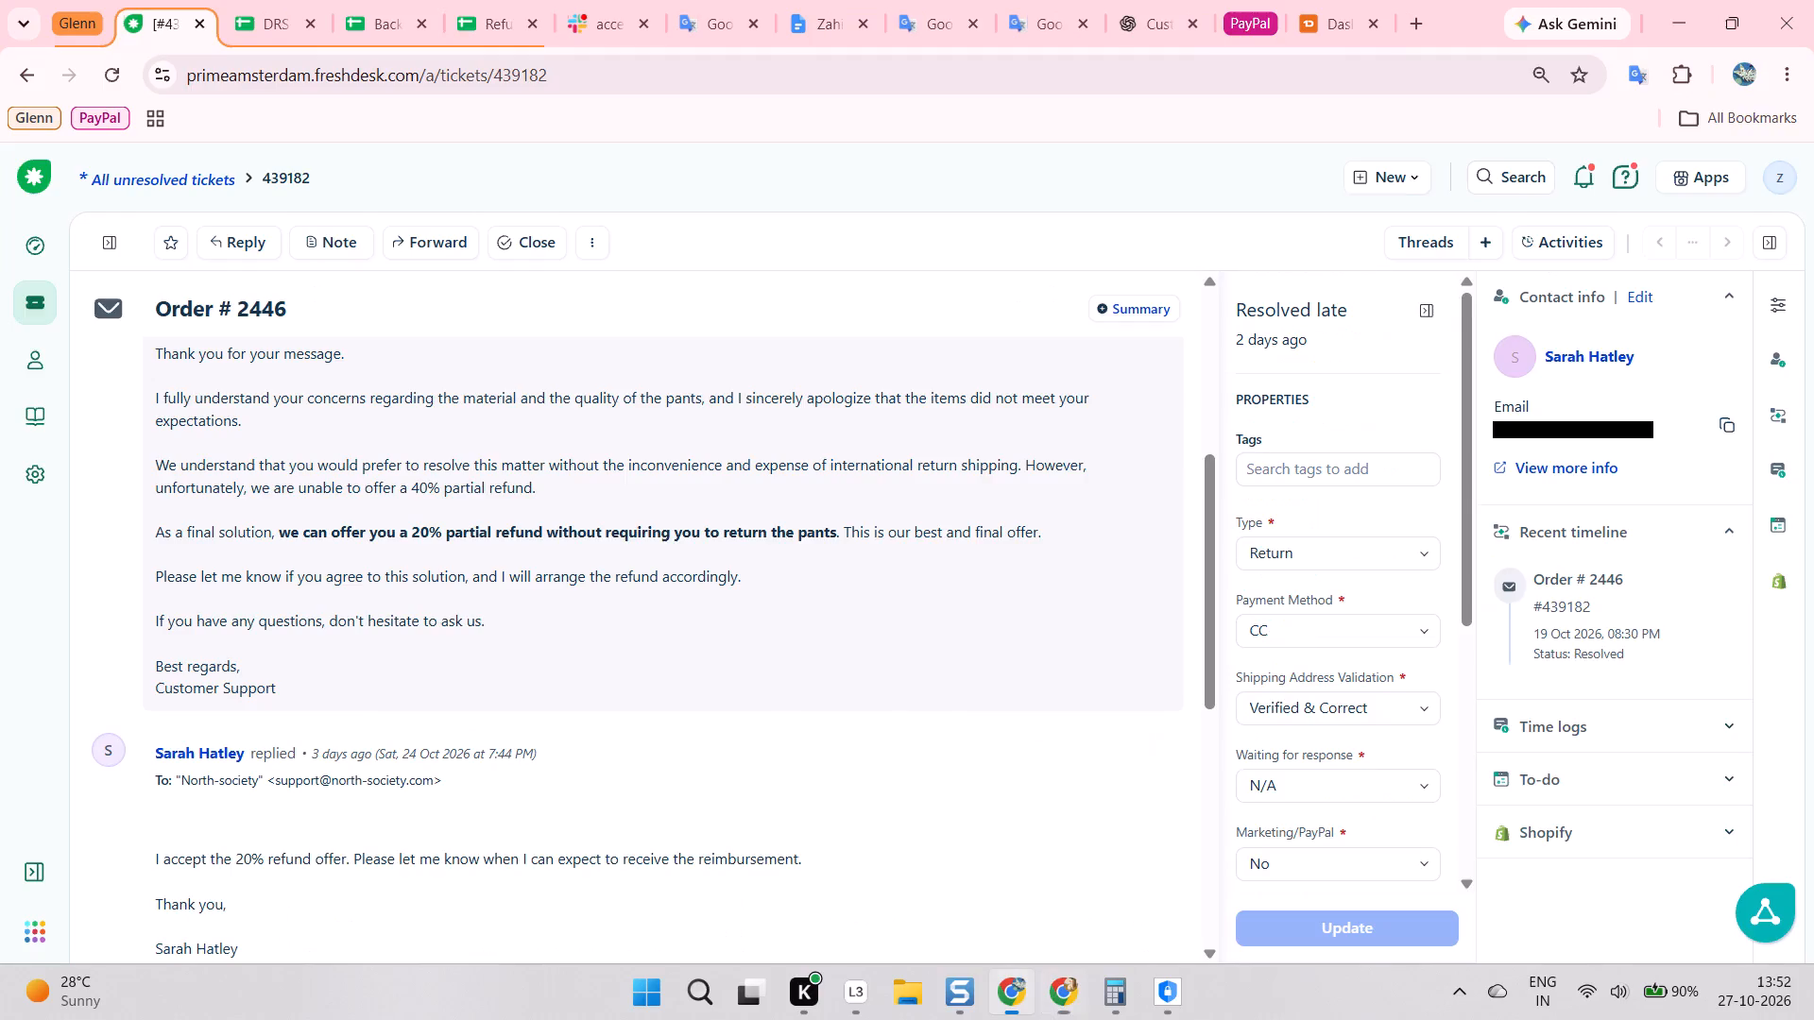
{"action": "left_click", "coordinate": [505, 0]}
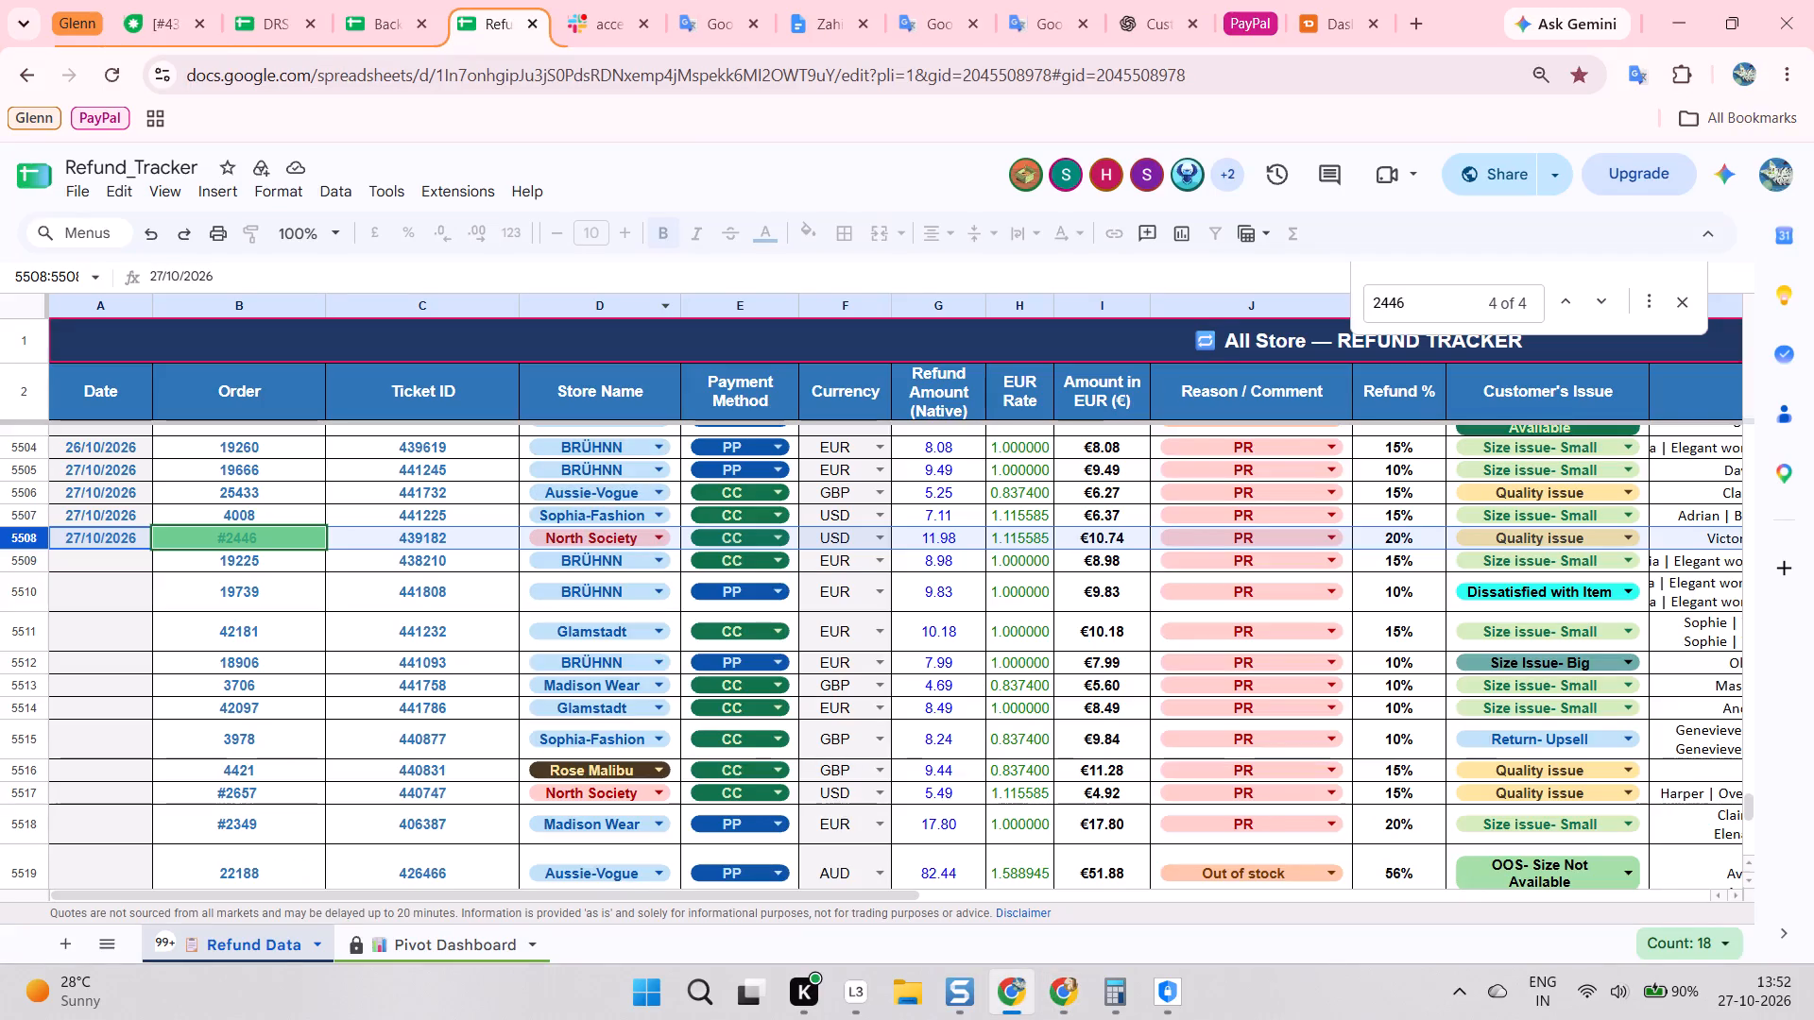
{"action": "scroll", "coordinate": [885, 537], "scroll_direction": "left", "scroll_amount": 3}
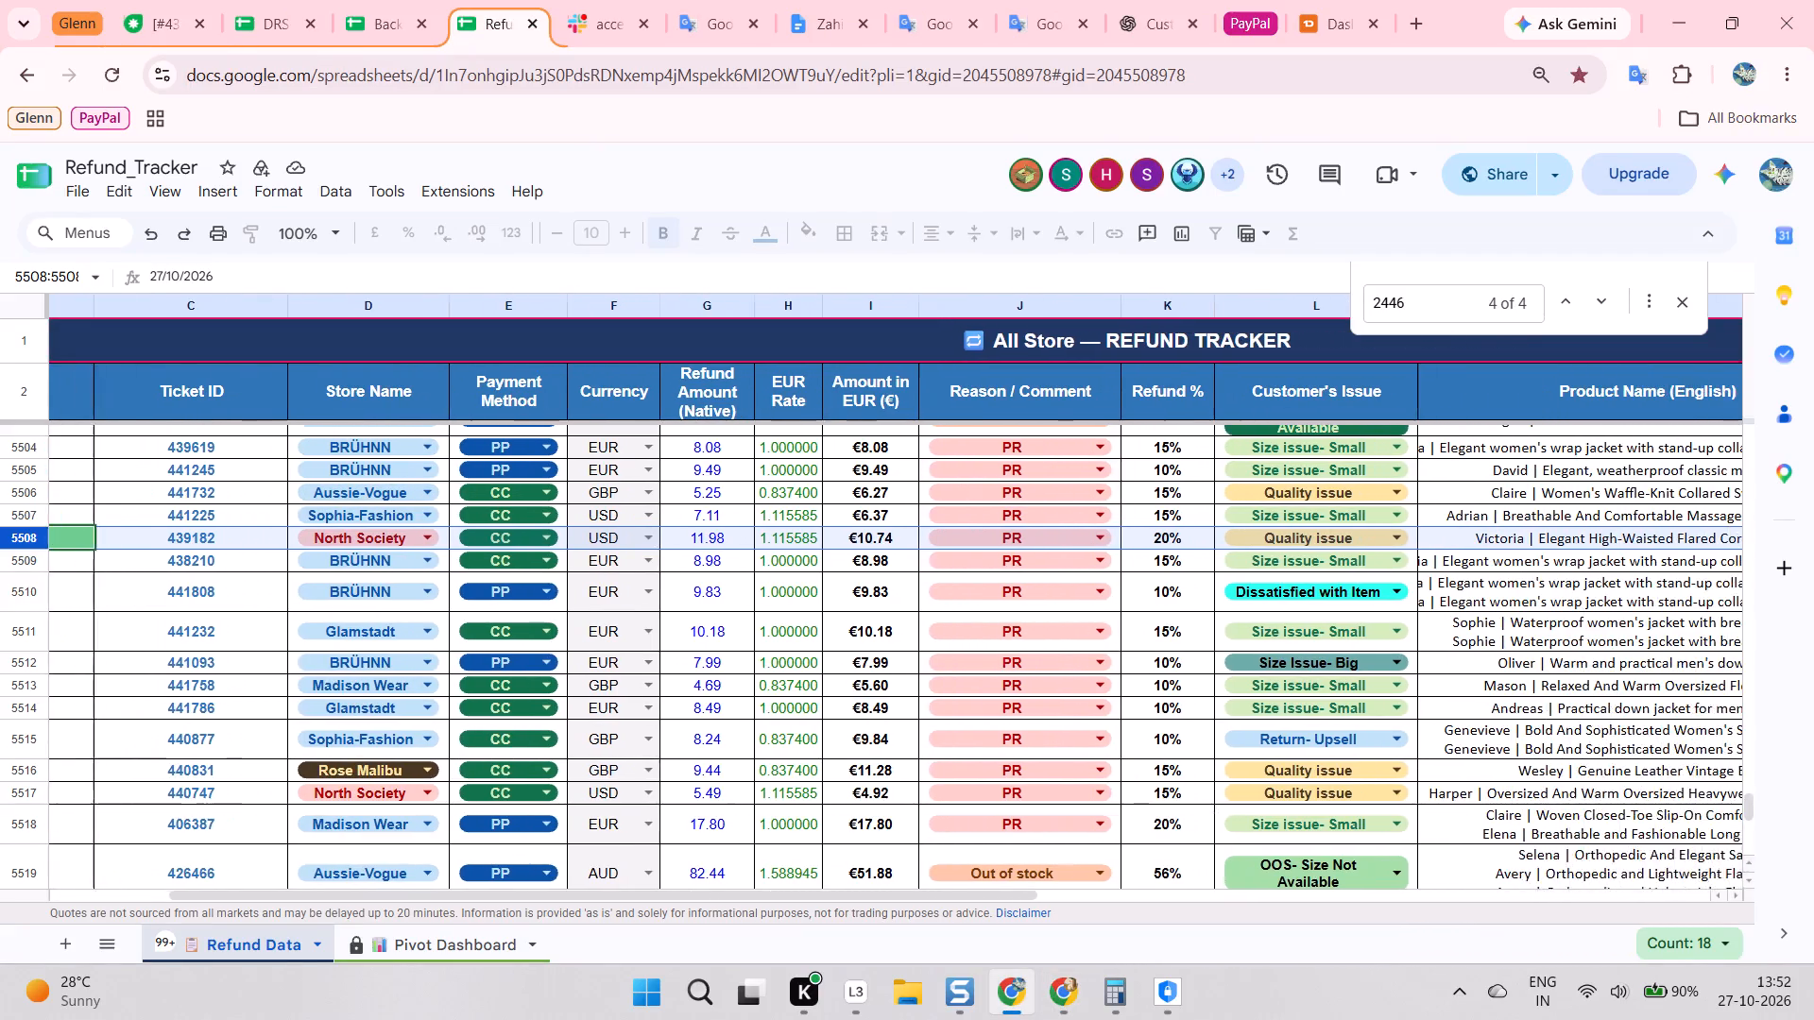
{"action": "scroll", "coordinate": [905, 537], "scroll_direction": "right", "scroll_amount": 3}
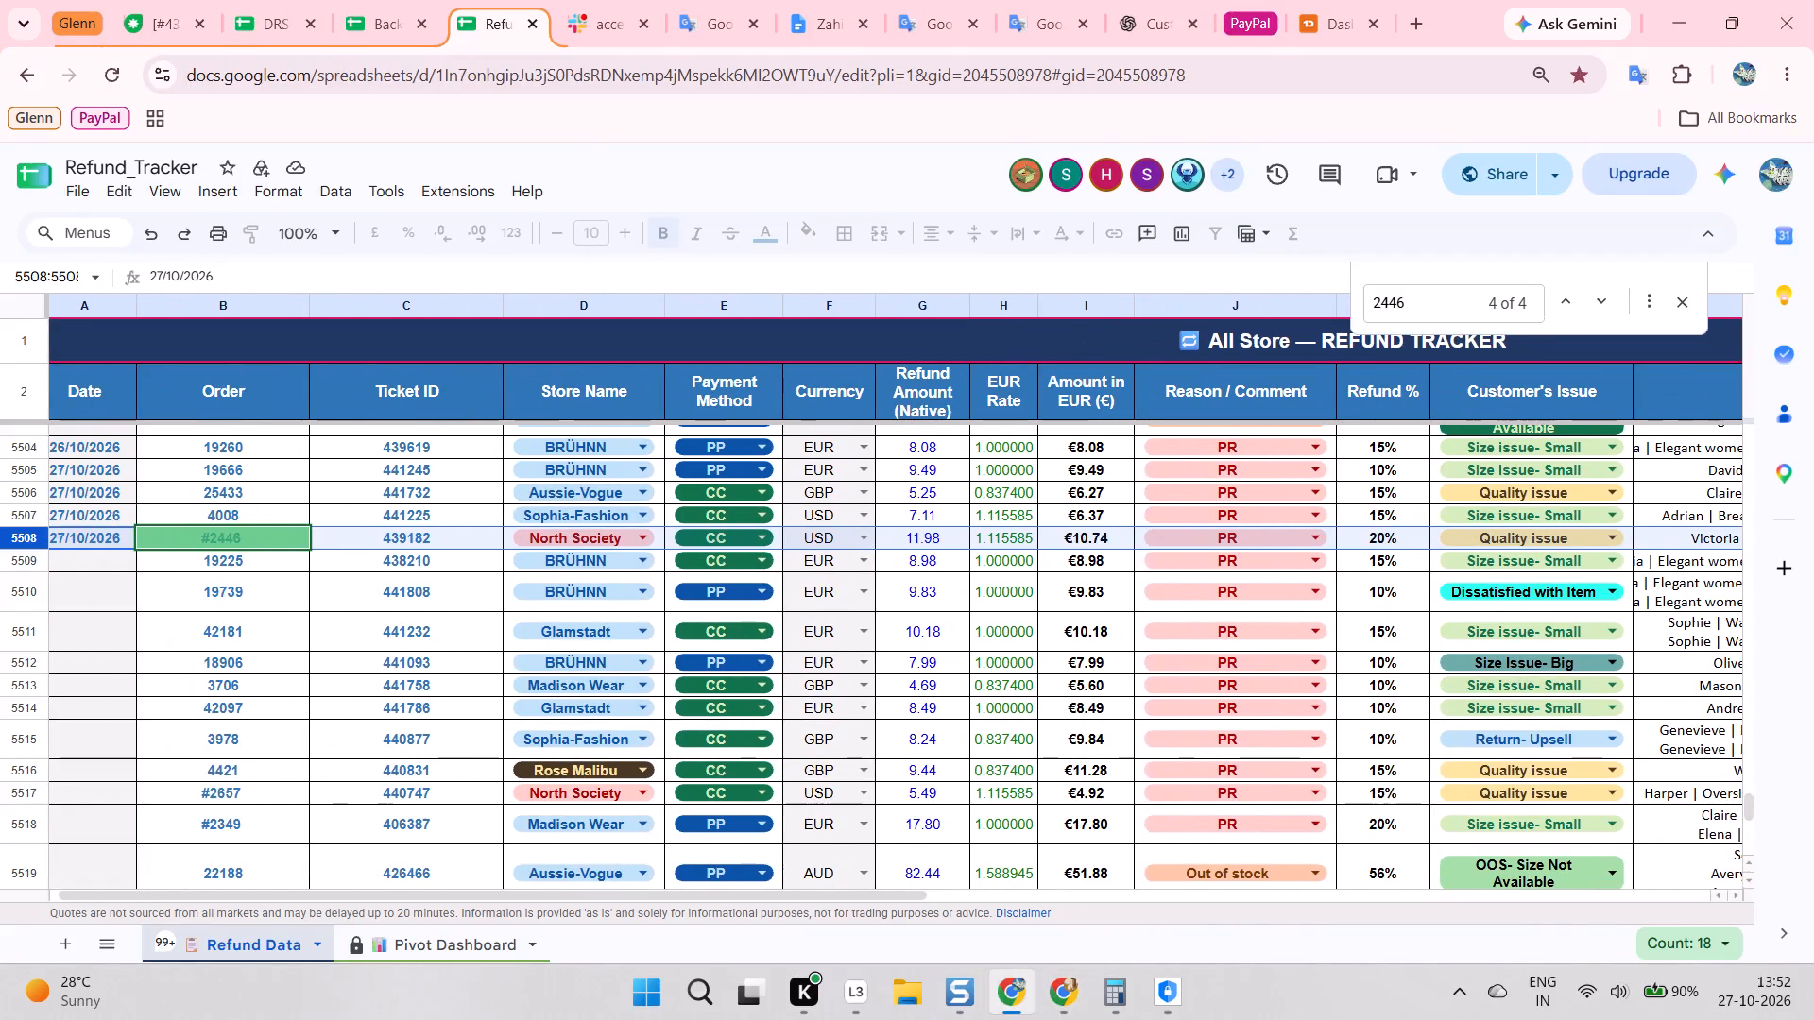
{"action": "key", "text": "alt+Tab"}
{"action": "scroll", "coordinate": [1039, 511], "scroll_direction": "down", "scroll_amount": 4}
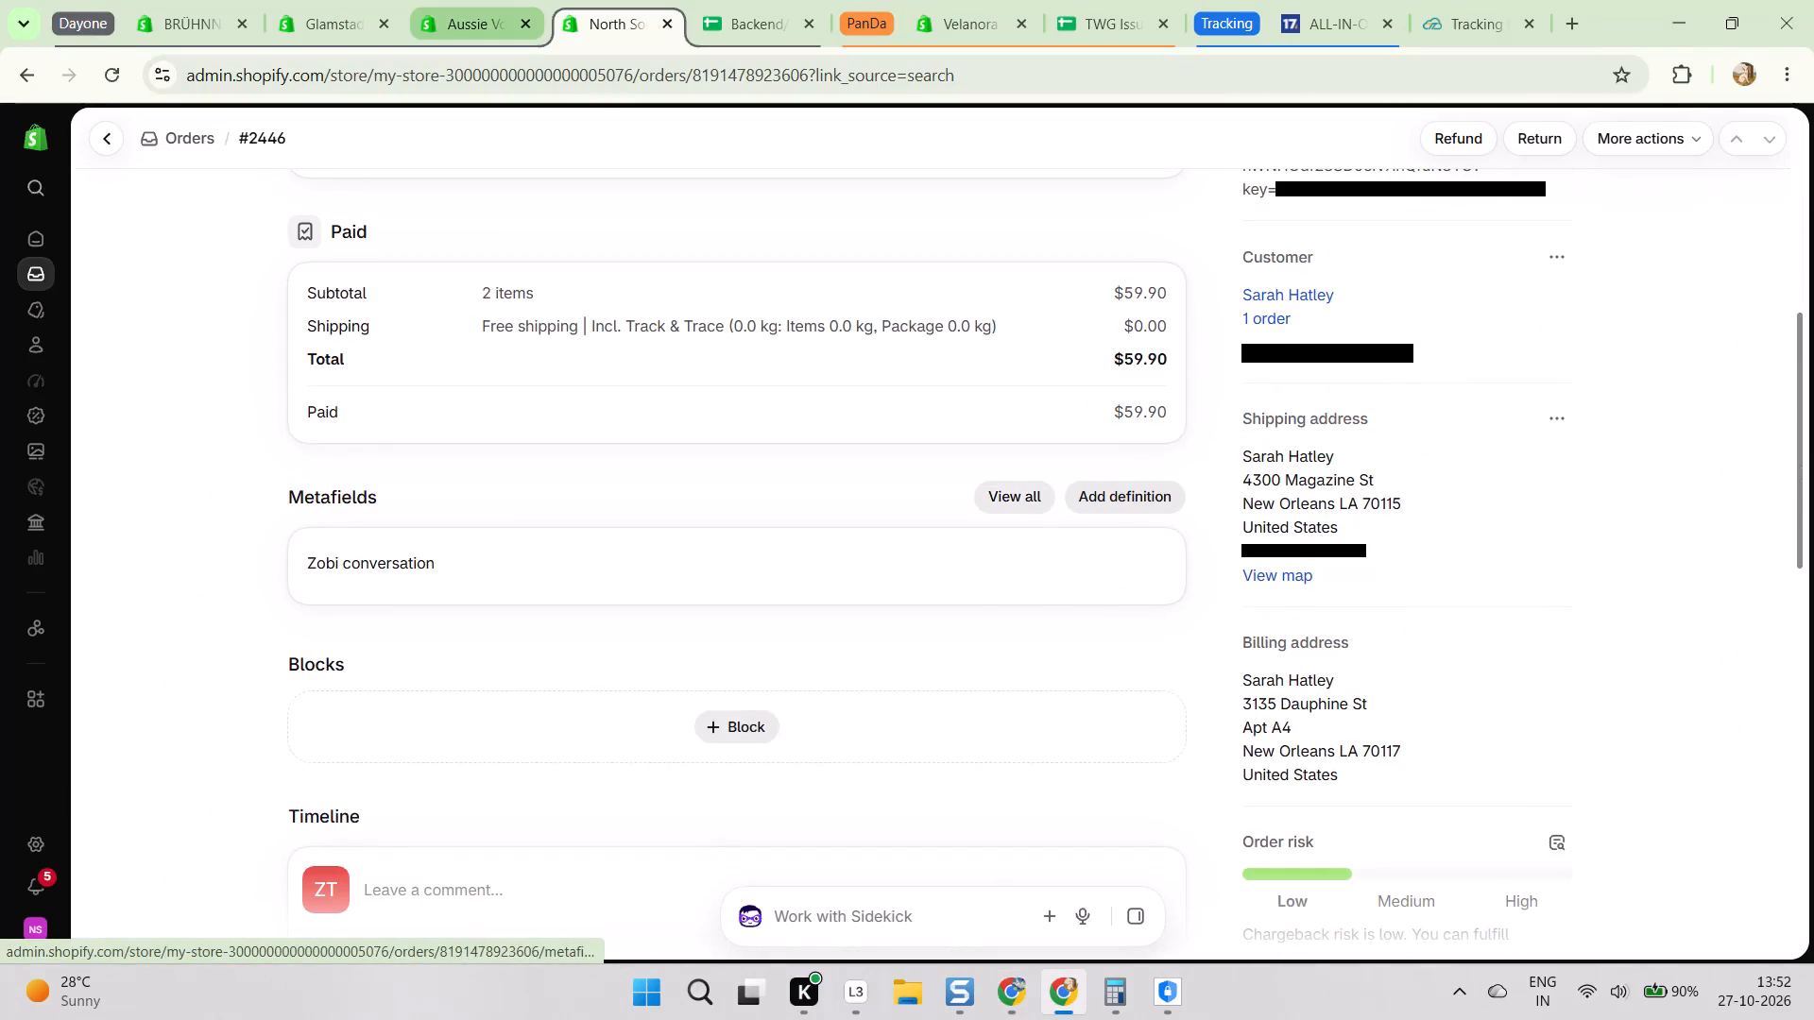
{"action": "scroll", "coordinate": [1243, 602], "scroll_direction": "down", "scroll_amount": 6}
{"action": "scroll", "coordinate": [1263, 285], "scroll_direction": "up", "scroll_amount": 4}
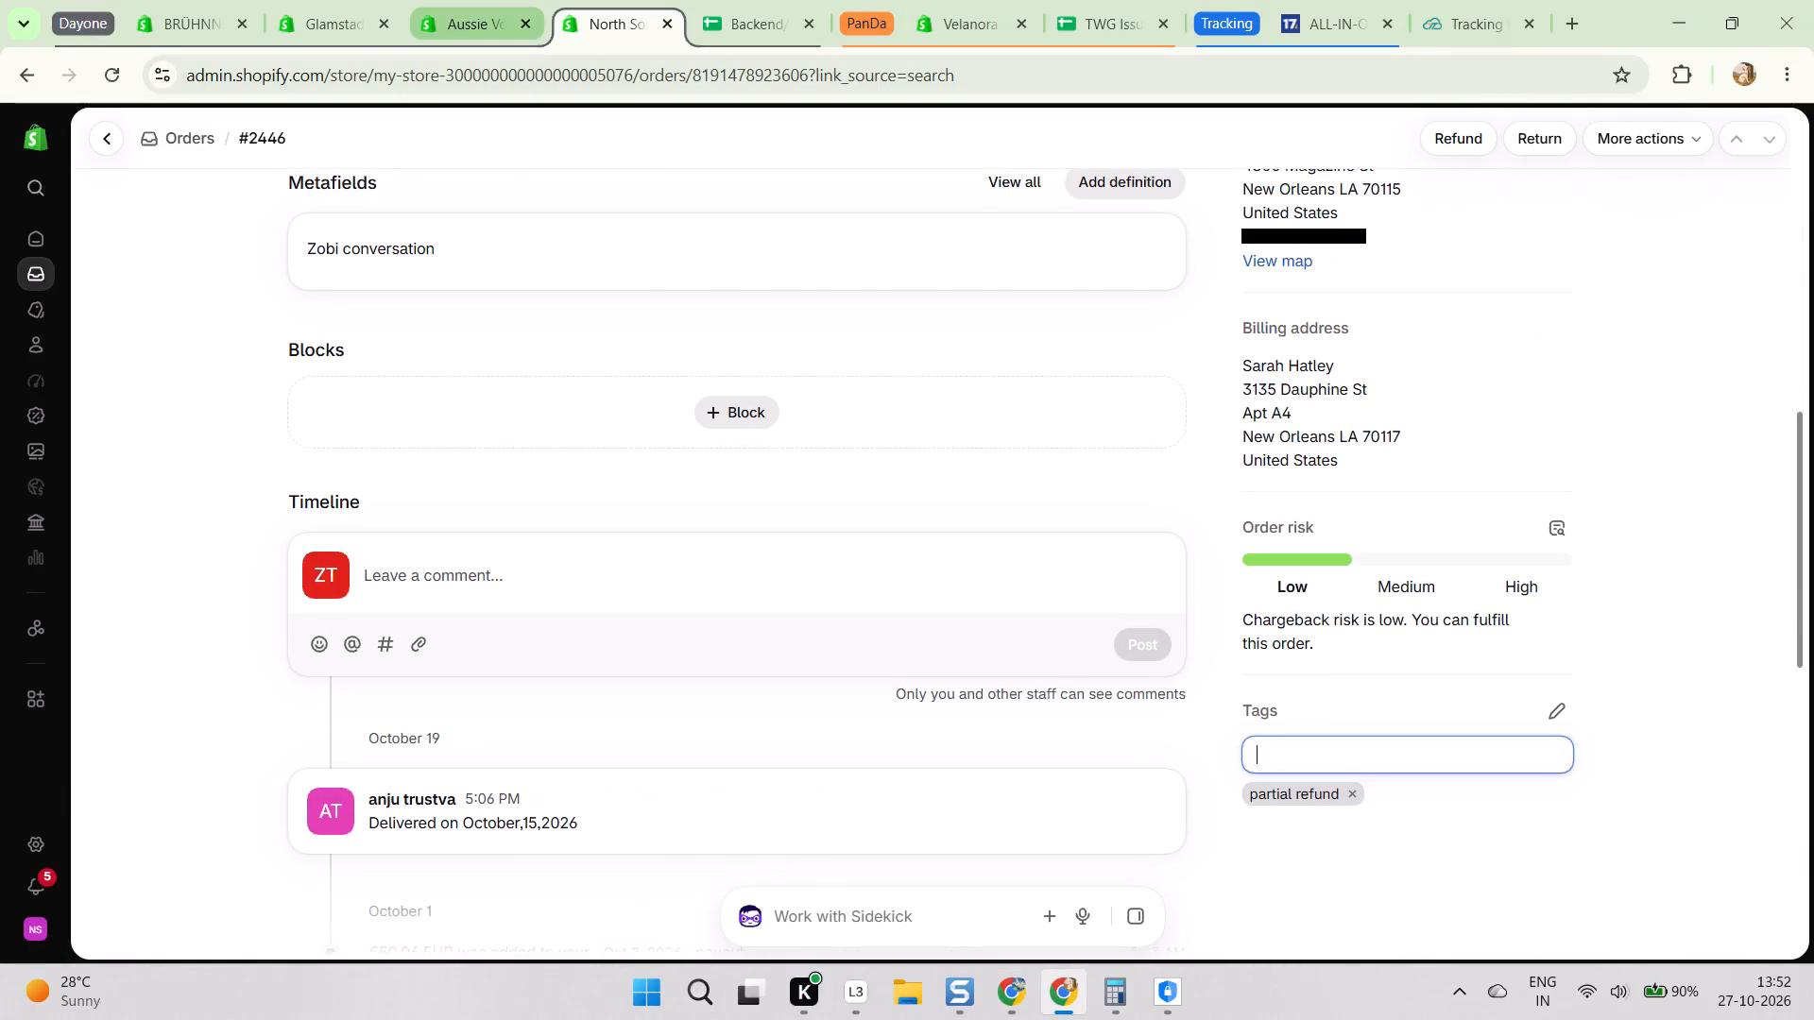
{"action": "scroll", "coordinate": [1280, 667], "scroll_direction": "up", "scroll_amount": 12}
Start a refund for order #2446 in Shopify with the reason "cx accept 20% pr".
{"action": "left_click", "coordinate": [1451, 135]}
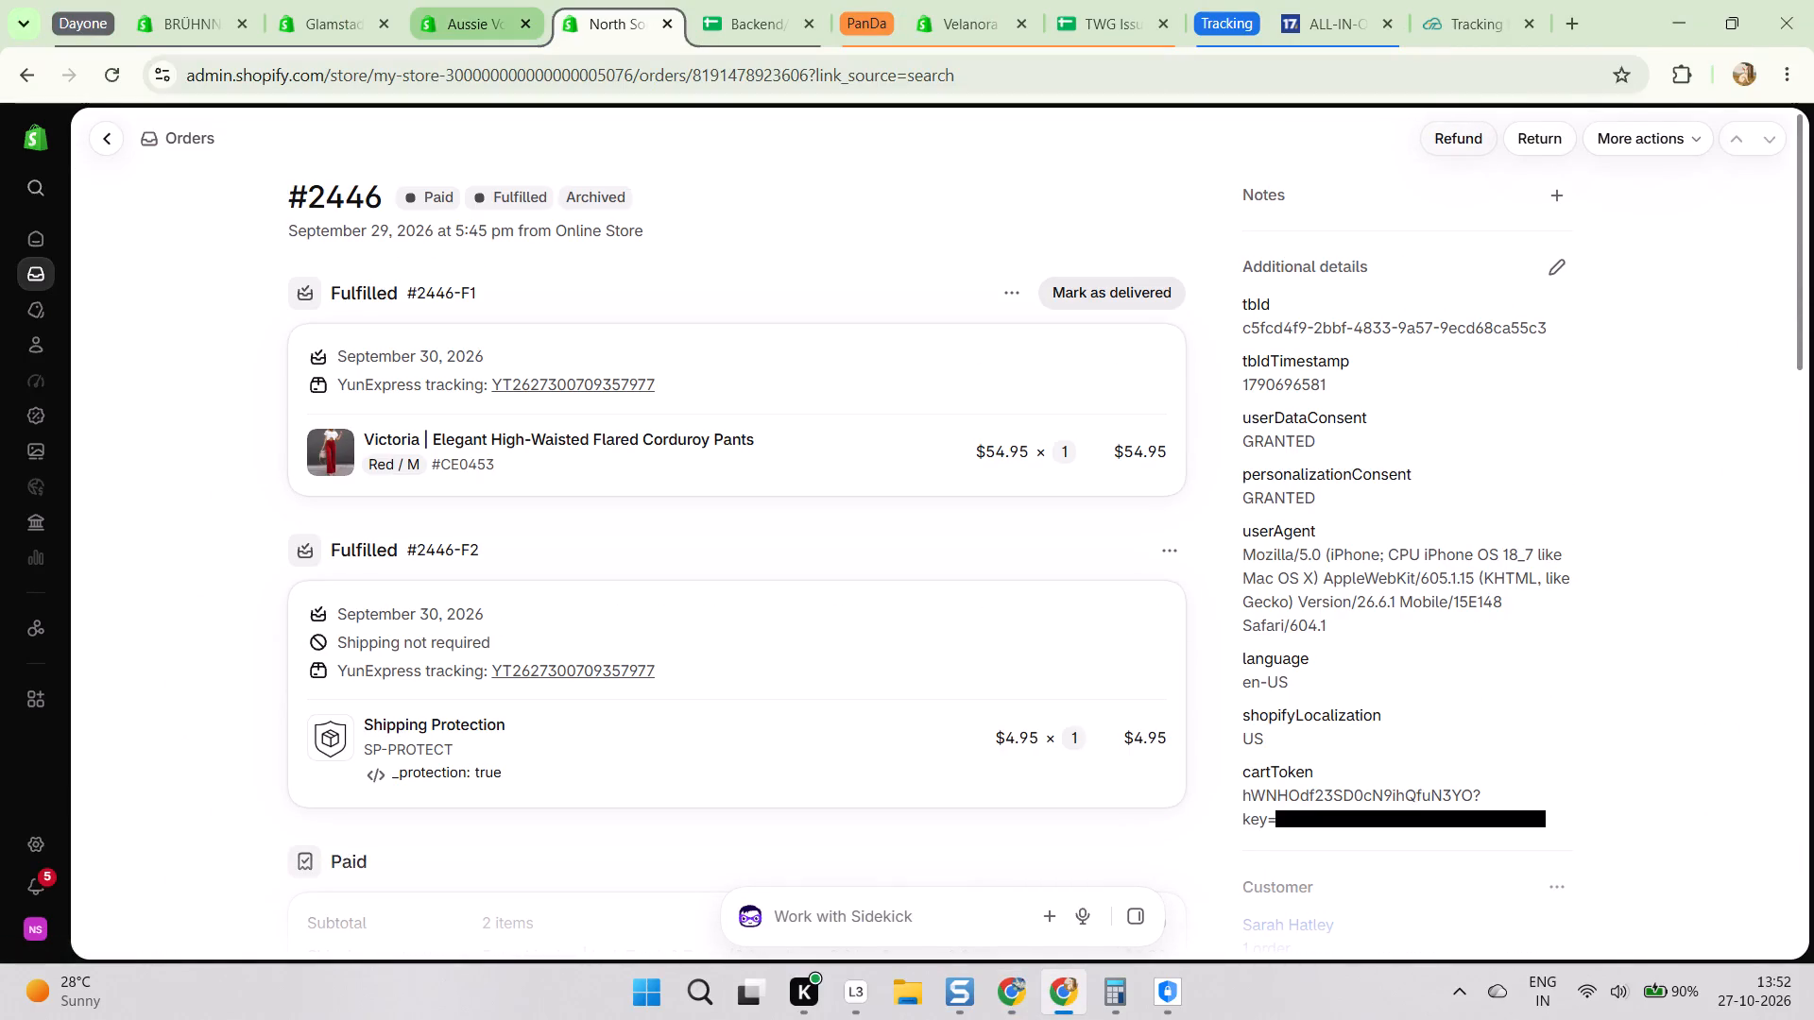
{"action": "scroll", "coordinate": [1107, 440], "scroll_direction": "down", "scroll_amount": 1}
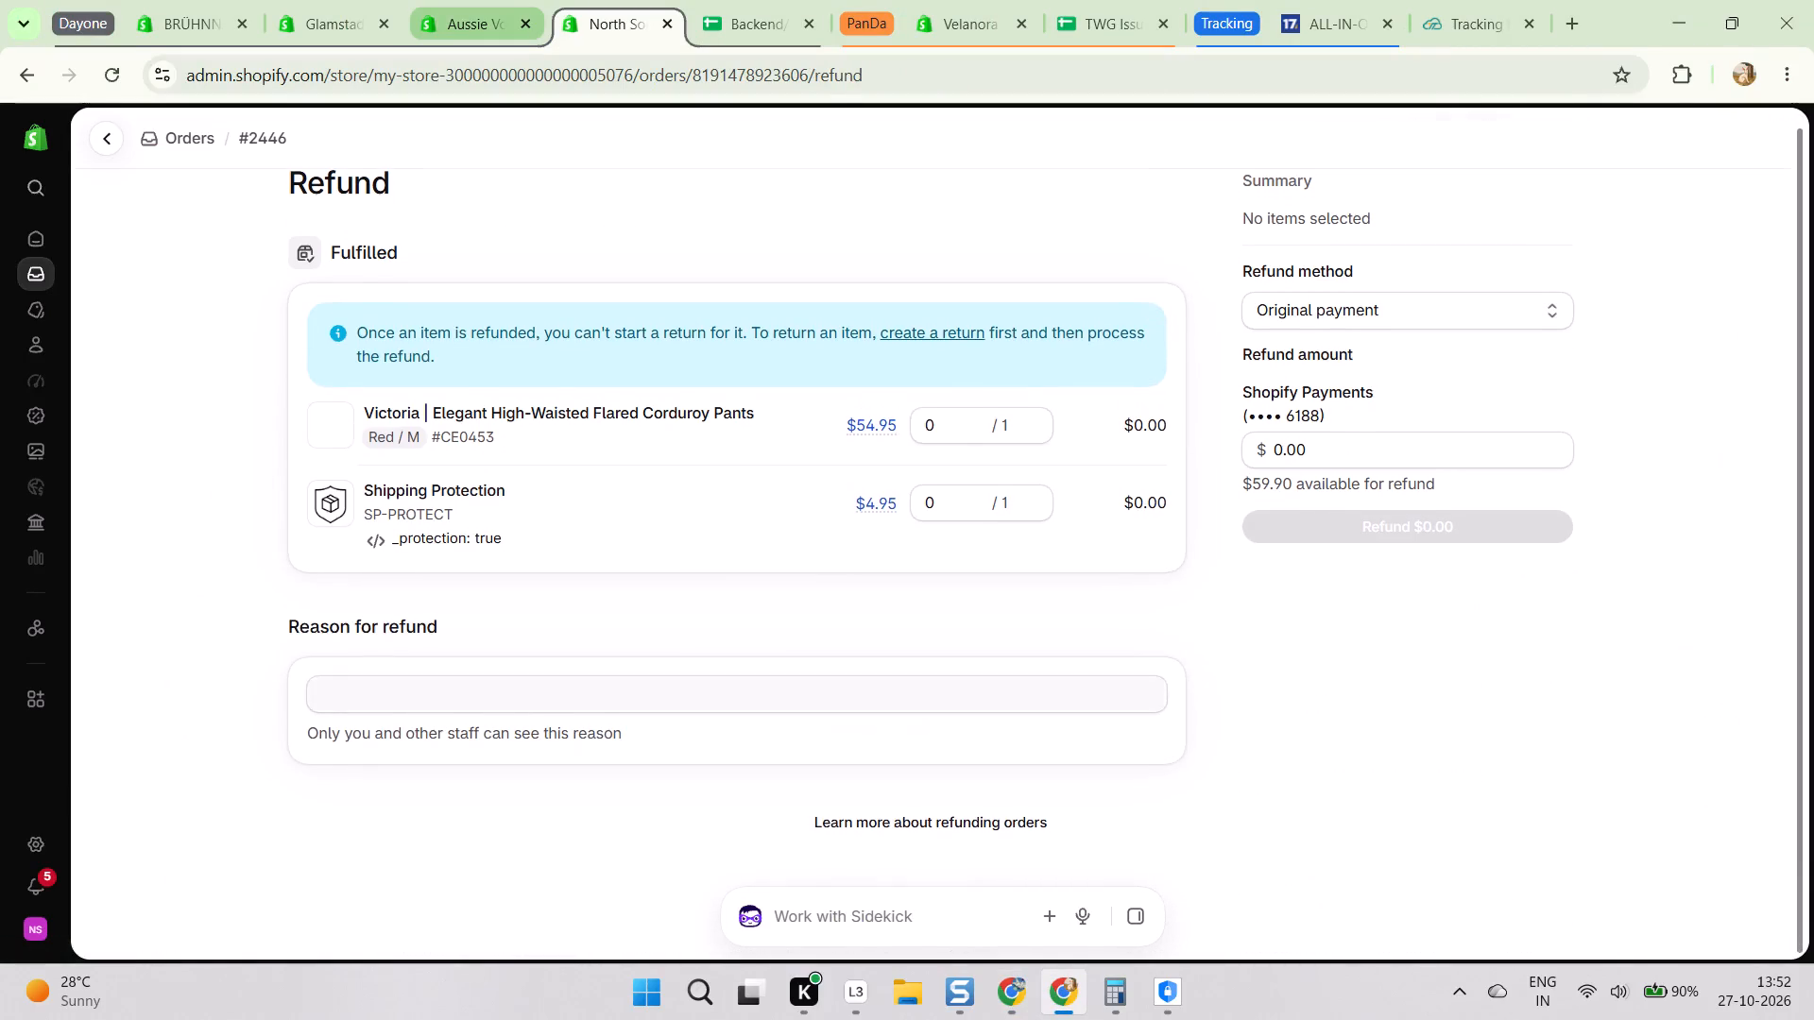
{"action": "left_click", "coordinate": [697, 684]}
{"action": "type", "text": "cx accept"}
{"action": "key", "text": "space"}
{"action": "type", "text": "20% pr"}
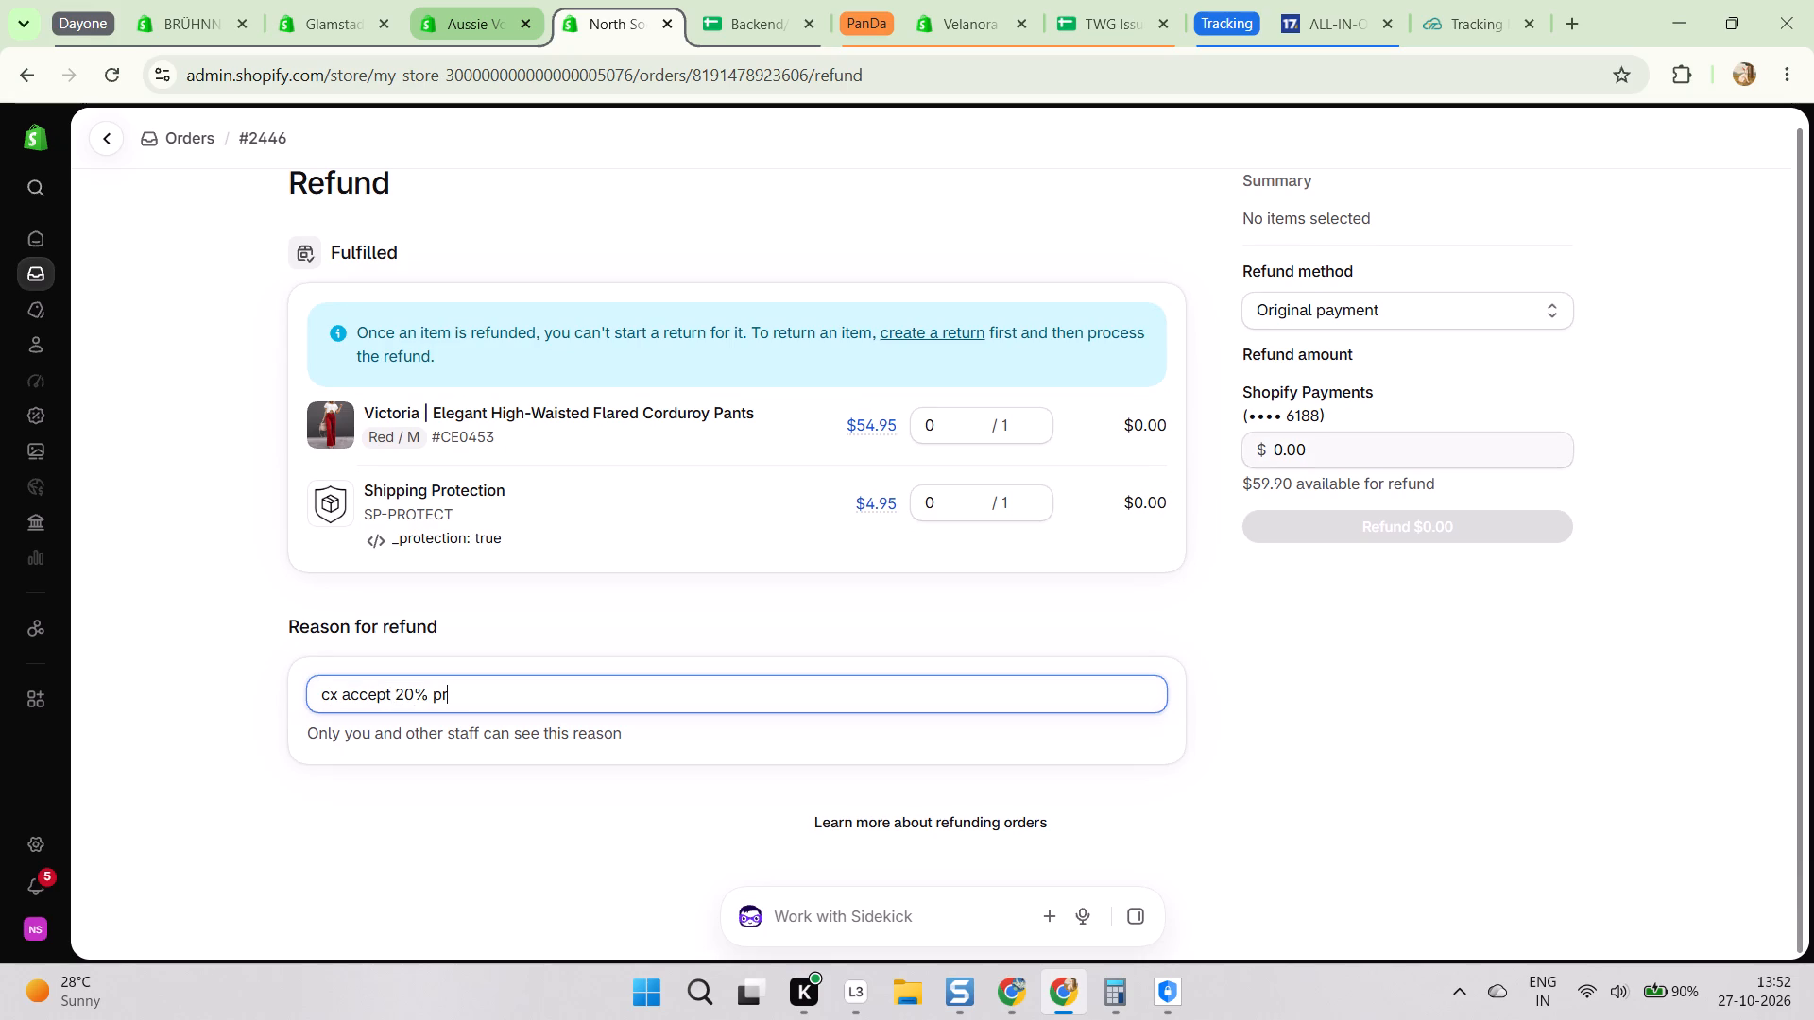
{"action": "double_click", "coordinate": [1381, 450]}
{"action": "key", "text": "alt+Tab"}
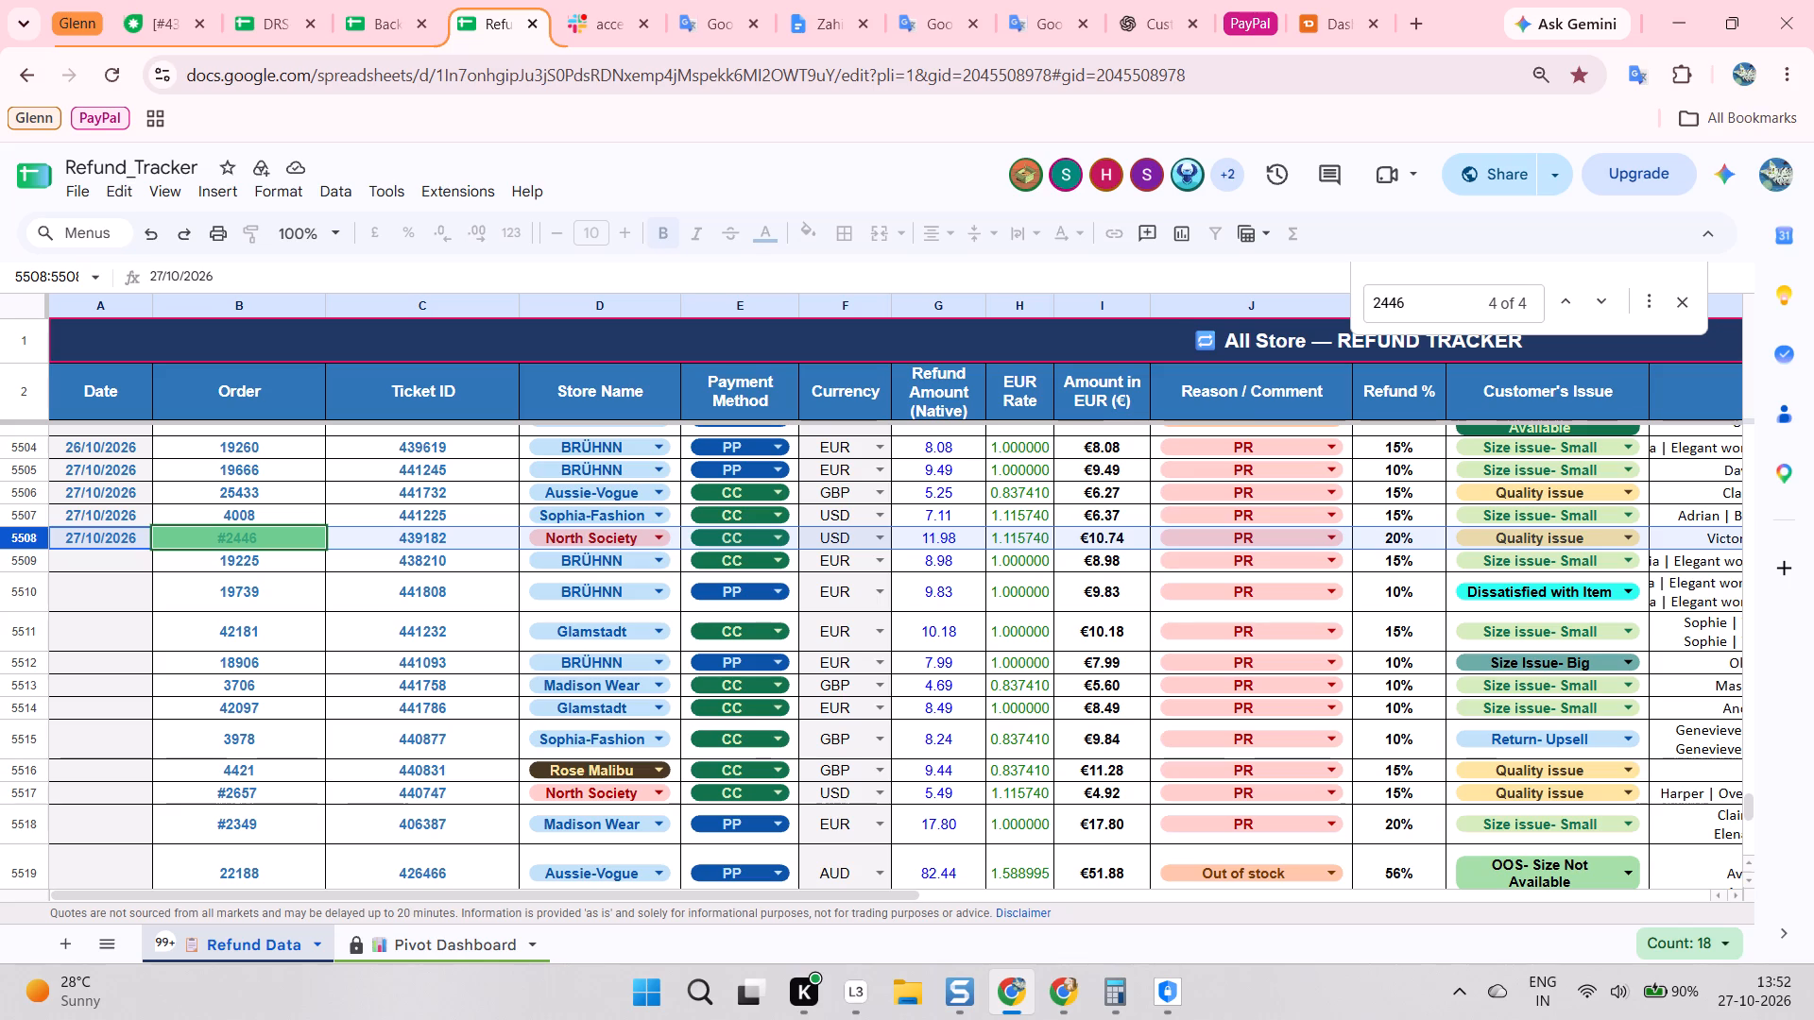
{"action": "key", "text": "alt+Tab"}
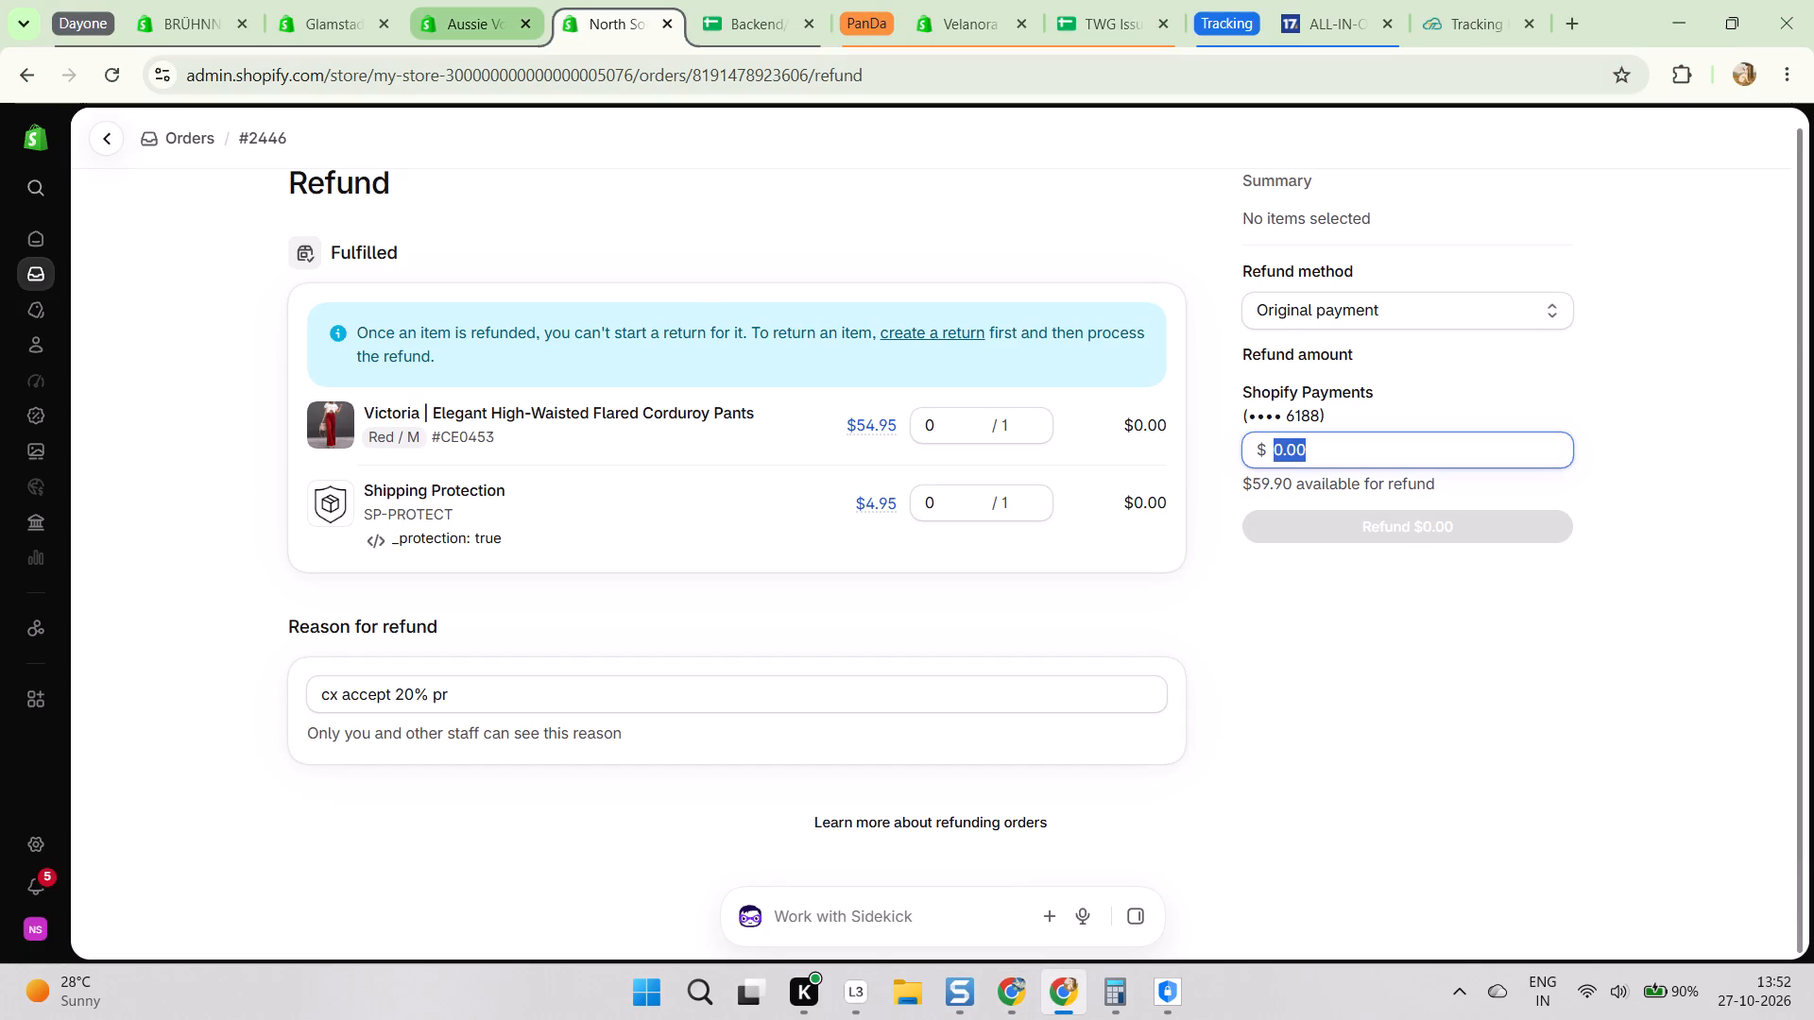
{"action": "key", "text": "alt+Tab"}
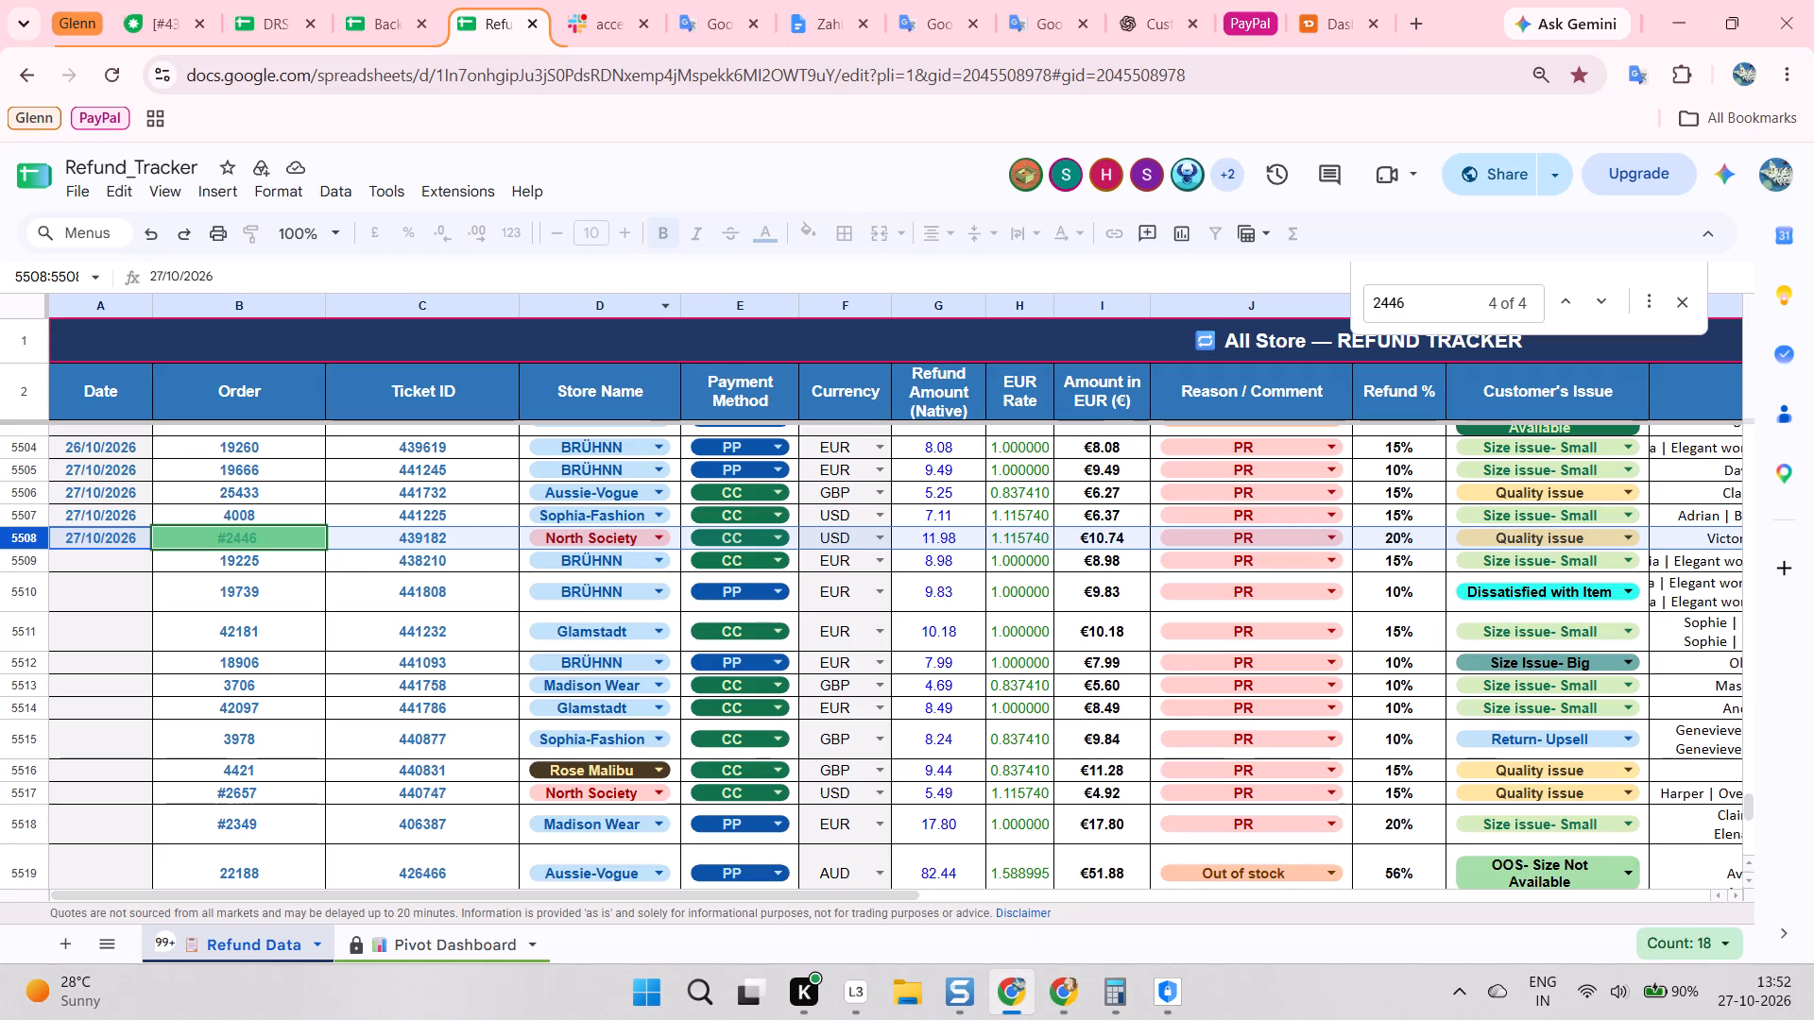
{"action": "left_click", "coordinate": [947, 541]}
{"action": "left_click", "coordinate": [940, 561]}
{"action": "key", "text": "alt+Tab"}
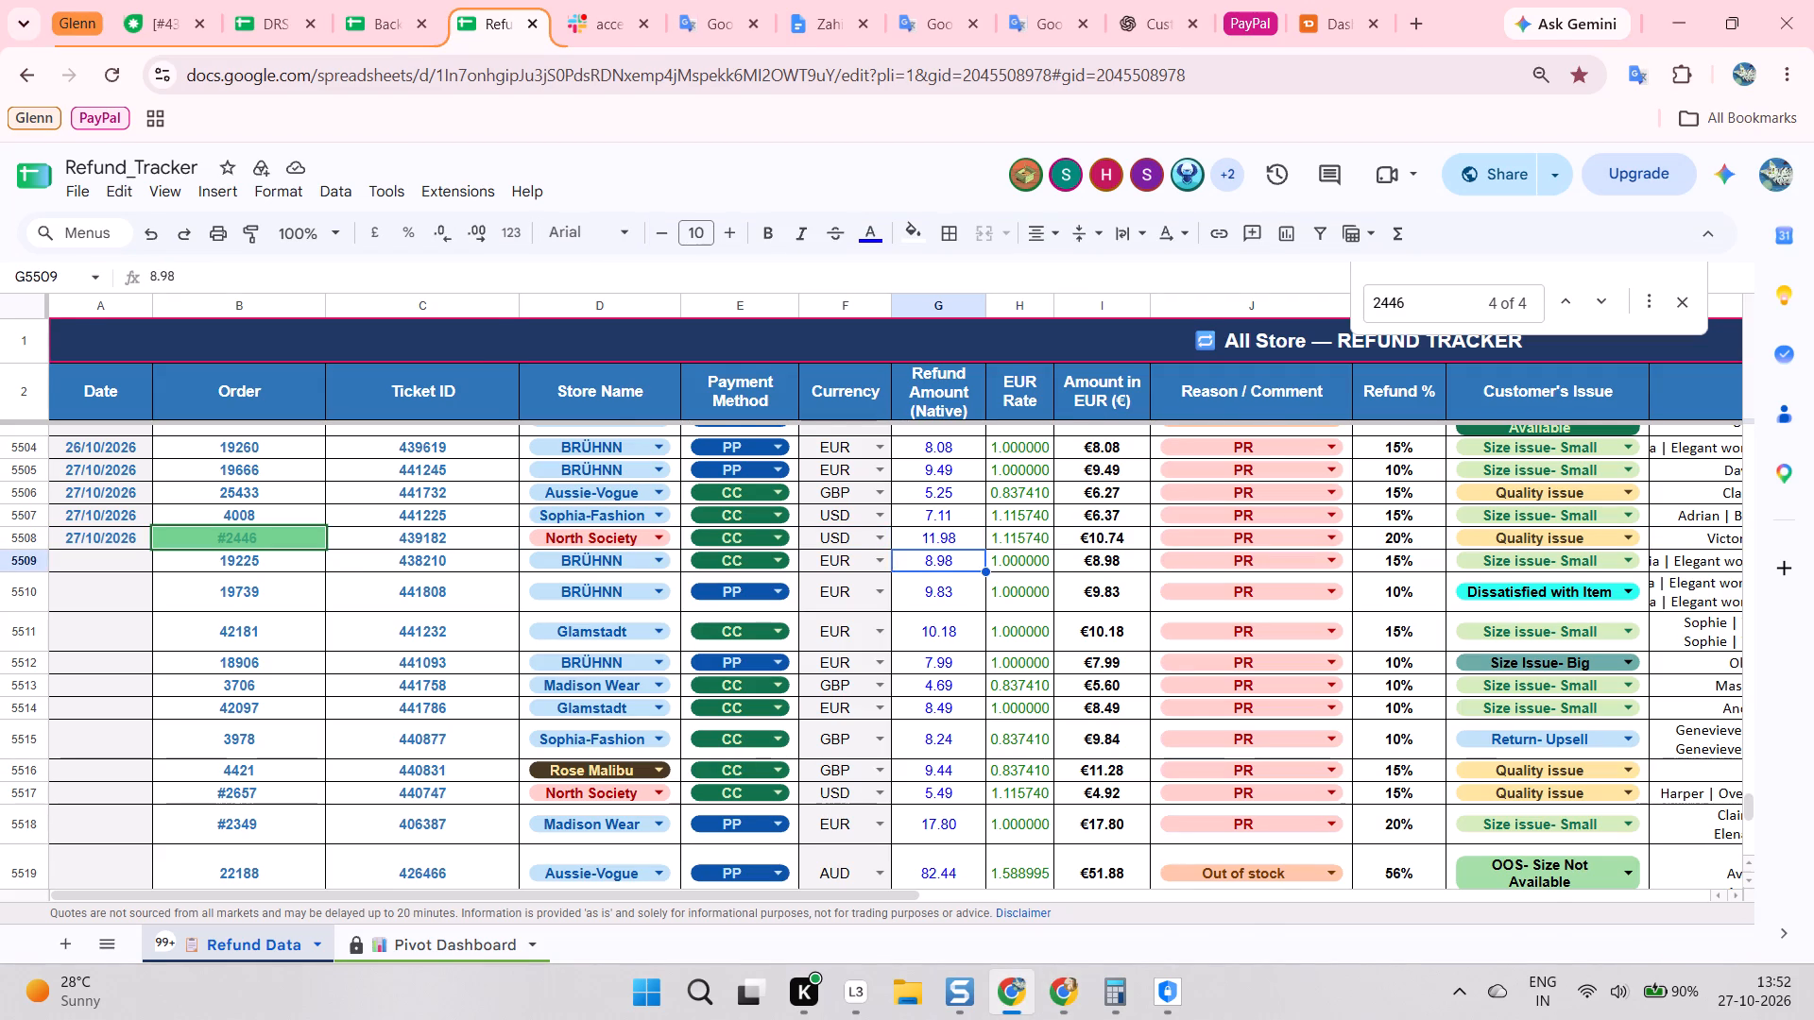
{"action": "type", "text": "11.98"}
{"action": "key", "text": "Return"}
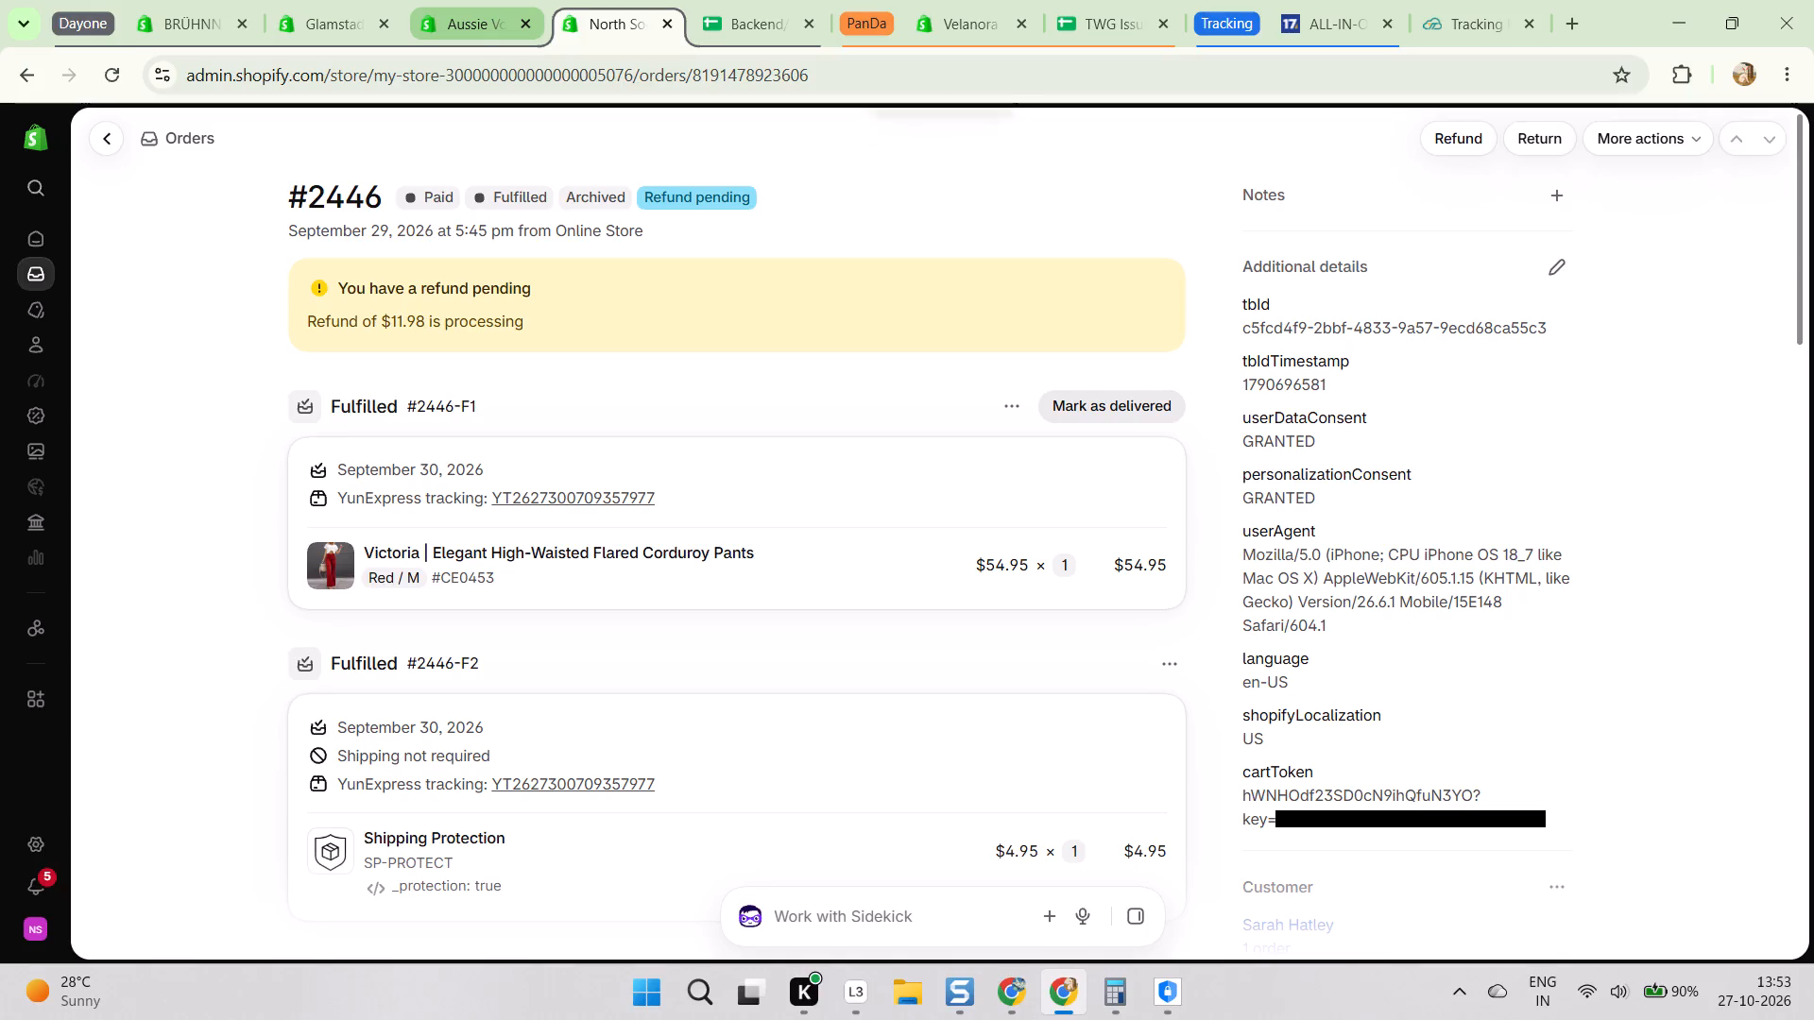
{"action": "scroll", "coordinate": [891, 485], "scroll_direction": "down", "scroll_amount": 1}
{"action": "scroll", "coordinate": [451, 268], "scroll_direction": "up", "scroll_amount": 7}
{"action": "left_click", "coordinate": [108, 80]}
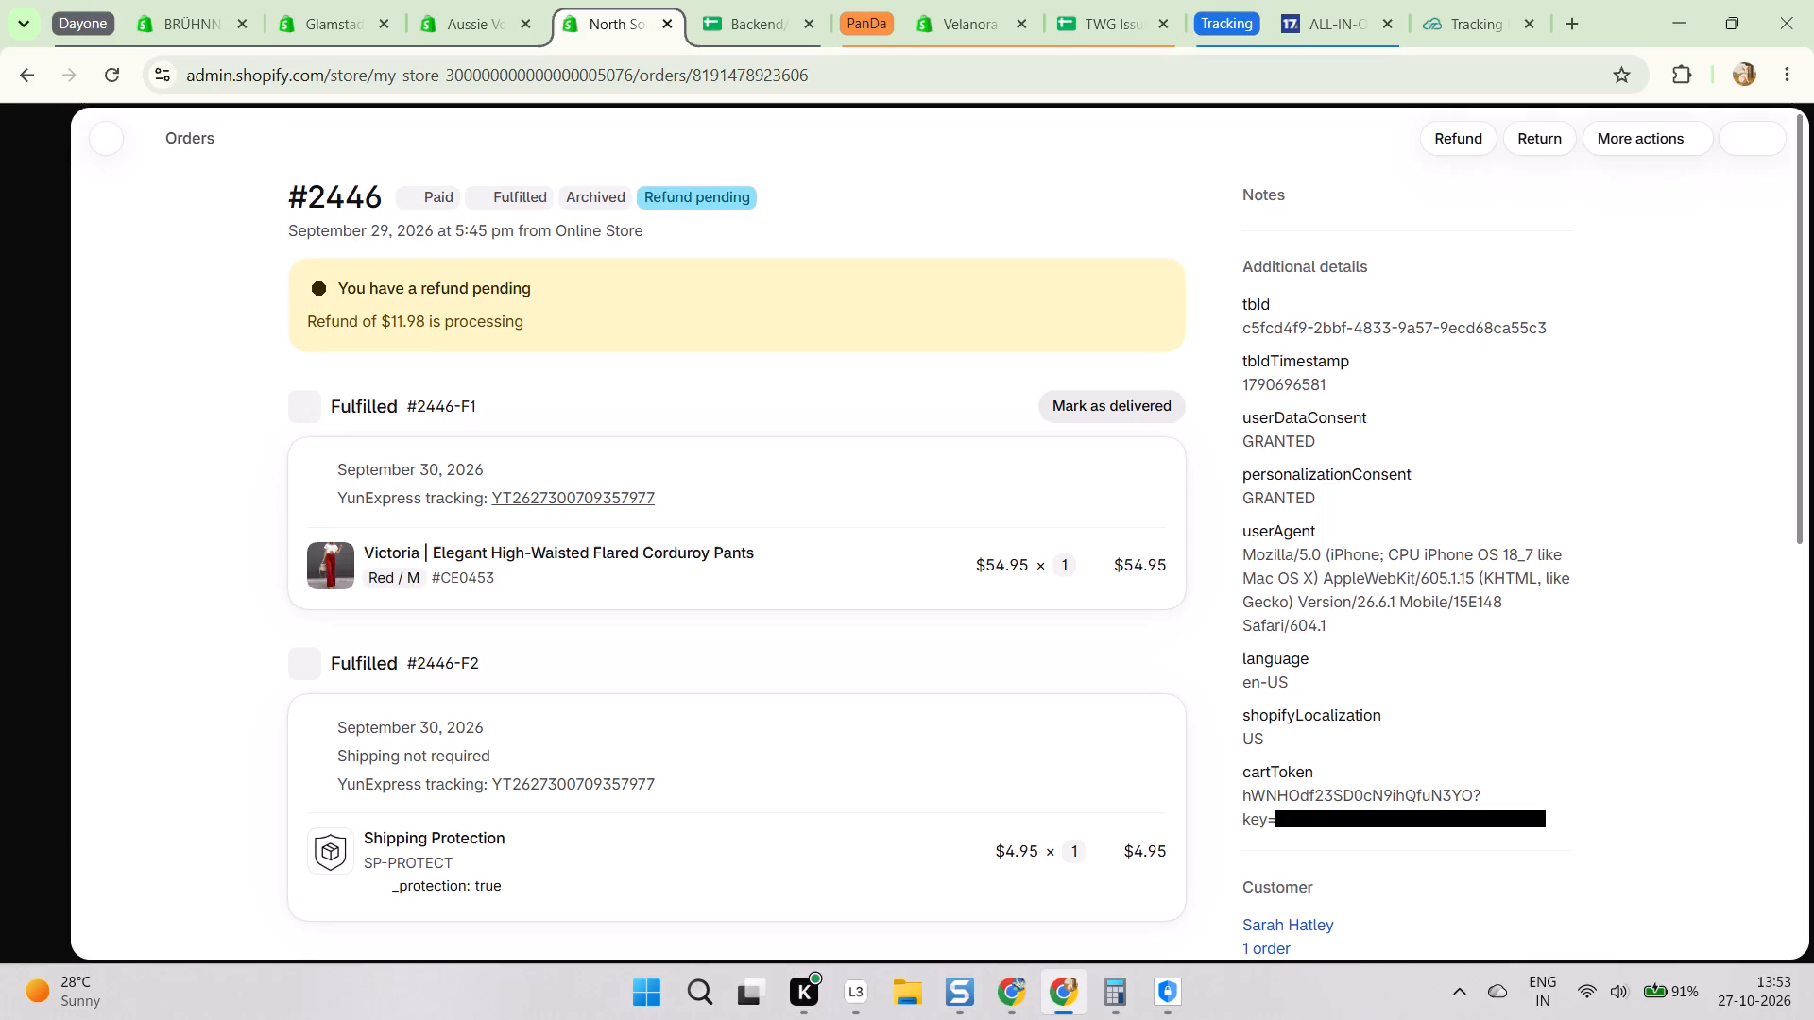
{"action": "scroll", "coordinate": [471, 268], "scroll_direction": "down", "scroll_amount": 2}
{"action": "scroll", "coordinate": [544, 328], "scroll_direction": "down", "scroll_amount": 6}
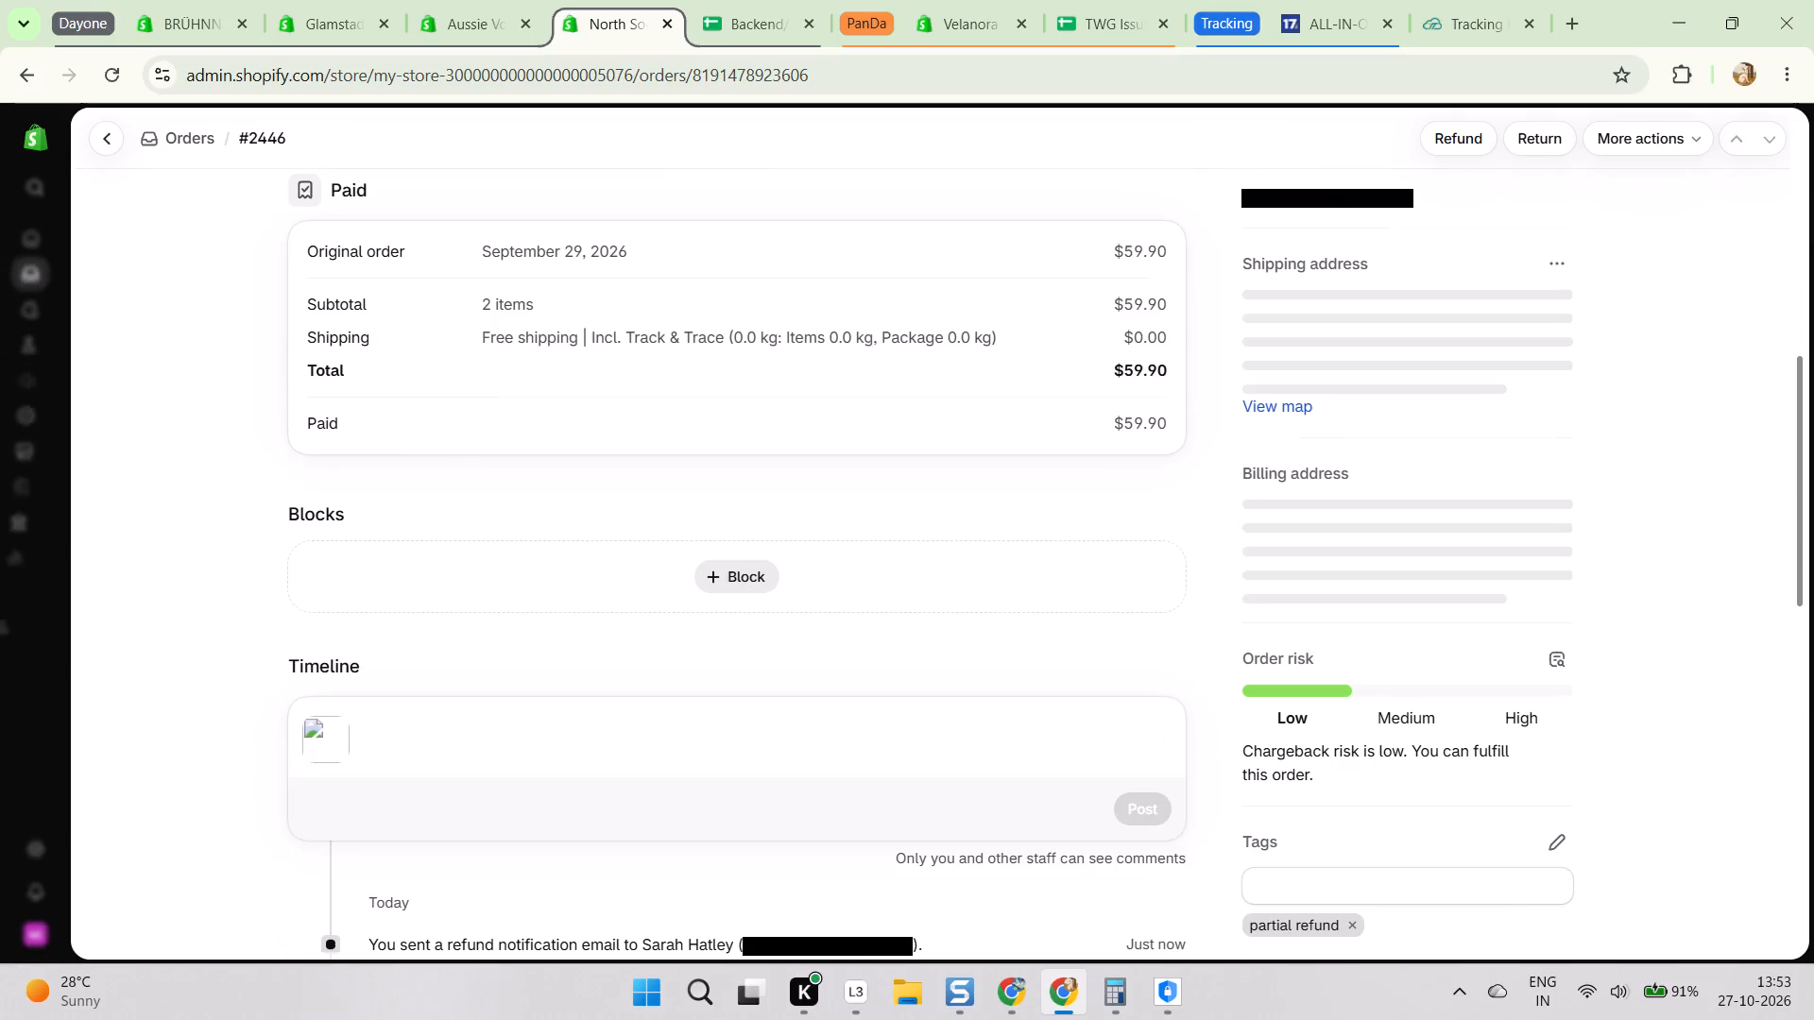
{"action": "scroll", "coordinate": [697, 426], "scroll_direction": "down", "scroll_amount": 3}
{"action": "scroll", "coordinate": [760, 451], "scroll_direction": "up", "scroll_amount": 20}
{"action": "scroll", "coordinate": [760, 451], "scroll_direction": "up", "scroll_amount": 9}
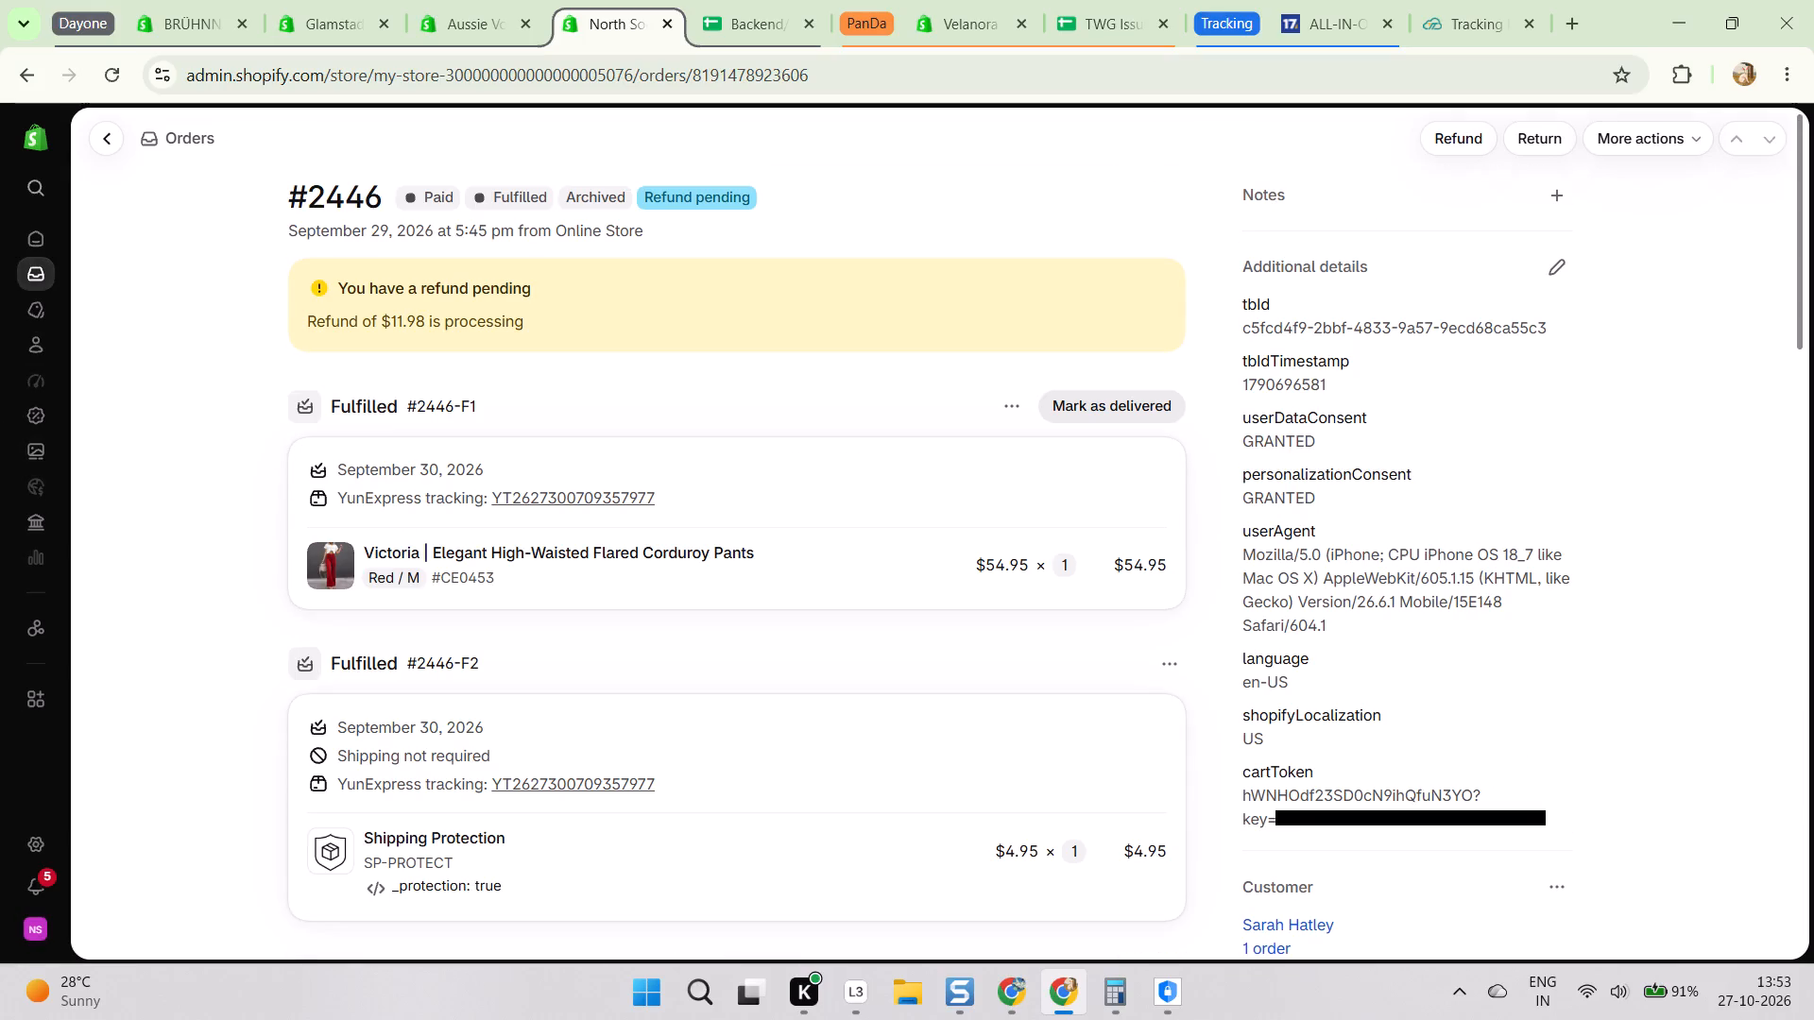
{"action": "scroll", "coordinate": [772, 424], "scroll_direction": "down", "scroll_amount": 4}
{"action": "key", "text": "alt+Tab"}
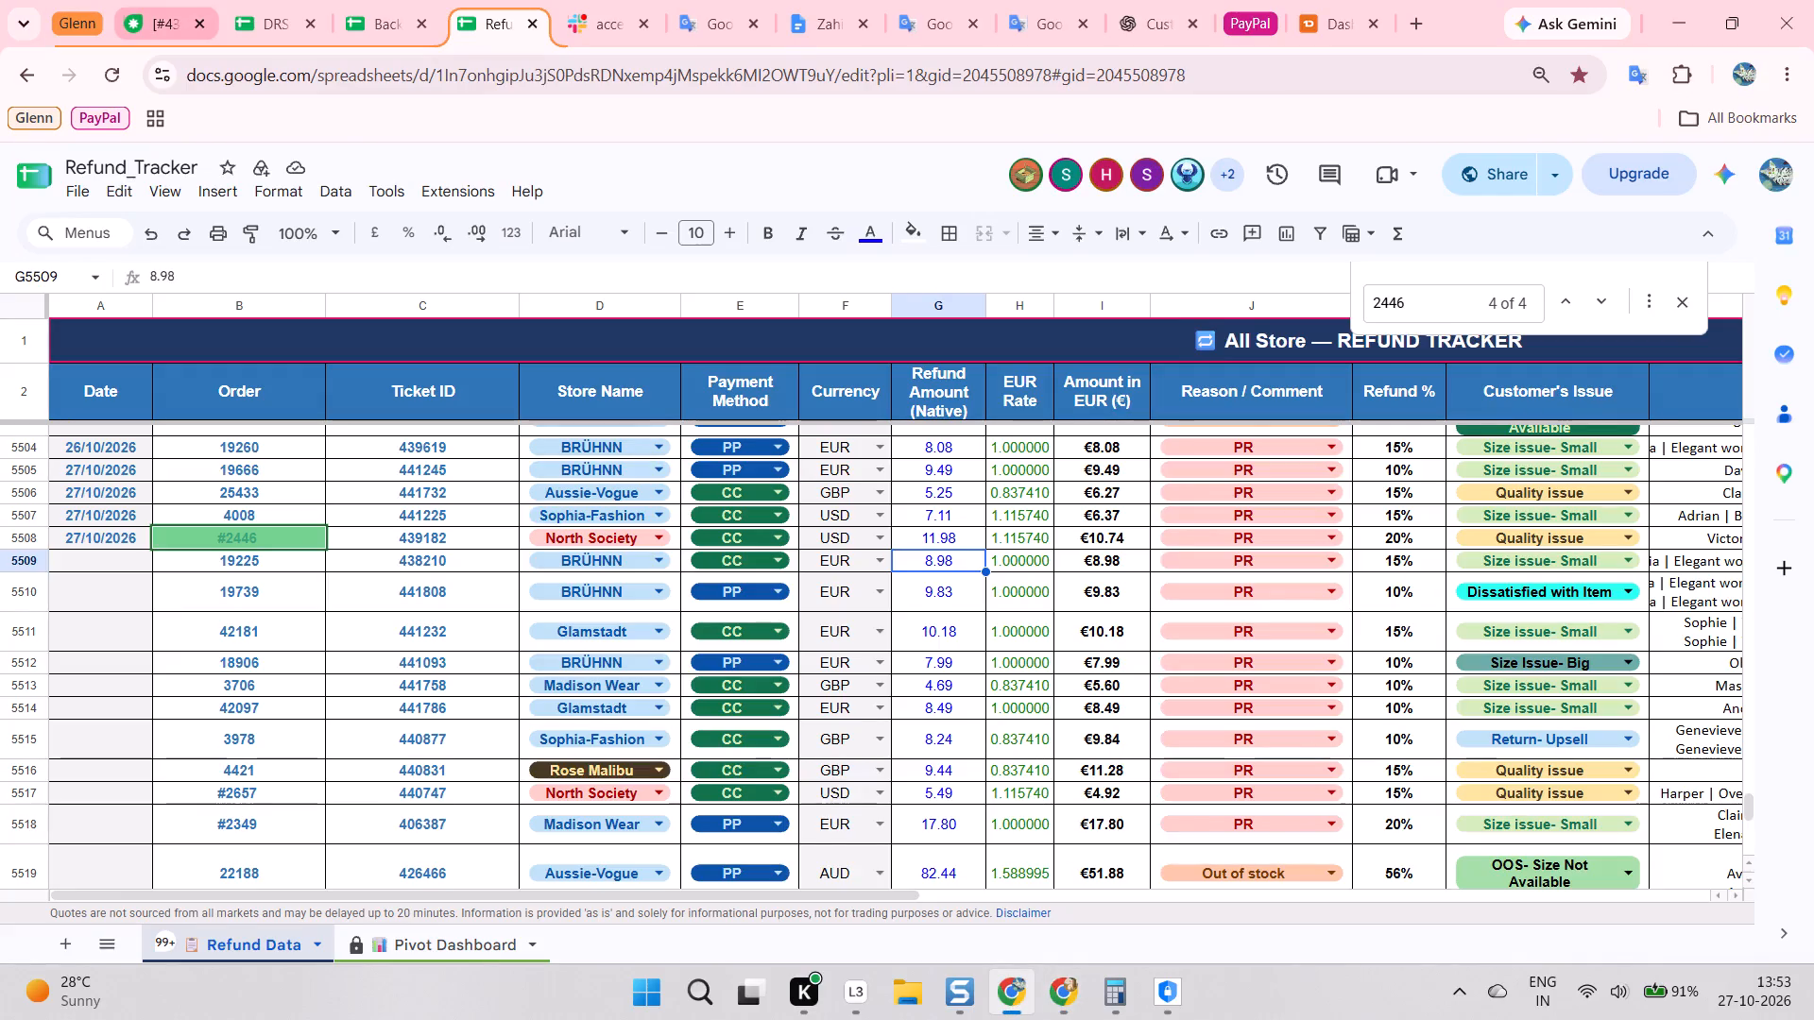
{"action": "left_click", "coordinate": [159, 0]}
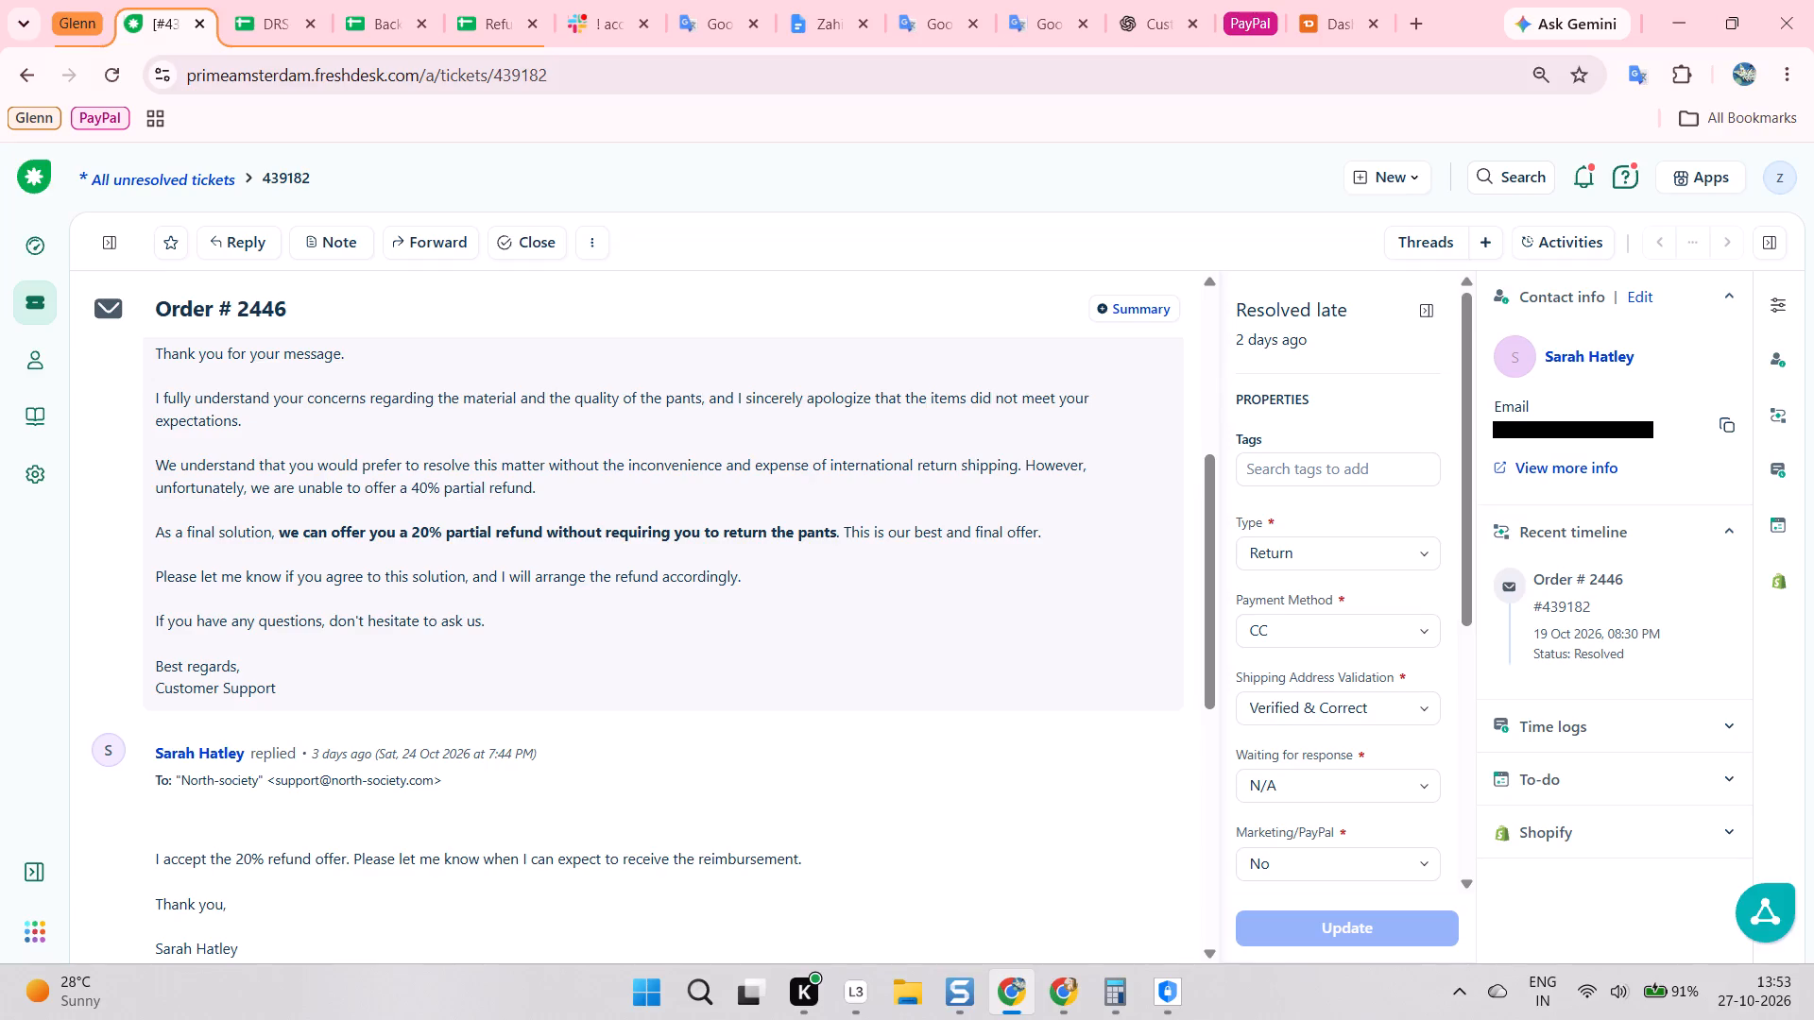
{"action": "key", "text": "alt+Tab"}
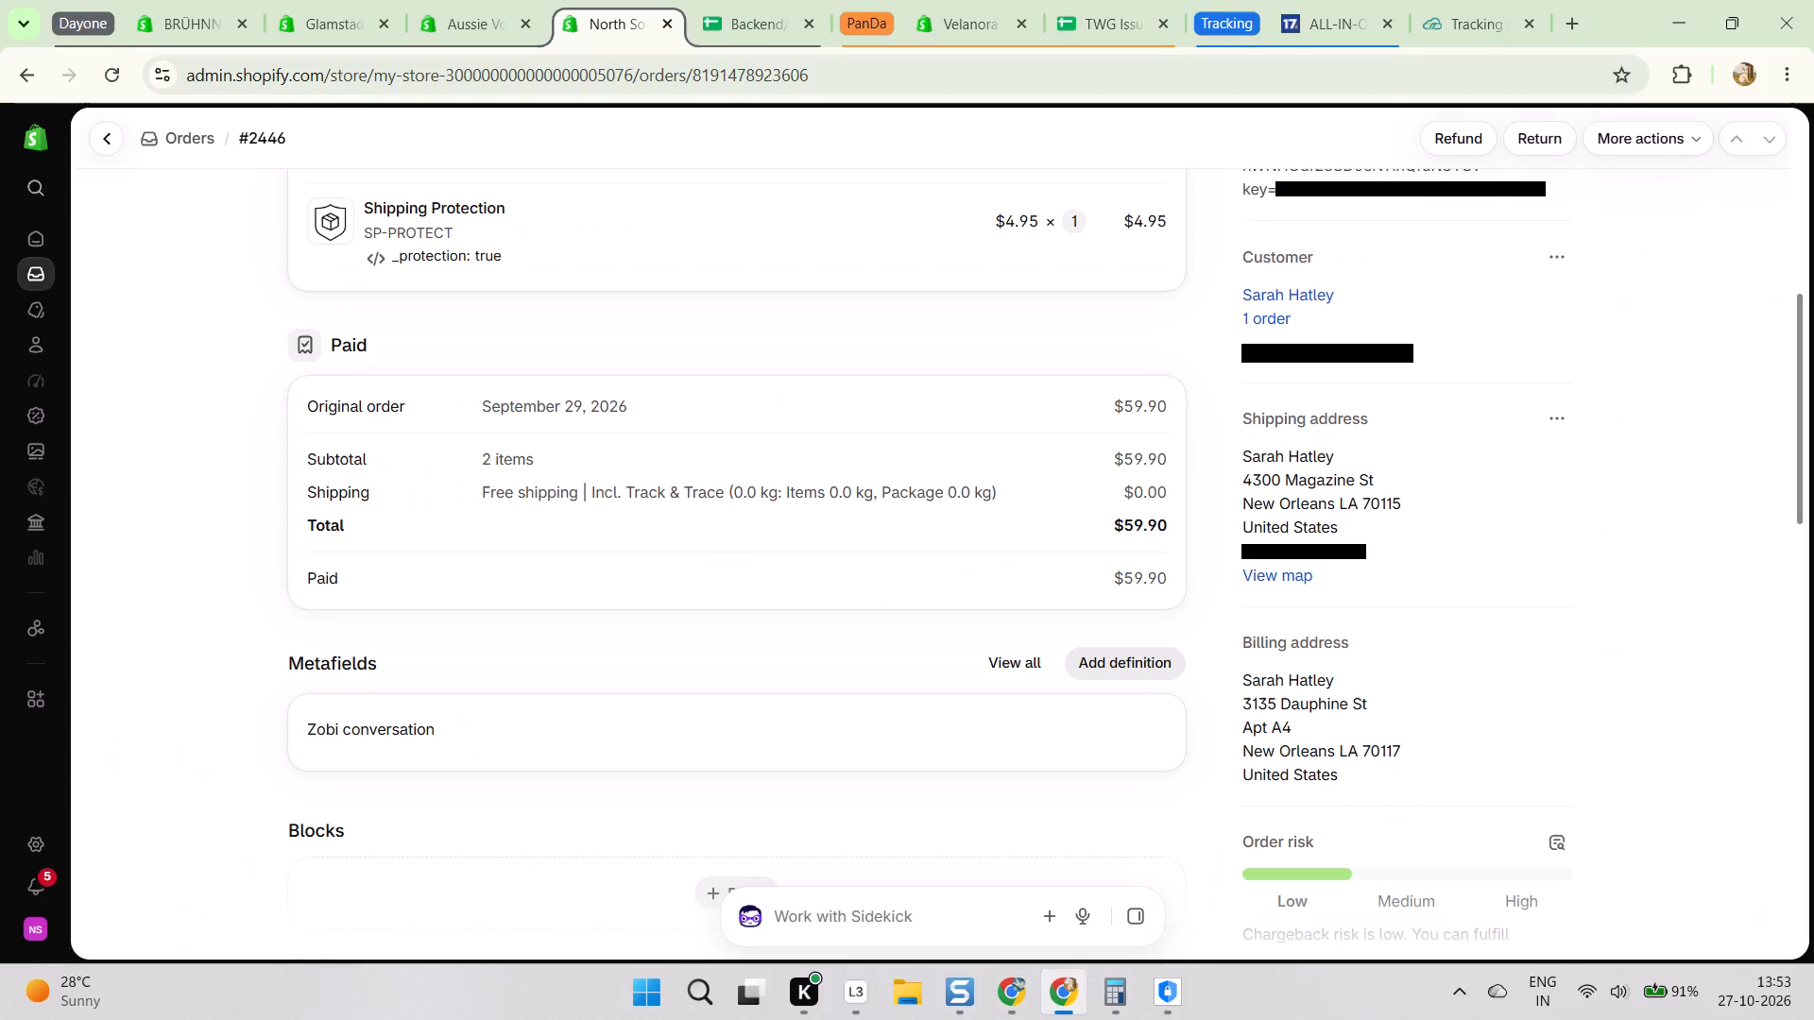
{"action": "key", "text": "alt+Tab"}
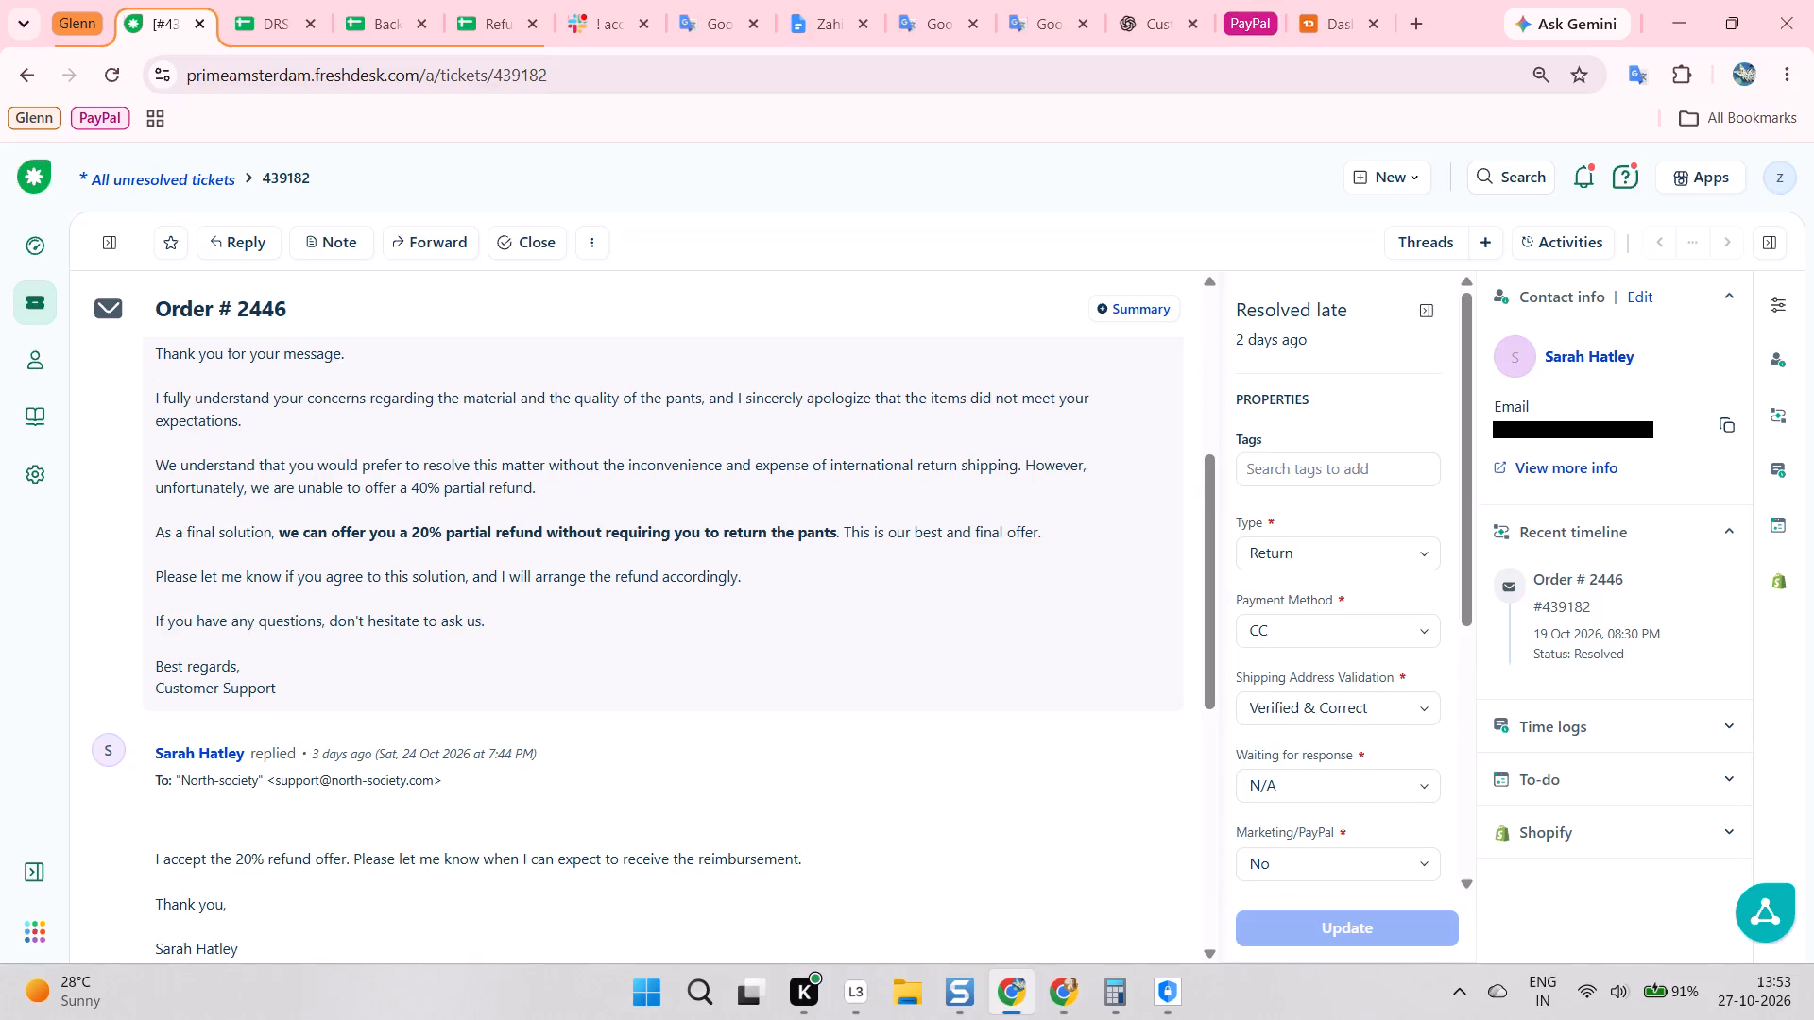
{"action": "key", "text": "alt+Tab"}
{"action": "key", "text": "alt+Tab"}
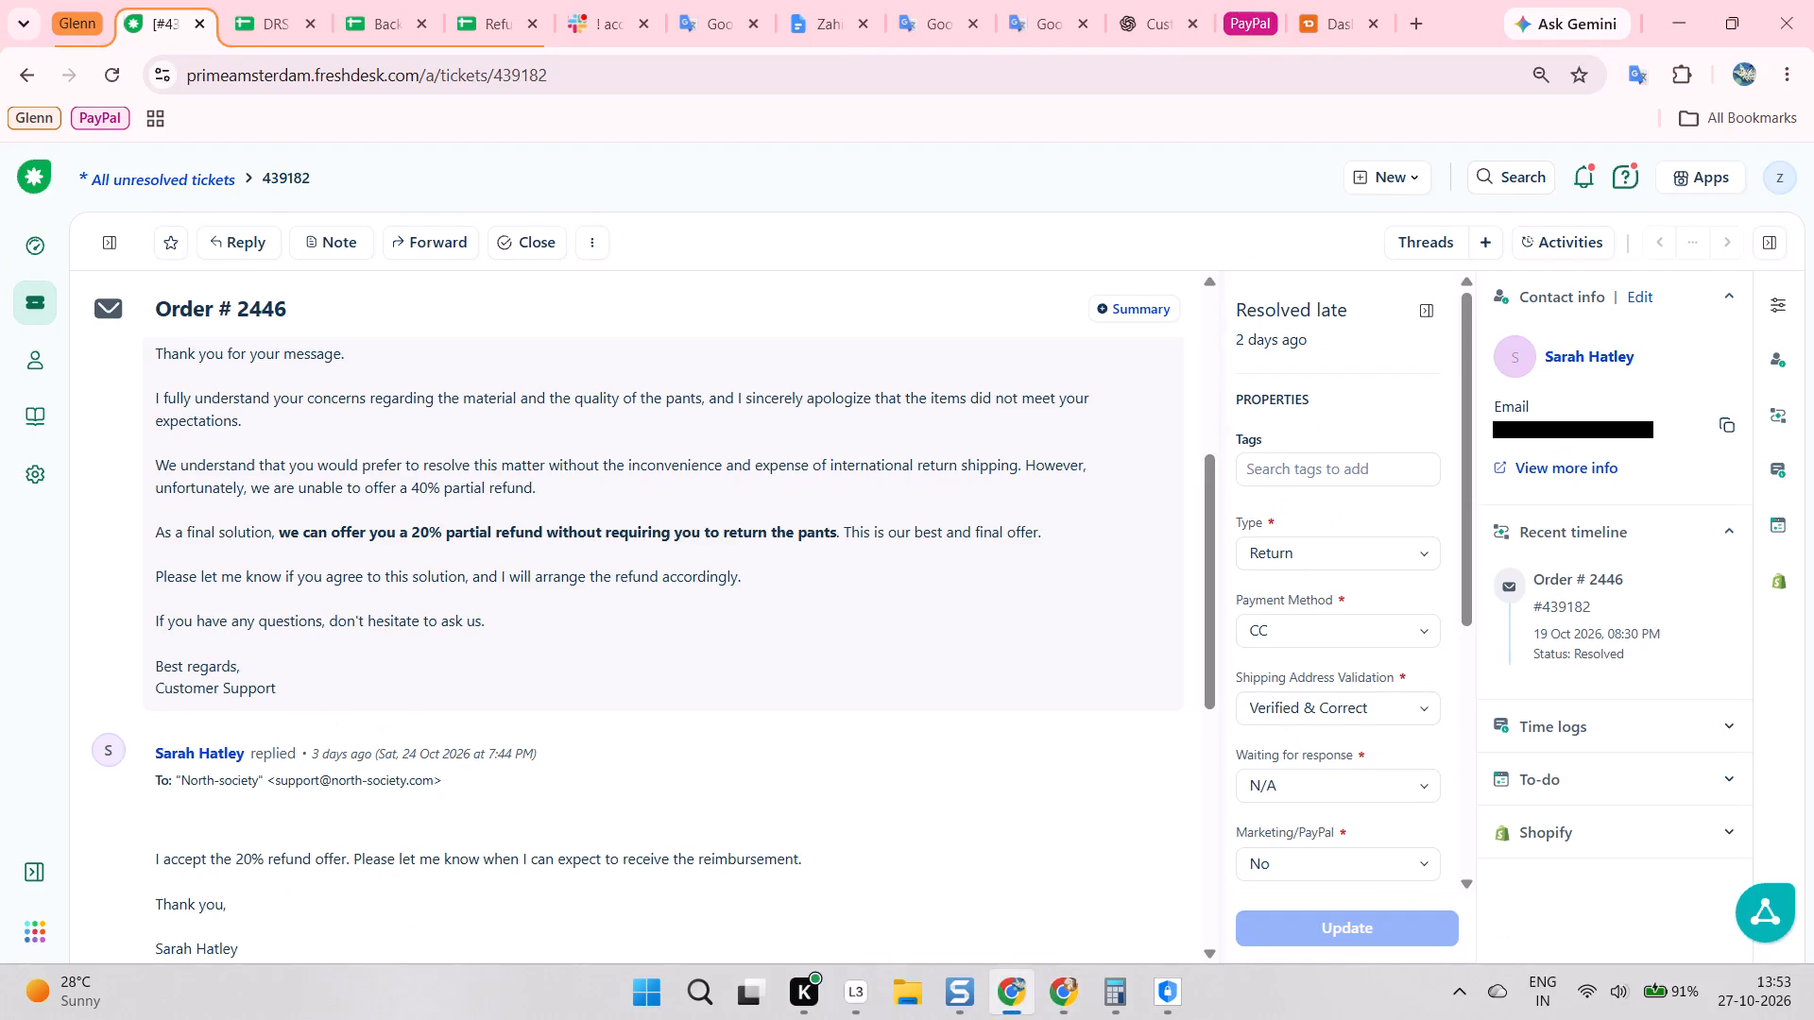
{"action": "key", "text": "alt+Tab"}
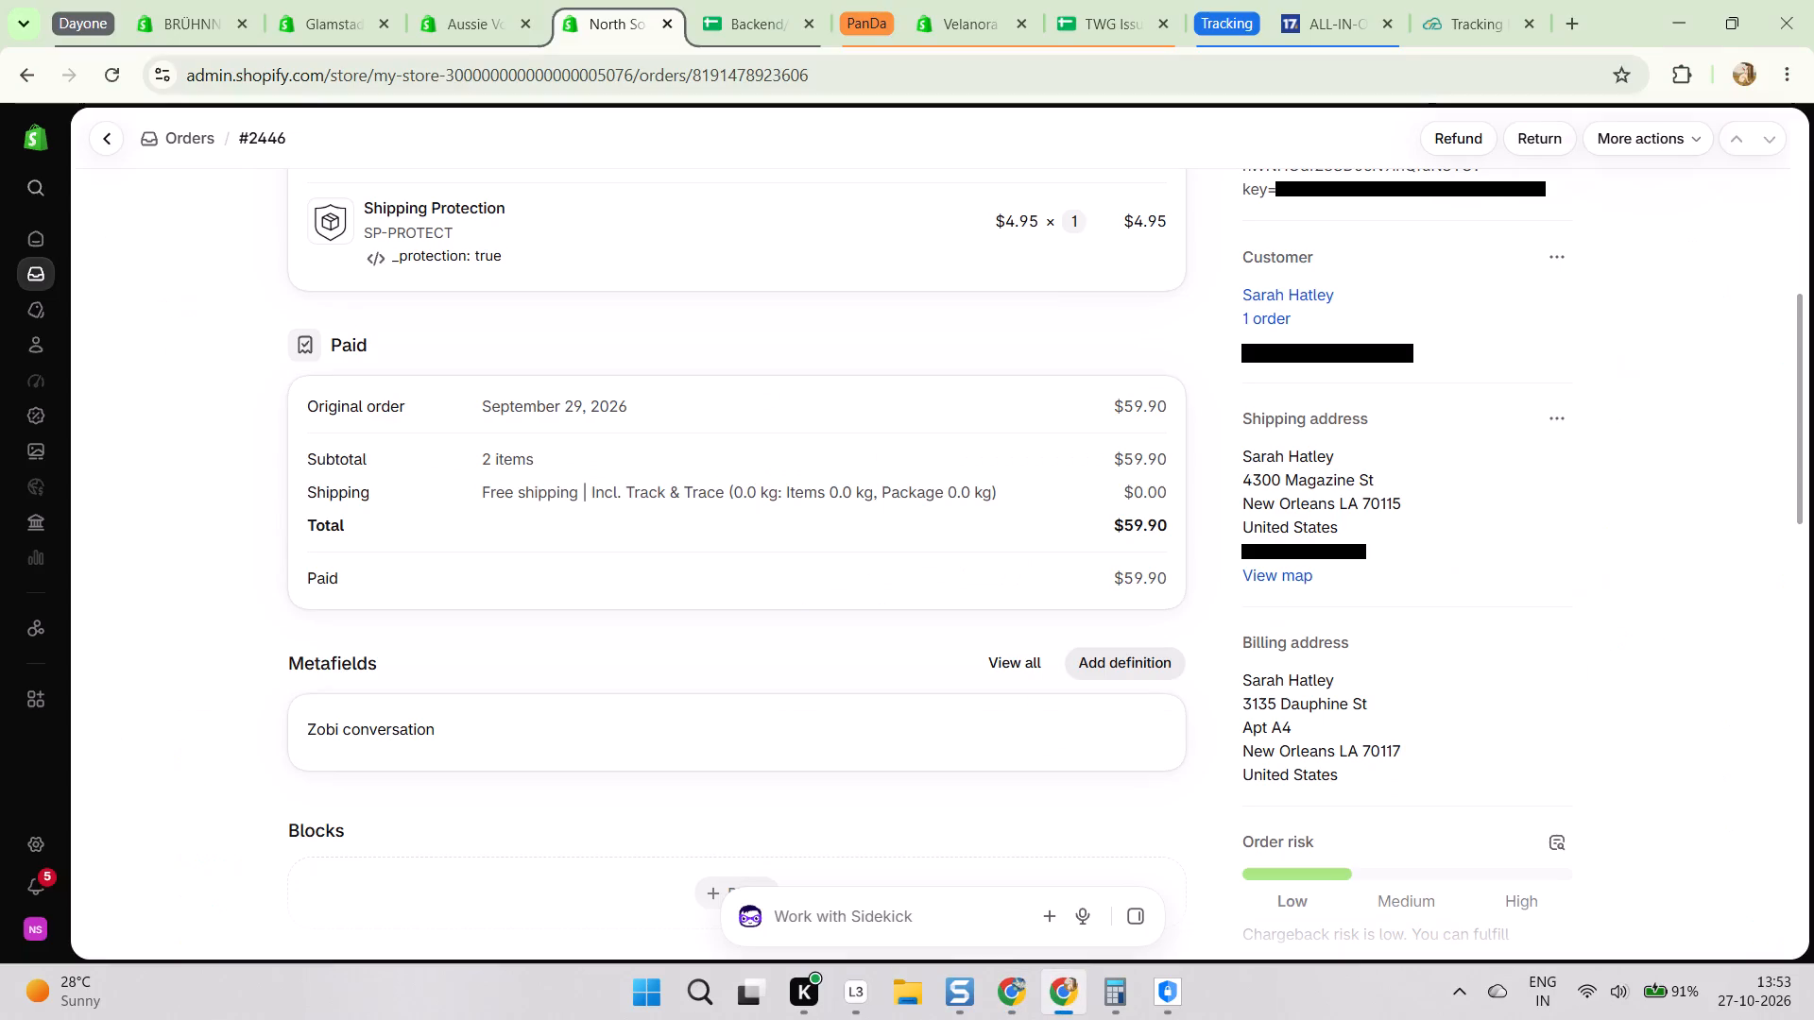
{"action": "key", "text": "alt+Tab"}
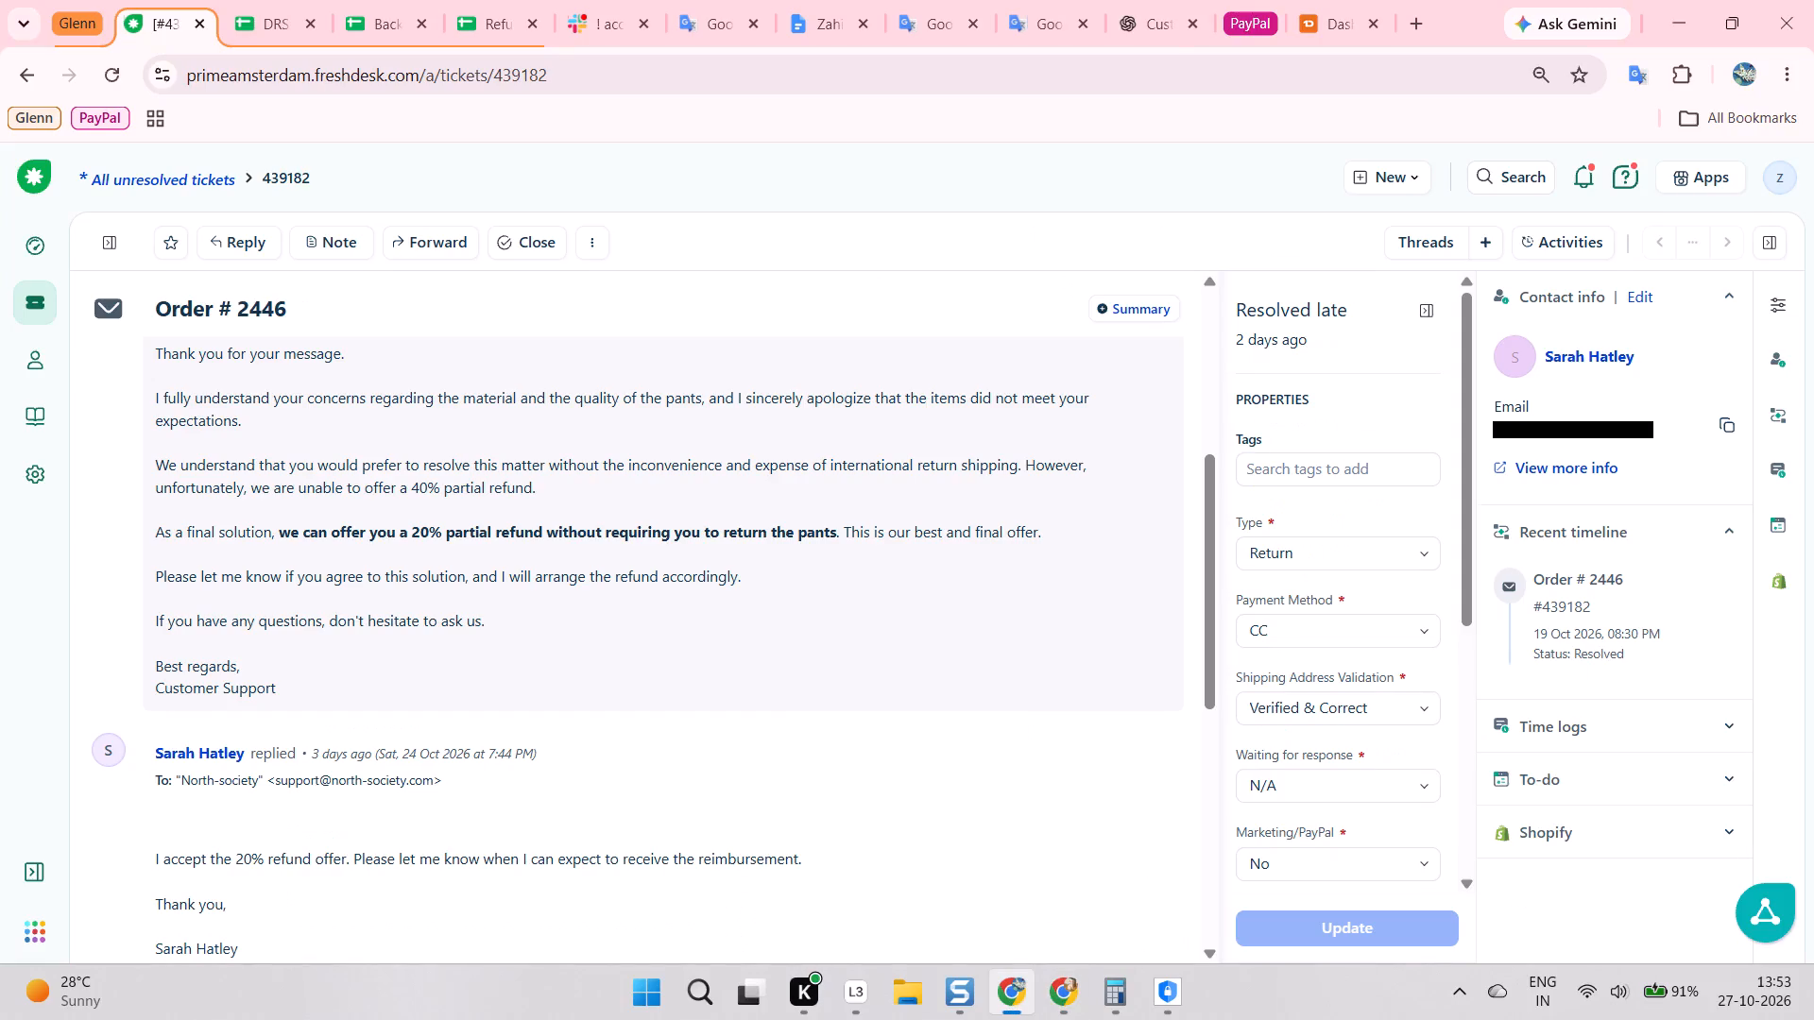
{"action": "key", "text": "alt+Tab"}
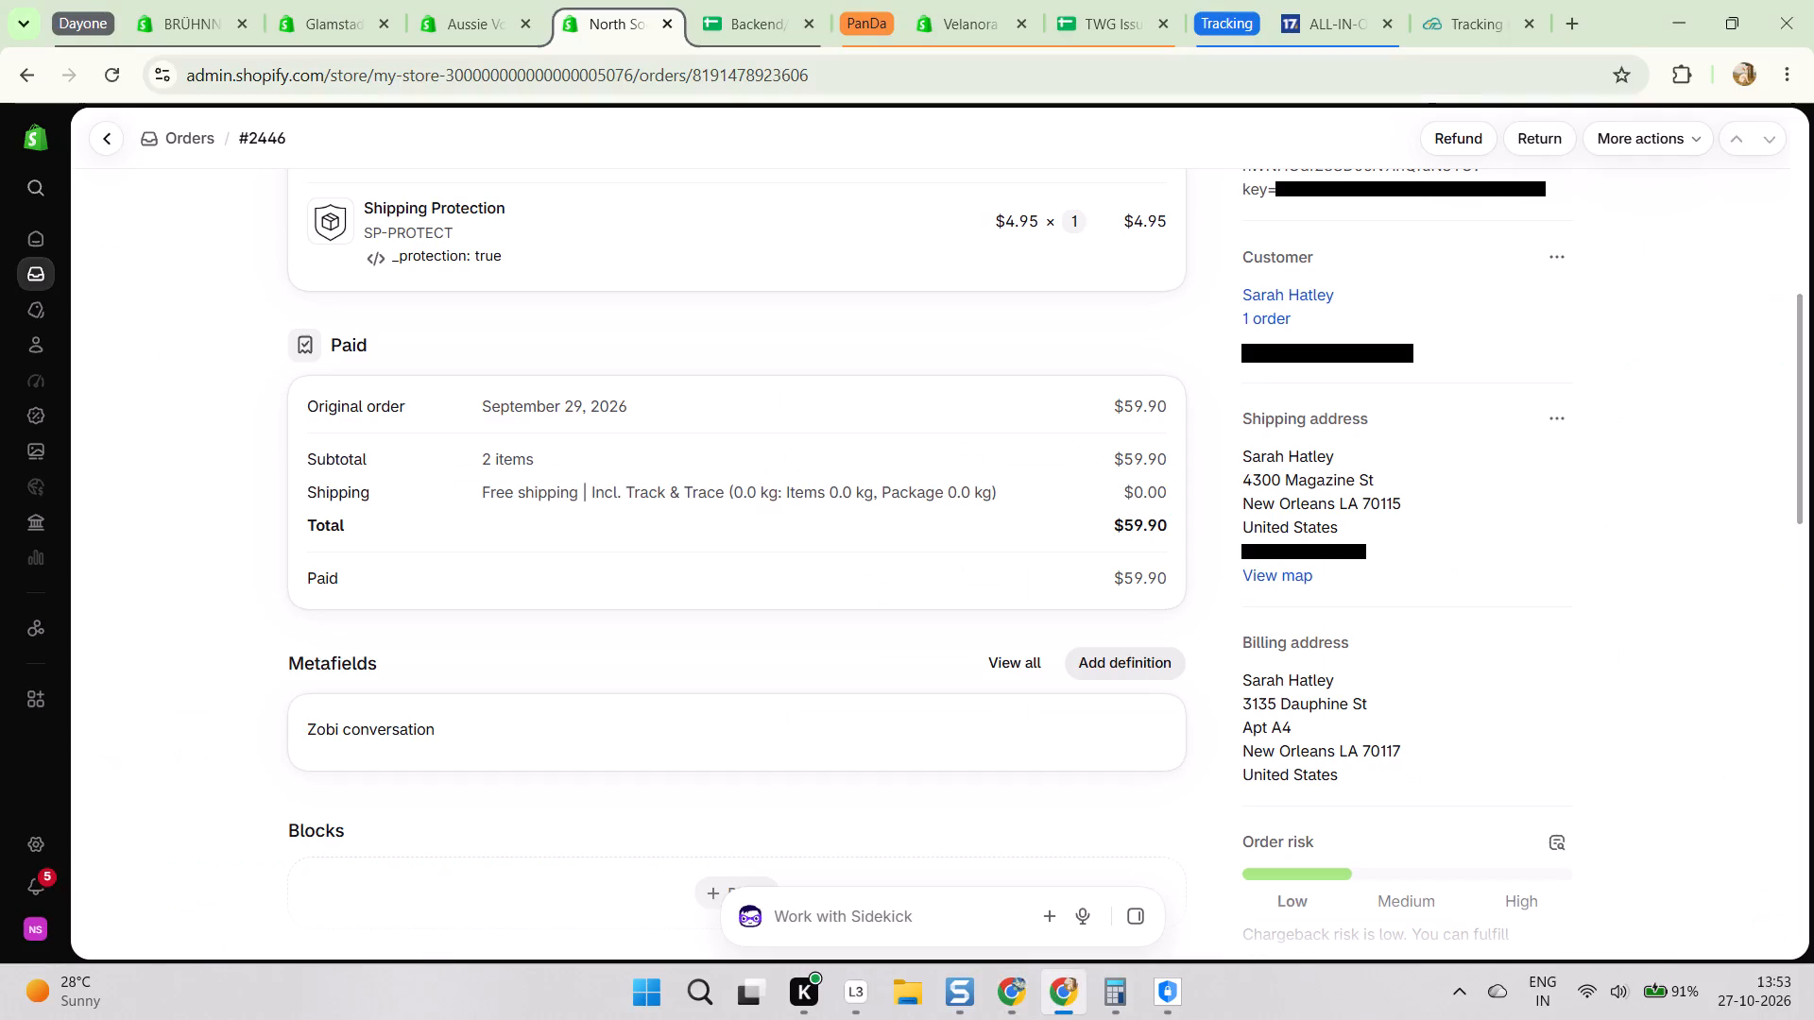
{"action": "key", "text": "alt+Tab"}
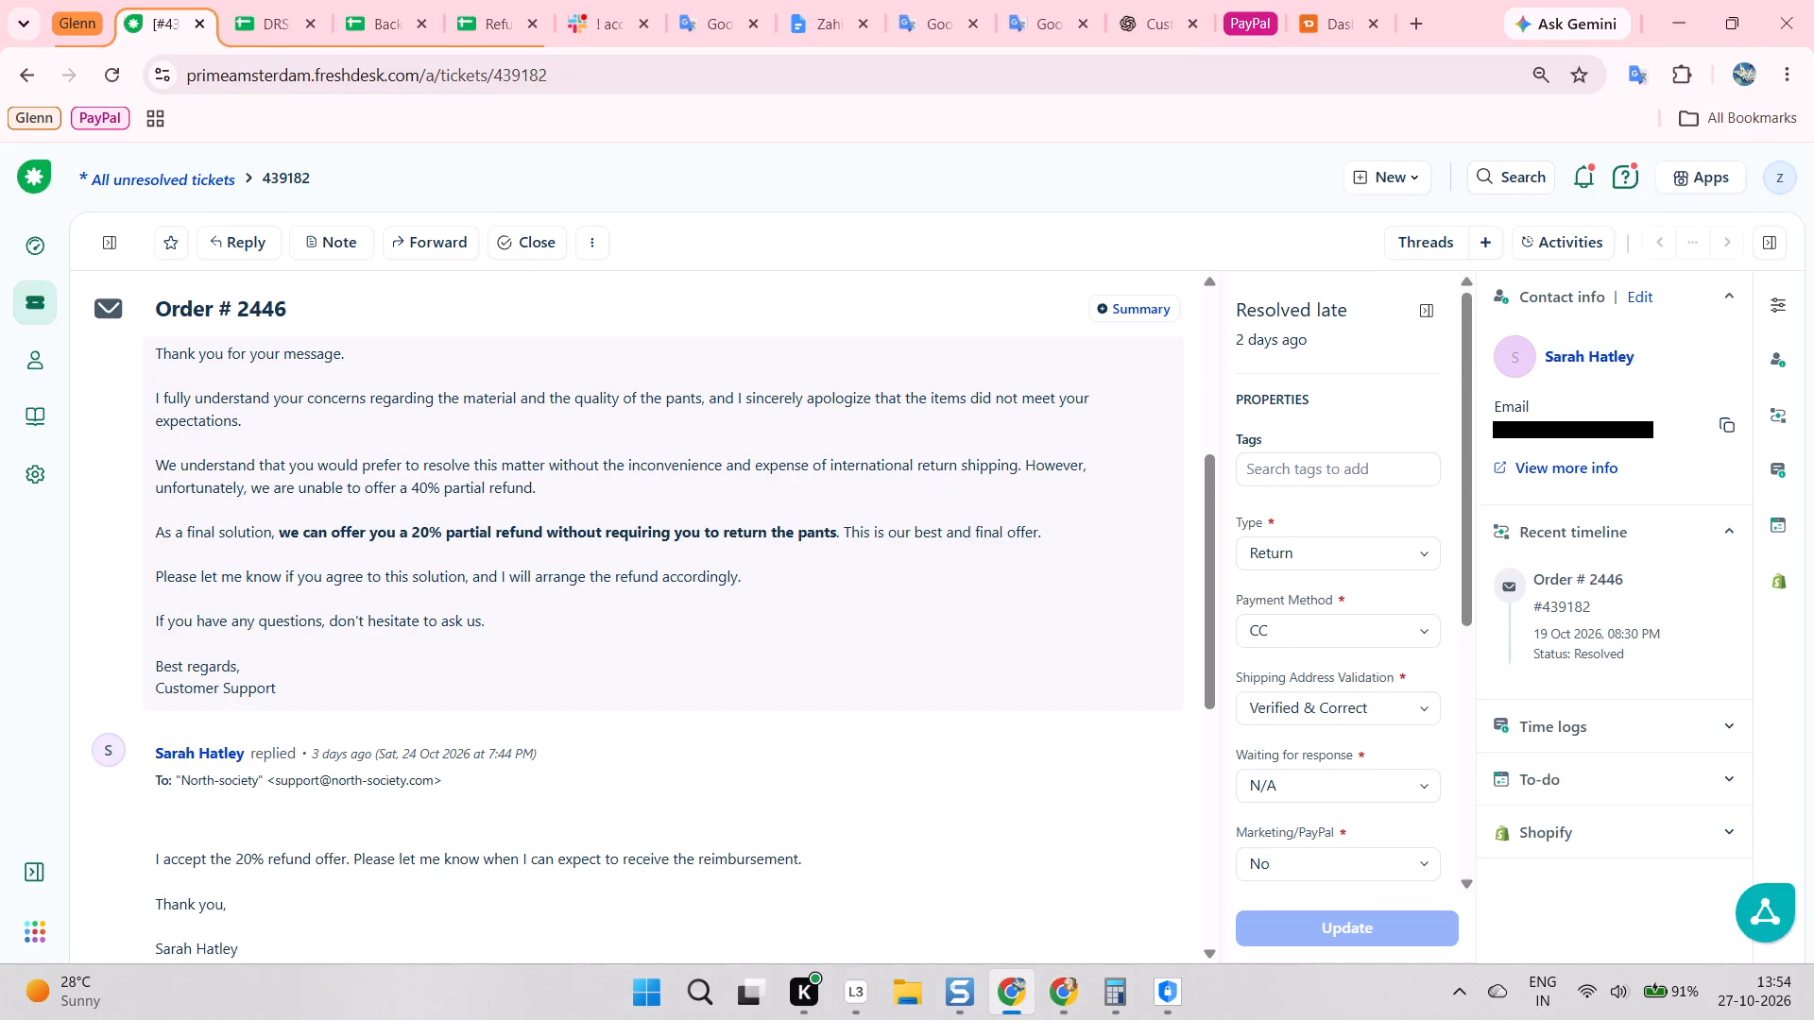
{"action": "key", "text": "alt+Tab"}
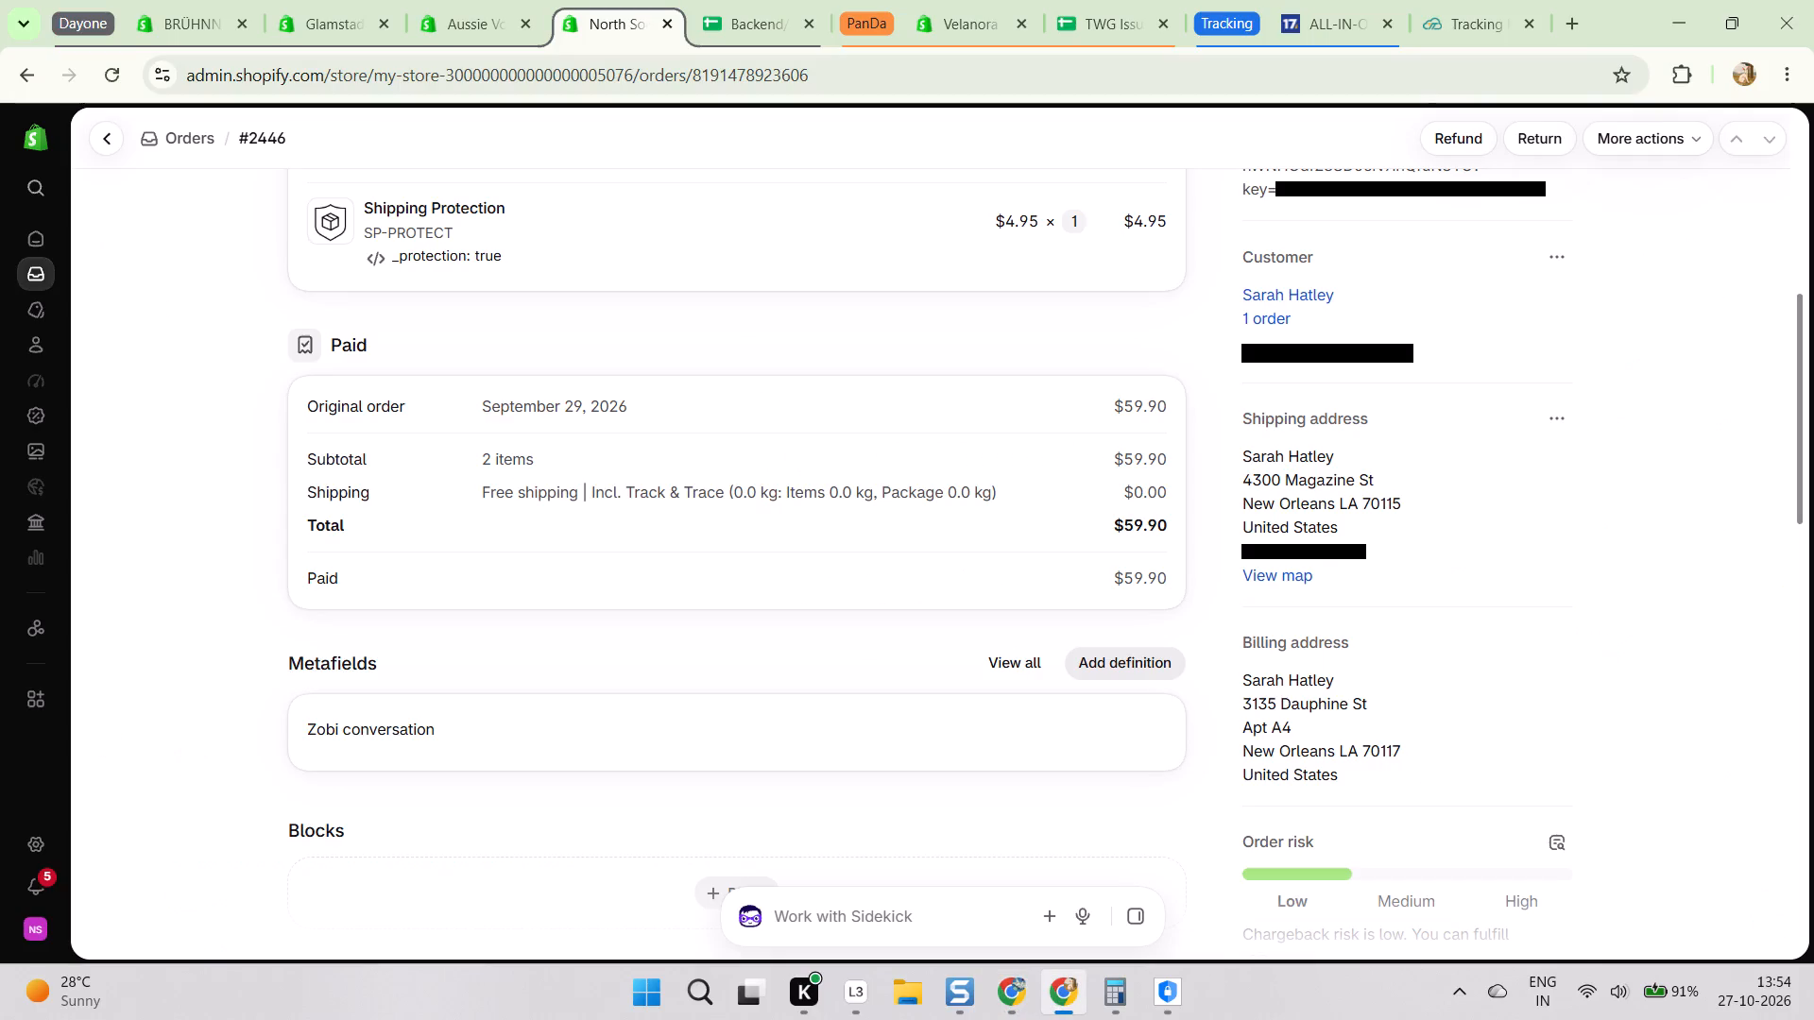
{"action": "key", "text": "alt+Tab"}
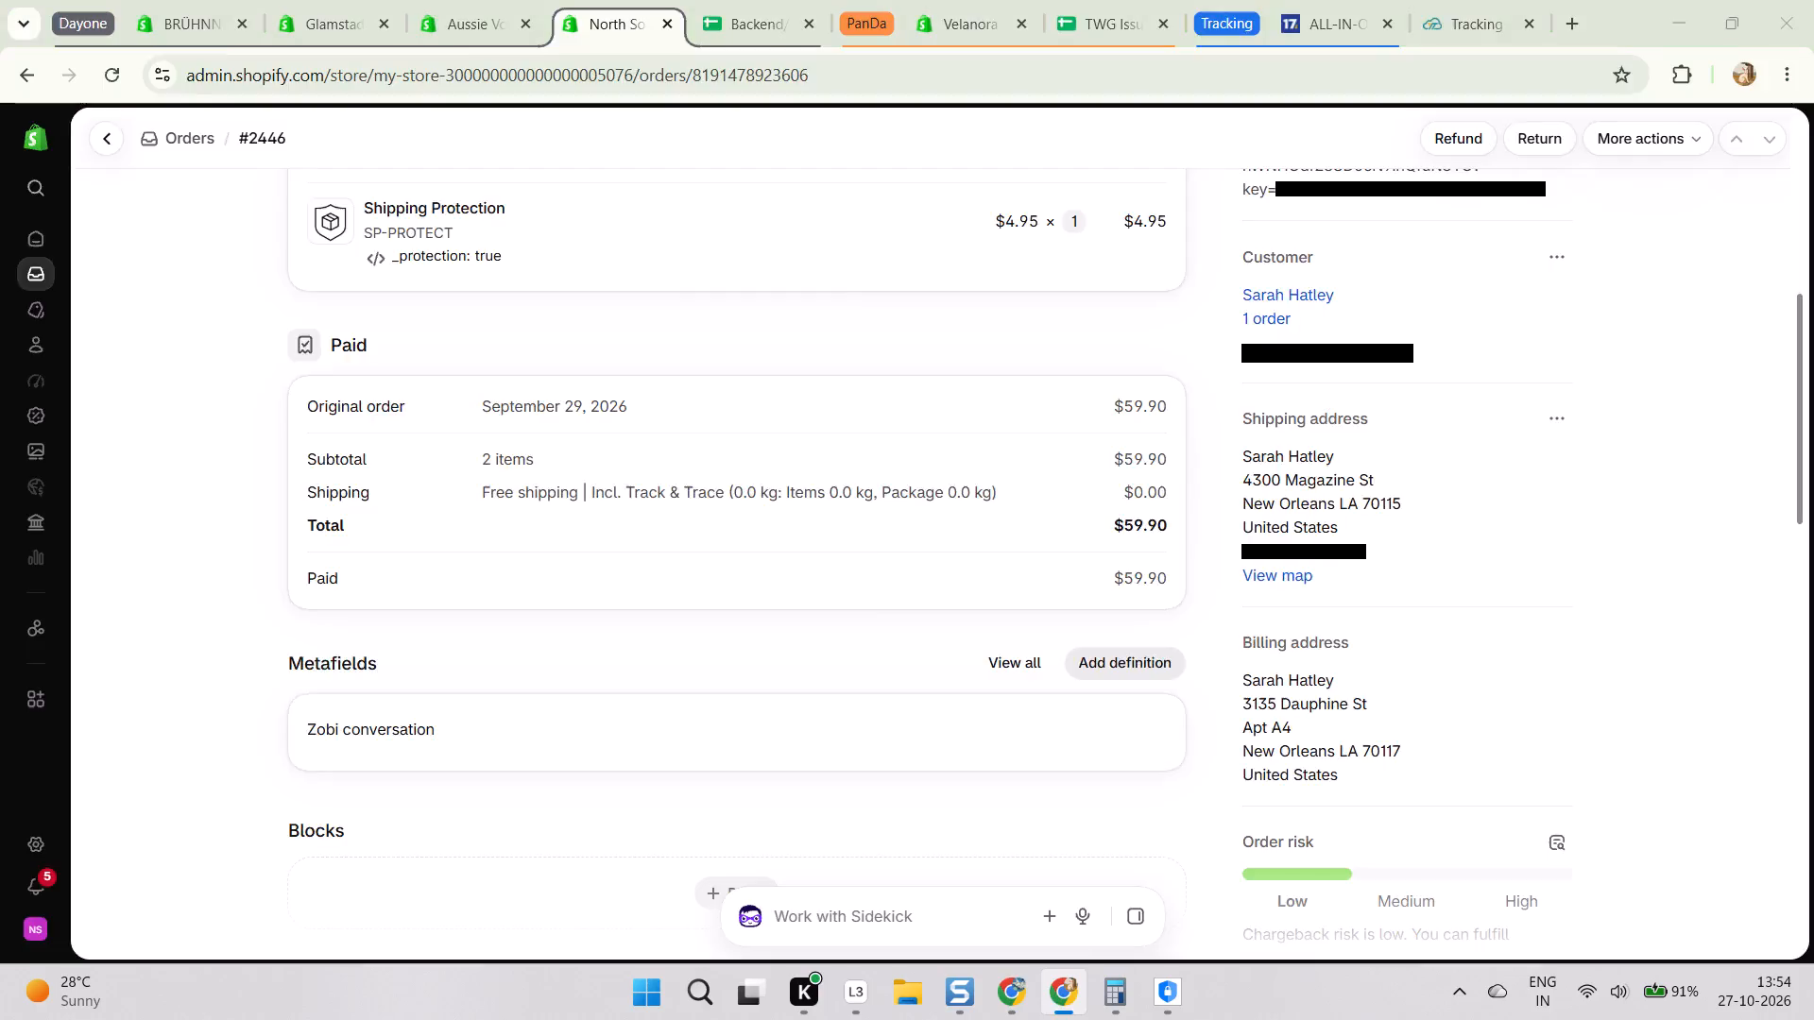
{"action": "key", "text": "alt+Tab"}
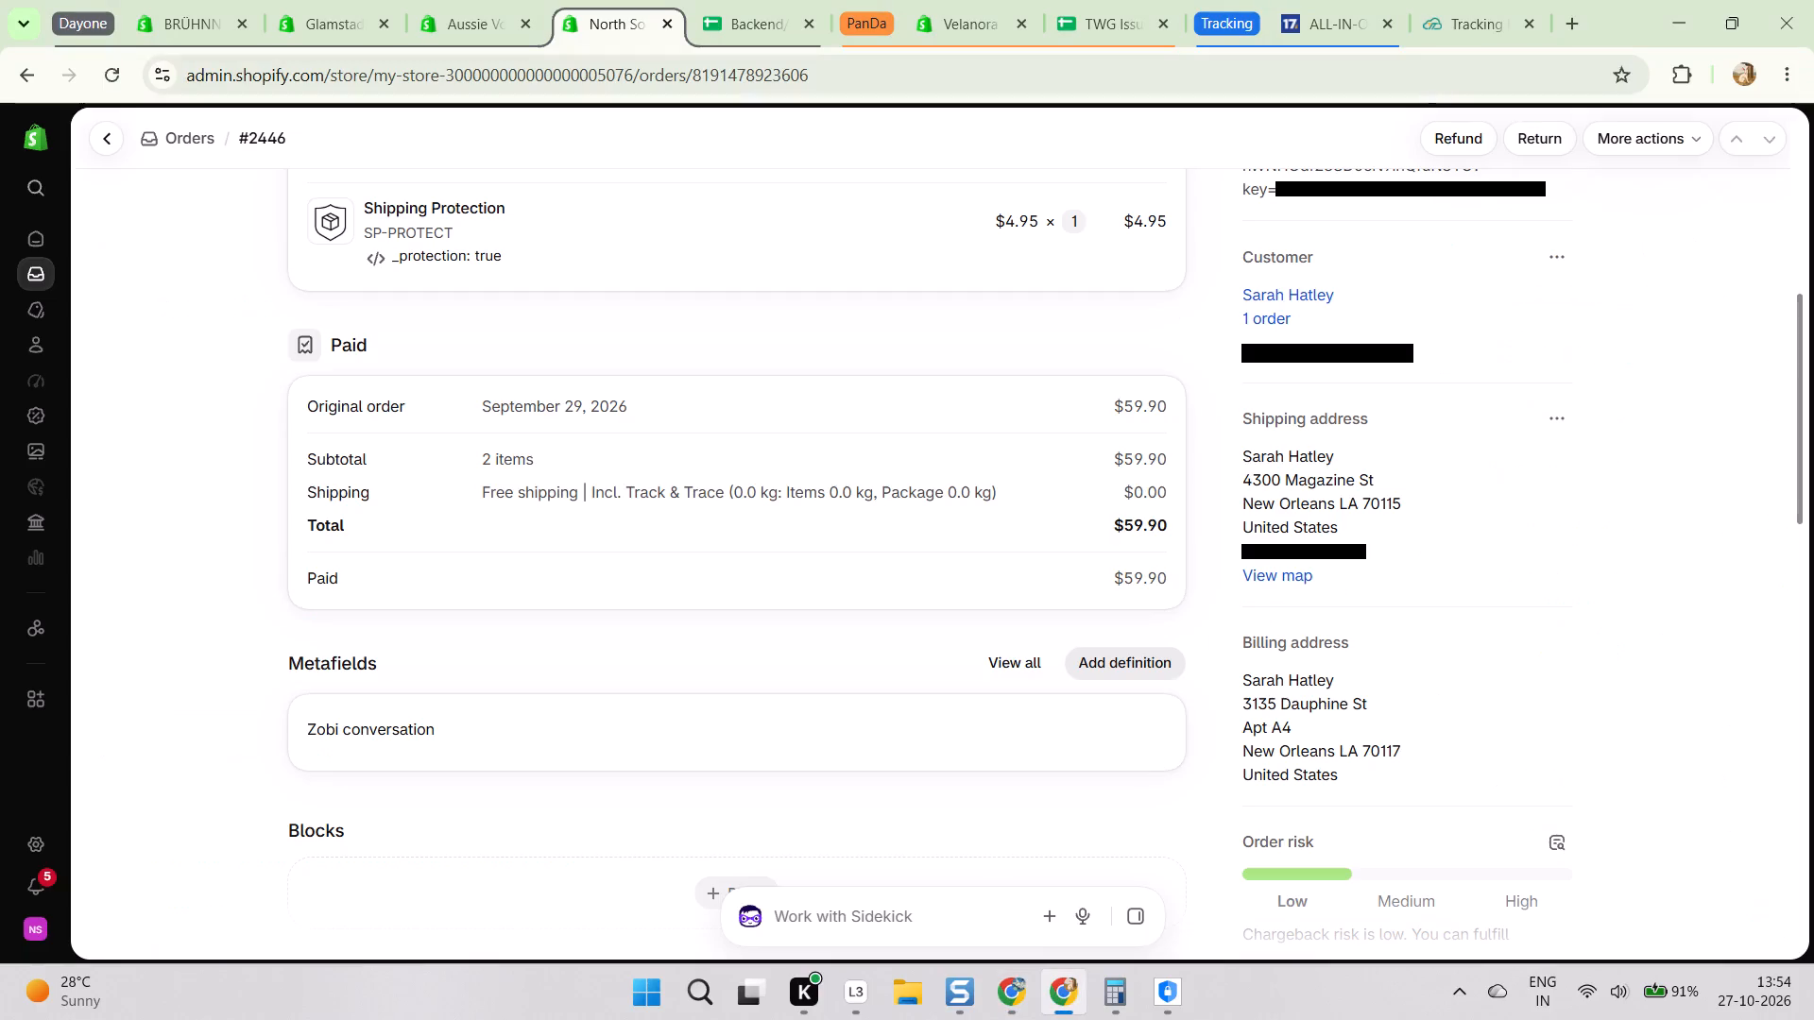
{"action": "key", "text": "alt+Tab"}
{"action": "key", "text": "alt+Tab"}
{"action": "key", "text": "alt+Tab"}
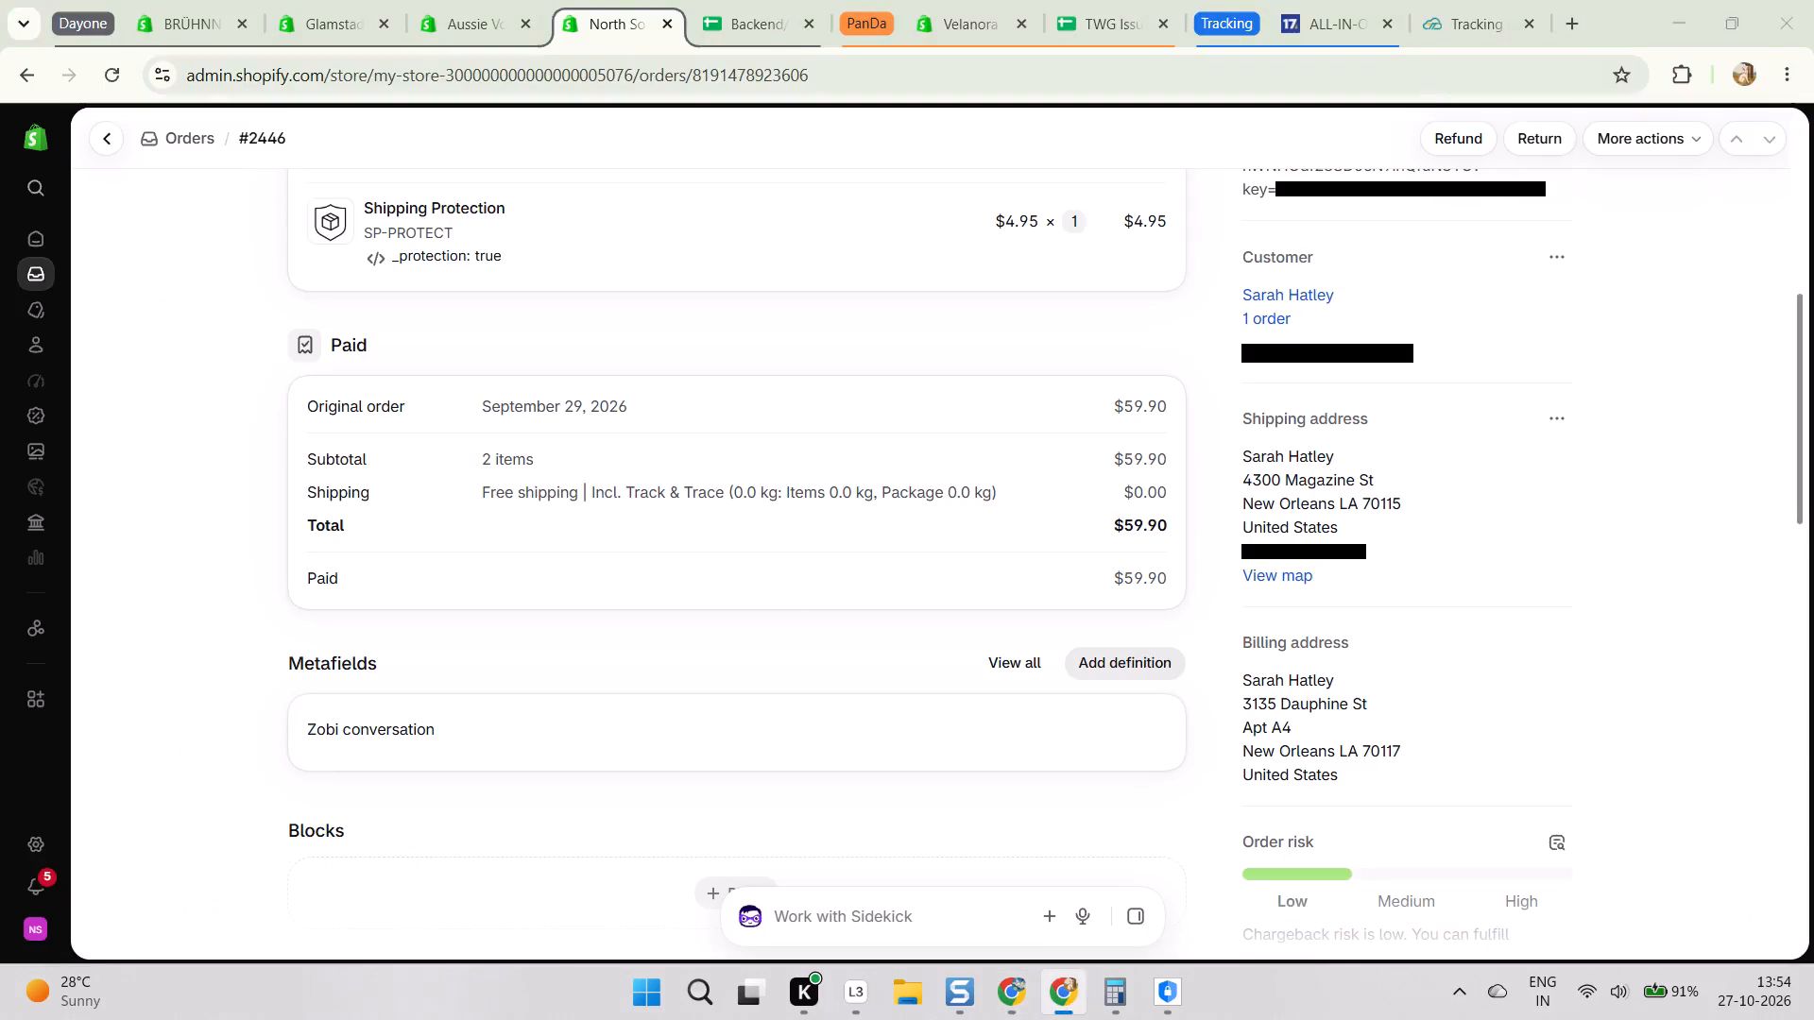
{"action": "scroll", "coordinate": [564, 545], "scroll_direction": "down", "scroll_amount": 12}
{"action": "left_click", "coordinate": [694, 583]}
{"action": "scroll", "coordinate": [1599, 442], "scroll_direction": "up", "scroll_amount": 2}
{"action": "left_click", "coordinate": [1726, 426]}
{"action": "key", "text": "alt+Tab"}
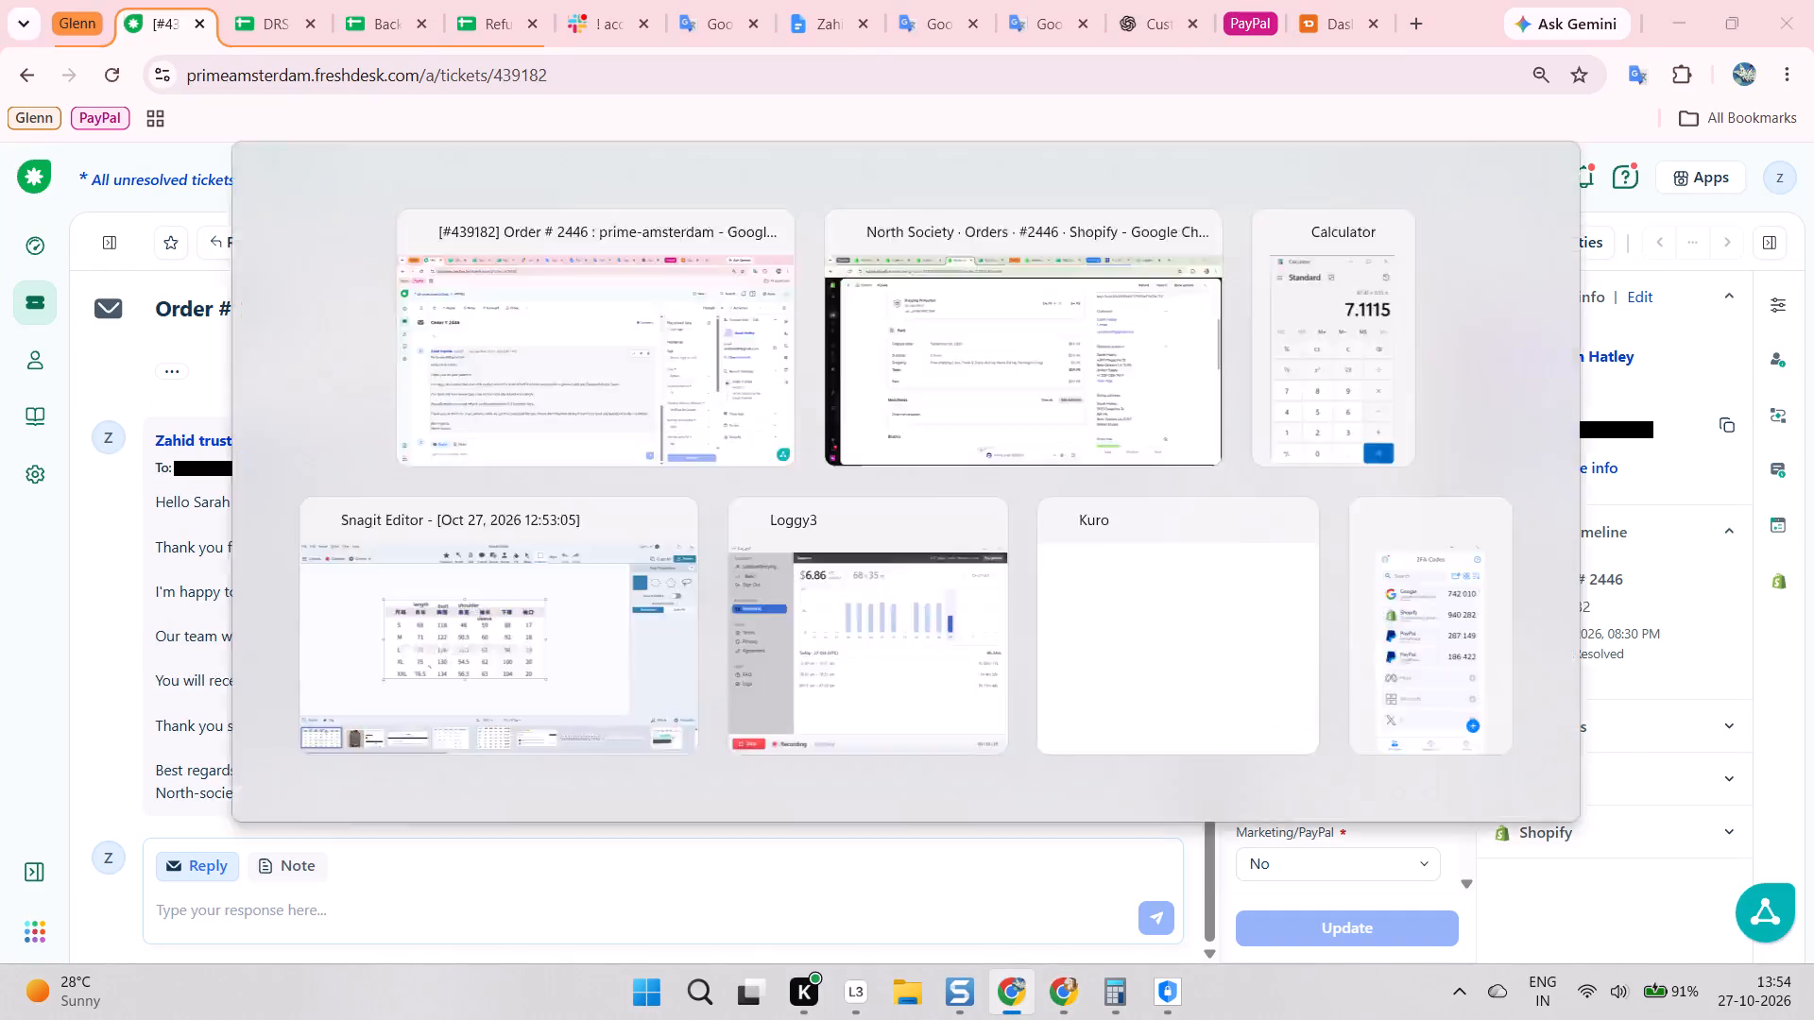
{"action": "key", "text": "ctrl+f"}
{"action": "key", "text": "ctrl+v"}
{"action": "scroll", "coordinate": [1397, 251], "scroll_direction": "up", "scroll_amount": 3}
{"action": "scroll", "coordinate": [1609, 112], "scroll_direction": "up", "scroll_amount": 1}
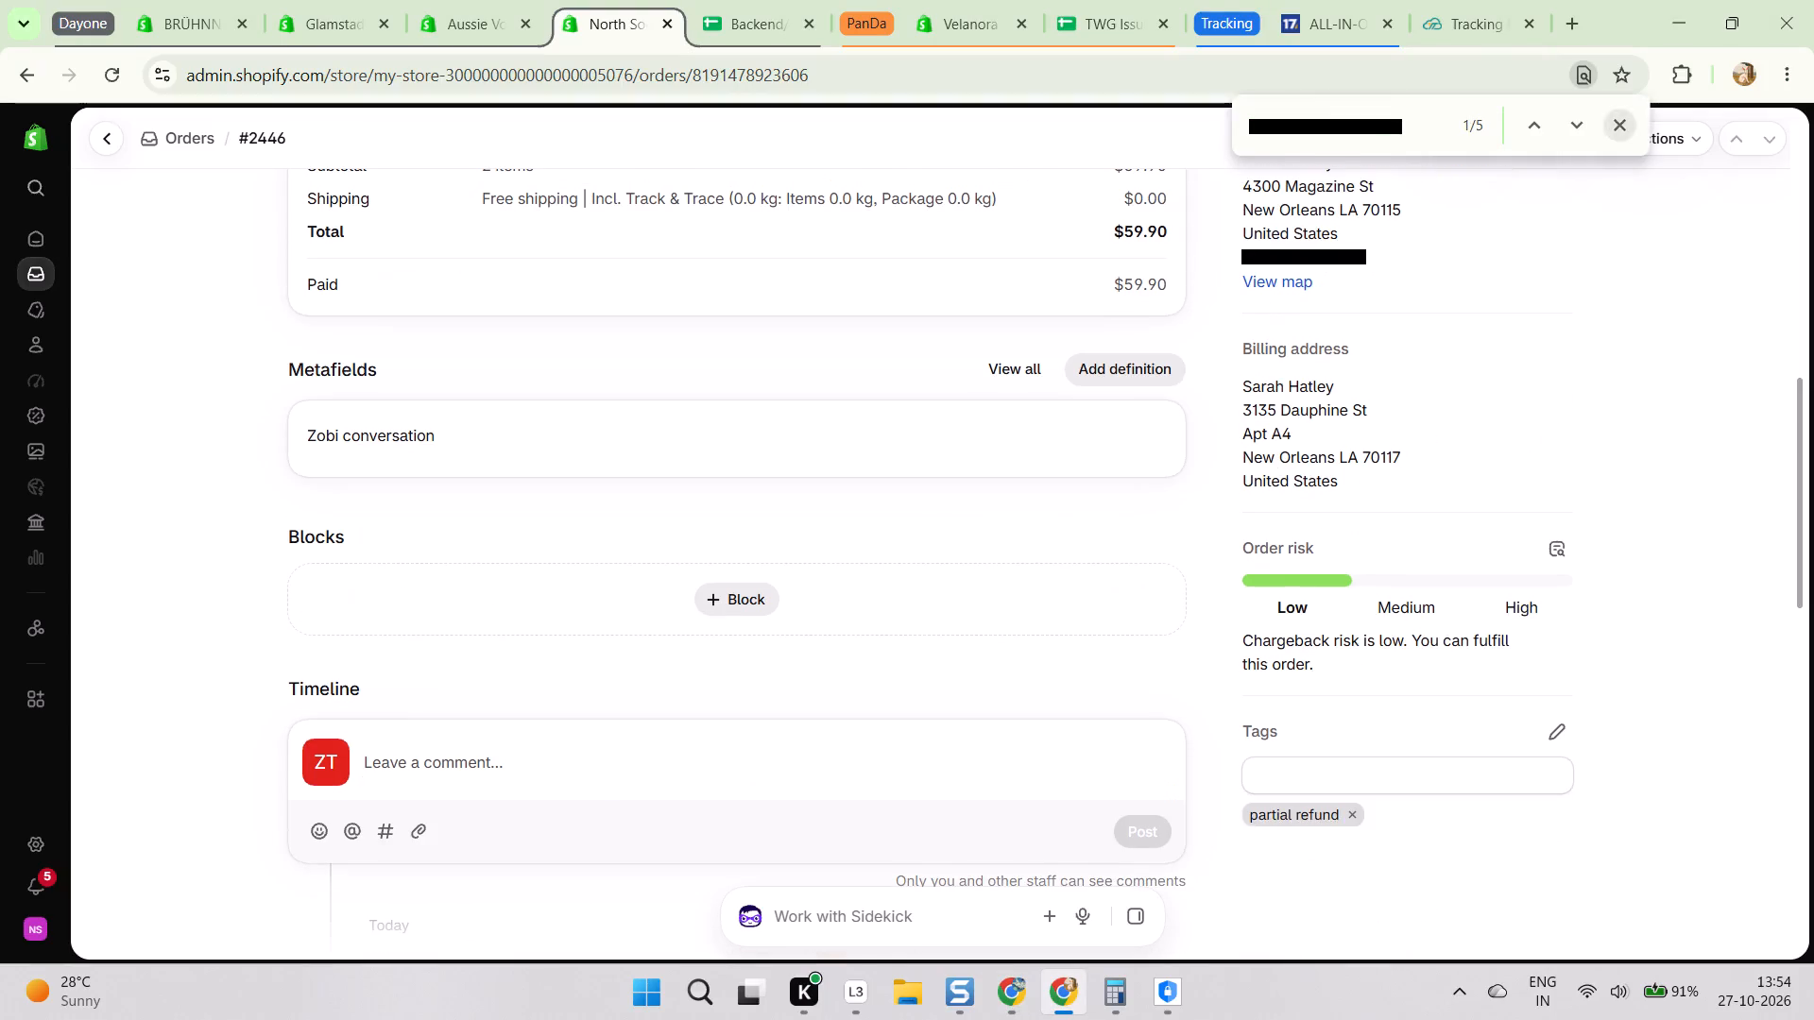
{"action": "left_click", "coordinate": [1617, 128]}
{"action": "scroll", "coordinate": [1213, 537], "scroll_direction": "down", "scroll_amount": 3}
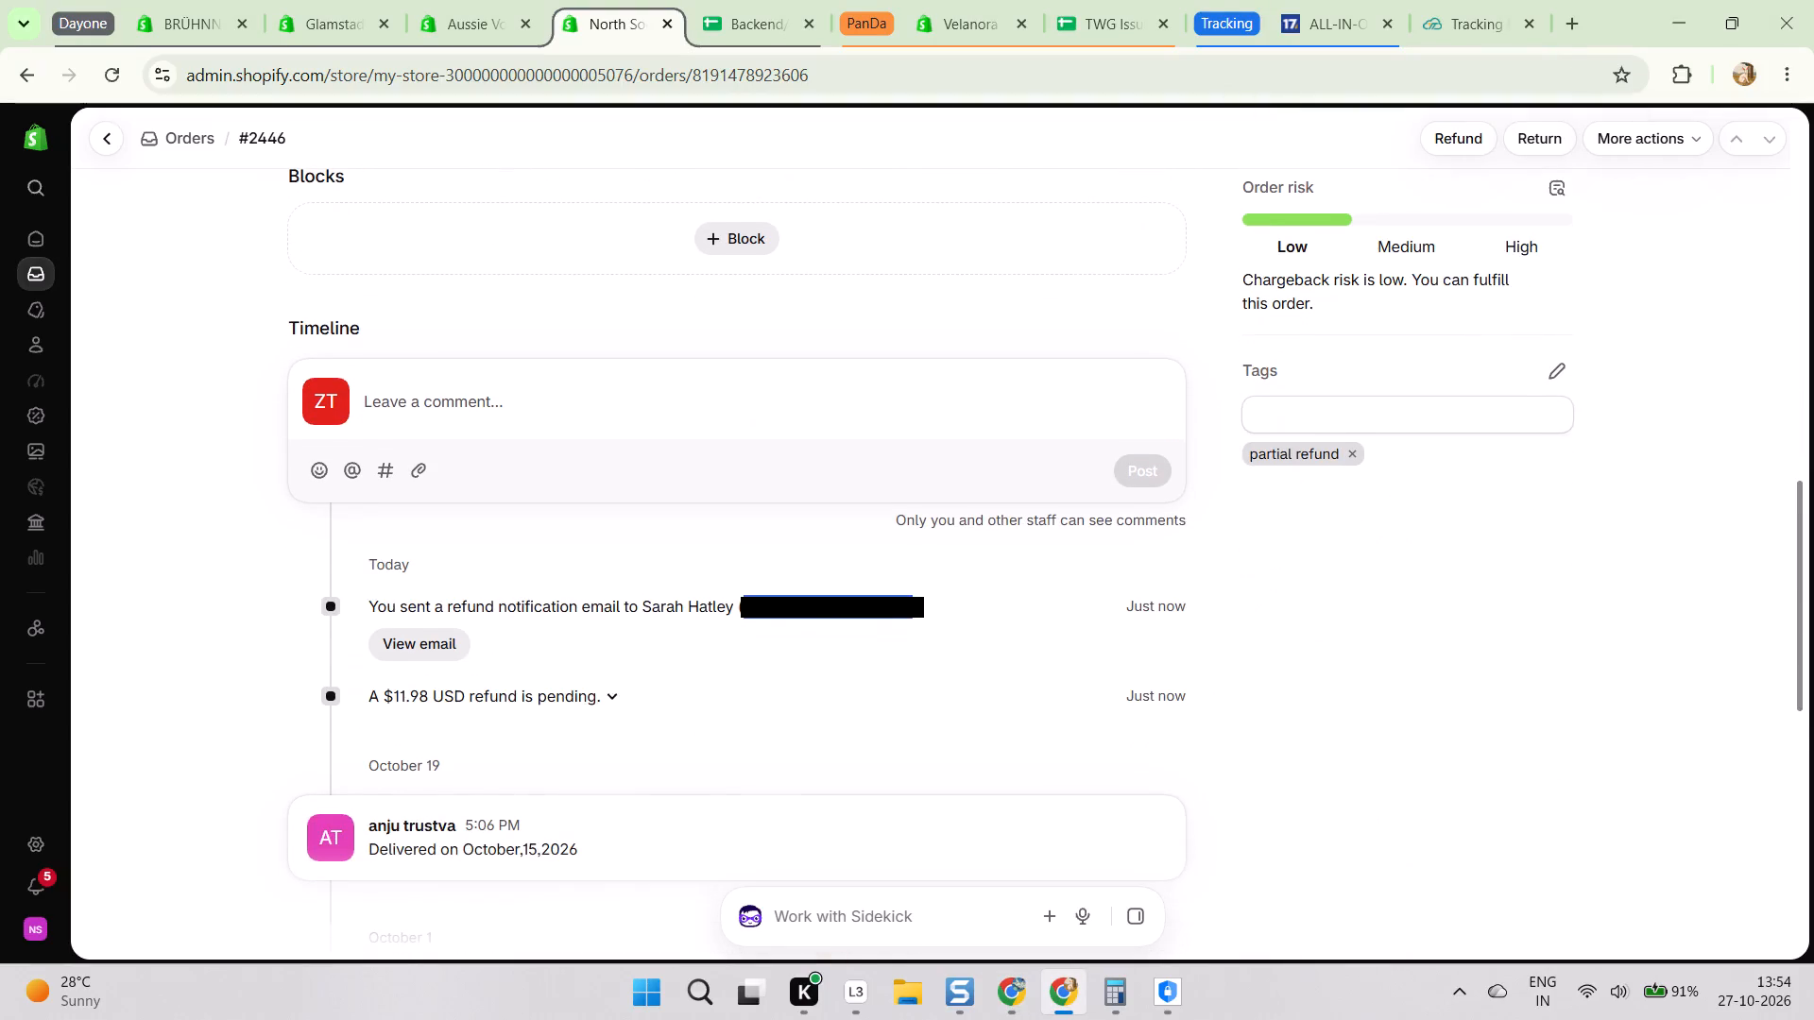
{"action": "scroll", "coordinate": [876, 494], "scroll_direction": "down", "scroll_amount": 2}
{"action": "scroll", "coordinate": [892, 465], "scroll_direction": "up", "scroll_amount": 7}
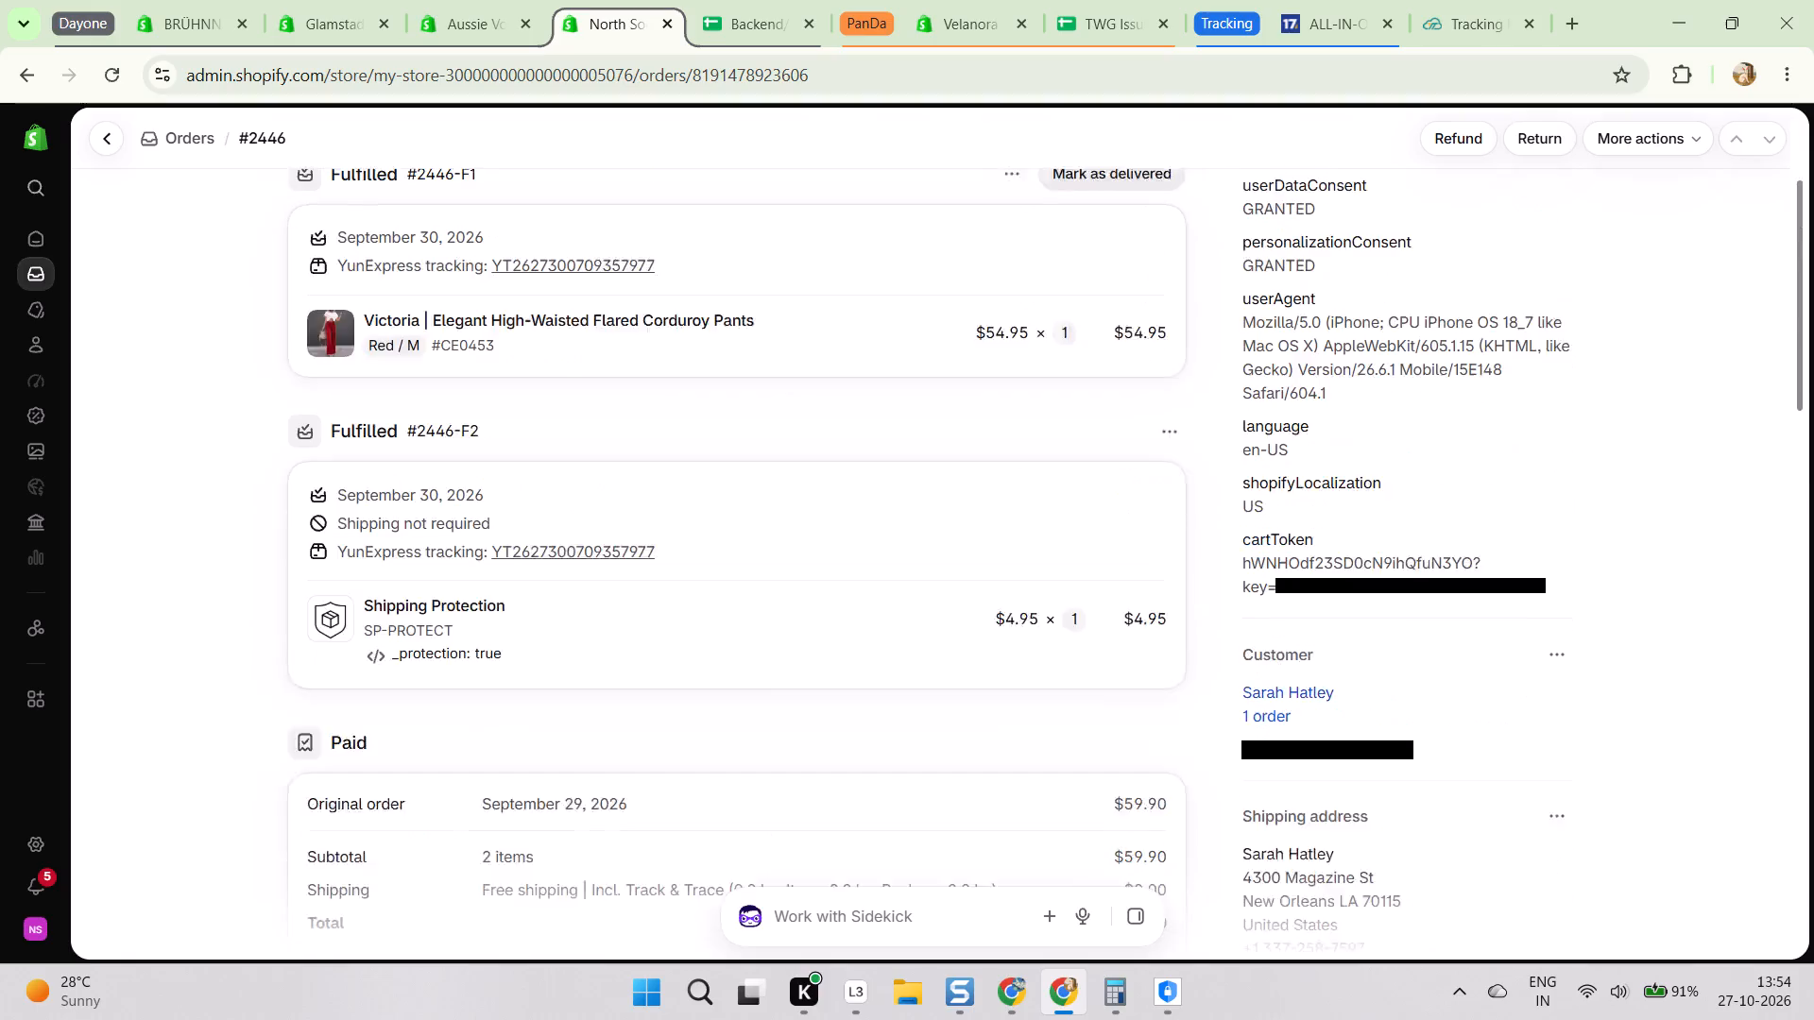
{"action": "scroll", "coordinate": [940, 500], "scroll_direction": "up", "scroll_amount": 16}
{"action": "key", "text": "alt+Tab"}
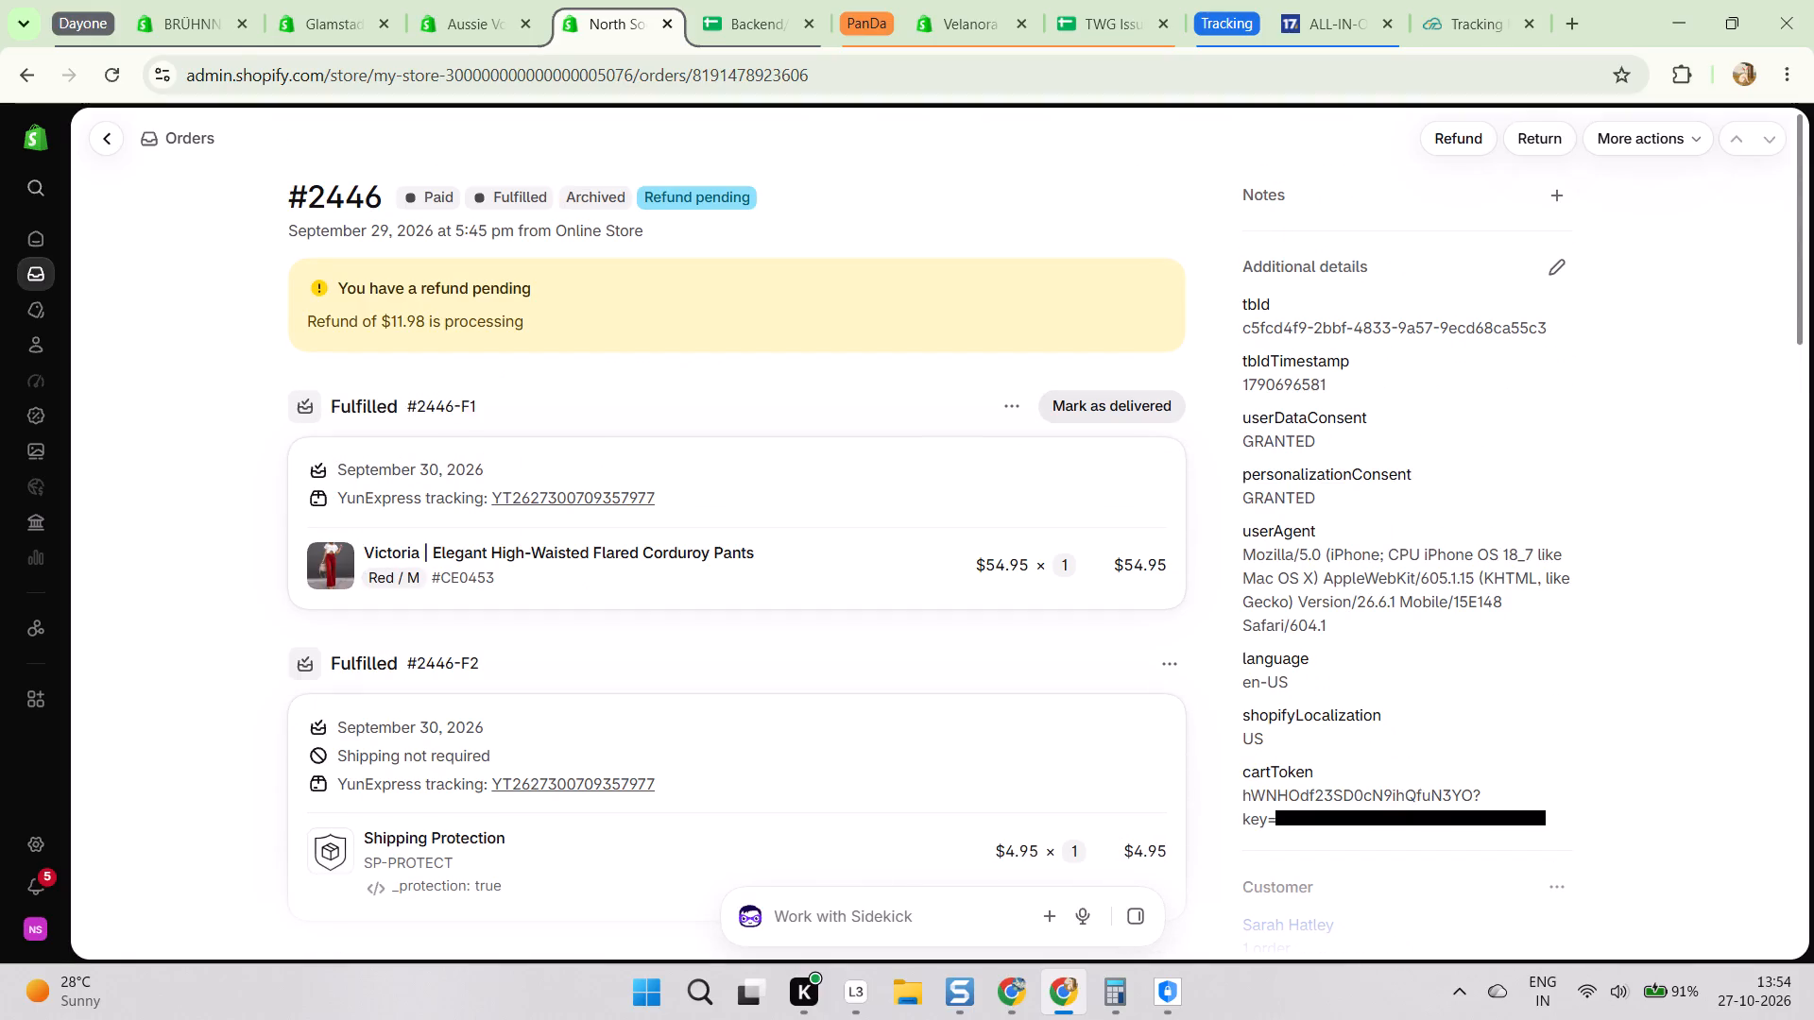
{"action": "scroll", "coordinate": [947, 476], "scroll_direction": "up", "scroll_amount": 11}
{"action": "scroll", "coordinate": [668, 442], "scroll_direction": "down", "scroll_amount": 10}
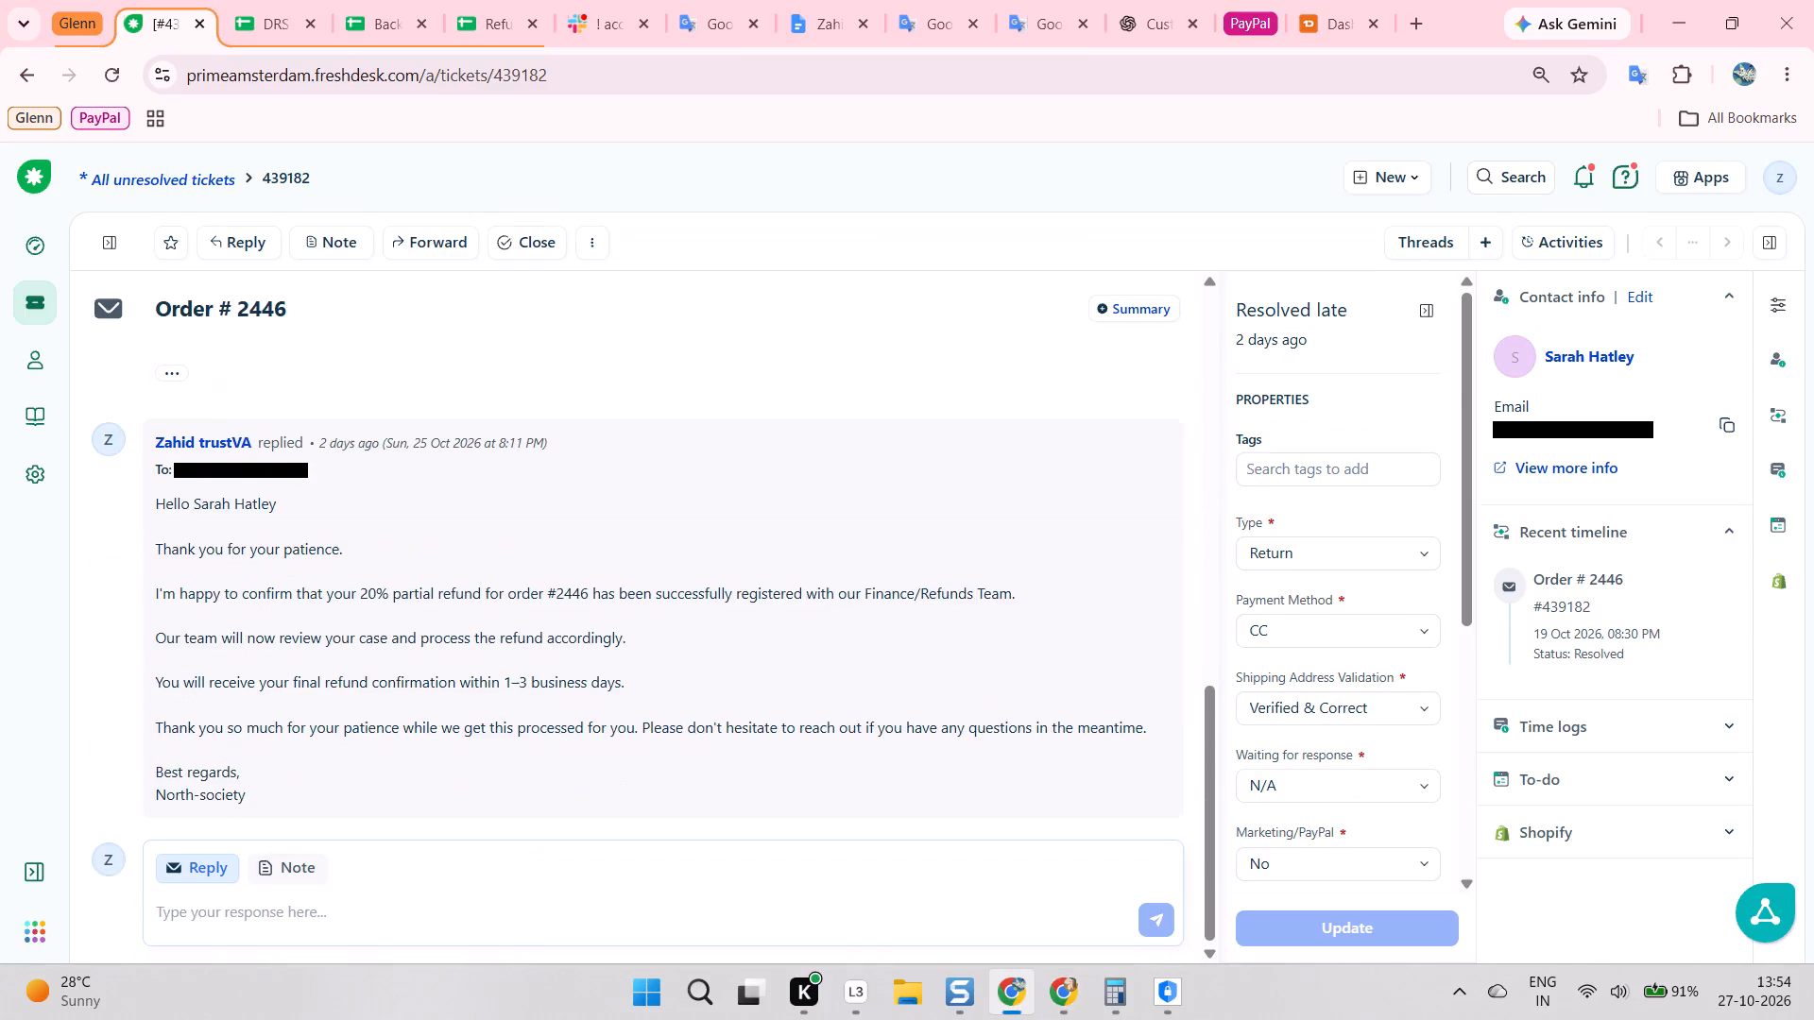
{"action": "scroll", "coordinate": [660, 466], "scroll_direction": "down", "scroll_amount": 11}
{"action": "left_click", "coordinate": [695, 466]}
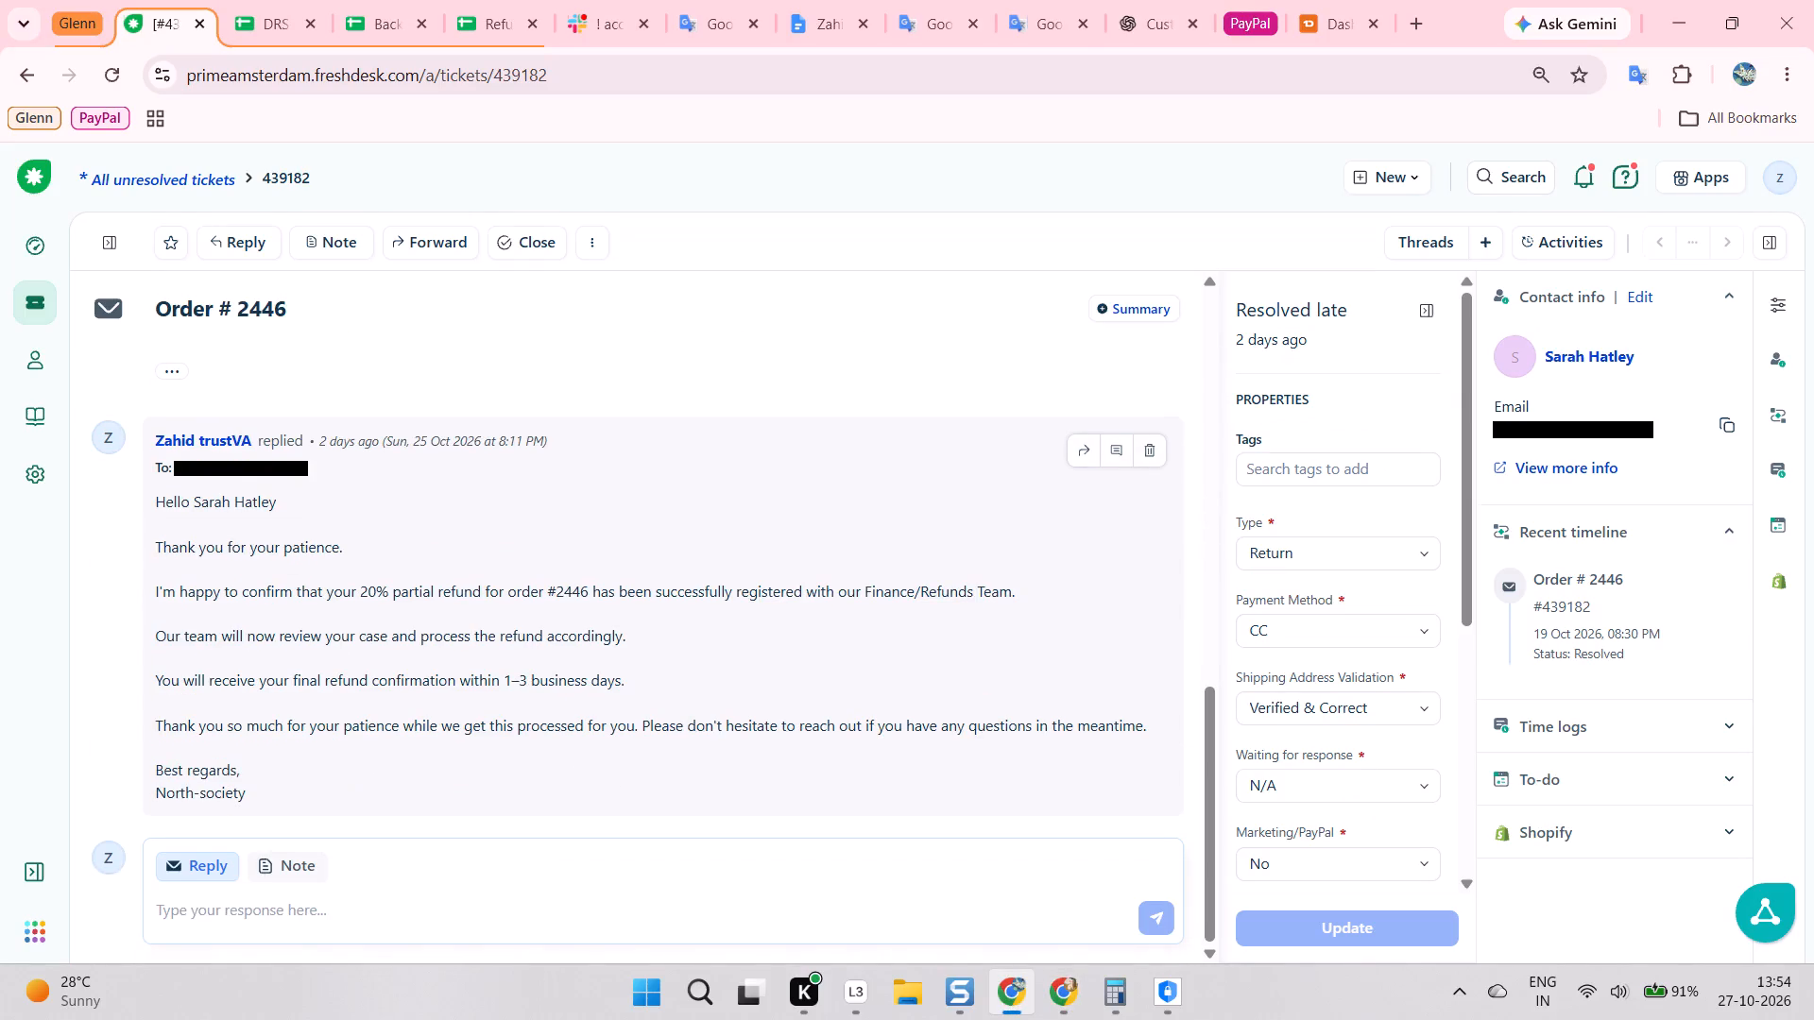
{"action": "left_click", "coordinate": [1045, 0]}
{"action": "scroll", "coordinate": [608, 505], "scroll_direction": "up", "scroll_amount": 3}
{"action": "key", "text": "alt+Tab"}
{"action": "scroll", "coordinate": [481, 423], "scroll_direction": "up", "scroll_amount": 9}
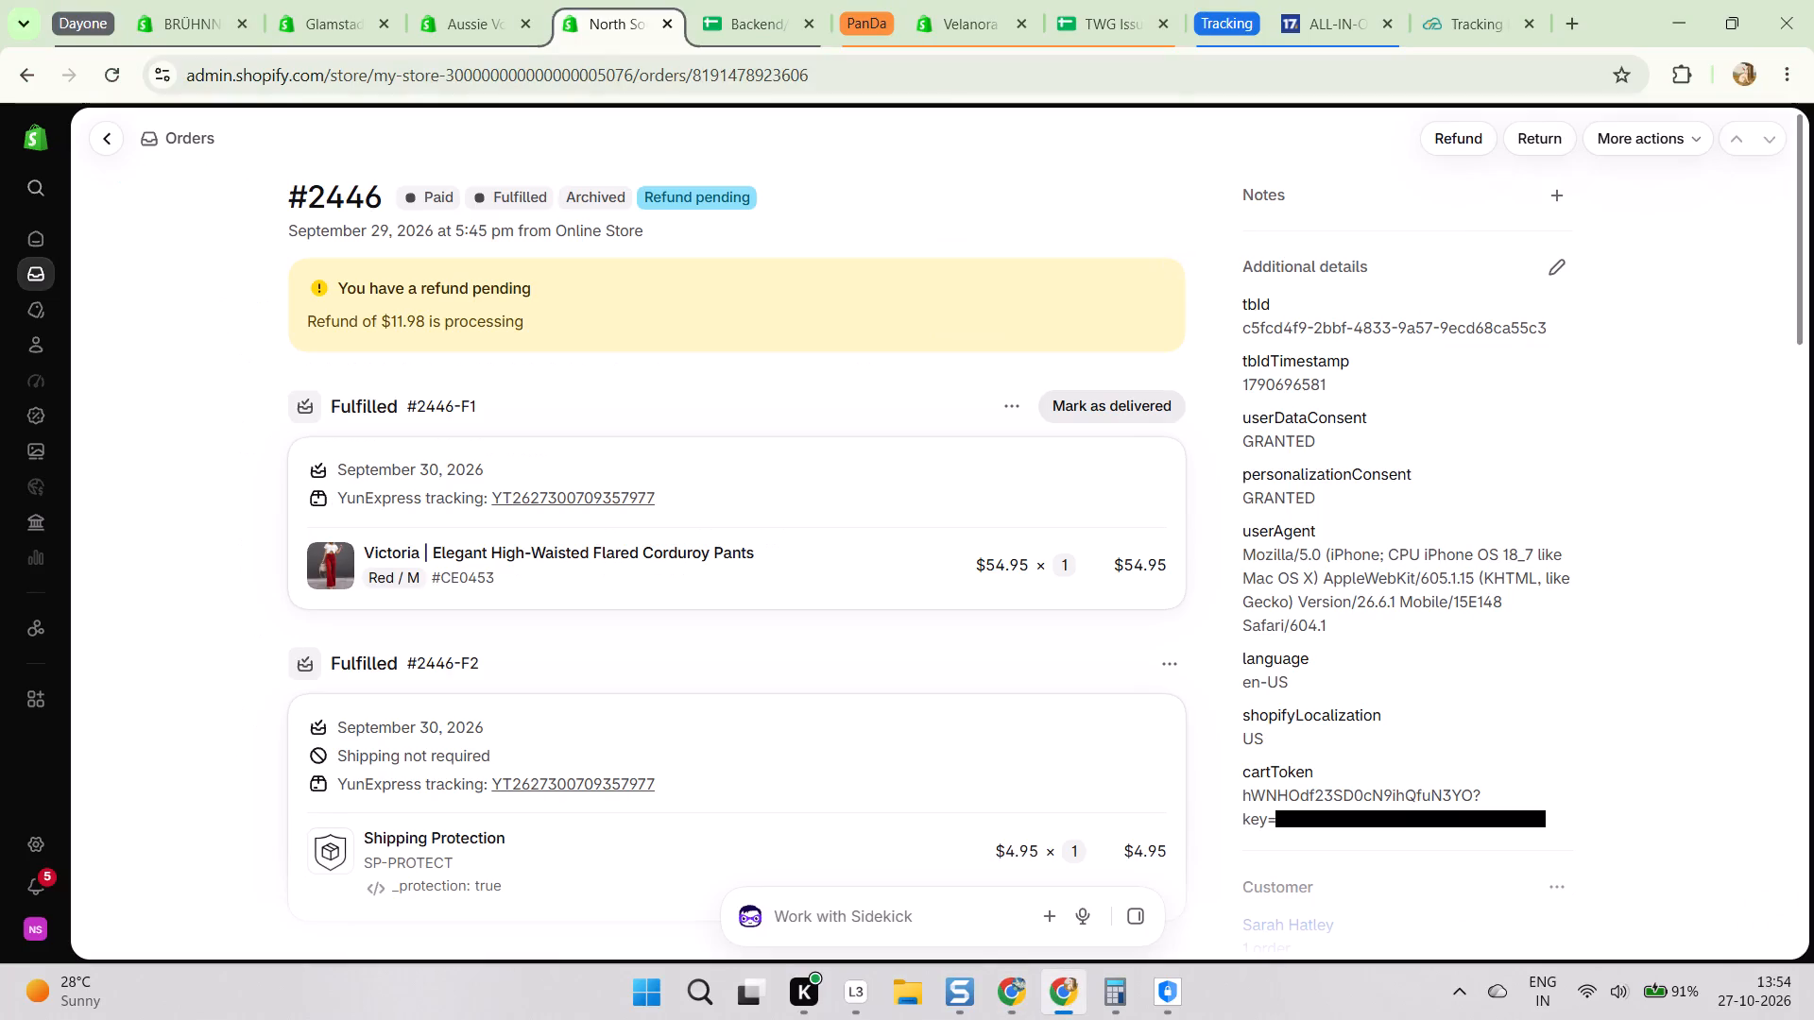
{"action": "double_click", "coordinate": [336, 211]}
{"action": "key", "text": "ctrl+c"}
{"action": "key", "text": "ctrl+c"}
{"action": "key", "text": "alt+Tab"}
{"action": "double_click", "coordinate": [520, 451]}
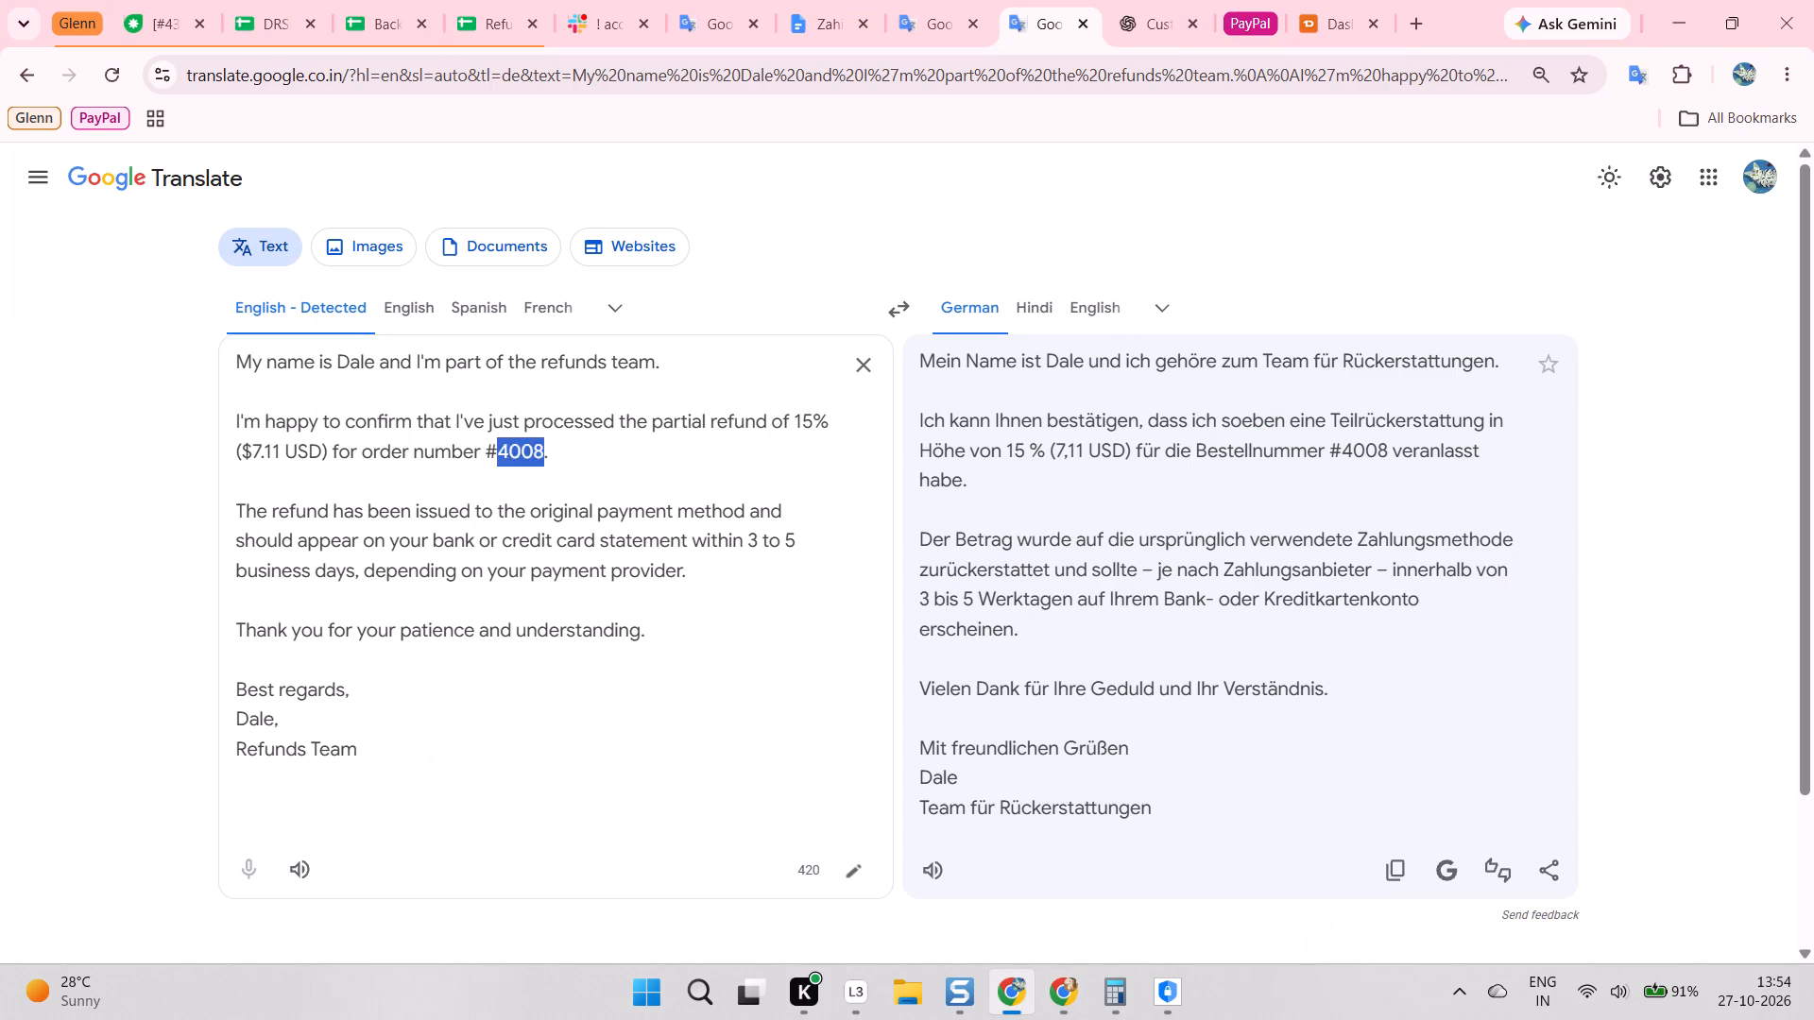
{"action": "key", "text": "ctrl+v"}
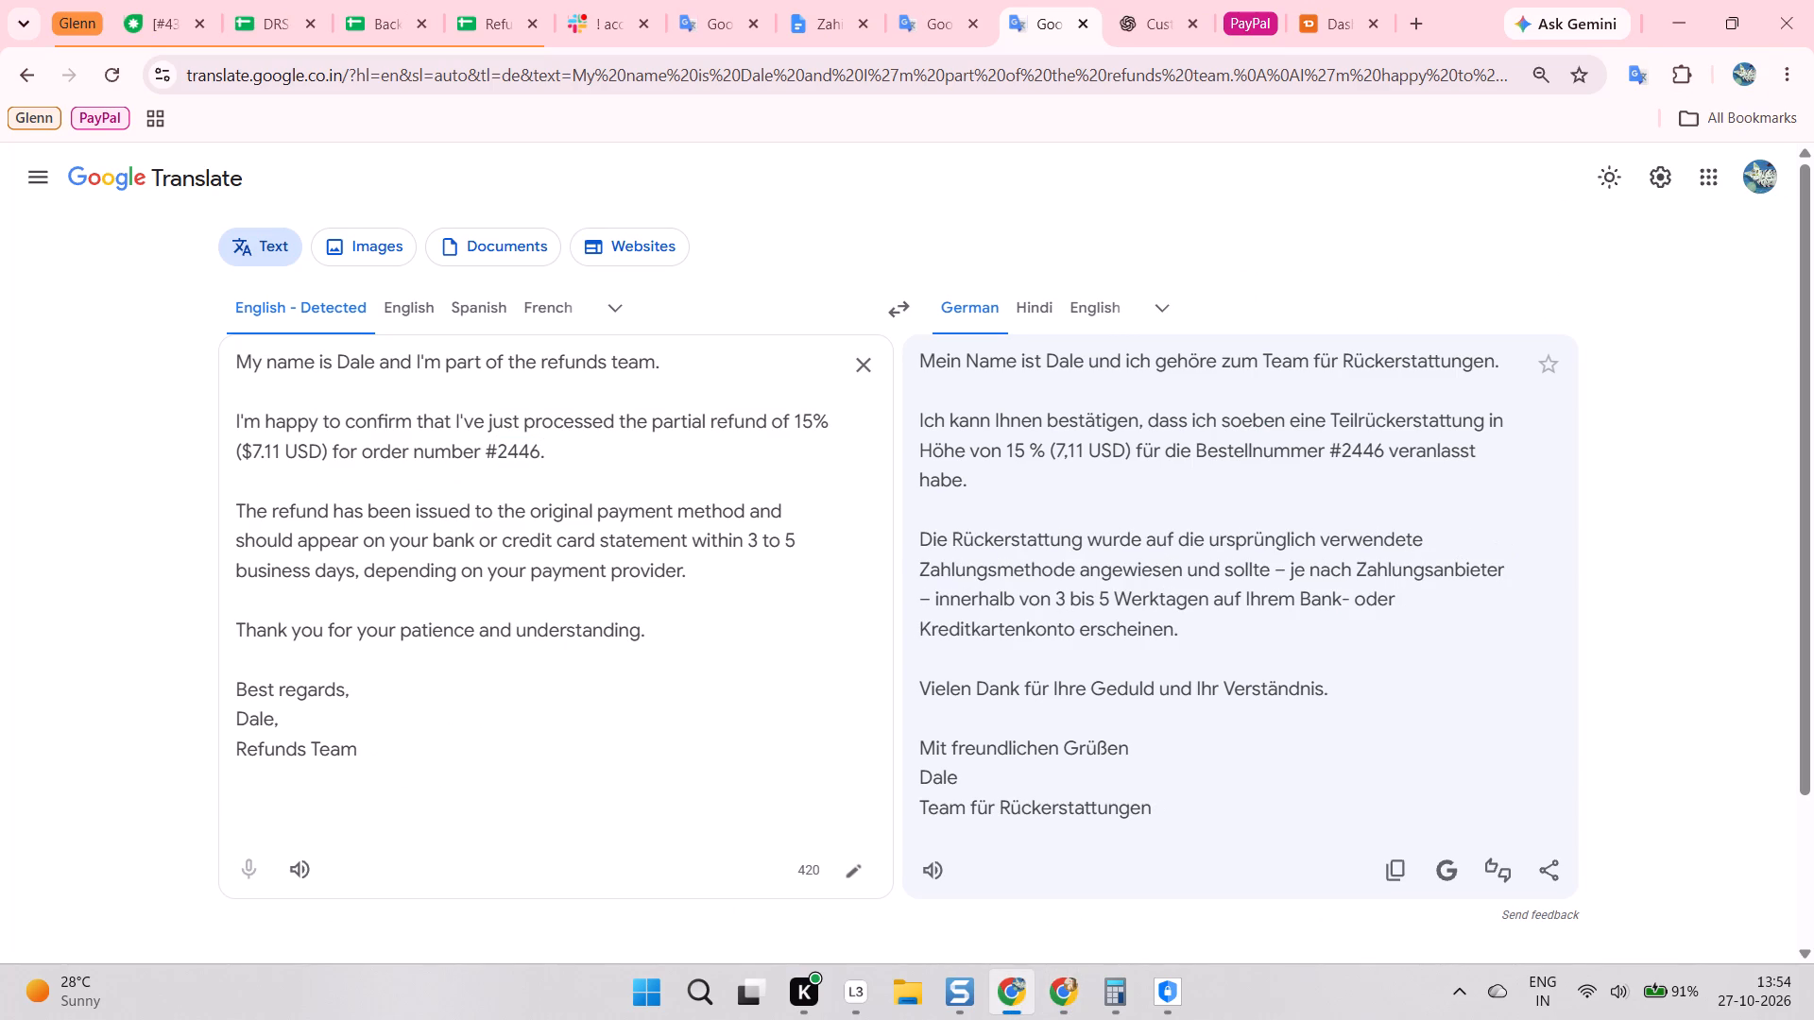
Set the partial refund percentage in the English confirmation message to 20%.
{"action": "left_click", "coordinate": [808, 420]}
{"action": "key", "text": "BackSpace"}
{"action": "key", "text": "BackSpace"}
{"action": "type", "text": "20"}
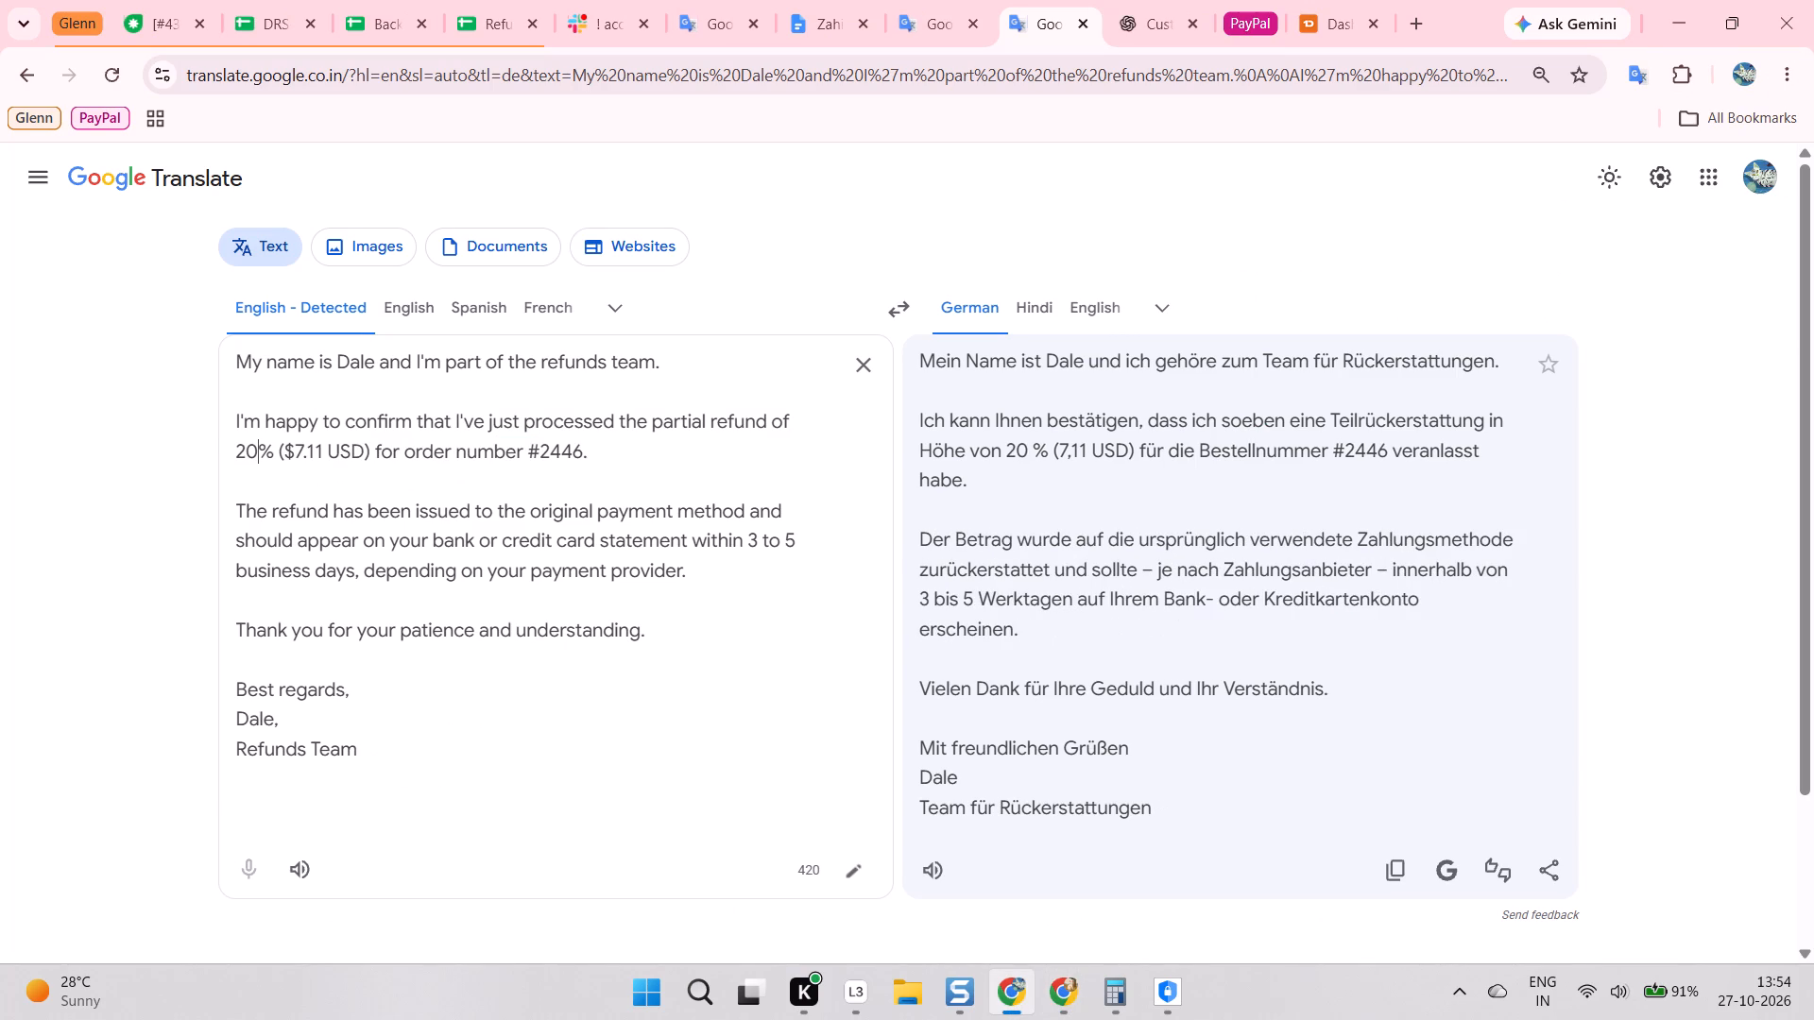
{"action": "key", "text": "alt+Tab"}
{"action": "scroll", "coordinate": [1079, 466], "scroll_direction": "down", "scroll_amount": 5}
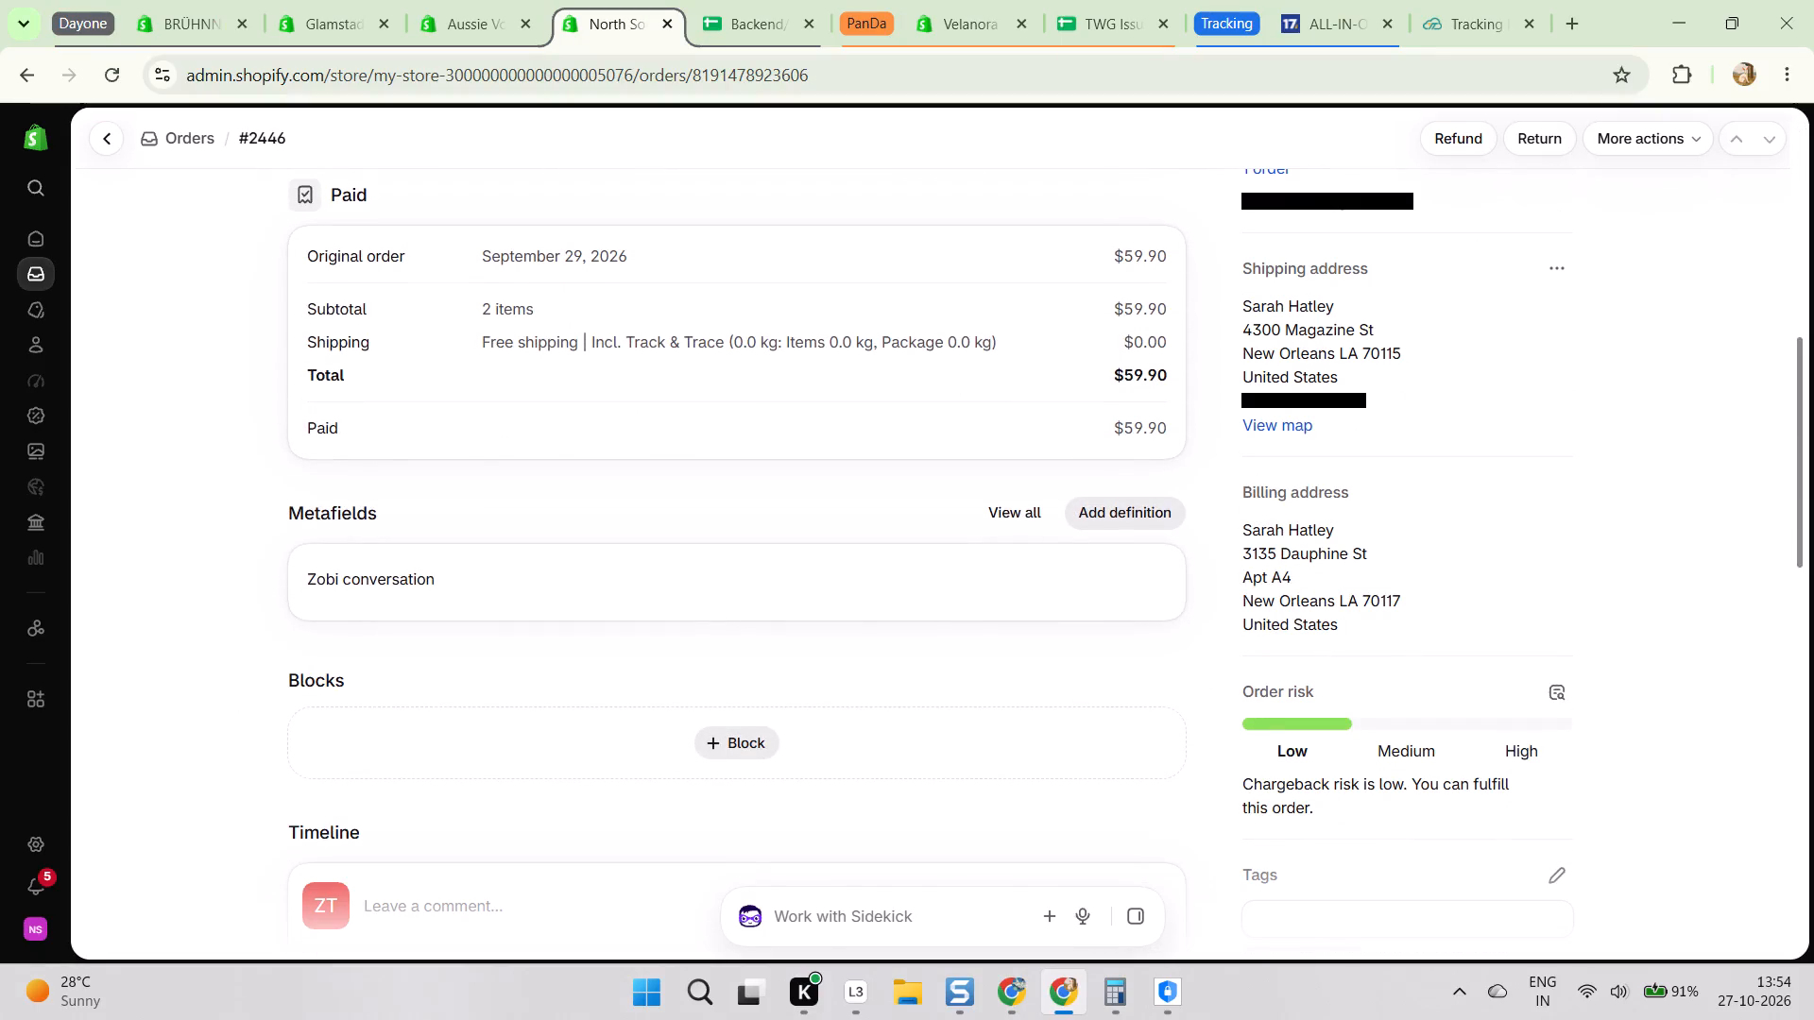
{"action": "key", "text": "alt+Tab"}
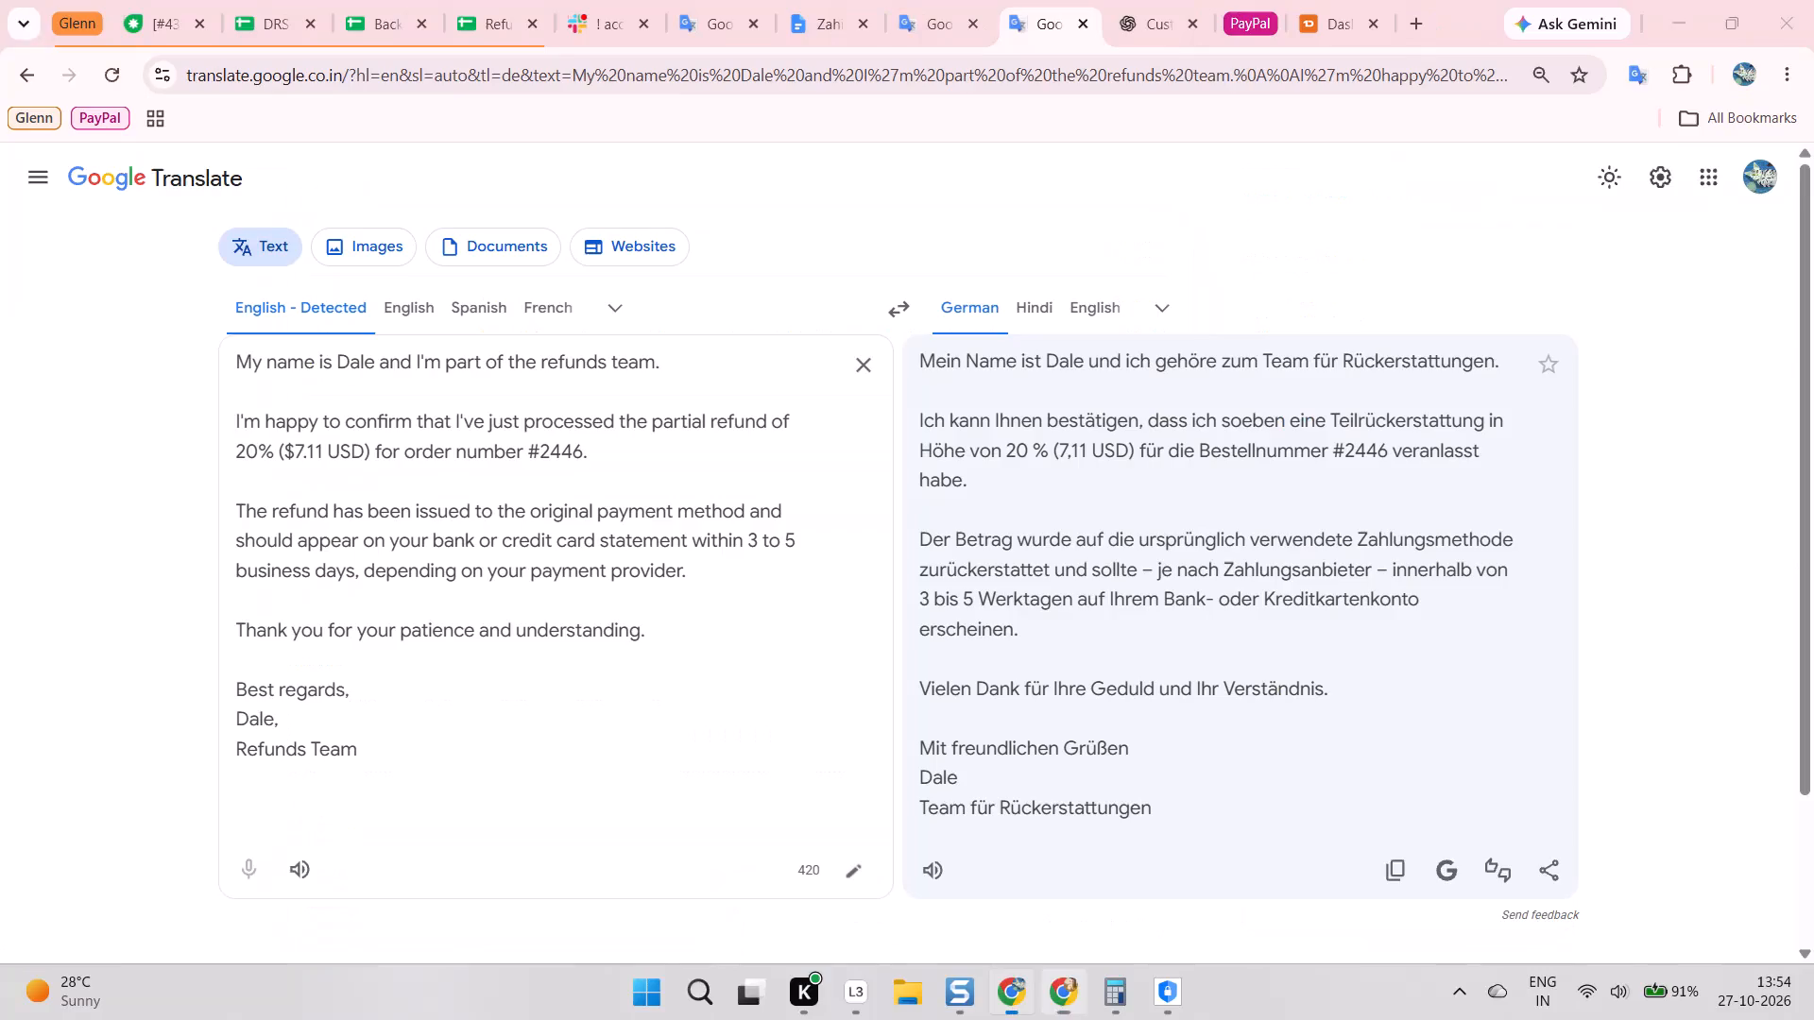
{"action": "key", "text": "alt+Tab"}
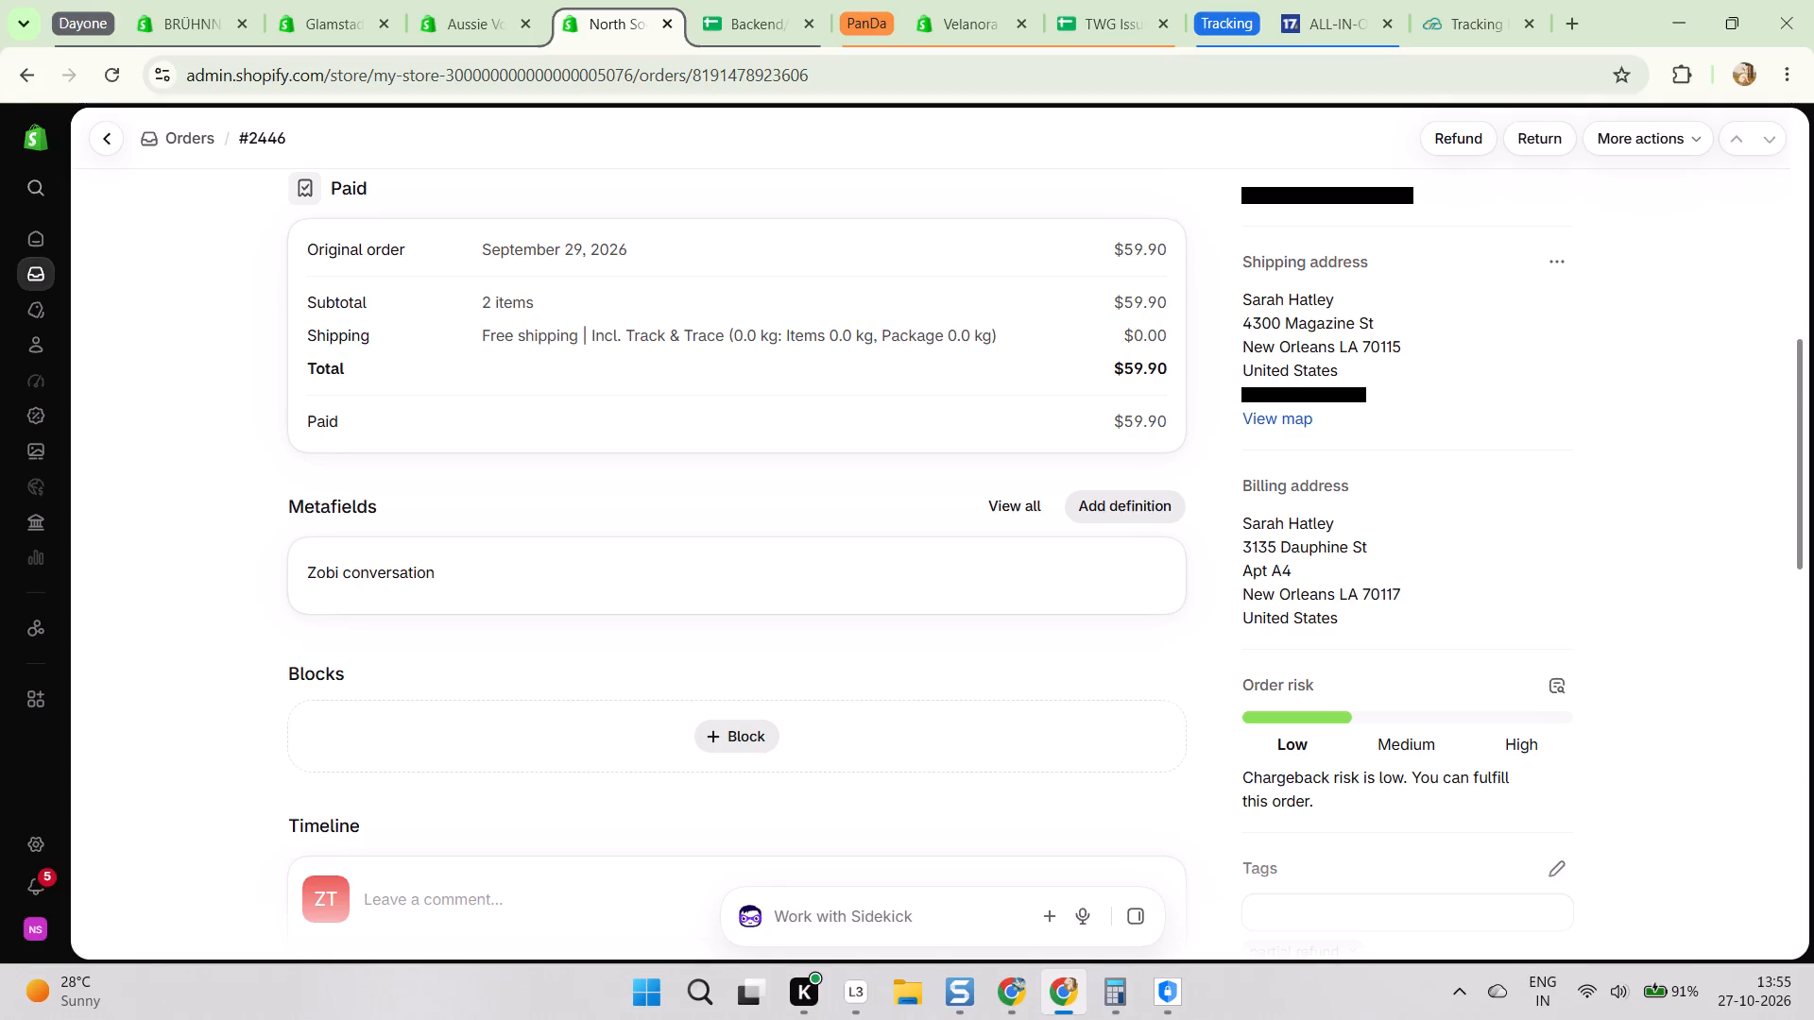
{"action": "key", "text": "alt+Tab"}
{"action": "key", "text": "alt+Tab"}
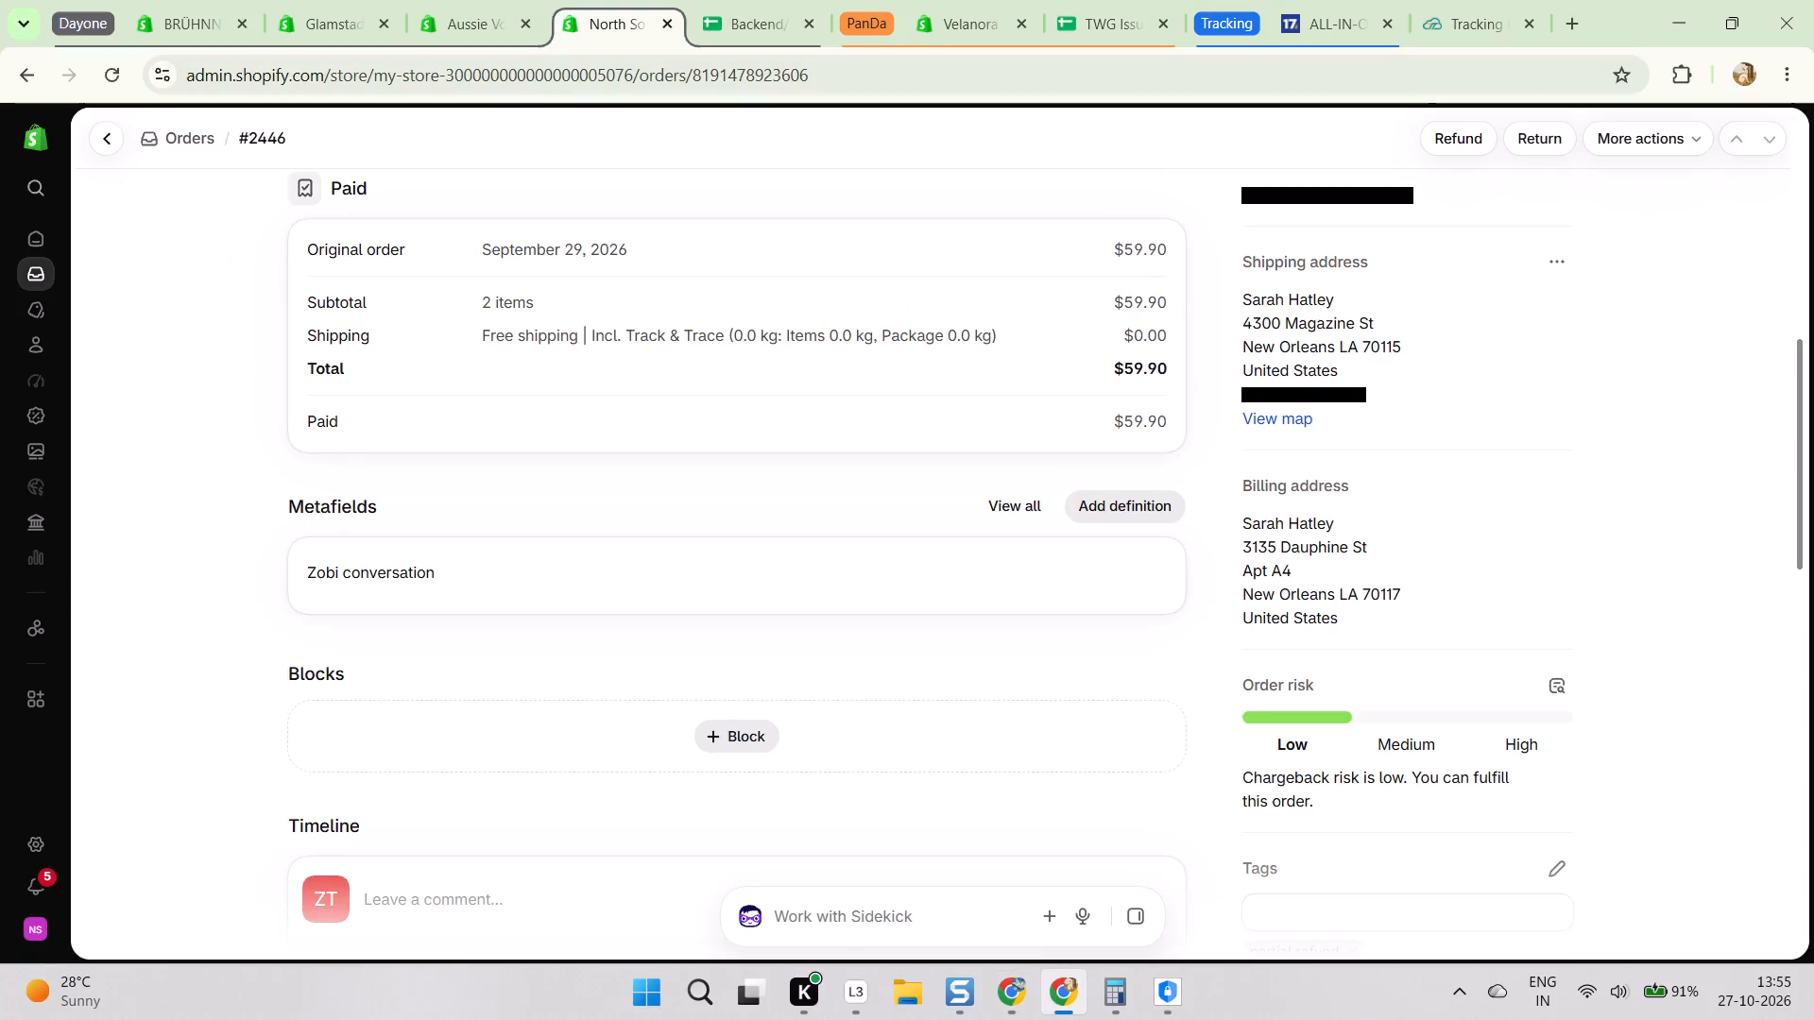
{"action": "scroll", "coordinate": [985, 481], "scroll_direction": "down", "scroll_amount": 2}
{"action": "scroll", "coordinate": [780, 467], "scroll_direction": "down", "scroll_amount": 1}
{"action": "scroll", "coordinate": [861, 470], "scroll_direction": "up", "scroll_amount": 2}
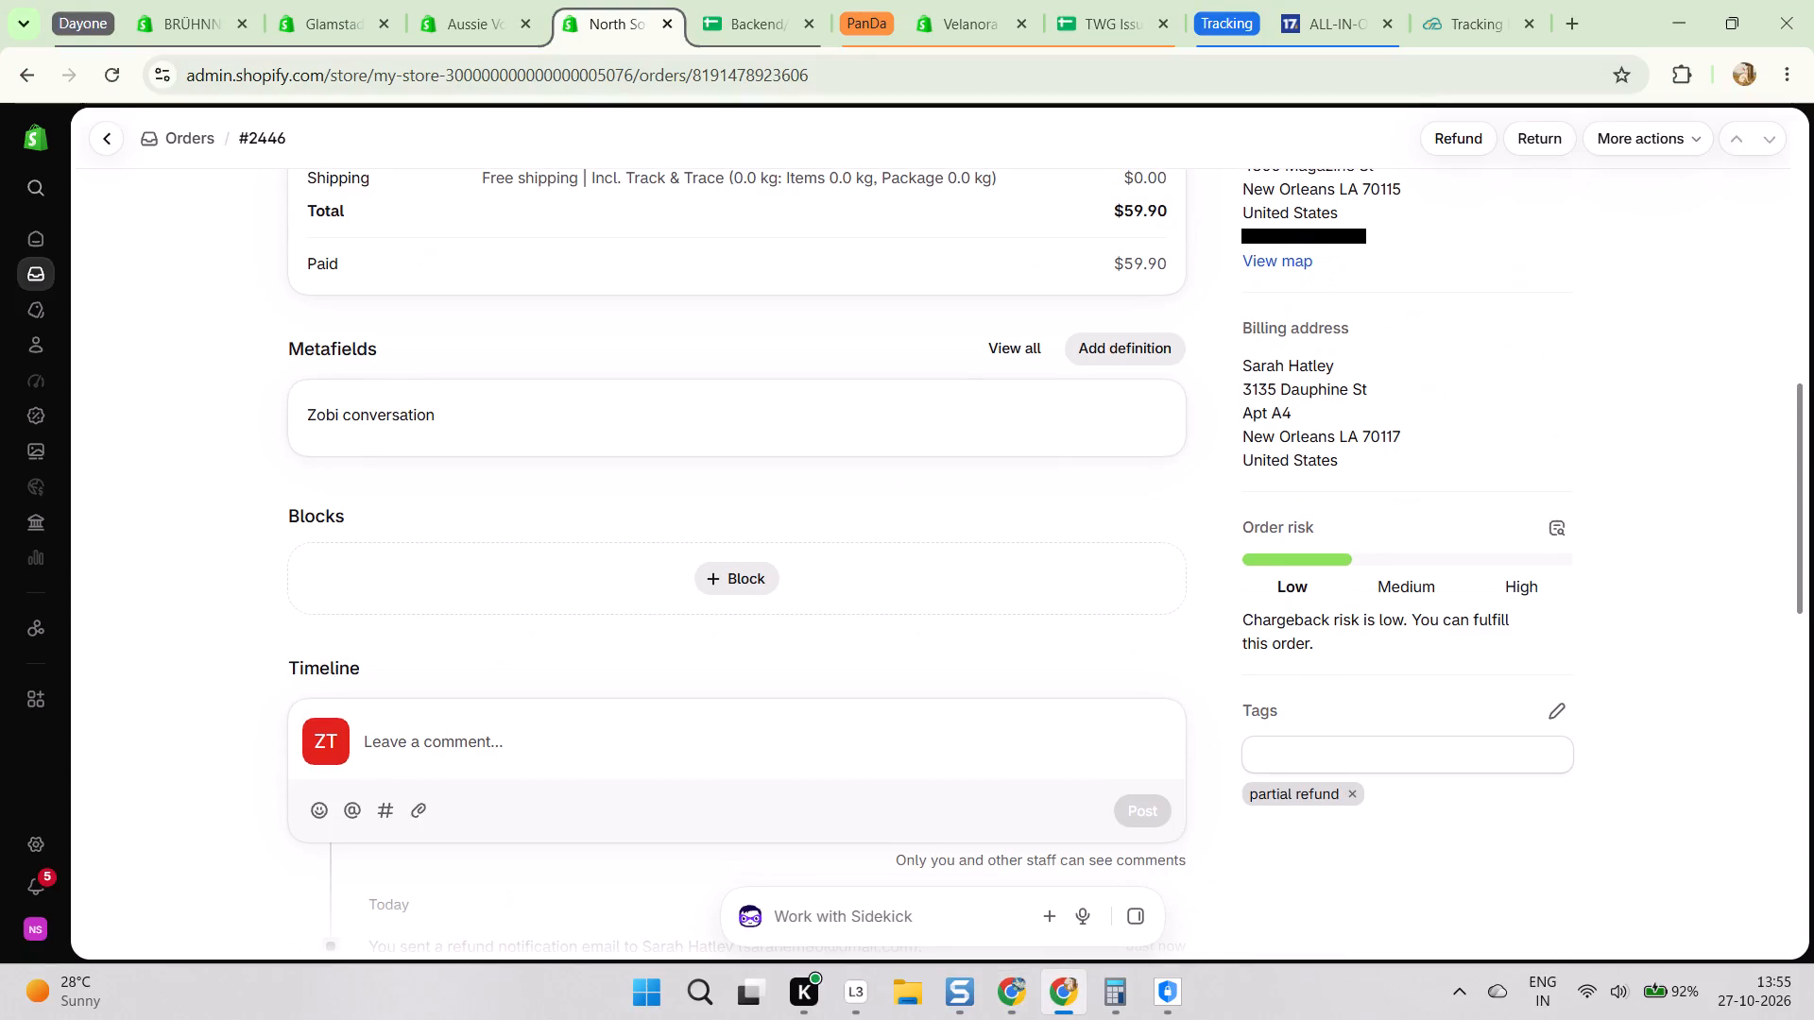
{"action": "scroll", "coordinate": [866, 475], "scroll_direction": "down", "scroll_amount": 2}
{"action": "scroll", "coordinate": [685, 523], "scroll_direction": "down", "scroll_amount": 1}
{"action": "key", "text": "alt+Tab"}
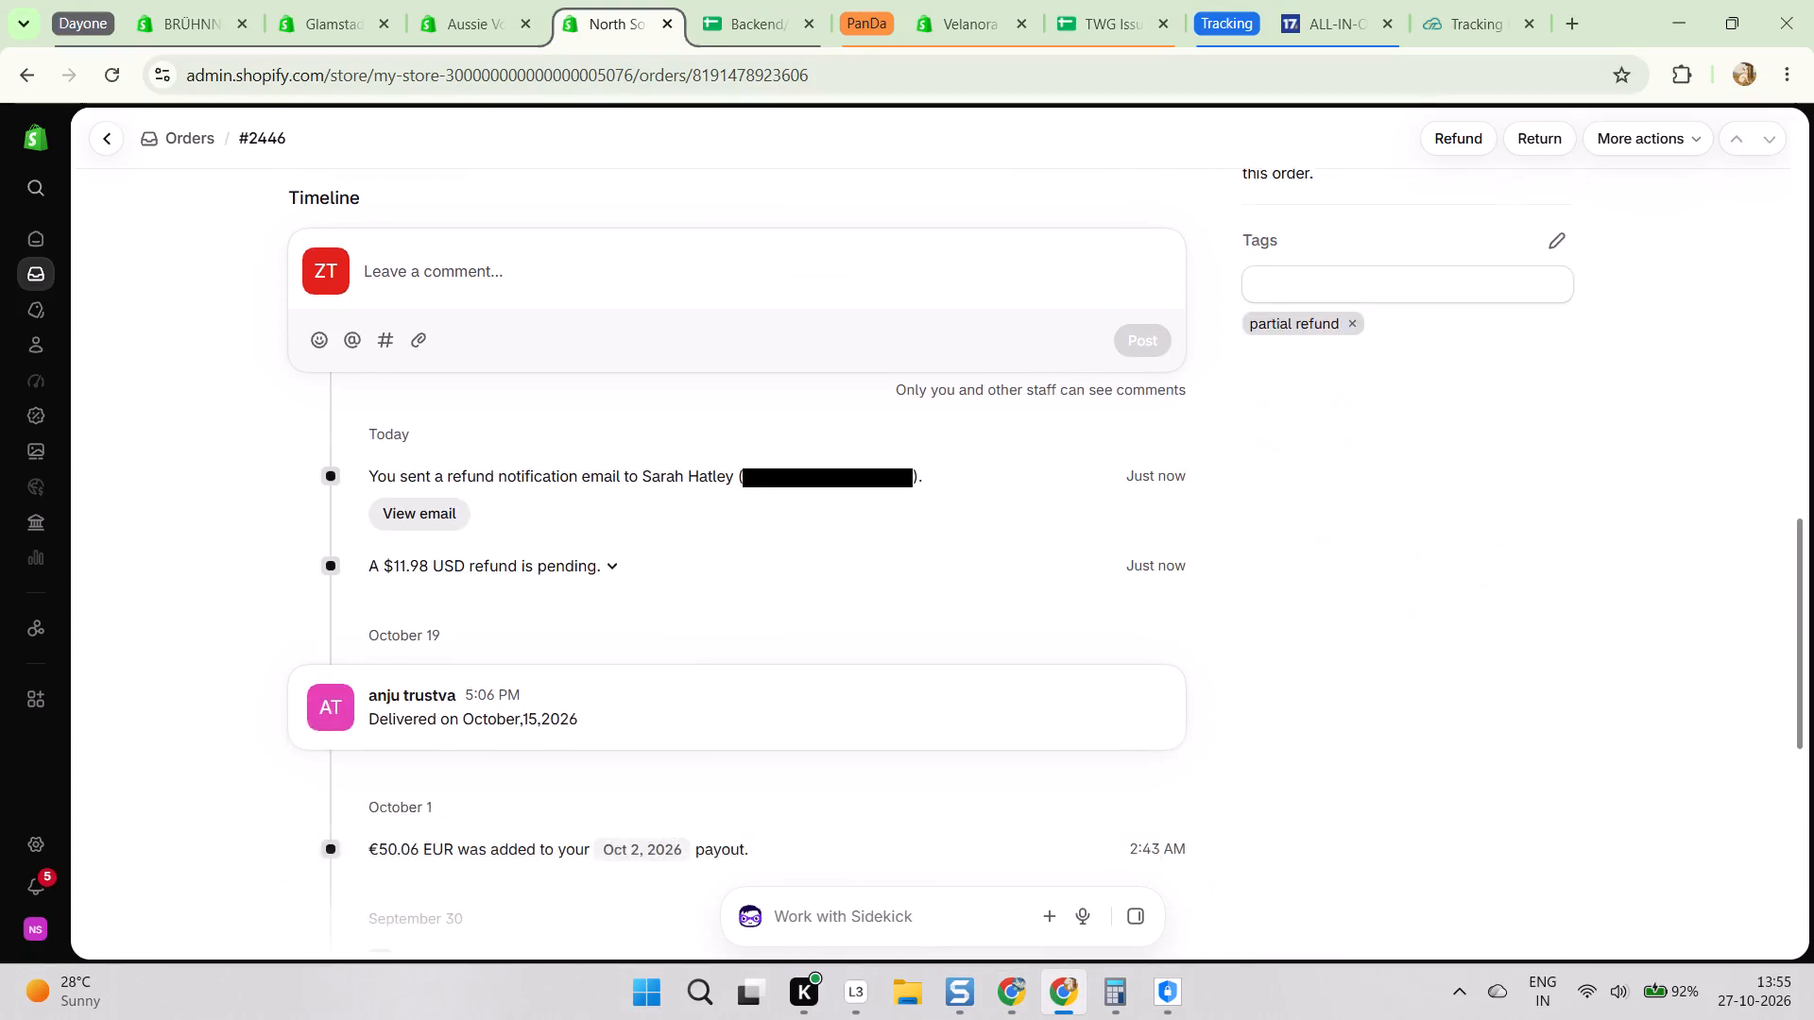
{"action": "left_click", "coordinate": [318, 449]}
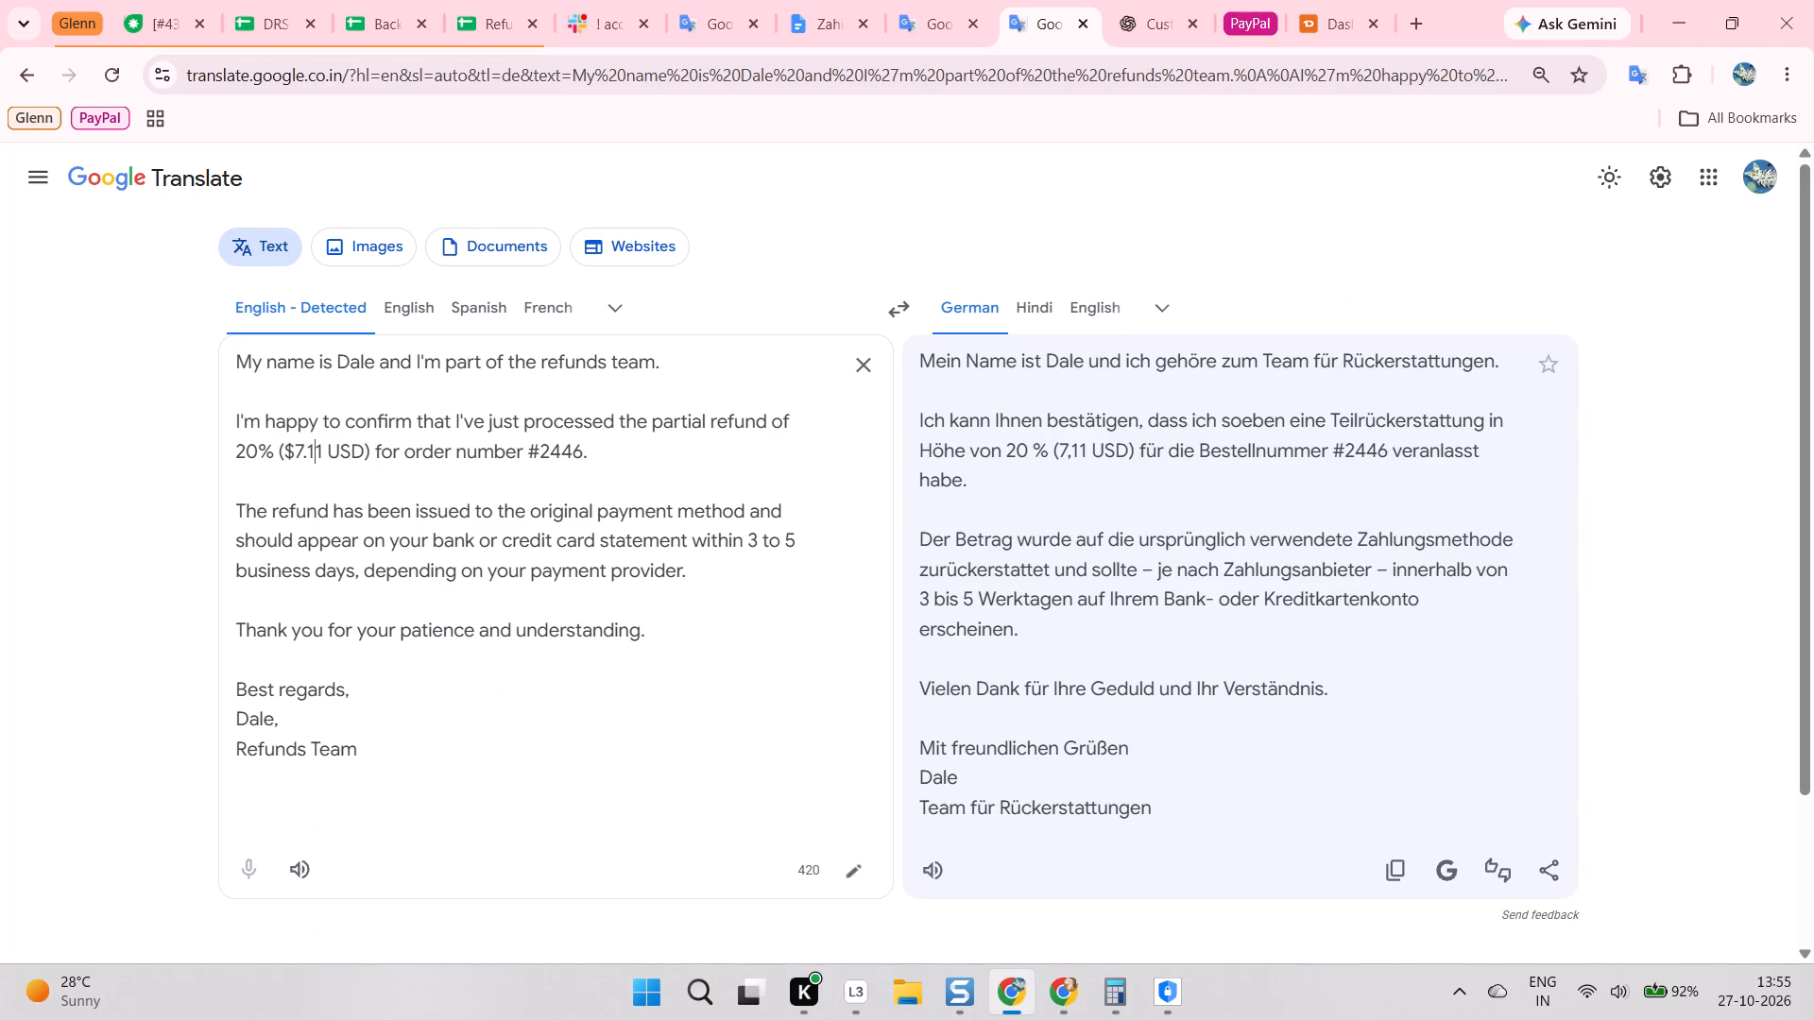
{"action": "left_click", "coordinate": [322, 442]}
{"action": "key", "text": "BackSpace"}
{"action": "key", "text": "BackSpace"}
{"action": "key", "text": "BackSpace"}
{"action": "key", "text": "BackSpace"}
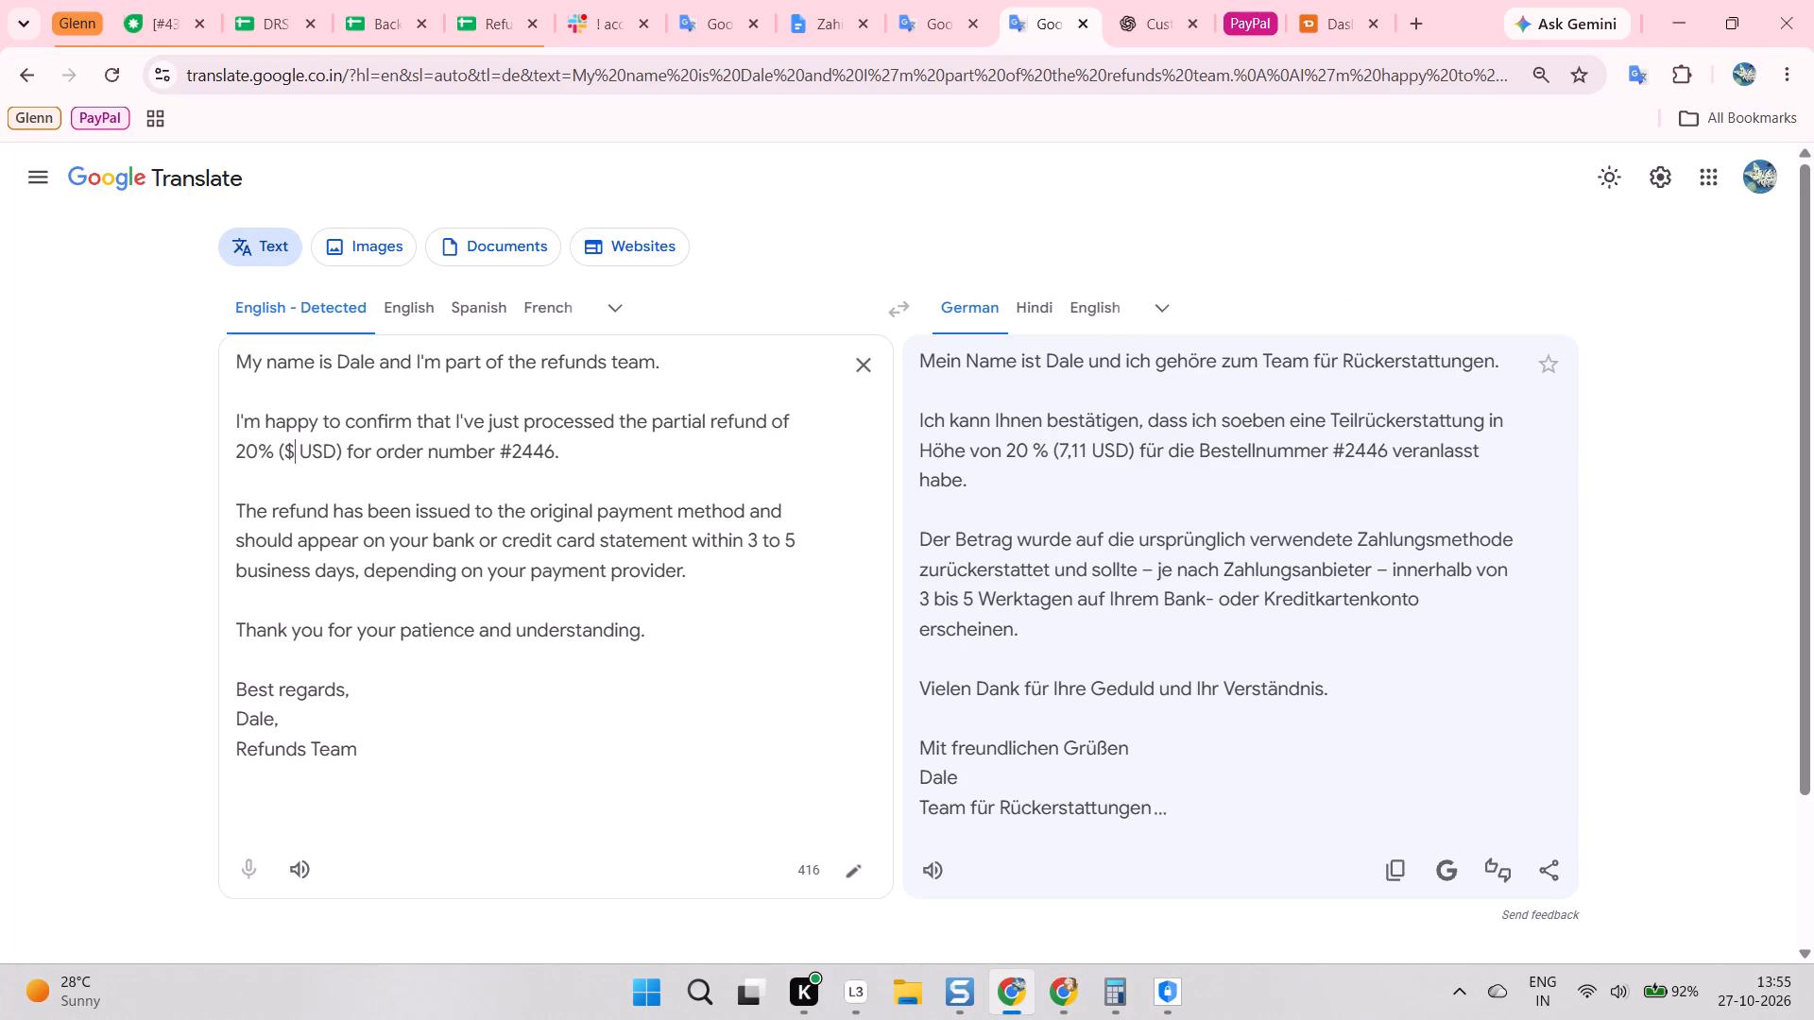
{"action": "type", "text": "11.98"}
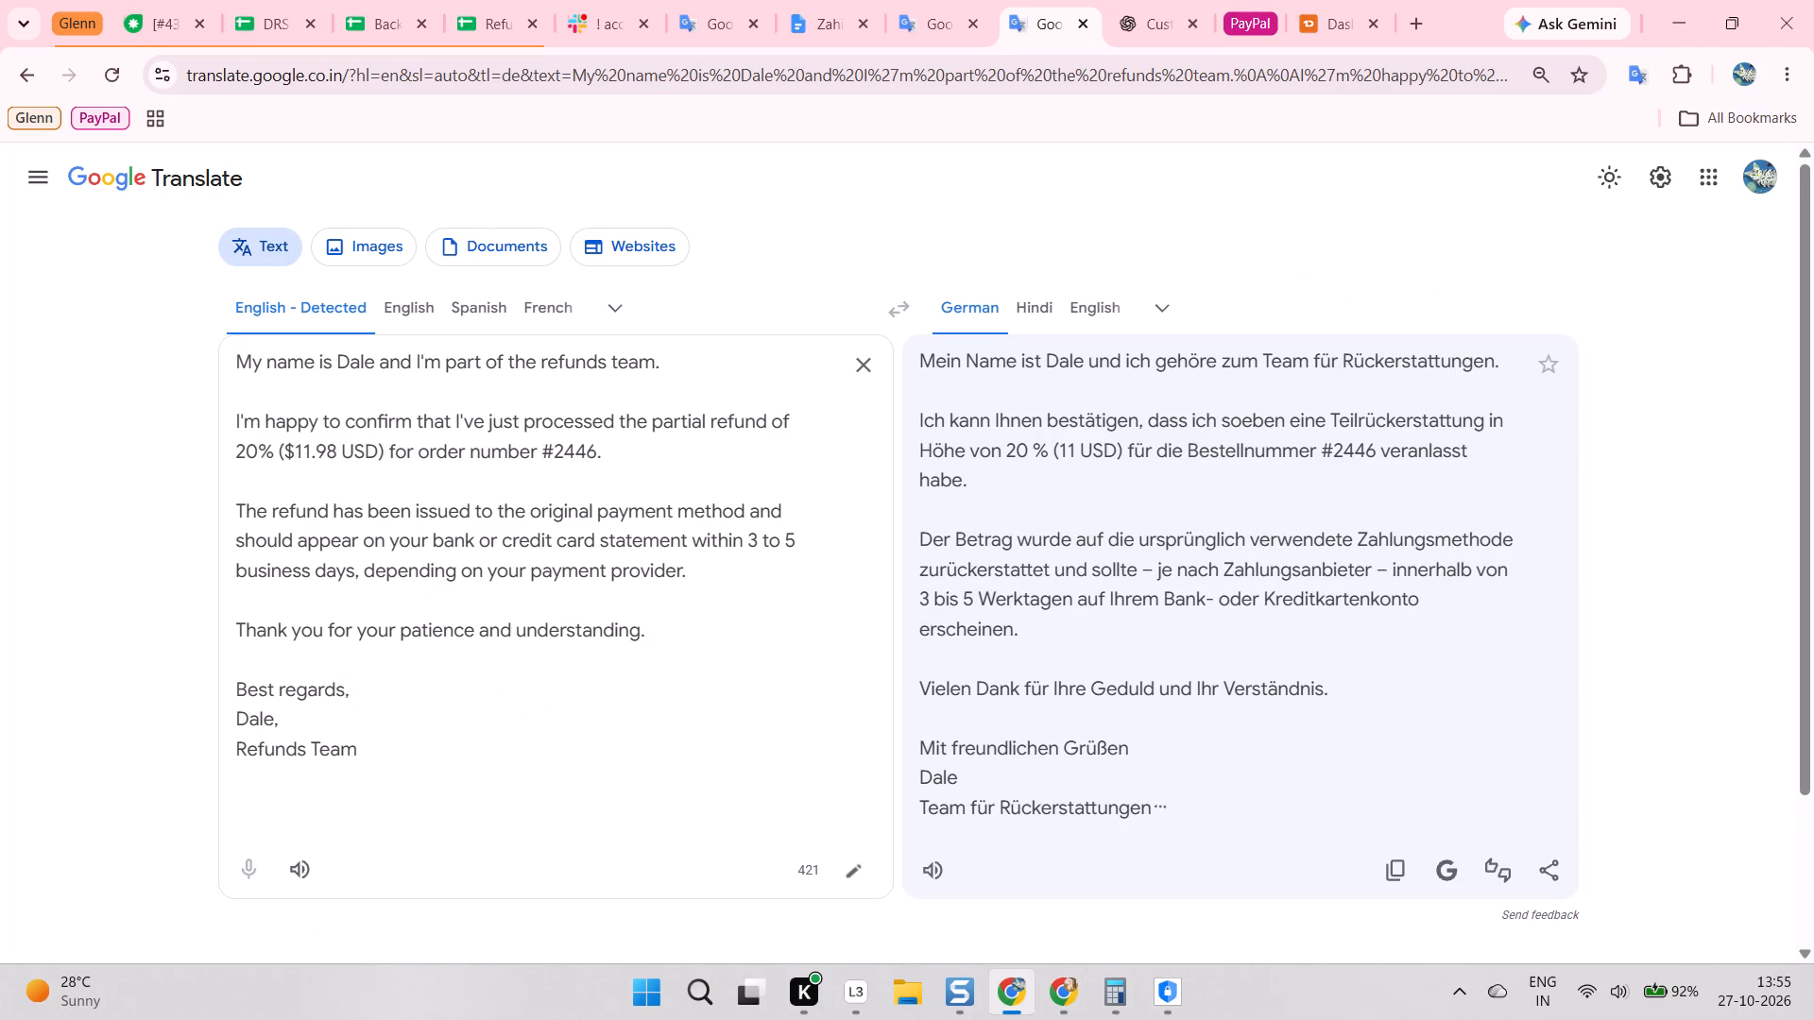
Copy the entire English refund confirmation message and return to ticket 439182 in Freshdesk.
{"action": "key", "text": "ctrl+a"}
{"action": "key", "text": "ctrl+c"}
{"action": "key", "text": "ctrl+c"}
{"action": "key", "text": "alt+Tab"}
{"action": "scroll", "coordinate": [590, 419], "scroll_direction": "up", "scroll_amount": 2}
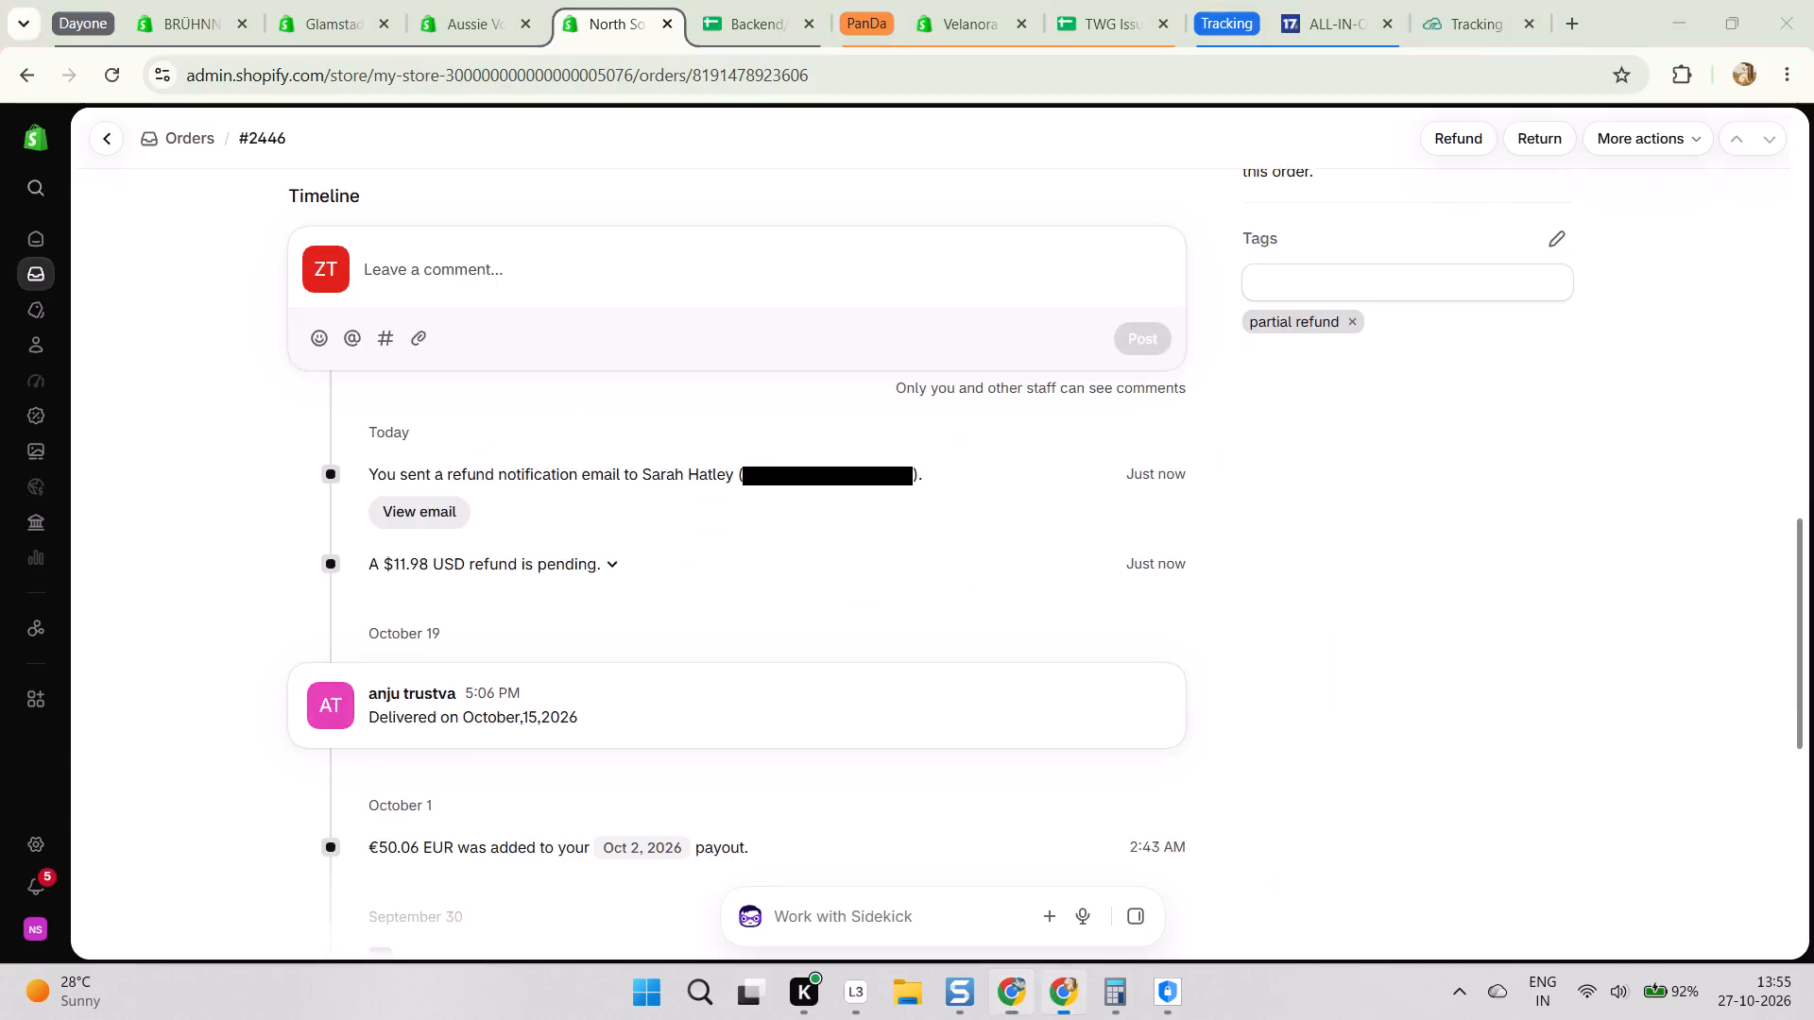
{"action": "scroll", "coordinate": [590, 425], "scroll_direction": "up", "scroll_amount": 15}
{"action": "key", "text": "alt+Tab"}
{"action": "left_click", "coordinate": [163, 21]}
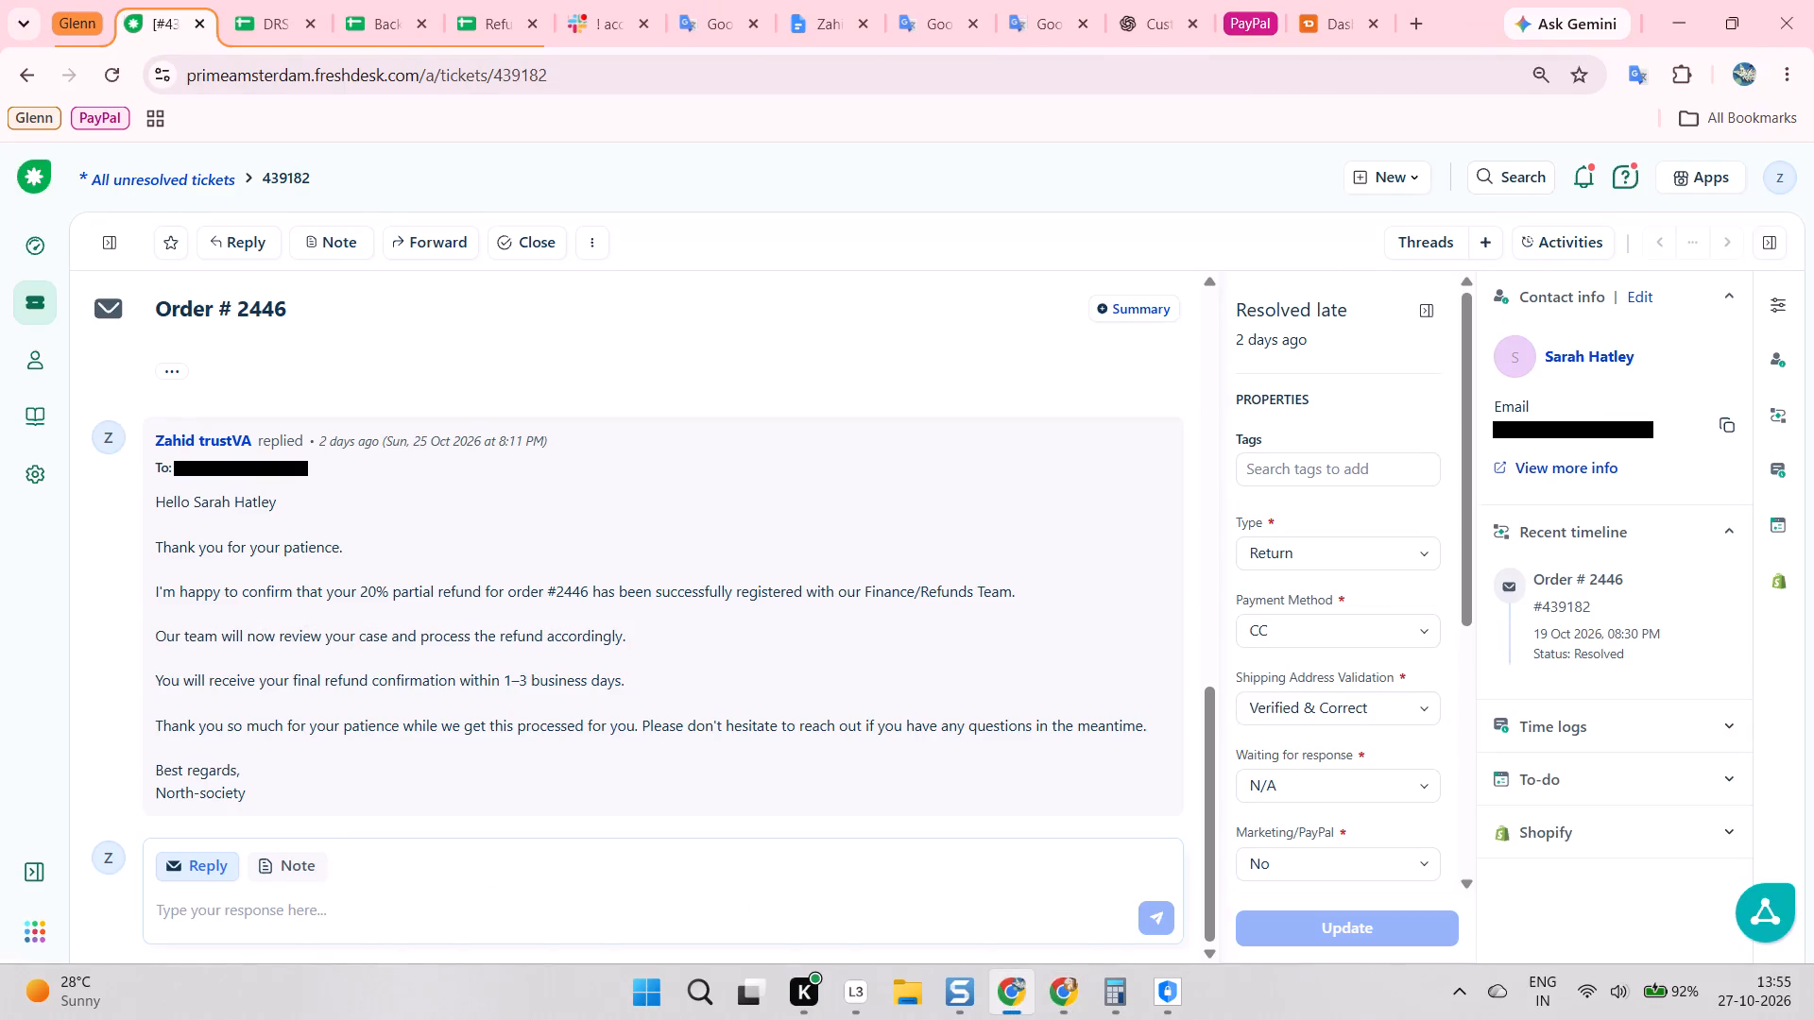
Start a reply on ticket 439182 and replace its default text with the "aun" canned response.
{"action": "left_click", "coordinate": [488, 555]}
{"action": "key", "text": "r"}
{"action": "scroll", "coordinate": [385, 576], "scroll_direction": "down", "scroll_amount": 8}
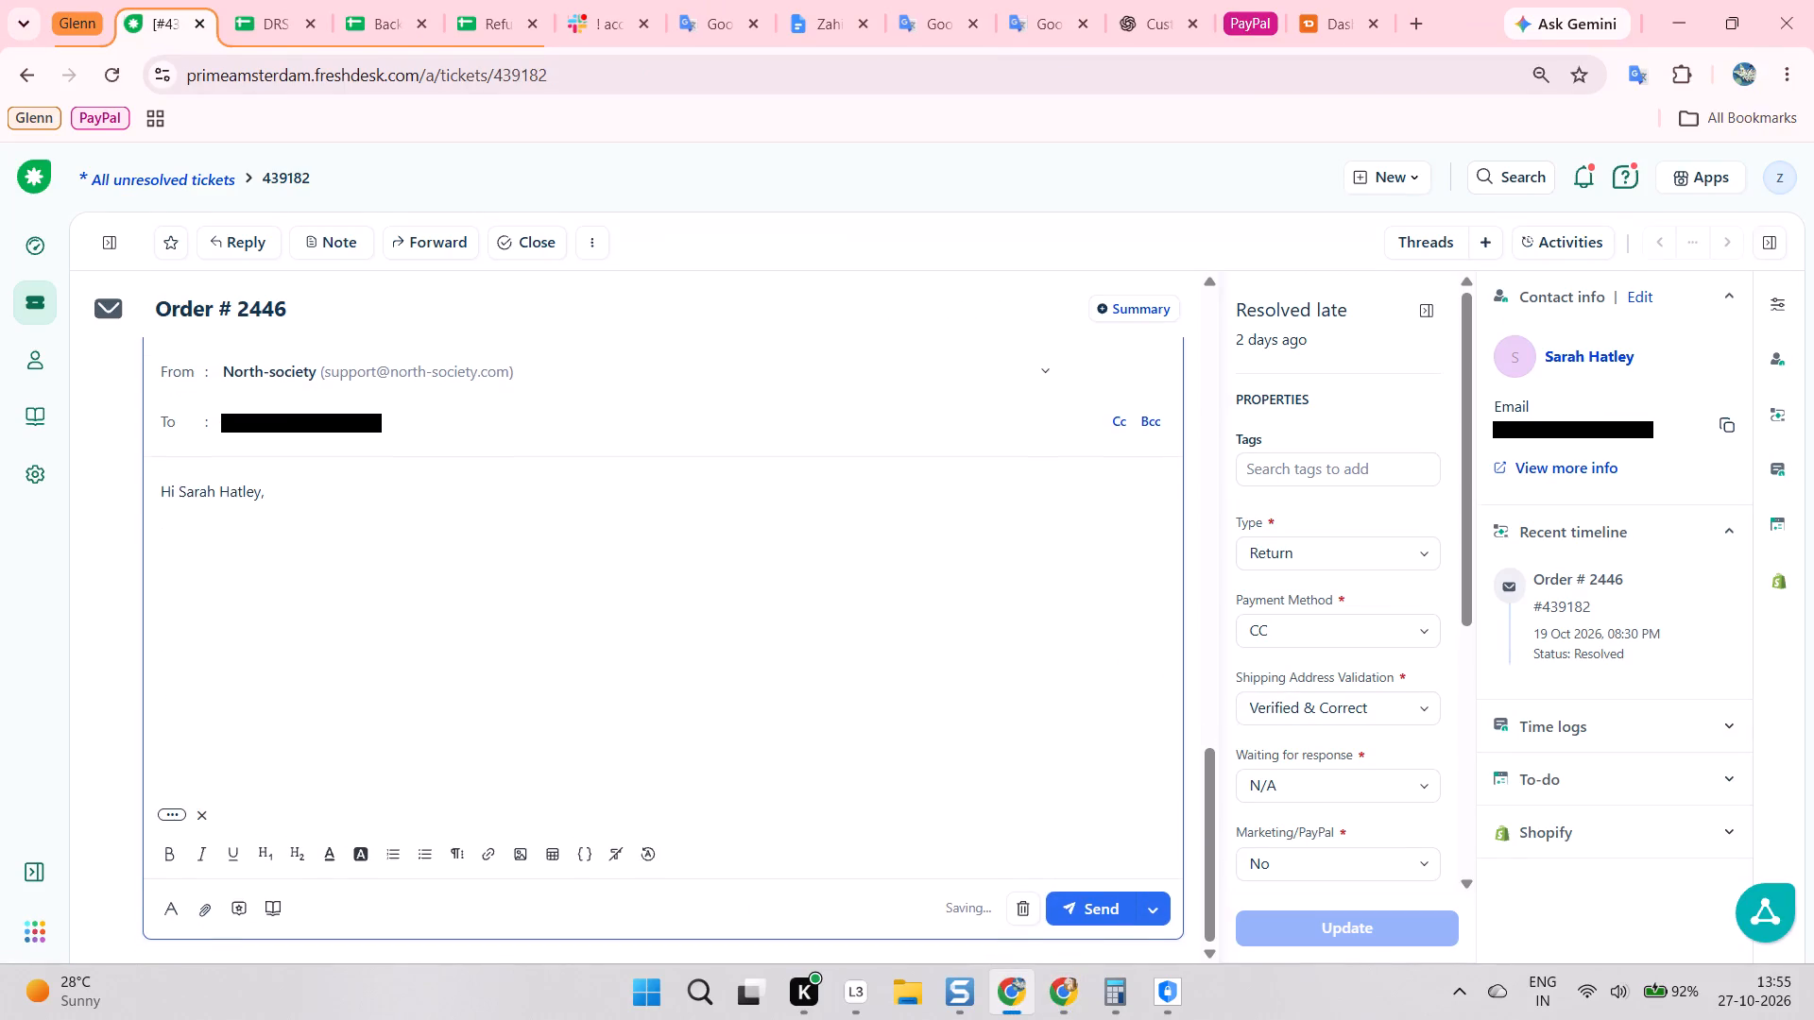
{"action": "left_click", "coordinate": [197, 814]}
{"action": "left_click_drag", "start_coordinate": [205, 806], "coordinate": [223, 801], "text": "ctrl"}
{"action": "key", "text": "ctrl+a"}
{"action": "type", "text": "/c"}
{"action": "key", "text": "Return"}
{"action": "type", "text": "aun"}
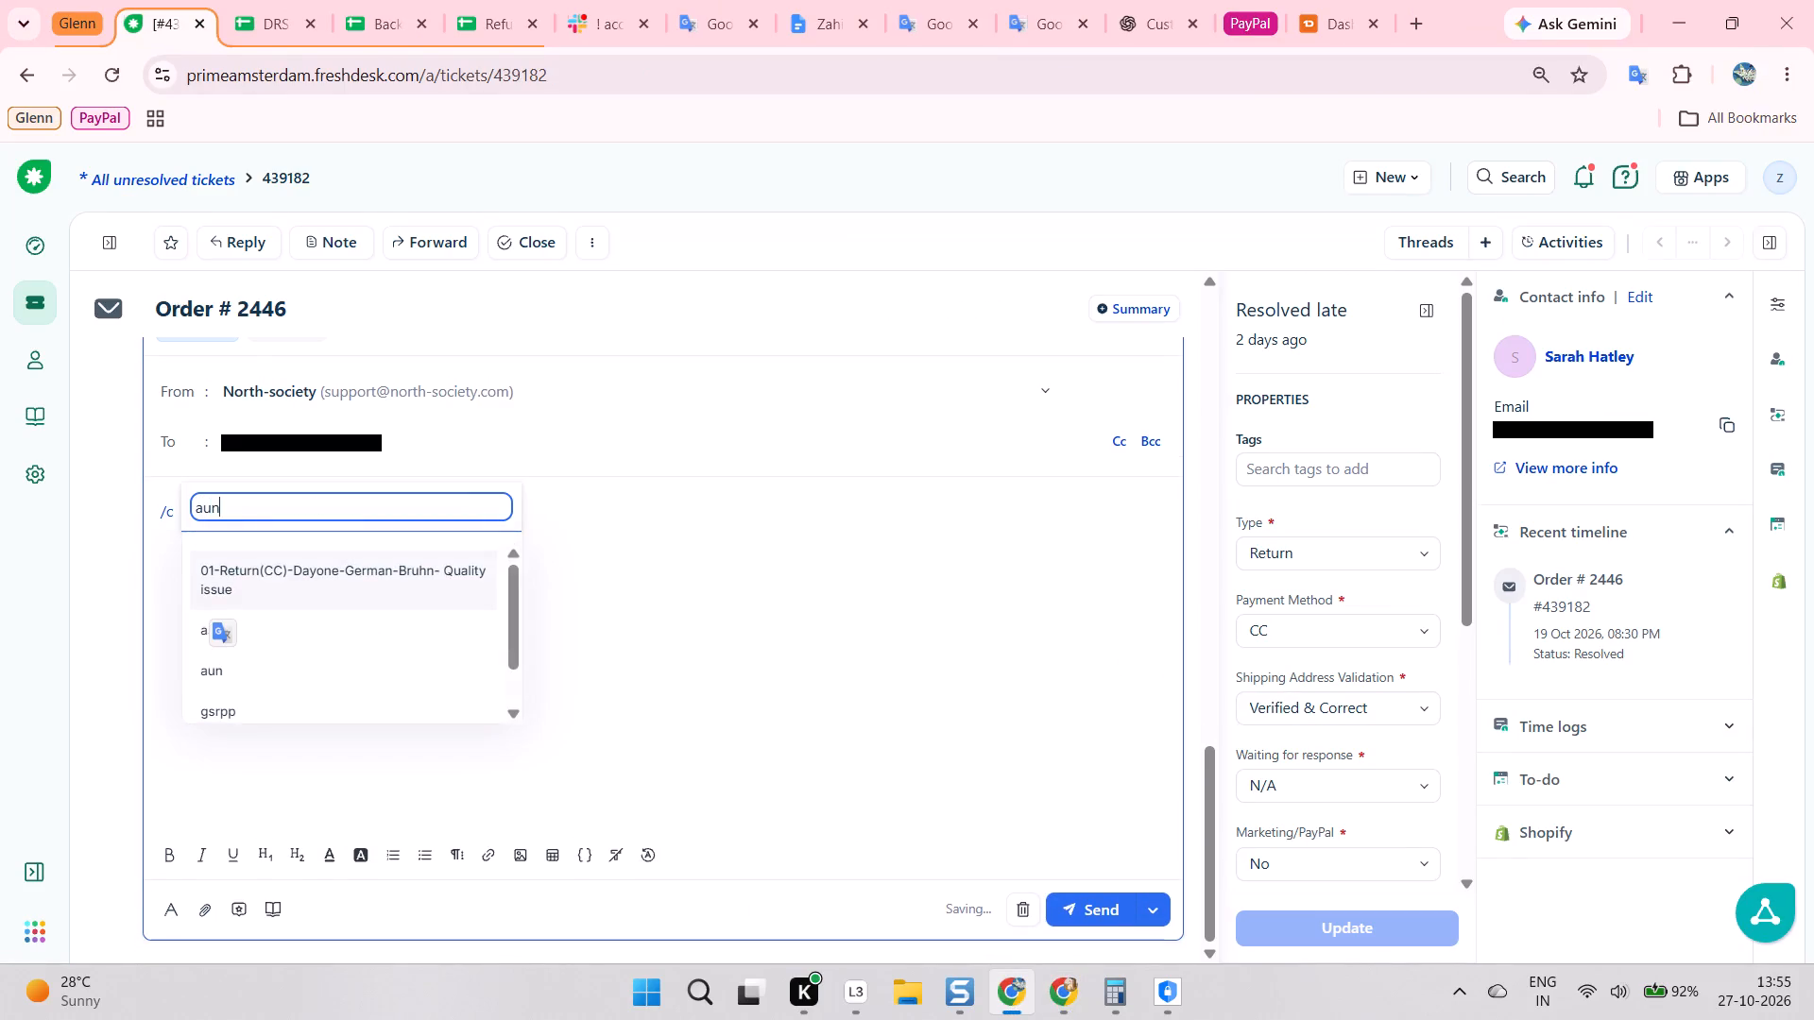
{"action": "left_click", "coordinate": [298, 575]}
Replace the canned response's body and sign-off with the copied refund confirmation message, keeping one blank line below the greeting.
{"action": "left_click_drag", "start_coordinate": [214, 568], "coordinate": [250, 586]}
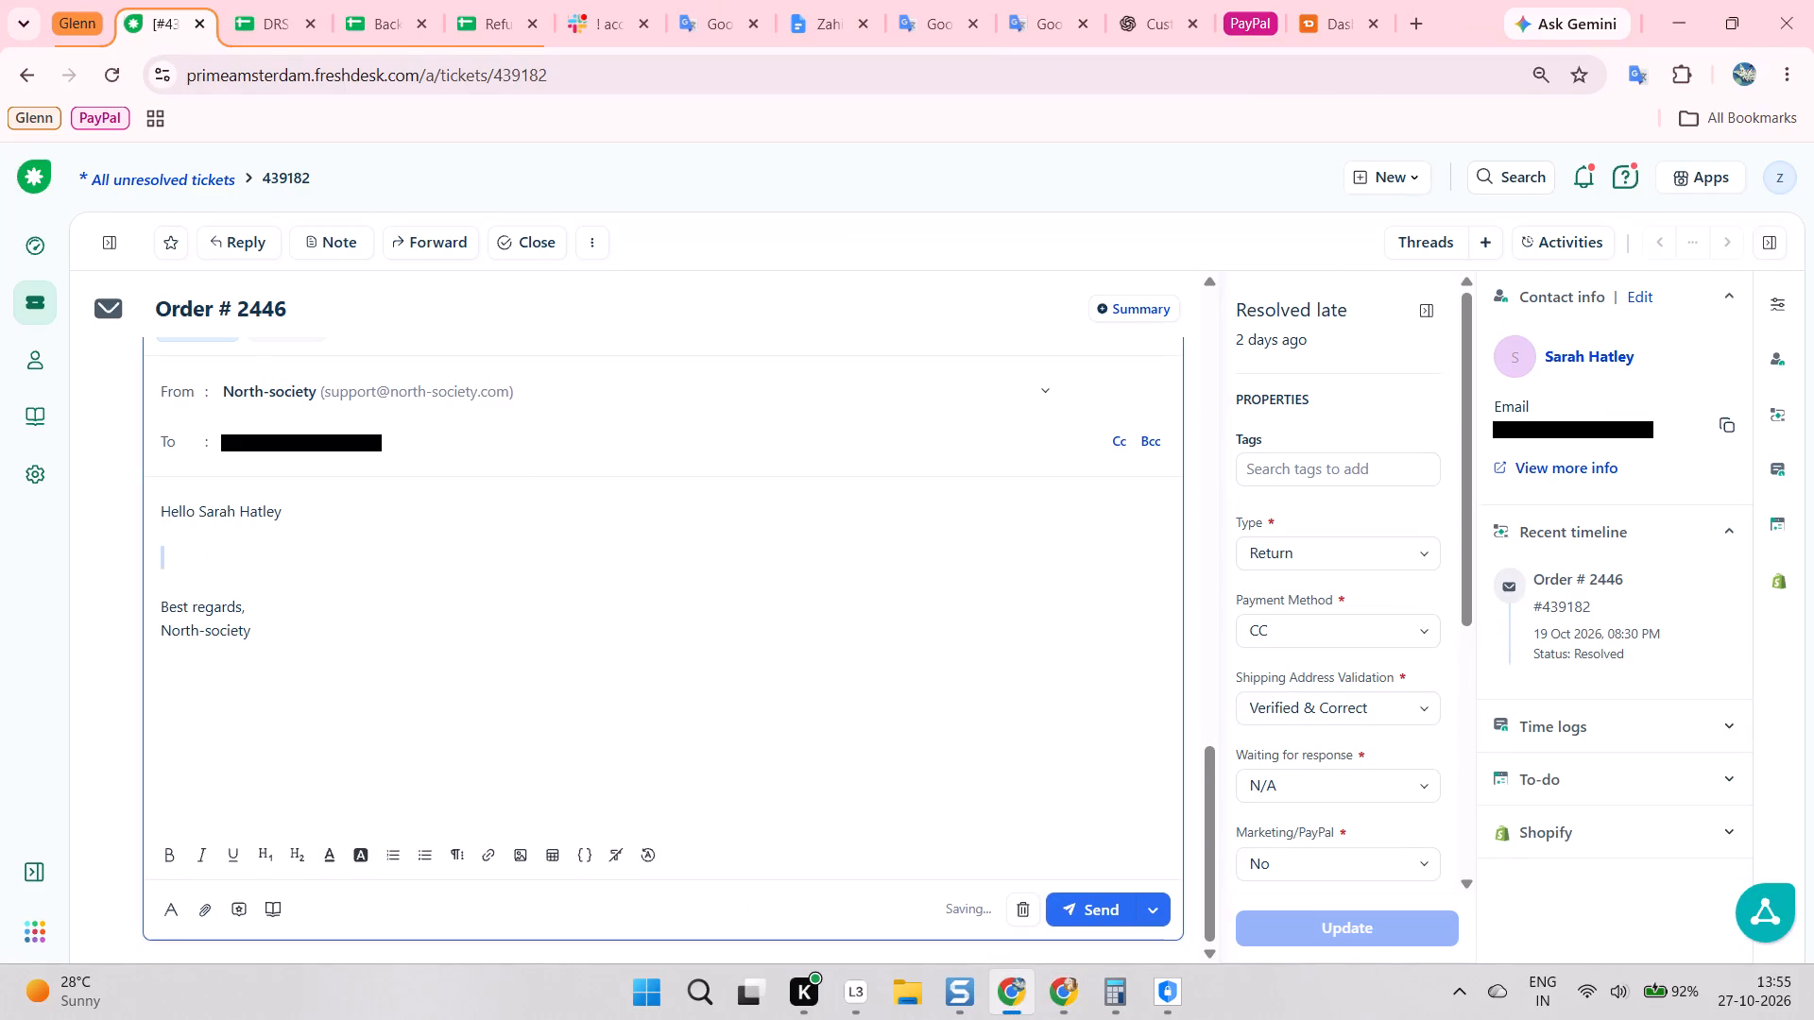
{"action": "left_click_drag", "start_coordinate": [250, 586], "coordinate": [290, 634]}
{"action": "key", "text": "ctrl+v"}
{"action": "scroll", "coordinate": [290, 634], "scroll_direction": "down", "scroll_amount": 4}
{"action": "left_click", "coordinate": [246, 518]}
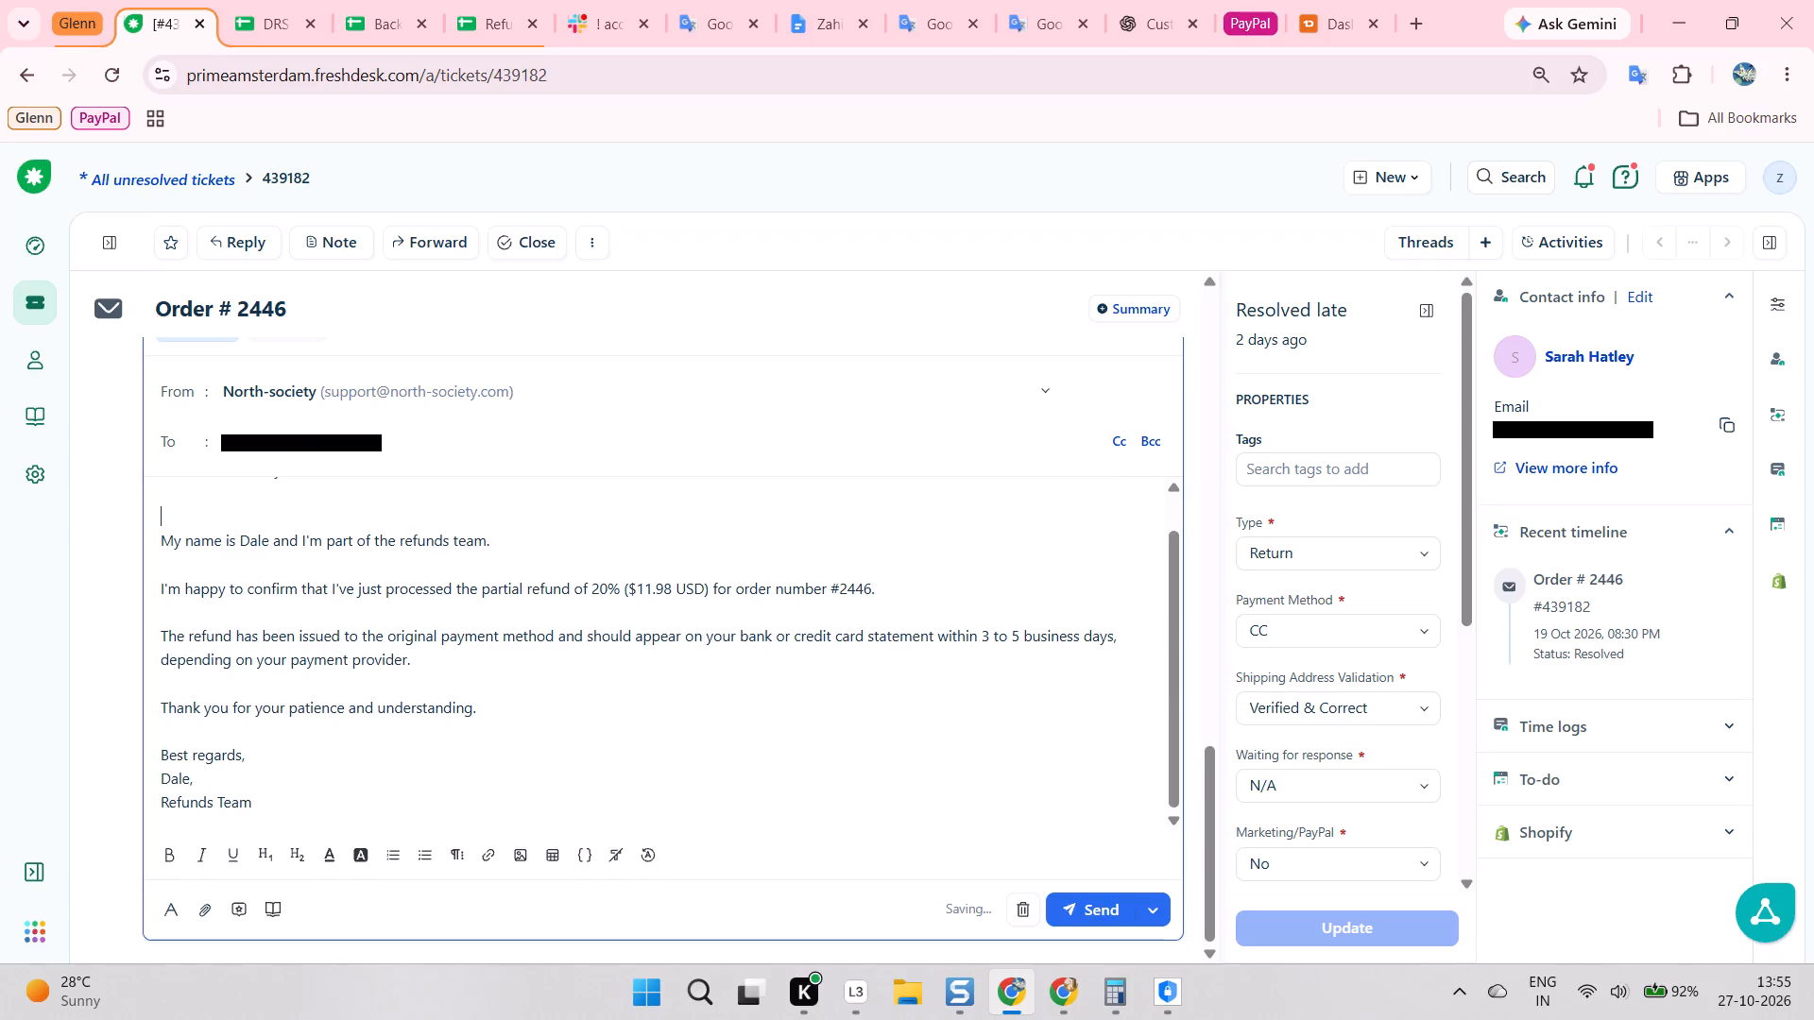
{"action": "key", "text": "BackSpace"}
{"action": "scroll", "coordinate": [337, 575], "scroll_direction": "up", "scroll_amount": 2}
{"action": "scroll", "coordinate": [301, 682], "scroll_direction": "down", "scroll_amount": 1}
{"action": "key", "text": "Return"}
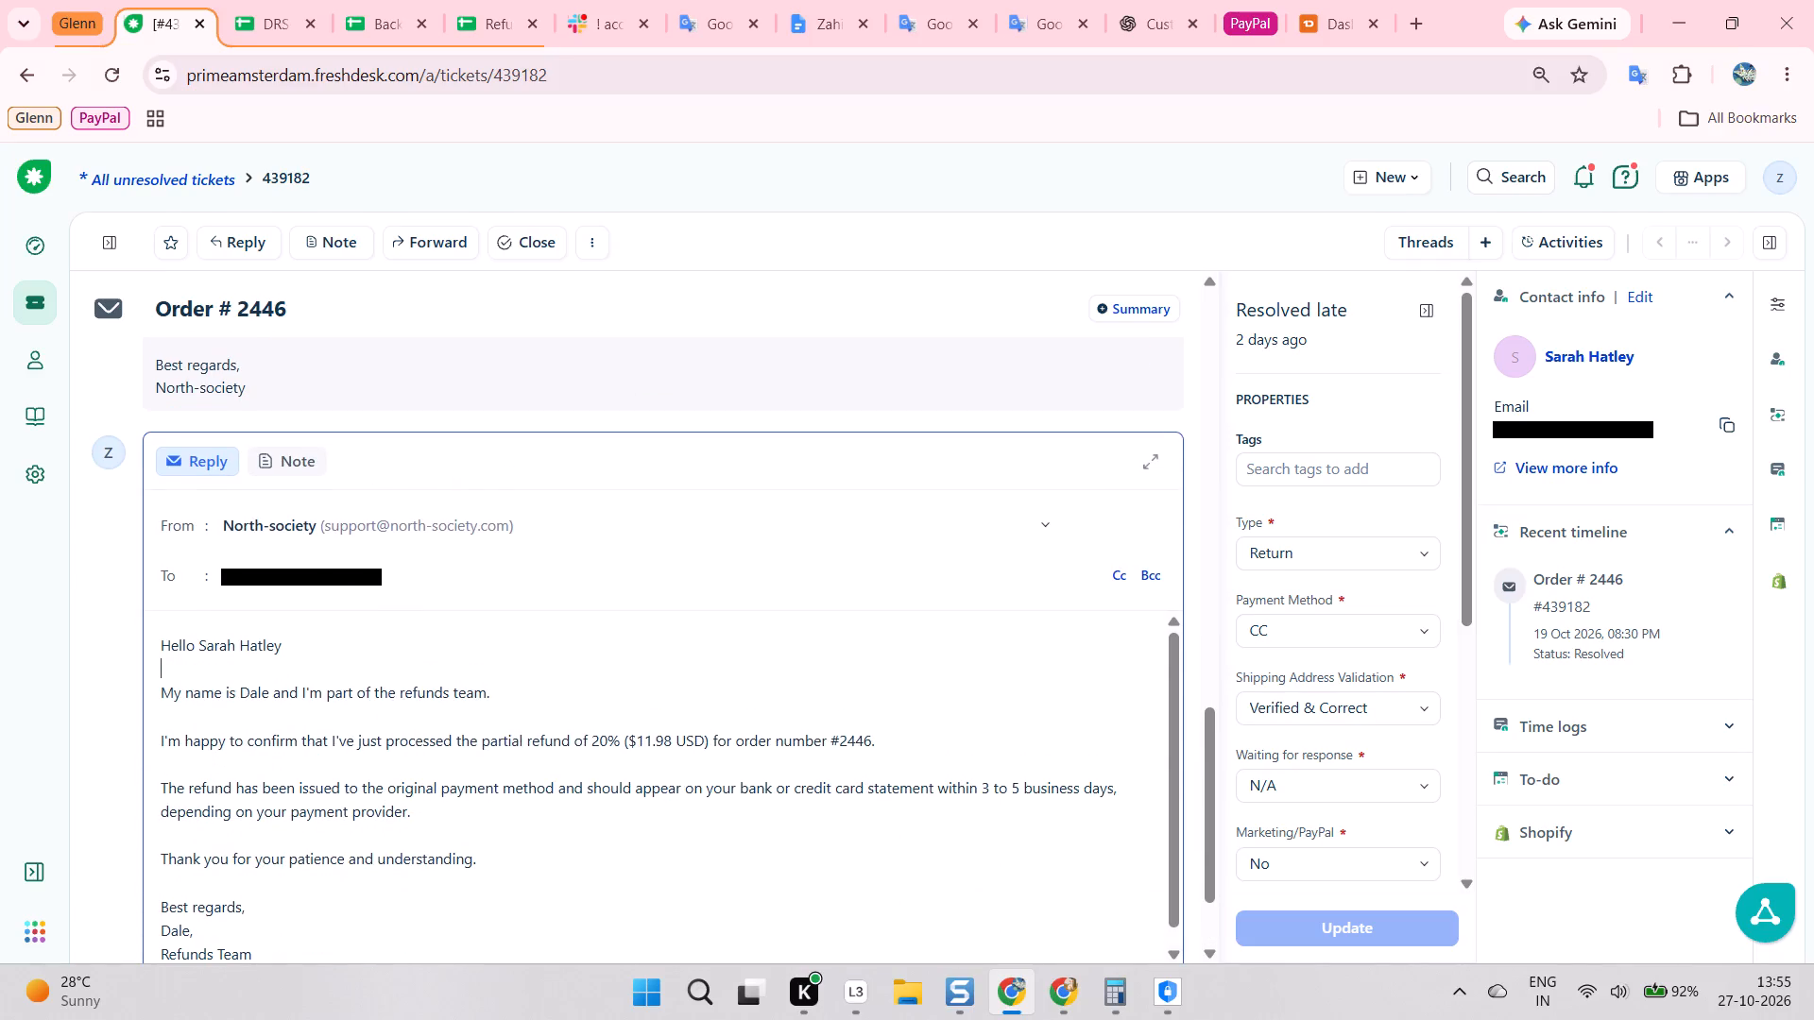
{"action": "scroll", "coordinate": [466, 566], "scroll_direction": "up", "scroll_amount": 4}
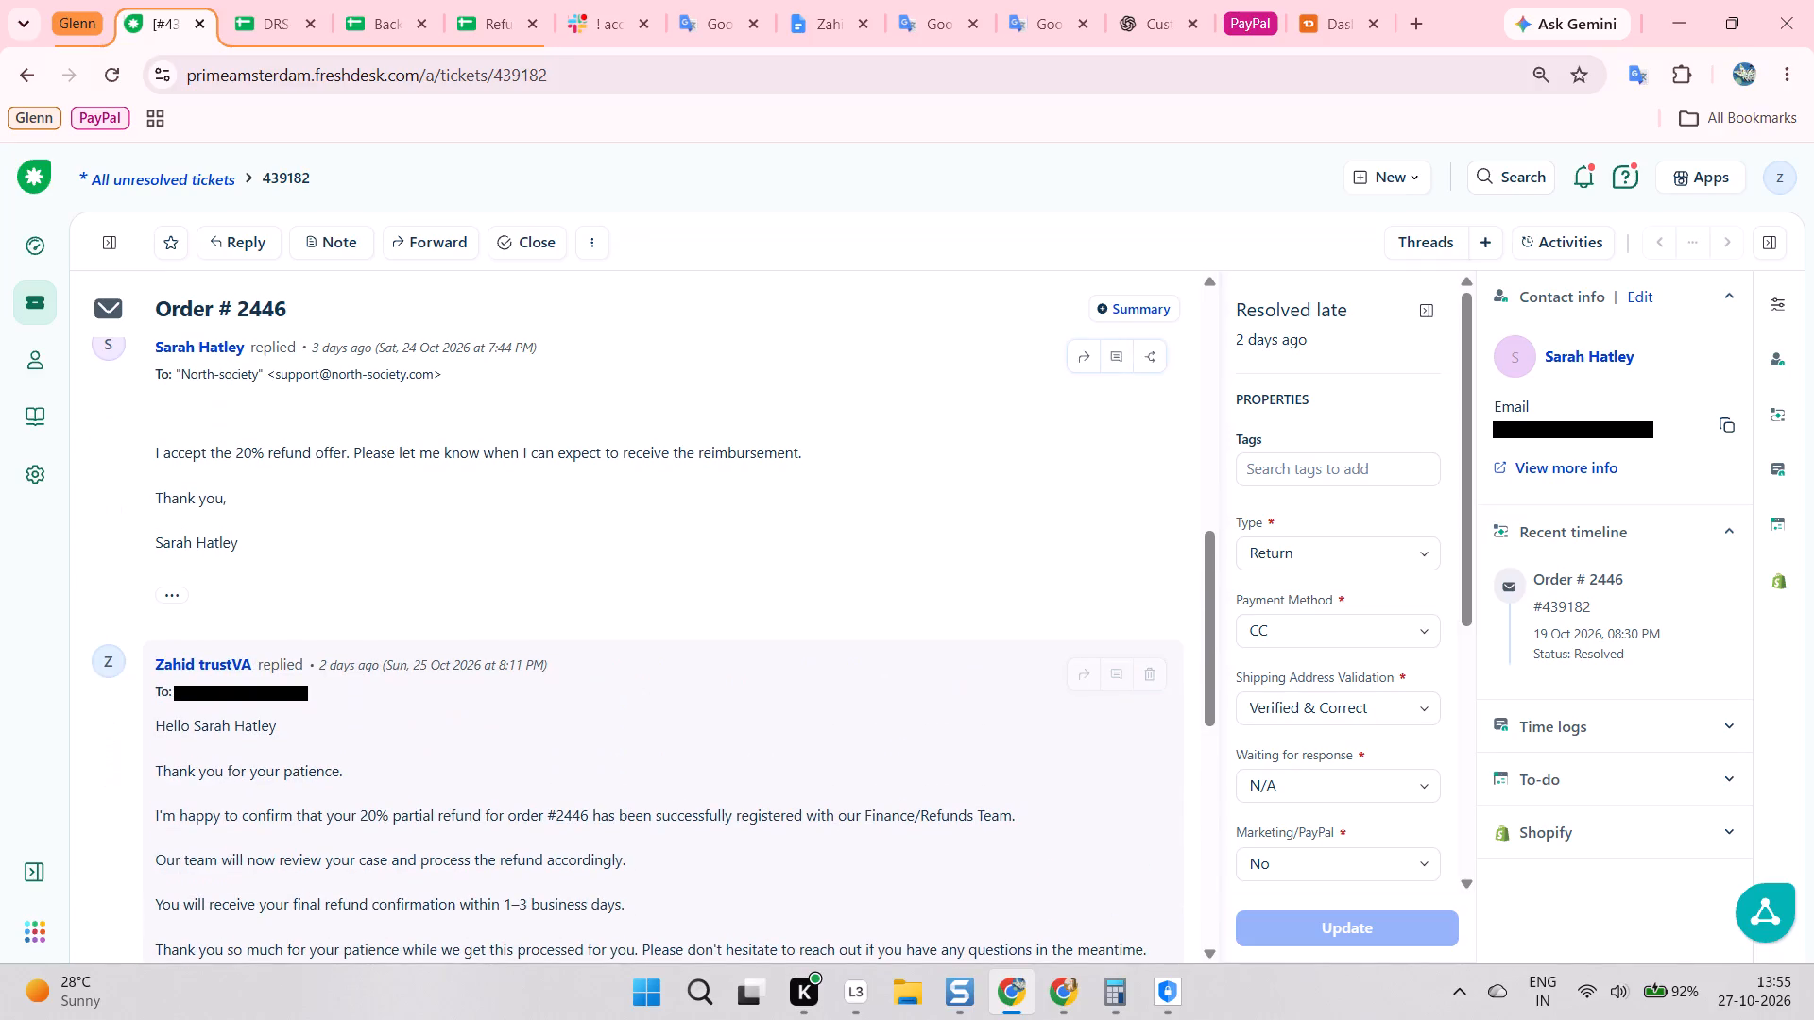
{"action": "scroll", "coordinate": [606, 533], "scroll_direction": "down", "scroll_amount": 12}
{"action": "left_click", "coordinate": [1061, 907]}
{"action": "scroll", "coordinate": [876, 712], "scroll_direction": "down", "scroll_amount": 4}
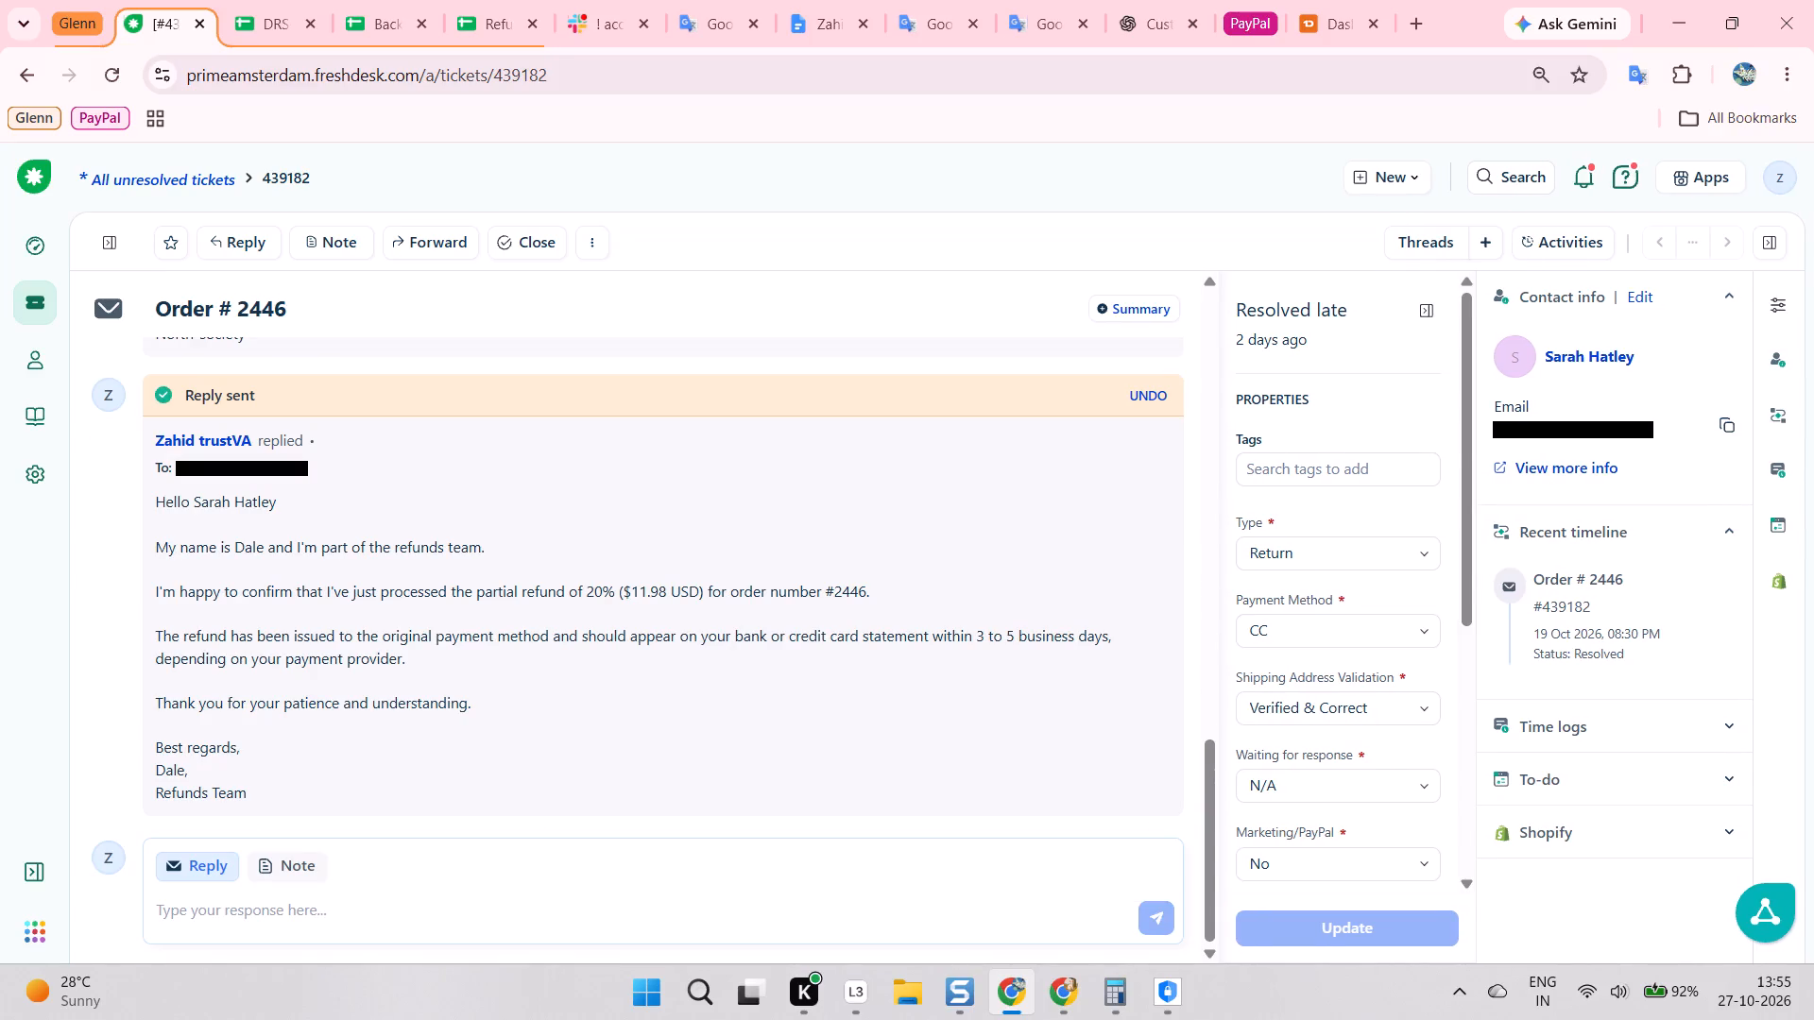
{"action": "scroll", "coordinate": [813, 612], "scroll_direction": "down", "scroll_amount": 7}
{"action": "scroll", "coordinate": [1253, 511], "scroll_direction": "down", "scroll_amount": 2}
{"action": "scroll", "coordinate": [659, 414], "scroll_direction": "down", "scroll_amount": 3}
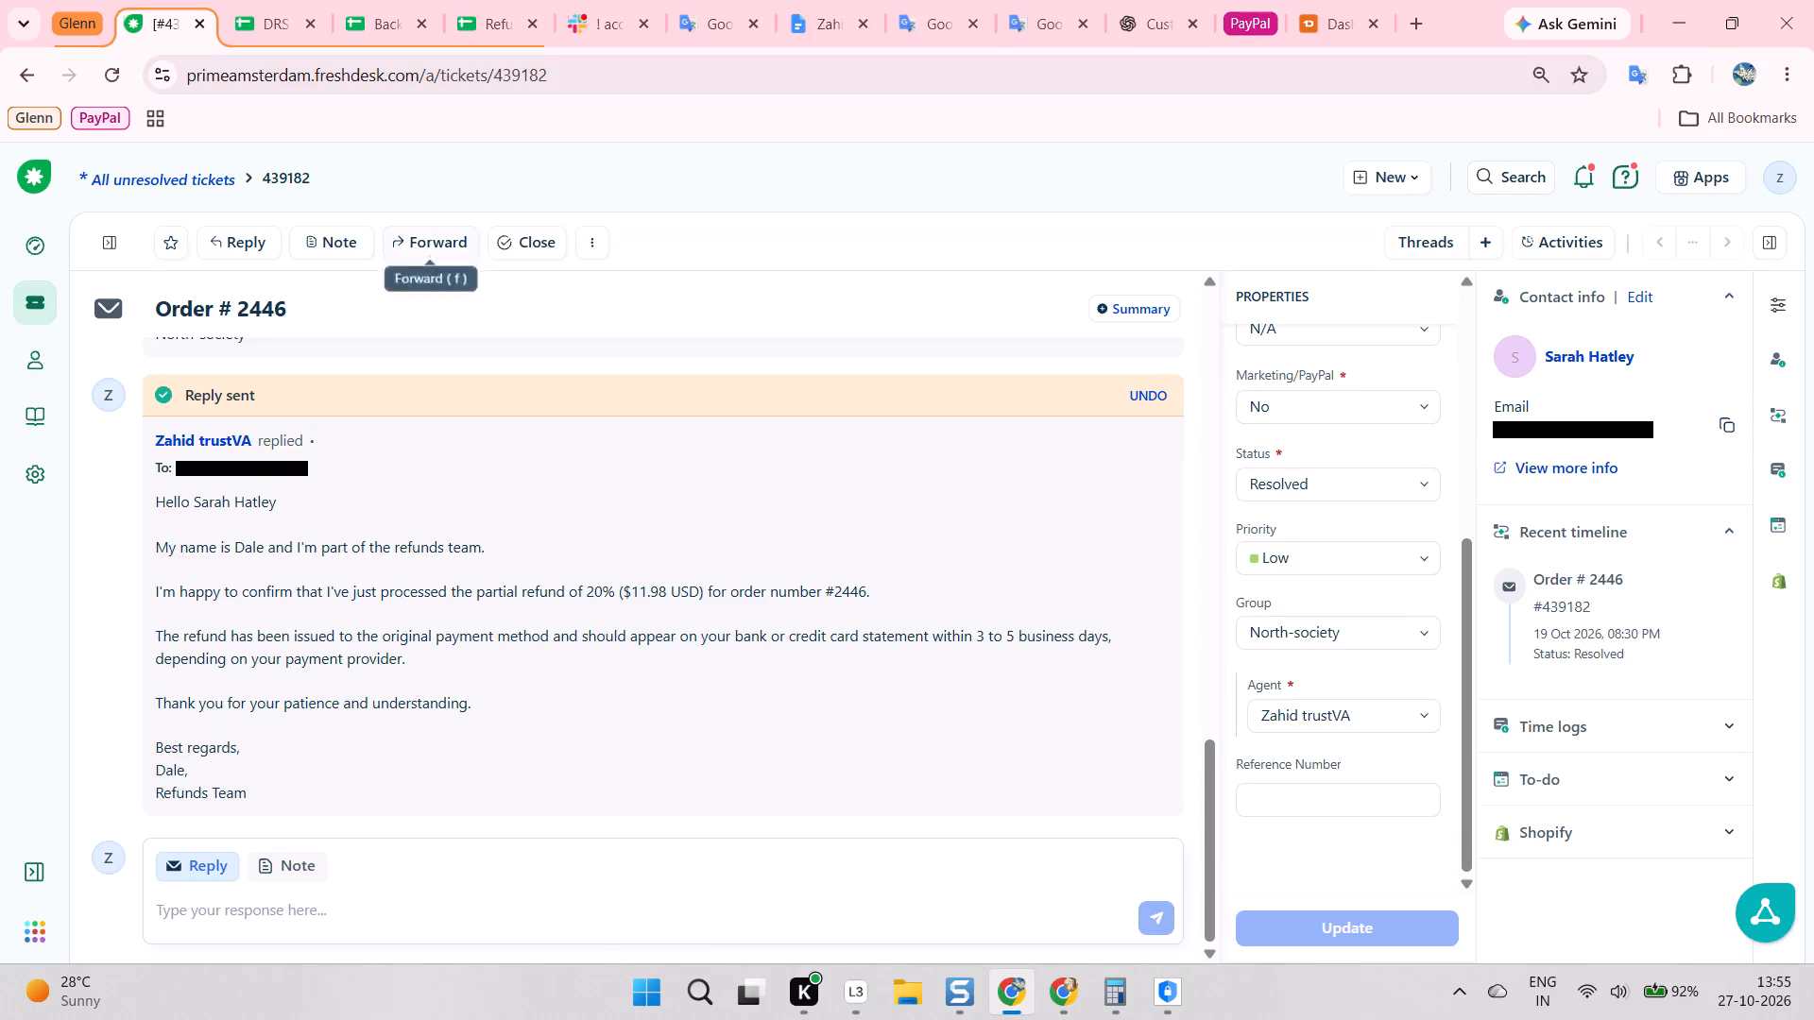
Copy ticket number 439182 and log it in cell AN54 under ZAHID on the Oct 27 sheet of DRS- October 2026.
{"action": "double_click", "coordinate": [271, 170]}
{"action": "key", "text": "ctrl+c"}
{"action": "key", "text": "ctrl+c"}
{"action": "key", "text": "ctrl+c"}
{"action": "left_click", "coordinate": [255, 18]}
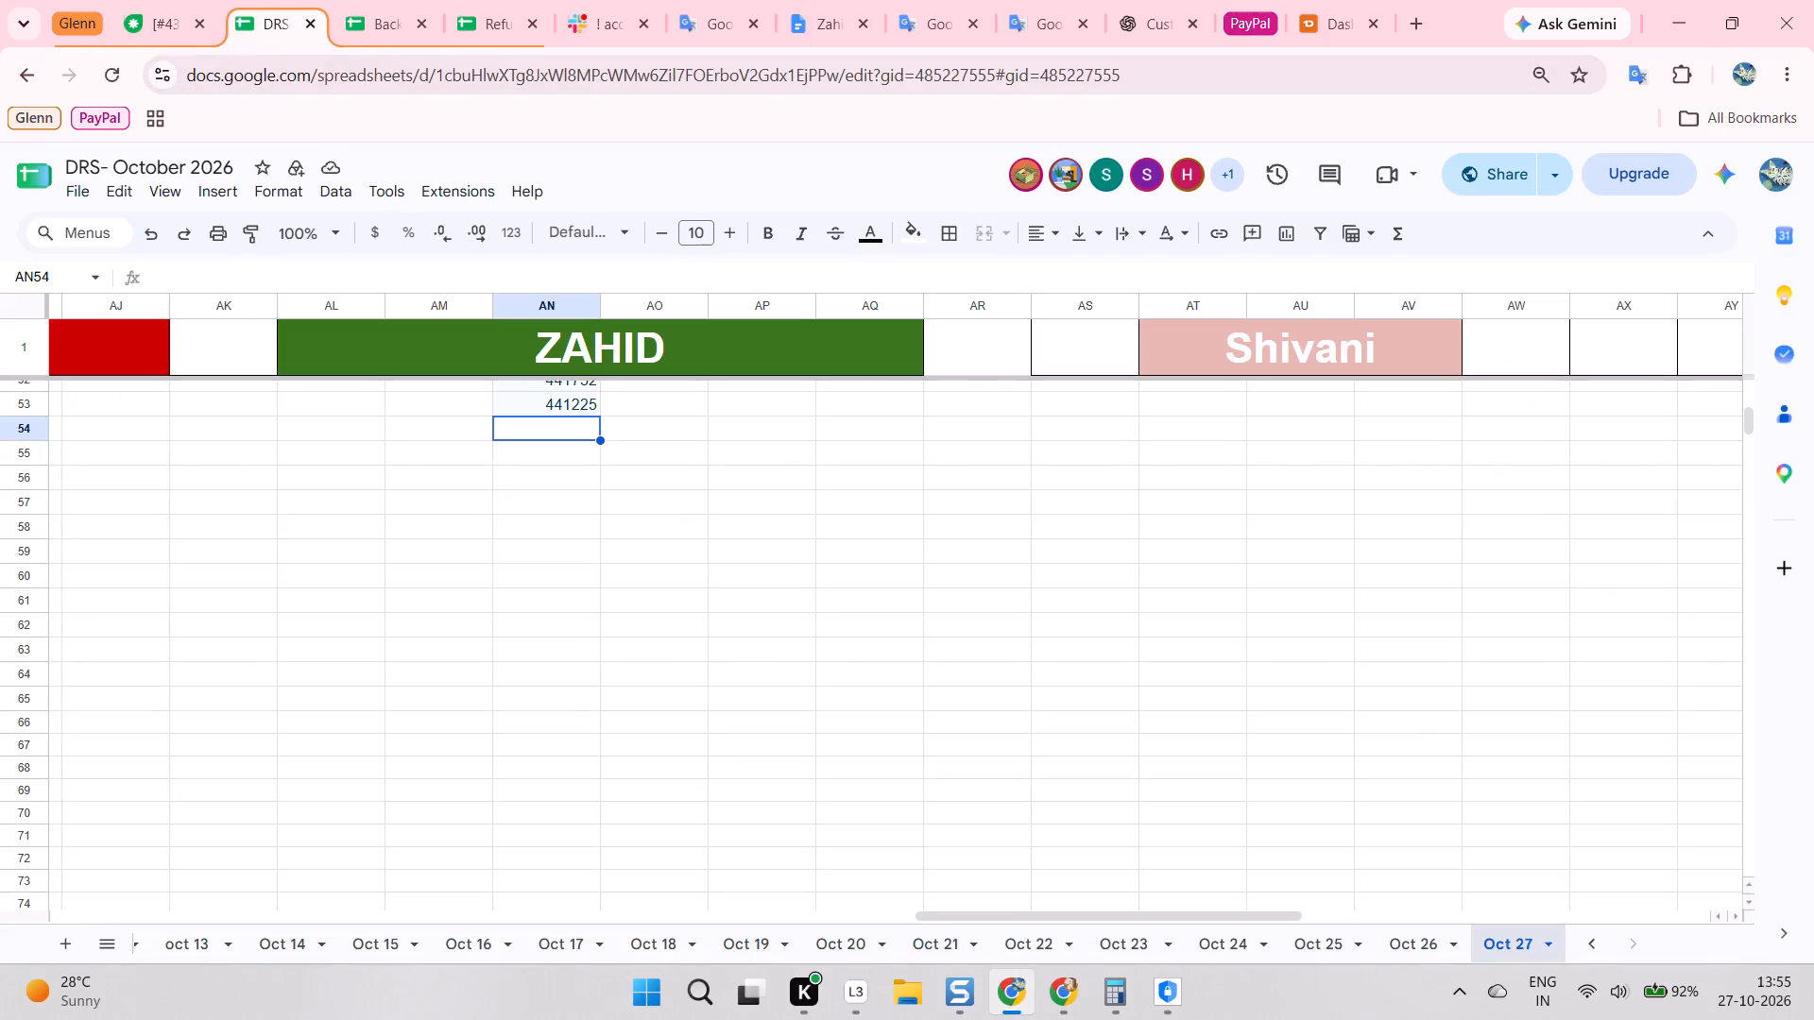
{"action": "key", "text": "ctrl+v"}
{"action": "left_click", "coordinate": [570, 456]}
{"action": "scroll", "coordinate": [567, 451], "scroll_direction": "down", "scroll_amount": 1}
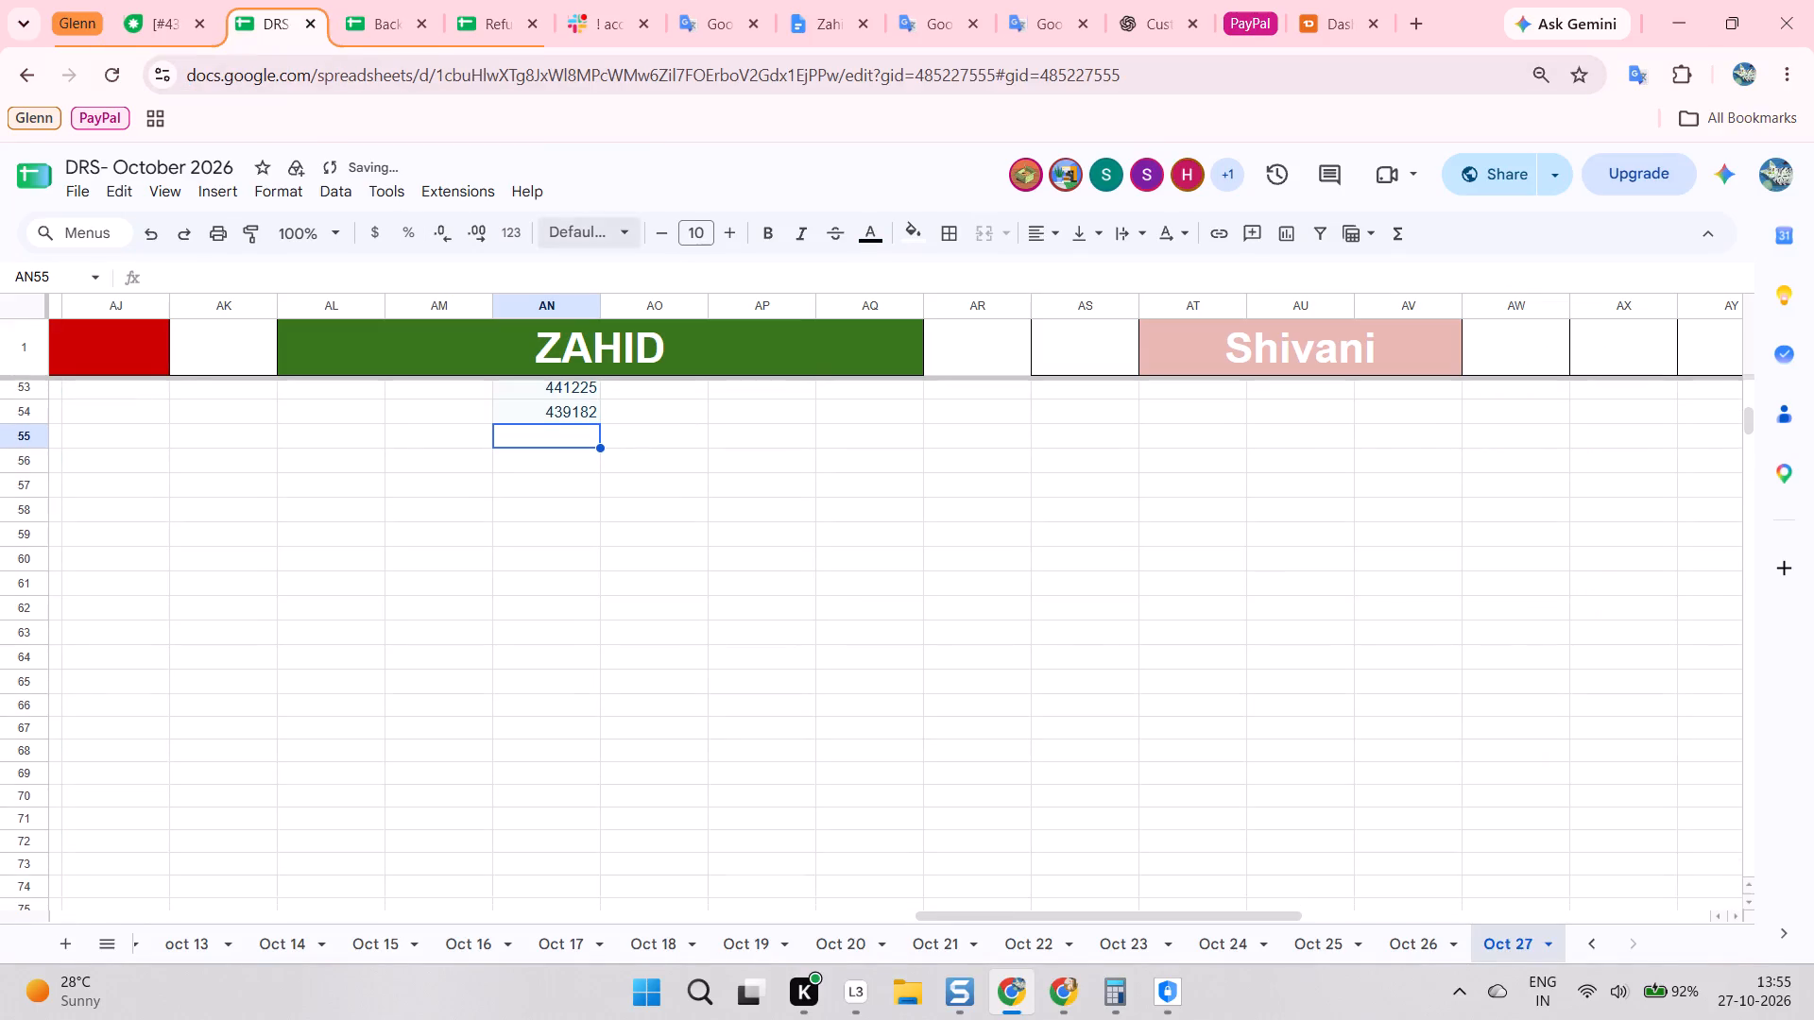
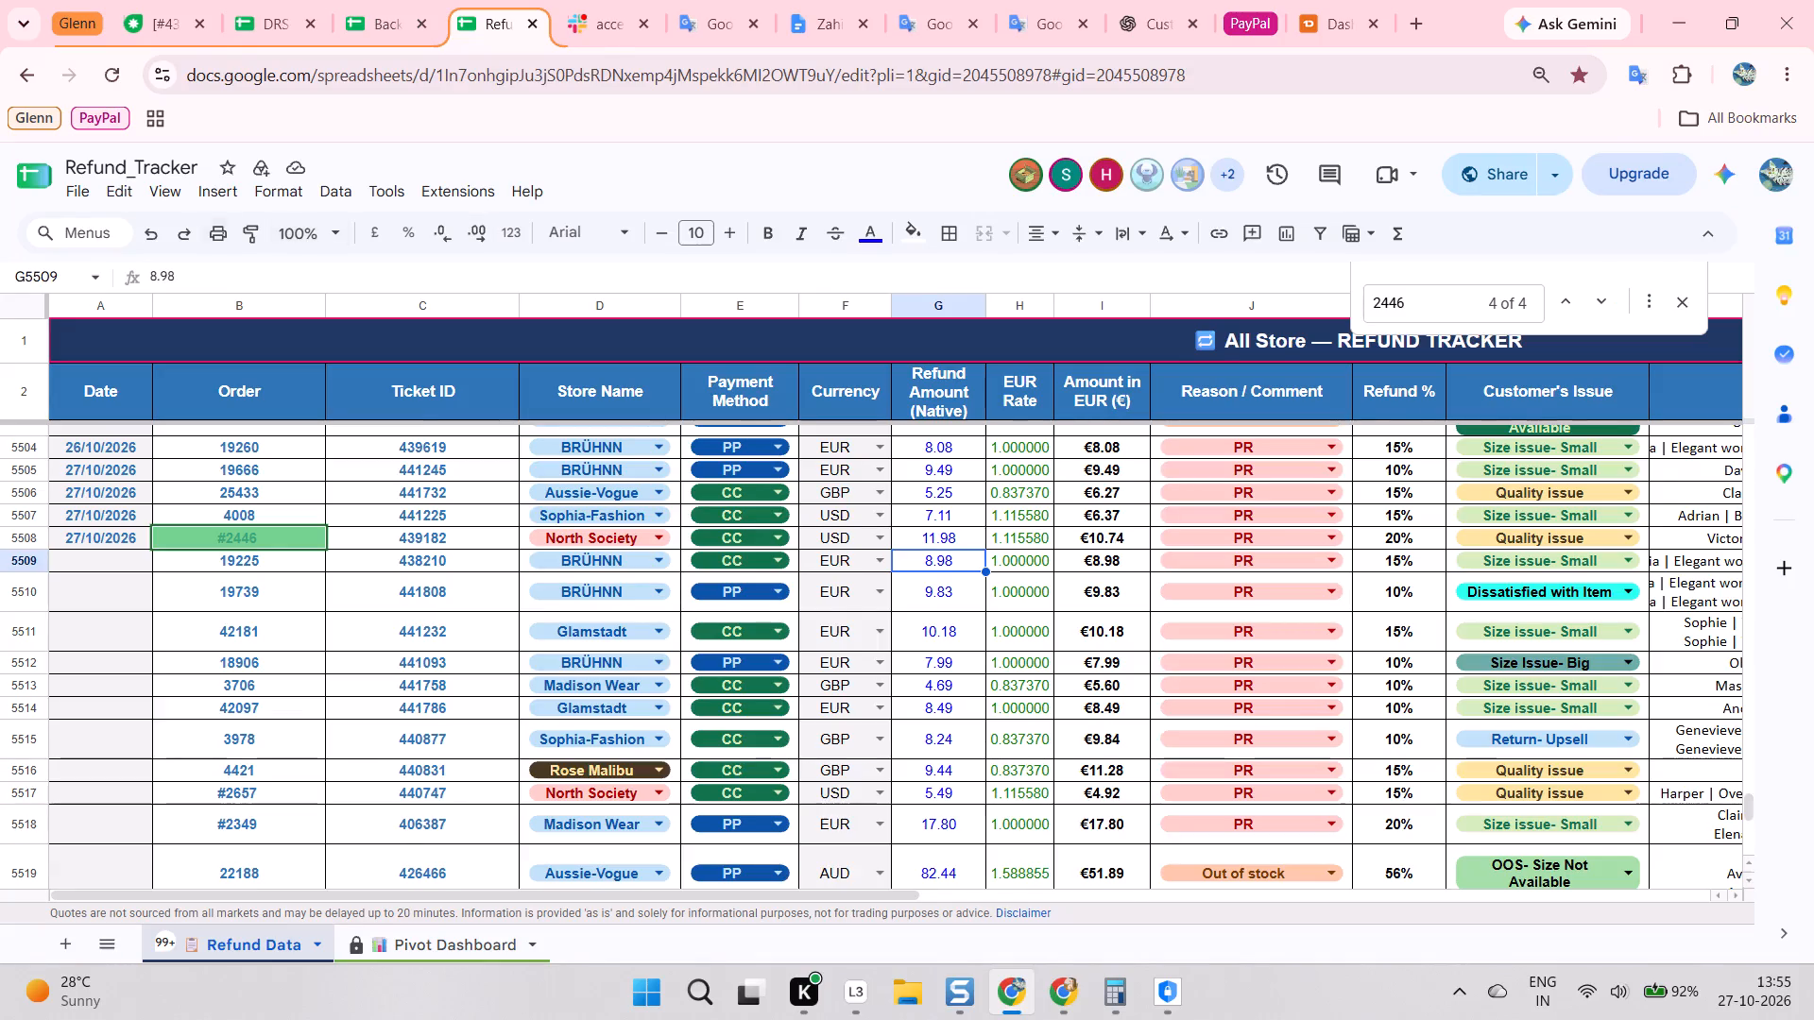
{"action": "left_click", "coordinate": [174, 0]}
{"action": "key", "text": "ctrl+c"}
{"action": "key", "text": "ctrl+c"}
{"action": "left_click", "coordinate": [483, 8]}
{"action": "key", "text": "ctrl+f"}
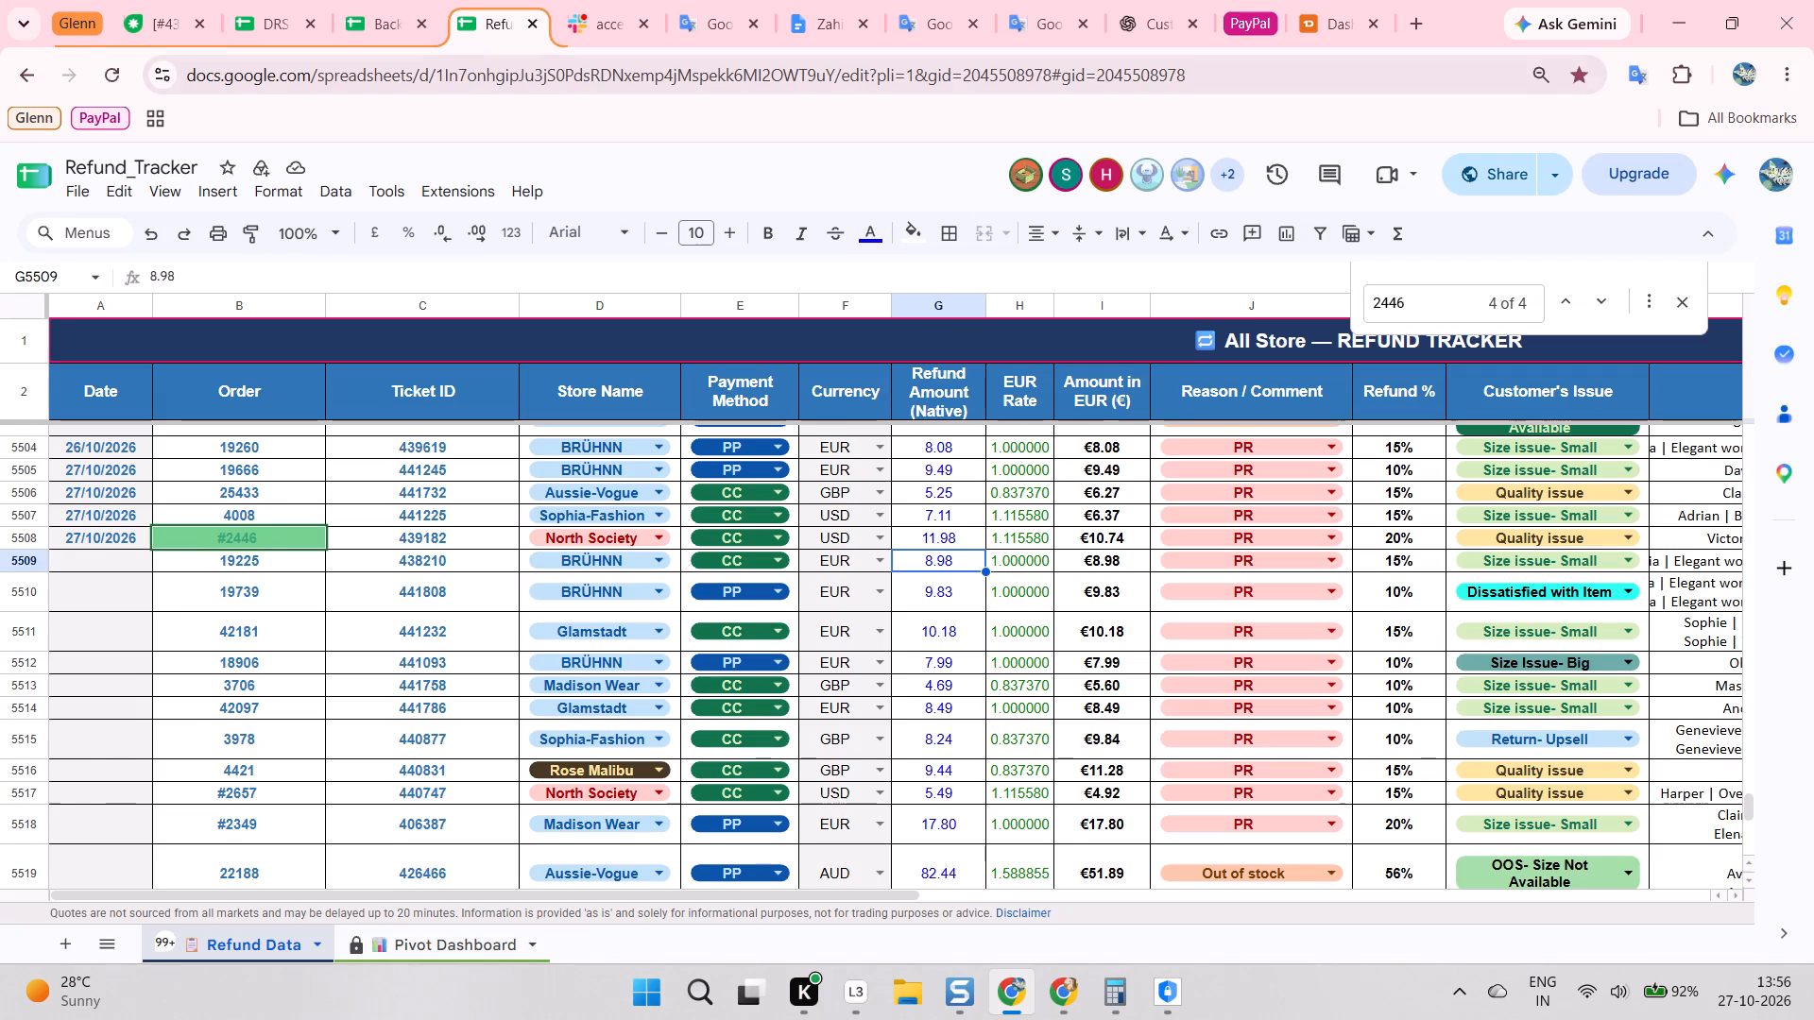
{"action": "key", "text": "ctrl+v"}
{"action": "scroll", "coordinate": [331, 433], "scroll_direction": "up", "scroll_amount": 1}
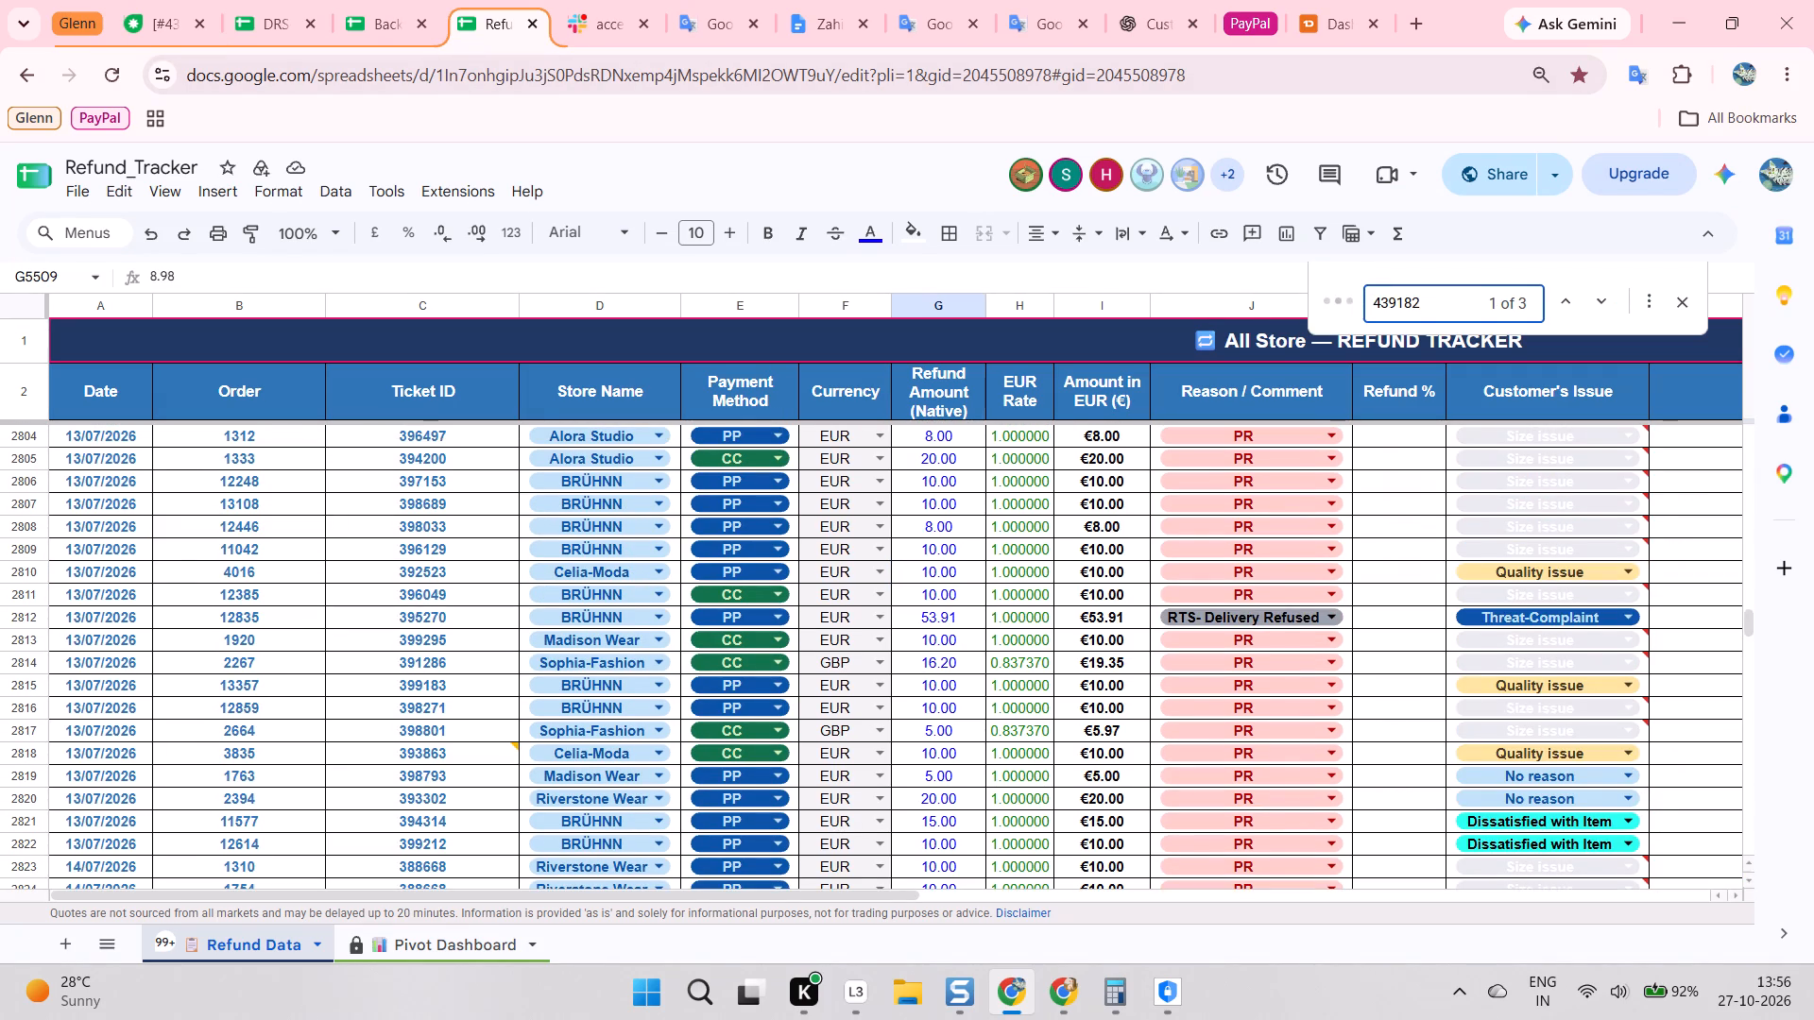
{"action": "left_click", "coordinate": [1609, 301]}
{"action": "left_click", "coordinate": [1609, 301]}
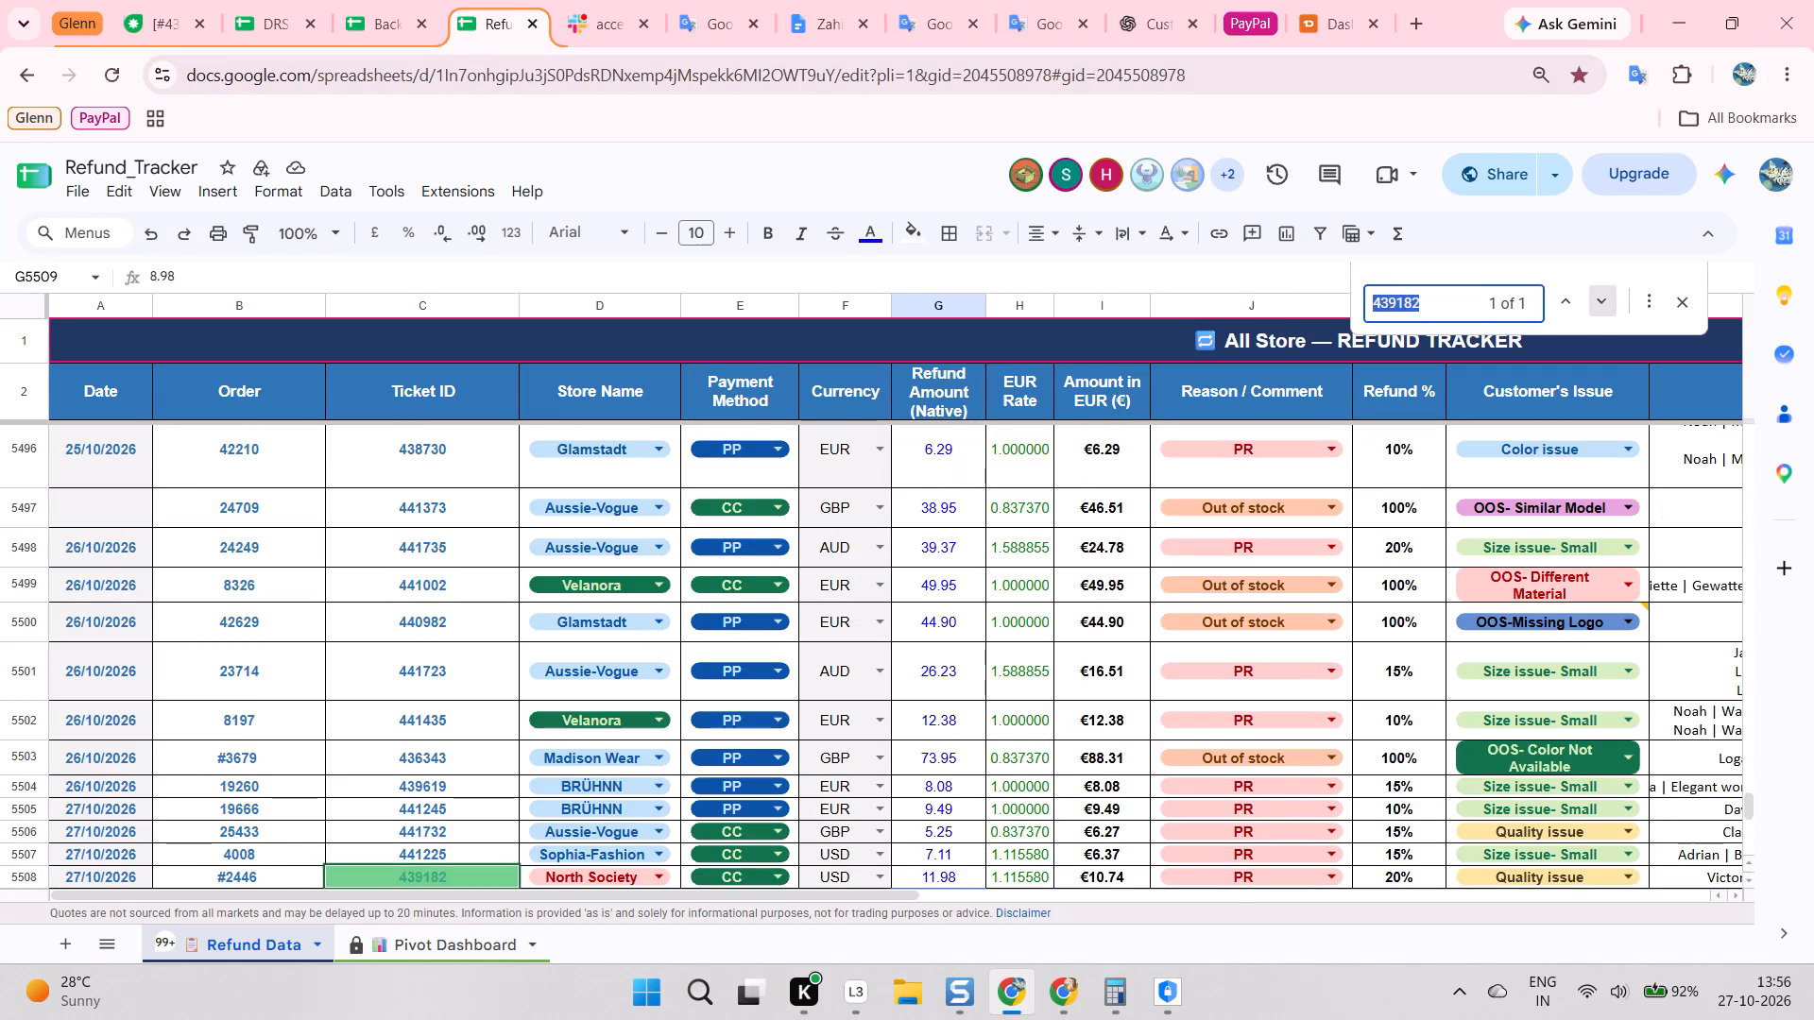
{"action": "scroll", "coordinate": [628, 579], "scroll_direction": "down", "scroll_amount": 3}
{"action": "scroll", "coordinate": [428, 608], "scroll_direction": "right", "scroll_amount": 5}
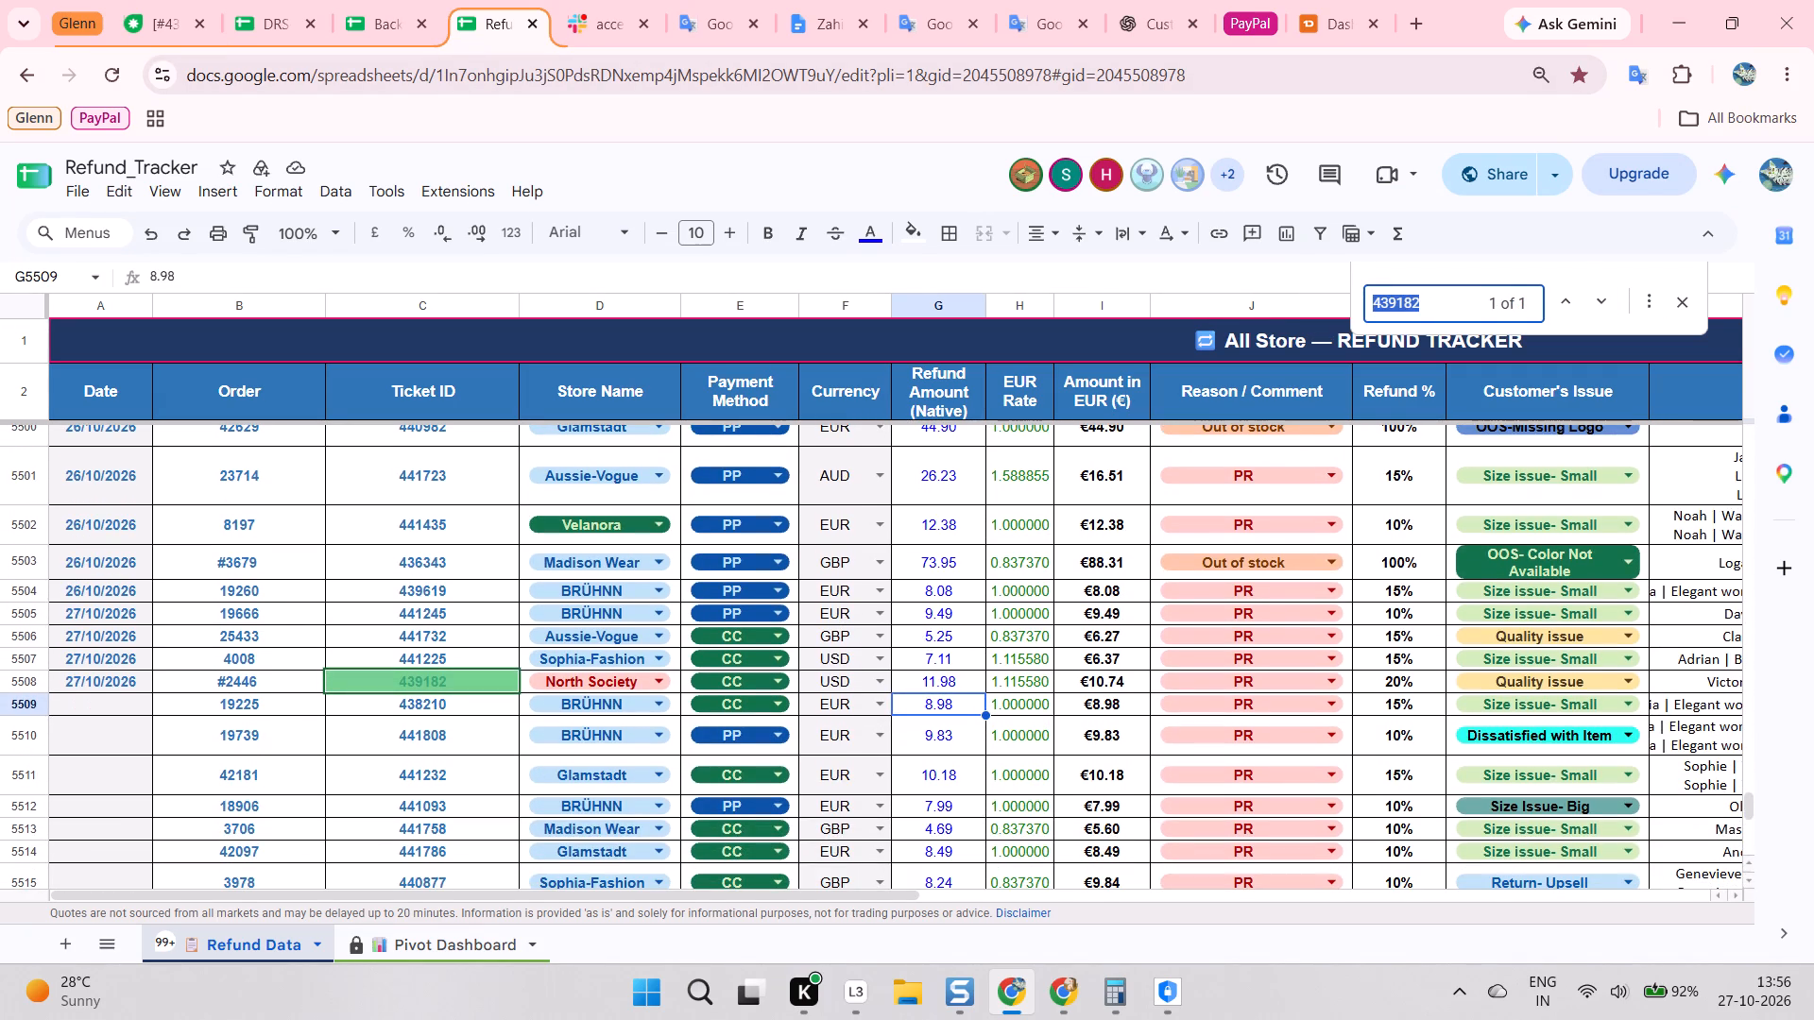
{"action": "scroll", "coordinate": [223, 688], "scroll_direction": "down", "scroll_amount": 1}
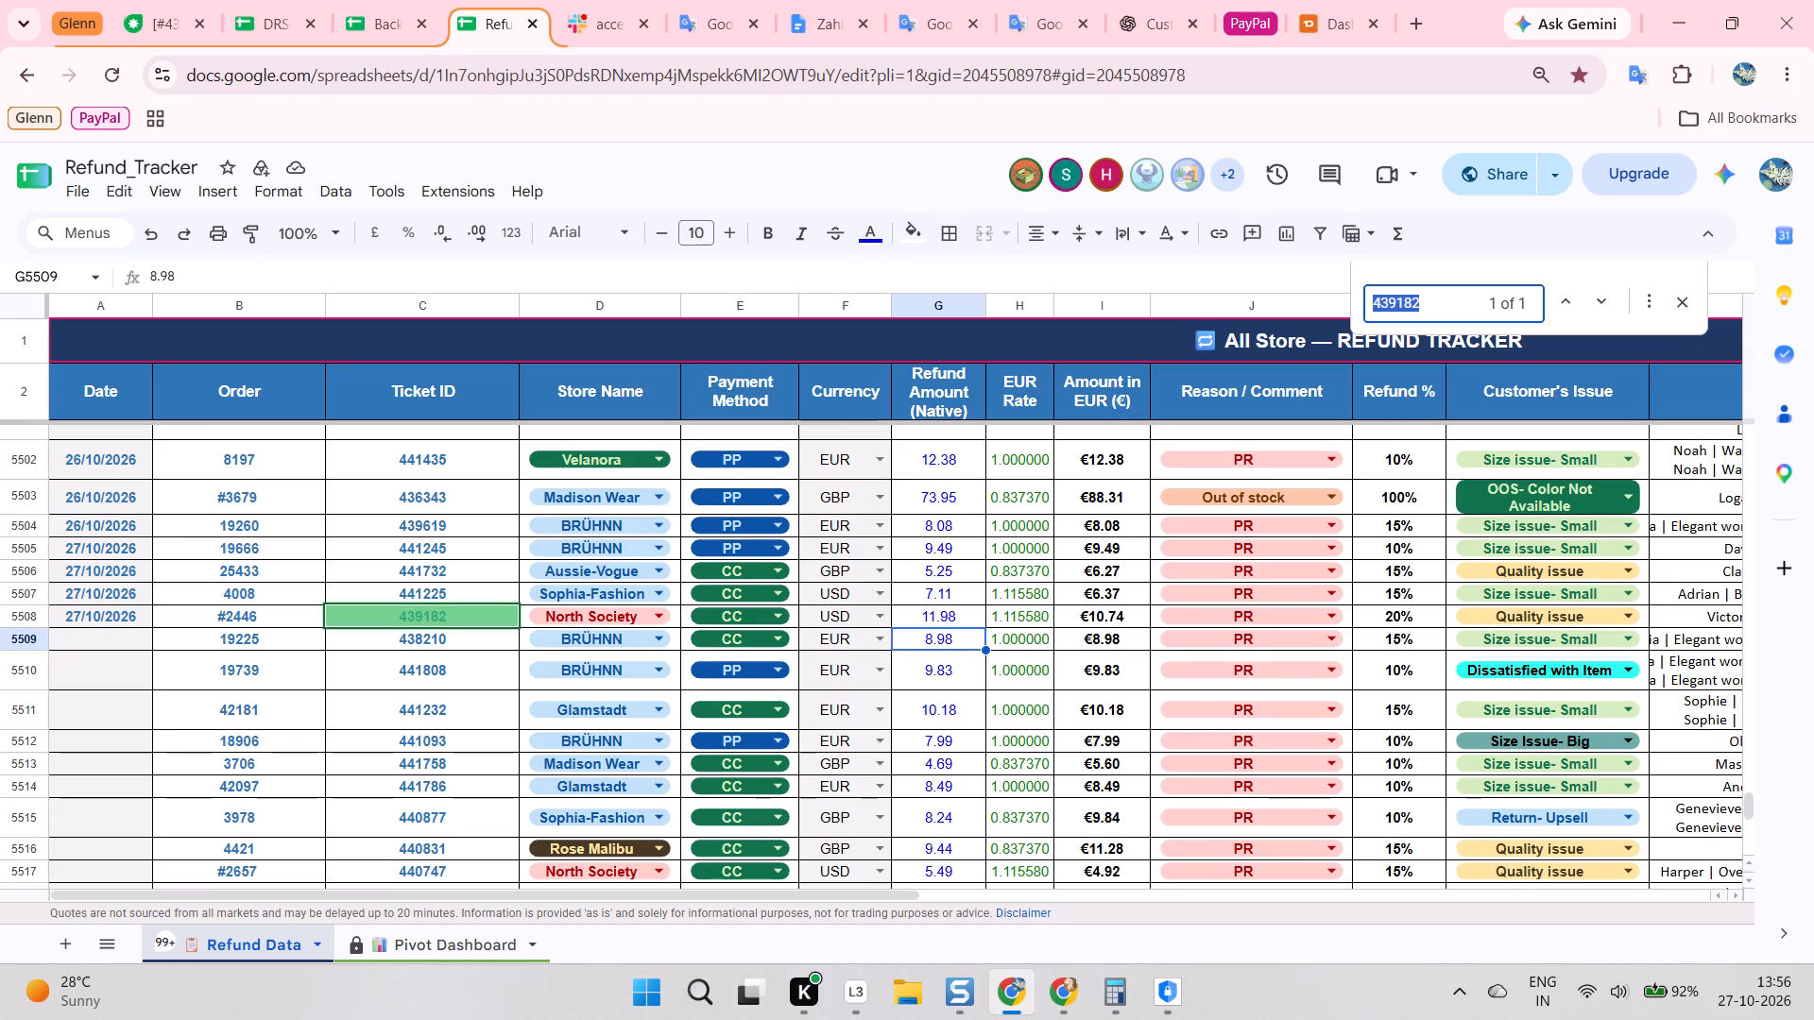
{"action": "left_click", "coordinate": [183, 0]}
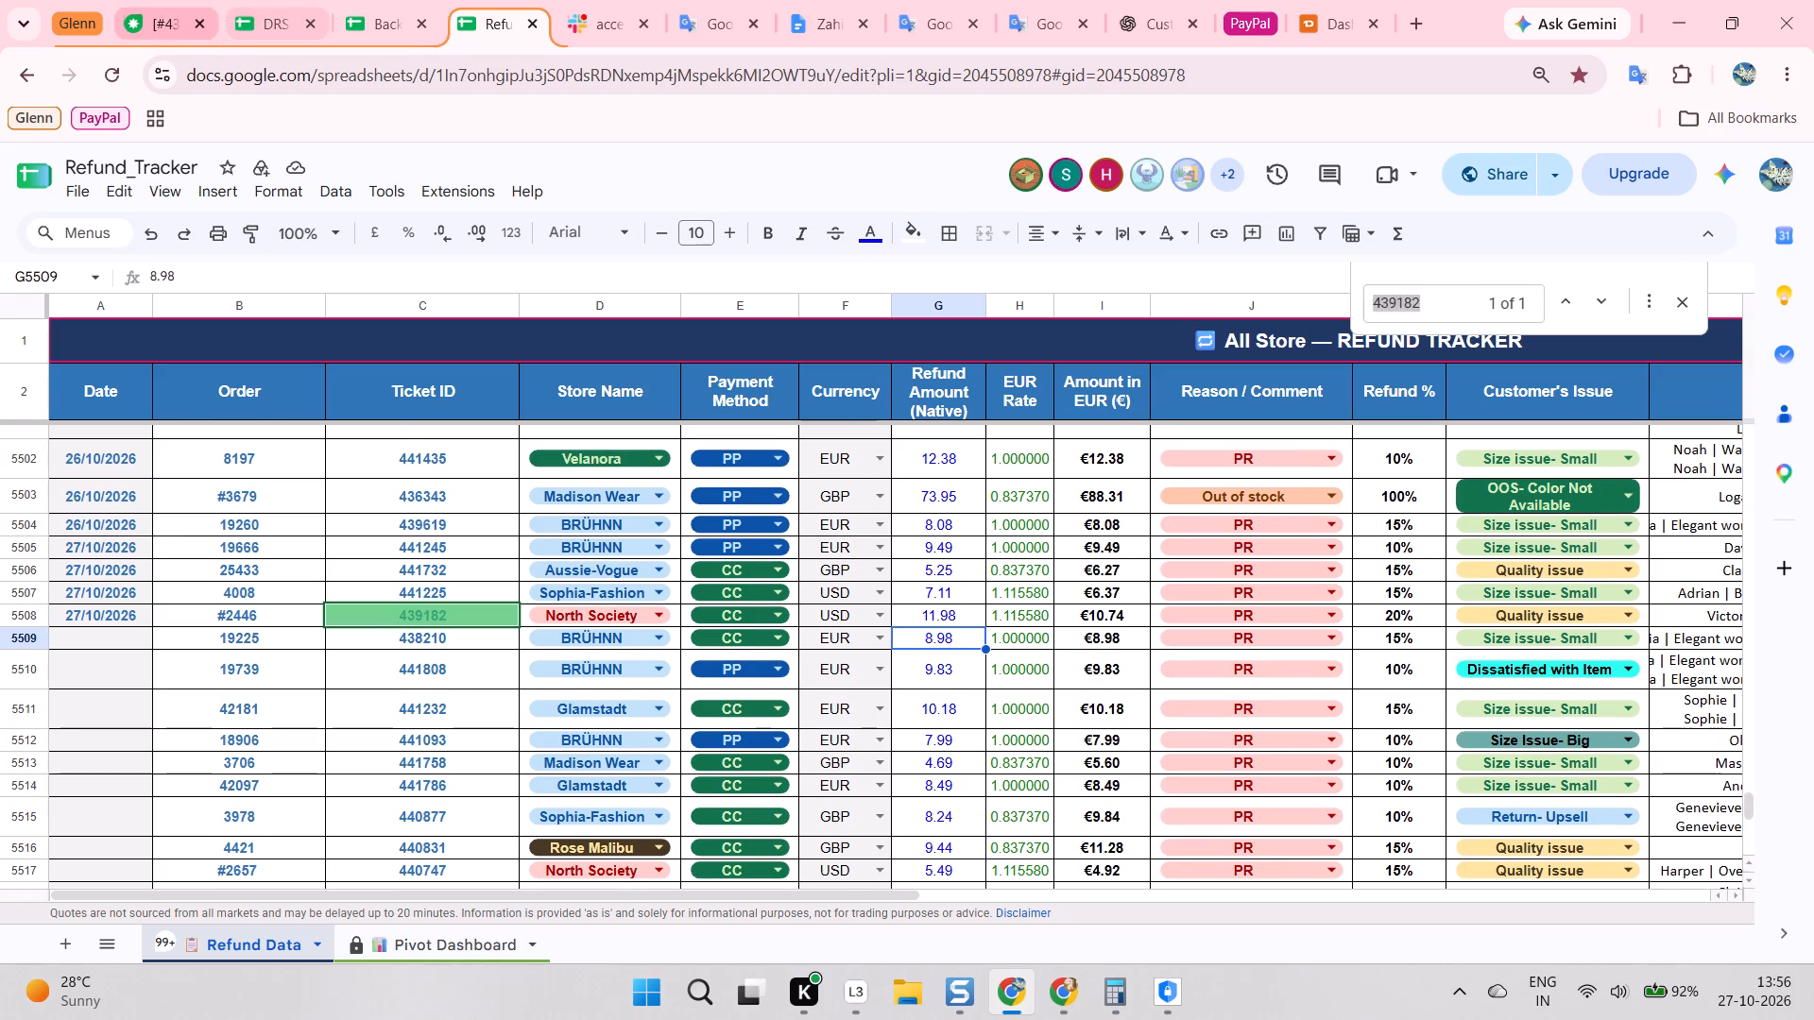
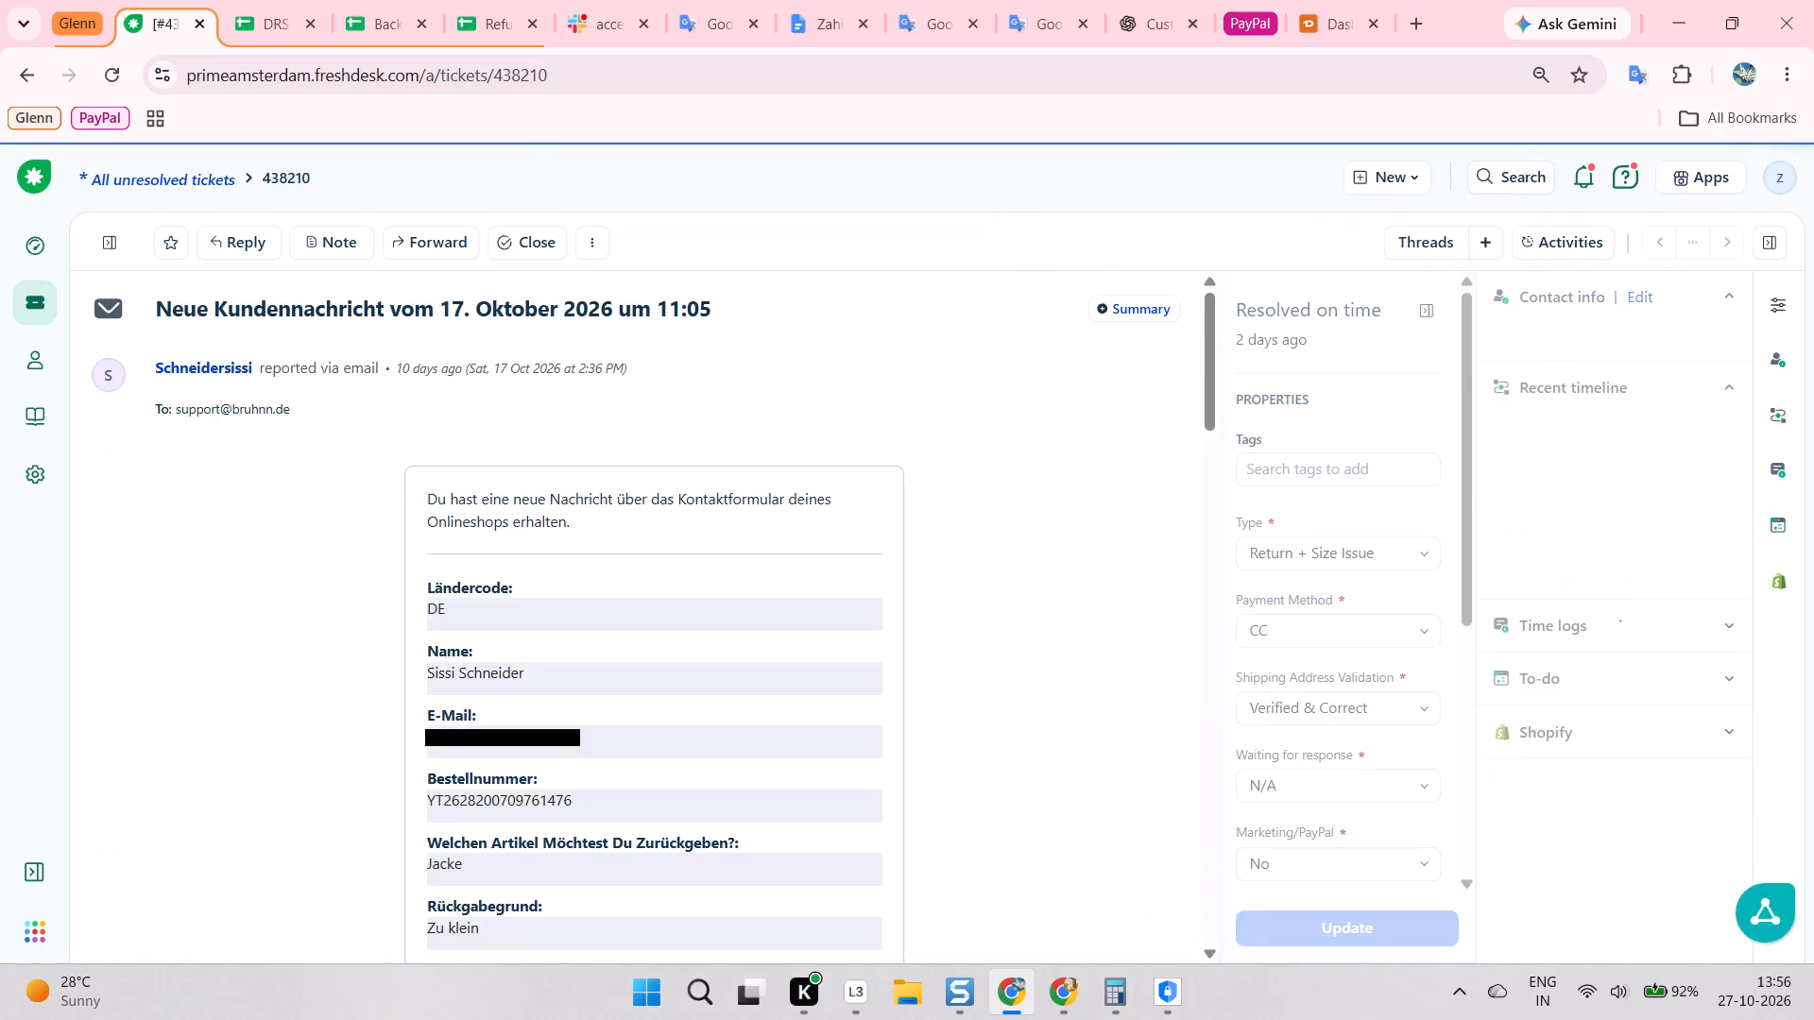
Search the BRÜHNN Shopify store for the customer email copied from ticket 438210, then open and review order 19225.
{"action": "scroll", "coordinate": [684, 495], "scroll_direction": "down", "scroll_amount": 11}
{"action": "scroll", "coordinate": [634, 519], "scroll_direction": "down", "scroll_amount": 15}
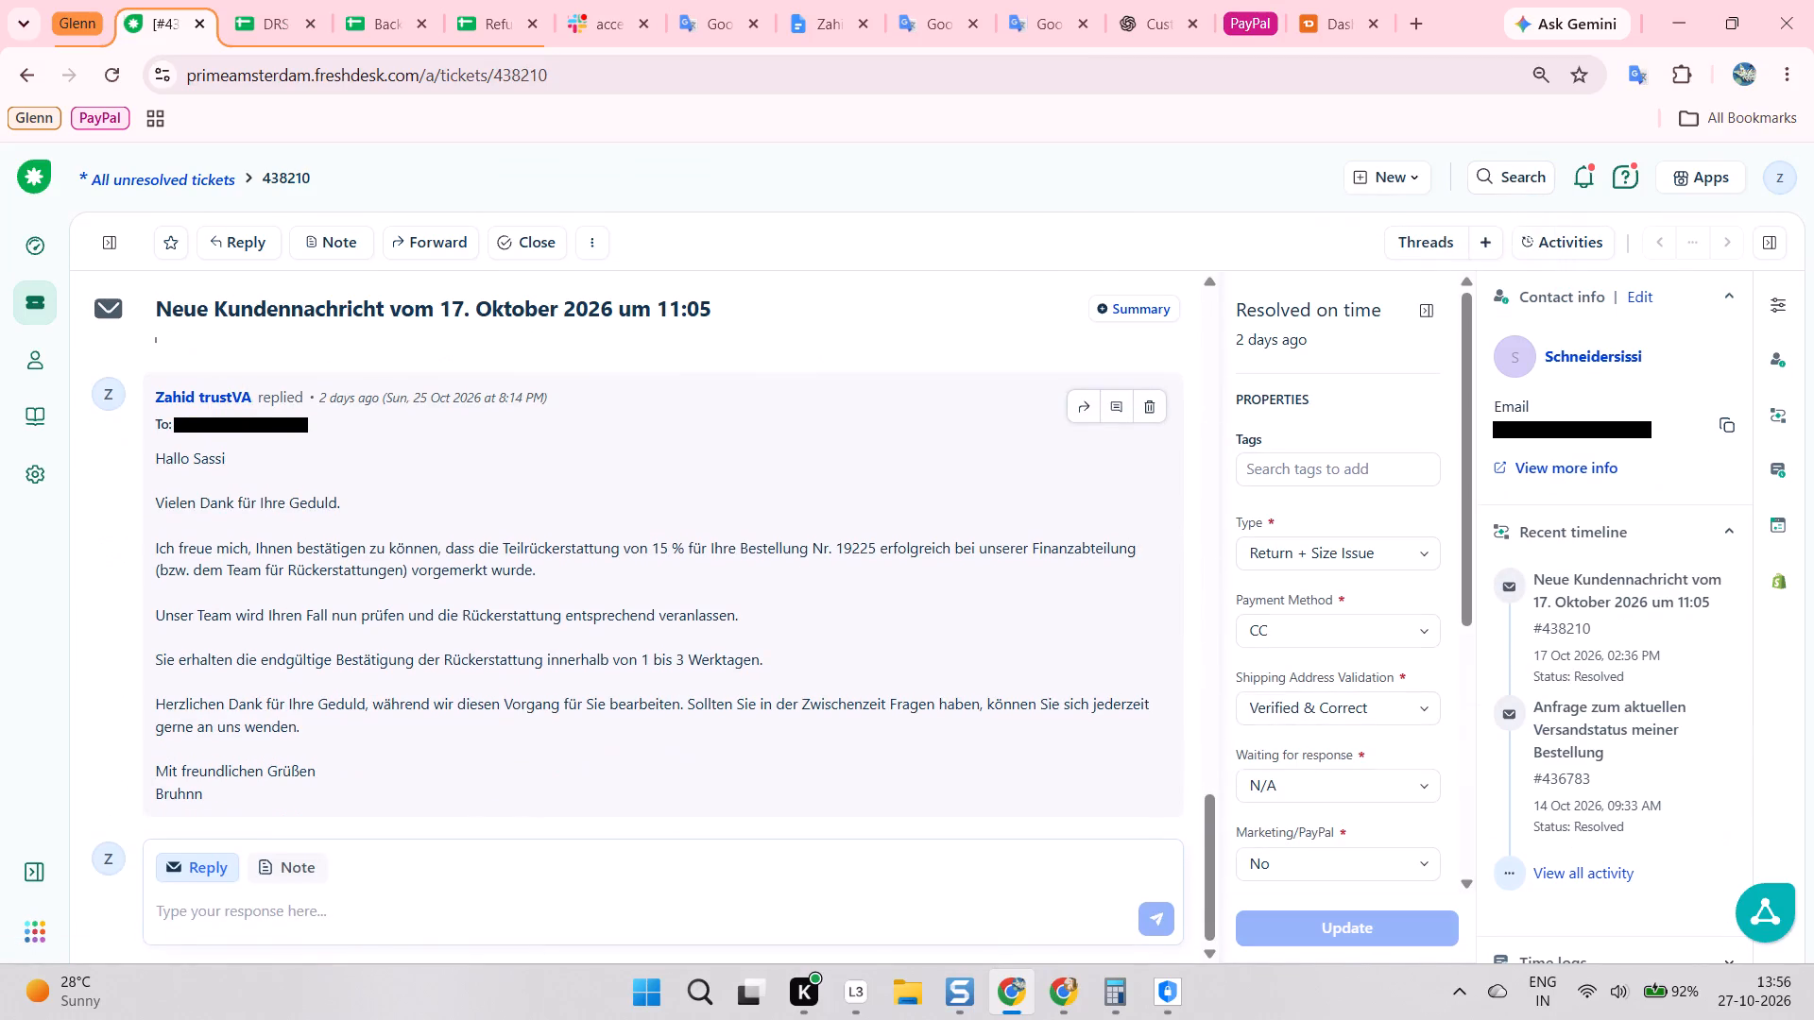
{"action": "left_click", "coordinate": [1730, 433]}
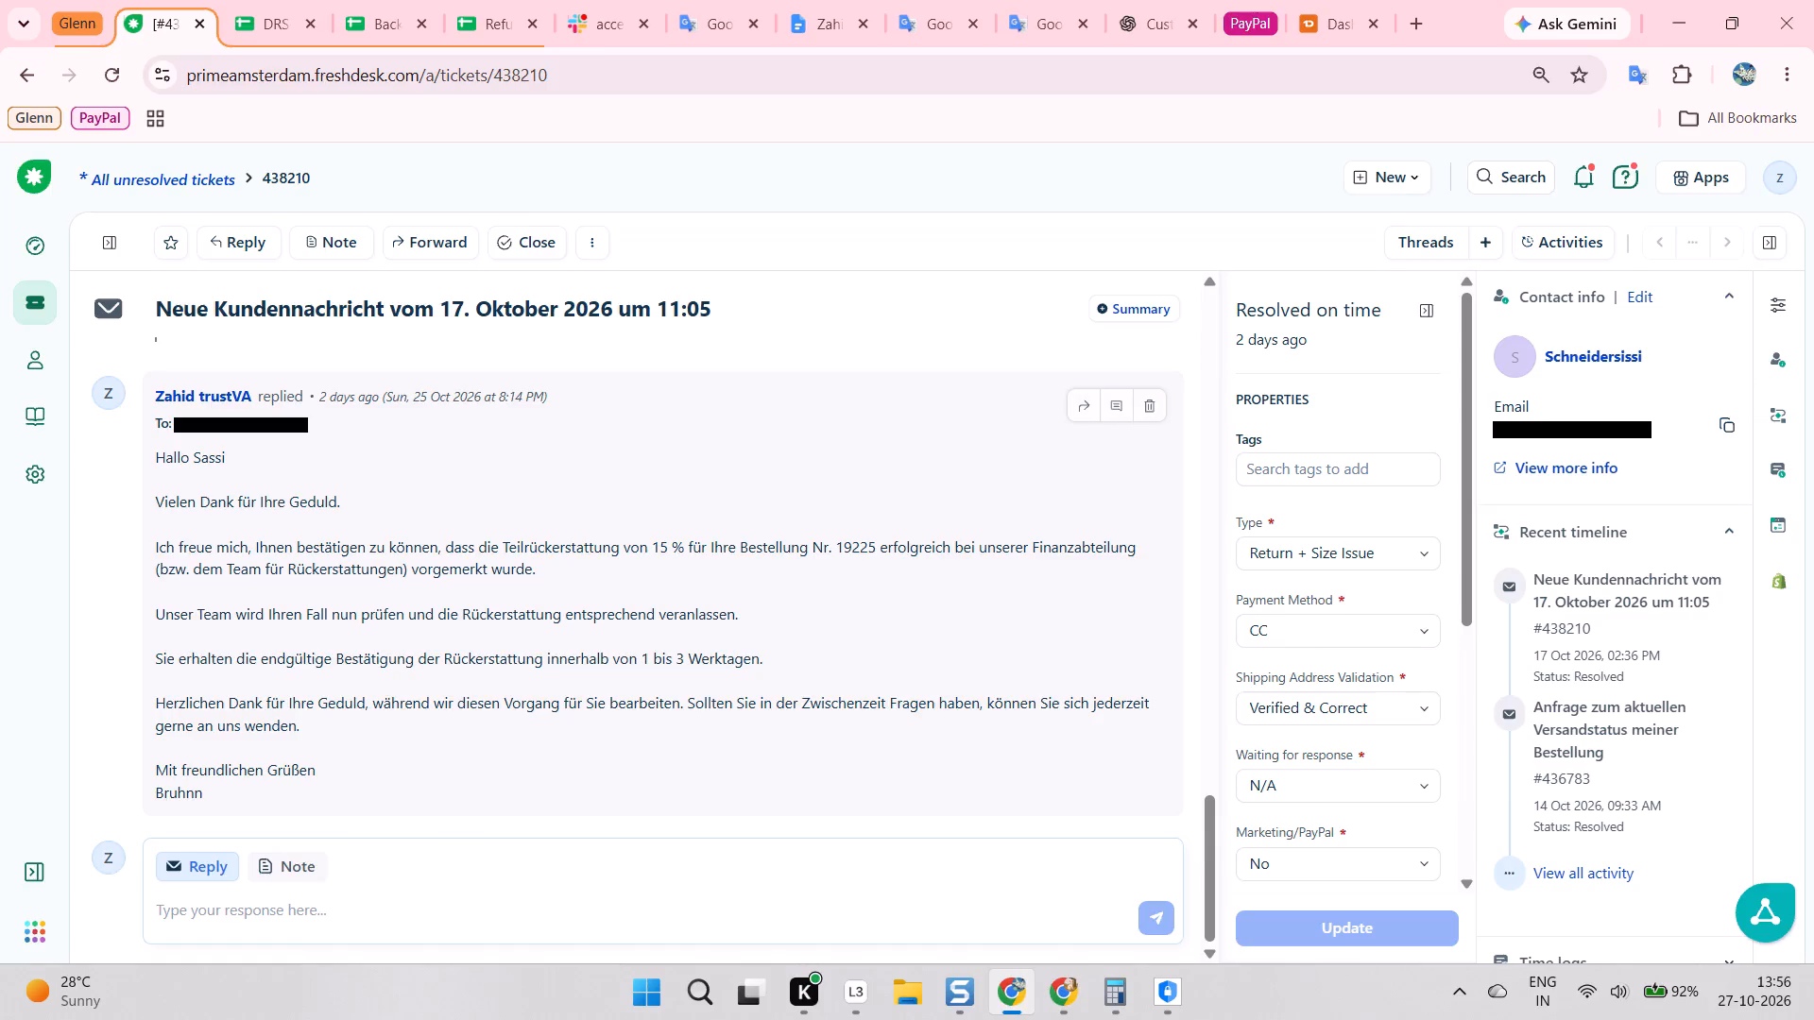
{"action": "key", "text": "alt+Tab"}
{"action": "left_click", "coordinate": [195, 6]}
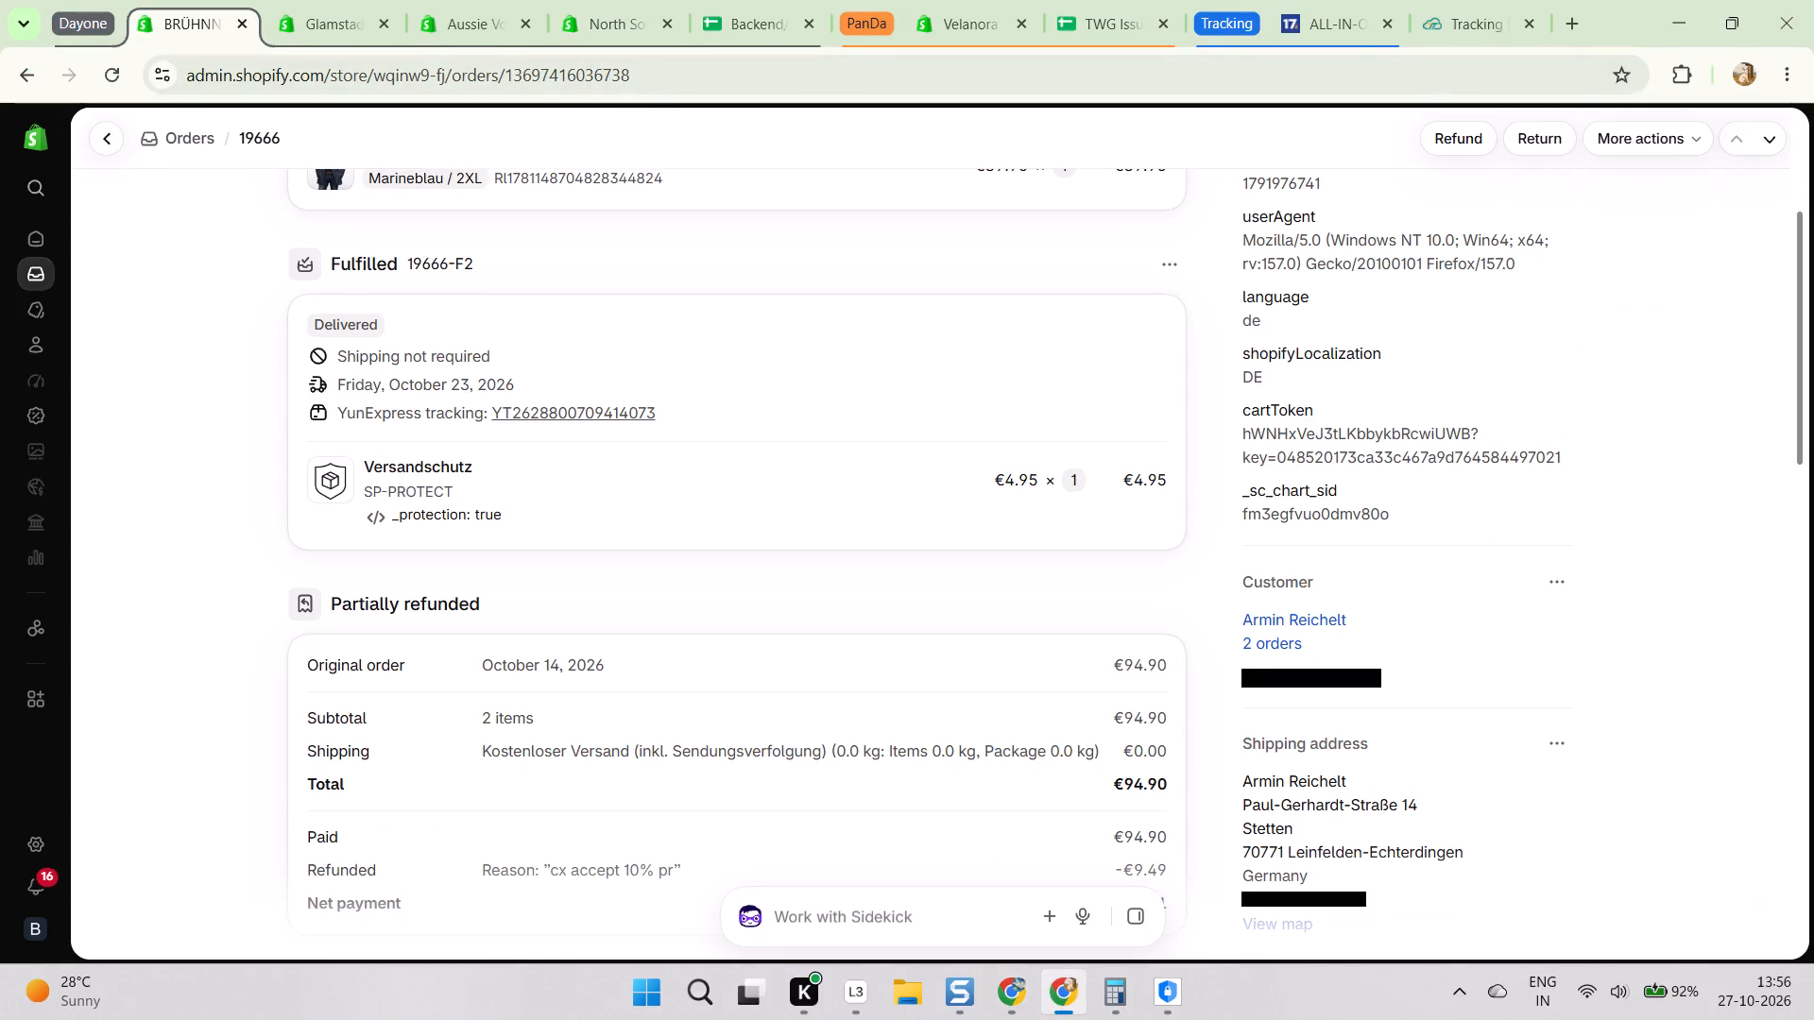
{"action": "left_click", "coordinate": [22, 190]}
{"action": "key", "text": "ctrl+v"}
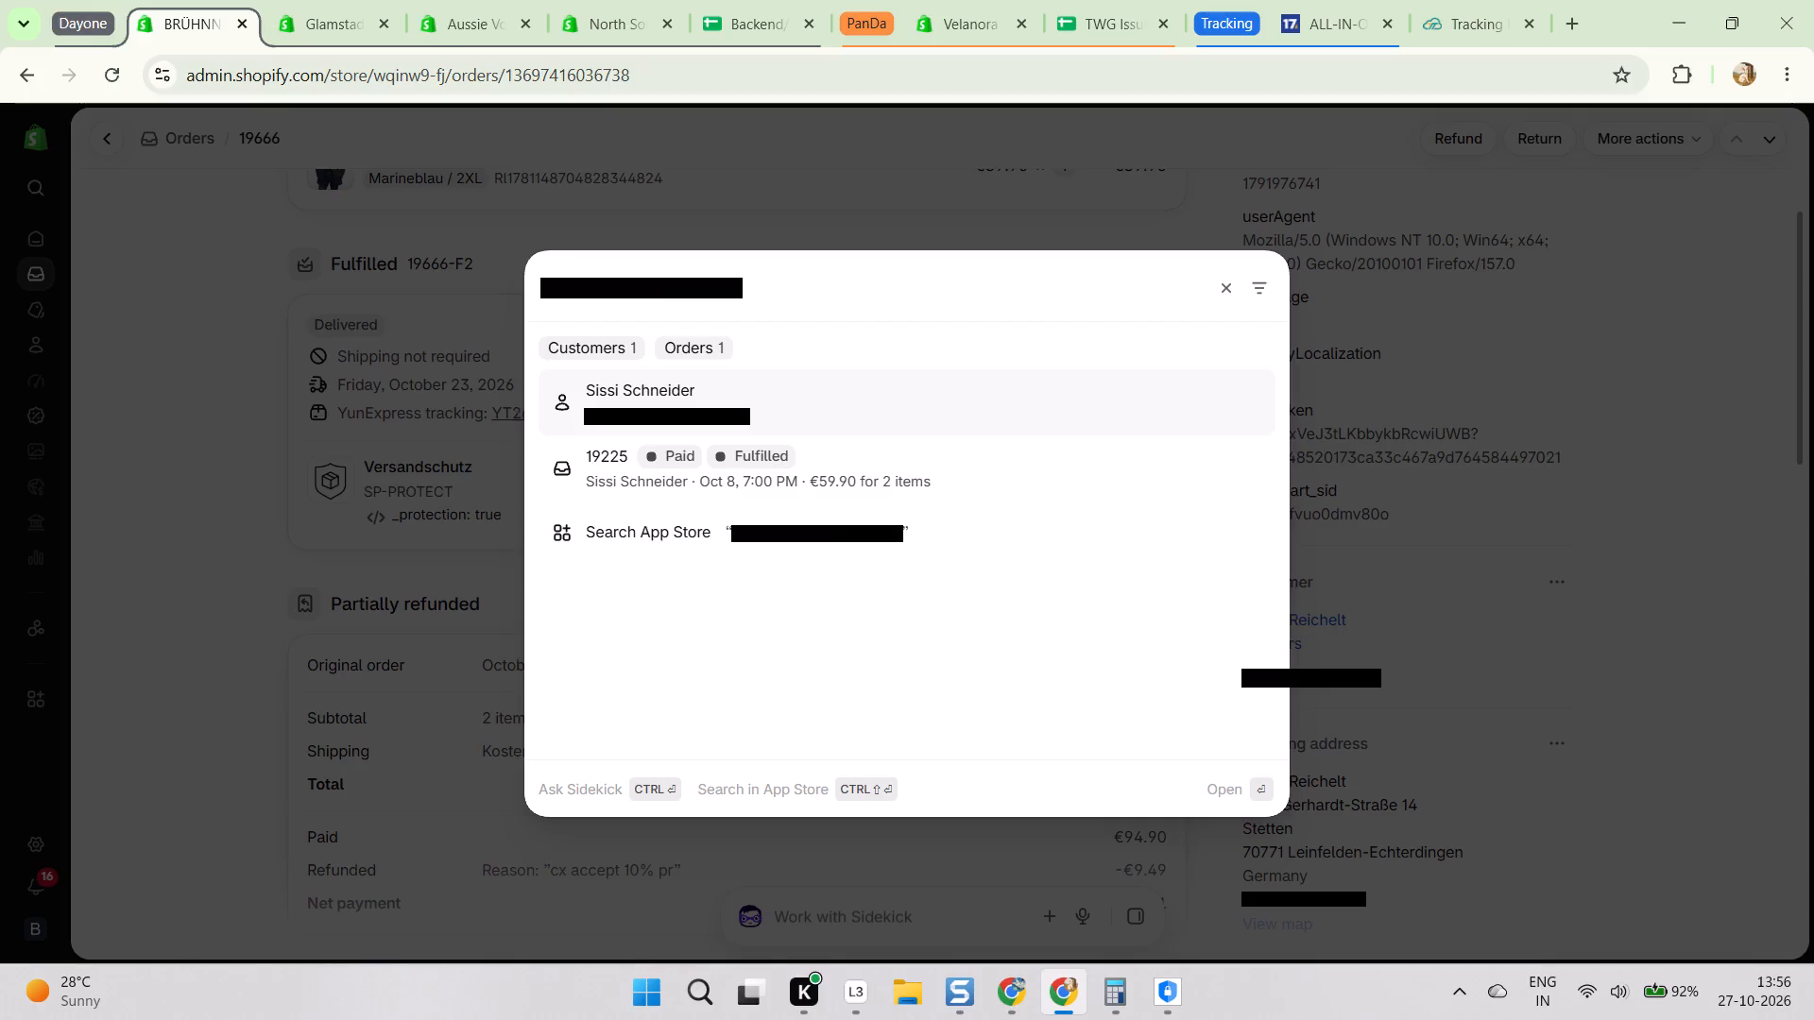
{"action": "left_click", "coordinate": [610, 453]}
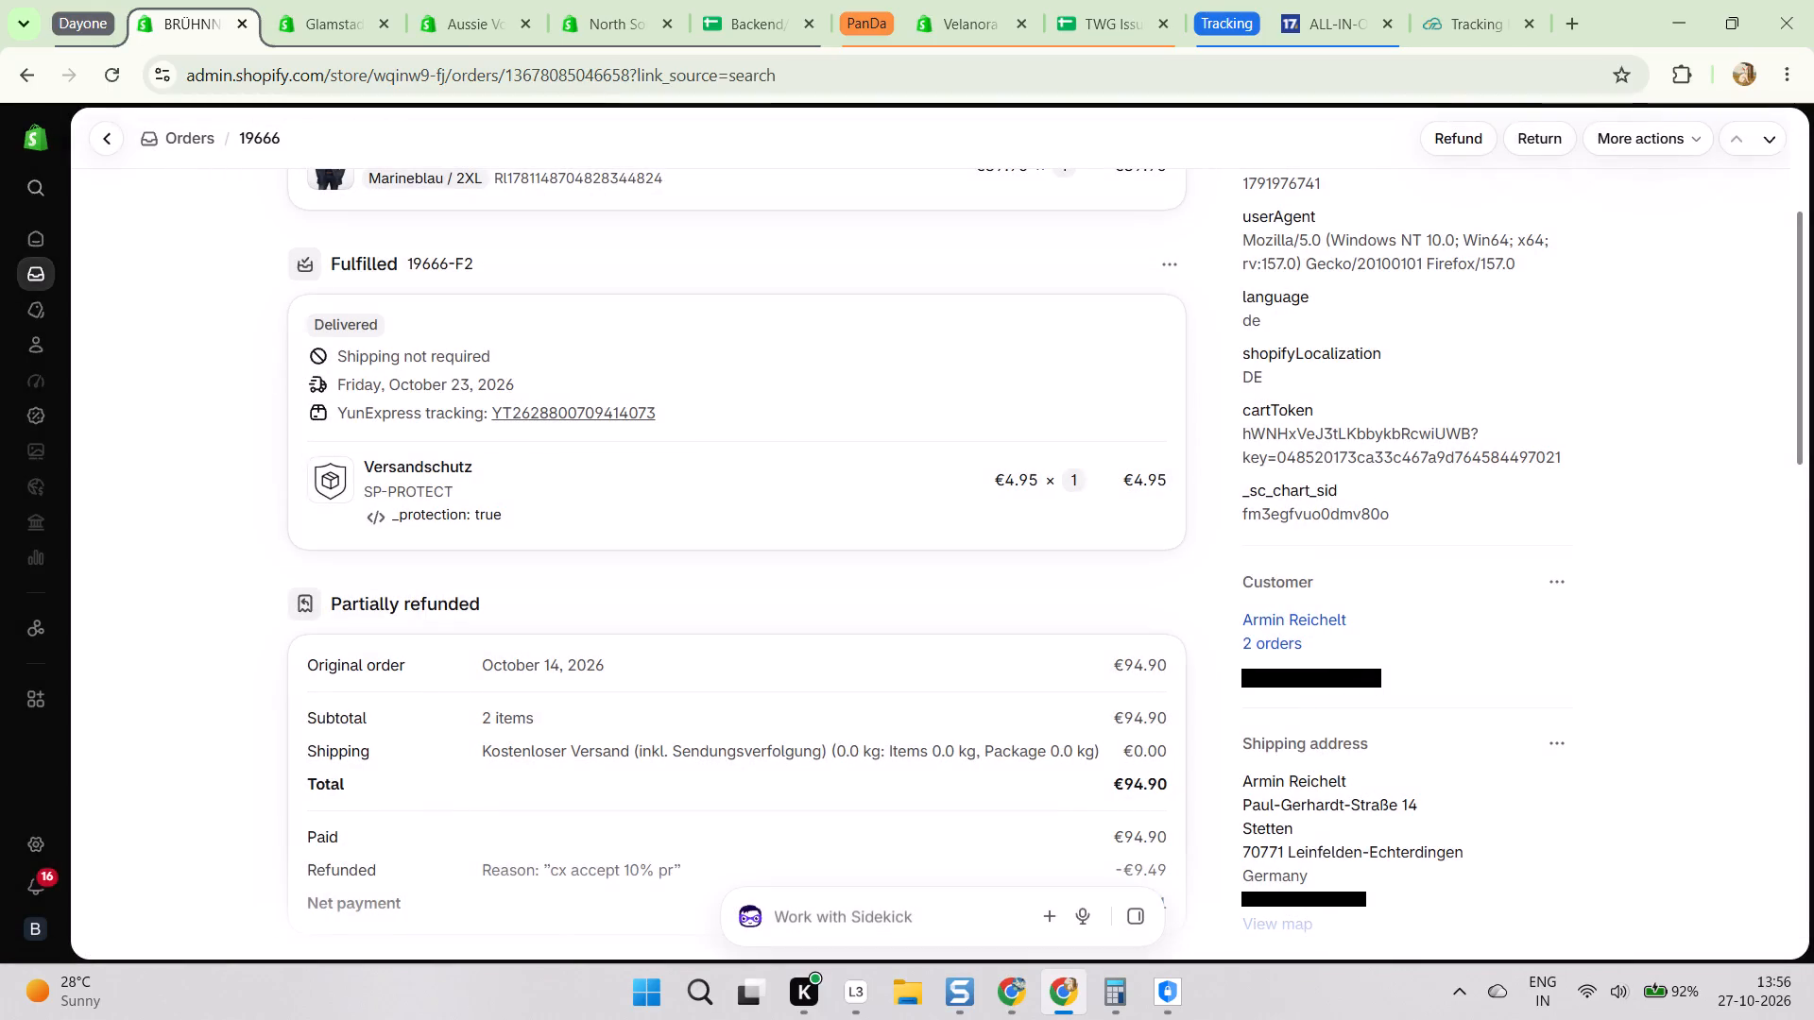
{"action": "key", "text": "ctrl+f"}
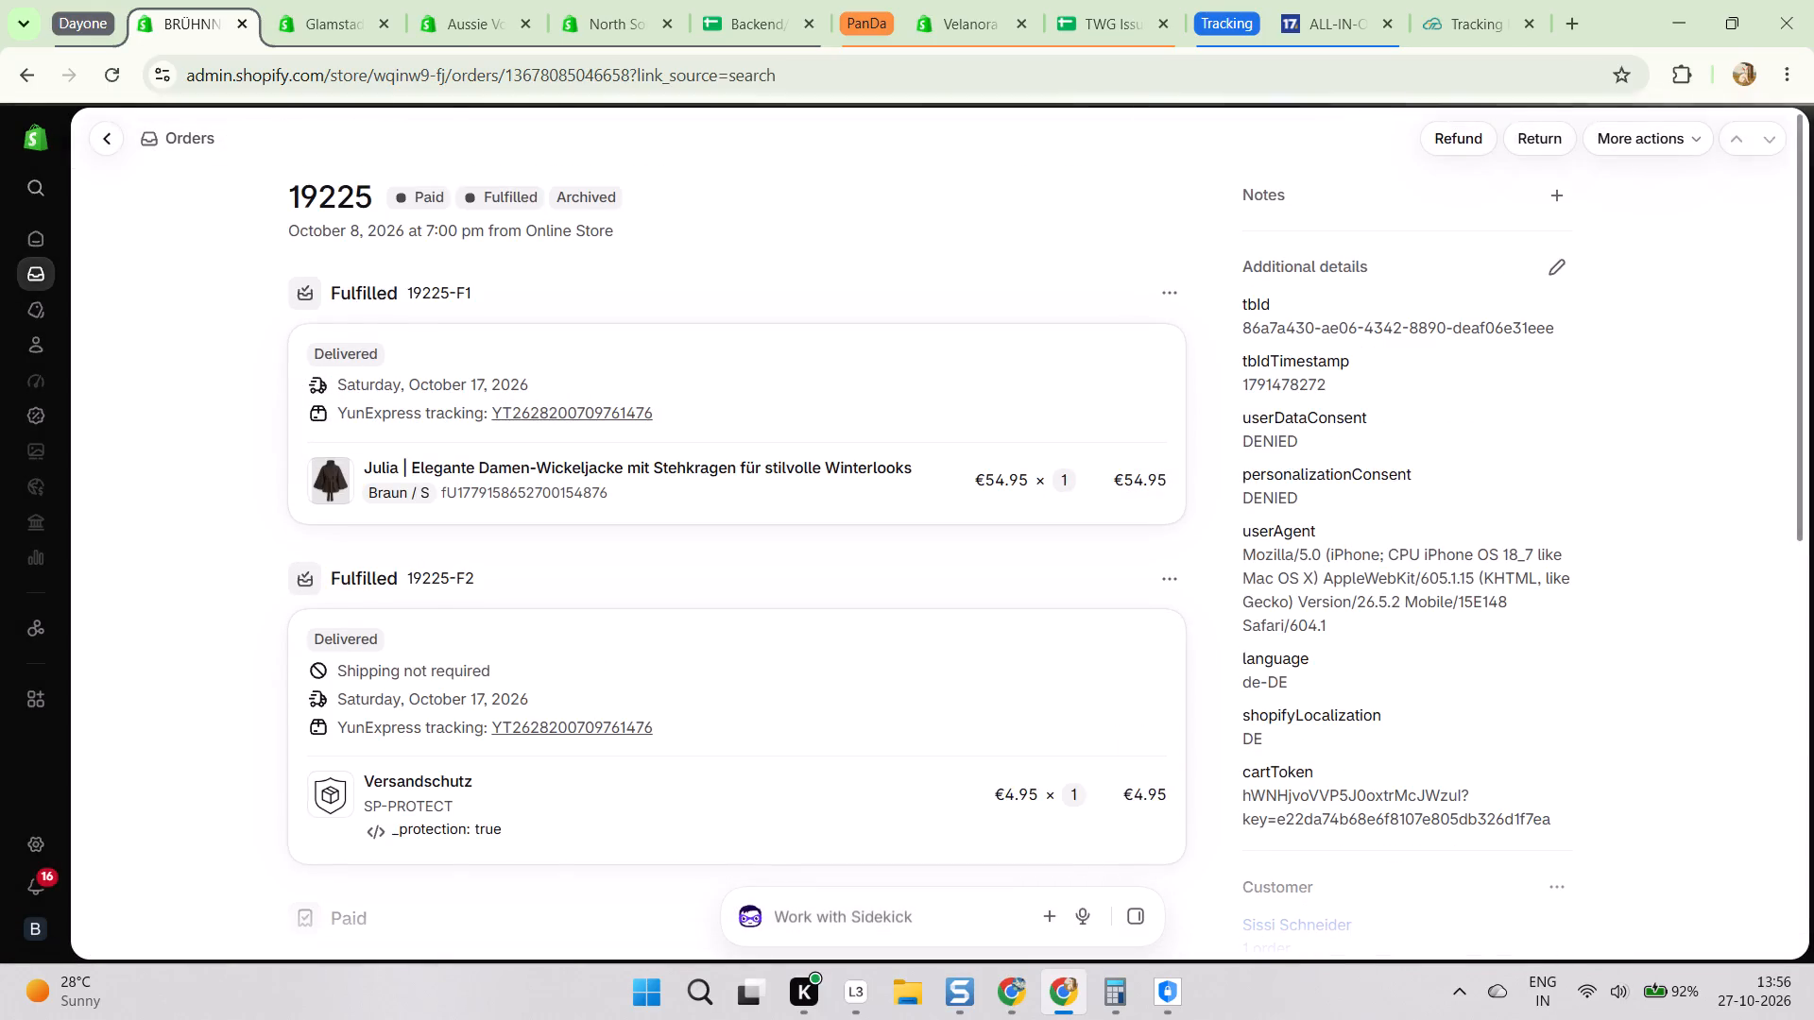
{"action": "key", "text": "ctrl+v"}
{"action": "scroll", "coordinate": [1377, 322], "scroll_direction": "up", "scroll_amount": 4}
{"action": "left_click", "coordinate": [1614, 127]}
{"action": "scroll", "coordinate": [1228, 342], "scroll_direction": "up", "scroll_amount": 6}
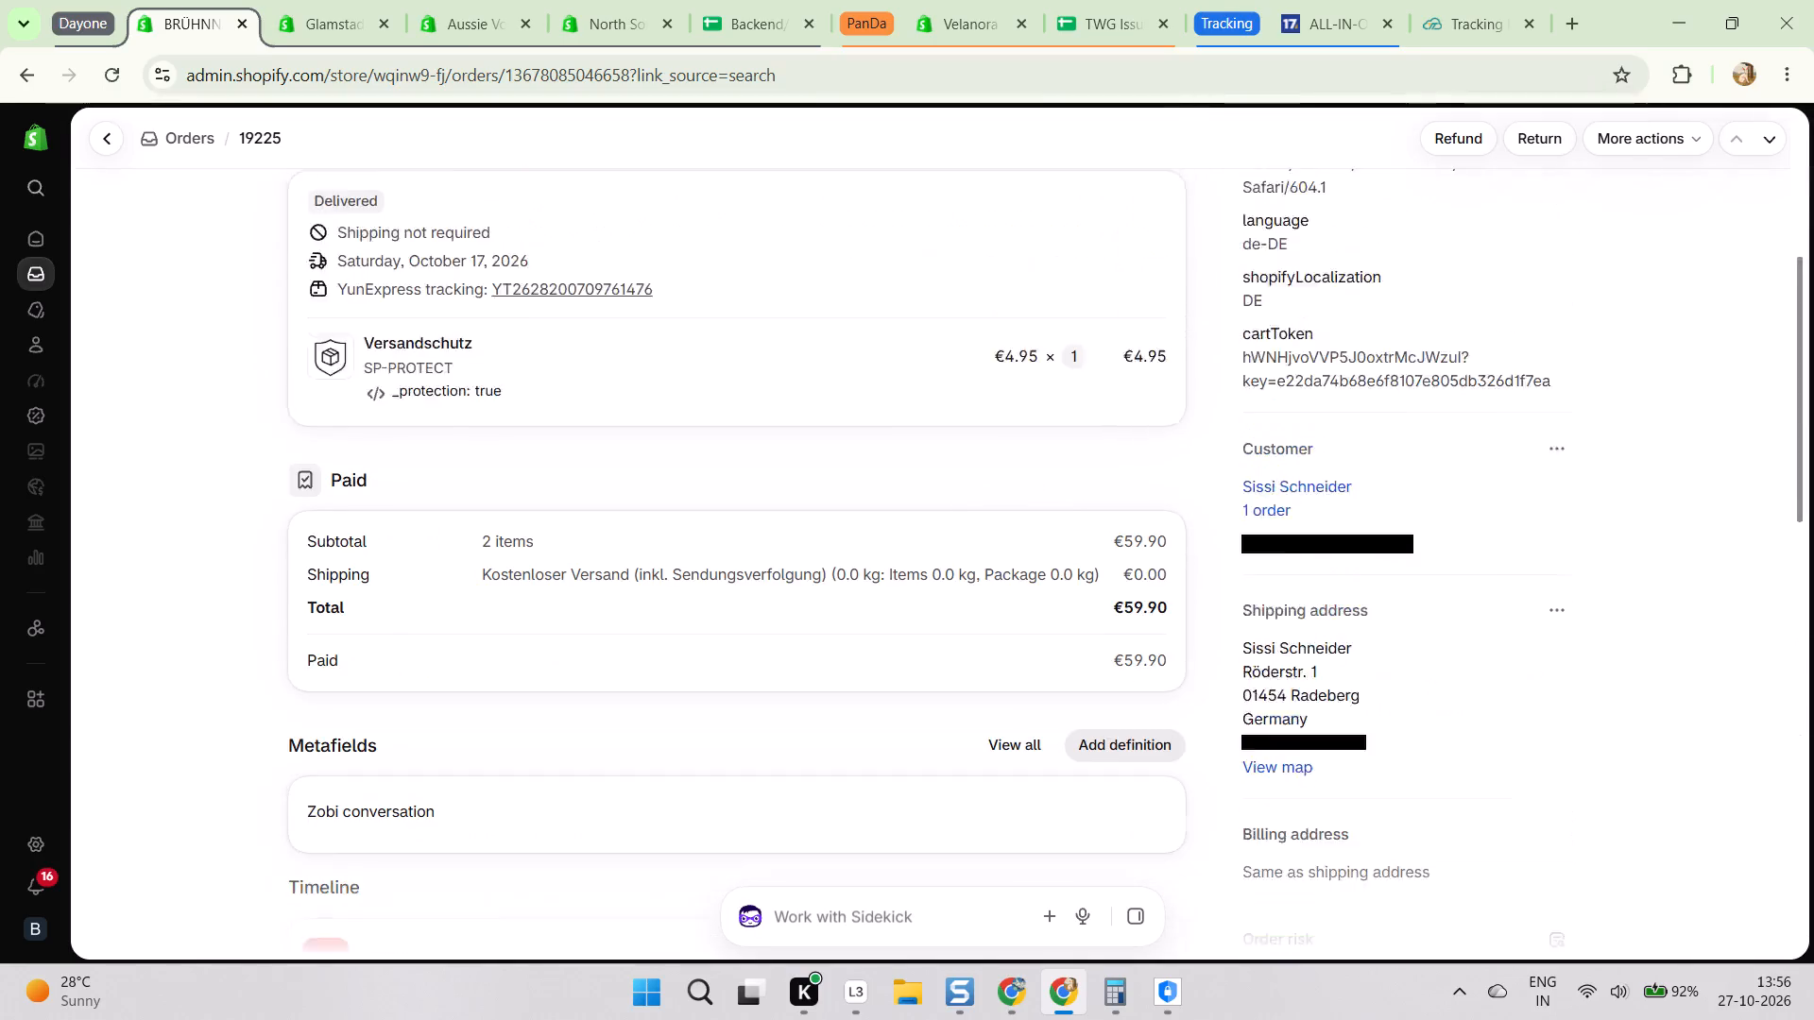
{"action": "scroll", "coordinate": [1083, 378], "scroll_direction": "up", "scroll_amount": 4}
{"action": "key", "text": "alt+Tab"}
{"action": "double_click", "coordinate": [291, 179]}
{"action": "key", "text": "ctrl+c"}
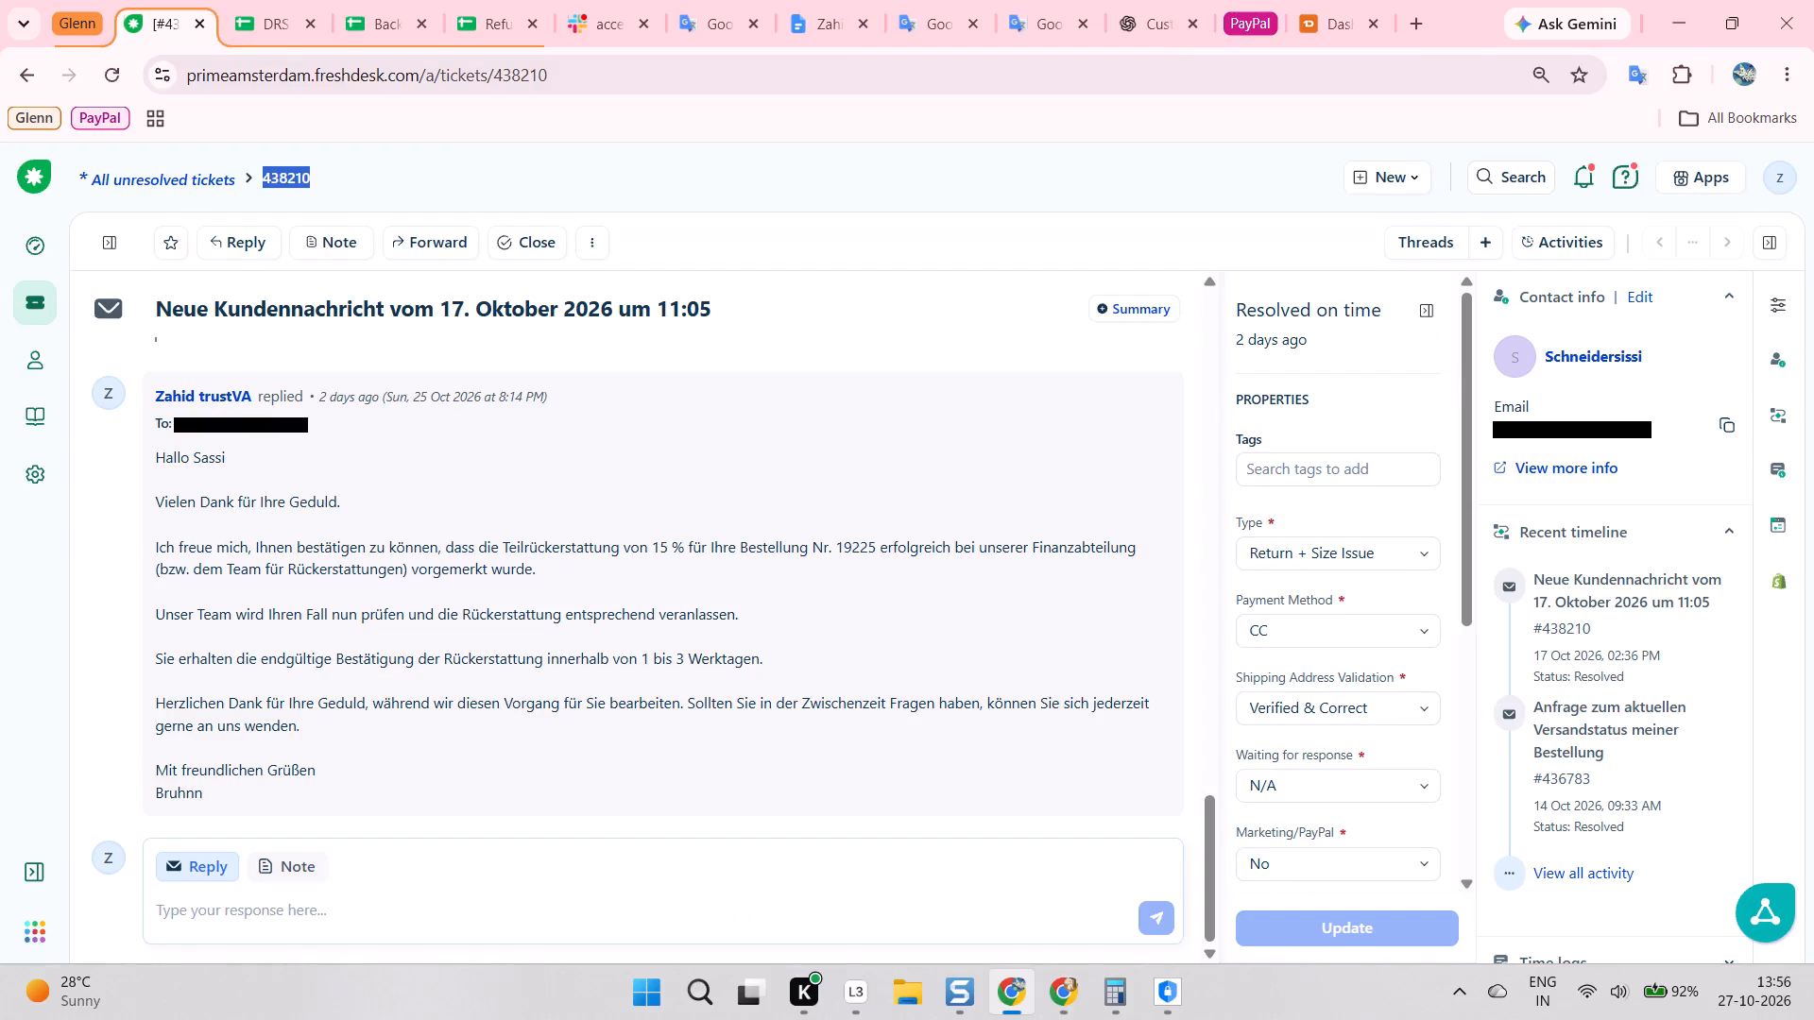
{"action": "key", "text": "ctrl+c"}
{"action": "left_click", "coordinate": [478, 13]}
{"action": "key", "text": "ctrl+f"}
{"action": "key", "text": "ctrl+v"}
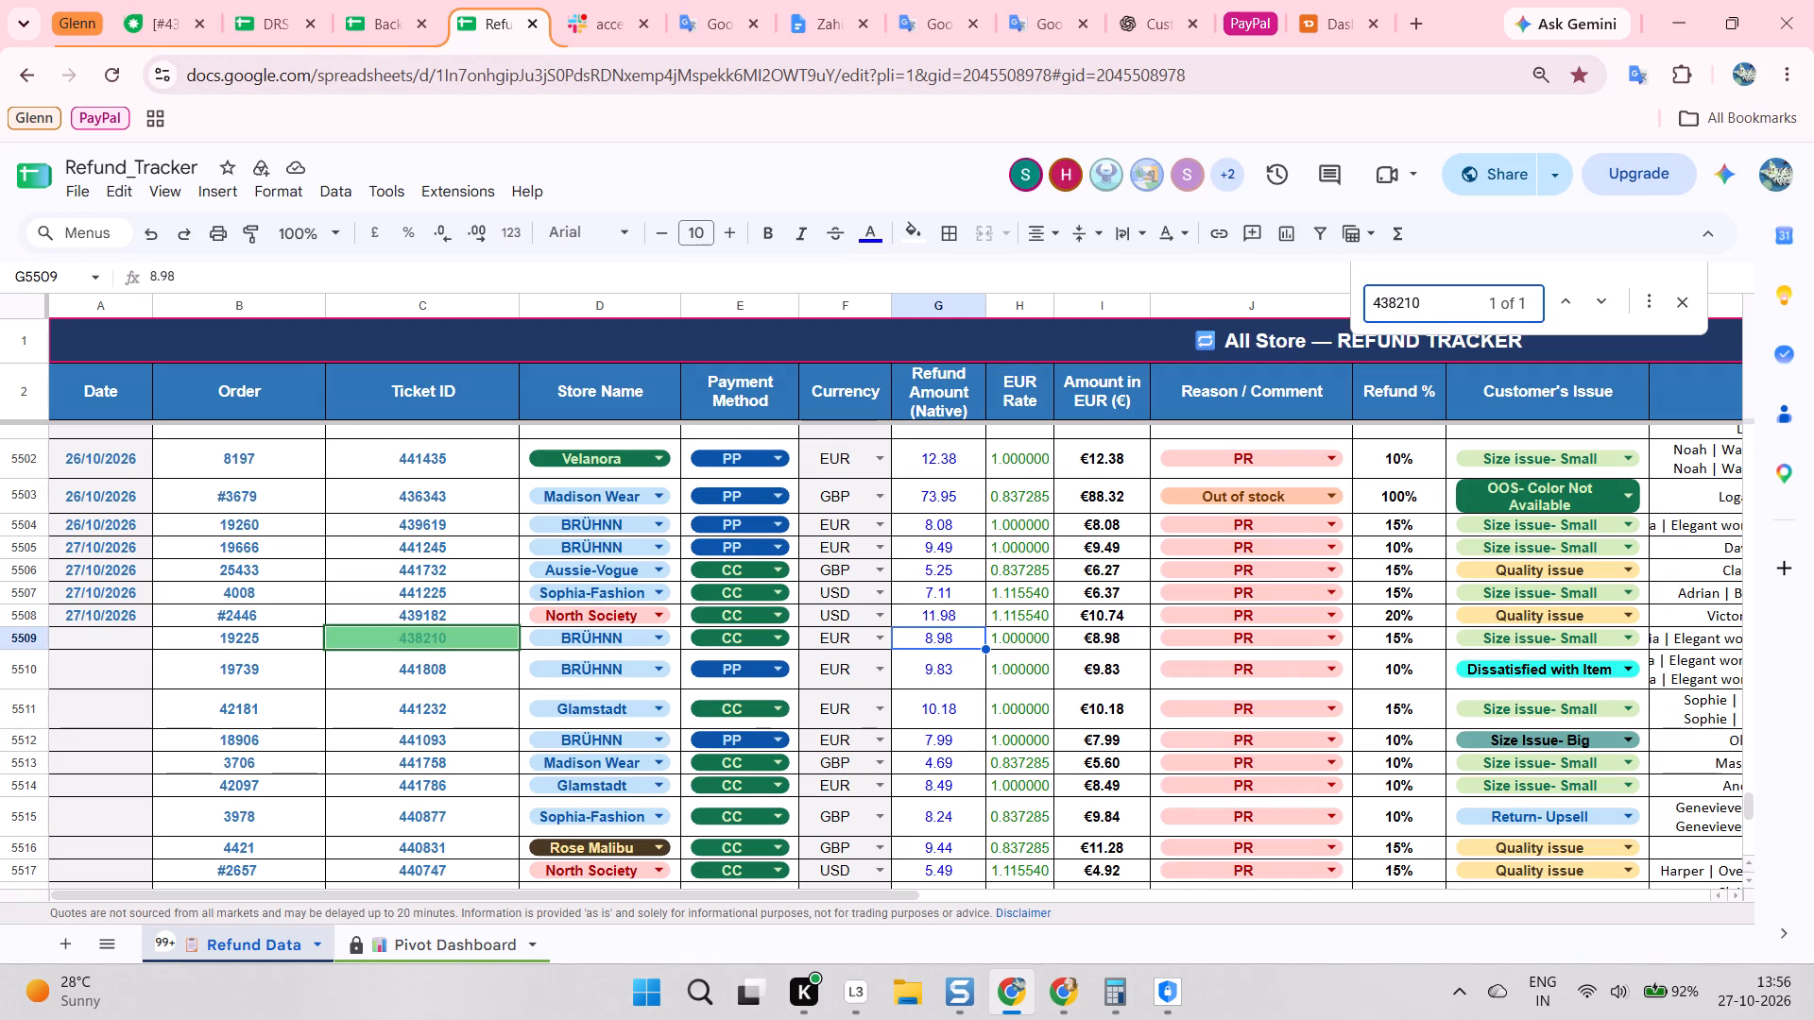
{"action": "double_click", "coordinate": [1603, 299]}
{"action": "scroll", "coordinate": [599, 582], "scroll_direction": "down", "scroll_amount": 1}
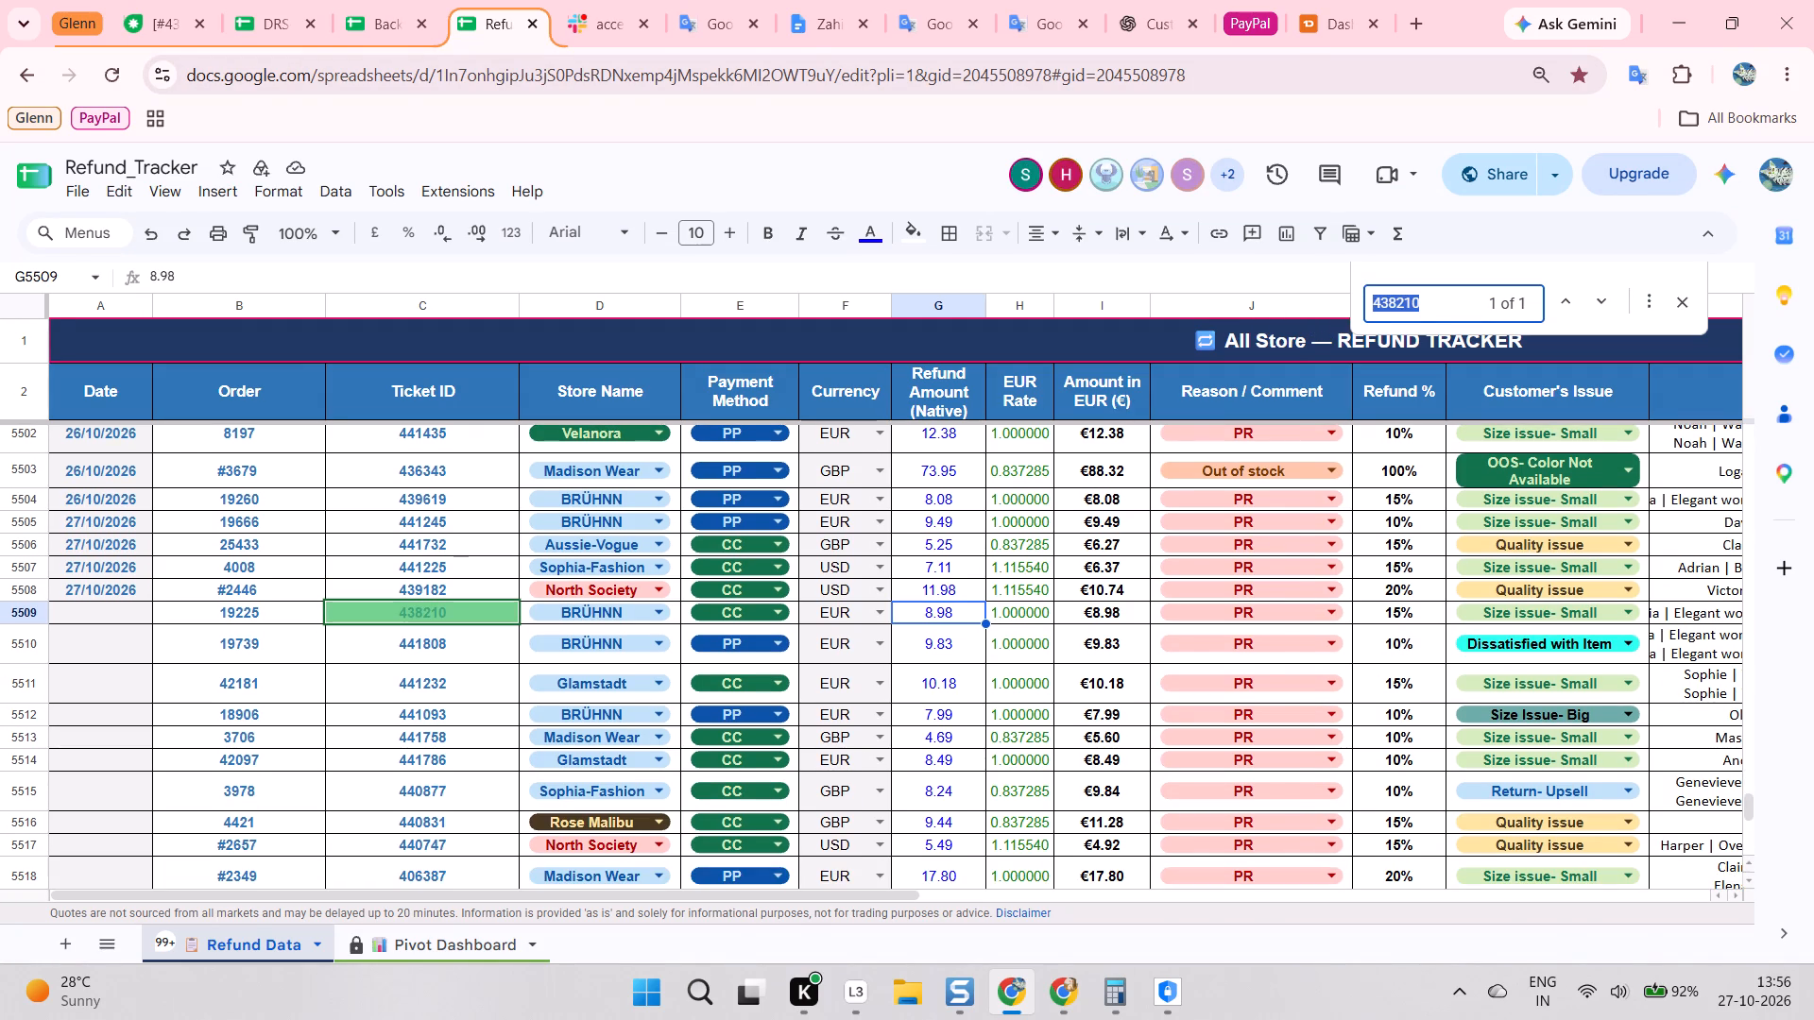
{"action": "key", "text": "alt+Tab"}
{"action": "scroll", "coordinate": [433, 352], "scroll_direction": "up", "scroll_amount": 4}
{"action": "left_click", "coordinate": [622, 243]}
{"action": "key", "text": "alt+Tab"}
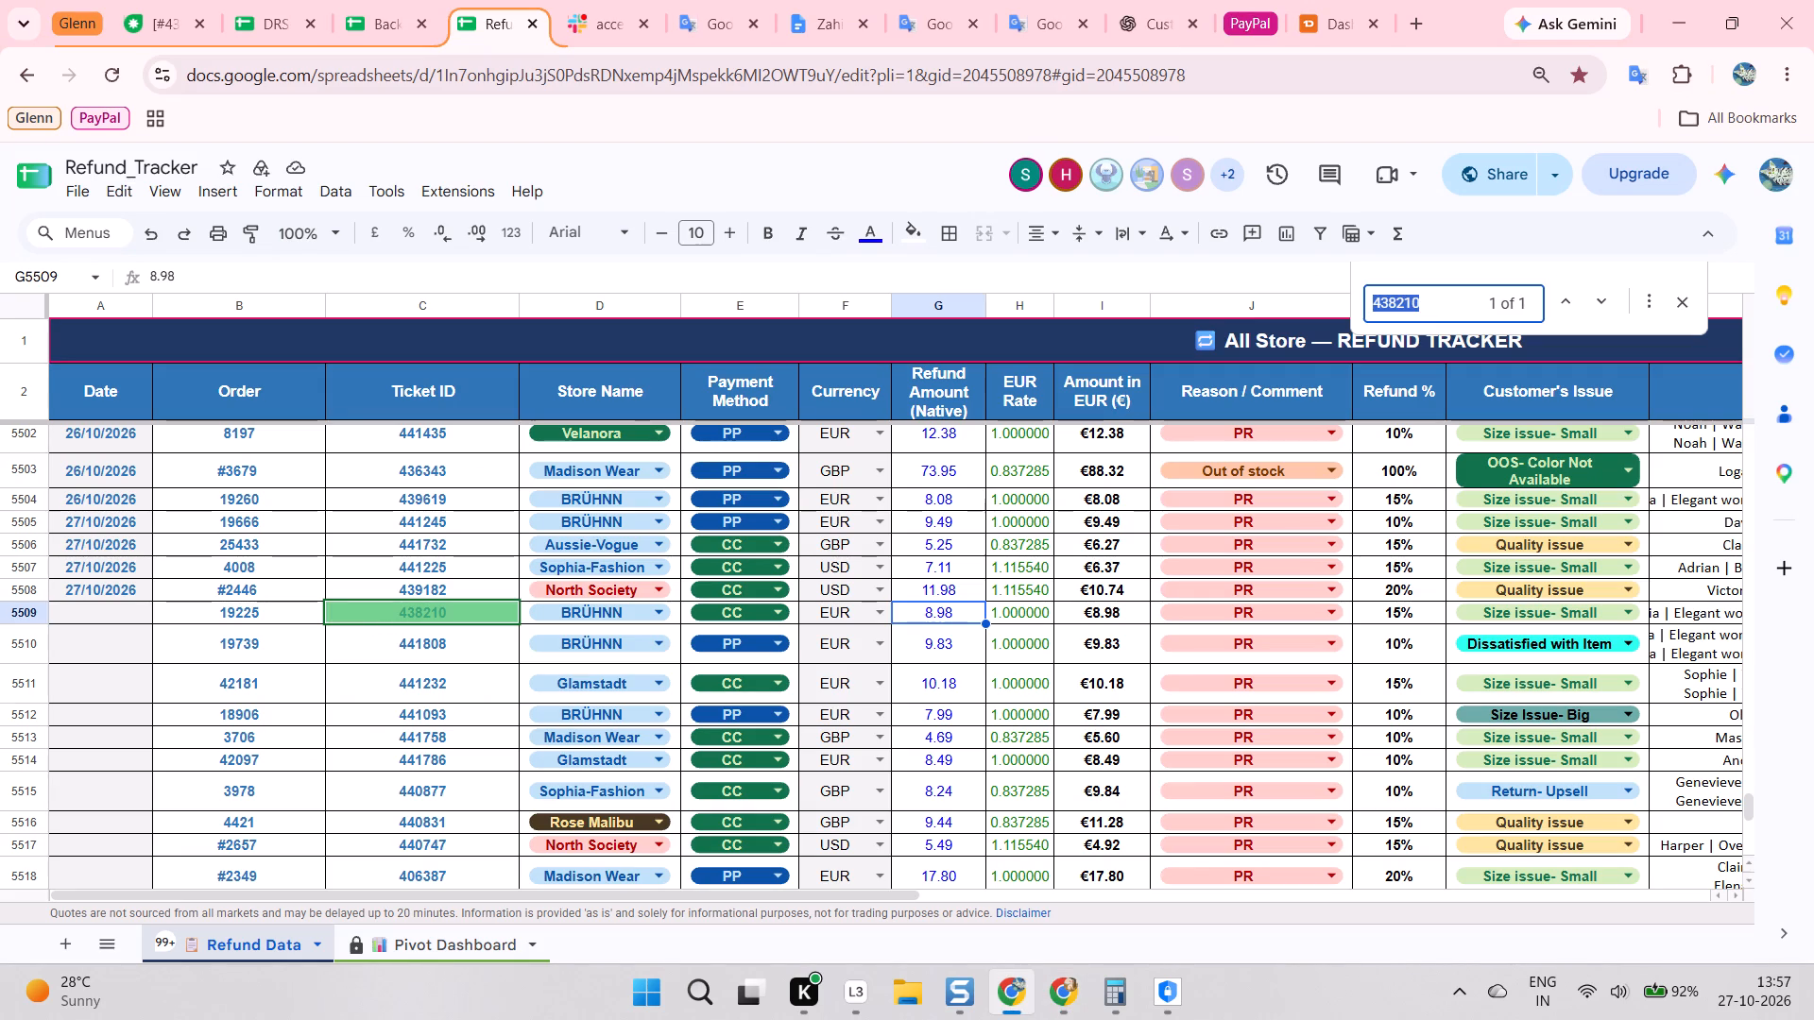
{"action": "left_click", "coordinate": [107, 604]}
{"action": "key", "text": "alt+Tab"}
{"action": "scroll", "coordinate": [1220, 536], "scroll_direction": "down", "scroll_amount": 7}
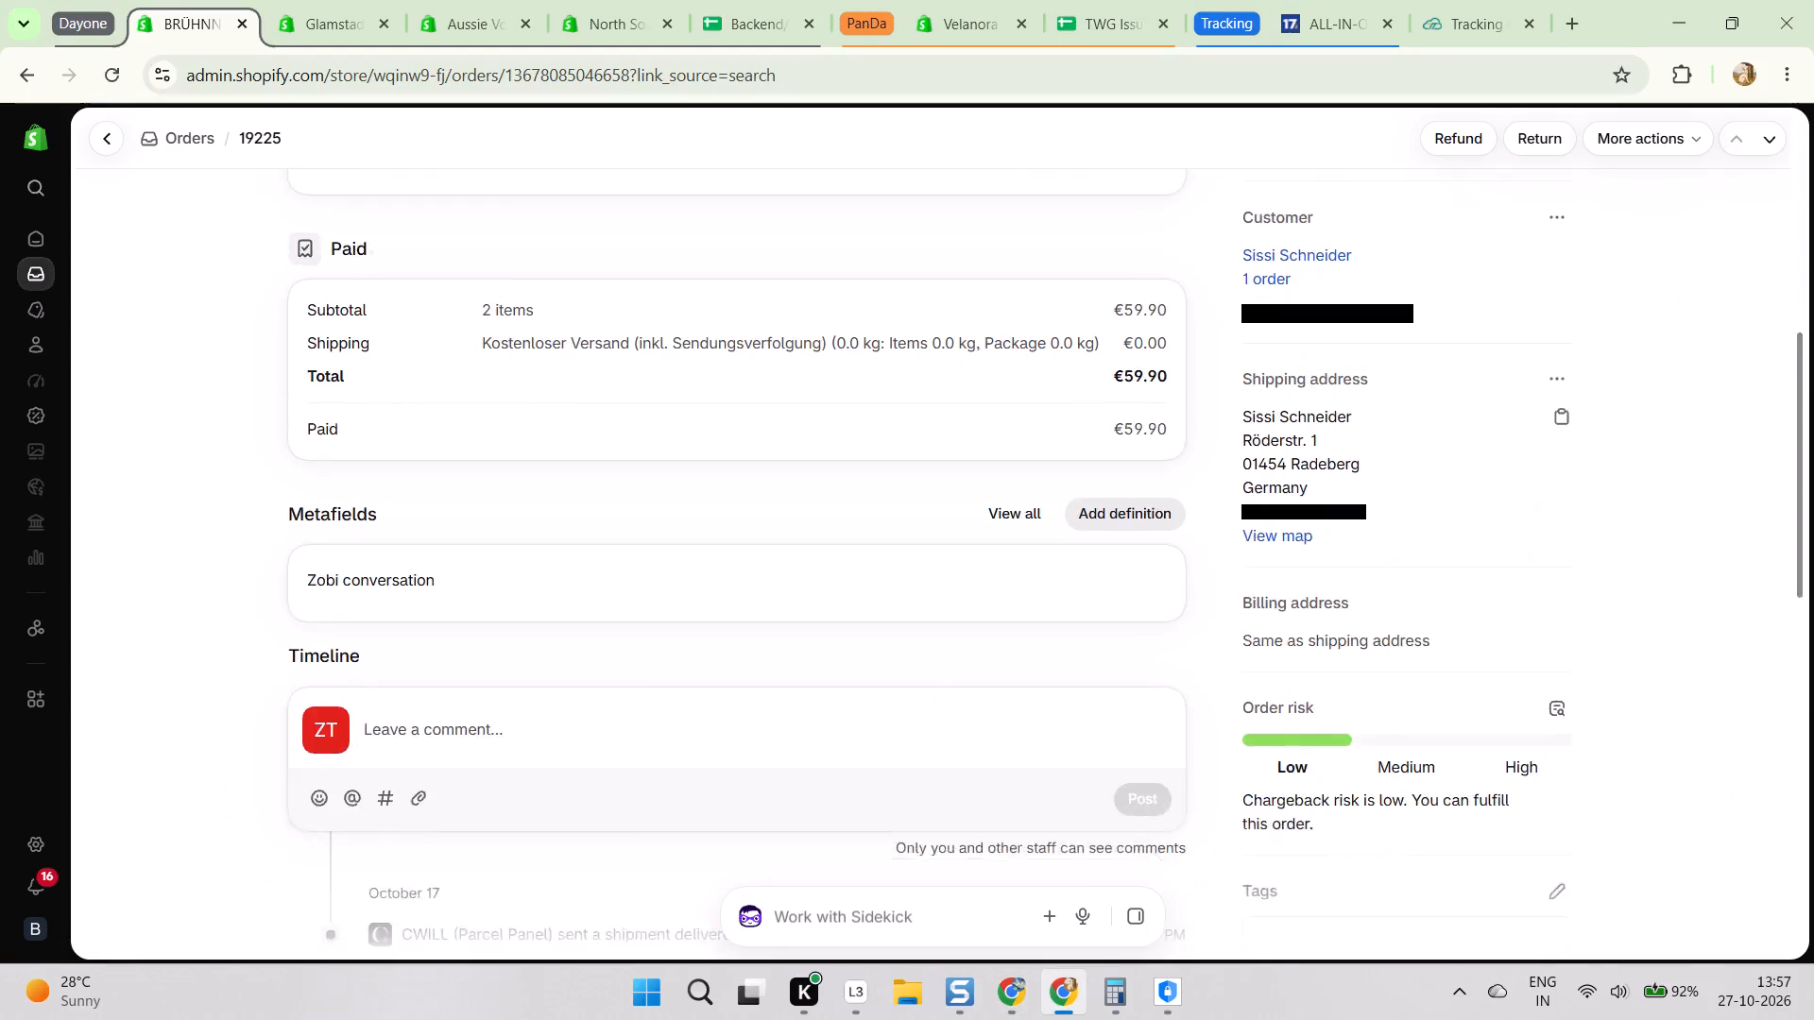
{"action": "scroll", "coordinate": [1252, 494], "scroll_direction": "down", "scroll_amount": 3}
{"action": "key", "text": "alt+Tab"}
{"action": "left_click", "coordinate": [106, 637]}
{"action": "left_click", "coordinate": [110, 612]}
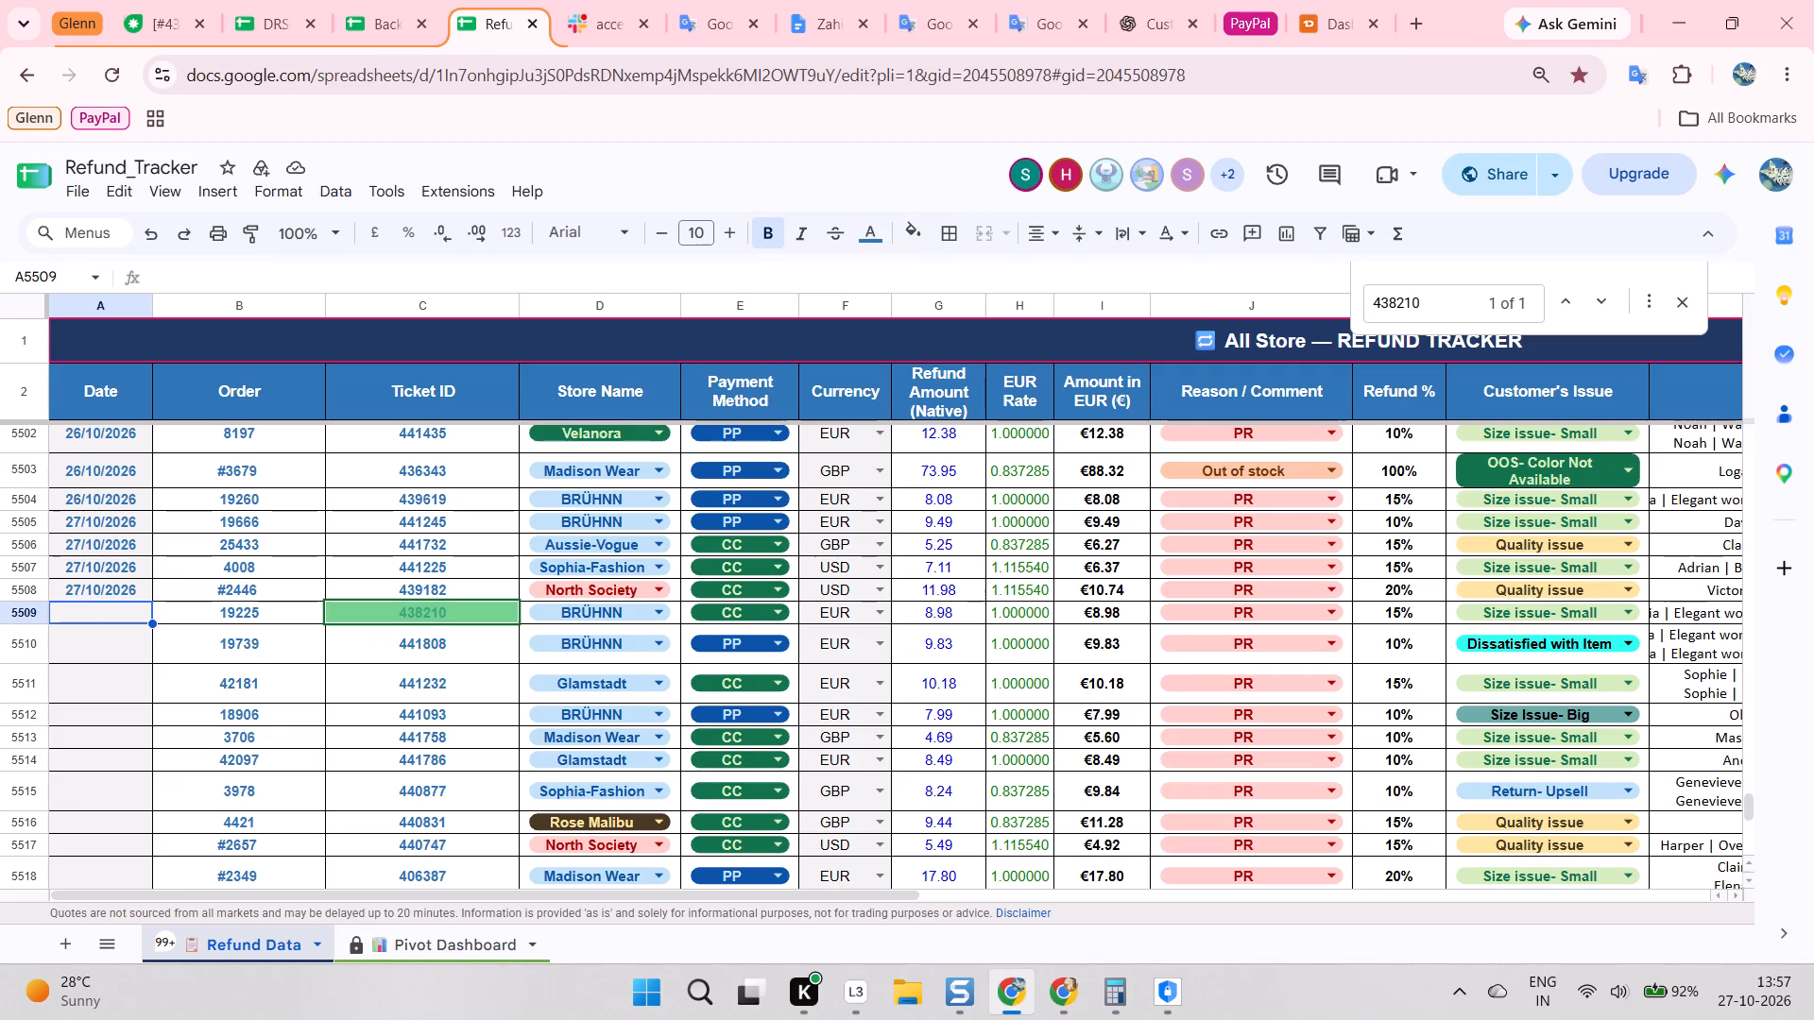
{"action": "key", "text": "ctrl+d"}
{"action": "left_click", "coordinate": [85, 663]}
{"action": "left_click", "coordinate": [88, 609]}
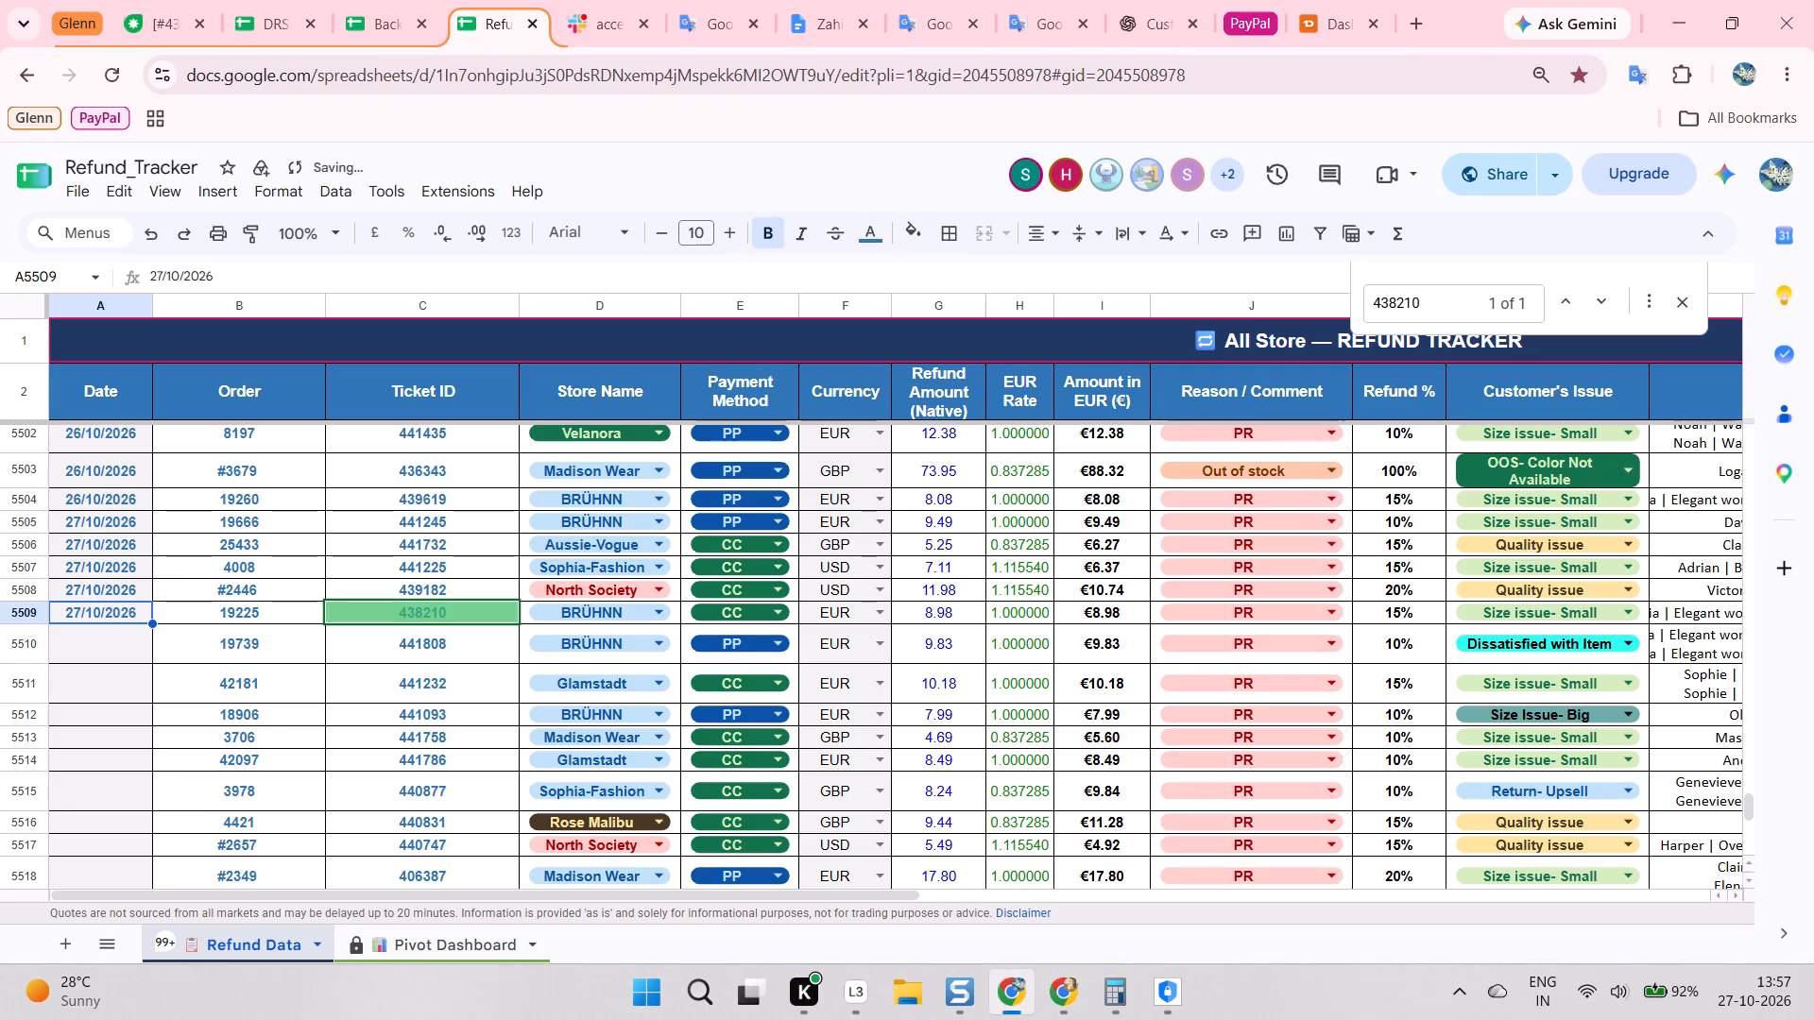
{"action": "left_click", "coordinate": [30, 612]}
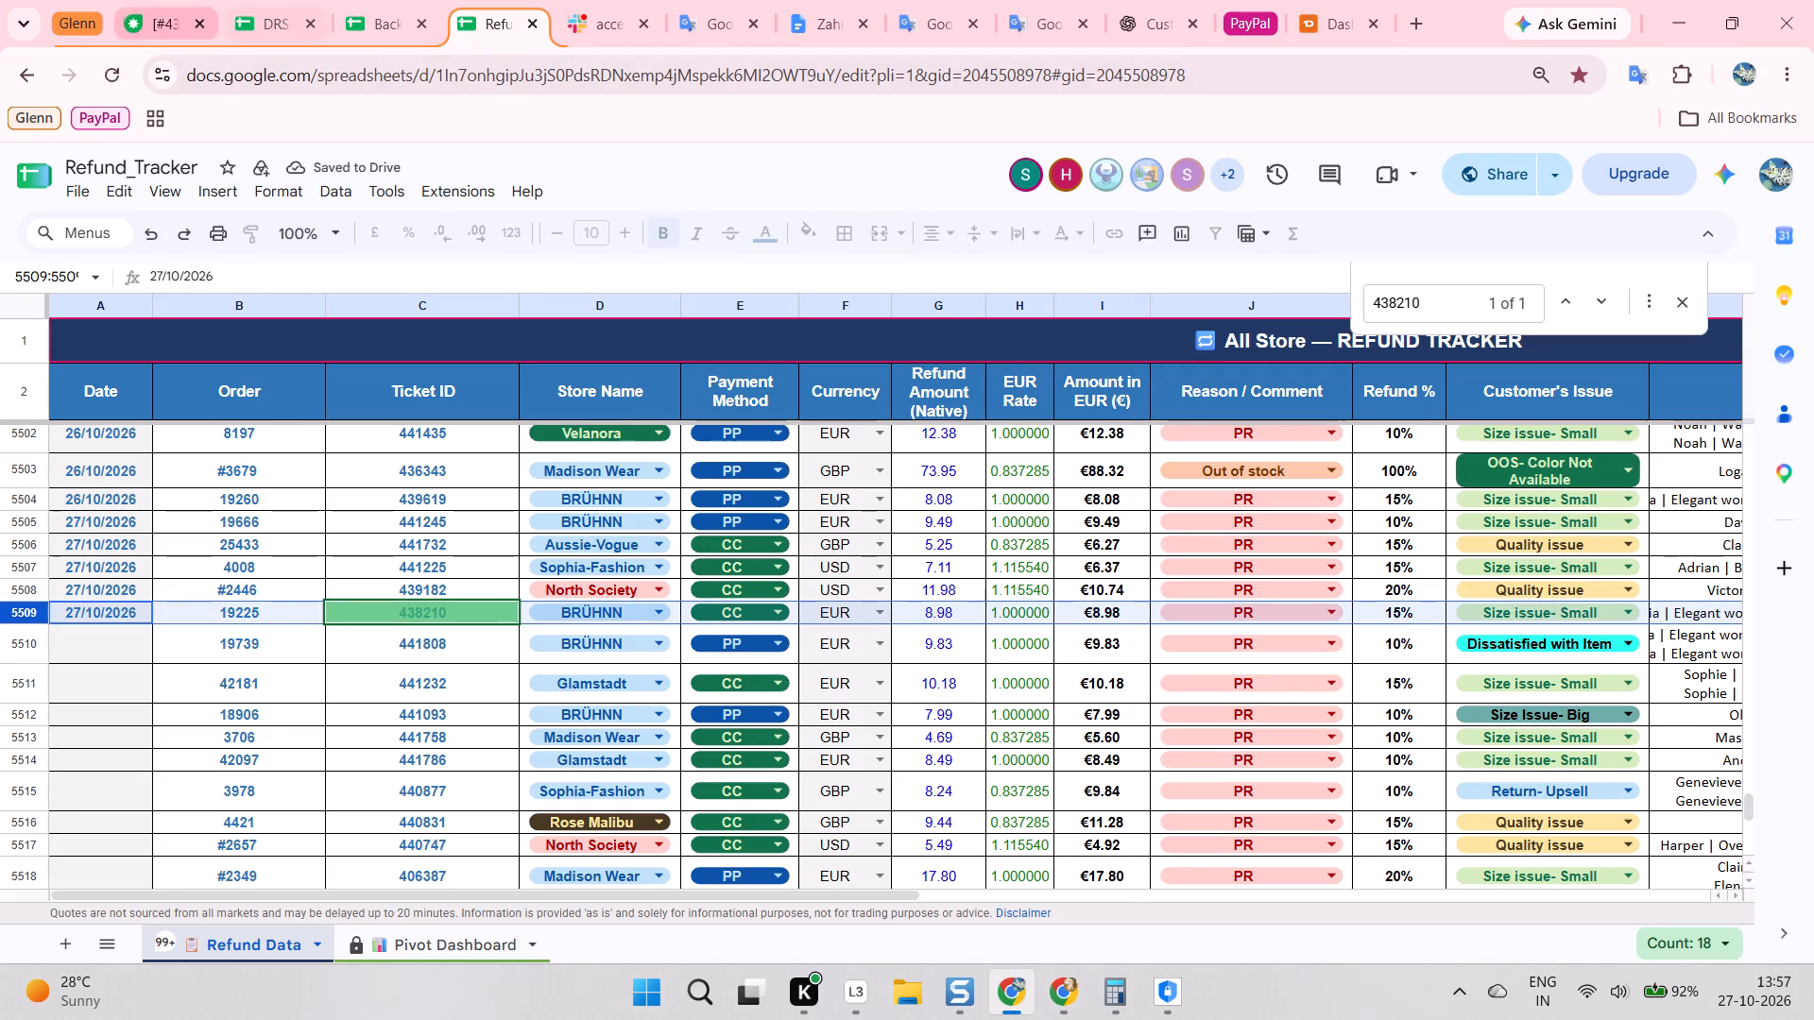
{"action": "left_click", "coordinate": [180, 0]}
{"action": "scroll", "coordinate": [529, 518], "scroll_direction": "up", "scroll_amount": 6}
{"action": "scroll", "coordinate": [605, 537], "scroll_direction": "up", "scroll_amount": 3}
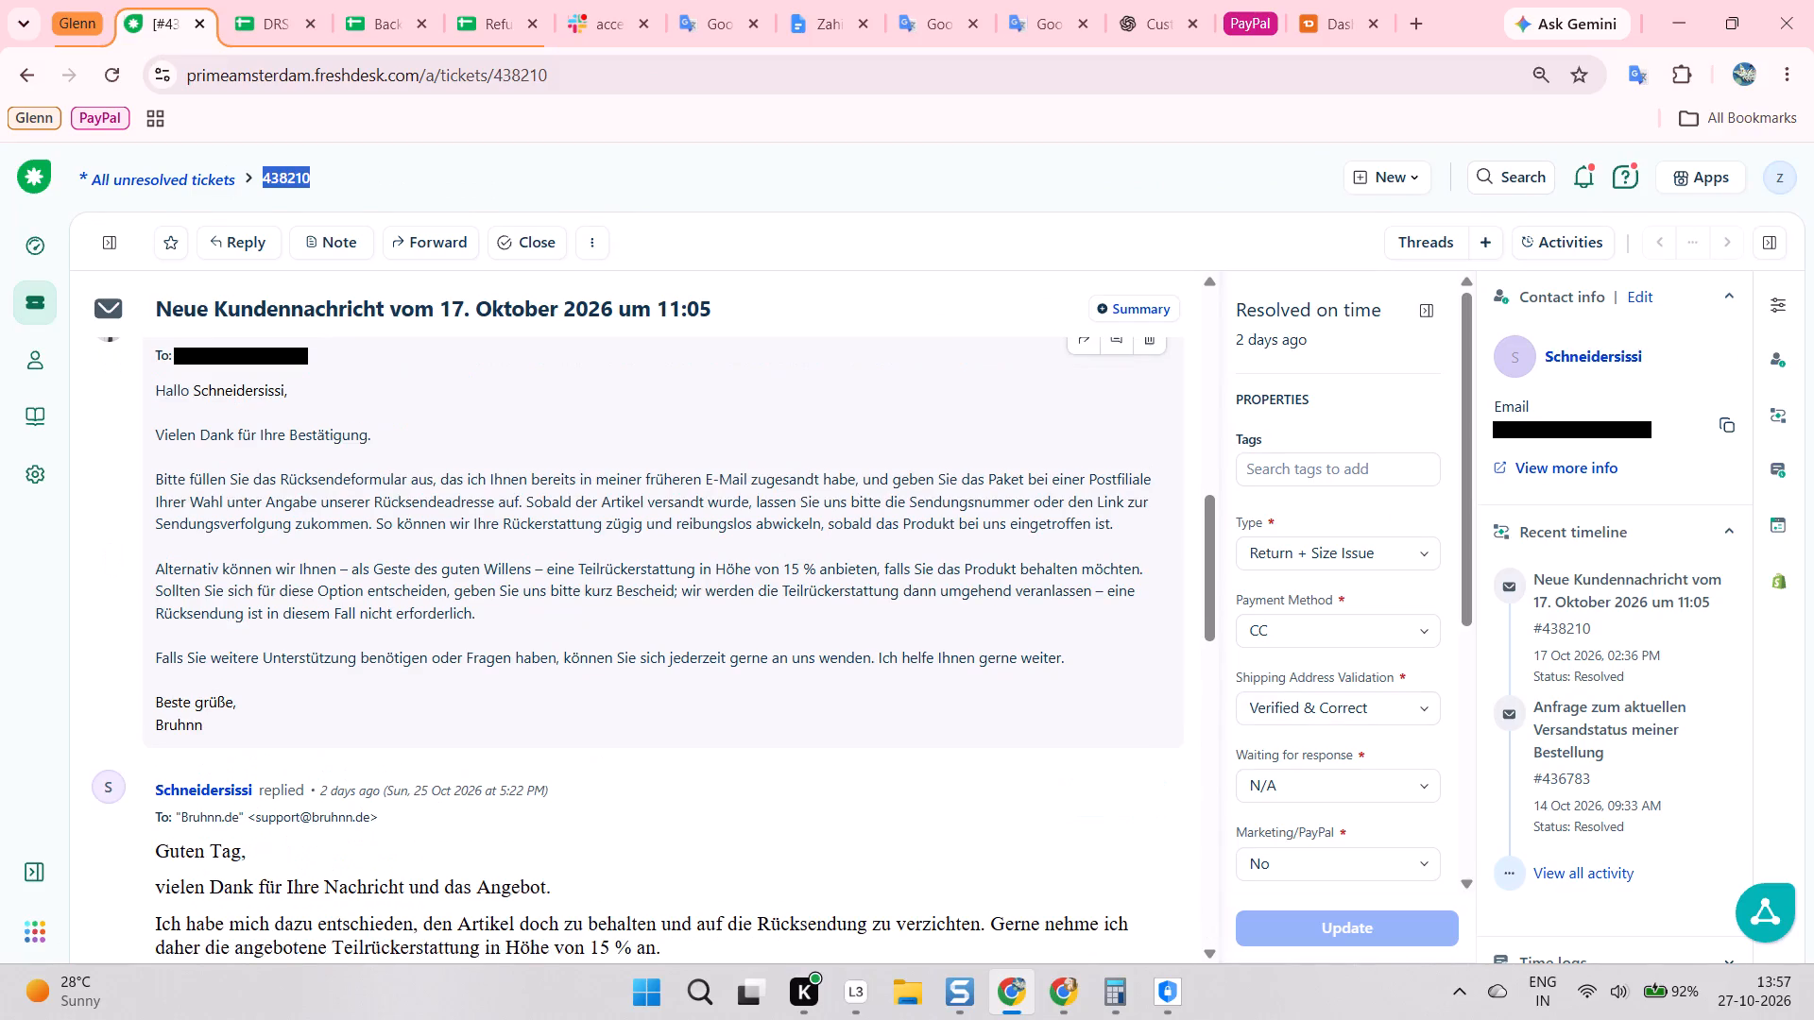
{"action": "right_click", "coordinate": [943, 361]}
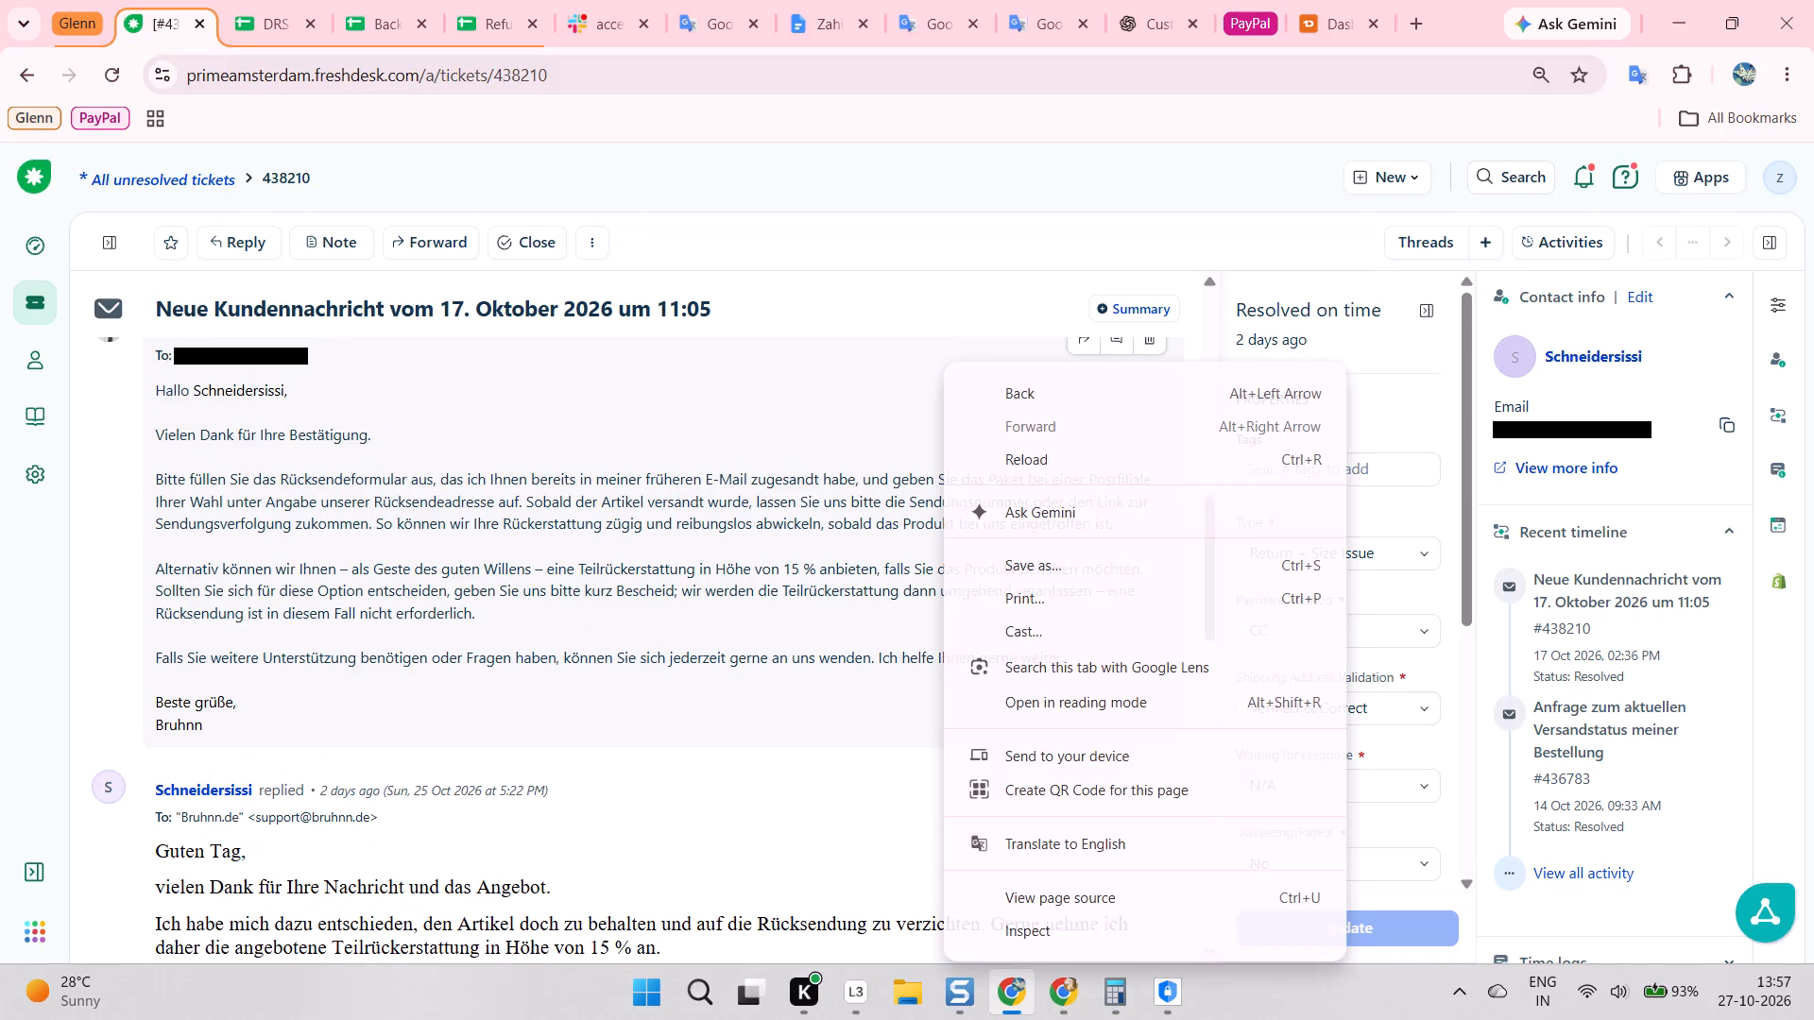
{"action": "scroll", "coordinate": [934, 388], "scroll_direction": "down", "scroll_amount": 10}
{"action": "left_click", "coordinate": [1071, 846]}
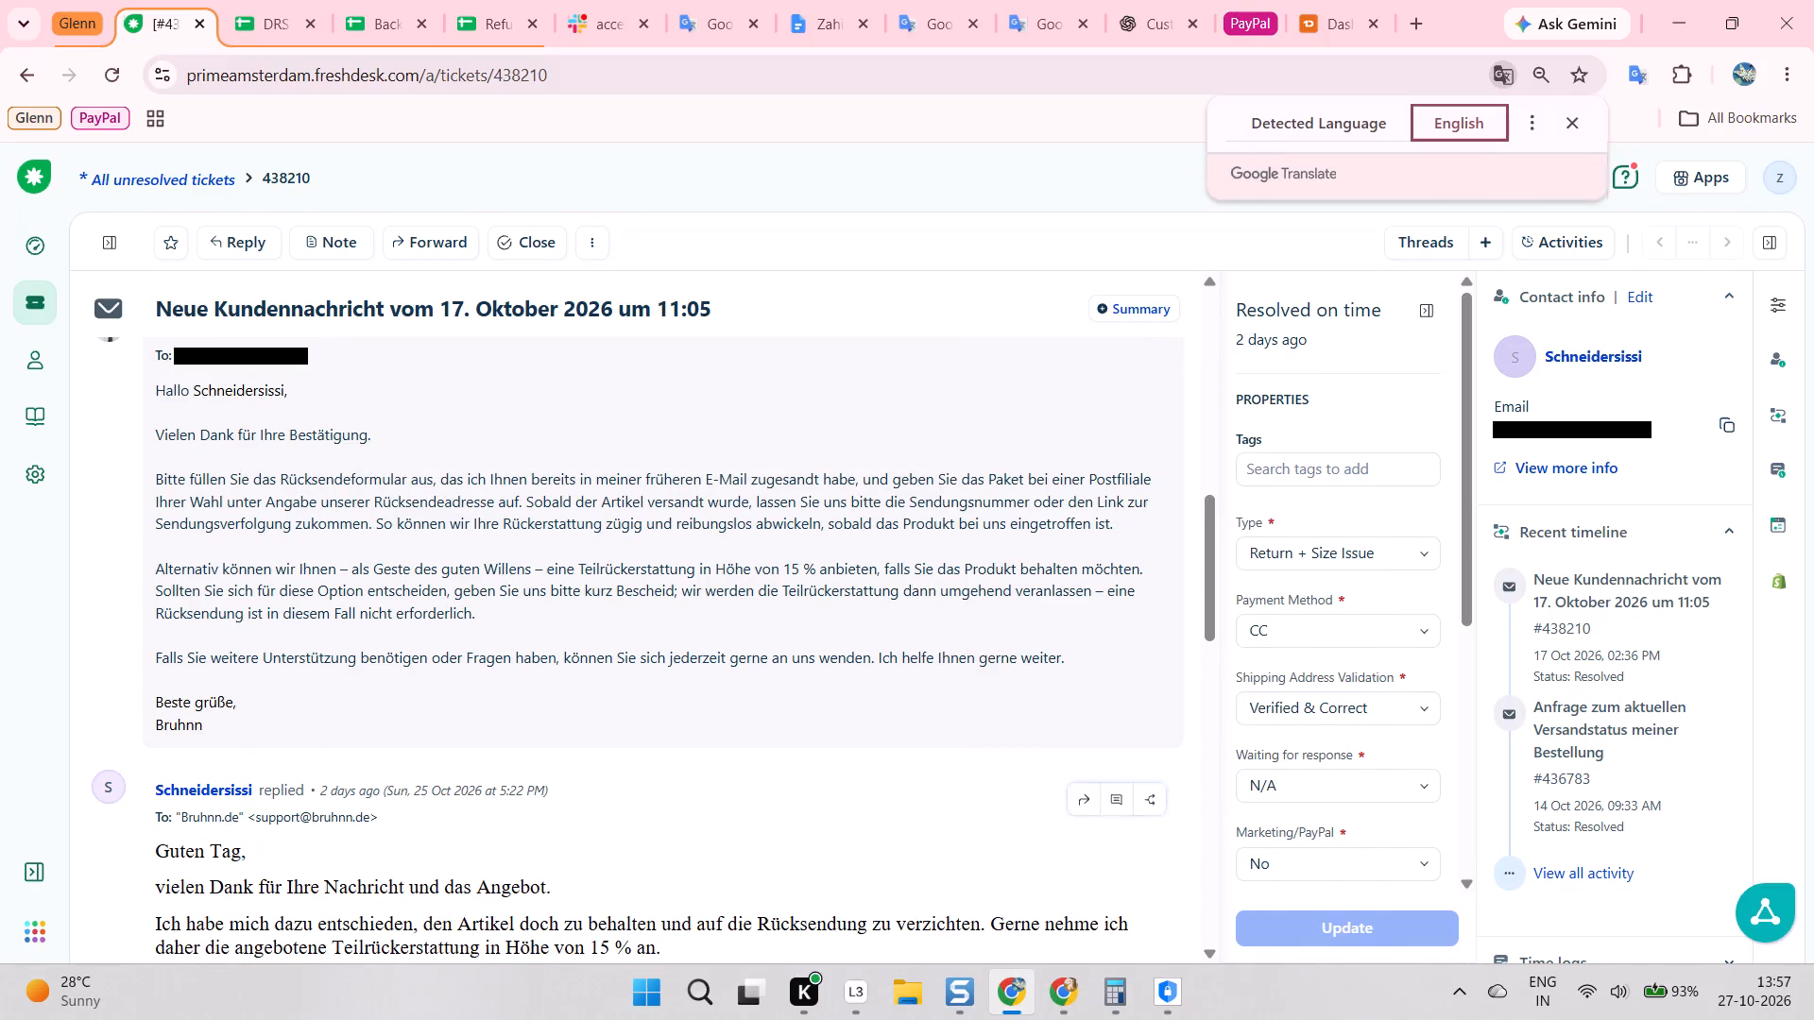
{"action": "scroll", "coordinate": [630, 653], "scroll_direction": "down", "scroll_amount": 1}
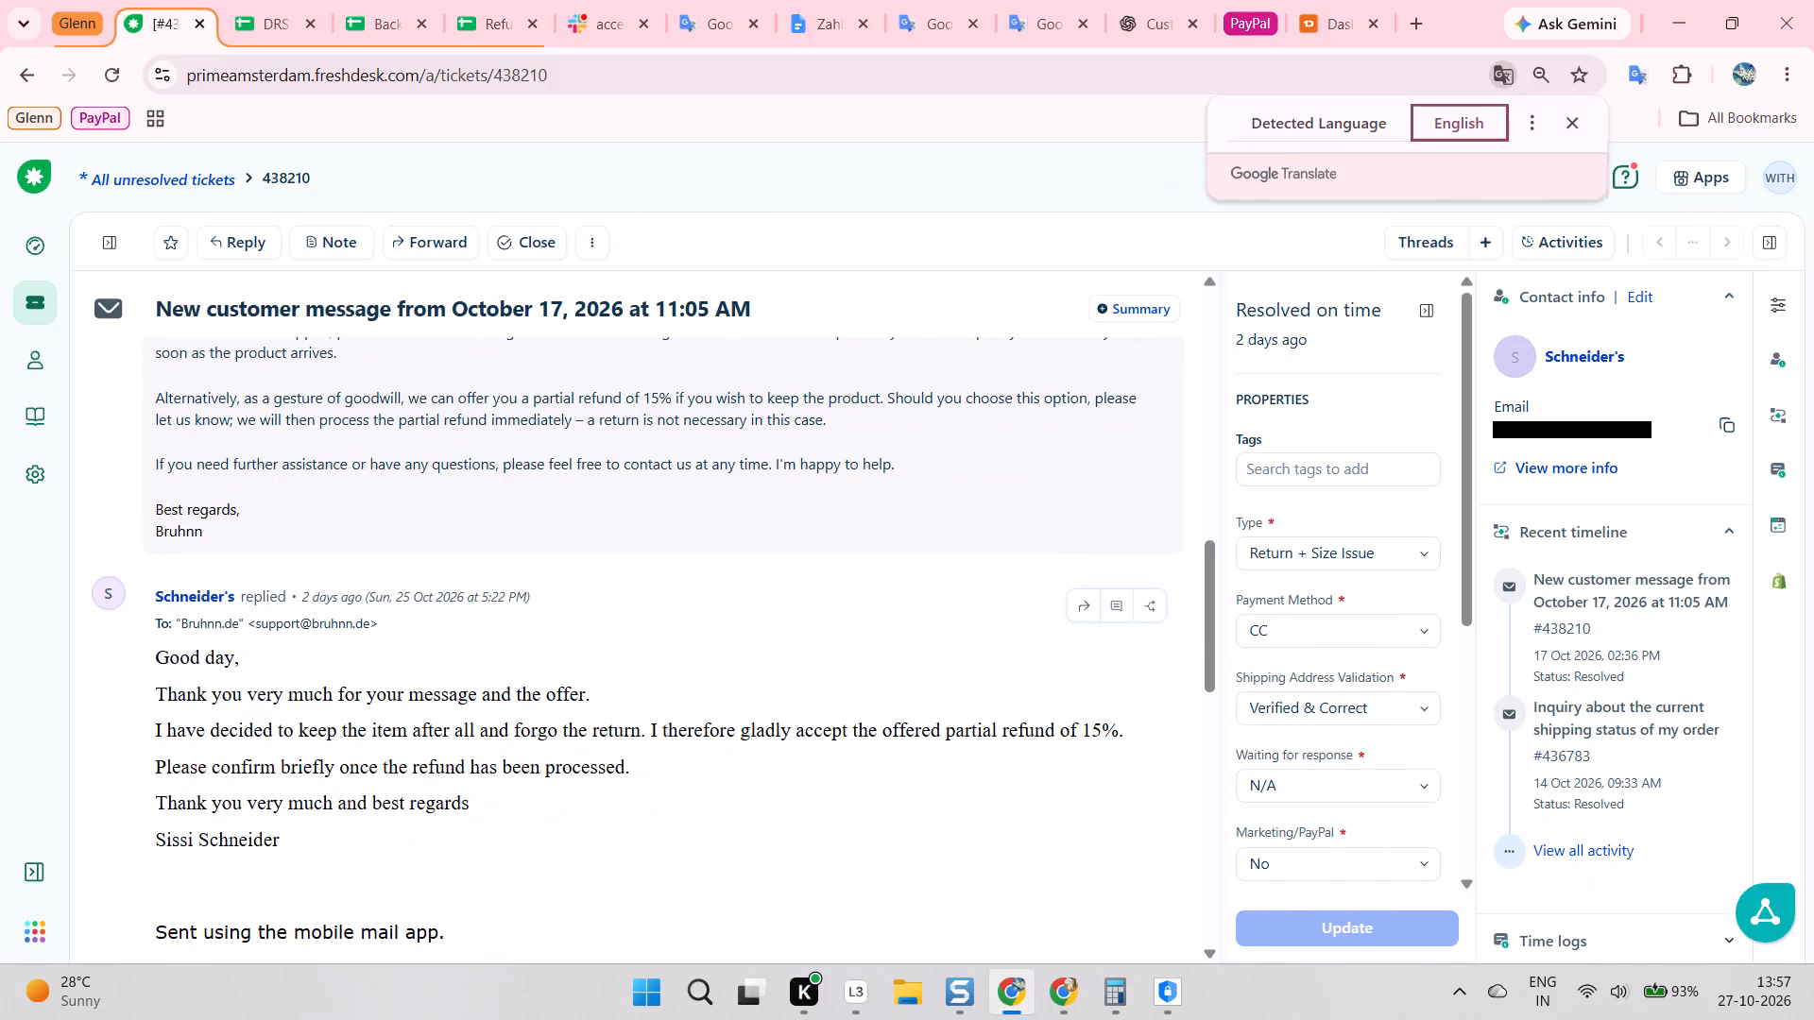
{"action": "left_click", "coordinate": [429, 563]}
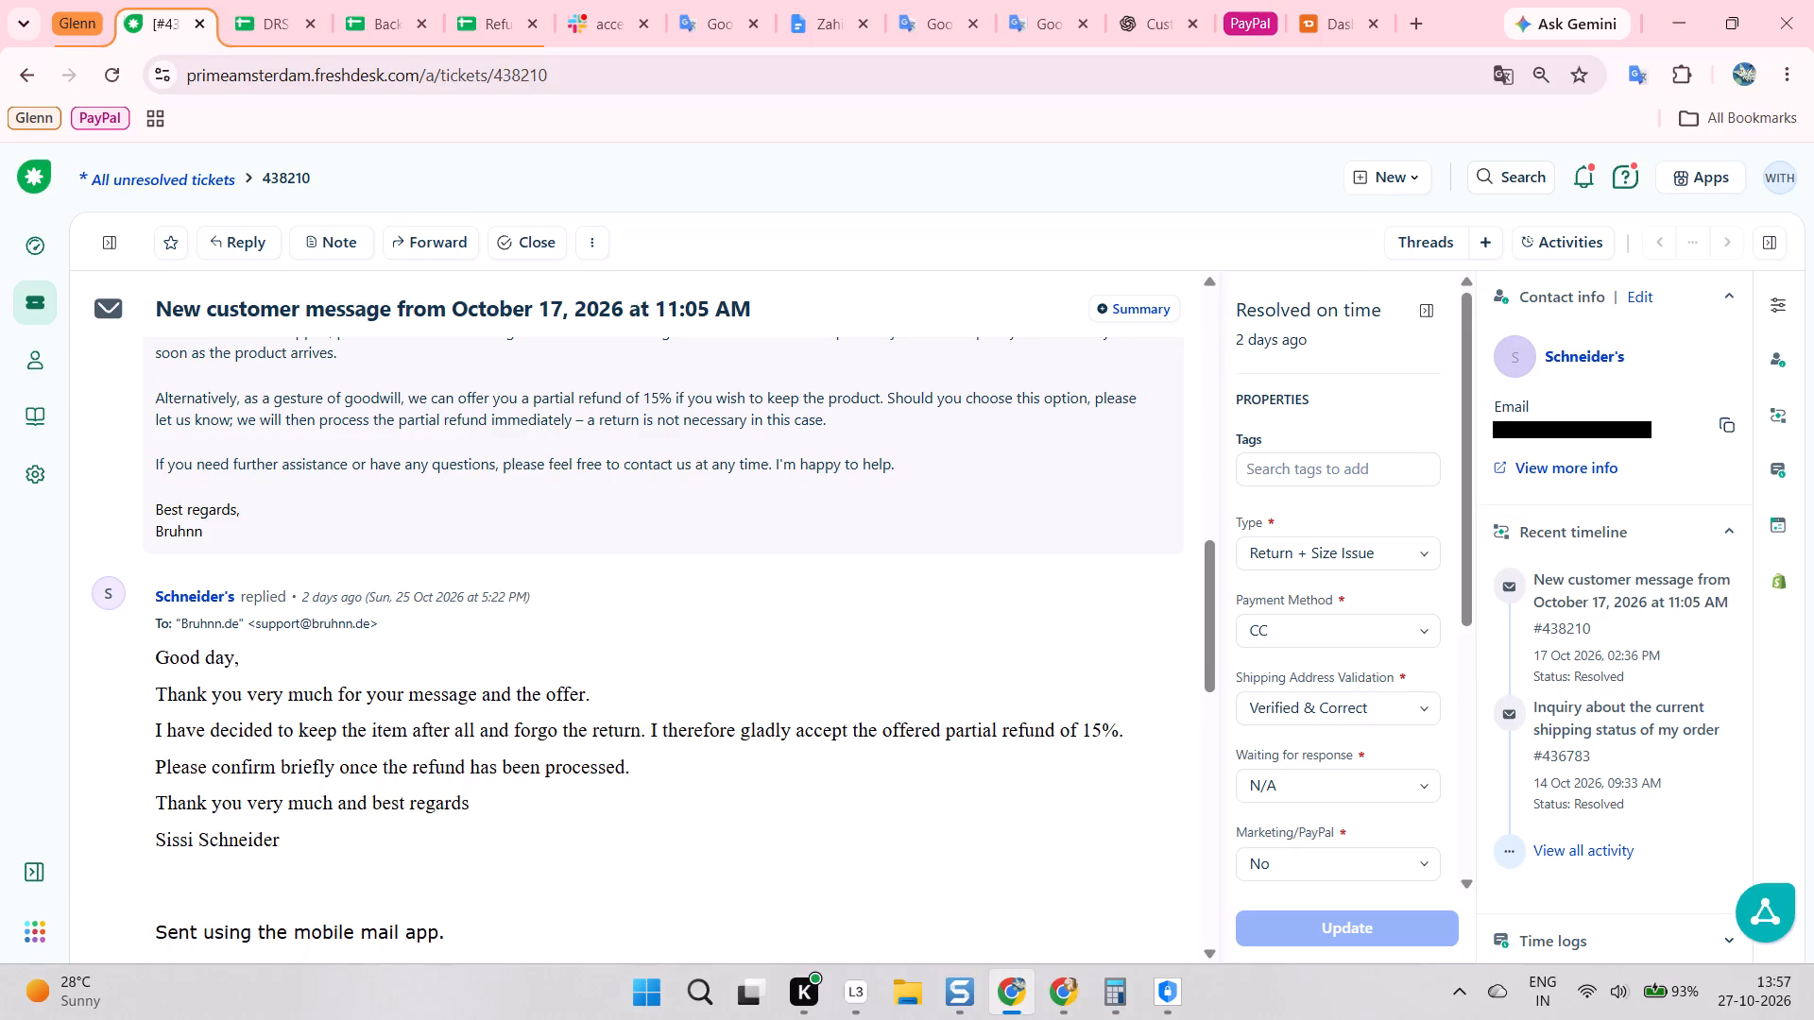
{"action": "scroll", "coordinate": [779, 560], "scroll_direction": "down", "scroll_amount": 1}
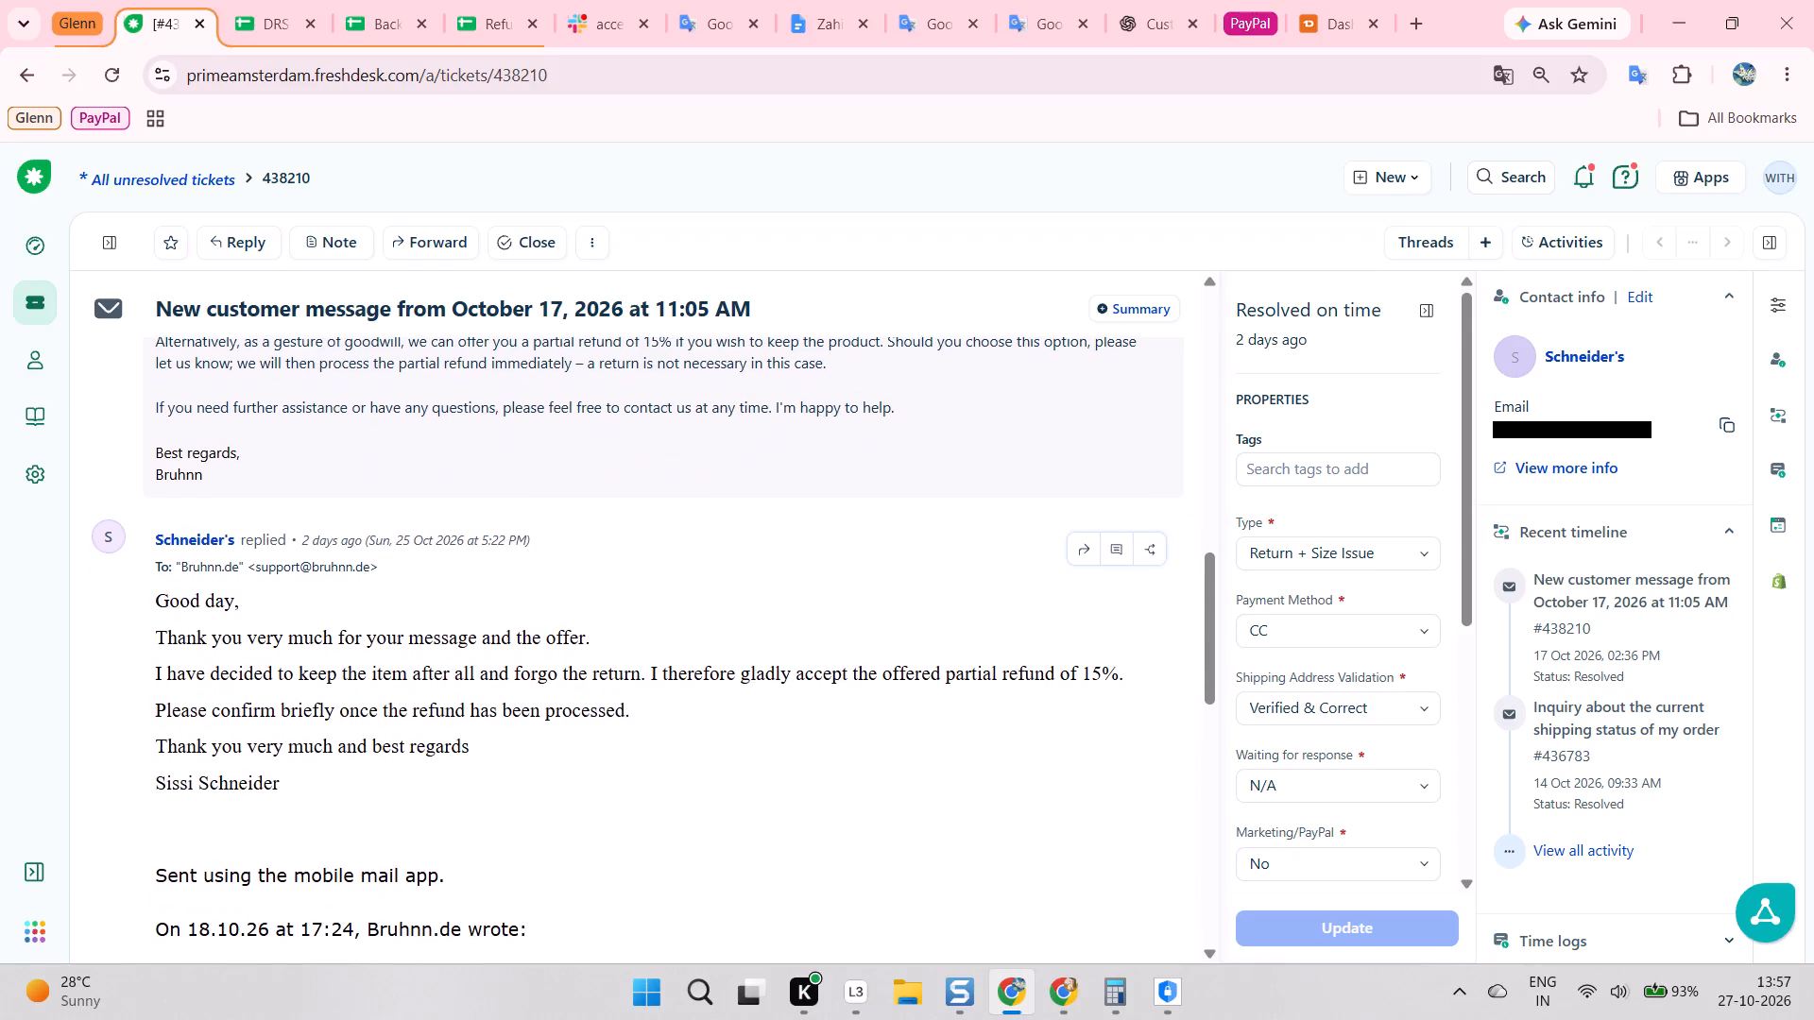
{"action": "scroll", "coordinate": [779, 560], "scroll_direction": "down", "scroll_amount": 1}
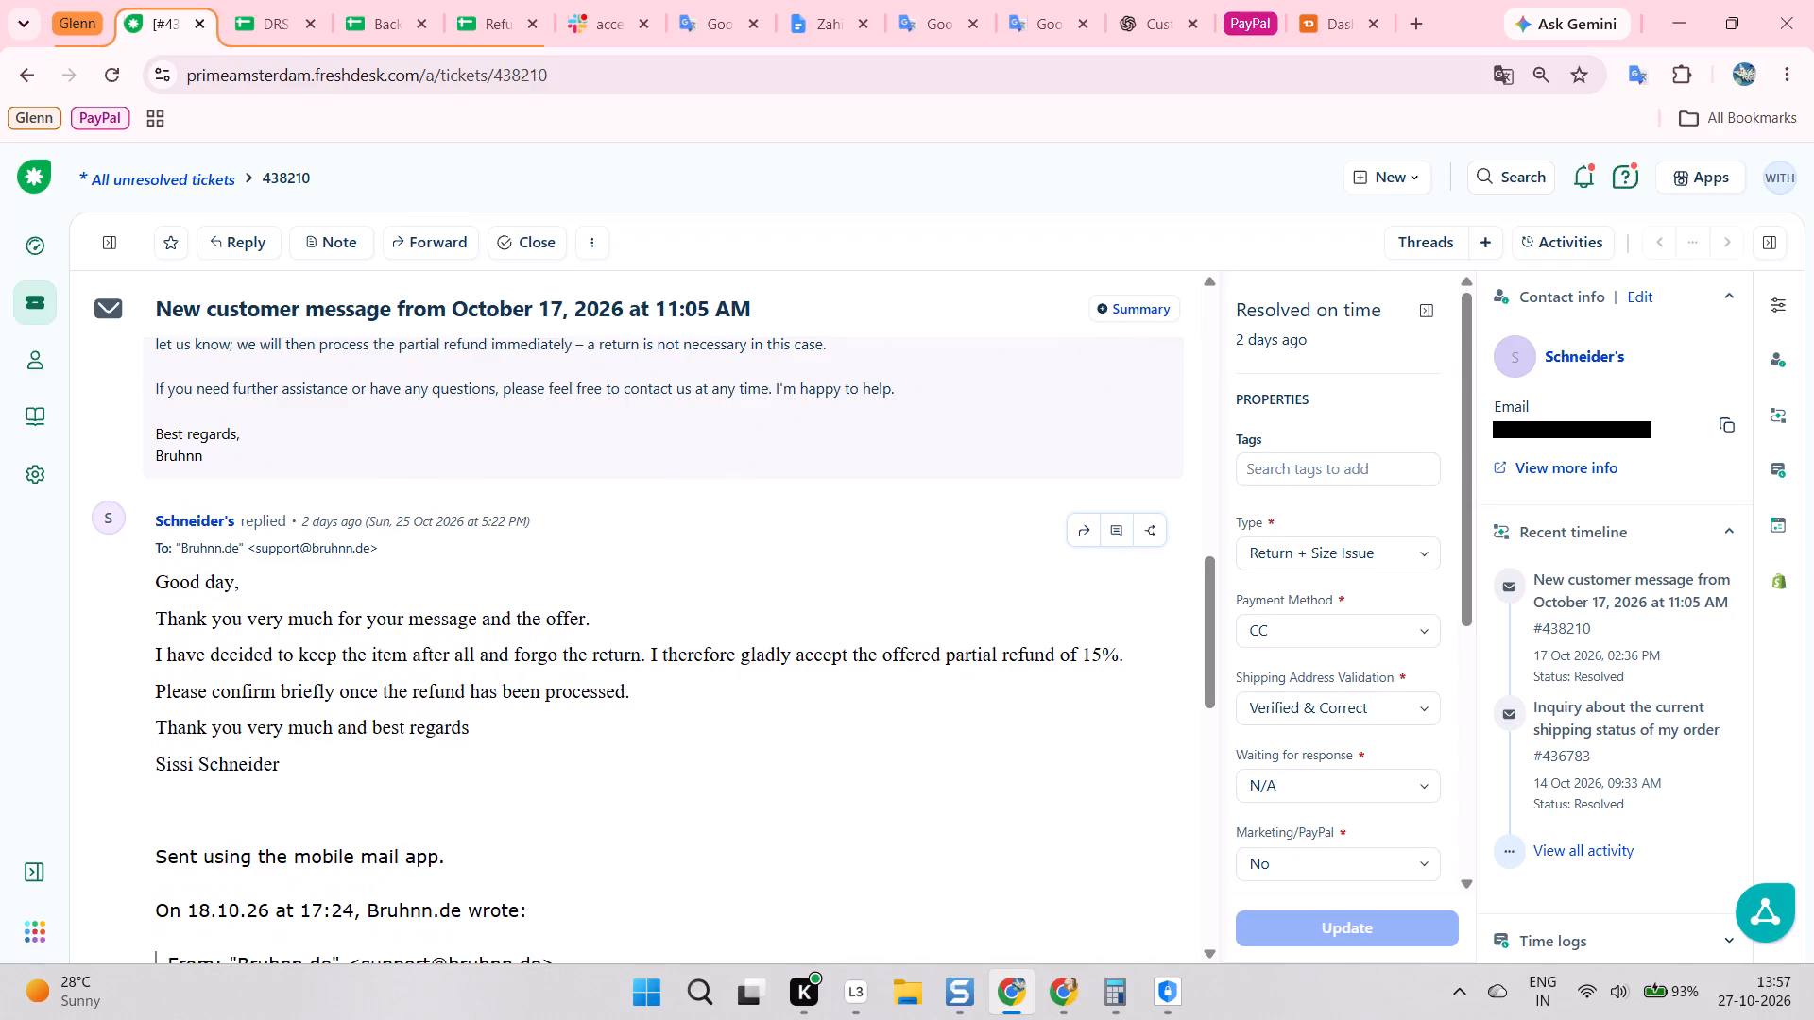
{"action": "scroll", "coordinate": [779, 560], "scroll_direction": "down", "scroll_amount": 3}
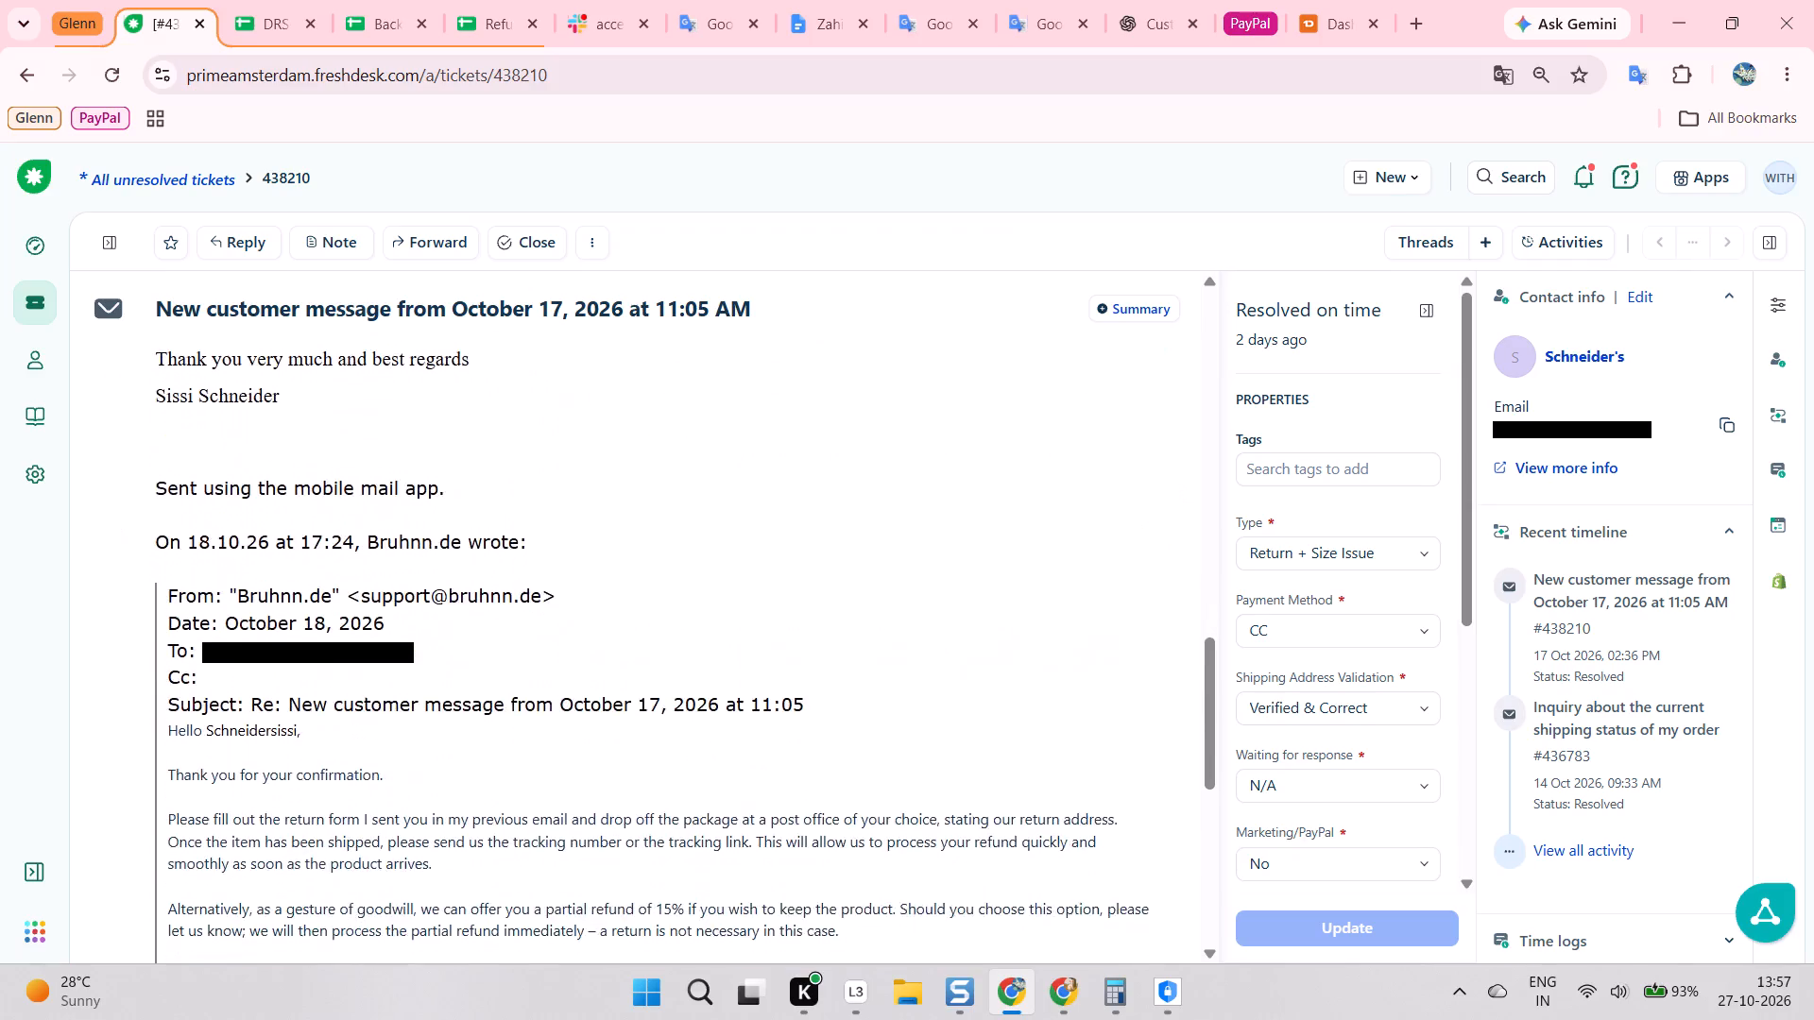
{"action": "scroll", "coordinate": [779, 560], "scroll_direction": "up", "scroll_amount": 2}
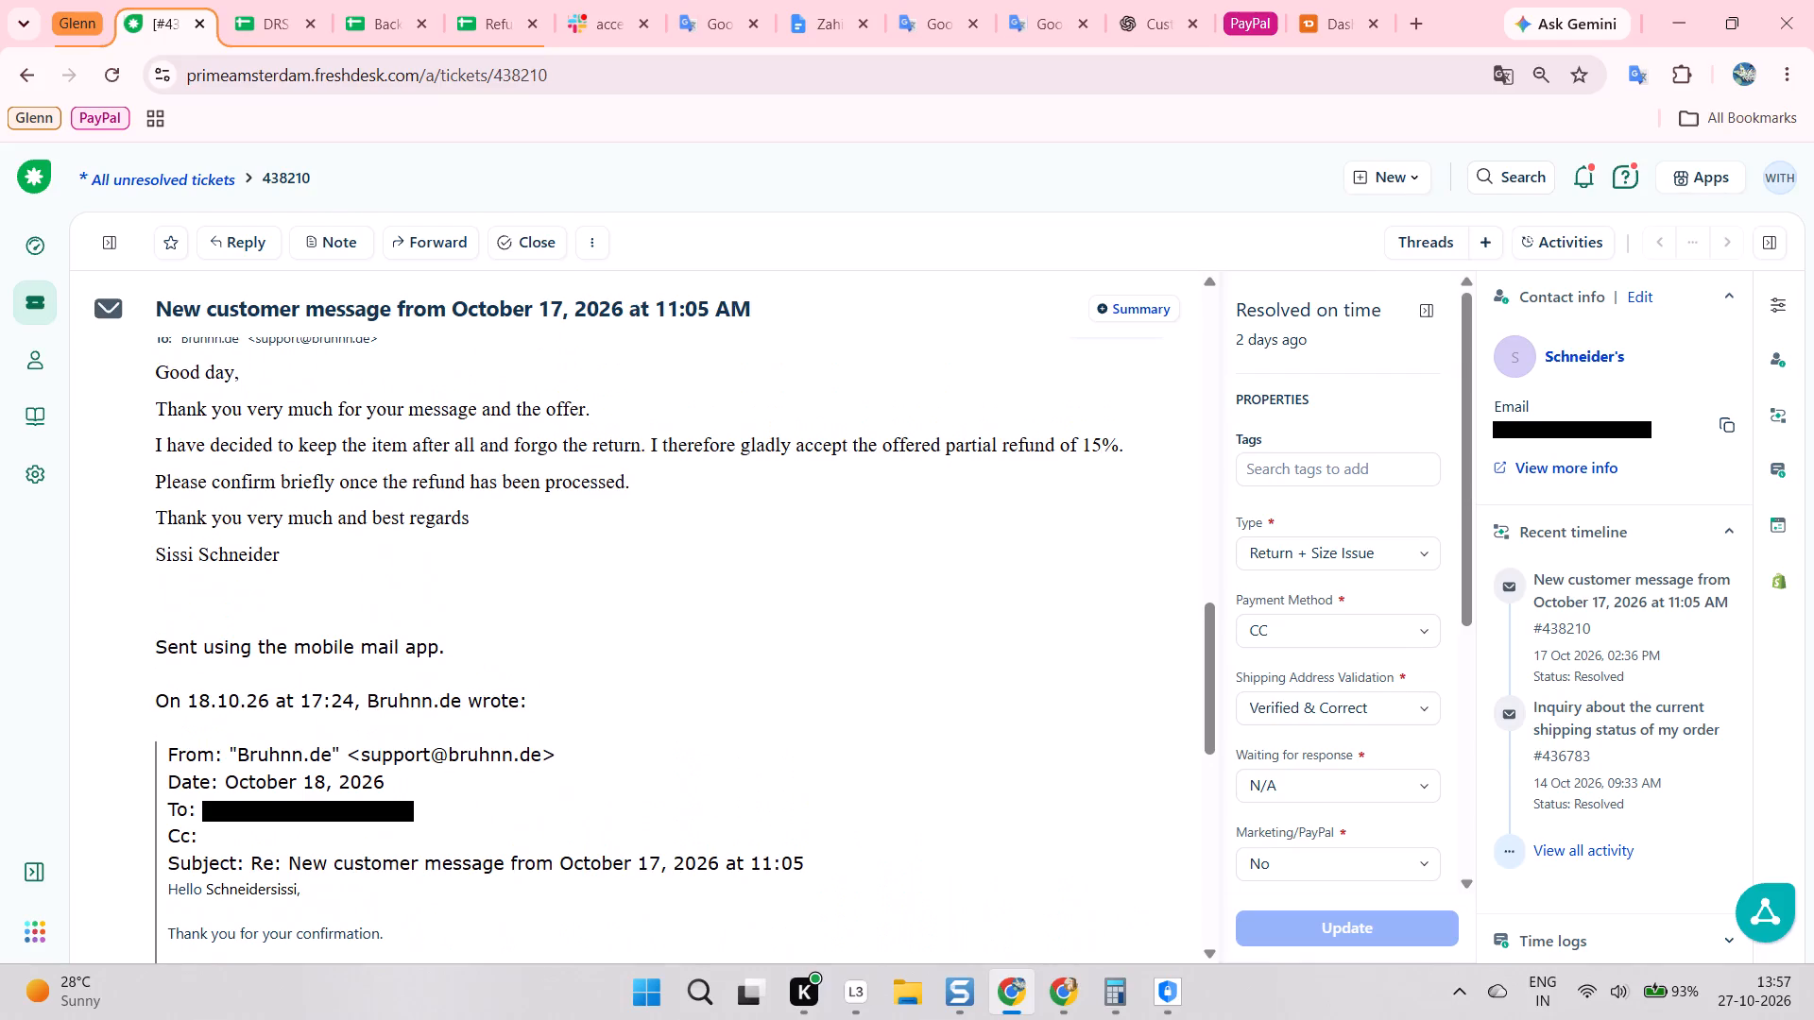
{"action": "scroll", "coordinate": [859, 583], "scroll_direction": "up", "scroll_amount": 3}
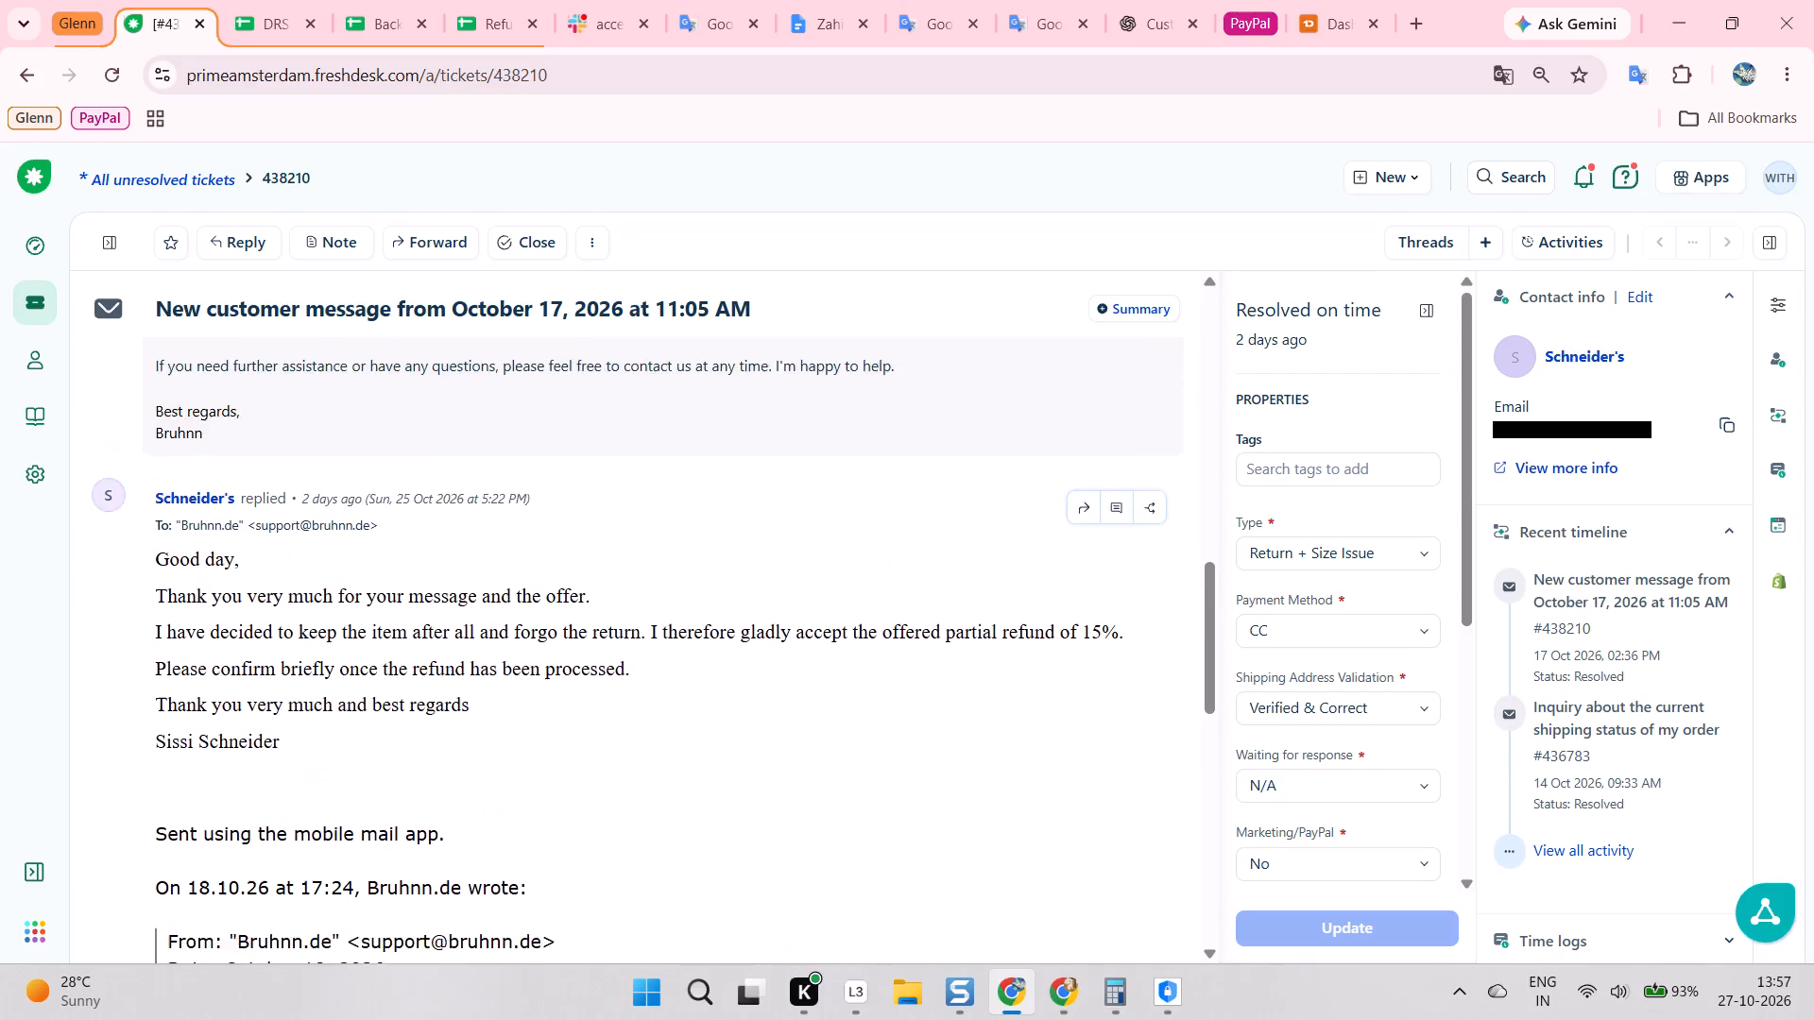
{"action": "scroll", "coordinate": [879, 559], "scroll_direction": "up", "scroll_amount": 2}
{"action": "scroll", "coordinate": [764, 684], "scroll_direction": "up", "scroll_amount": 1}
{"action": "left_click", "coordinate": [633, 602]}
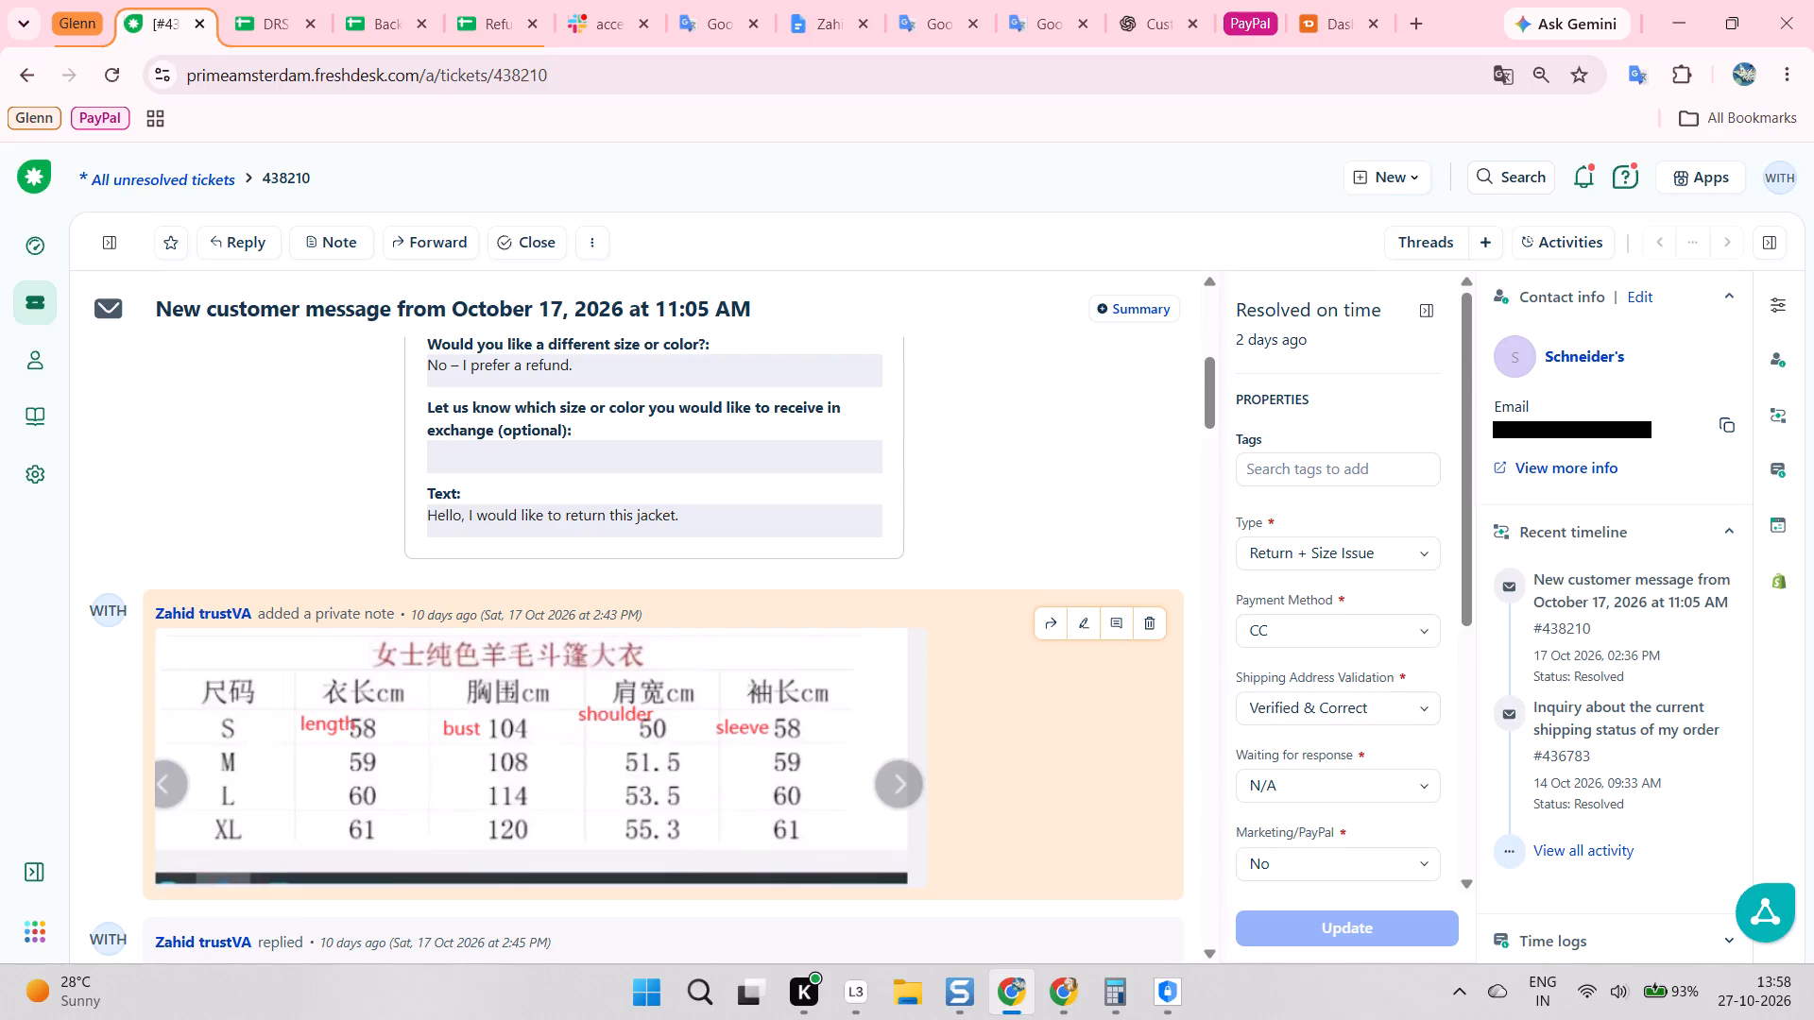
{"action": "scroll", "coordinate": [692, 366], "scroll_direction": "up", "scroll_amount": 3}
{"action": "scroll", "coordinate": [557, 476], "scroll_direction": "down", "scroll_amount": 2}
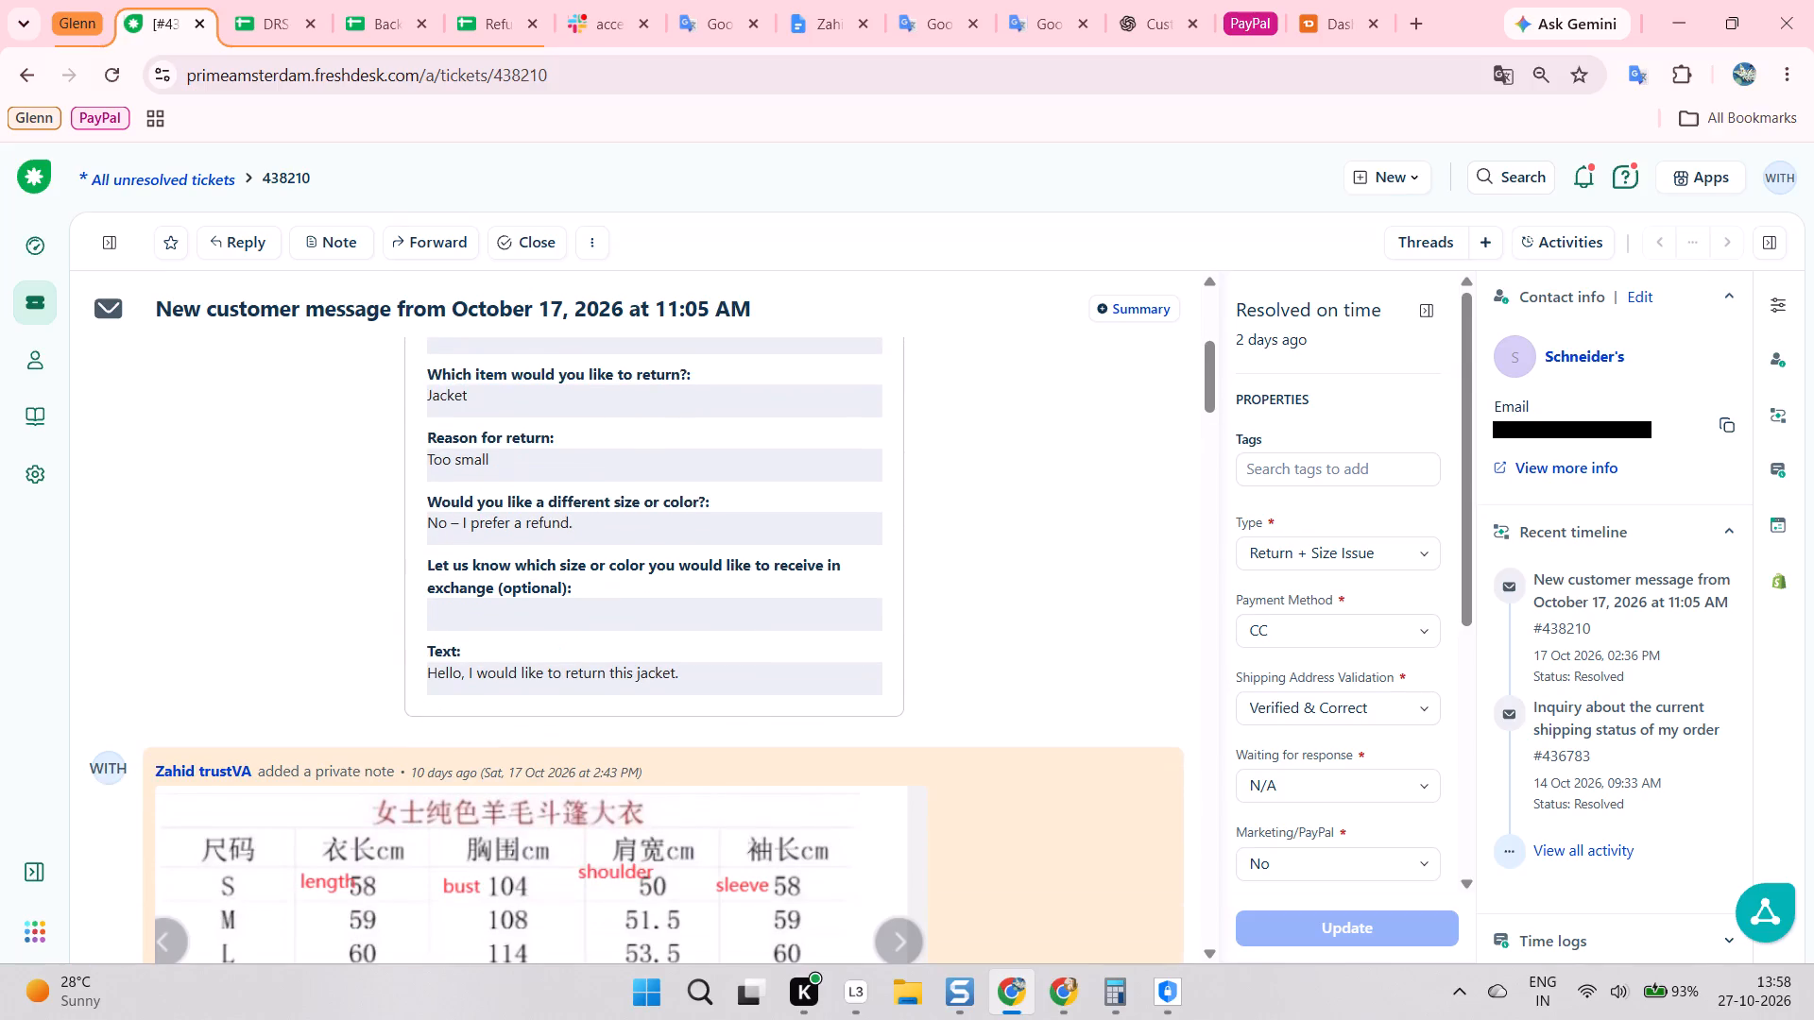
{"action": "left_click", "coordinate": [483, 0]}
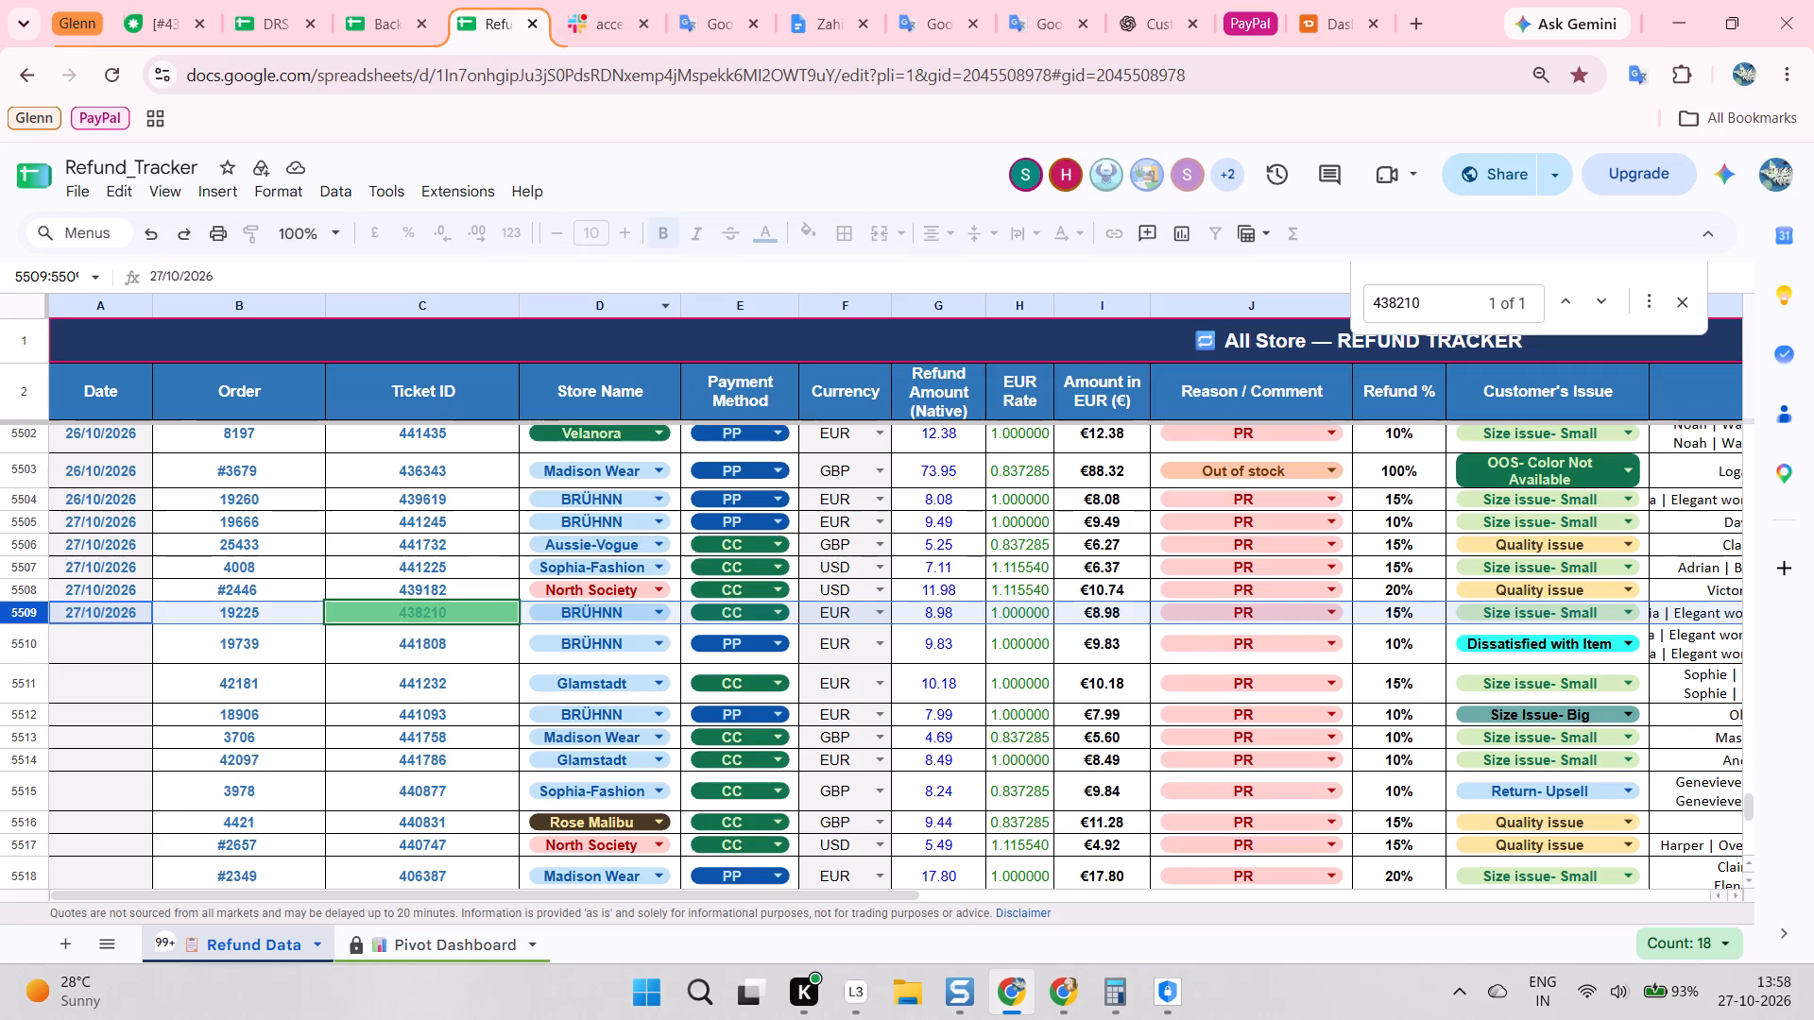
{"action": "scroll", "coordinate": [600, 601], "scroll_direction": "left", "scroll_amount": 2}
{"action": "scroll", "coordinate": [782, 623], "scroll_direction": "left", "scroll_amount": 1}
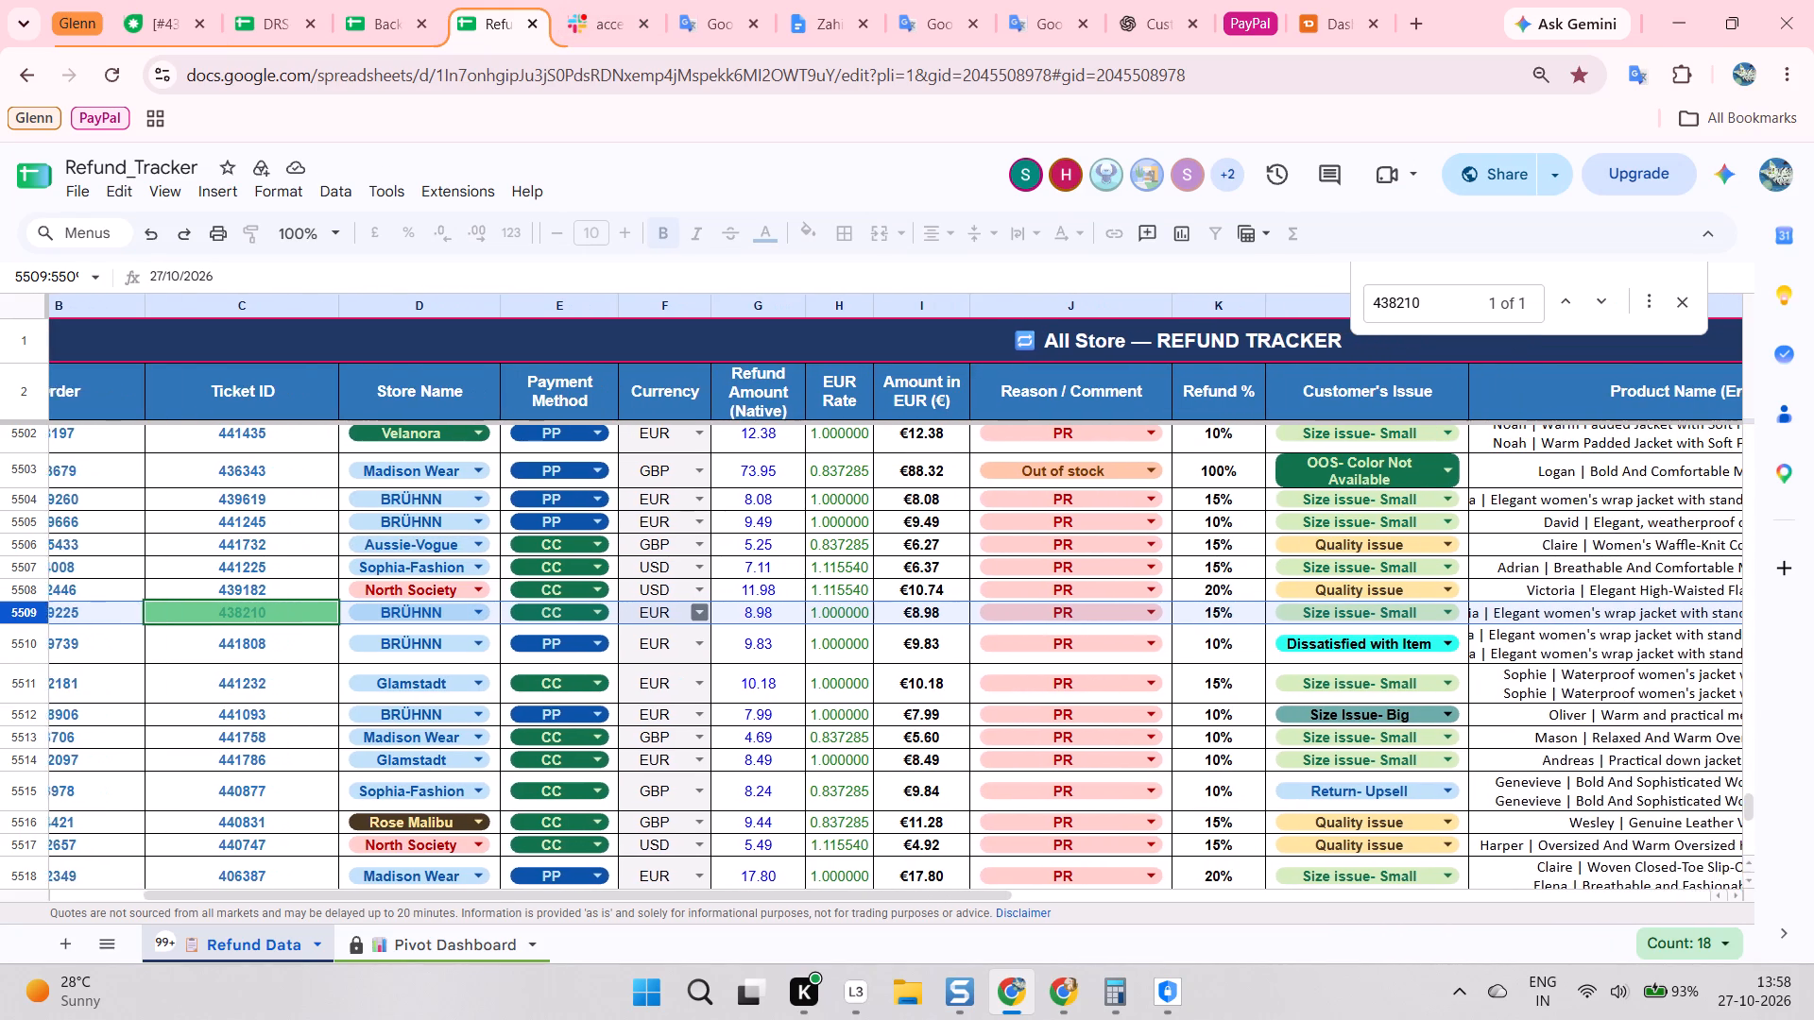
{"action": "scroll", "coordinate": [795, 623], "scroll_direction": "left", "scroll_amount": 2}
{"action": "scroll", "coordinate": [811, 625], "scroll_direction": "right", "scroll_amount": 2}
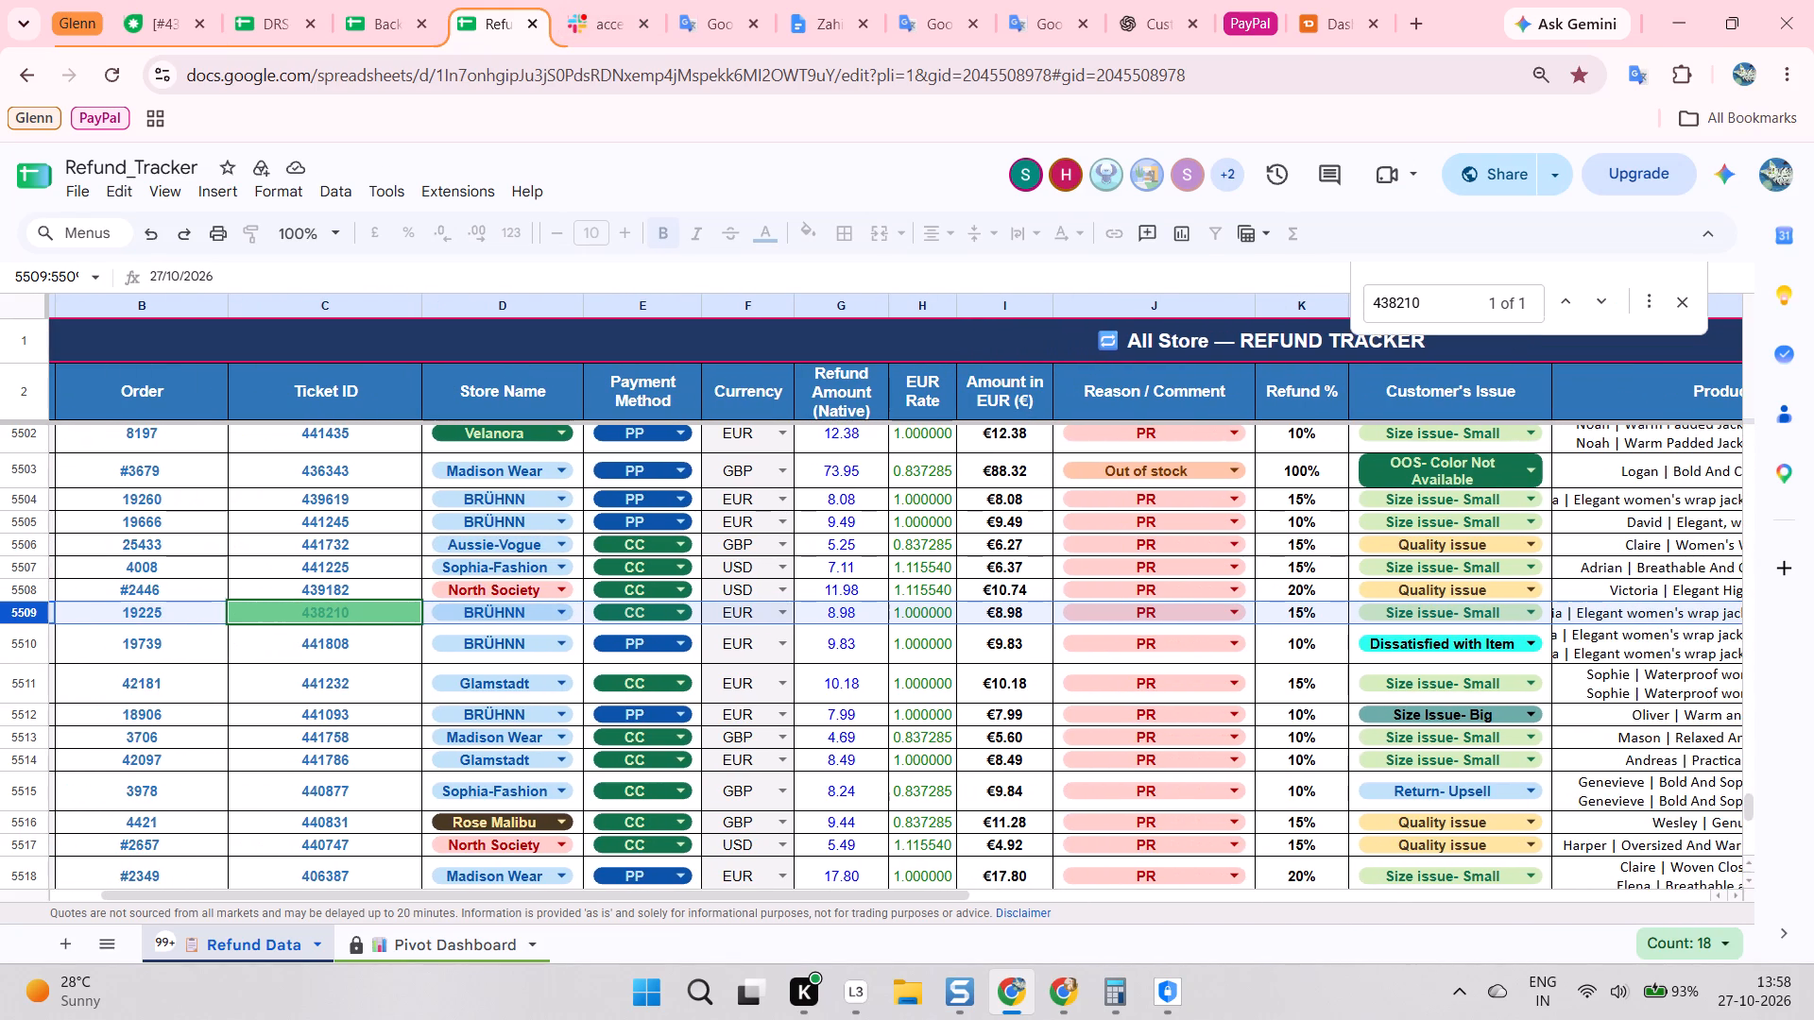
{"action": "key", "text": "alt+Tab"}
{"action": "scroll", "coordinate": [791, 484], "scroll_direction": "up", "scroll_amount": 12}
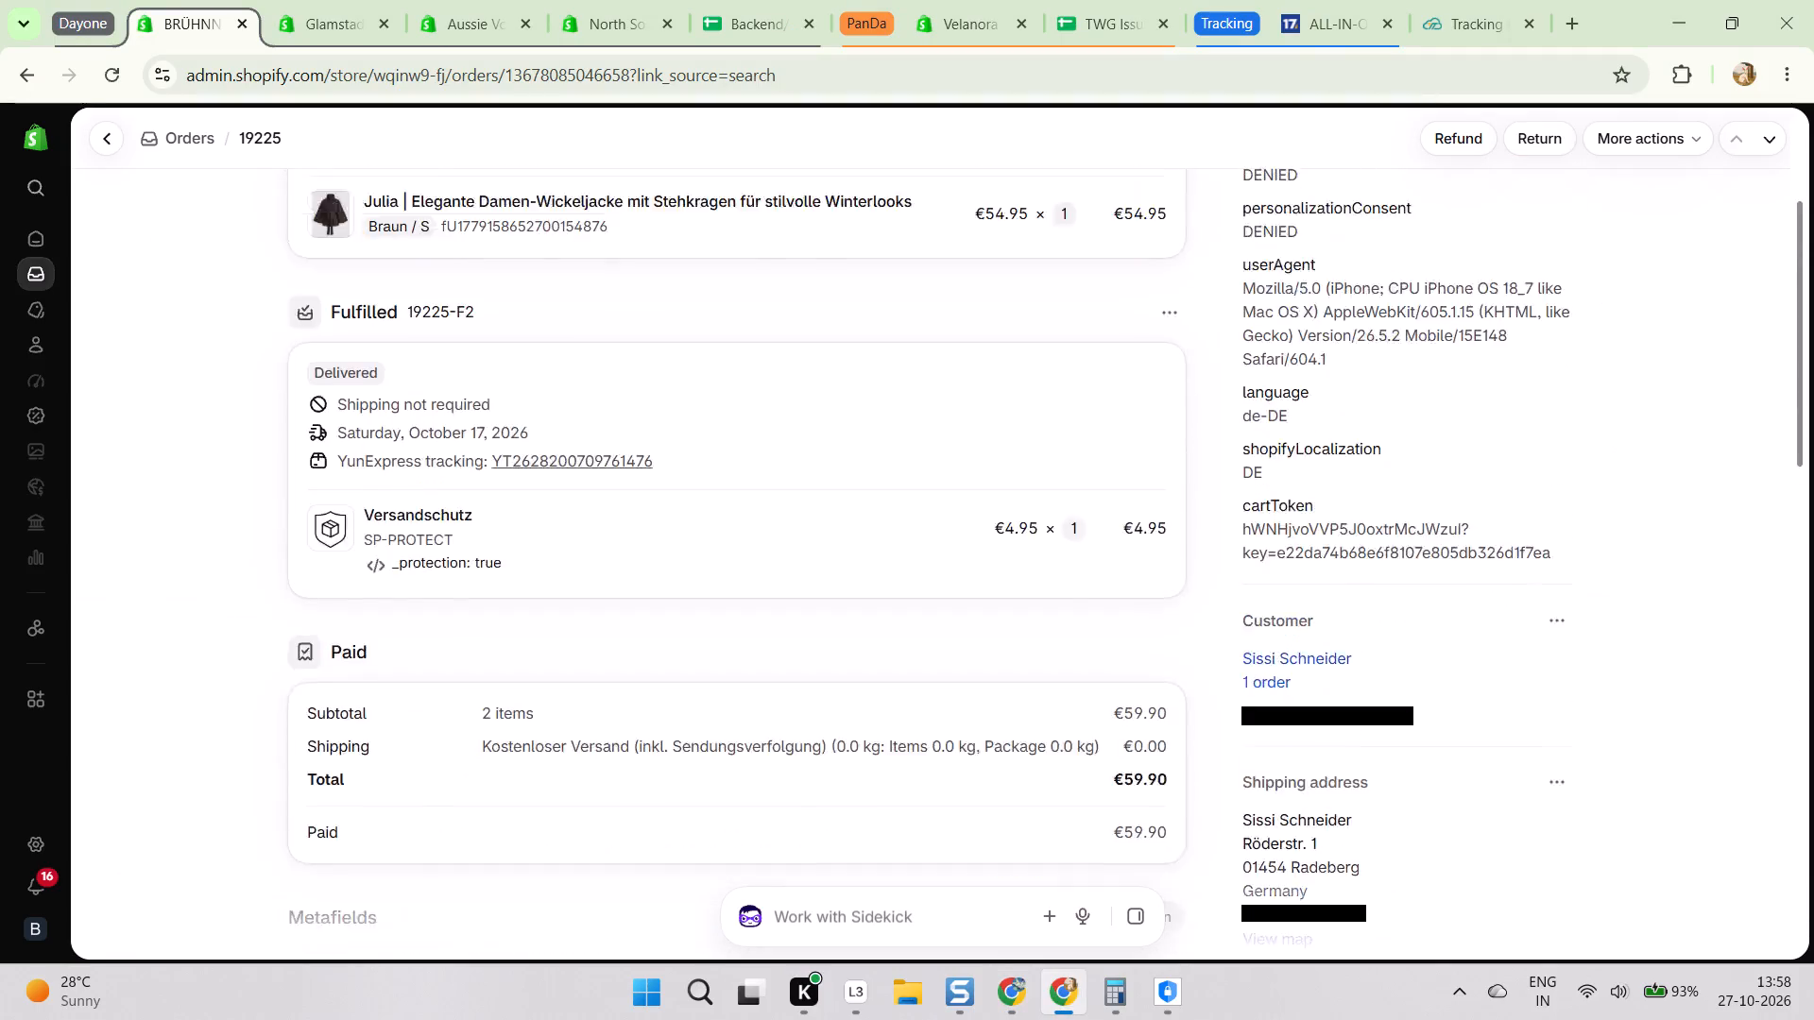
{"action": "scroll", "coordinate": [854, 411], "scroll_direction": "up", "scroll_amount": 3}
{"action": "scroll", "coordinate": [854, 372], "scroll_direction": "down", "scroll_amount": 4}
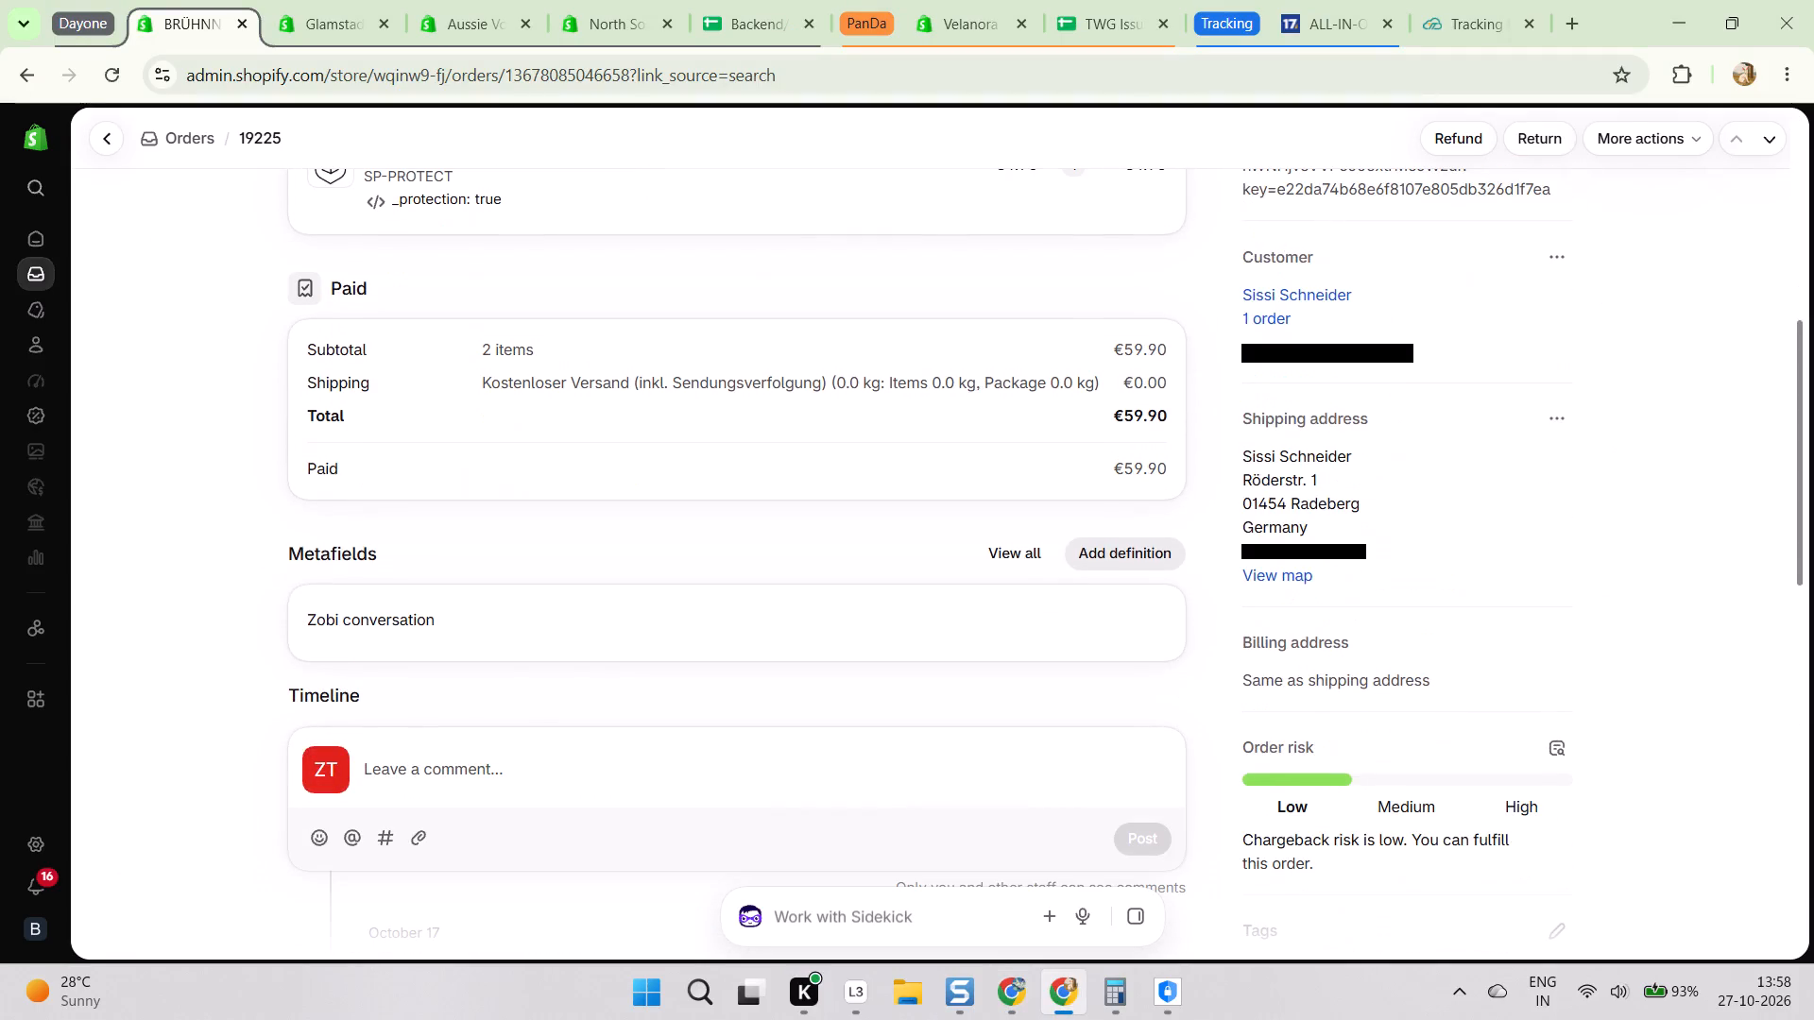
{"action": "double_click", "coordinate": [1138, 473]}
{"action": "key", "text": "ctrl+c"}
{"action": "key", "text": "ctrl+c"}
{"action": "key", "text": "ctrl+c"}
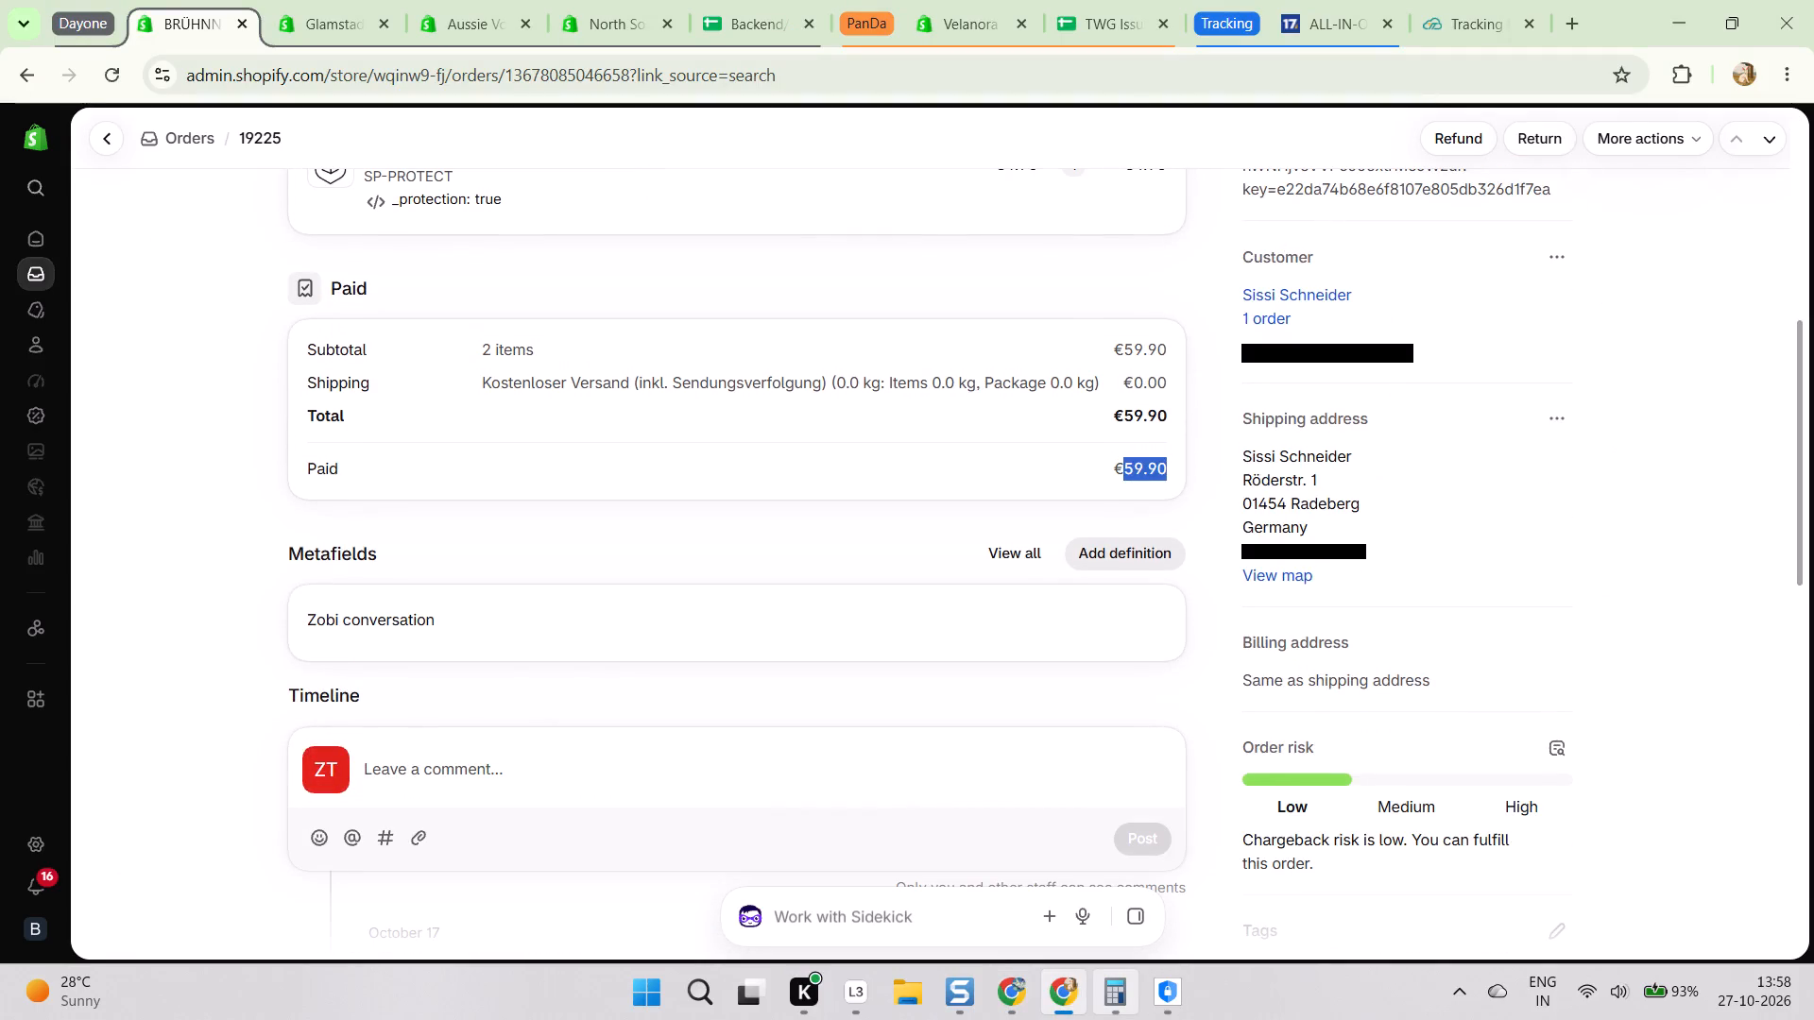
{"action": "left_click", "coordinate": [1126, 1007]}
{"action": "left_click", "coordinate": [1607, 451]}
{"action": "key", "text": "ctrl+v"}
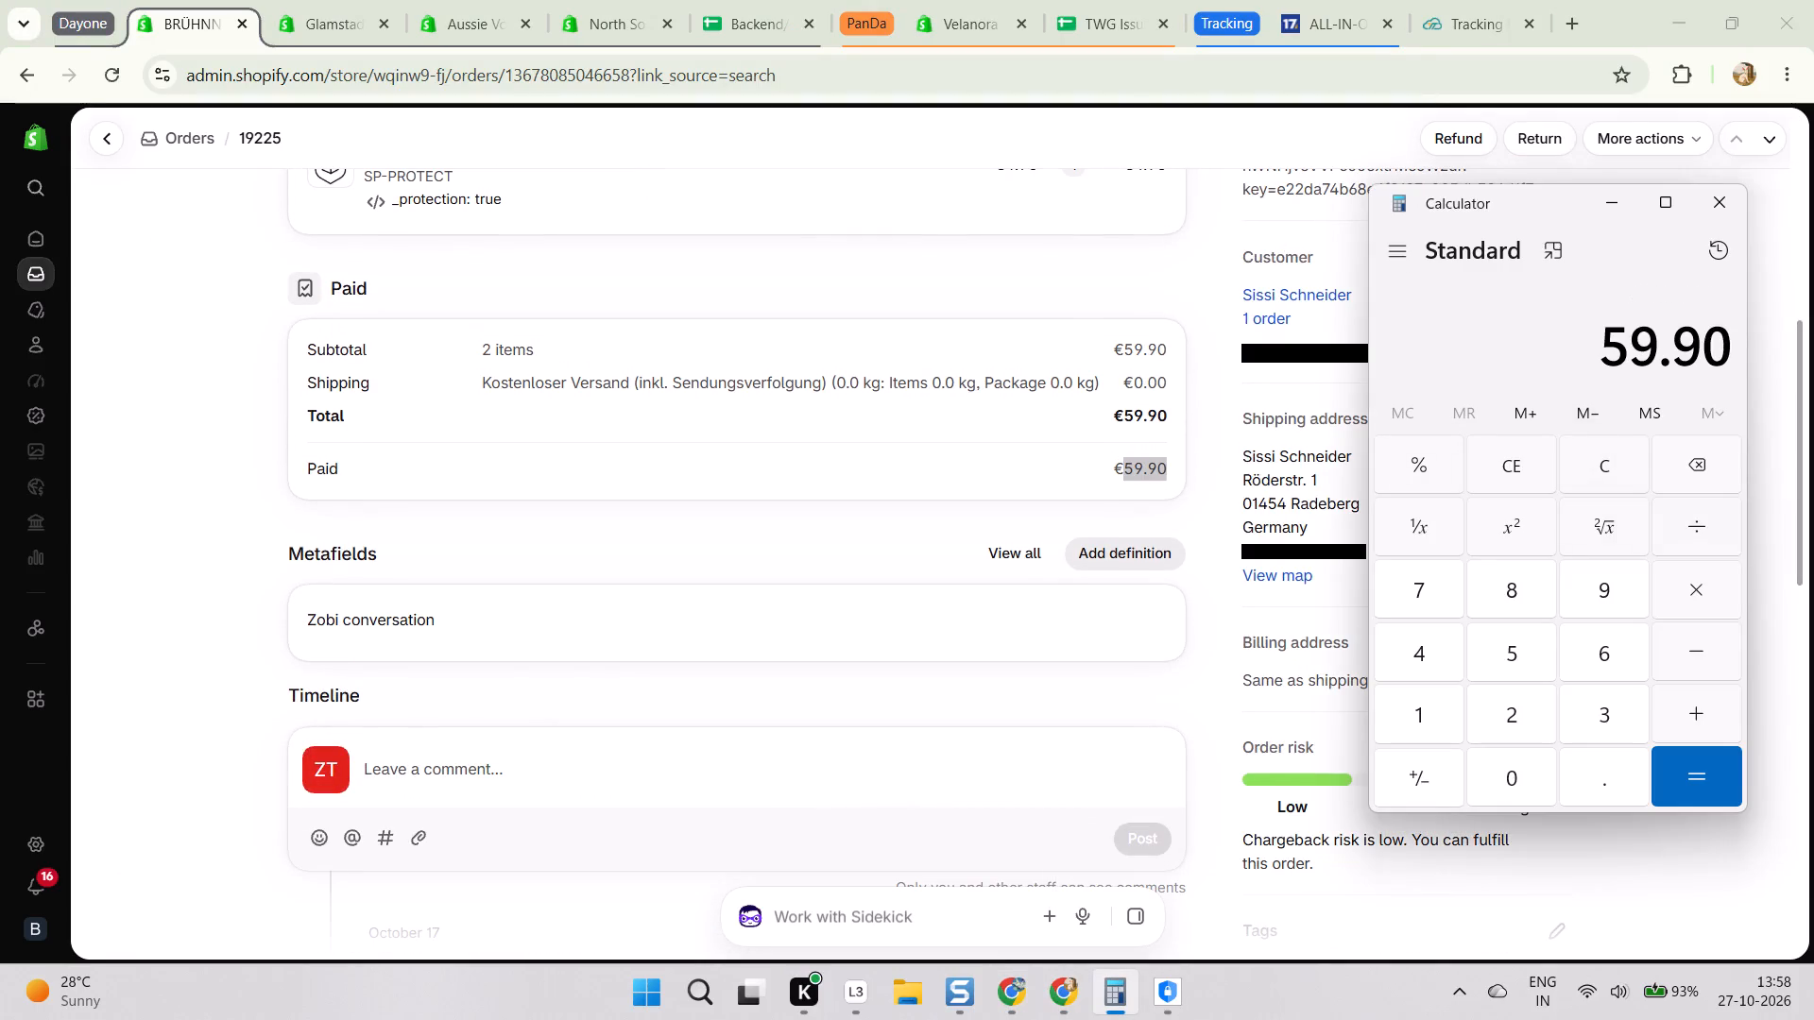
{"action": "key", "text": "alt+Tab"}
{"action": "key", "text": "alt+Tab"}
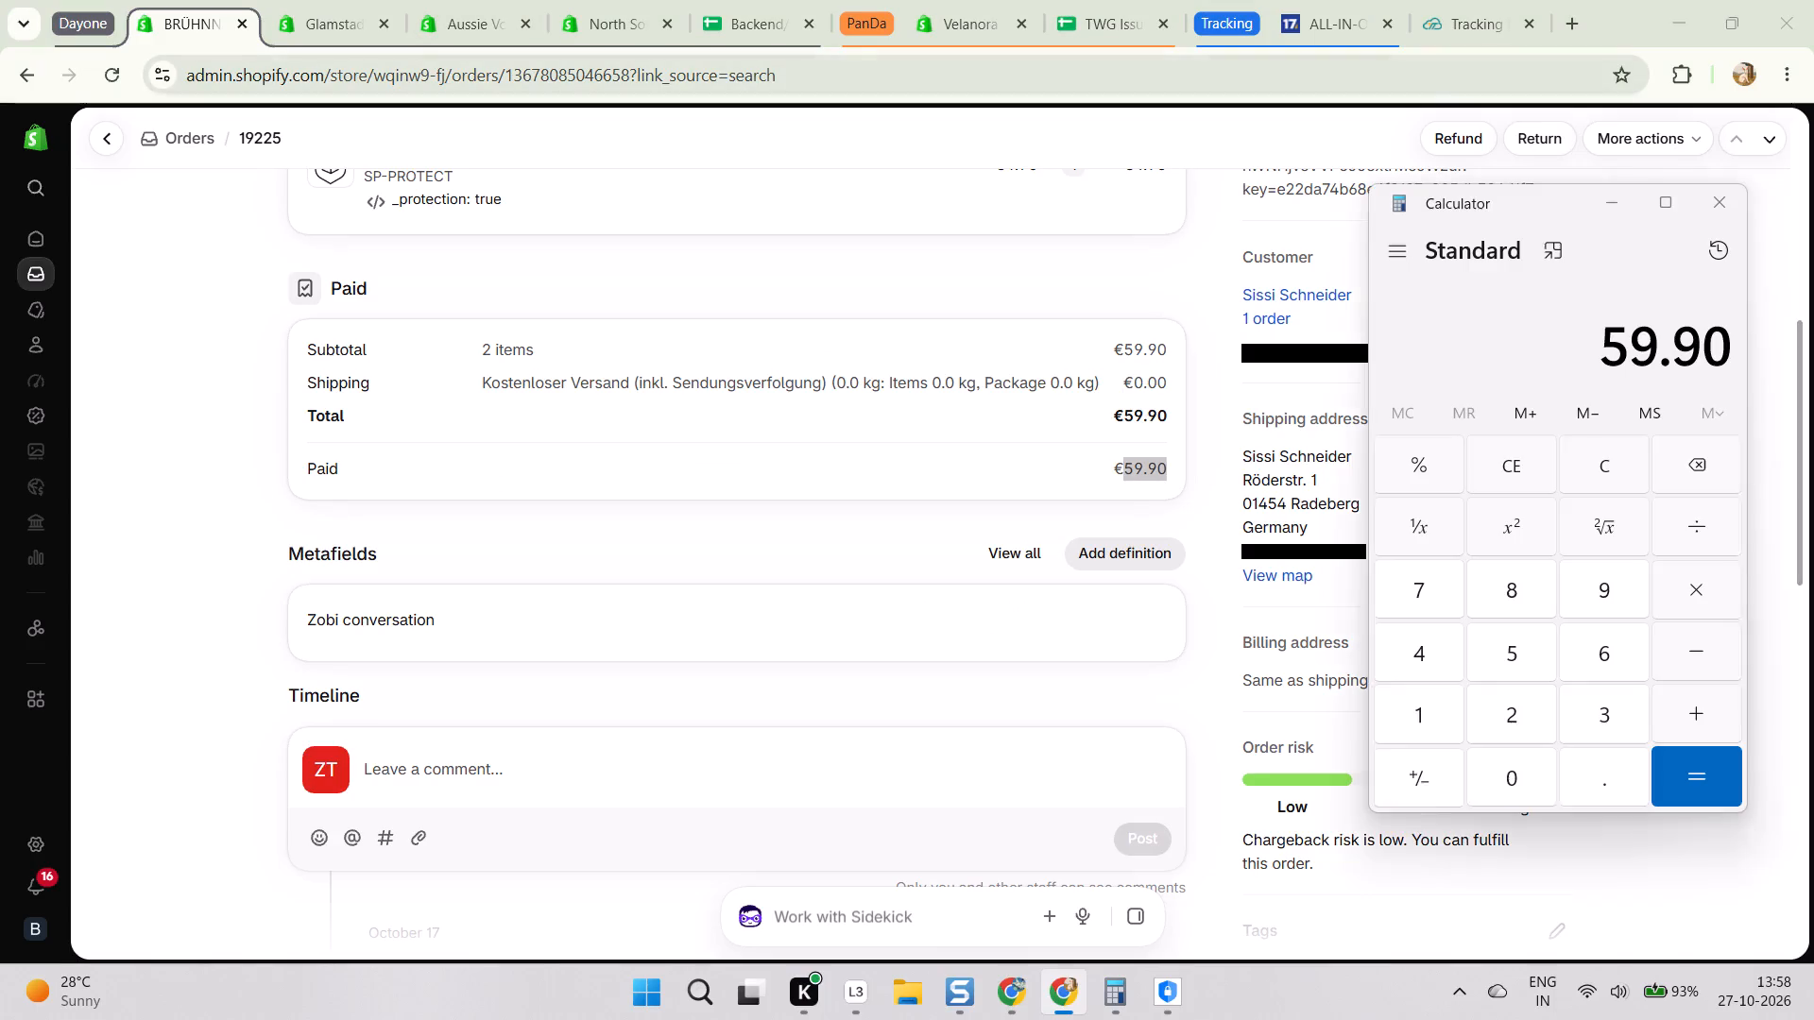
{"action": "left_click", "coordinate": [854, 656]}
{"action": "left_click", "coordinate": [1019, 1011]}
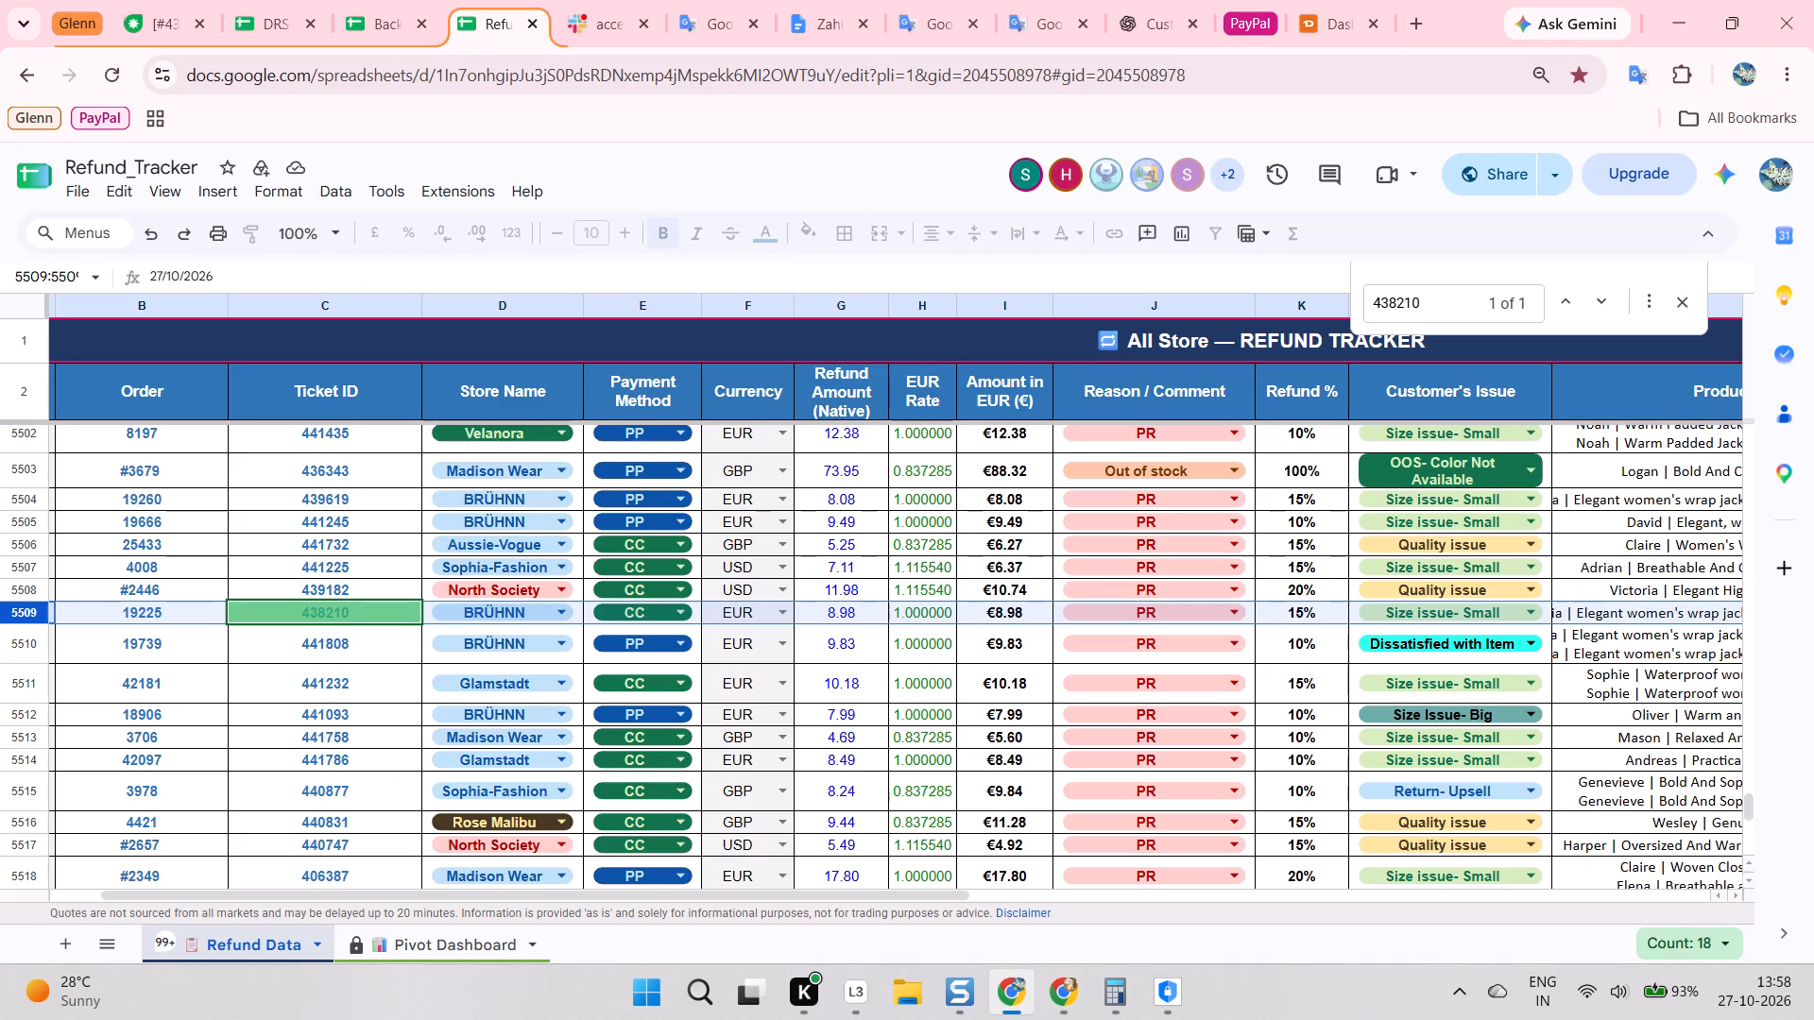
{"action": "left_click", "coordinate": [1061, 994]}
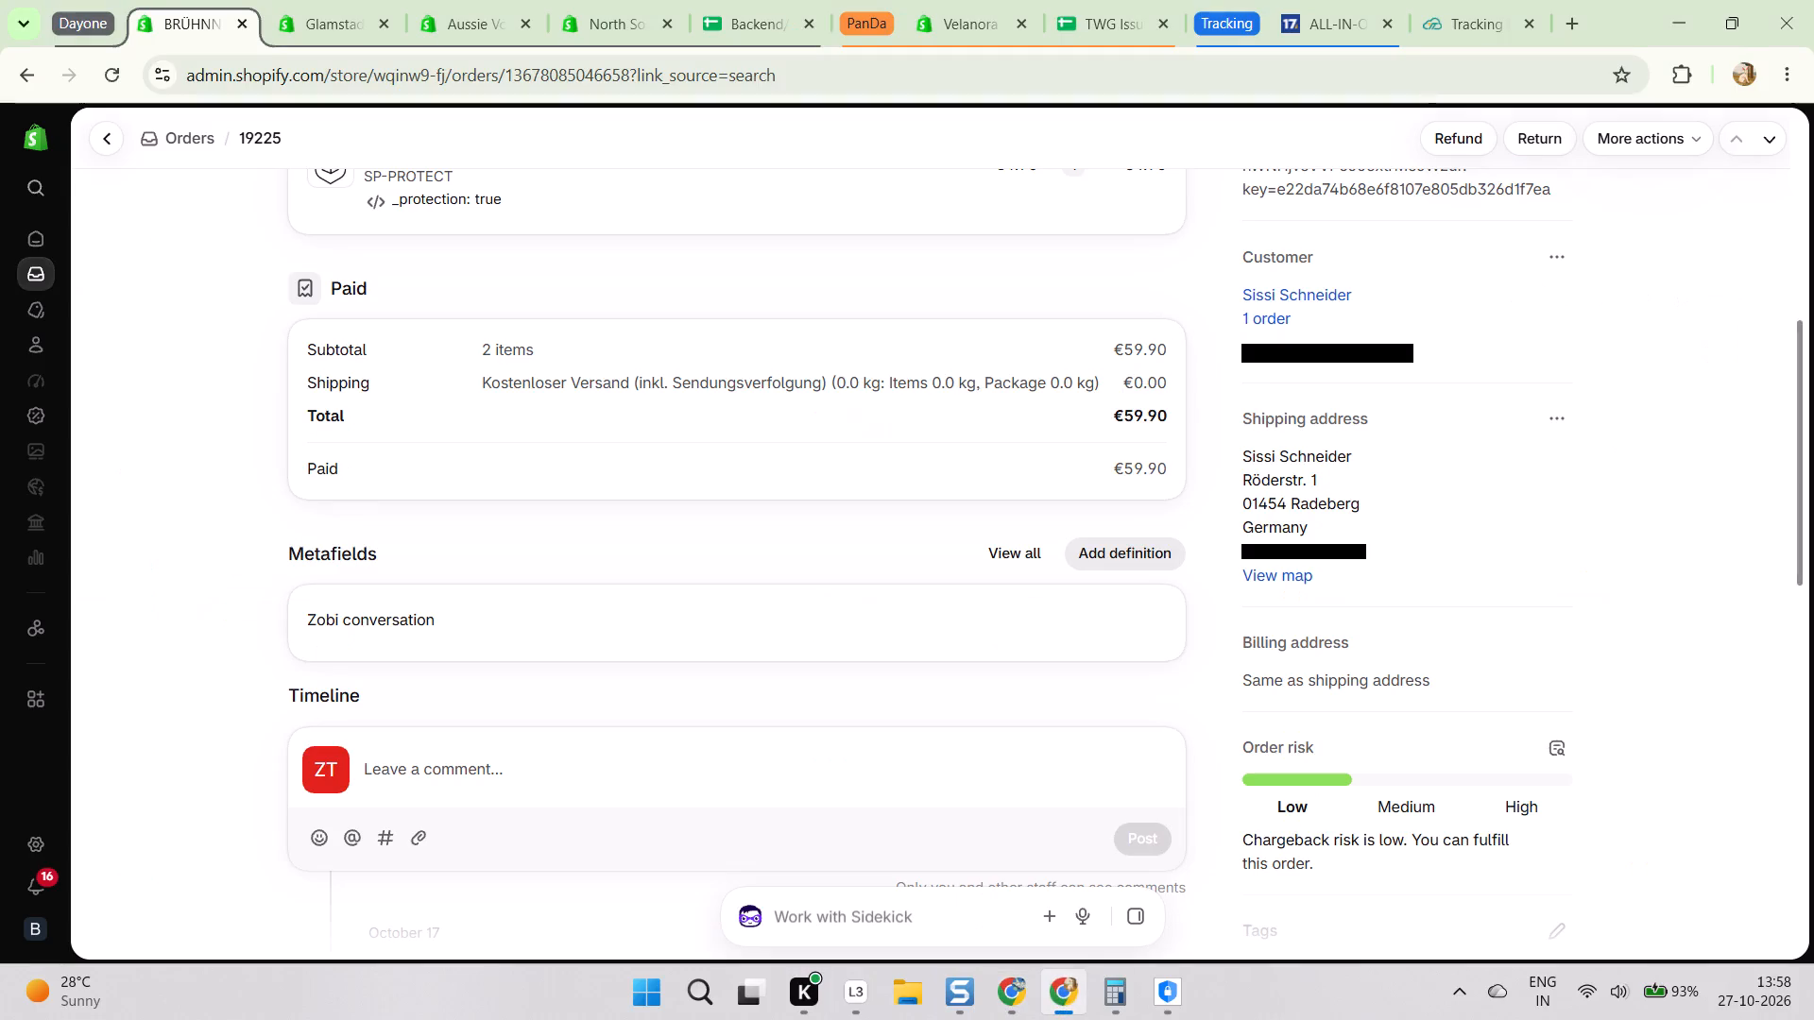
{"action": "left_click", "coordinate": [1126, 987]}
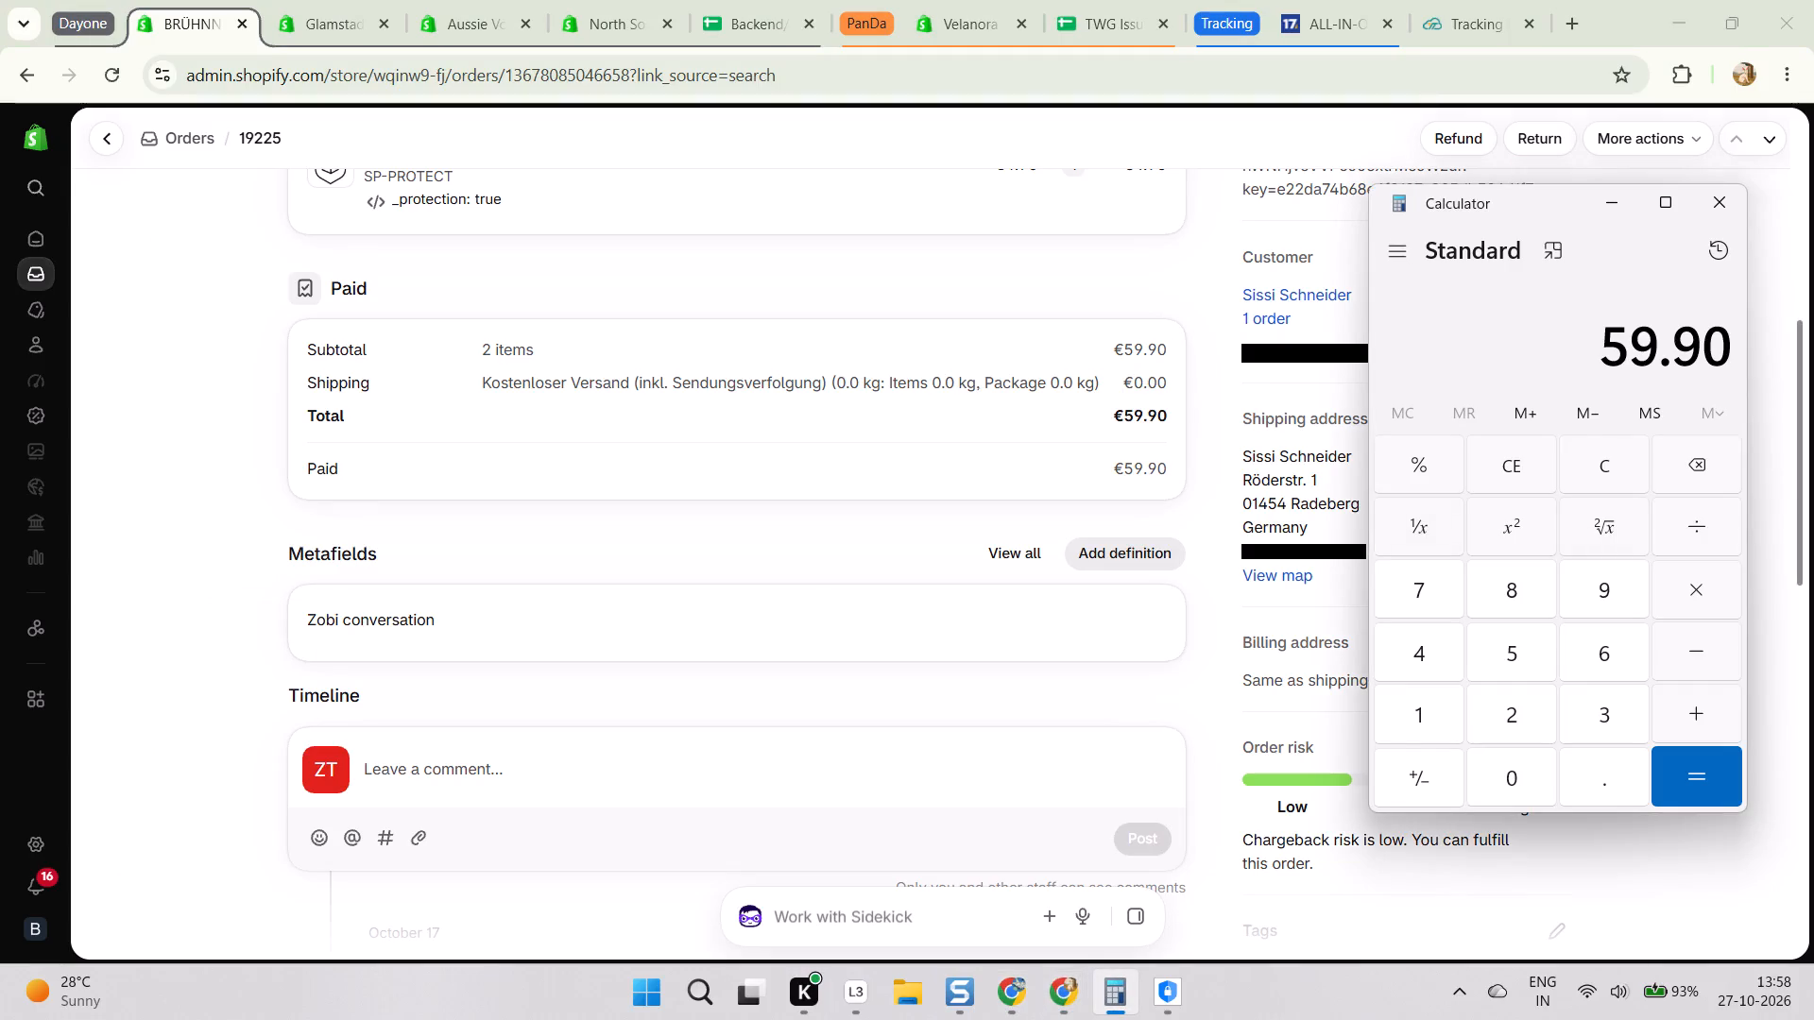
{"action": "left_click", "coordinate": [1669, 586]}
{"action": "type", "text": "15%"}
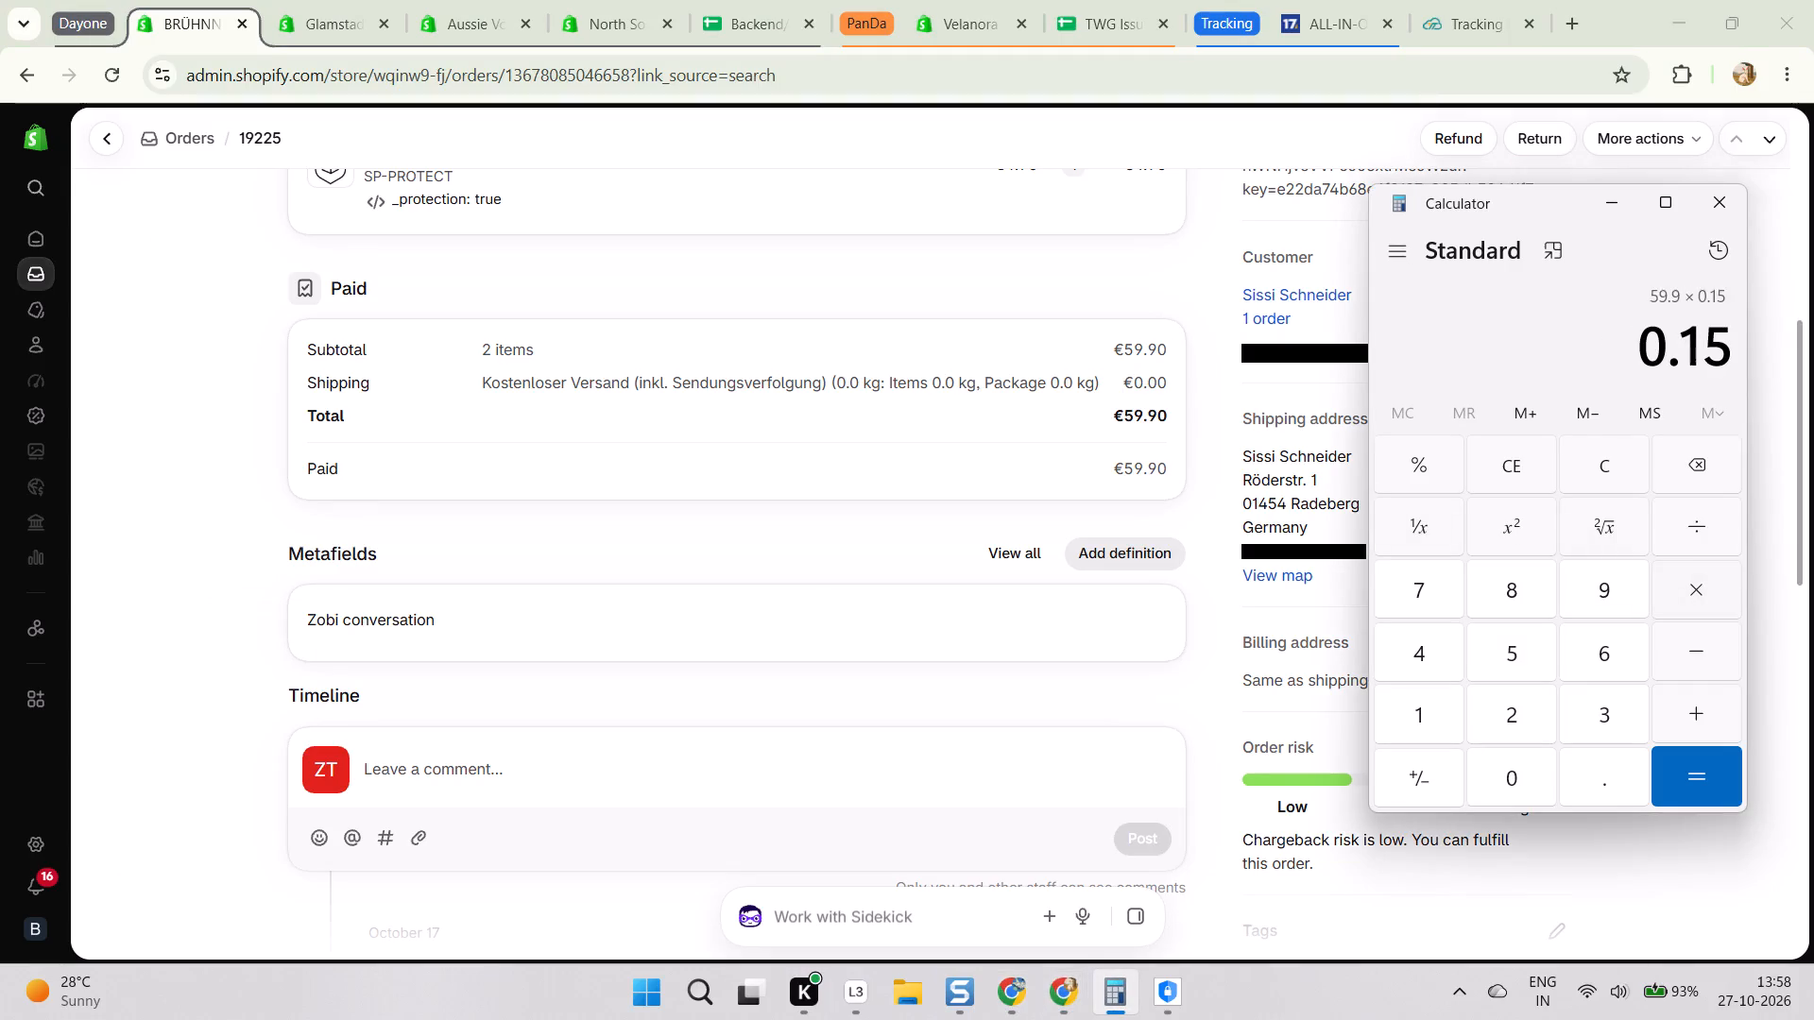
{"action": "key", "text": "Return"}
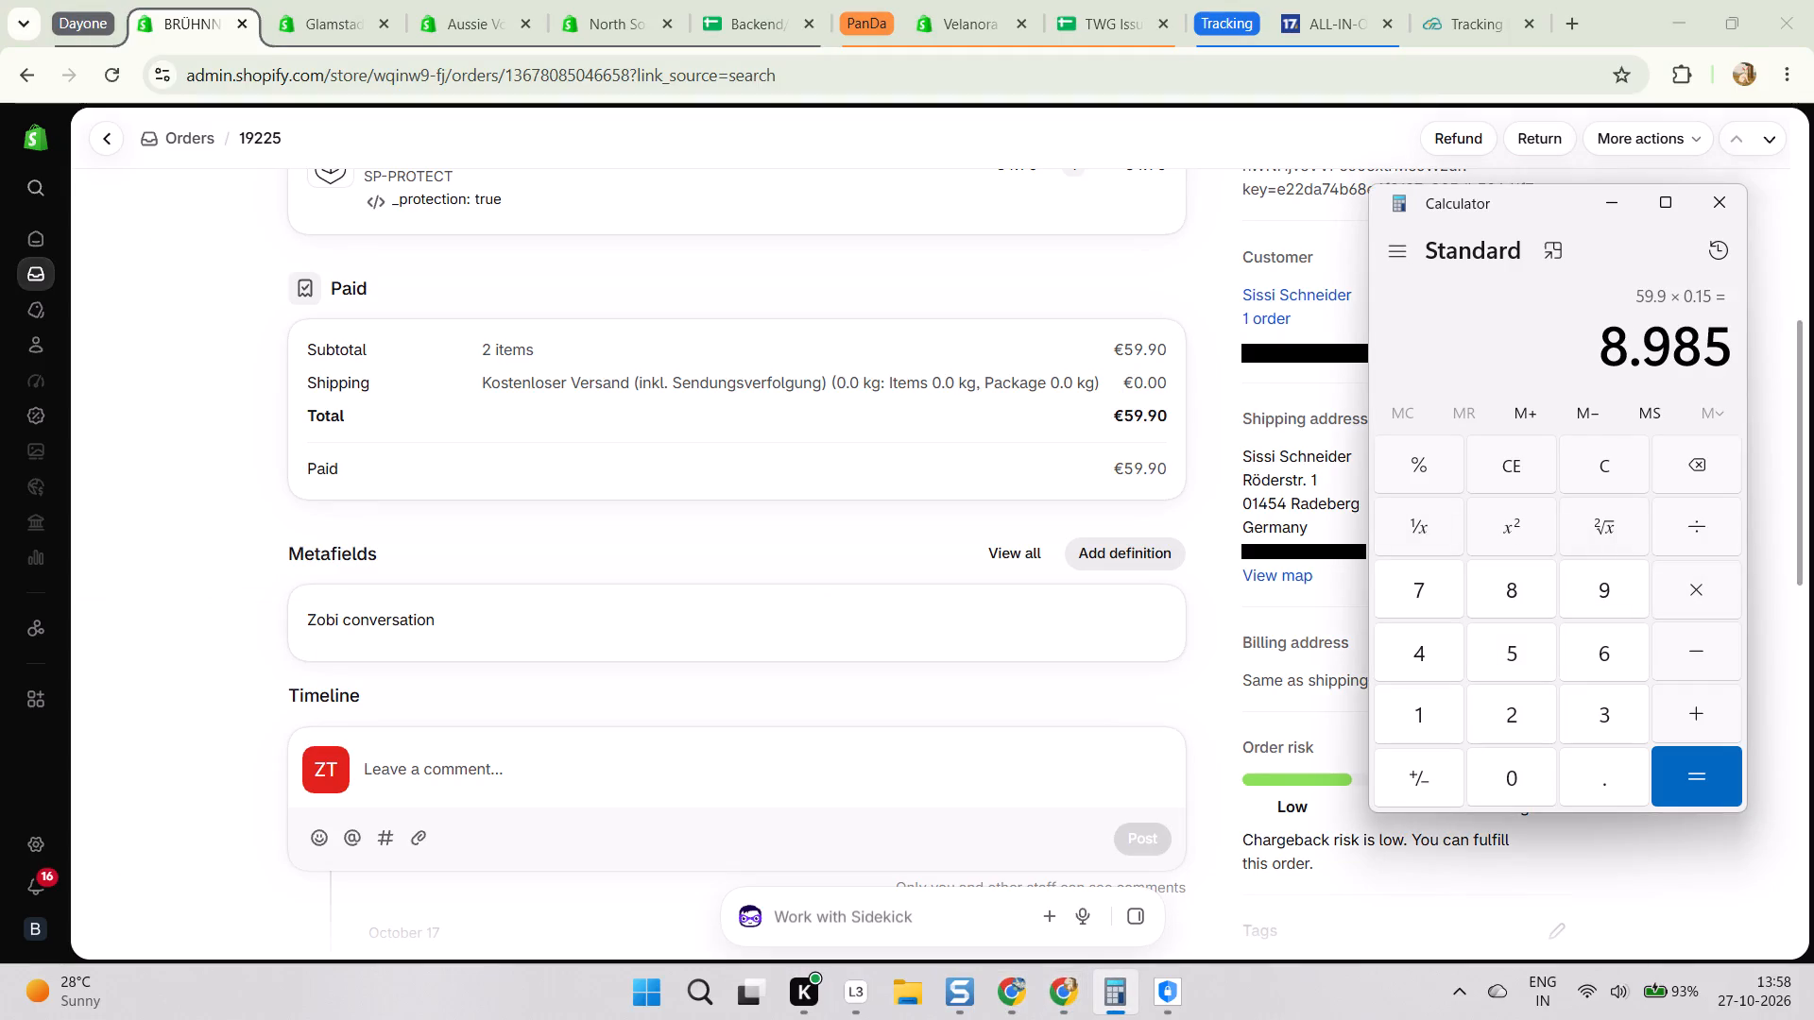
{"action": "left_click", "coordinate": [1014, 1003]}
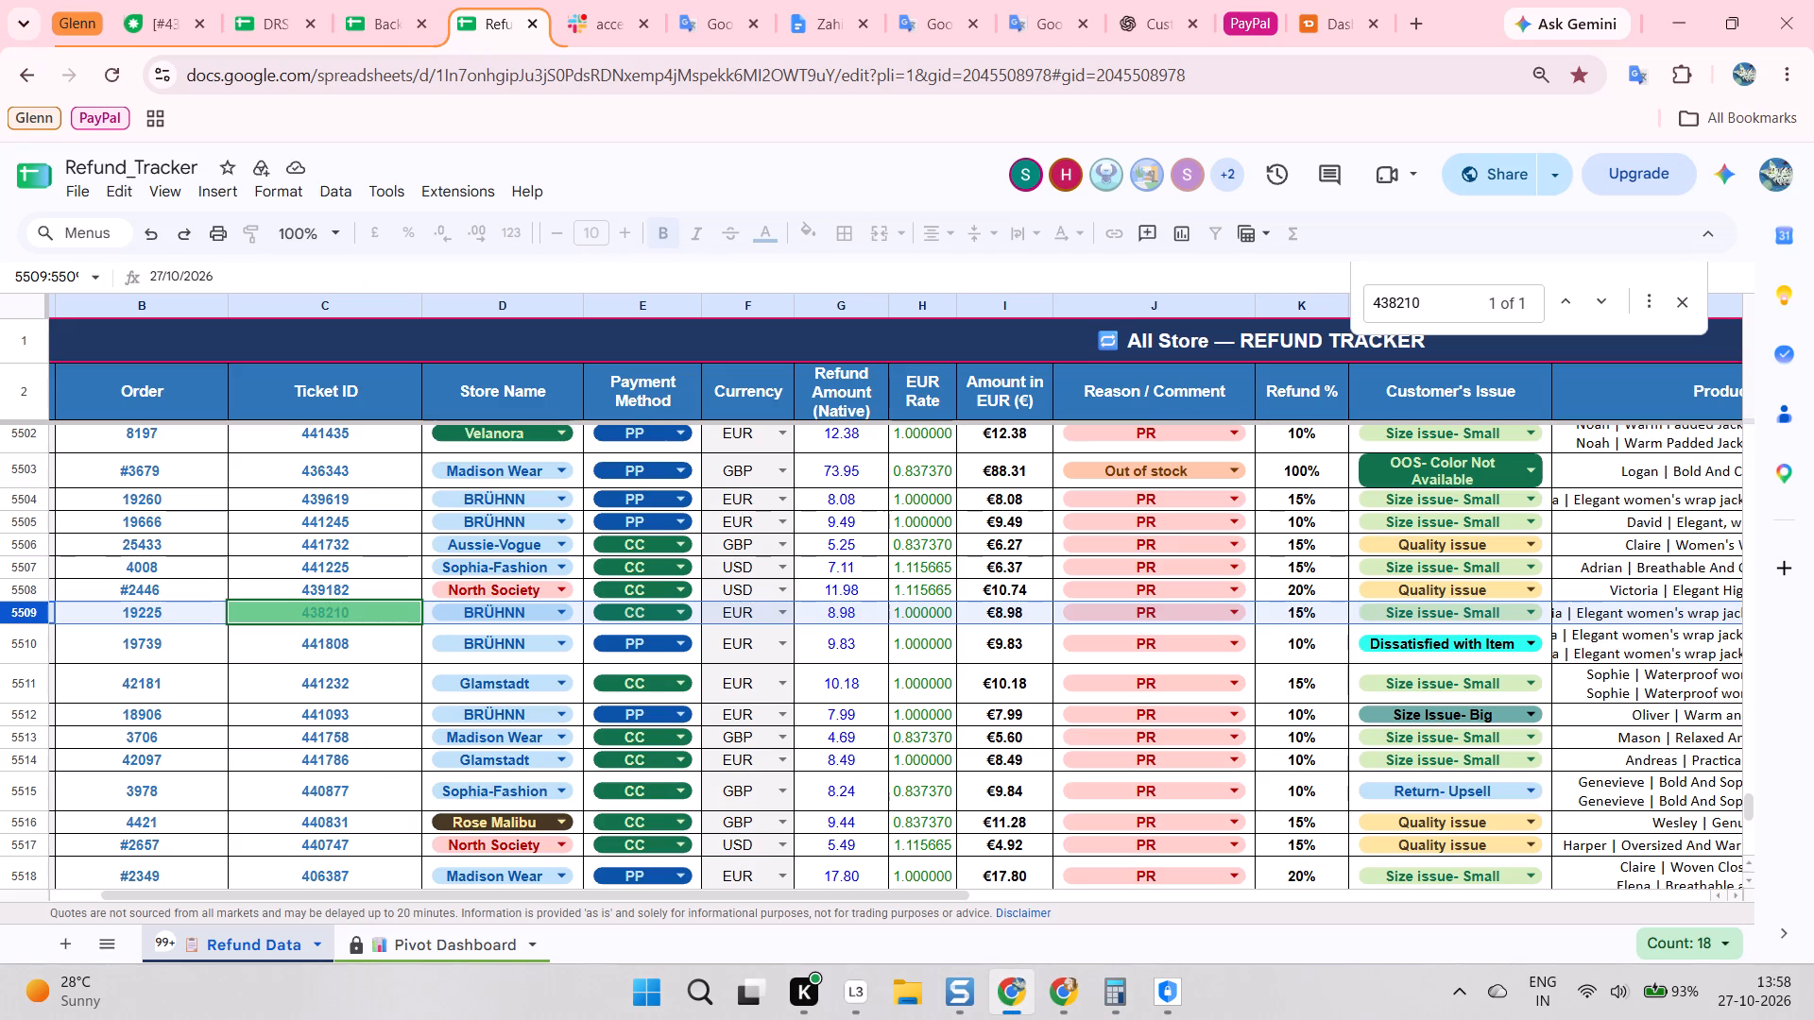
{"action": "left_click", "coordinate": [1072, 982]}
{"action": "scroll", "coordinate": [895, 564], "scroll_direction": "down", "scroll_amount": 5}
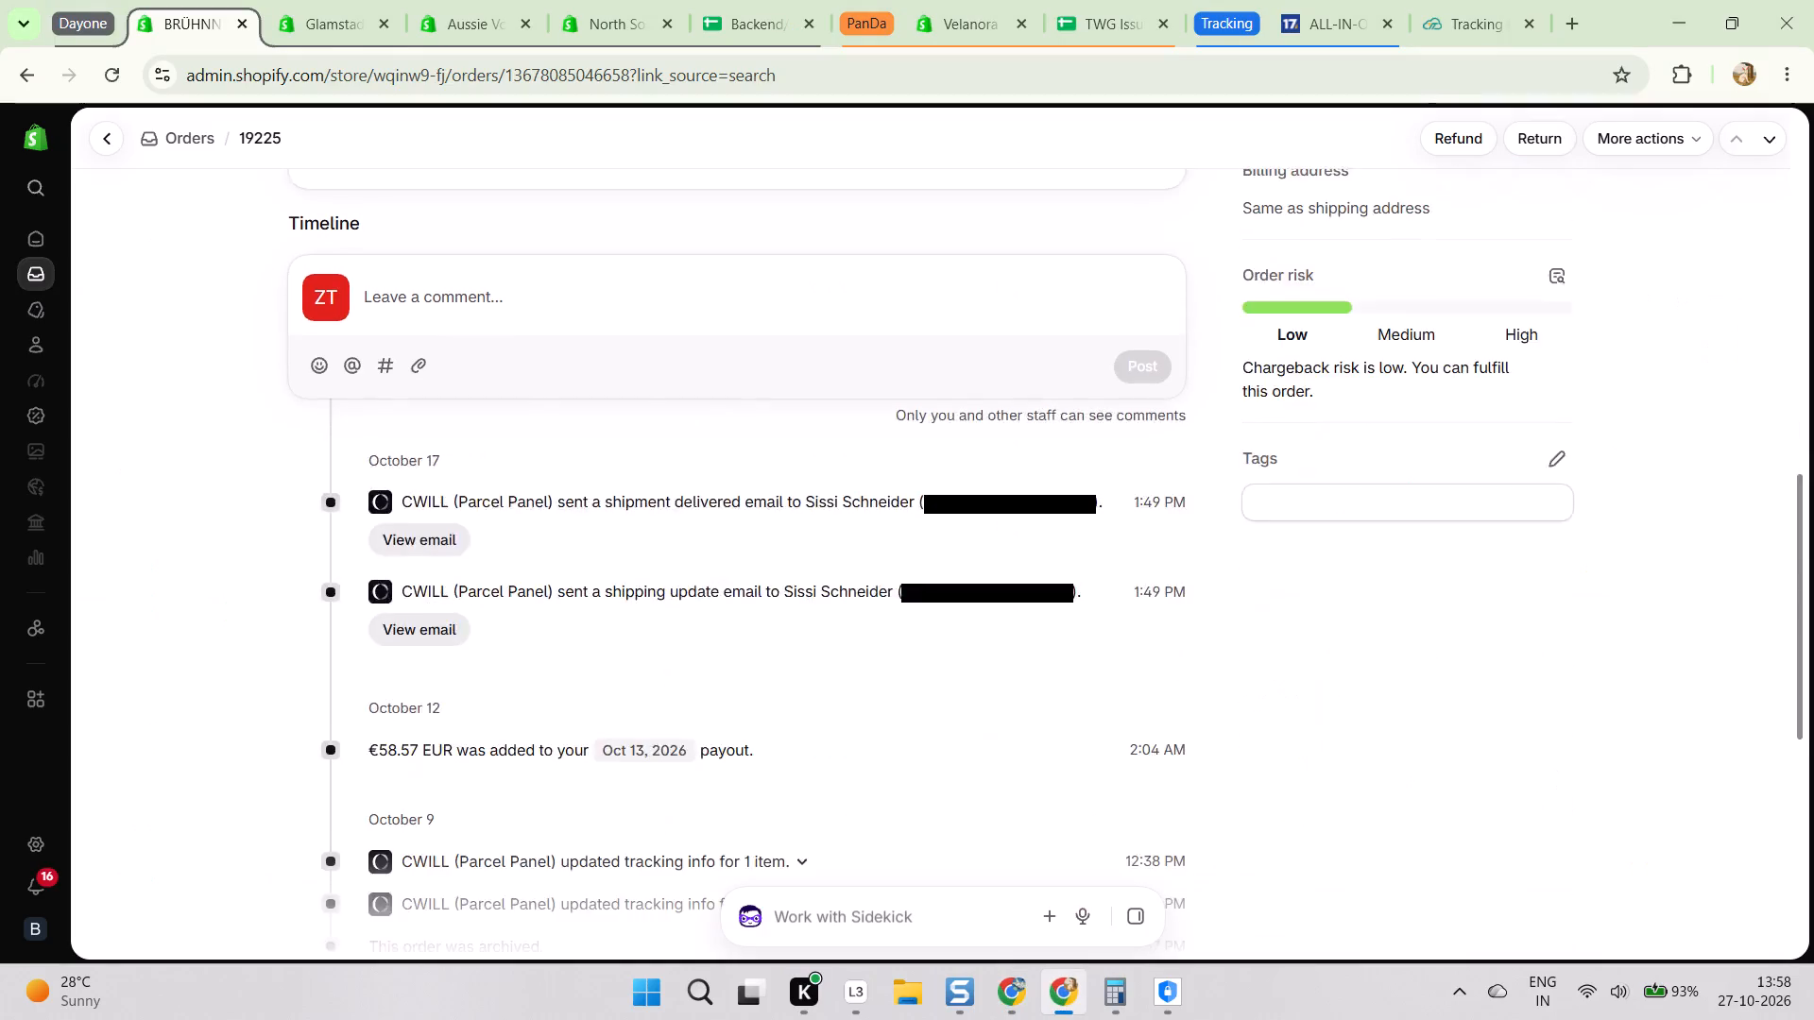
{"action": "scroll", "coordinate": [944, 501], "scroll_direction": "down", "scroll_amount": 1}
{"action": "scroll", "coordinate": [1209, 408], "scroll_direction": "up", "scroll_amount": 3}
{"action": "left_click", "coordinate": [1286, 500]}
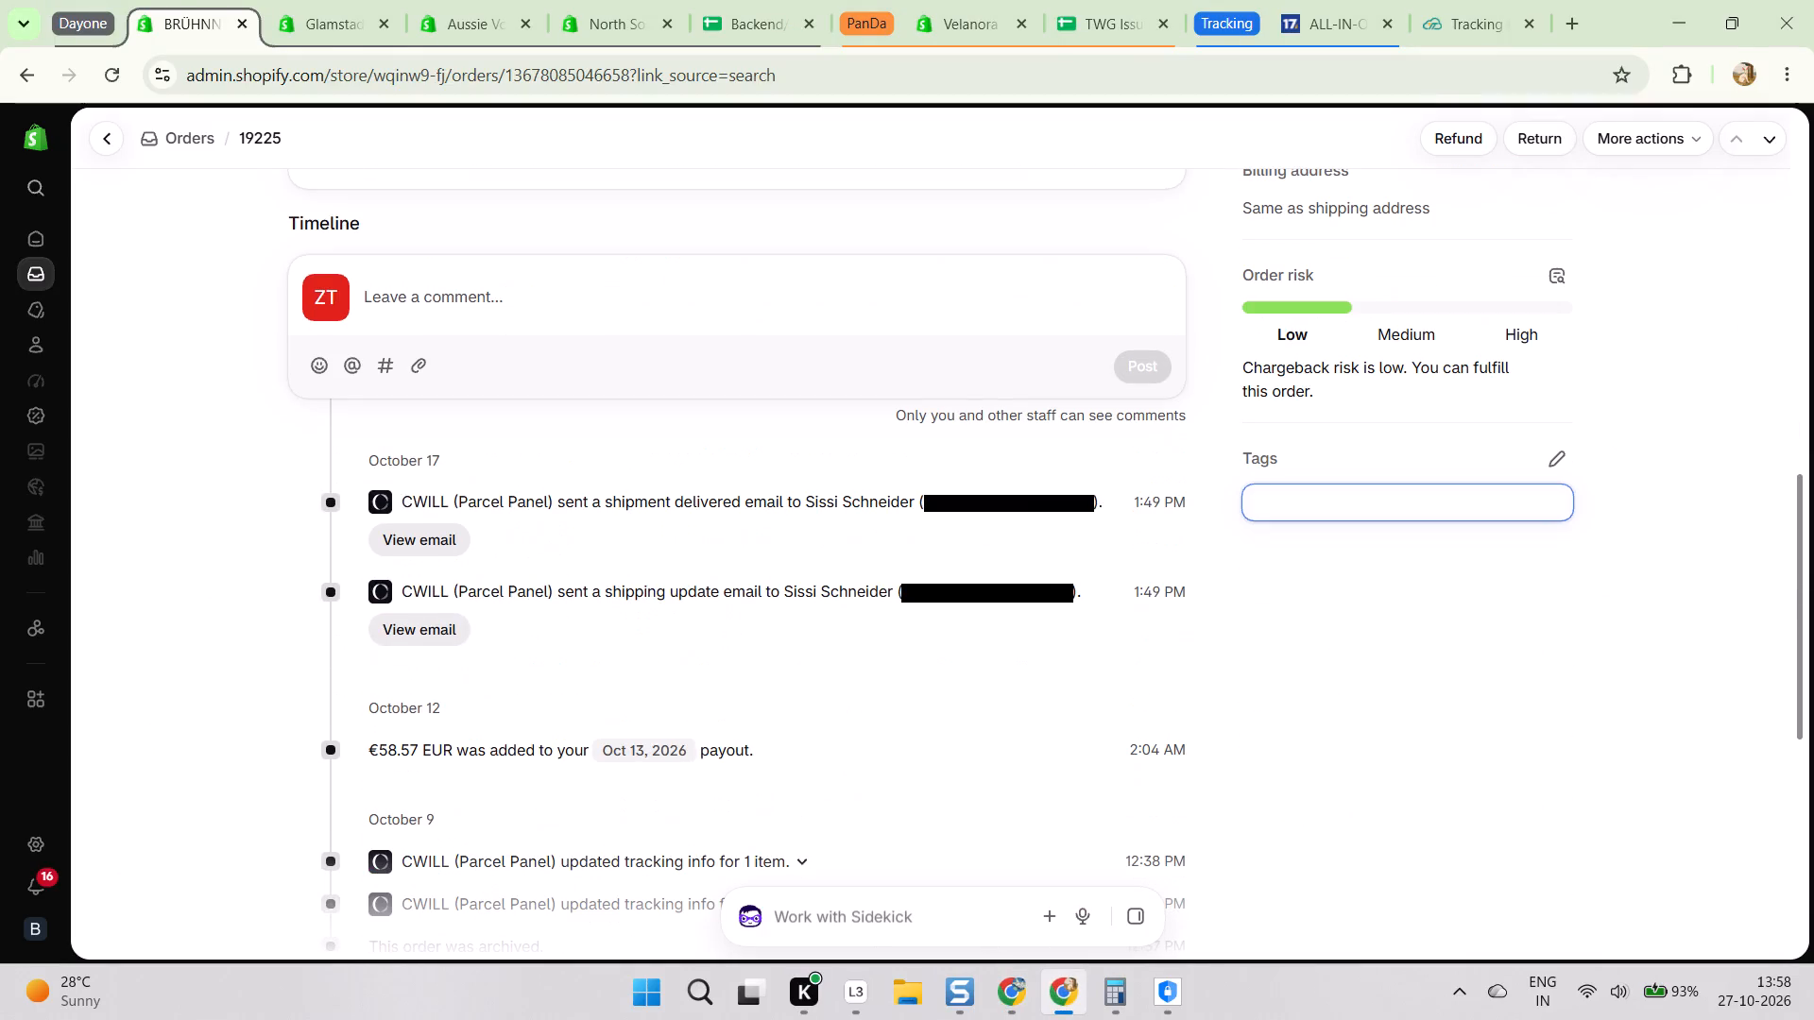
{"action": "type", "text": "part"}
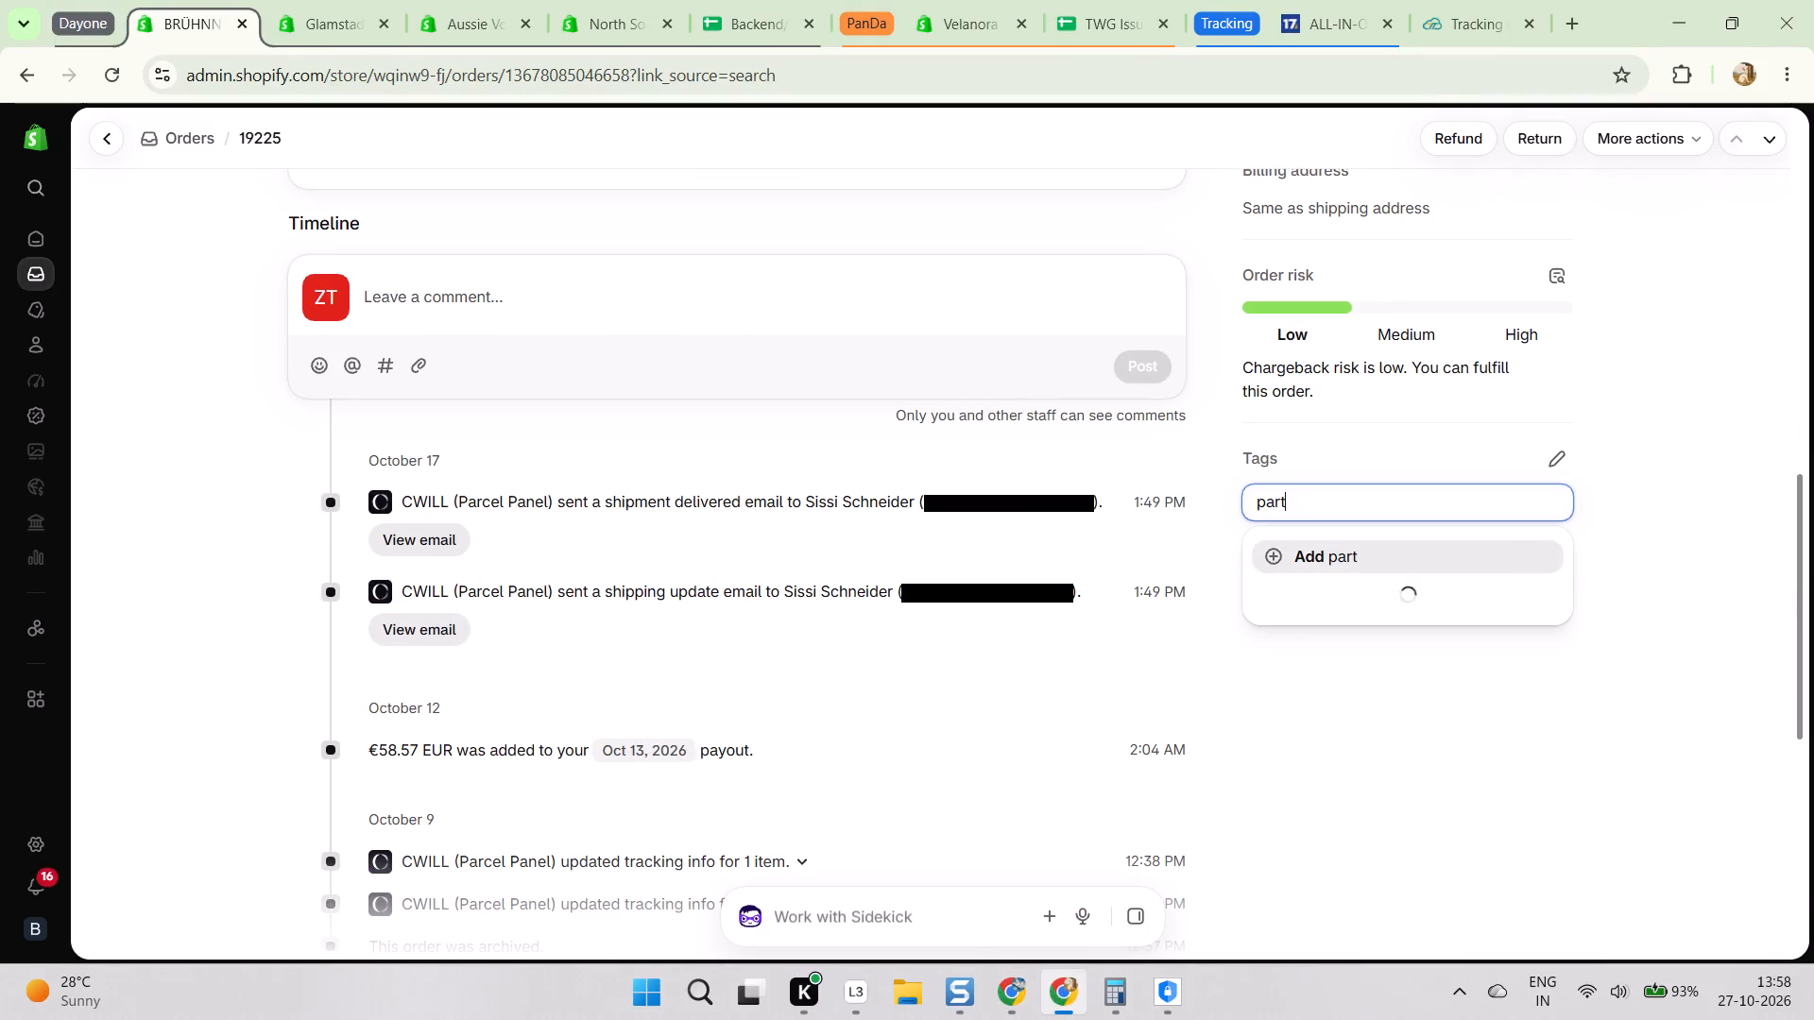
{"action": "double_click", "coordinate": [1322, 605]}
{"action": "double_click", "coordinate": [1326, 517]}
{"action": "key", "text": "BackSpace"}
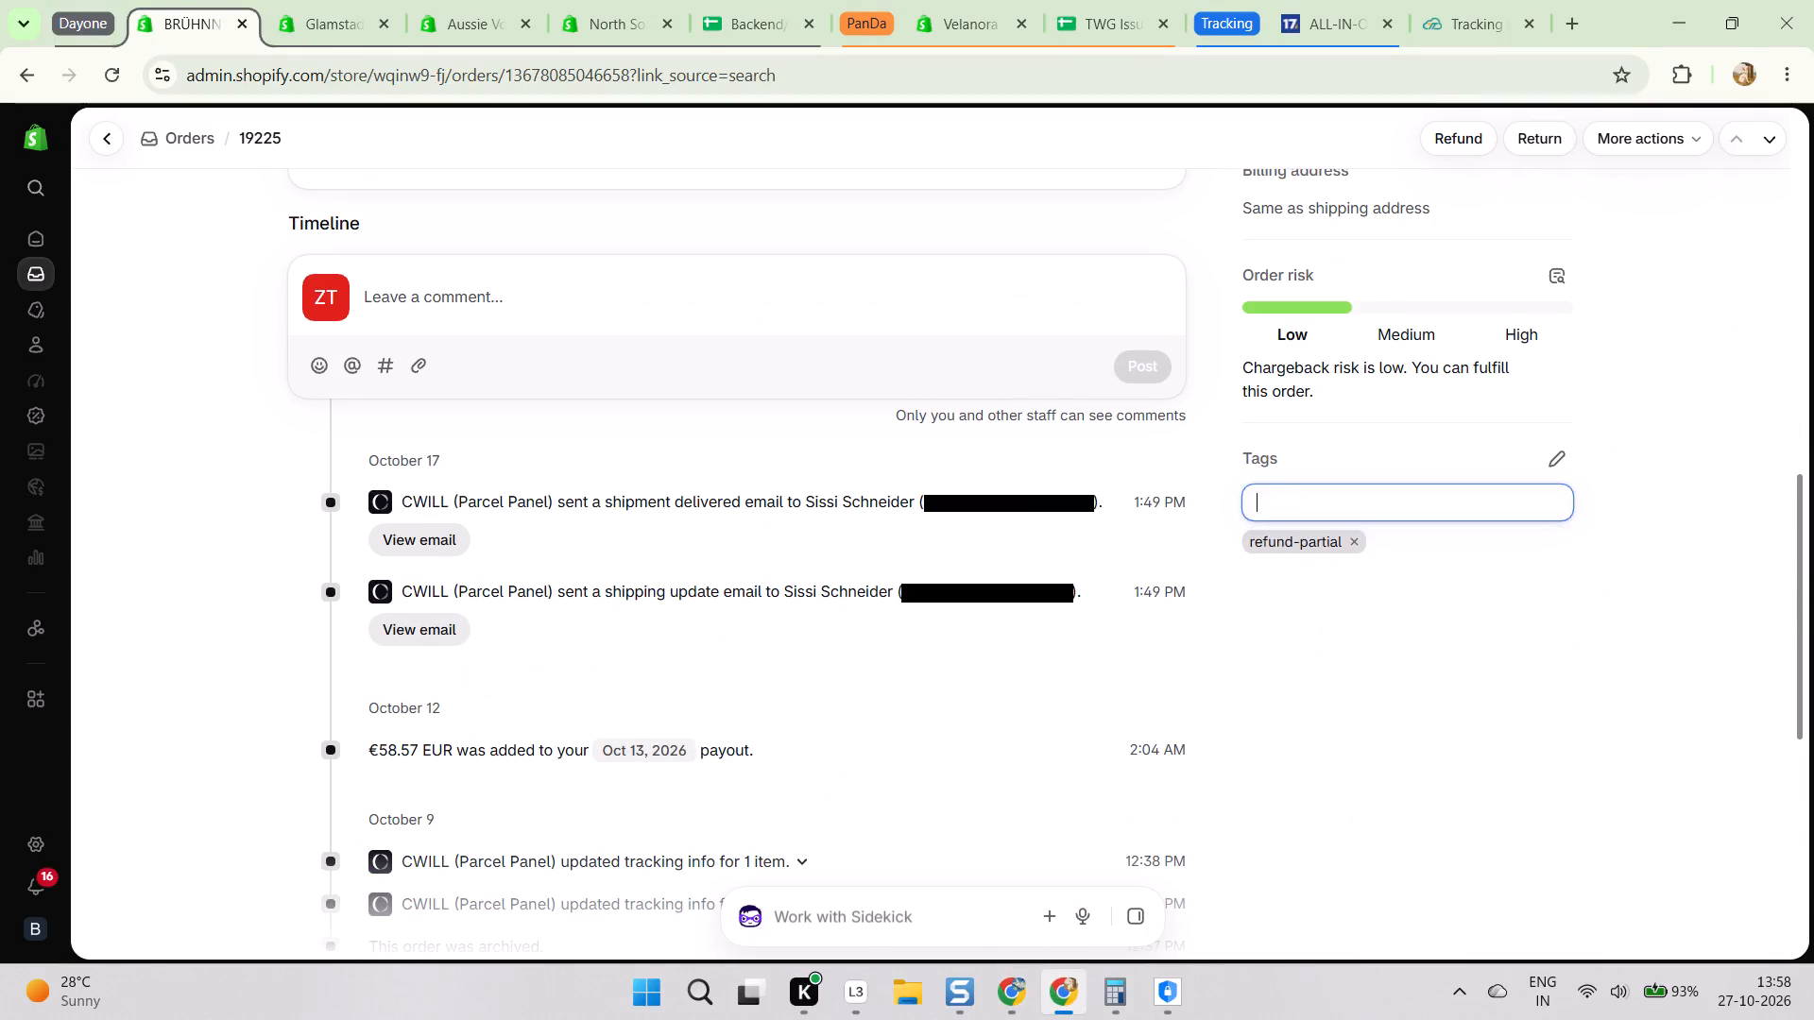
{"action": "scroll", "coordinate": [1300, 657], "scroll_direction": "up", "scroll_amount": 17}
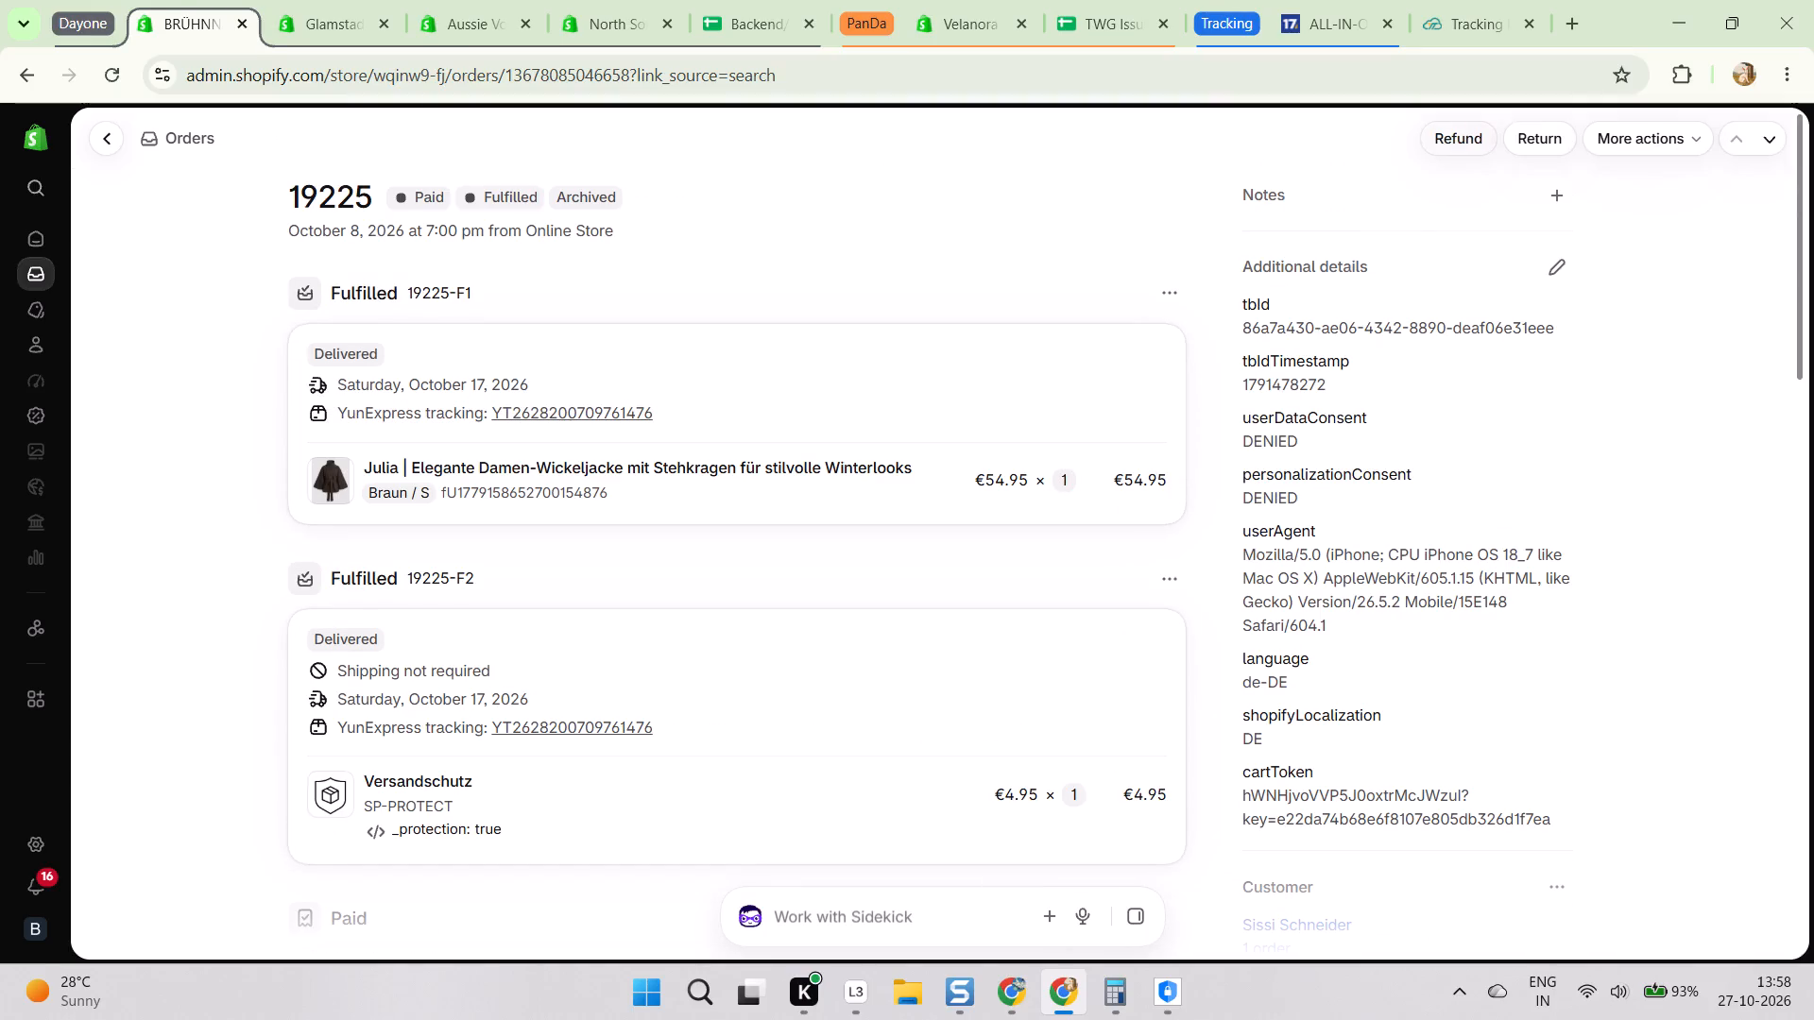
{"action": "left_click", "coordinate": [1471, 136]}
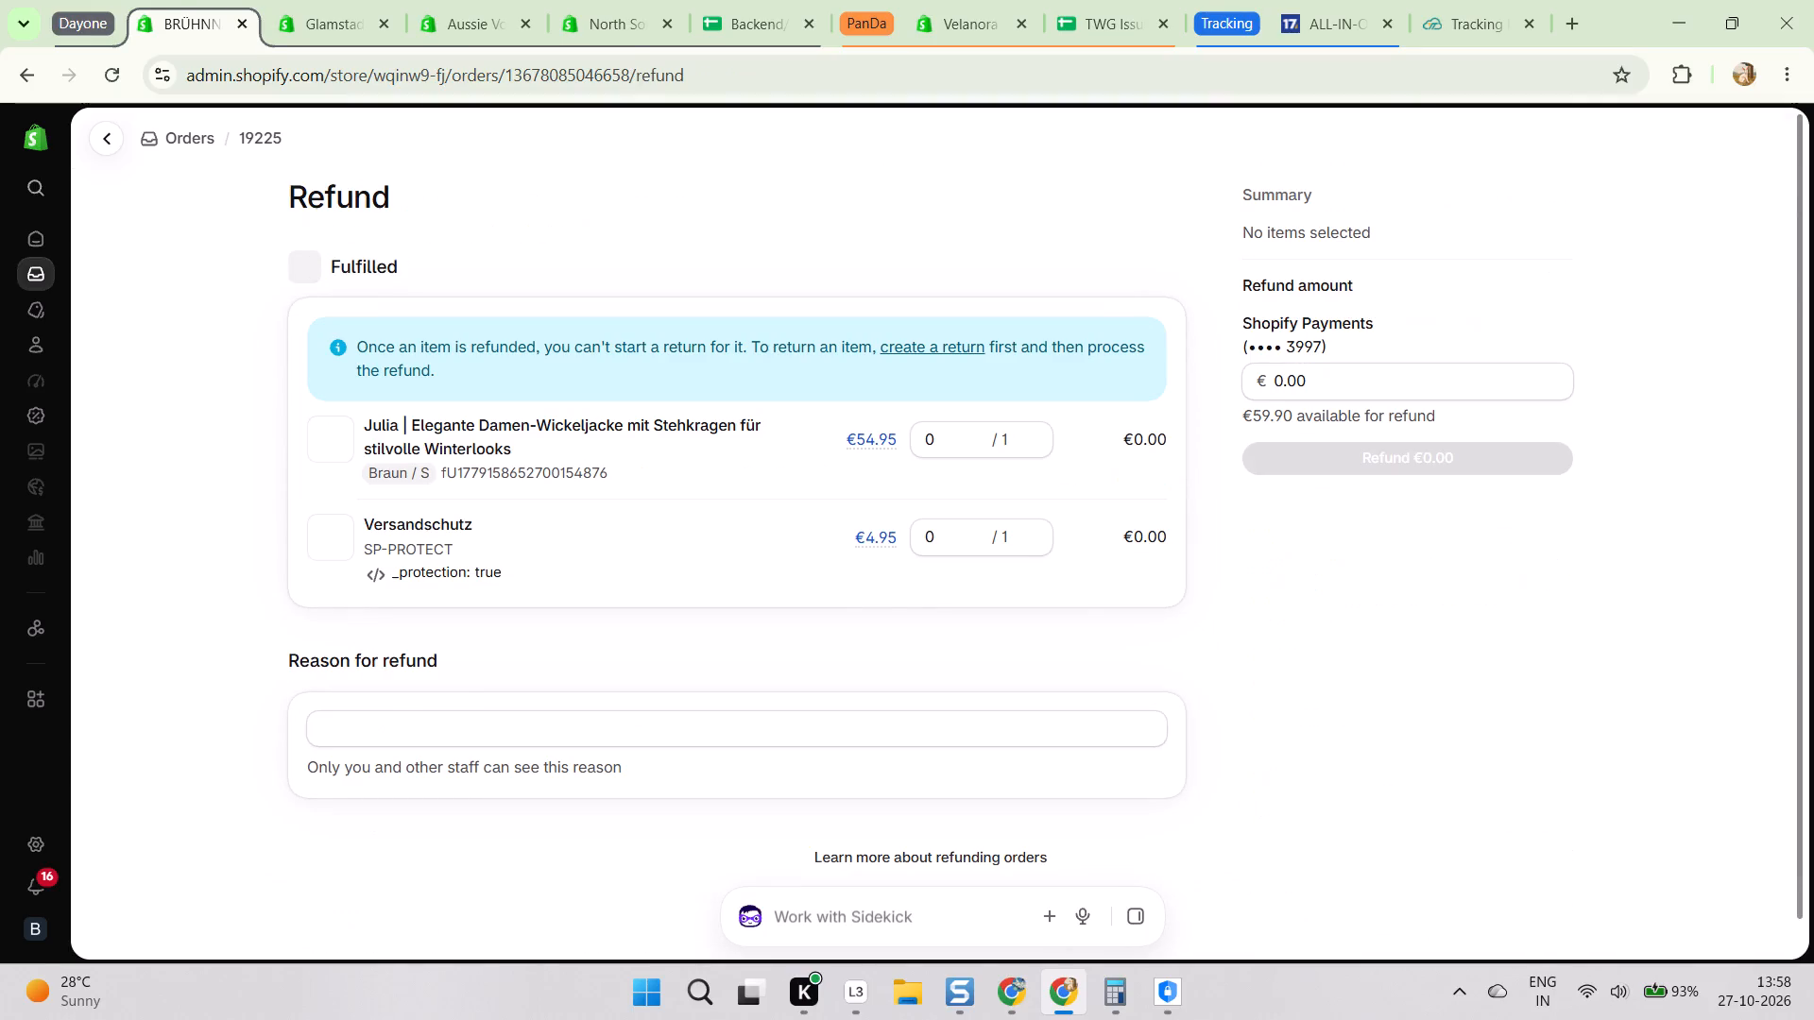
{"action": "scroll", "coordinate": [1015, 383], "scroll_direction": "down", "scroll_amount": 4}
{"action": "left_click", "coordinate": [625, 691]}
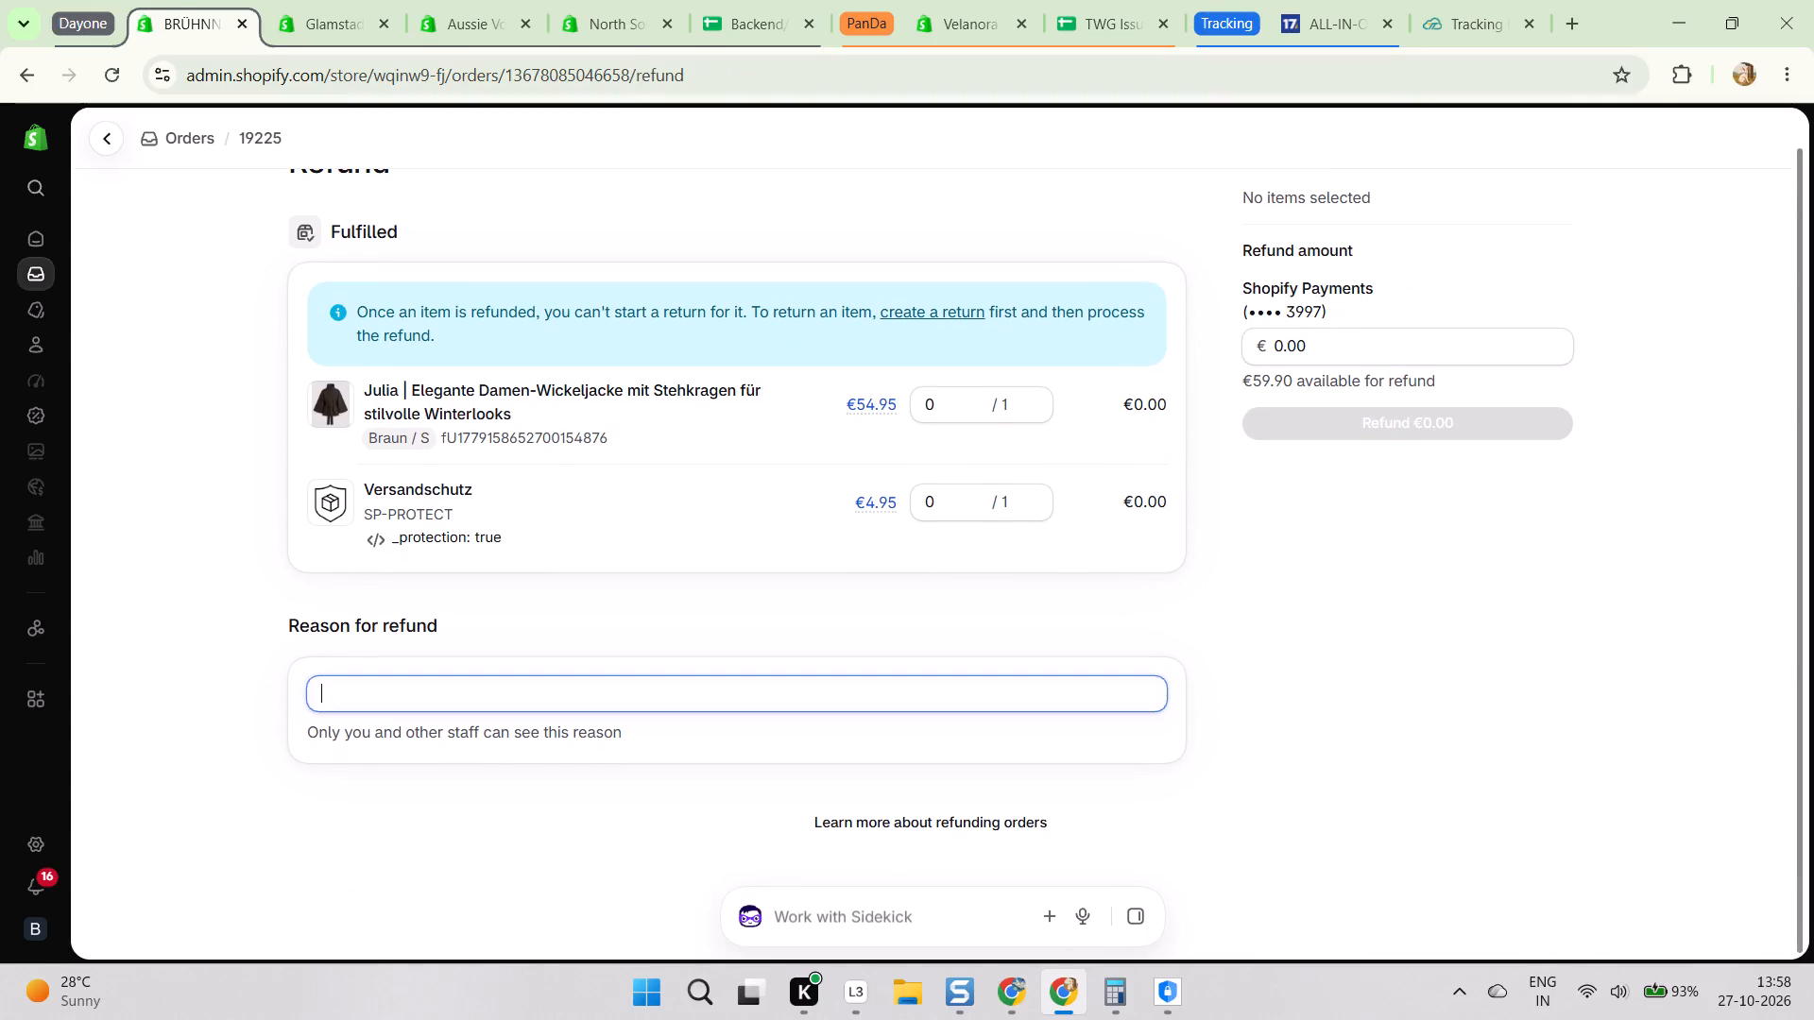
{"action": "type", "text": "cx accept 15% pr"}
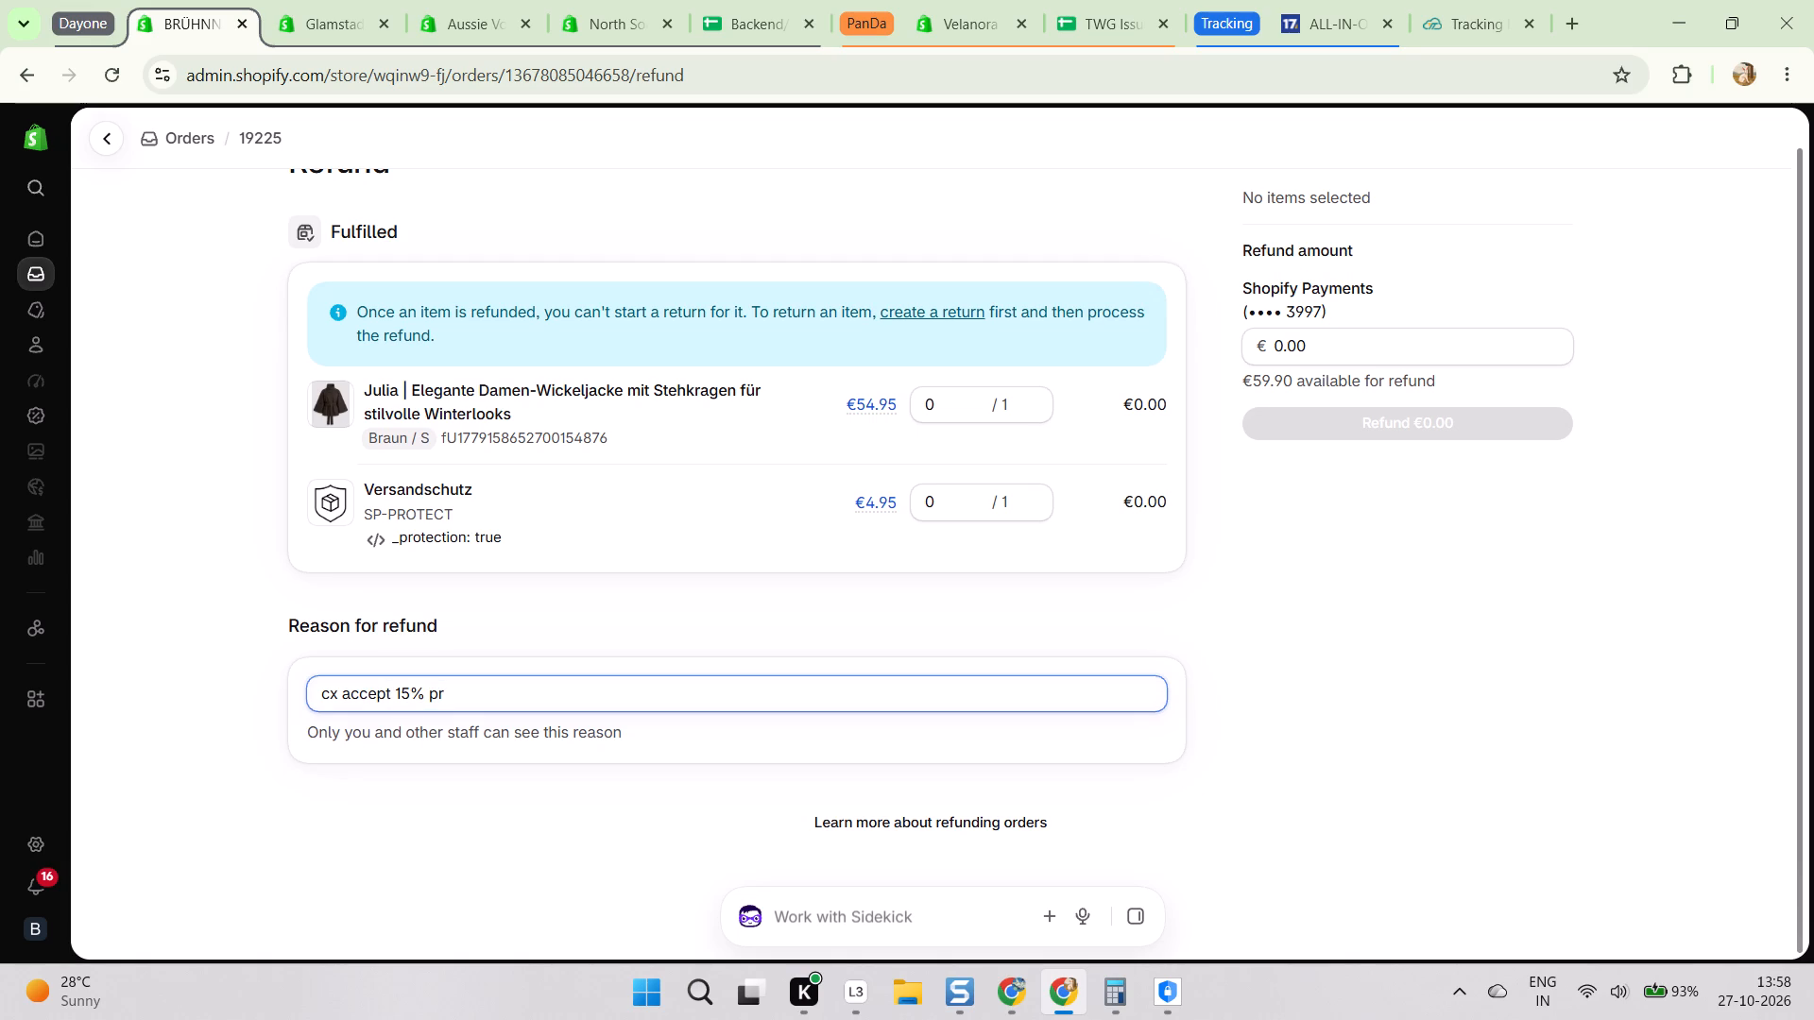
Review the conversation in Freshdesk ticket 438210 down to the latest reply about the partial refund.
{"action": "left_click", "coordinate": [1021, 993]}
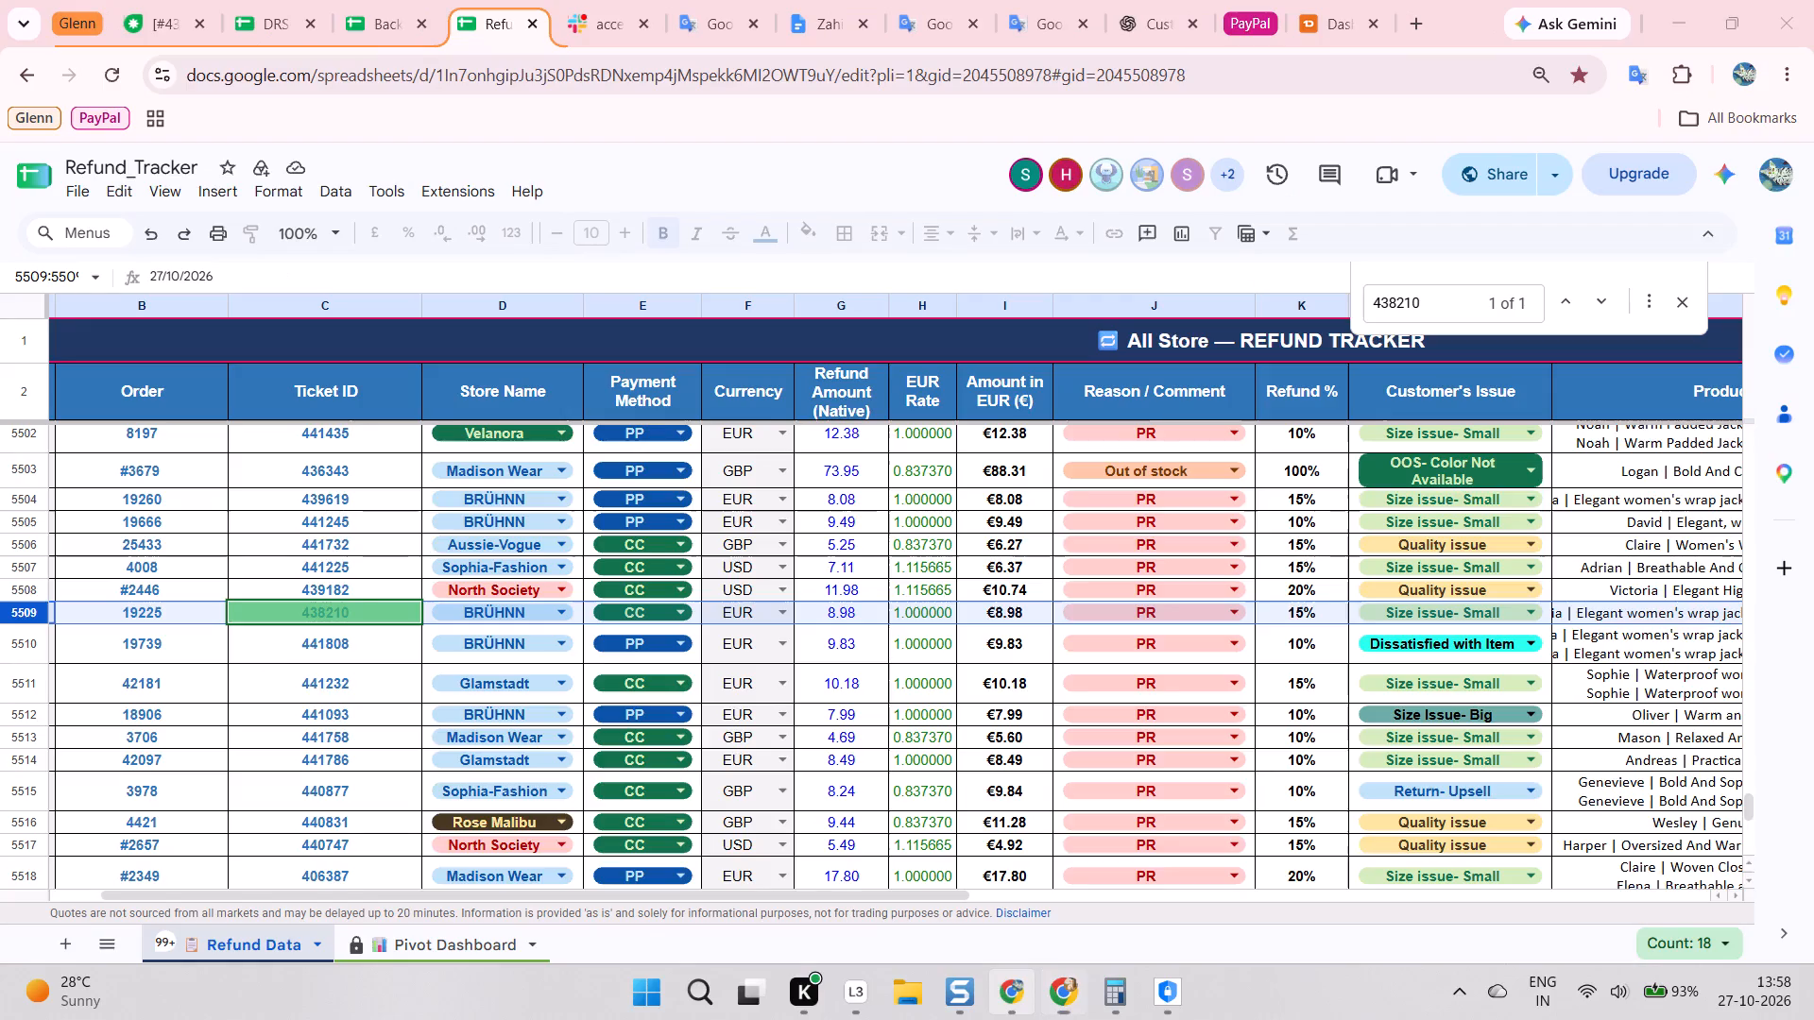
{"action": "left_click", "coordinate": [183, 0]}
{"action": "scroll", "coordinate": [471, 492], "scroll_direction": "down", "scroll_amount": 15}
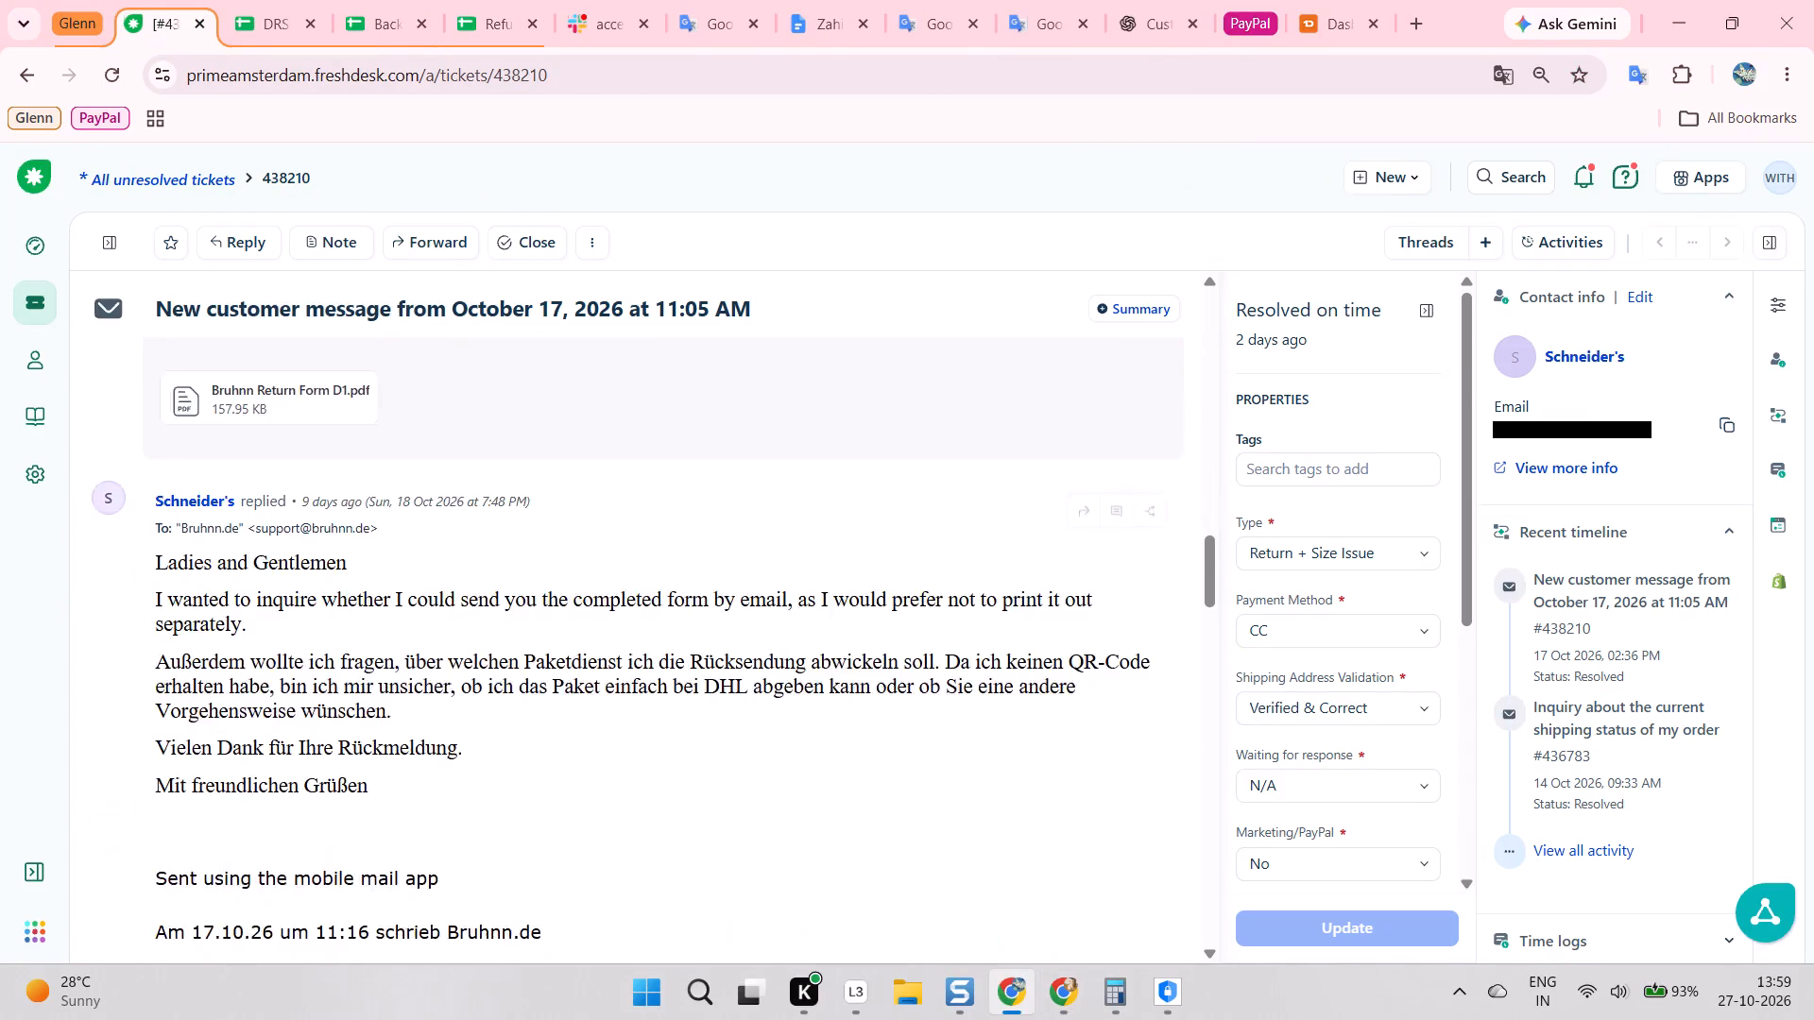
{"action": "scroll", "coordinate": [587, 551], "scroll_direction": "down", "scroll_amount": 11}
{"action": "scroll", "coordinate": [610, 568], "scroll_direction": "up", "scroll_amount": 1}
{"action": "scroll", "coordinate": [610, 566], "scroll_direction": "down", "scroll_amount": 15}
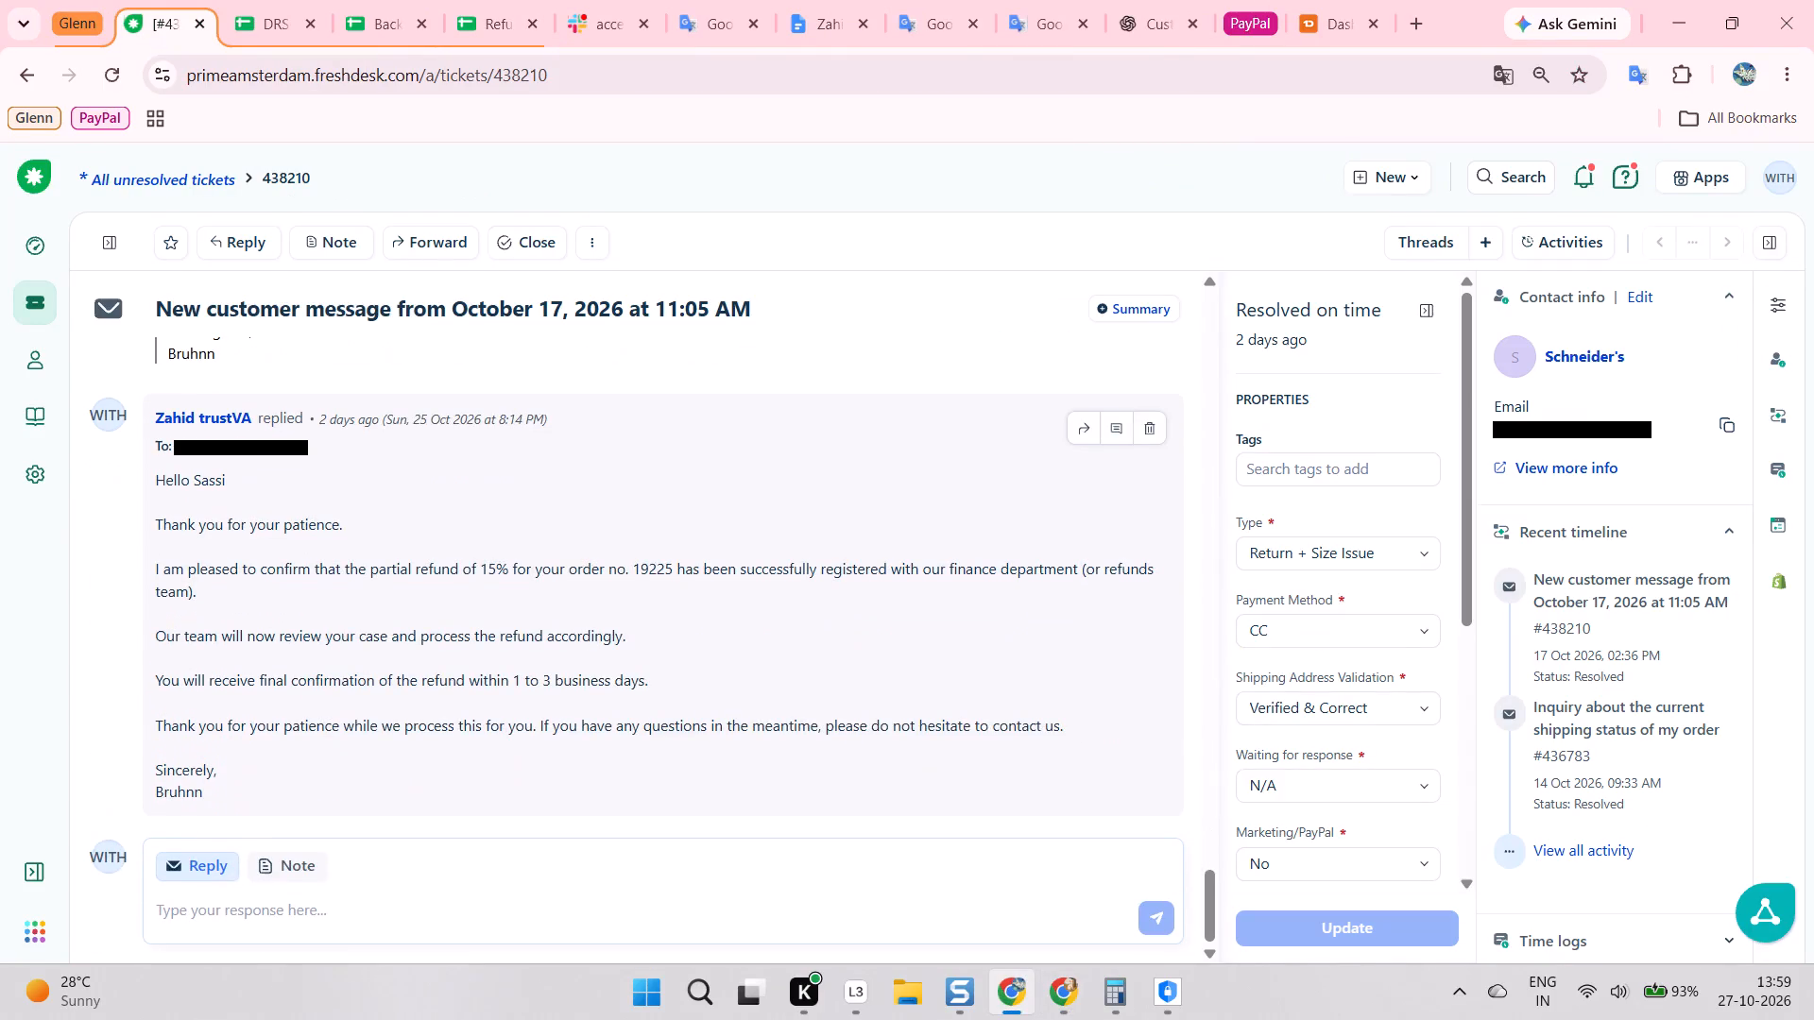
Set the Shopify Payments refund amount for order 19225 to €8.98.
{"action": "key", "text": "alt+Tab"}
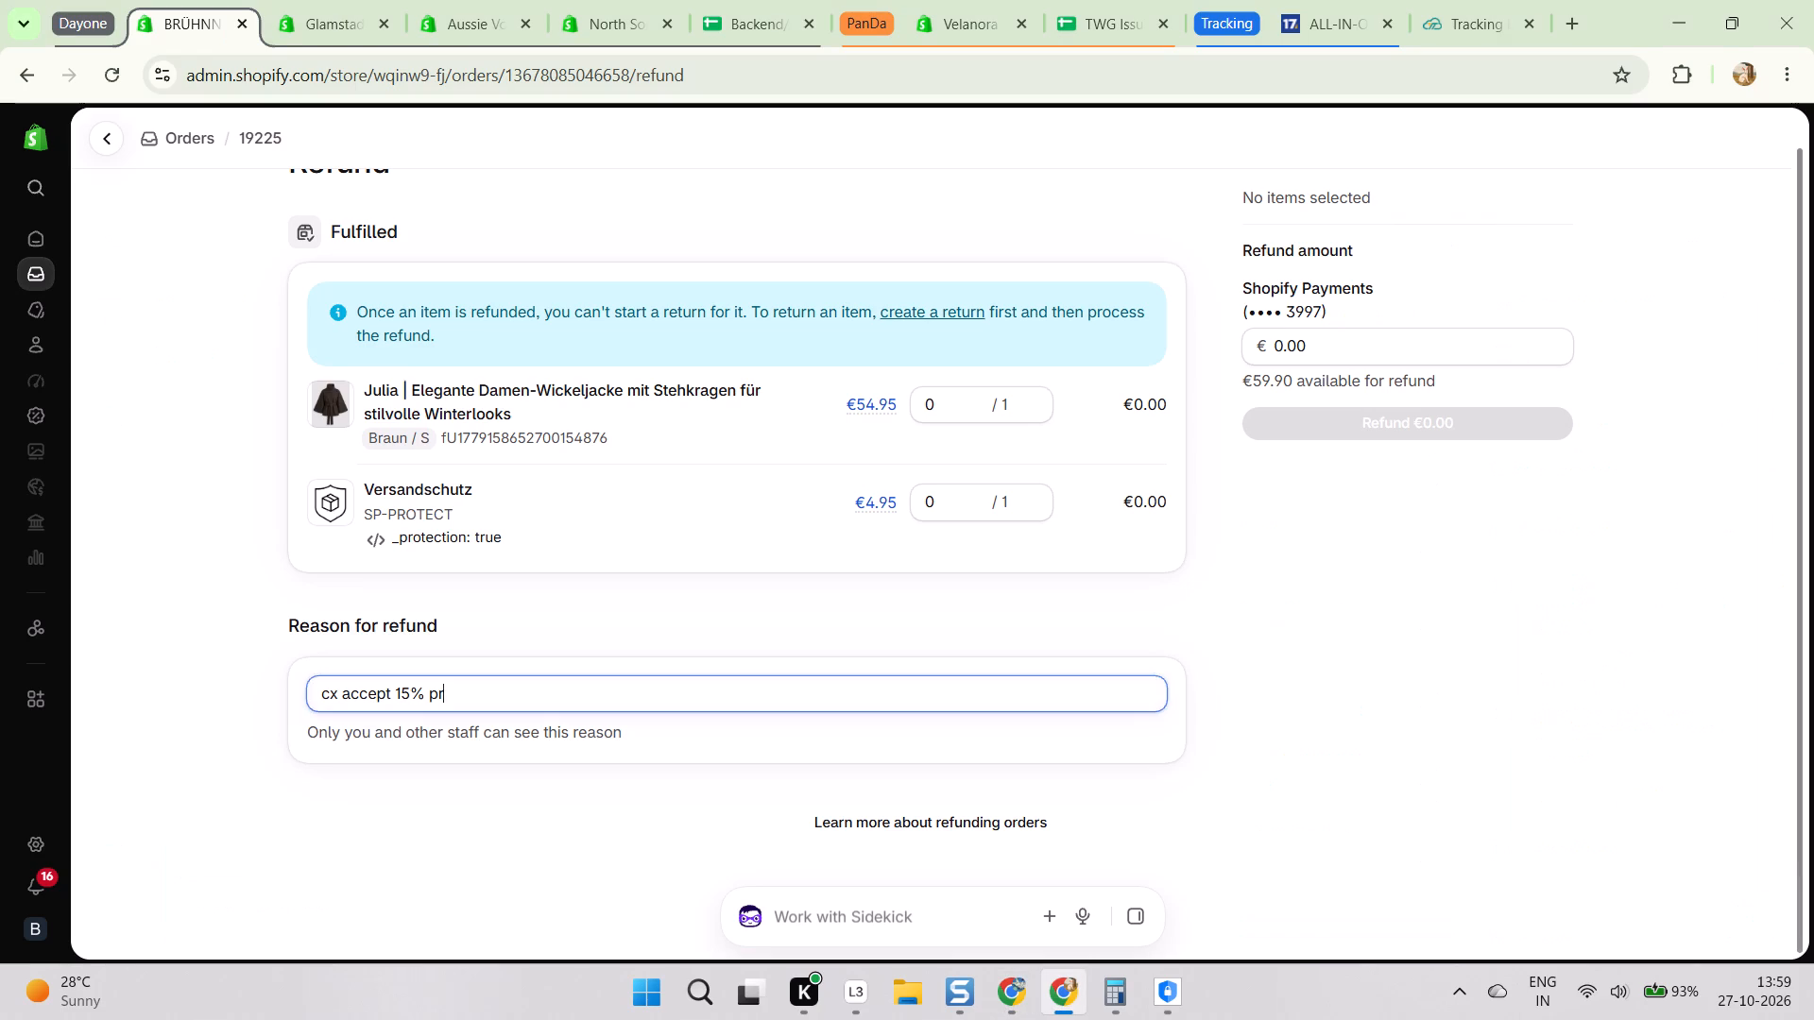
{"action": "left_click", "coordinate": [1330, 353]}
{"action": "key", "text": "BackSpace"}
{"action": "key", "text": "BackSpace"}
{"action": "key", "text": "BackSpace"}
{"action": "key", "text": "BackSpace"}
{"action": "key", "text": "BackSpace"}
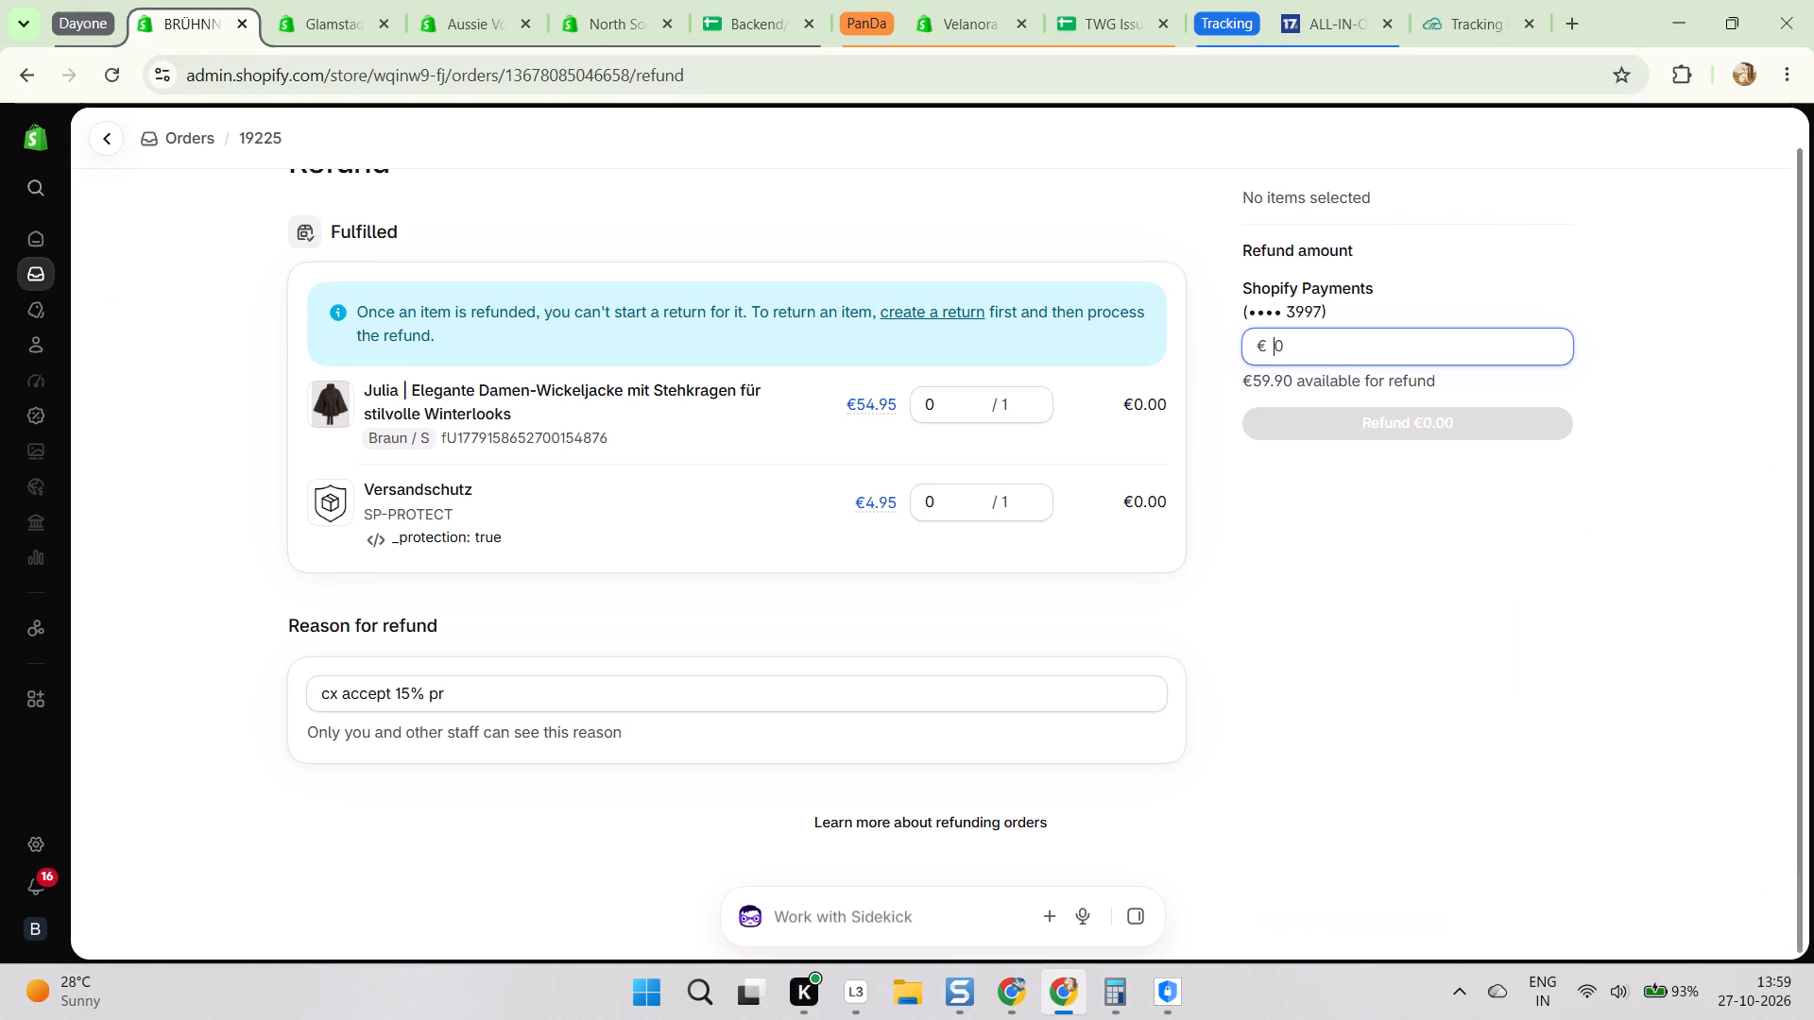
{"action": "key", "text": "BackSpace"}
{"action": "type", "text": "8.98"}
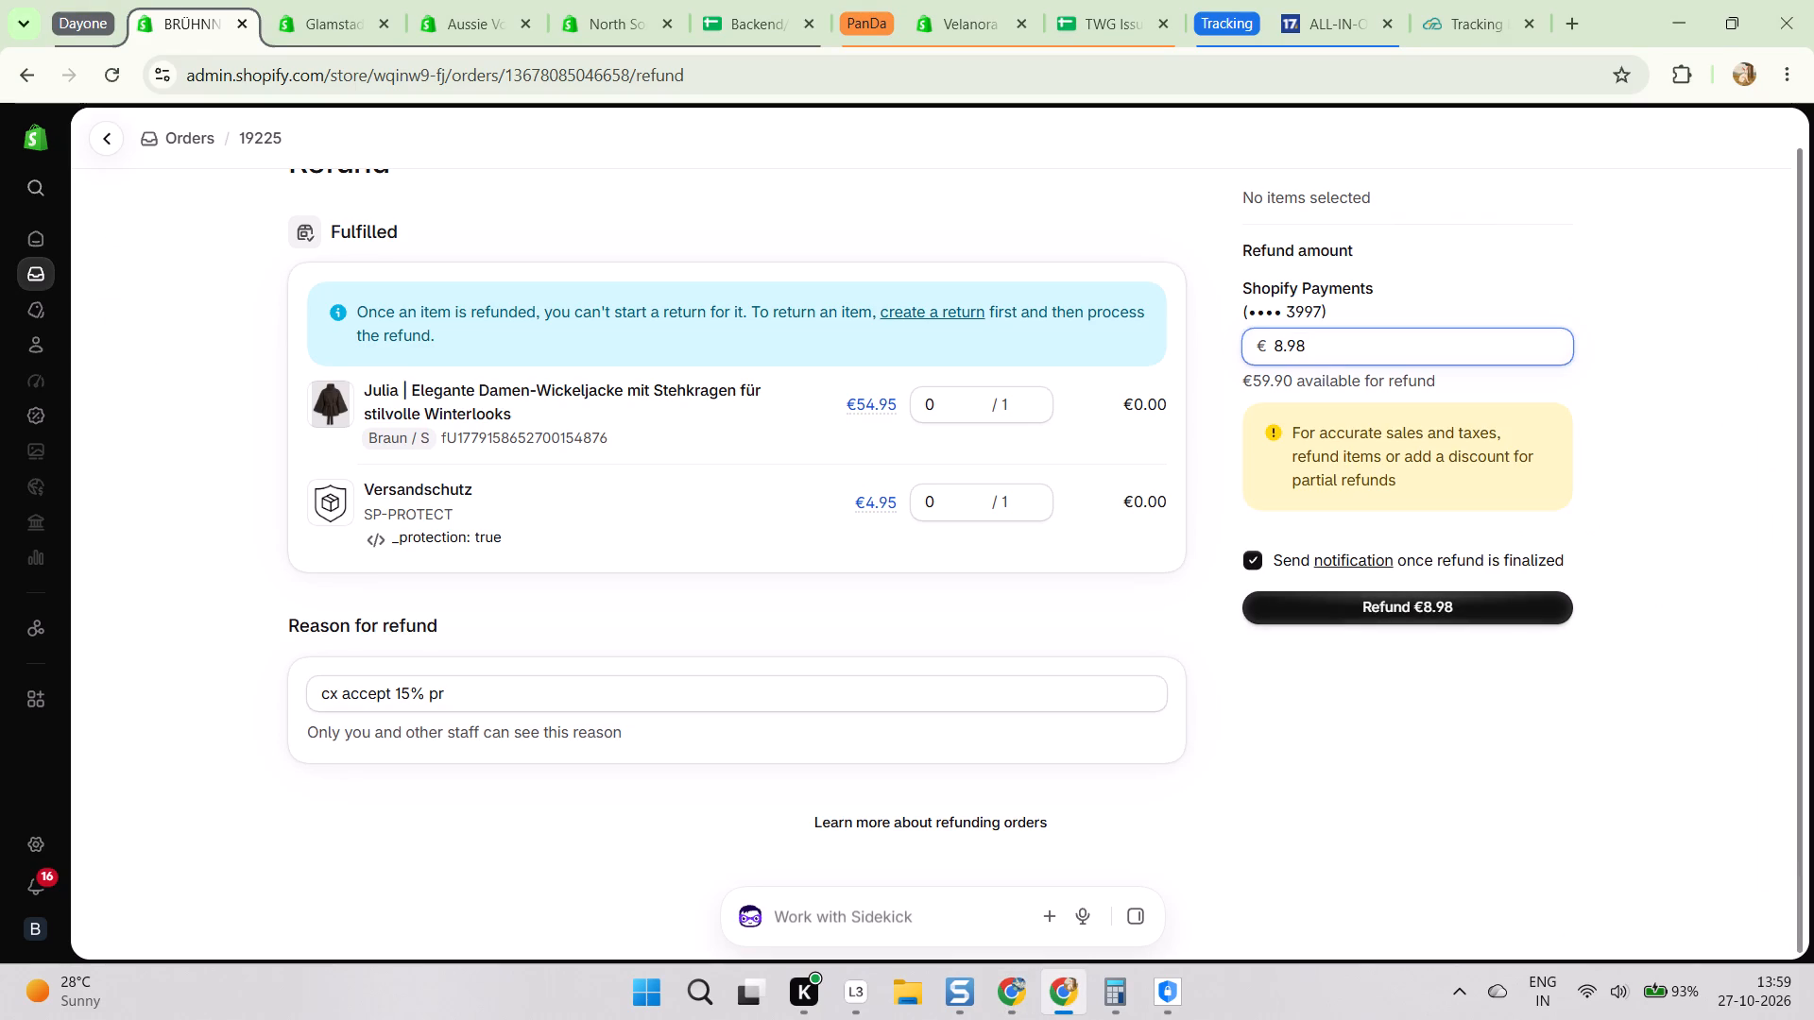
{"action": "left_click", "coordinate": [1021, 1011]}
{"action": "left_click", "coordinate": [506, 0]}
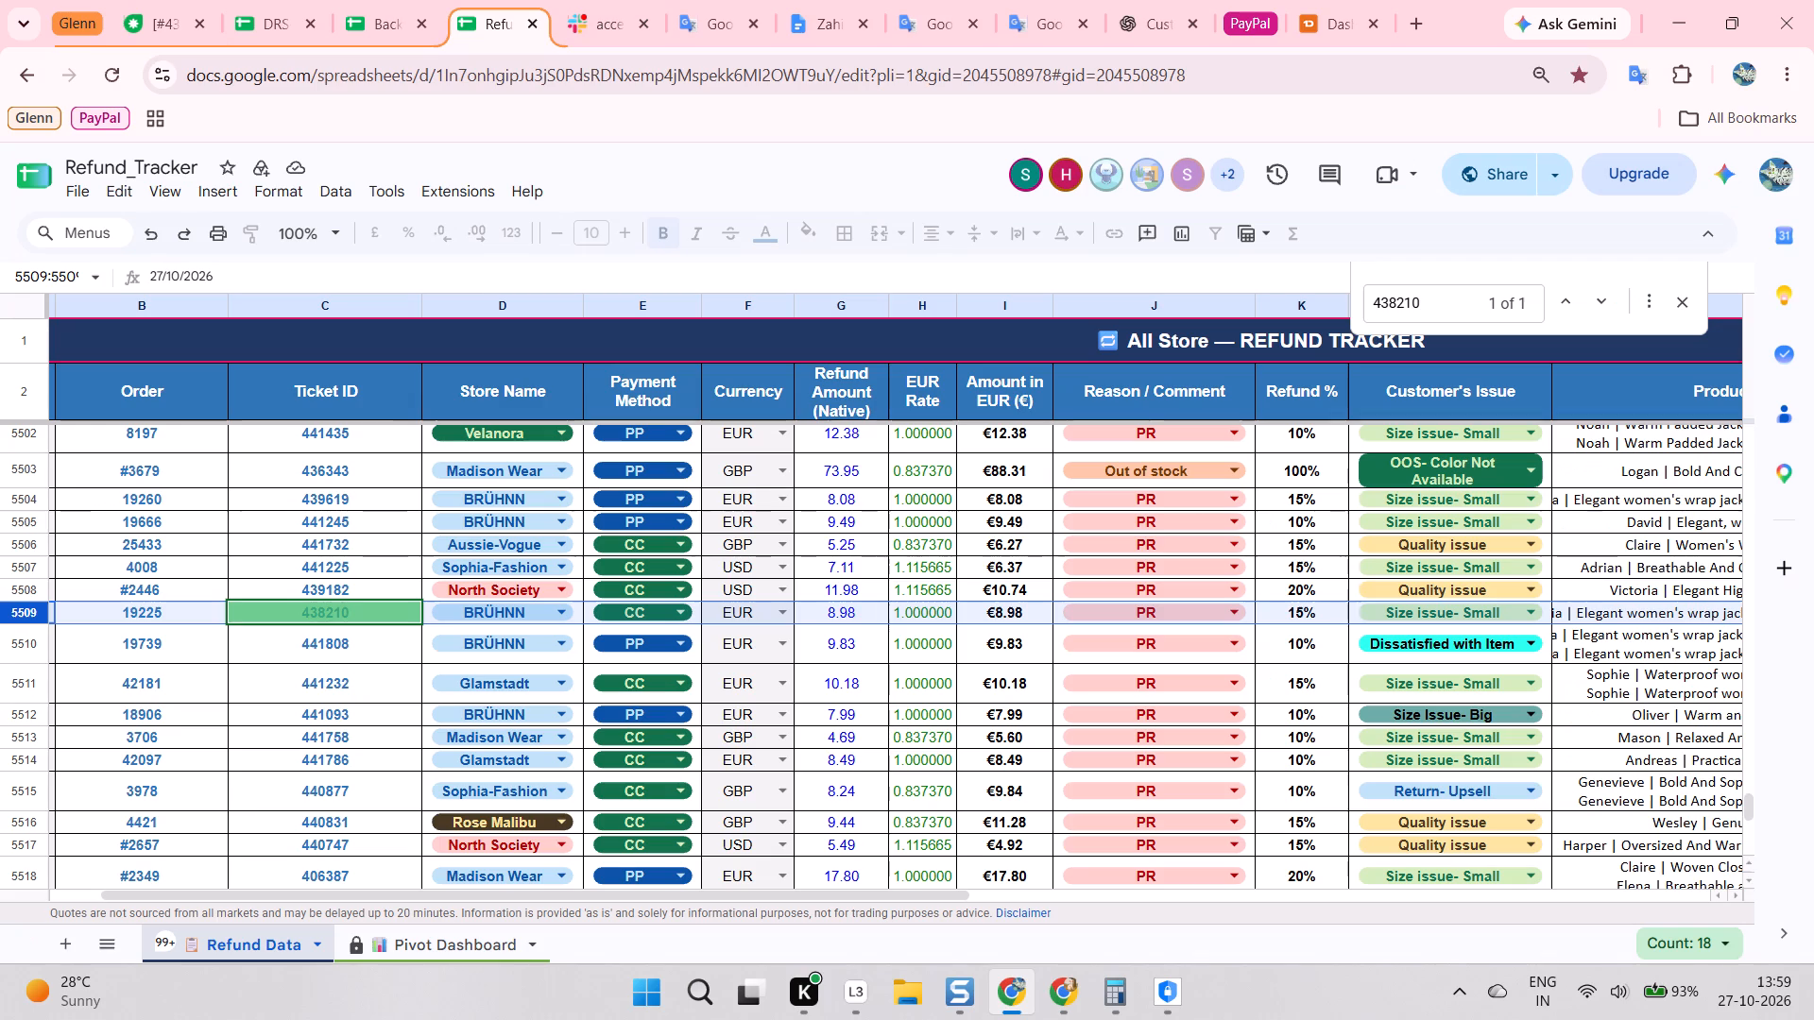
{"action": "left_click", "coordinate": [1057, 1002]}
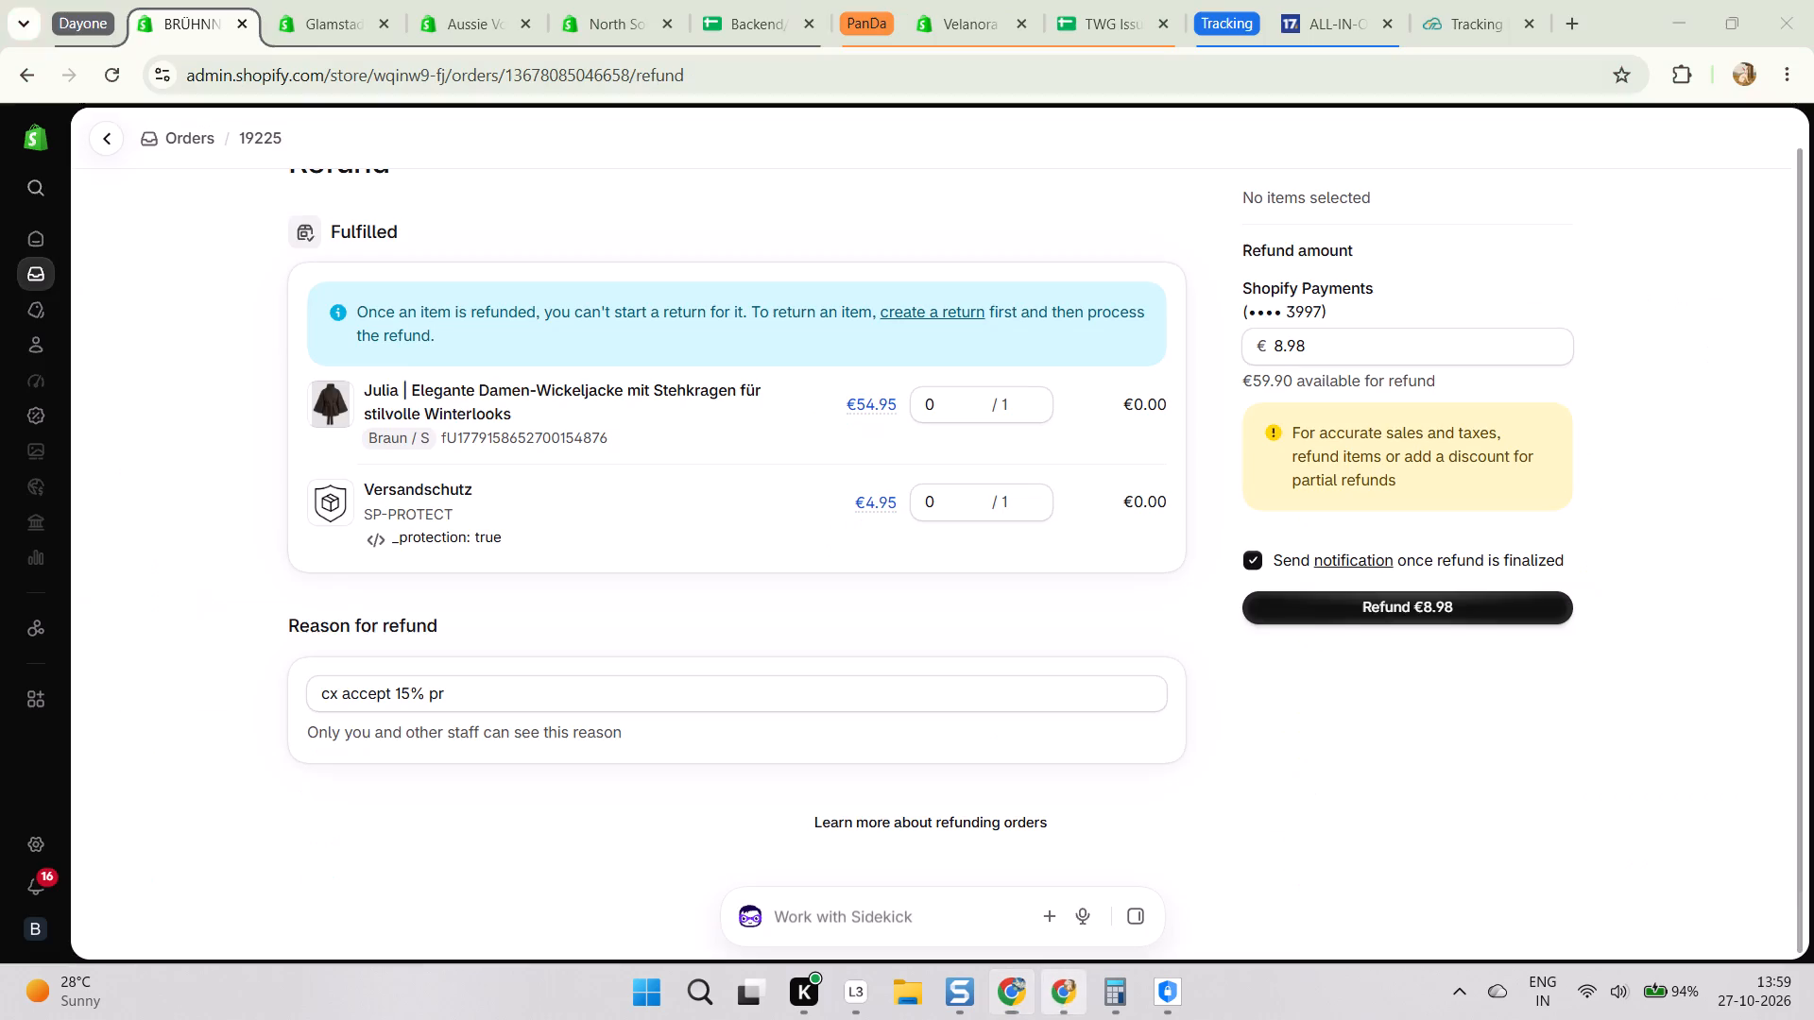
{"action": "left_click", "coordinate": [1419, 608]}
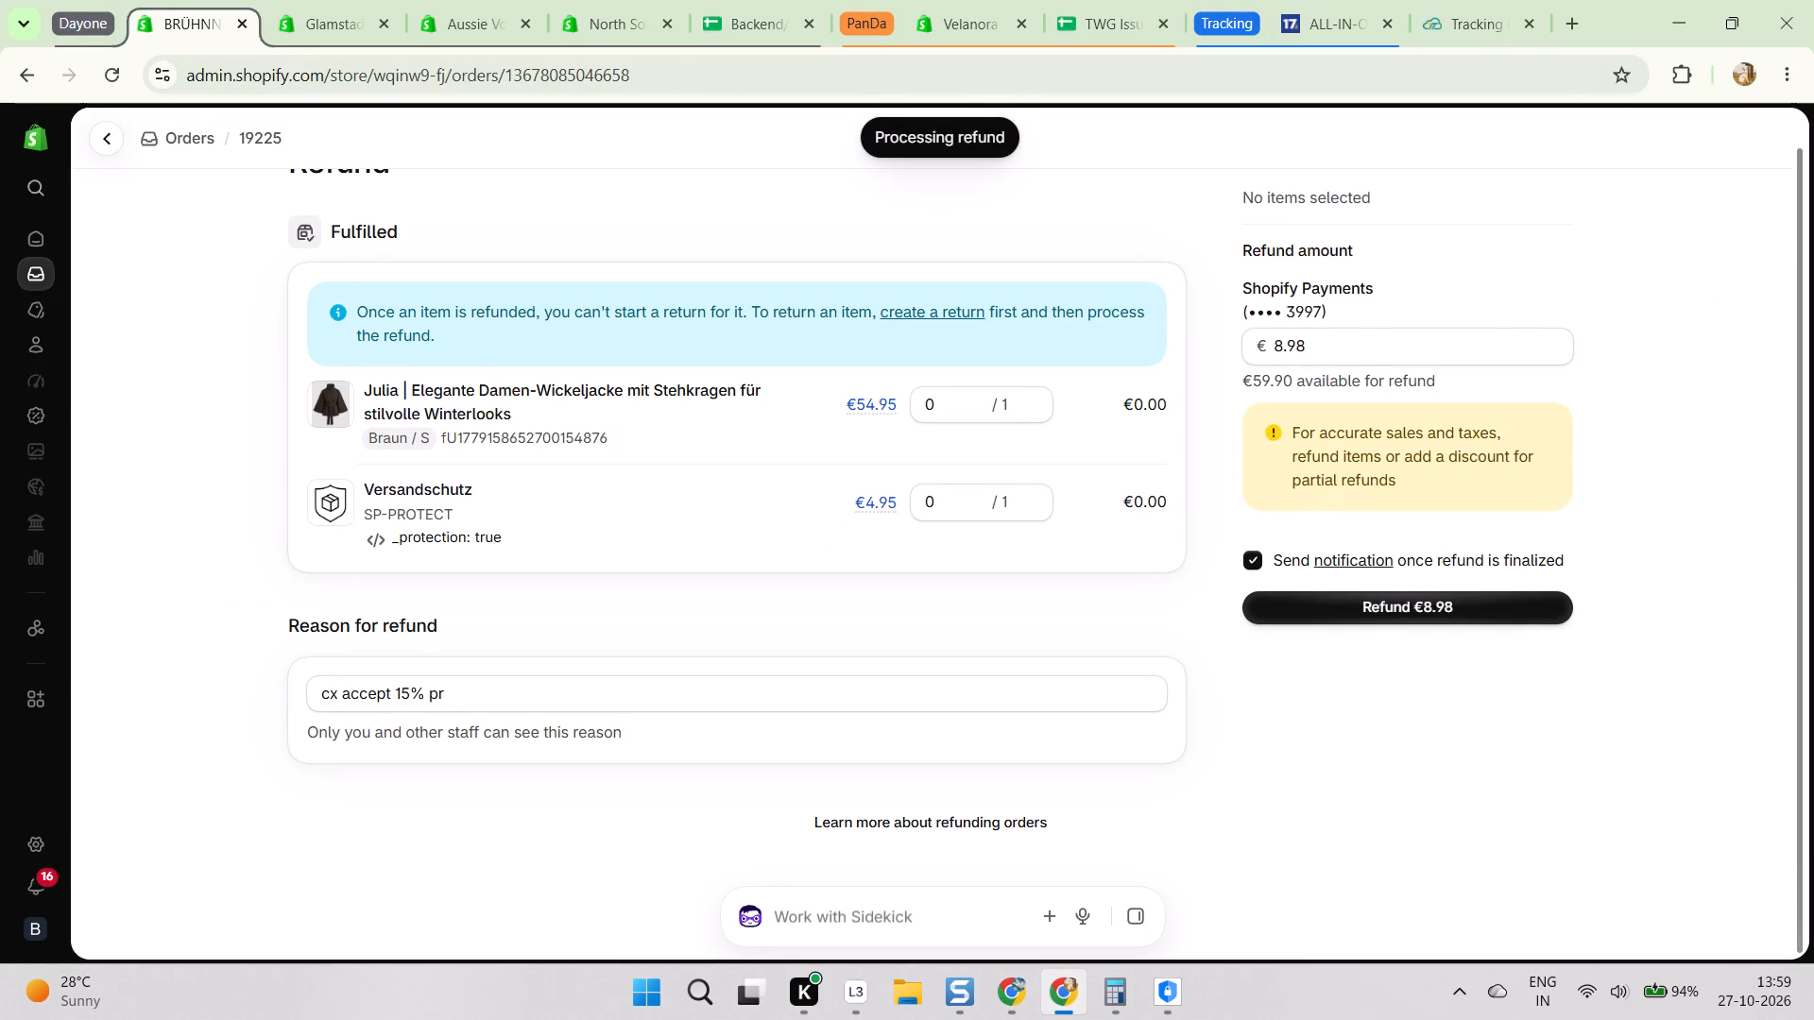
{"action": "scroll", "coordinate": [900, 404], "scroll_direction": "down", "scroll_amount": 4}
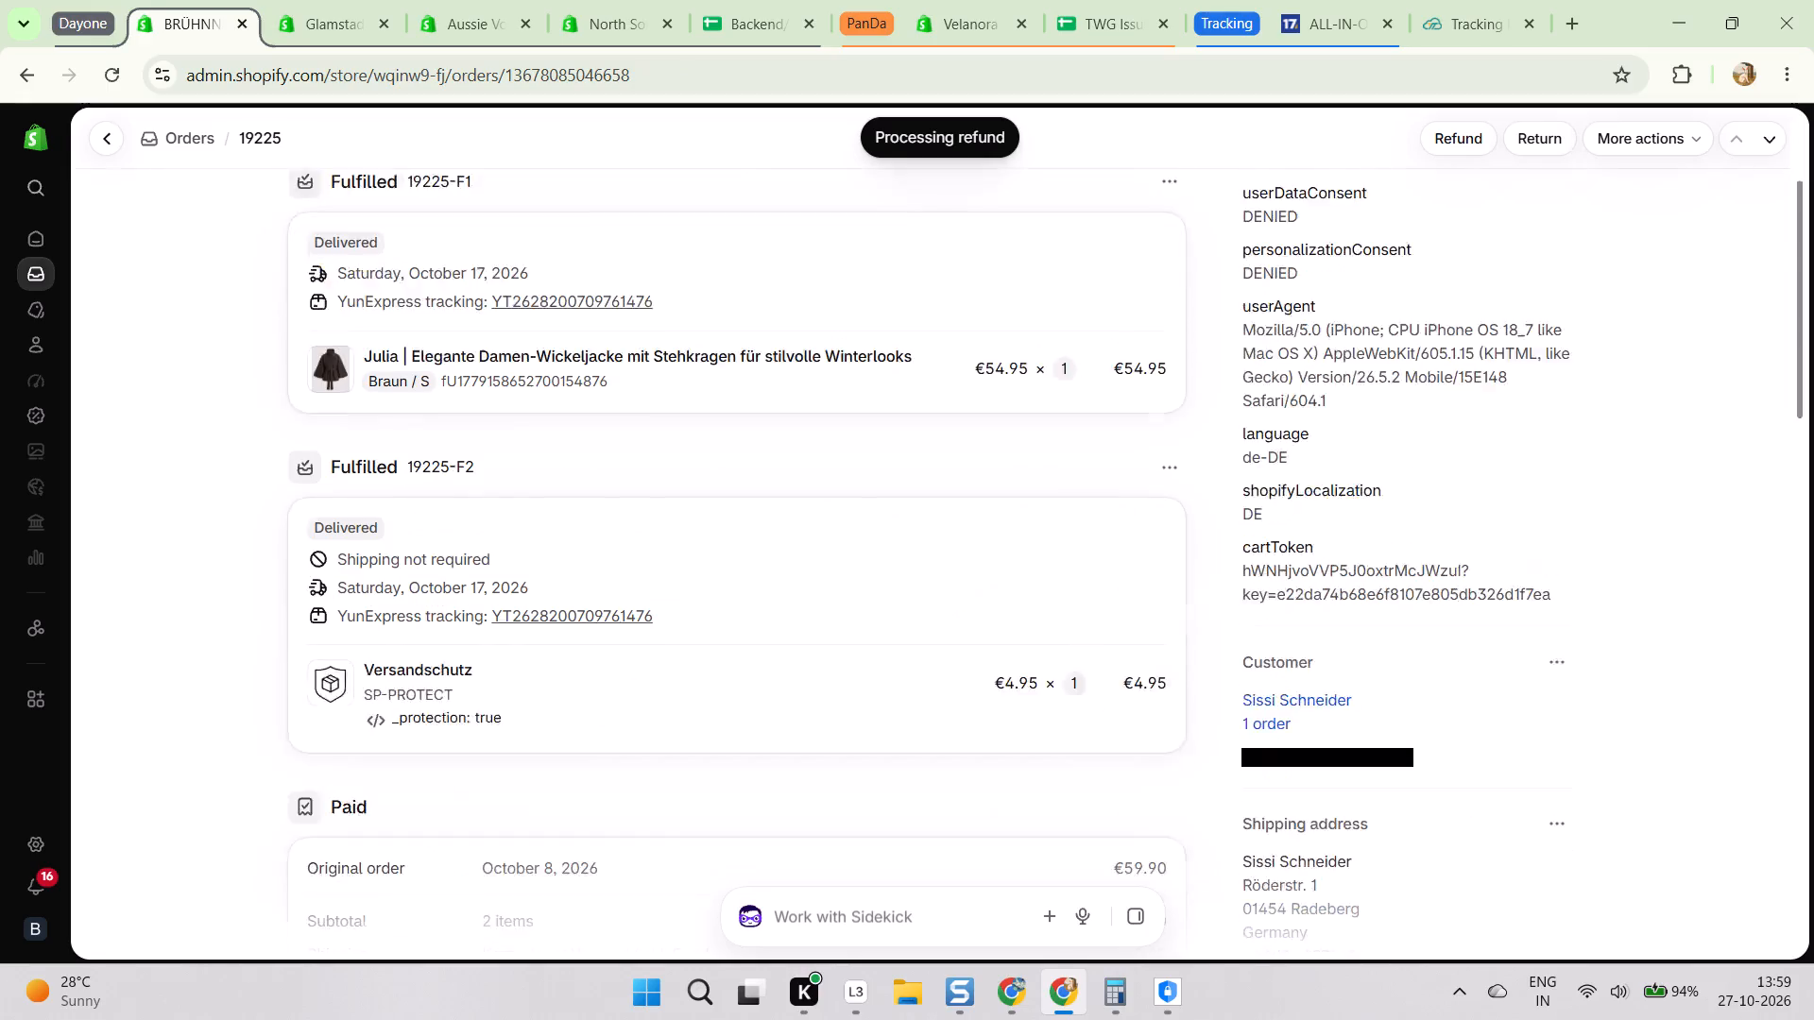
{"action": "scroll", "coordinate": [913, 395], "scroll_direction": "down", "scroll_amount": 5}
{"action": "scroll", "coordinate": [944, 417], "scroll_direction": "up", "scroll_amount": 19}
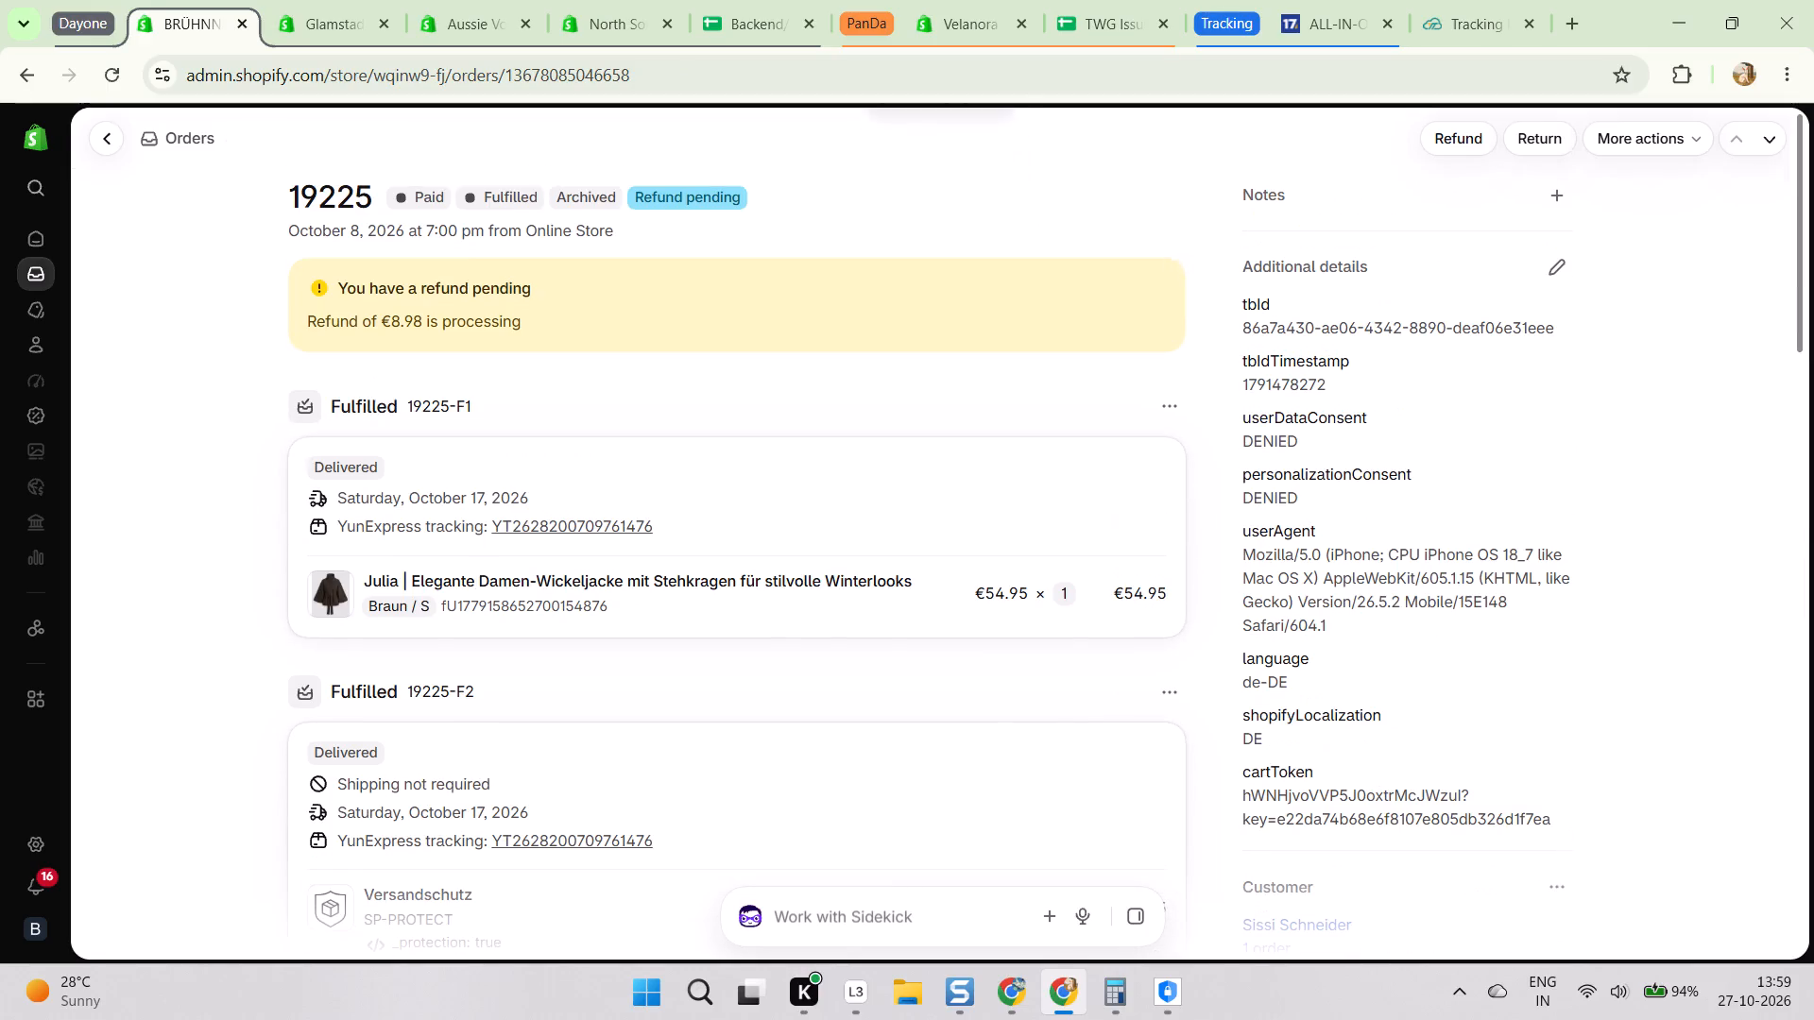
{"action": "key", "text": "alt+Tab"}
{"action": "left_click", "coordinate": [173, 0]}
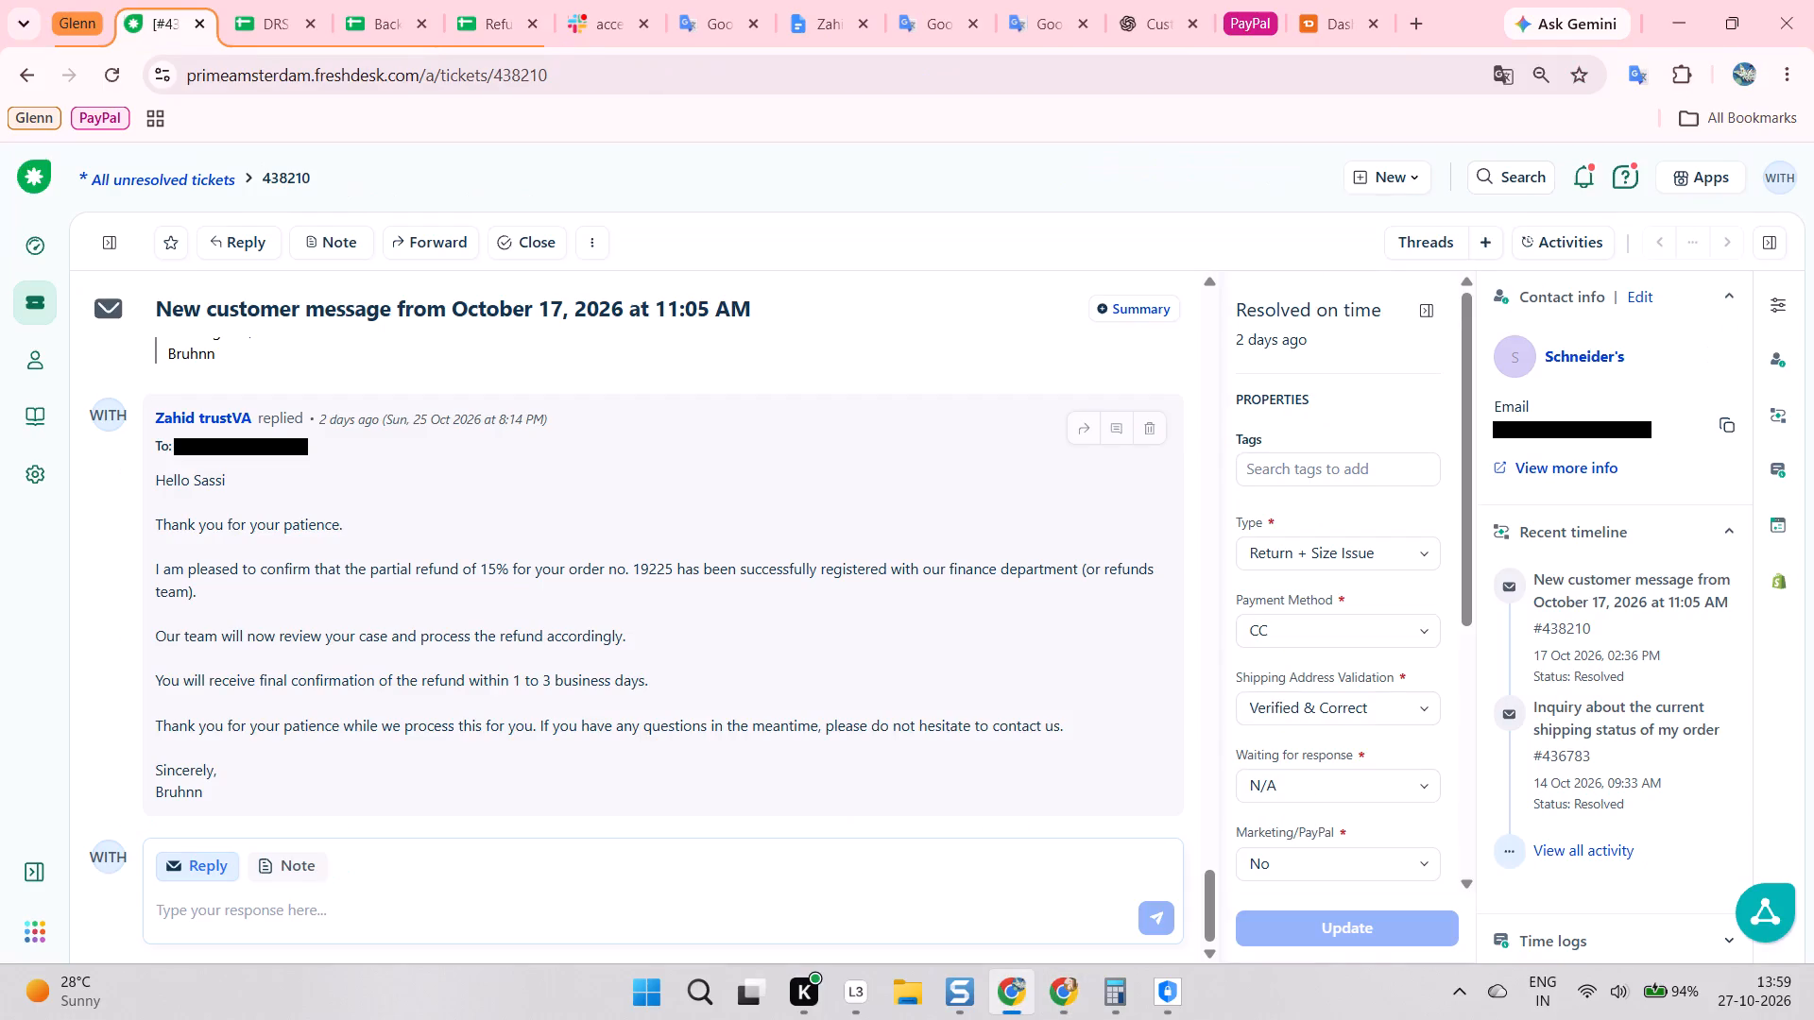
{"action": "left_click", "coordinate": [500, 0]}
{"action": "scroll", "coordinate": [434, 632], "scroll_direction": "right", "scroll_amount": 4}
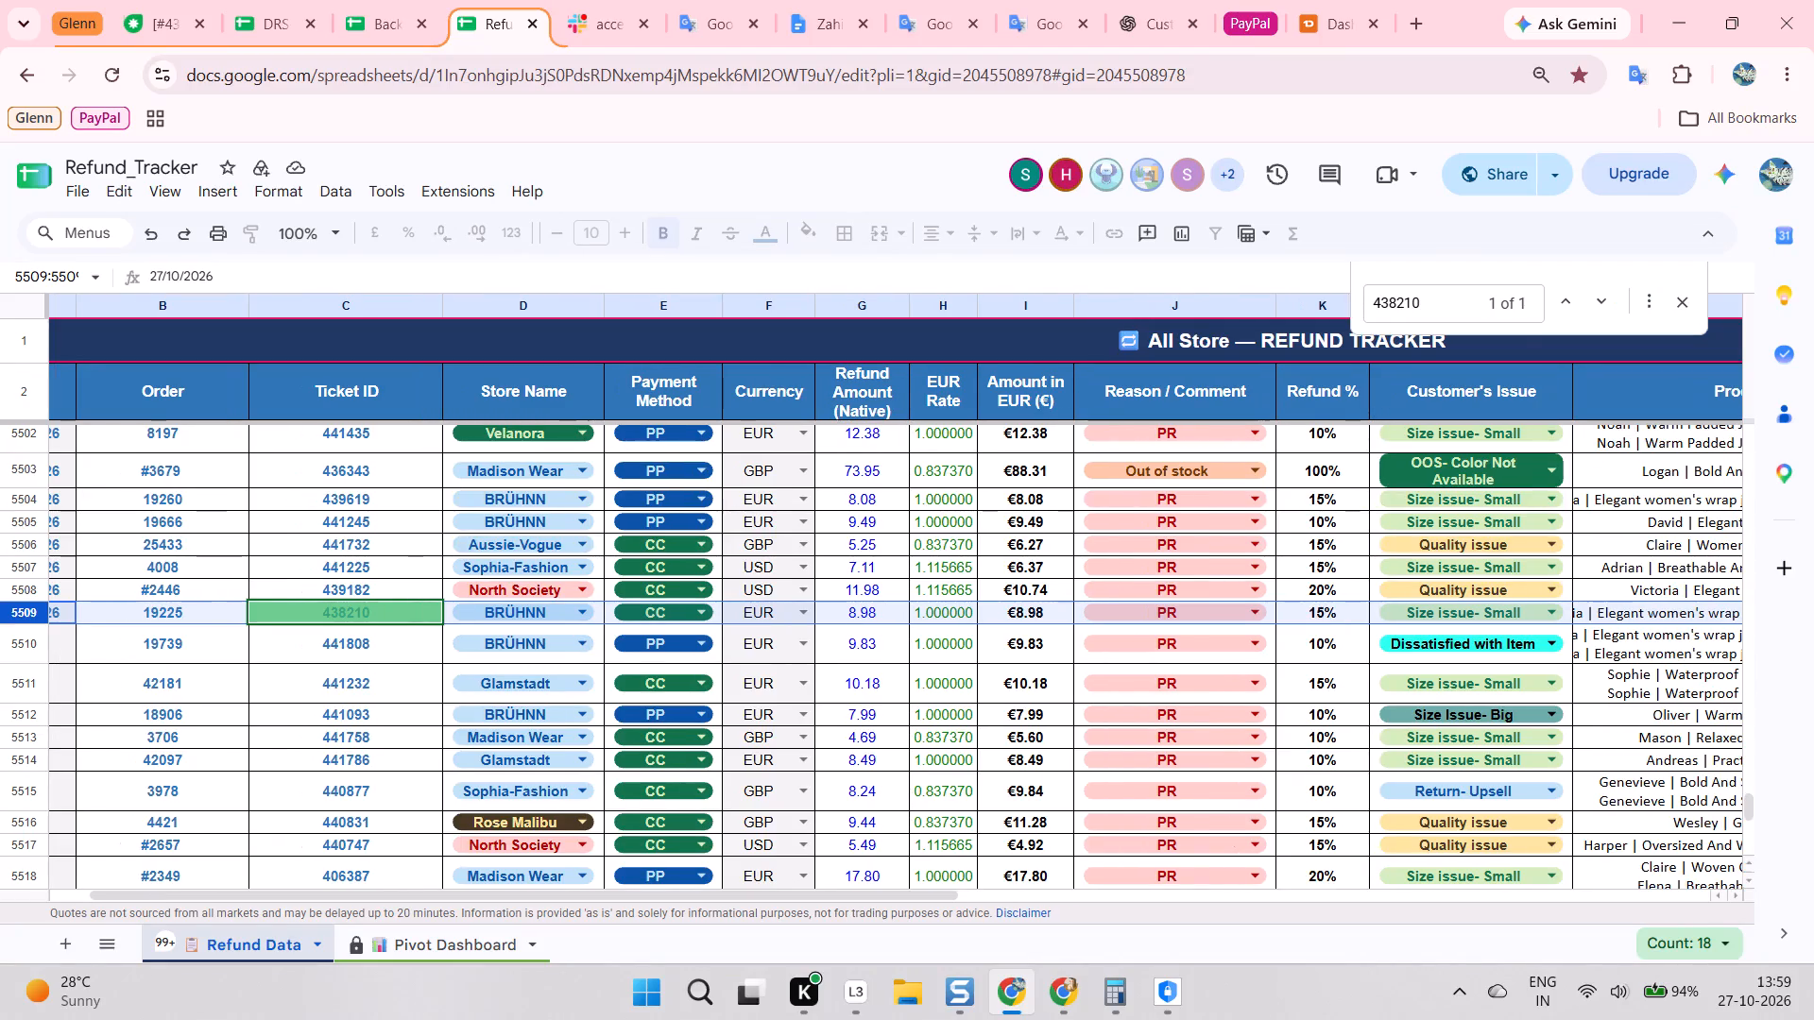
{"action": "scroll", "coordinate": [325, 611], "scroll_direction": "down", "scroll_amount": 1}
{"action": "left_click", "coordinate": [127, 0]}
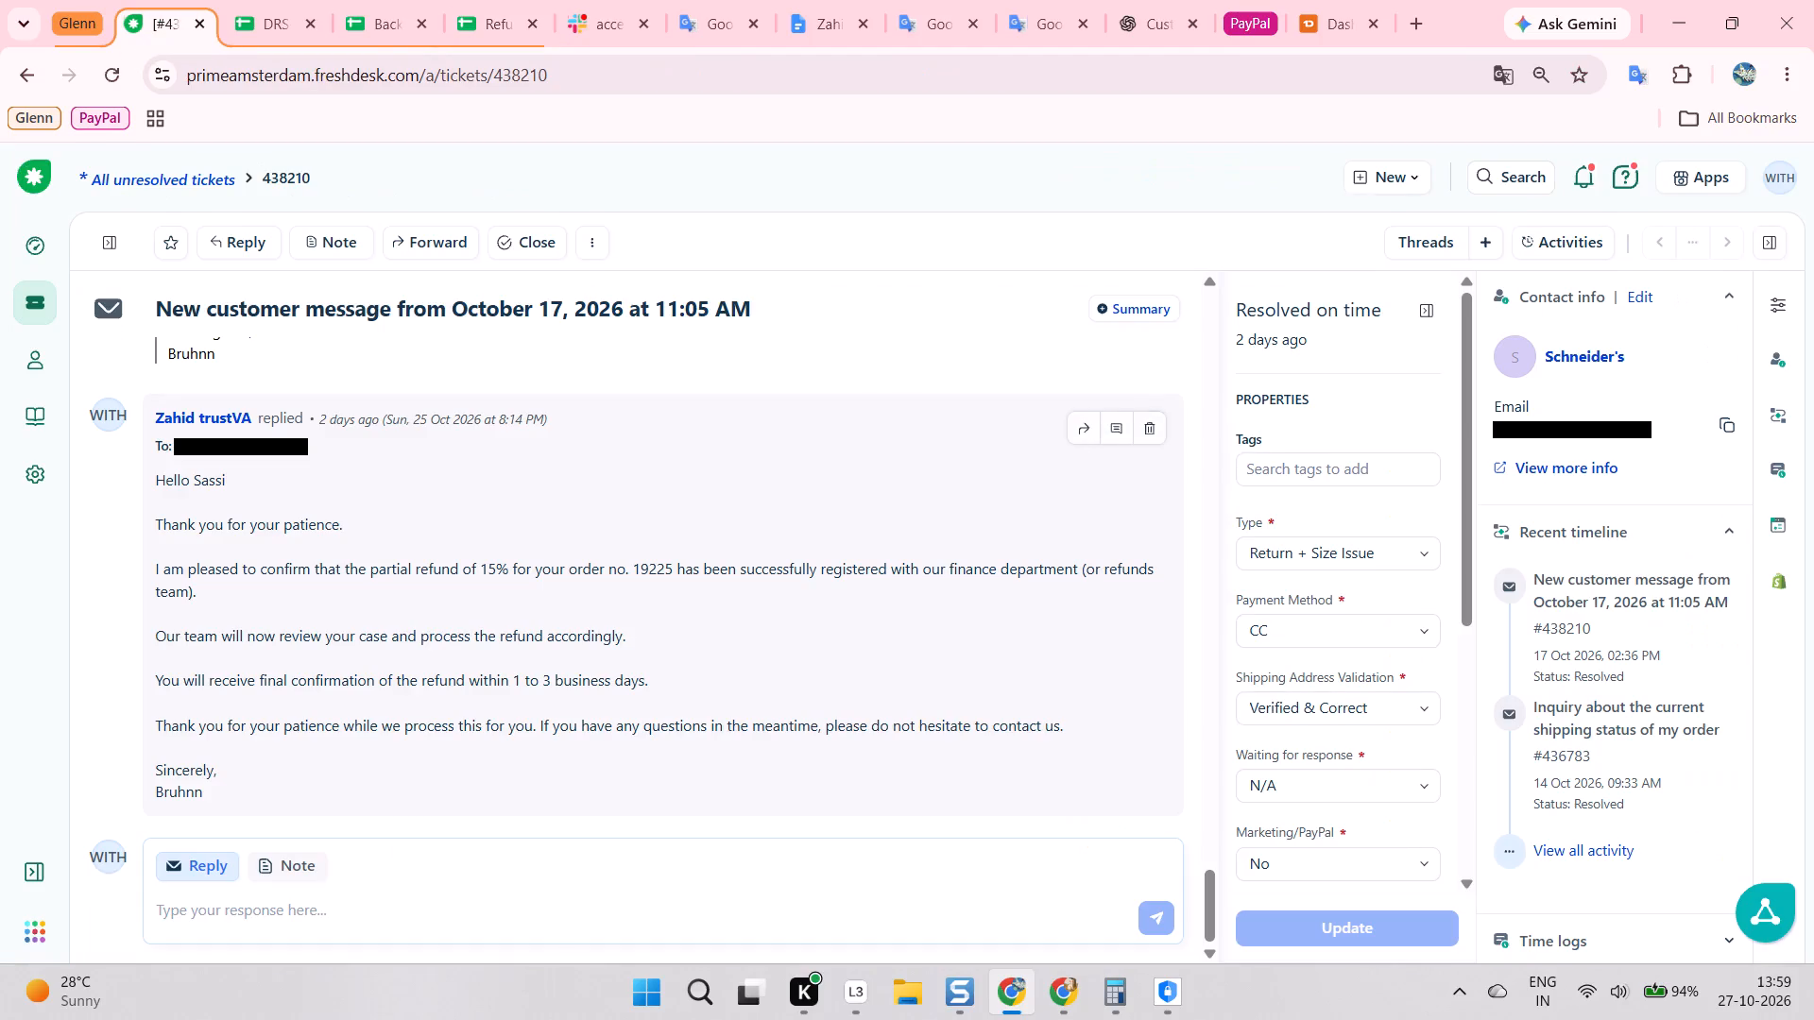
{"action": "left_click", "coordinate": [457, 524]}
{"action": "right_click", "coordinate": [608, 476]}
{"action": "scroll", "coordinate": [705, 760], "scroll_direction": "down", "scroll_amount": 3}
{"action": "left_click", "coordinate": [786, 875]}
{"action": "left_click", "coordinate": [799, 858]}
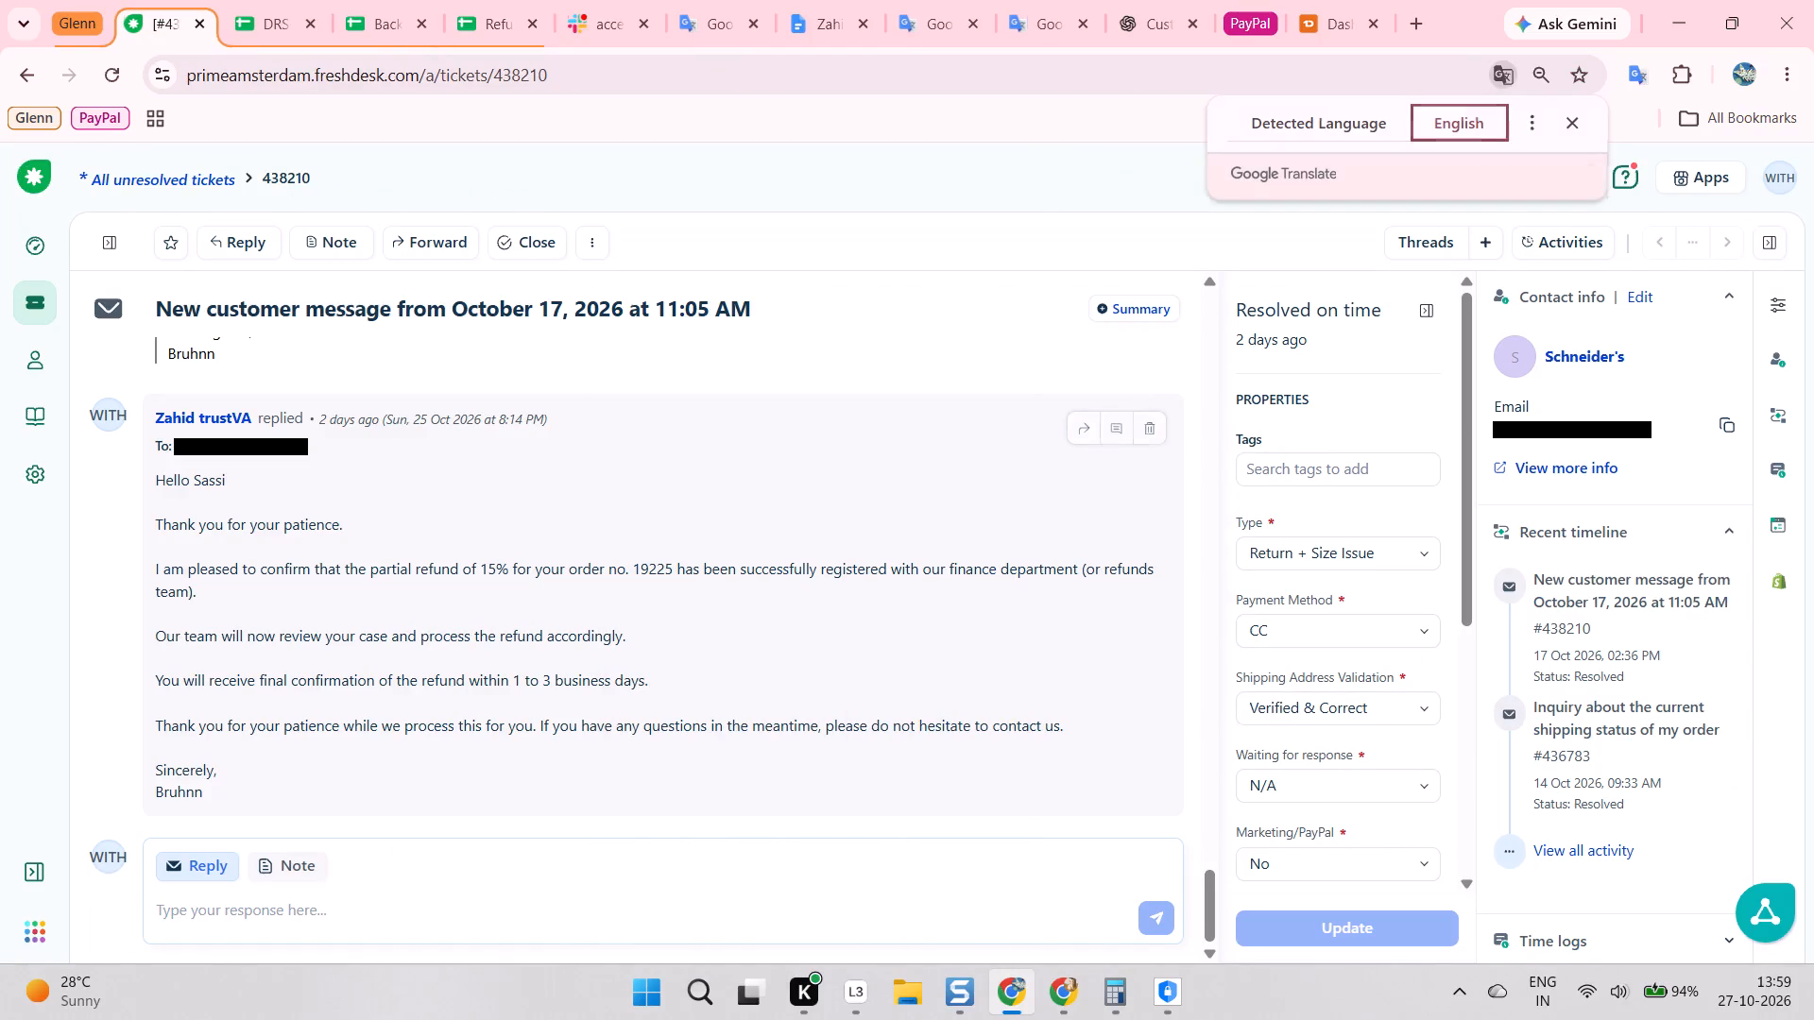
{"action": "left_click", "coordinate": [1290, 130]}
{"action": "left_click", "coordinate": [1291, 127]}
{"action": "left_click", "coordinate": [739, 576]}
{"action": "scroll", "coordinate": [672, 573], "scroll_direction": "down", "scroll_amount": 5}
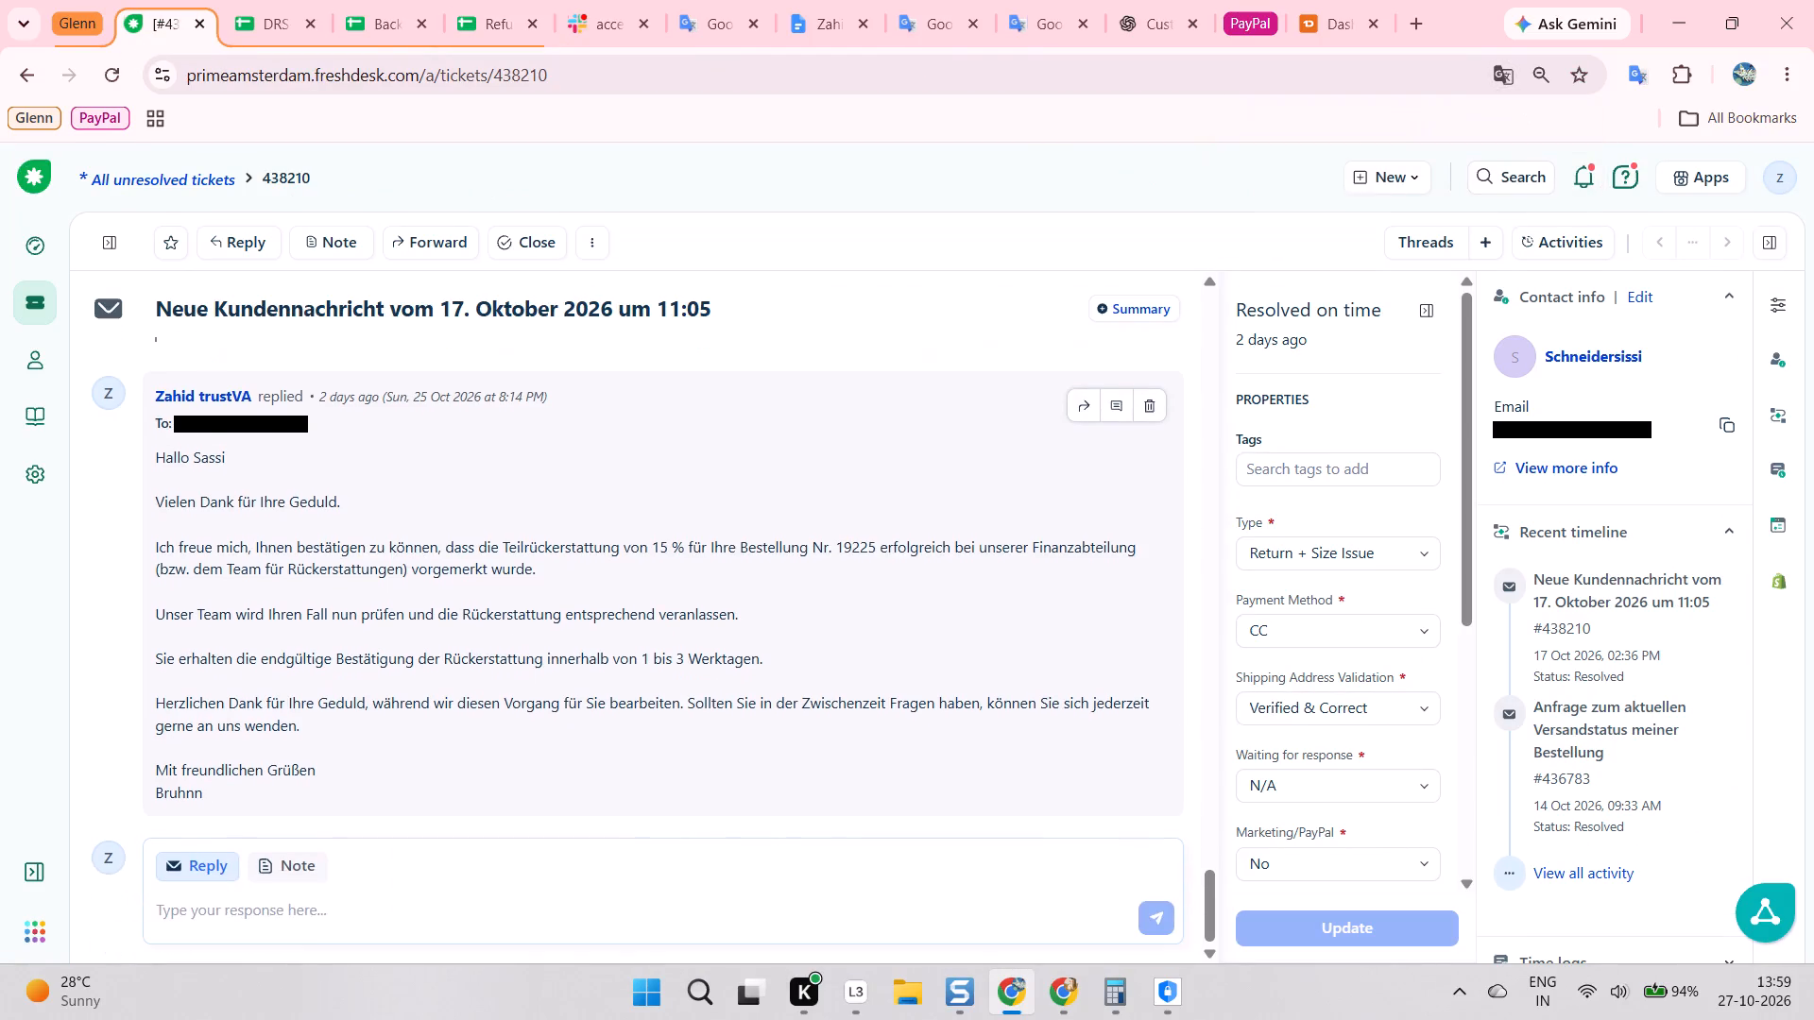
{"action": "scroll", "coordinate": [698, 478], "scroll_direction": "down", "scroll_amount": 4}
{"action": "left_click", "coordinate": [924, 0]}
{"action": "left_click", "coordinate": [1039, 0]}
{"action": "key", "text": "alt+Tab"}
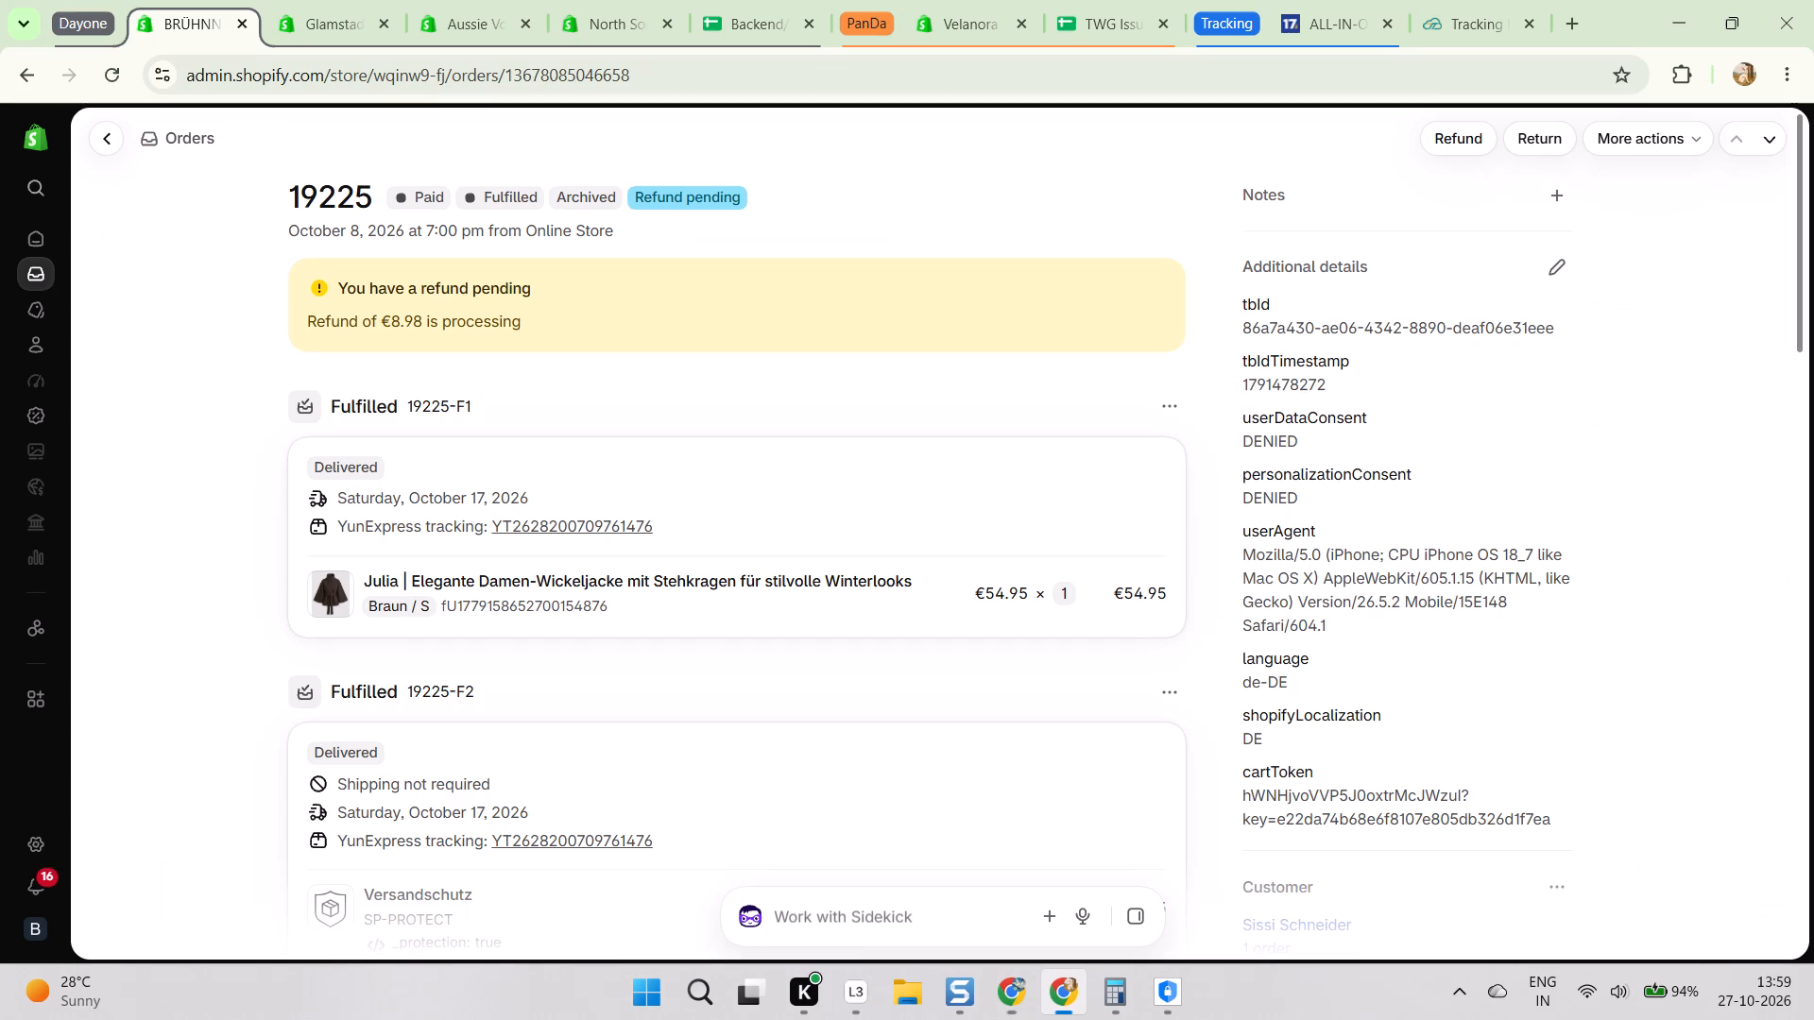
{"action": "scroll", "coordinate": [522, 476], "scroll_direction": "up", "scroll_amount": 9}
{"action": "double_click", "coordinate": [343, 209]}
{"action": "key", "text": "ctrl+c"}
{"action": "key", "text": "ctrl+c"}
{"action": "key", "text": "alt+Tab"}
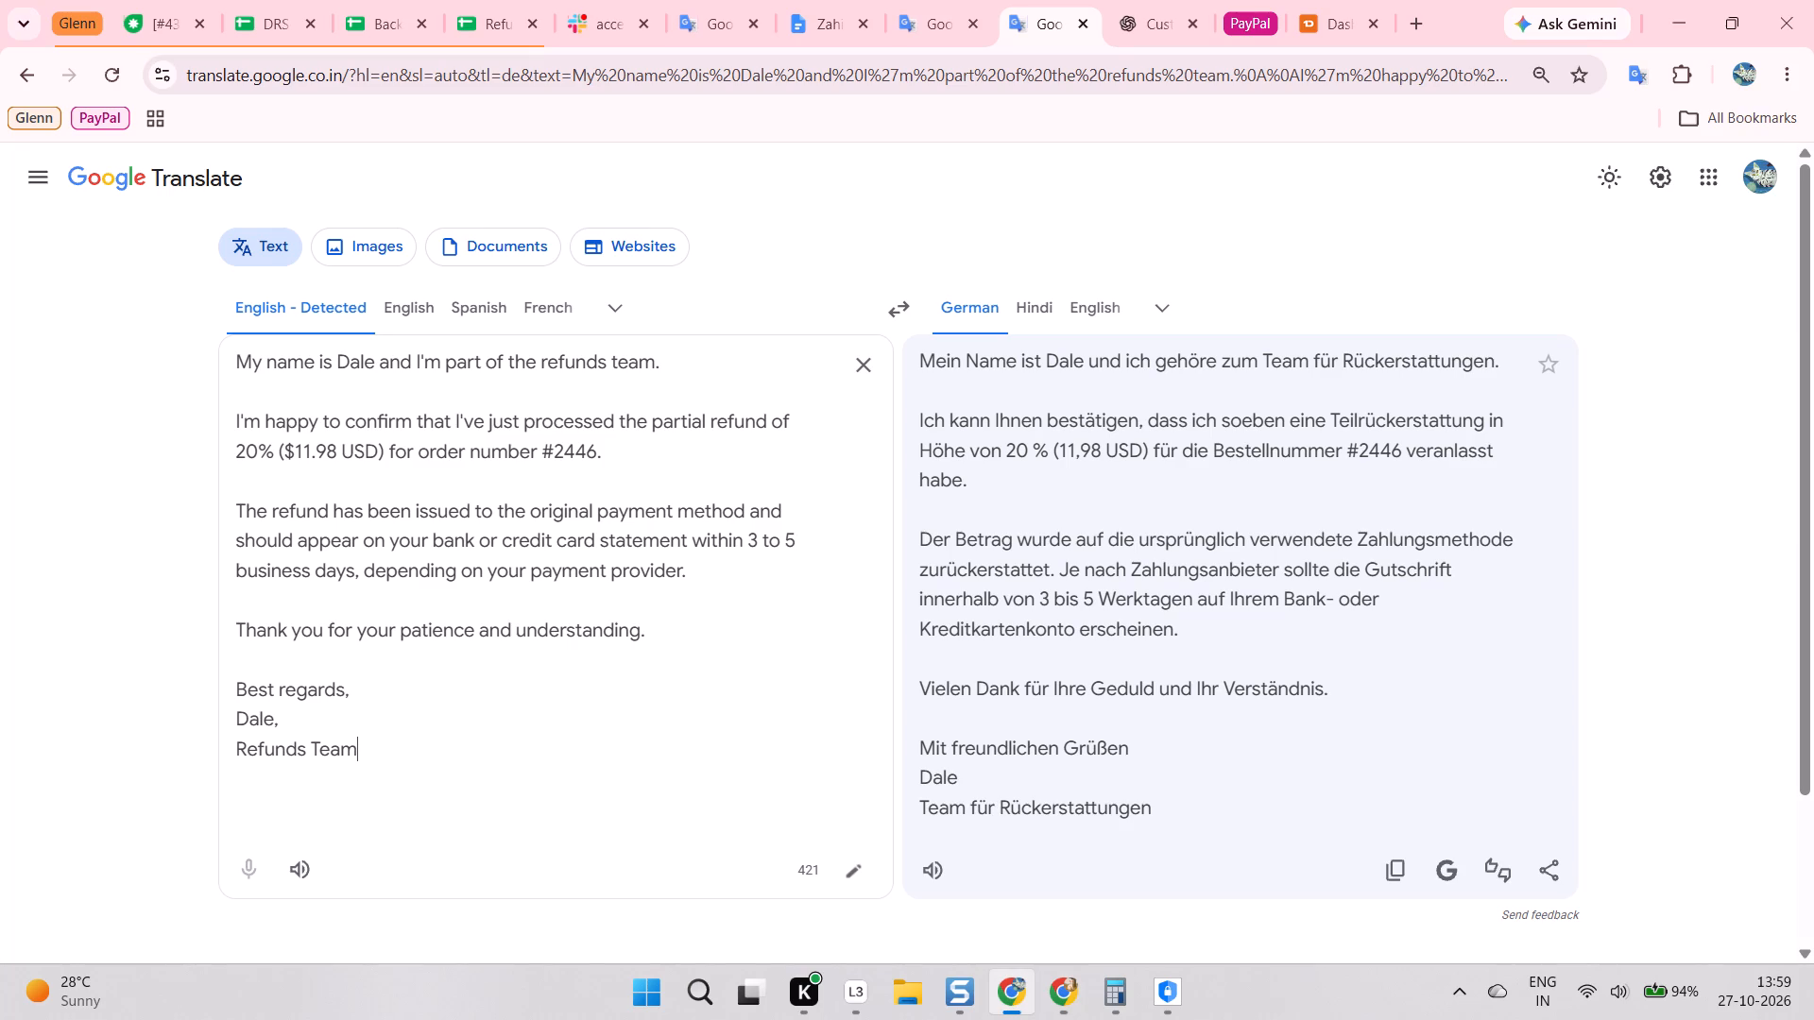
{"action": "double_click", "coordinate": [569, 460]}
{"action": "key", "text": "ctrl+v"}
{"action": "double_click", "coordinate": [247, 449]}
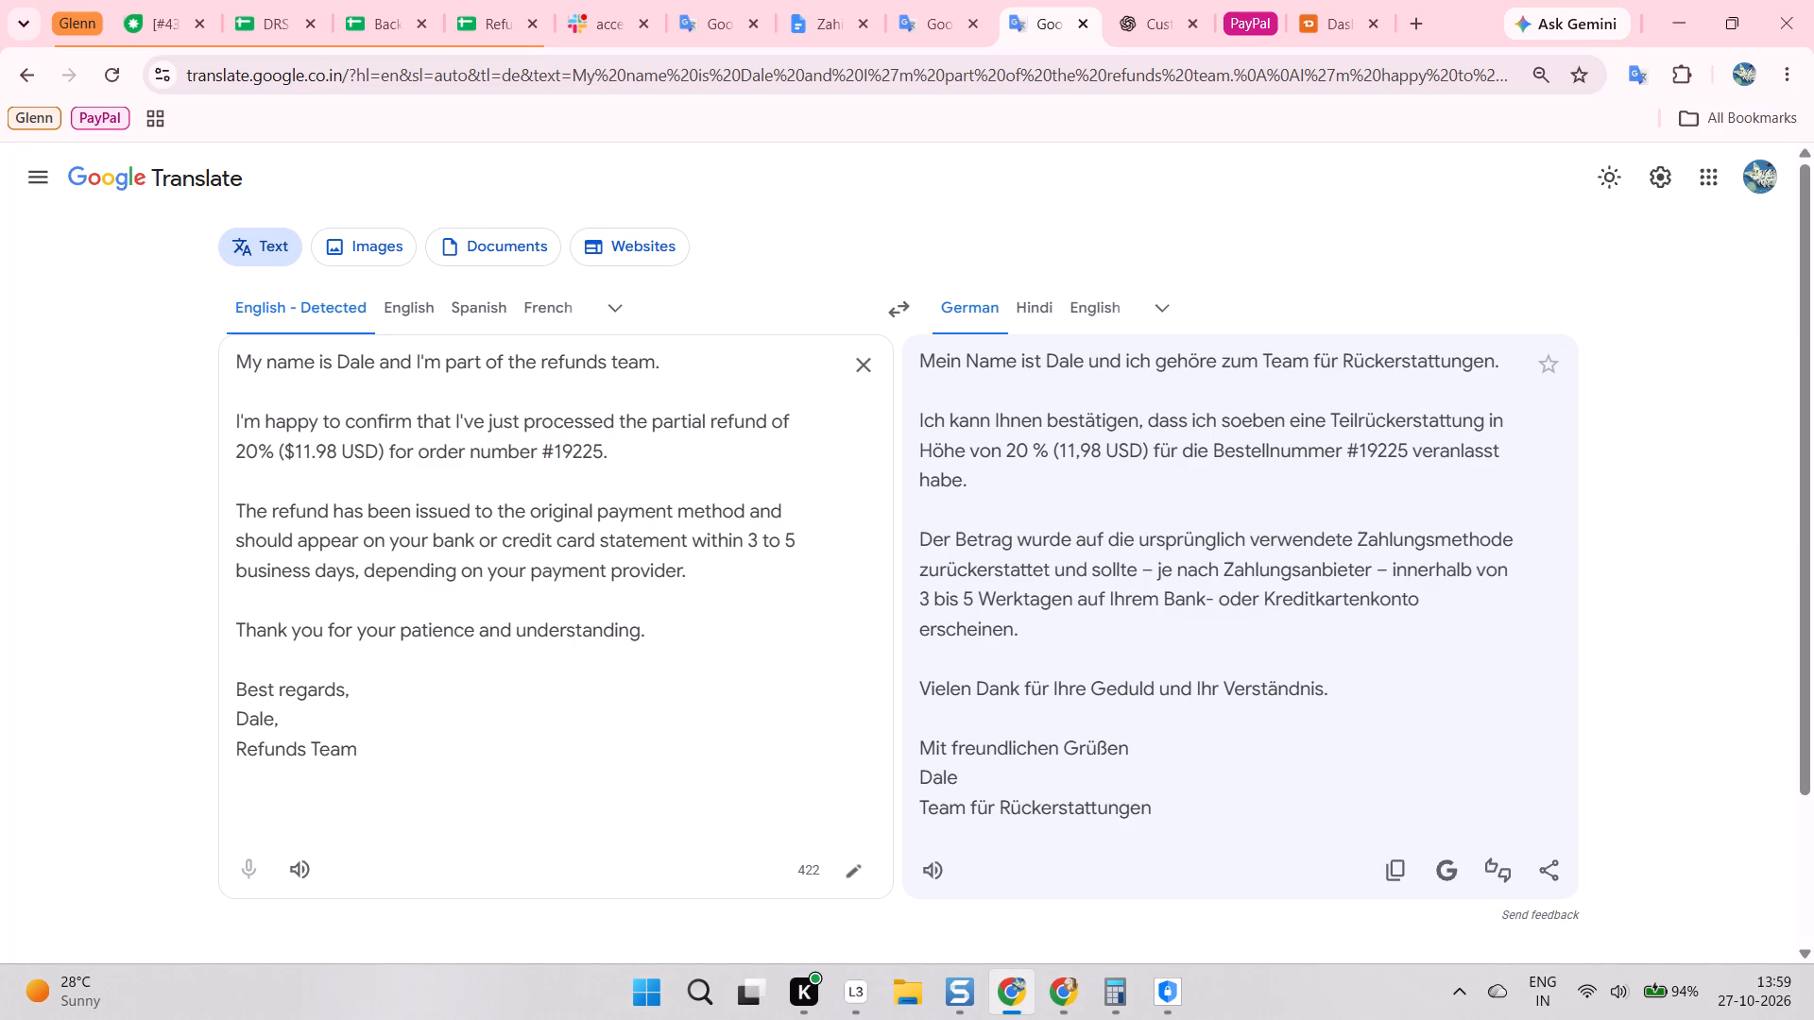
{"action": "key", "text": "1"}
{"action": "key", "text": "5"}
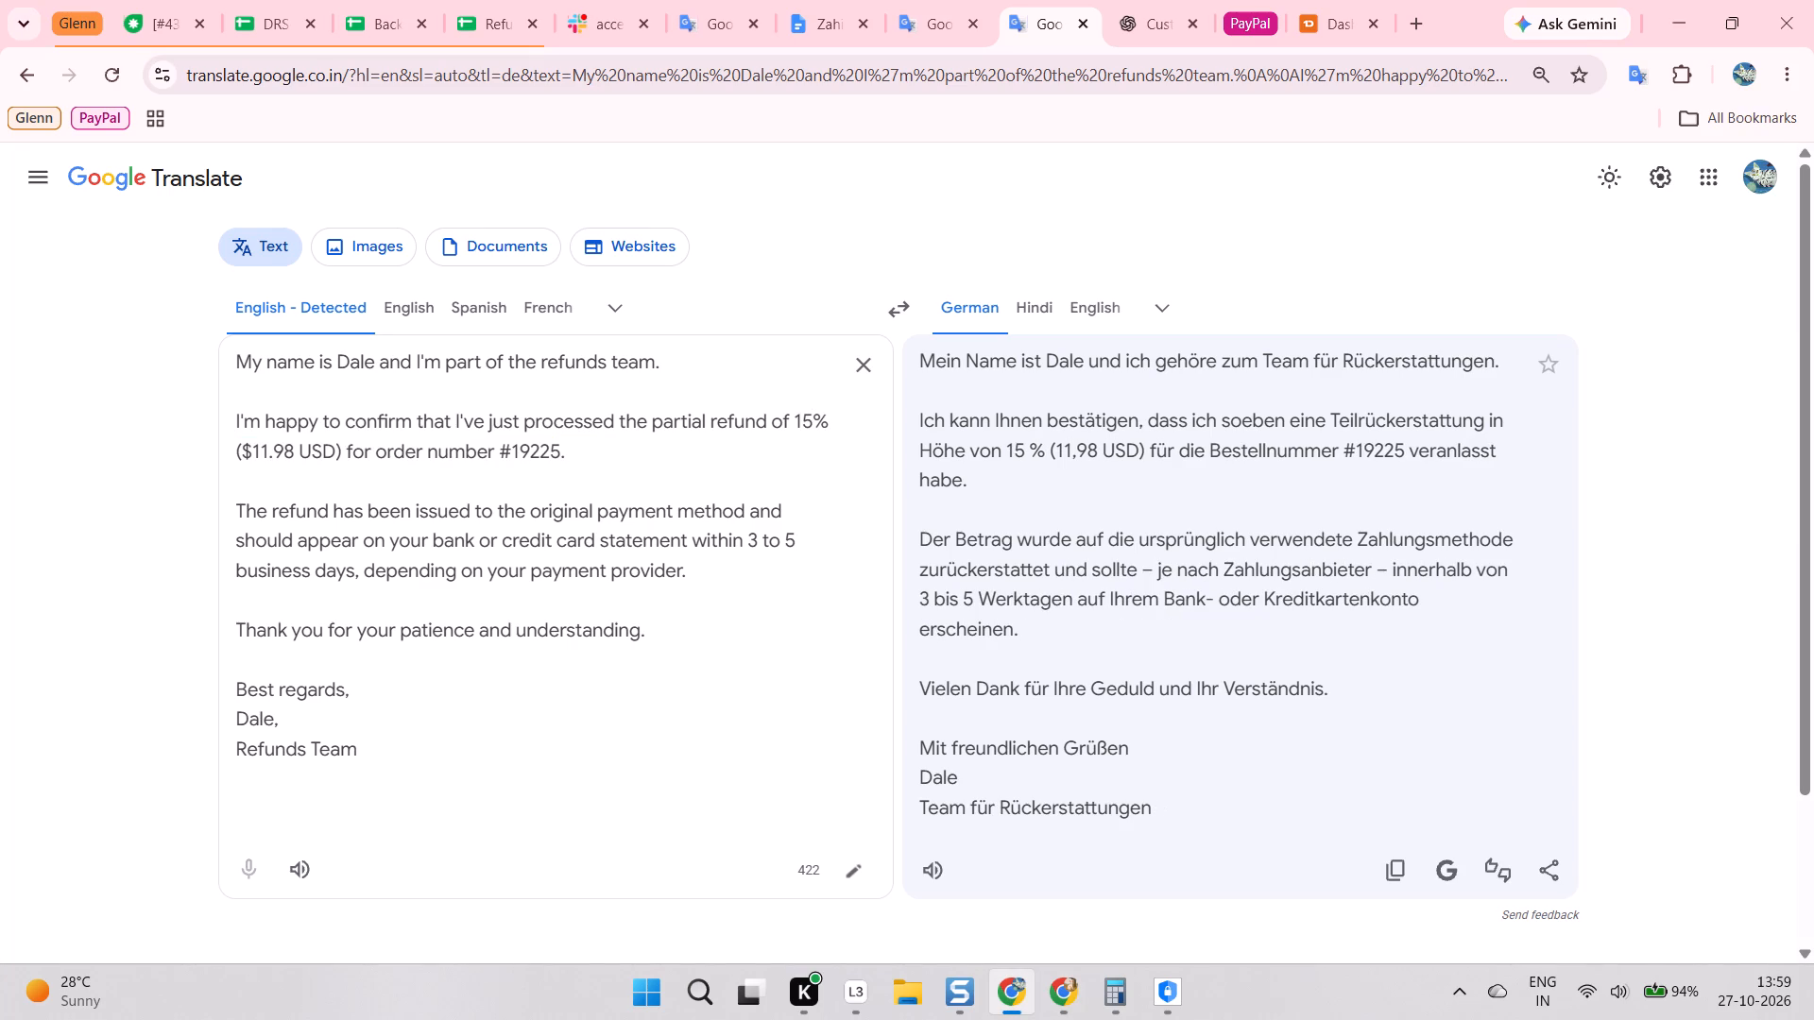
Replace the refund amount in the English message with €8.98 and copy the German translation.
{"action": "double_click", "coordinate": [314, 451]}
{"action": "key", "text": "BackSpace"}
{"action": "key", "text": "BackSpace"}
{"action": "key", "text": "BackSpace"}
{"action": "key", "text": "BackSpace"}
{"action": "key", "text": "BackSpace"}
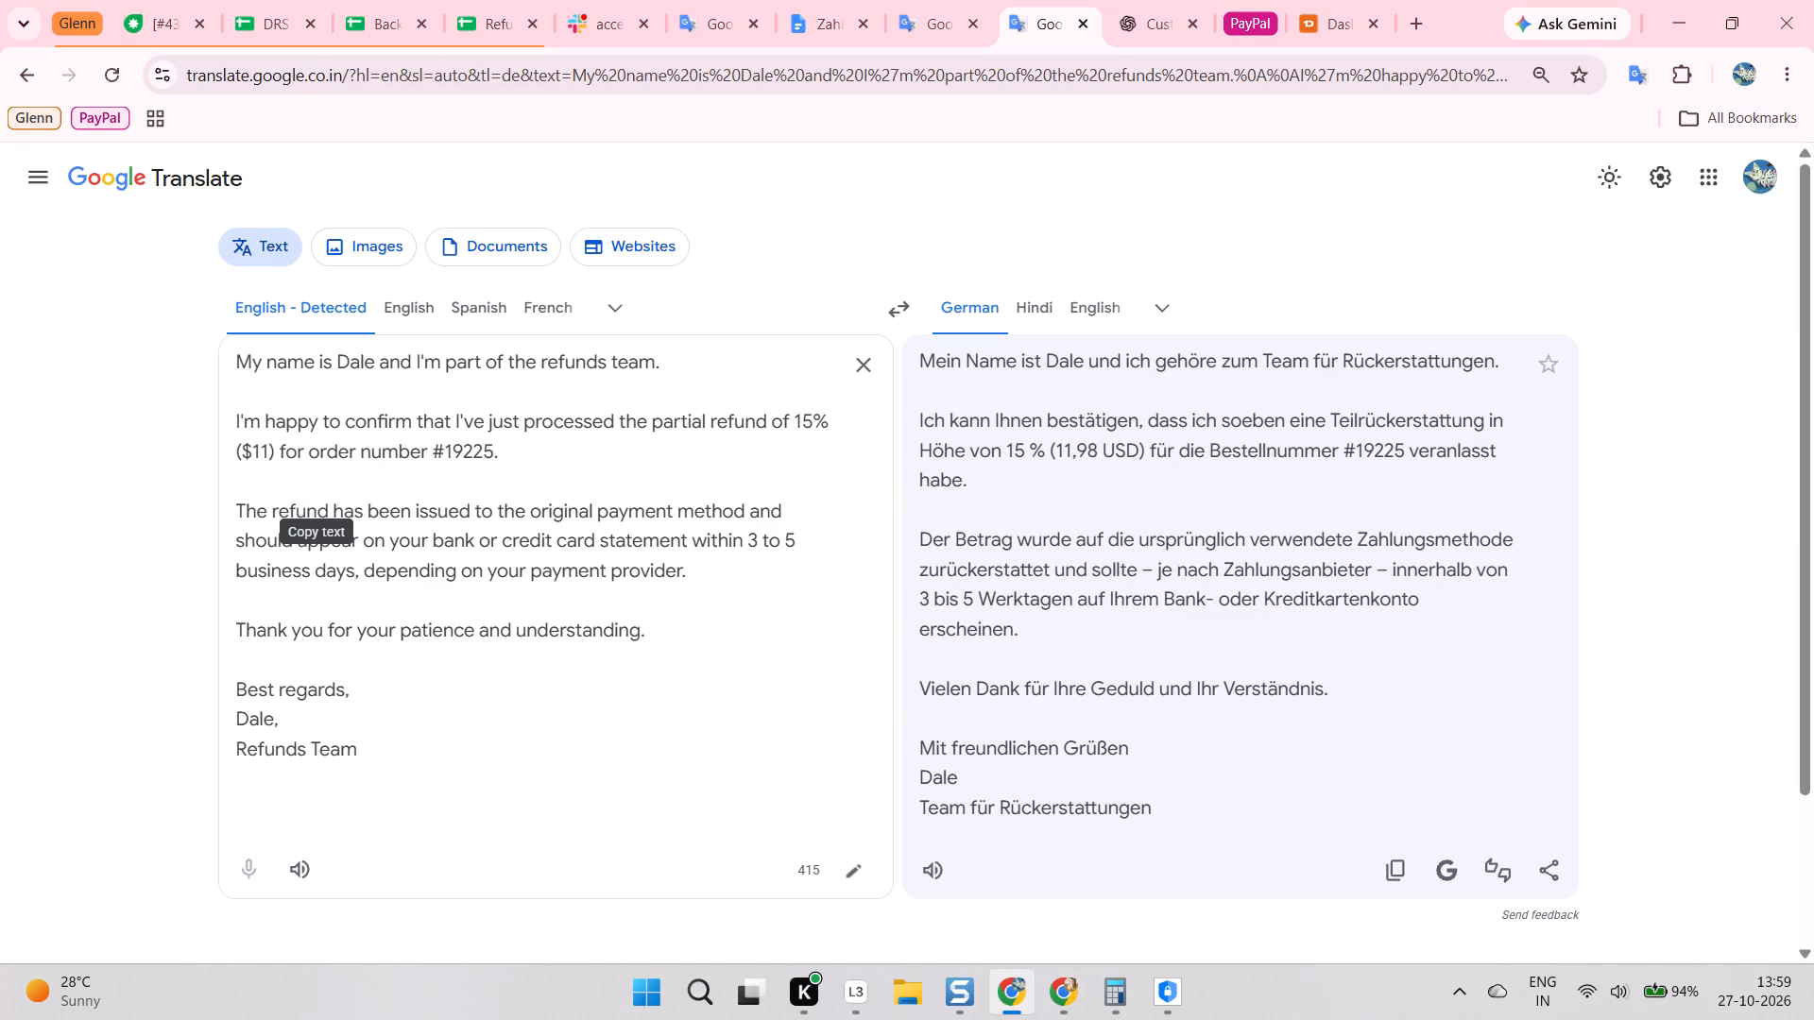
{"action": "key", "text": "BackSpace"}
{"action": "key", "text": "BackSpace"}
{"action": "key", "text": "BackSpace"}
{"action": "key", "text": "alt+Tab"}
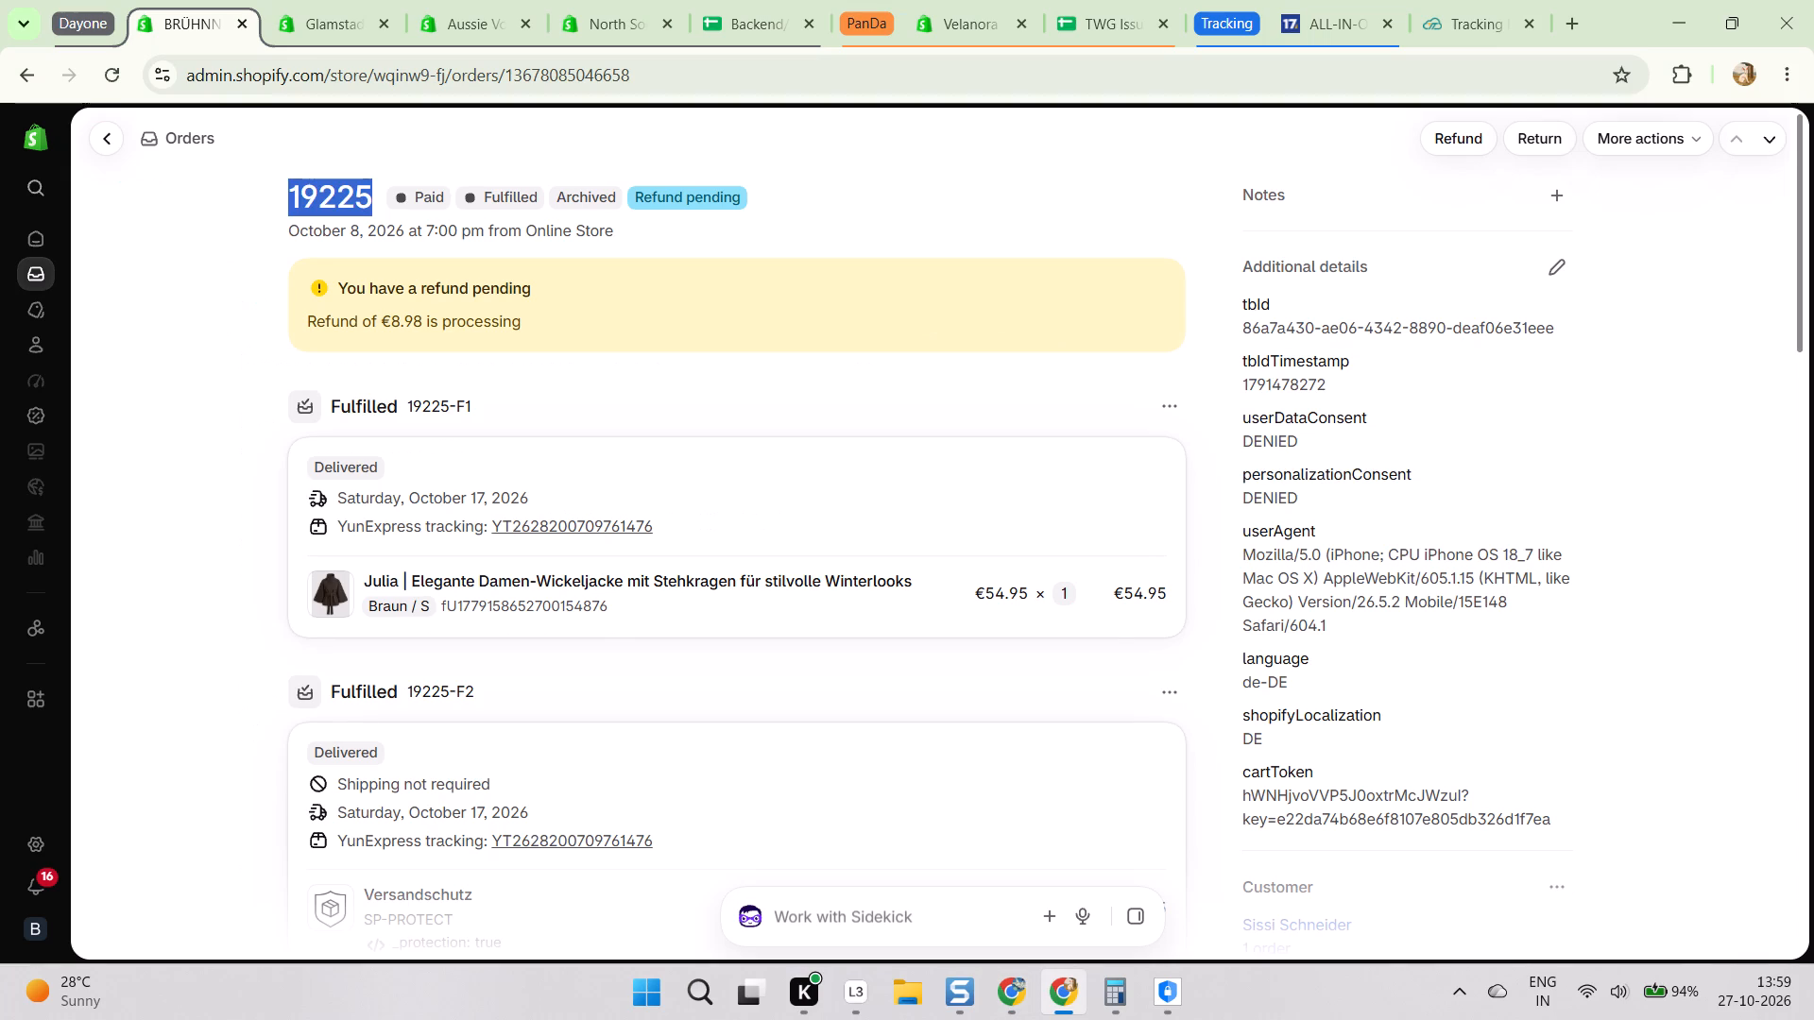
{"action": "double_click", "coordinate": [1114, 593]}
{"action": "key", "text": "ctrl+c"}
{"action": "key", "text": "ctrl+c"}
{"action": "key", "text": "alt+Tab"}
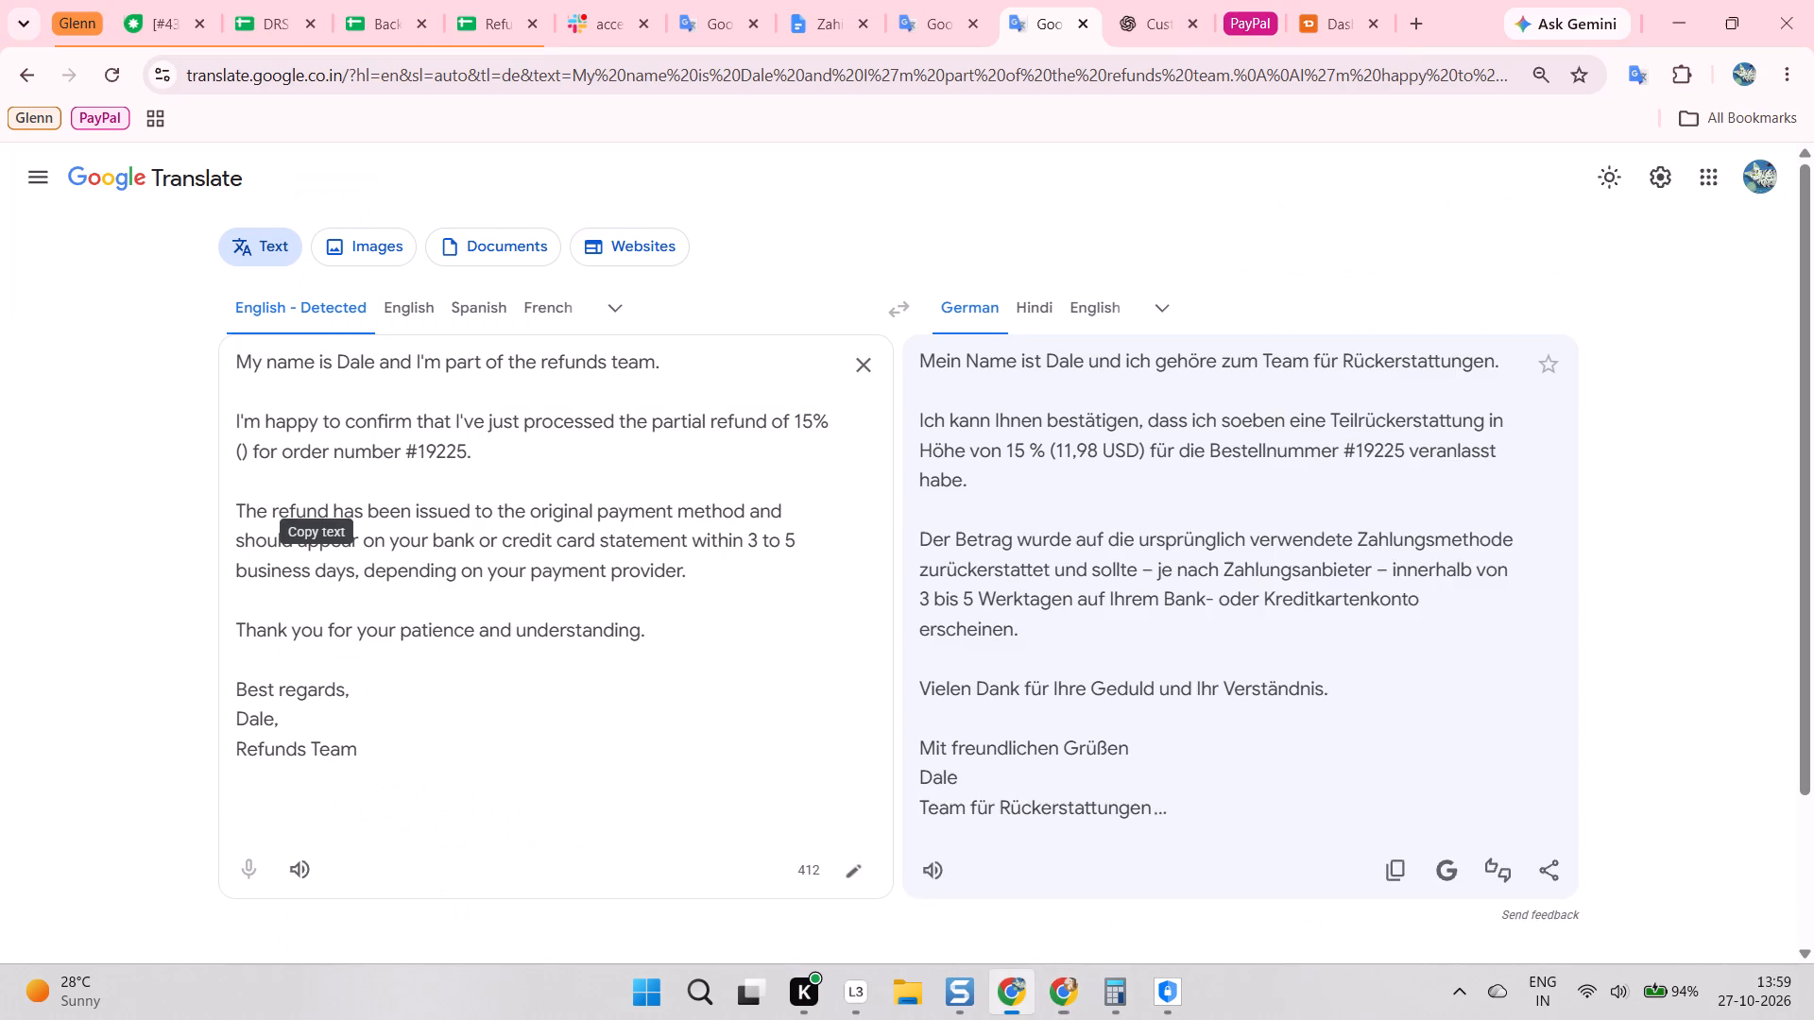
{"action": "key", "text": "ctrl+v"}
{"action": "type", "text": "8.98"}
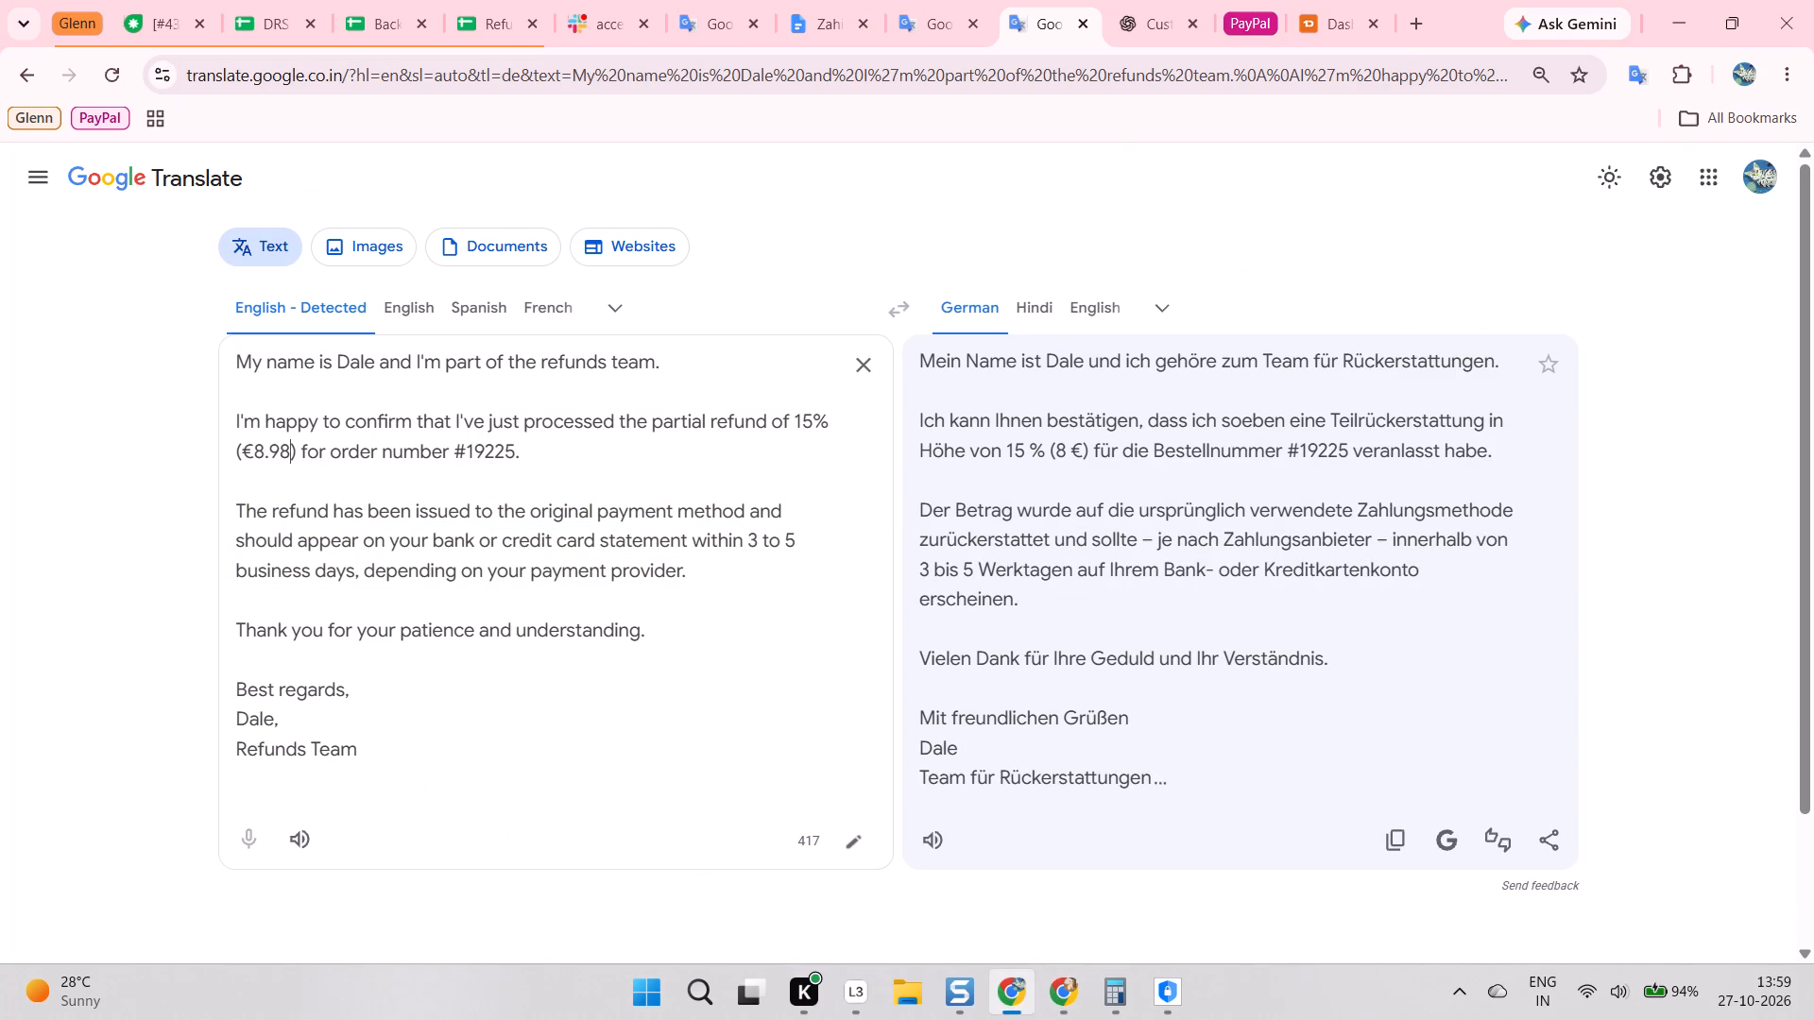
{"action": "scroll", "coordinate": [1239, 572], "scroll_direction": "down", "scroll_amount": 2}
{"action": "left_click", "coordinate": [1394, 678]}
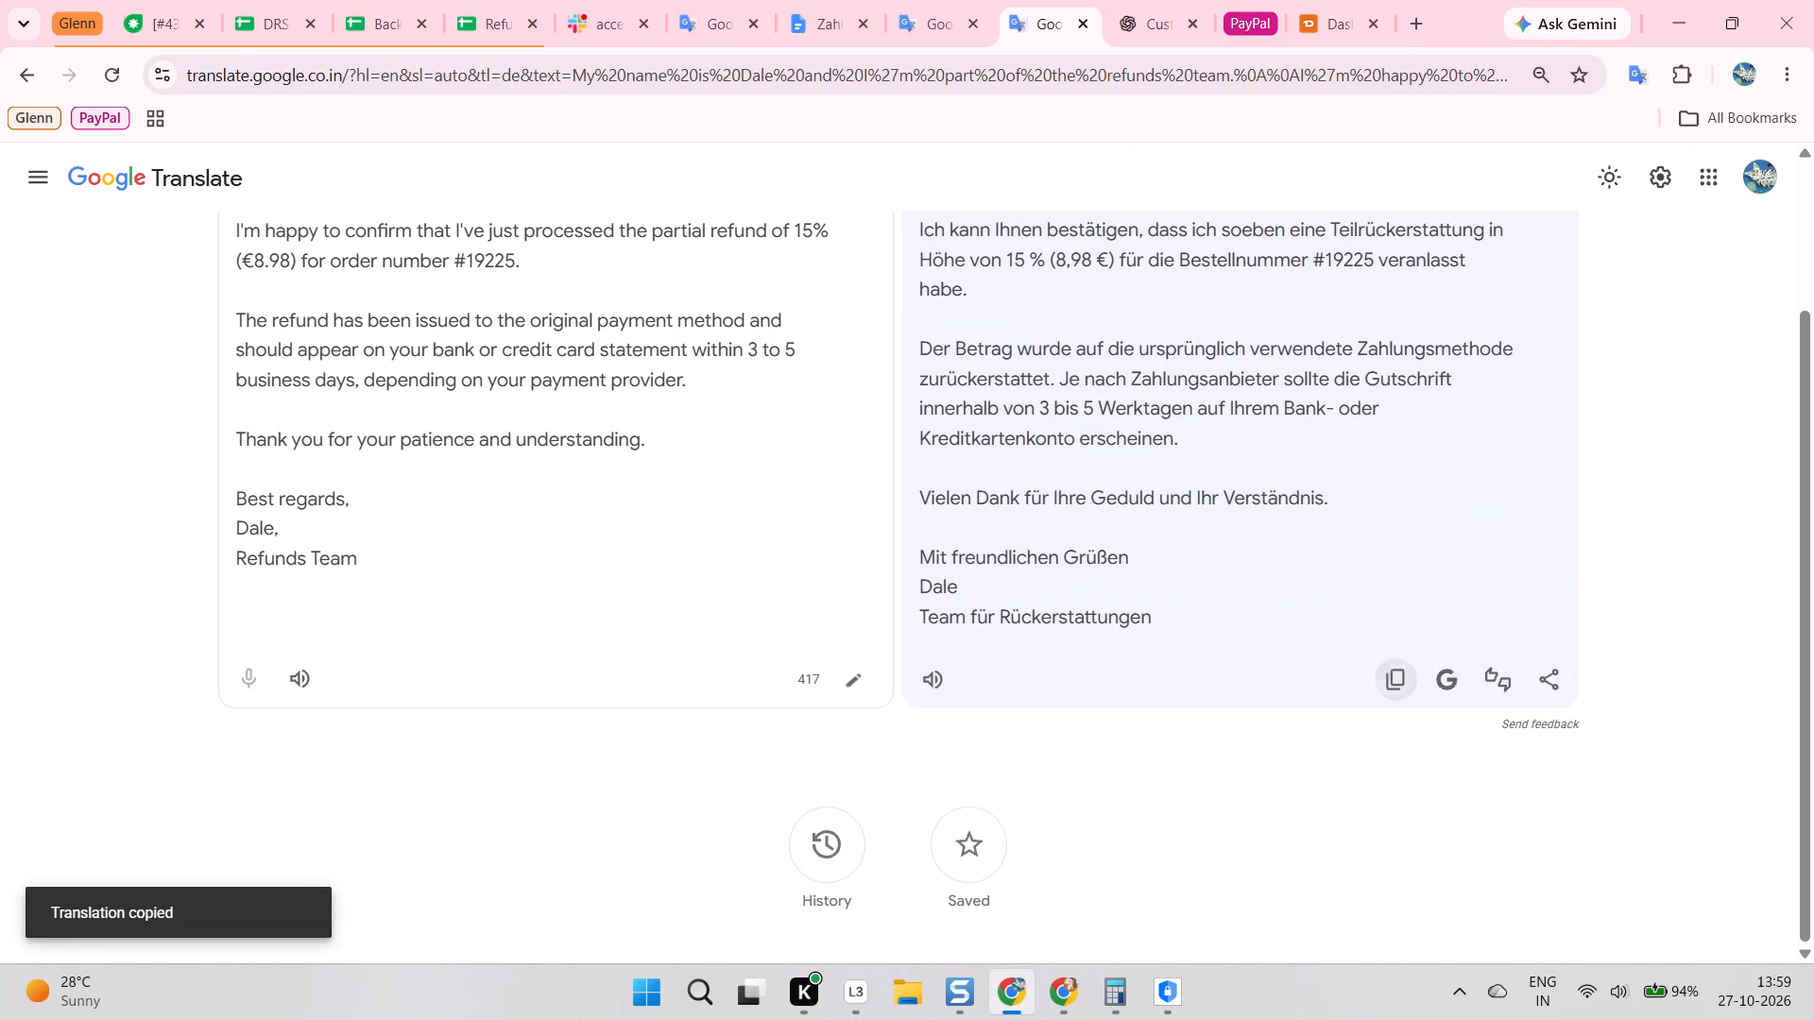
Start a reply on Freshdesk ticket 438210 using the canned response found with "asn" and paste the German refund message into it.
{"action": "left_click", "coordinate": [134, 0]}
{"action": "left_click", "coordinate": [651, 619]}
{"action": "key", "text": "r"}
{"action": "scroll", "coordinate": [408, 601], "scroll_direction": "down", "scroll_amount": 4}
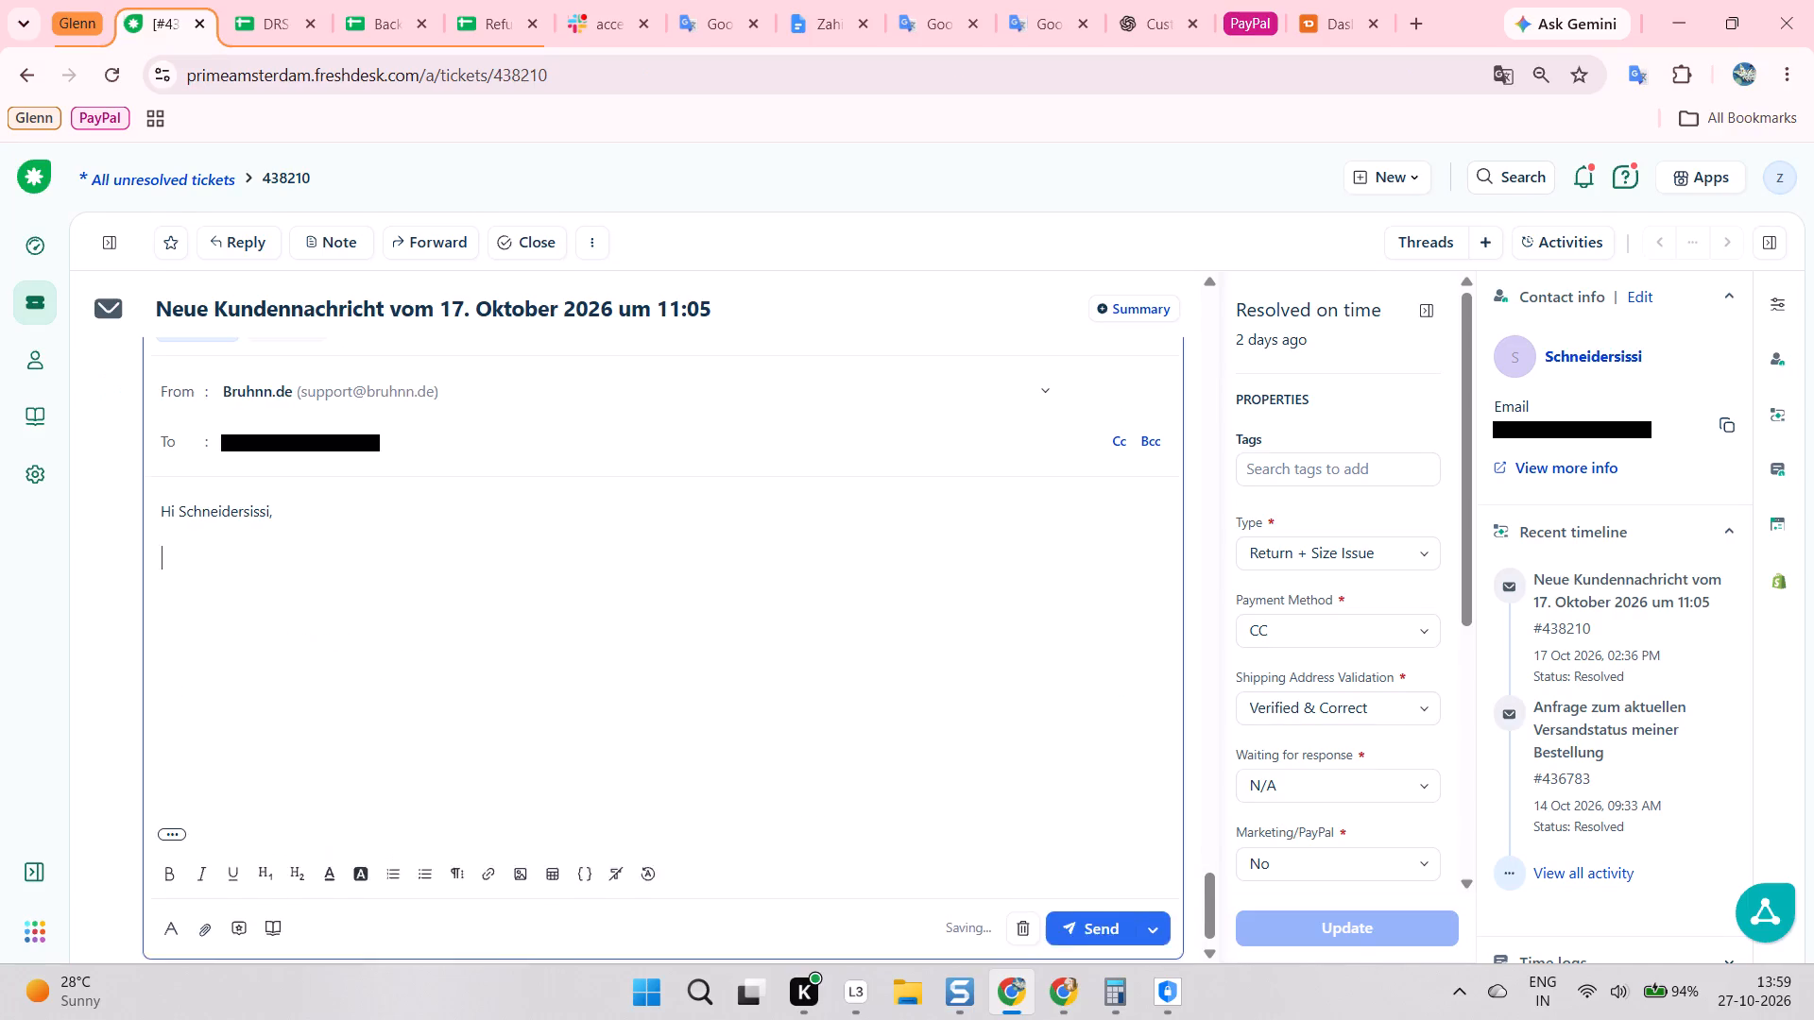
{"action": "scroll", "coordinate": [271, 677], "scroll_direction": "down", "scroll_amount": 3}
{"action": "double_click", "coordinate": [201, 808]}
{"action": "key", "text": "ctrl+a"}
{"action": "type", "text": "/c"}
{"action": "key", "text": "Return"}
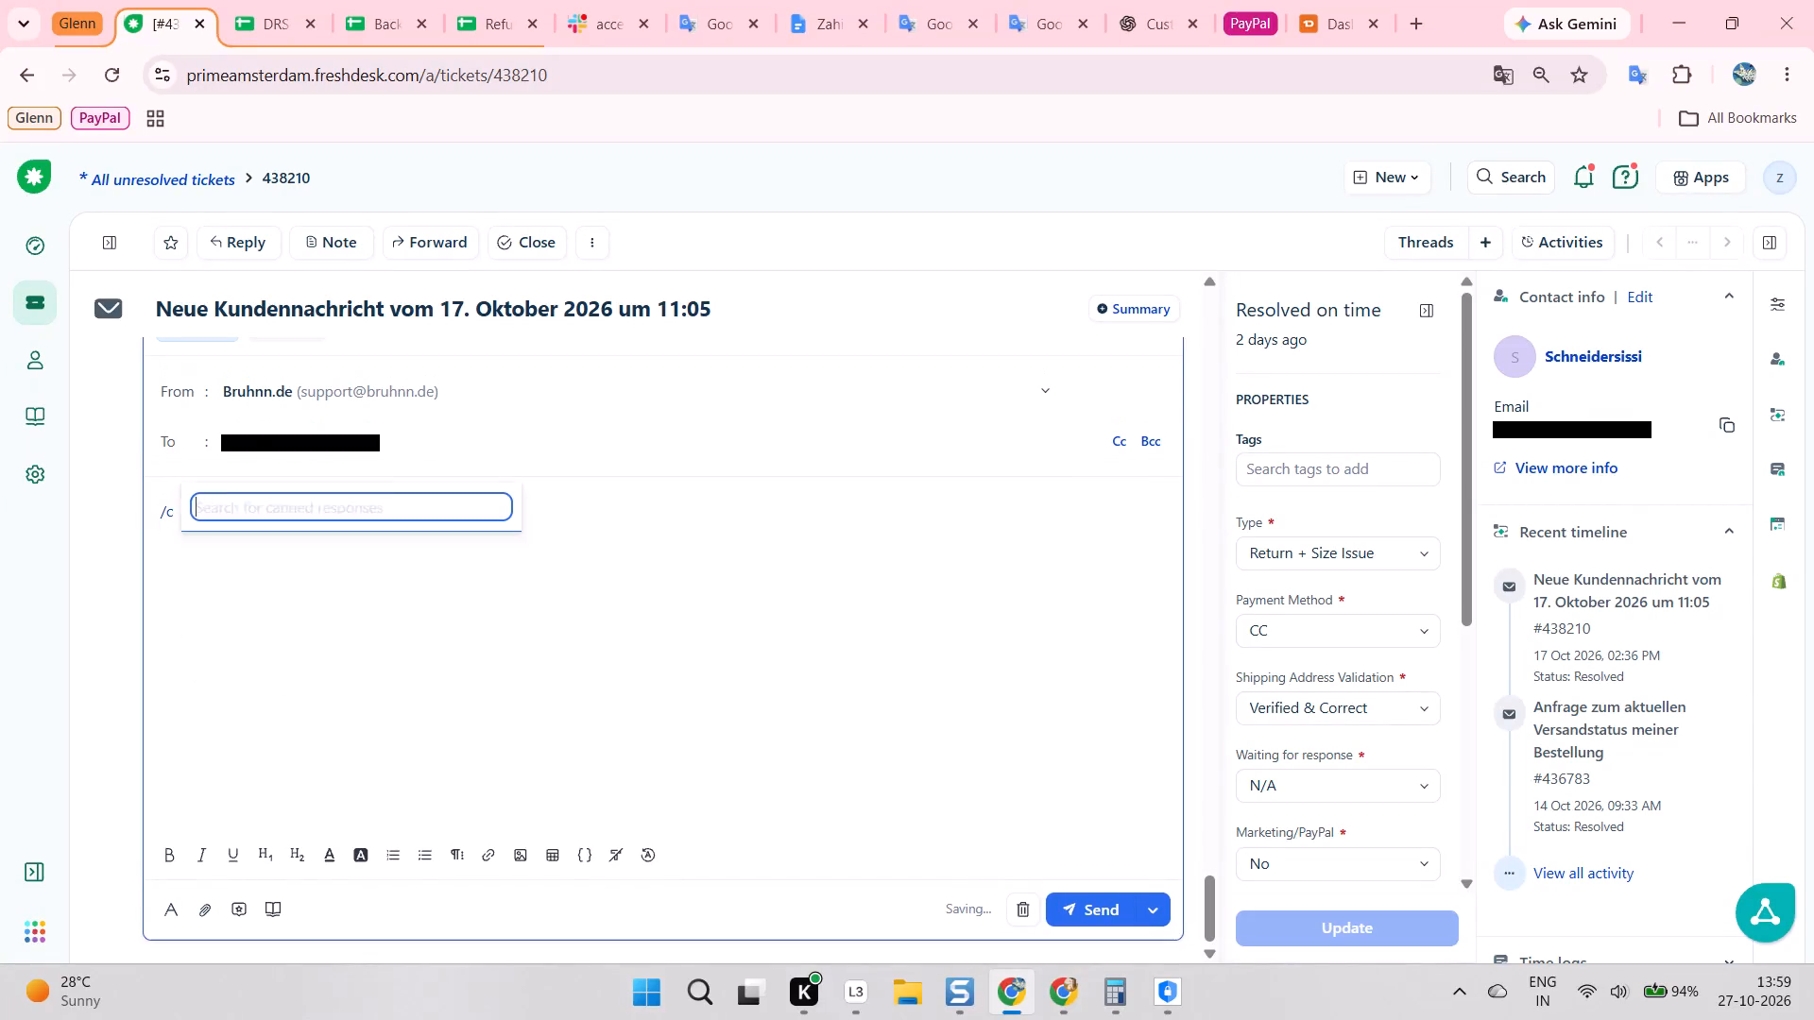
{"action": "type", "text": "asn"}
{"action": "left_click", "coordinate": [263, 567]}
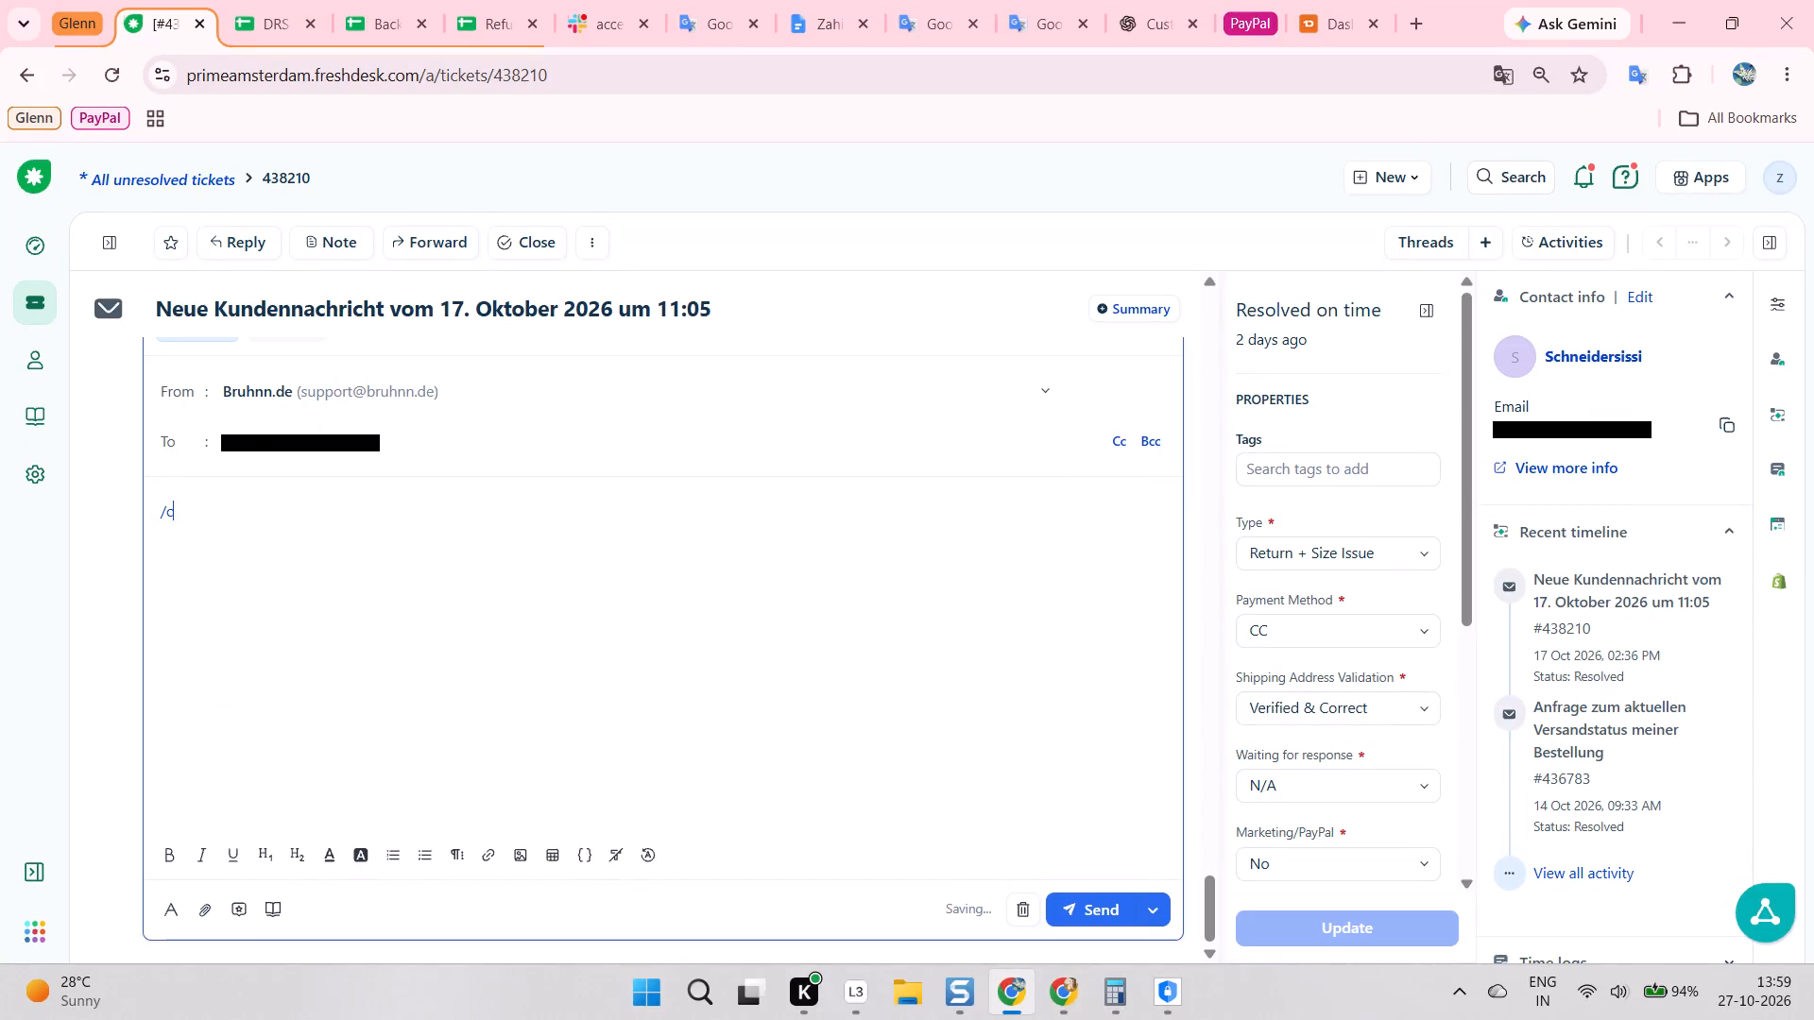
{"action": "left_click_drag", "start_coordinate": [218, 559], "coordinate": [371, 643]}
{"action": "key", "text": "ctrl+v"}
{"action": "scroll", "coordinate": [291, 679], "scroll_direction": "down", "scroll_amount": 3}
{"action": "scroll", "coordinate": [287, 695], "scroll_direction": "up", "scroll_amount": 2}
{"action": "key", "text": "alt+Tab"}
{"action": "scroll", "coordinate": [818, 528], "scroll_direction": "down", "scroll_amount": 4}
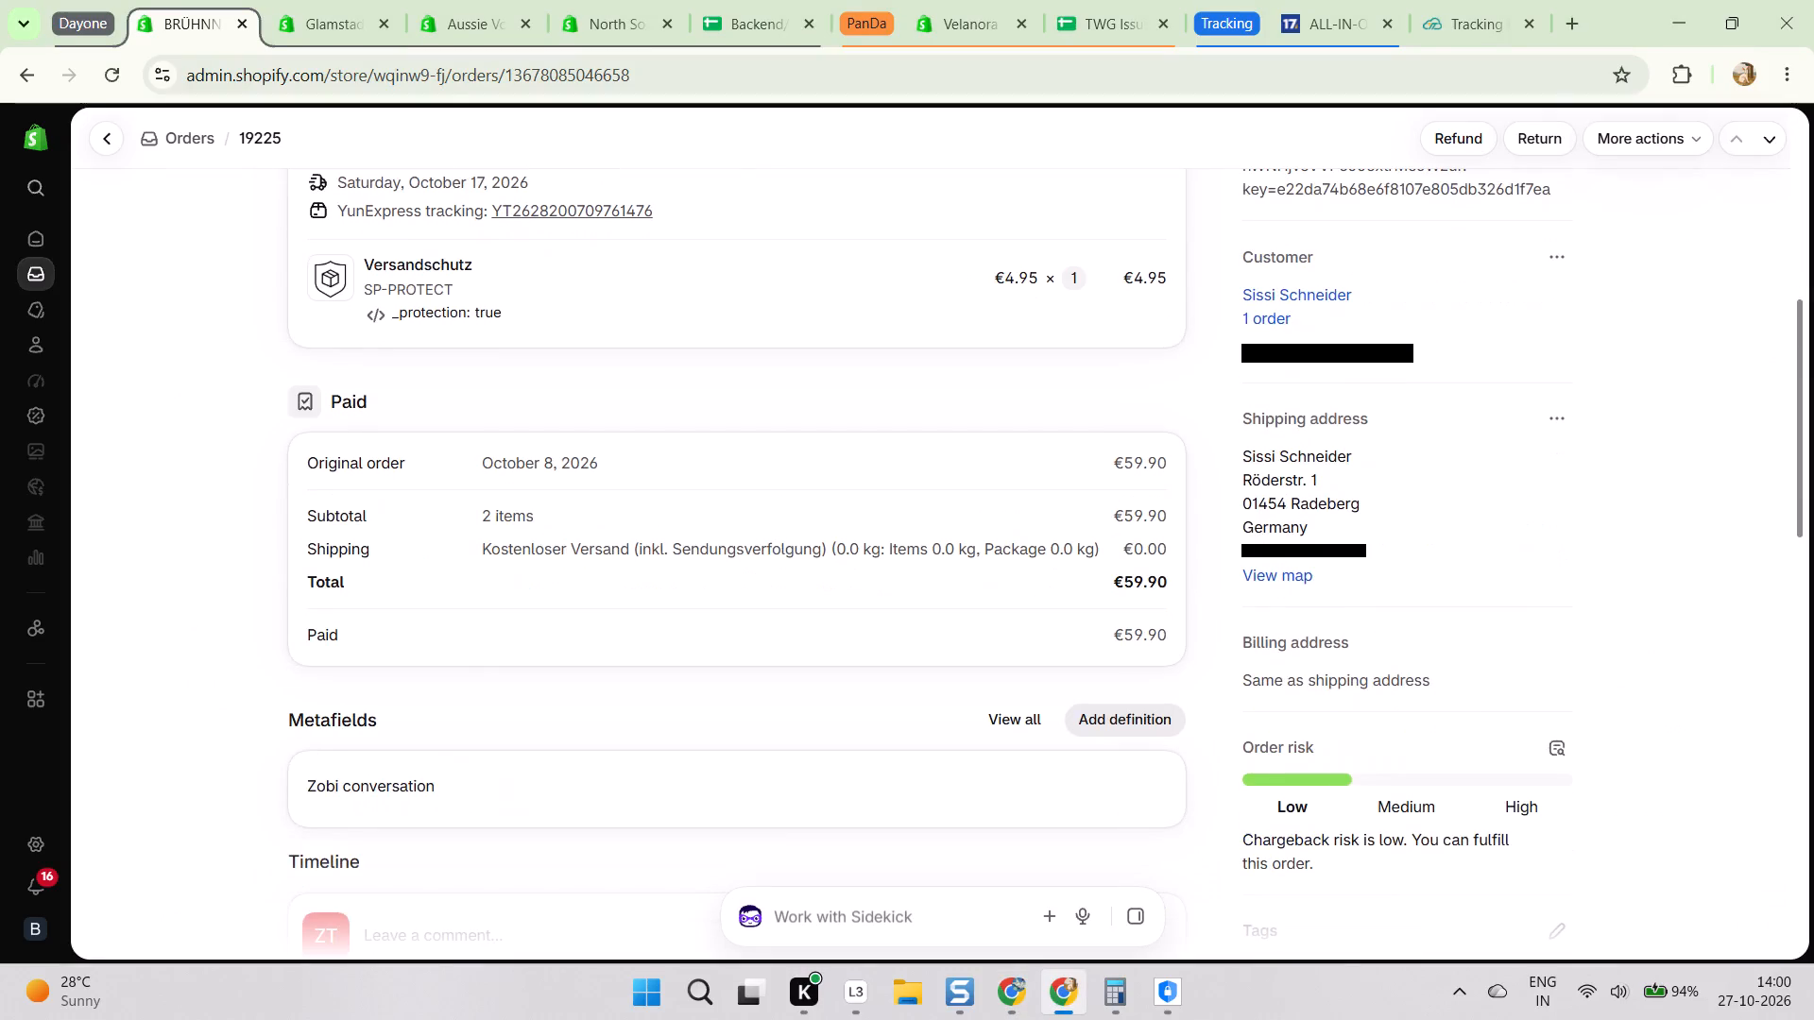
{"action": "key", "text": "alt+Tab"}
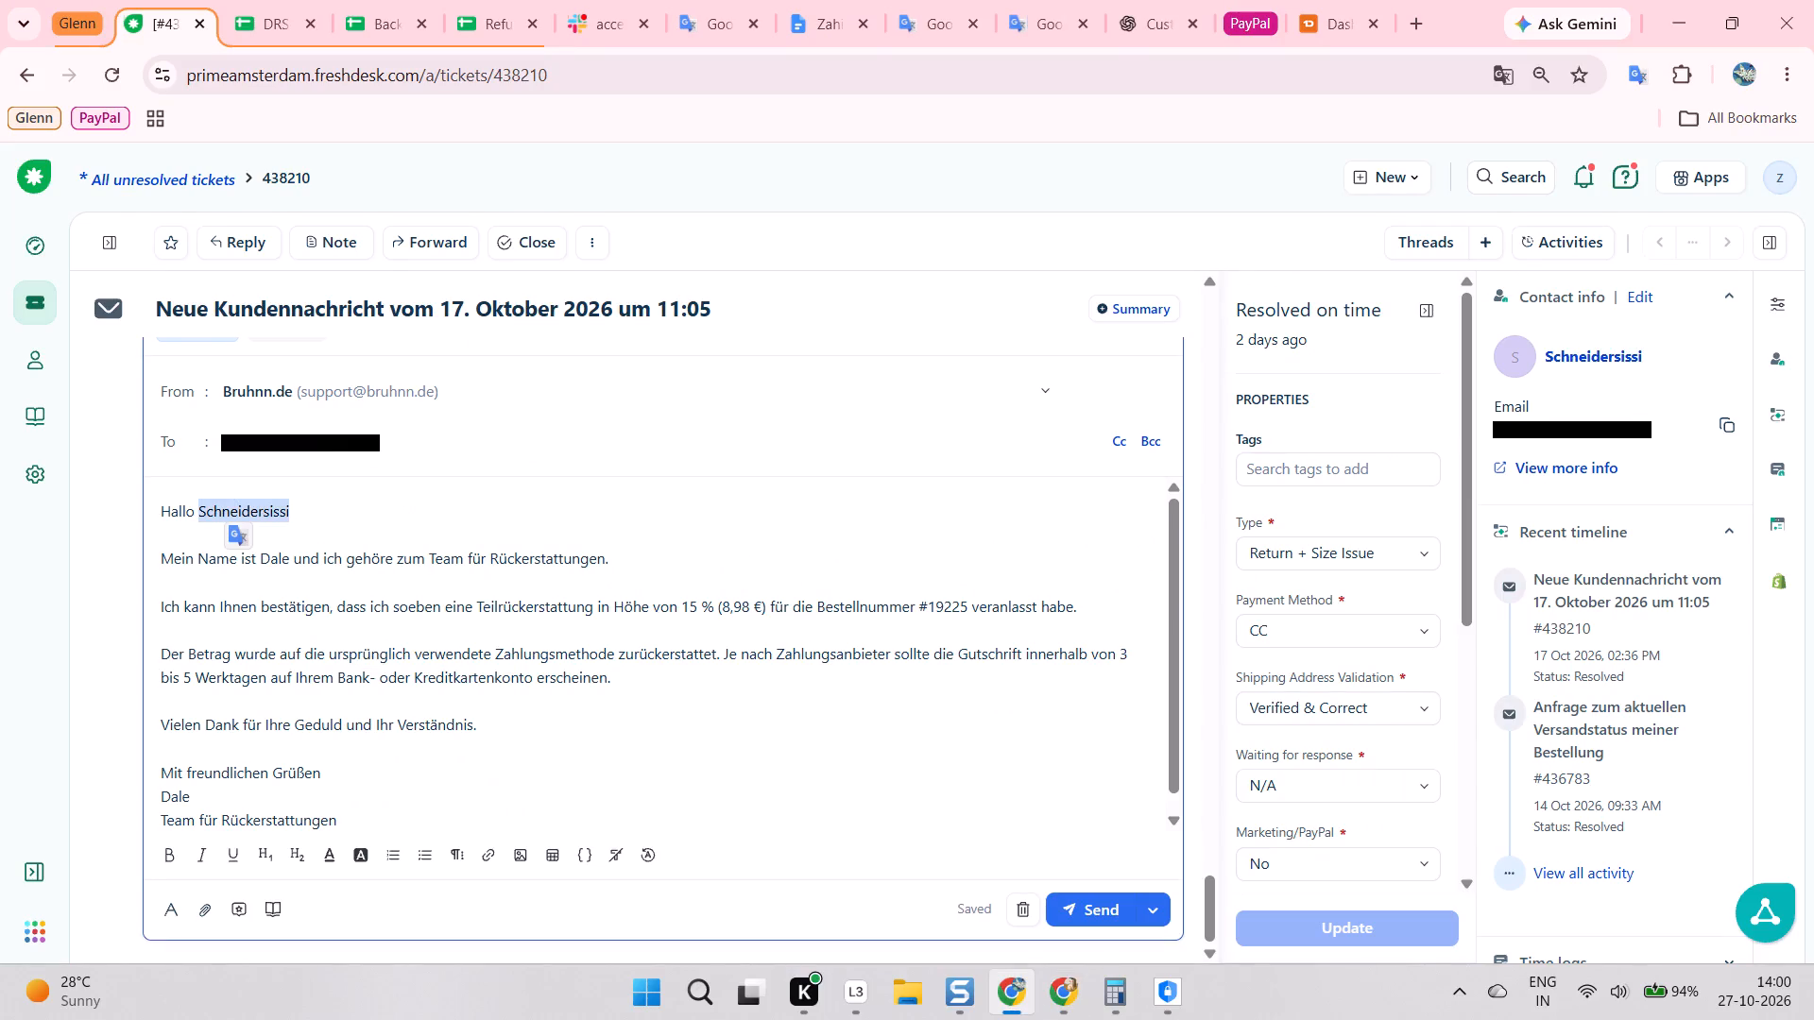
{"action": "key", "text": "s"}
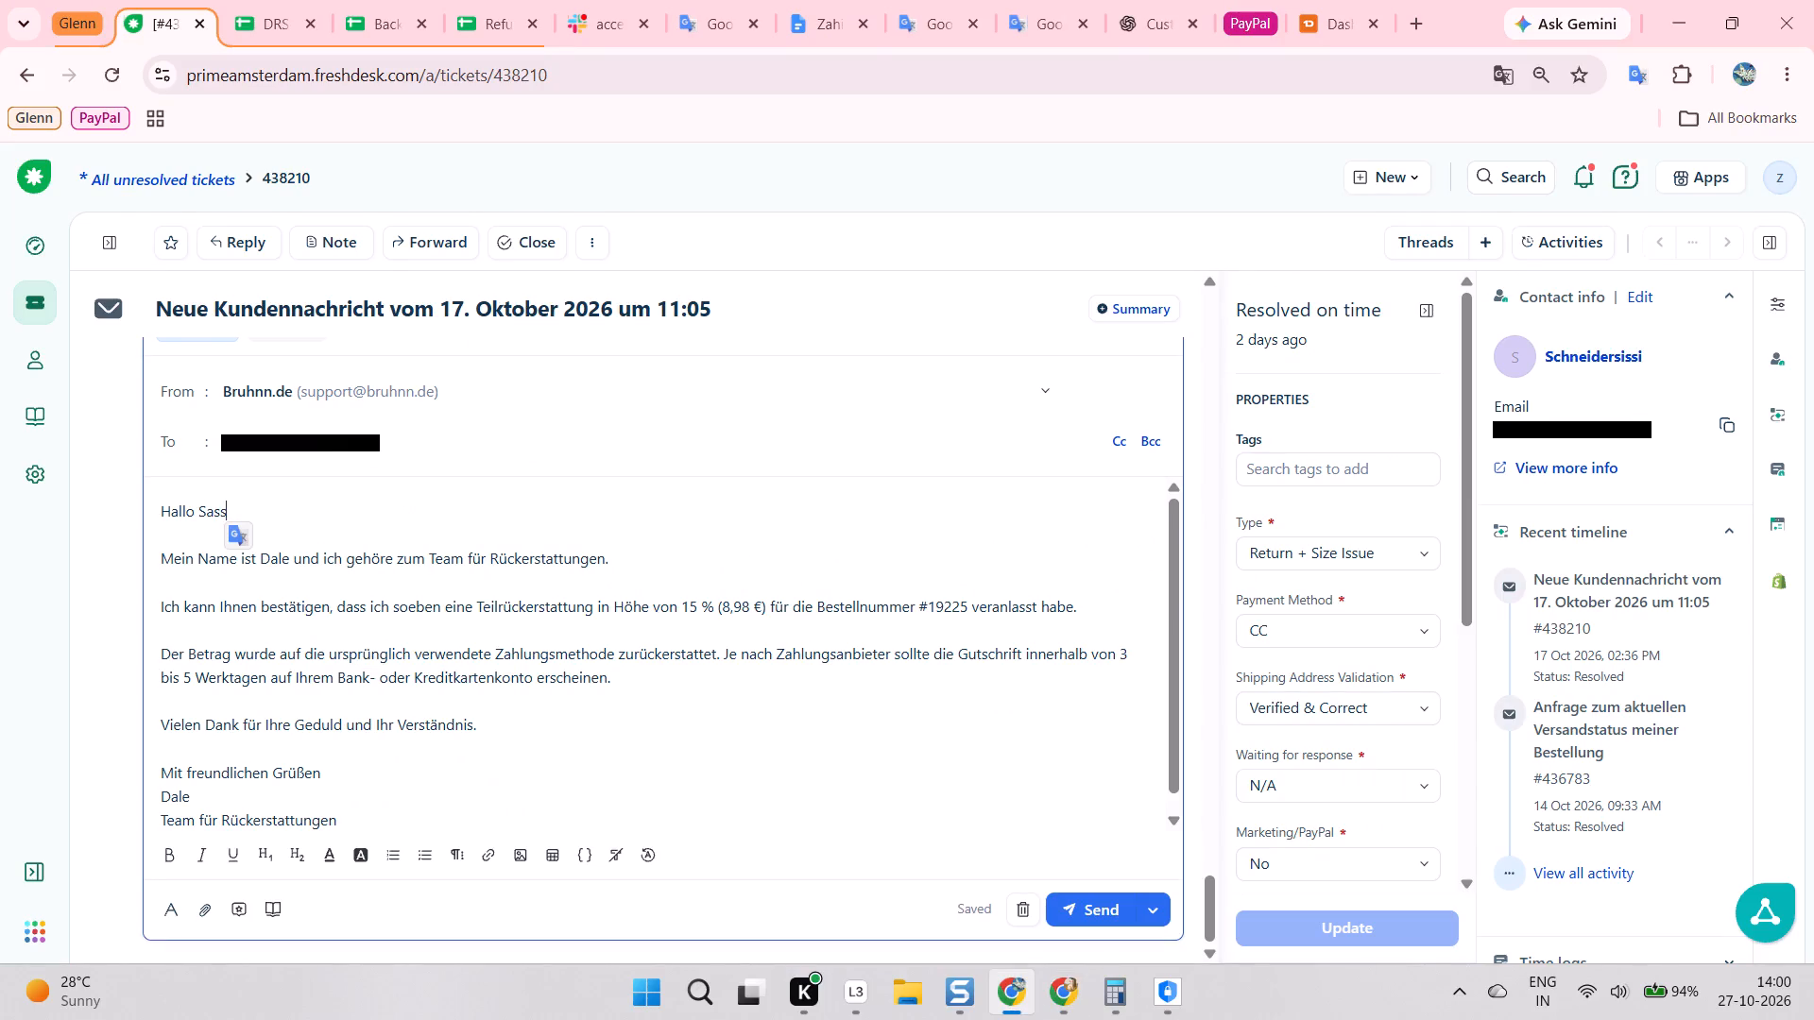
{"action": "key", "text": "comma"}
{"action": "key", "text": "alt+Tab"}
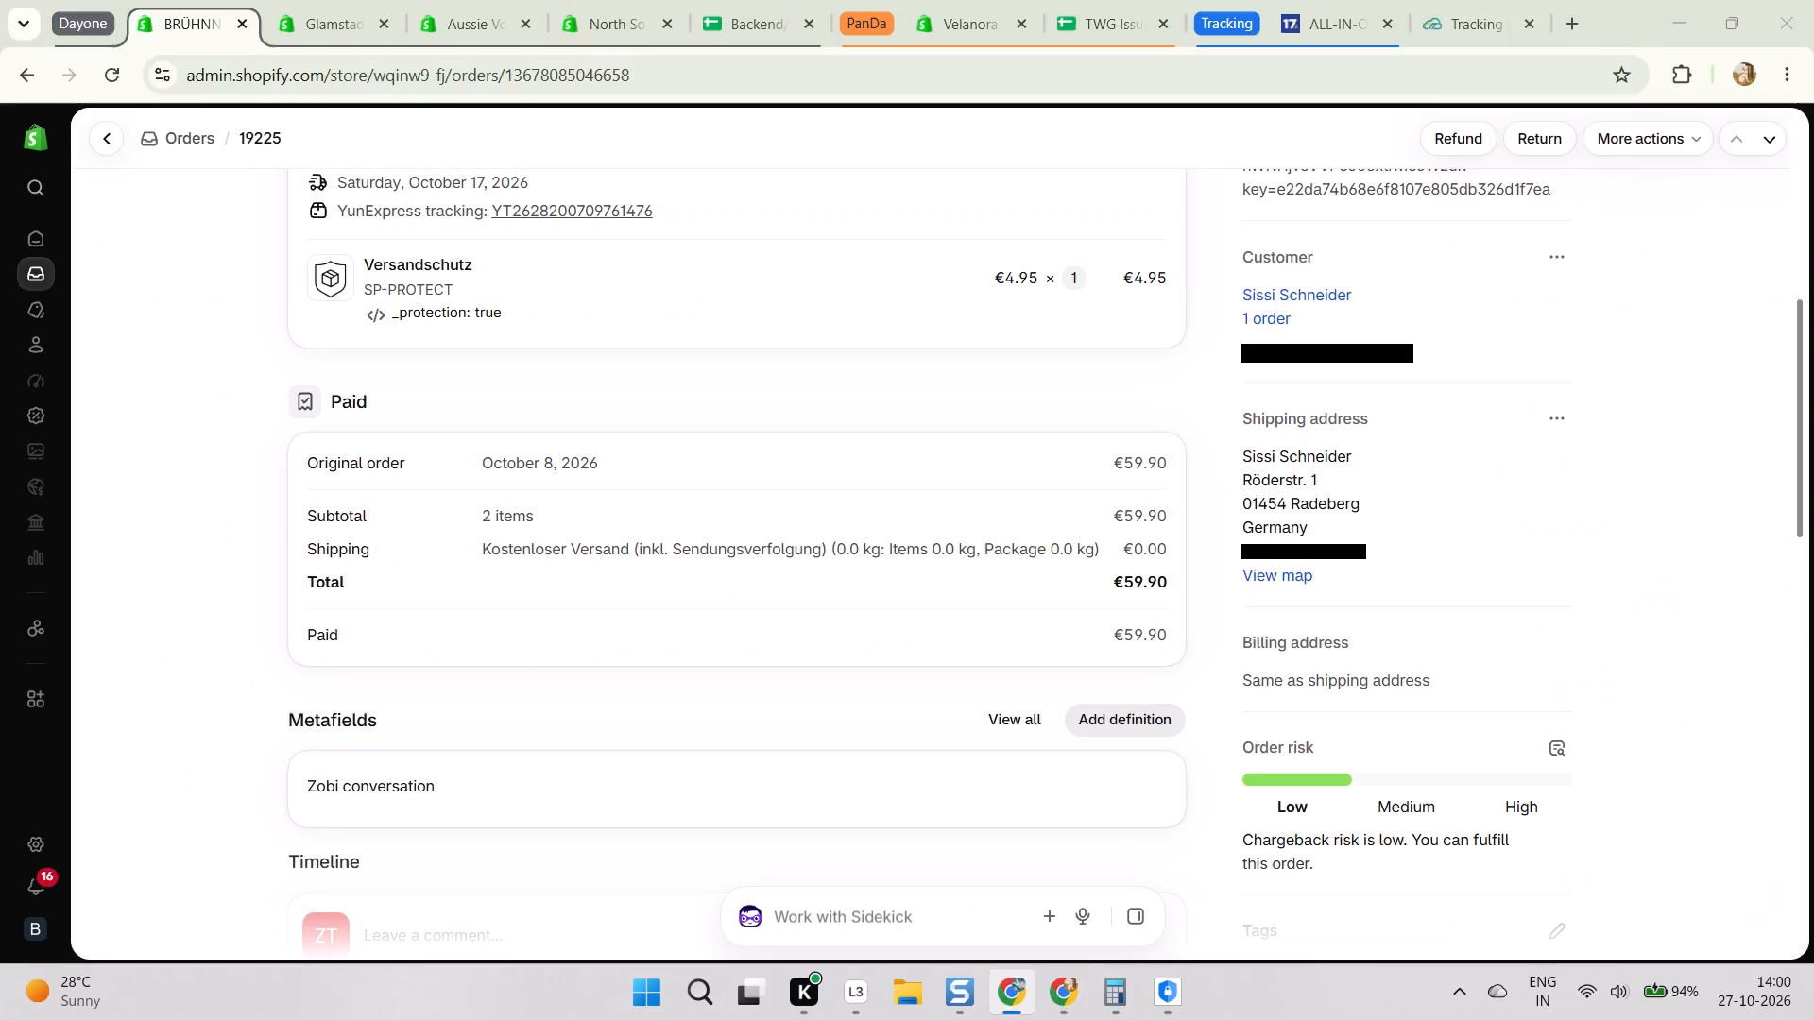
{"action": "key", "text": "alt+Tab"}
{"action": "scroll", "coordinate": [695, 608], "scroll_direction": "down", "scroll_amount": 5}
{"action": "left_click", "coordinate": [1069, 907]}
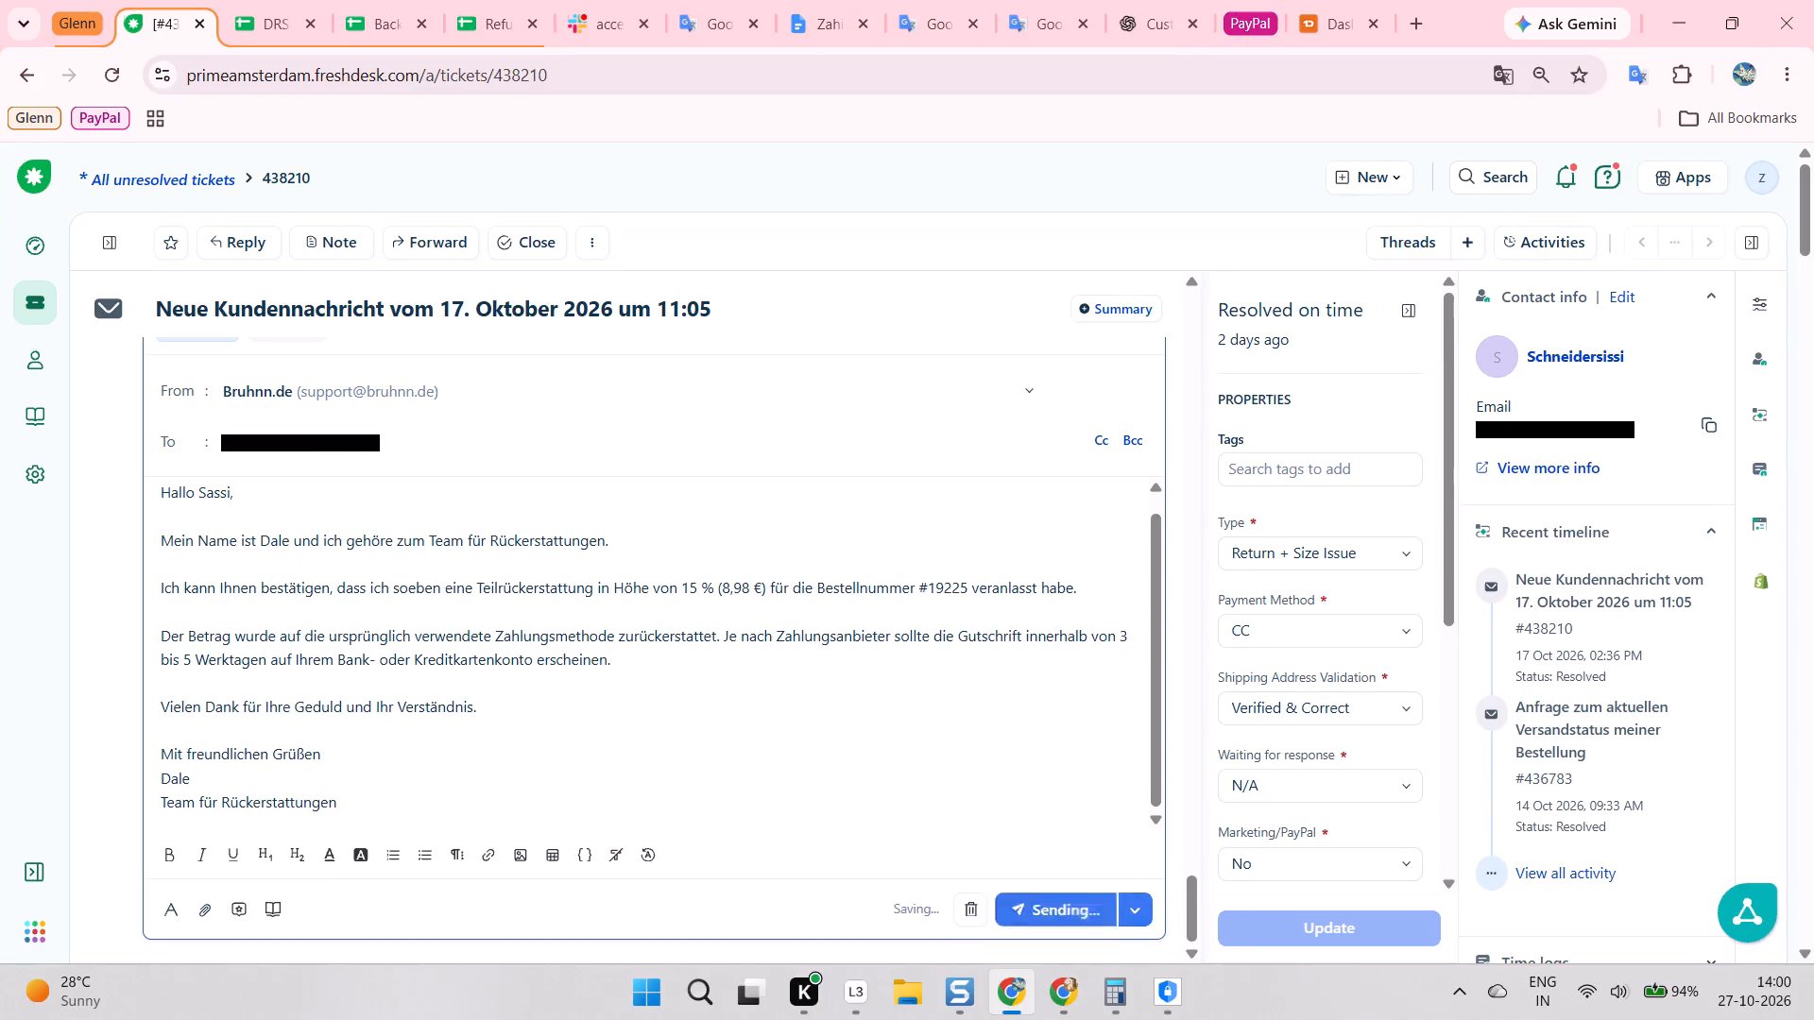
{"action": "scroll", "coordinate": [844, 631], "scroll_direction": "down", "scroll_amount": 2}
{"action": "scroll", "coordinate": [931, 610], "scroll_direction": "down", "scroll_amount": 4}
{"action": "scroll", "coordinate": [1224, 542], "scroll_direction": "down", "scroll_amount": 4}
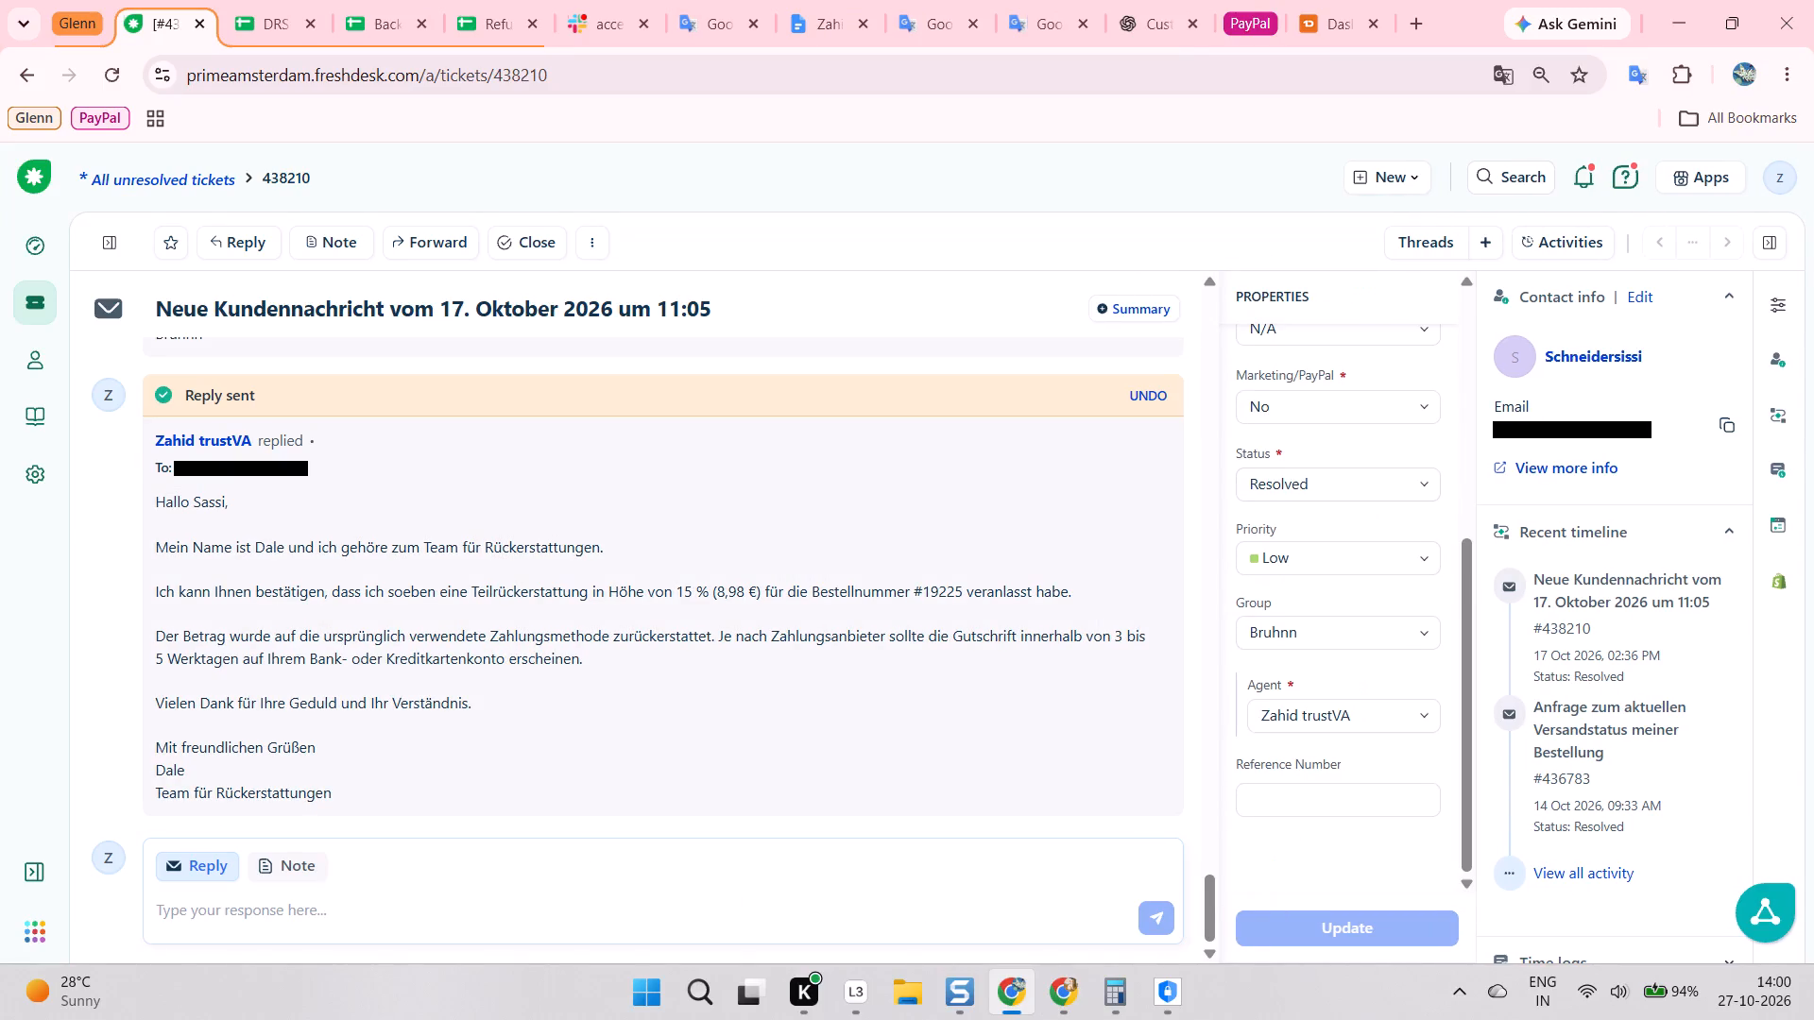
{"action": "scroll", "coordinate": [1329, 460], "scroll_direction": "down", "scroll_amount": 1}
{"action": "scroll", "coordinate": [1292, 580], "scroll_direction": "down", "scroll_amount": 4}
Log ticket number 438210 in cell AN55 under ZAHID on the Oct 27 sheet of DRS- October 2026.
{"action": "left_click", "coordinate": [287, 183]}
{"action": "key", "text": "ctrl+c"}
{"action": "double_click", "coordinate": [282, 167]}
{"action": "key", "text": "ctrl+c"}
{"action": "key", "text": "ctrl+c"}
{"action": "left_click", "coordinate": [269, 0]}
{"action": "key", "text": "ctrl+v"}
{"action": "left_click", "coordinate": [573, 490]}
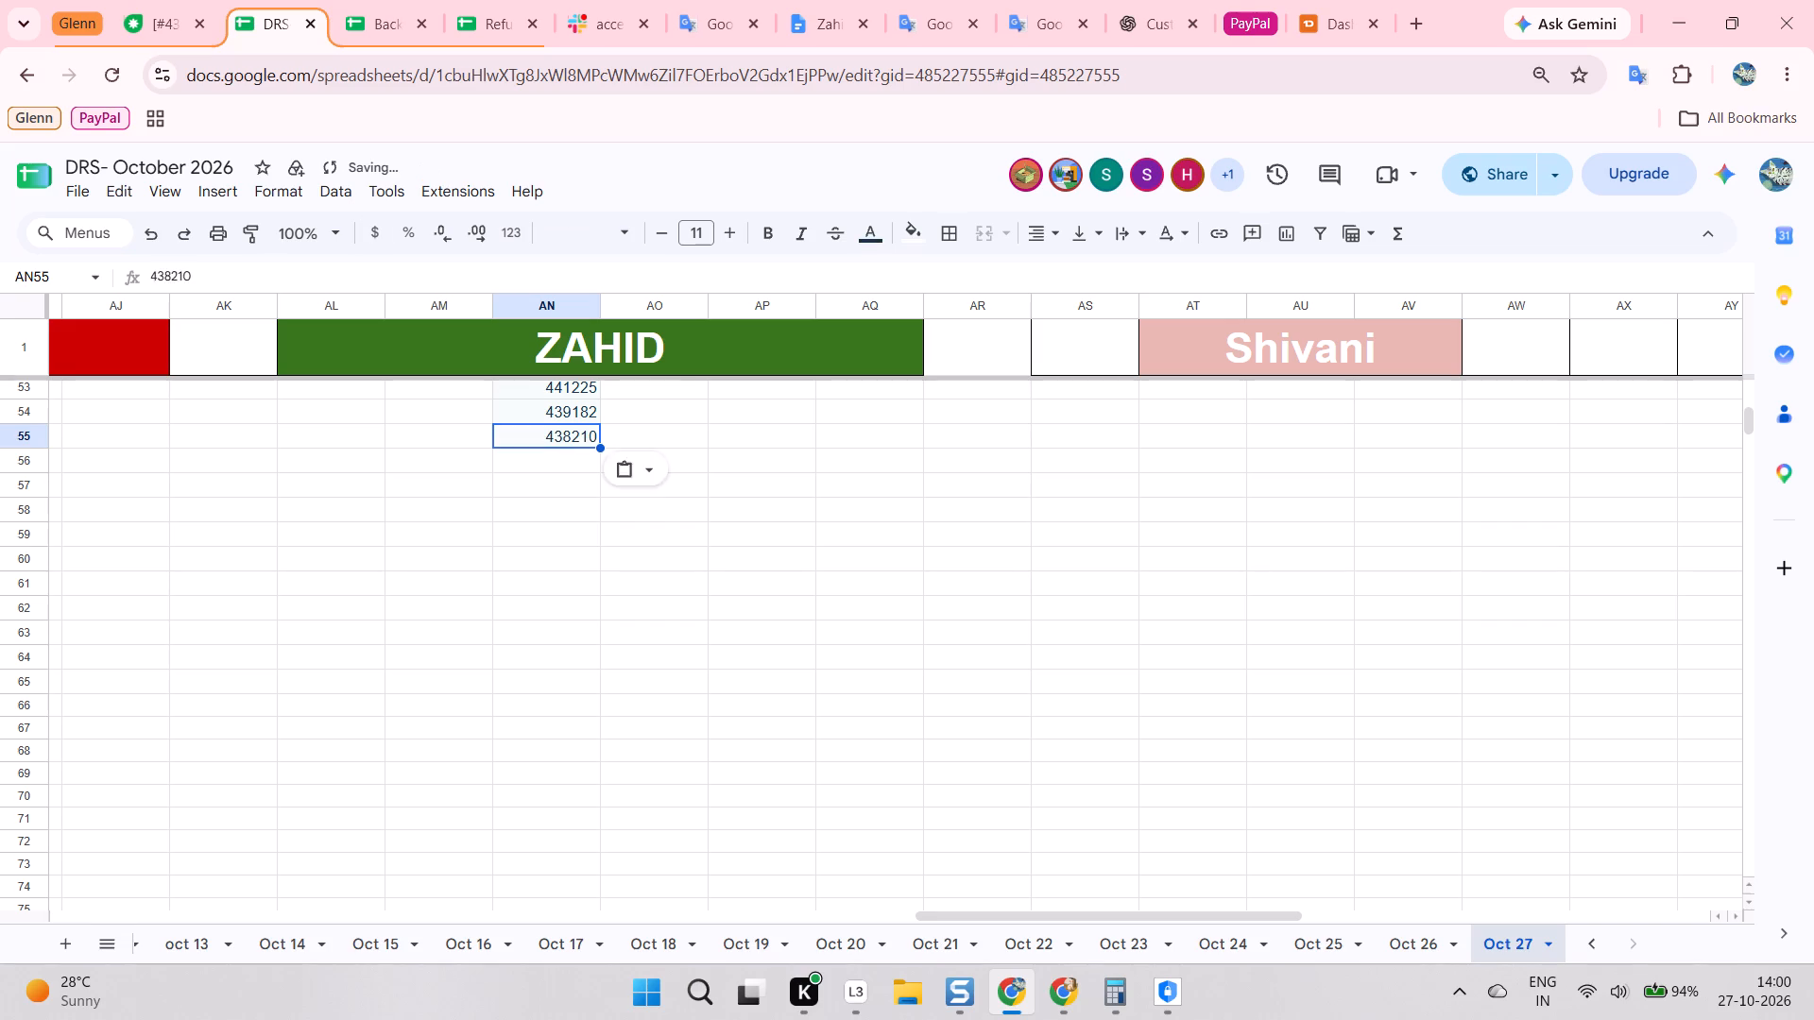
{"action": "left_click", "coordinate": [573, 471]}
{"action": "left_click", "coordinate": [578, 463]}
{"action": "scroll", "coordinate": [578, 463], "scroll_direction": "down", "scroll_amount": 1}
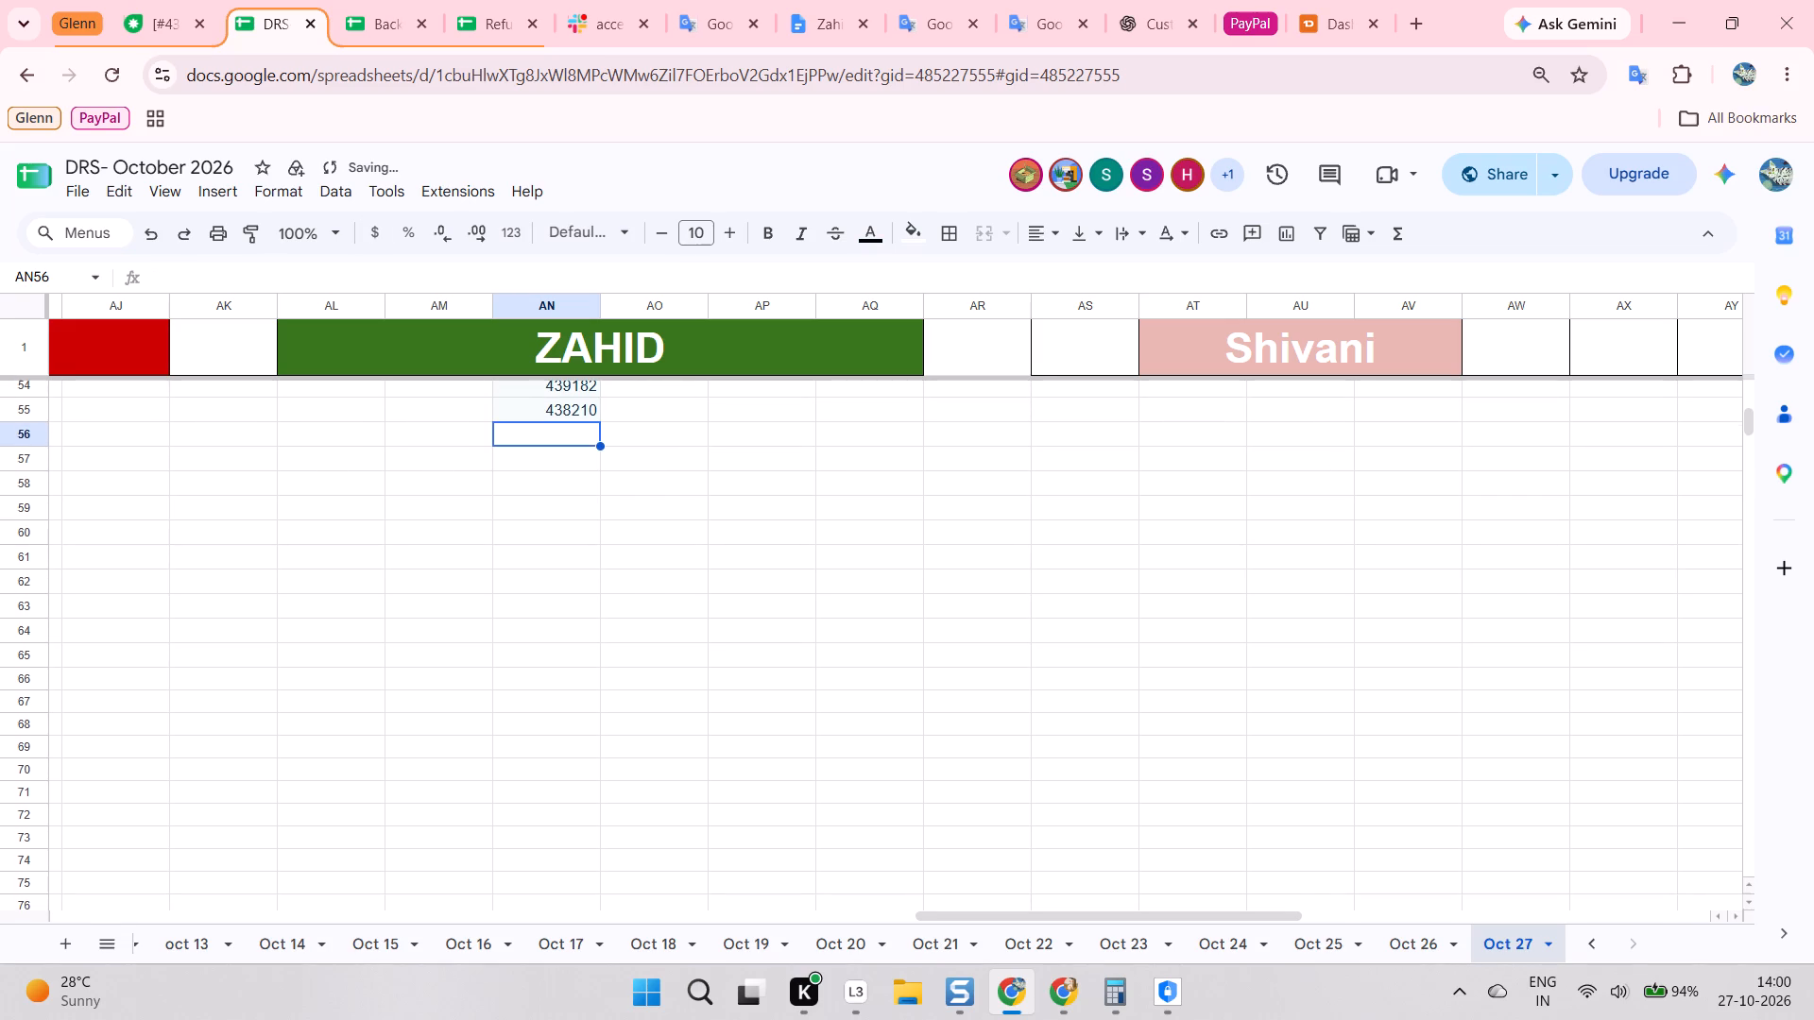
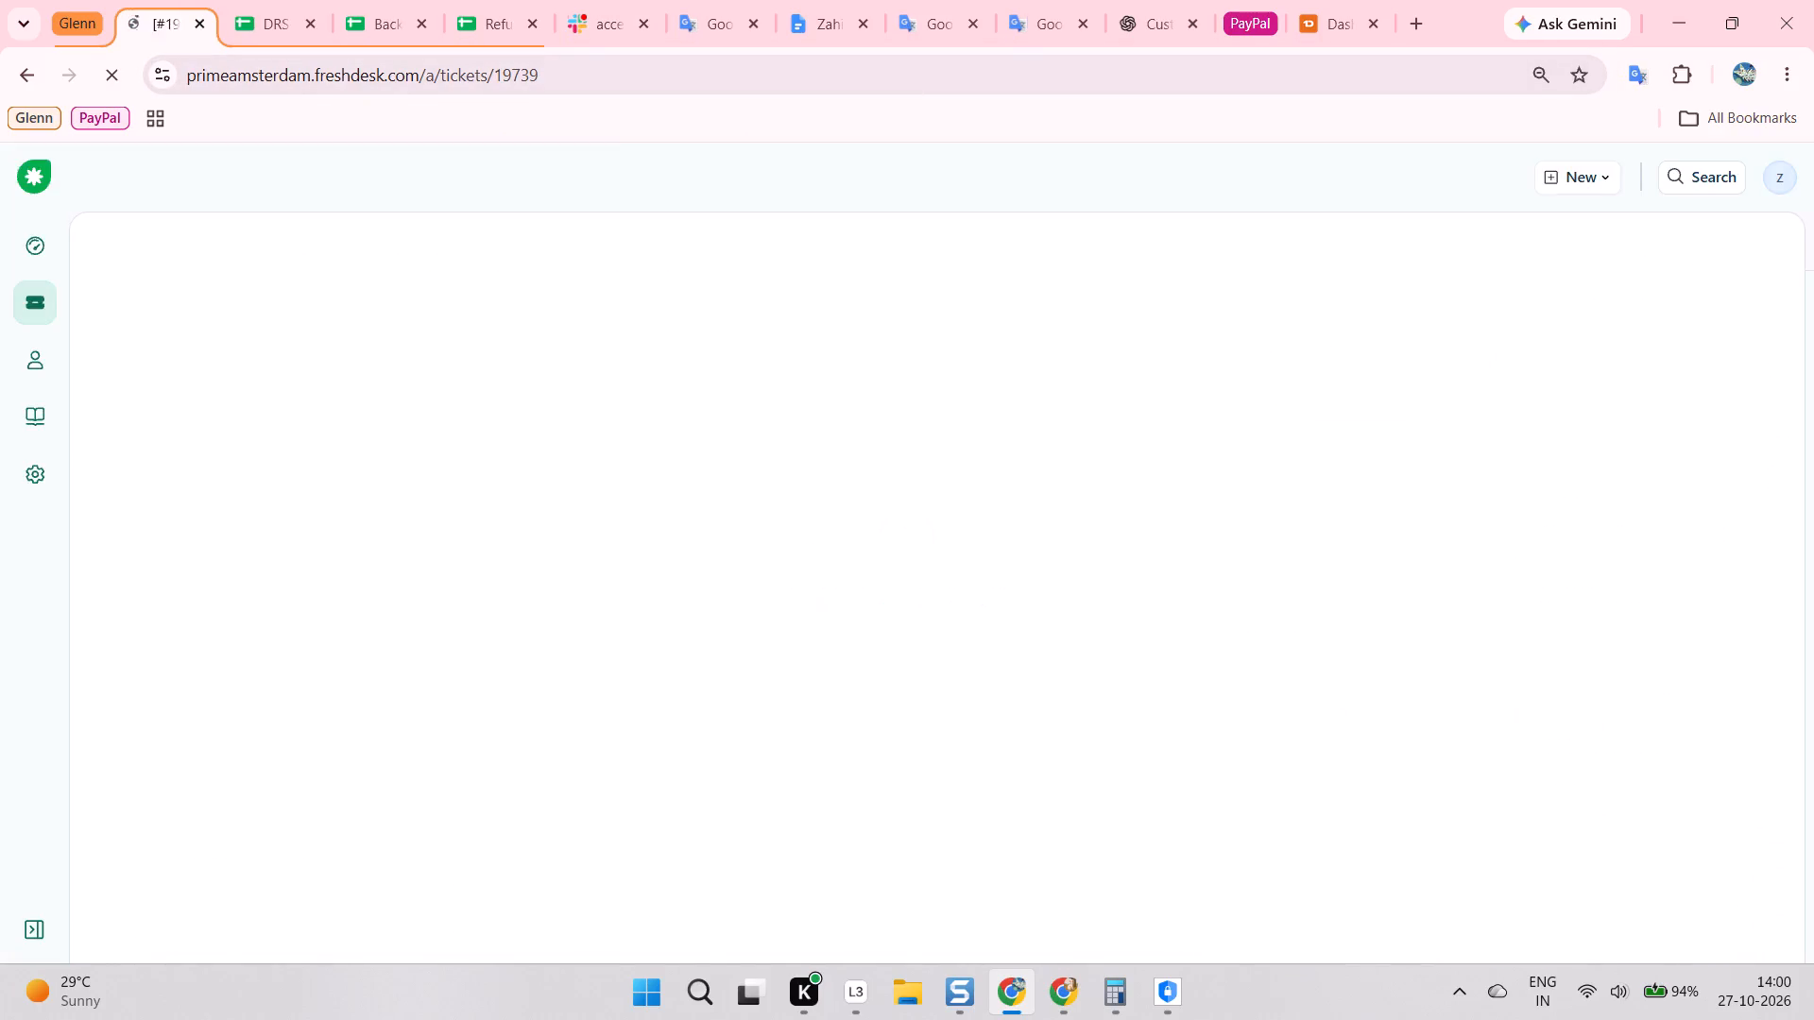
{"action": "scroll", "coordinate": [472, 453], "scroll_direction": "down", "scroll_amount": 6}
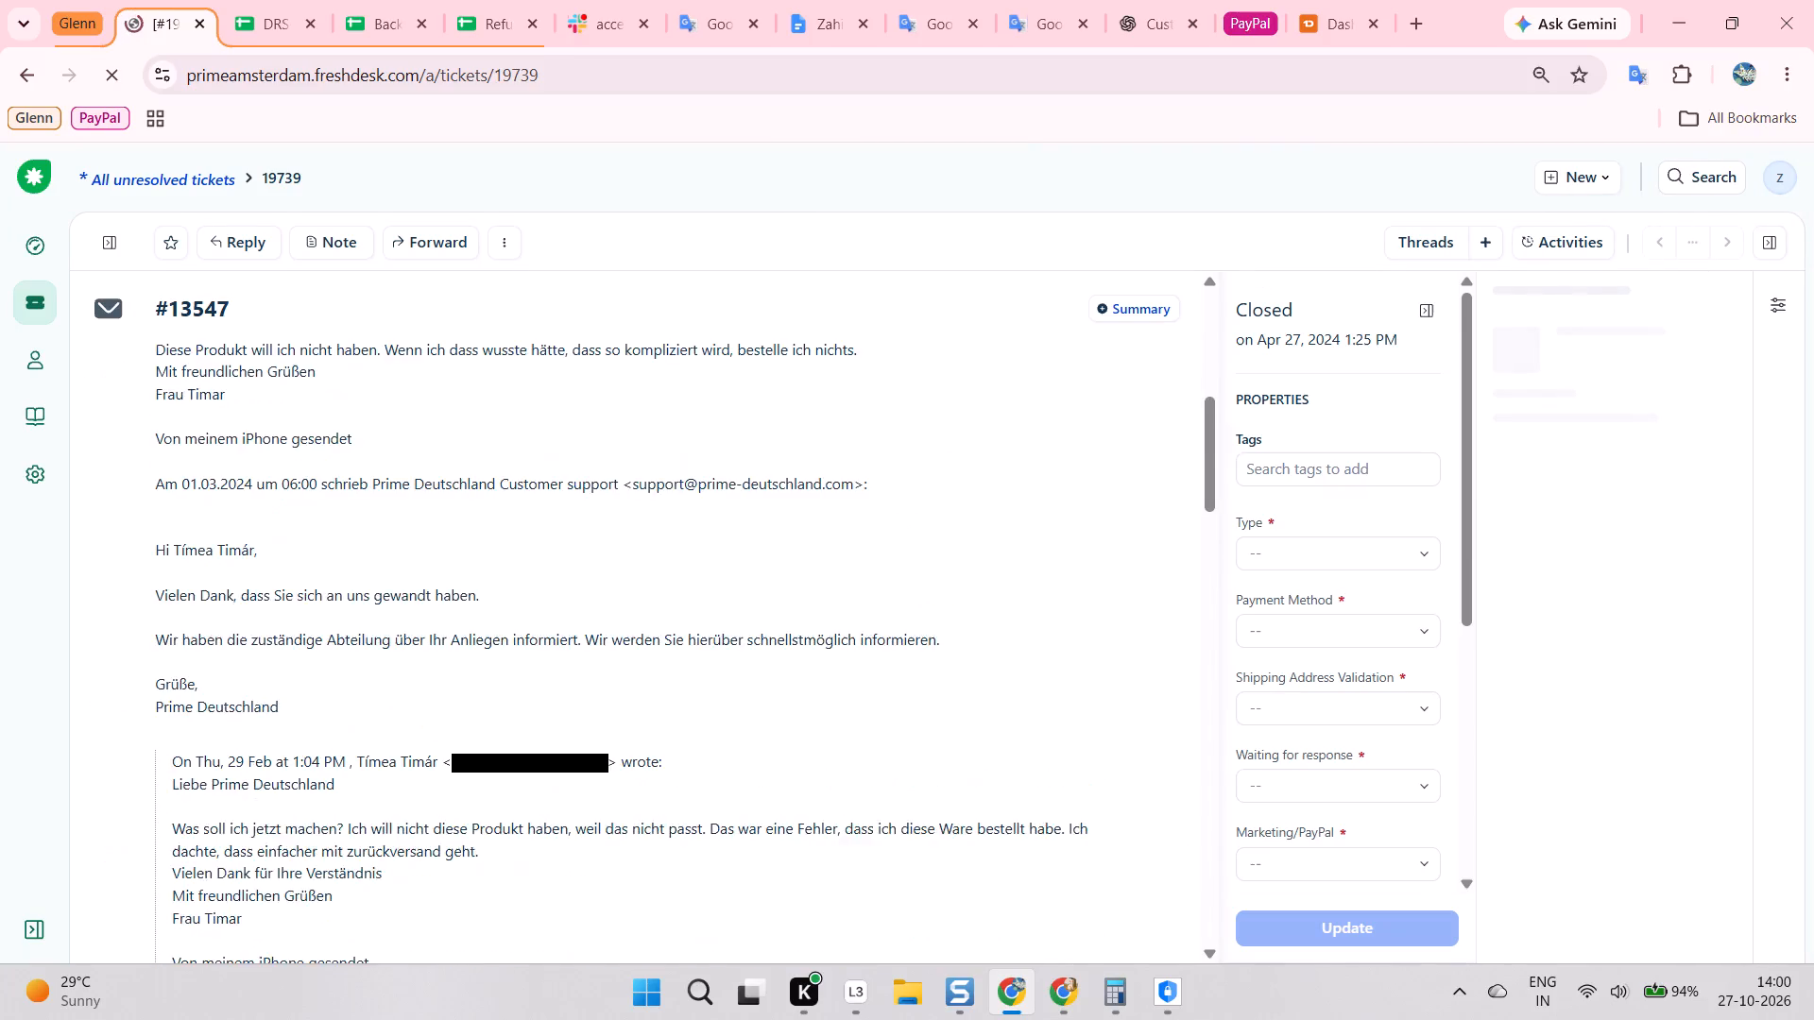
{"action": "scroll", "coordinate": [487, 541], "scroll_direction": "down", "scroll_amount": 20}
{"action": "scroll", "coordinate": [487, 541], "scroll_direction": "down", "scroll_amount": 11}
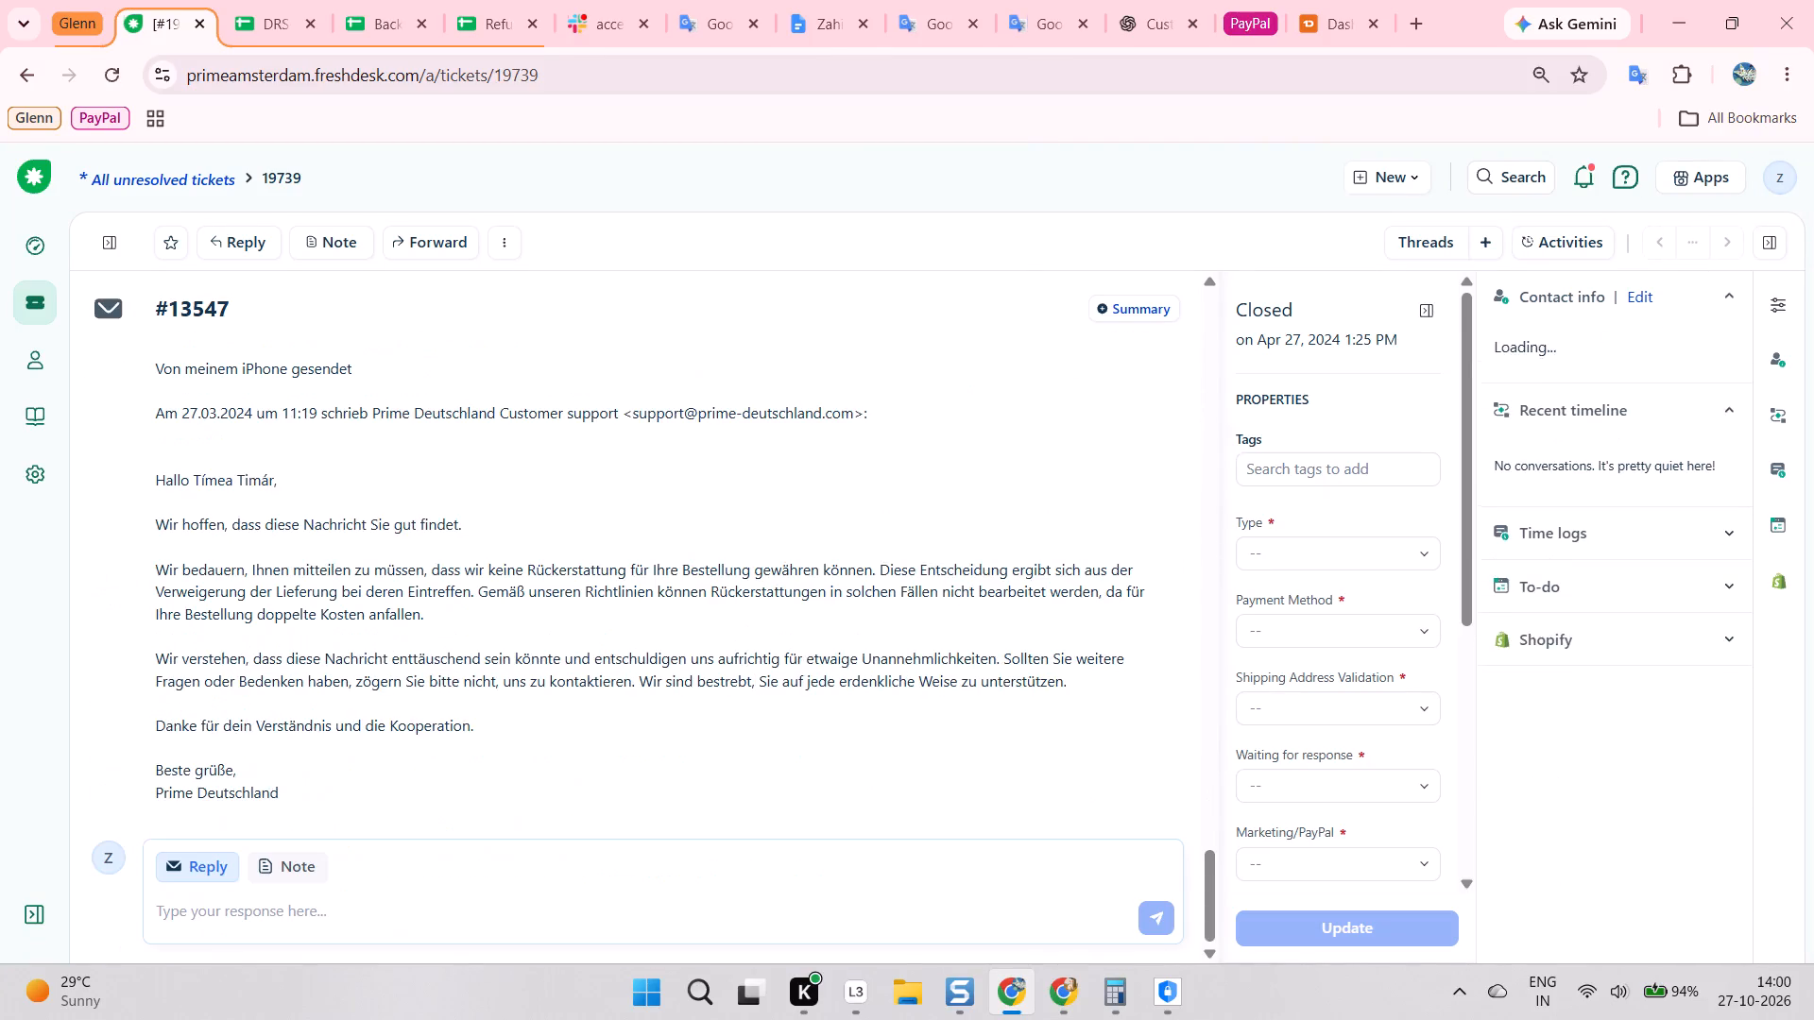
{"action": "scroll", "coordinate": [495, 559], "scroll_direction": "down", "scroll_amount": 2}
{"action": "scroll", "coordinate": [495, 559], "scroll_direction": "up", "scroll_amount": 4}
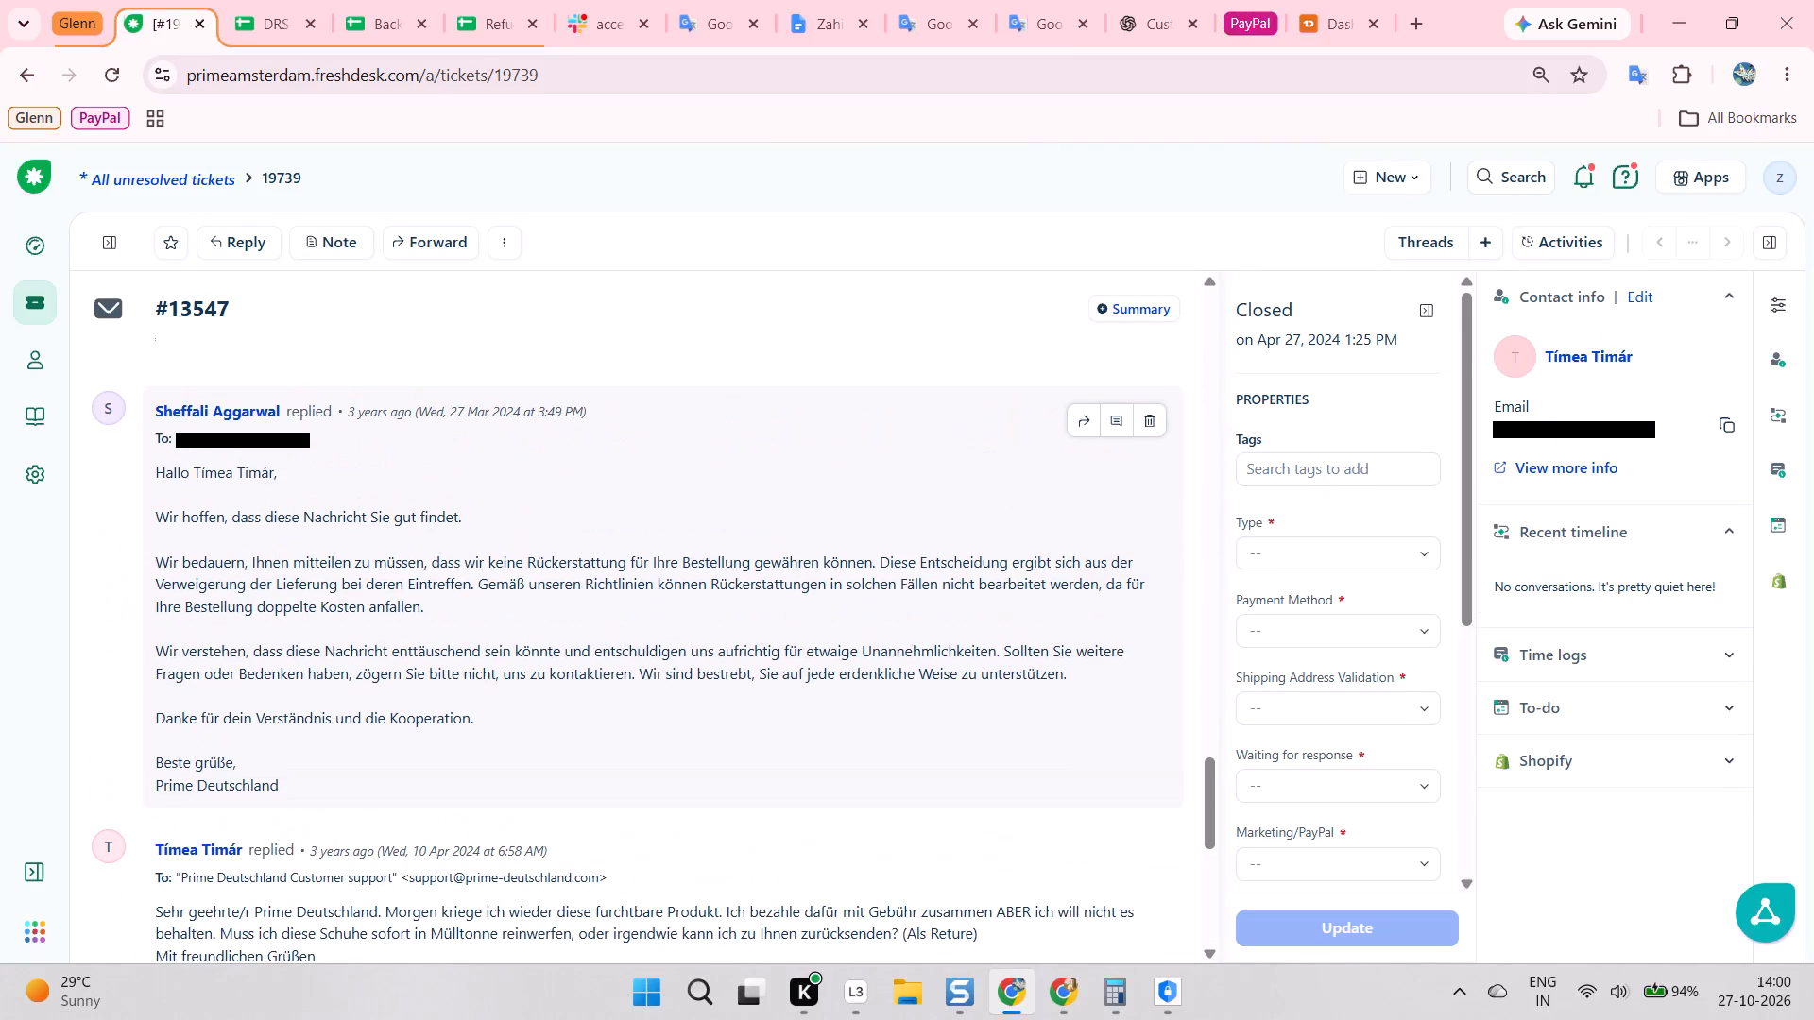
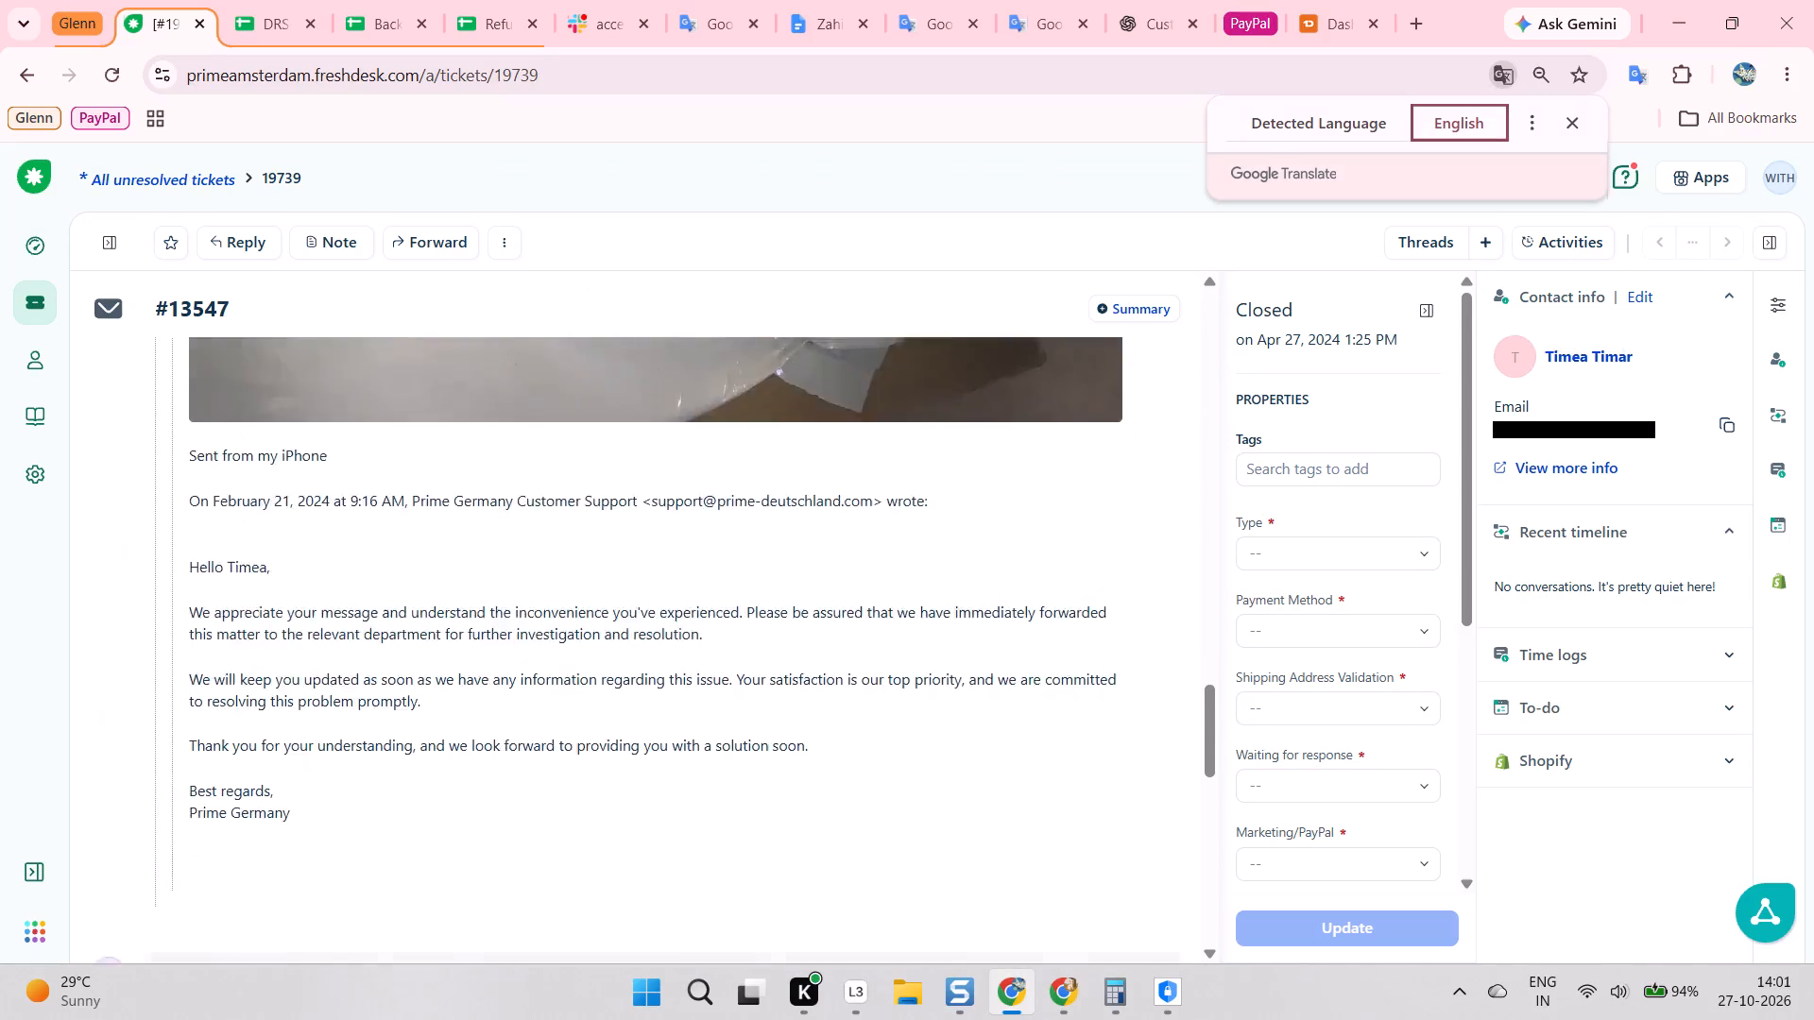
Expand the 13 collapsed conversations near the beginning of the thread in ticket #13547.
{"action": "scroll", "coordinate": [594, 676], "scroll_direction": "up", "scroll_amount": 10}
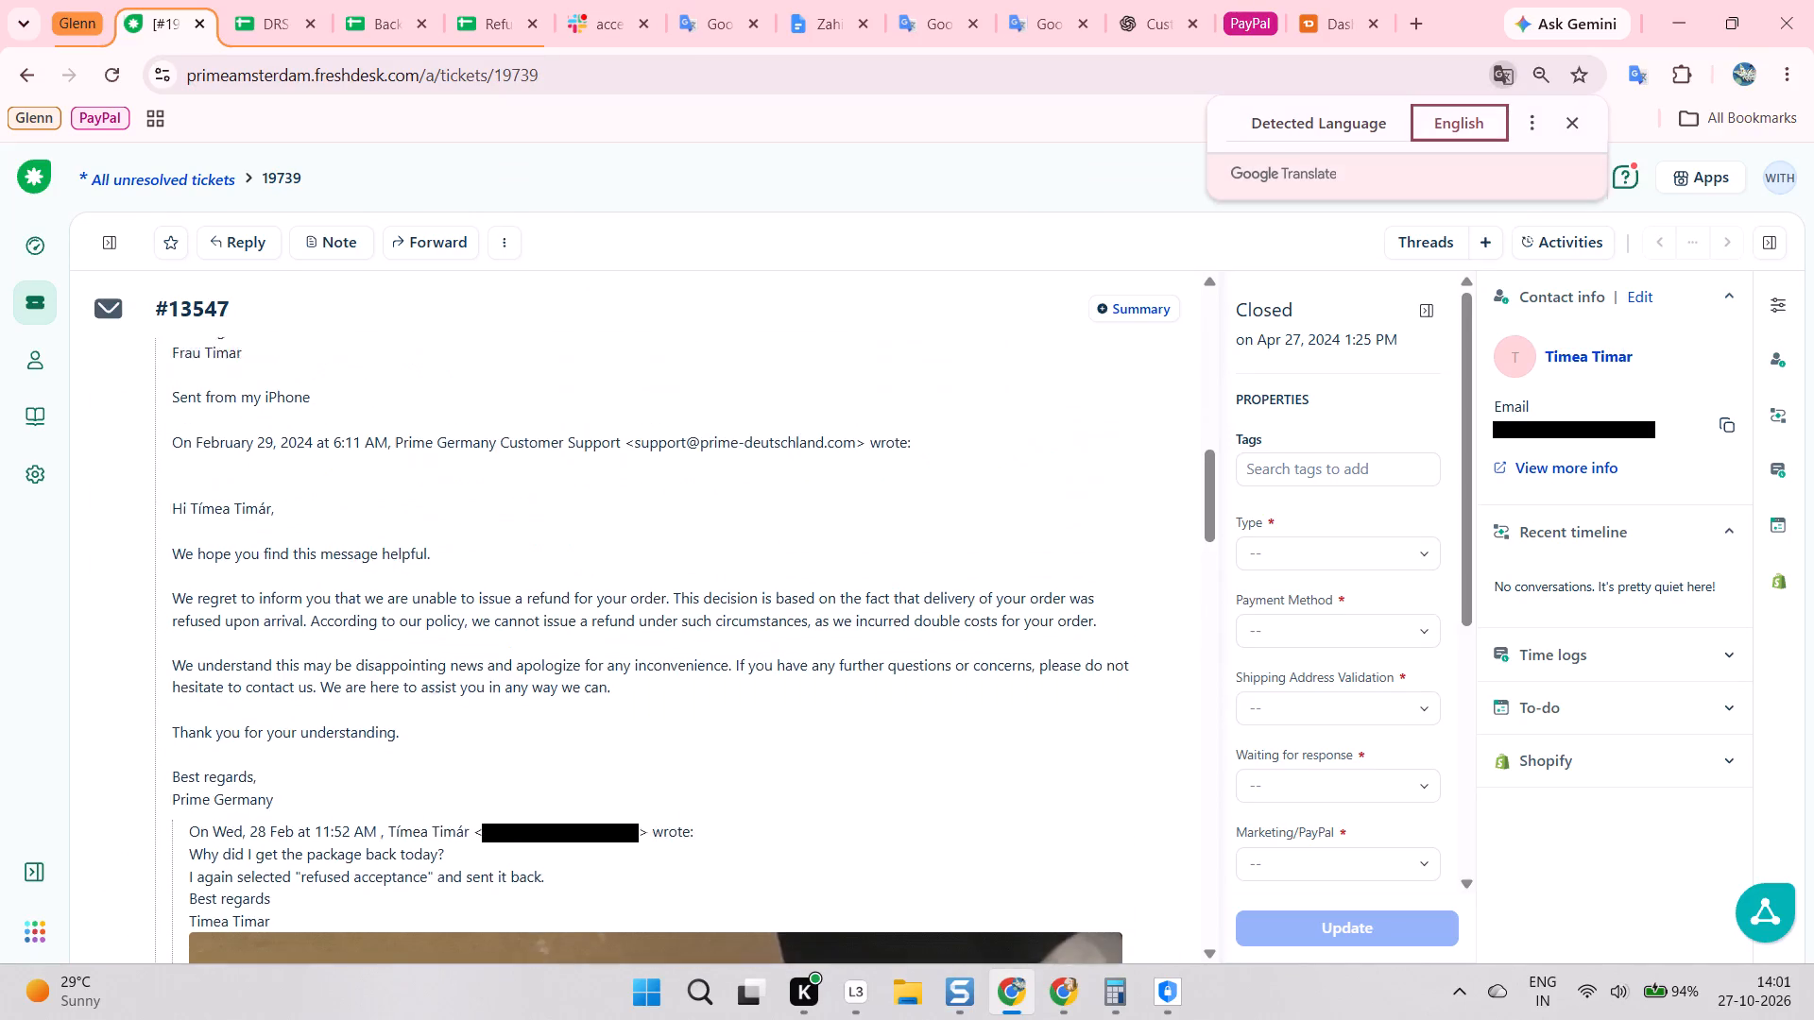
{"action": "scroll", "coordinate": [604, 663], "scroll_direction": "up", "scroll_amount": 4}
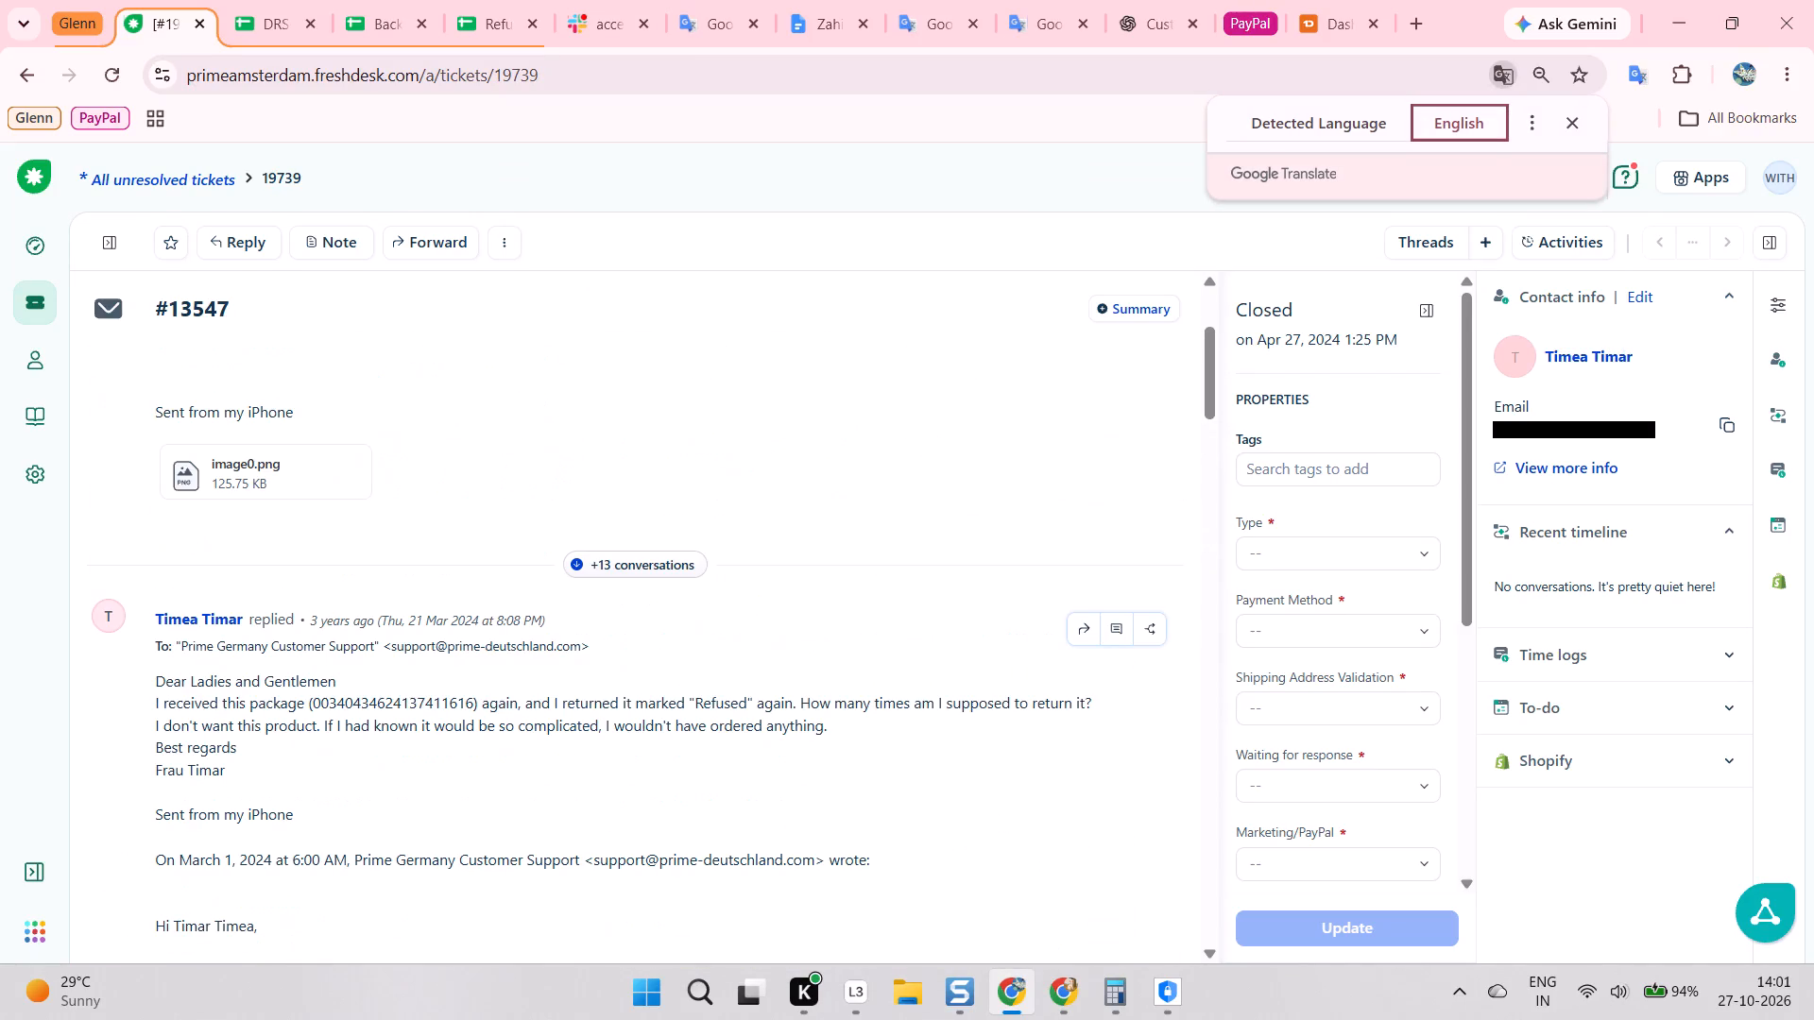
{"action": "left_click", "coordinate": [632, 557]}
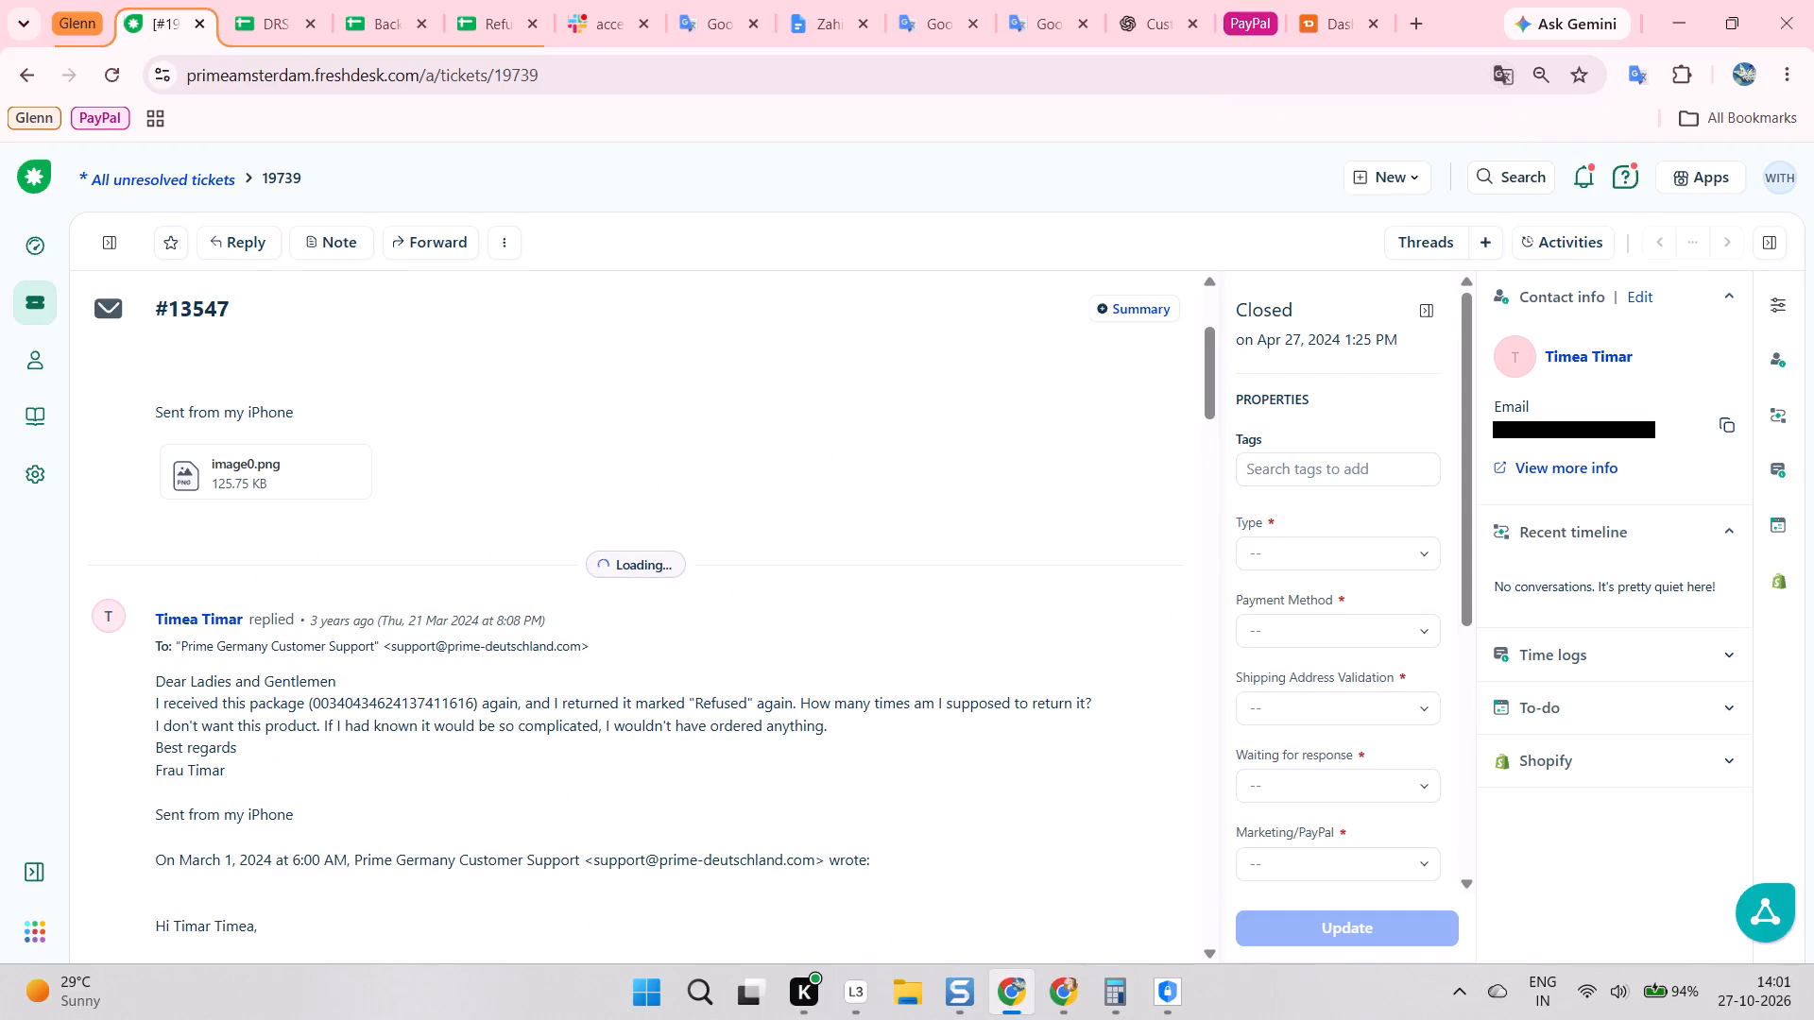
Examine the expanded thread from the February 2024 messages to the April 10 customer message, including the package photo and the refund replies.
{"action": "scroll", "coordinate": [632, 557], "scroll_direction": "down", "scroll_amount": 7}
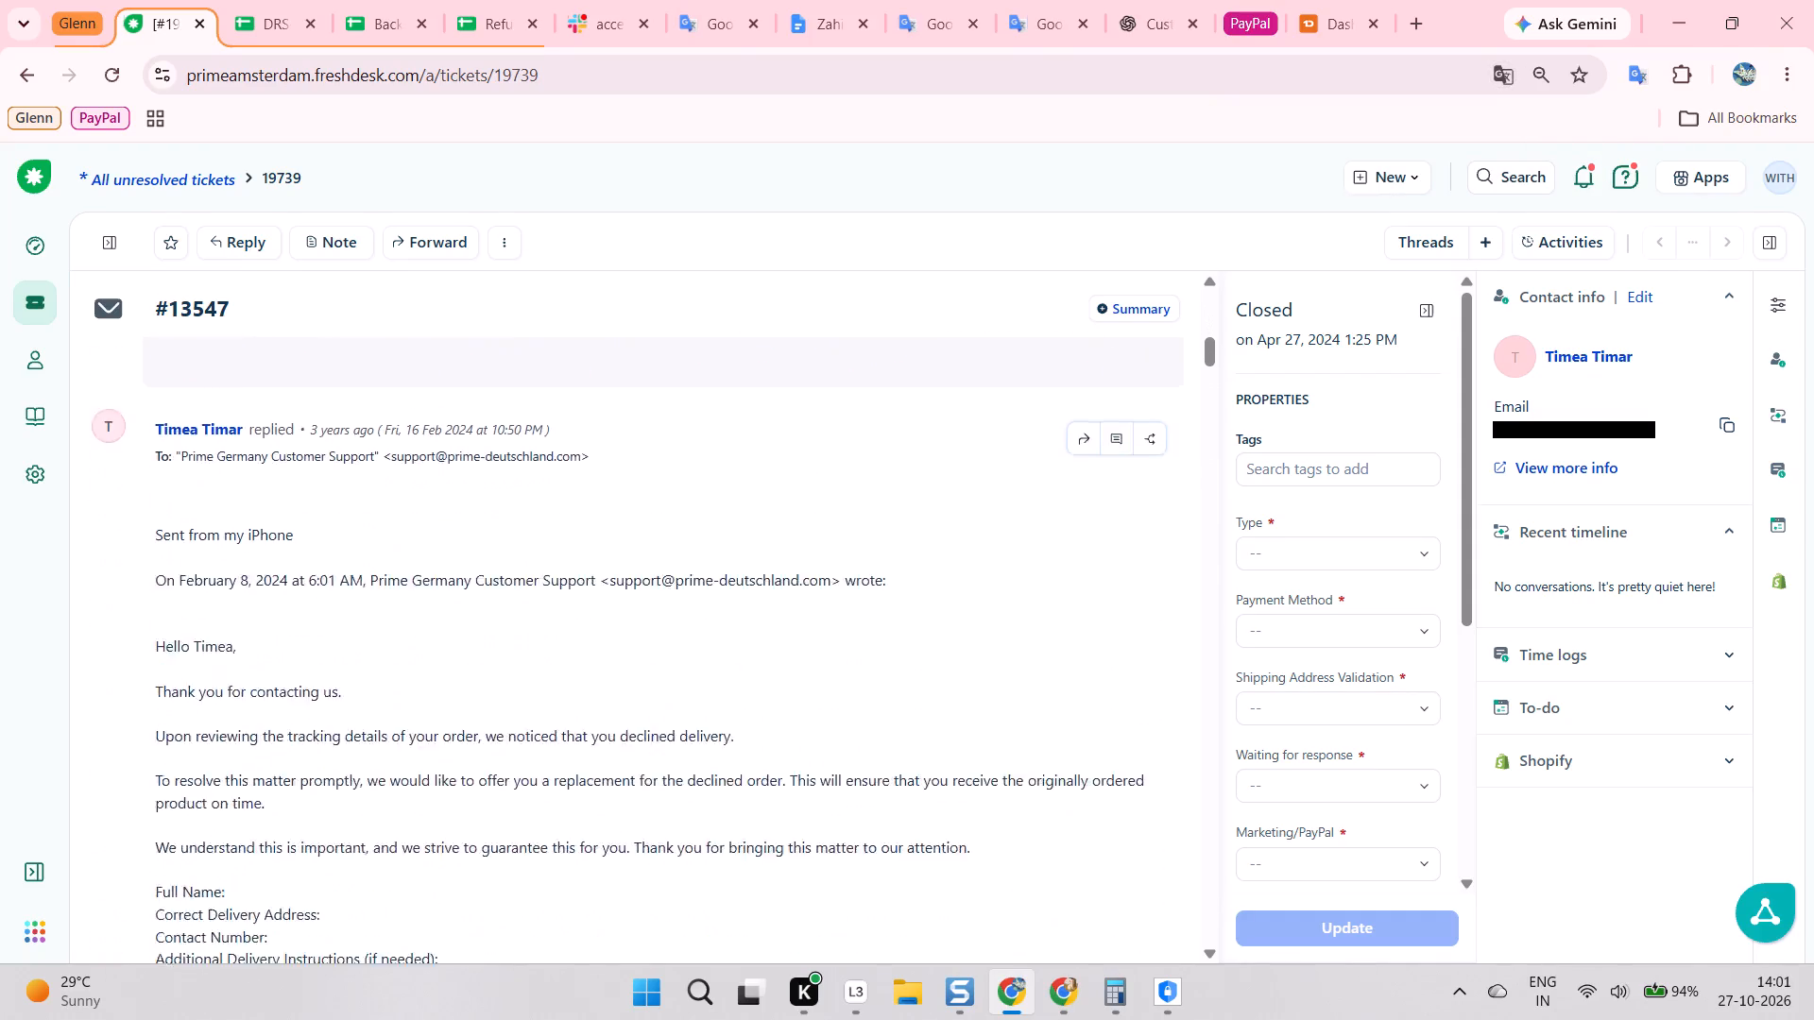
{"action": "scroll", "coordinate": [608, 567], "scroll_direction": "down", "scroll_amount": 8}
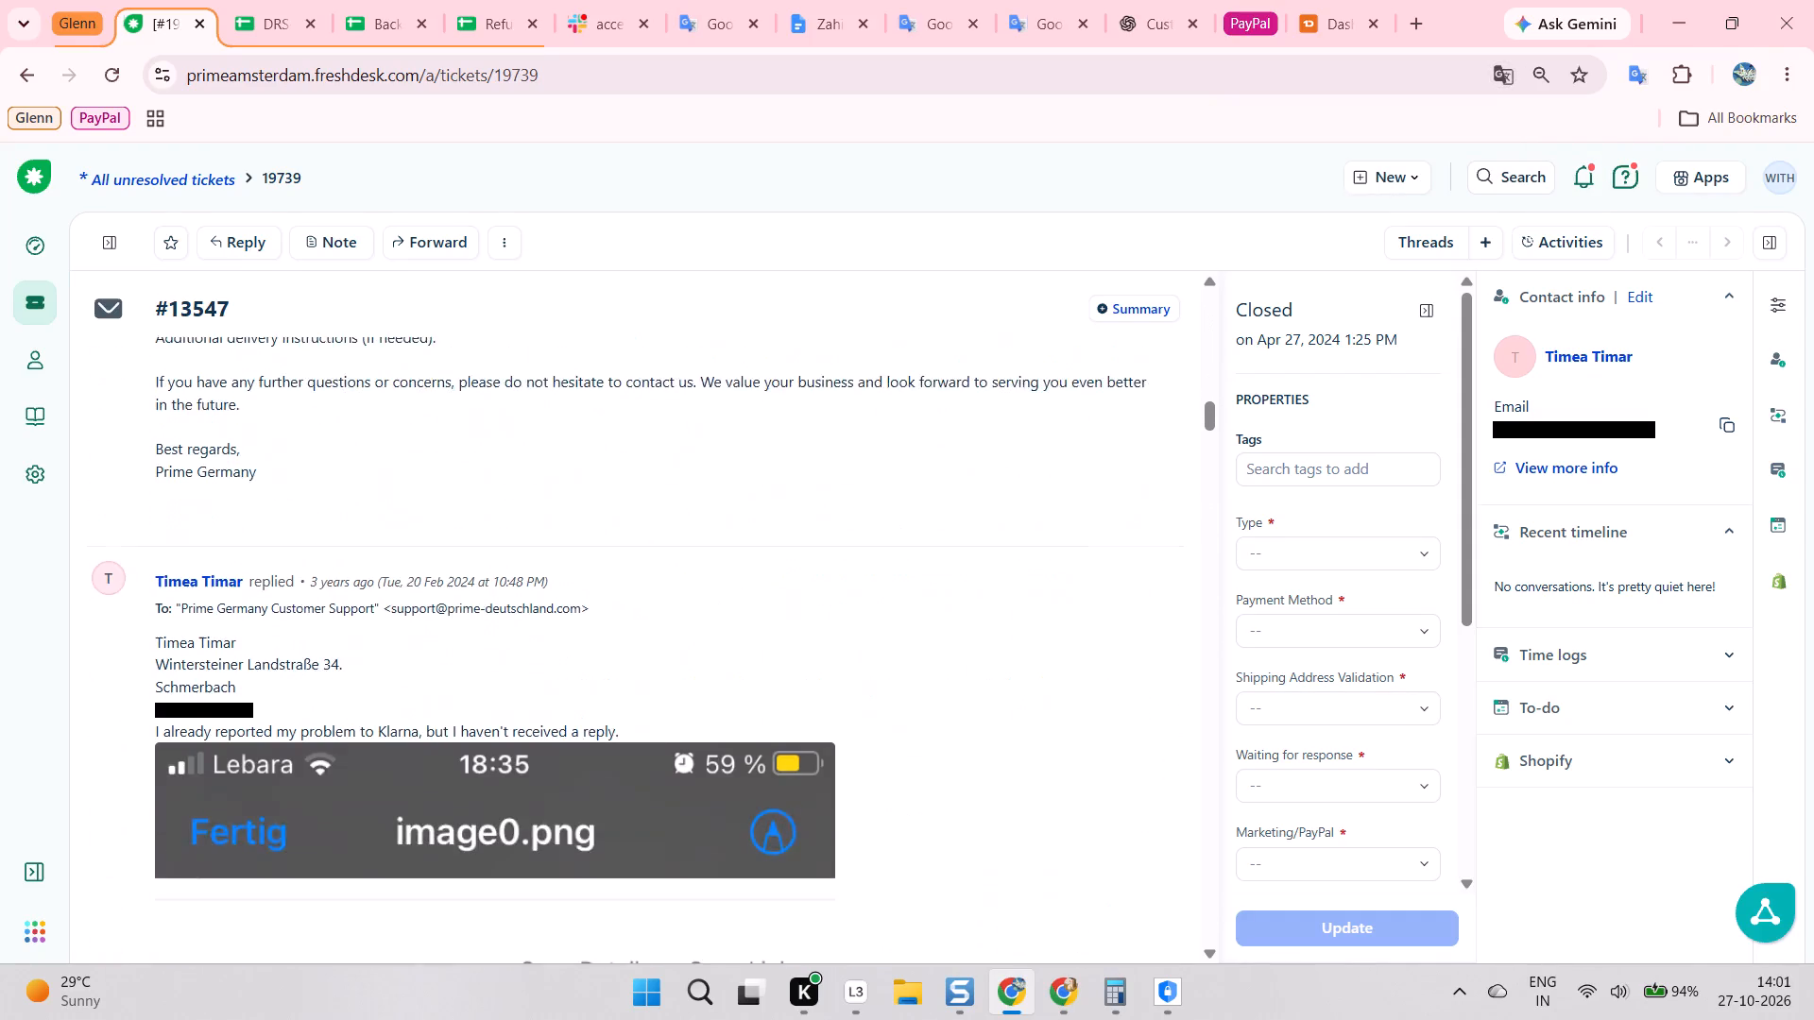
{"action": "scroll", "coordinate": [609, 556], "scroll_direction": "down", "scroll_amount": 2}
{"action": "scroll", "coordinate": [610, 554], "scroll_direction": "down", "scroll_amount": 20}
{"action": "scroll", "coordinate": [610, 554], "scroll_direction": "down", "scroll_amount": 8}
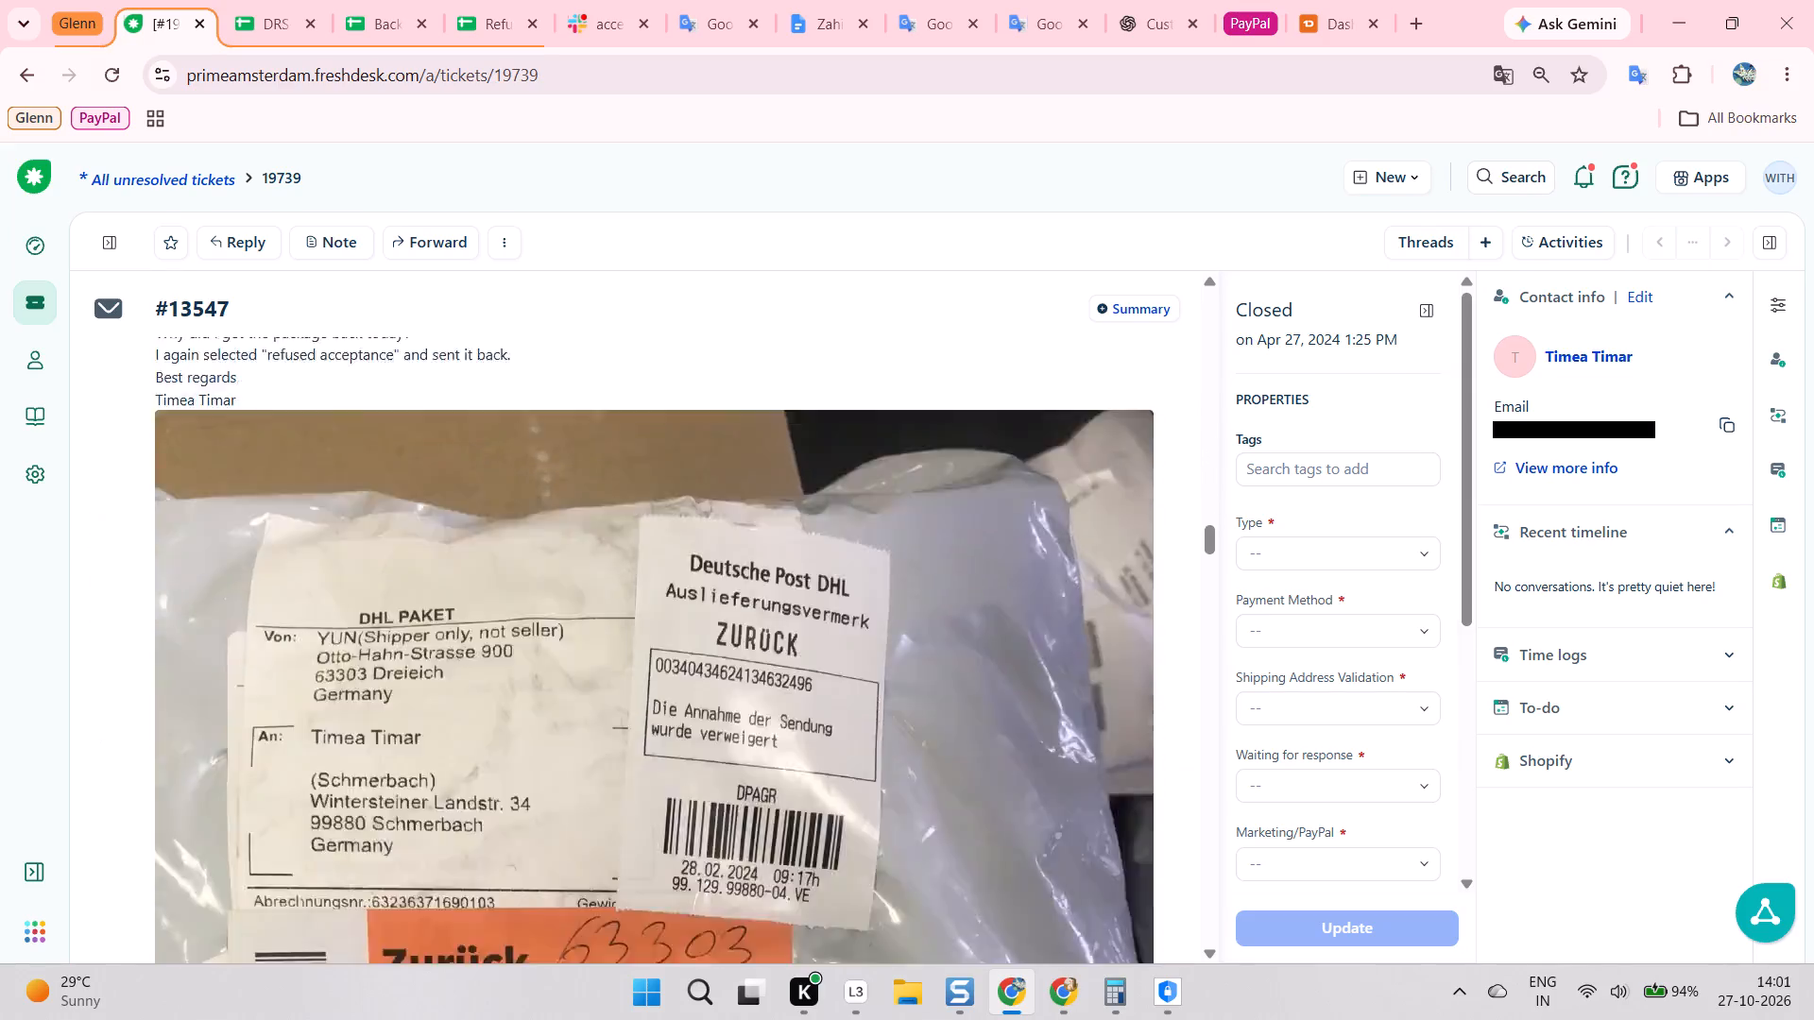
{"action": "scroll", "coordinate": [636, 570], "scroll_direction": "down", "scroll_amount": 20}
{"action": "scroll", "coordinate": [636, 570], "scroll_direction": "down", "scroll_amount": 7}
{"action": "scroll", "coordinate": [634, 566], "scroll_direction": "up", "scroll_amount": 4}
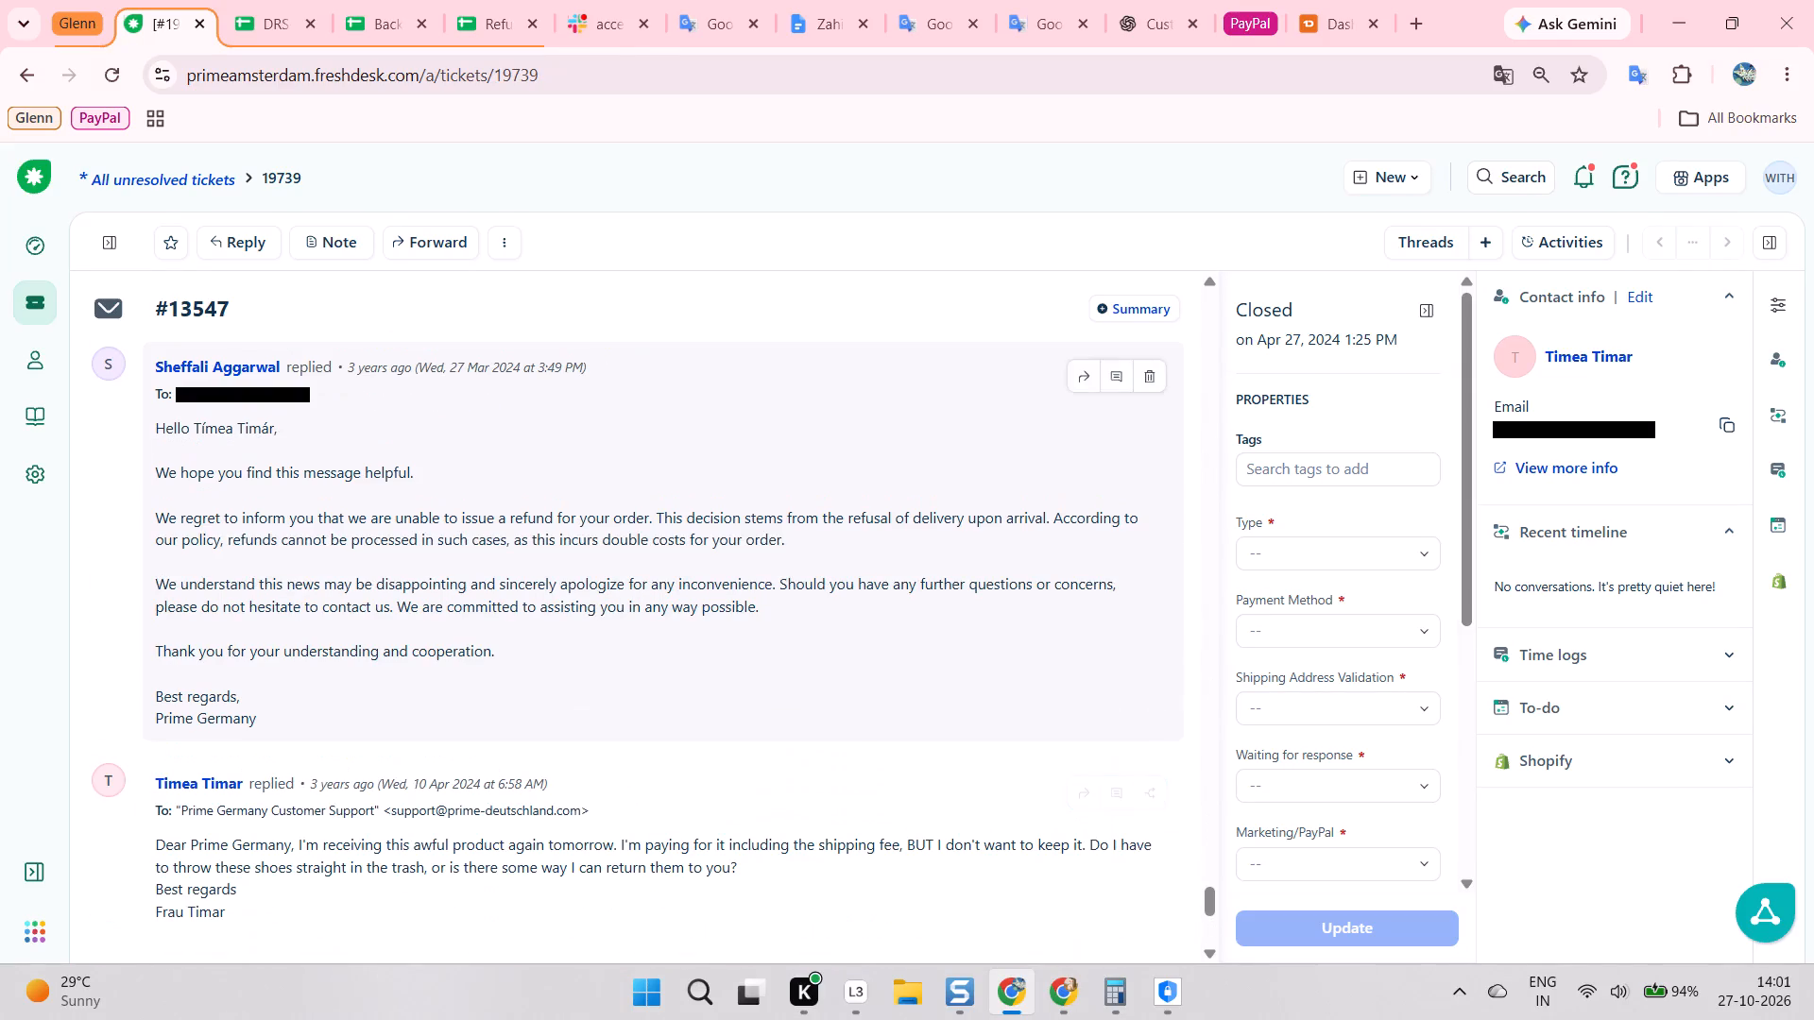
{"action": "scroll", "coordinate": [634, 565], "scroll_direction": "down", "scroll_amount": 1}
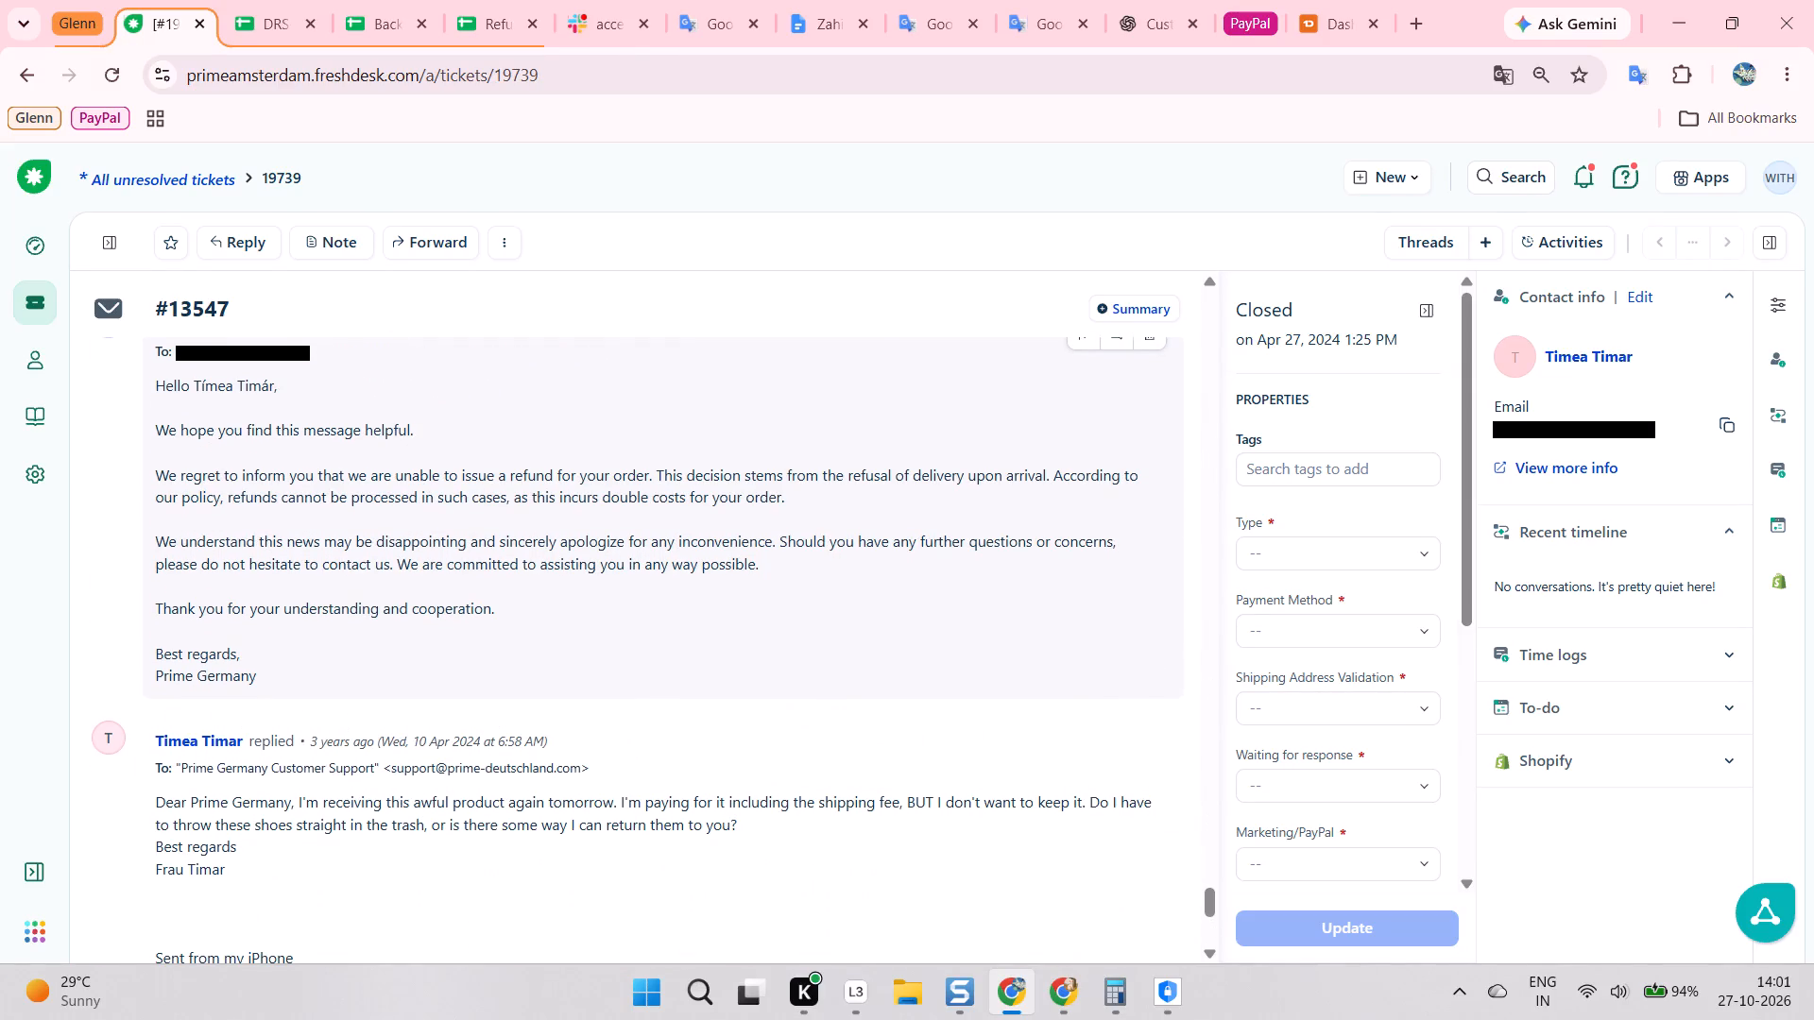
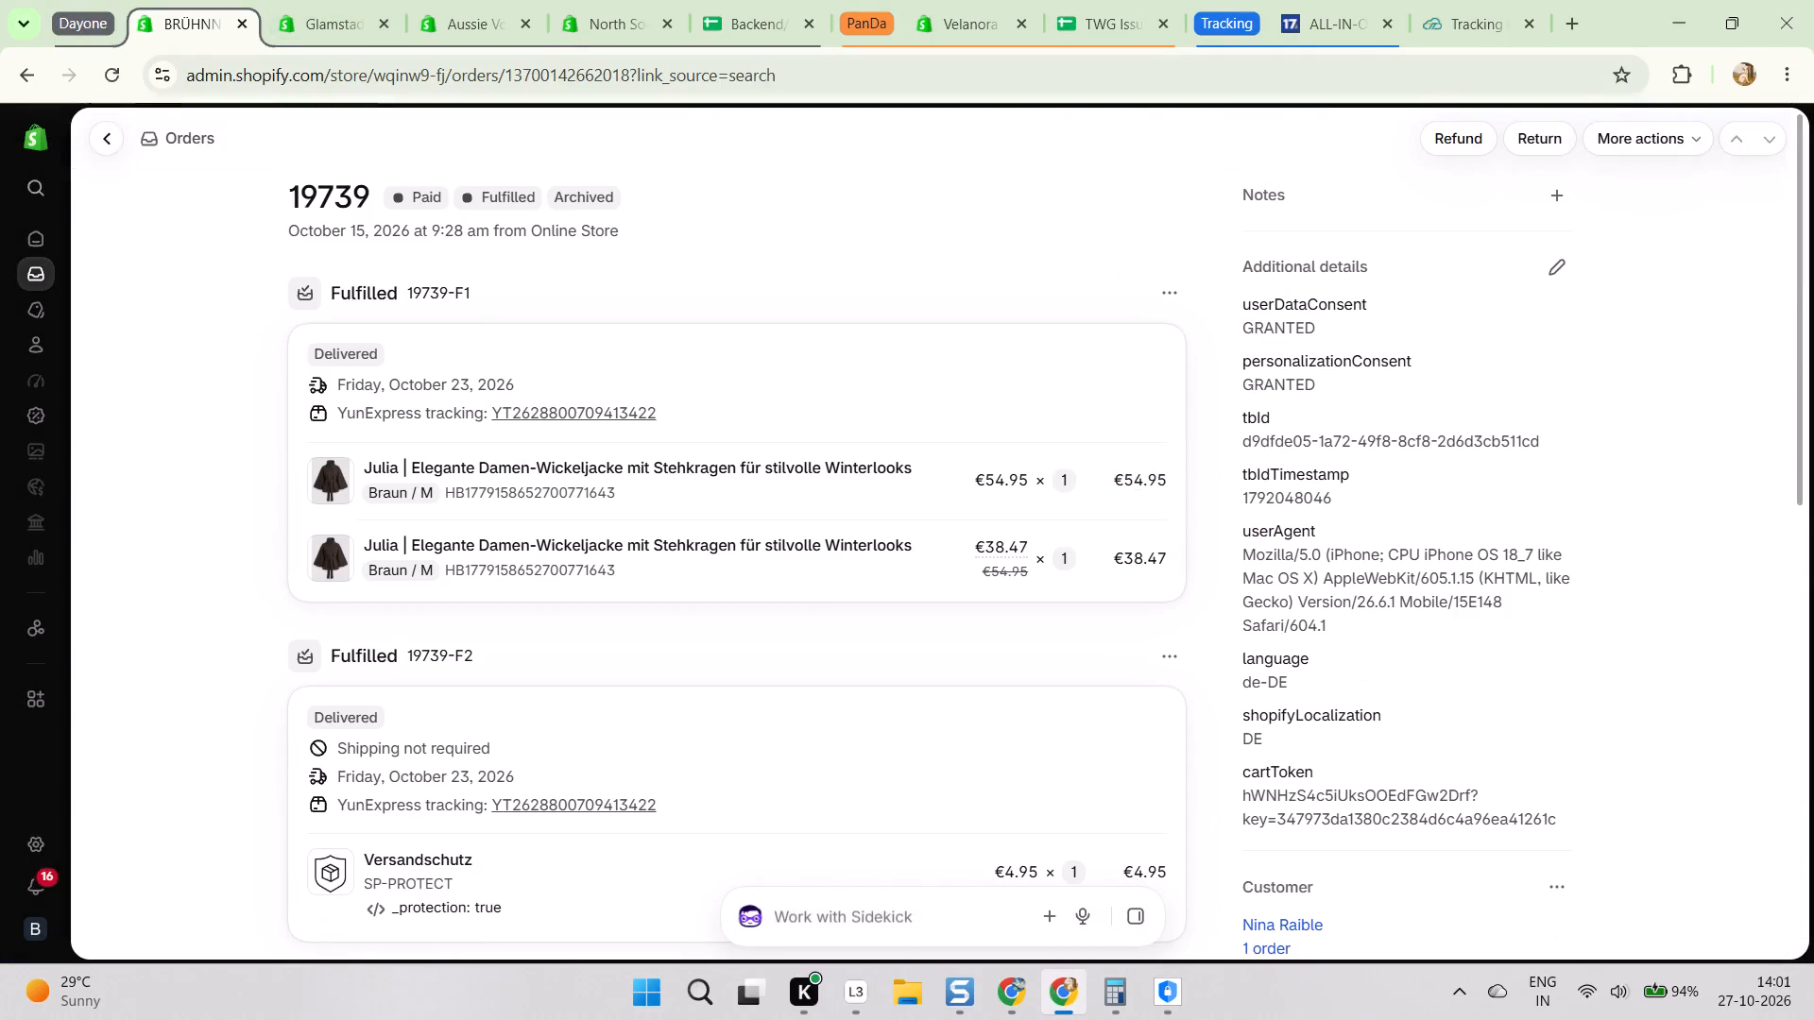
{"action": "scroll", "coordinate": [932, 365], "scroll_direction": "down", "scroll_amount": 6}
{"action": "scroll", "coordinate": [1458, 337], "scroll_direction": "up", "scroll_amount": 3}
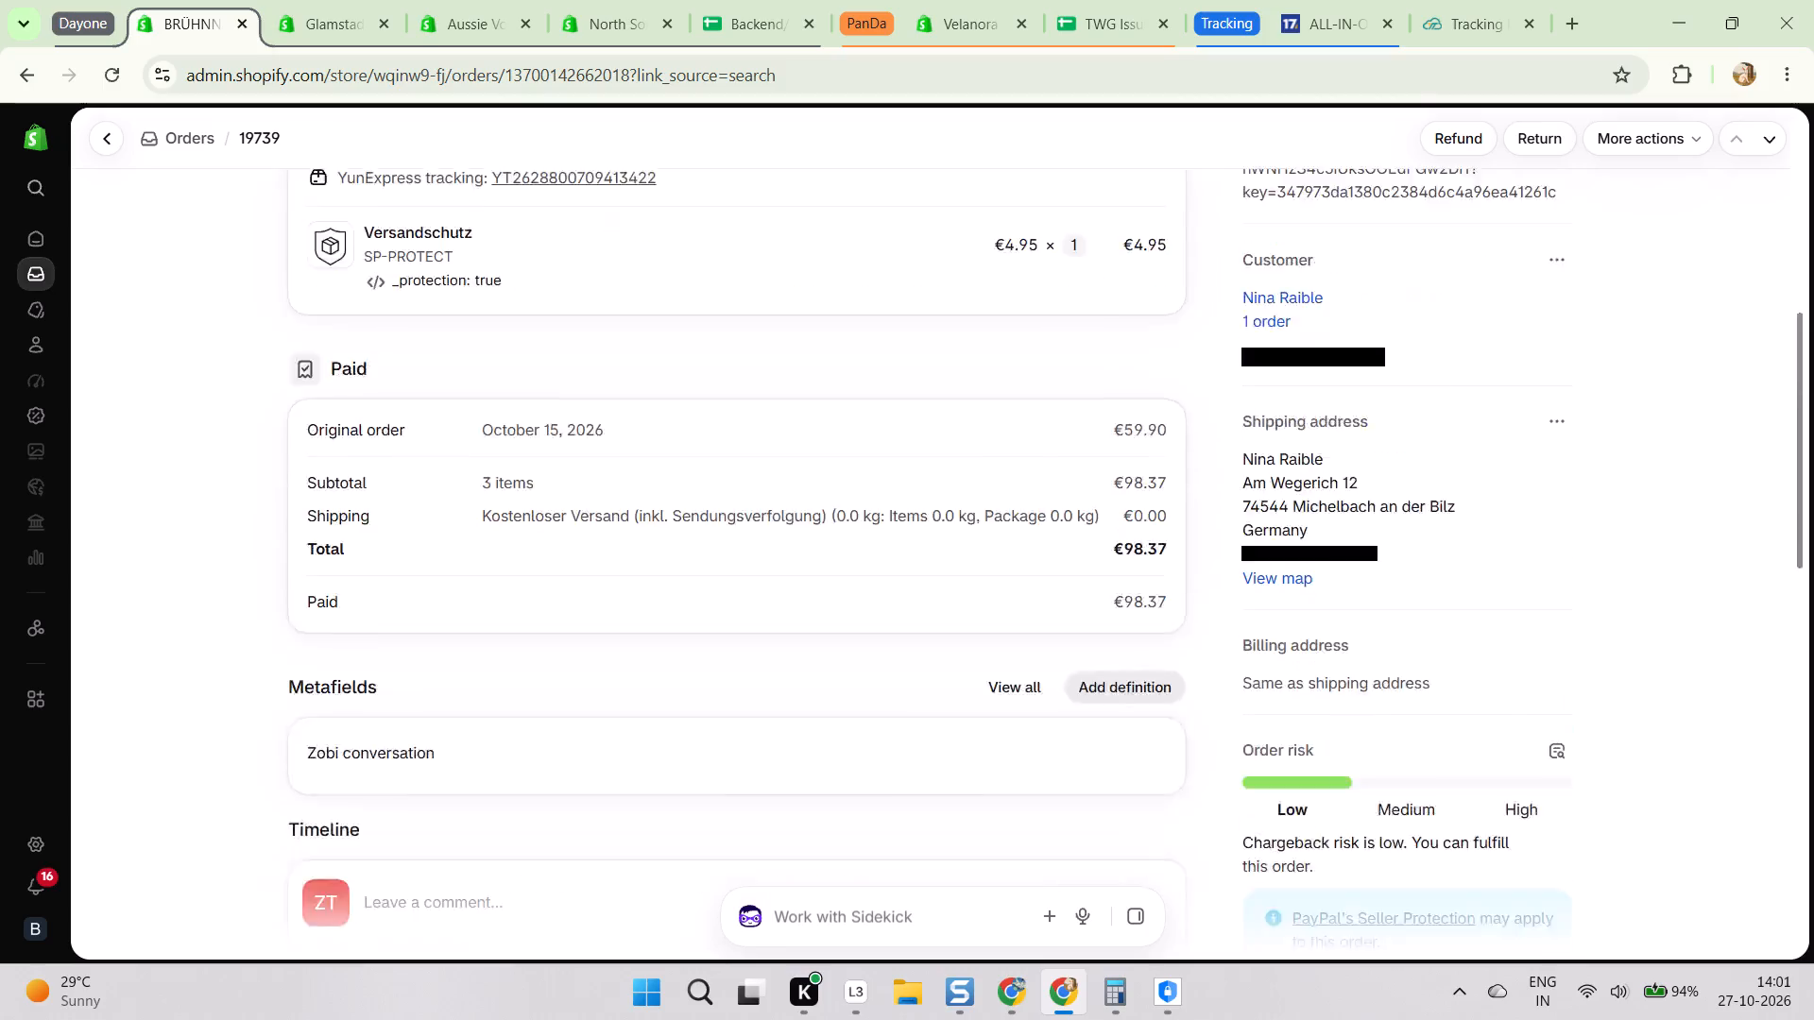
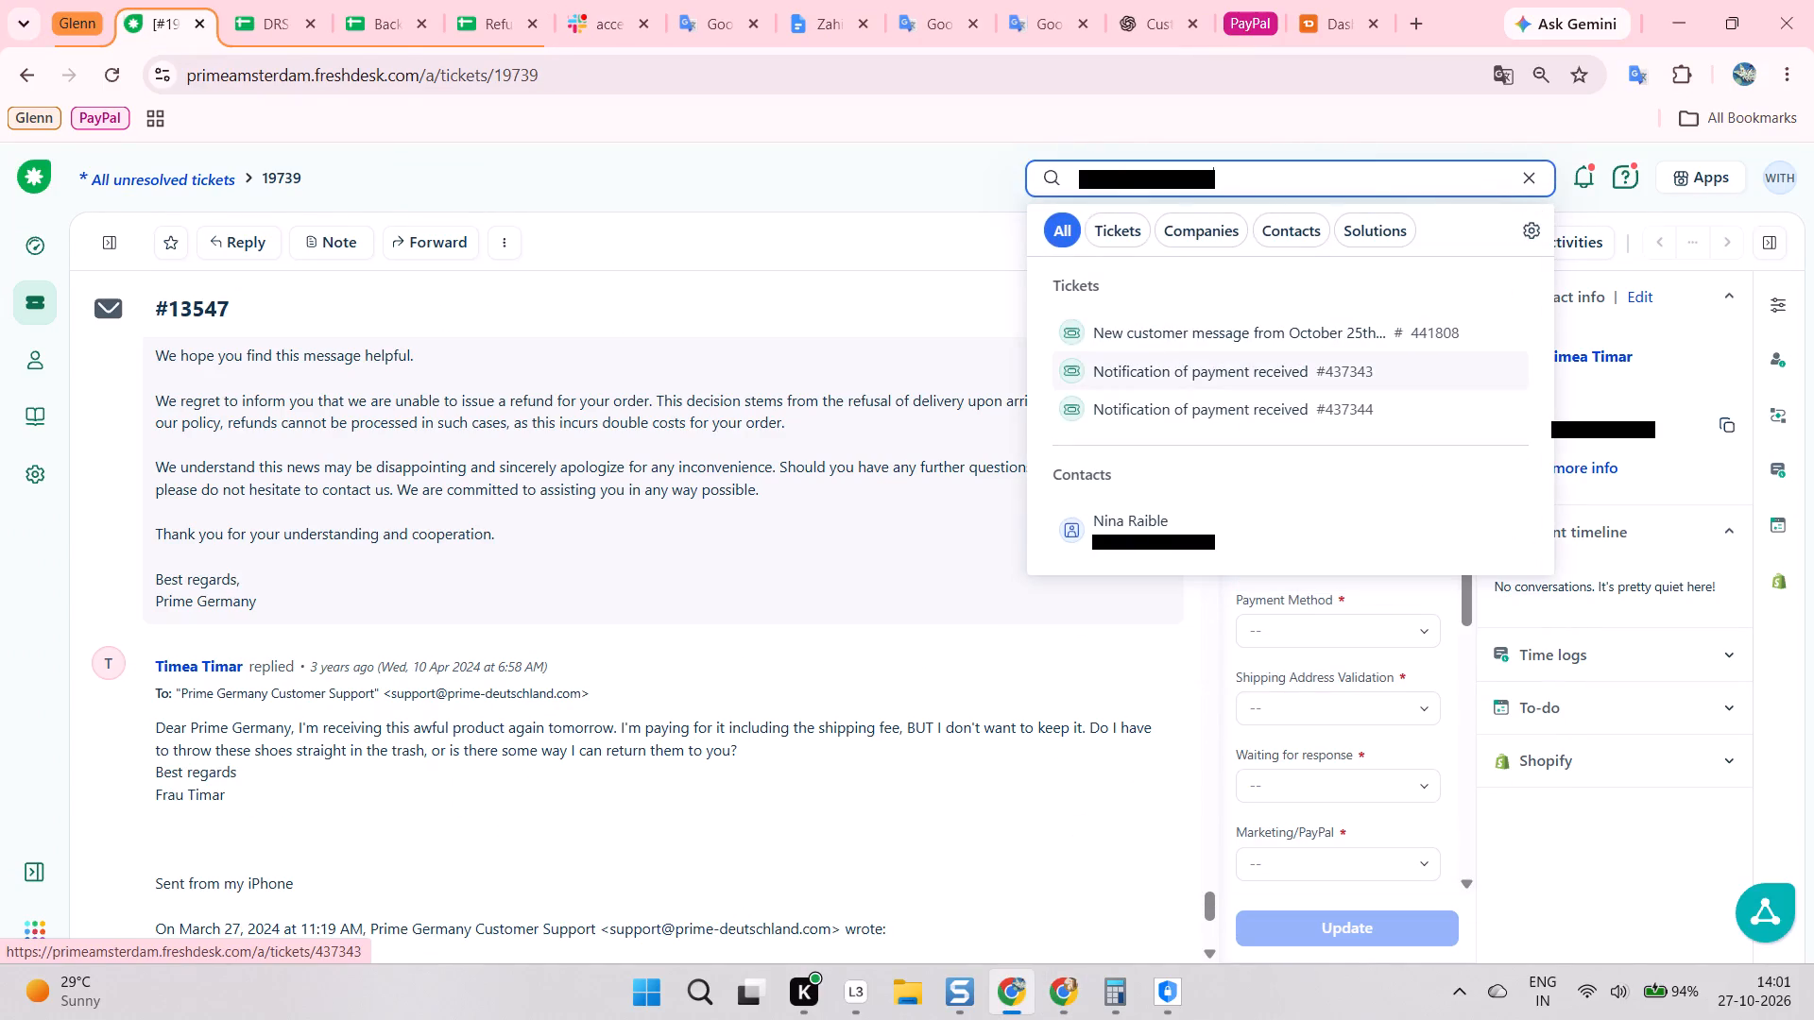
Open the customer's contact record from the search results and go to their contact-form ticket of October 25, 2026 at 12:22.
{"action": "left_click", "coordinate": [1134, 527]}
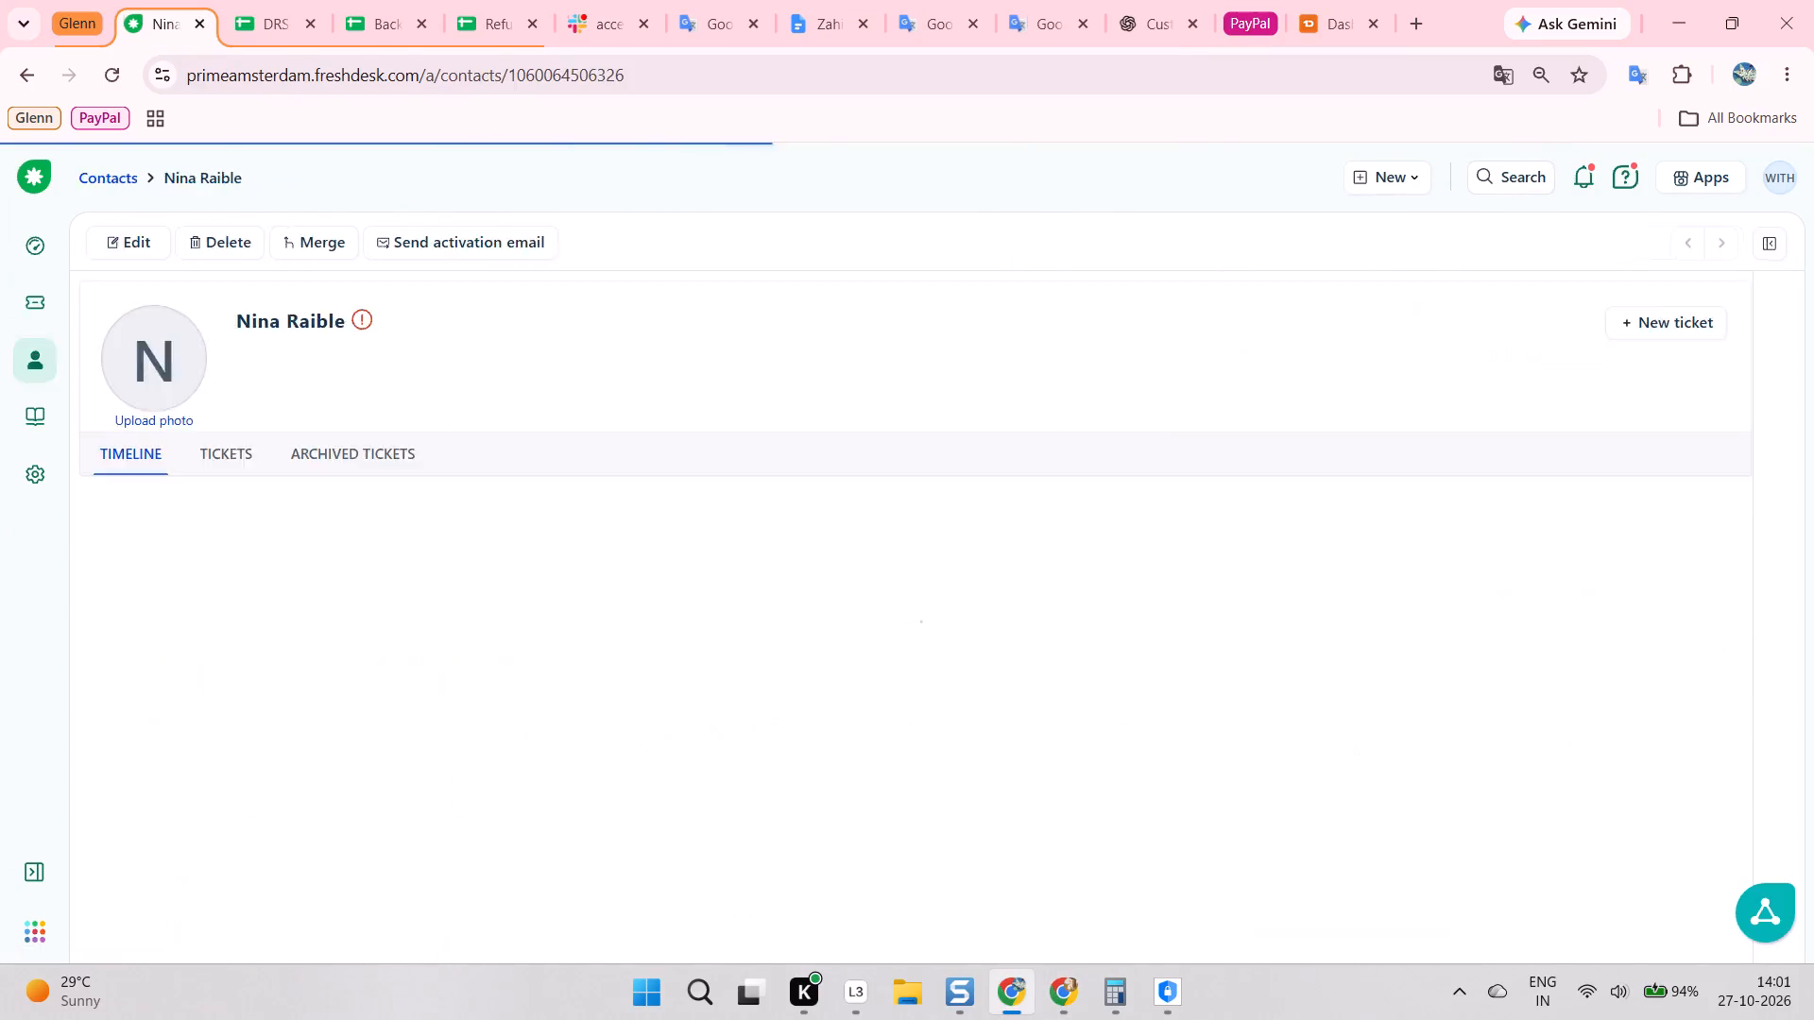
{"action": "left_click", "coordinate": [299, 583]}
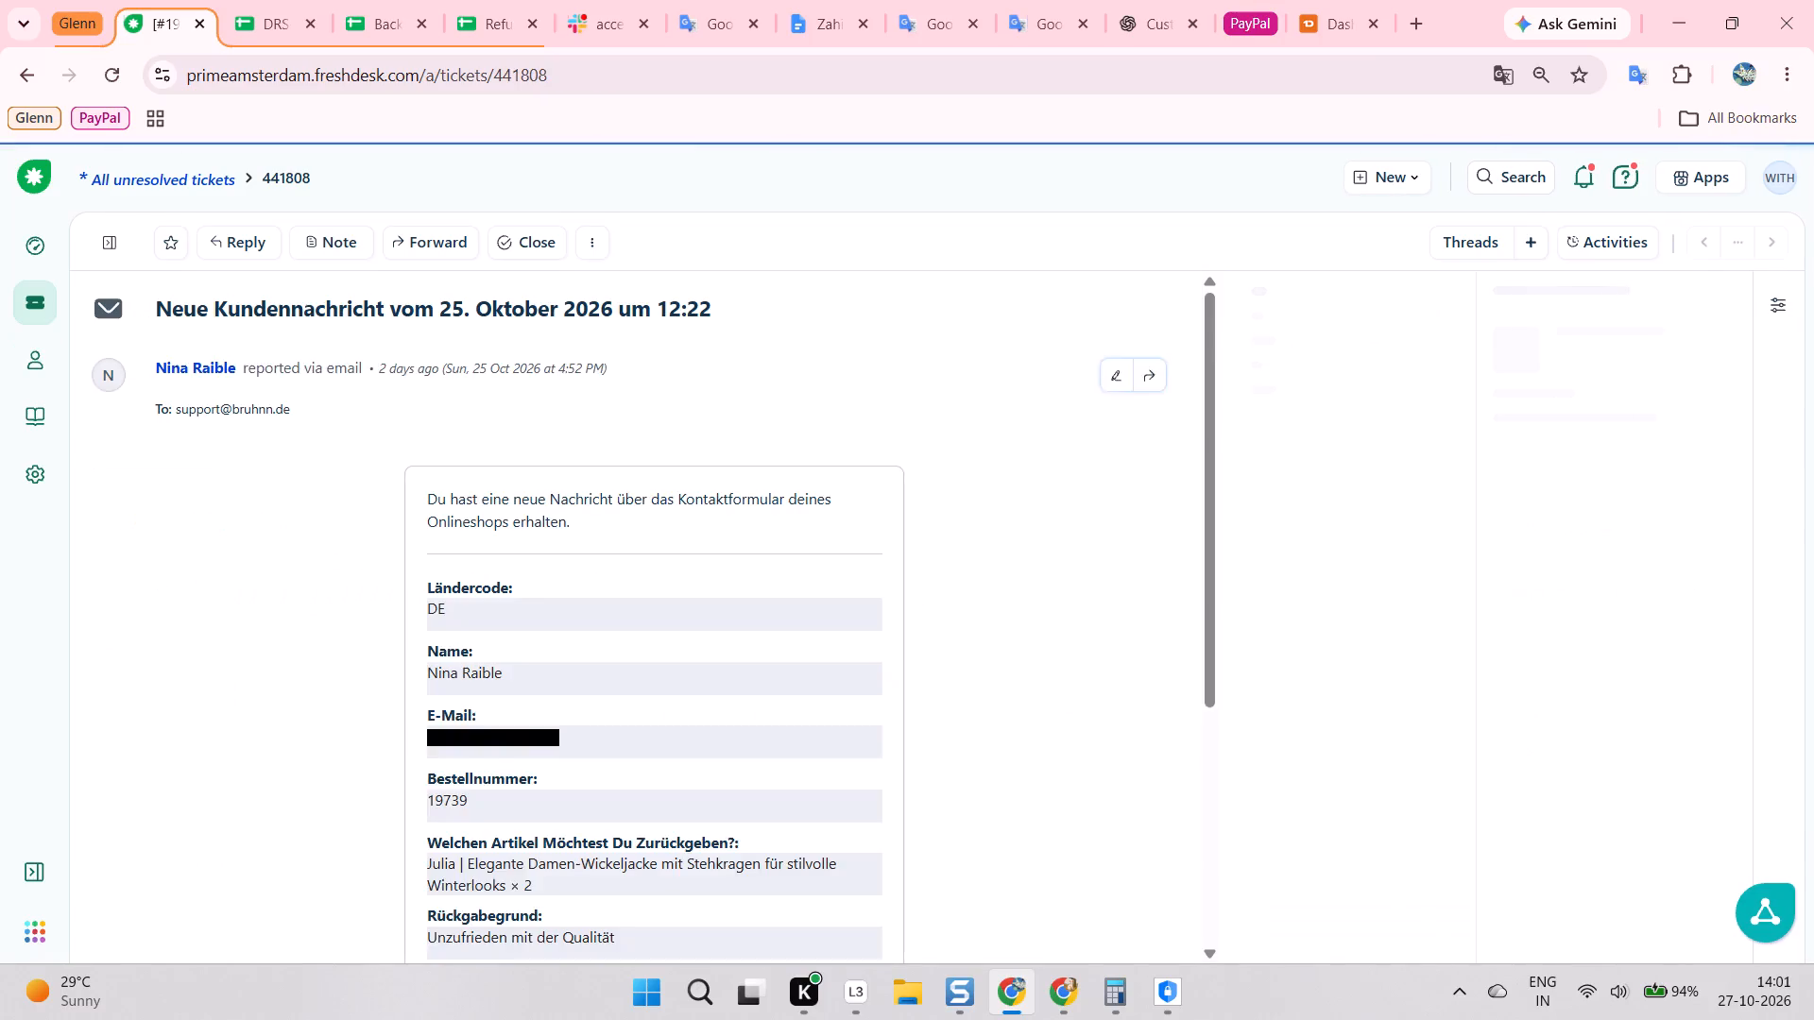
{"action": "scroll", "coordinate": [431, 550], "scroll_direction": "down", "scroll_amount": 20}
{"action": "scroll", "coordinate": [431, 550], "scroll_direction": "down", "scroll_amount": 7}
{"action": "scroll", "coordinate": [544, 564], "scroll_direction": "up", "scroll_amount": 1}
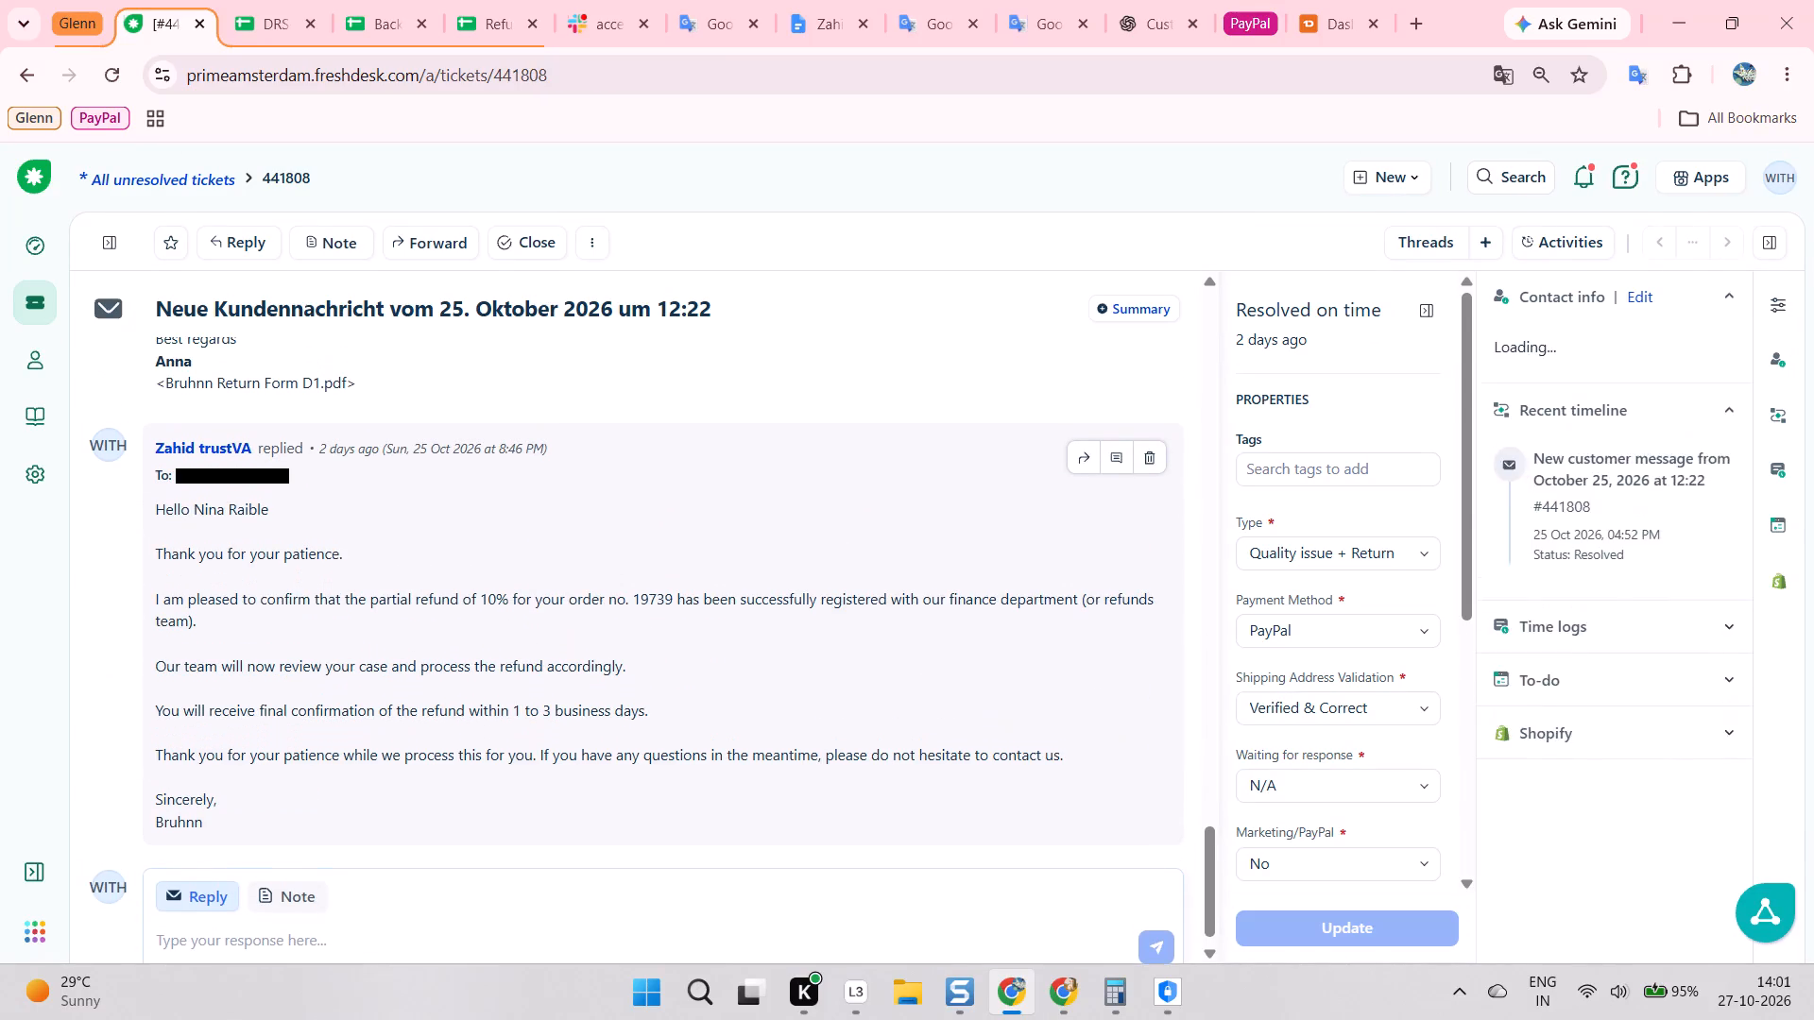
{"action": "scroll", "coordinate": [544, 564], "scroll_direction": "up", "scroll_amount": 1}
Search the ticket page for the copied customer e-mail address.
{"action": "key", "text": "ctrl+f"}
{"action": "key", "text": "ctrl+v"}
{"action": "scroll", "coordinate": [1292, 351], "scroll_direction": "up", "scroll_amount": 3}
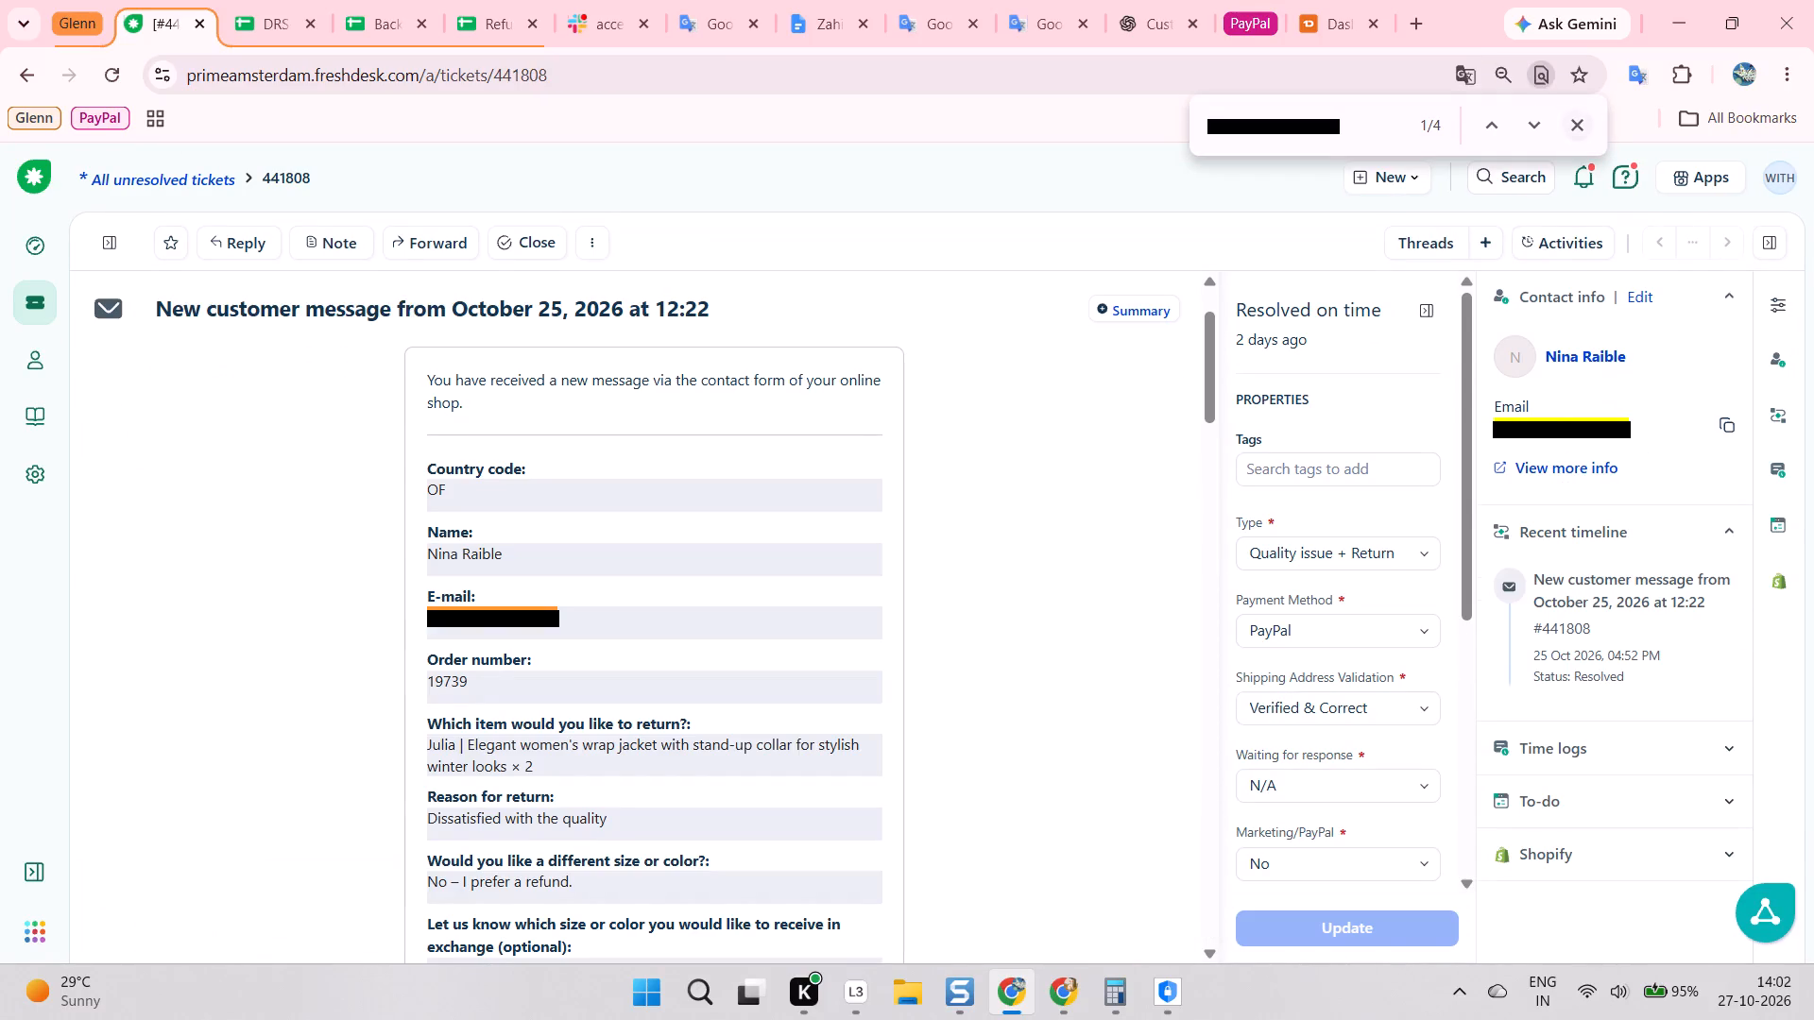
{"action": "left_click", "coordinate": [1586, 117]}
Examine the ticket conversation, covering the customer's refund request, the return options offered and the latest support reply.
{"action": "scroll", "coordinate": [1132, 484], "scroll_direction": "down", "scroll_amount": 10}
{"action": "scroll", "coordinate": [768, 498], "scroll_direction": "up", "scroll_amount": 1}
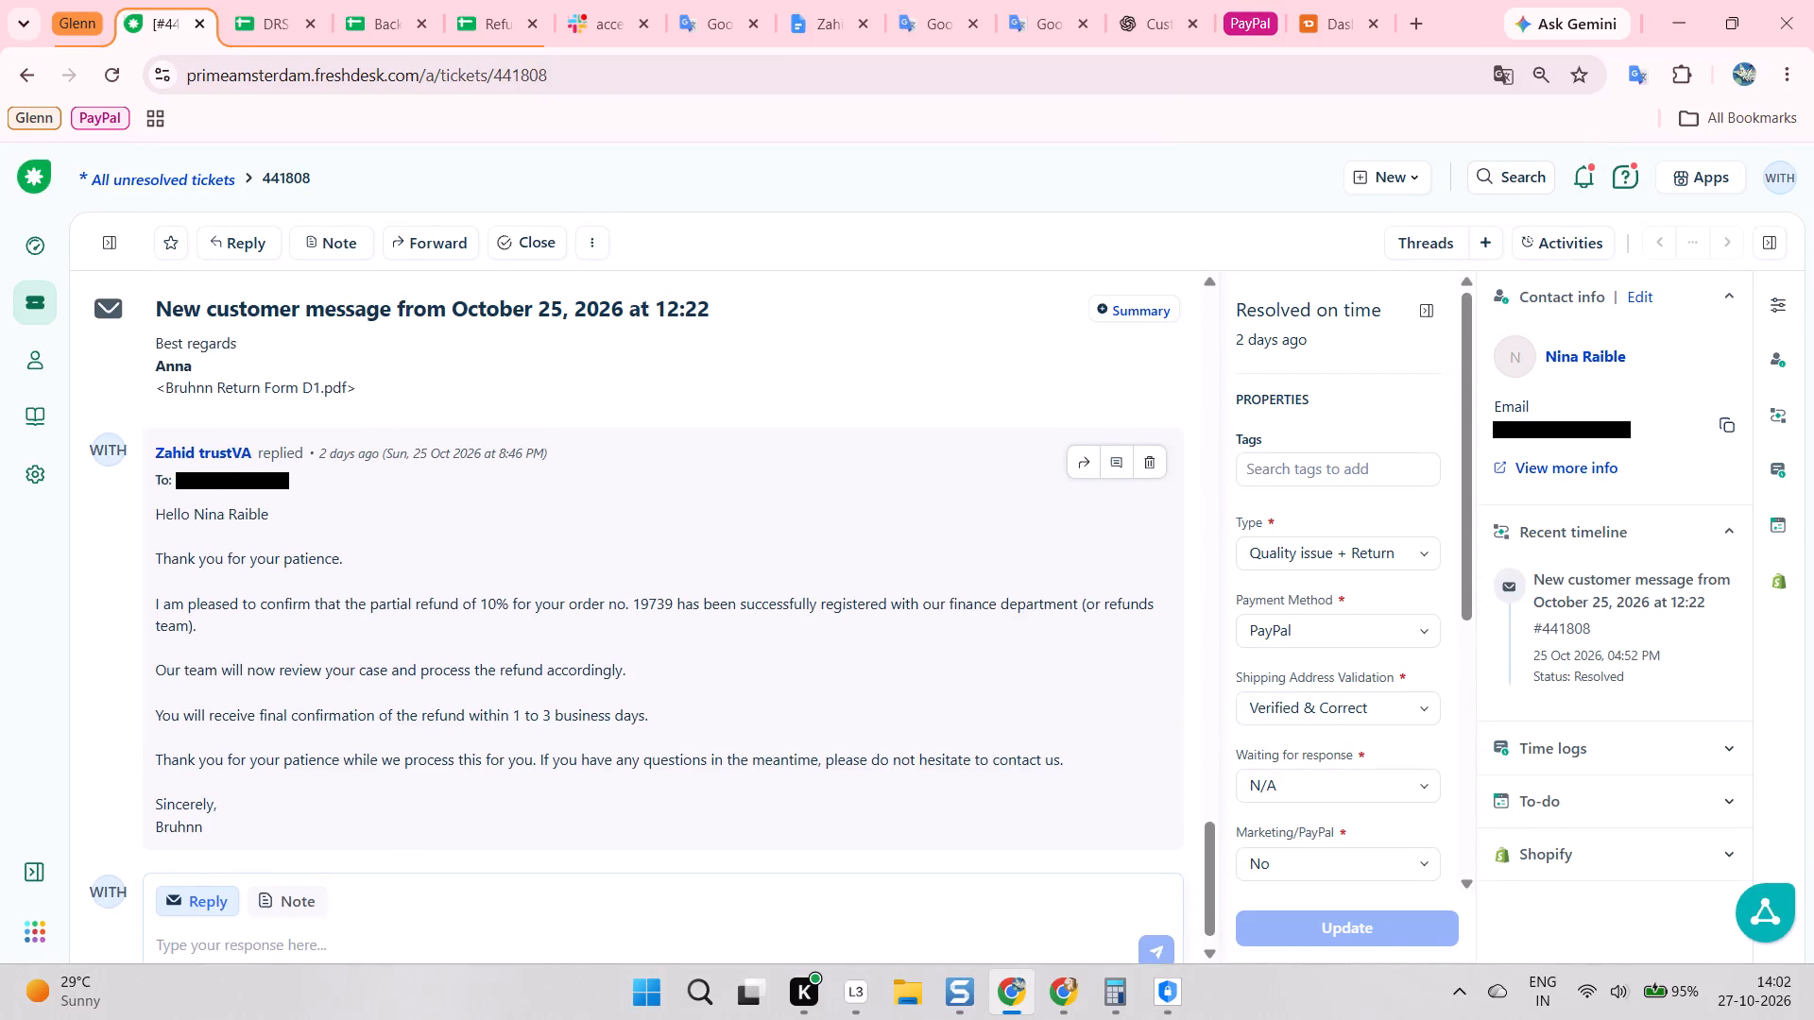
{"action": "scroll", "coordinate": [751, 494], "scroll_direction": "up", "scroll_amount": 4}
{"action": "scroll", "coordinate": [627, 564], "scroll_direction": "down", "scroll_amount": 2}
{"action": "right_click", "coordinate": [656, 478]}
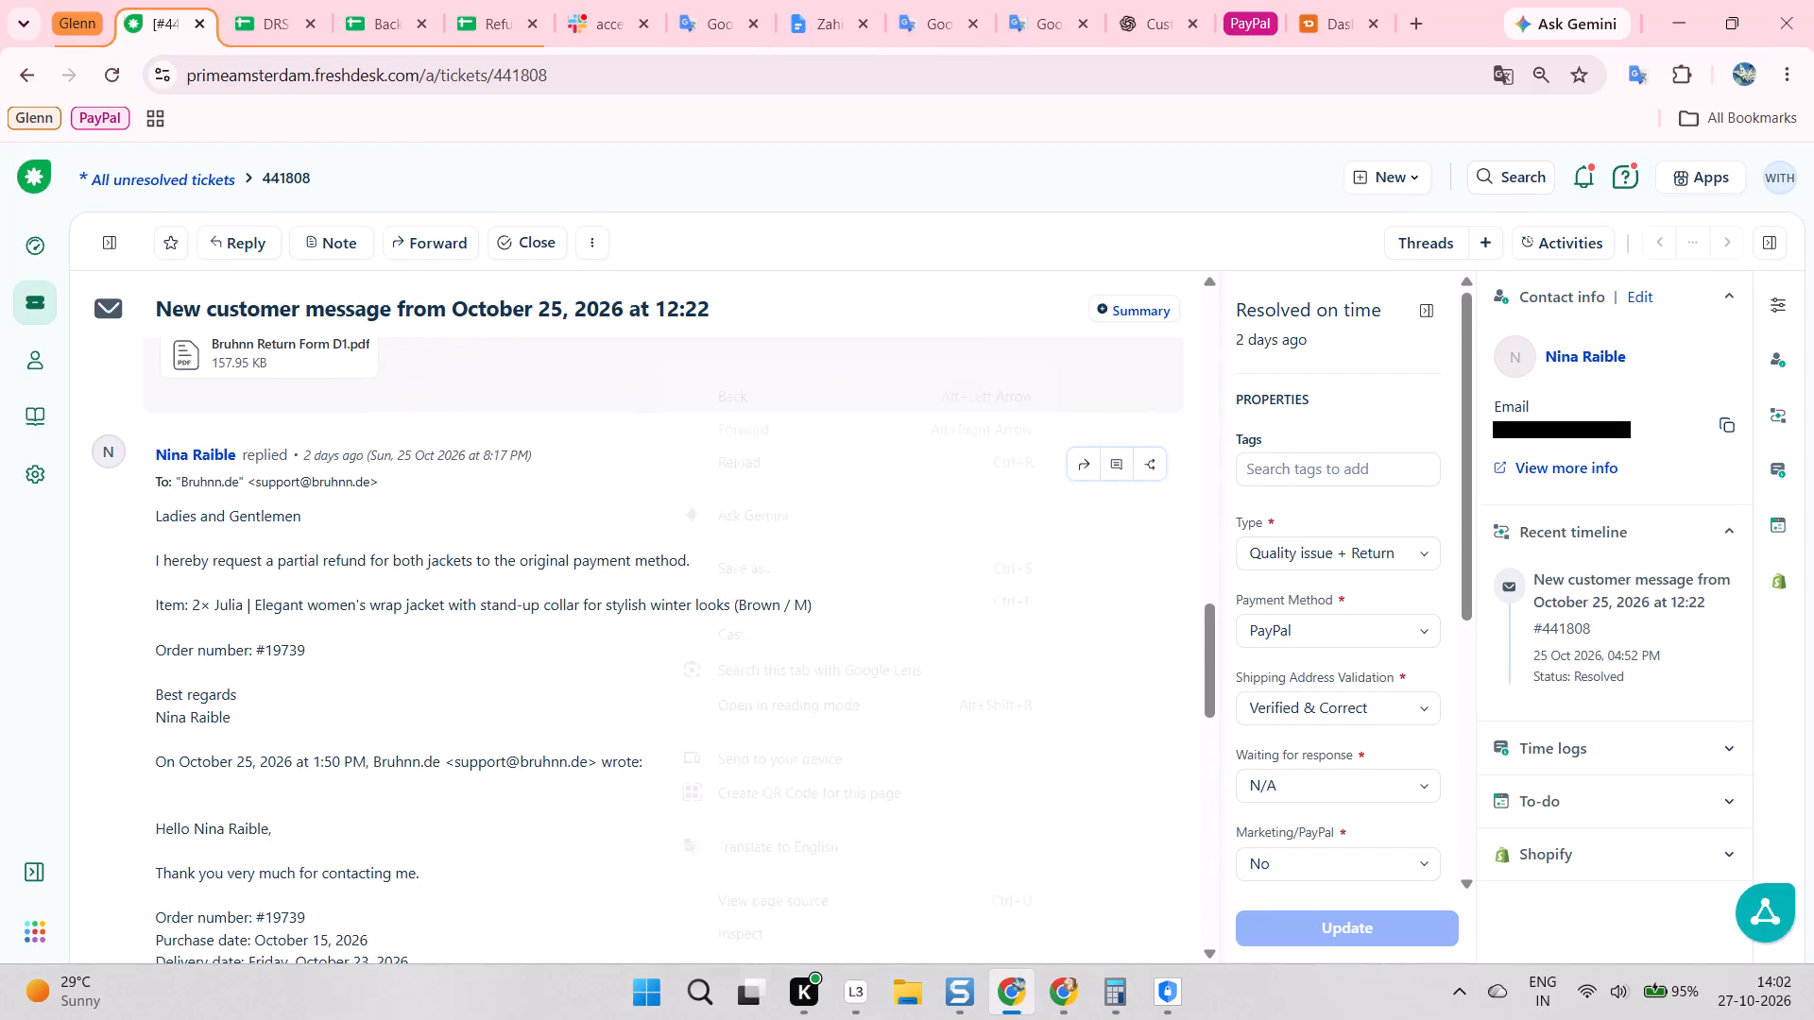
{"action": "scroll", "coordinate": [667, 638], "scroll_direction": "down", "scroll_amount": 1}
{"action": "left_click", "coordinate": [493, 642]}
{"action": "scroll", "coordinate": [573, 567], "scroll_direction": "down", "scroll_amount": 8}
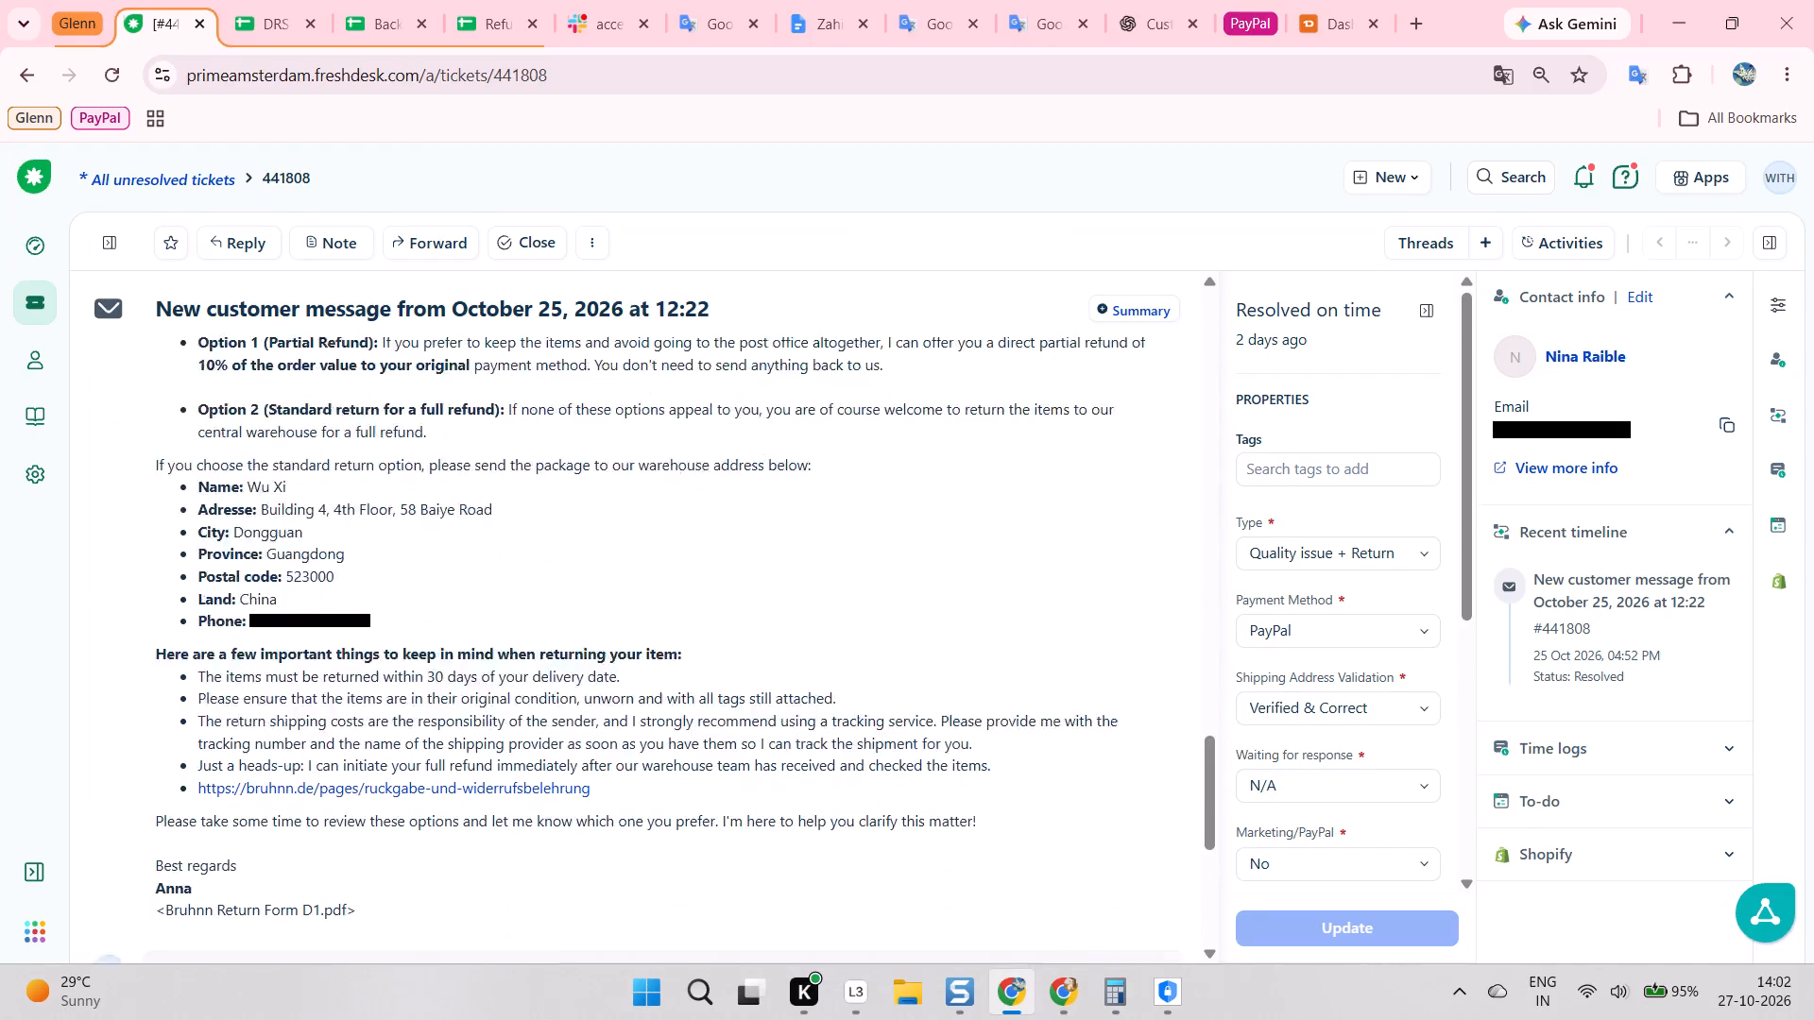
{"action": "scroll", "coordinate": [596, 598], "scroll_direction": "down", "scroll_amount": 5}
{"action": "scroll", "coordinate": [612, 587], "scroll_direction": "up", "scroll_amount": 8}
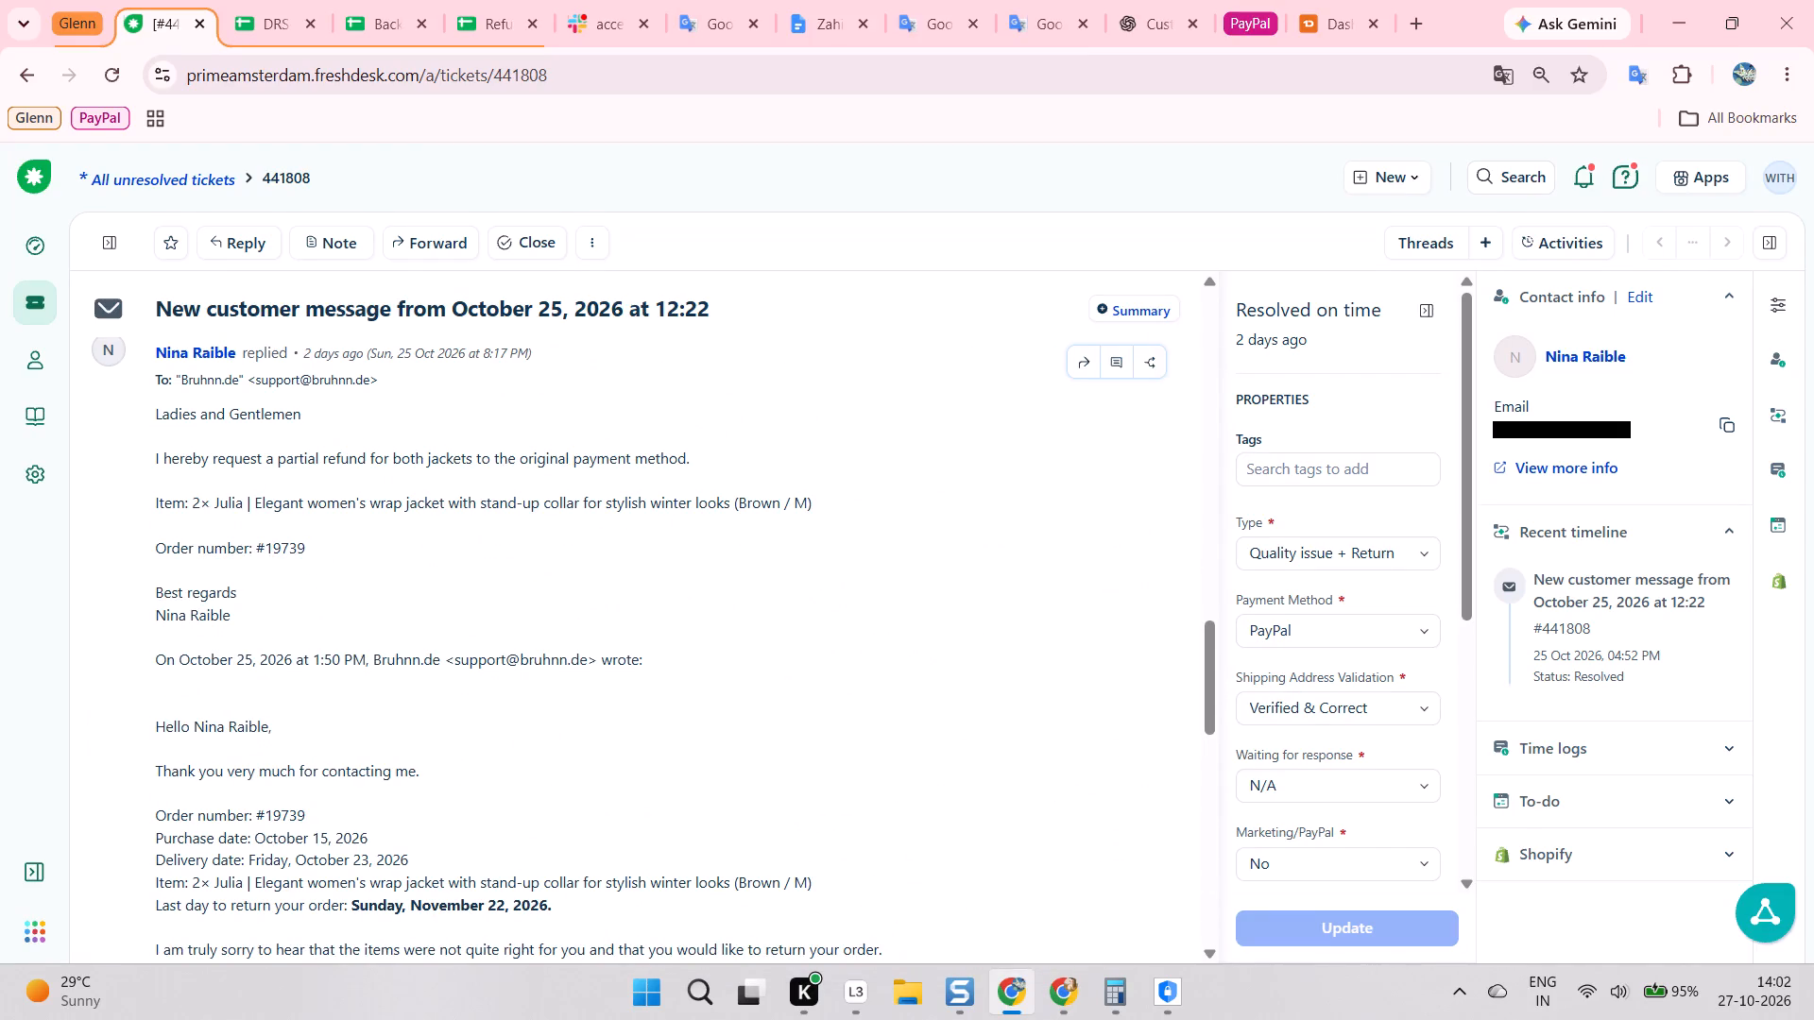
{"action": "scroll", "coordinate": [539, 537], "scroll_direction": "down", "scroll_amount": 1}
{"action": "scroll", "coordinate": [529, 522], "scroll_direction": "up", "scroll_amount": 2}
{"action": "key", "text": "alt+Tab"}
{"action": "scroll", "coordinate": [559, 471], "scroll_direction": "up", "scroll_amount": 3}
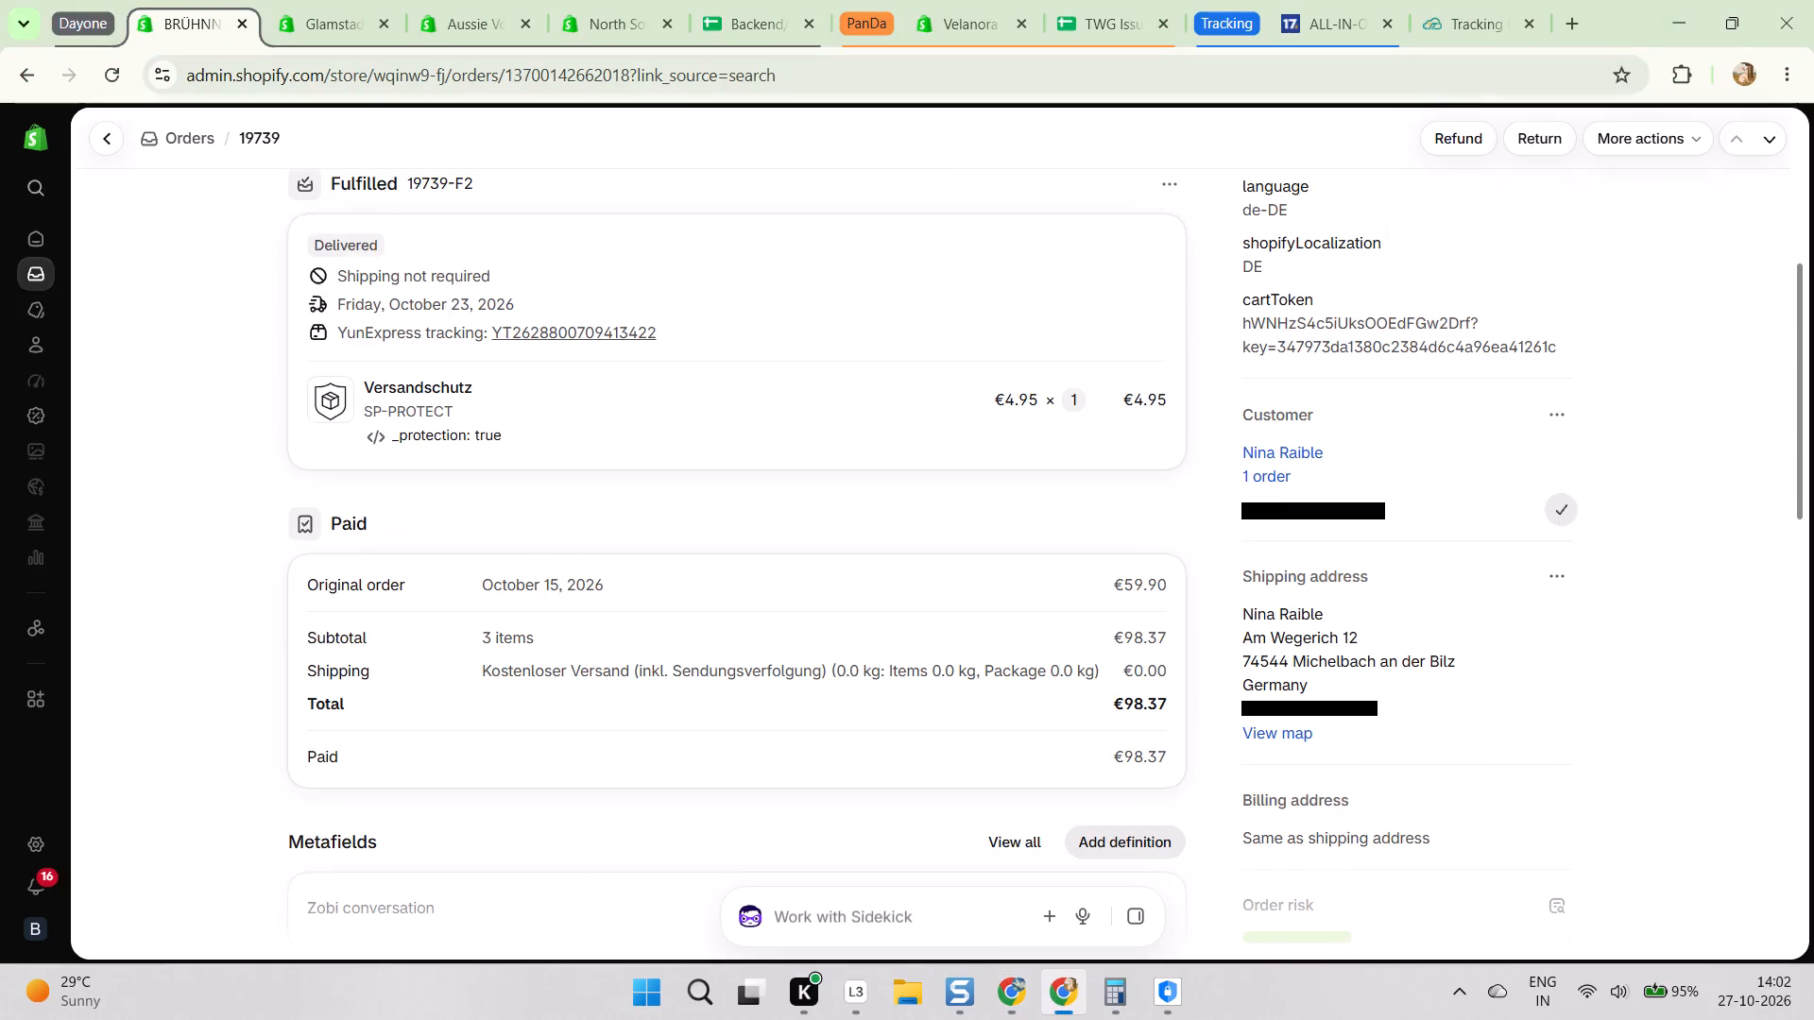
{"action": "scroll", "coordinate": [729, 282], "scroll_direction": "up", "scroll_amount": 4}
{"action": "key", "text": "alt+Tab"}
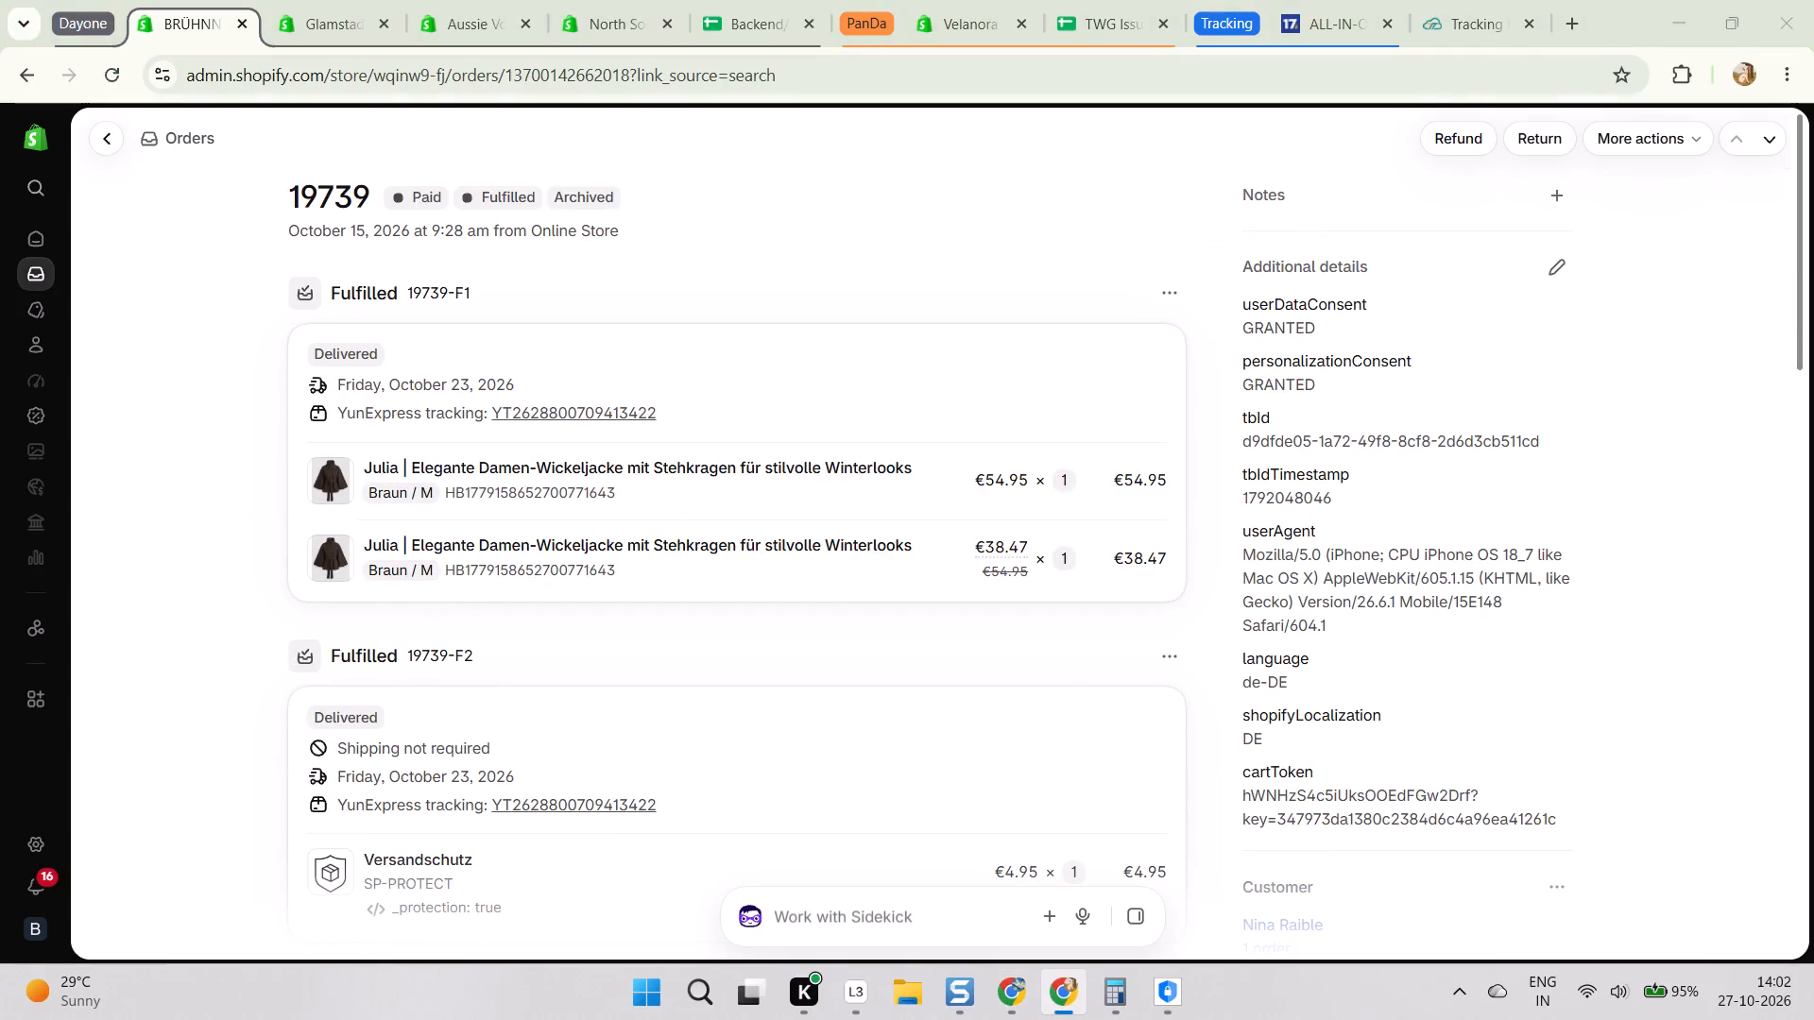
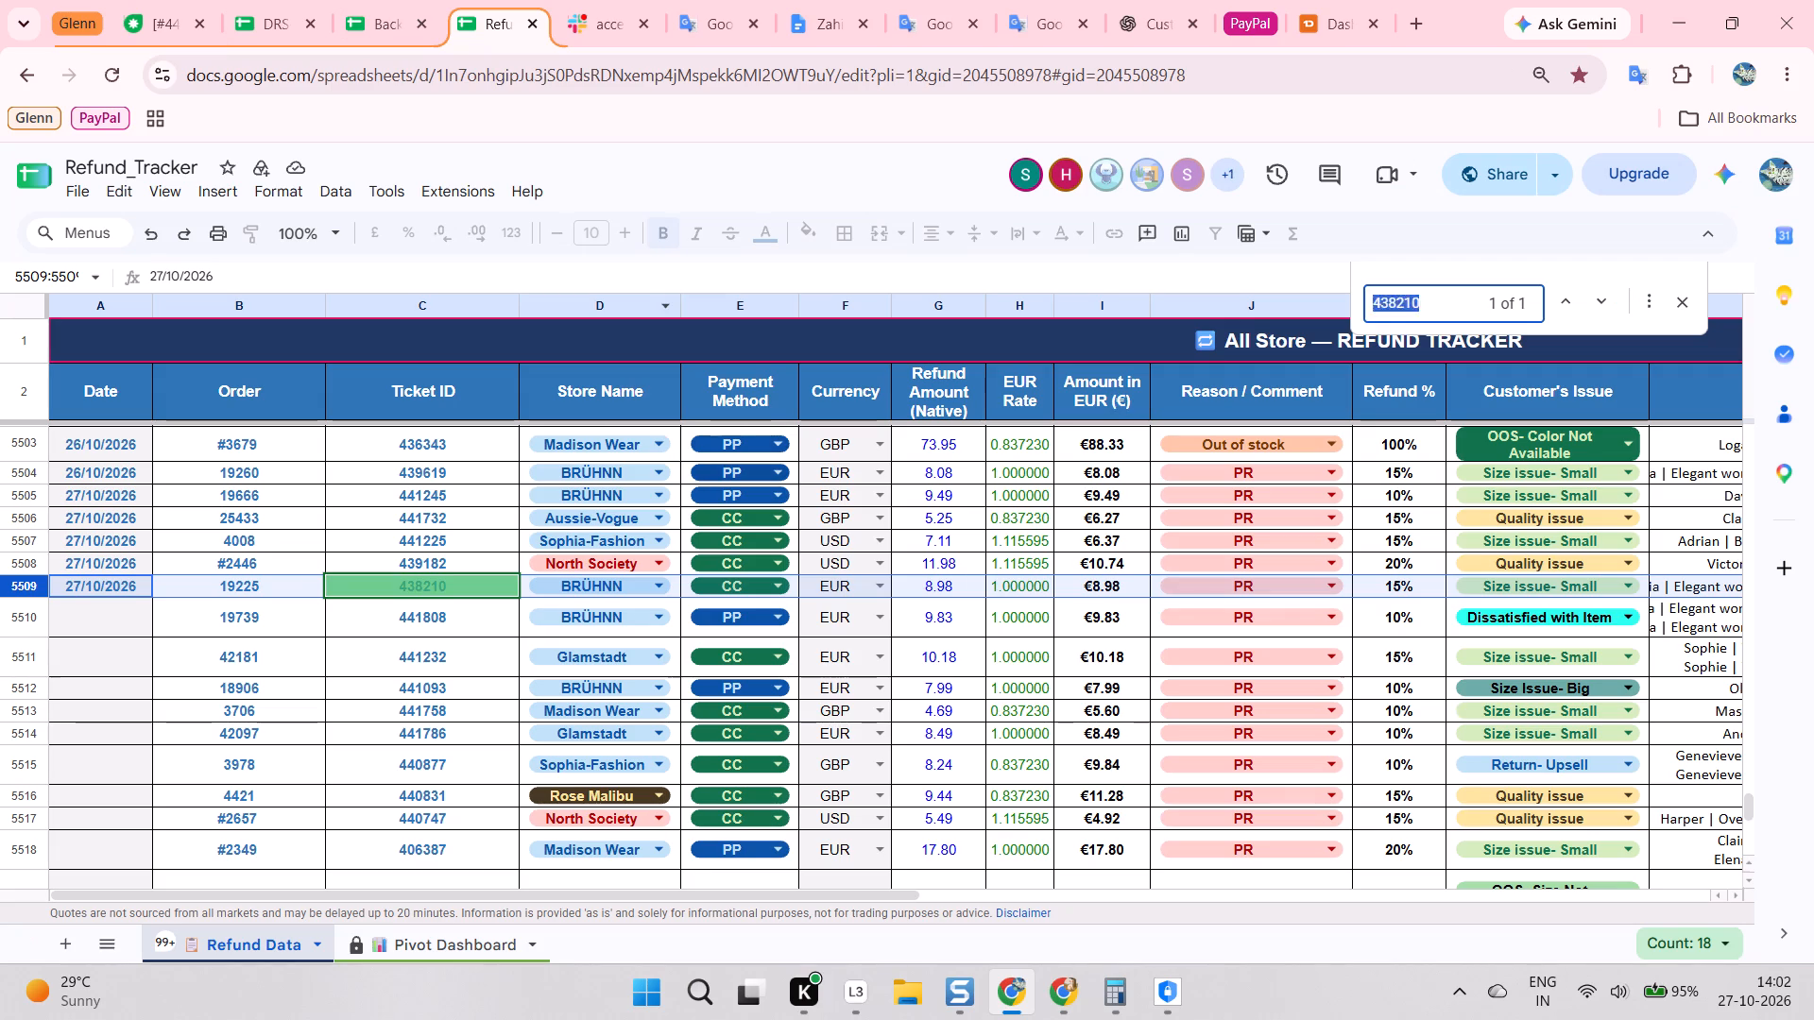
Find ticket 441808 in the Refund_Tracker sheet and fill its Date cell with the date from the row above, 27/10/2026.
{"action": "key", "text": "ctrl+v"}
{"action": "scroll", "coordinate": [741, 557], "scroll_direction": "down", "scroll_amount": 1}
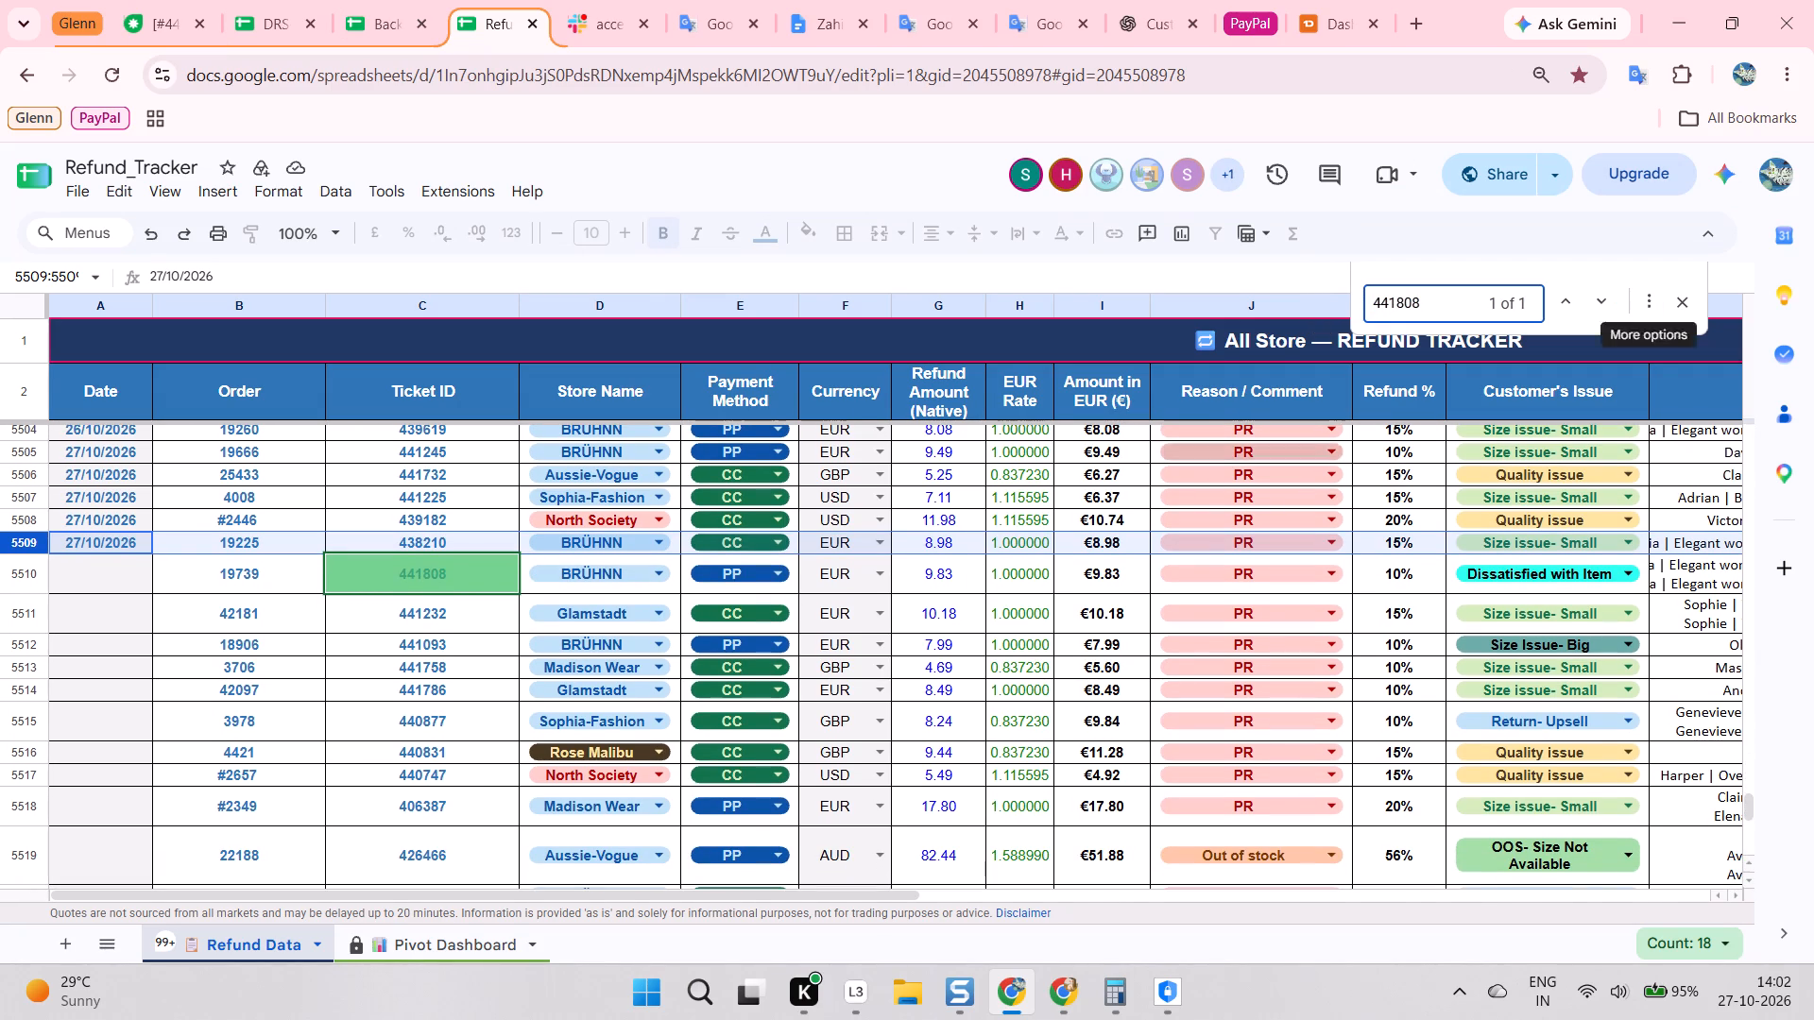
{"action": "scroll", "coordinate": [384, 606], "scroll_direction": "right", "scroll_amount": 1}
{"action": "left_click", "coordinate": [121, 561]}
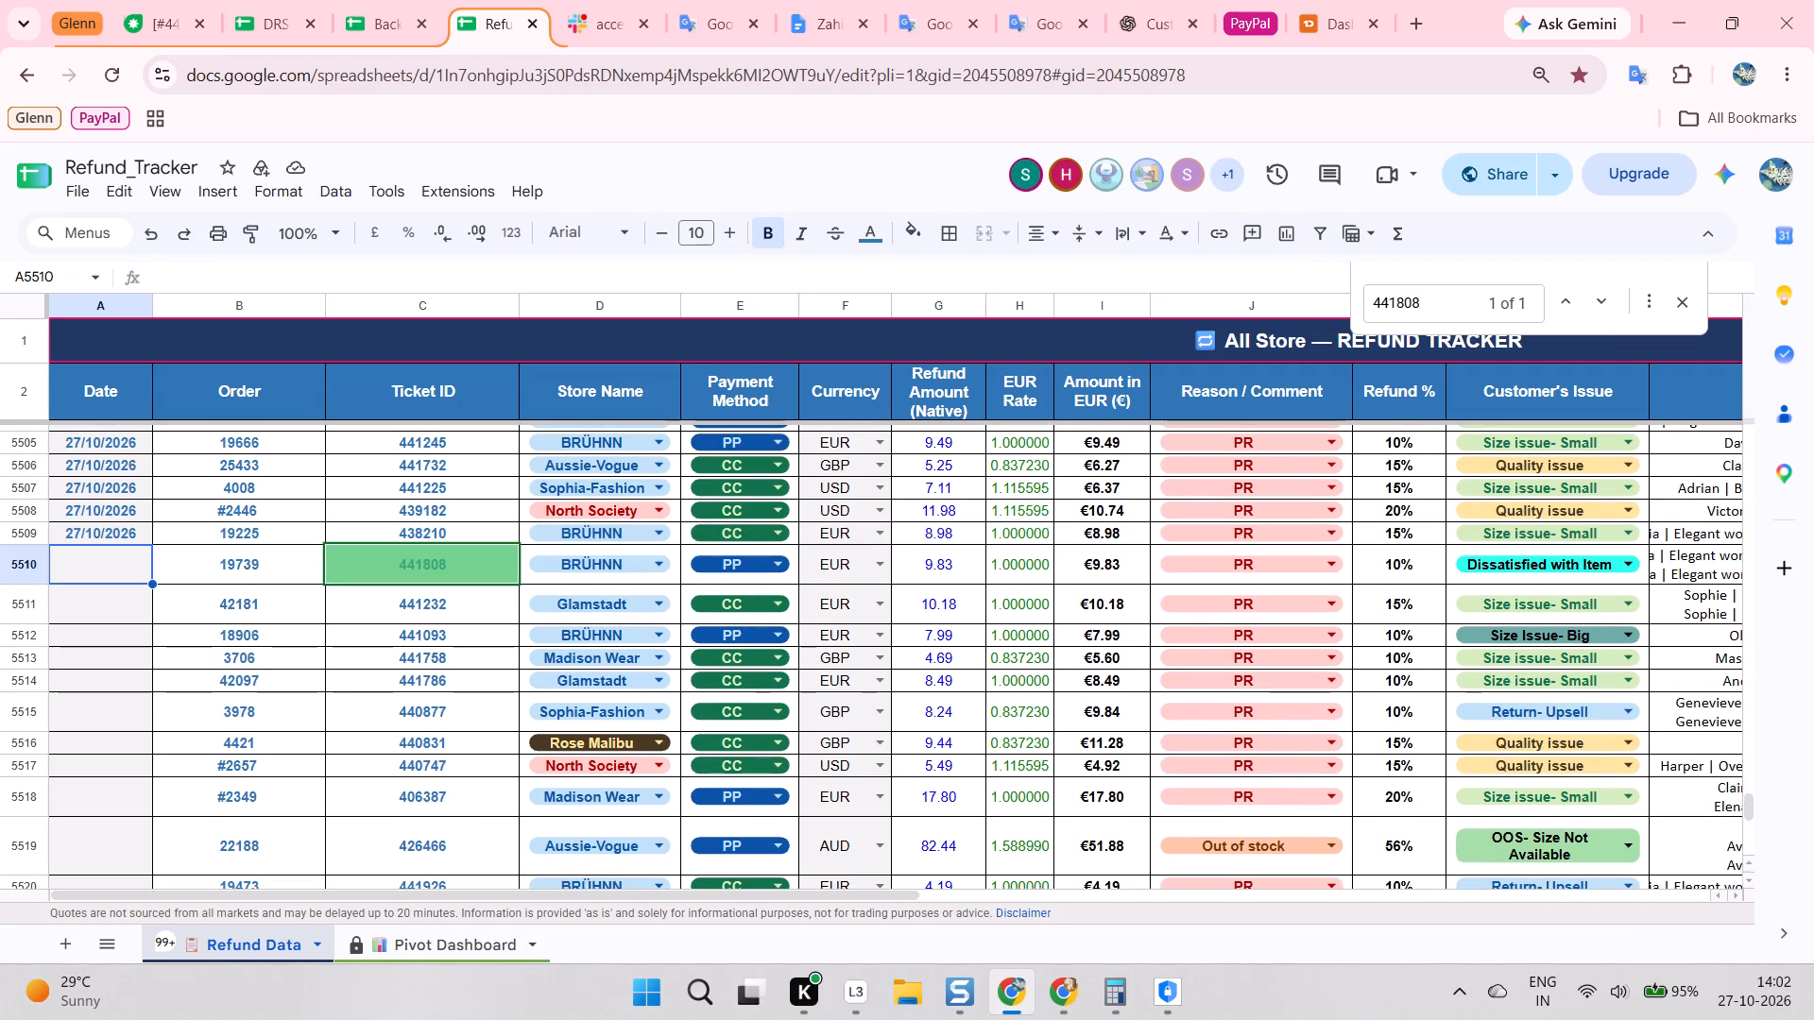
{"action": "key", "text": "ctrl+d"}
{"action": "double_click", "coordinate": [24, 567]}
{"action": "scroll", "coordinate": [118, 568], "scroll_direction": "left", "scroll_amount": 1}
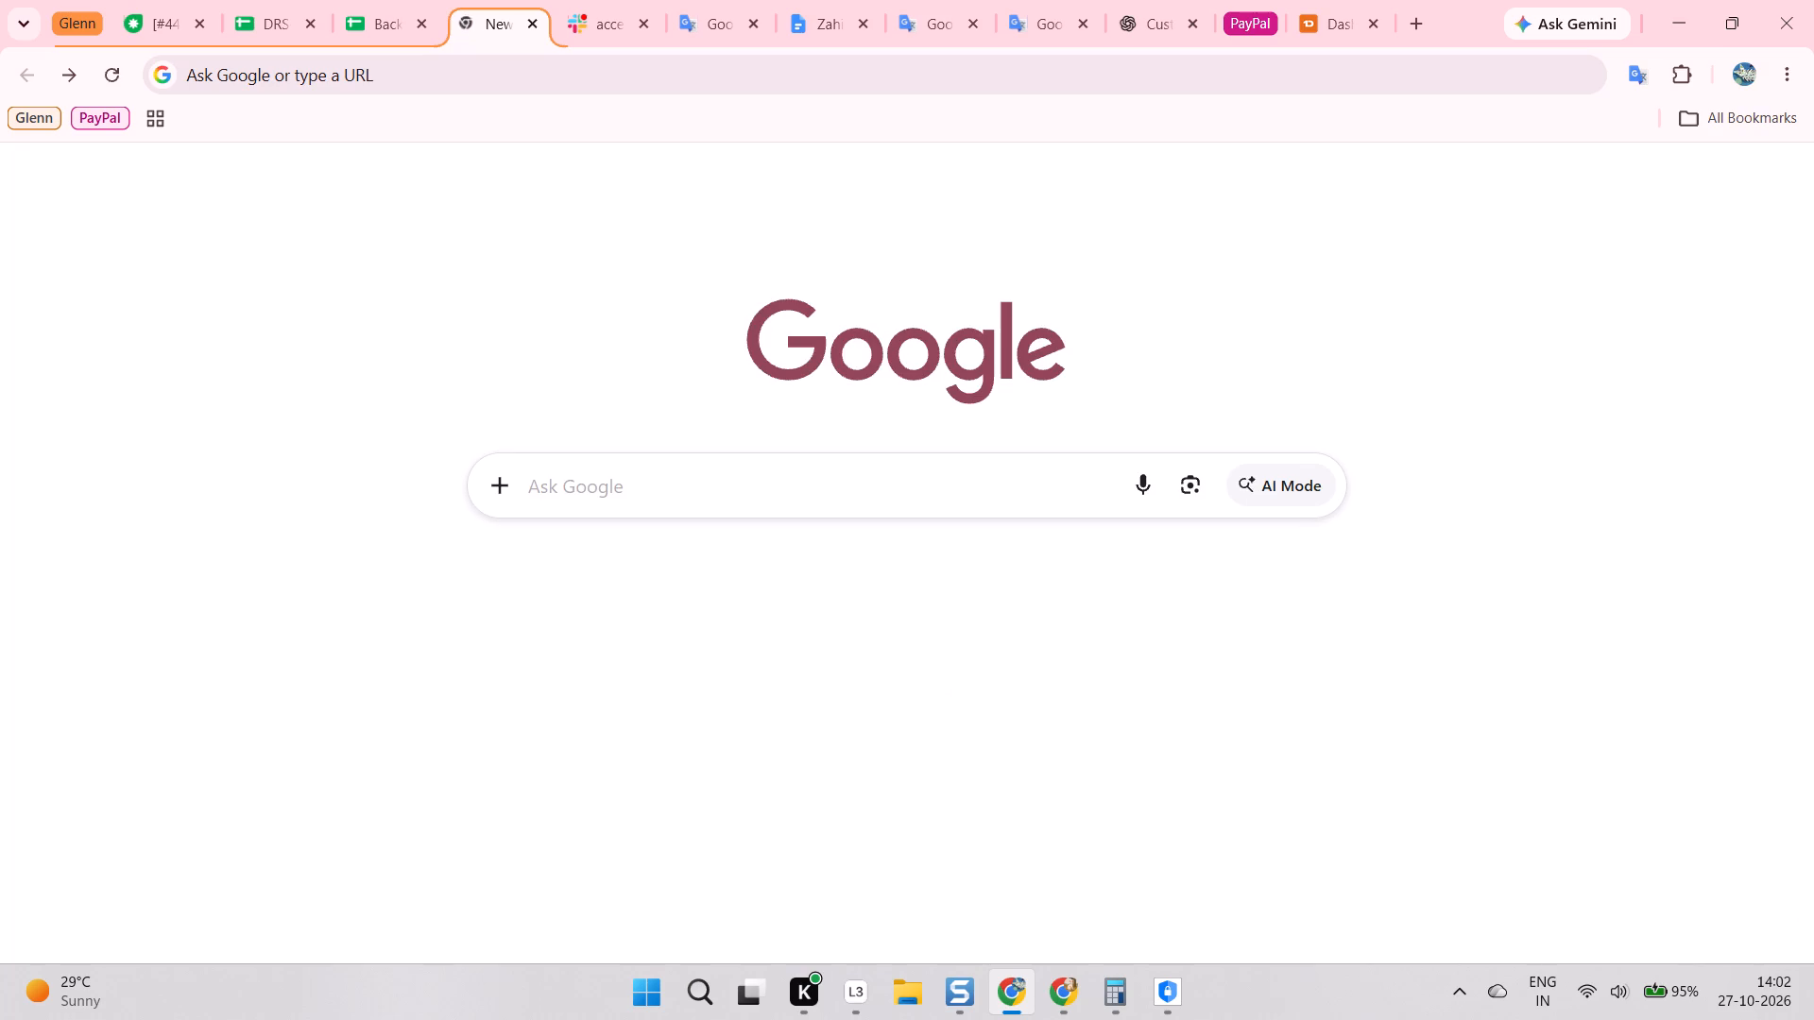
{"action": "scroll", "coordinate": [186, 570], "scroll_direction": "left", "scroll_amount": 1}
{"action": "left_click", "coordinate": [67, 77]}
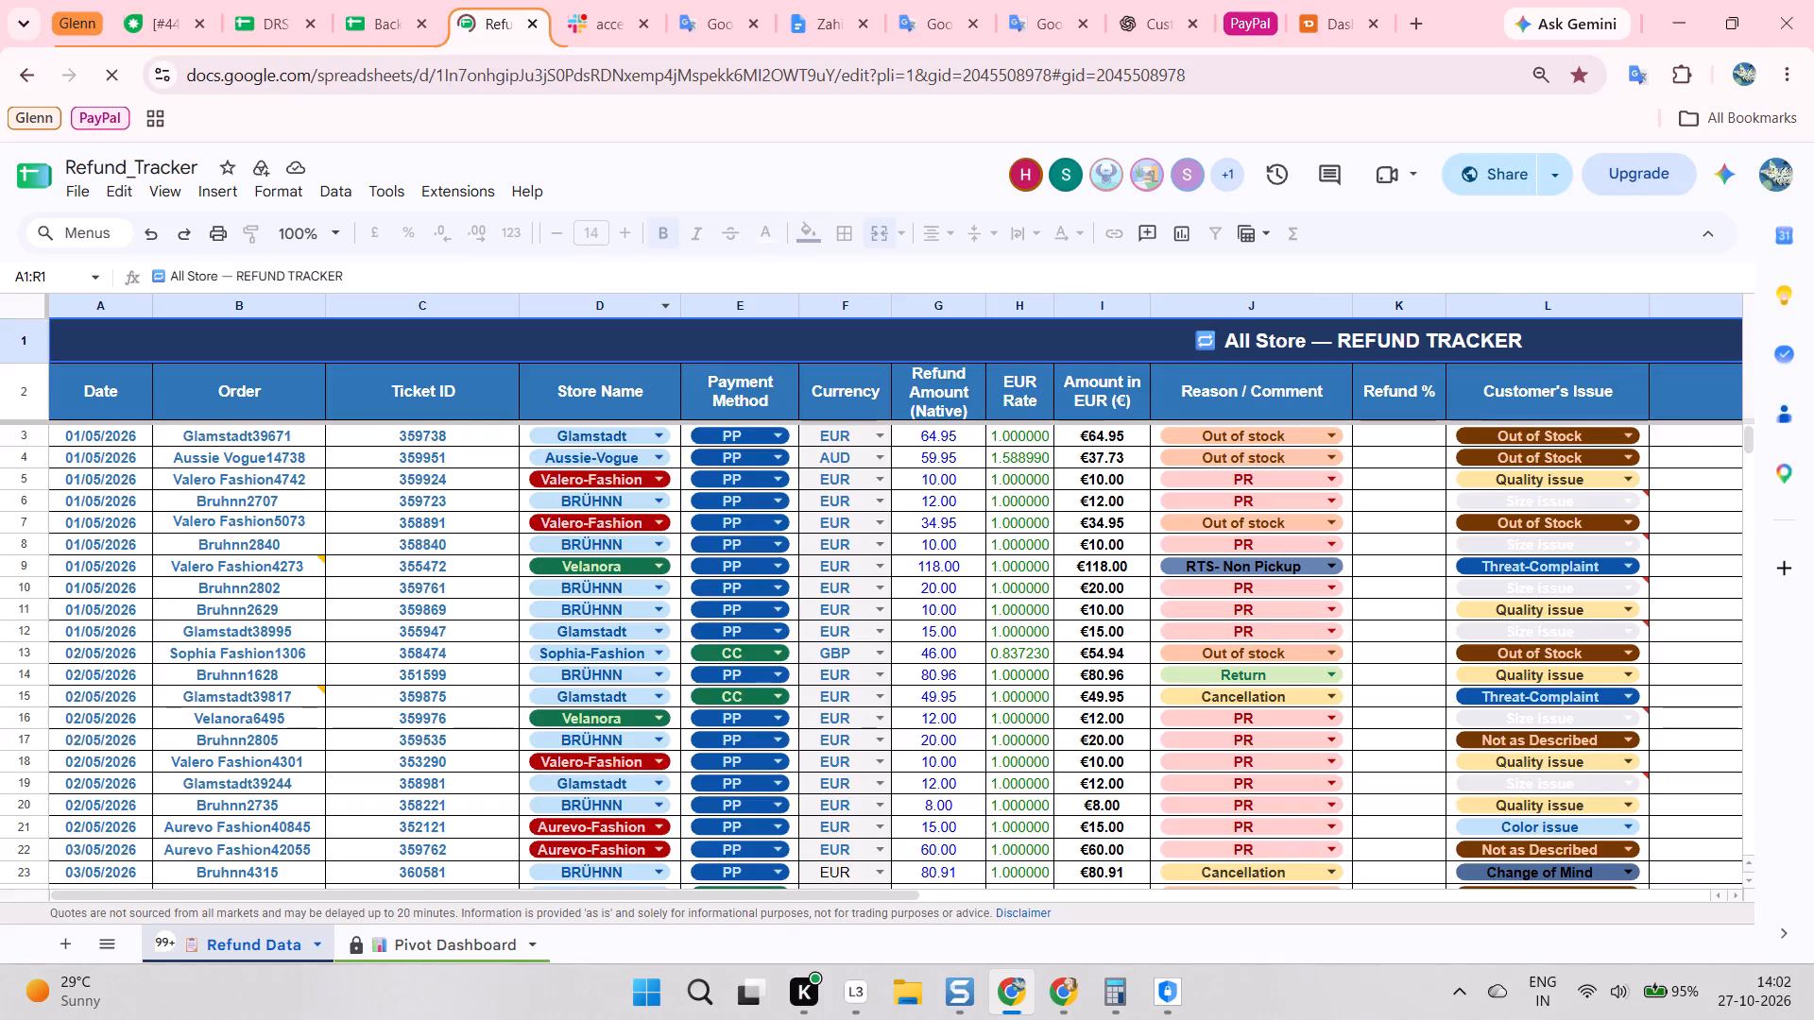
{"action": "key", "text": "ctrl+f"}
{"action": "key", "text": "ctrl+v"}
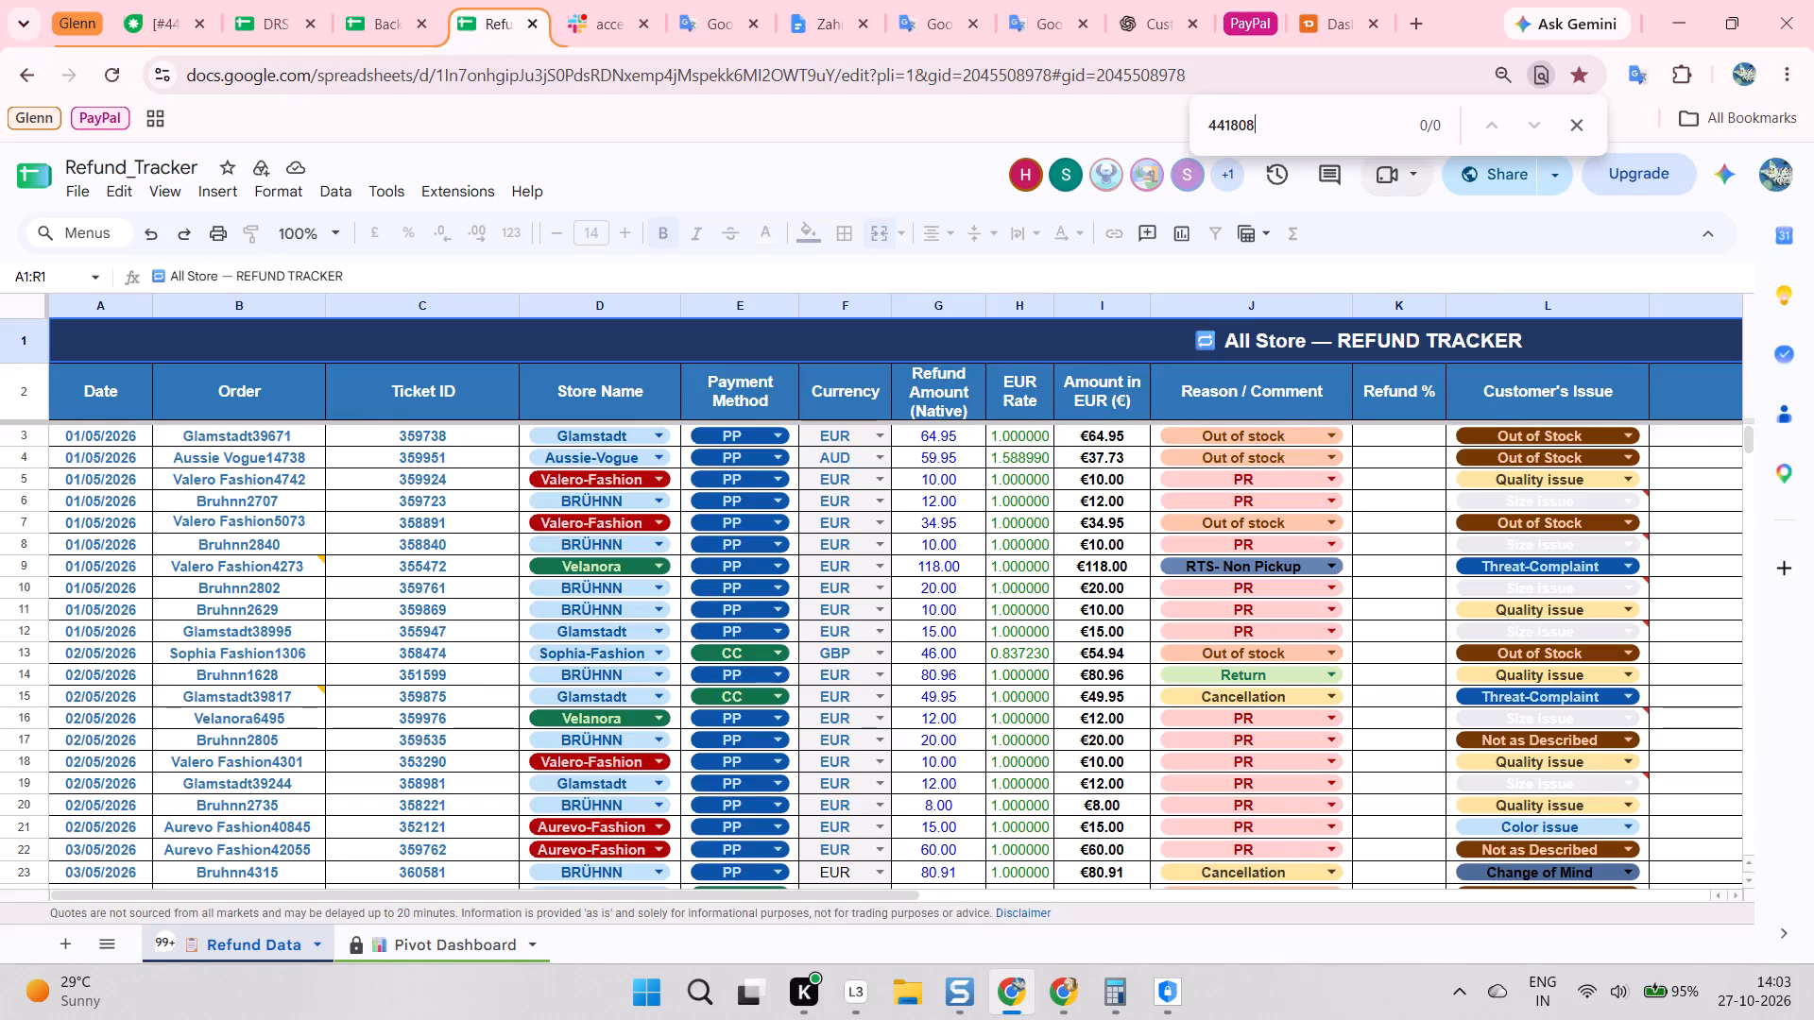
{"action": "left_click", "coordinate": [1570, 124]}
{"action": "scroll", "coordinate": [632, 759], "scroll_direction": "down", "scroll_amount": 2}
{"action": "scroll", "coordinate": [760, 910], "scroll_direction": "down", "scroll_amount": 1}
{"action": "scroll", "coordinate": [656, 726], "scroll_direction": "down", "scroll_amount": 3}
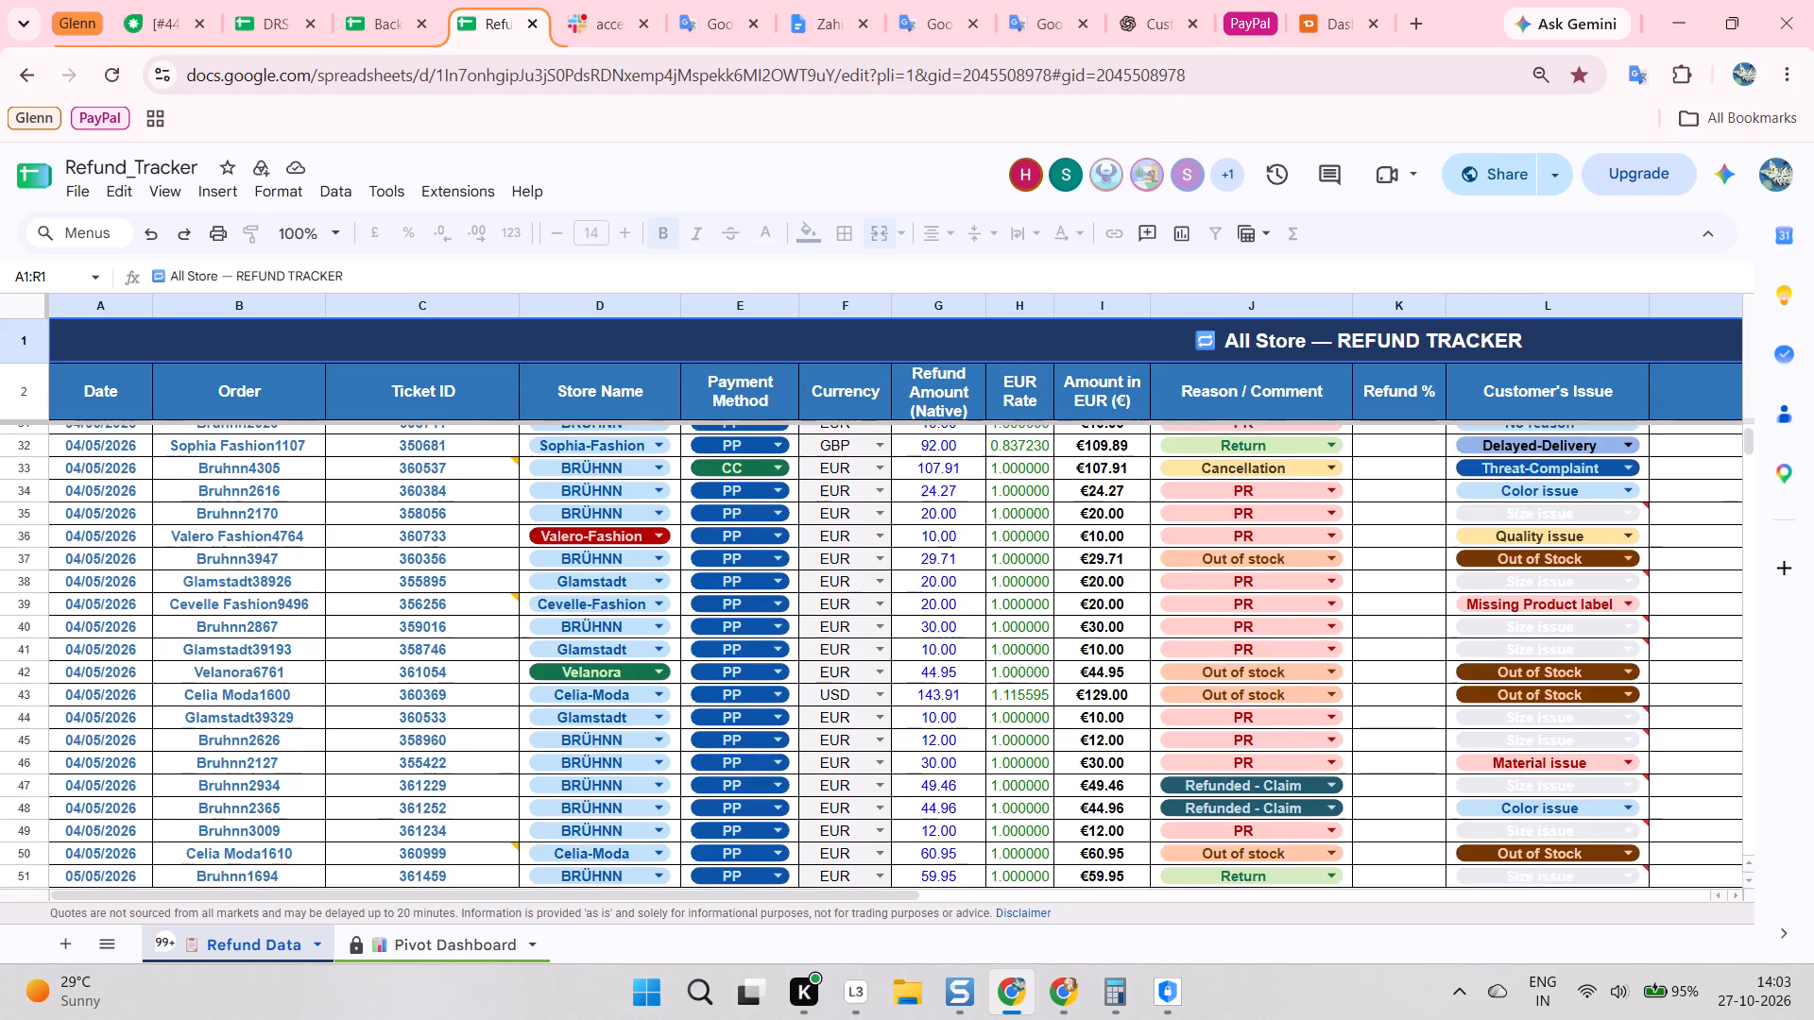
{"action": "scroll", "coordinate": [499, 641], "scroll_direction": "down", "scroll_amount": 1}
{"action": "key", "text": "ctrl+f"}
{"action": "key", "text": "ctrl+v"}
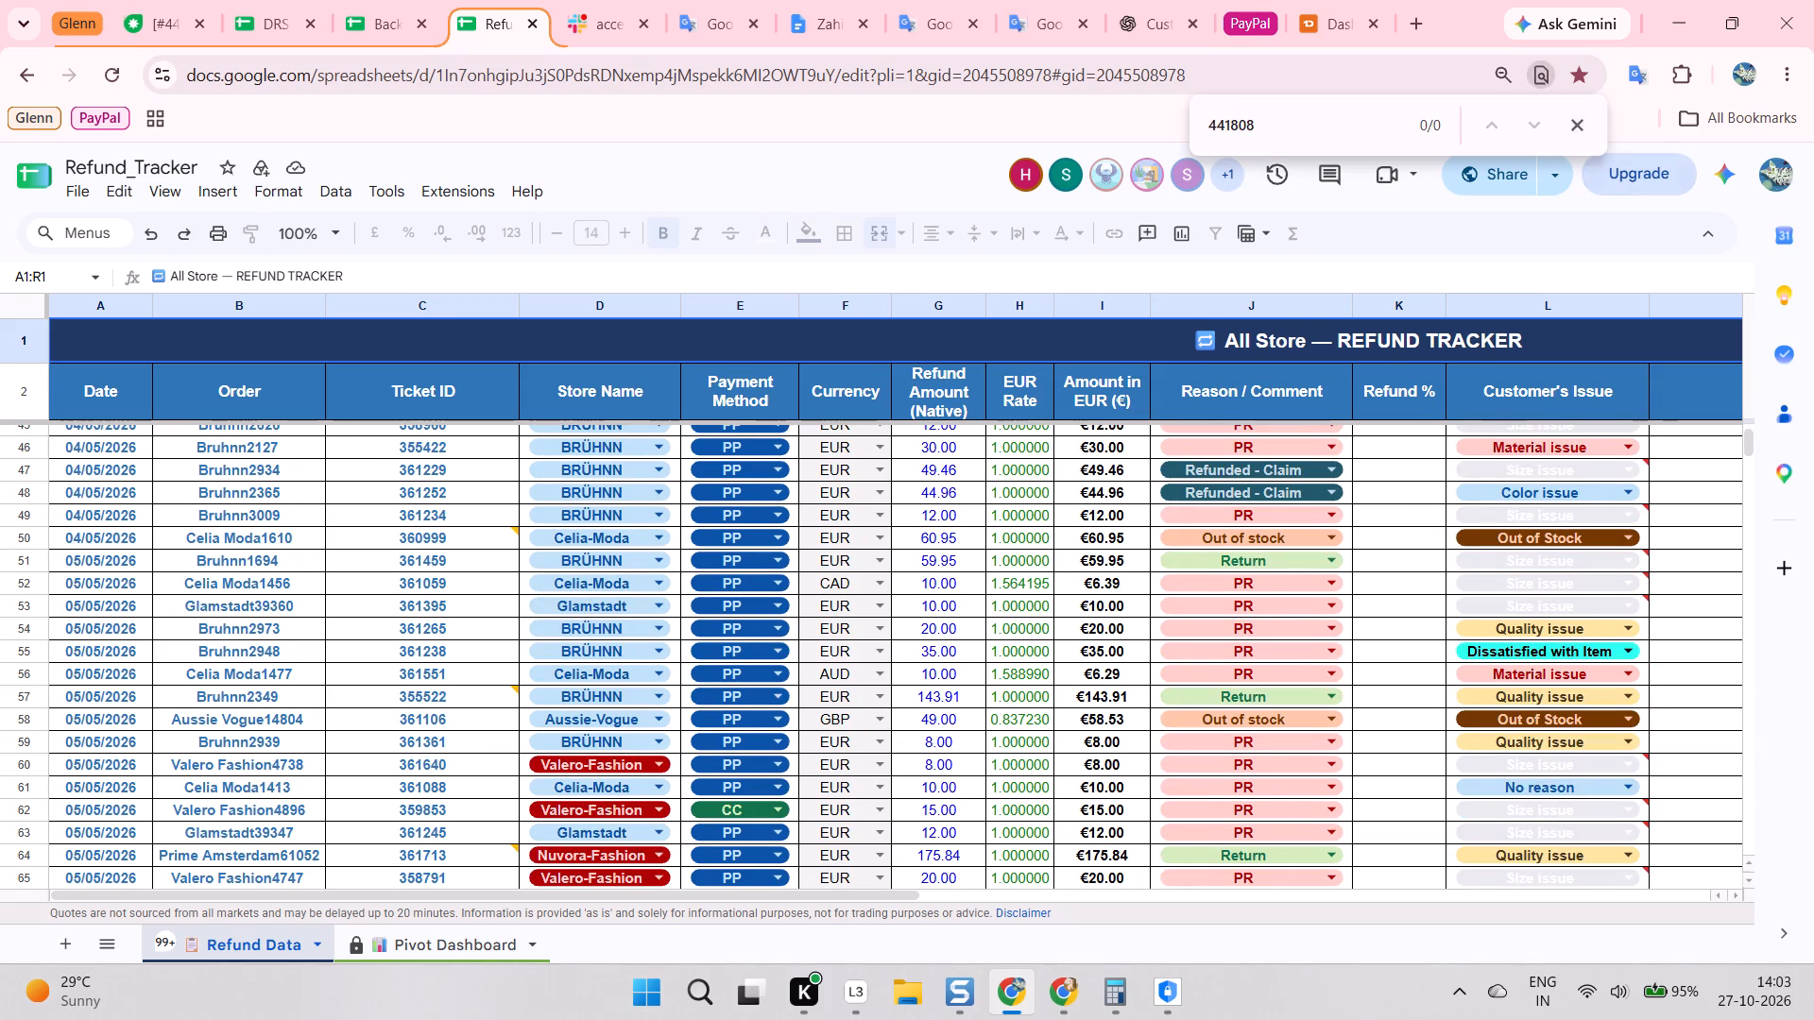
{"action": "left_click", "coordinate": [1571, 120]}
Copy ticket number 441808 from the support ticket again and find its row in the Refund_Tracker sheet.
{"action": "left_click", "coordinate": [180, 0]}
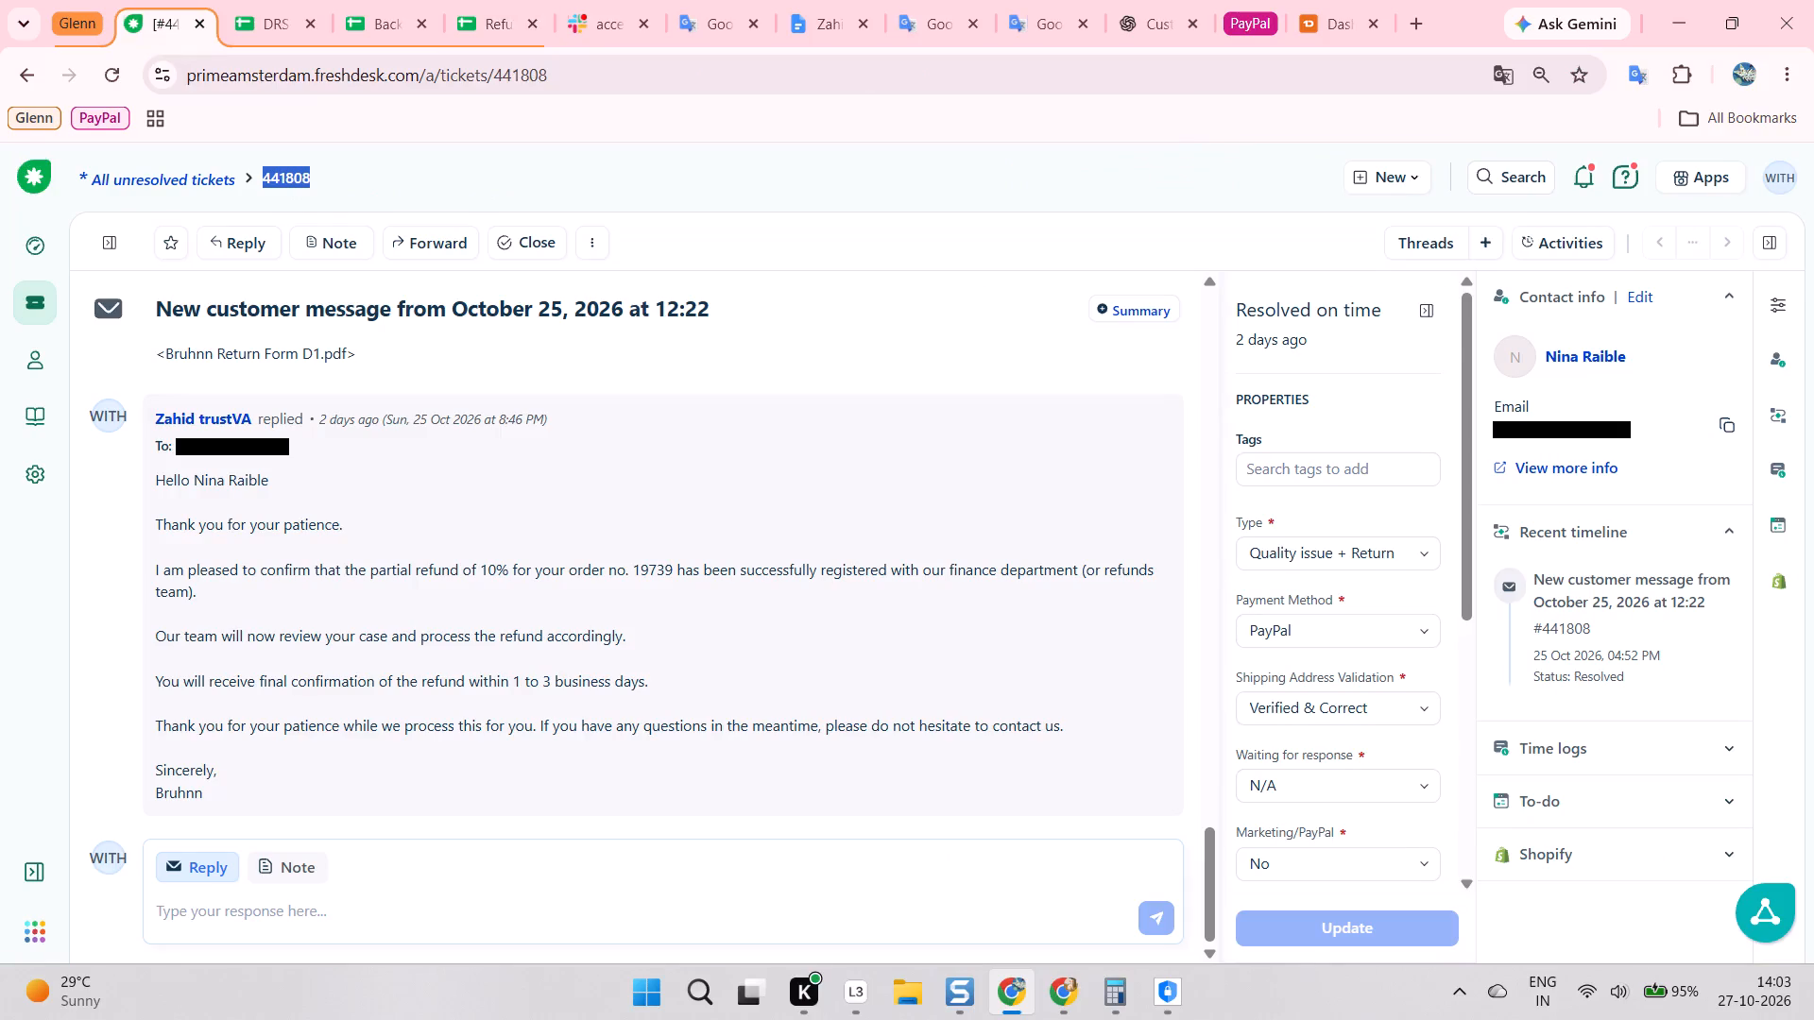
{"action": "key", "text": "ctrl+c"}
{"action": "key", "text": "ctrl+c"}
{"action": "left_click", "coordinate": [519, 0]}
{"action": "key", "text": "ctrl+f"}
{"action": "key", "text": "ctrl+v"}
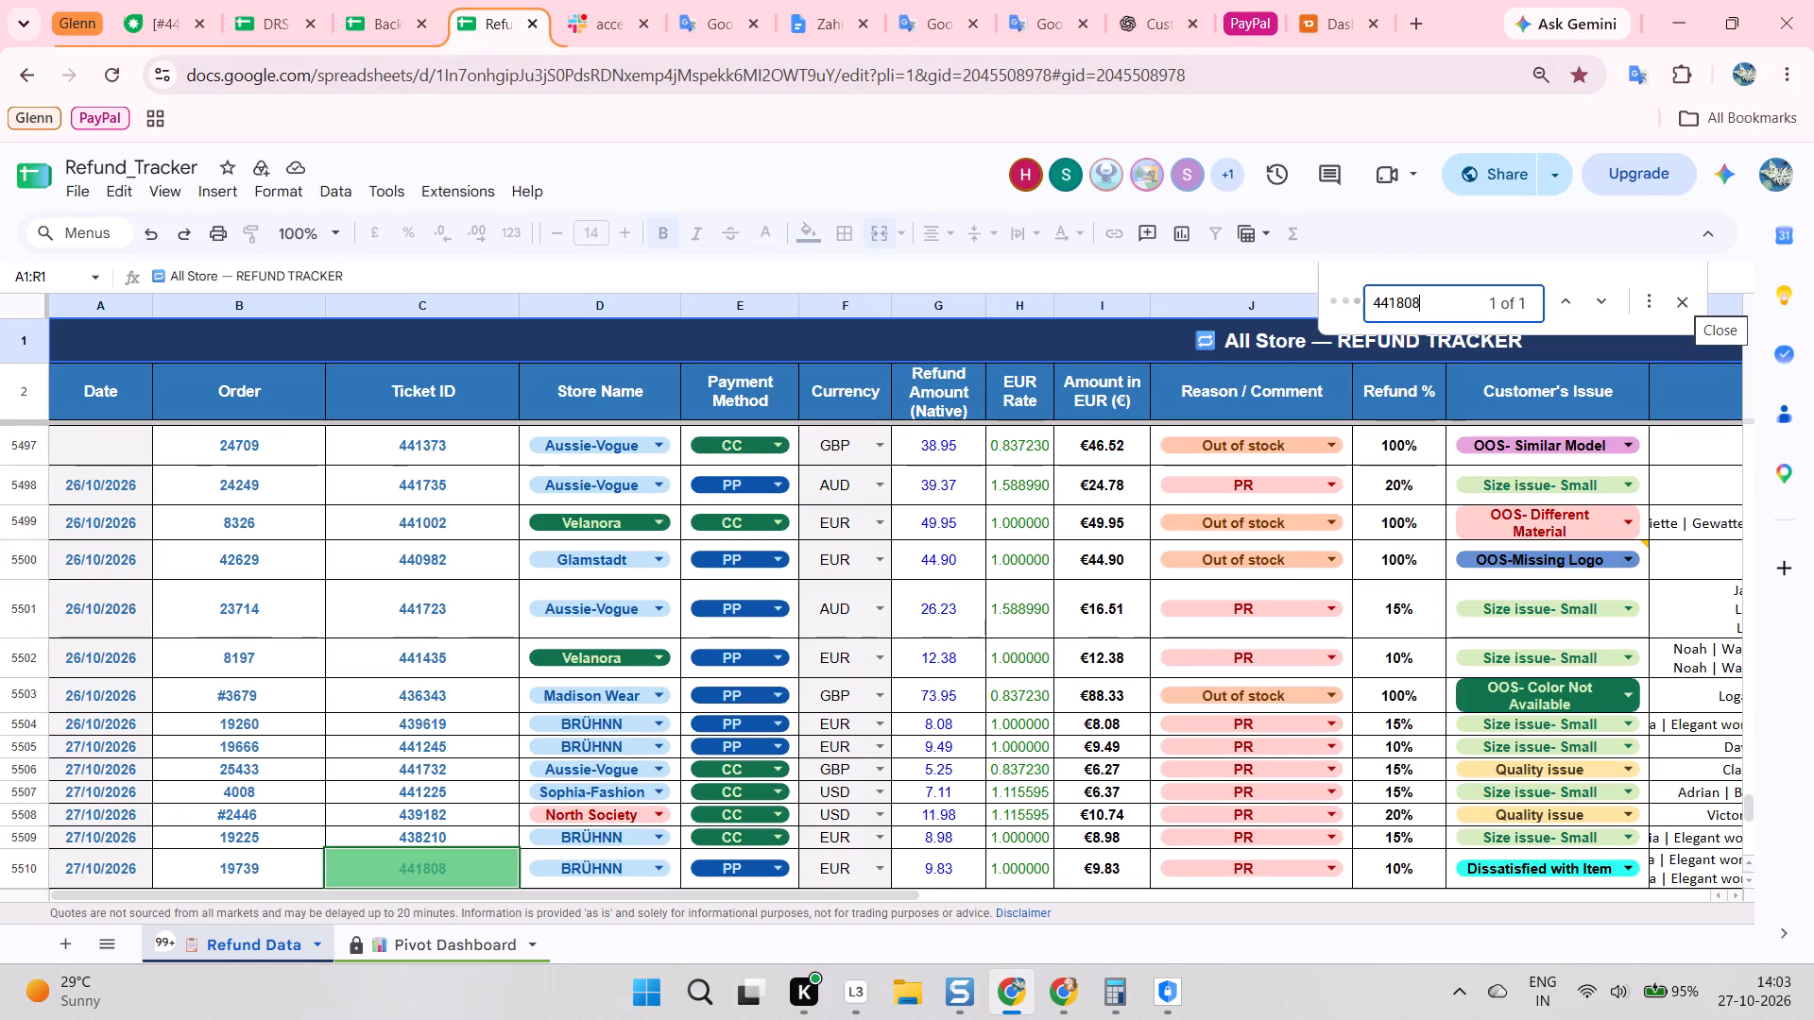
{"action": "scroll", "coordinate": [502, 684], "scroll_direction": "down", "scroll_amount": 2}
{"action": "scroll", "coordinate": [419, 625], "scroll_direction": "right", "scroll_amount": 1}
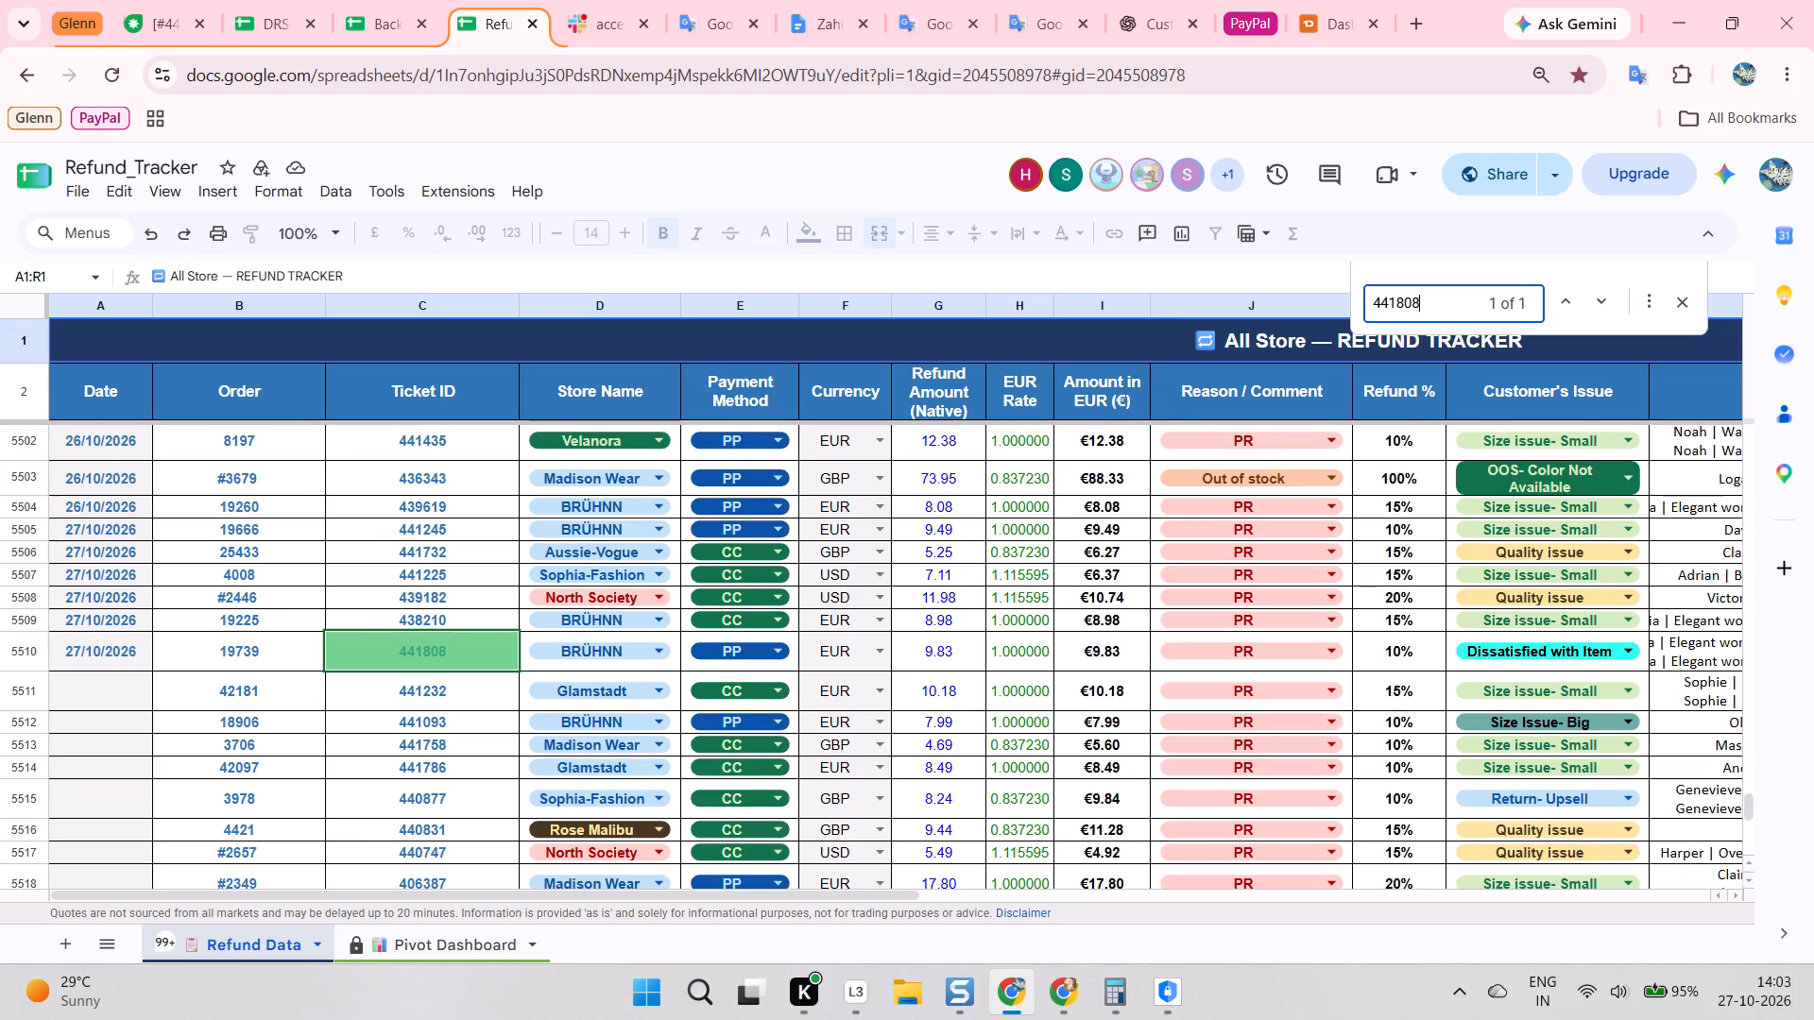
{"action": "scroll", "coordinate": [425, 615], "scroll_direction": "down", "scroll_amount": 1}
{"action": "key", "text": "alt+Tab"}
{"action": "scroll", "coordinate": [971, 485], "scroll_direction": "down", "scroll_amount": 2}
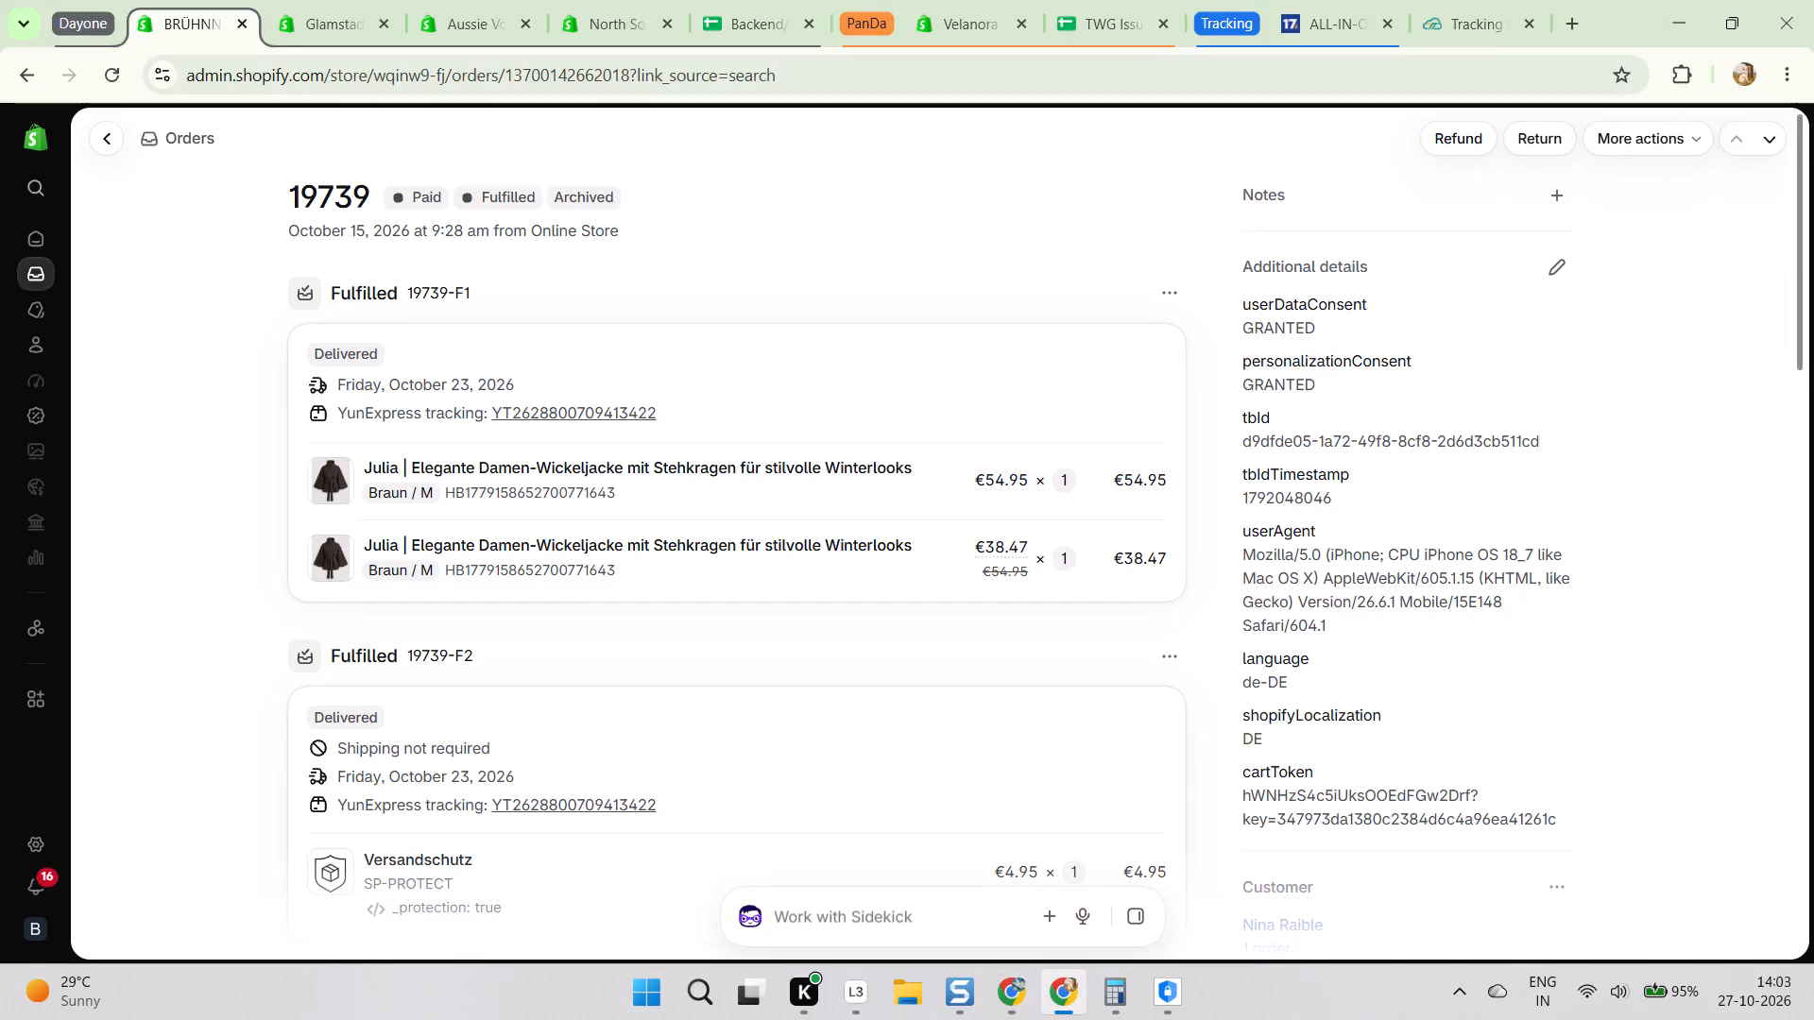
{"action": "scroll", "coordinate": [1003, 481], "scroll_direction": "down", "scroll_amount": 2}
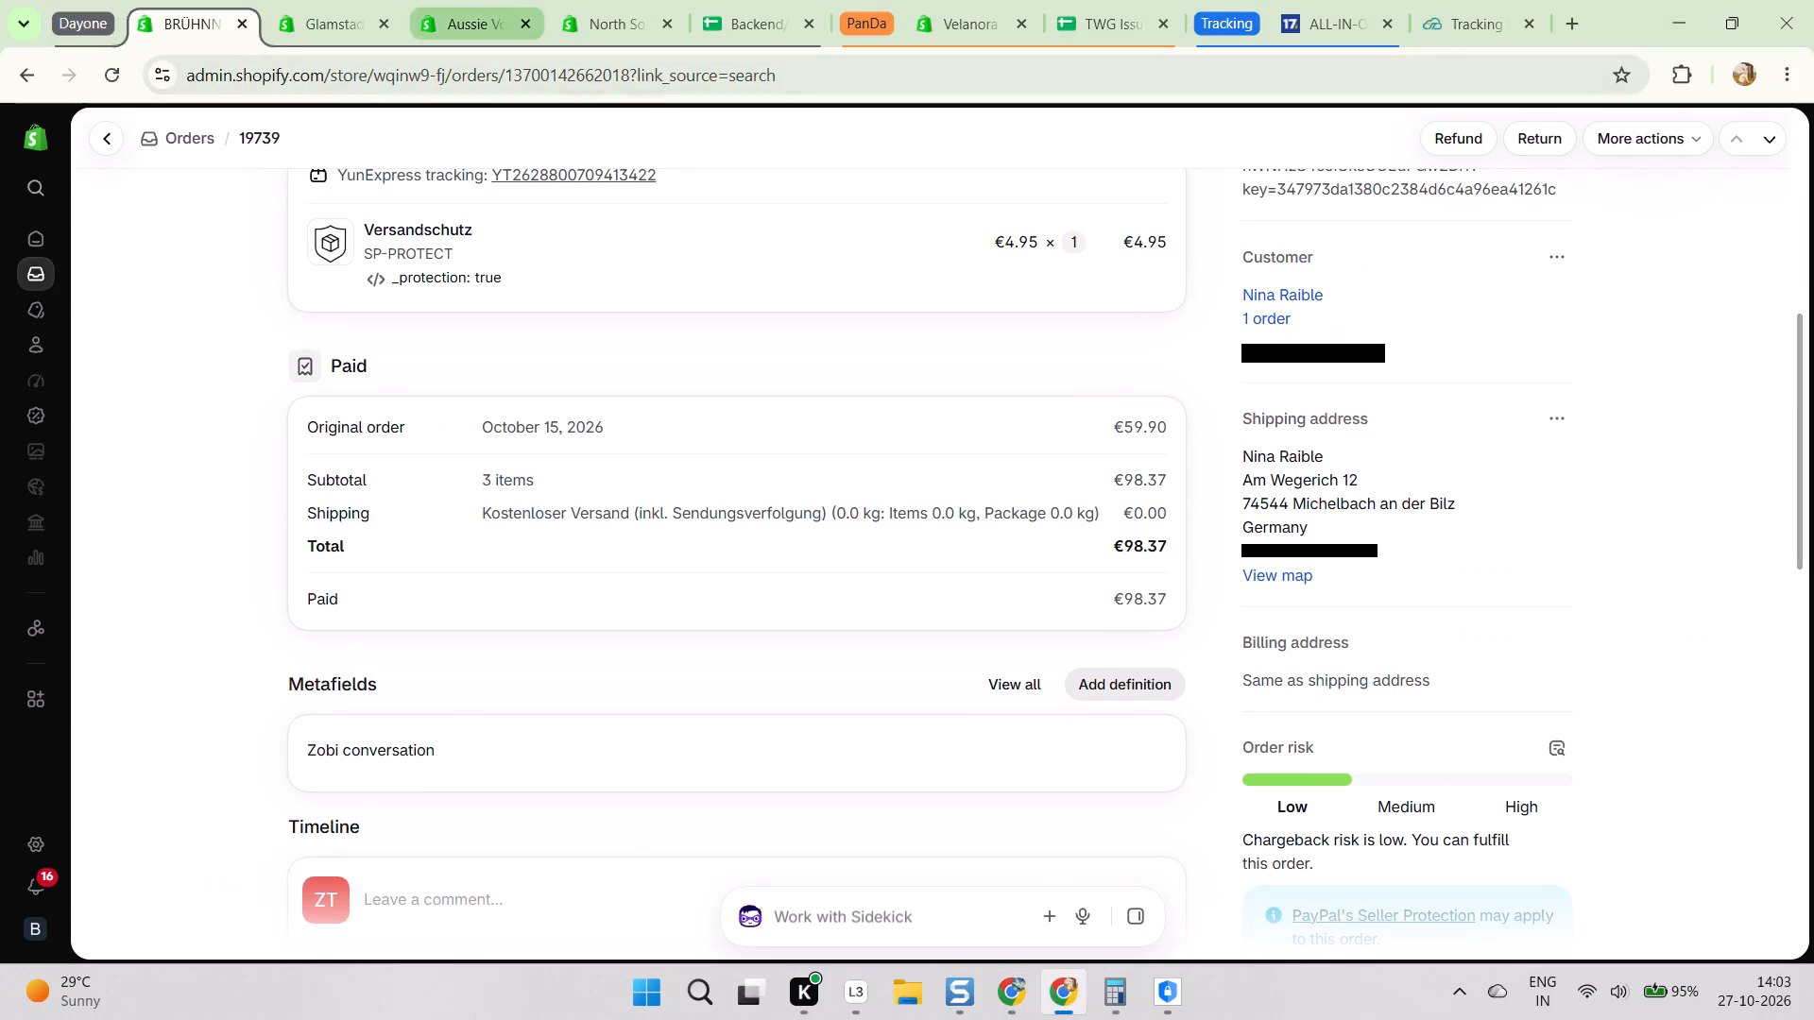
{"action": "key", "text": "alt+Tab"}
{"action": "left_click", "coordinate": [154, 0]}
{"action": "scroll", "coordinate": [461, 494], "scroll_direction": "up", "scroll_amount": 2}
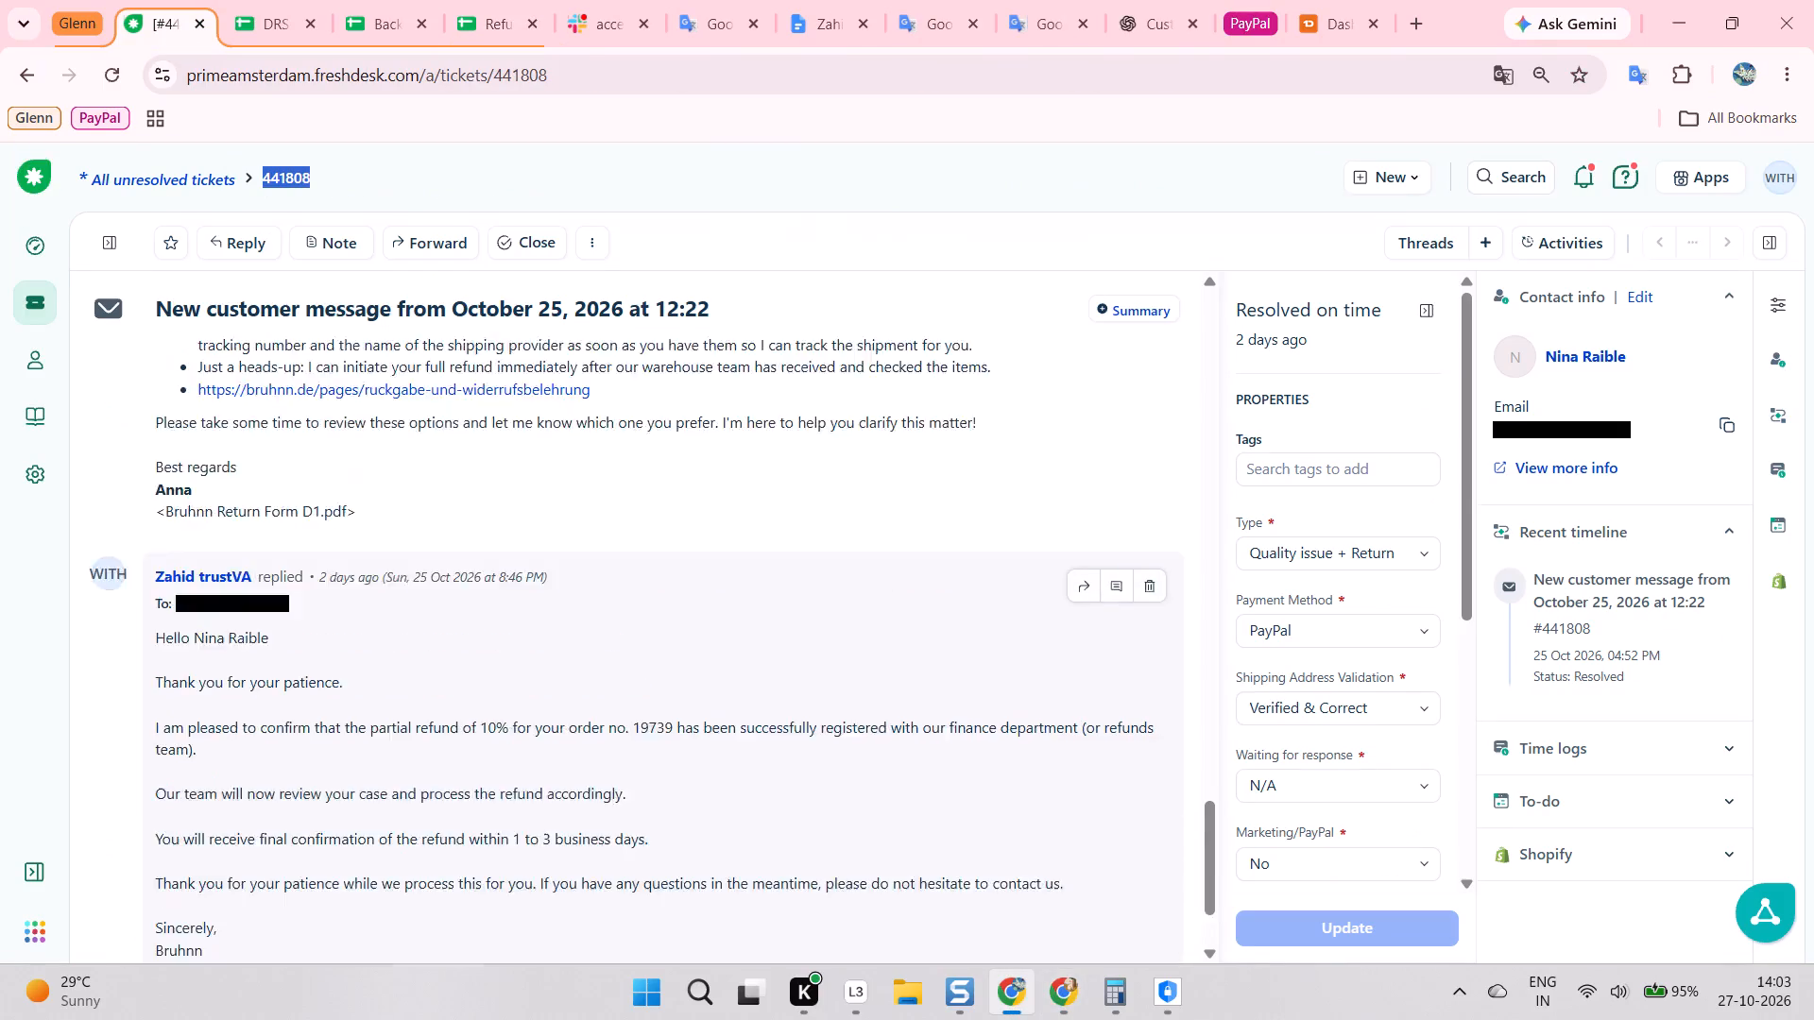
{"action": "scroll", "coordinate": [485, 495], "scroll_direction": "up", "scroll_amount": 10}
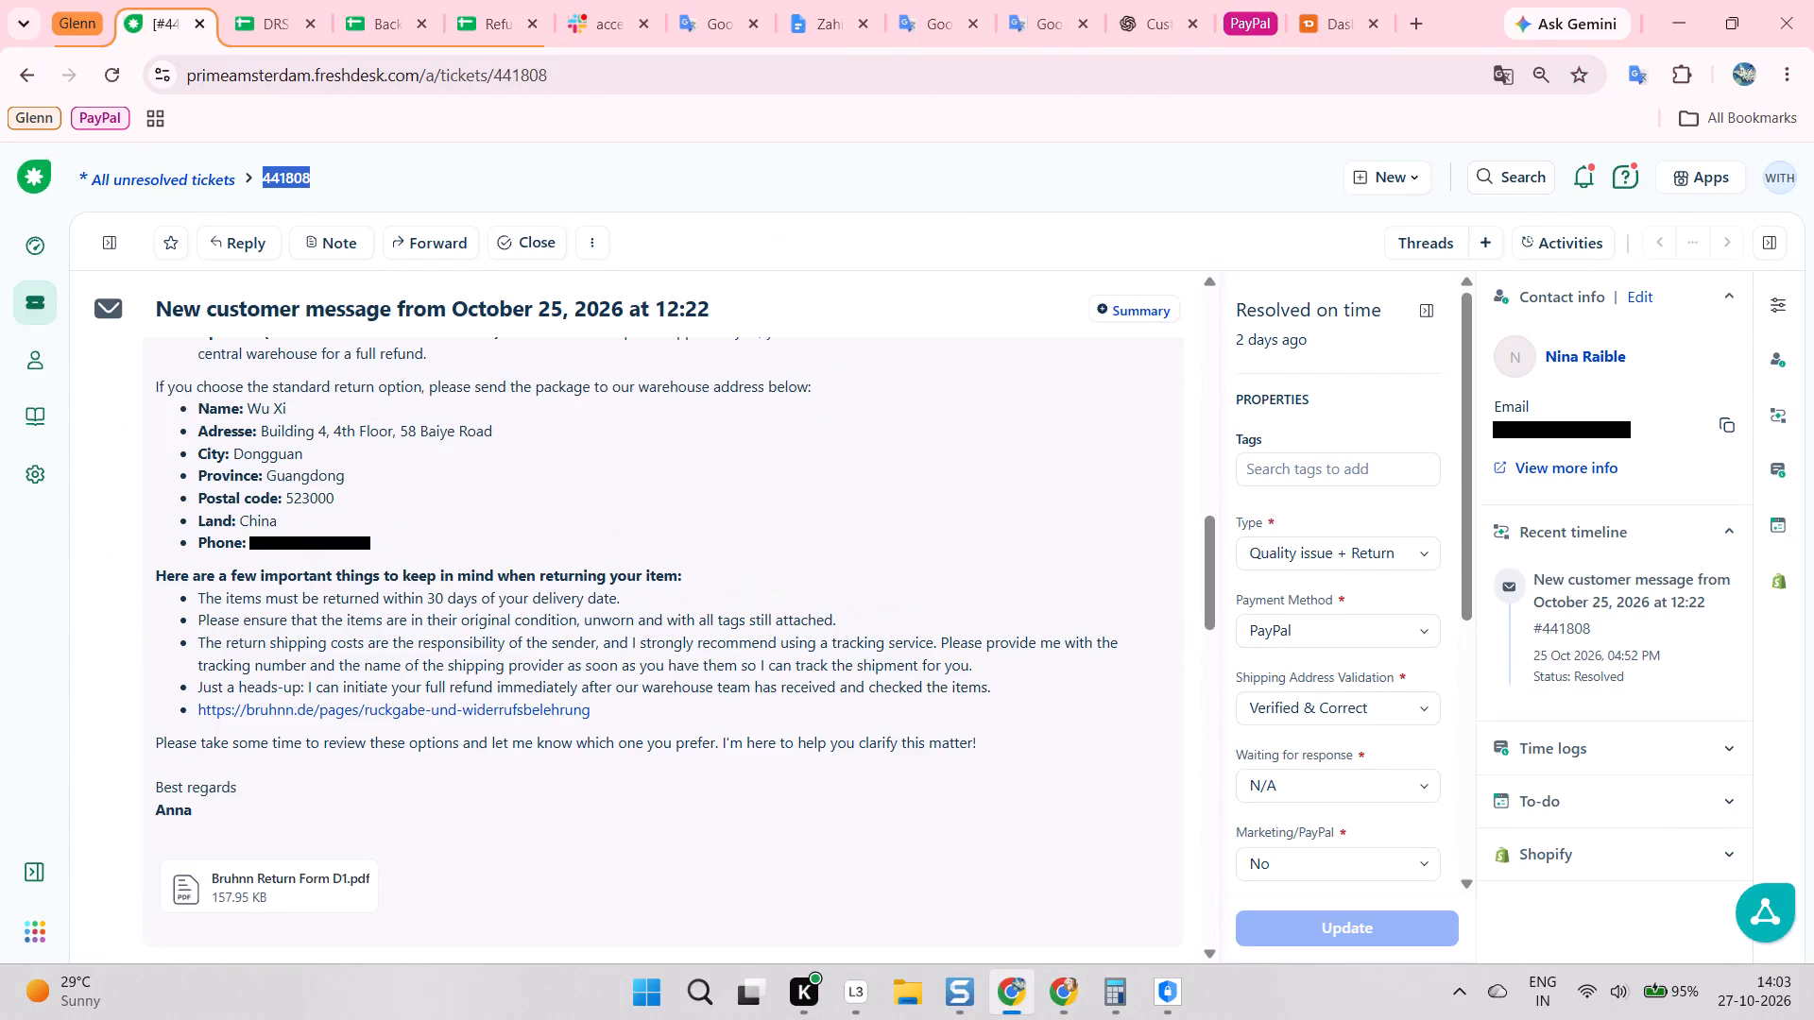
{"action": "scroll", "coordinate": [515, 428], "scroll_direction": "down", "scroll_amount": 7}
{"action": "left_click", "coordinate": [471, 0]}
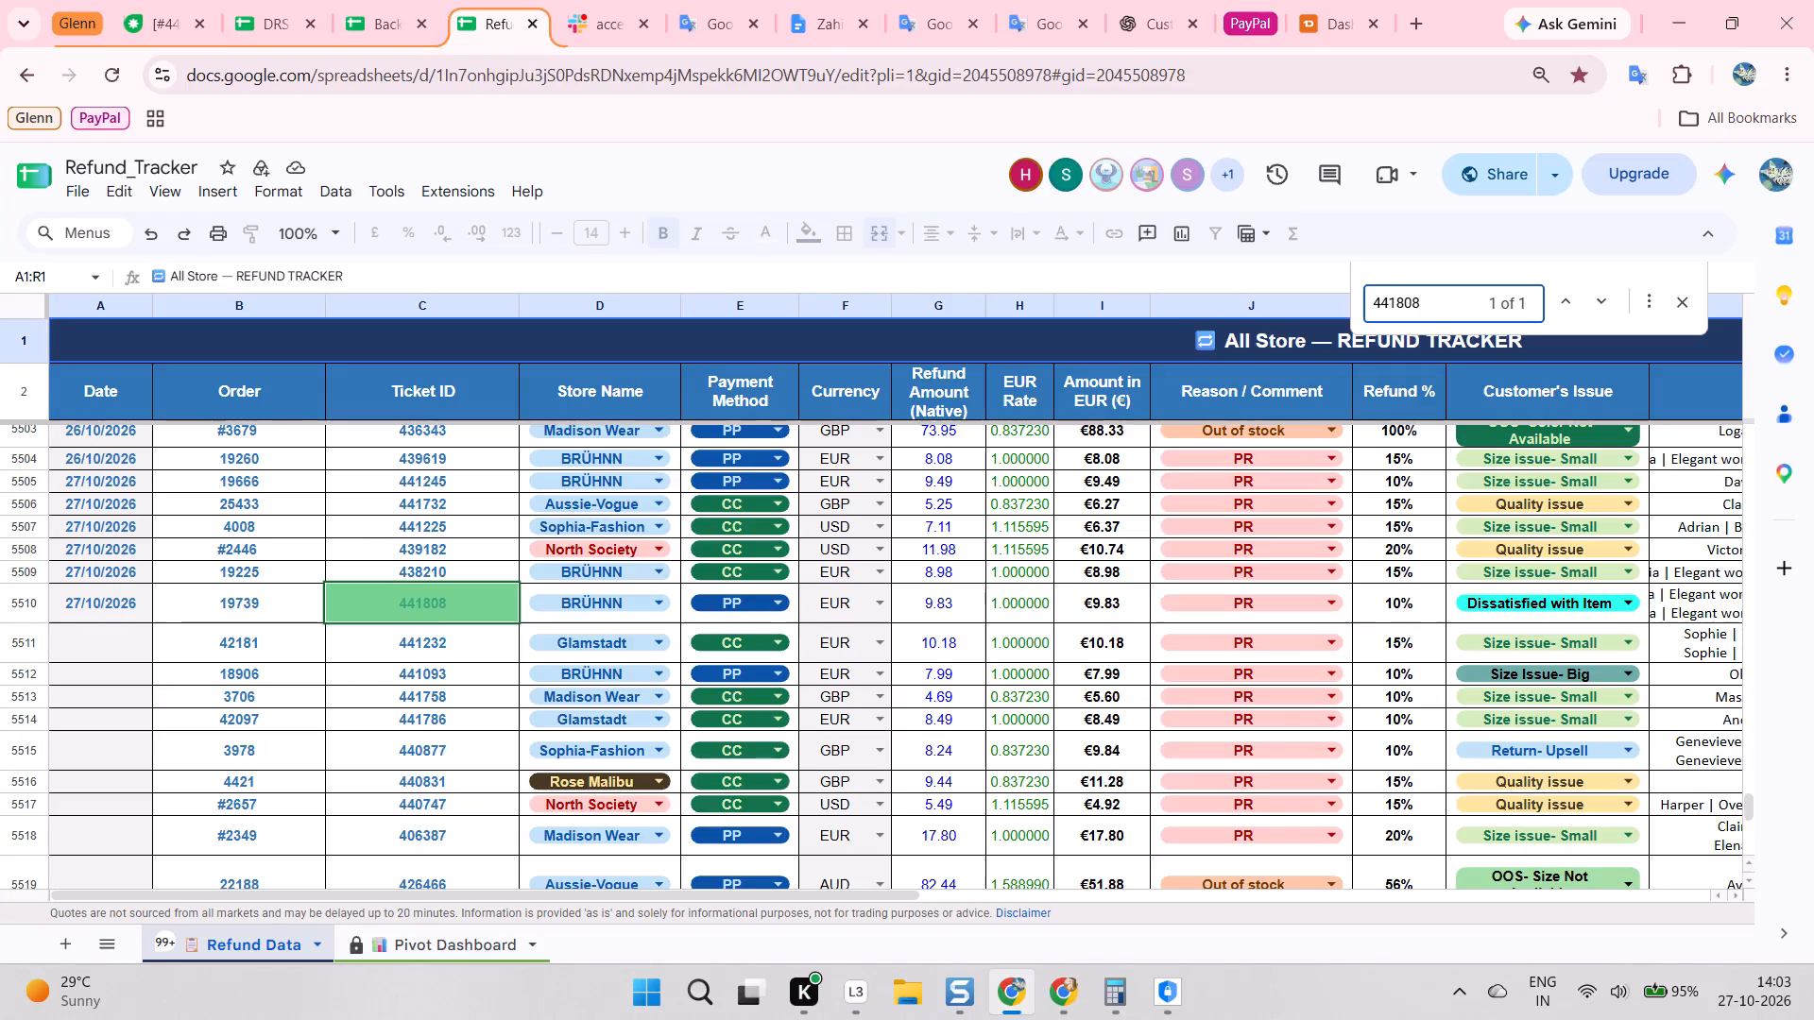
{"action": "key", "text": "alt+Tab"}
{"action": "scroll", "coordinate": [927, 518], "scroll_direction": "down", "scroll_amount": 2}
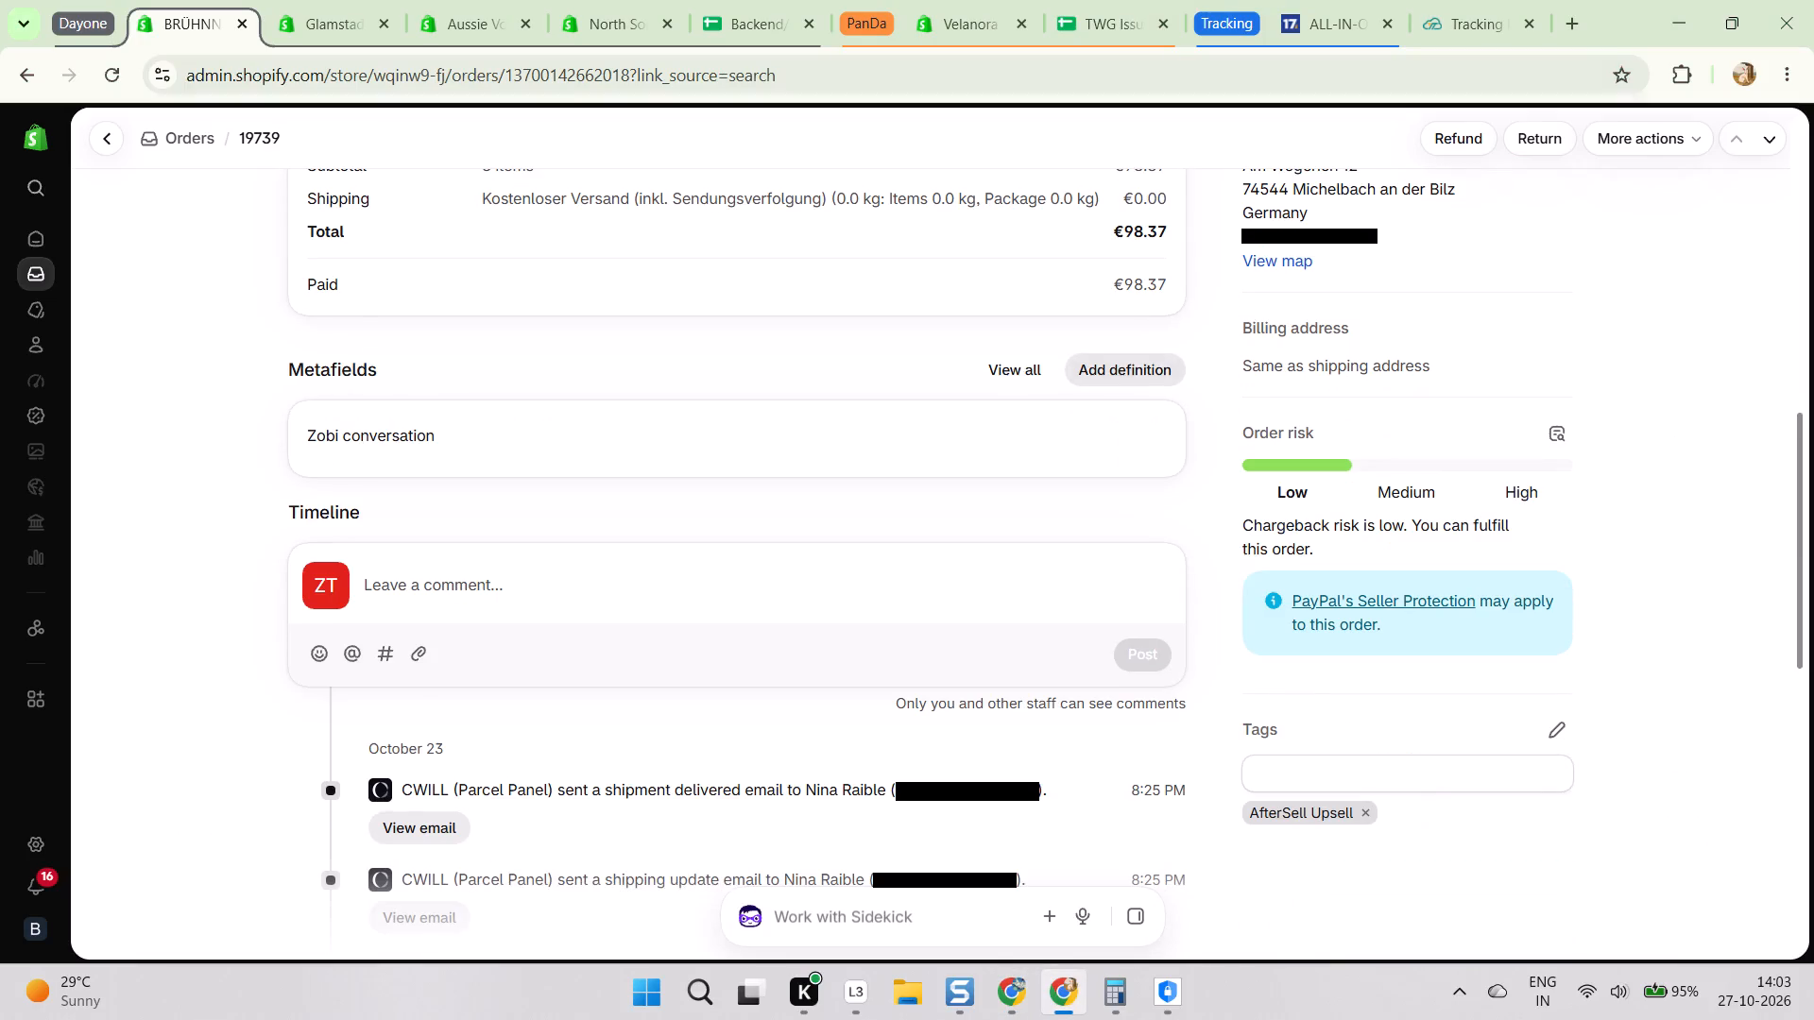
{"action": "key", "text": "alt+Tab"}
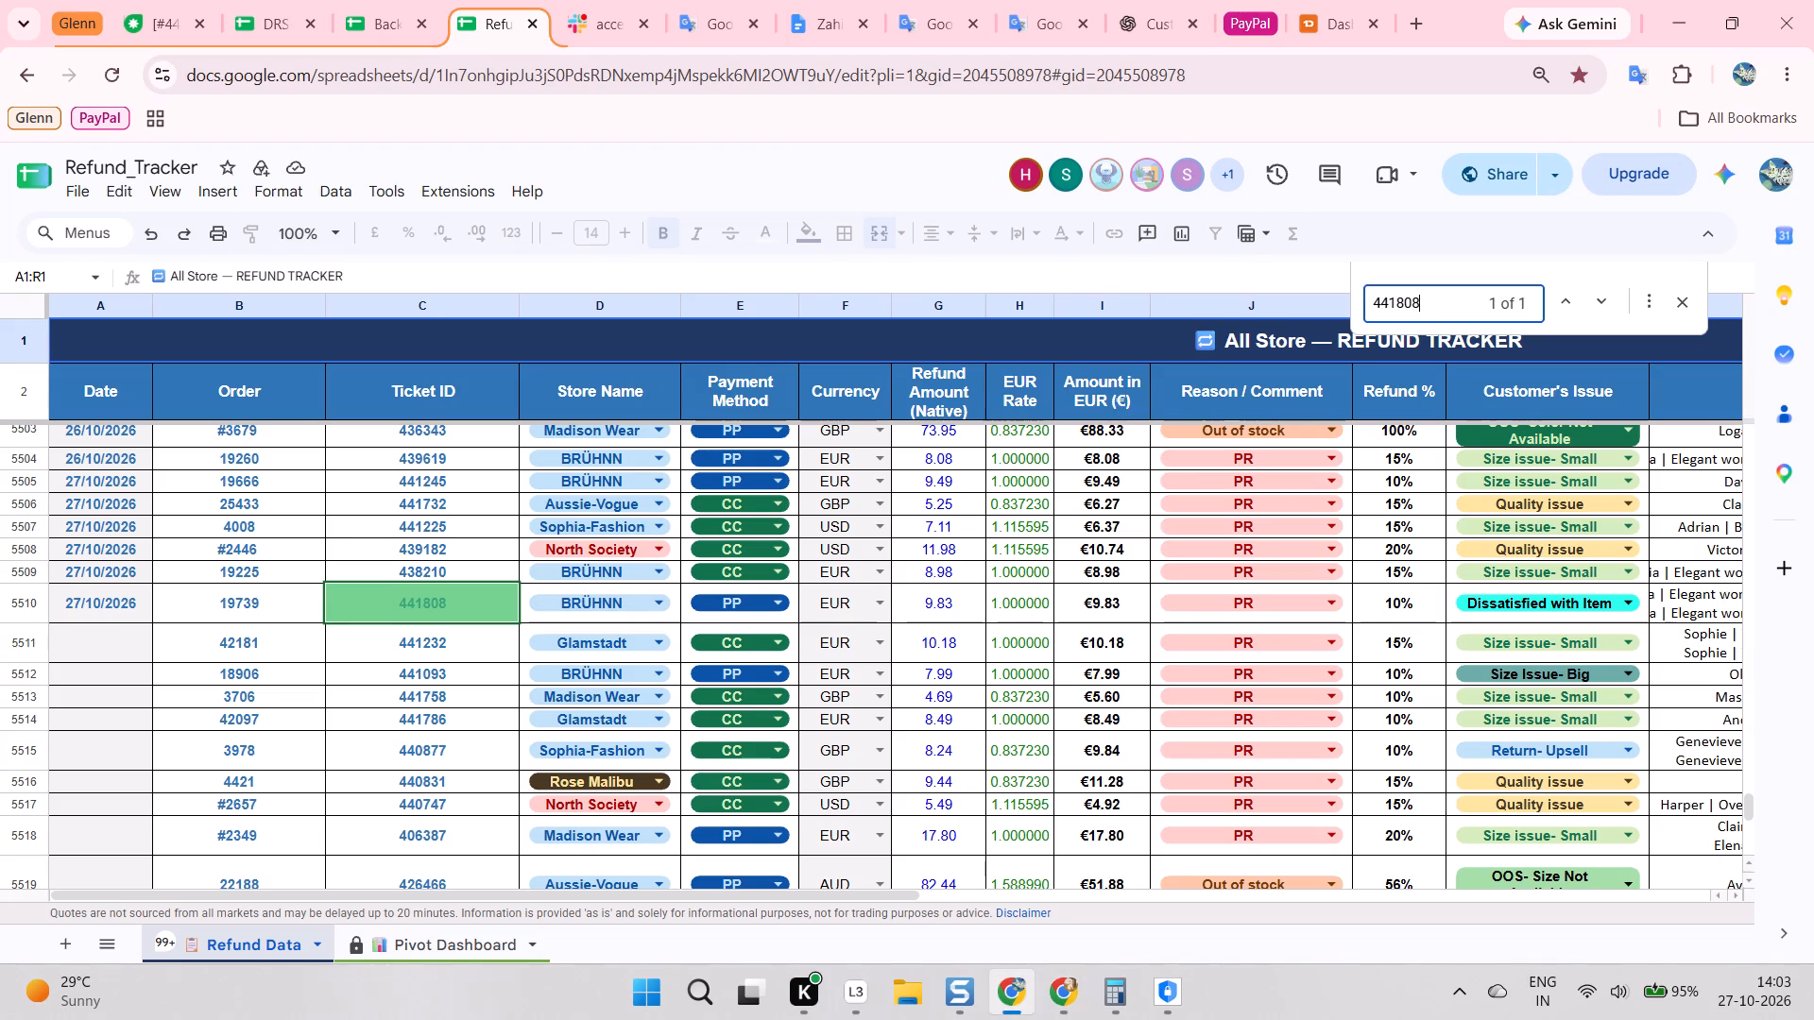
{"action": "left_click", "coordinate": [16, 603]}
{"action": "key", "text": "alt+Tab"}
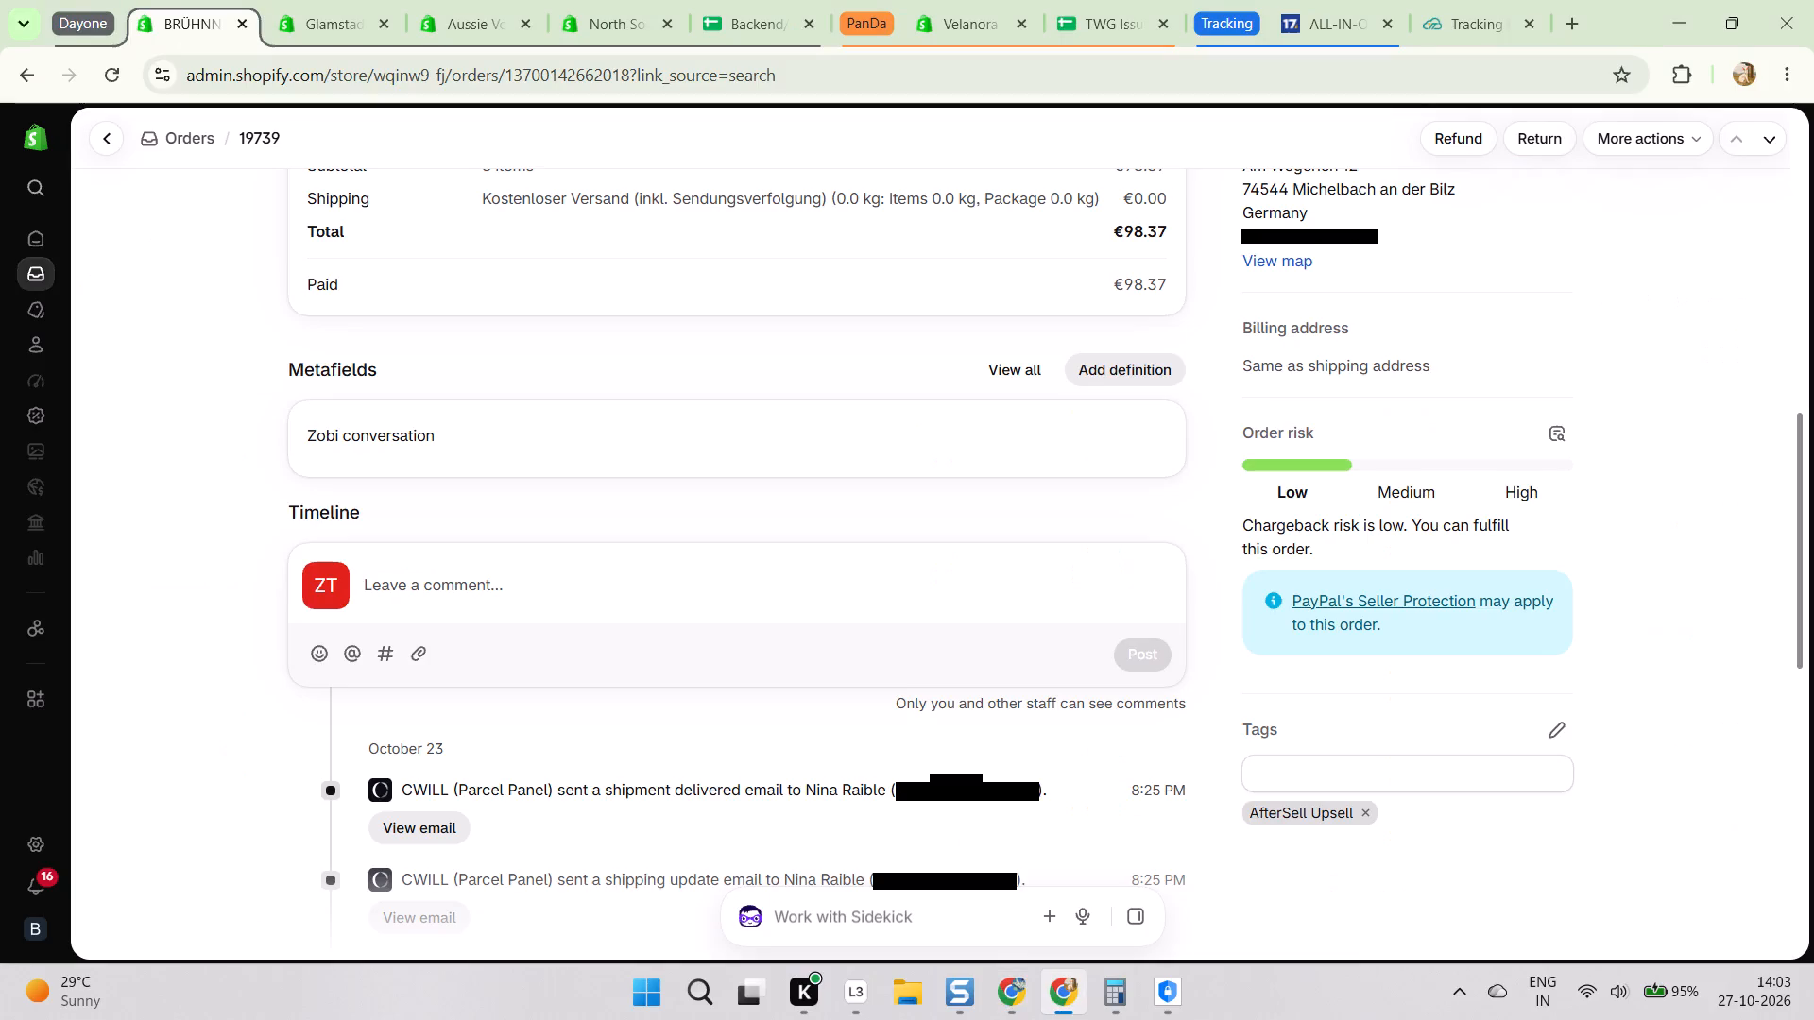
{"action": "scroll", "coordinate": [1363, 616], "scroll_direction": "down", "scroll_amount": 3}
{"action": "left_click", "coordinate": [1312, 304]}
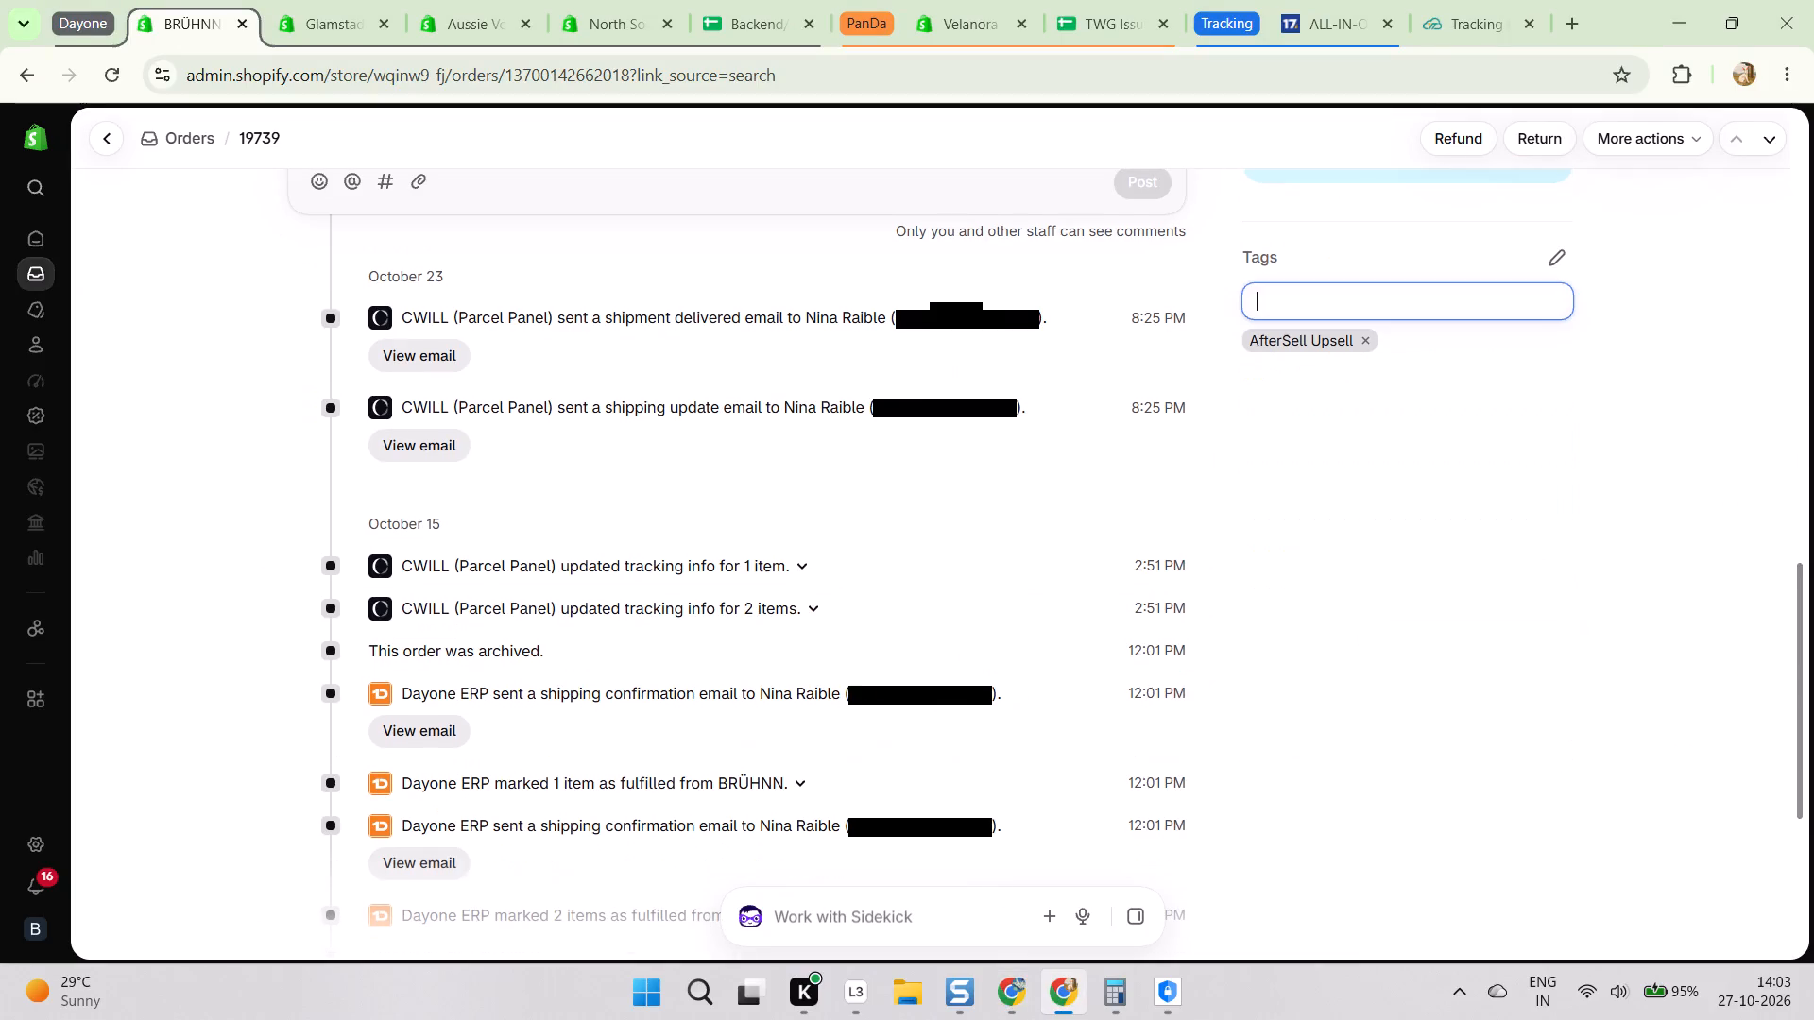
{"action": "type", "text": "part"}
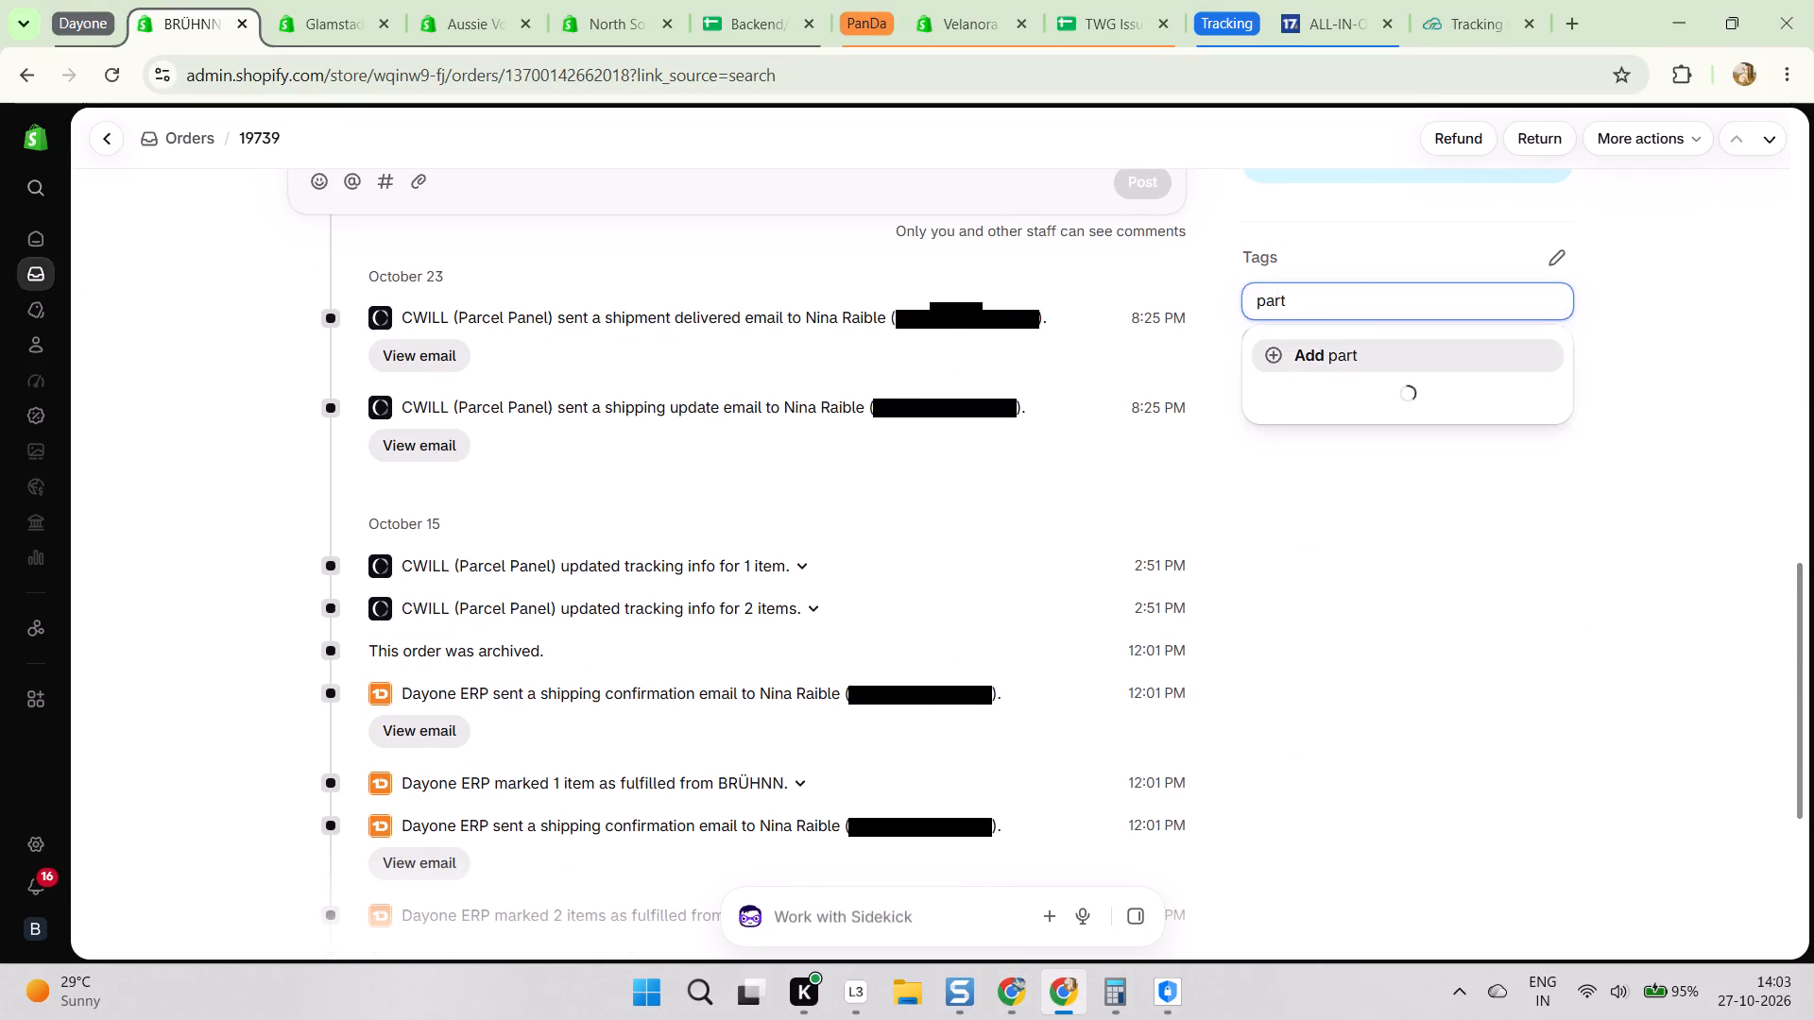
{"action": "left_click", "coordinate": [1334, 401]}
{"action": "double_click", "coordinate": [1333, 299]}
{"action": "key", "text": "BackSpace"}
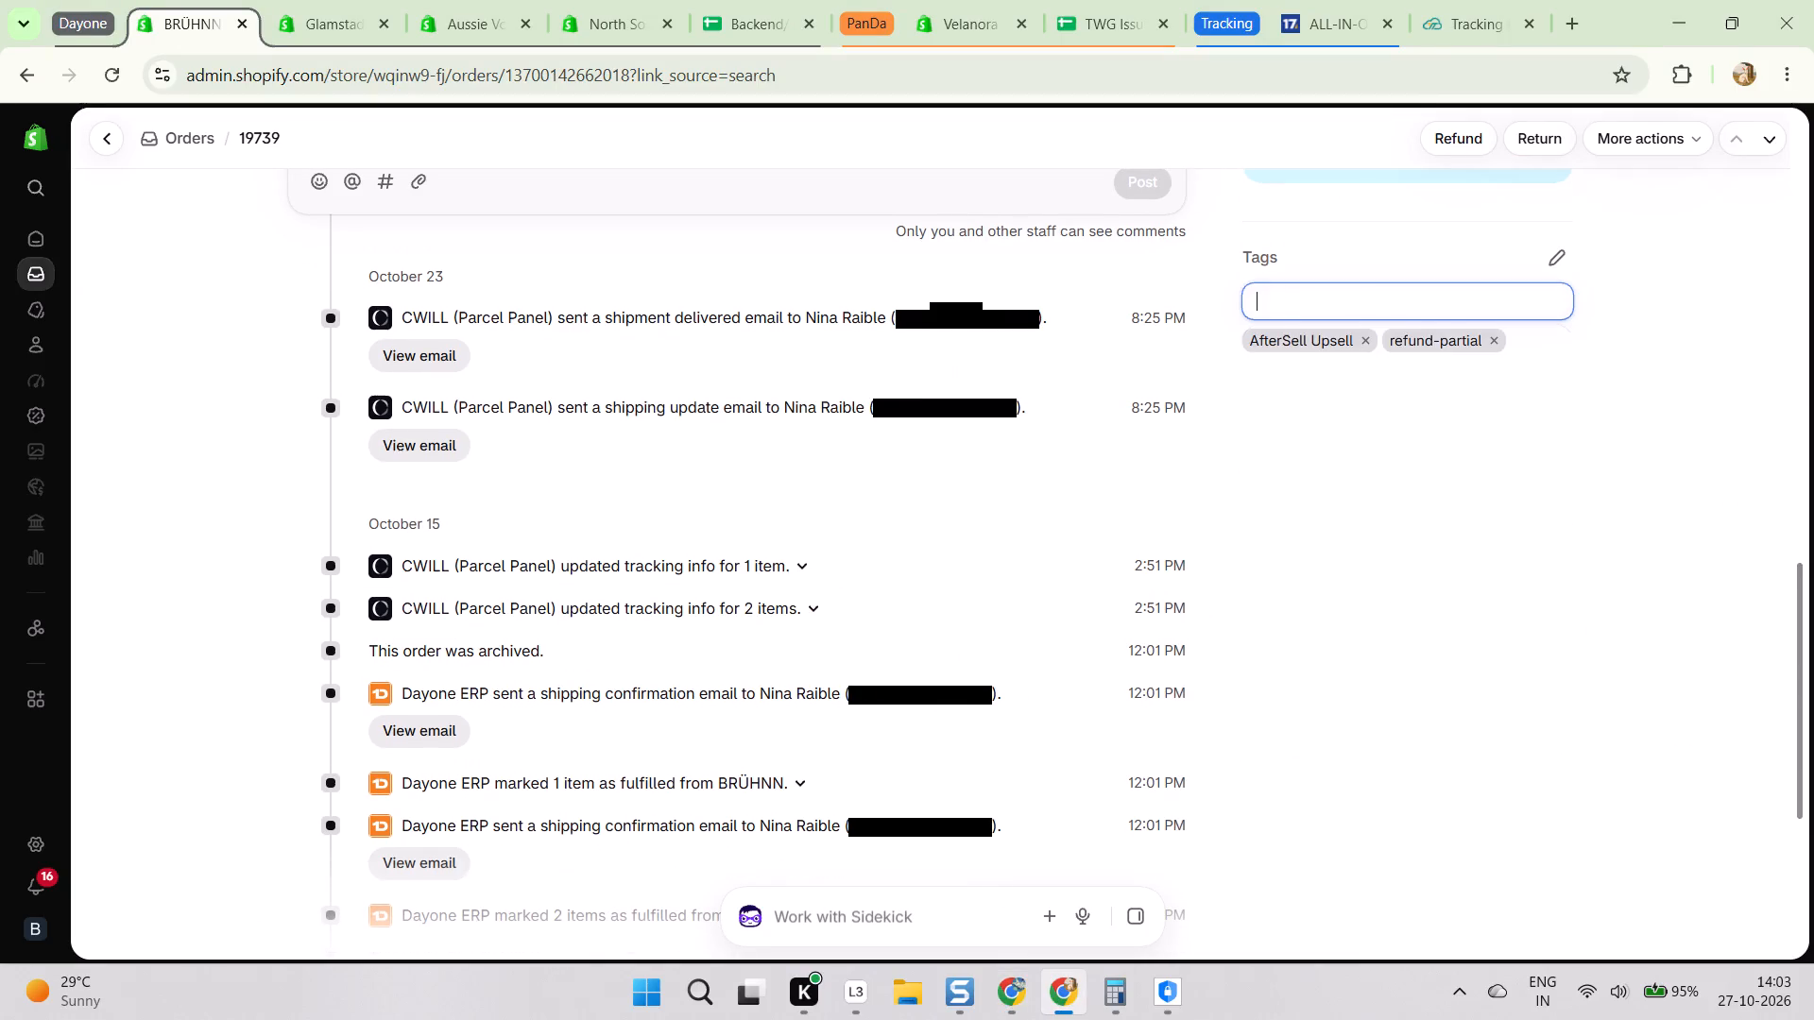
{"action": "scroll", "coordinate": [1180, 394], "scroll_direction": "up", "scroll_amount": 19}
{"action": "left_click", "coordinate": [737, 325]}
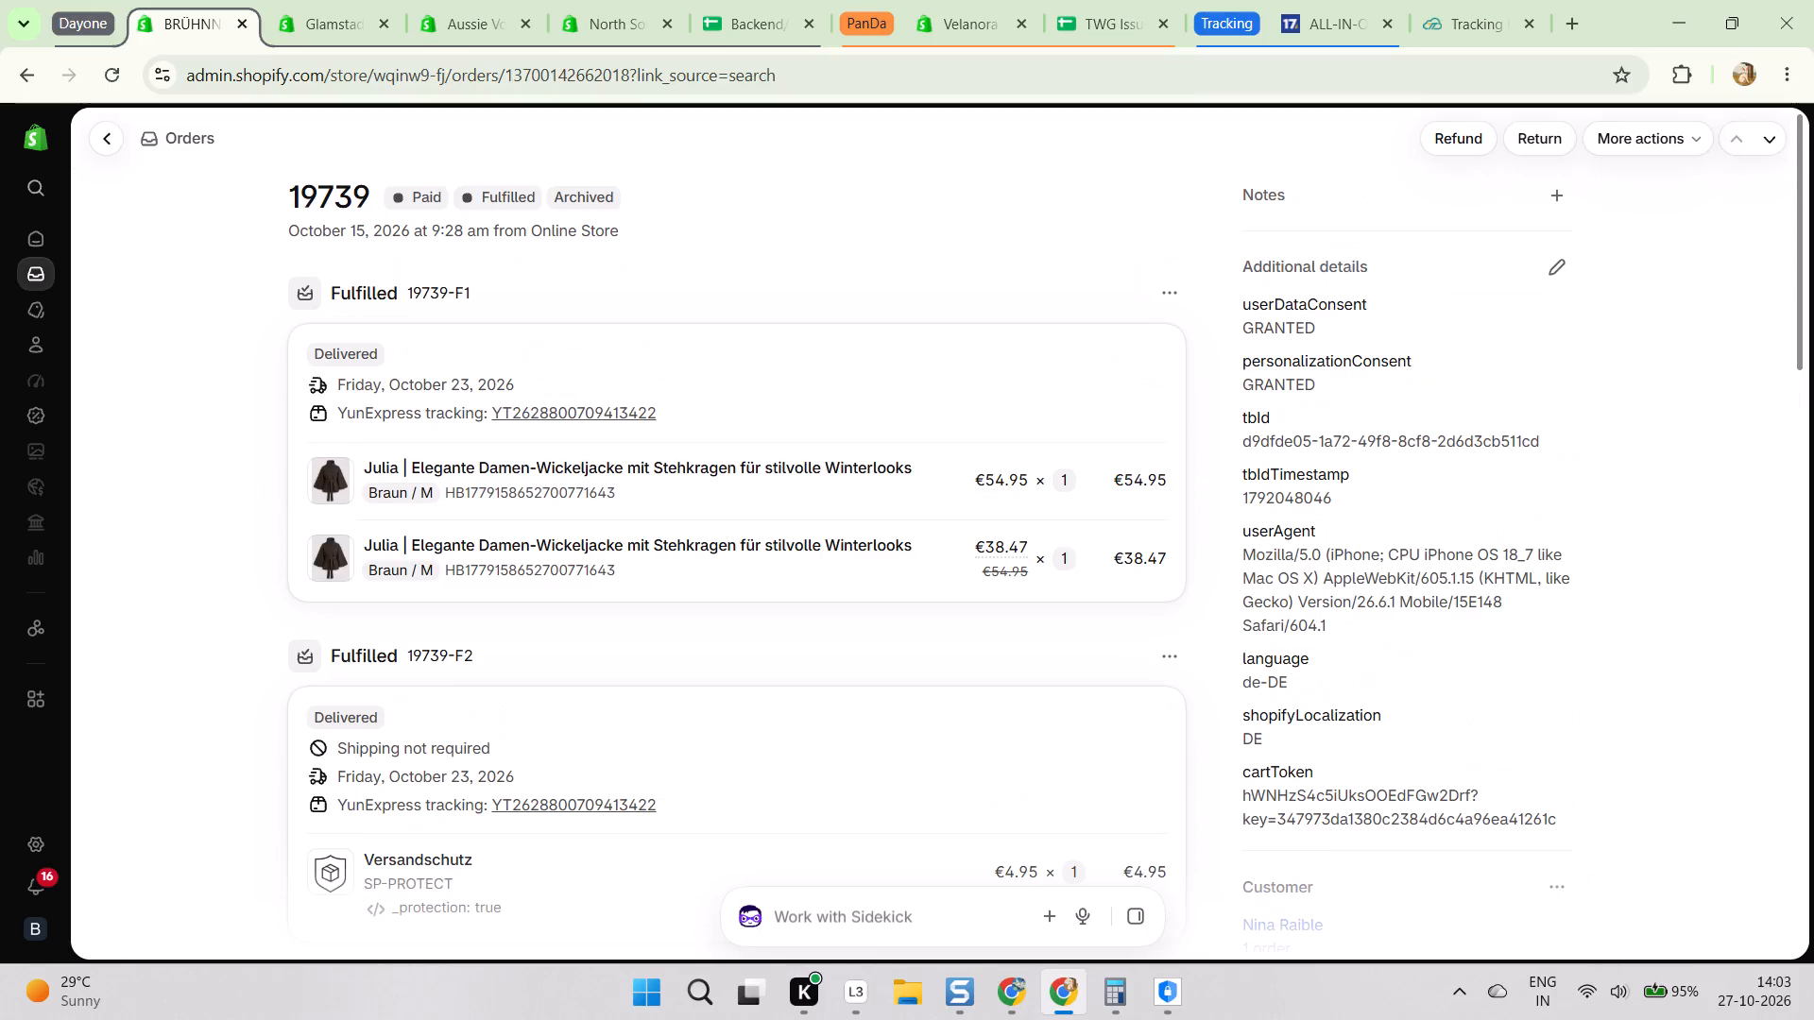
{"action": "scroll", "coordinate": [716, 327], "scroll_direction": "down", "scroll_amount": 8}
{"action": "scroll", "coordinate": [853, 396], "scroll_direction": "down", "scroll_amount": 2}
{"action": "scroll", "coordinate": [1001, 431], "scroll_direction": "up", "scroll_amount": 16}
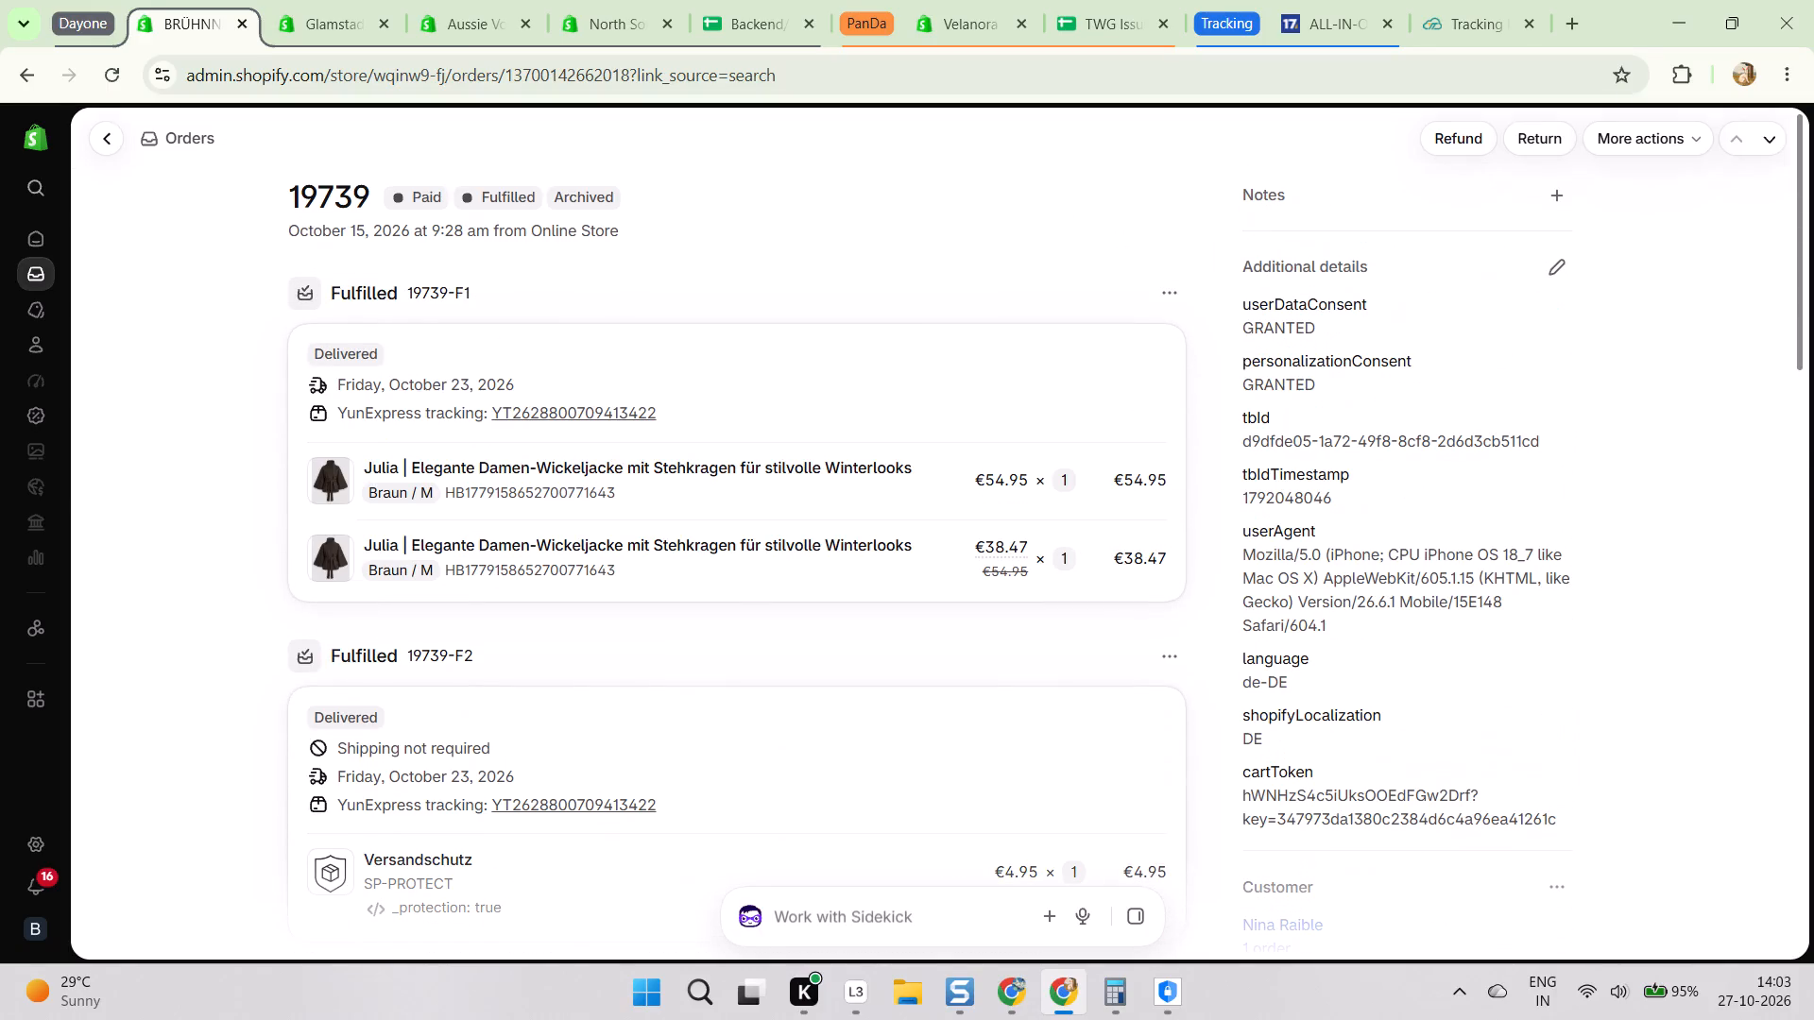
{"action": "scroll", "coordinate": [1270, 187], "scroll_direction": "up", "scroll_amount": 3}
{"action": "scroll", "coordinate": [1440, 225], "scroll_direction": "down", "scroll_amount": 4}
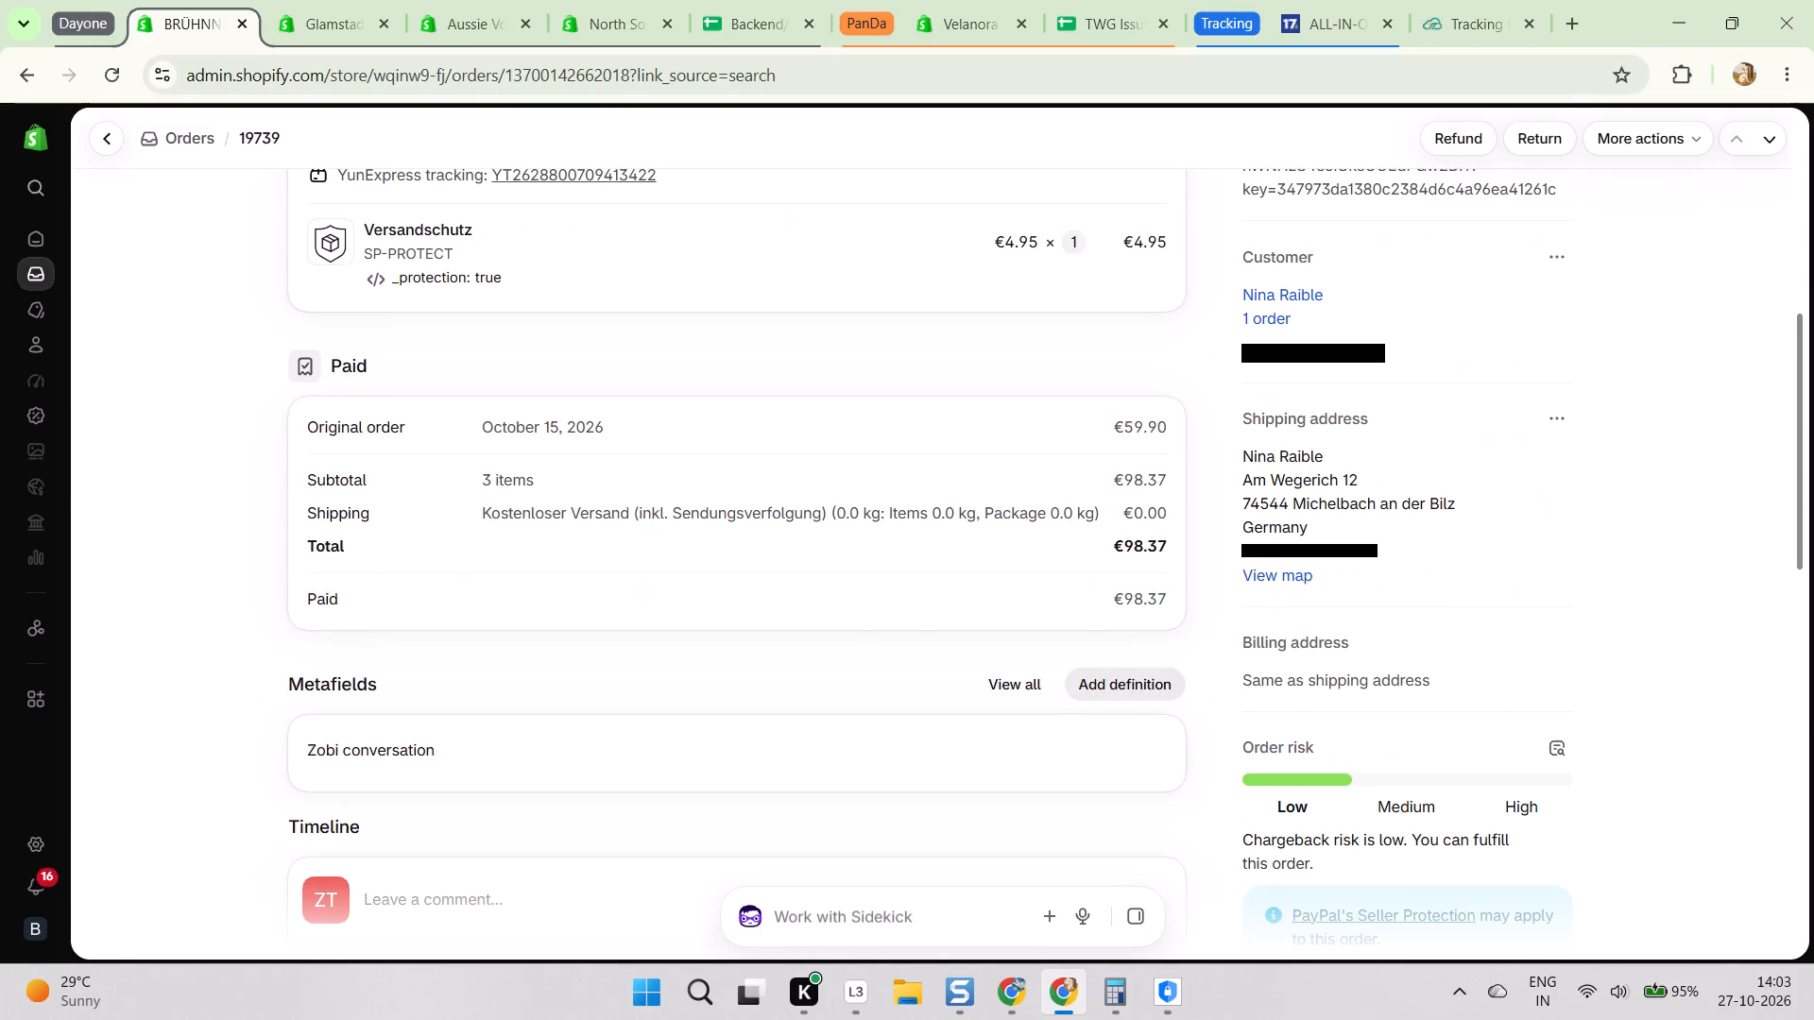
{"action": "key", "text": "alt+Tab"}
{"action": "left_click", "coordinate": [176, 0]}
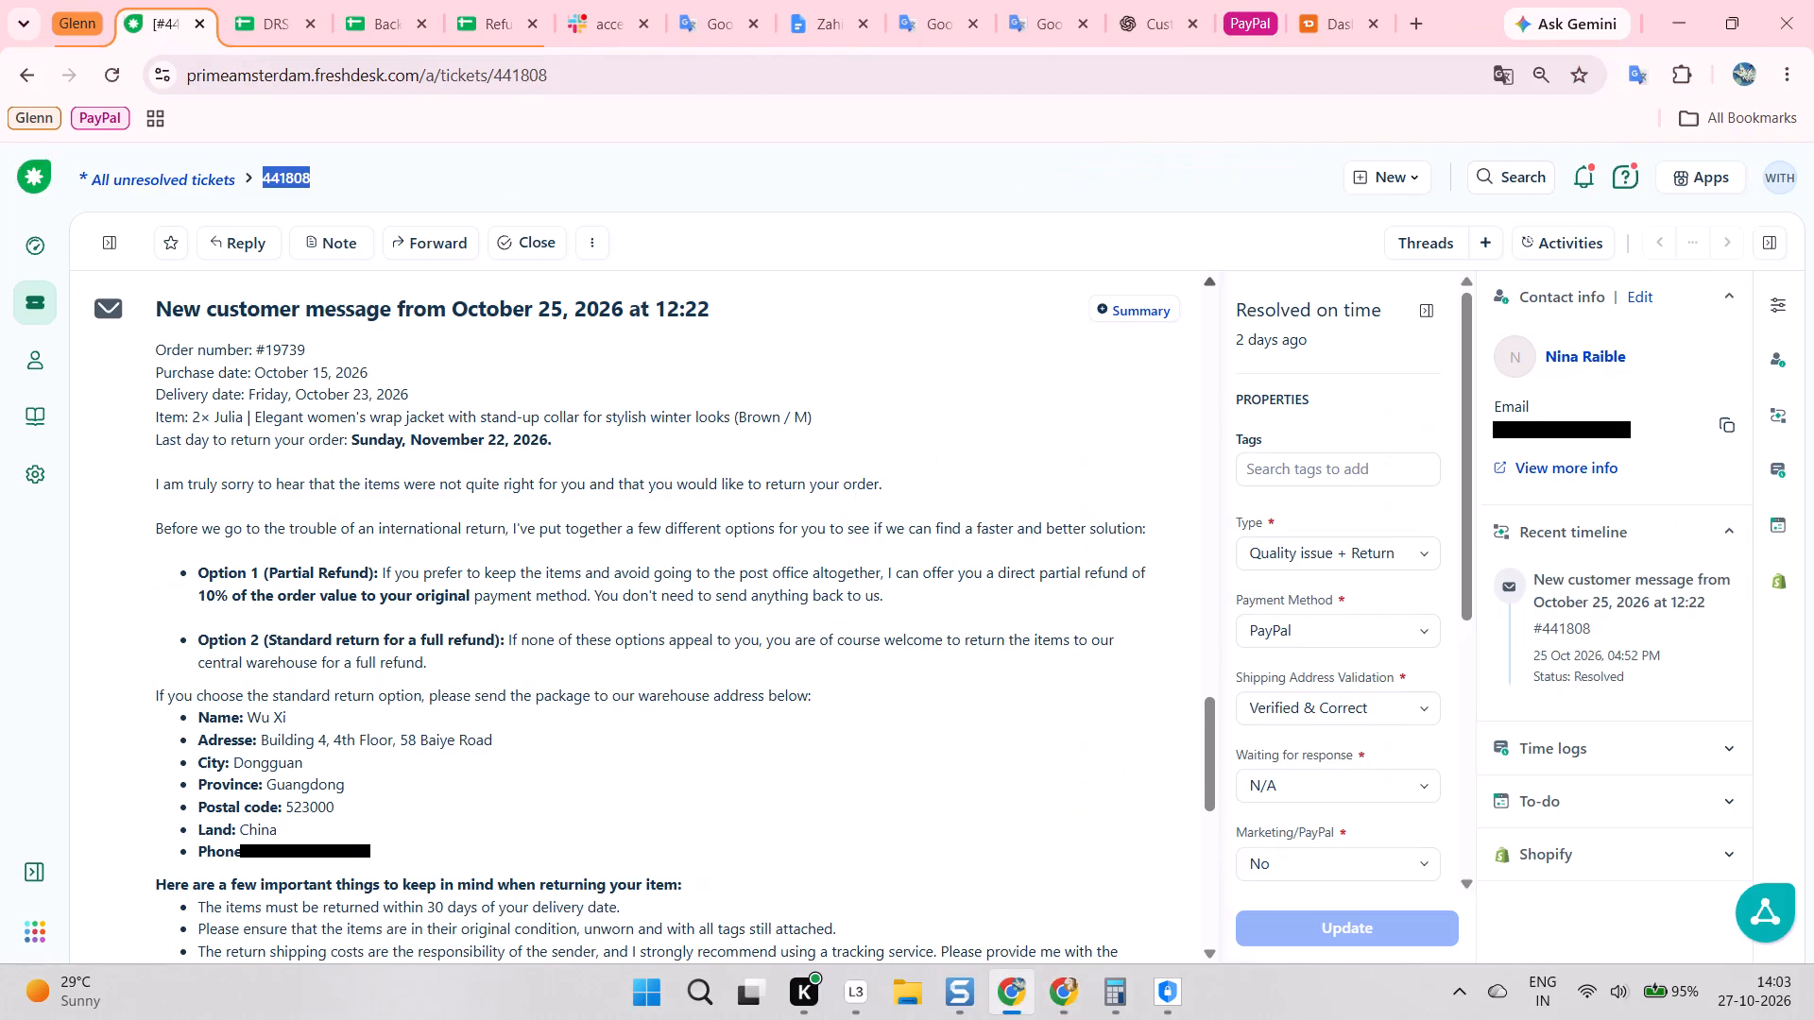
{"action": "key", "text": "alt+Tab"}
{"action": "scroll", "coordinate": [1224, 260], "scroll_direction": "up", "scroll_amount": 8}
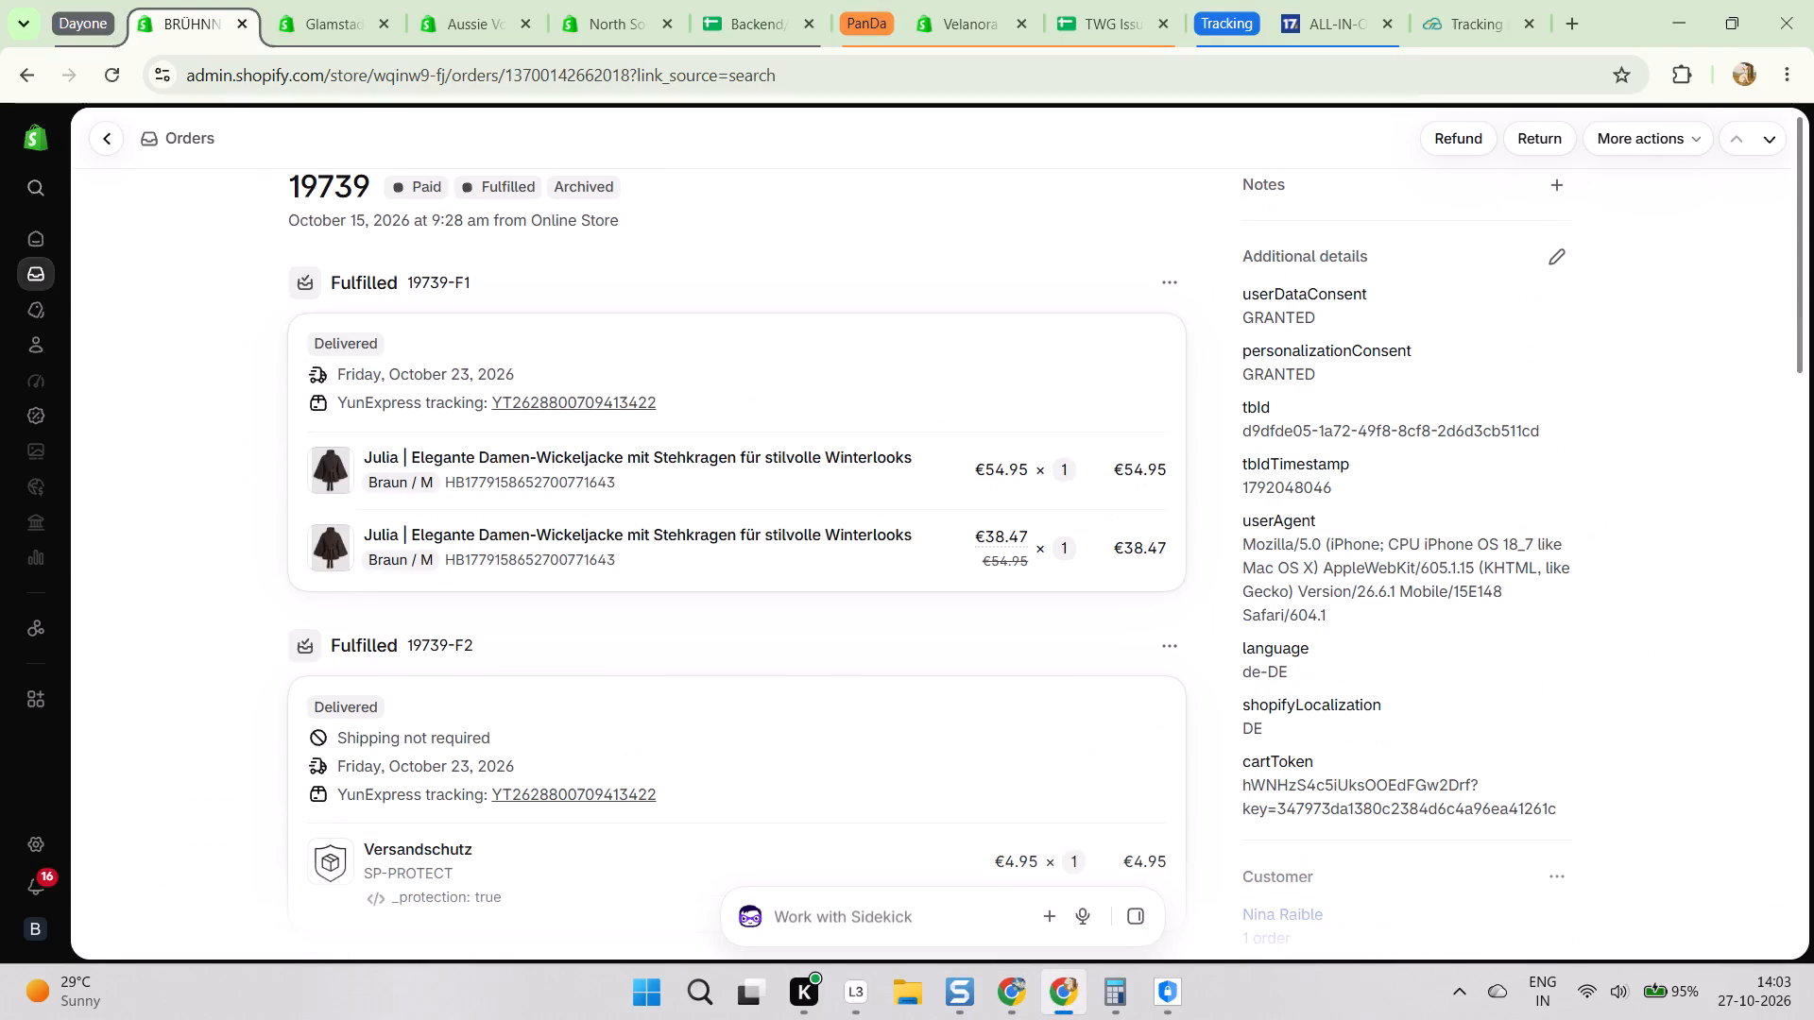
{"action": "left_click", "coordinate": [1448, 141]}
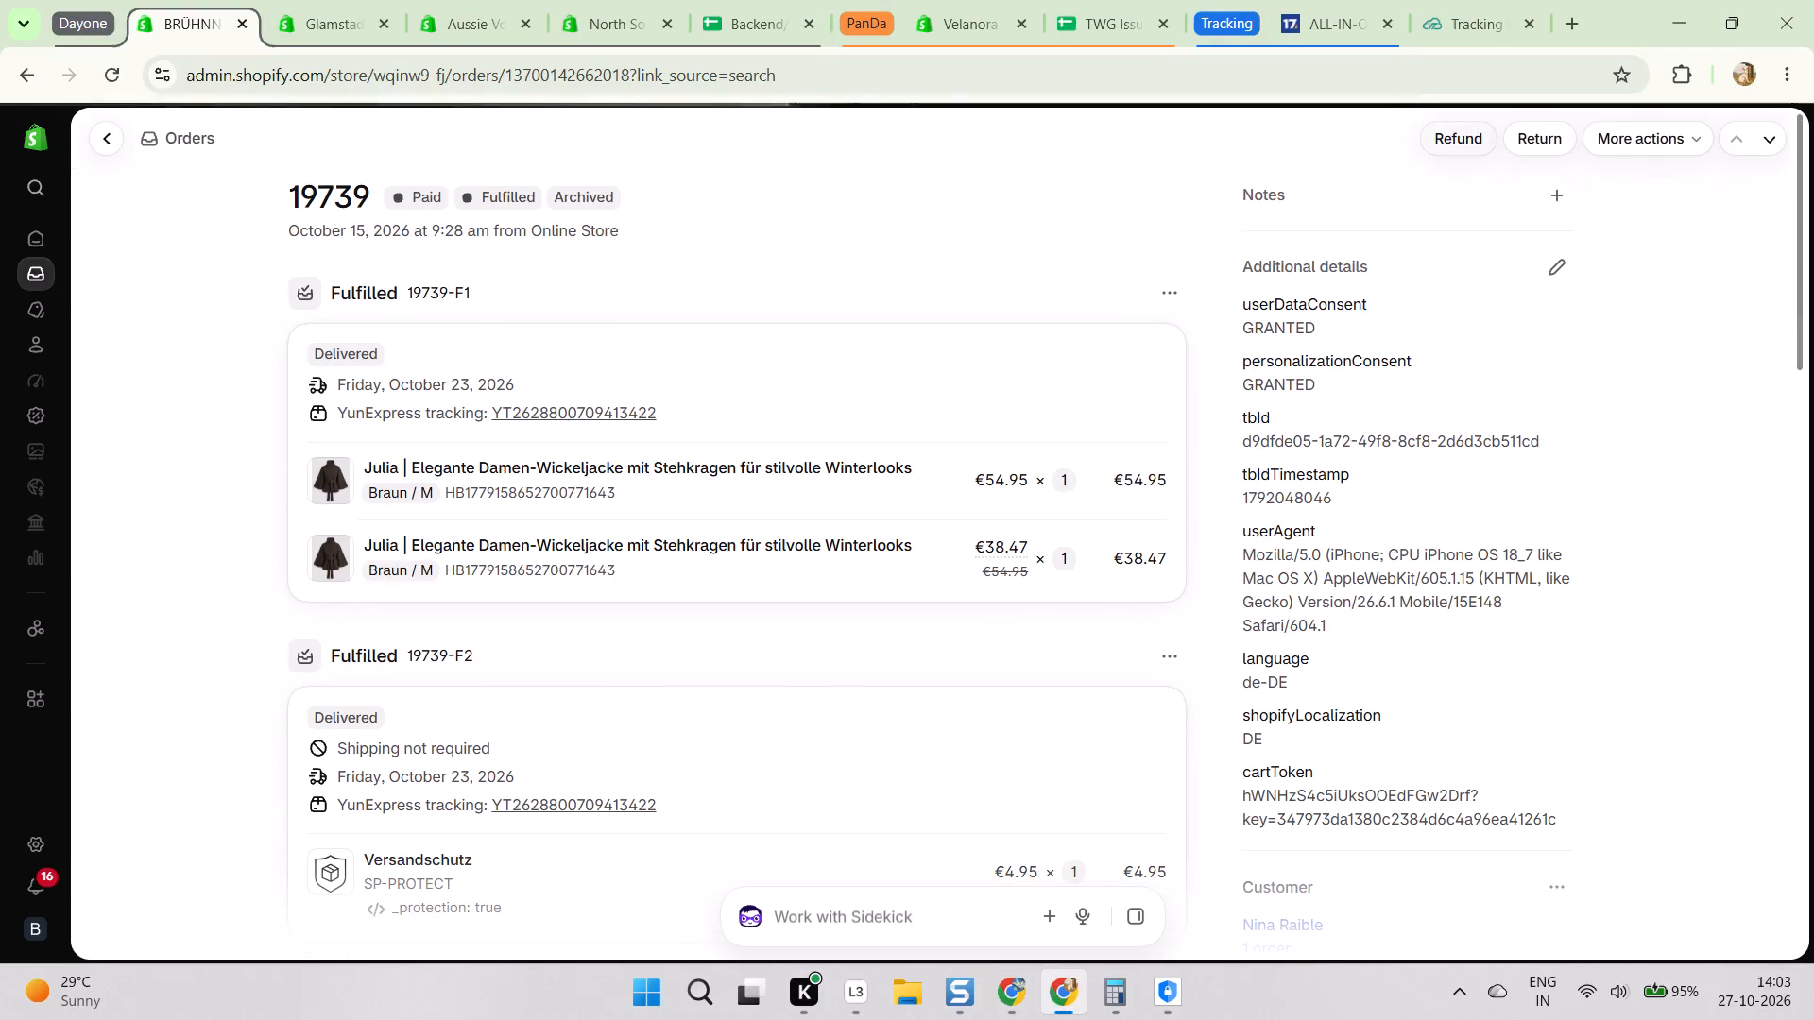
{"action": "scroll", "coordinate": [1348, 207], "scroll_direction": "down", "scroll_amount": 7}
{"action": "scroll", "coordinate": [869, 321], "scroll_direction": "down", "scroll_amount": 4}
{"action": "left_click", "coordinate": [568, 690]}
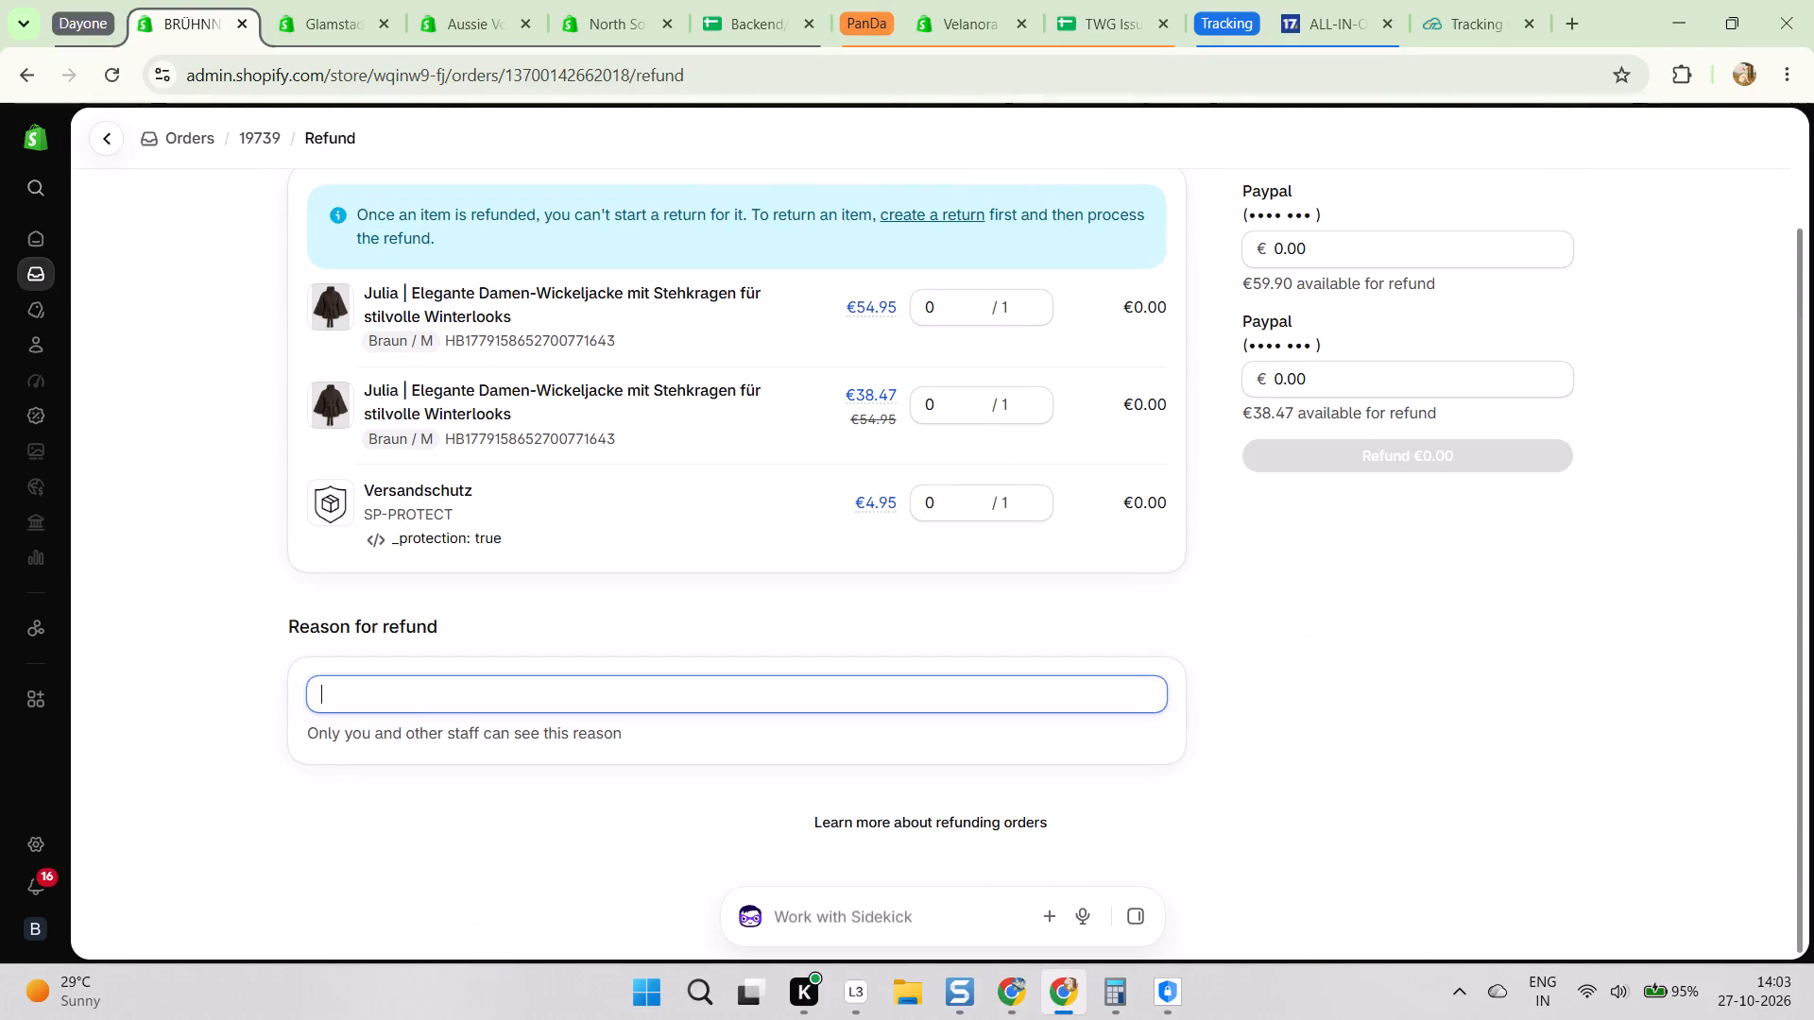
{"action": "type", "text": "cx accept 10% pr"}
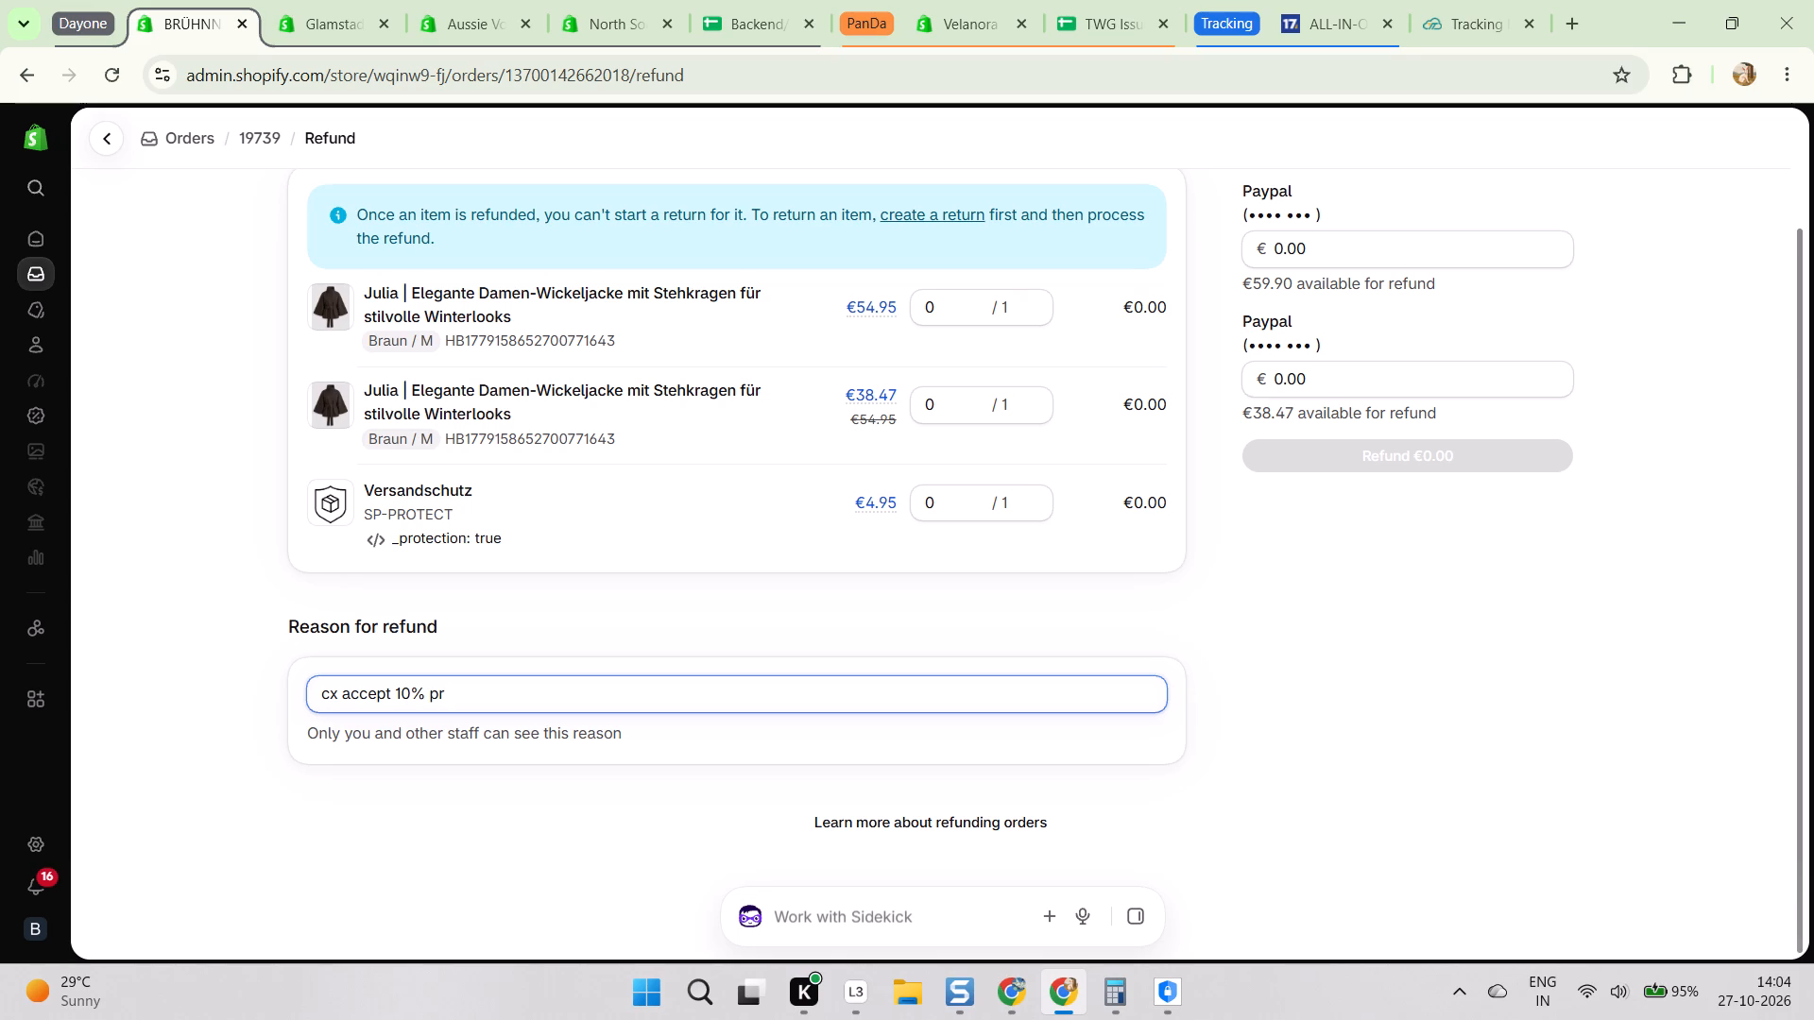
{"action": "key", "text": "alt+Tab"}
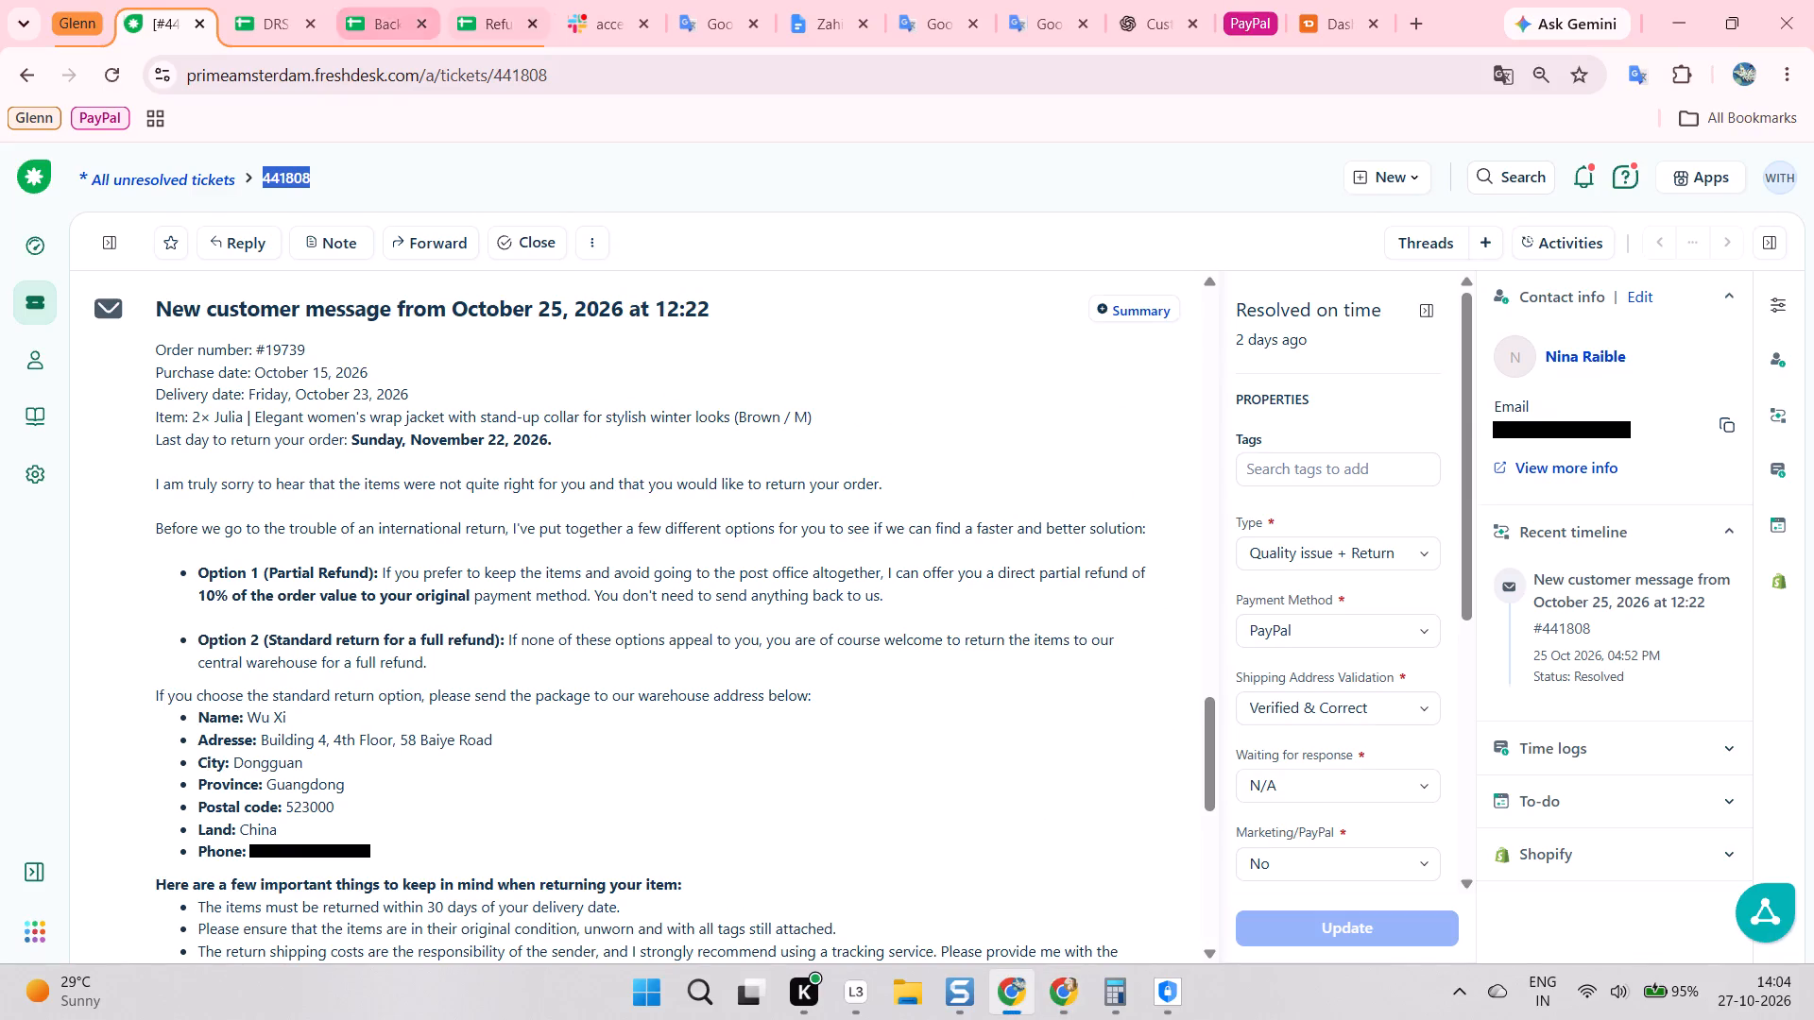
{"action": "left_click", "coordinate": [495, 0]}
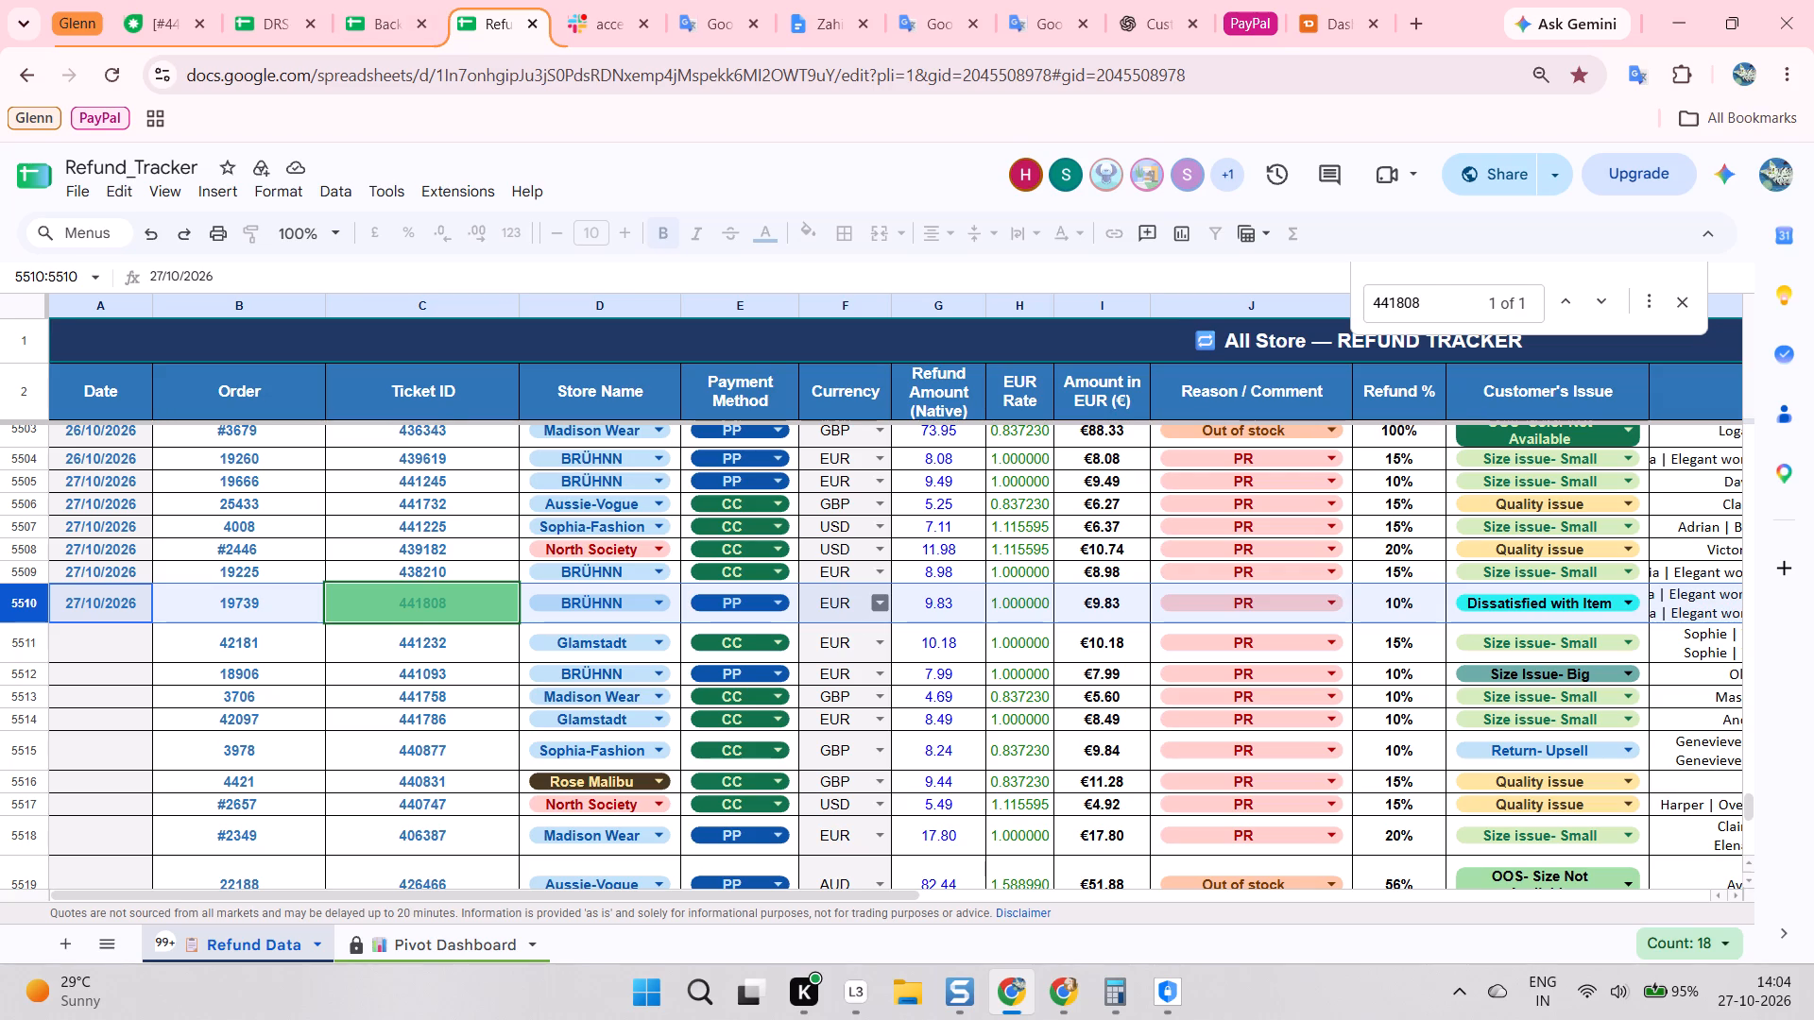
{"action": "key", "text": "alt+Tab"}
{"action": "triple_click", "coordinate": [1320, 371]}
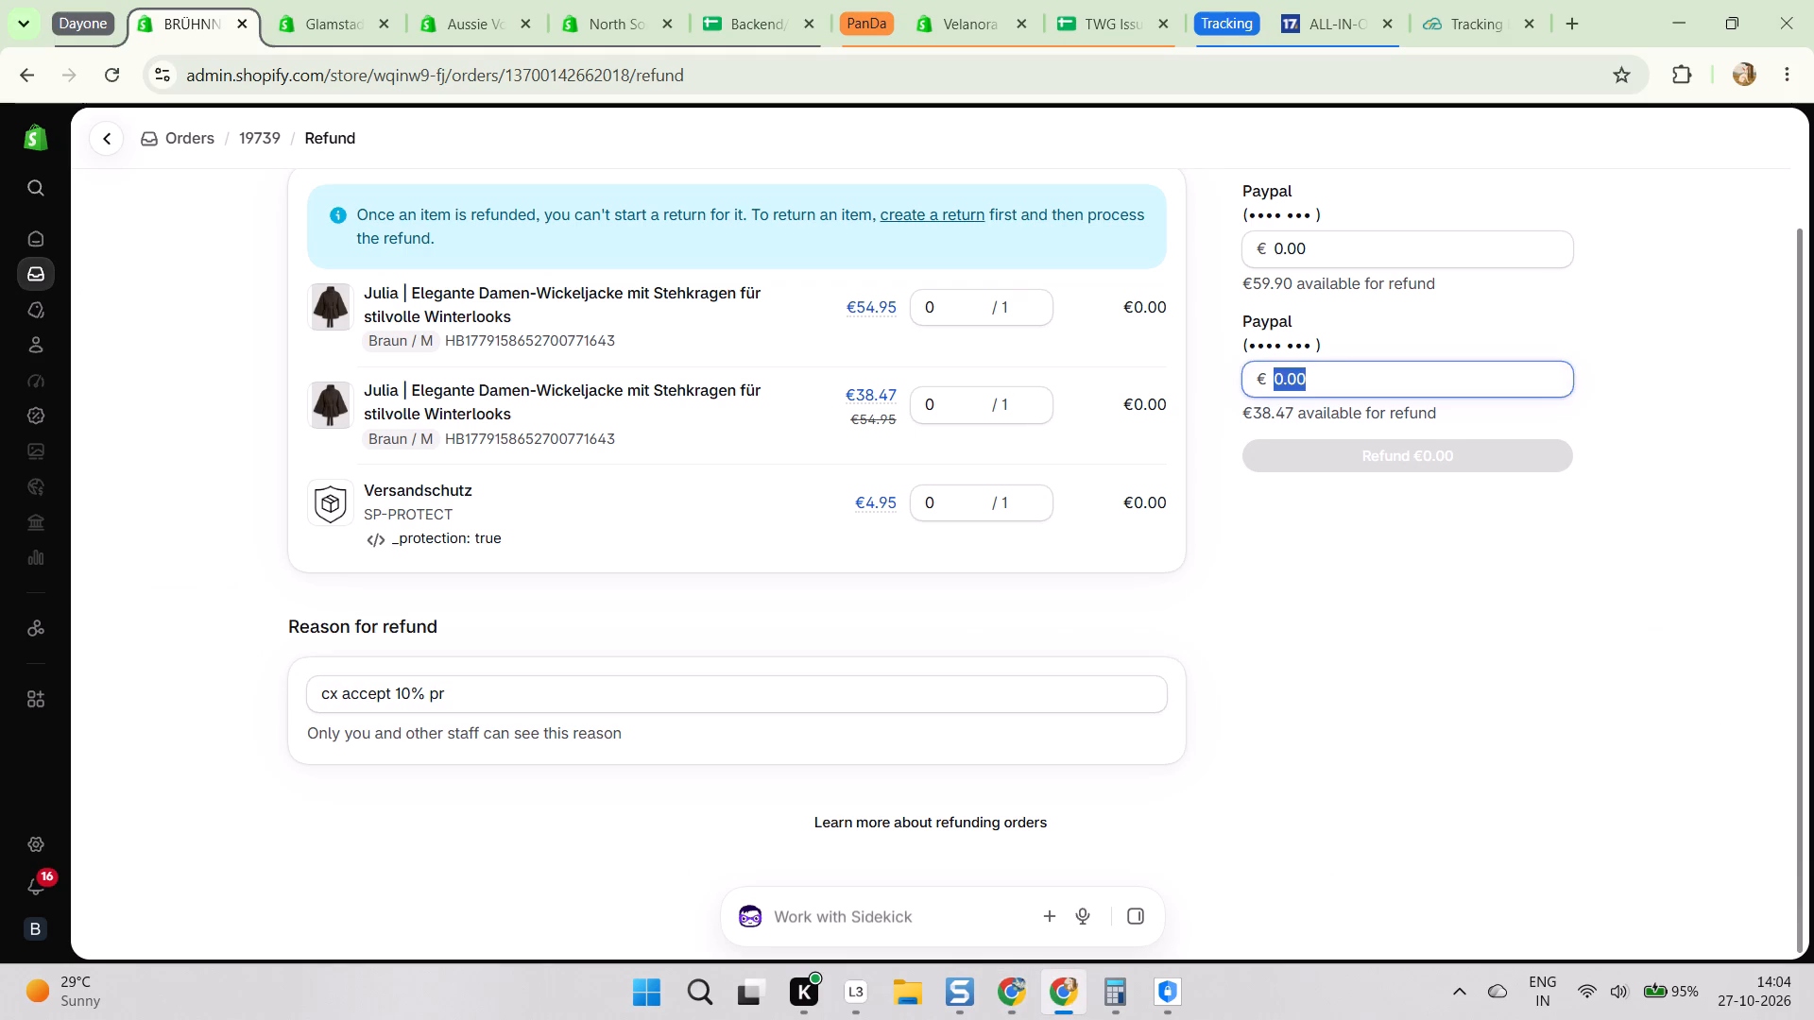
{"action": "triple_click", "coordinate": [1332, 264]}
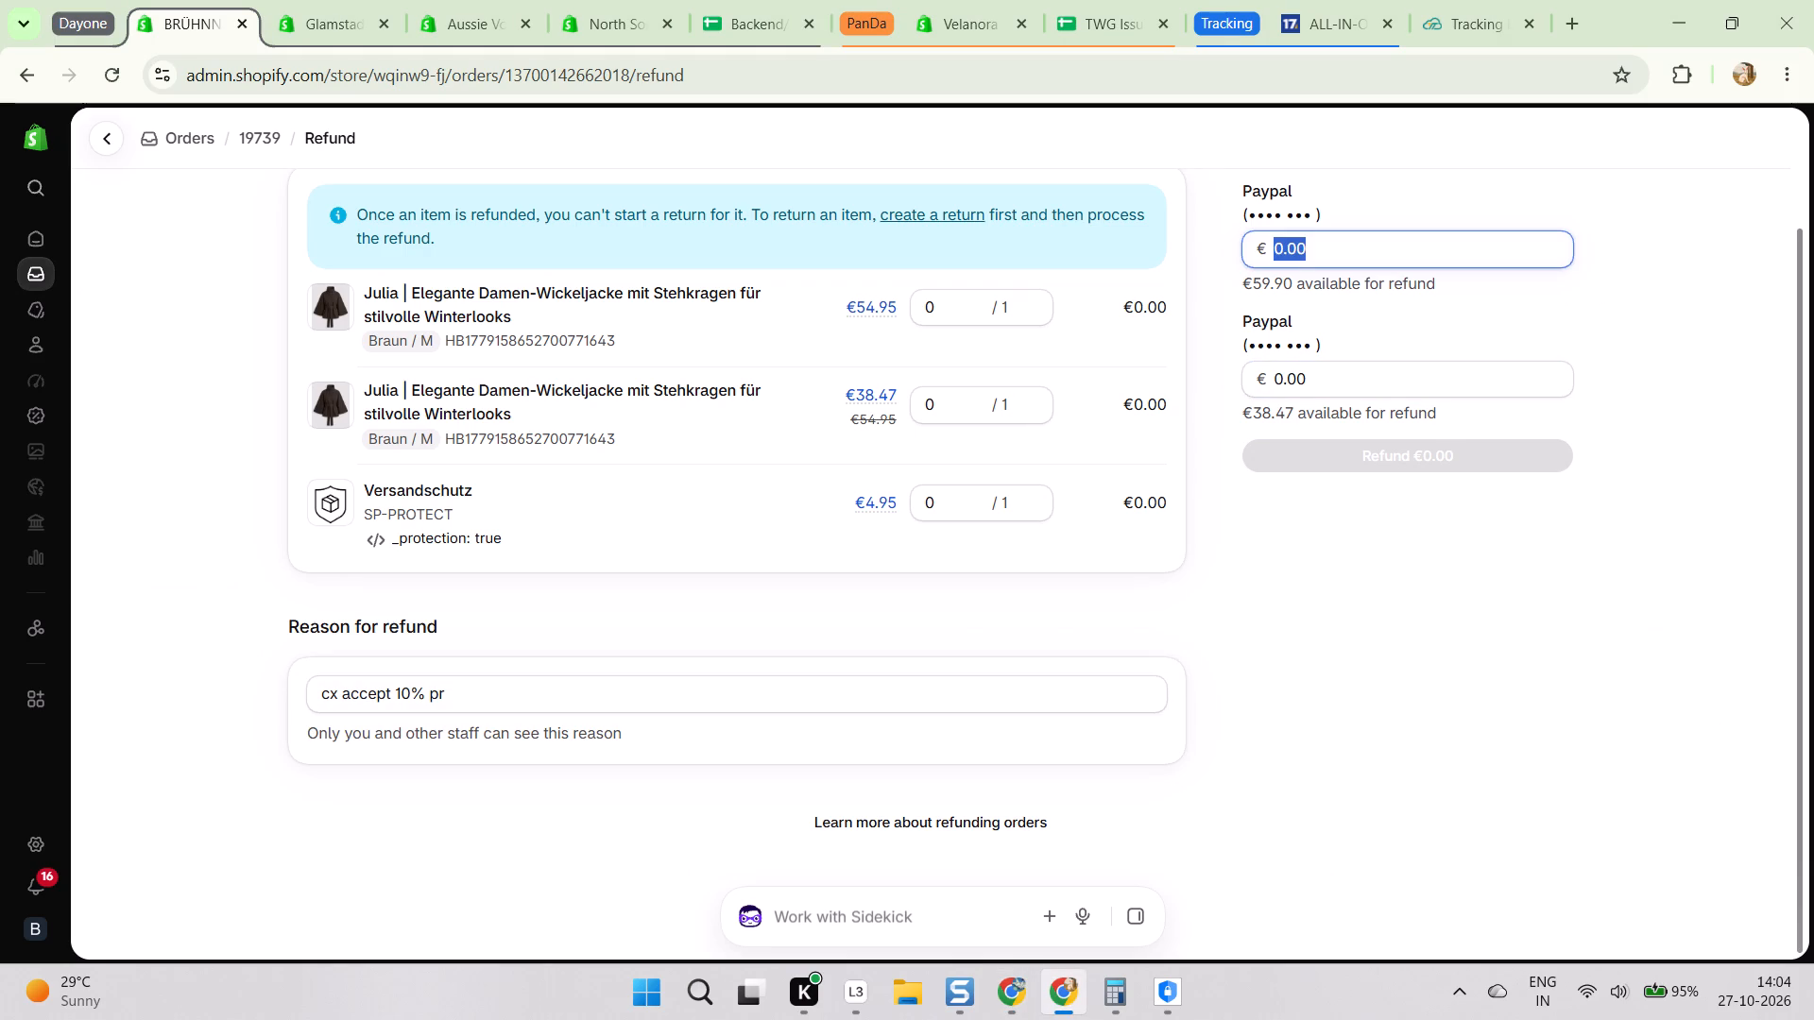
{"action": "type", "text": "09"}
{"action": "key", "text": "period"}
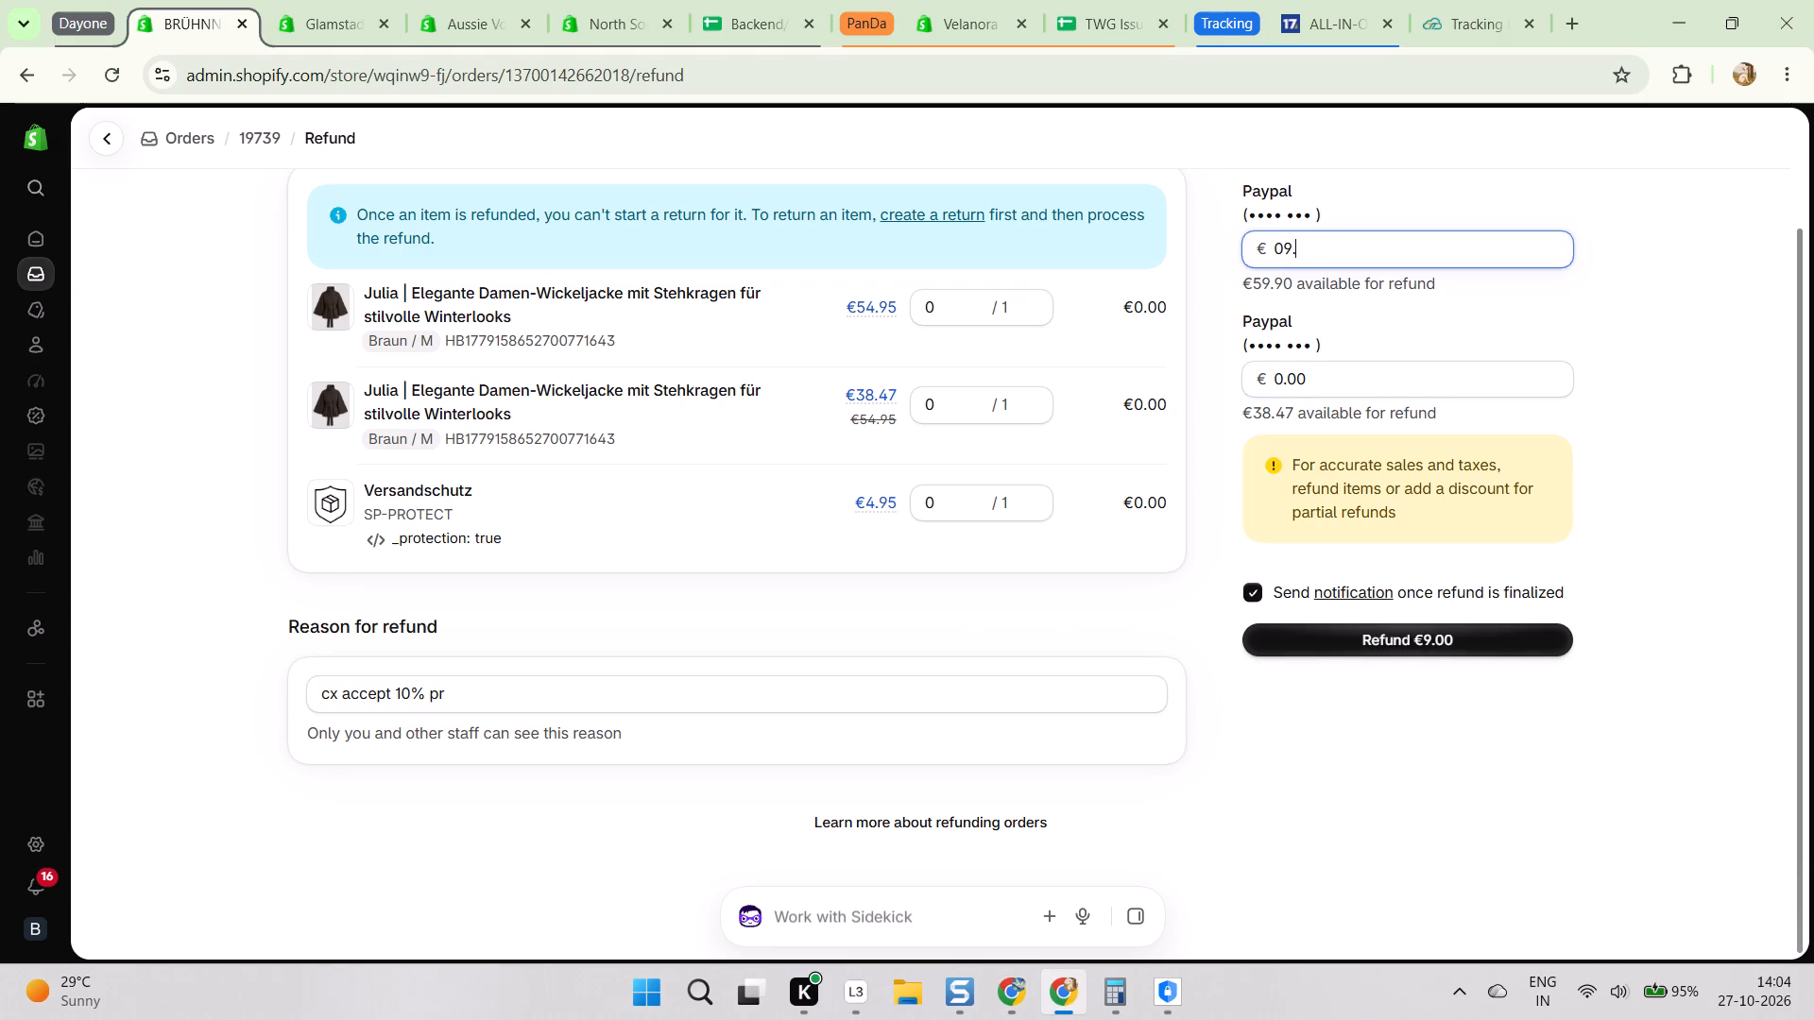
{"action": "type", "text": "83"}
{"action": "left_click", "coordinate": [1283, 245]}
{"action": "key", "text": "BackSpace"}
{"action": "key", "text": "alt+Tab"}
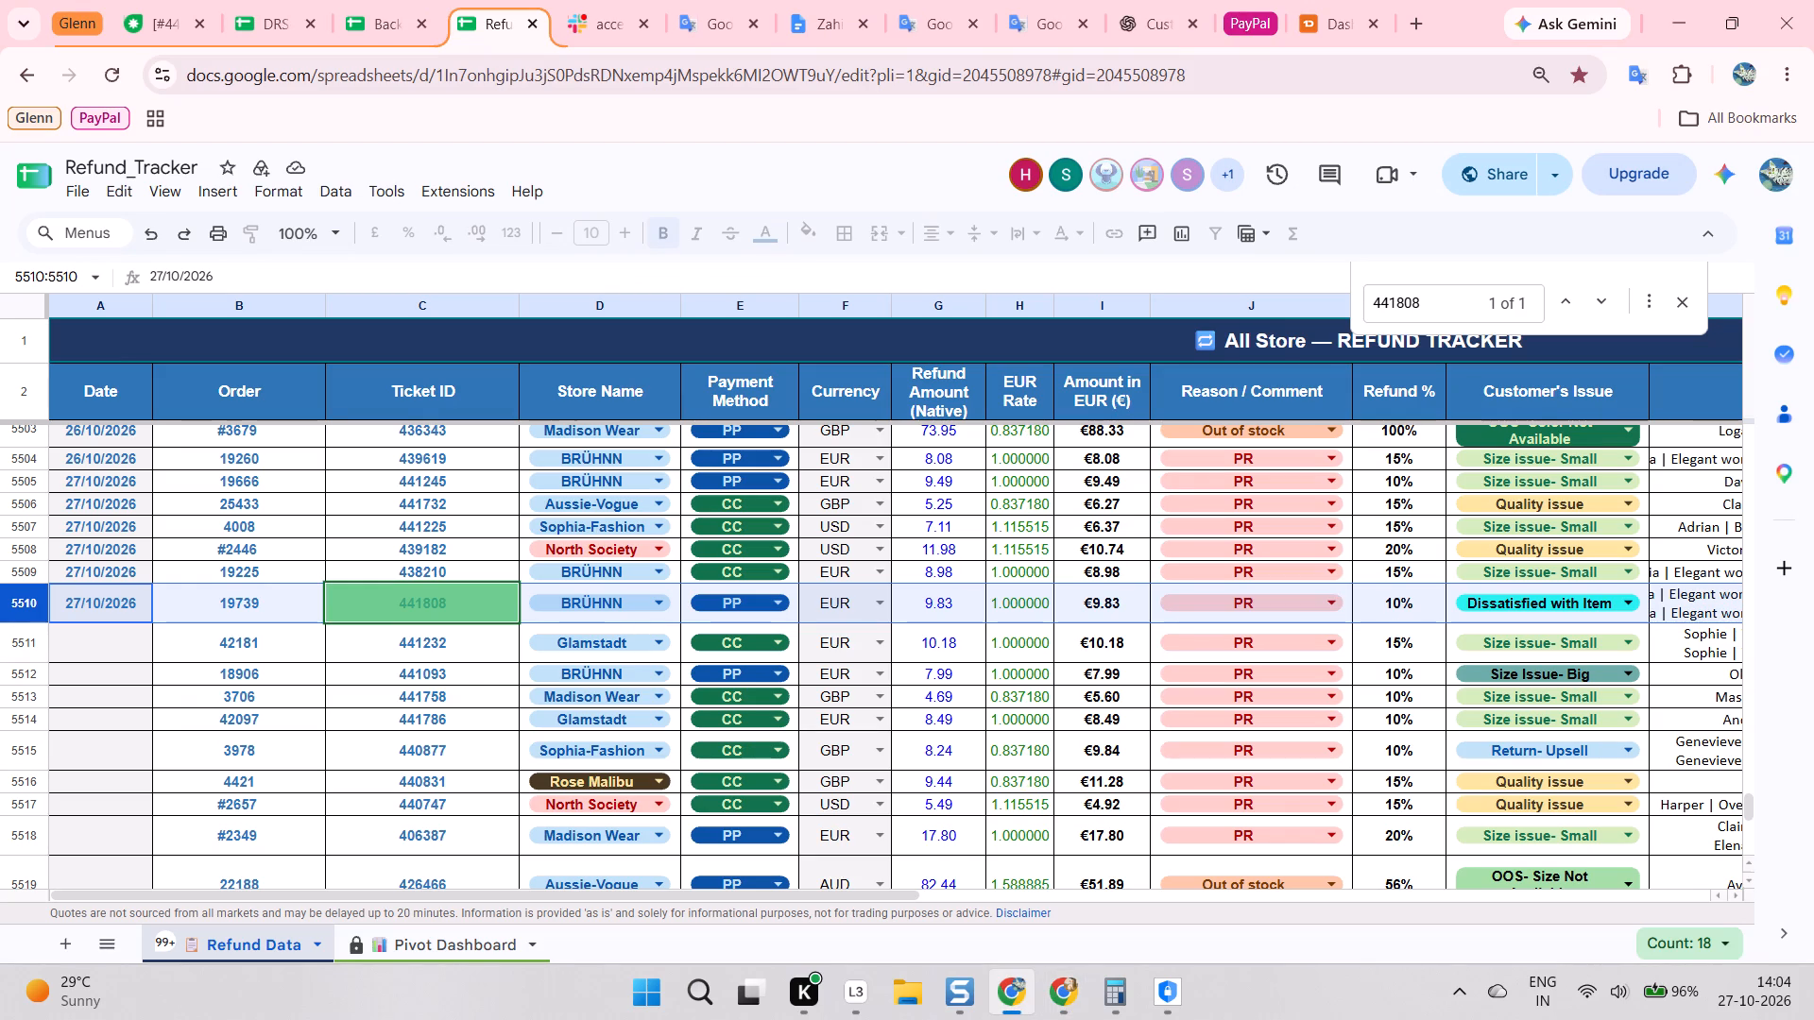
{"action": "key", "text": "alt+Tab"}
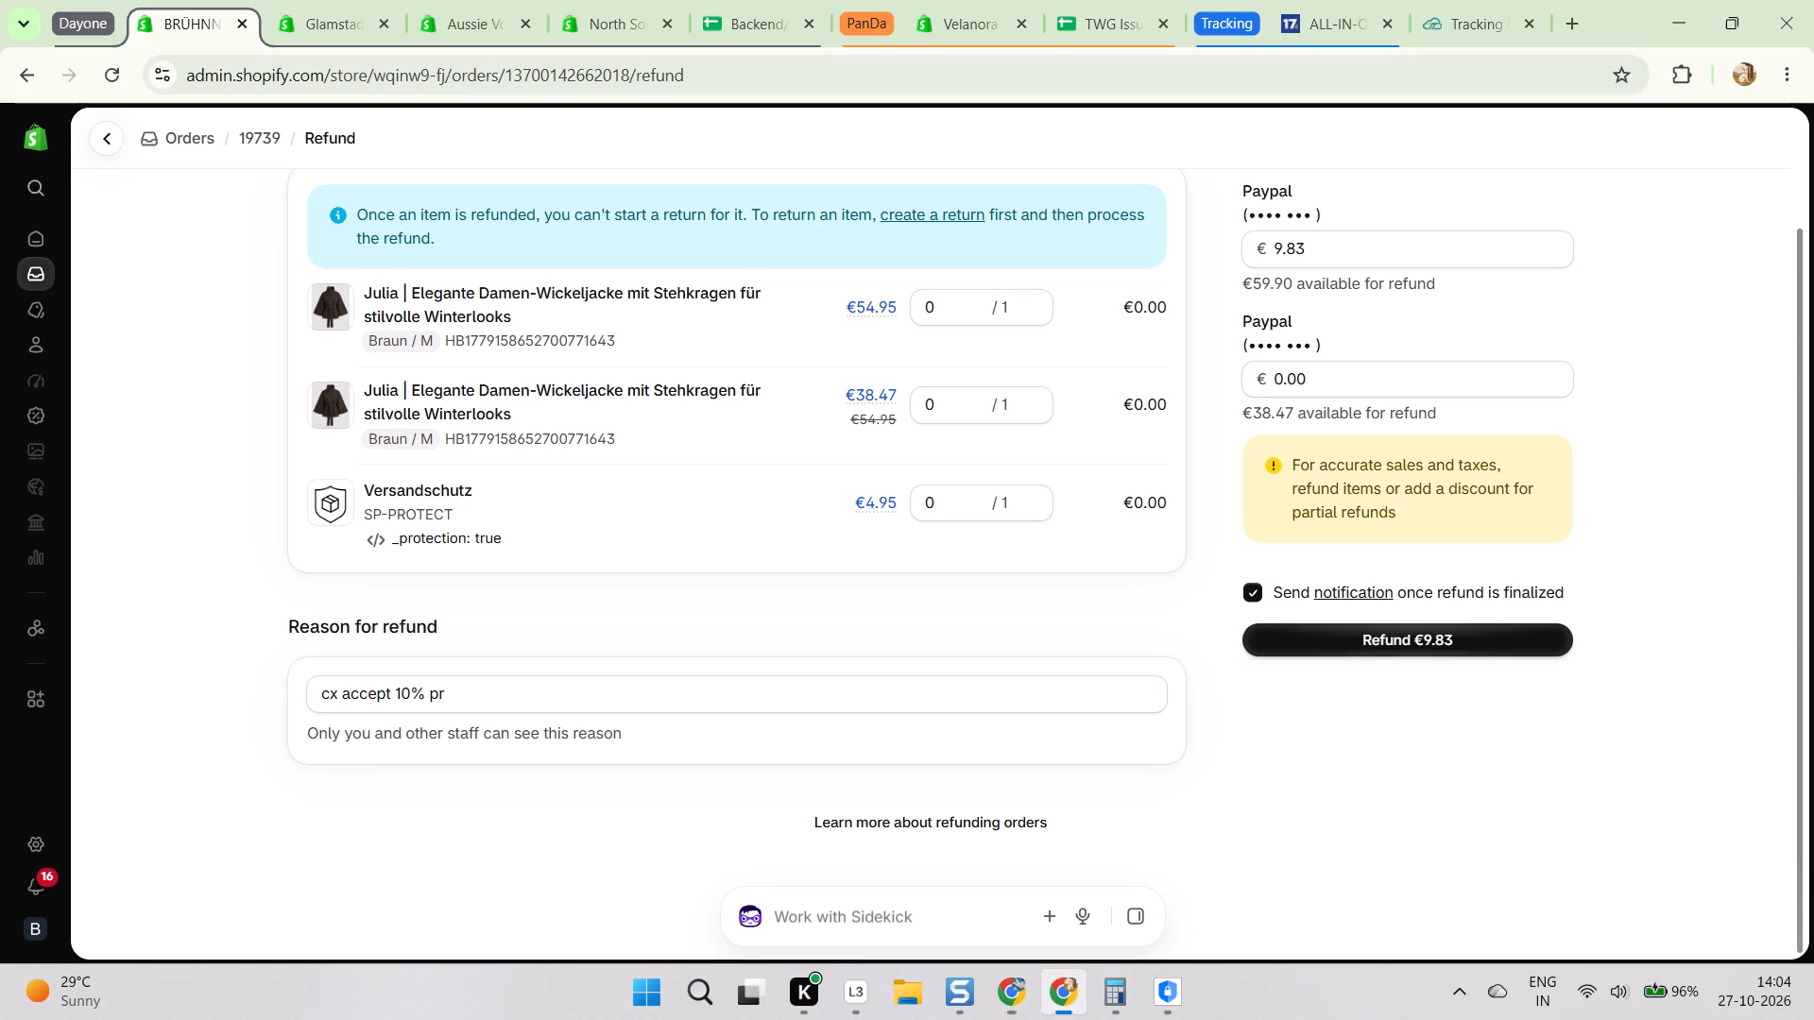
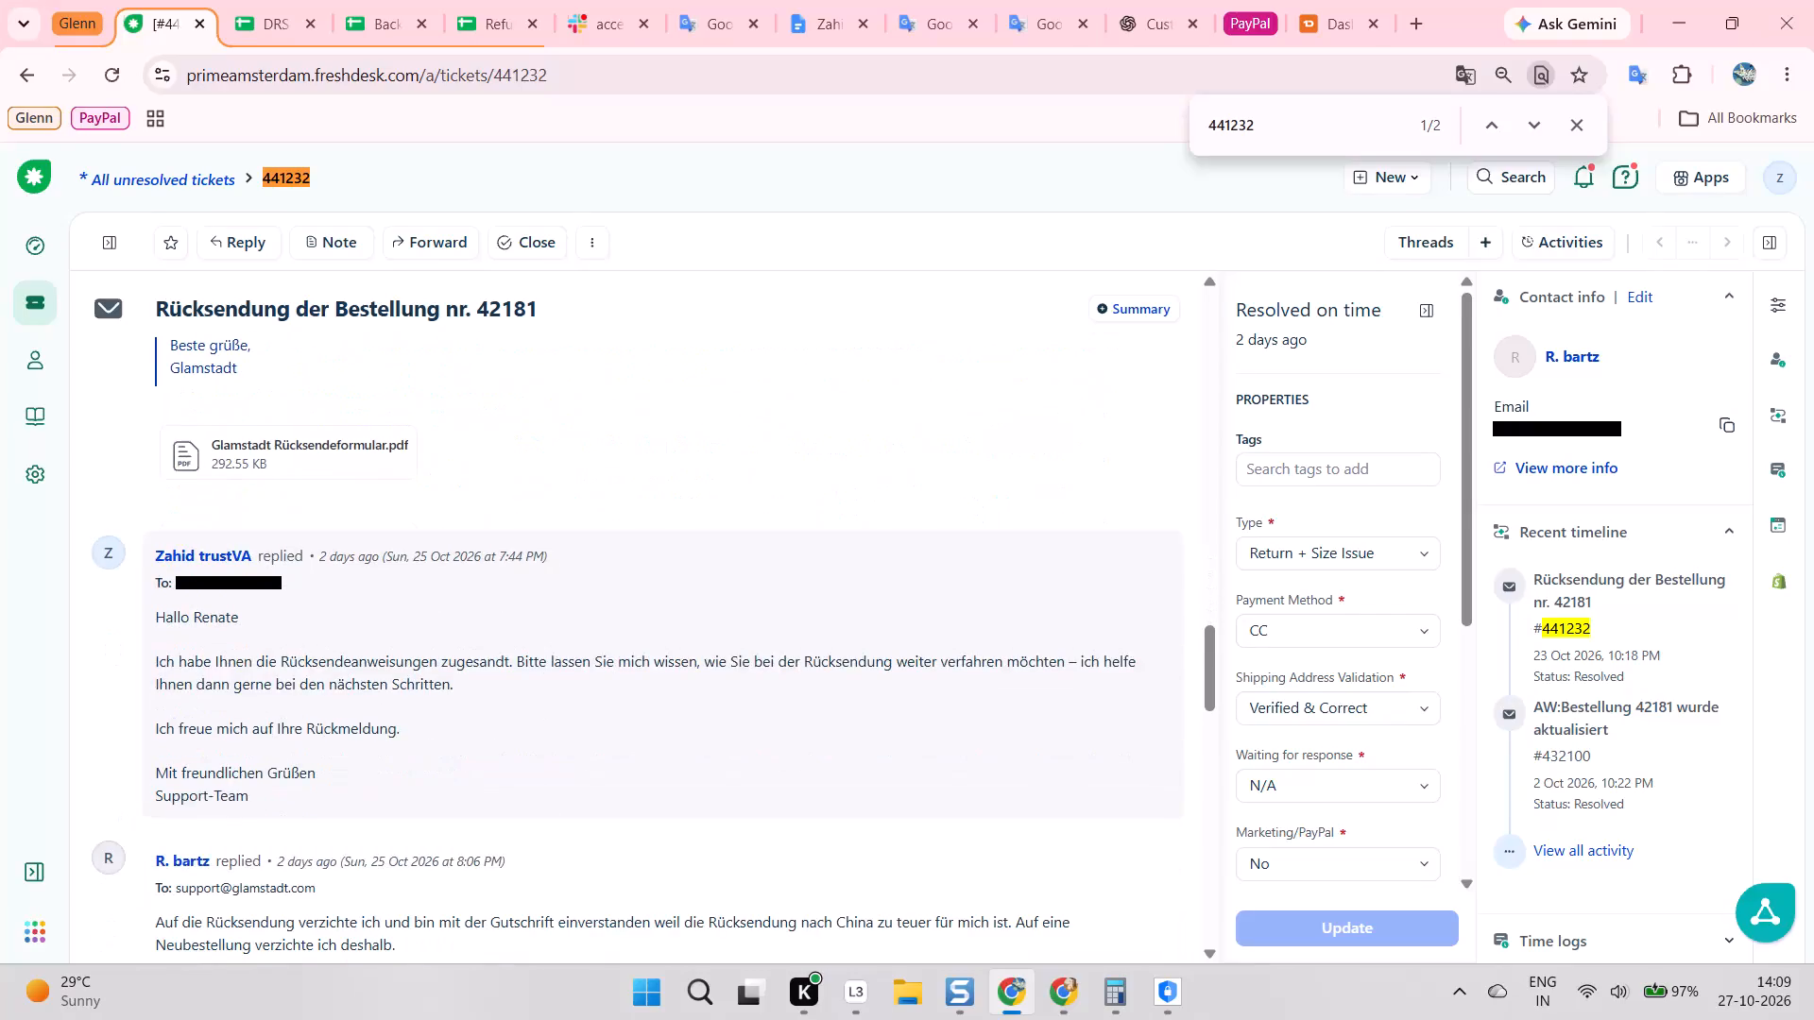
{"action": "scroll", "coordinate": [635, 421], "scroll_direction": "down", "scroll_amount": 3}
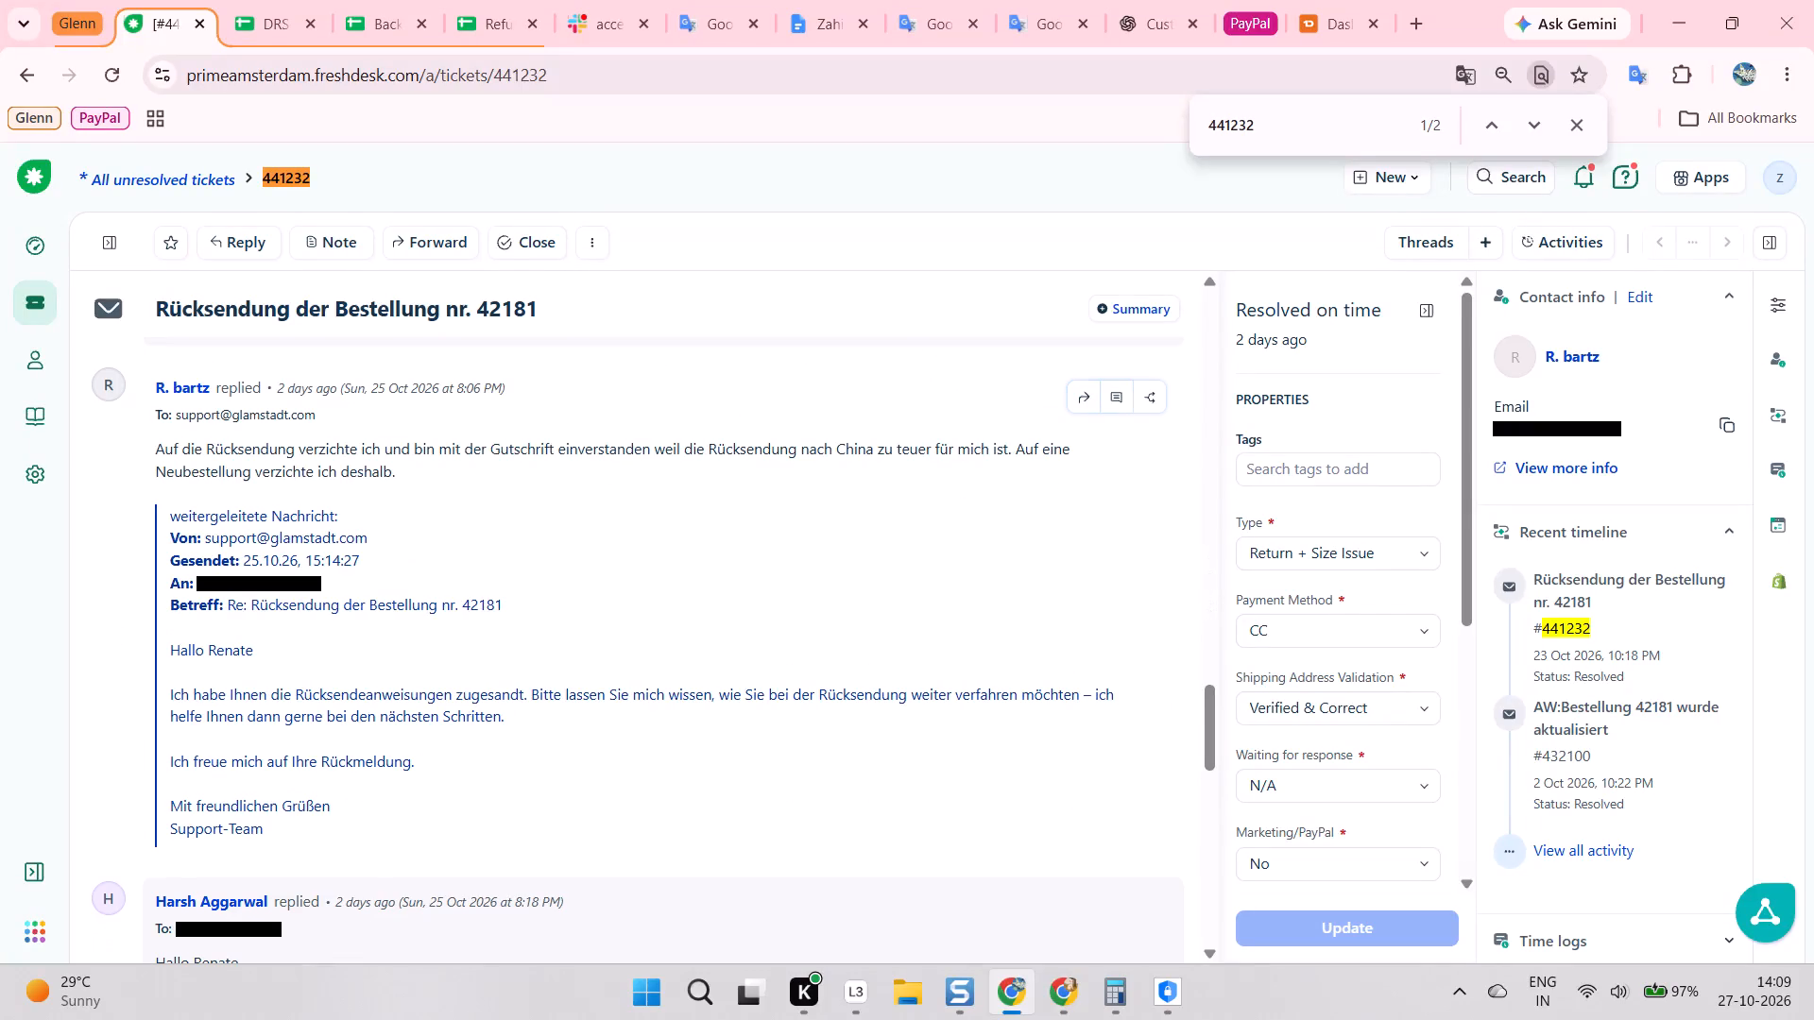
{"action": "right_click", "coordinate": [644, 414]}
{"action": "scroll", "coordinate": [664, 611], "scroll_direction": "down", "scroll_amount": 2}
{"action": "scroll", "coordinate": [415, 580], "scroll_direction": "up", "scroll_amount": 13}
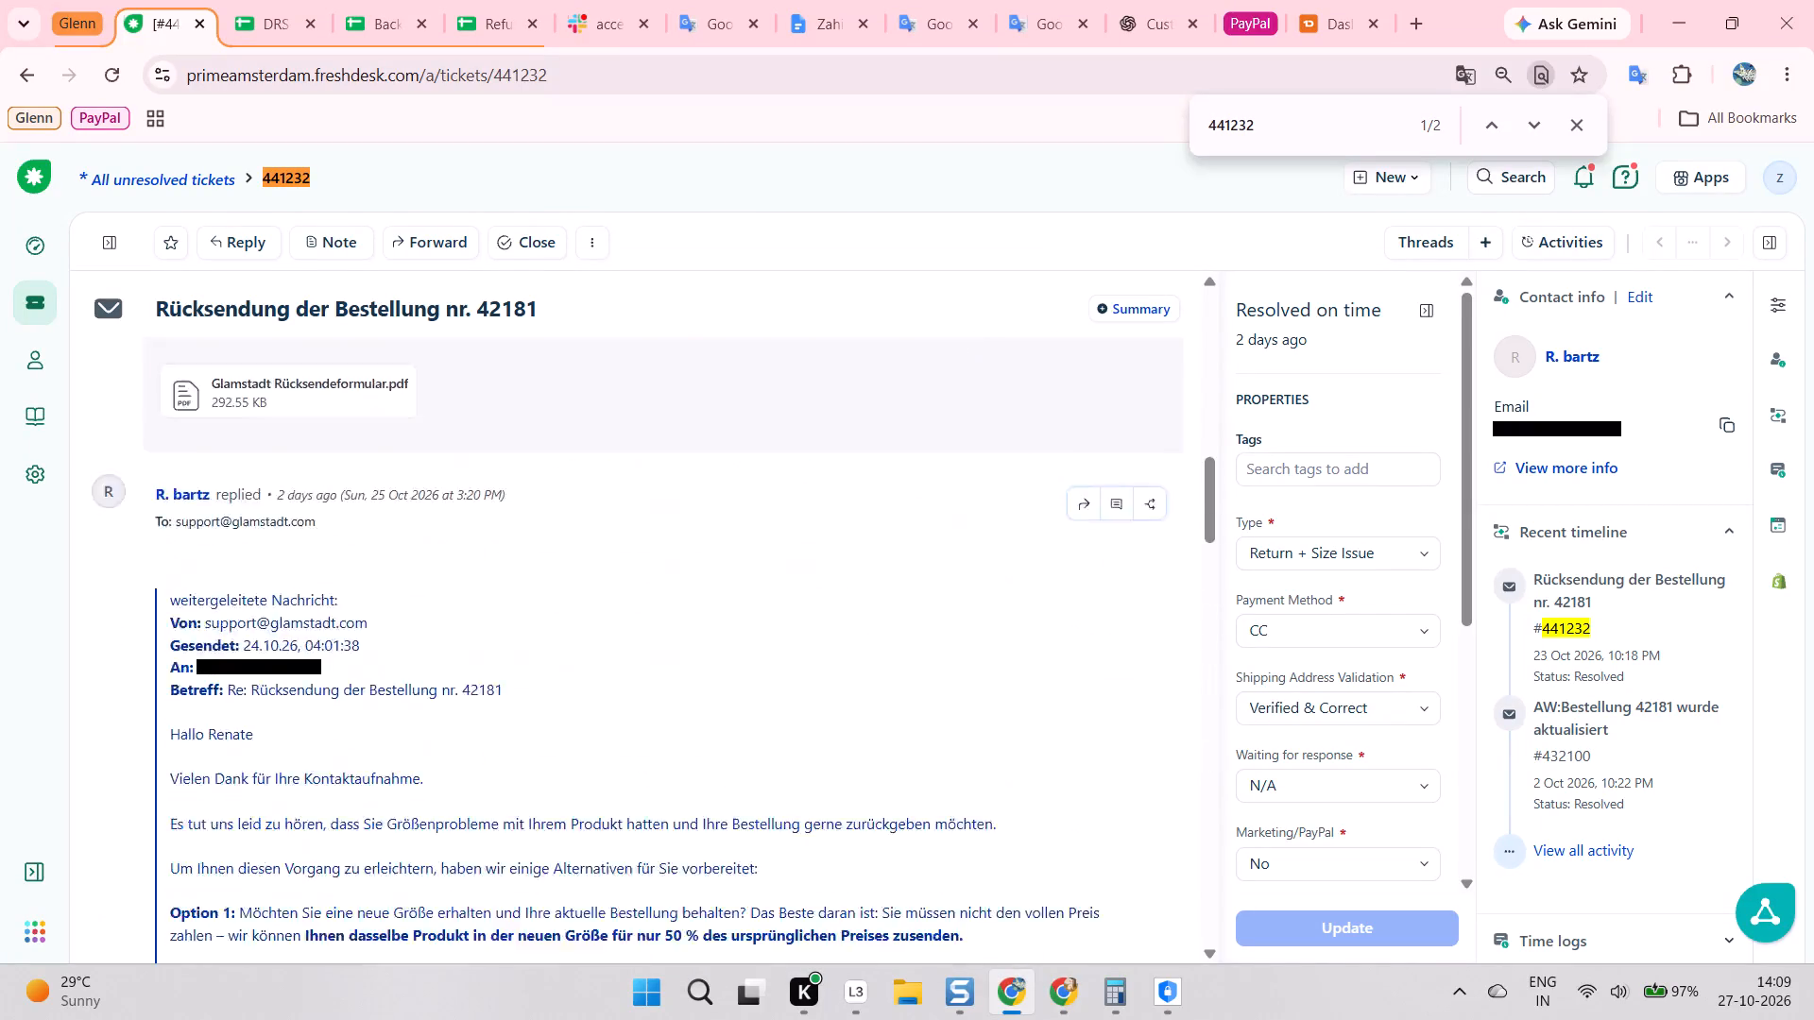
{"action": "scroll", "coordinate": [665, 489], "scroll_direction": "up", "scroll_amount": 19}
Fill the date 27/10/2026 into order 42181's row in the refund tracker and review that row's refund details.
{"action": "left_click", "coordinate": [508, 0]}
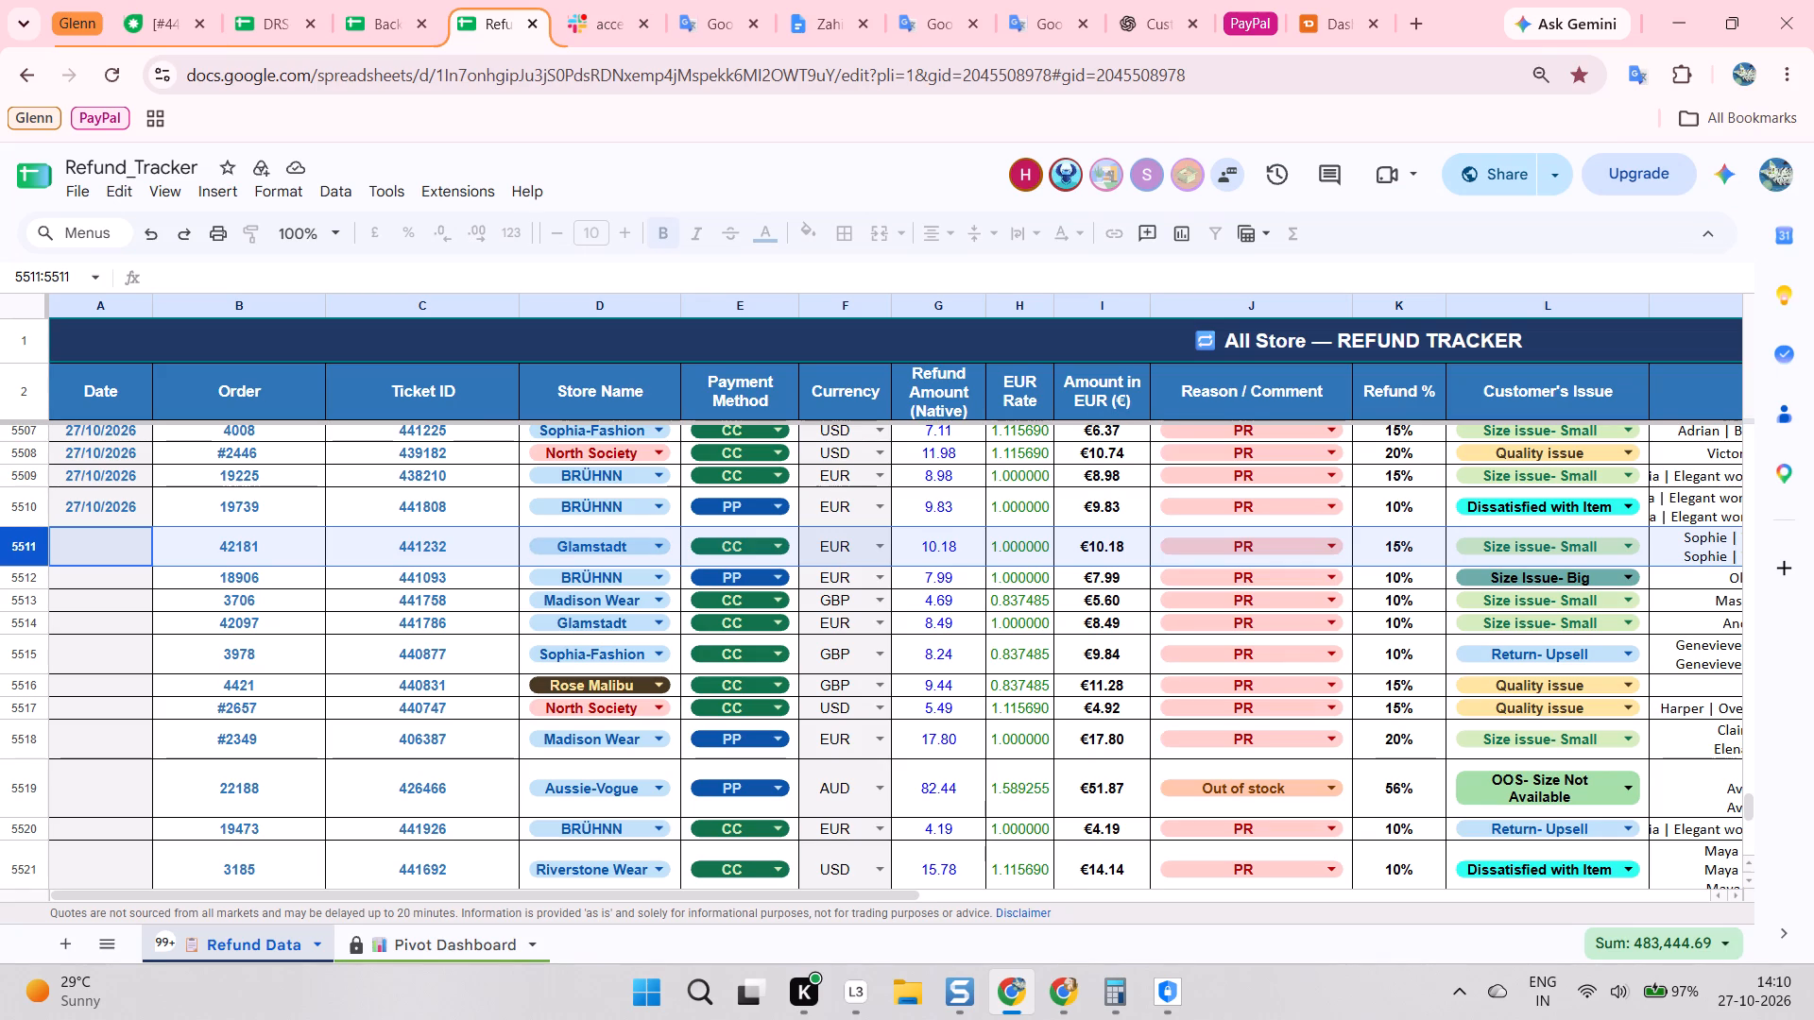
{"action": "left_click", "coordinate": [111, 580]}
{"action": "left_click", "coordinate": [117, 549]}
{"action": "key", "text": "ctrl+d"}
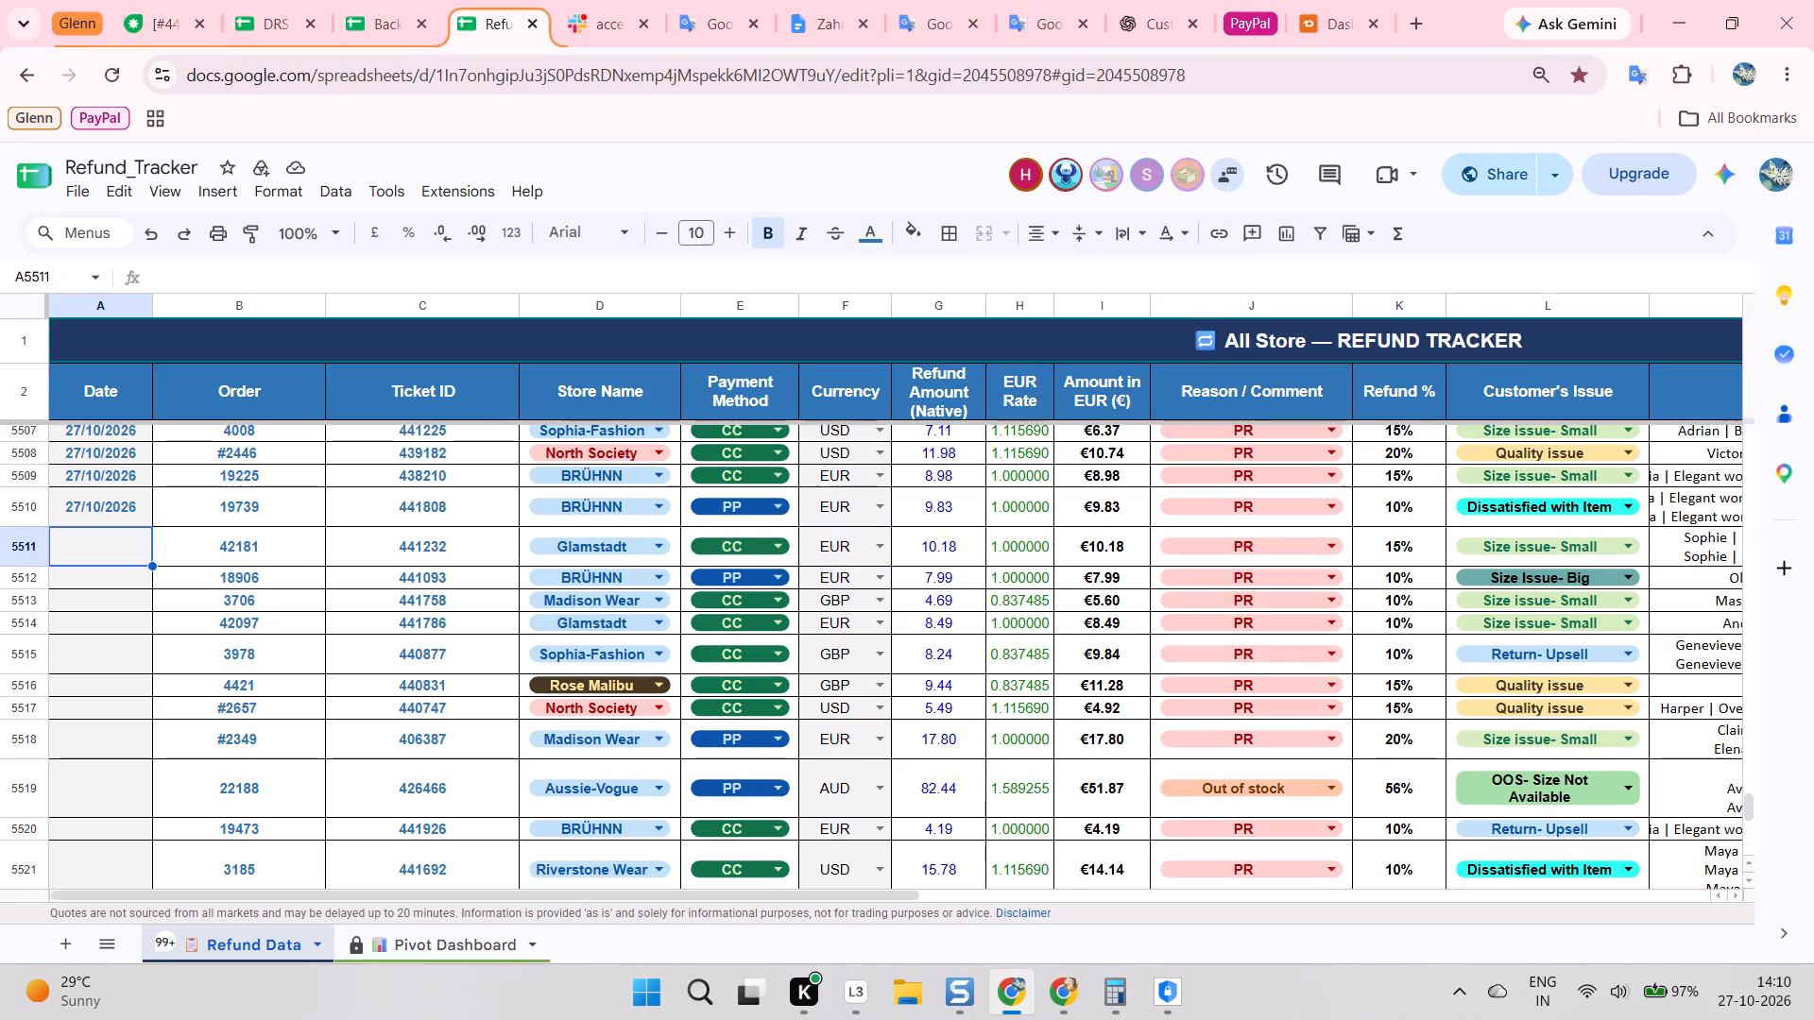
{"action": "left_click", "coordinate": [94, 618]}
{"action": "left_click", "coordinate": [27, 538]}
{"action": "scroll", "coordinate": [873, 561], "scroll_direction": "left", "scroll_amount": 1}
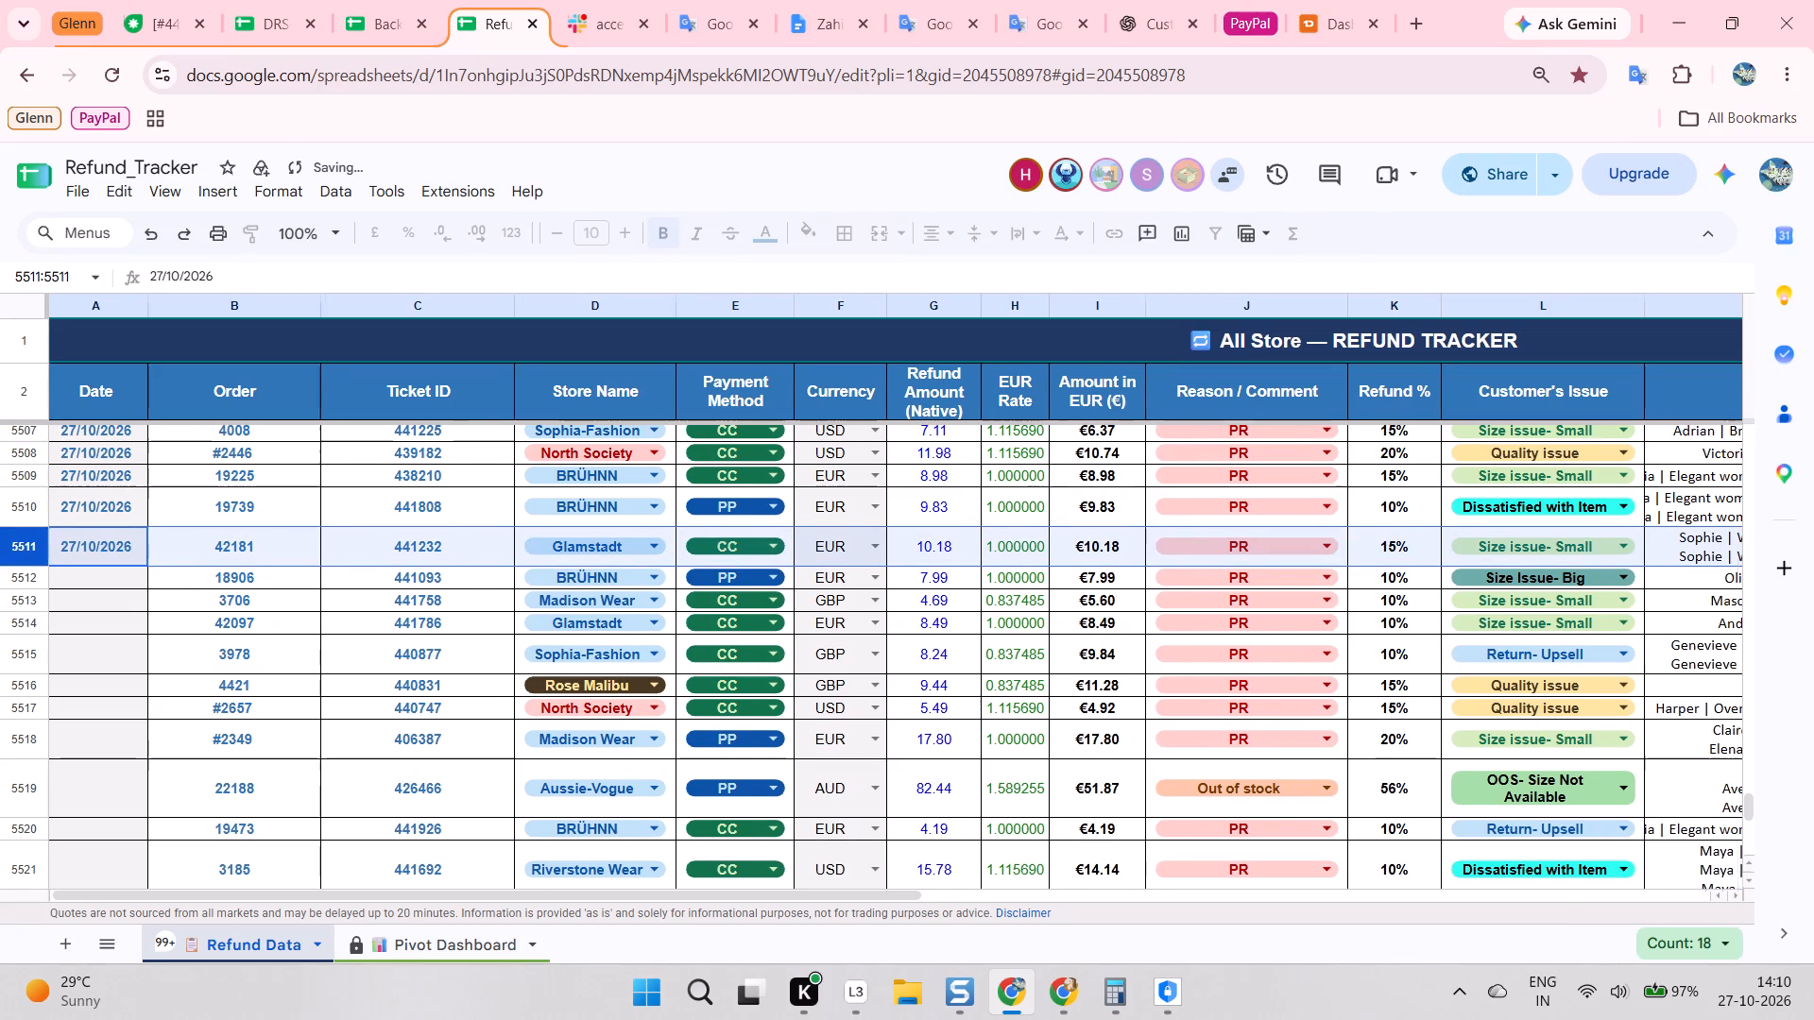
{"action": "scroll", "coordinate": [886, 558], "scroll_direction": "left", "scroll_amount": 2}
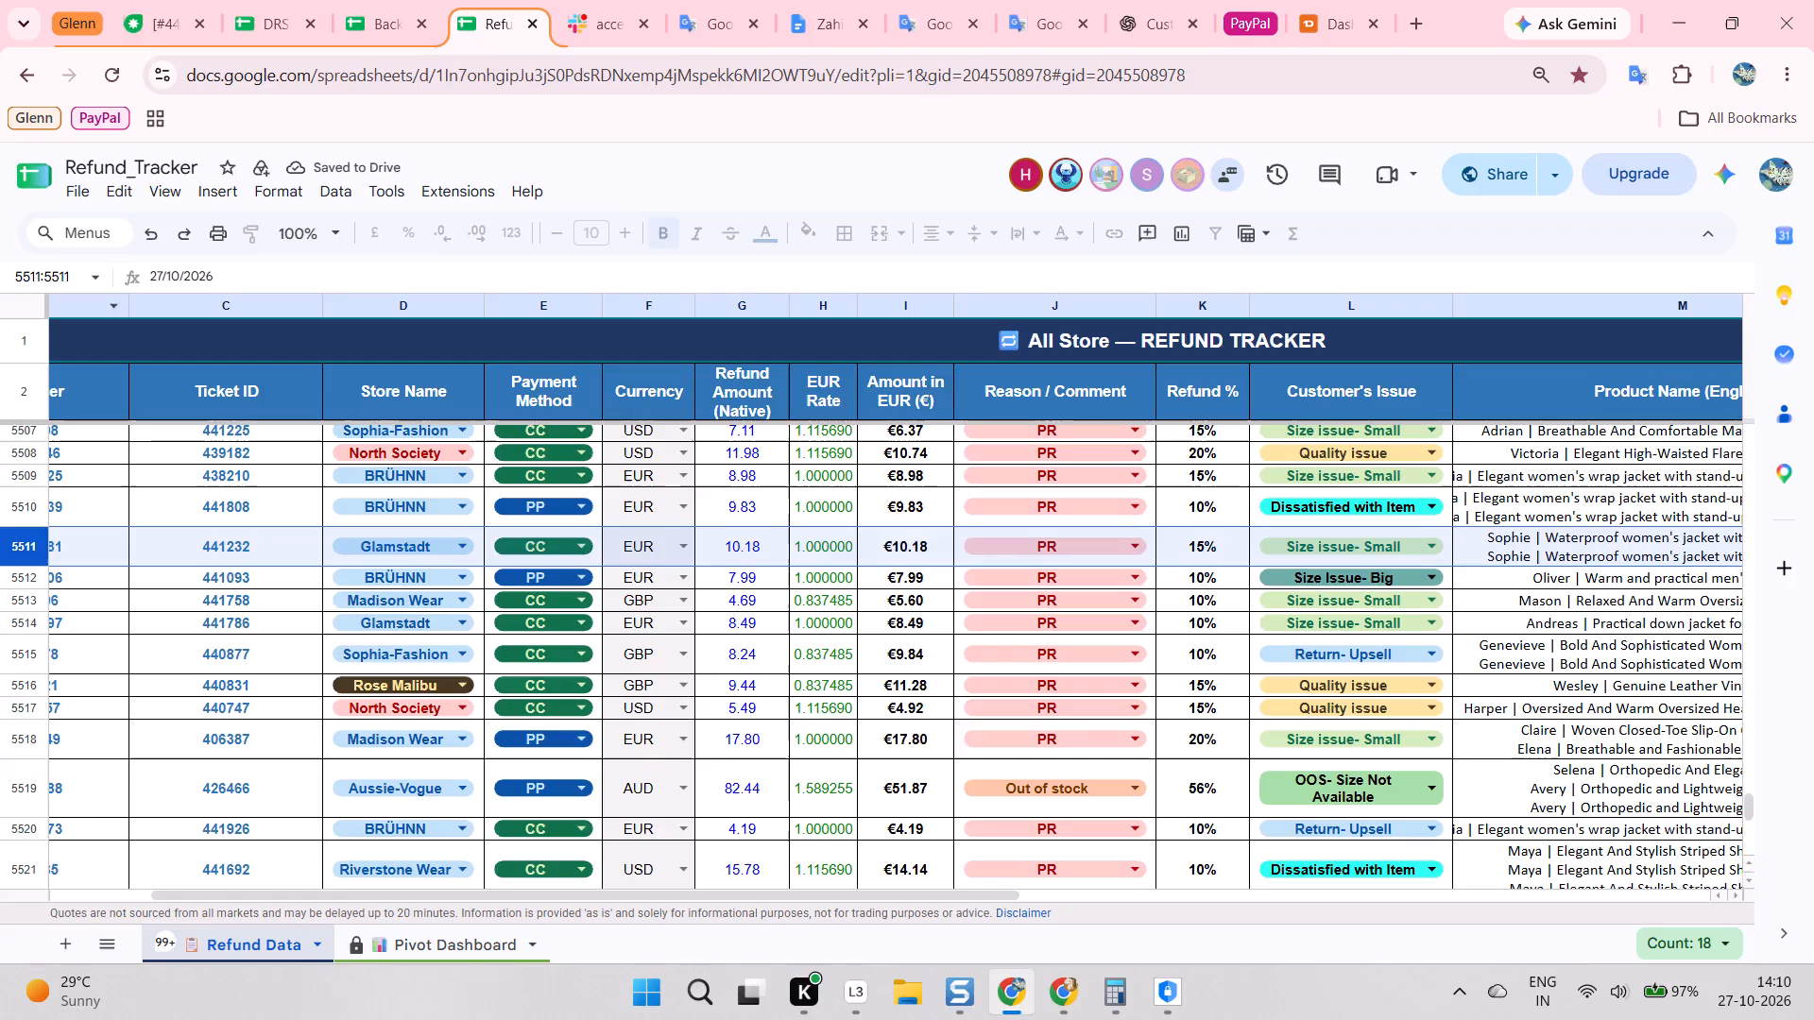
{"action": "left_click", "coordinate": [158, 0]}
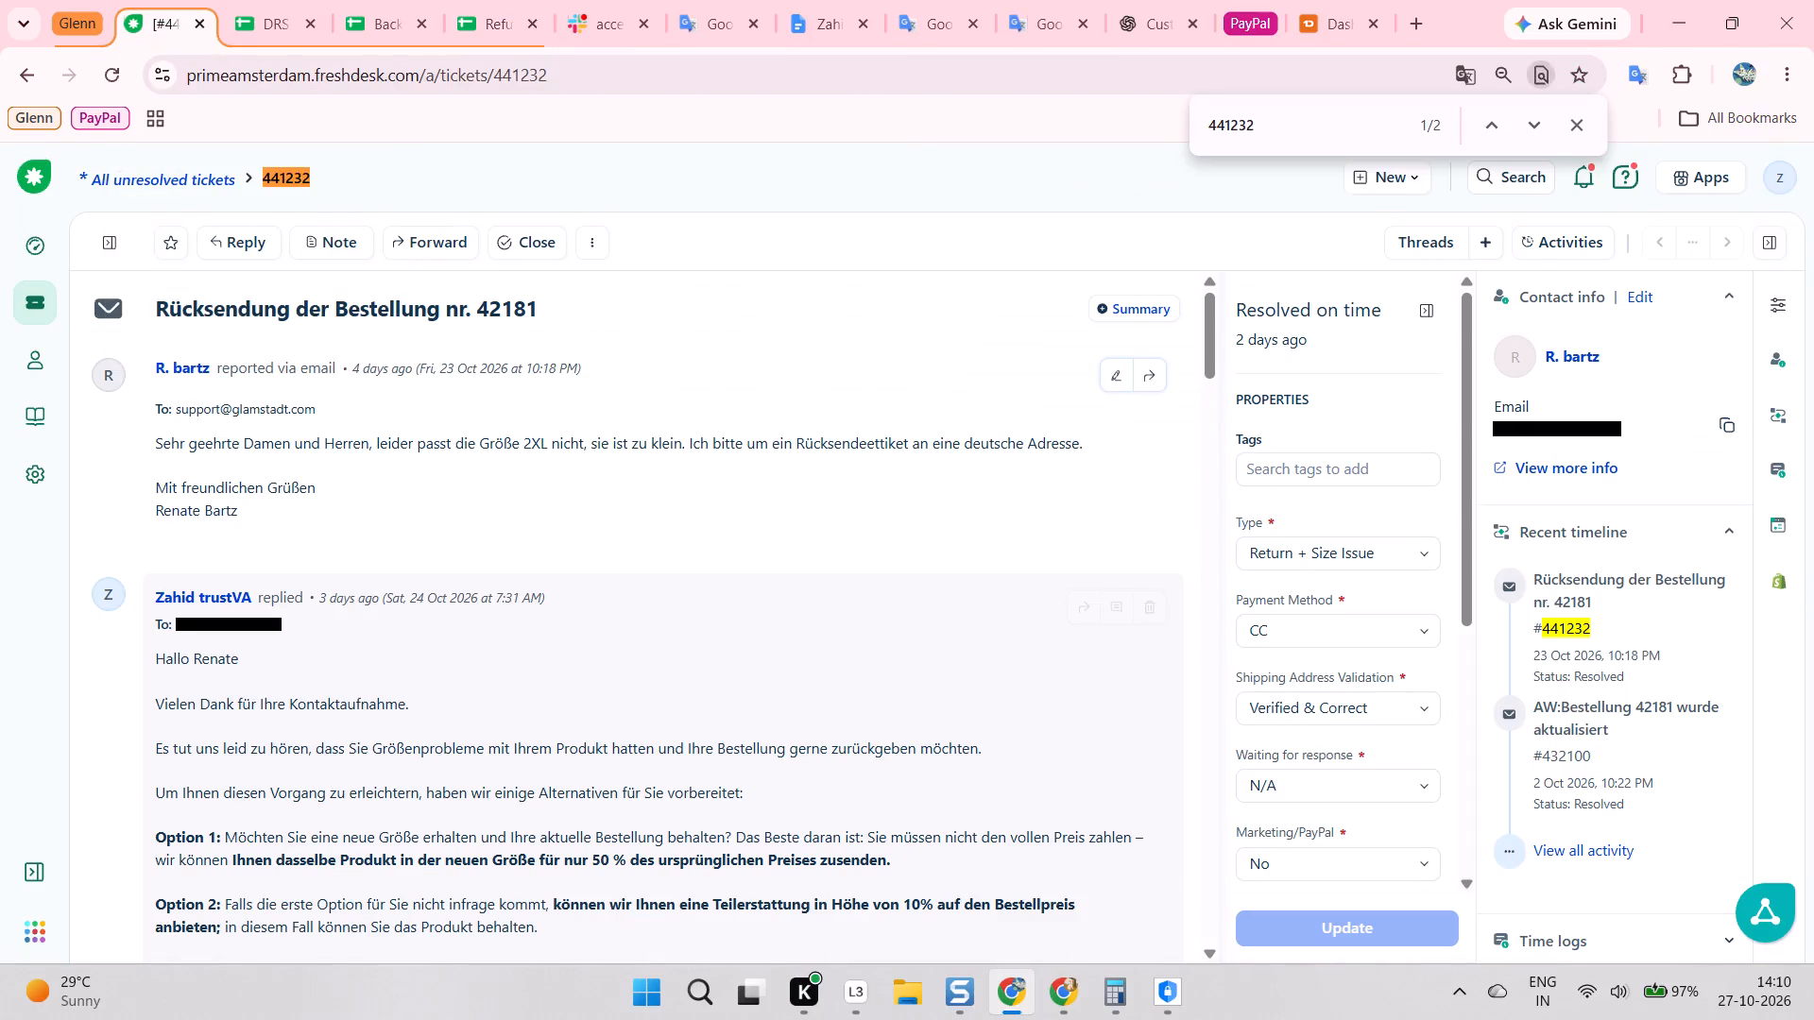
{"action": "left_click", "coordinate": [1067, 991]}
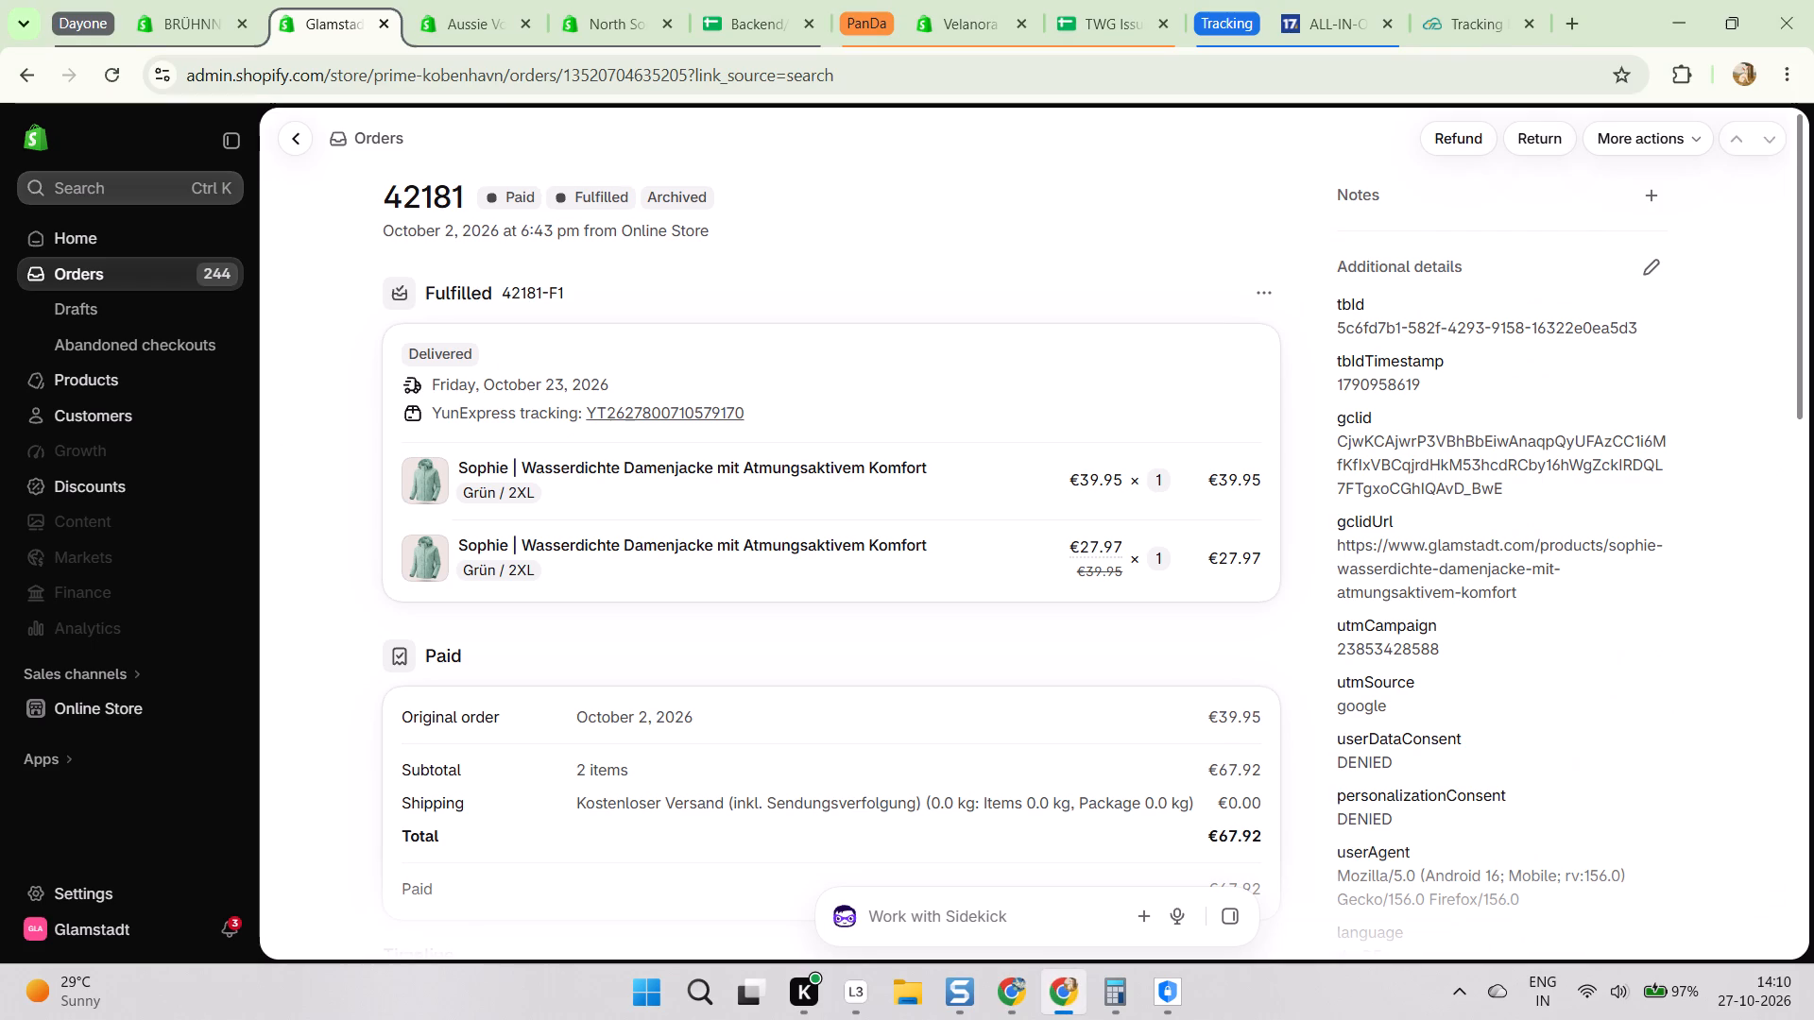
{"action": "left_click", "coordinate": [995, 995]}
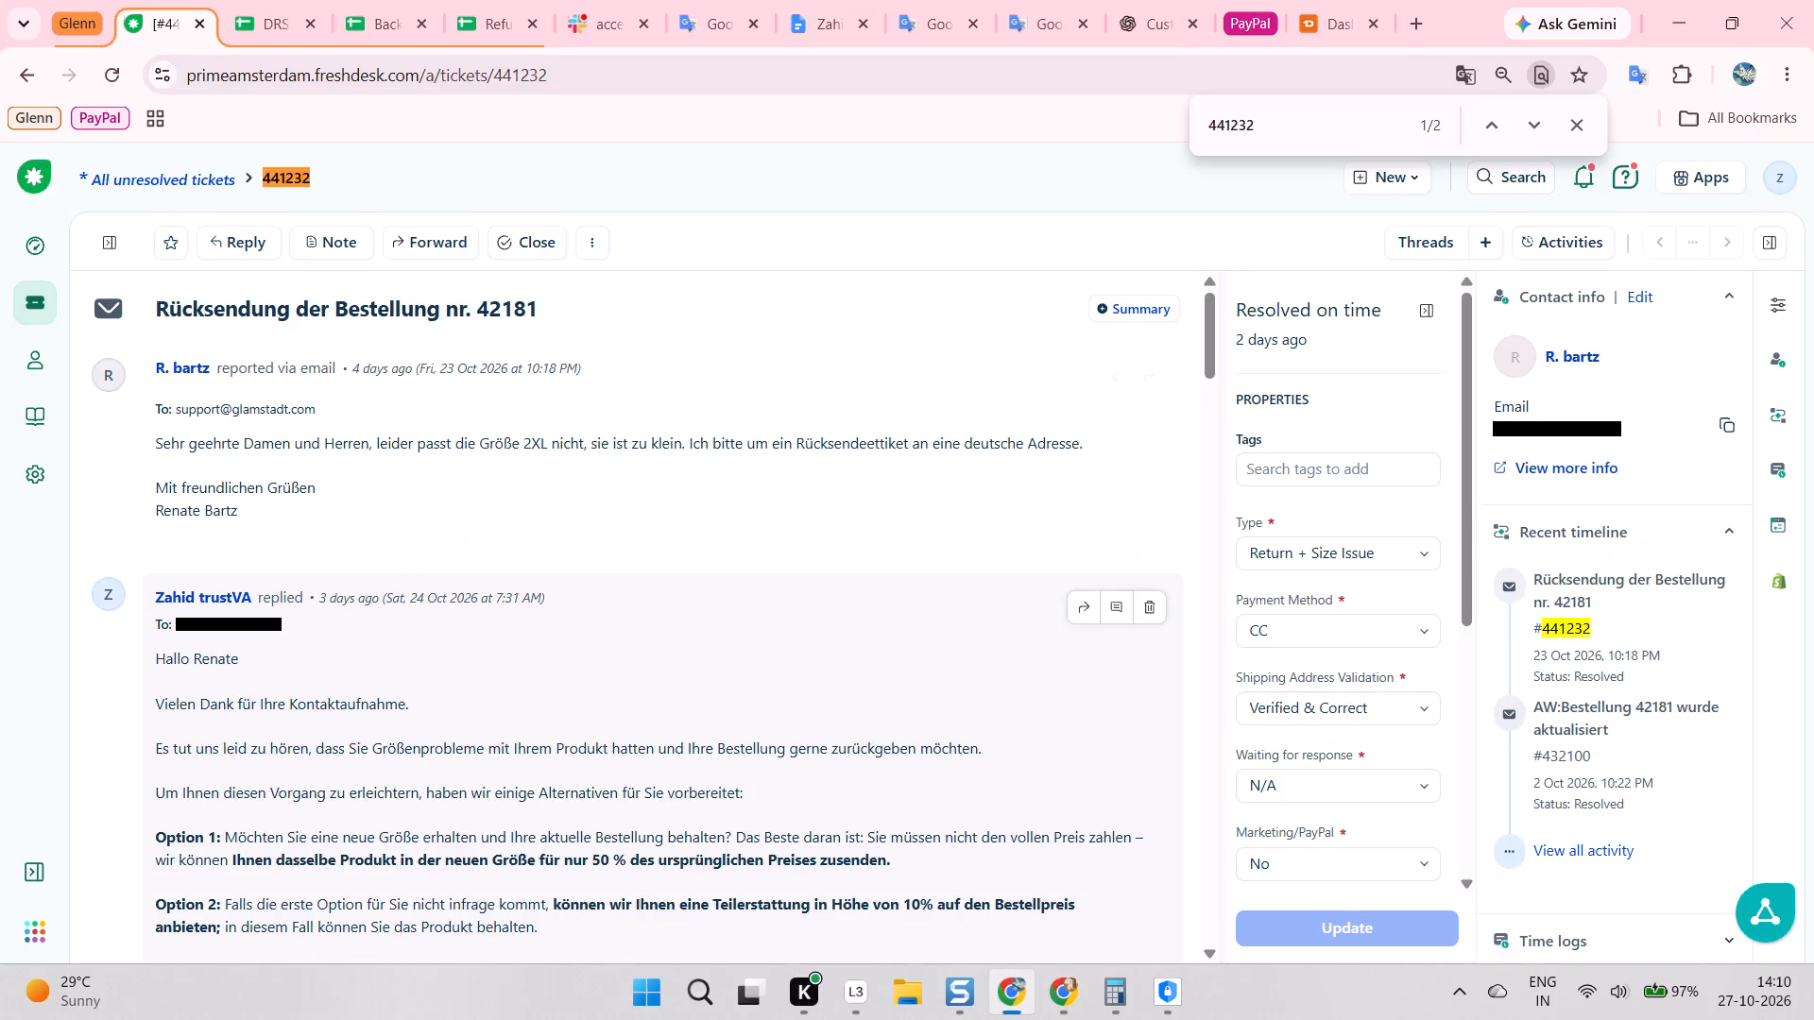
{"action": "right_click", "coordinate": [656, 502]}
{"action": "scroll", "coordinate": [665, 554], "scroll_direction": "down", "scroll_amount": 6}
{"action": "left_click", "coordinate": [792, 863]}
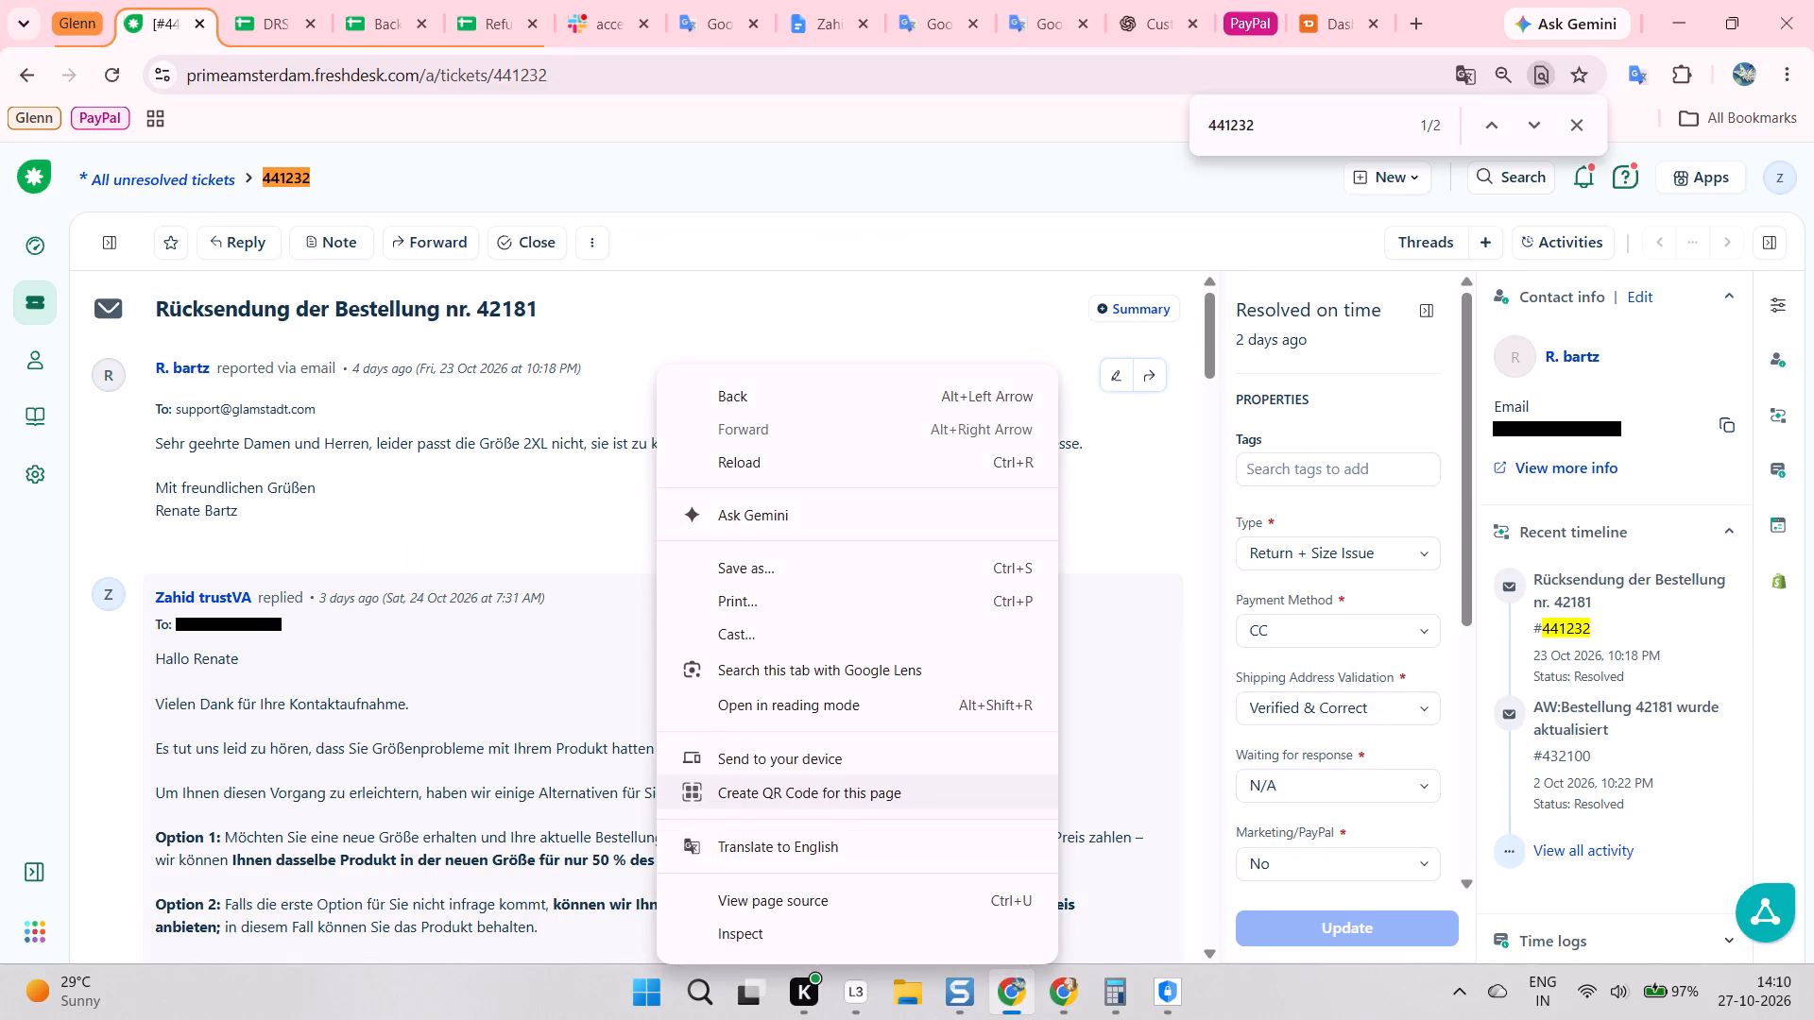
{"action": "left_click", "coordinate": [761, 863]}
{"action": "left_click", "coordinate": [762, 852]}
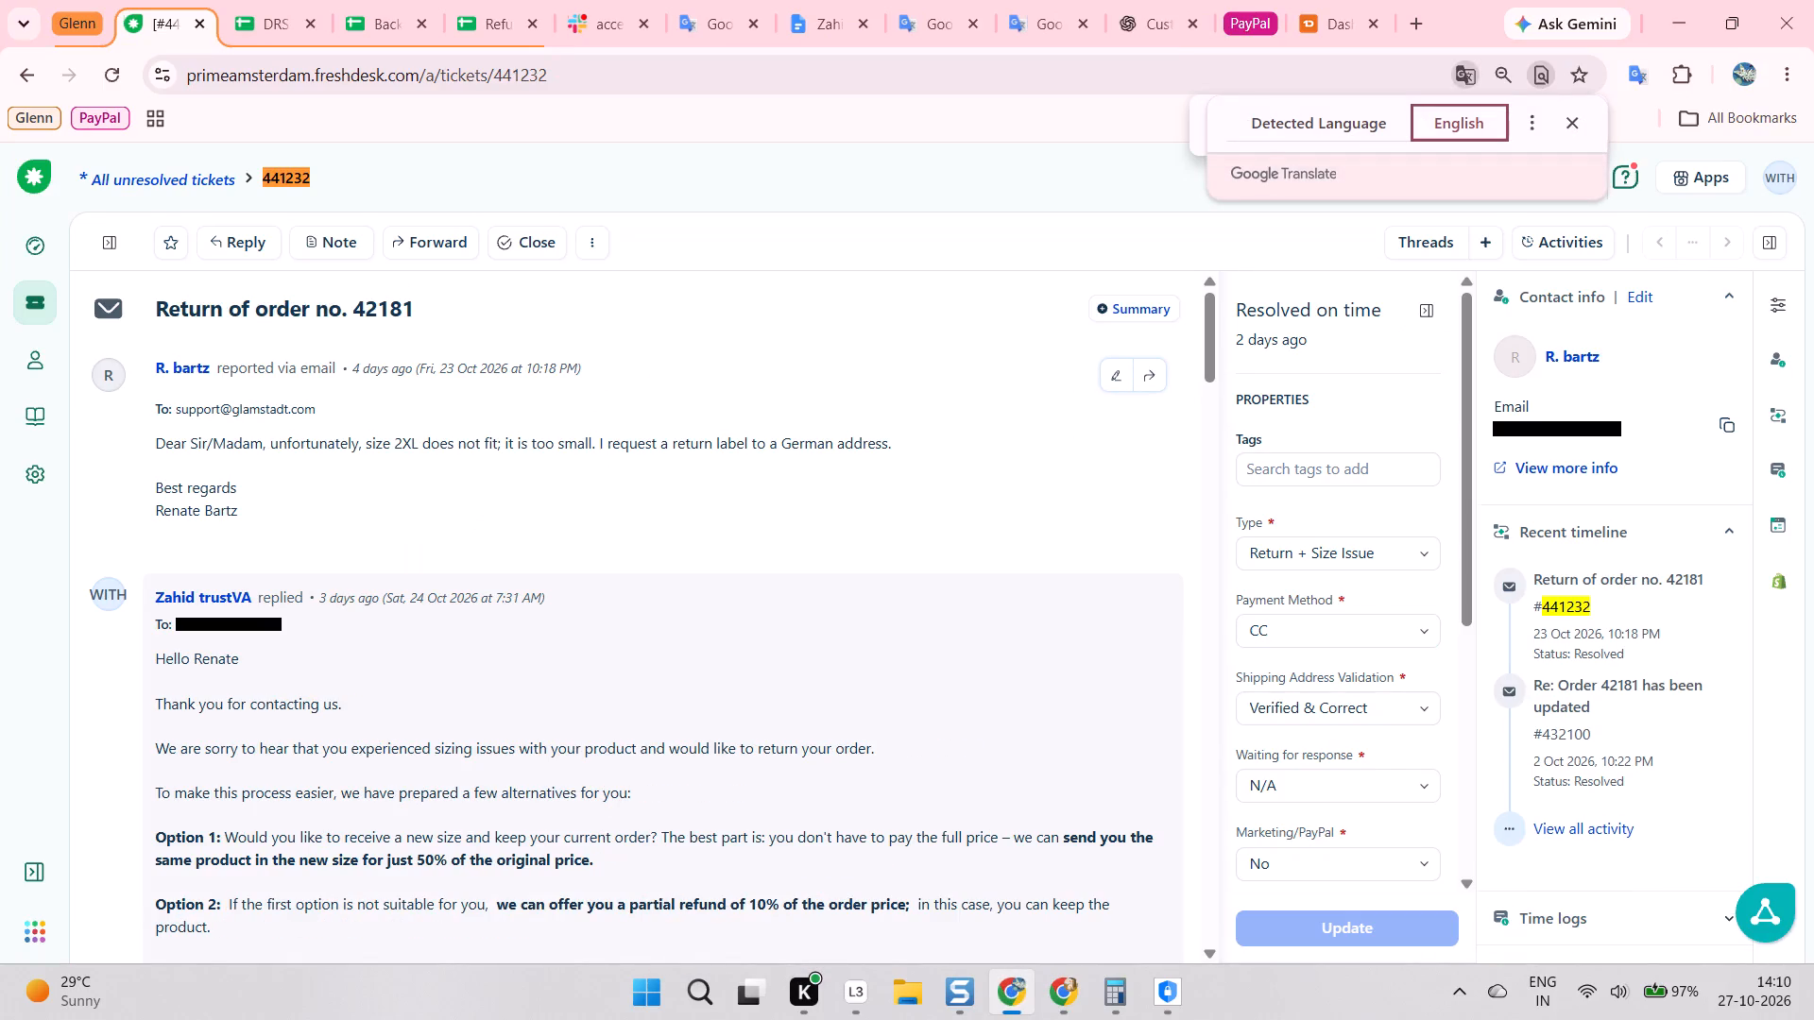
{"action": "left_click", "coordinate": [1320, 134]}
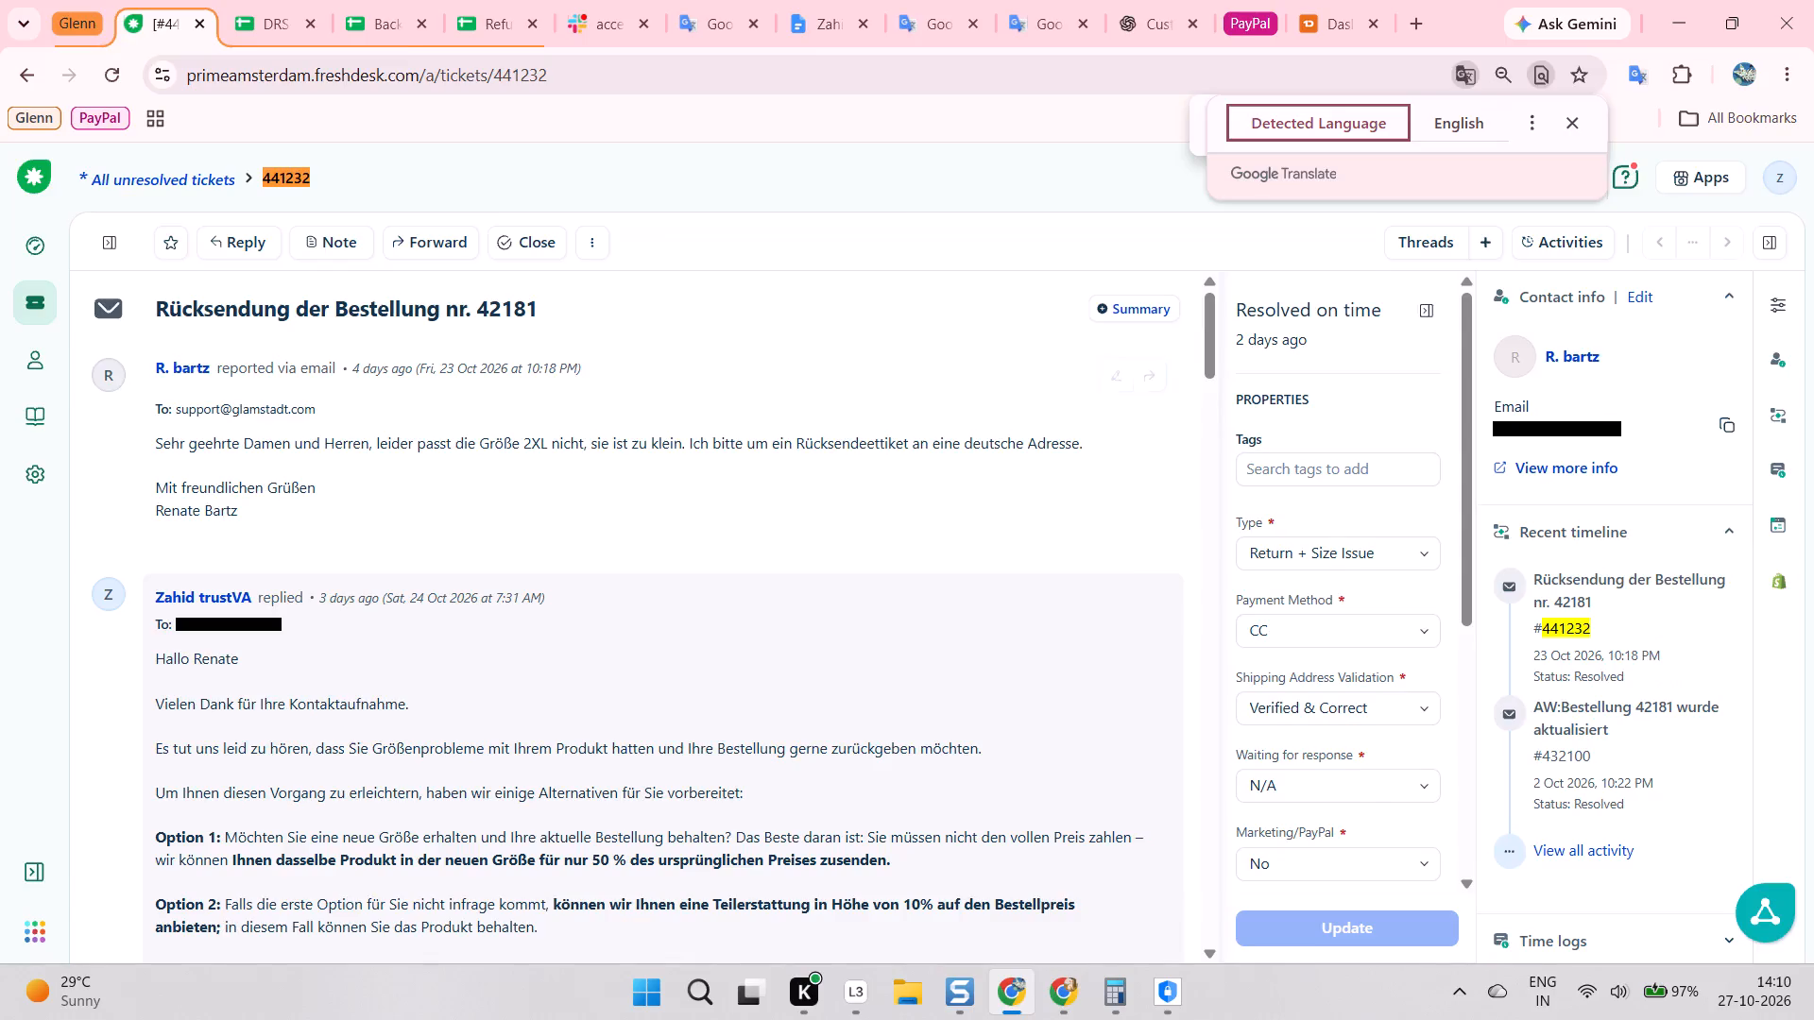
Compare the items in Shopify order 42181 with ticket 441232 and check the refund percentage confirmed in the latest reply.
{"action": "key", "text": "alt+Tab"}
{"action": "scroll", "coordinate": [826, 569], "scroll_direction": "up", "scroll_amount": 5}
{"action": "left_click", "coordinate": [812, 340]}
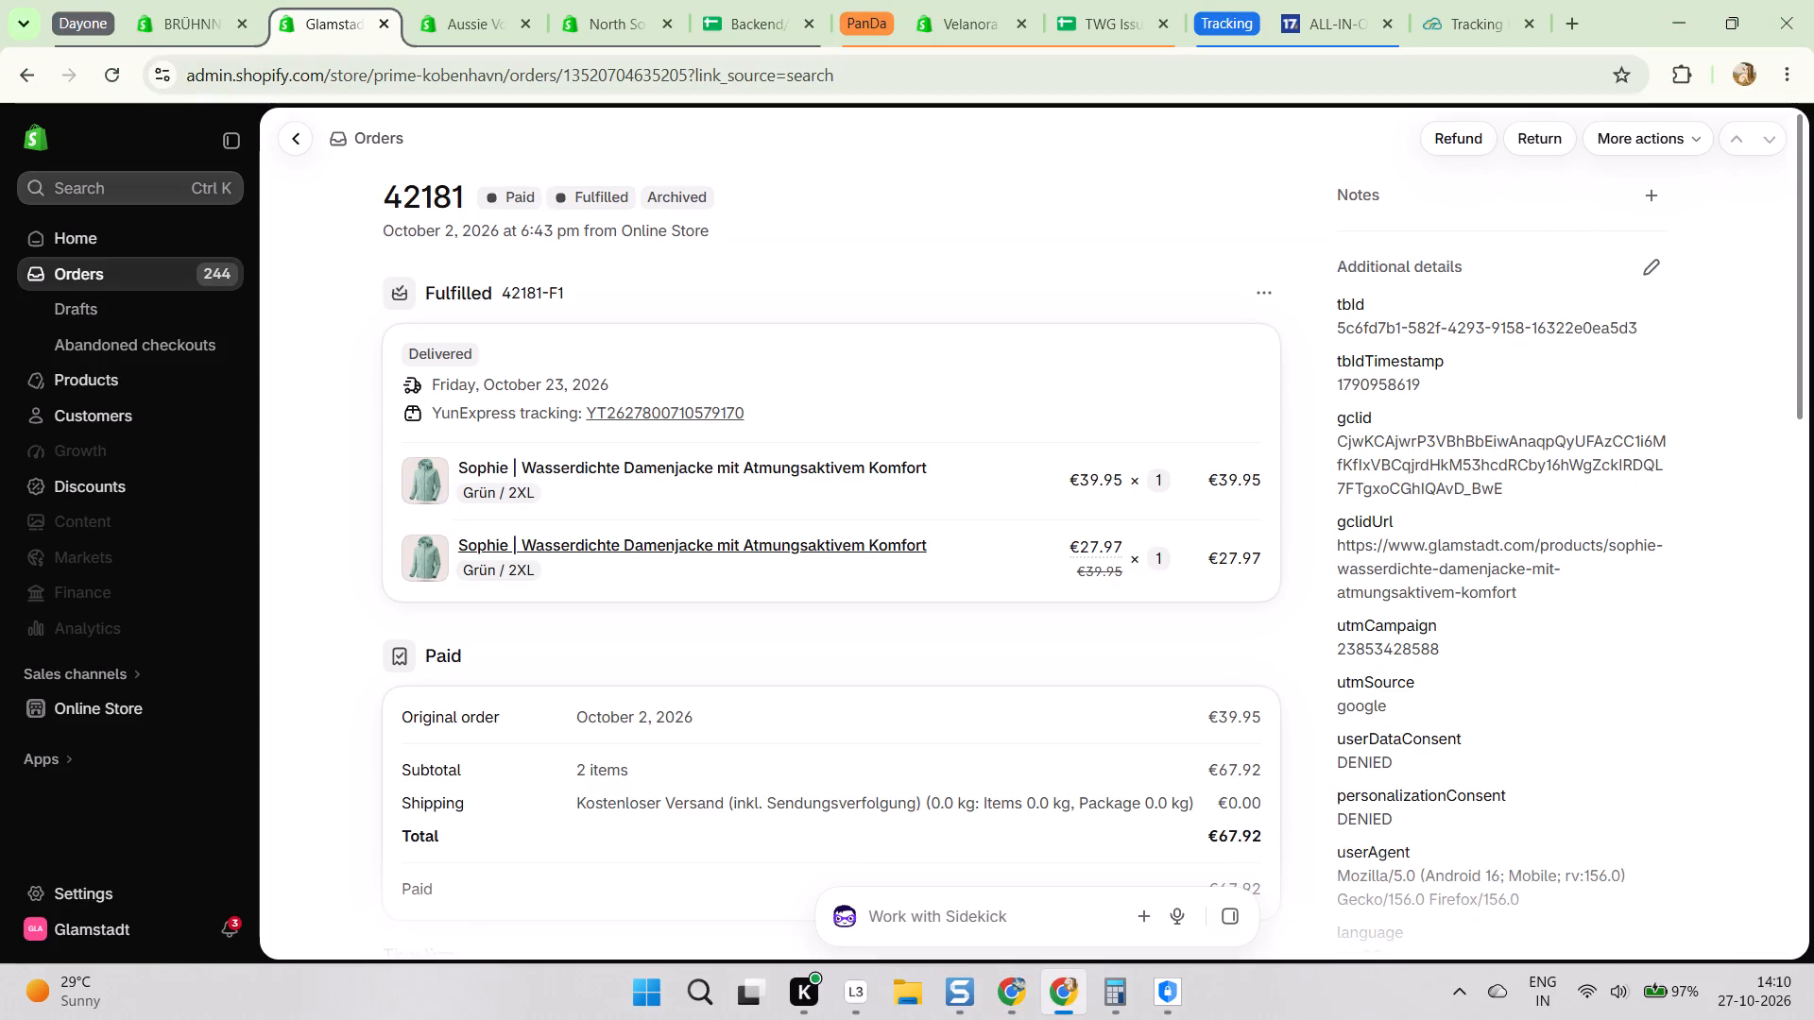
{"action": "key", "text": "alt+Tab"}
{"action": "scroll", "coordinate": [727, 491], "scroll_direction": "down", "scroll_amount": 4}
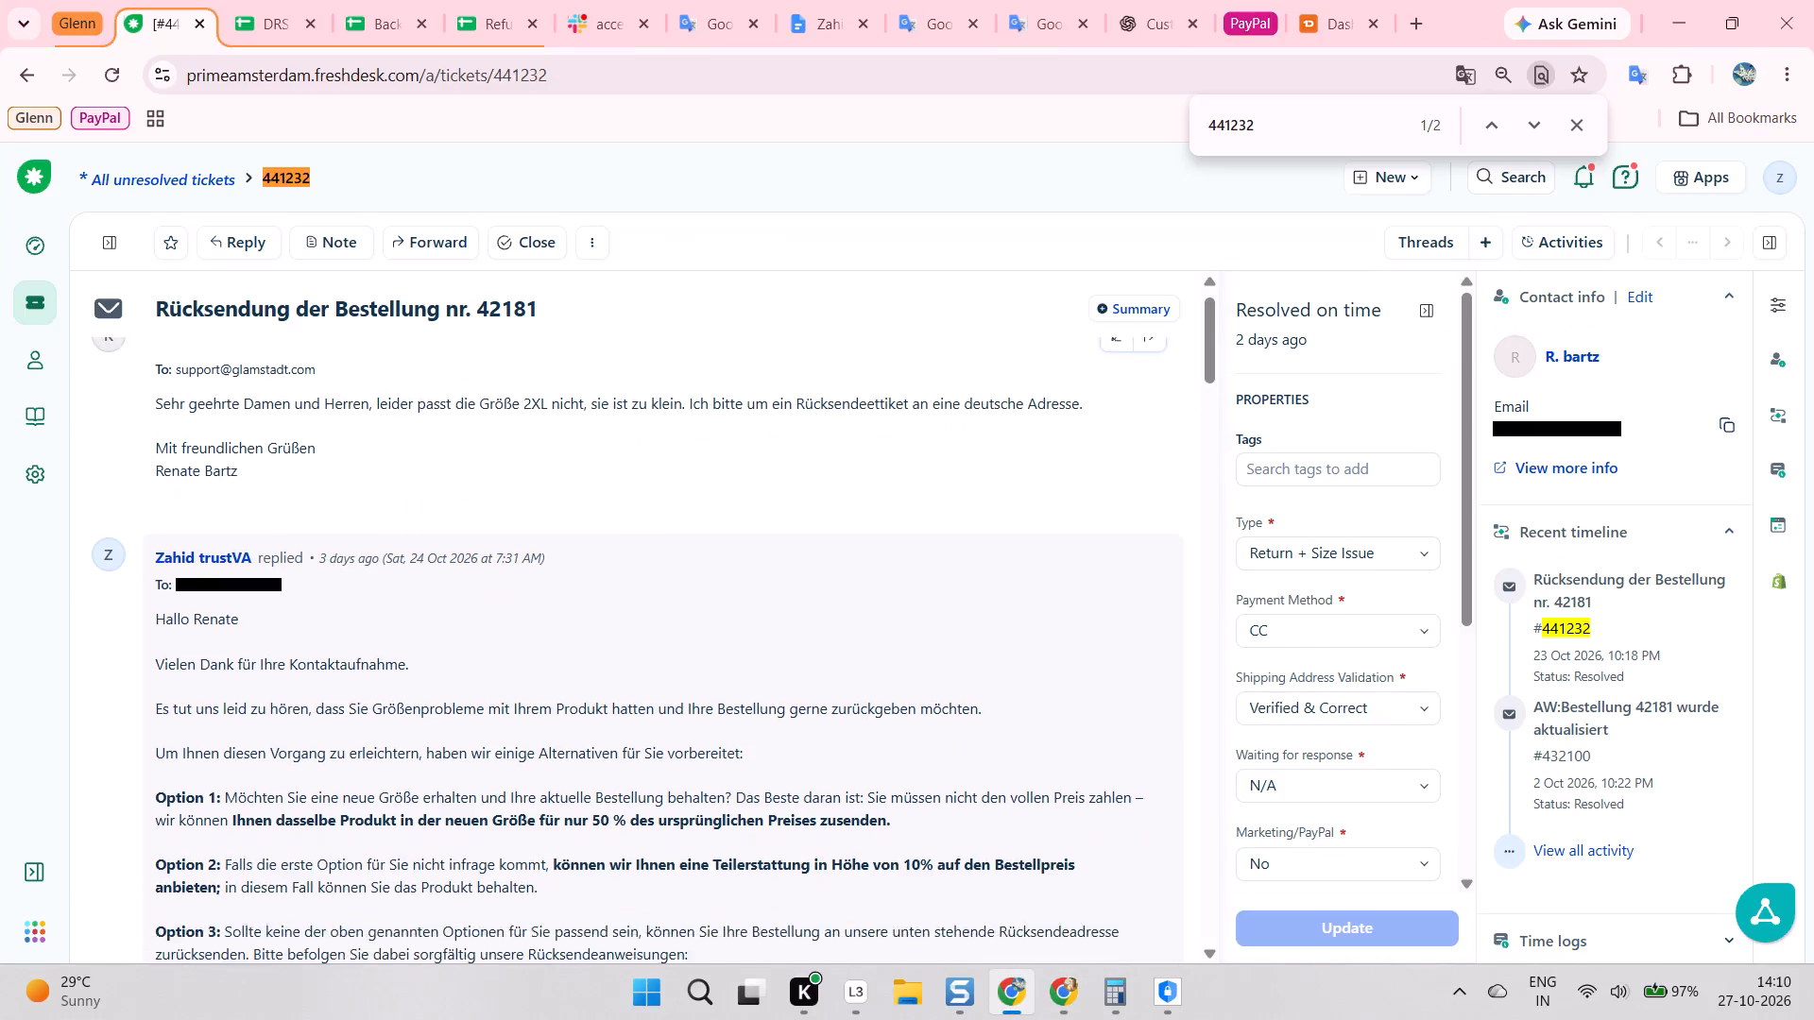
{"action": "scroll", "coordinate": [724, 489], "scroll_direction": "down", "scroll_amount": 20}
{"action": "scroll", "coordinate": [724, 489], "scroll_direction": "down", "scroll_amount": 11}
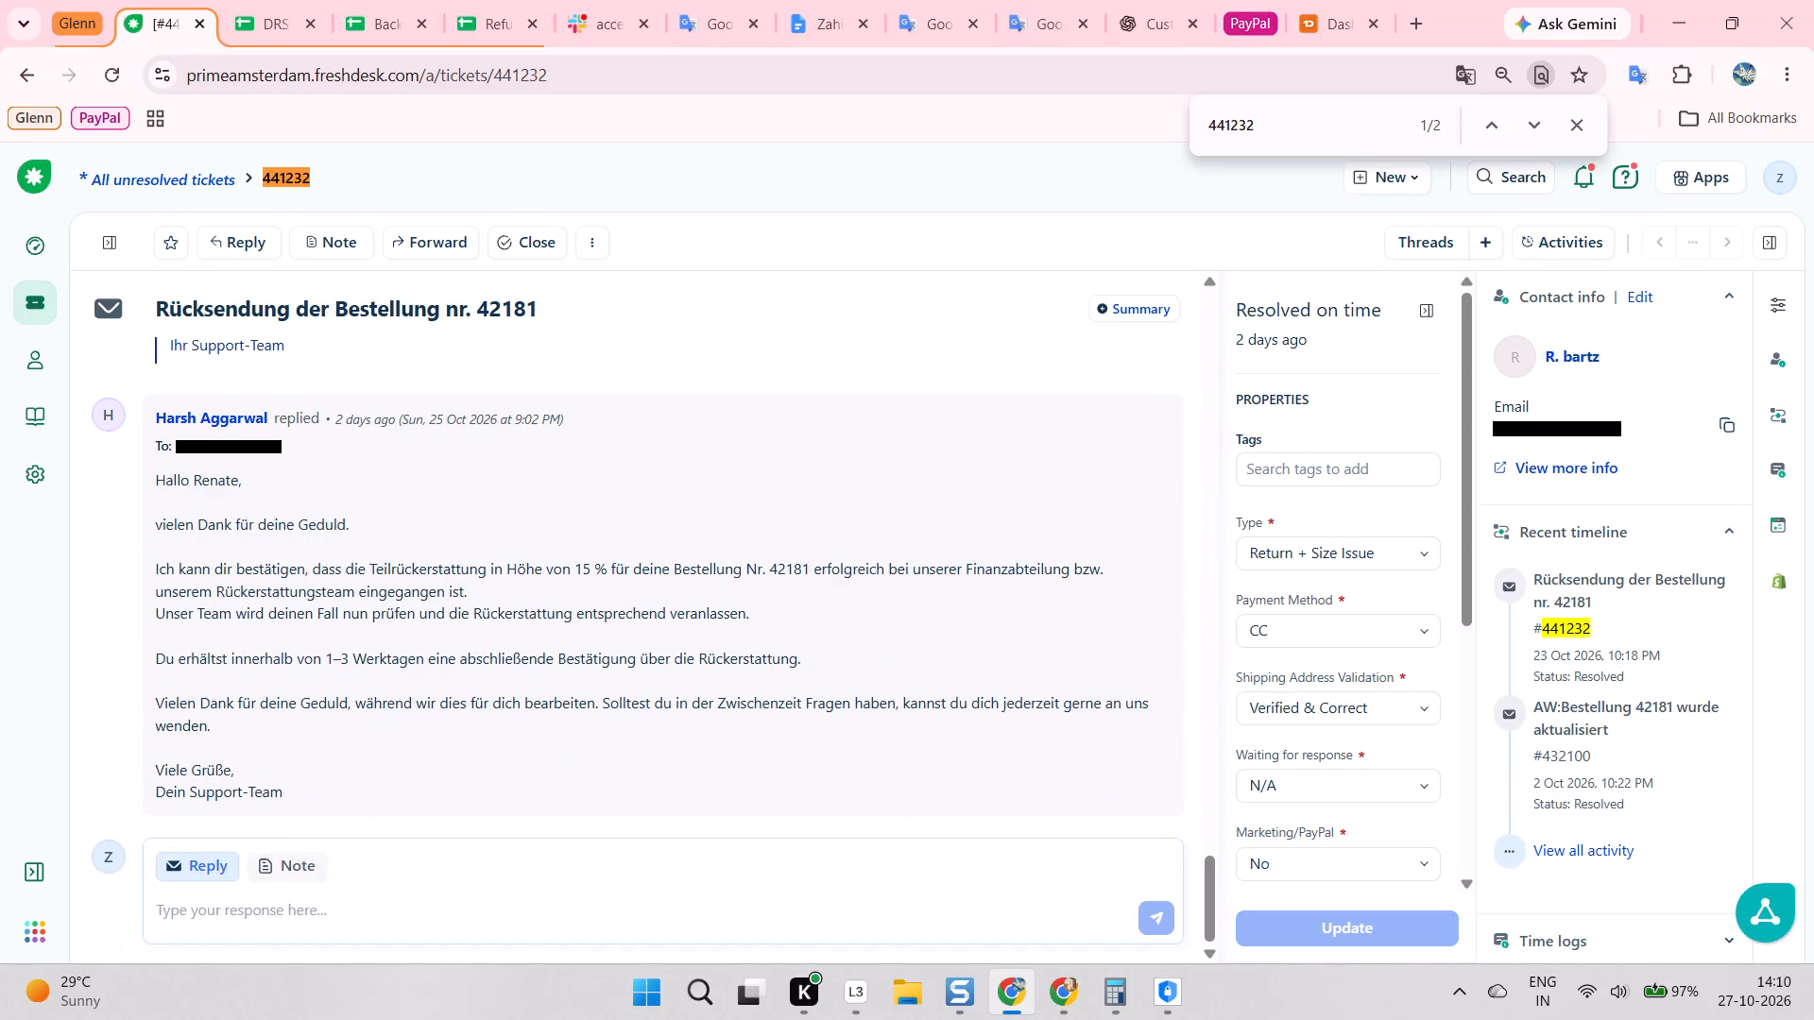
{"action": "scroll", "coordinate": [596, 325], "scroll_direction": "down", "scroll_amount": 1}
{"action": "key", "text": "alt+Tab"}
{"action": "scroll", "coordinate": [1142, 627], "scroll_direction": "down", "scroll_amount": 2}
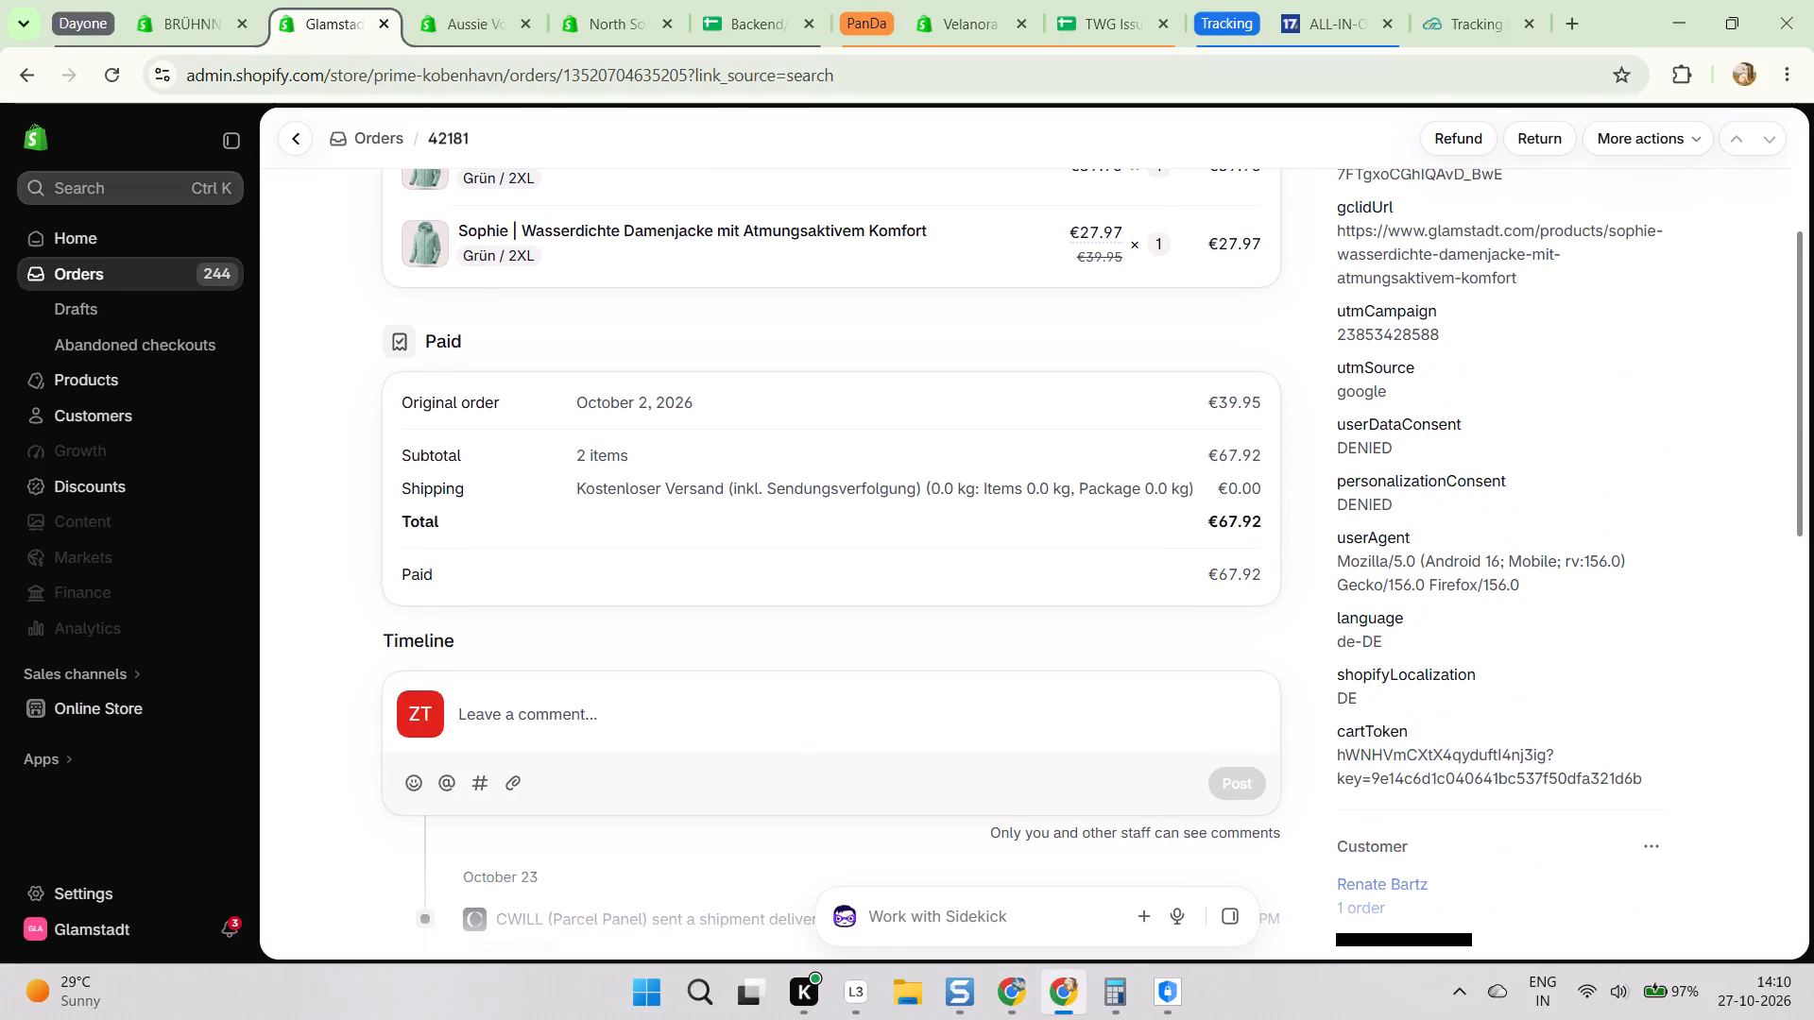
{"action": "double_click", "coordinate": [1236, 585]}
{"action": "key", "text": "ctrl+c"}
{"action": "key", "text": "ctrl+c"}
{"action": "left_click", "coordinate": [1115, 992]}
{"action": "left_click", "coordinate": [1599, 472]}
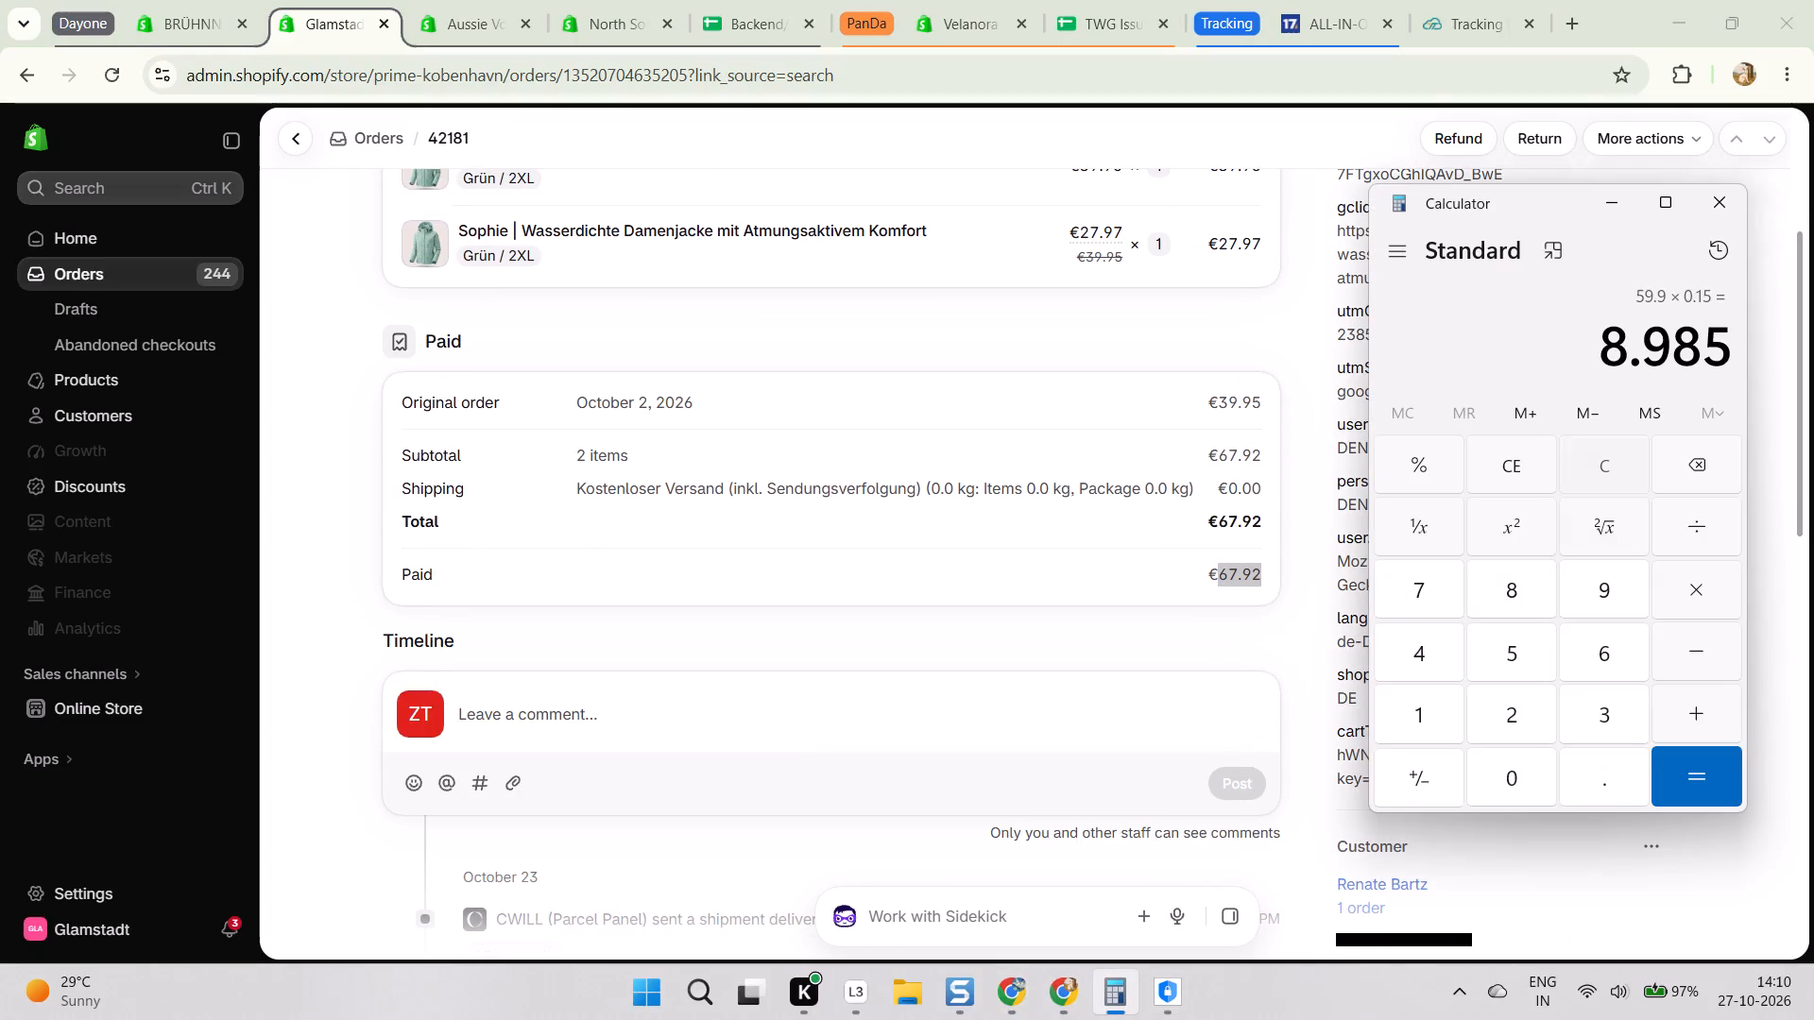
{"action": "key", "text": "ctrl+v"}
{"action": "left_click", "coordinate": [1707, 610]}
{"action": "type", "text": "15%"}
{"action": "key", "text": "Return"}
{"action": "left_click", "coordinate": [979, 525]}
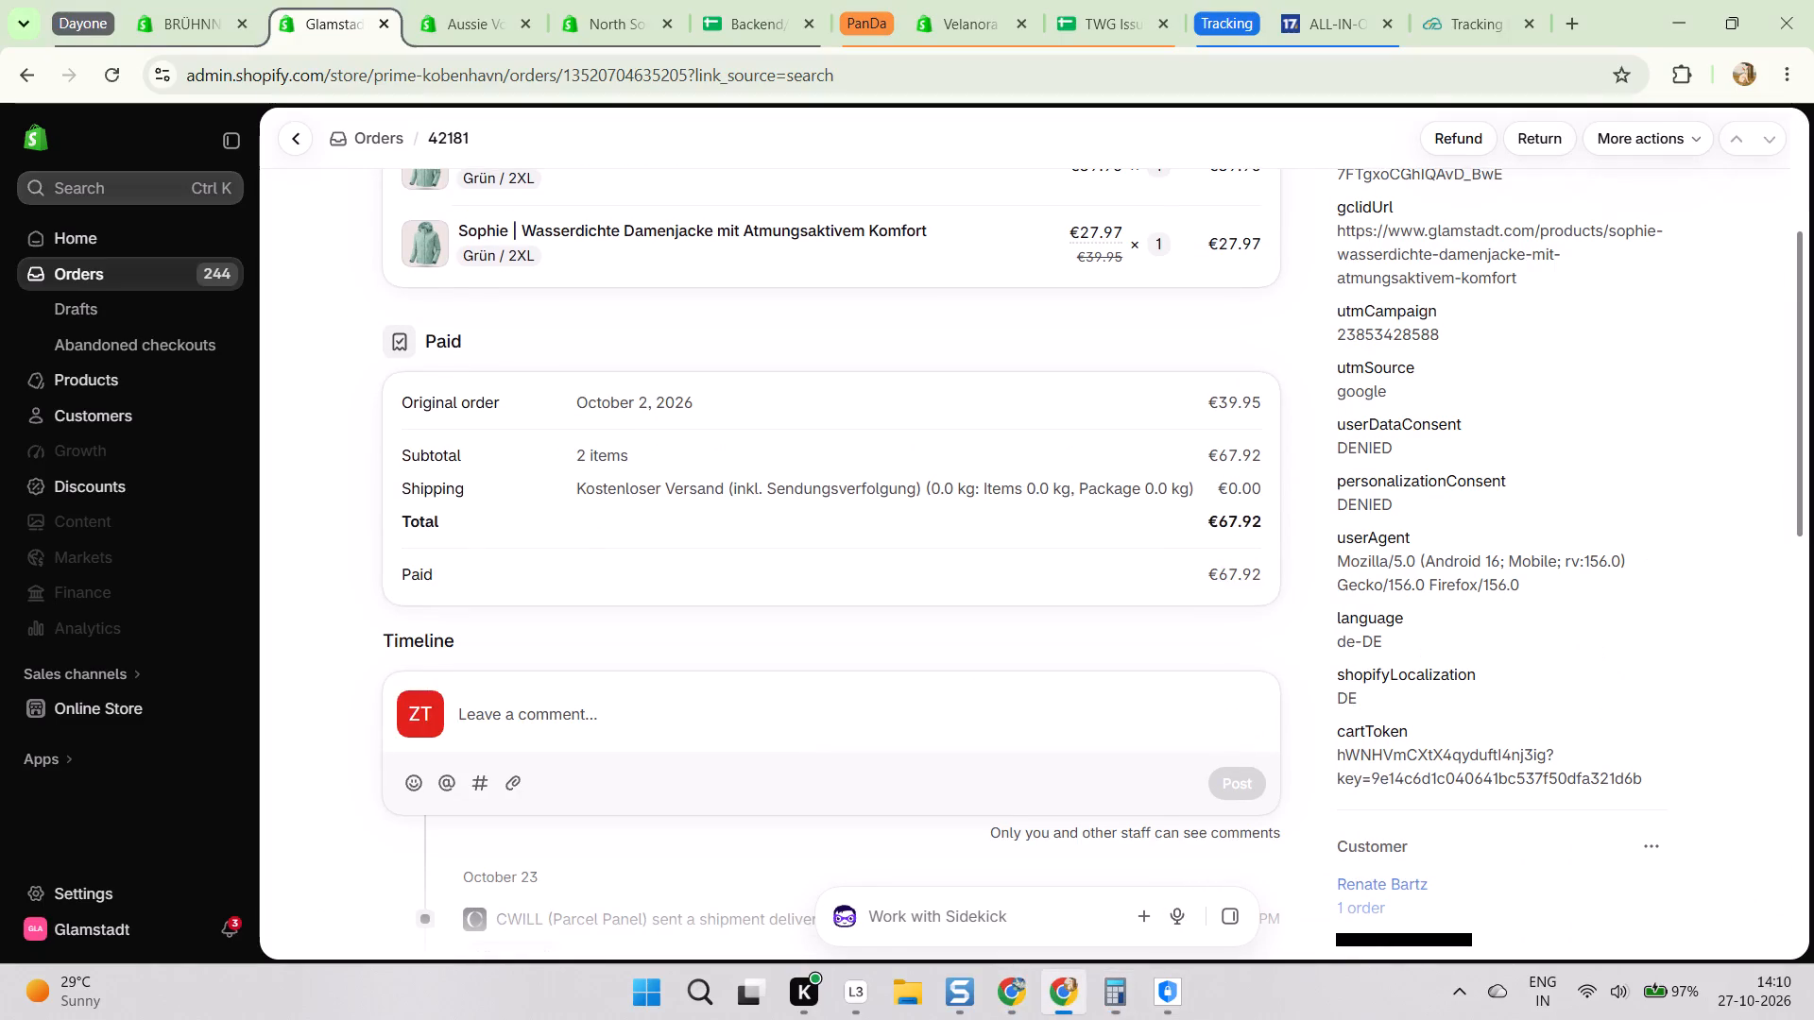
{"action": "left_click", "coordinate": [1013, 994]}
{"action": "left_click", "coordinate": [480, 0]}
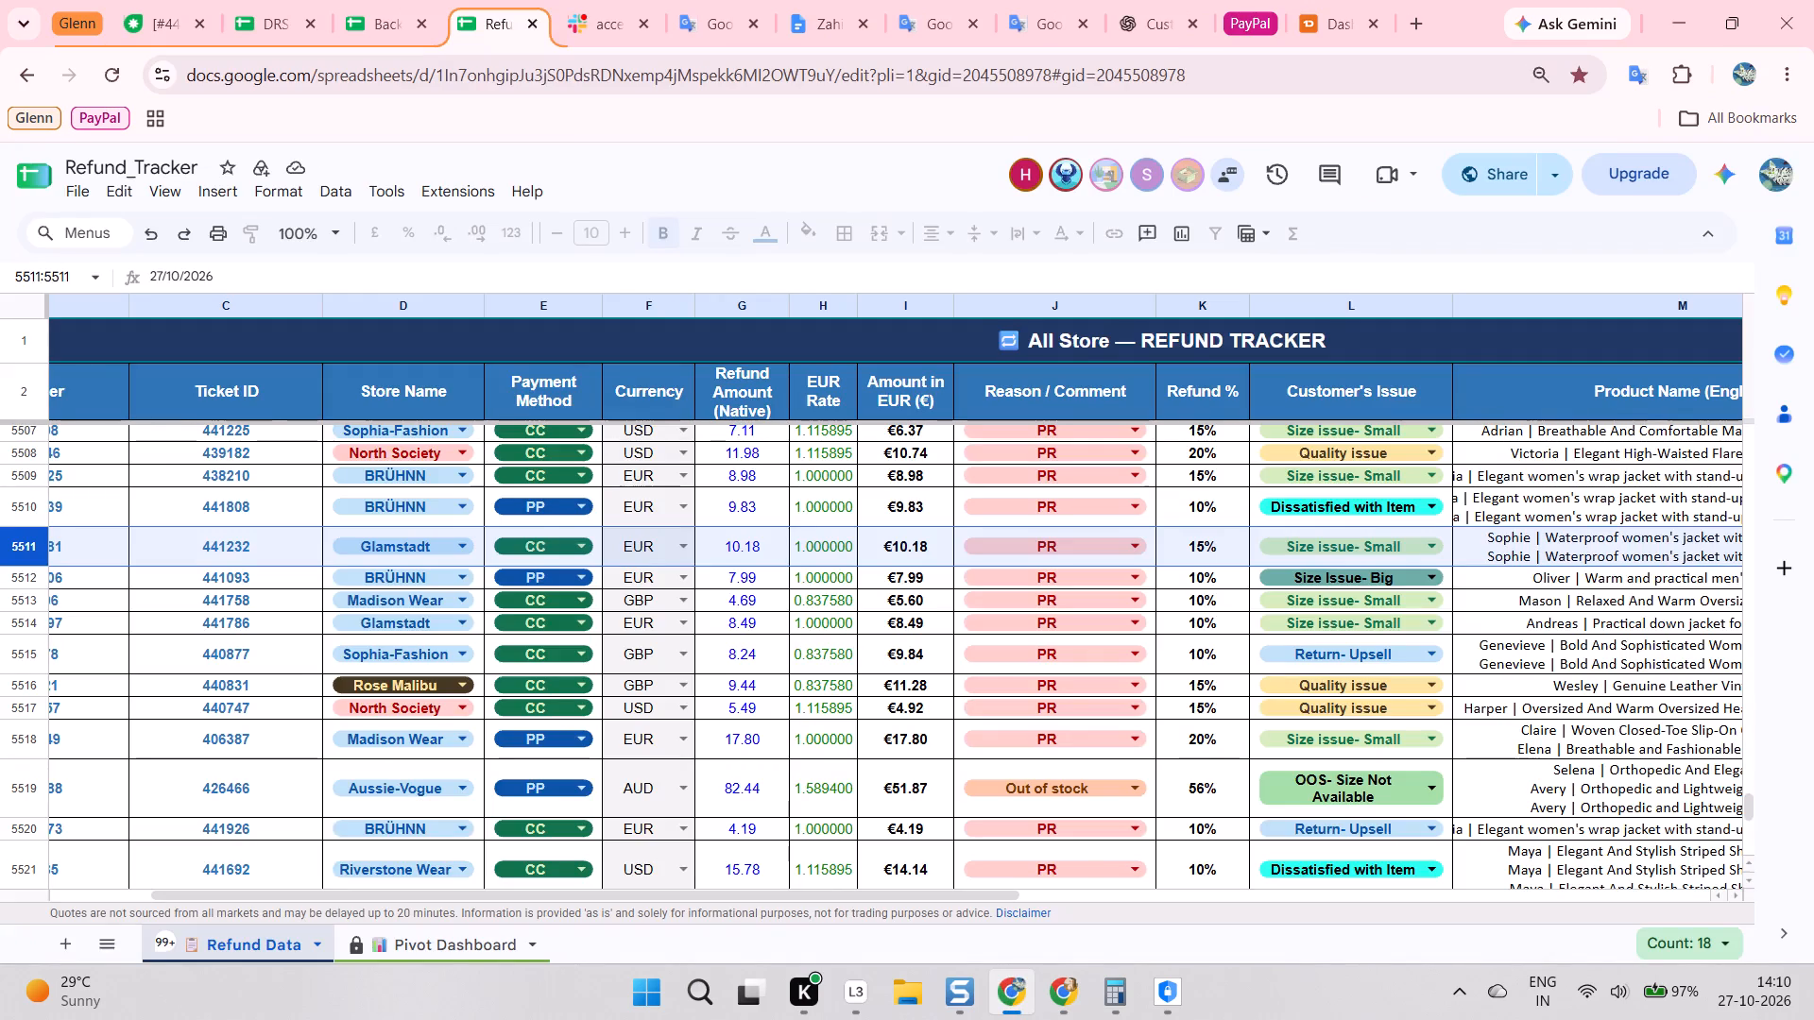
{"action": "scroll", "coordinate": [1081, 957], "scroll_direction": "down", "scroll_amount": 1}
{"action": "left_click", "coordinate": [1061, 994]}
{"action": "scroll", "coordinate": [1134, 635], "scroll_direction": "down", "scroll_amount": 5}
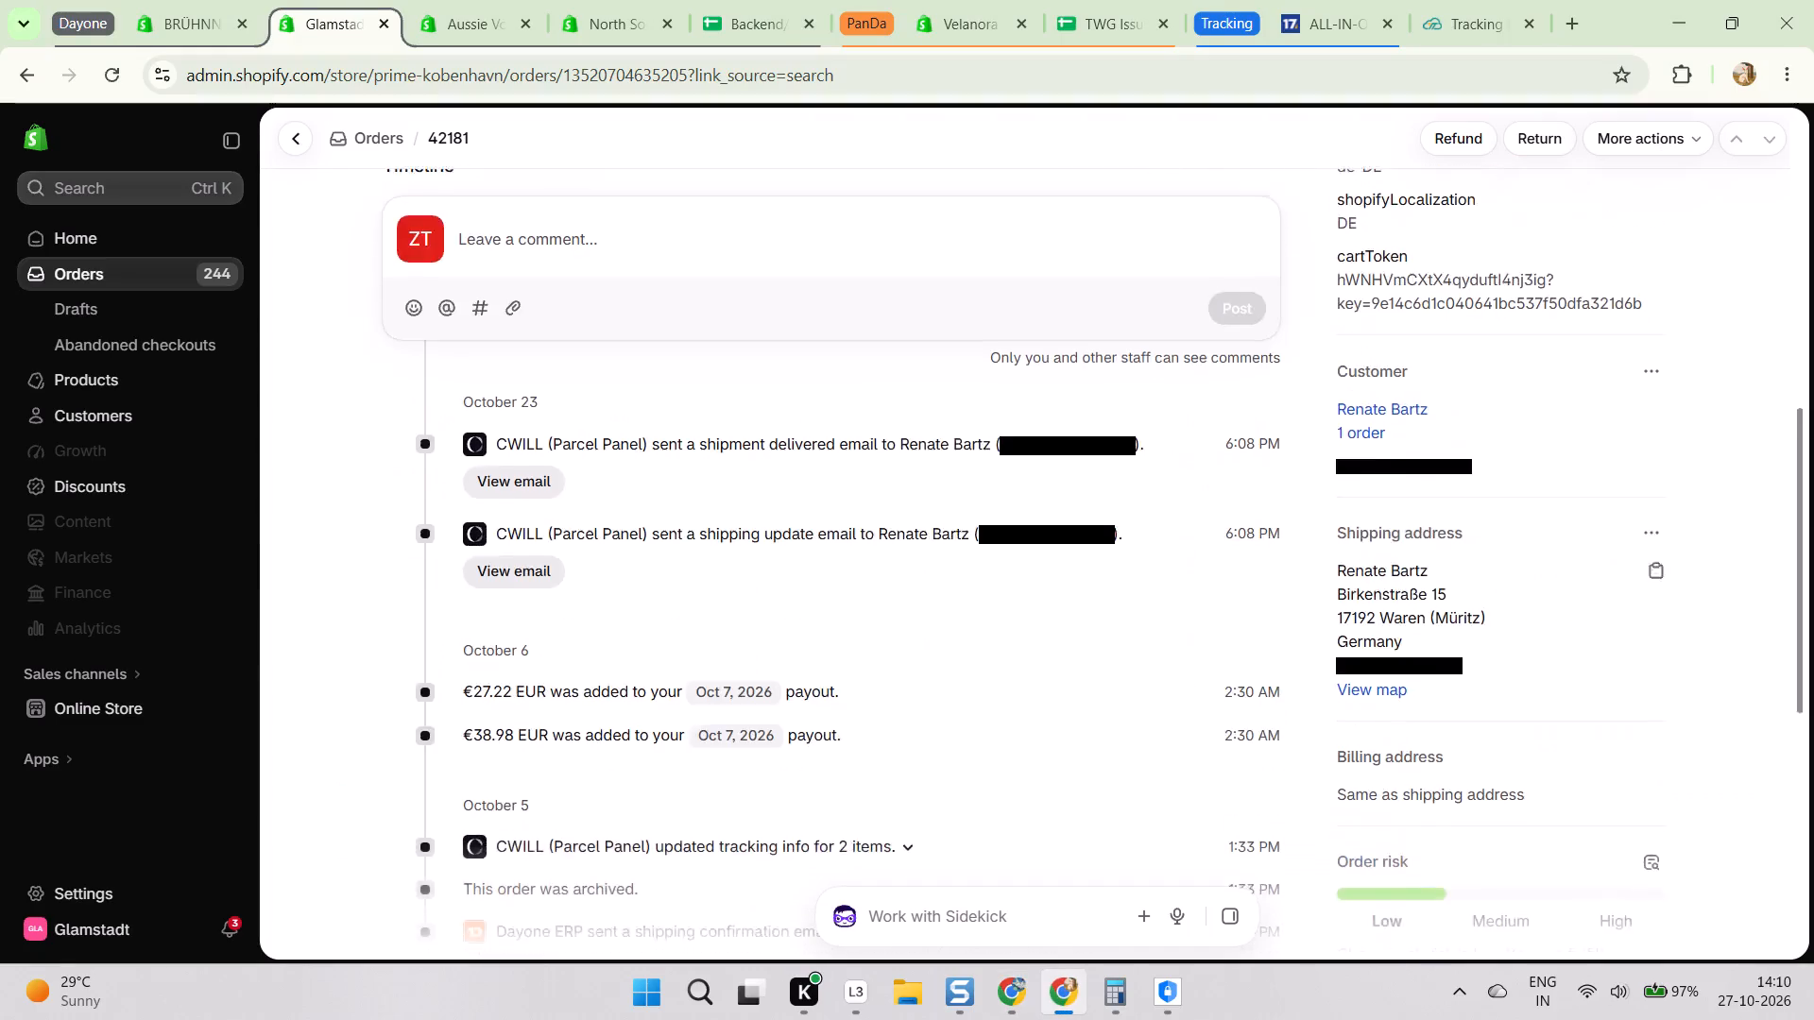
{"action": "key", "text": "alt+Tab"}
{"action": "scroll", "coordinate": [977, 580], "scroll_direction": "left", "scroll_amount": 5}
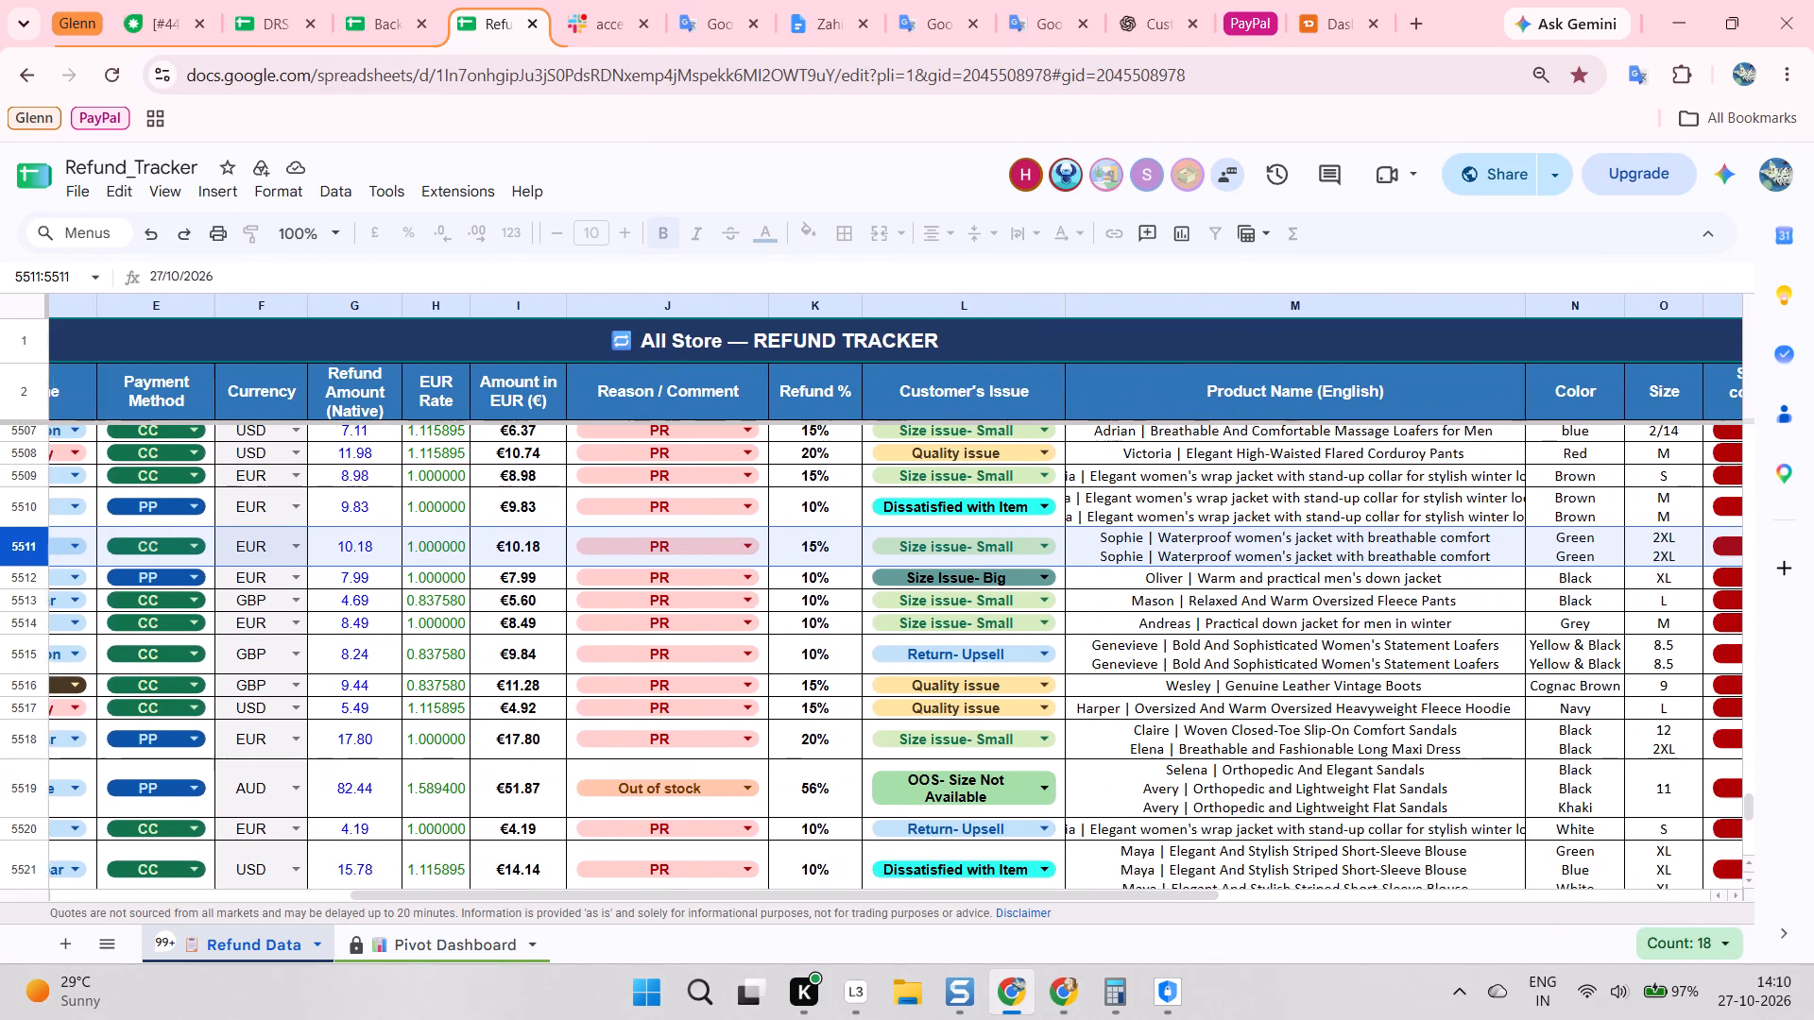
{"action": "key", "text": "alt+Tab"}
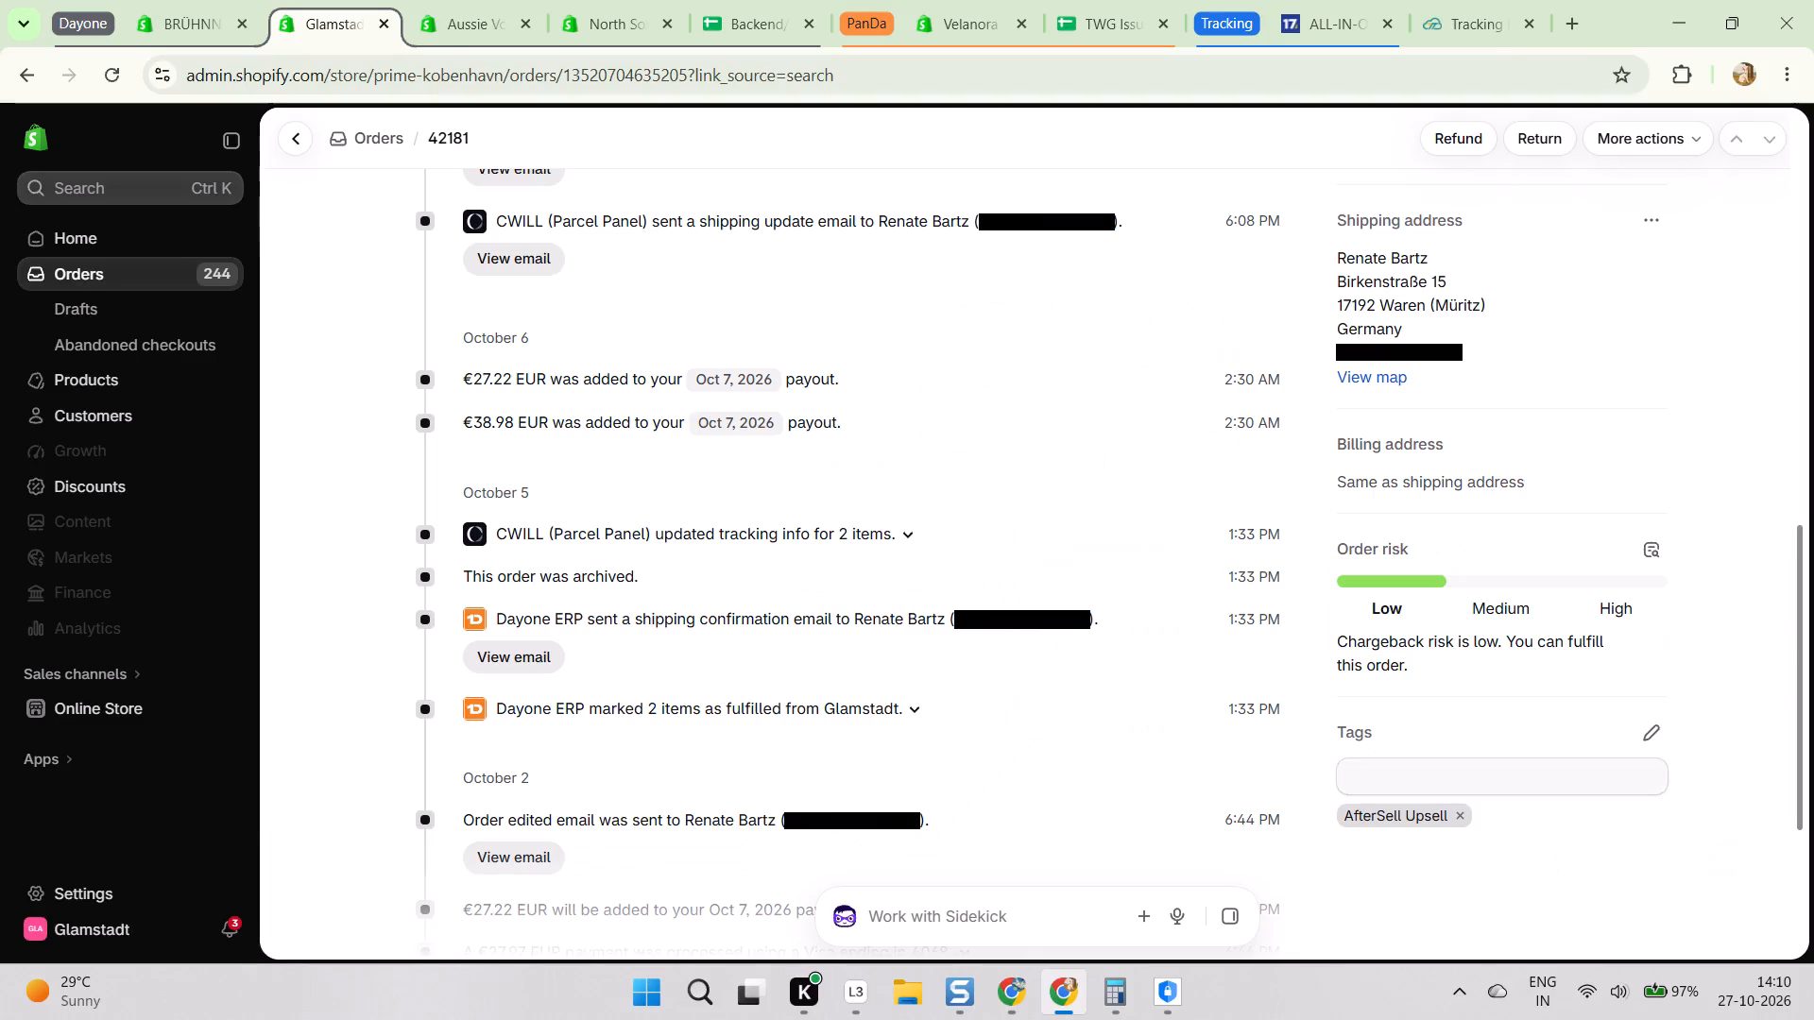
{"action": "left_click", "coordinate": [1397, 773]}
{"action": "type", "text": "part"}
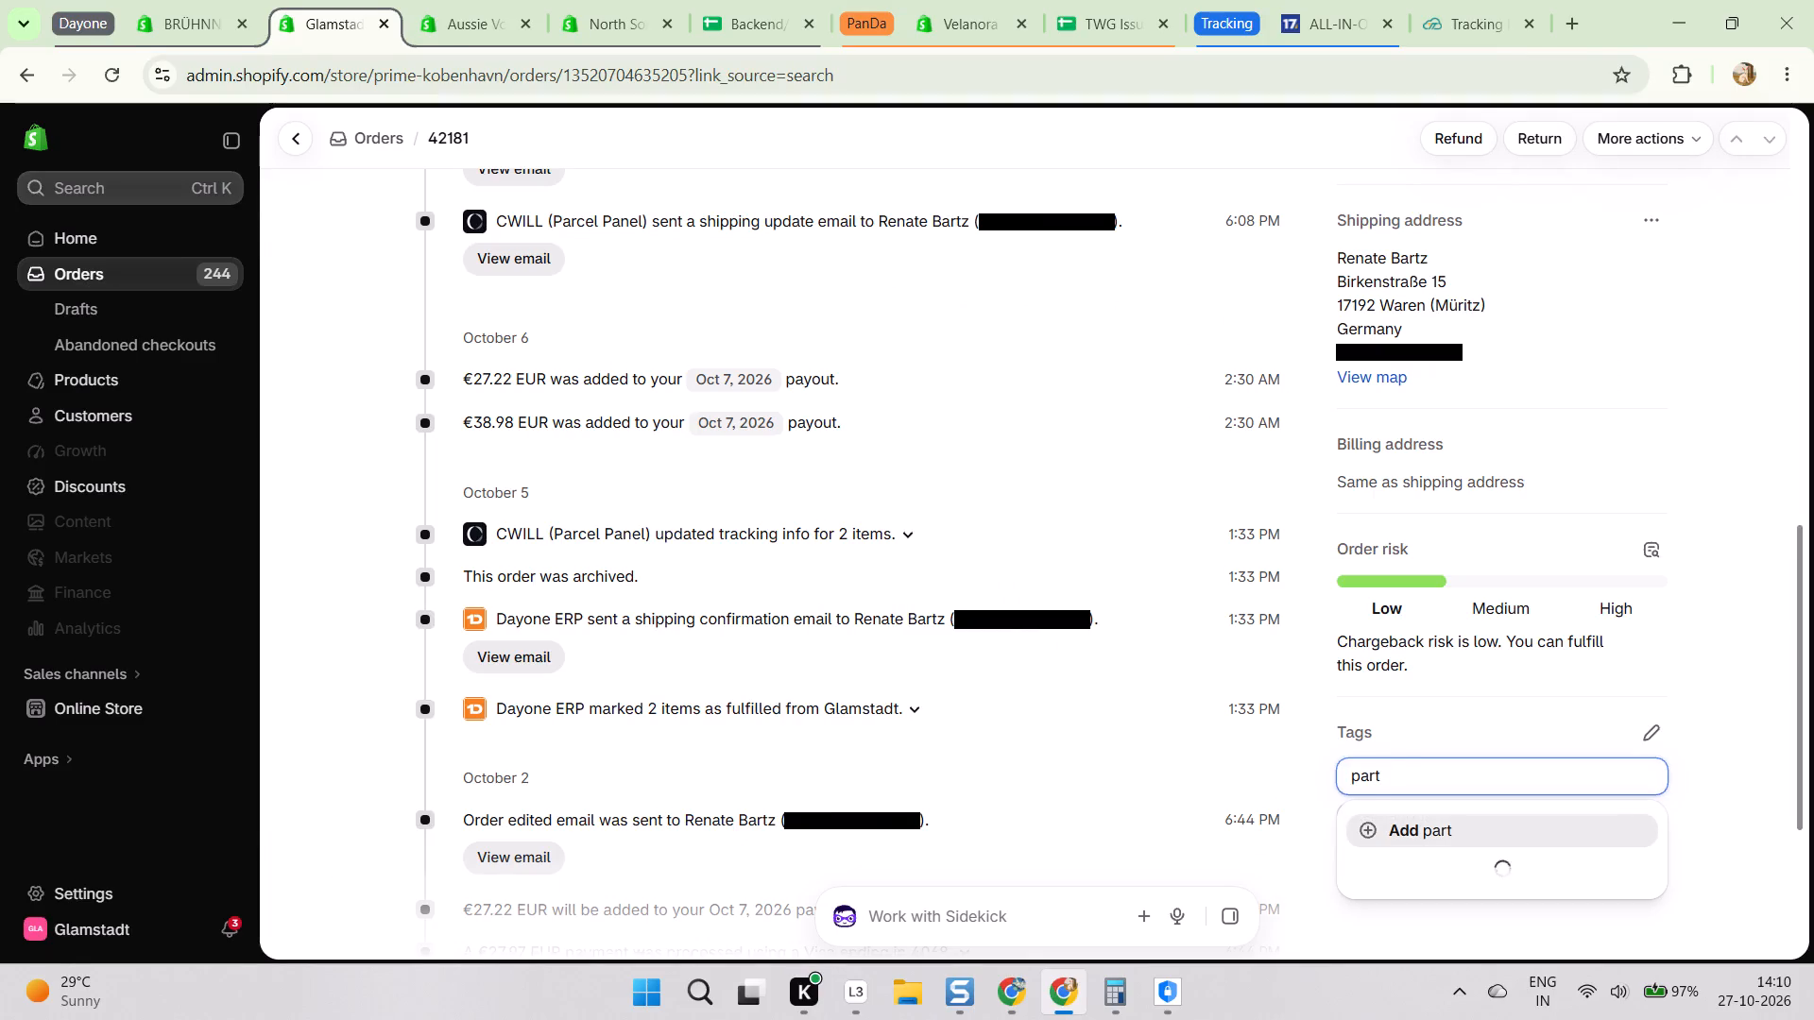
{"action": "left_click", "coordinate": [1446, 877]}
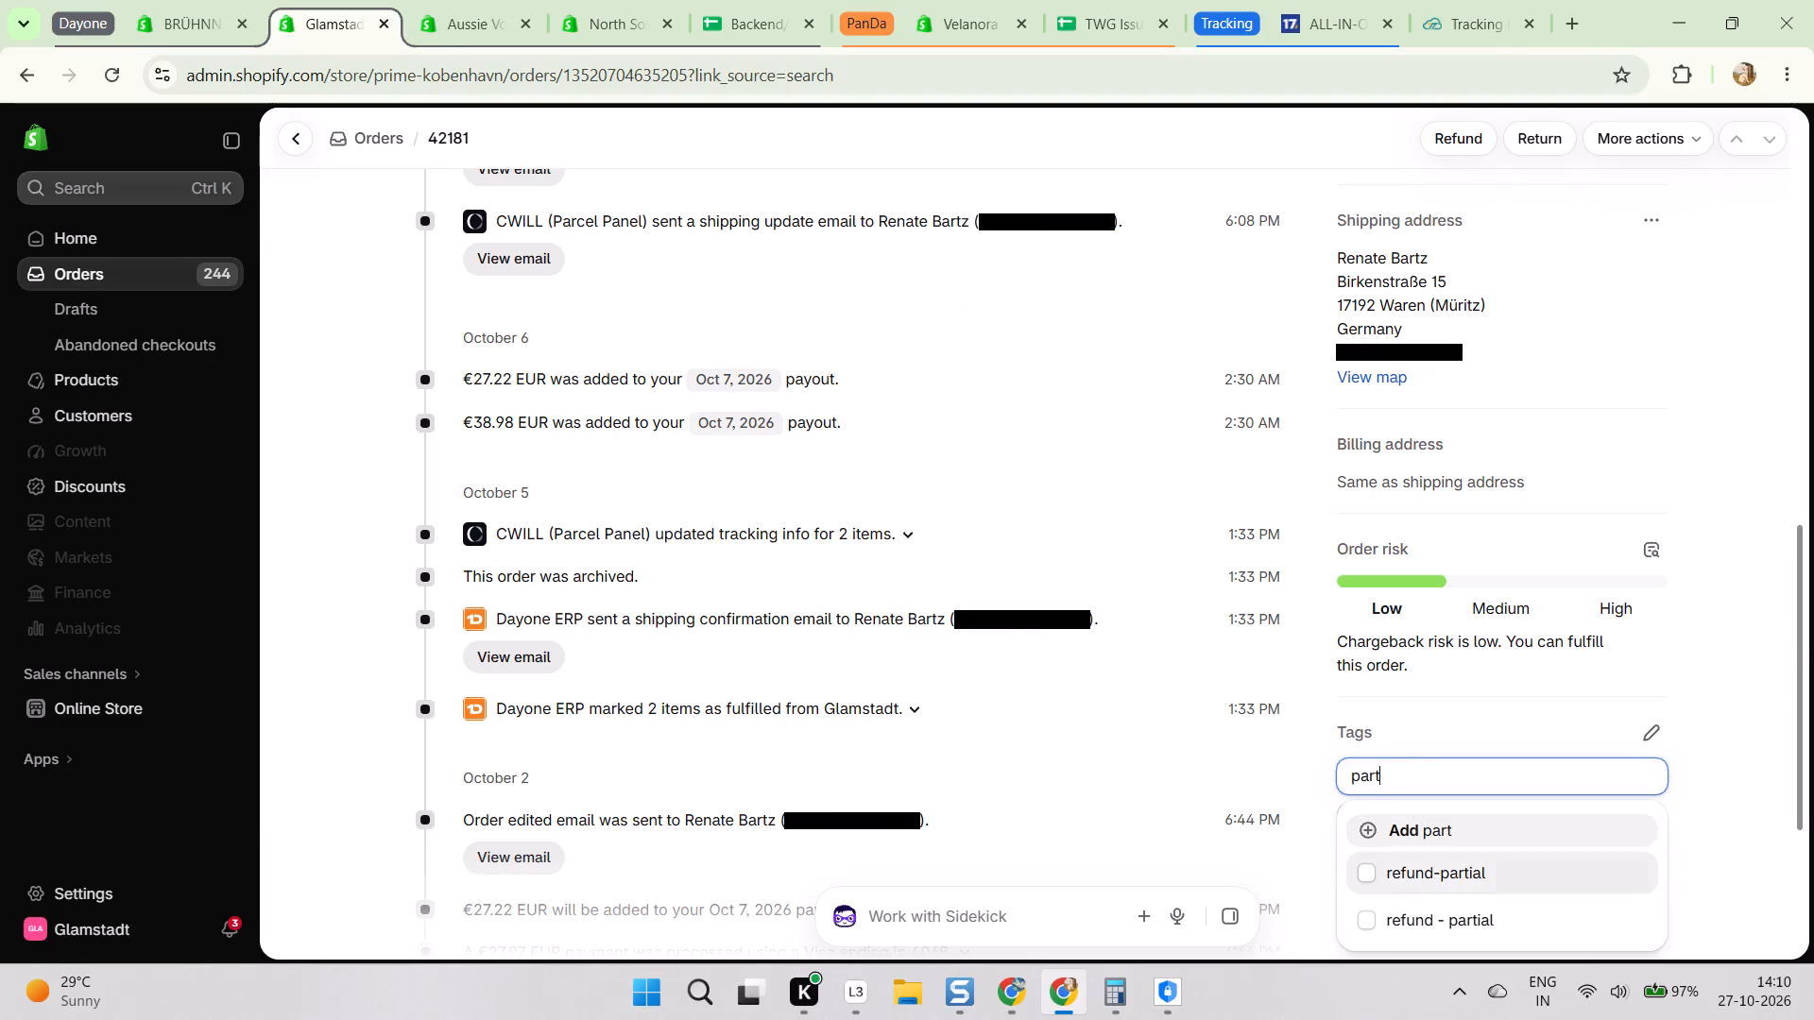
{"action": "double_click", "coordinate": [1439, 783]}
{"action": "key", "text": "BackSpace"}
{"action": "scroll", "coordinate": [1305, 682], "scroll_direction": "up", "scroll_amount": 10}
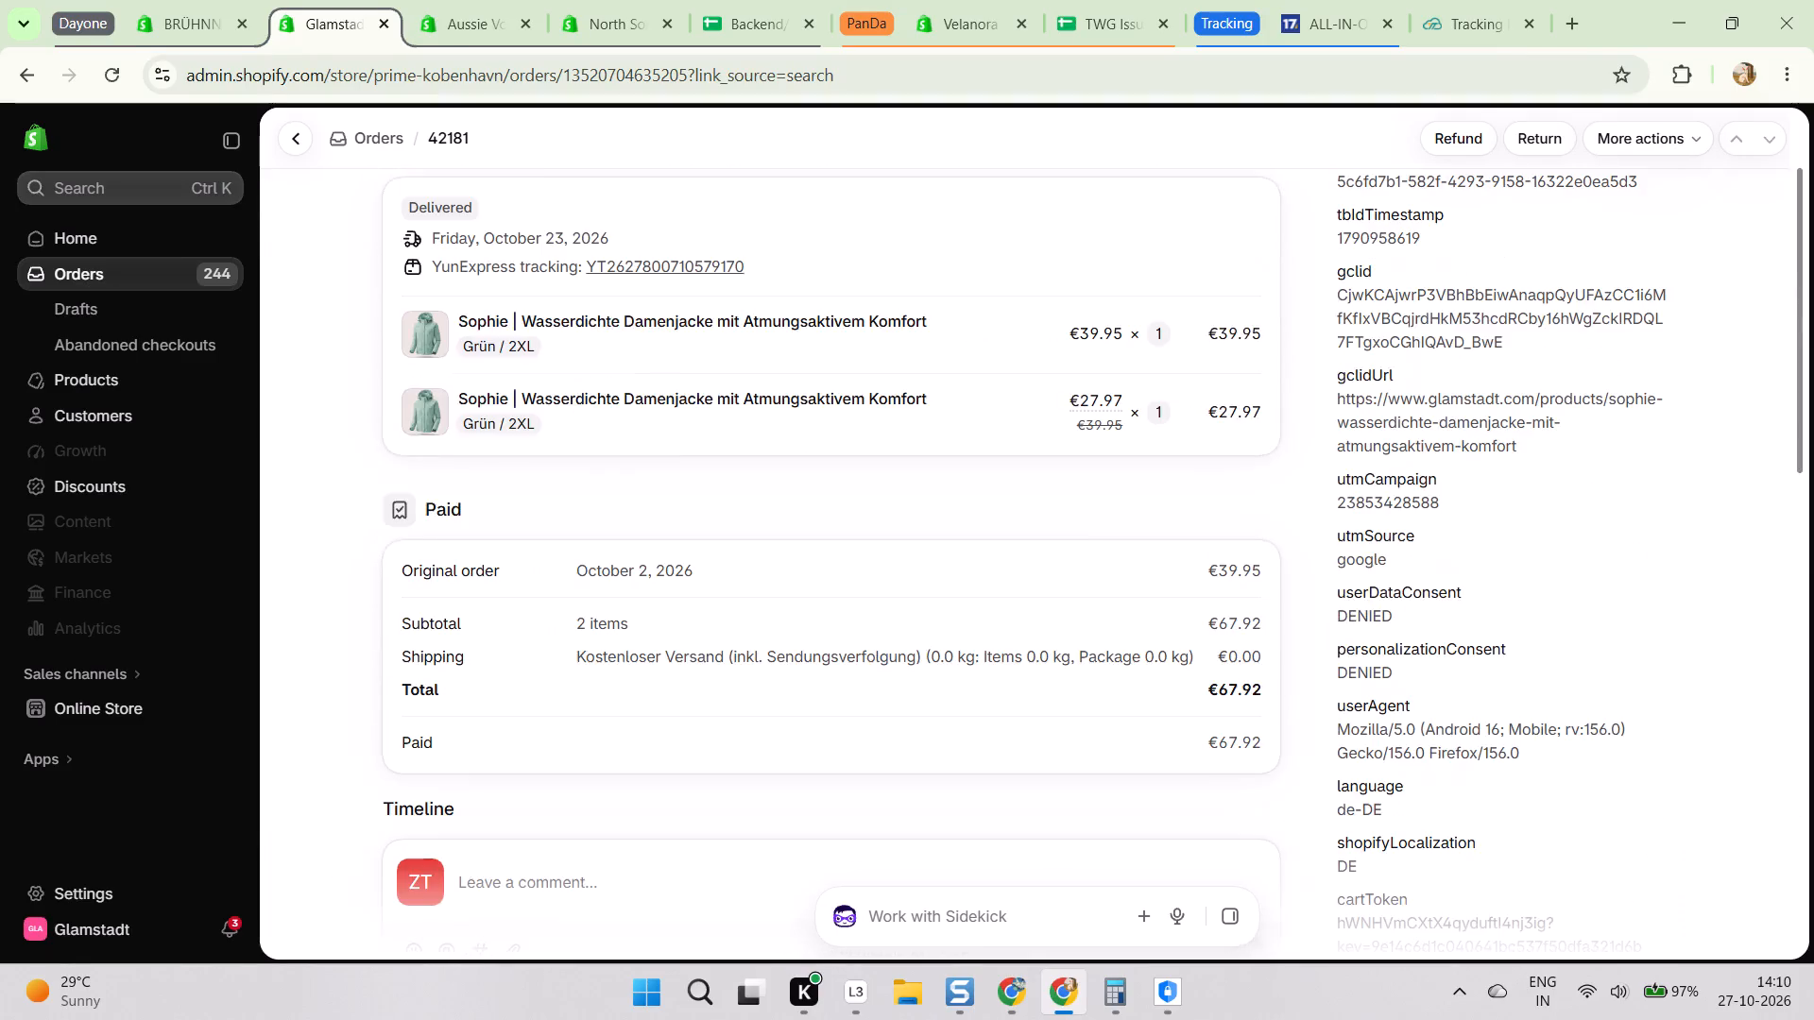
{"action": "scroll", "coordinate": [1183, 567], "scroll_direction": "up", "scroll_amount": 8}
{"action": "scroll", "coordinate": [860, 394], "scroll_direction": "up", "scroll_amount": 3}
{"action": "left_click", "coordinate": [856, 350]}
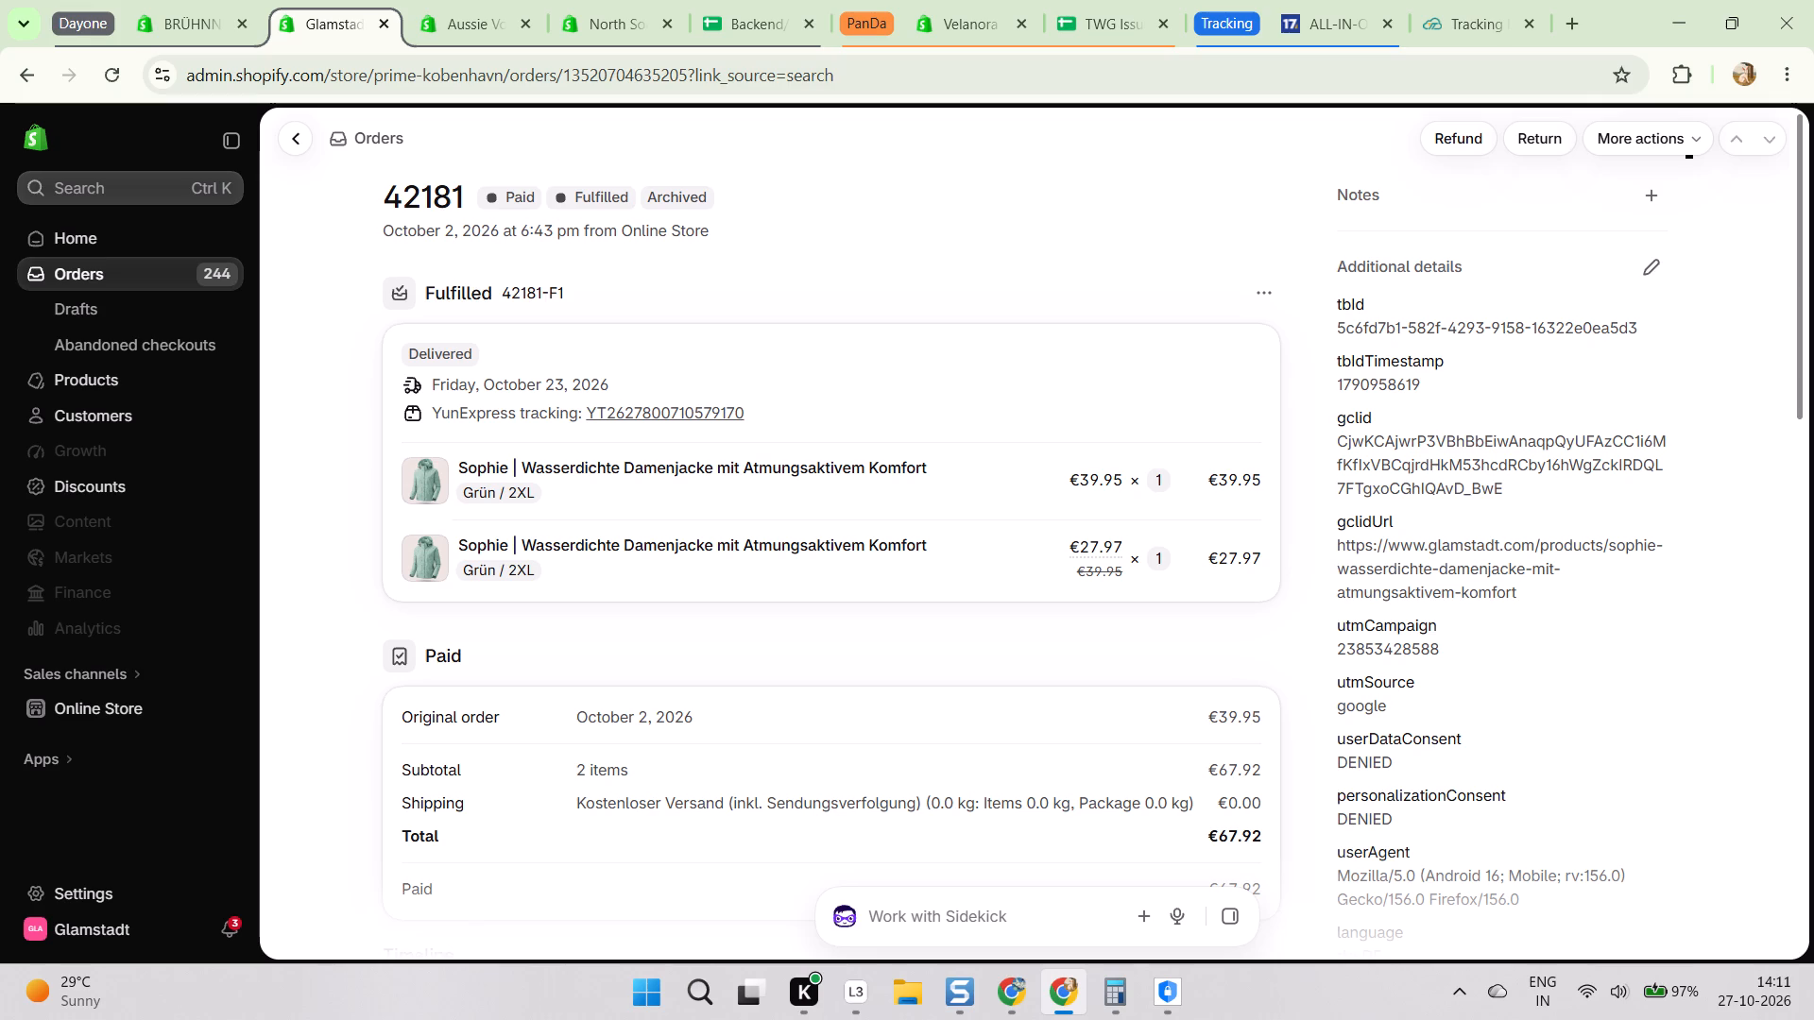
{"action": "key", "text": "alt+Tab"}
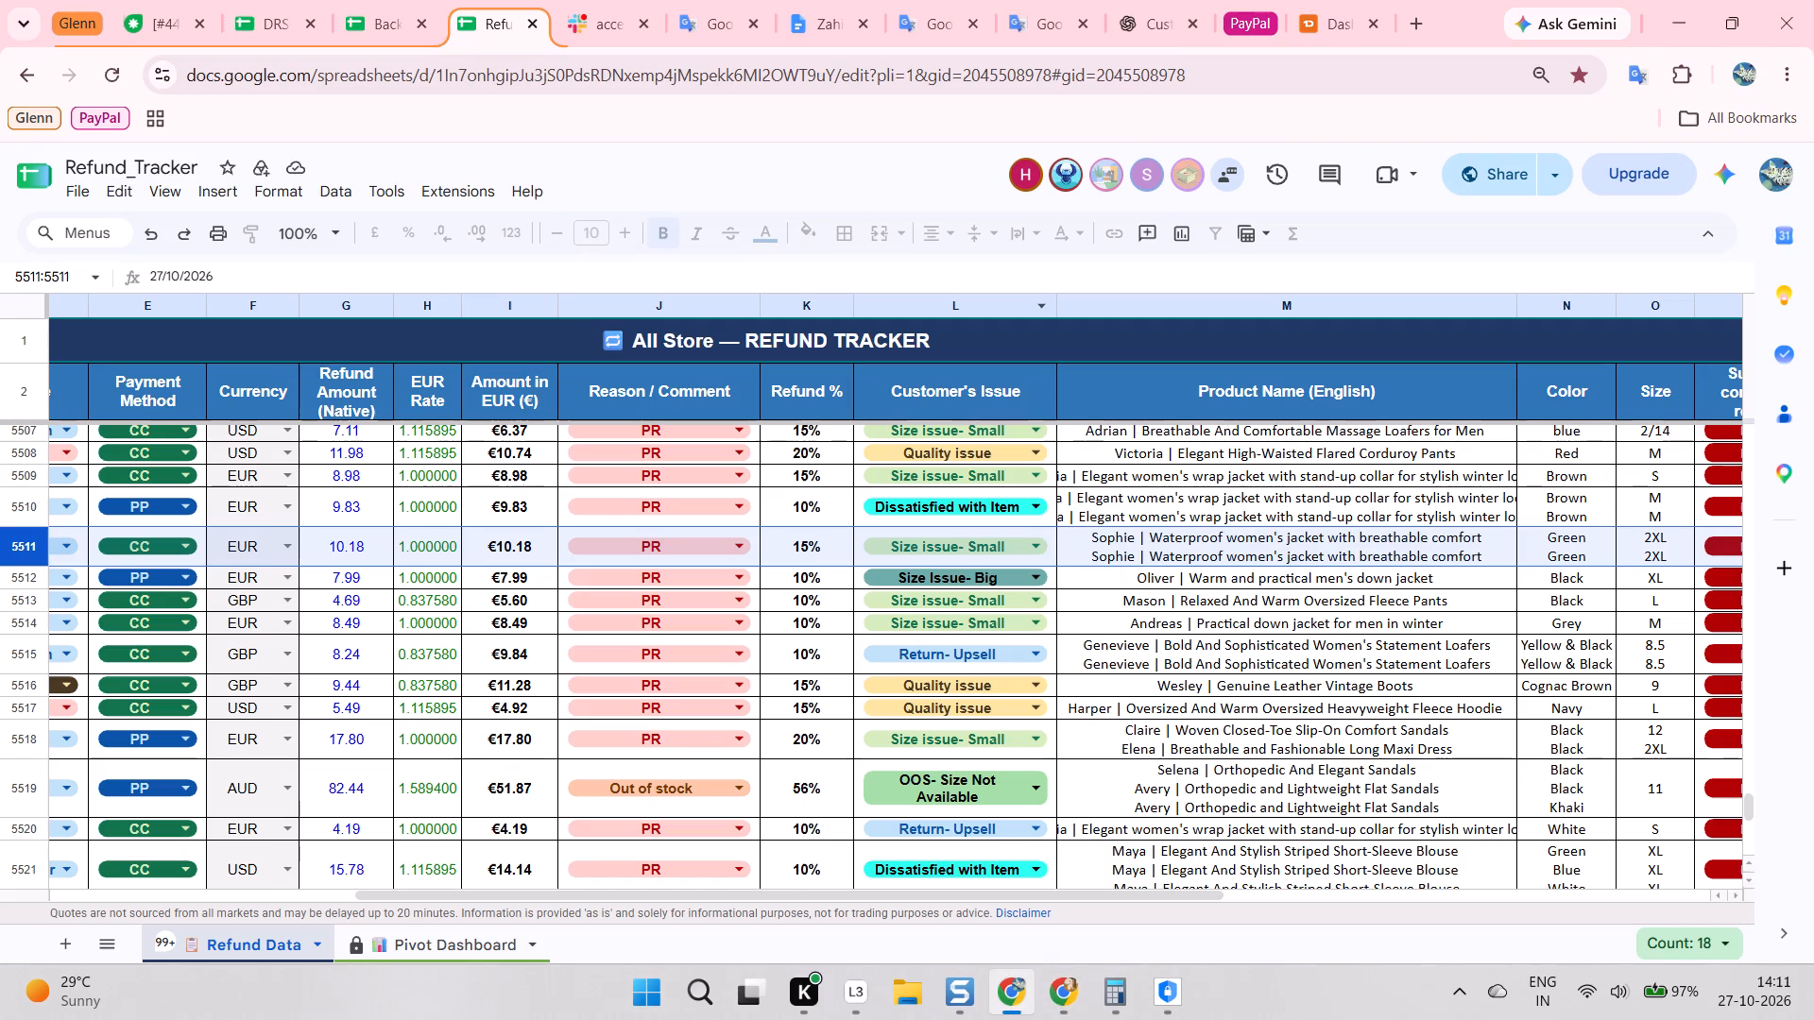
{"action": "key", "text": "alt+Tab"}
{"action": "scroll", "coordinate": [1137, 592], "scroll_direction": "down", "scroll_amount": 2}
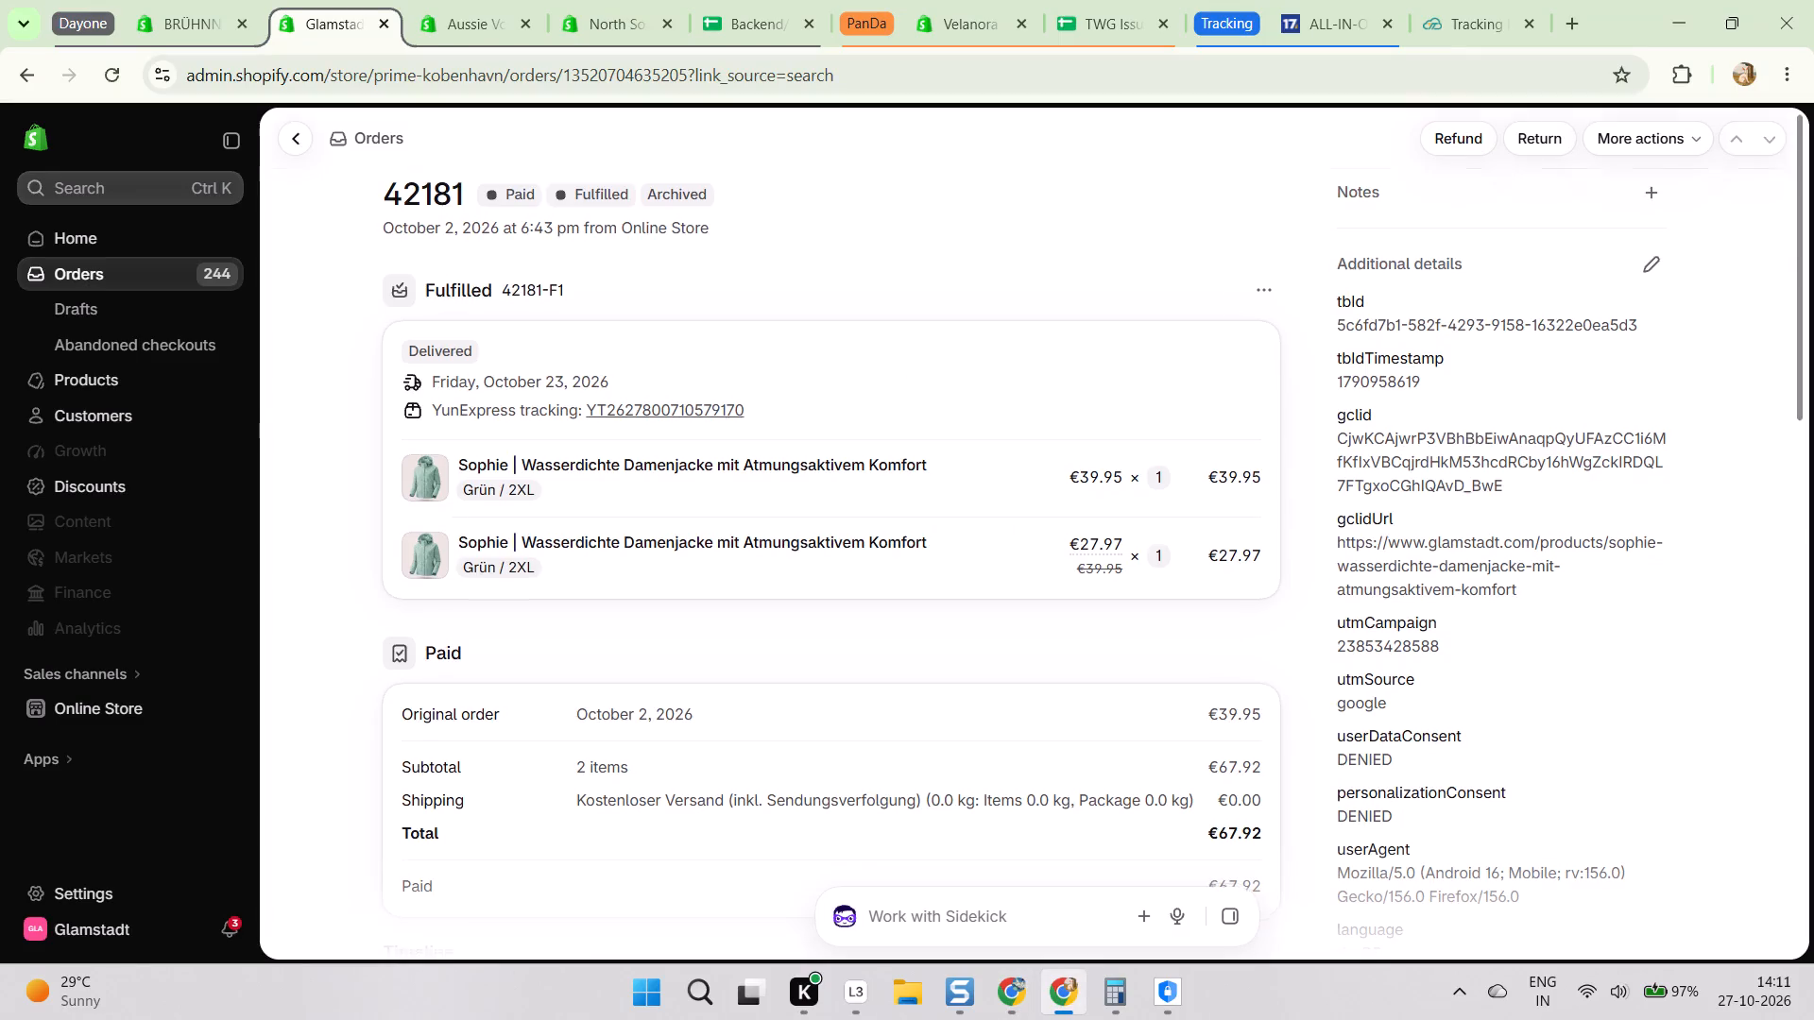
{"action": "scroll", "coordinate": [1153, 555], "scroll_direction": "down", "scroll_amount": 6}
{"action": "scroll", "coordinate": [1129, 475], "scroll_direction": "up", "scroll_amount": 14}
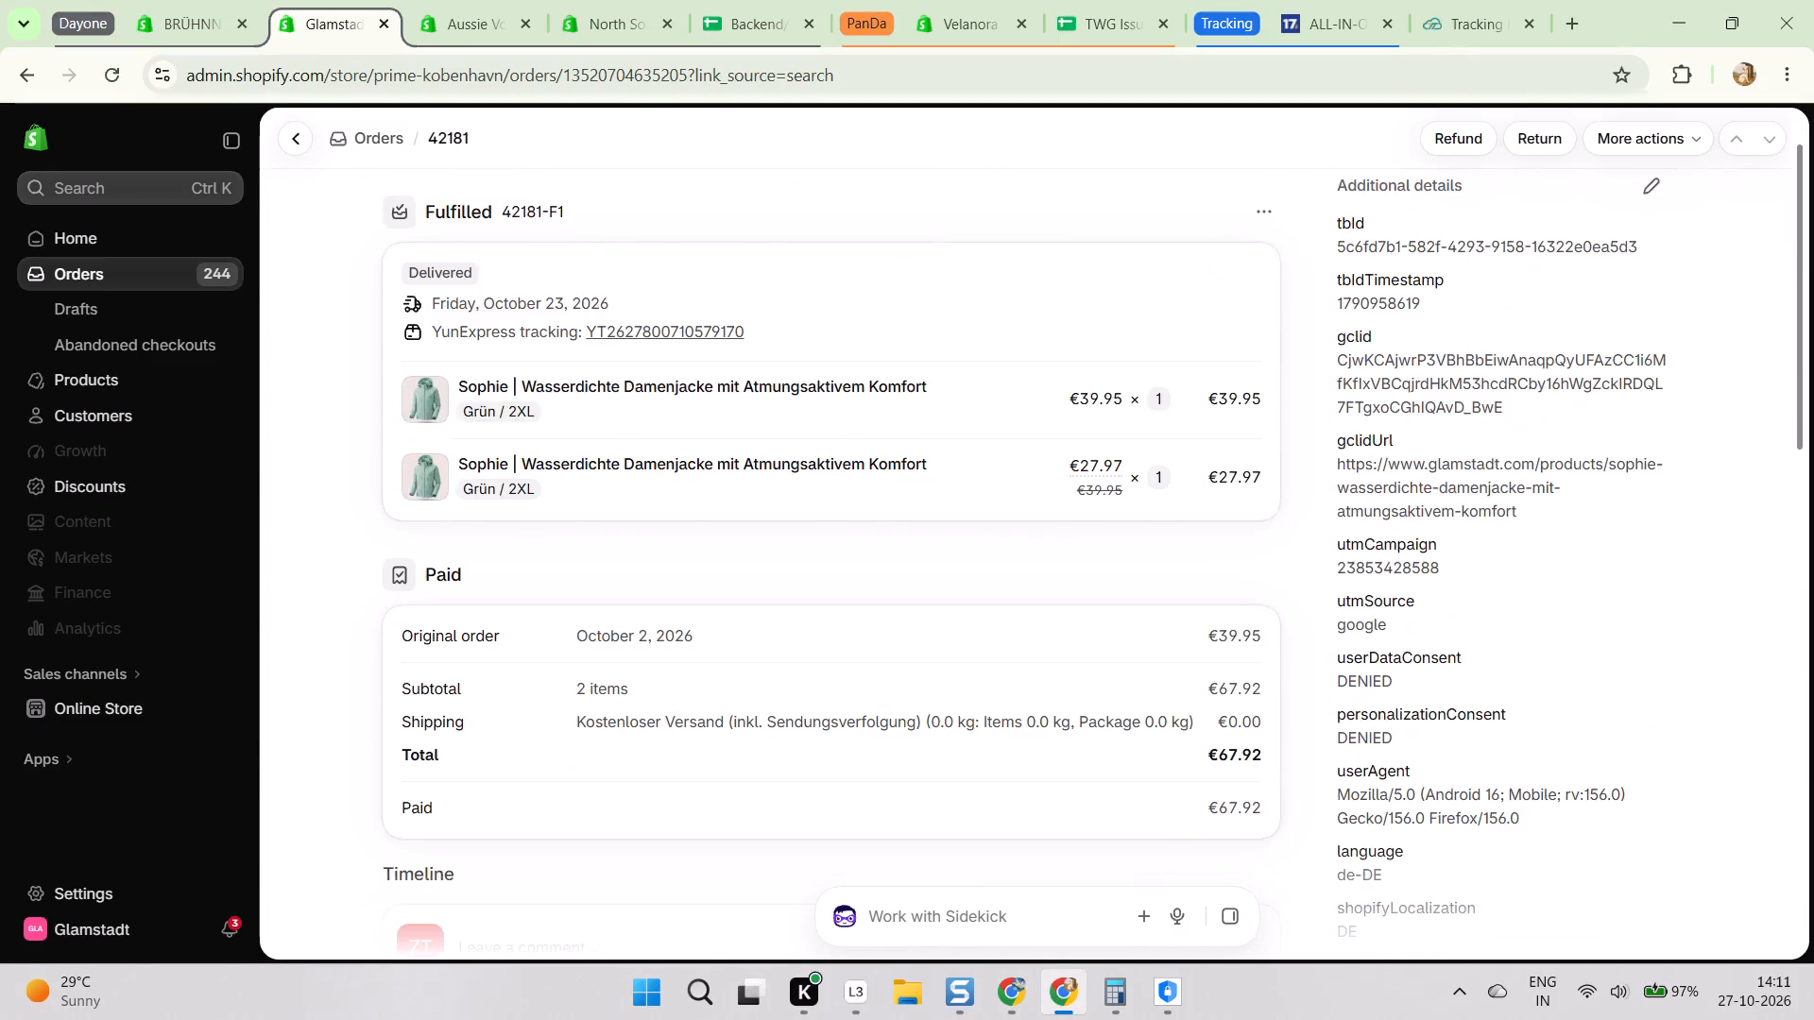
{"action": "left_click", "coordinate": [1451, 128]}
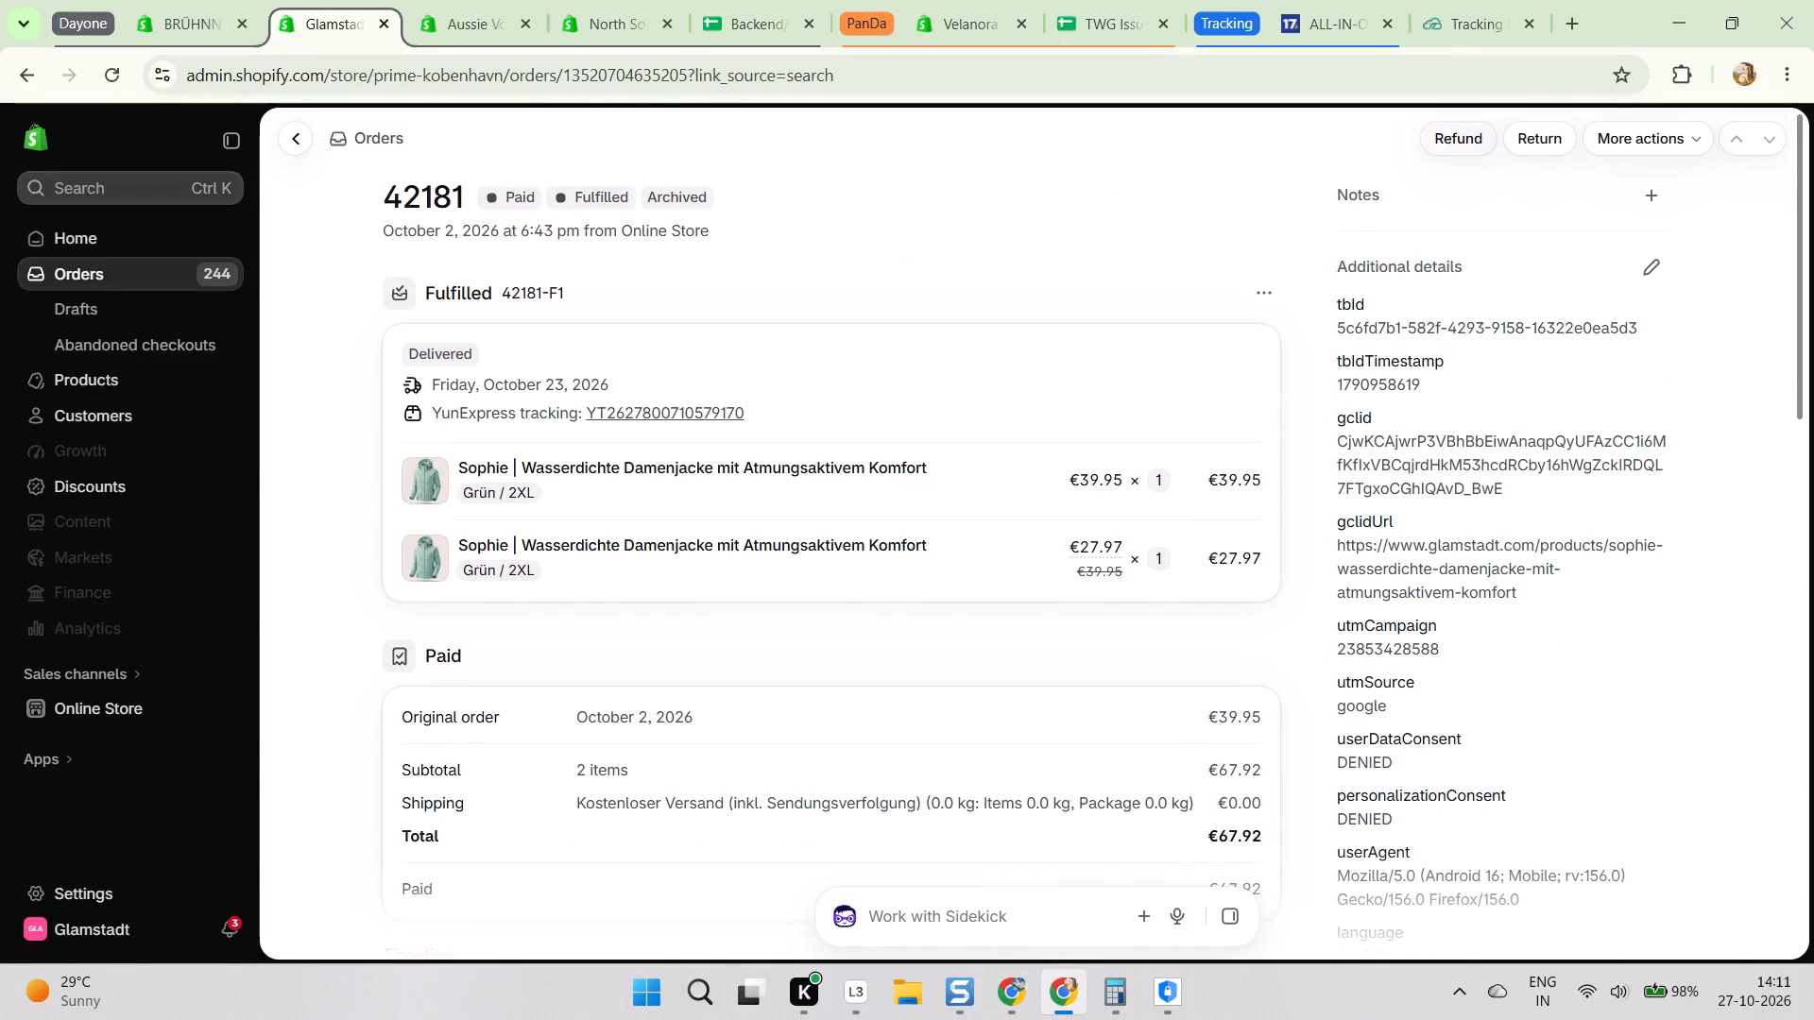
{"action": "scroll", "coordinate": [1352, 231], "scroll_direction": "down", "scroll_amount": 3}
{"action": "scroll", "coordinate": [938, 597], "scroll_direction": "down", "scroll_amount": 3}
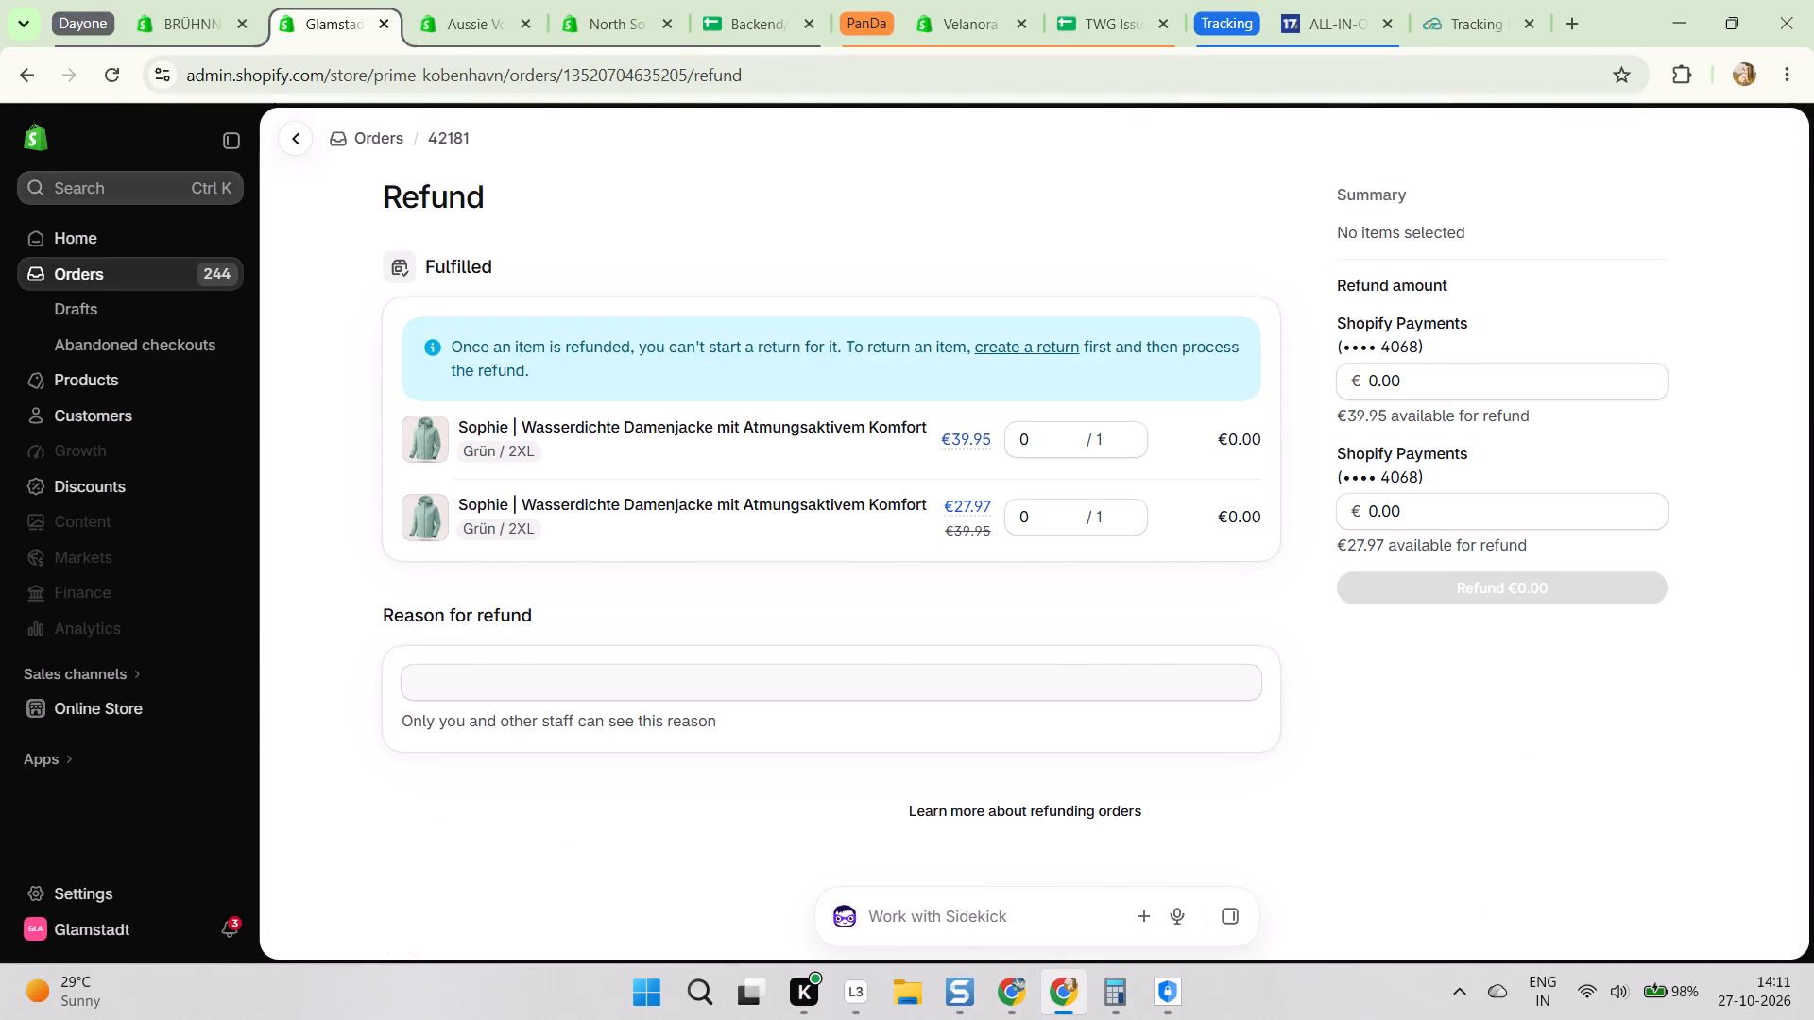
{"action": "left_click", "coordinate": [824, 670]}
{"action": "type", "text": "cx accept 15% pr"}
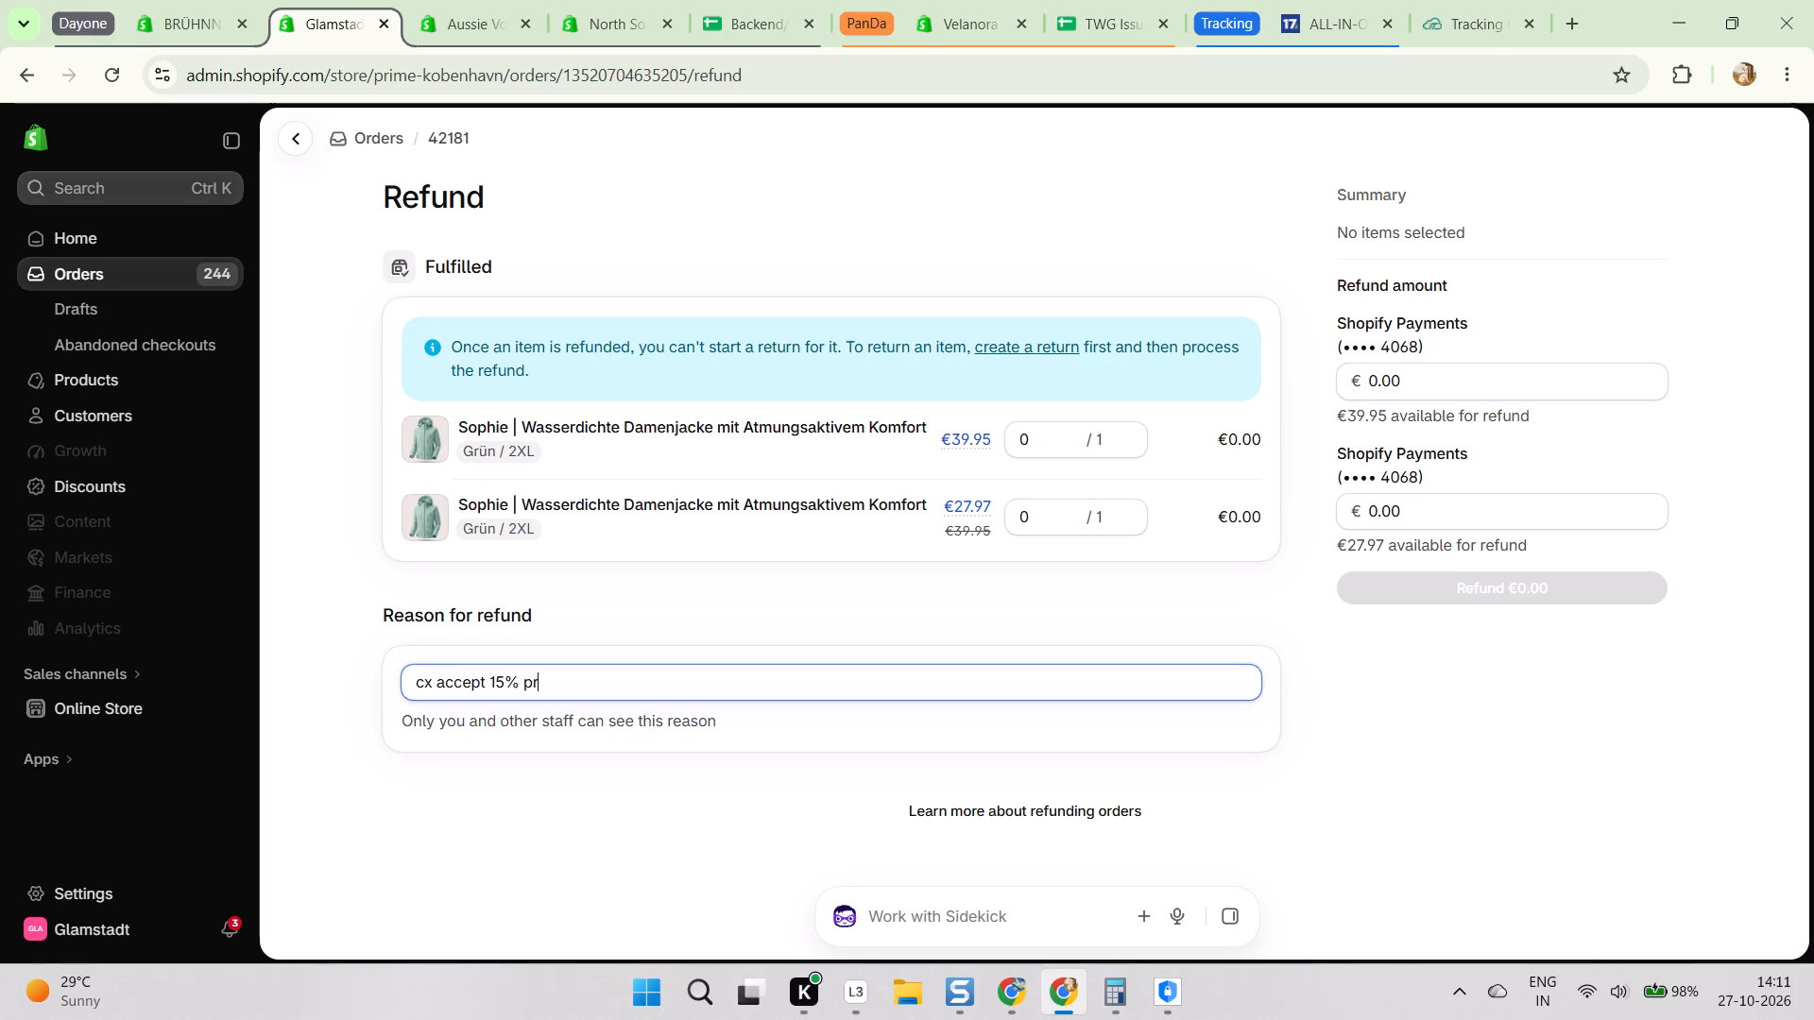
{"action": "triple_click", "coordinate": [1429, 393]}
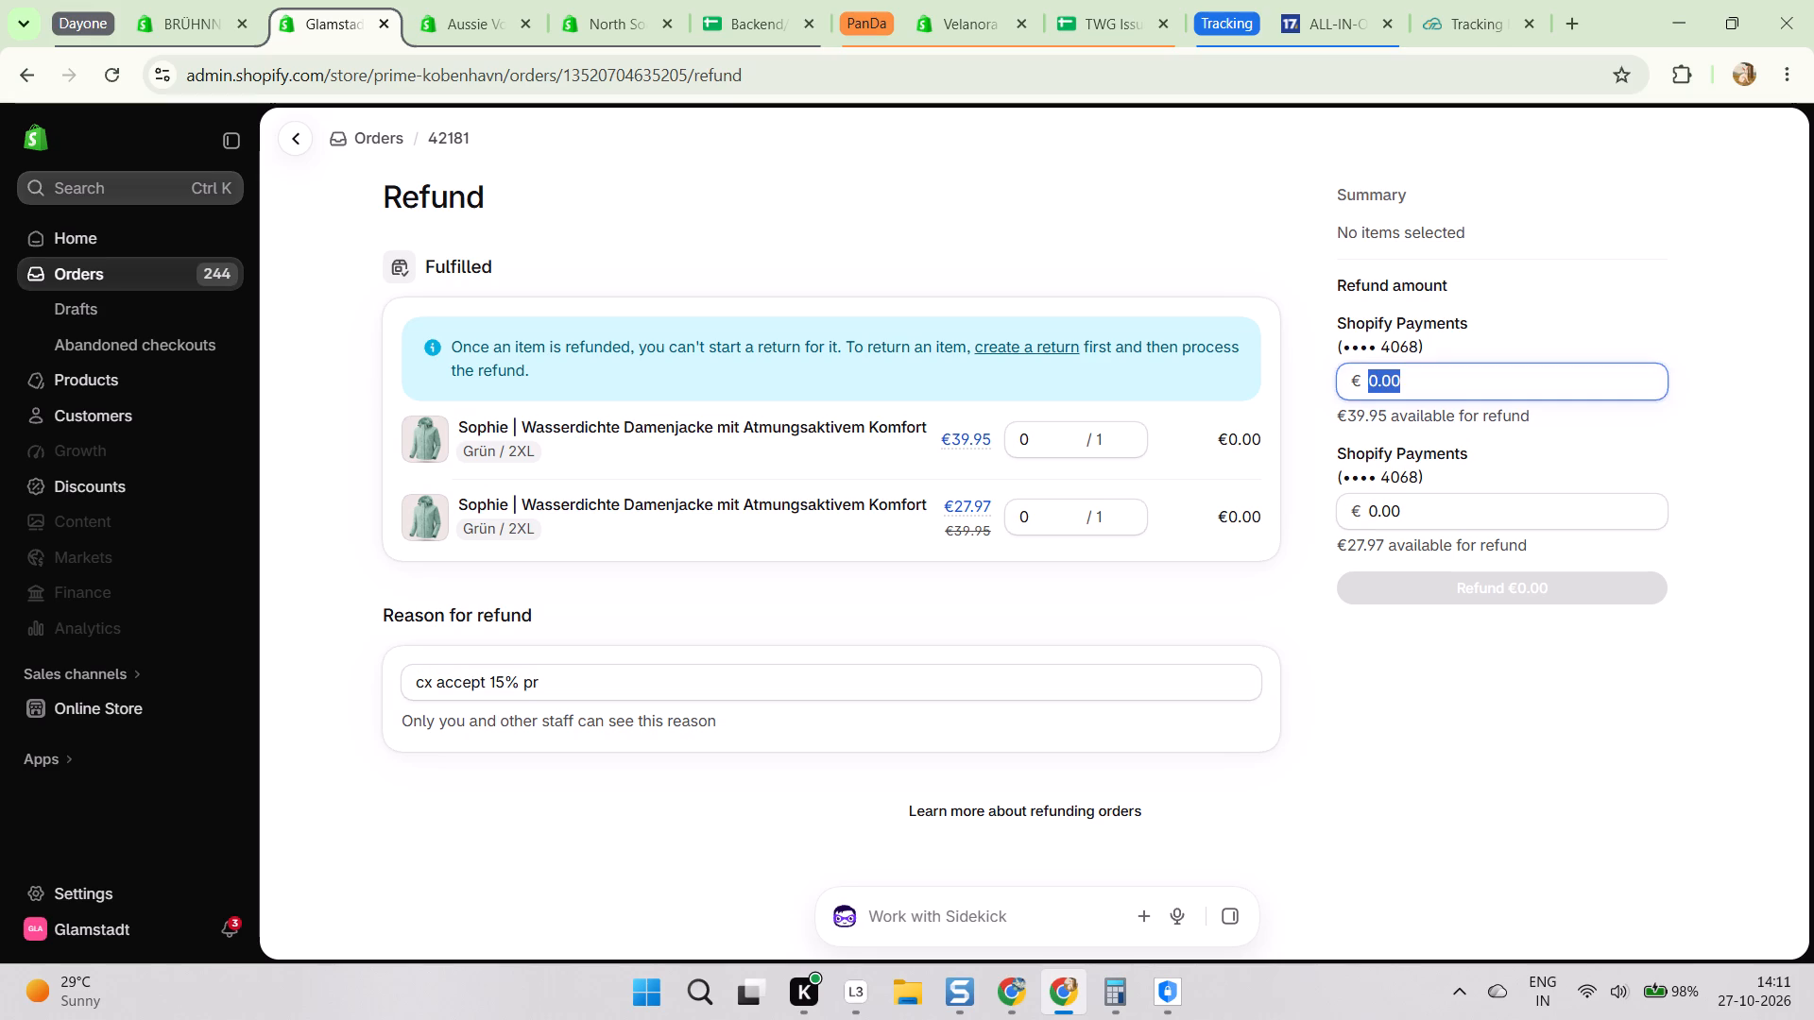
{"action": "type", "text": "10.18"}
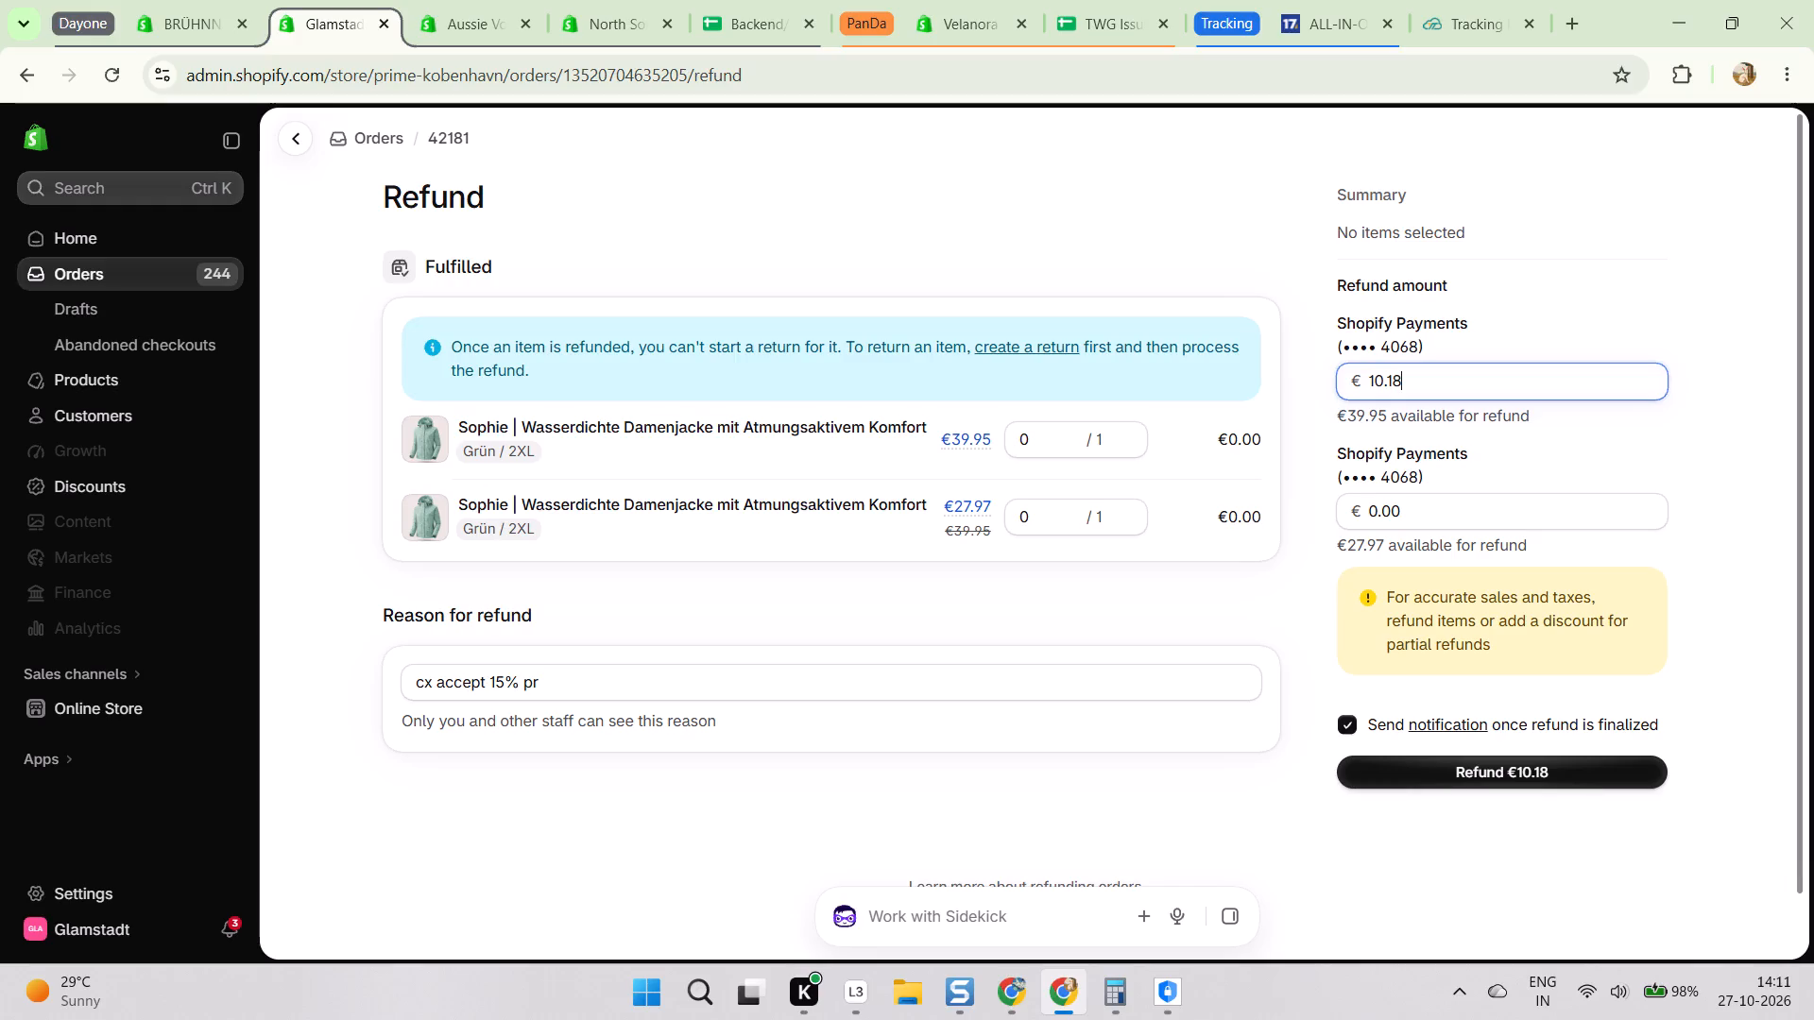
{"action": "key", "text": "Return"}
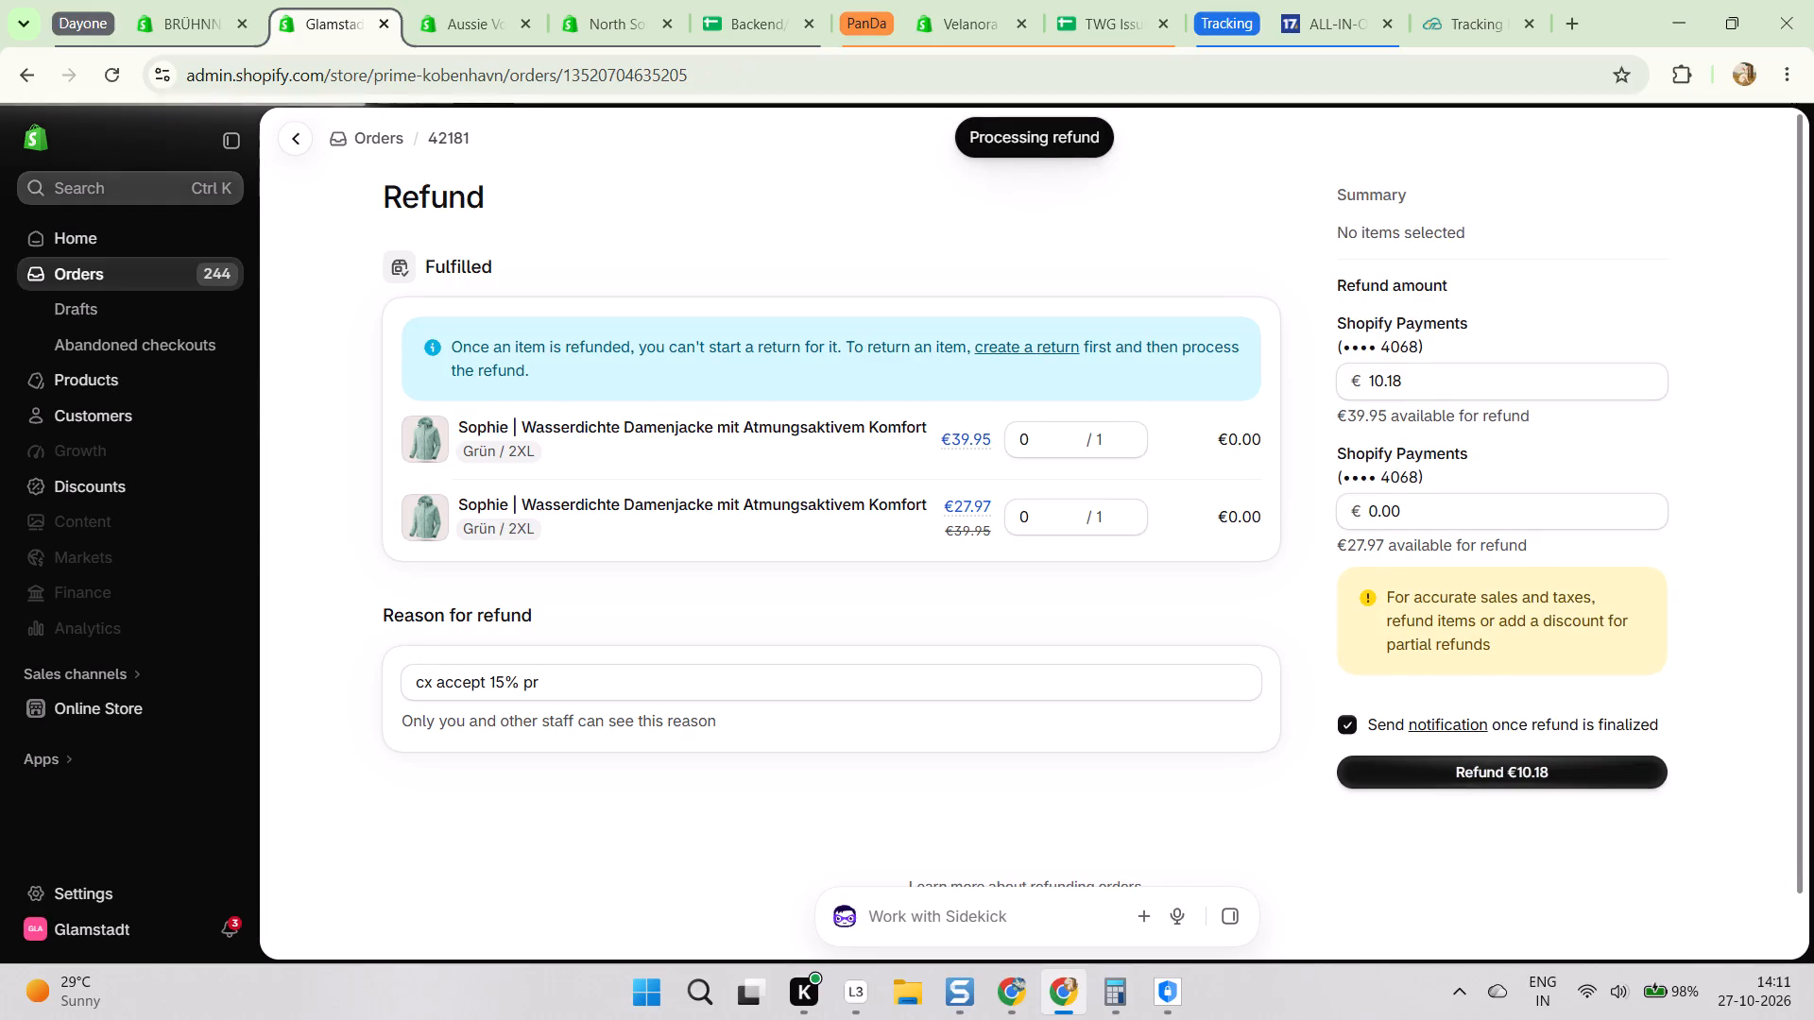
{"action": "scroll", "coordinate": [935, 553], "scroll_direction": "down", "scroll_amount": 9}
{"action": "scroll", "coordinate": [1124, 547], "scroll_direction": "up", "scroll_amount": 2}
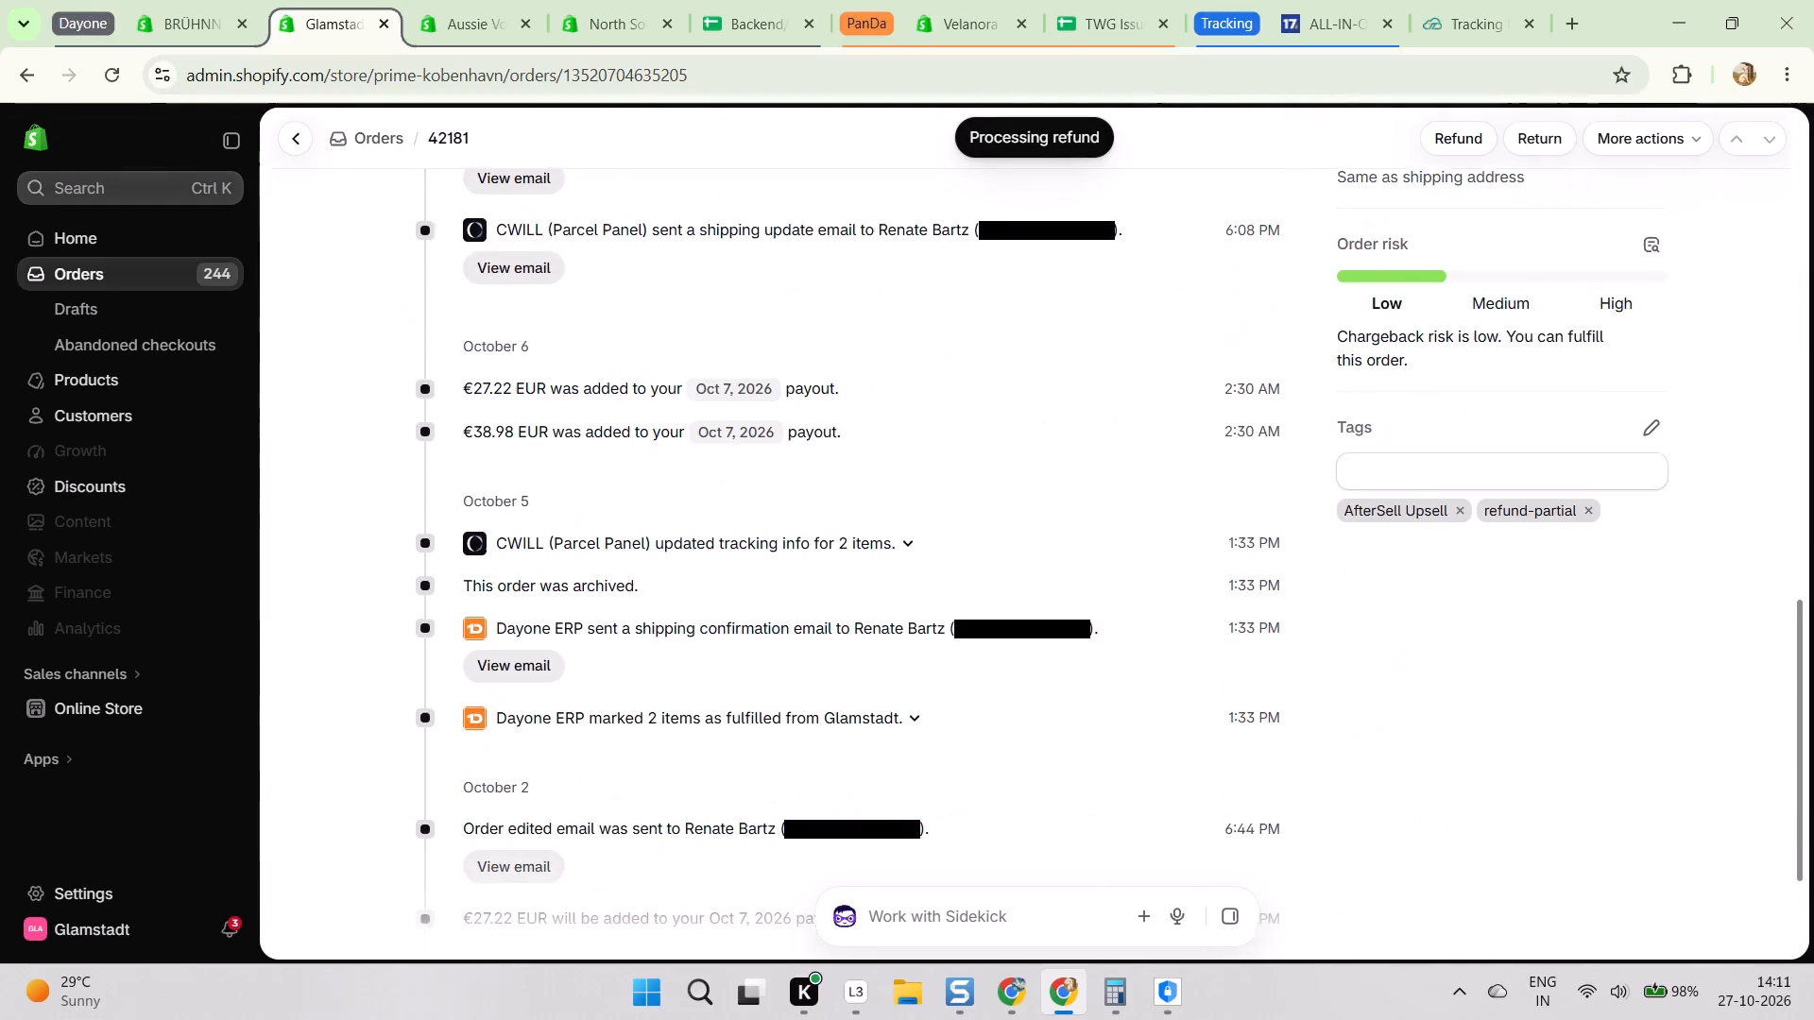
{"action": "scroll", "coordinate": [1124, 547], "scroll_direction": "up", "scroll_amount": 9}
{"action": "scroll", "coordinate": [1041, 527], "scroll_direction": "down", "scroll_amount": 12}
{"action": "scroll", "coordinate": [1057, 515], "scroll_direction": "up", "scroll_amount": 8}
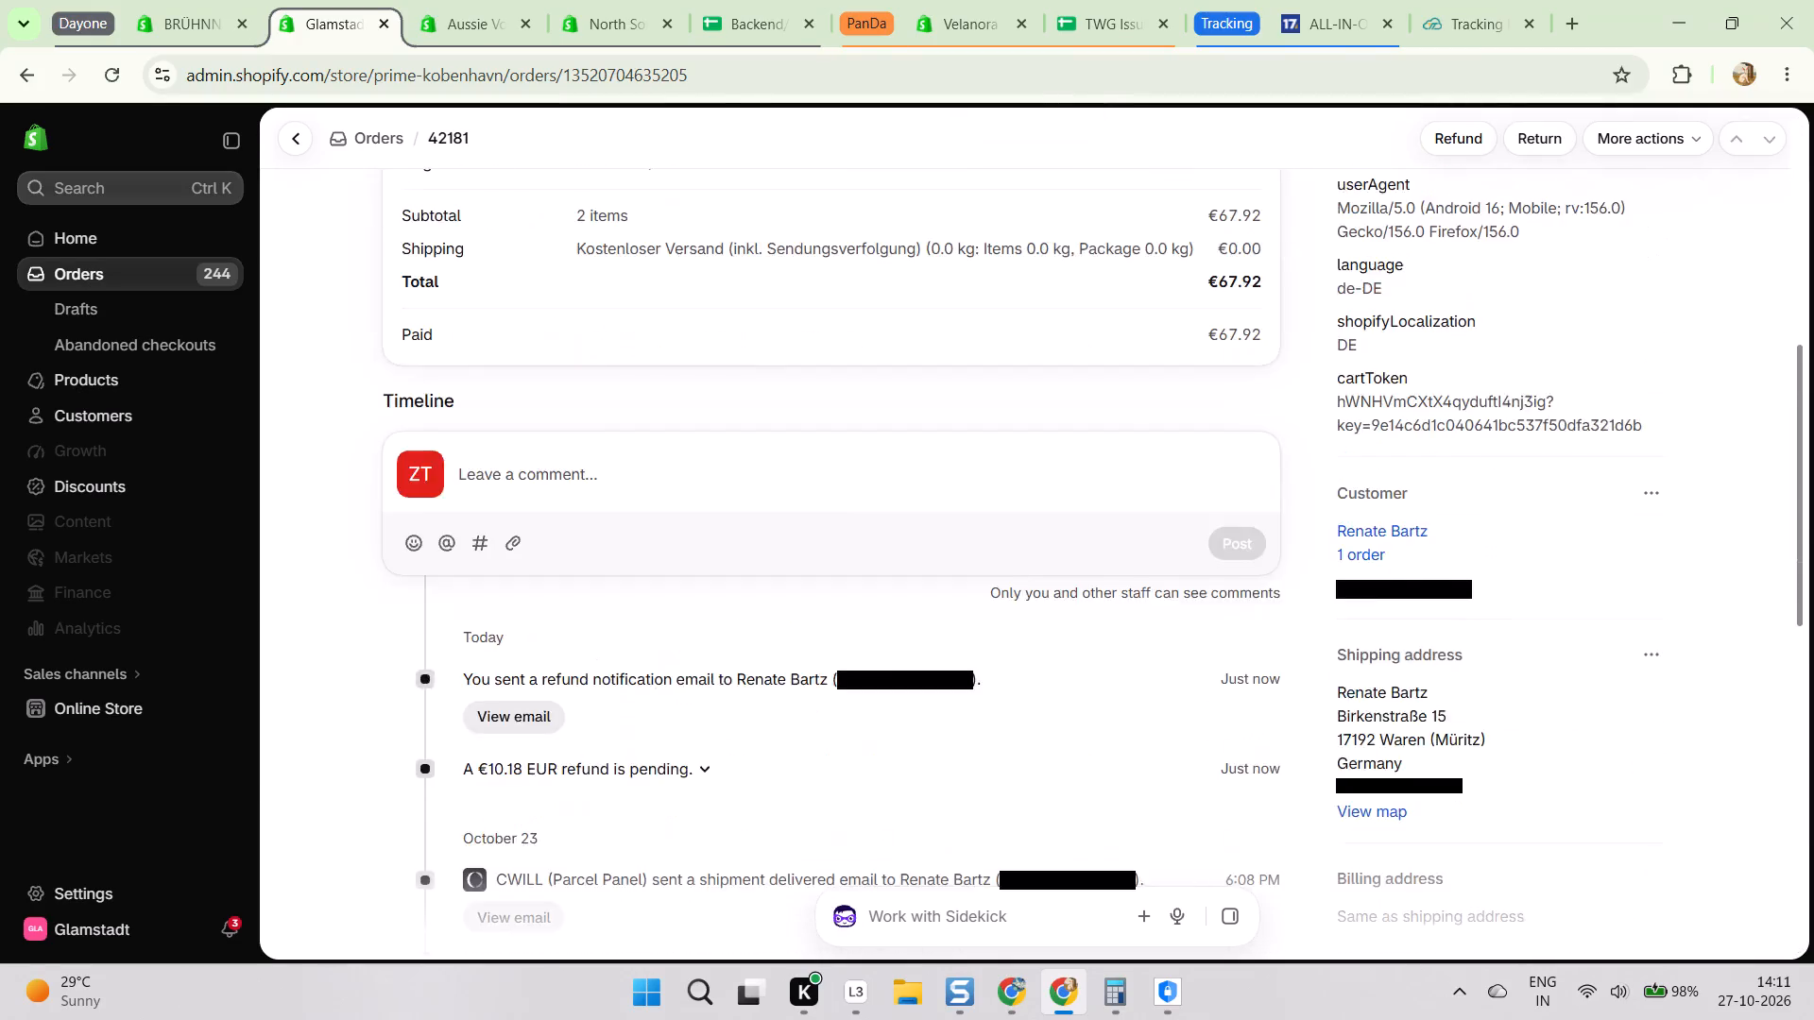
{"action": "scroll", "coordinate": [1045, 514], "scroll_direction": "up", "scroll_amount": 3}
{"action": "key", "text": "alt+Tab"}
{"action": "left_click", "coordinate": [1027, 0]}
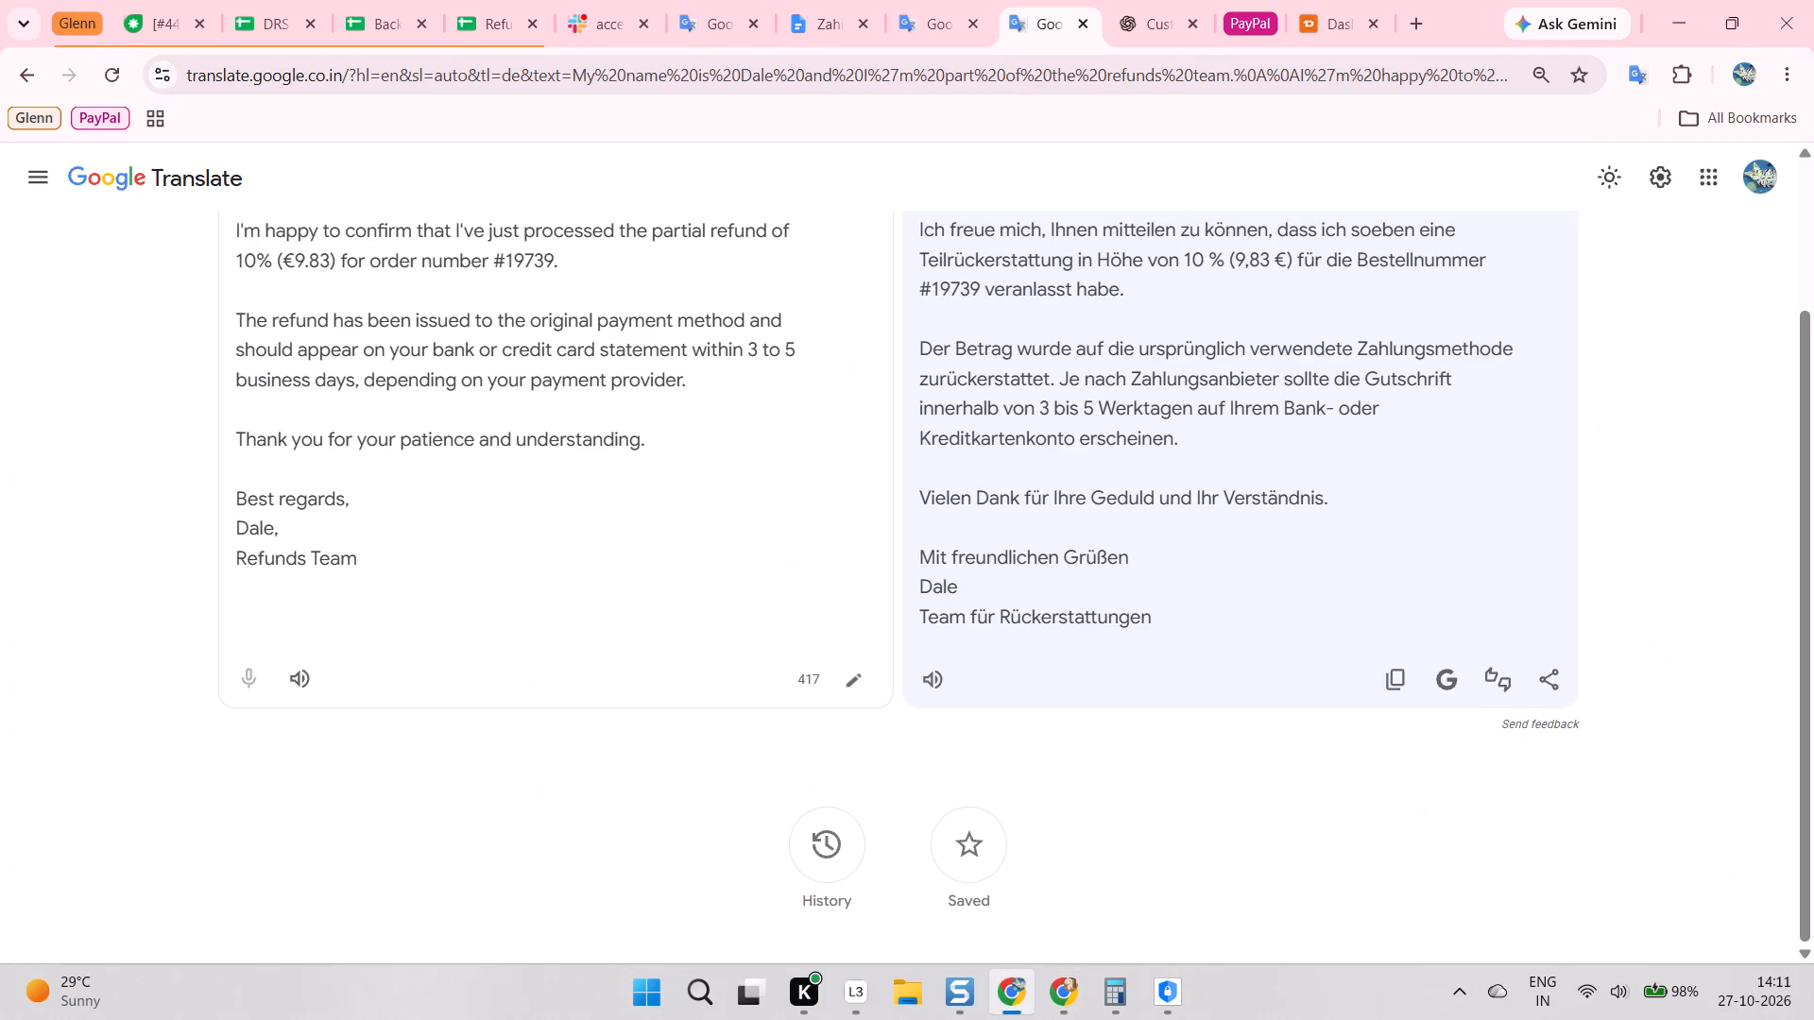
{"action": "scroll", "coordinate": [704, 416], "scroll_direction": "up", "scroll_amount": 6}
{"action": "key", "text": "alt+Tab"}
{"action": "scroll", "coordinate": [472, 309], "scroll_direction": "up", "scroll_amount": 3}
{"action": "double_click", "coordinate": [438, 199]}
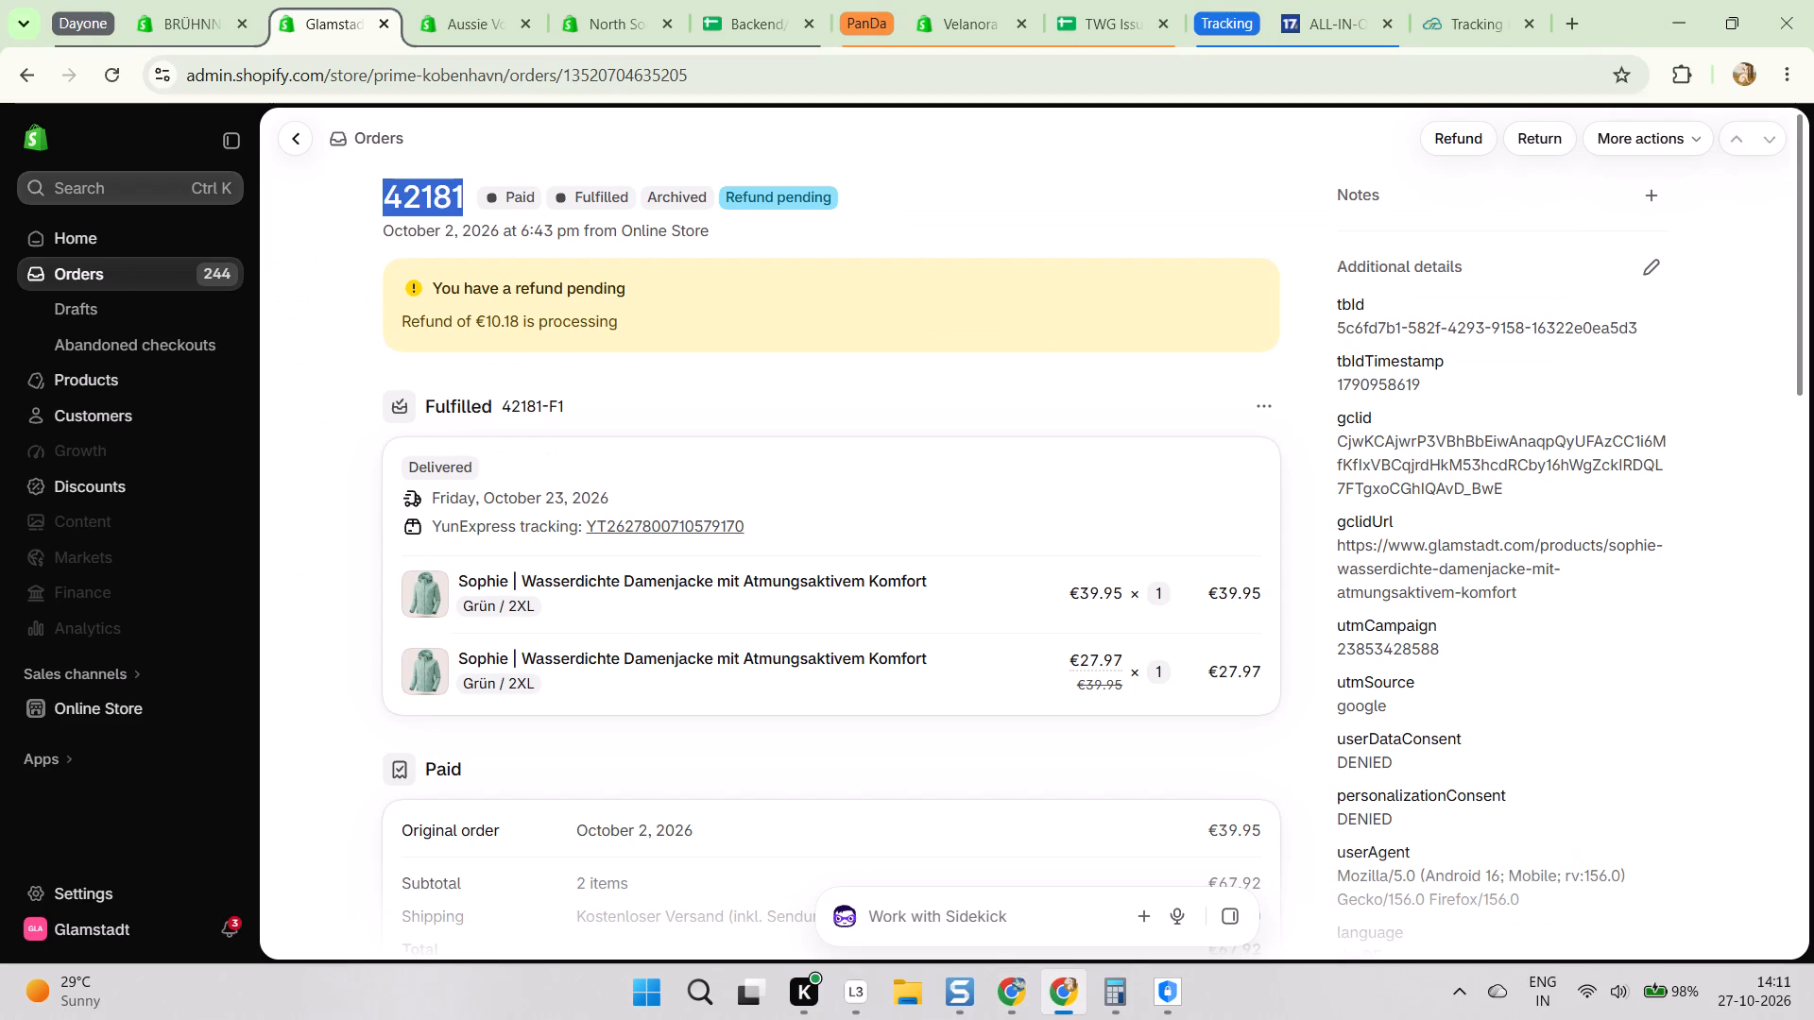
{"action": "key", "text": "ctrl+c"}
{"action": "key", "text": "ctrl+c"}
{"action": "key", "text": "alt+Tab"}
{"action": "double_click", "coordinate": [524, 443]}
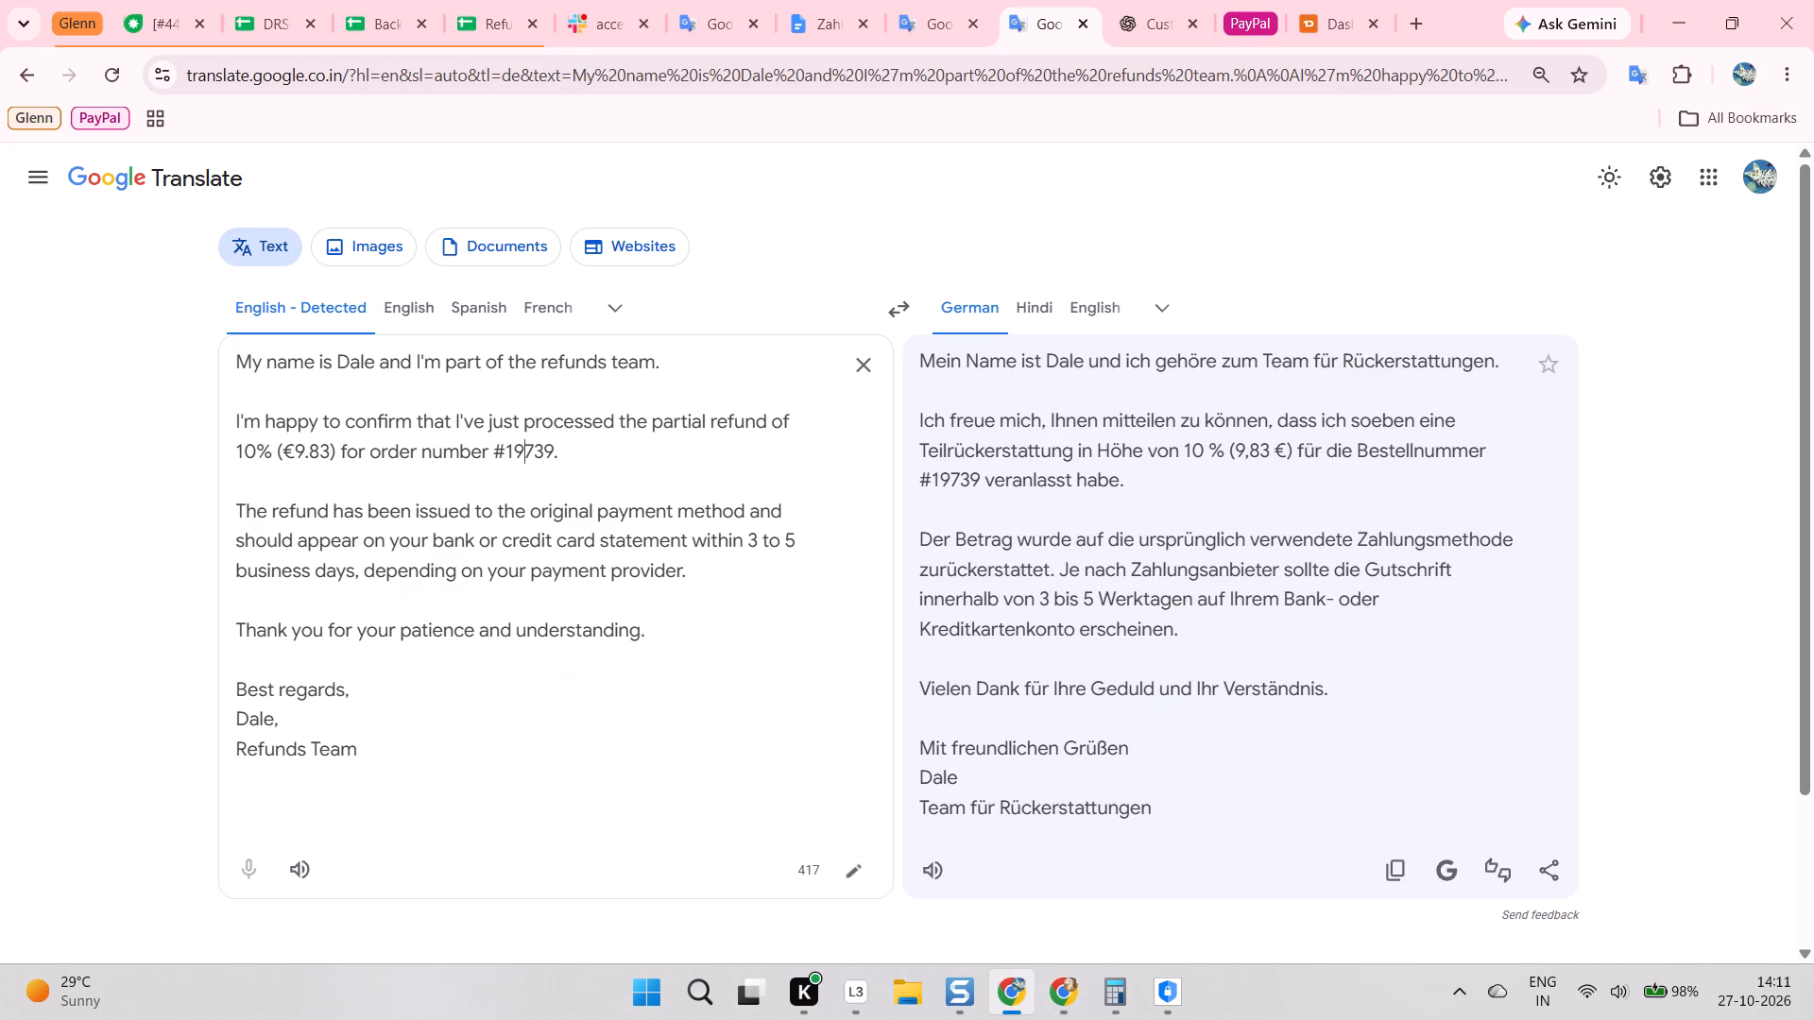
{"action": "key", "text": "ctrl+v"}
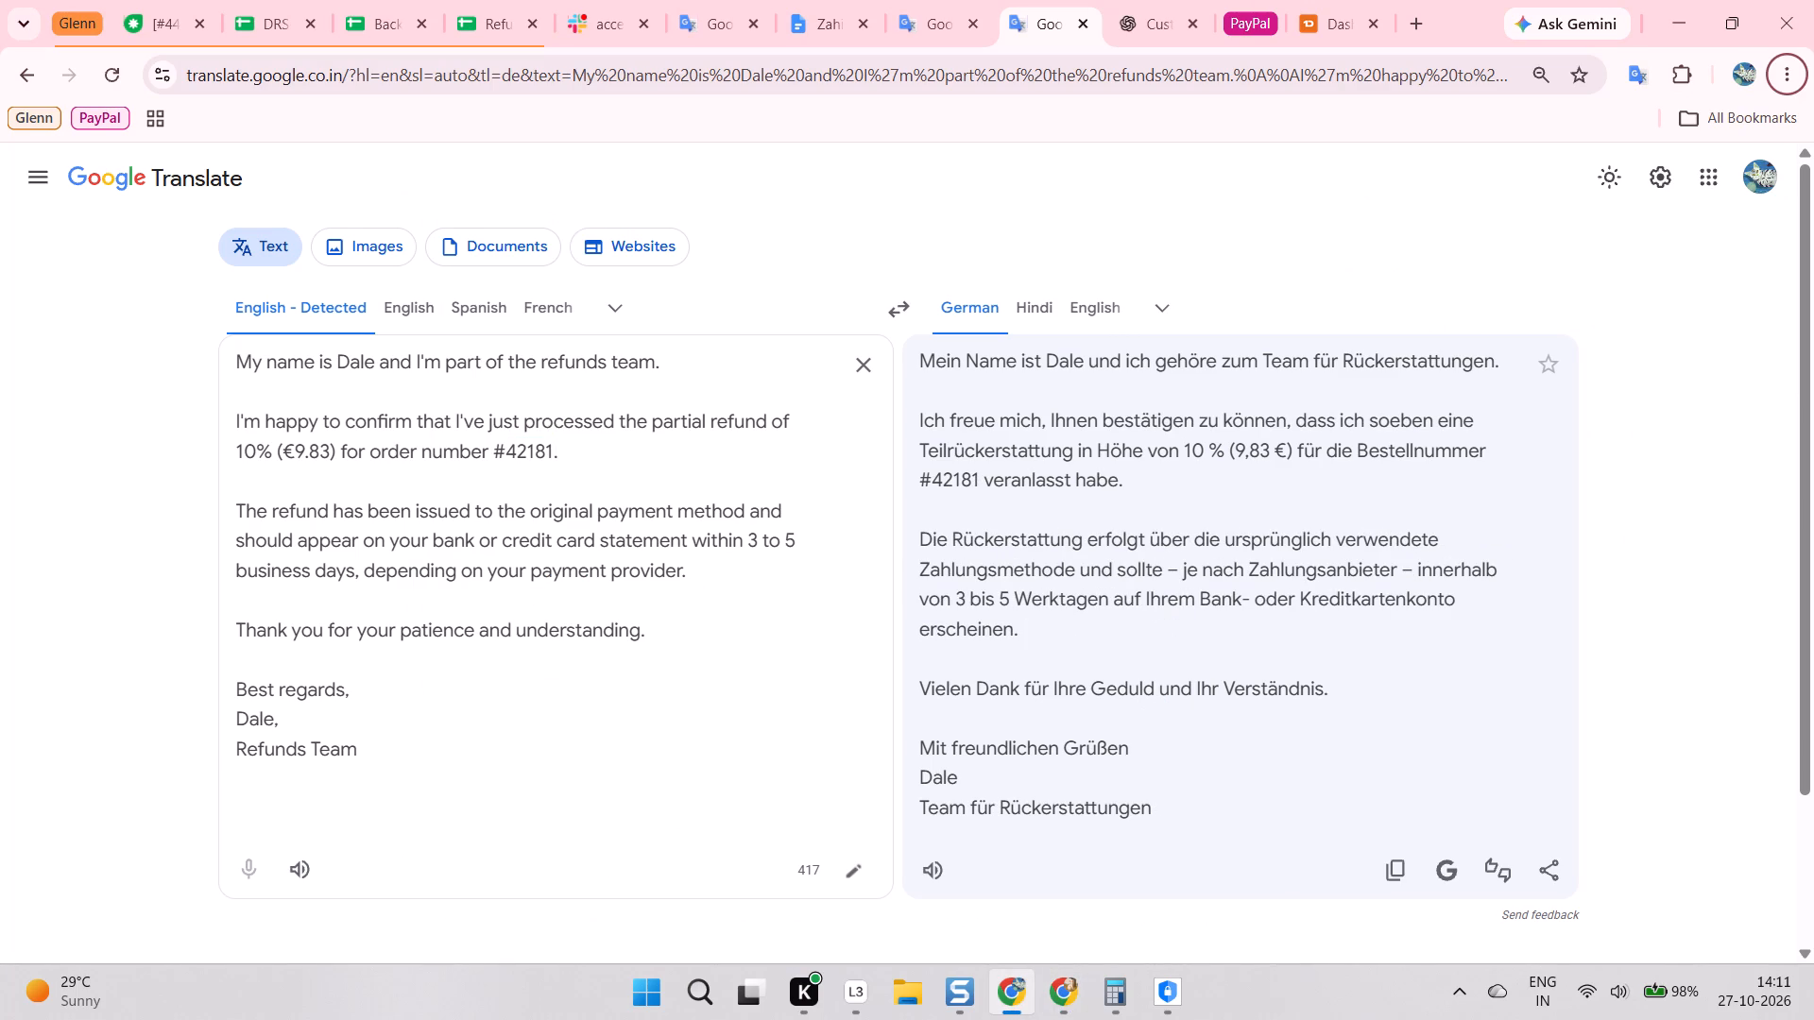
Set the refund amount in the English message to €10.18.
{"action": "left_click", "coordinate": [333, 453]}
{"action": "key", "text": "BackSpace"}
{"action": "key", "text": "BackSpace"}
{"action": "key", "text": "BackSpace"}
{"action": "key", "text": "BackSpace"}
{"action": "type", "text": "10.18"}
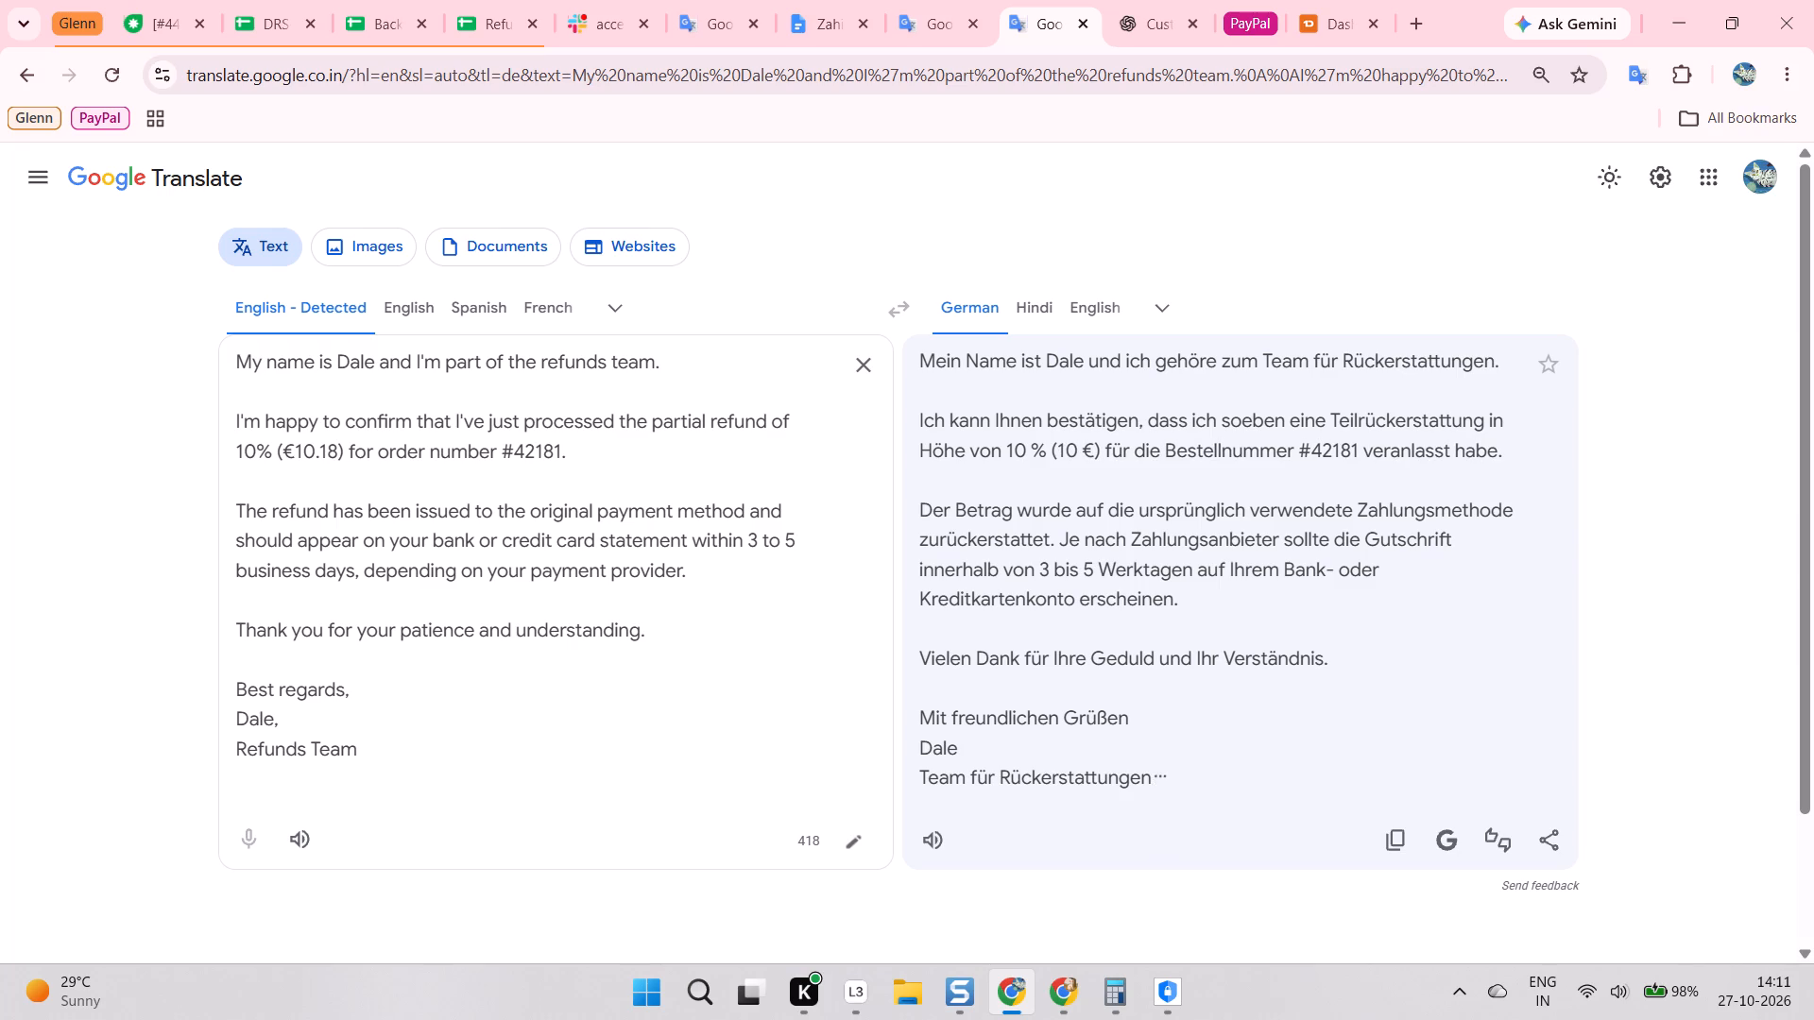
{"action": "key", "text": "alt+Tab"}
{"action": "scroll", "coordinate": [1208, 494], "scroll_direction": "down", "scroll_amount": 5}
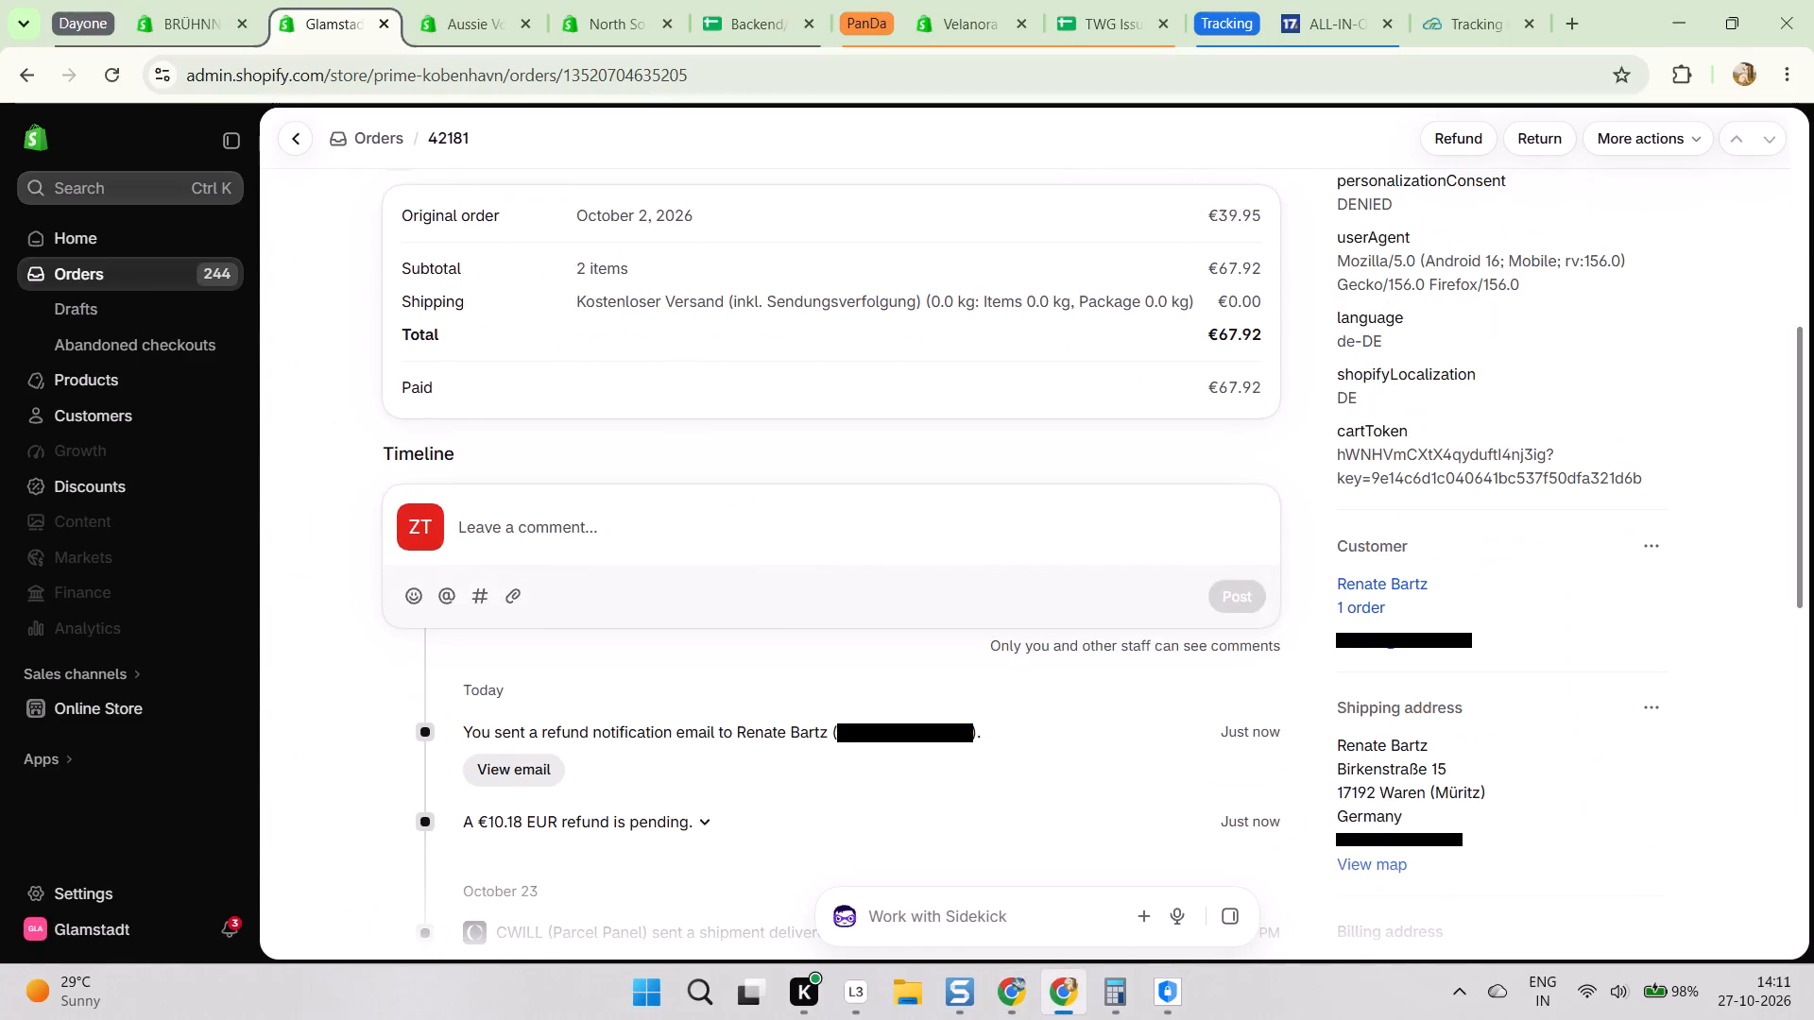
{"action": "key", "text": "alt+Tab"}
{"action": "key", "text": "alt+Tab"}
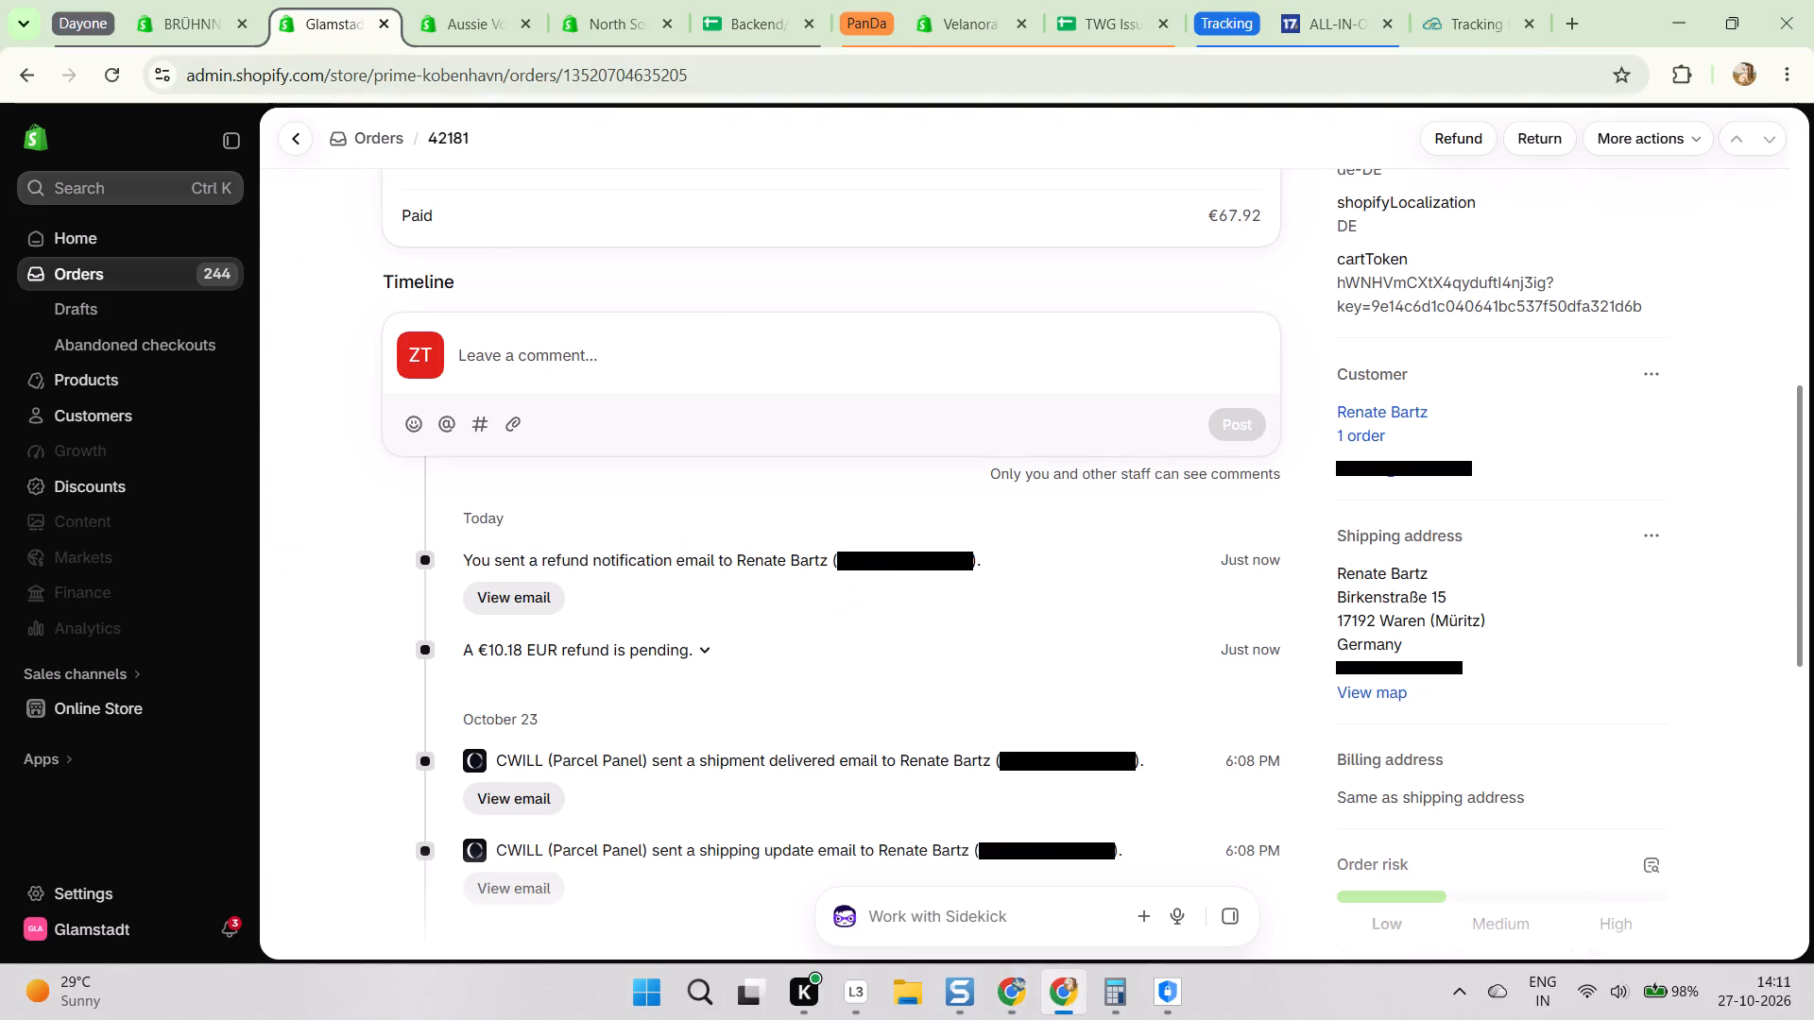
{"action": "key", "text": "alt+Tab"}
{"action": "key", "text": "alt+Tab"}
{"action": "scroll", "coordinate": [746, 455], "scroll_direction": "up", "scroll_amount": 9}
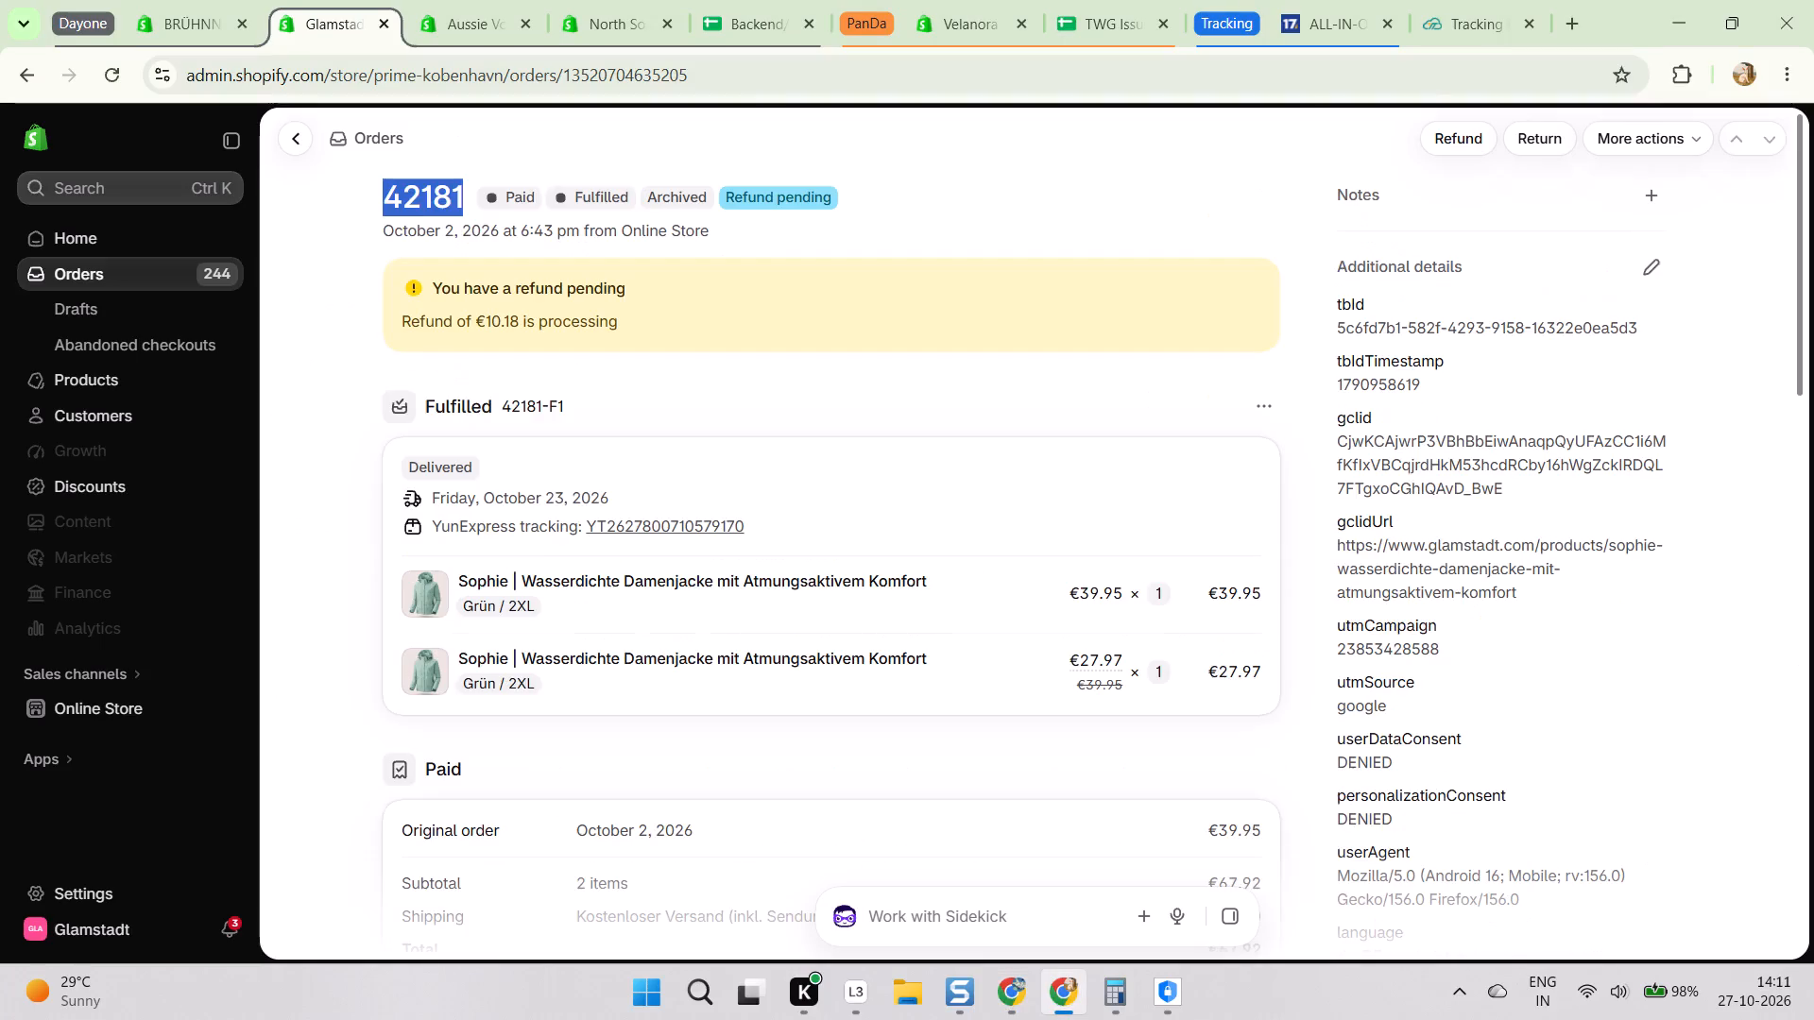
{"action": "scroll", "coordinate": [789, 390], "scroll_direction": "down", "scroll_amount": 5}
{"action": "key", "text": "alt+Tab"}
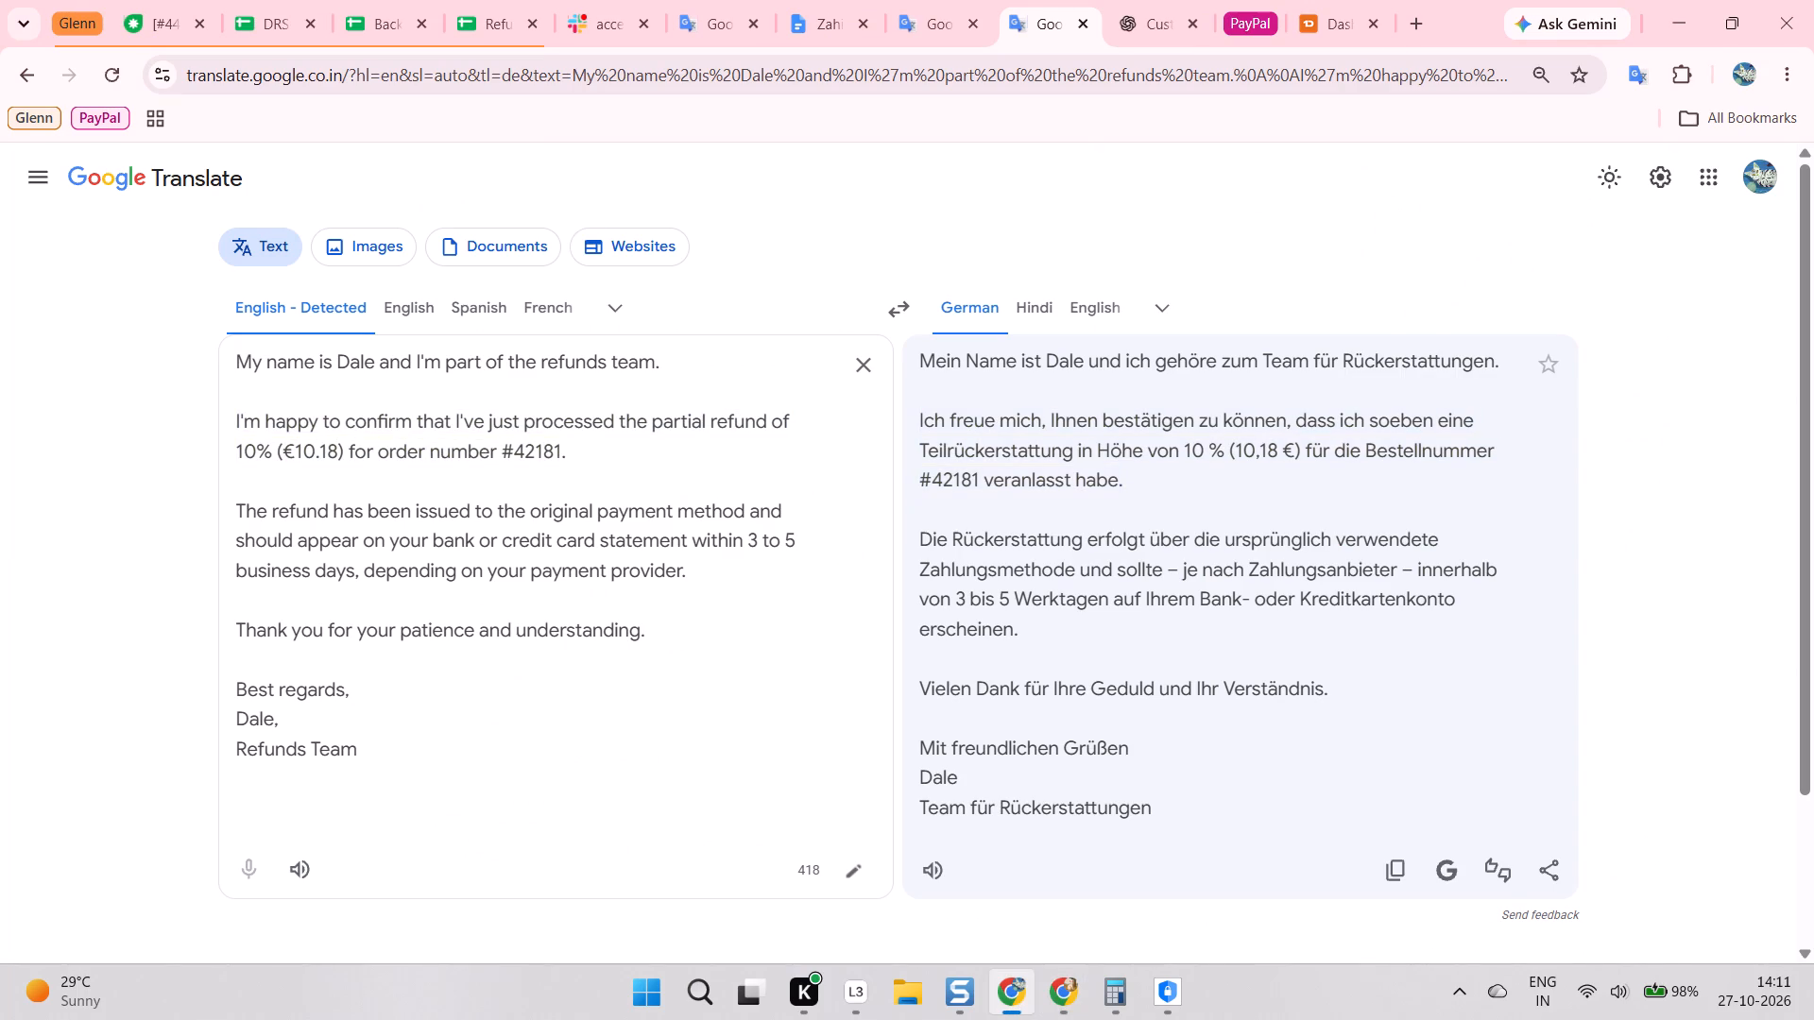
Copy the German translation of the refund message.
{"action": "scroll", "coordinate": [1123, 419], "scroll_direction": "down", "scroll_amount": 8}
{"action": "left_click", "coordinate": [1389, 676]}
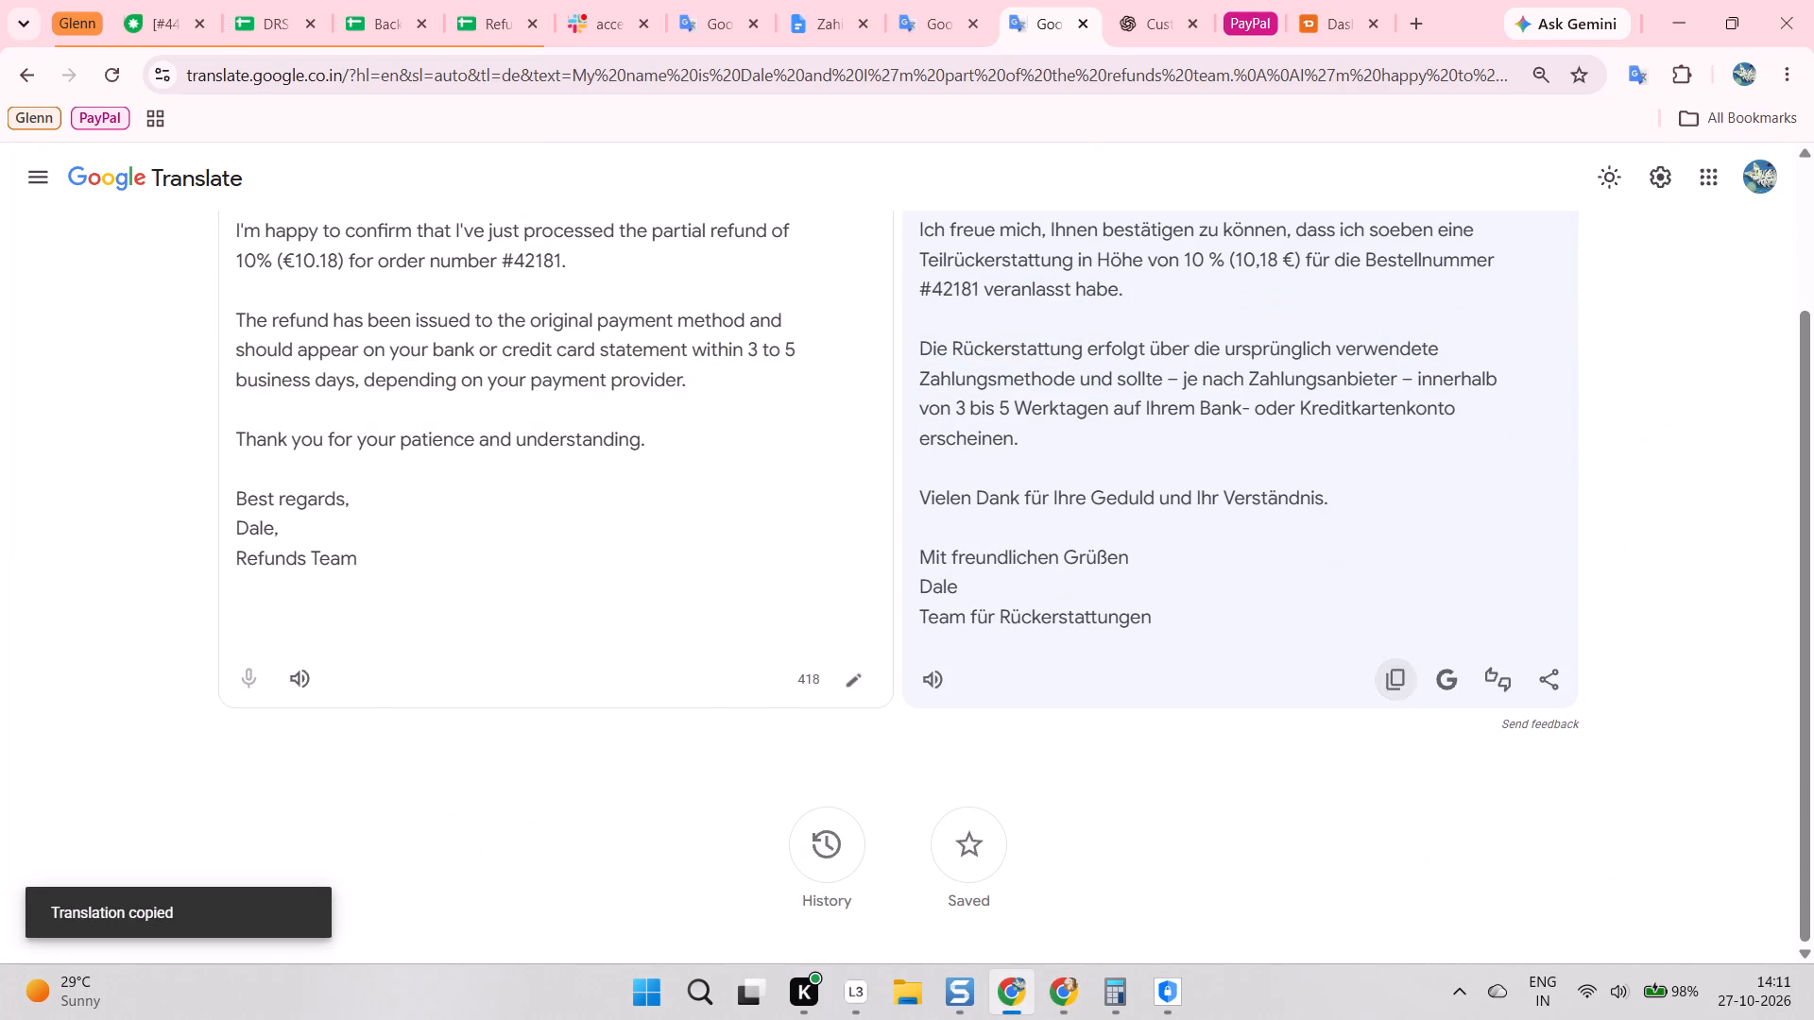
{"action": "left_click", "coordinate": [174, 0]}
{"action": "left_click", "coordinate": [652, 523]}
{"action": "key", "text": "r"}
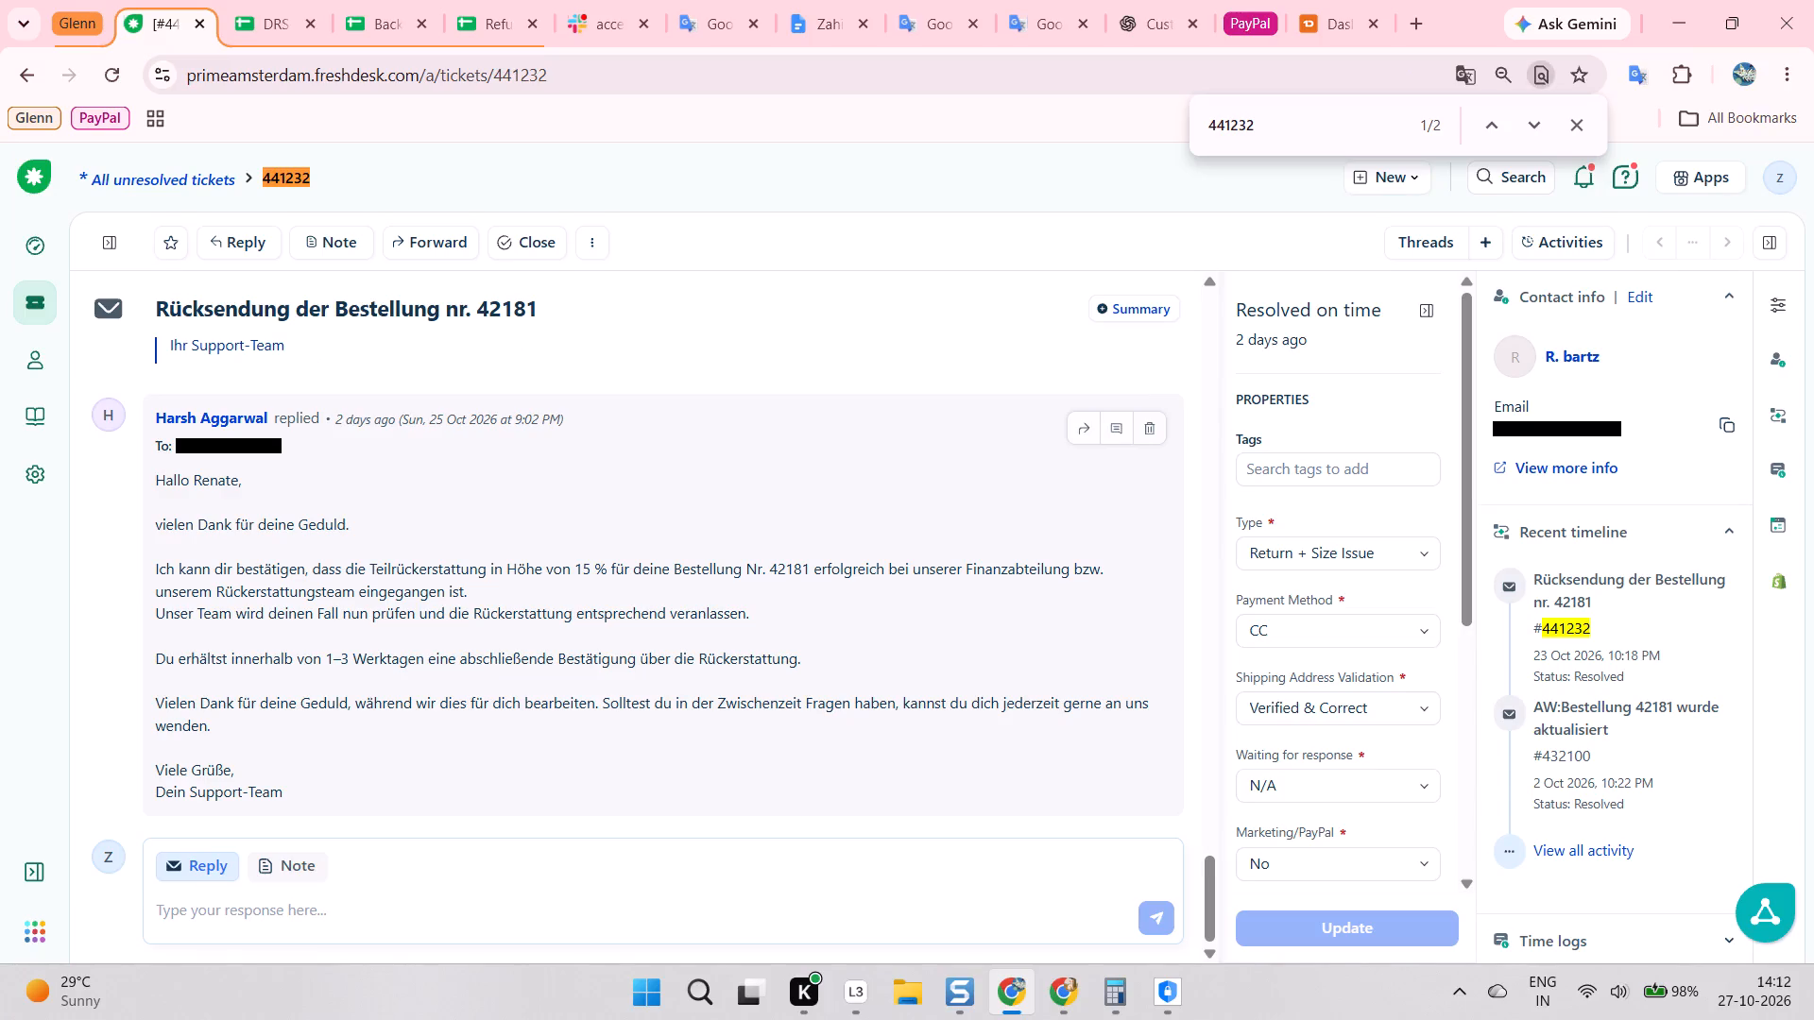
{"action": "scroll", "coordinate": [520, 537], "scroll_direction": "down", "scroll_amount": 11}
{"action": "left_click", "coordinate": [197, 813]}
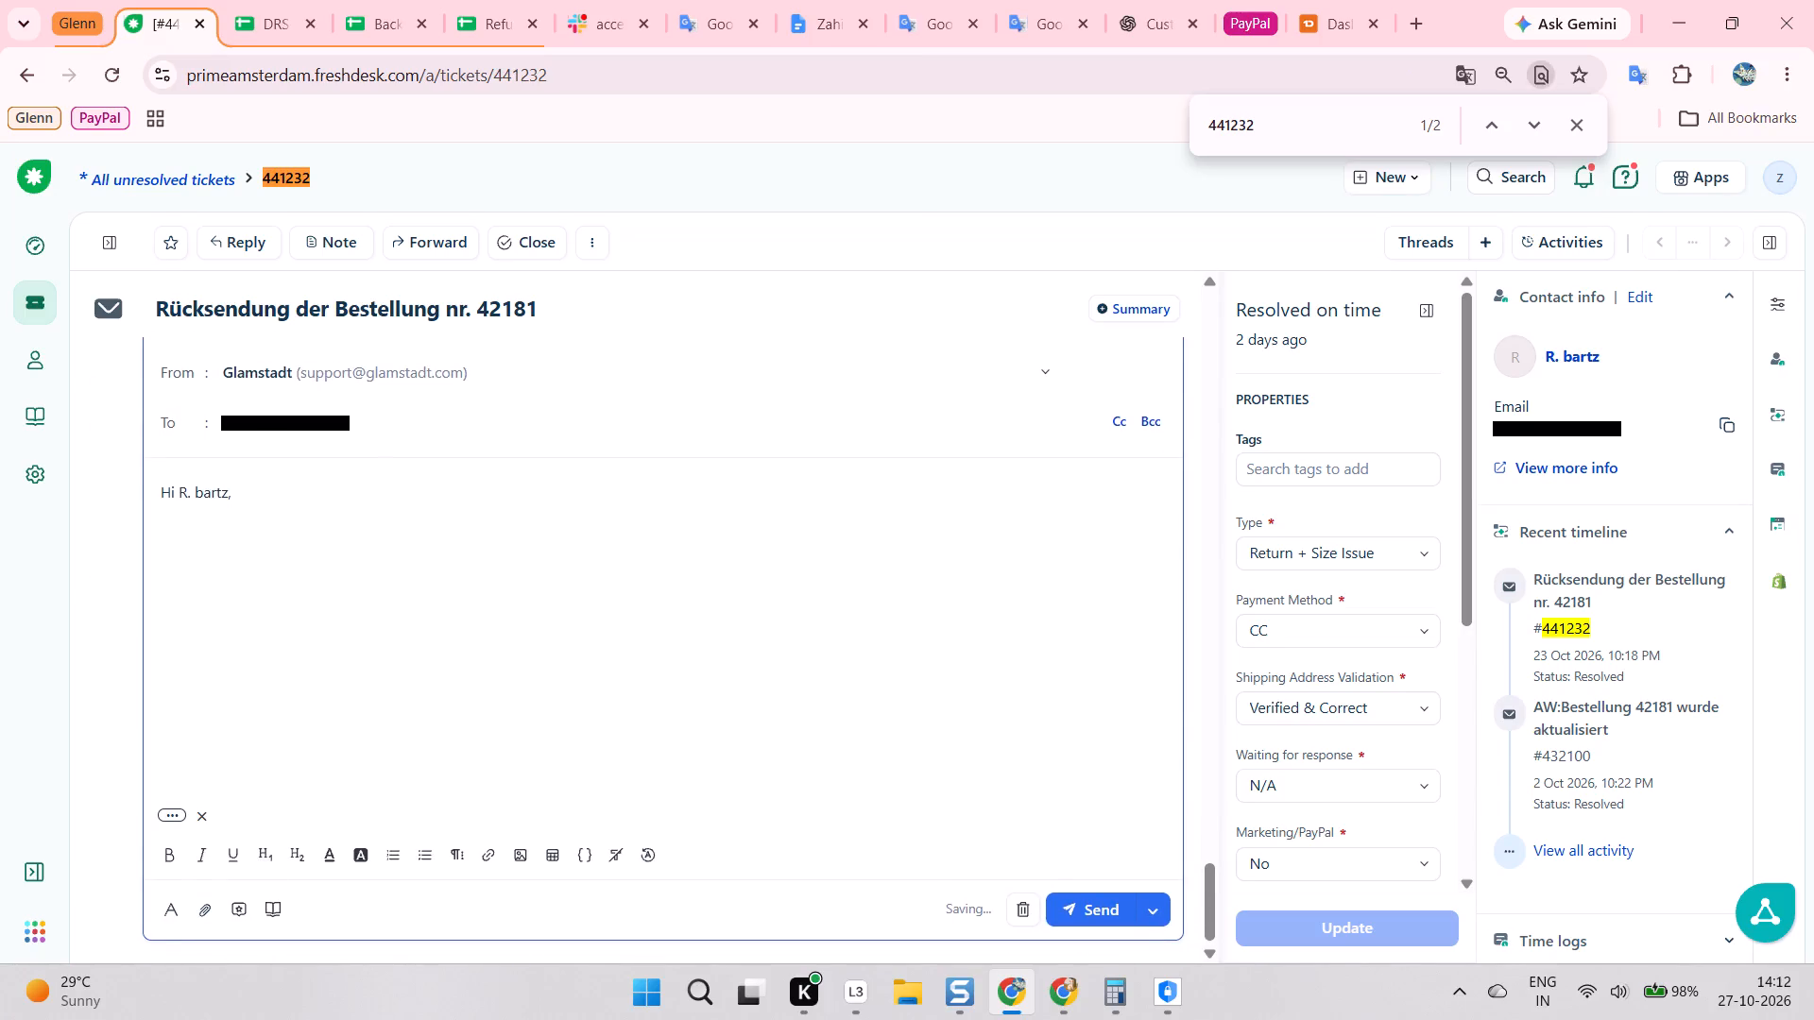
{"action": "left_click_drag", "start_coordinate": [207, 798], "coordinate": [224, 787], "text": "ctrl"}
{"action": "key", "text": "ctrl+a"}
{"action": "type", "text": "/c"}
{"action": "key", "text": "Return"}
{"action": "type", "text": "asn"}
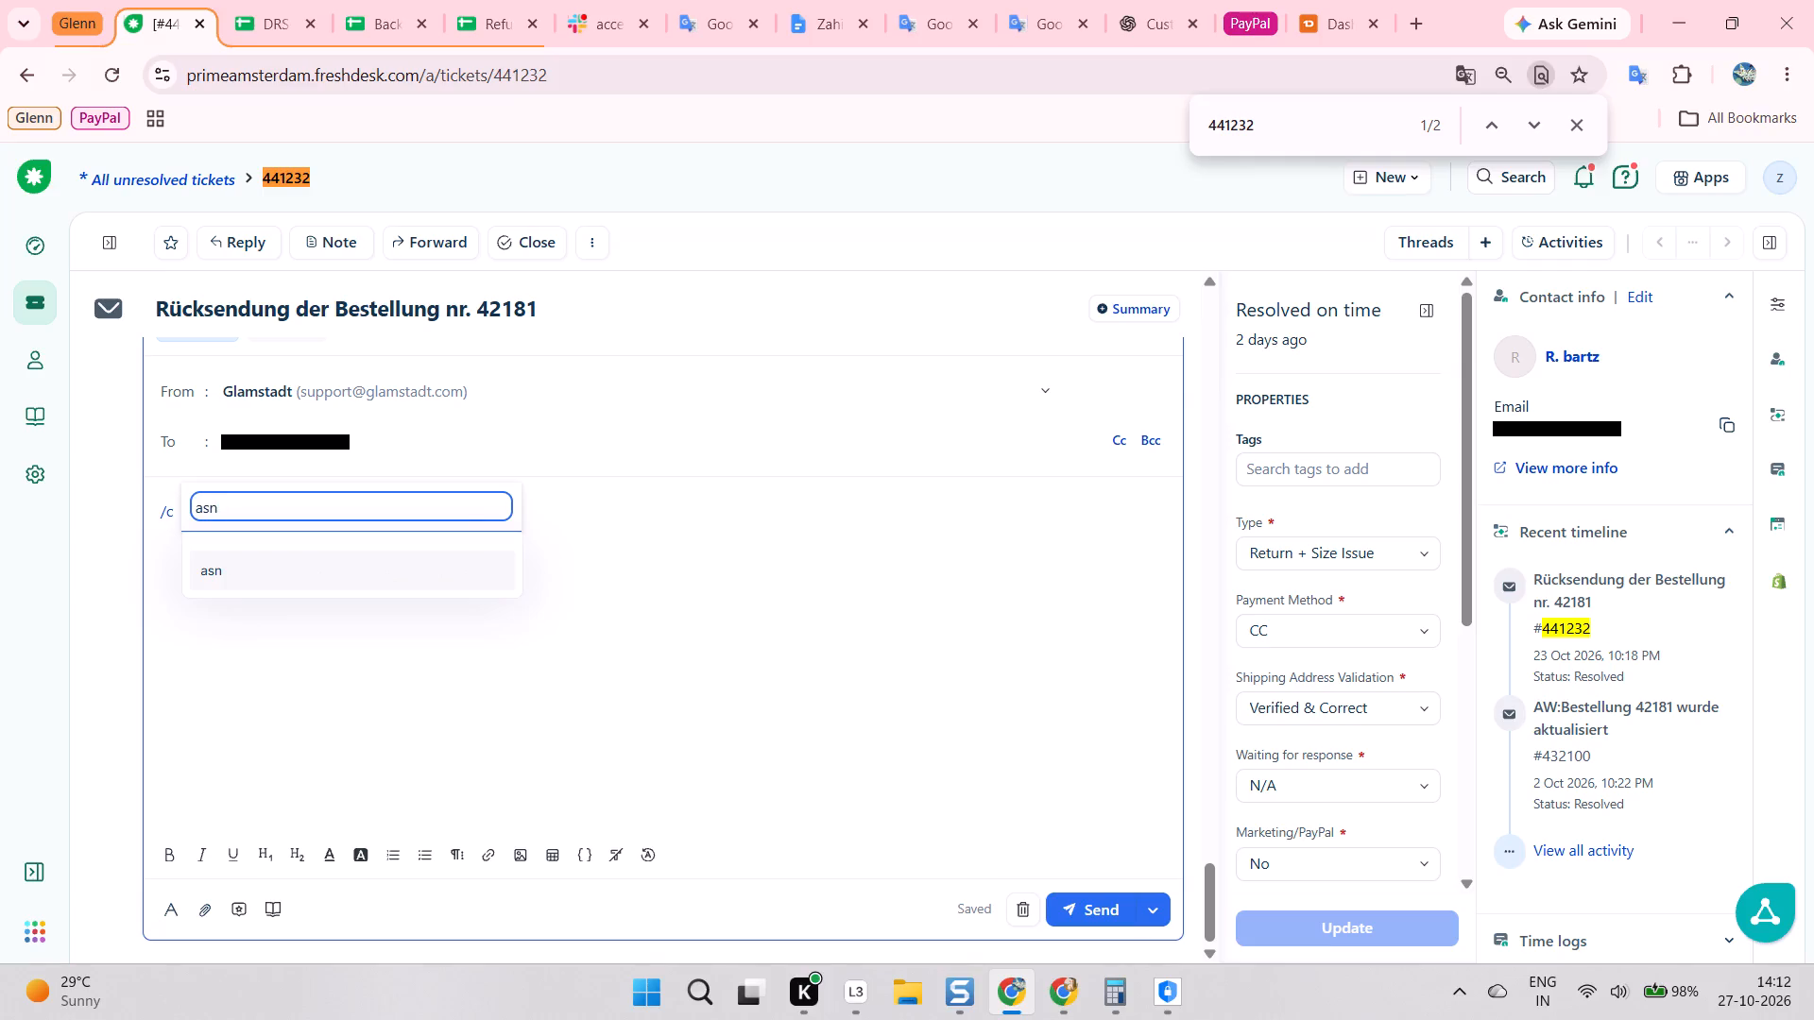
{"action": "left_click", "coordinate": [273, 575]}
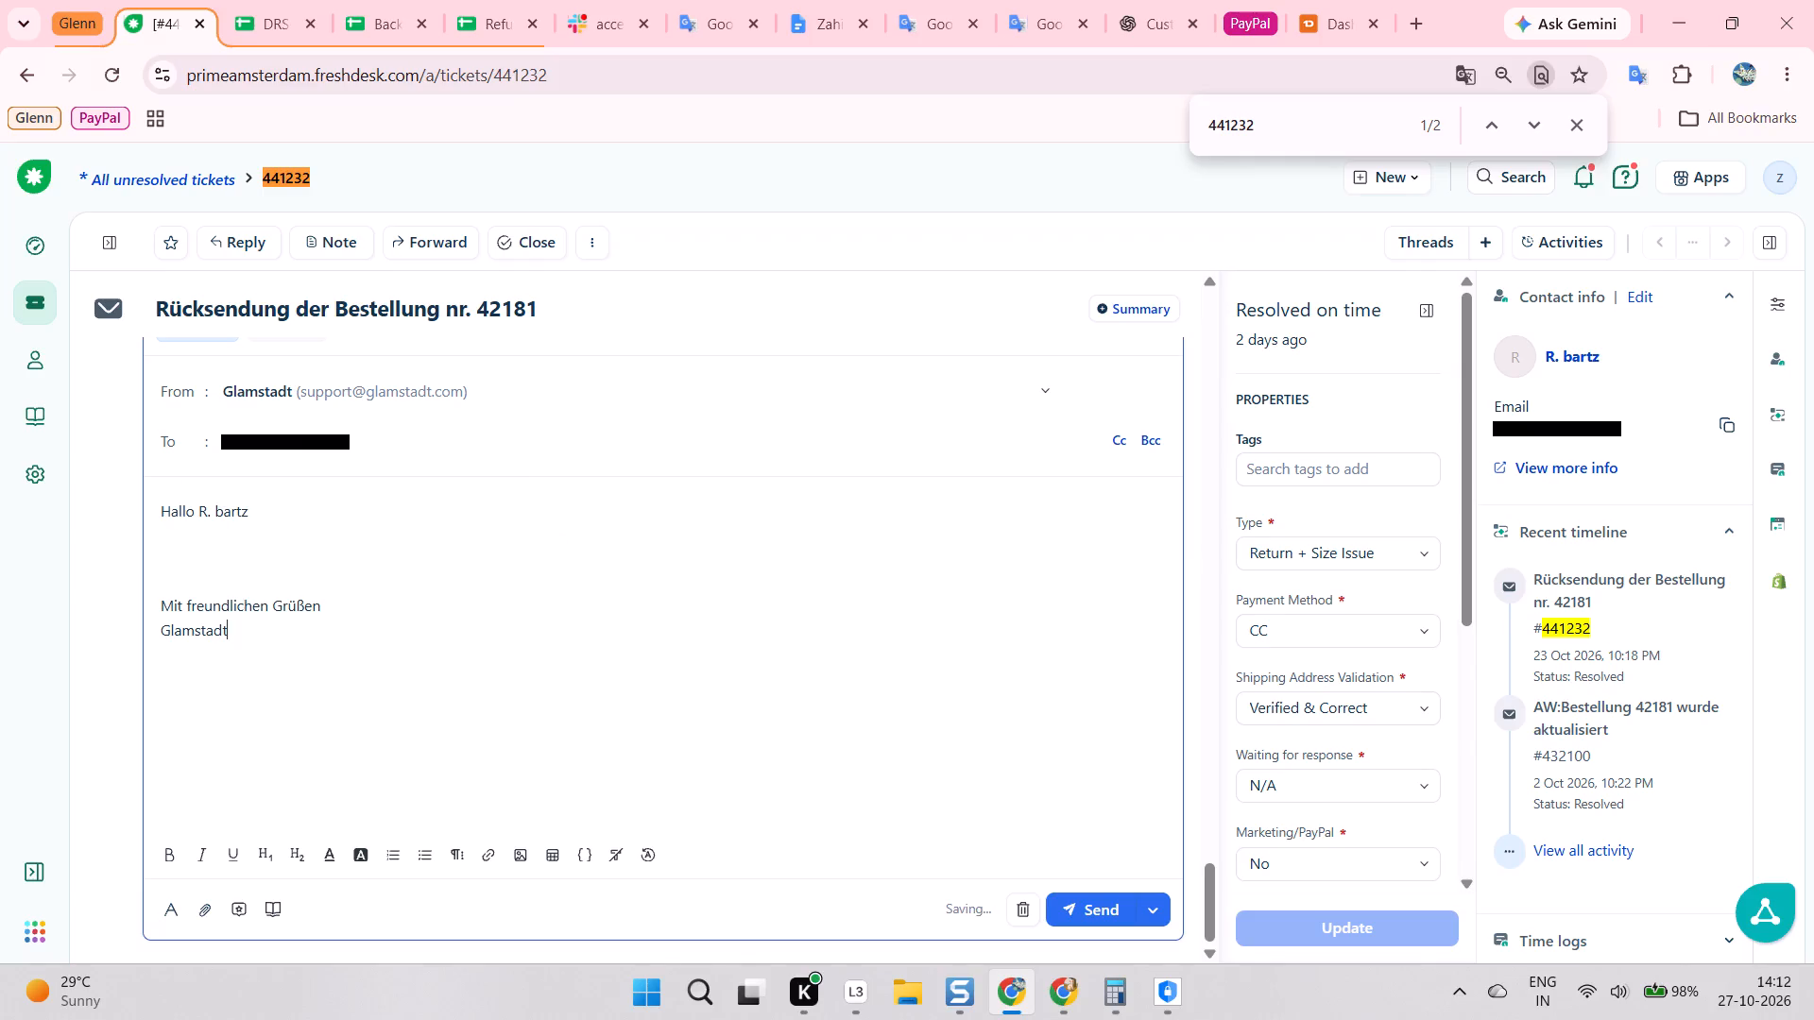
Replace the canned response's closing below the greeting with the copied German refund message.
{"action": "left_click_drag", "start_coordinate": [191, 559], "coordinate": [299, 629]}
{"action": "key", "text": "ctrl+v"}
{"action": "scroll", "coordinate": [297, 617], "scroll_direction": "down", "scroll_amount": 4}
{"action": "scroll", "coordinate": [319, 610], "scroll_direction": "up", "scroll_amount": 4}
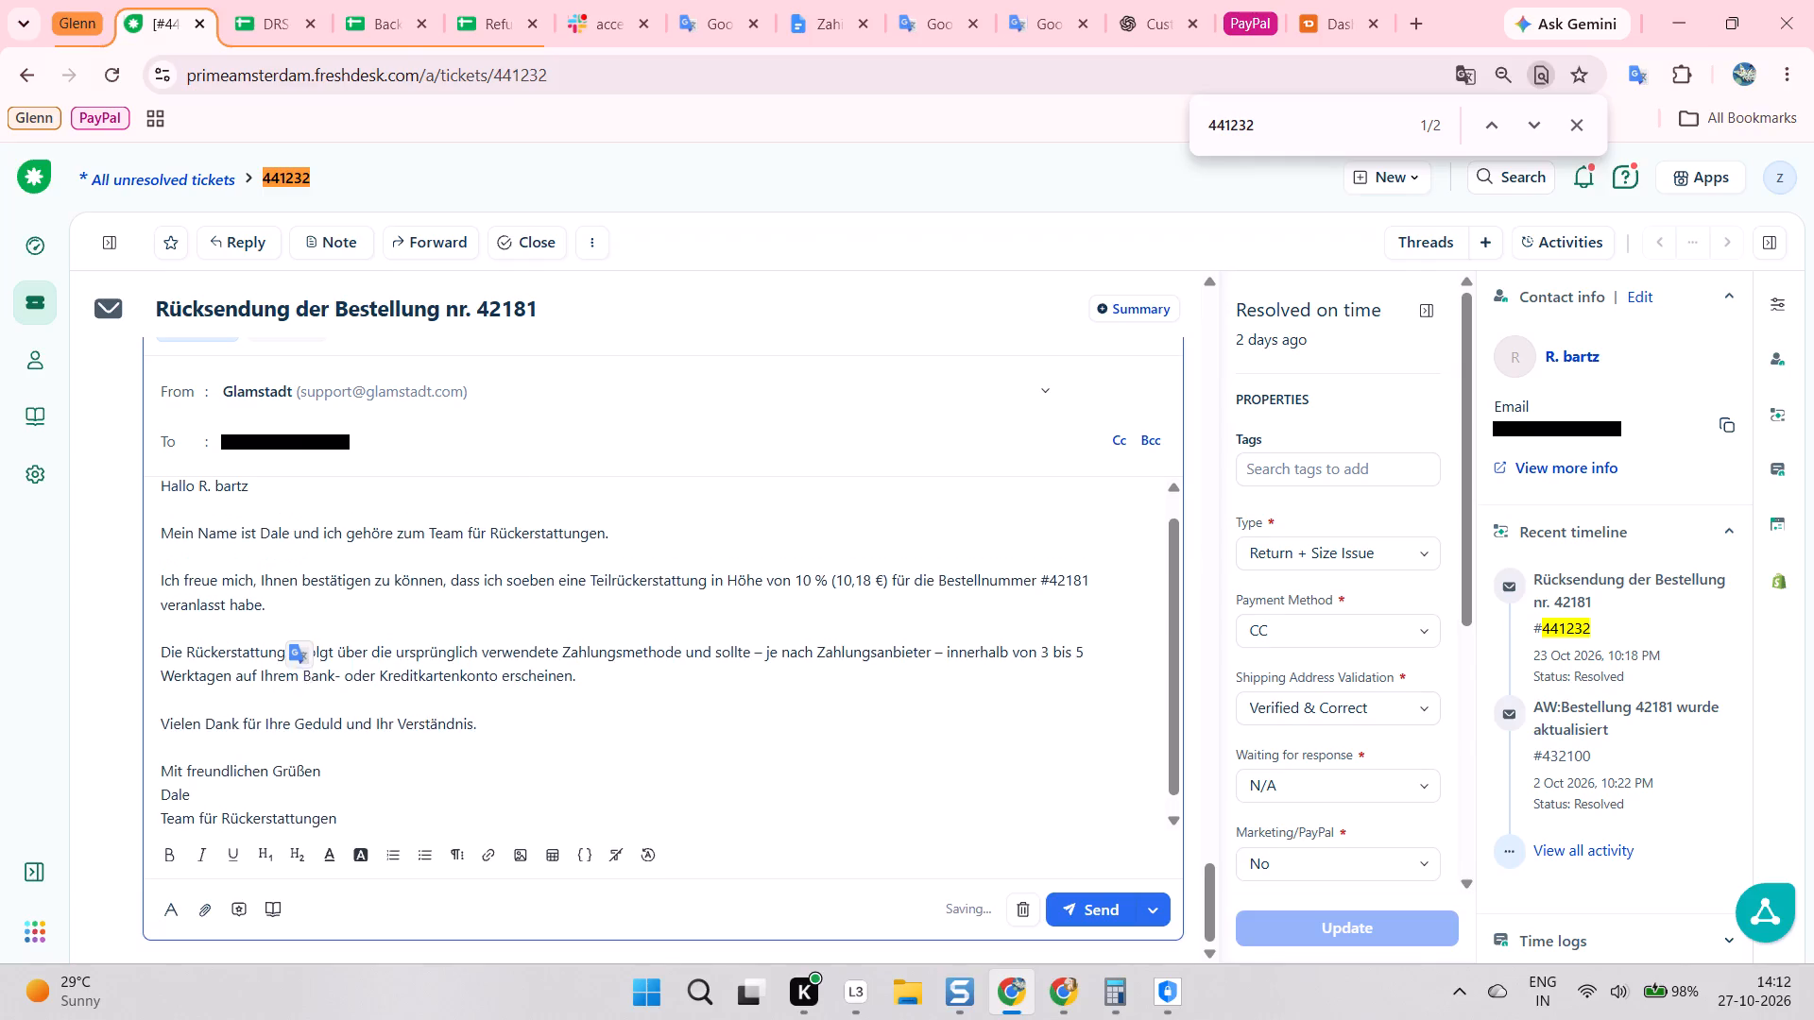
{"action": "key", "text": "alt+Tab"}
{"action": "key", "text": "alt+Tab"}
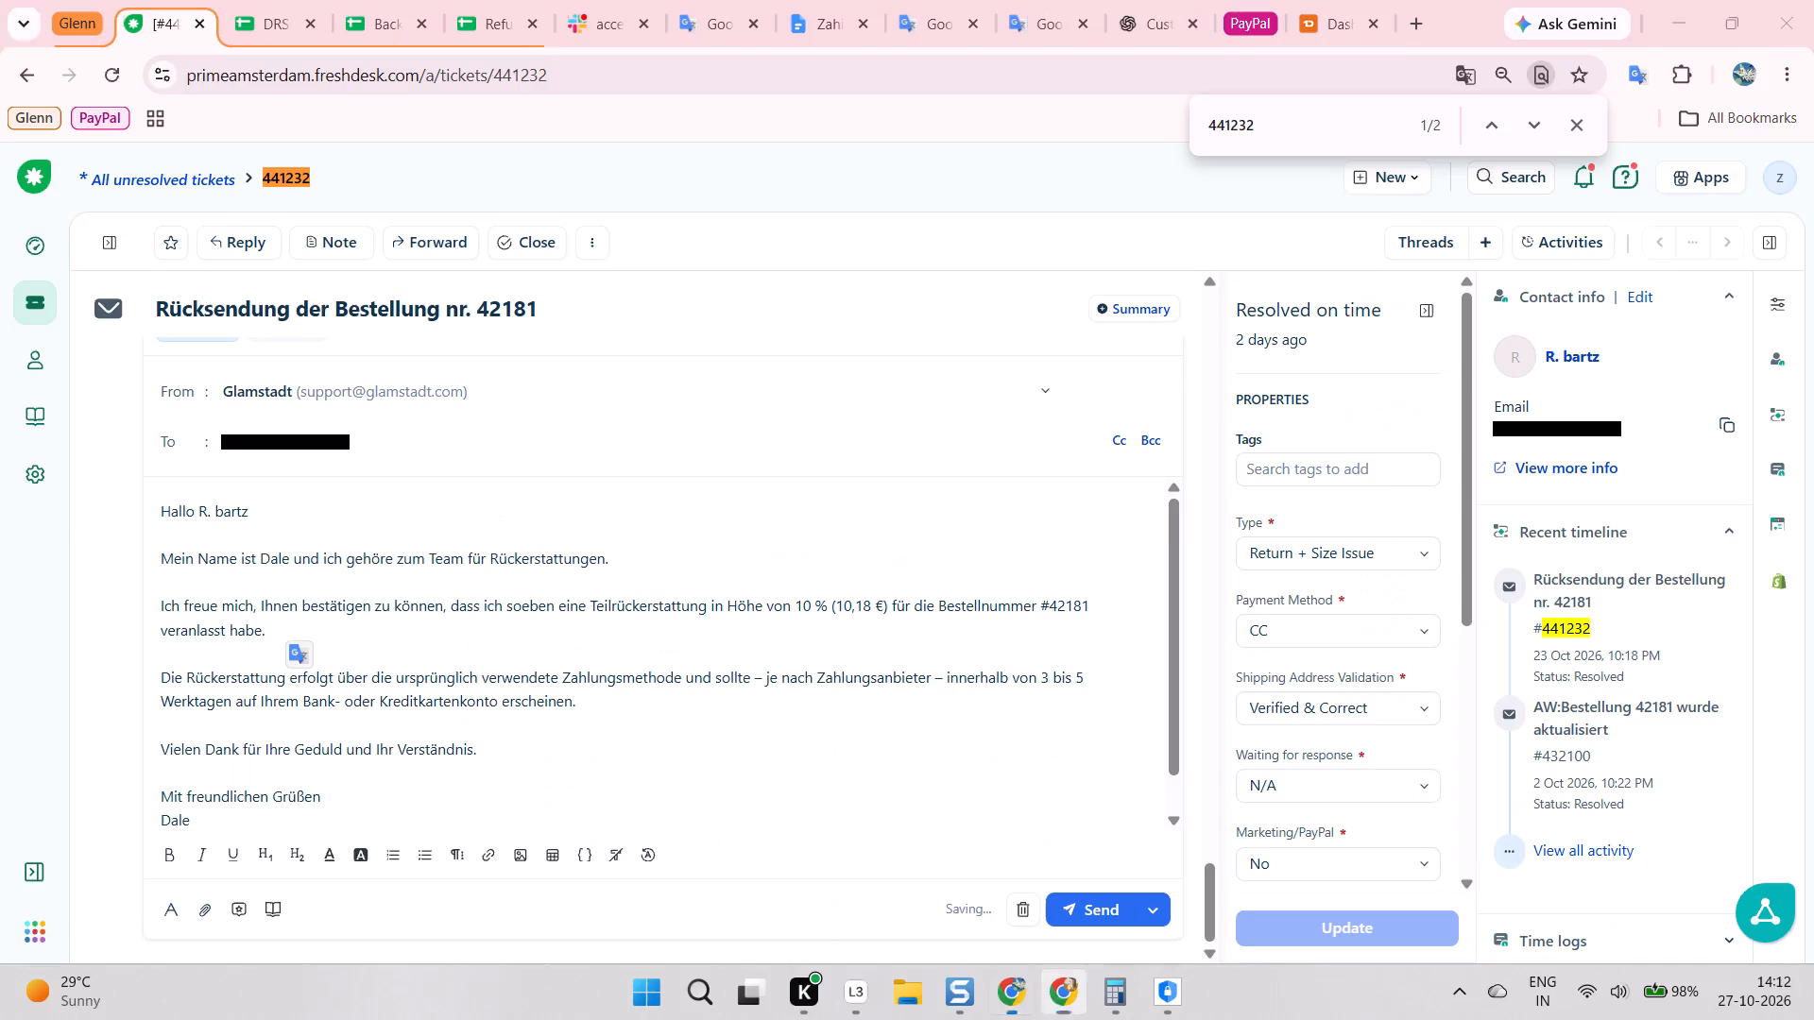
{"action": "double_click", "coordinate": [231, 514]}
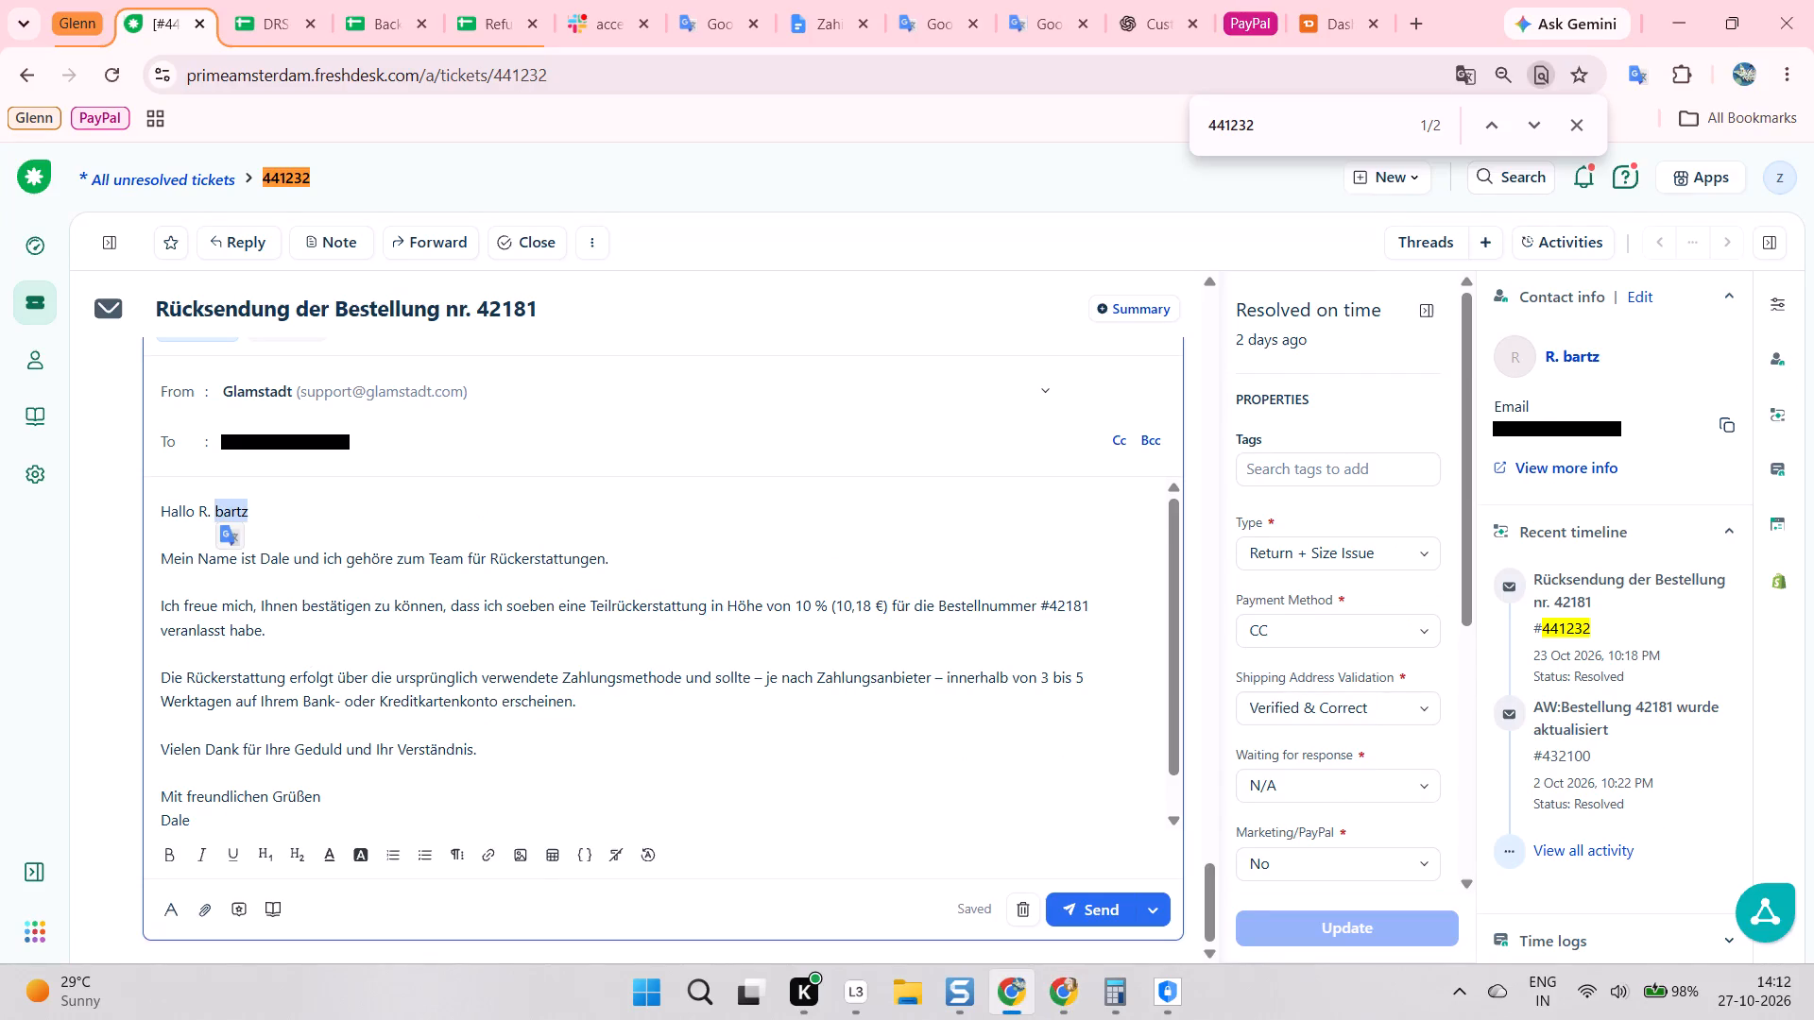
{"action": "key", "text": "BackSpace"}
{"action": "key", "text": "BackSpace"}
{"action": "key", "text": "BackSpace"}
{"action": "key", "text": "alt+Tab"}
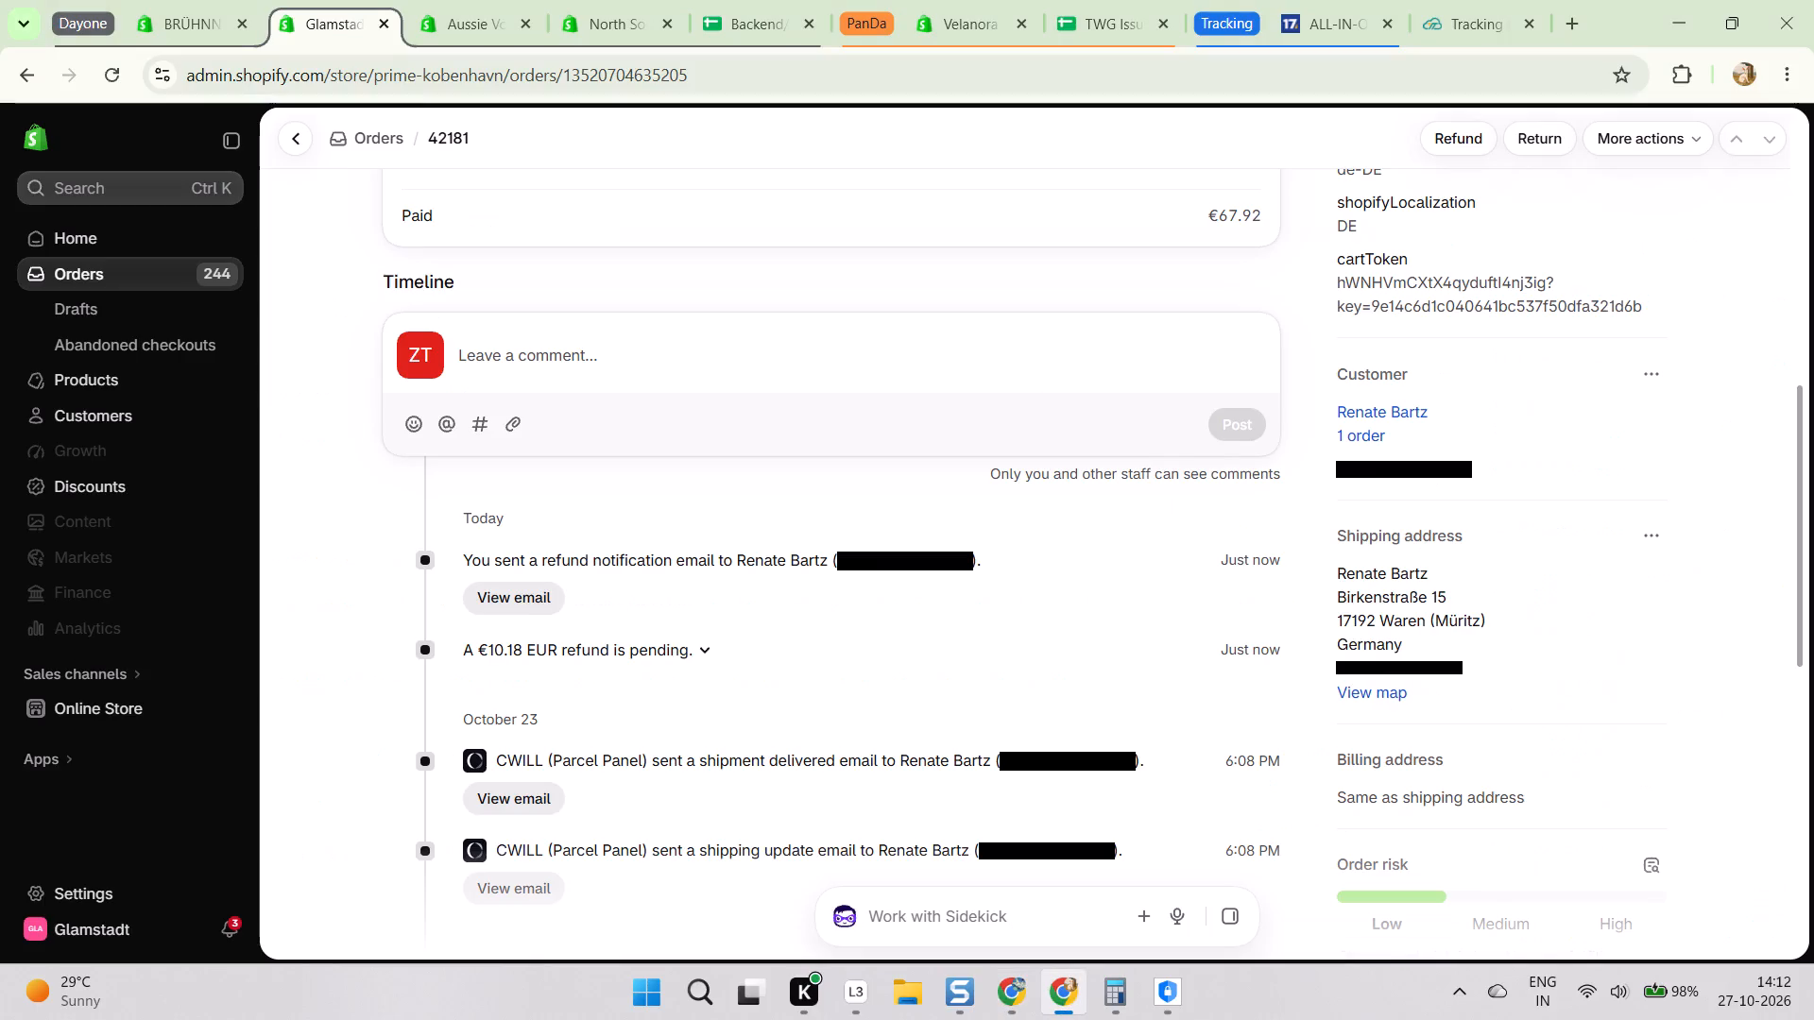
{"action": "key", "text": "alt+Tab"}
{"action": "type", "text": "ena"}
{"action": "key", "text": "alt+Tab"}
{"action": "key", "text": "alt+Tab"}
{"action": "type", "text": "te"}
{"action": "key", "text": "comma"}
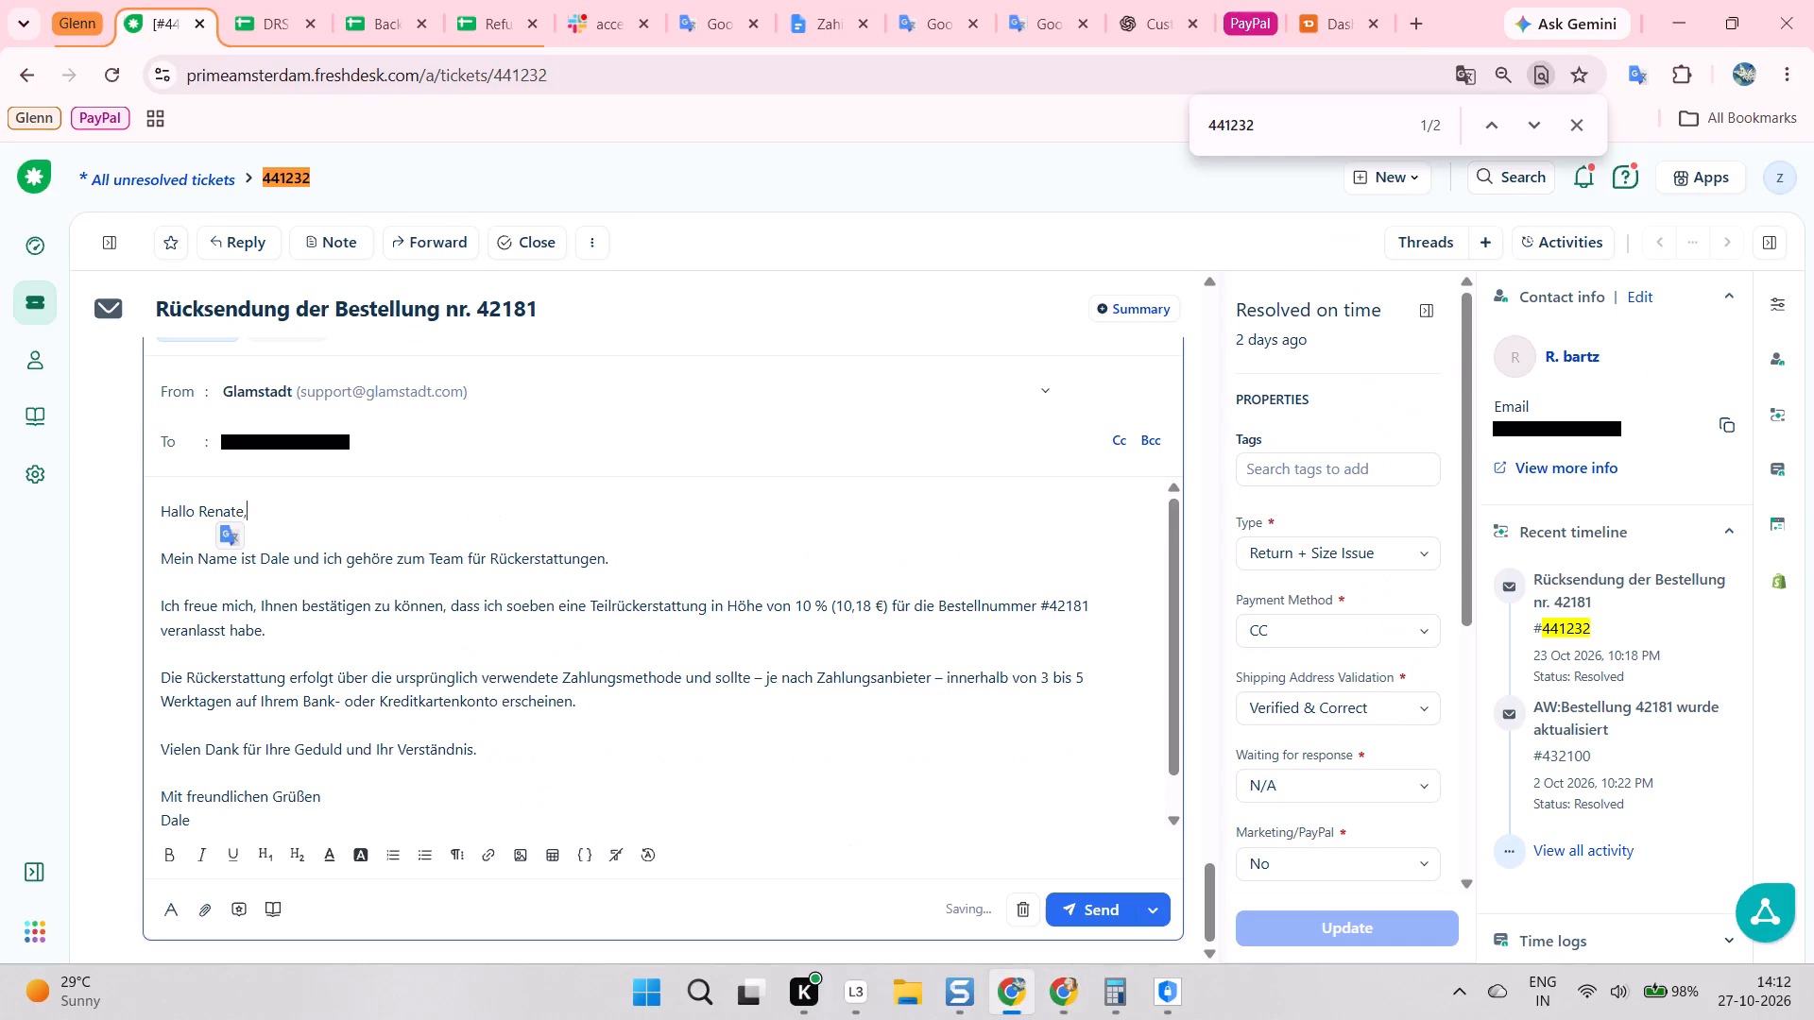
{"action": "scroll", "coordinate": [496, 510], "scroll_direction": "down", "scroll_amount": 2}
{"action": "scroll", "coordinate": [684, 528], "scroll_direction": "down", "scroll_amount": 10}
{"action": "scroll", "coordinate": [927, 589], "scroll_direction": "down", "scroll_amount": 6}
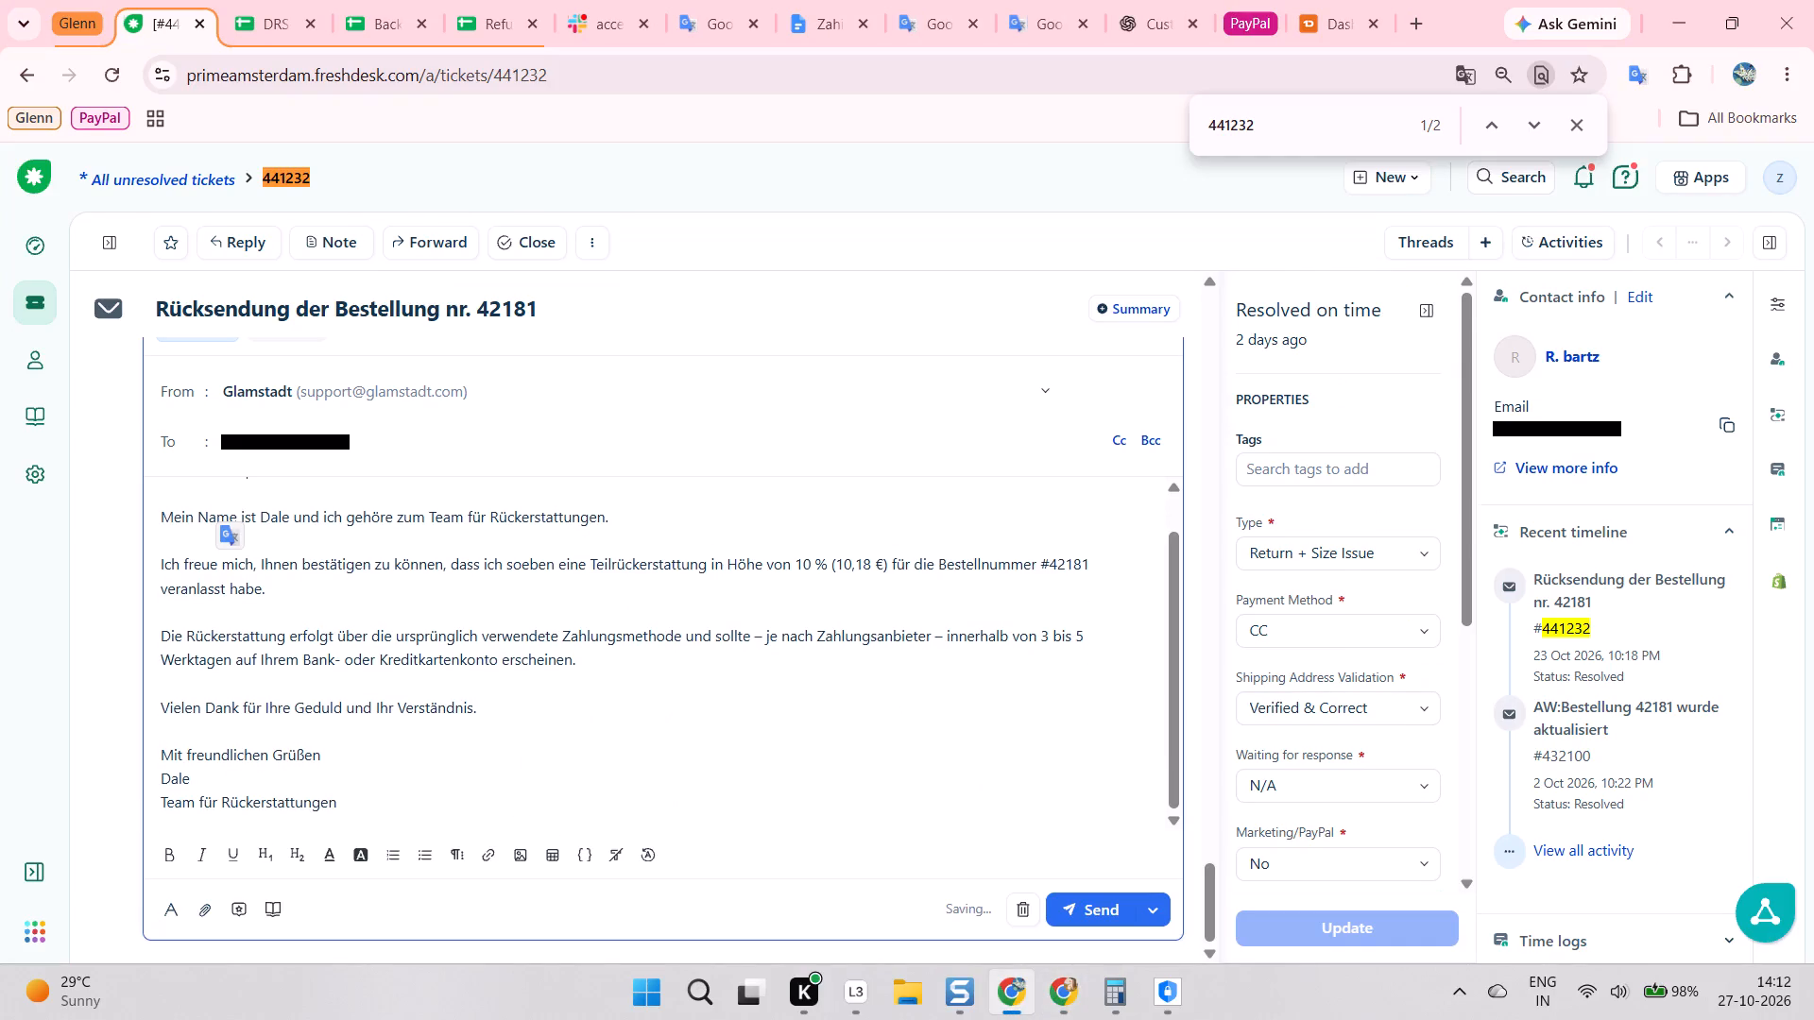
{"action": "scroll", "coordinate": [1285, 760], "scroll_direction": "down", "scroll_amount": 2}
{"action": "left_click", "coordinate": [1088, 907]}
Reassign ticket 441232 to the agent who sent the refund reply and update the ticket's properties.
{"action": "scroll", "coordinate": [930, 662], "scroll_direction": "down", "scroll_amount": 8}
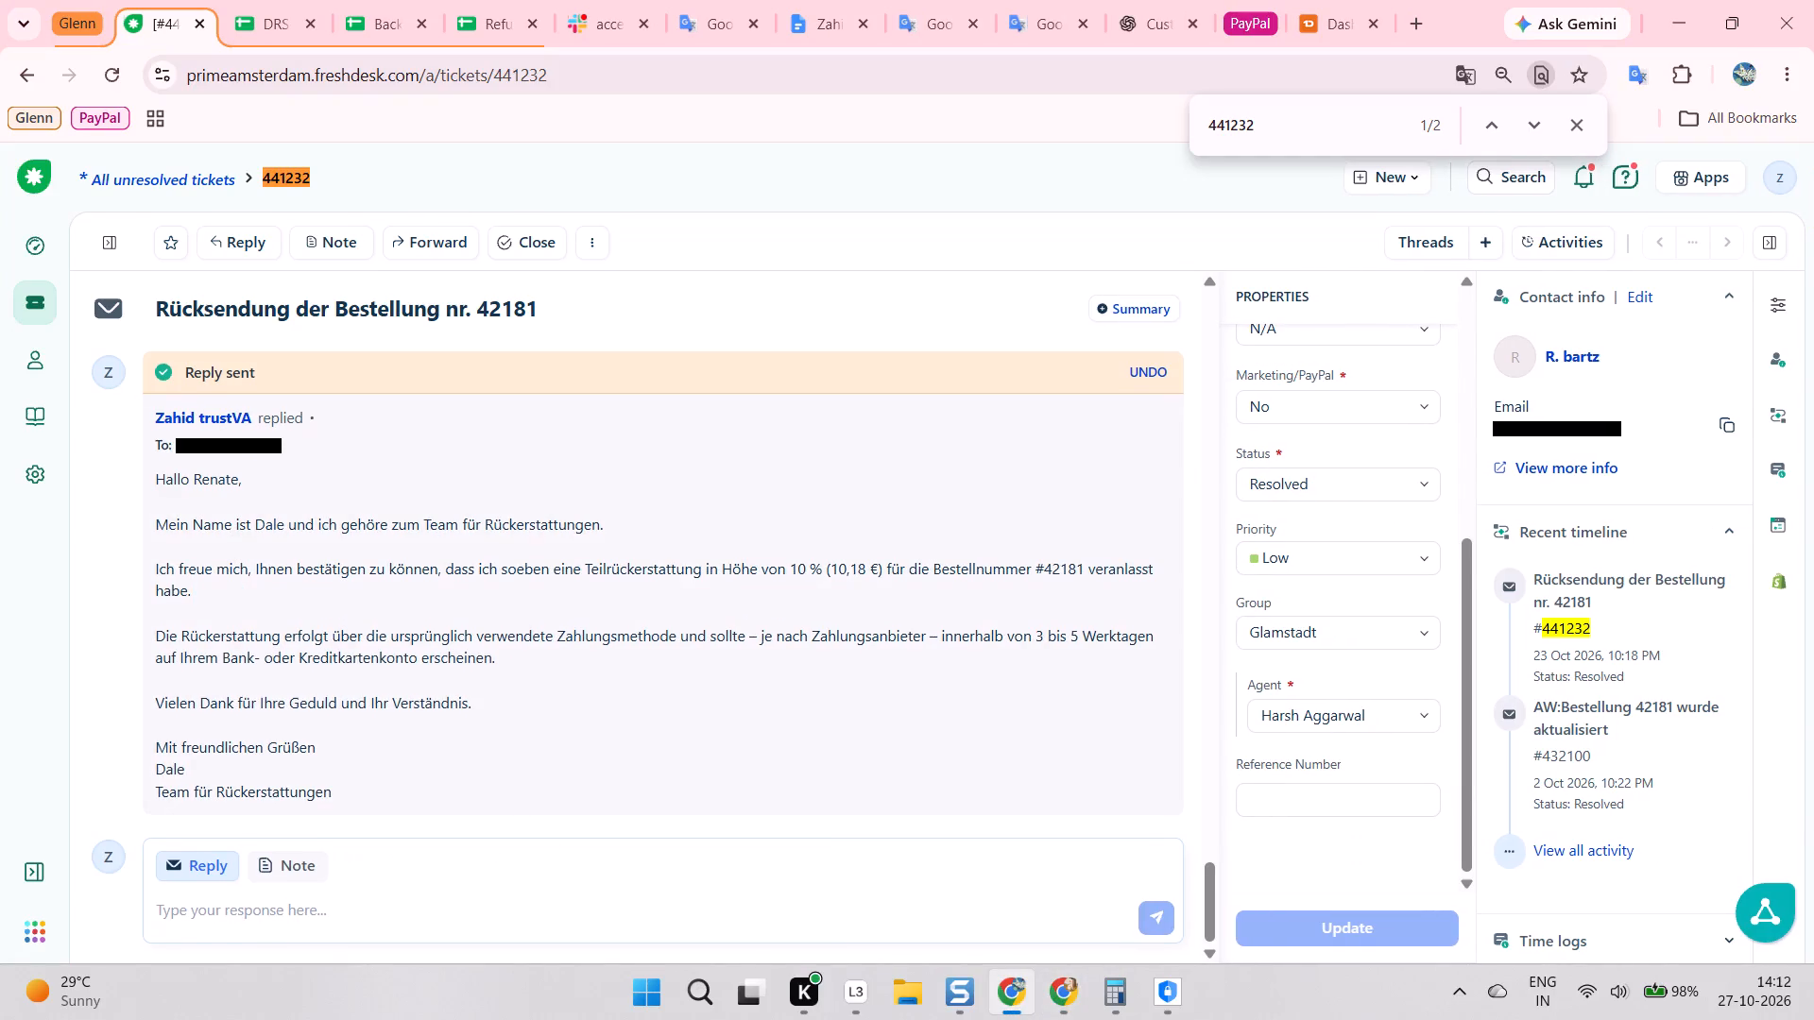
{"action": "scroll", "coordinate": [762, 583], "scroll_direction": "down", "scroll_amount": 1}
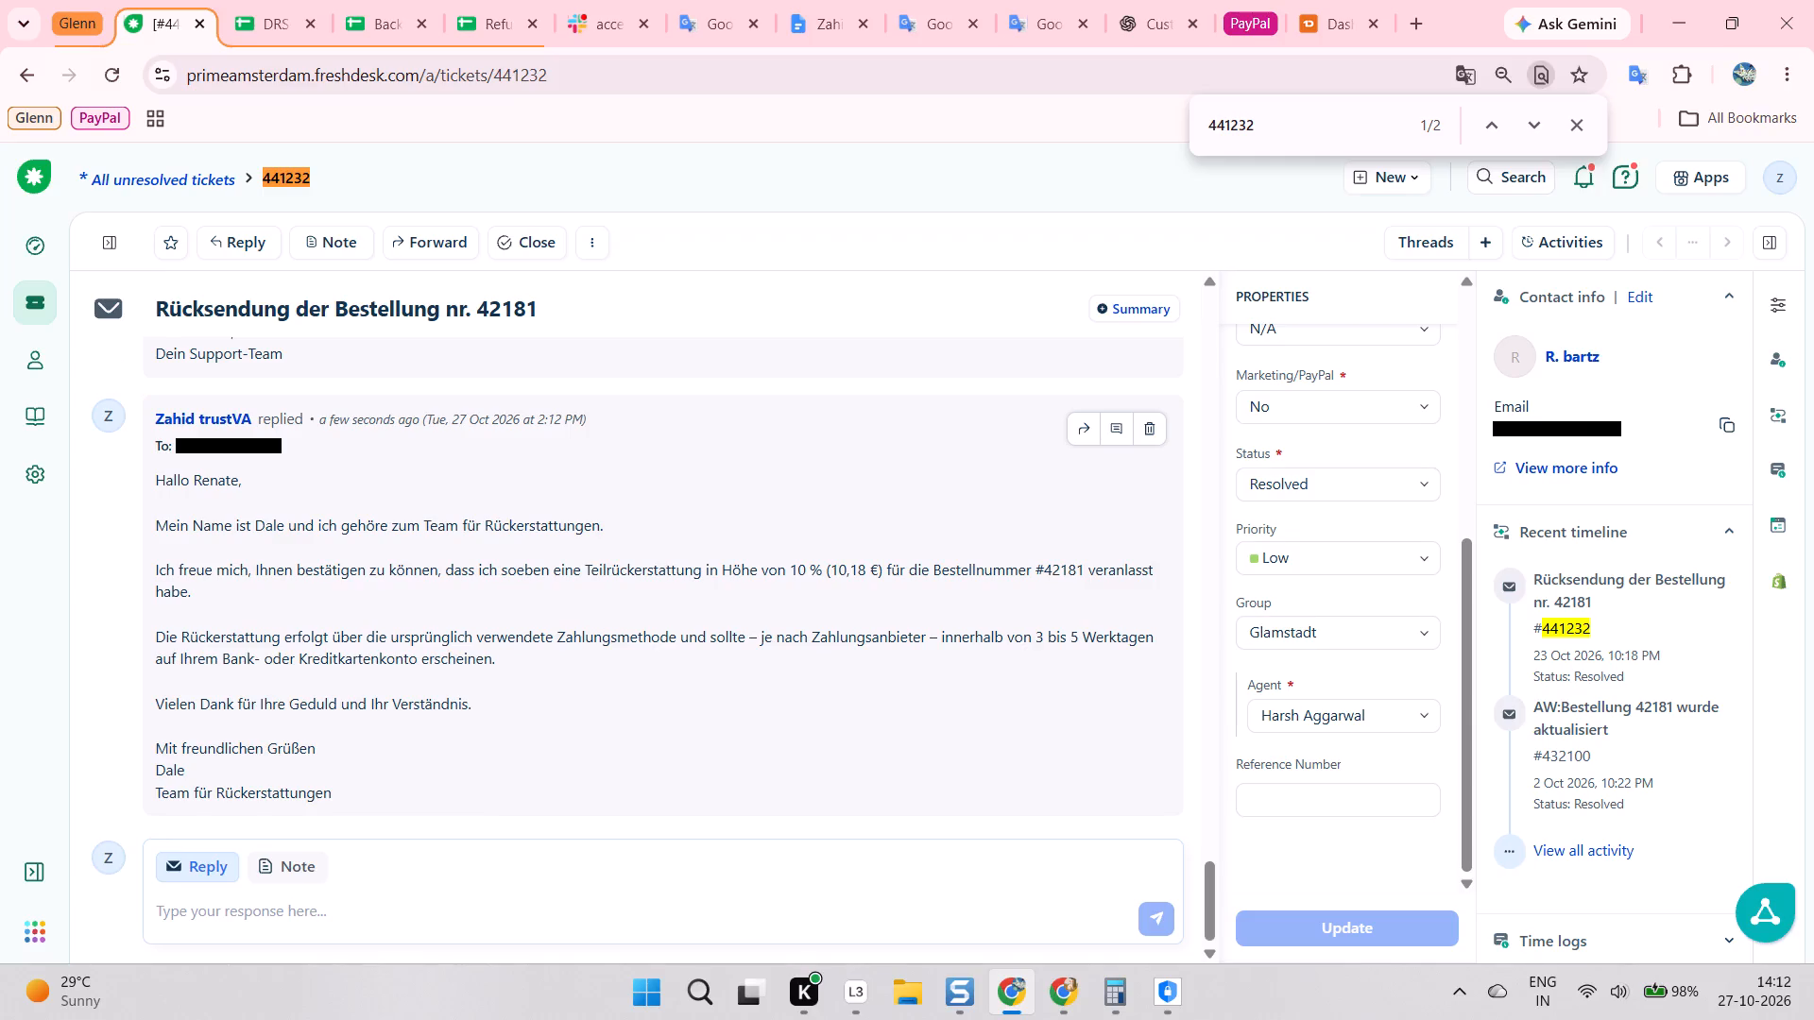
{"action": "scroll", "coordinate": [903, 613], "scroll_direction": "down", "scroll_amount": 4}
{"action": "scroll", "coordinate": [1309, 515], "scroll_direction": "down", "scroll_amount": 9}
{"action": "scroll", "coordinate": [1328, 519], "scroll_direction": "up", "scroll_amount": 2}
{"action": "scroll", "coordinate": [1328, 519], "scroll_direction": "down", "scroll_amount": 6}
{"action": "left_click", "coordinate": [1339, 721]}
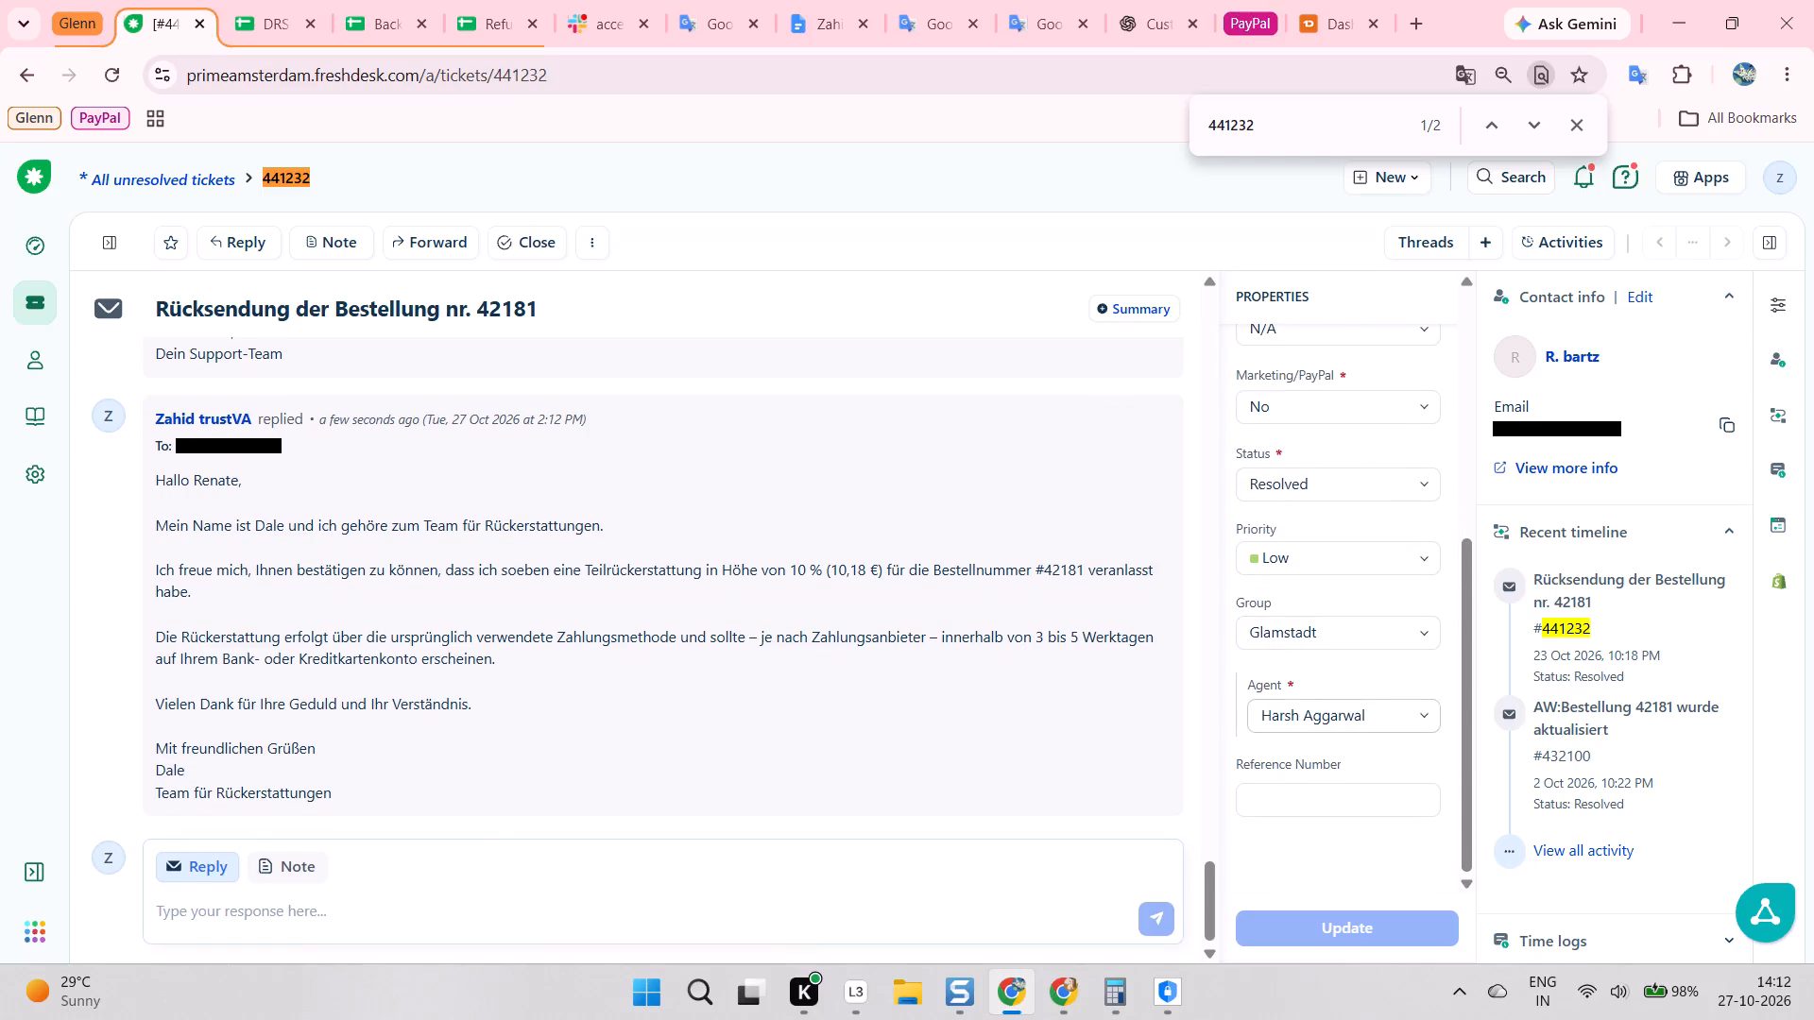
{"action": "scroll", "coordinate": [1353, 626], "scroll_direction": "down", "scroll_amount": 3}
{"action": "left_click", "coordinate": [1326, 668]}
{"action": "scroll", "coordinate": [1338, 664], "scroll_direction": "down", "scroll_amount": 4}
{"action": "scroll", "coordinate": [1244, 604], "scroll_direction": "up", "scroll_amount": 2}
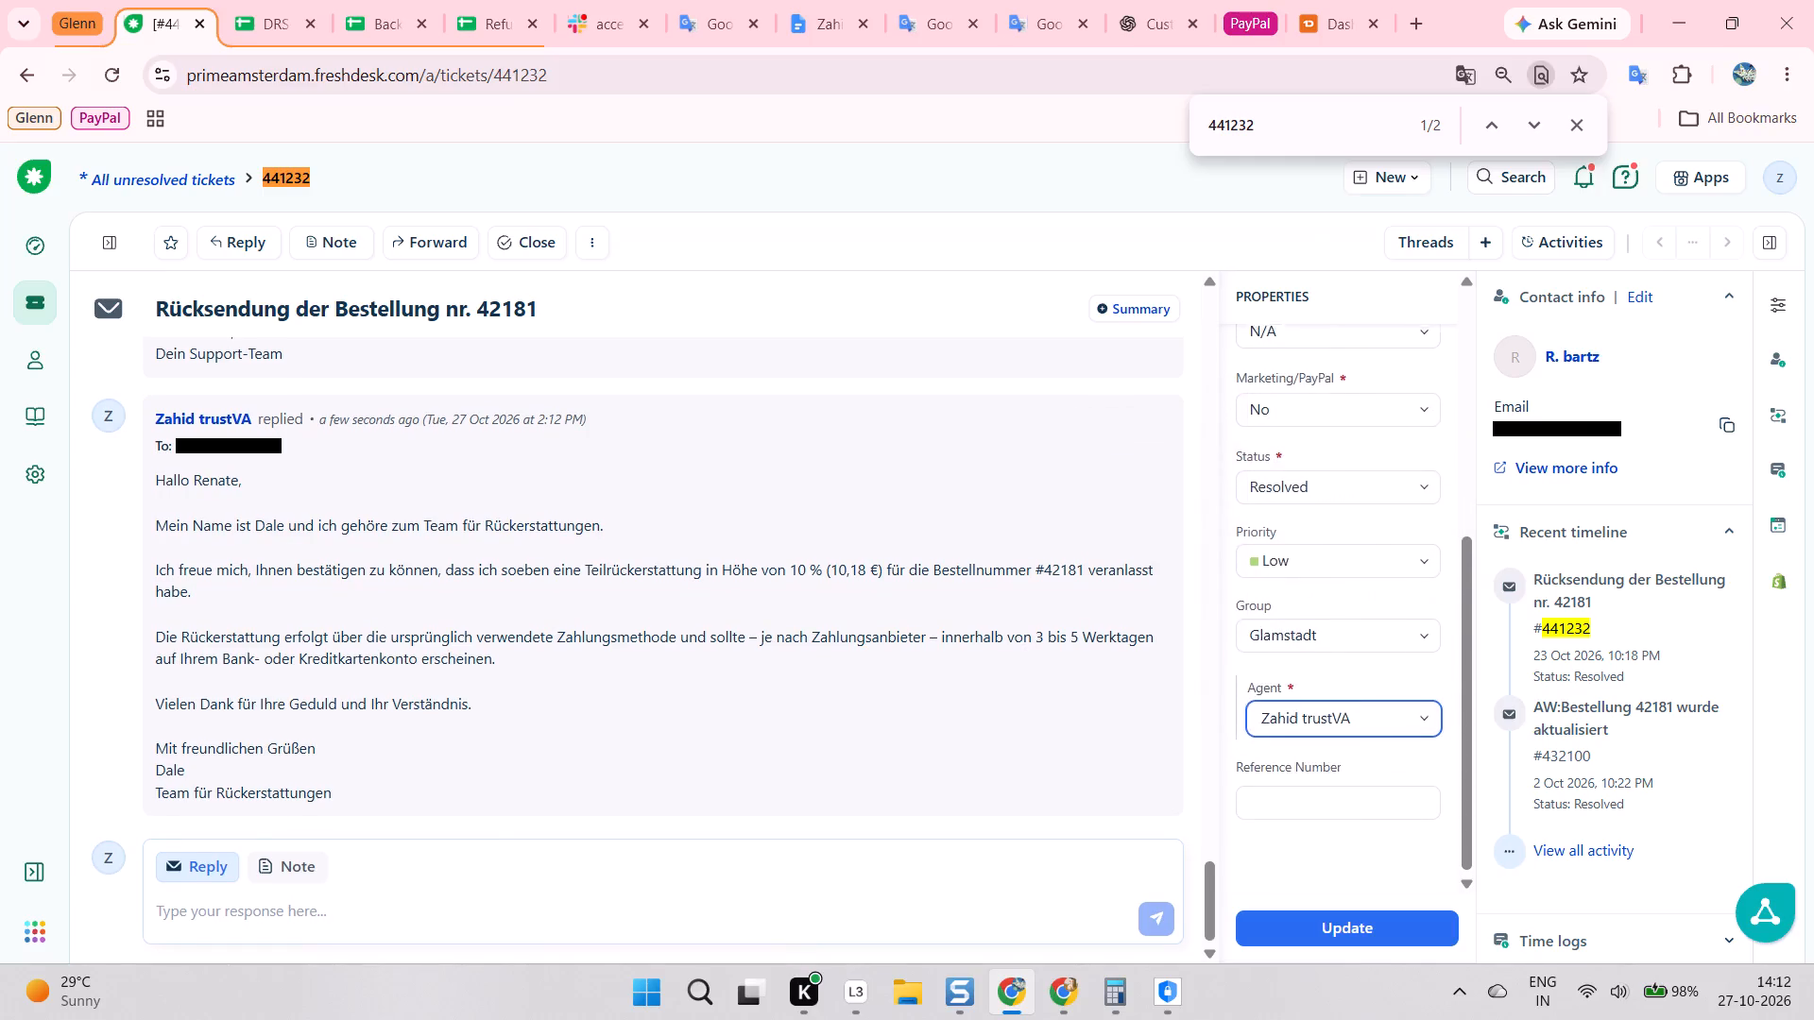
{"action": "scroll", "coordinate": [794, 580], "scroll_direction": "up", "scroll_amount": 3}
{"action": "scroll", "coordinate": [887, 559], "scroll_direction": "down", "scroll_amount": 2}
{"action": "scroll", "coordinate": [1337, 558], "scroll_direction": "down", "scroll_amount": 3}
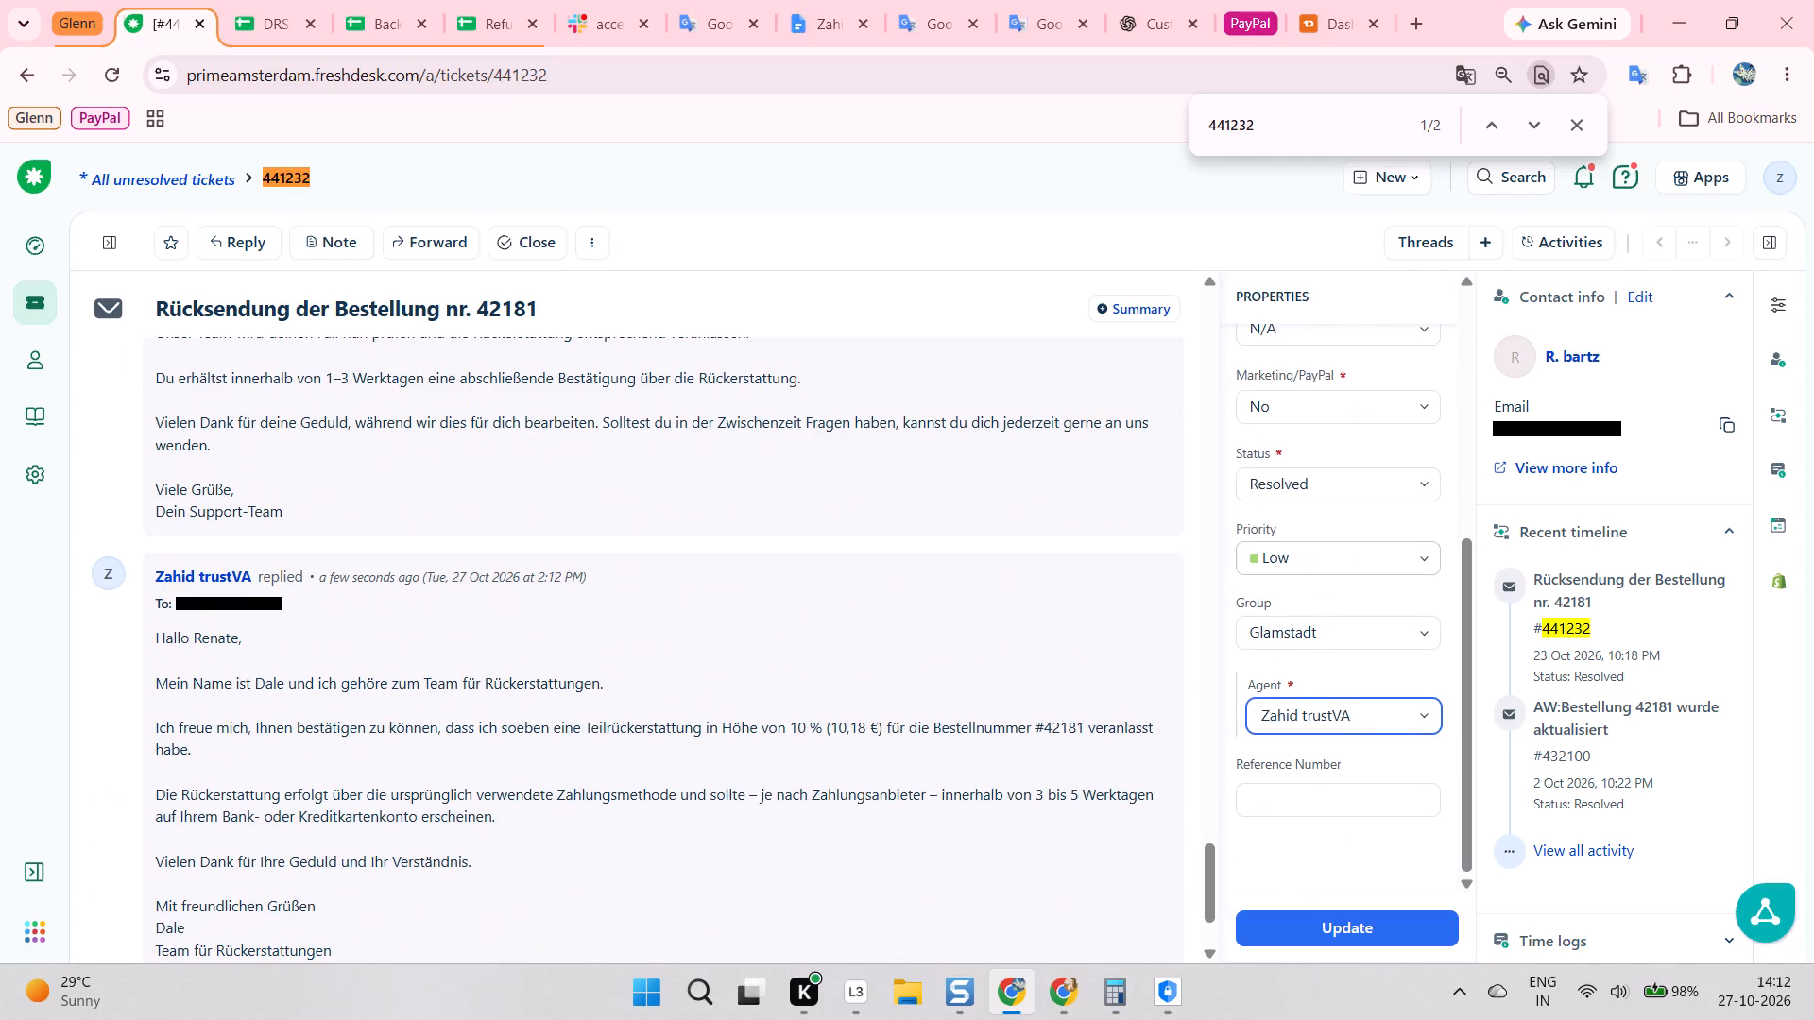
{"action": "scroll", "coordinate": [1293, 557], "scroll_direction": "down", "scroll_amount": 8}
{"action": "left_click", "coordinate": [1336, 931]}
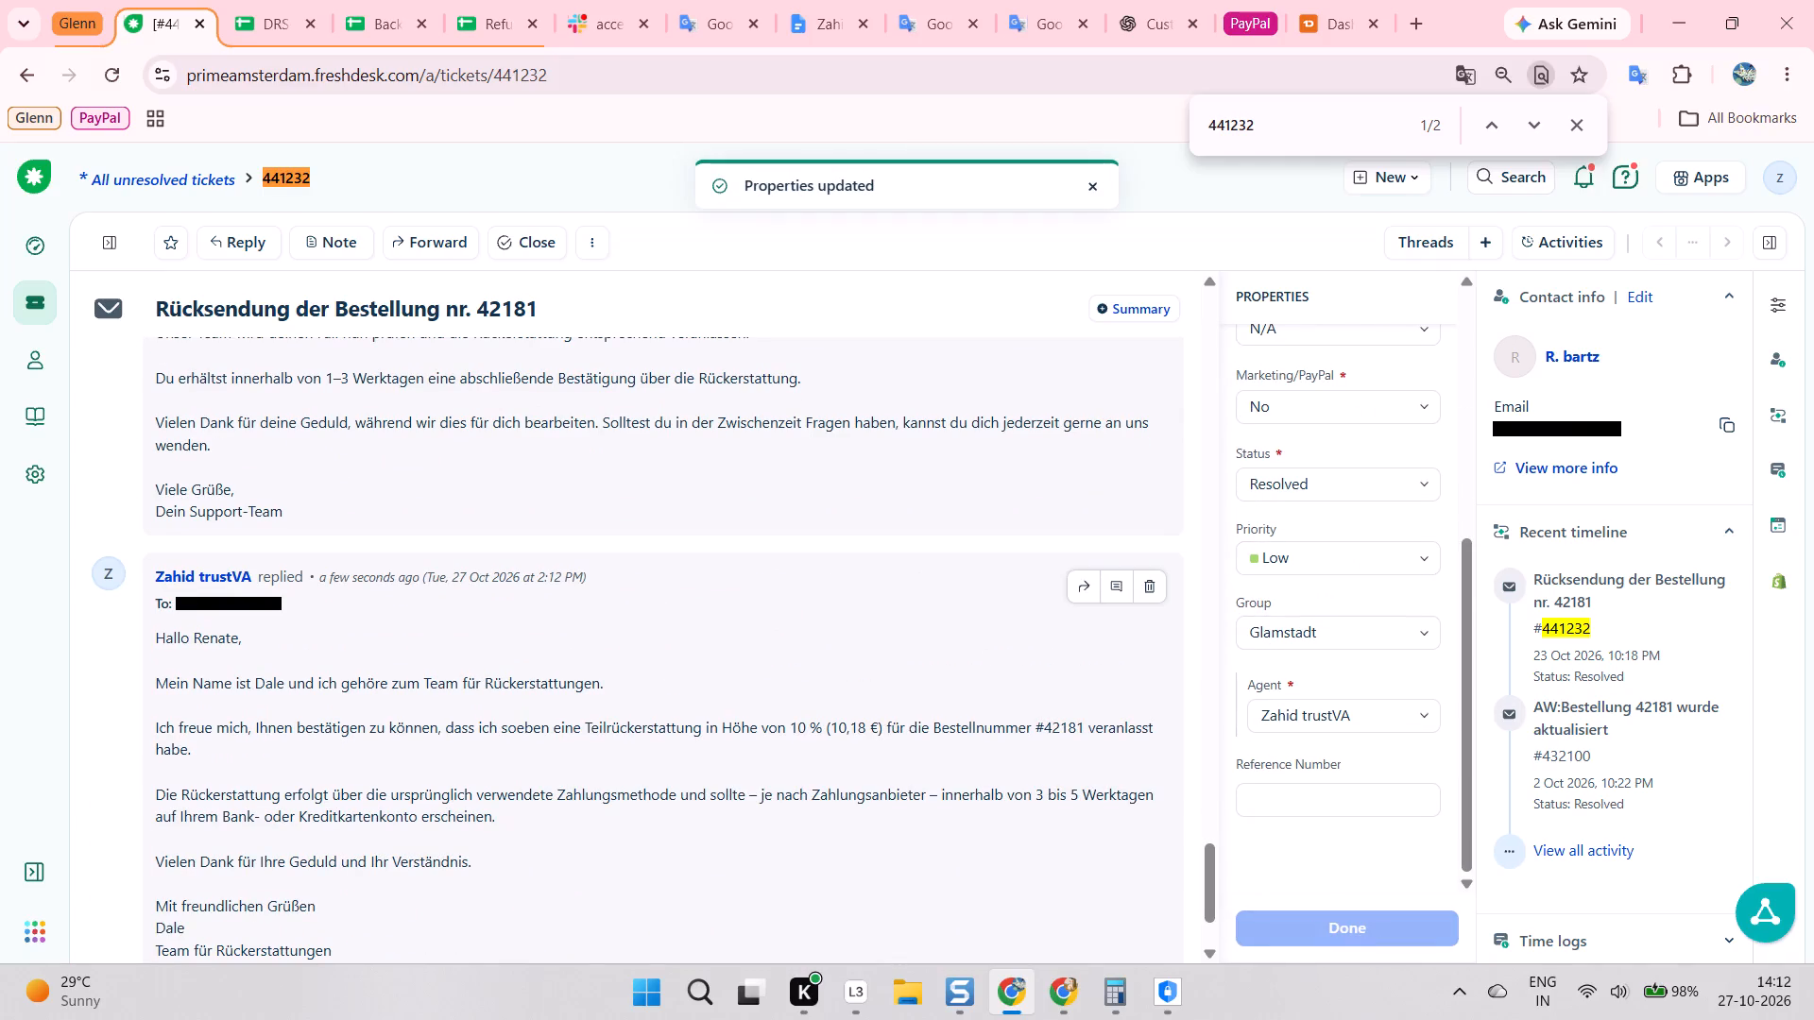
Examine the refund entries, timeline and tags of Shopify order 42181 once more.
{"action": "scroll", "coordinate": [763, 618], "scroll_direction": "down", "scroll_amount": 3}
{"action": "key", "text": "alt+Tab"}
{"action": "scroll", "coordinate": [1081, 493], "scroll_direction": "down", "scroll_amount": 7}
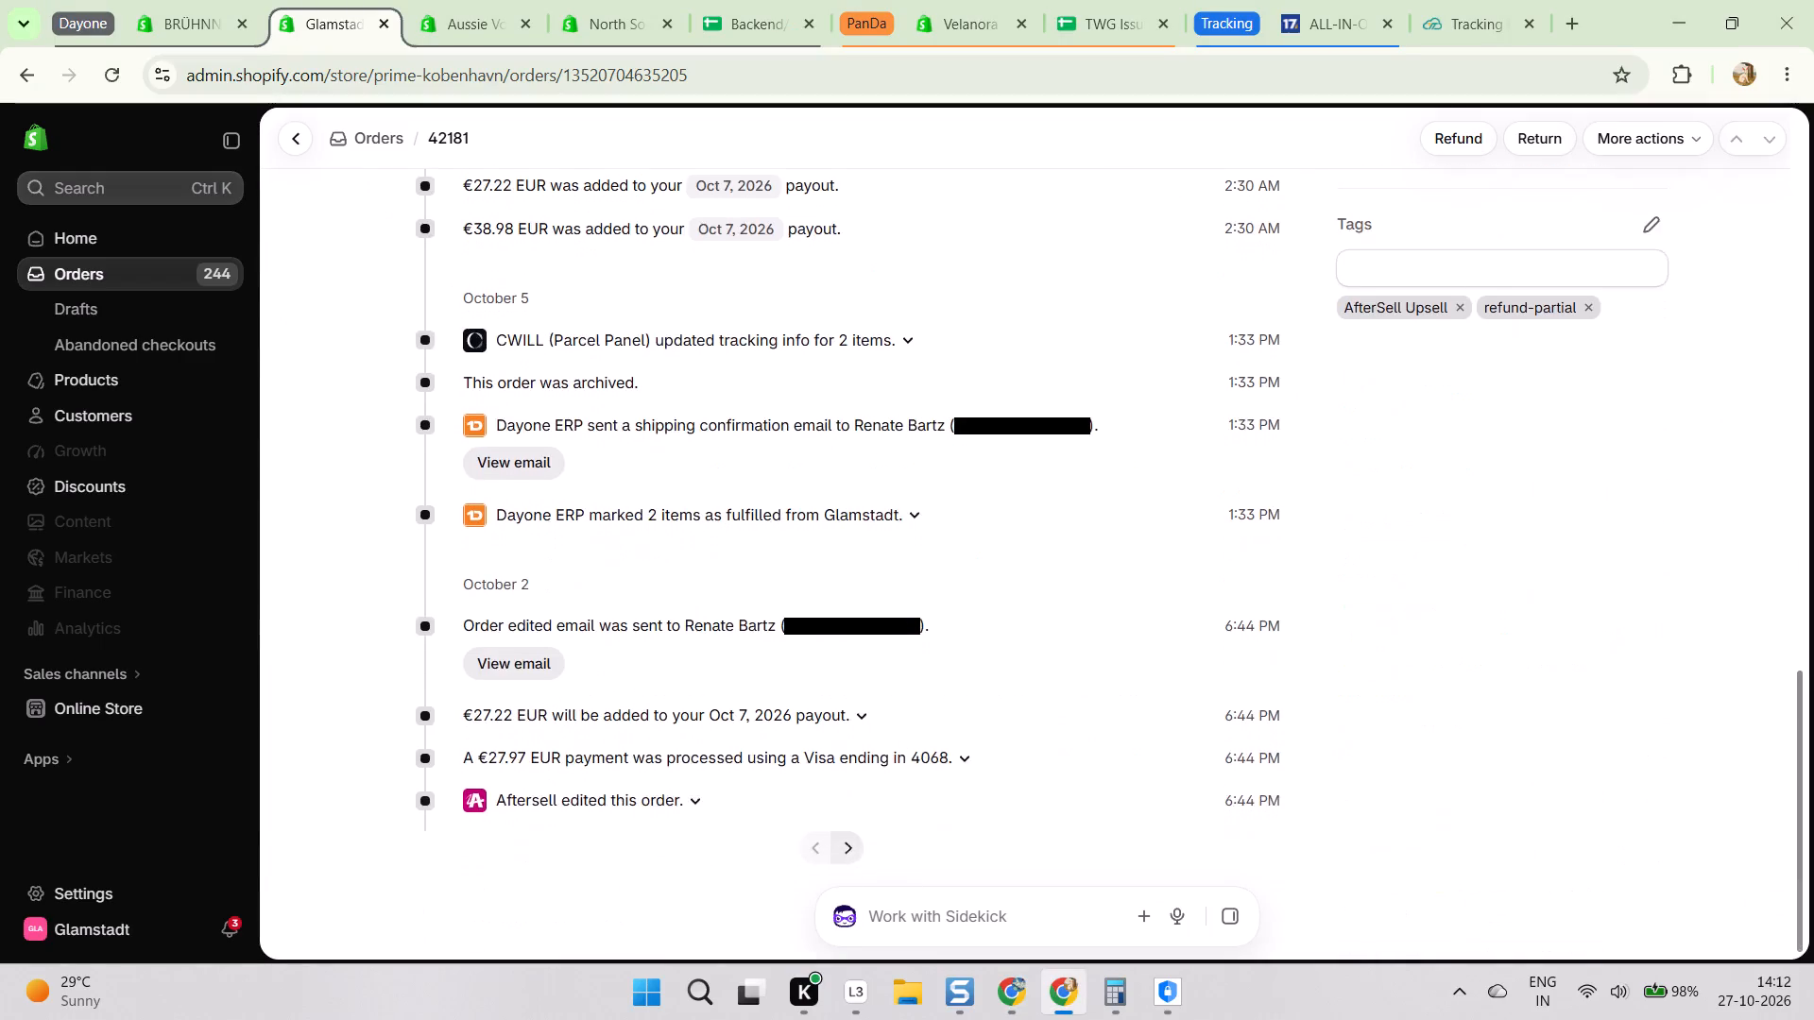
{"action": "scroll", "coordinate": [1080, 490], "scroll_direction": "up", "scroll_amount": 5}
{"action": "scroll", "coordinate": [1084, 497], "scroll_direction": "down", "scroll_amount": 4}
{"action": "scroll", "coordinate": [1104, 492], "scroll_direction": "up", "scroll_amount": 5}
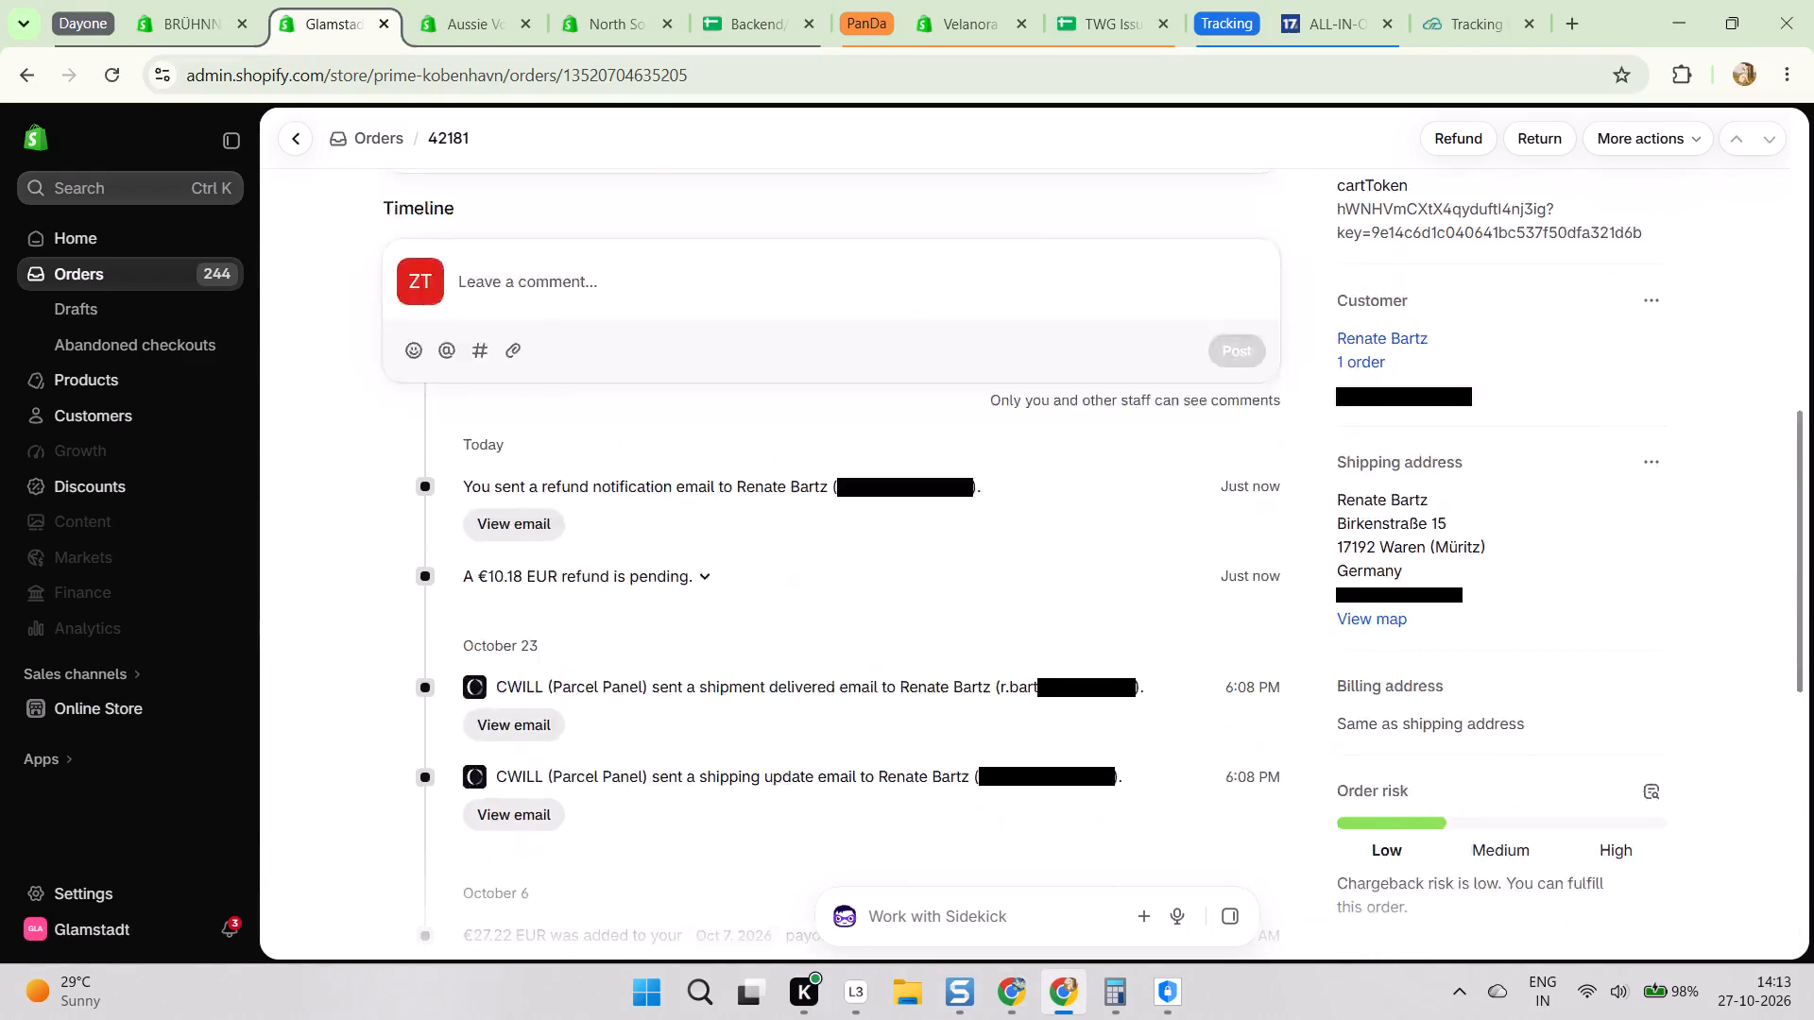
{"action": "scroll", "coordinate": [1001, 450], "scroll_direction": "up", "scroll_amount": 4}
{"action": "scroll", "coordinate": [952, 450], "scroll_direction": "down", "scroll_amount": 6}
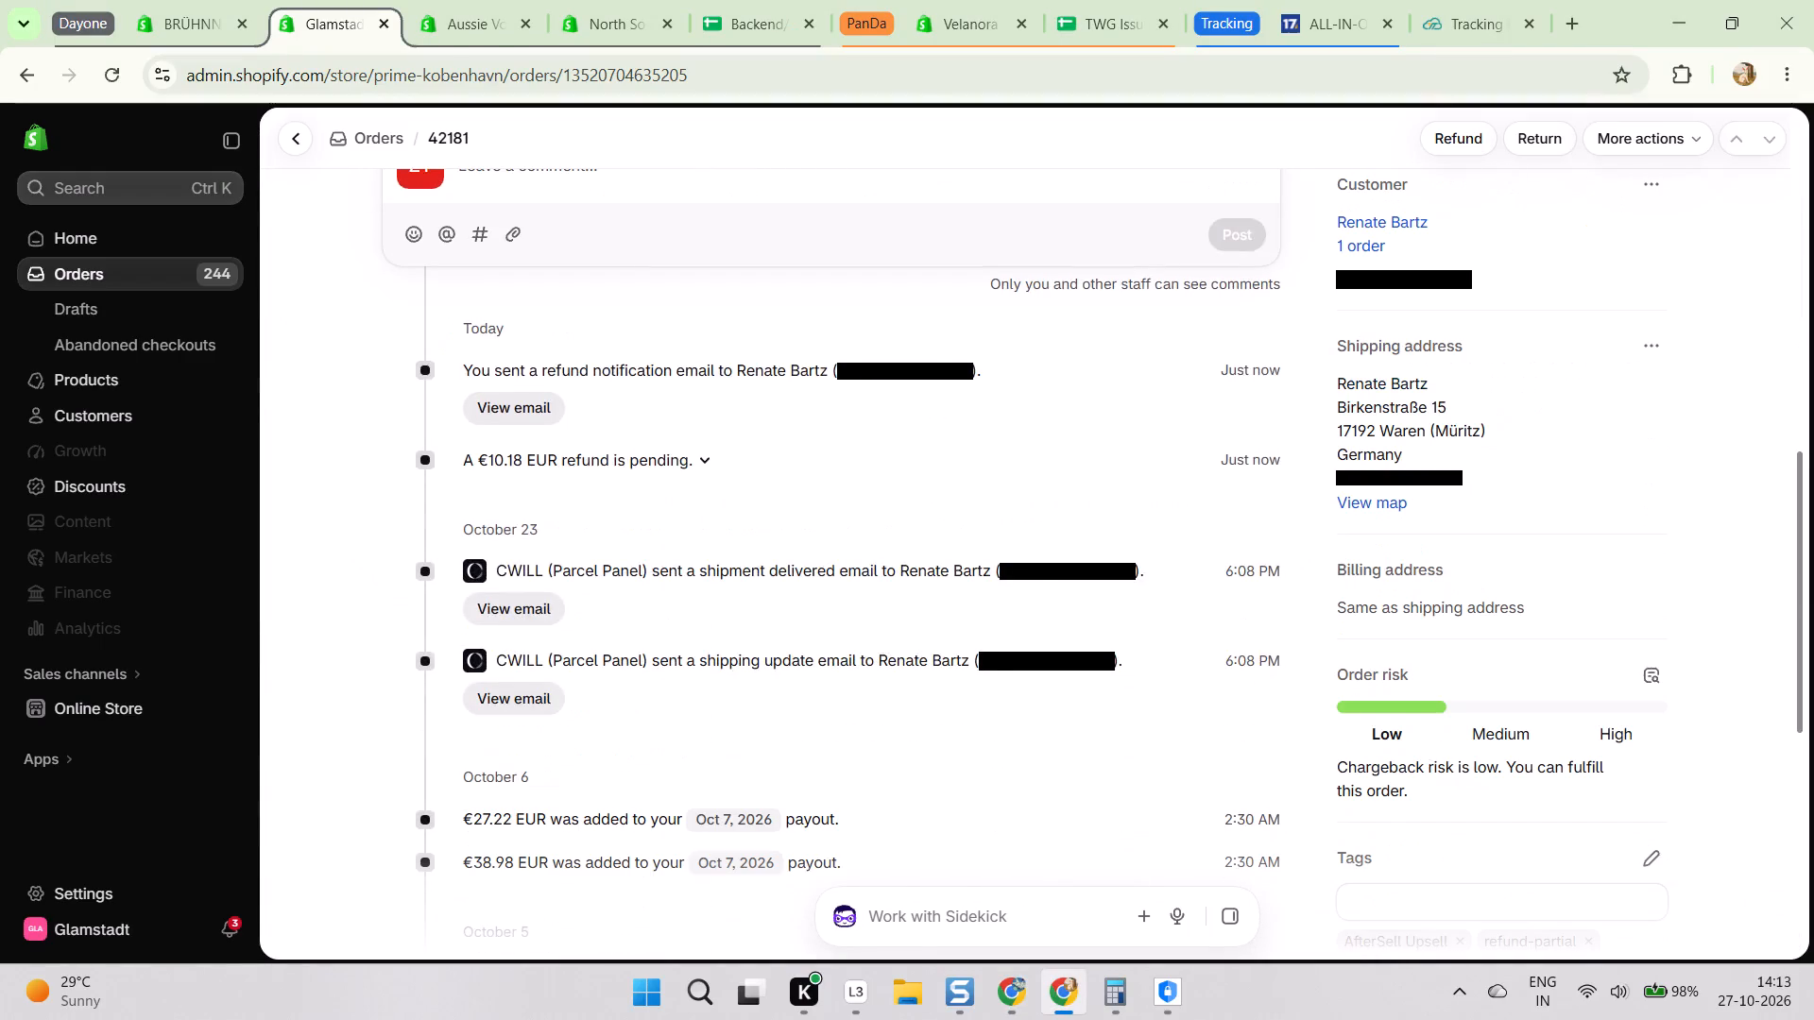
{"action": "scroll", "coordinate": [805, 405], "scroll_direction": "up", "scroll_amount": 8}
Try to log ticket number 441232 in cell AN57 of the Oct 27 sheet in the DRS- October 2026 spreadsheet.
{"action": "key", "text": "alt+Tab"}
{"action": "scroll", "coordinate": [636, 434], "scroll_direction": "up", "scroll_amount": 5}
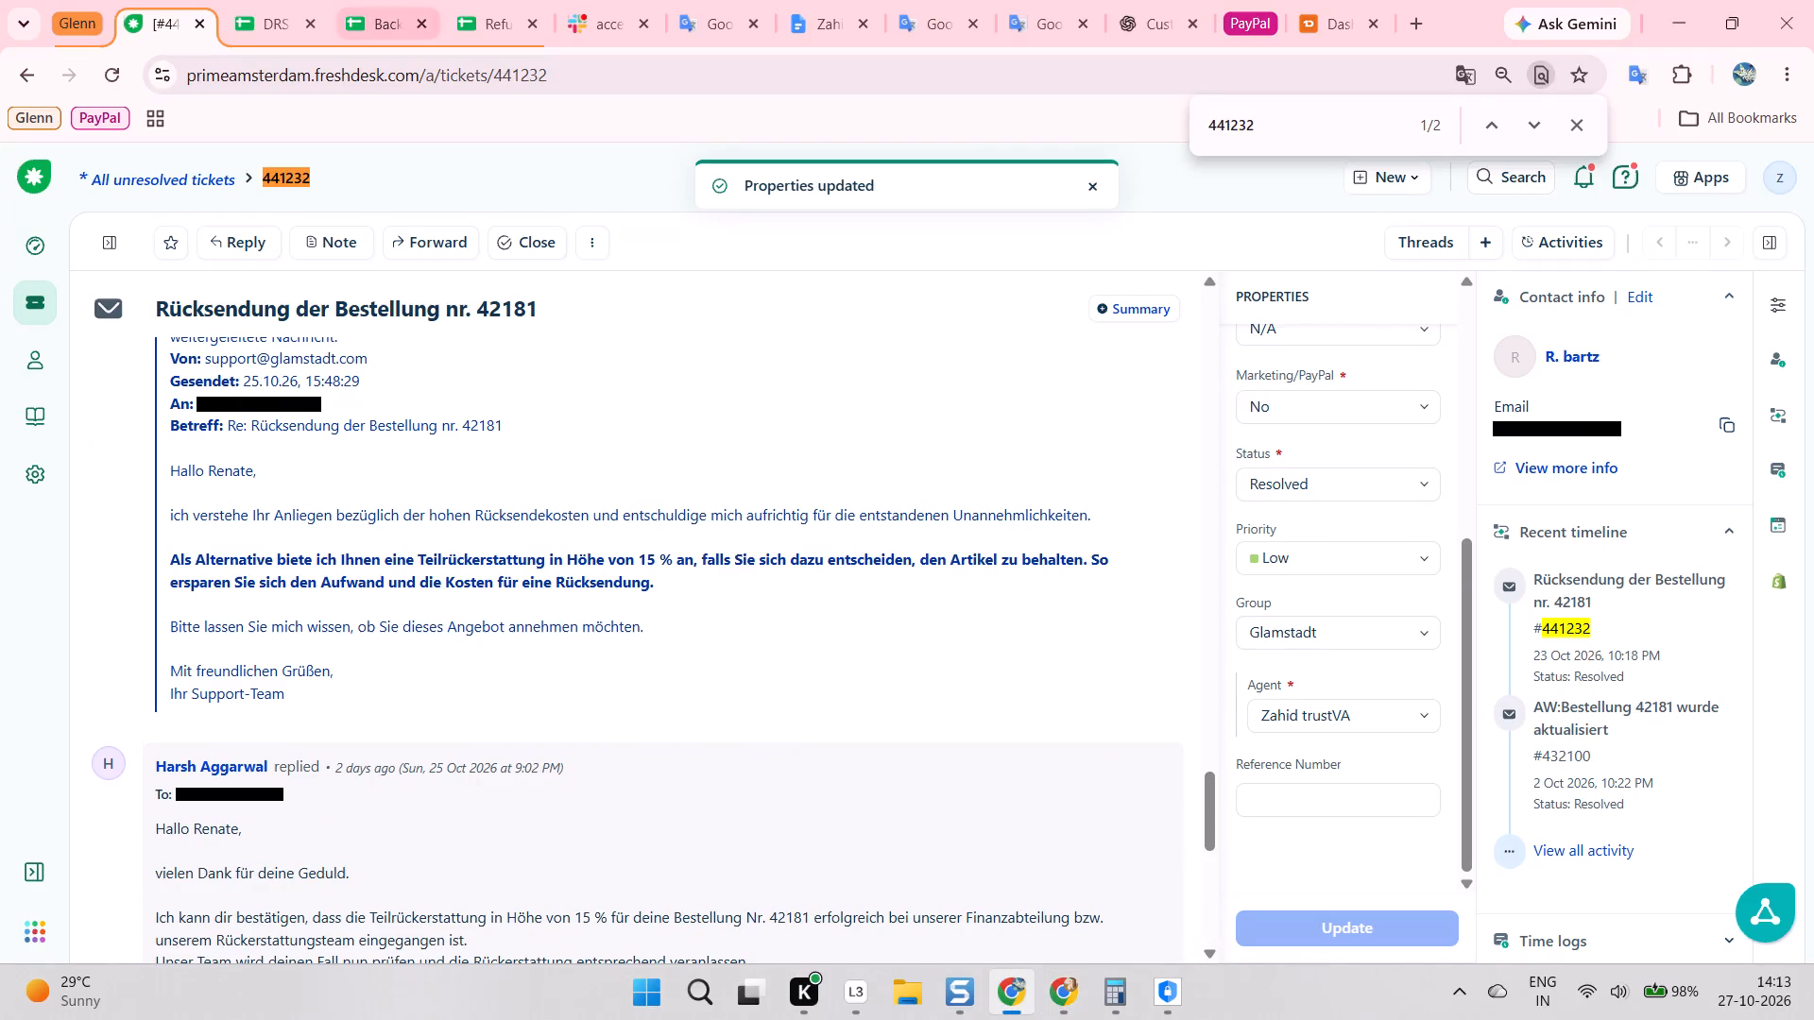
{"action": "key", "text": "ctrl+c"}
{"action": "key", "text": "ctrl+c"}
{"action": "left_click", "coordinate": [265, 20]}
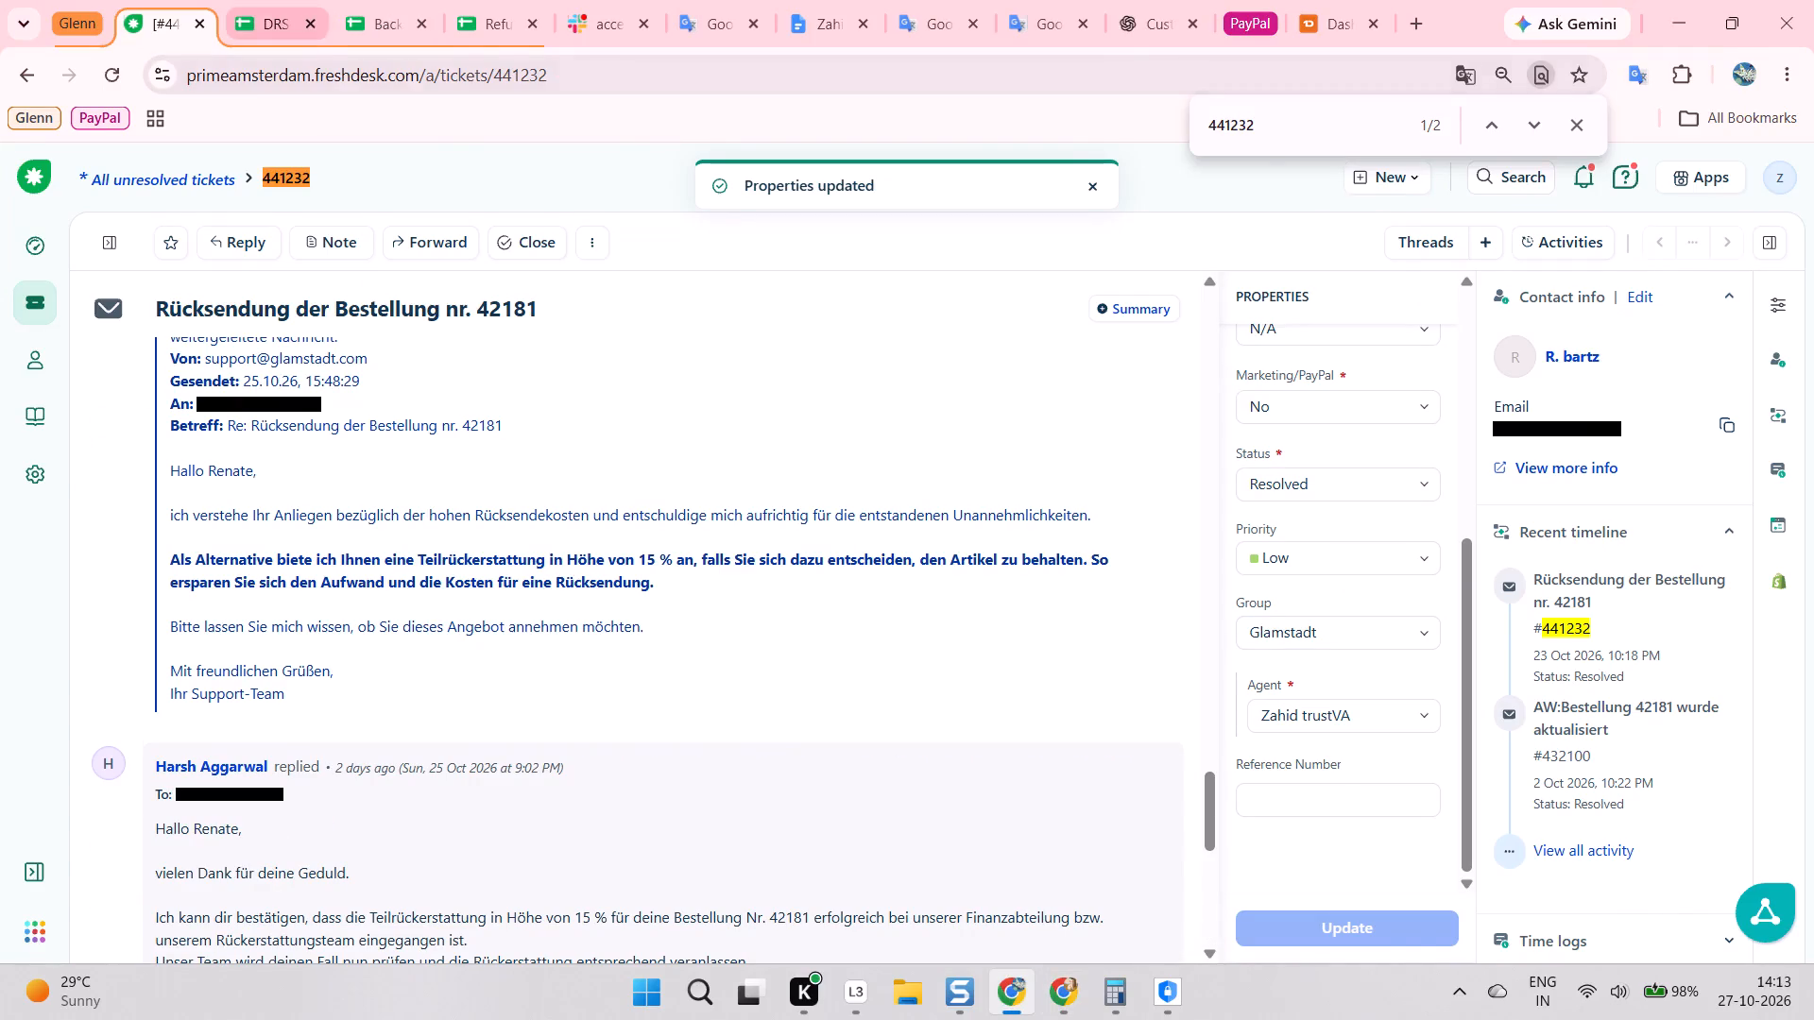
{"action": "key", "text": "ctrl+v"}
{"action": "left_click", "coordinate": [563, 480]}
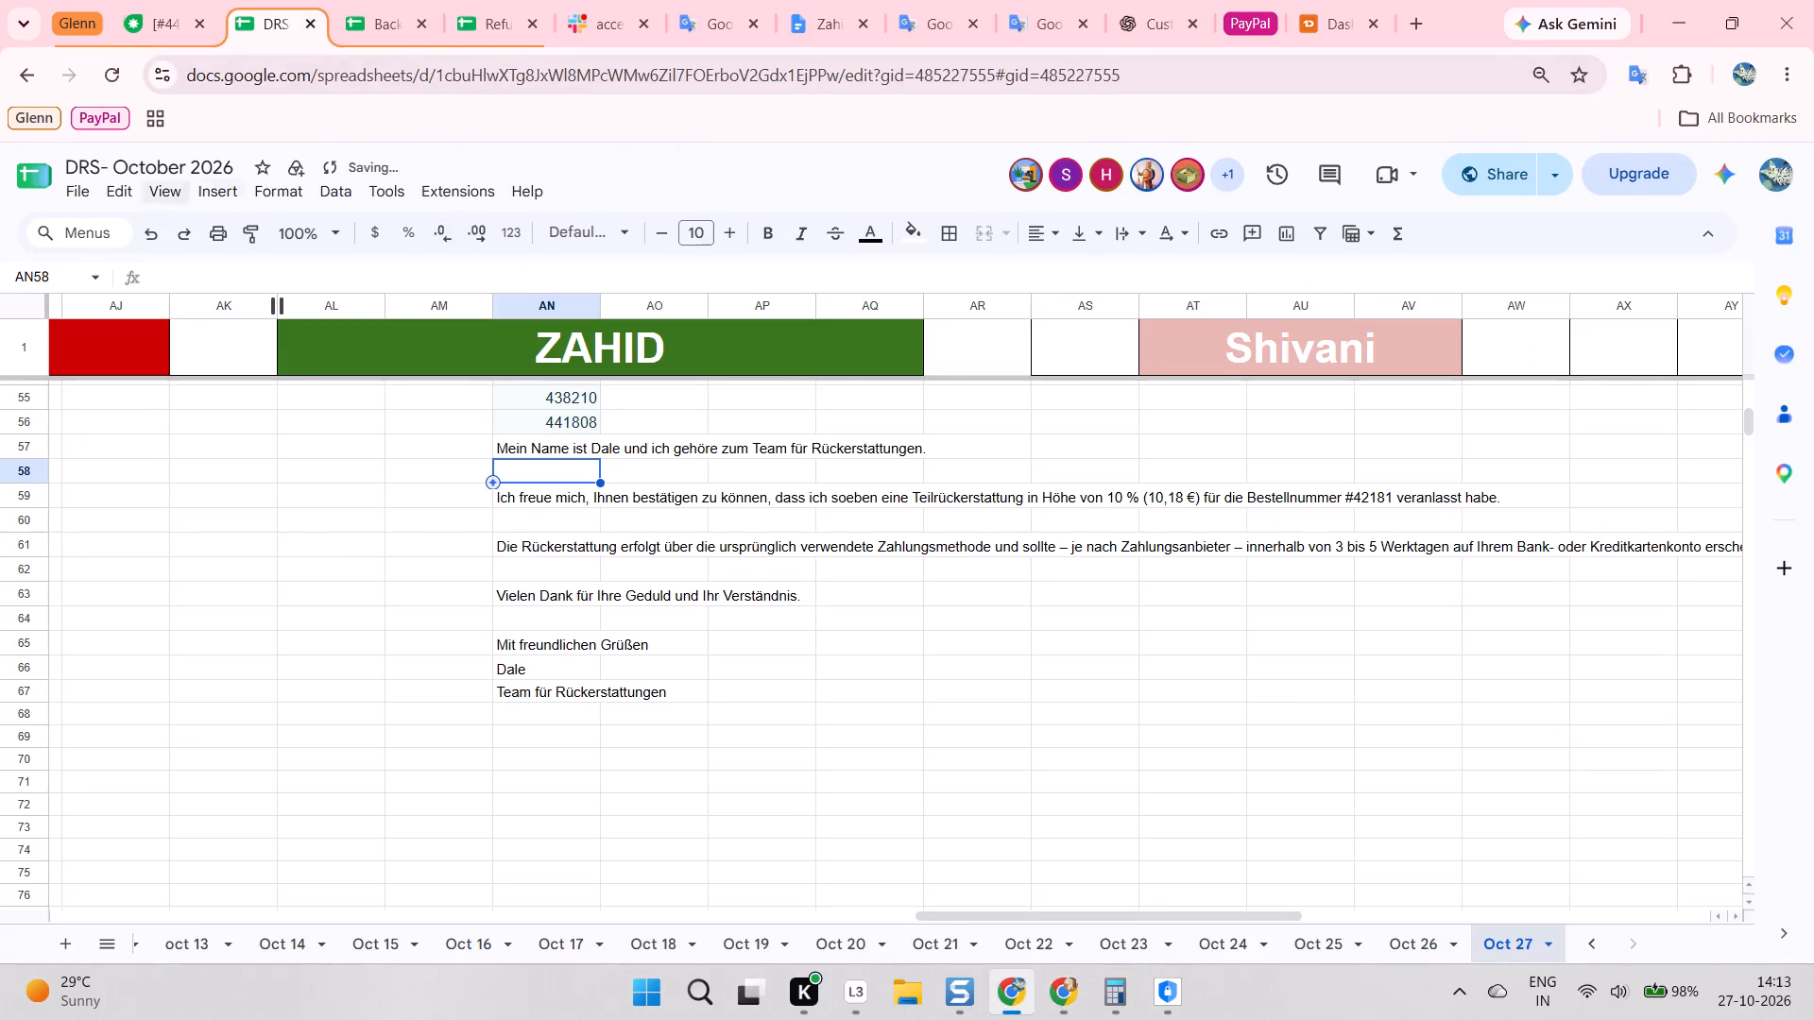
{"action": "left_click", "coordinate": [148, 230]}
{"action": "left_click", "coordinate": [150, 0]}
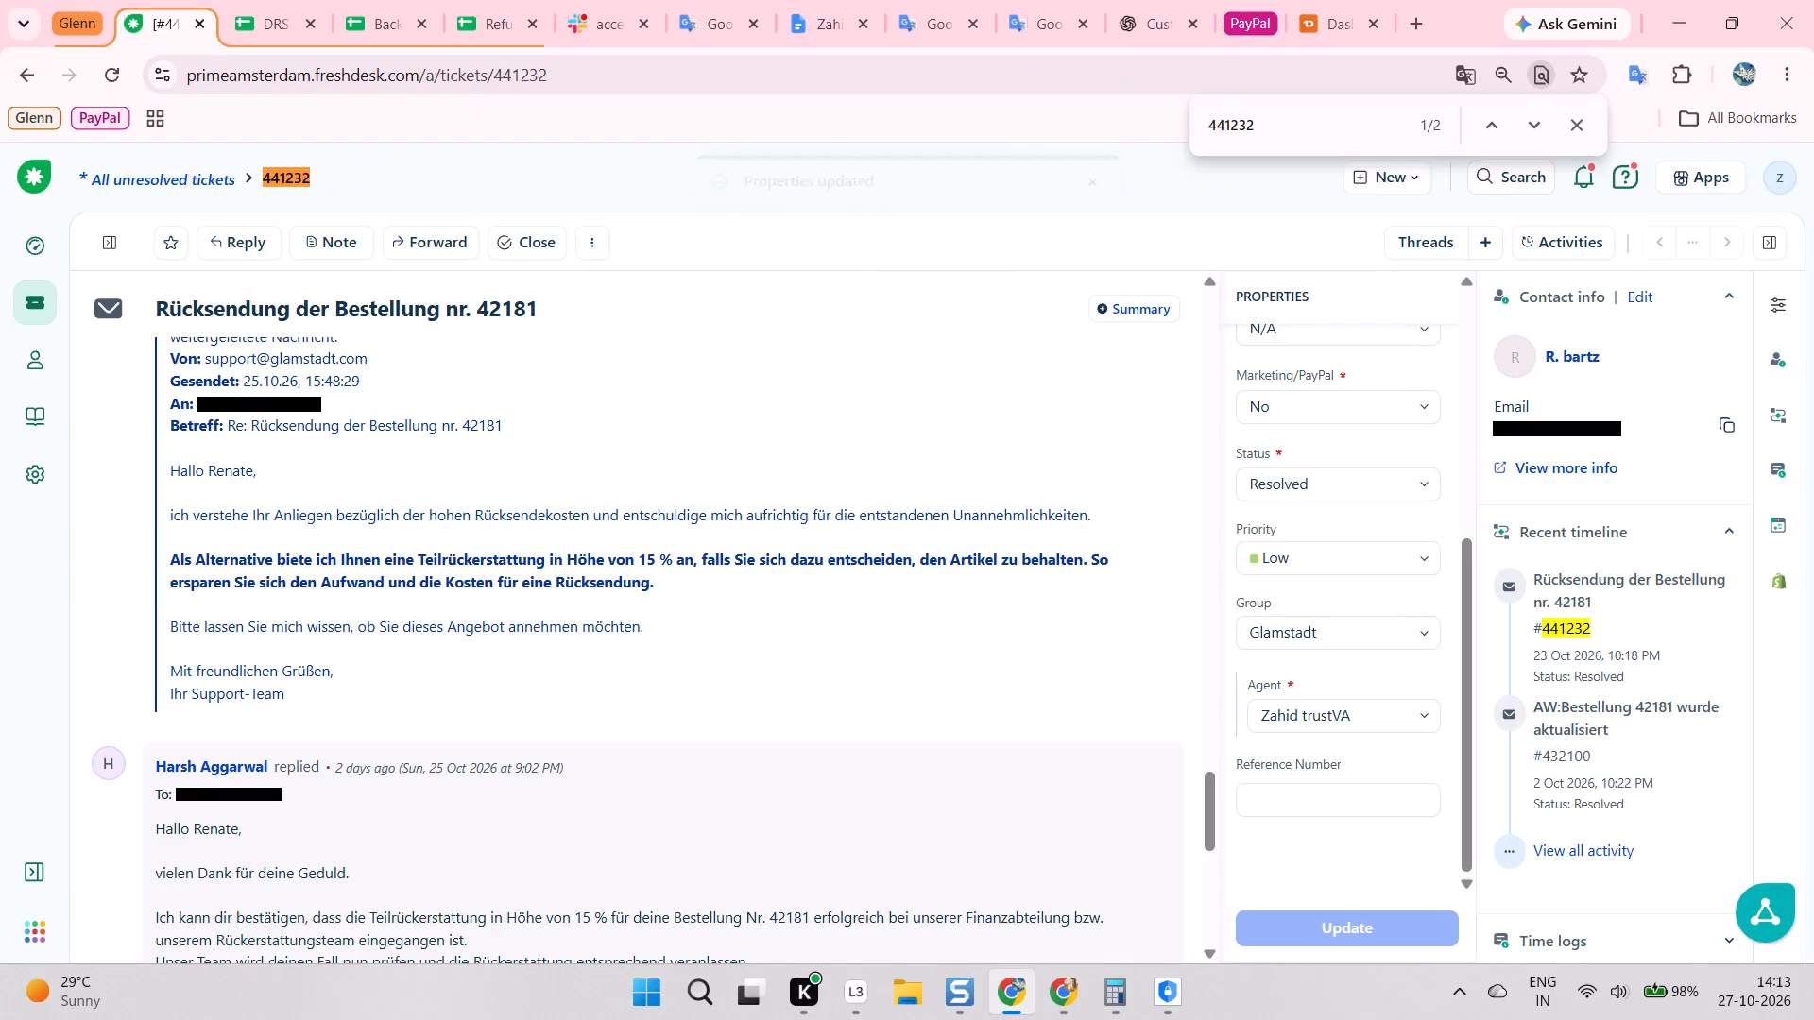
{"action": "left_click", "coordinate": [450, 174]}
{"action": "triple_click", "coordinate": [281, 182]}
{"action": "key", "text": "ctrl+c"}
{"action": "key", "text": "ctrl+c"}
{"action": "key", "text": "ctrl+c"}
{"action": "key", "text": "ctrl+c"}
{"action": "left_click", "coordinate": [263, 0]}
{"action": "key", "text": "ctrl+v"}
{"action": "left_click", "coordinate": [554, 469]}
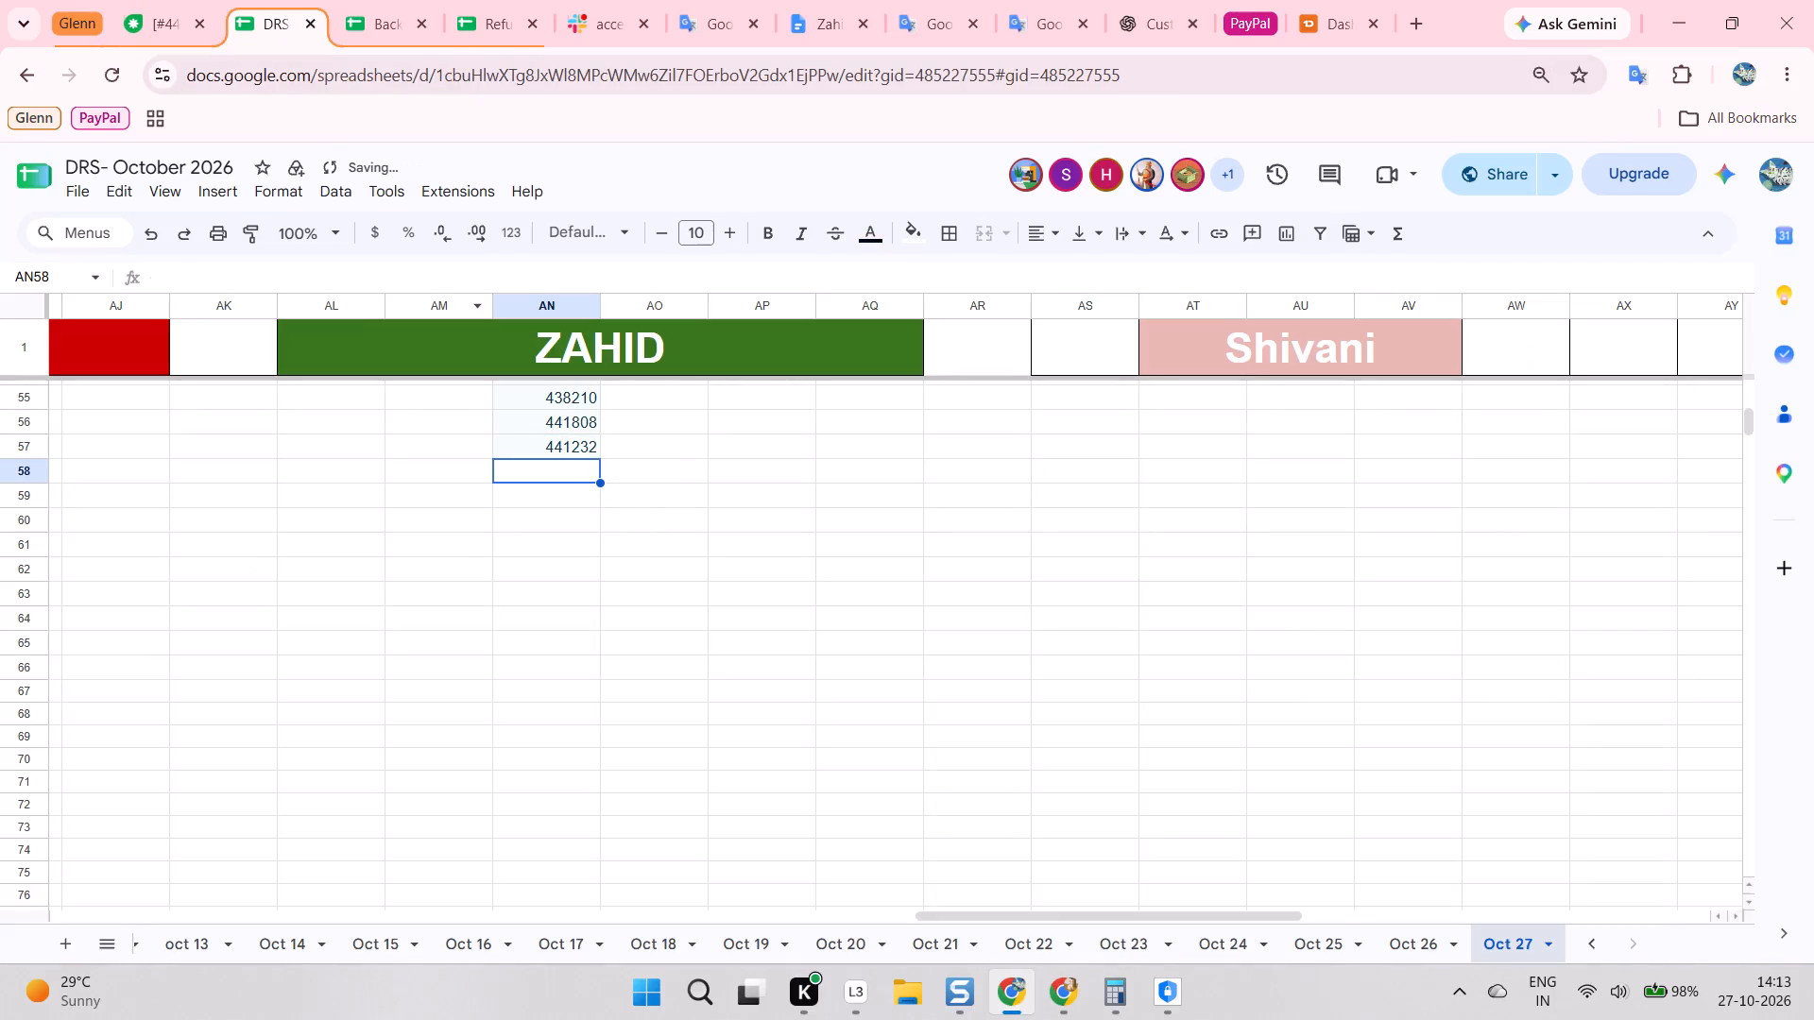
Return to ticket 441232 in Freshdesk and dismiss the page search for its number.
{"action": "left_click", "coordinate": [163, 0]}
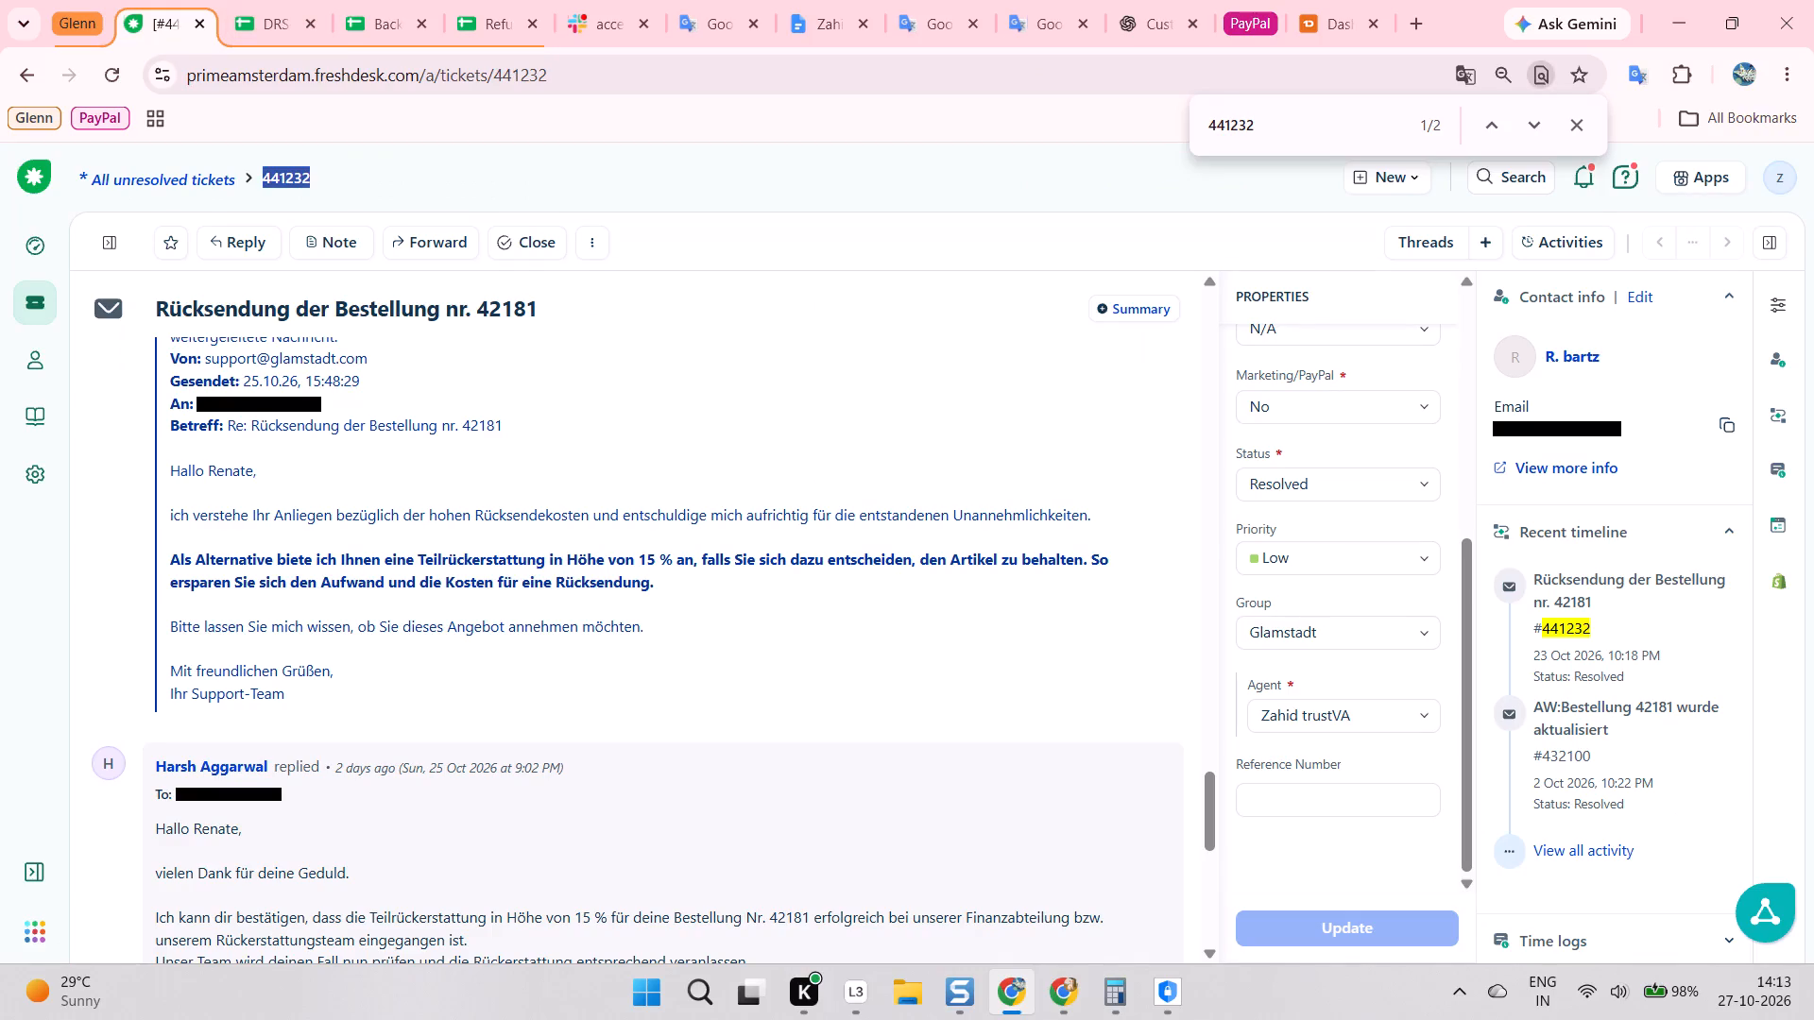
{"action": "left_click", "coordinate": [1573, 124]}
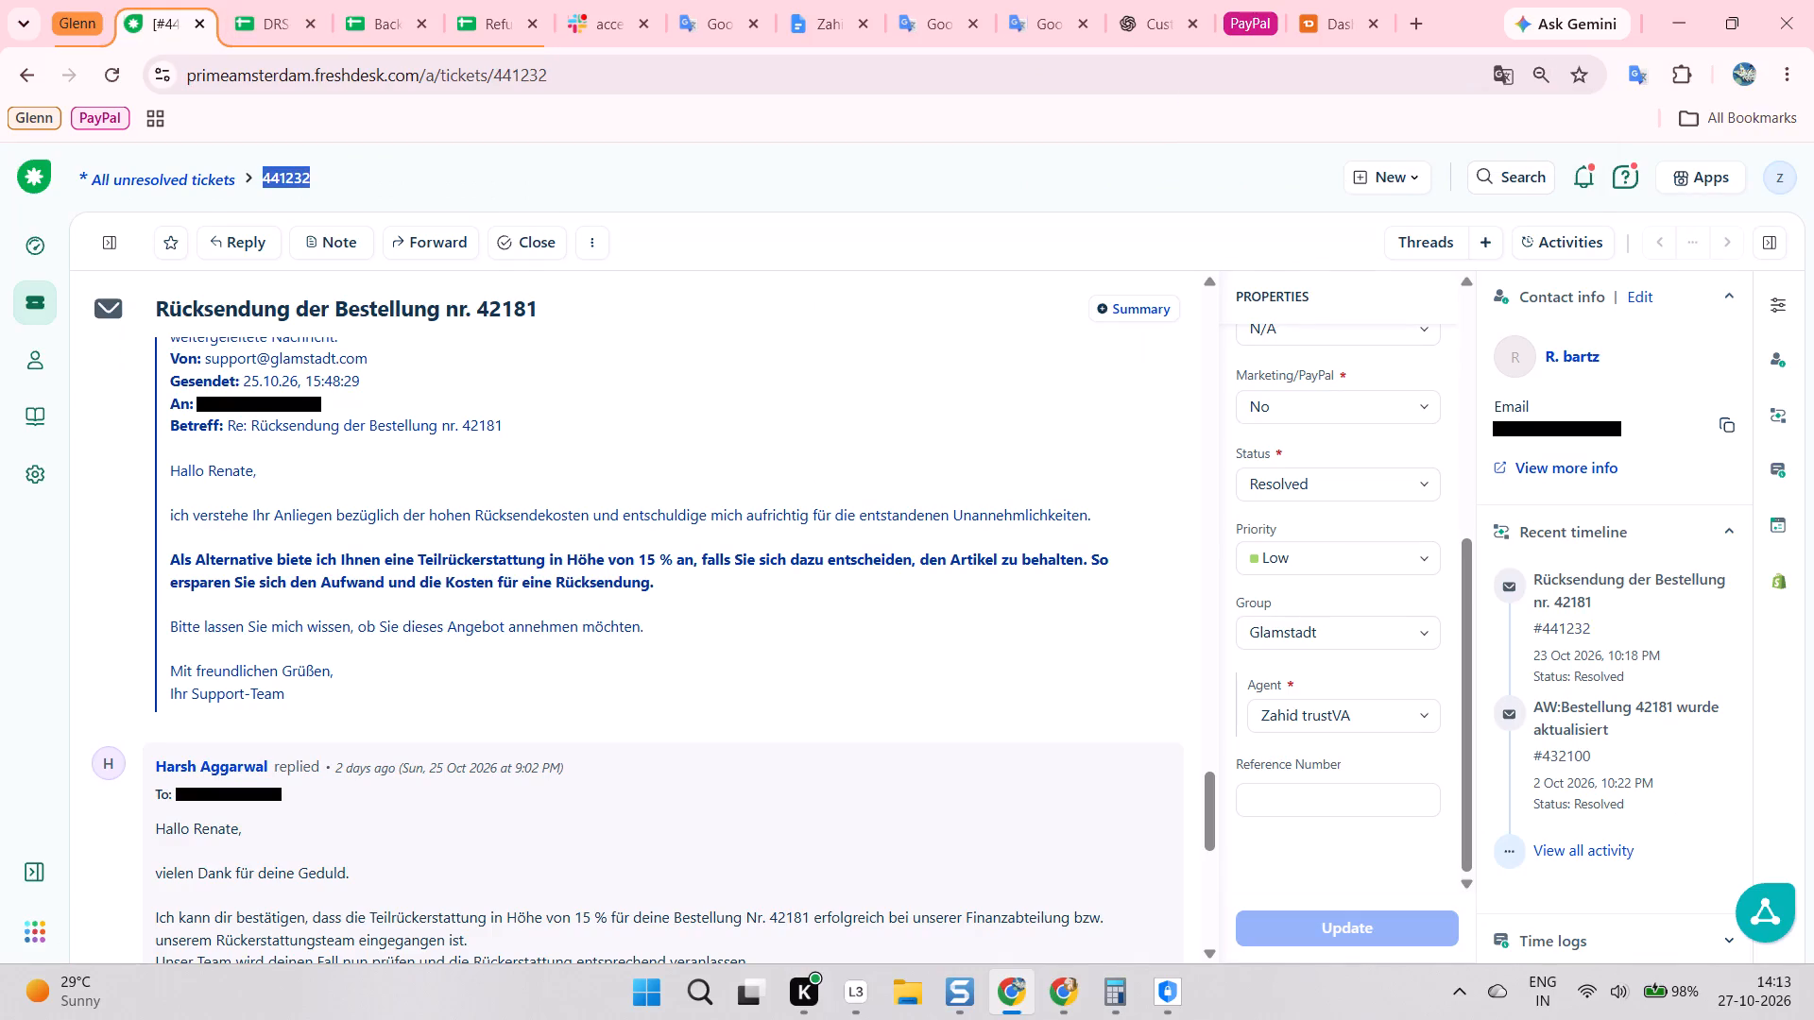
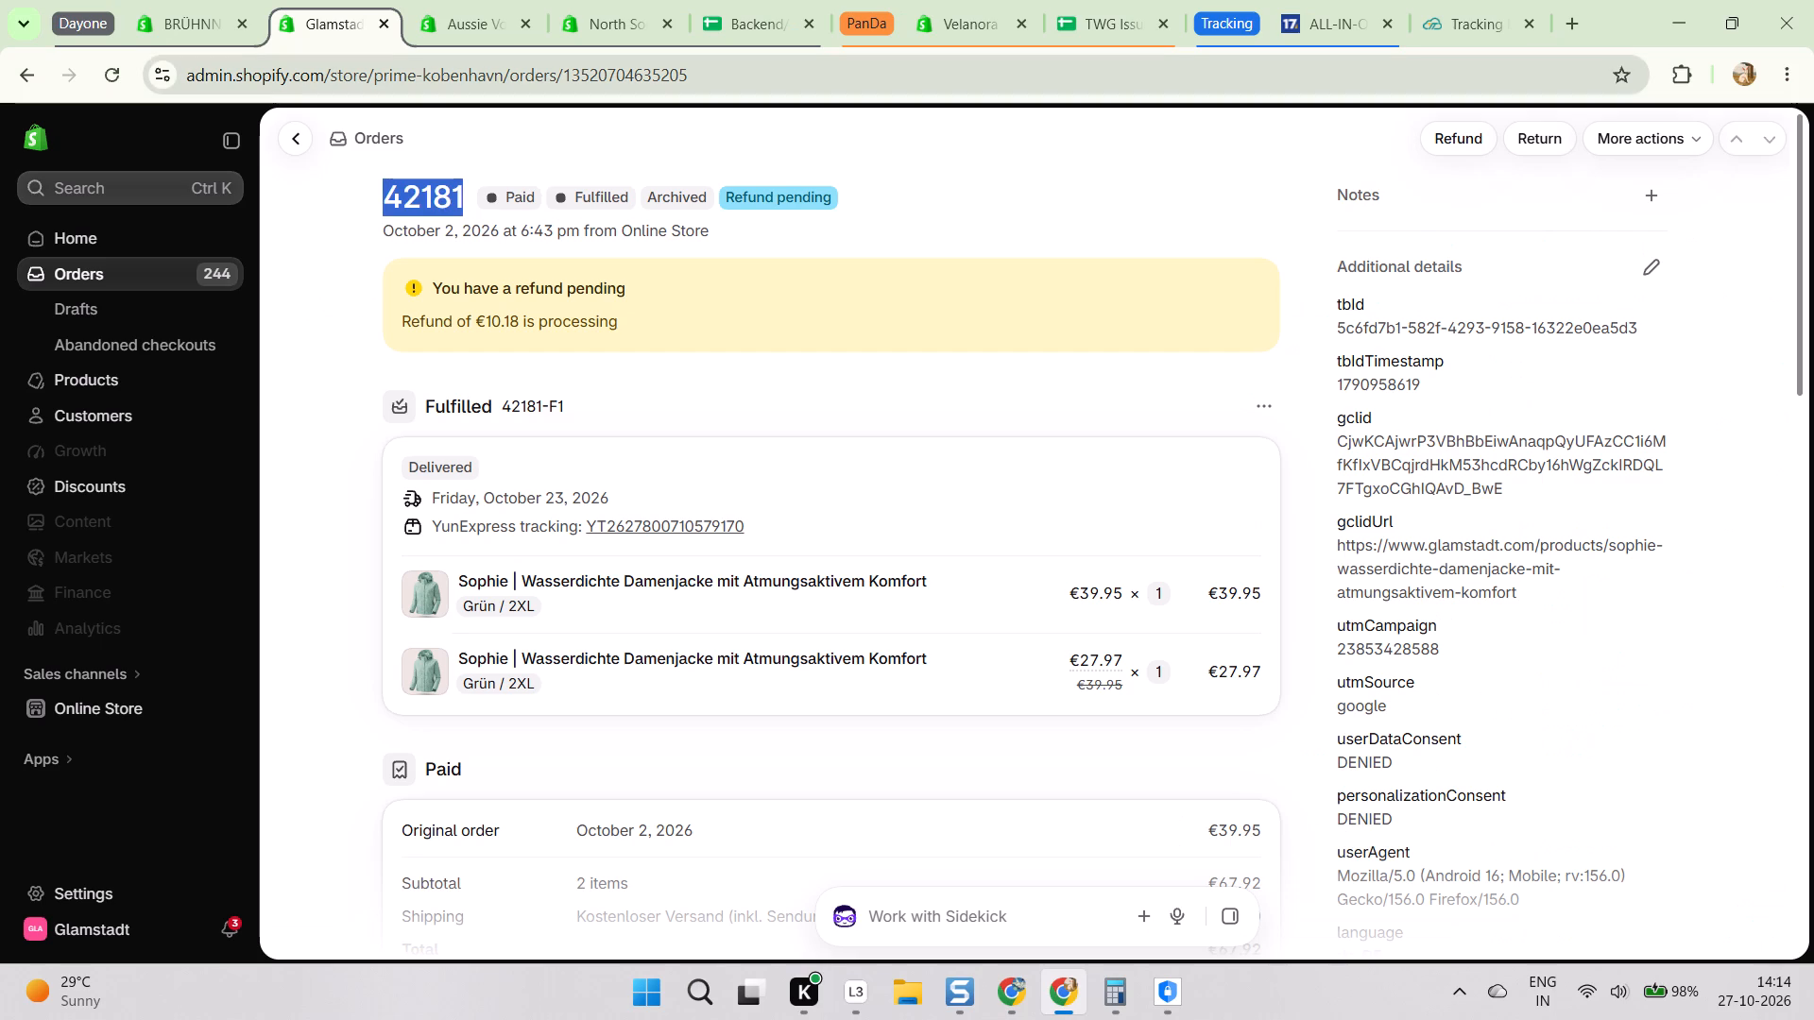
{"action": "key", "text": "alt+Tab"}
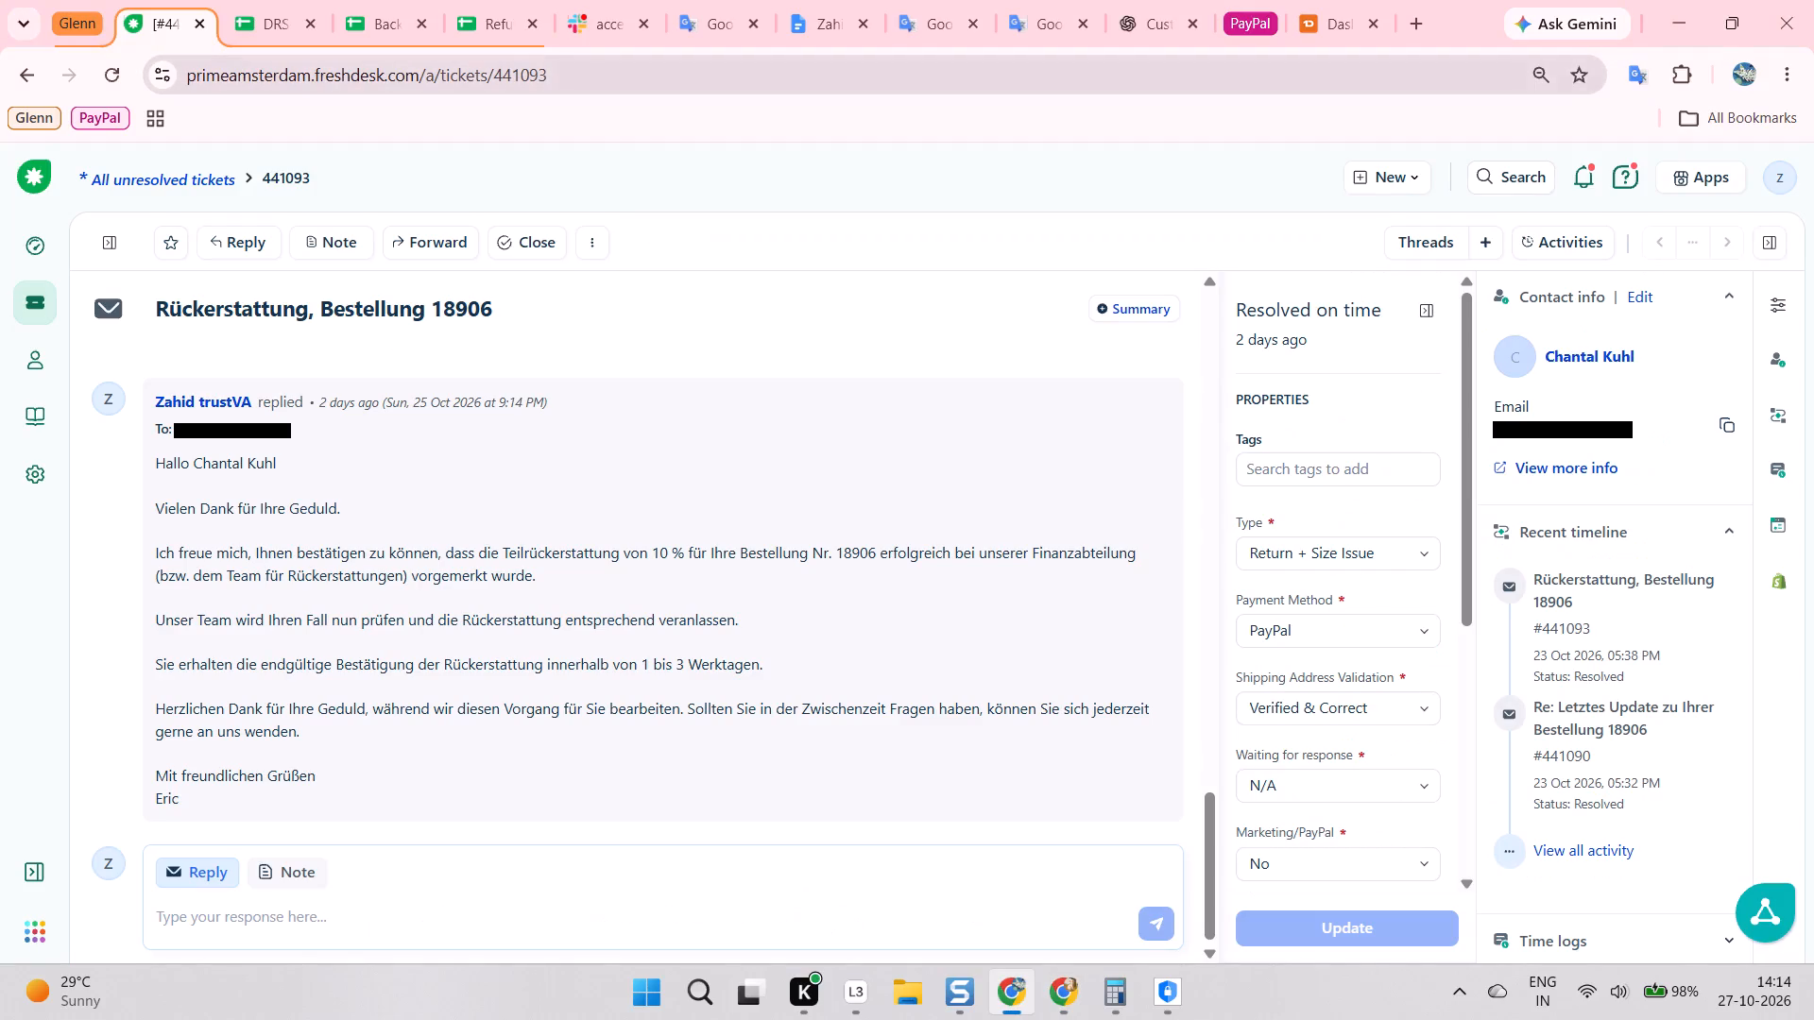
{"action": "key", "text": "alt+Tab"}
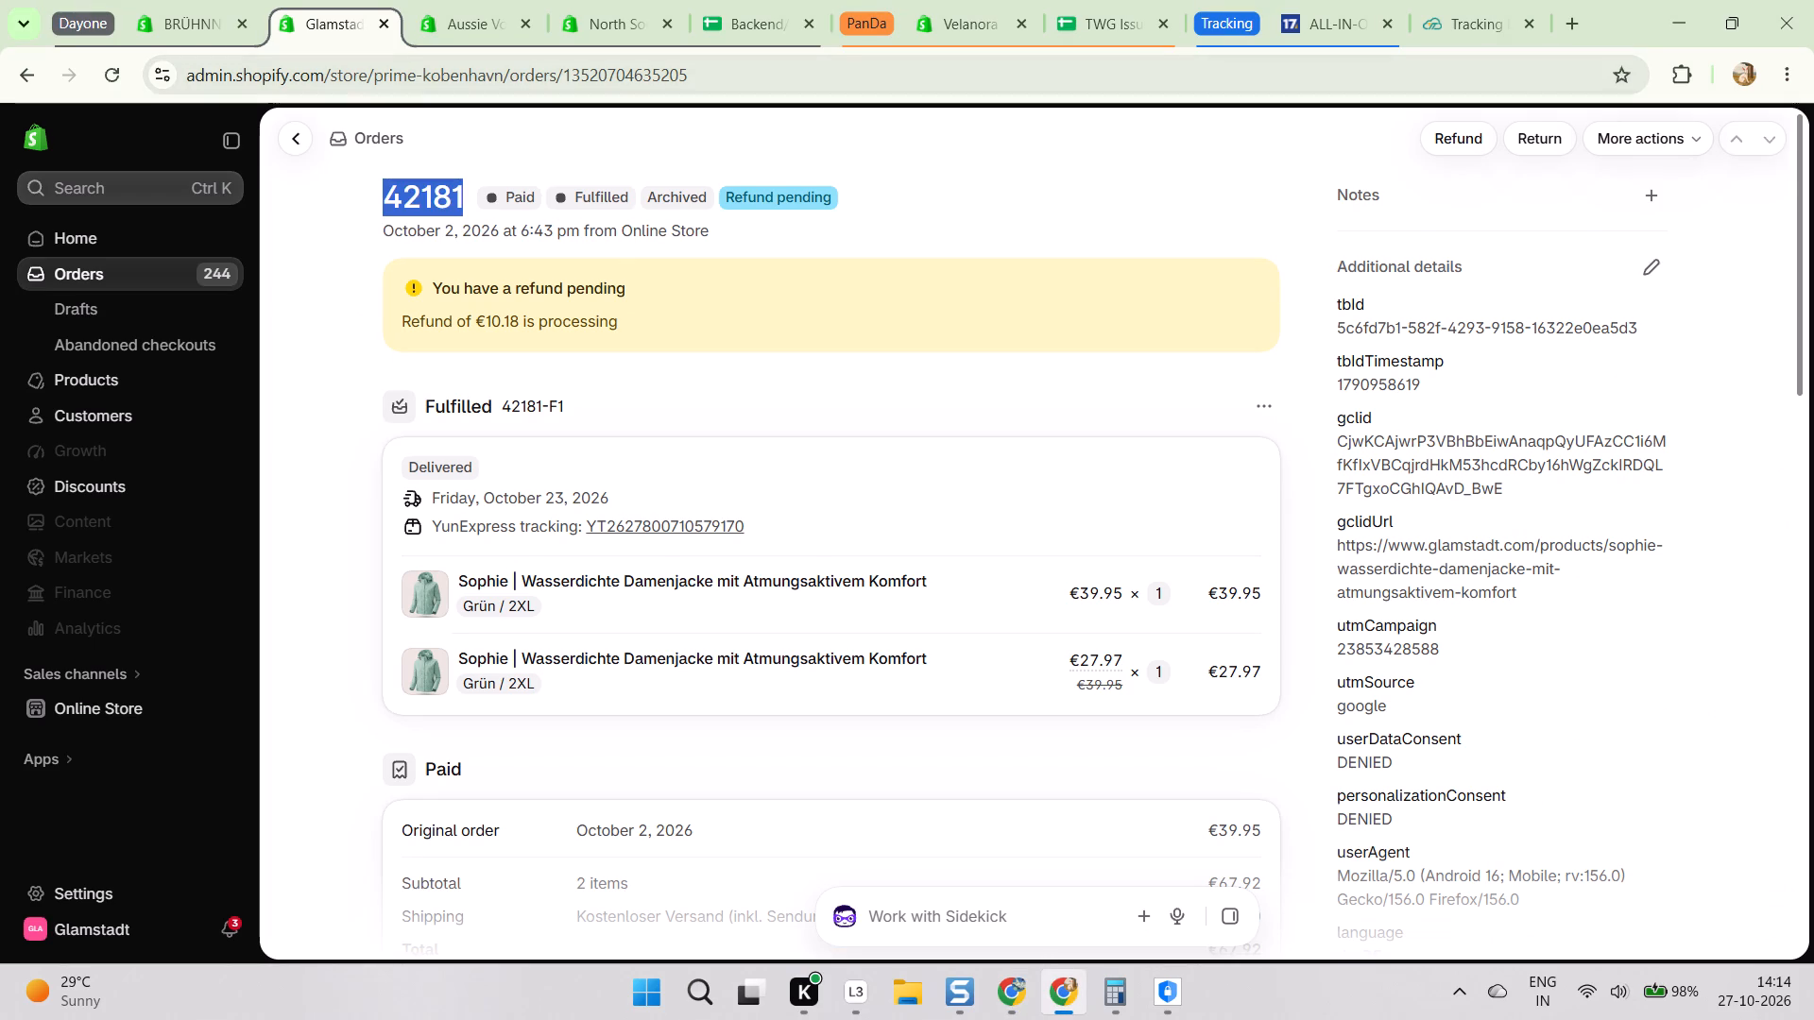
{"action": "key", "text": "alt+Tab"}
{"action": "left_click", "coordinate": [714, 467]}
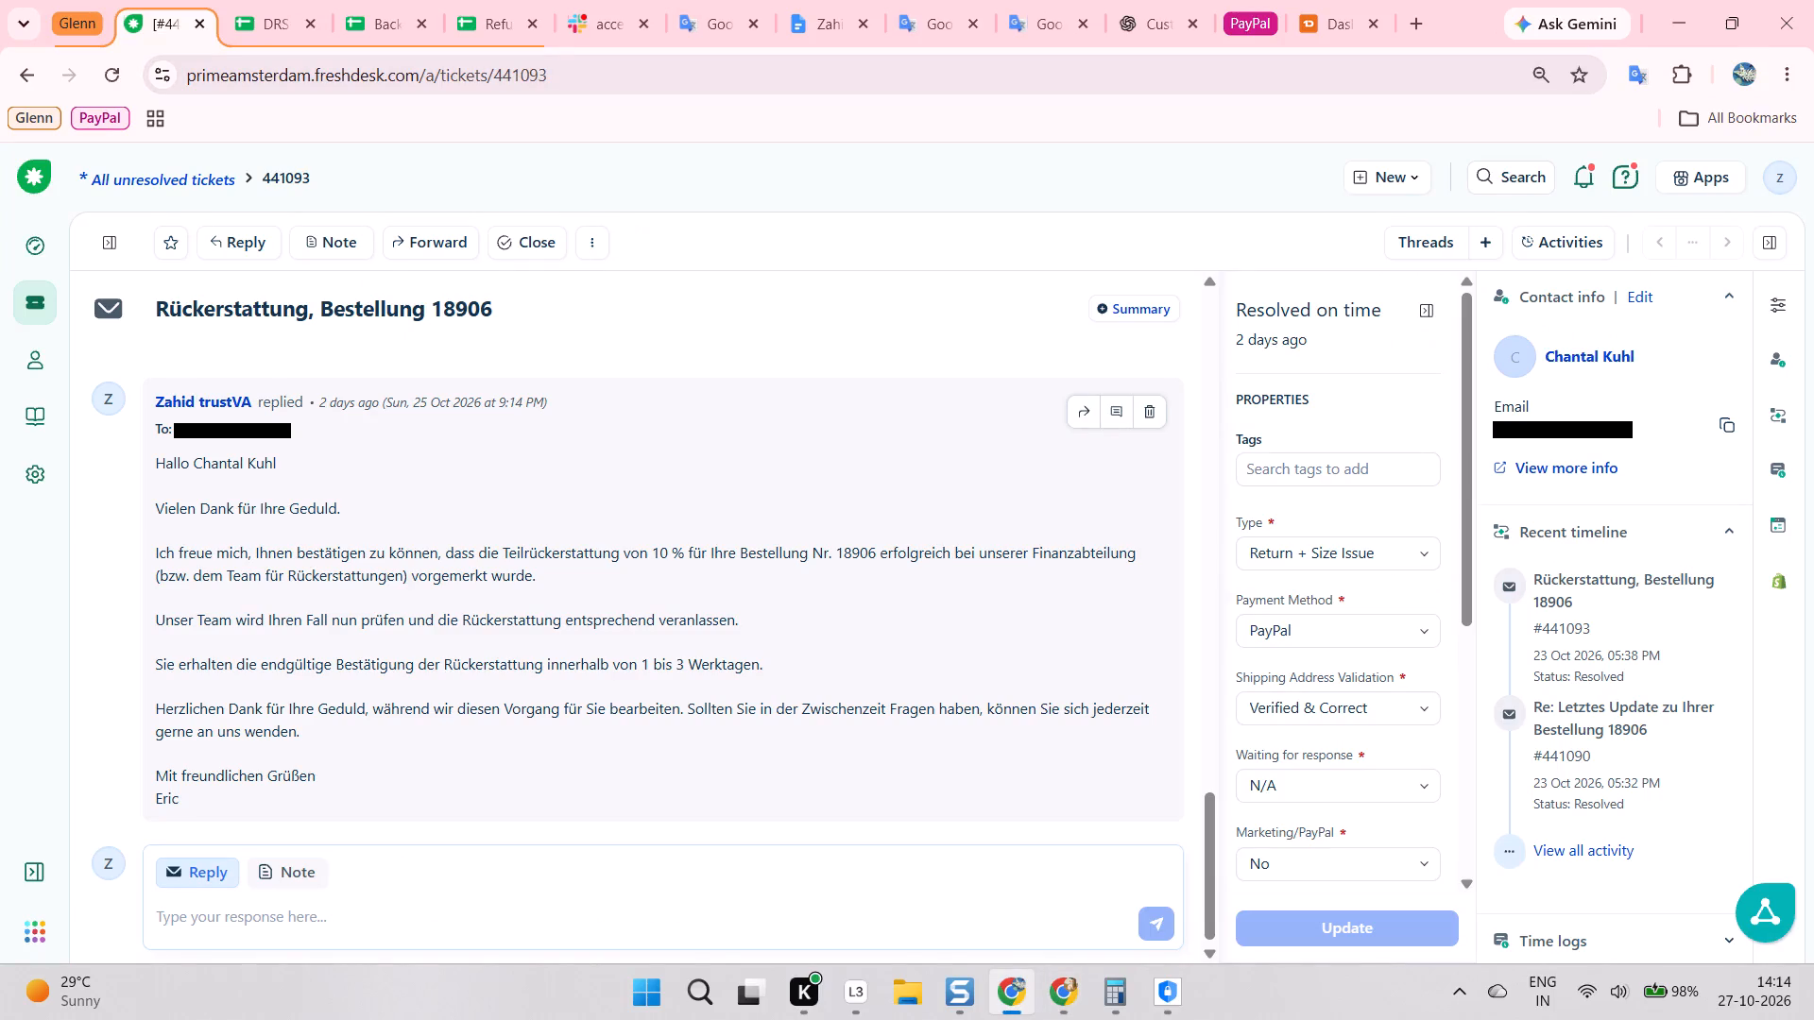
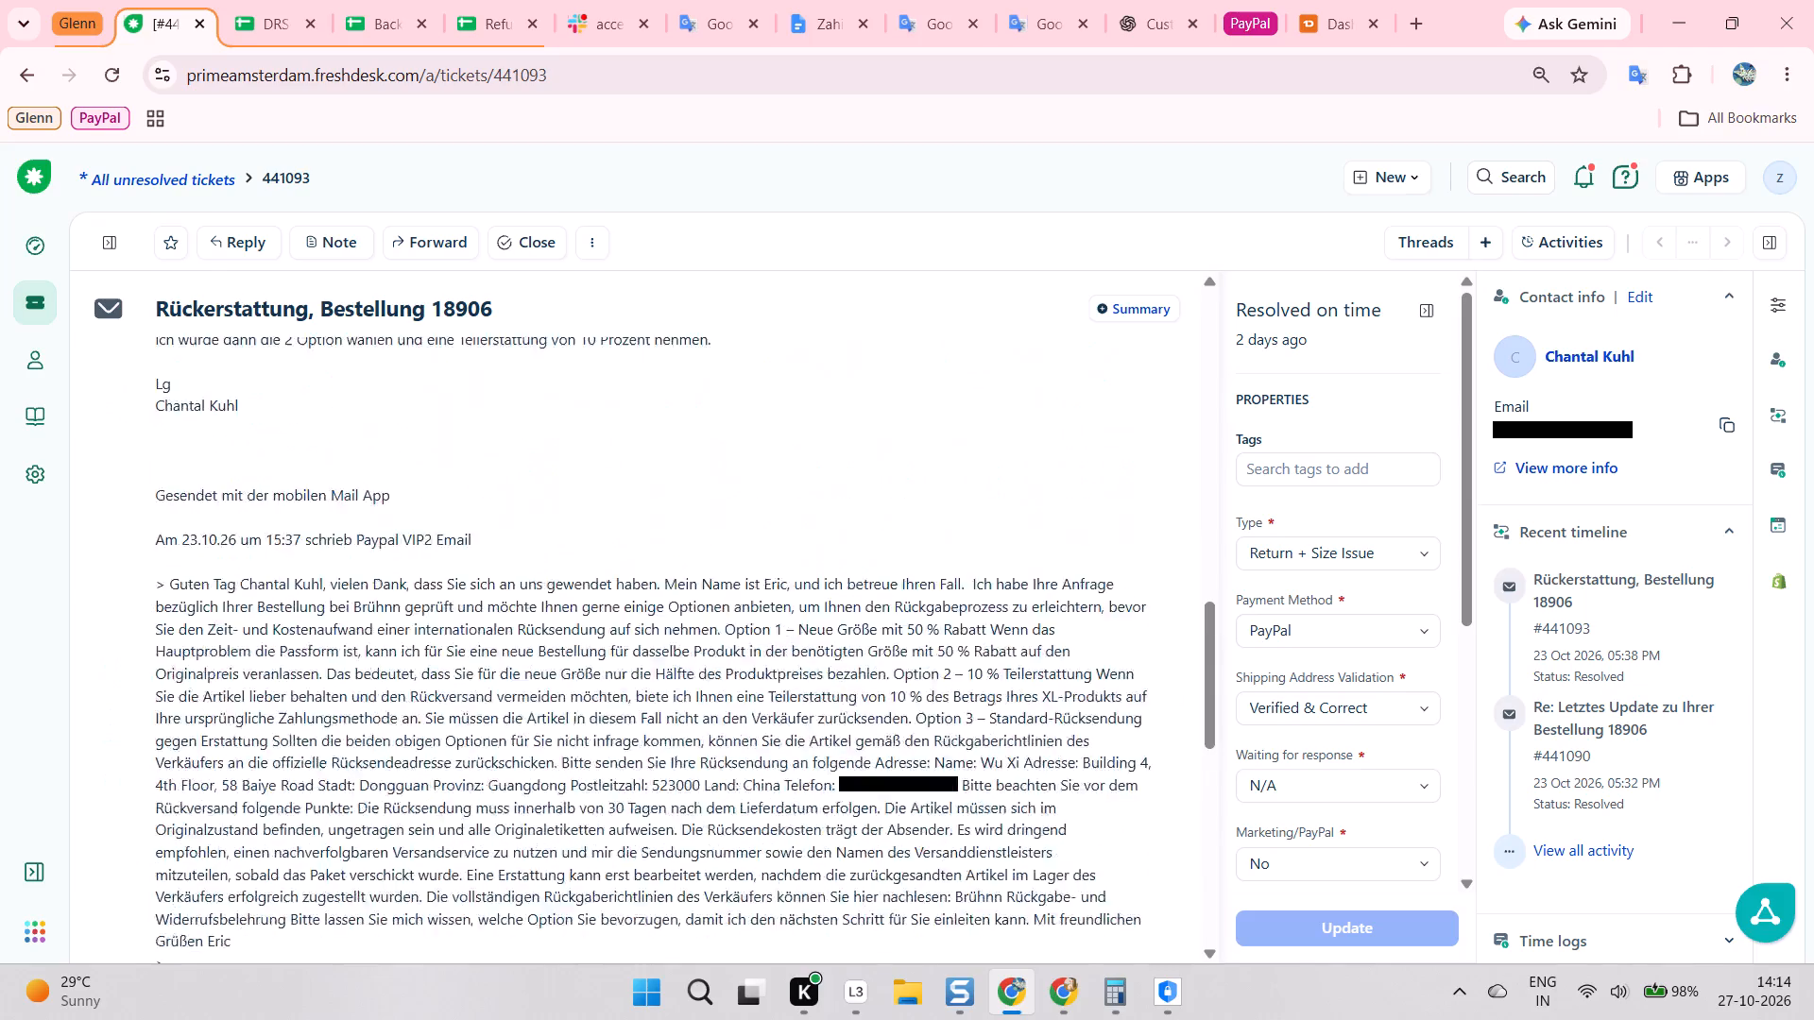
{"action": "scroll", "coordinate": [694, 500], "scroll_direction": "up", "scroll_amount": 3}
{"action": "scroll", "coordinate": [699, 518], "scroll_direction": "down", "scroll_amount": 2}
{"action": "right_click", "coordinate": [737, 425]}
{"action": "scroll", "coordinate": [774, 789], "scroll_direction": "down", "scroll_amount": 2}
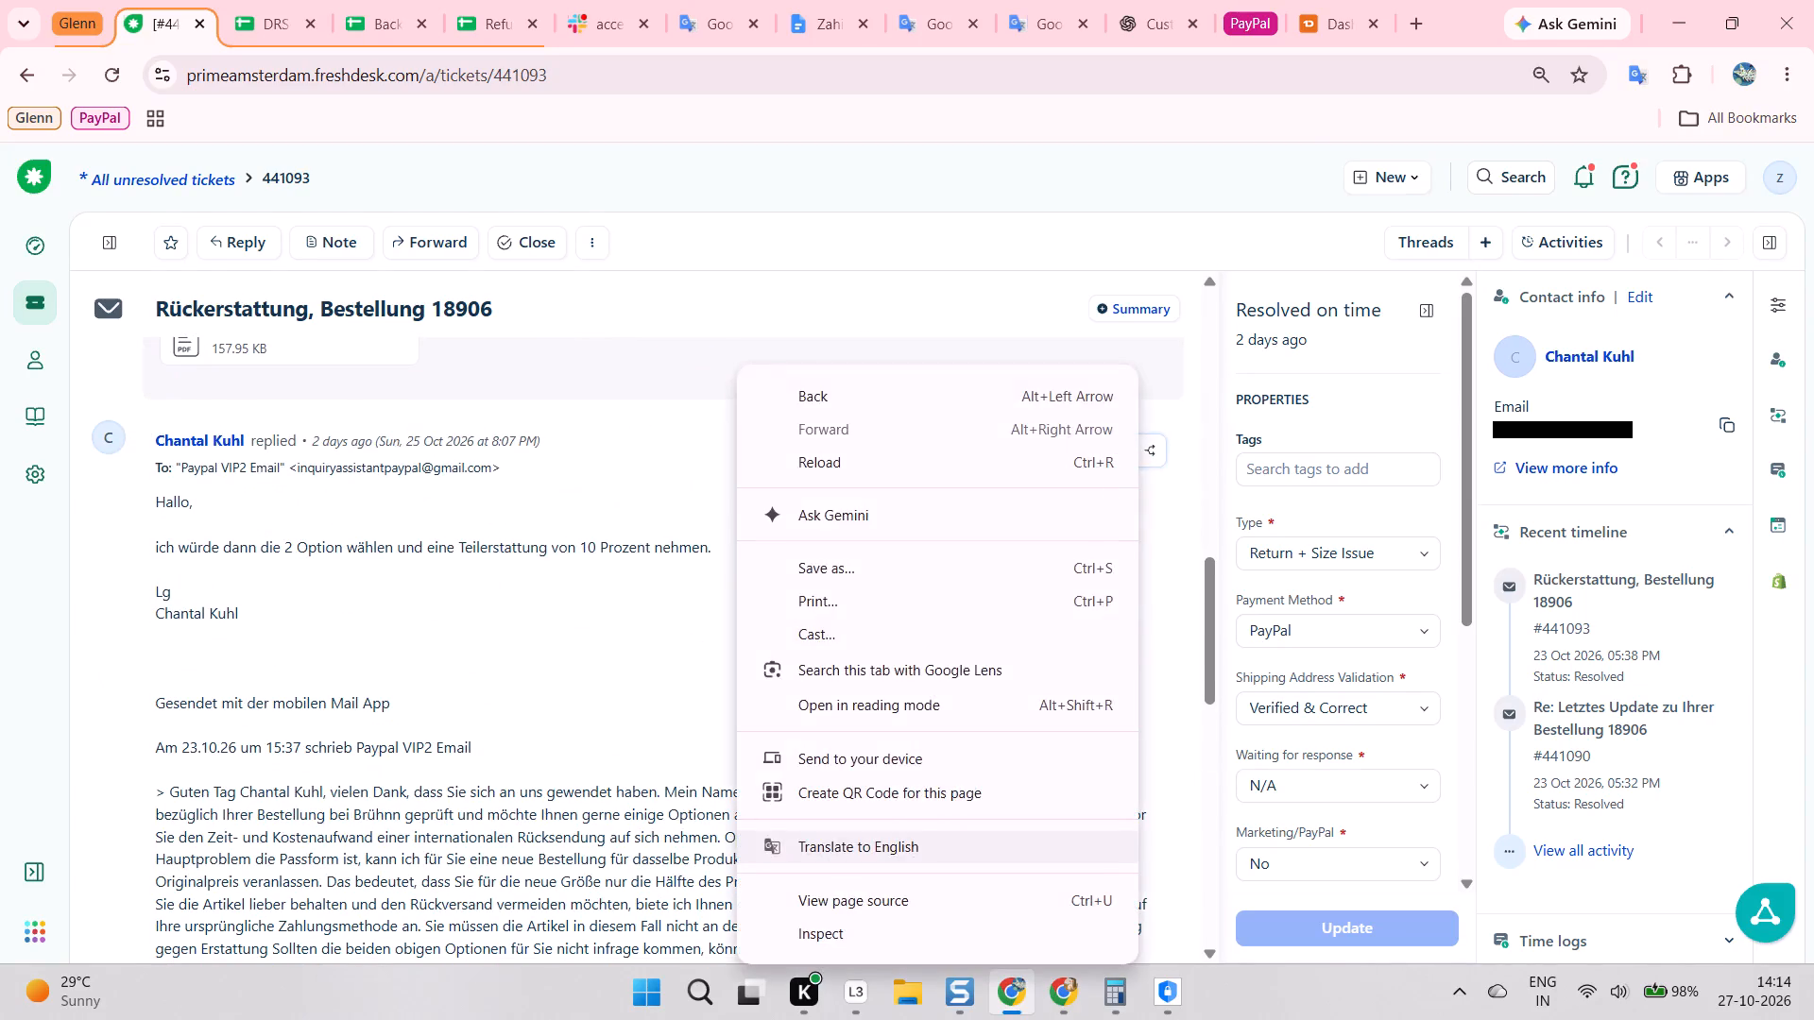
{"action": "left_click", "coordinate": [901, 838]}
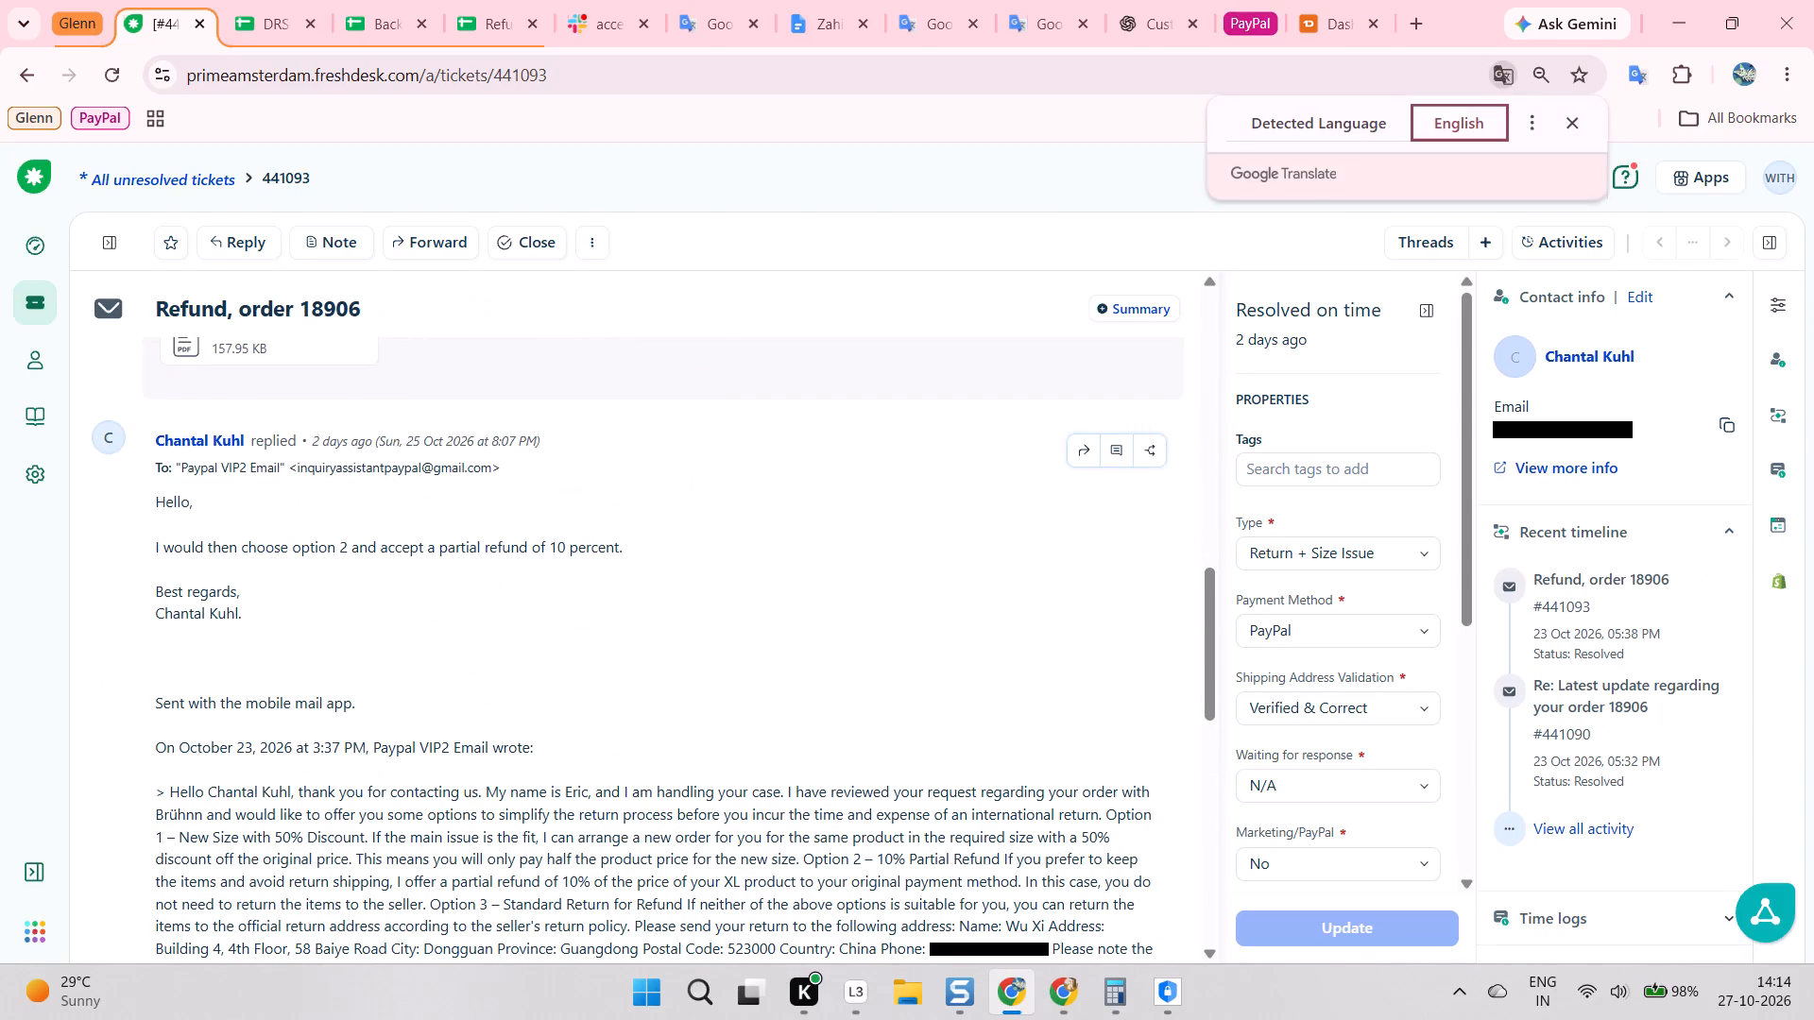
{"action": "scroll", "coordinate": [556, 578], "scroll_direction": "up", "scroll_amount": 8}
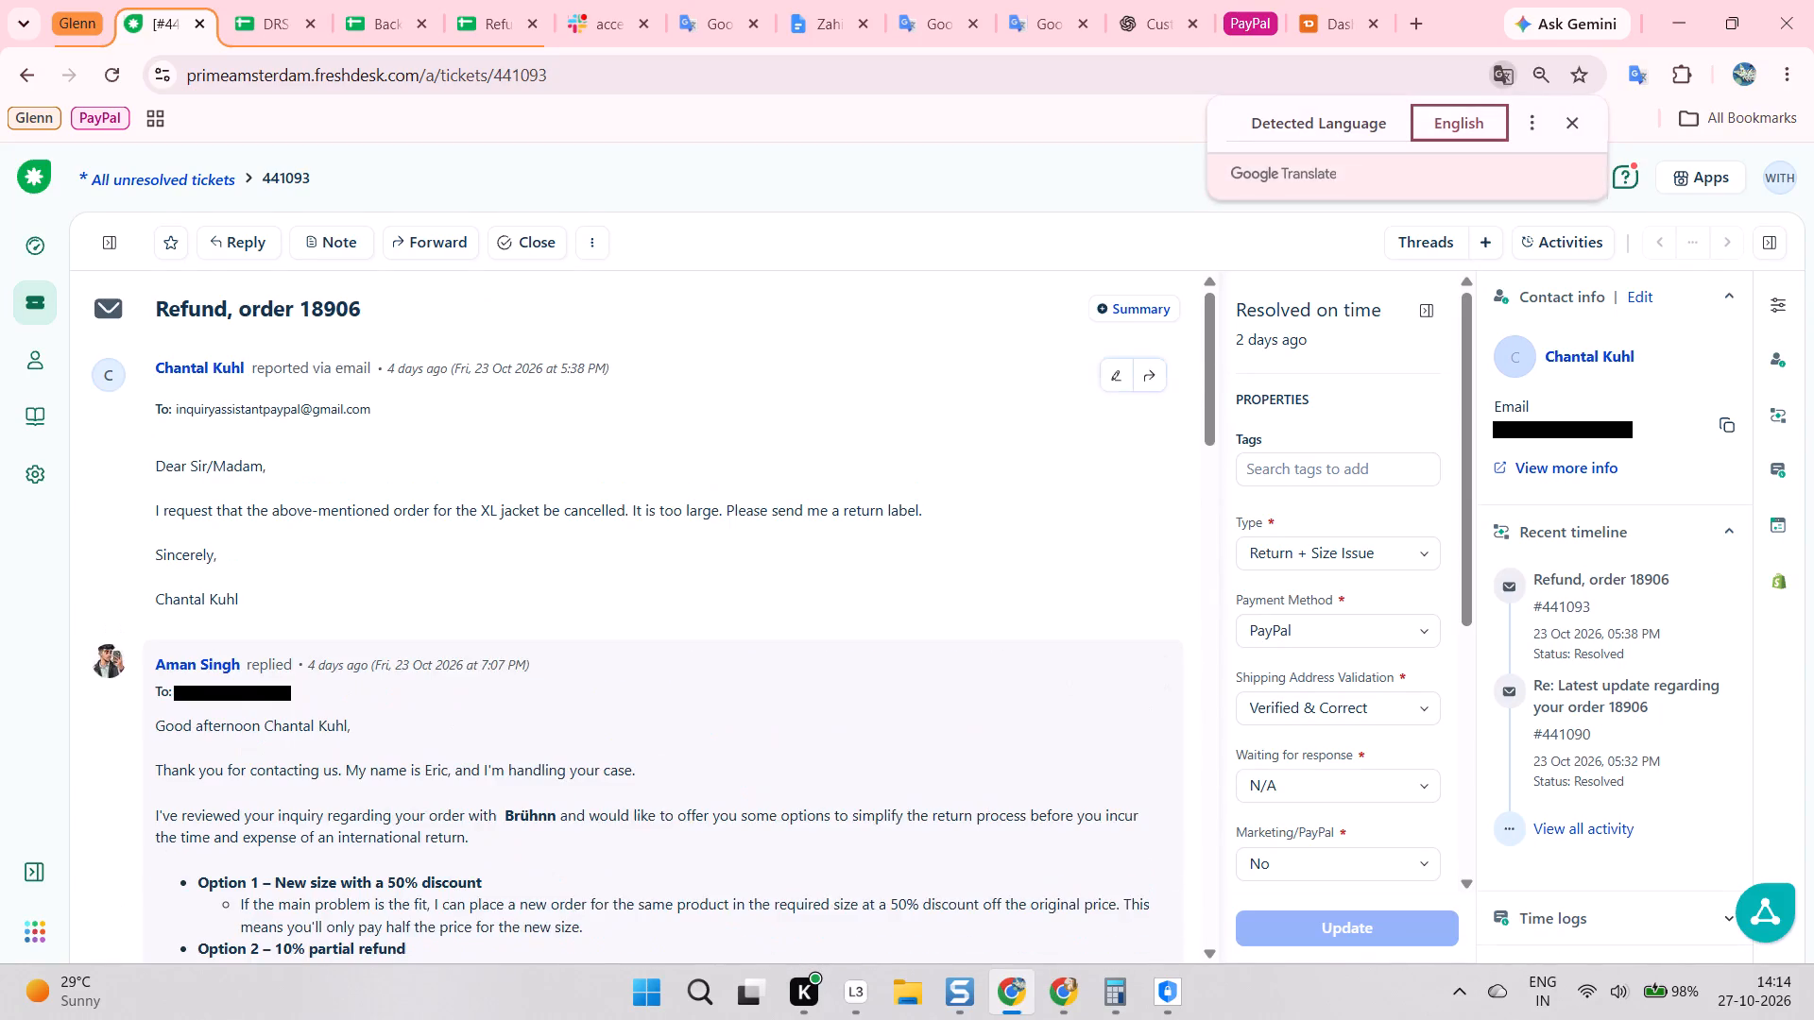
{"action": "scroll", "coordinate": [556, 566], "scroll_direction": "down", "scroll_amount": 3}
{"action": "scroll", "coordinate": [558, 561], "scroll_direction": "up", "scroll_amount": 5}
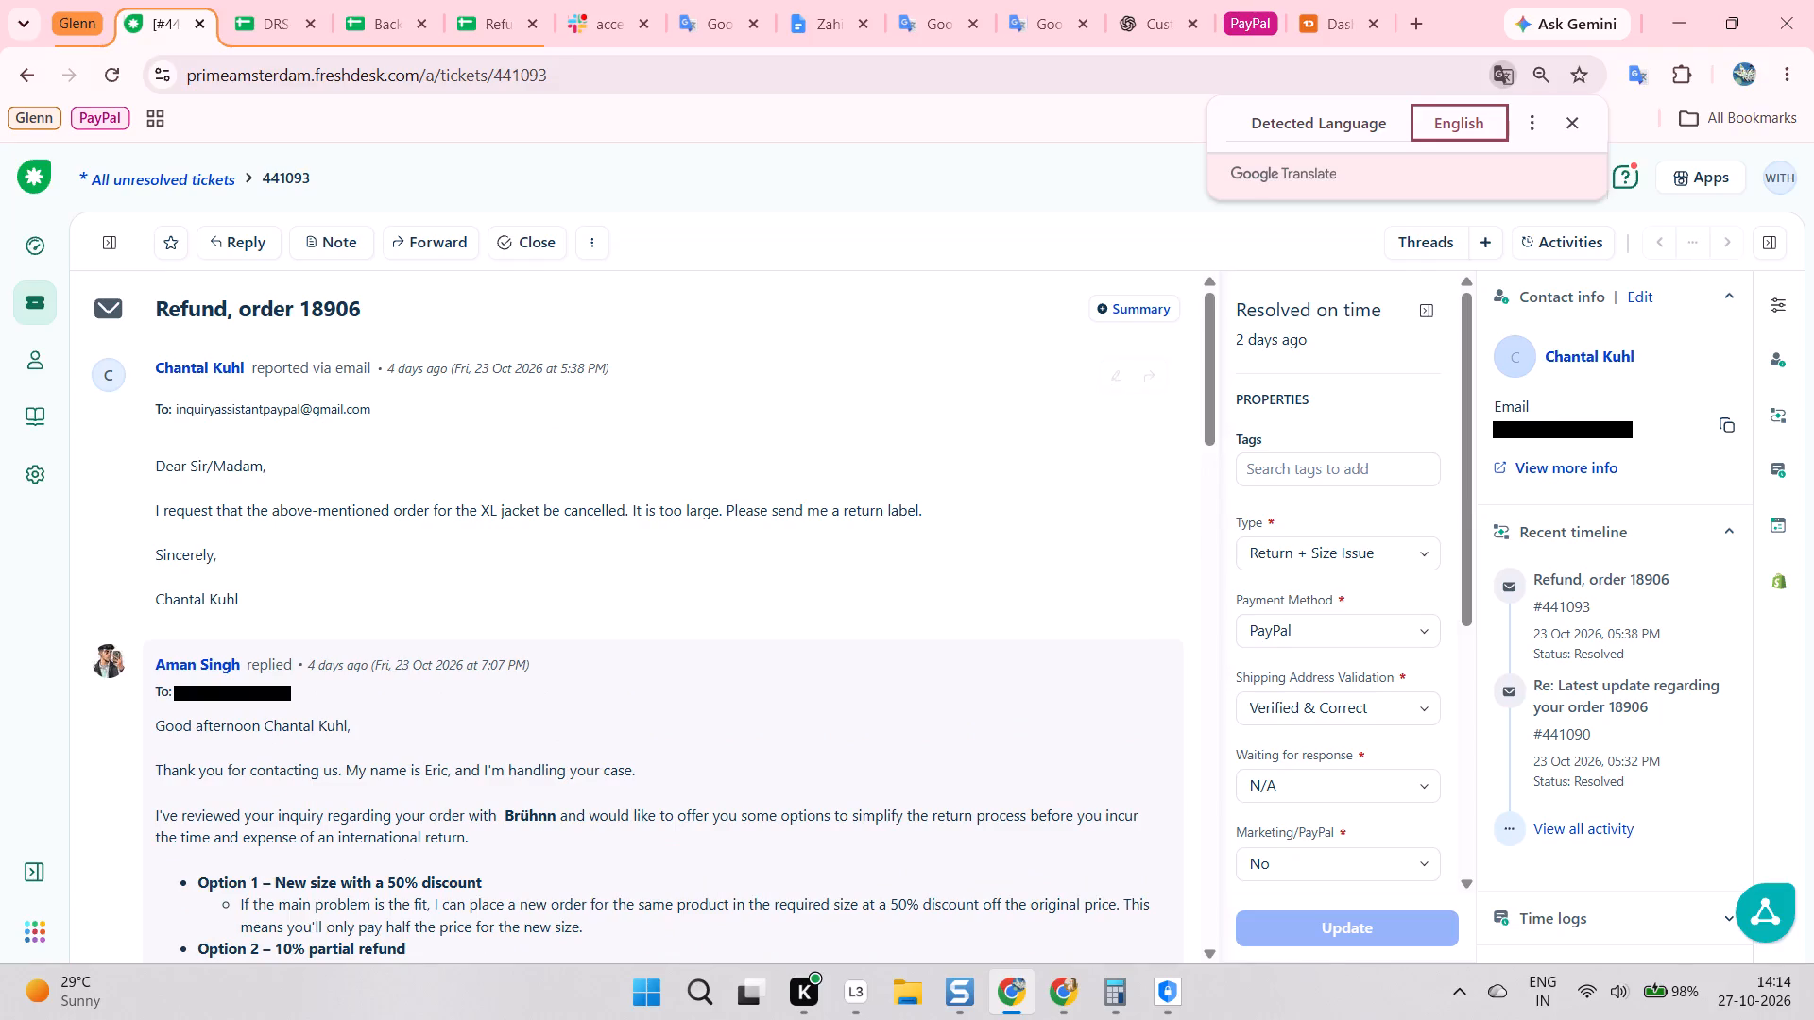
{"action": "left_click", "coordinate": [1318, 127]}
{"action": "left_click", "coordinate": [683, 373]}
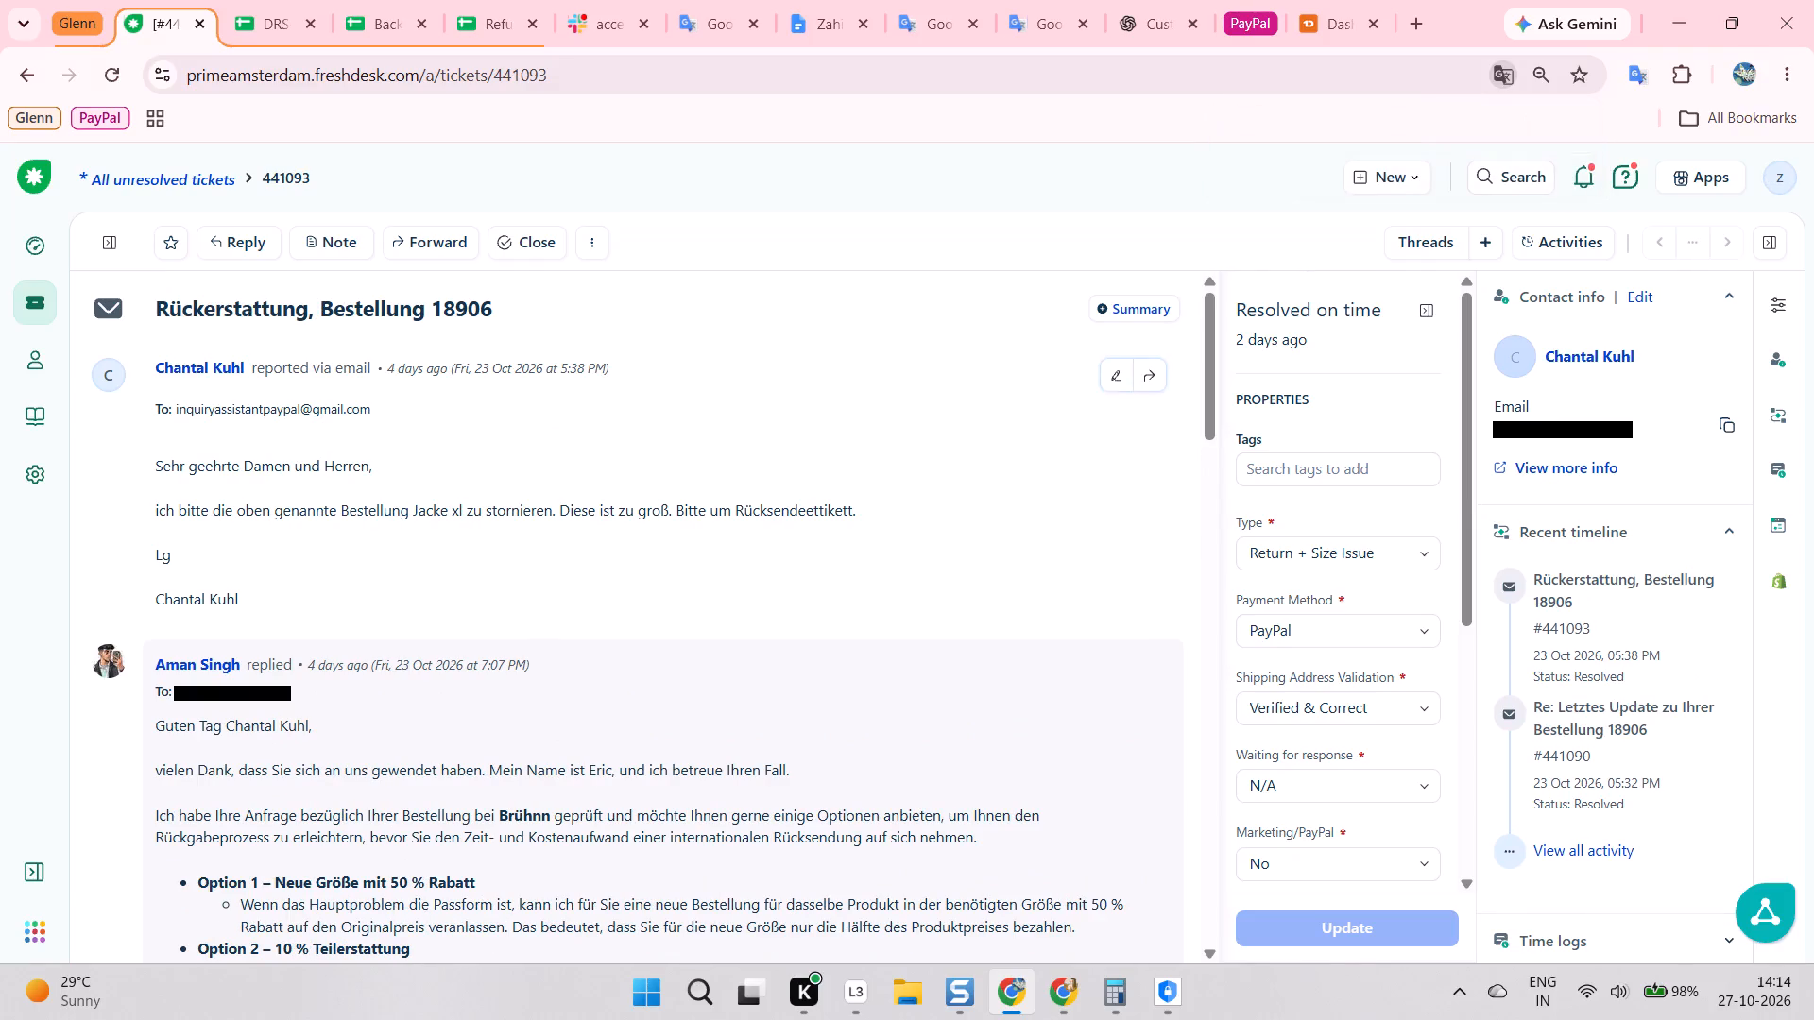
{"action": "scroll", "coordinate": [200, 209], "scroll_direction": "up", "scroll_amount": 1}
{"action": "double_click", "coordinate": [279, 176]}
{"action": "key", "text": "ctrl+c"}
{"action": "key", "text": "ctrl+c"}
{"action": "left_click", "coordinate": [504, 0]}
{"action": "key", "text": "ctrl+f"}
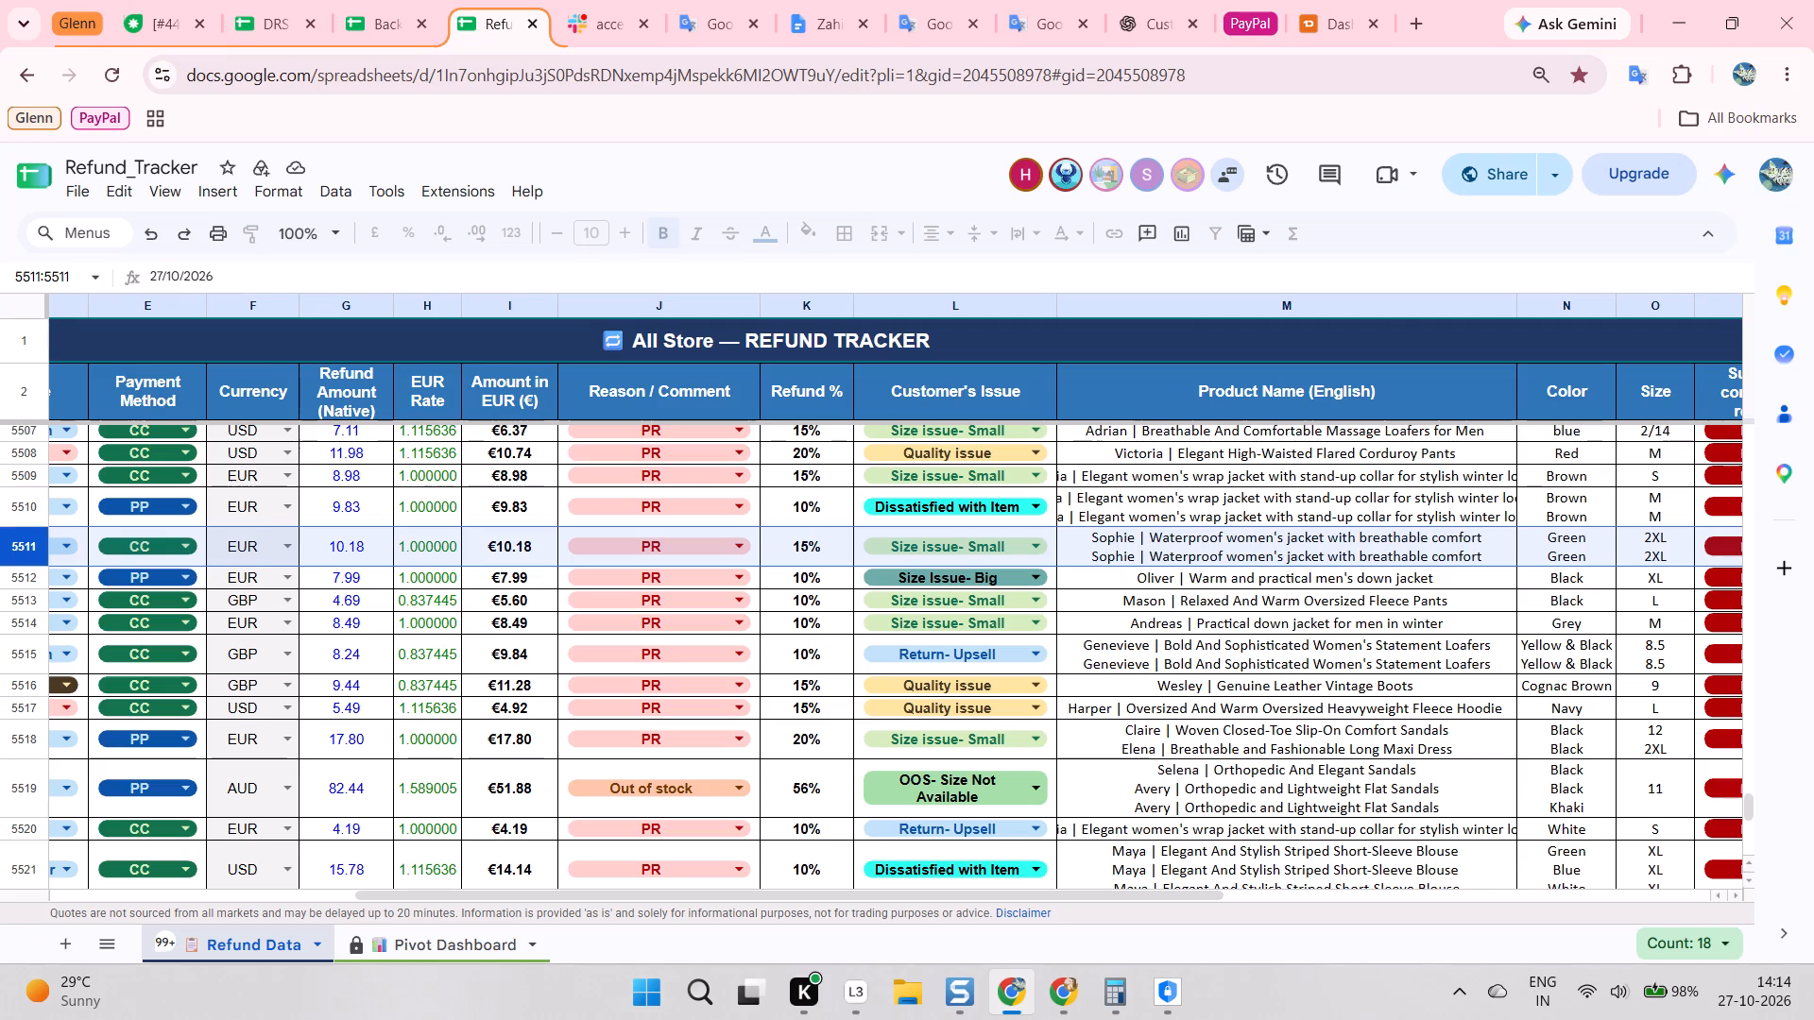
{"action": "key", "text": "ctrl+v"}
{"action": "left_click", "coordinate": [1605, 302]}
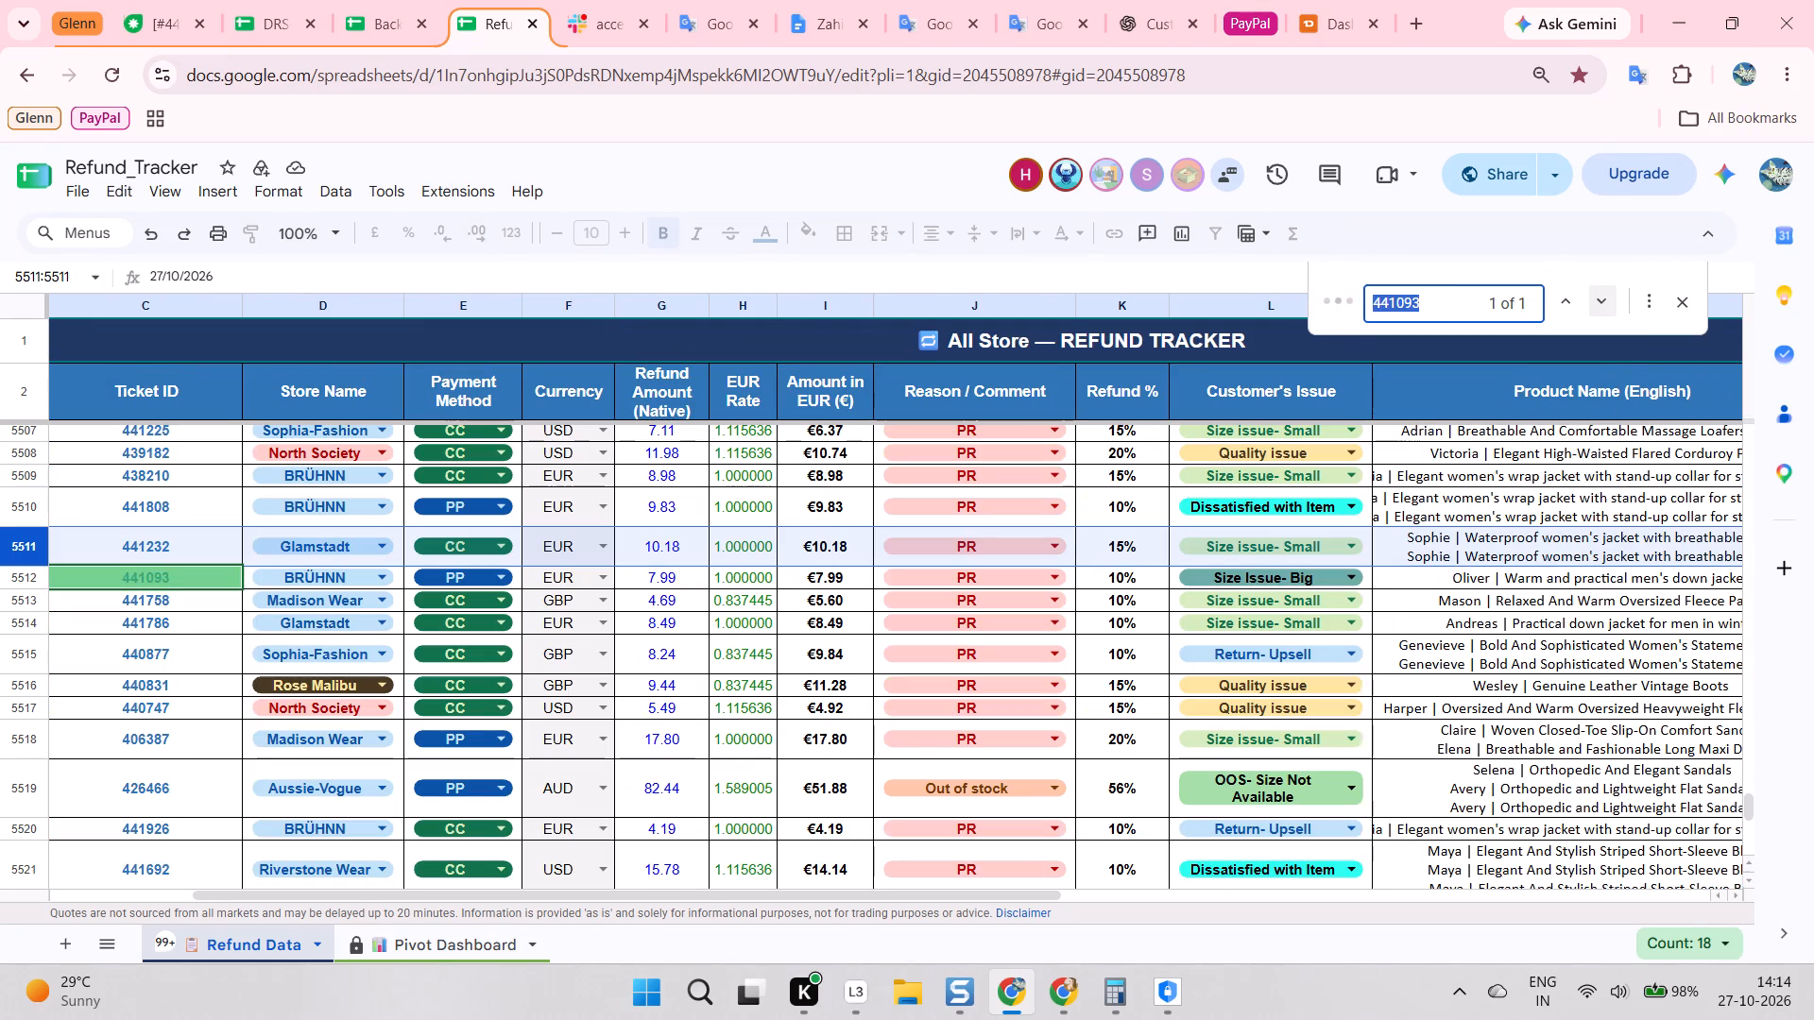
{"action": "triple_click", "coordinate": [1605, 302]}
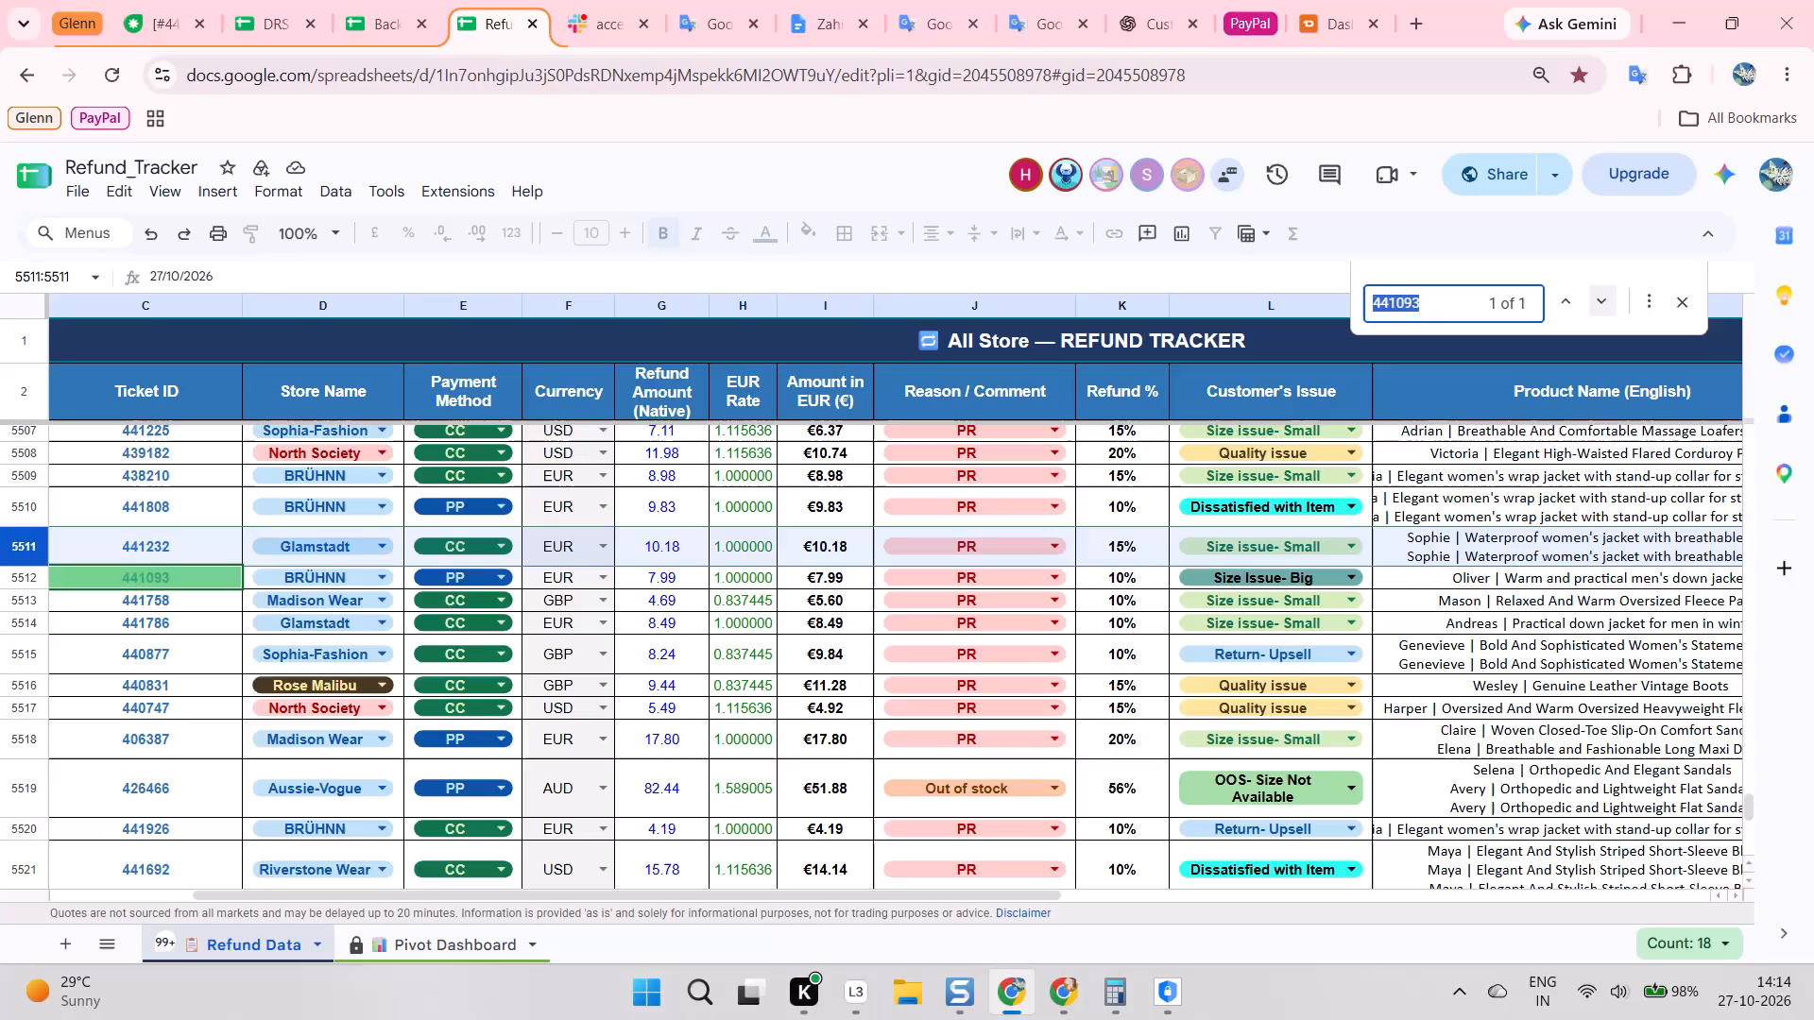
{"action": "left_click", "coordinate": [24, 576]}
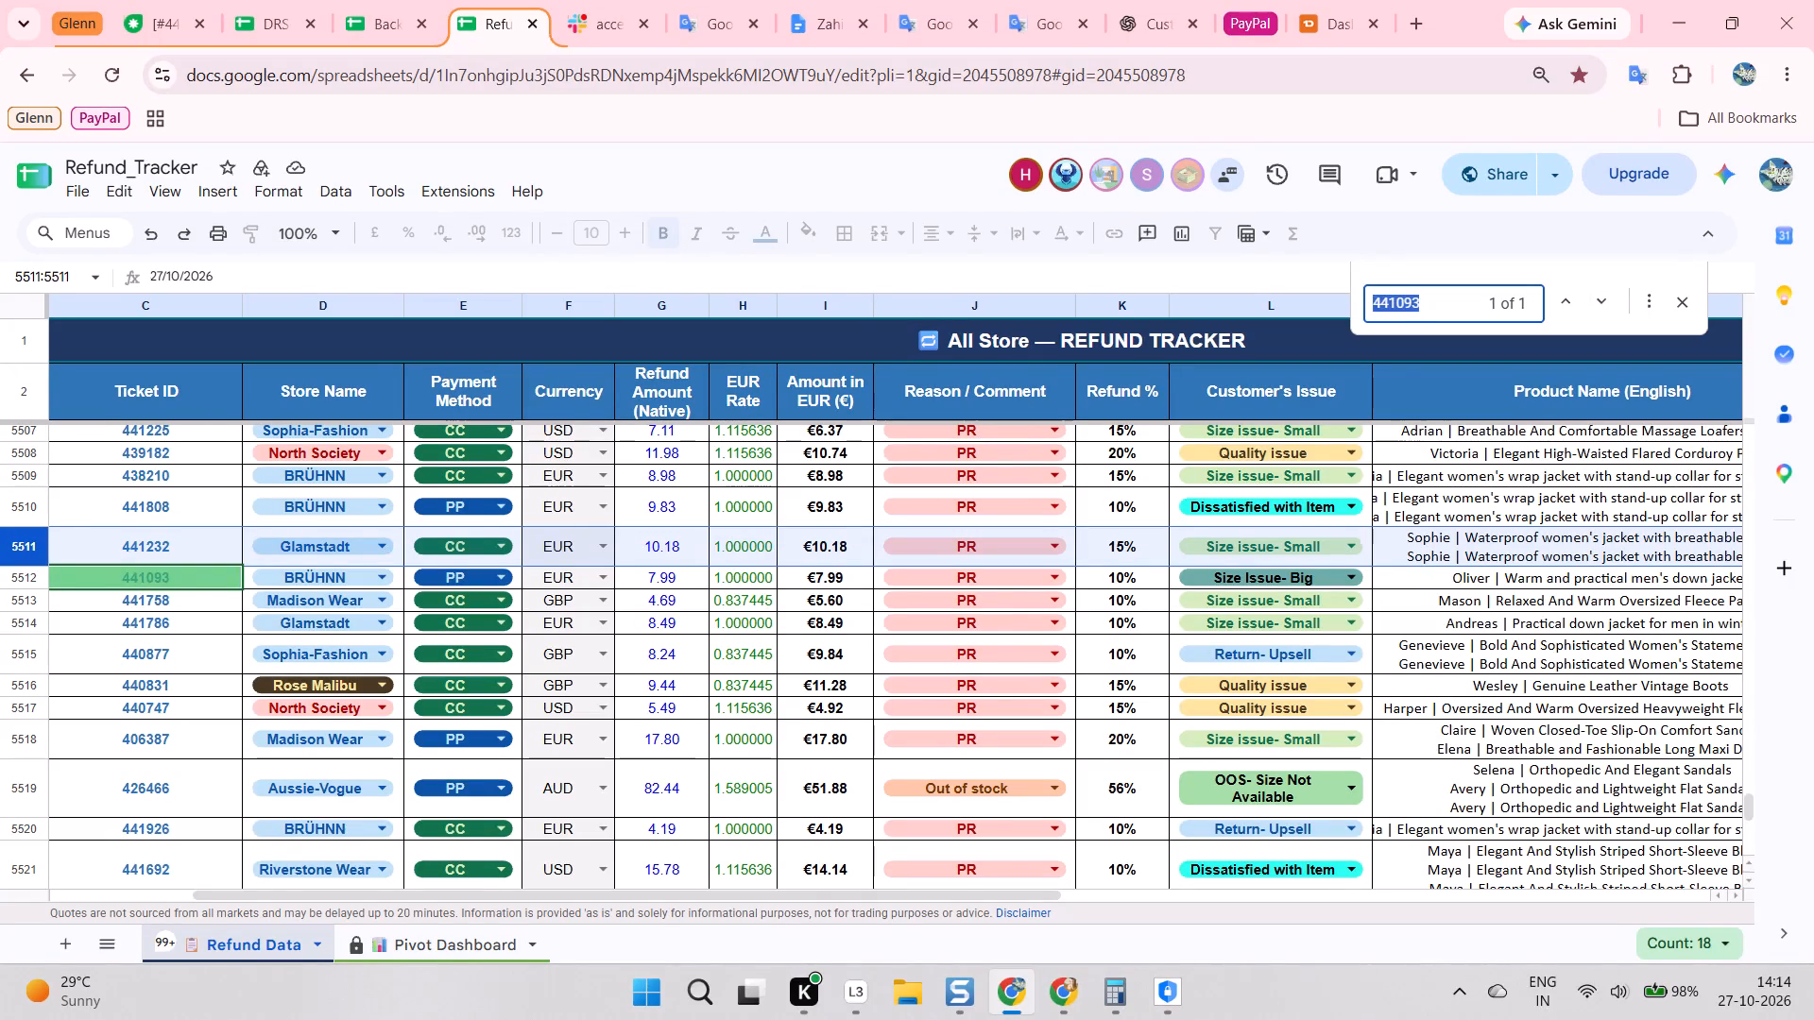
{"action": "scroll", "coordinate": [62, 572], "scroll_direction": "right", "scroll_amount": 4}
{"action": "scroll", "coordinate": [267, 577], "scroll_direction": "right", "scroll_amount": 1}
{"action": "left_click", "coordinate": [121, 583]}
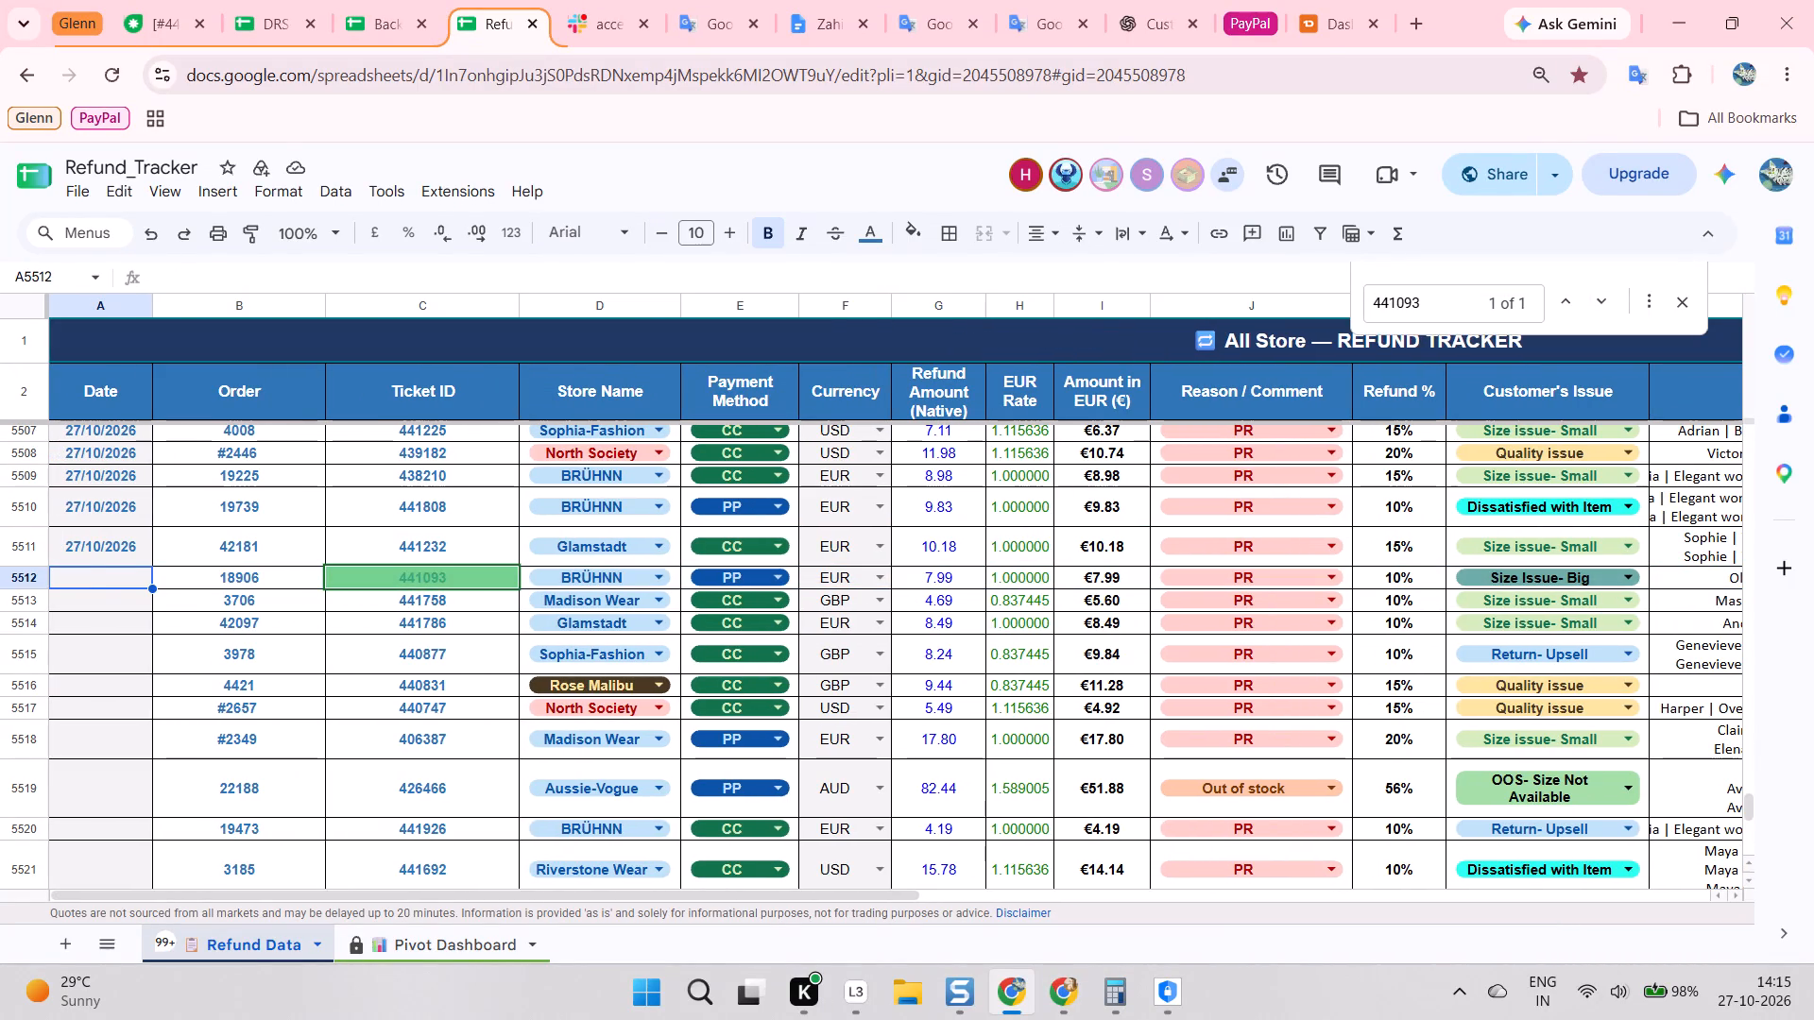
{"action": "key", "text": "ctrl+d"}
{"action": "left_click", "coordinate": [102, 606]}
{"action": "left_click", "coordinate": [28, 577]}
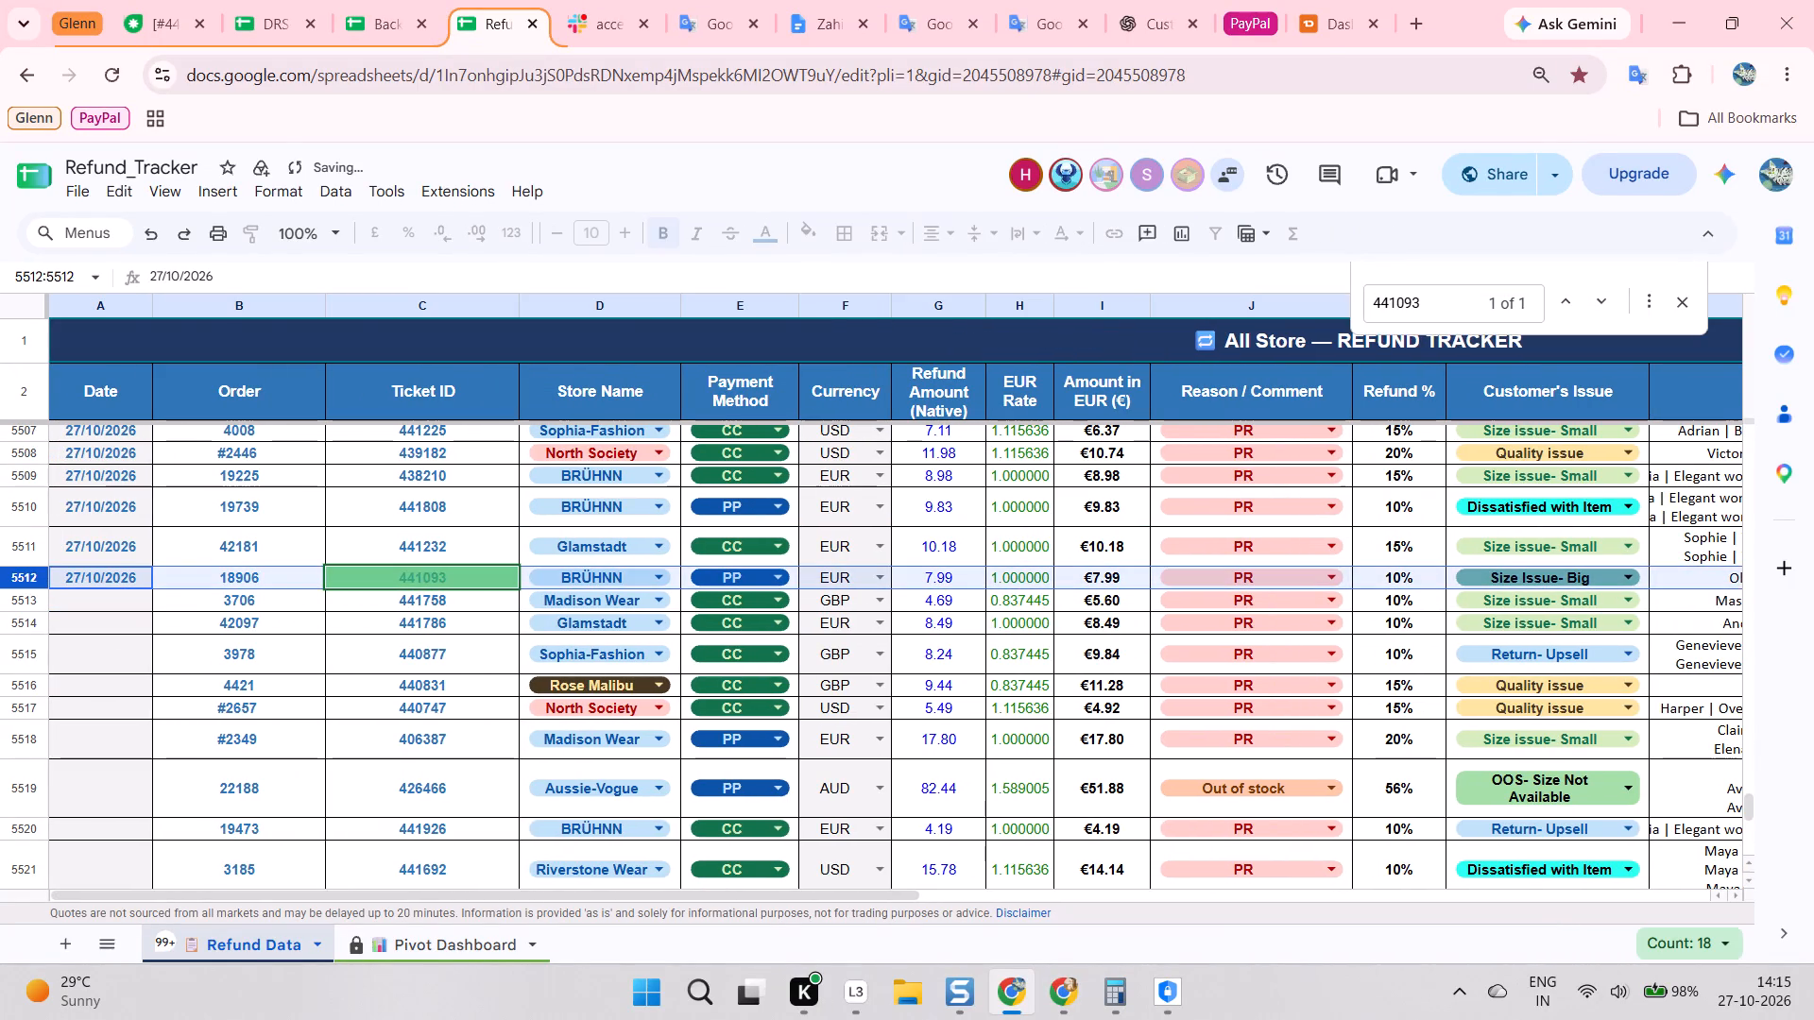
{"action": "left_click", "coordinate": [181, 19]}
{"action": "scroll", "coordinate": [446, 410], "scroll_direction": "down", "scroll_amount": 6}
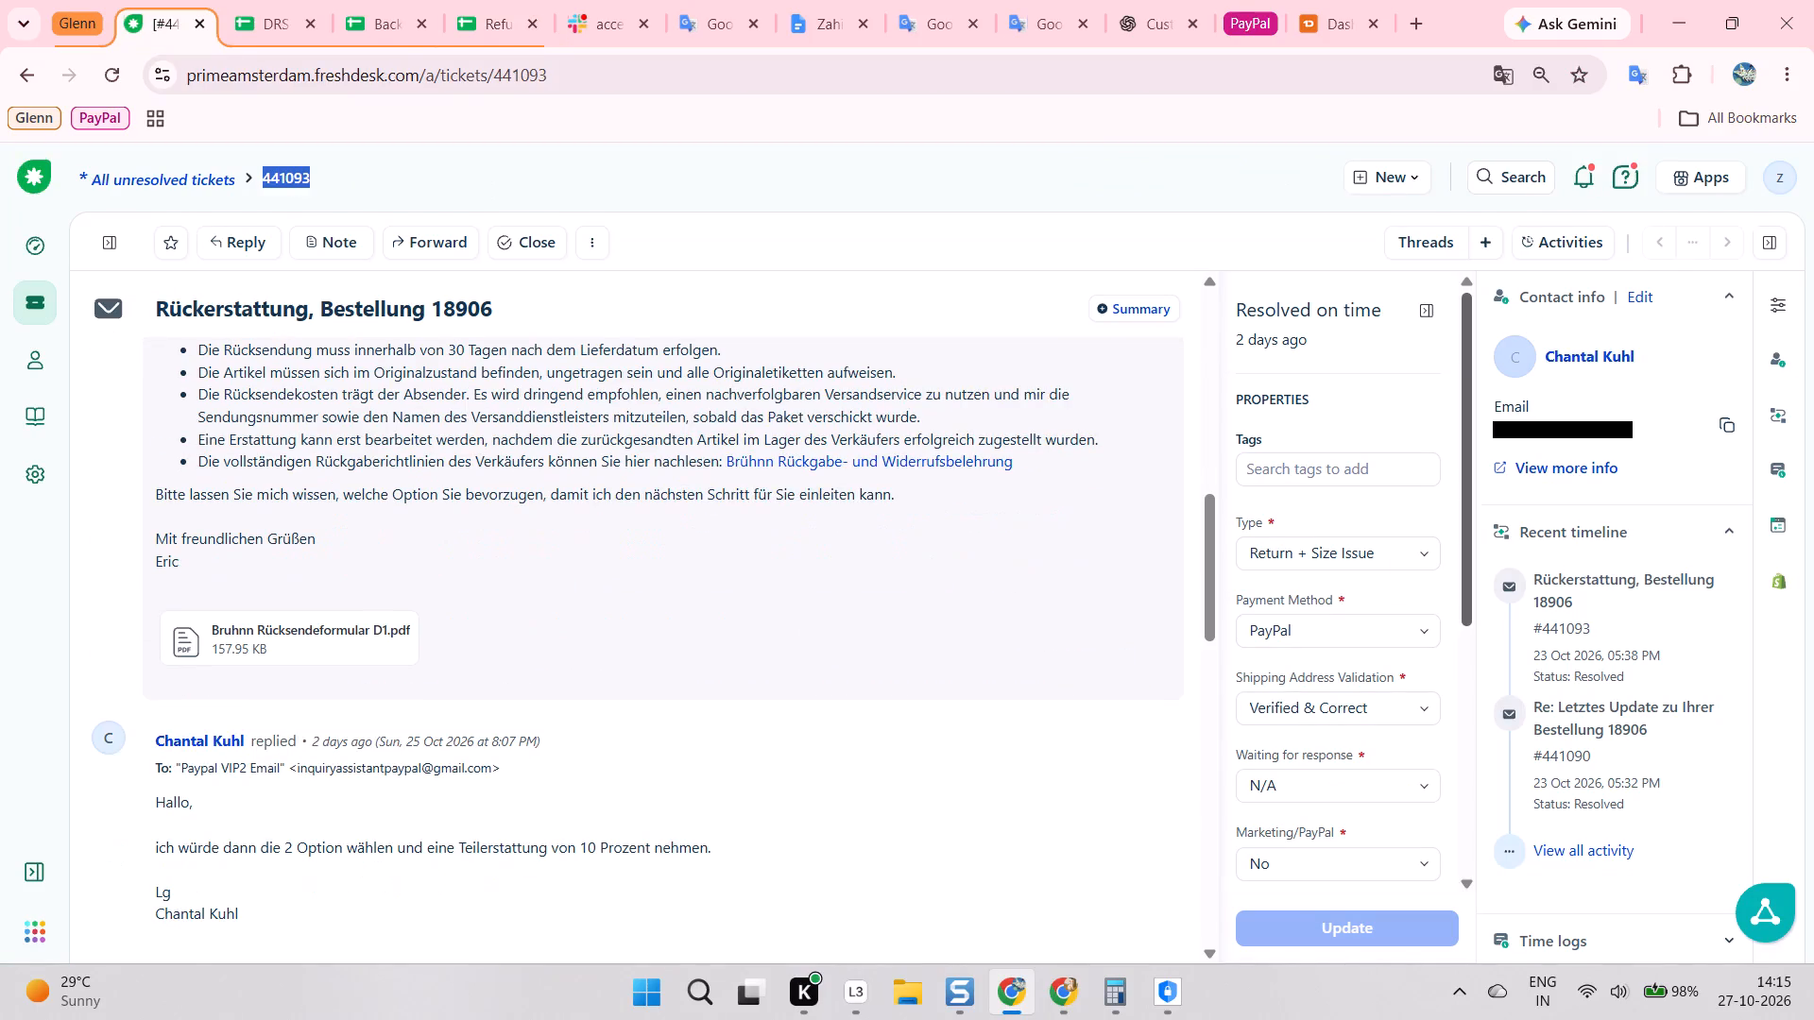
{"action": "left_click", "coordinate": [1734, 416]}
{"action": "left_click", "coordinate": [1726, 426]}
{"action": "scroll", "coordinate": [927, 488], "scroll_direction": "up", "scroll_amount": 2}
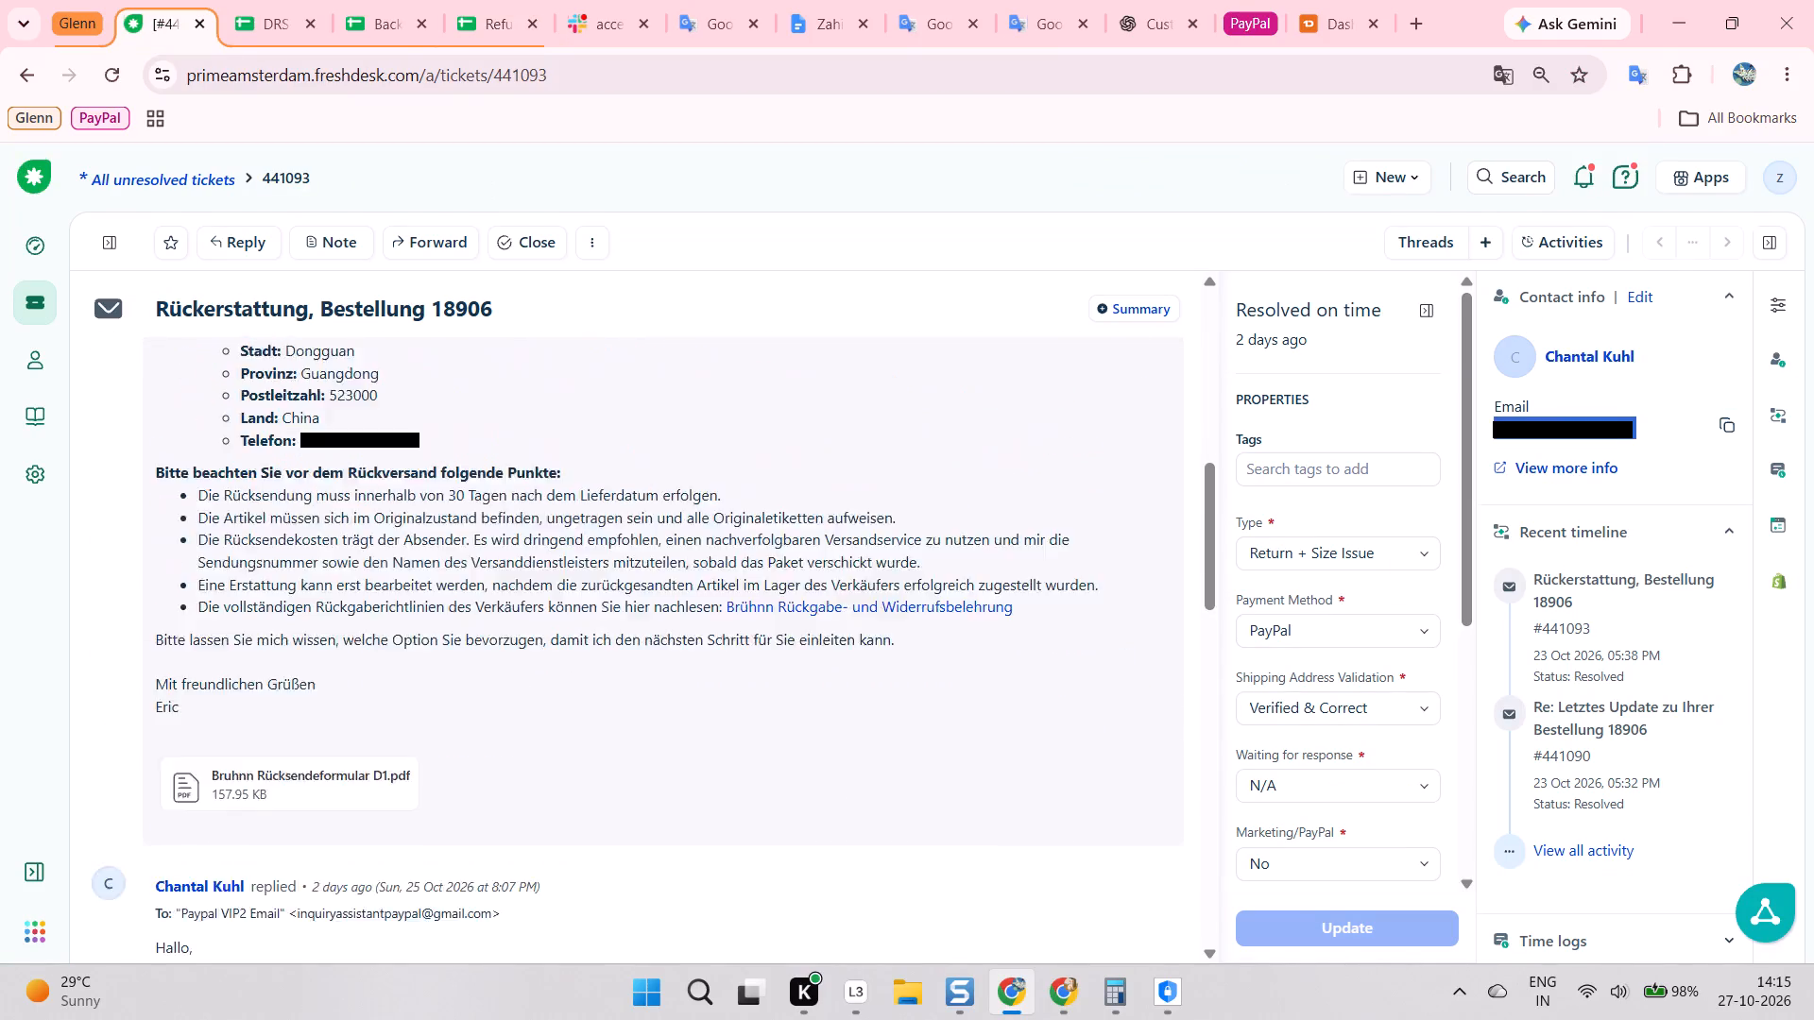
{"action": "scroll", "coordinate": [903, 484], "scroll_direction": "down", "scroll_amount": 1}
{"action": "key", "text": "alt+Tab"}
{"action": "left_click", "coordinate": [184, 0]}
{"action": "scroll", "coordinate": [102, 186], "scroll_direction": "up", "scroll_amount": 1}
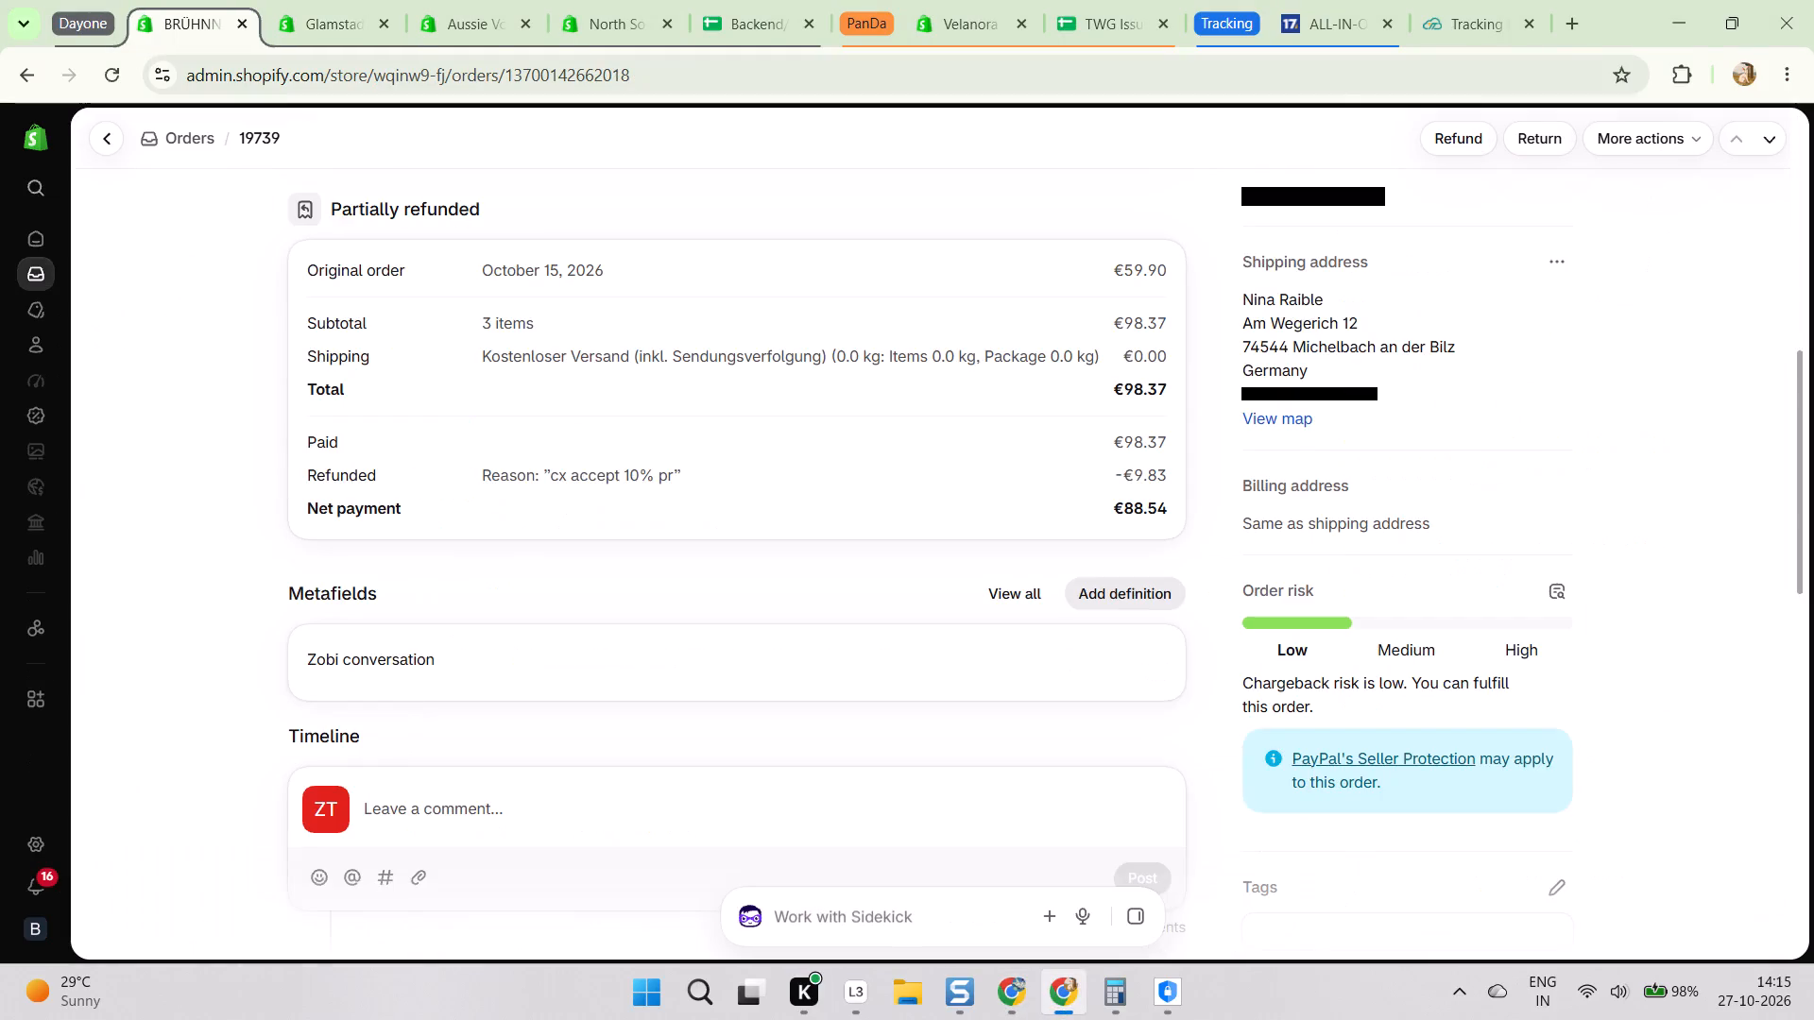
{"action": "scroll", "coordinate": [94, 190], "scroll_direction": "up", "scroll_amount": 1}
{"action": "left_click", "coordinate": [24, 186]}
{"action": "key", "text": "ctrl+v"}
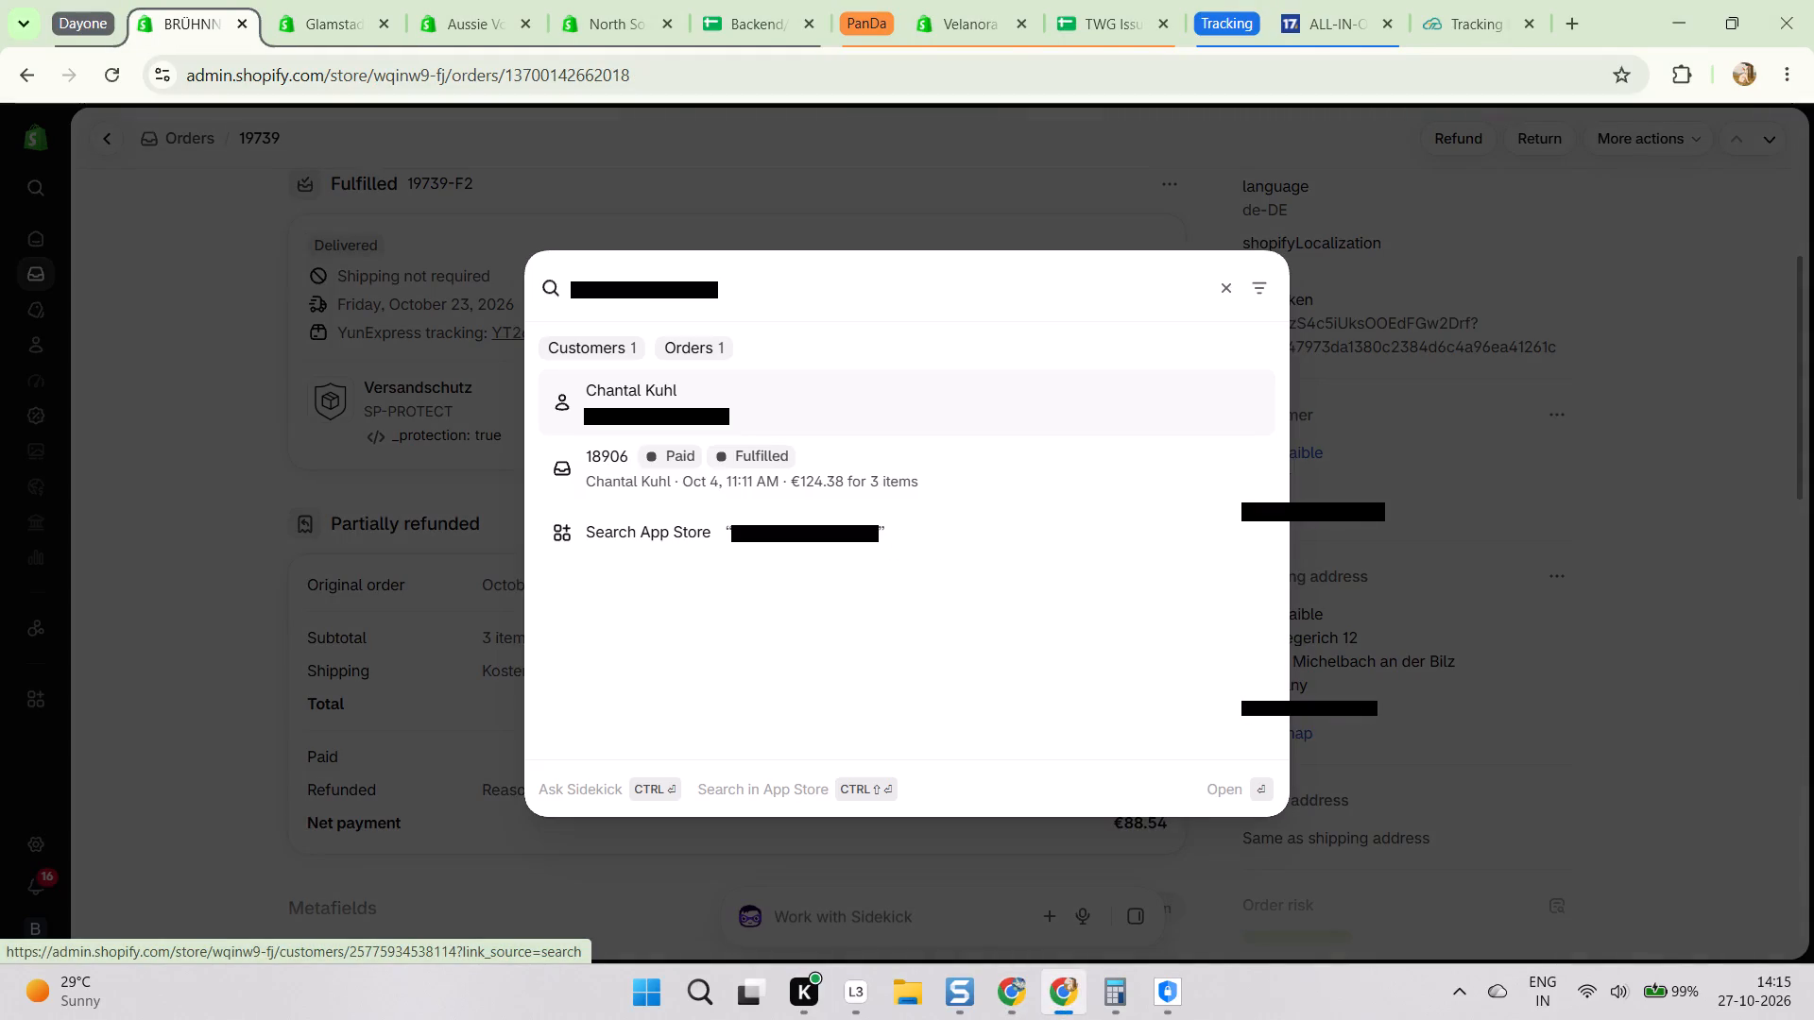
{"action": "left_click", "coordinate": [607, 453]}
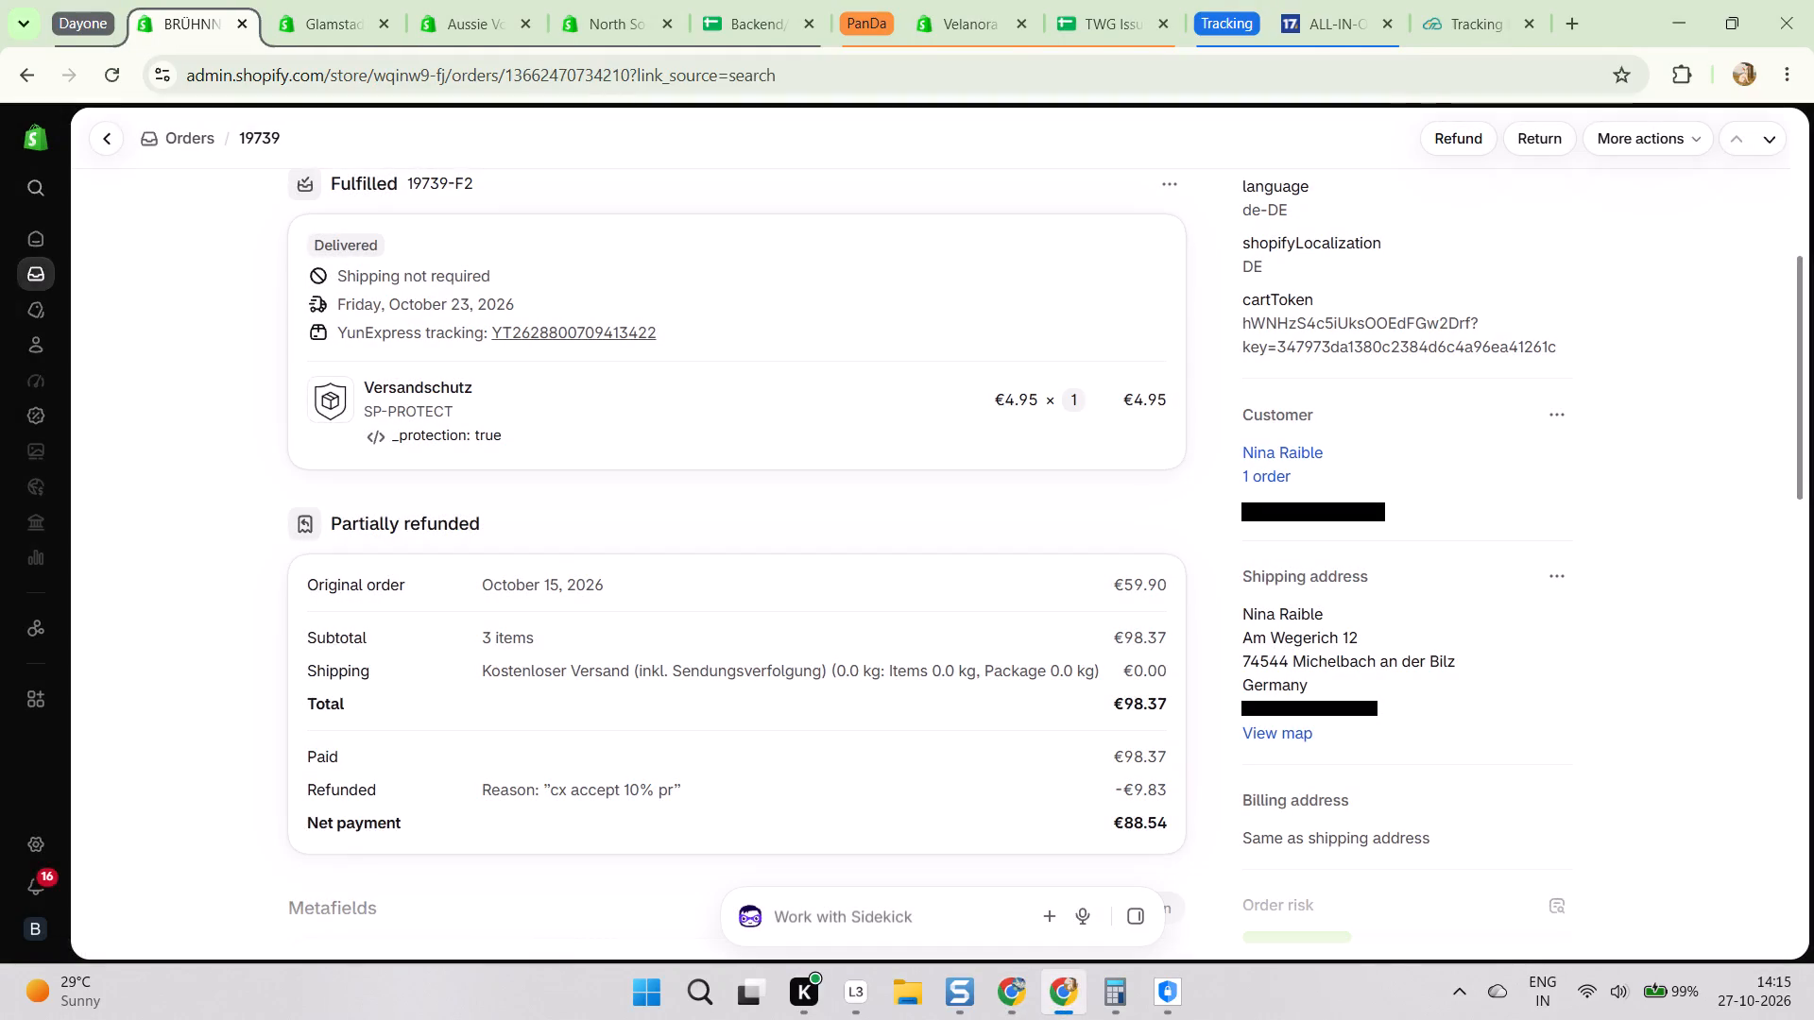
{"action": "scroll", "coordinate": [726, 454], "scroll_direction": "down", "scroll_amount": 3}
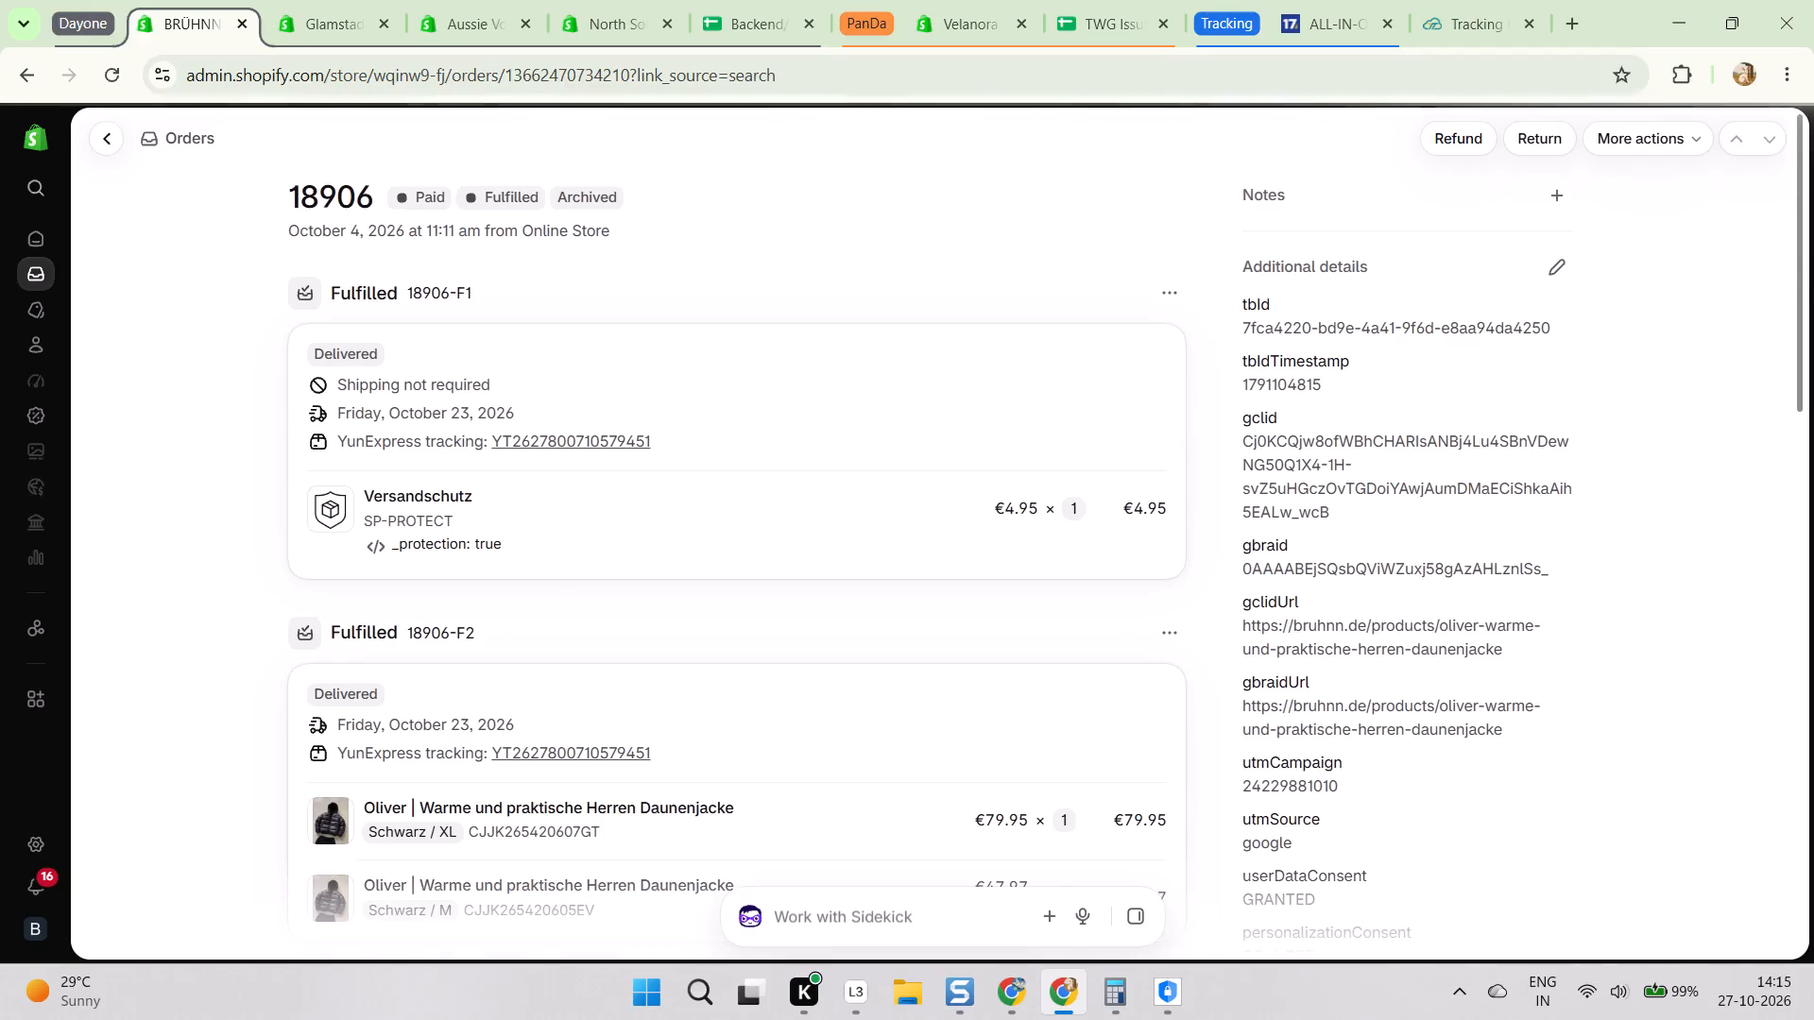
{"action": "scroll", "coordinate": [767, 454], "scroll_direction": "down", "scroll_amount": 1}
{"action": "scroll", "coordinate": [819, 479], "scroll_direction": "up", "scroll_amount": 1}
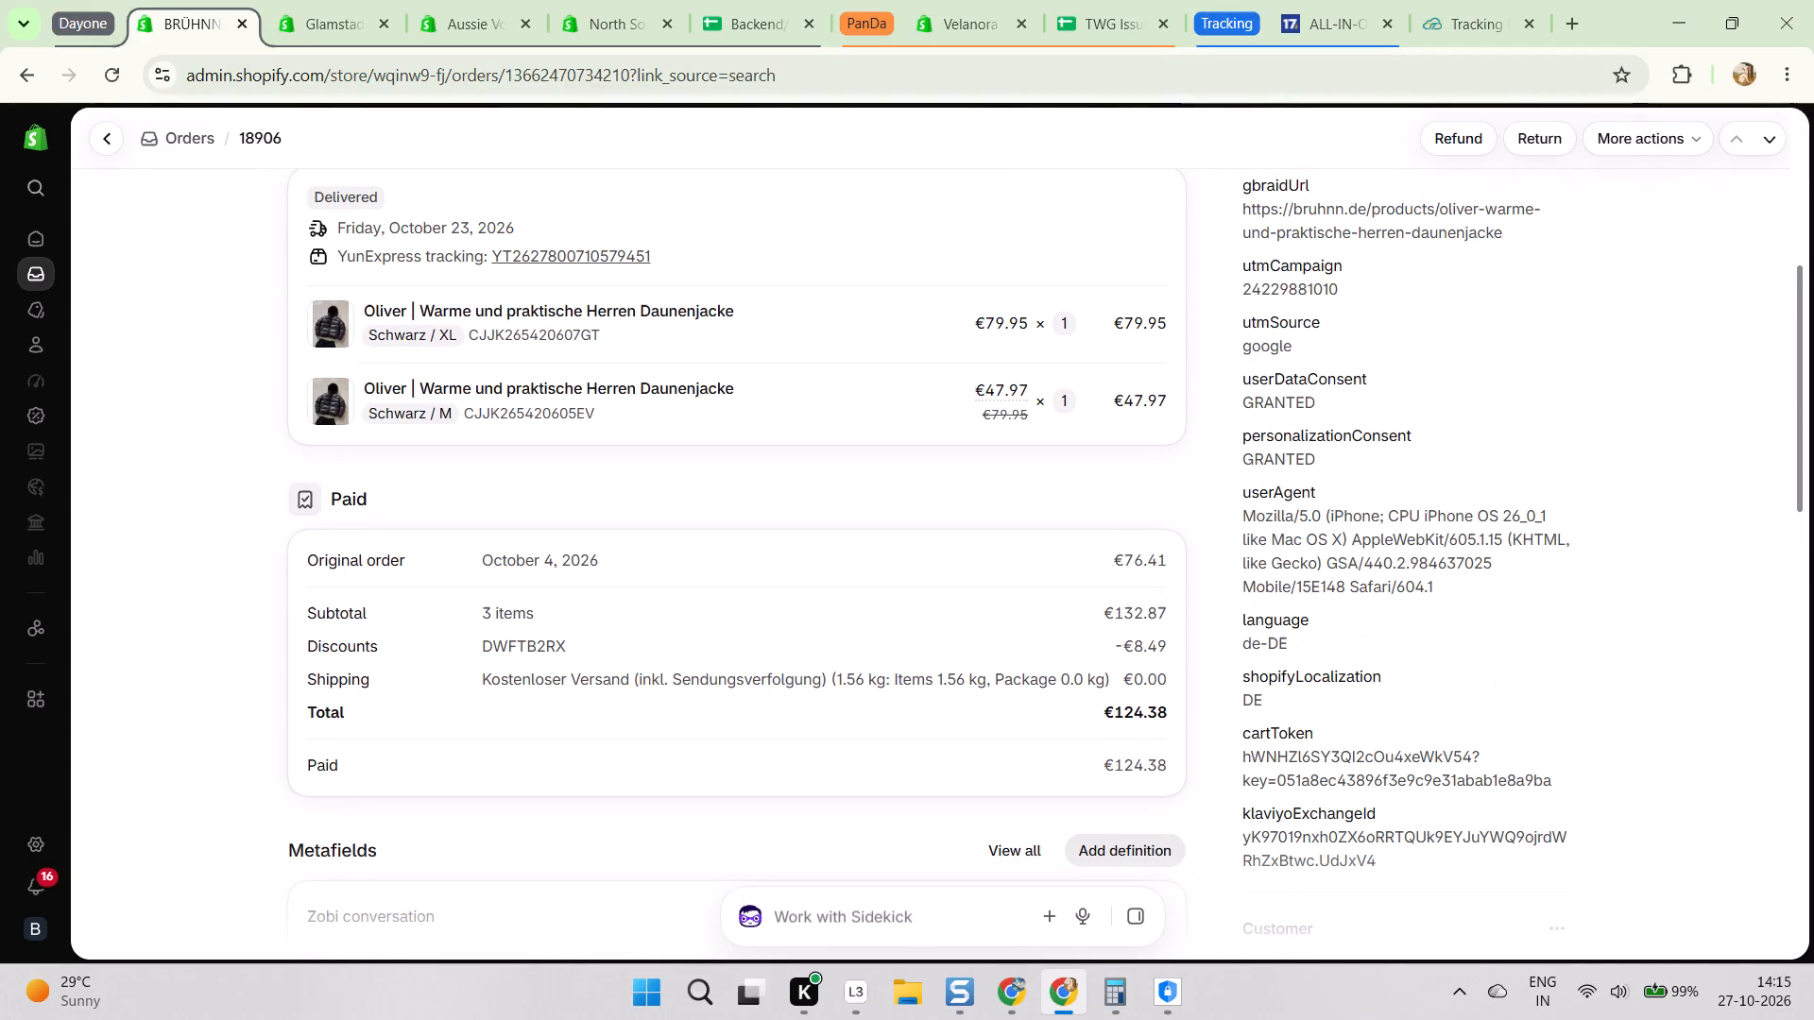
{"action": "key", "text": "alt+Tab"}
{"action": "scroll", "coordinate": [610, 518], "scroll_direction": "up", "scroll_amount": 4}
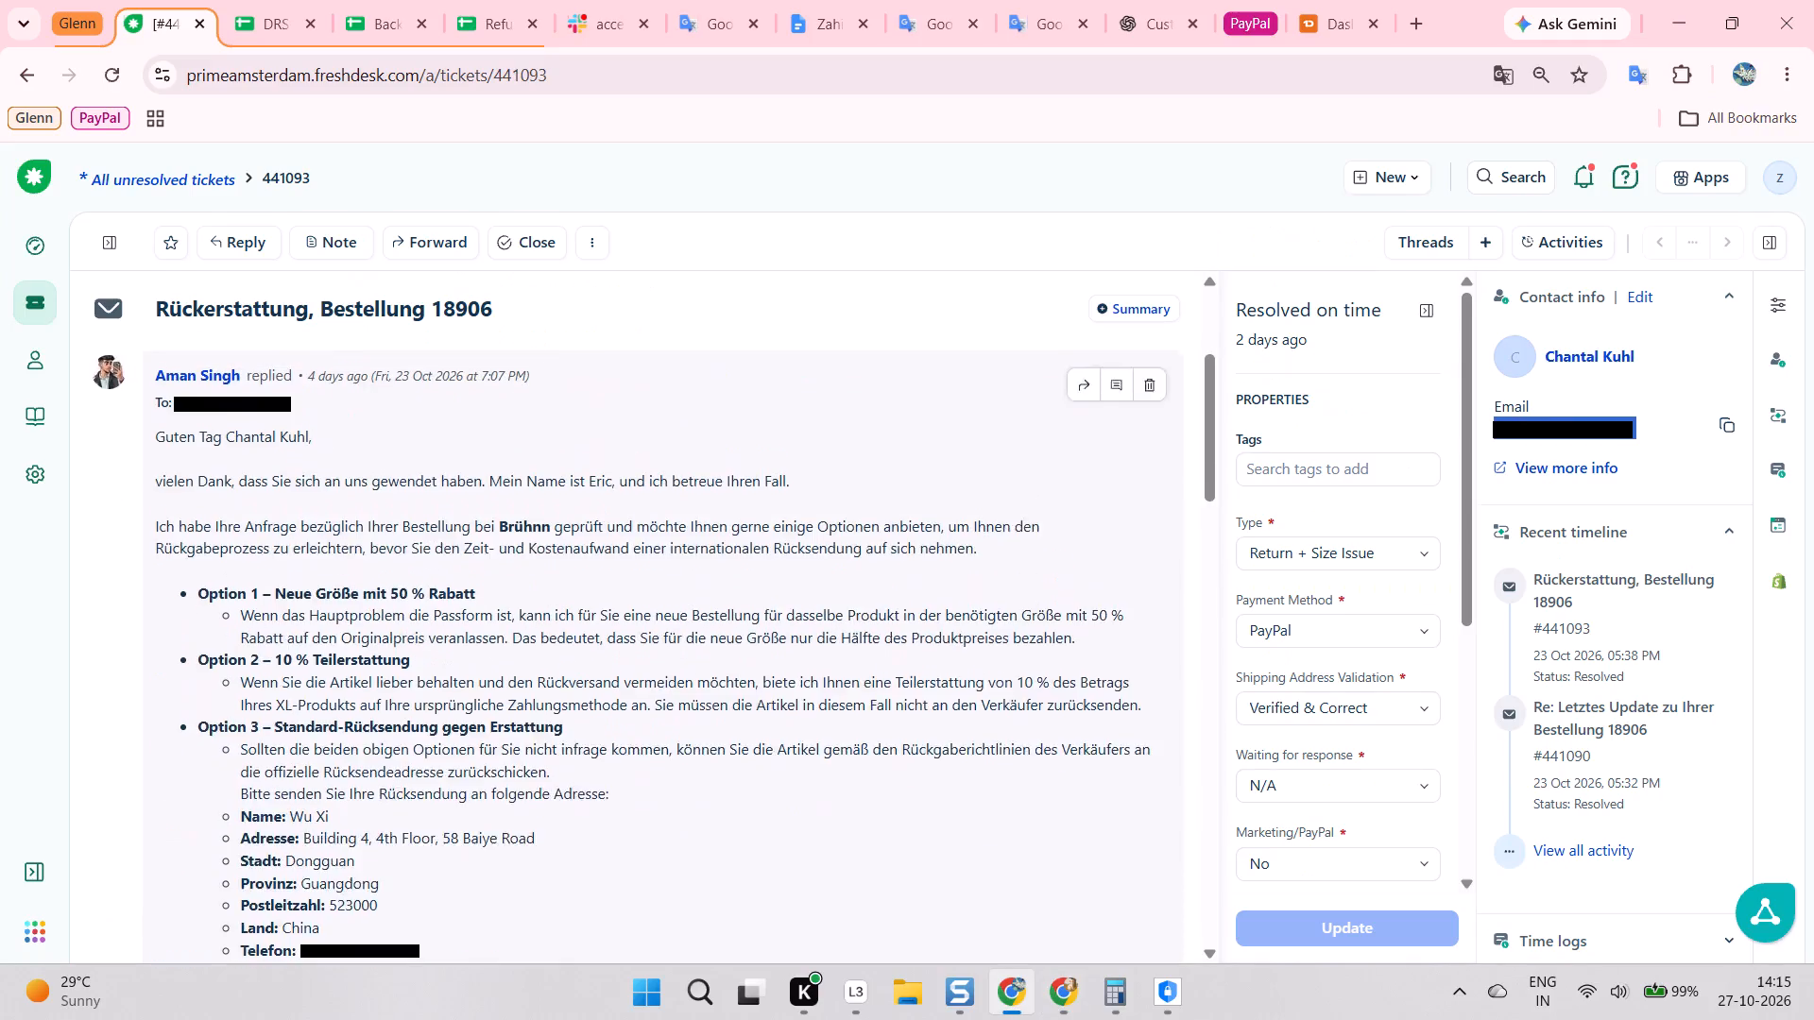
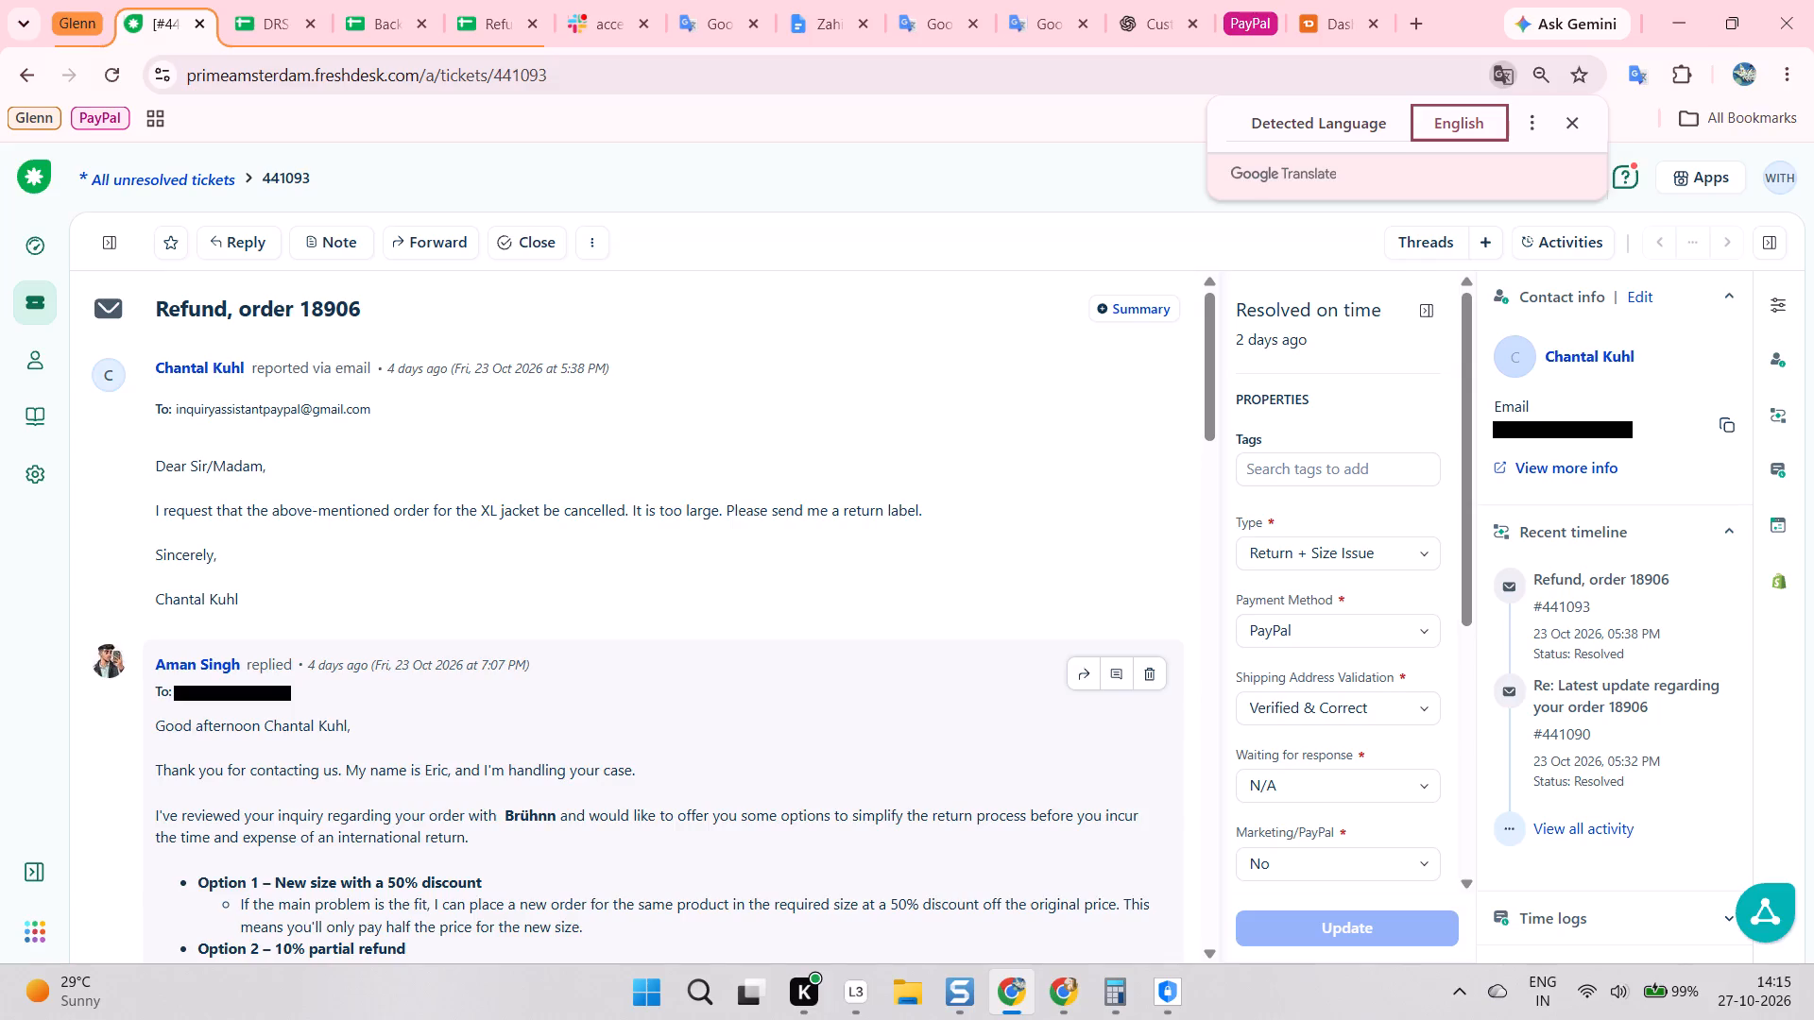
{"action": "scroll", "coordinate": [830, 846], "scroll_direction": "down", "scroll_amount": 8}
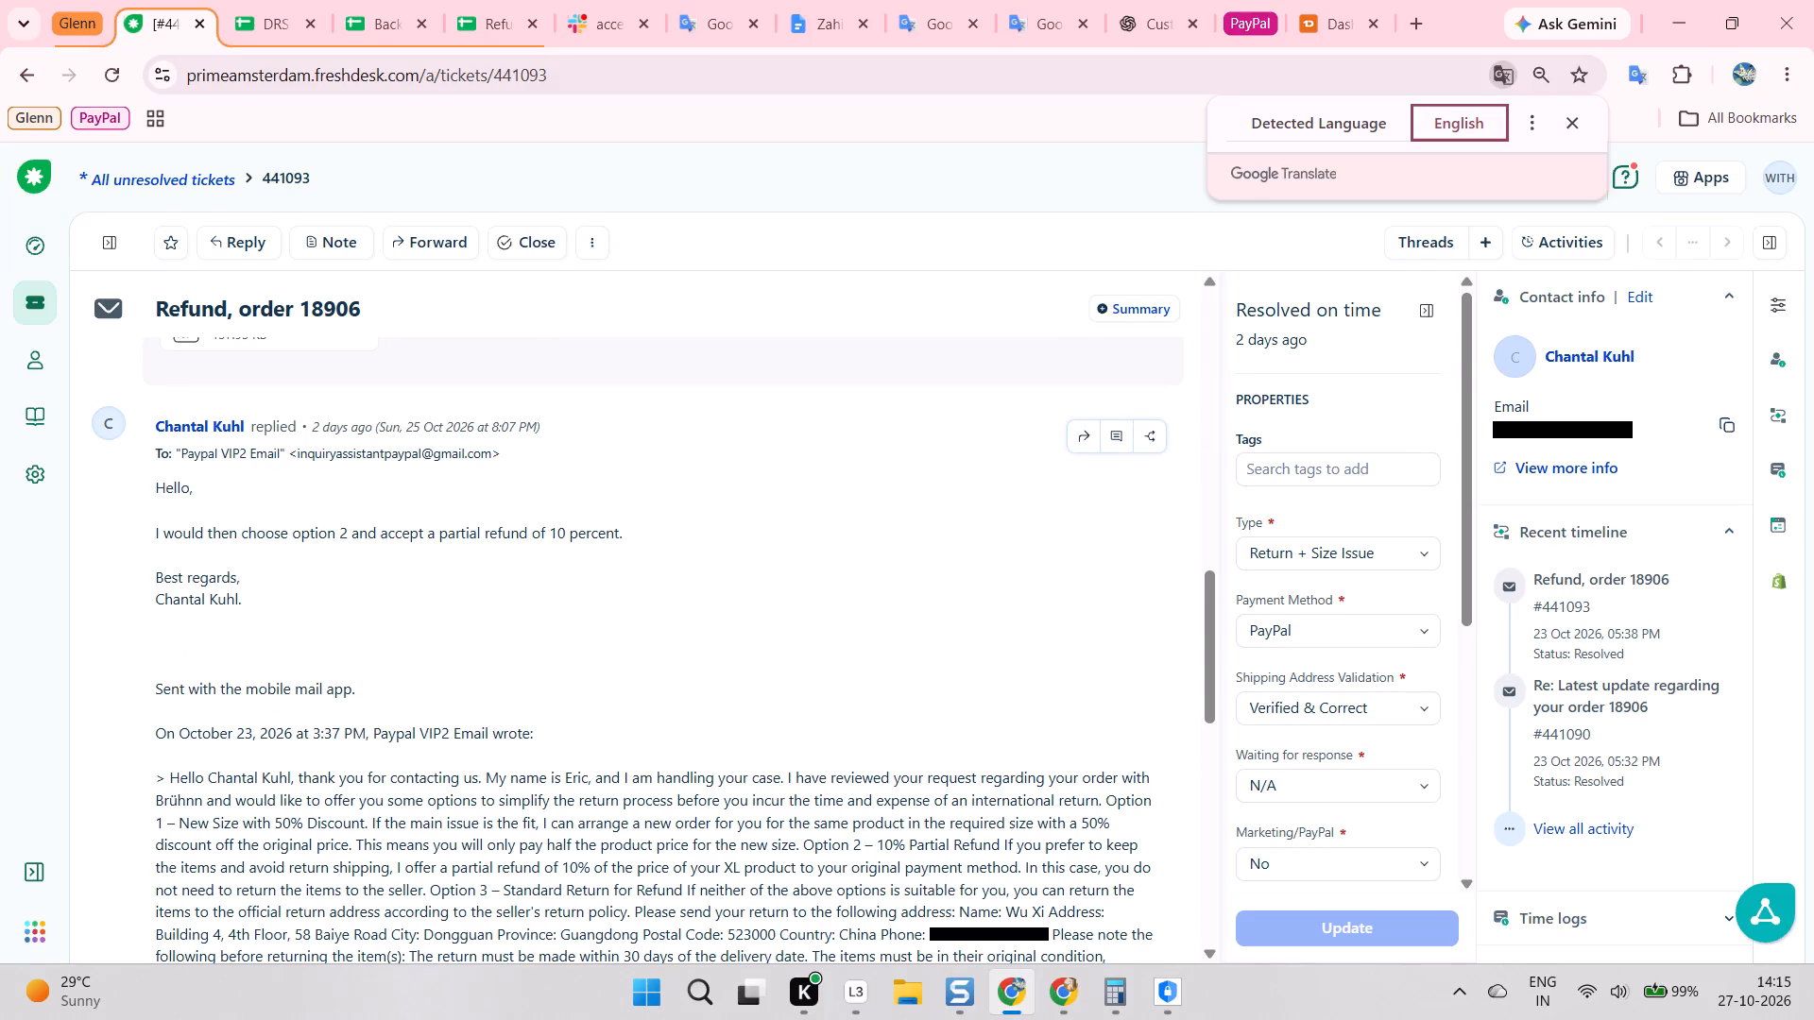
{"action": "scroll", "coordinate": [590, 614], "scroll_direction": "down", "scroll_amount": 7}
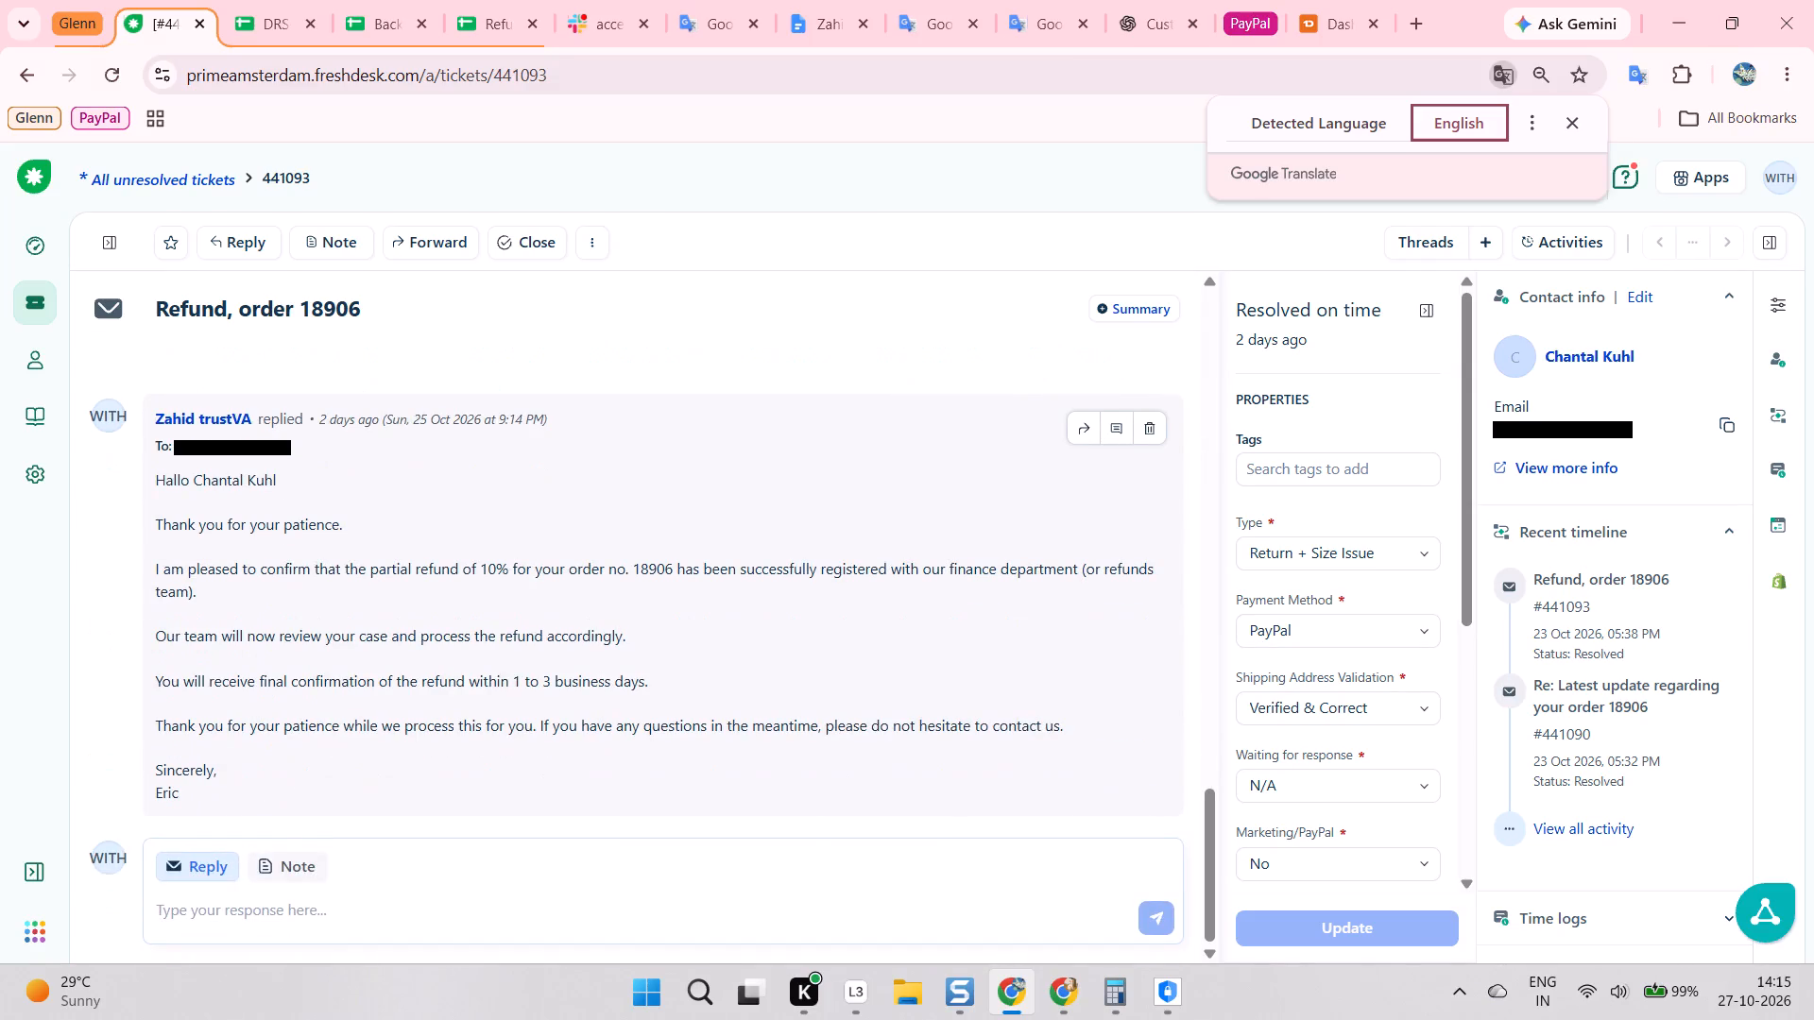
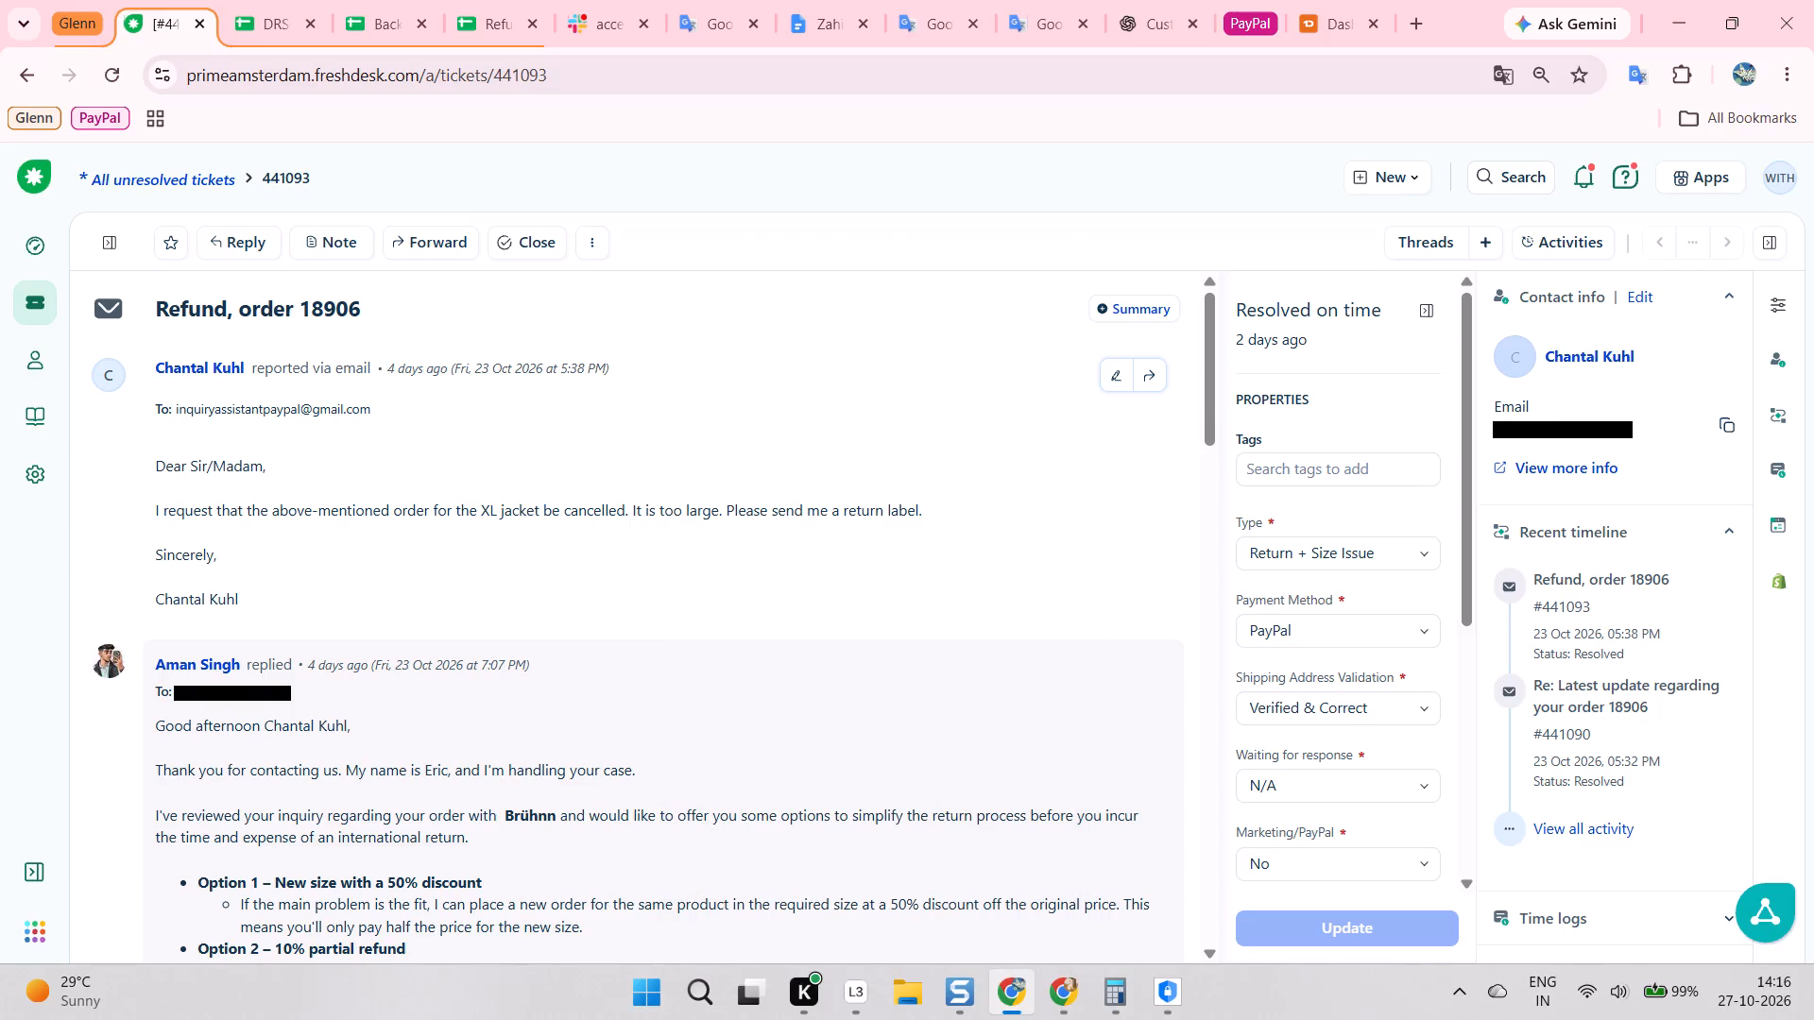
Restore ticket 441093 to its original German text and view the latest agent reply about the 10% partial refund.
{"action": "scroll", "coordinate": [796, 728], "scroll_direction": "down", "scroll_amount": 4}
{"action": "left_click", "coordinate": [867, 845]}
{"action": "double_click", "coordinate": [1301, 132]}
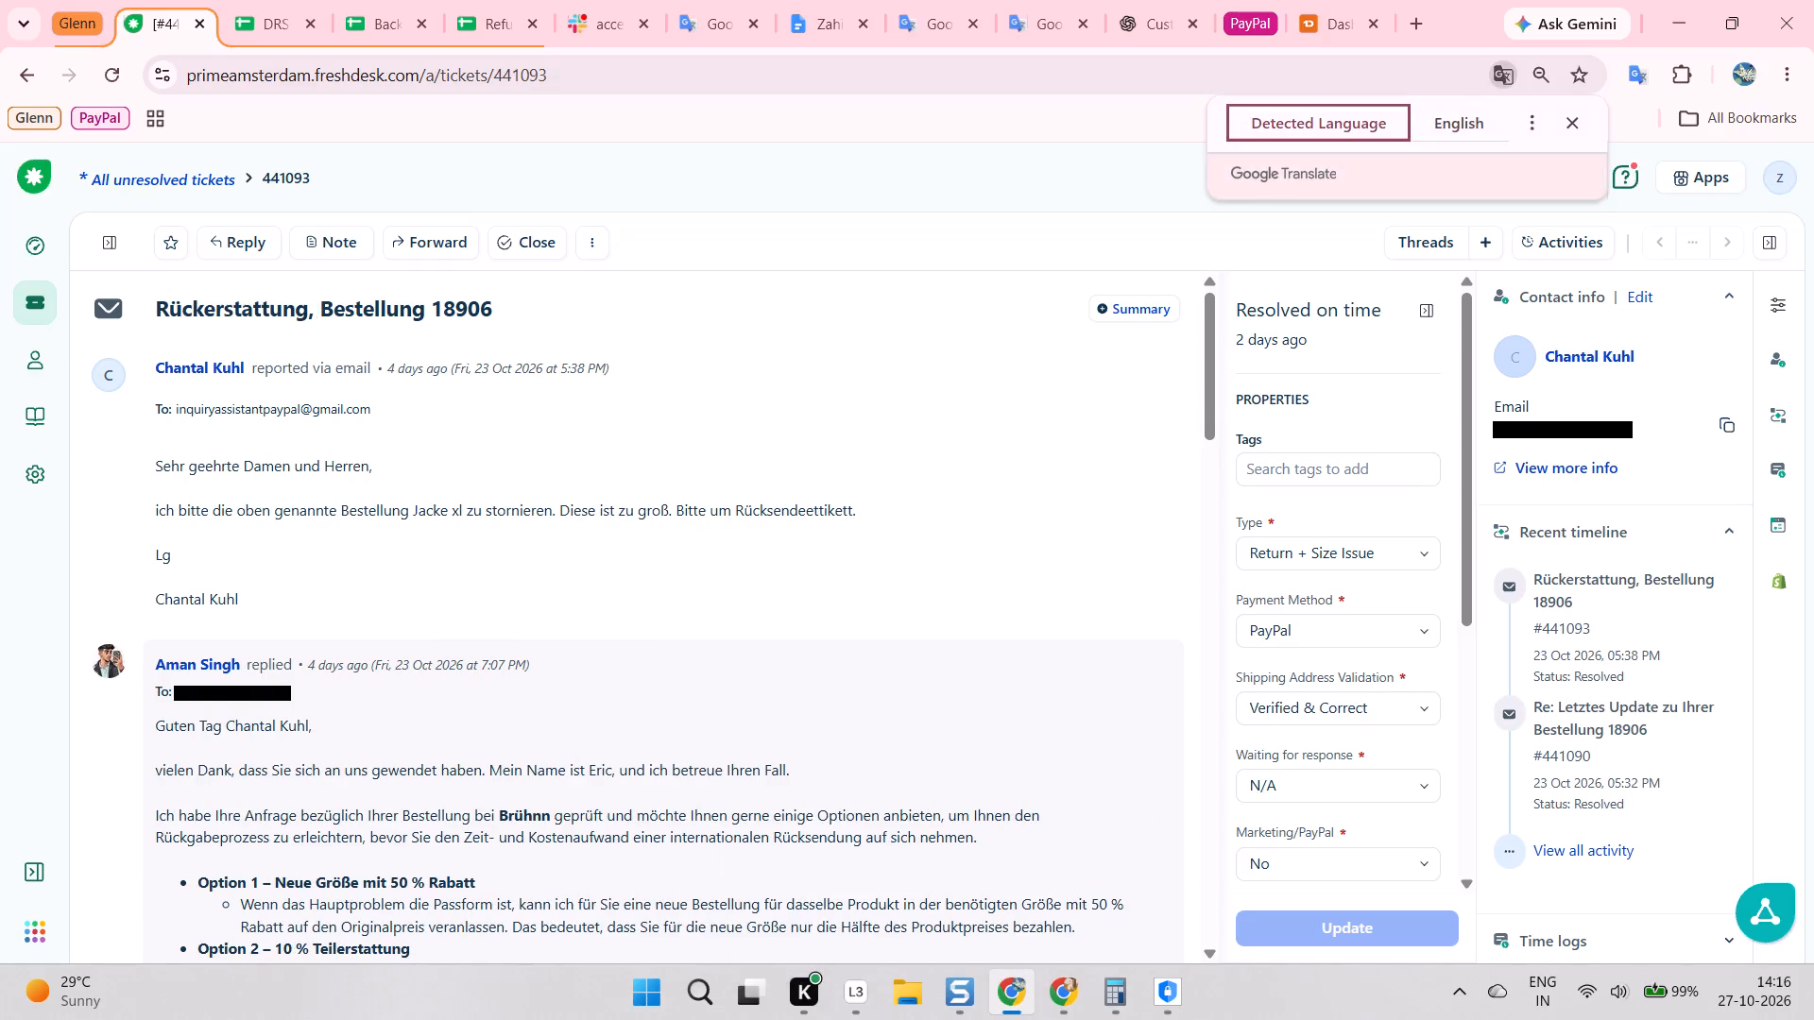
{"action": "left_click", "coordinate": [722, 510]}
{"action": "scroll", "coordinate": [720, 508], "scroll_direction": "down", "scroll_amount": 11}
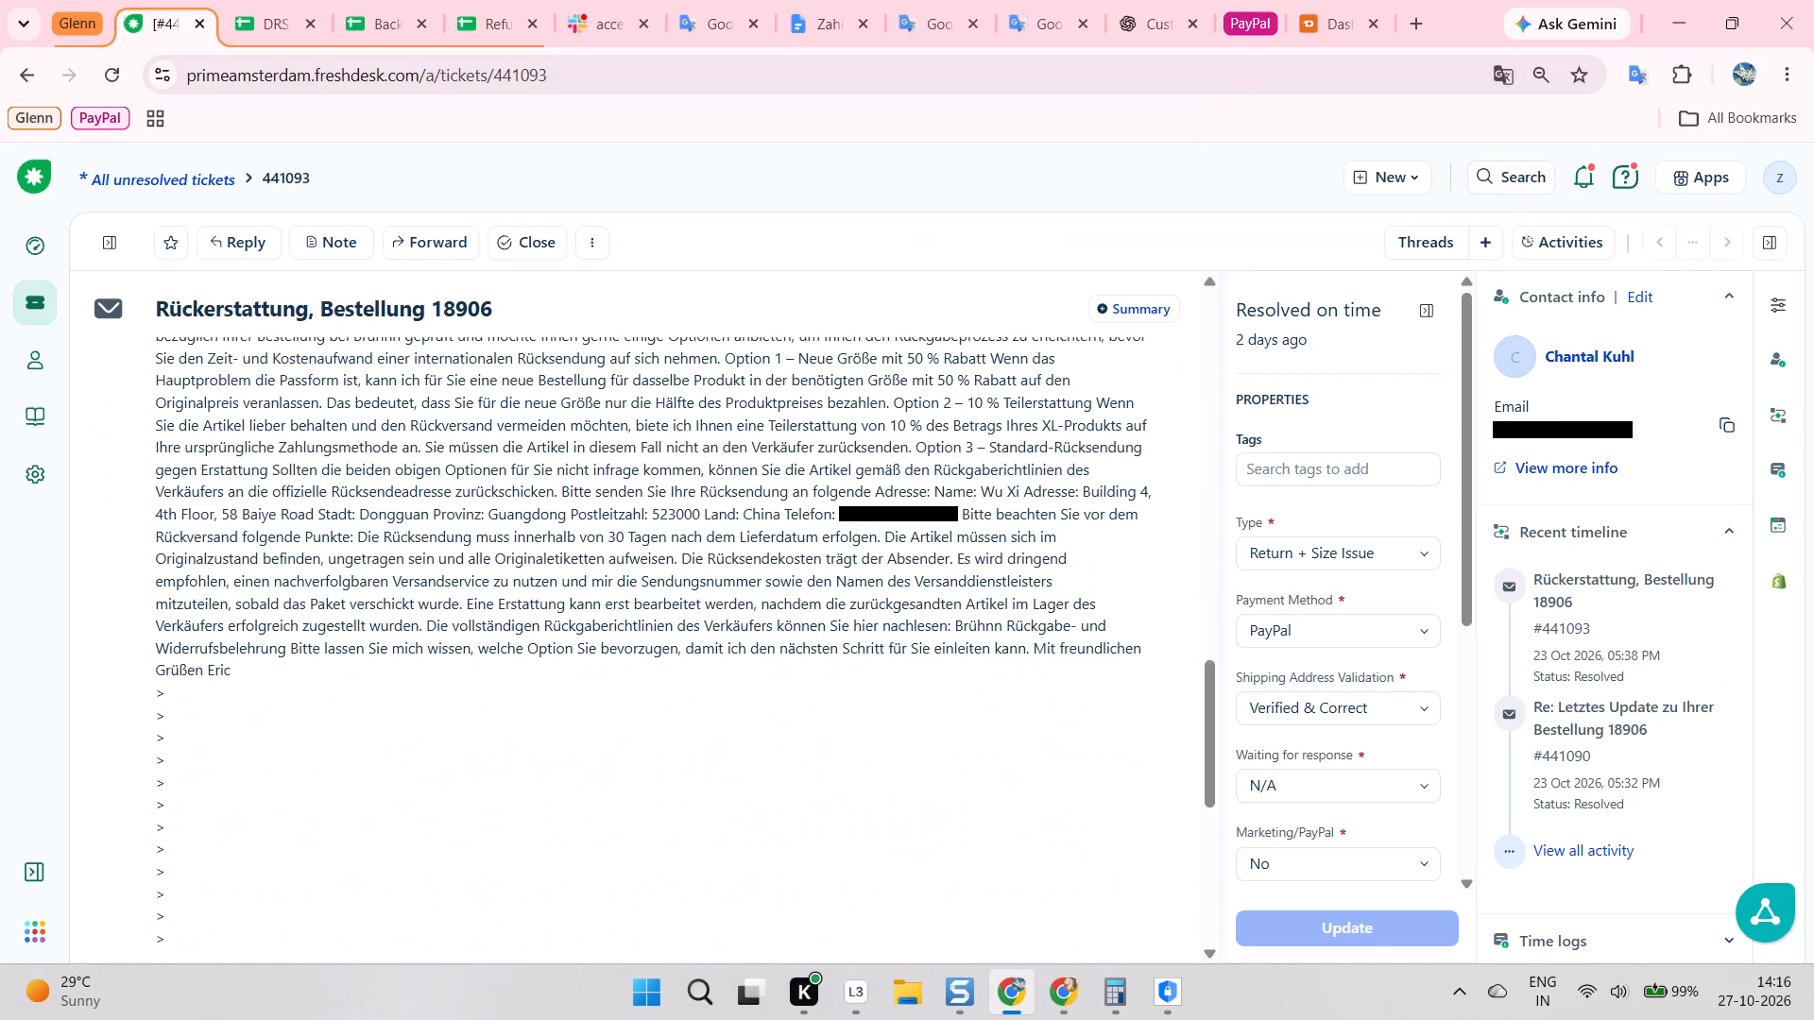
{"action": "scroll", "coordinate": [719, 547], "scroll_direction": "down", "scroll_amount": 2}
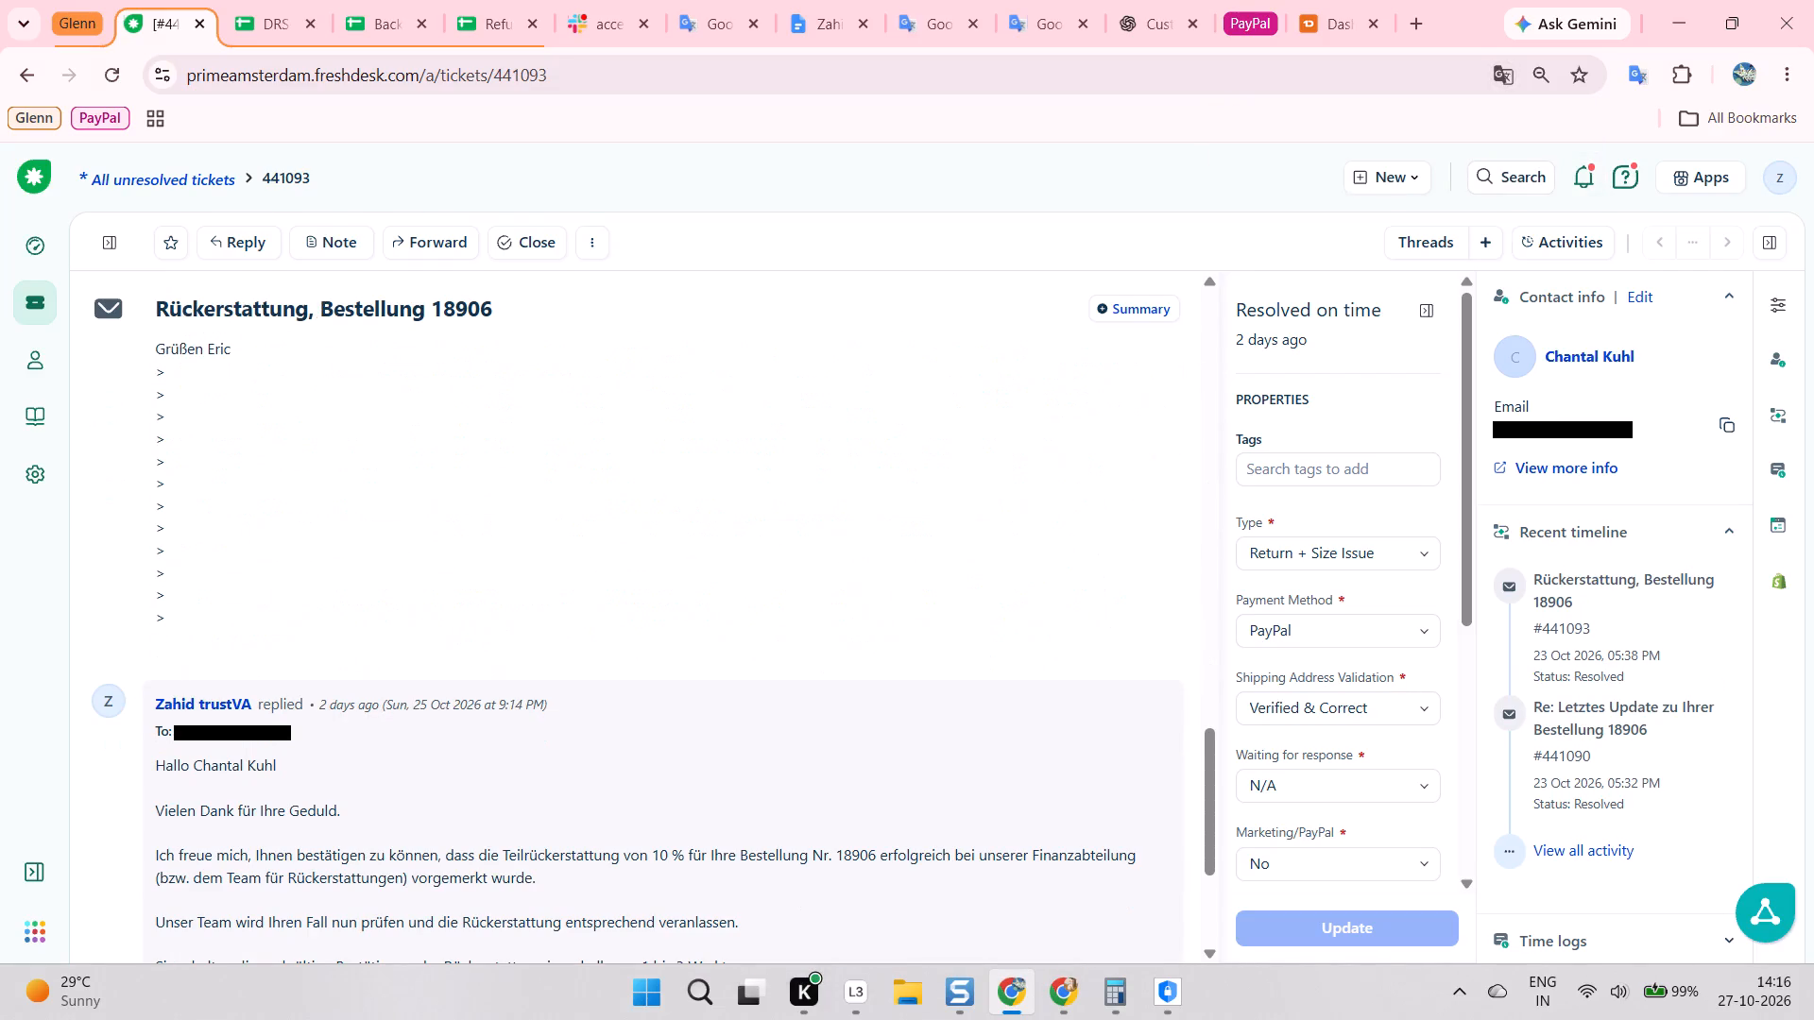
{"action": "scroll", "coordinate": [721, 545], "scroll_direction": "down", "scroll_amount": 8}
{"action": "left_click", "coordinate": [697, 574]}
{"action": "left_click", "coordinate": [698, 518]}
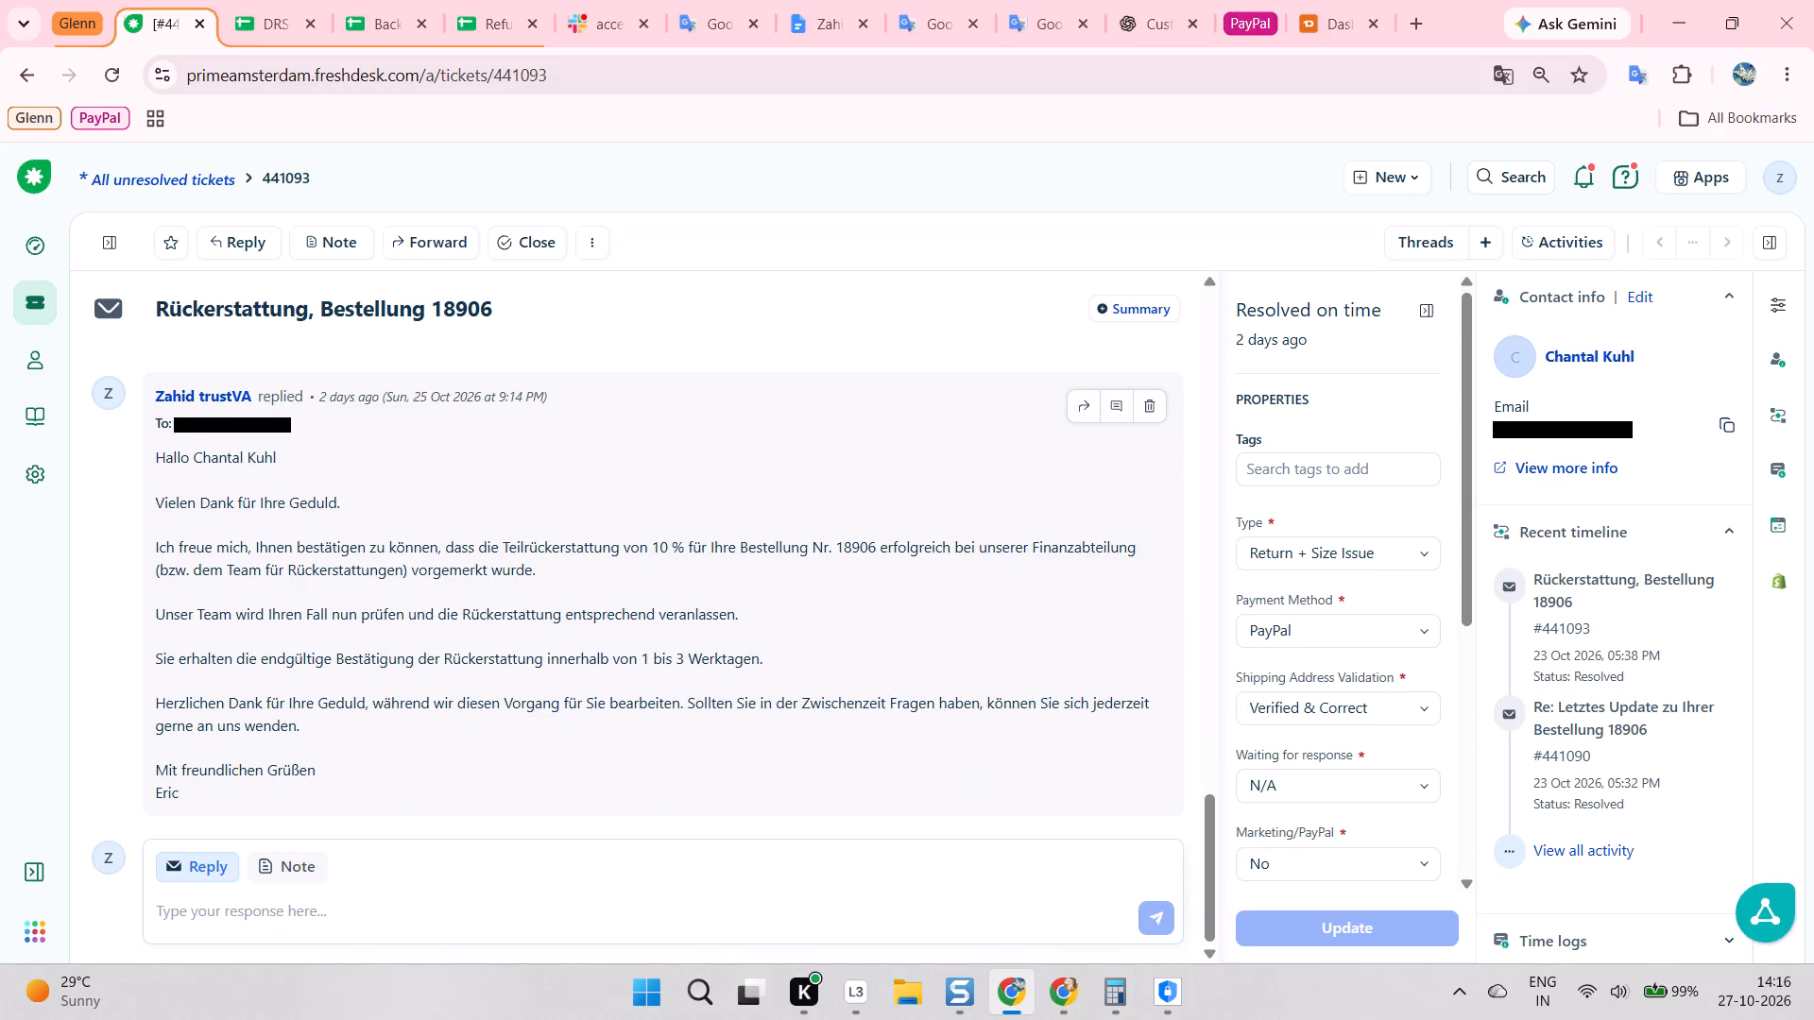
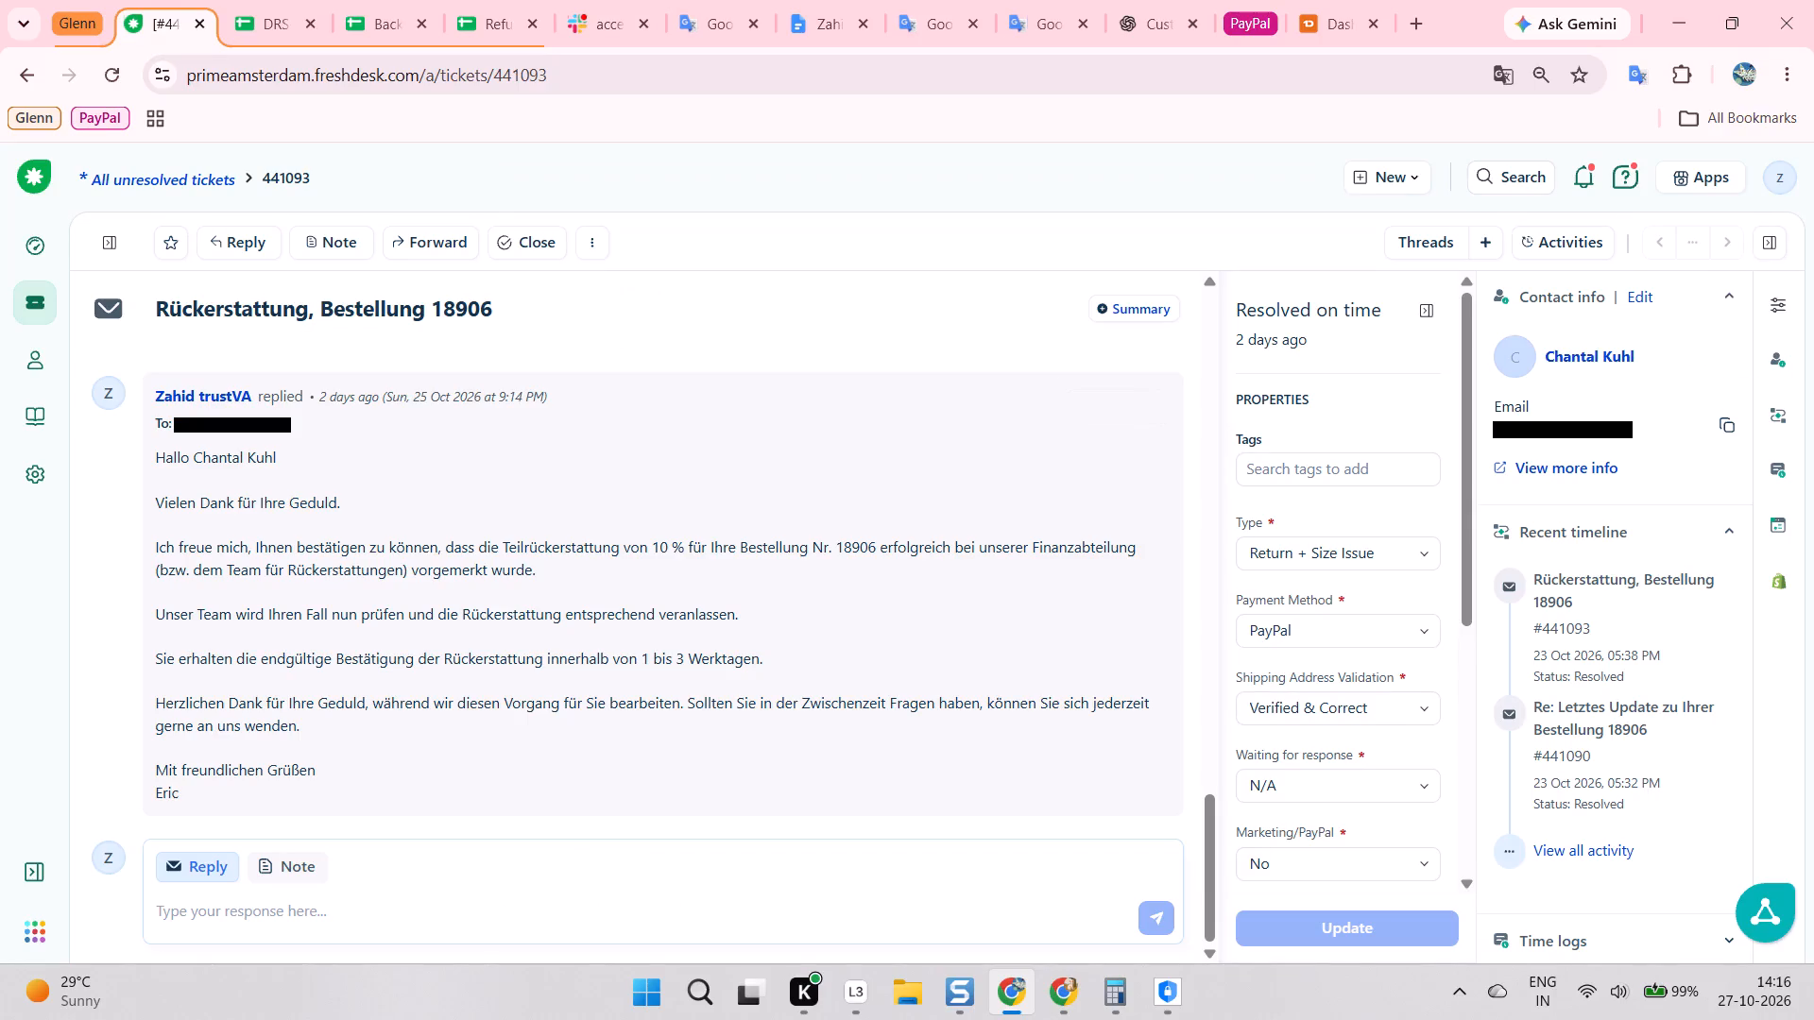
{"action": "left_click", "coordinate": [1067, 992]}
{"action": "key", "text": "ctrl+f"}
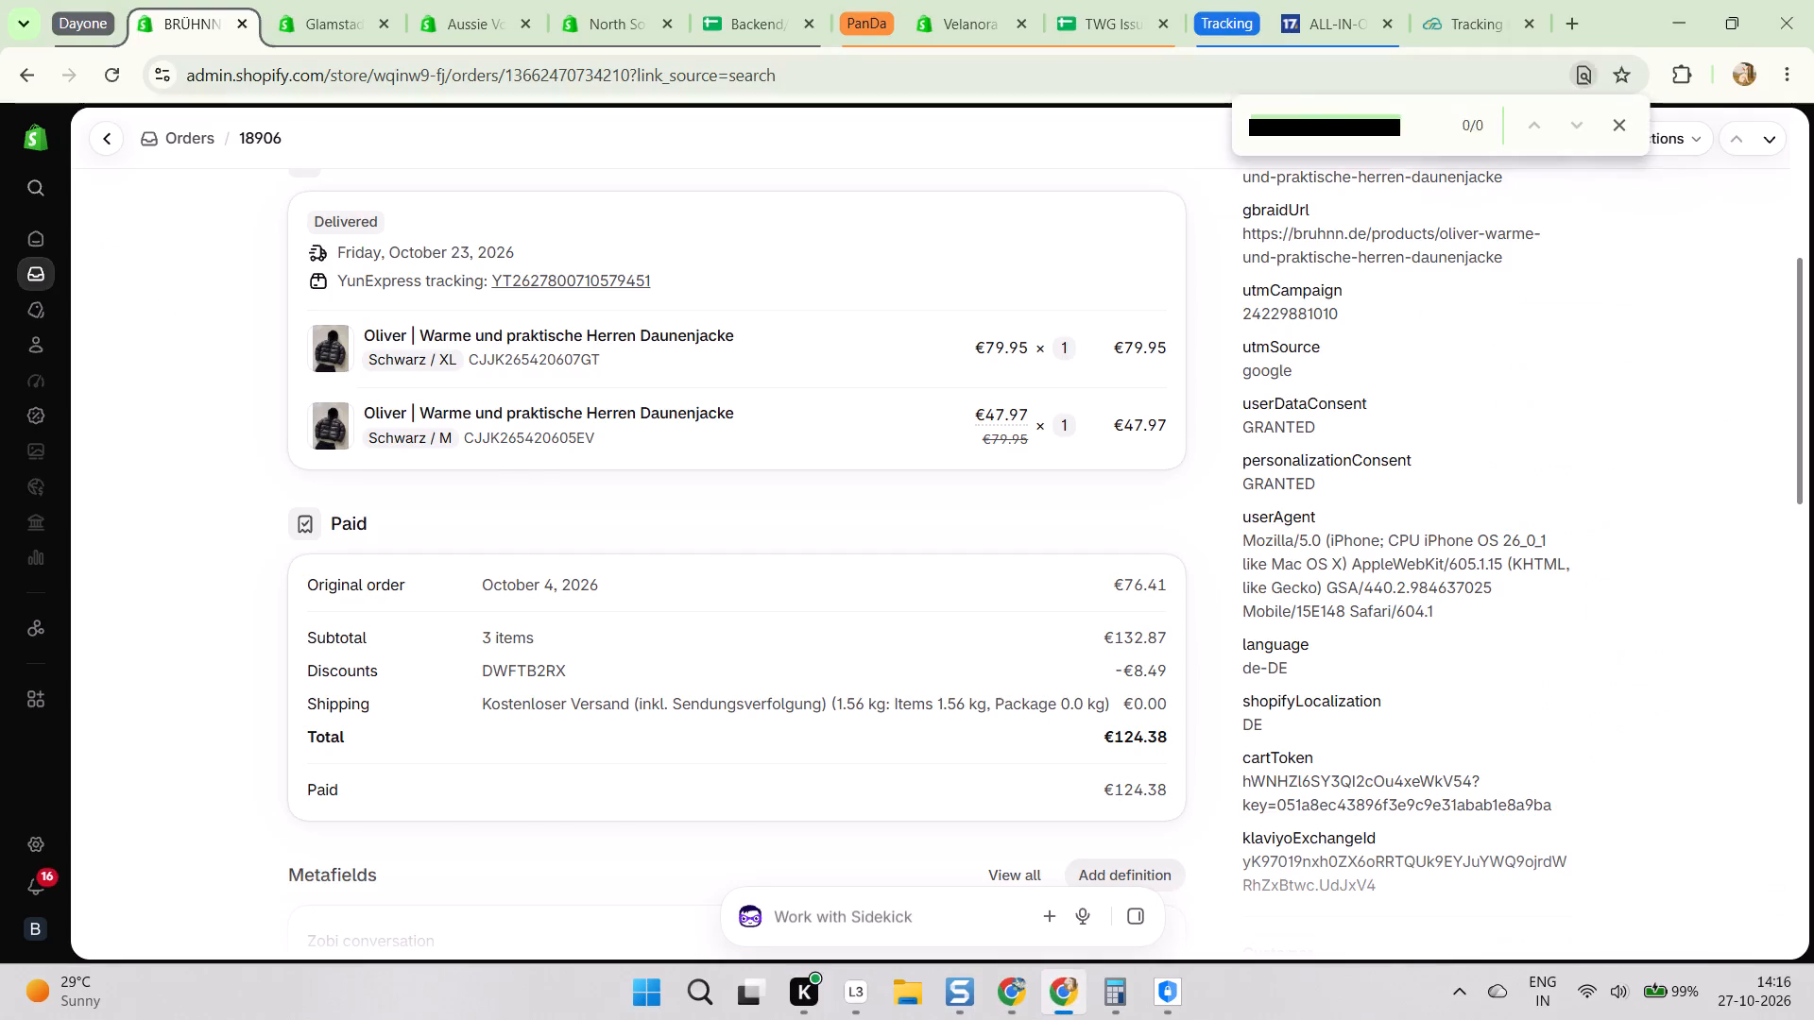
{"action": "key", "text": "ctrl+v"}
{"action": "scroll", "coordinate": [1278, 296], "scroll_direction": "up", "scroll_amount": 6}
{"action": "left_click", "coordinate": [1620, 125]}
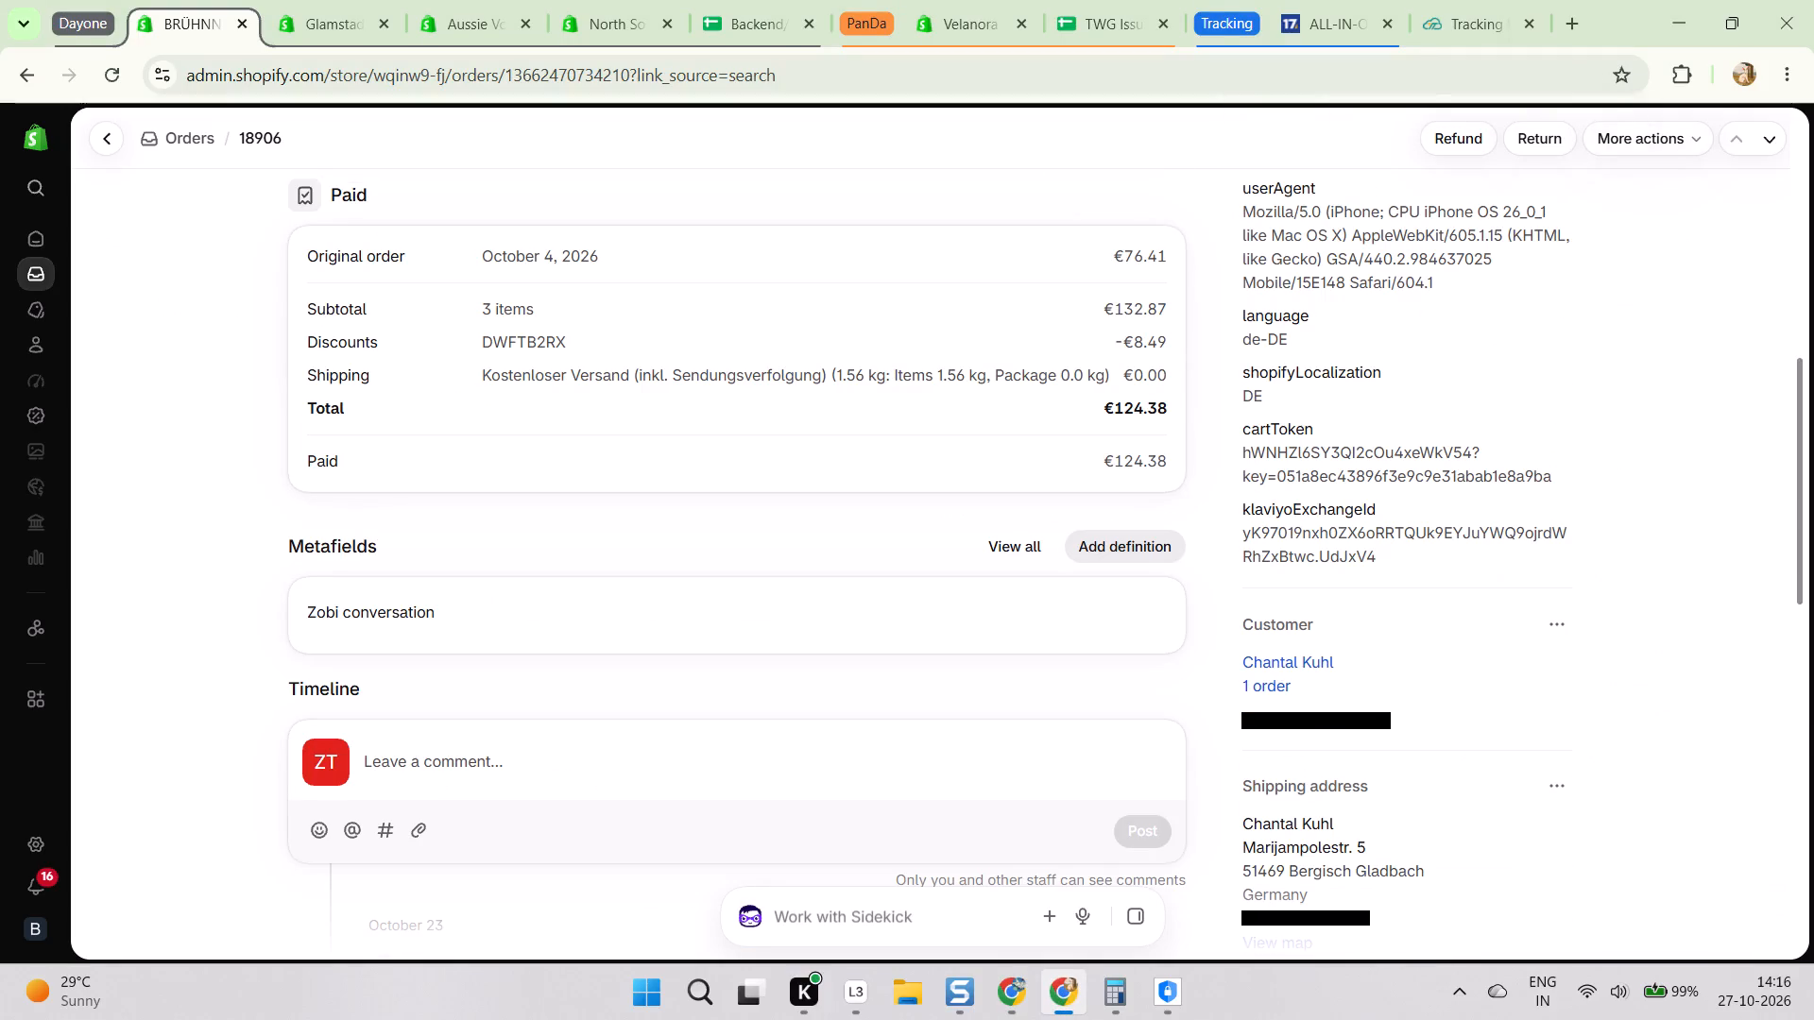
{"action": "scroll", "coordinate": [944, 535], "scroll_direction": "up", "scroll_amount": 1}
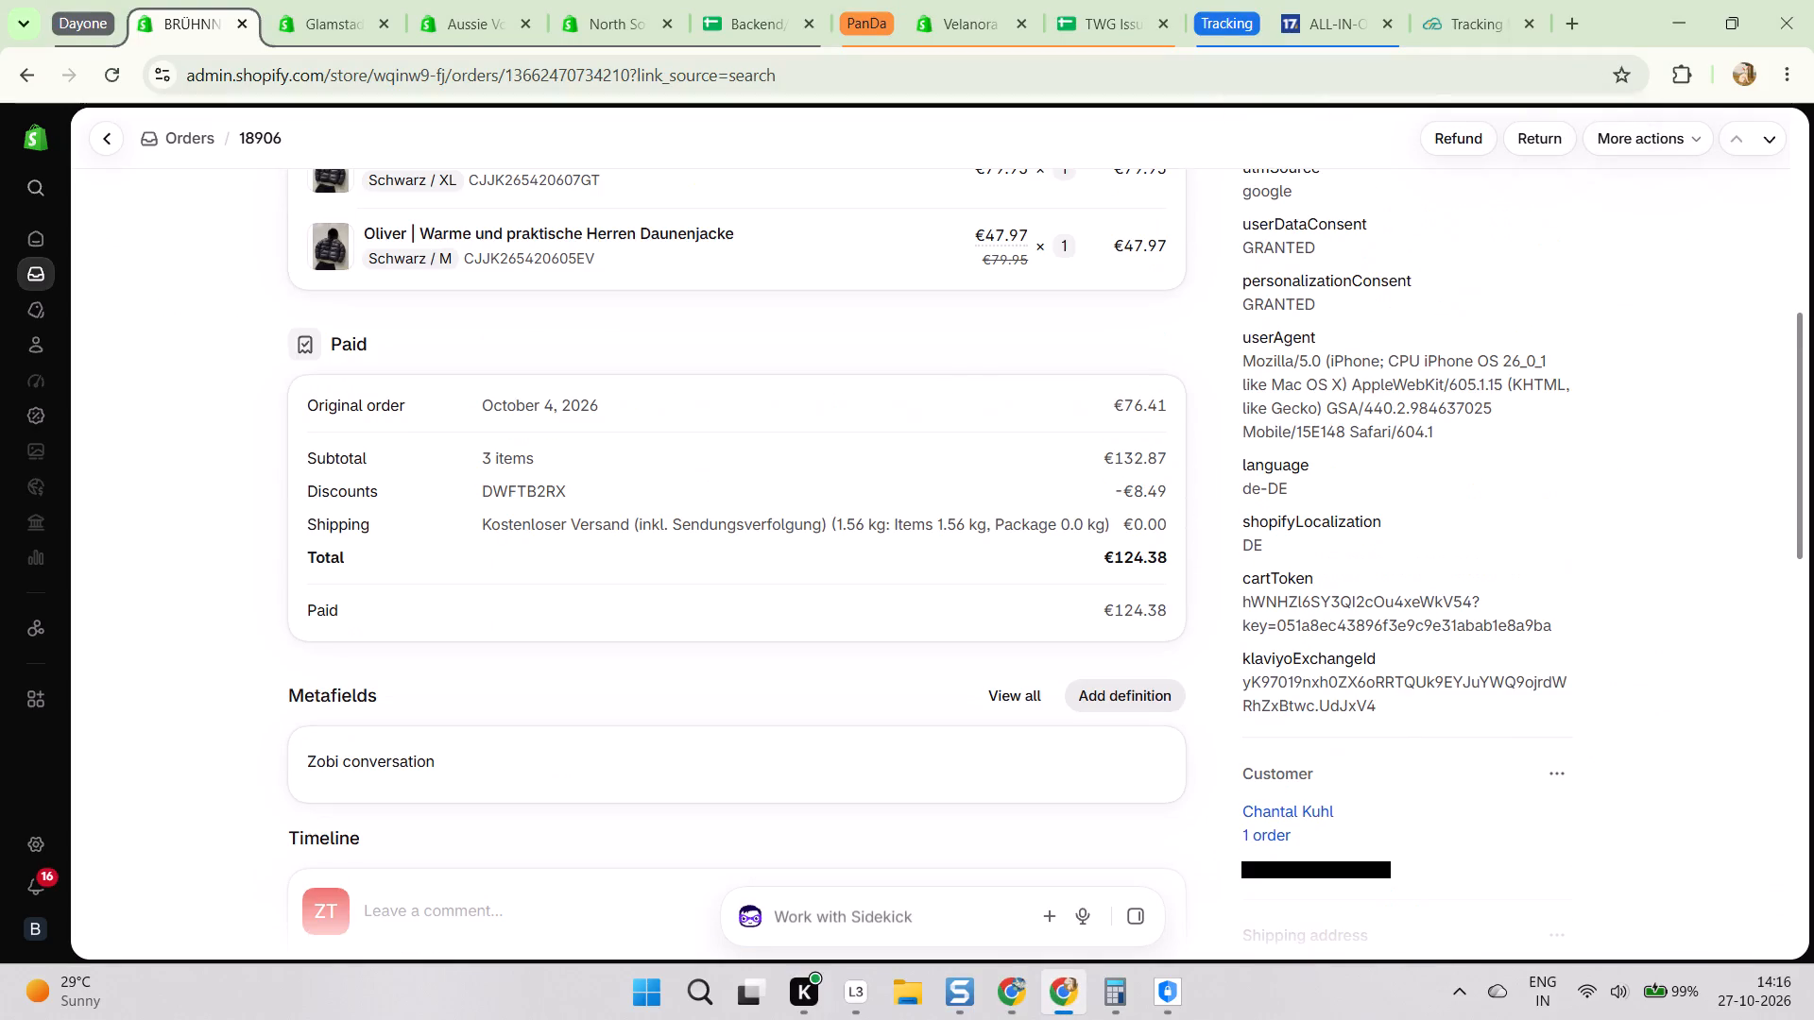
{"action": "scroll", "coordinate": [909, 525], "scroll_direction": "up", "scroll_amount": 6}
{"action": "scroll", "coordinate": [901, 427], "scroll_direction": "down", "scroll_amount": 4}
{"action": "scroll", "coordinate": [881, 442], "scroll_direction": "up", "scroll_amount": 3}
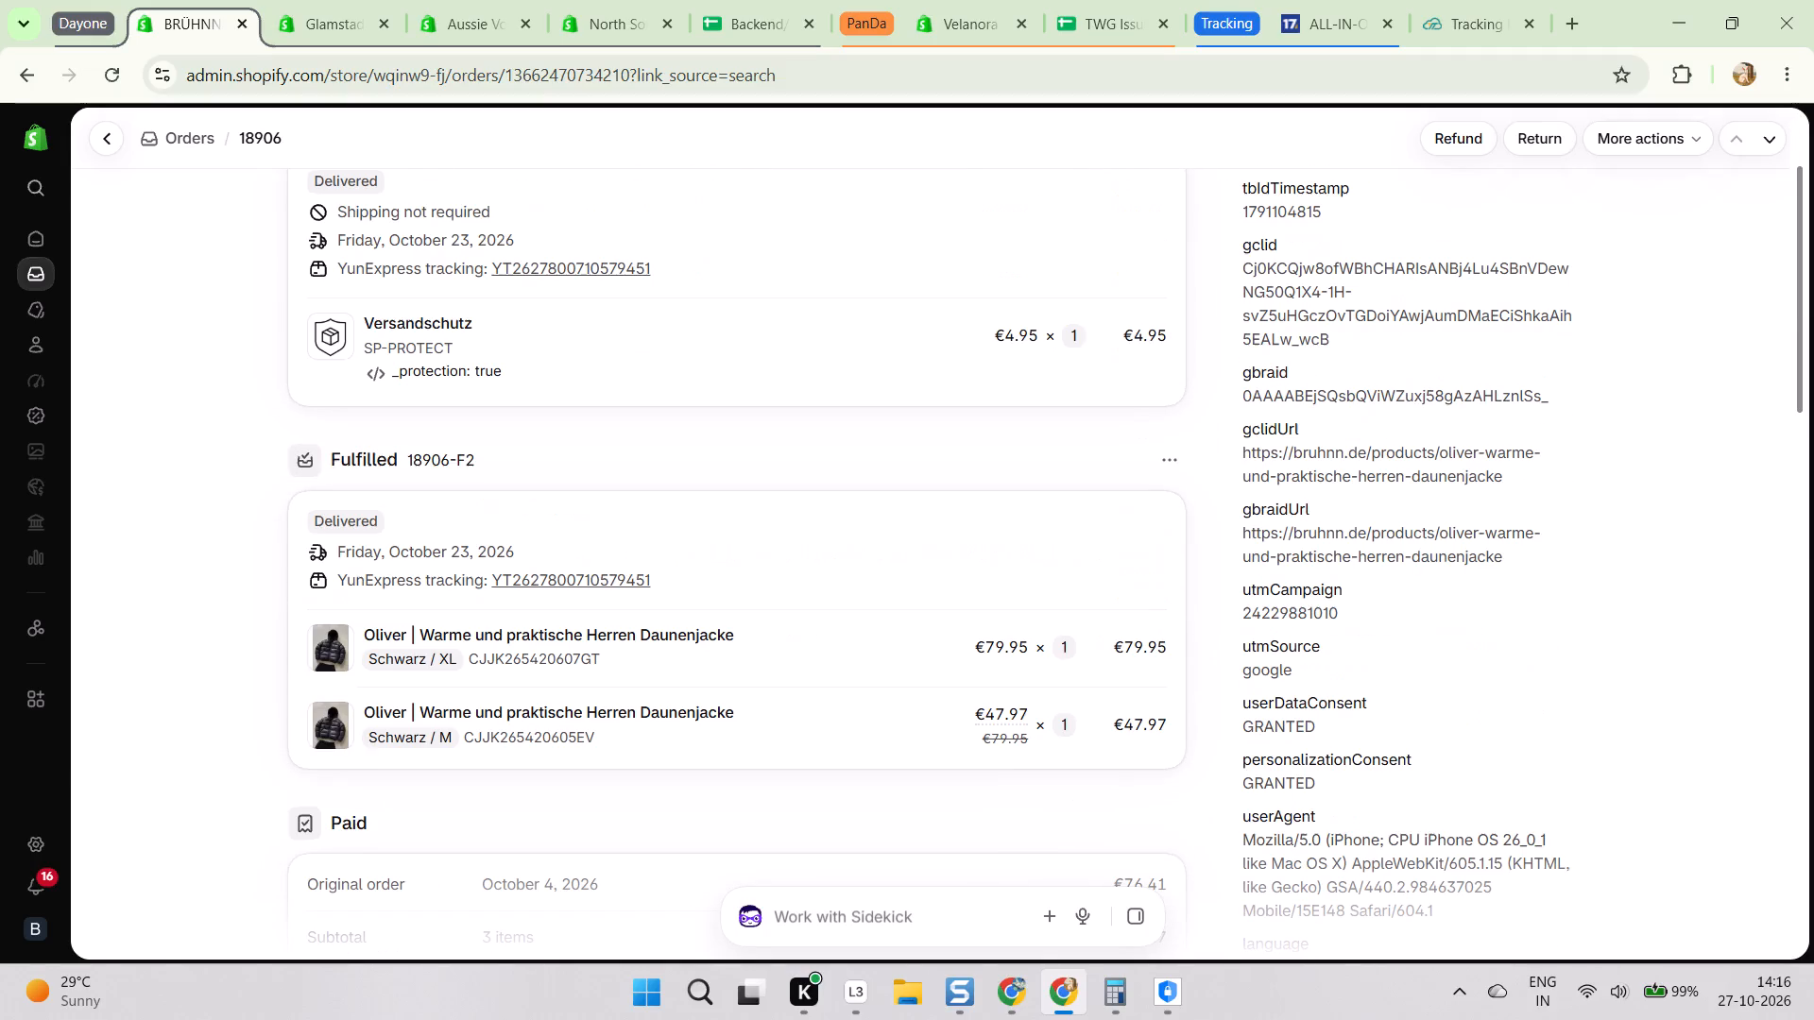
{"action": "left_click", "coordinate": [864, 435]}
{"action": "left_click", "coordinate": [864, 435]}
{"action": "scroll", "coordinate": [875, 456], "scroll_direction": "up", "scroll_amount": 6}
{"action": "scroll", "coordinate": [796, 438], "scroll_direction": "down", "scroll_amount": 4}
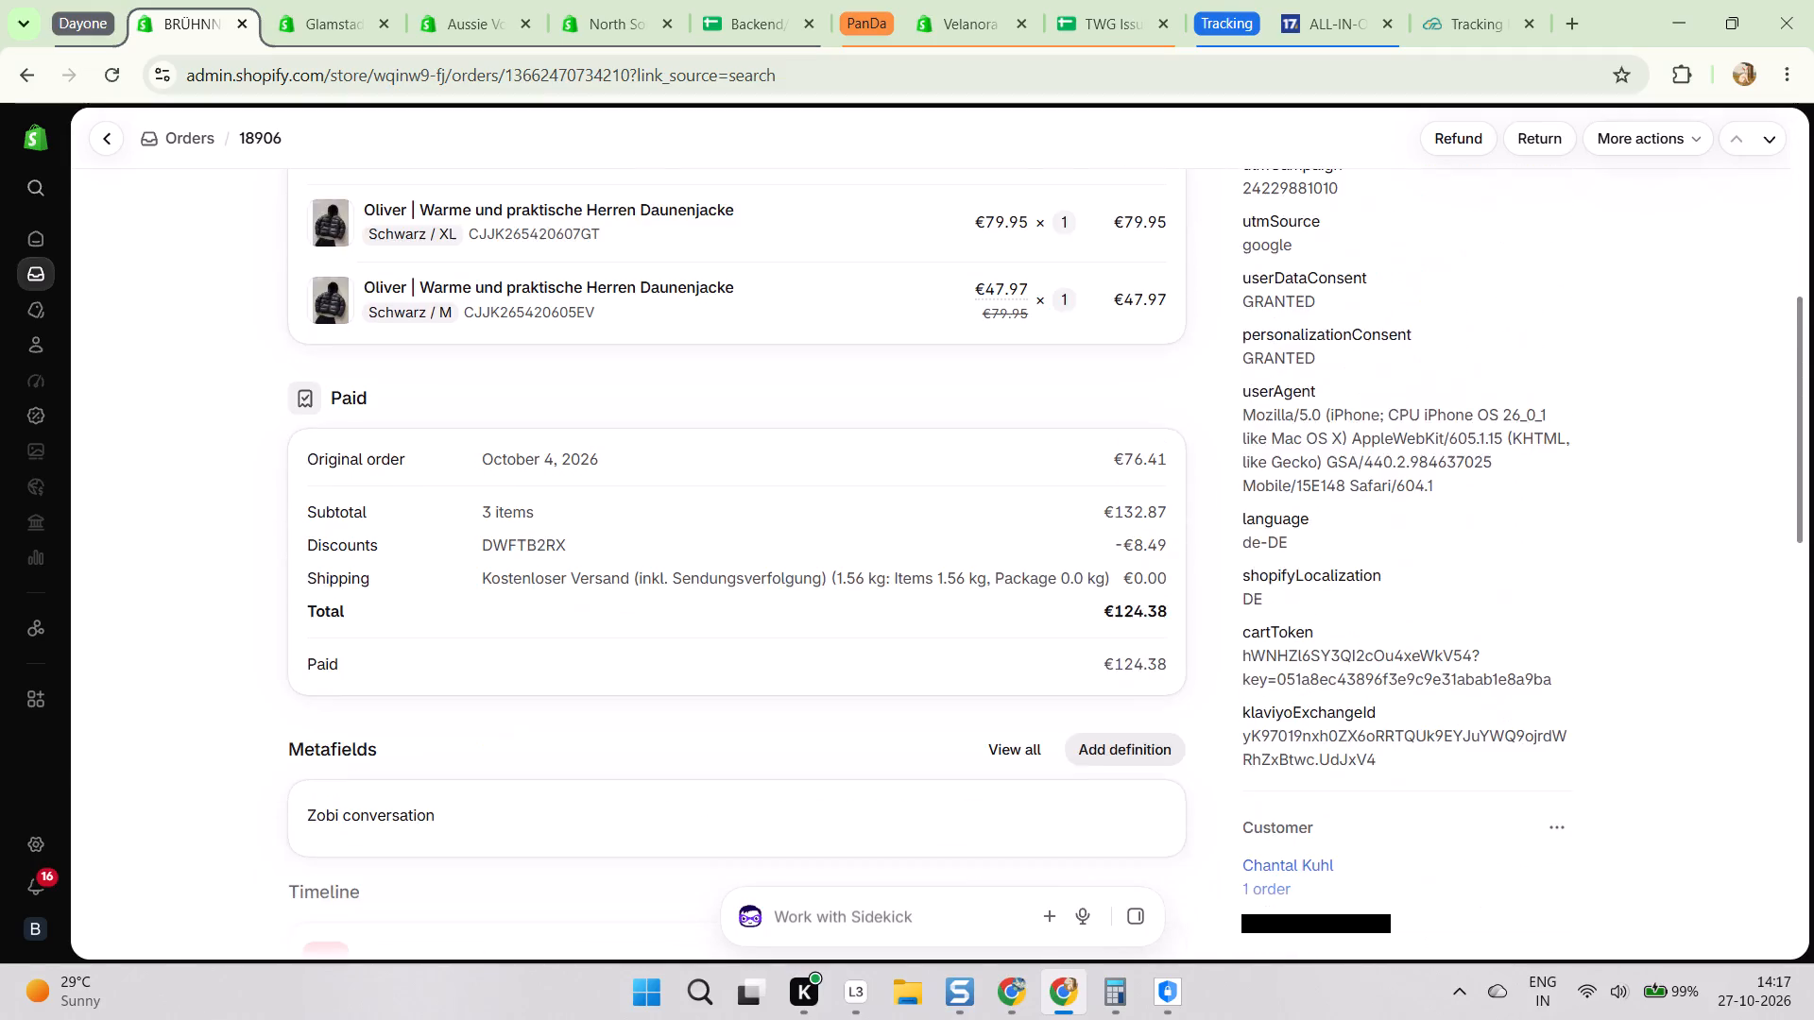
{"action": "scroll", "coordinate": [898, 471], "scroll_direction": "down", "scroll_amount": 8}
{"action": "left_click", "coordinate": [1359, 363]}
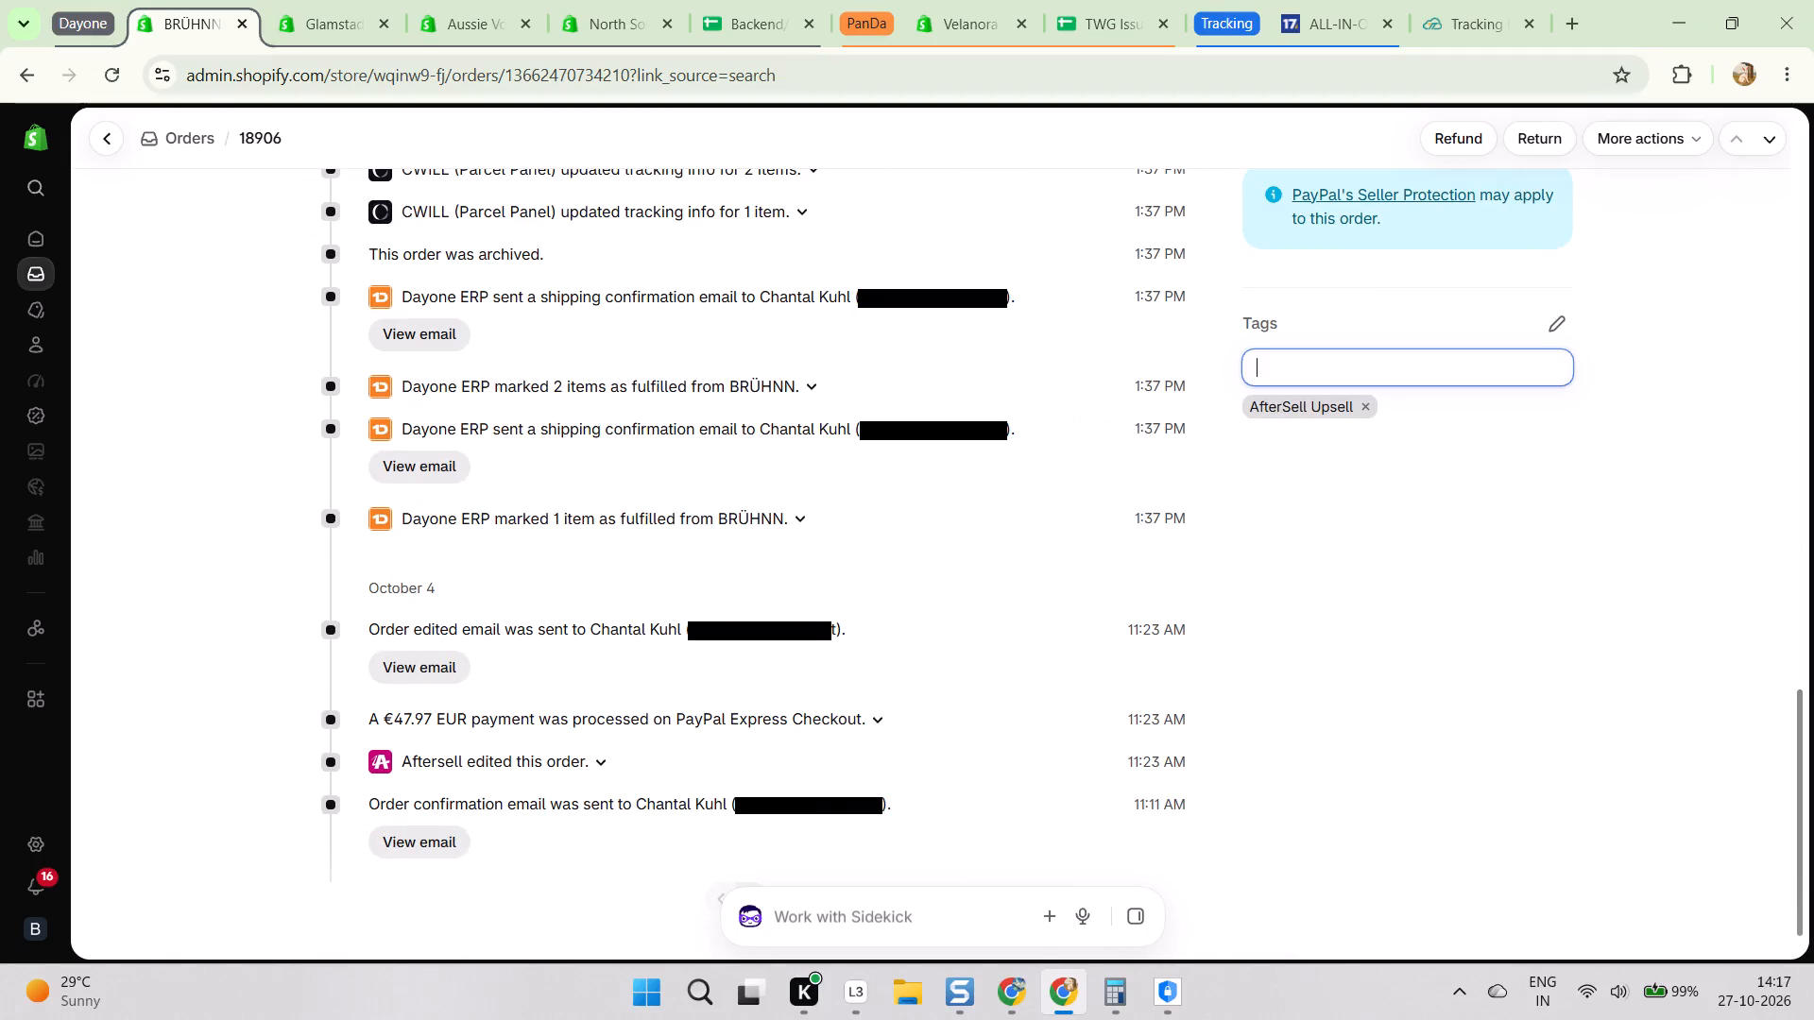
{"action": "type", "text": "part"}
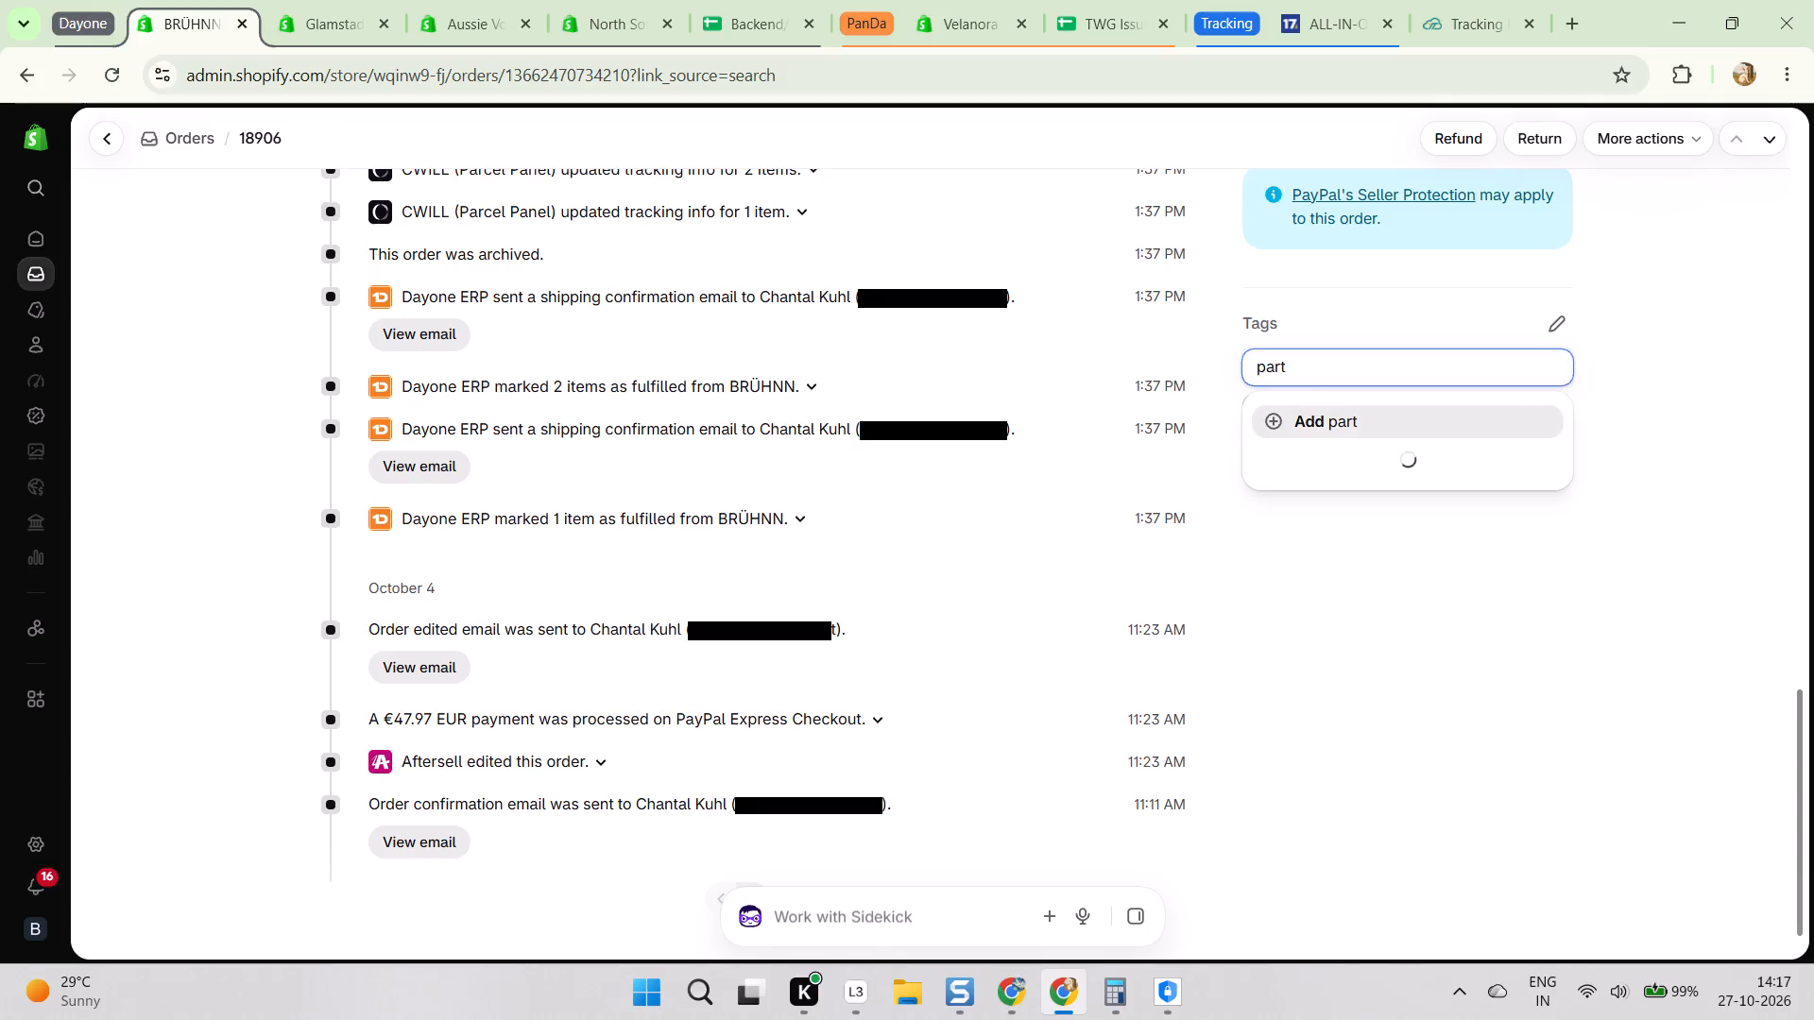
{"action": "left_click", "coordinate": [1363, 478]}
{"action": "double_click", "coordinate": [1300, 367]}
{"action": "key", "text": "BackSpace"}
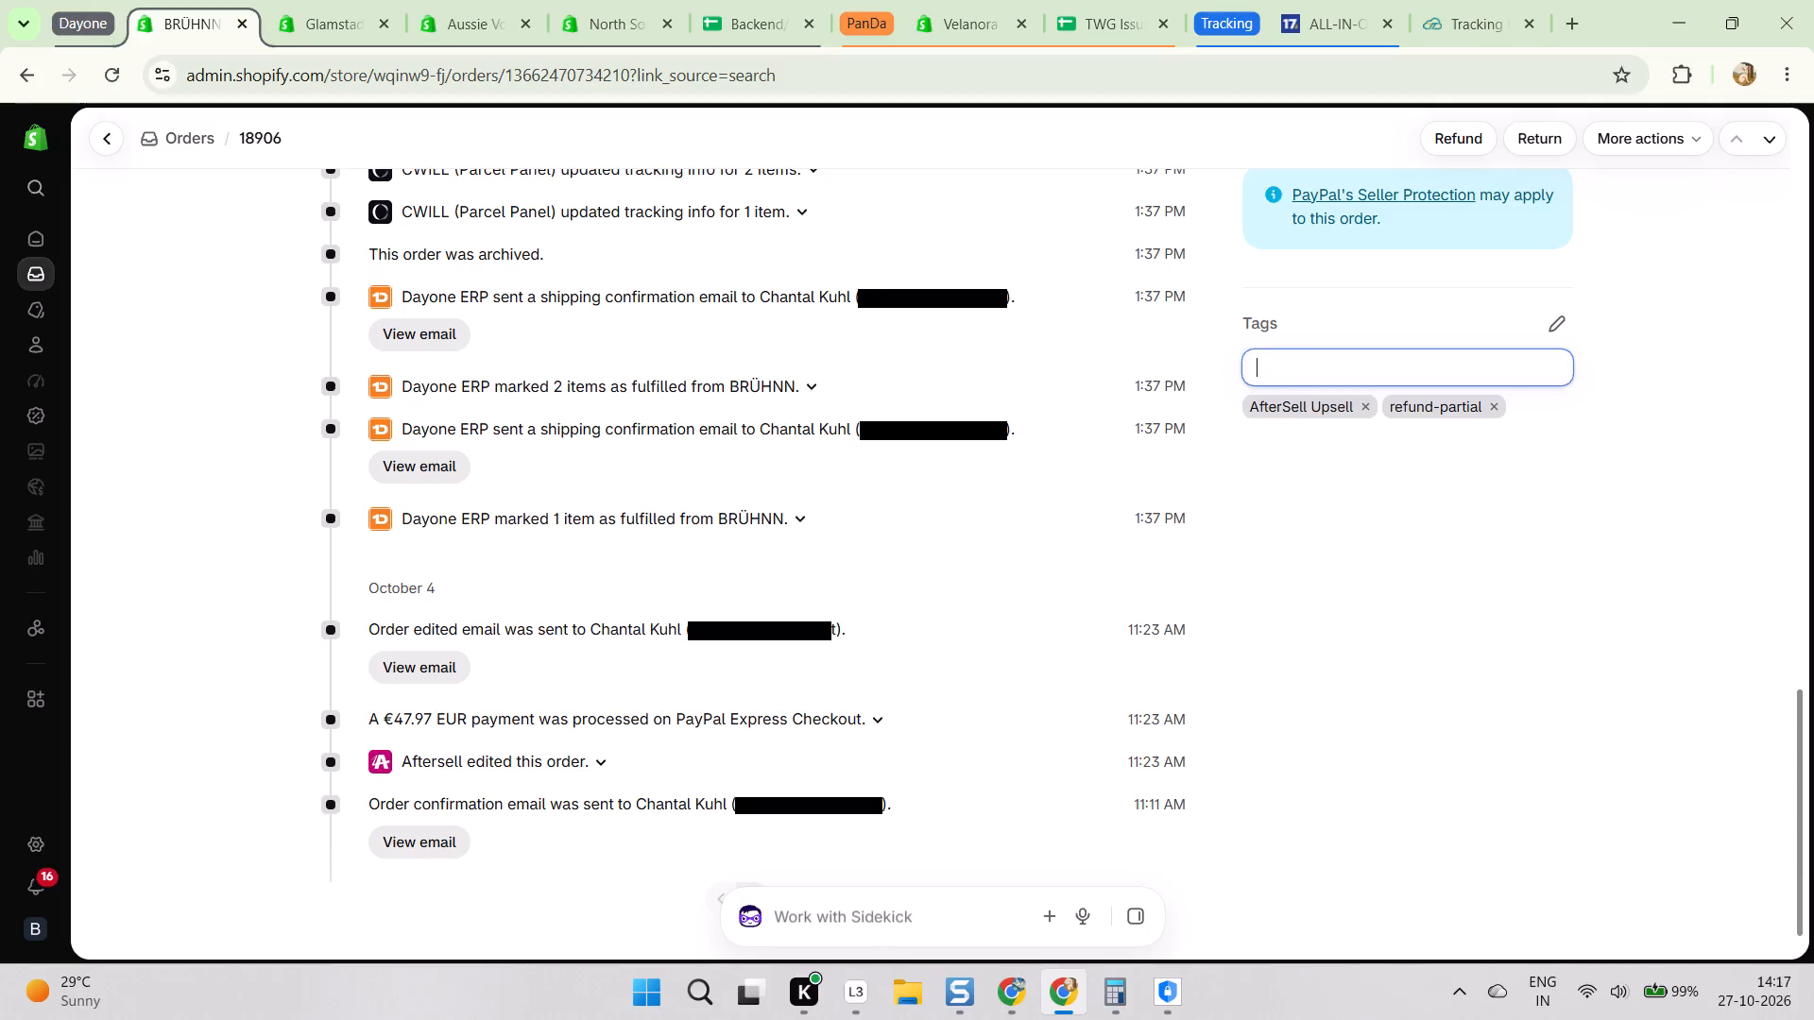
{"action": "scroll", "coordinate": [1288, 337], "scroll_direction": "up", "scroll_amount": 2}
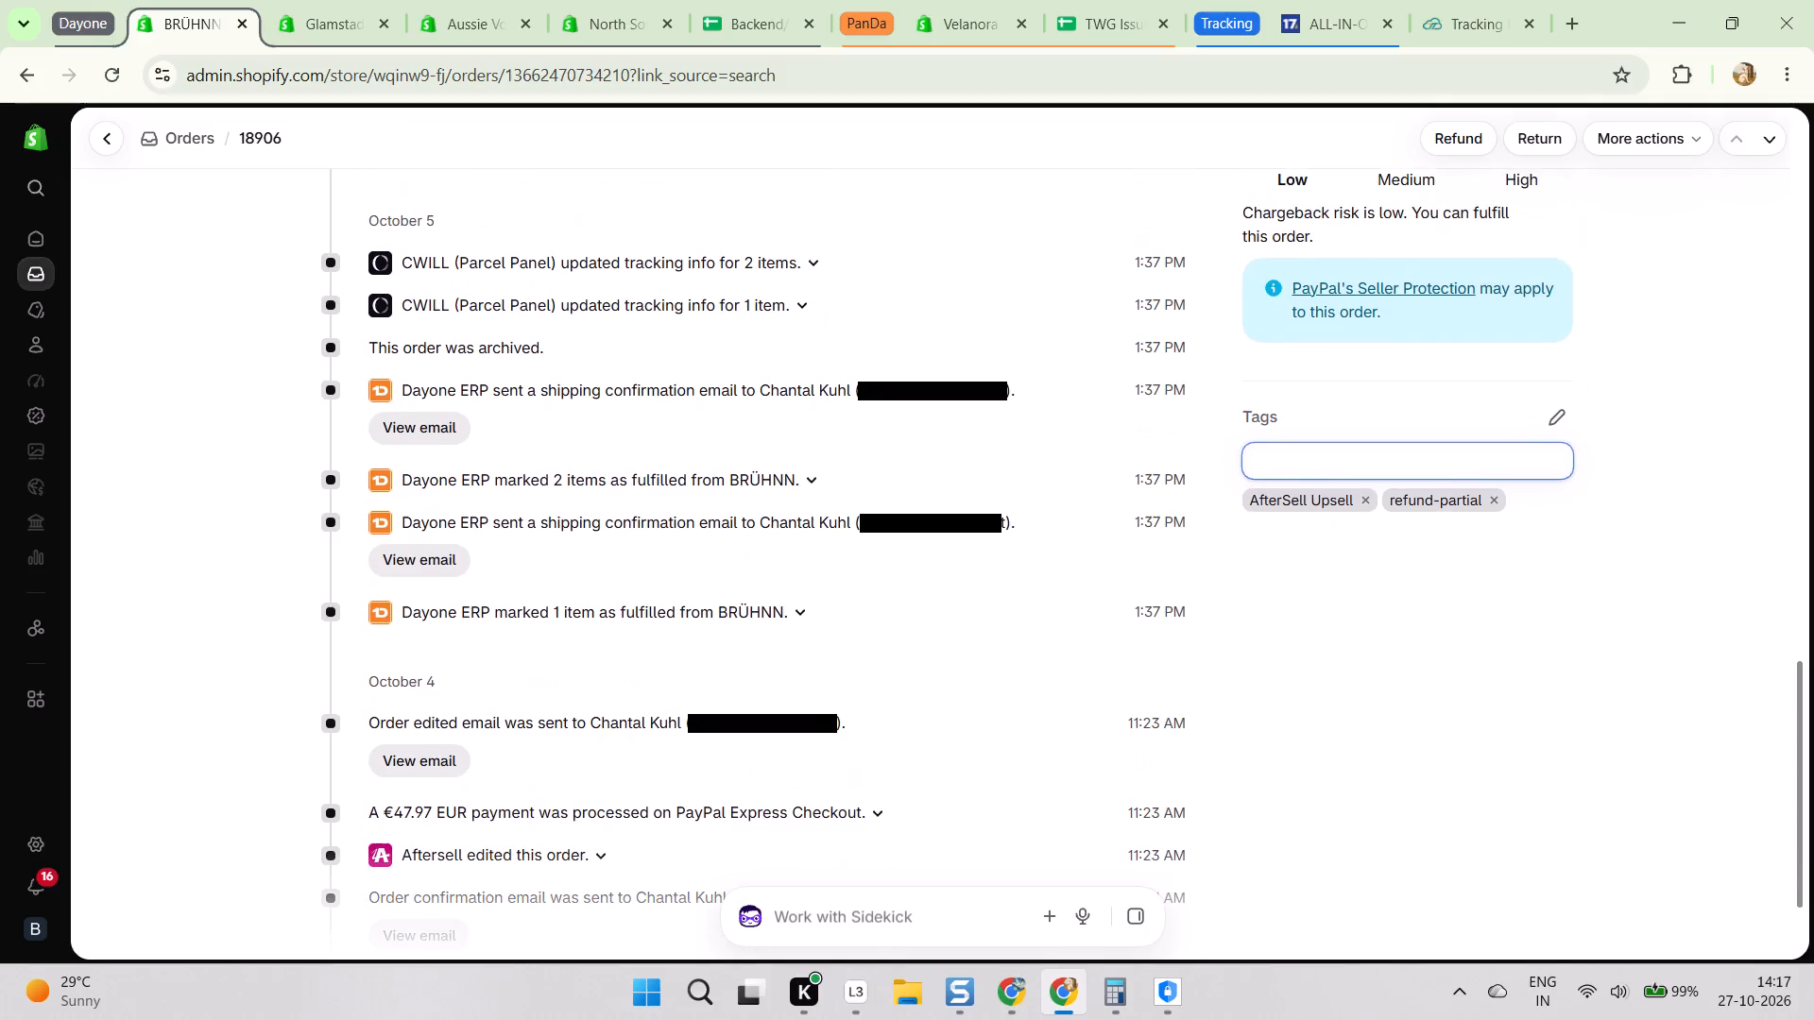
{"action": "scroll", "coordinate": [1192, 331], "scroll_direction": "up", "scroll_amount": 12}
{"action": "left_click", "coordinate": [914, 297]}
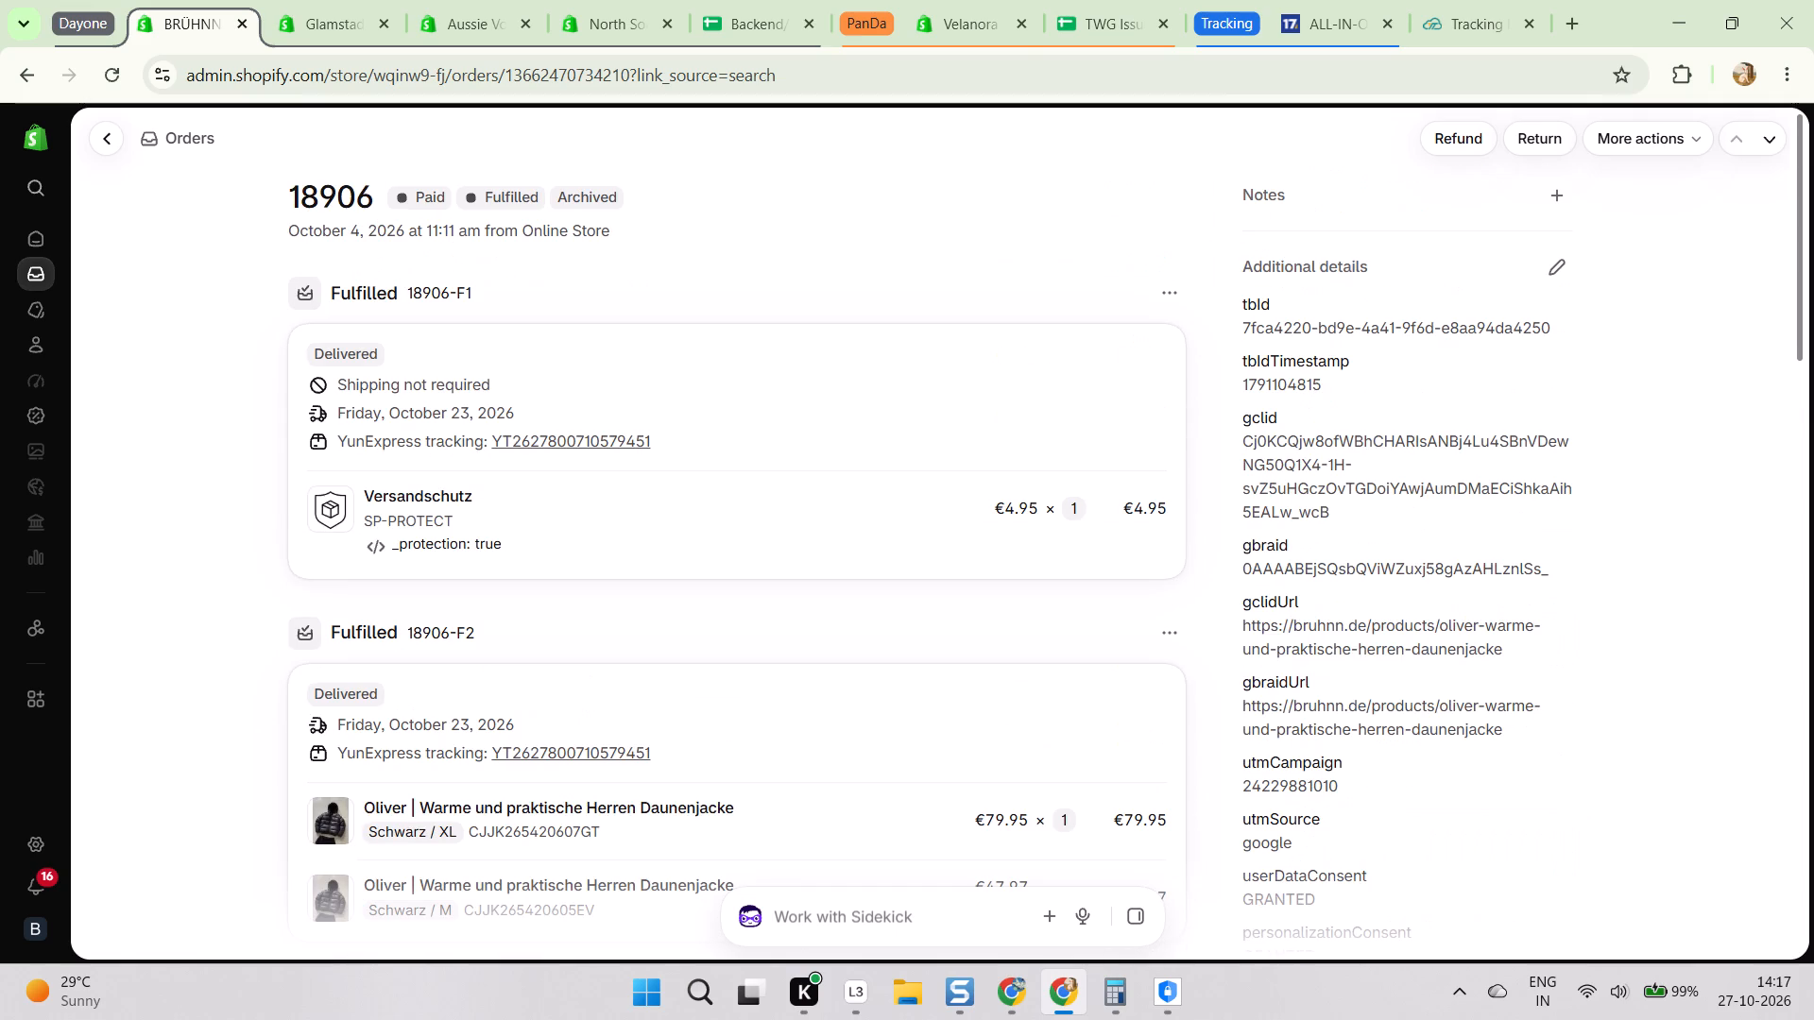
{"action": "key", "text": "alt+Tab"}
{"action": "scroll", "coordinate": [663, 457], "scroll_direction": "up", "scroll_amount": 2}
{"action": "scroll", "coordinate": [684, 450], "scroll_direction": "down", "scroll_amount": 5}
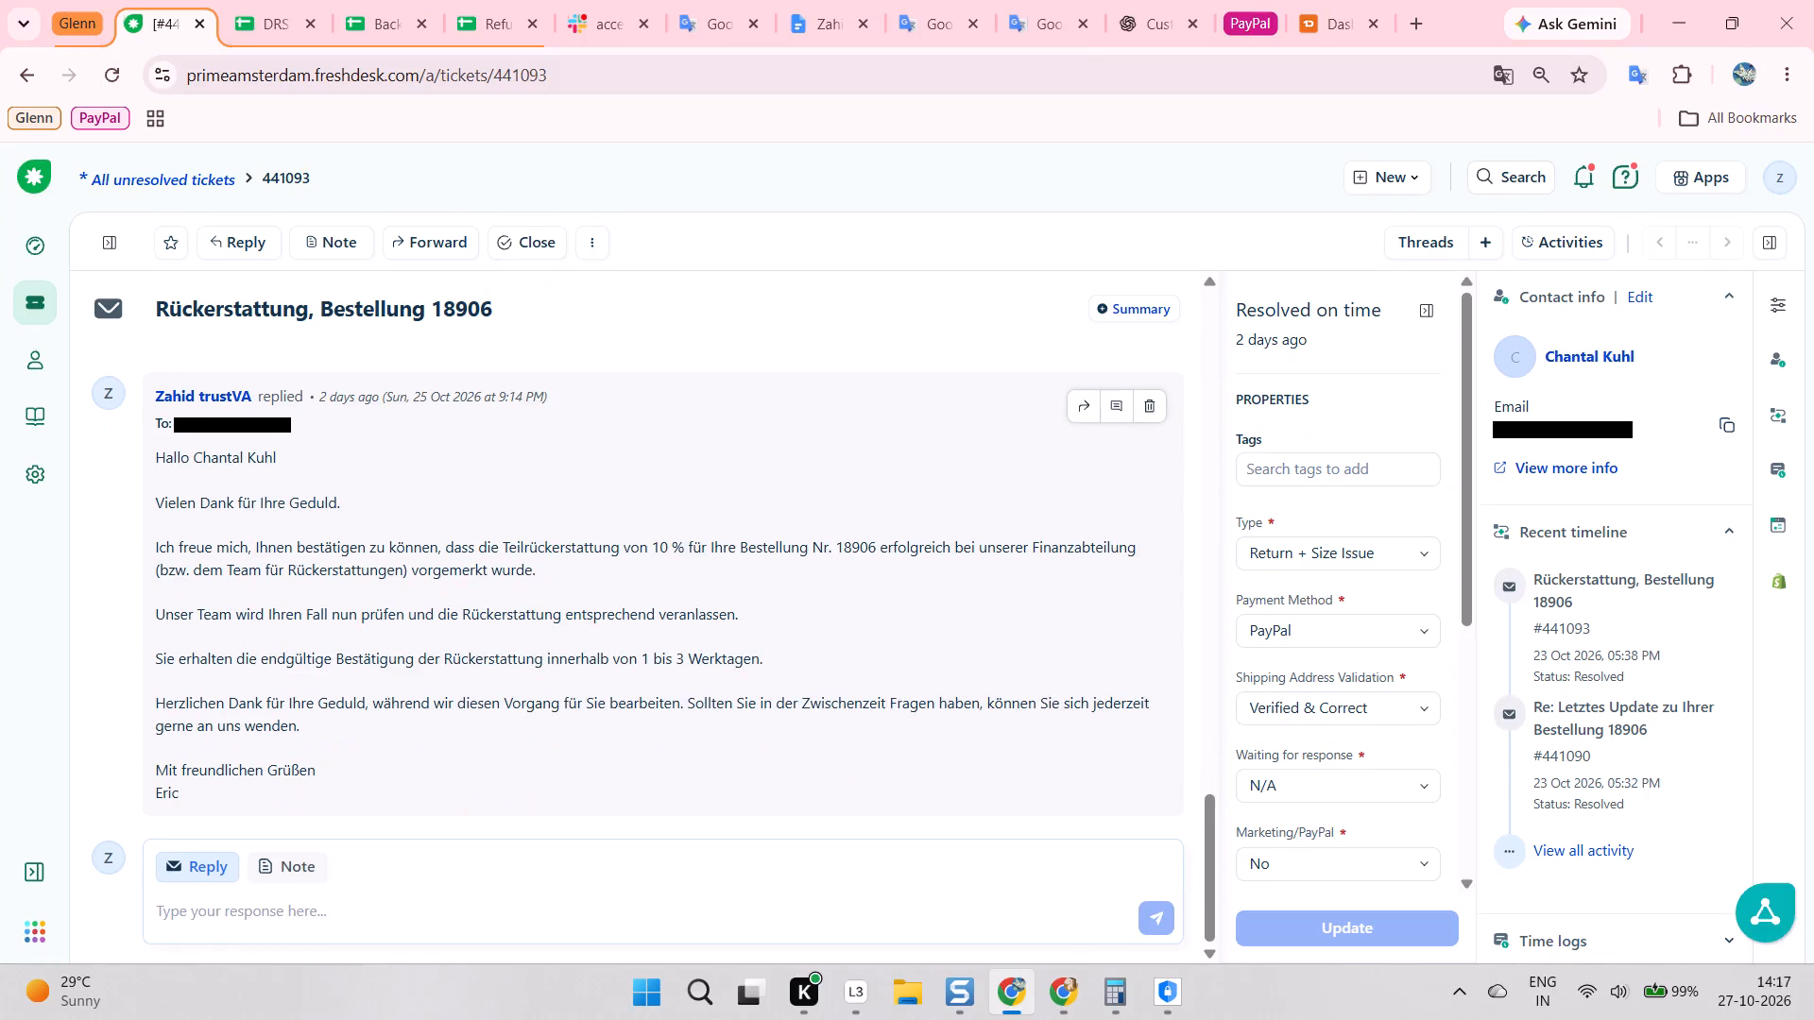
{"action": "scroll", "coordinate": [693, 450], "scroll_direction": "down", "scroll_amount": 7}
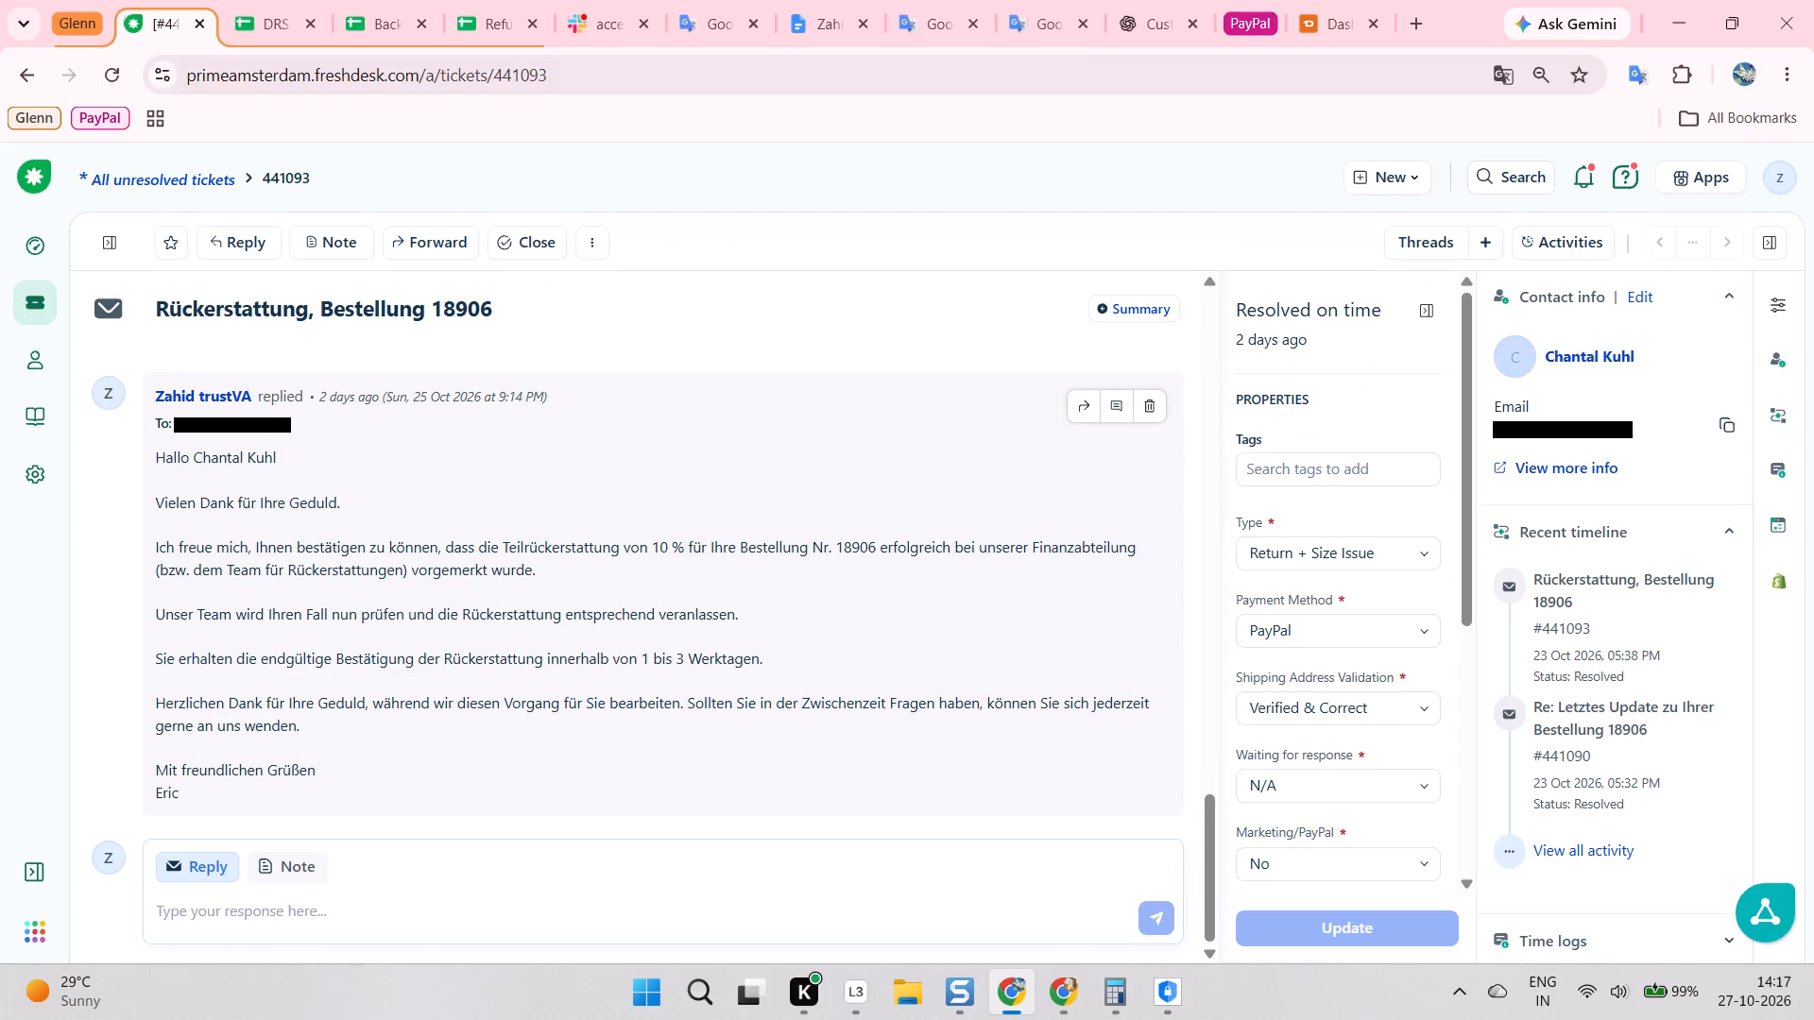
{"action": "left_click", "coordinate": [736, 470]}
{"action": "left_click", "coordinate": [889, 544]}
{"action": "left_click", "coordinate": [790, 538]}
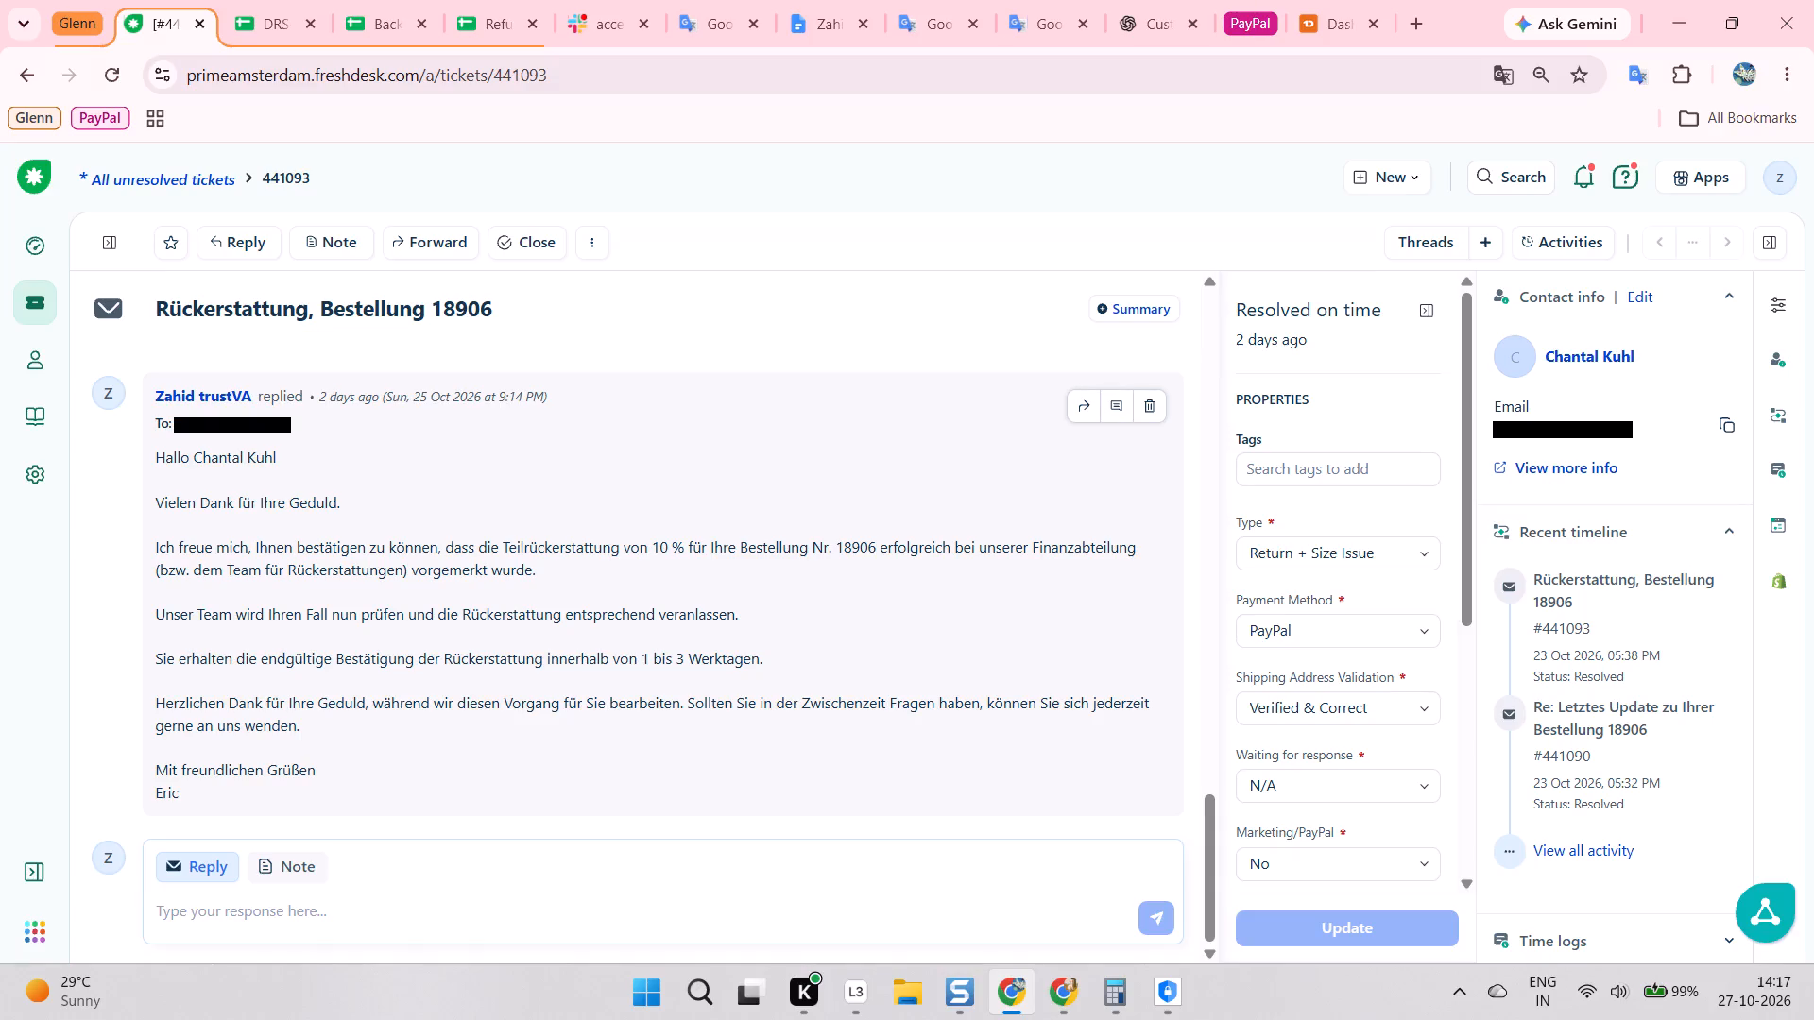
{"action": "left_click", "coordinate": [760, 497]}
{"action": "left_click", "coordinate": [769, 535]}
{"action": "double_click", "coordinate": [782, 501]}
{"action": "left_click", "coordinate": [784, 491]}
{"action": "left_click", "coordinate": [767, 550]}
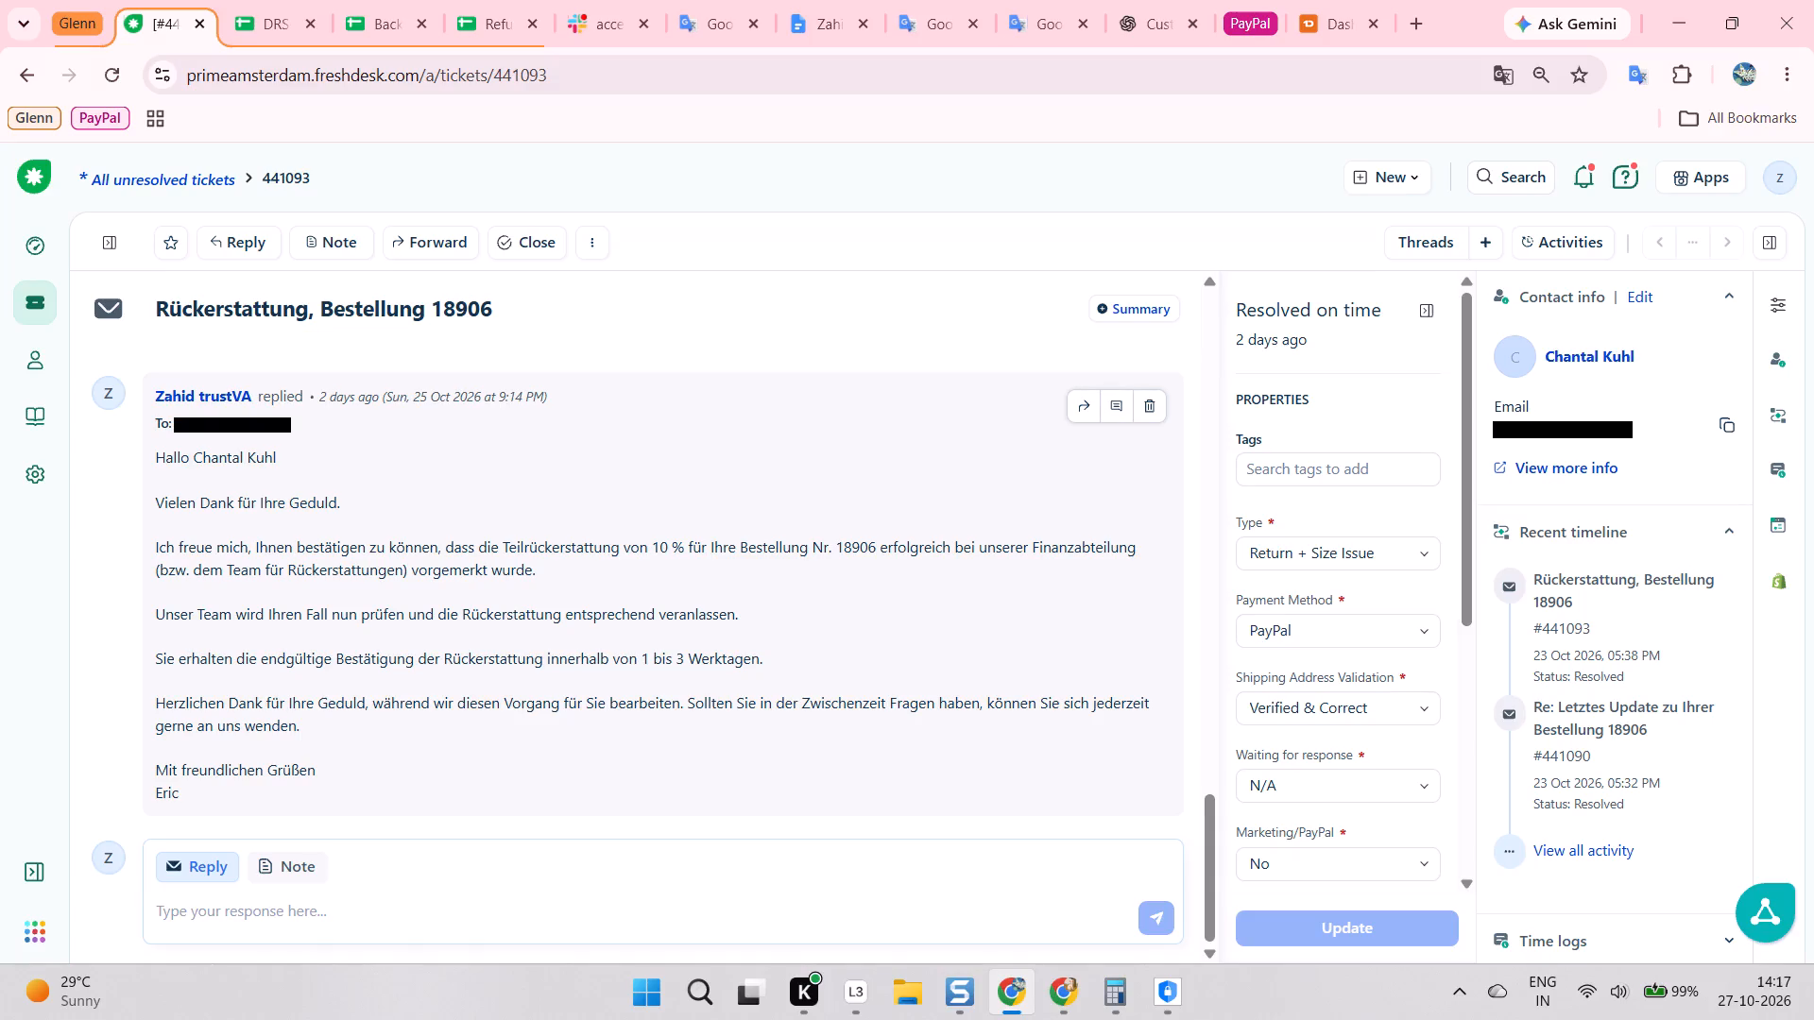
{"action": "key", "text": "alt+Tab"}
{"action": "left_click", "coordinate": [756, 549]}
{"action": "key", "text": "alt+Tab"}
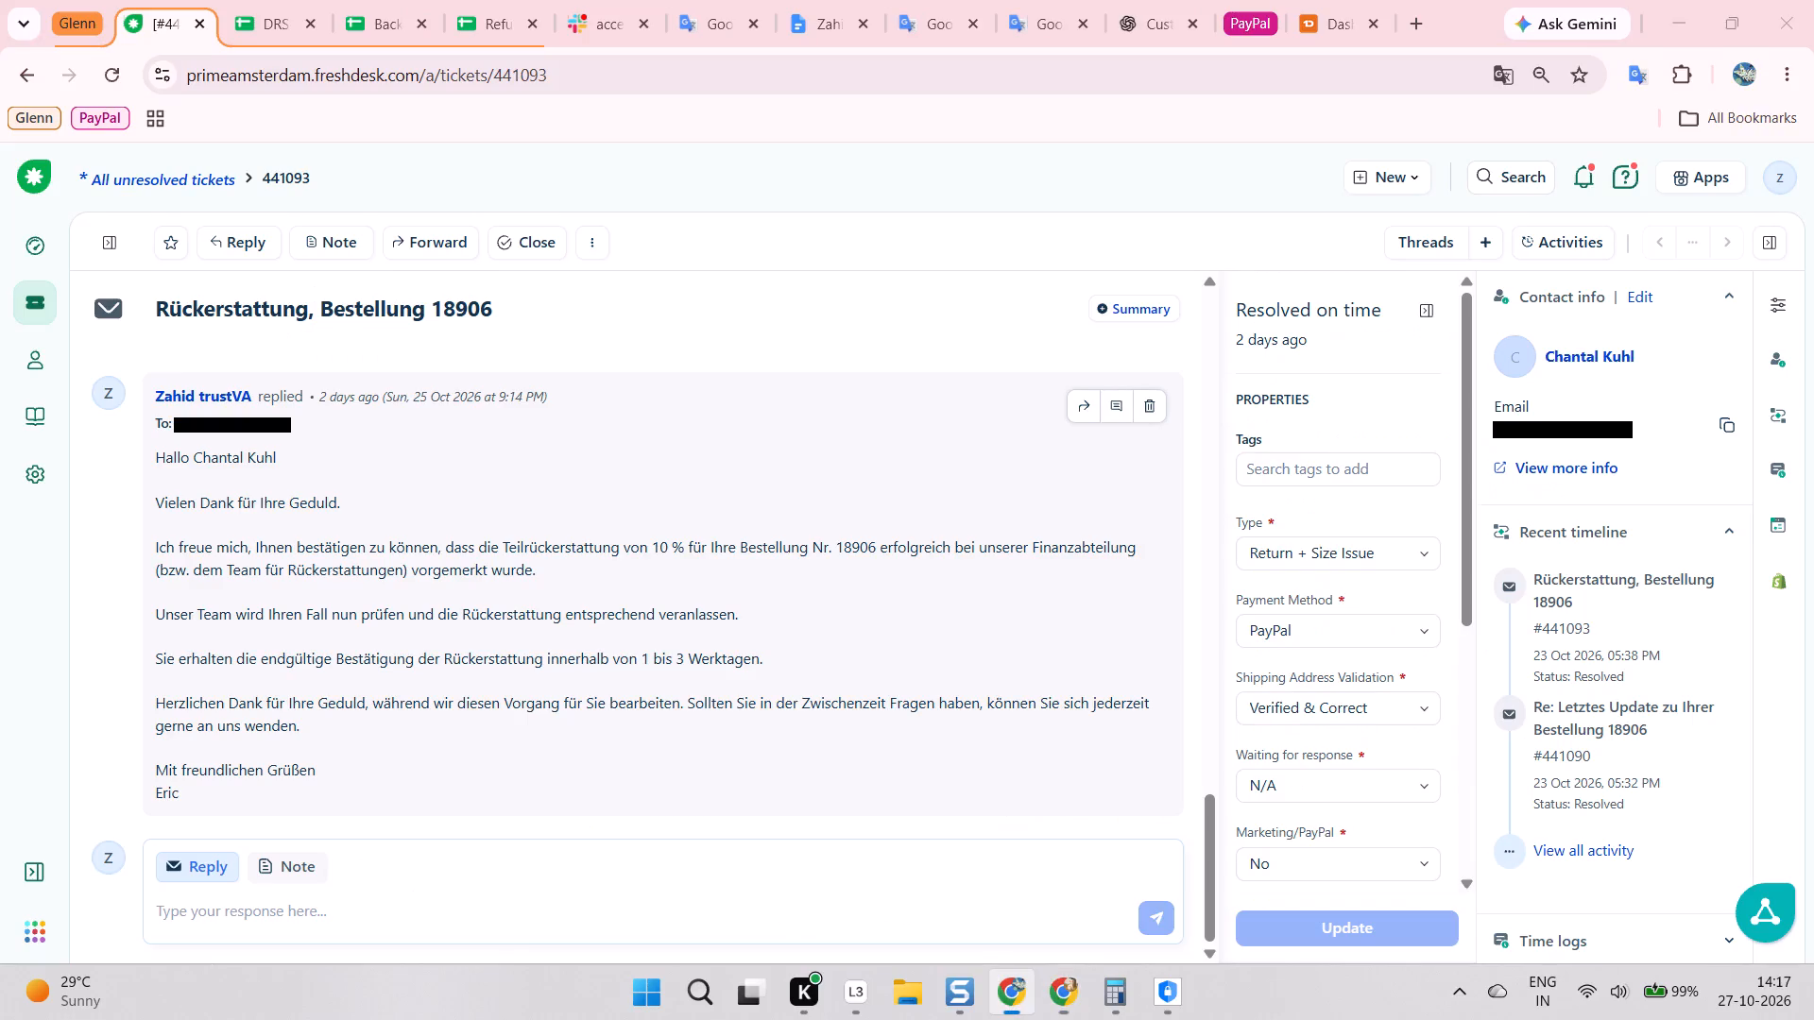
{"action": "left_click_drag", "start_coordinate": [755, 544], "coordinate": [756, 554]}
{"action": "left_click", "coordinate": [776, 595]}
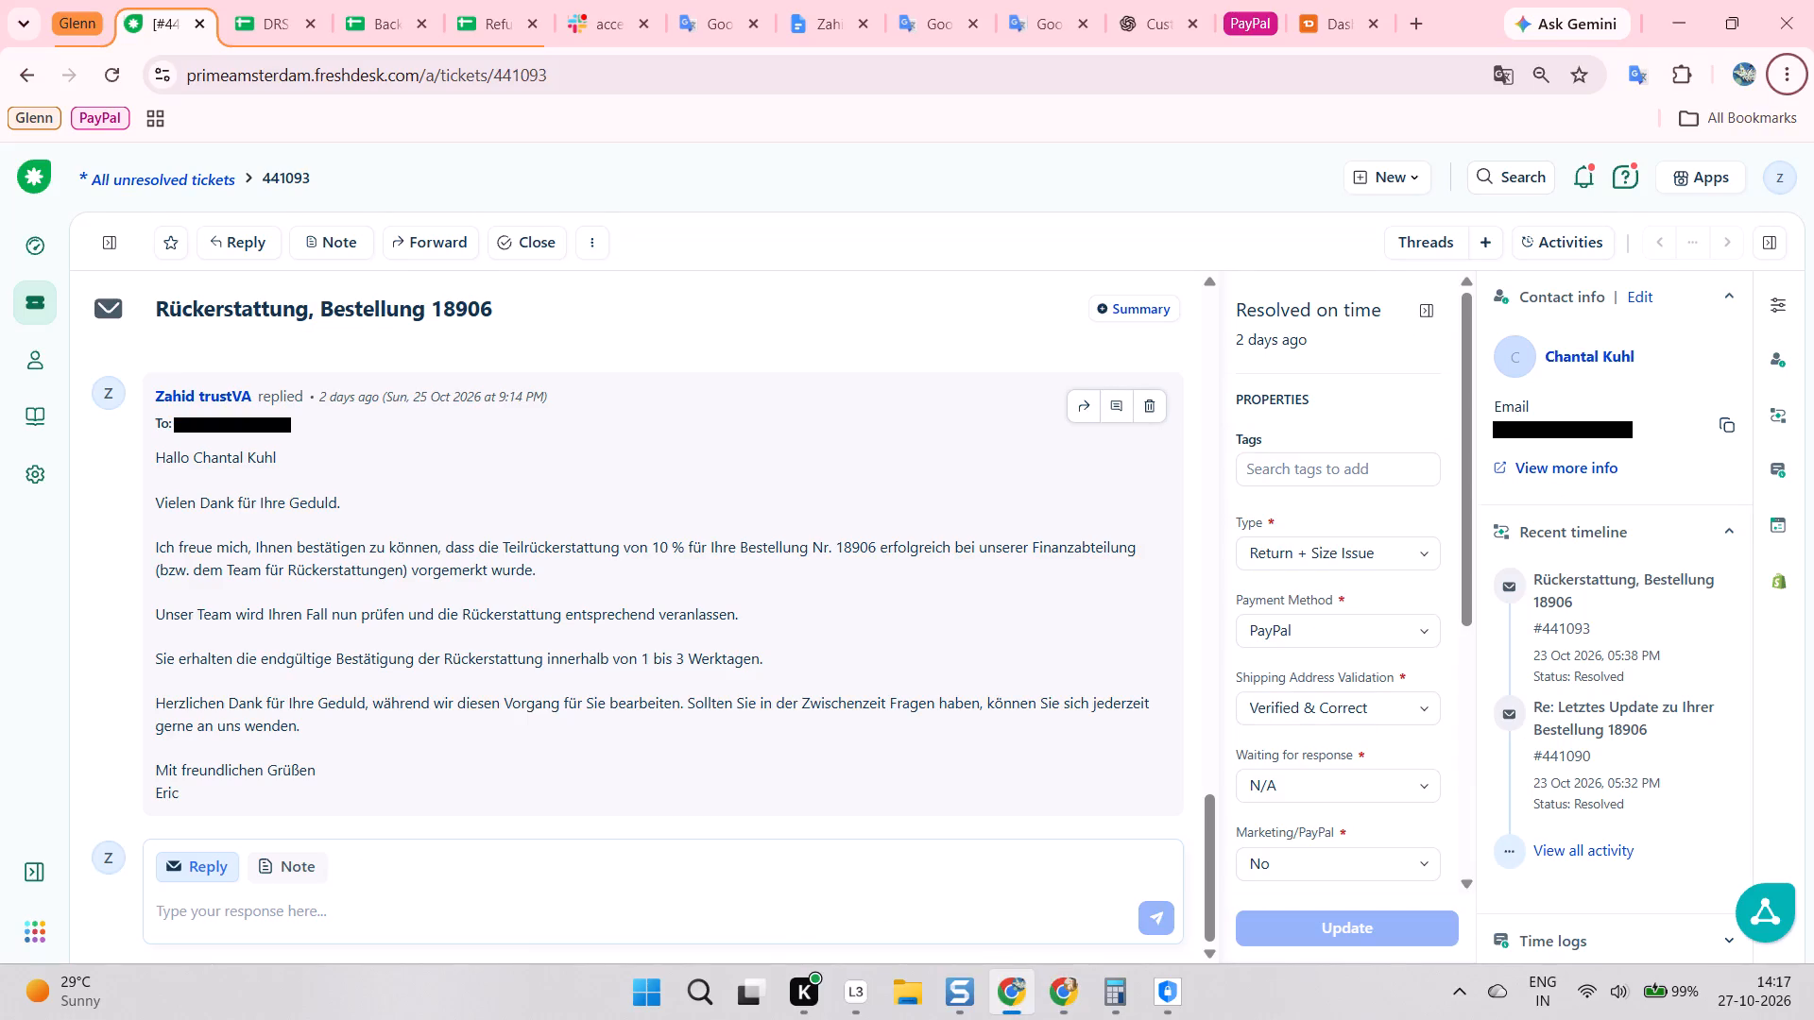
{"action": "key", "text": "alt+Tab"}
{"action": "scroll", "coordinate": [816, 561], "scroll_direction": "down", "scroll_amount": 7}
{"action": "scroll", "coordinate": [941, 552], "scroll_direction": "down", "scroll_amount": 4}
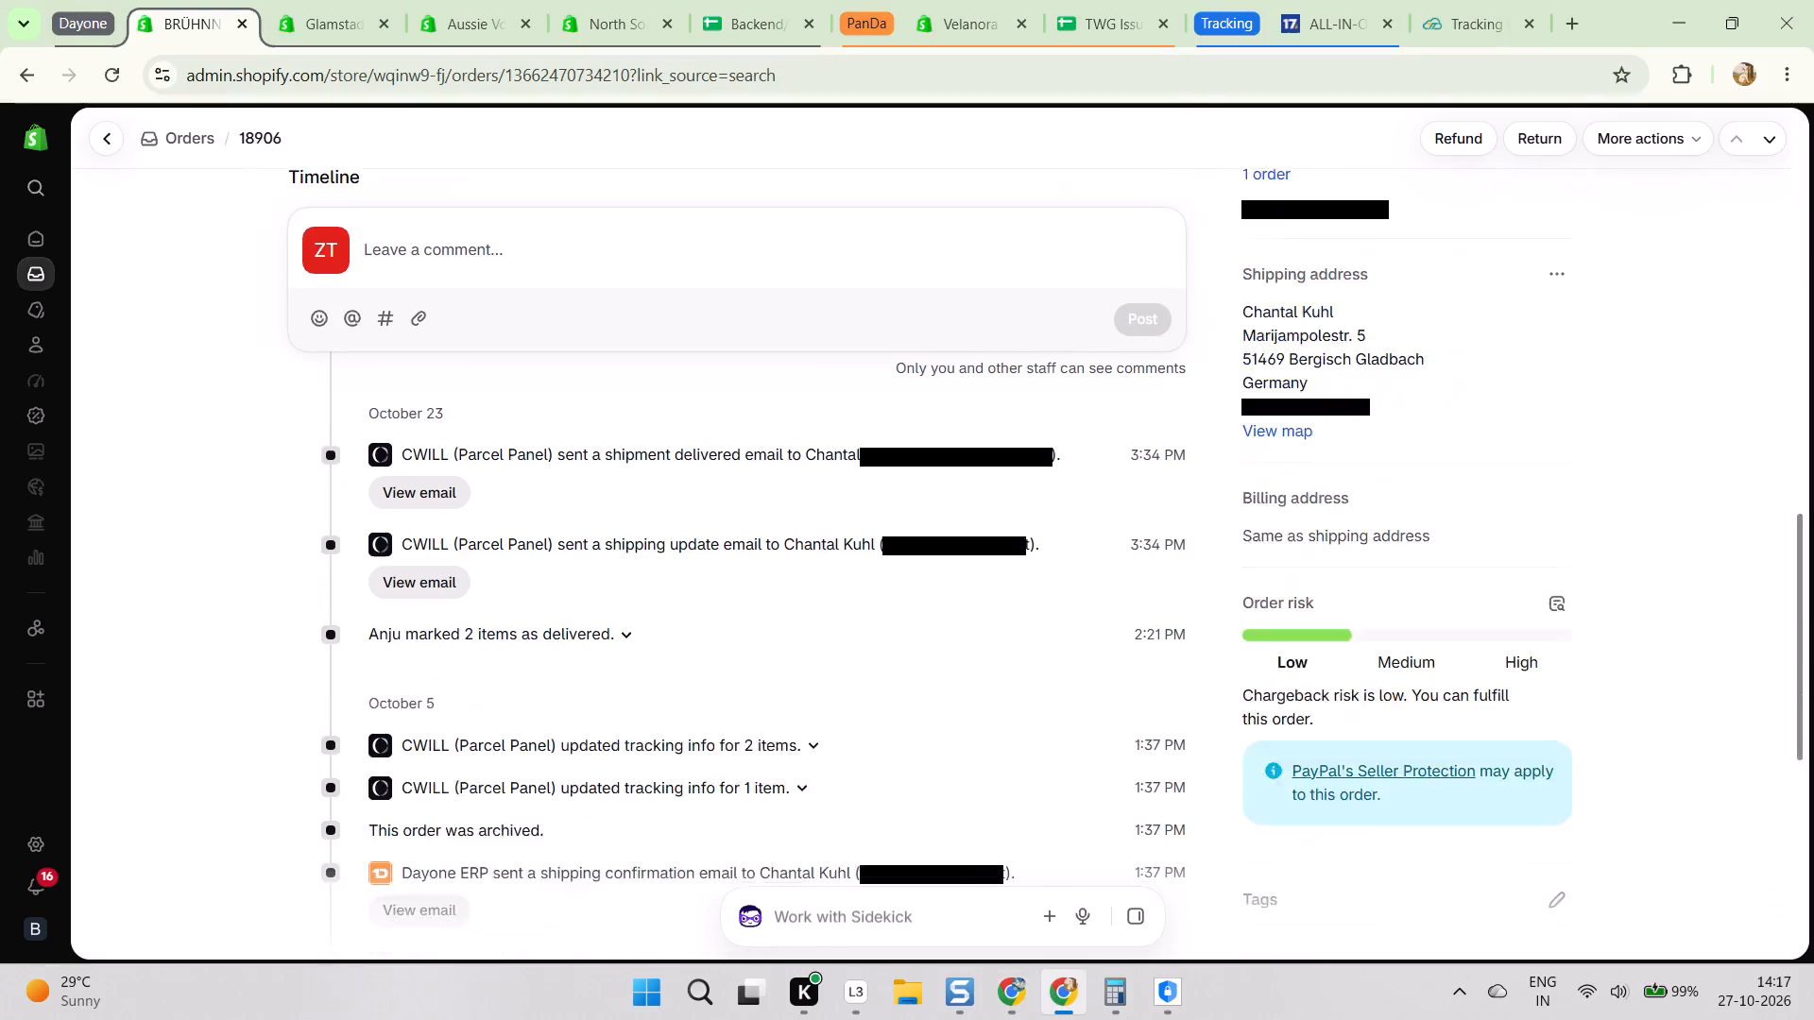
{"action": "scroll", "coordinate": [1086, 573], "scroll_direction": "up", "scroll_amount": 18}
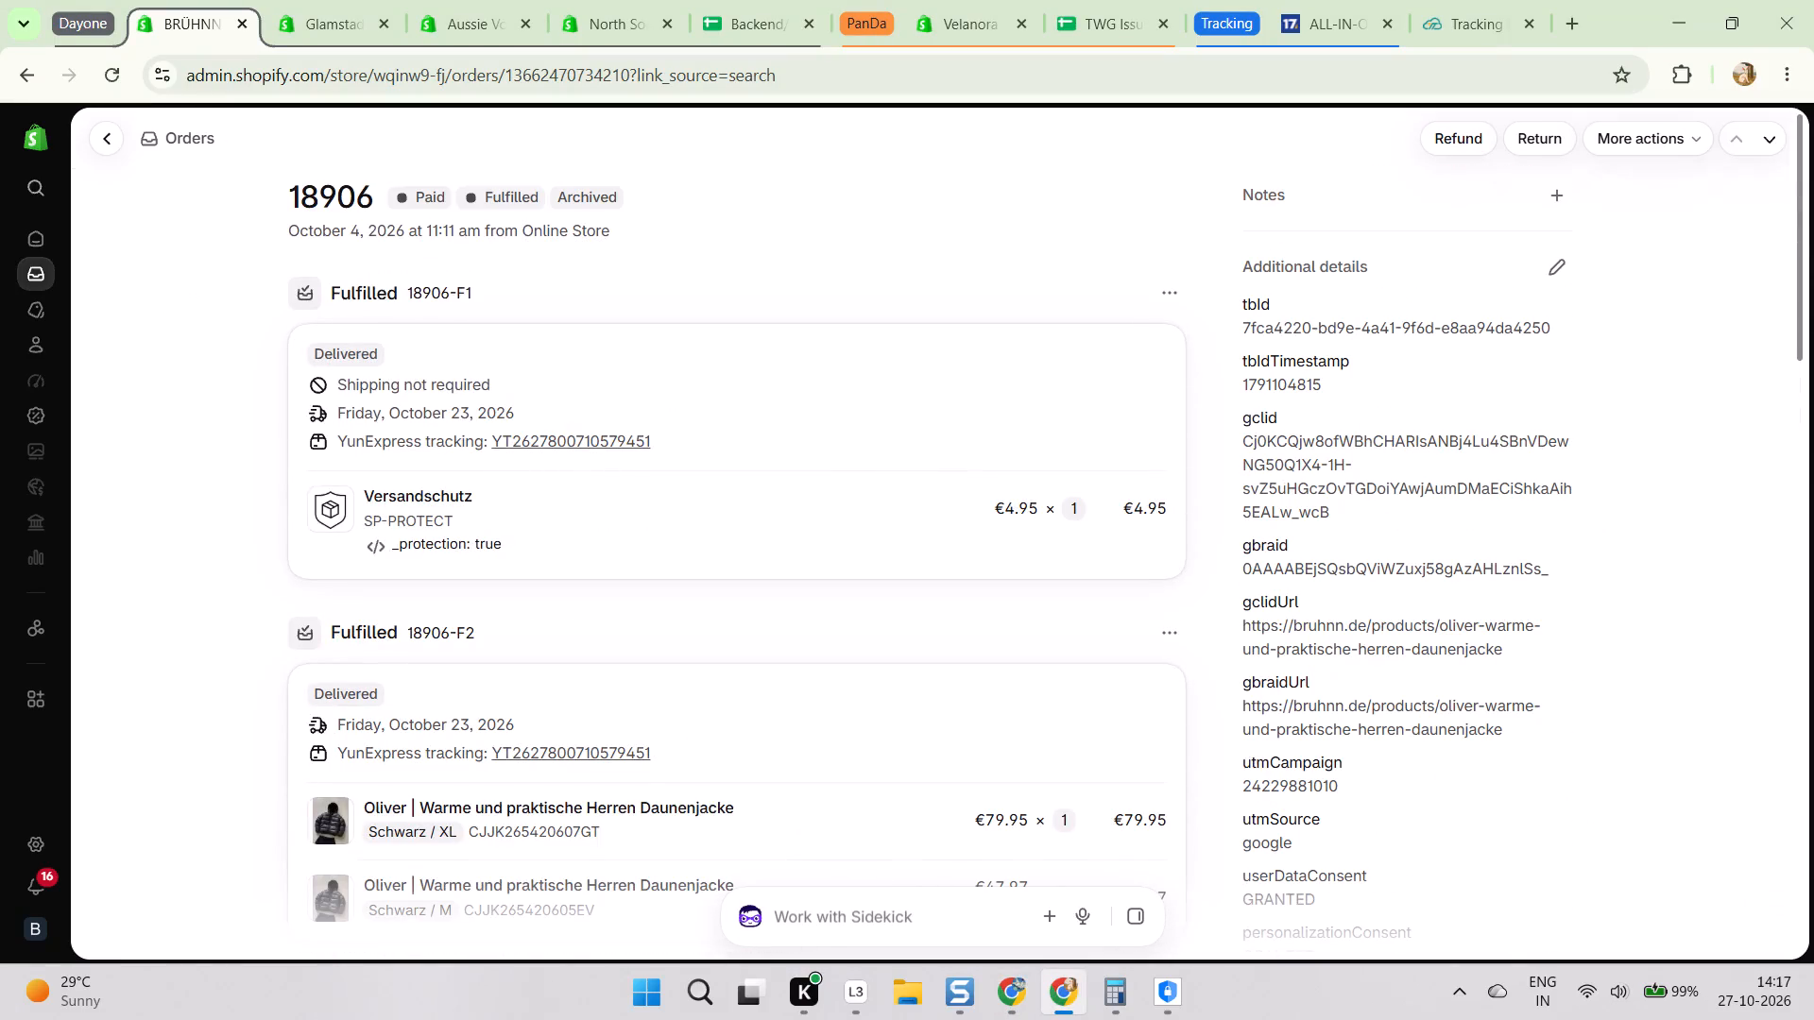
{"action": "scroll", "coordinate": [1071, 542], "scroll_direction": "down", "scroll_amount": 3}
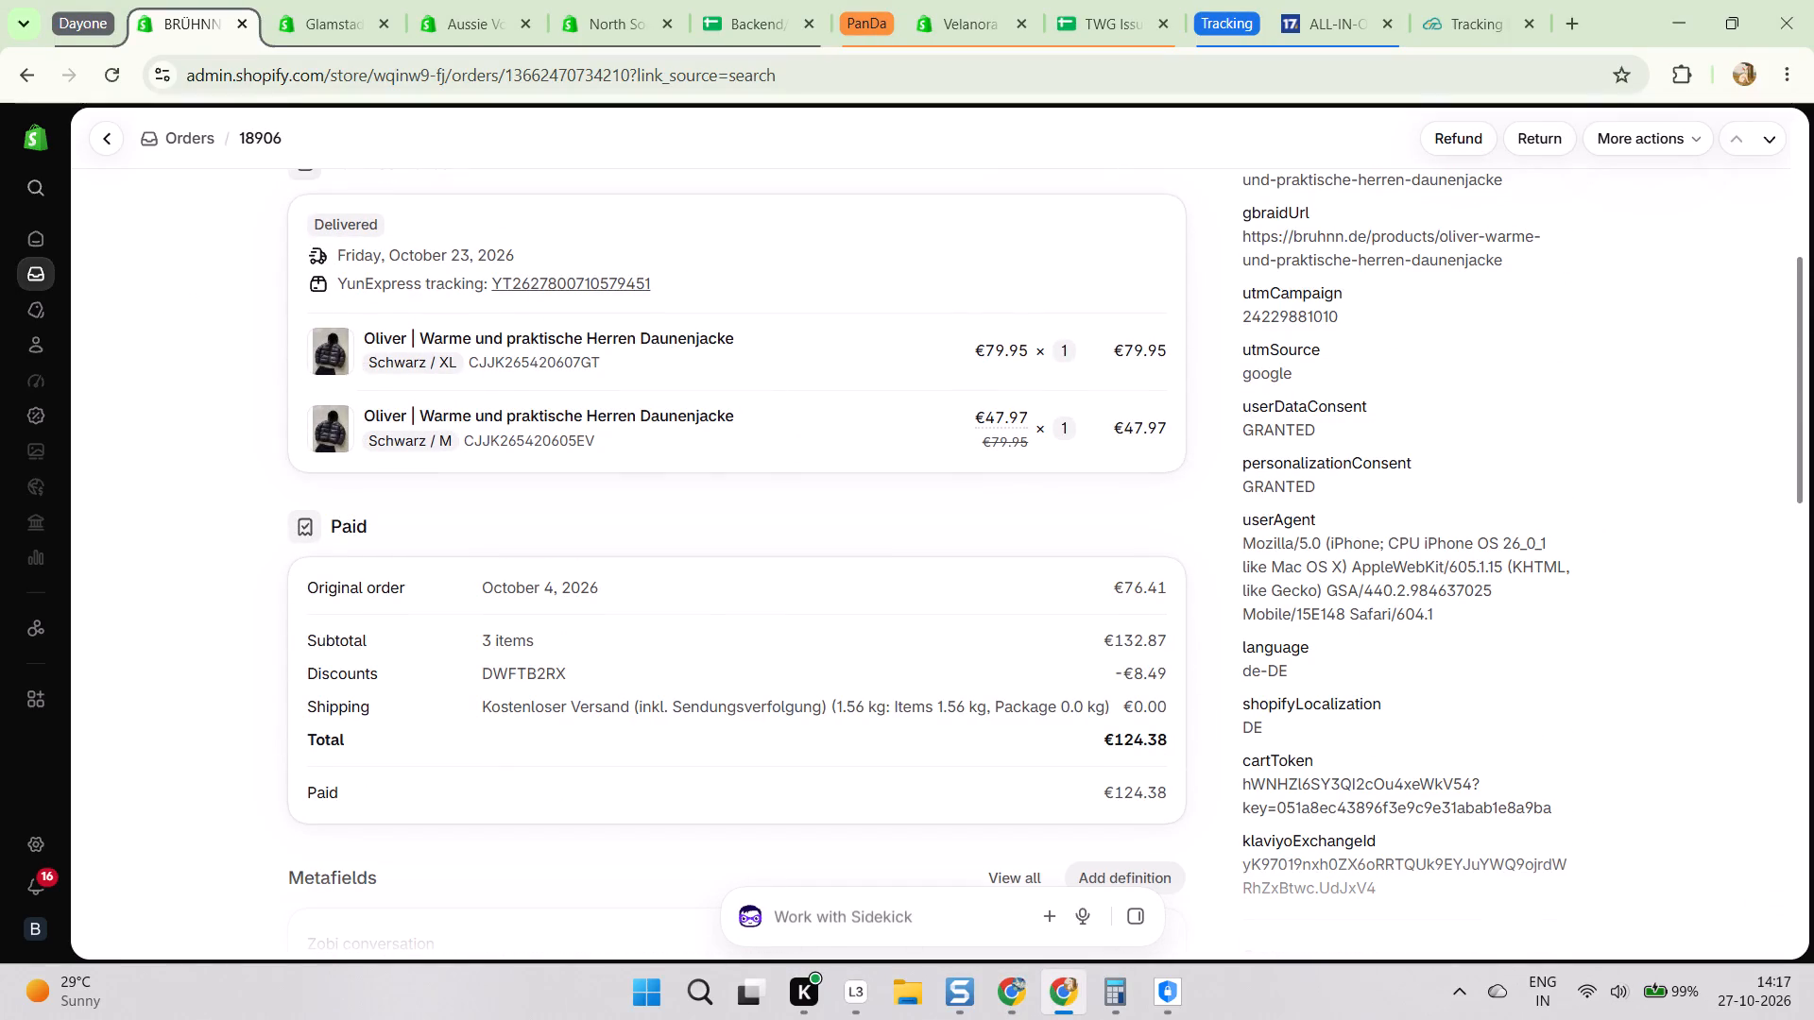
{"action": "key", "text": "alt+Tab"}
{"action": "scroll", "coordinate": [555, 571], "scroll_direction": "up", "scroll_amount": 4}
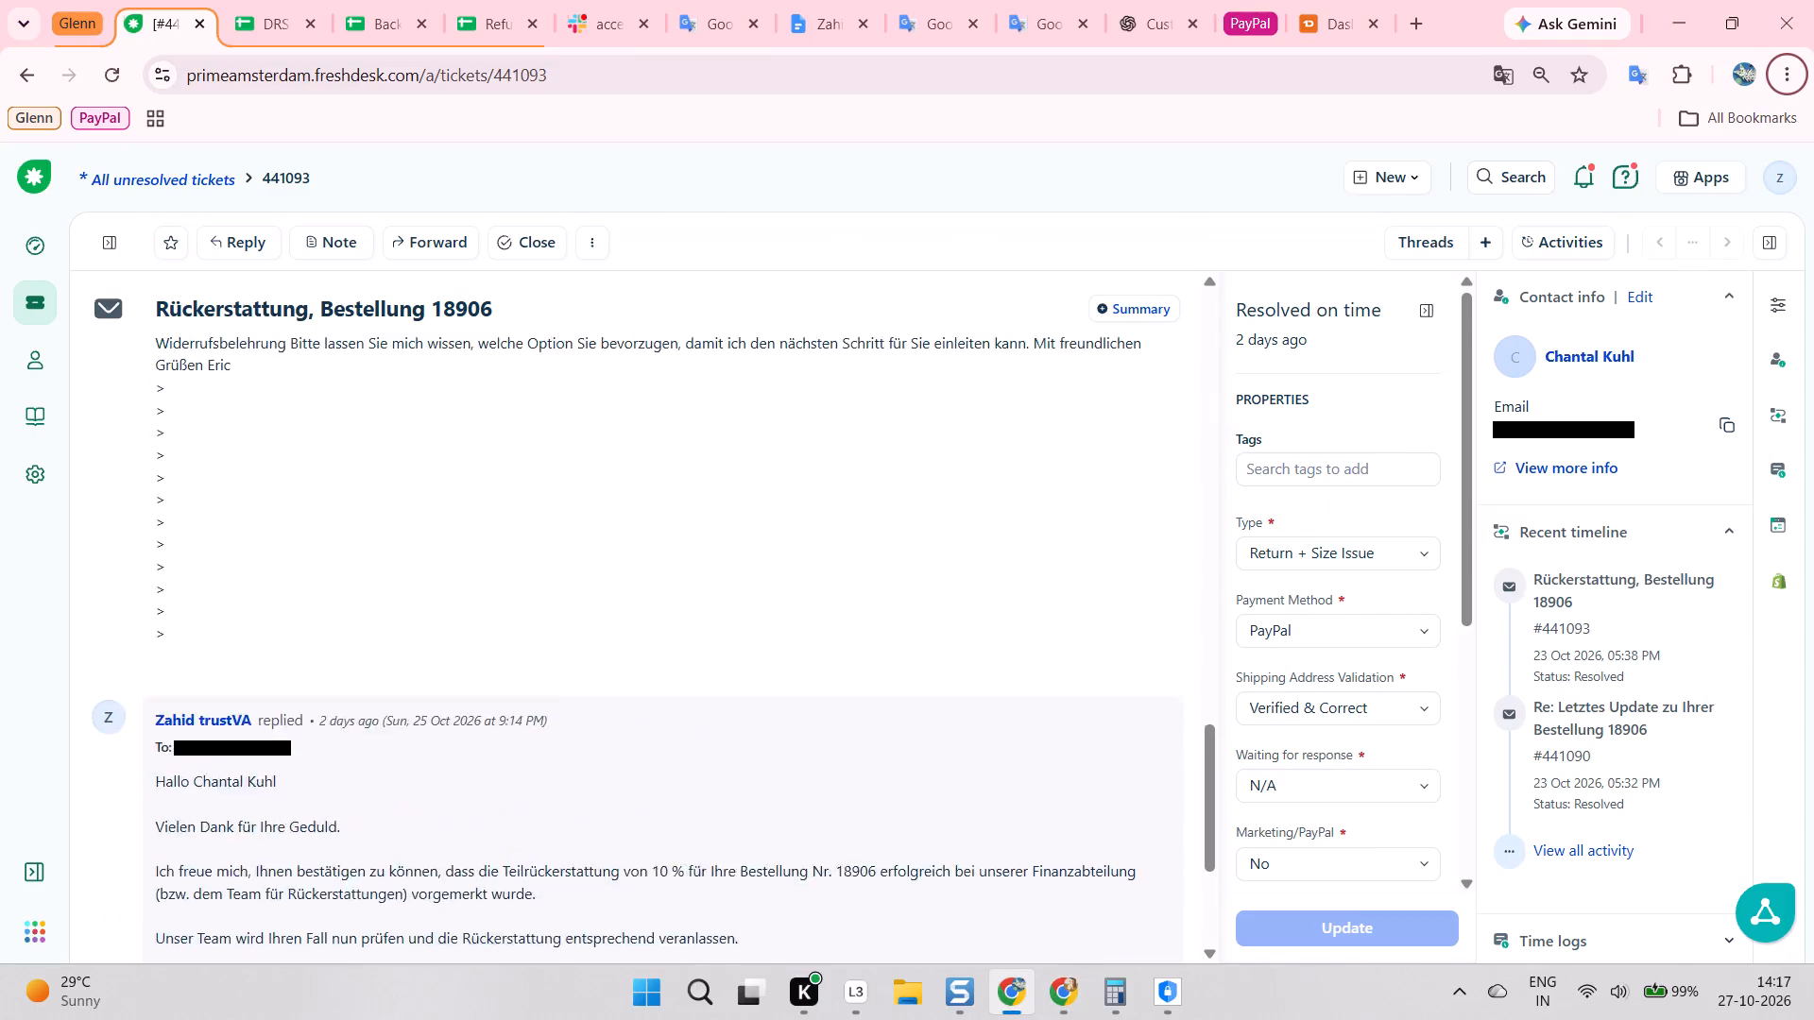
{"action": "scroll", "coordinate": [591, 584], "scroll_direction": "up", "scroll_amount": 9}
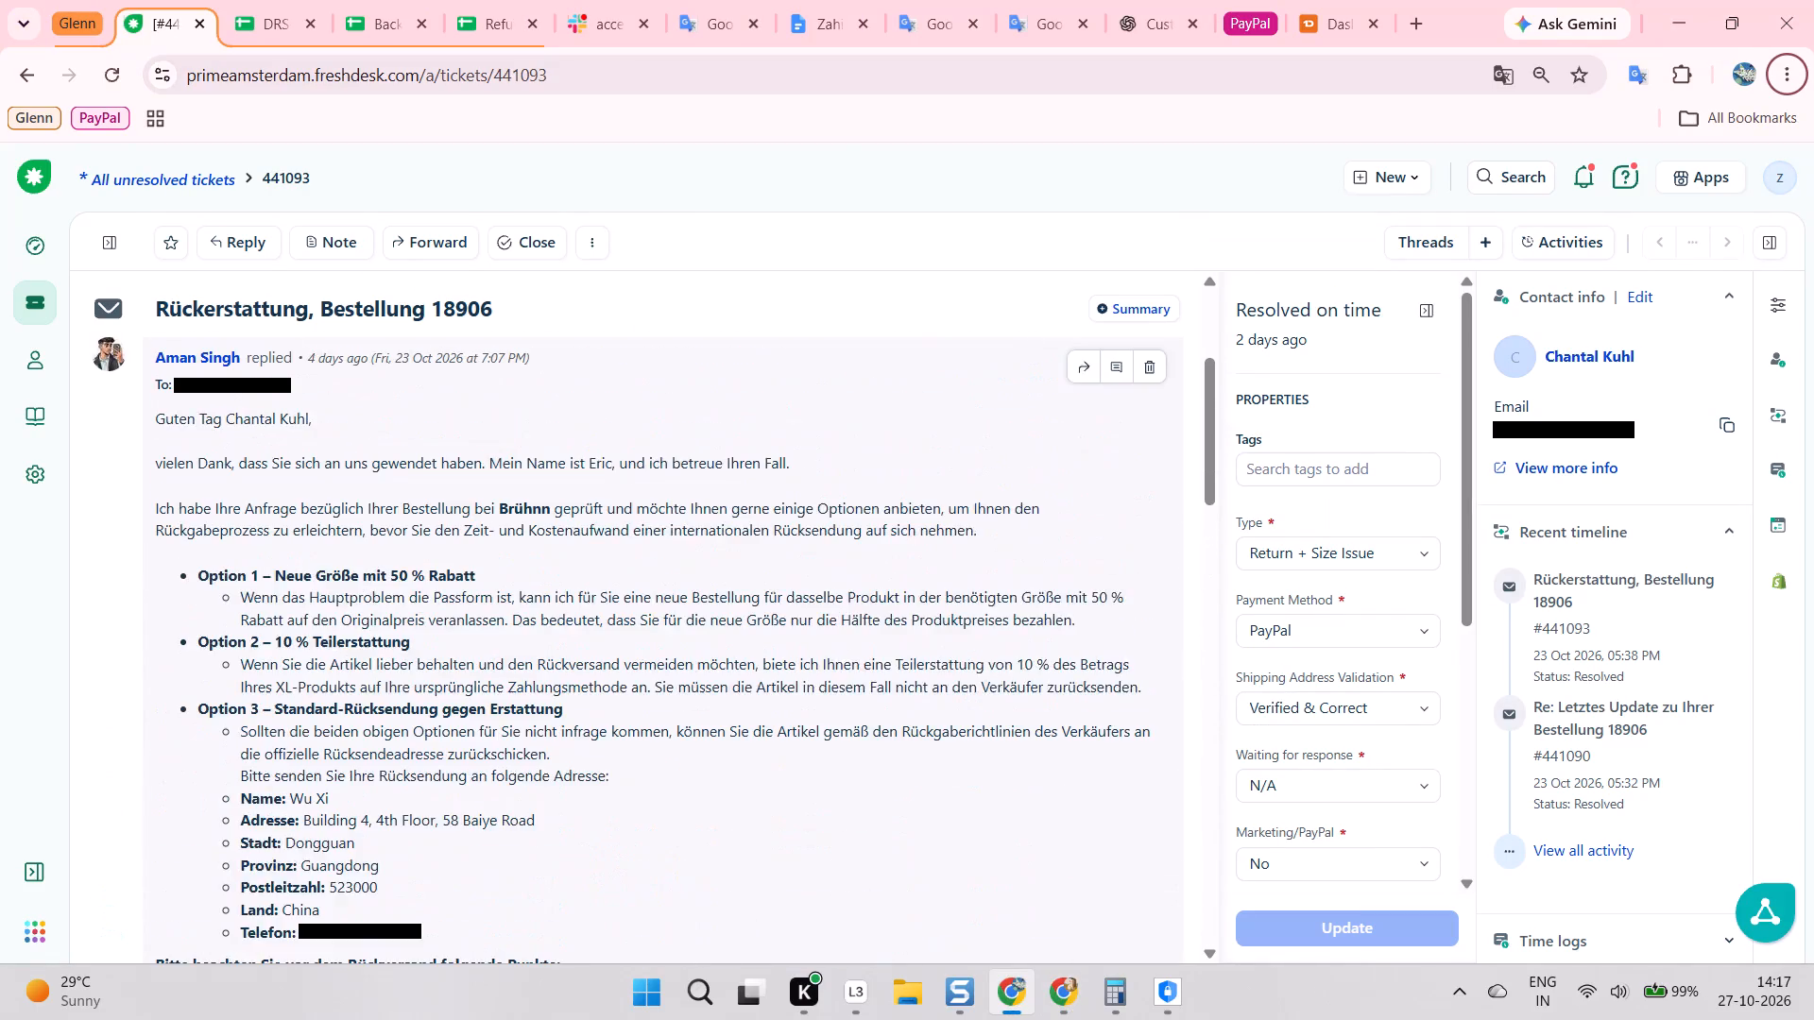
{"action": "scroll", "coordinate": [610, 550], "scroll_direction": "down", "scroll_amount": 13}
{"action": "scroll", "coordinate": [599, 536], "scroll_direction": "up", "scroll_amount": 4}
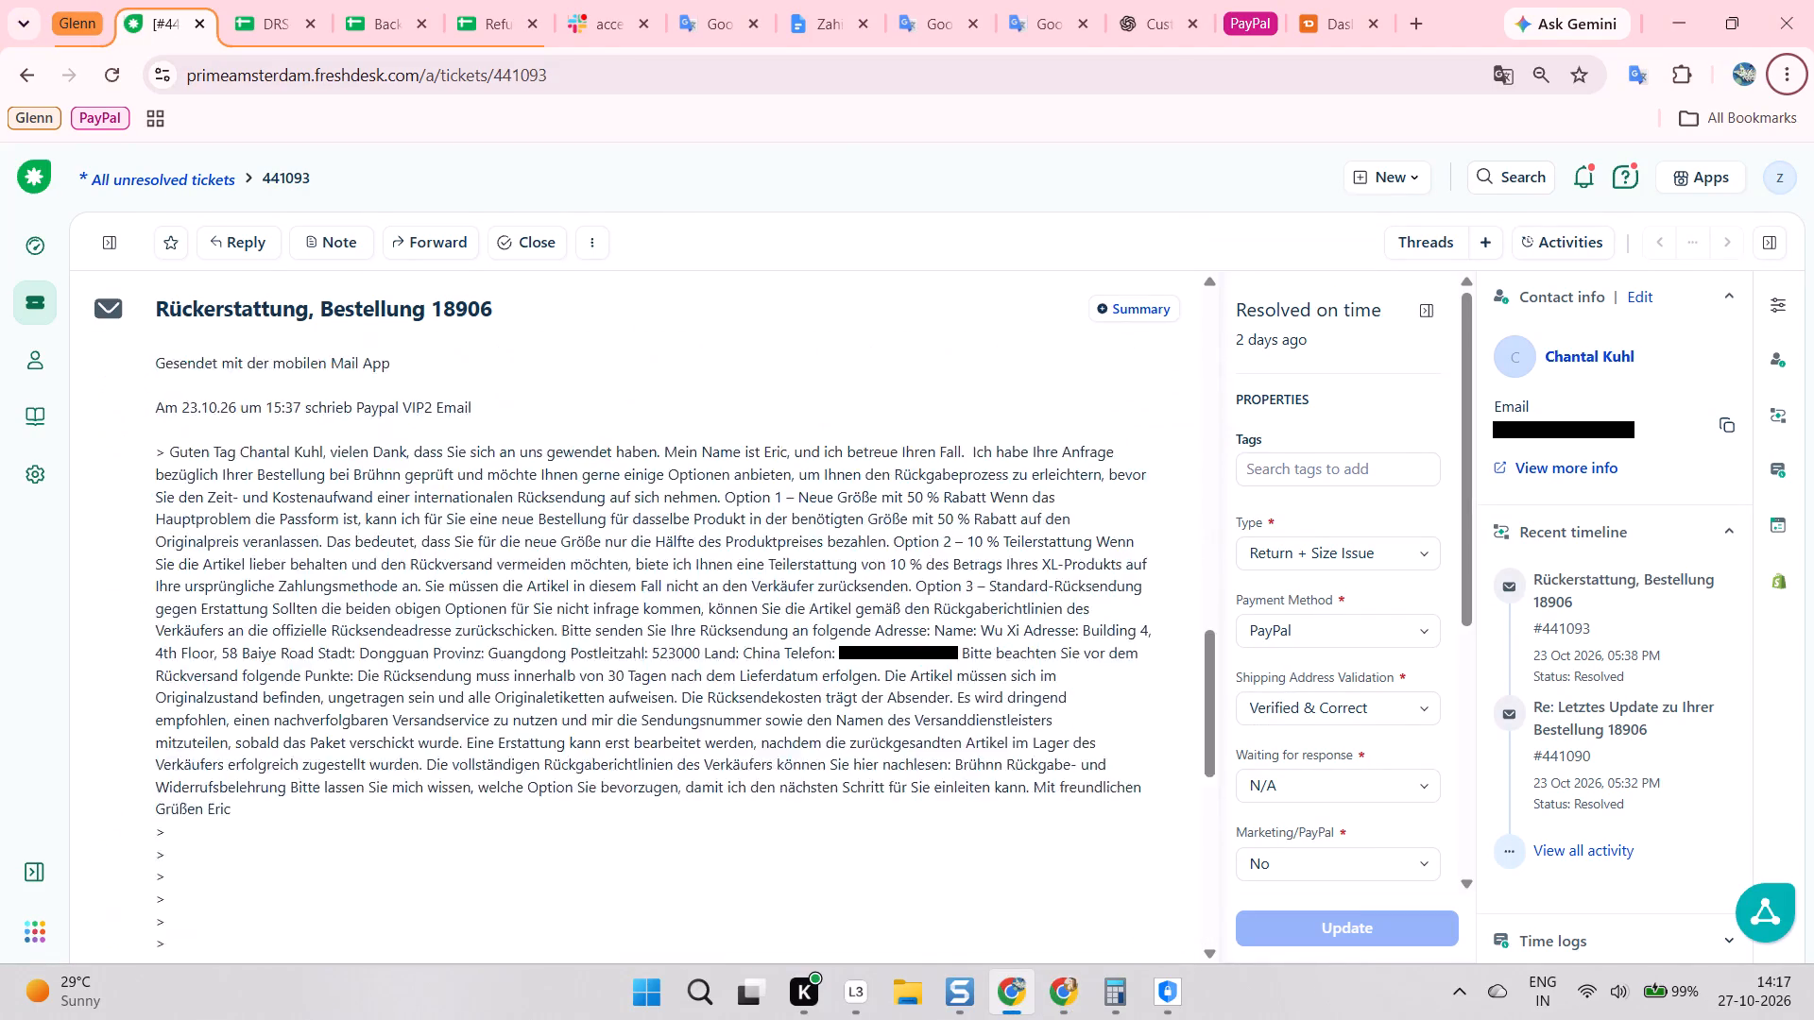
{"action": "scroll", "coordinate": [613, 545], "scroll_direction": "up", "scroll_amount": 3}
{"action": "scroll", "coordinate": [635, 606], "scroll_direction": "down", "scroll_amount": 12}
Copy the XL jacket's €79.95 price from the Shopify order and calculate 10% of it in Calculator.
{"action": "key", "text": "alt+Tab"}
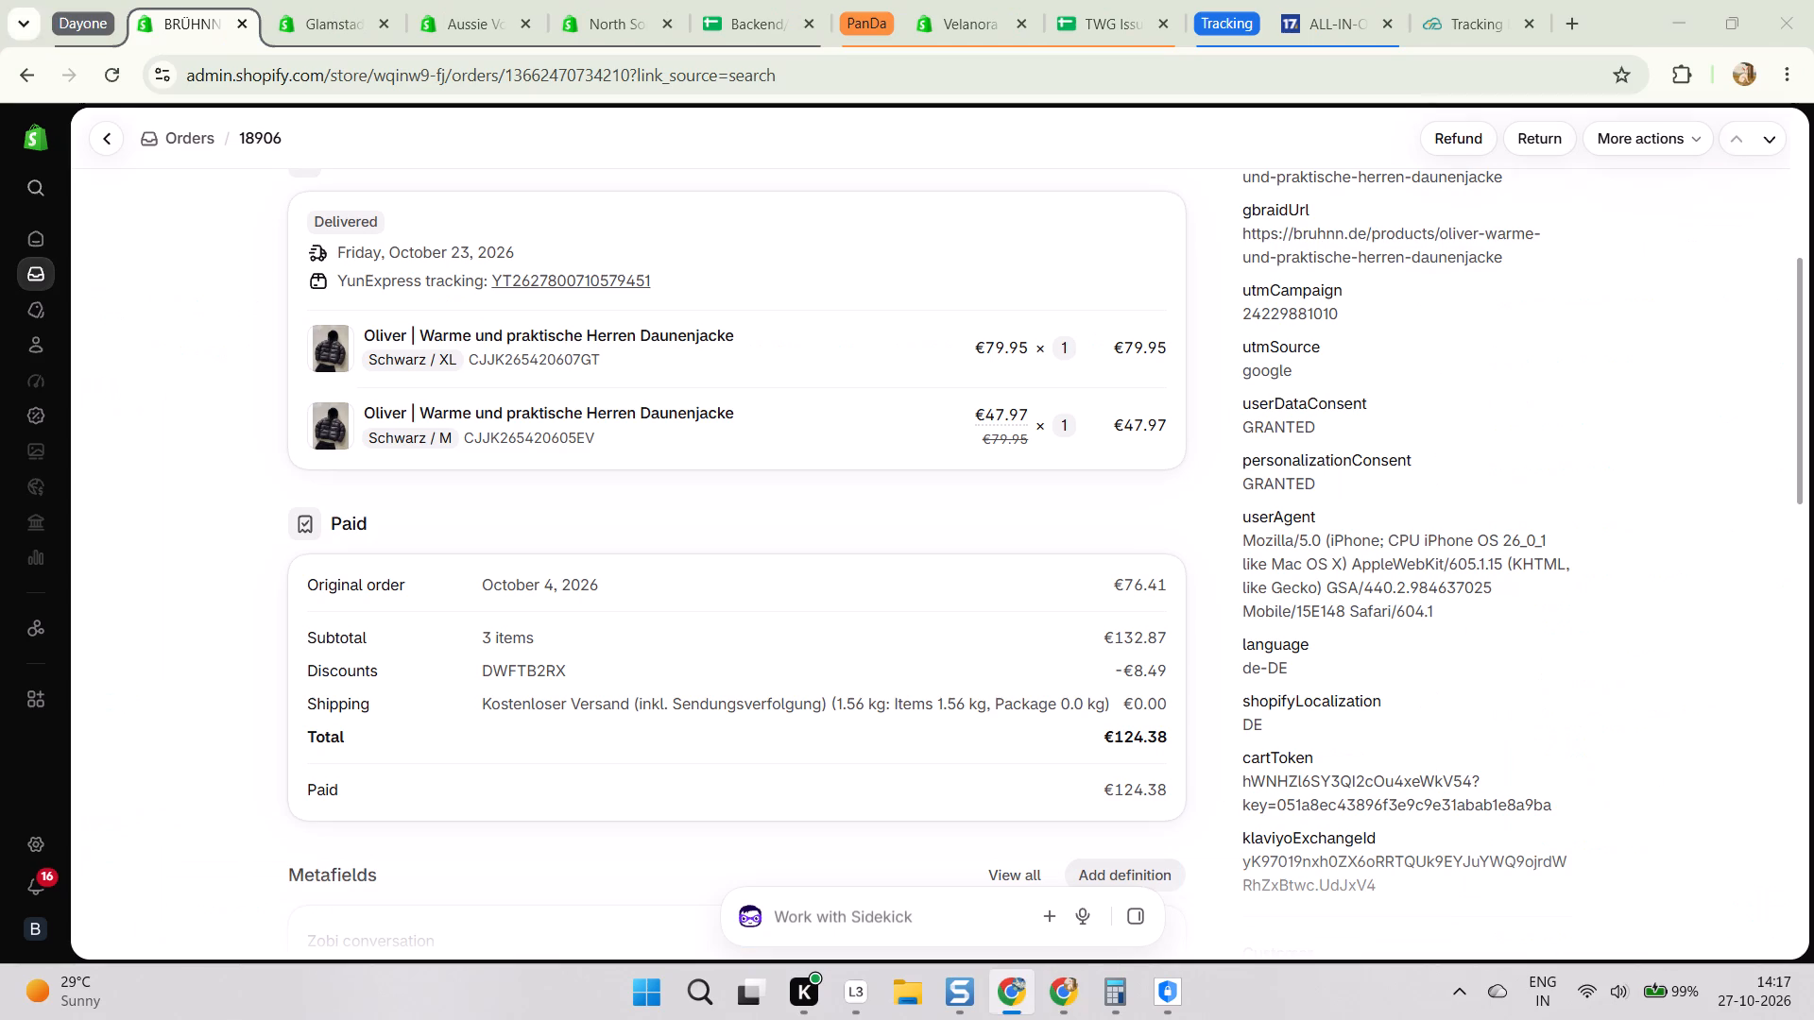
{"action": "double_click", "coordinate": [992, 335]}
{"action": "key", "text": "ctrl+c"}
{"action": "key", "text": "ctrl+c"}
{"action": "key", "text": "ctrl+c"}
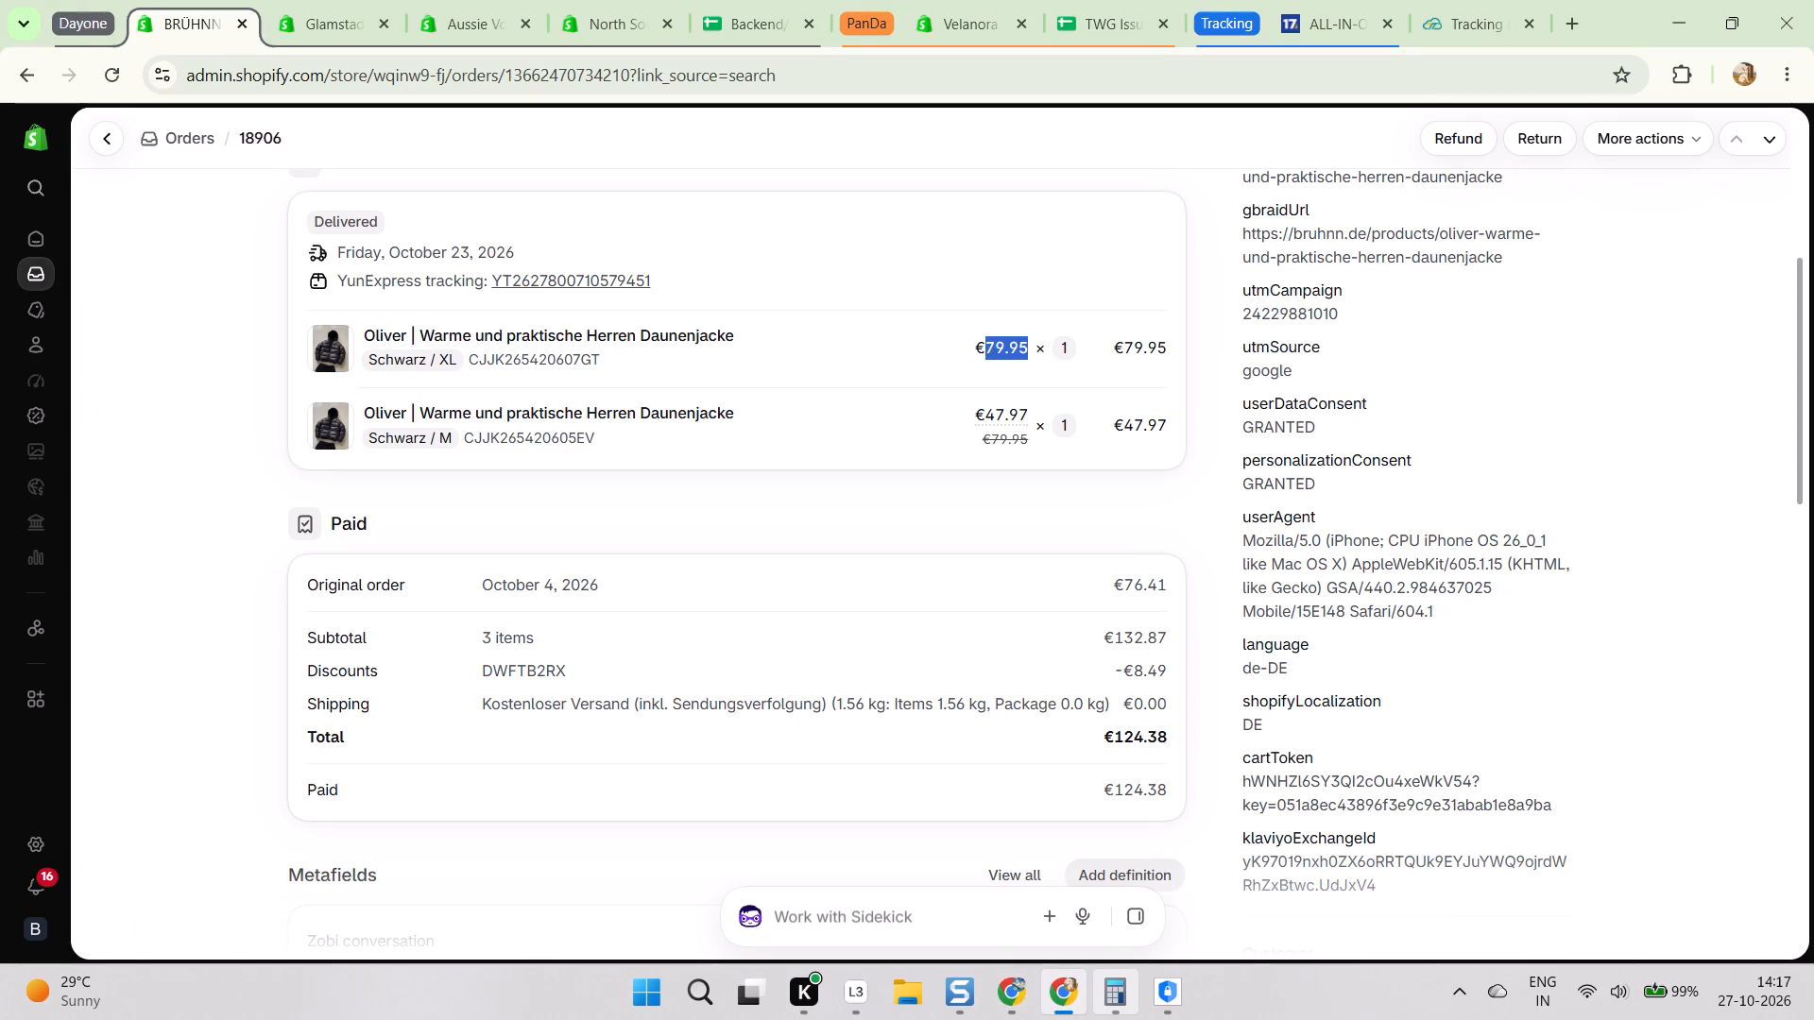
{"action": "left_click", "coordinate": [1131, 1010]}
{"action": "left_click", "coordinate": [1617, 466]}
{"action": "key", "text": "ctrl+v"}
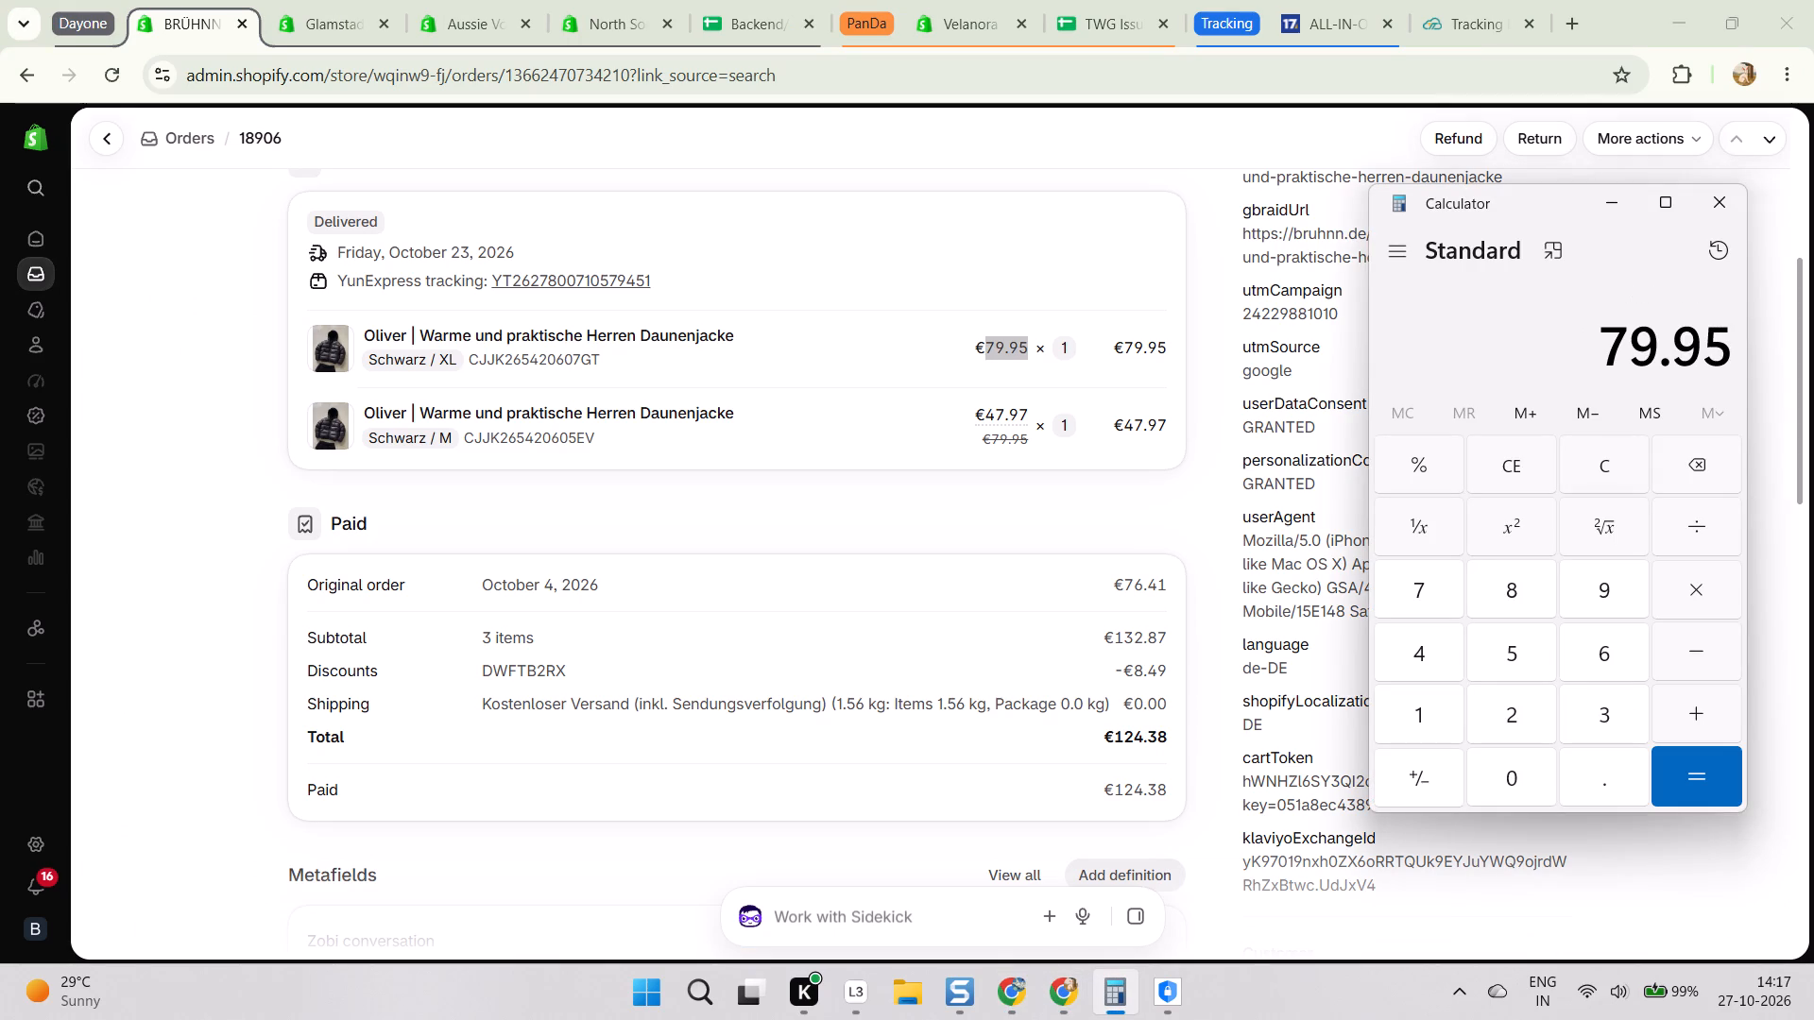
{"action": "left_click", "coordinate": [1691, 587]}
{"action": "type", "text": "10%"}
{"action": "key", "text": "Return"}
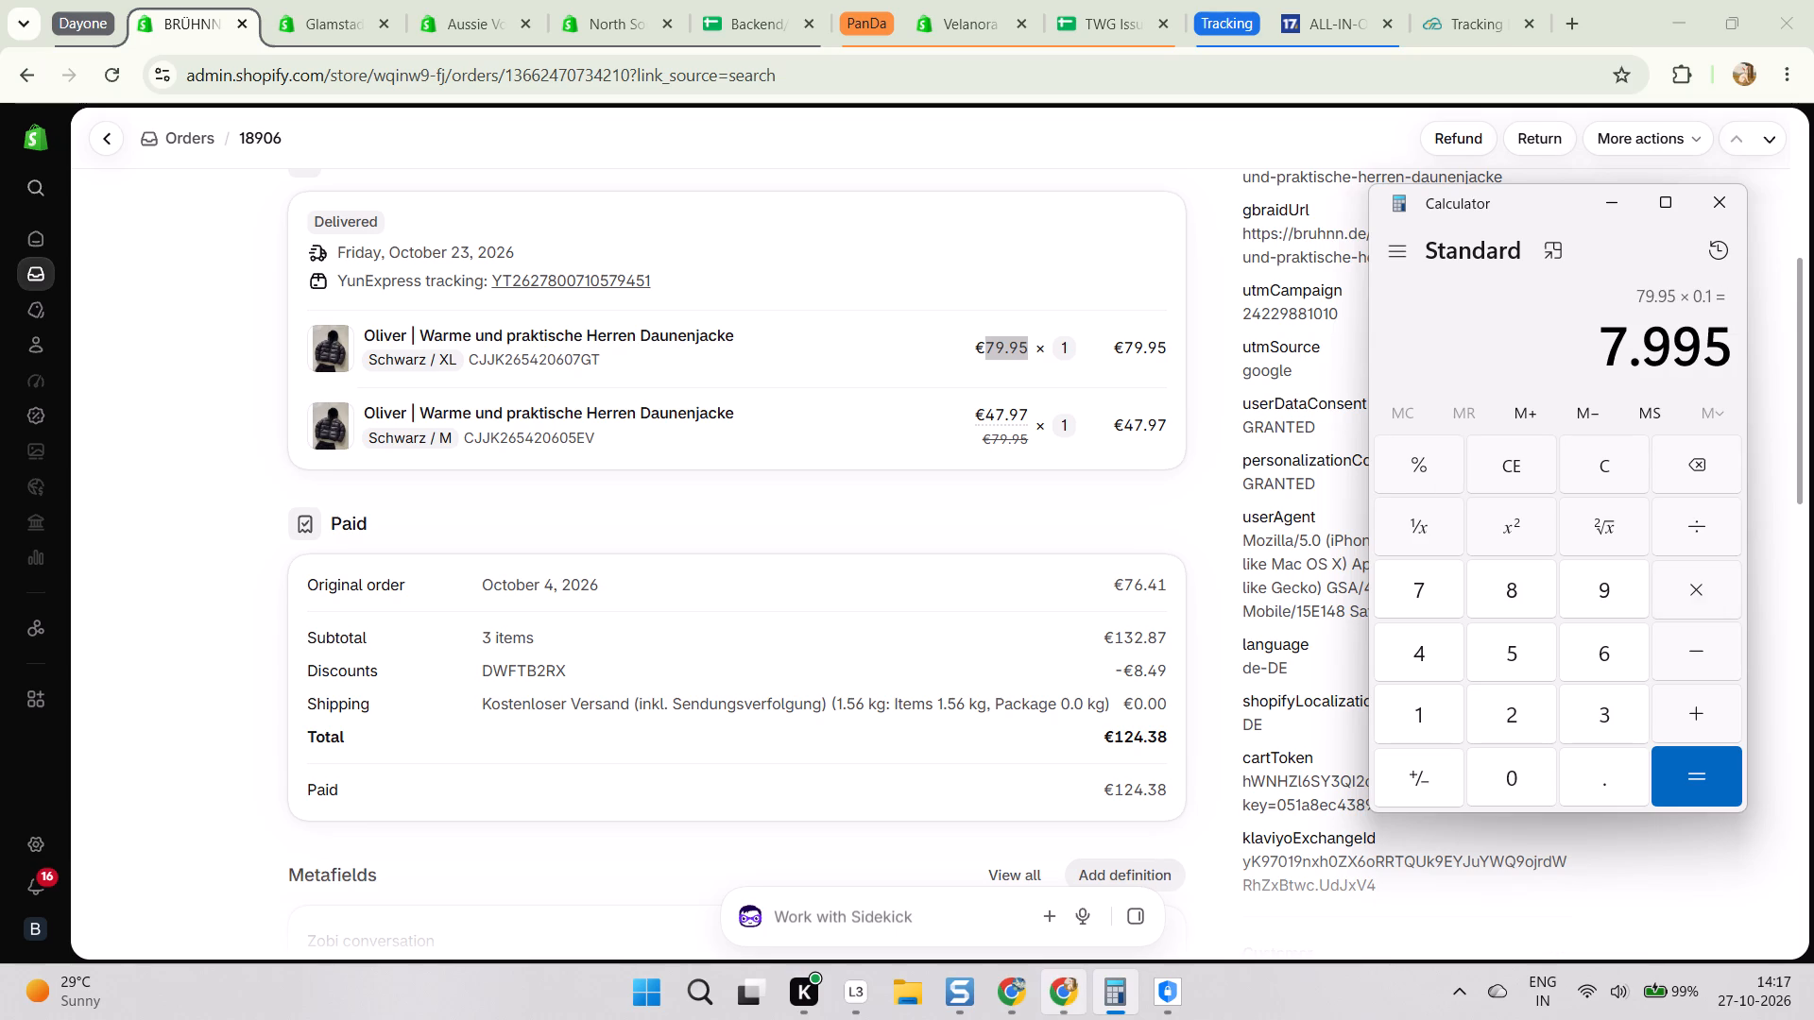
{"action": "left_click", "coordinate": [1027, 988]}
{"action": "double_click", "coordinate": [281, 177]}
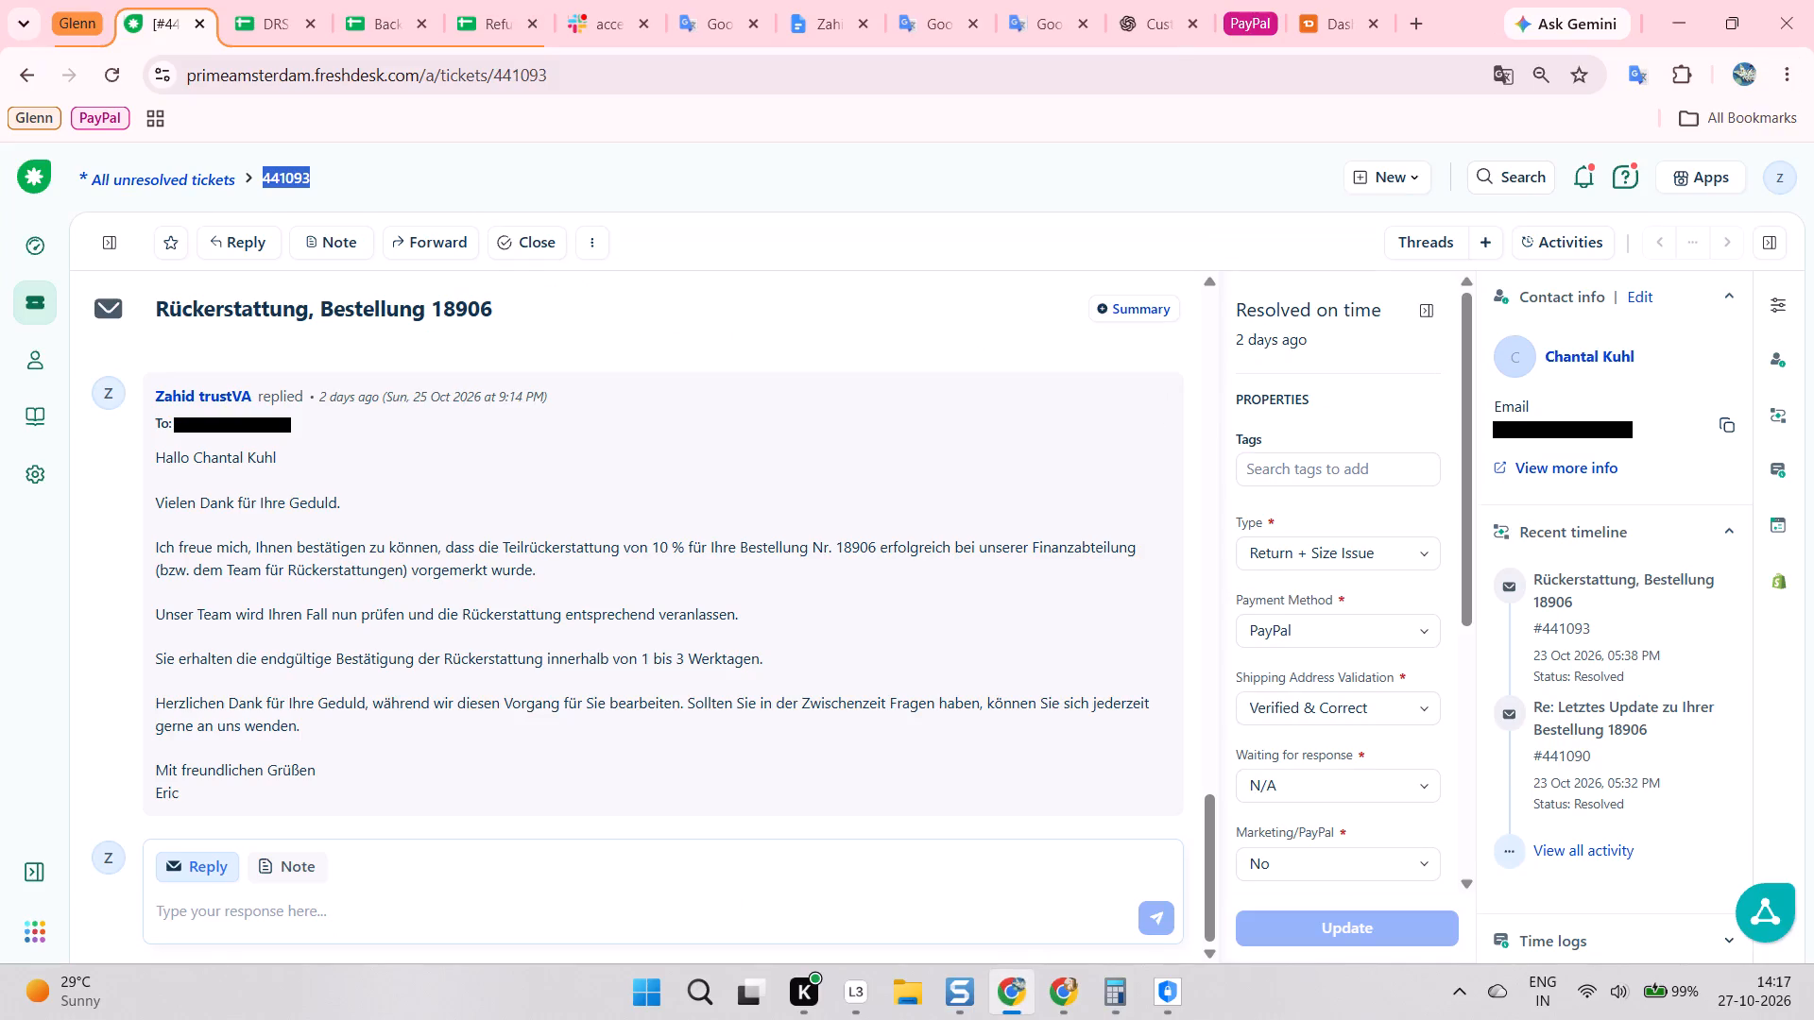
{"action": "key", "text": "ctrl+c"}
{"action": "key", "text": "ctrl+c"}
{"action": "left_click", "coordinate": [485, 0]}
{"action": "key", "text": "ctrl+f"}
{"action": "key", "text": "ctrl+v"}
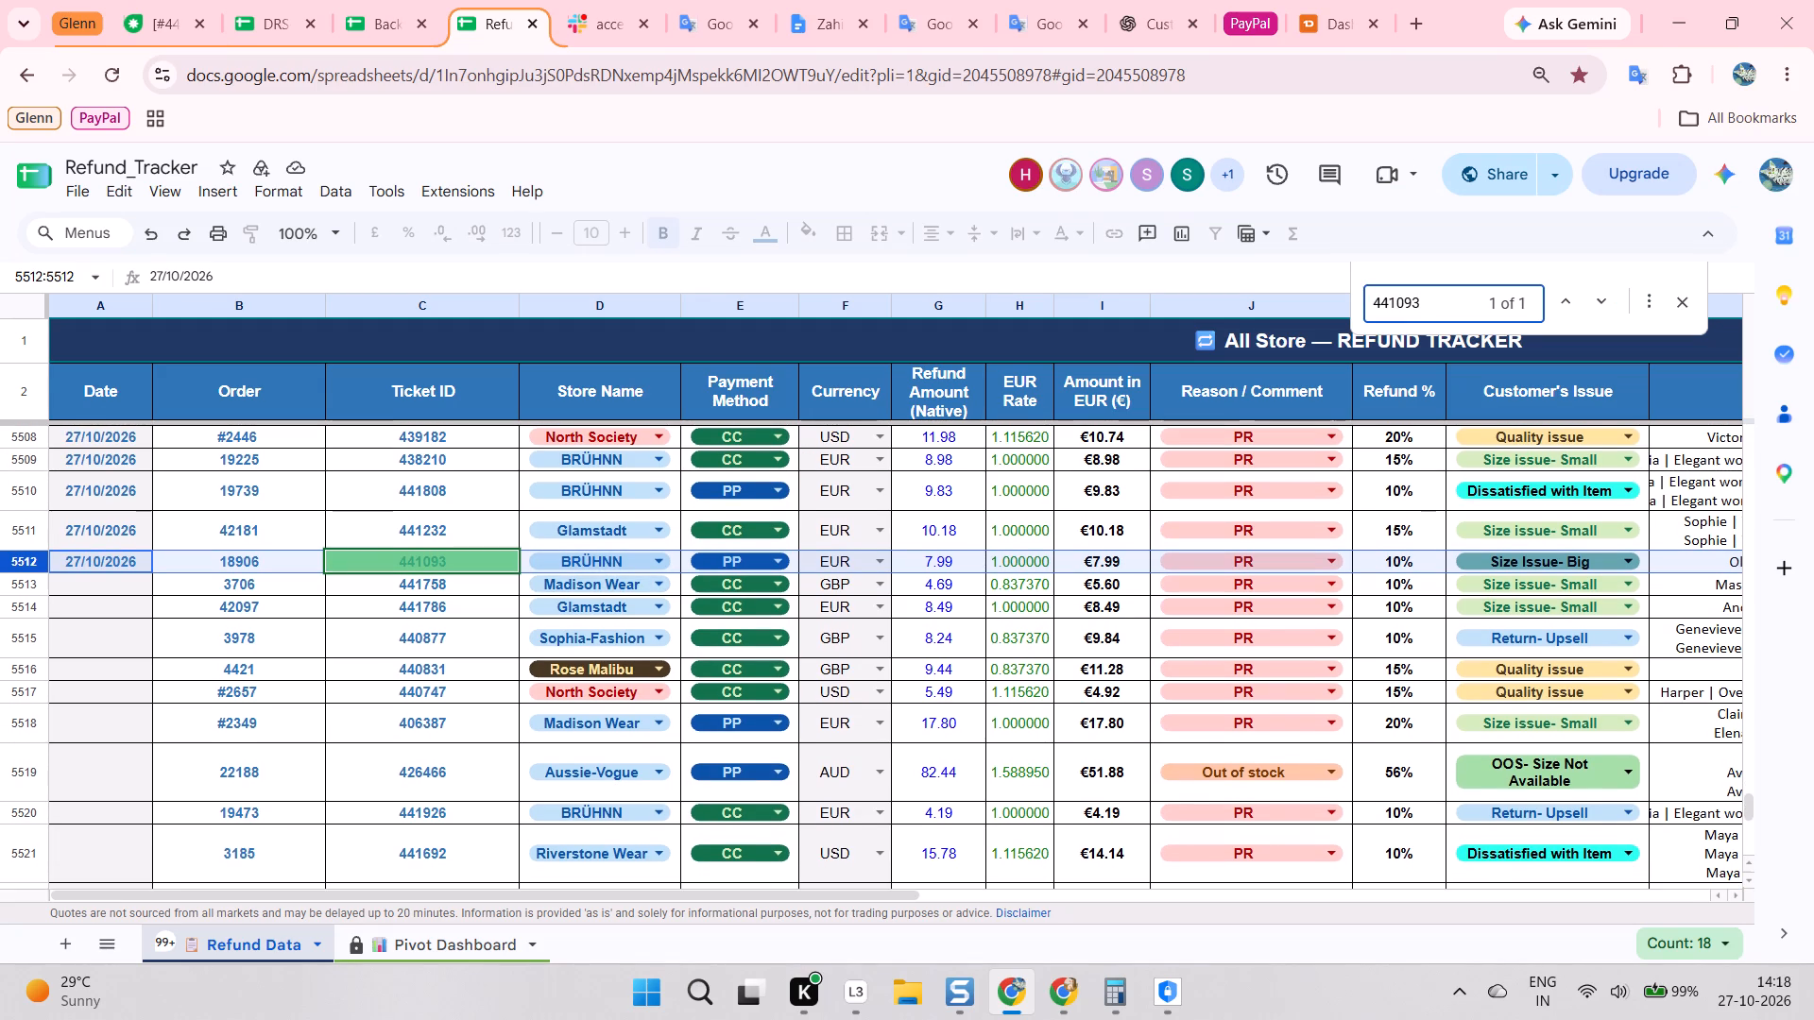
{"action": "scroll", "coordinate": [503, 601], "scroll_direction": "left", "scroll_amount": 4}
{"action": "scroll", "coordinate": [646, 585], "scroll_direction": "left", "scroll_amount": 2}
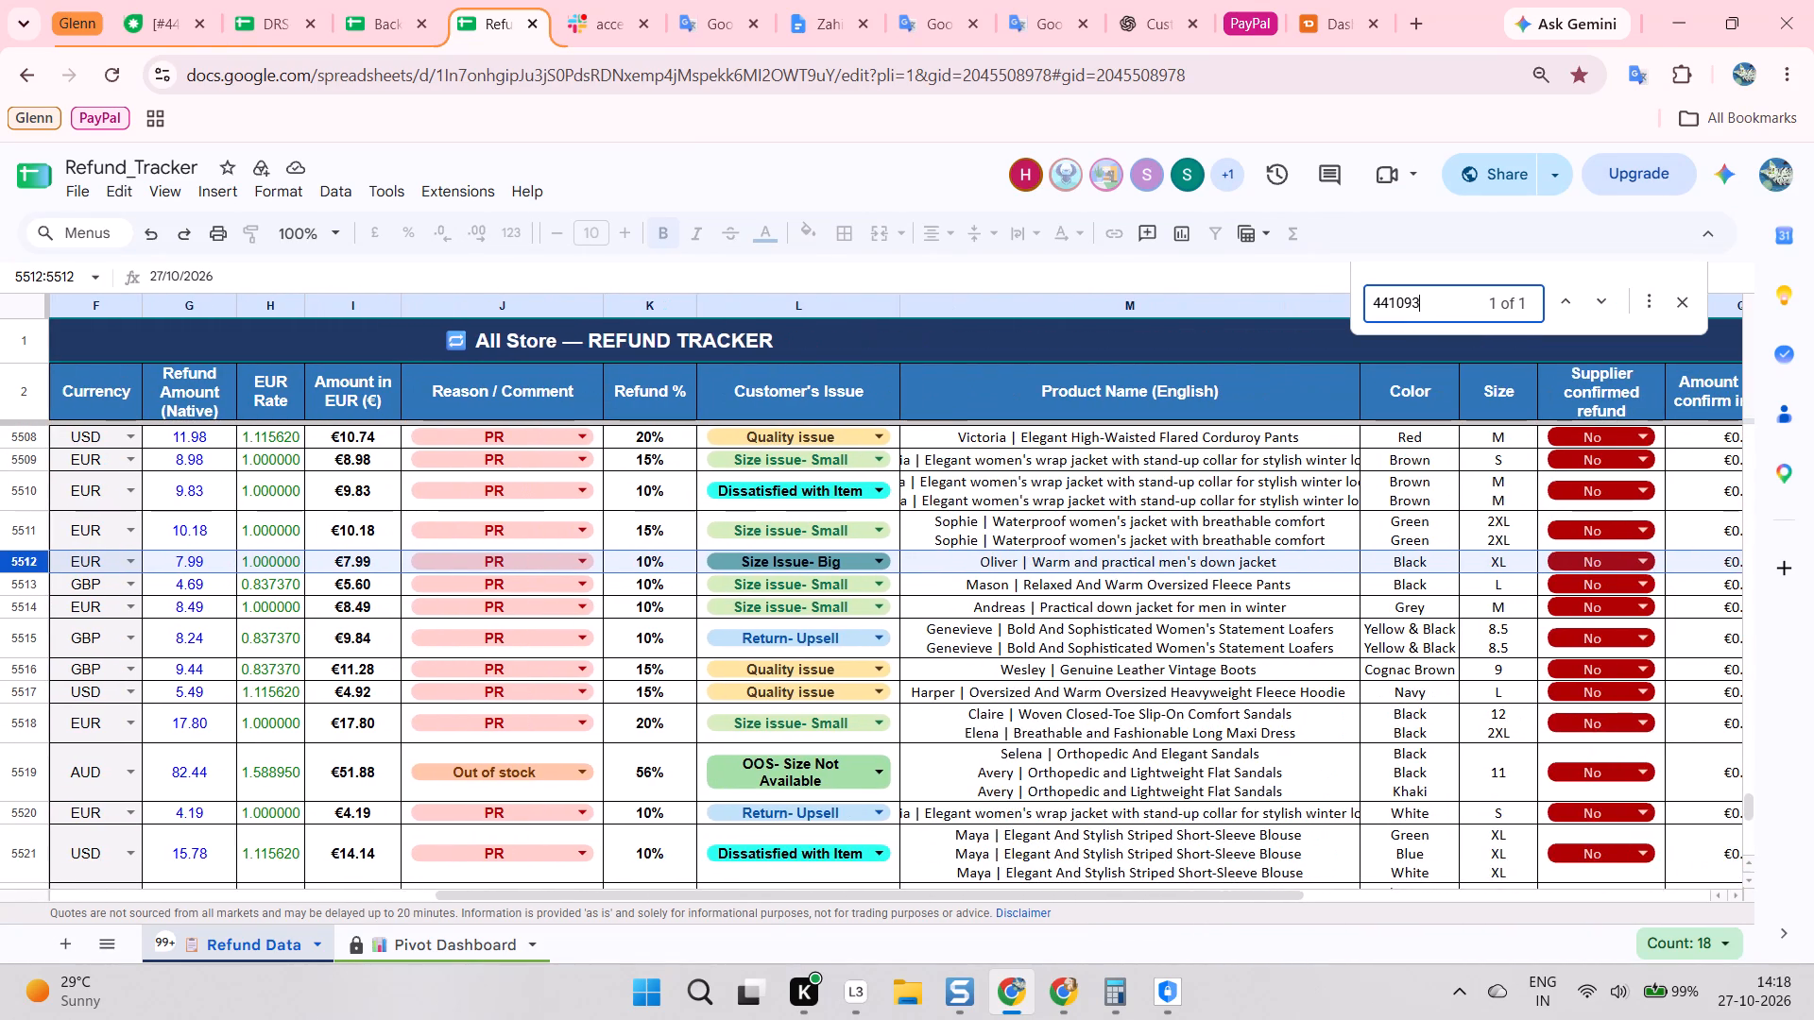
{"action": "scroll", "coordinate": [646, 585], "scroll_direction": "right", "scroll_amount": 8}
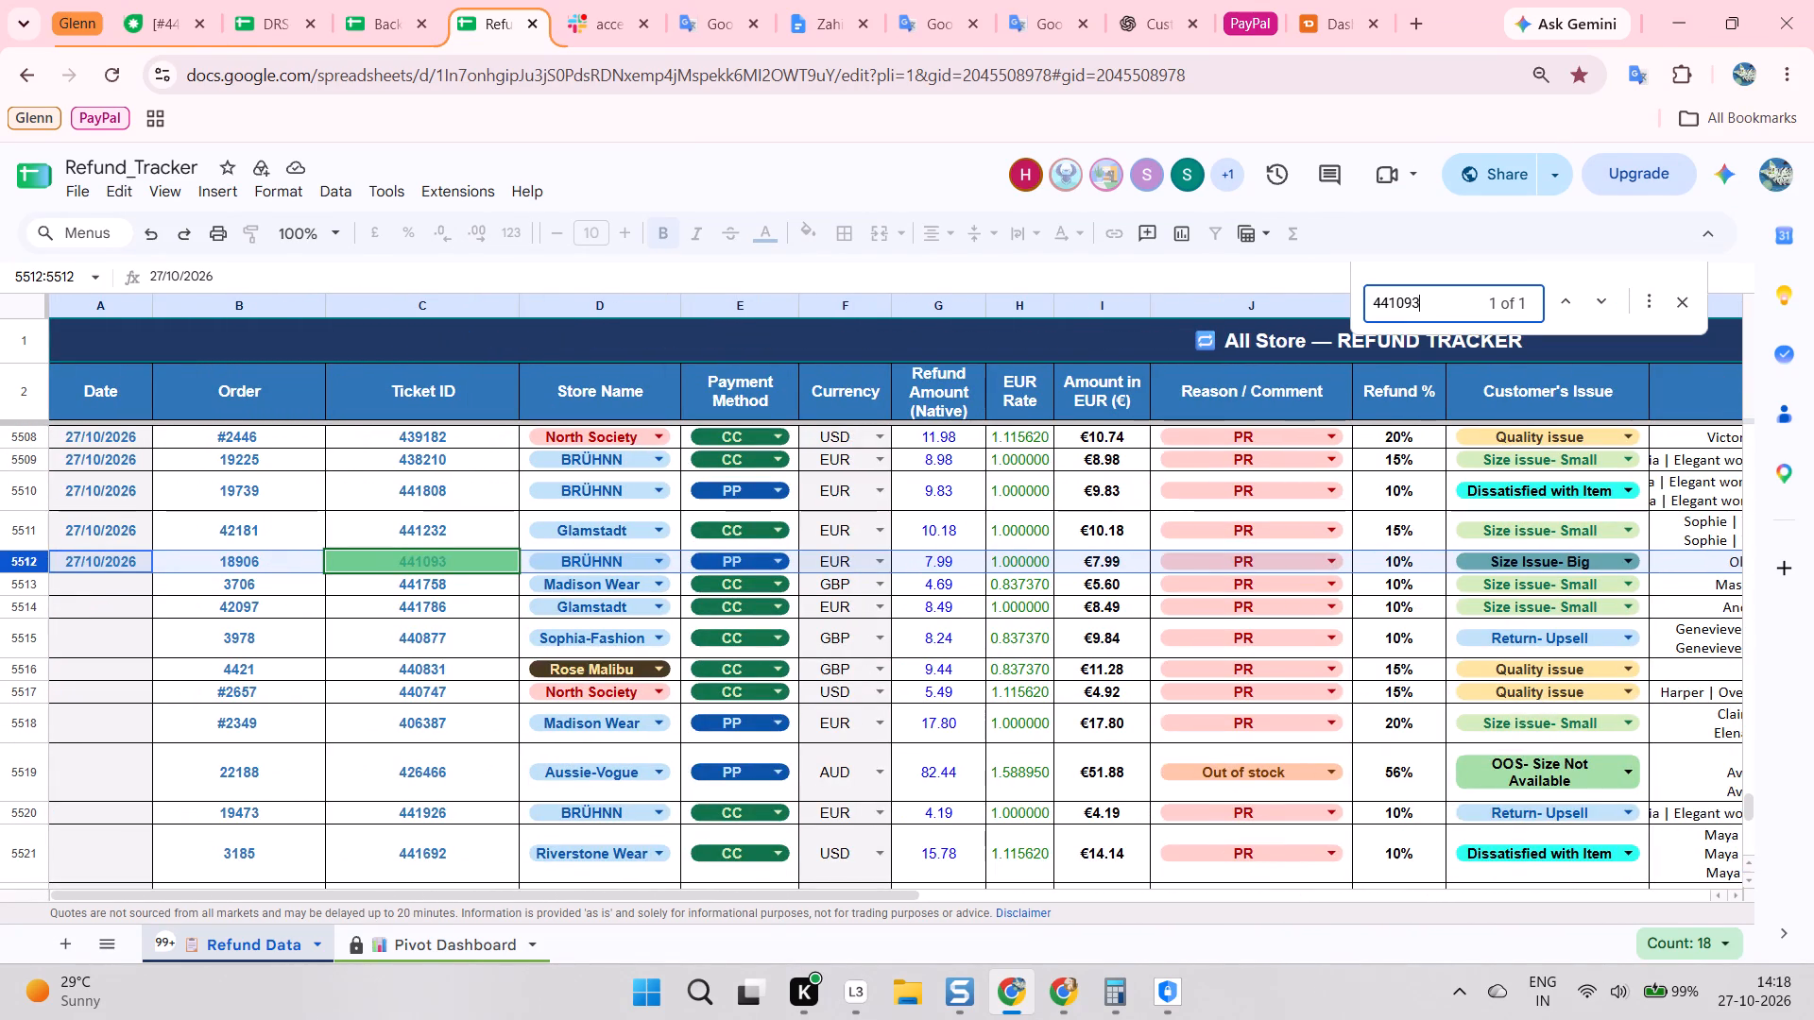
{"action": "left_click", "coordinate": [1050, 996]}
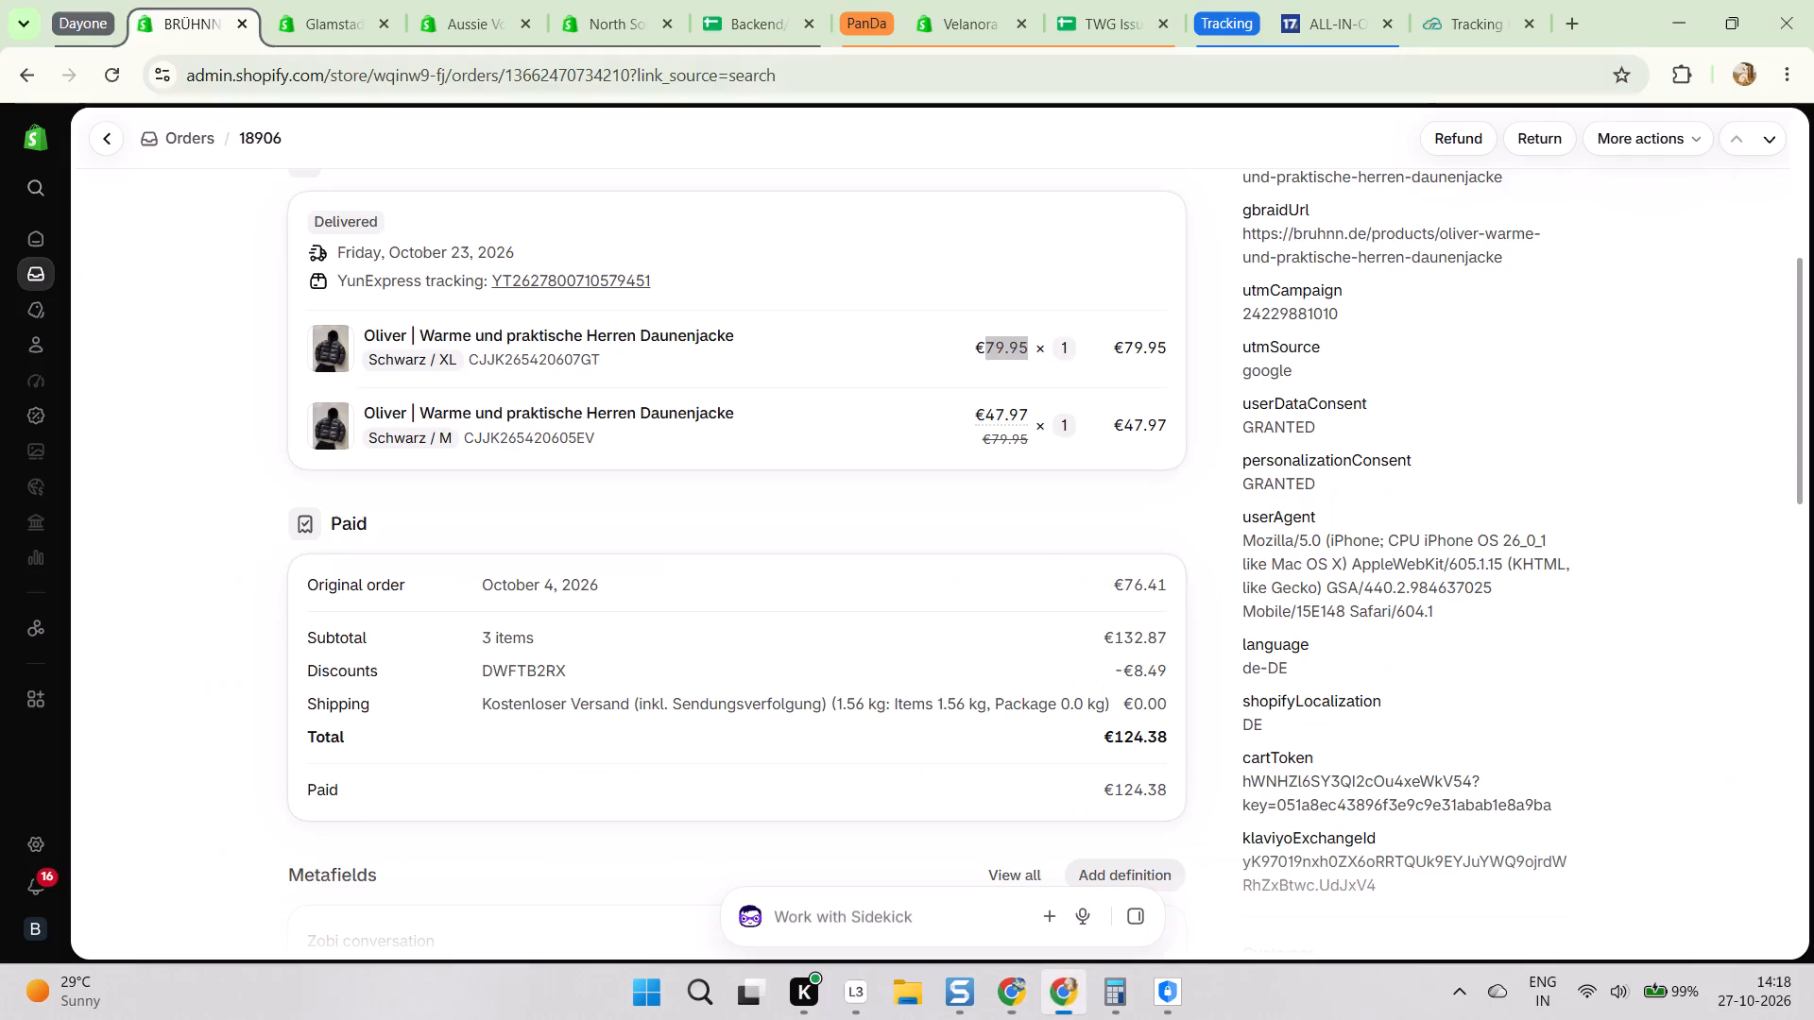
{"action": "scroll", "coordinate": [838, 408], "scroll_direction": "down", "scroll_amount": 8}
{"action": "scroll", "coordinate": [987, 417], "scroll_direction": "up", "scroll_amount": 6}
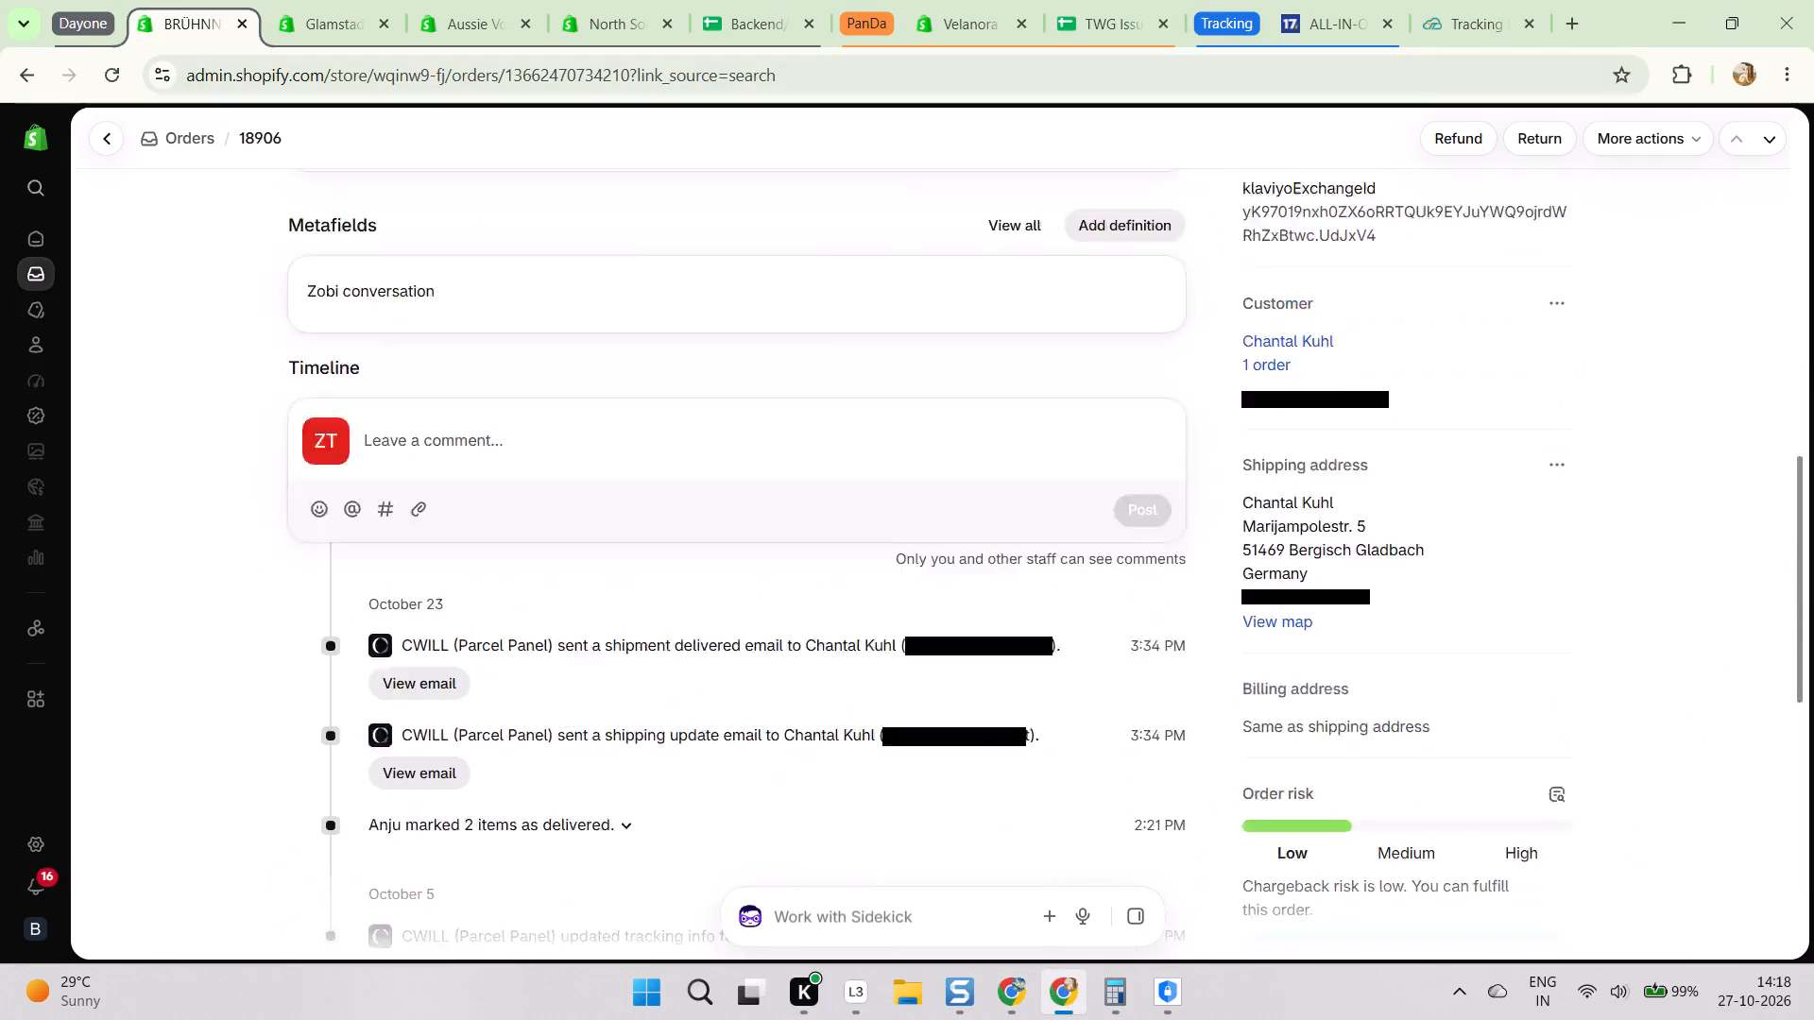
{"action": "scroll", "coordinate": [1224, 257], "scroll_direction": "up", "scroll_amount": 8}
{"action": "left_click", "coordinate": [1463, 137]}
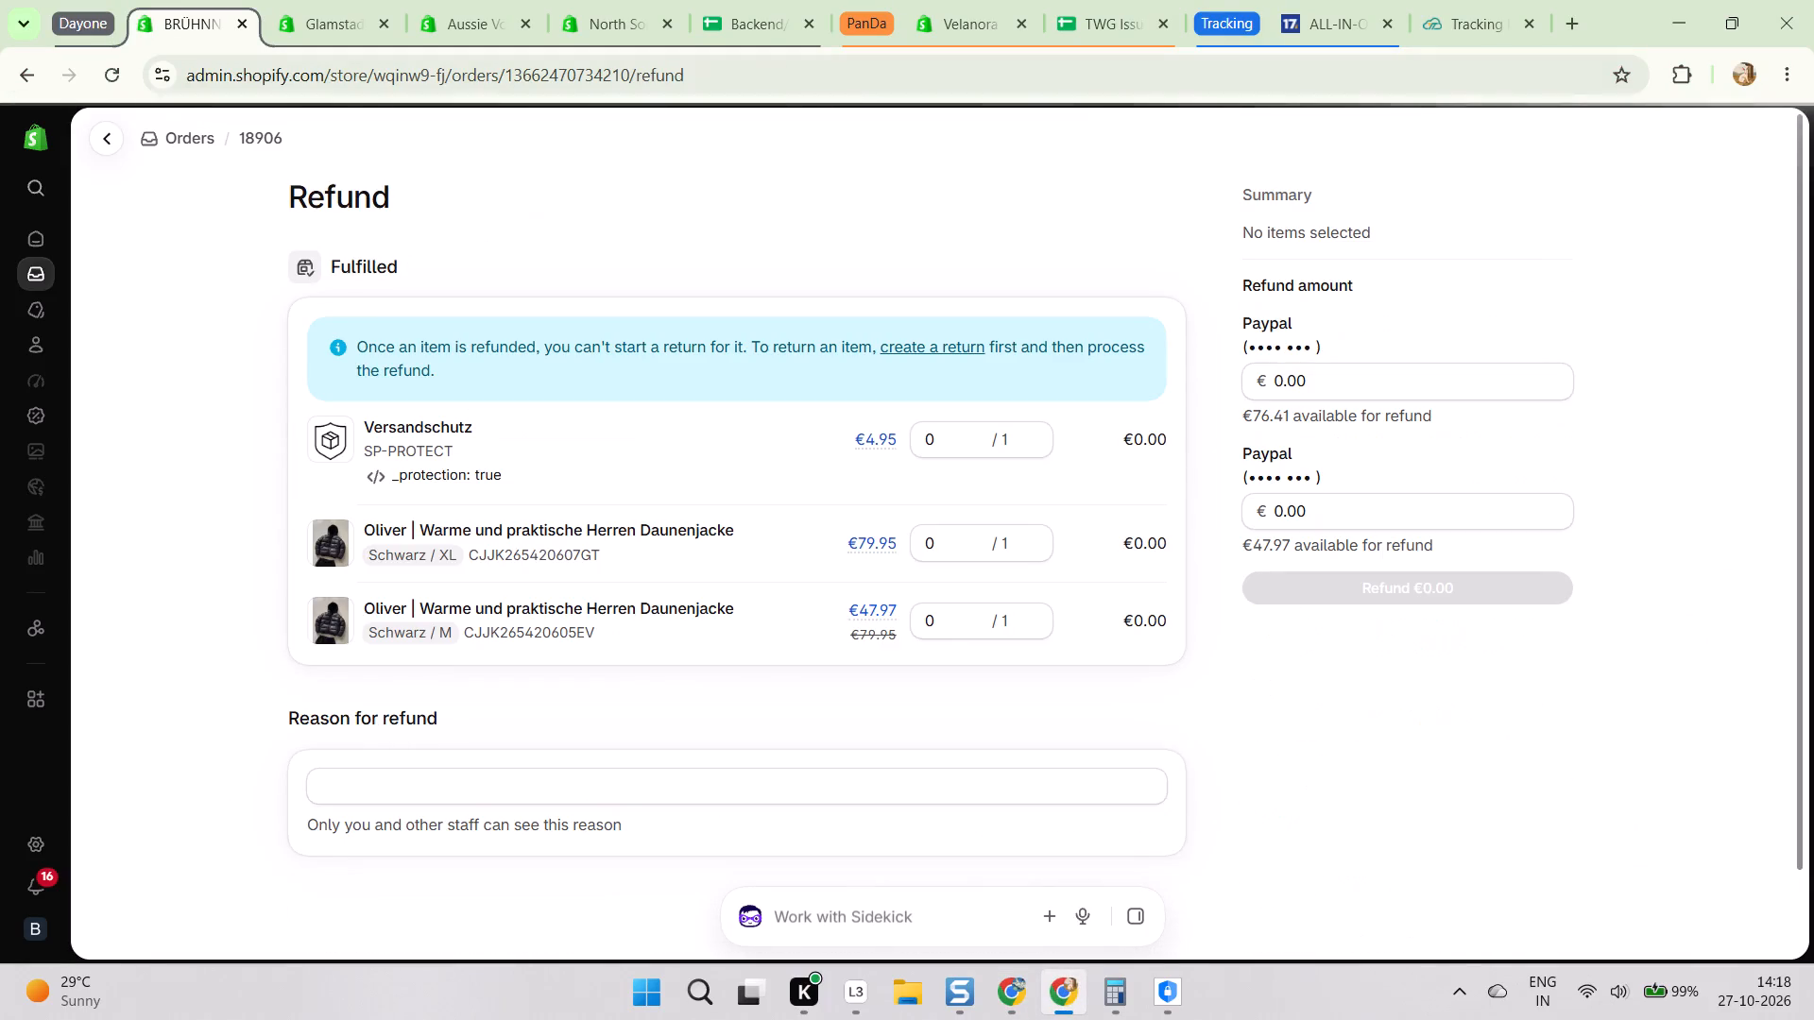
{"action": "scroll", "coordinate": [1155, 446], "scroll_direction": "down", "scroll_amount": 3}
{"action": "left_click", "coordinate": [691, 692]}
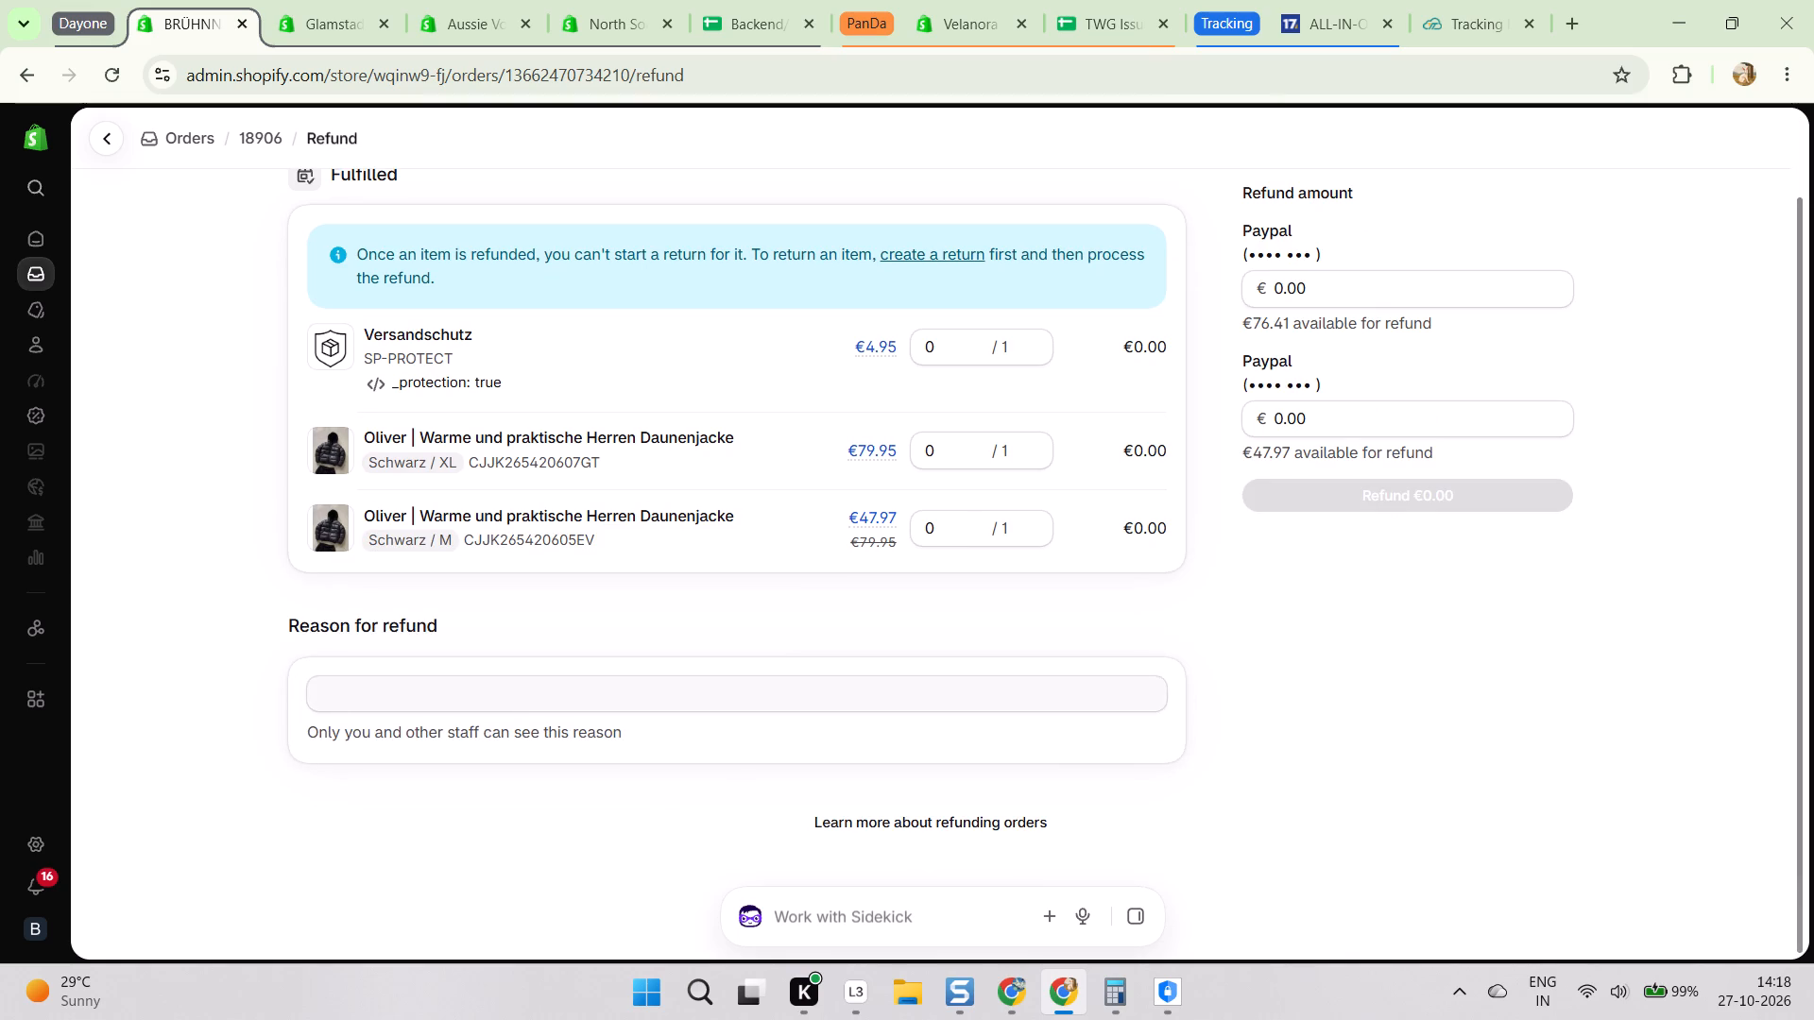
{"action": "type", "text": "cx accept"}
{"action": "key", "text": "space"}
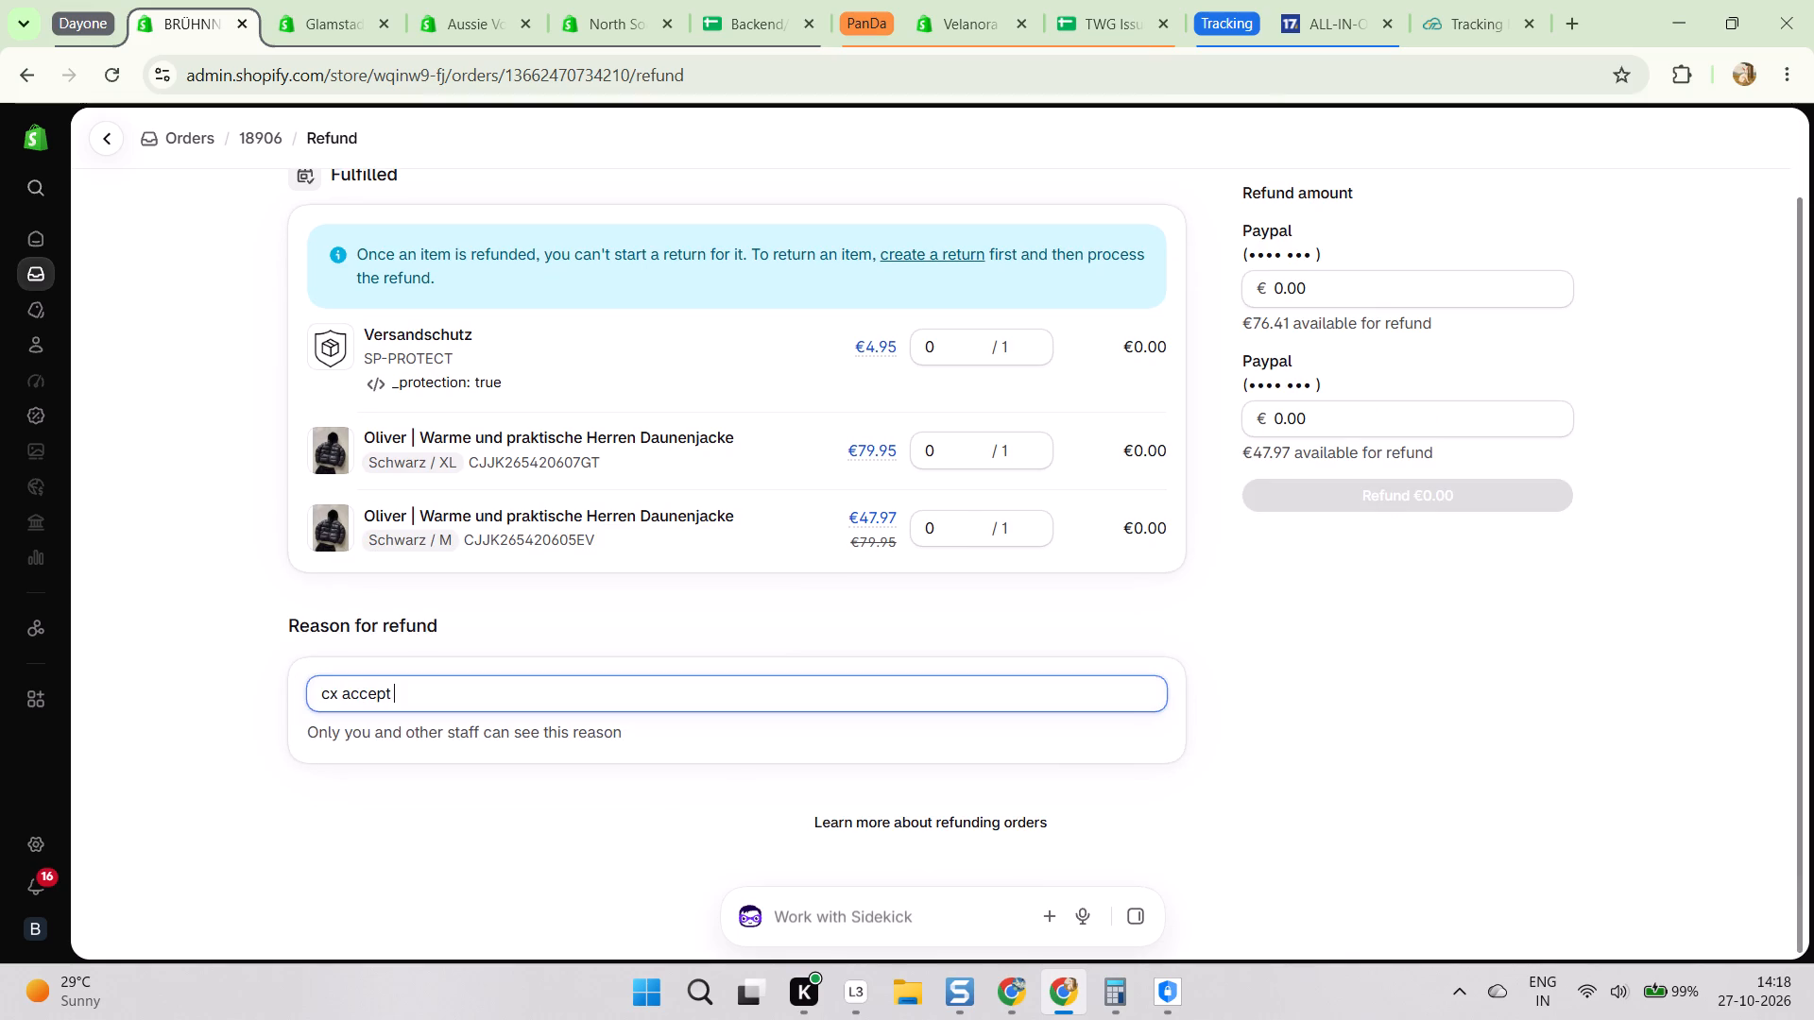
{"action": "type", "text": "10% pr on 1 product"}
{"action": "key", "text": "space"}
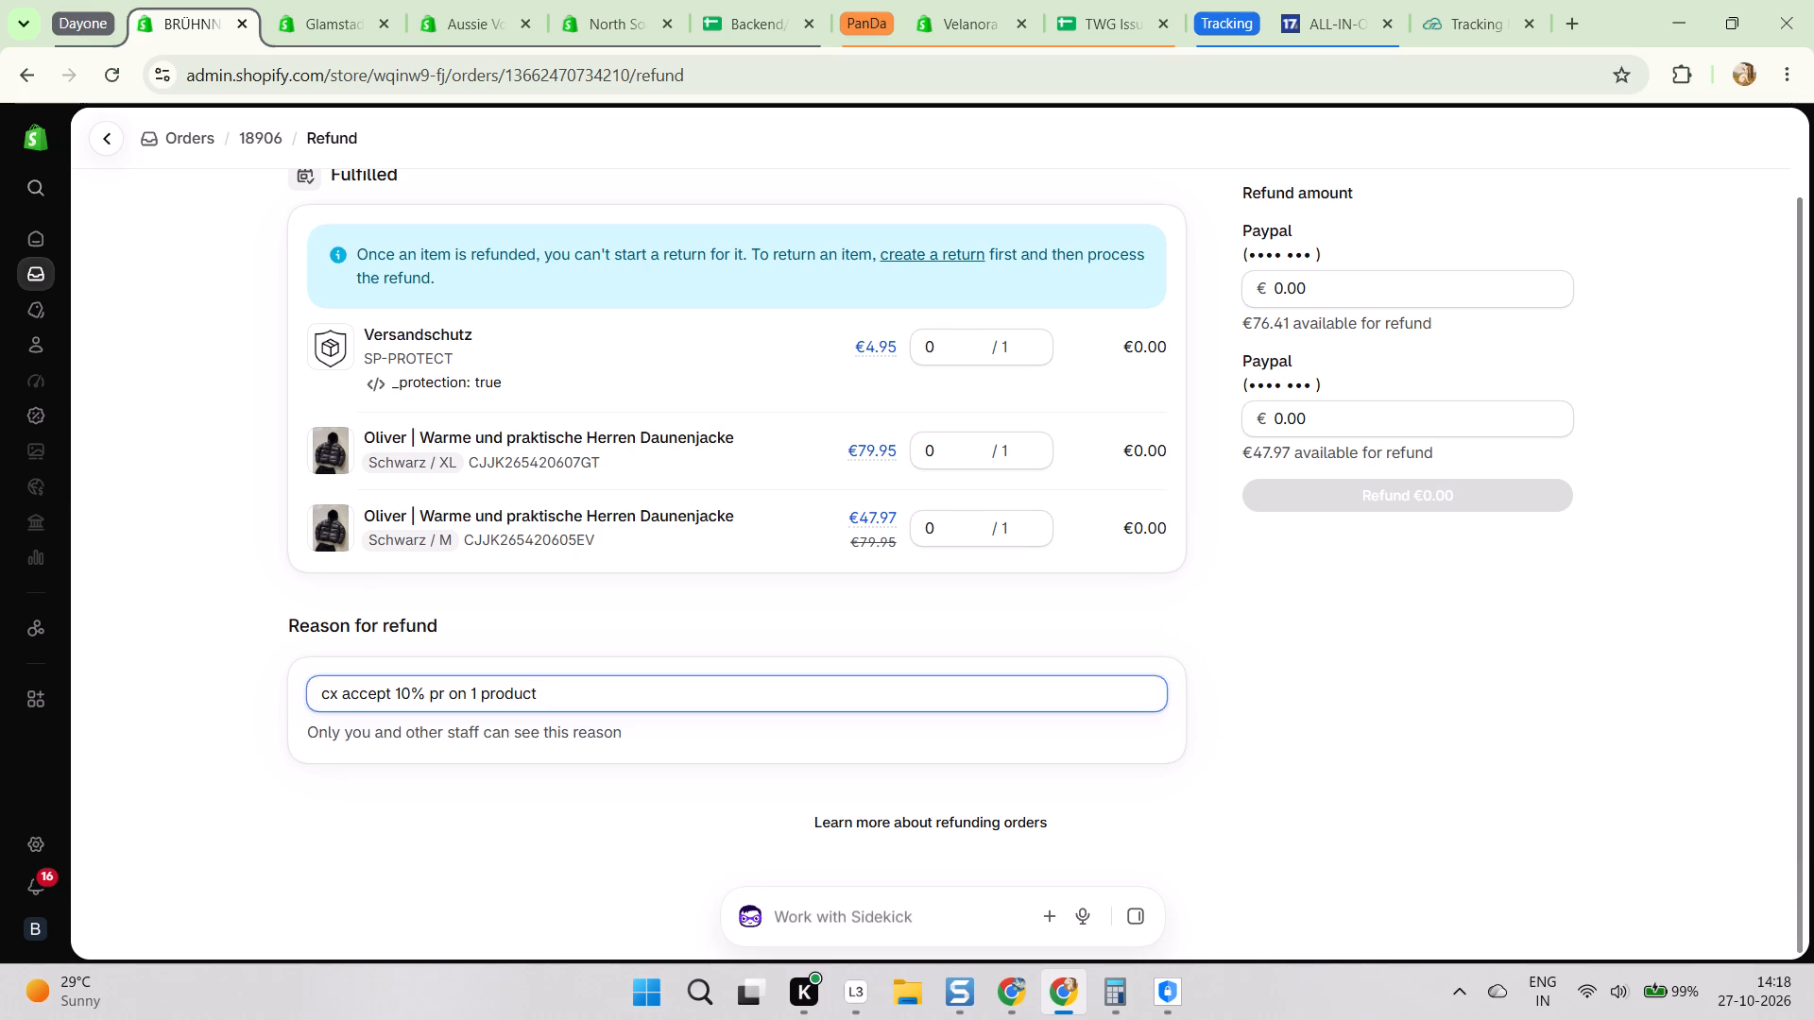
Set the refund amount on the first PayPal payment to €7.99 and issue the refund with customer notification.
{"action": "key", "text": "alt+Tab"}
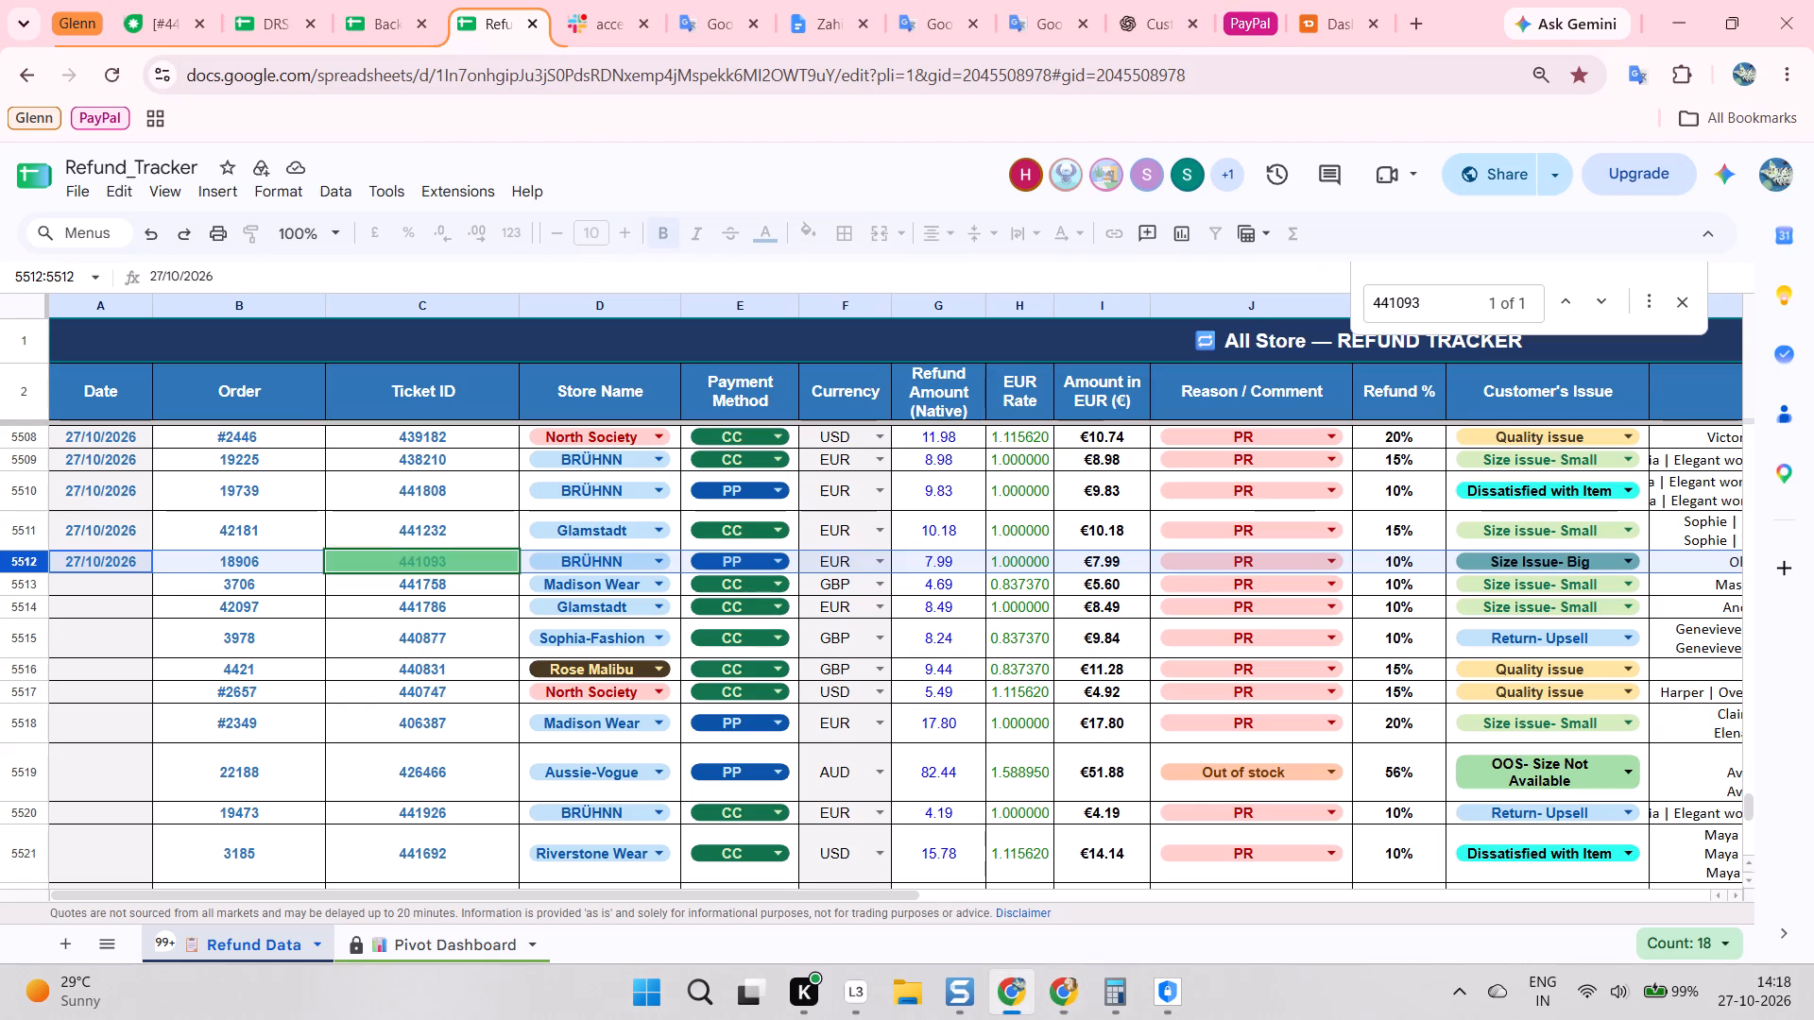
{"action": "key", "text": "alt+Tab"}
{"action": "double_click", "coordinate": [1362, 286]}
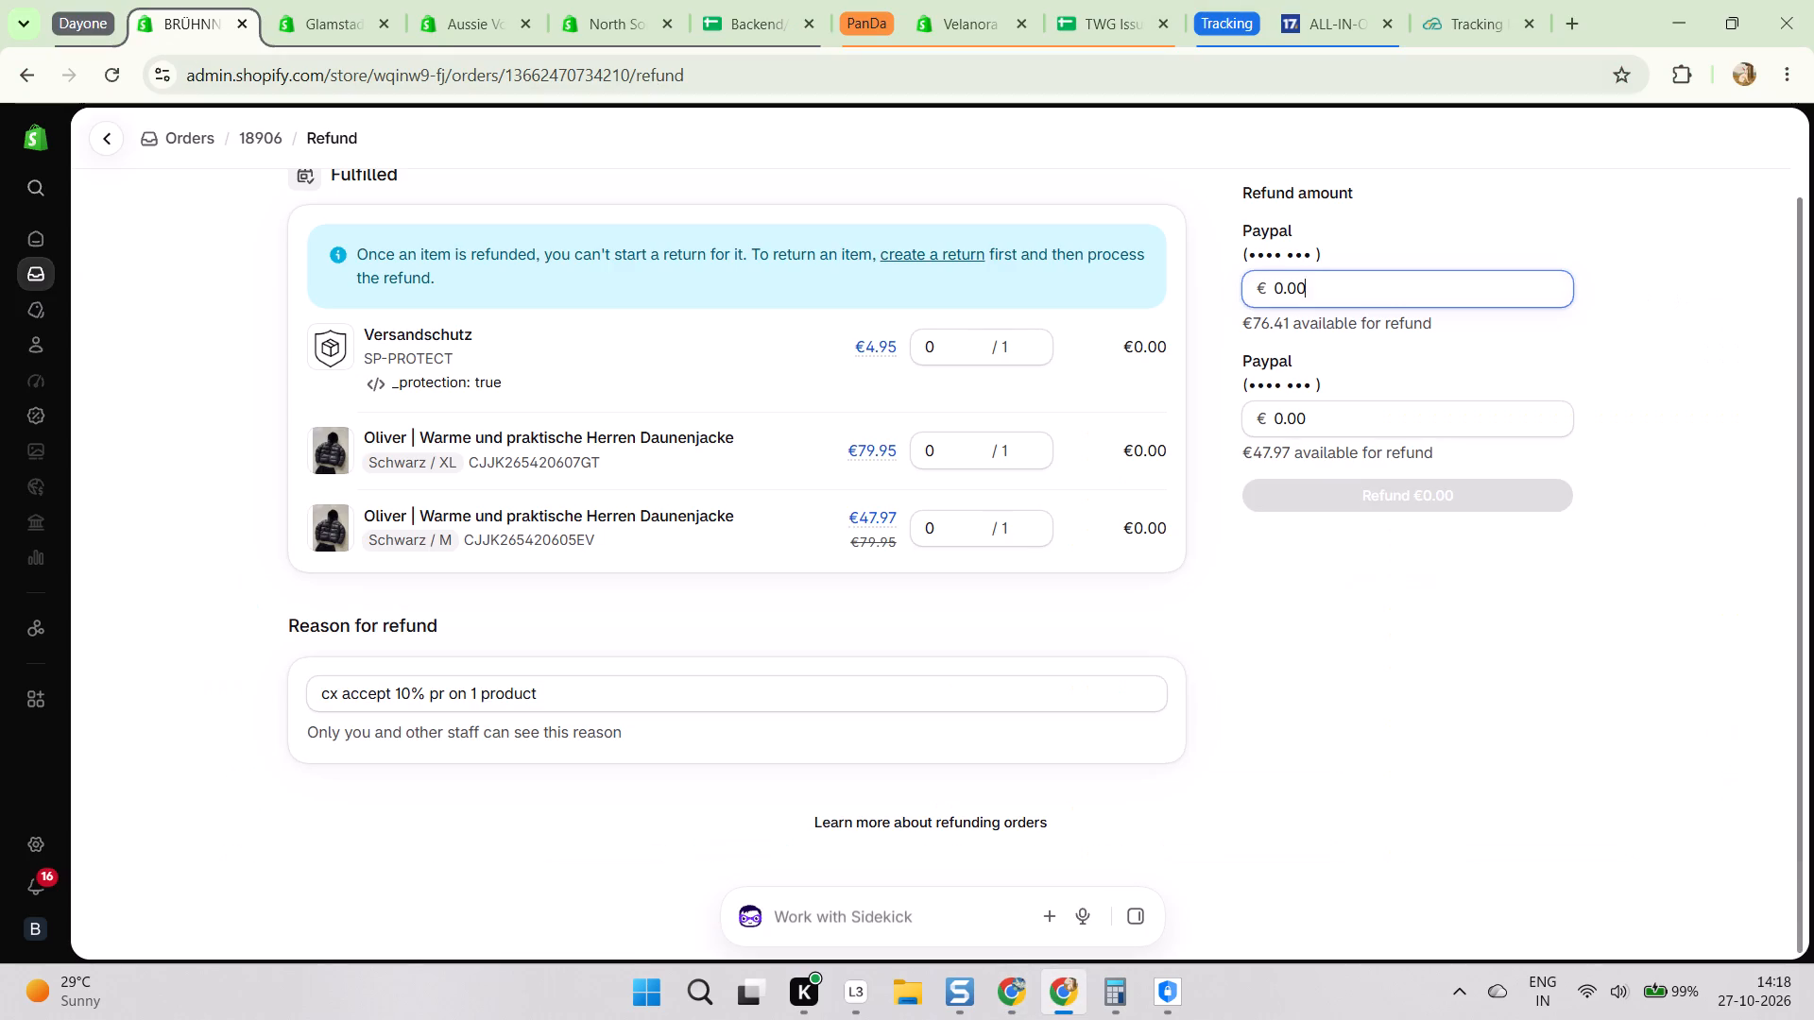
{"action": "type", "text": "7.0"}
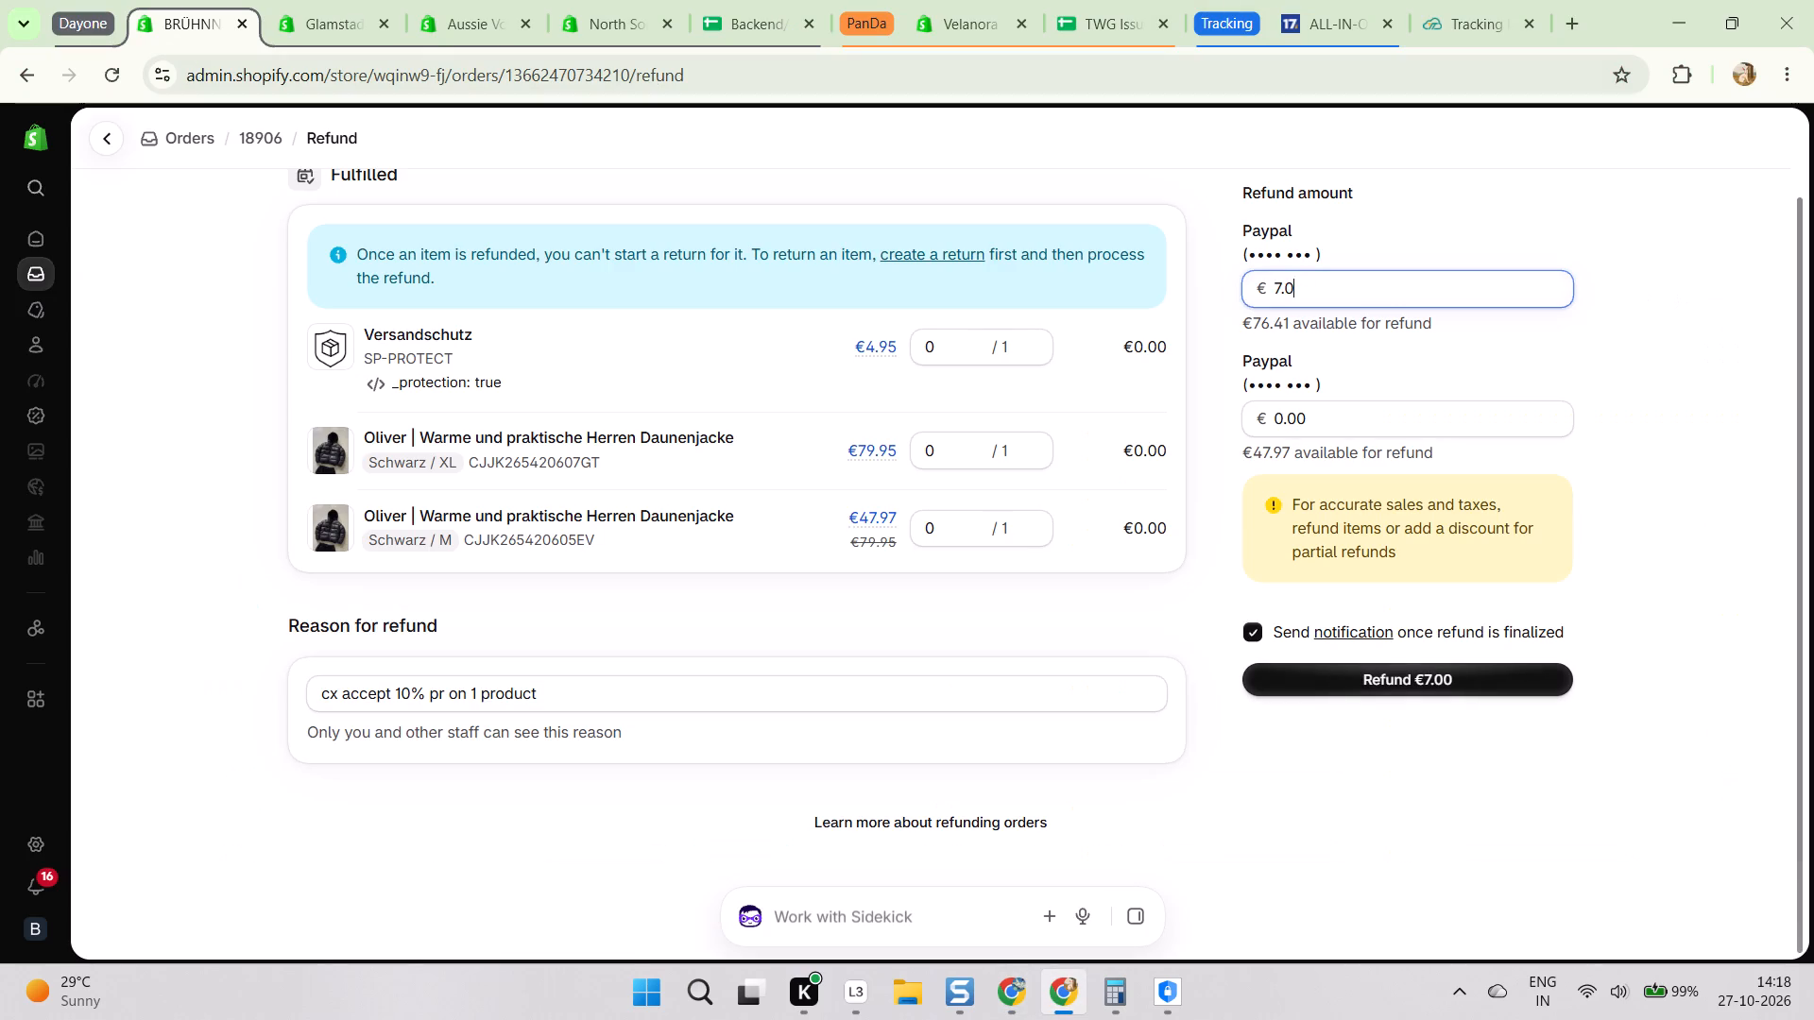
{"action": "key", "text": "BackSpace"}
{"action": "type", "text": "99"}
{"action": "key", "text": "alt+Tab"}
{"action": "key", "text": "alt+Tab"}
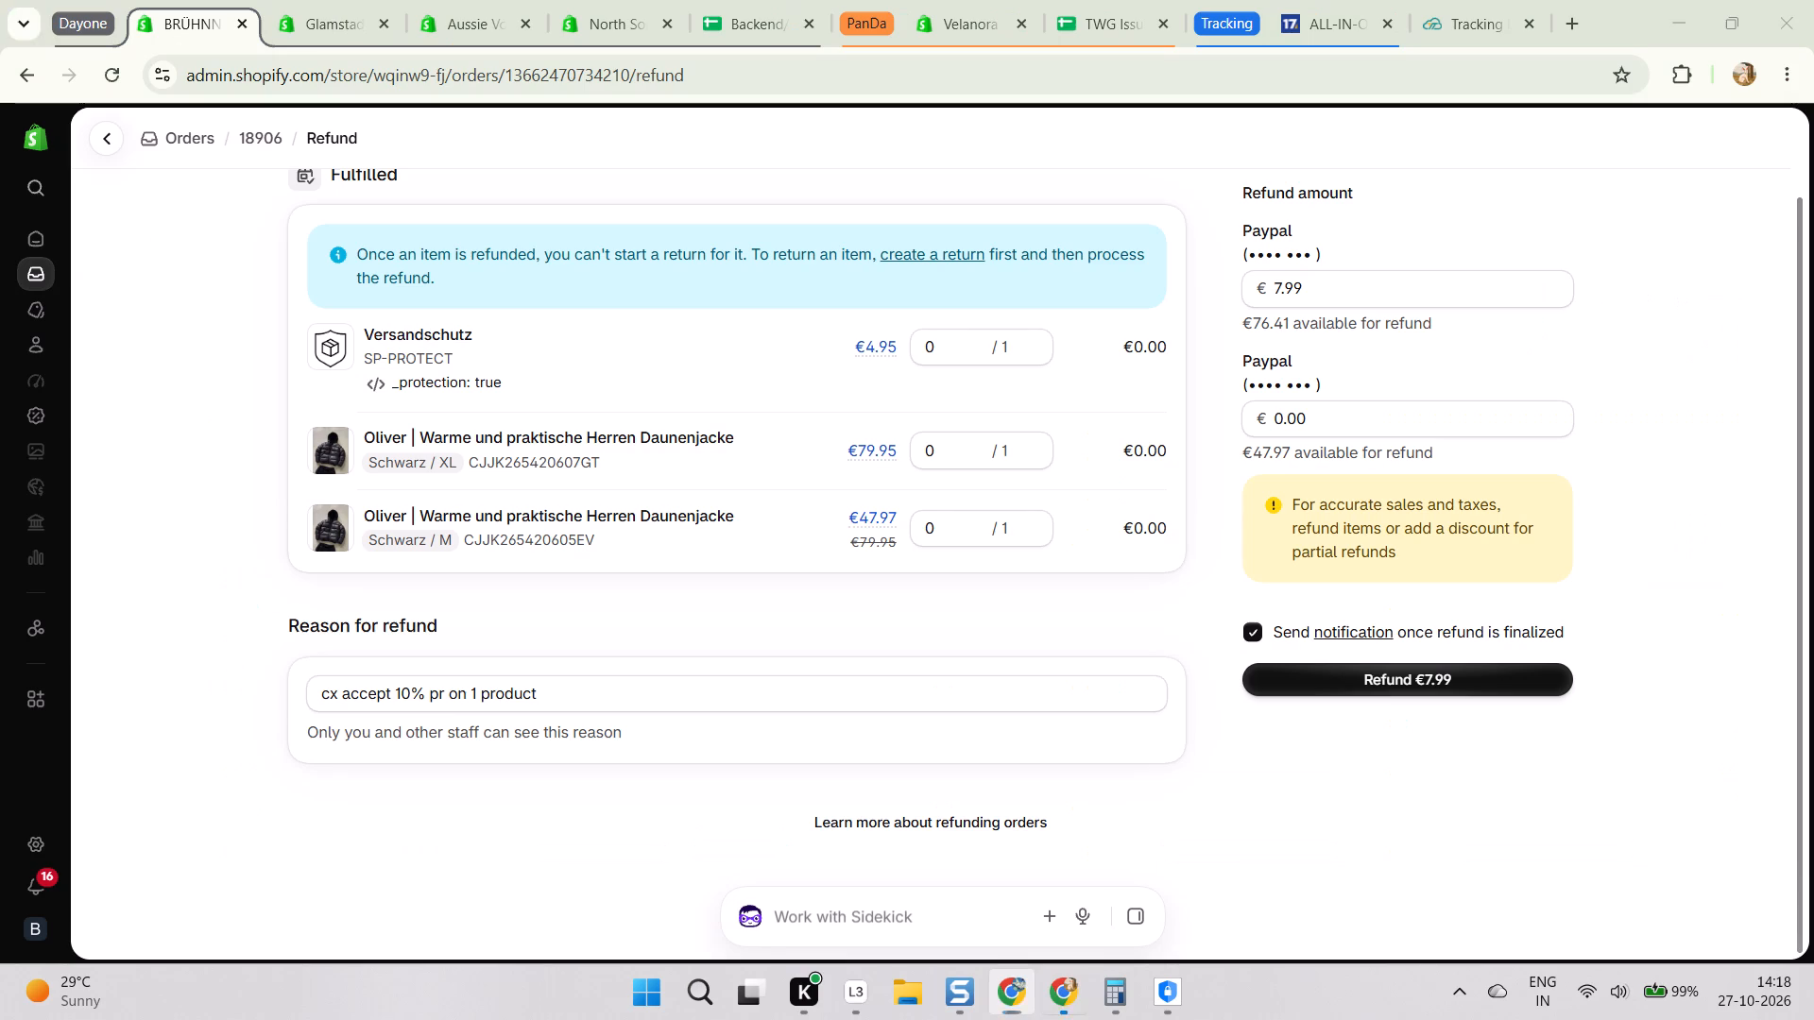
{"action": "left_click", "coordinate": [1399, 677]}
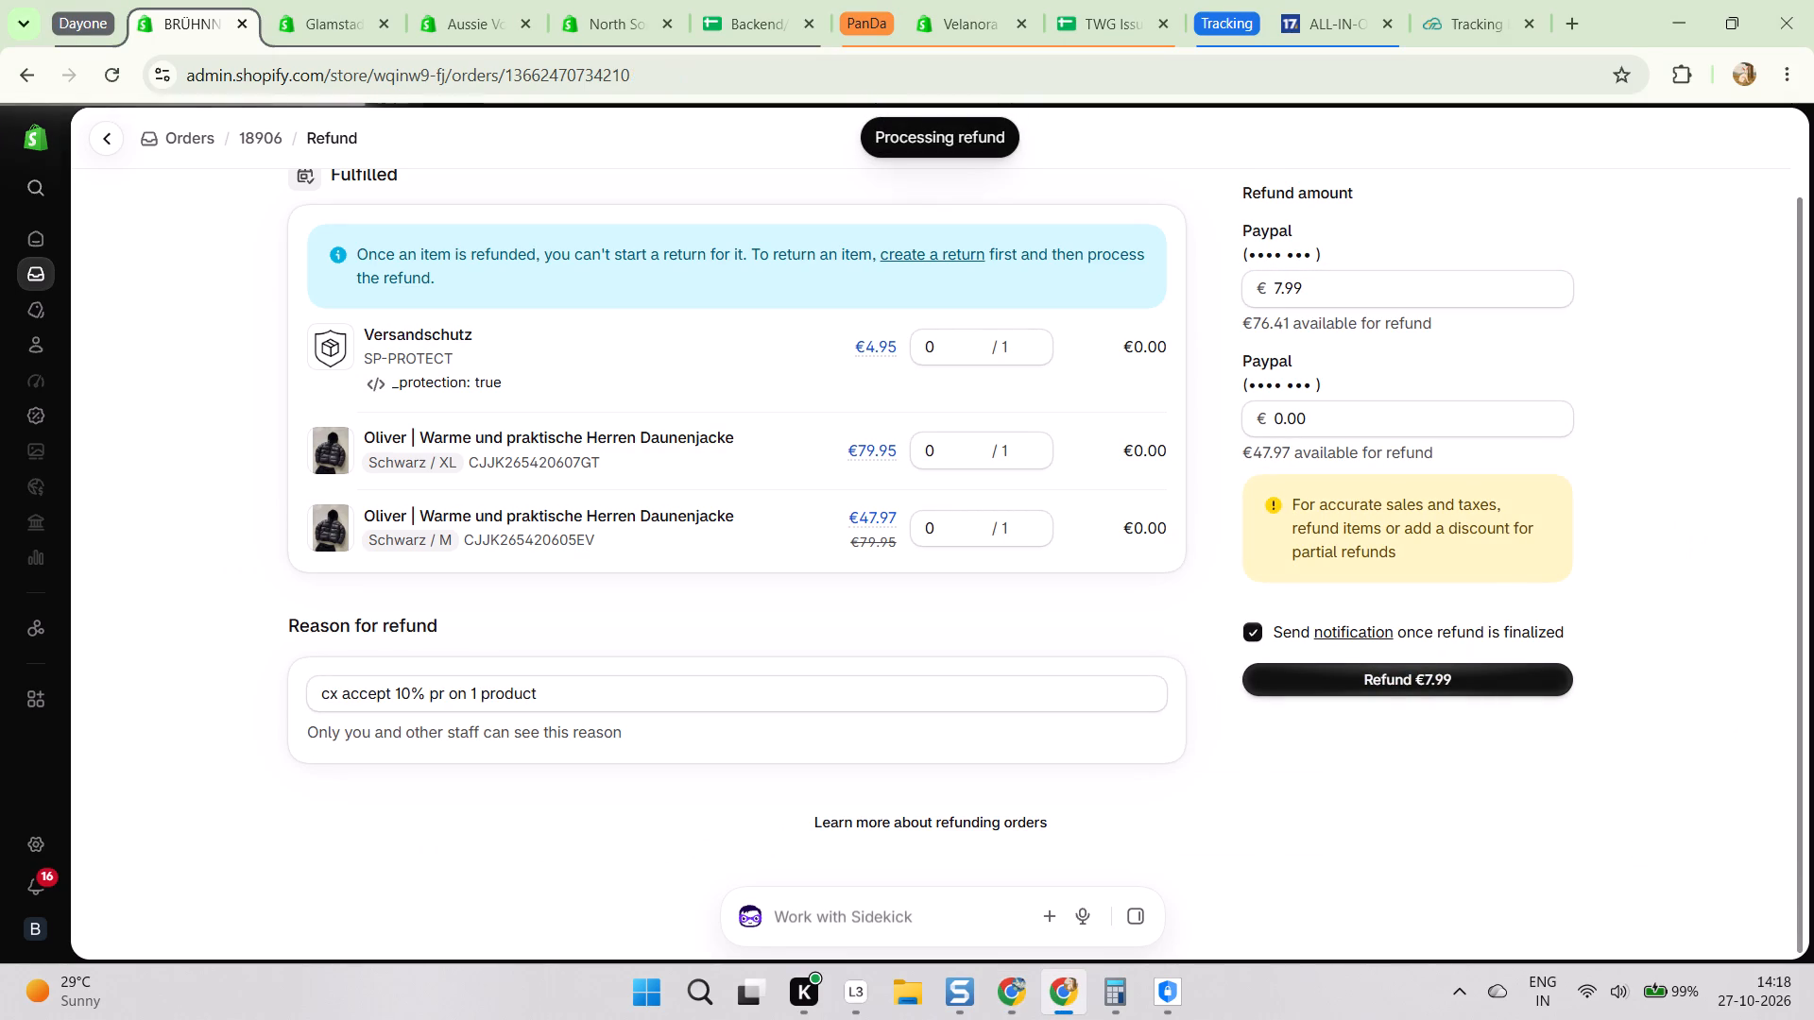
{"action": "scroll", "coordinate": [1134, 480], "scroll_direction": "up", "scroll_amount": 5}
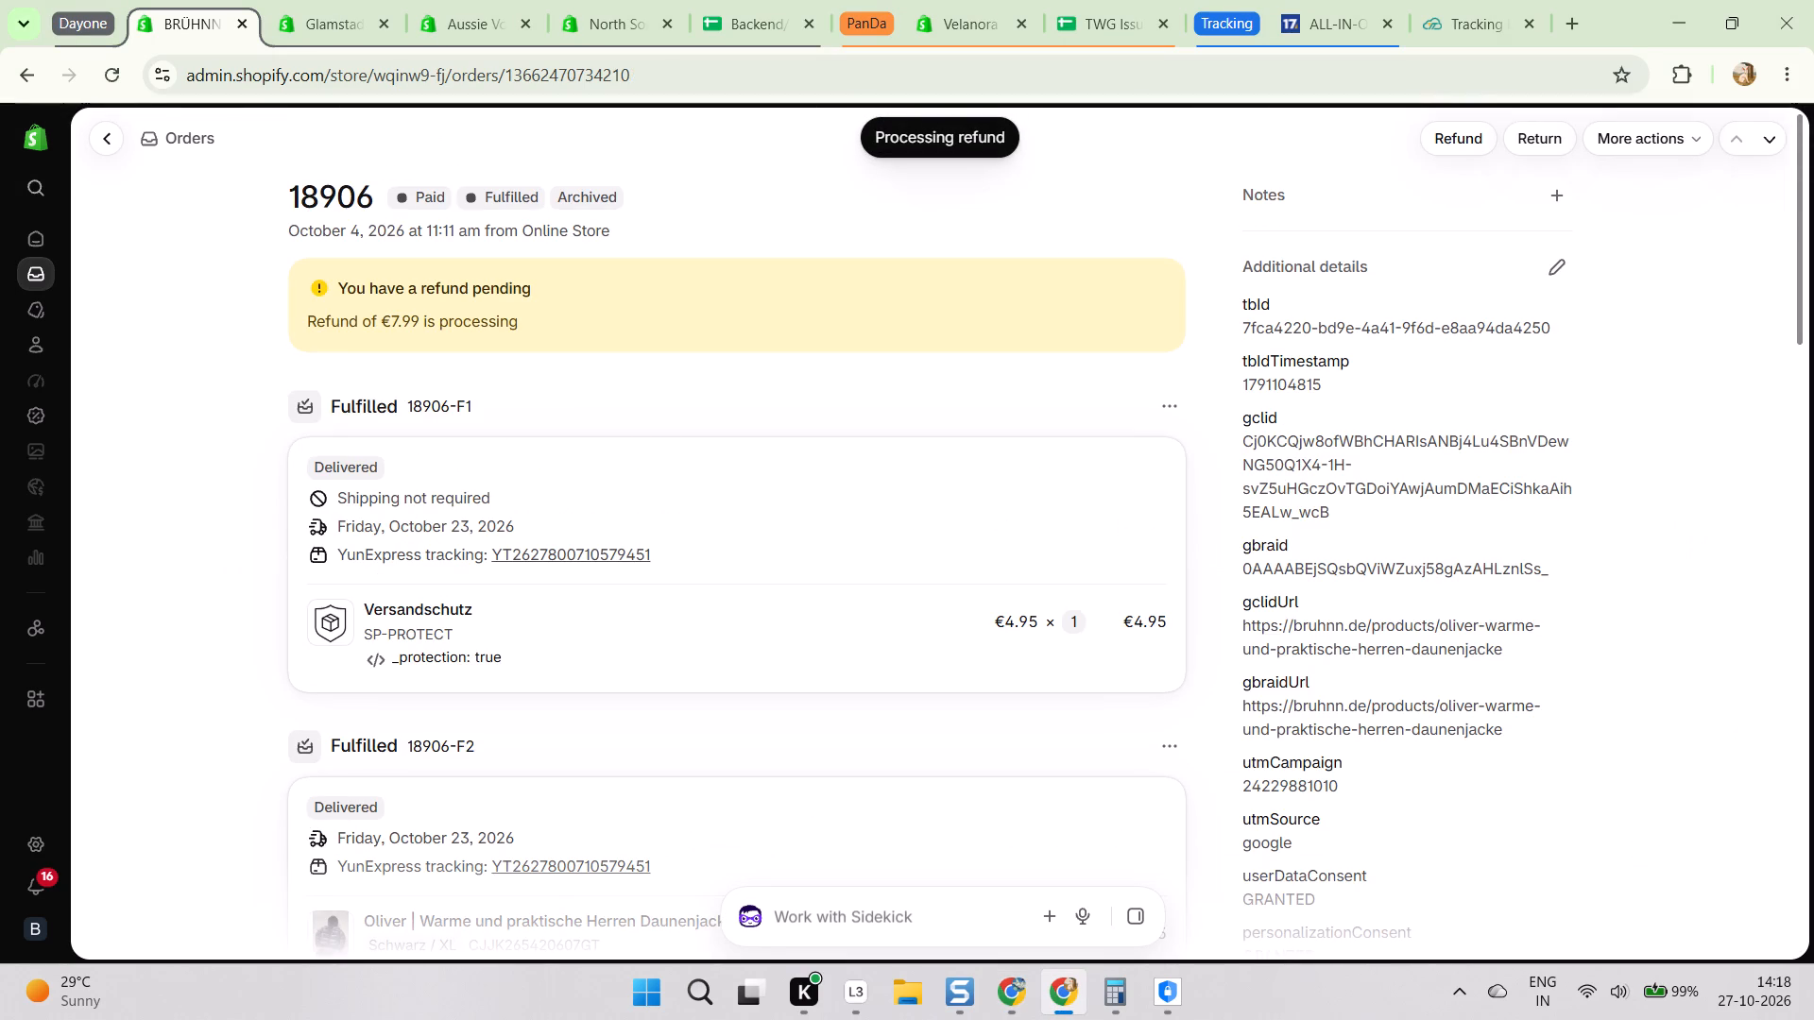
{"action": "scroll", "coordinate": [1005, 457], "scroll_direction": "down", "scroll_amount": 11}
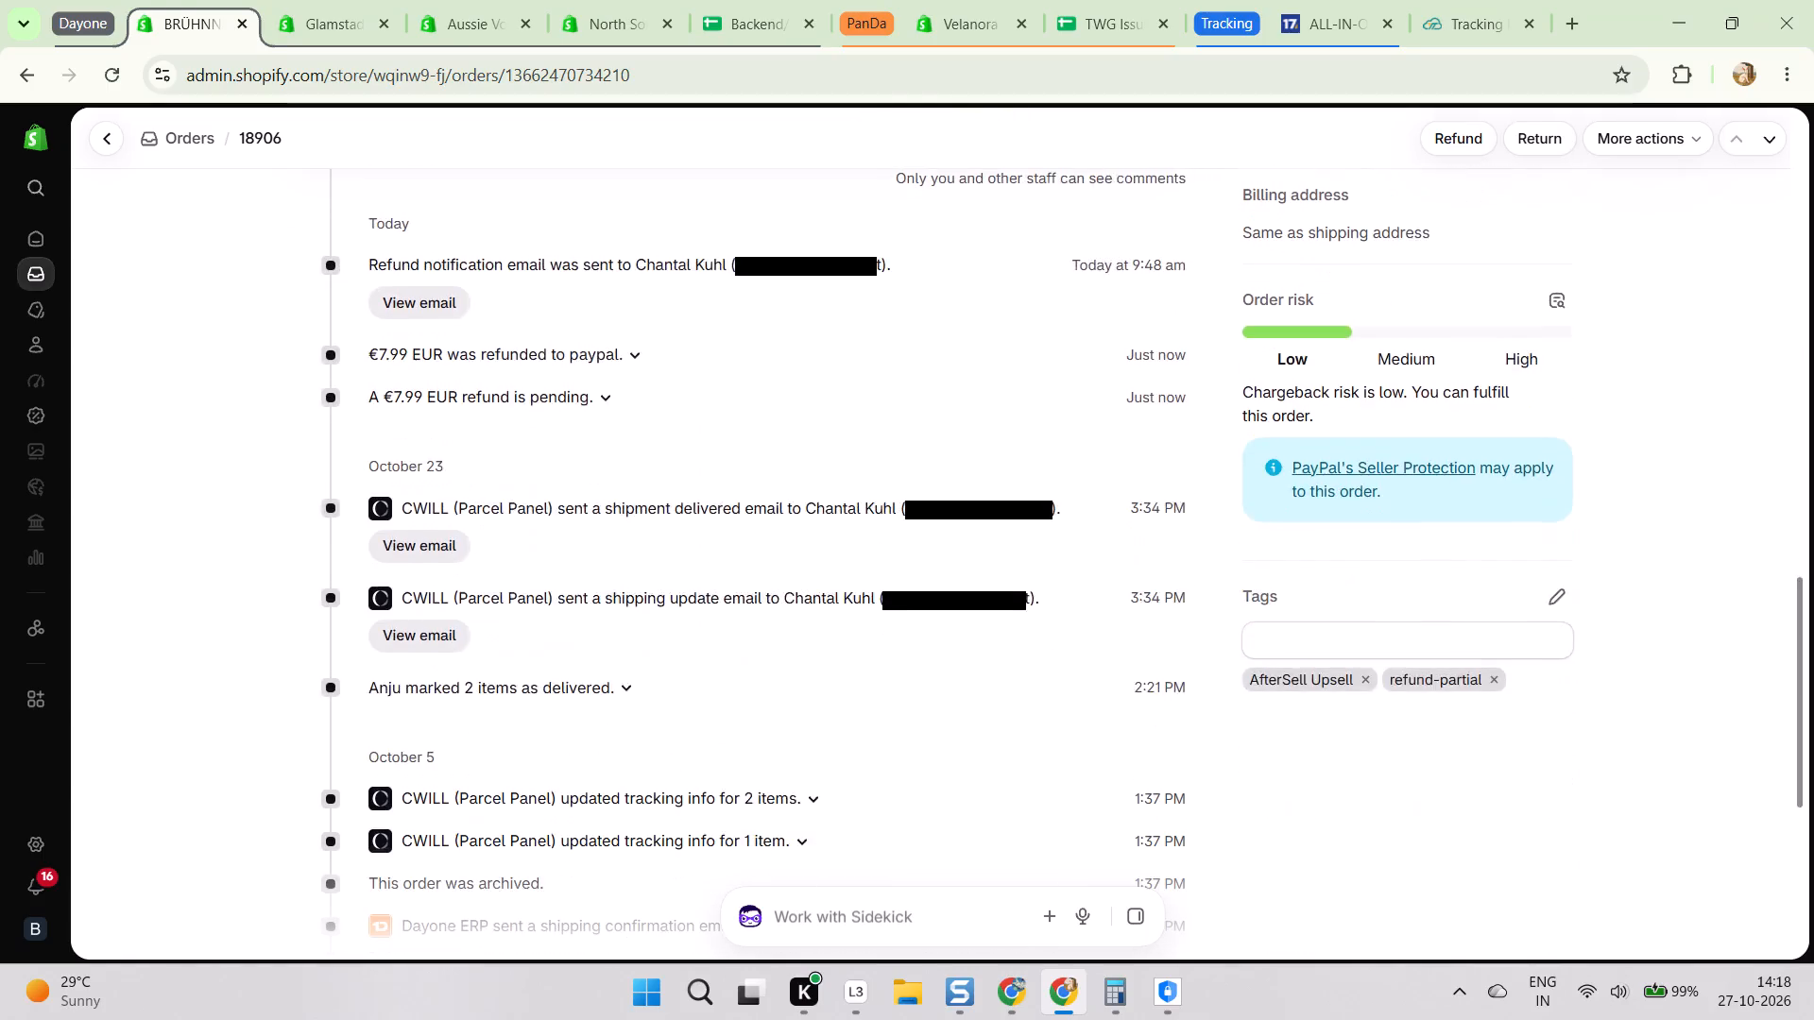
{"action": "scroll", "coordinate": [896, 378], "scroll_direction": "up", "scroll_amount": 16}
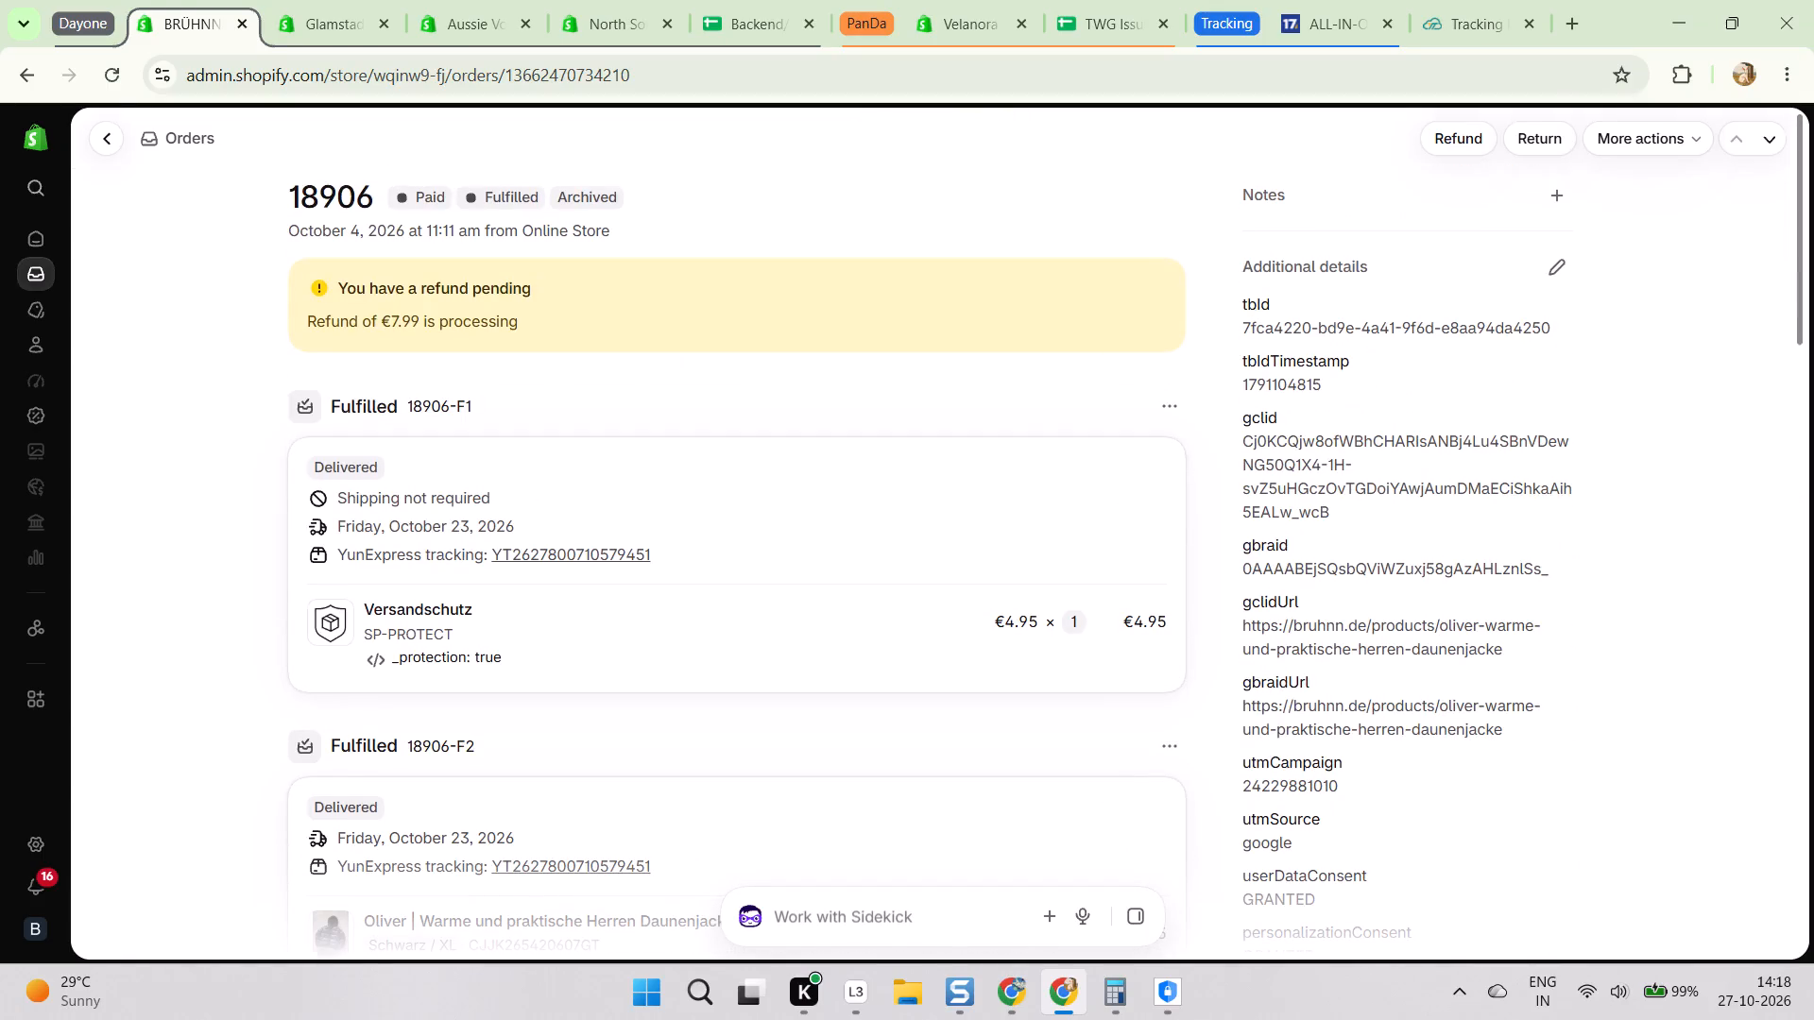
{"action": "left_click", "coordinate": [104, 72]}
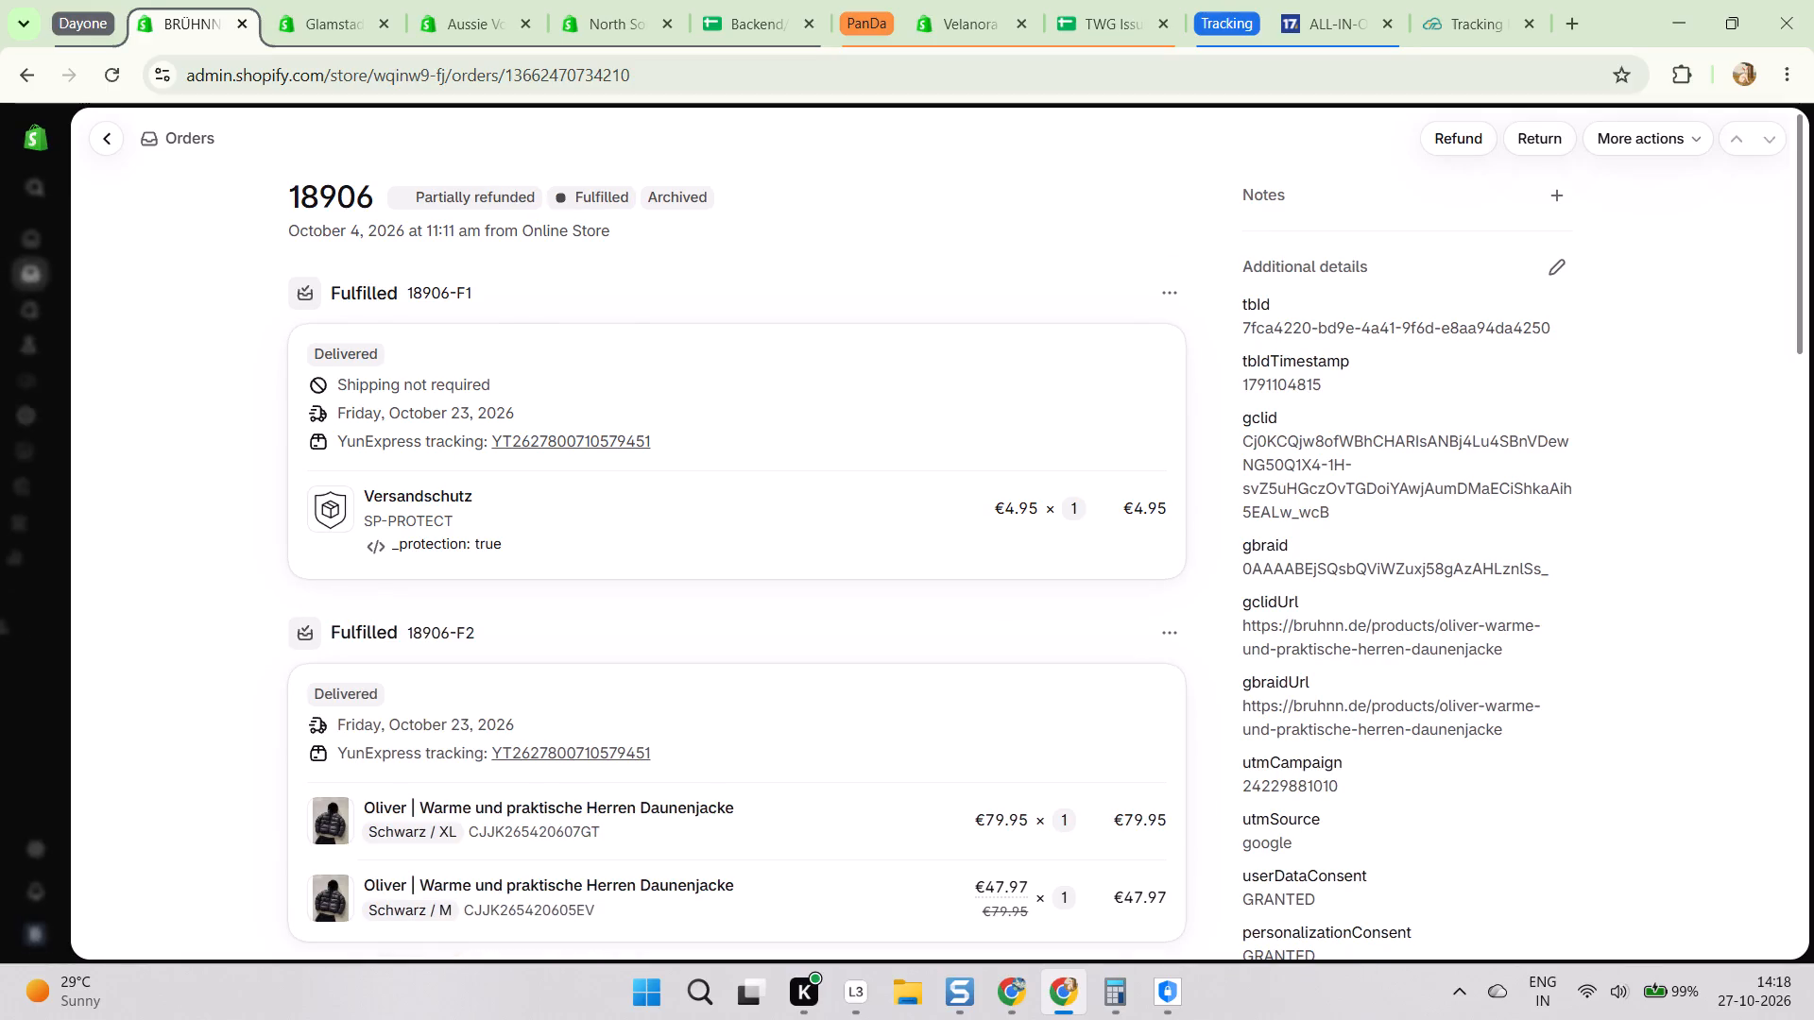
{"action": "scroll", "coordinate": [780, 415], "scroll_direction": "down", "scroll_amount": 9}
{"action": "scroll", "coordinate": [938, 397], "scroll_direction": "down", "scroll_amount": 1}
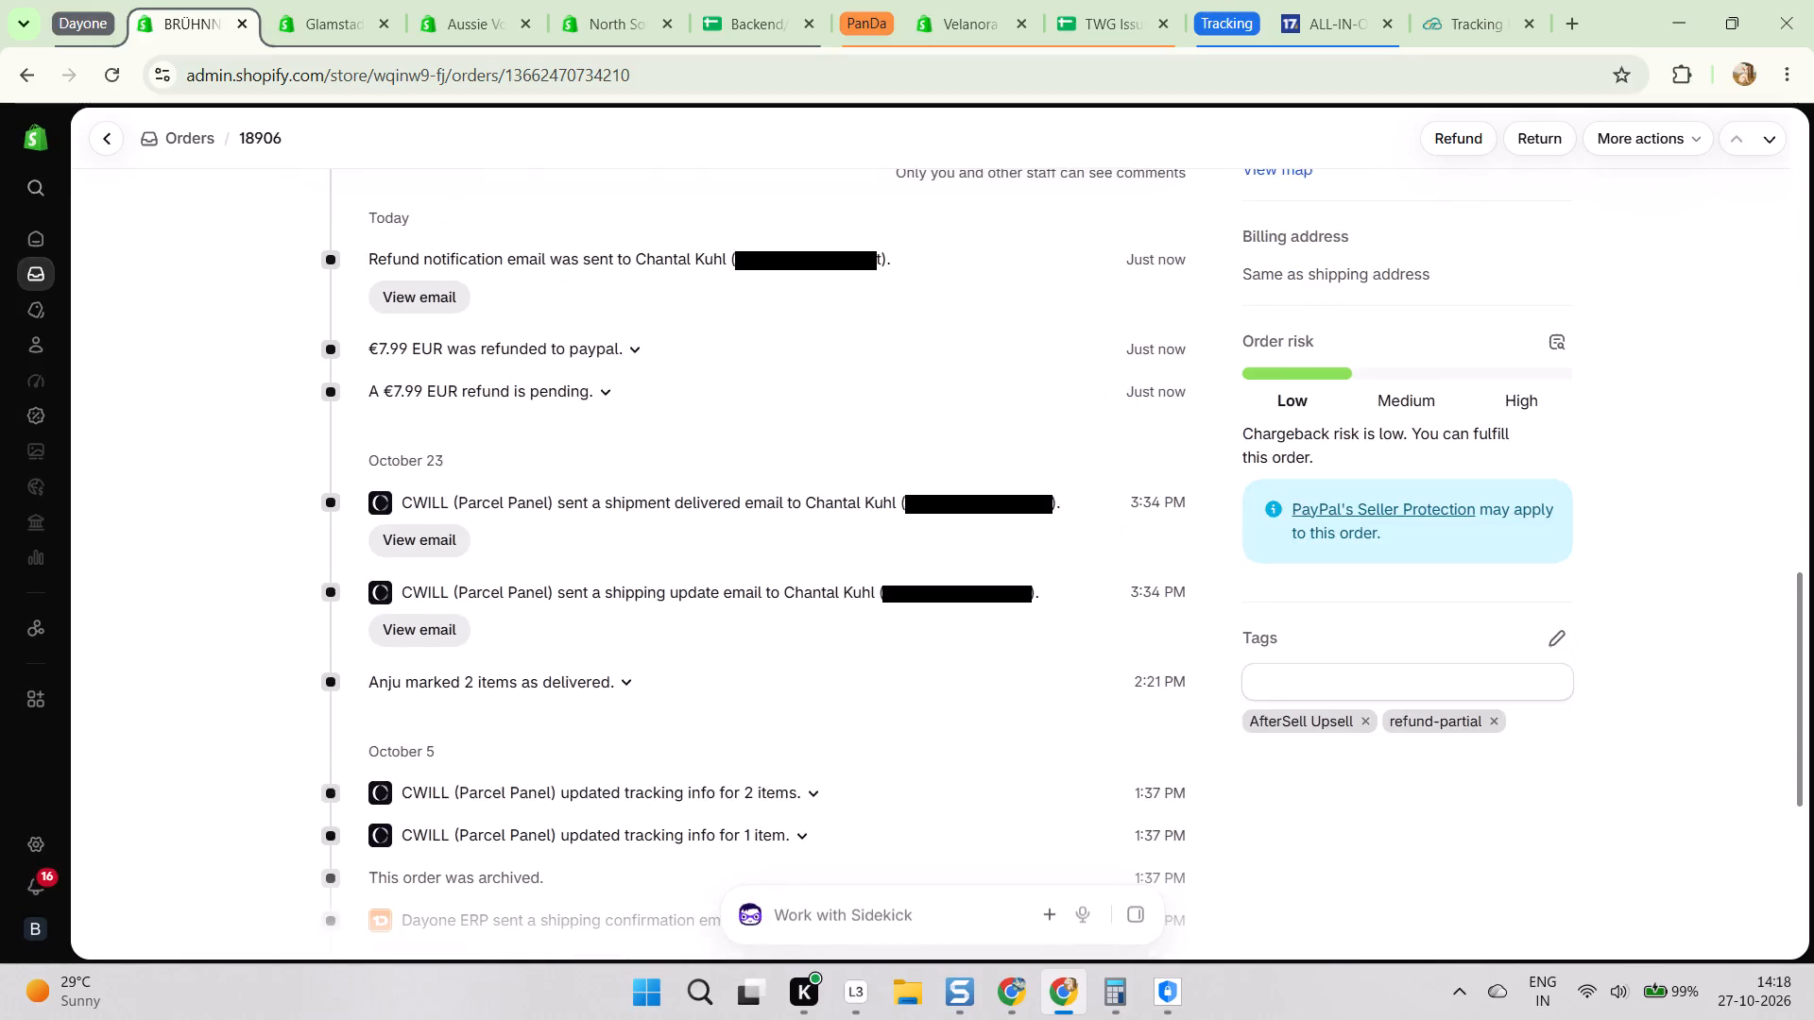
{"action": "scroll", "coordinate": [917, 383], "scroll_direction": "up", "scroll_amount": 18}
{"action": "left_click", "coordinate": [761, 304]}
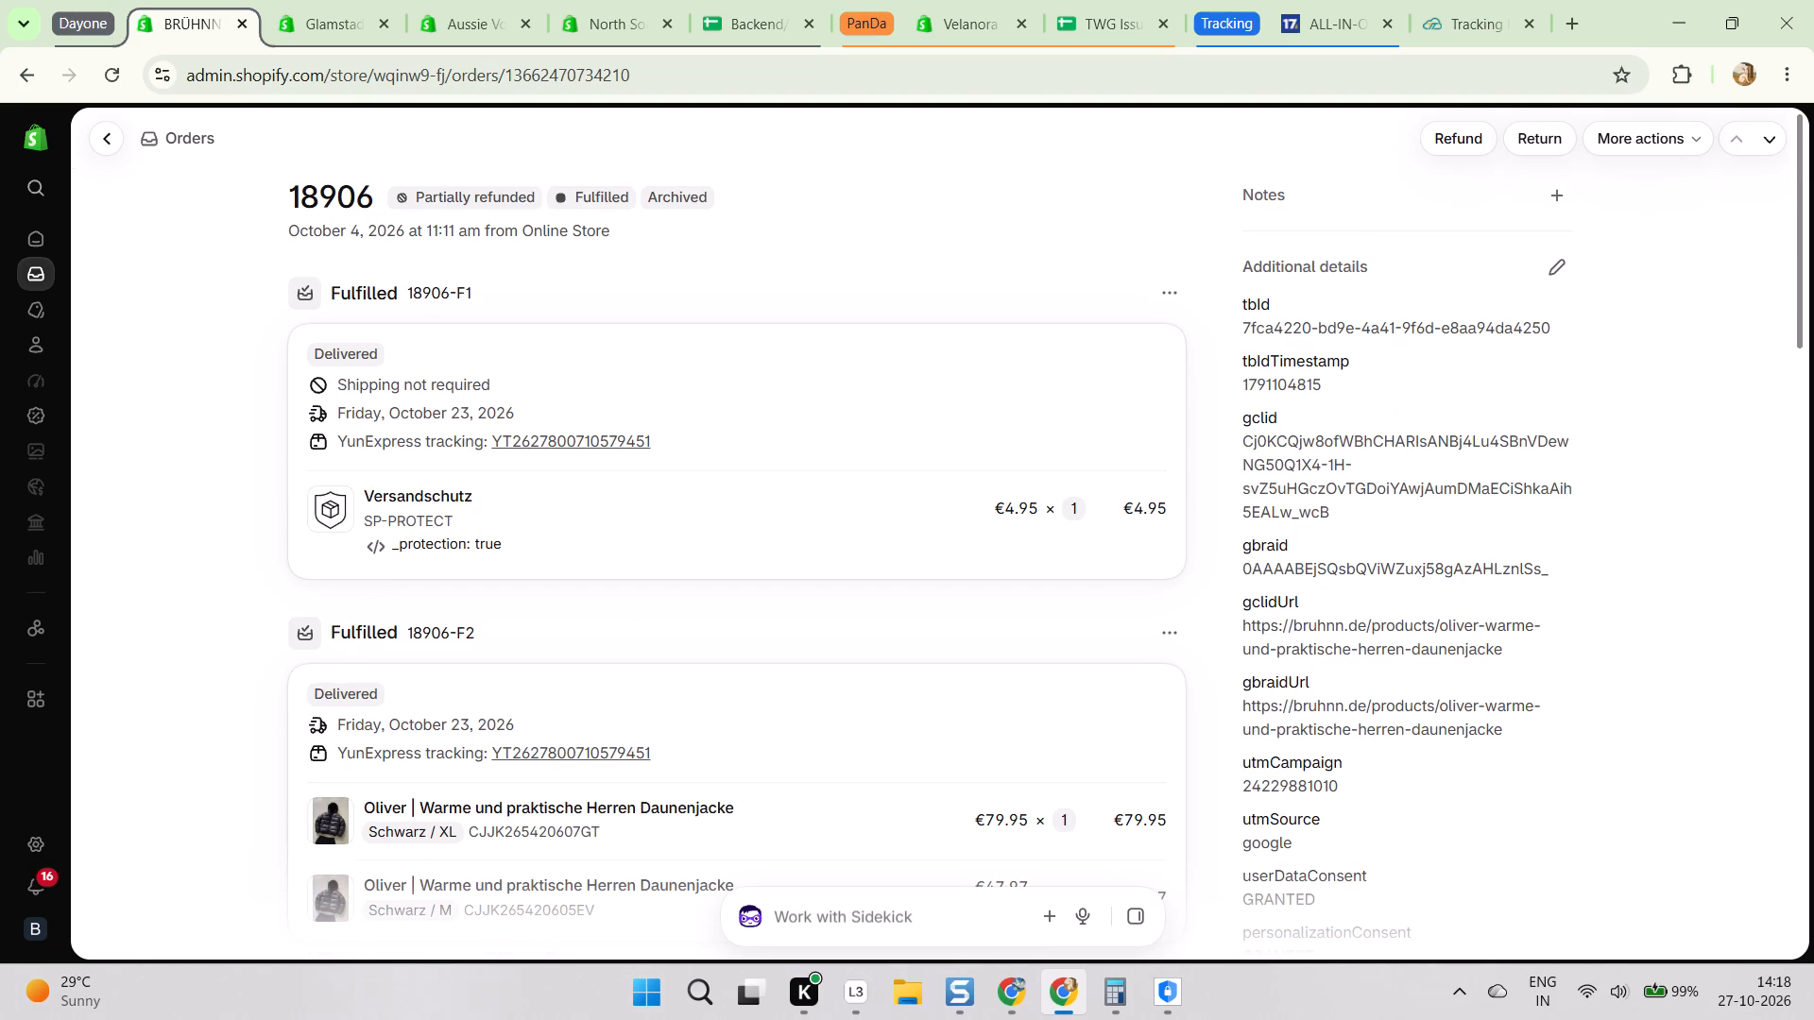
{"action": "key", "text": "alt+Tab"}
{"action": "scroll", "coordinate": [817, 423], "scroll_direction": "up", "scroll_amount": 3}
{"action": "scroll", "coordinate": [817, 428], "scroll_direction": "down", "scroll_amount": 1}
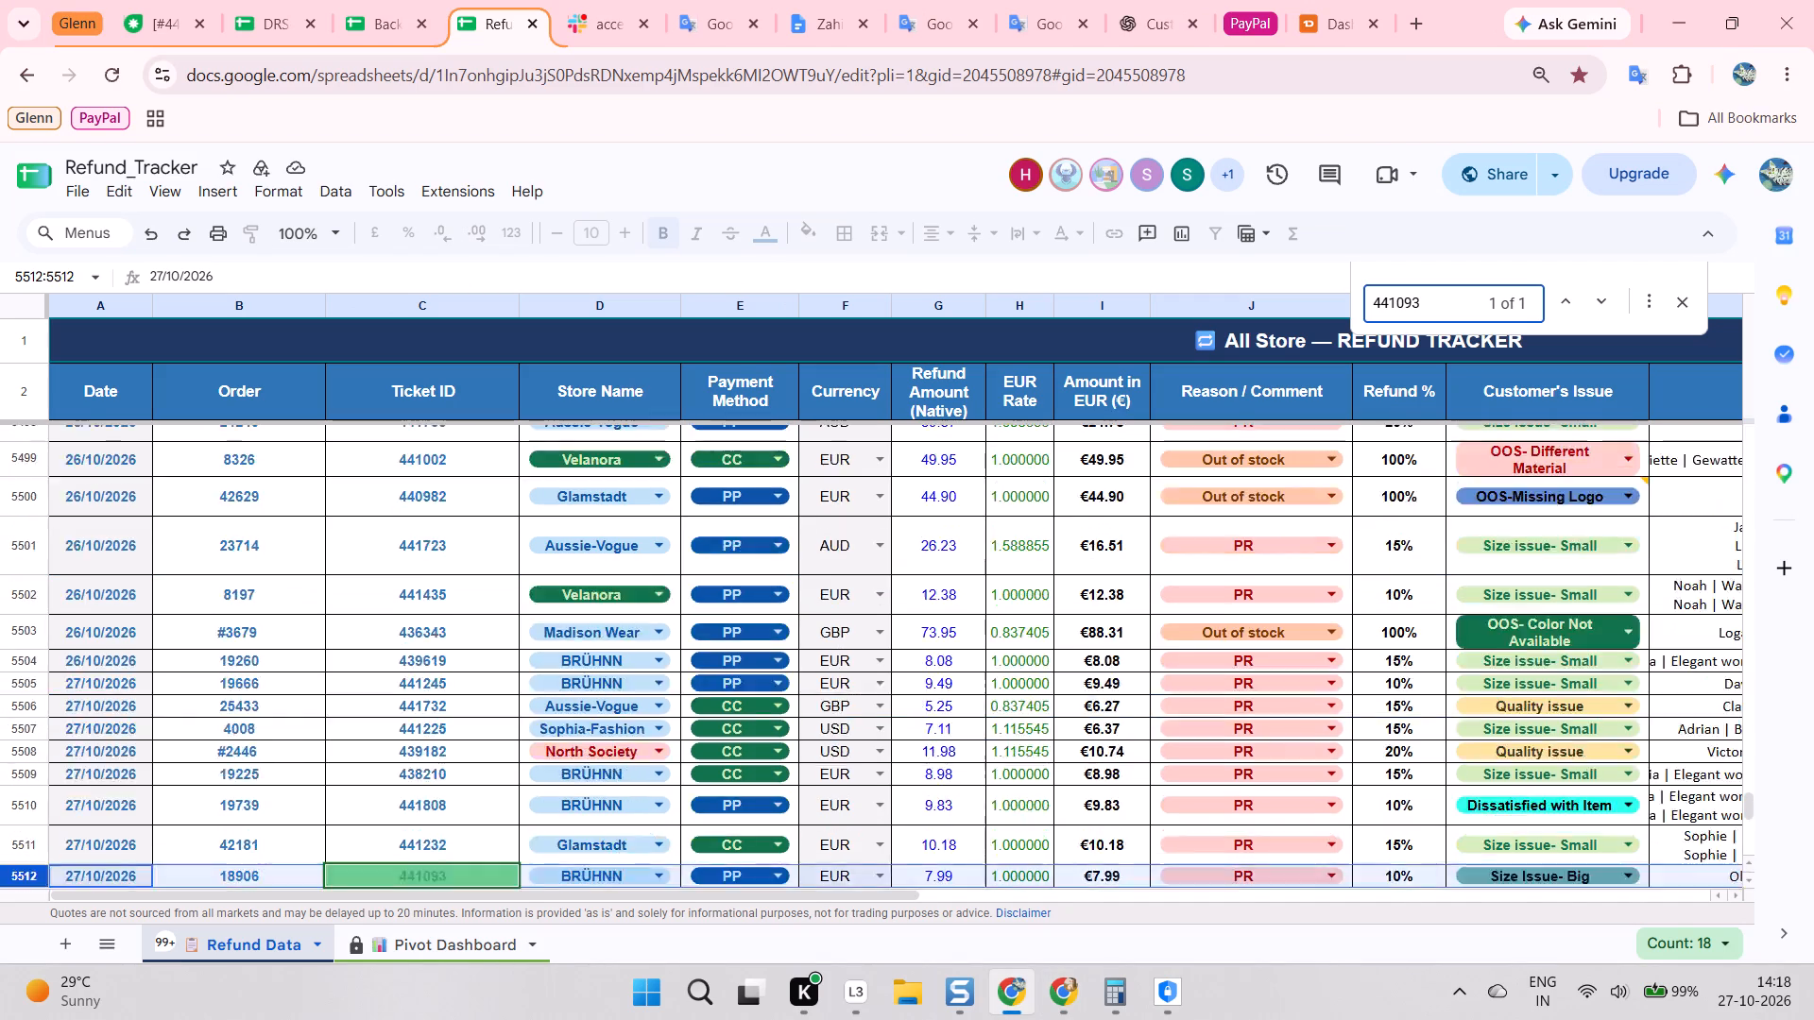
{"action": "scroll", "coordinate": [818, 430], "scroll_direction": "down", "scroll_amount": 2}
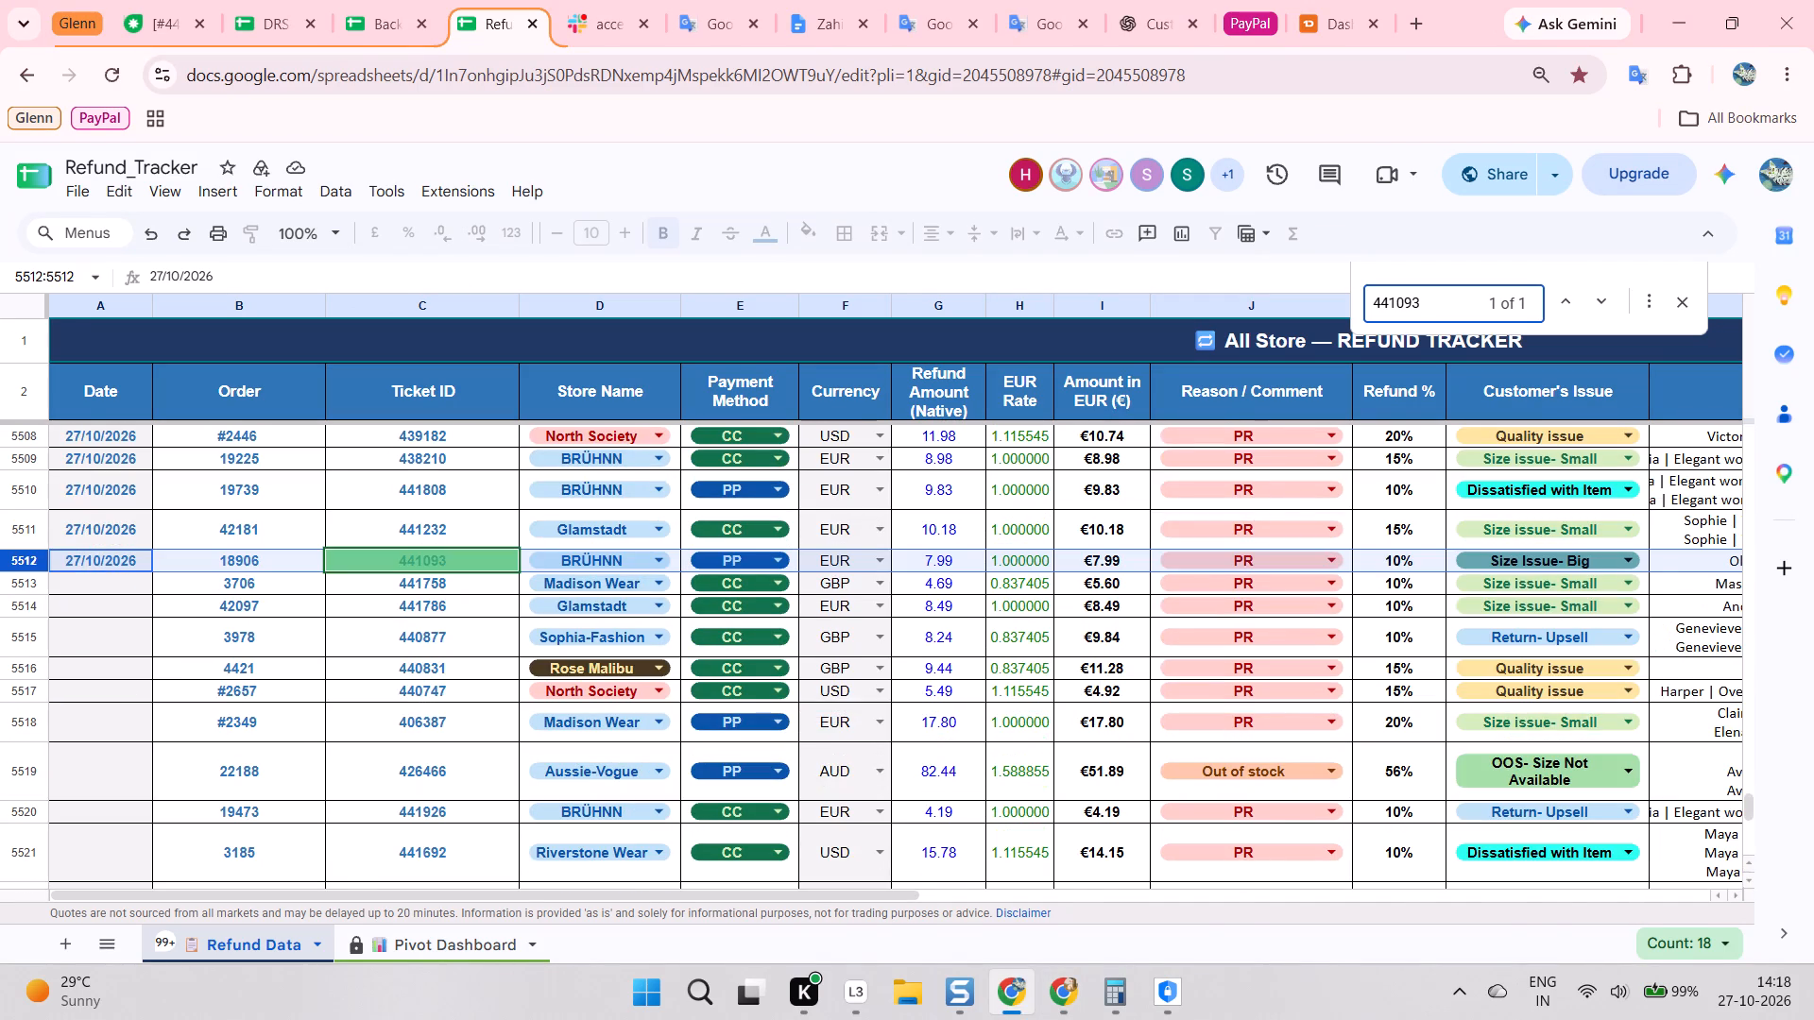
{"action": "key", "text": "alt+Tab"}
{"action": "scroll", "coordinate": [691, 417], "scroll_direction": "down", "scroll_amount": 7}
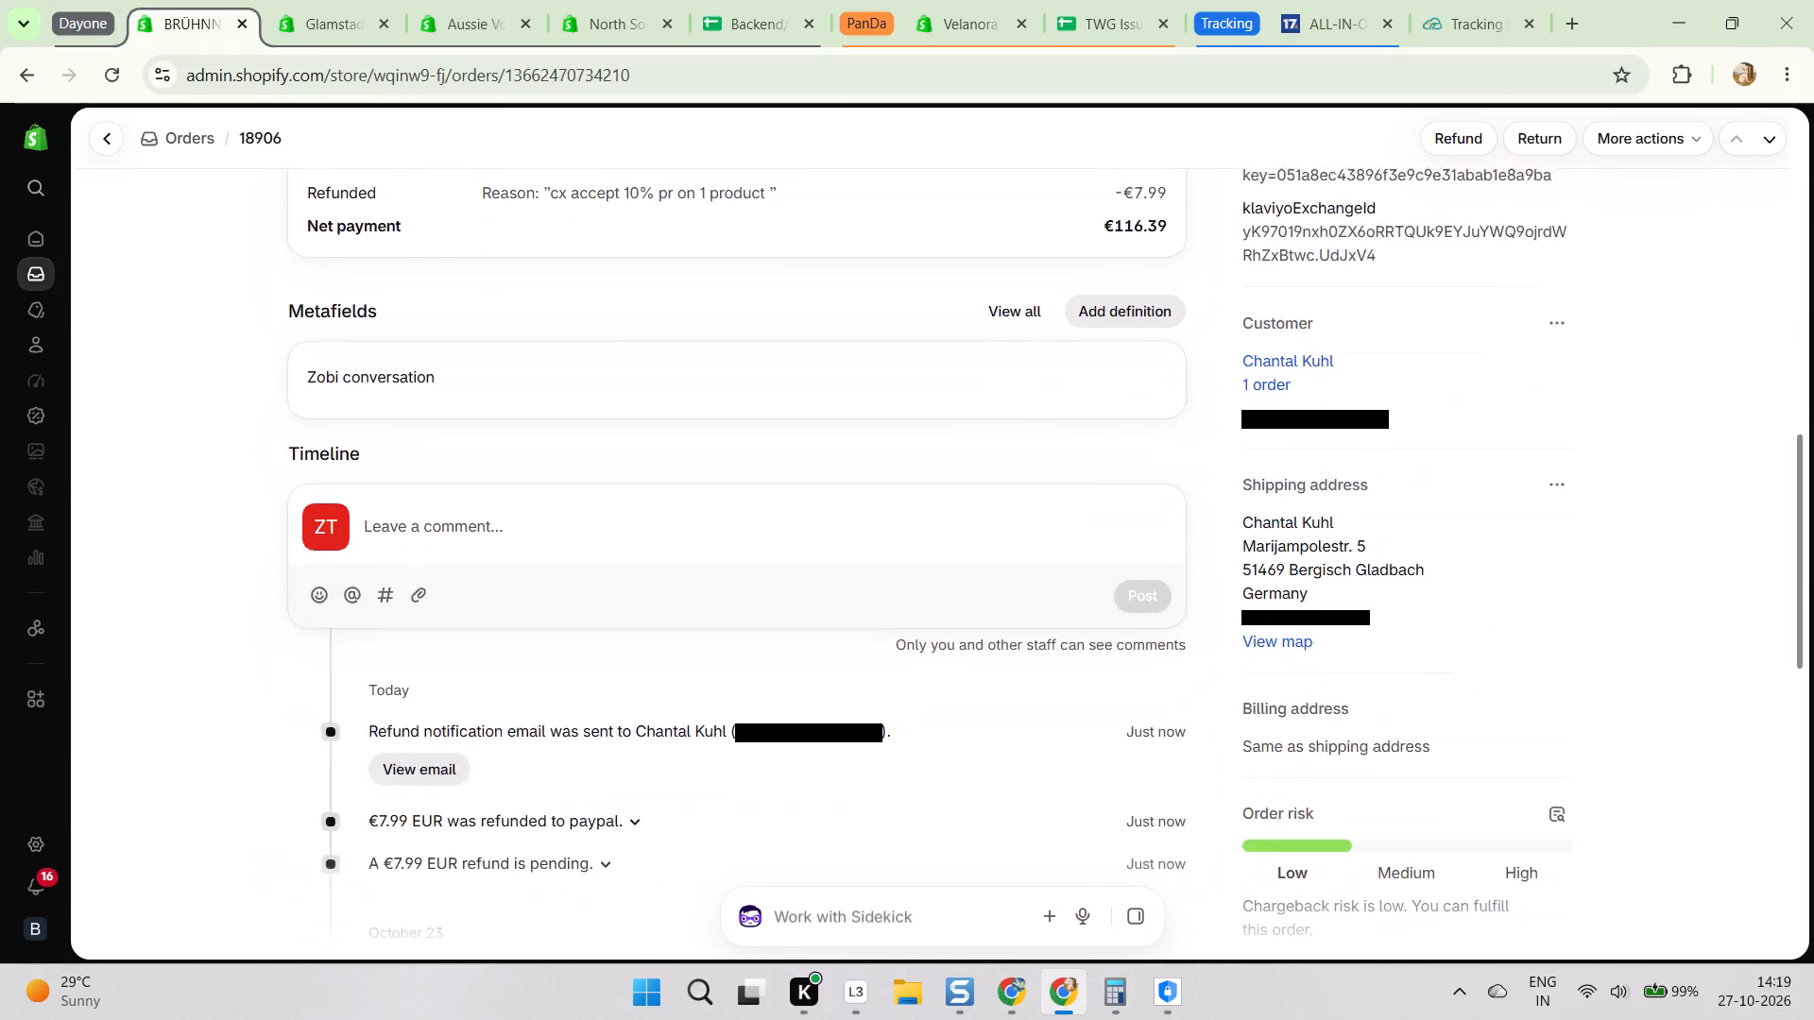
{"action": "scroll", "coordinate": [747, 439], "scroll_direction": "down", "scroll_amount": 2}
{"action": "scroll", "coordinate": [722, 292], "scroll_direction": "down", "scroll_amount": 1}
{"action": "scroll", "coordinate": [723, 428], "scroll_direction": "down", "scroll_amount": 3}
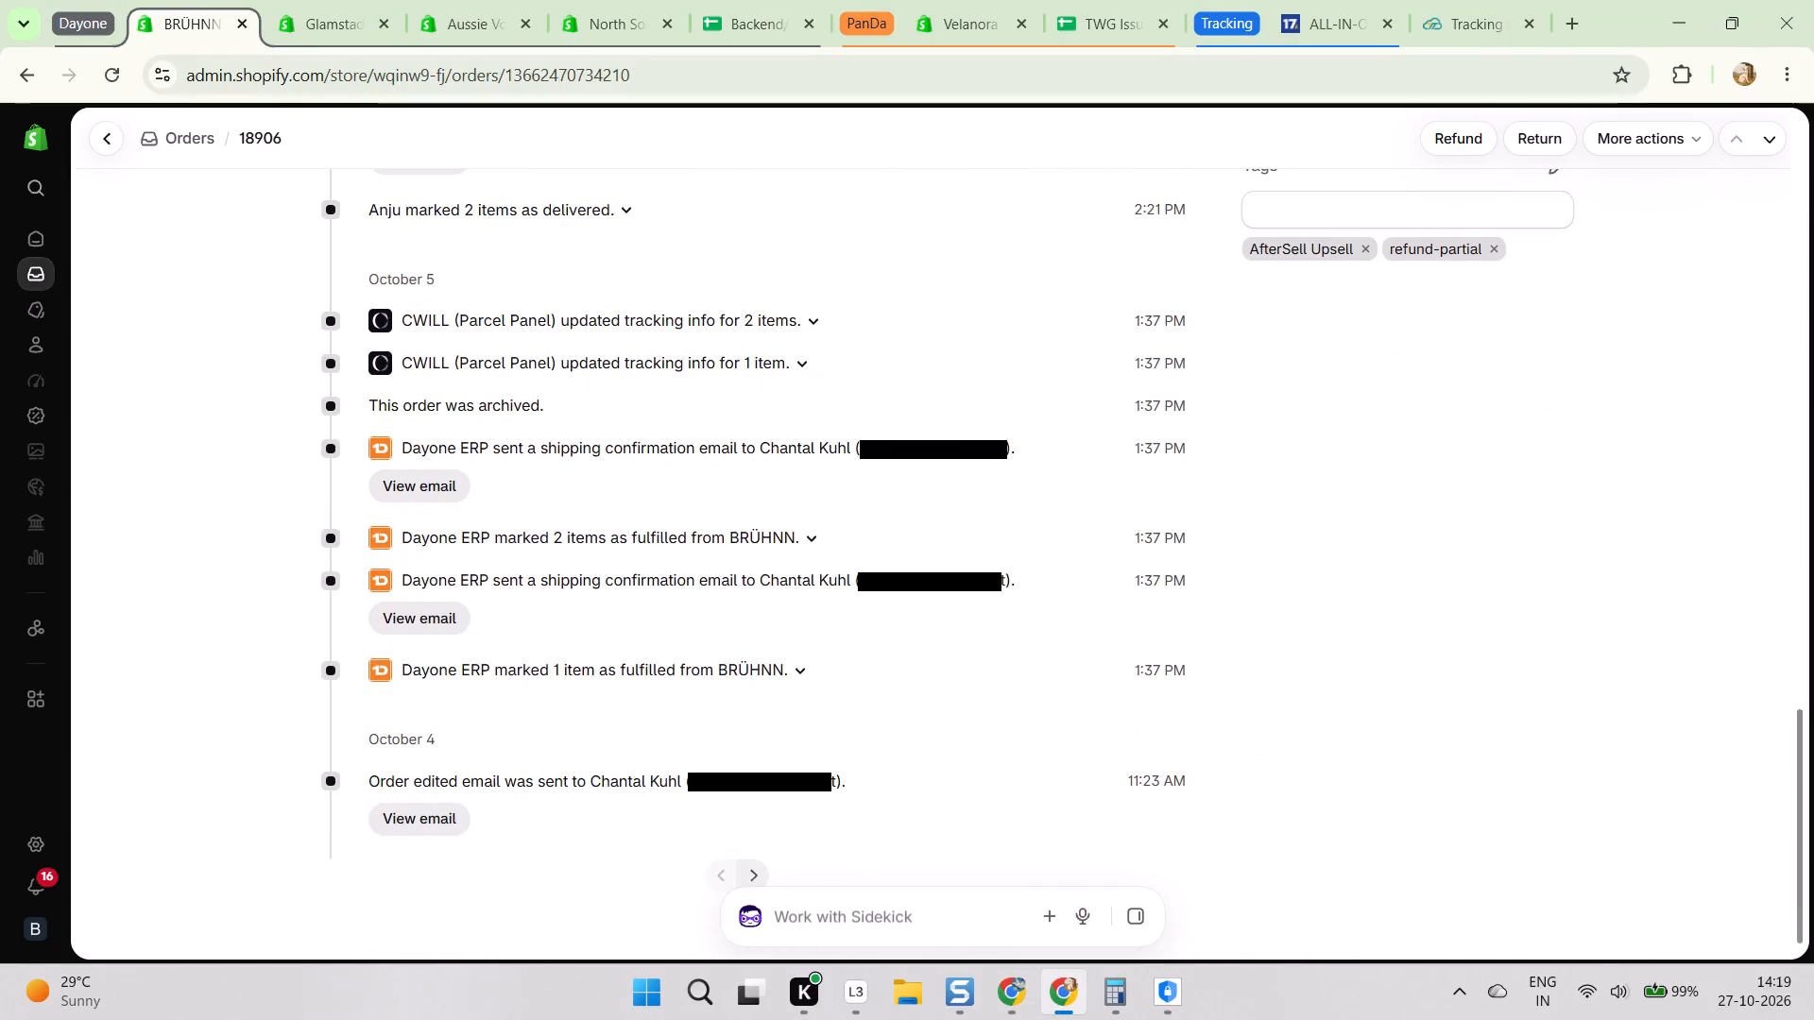
{"action": "scroll", "coordinate": [732, 433], "scroll_direction": "down", "scroll_amount": 2}
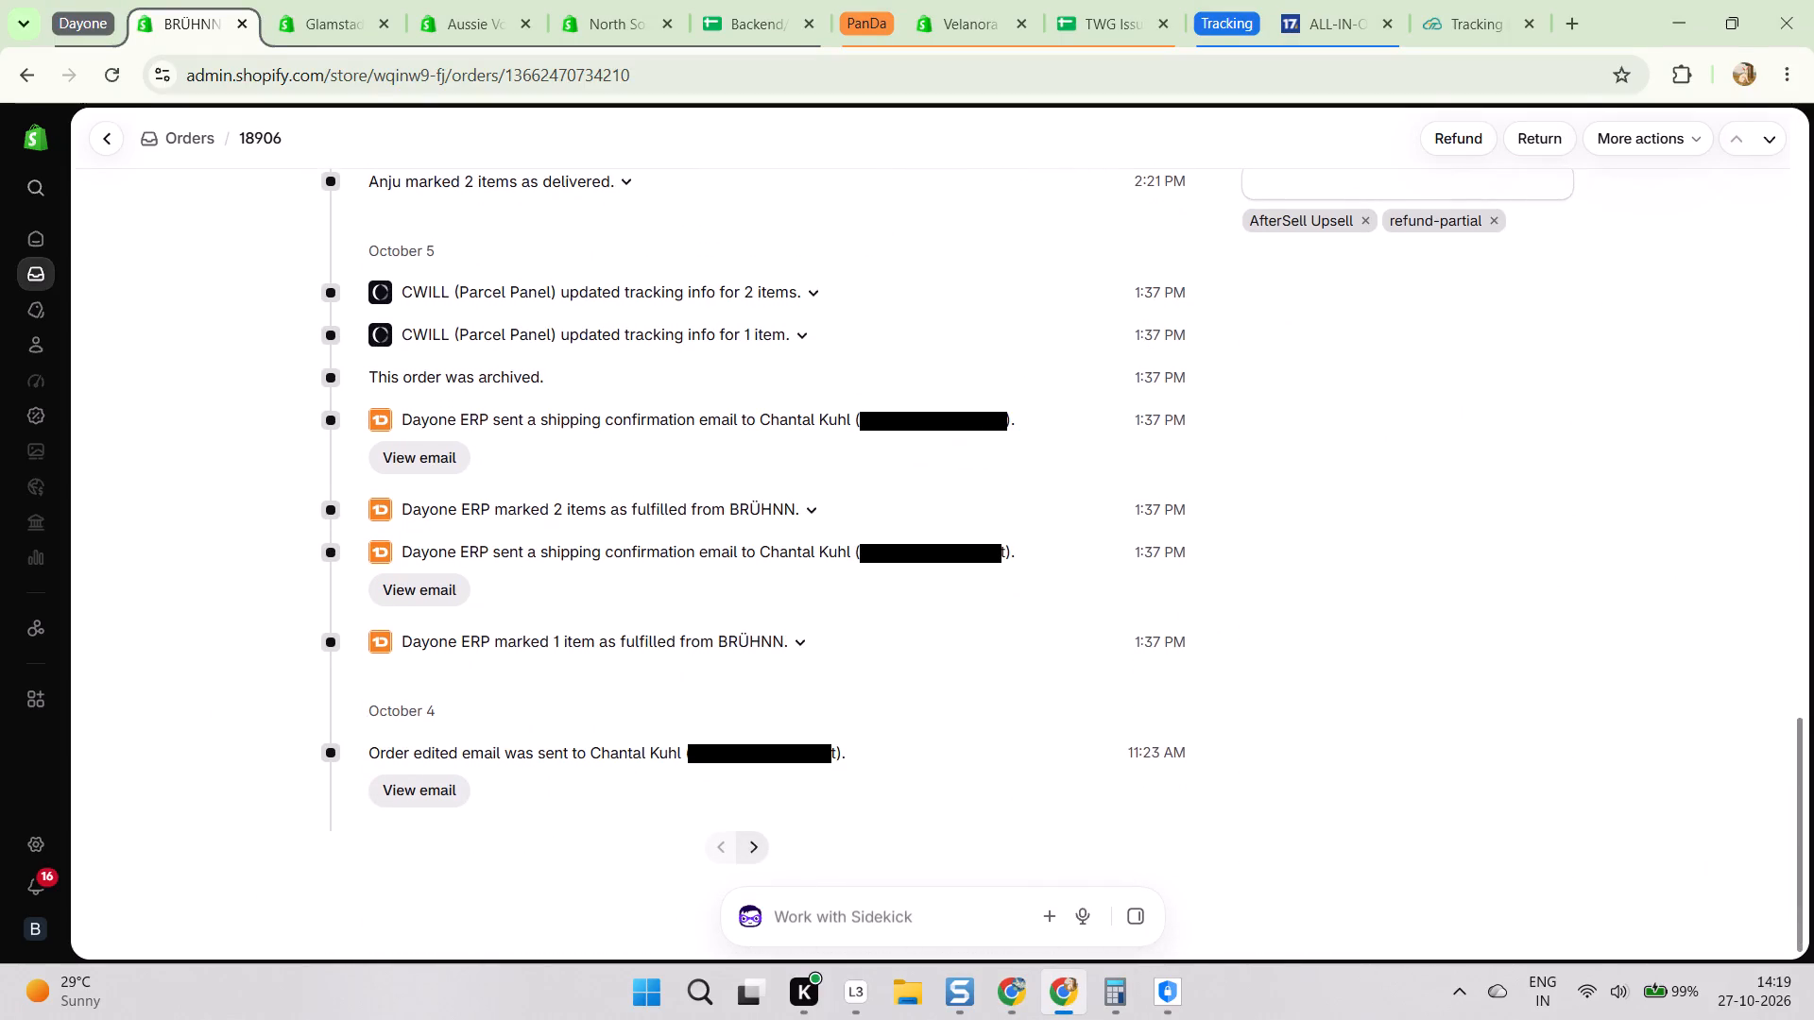
{"action": "scroll", "coordinate": [714, 412], "scroll_direction": "up", "scroll_amount": 6}
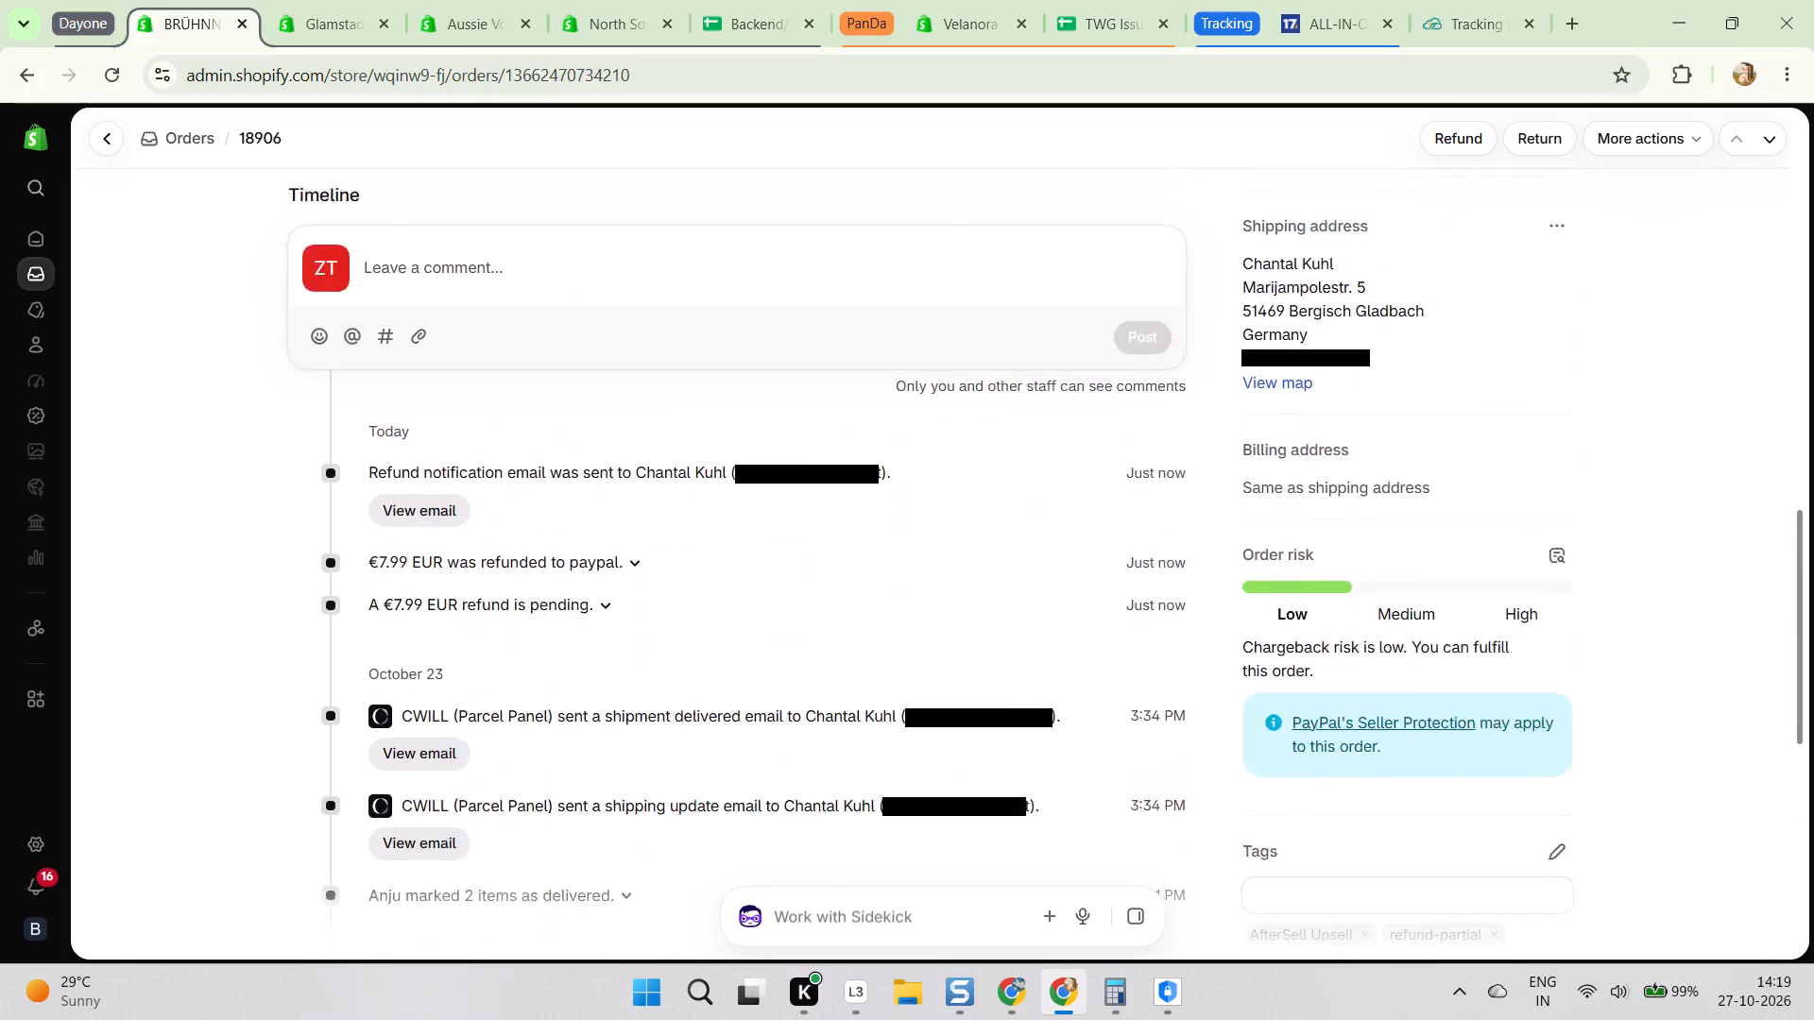
{"action": "scroll", "coordinate": [714, 412], "scroll_direction": "up", "scroll_amount": 16}
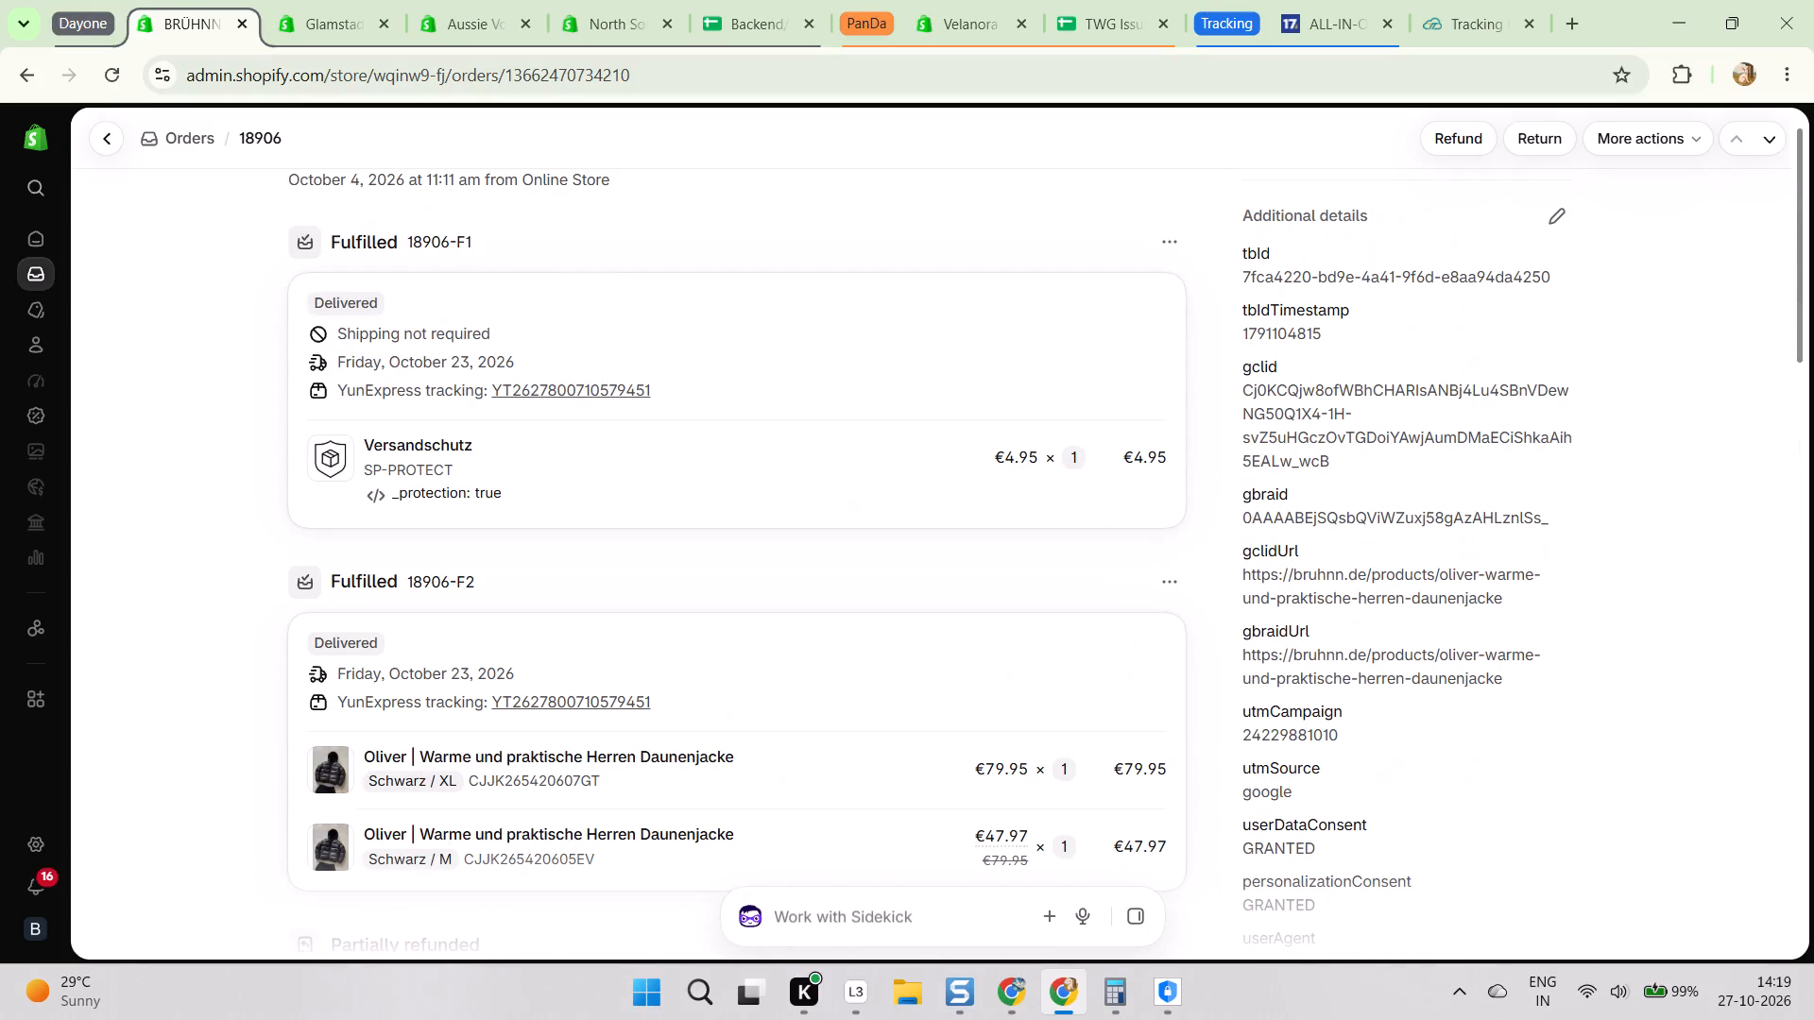
{"action": "scroll", "coordinate": [758, 397], "scroll_direction": "up", "scroll_amount": 2}
{"action": "left_click", "coordinate": [761, 386]}
{"action": "key", "text": "alt+Tab"}
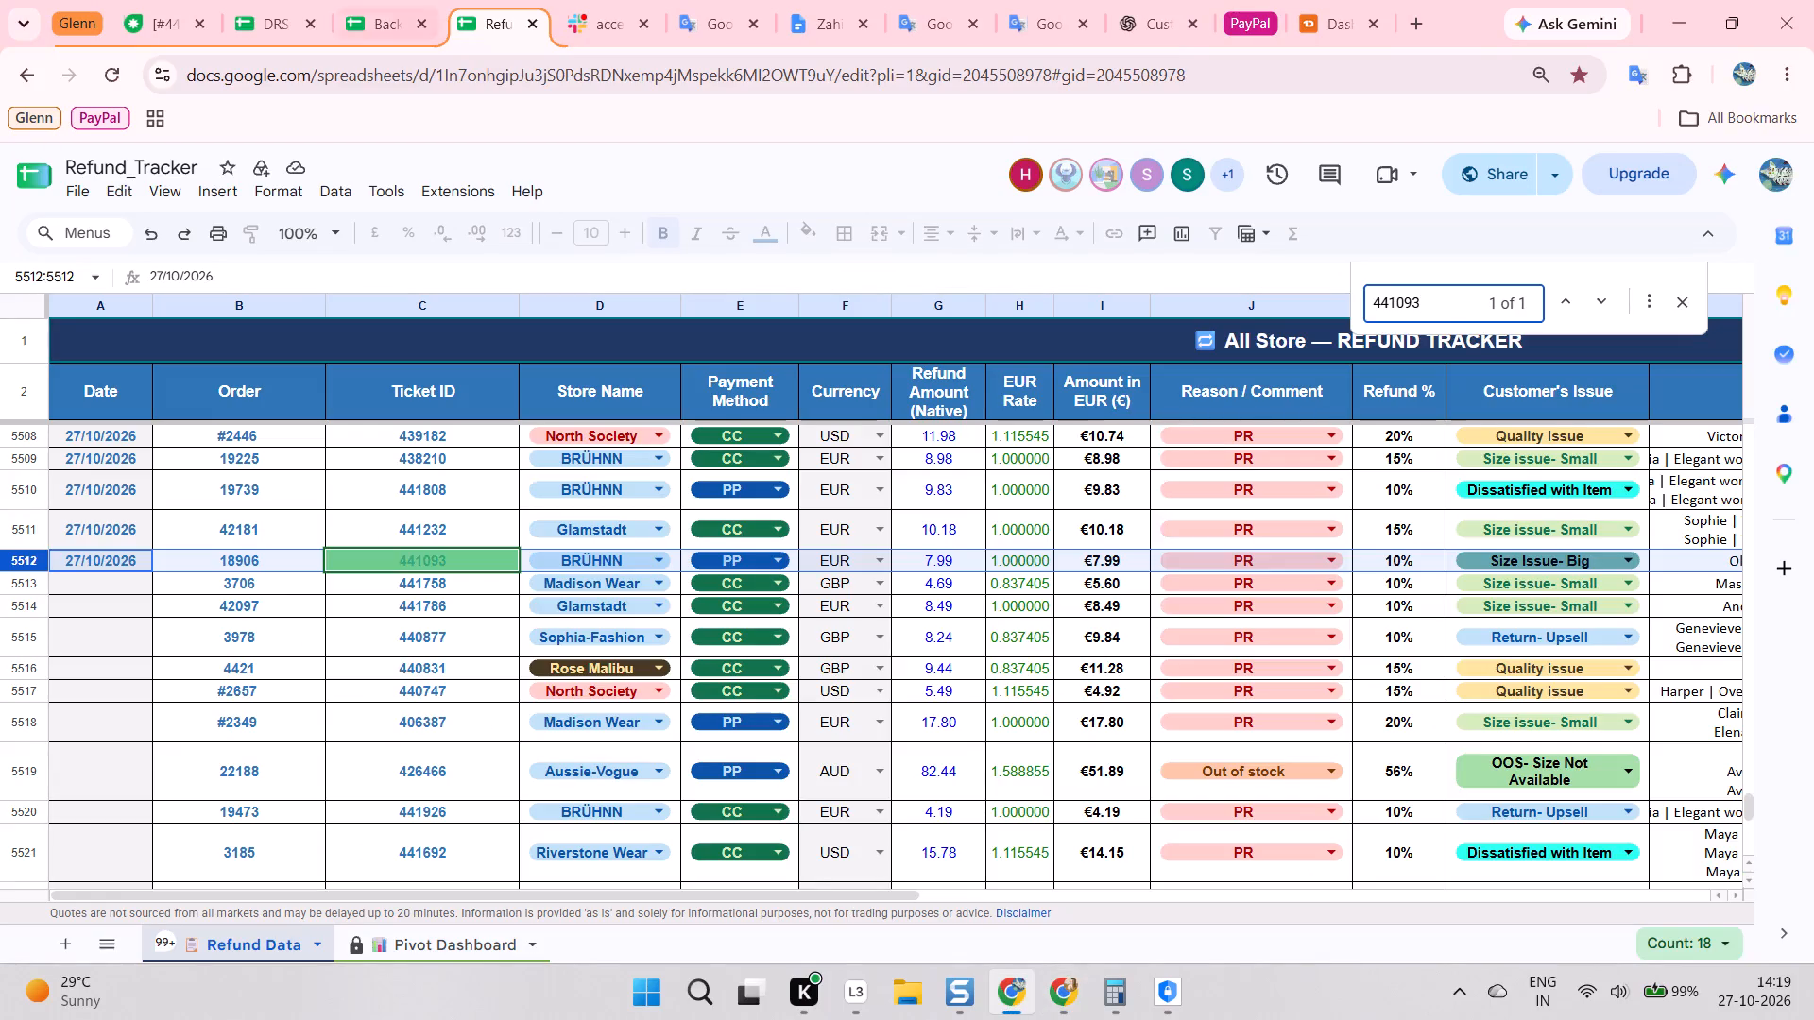
{"action": "left_click", "coordinate": [168, 0]}
{"action": "left_click", "coordinate": [640, 575]}
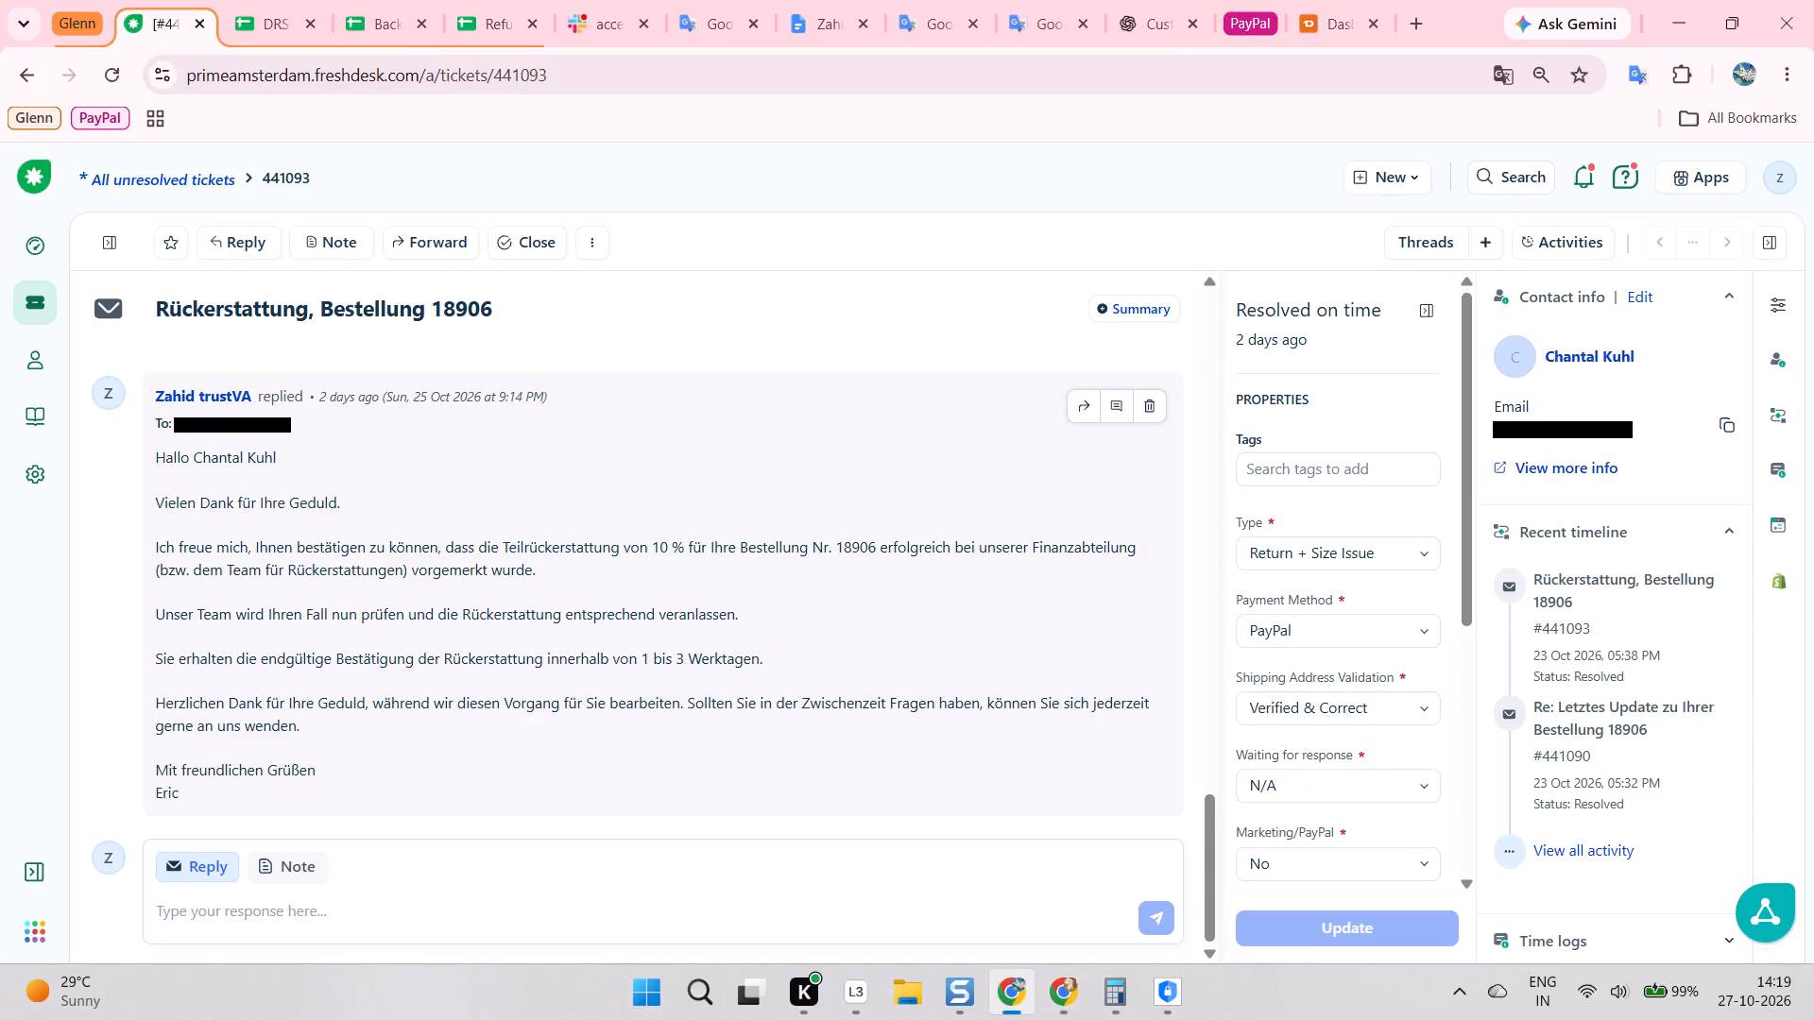
{"action": "left_click", "coordinate": [688, 543]}
{"action": "left_click", "coordinate": [713, 492]}
{"action": "left_click", "coordinate": [719, 487]}
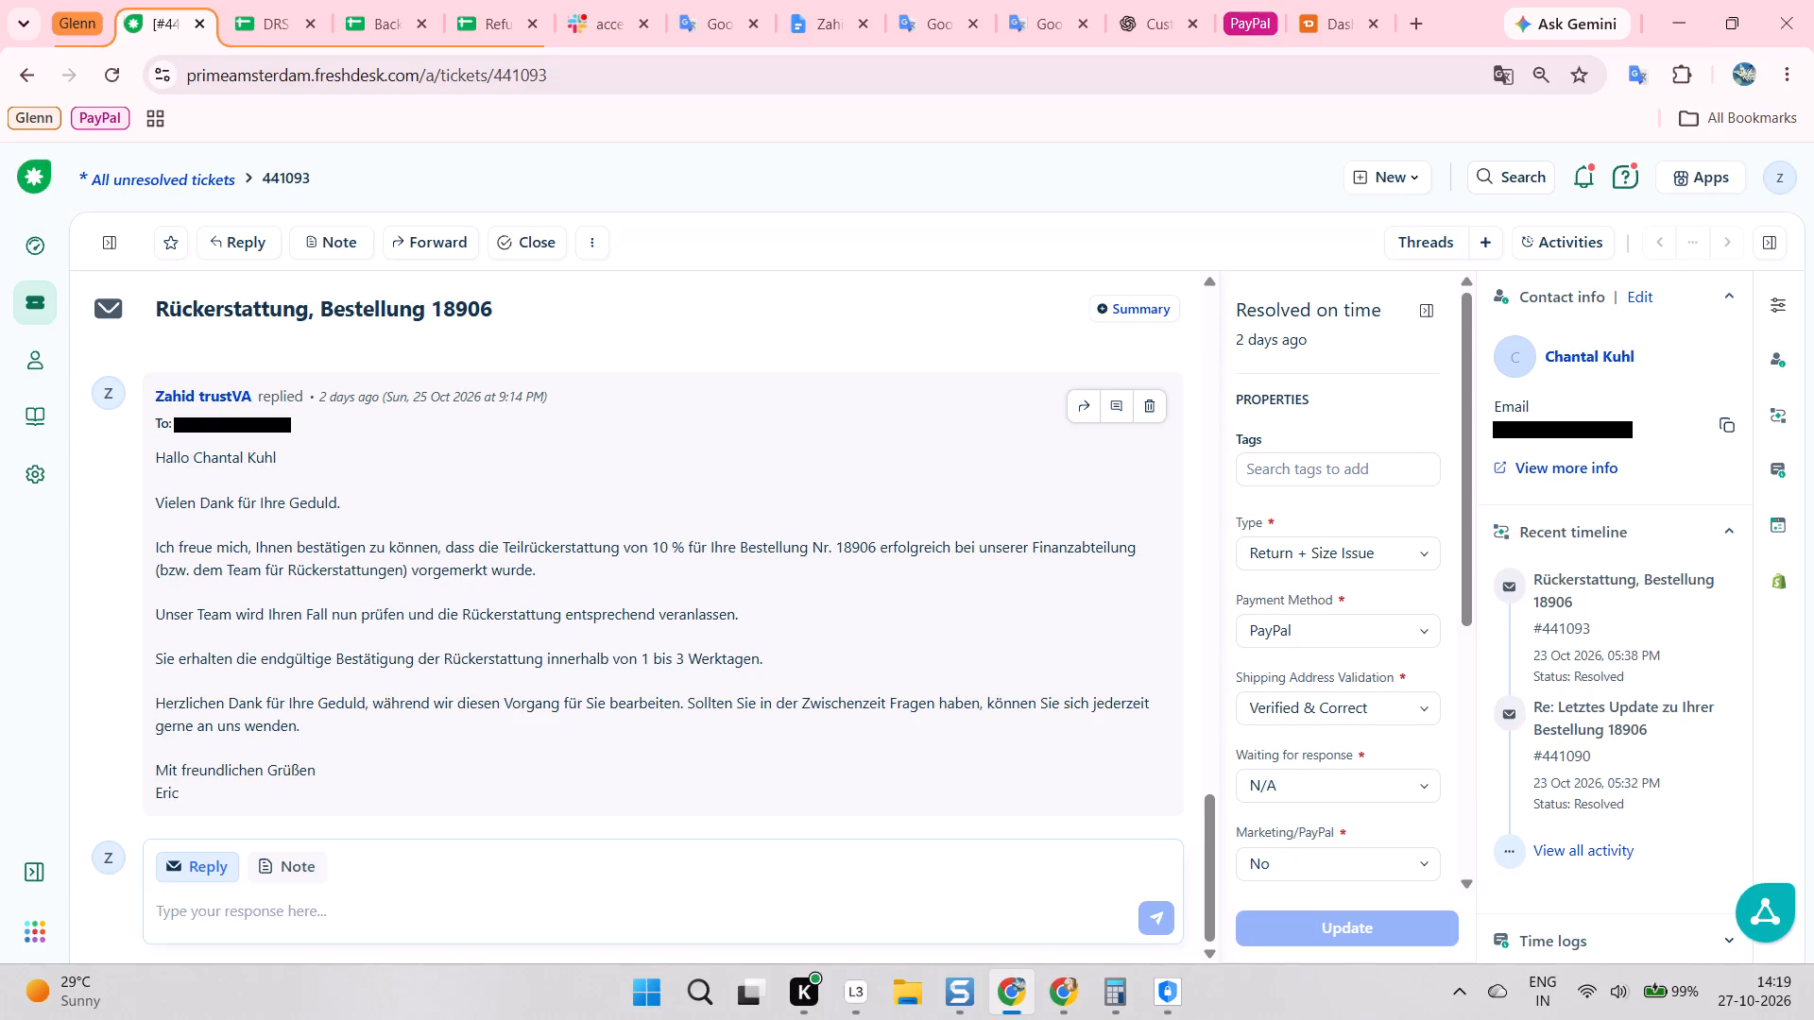
{"action": "left_click", "coordinate": [711, 470]}
{"action": "key", "text": "alt+Tab"}
{"action": "scroll", "coordinate": [727, 464], "scroll_direction": "down", "scroll_amount": 4}
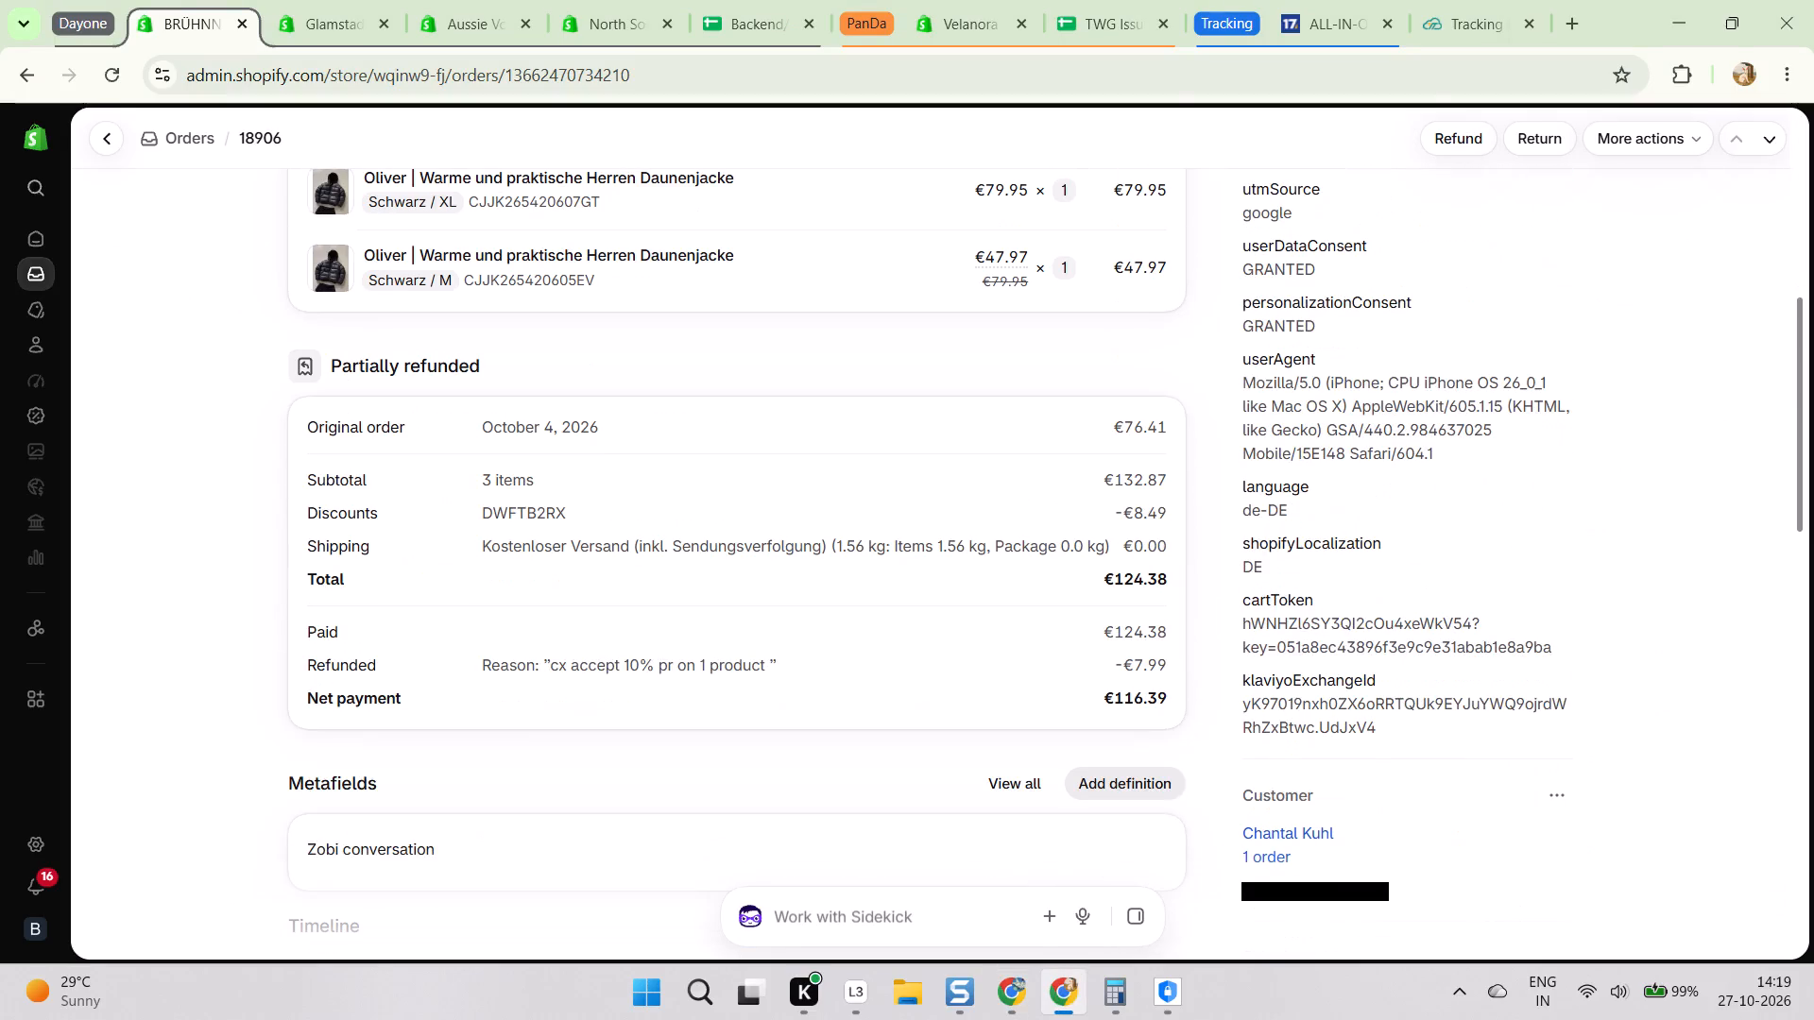
{"action": "key", "text": "alt+Tab"}
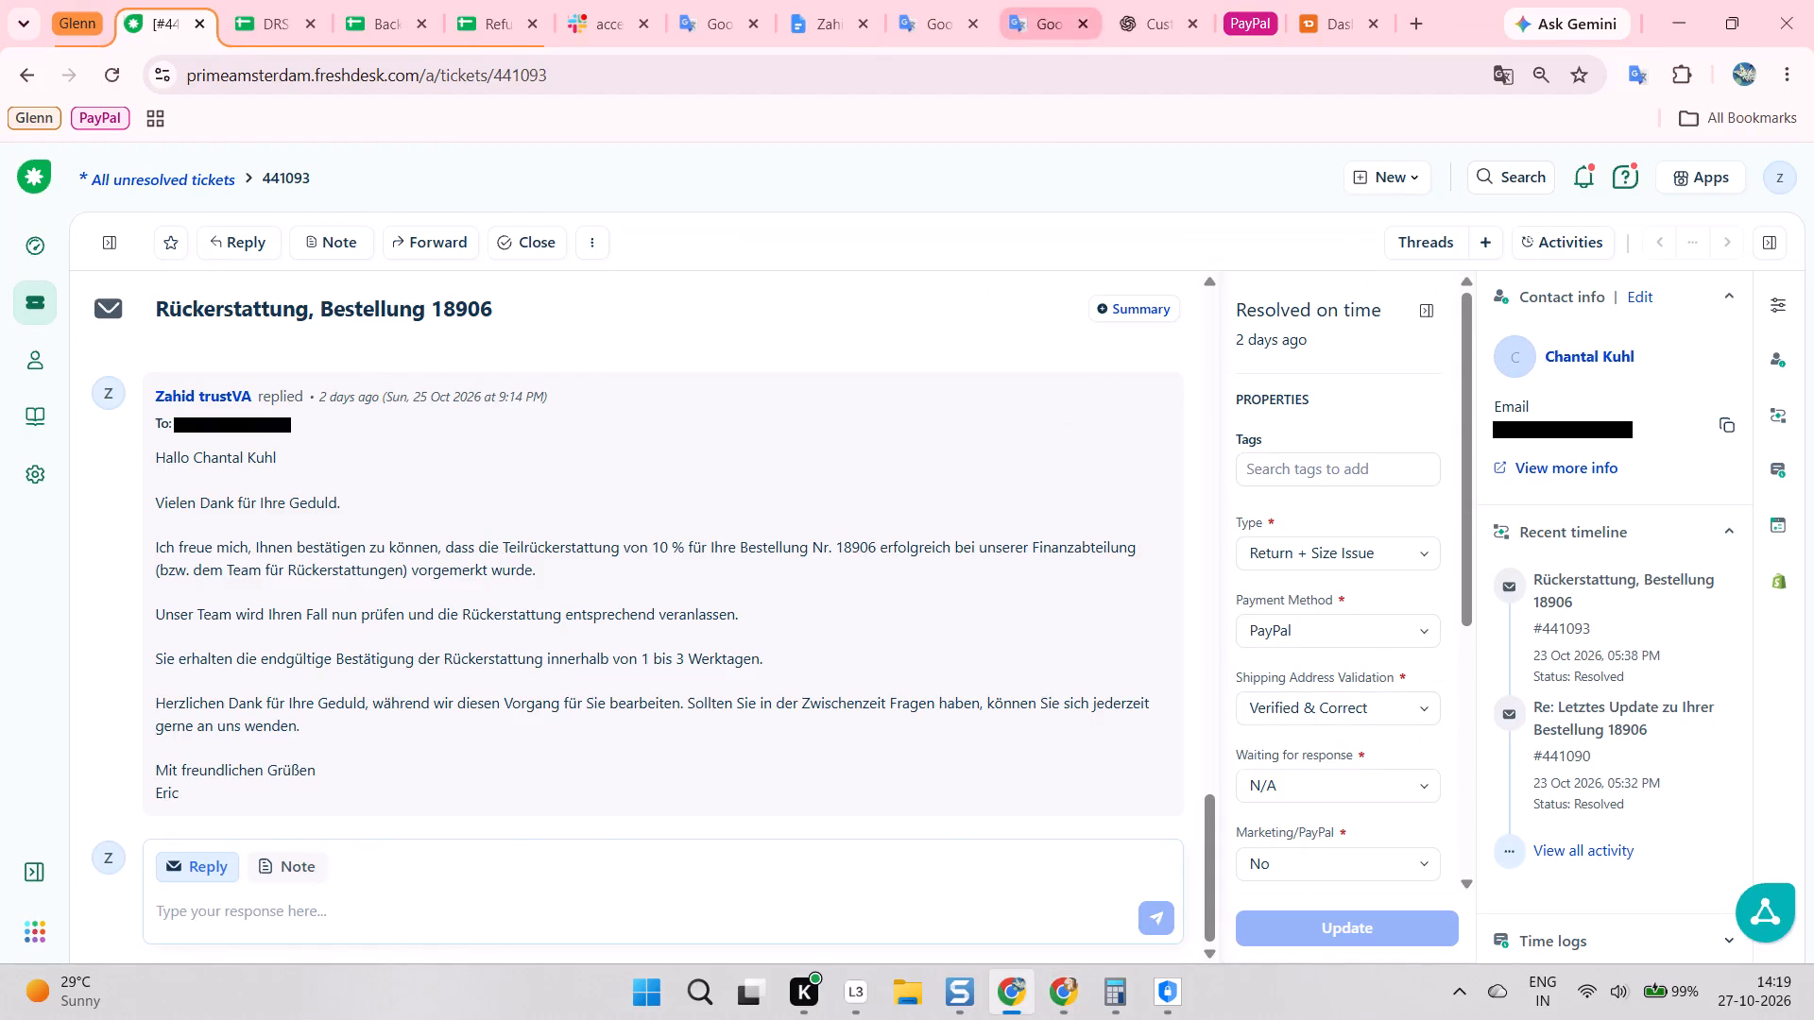
{"action": "left_click", "coordinate": [1032, 0]}
{"action": "scroll", "coordinate": [533, 441], "scroll_direction": "up", "scroll_amount": 3}
{"action": "key", "text": "alt+Tab"}
{"action": "scroll", "coordinate": [536, 486], "scroll_direction": "up", "scroll_amount": 6}
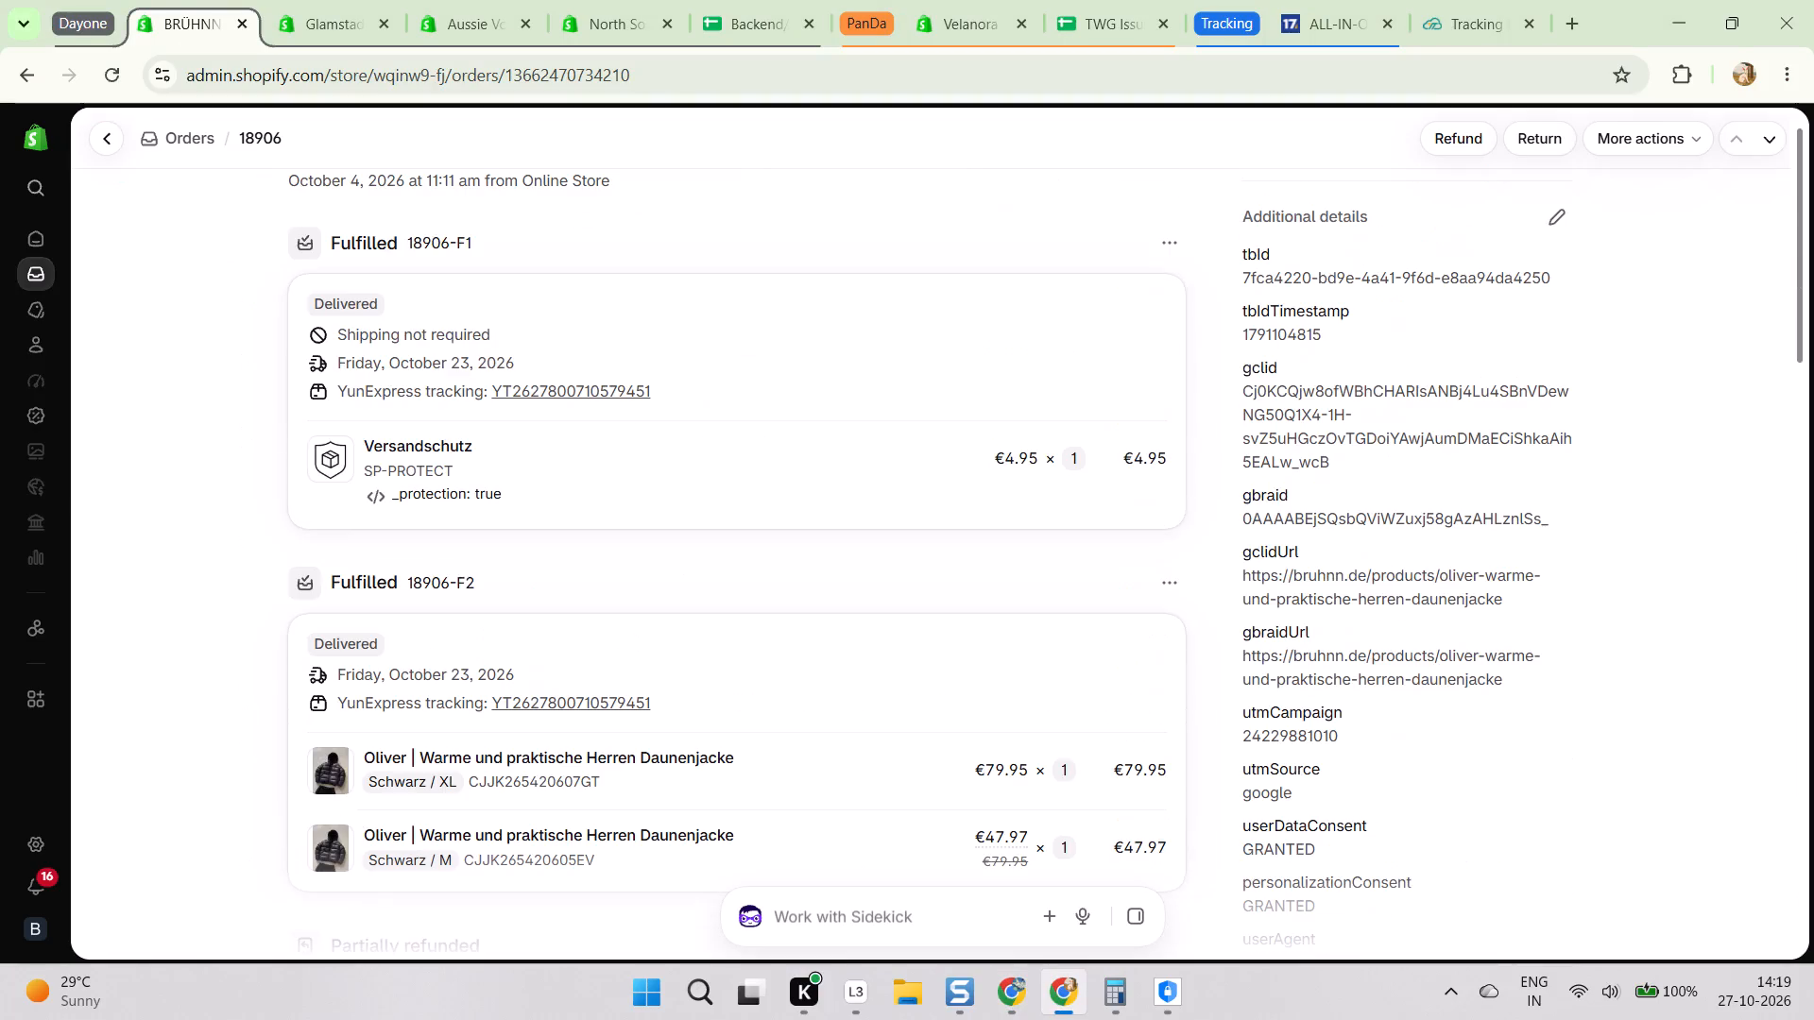
{"action": "scroll", "coordinate": [357, 231], "scroll_direction": "up", "scroll_amount": 3}
{"action": "double_click", "coordinate": [340, 207]}
{"action": "key", "text": "ctrl+c"}
{"action": "key", "text": "ctrl+c"}
{"action": "key", "text": "alt+Tab"}
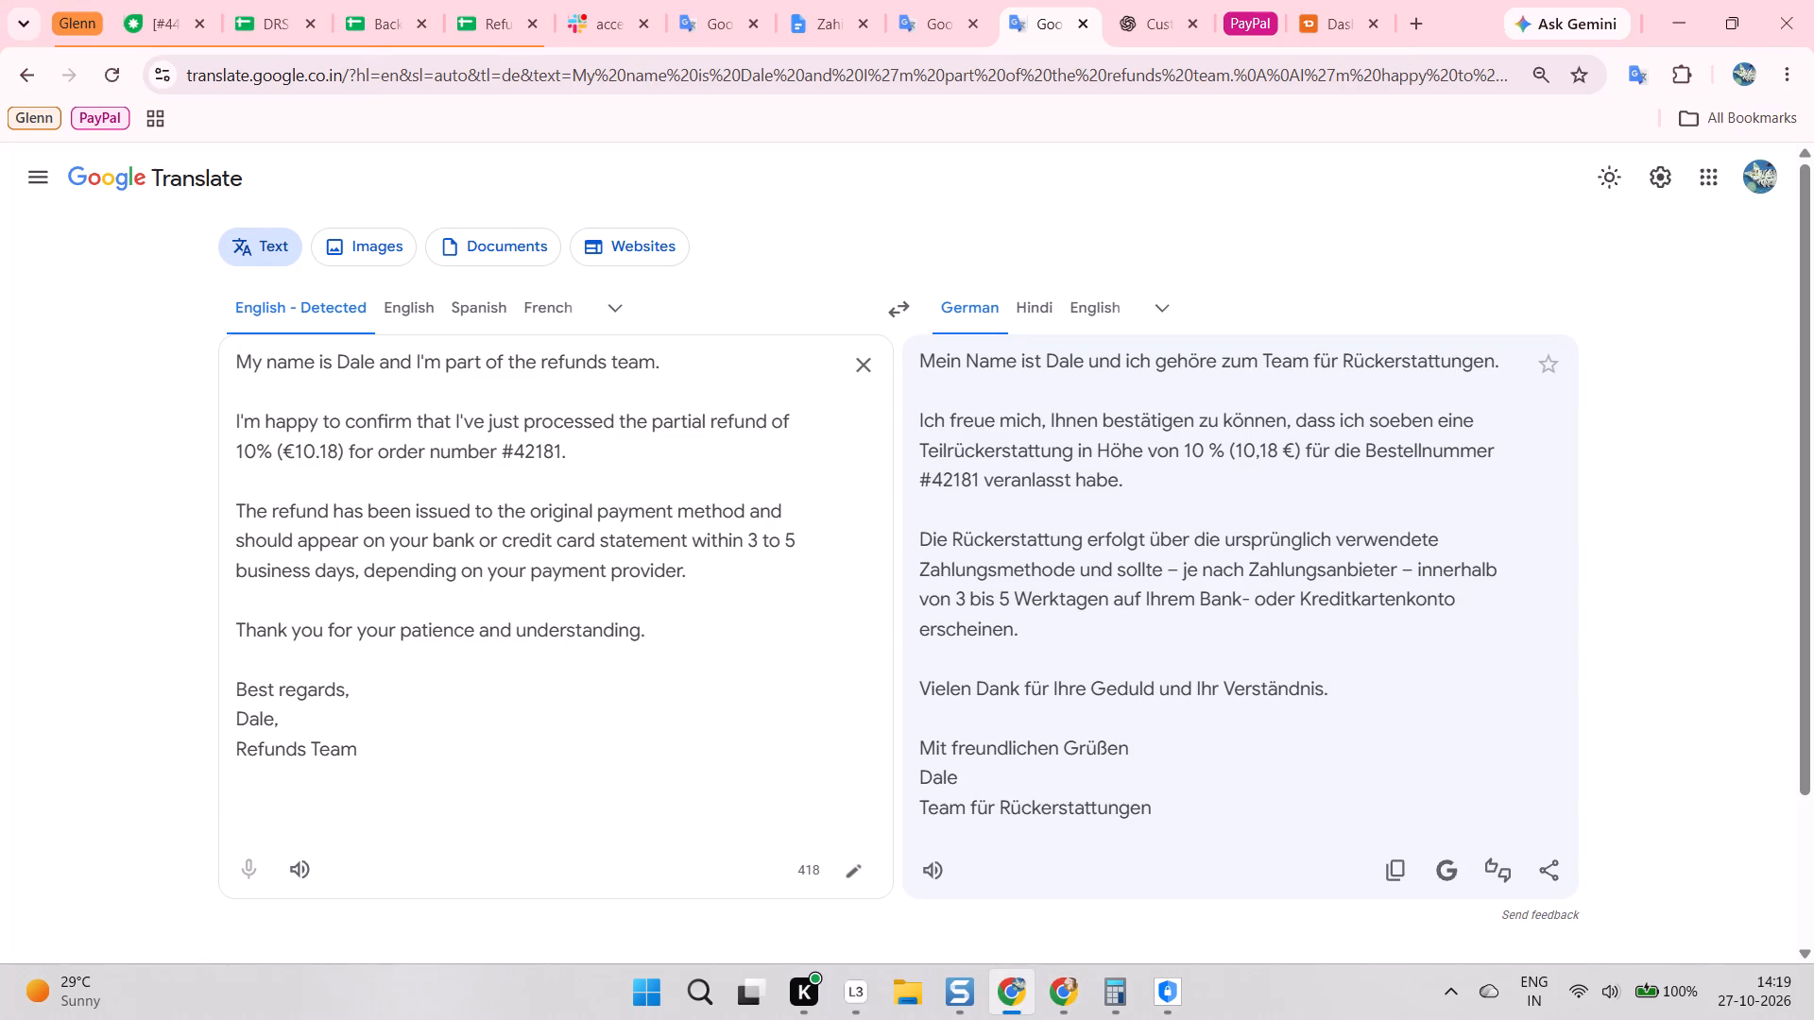
{"action": "double_click", "coordinate": [531, 438]}
{"action": "key", "text": "ctrl+v"}
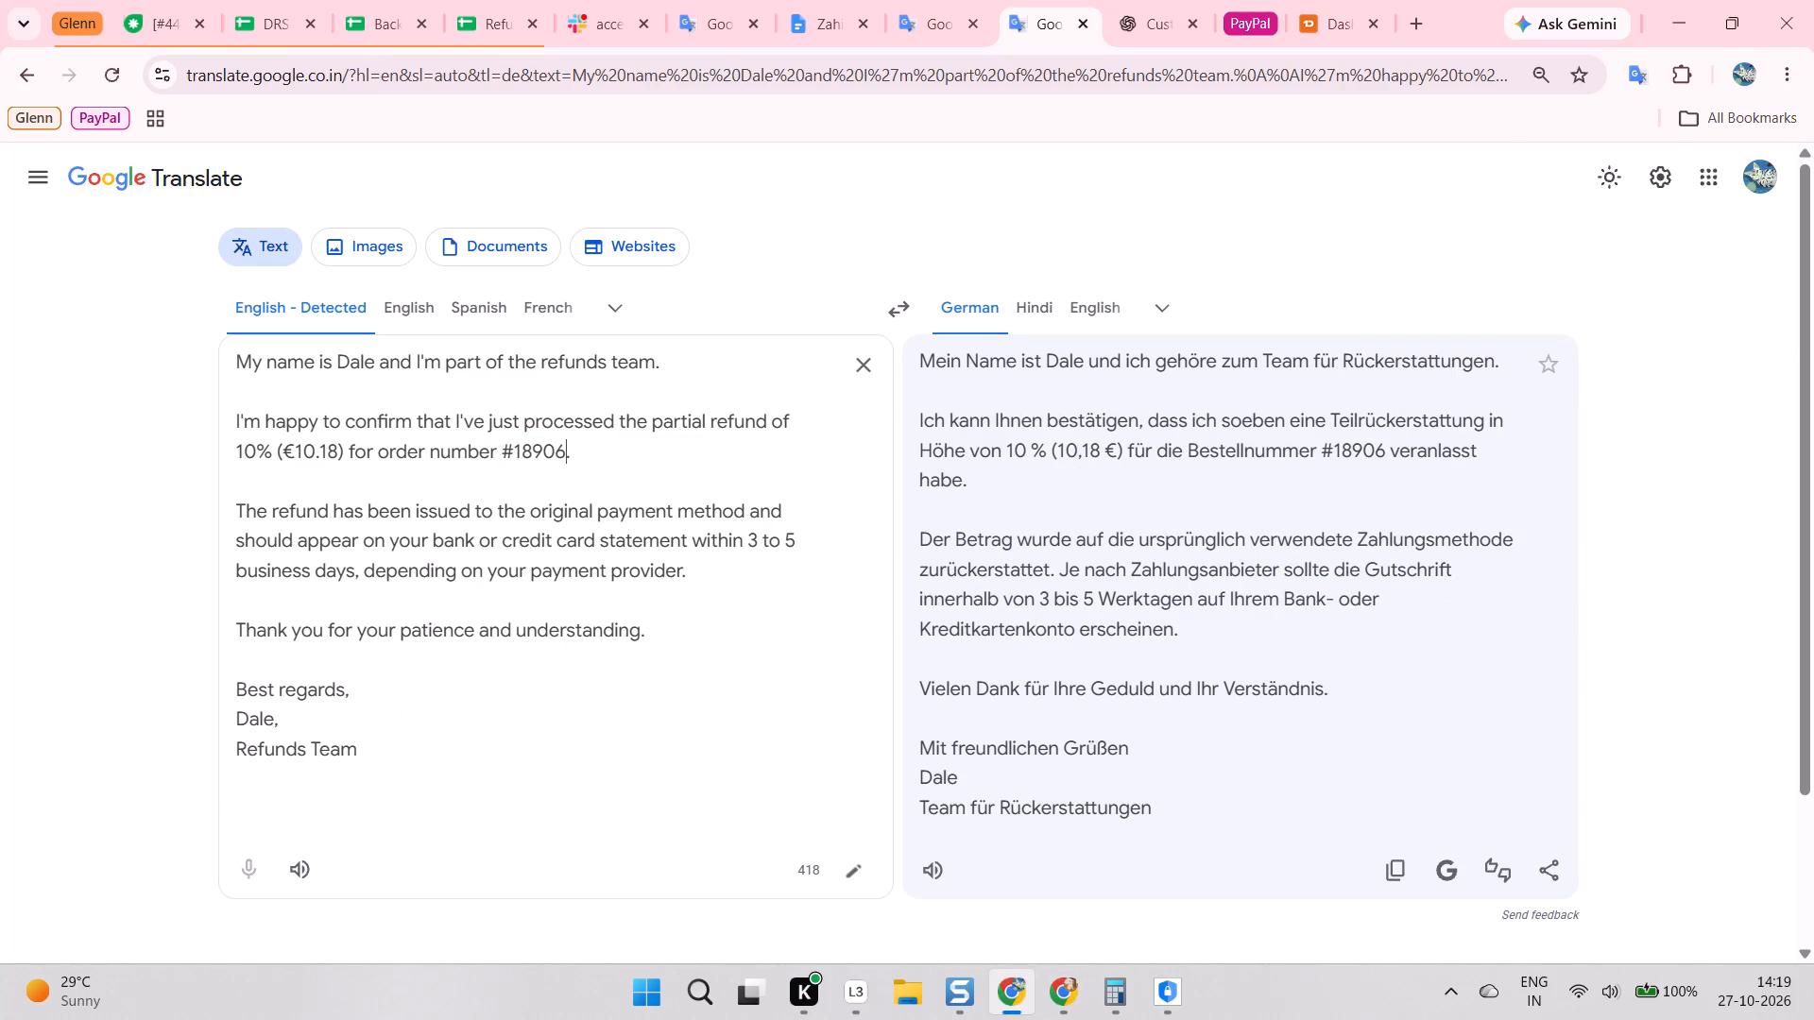
{"action": "key", "text": "alt+Tab"}
{"action": "scroll", "coordinate": [446, 472], "scroll_direction": "down", "scroll_amount": 8}
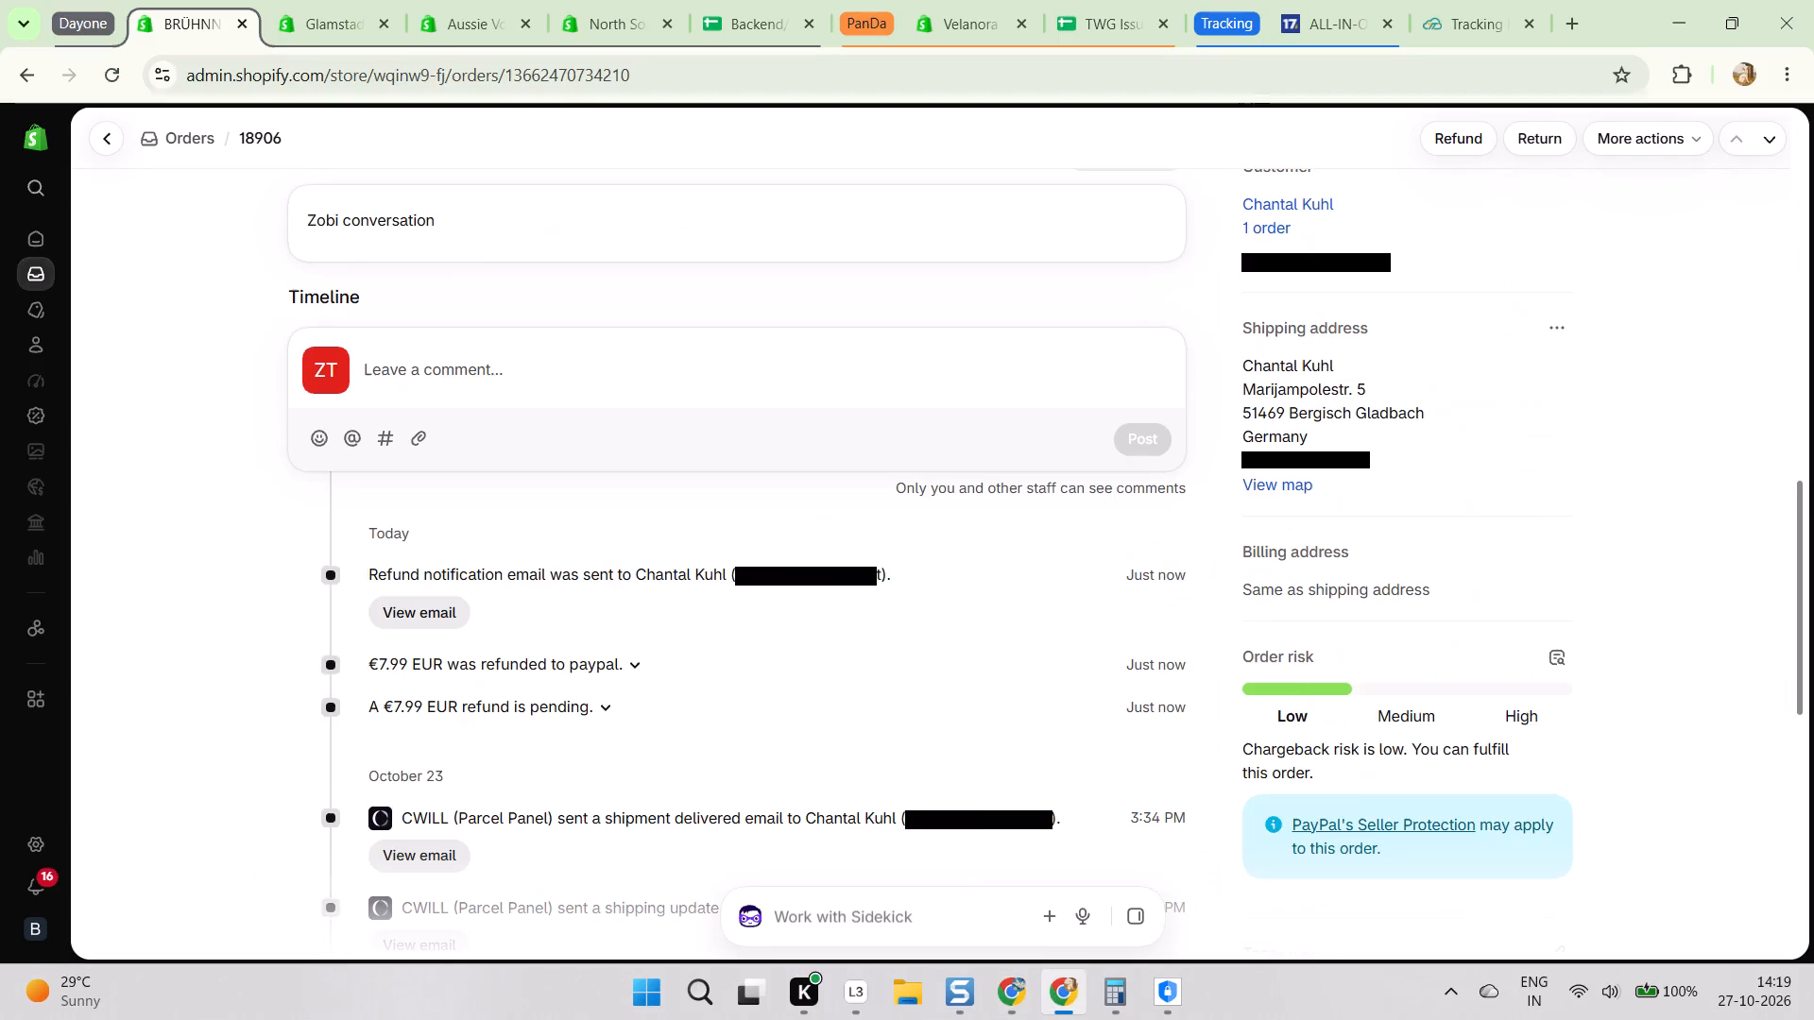
{"action": "key", "text": "alt+Tab"}
{"action": "left_click", "coordinate": [339, 454]}
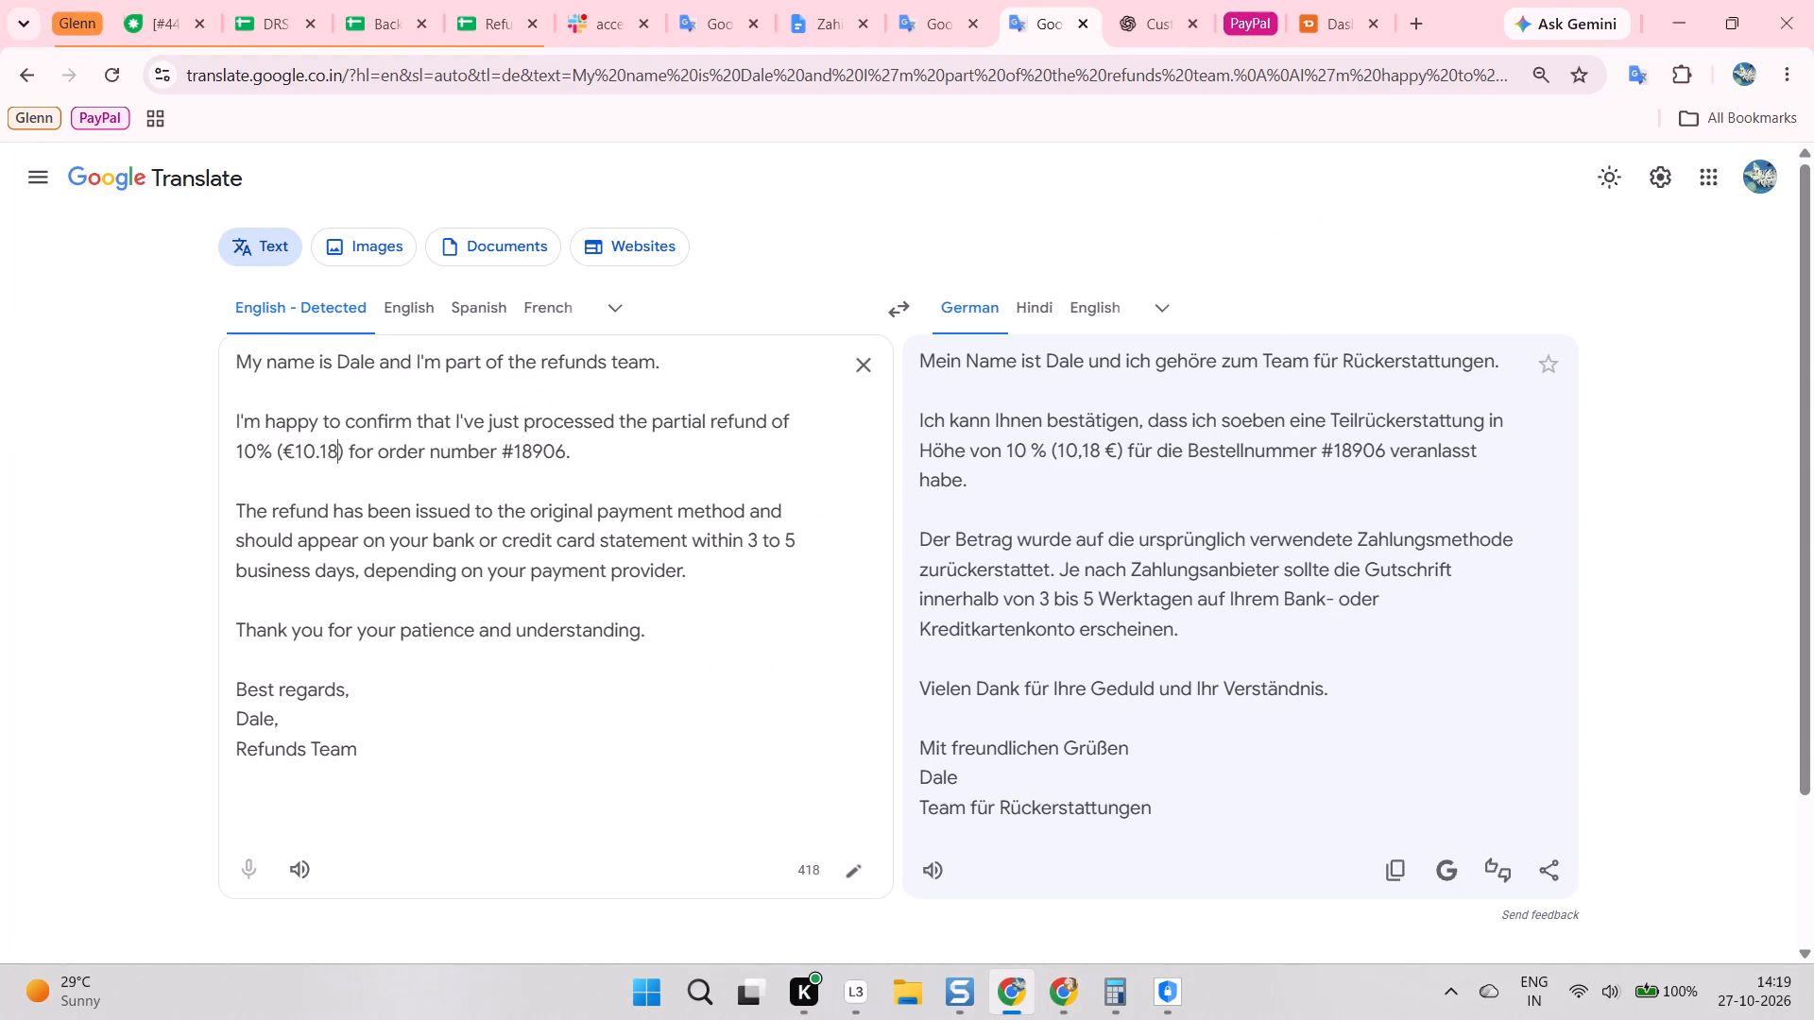
{"action": "key", "text": "BackSpace"}
{"action": "key", "text": "BackSpace"}
{"action": "key", "text": "BackSpace"}
{"action": "key", "text": "BackSpace"}
{"action": "key", "text": "BackSpace"}
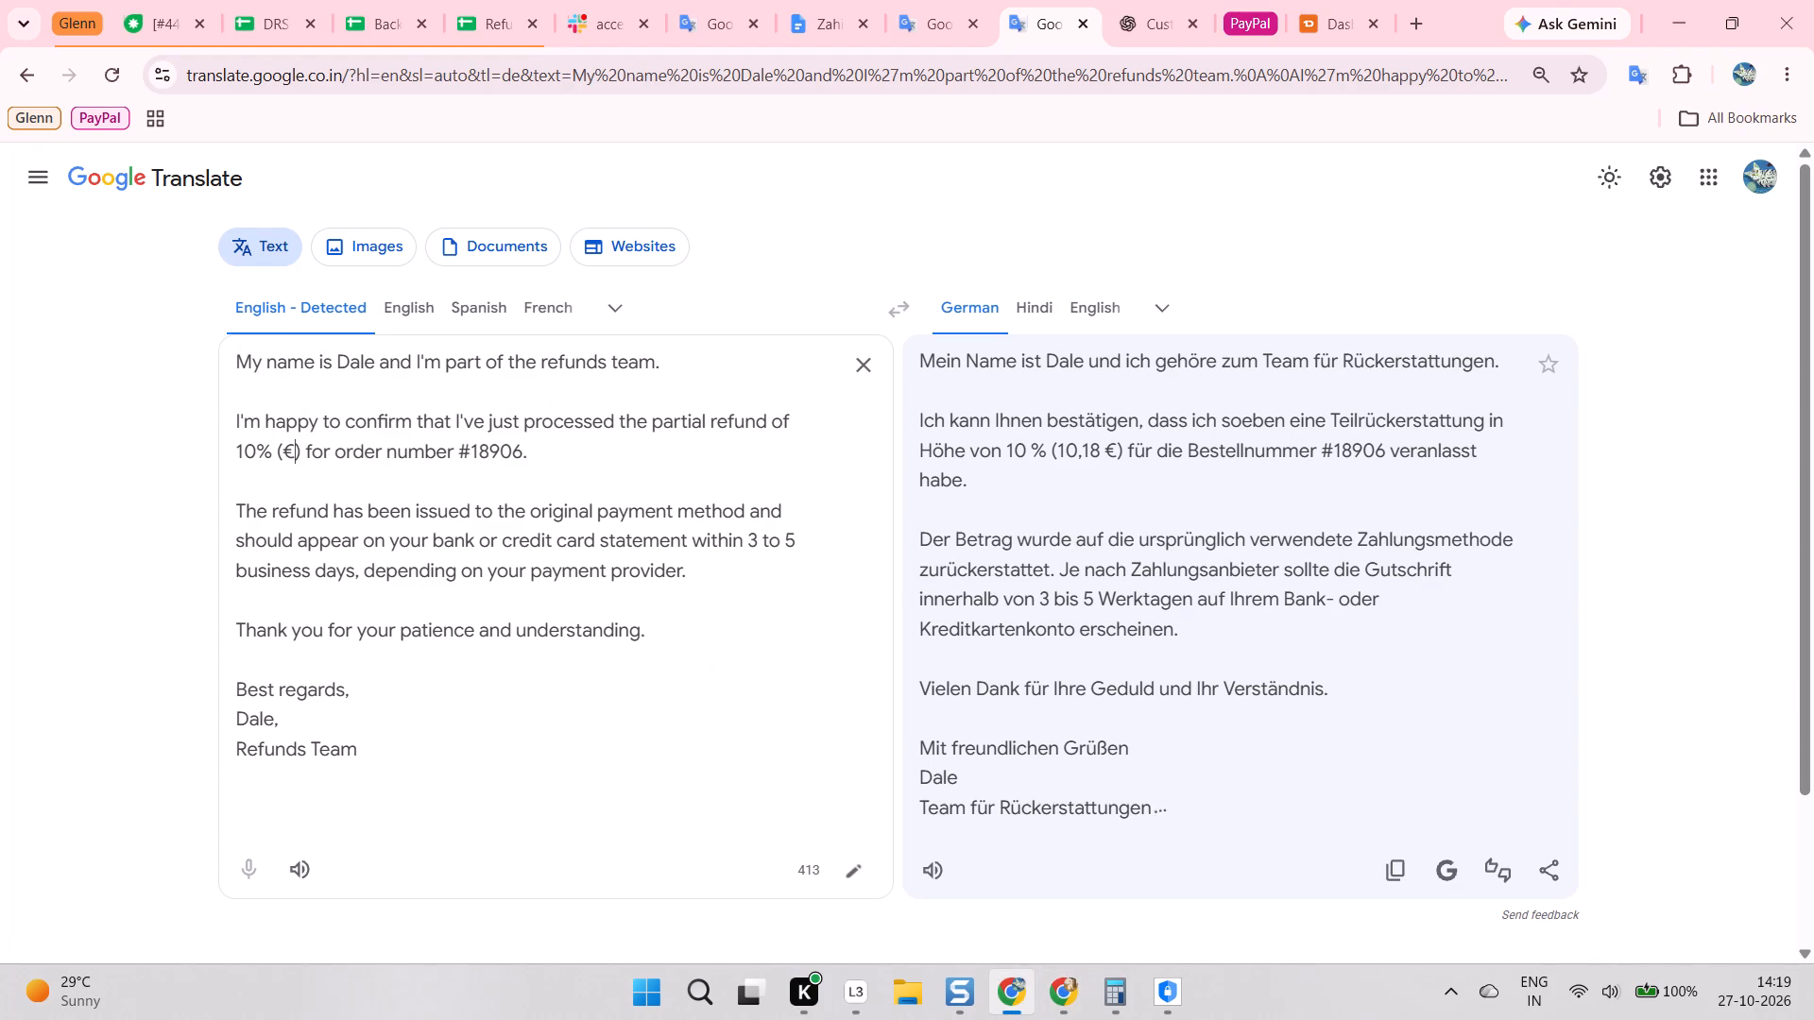
{"action": "type", "text": "7.99"}
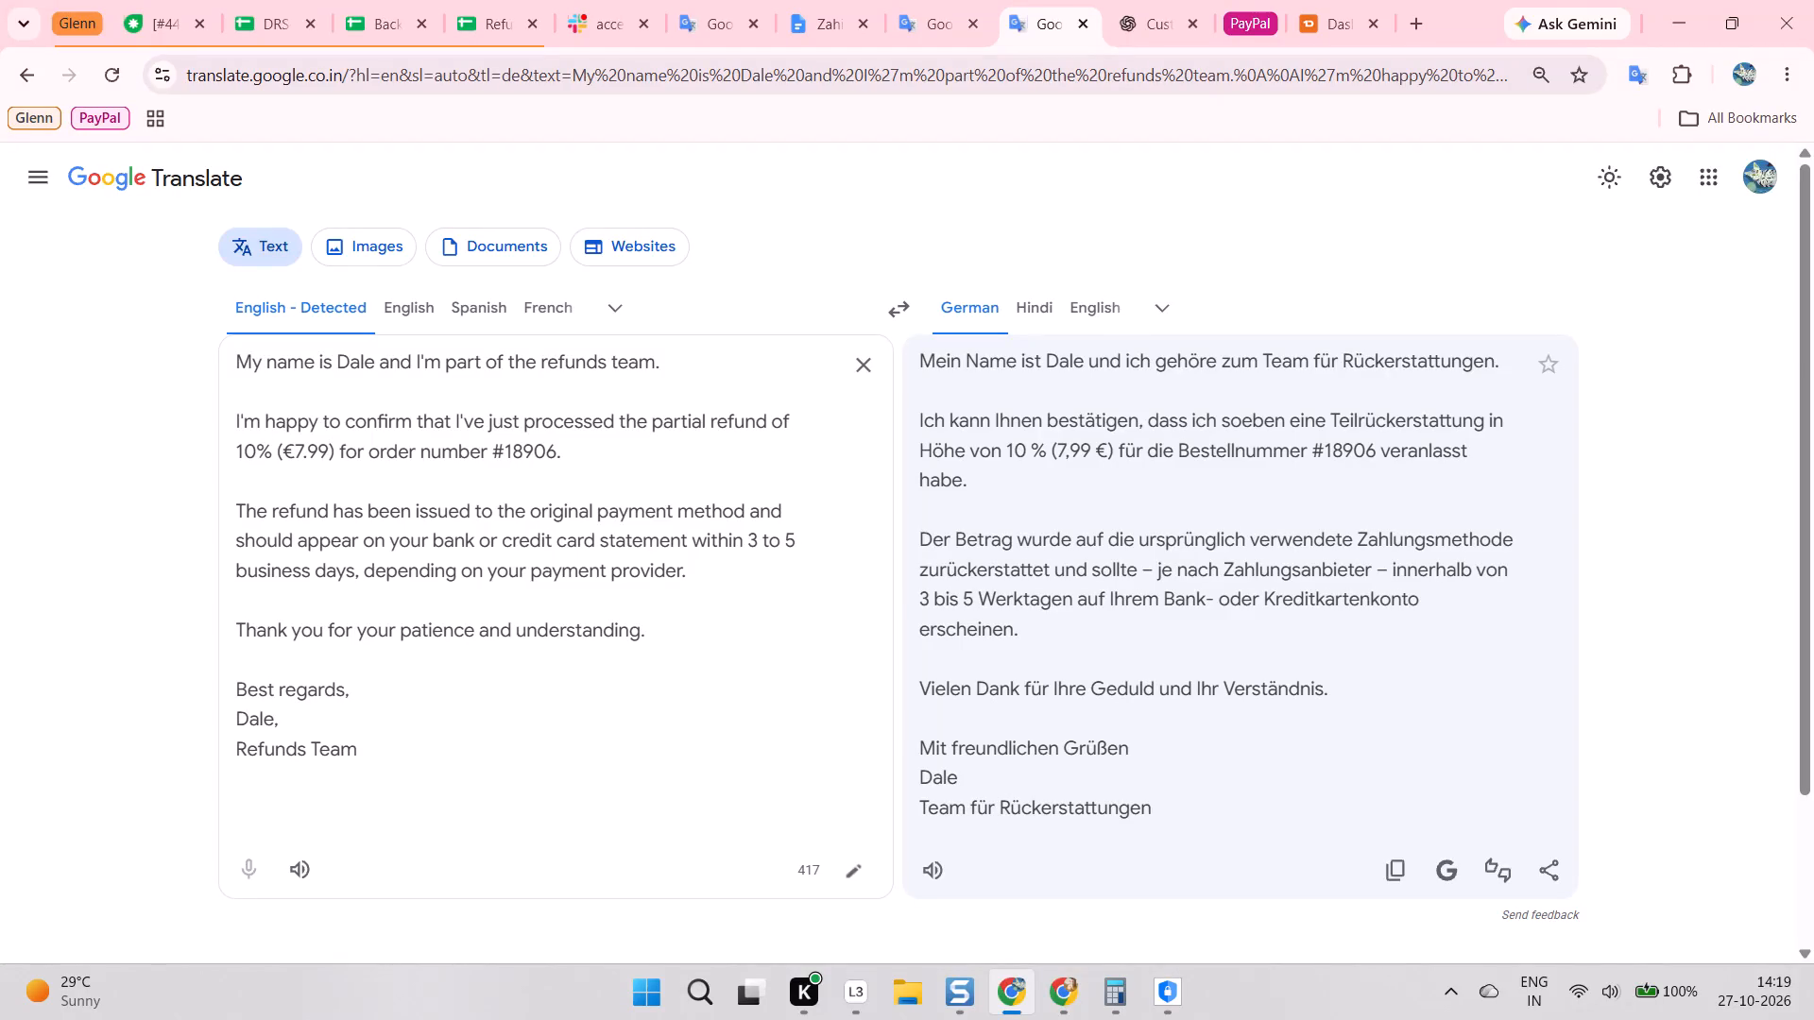
{"action": "left_click", "coordinate": [557, 454]}
{"action": "key", "text": "space"}
{"action": "key", "text": "alt+Tab"}
{"action": "scroll", "coordinate": [756, 467], "scroll_direction": "up", "scroll_amount": 14}
{"action": "scroll", "coordinate": [504, 518], "scroll_direction": "down", "scroll_amount": 3}
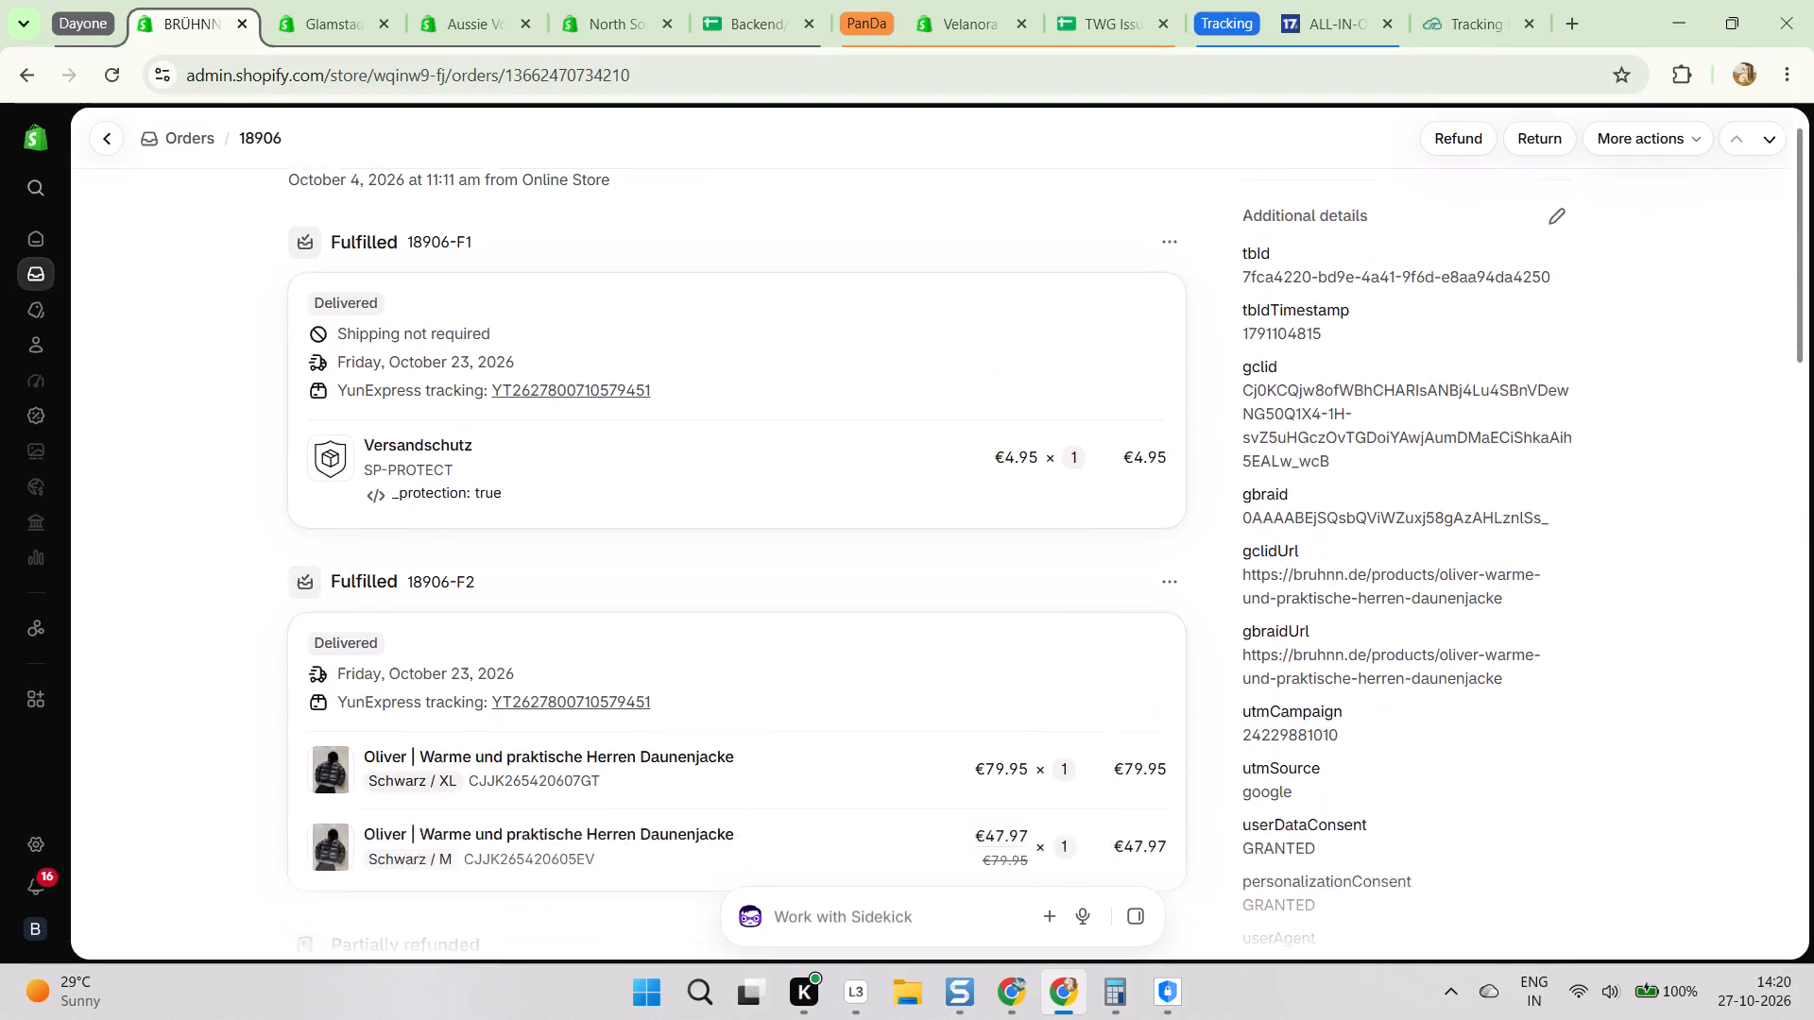
{"action": "left_click_drag", "start_coordinate": [459, 374], "coordinate": [343, 342]}
{"action": "key", "text": "ctrl+c"}
{"action": "key", "text": "ctrl+c"}
{"action": "key", "text": "ctrl+c"}
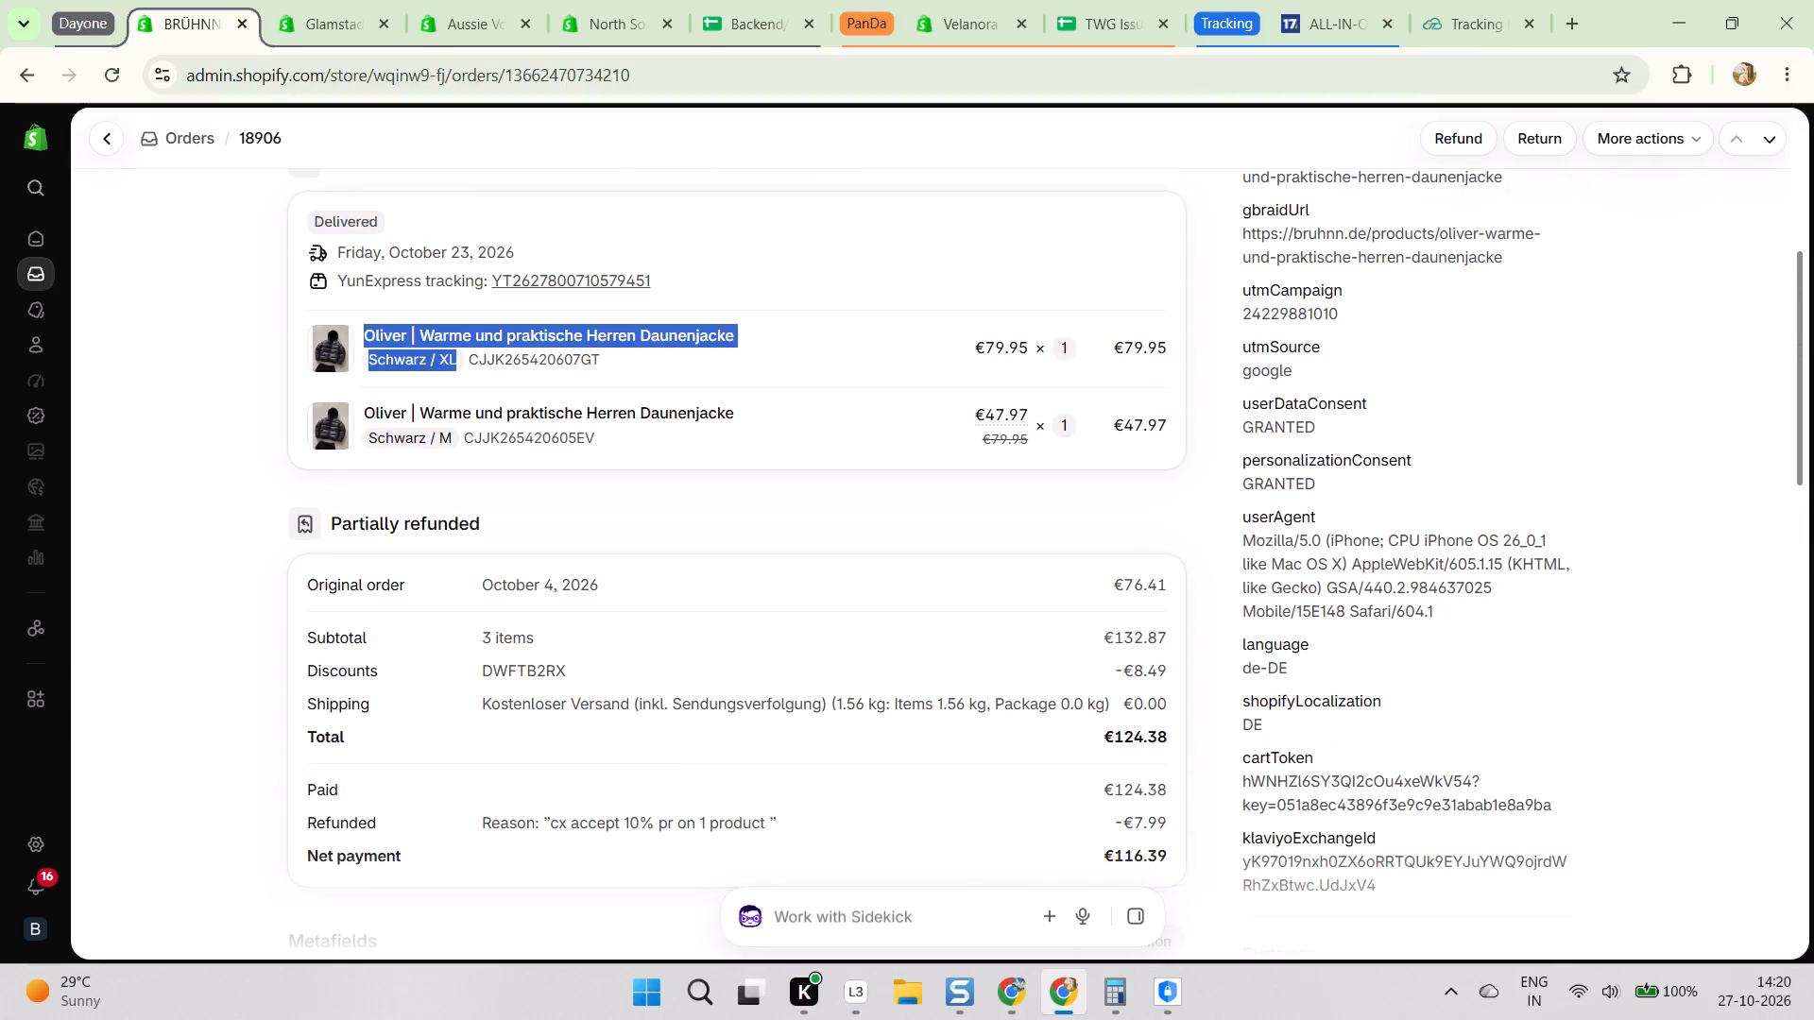
{"action": "key", "text": "alt+Tab"}
{"action": "key", "text": "shift+parenleft"}
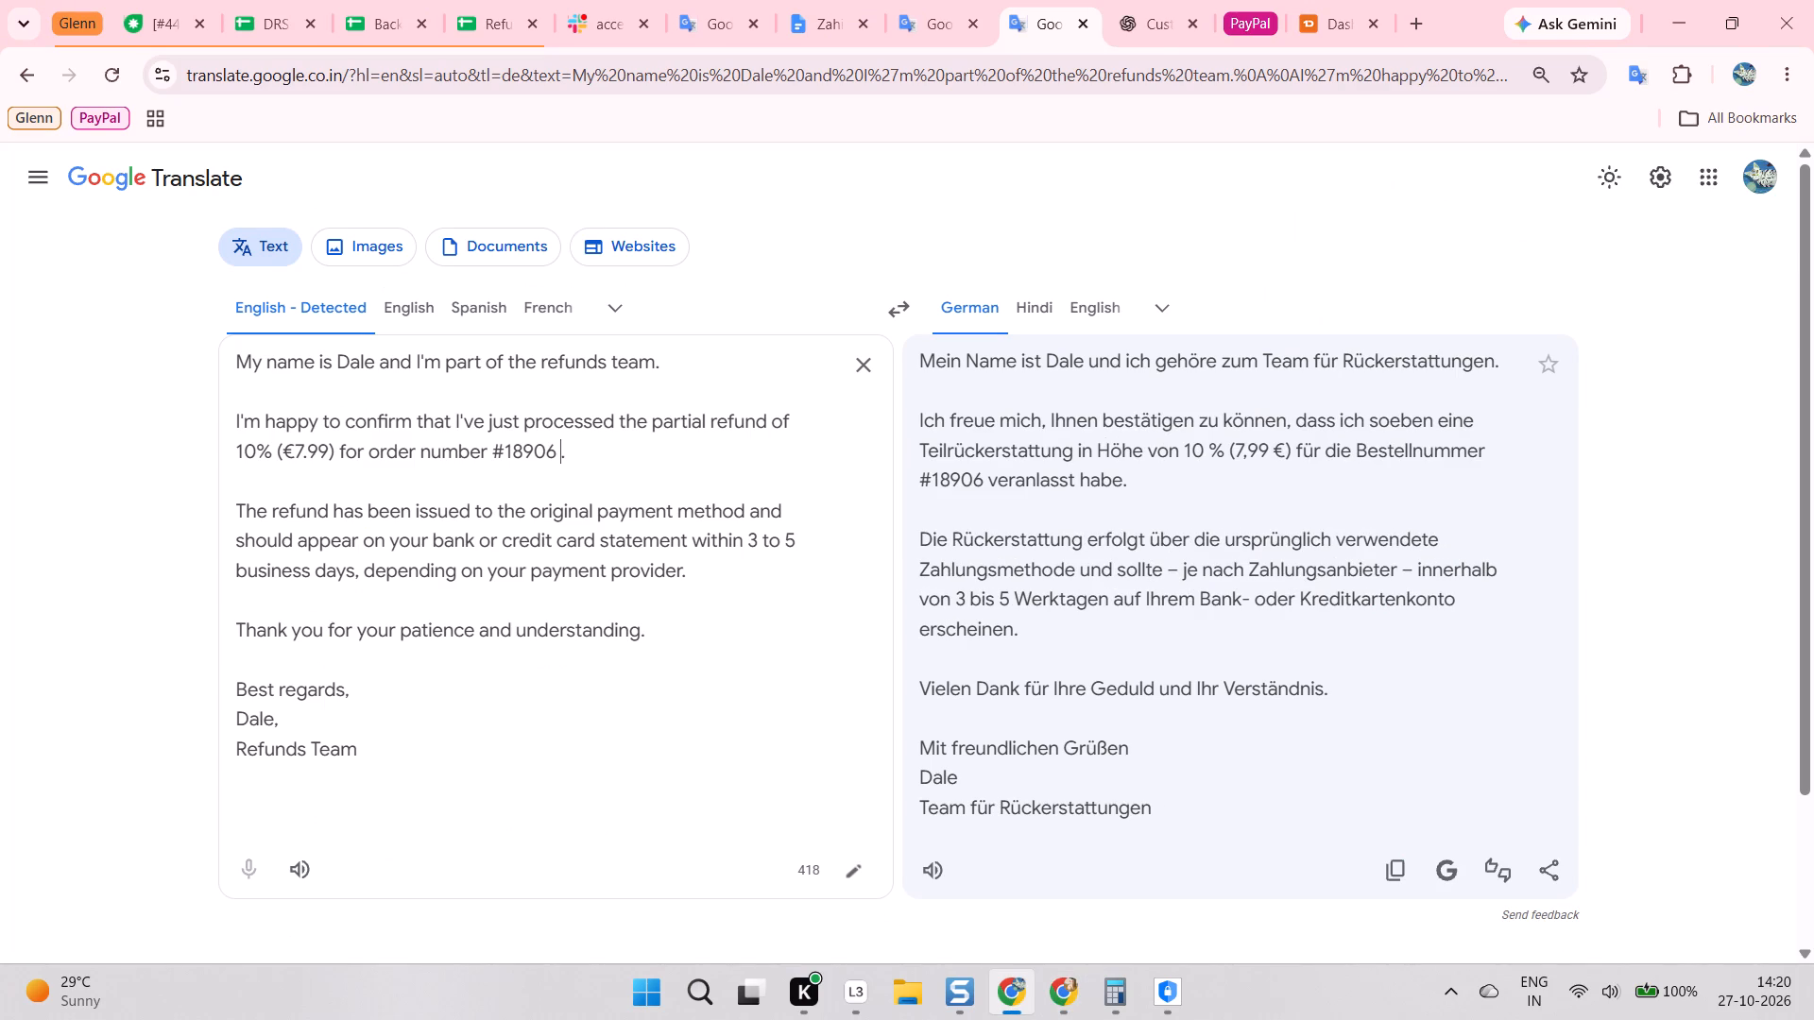
{"action": "key", "text": "ctrl+v"}
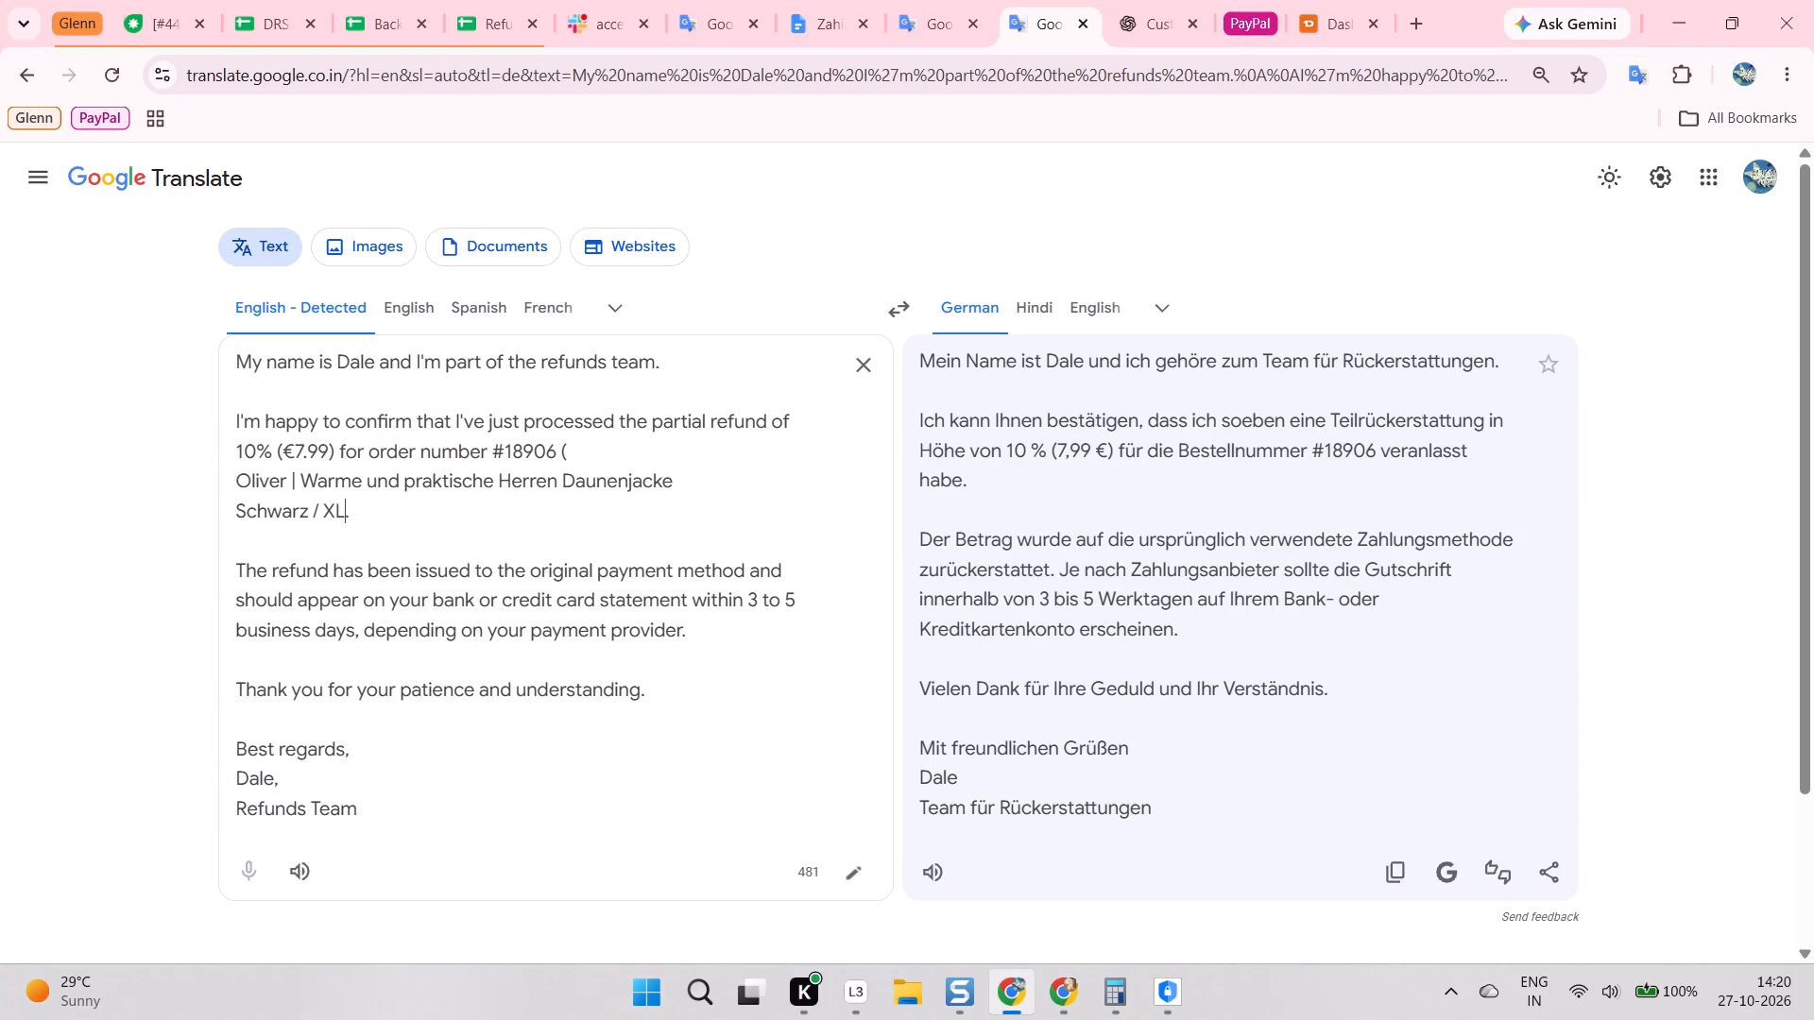
{"action": "key", "text": "shift+parenright"}
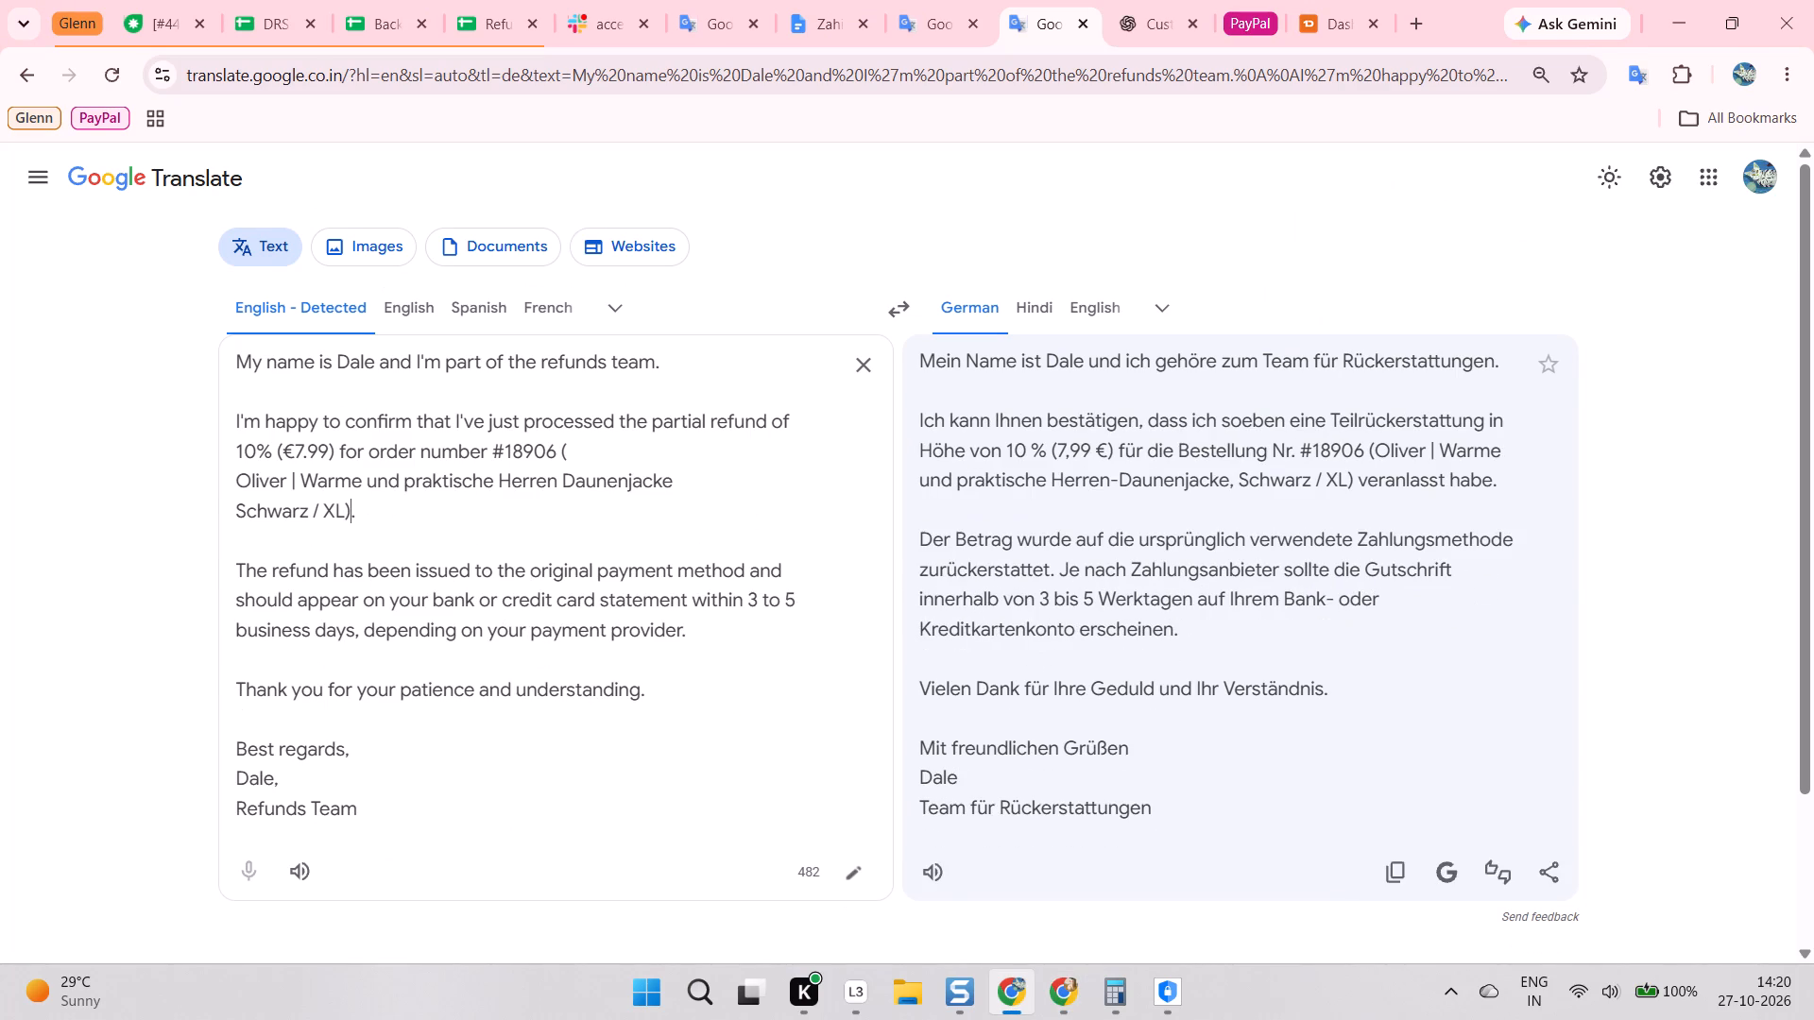
Copy the complete German translation of the refund confirmation message.
{"action": "scroll", "coordinate": [507, 463], "scroll_direction": "down", "scroll_amount": 1}
{"action": "scroll", "coordinate": [1031, 479], "scroll_direction": "down", "scroll_amount": 1}
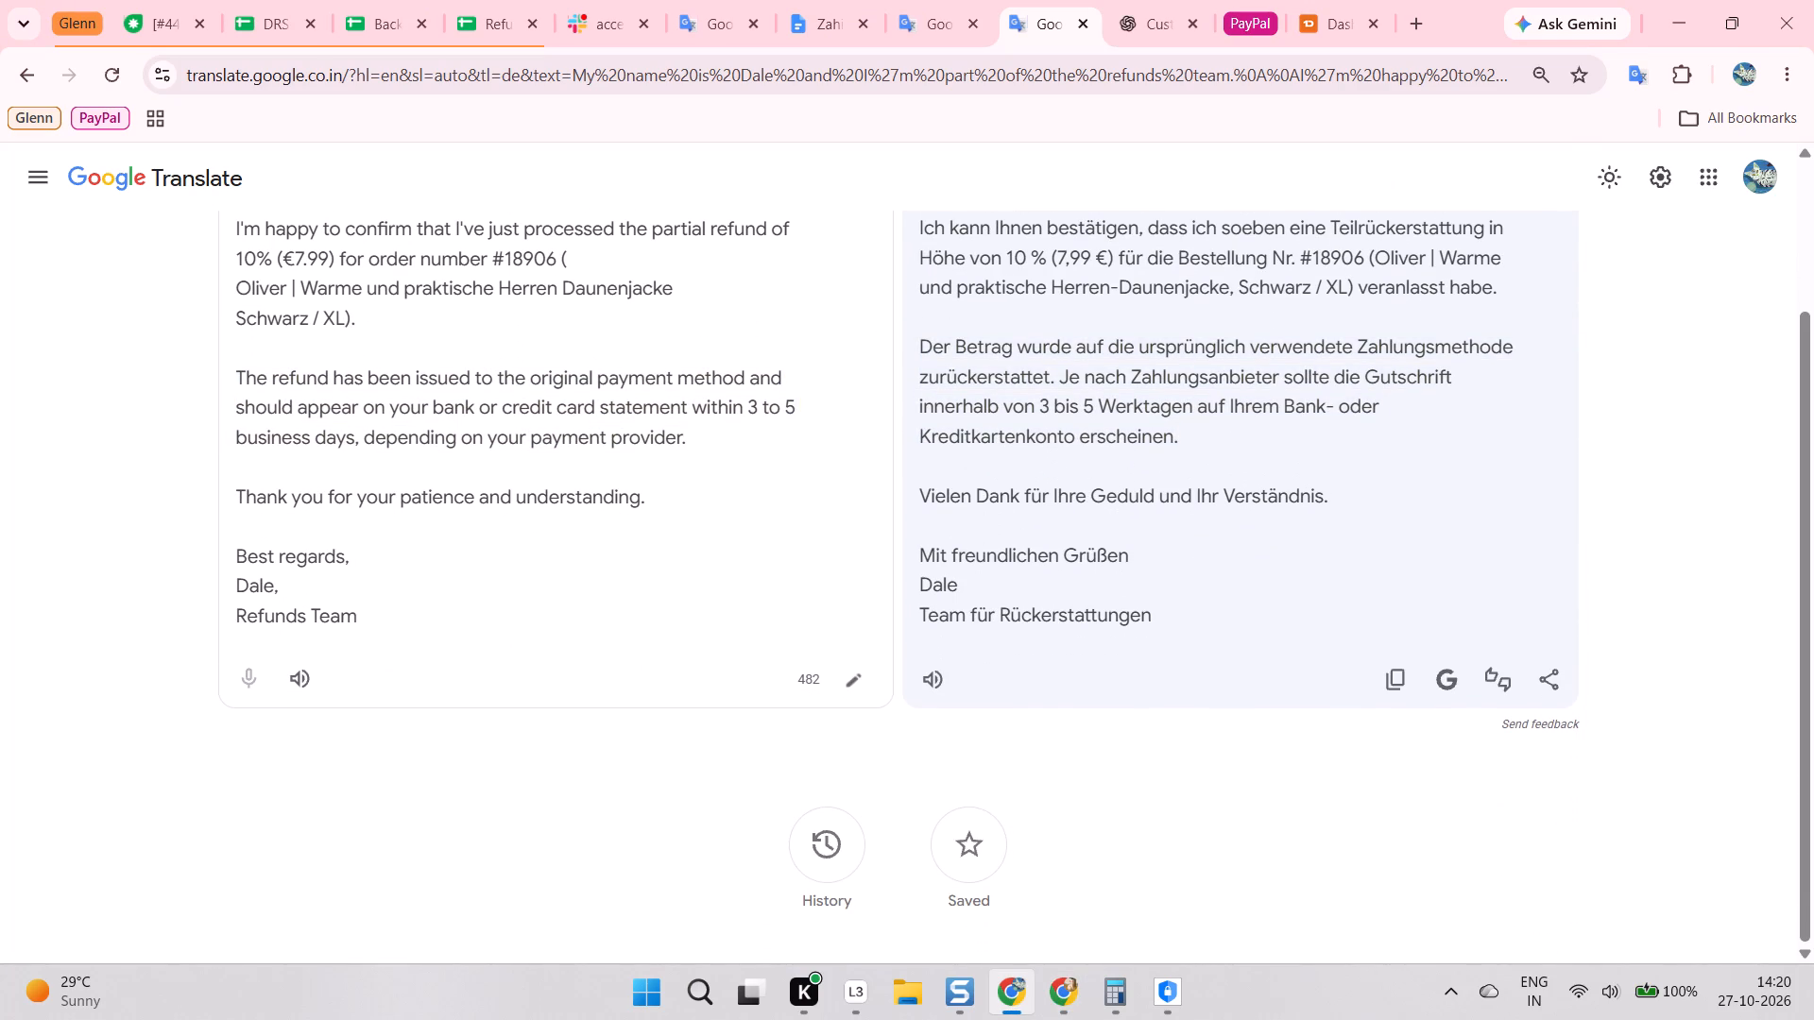
{"action": "left_click", "coordinate": [1399, 692]}
{"action": "scroll", "coordinate": [1214, 591], "scroll_direction": "up", "scroll_amount": 2}
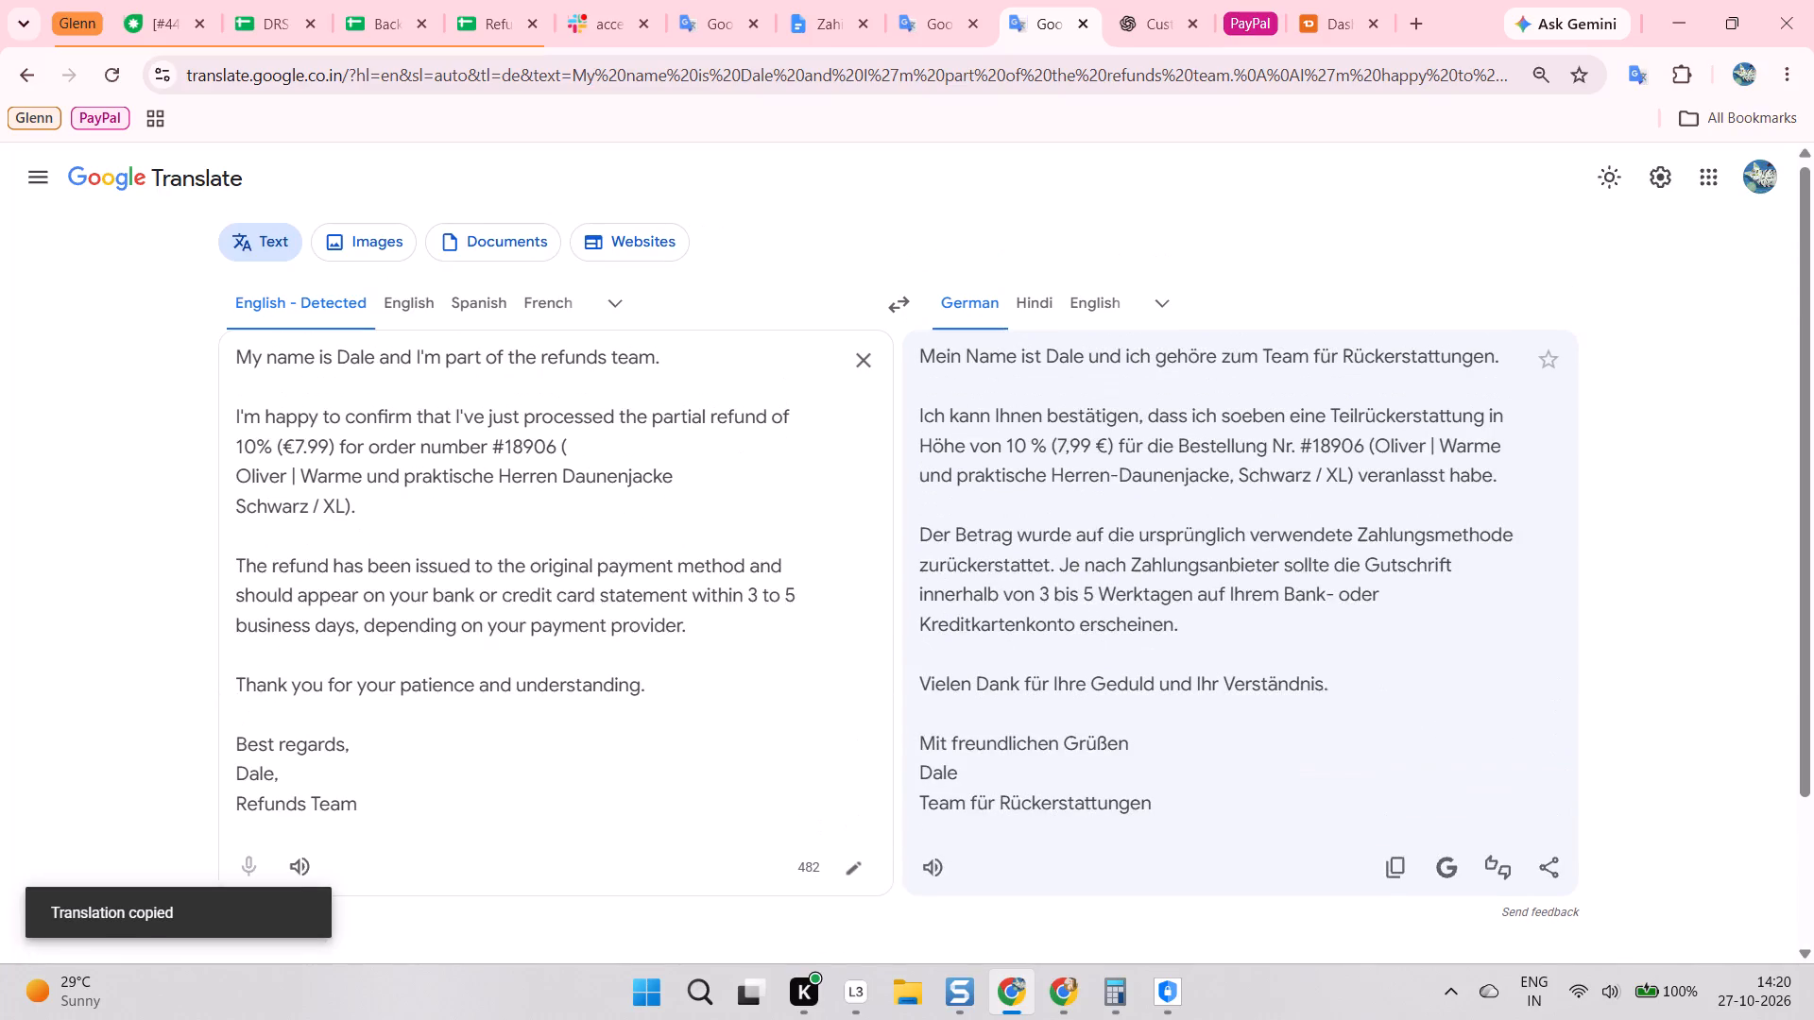
{"action": "left_click", "coordinate": [126, 0]}
{"action": "left_click_drag", "start_coordinate": [531, 528], "coordinate": [545, 528]}
{"action": "key", "text": "r"}
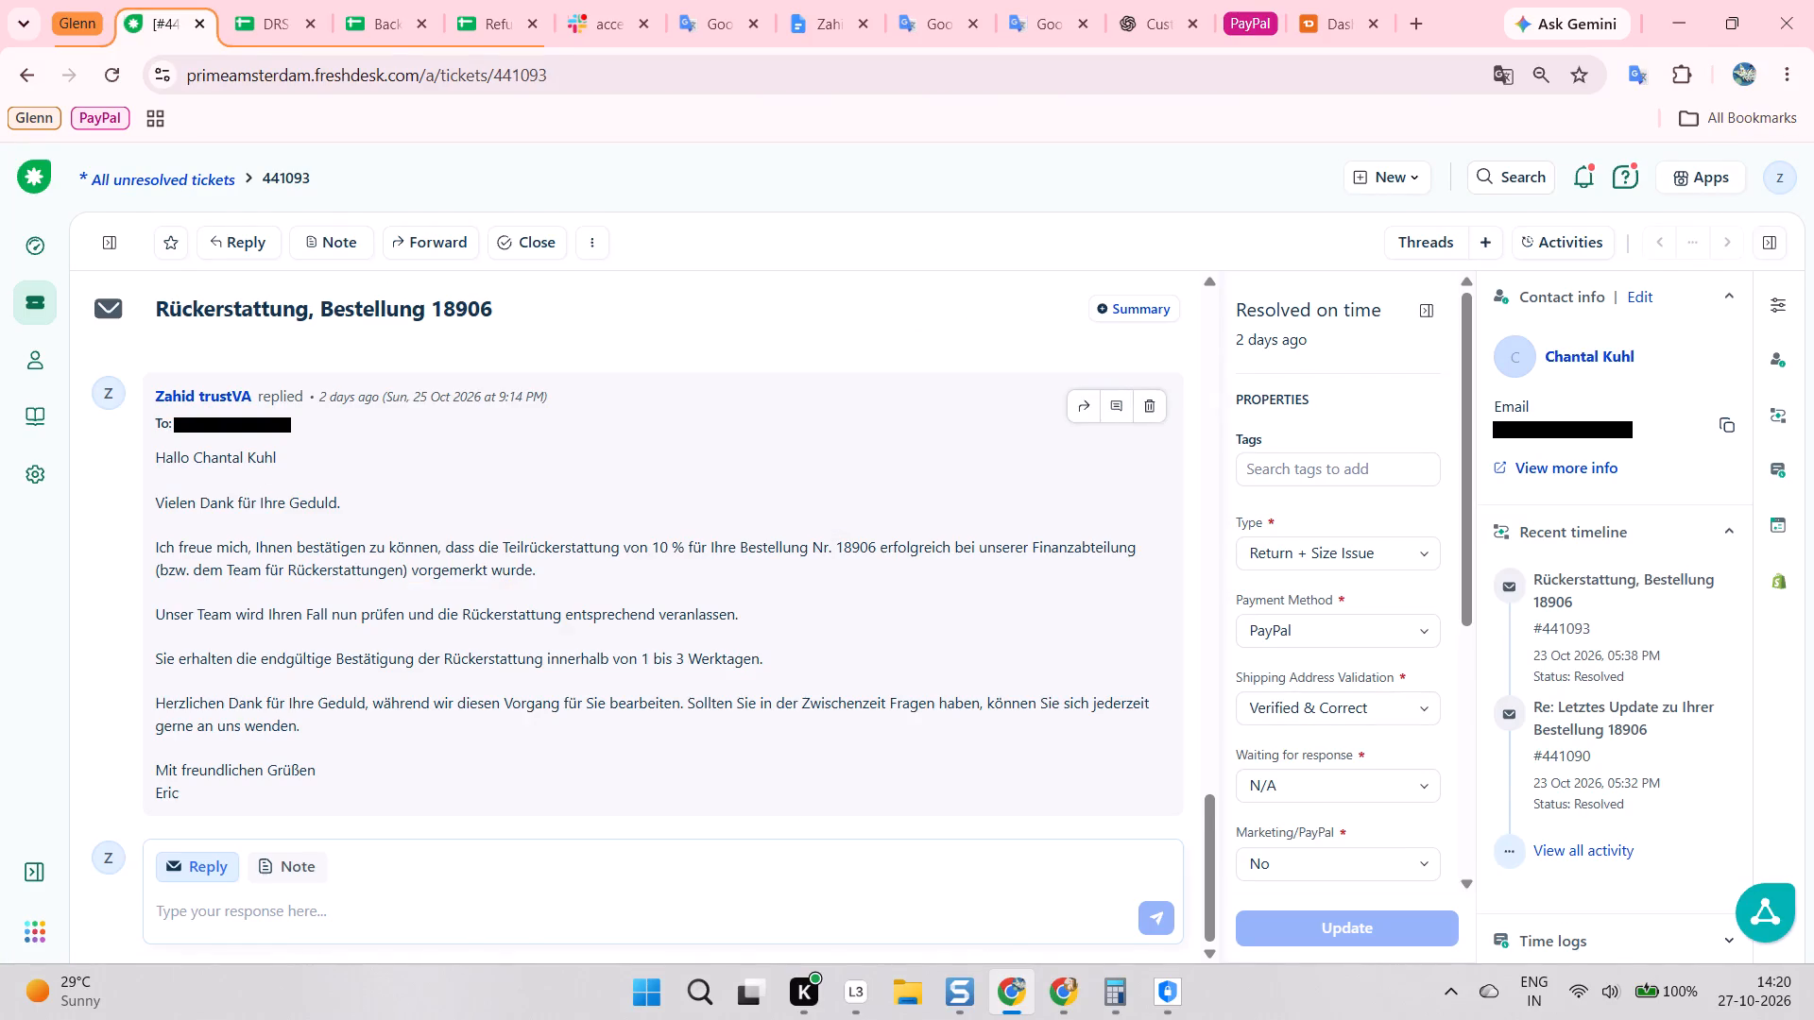
{"action": "scroll", "coordinate": [262, 600], "scroll_direction": "down", "scroll_amount": 10}
{"action": "left_click", "coordinate": [202, 813]}
{"action": "left_click_drag", "start_coordinate": [212, 810], "coordinate": [258, 798], "text": "ctrl"}
{"action": "key", "text": "ctrl+a"}
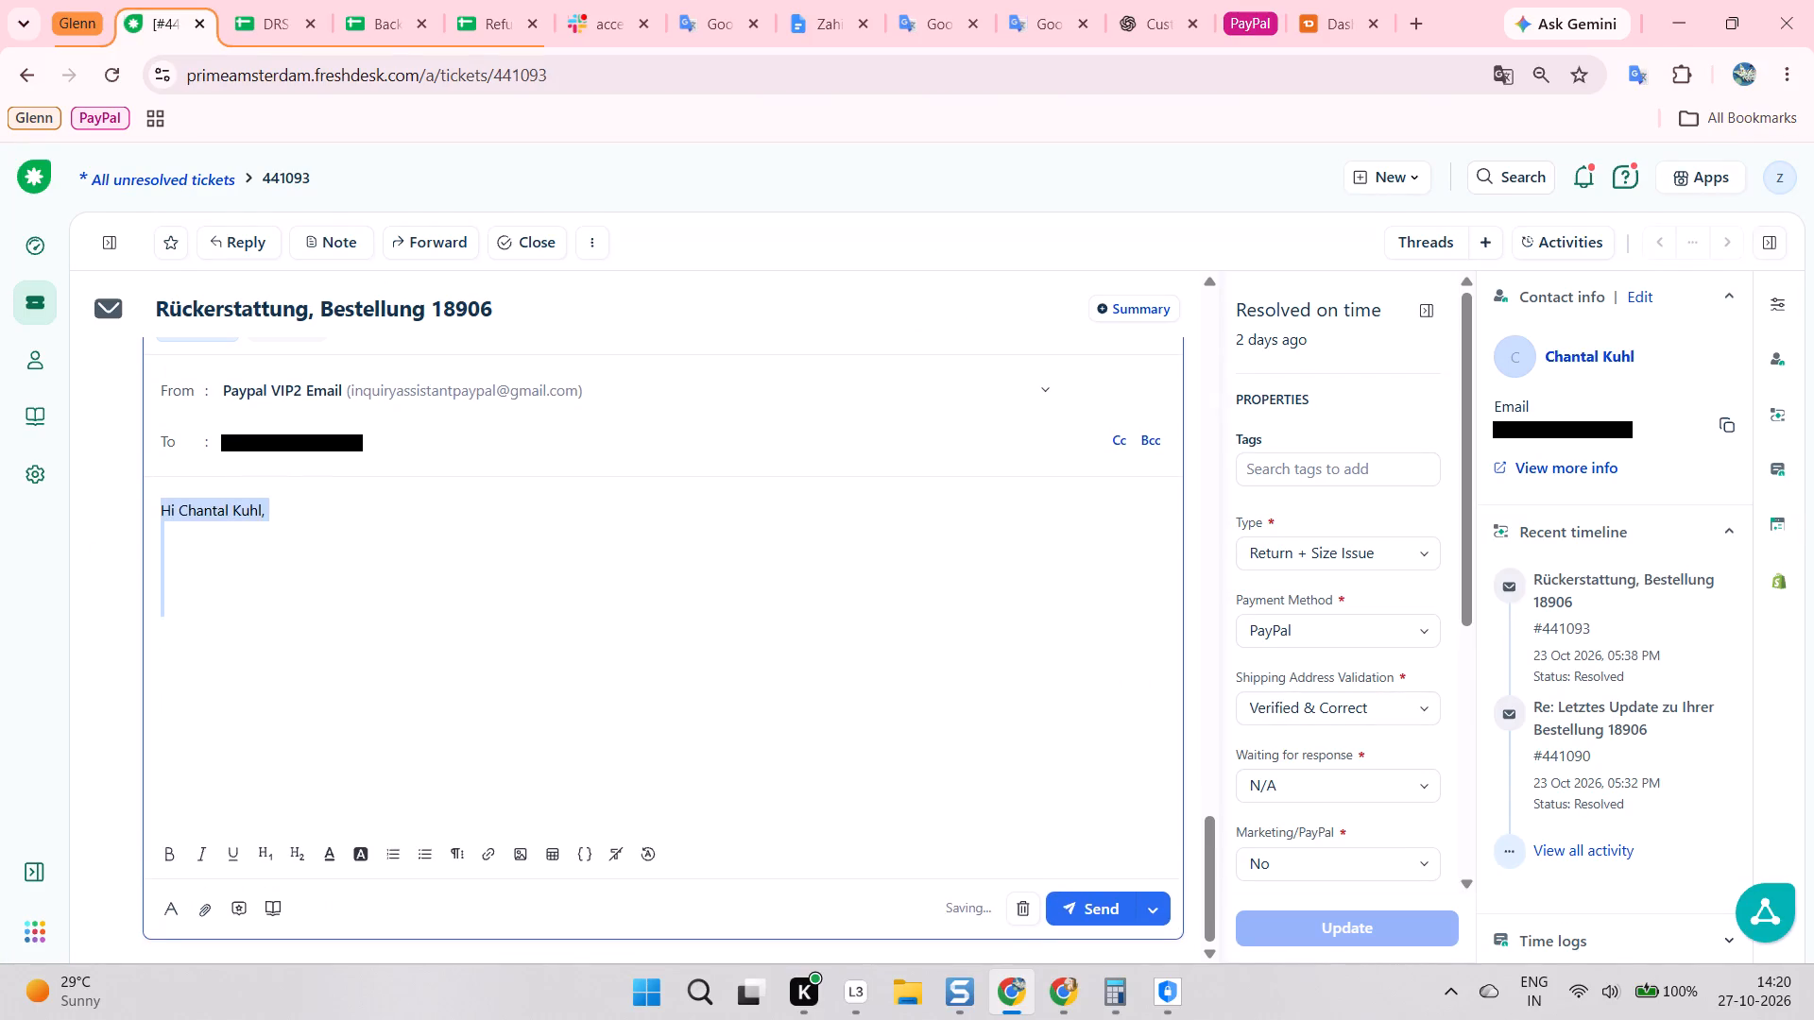
{"action": "type", "text": "/c"}
{"action": "key", "text": "Return"}
{"action": "type", "text": "asn"}
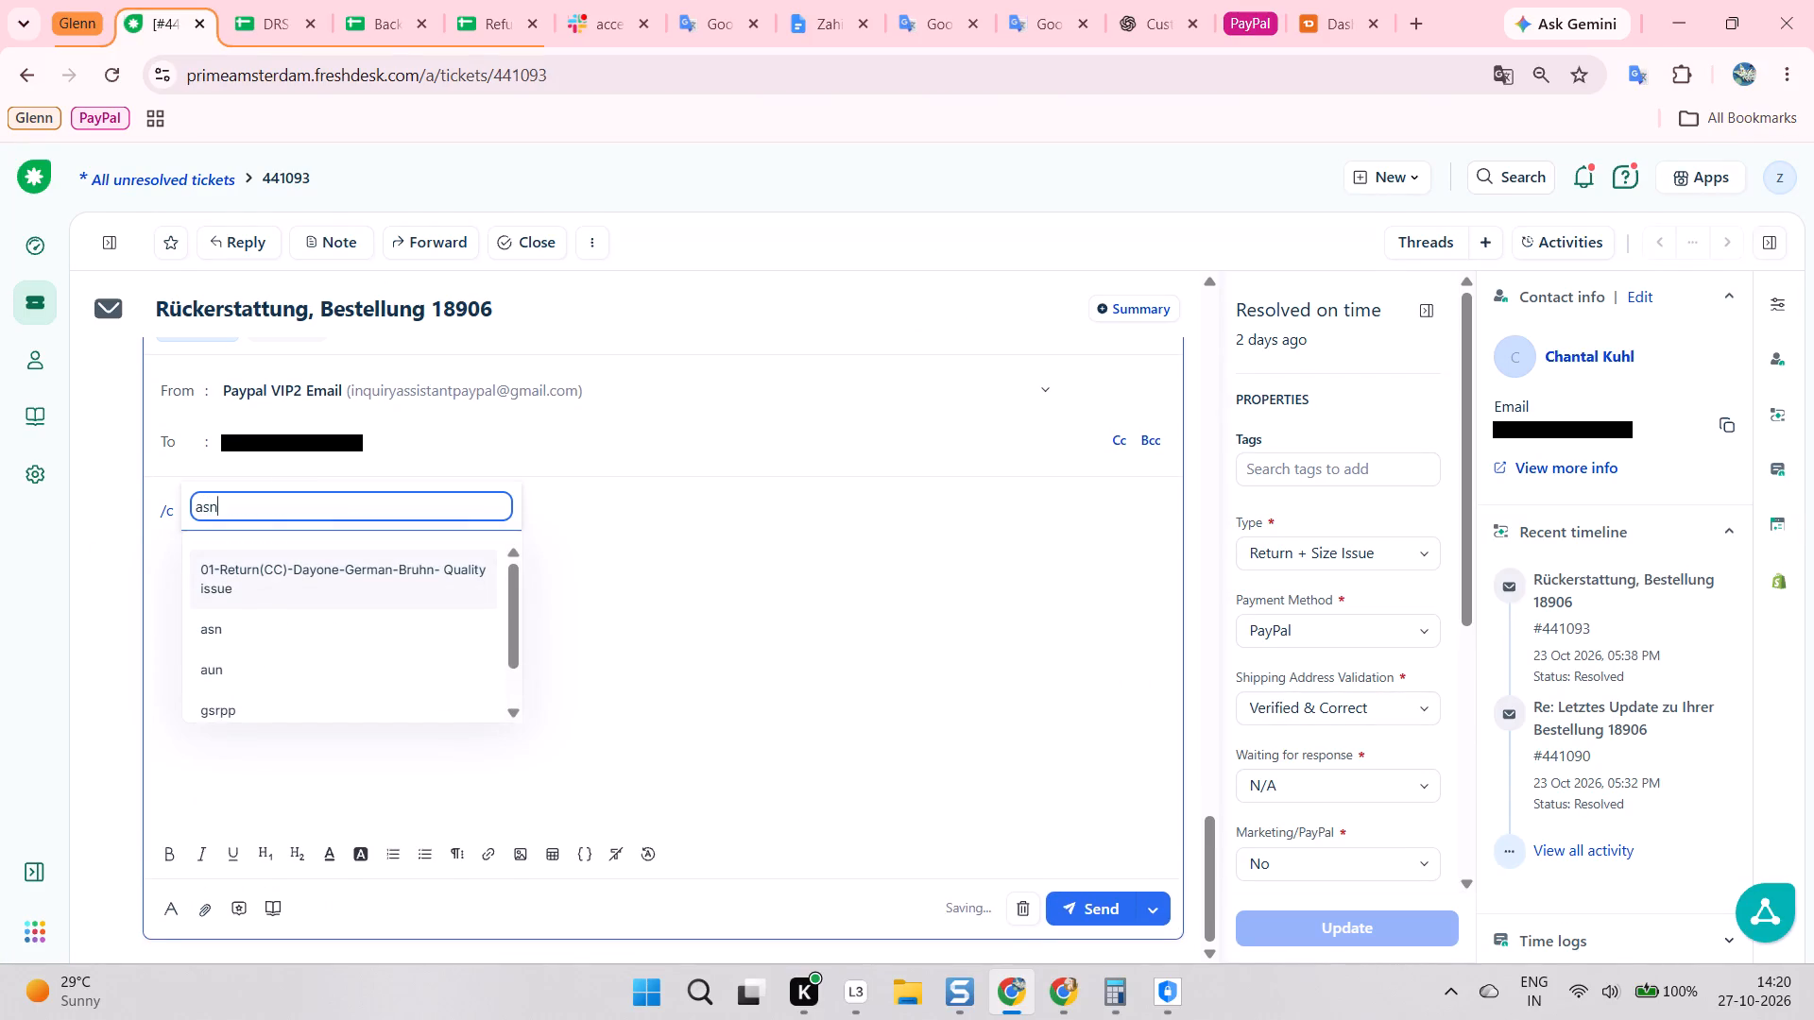
{"action": "left_click", "coordinate": [268, 582]}
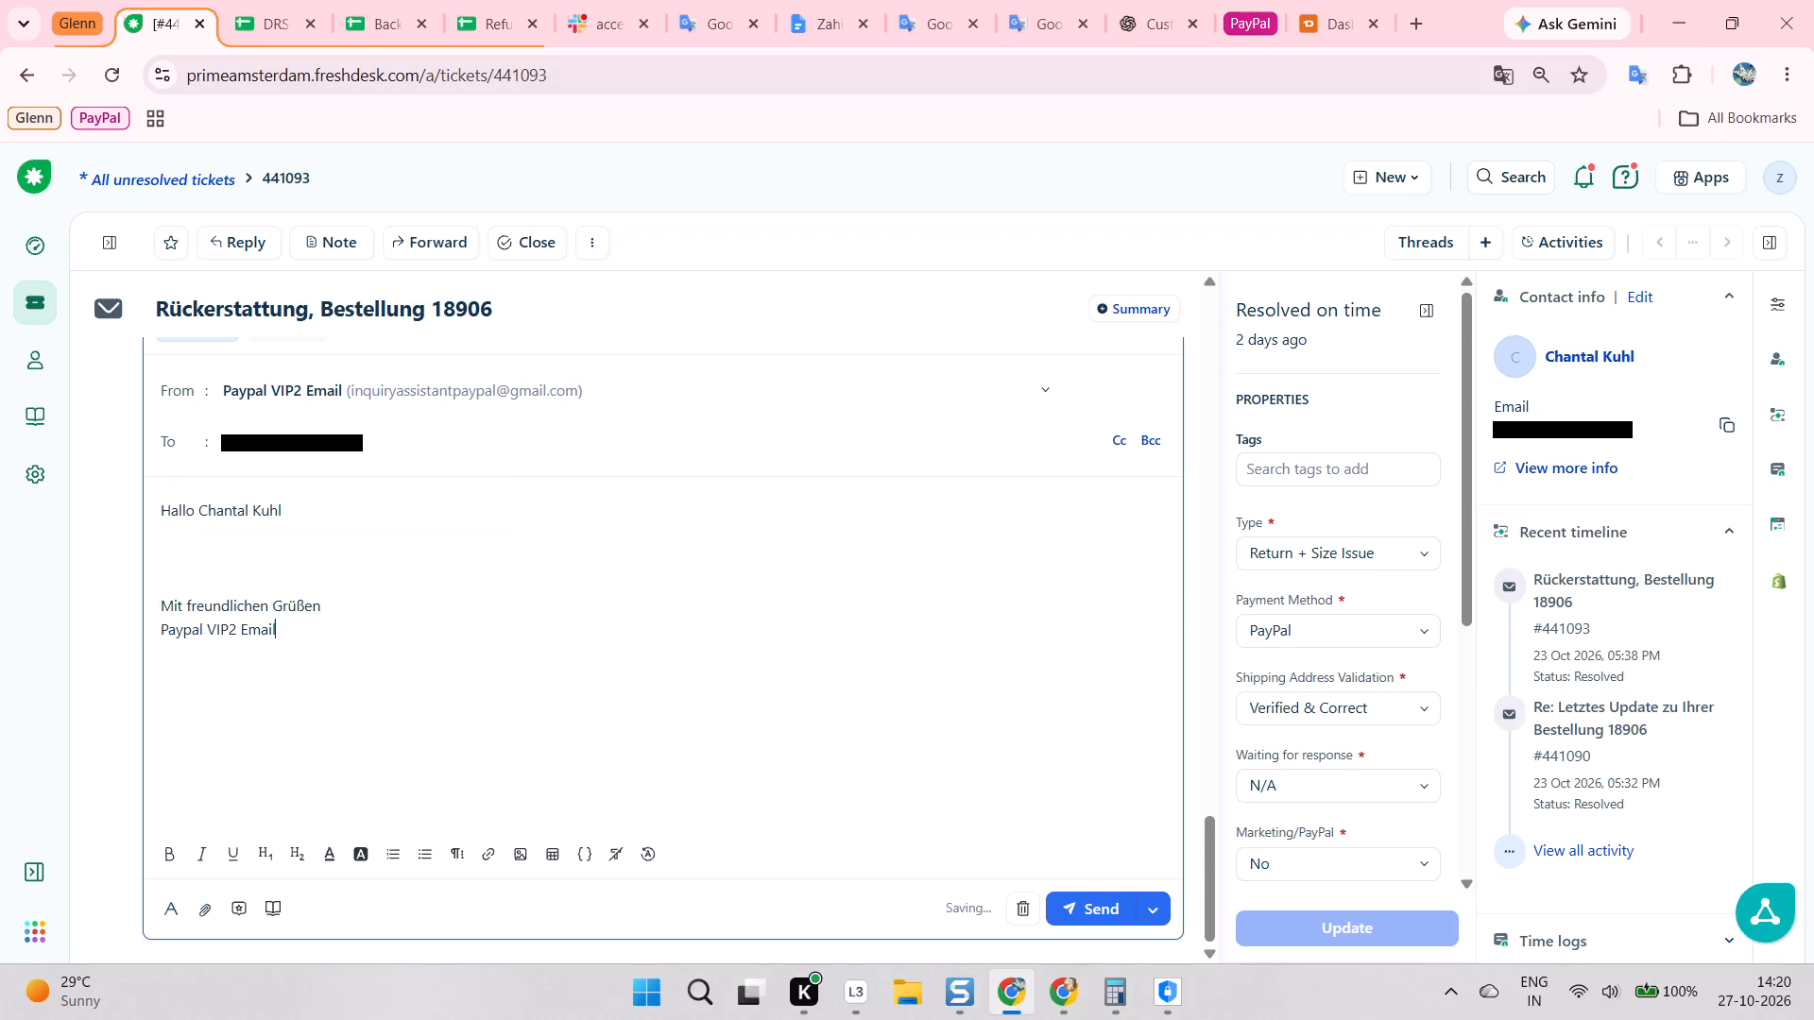
Replace the canned sign-off below the German greeting with the copied refund confirmation and review the draft.
{"action": "left_click_drag", "start_coordinate": [208, 568], "coordinate": [369, 640]}
{"action": "key", "text": "ctrl+v"}
{"action": "scroll", "coordinate": [345, 617], "scroll_direction": "down", "scroll_amount": 4}
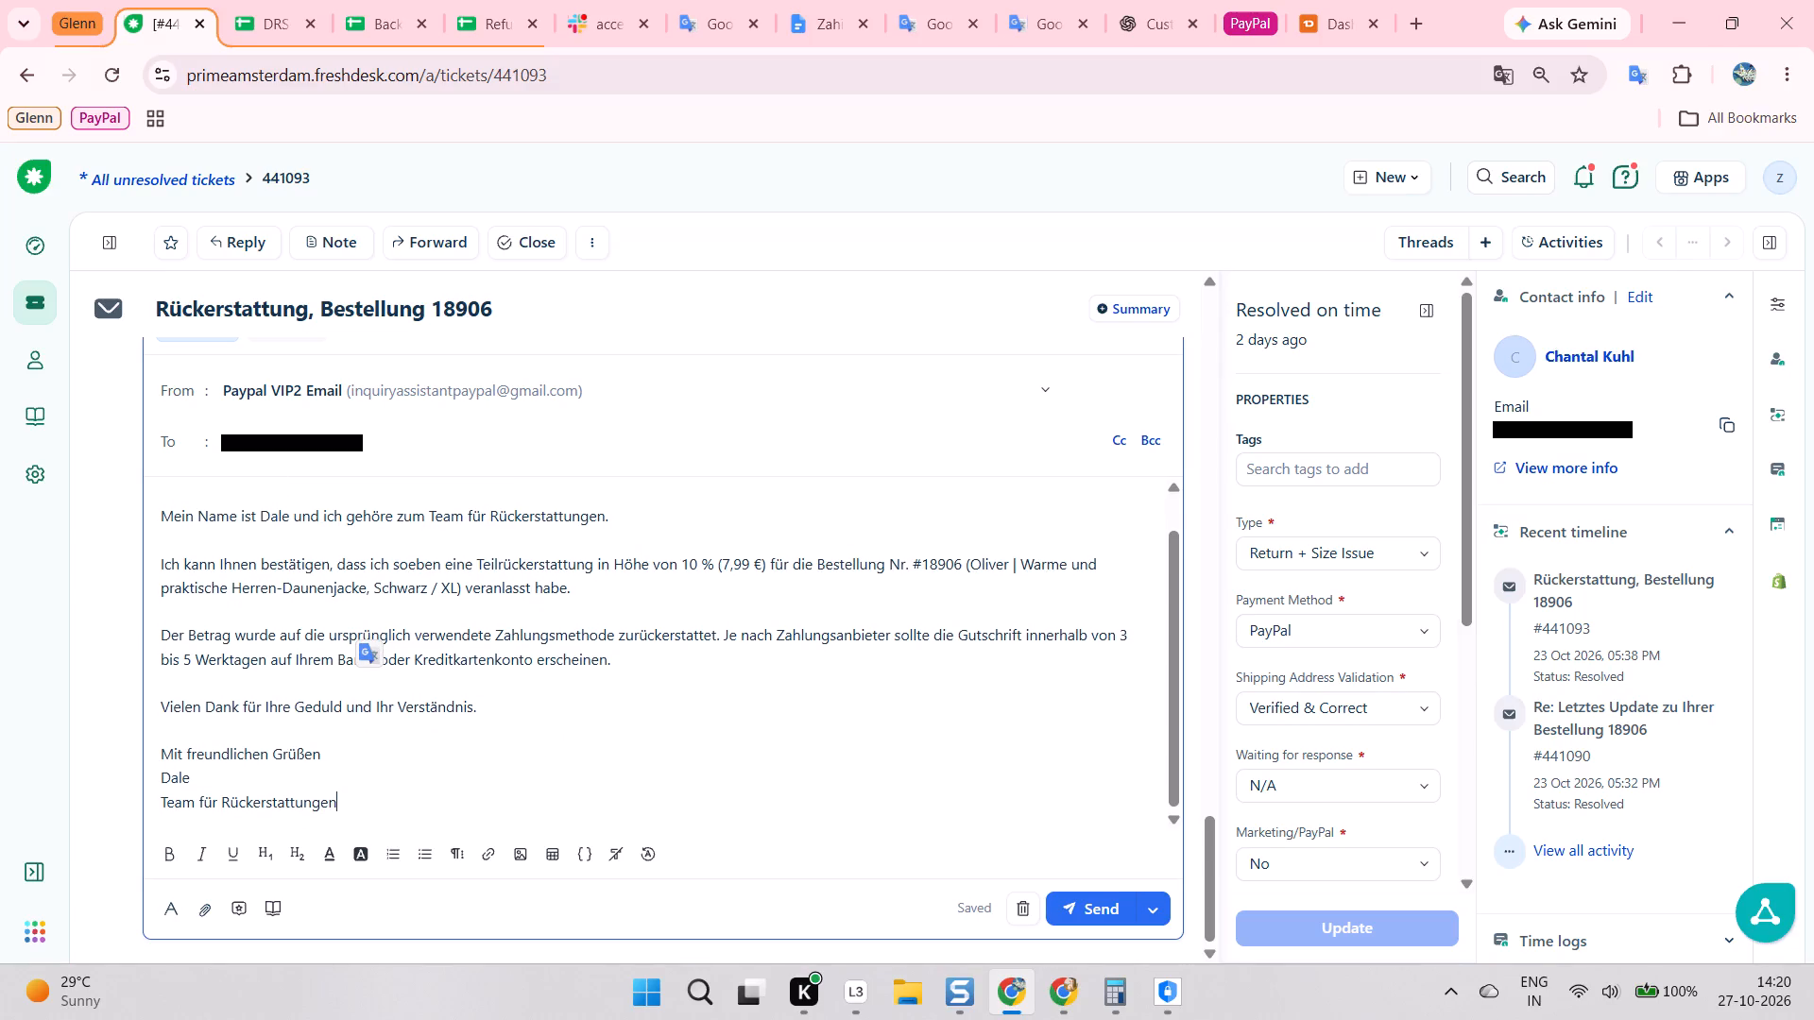
{"action": "scroll", "coordinate": [553, 537], "scroll_direction": "up", "scroll_amount": 2}
{"action": "scroll", "coordinate": [535, 538], "scroll_direction": "down", "scroll_amount": 2}
{"action": "scroll", "coordinate": [703, 657], "scroll_direction": "down", "scroll_amount": 2}
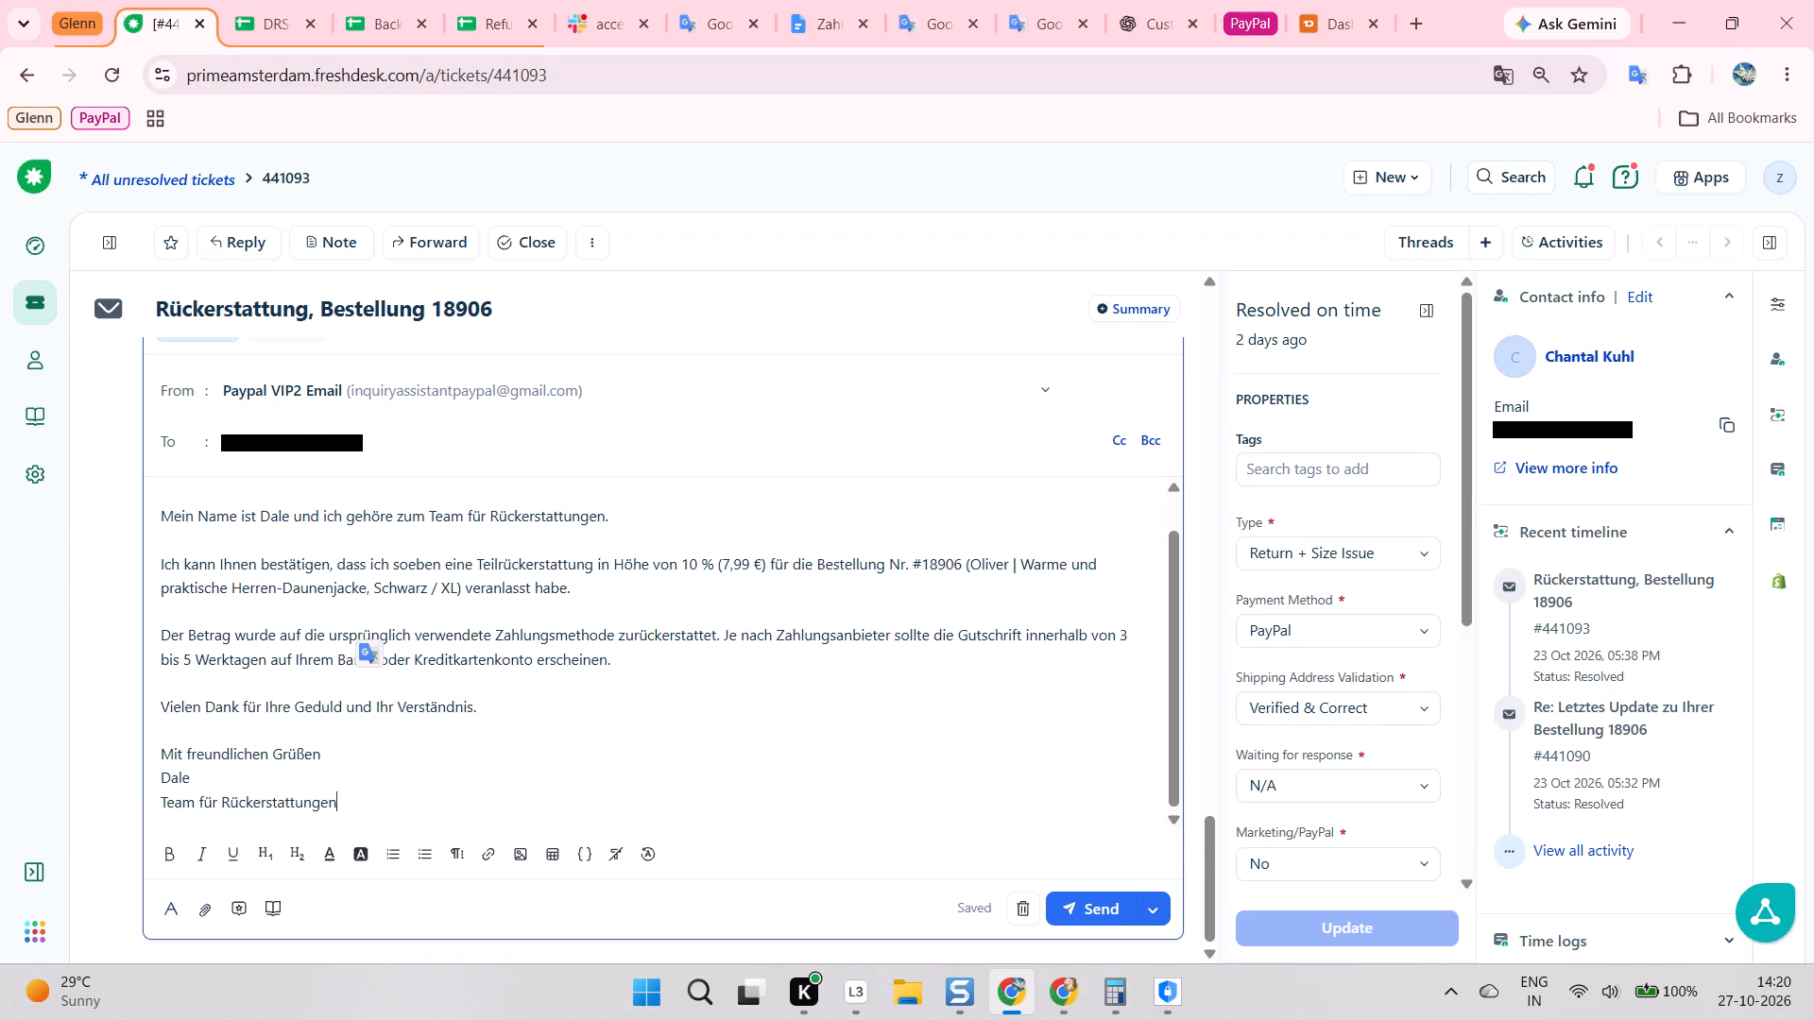
{"action": "scroll", "coordinate": [881, 756], "scroll_direction": "down", "scroll_amount": 3}
{"action": "left_click", "coordinate": [1087, 911]}
{"action": "scroll", "coordinate": [933, 633], "scroll_direction": "down", "scroll_amount": 3}
{"action": "scroll", "coordinate": [1081, 512], "scroll_direction": "down", "scroll_amount": 8}
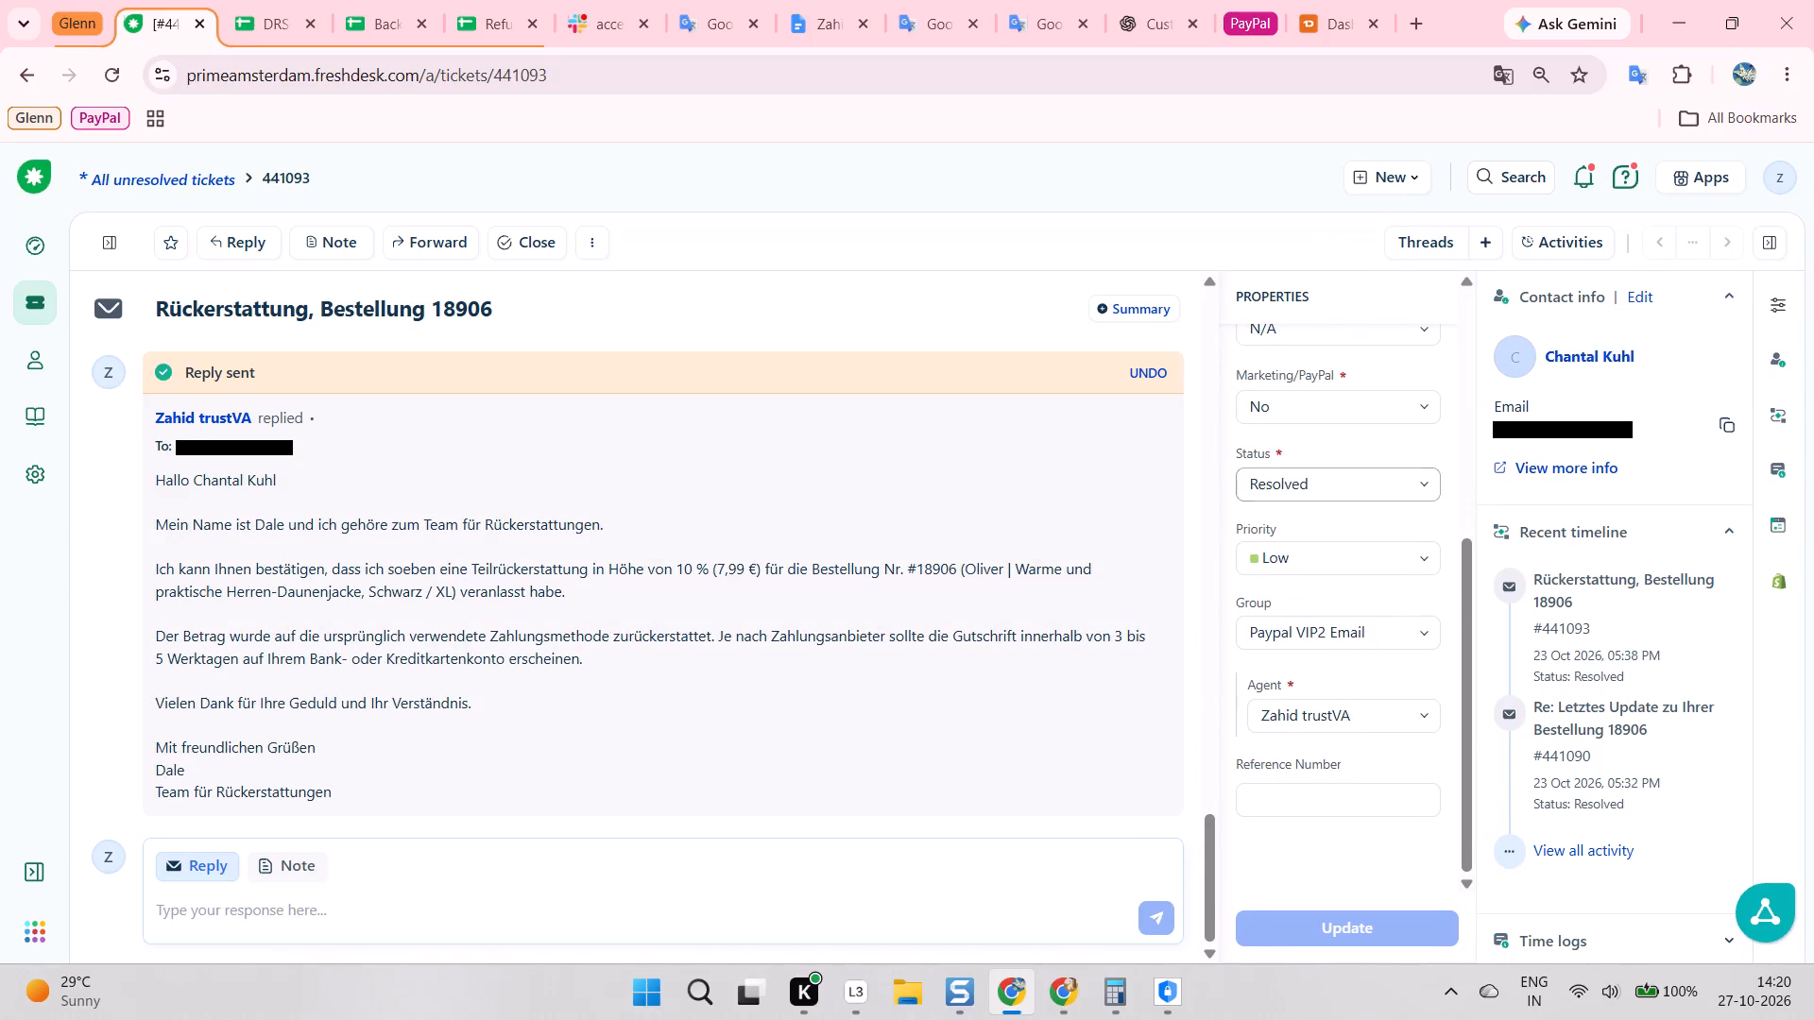
{"action": "left_click", "coordinate": [1306, 481]}
{"action": "left_click", "coordinate": [961, 640]}
{"action": "scroll", "coordinate": [431, 273], "scroll_direction": "down", "scroll_amount": 3}
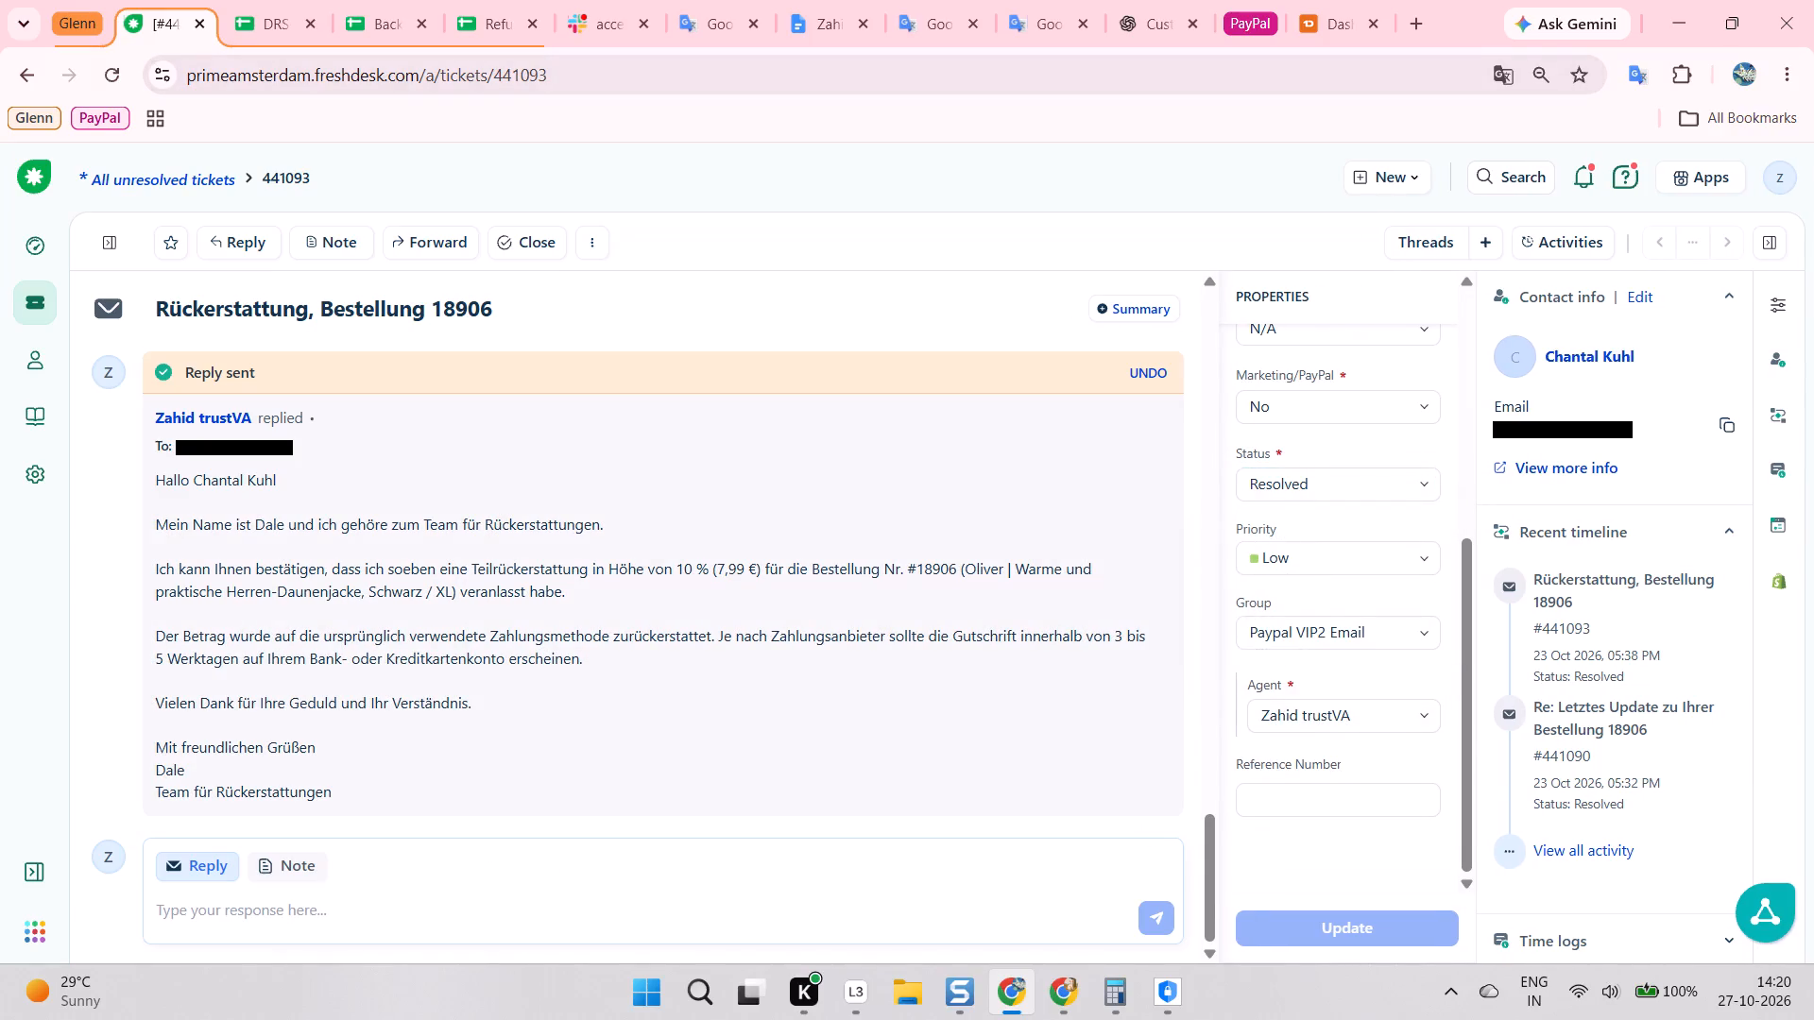
{"action": "double_click", "coordinate": [276, 179]}
{"action": "key", "text": "ctrl+c"}
{"action": "key", "text": "ctrl+c"}
{"action": "key", "text": "ctrl+c"}
{"action": "left_click", "coordinate": [275, 23]}
{"action": "key", "text": "ctrl+v"}
{"action": "left_click", "coordinate": [562, 492]}
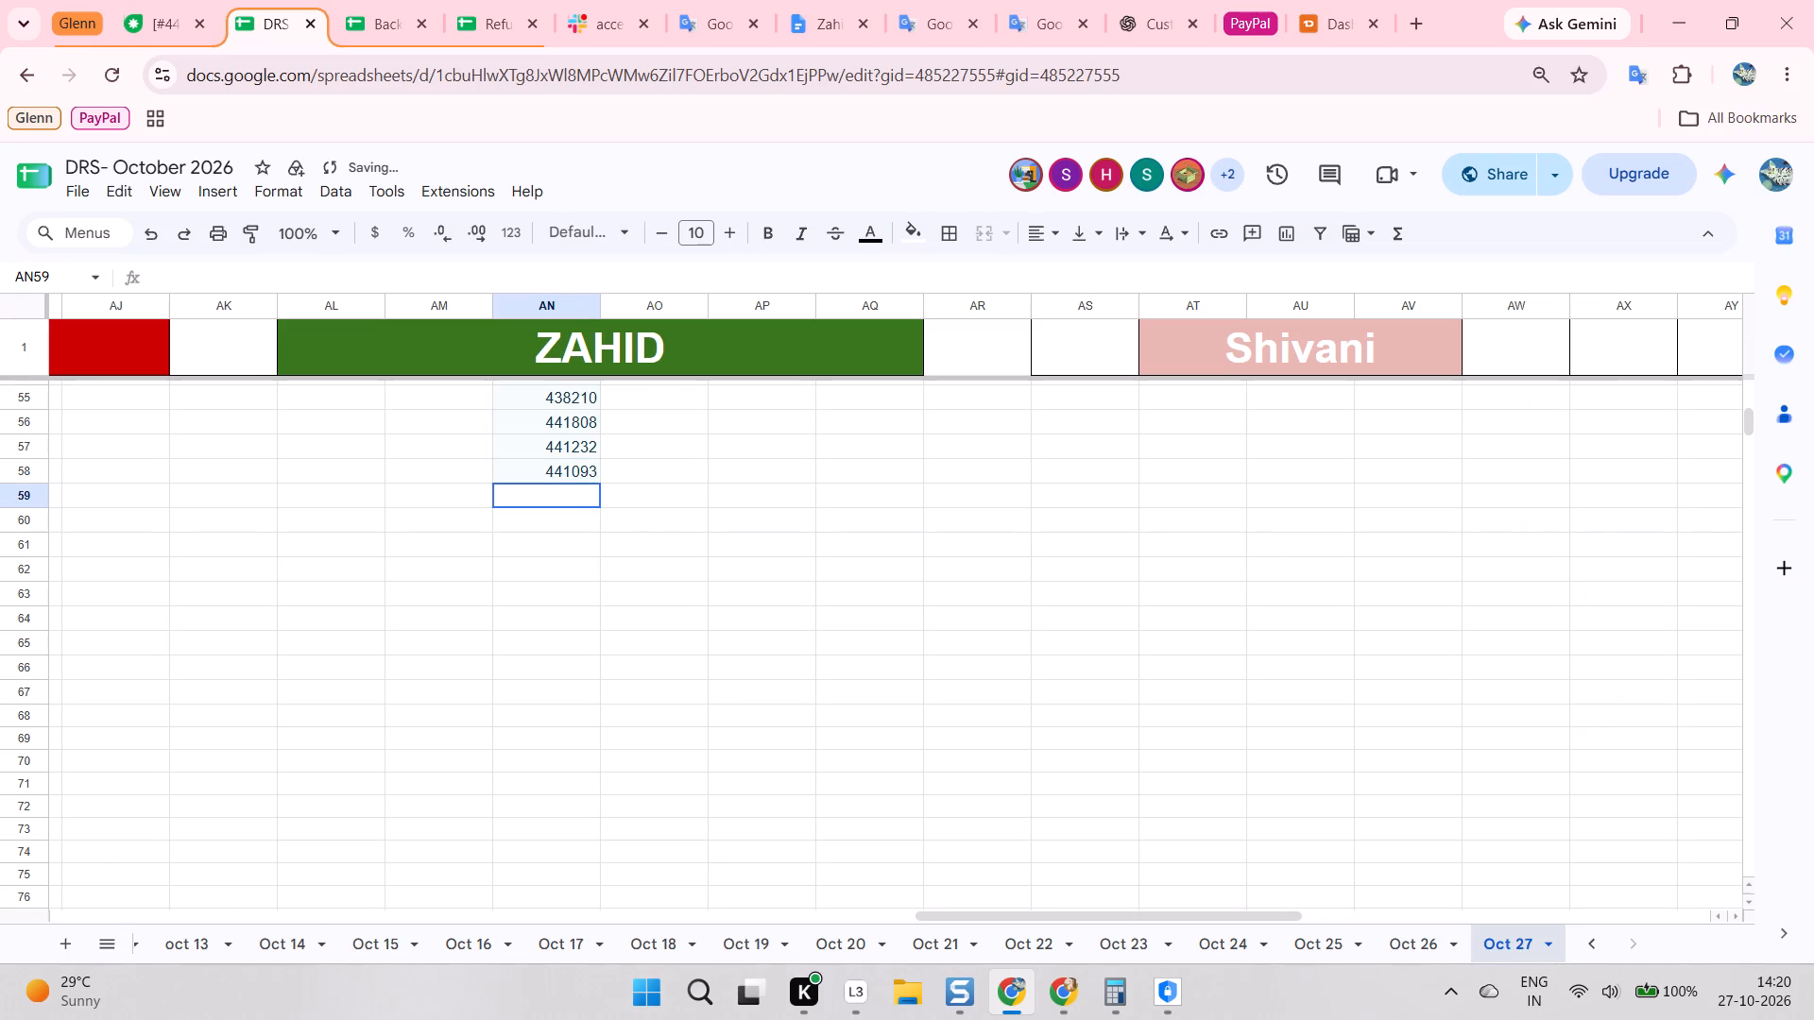
{"action": "scroll", "coordinate": [562, 493], "scroll_direction": "down", "scroll_amount": 1}
{"action": "left_click", "coordinate": [479, 0]}
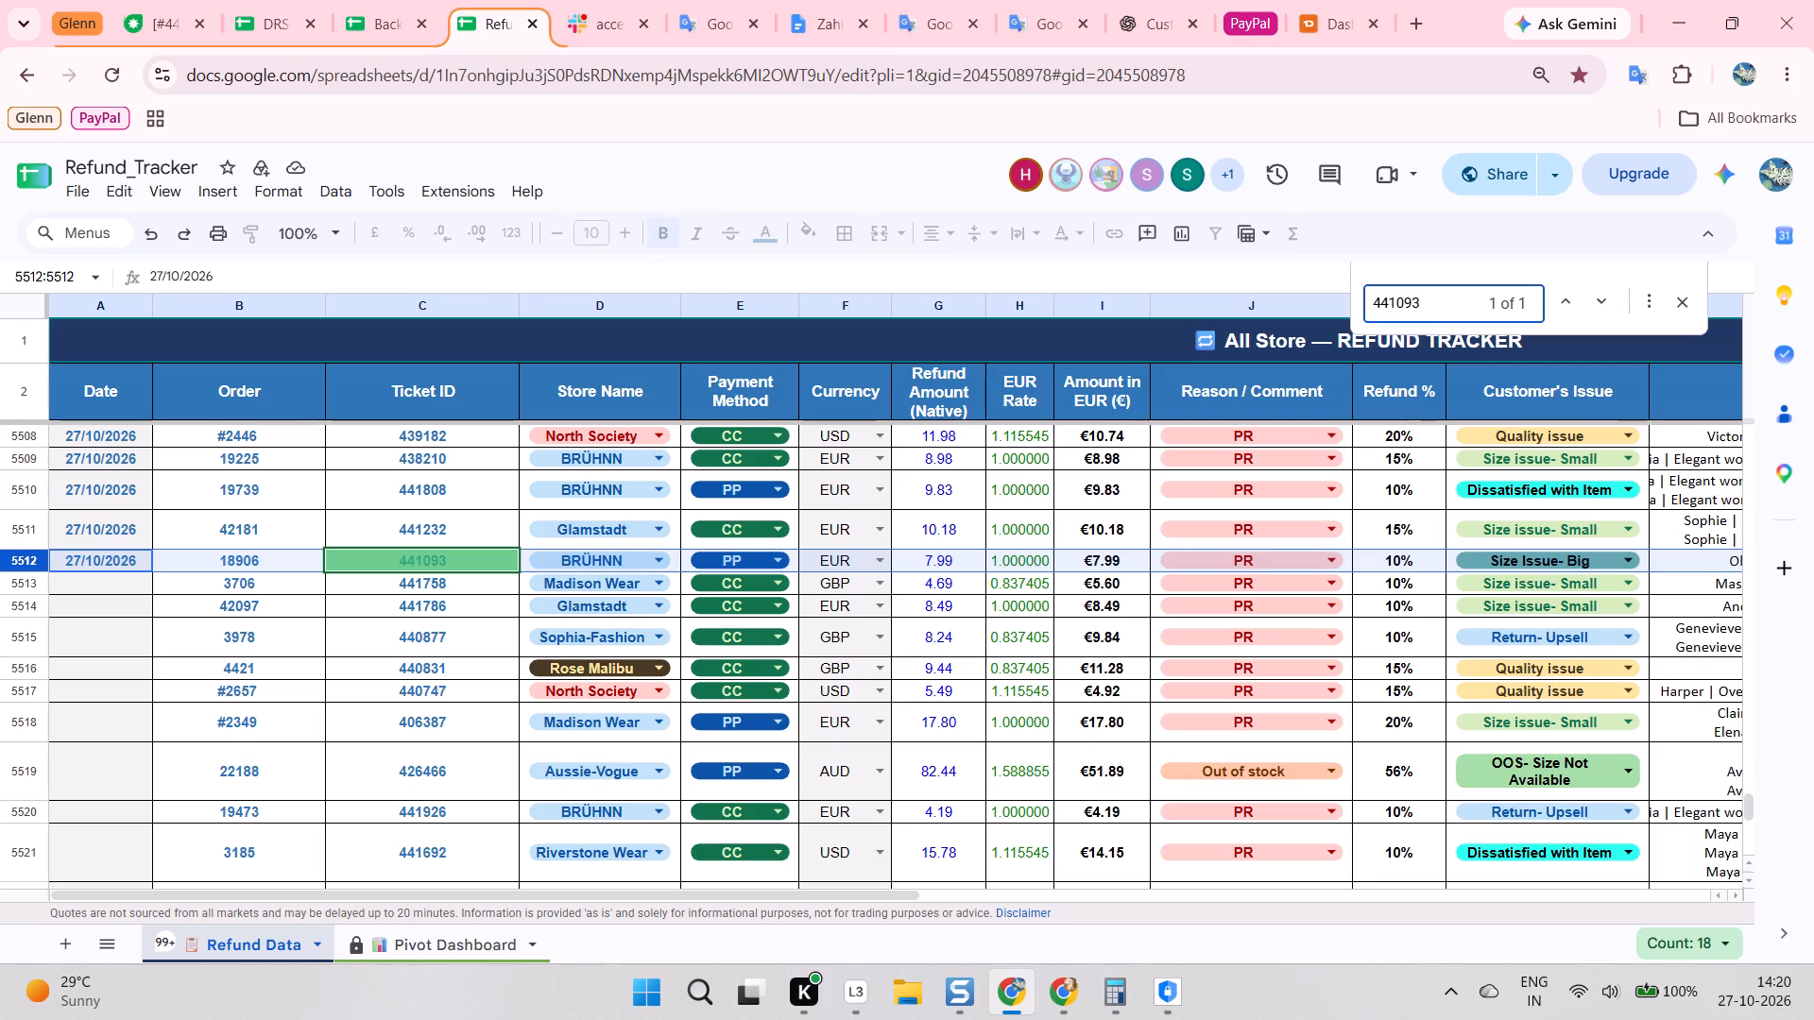
{"action": "scroll", "coordinate": [450, 558], "scroll_direction": "right", "scroll_amount": 1}
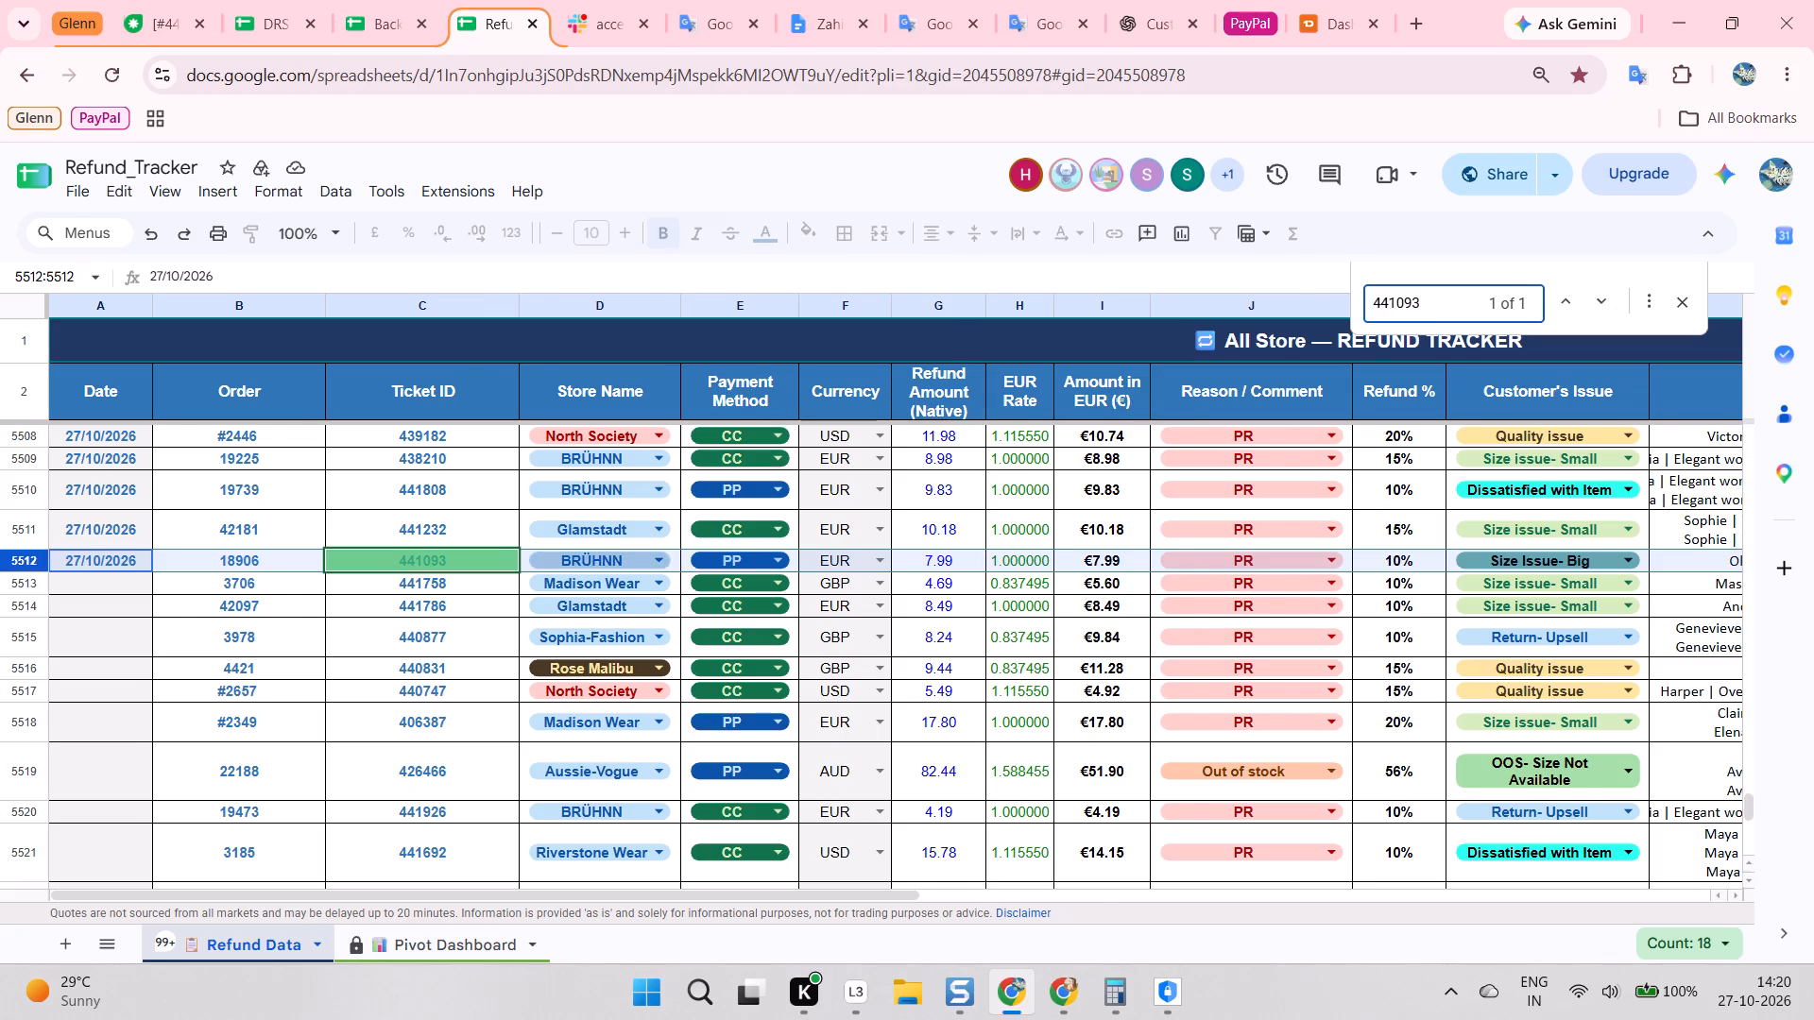
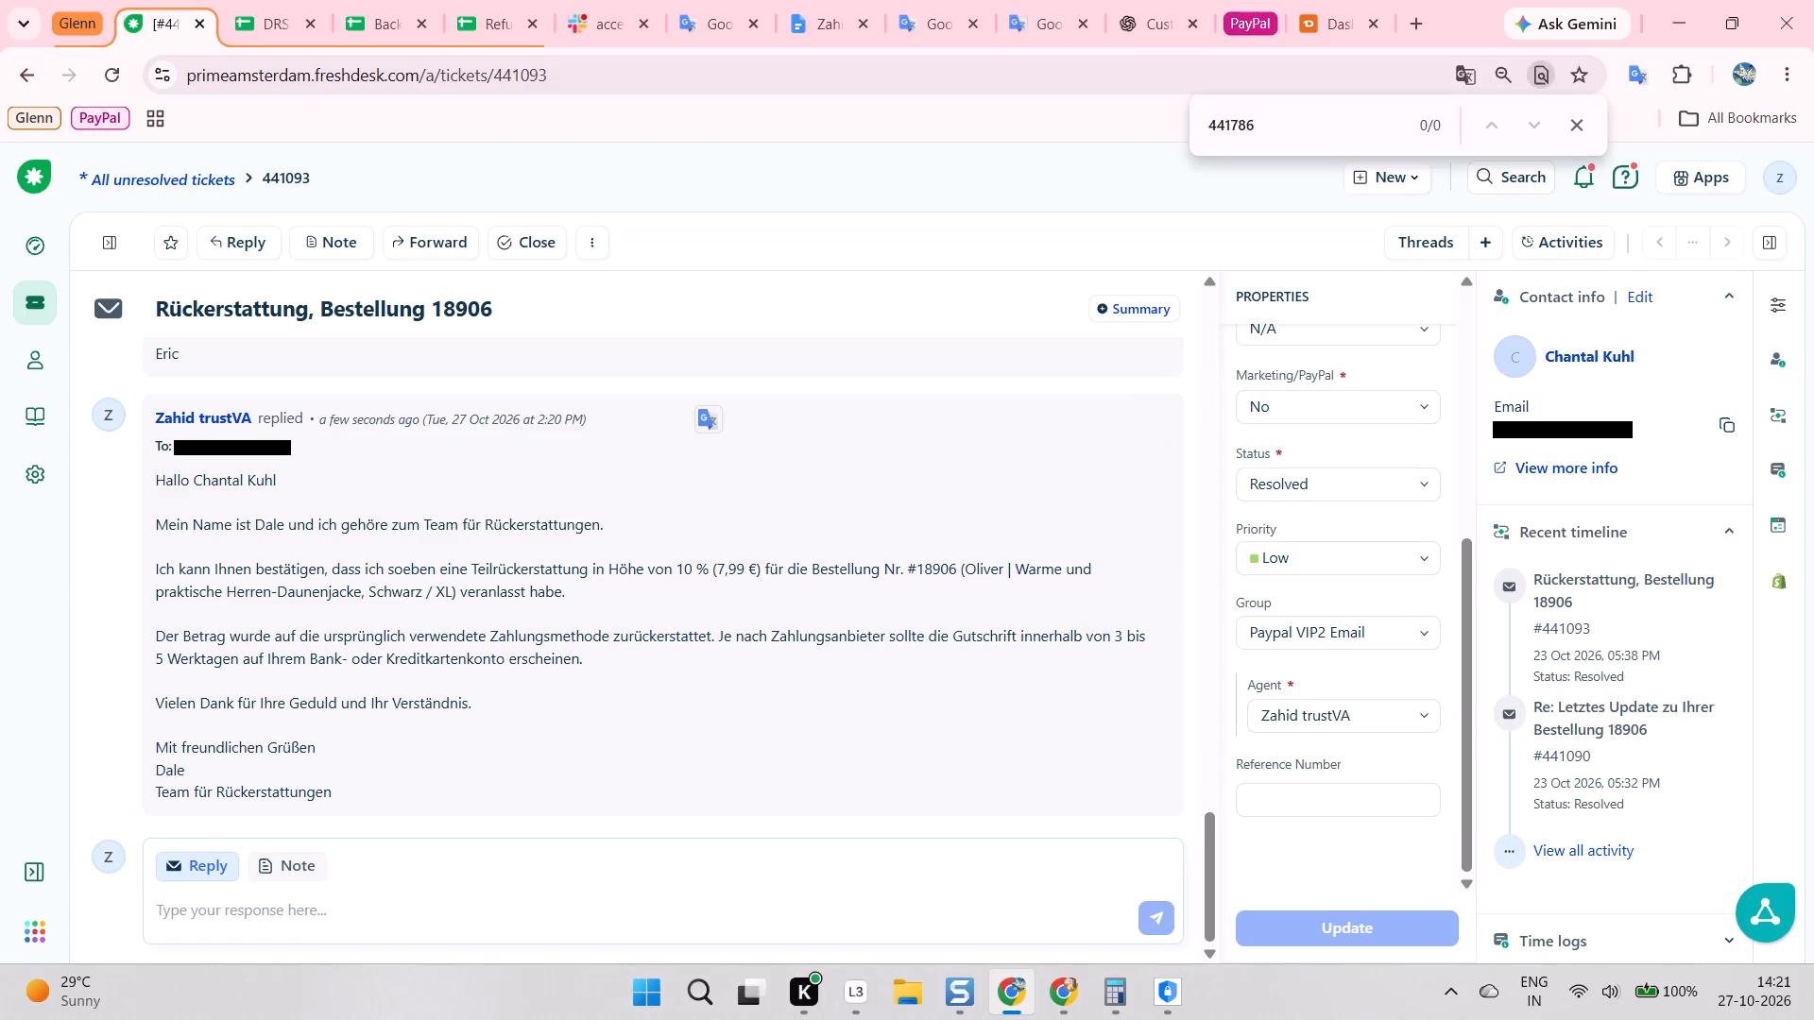
{"action": "scroll", "coordinate": [1234, 178], "scroll_direction": "up", "scroll_amount": 4}
{"action": "left_click", "coordinate": [1572, 126]}
{"action": "scroll", "coordinate": [796, 423], "scroll_direction": "up", "scroll_amount": 5}
{"action": "left_click", "coordinate": [482, 475]}
{"action": "scroll", "coordinate": [488, 471], "scroll_direction": "down", "scroll_amount": 4}
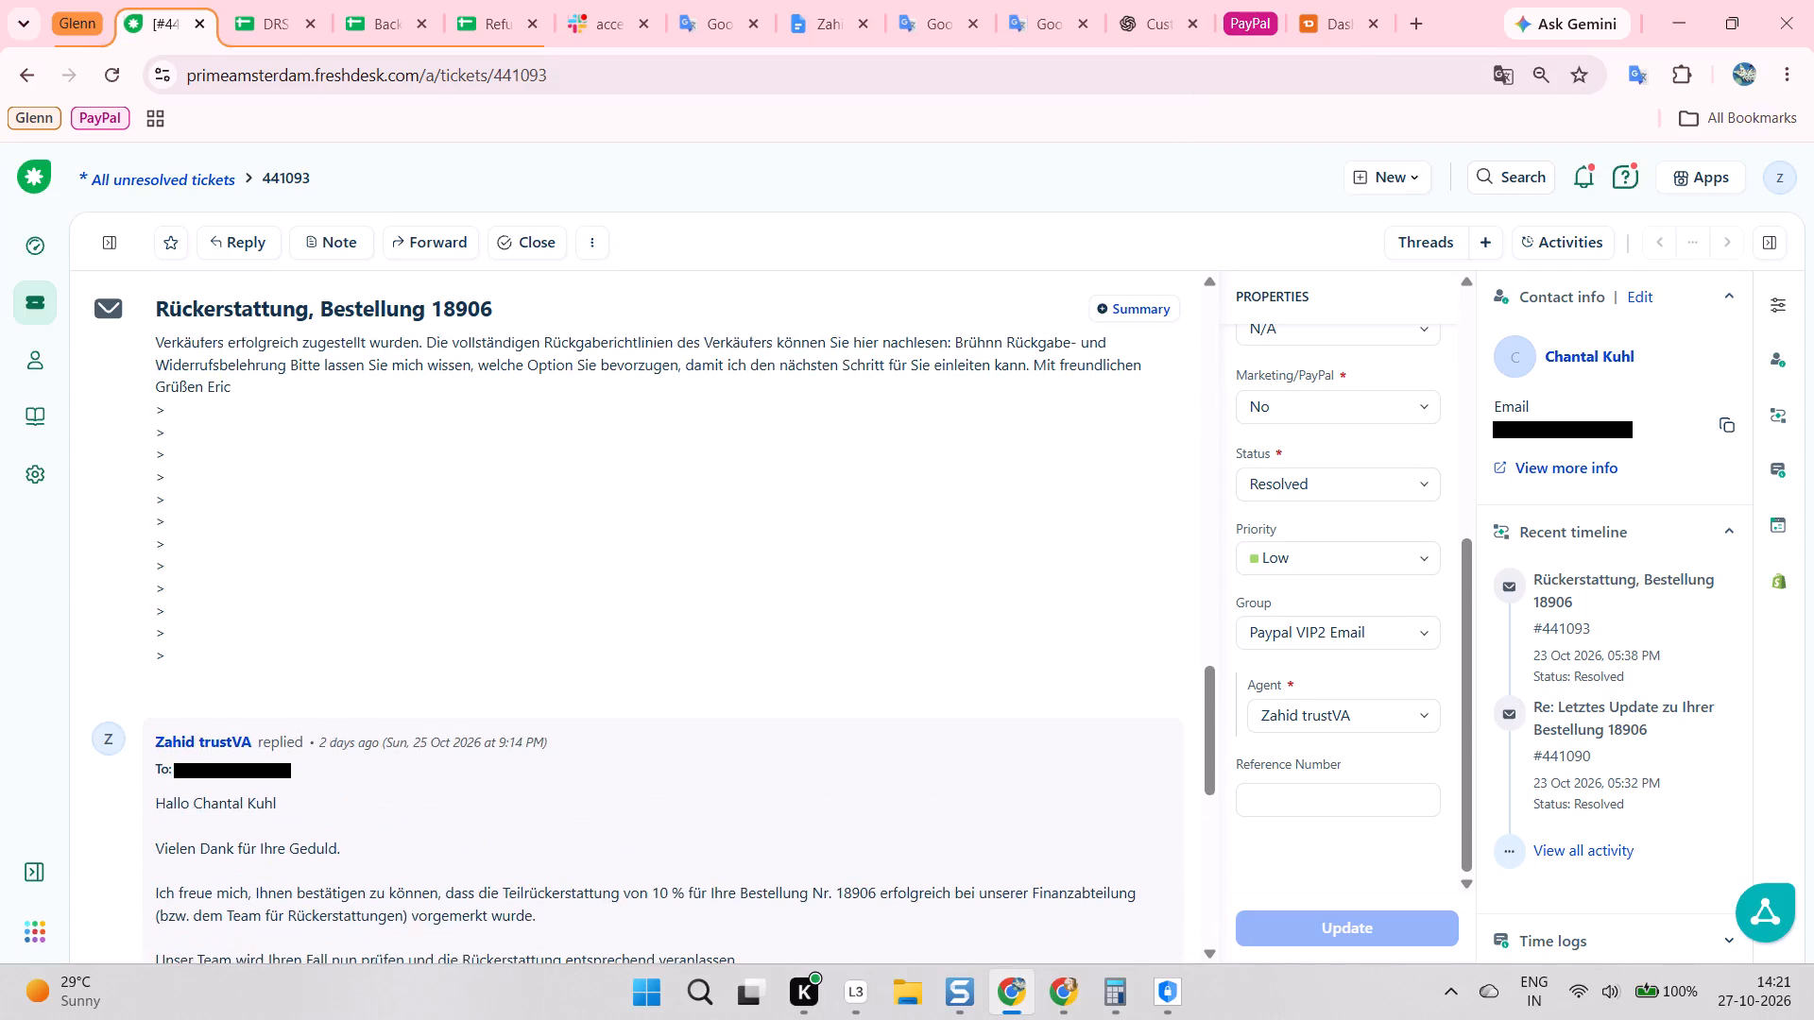
{"action": "scroll", "coordinate": [488, 471], "scroll_direction": "down", "scroll_amount": 2}
{"action": "left_click", "coordinate": [572, 480]}
{"action": "scroll", "coordinate": [573, 476], "scroll_direction": "up", "scroll_amount": 3}
{"action": "scroll", "coordinate": [571, 467], "scroll_direction": "down", "scroll_amount": 2}
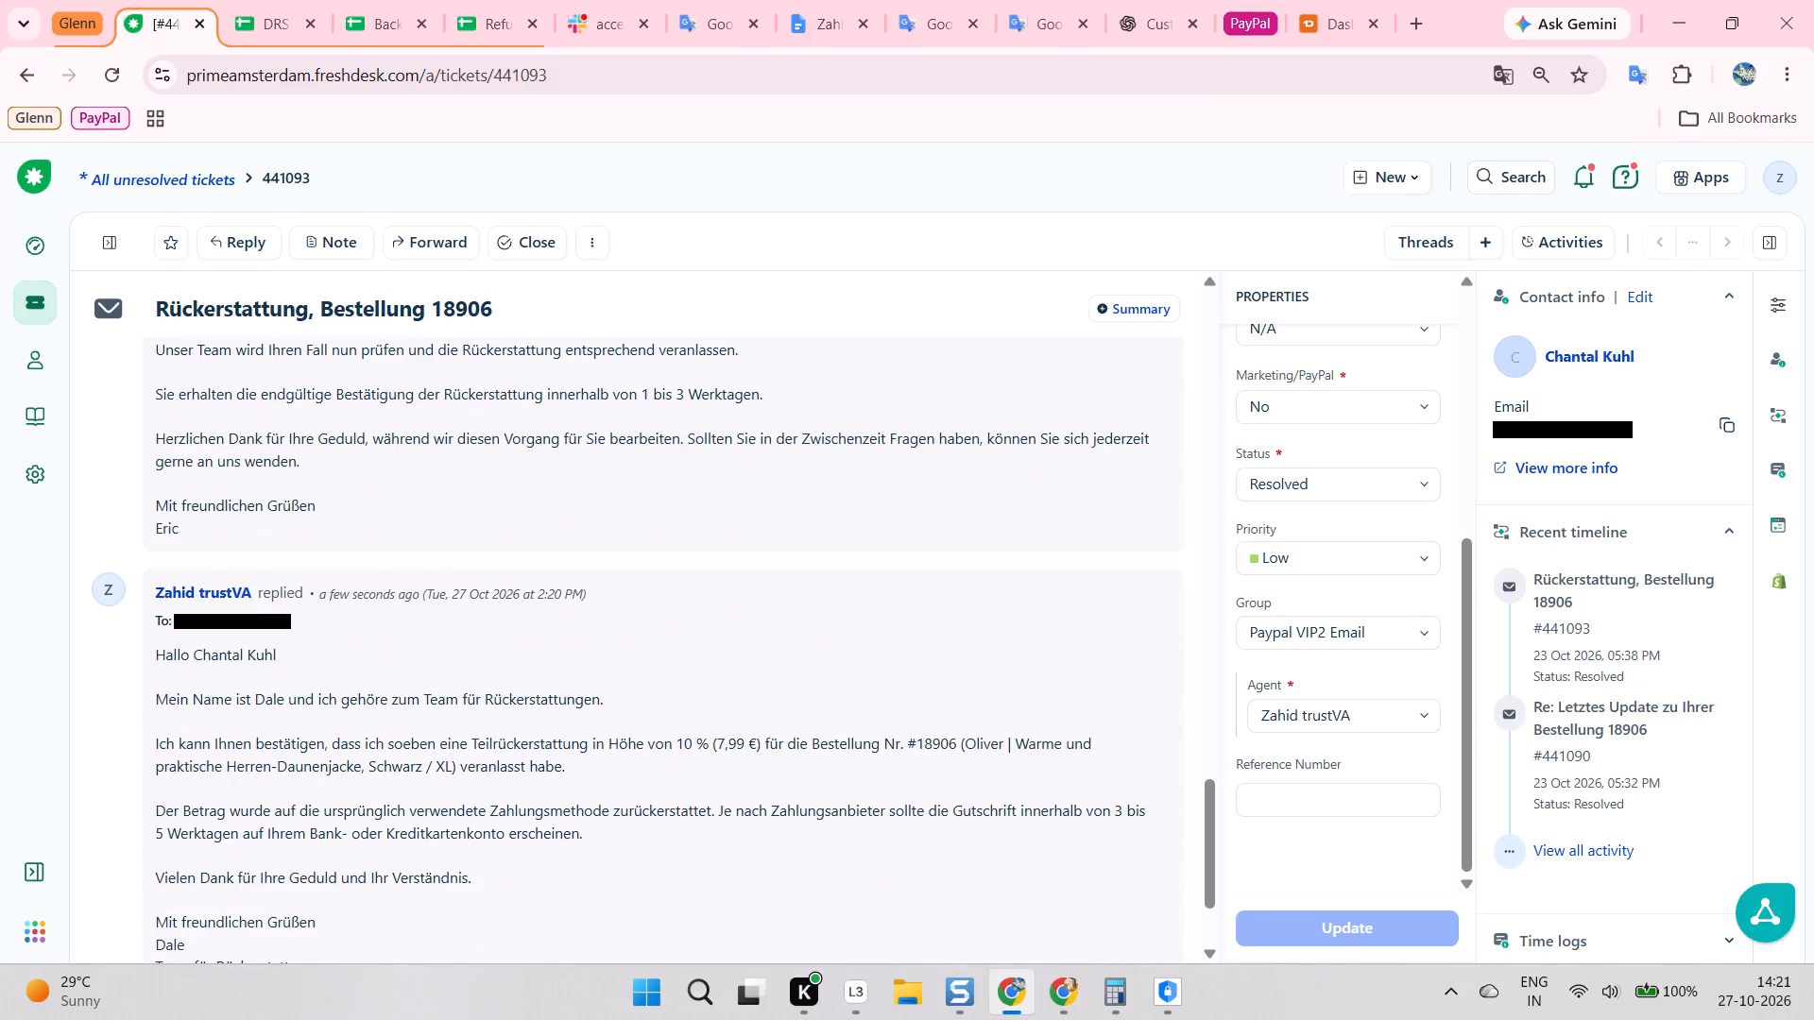
{"action": "double_click", "coordinate": [617, 71]}
{"action": "key", "text": "ctrl+v"}
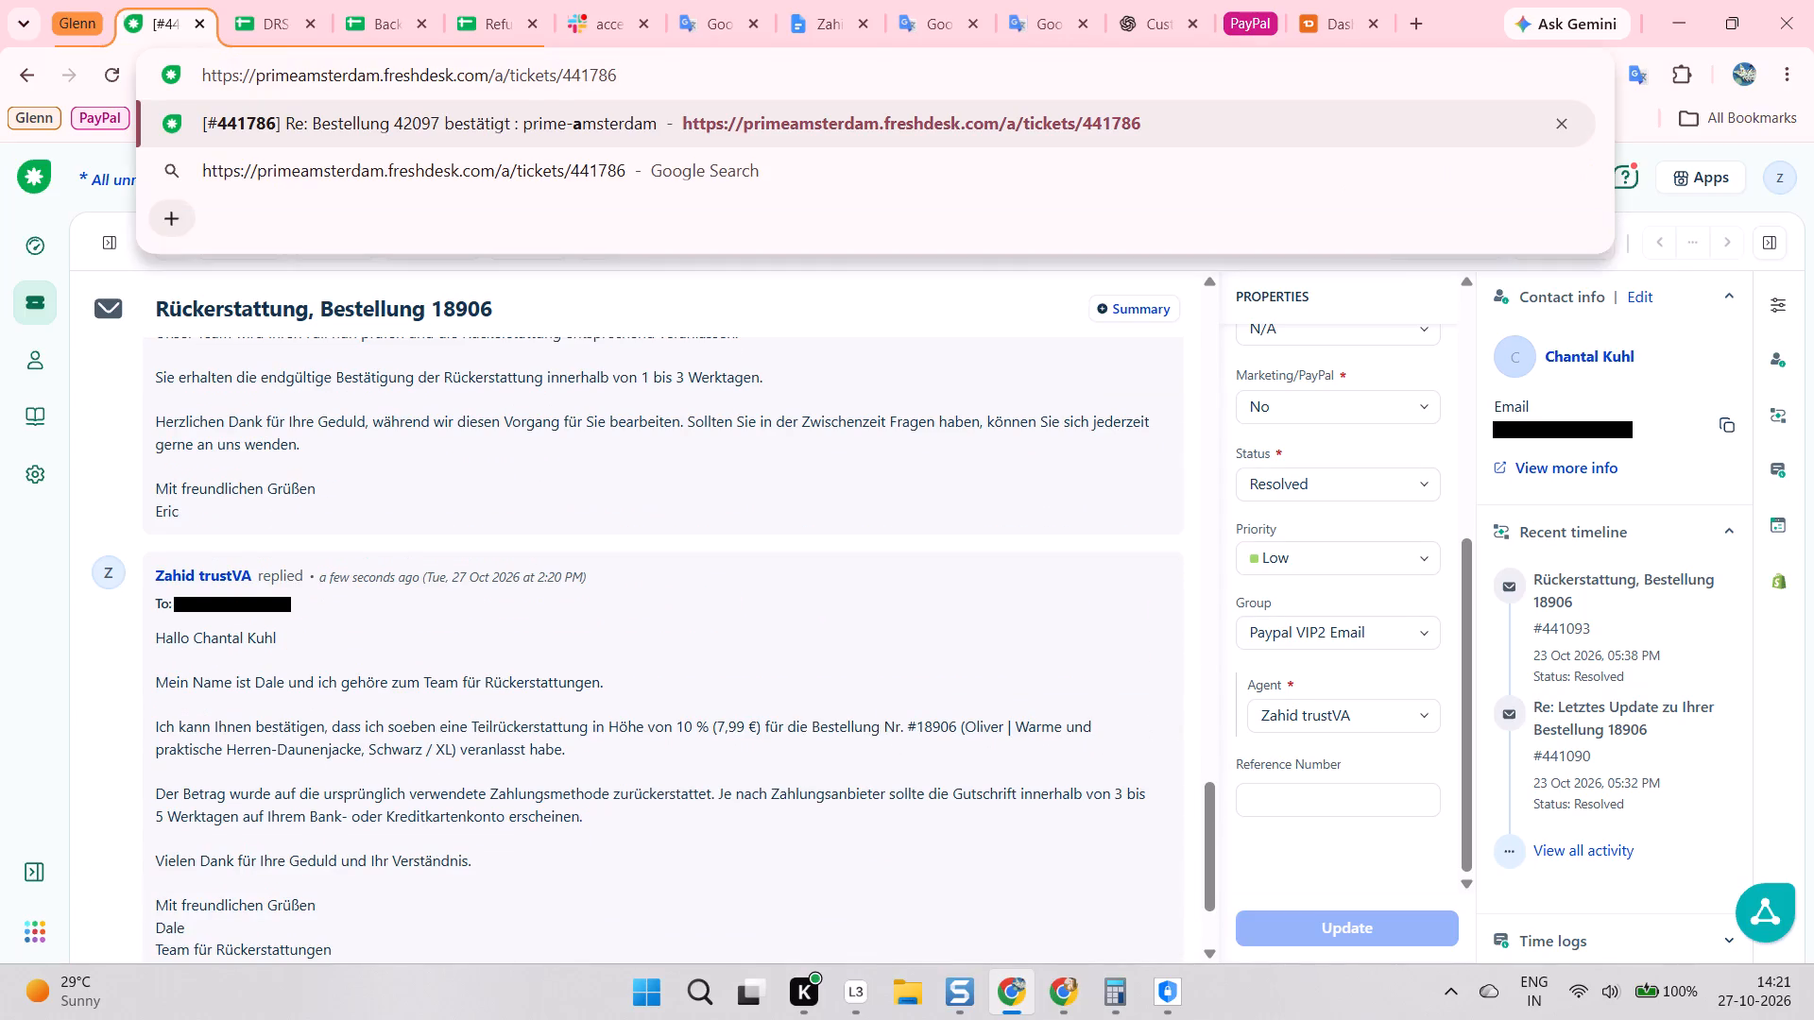
{"action": "key", "text": "Return"}
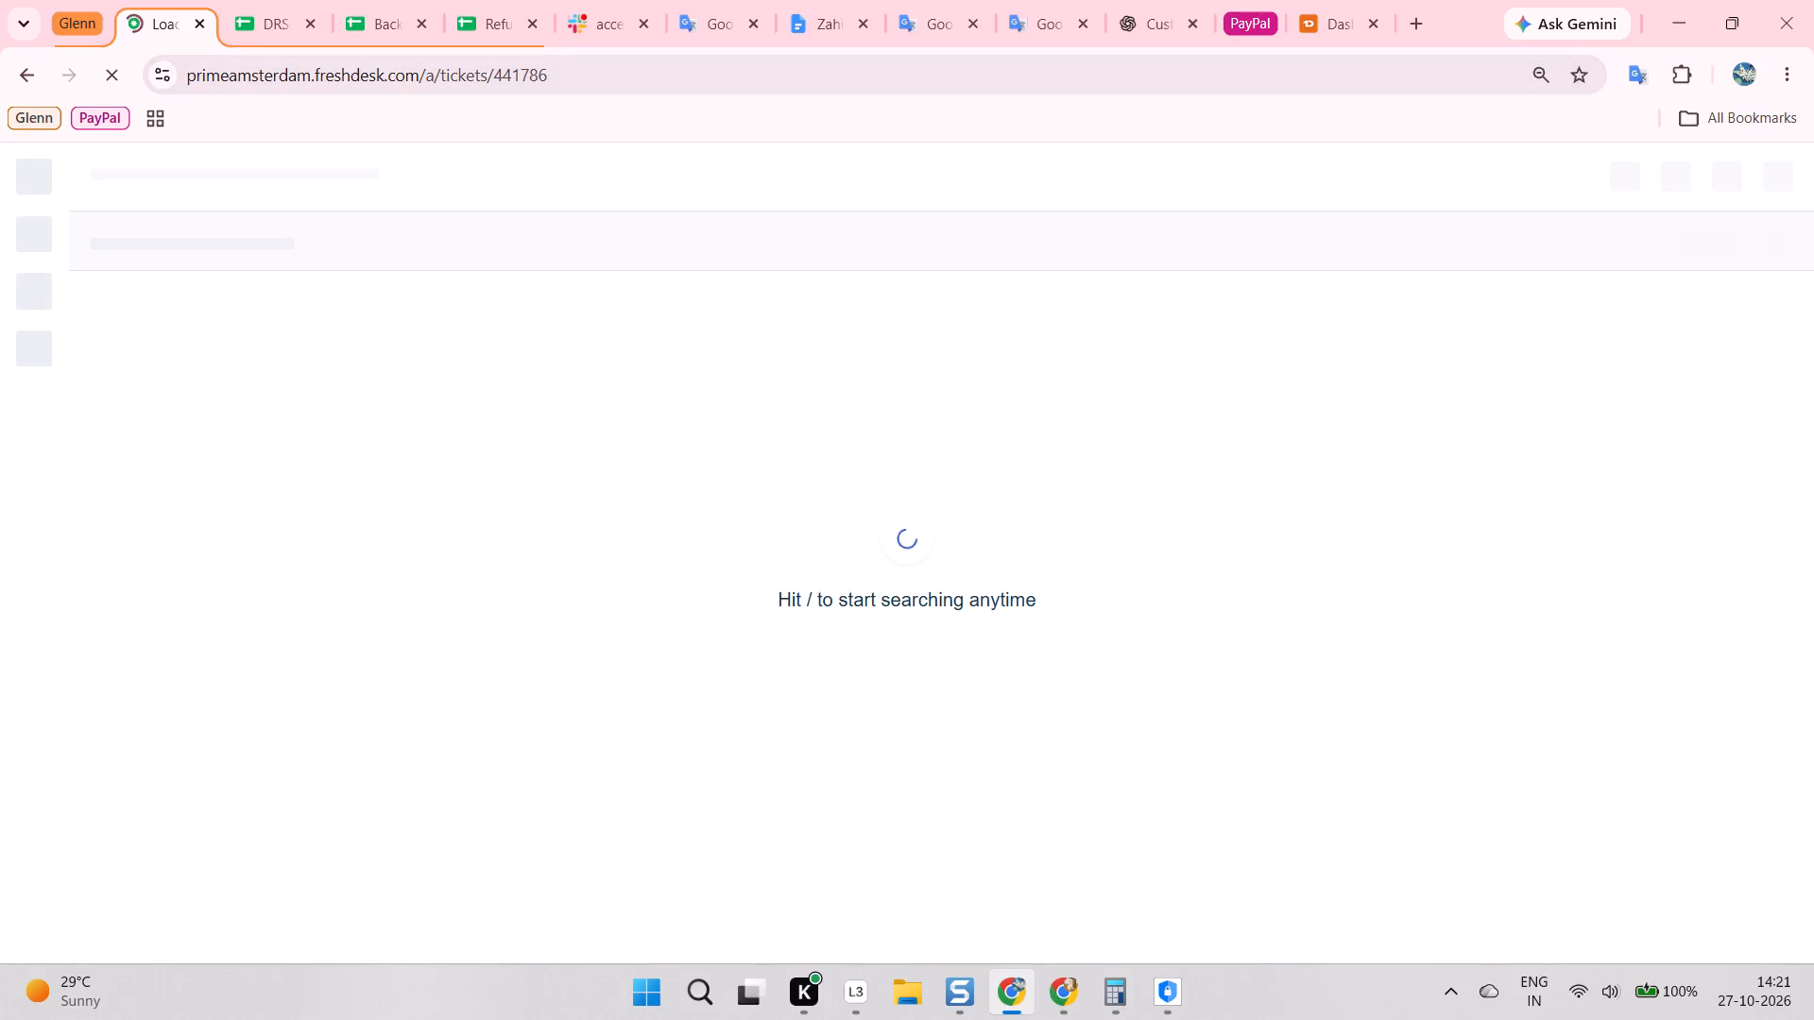
{"action": "scroll", "coordinate": [638, 206], "scroll_direction": "down", "scroll_amount": 8}
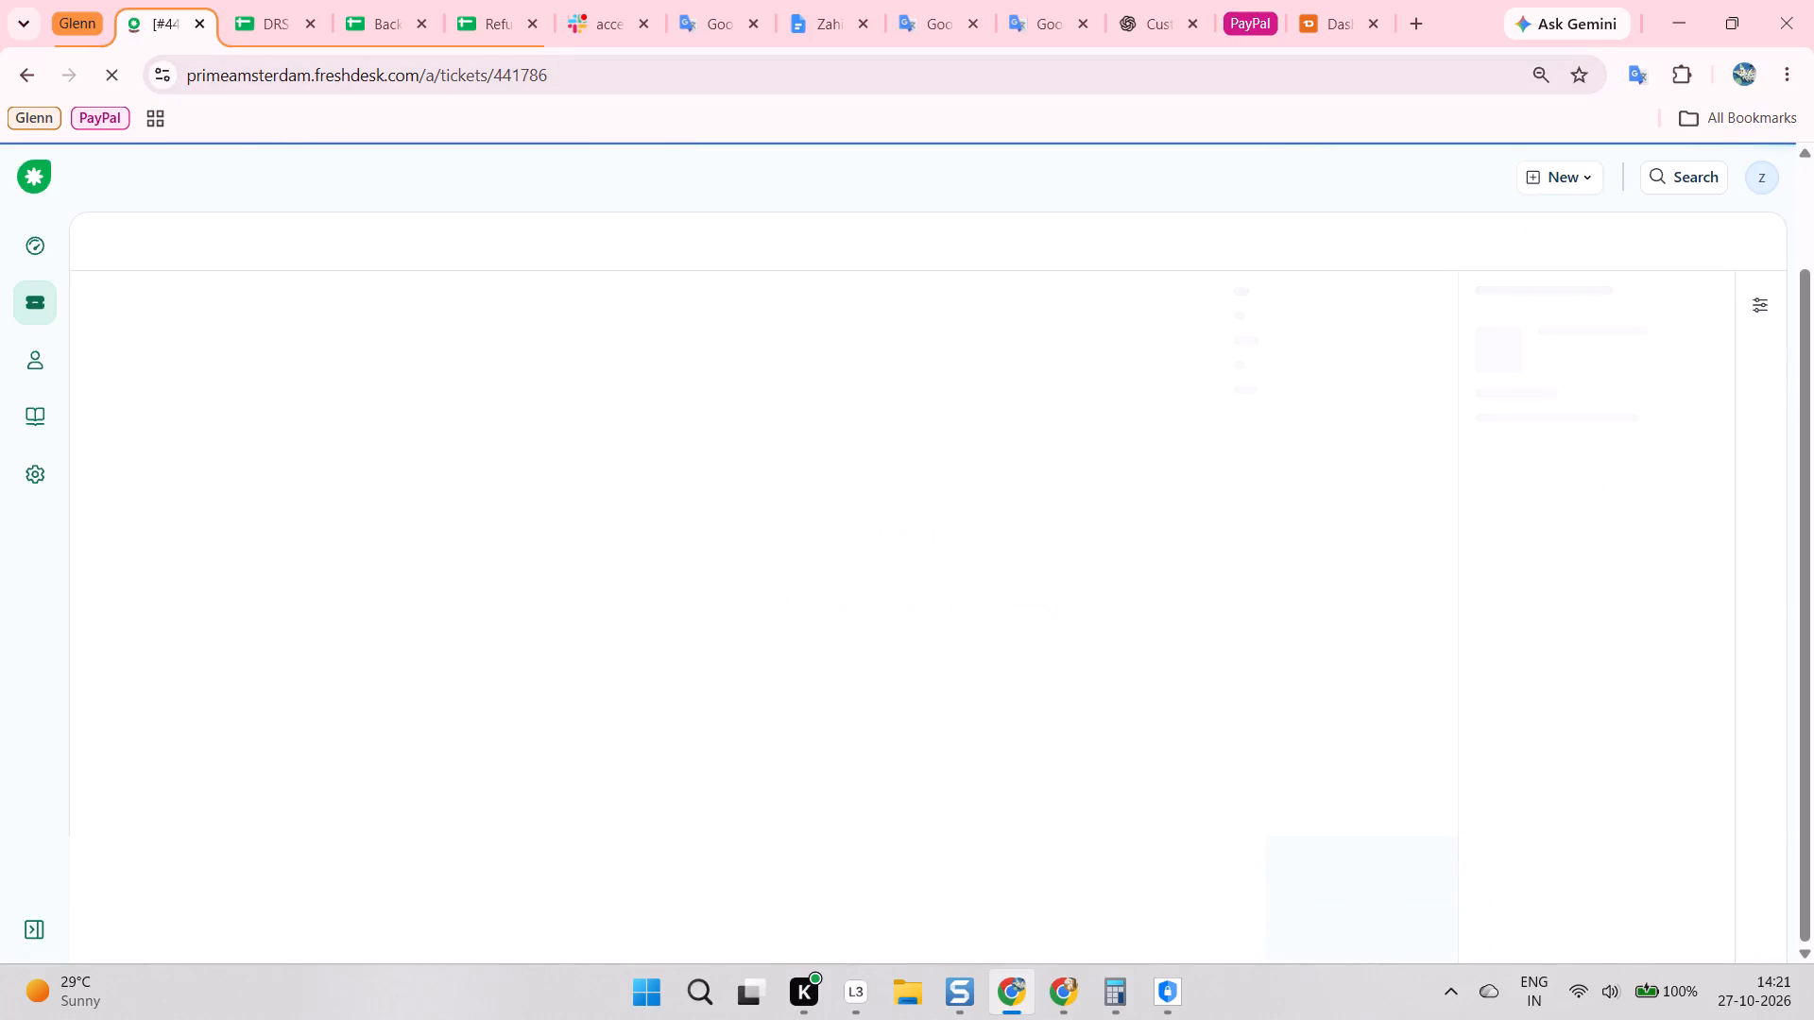
{"action": "scroll", "coordinate": [637, 301], "scroll_direction": "down", "scroll_amount": 4}
{"action": "scroll", "coordinate": [619, 347], "scroll_direction": "down", "scroll_amount": 20}
{"action": "scroll", "coordinate": [619, 347], "scroll_direction": "down", "scroll_amount": 2}
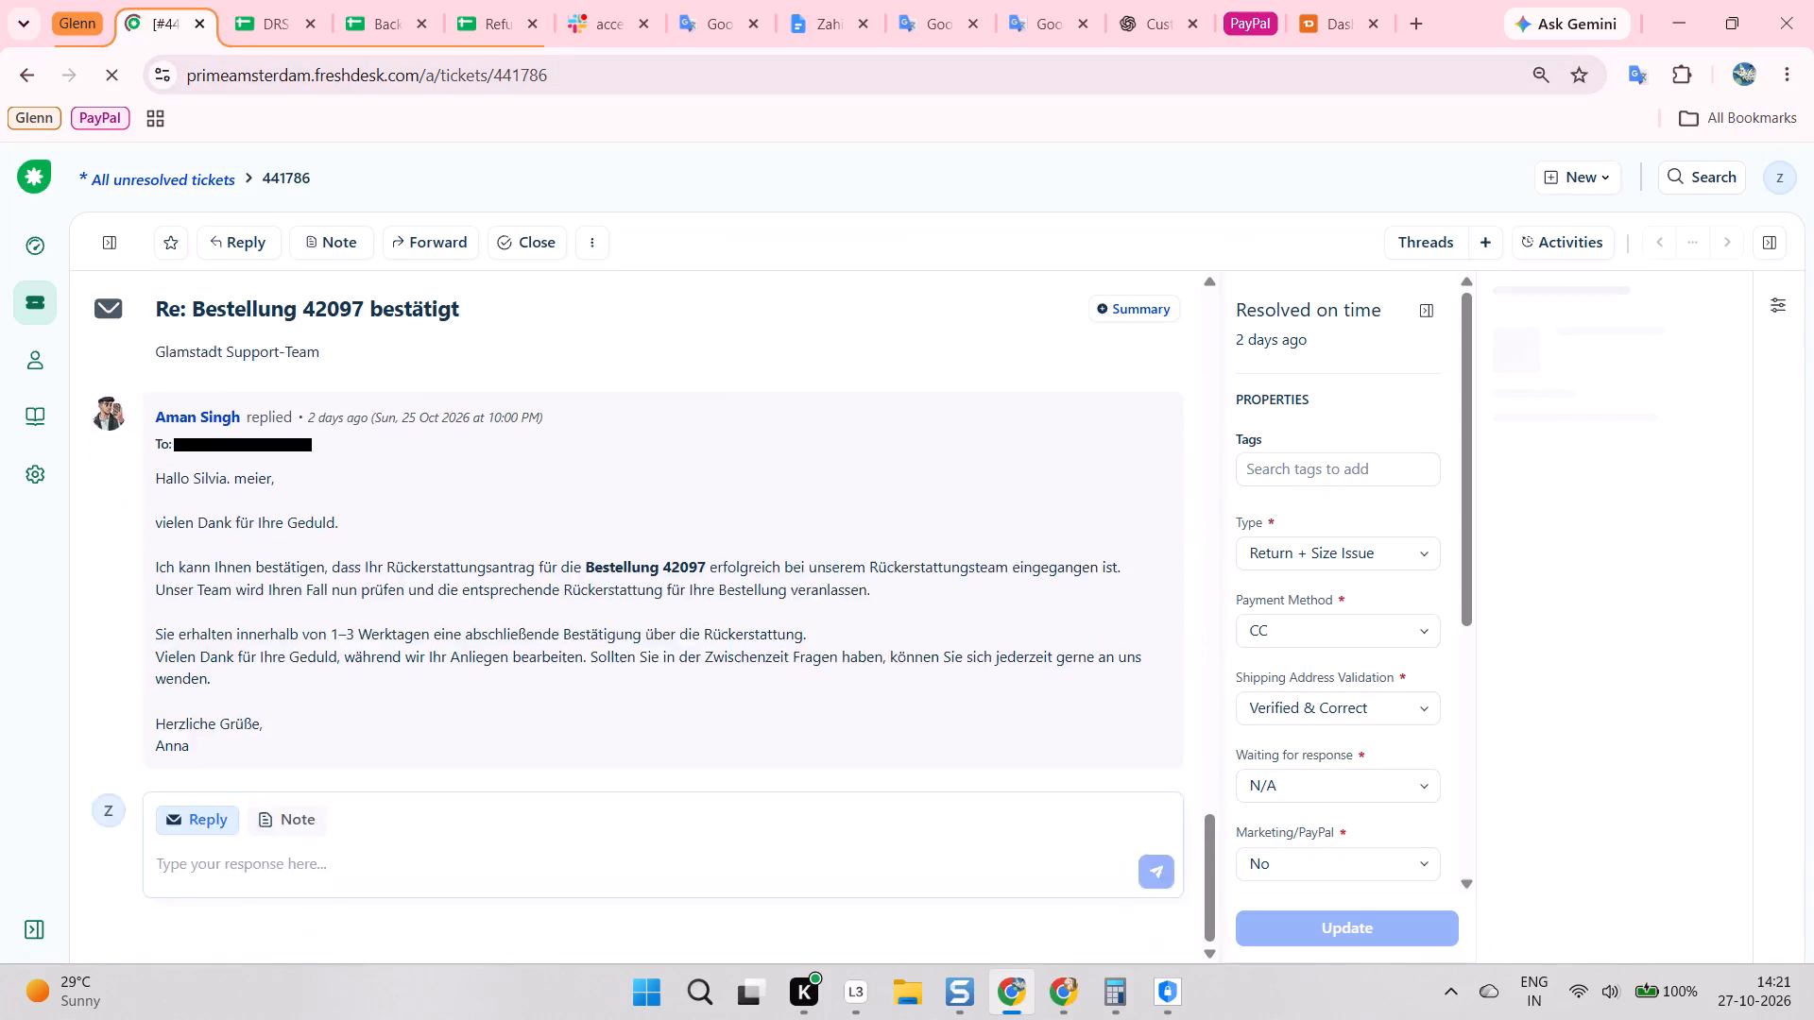
{"action": "scroll", "coordinate": [679, 421], "scroll_direction": "down", "scroll_amount": 7}
{"action": "key", "text": "ctrl+f"}
{"action": "key", "text": "ctrl+v"}
{"action": "scroll", "coordinate": [1287, 247], "scroll_direction": "up", "scroll_amount": 4}
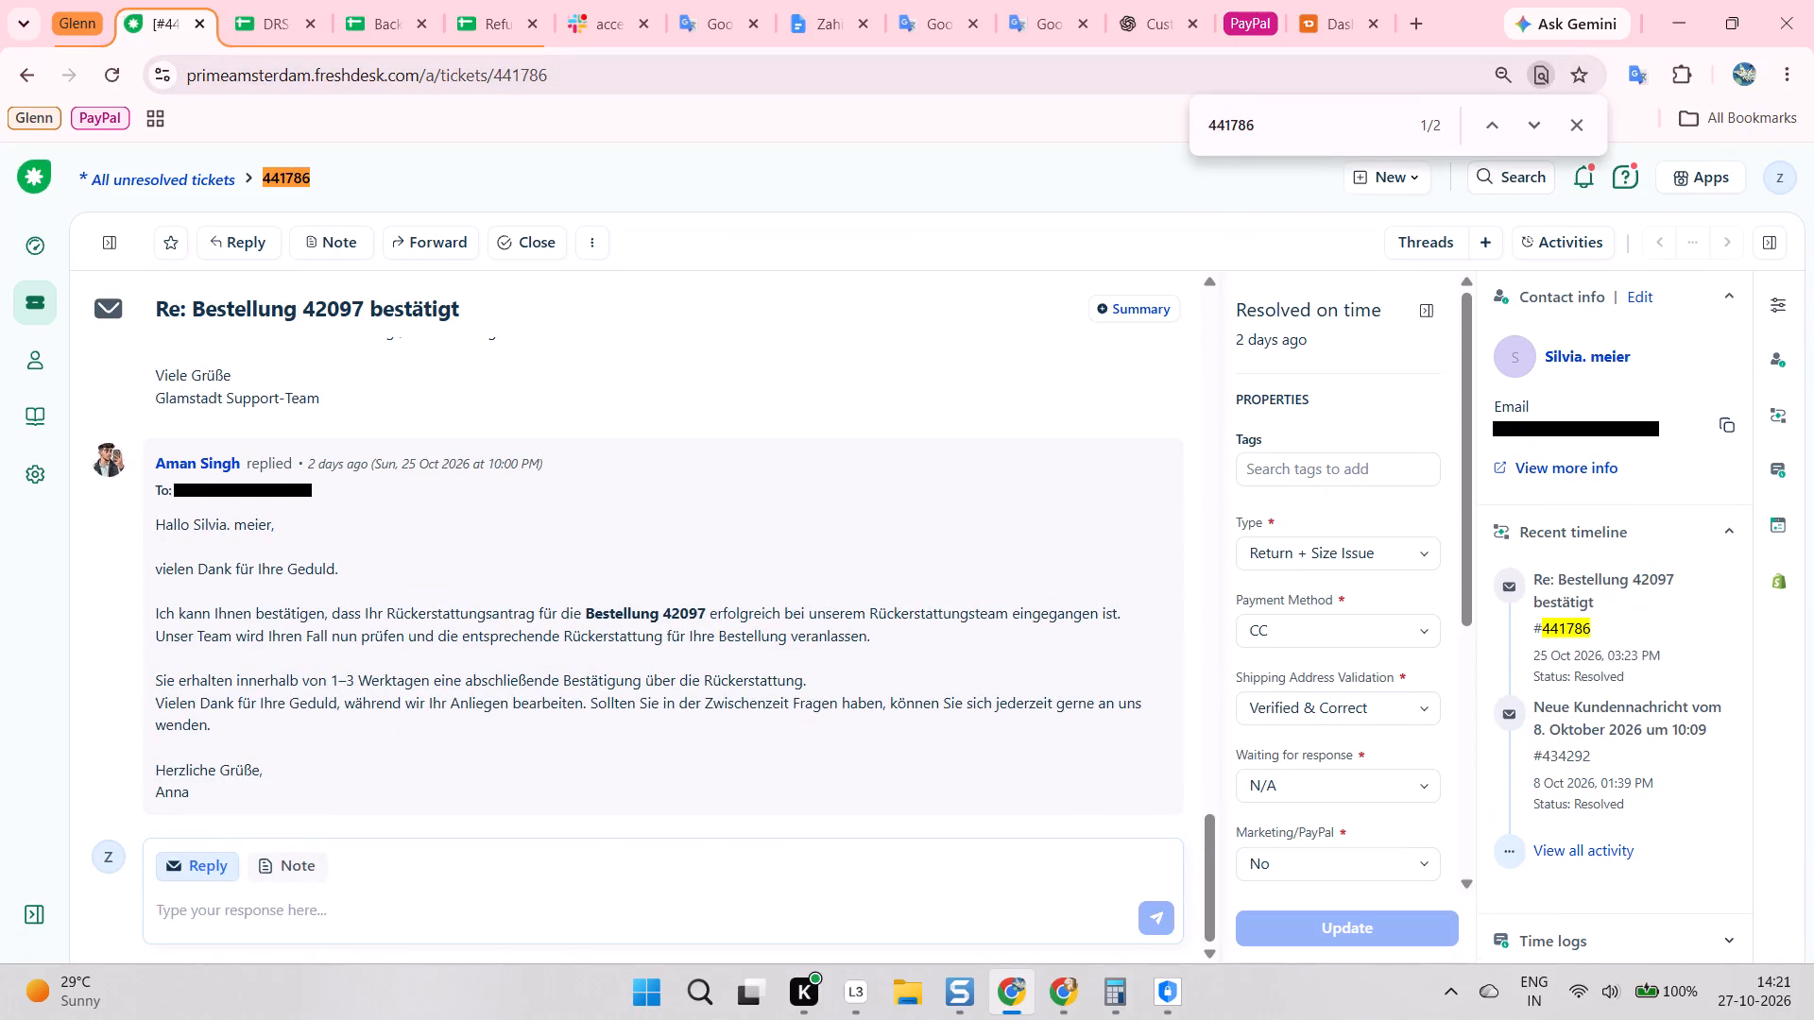
{"action": "scroll", "coordinate": [1482, 137], "scroll_direction": "up", "scroll_amount": 1}
{"action": "left_click", "coordinate": [1573, 117]}
{"action": "scroll", "coordinate": [1290, 378], "scroll_direction": "up", "scroll_amount": 8}
{"action": "scroll", "coordinate": [562, 560], "scroll_direction": "up", "scroll_amount": 1}
{"action": "scroll", "coordinate": [567, 564], "scroll_direction": "down", "scroll_amount": 2}
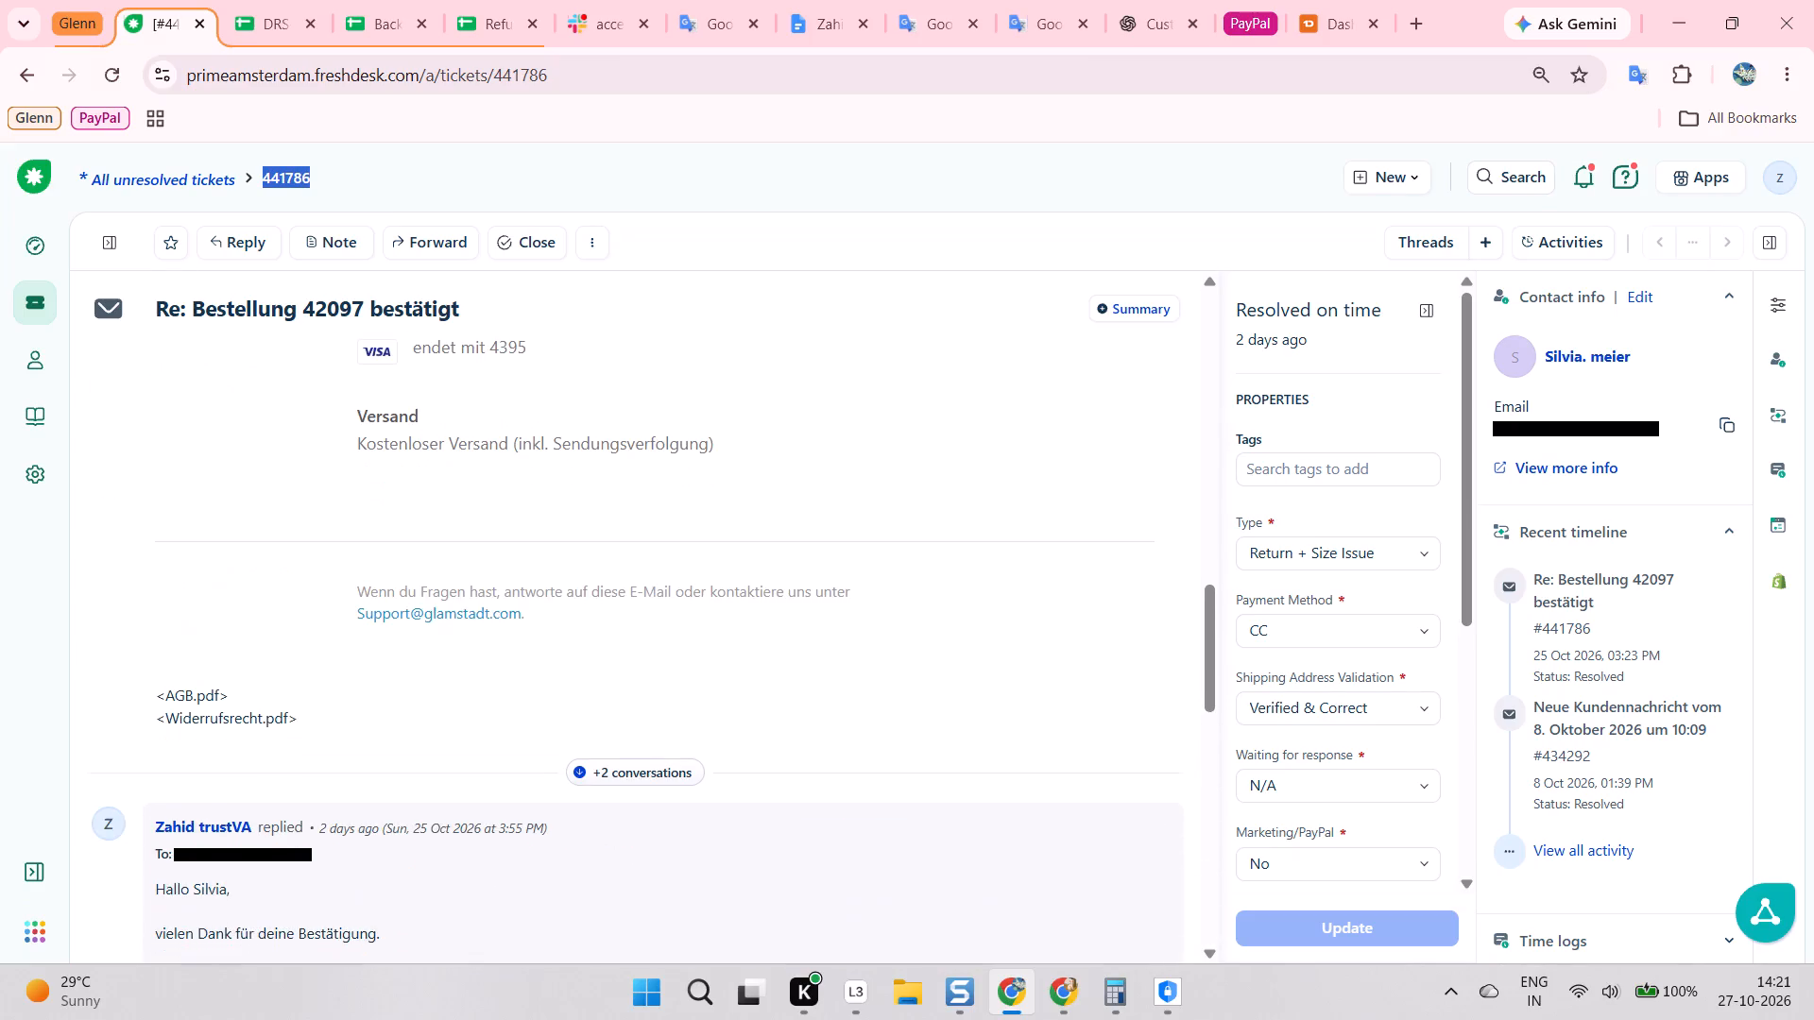
{"action": "scroll", "coordinate": [574, 566], "scroll_direction": "down", "scroll_amount": 9}
{"action": "scroll", "coordinate": [566, 562], "scroll_direction": "up", "scroll_amount": 3}
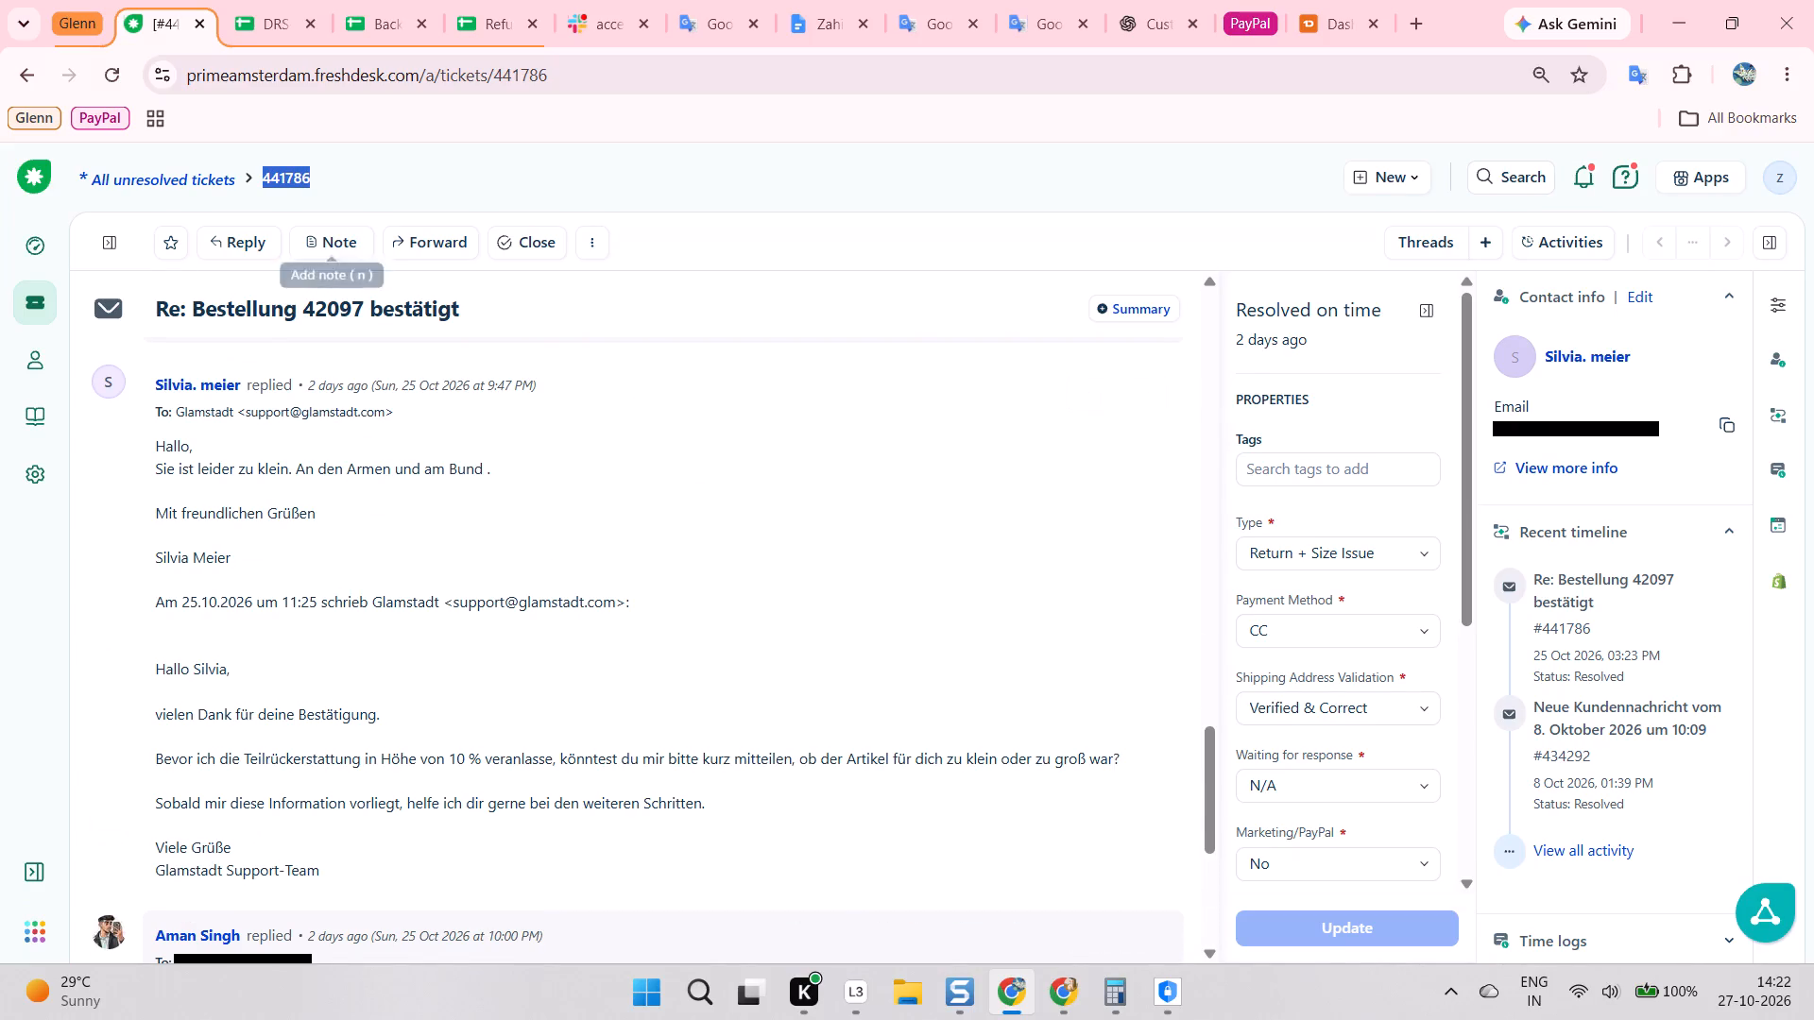
{"action": "key", "text": "ctrl+c"}
{"action": "key", "text": "ctrl+c"}
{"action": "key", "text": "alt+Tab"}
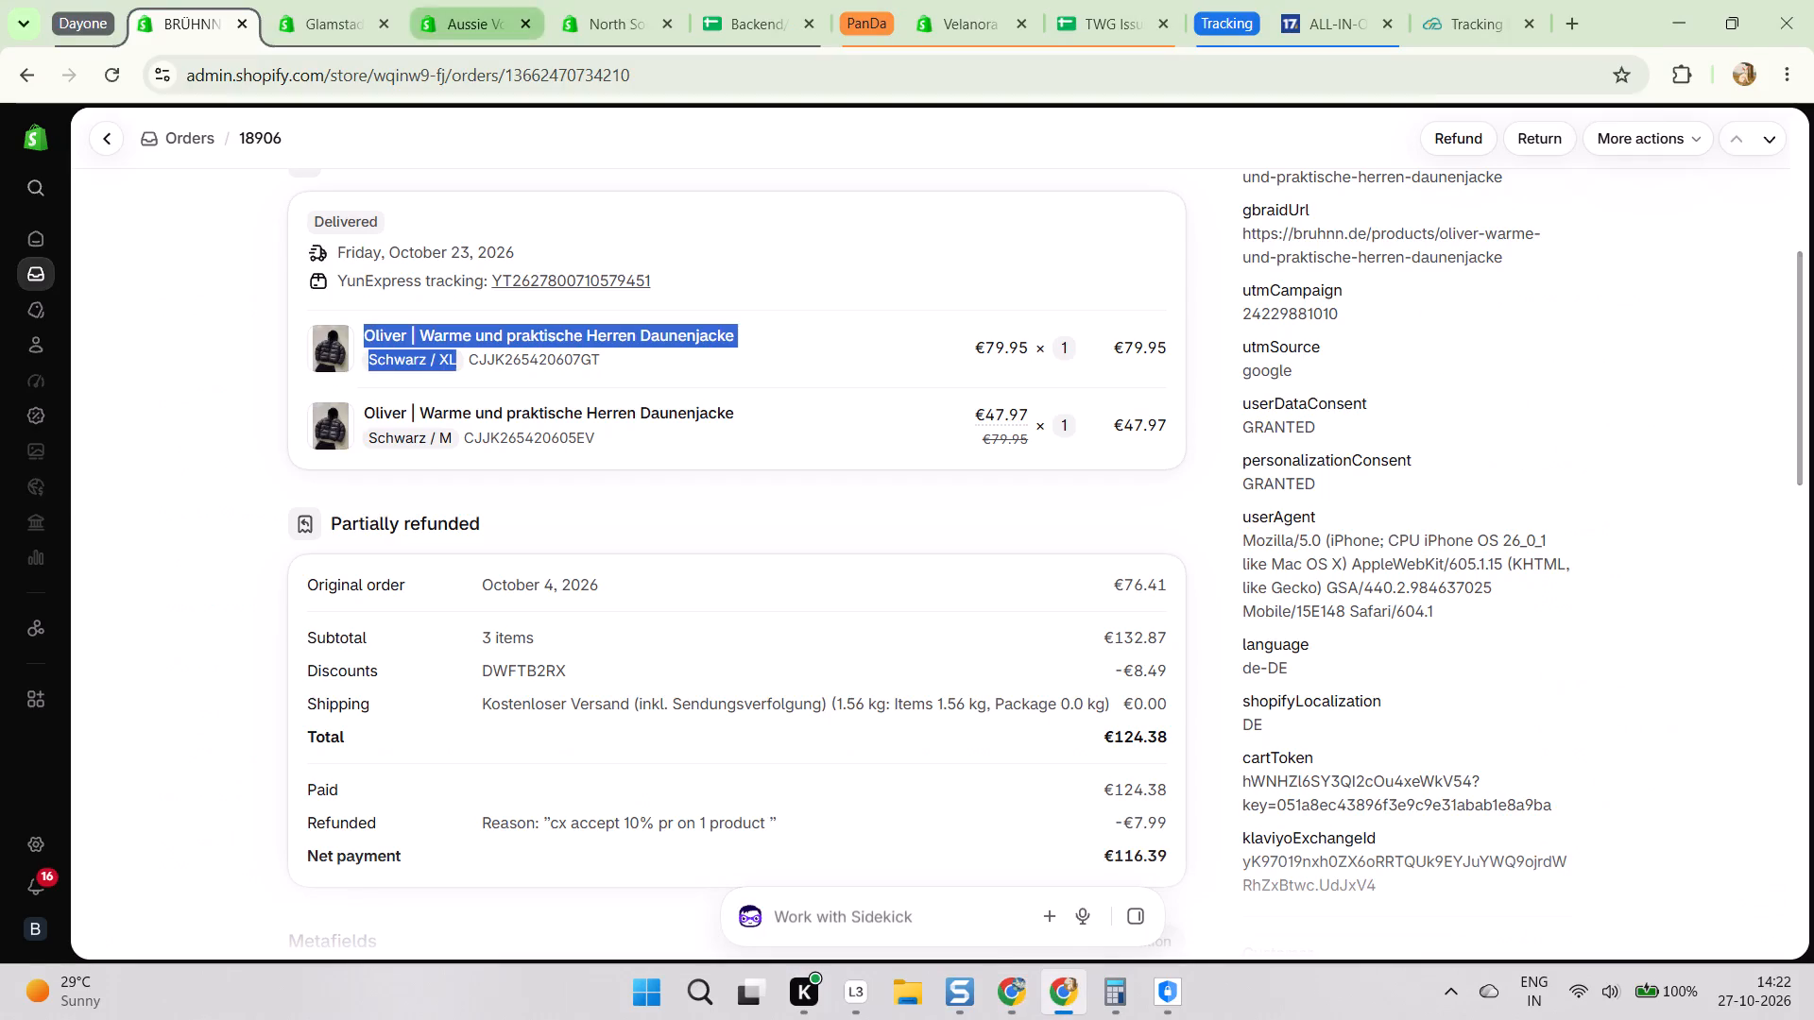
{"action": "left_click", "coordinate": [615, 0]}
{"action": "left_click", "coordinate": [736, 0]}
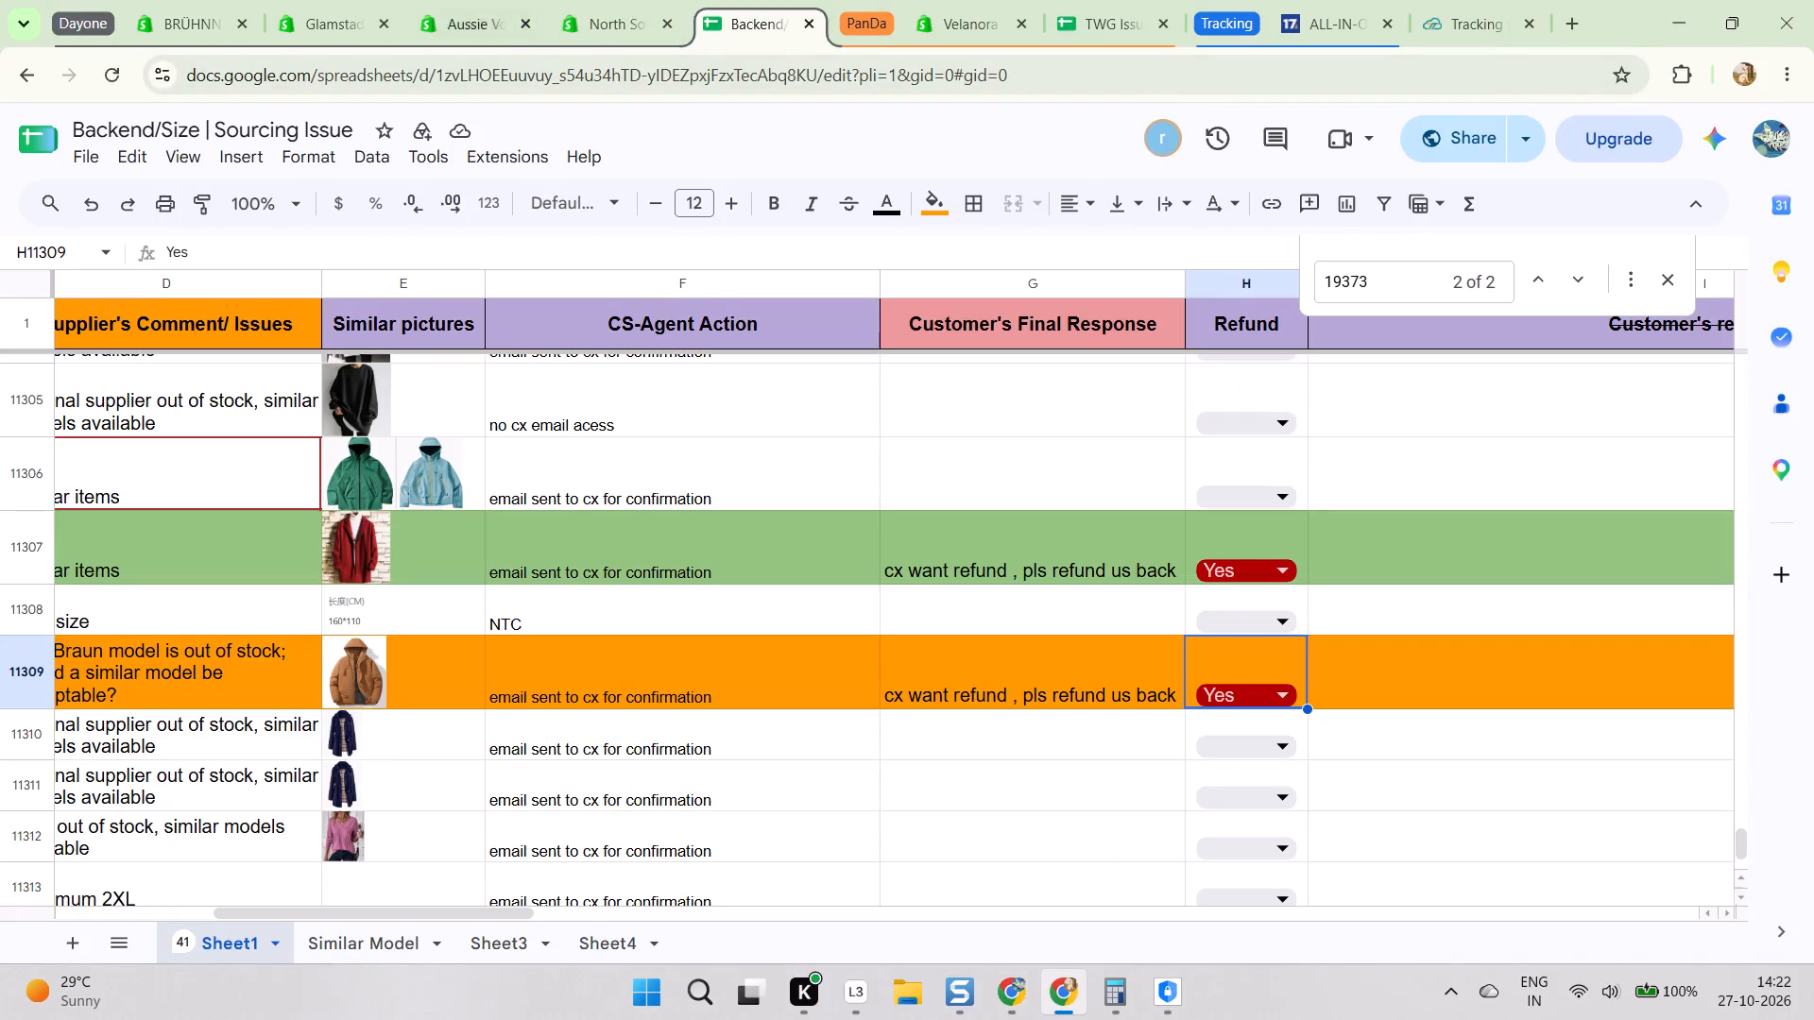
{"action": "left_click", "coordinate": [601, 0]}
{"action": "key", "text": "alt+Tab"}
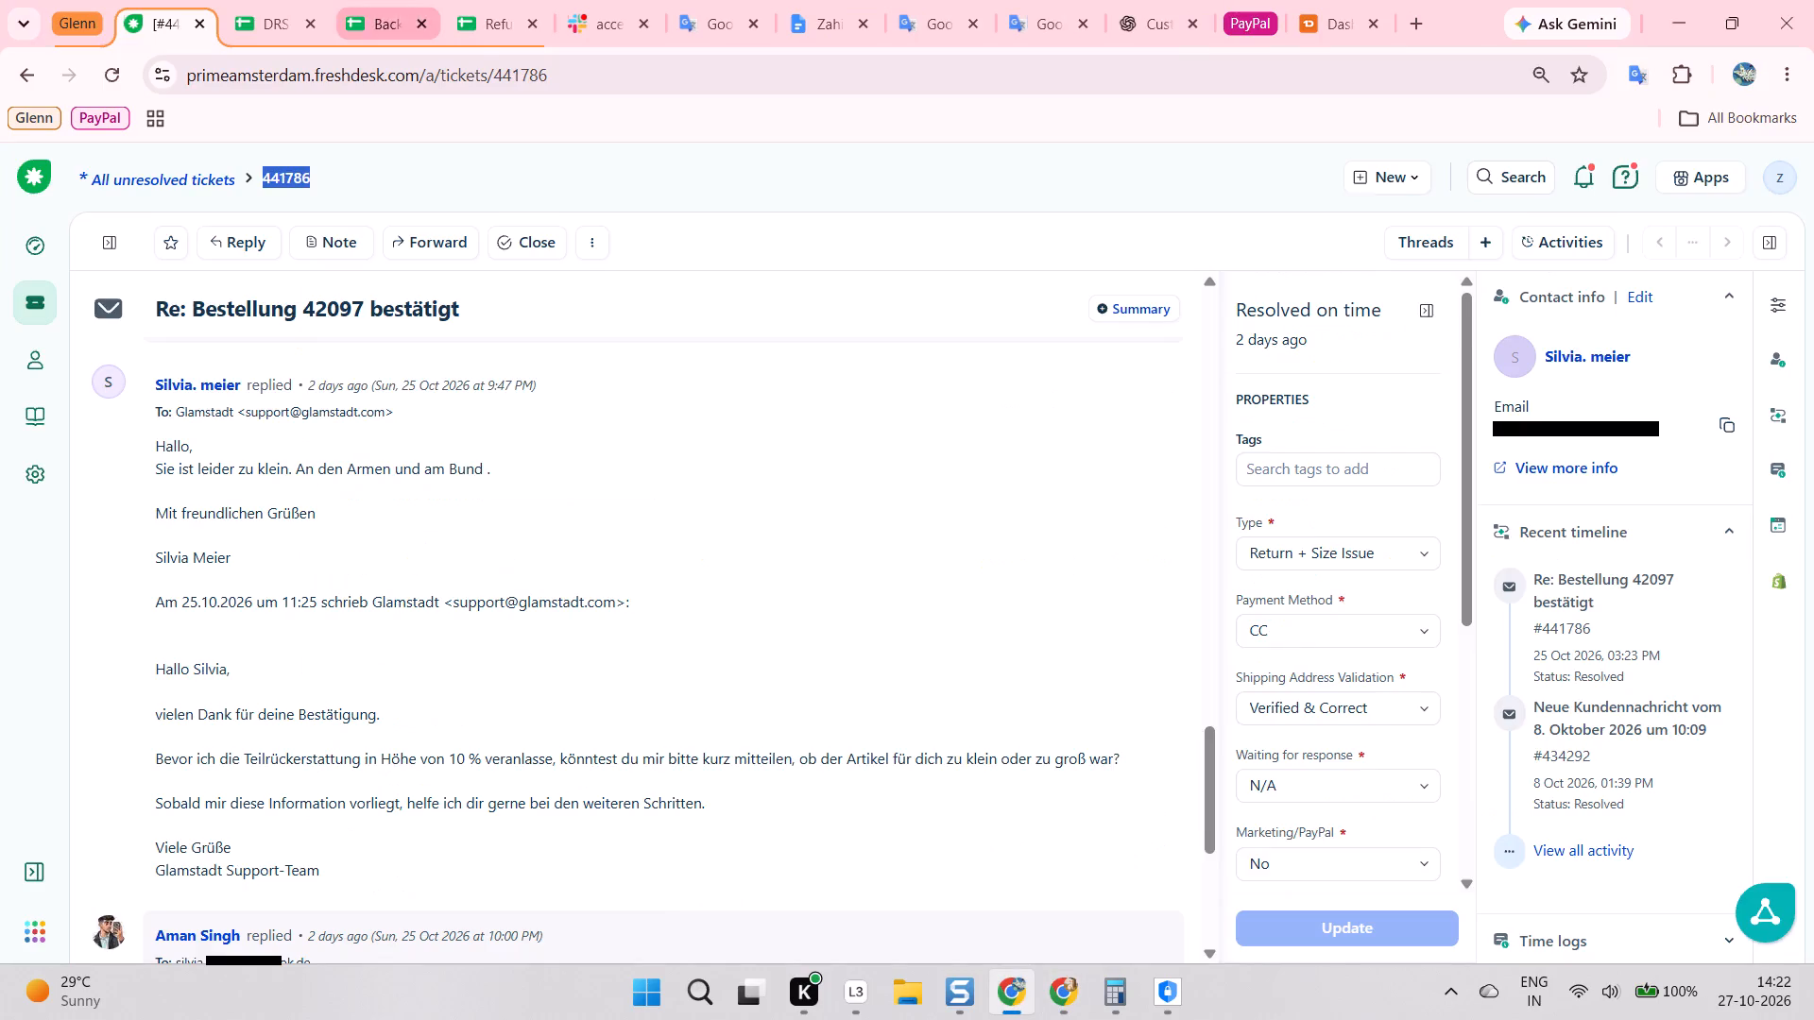
{"action": "left_click", "coordinate": [516, 0]}
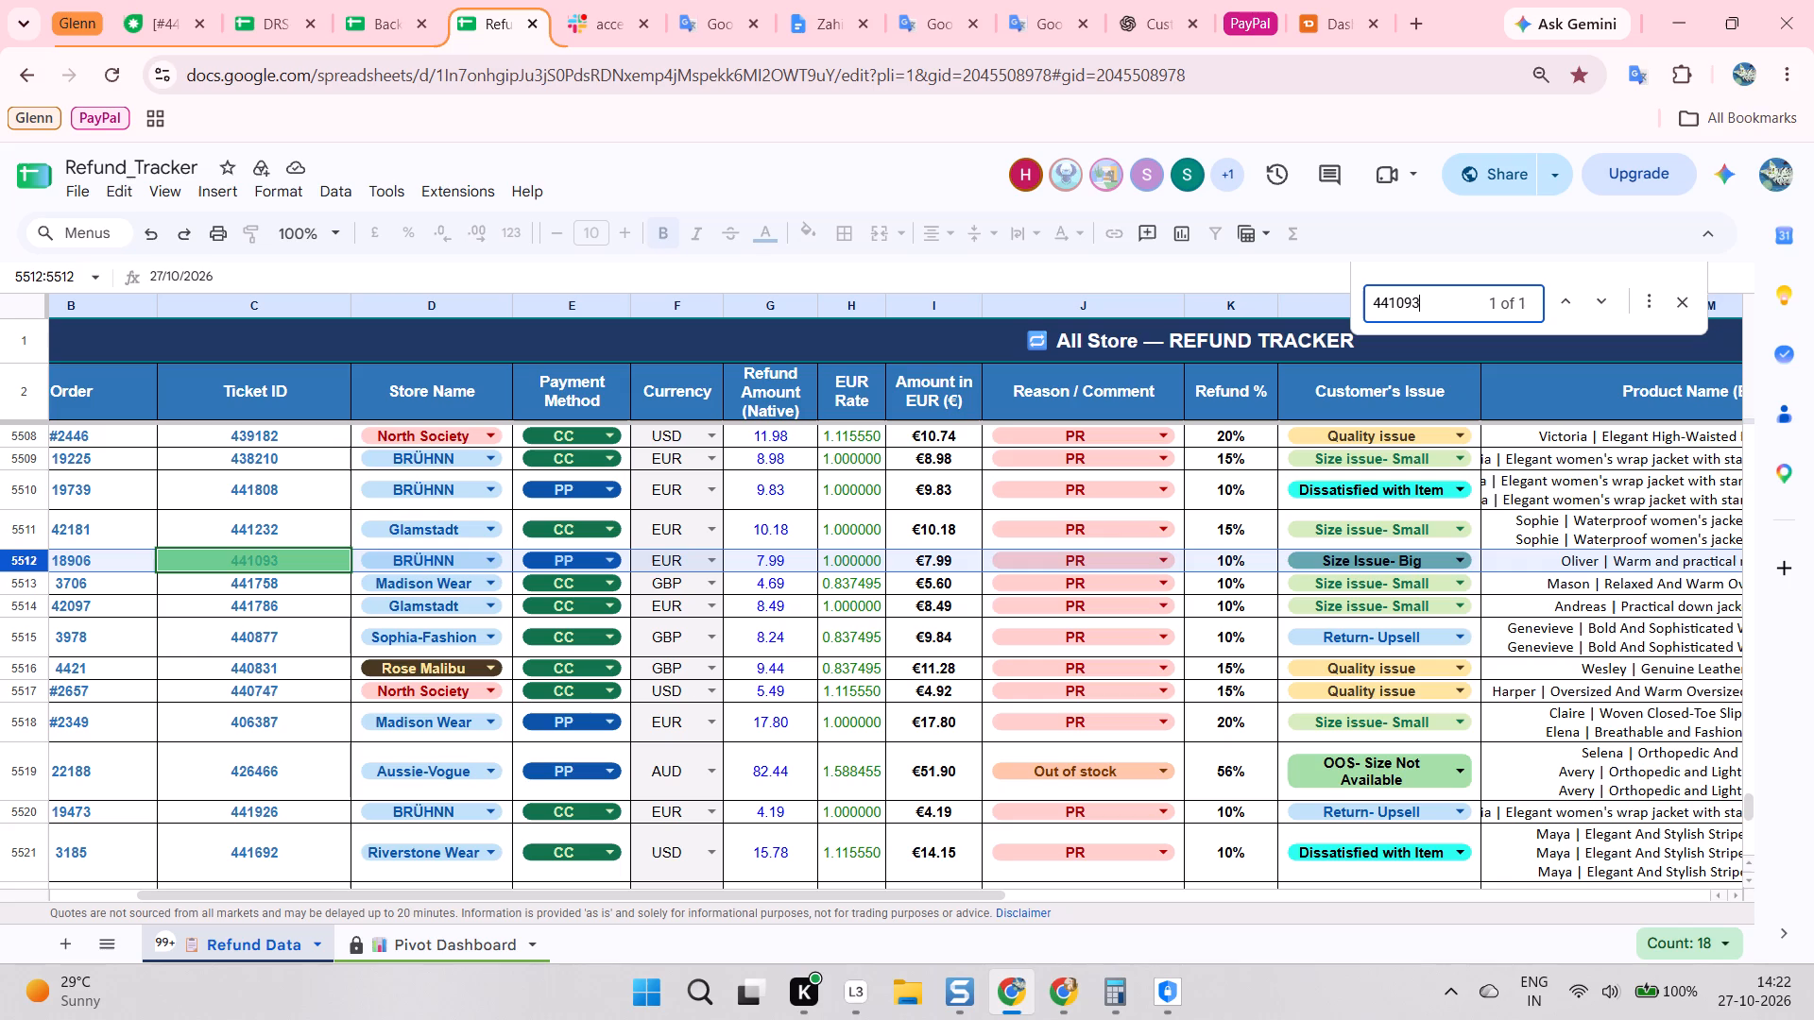
{"action": "key", "text": "ctrl+f"}
{"action": "key", "text": "ctrl+v"}
{"action": "scroll", "coordinate": [1170, 375], "scroll_direction": "up", "scroll_amount": 1}
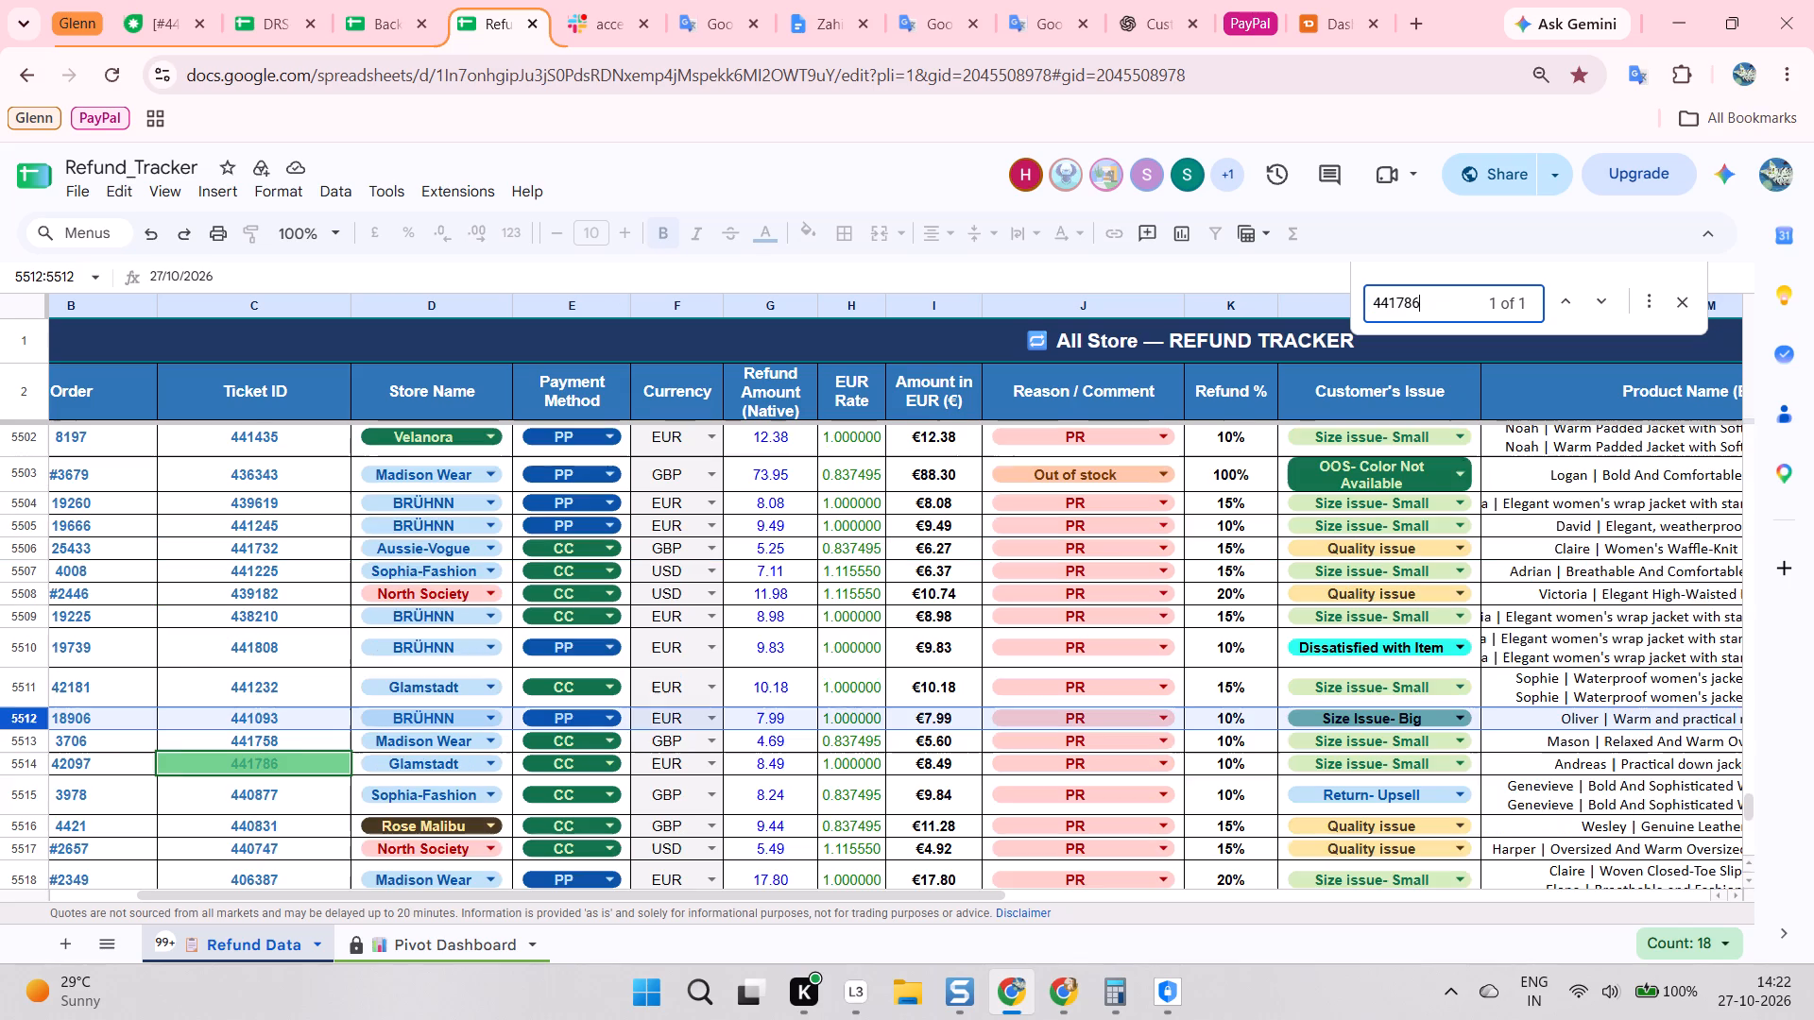
{"action": "scroll", "coordinate": [1096, 459], "scroll_direction": "down", "scroll_amount": 1}
{"action": "scroll", "coordinate": [719, 570], "scroll_direction": "right", "scroll_amount": 6}
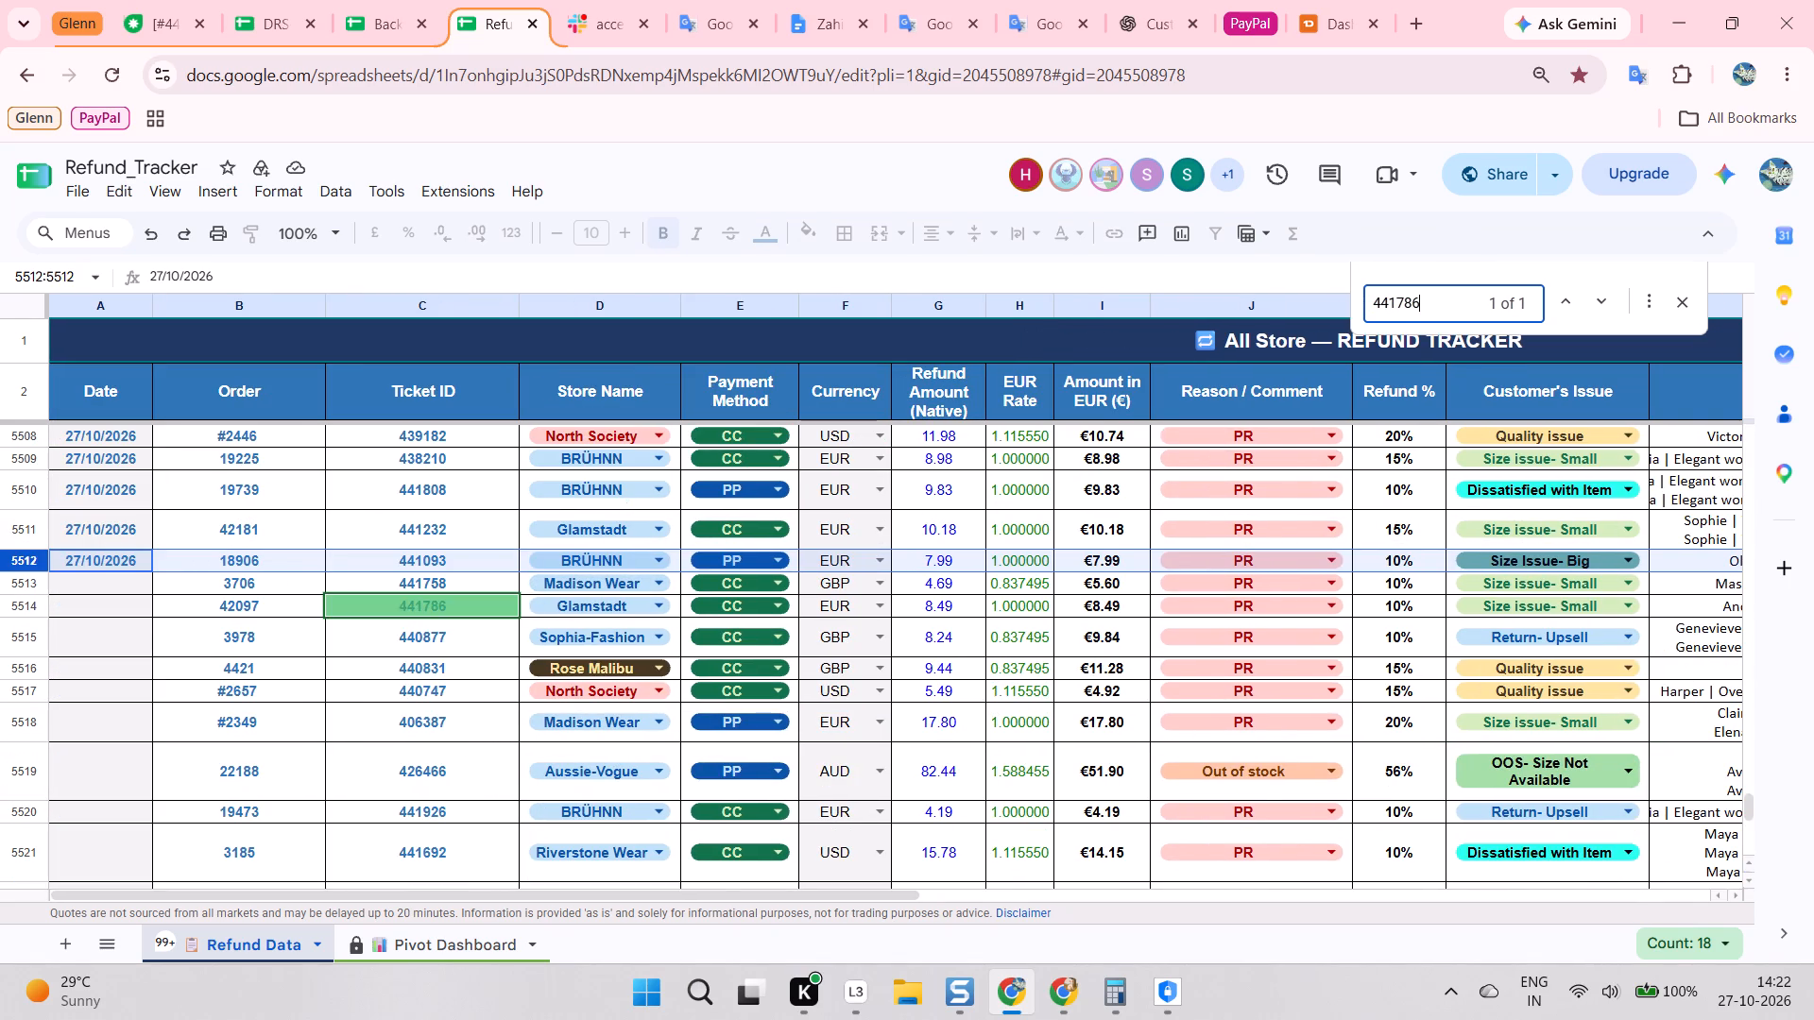
{"action": "left_click", "coordinate": [131, 569]}
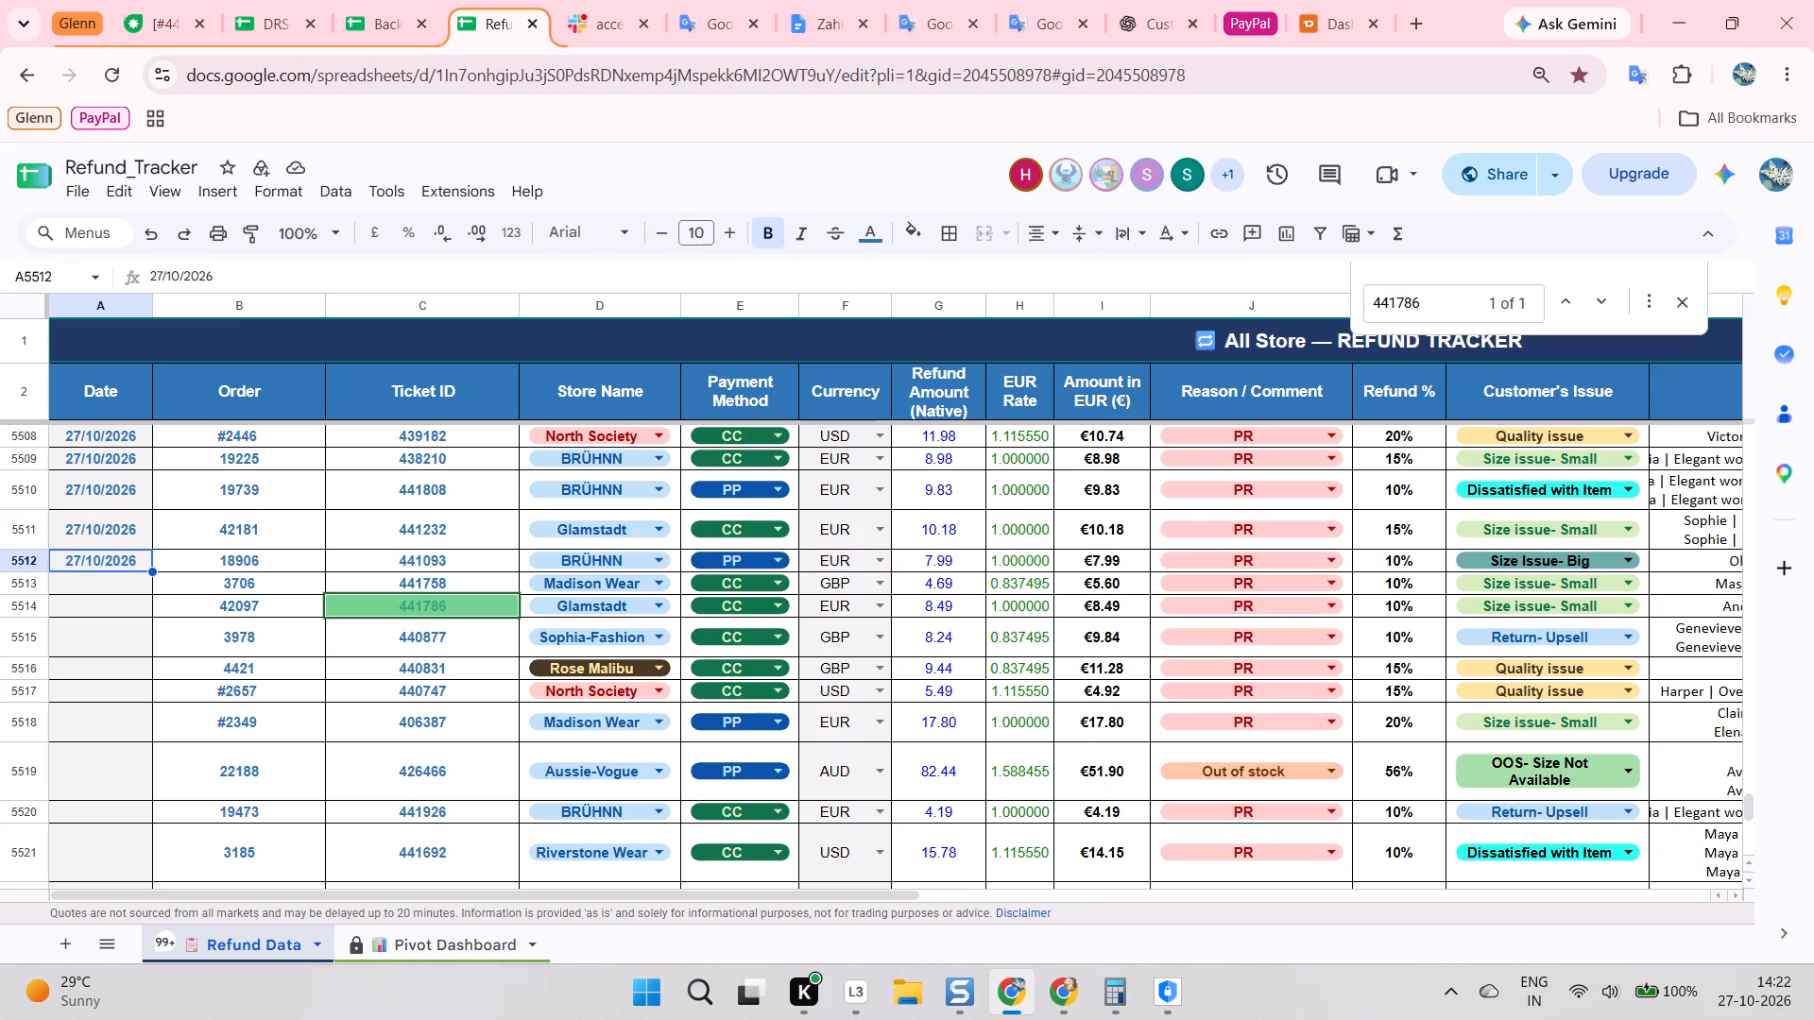
{"action": "key", "text": "ctrl+c"}
{"action": "left_click", "coordinate": [111, 603]}
{"action": "key", "text": "ctrl+v"}
{"action": "left_click", "coordinate": [212, 632]}
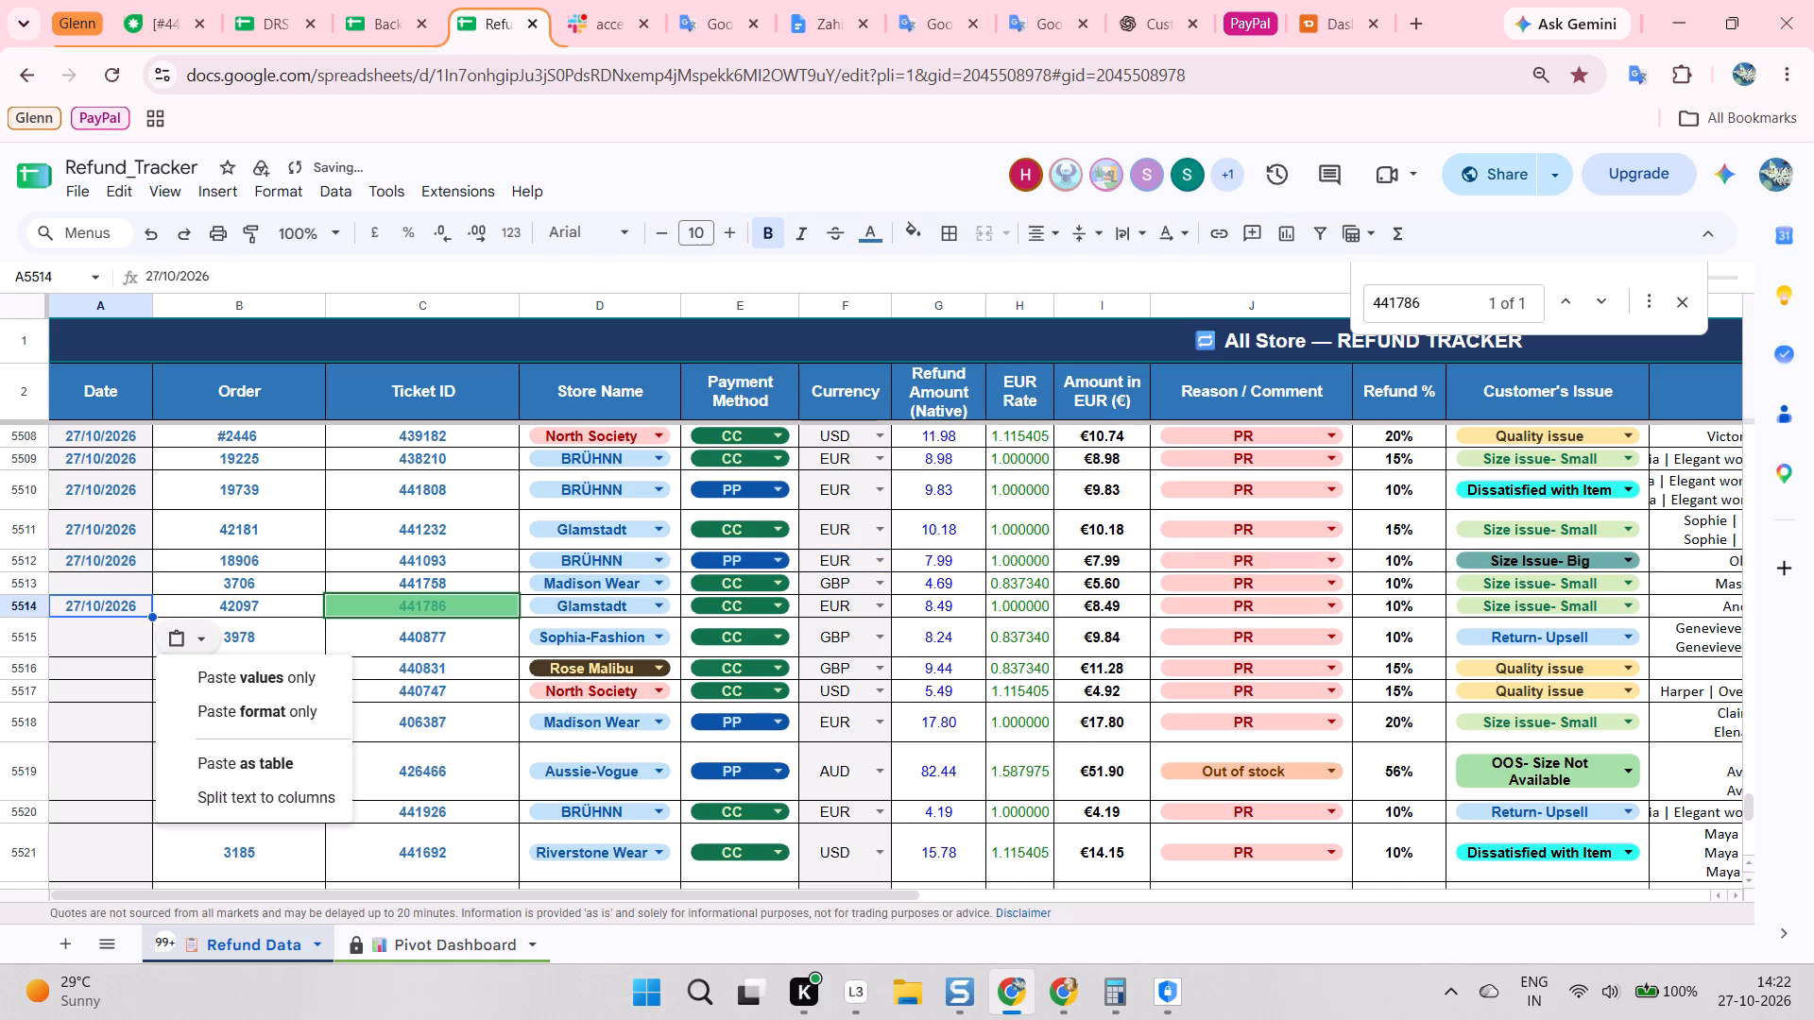
{"action": "left_click", "coordinate": [111, 639]}
{"action": "left_click", "coordinate": [195, 605]}
{"action": "left_click", "coordinate": [128, 610]}
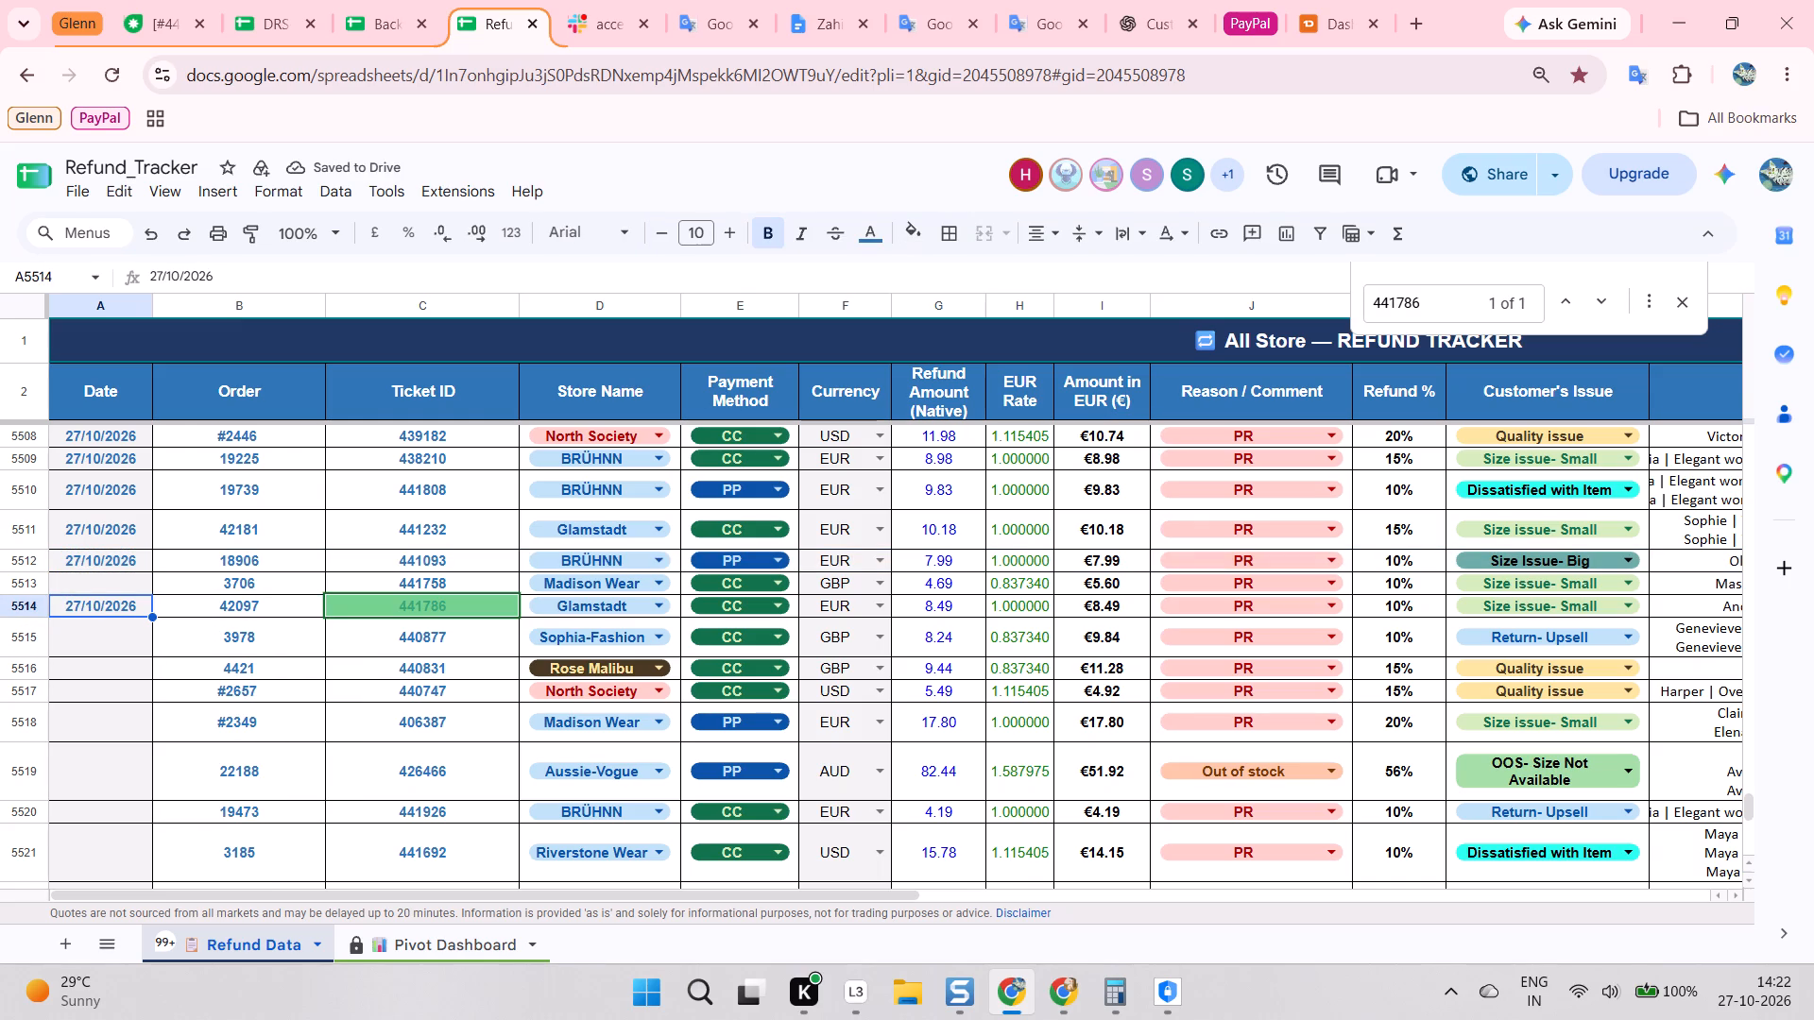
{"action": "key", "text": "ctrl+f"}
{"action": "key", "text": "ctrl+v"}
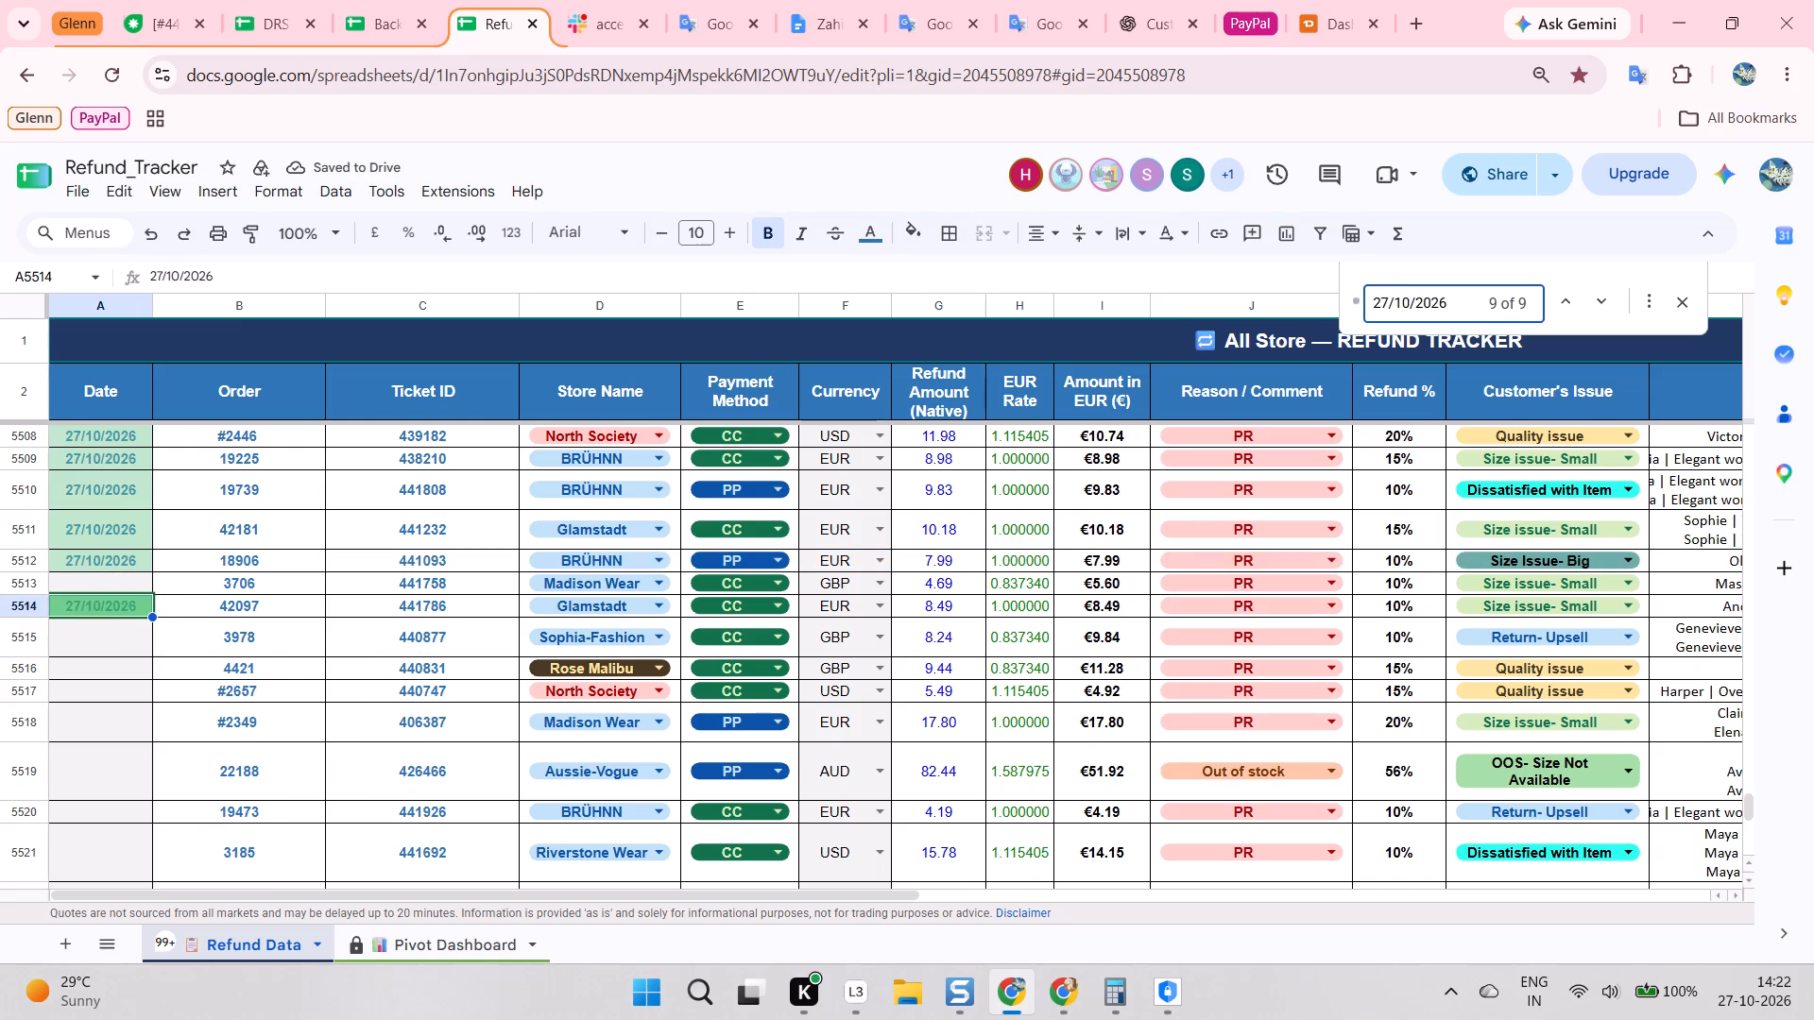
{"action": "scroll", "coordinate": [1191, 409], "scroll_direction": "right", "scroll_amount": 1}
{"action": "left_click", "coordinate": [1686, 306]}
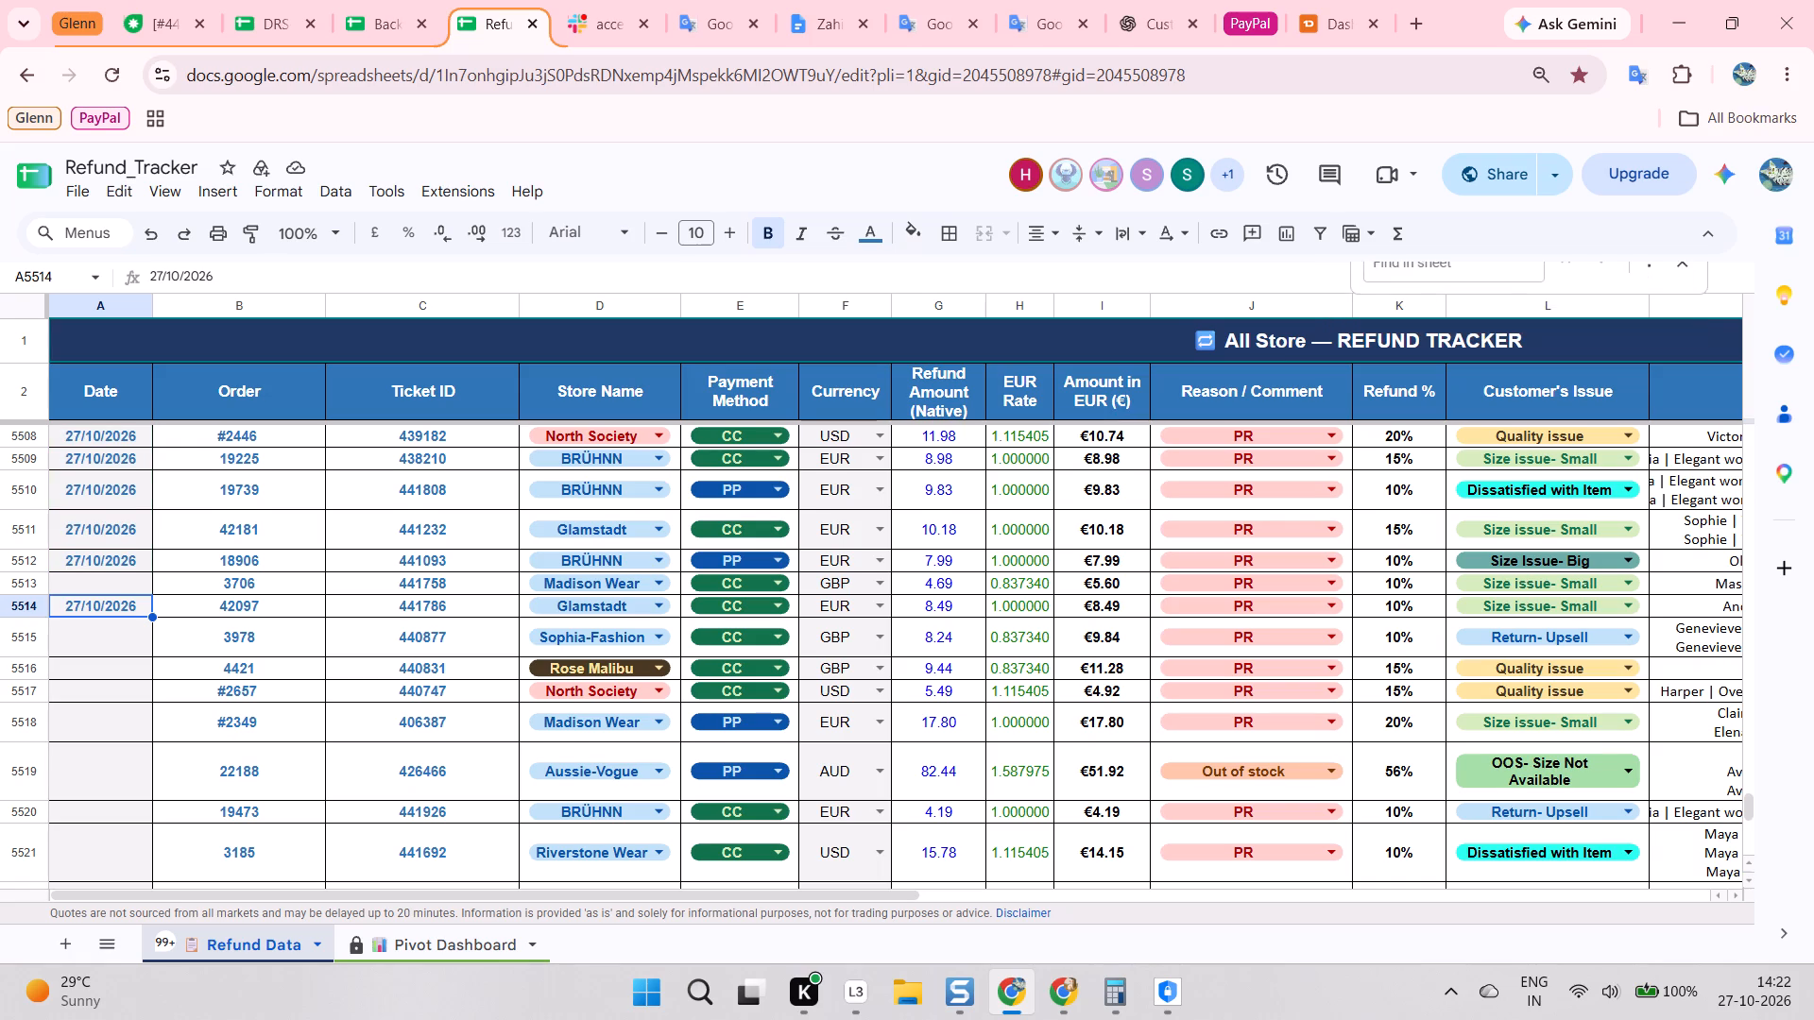
Select row 5514 for ticket 441786 in Refund_Tracker and view its refund details.
{"action": "scroll", "coordinate": [460, 545], "scroll_direction": "right", "scroll_amount": 1}
{"action": "scroll", "coordinate": [272, 604], "scroll_direction": "down", "scroll_amount": 1}
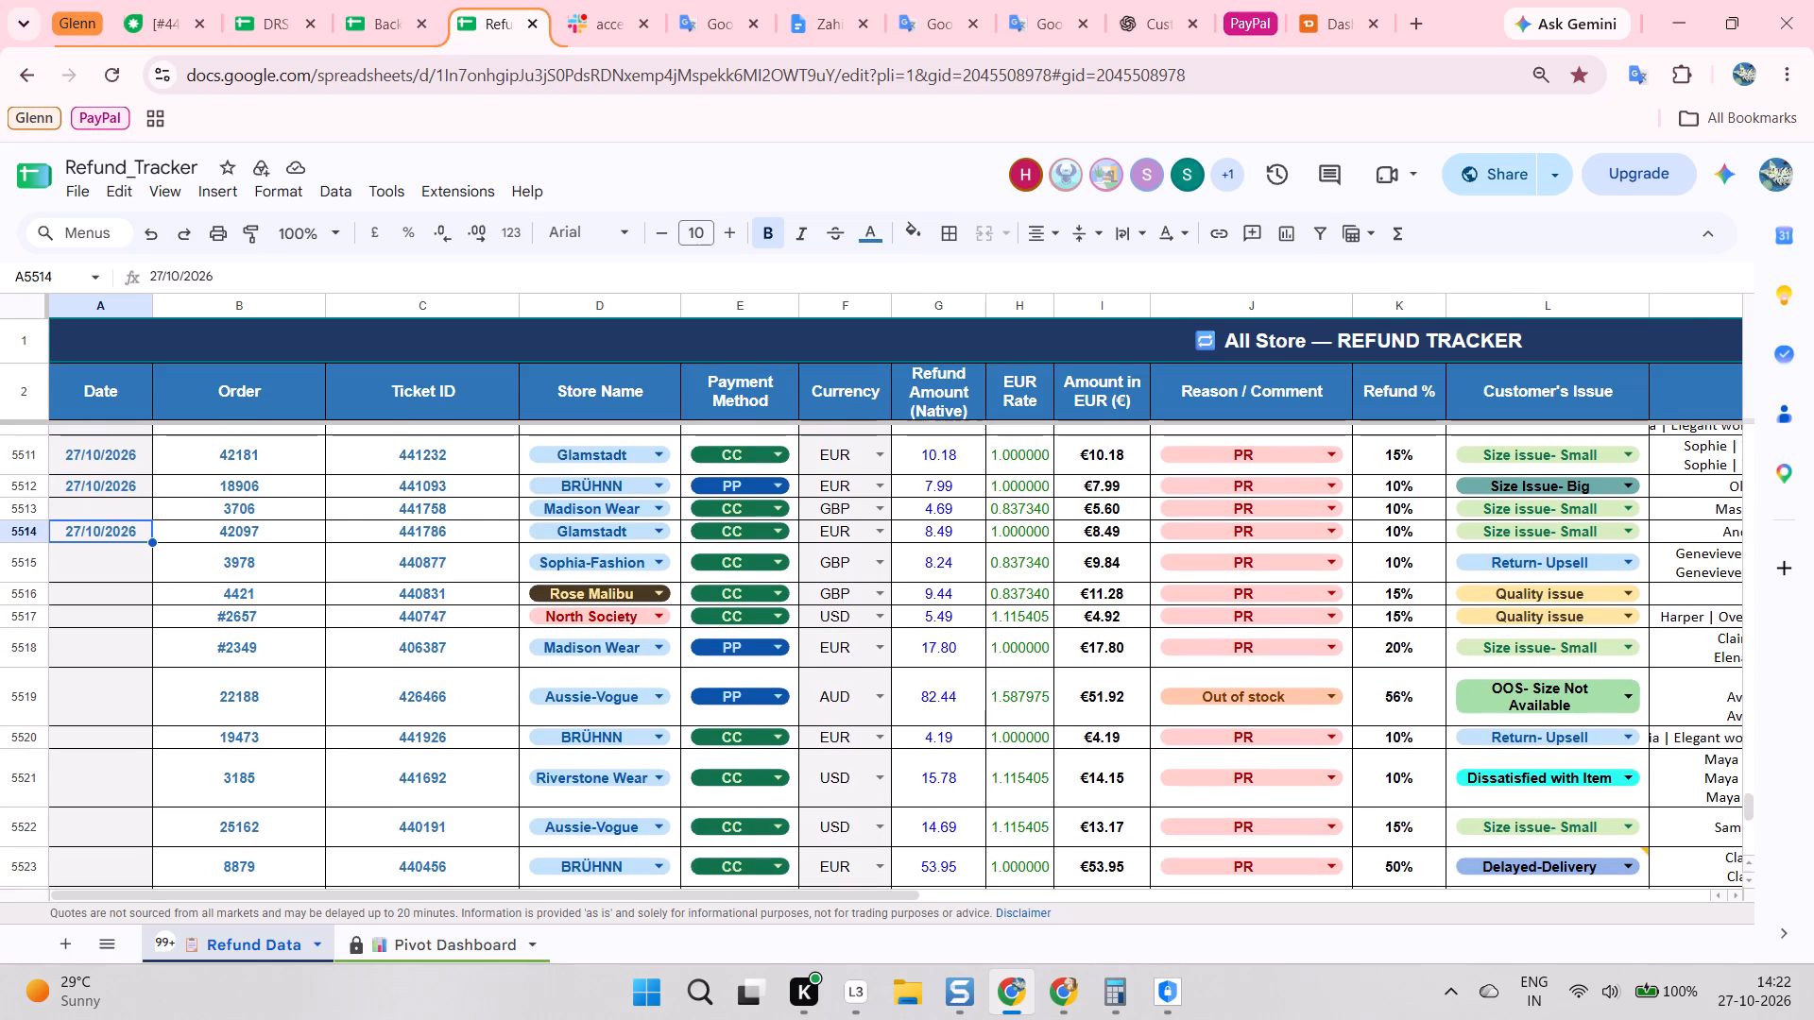
{"action": "left_click", "coordinate": [32, 533]}
{"action": "scroll", "coordinate": [32, 533], "scroll_direction": "left", "scroll_amount": 1}
{"action": "scroll", "coordinate": [188, 535], "scroll_direction": "right", "scroll_amount": 3}
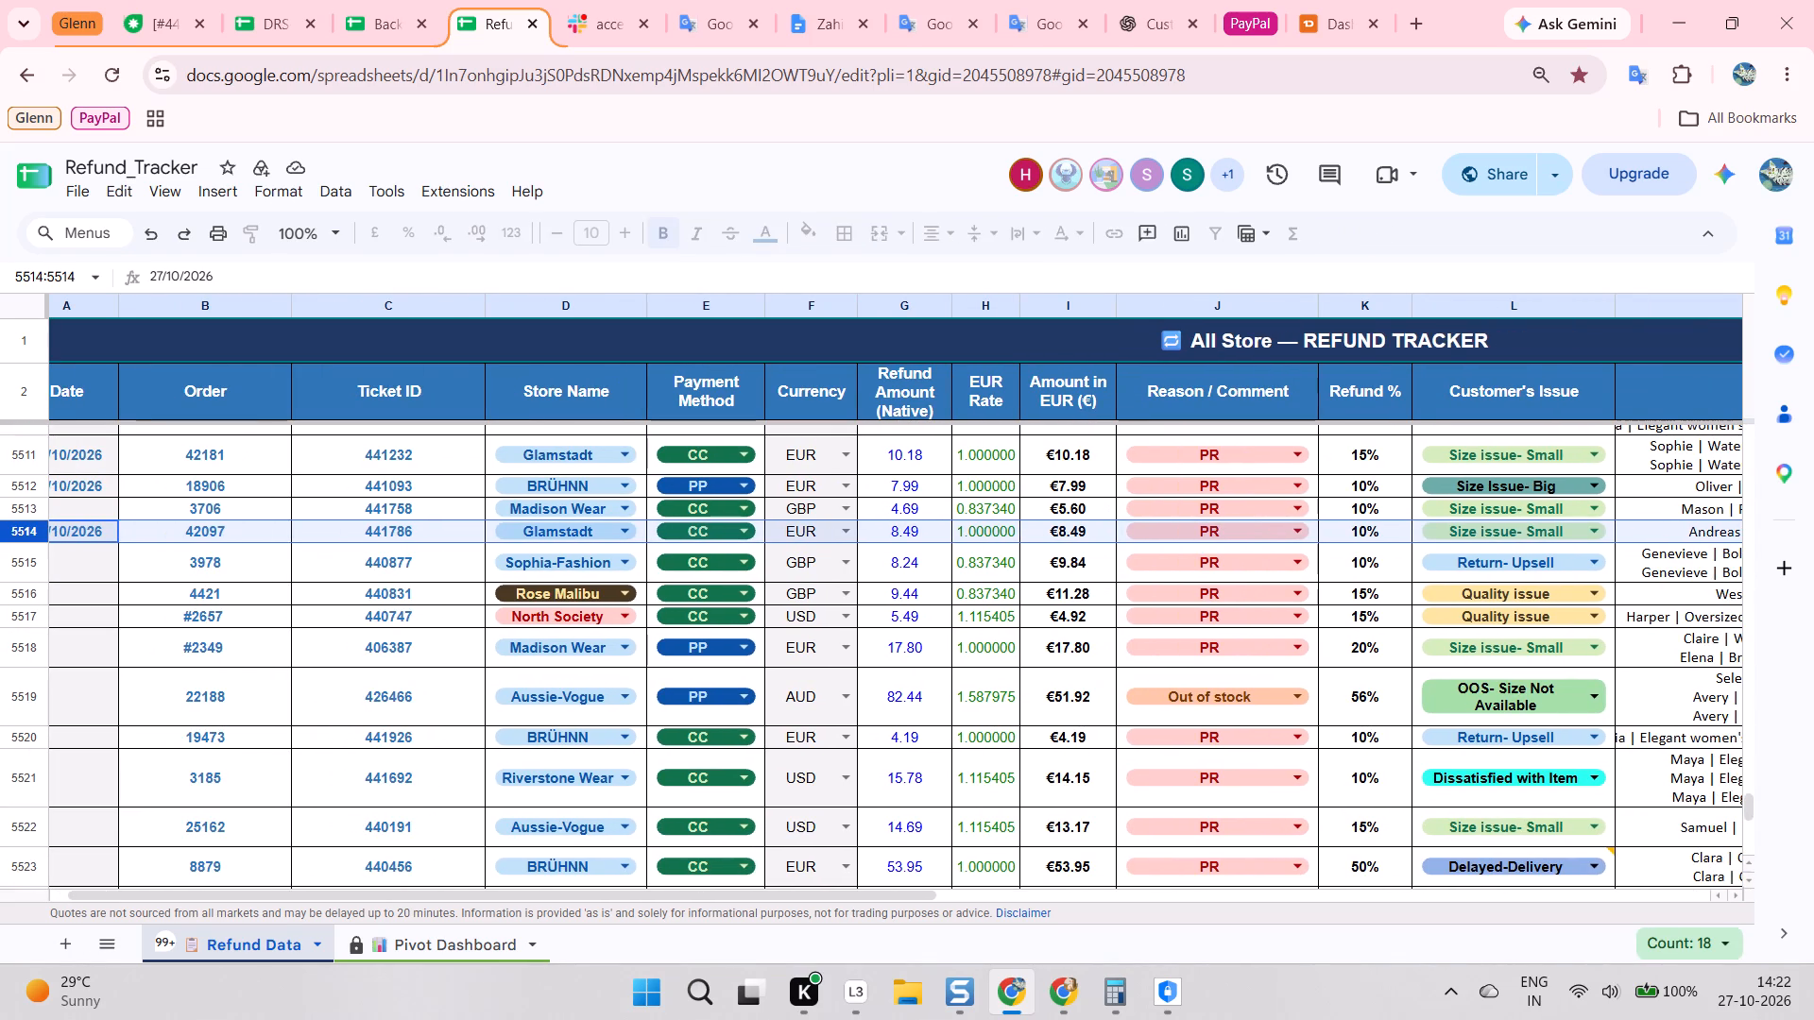
{"action": "left_click", "coordinate": [160, 8]}
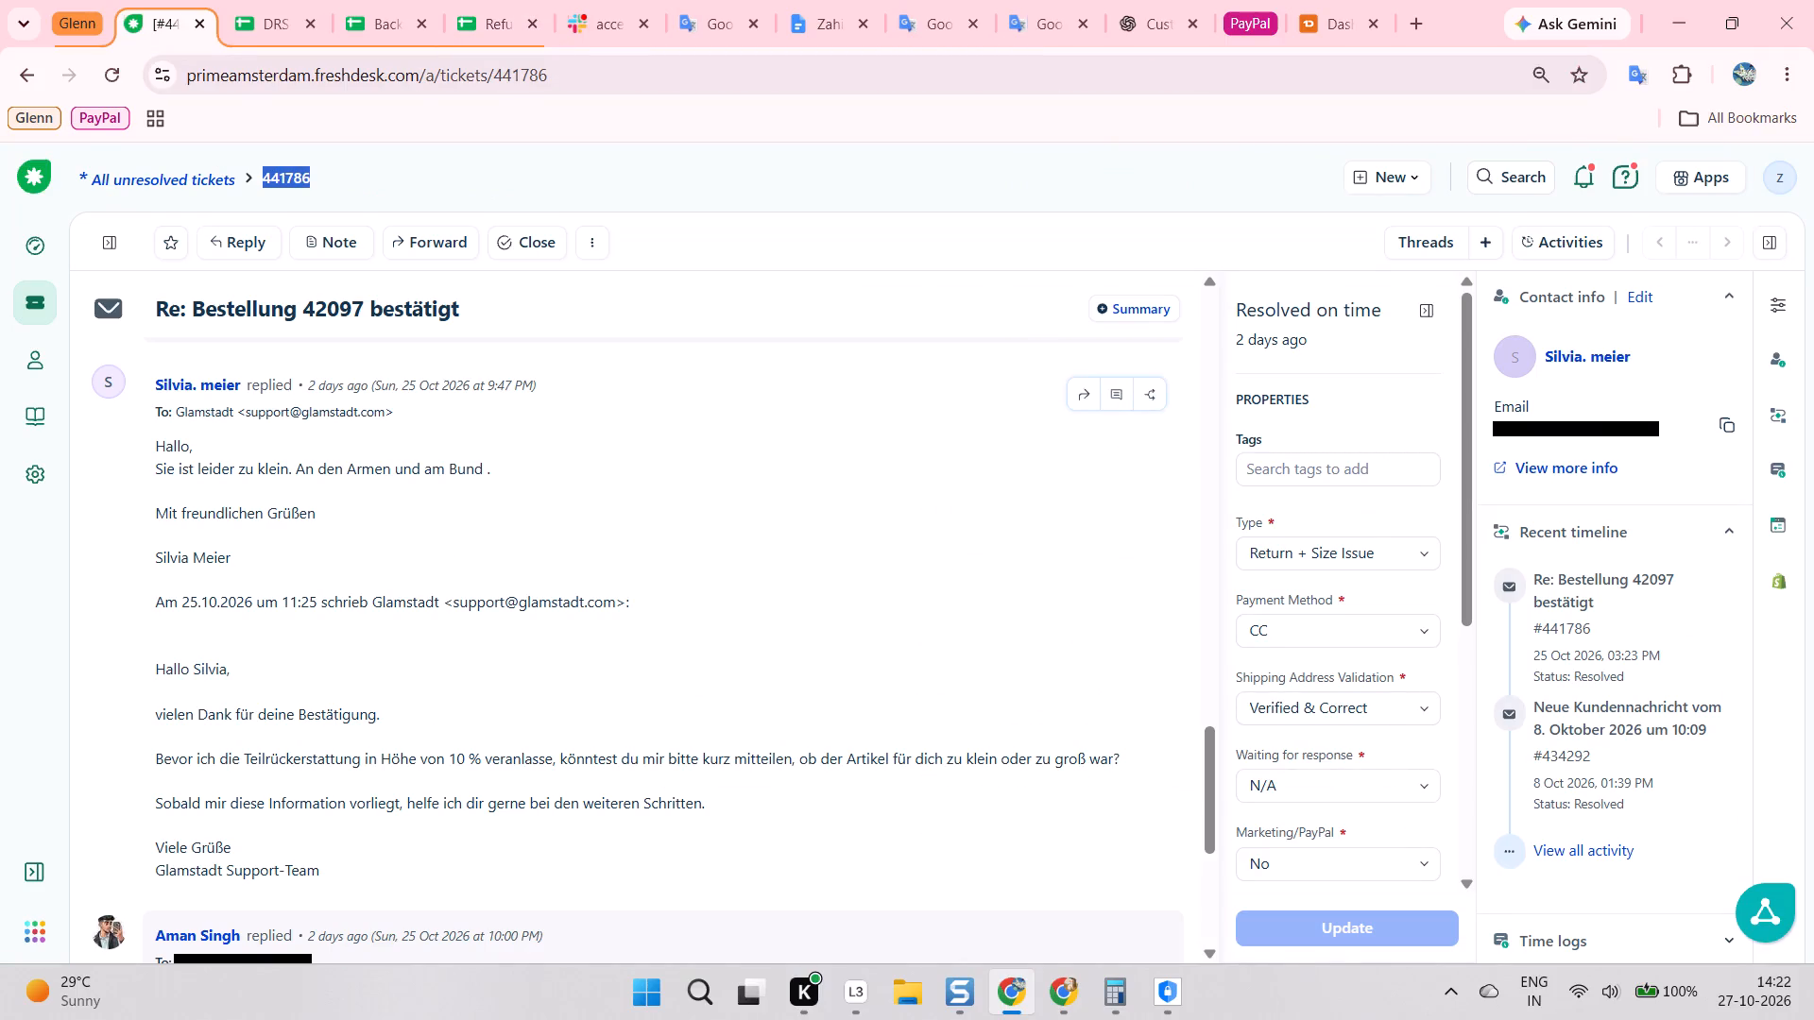
{"action": "scroll", "coordinate": [647, 701], "scroll_direction": "down", "scroll_amount": 1}
{"action": "scroll", "coordinate": [562, 622], "scroll_direction": "down", "scroll_amount": 7}
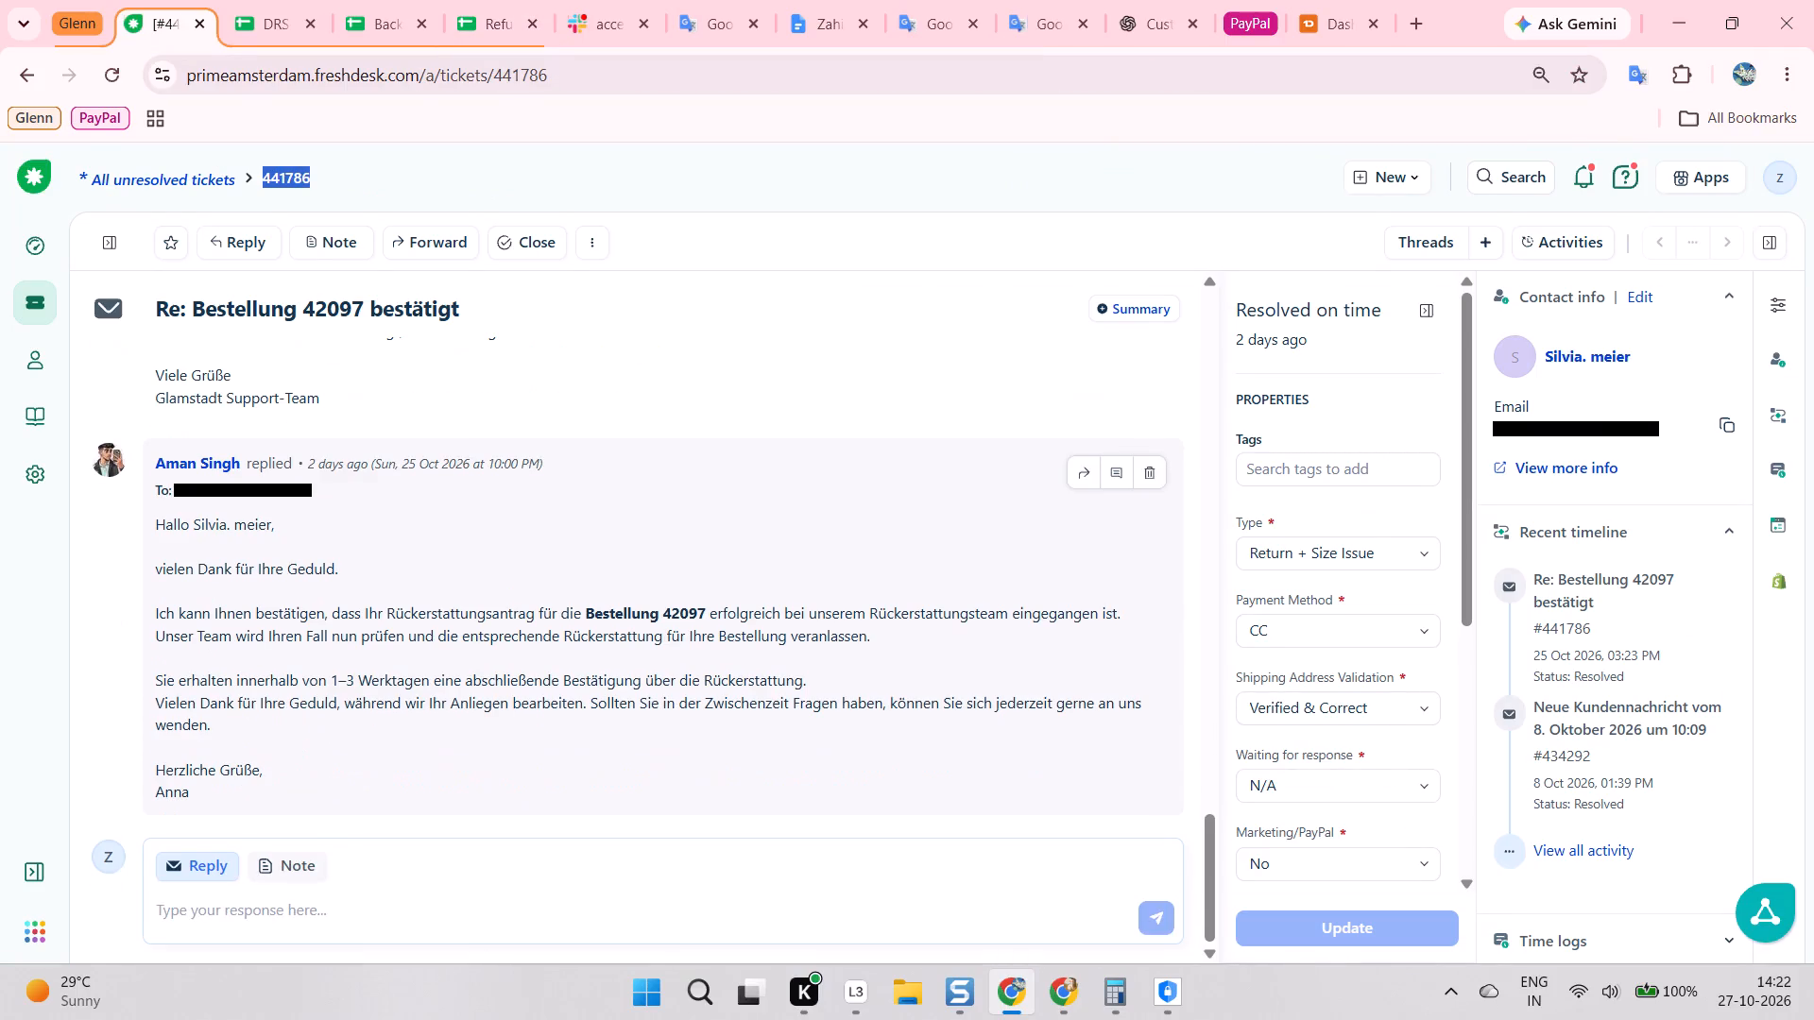
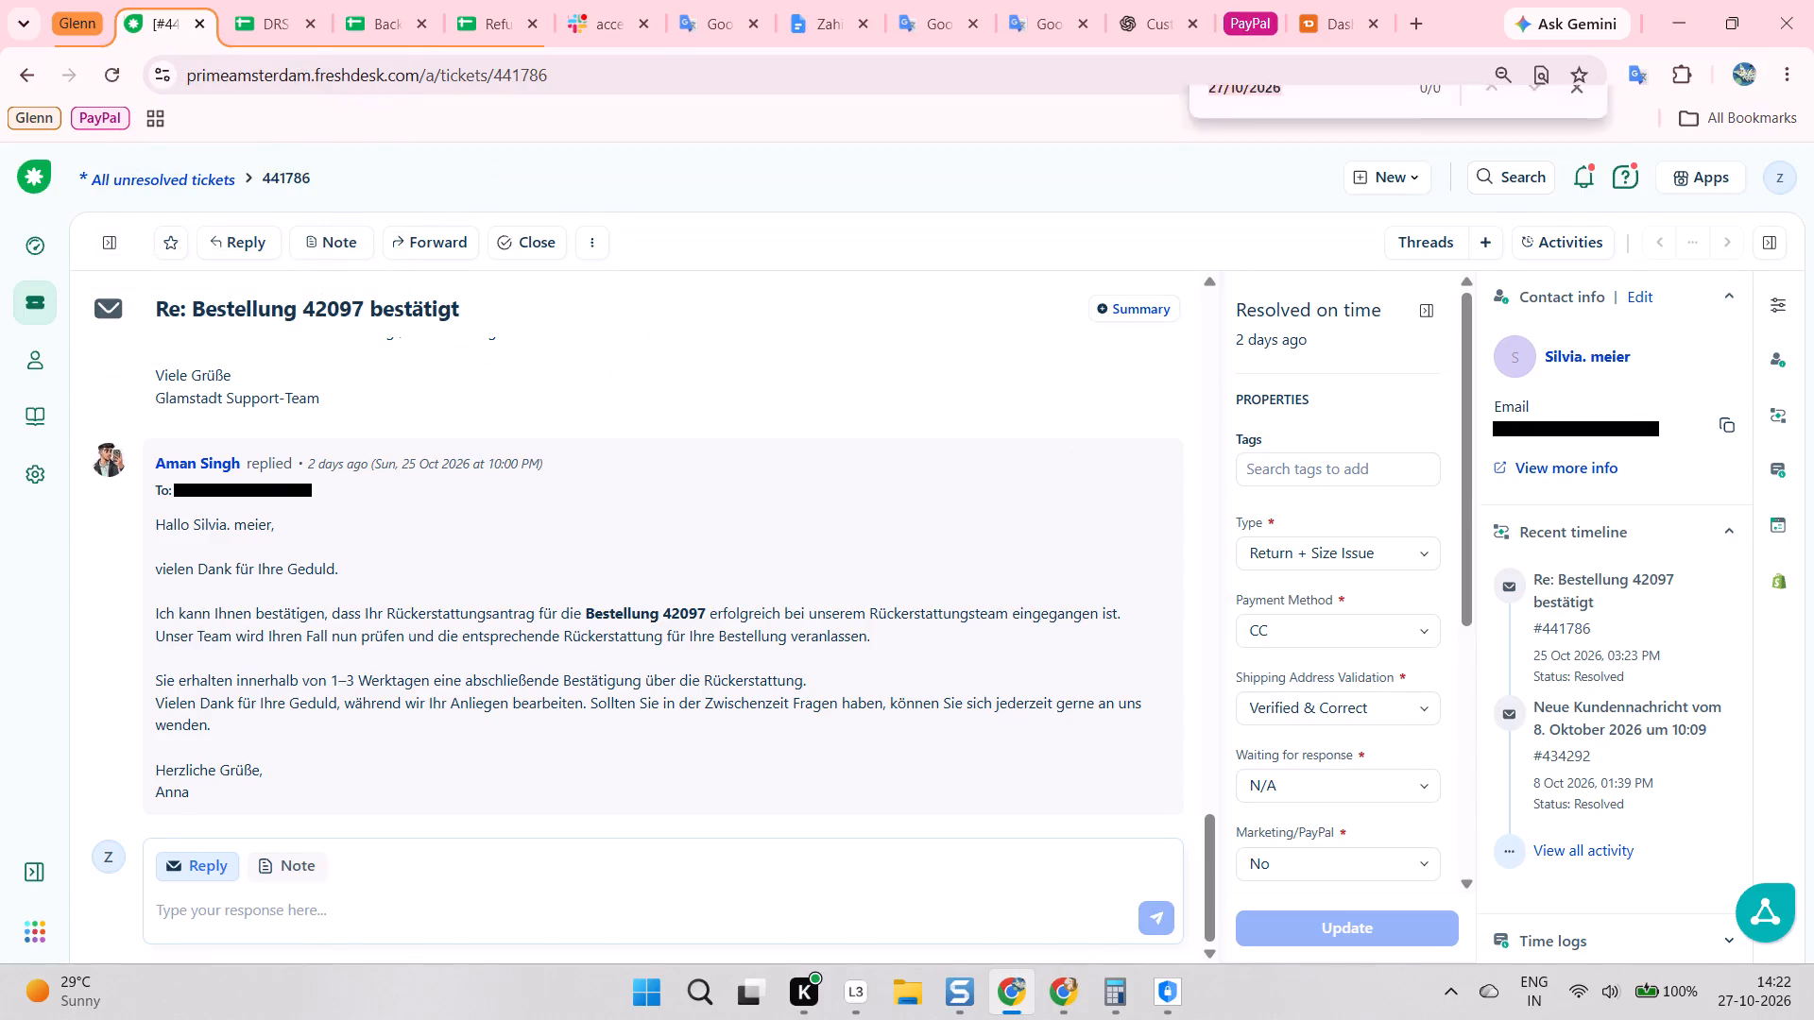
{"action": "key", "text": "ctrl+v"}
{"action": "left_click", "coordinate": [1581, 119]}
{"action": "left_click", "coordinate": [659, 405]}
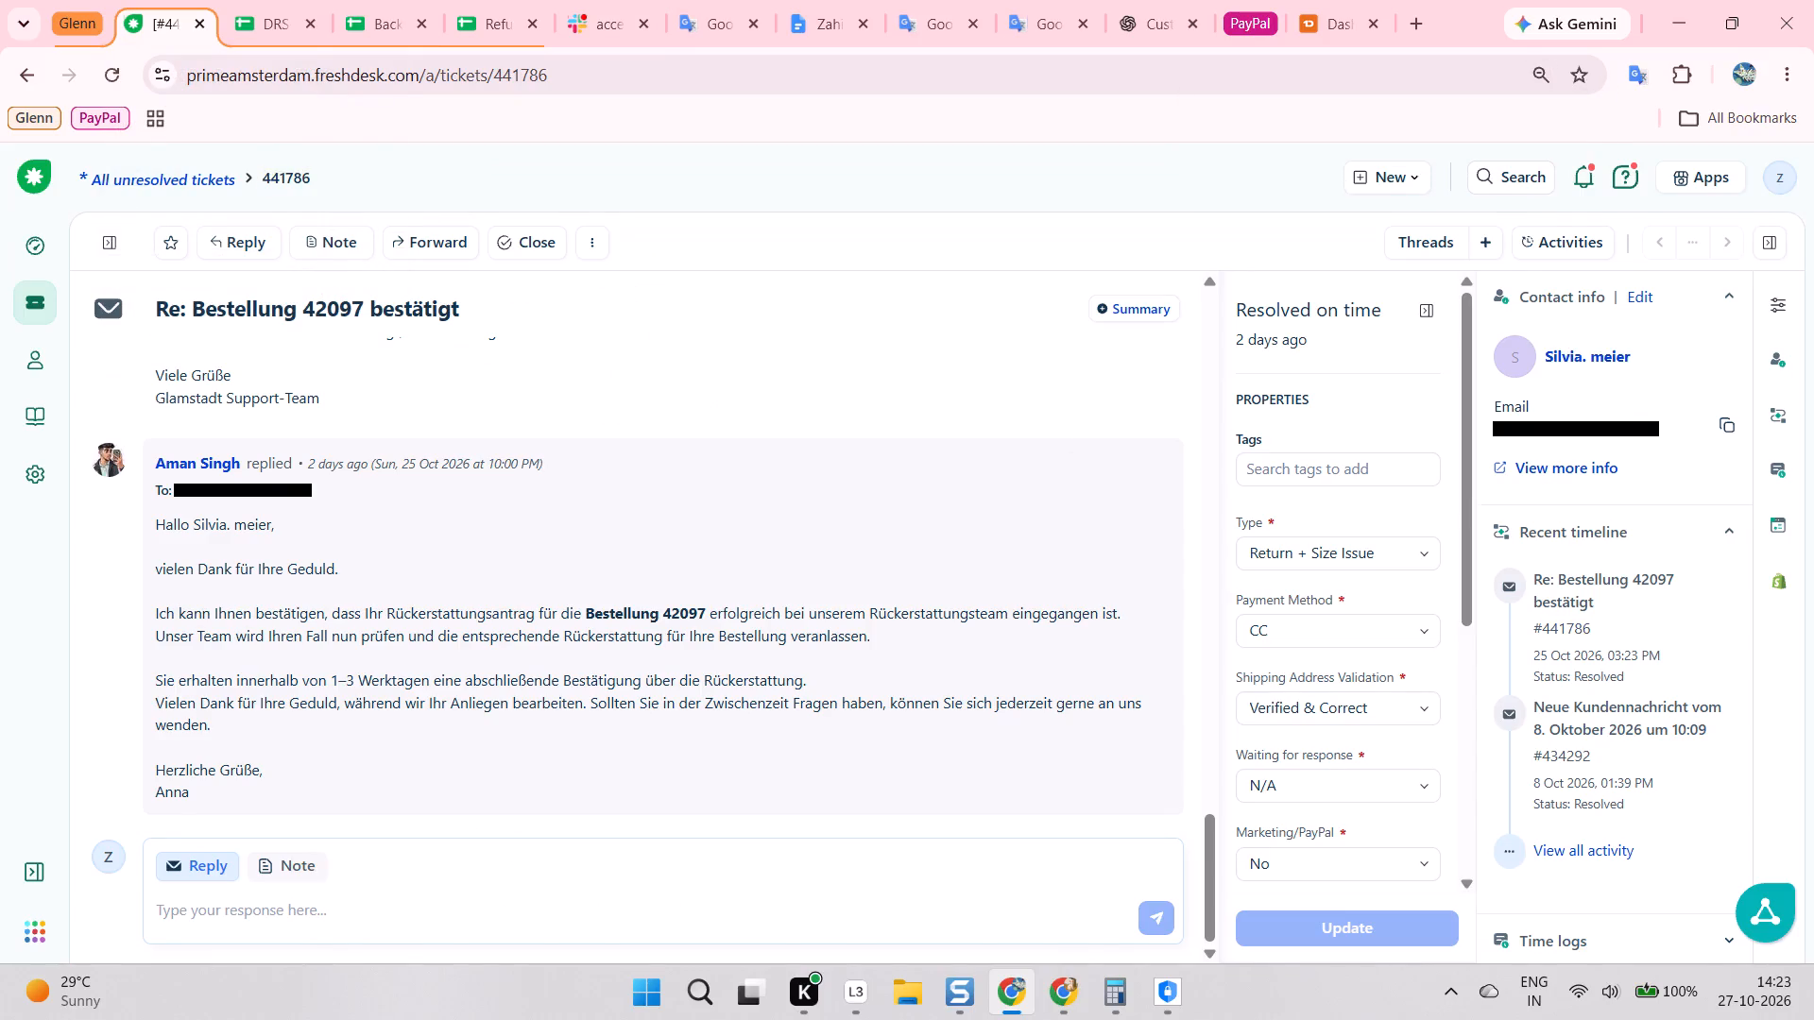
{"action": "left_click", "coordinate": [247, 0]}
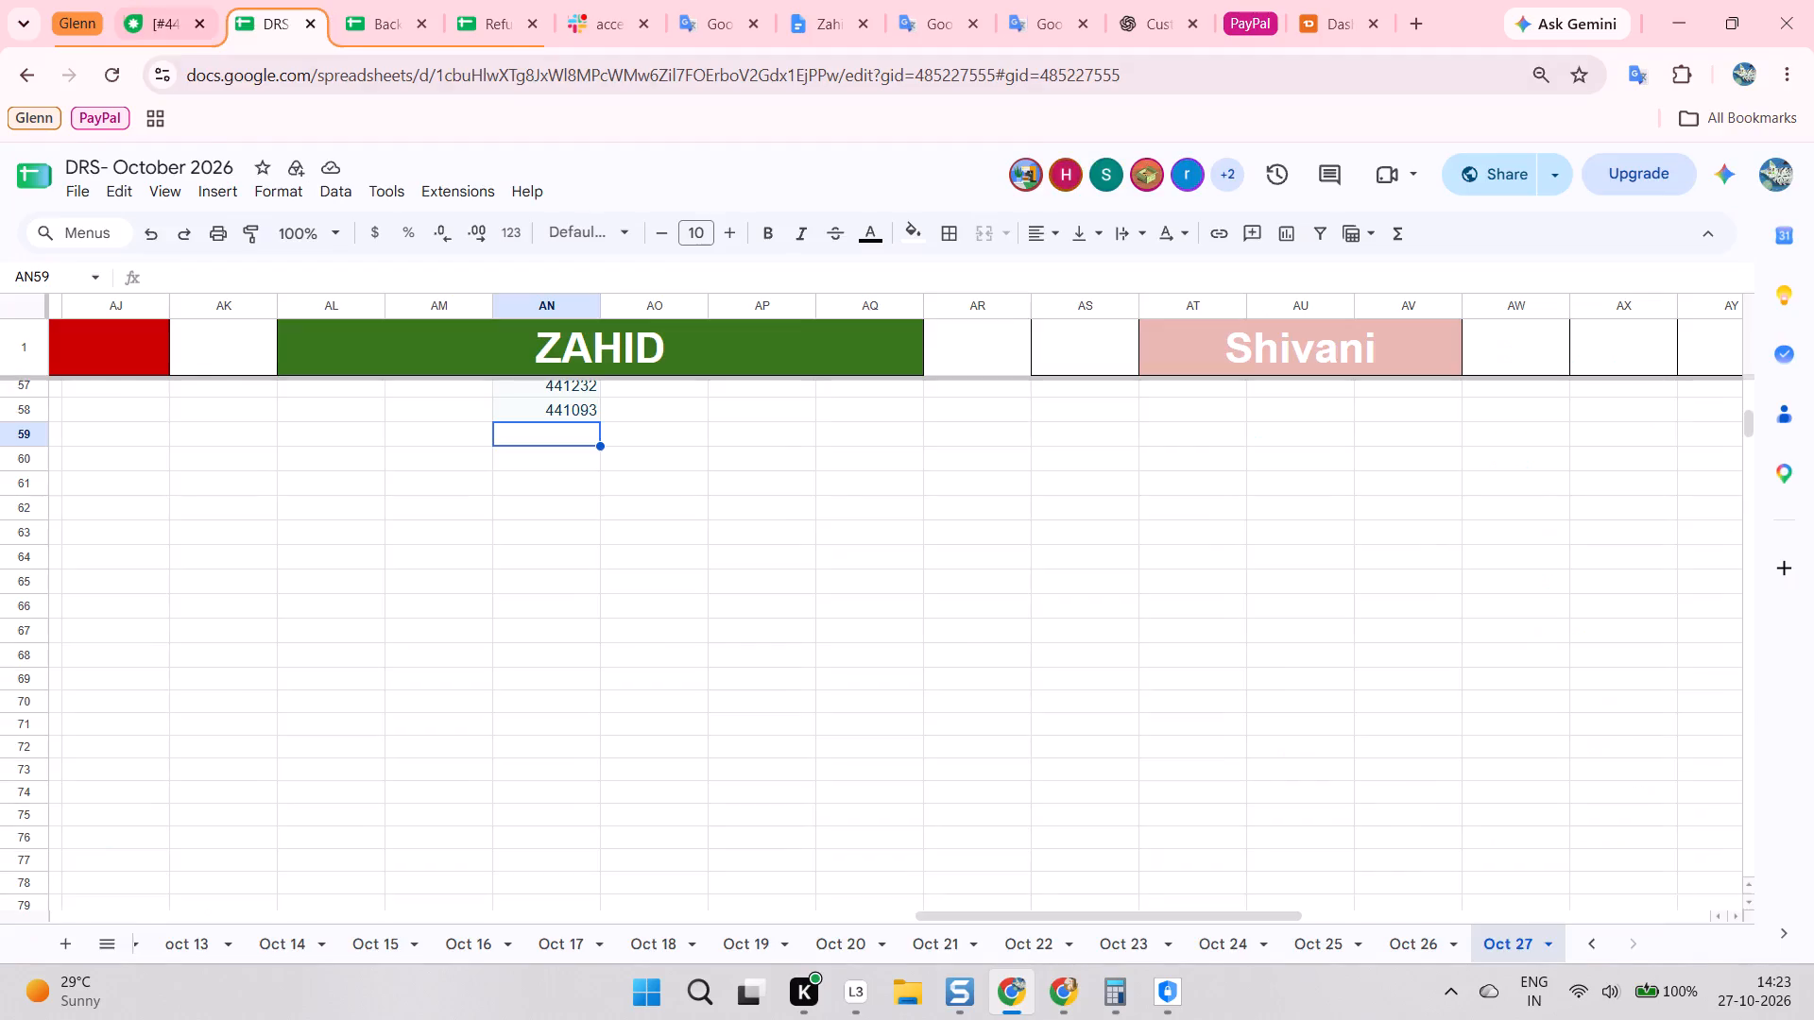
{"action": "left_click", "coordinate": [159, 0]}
Copy ticket number 441786 from Freshdesk and find its row in Refund_Tracker.
{"action": "double_click", "coordinate": [275, 178]}
{"action": "key", "text": "ctrl+c"}
{"action": "key", "text": "ctrl+c"}
{"action": "left_click", "coordinate": [480, 18]}
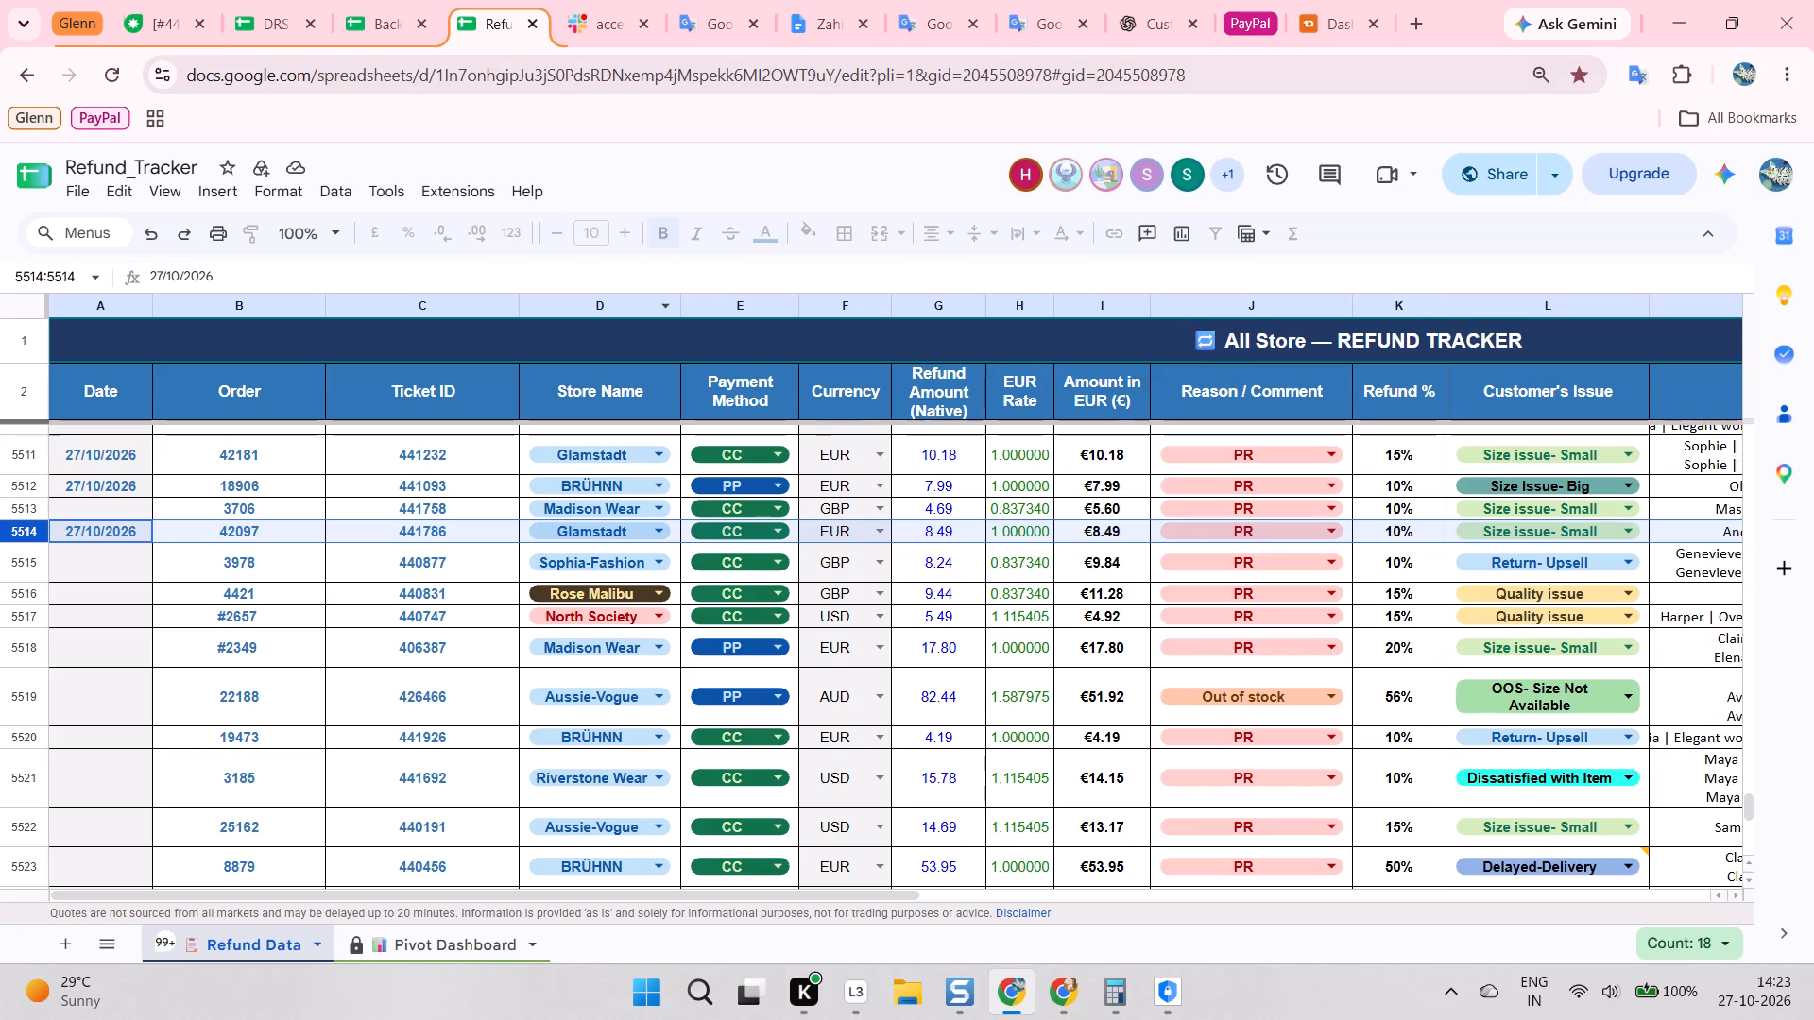
{"action": "key", "text": "ctrl+f"}
{"action": "key", "text": "ctrl+v"}
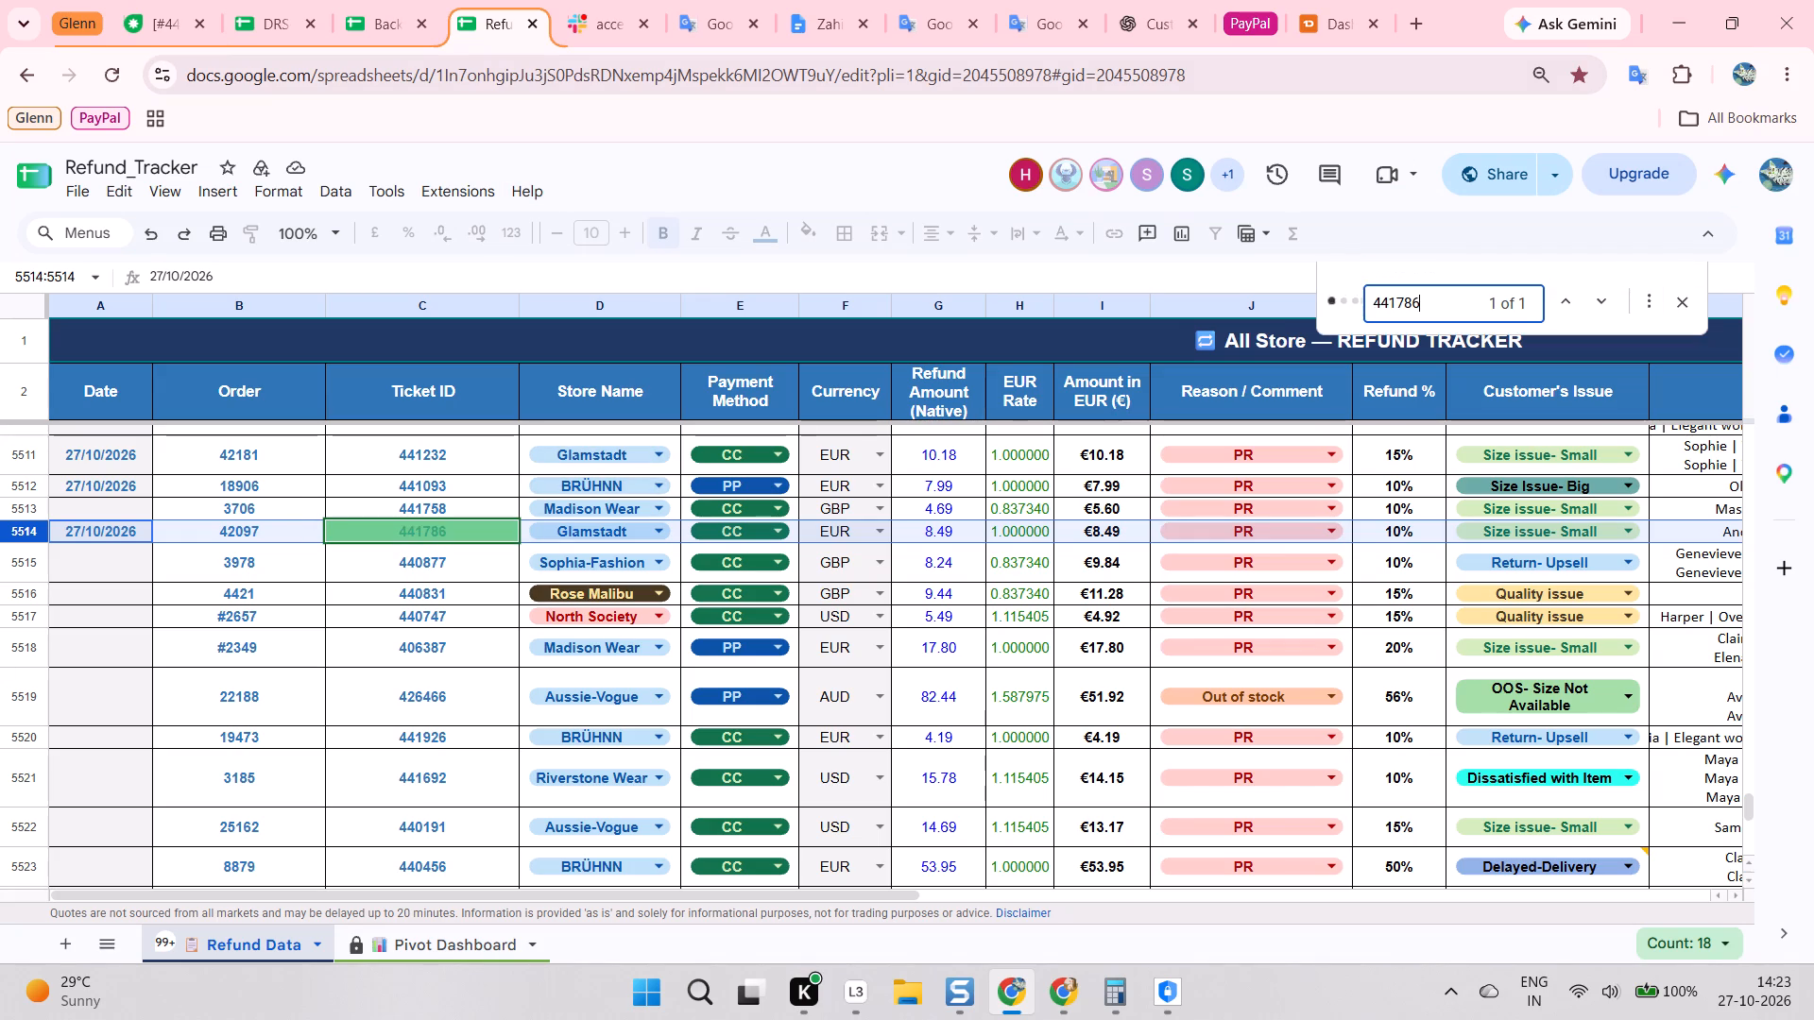
{"action": "left_click", "coordinate": [1686, 297]}
{"action": "scroll", "coordinate": [1009, 529], "scroll_direction": "down", "scroll_amount": 1}
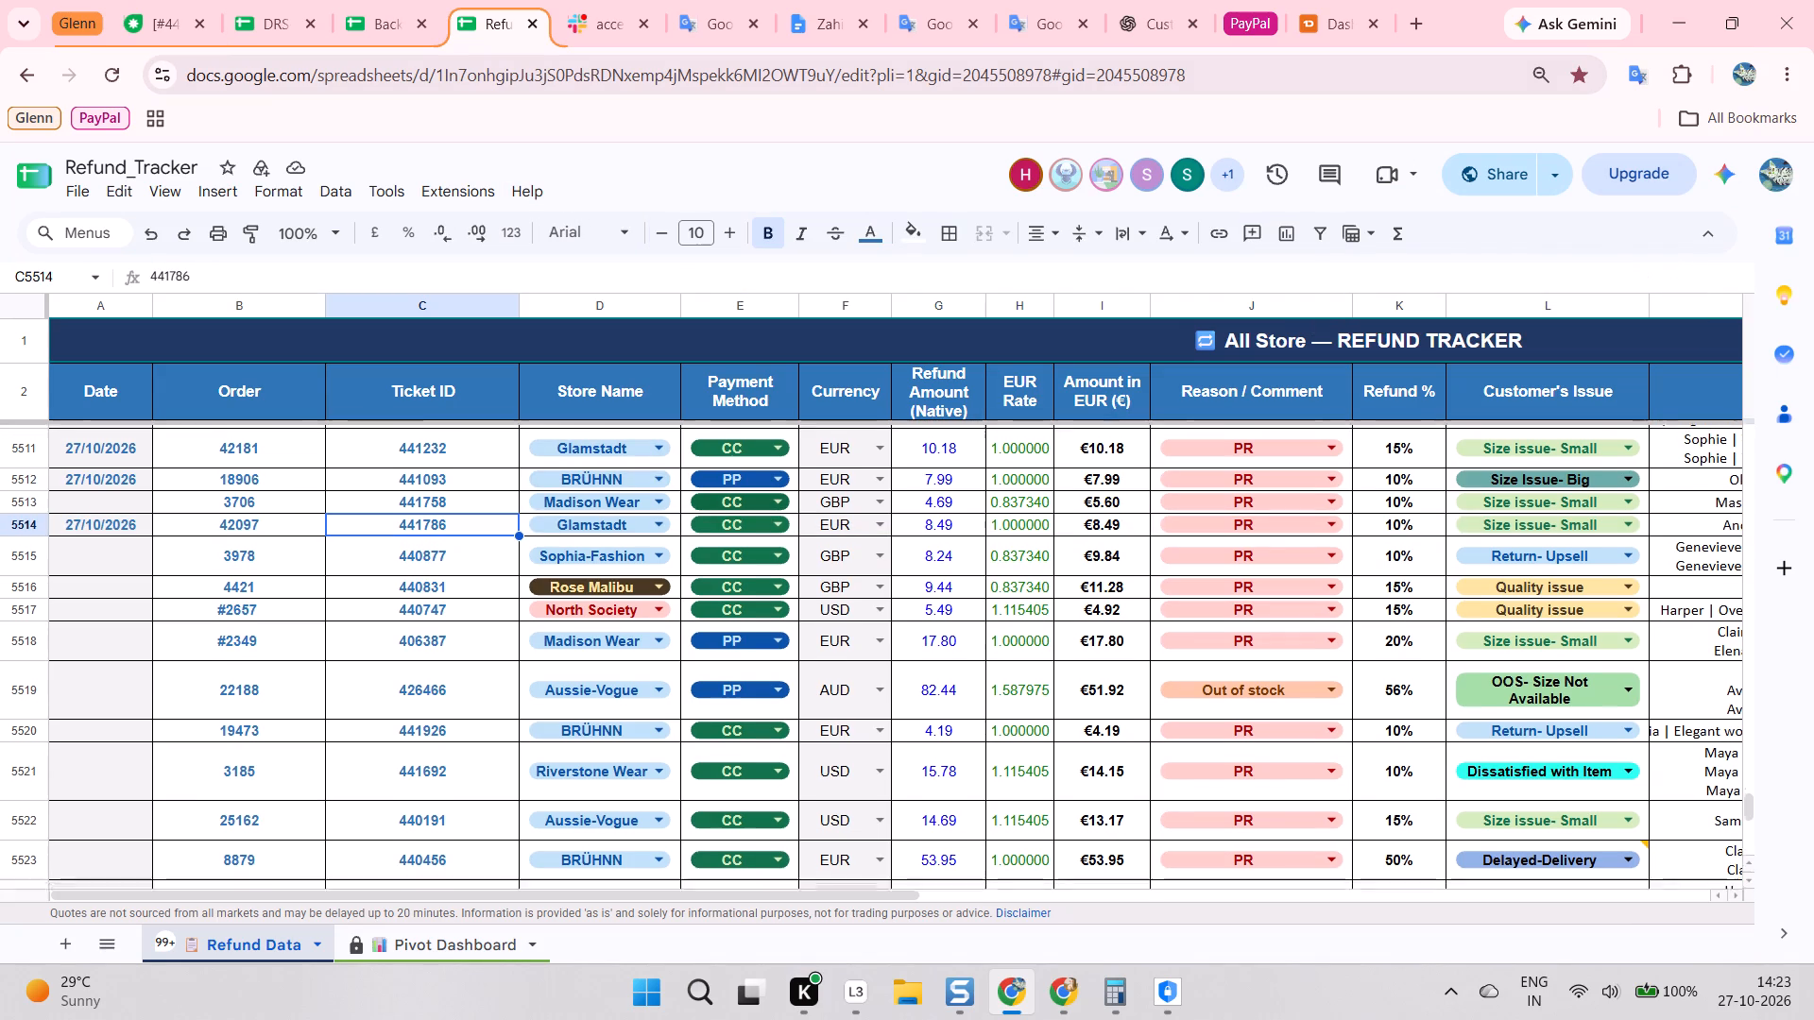
{"action": "scroll", "coordinate": [569, 499], "scroll_direction": "down", "scroll_amount": 1}
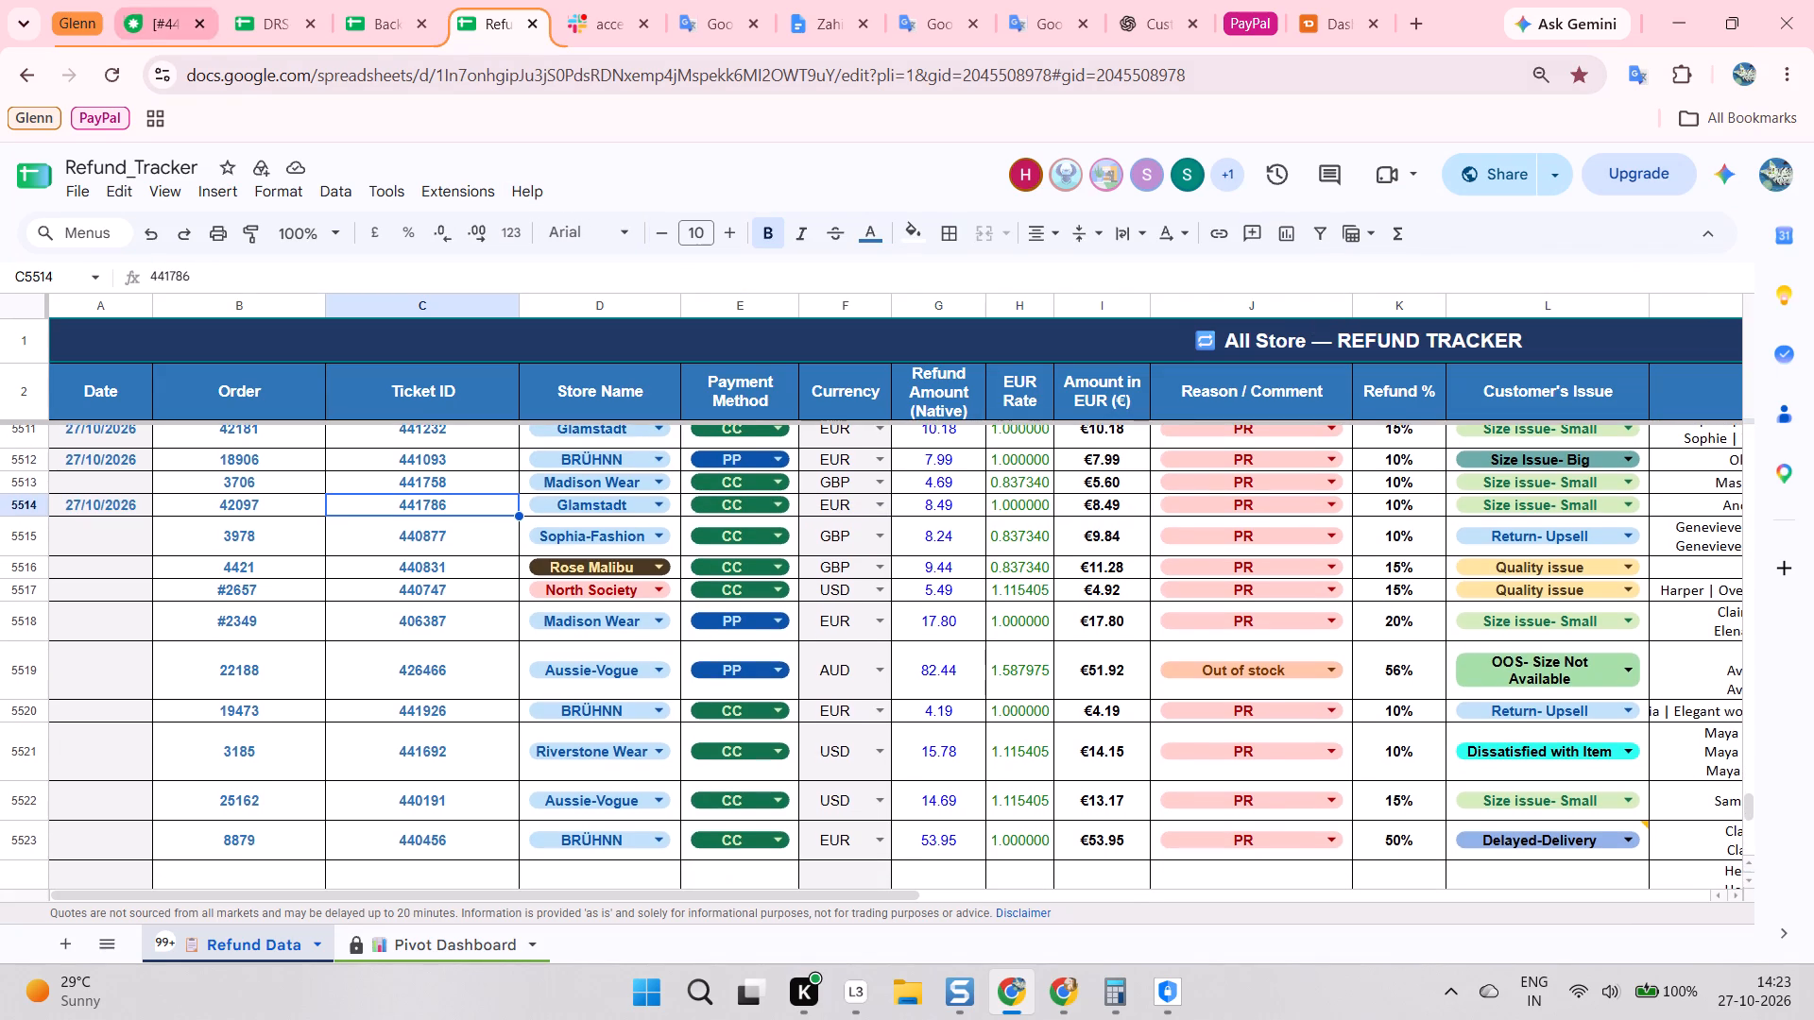
{"action": "left_click", "coordinate": [175, 0]}
{"action": "left_click", "coordinate": [1720, 414]}
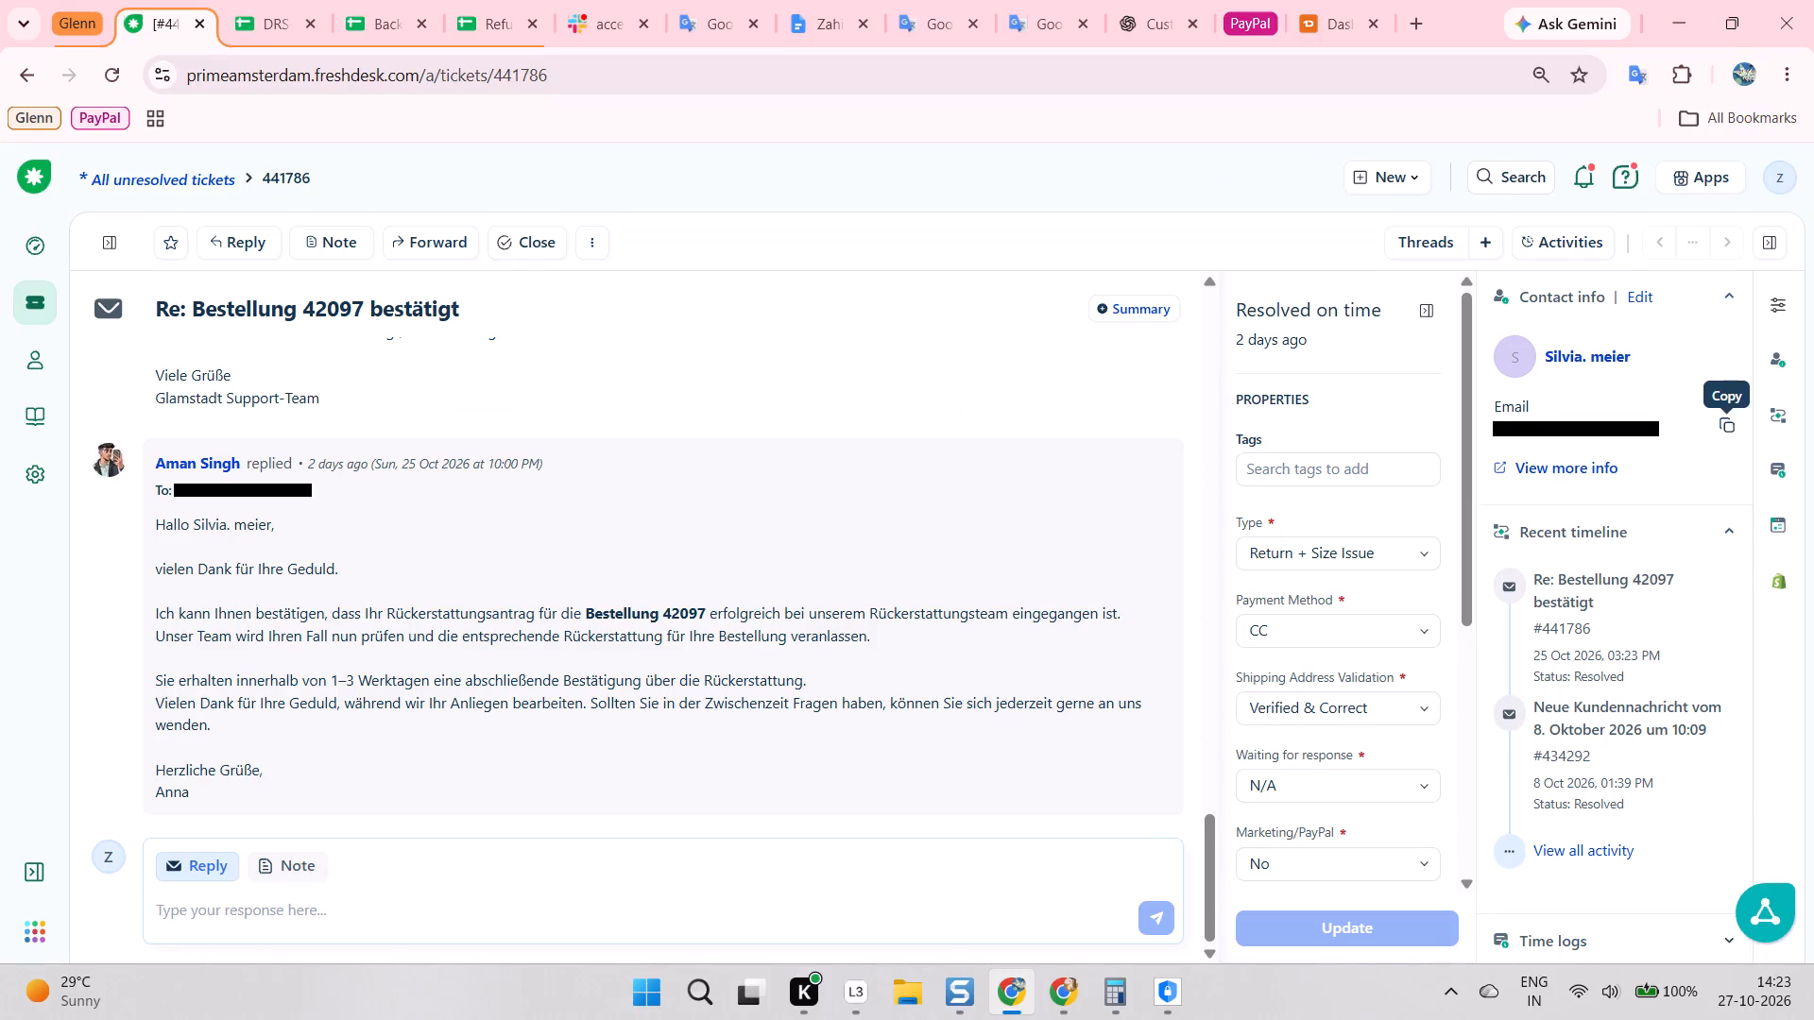
{"action": "left_click", "coordinate": [1729, 421]}
{"action": "scroll", "coordinate": [871, 612], "scroll_direction": "up", "scroll_amount": 5}
{"action": "scroll", "coordinate": [458, 581], "scroll_direction": "down", "scroll_amount": 1}
{"action": "key", "text": "alt+Tab"}
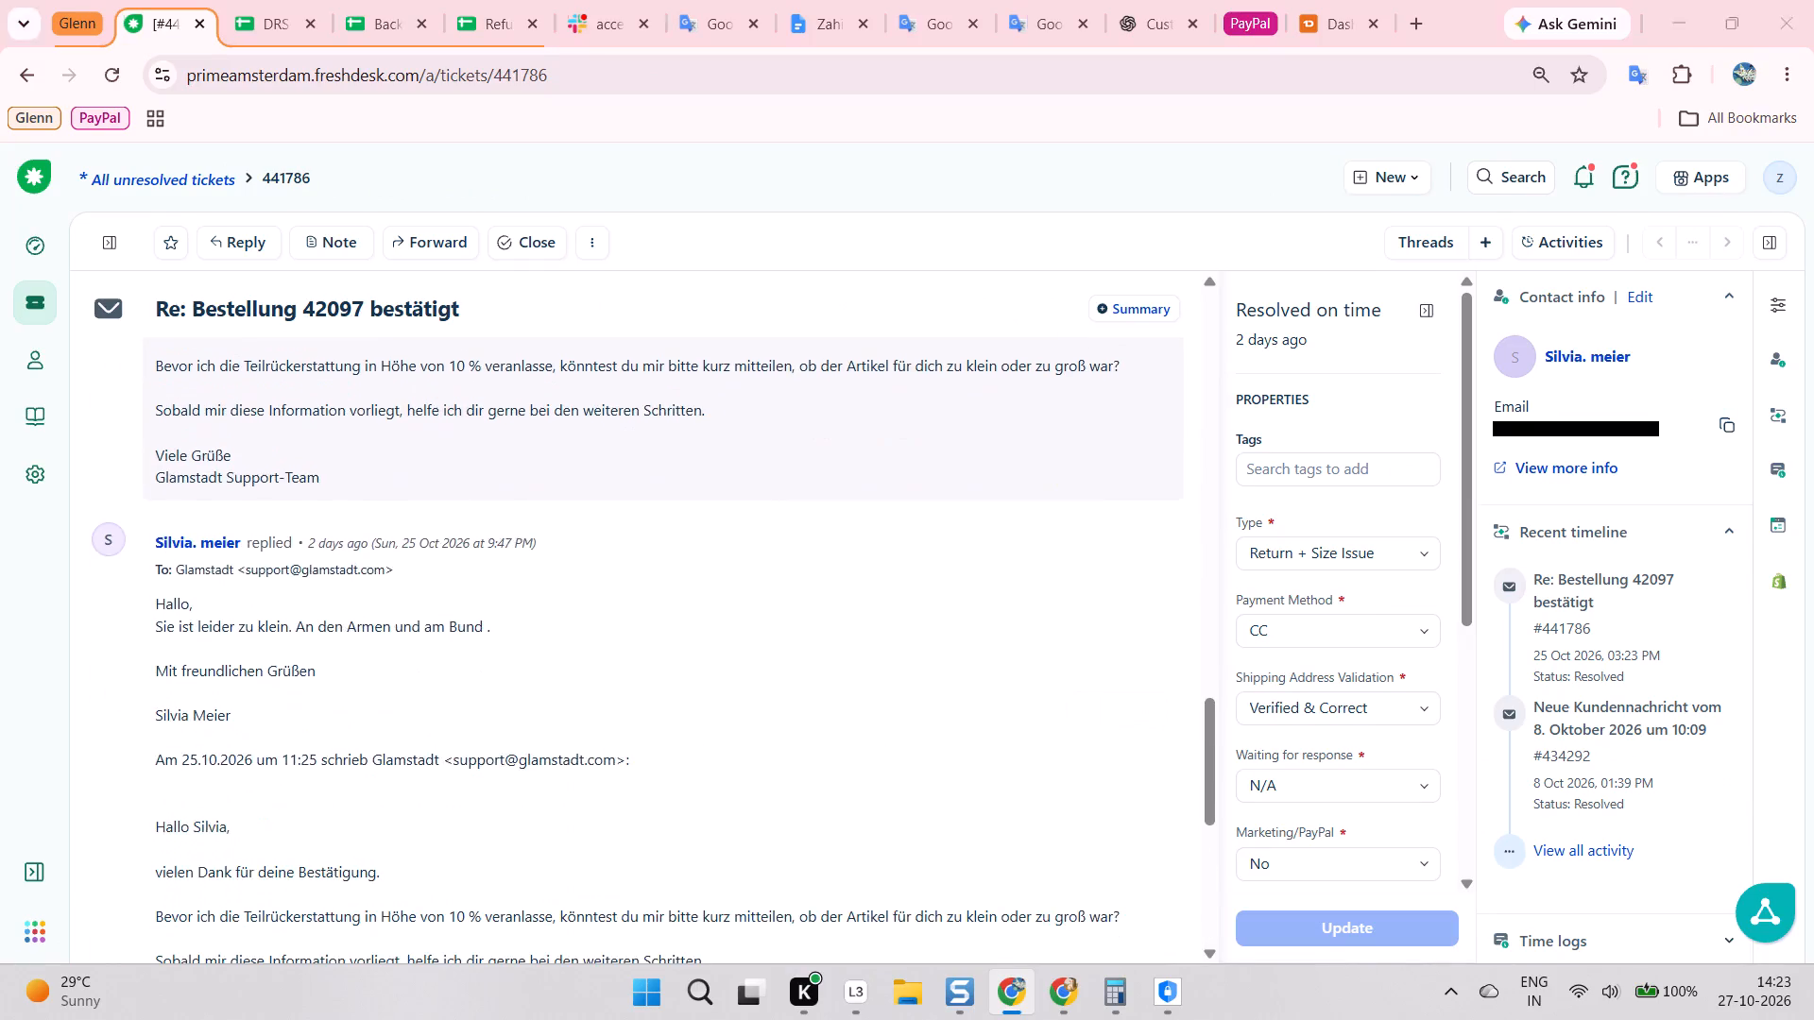
{"action": "left_click", "coordinate": [334, 0]}
{"action": "scroll", "coordinate": [142, 181], "scroll_direction": "up", "scroll_amount": 3}
{"action": "left_click", "coordinate": [79, 185]}
{"action": "key", "text": "ctrl+v"}
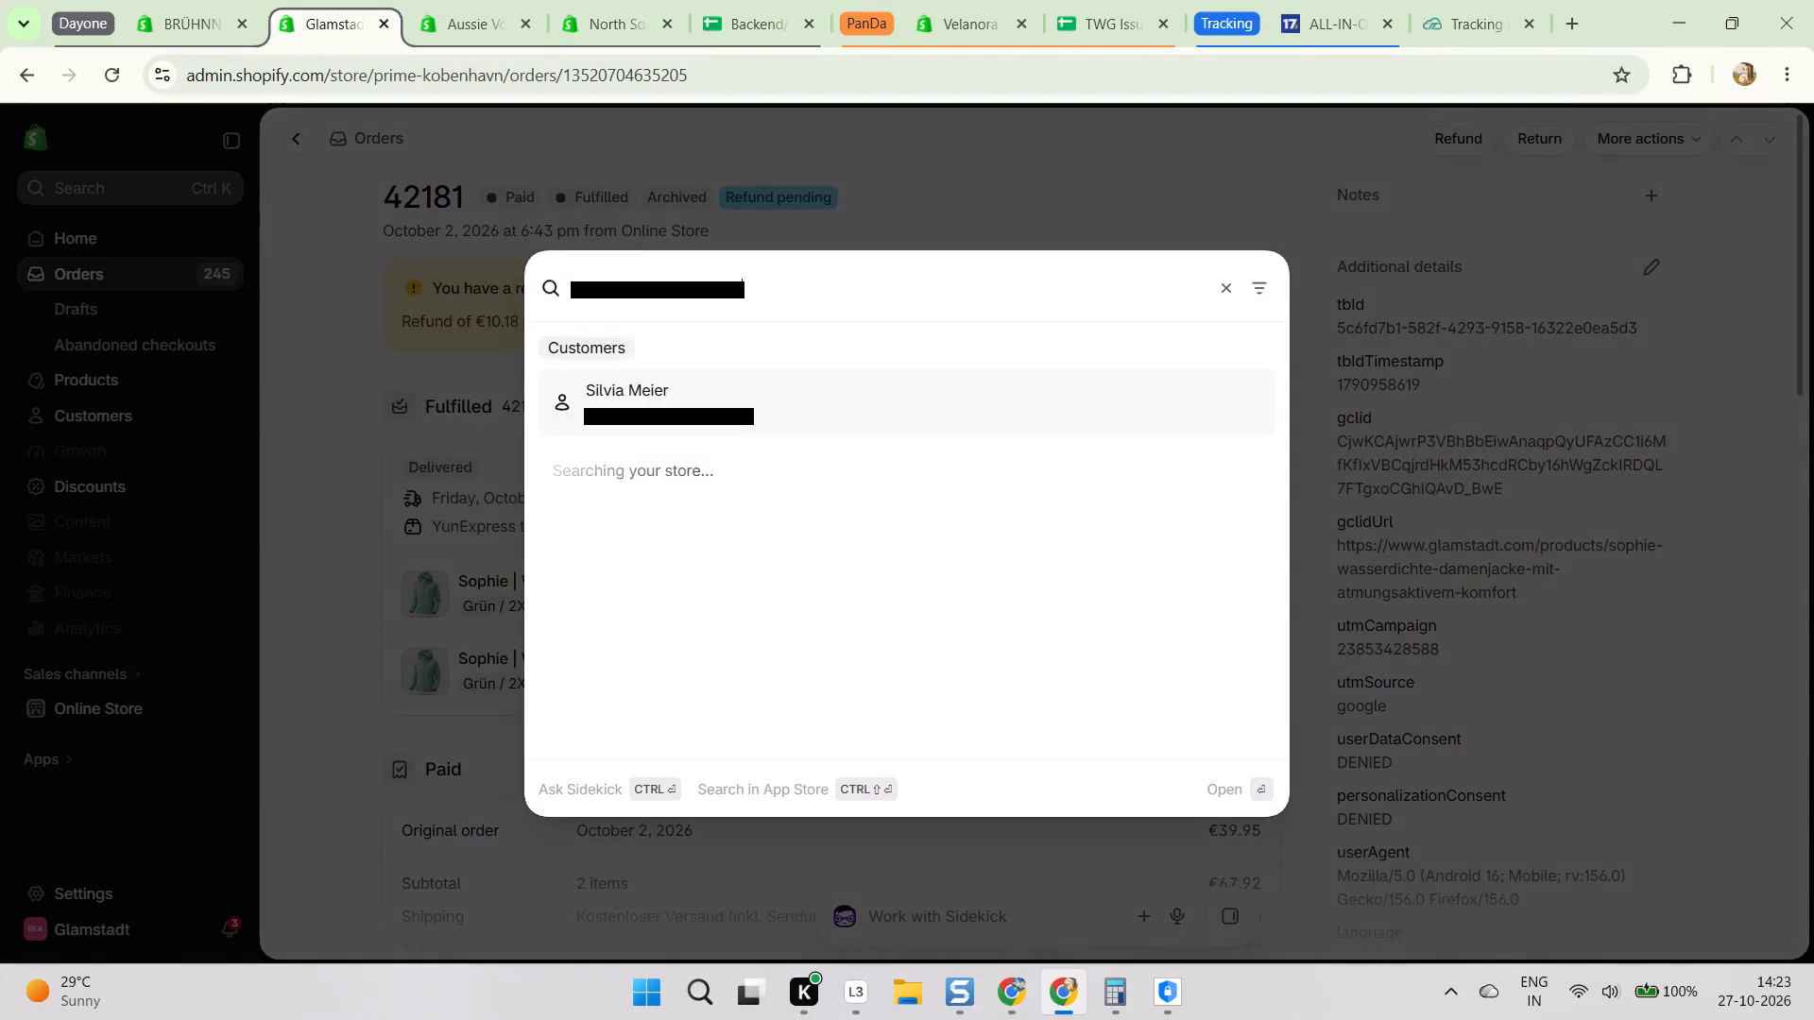
{"action": "left_click", "coordinate": [609, 460]}
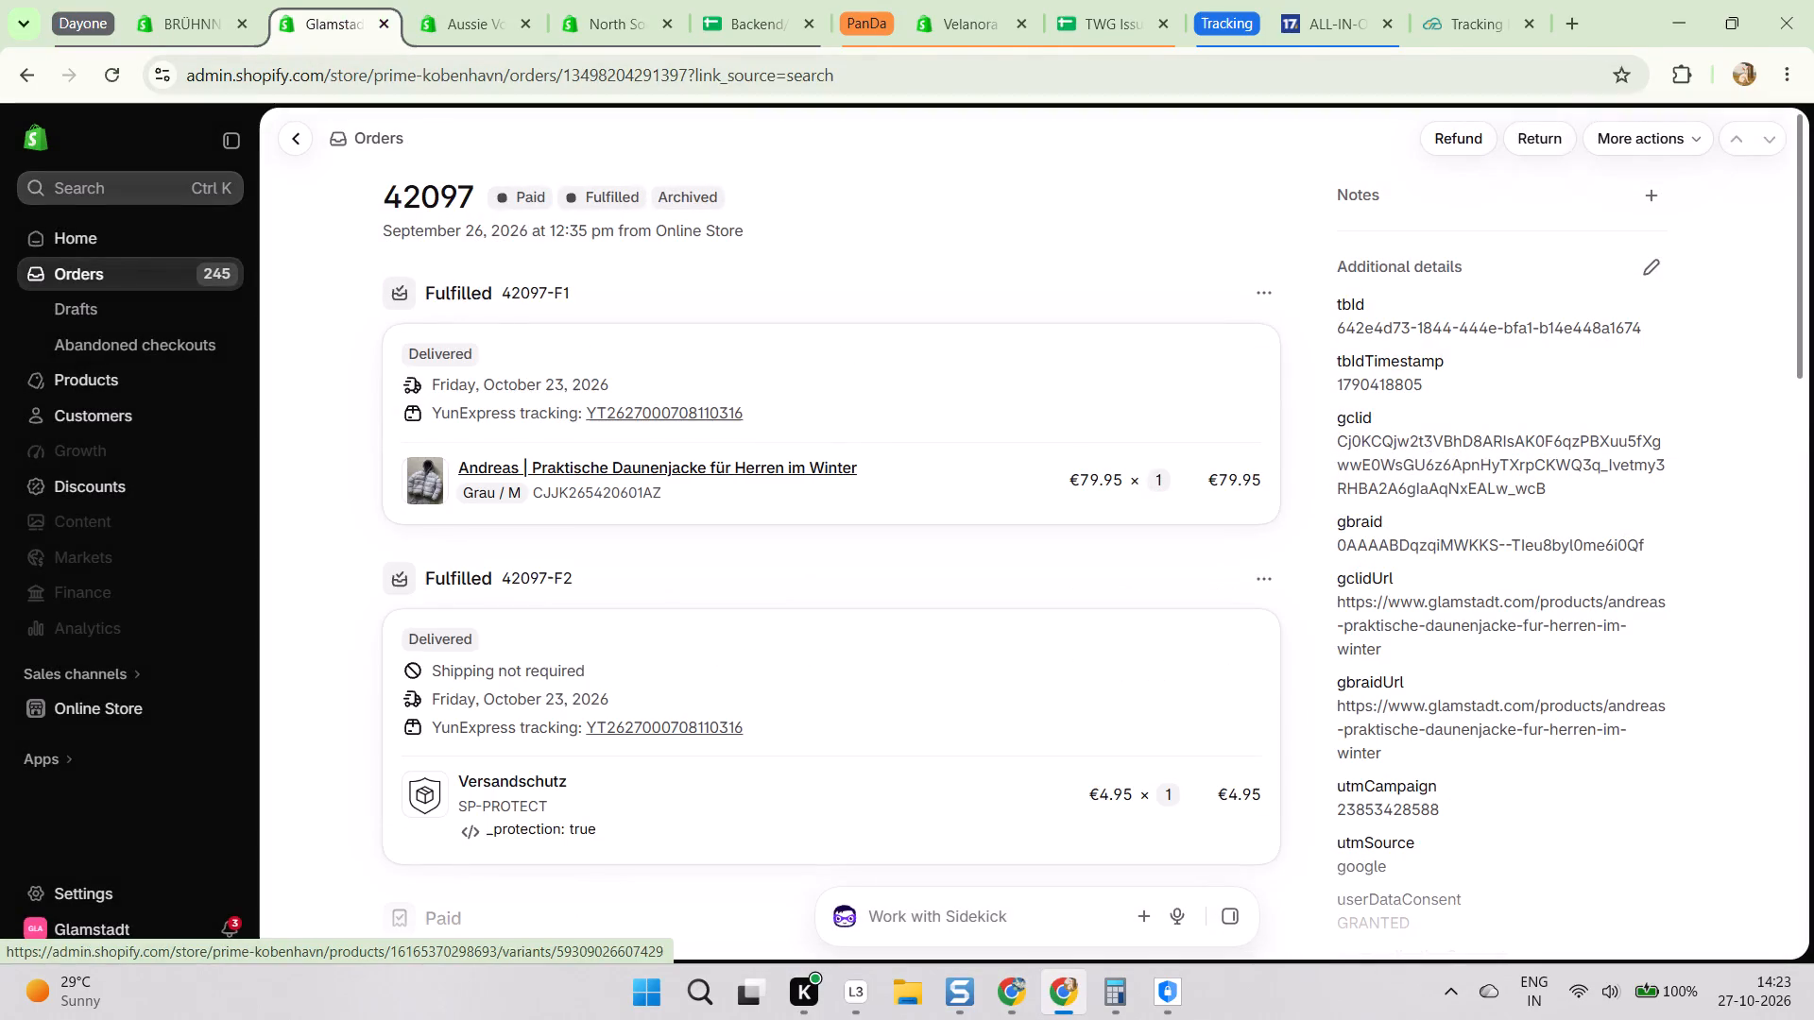
{"action": "key", "text": "ctrl+f"}
{"action": "key", "text": "ctrl+v"}
{"action": "scroll", "coordinate": [1341, 269], "scroll_direction": "up", "scroll_amount": 4}
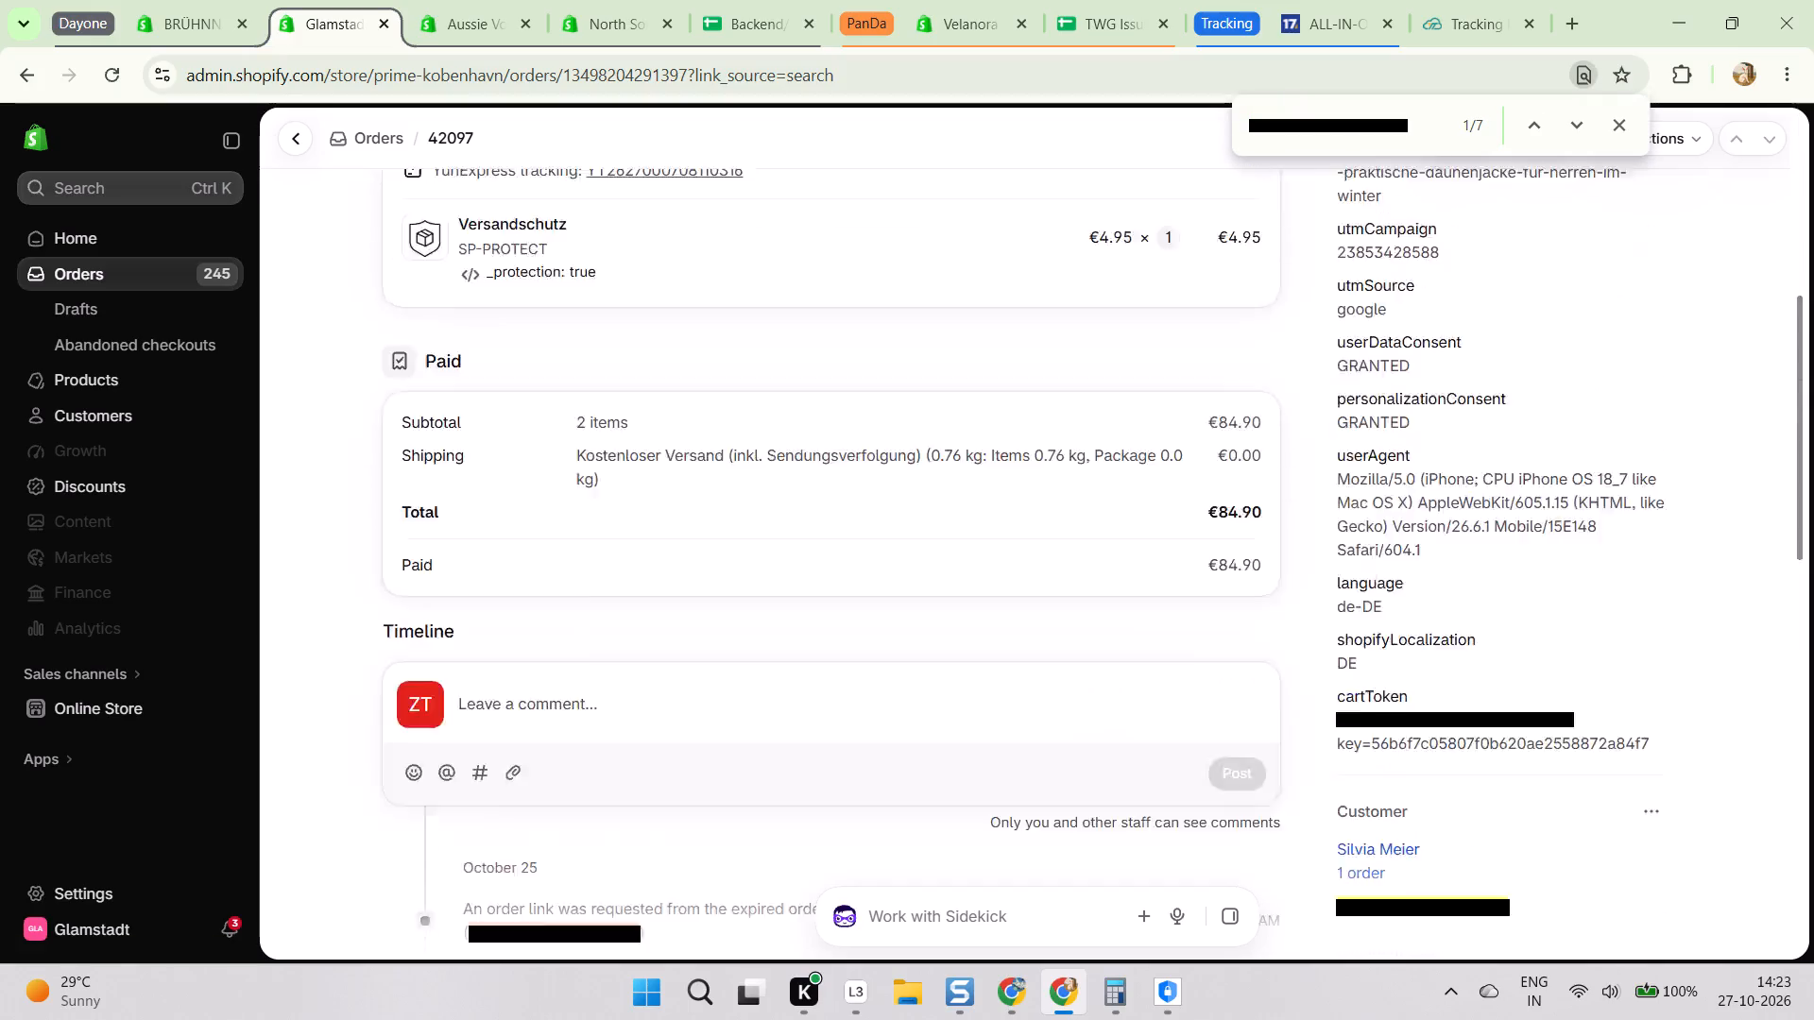
{"action": "scroll", "coordinate": [1607, 189], "scroll_direction": "up", "scroll_amount": 2}
{"action": "left_click", "coordinate": [1616, 127]}
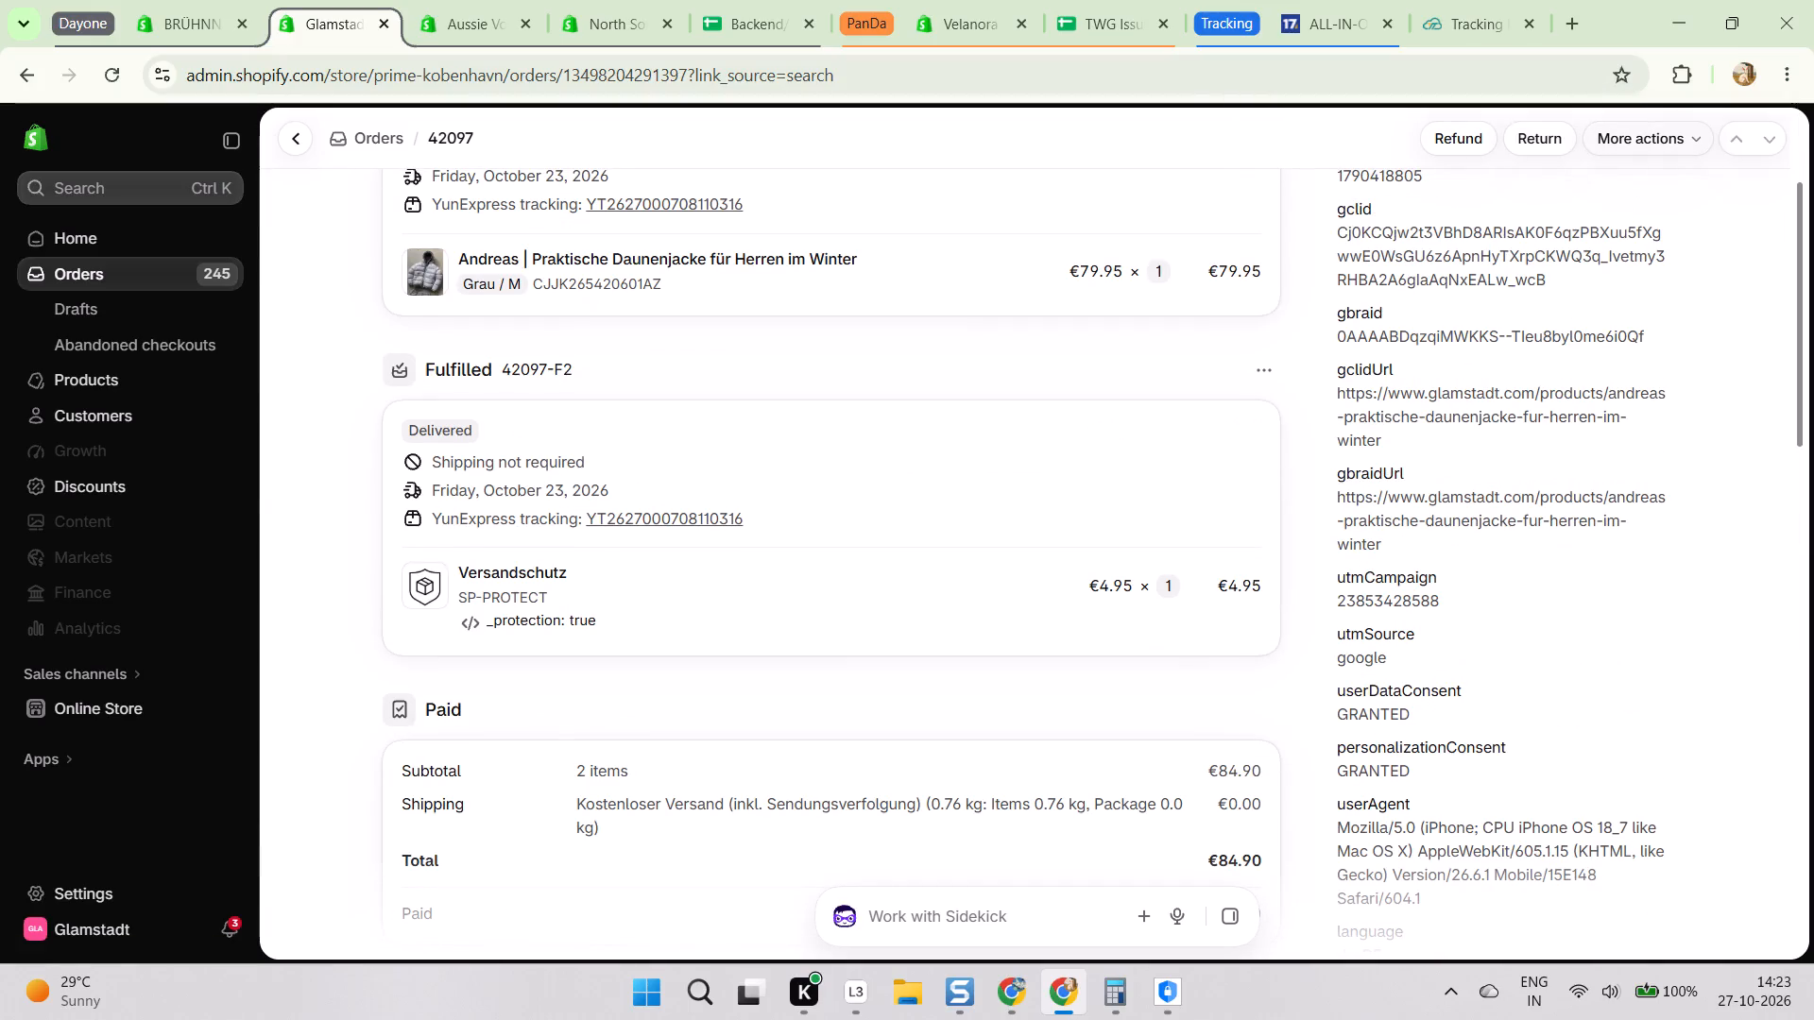
{"action": "scroll", "coordinate": [1306, 301], "scroll_direction": "up", "scroll_amount": 9}
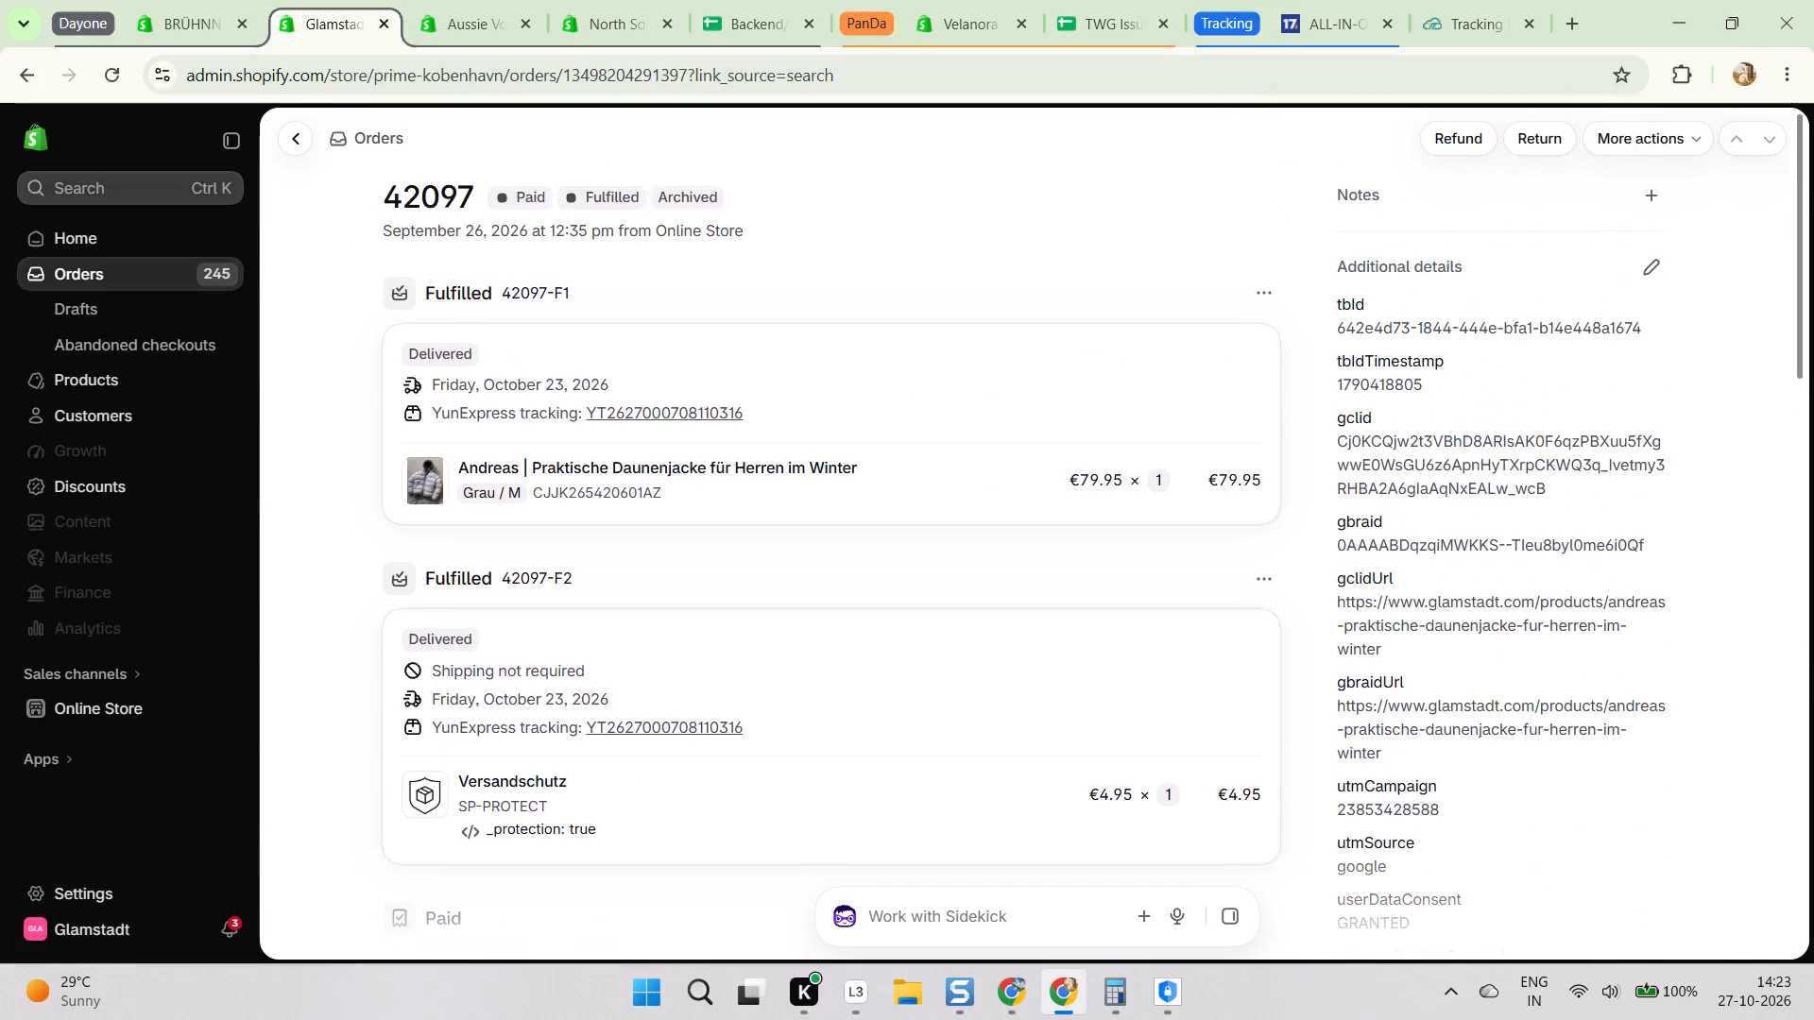
{"action": "left_click_drag", "start_coordinate": [780, 317], "coordinate": [782, 326]}
{"action": "key", "text": "ctrl+f"}
{"action": "key", "text": "ctrl+v"}
{"action": "scroll", "coordinate": [1188, 193], "scroll_direction": "up", "scroll_amount": 8}
{"action": "left_click", "coordinate": [1617, 121]}
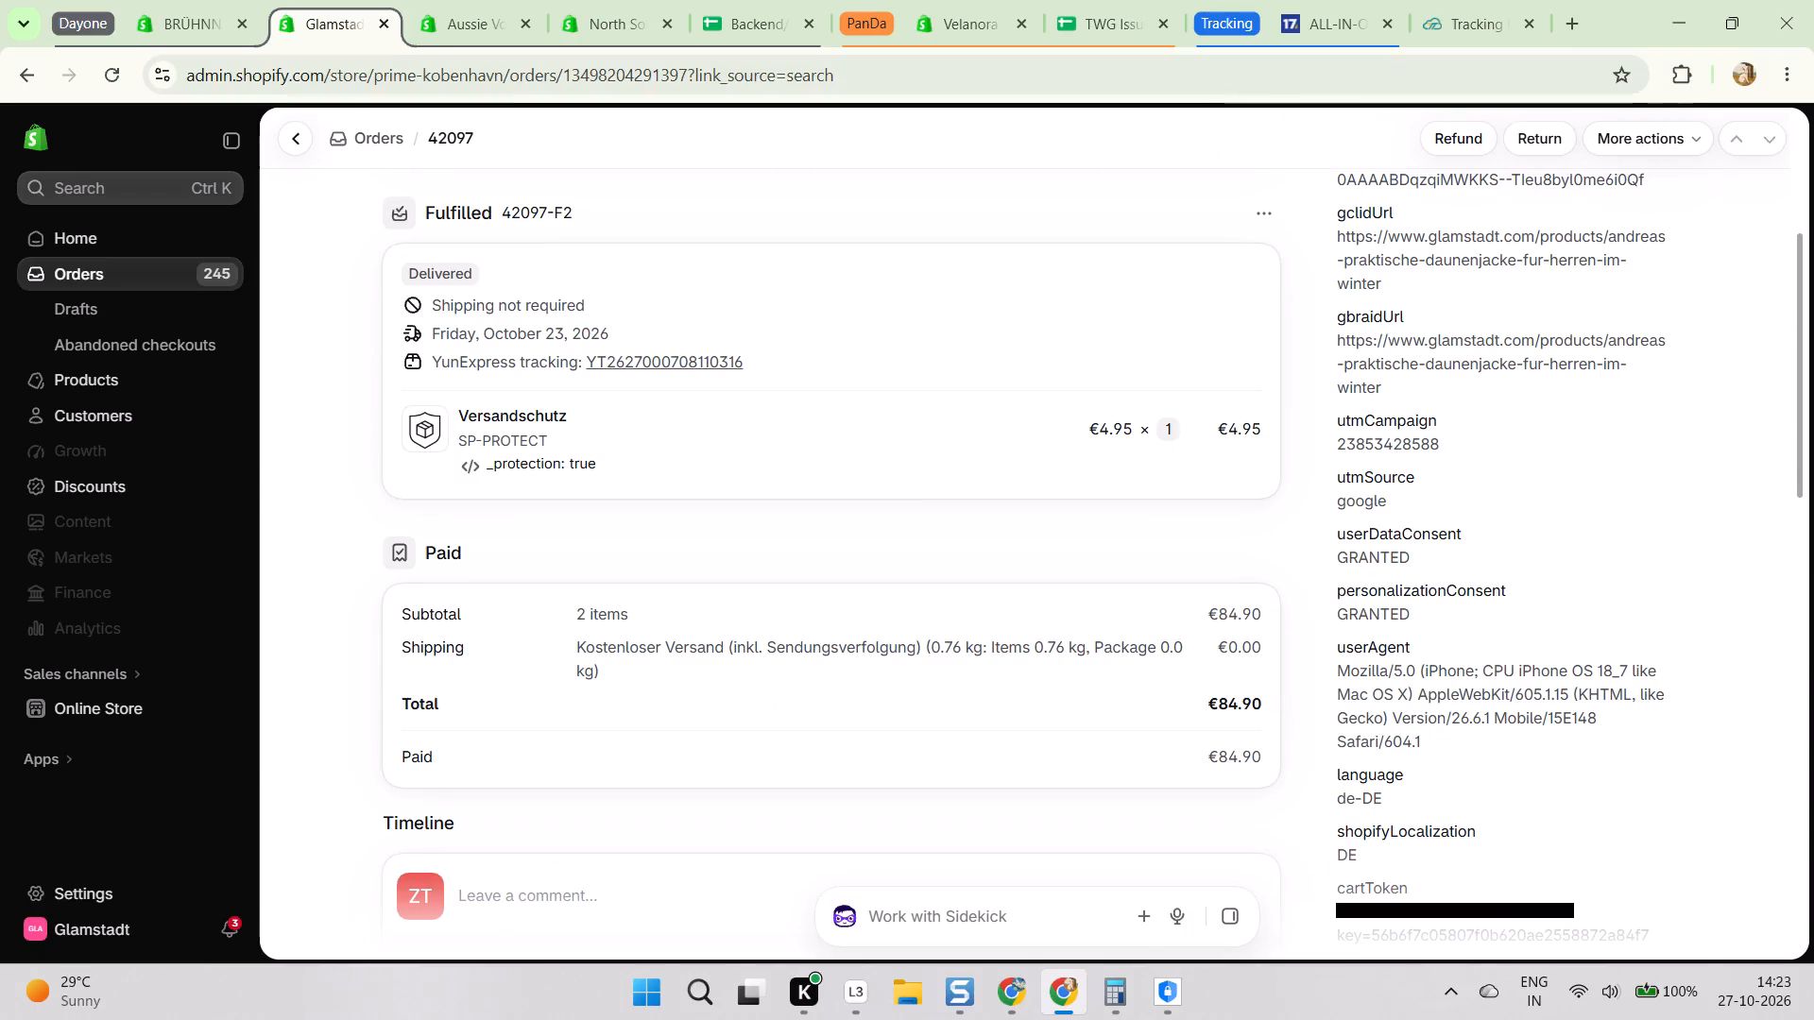
{"action": "scroll", "coordinate": [1176, 354], "scroll_direction": "up", "scroll_amount": 4}
{"action": "scroll", "coordinate": [1109, 500], "scroll_direction": "up", "scroll_amount": 3}
{"action": "scroll", "coordinate": [1064, 402], "scroll_direction": "up", "scroll_amount": 7}
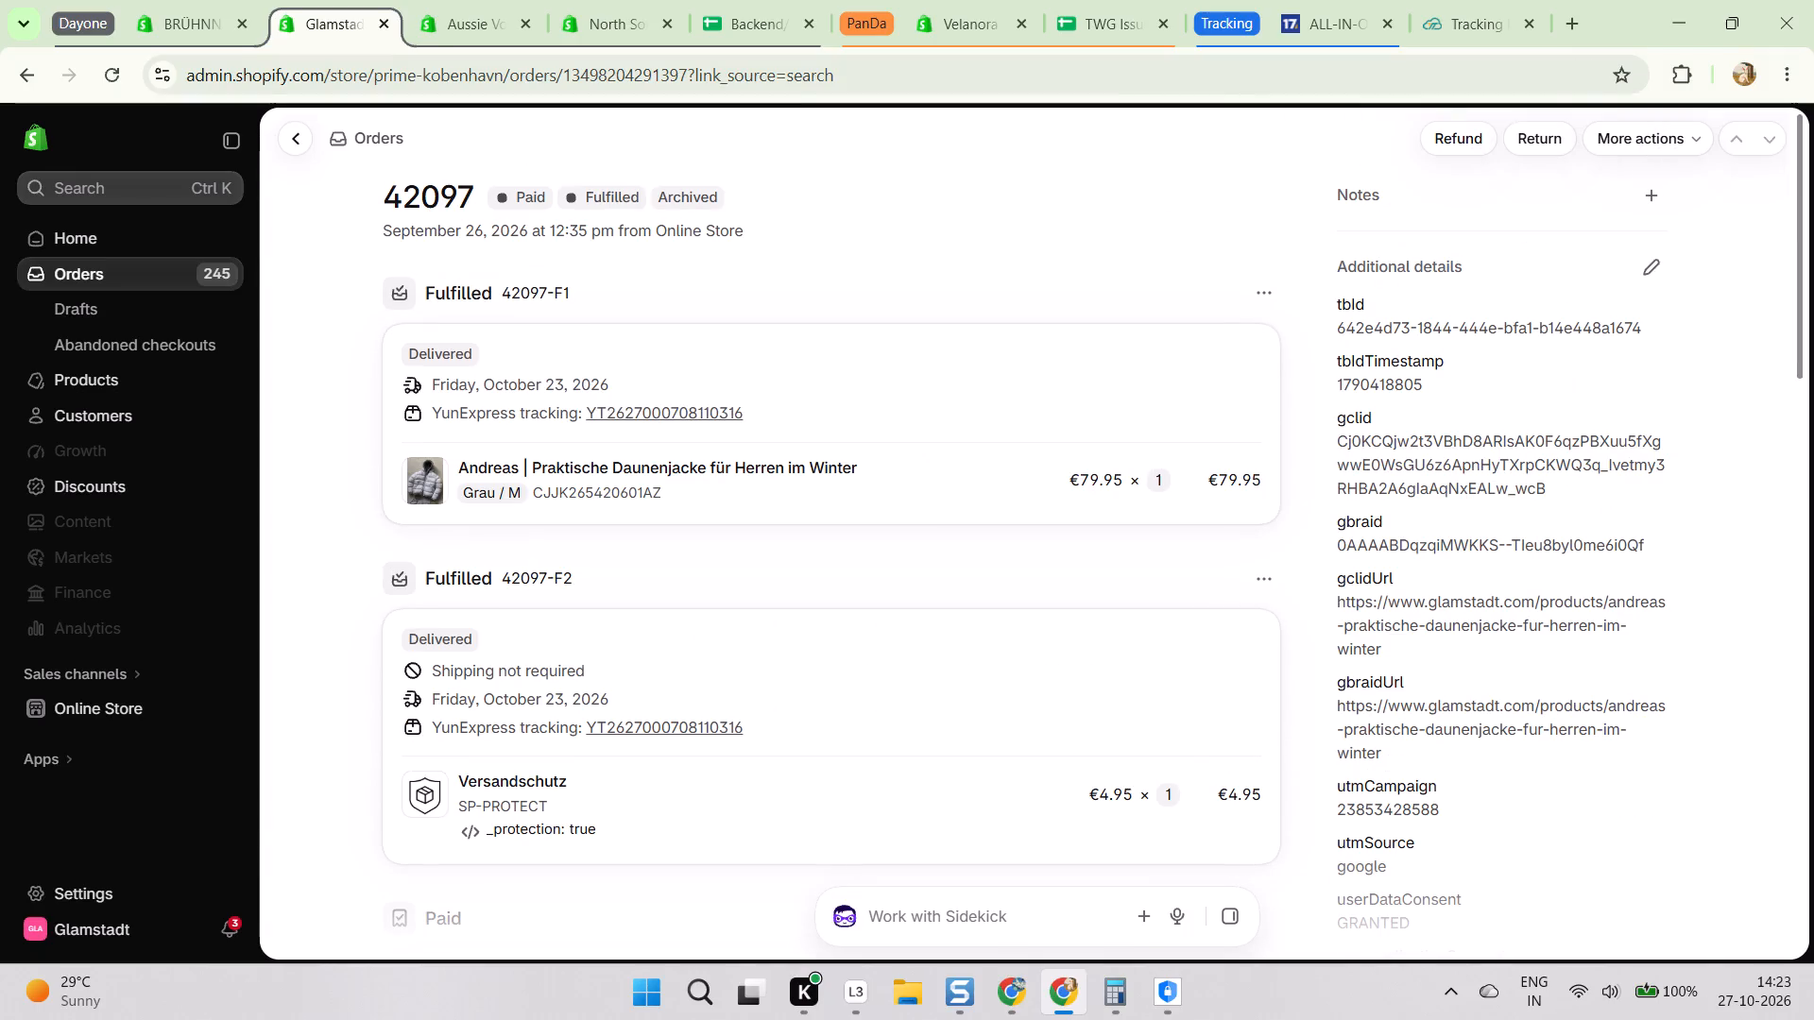
{"action": "scroll", "coordinate": [1053, 494], "scroll_direction": "up", "scroll_amount": 3}
{"action": "left_click", "coordinate": [919, 357]}
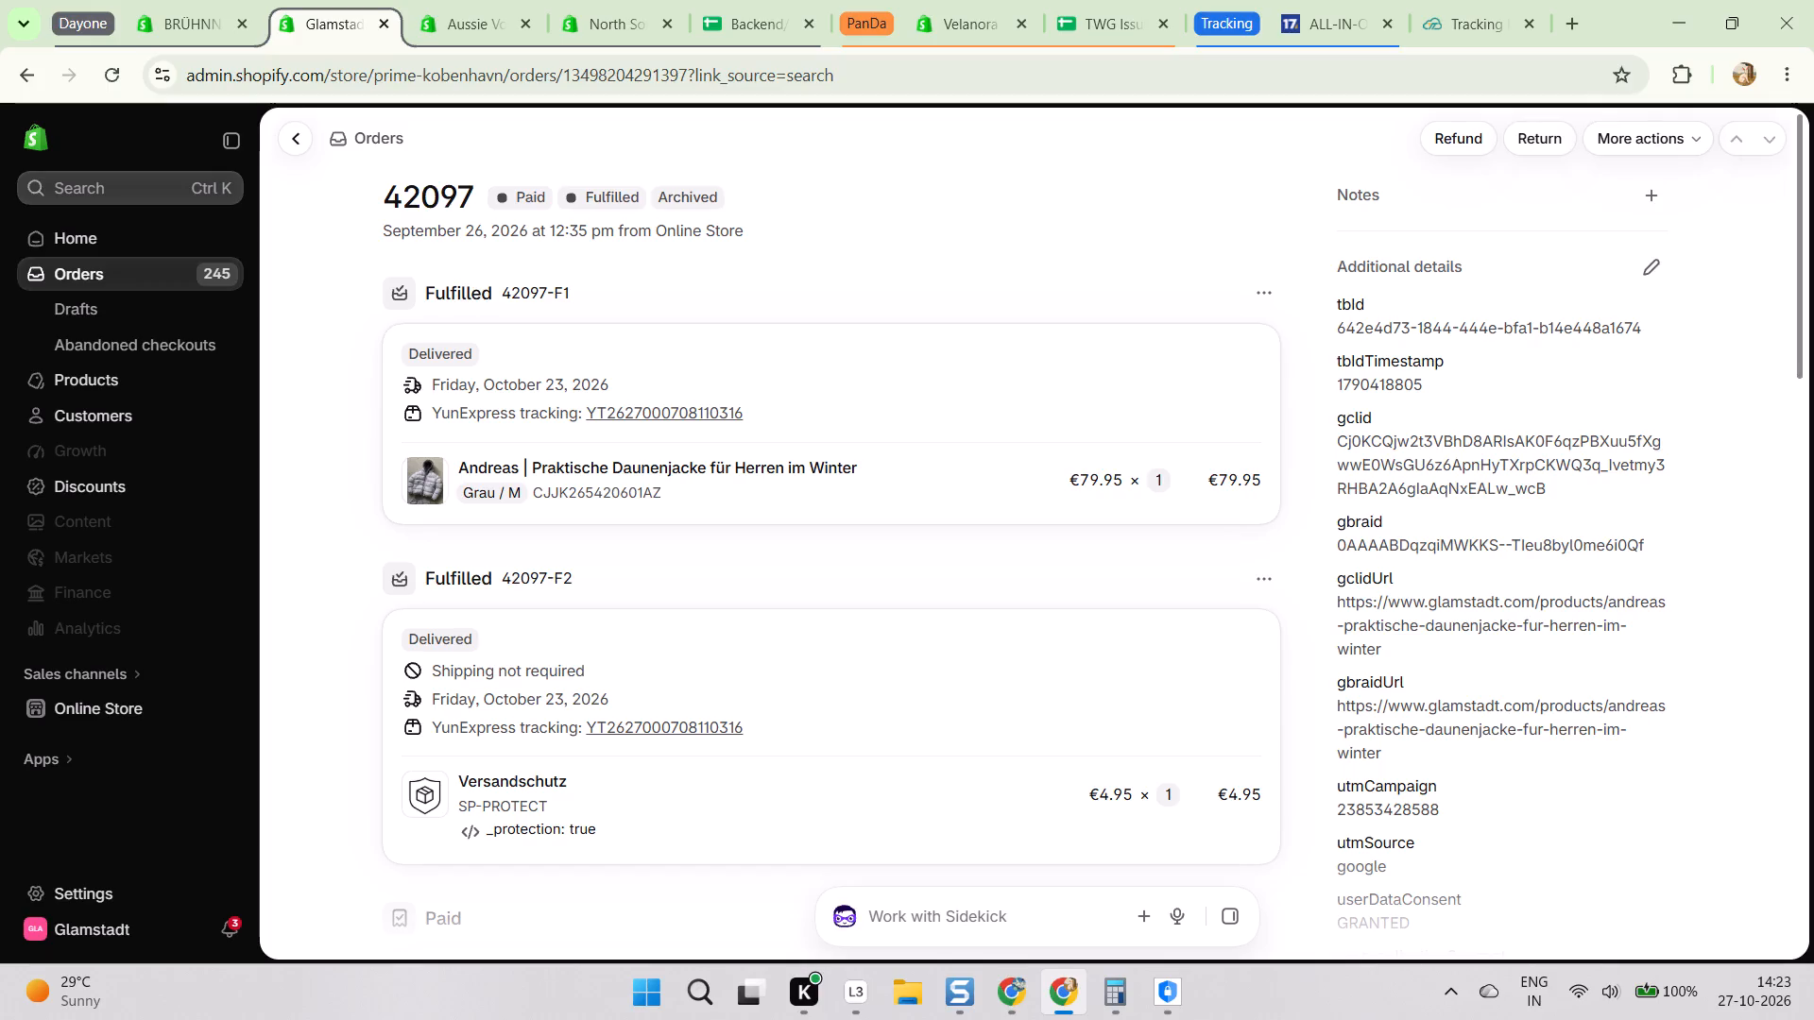
{"action": "key", "text": "ctrl+f"}
{"action": "key", "text": "ctrl+v"}
{"action": "scroll", "coordinate": [1546, 181], "scroll_direction": "up", "scroll_amount": 6}
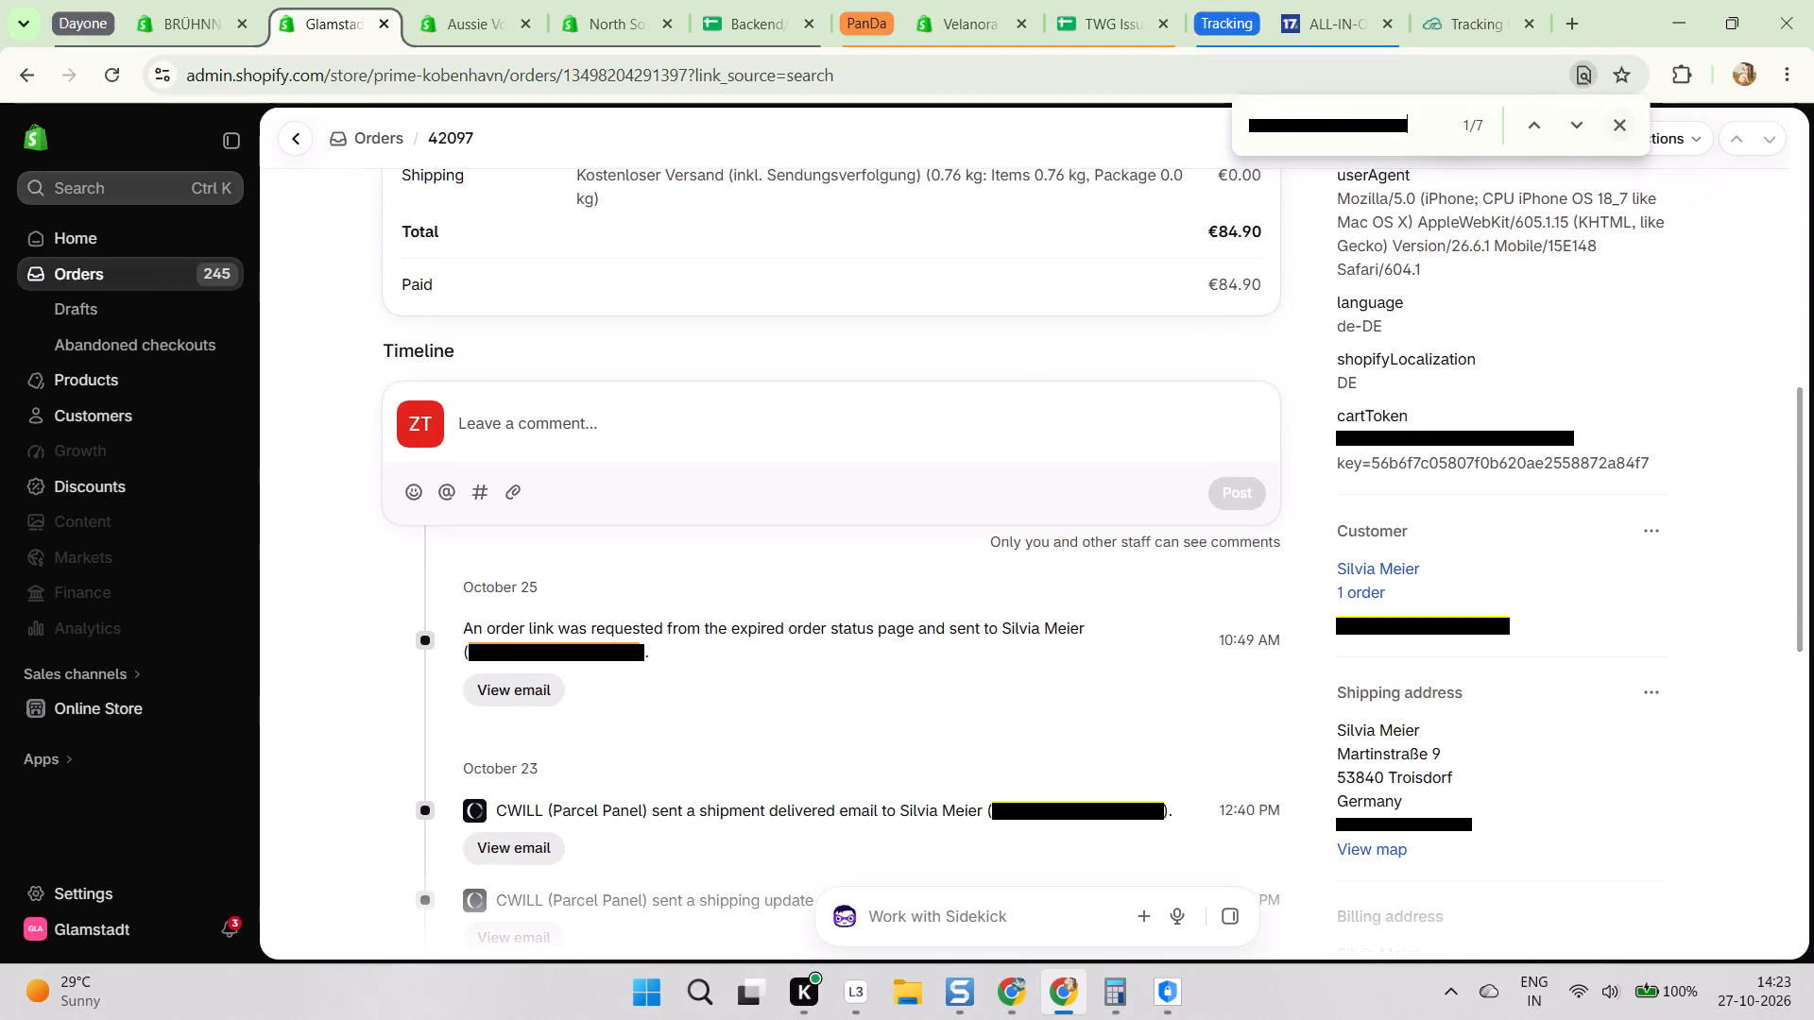
{"action": "left_click", "coordinate": [1614, 119]}
{"action": "scroll", "coordinate": [1379, 213], "scroll_direction": "up", "scroll_amount": 10}
{"action": "left_click", "coordinate": [831, 305]}
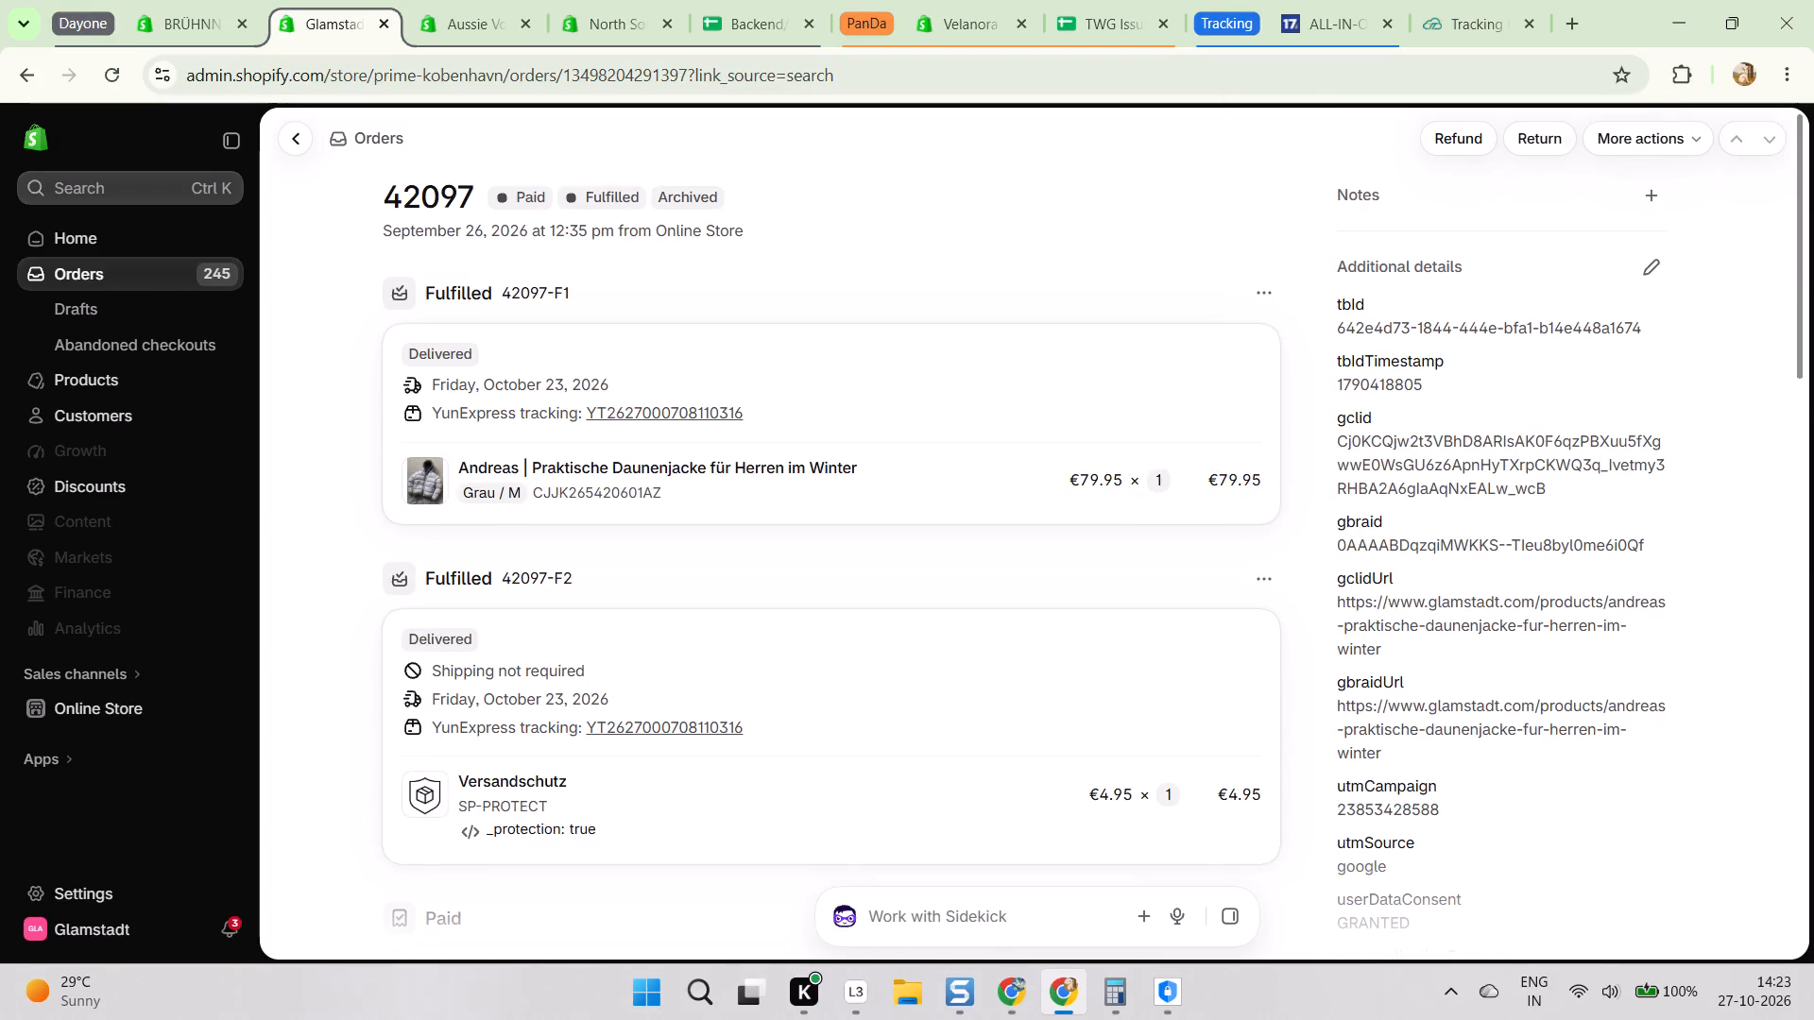
{"action": "key", "text": "ctrl+f"}
{"action": "key", "text": "ctrl+v"}
{"action": "scroll", "coordinate": [1476, 149], "scroll_direction": "up", "scroll_amount": 4}
{"action": "left_click", "coordinate": [1617, 124]}
{"action": "scroll", "coordinate": [727, 365], "scroll_direction": "up", "scroll_amount": 9}
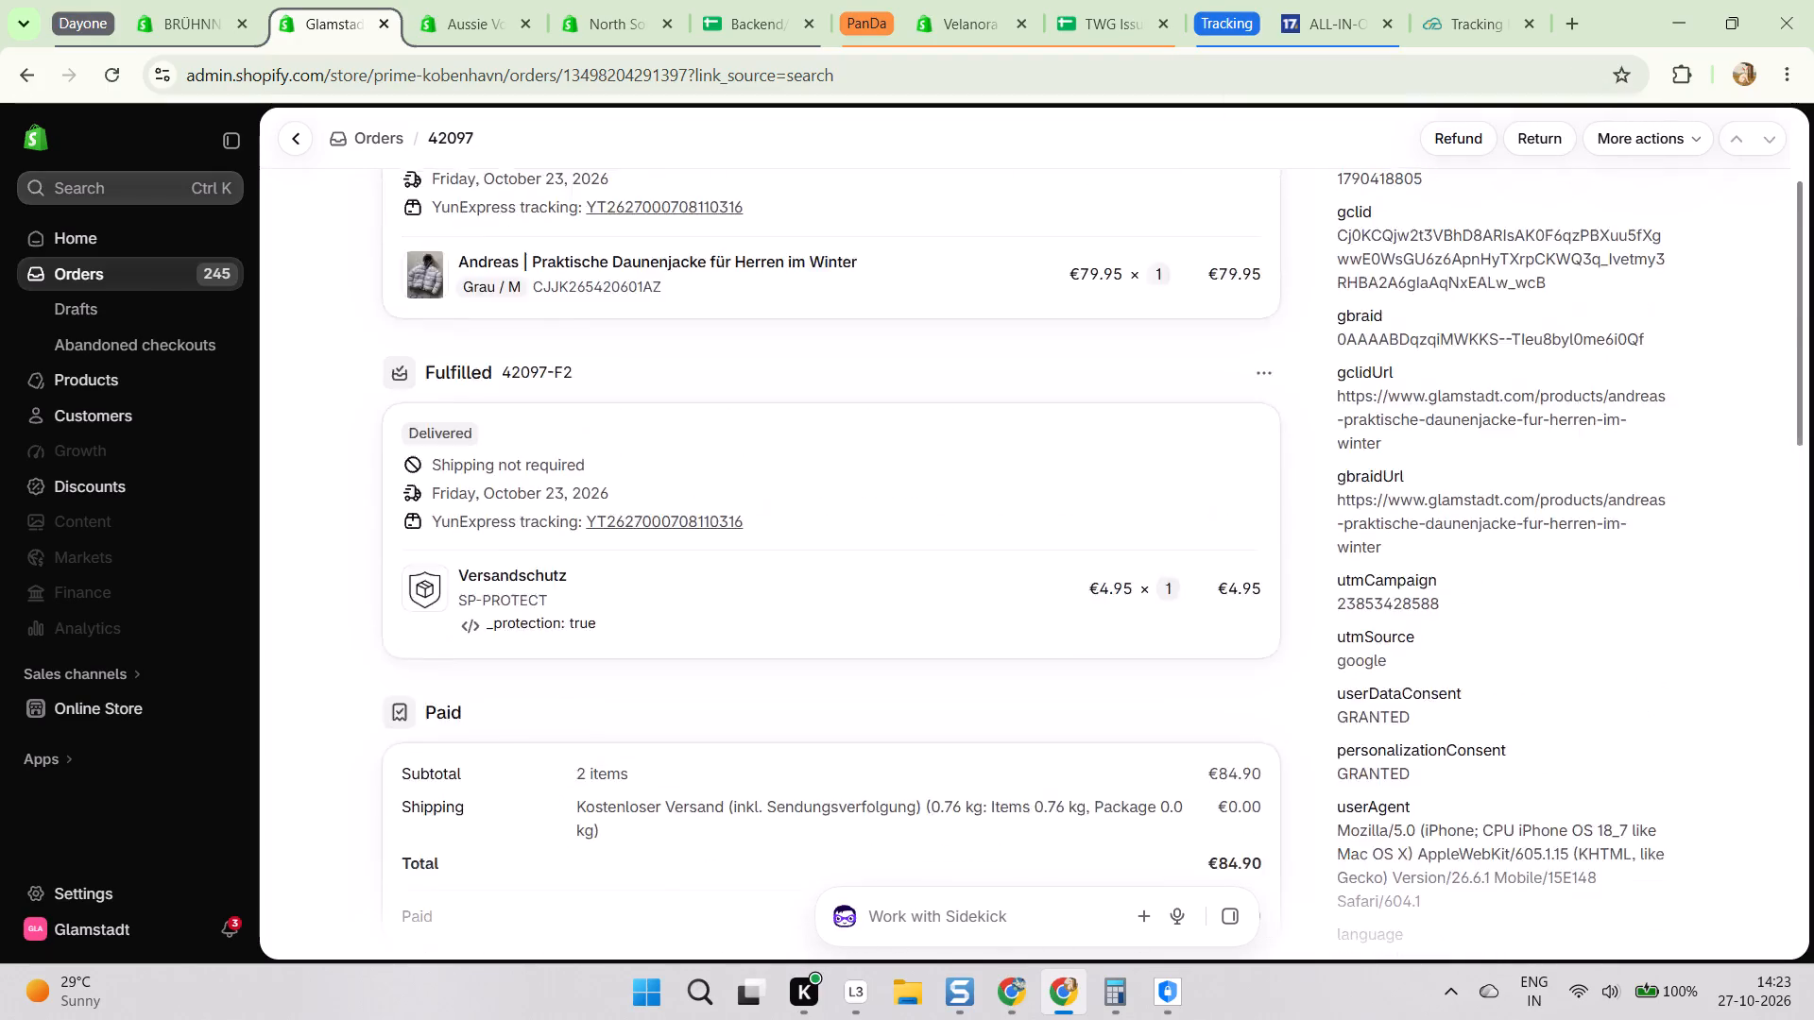
{"action": "left_click", "coordinate": [861, 327]}
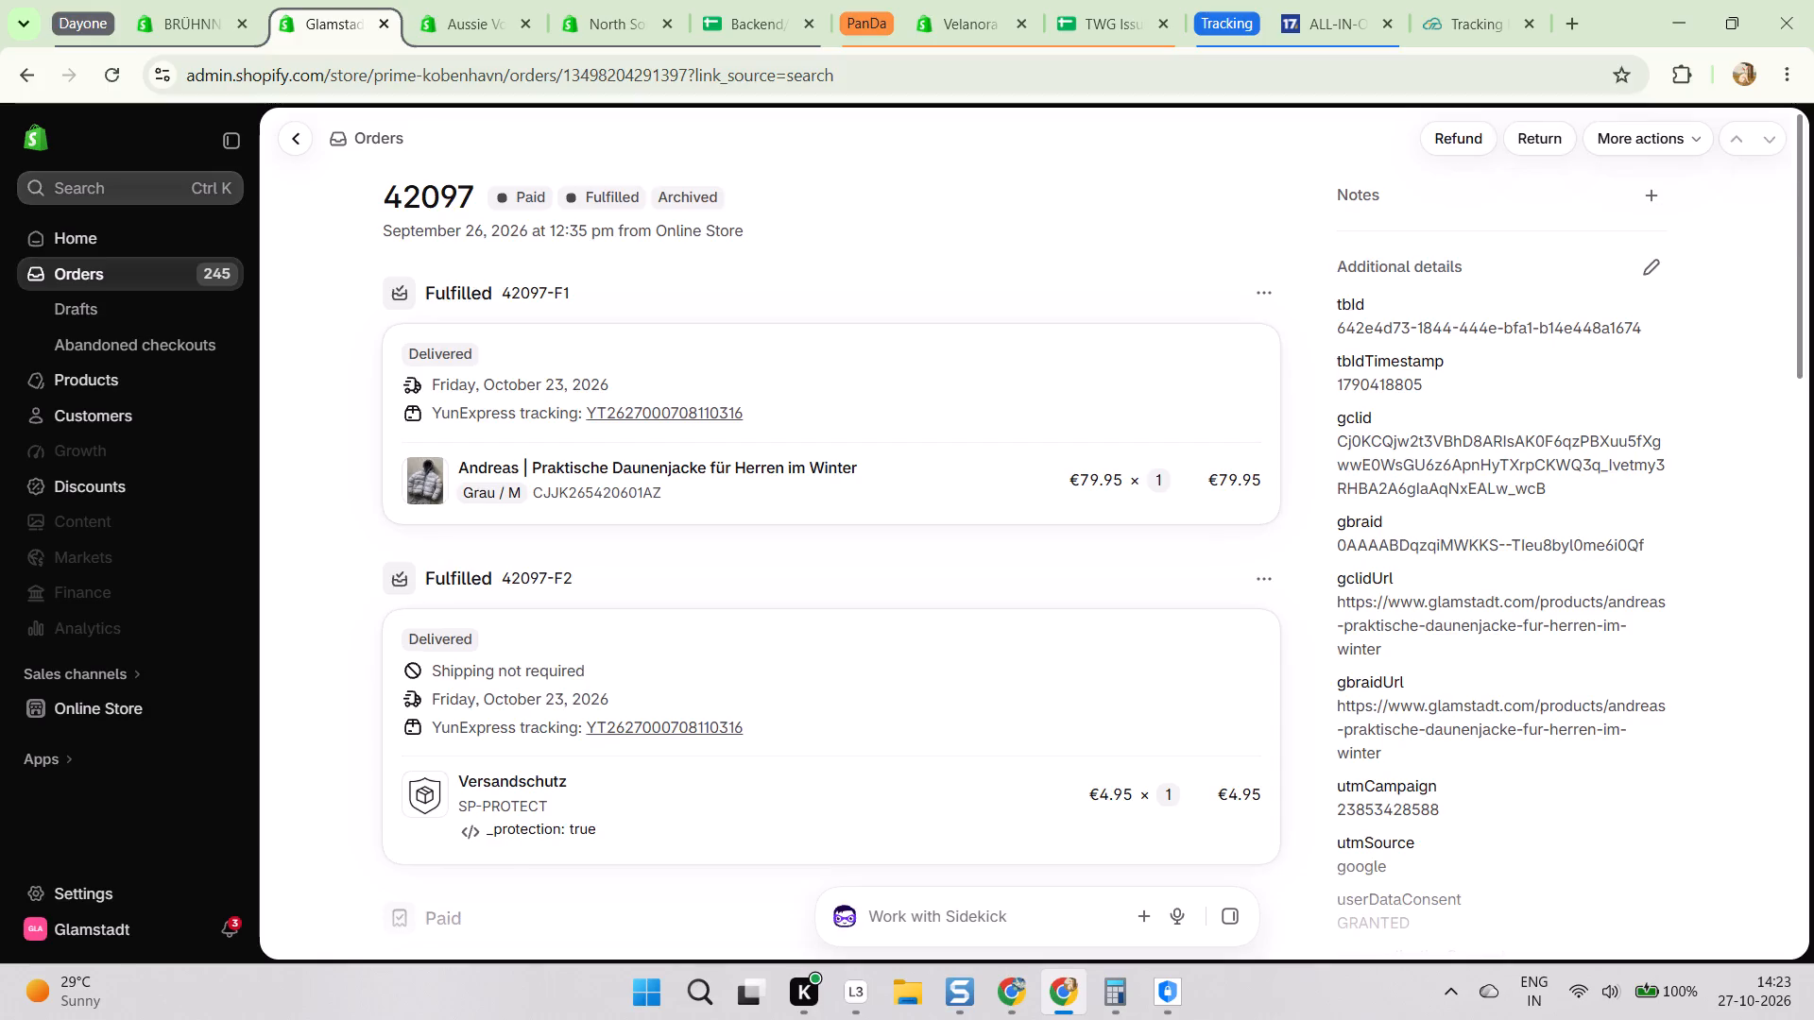
{"action": "key", "text": "ctrl+f"}
{"action": "key", "text": "ctrl+v"}
{"action": "scroll", "coordinate": [1365, 158], "scroll_direction": "up", "scroll_amount": 3}
{"action": "left_click", "coordinate": [1618, 126]}
{"action": "scroll", "coordinate": [958, 422], "scroll_direction": "up", "scroll_amount": 9}
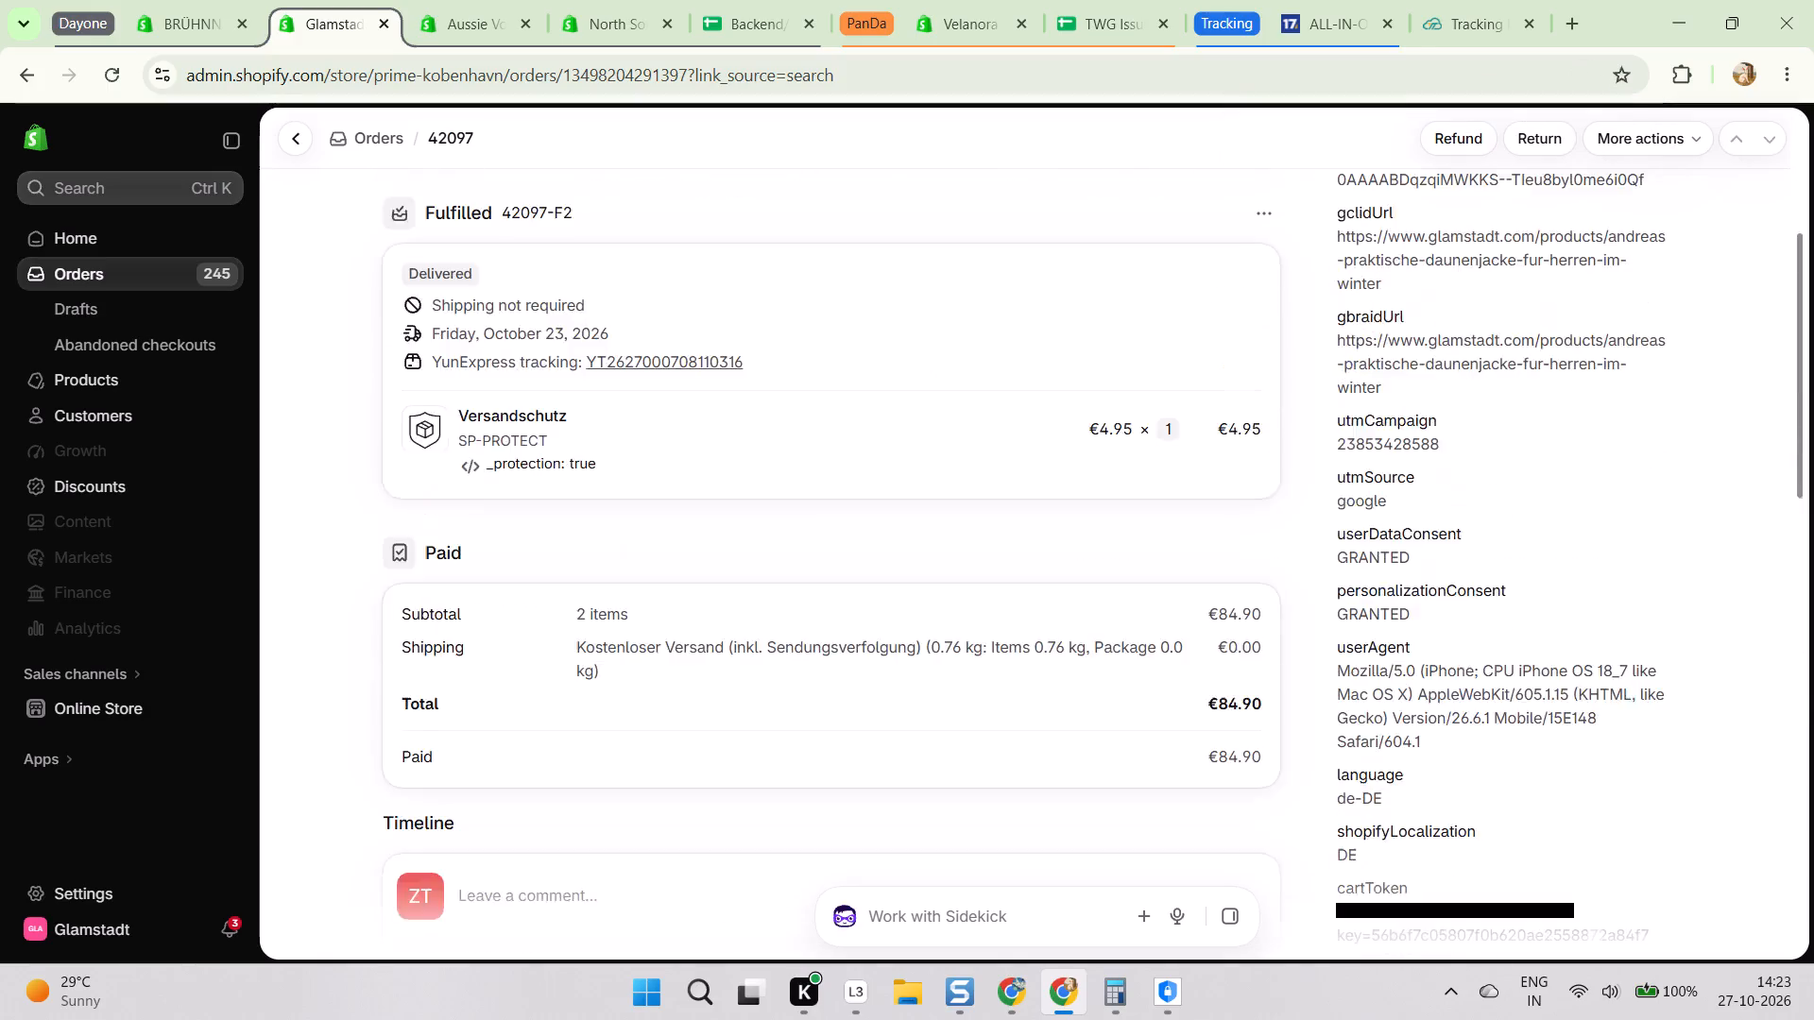
{"action": "scroll", "coordinate": [824, 326], "scroll_direction": "up", "scroll_amount": 7}
{"action": "left_click", "coordinate": [810, 316]}
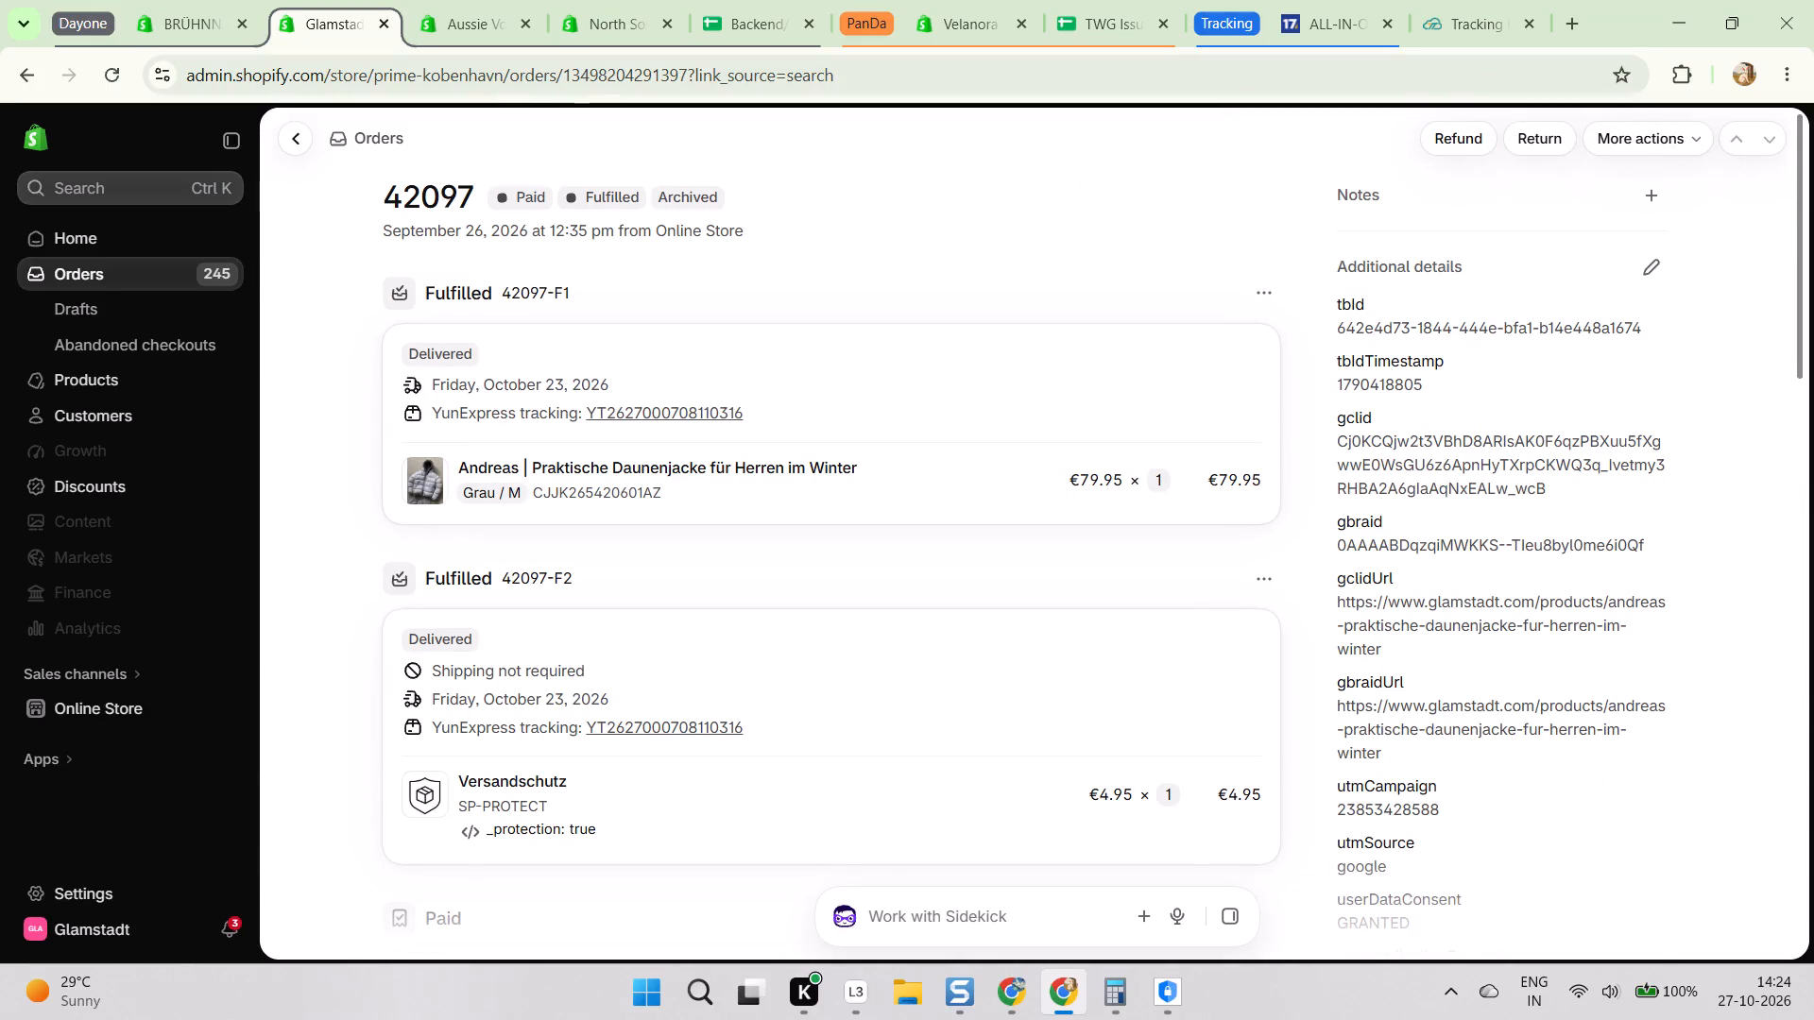
{"action": "key", "text": "alt+Tab"}
{"action": "scroll", "coordinate": [481, 380], "scroll_direction": "down", "scroll_amount": 1}
{"action": "scroll", "coordinate": [544, 433], "scroll_direction": "down", "scroll_amount": 2}
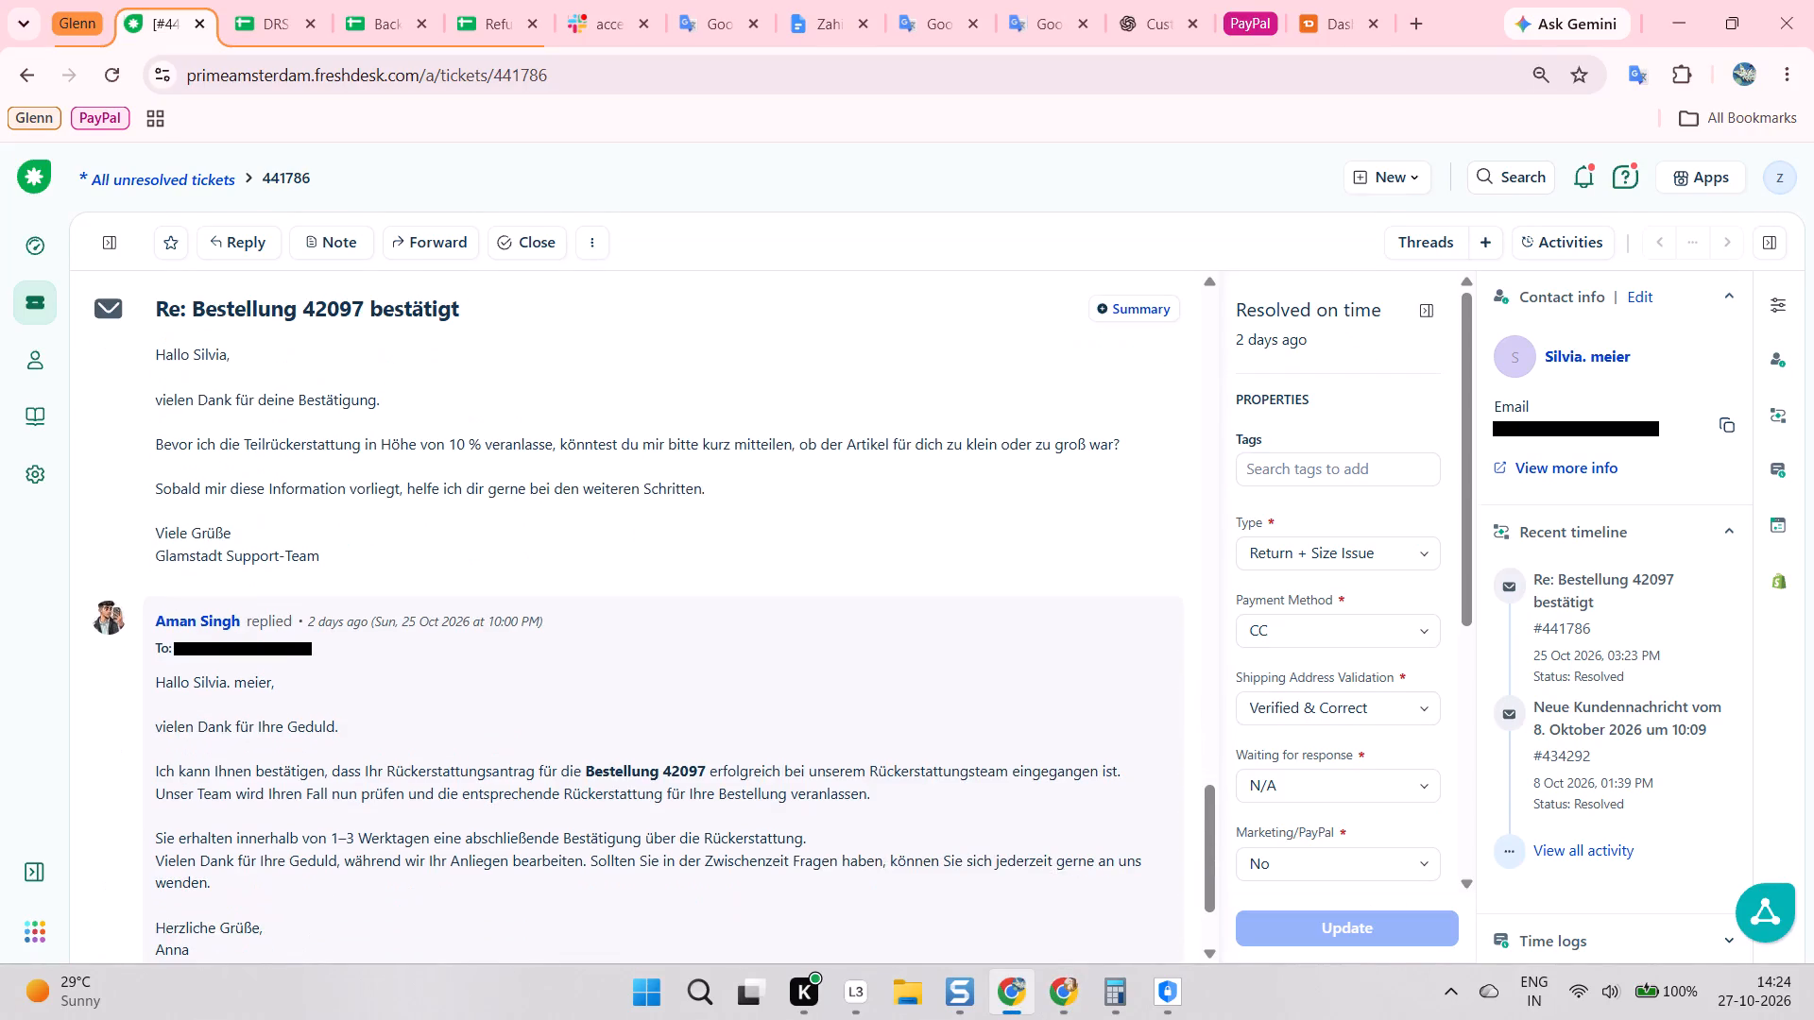
{"action": "right_click", "coordinate": [611, 417]}
{"action": "scroll", "coordinate": [719, 629], "scroll_direction": "down", "scroll_amount": 3}
{"action": "left_click", "coordinate": [737, 848]}
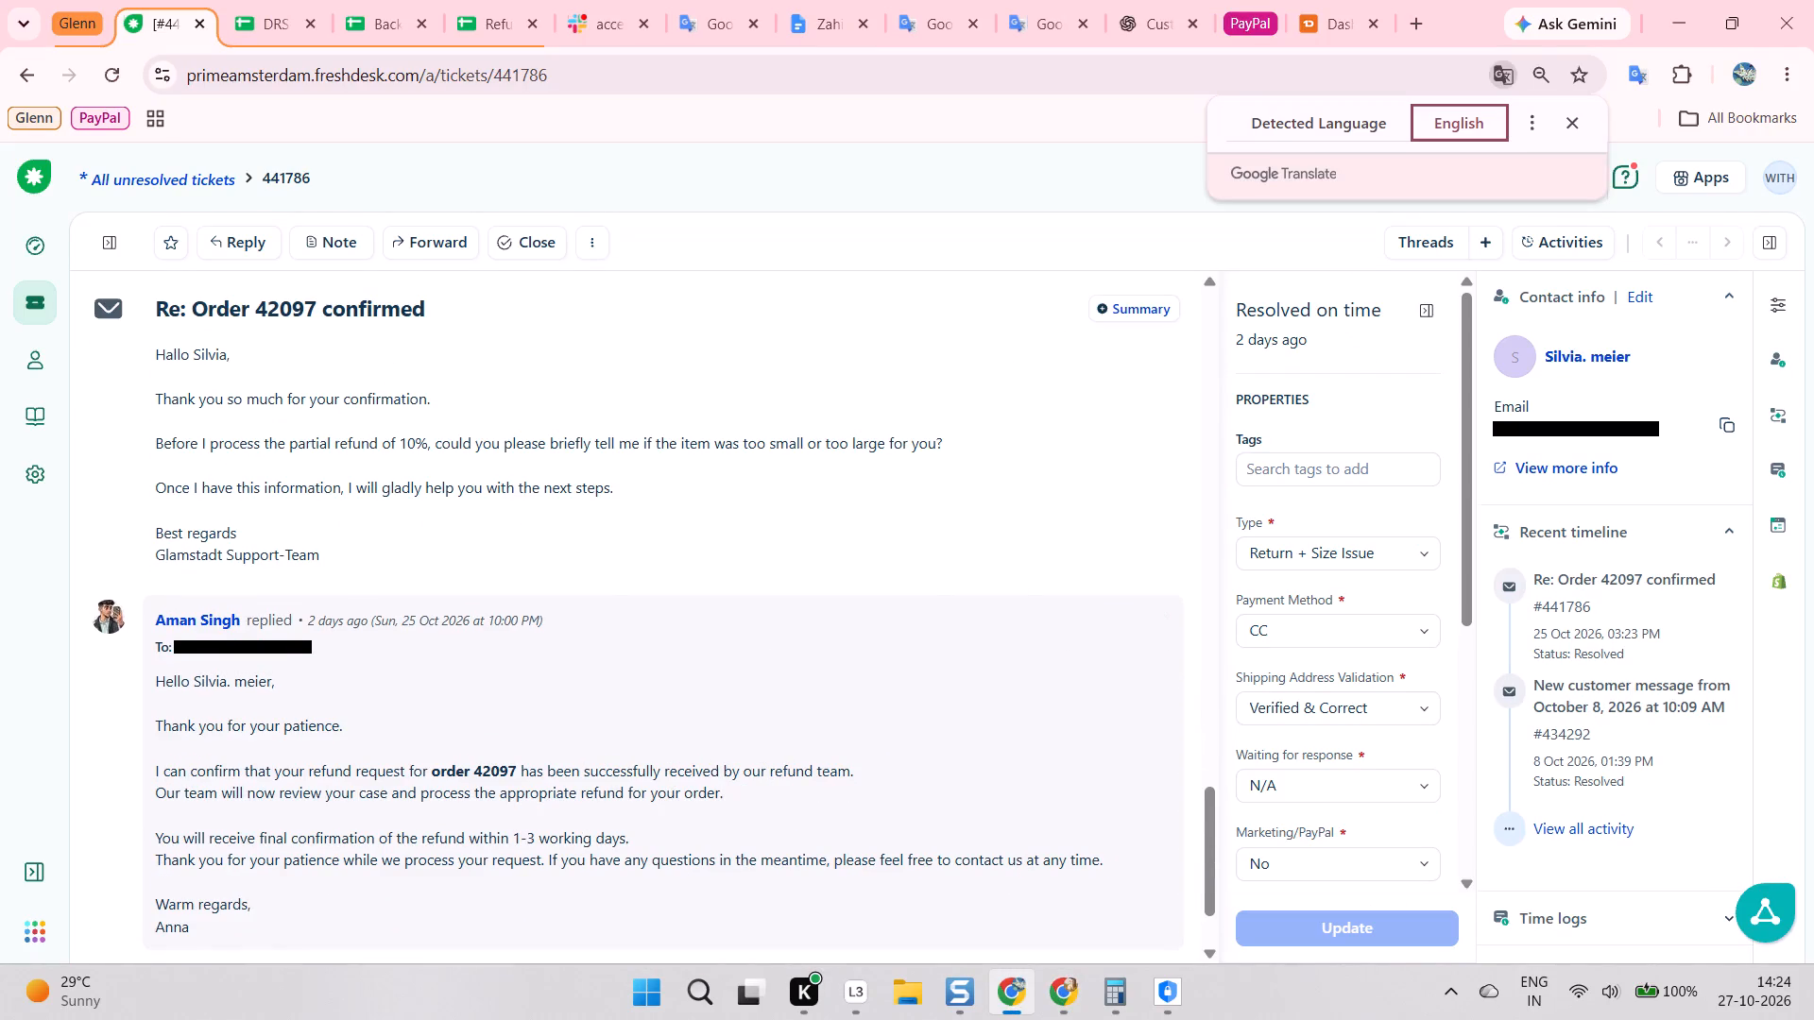
{"action": "scroll", "coordinate": [656, 482], "scroll_direction": "up", "scroll_amount": 3}
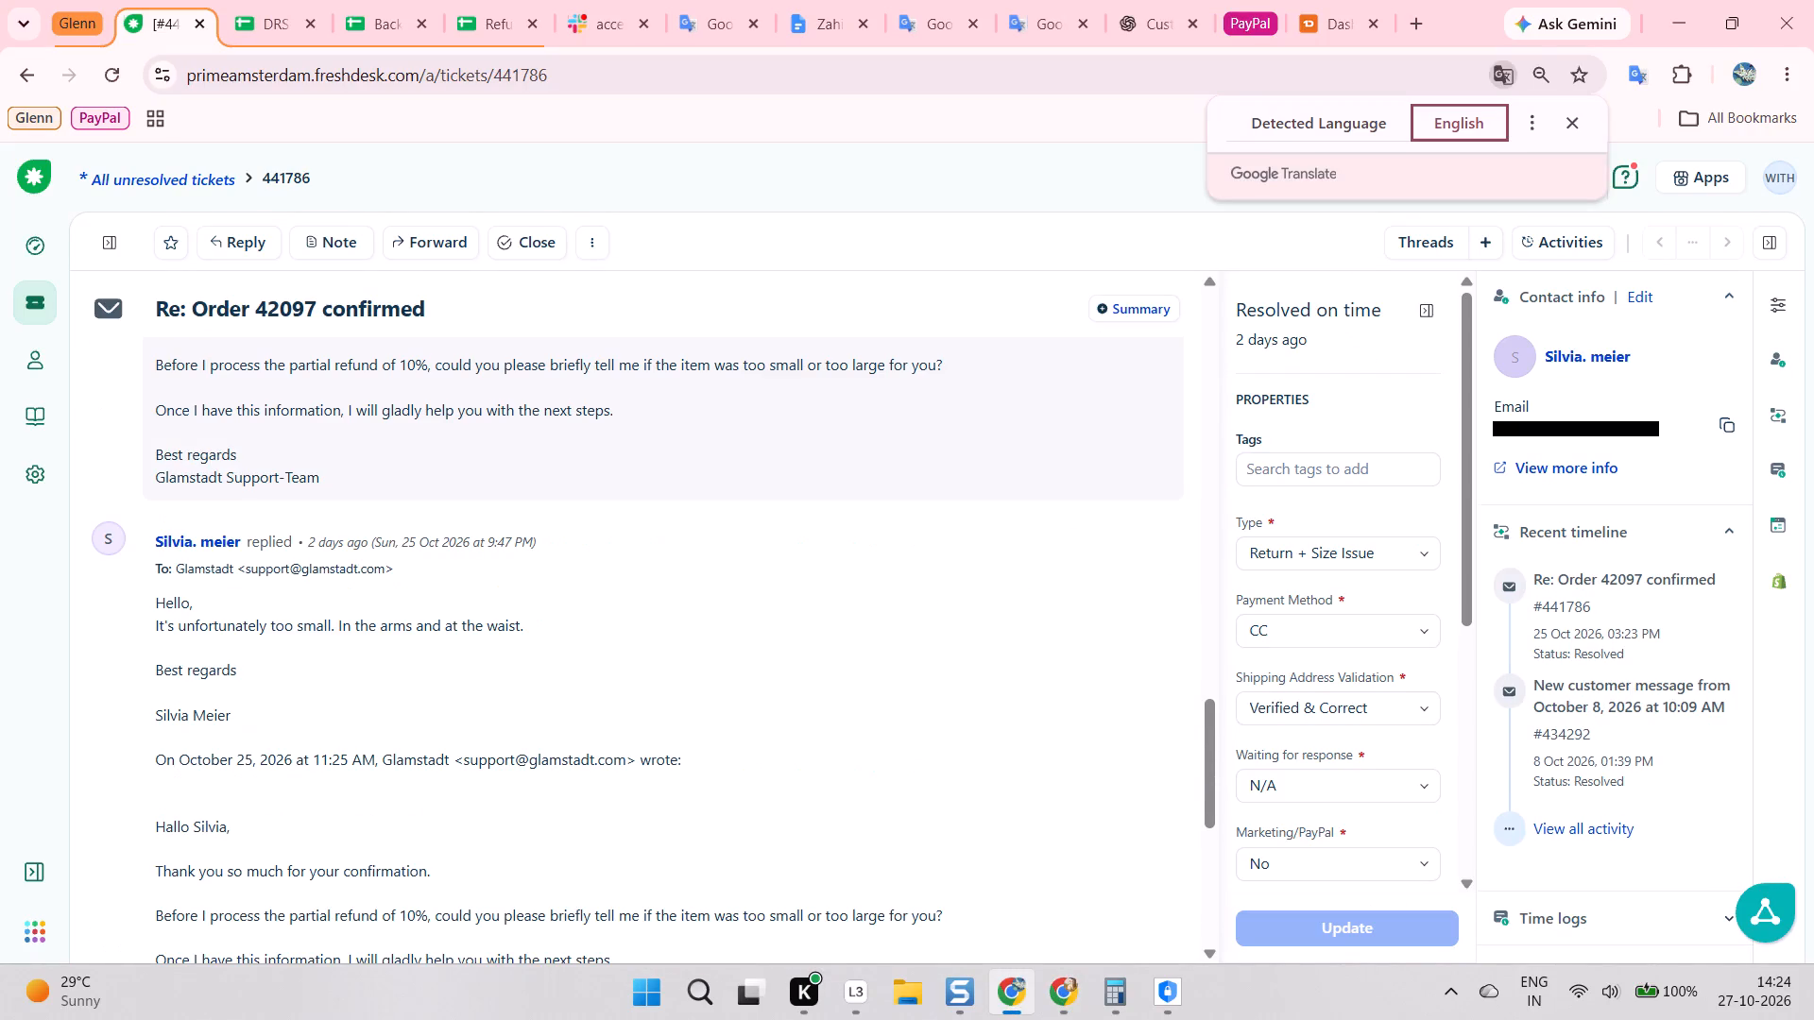
{"action": "scroll", "coordinate": [679, 529], "scroll_direction": "up", "scroll_amount": 2}
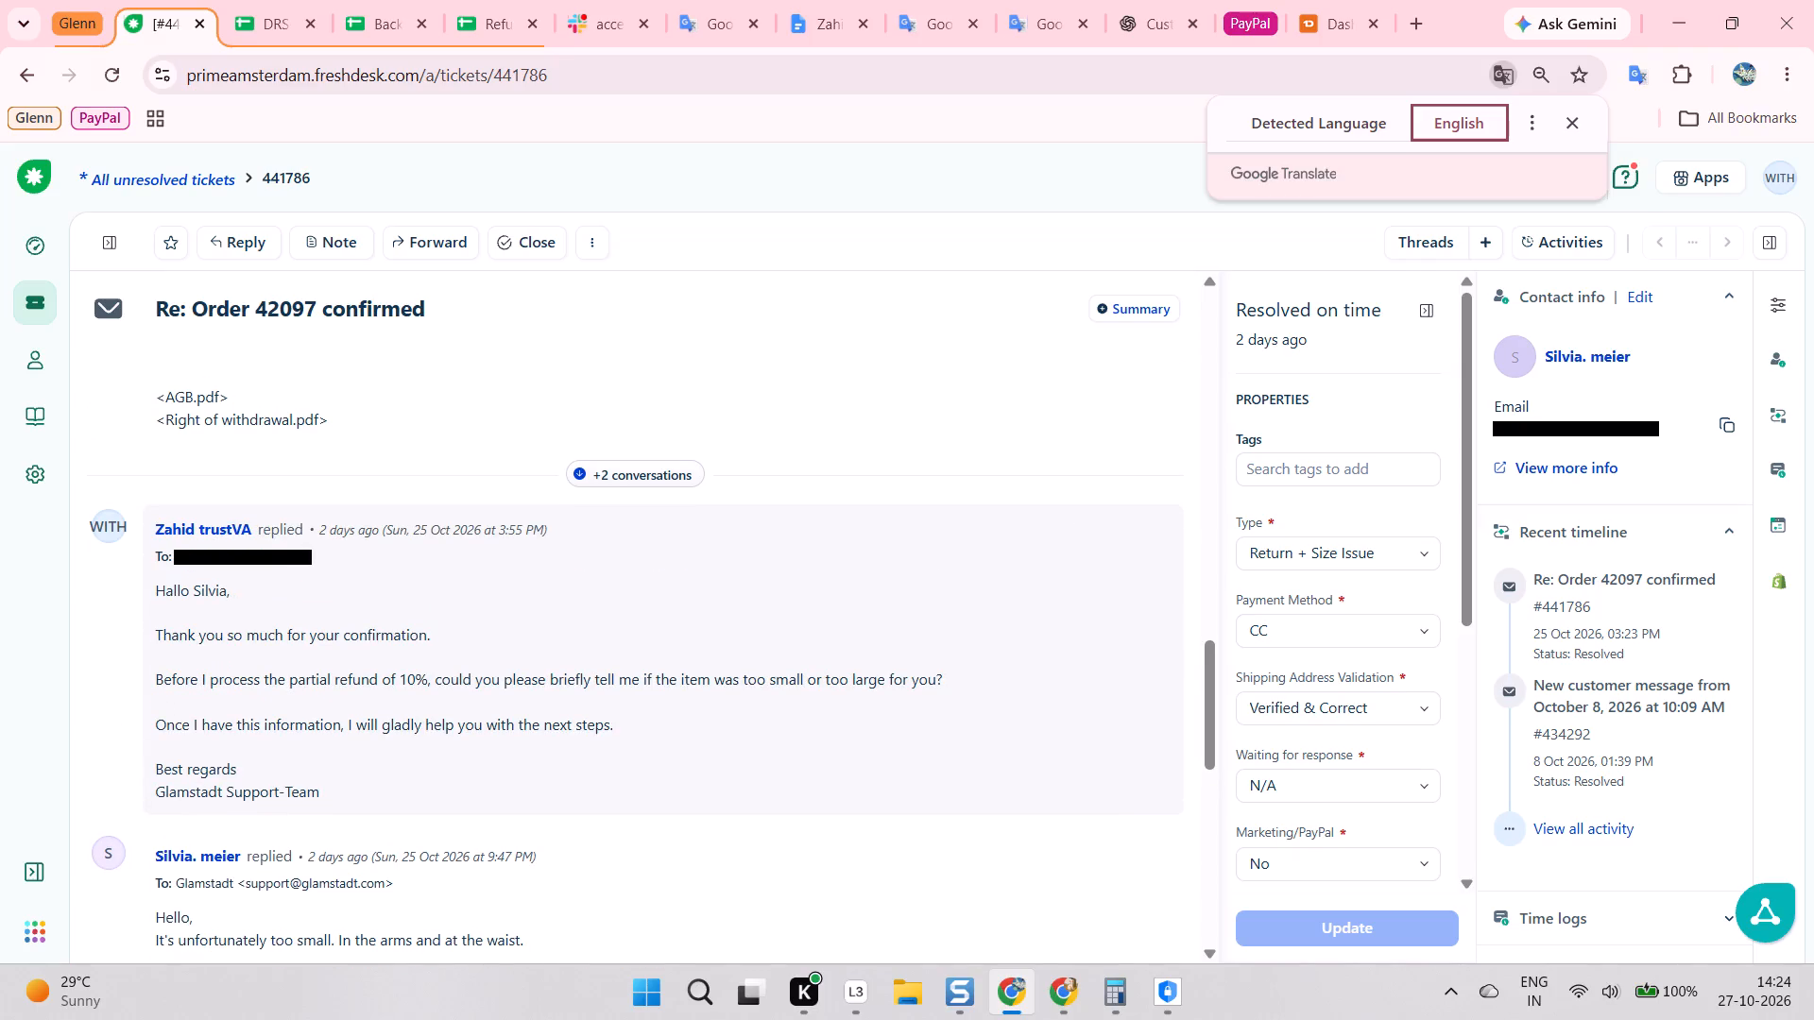
Copy ticket number 441786, find it in Refund_Tracker and select row 5514 to view its refund details.
{"action": "double_click", "coordinate": [285, 182]}
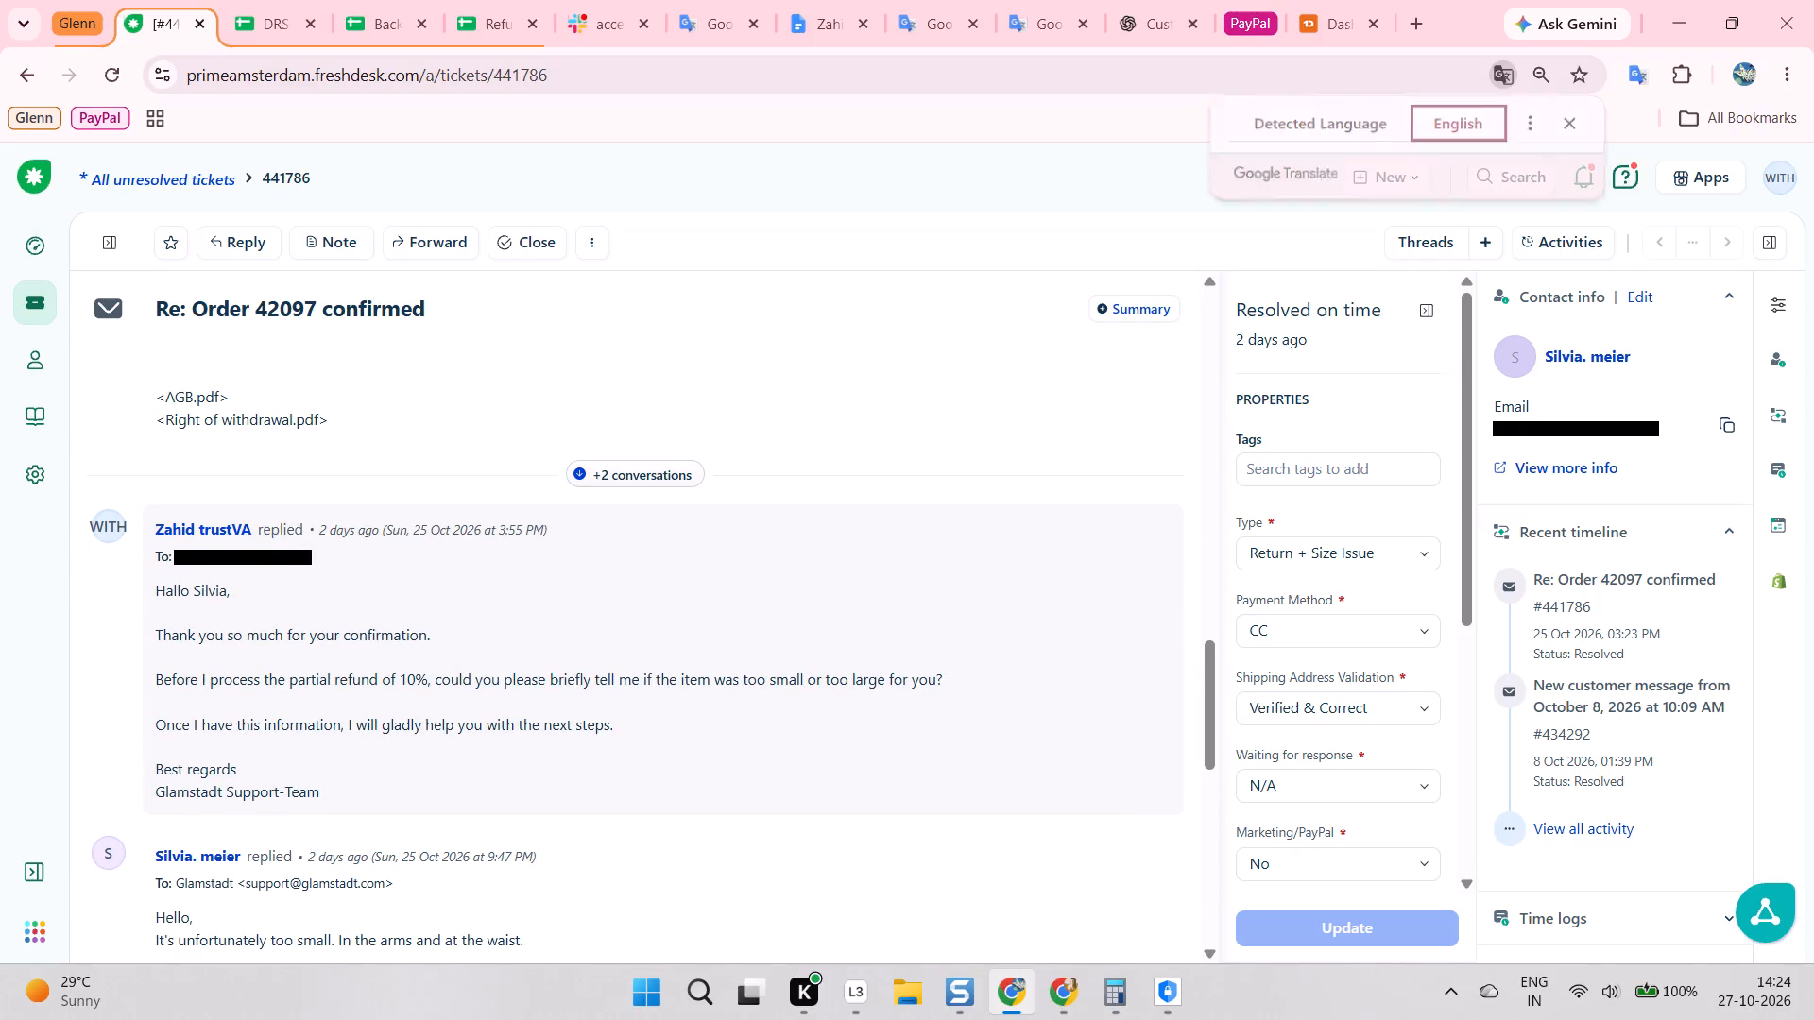
{"action": "key", "text": "ctrl+c"}
{"action": "key", "text": "ctrl+c"}
{"action": "key", "text": "ctrl+c"}
{"action": "key", "text": "ctrl+c"}
{"action": "key", "text": "ctrl+c"}
{"action": "key", "text": "ctrl+c"}
{"action": "key", "text": "ctrl+c"}
{"action": "left_click", "coordinate": [466, 6]}
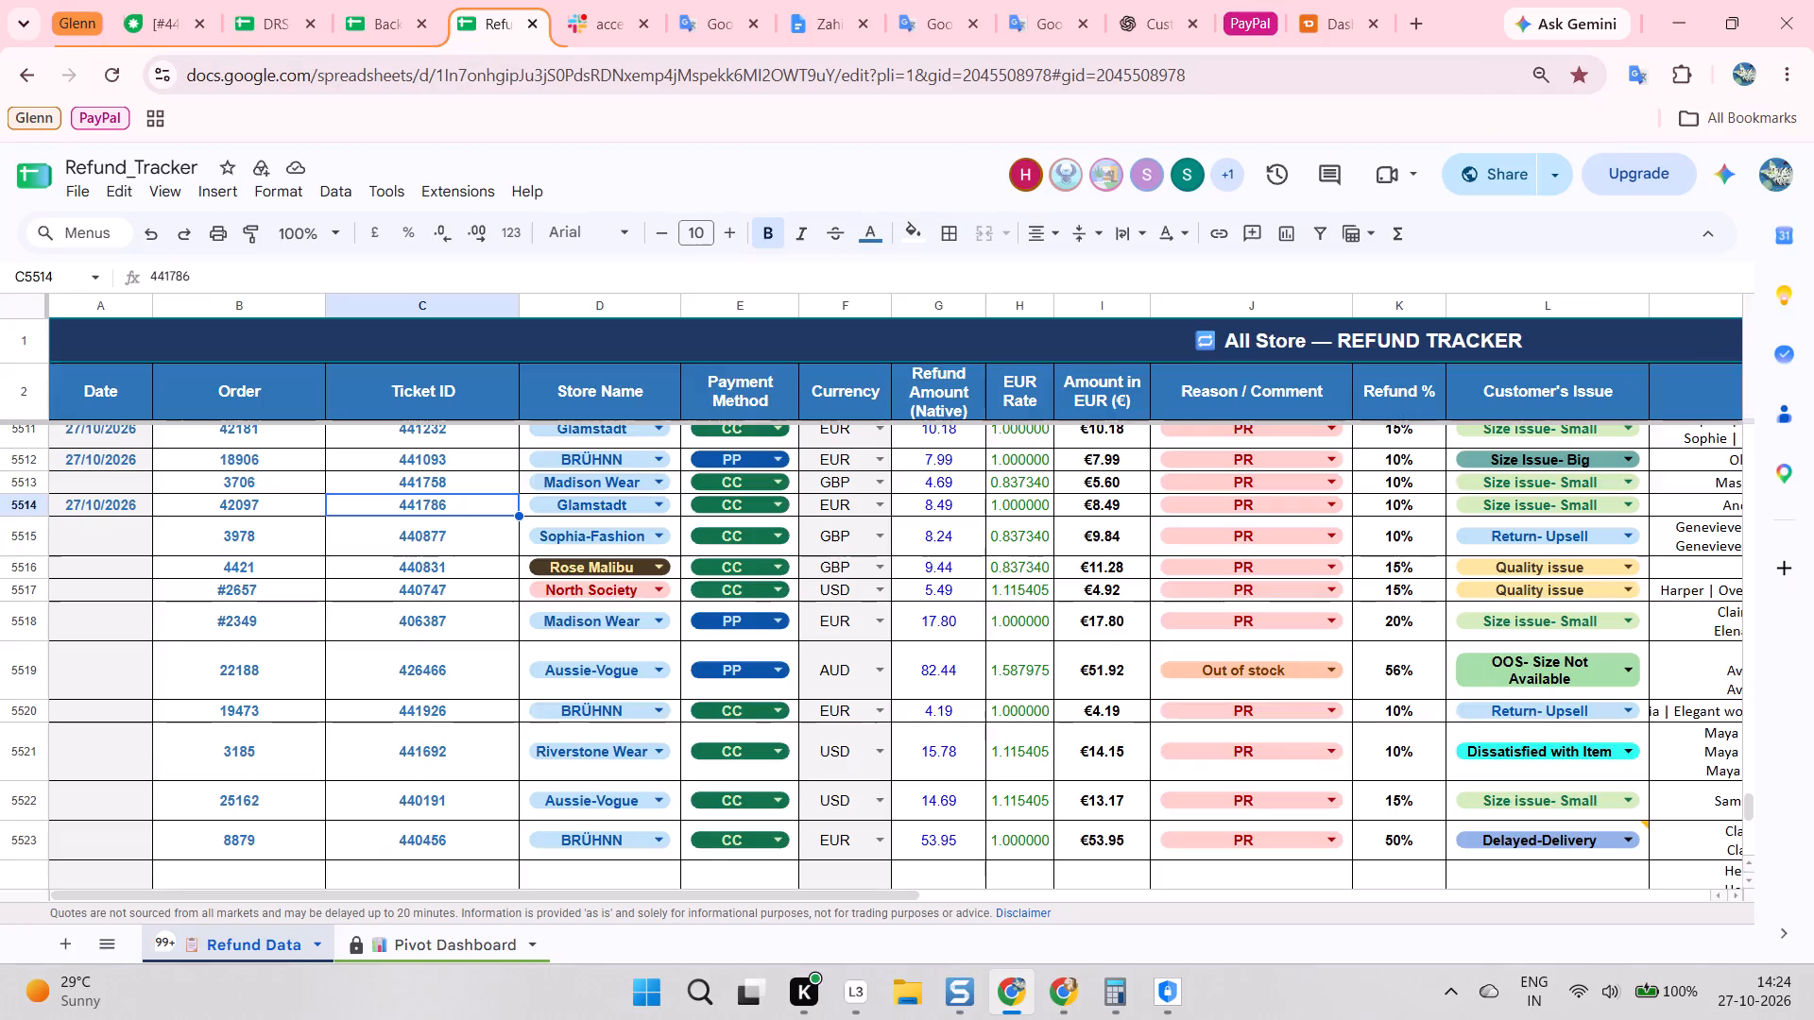
{"action": "key", "text": "ctrl+f"}
{"action": "key", "text": "ctrl+v"}
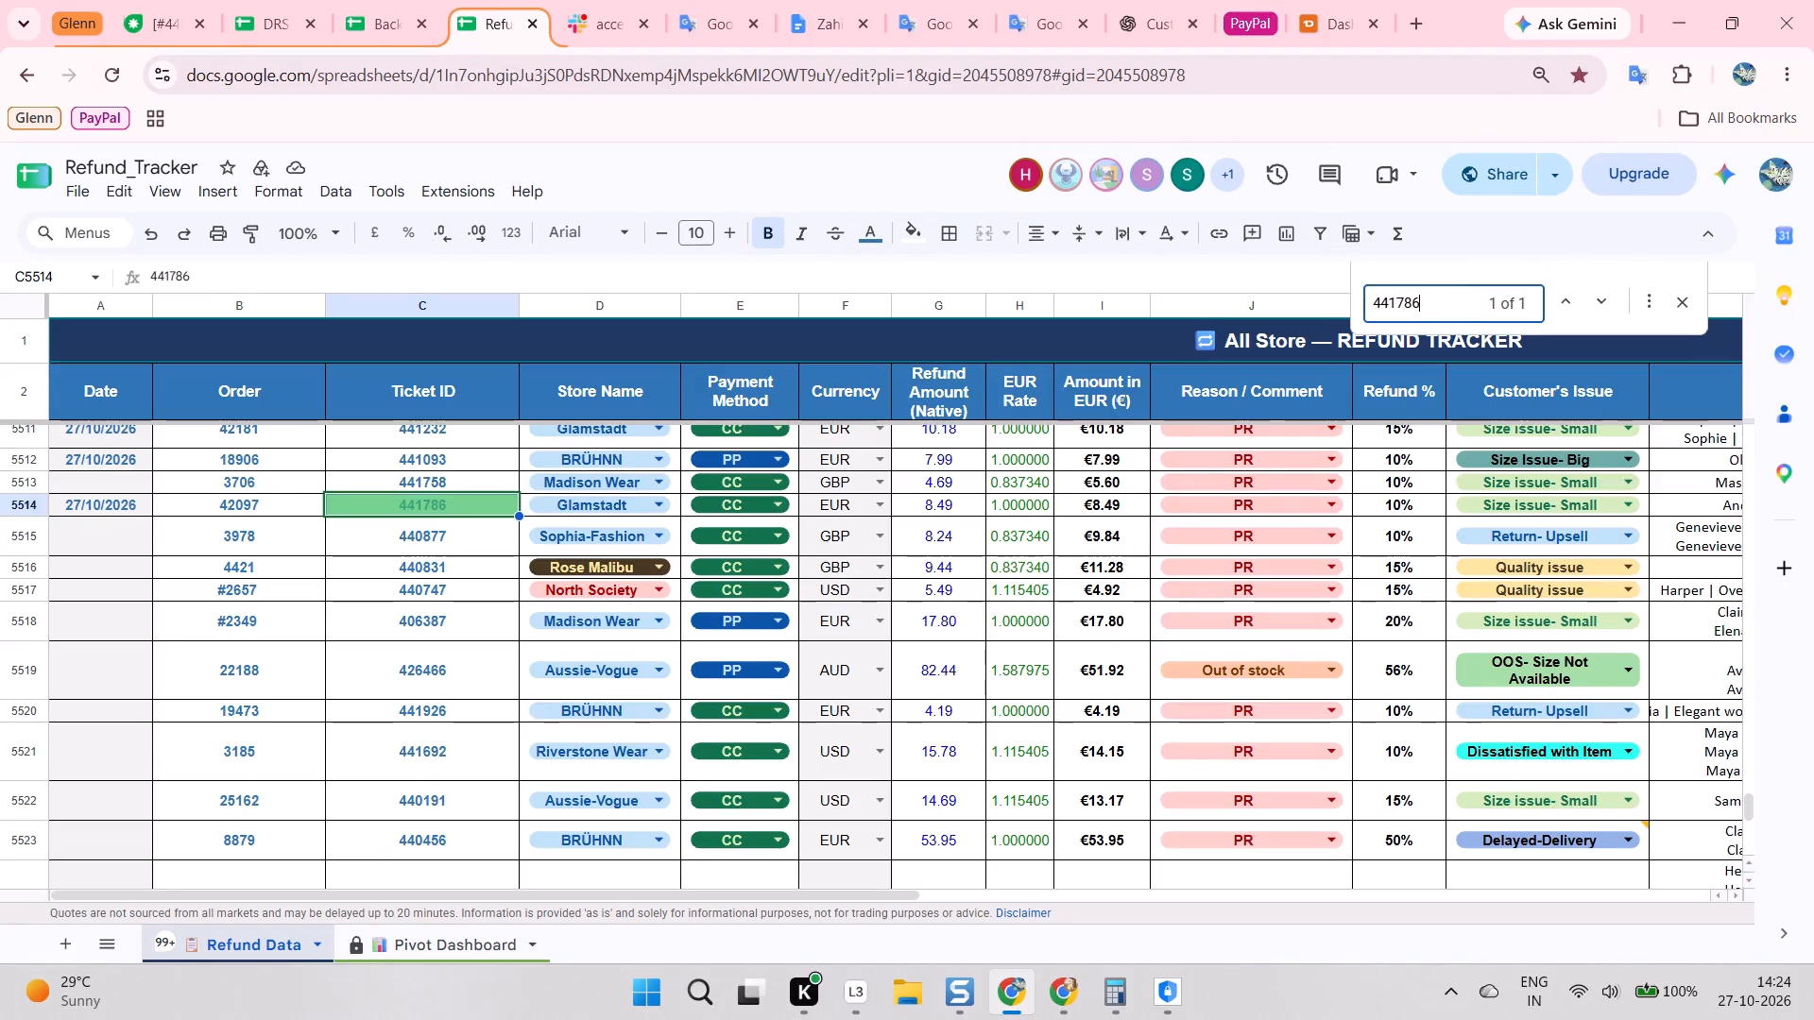
{"action": "left_click", "coordinate": [1674, 302]}
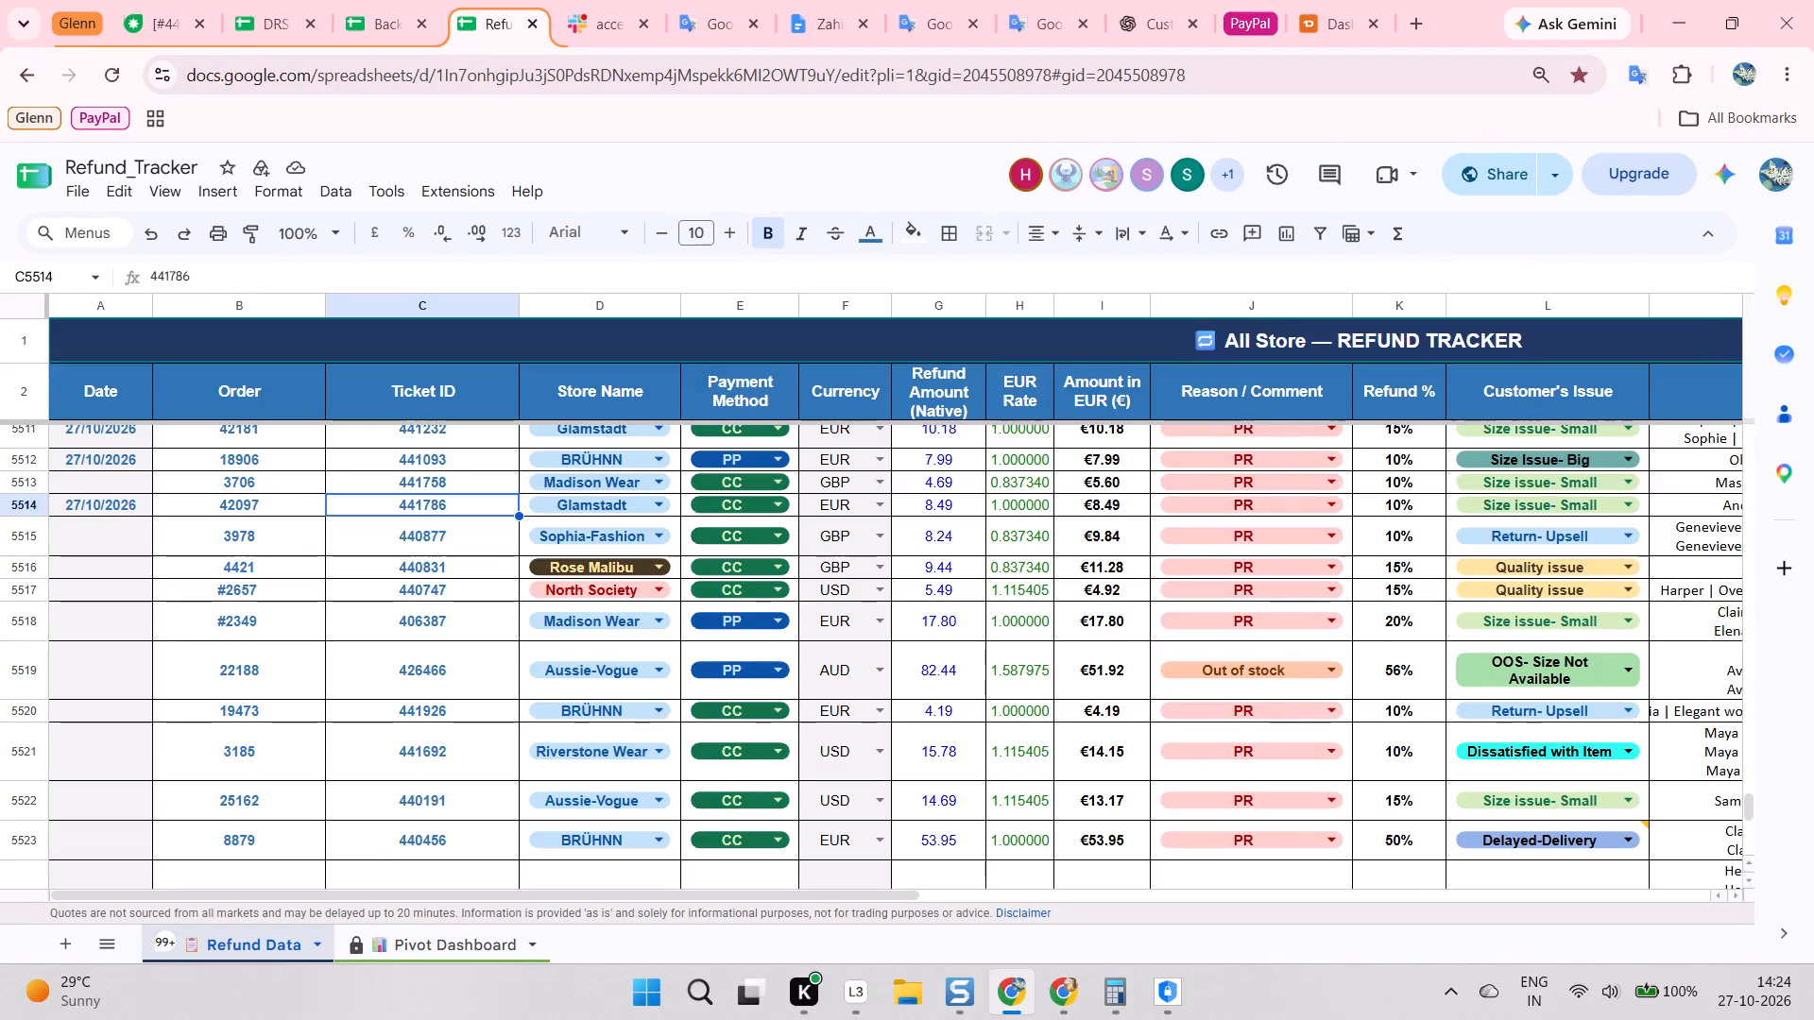
{"action": "left_click", "coordinate": [29, 508]}
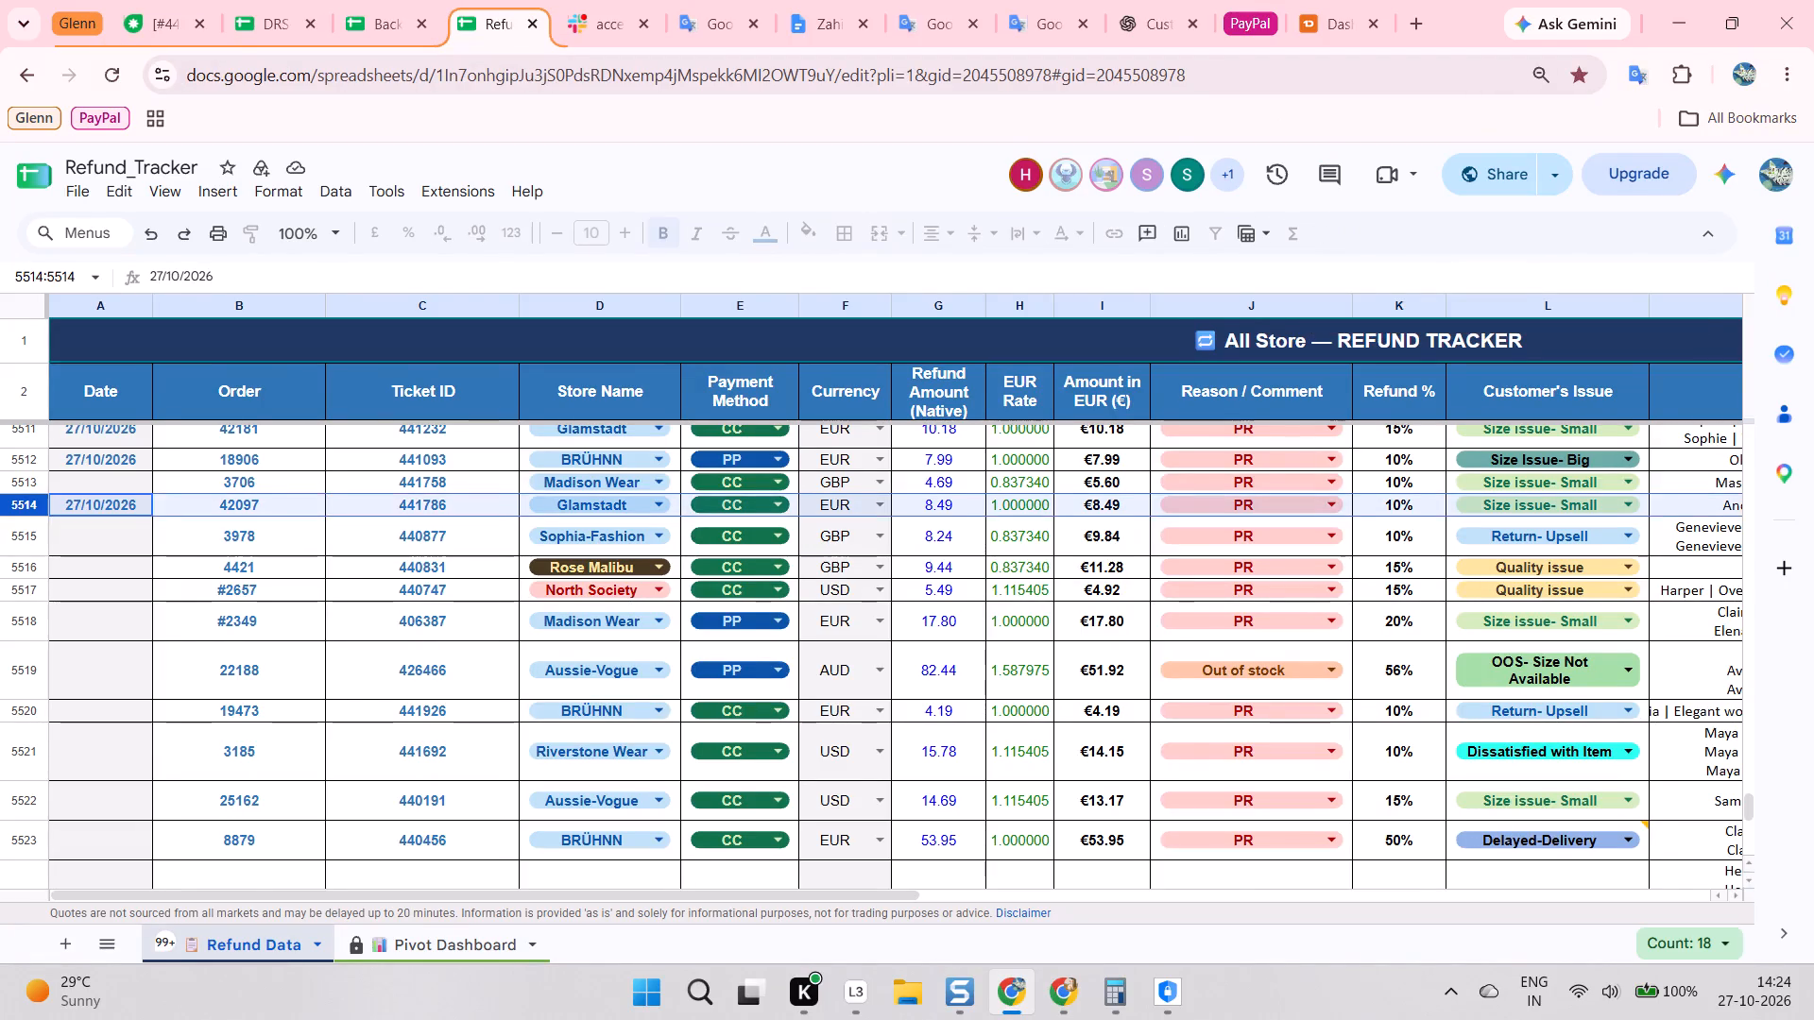
{"action": "scroll", "coordinate": [470, 552], "scroll_direction": "left", "scroll_amount": 2}
{"action": "key", "text": "alt+Tab"}
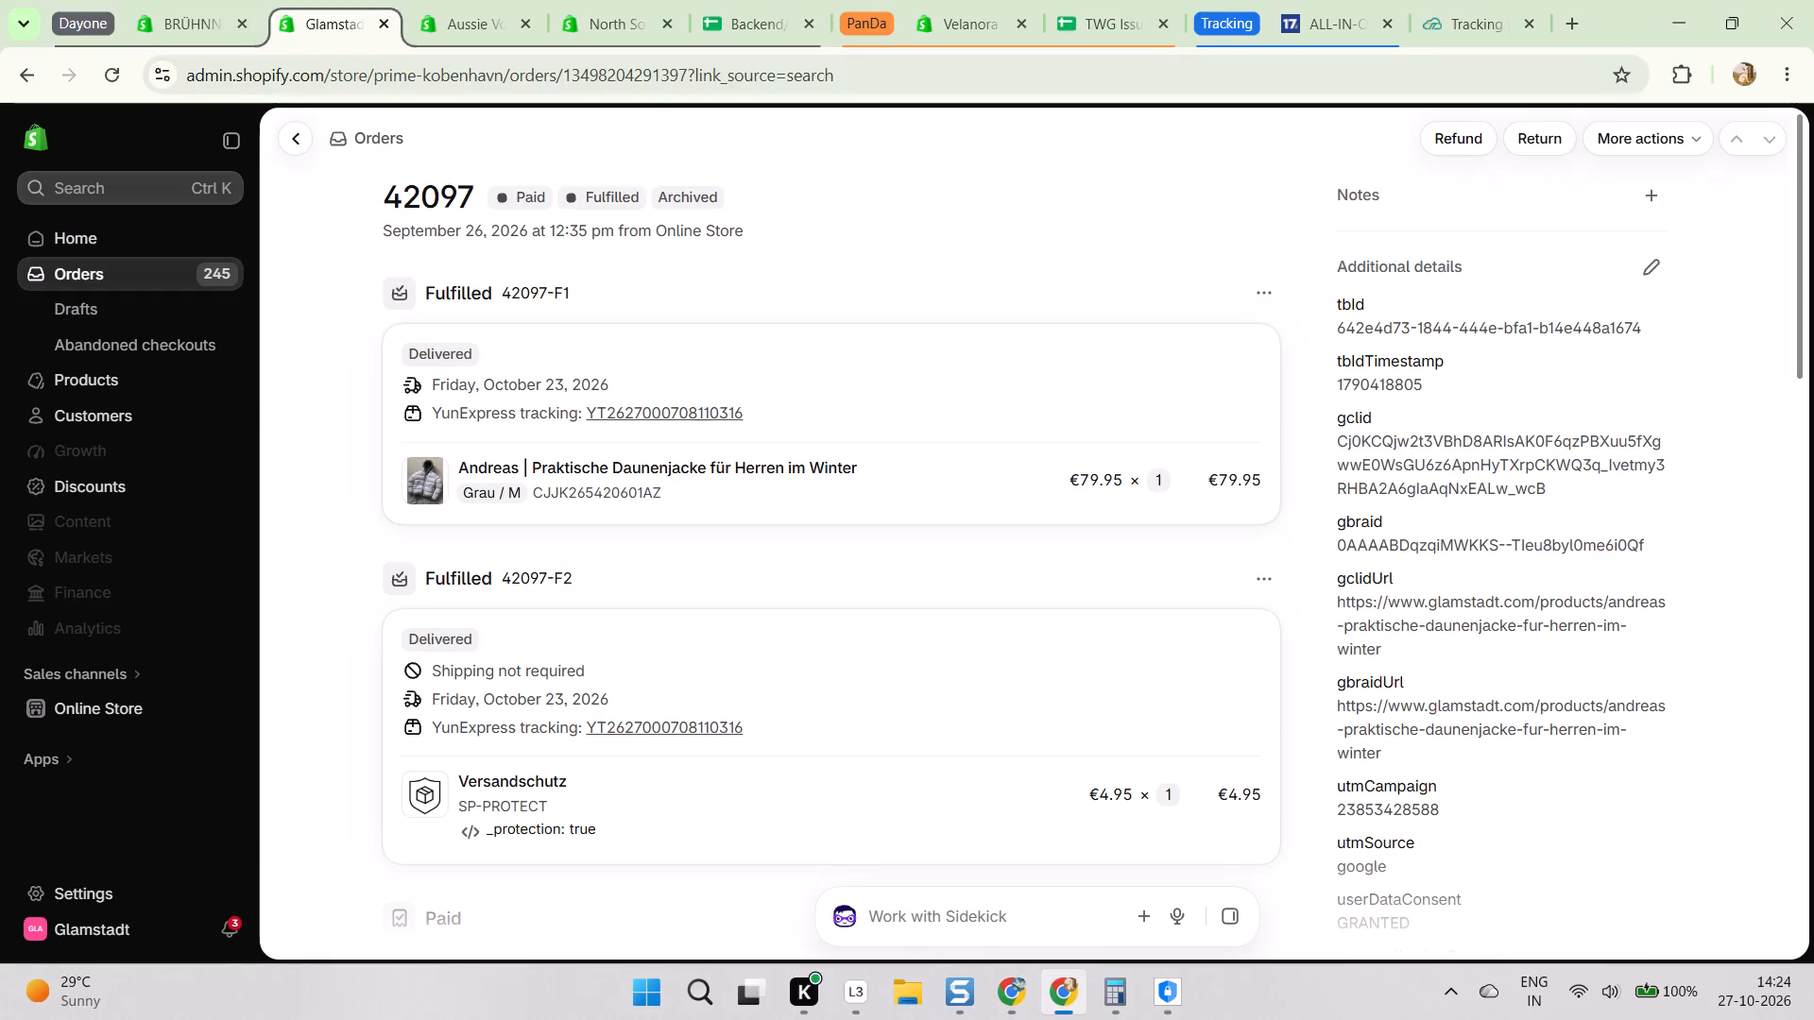
{"action": "scroll", "coordinate": [863, 508], "scroll_direction": "up", "scroll_amount": 1}
{"action": "scroll", "coordinate": [979, 510], "scroll_direction": "down", "scroll_amount": 3}
{"action": "key", "text": "alt+Tab"}
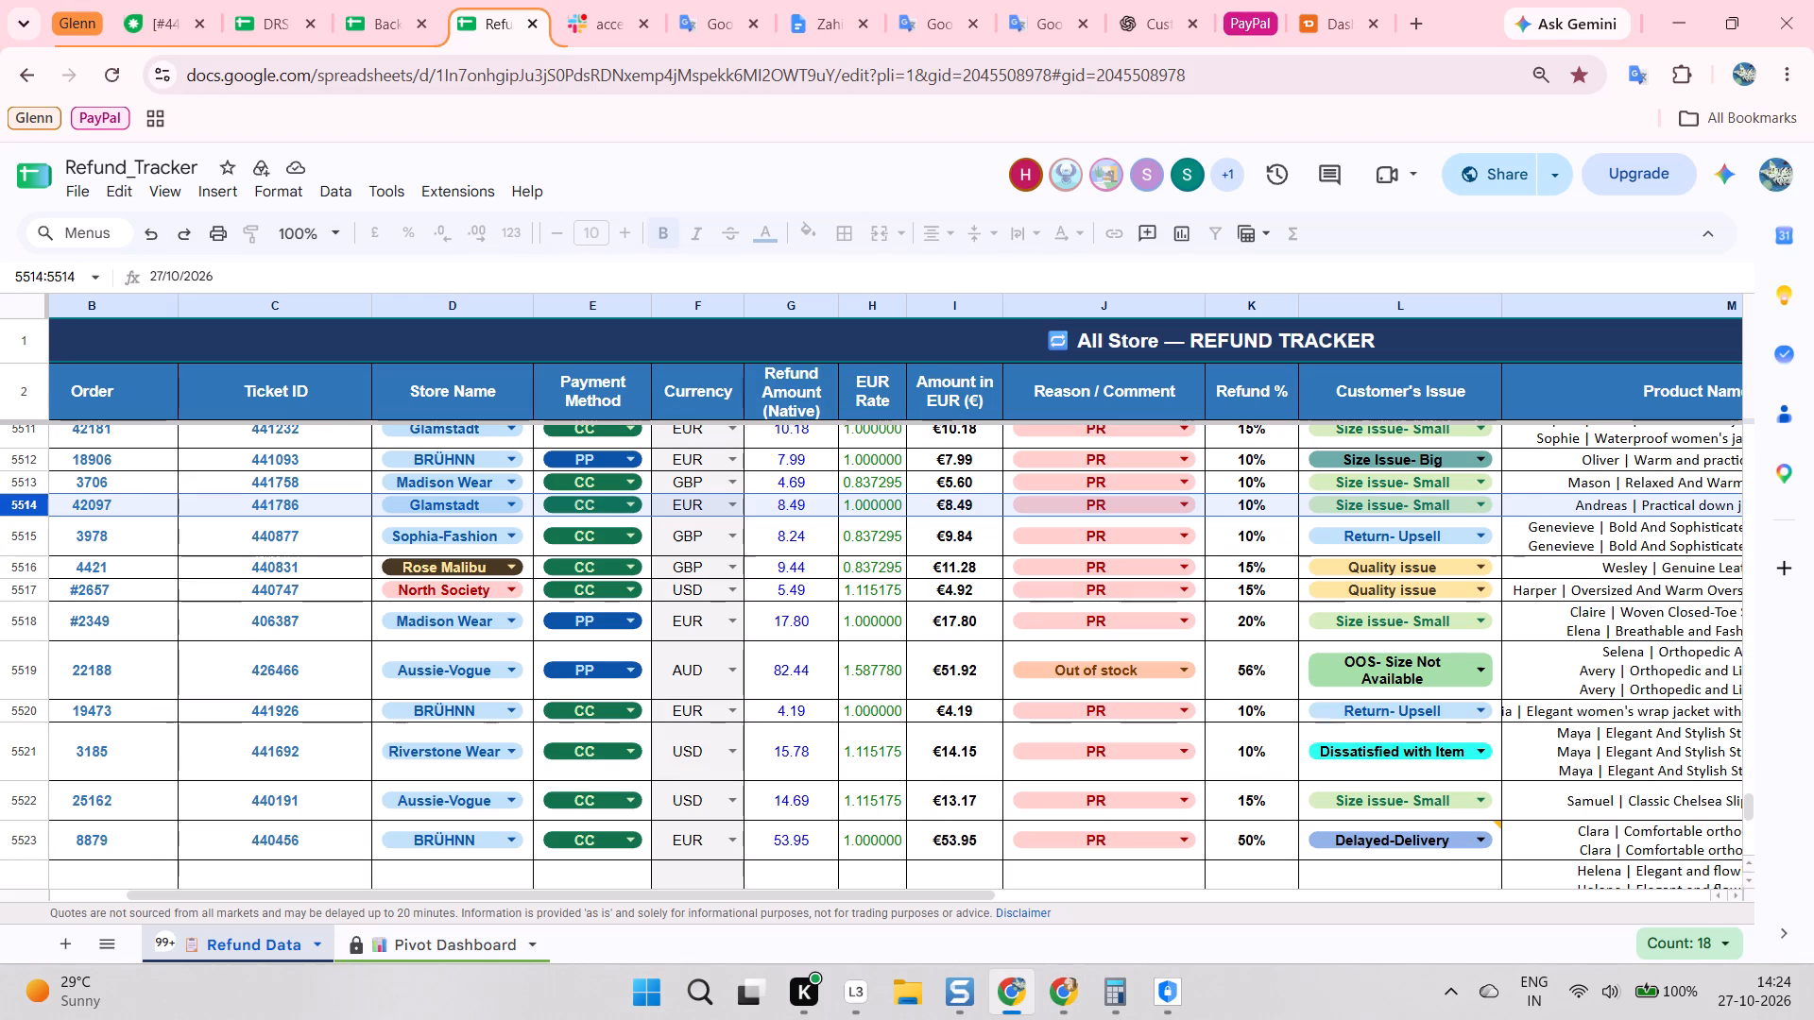
{"action": "key", "text": "alt+Tab"}
{"action": "scroll", "coordinate": [1357, 539], "scroll_direction": "down", "scroll_amount": 10}
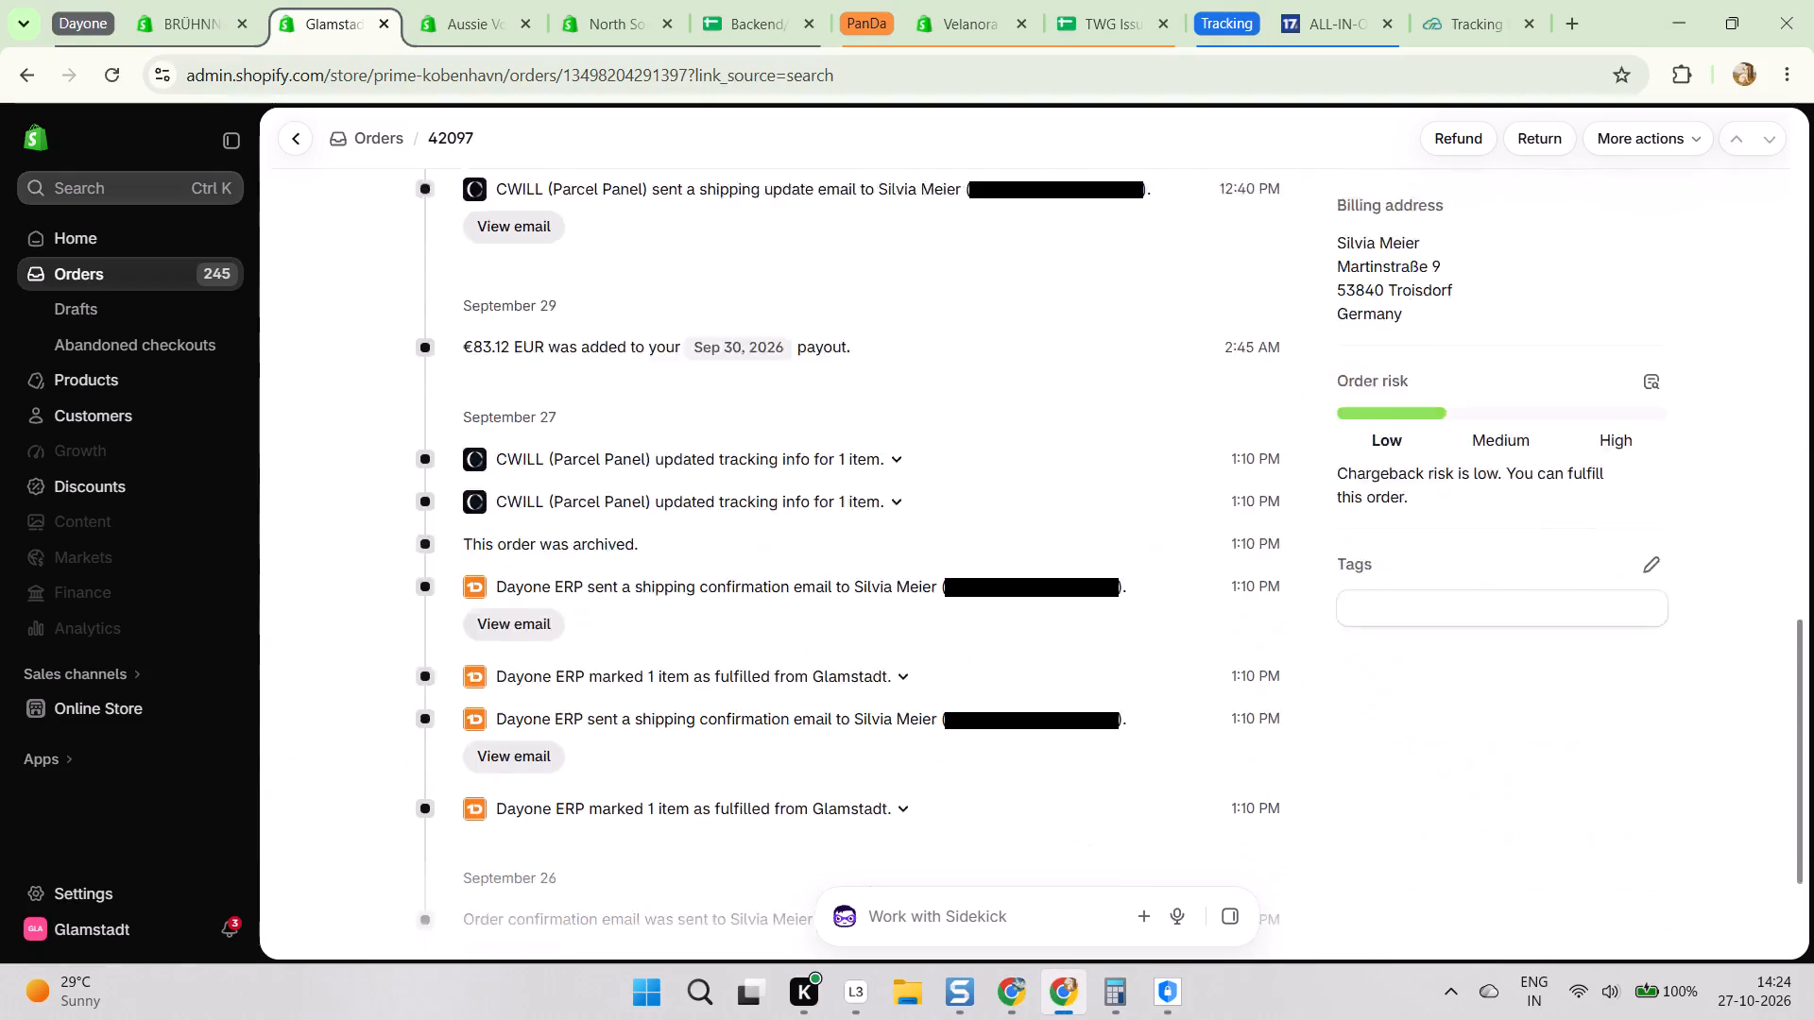
{"action": "left_click", "coordinate": [1408, 399]}
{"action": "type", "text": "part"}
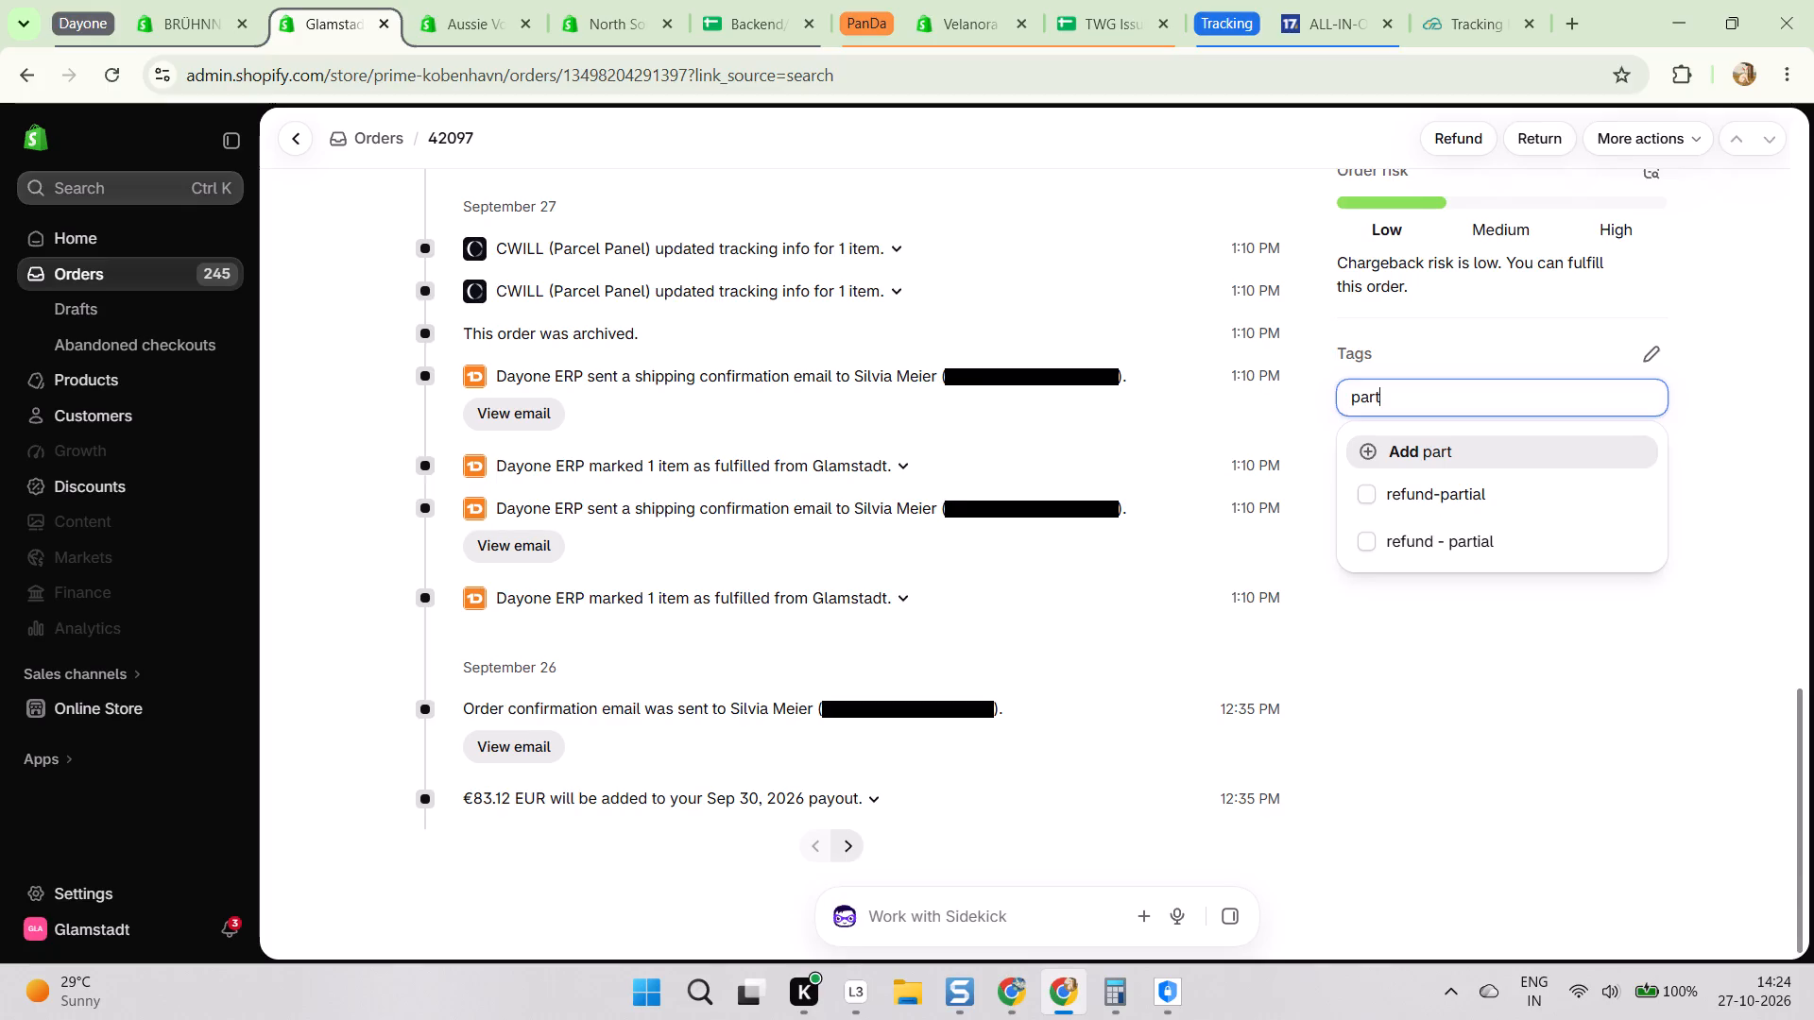
{"action": "left_click", "coordinate": [1461, 489]}
{"action": "left_click", "coordinate": [1396, 387]}
{"action": "key", "text": "BackSpace"}
{"action": "triple_click", "coordinate": [1396, 387]}
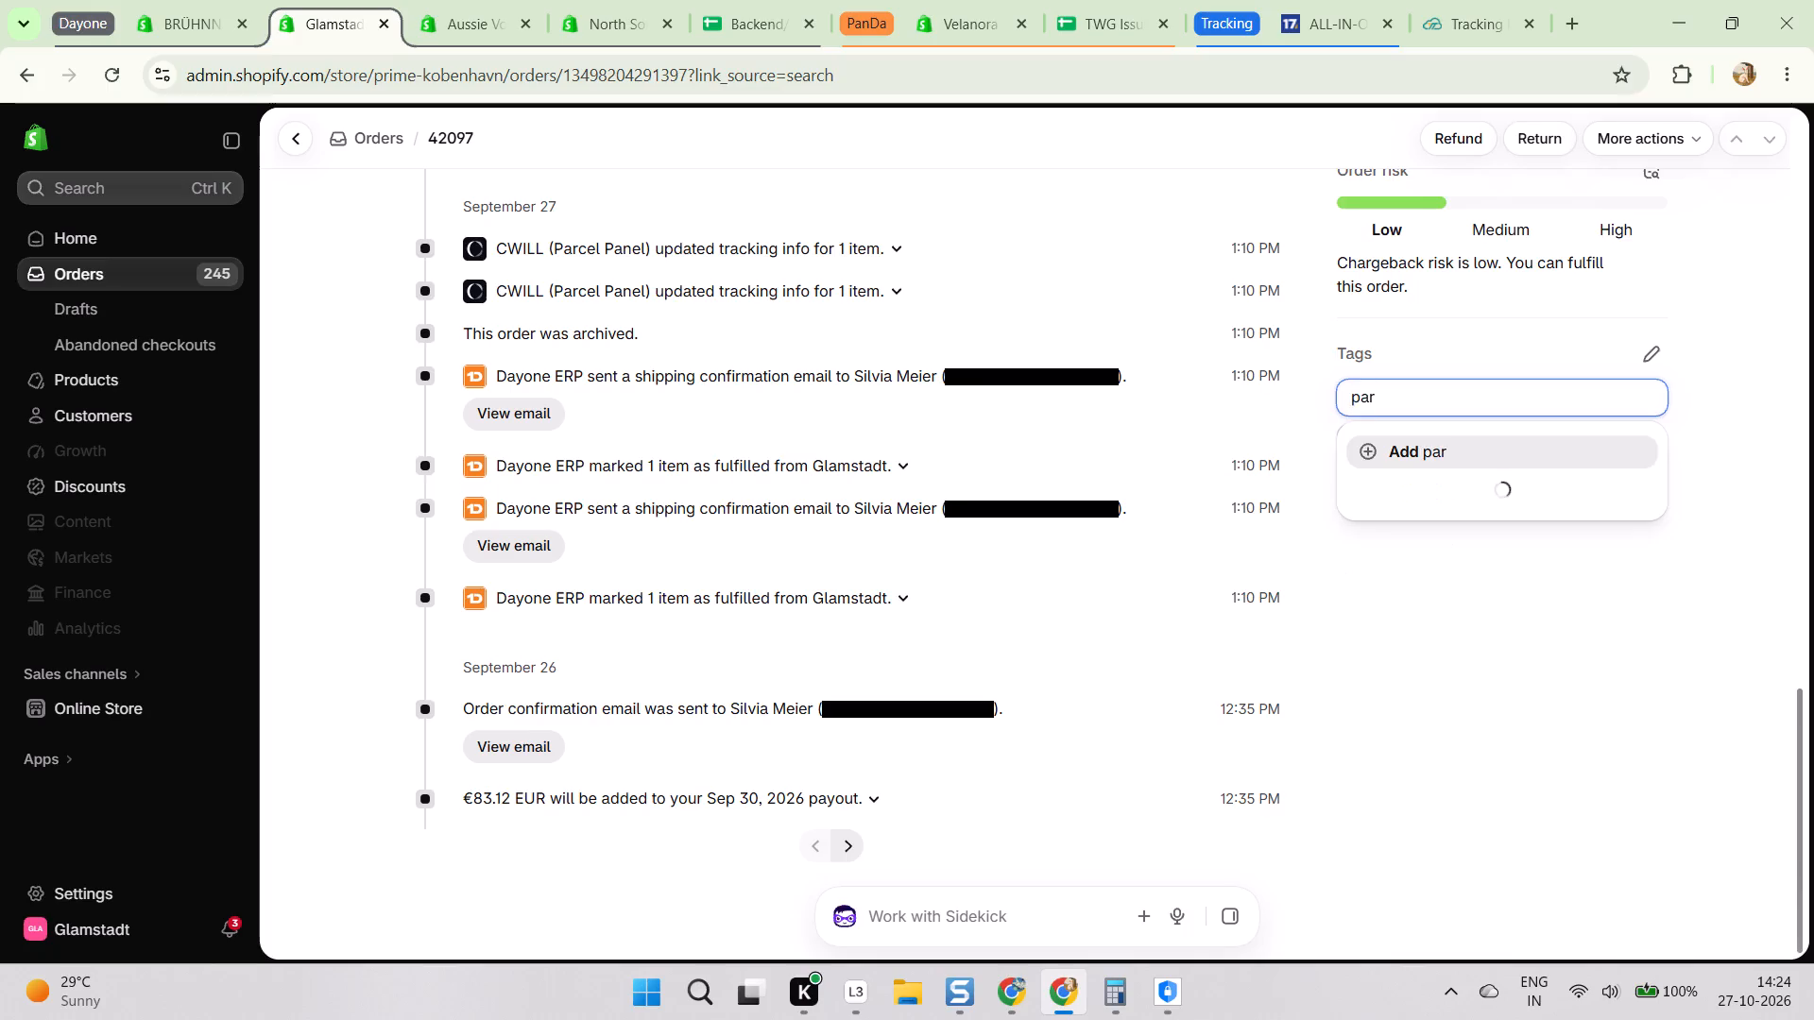
{"action": "key", "text": "BackSpace"}
{"action": "left_click", "coordinate": [1403, 555]}
{"action": "scroll", "coordinate": [1239, 539], "scroll_direction": "up", "scroll_amount": 4}
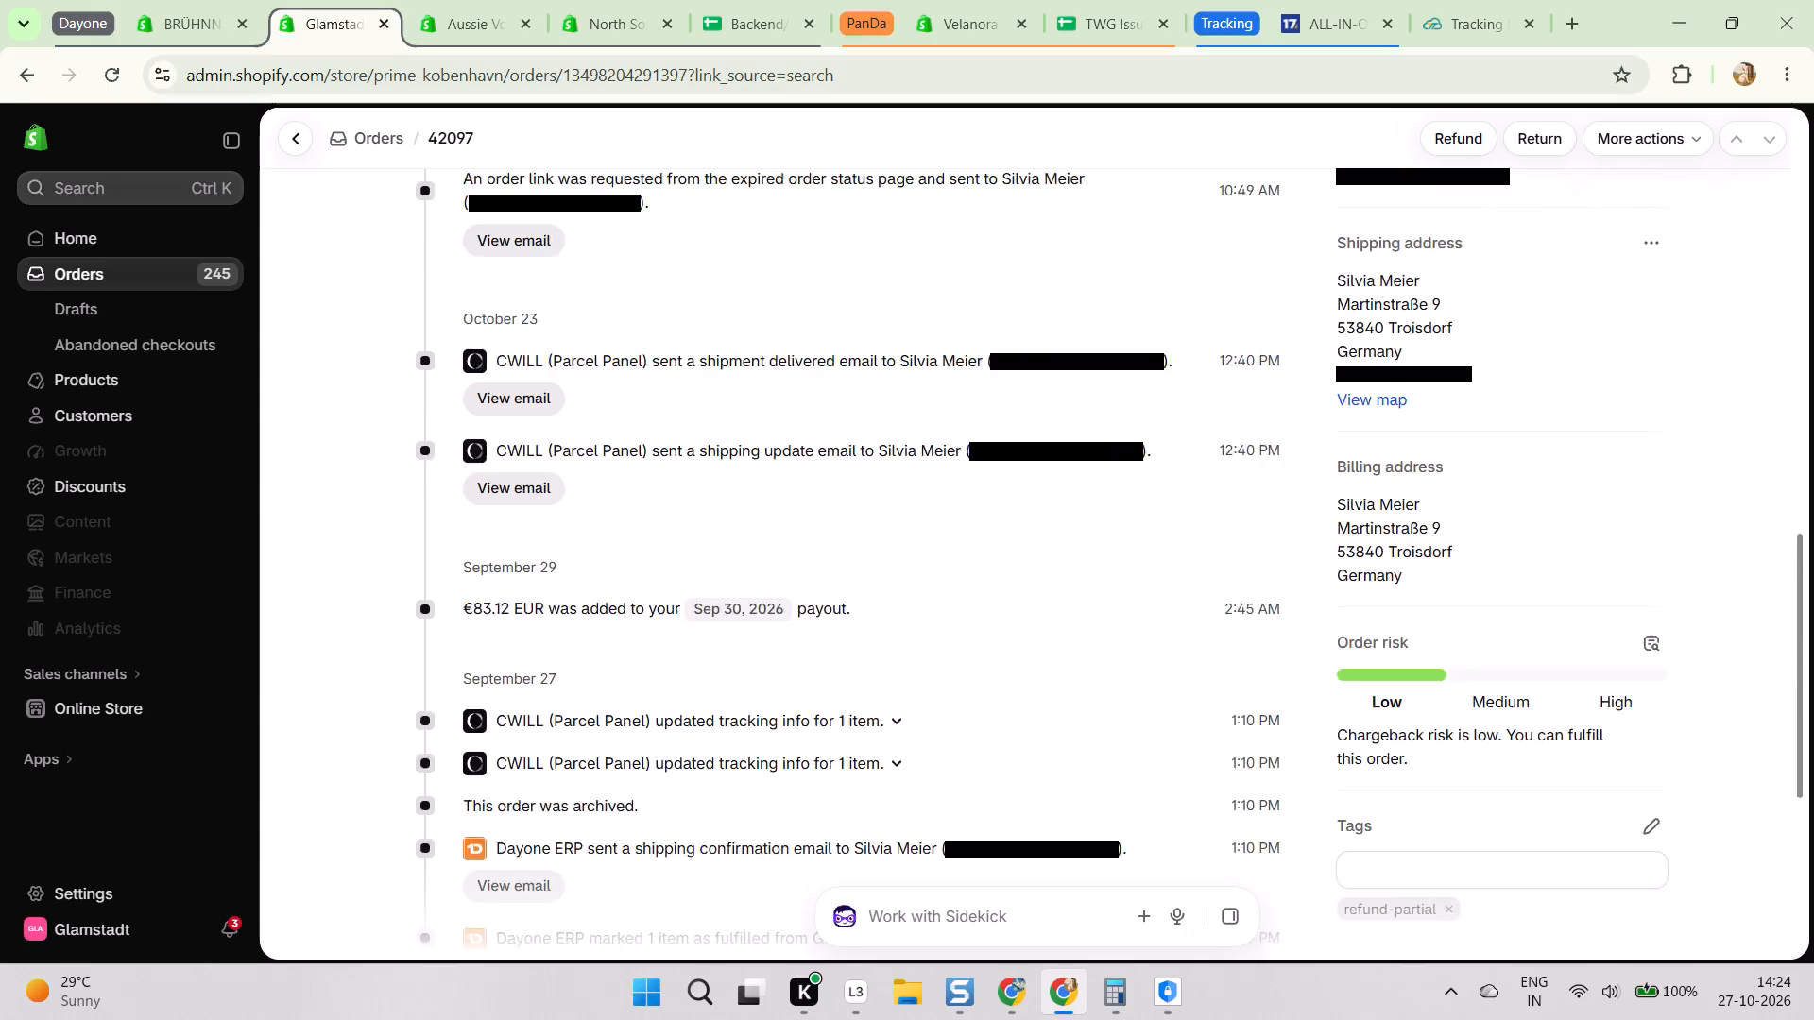
{"action": "scroll", "coordinate": [1057, 485], "scroll_direction": "up", "scroll_amount": 13}
{"action": "left_click", "coordinate": [836, 304]}
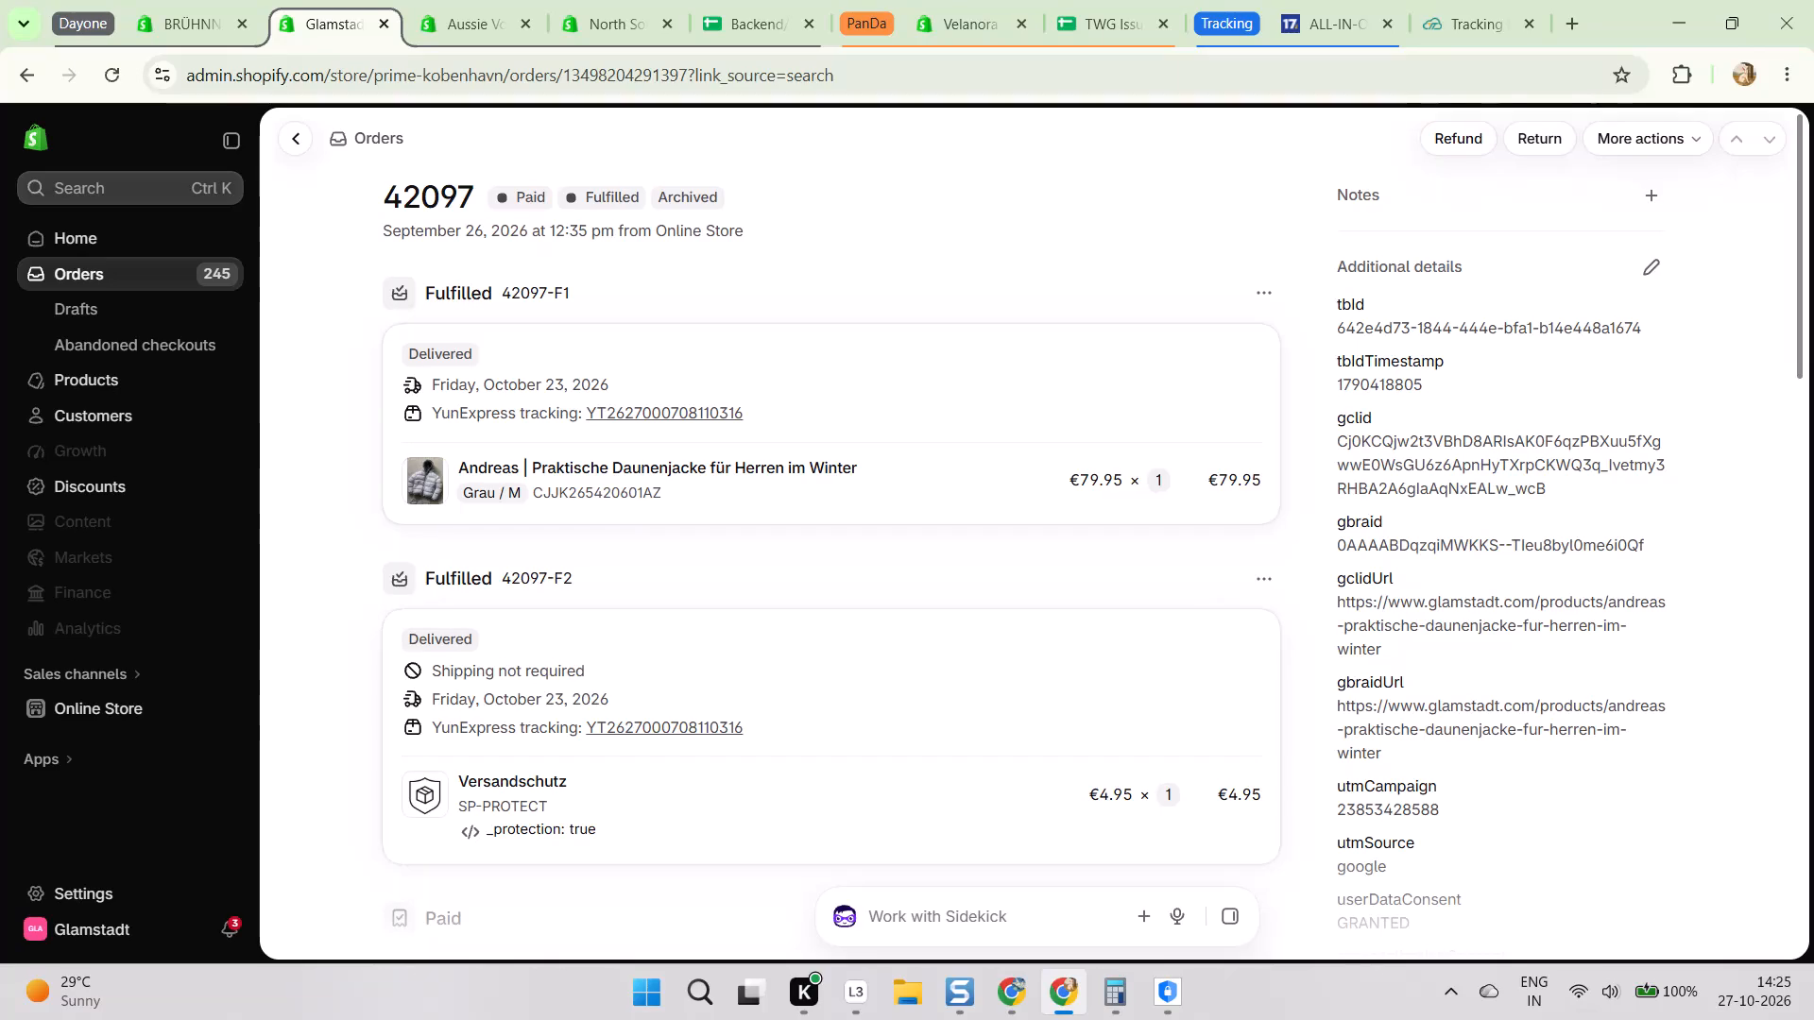
{"action": "left_click", "coordinate": [900, 419]}
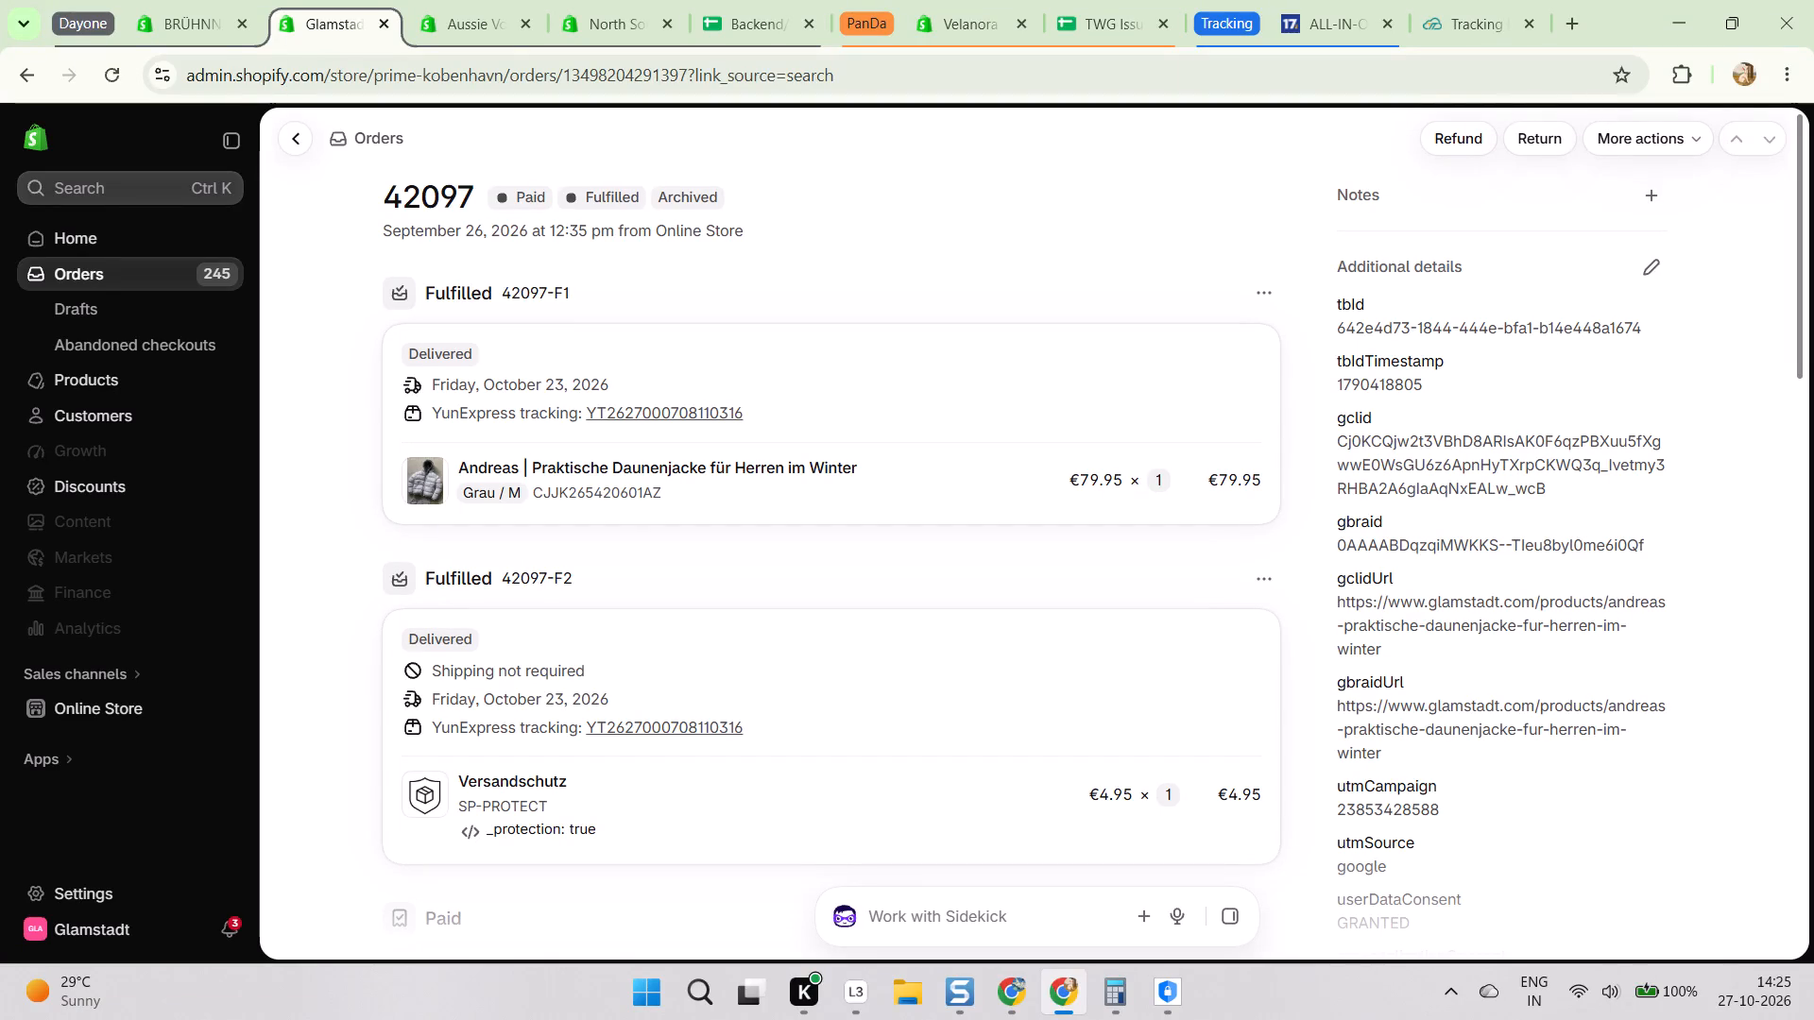
{"action": "left_click", "coordinate": [950, 342]}
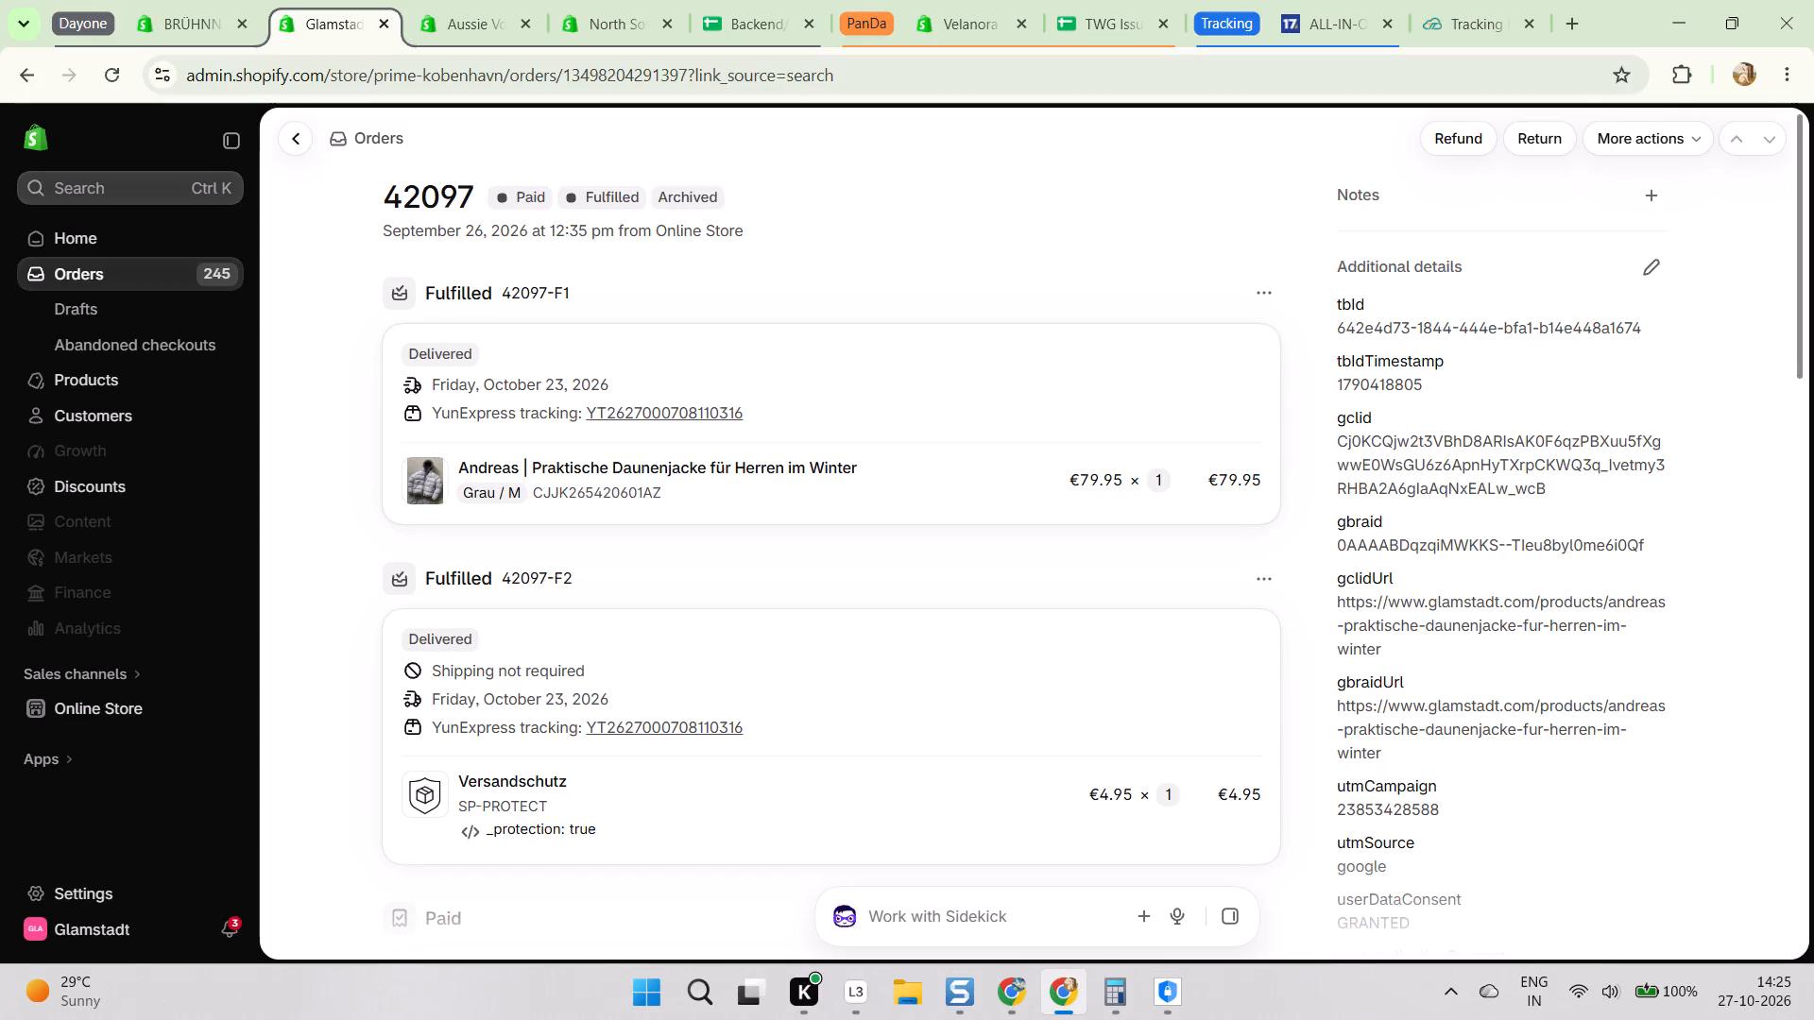
{"action": "left_click", "coordinate": [652, 305]}
{"action": "key", "text": "ctrl+f"}
{"action": "key", "text": "ctrl+v"}
{"action": "scroll", "coordinate": [917, 320], "scroll_direction": "up", "scroll_amount": 4}
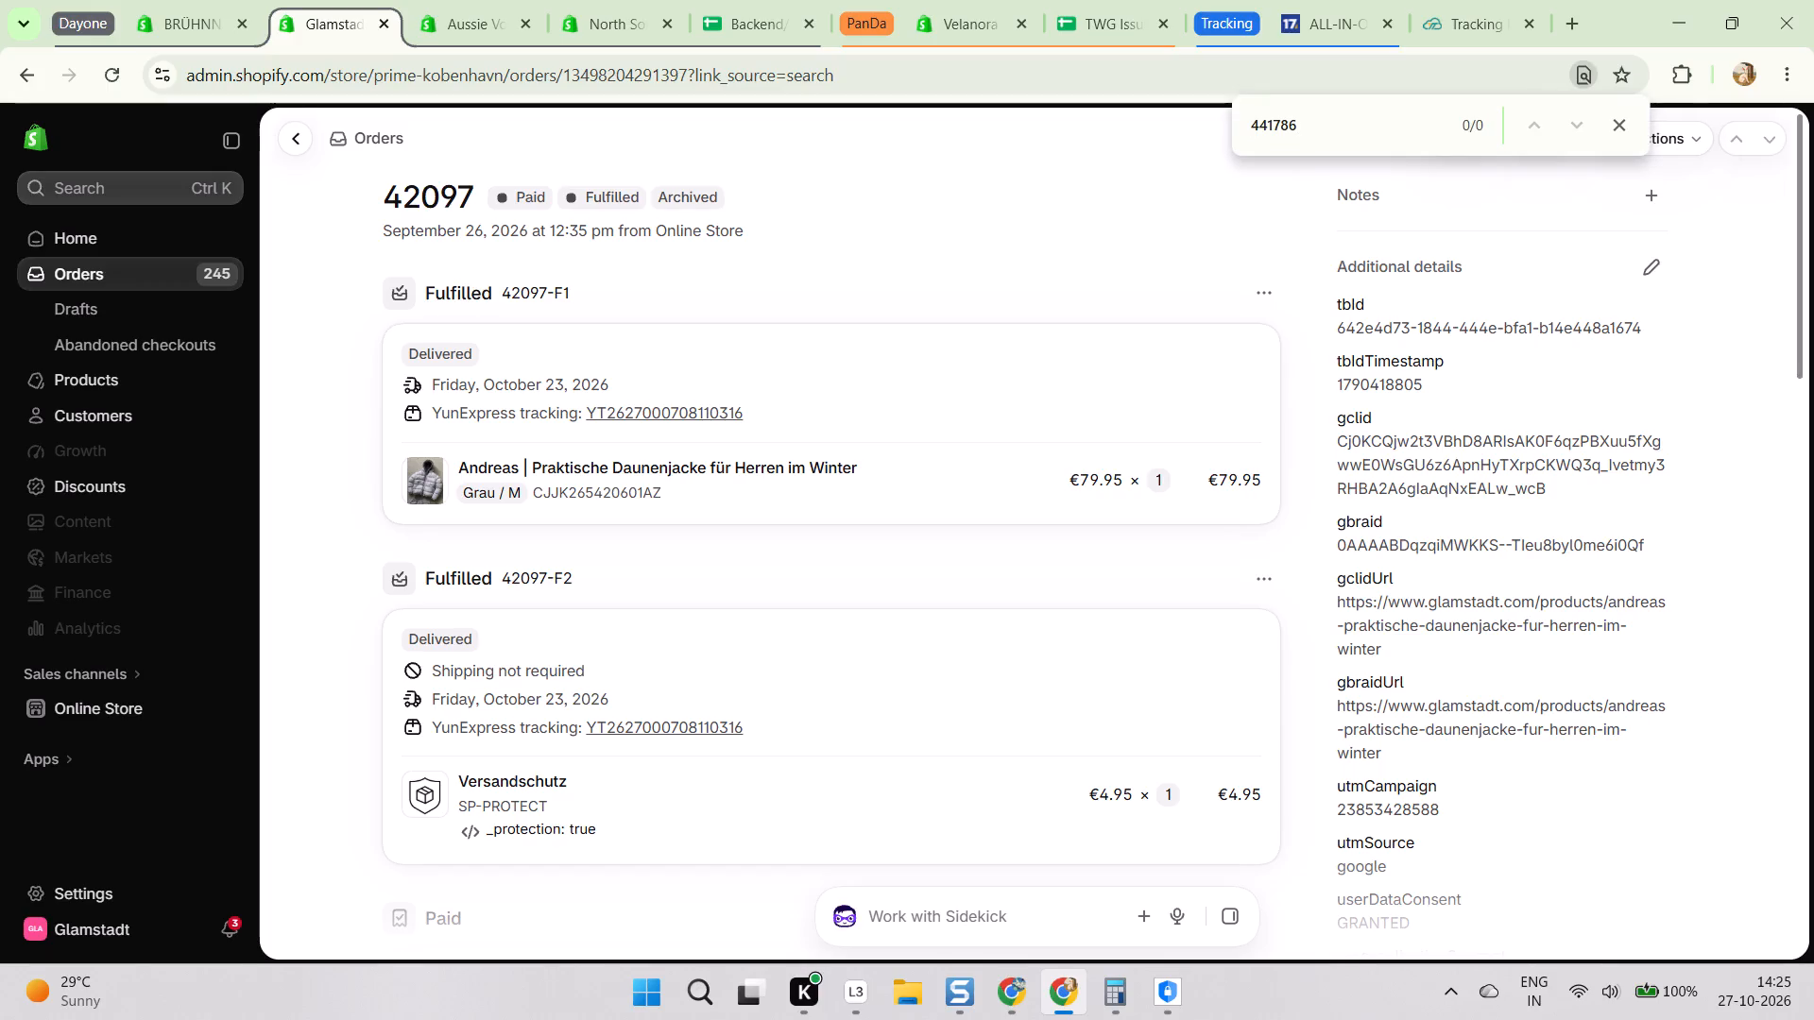
{"action": "scroll", "coordinate": [1236, 246], "scroll_direction": "up", "scroll_amount": 5}
{"action": "left_click", "coordinate": [1617, 116]}
{"action": "scroll", "coordinate": [1226, 236], "scroll_direction": "up", "scroll_amount": 2}
{"action": "left_click", "coordinate": [962, 254]}
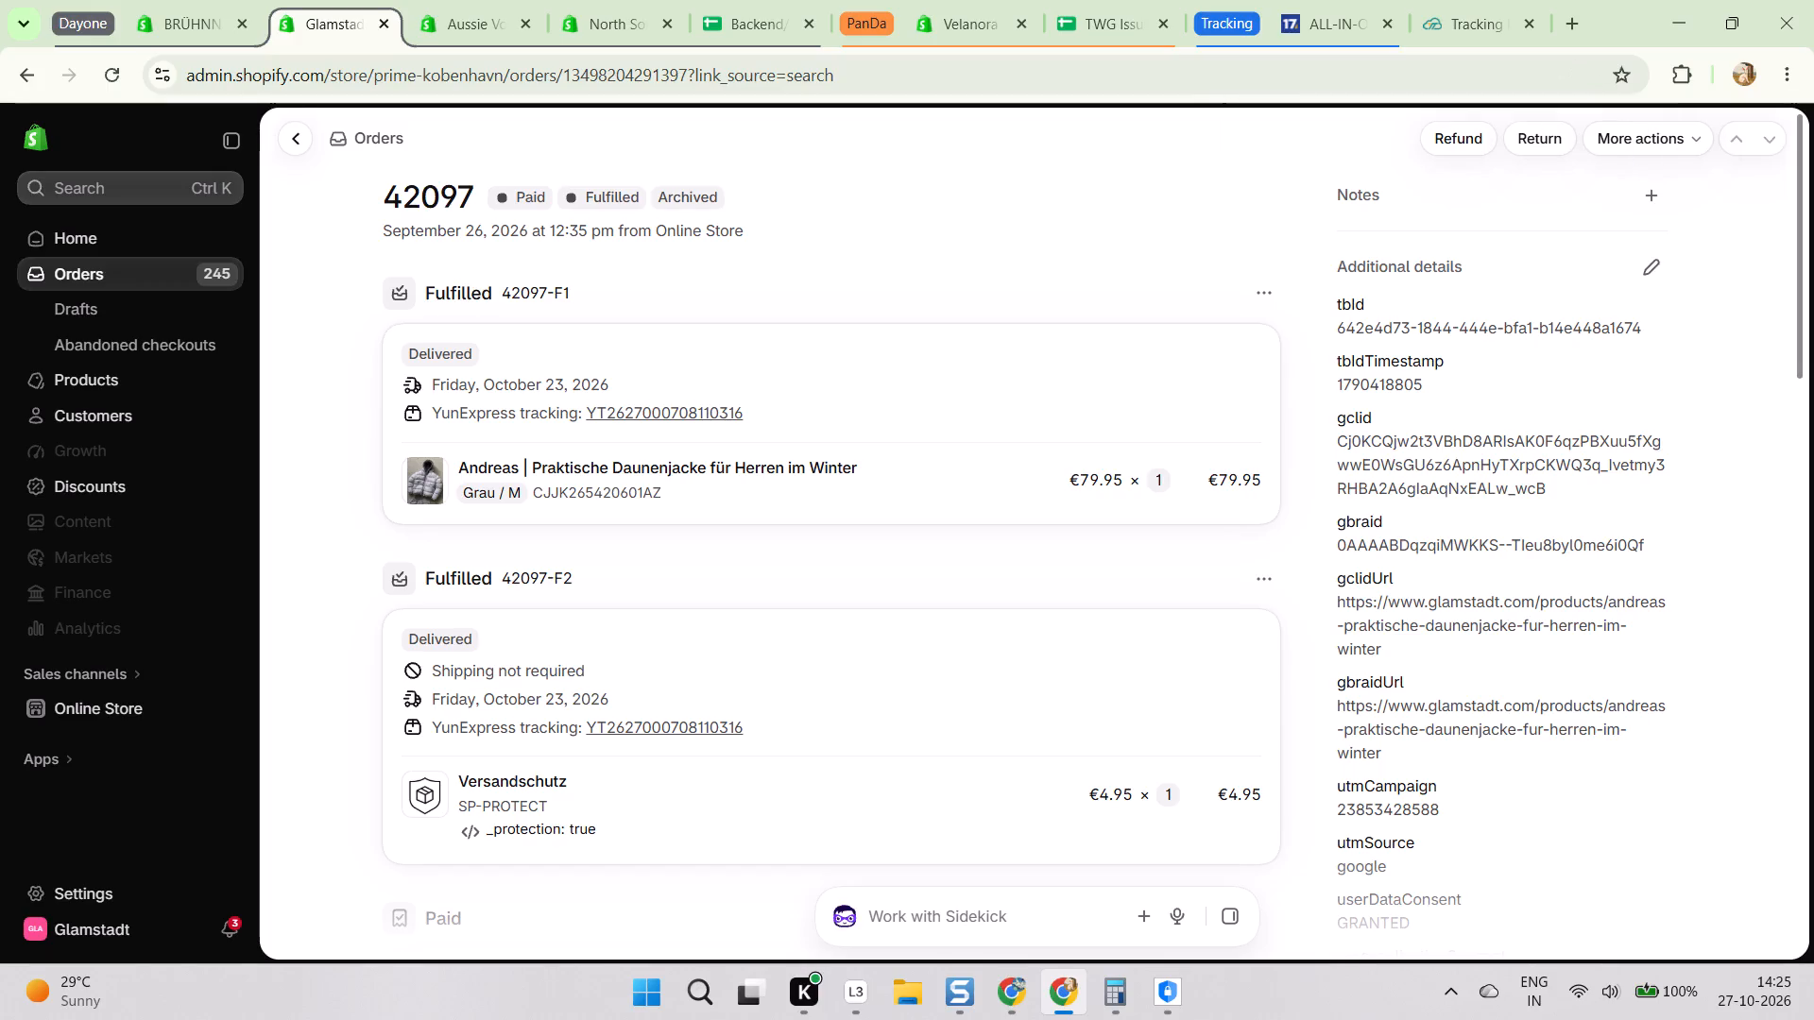
{"action": "key", "text": "alt+Tab"}
{"action": "left_click", "coordinate": [190, 0]}
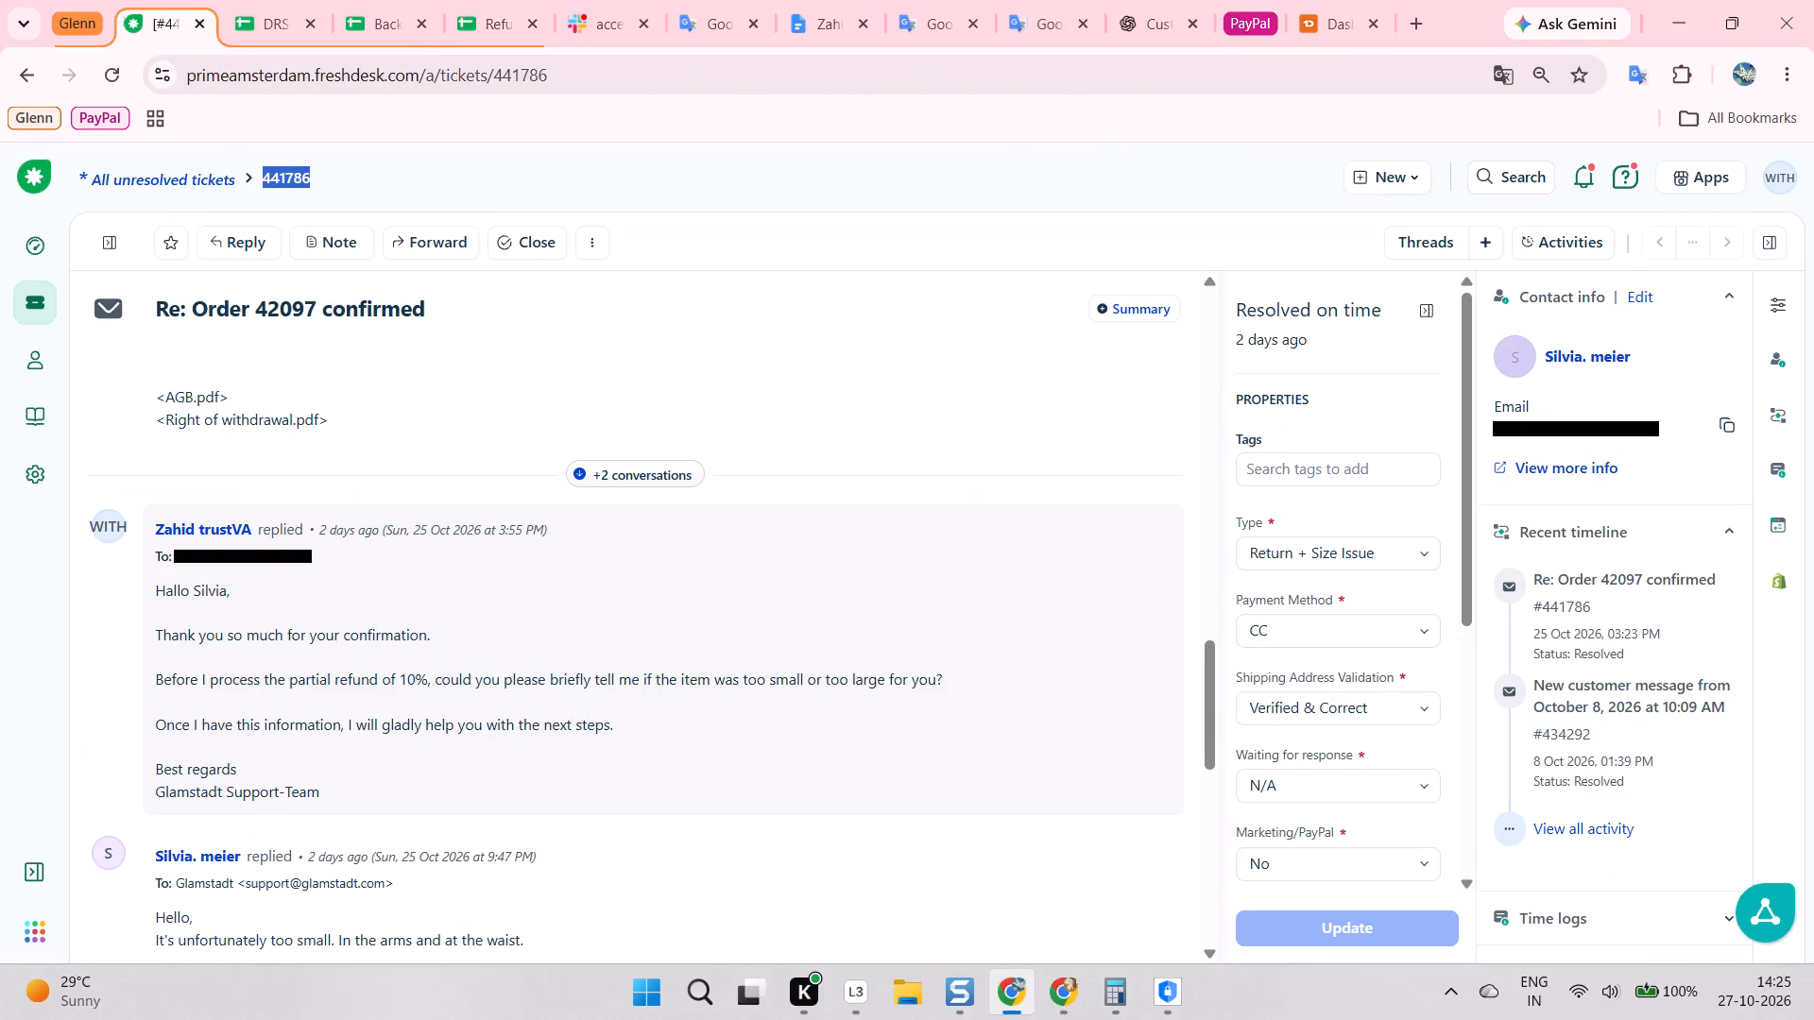
{"action": "scroll", "coordinate": [1298, 425], "scroll_direction": "down", "scroll_amount": 1}
{"action": "scroll", "coordinate": [805, 494], "scroll_direction": "down", "scroll_amount": 4}
{"action": "key", "text": "alt+Tab"}
{"action": "scroll", "coordinate": [1357, 481], "scroll_direction": "down", "scroll_amount": 4}
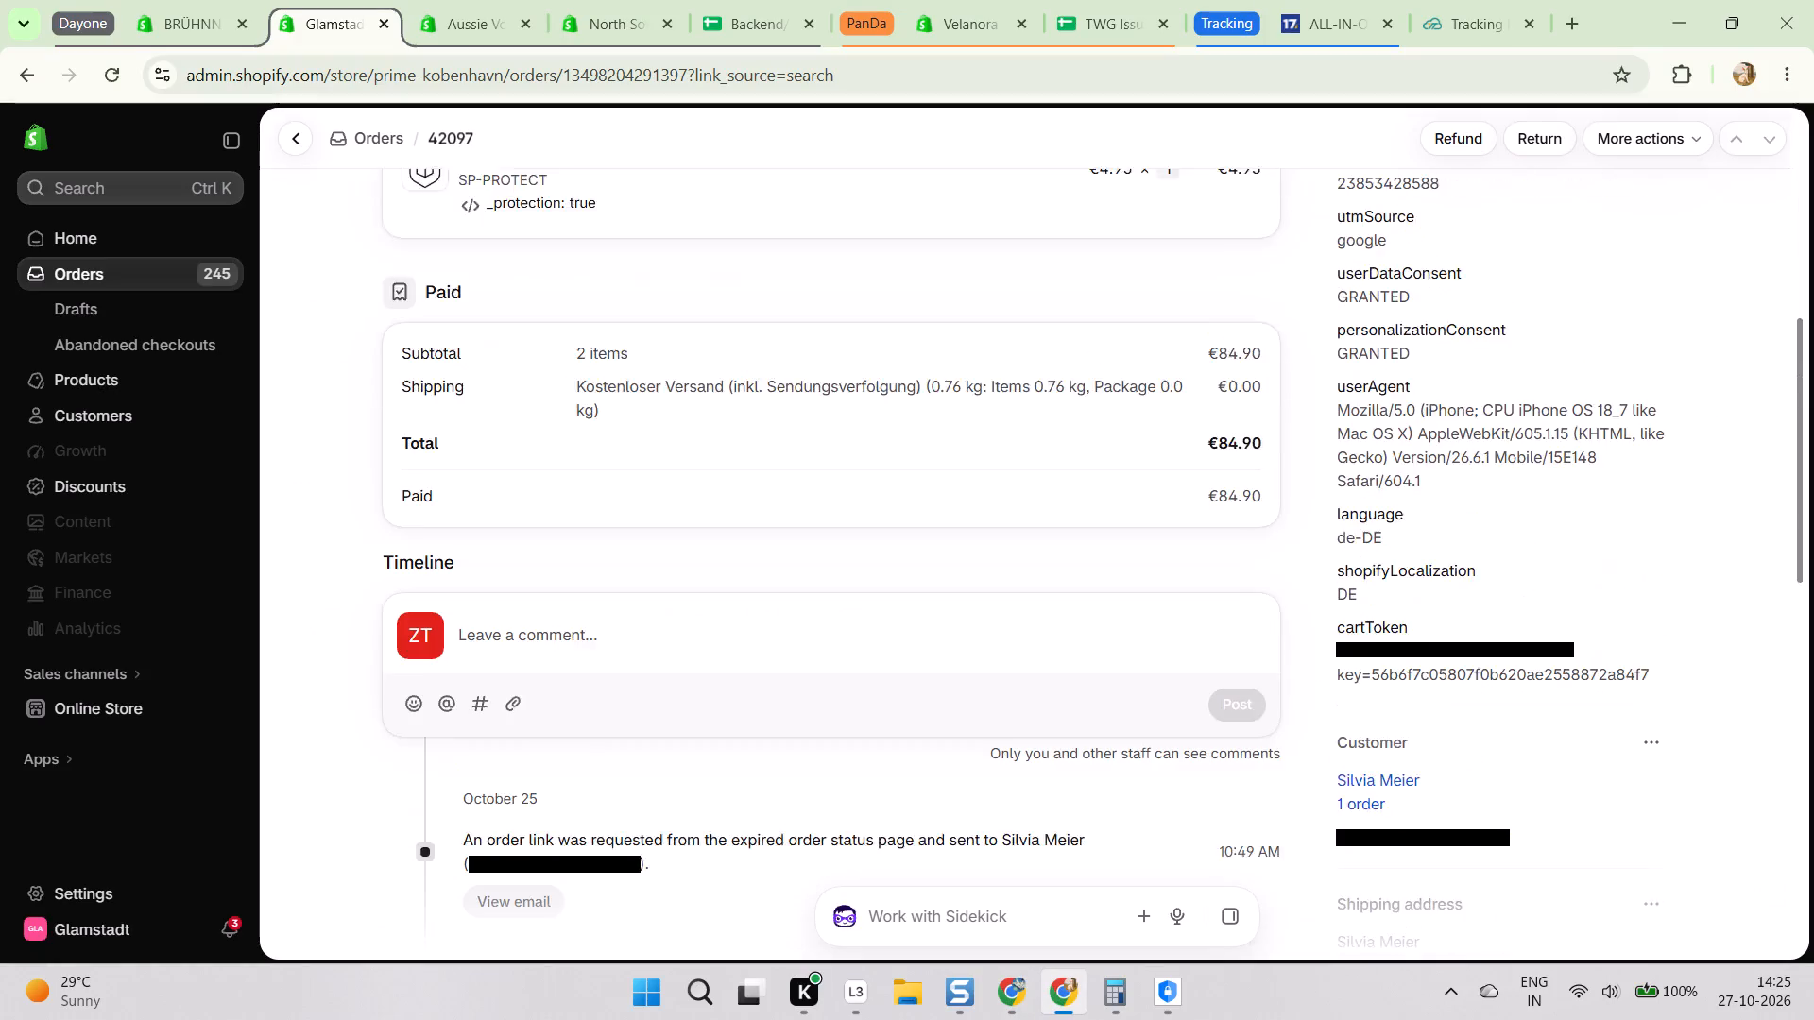
{"action": "scroll", "coordinate": [1440, 486], "scroll_direction": "down", "scroll_amount": 9}
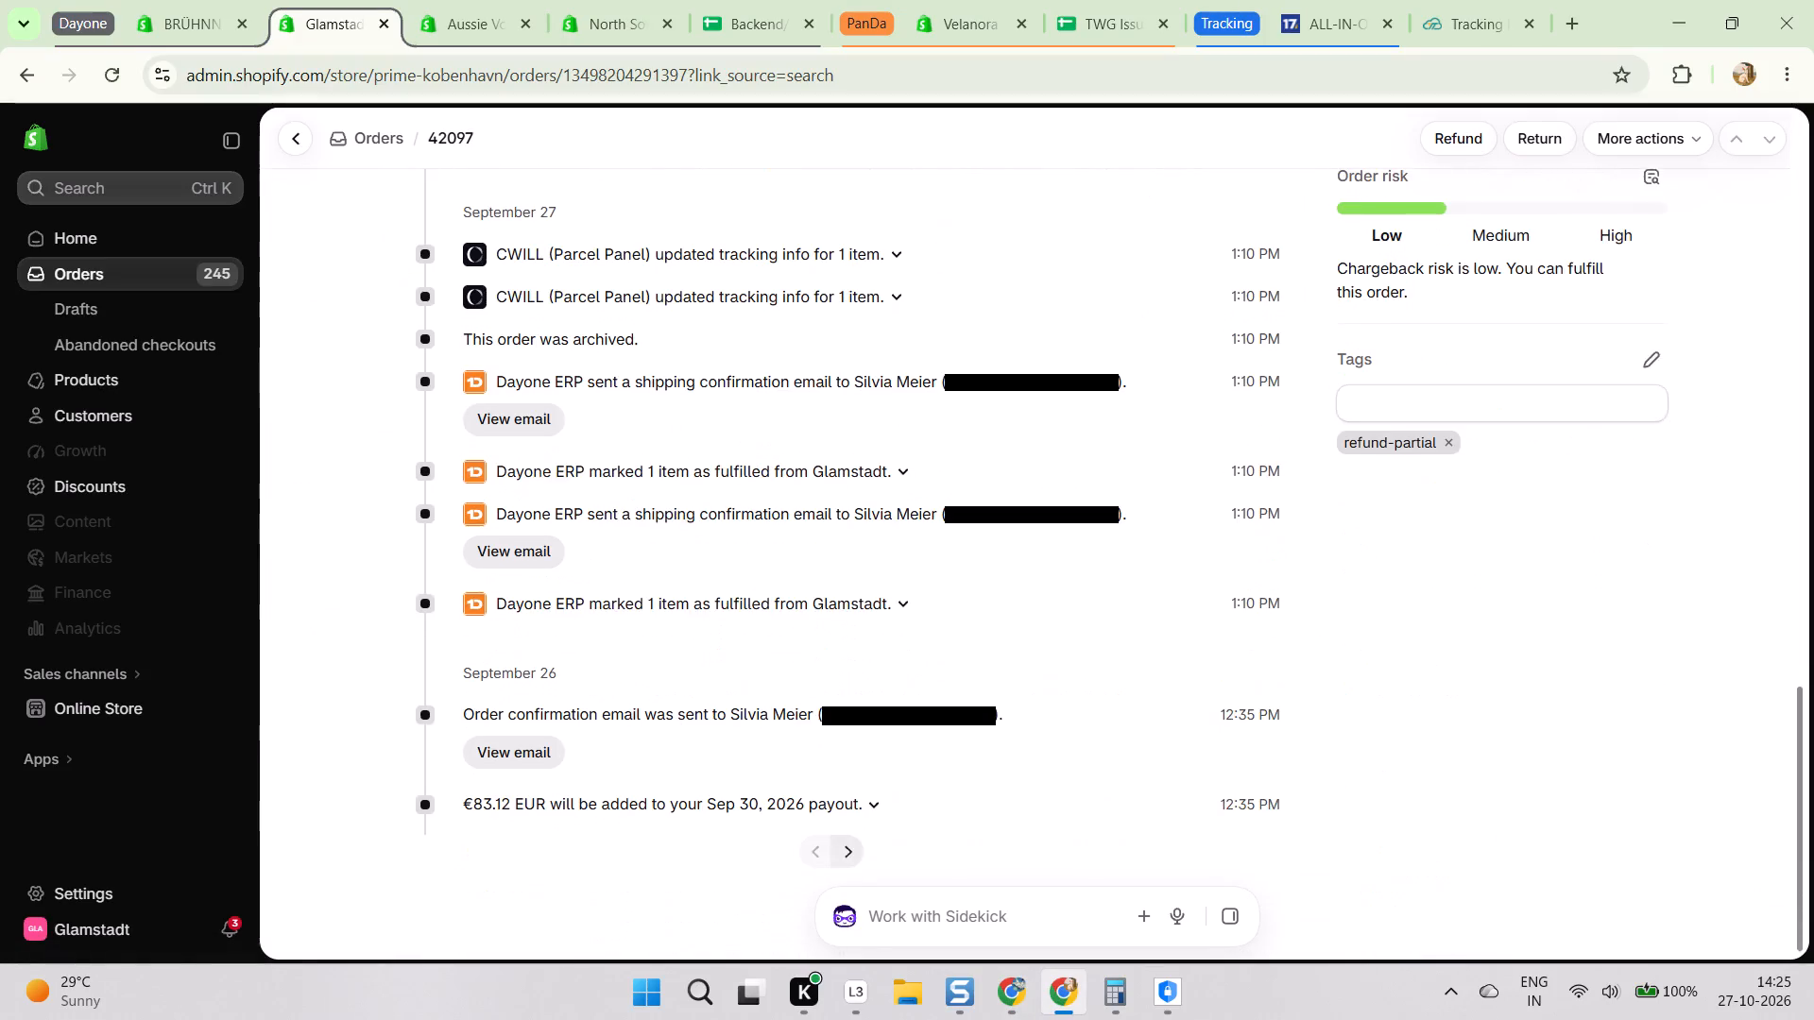
{"action": "scroll", "coordinate": [1408, 499], "scroll_direction": "up", "scroll_amount": 18}
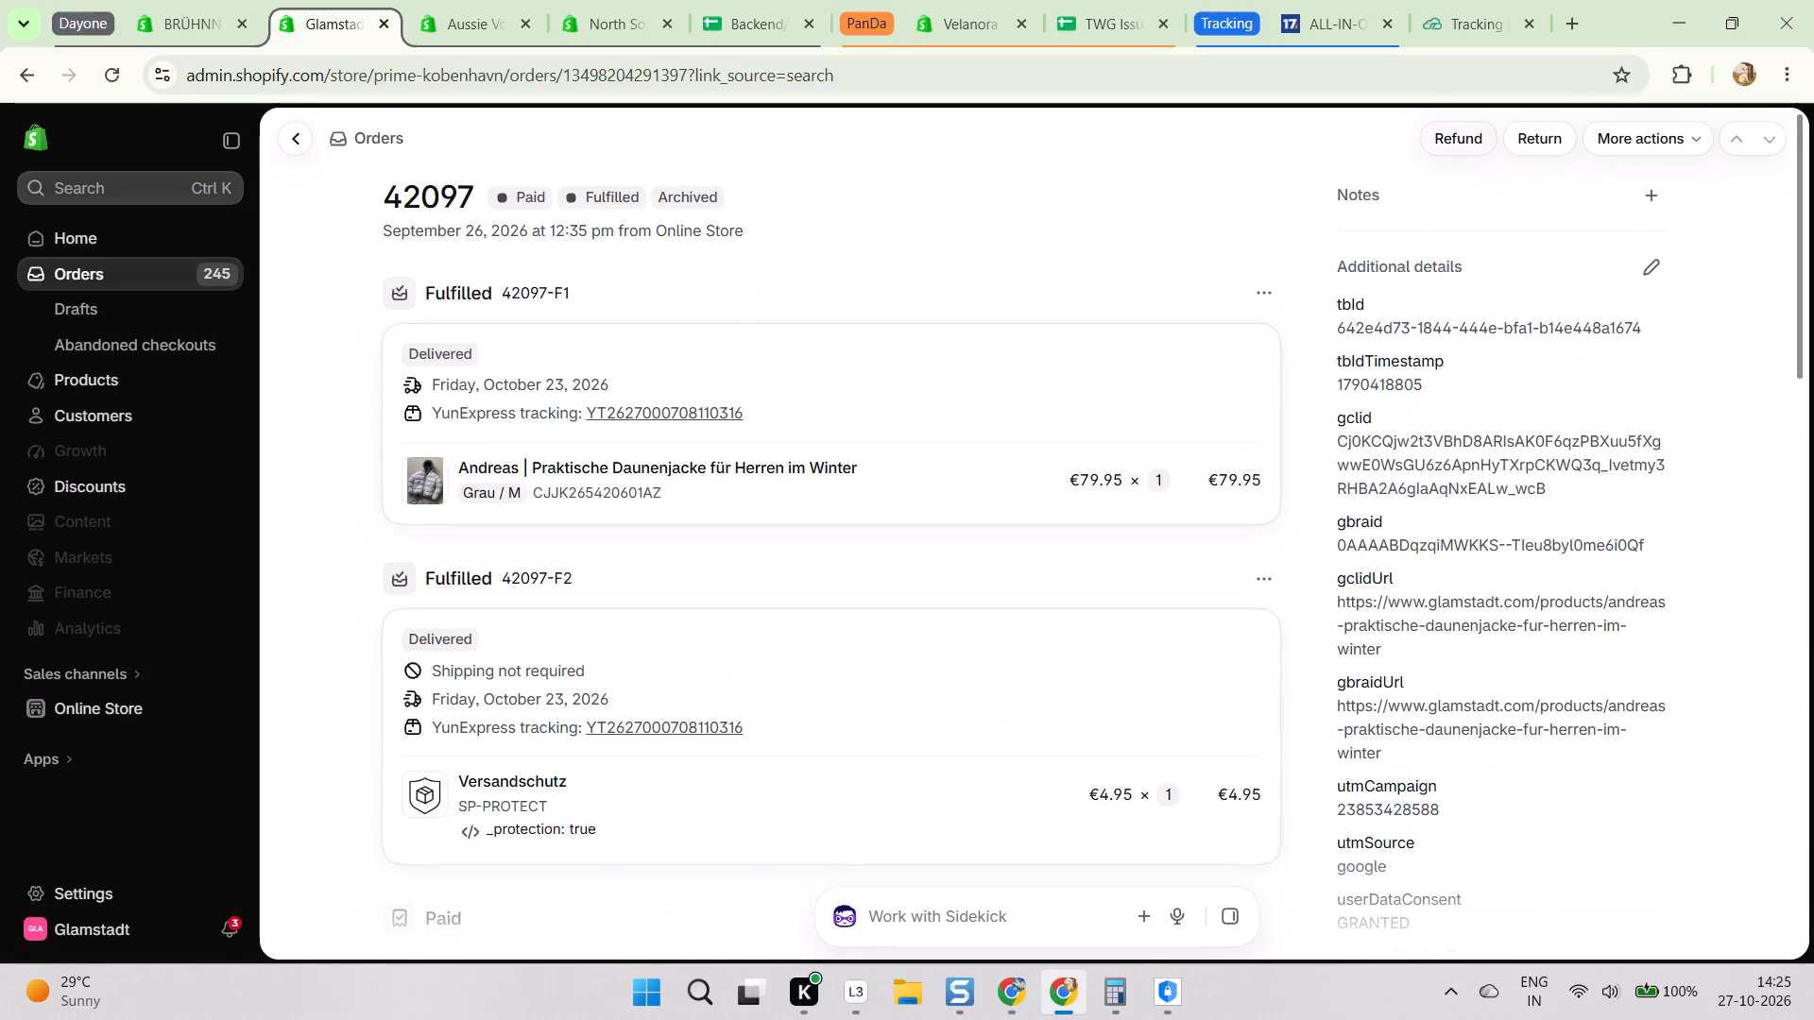
{"action": "left_click", "coordinate": [1454, 142]}
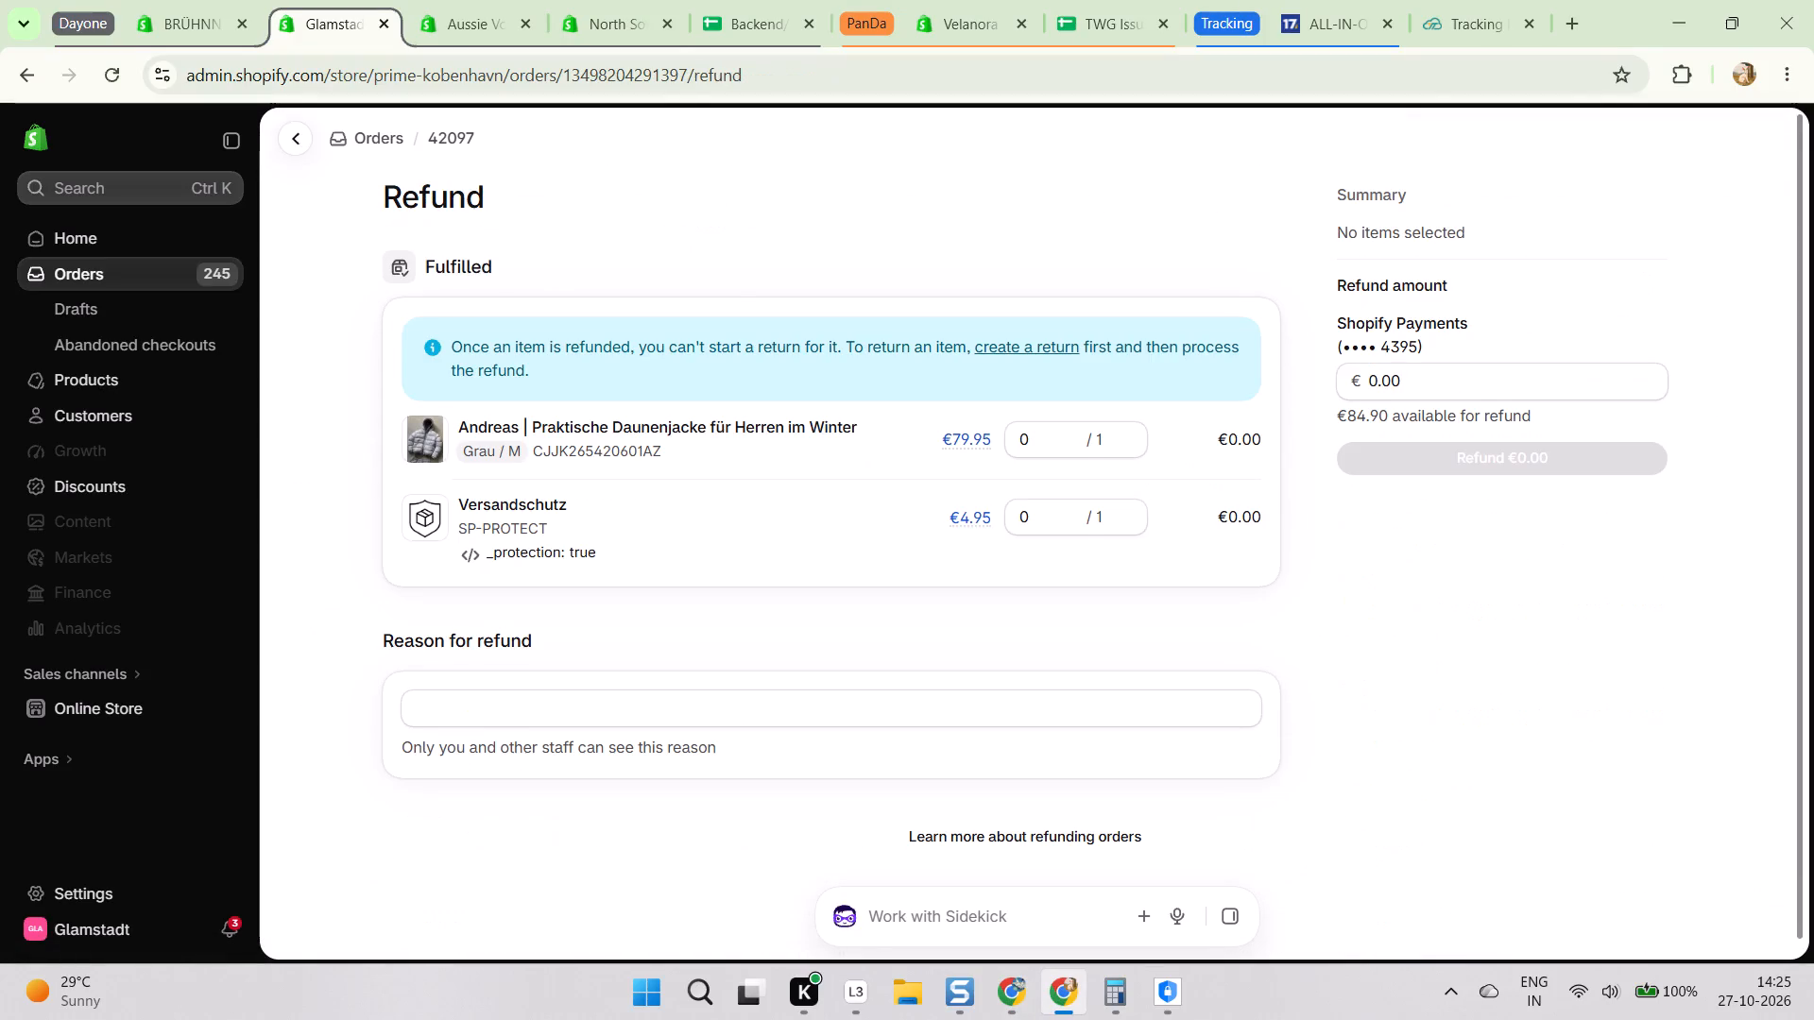
{"action": "scroll", "coordinate": [1369, 317], "scroll_direction": "down", "scroll_amount": 2}
{"action": "left_click", "coordinate": [798, 713]}
{"action": "left_click", "coordinate": [798, 691]}
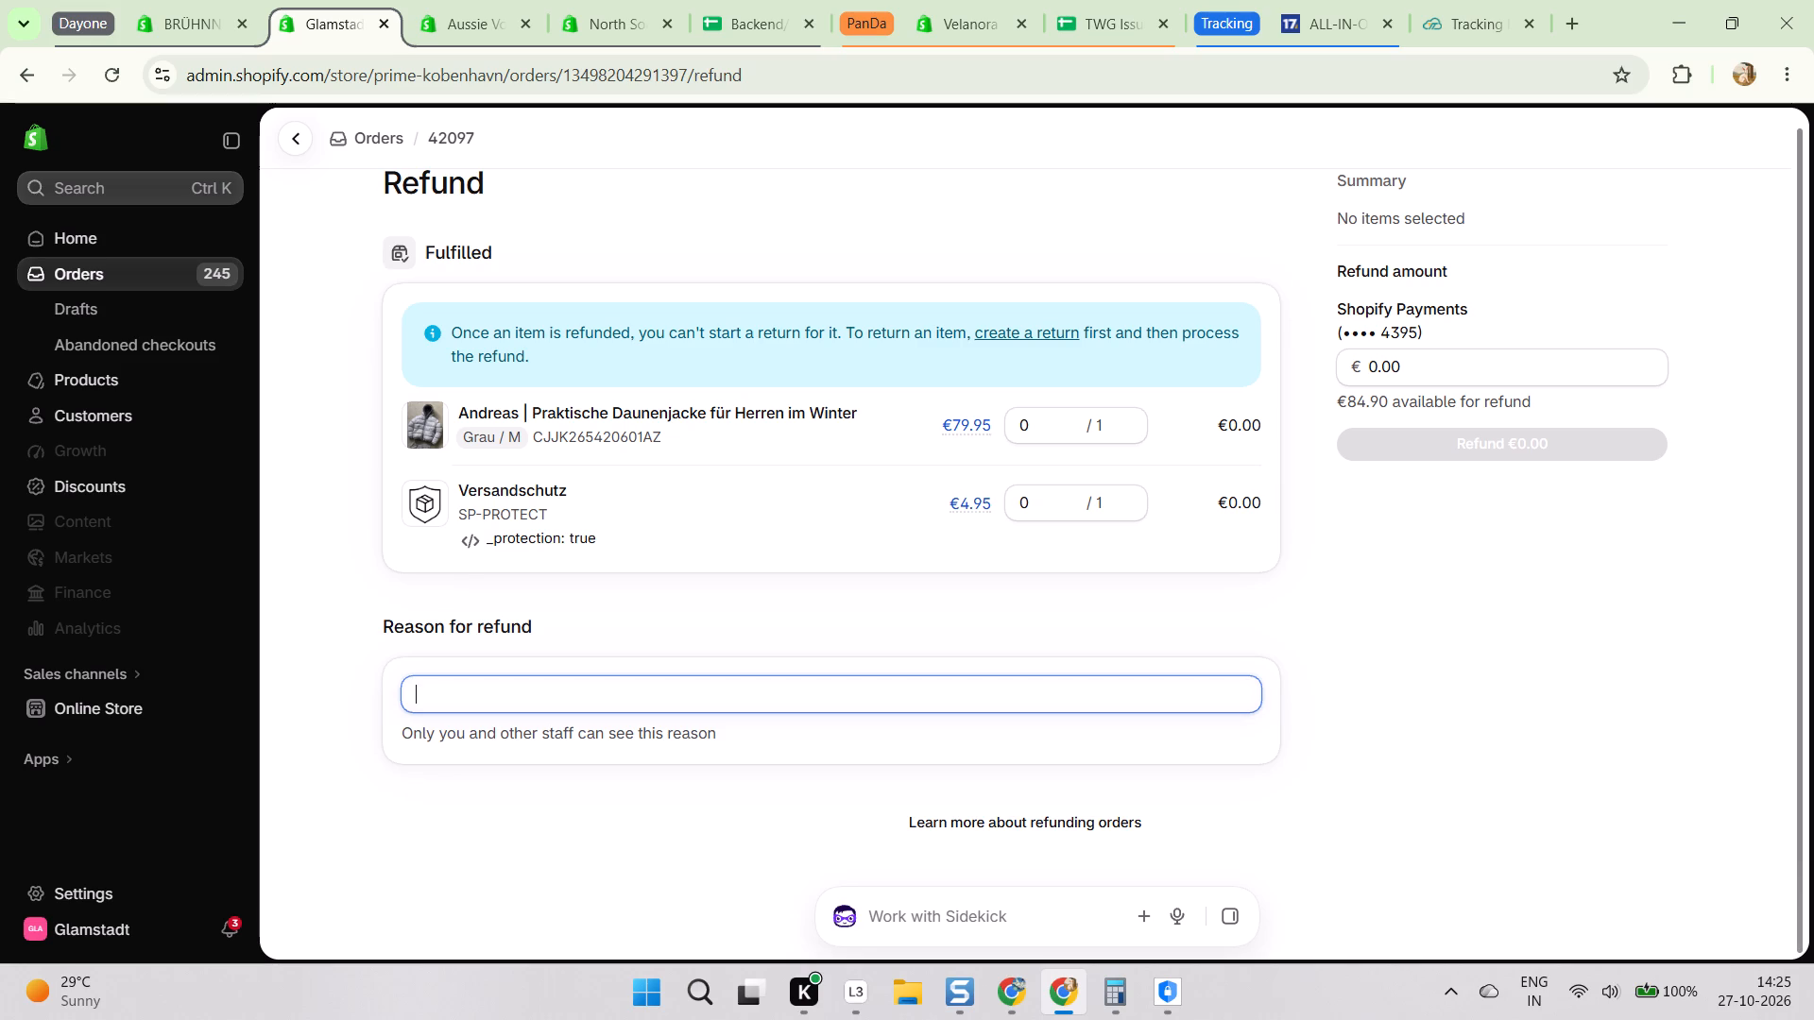
{"action": "scroll", "coordinate": [799, 671], "scroll_direction": "down", "scroll_amount": 1}
{"action": "left_click", "coordinate": [689, 688]}
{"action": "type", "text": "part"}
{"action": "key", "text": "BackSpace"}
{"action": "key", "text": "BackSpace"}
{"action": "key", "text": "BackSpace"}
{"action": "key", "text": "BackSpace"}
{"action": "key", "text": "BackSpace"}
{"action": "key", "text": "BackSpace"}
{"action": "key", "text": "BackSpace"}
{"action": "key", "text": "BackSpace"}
Enter "cx accept 10% pr" as the reason for refund, checking the agreed percentage in the Freshdesk ticket.
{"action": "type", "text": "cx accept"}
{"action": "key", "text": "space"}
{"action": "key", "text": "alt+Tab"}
{"action": "scroll", "coordinate": [497, 673], "scroll_direction": "up", "scroll_amount": 1}
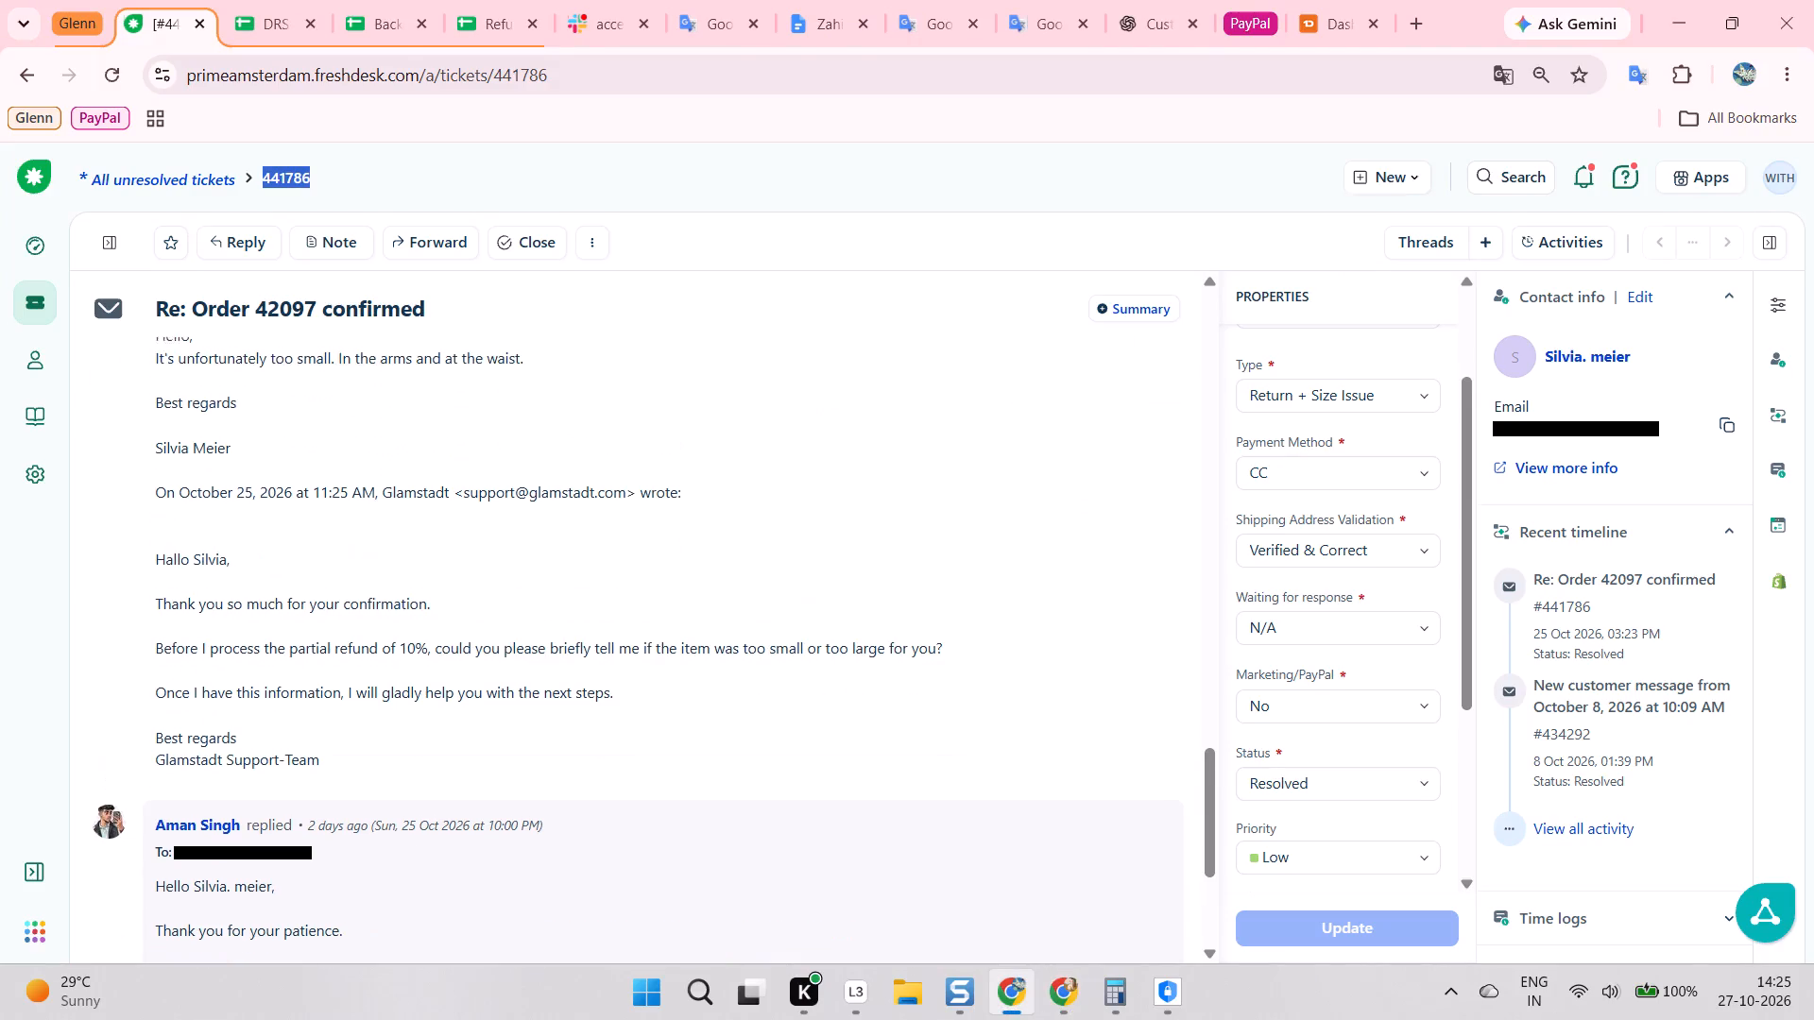
{"action": "key", "text": "alt+Tab"}
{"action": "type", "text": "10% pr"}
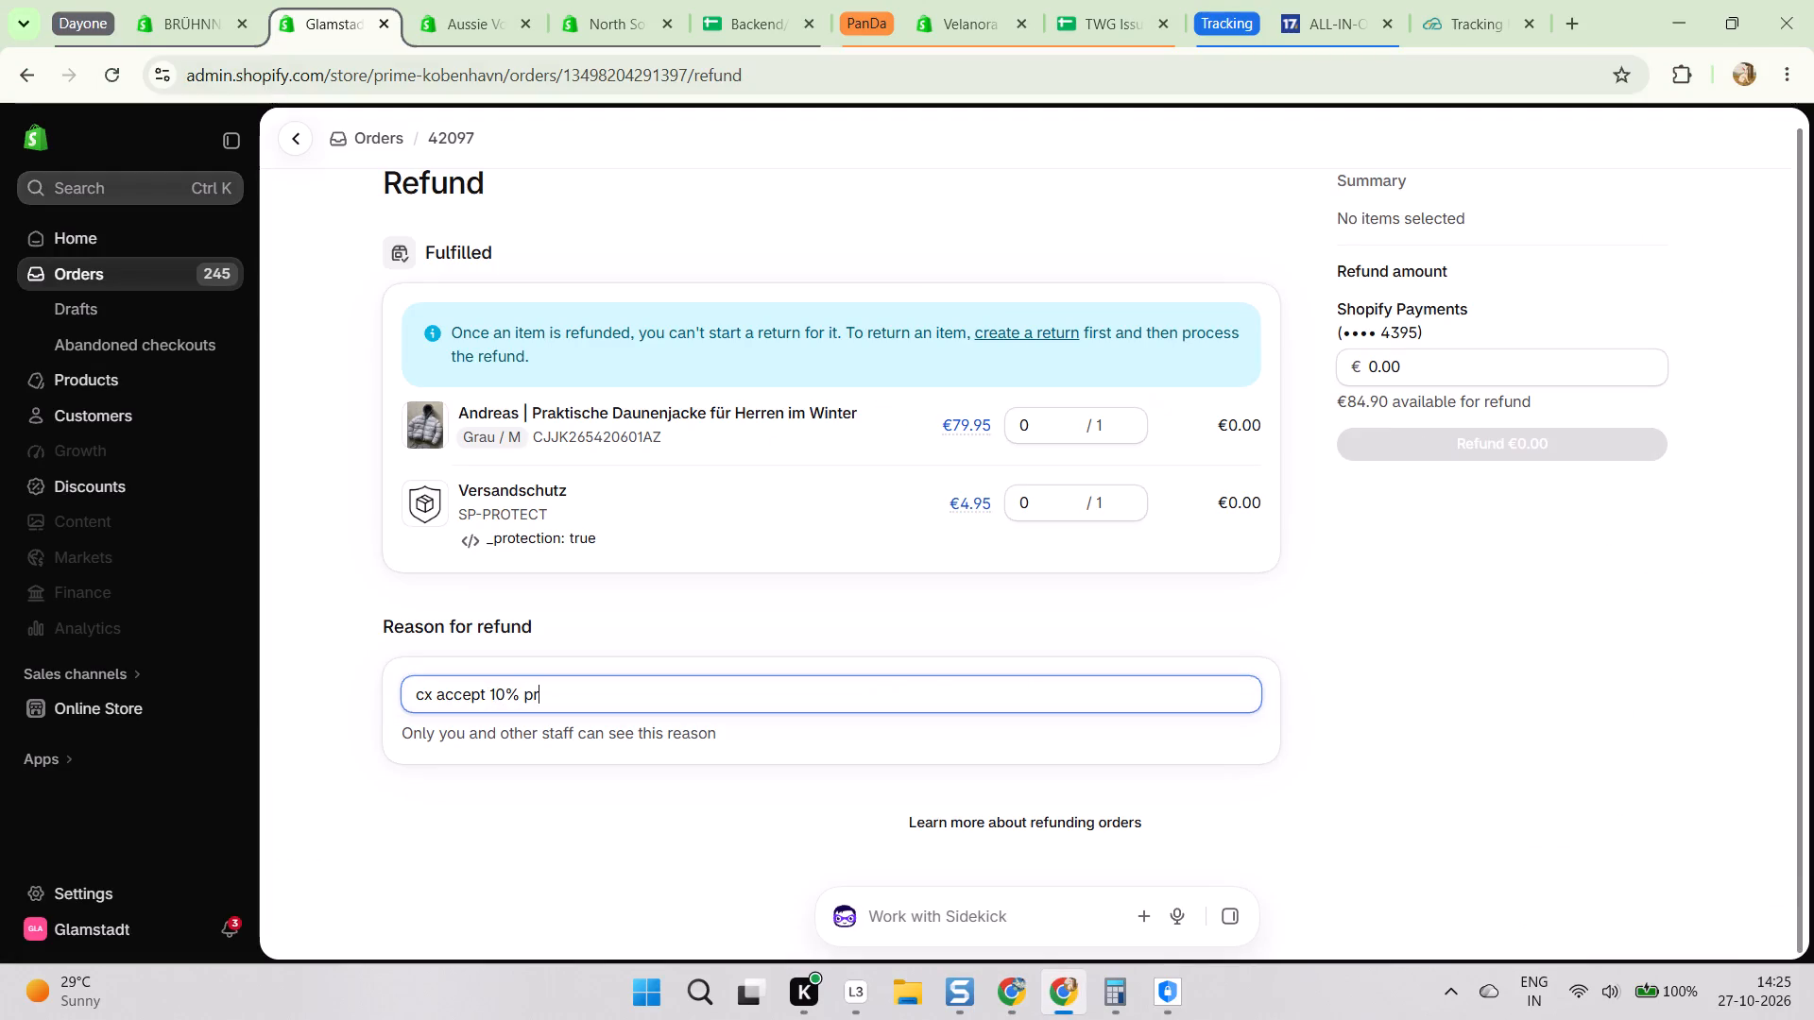
Set the refund amount to 8.49 euros, check it against Refund_Tracker row 5514, issue the refund and review the order's timeline.
{"action": "left_click", "coordinate": [1404, 345]}
{"action": "double_click", "coordinate": [1415, 376]}
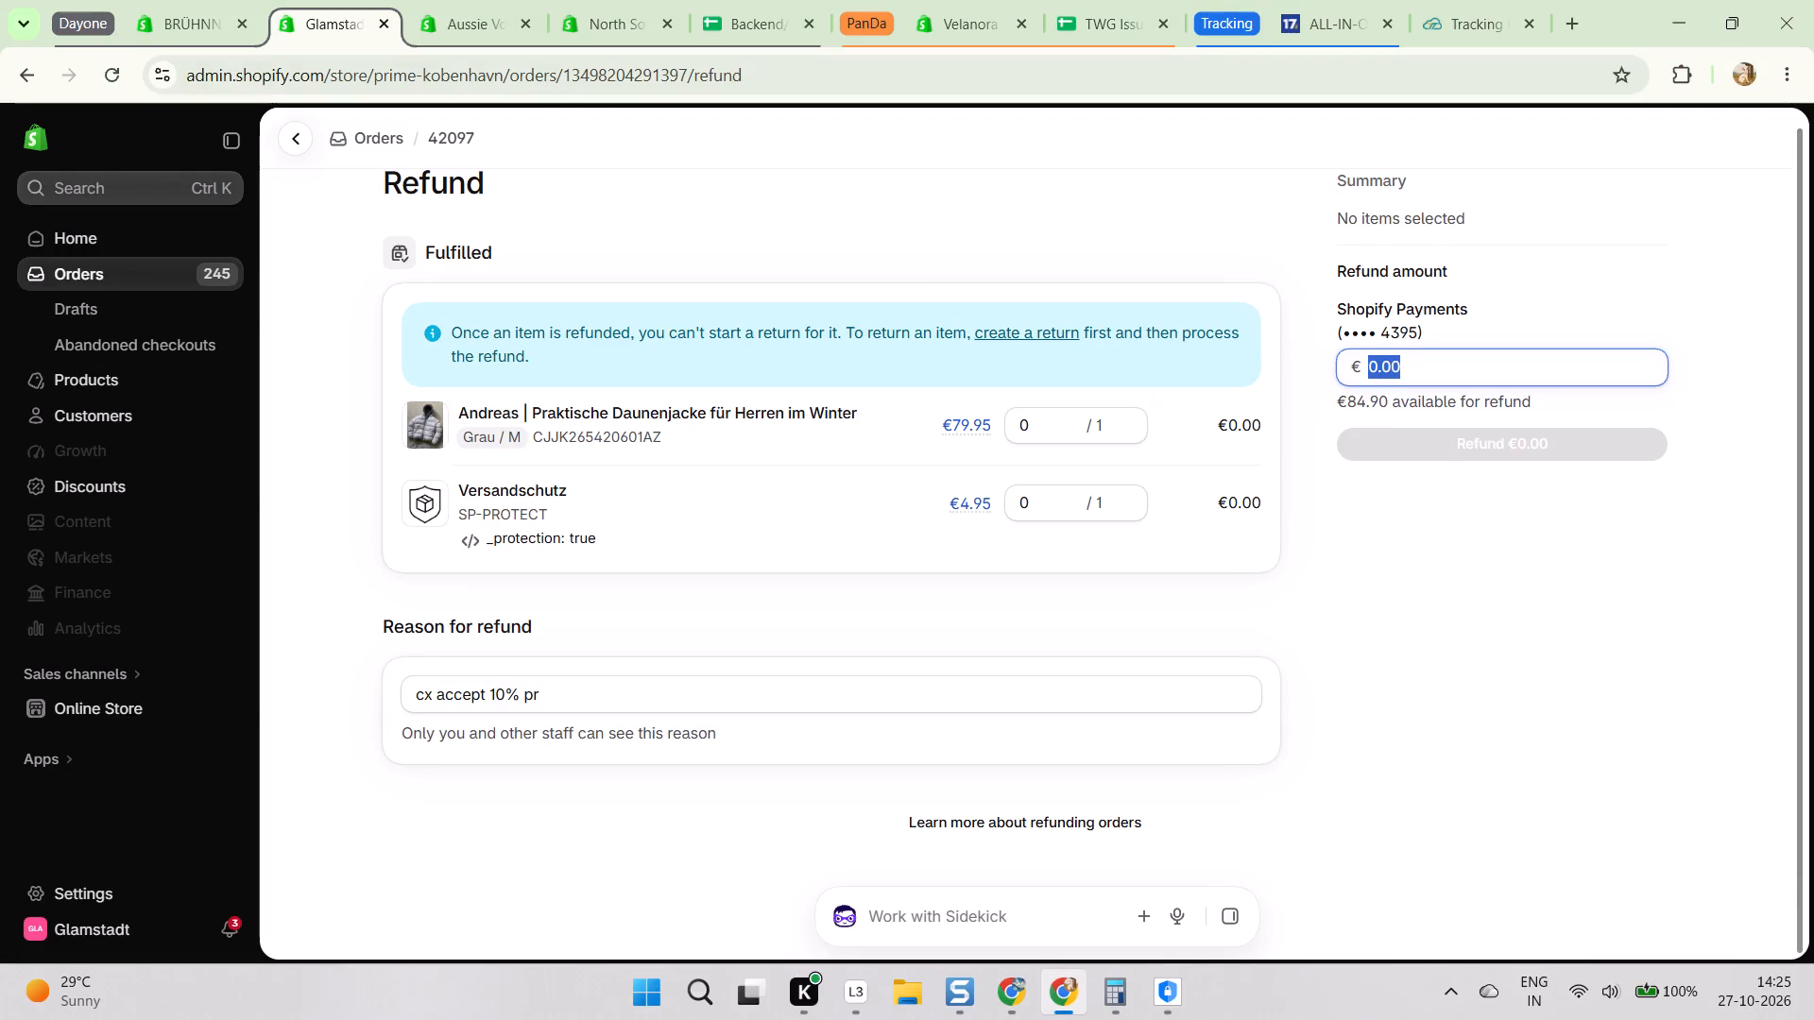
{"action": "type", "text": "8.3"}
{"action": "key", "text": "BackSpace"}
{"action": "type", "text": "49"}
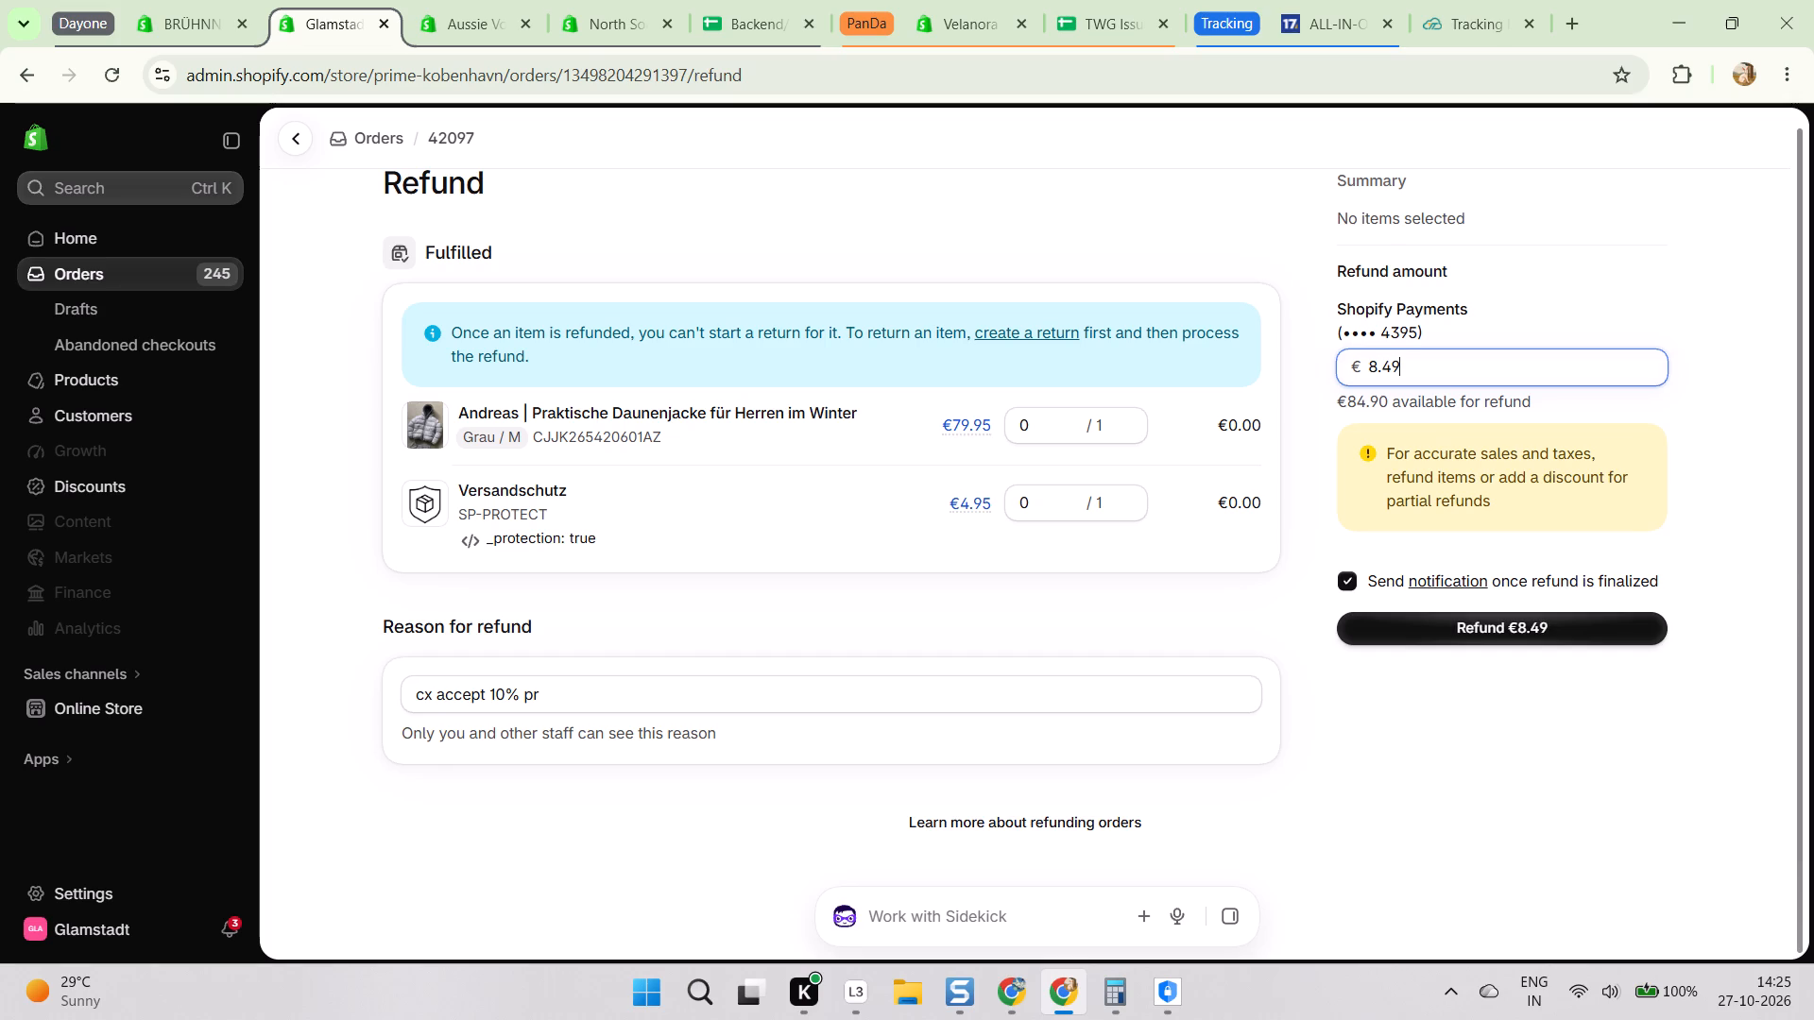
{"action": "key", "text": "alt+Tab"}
{"action": "left_click", "coordinate": [521, 12]}
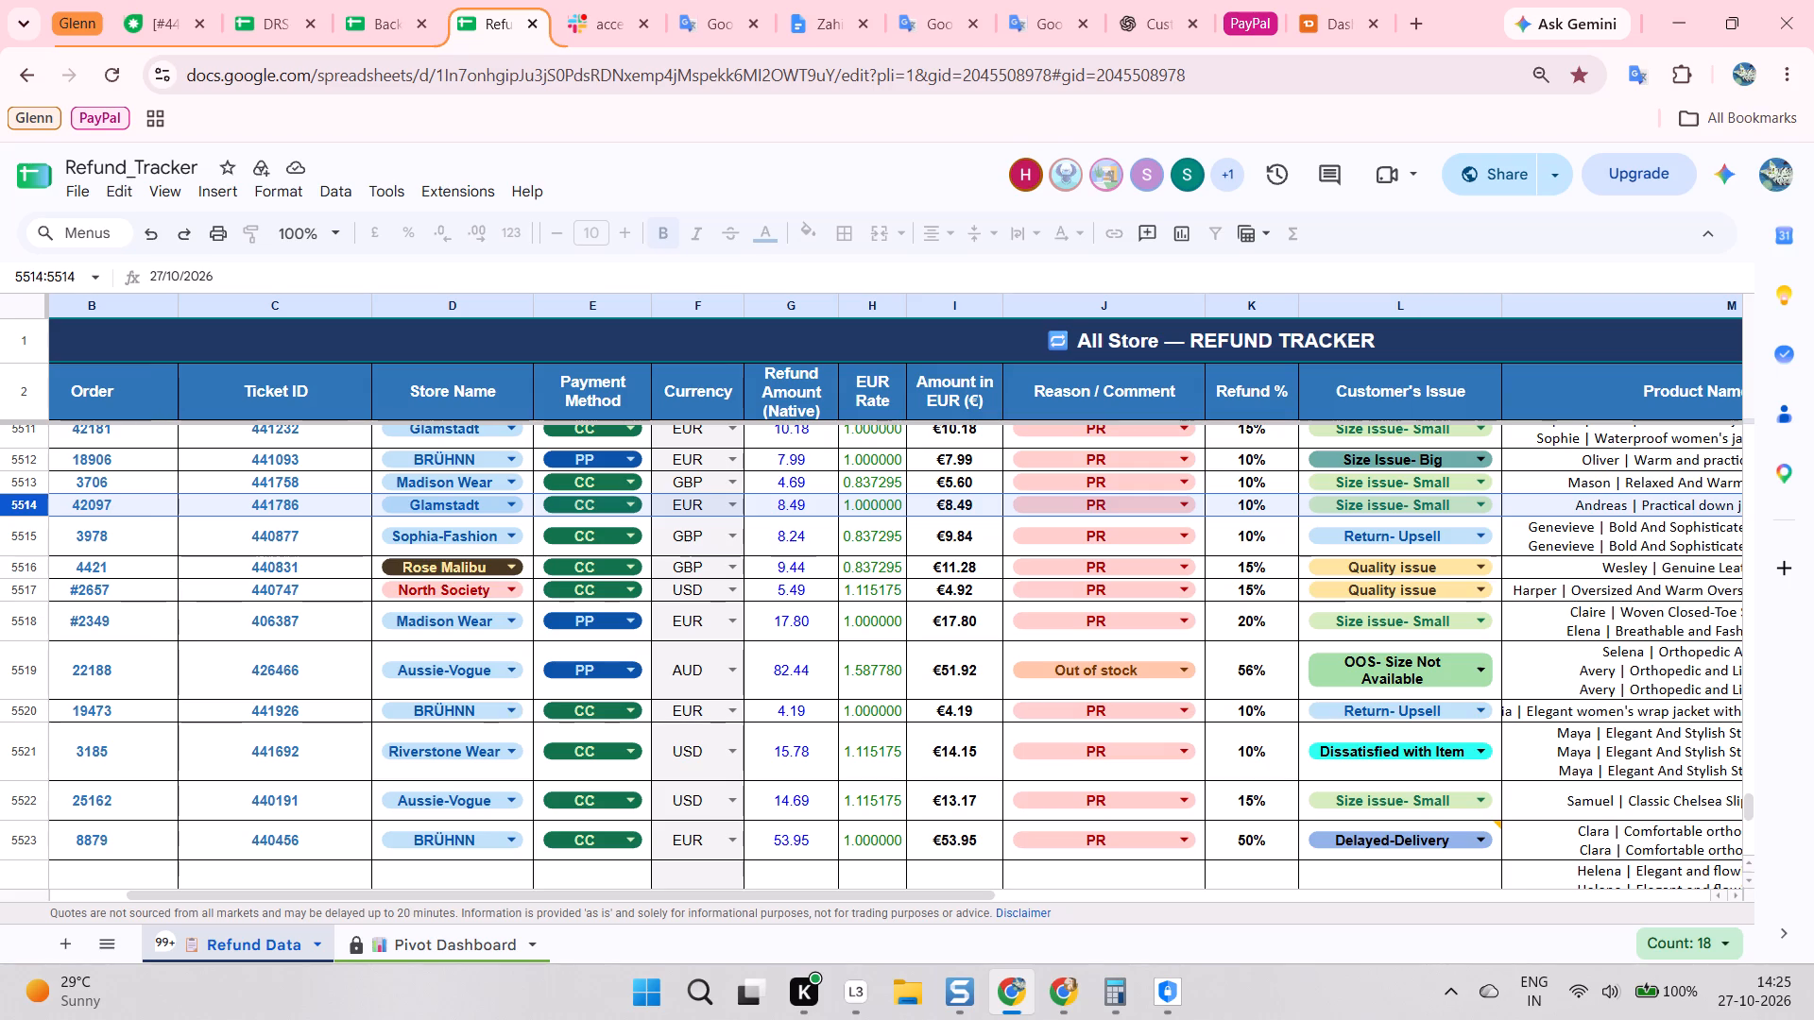
{"action": "key", "text": "alt+Tab"}
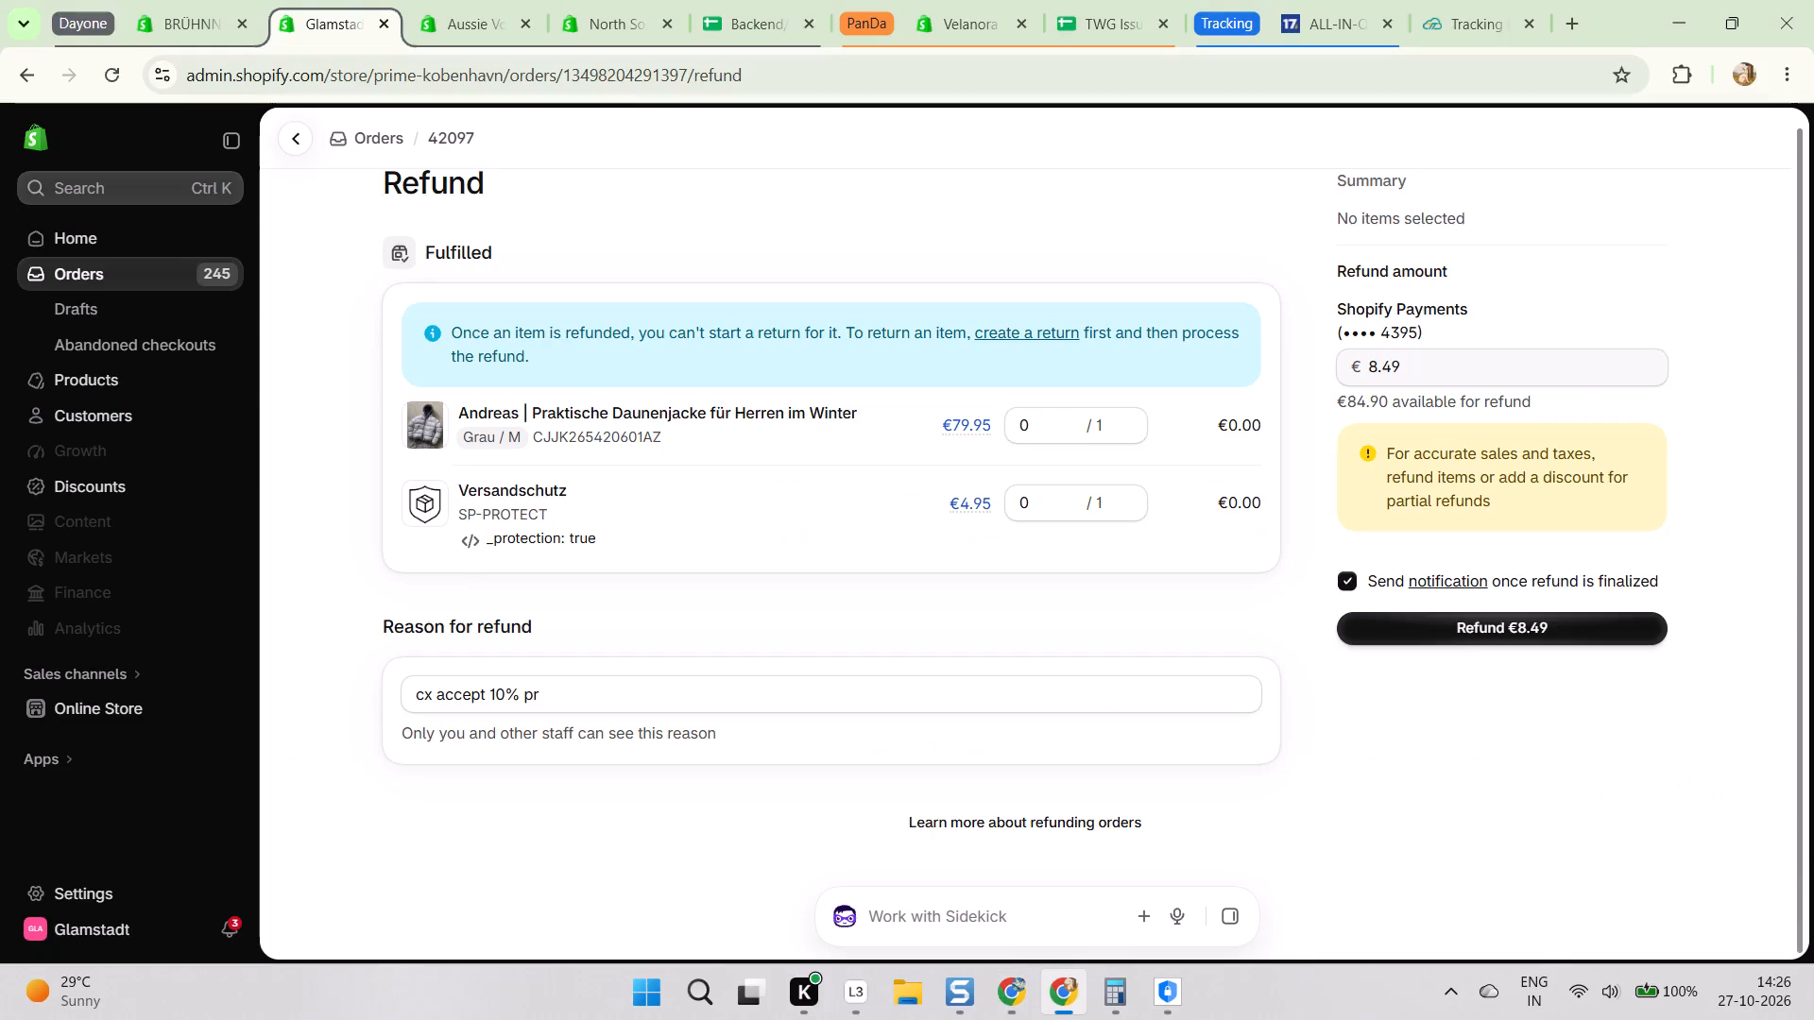
{"action": "left_click", "coordinate": [1469, 632]}
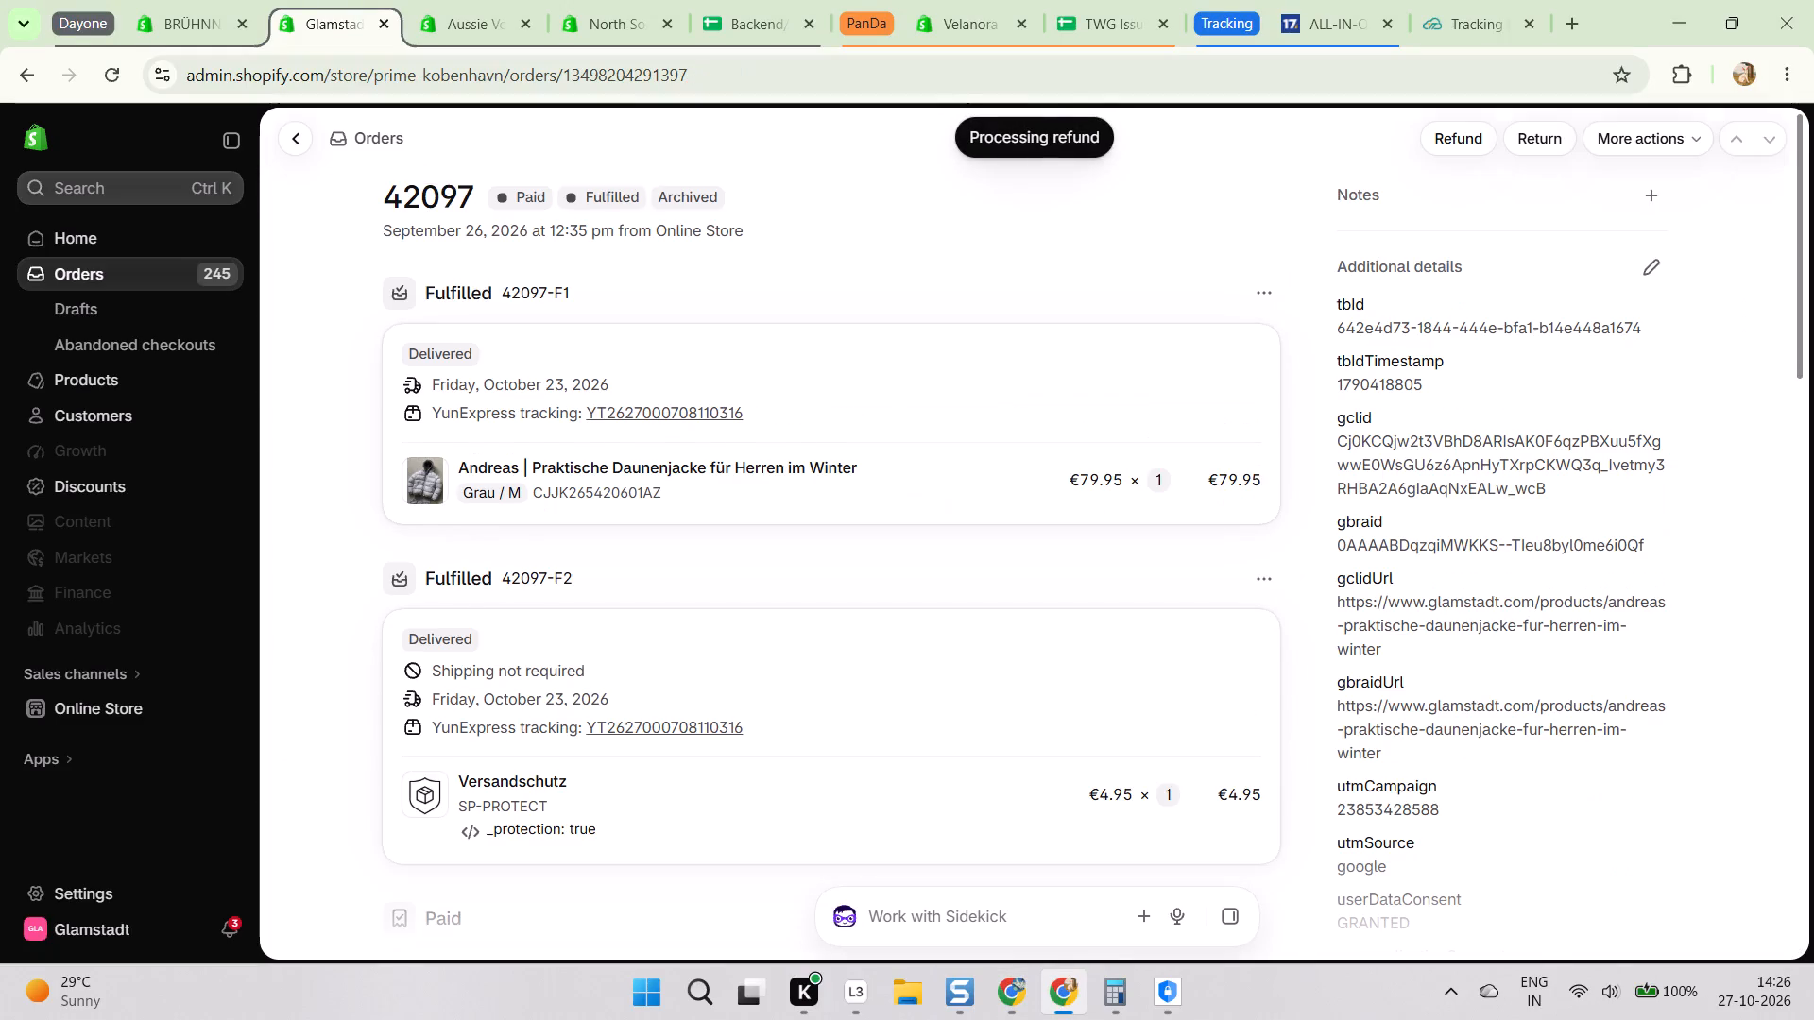
{"action": "scroll", "coordinate": [859, 489], "scroll_direction": "up", "scroll_amount": 8}
{"action": "scroll", "coordinate": [906, 445], "scroll_direction": "down", "scroll_amount": 6}
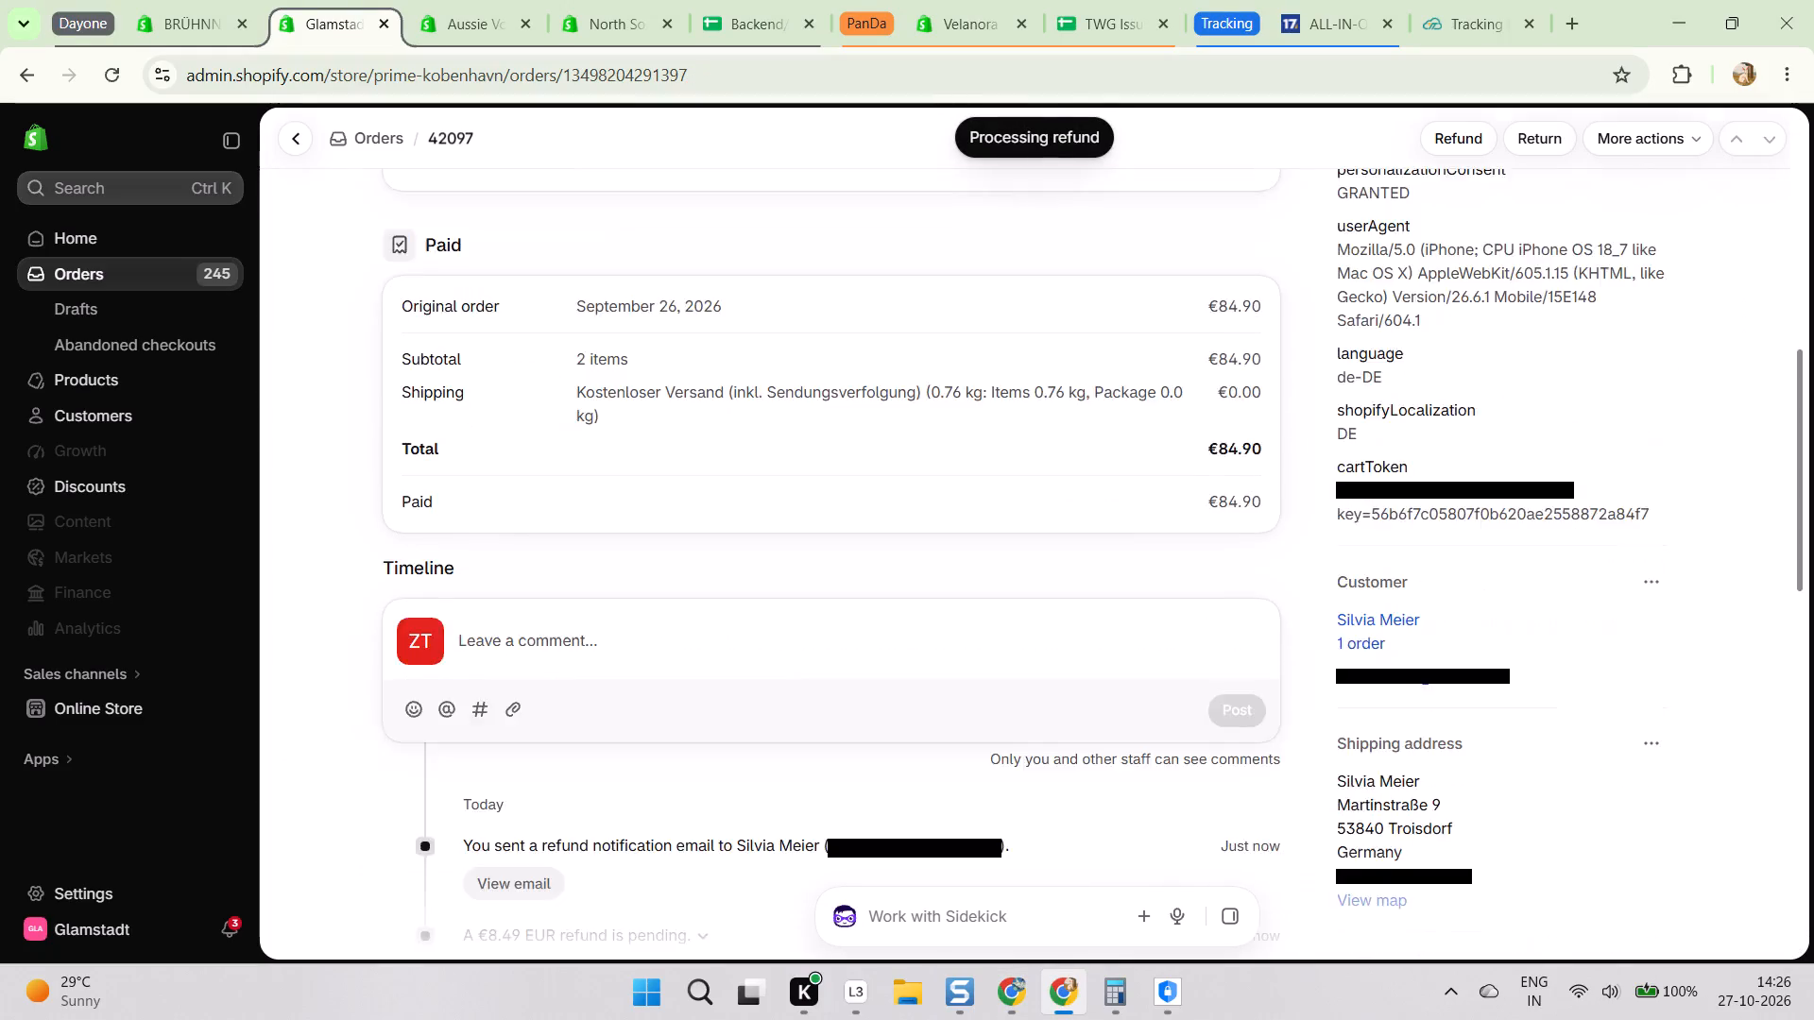
{"action": "scroll", "coordinate": [904, 450], "scroll_direction": "down", "scroll_amount": 5}
{"action": "scroll", "coordinate": [926, 450], "scroll_direction": "up", "scroll_amount": 15}
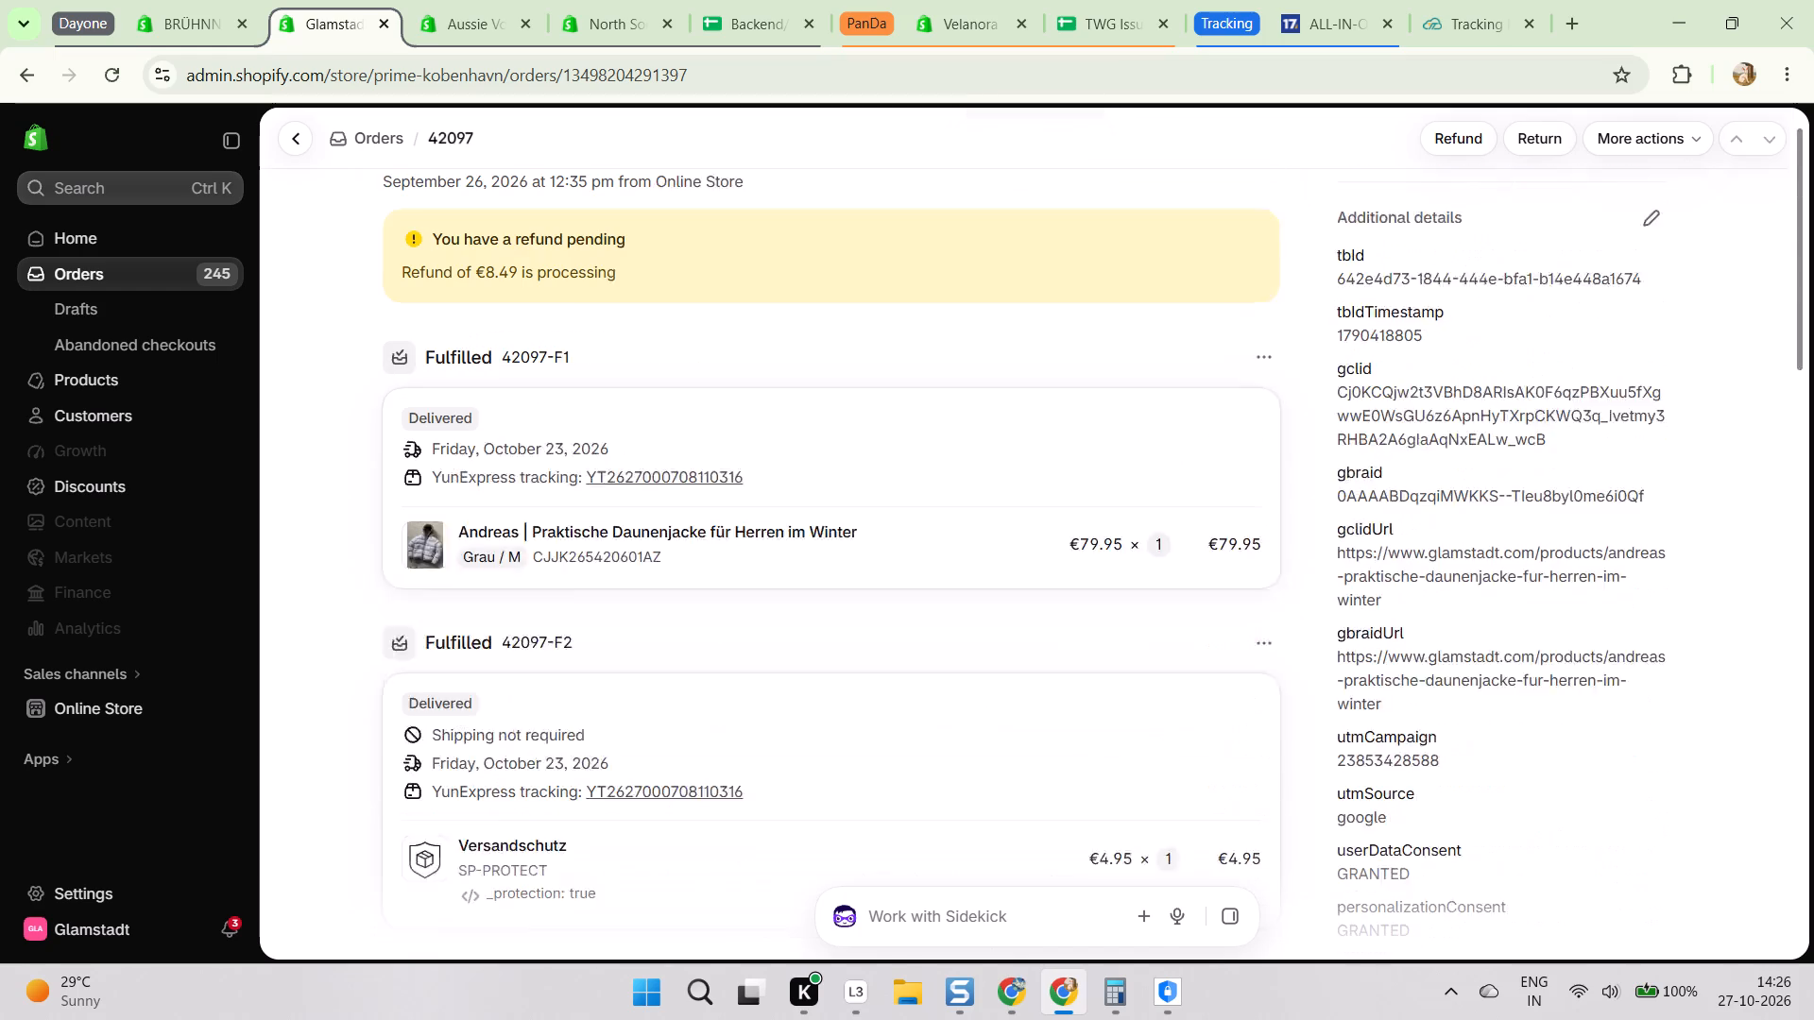
{"action": "left_click", "coordinate": [444, 199], "text": "ctrl"}
{"action": "key", "text": "ctrl+c"}
{"action": "left_click", "coordinate": [444, 197], "text": "ctrl"}
{"action": "key", "text": "ctrl+c"}
{"action": "key", "text": "ctrl+c"}
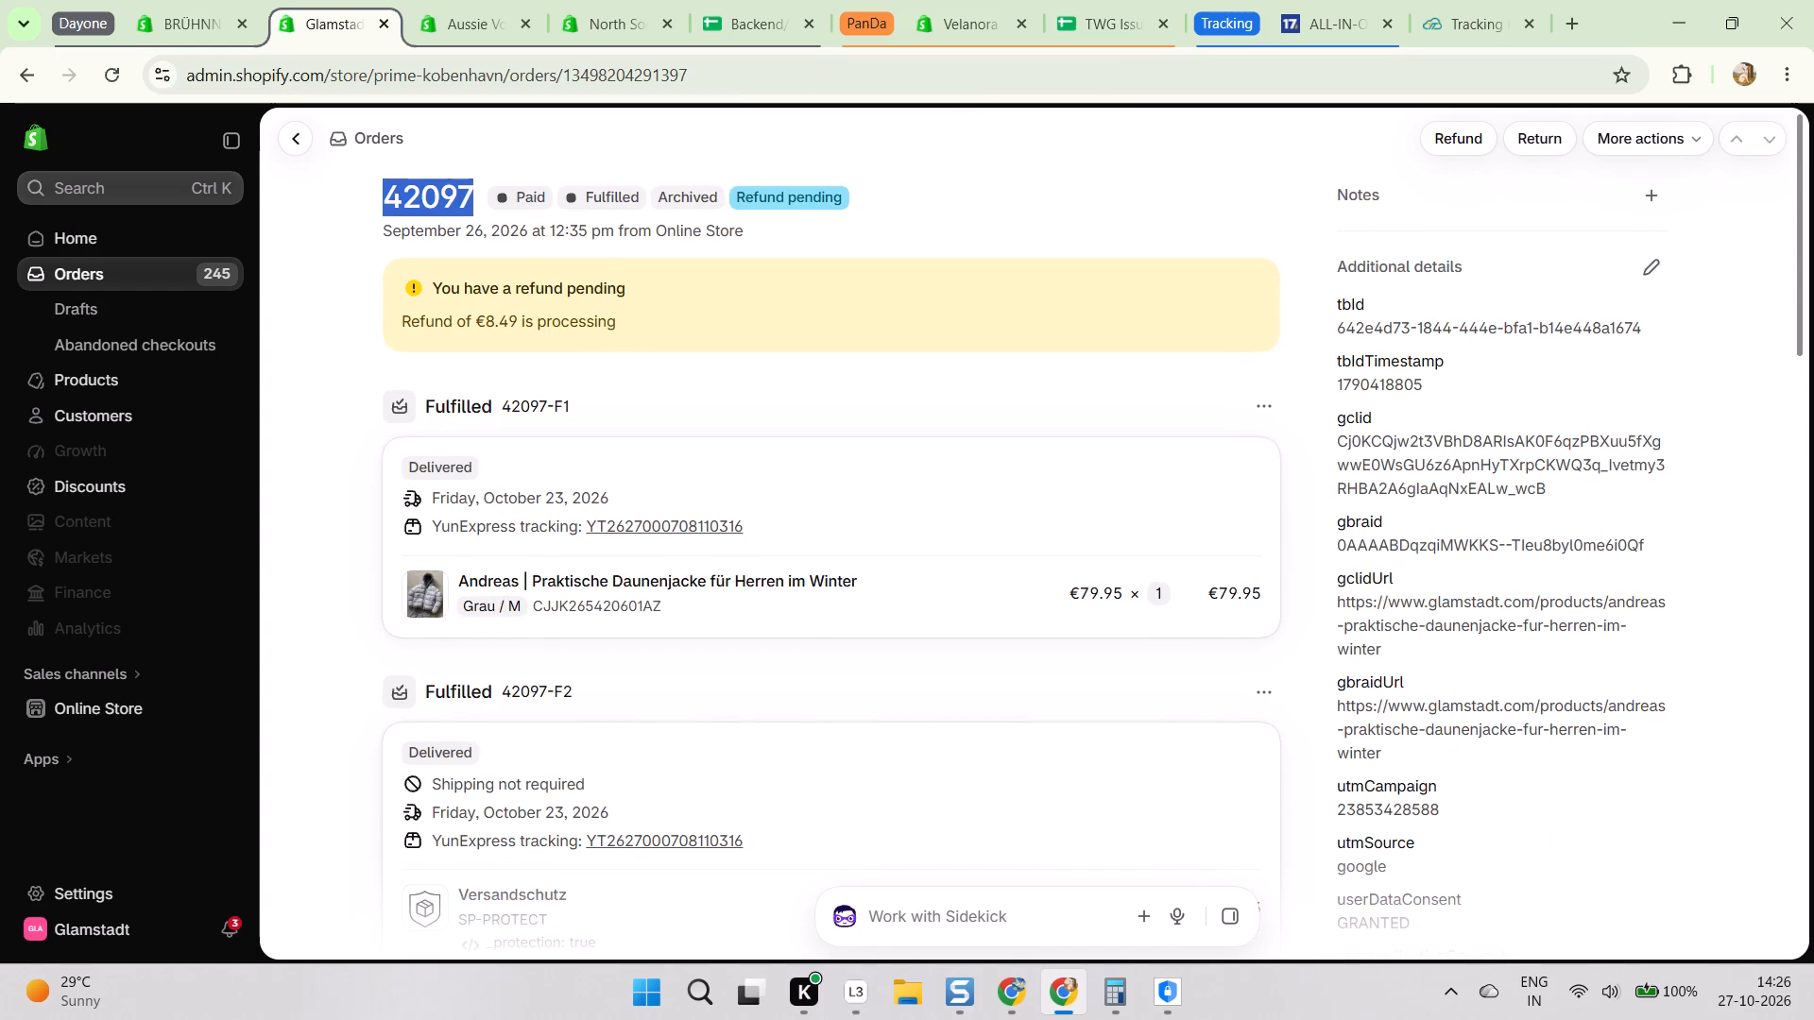
{"action": "key", "text": "alt+Tab"}
{"action": "key", "text": "alt+Tab"}
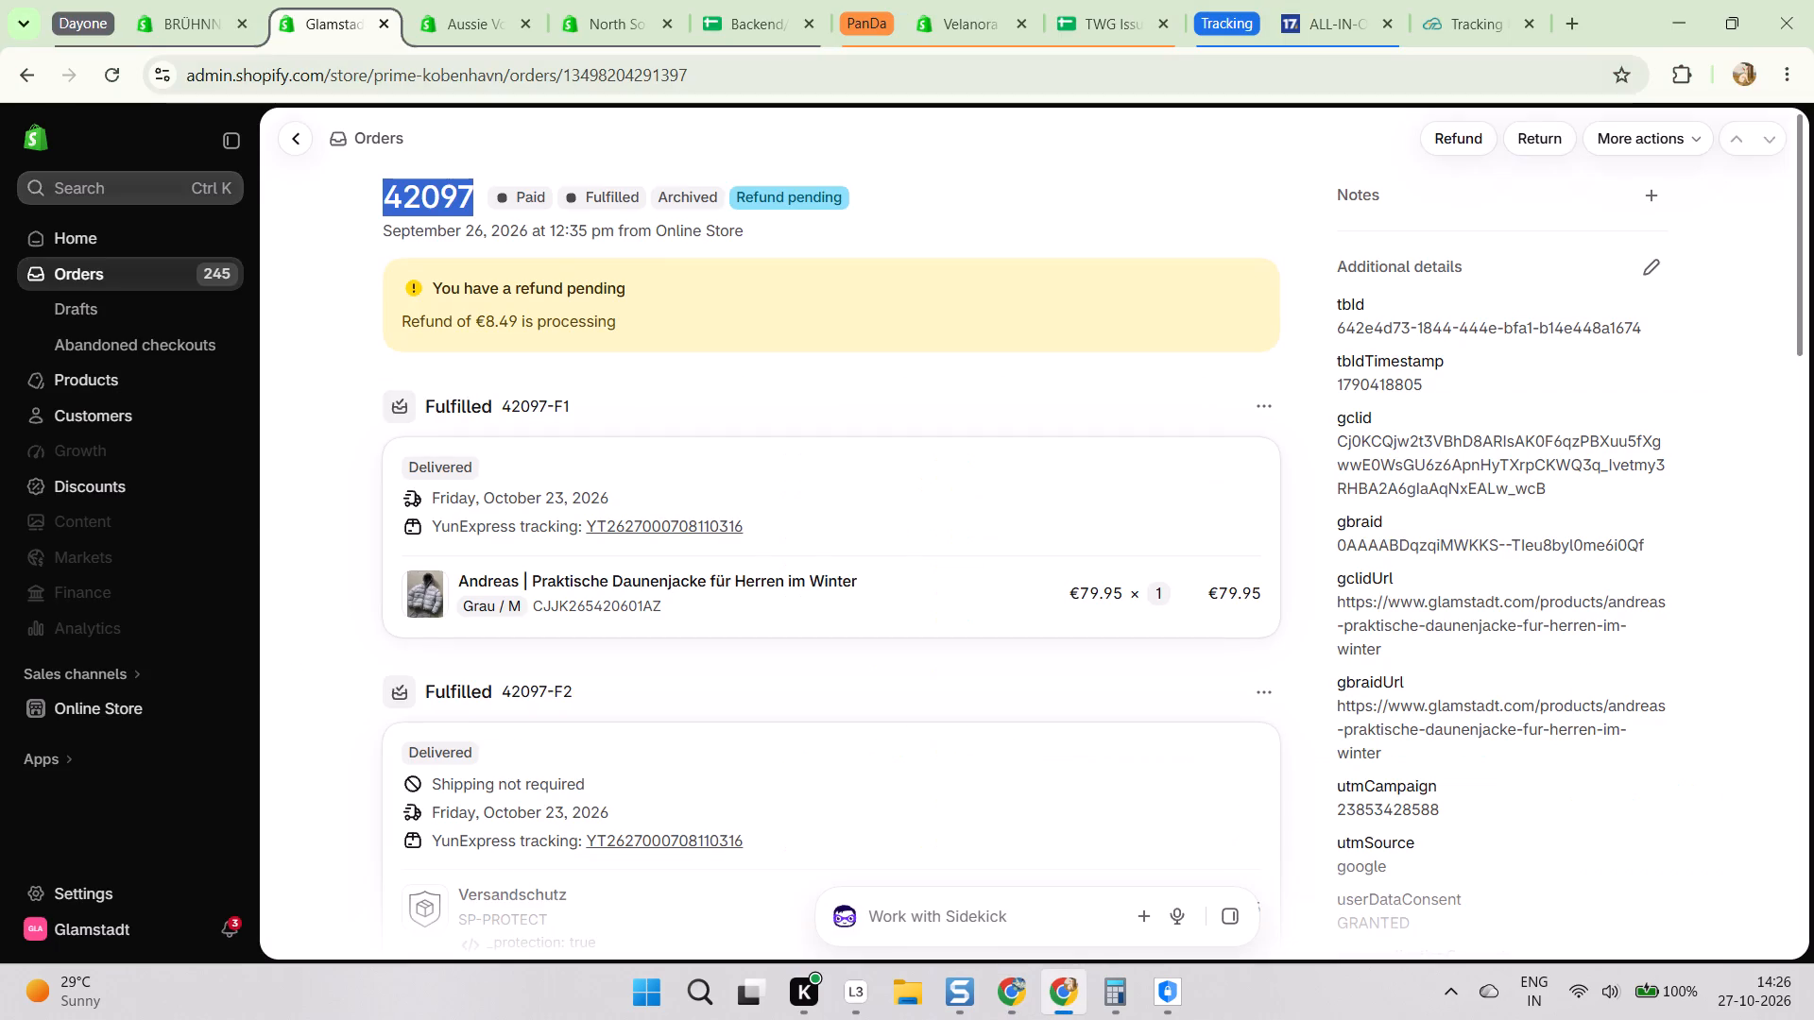
{"action": "key", "text": "ctrl+c"}
{"action": "key", "text": "ctrl+c"}
{"action": "key", "text": "alt+Tab"}
{"action": "left_click", "coordinate": [1051, 0]}
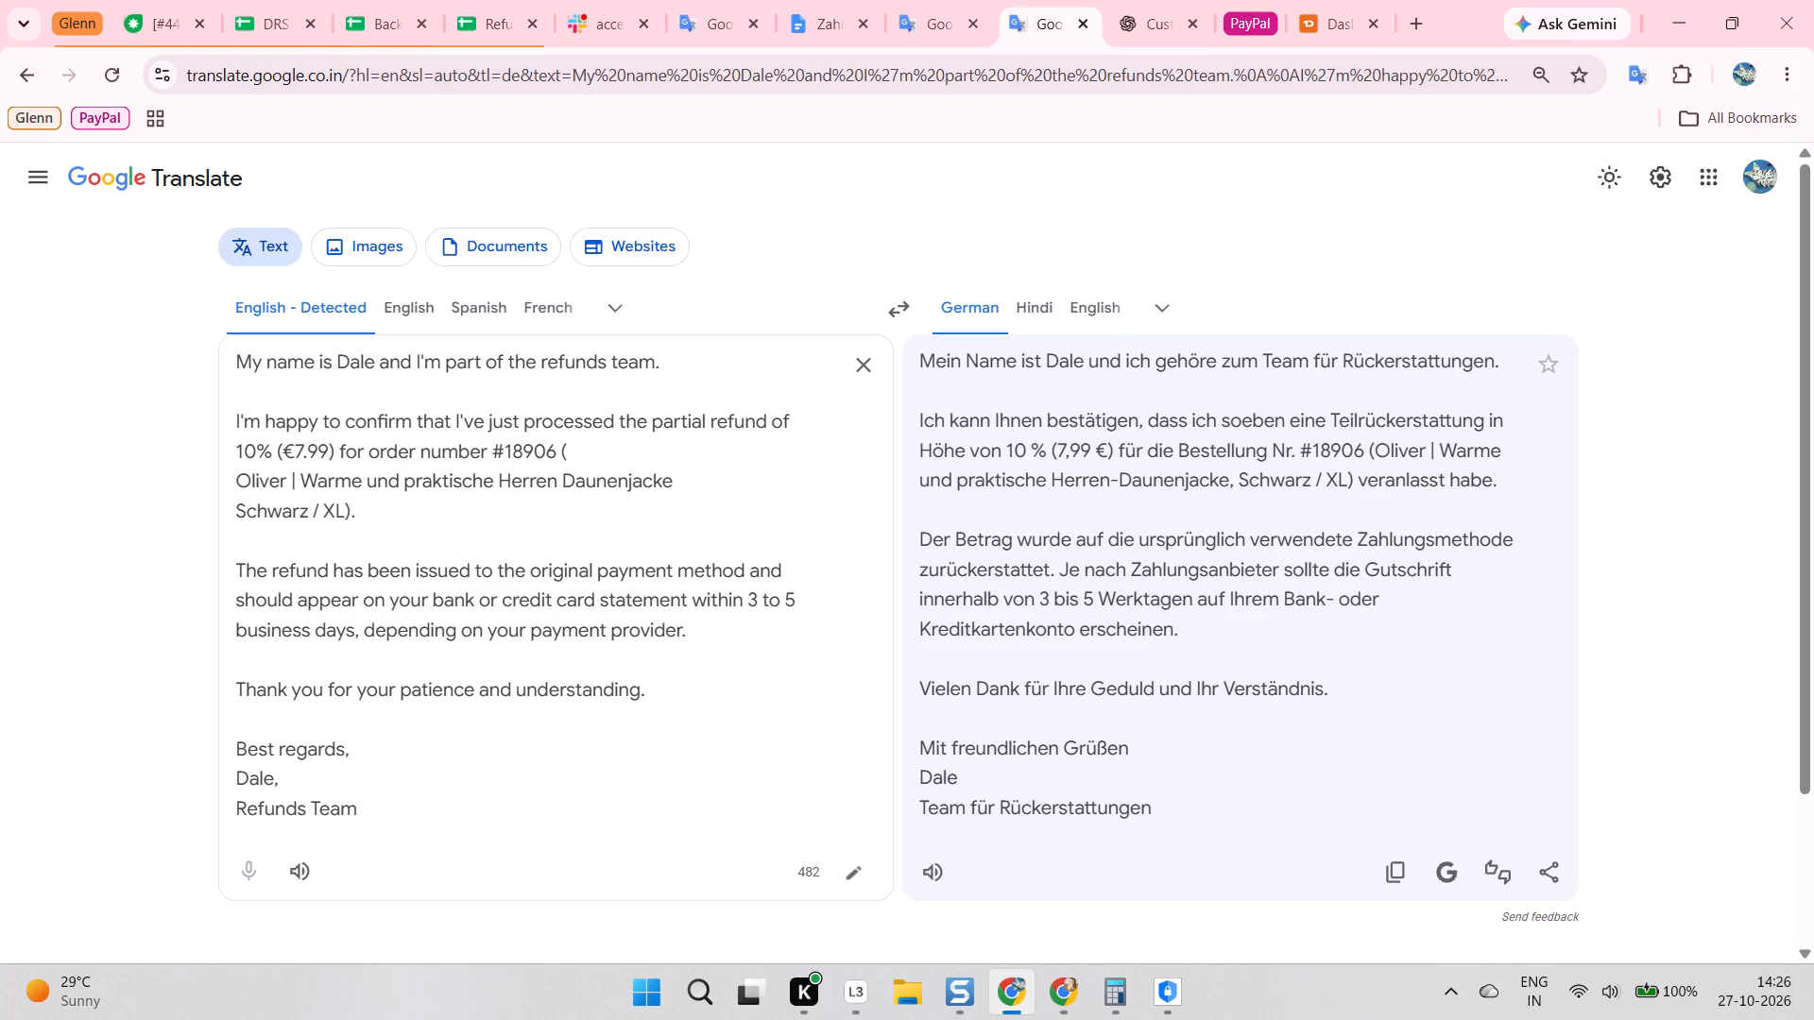
{"action": "double_click", "coordinate": [524, 450]}
{"action": "key", "text": "ctrl+v"}
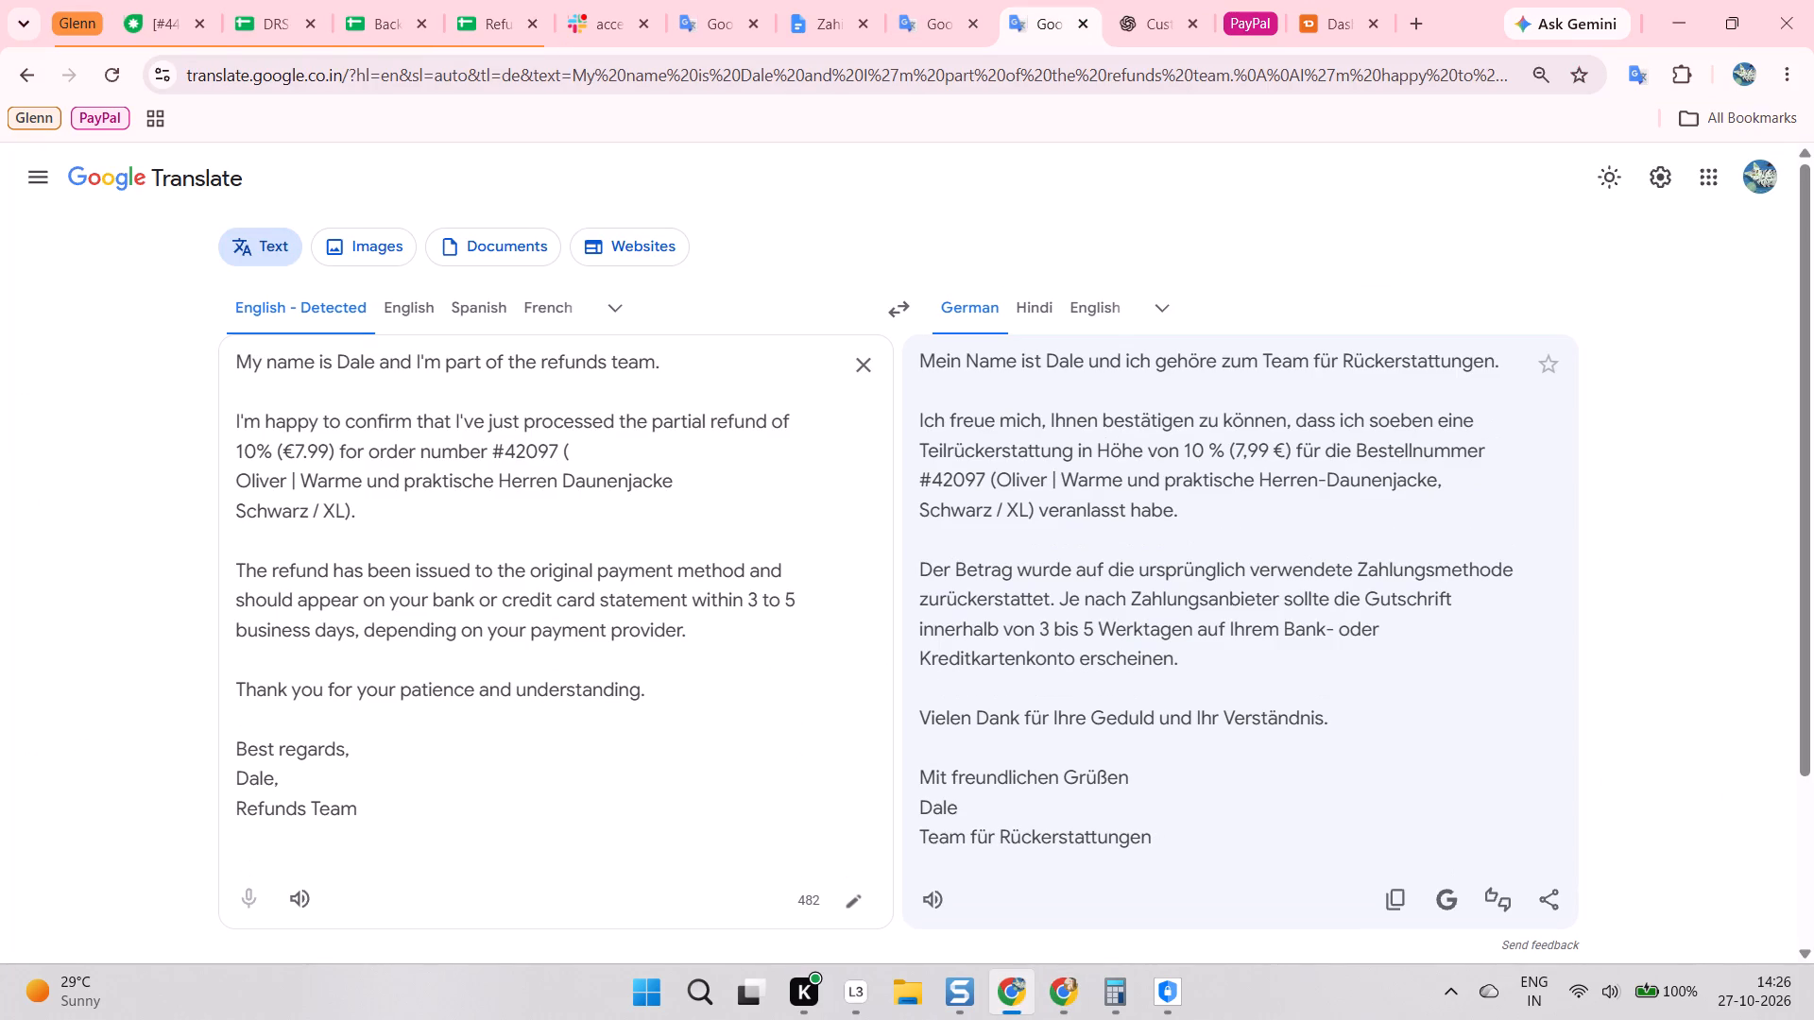
{"action": "left_click_drag", "start_coordinate": [351, 512], "coordinate": [347, 511]}
{"action": "left_click_drag", "start_coordinate": [347, 511], "coordinate": [555, 456]}
{"action": "key", "text": "BackSpace"}
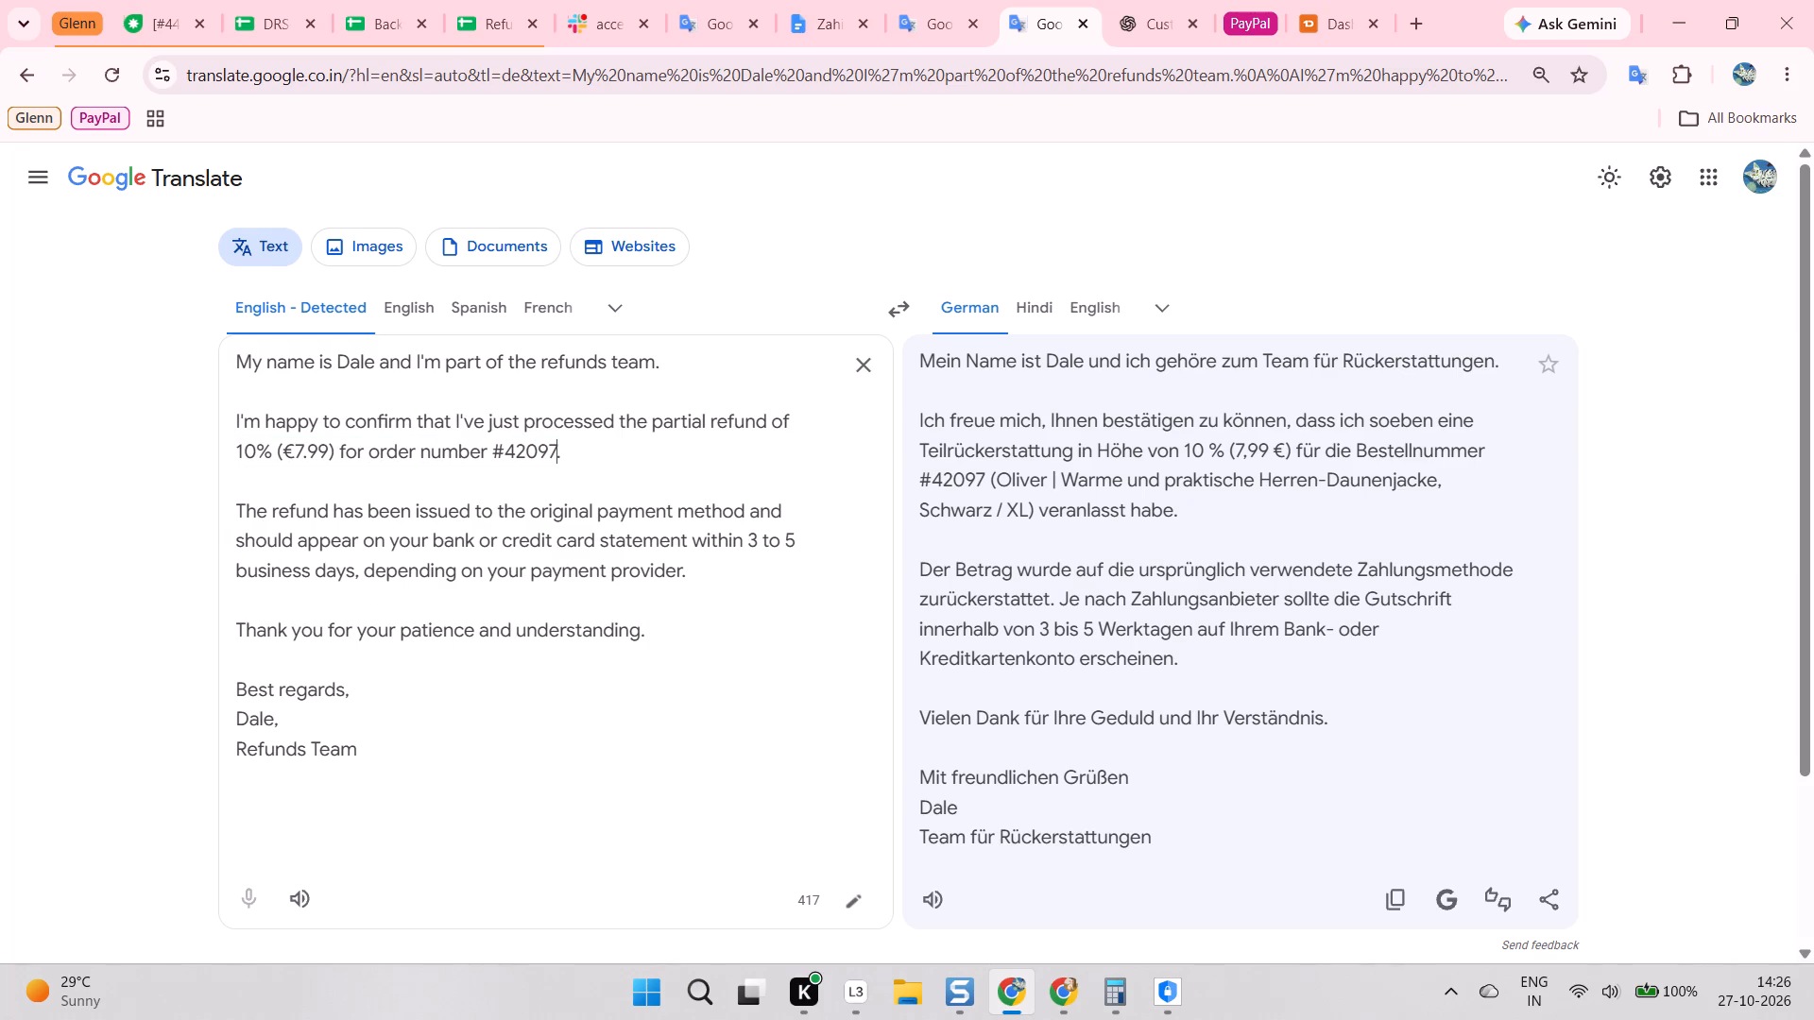
{"action": "key", "text": "alt+Tab"}
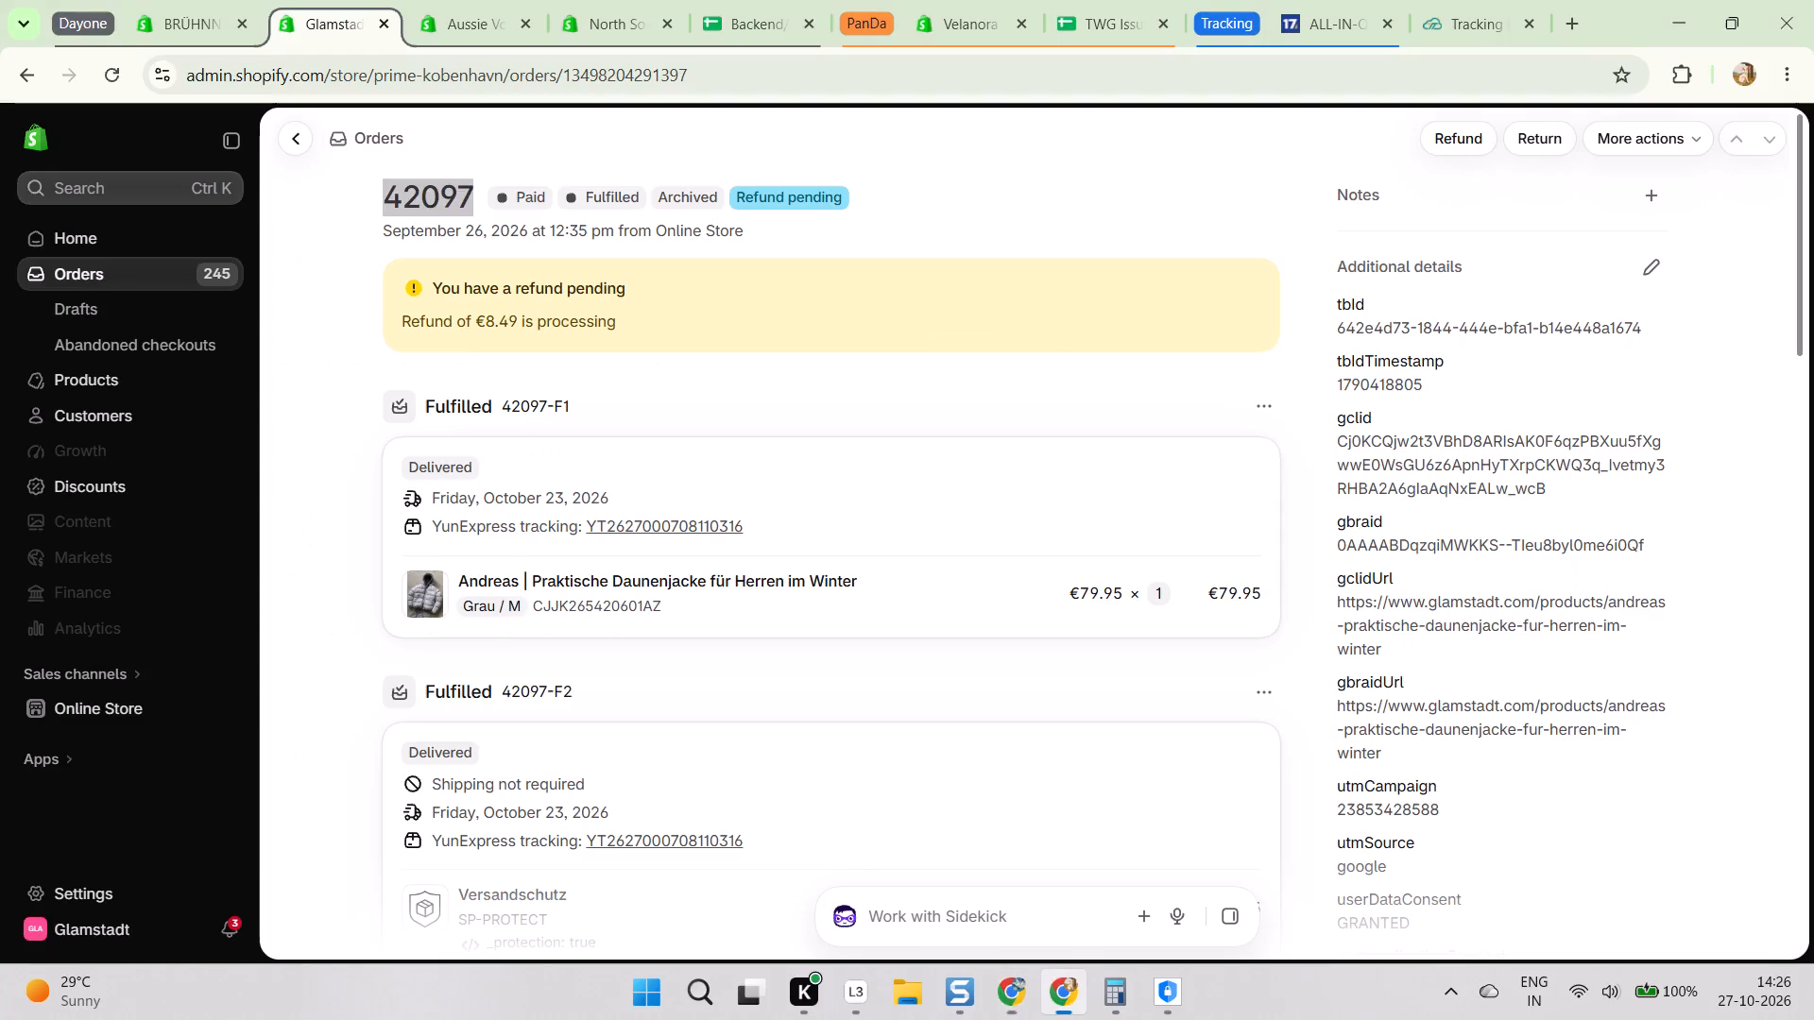
{"action": "scroll", "coordinate": [559, 423], "scroll_direction": "up", "scroll_amount": 3}
{"action": "scroll", "coordinate": [911, 498], "scroll_direction": "down", "scroll_amount": 4}
{"action": "key", "text": "alt+Tab"}
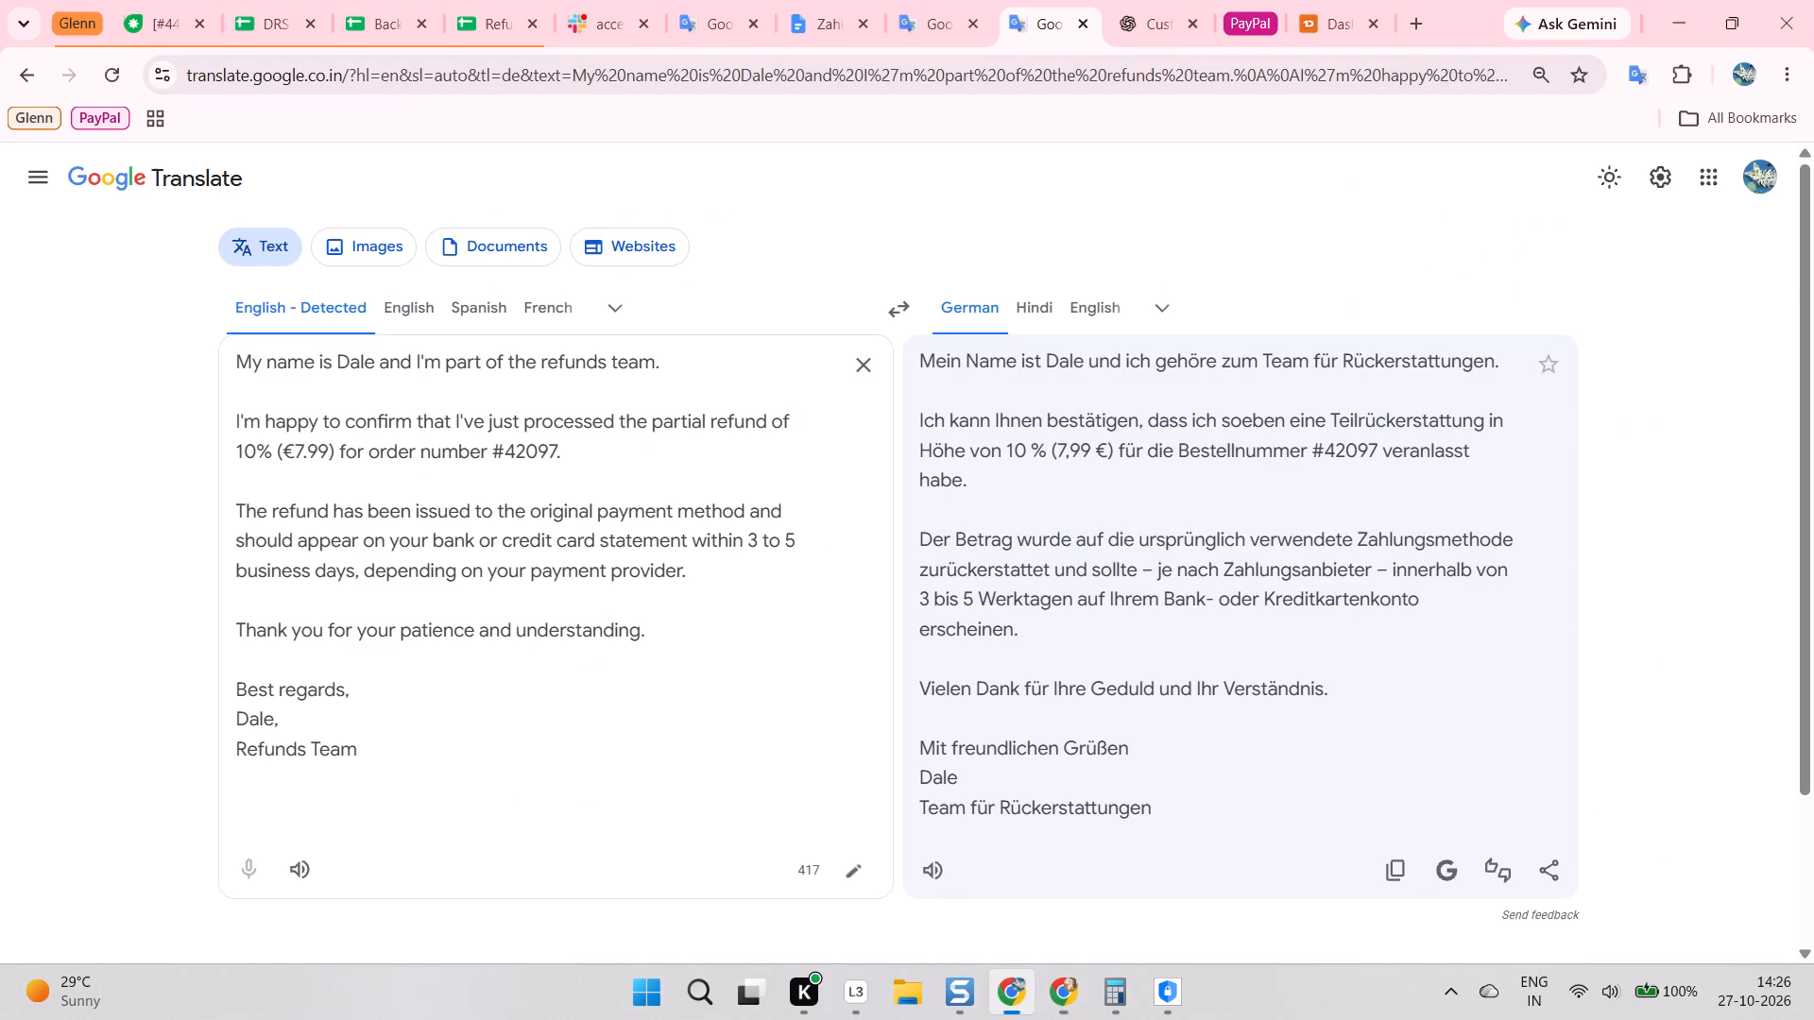
{"action": "left_click", "coordinate": [330, 440]}
{"action": "key", "text": "BackSpace"}
{"action": "key", "text": "BackSpace"}
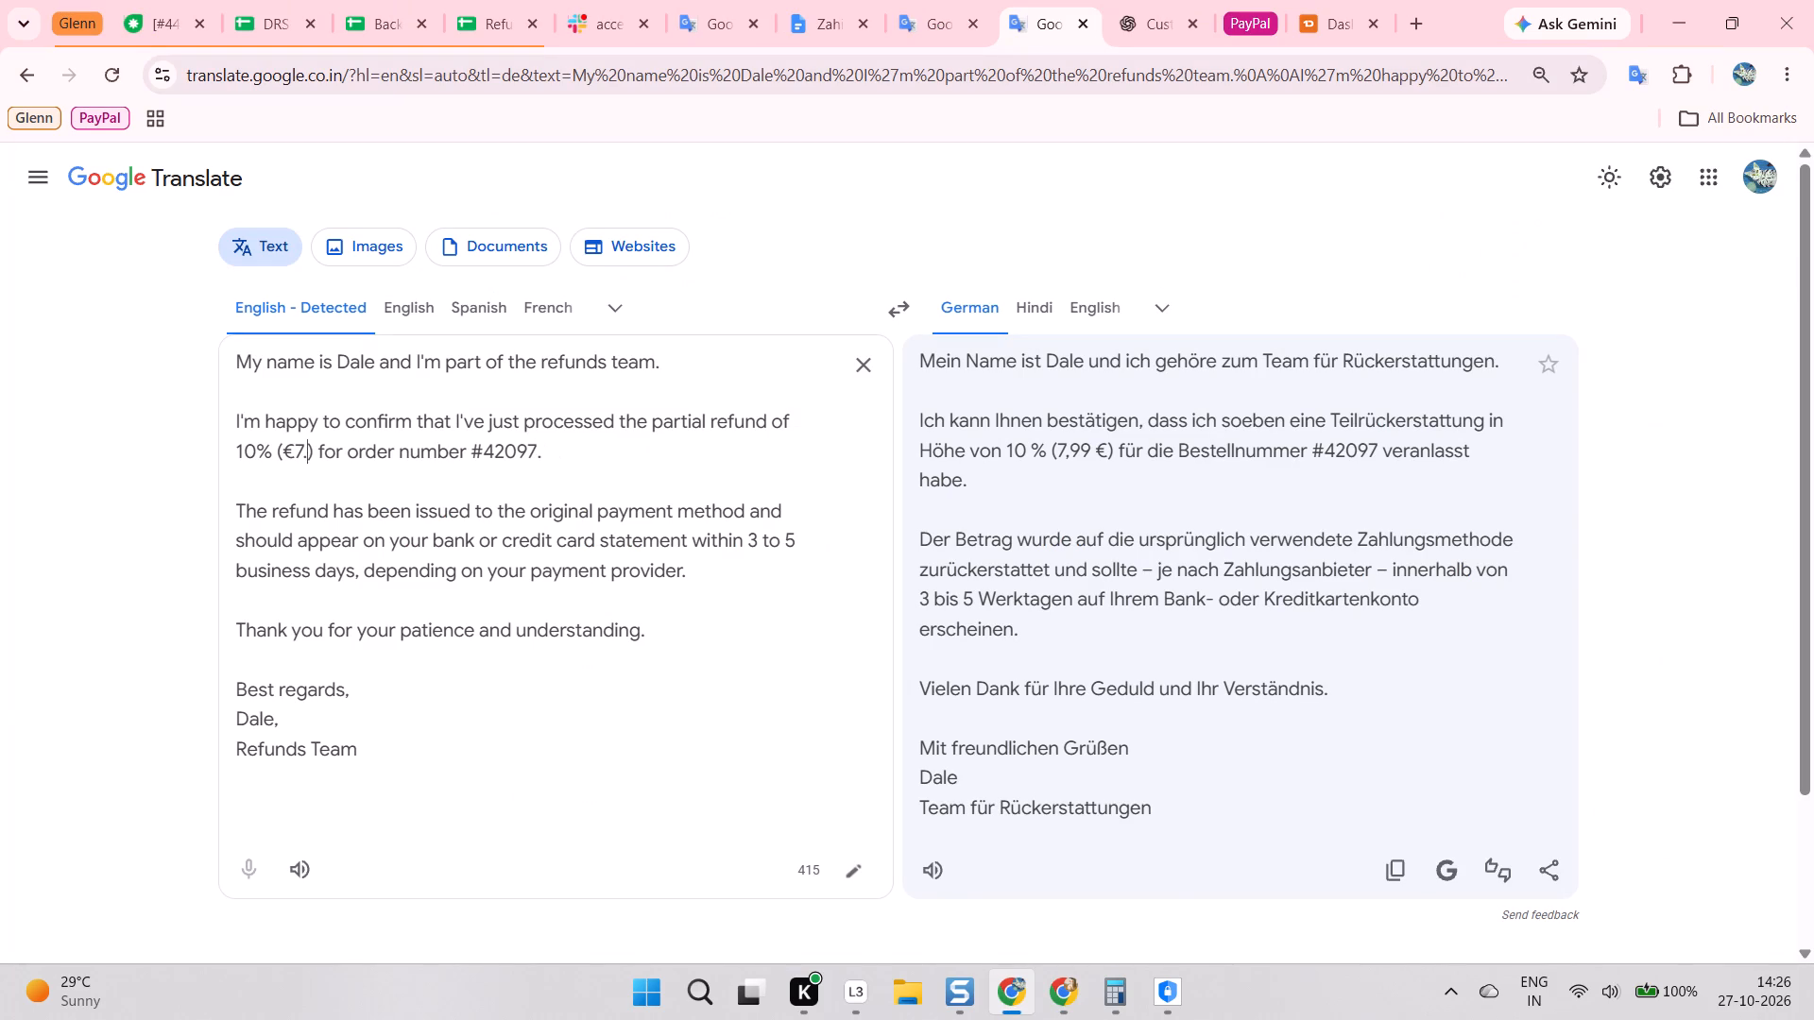
{"action": "key", "text": "BackSpace"}
{"action": "key", "text": "BackSpace"}
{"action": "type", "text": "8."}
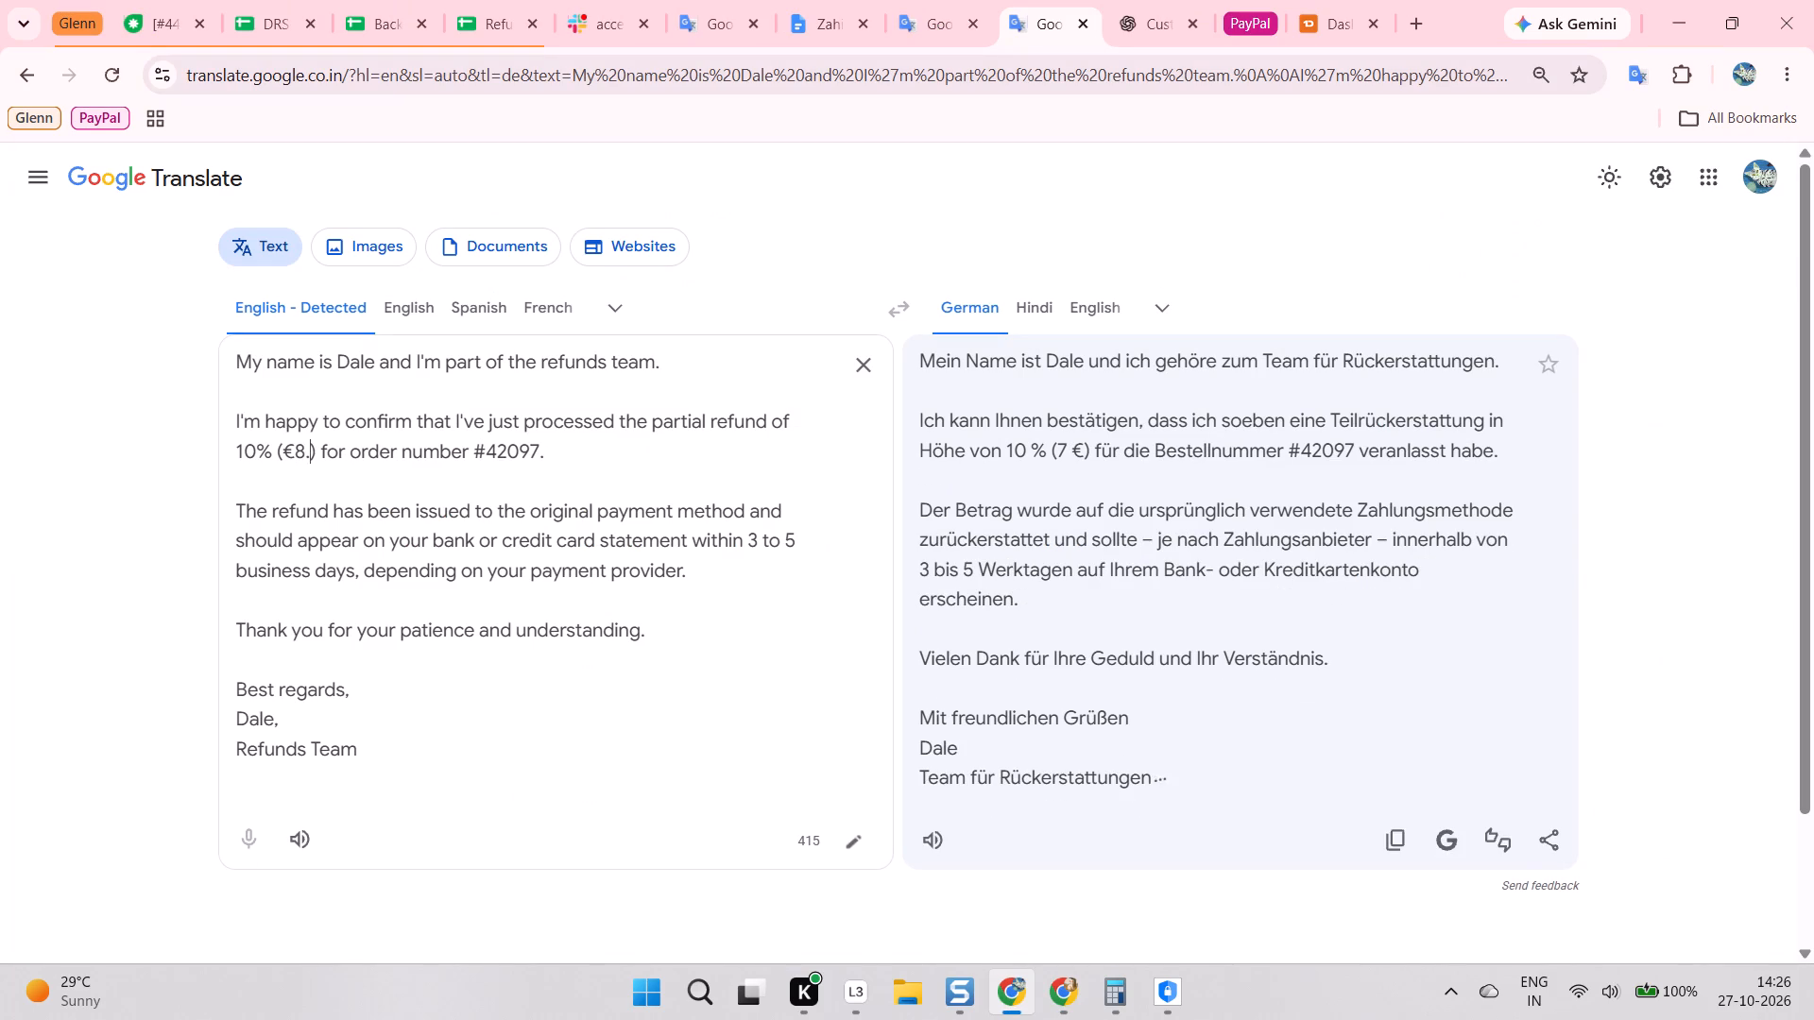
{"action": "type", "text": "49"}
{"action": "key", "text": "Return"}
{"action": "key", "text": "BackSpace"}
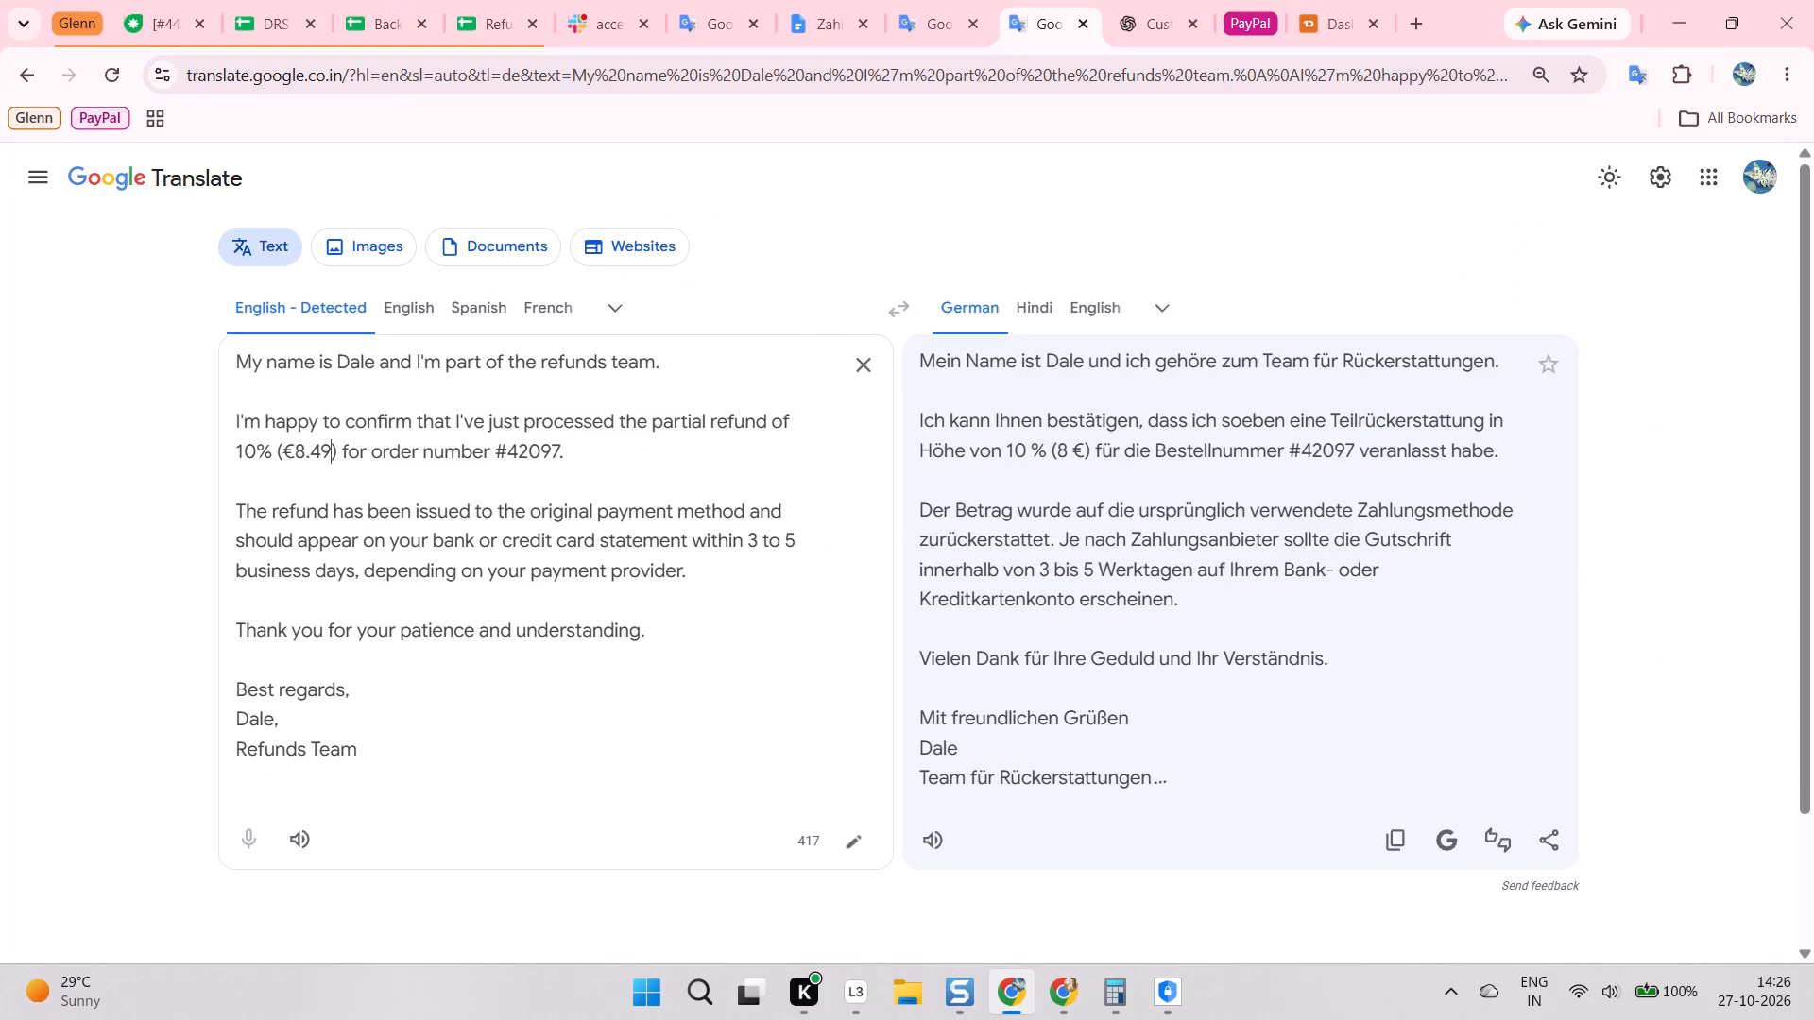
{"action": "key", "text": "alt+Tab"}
{"action": "scroll", "coordinate": [832, 522], "scroll_direction": "down", "scroll_amount": 5}
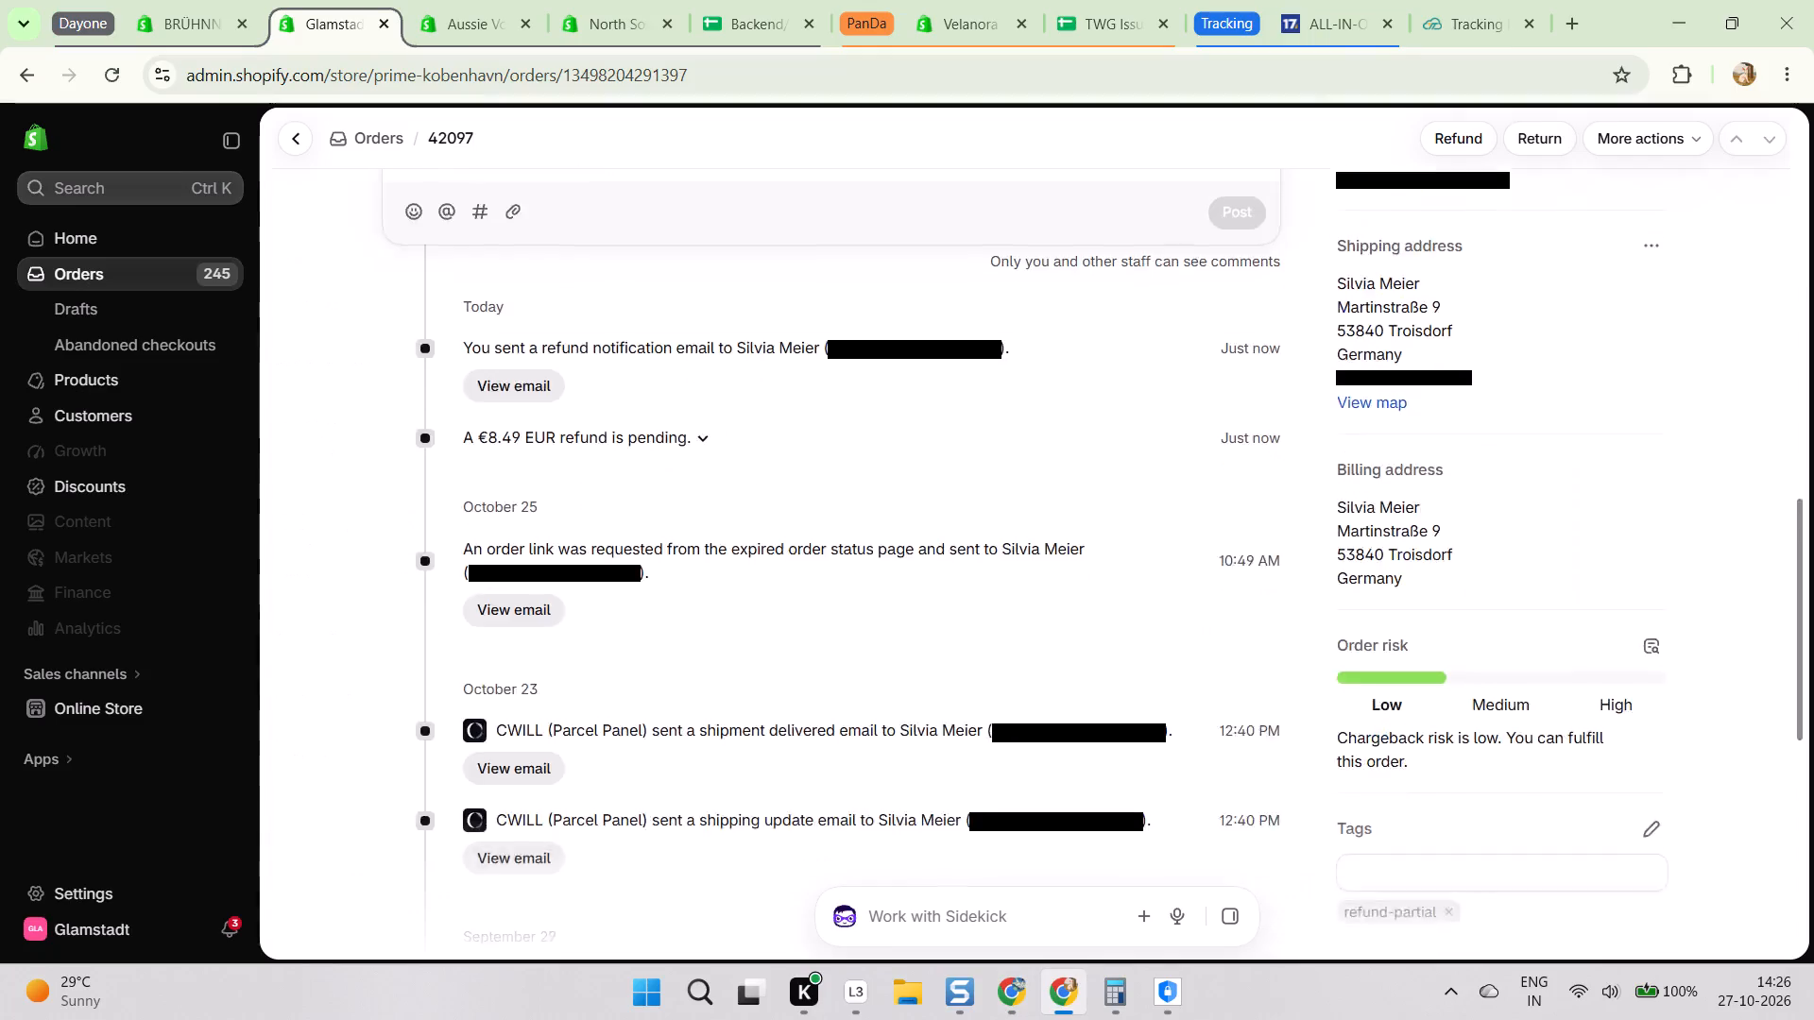
{"action": "scroll", "coordinate": [937, 546], "scroll_direction": "down", "scroll_amount": 9}
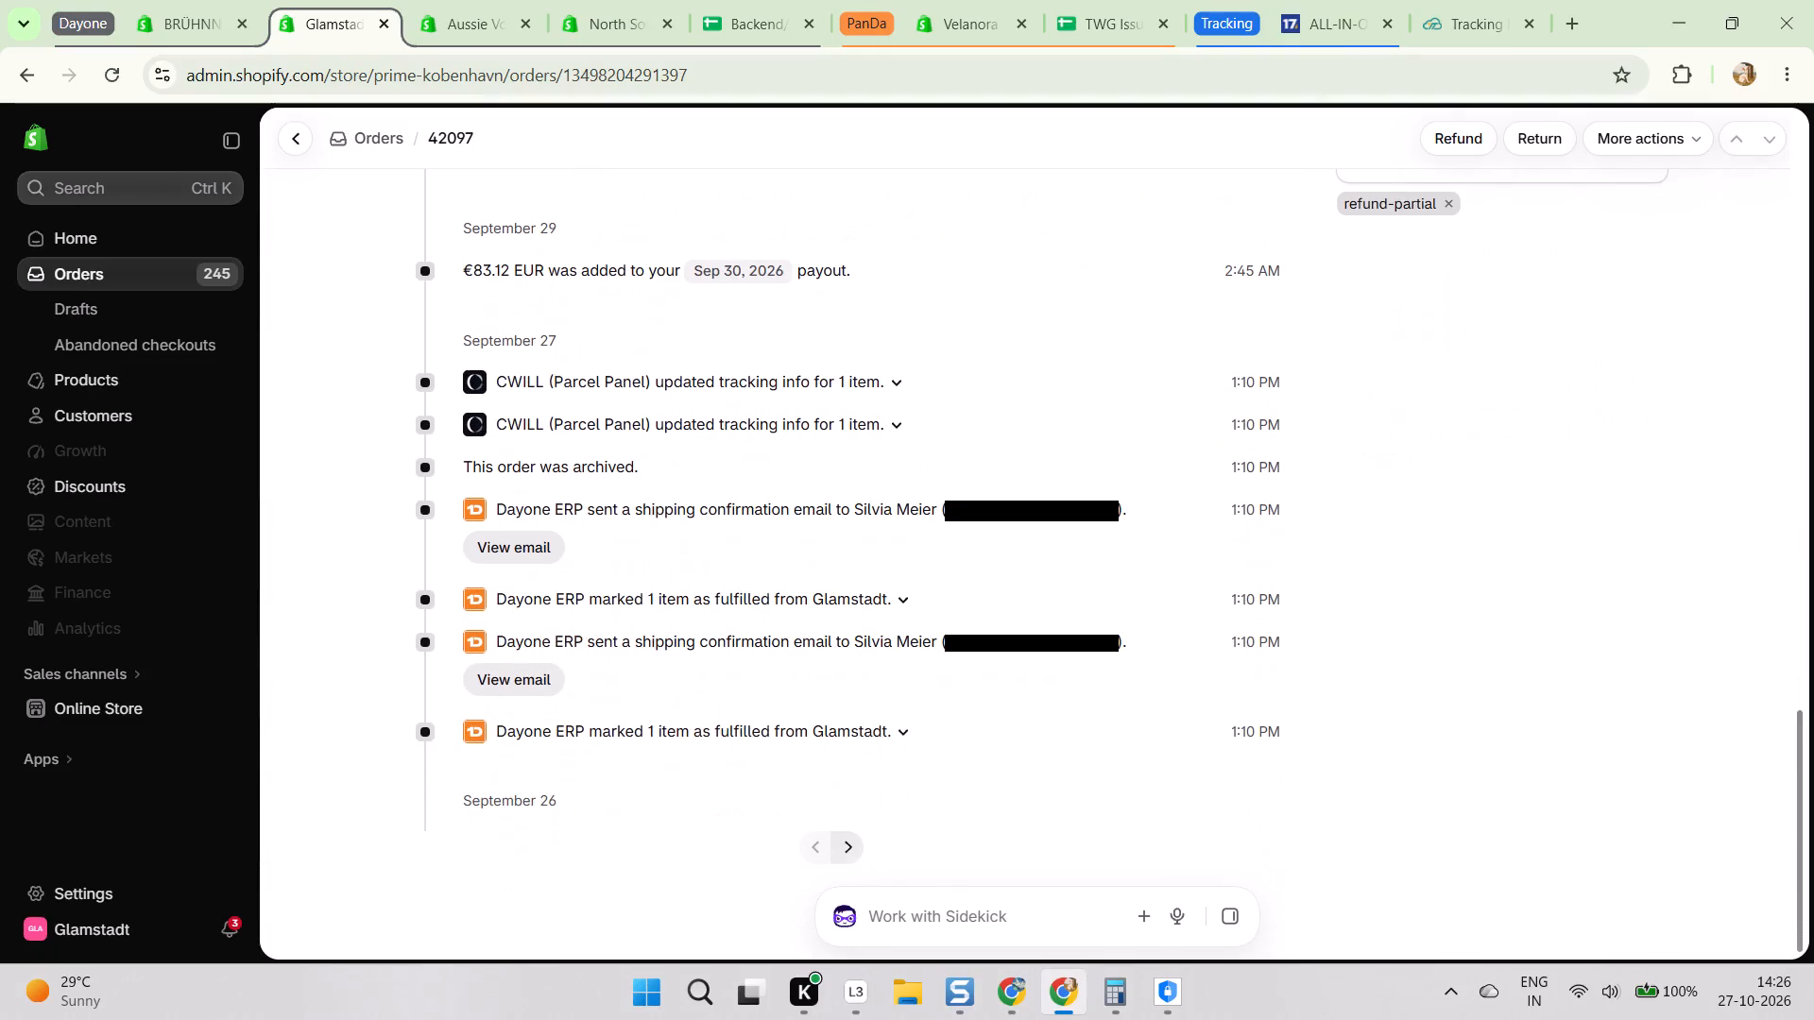
{"action": "scroll", "coordinate": [915, 538], "scroll_direction": "up", "scroll_amount": 7}
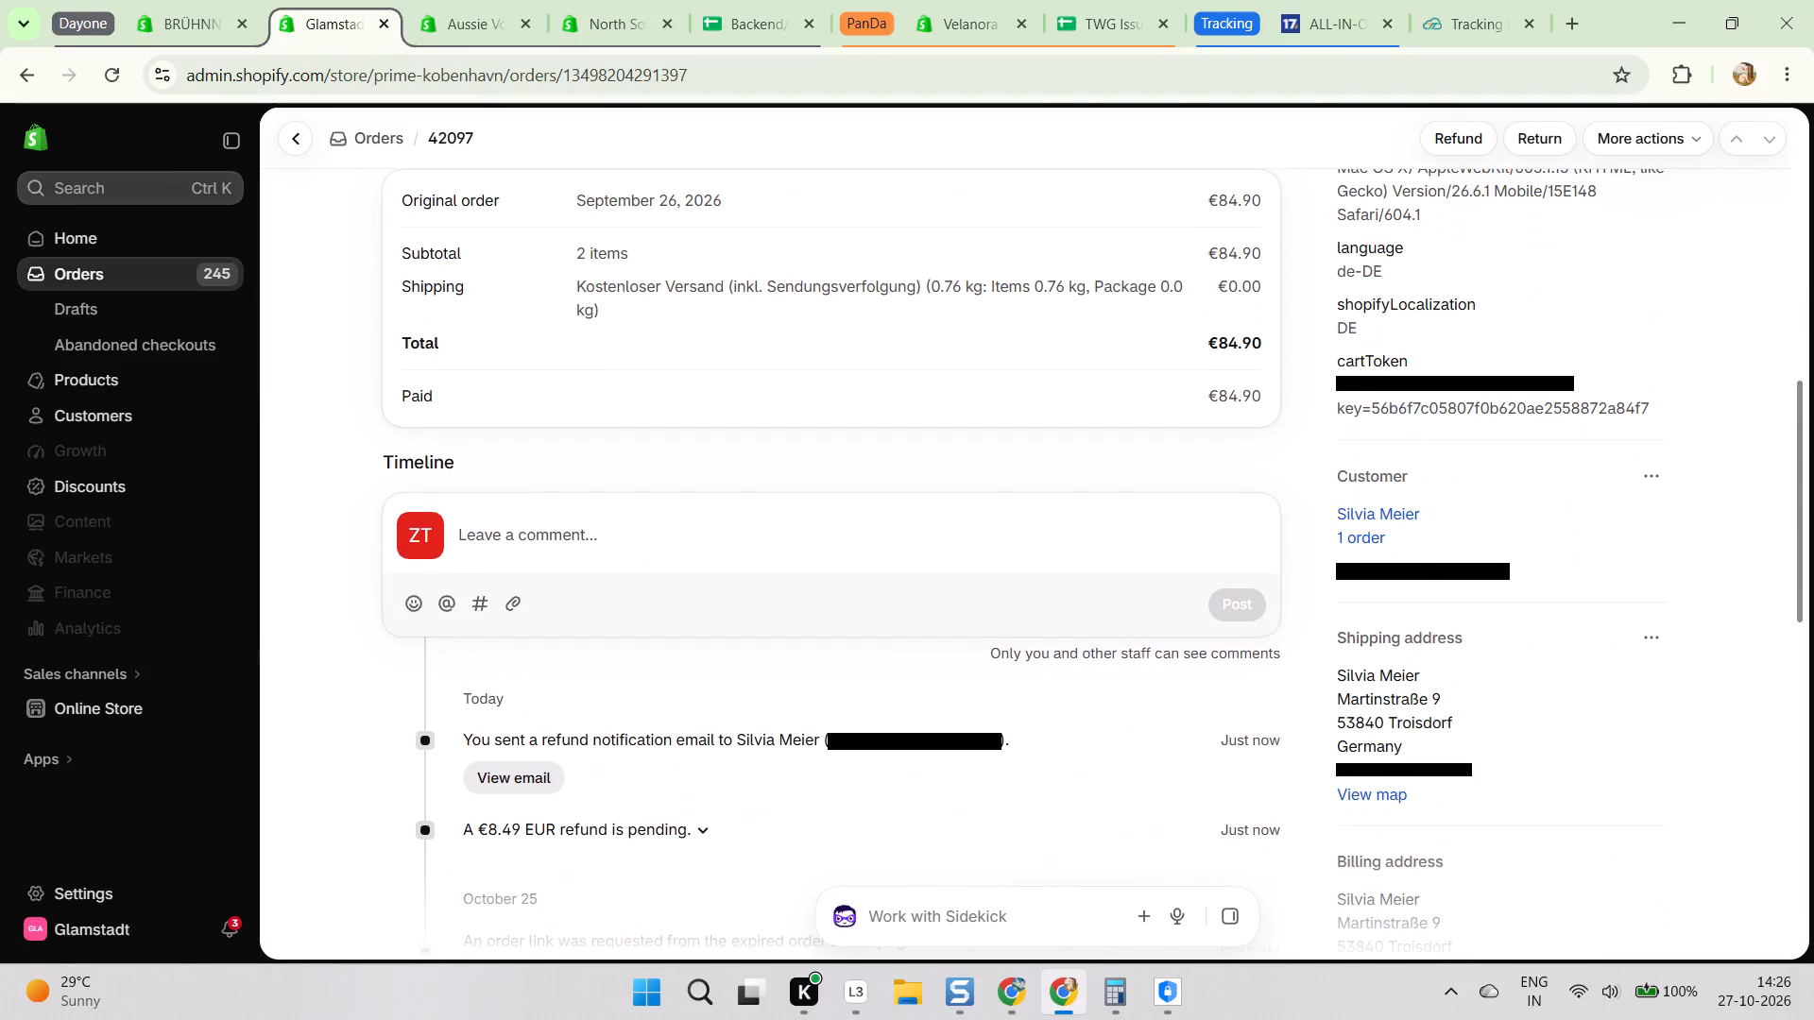
{"action": "scroll", "coordinate": [907, 526], "scroll_direction": "up", "scroll_amount": 2}
{"action": "key", "text": "alt+Tab"}
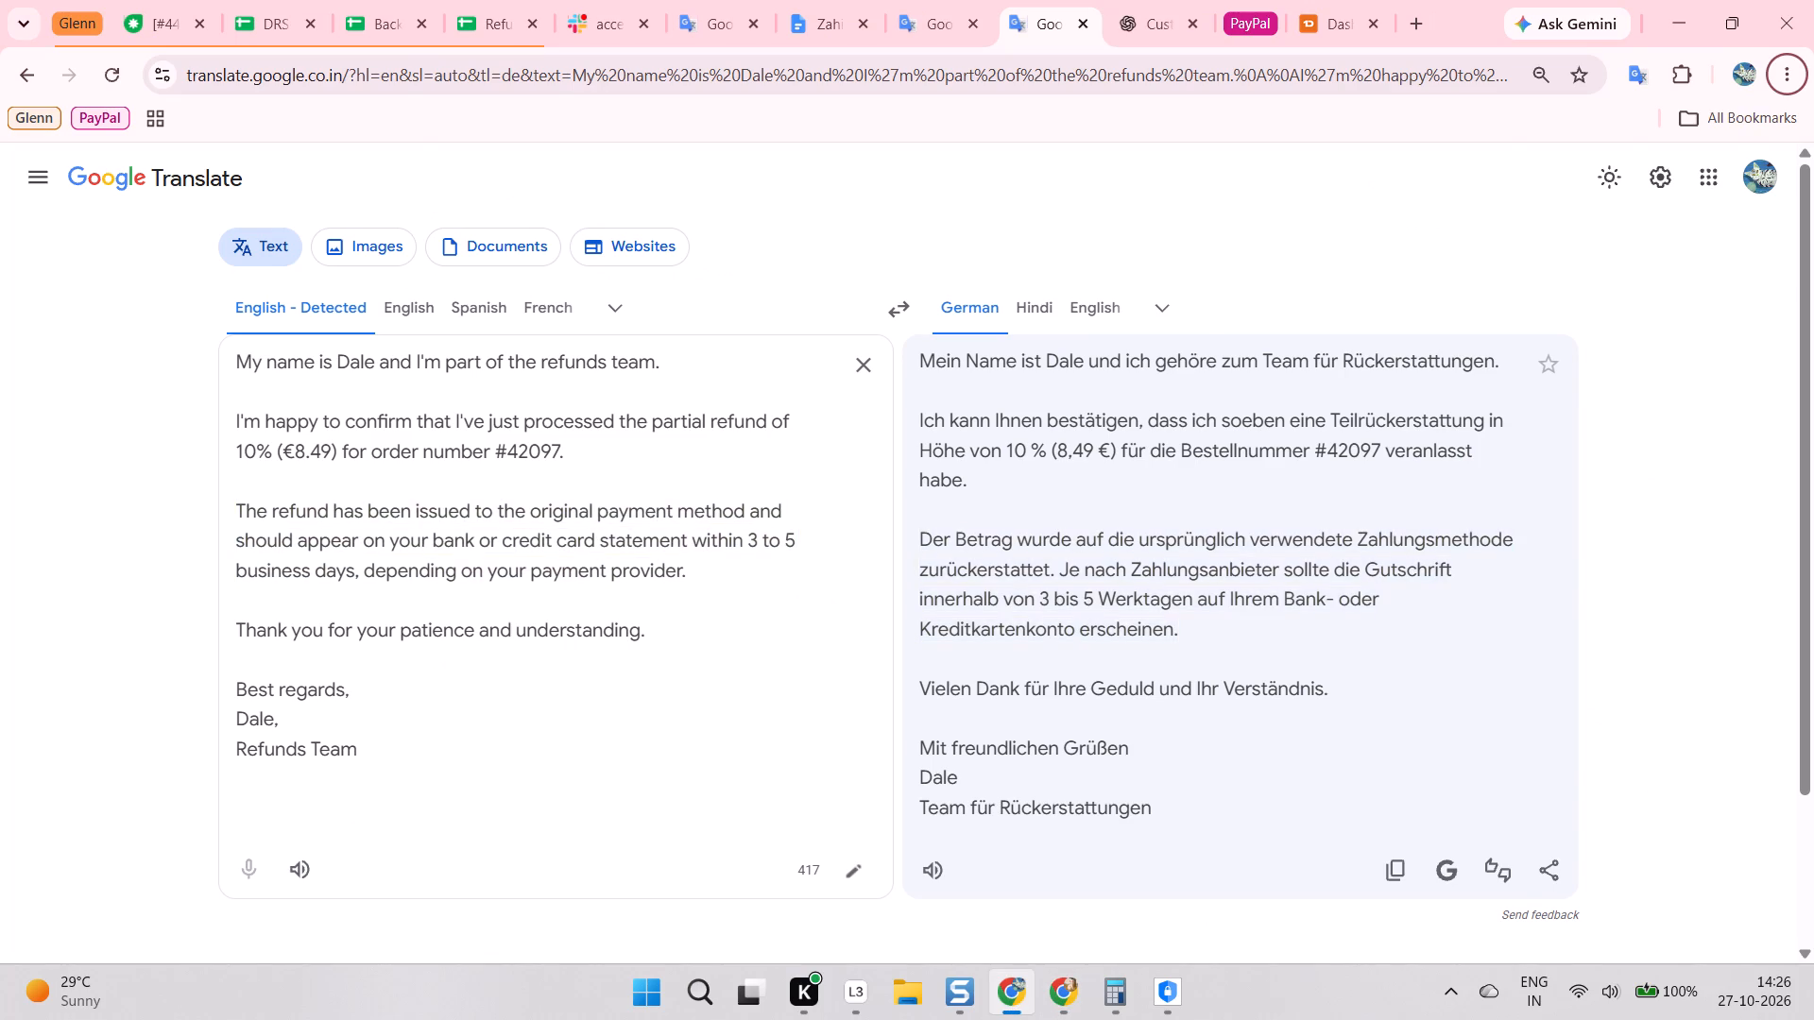
{"action": "key", "text": "alt+Tab"}
{"action": "scroll", "coordinate": [1219, 518], "scroll_direction": "down", "scroll_amount": 2}
{"action": "key", "text": "alt+Tab"}
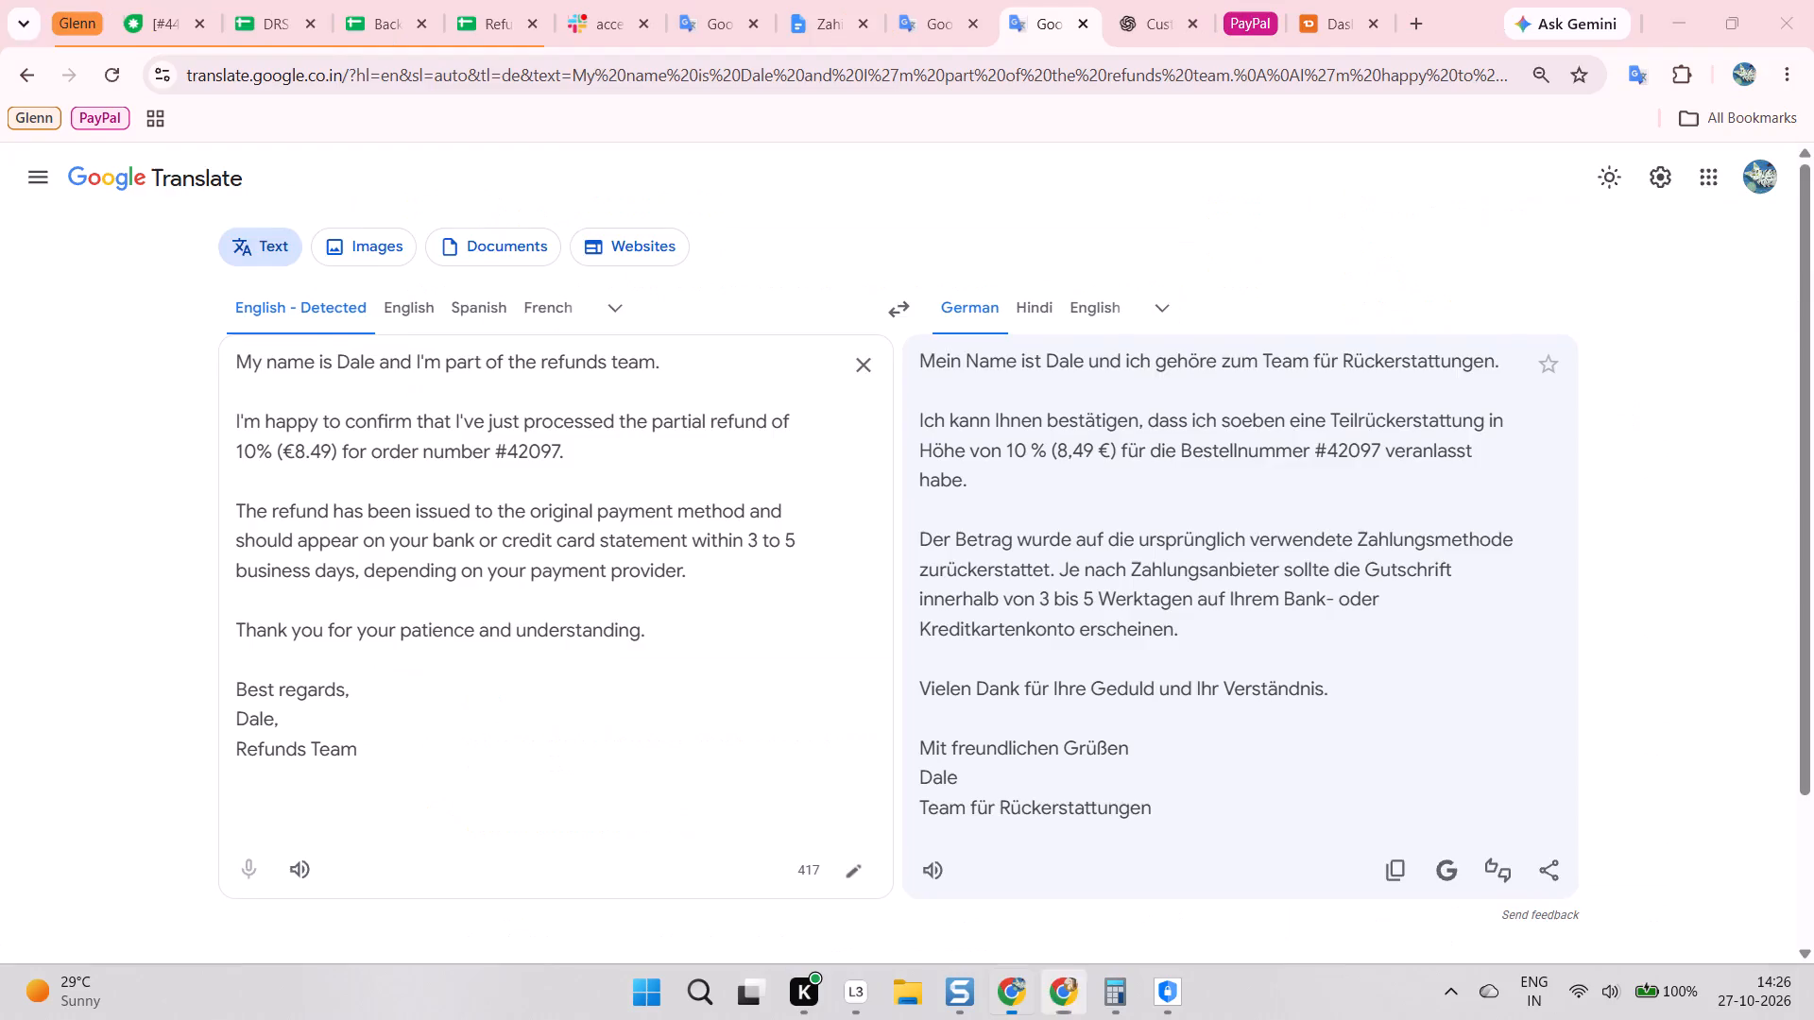
Copy the German translation of the refund confirmation message.
{"action": "scroll", "coordinate": [1185, 523], "scroll_direction": "down", "scroll_amount": 4}
{"action": "left_click", "coordinate": [1399, 676]}
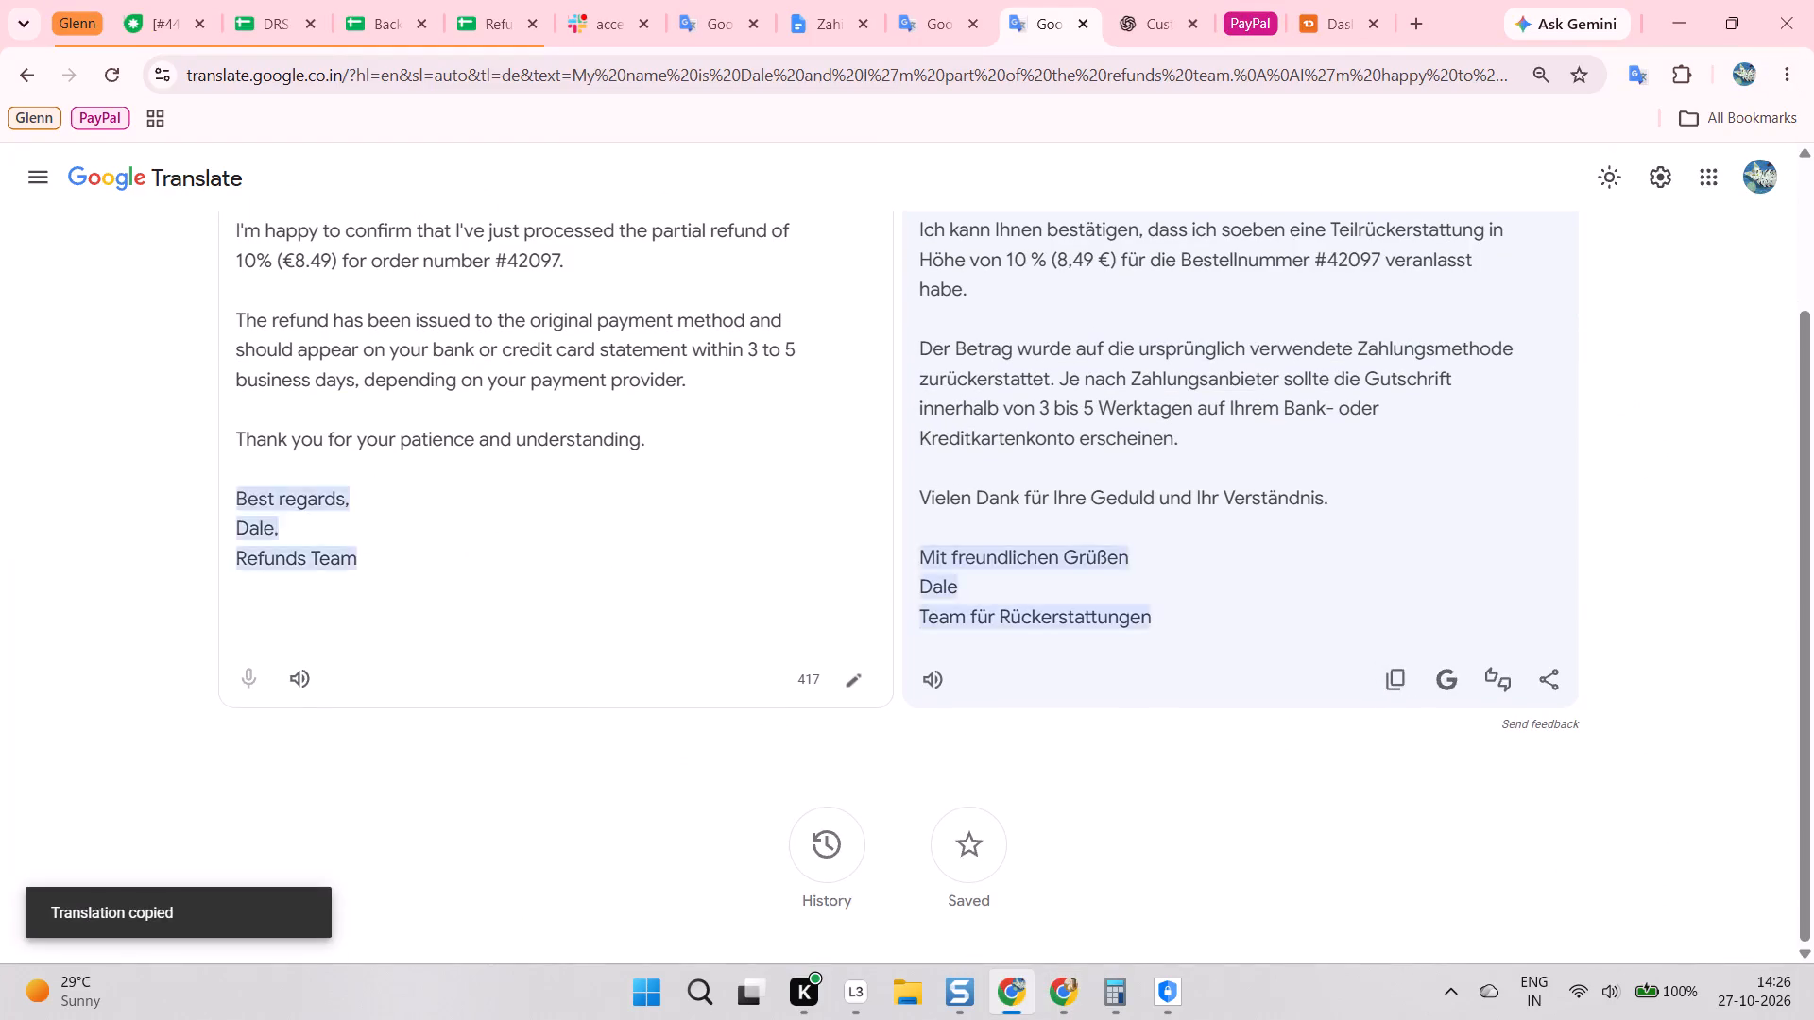
Switch to Freshdesk ticket 441786 and show the page in its original German instead of the English translation.
{"action": "left_click", "coordinate": [158, 0]}
{"action": "left_click", "coordinate": [590, 569]}
{"action": "right_click", "coordinate": [637, 494]}
{"action": "scroll", "coordinate": [658, 614], "scroll_direction": "down", "scroll_amount": 4}
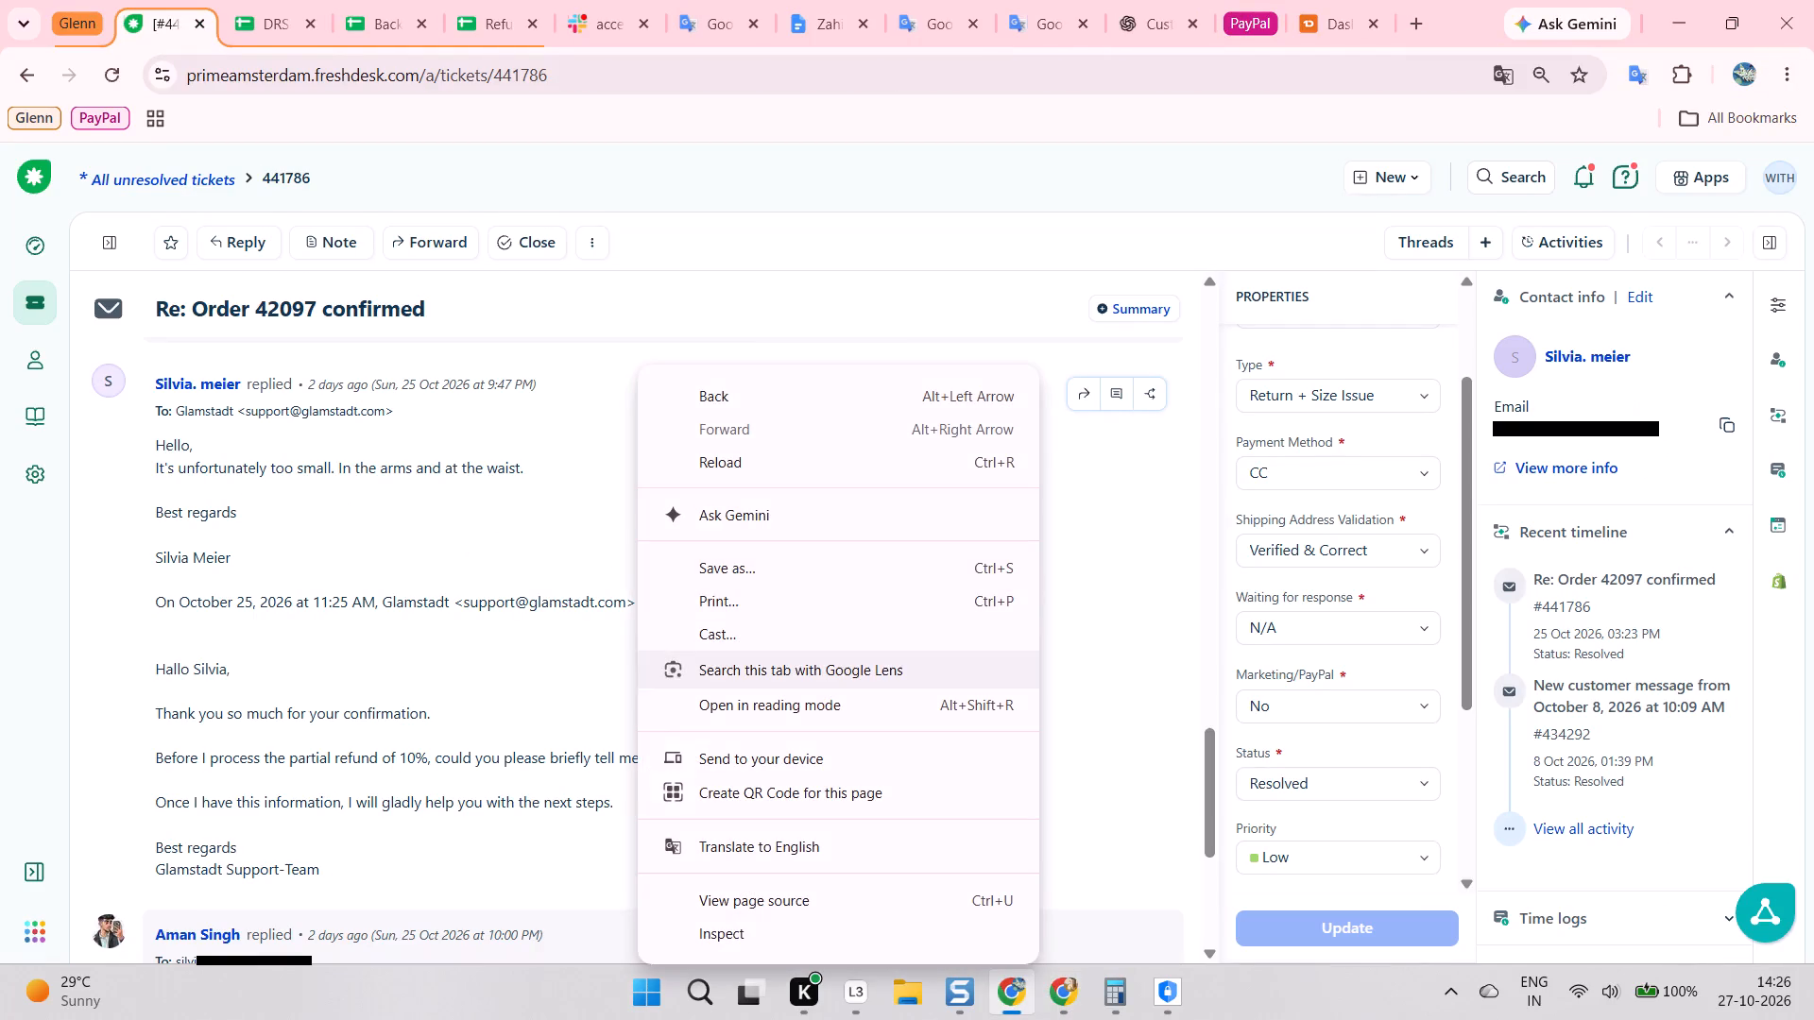
{"action": "scroll", "coordinate": [708, 664], "scroll_direction": "down", "scroll_amount": 6}
{"action": "left_click", "coordinate": [762, 850]}
{"action": "left_click", "coordinate": [1270, 107]}
{"action": "left_click", "coordinate": [1270, 114]}
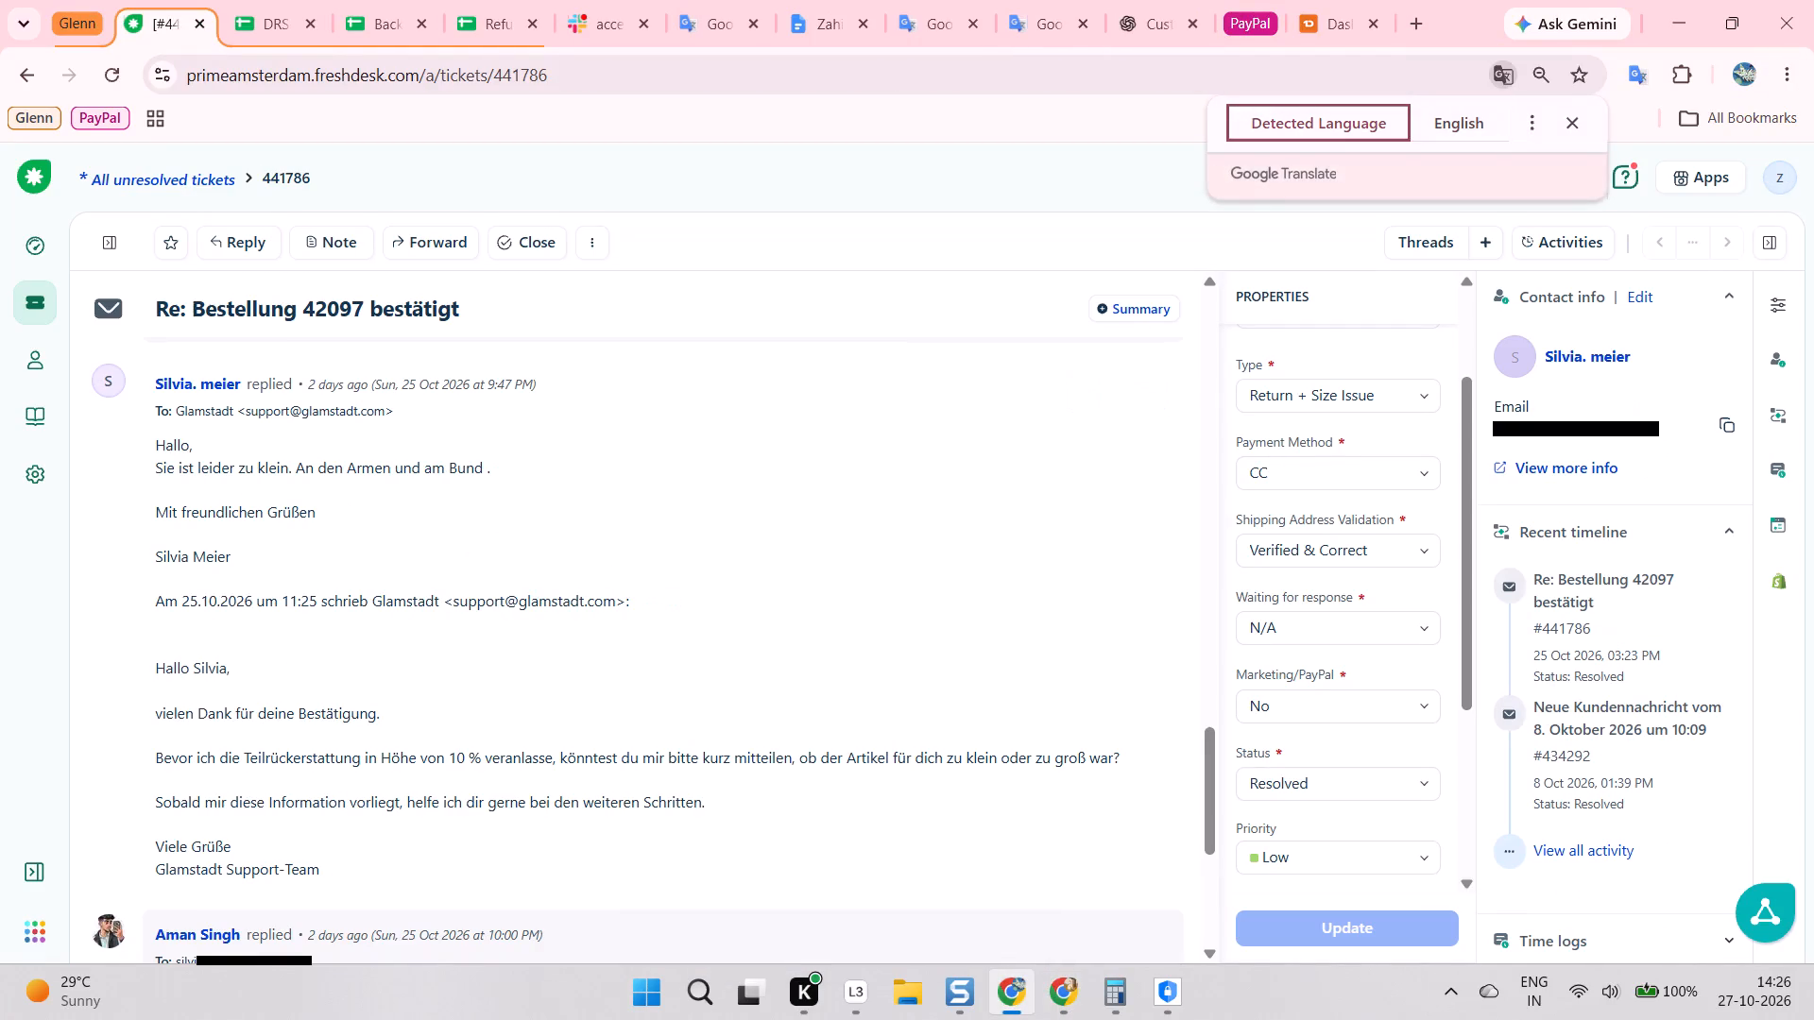
Start a reply on ticket 441786, replace the default greeting with the "asn" canned response and paste the German confirmation message.
{"action": "left_click", "coordinate": [396, 564]}
{"action": "scroll", "coordinate": [413, 570], "scroll_direction": "down", "scroll_amount": 10}
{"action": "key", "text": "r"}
{"action": "scroll", "coordinate": [402, 573], "scroll_direction": "down", "scroll_amount": 7}
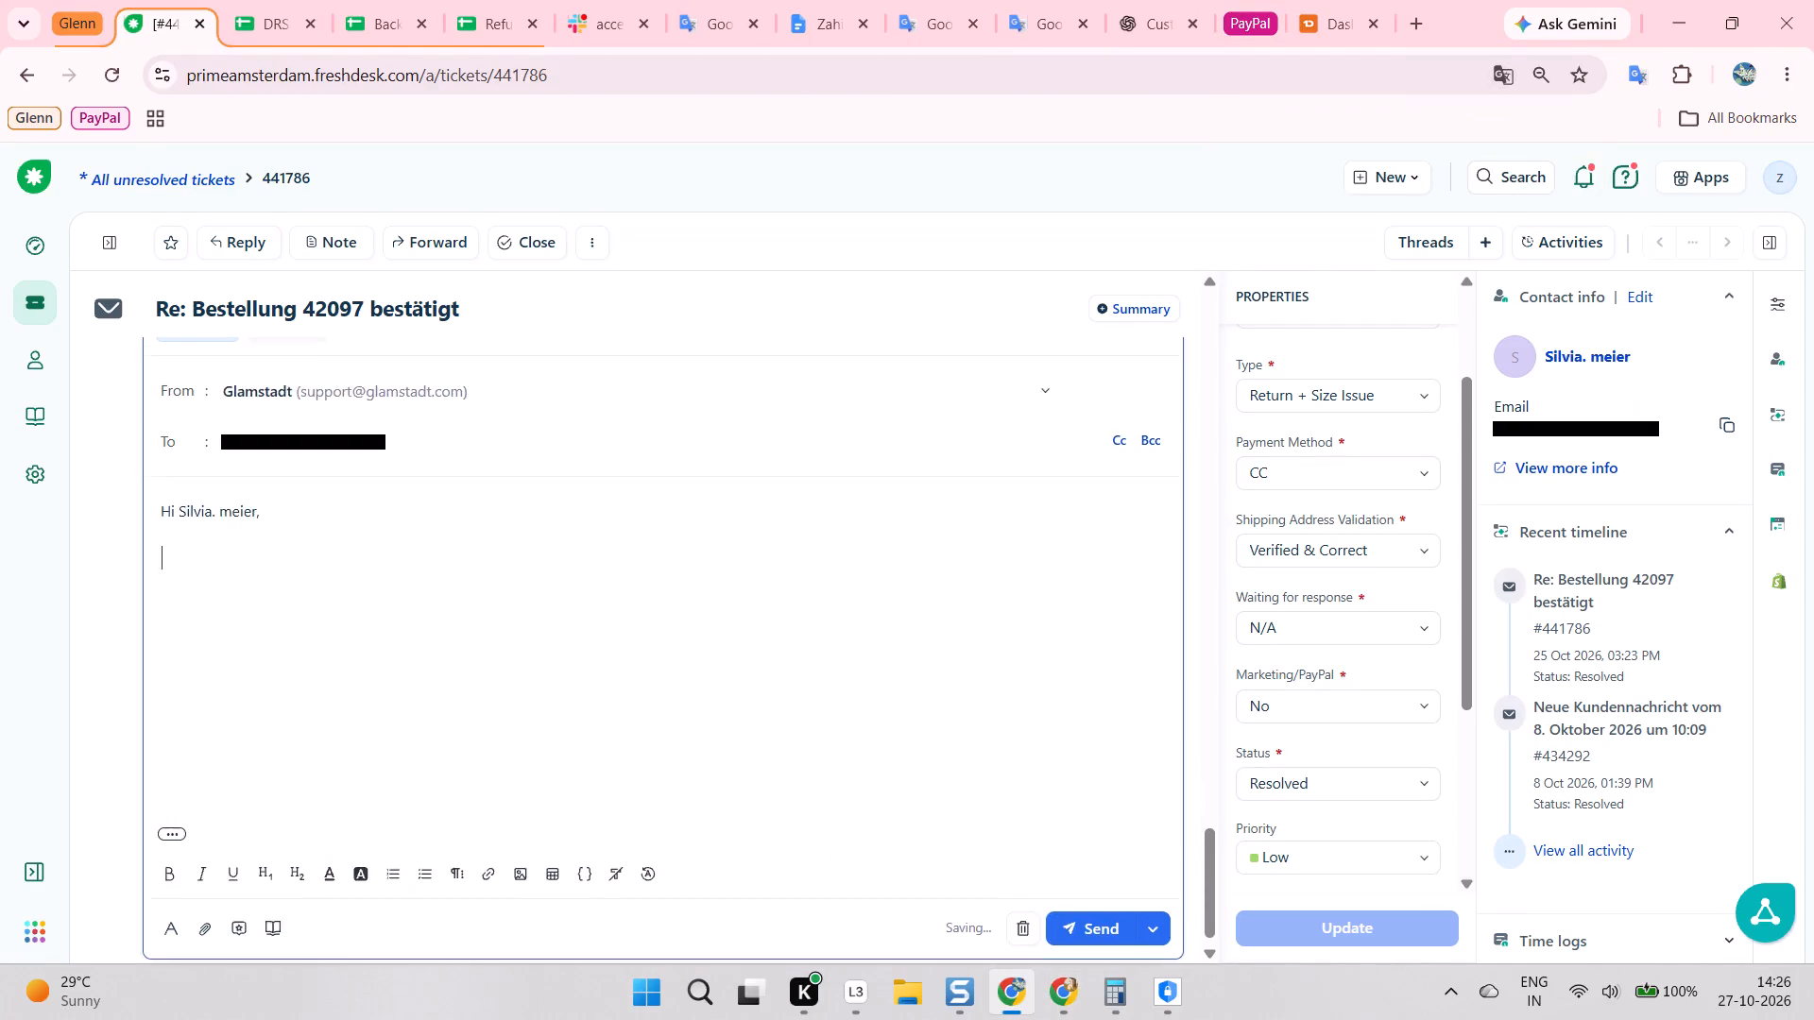
{"action": "scroll", "coordinate": [257, 711], "scroll_direction": "down", "scroll_amount": 1}
{"action": "left_click", "coordinate": [200, 810]}
{"action": "left_click_drag", "start_coordinate": [202, 807], "coordinate": [218, 803], "text": "ctrl"}
{"action": "key", "text": "ctrl+a"}
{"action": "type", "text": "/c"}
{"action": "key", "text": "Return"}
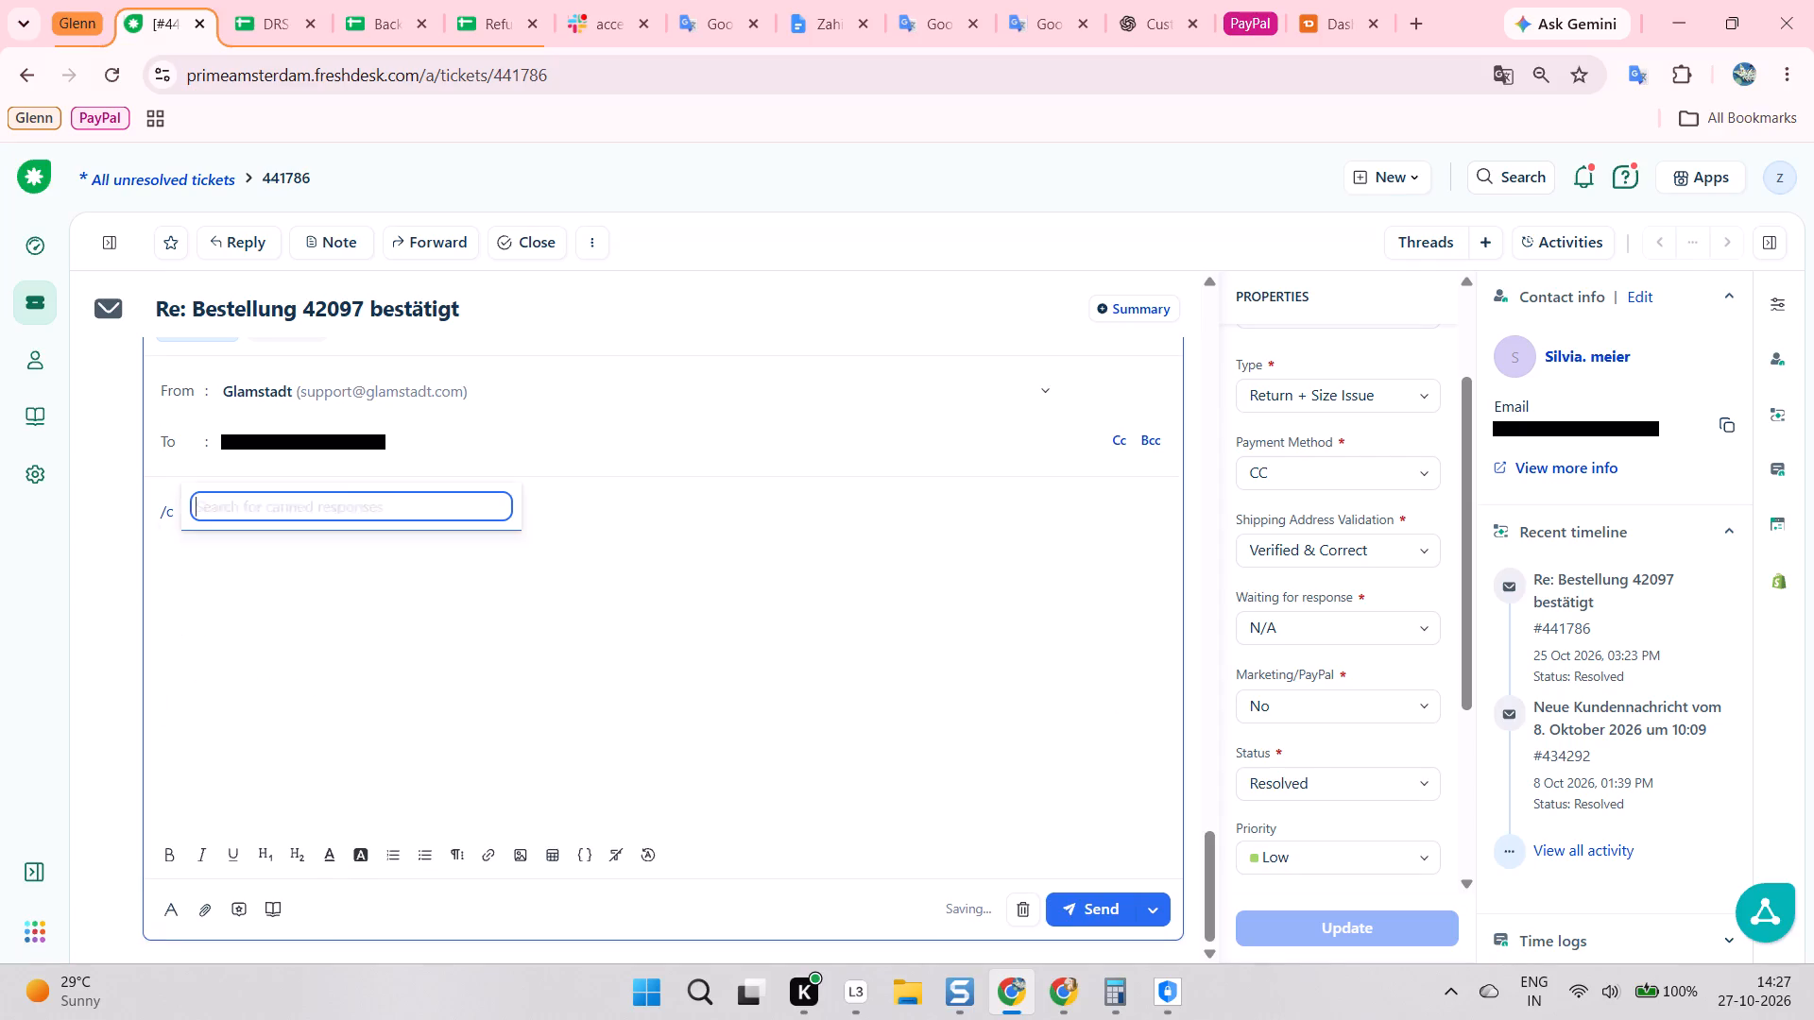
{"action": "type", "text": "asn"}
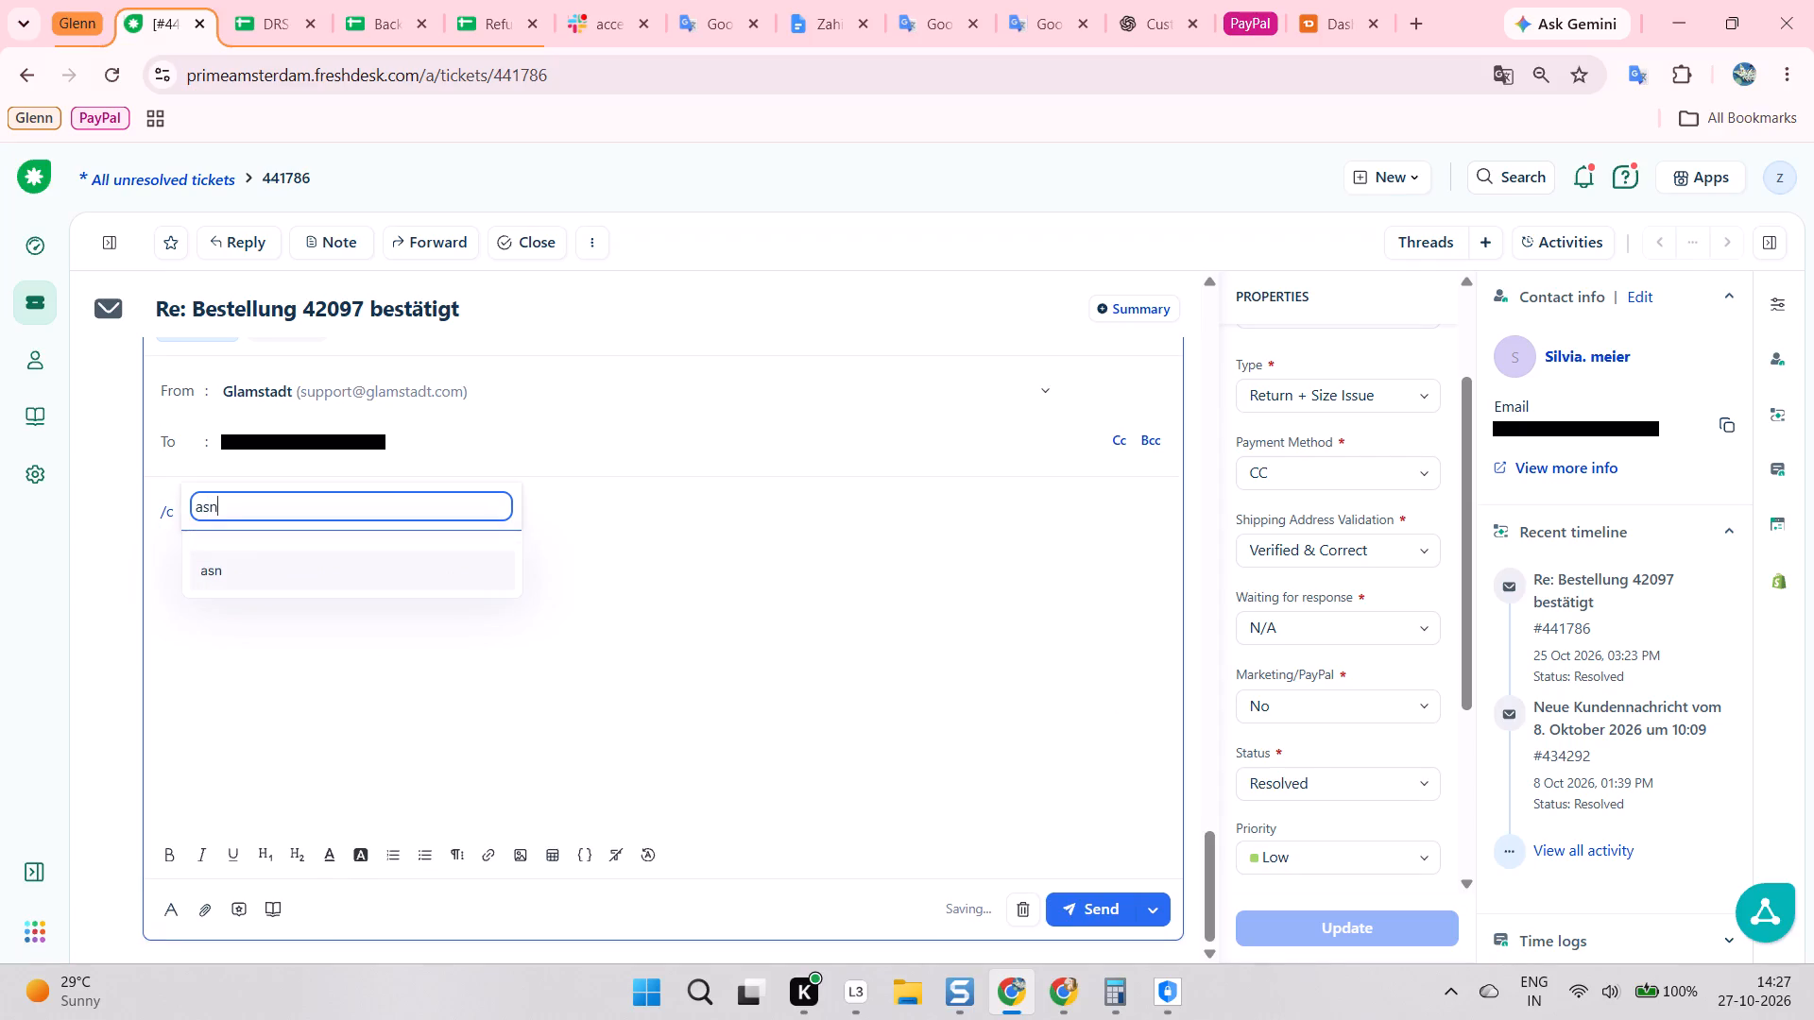
{"action": "left_click", "coordinate": [294, 578]}
{"action": "left_click_drag", "start_coordinate": [214, 563], "coordinate": [324, 641]}
{"action": "key", "text": "ctrl+v"}
{"action": "scroll", "coordinate": [272, 619], "scroll_direction": "down", "scroll_amount": 2}
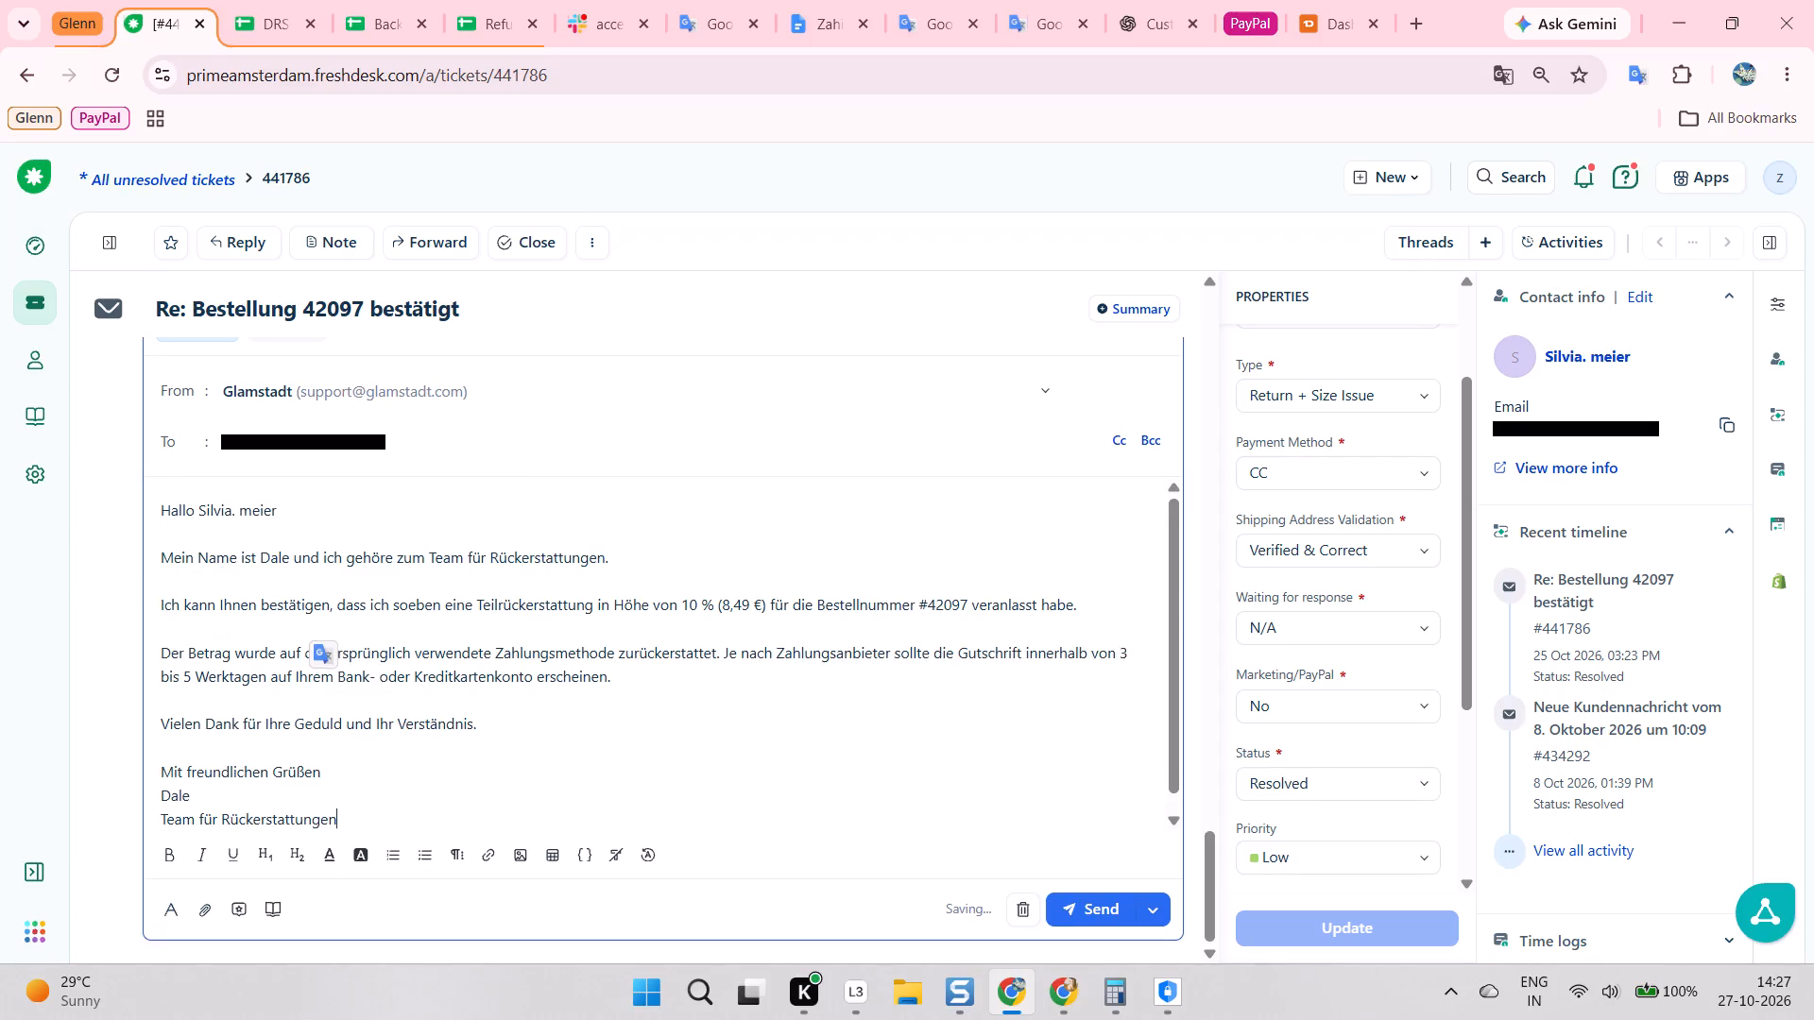
{"action": "scroll", "coordinate": [249, 597], "scroll_direction": "down", "scroll_amount": 1}
{"action": "scroll", "coordinate": [360, 651], "scroll_direction": "down", "scroll_amount": 1}
Correct the reply's greeting against the customer's name in Shopify: remove the period, capitalise the surname and add a closing comma.
{"action": "key", "text": "alt+Tab"}
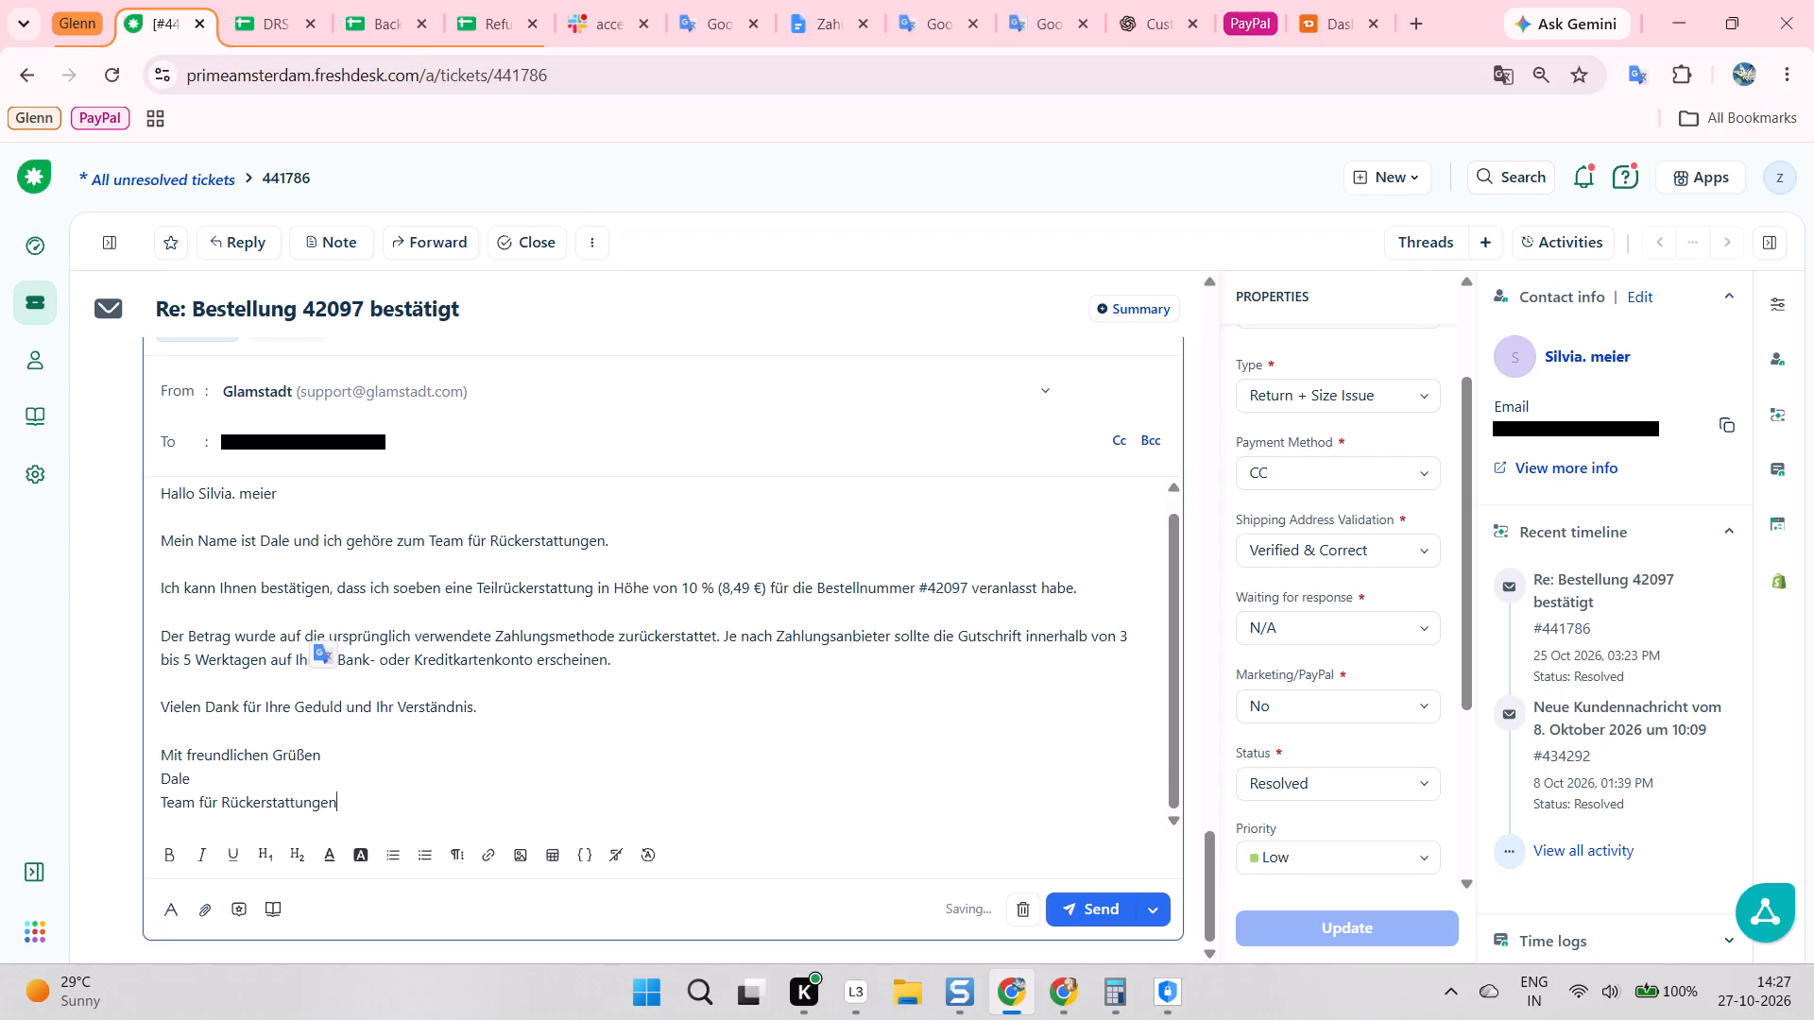
{"action": "key", "text": "alt+Tab"}
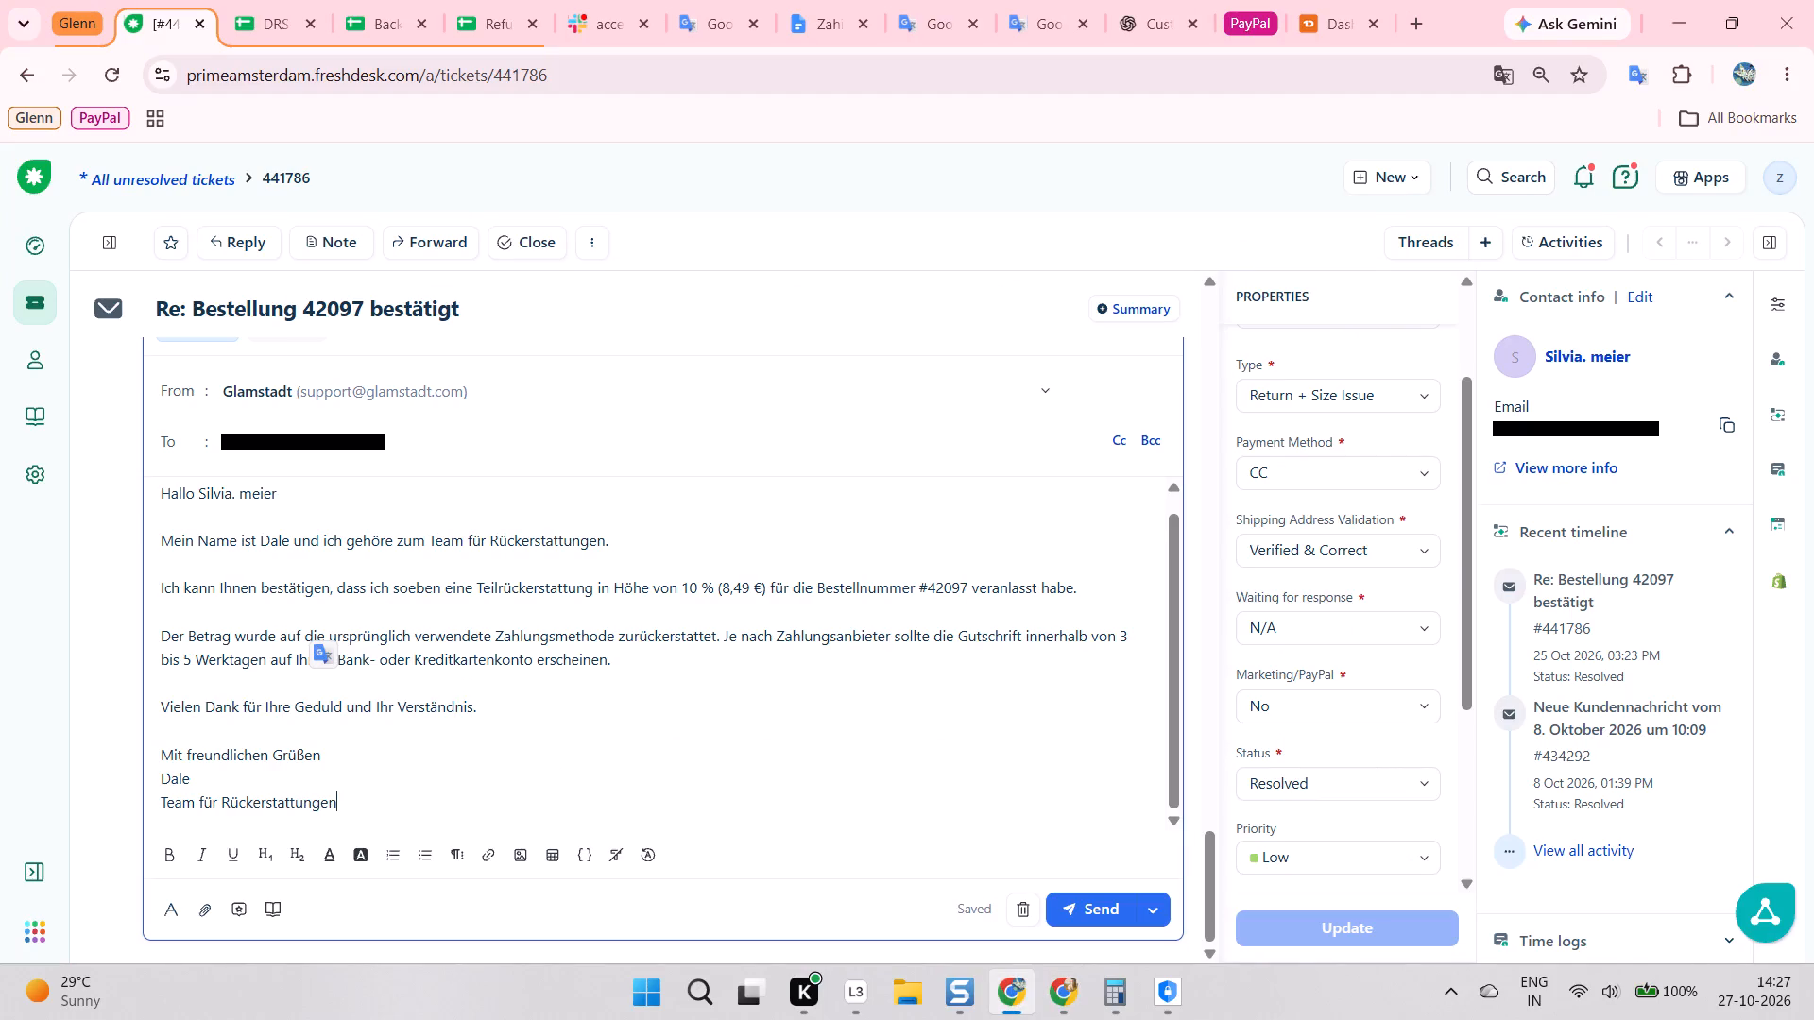
{"action": "left_click", "coordinate": [237, 501]}
{"action": "key", "text": "BackSpace"}
{"action": "key", "text": "BackSpace"}
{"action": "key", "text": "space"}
{"action": "key", "text": "alt+Tab"}
{"action": "key", "text": "alt+Tab"}
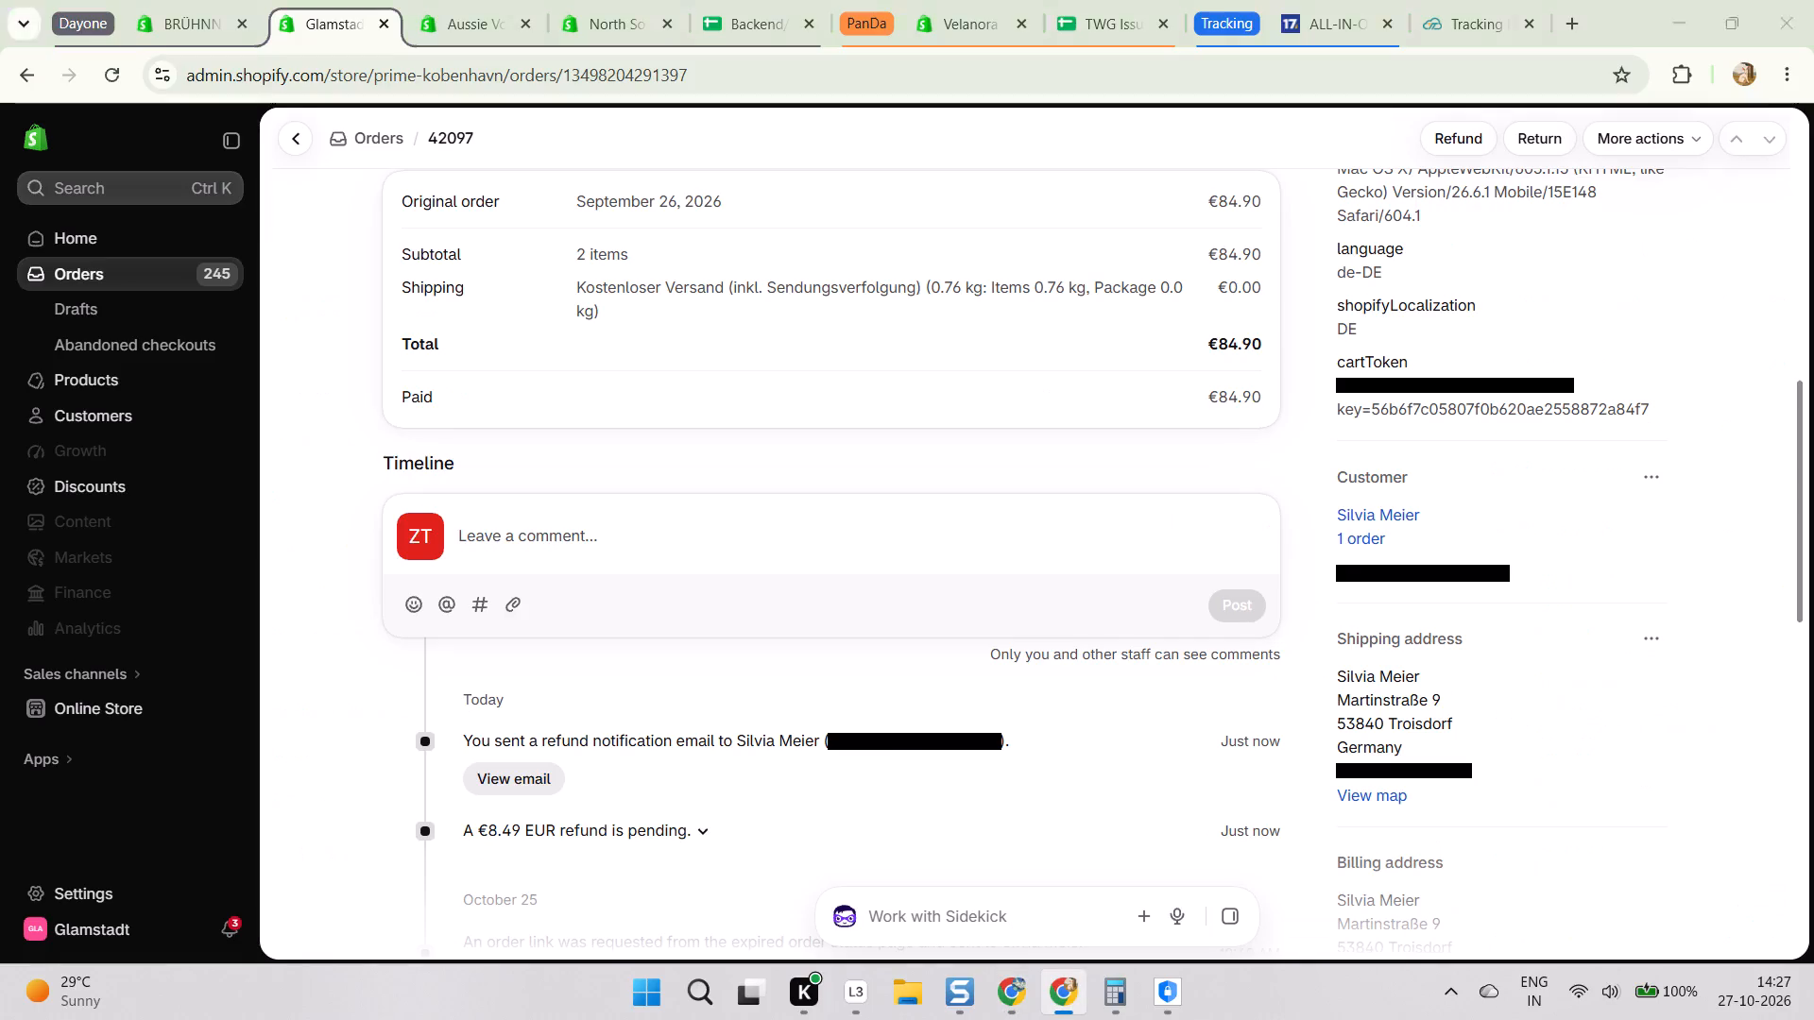
{"action": "left_click", "coordinate": [413, 492]}
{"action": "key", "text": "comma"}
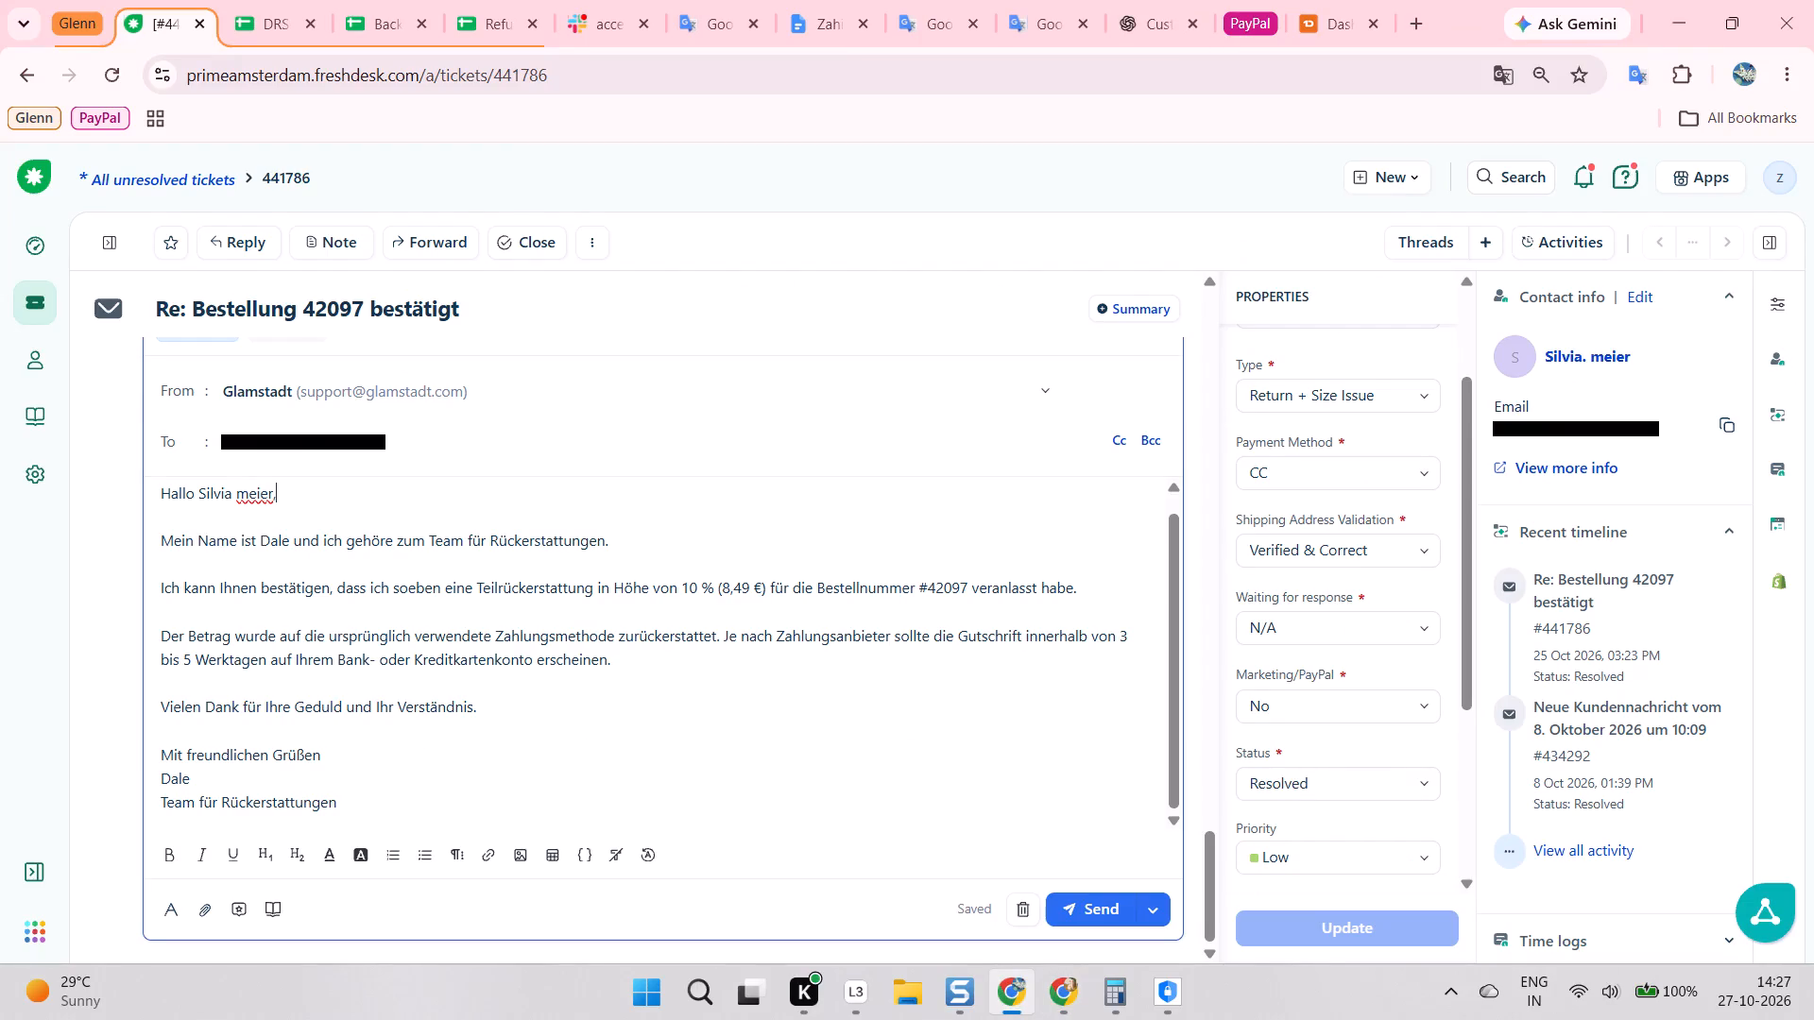
{"action": "key", "text": "alt+Tab"}
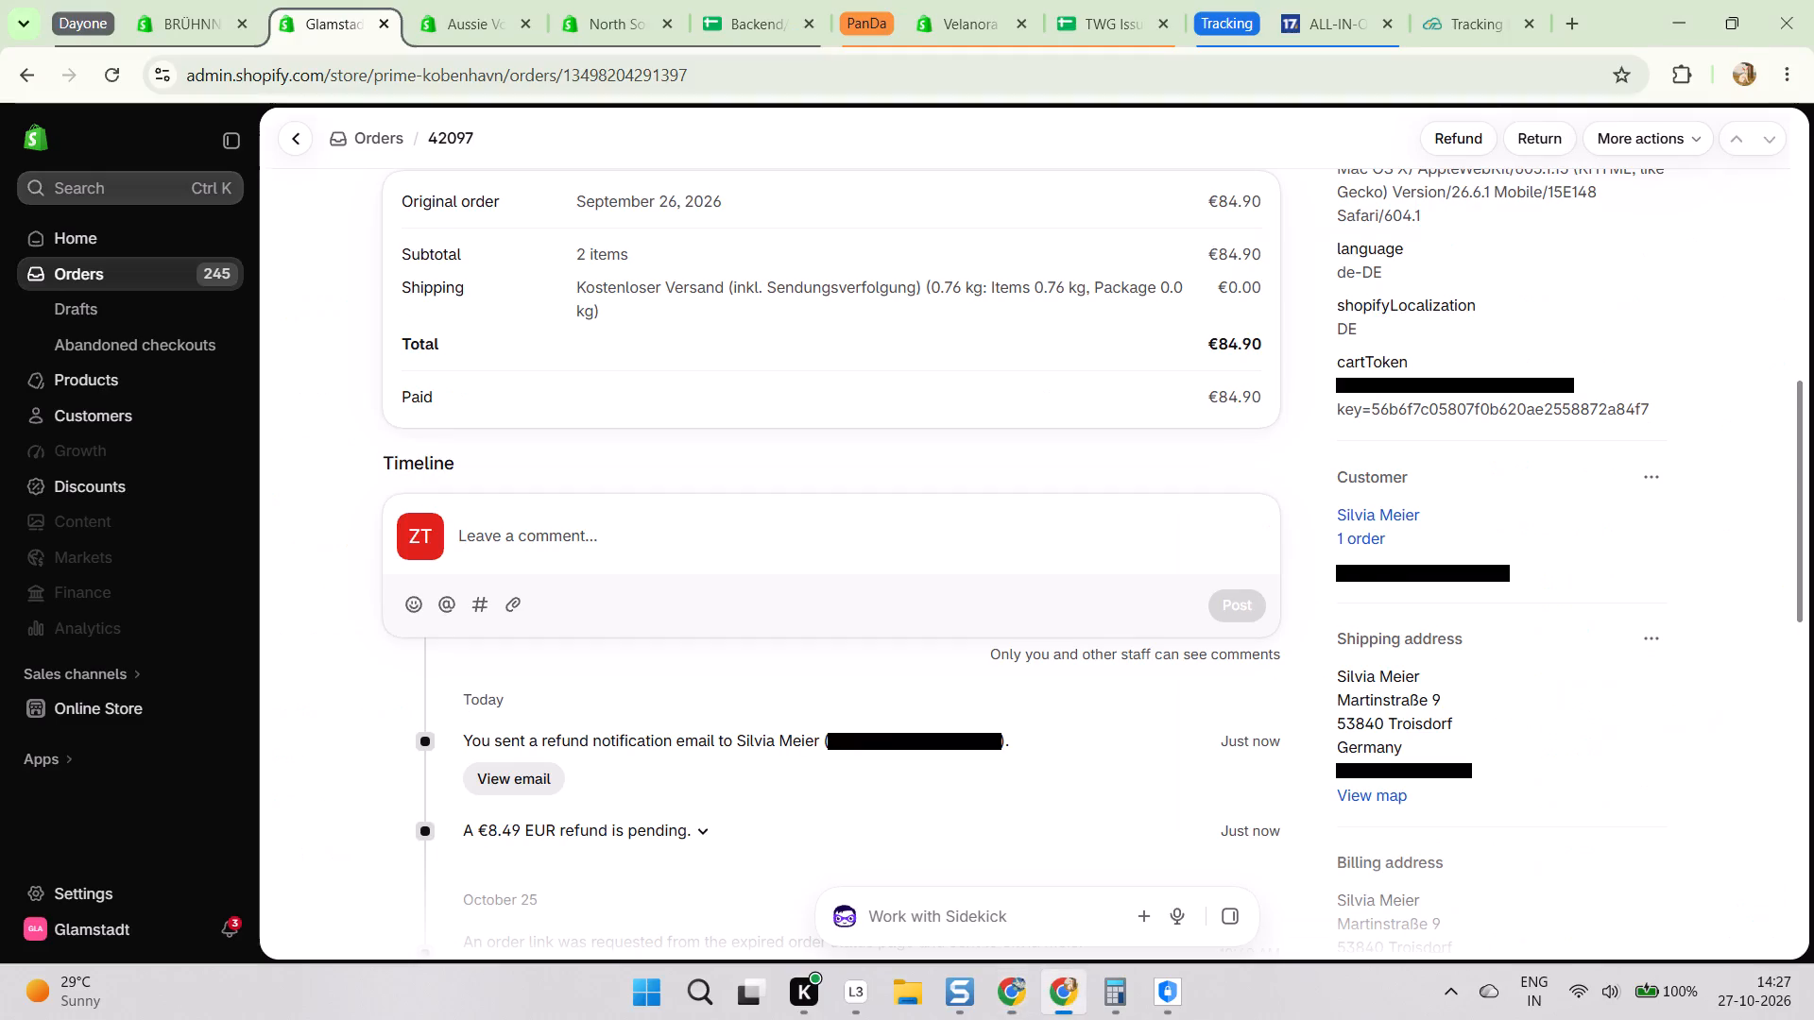
{"action": "key", "text": "alt+Tab"}
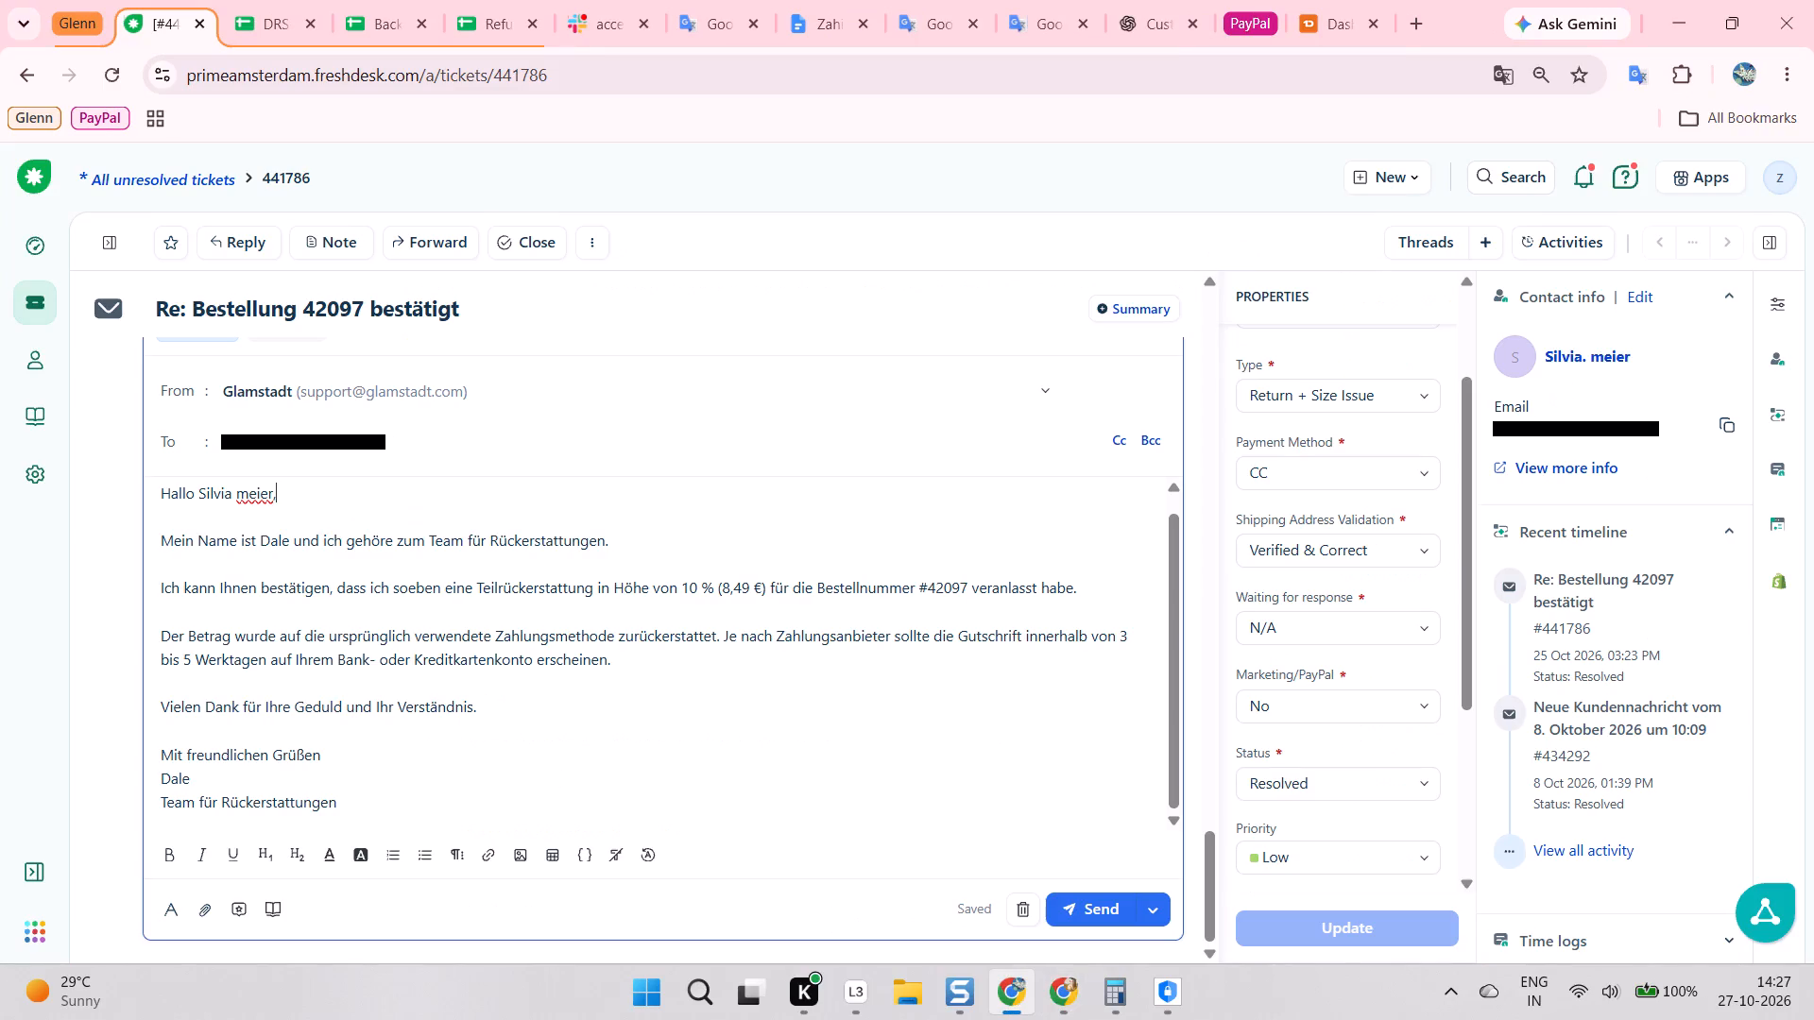
{"action": "left_click", "coordinate": [245, 494]}
{"action": "key", "text": "BackSpace"}
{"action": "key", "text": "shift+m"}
{"action": "key", "text": "alt+Tab"}
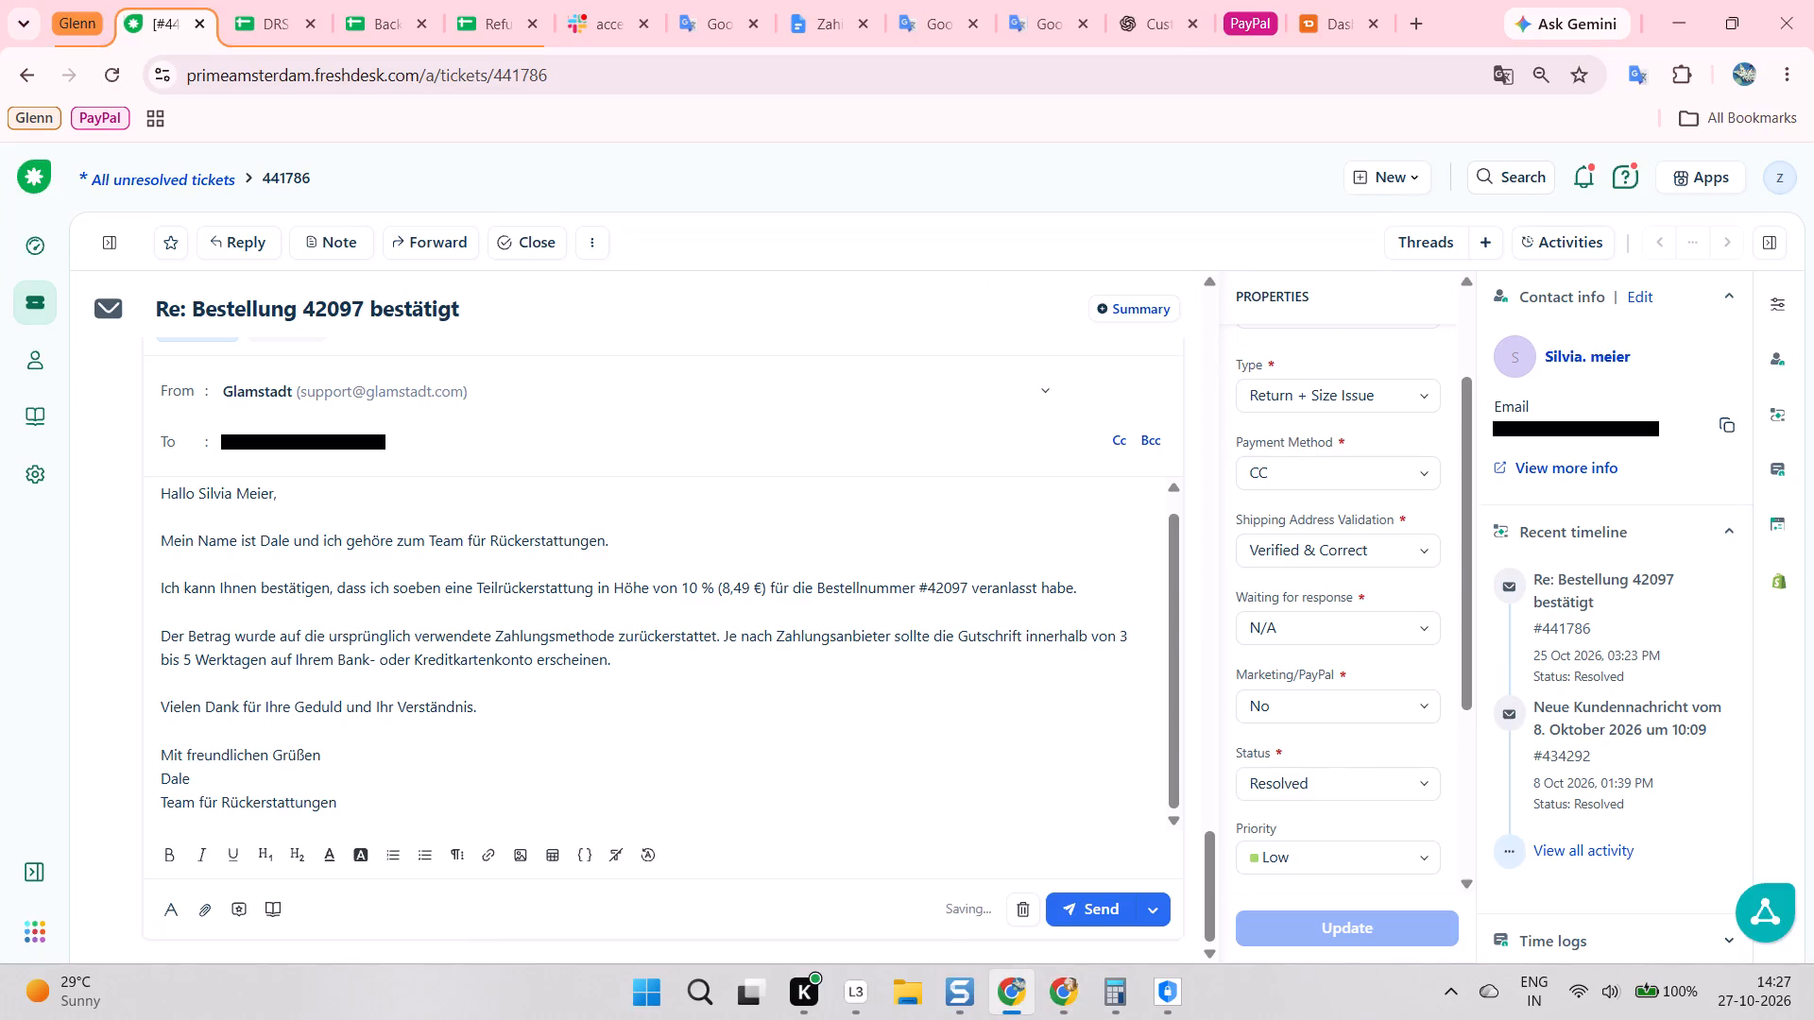
{"action": "key", "text": "alt+Tab"}
Review the finished German refund confirmation and send the reply on ticket 441786.
{"action": "scroll", "coordinate": [642, 723], "scroll_direction": "down", "scroll_amount": 2}
{"action": "scroll", "coordinate": [721, 685], "scroll_direction": "down", "scroll_amount": 3}
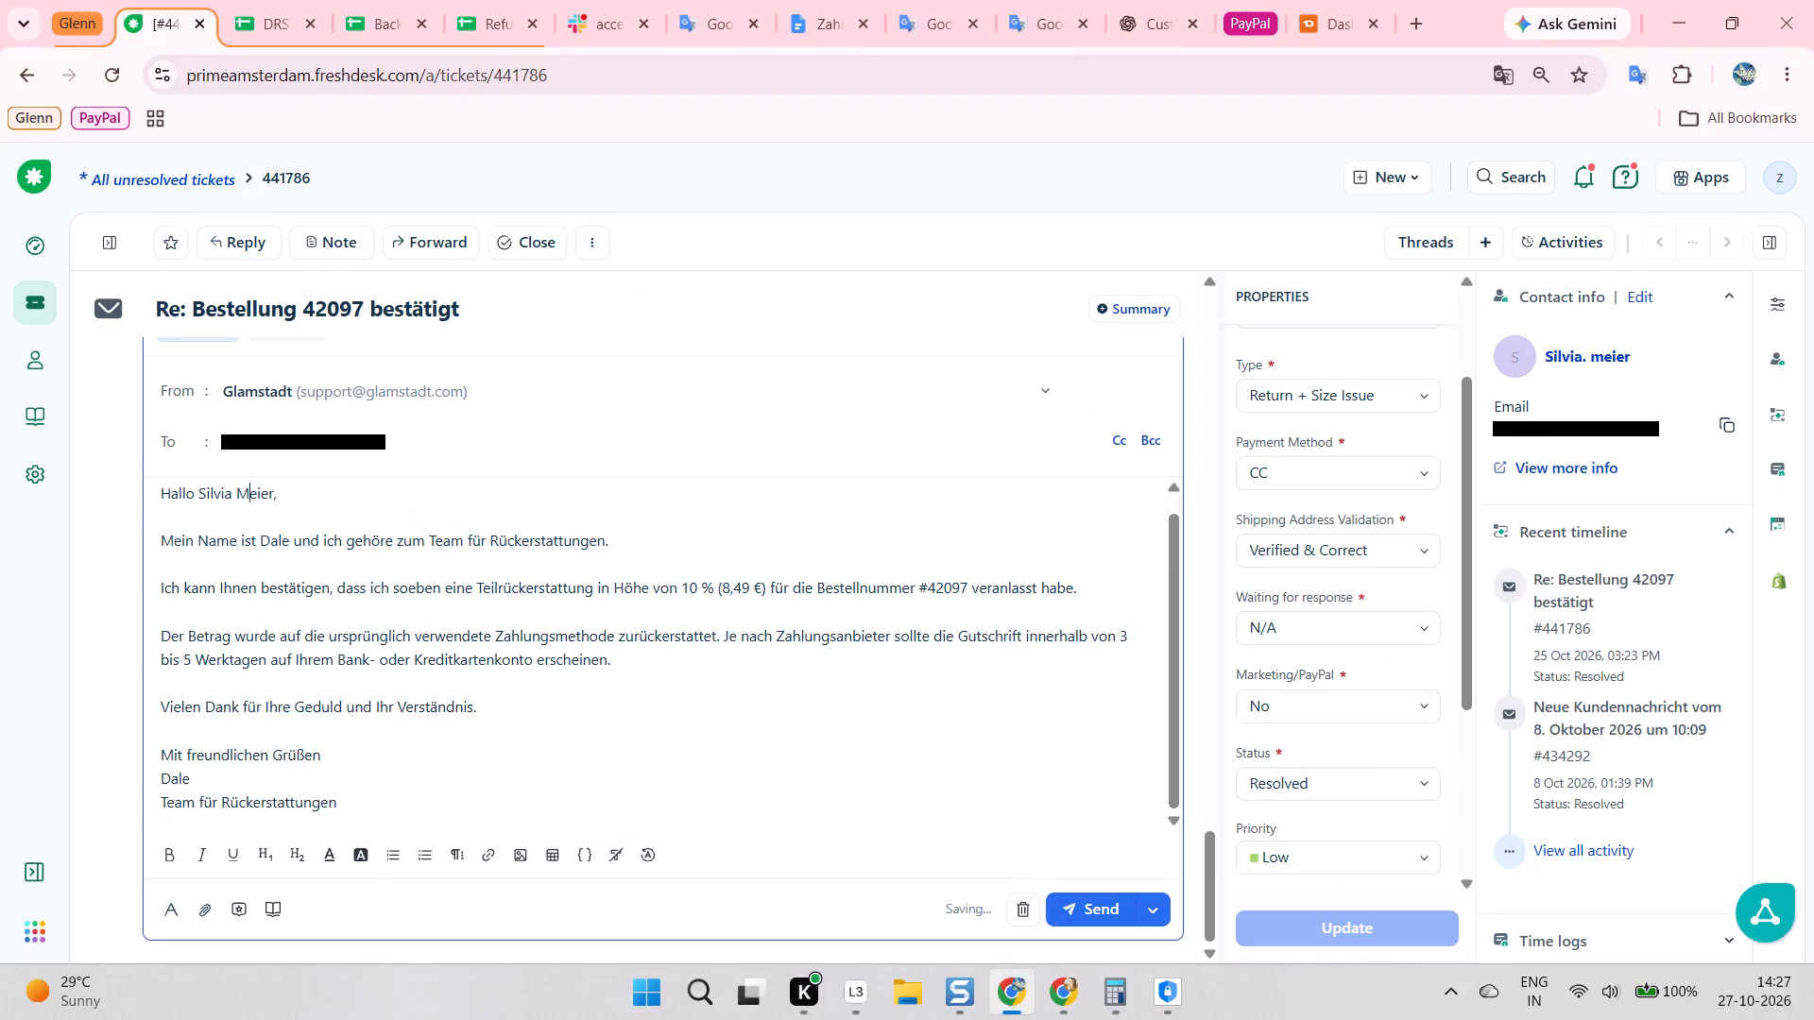
{"action": "scroll", "coordinate": [926, 705], "scroll_direction": "down", "scroll_amount": 7}
{"action": "left_click", "coordinate": [1081, 911]}
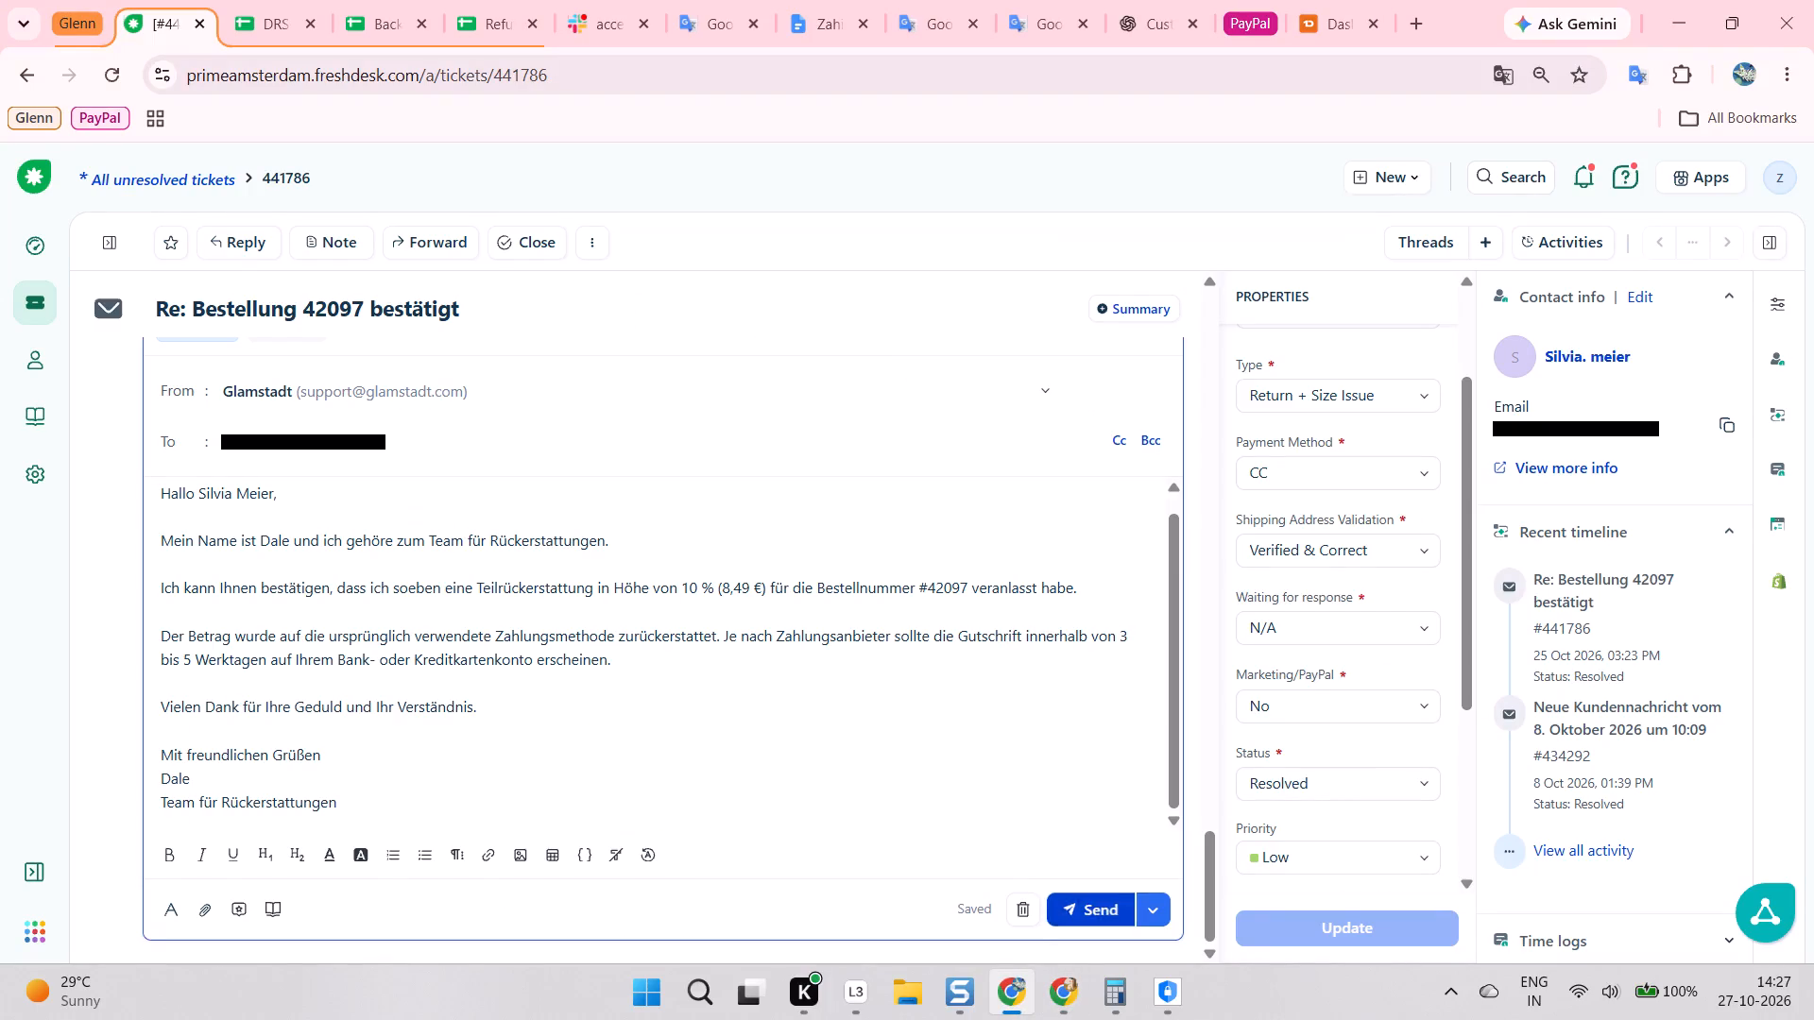
{"action": "scroll", "coordinate": [1326, 494], "scroll_direction": "down", "scroll_amount": 5}
{"action": "left_click", "coordinate": [1307, 479]}
{"action": "left_click", "coordinate": [1076, 554]}
{"action": "scroll", "coordinate": [1345, 637], "scroll_direction": "down", "scroll_amount": 4}
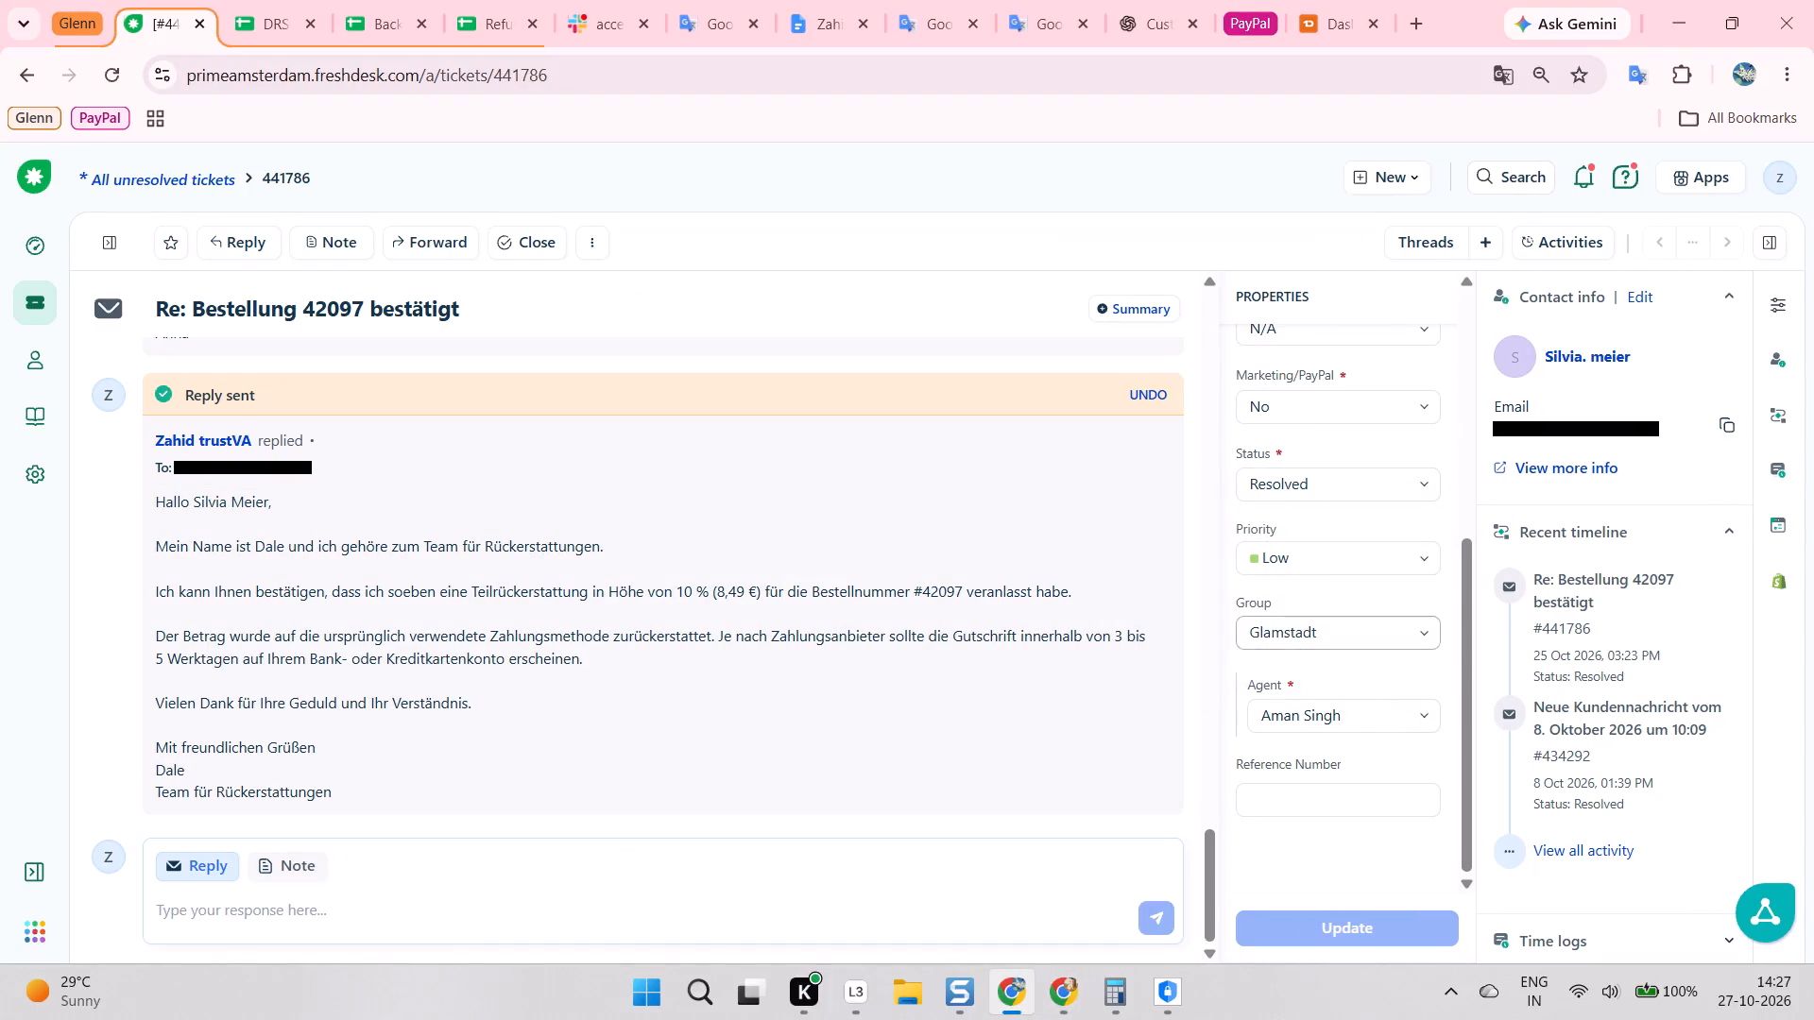
{"action": "scroll", "coordinate": [1389, 637], "scroll_direction": "down", "scroll_amount": 3}
{"action": "left_click", "coordinate": [1337, 719]}
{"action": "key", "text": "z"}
{"action": "scroll", "coordinate": [1356, 639], "scroll_direction": "down", "scroll_amount": 3}
{"action": "left_click", "coordinate": [1337, 667]}
{"action": "scroll", "coordinate": [1355, 837], "scroll_direction": "down", "scroll_amount": 5}
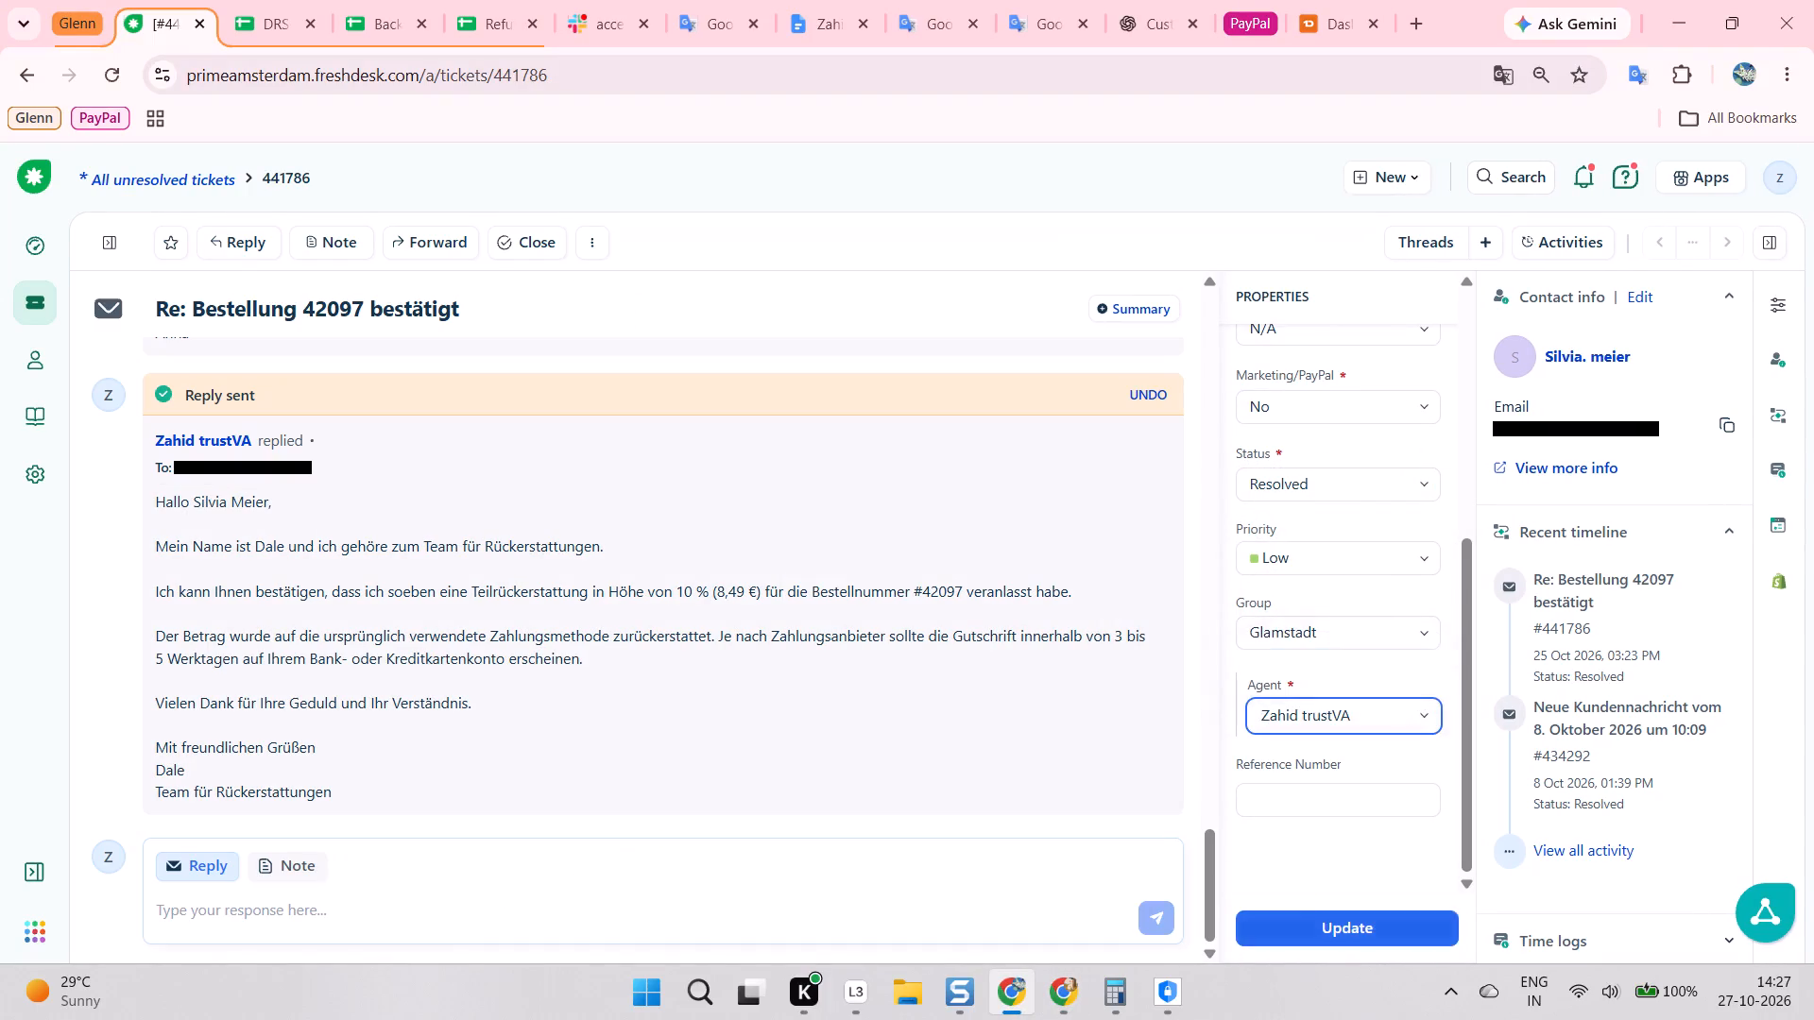
{"action": "left_click", "coordinate": [1343, 934]}
{"action": "scroll", "coordinate": [1182, 787], "scroll_direction": "down", "scroll_amount": 8}
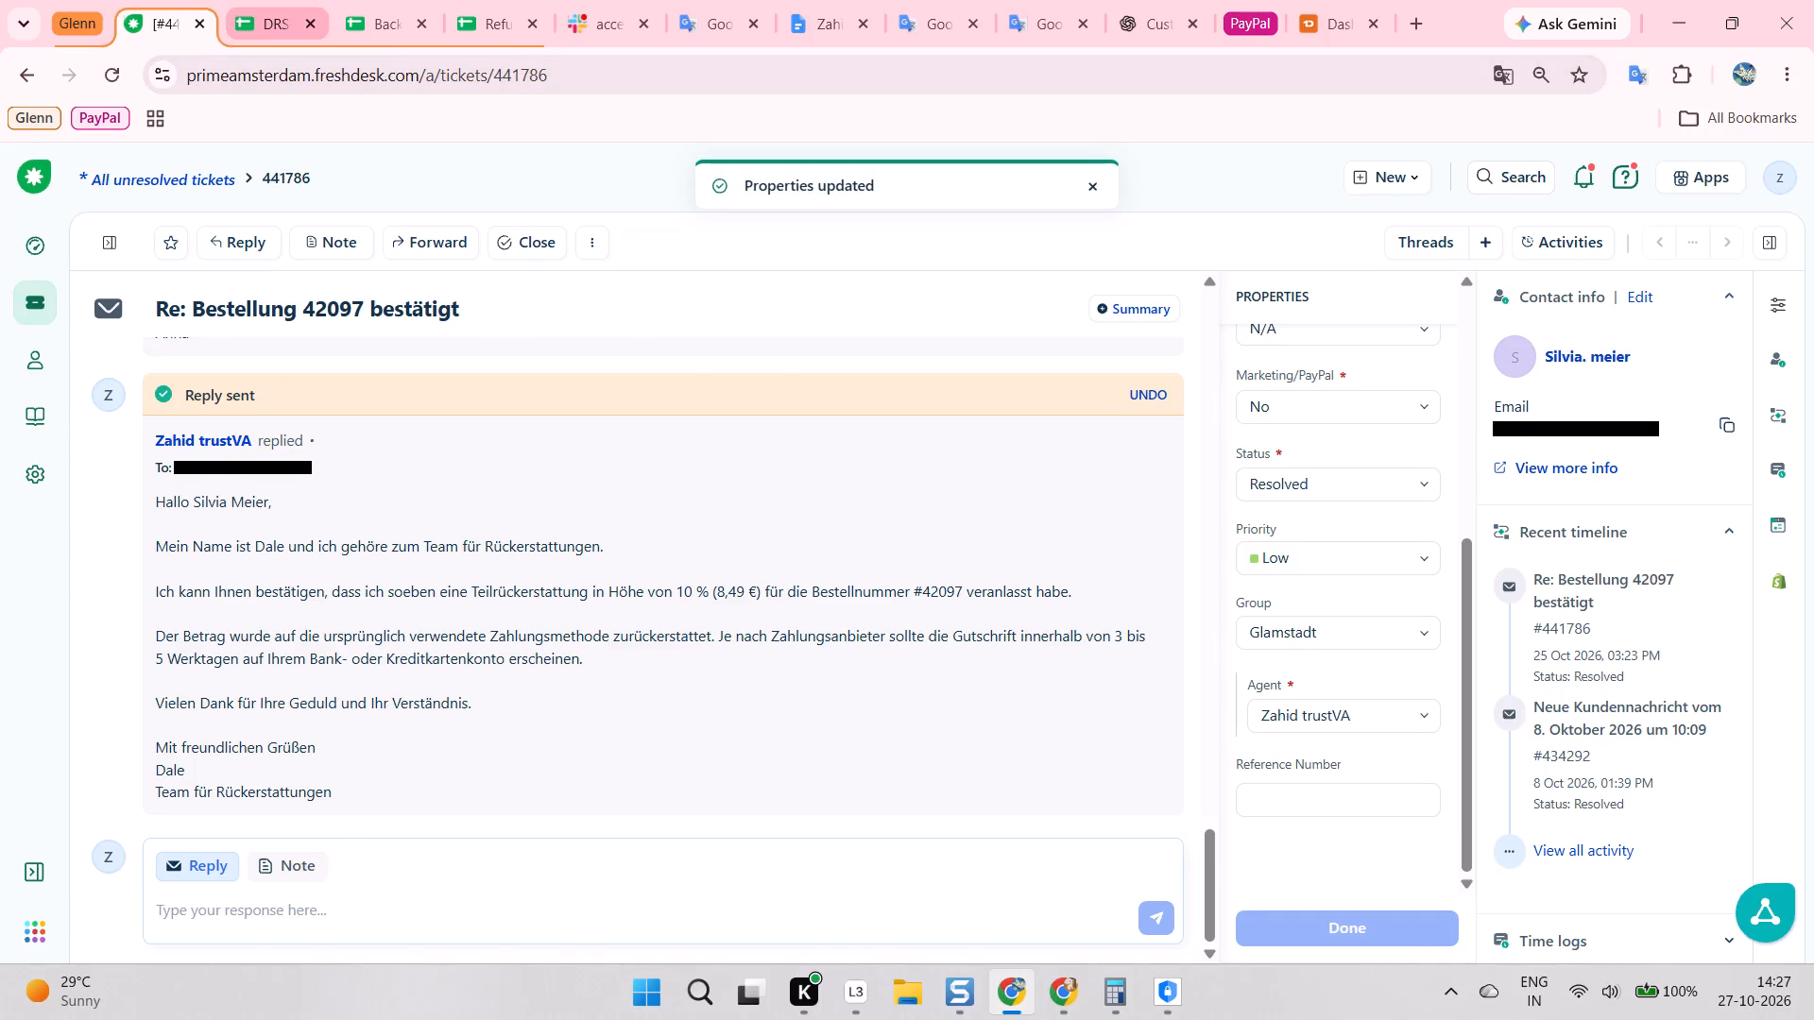
{"action": "left_click", "coordinate": [253, 0]}
{"action": "left_click", "coordinate": [477, 0]}
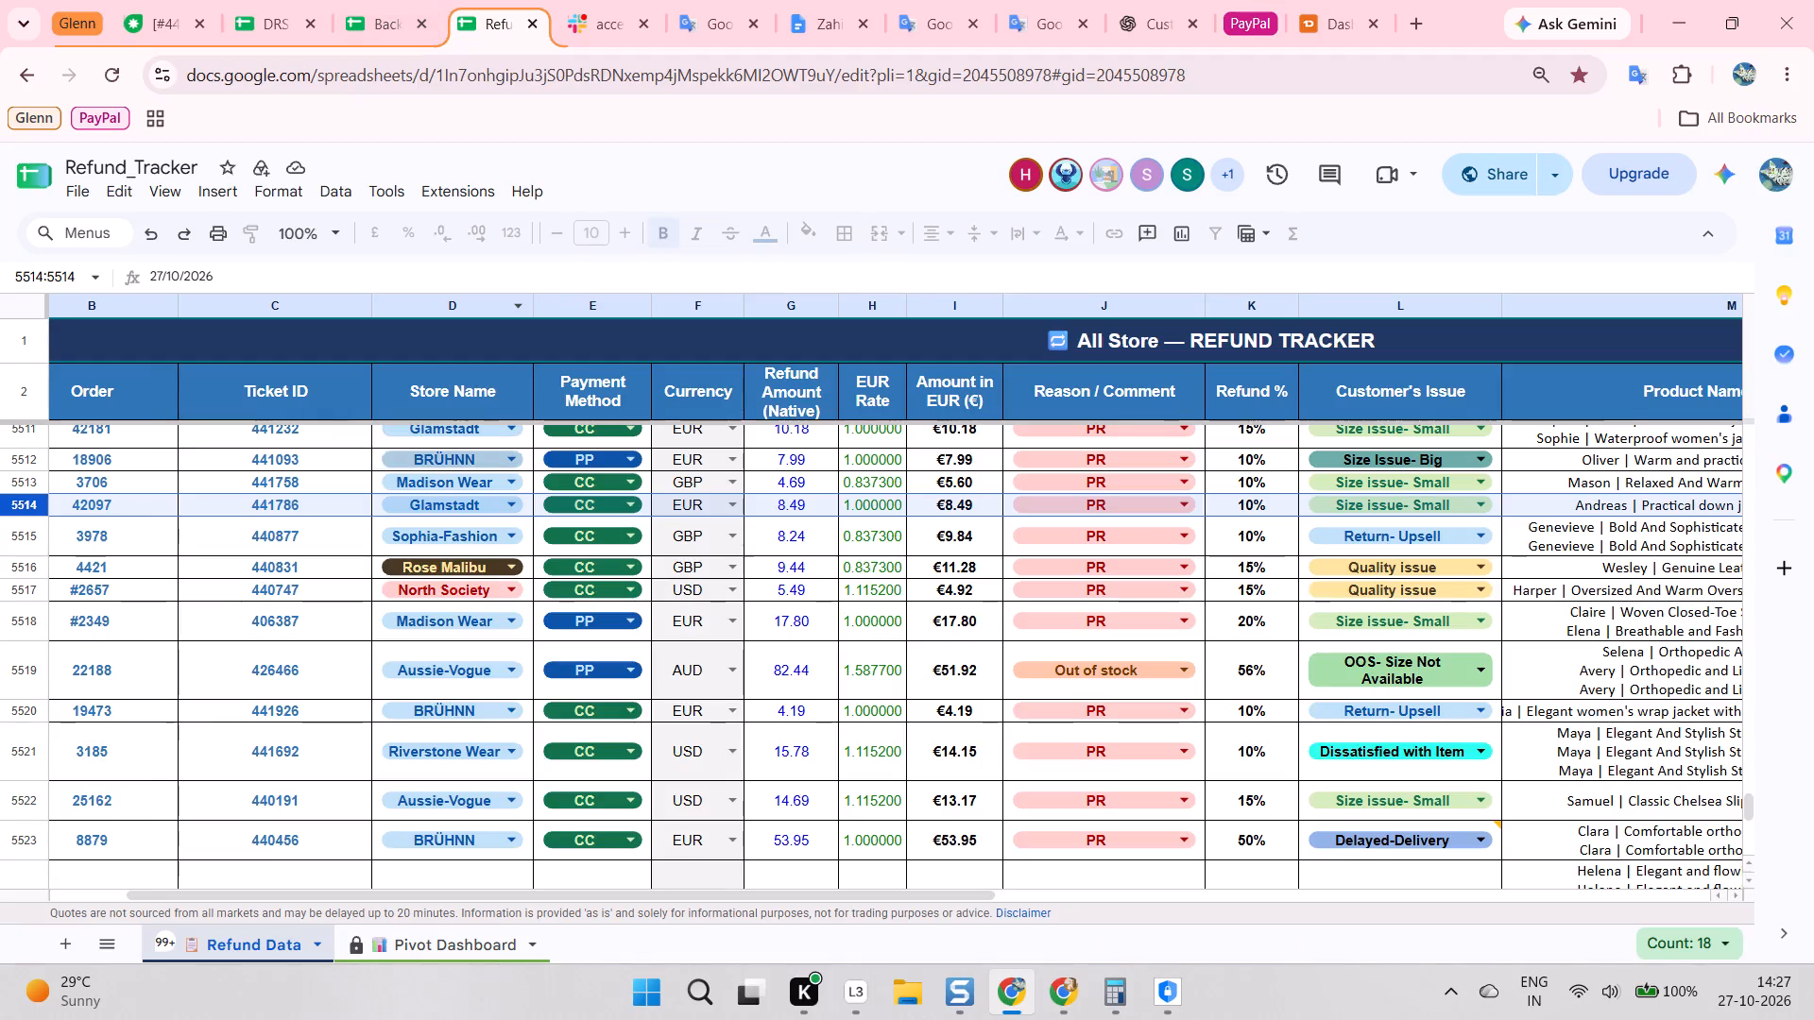
{"action": "left_click", "coordinate": [158, 0]}
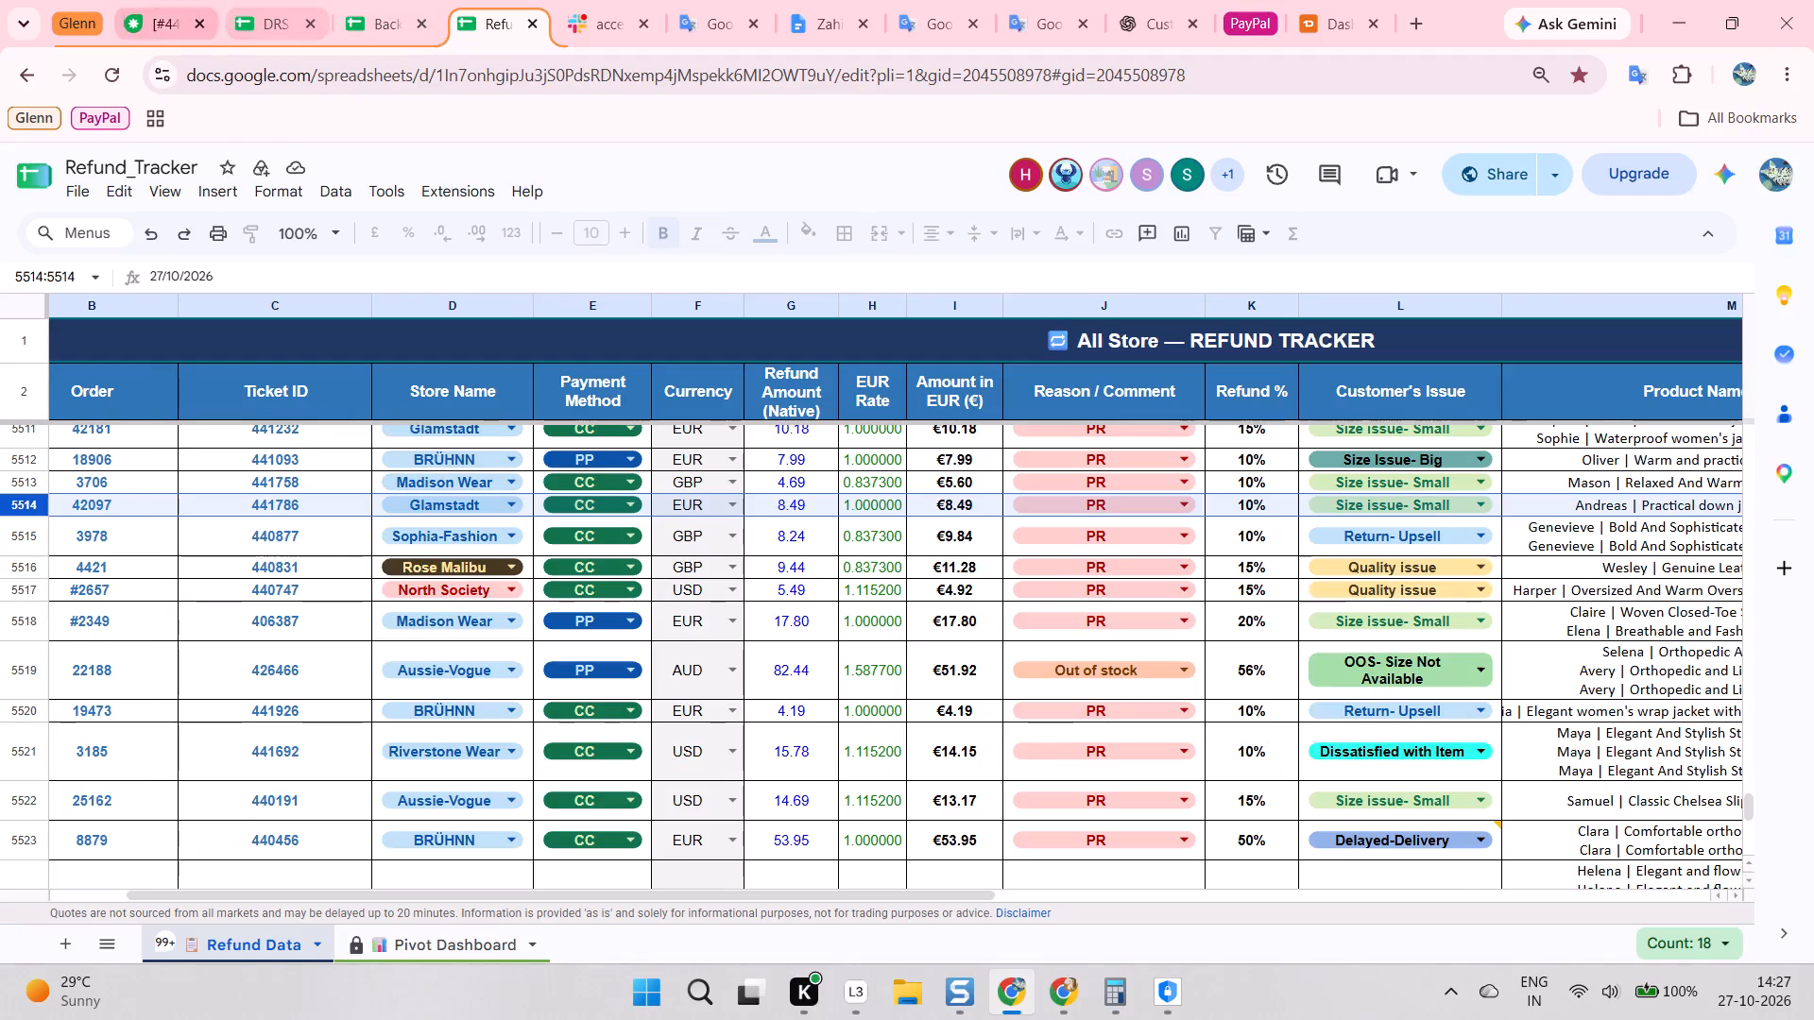
{"action": "double_click", "coordinate": [283, 175]}
{"action": "key", "text": "ctrl+c"}
{"action": "key", "text": "ctrl+c"}
{"action": "left_click", "coordinate": [243, 0], "text": "ctrl"}
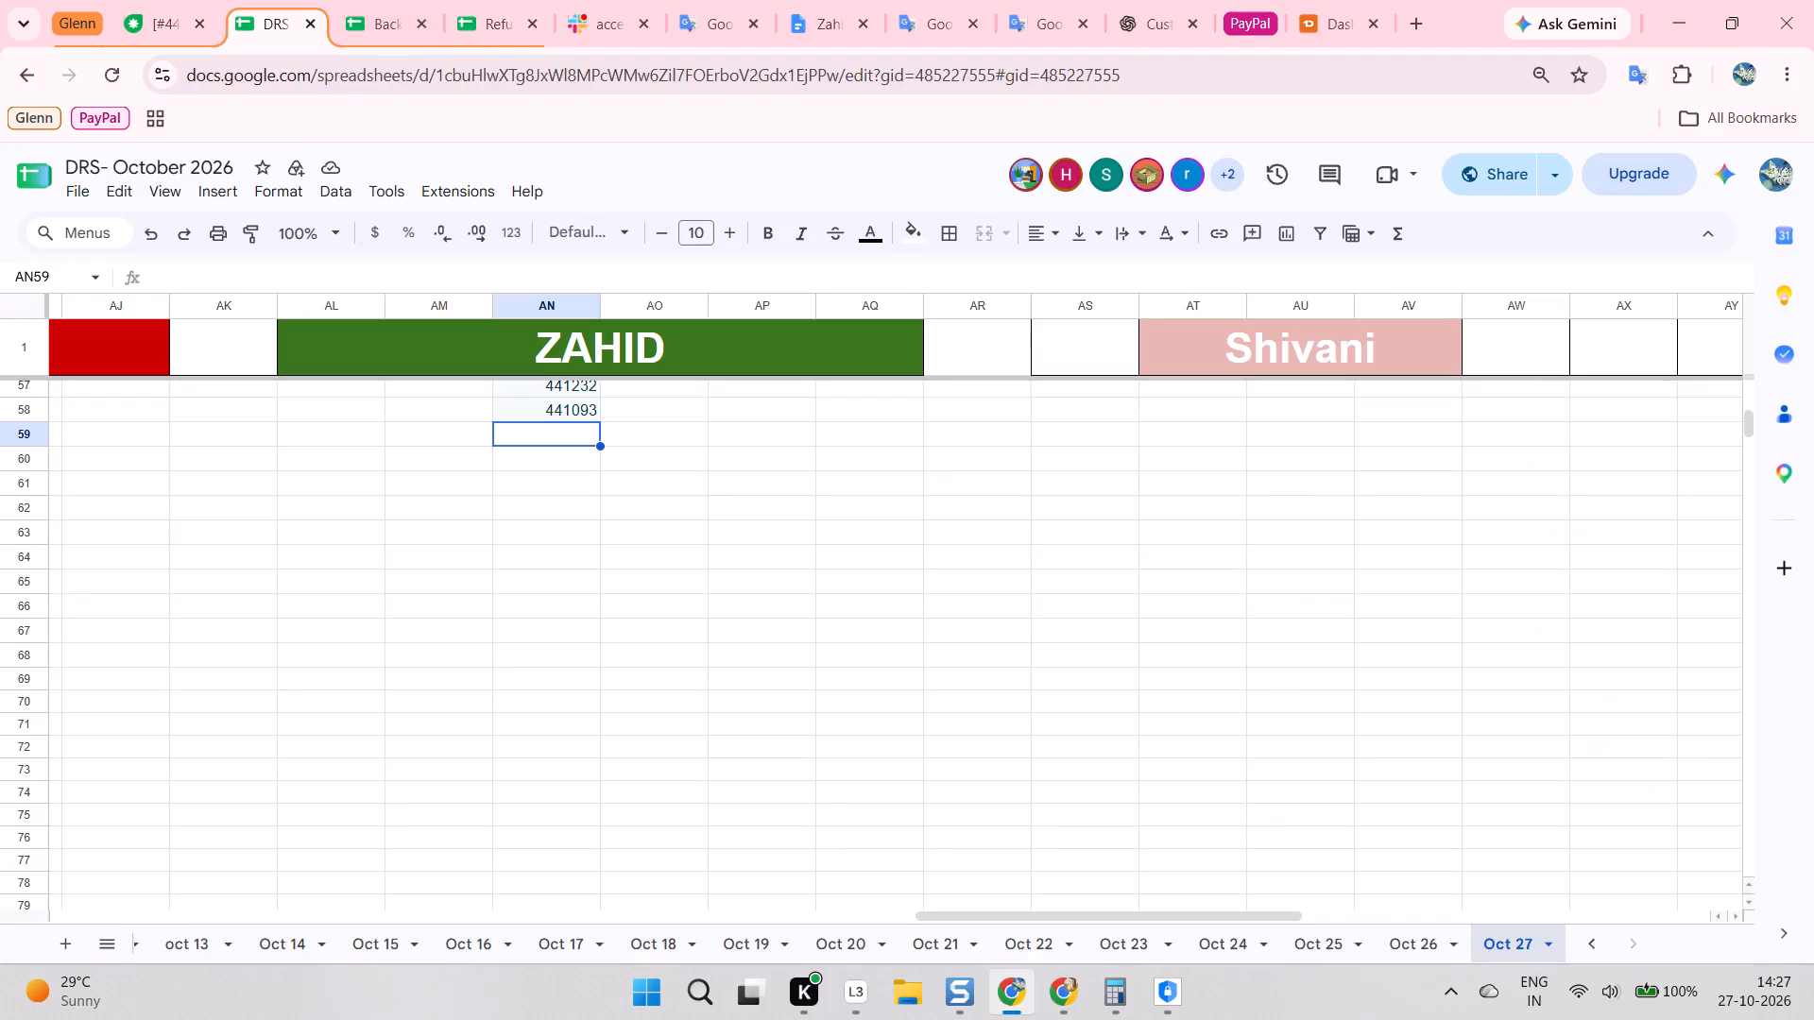
{"action": "key", "text": "ctrl+v"}
{"action": "left_click", "coordinate": [551, 463]}
{"action": "scroll", "coordinate": [551, 463], "scroll_direction": "down", "scroll_amount": 1}
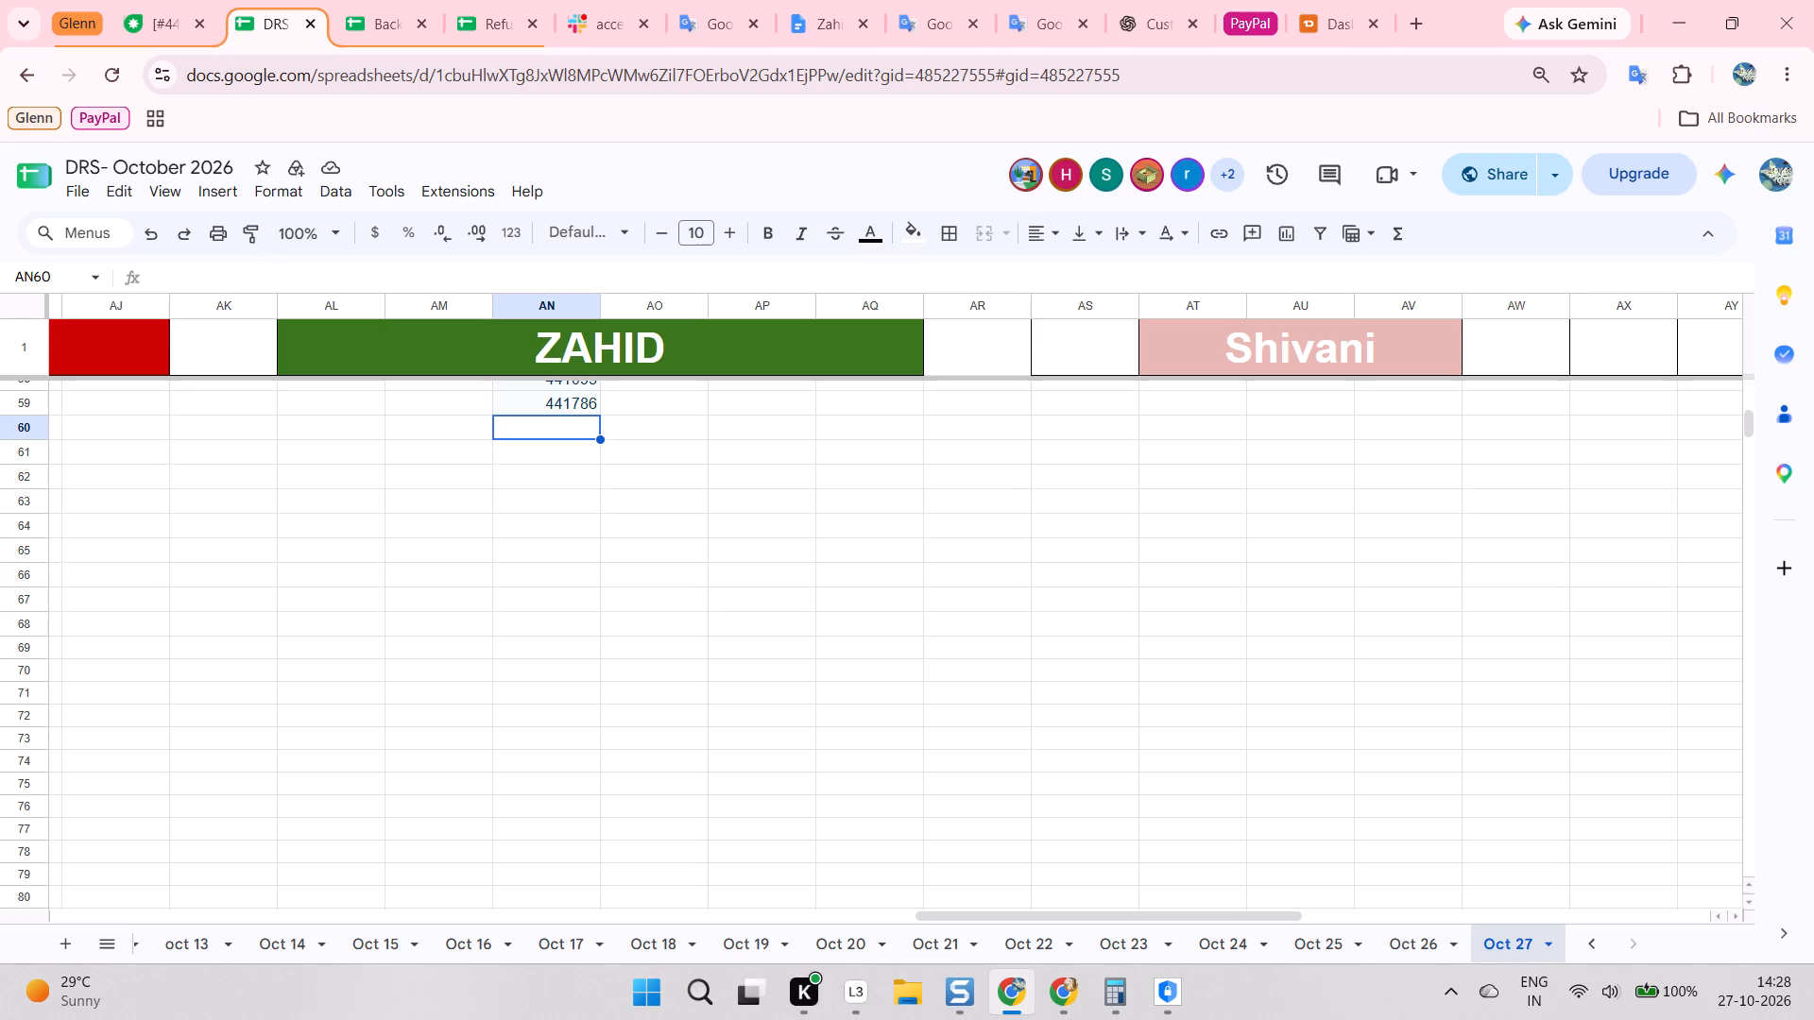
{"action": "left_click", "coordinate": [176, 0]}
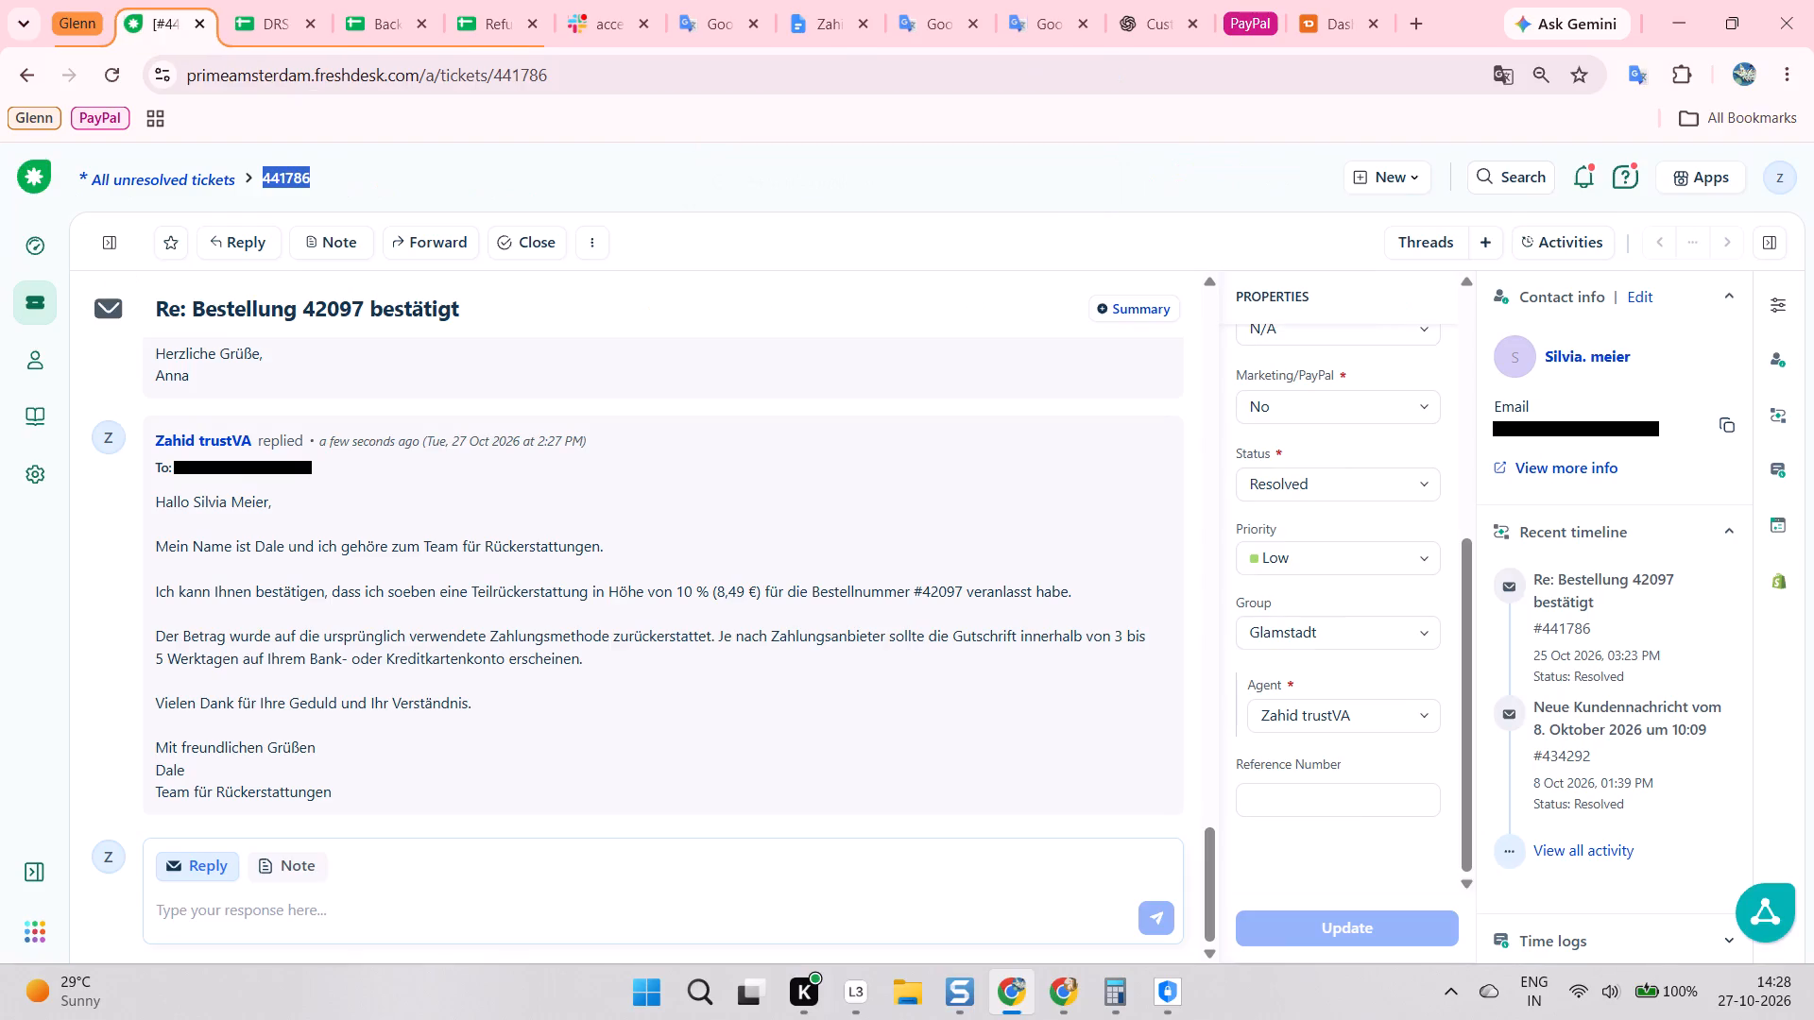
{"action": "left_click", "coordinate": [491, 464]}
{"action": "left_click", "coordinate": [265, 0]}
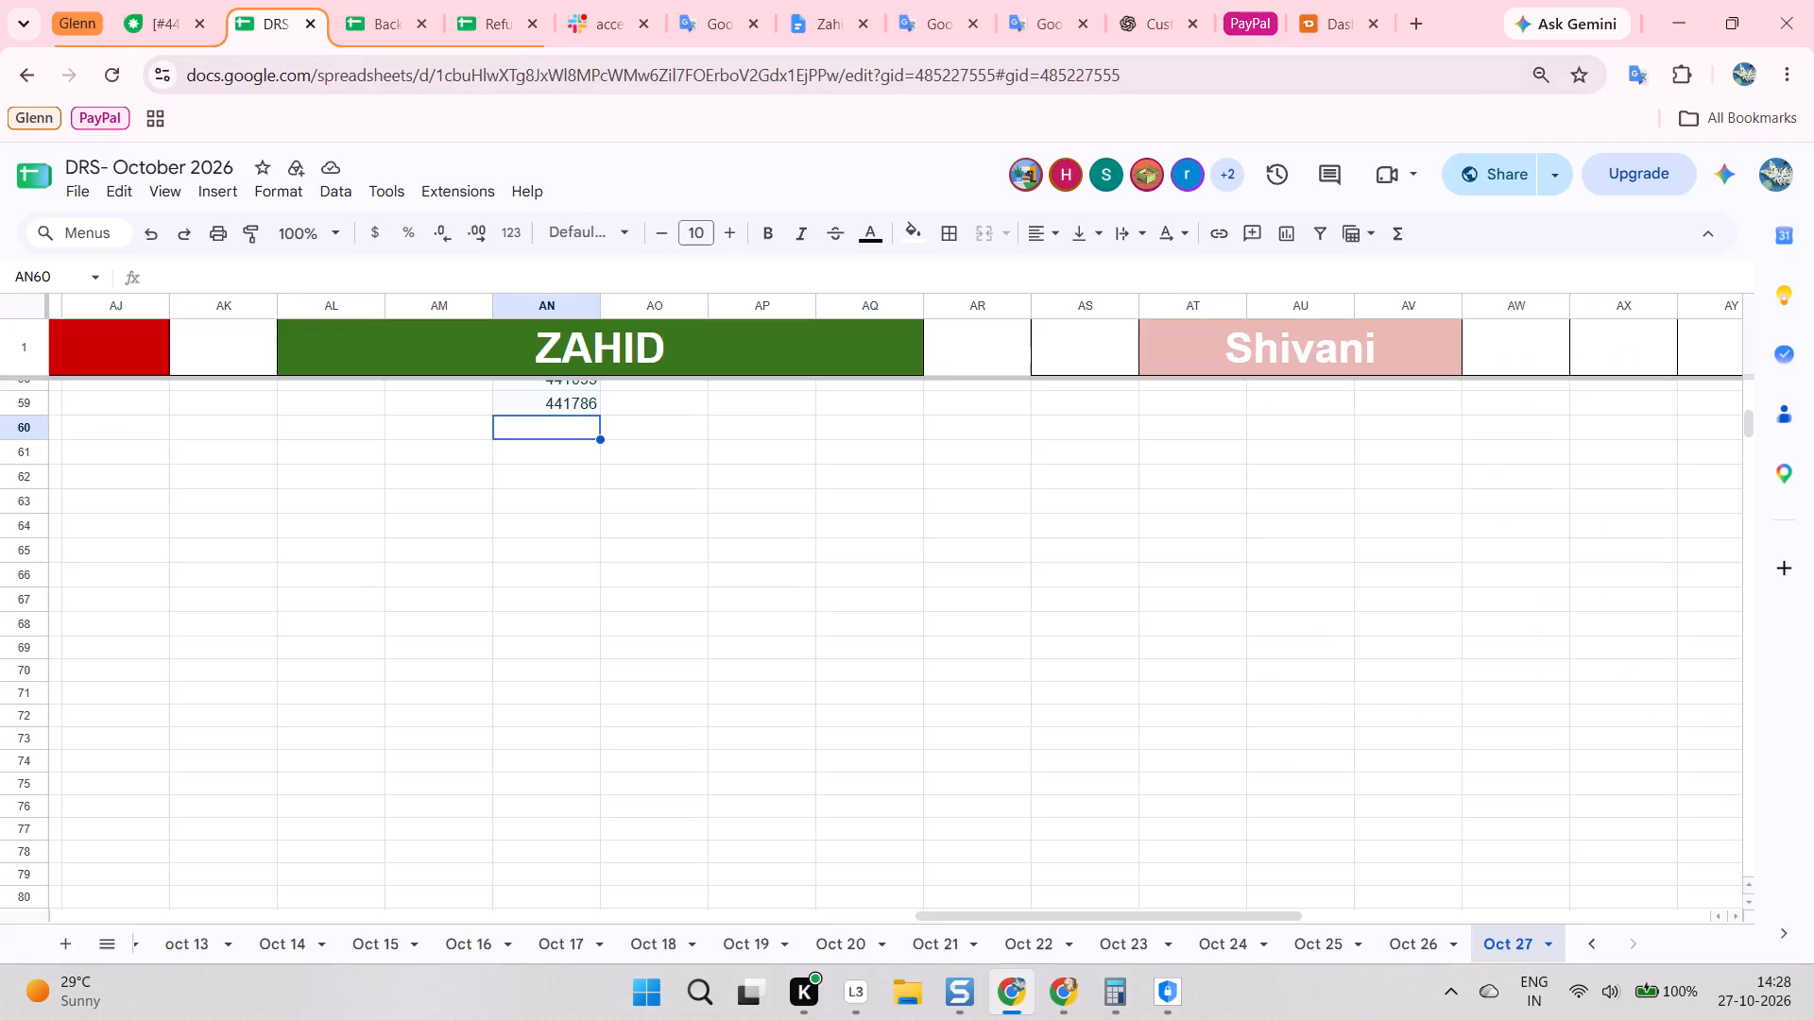
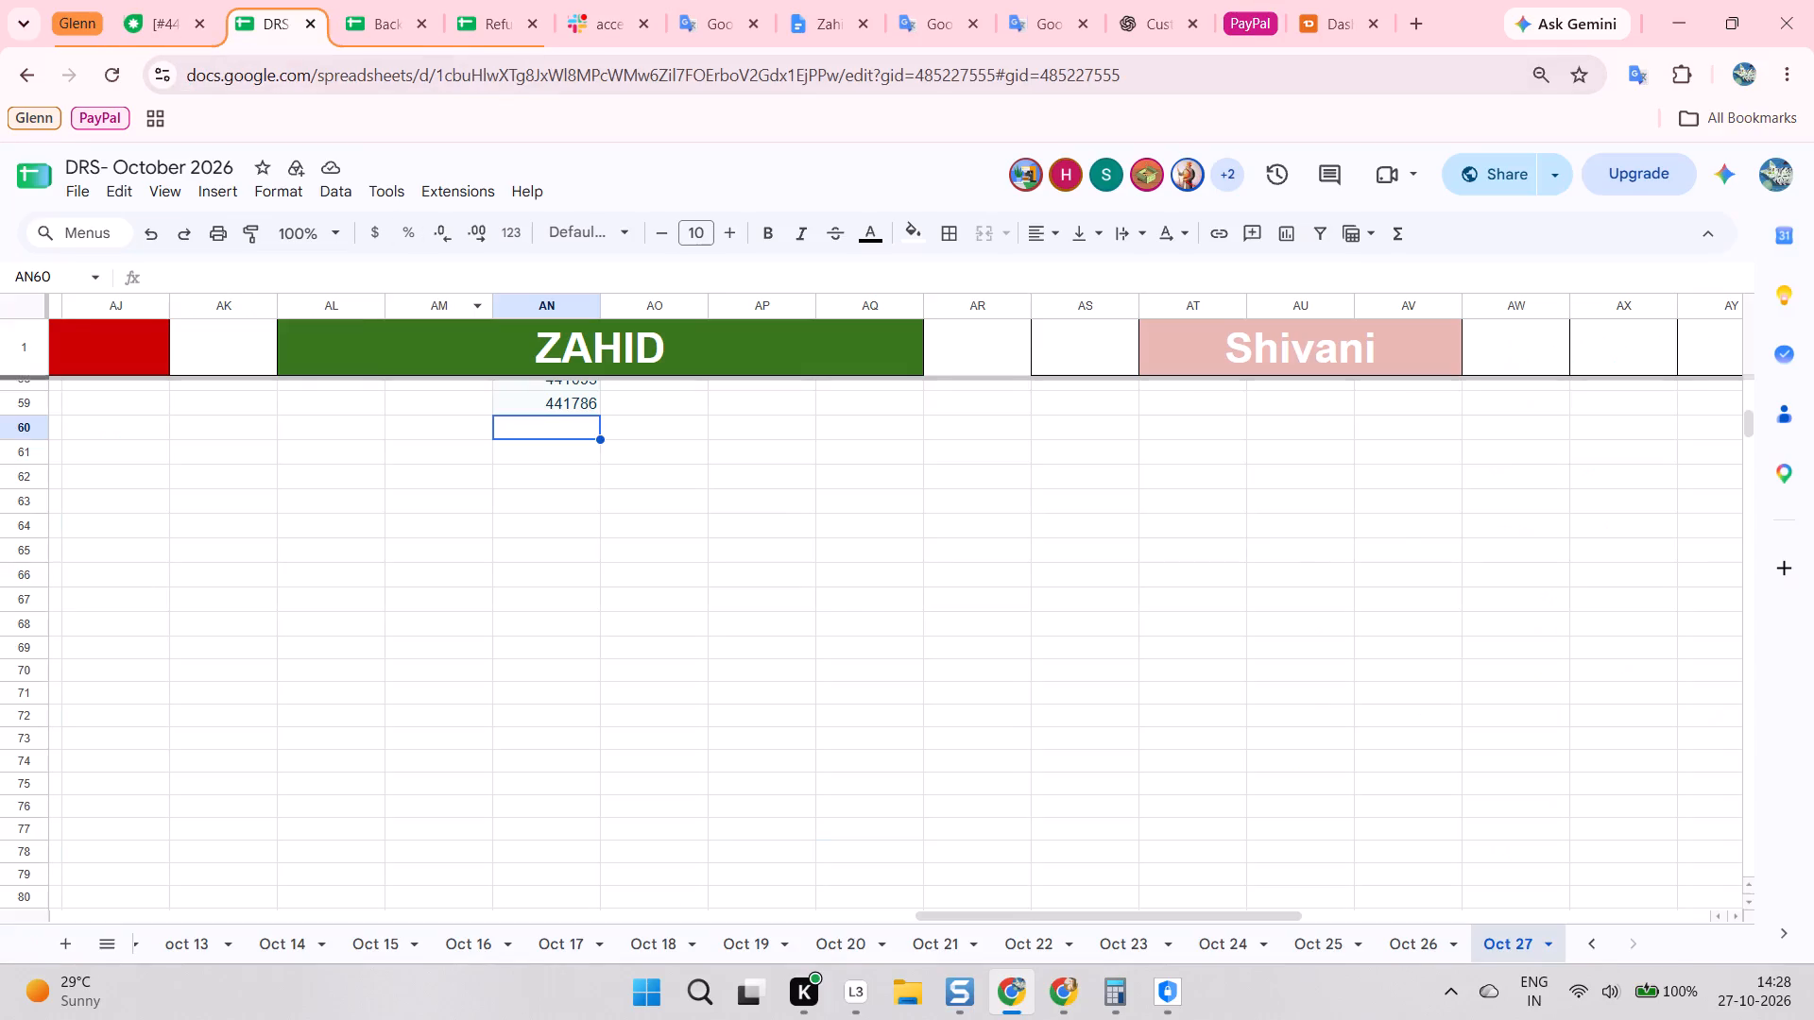
{"action": "left_click", "coordinate": [496, 0]}
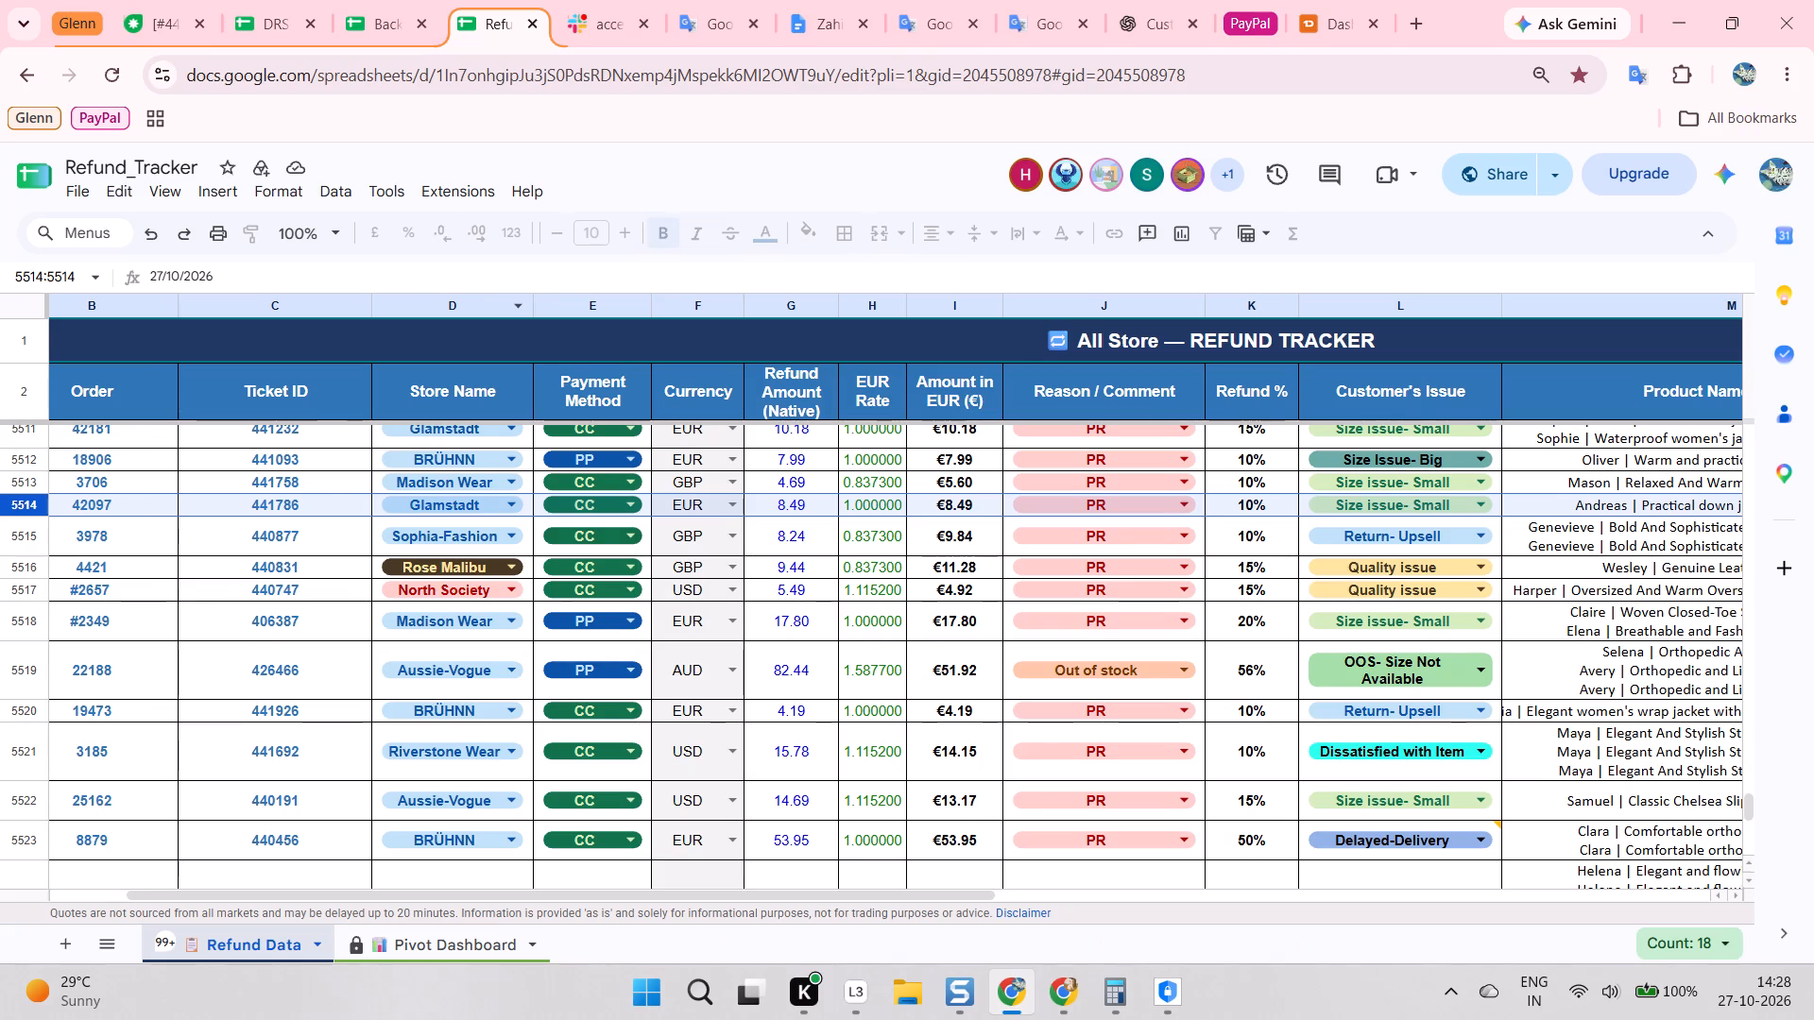
{"action": "scroll", "coordinate": [524, 518], "scroll_direction": "right", "scroll_amount": 6}
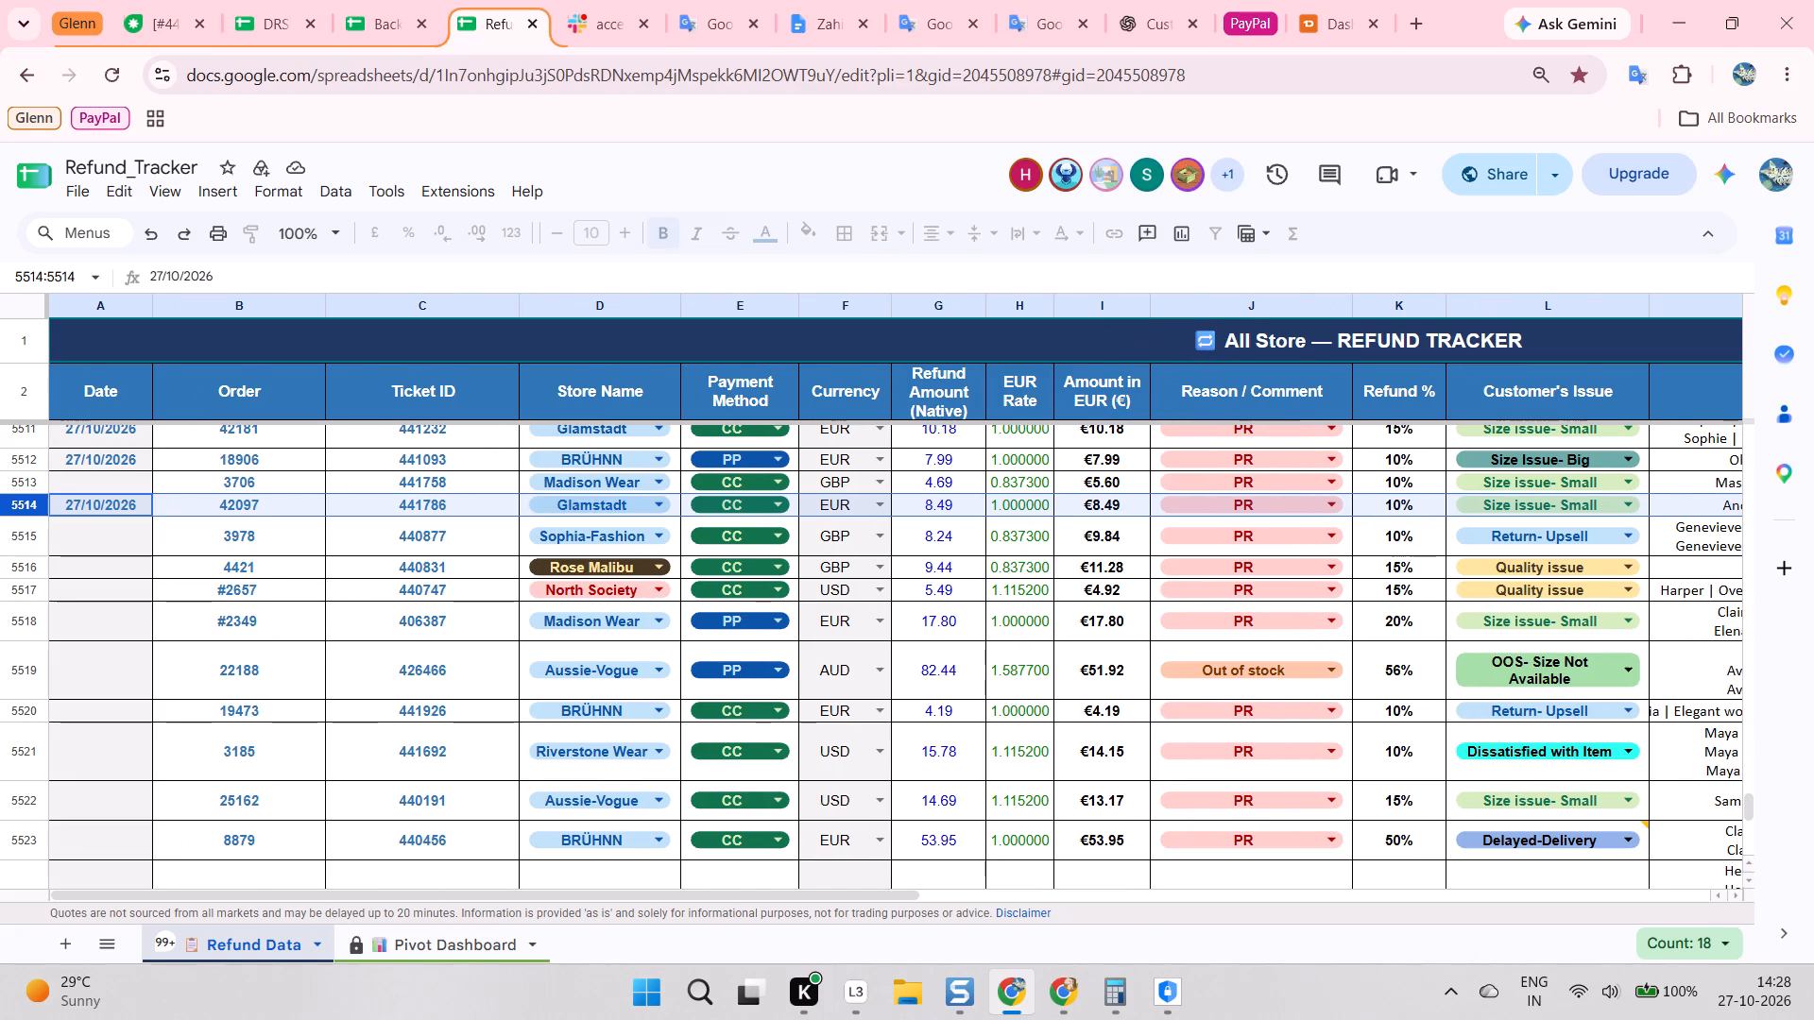
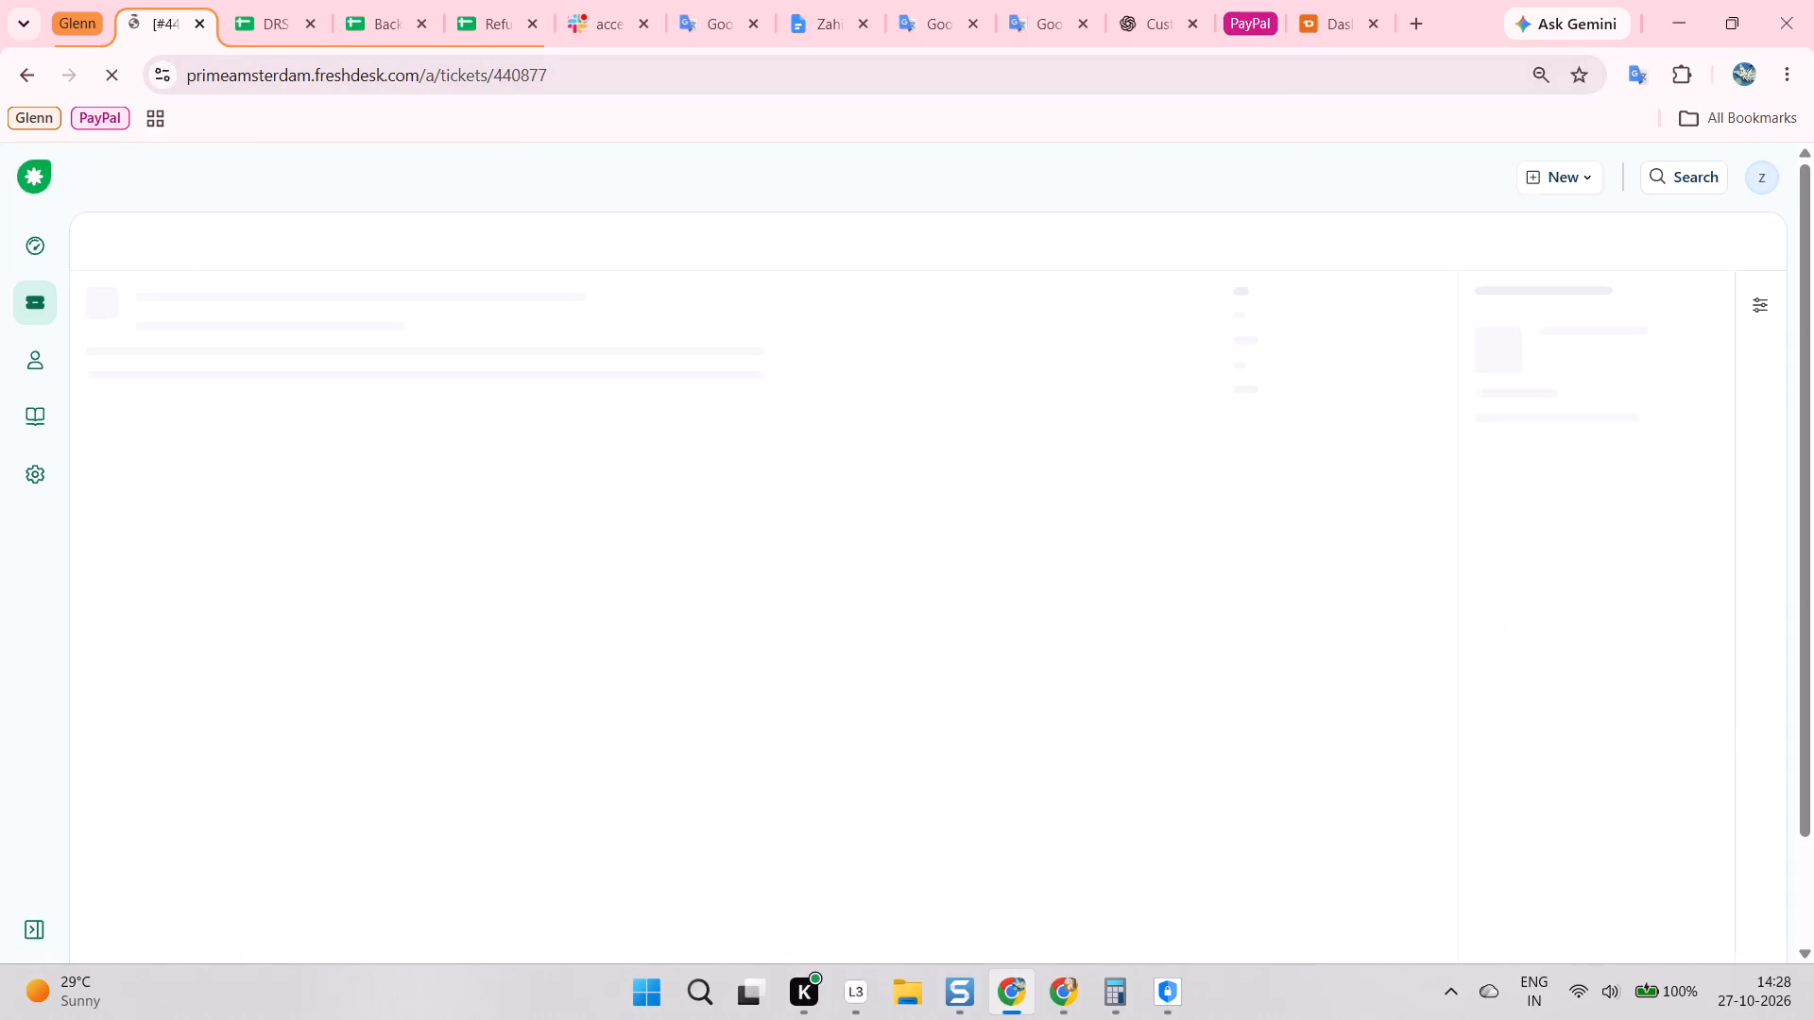
{"action": "scroll", "coordinate": [635, 303], "scroll_direction": "down", "scroll_amount": 14}
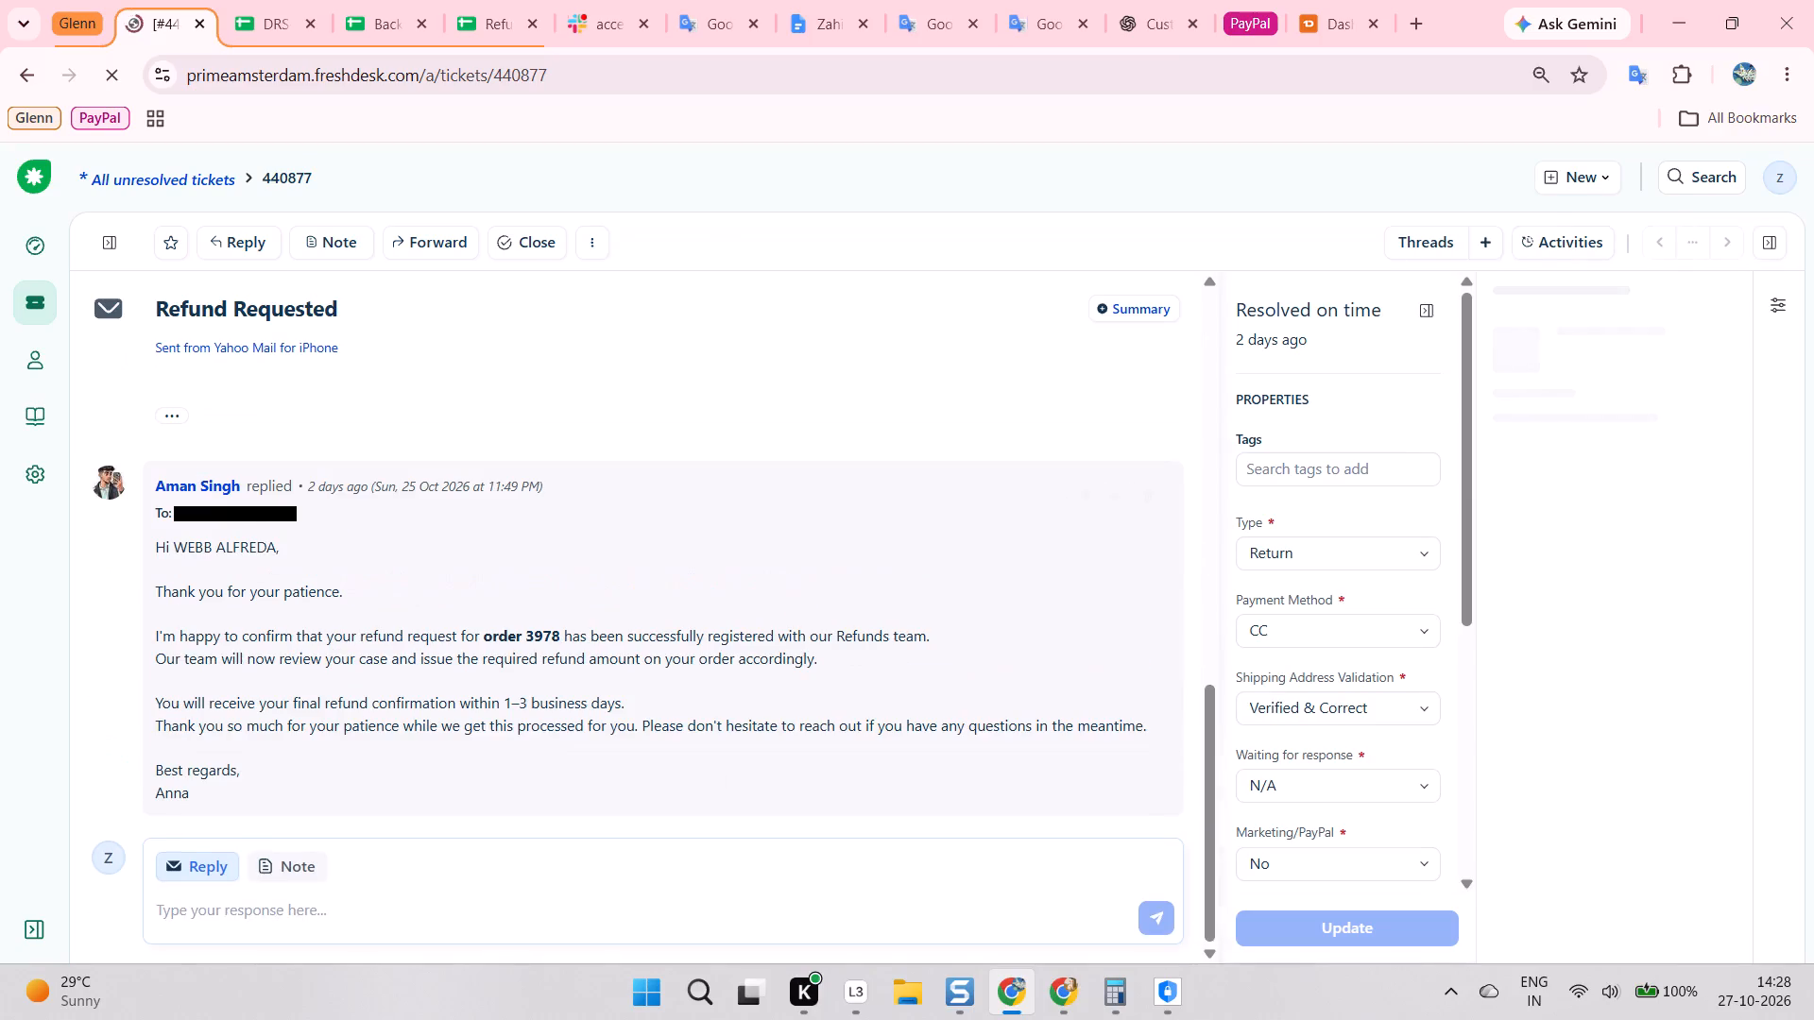
{"action": "scroll", "coordinate": [655, 503], "scroll_direction": "down", "scroll_amount": 5}
{"action": "scroll", "coordinate": [662, 493], "scroll_direction": "up", "scroll_amount": 4}
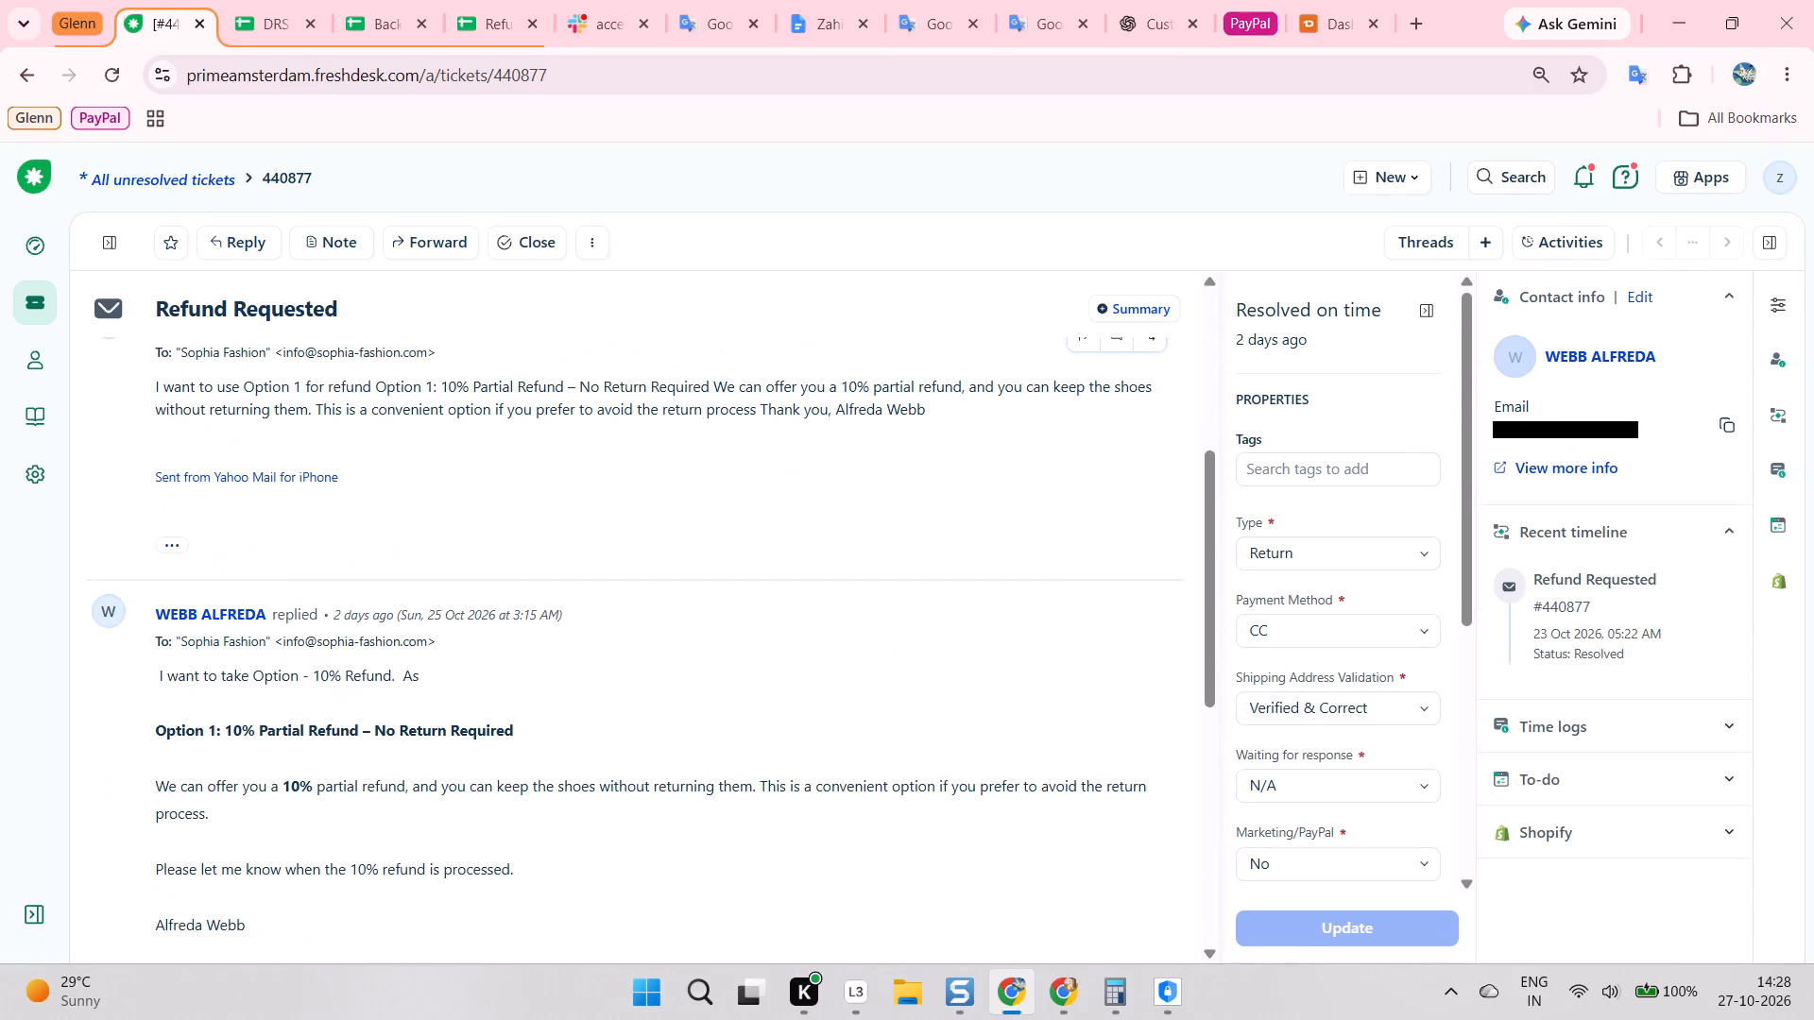
{"action": "scroll", "coordinate": [646, 491], "scroll_direction": "up", "scroll_amount": 5}
{"action": "scroll", "coordinate": [688, 654], "scroll_direction": "down", "scroll_amount": 1}
{"action": "left_click", "coordinate": [628, 543]}
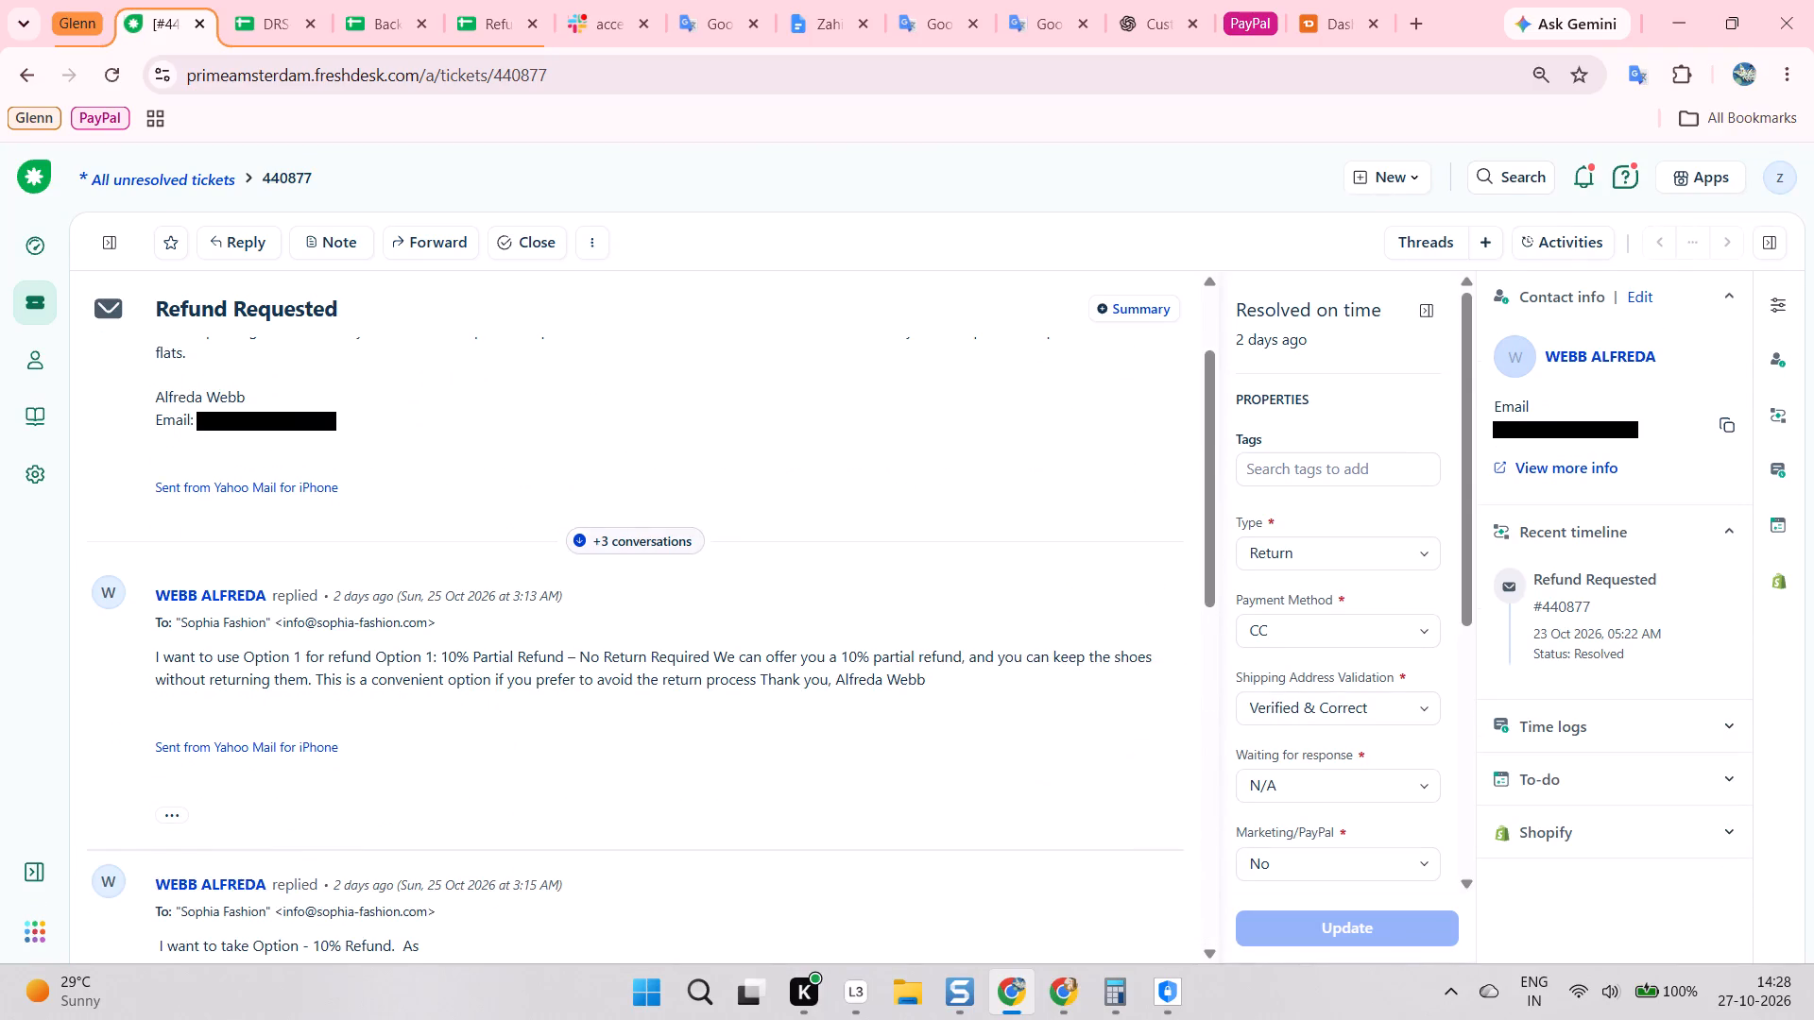
{"action": "left_click", "coordinate": [1725, 420]}
{"action": "scroll", "coordinate": [1409, 469], "scroll_direction": "up", "scroll_amount": 5}
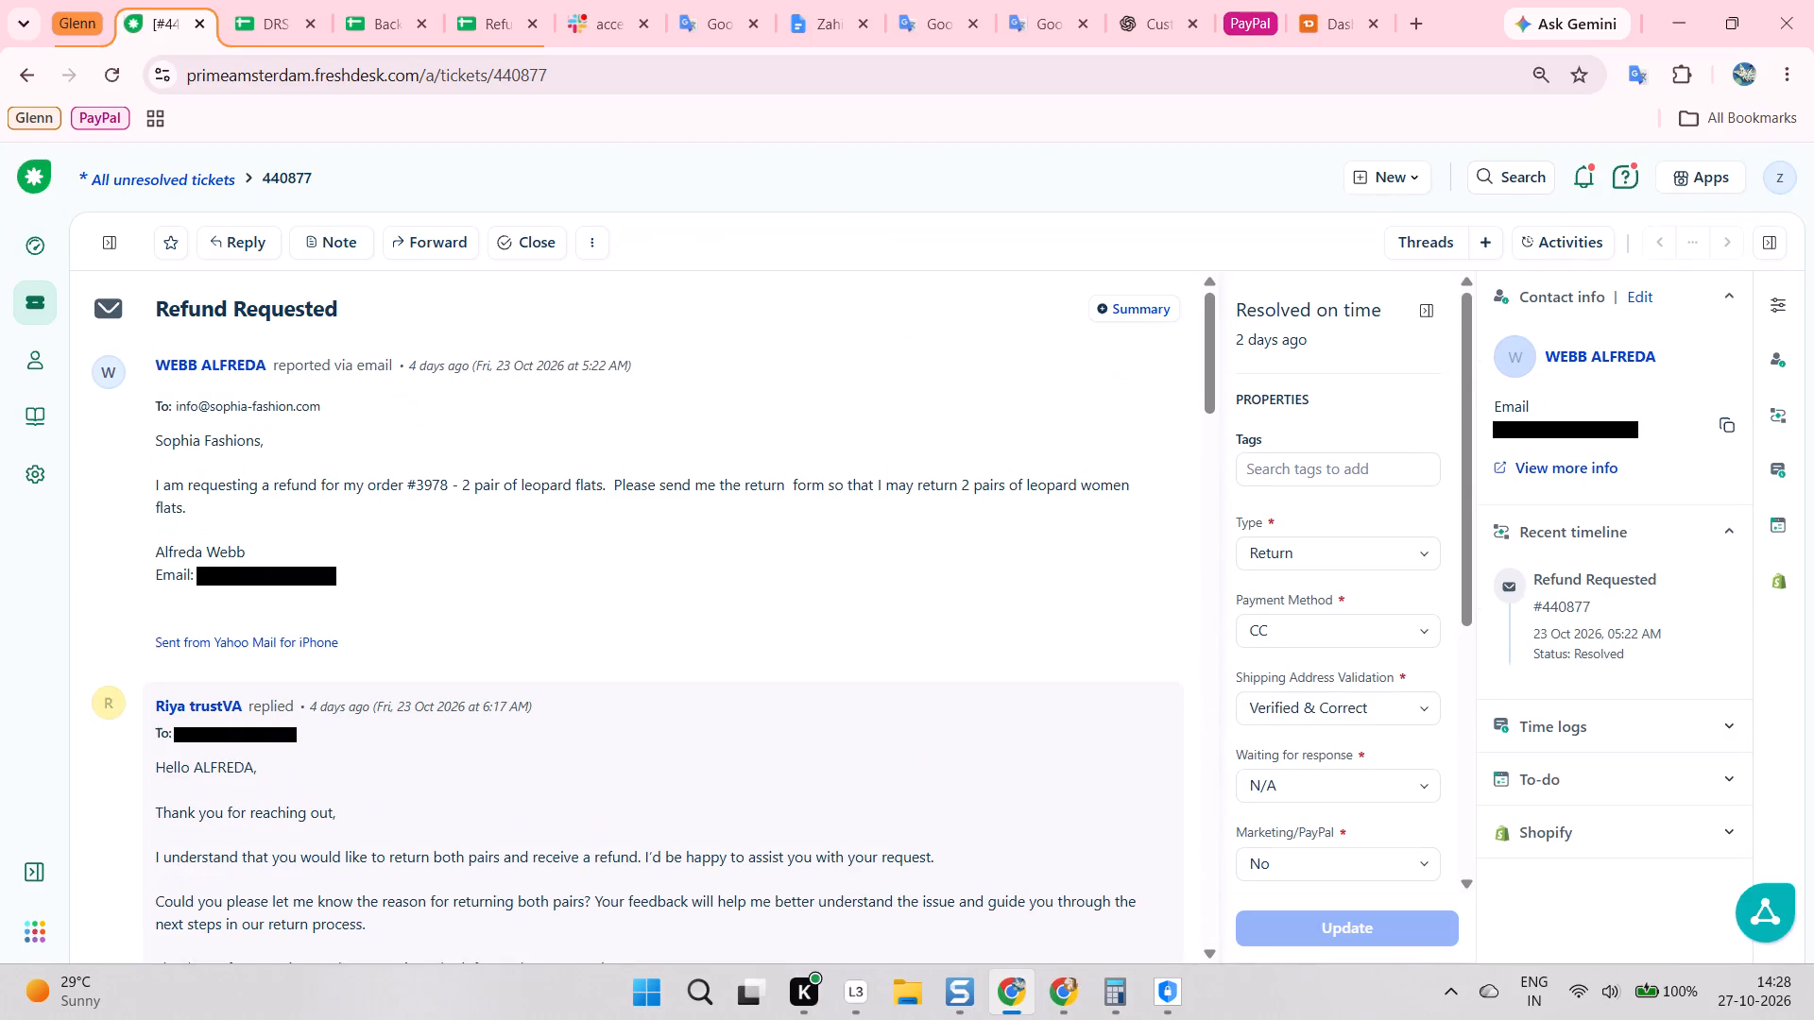
{"action": "scroll", "coordinate": [542, 565], "scroll_direction": "up", "scroll_amount": 7}
Switch to the Shopify browser window, clear away the extra tabs and open the Sophia Fashion store admin in the order 2446 tab.
{"action": "key", "text": "alt+Tab"}
{"action": "left_click", "coordinate": [767, 0]}
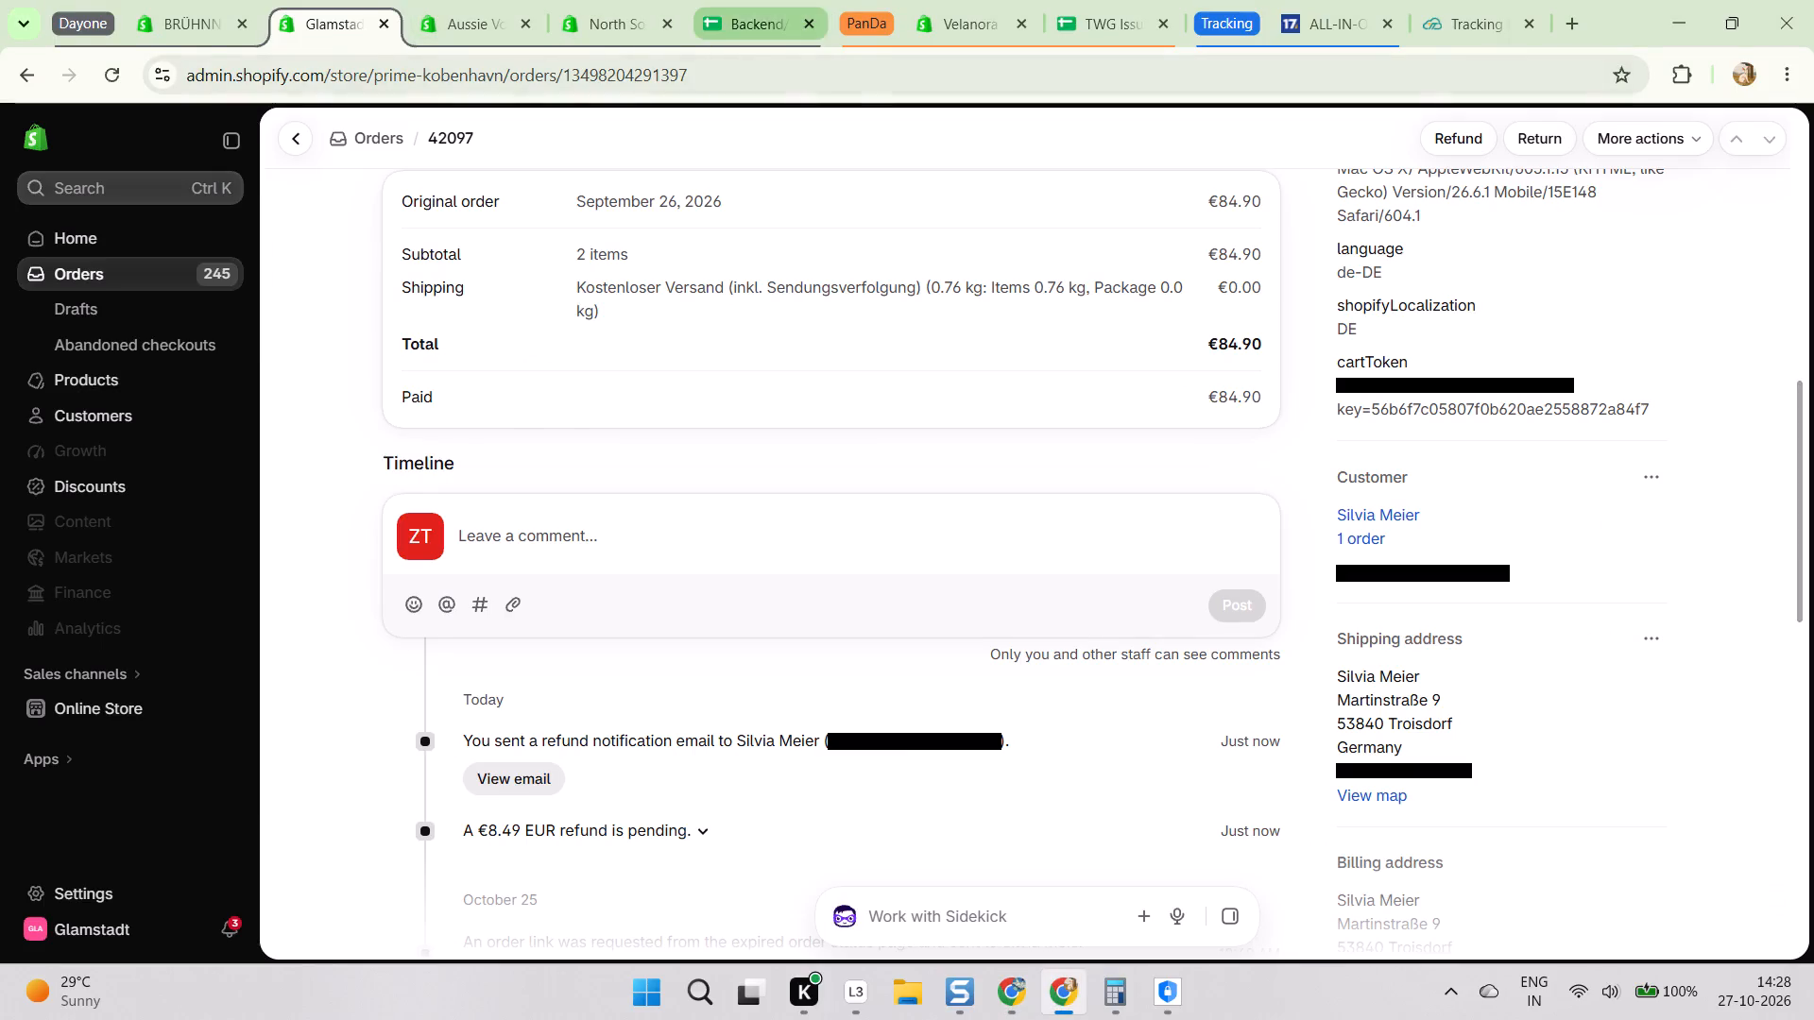
{"action": "left_click", "coordinate": [623, 0]}
{"action": "left_click", "coordinate": [868, 12]}
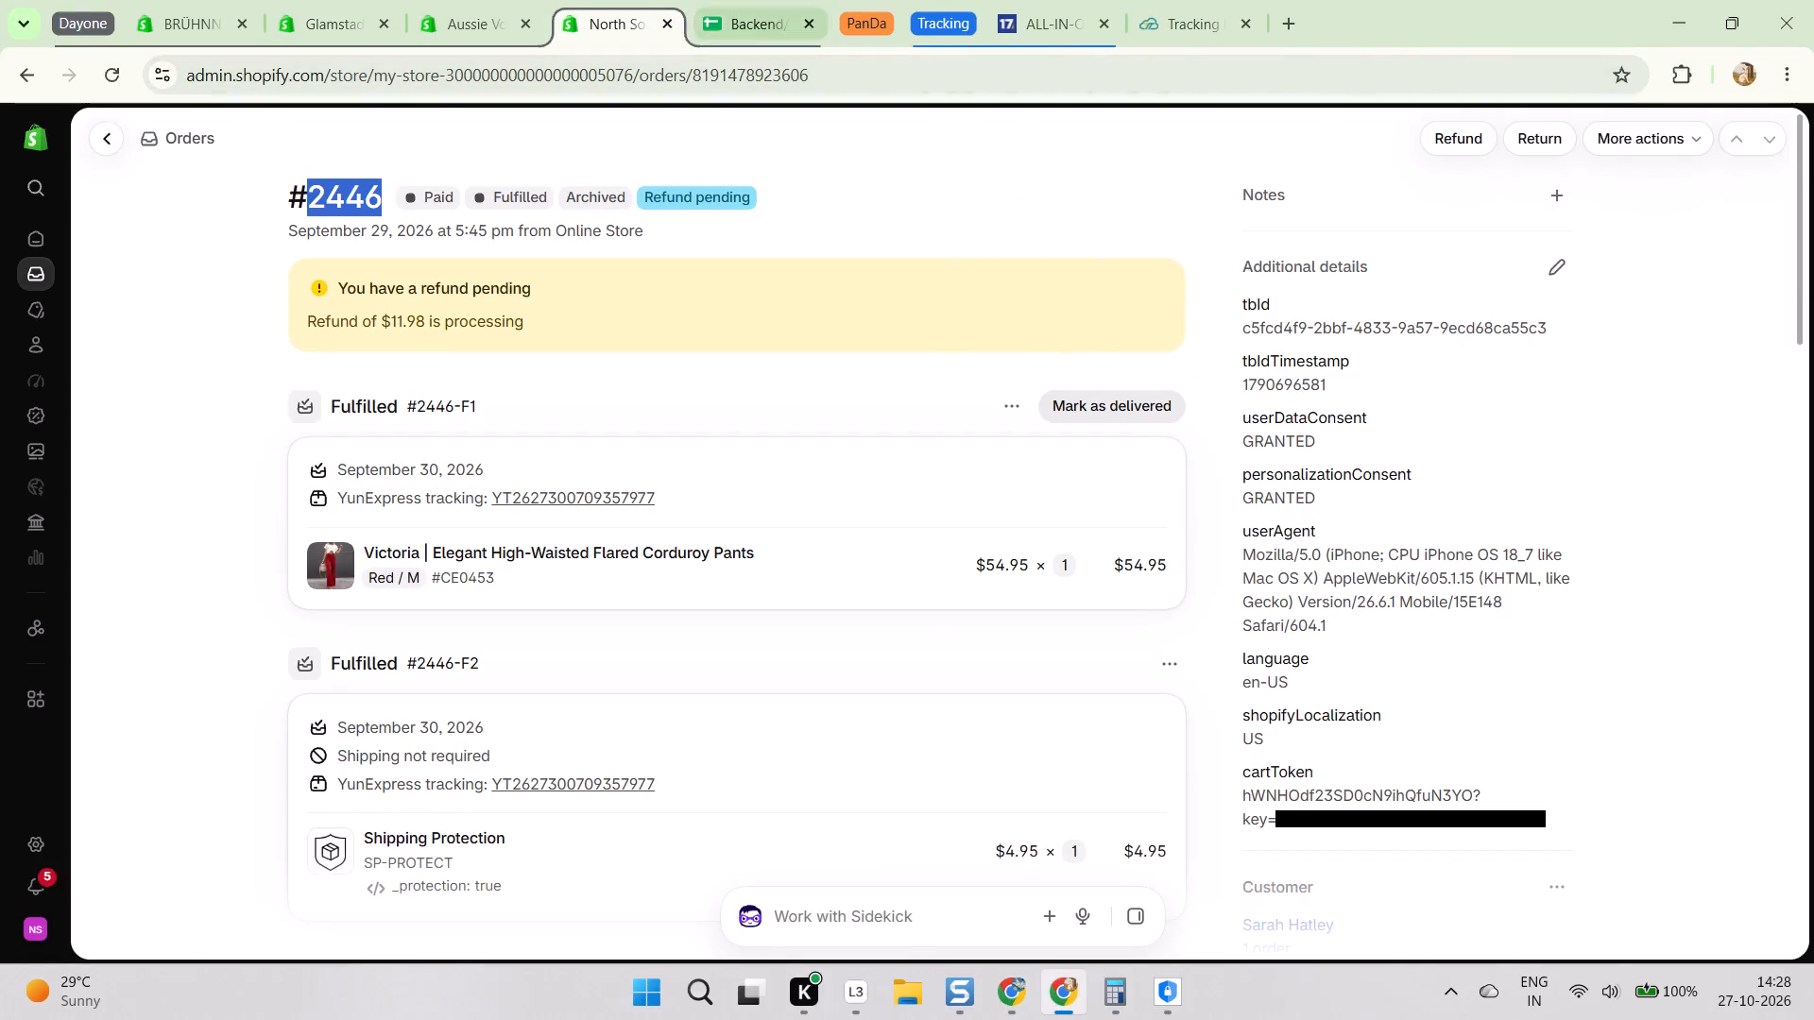
{"action": "left_click", "coordinate": [967, 22]}
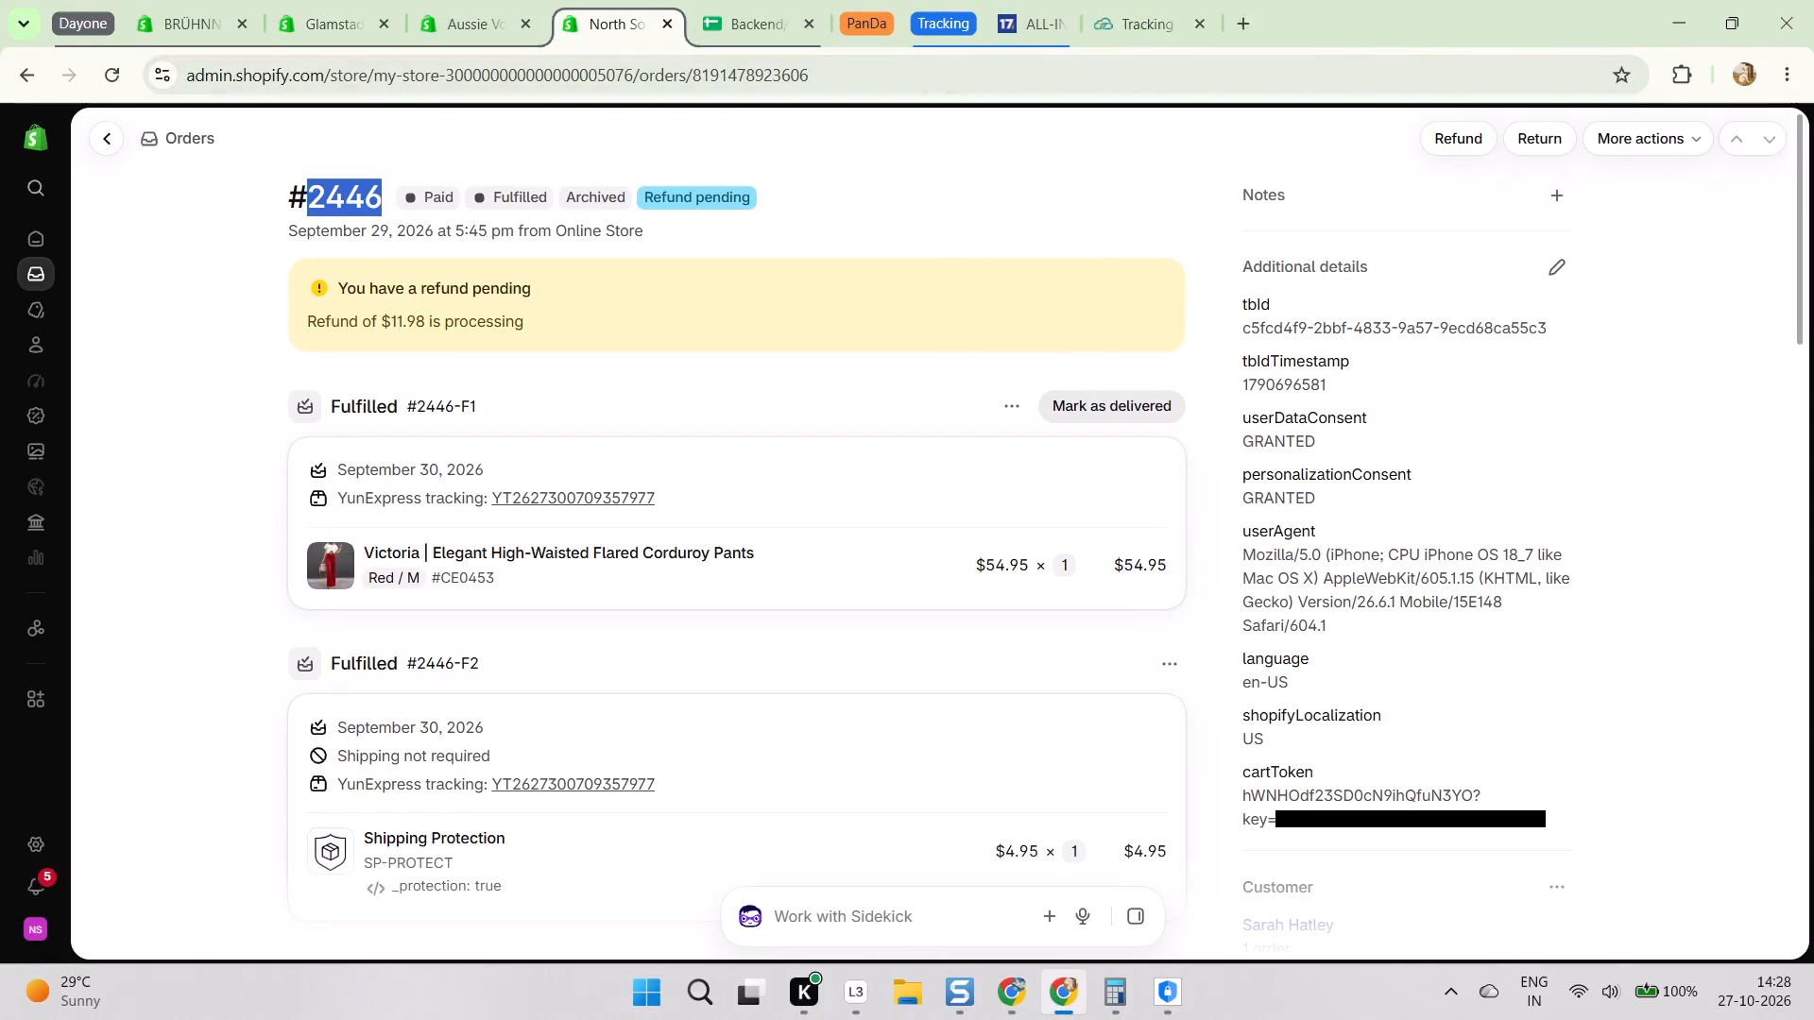
{"action": "scroll", "coordinate": [772, 130], "scroll_direction": "up", "scroll_amount": 4}
{"action": "left_click", "coordinate": [371, 73]}
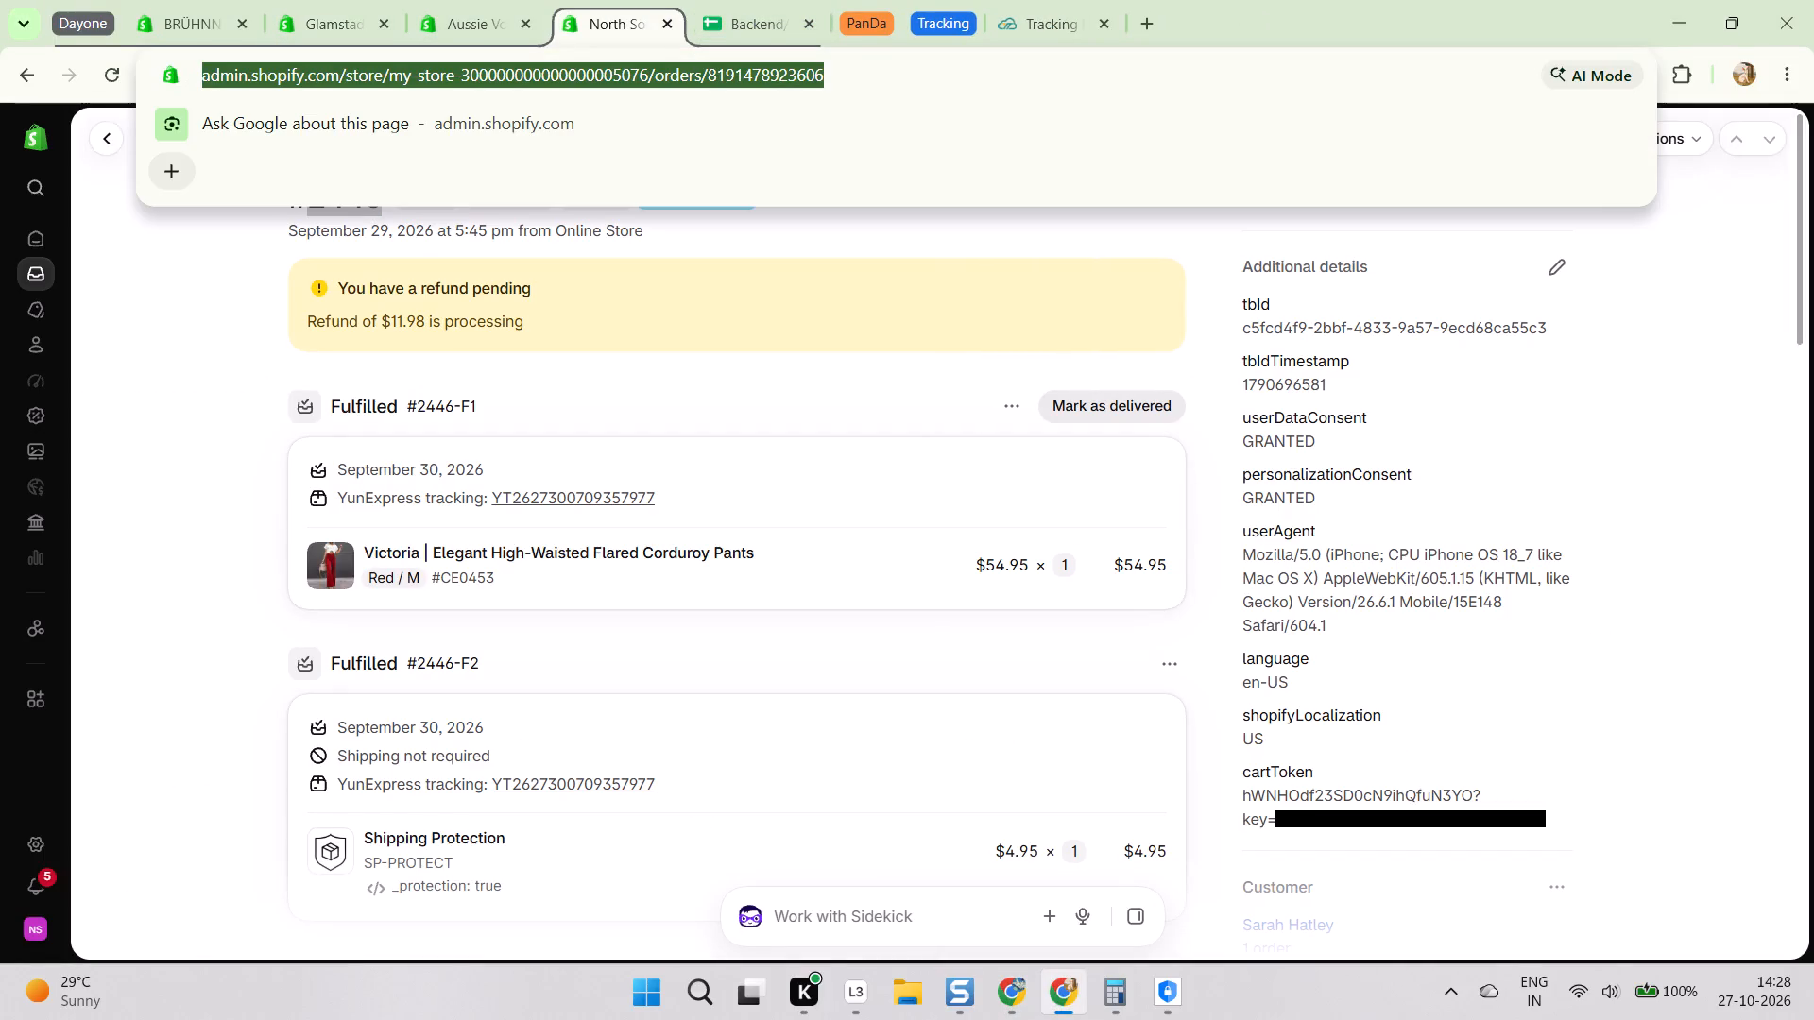
{"action": "type", "text": "sop"}
{"action": "key", "text": "Return"}
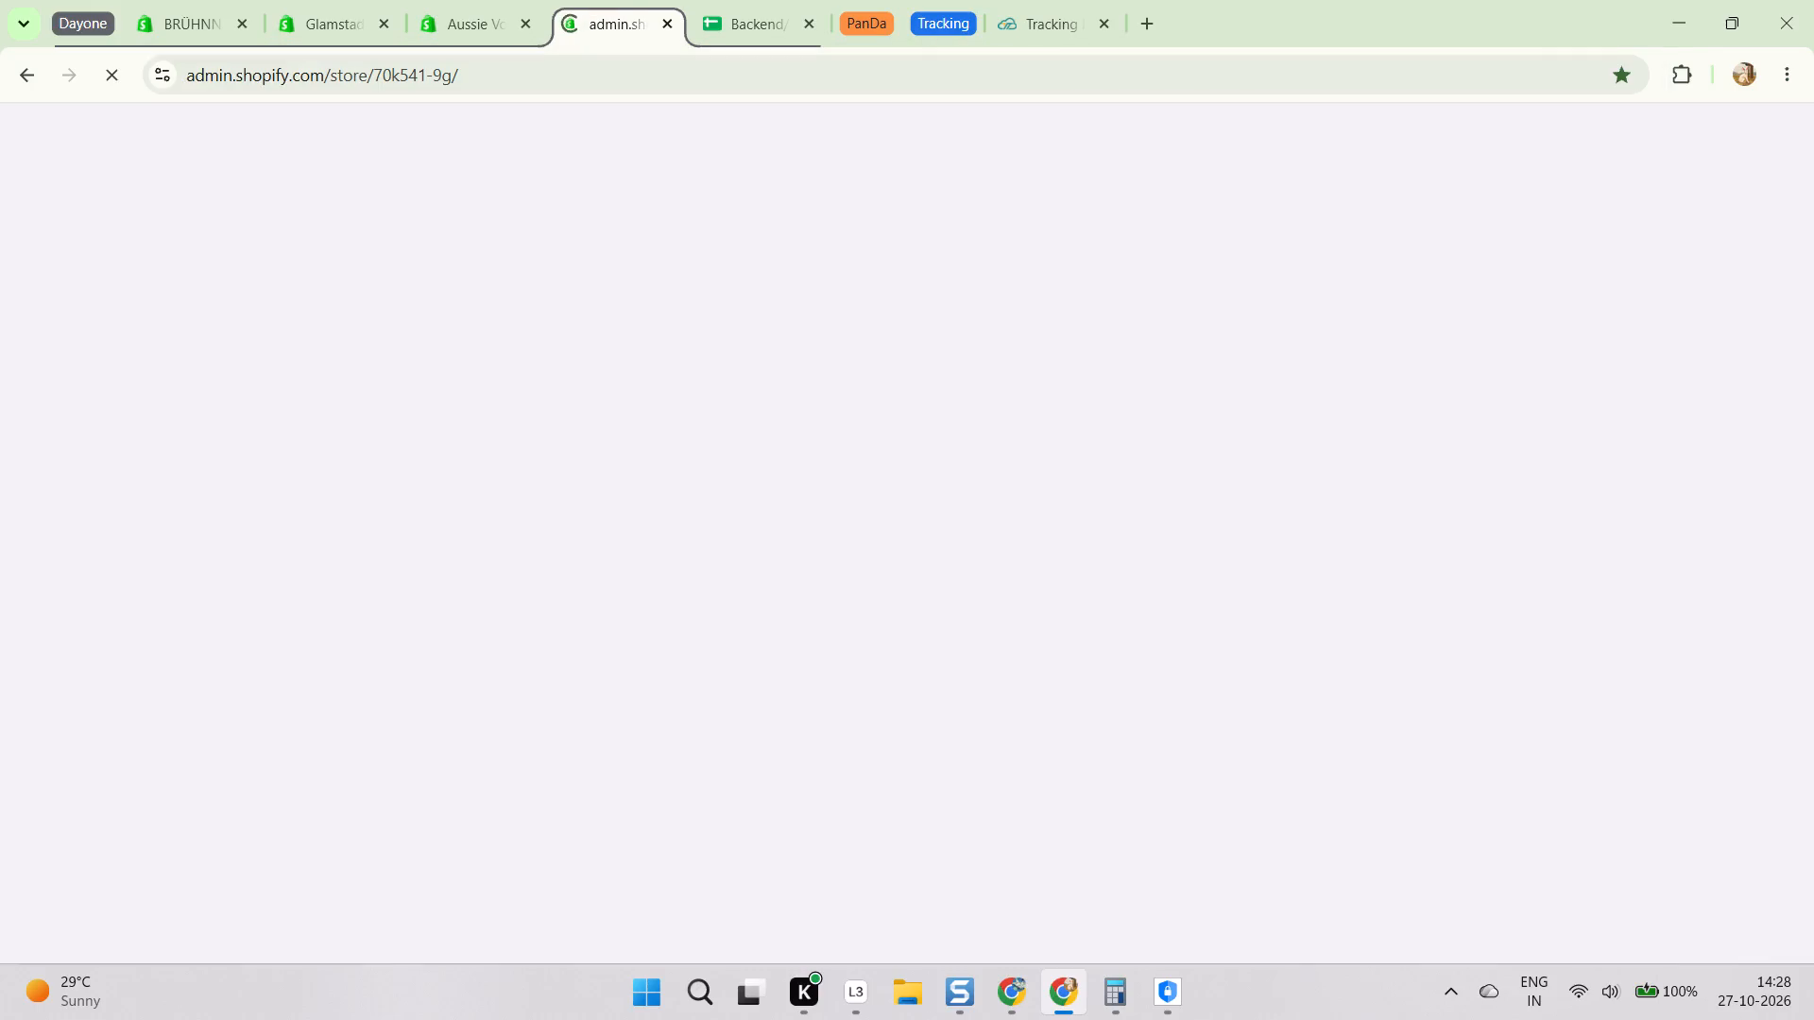
{"action": "key", "text": "alt+Tab"}
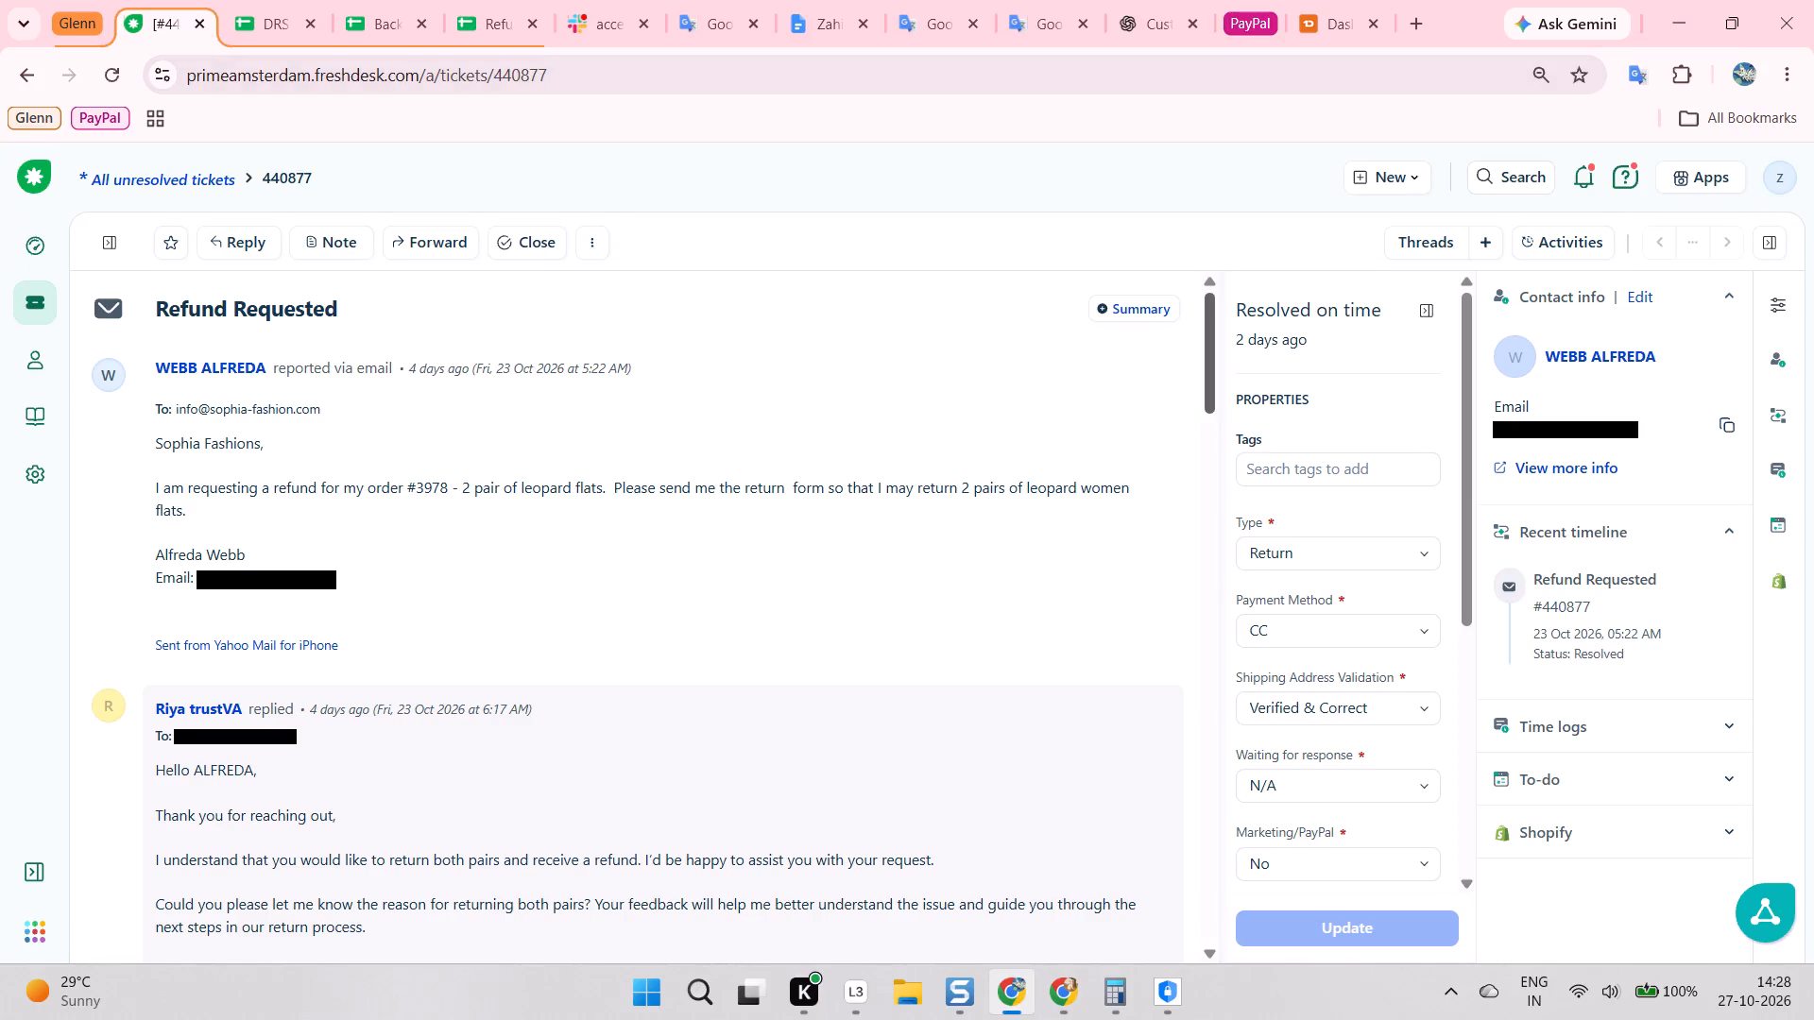
{"action": "left_click", "coordinate": [1729, 423]}
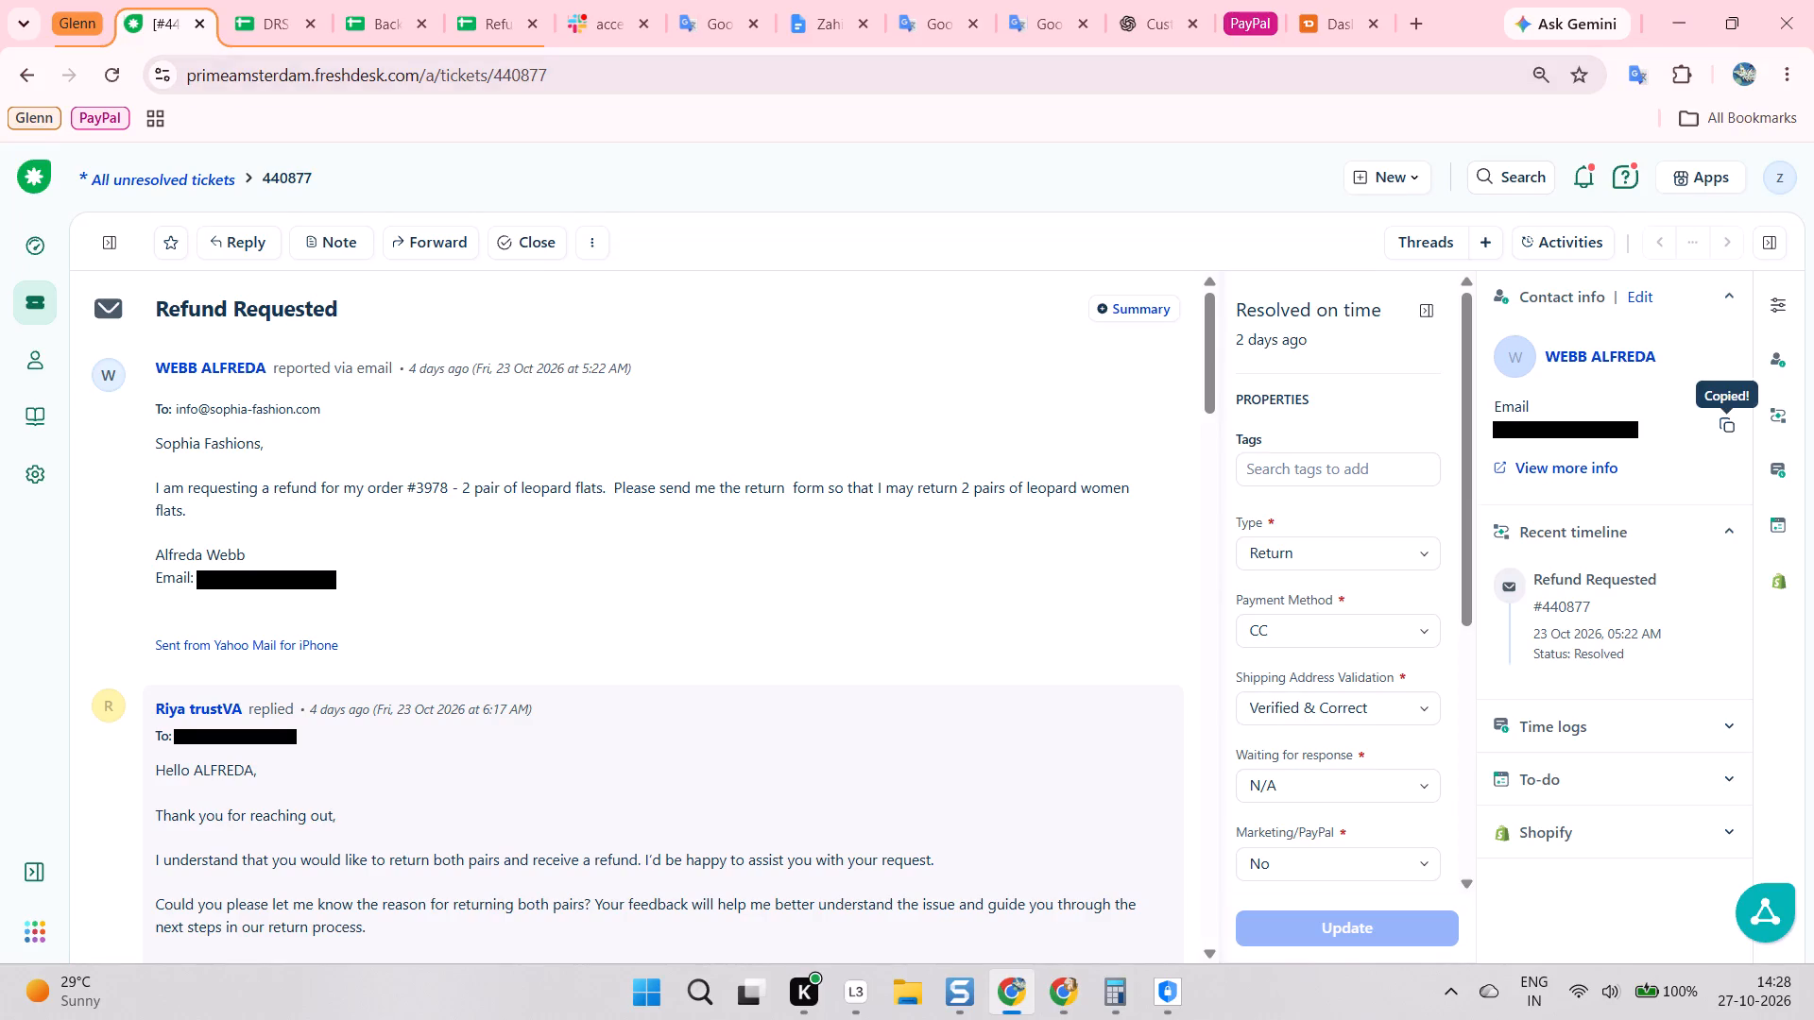
{"action": "key", "text": "alt+Tab"}
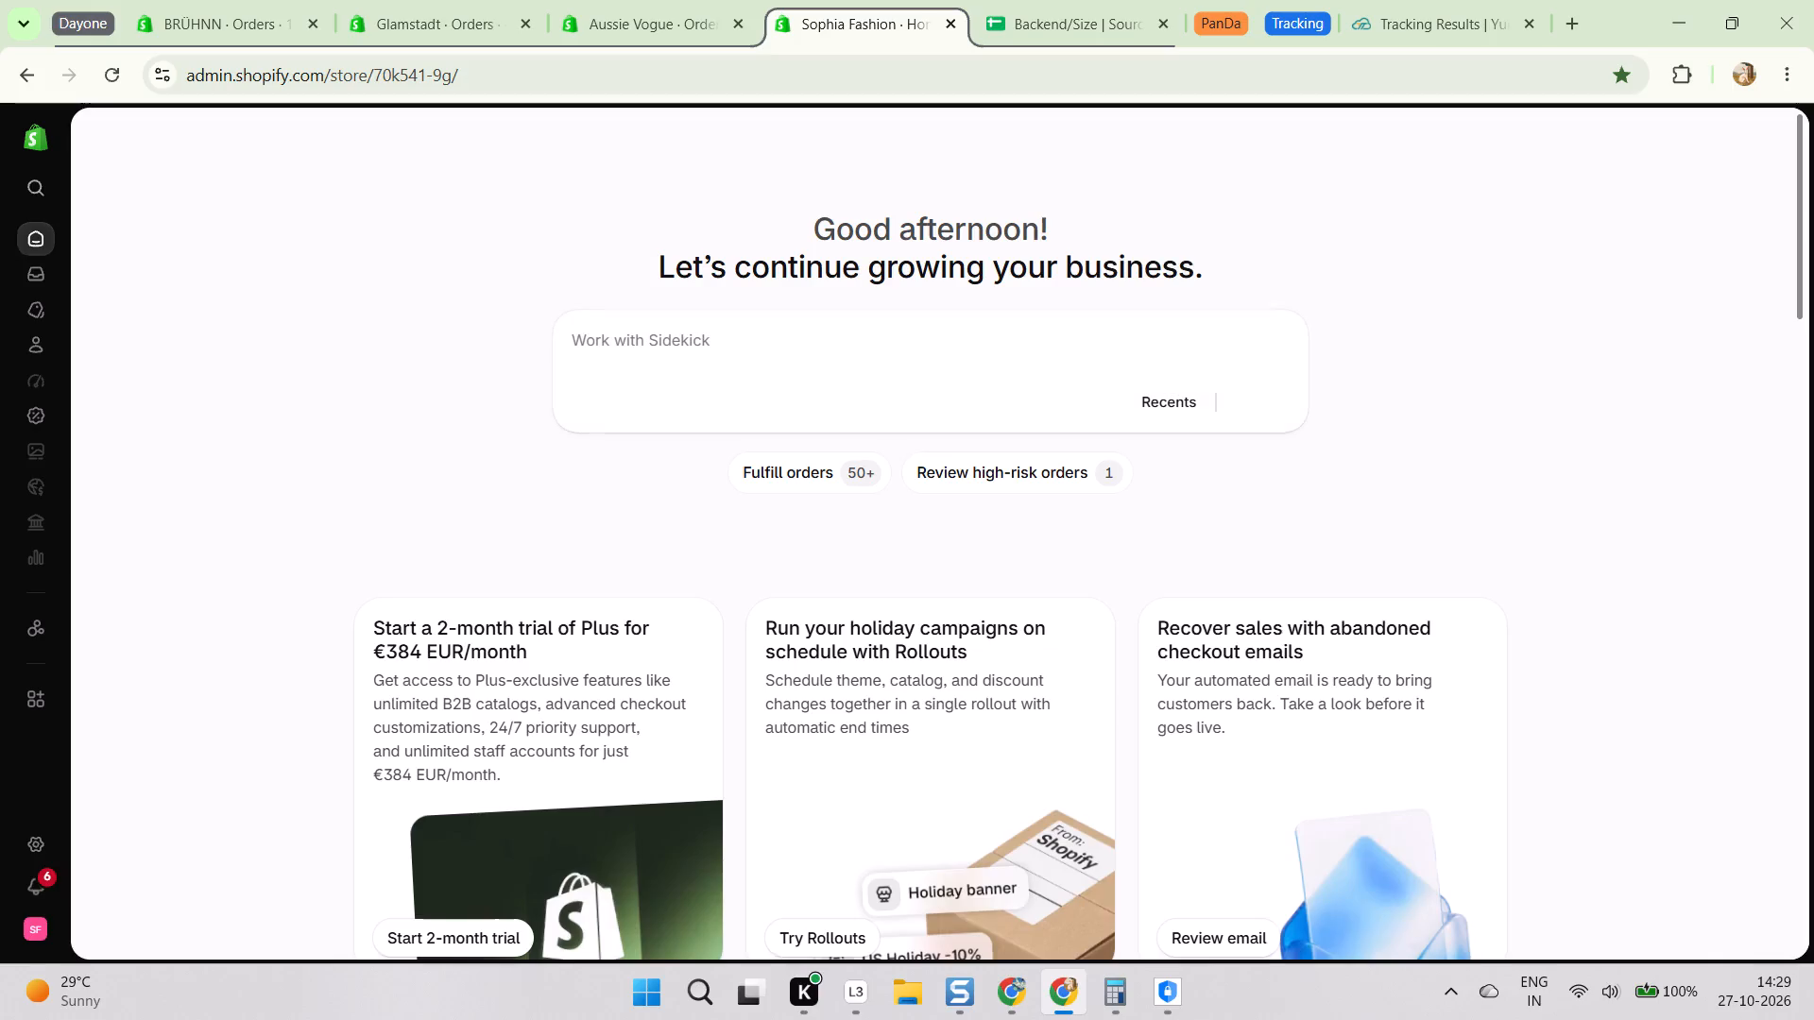
{"action": "scroll", "coordinate": [61, 402], "scroll_direction": "up", "scroll_amount": 3}
{"action": "left_click", "coordinate": [28, 182]}
{"action": "key", "text": "ctrl+v"}
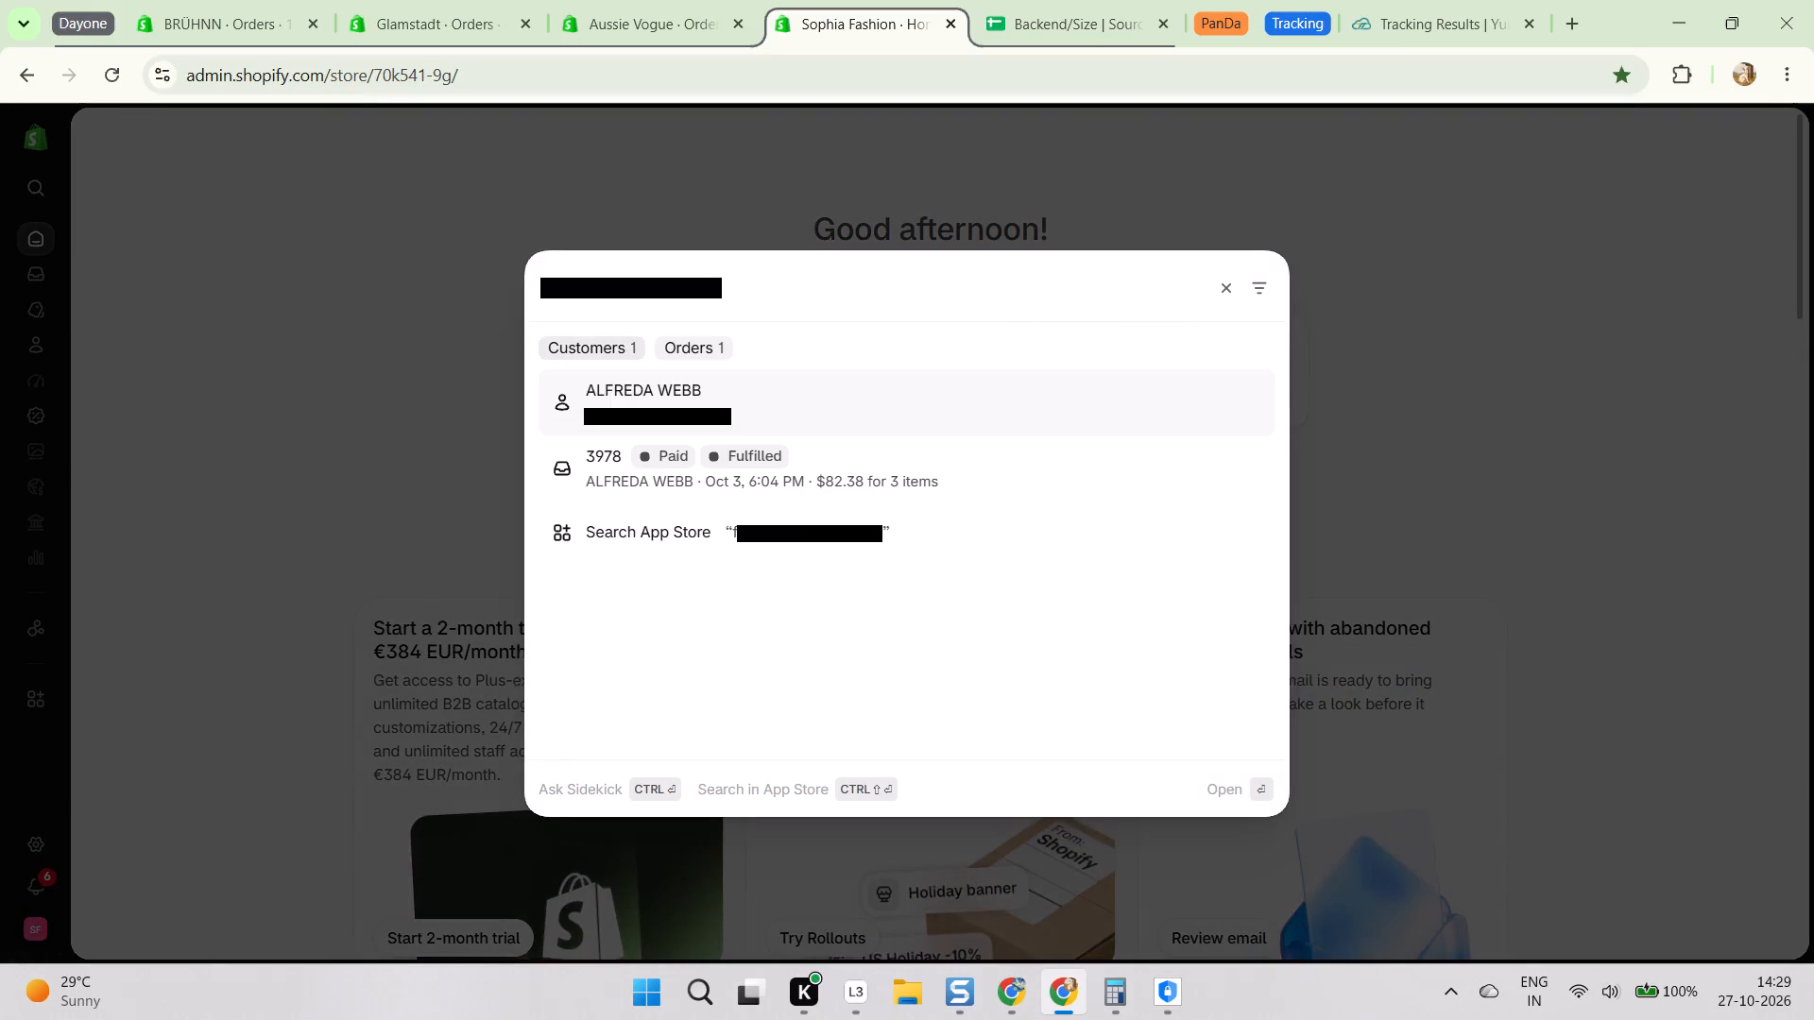
{"action": "left_click", "coordinate": [605, 452]}
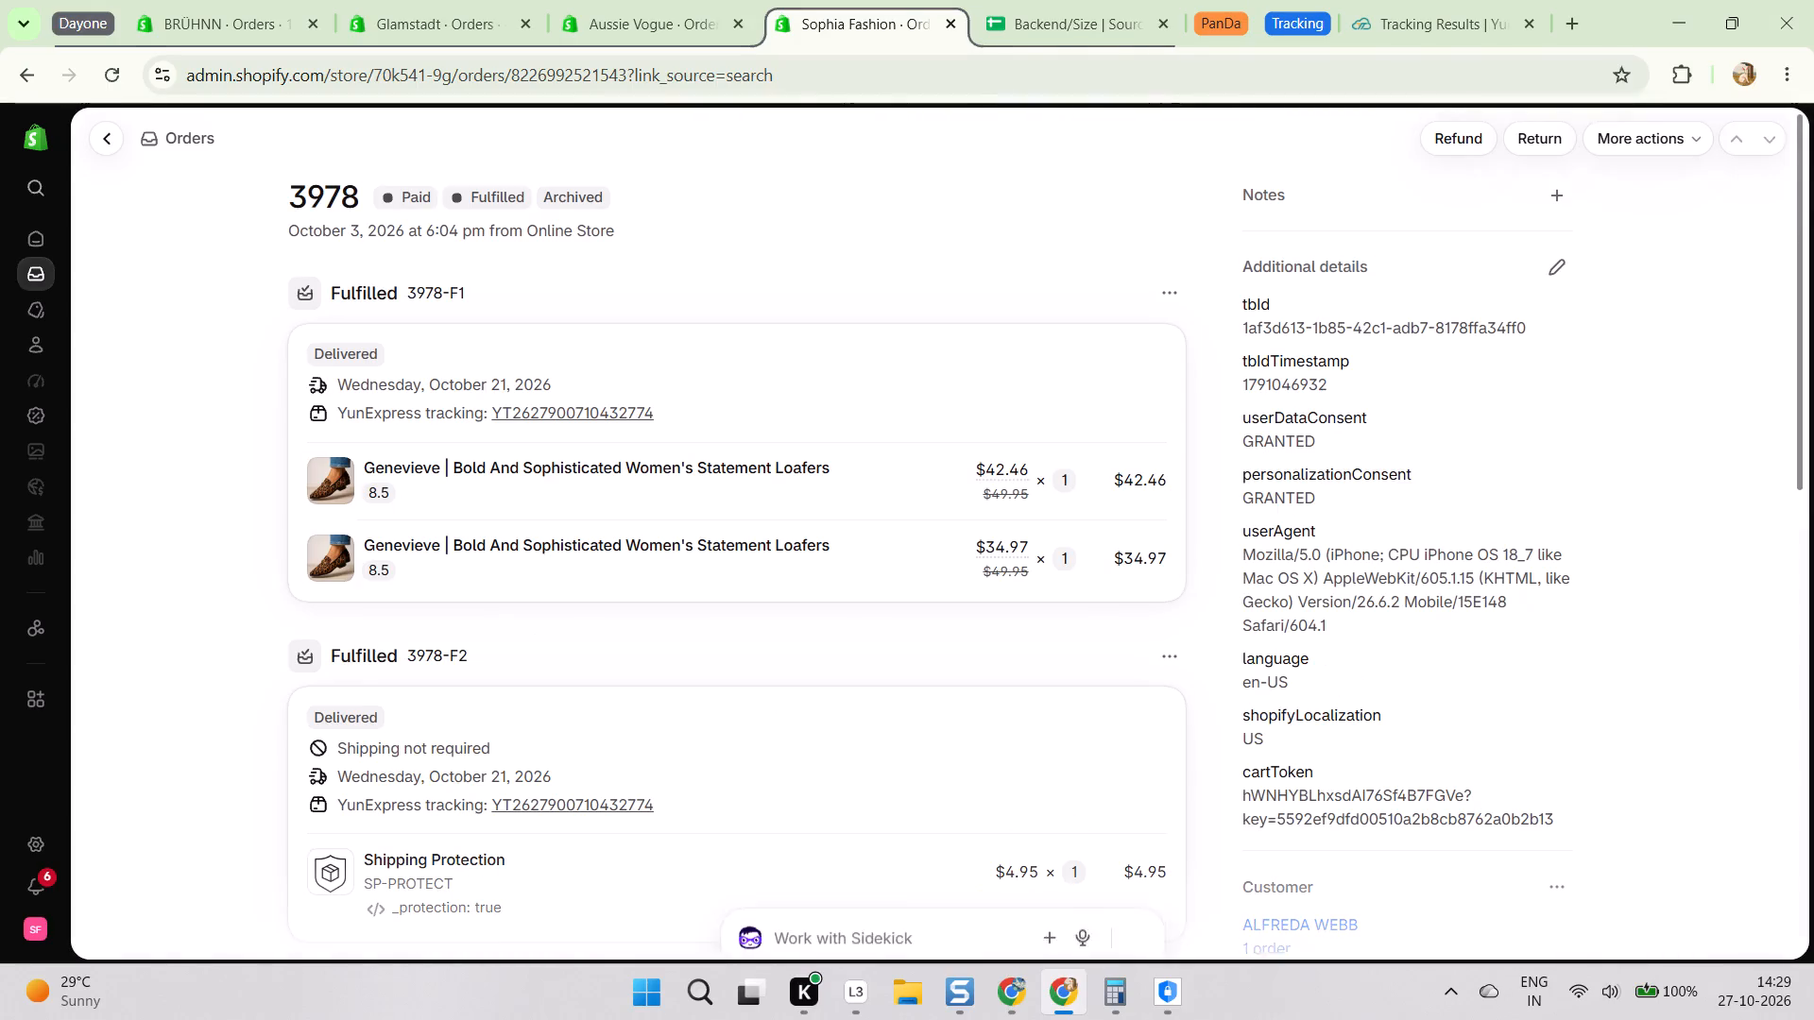
{"action": "key", "text": "ctrl+f"}
{"action": "key", "text": "ctrl+v"}
{"action": "scroll", "coordinate": [788, 393], "scroll_direction": "up", "scroll_amount": 7}
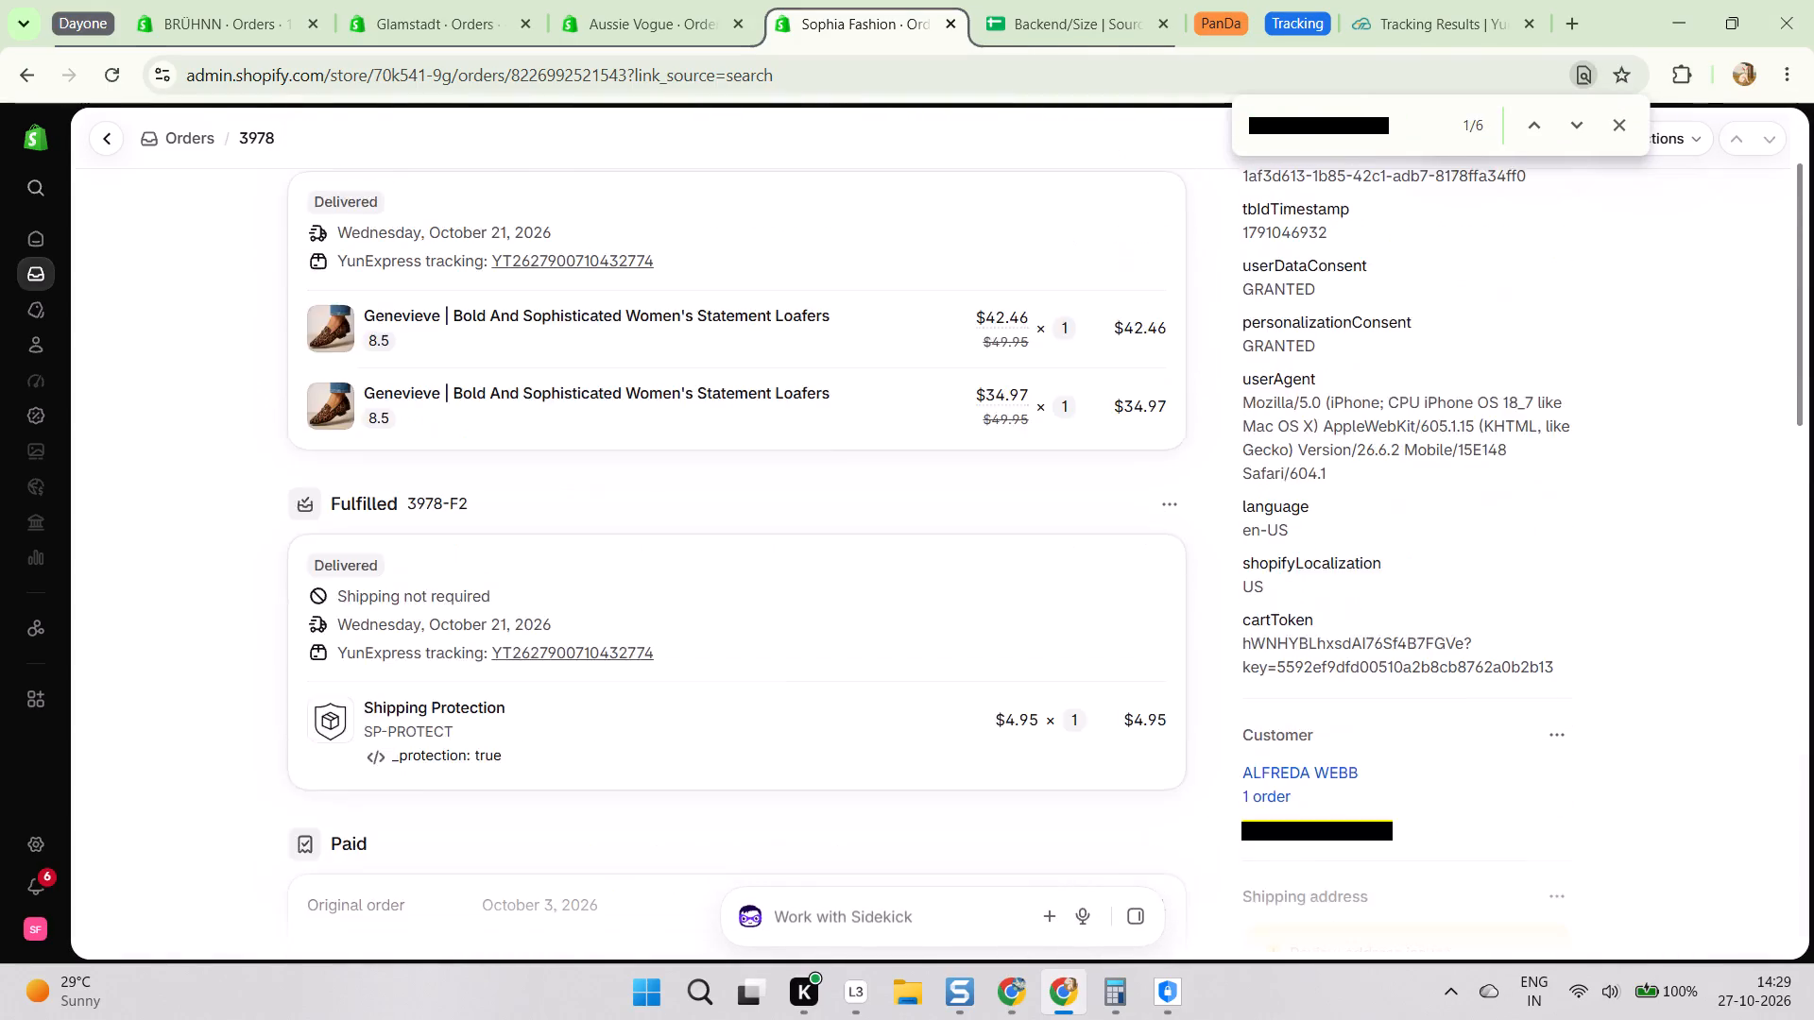
{"action": "scroll", "coordinate": [1621, 138], "scroll_direction": "up", "scroll_amount": 2}
{"action": "left_click", "coordinate": [1618, 122]}
{"action": "scroll", "coordinate": [1310, 235], "scroll_direction": "up", "scroll_amount": 9}
{"action": "left_click", "coordinate": [822, 316]}
{"action": "key", "text": "alt+Tab"}
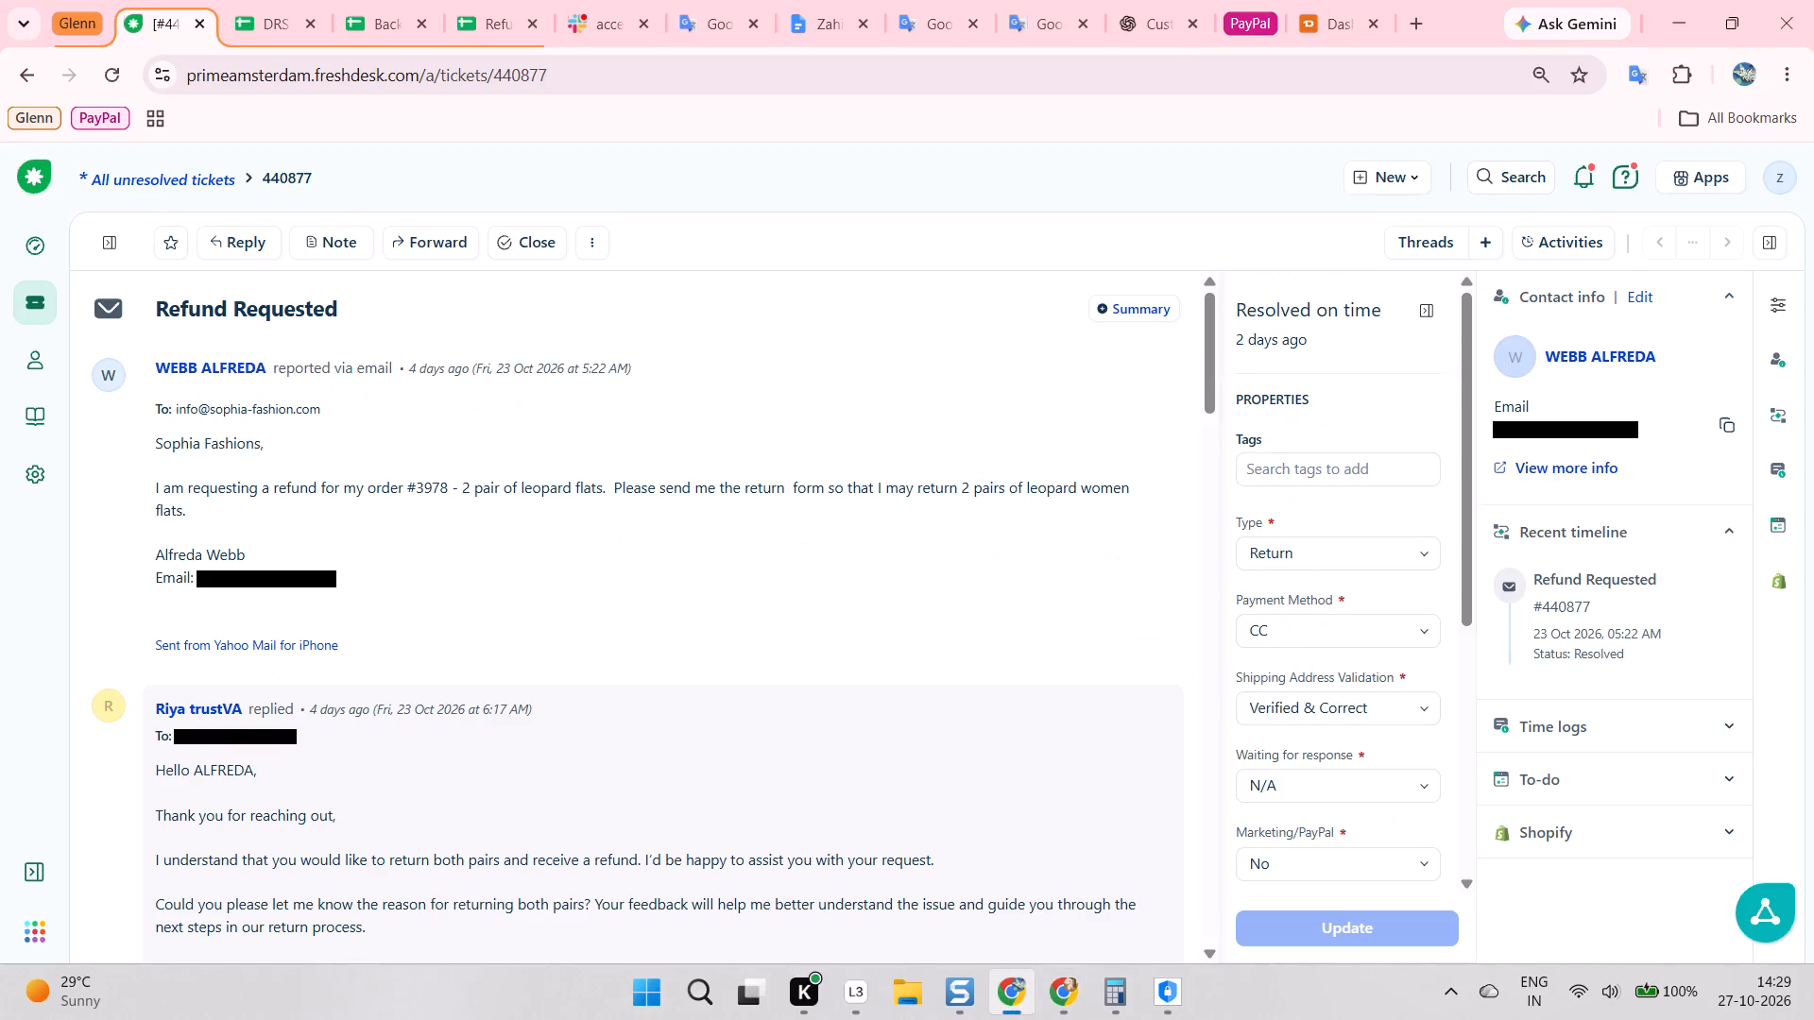
{"action": "scroll", "coordinate": [826, 311], "scroll_direction": "up", "scroll_amount": 1}
{"action": "key", "text": "alt+Tab"}
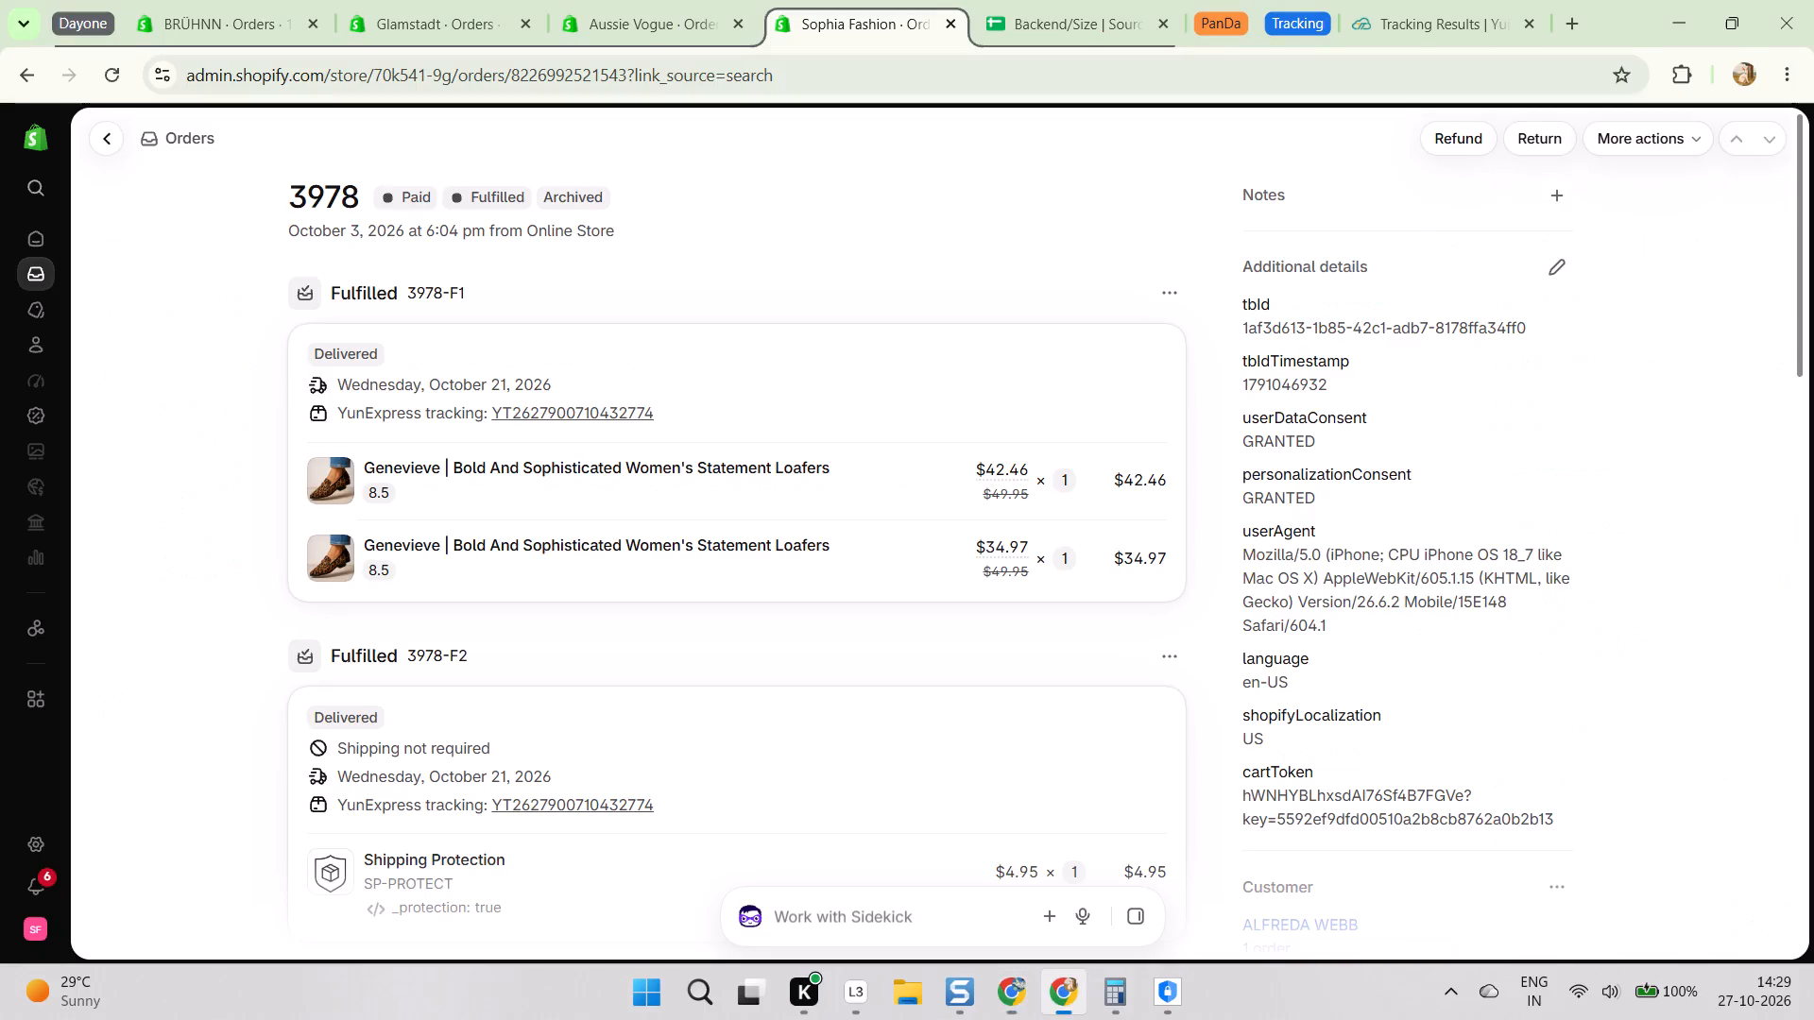
{"action": "scroll", "coordinate": [805, 358], "scroll_direction": "down", "scroll_amount": 4}
{"action": "key", "text": "alt+Tab"}
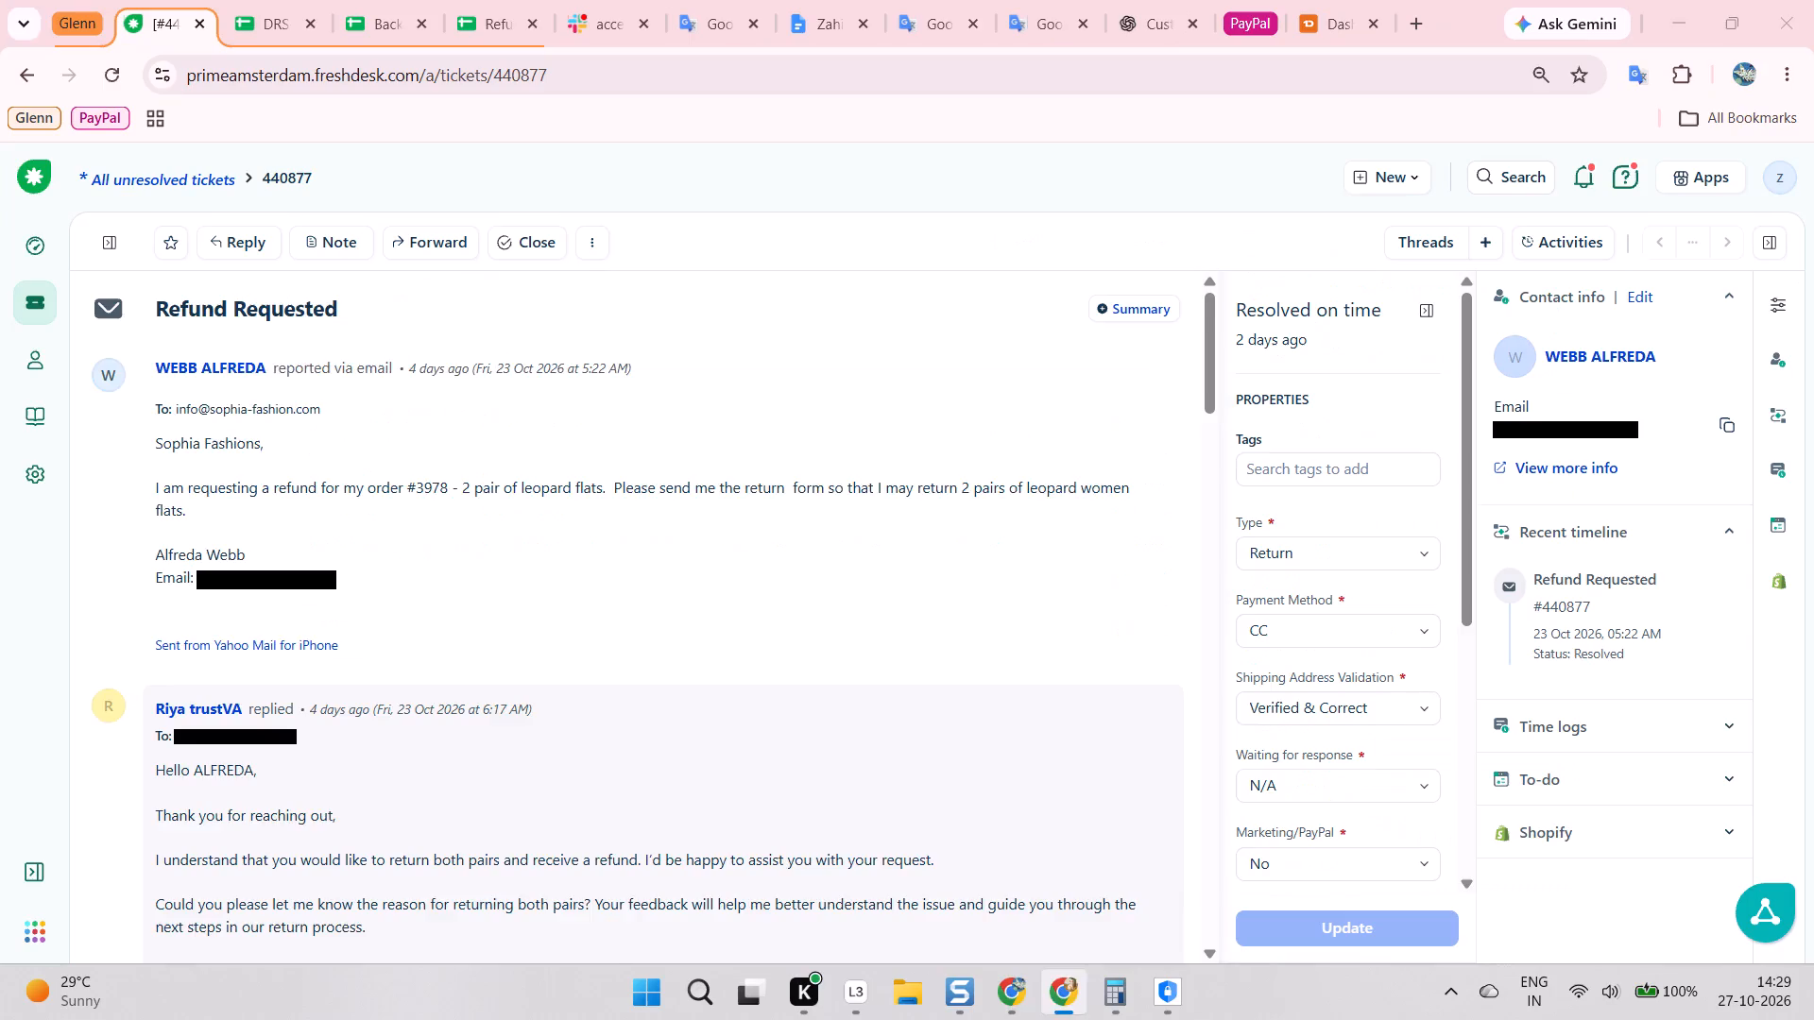
{"action": "scroll", "coordinate": [796, 375], "scroll_direction": "down", "scroll_amount": 4}
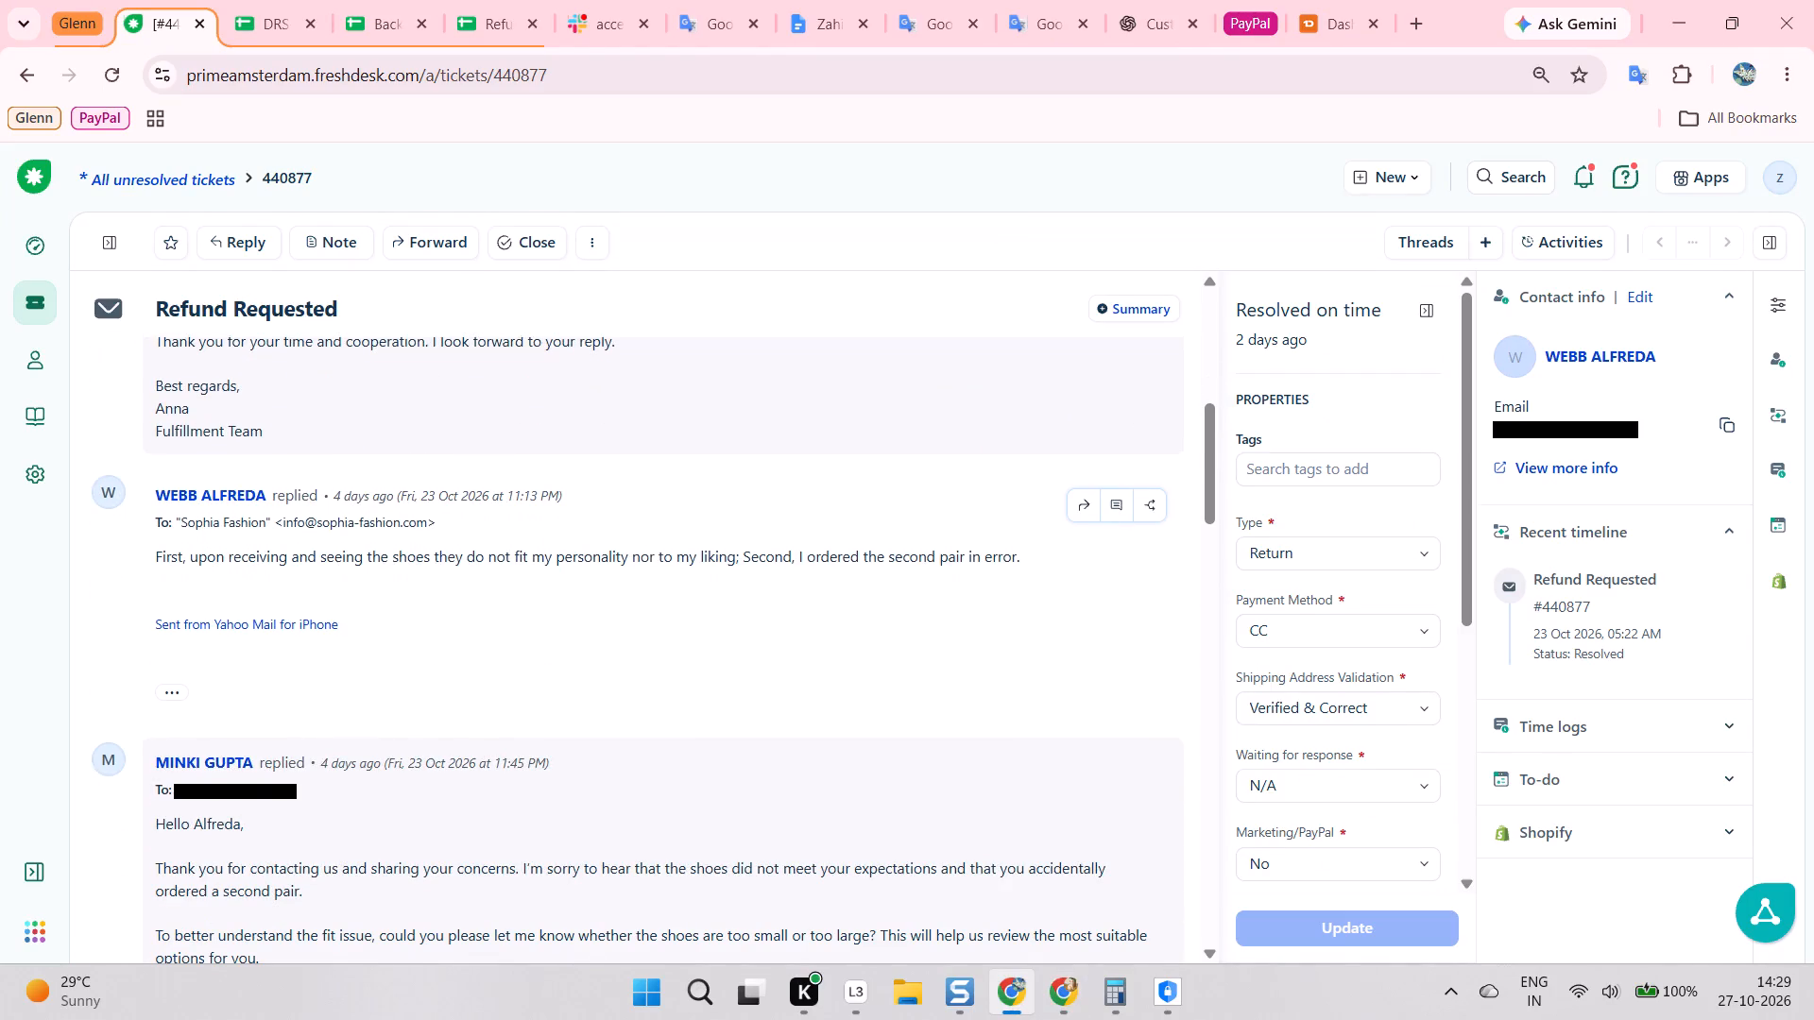
{"action": "scroll", "coordinate": [734, 514], "scroll_direction": "down", "scroll_amount": 7}
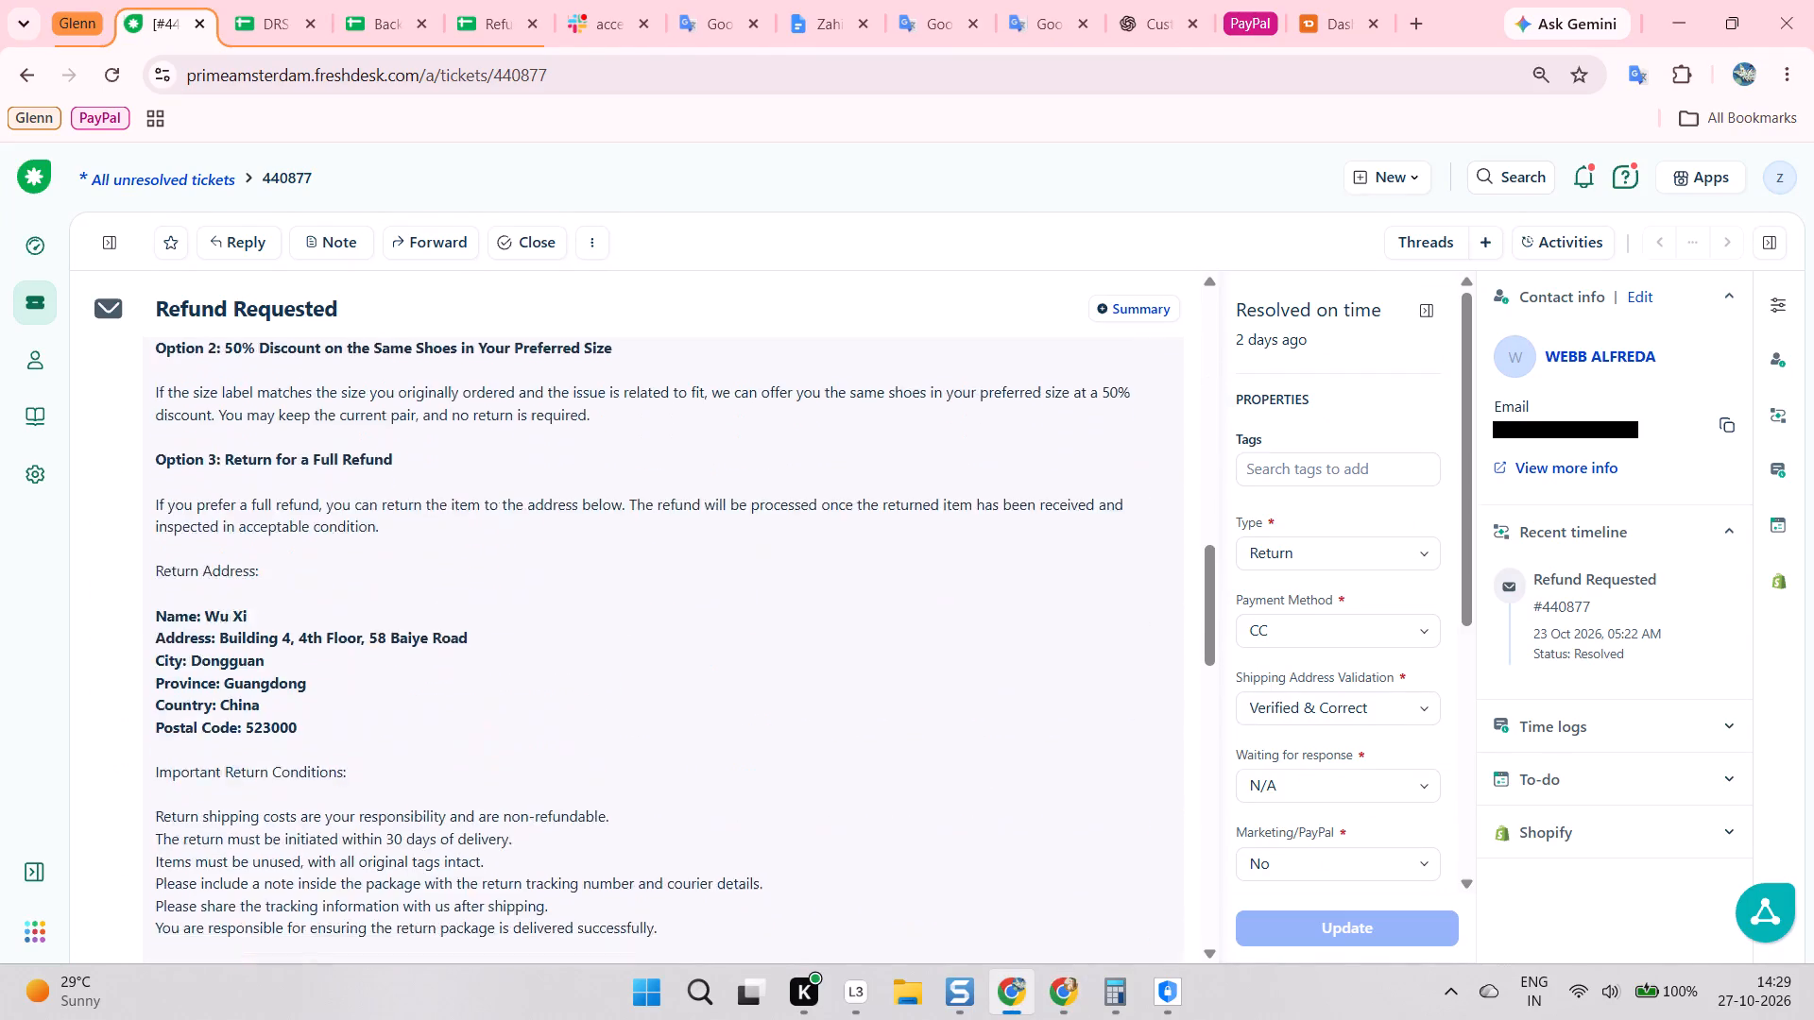
{"action": "scroll", "coordinate": [668, 521], "scroll_direction": "down", "scroll_amount": 11}
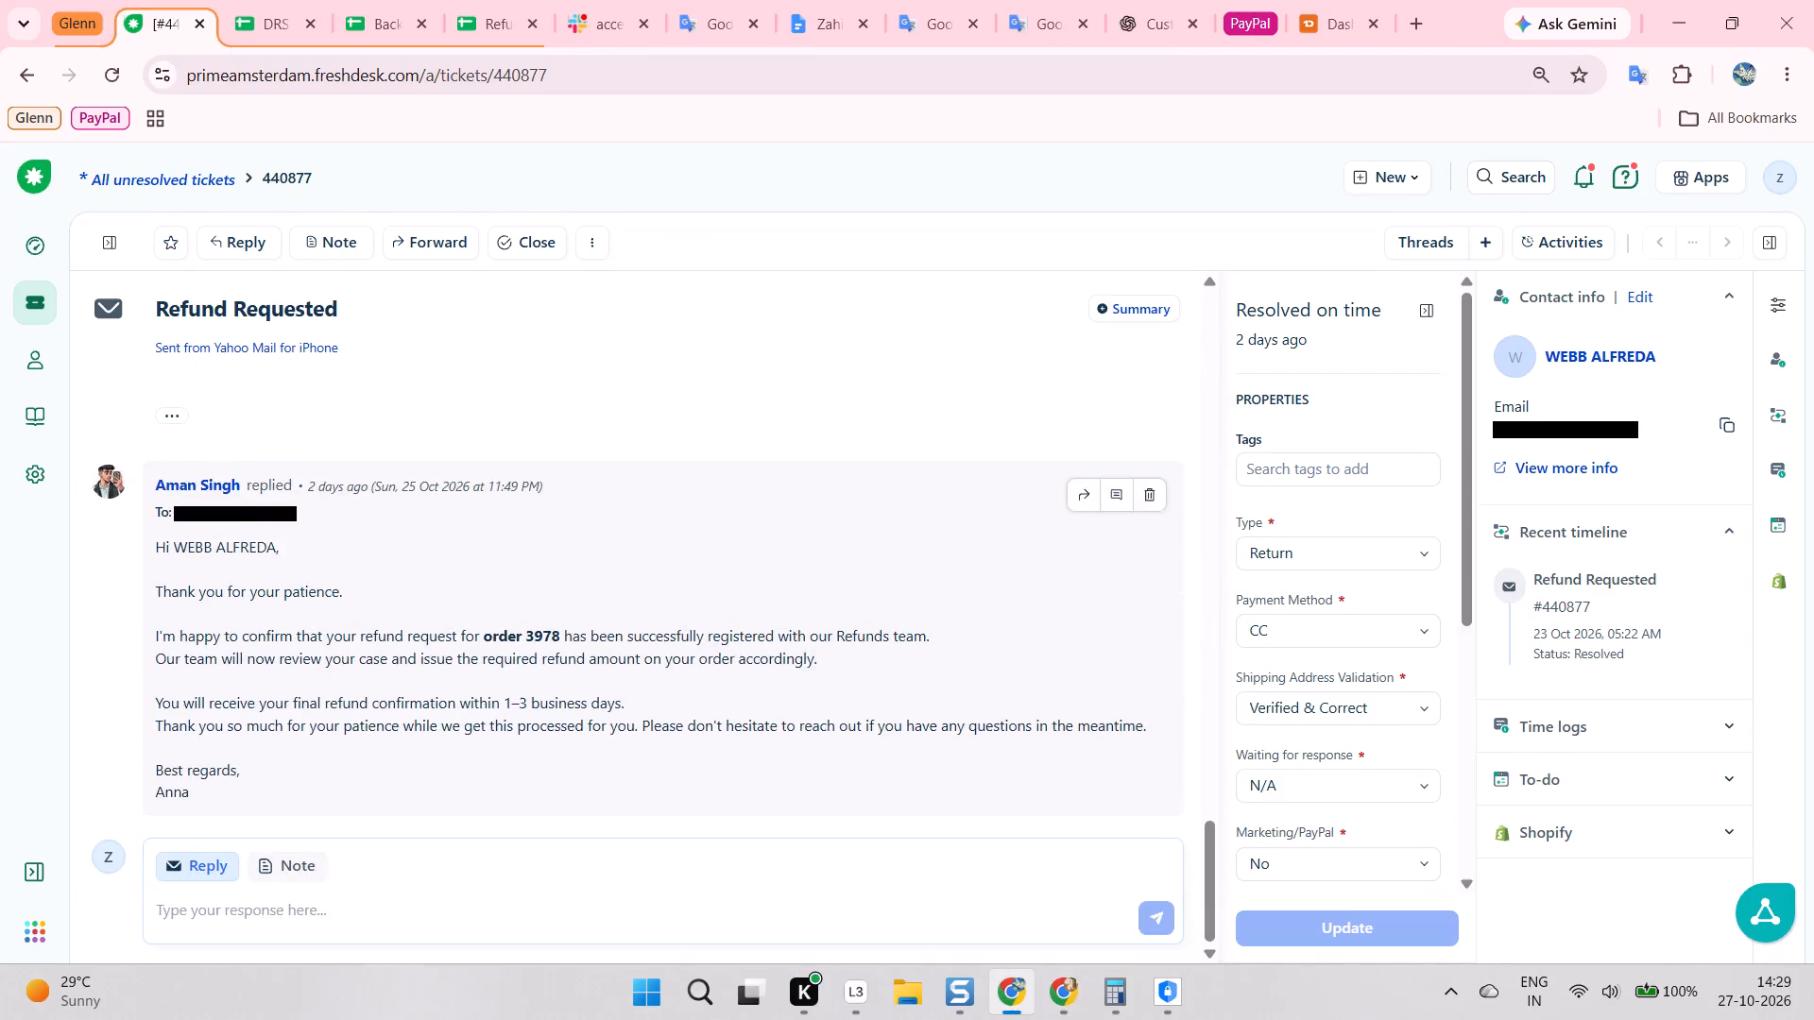
{"action": "scroll", "coordinate": [644, 502], "scroll_direction": "up", "scroll_amount": 6}
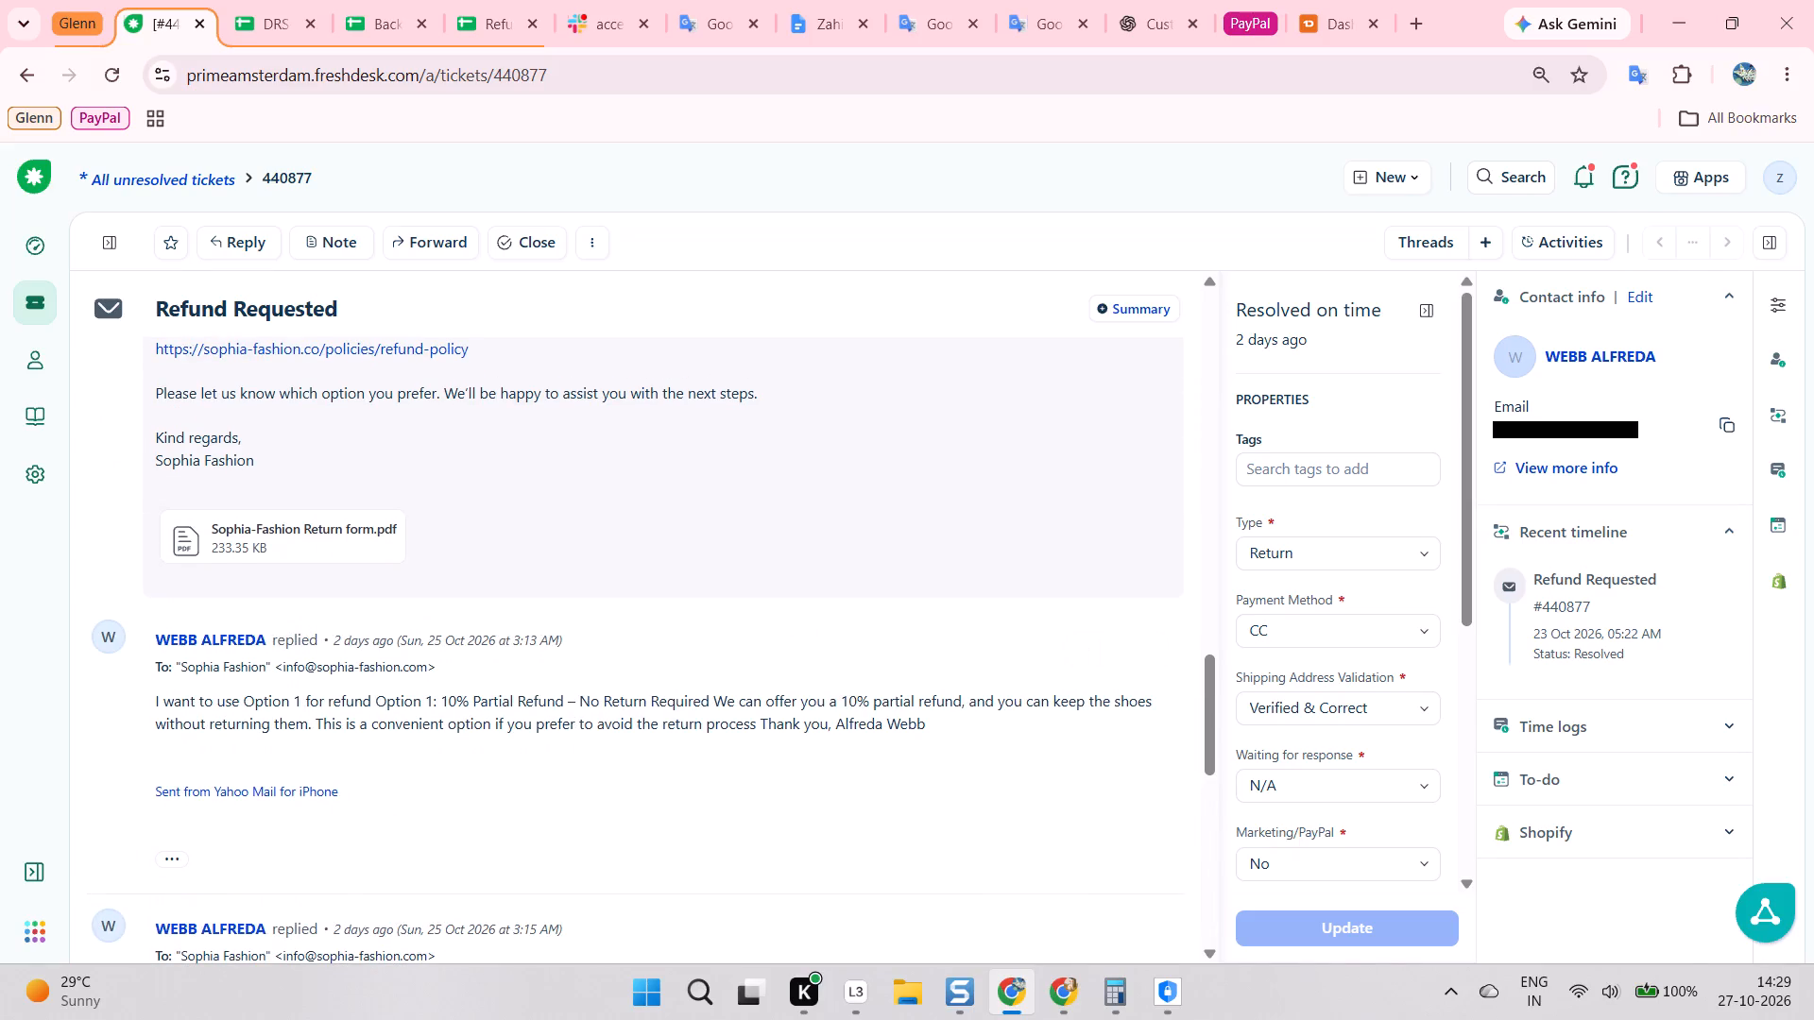
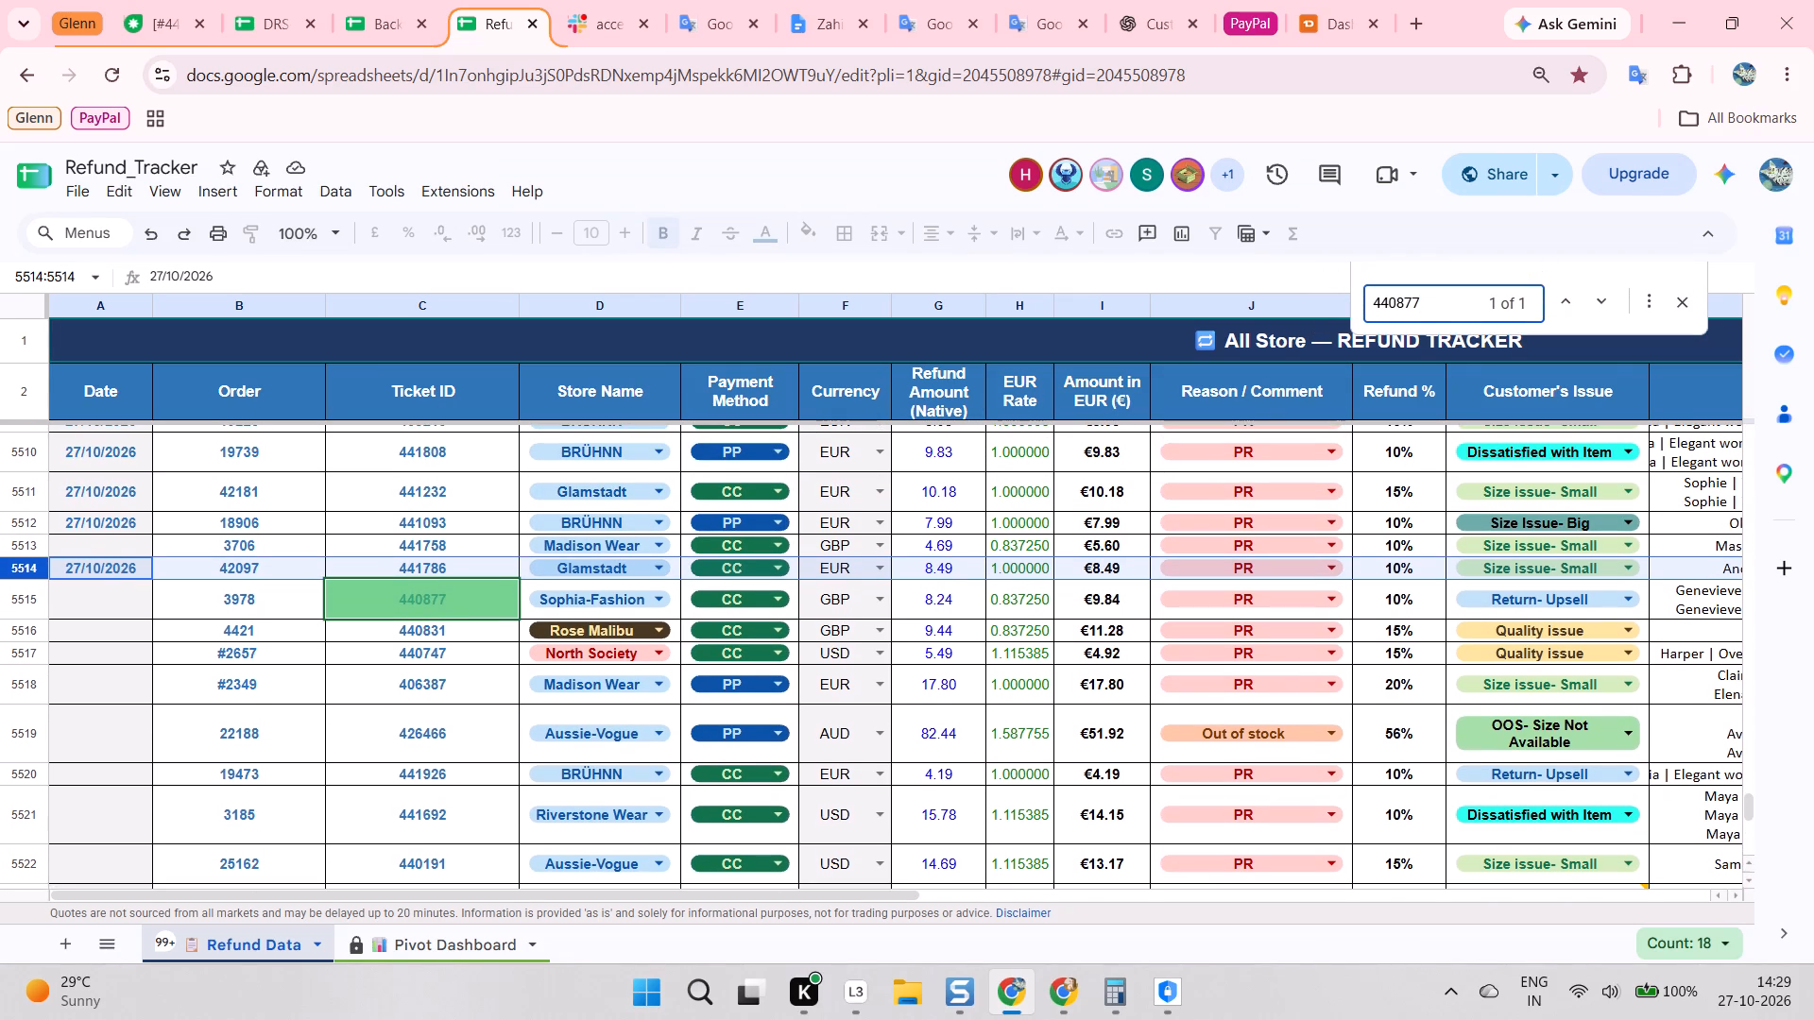
{"action": "scroll", "coordinate": [488, 569], "scroll_direction": "down", "scroll_amount": 1}
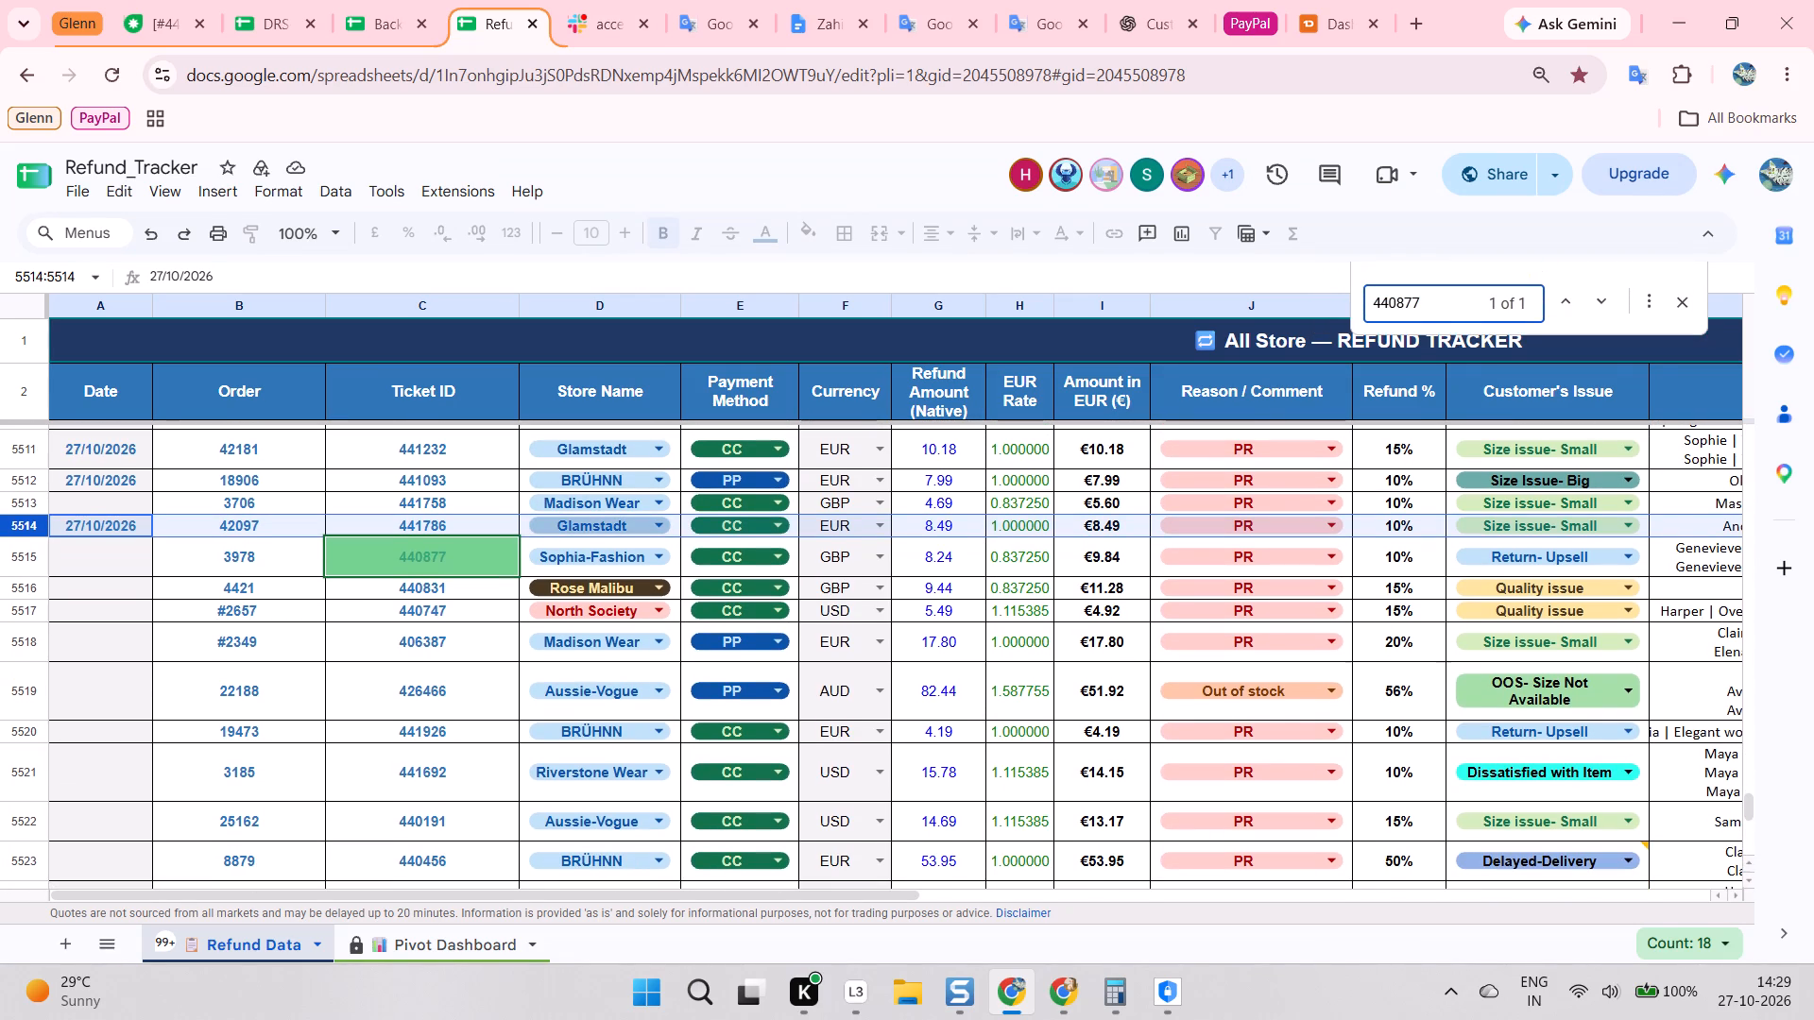
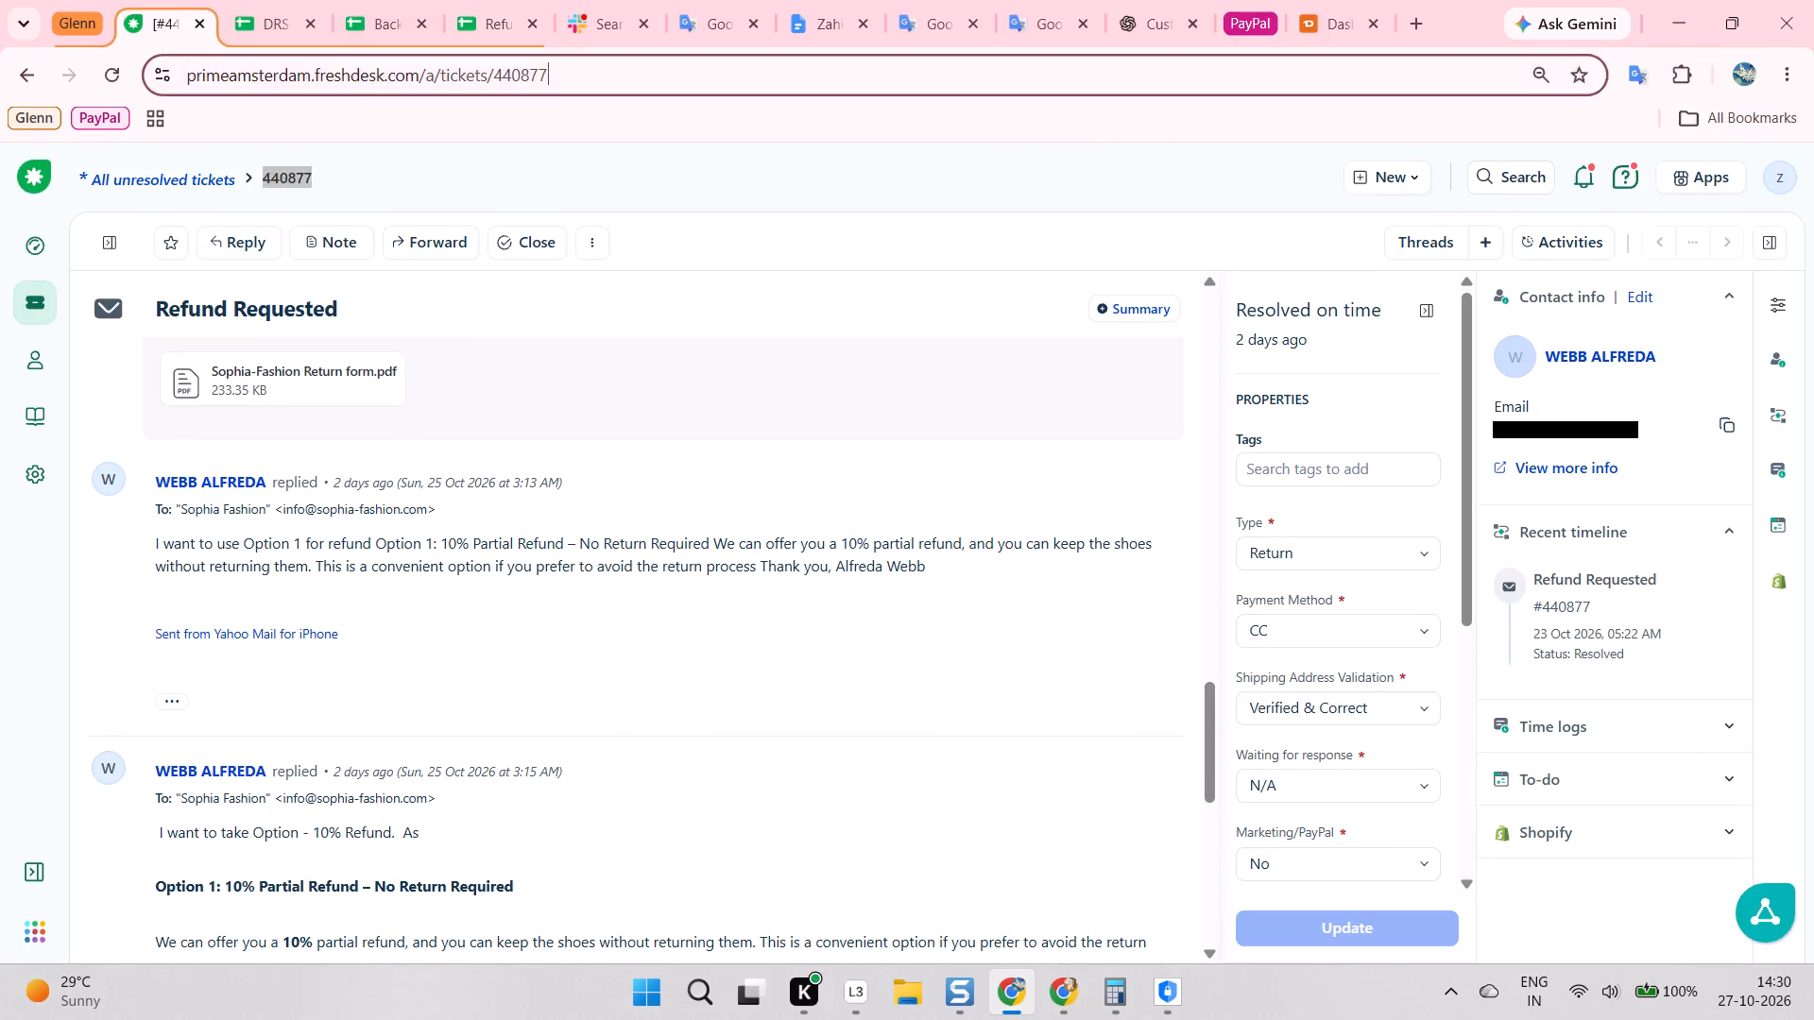
{"action": "key", "text": "ctrl+v"}
{"action": "key", "text": "Return"}
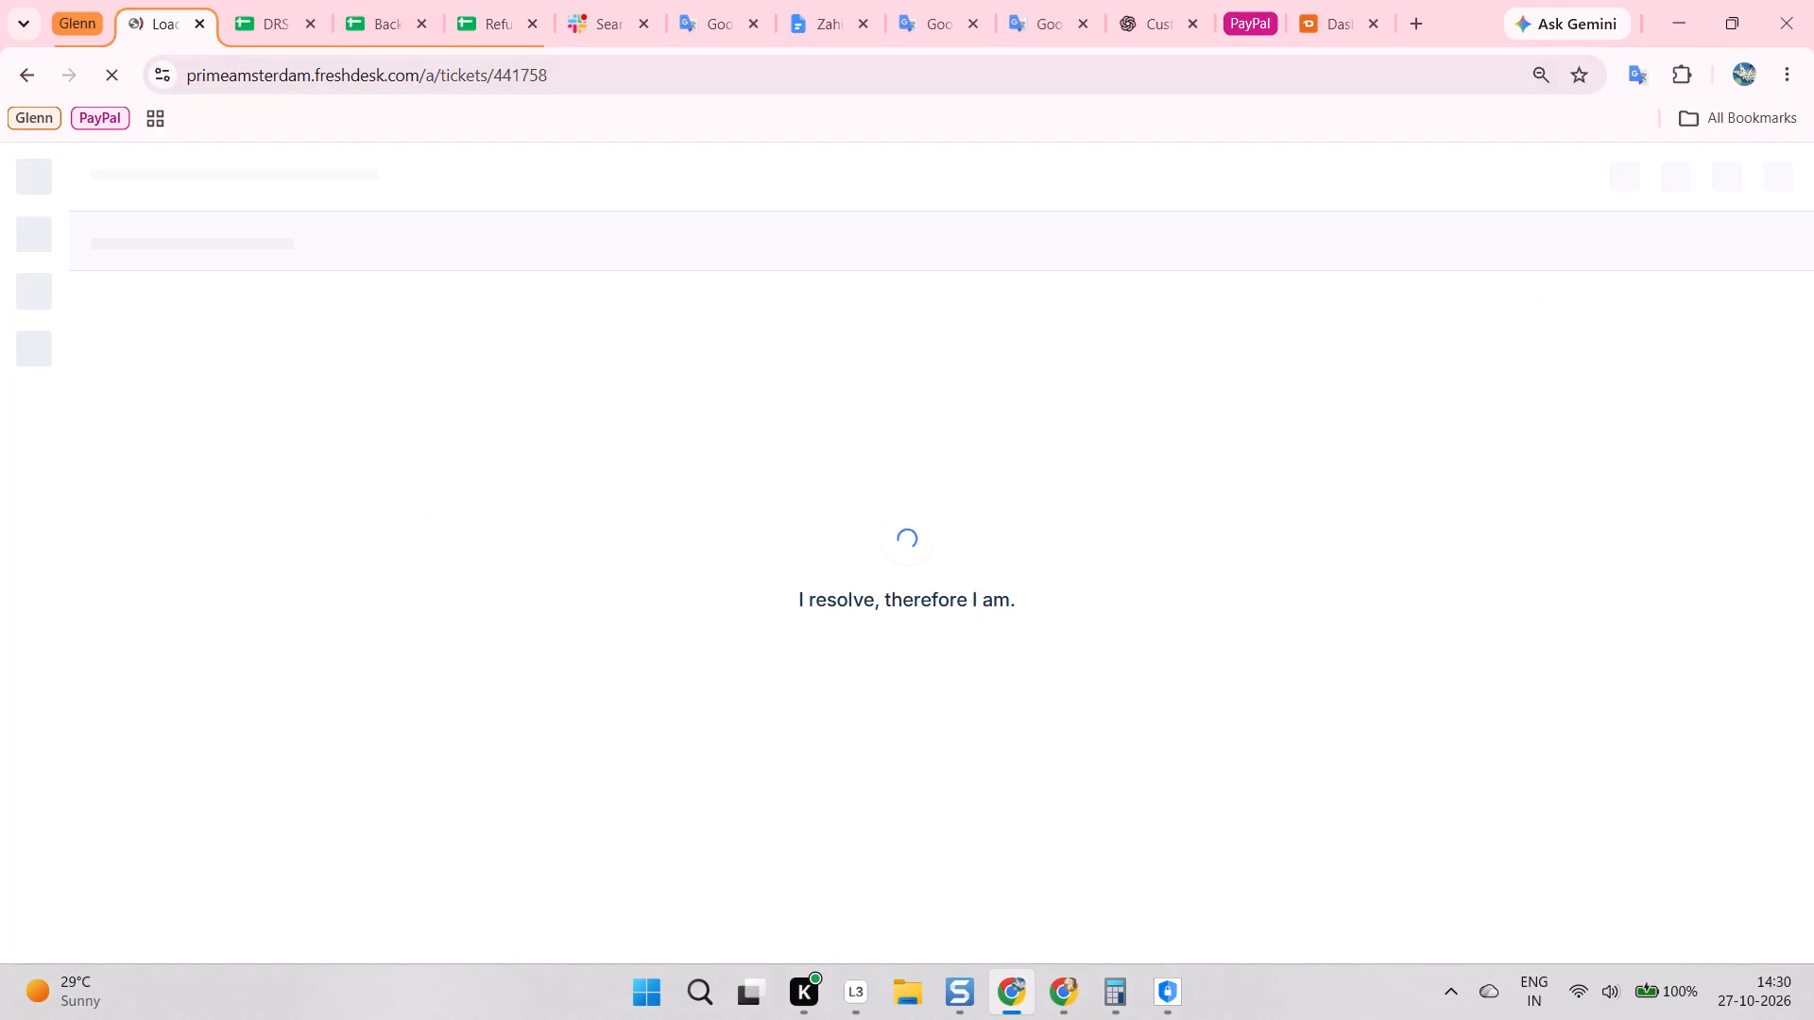
{"action": "scroll", "coordinate": [713, 443], "scroll_direction": "down", "scroll_amount": 17}
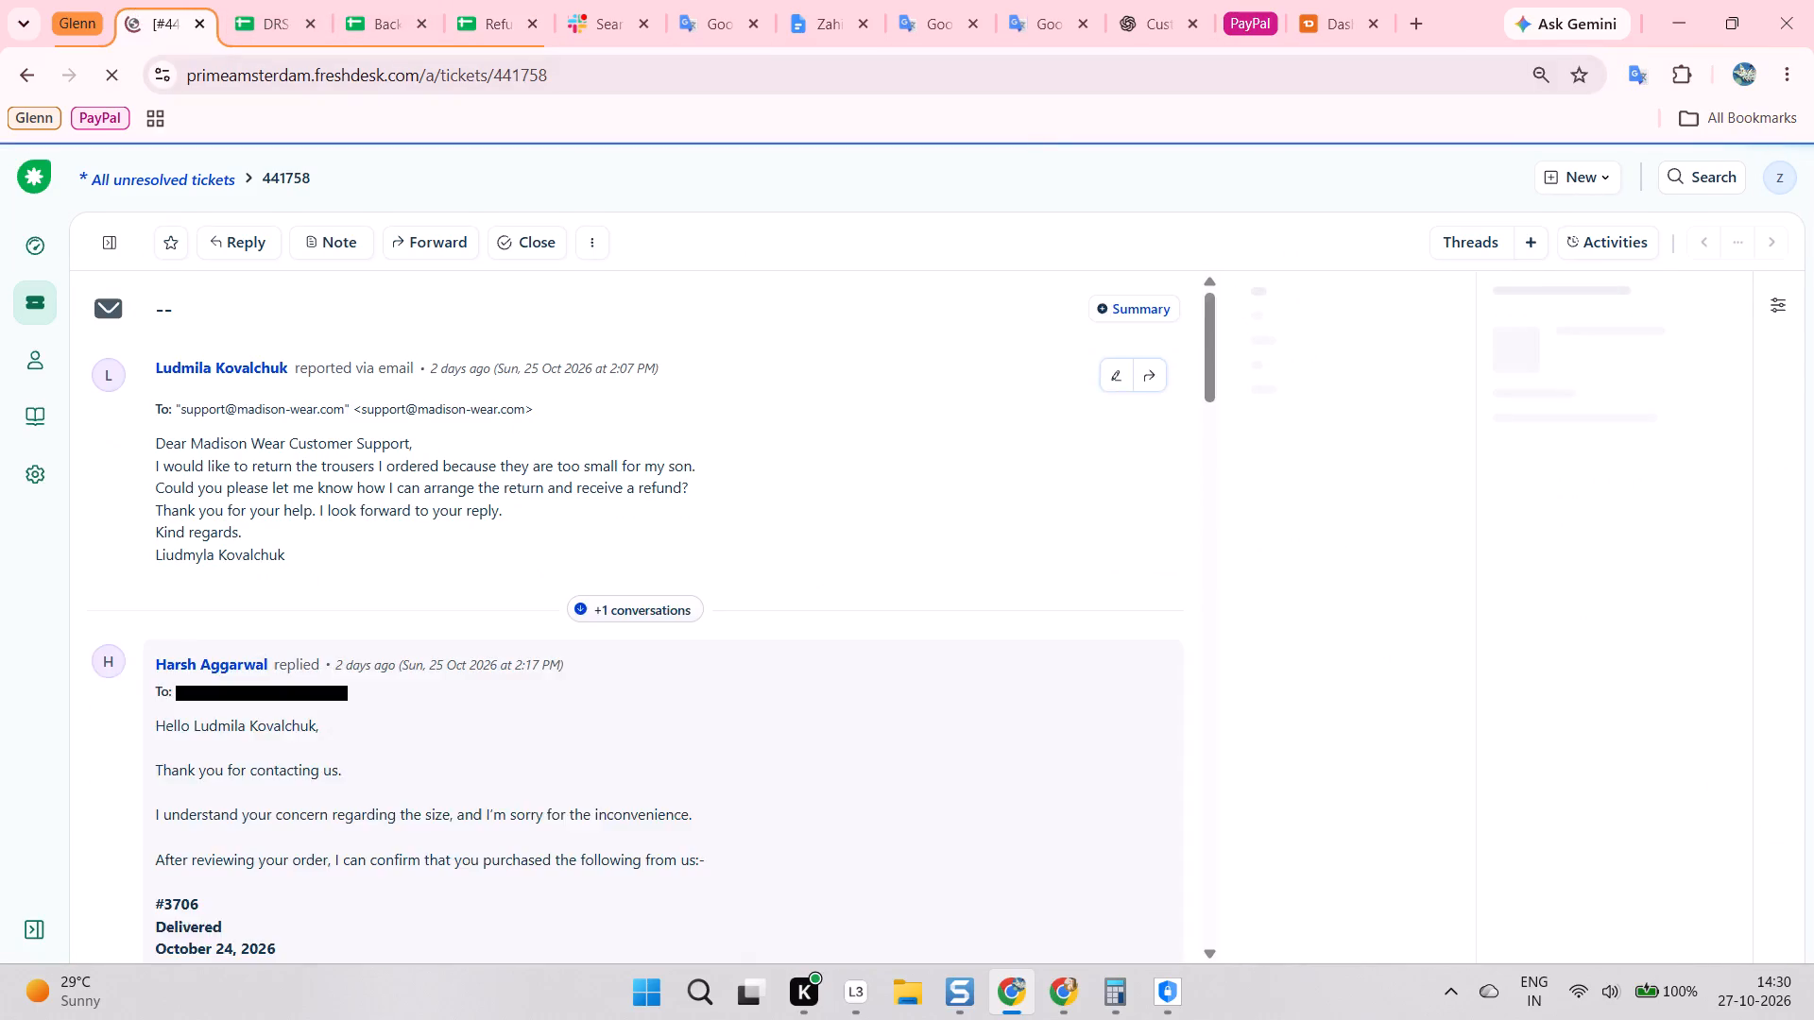
{"action": "scroll", "coordinate": [713, 484], "scroll_direction": "down", "scroll_amount": 14}
{"action": "scroll", "coordinate": [737, 635], "scroll_direction": "down", "scroll_amount": 8}
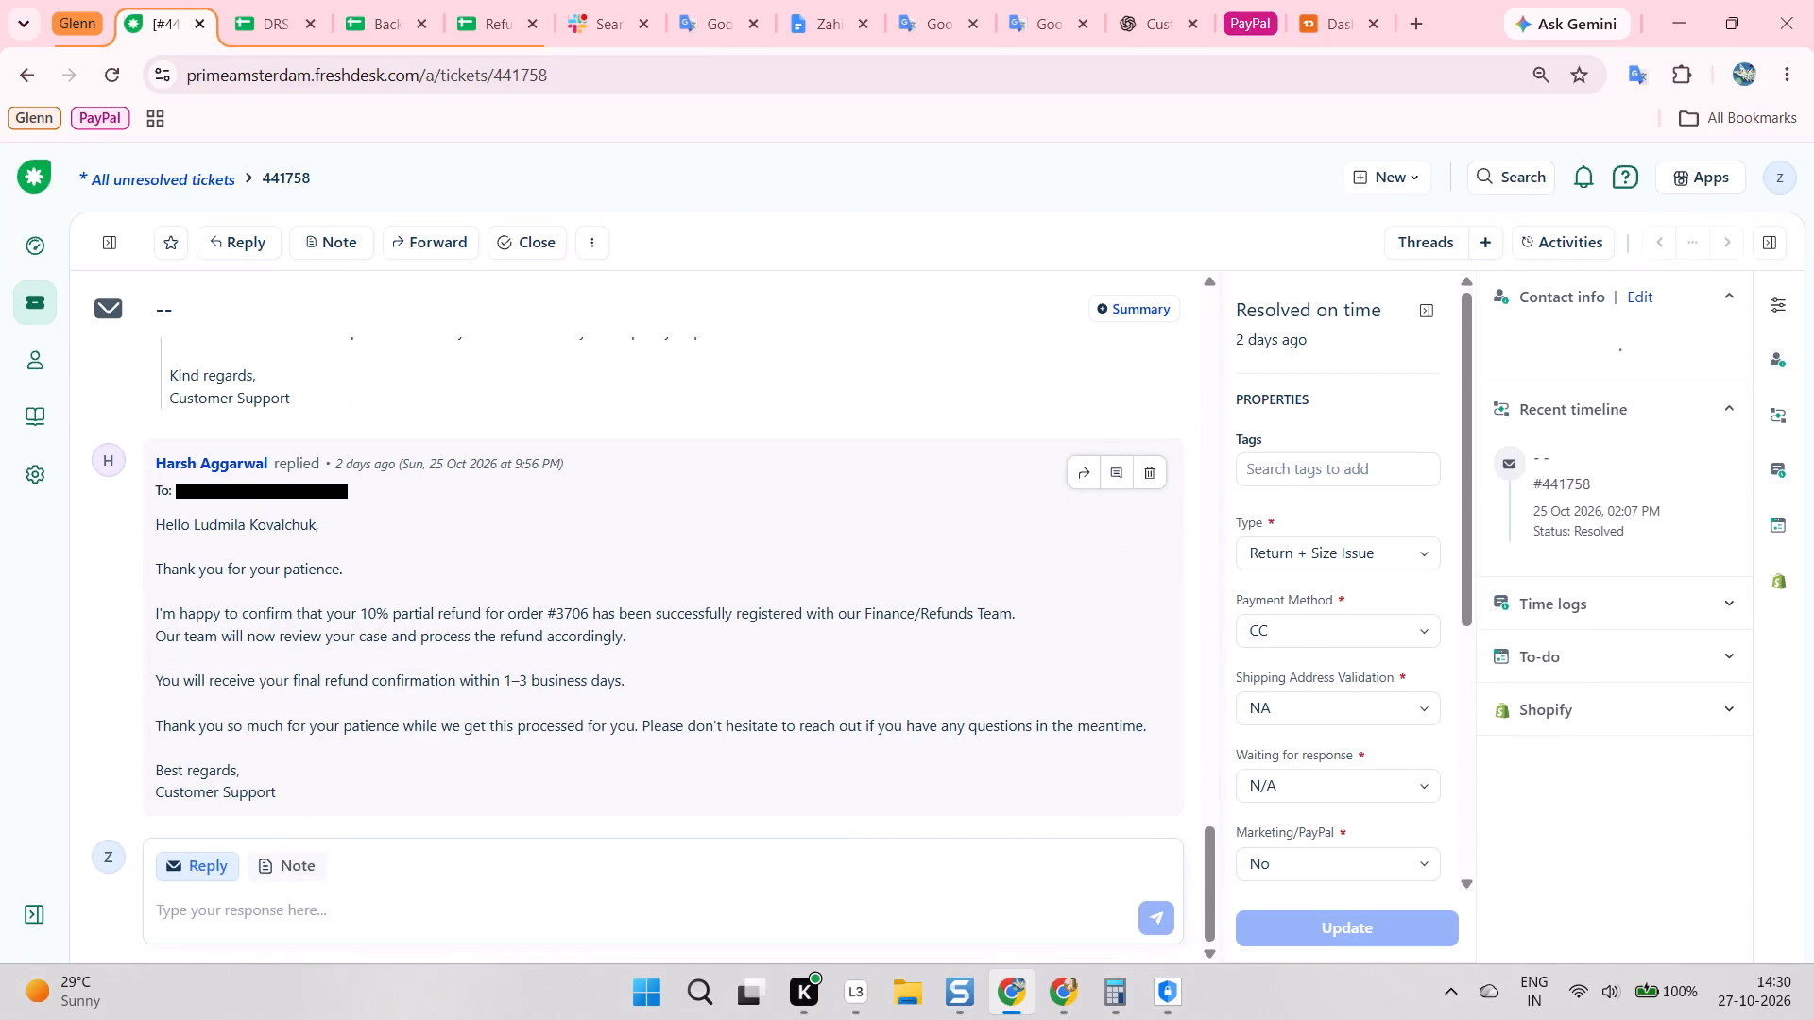
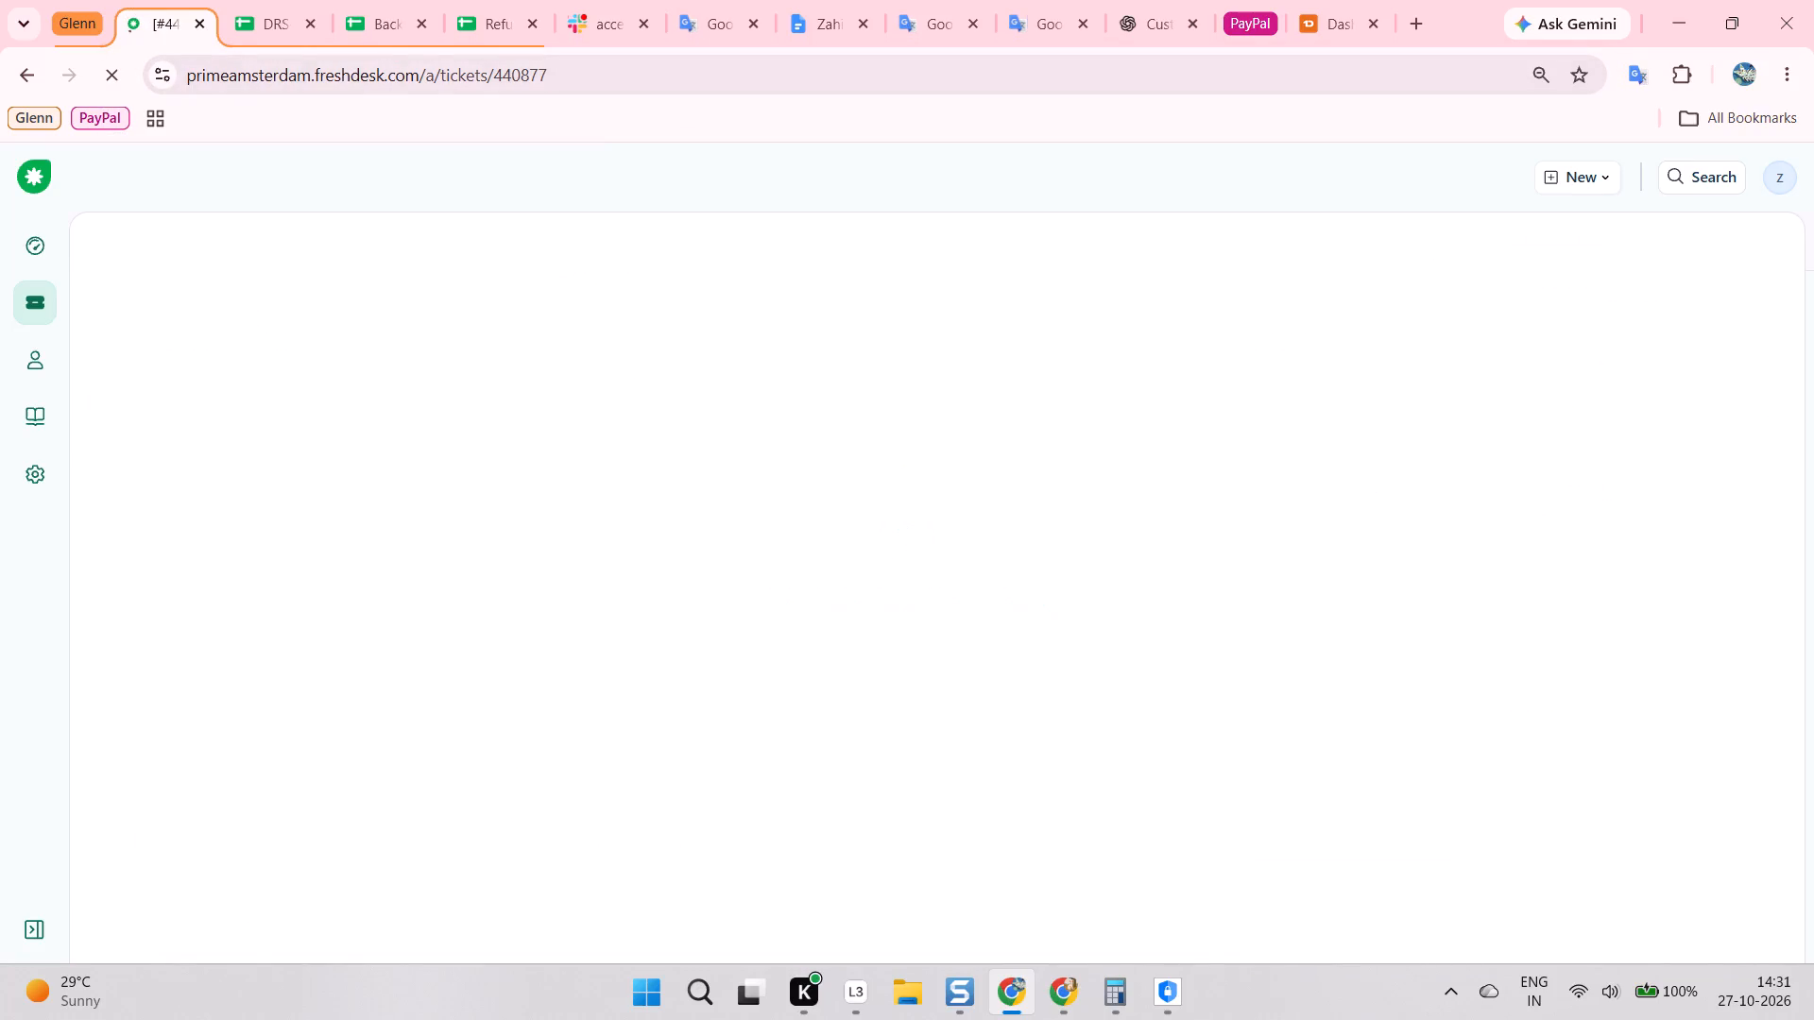
{"action": "scroll", "coordinate": [654, 570], "scroll_direction": "down", "scroll_amount": 2}
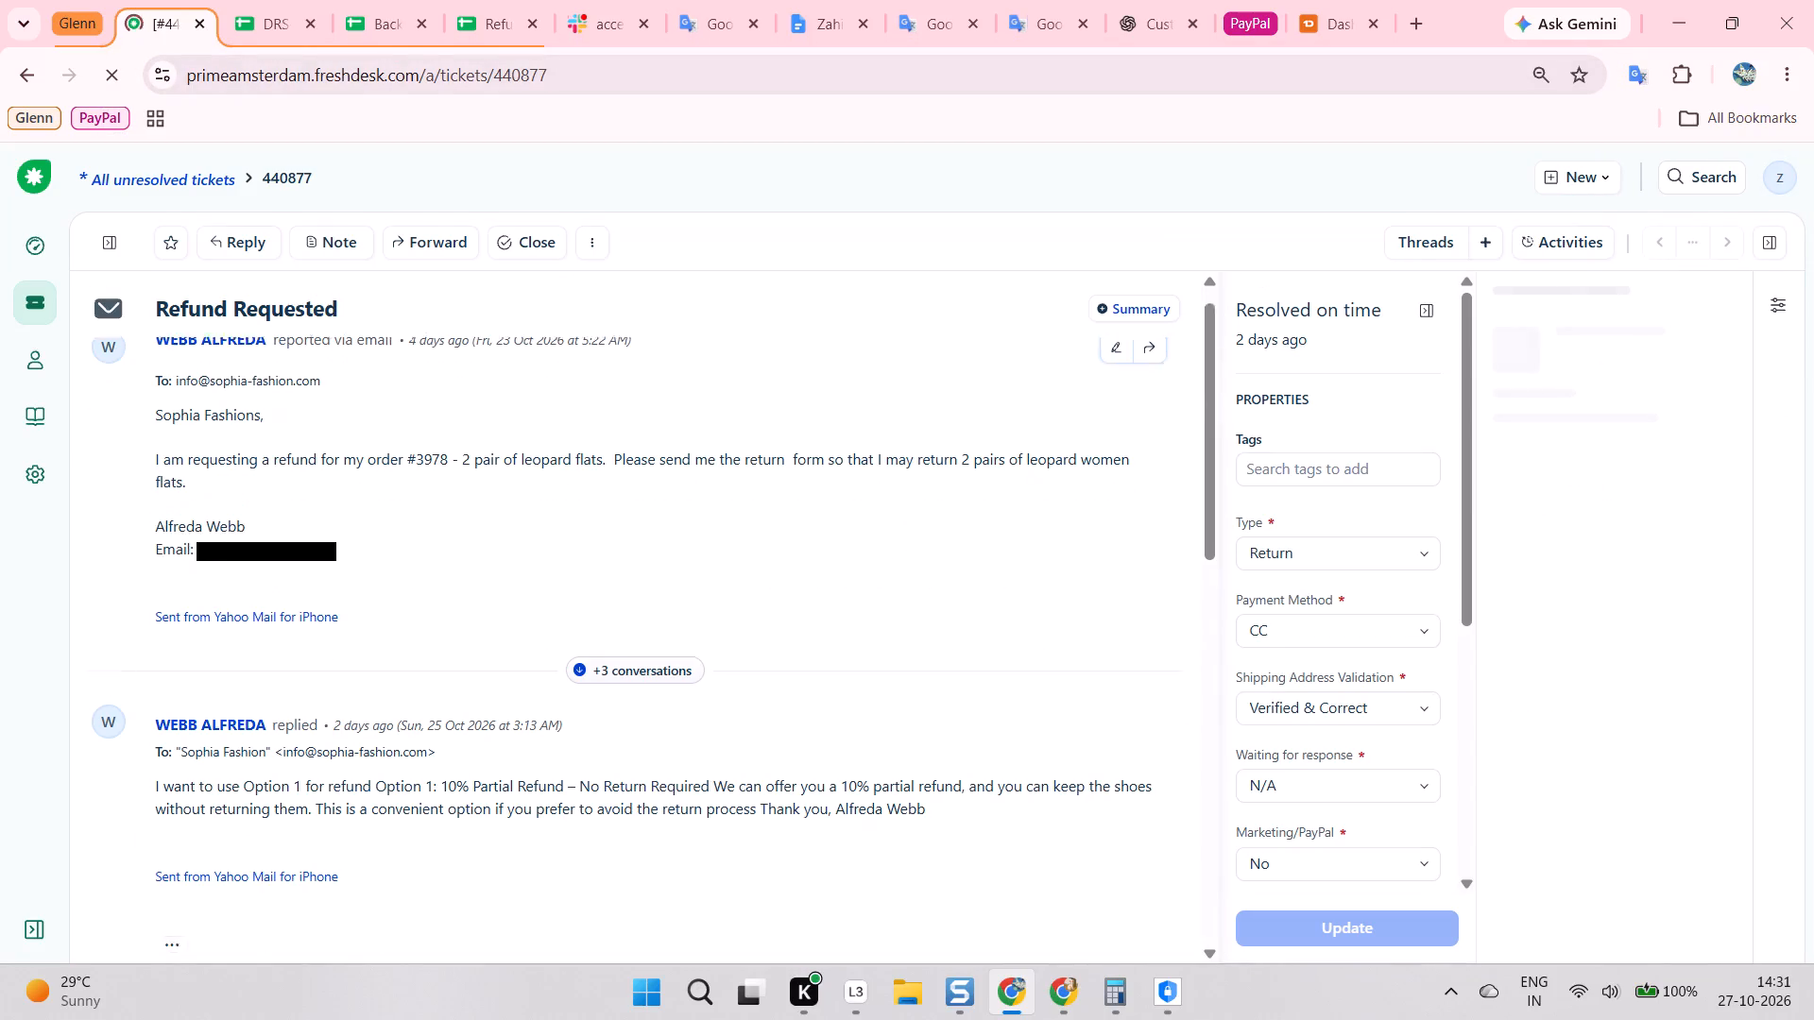
{"action": "scroll", "coordinate": [645, 568], "scroll_direction": "down", "scroll_amount": 3}
{"action": "scroll", "coordinate": [598, 486], "scroll_direction": "up", "scroll_amount": 5}
{"action": "left_click", "coordinate": [606, 447]}
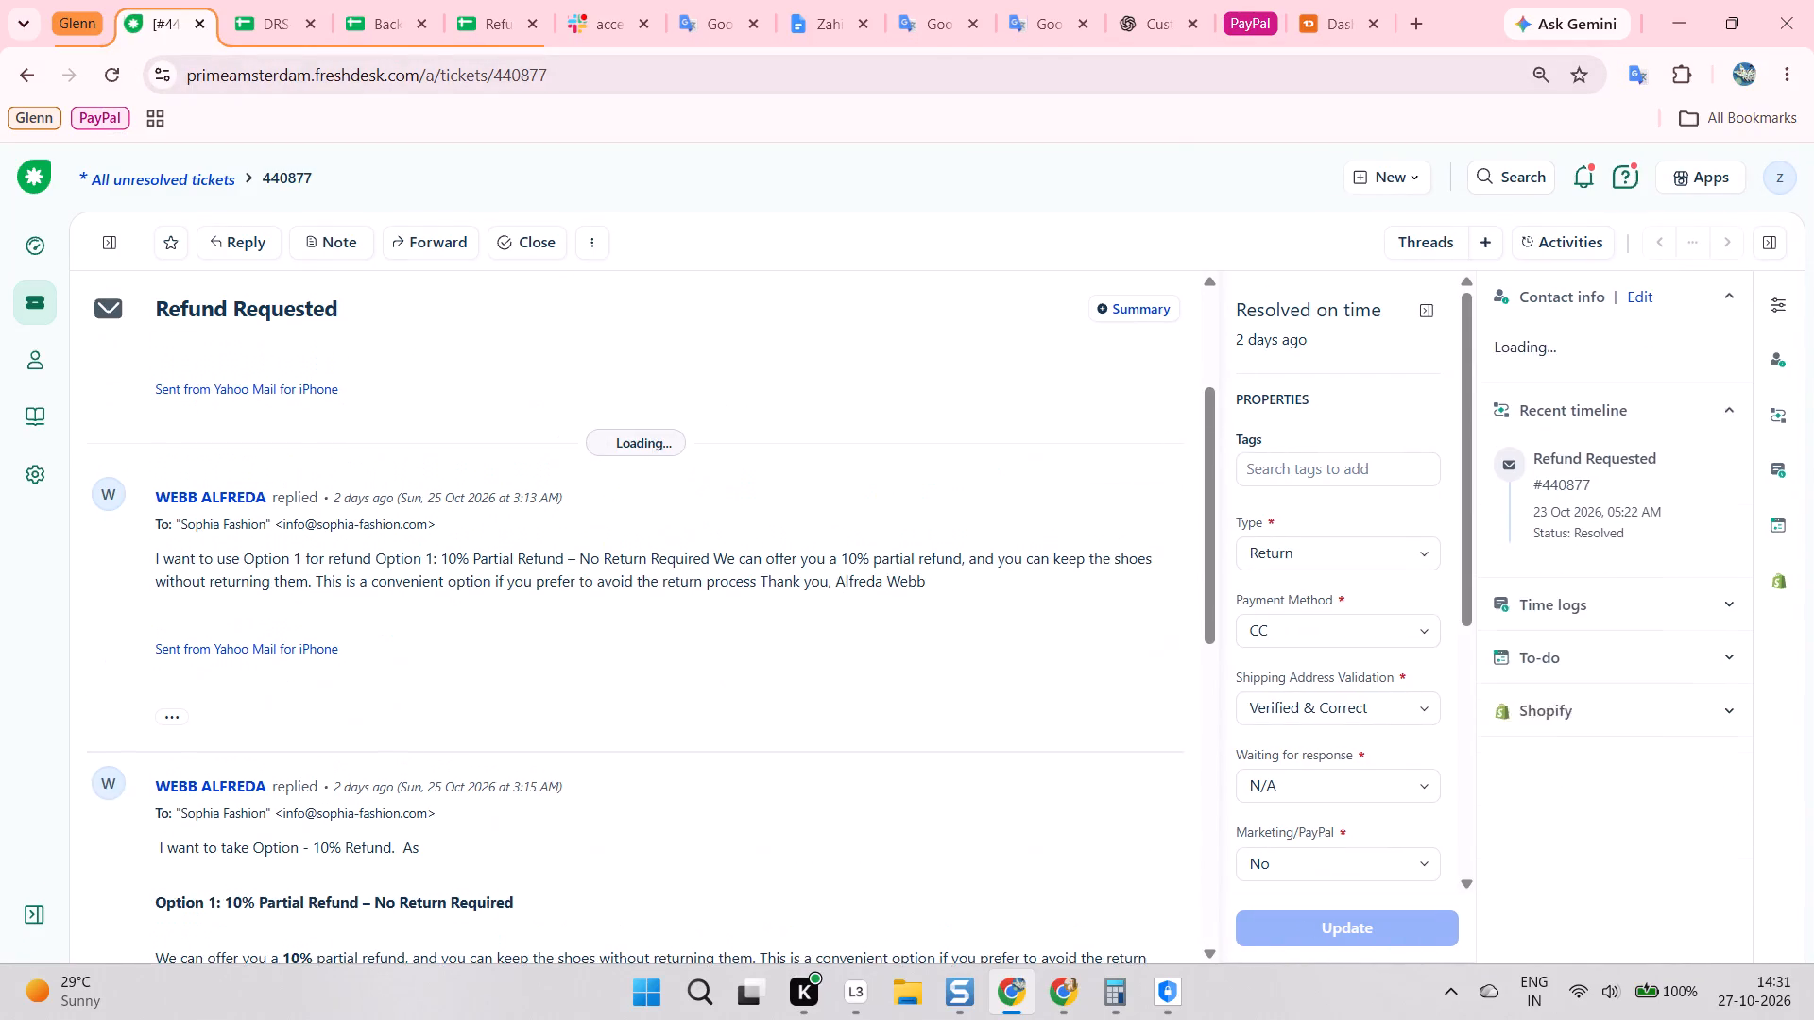
{"action": "scroll", "coordinate": [664, 472], "scroll_direction": "down", "scroll_amount": 18}
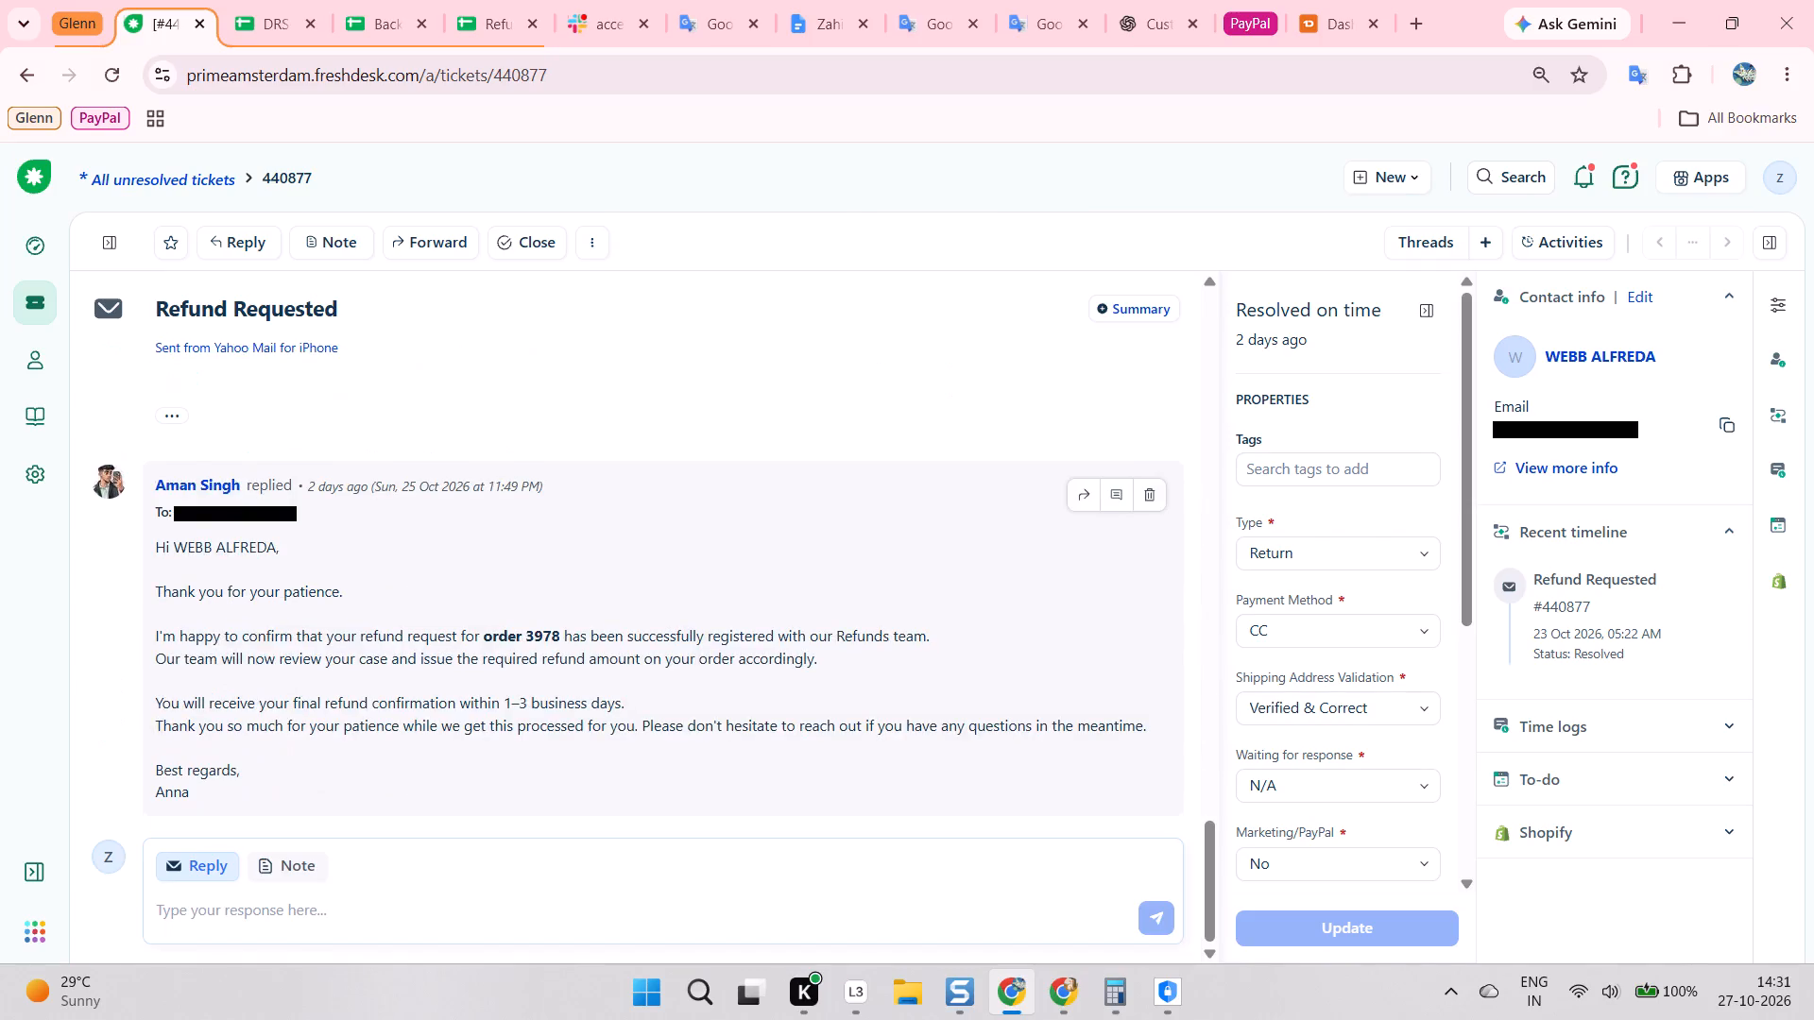
{"action": "scroll", "coordinate": [613, 520], "scroll_direction": "down", "scroll_amount": 2}
{"action": "scroll", "coordinate": [616, 520], "scroll_direction": "up", "scroll_amount": 8}
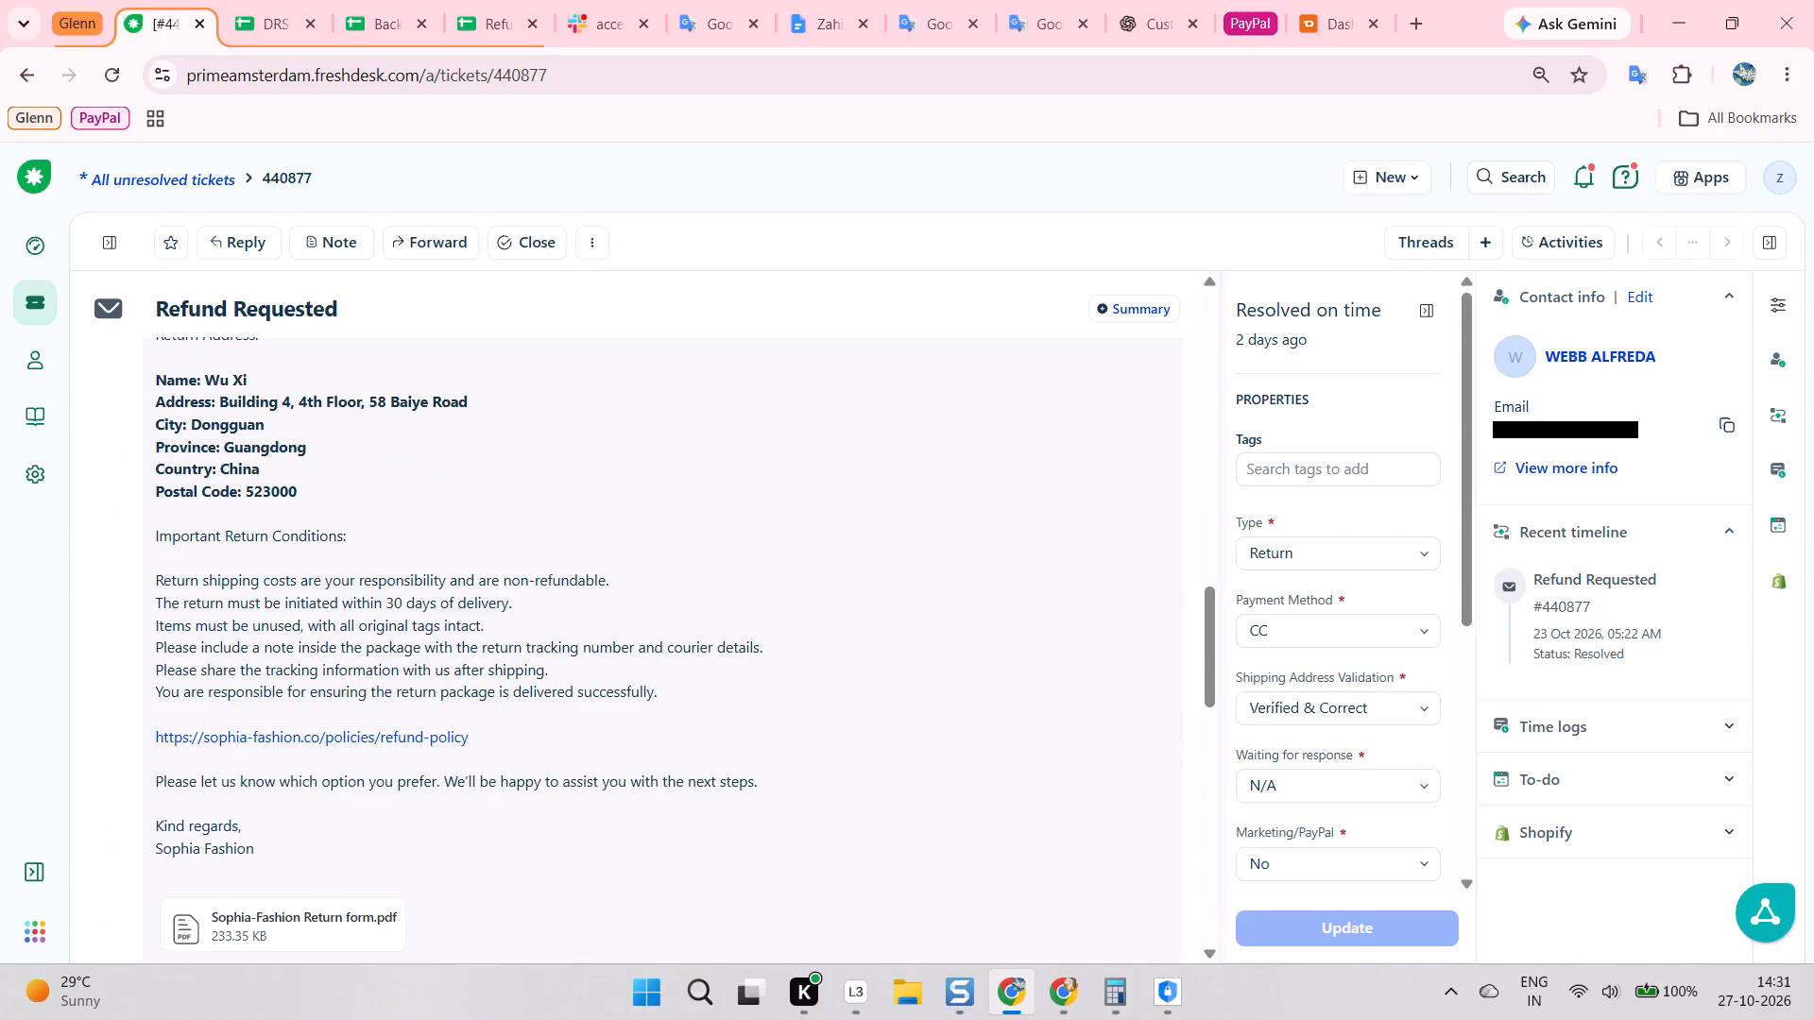
{"action": "left_click", "coordinate": [1724, 425]}
{"action": "scroll", "coordinate": [568, 499], "scroll_direction": "down", "scroll_amount": 3}
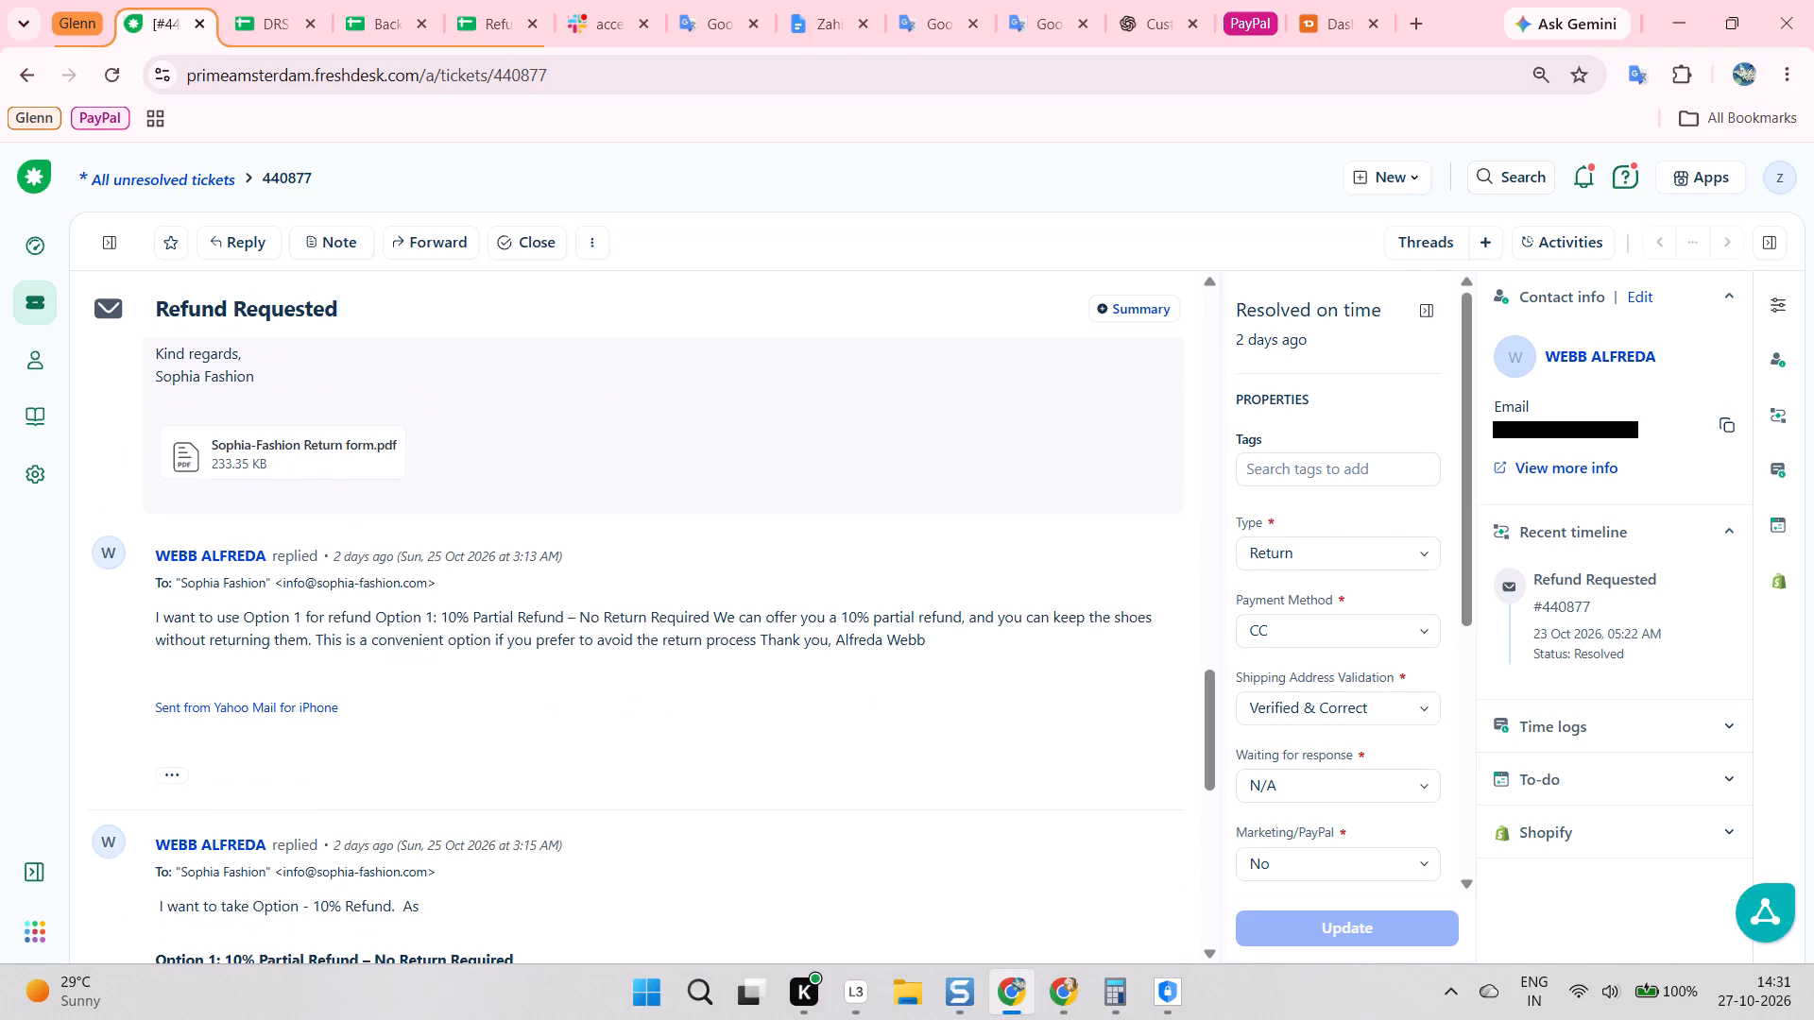
{"action": "key", "text": "alt+Tab"}
{"action": "scroll", "coordinate": [590, 343], "scroll_direction": "up", "scroll_amount": 1}
{"action": "key", "text": "ctrl+f"}
{"action": "key", "text": "ctrl+v"}
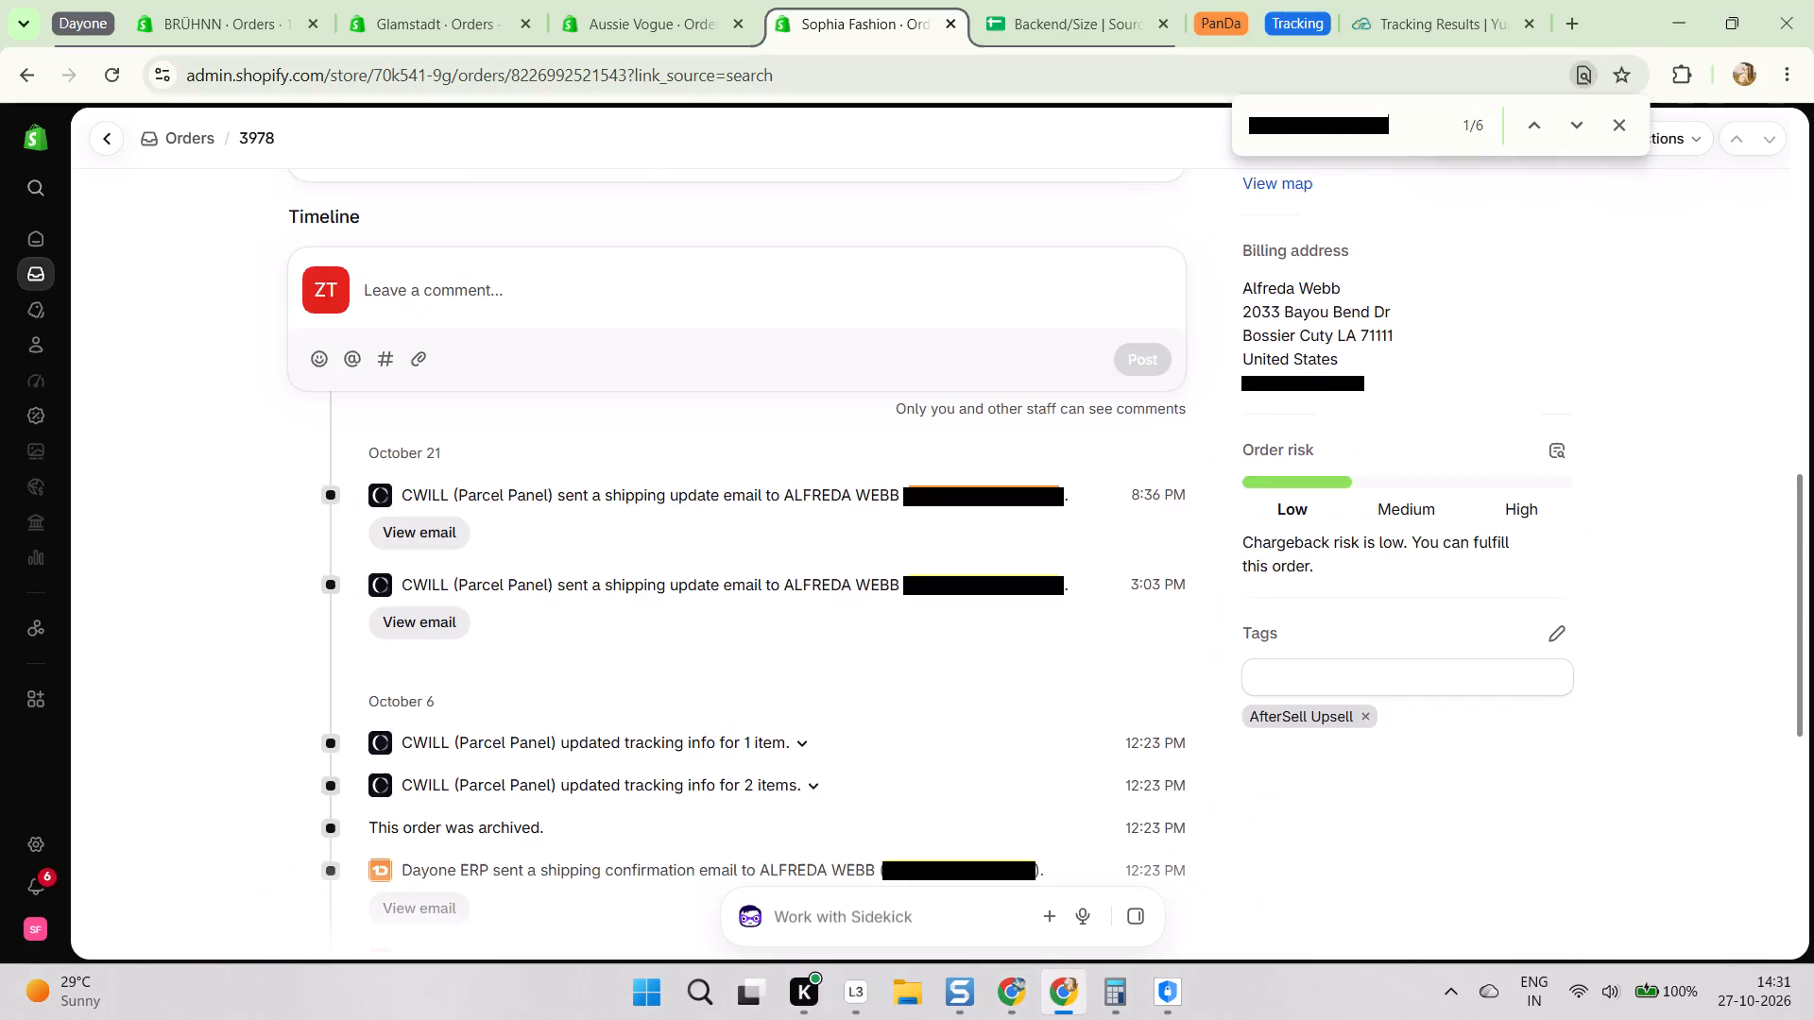
{"action": "scroll", "coordinate": [1681, 229], "scroll_direction": "up", "scroll_amount": 6}
{"action": "left_click", "coordinate": [1618, 125]}
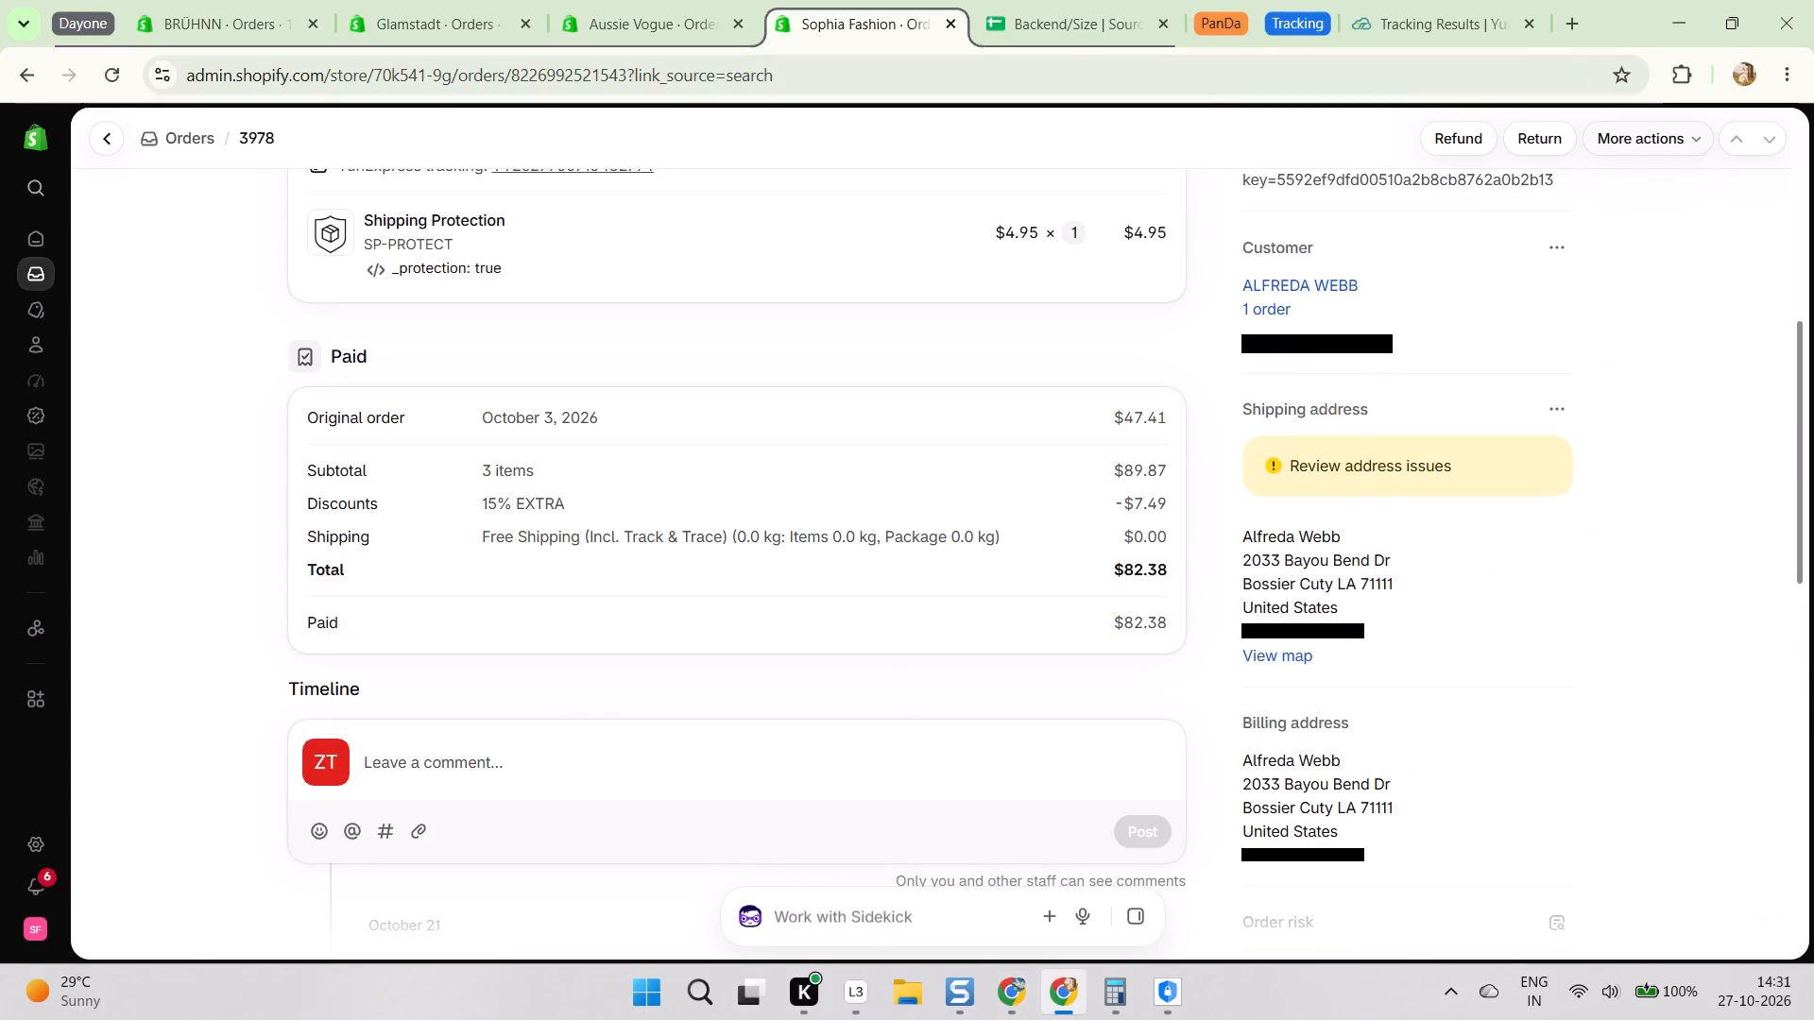
{"action": "scroll", "coordinate": [1110, 343], "scroll_direction": "up", "scroll_amount": 9}
{"action": "left_click", "coordinate": [847, 293]}
{"action": "key", "text": "ctrl+f"}
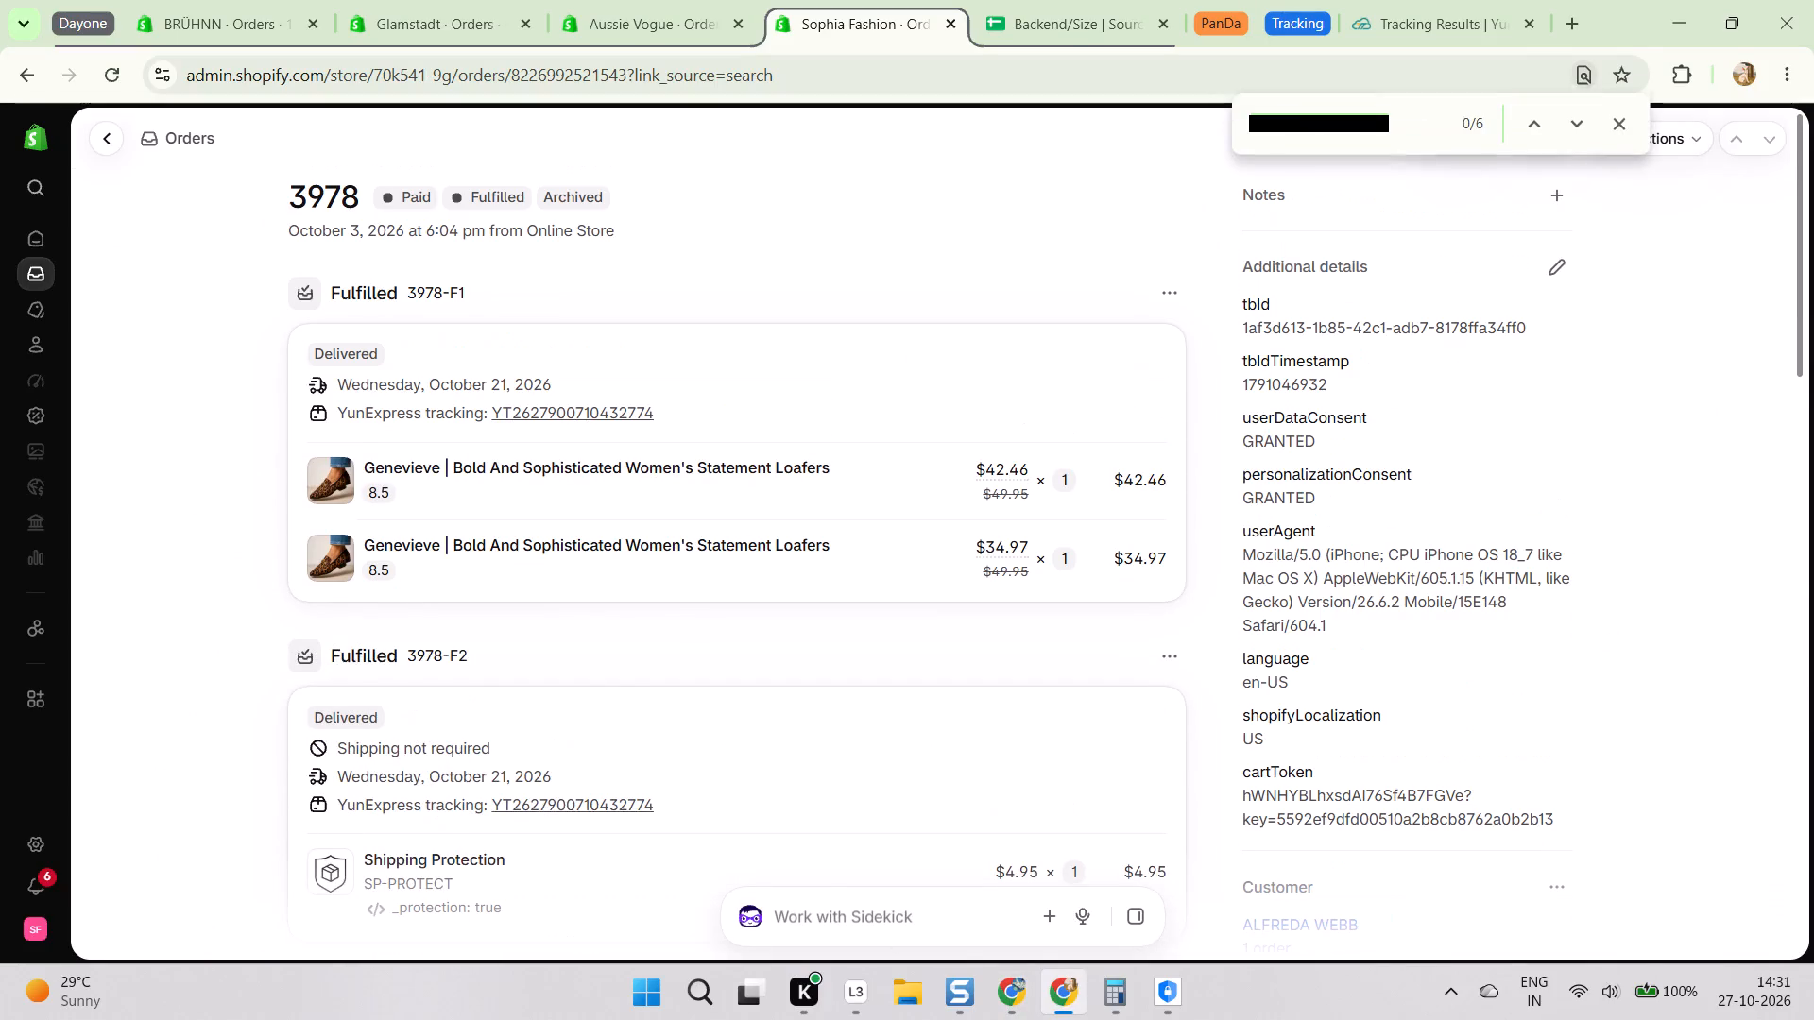
{"action": "key", "text": "ctrl+v"}
{"action": "scroll", "coordinate": [1328, 340], "scroll_direction": "up", "scroll_amount": 6}
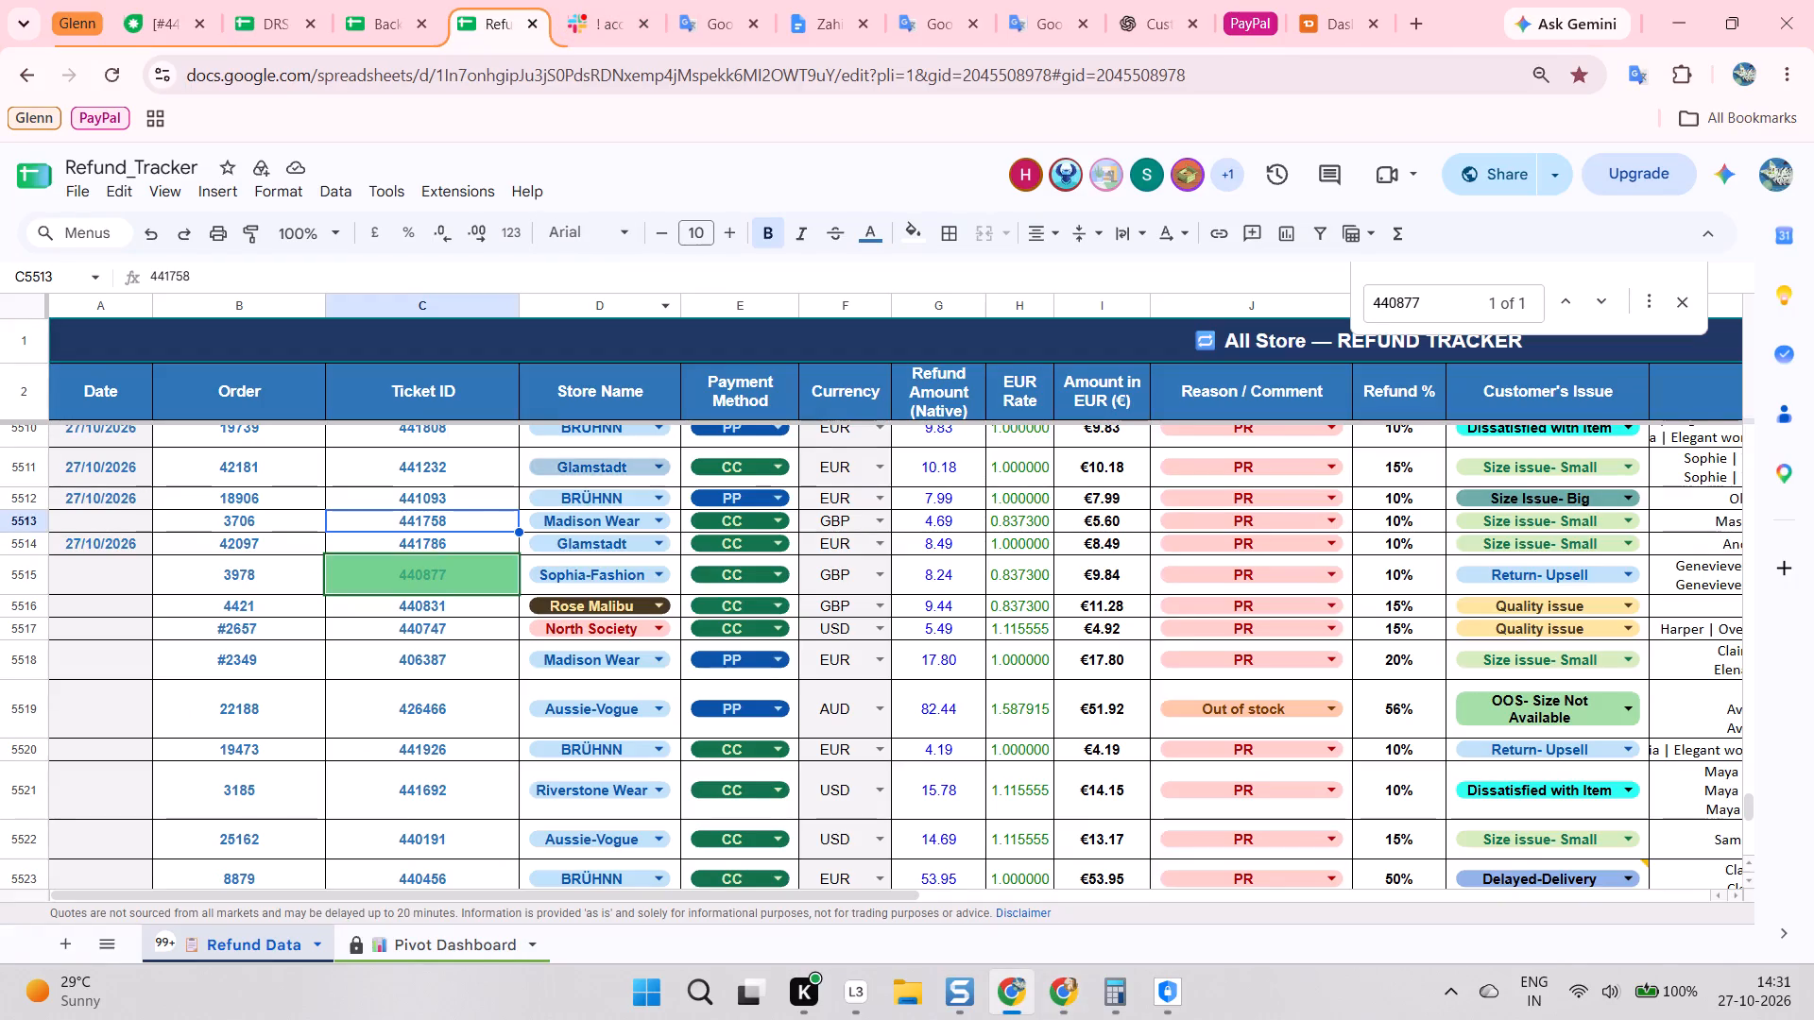
{"action": "key", "text": "alt+Tab"}
{"action": "key", "text": "alt+Tab"}
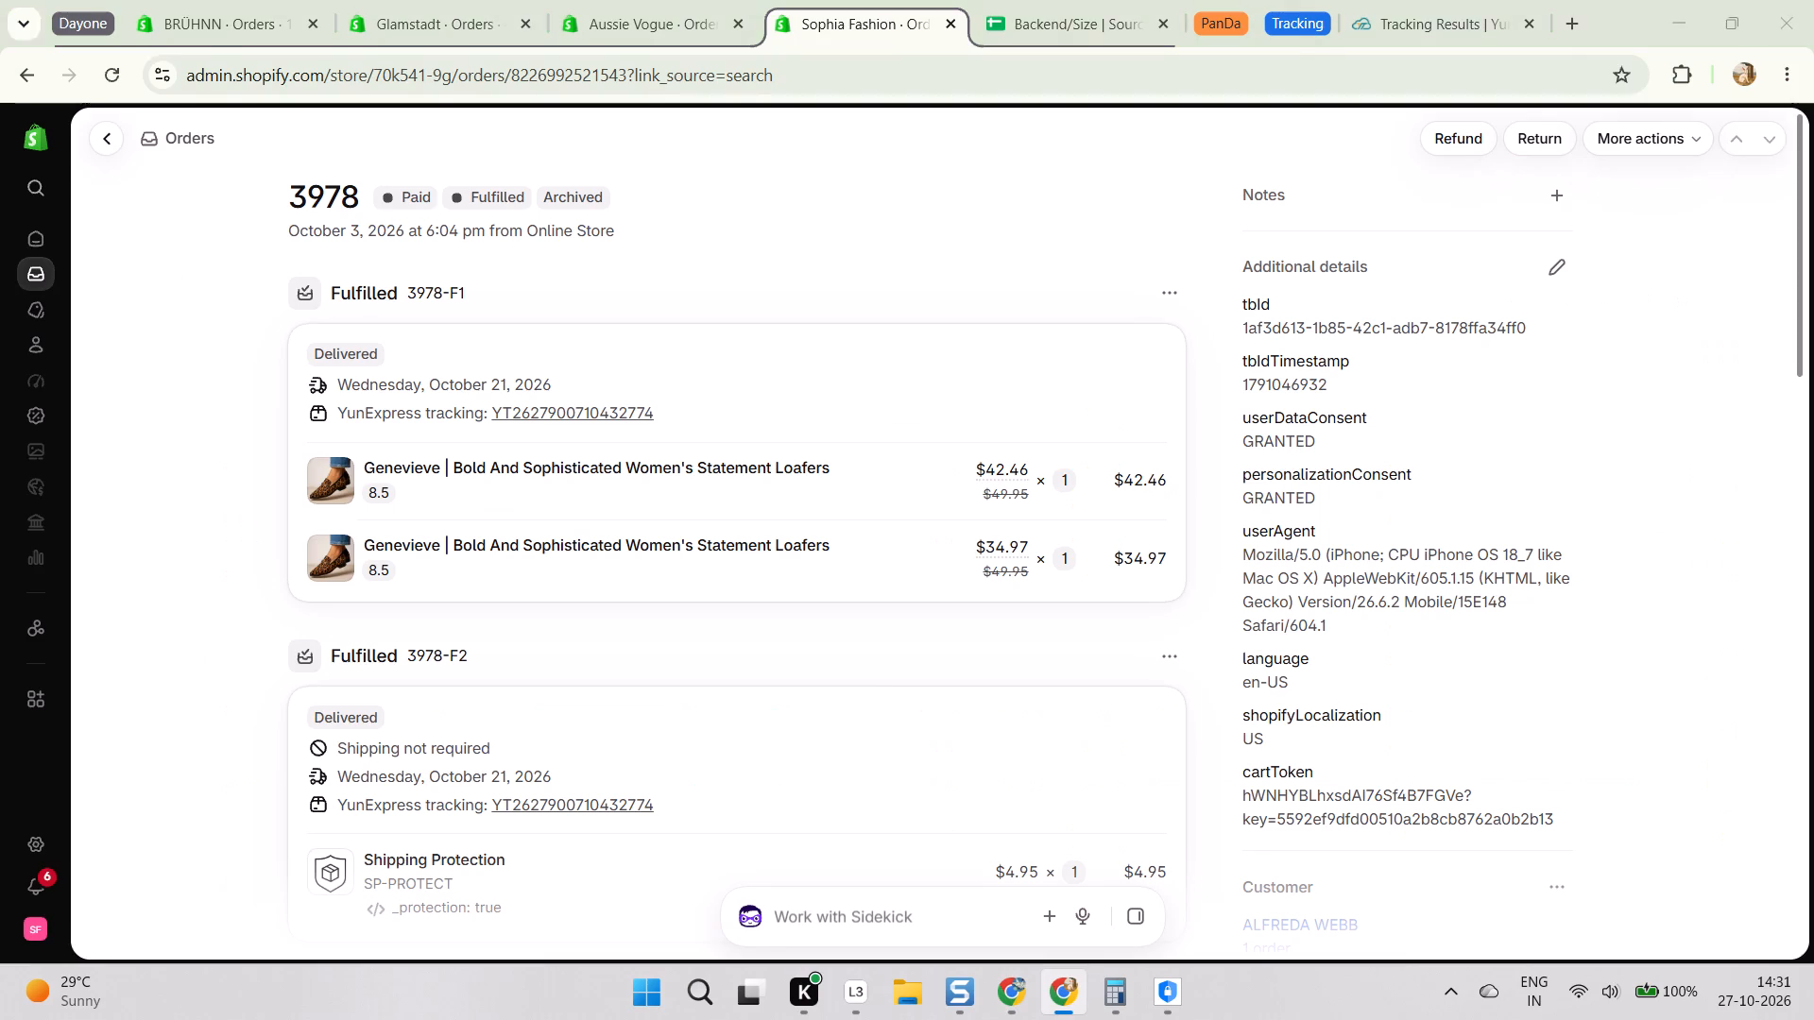
{"action": "left_click", "coordinate": [263, 607]}
{"action": "left_click", "coordinate": [241, 577]}
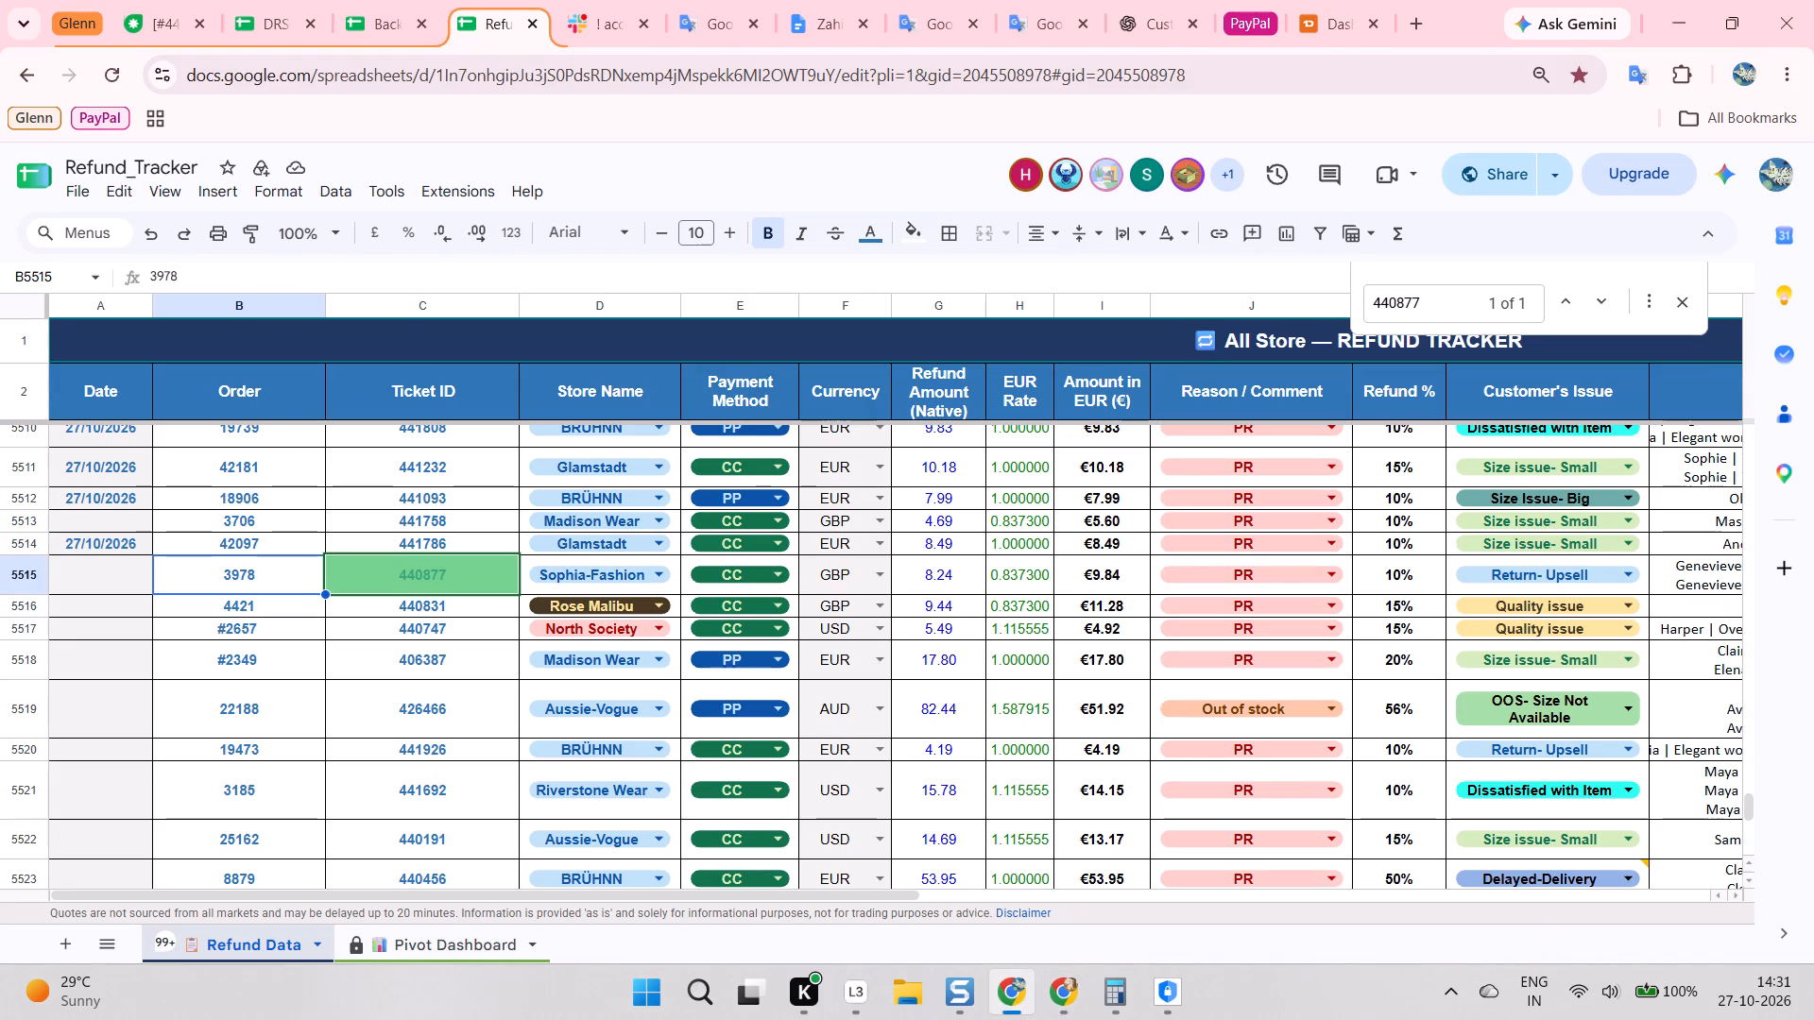
{"action": "key", "text": "alt+Tab"}
{"action": "key", "text": "alt+Tab"}
{"action": "left_click", "coordinate": [142, 0]}
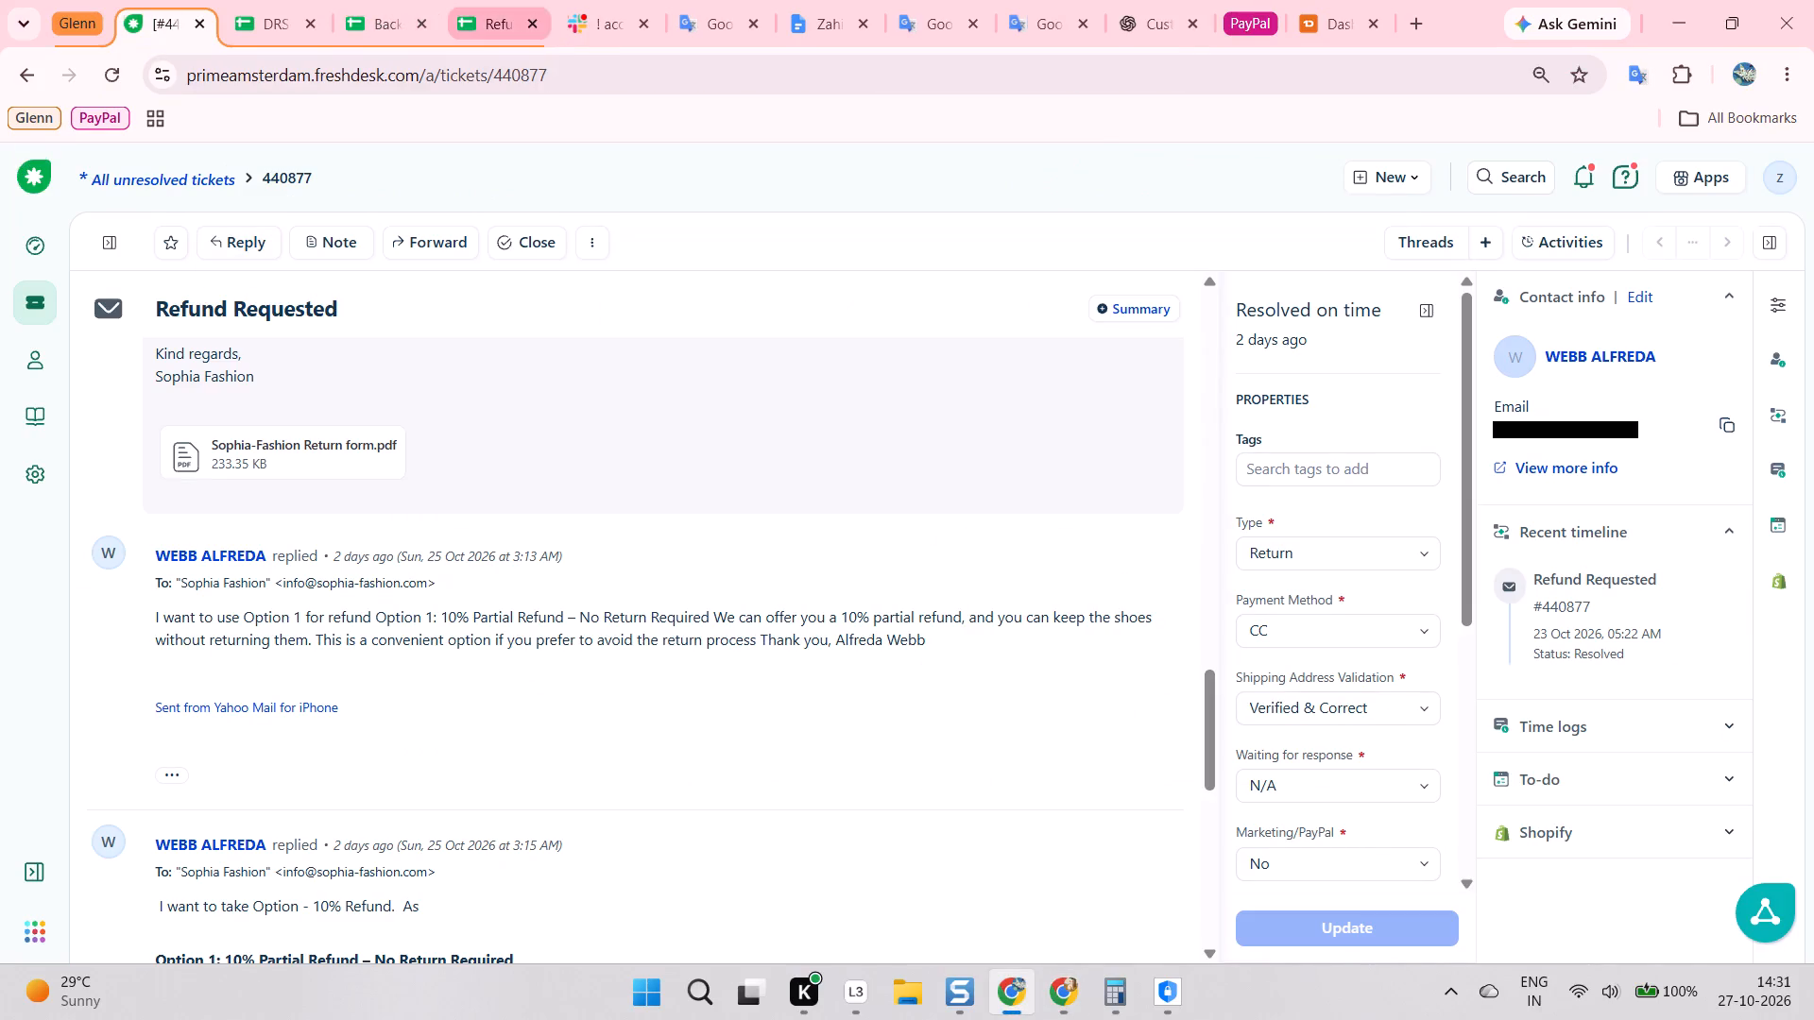
{"action": "left_click", "coordinate": [488, 6]}
{"action": "key", "text": "alt+Tab"}
{"action": "scroll", "coordinate": [523, 403], "scroll_direction": "up", "scroll_amount": 2}
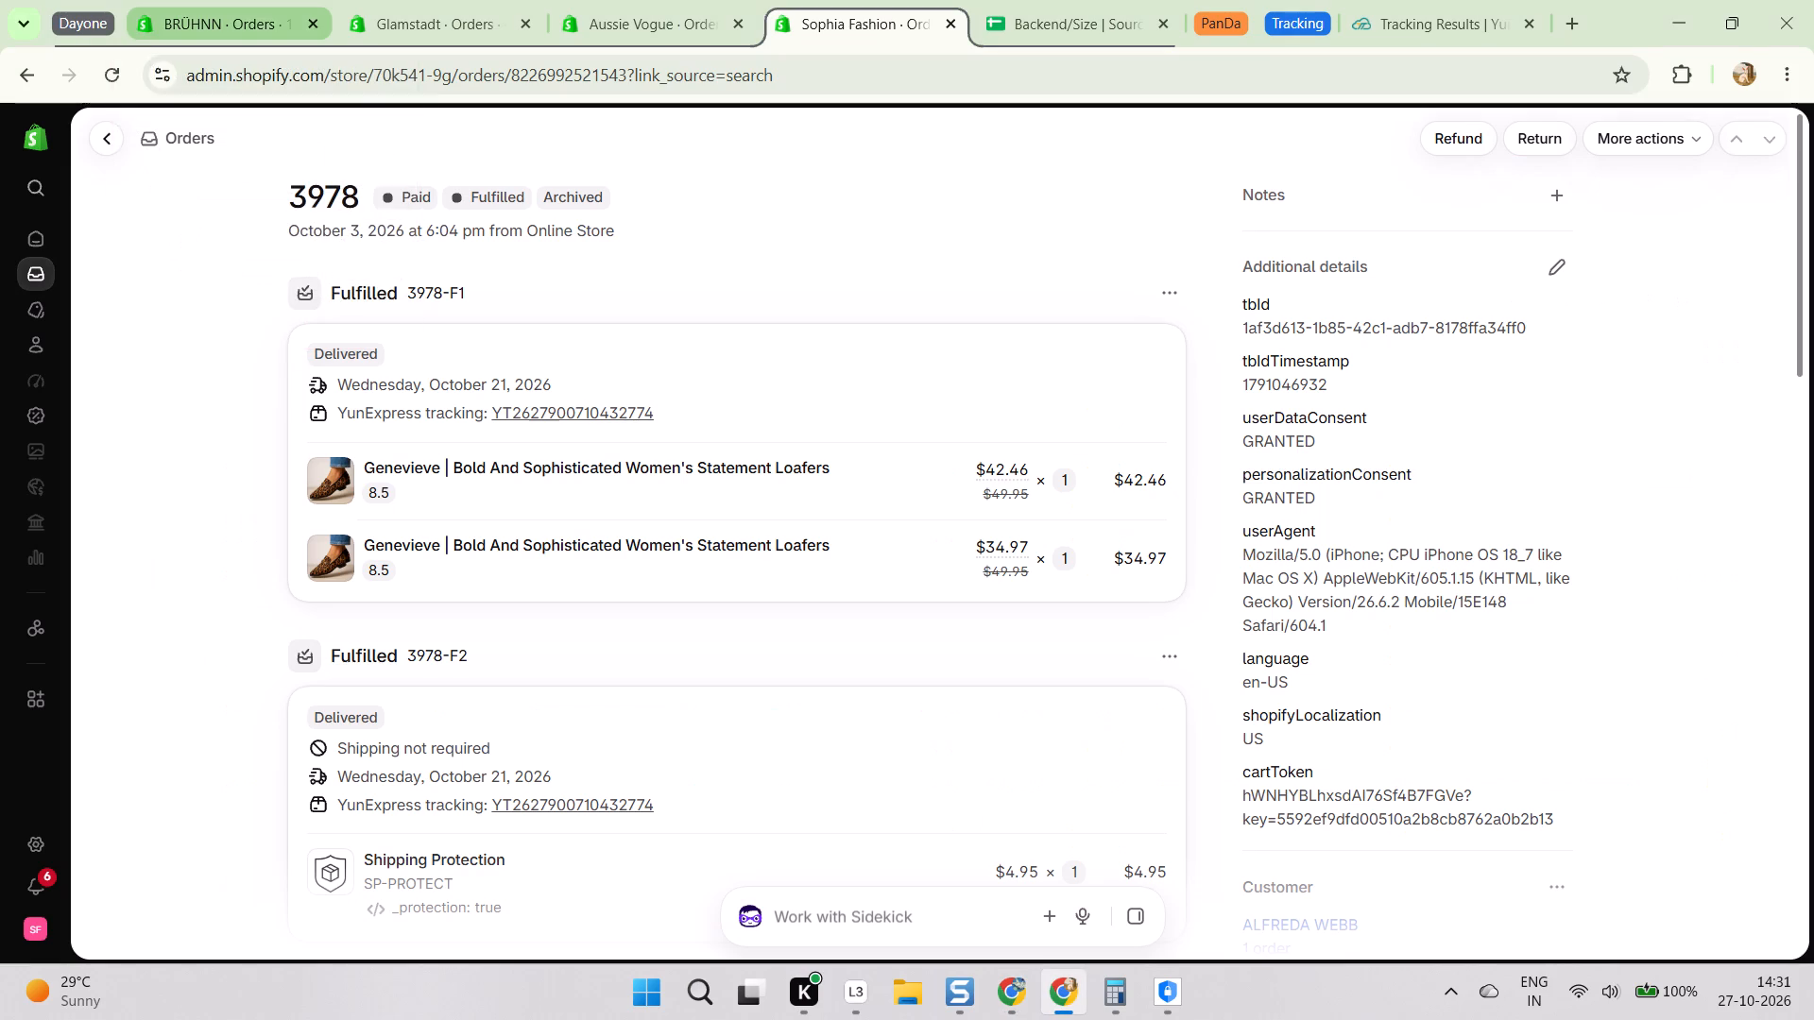
{"action": "scroll", "coordinate": [523, 403], "scroll_direction": "up", "scroll_amount": 2}
{"action": "key", "text": "alt+Tab"}
{"action": "left_click", "coordinate": [111, 575]}
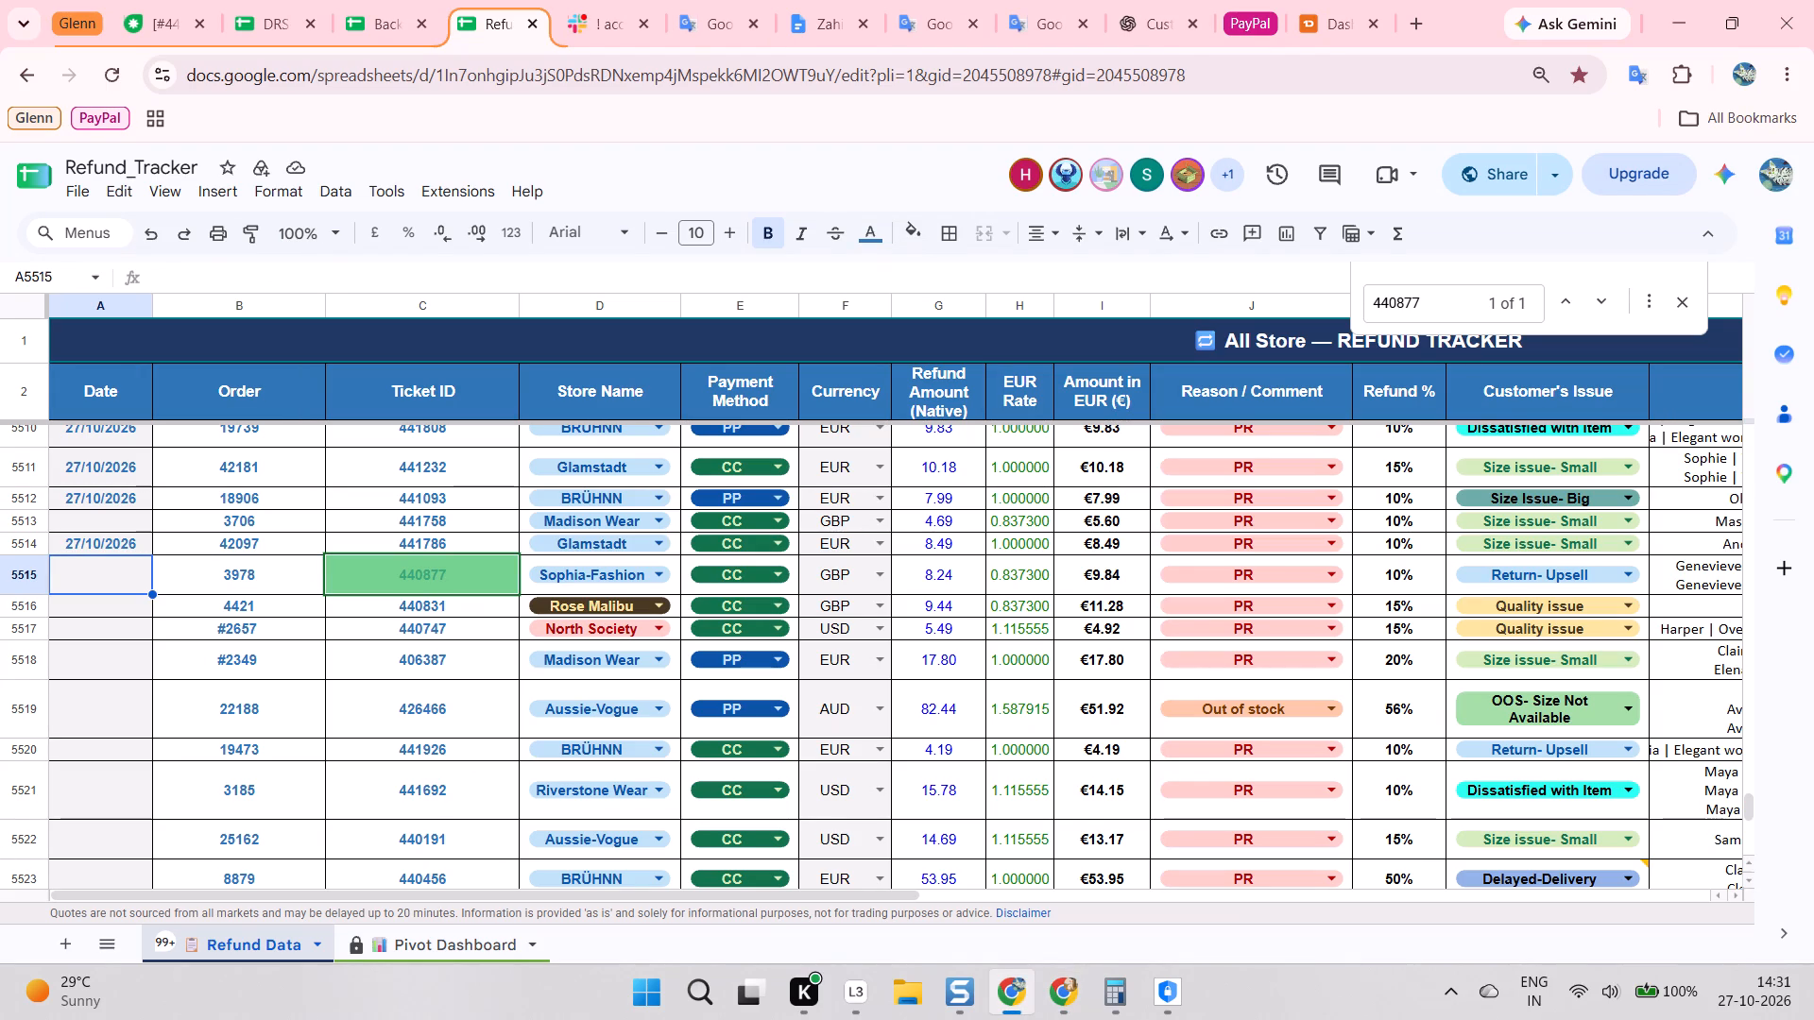
{"action": "key", "text": "ctrl+d"}
{"action": "left_click", "coordinate": [105, 620]}
{"action": "left_click", "coordinate": [26, 578]}
{"action": "scroll", "coordinate": [151, 577], "scroll_direction": "left", "scroll_amount": 1}
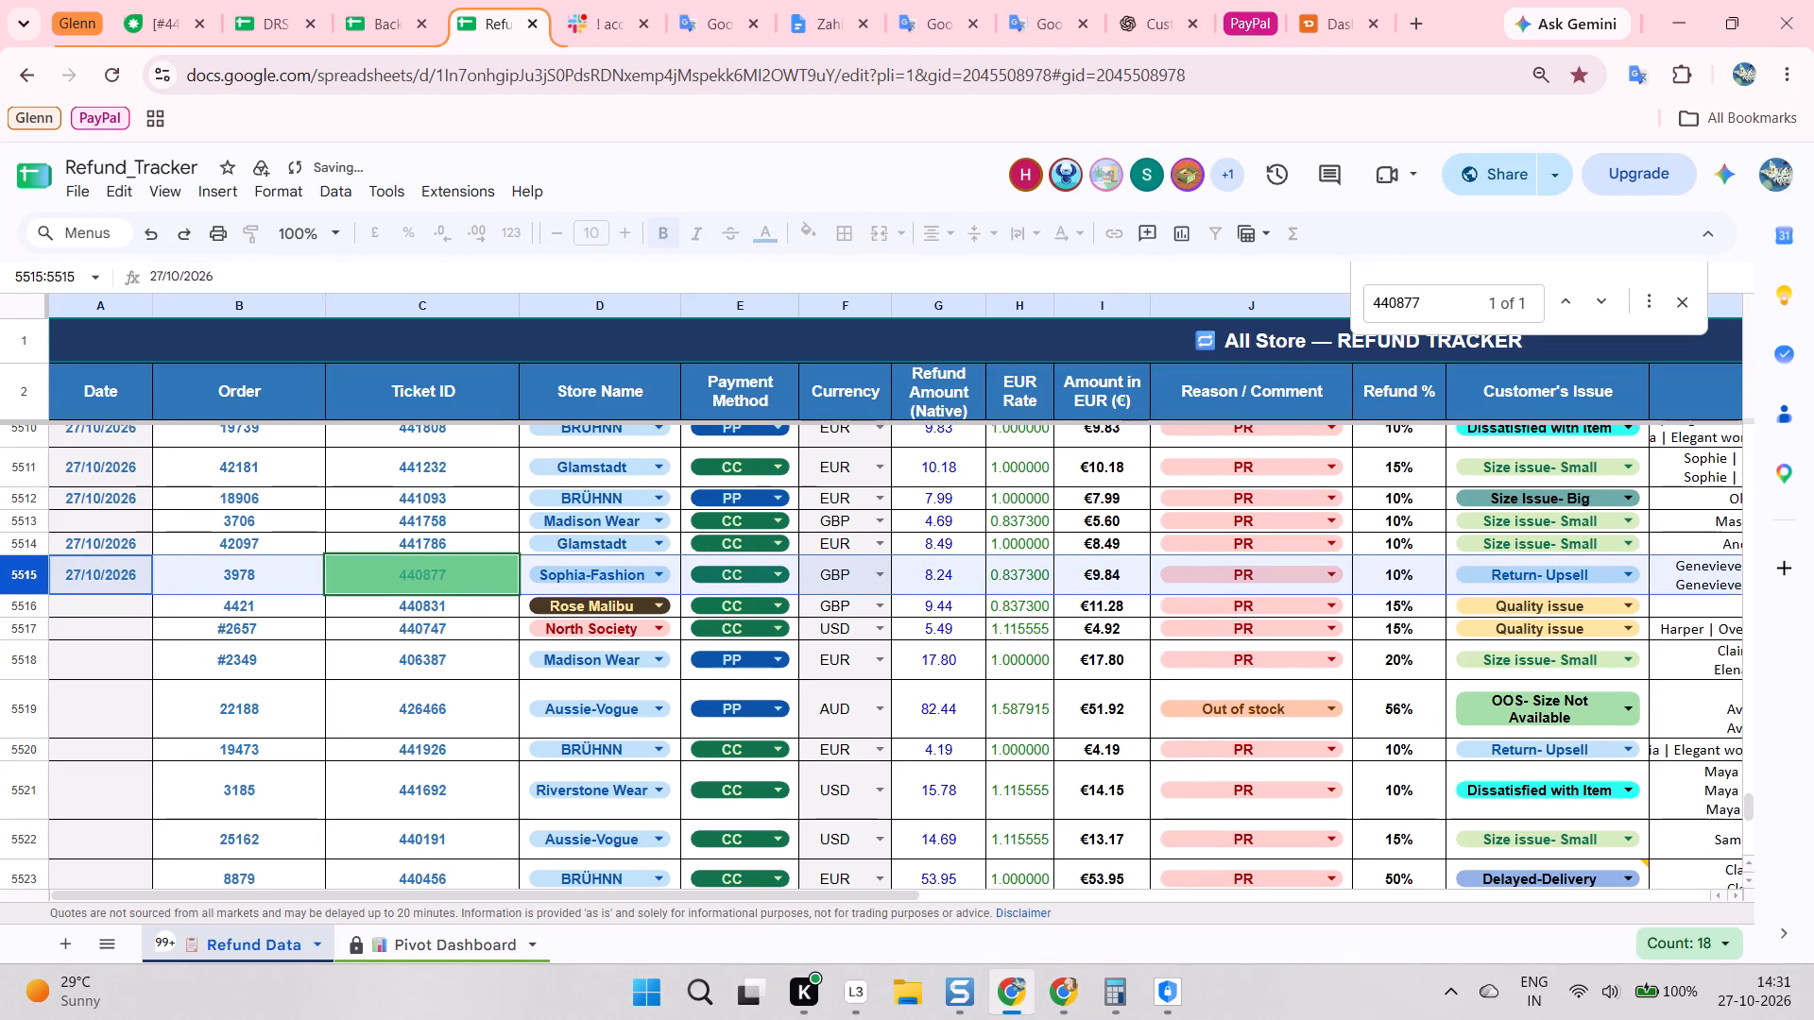
{"action": "scroll", "coordinate": [224, 586], "scroll_direction": "left", "scroll_amount": 1}
{"action": "key", "text": "alt+Tab"}
{"action": "scroll", "coordinate": [681, 583], "scroll_direction": "down", "scroll_amount": 3}
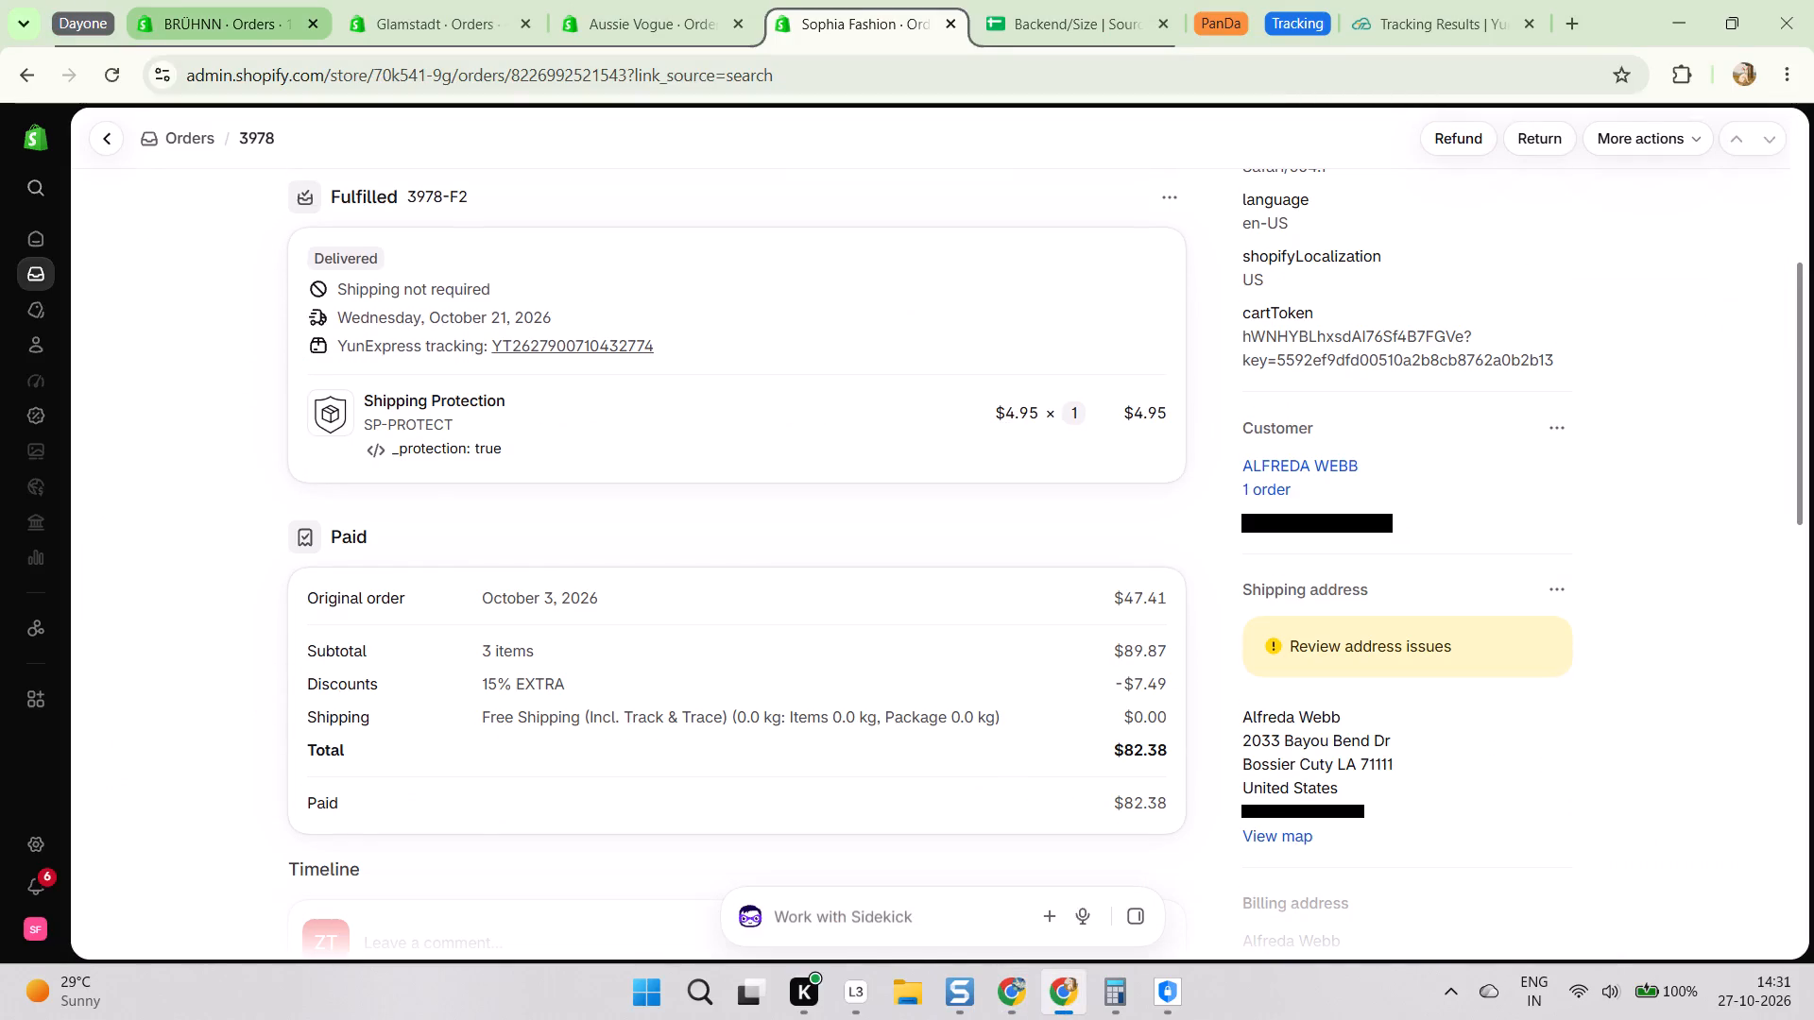
{"action": "key", "text": "alt+Tab"}
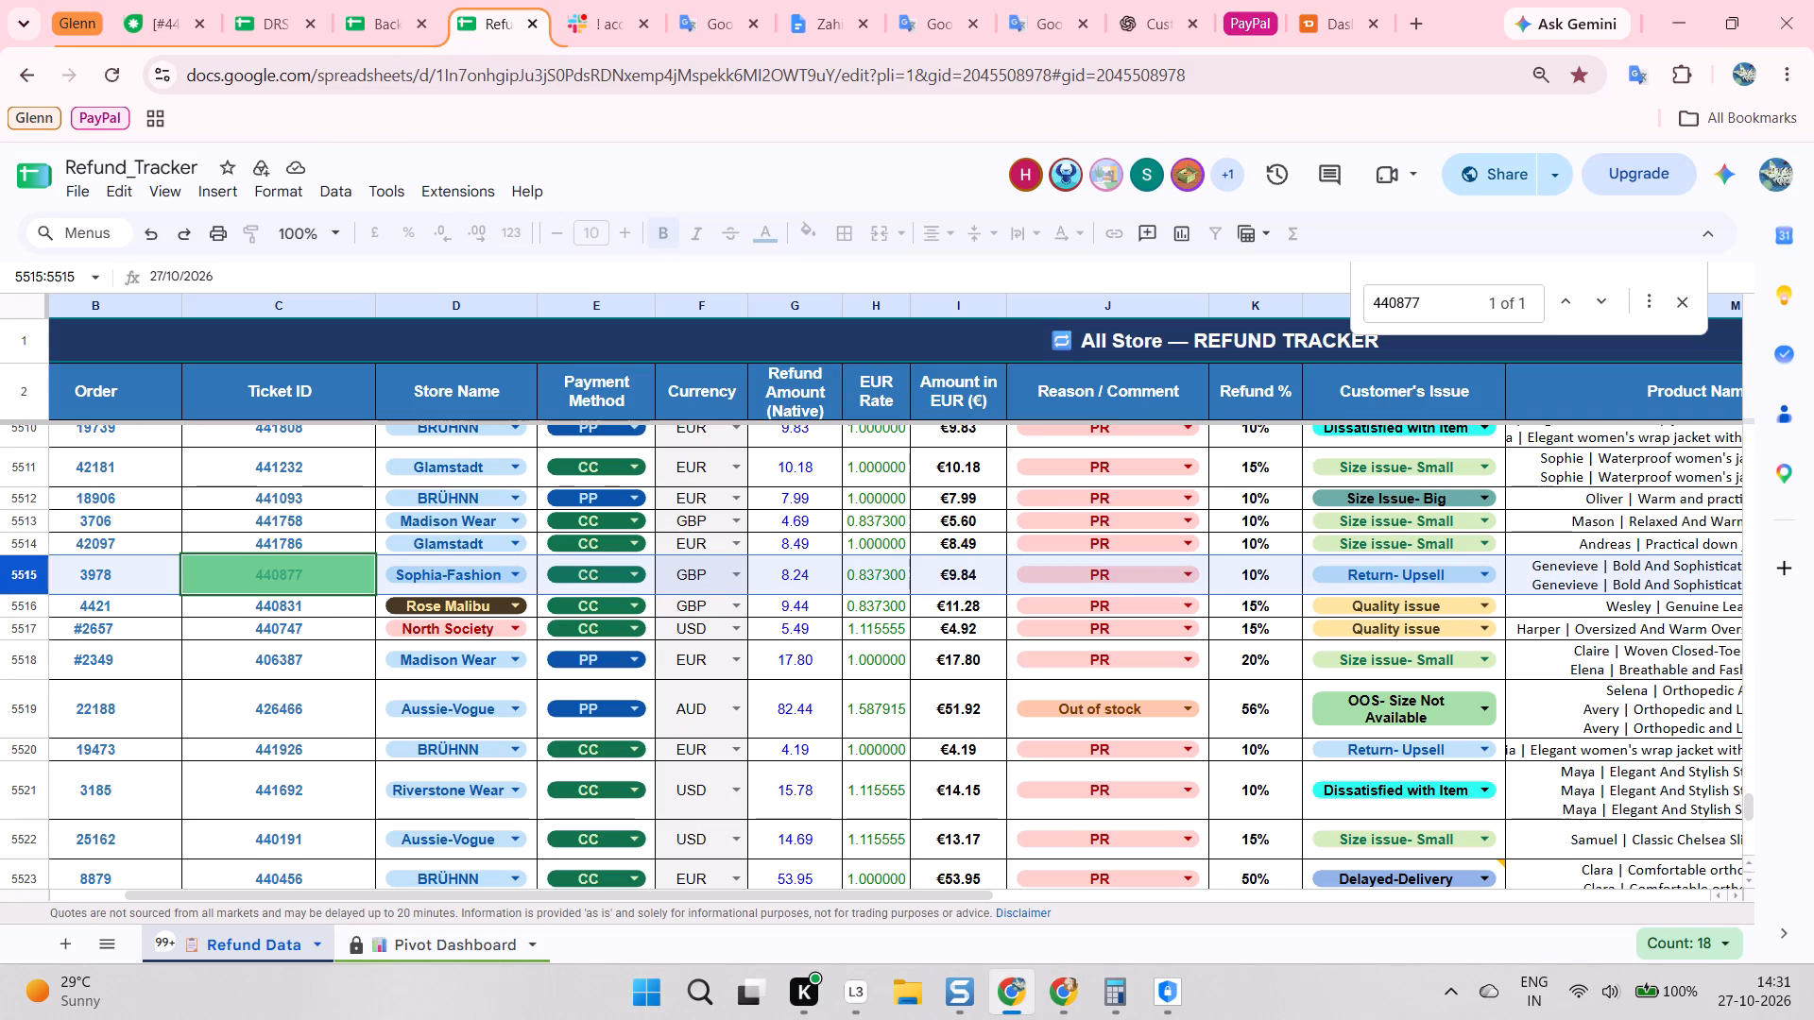
{"action": "left_click", "coordinate": [150, 0]}
{"action": "scroll", "coordinate": [538, 569], "scroll_direction": "up", "scroll_amount": 2}
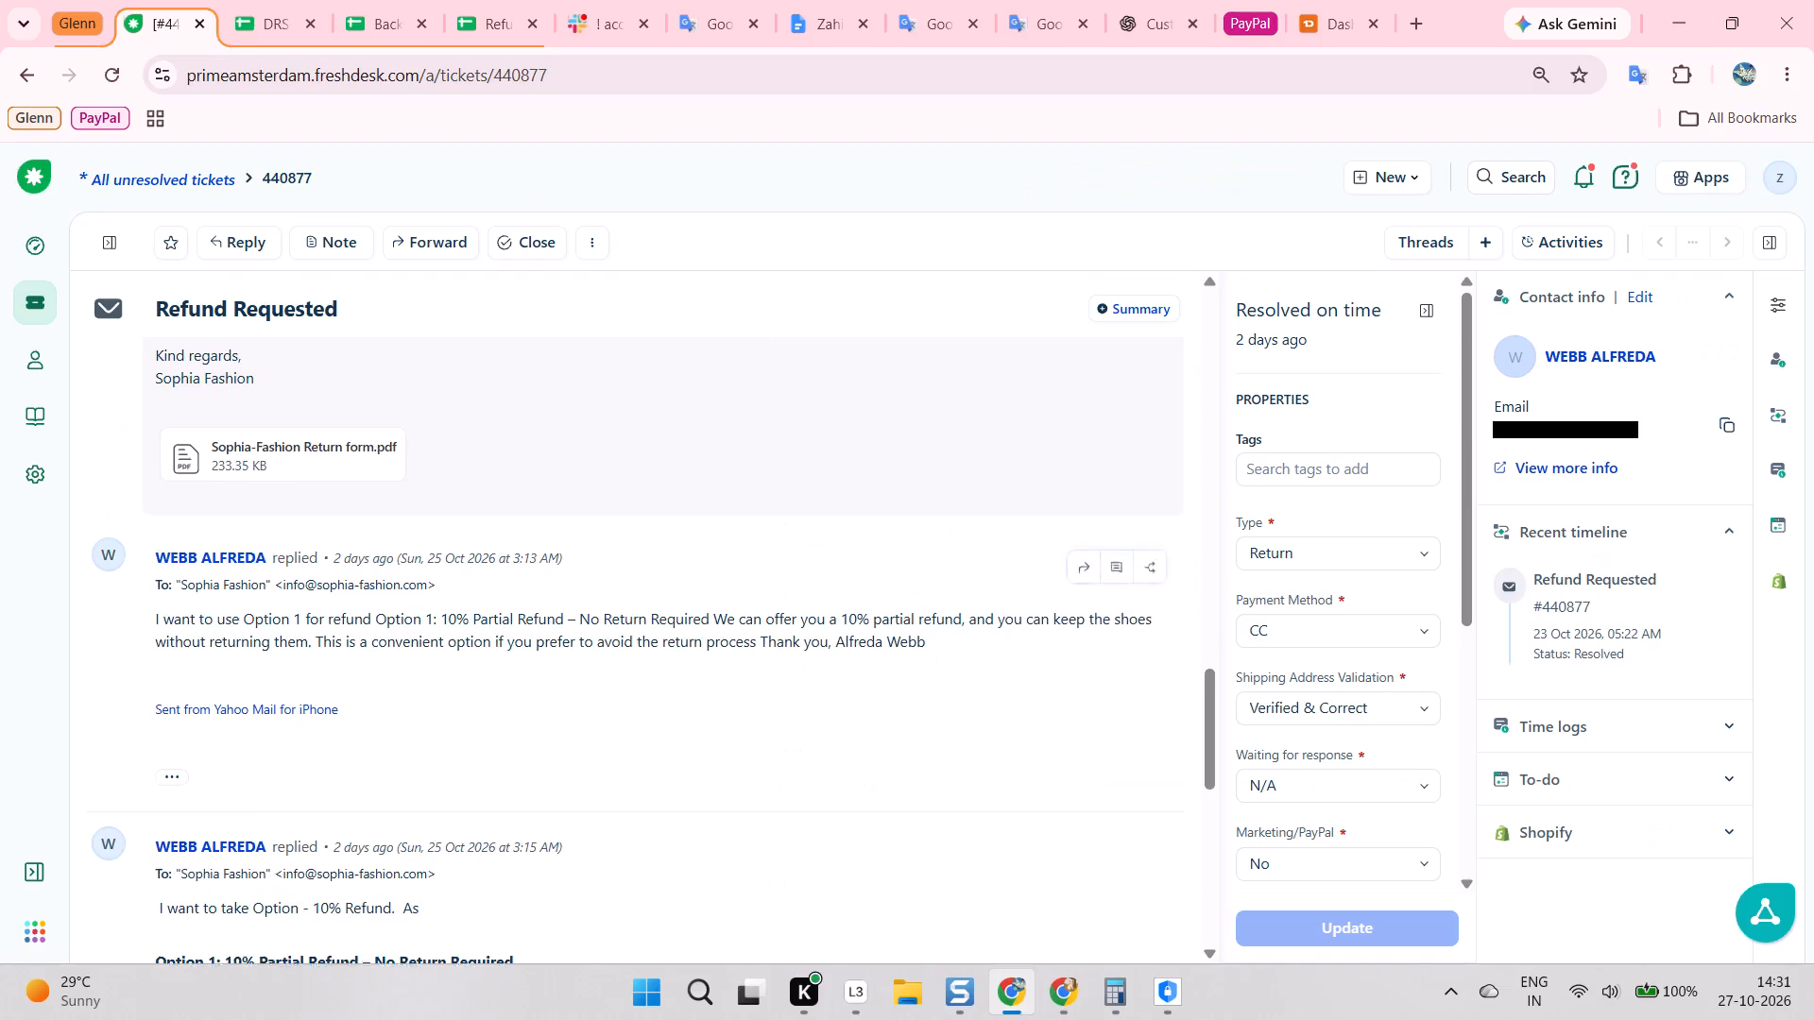
{"action": "scroll", "coordinate": [539, 565], "scroll_direction": "up", "scroll_amount": 2}
{"action": "scroll", "coordinate": [530, 558], "scroll_direction": "down", "scroll_amount": 12}
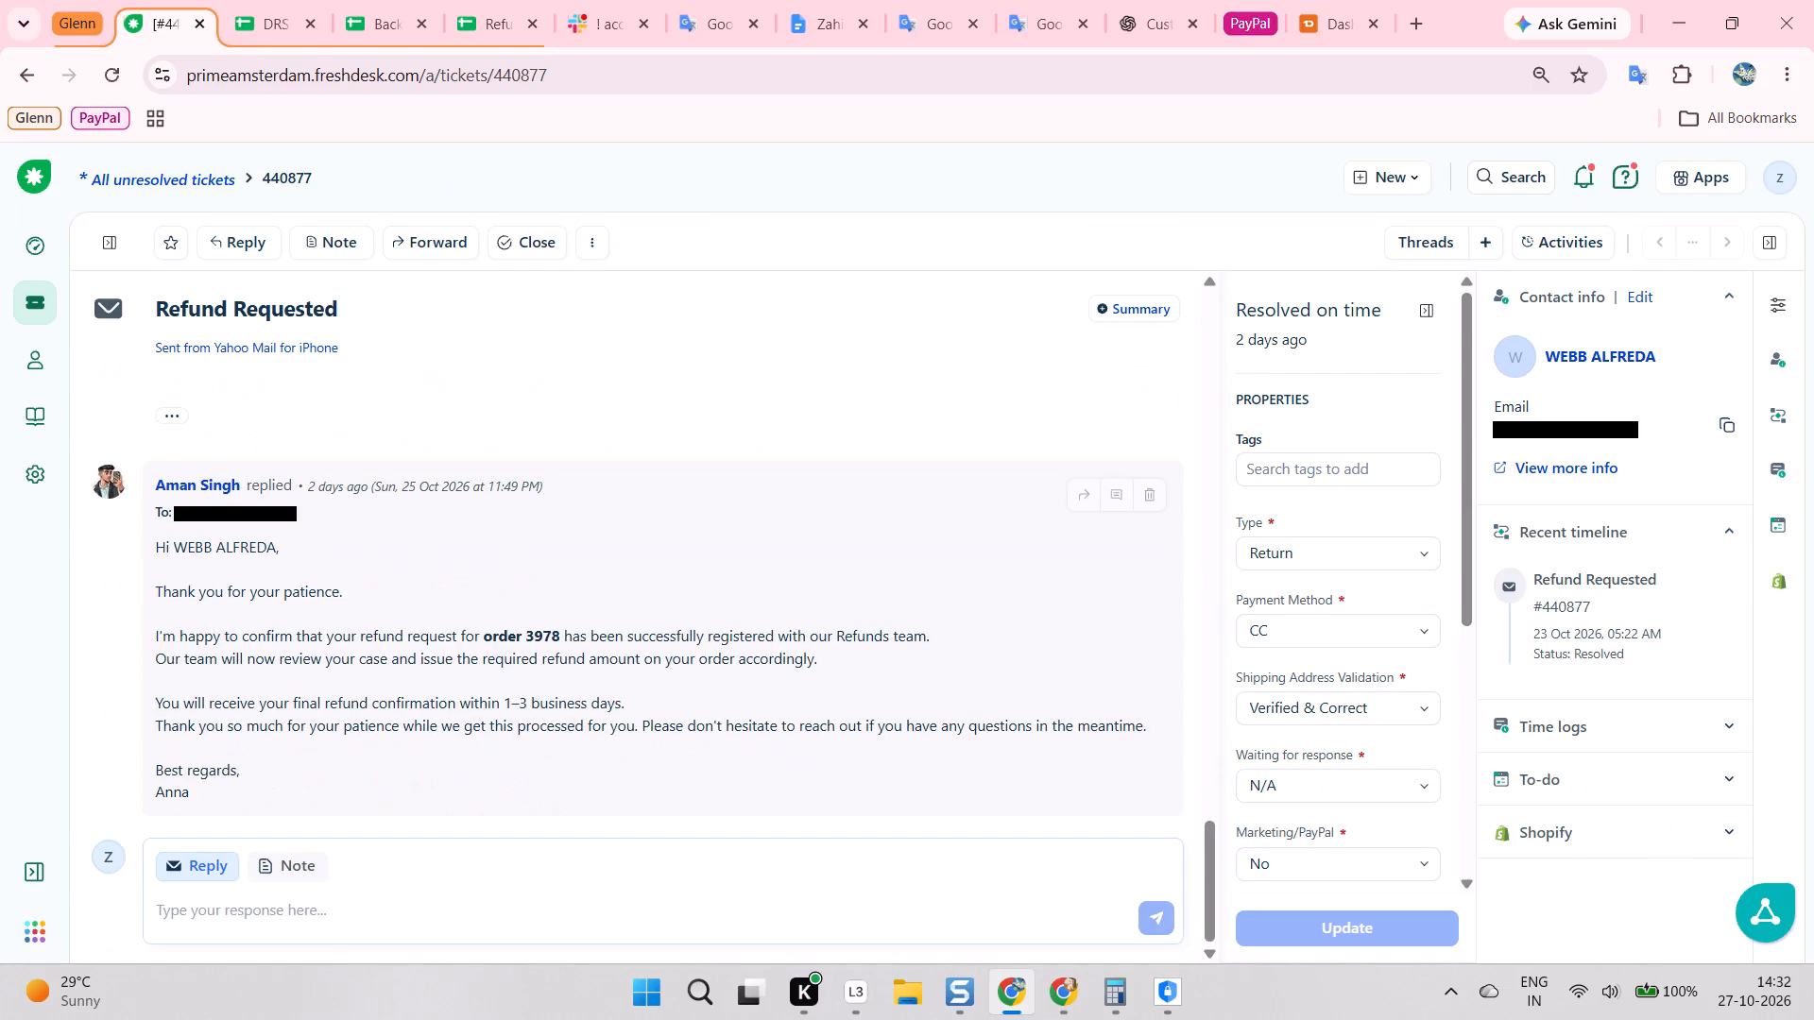
{"action": "scroll", "coordinate": [582, 528], "scroll_direction": "up", "scroll_amount": 7}
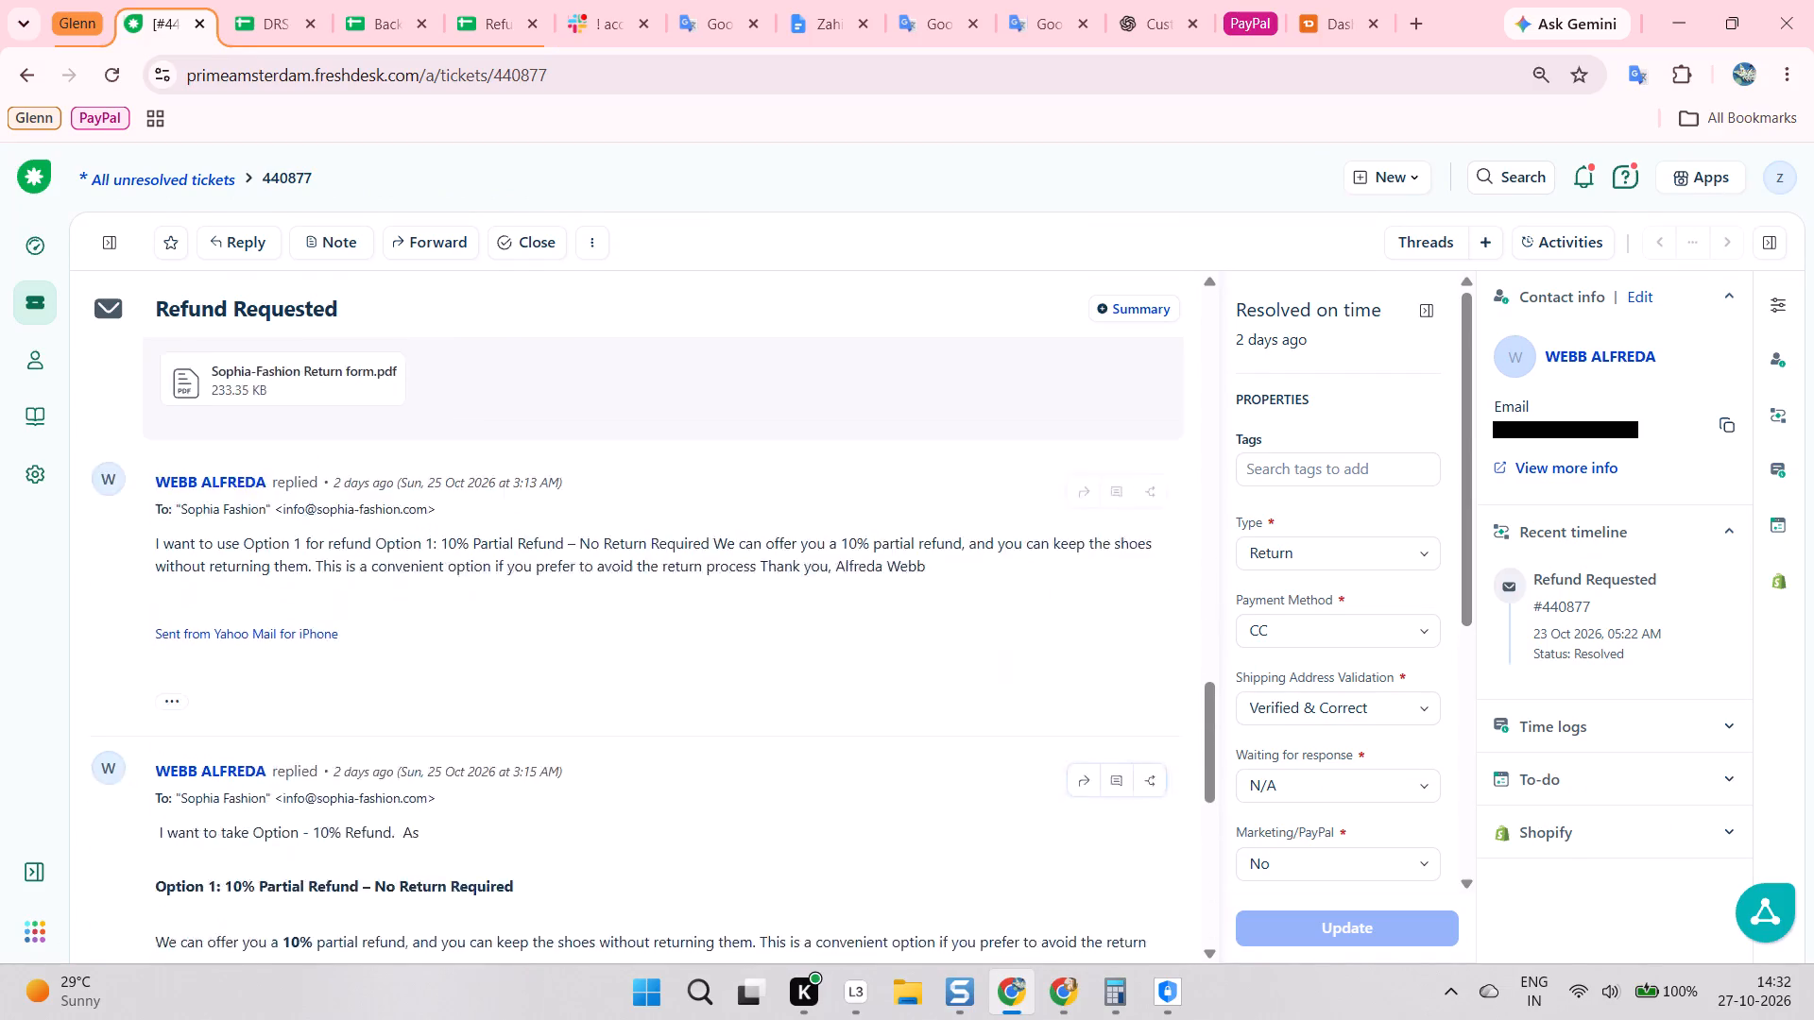
{"action": "scroll", "coordinate": [595, 521], "scroll_direction": "up", "scroll_amount": 5}
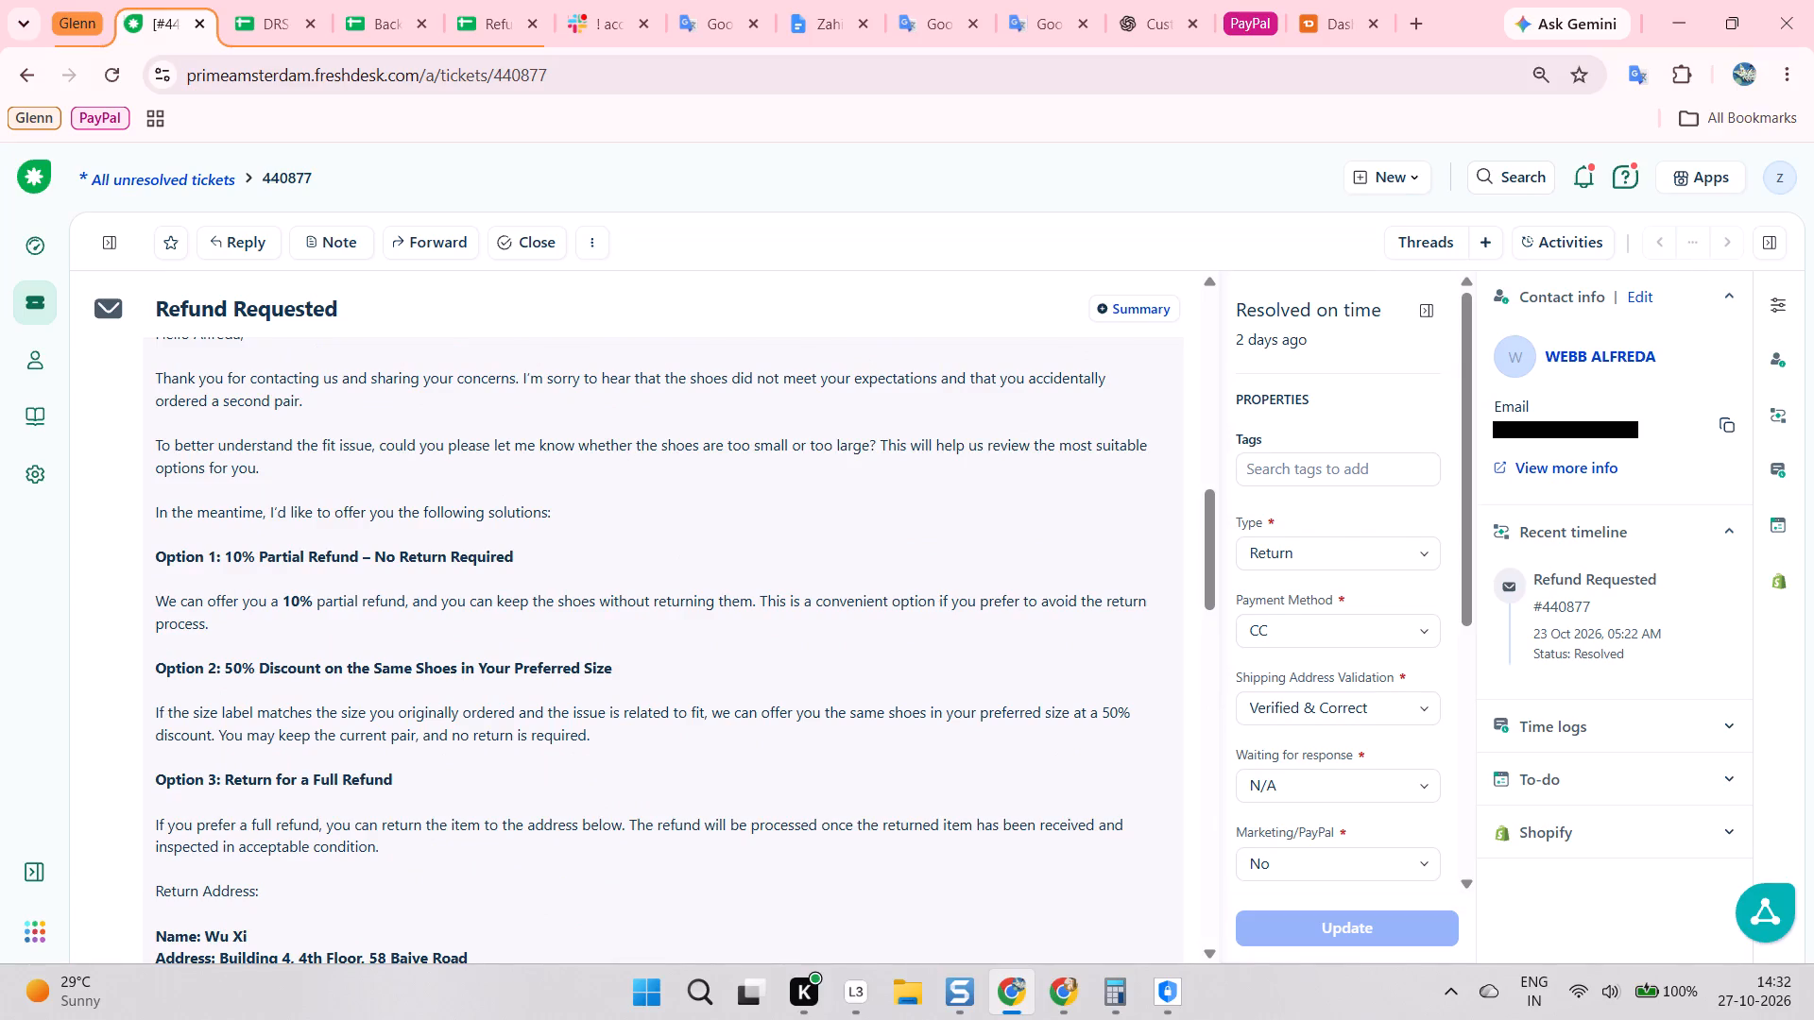
{"action": "scroll", "coordinate": [523, 565], "scroll_direction": "down", "scroll_amount": 2}
{"action": "scroll", "coordinate": [457, 533], "scroll_direction": "up", "scroll_amount": 2}
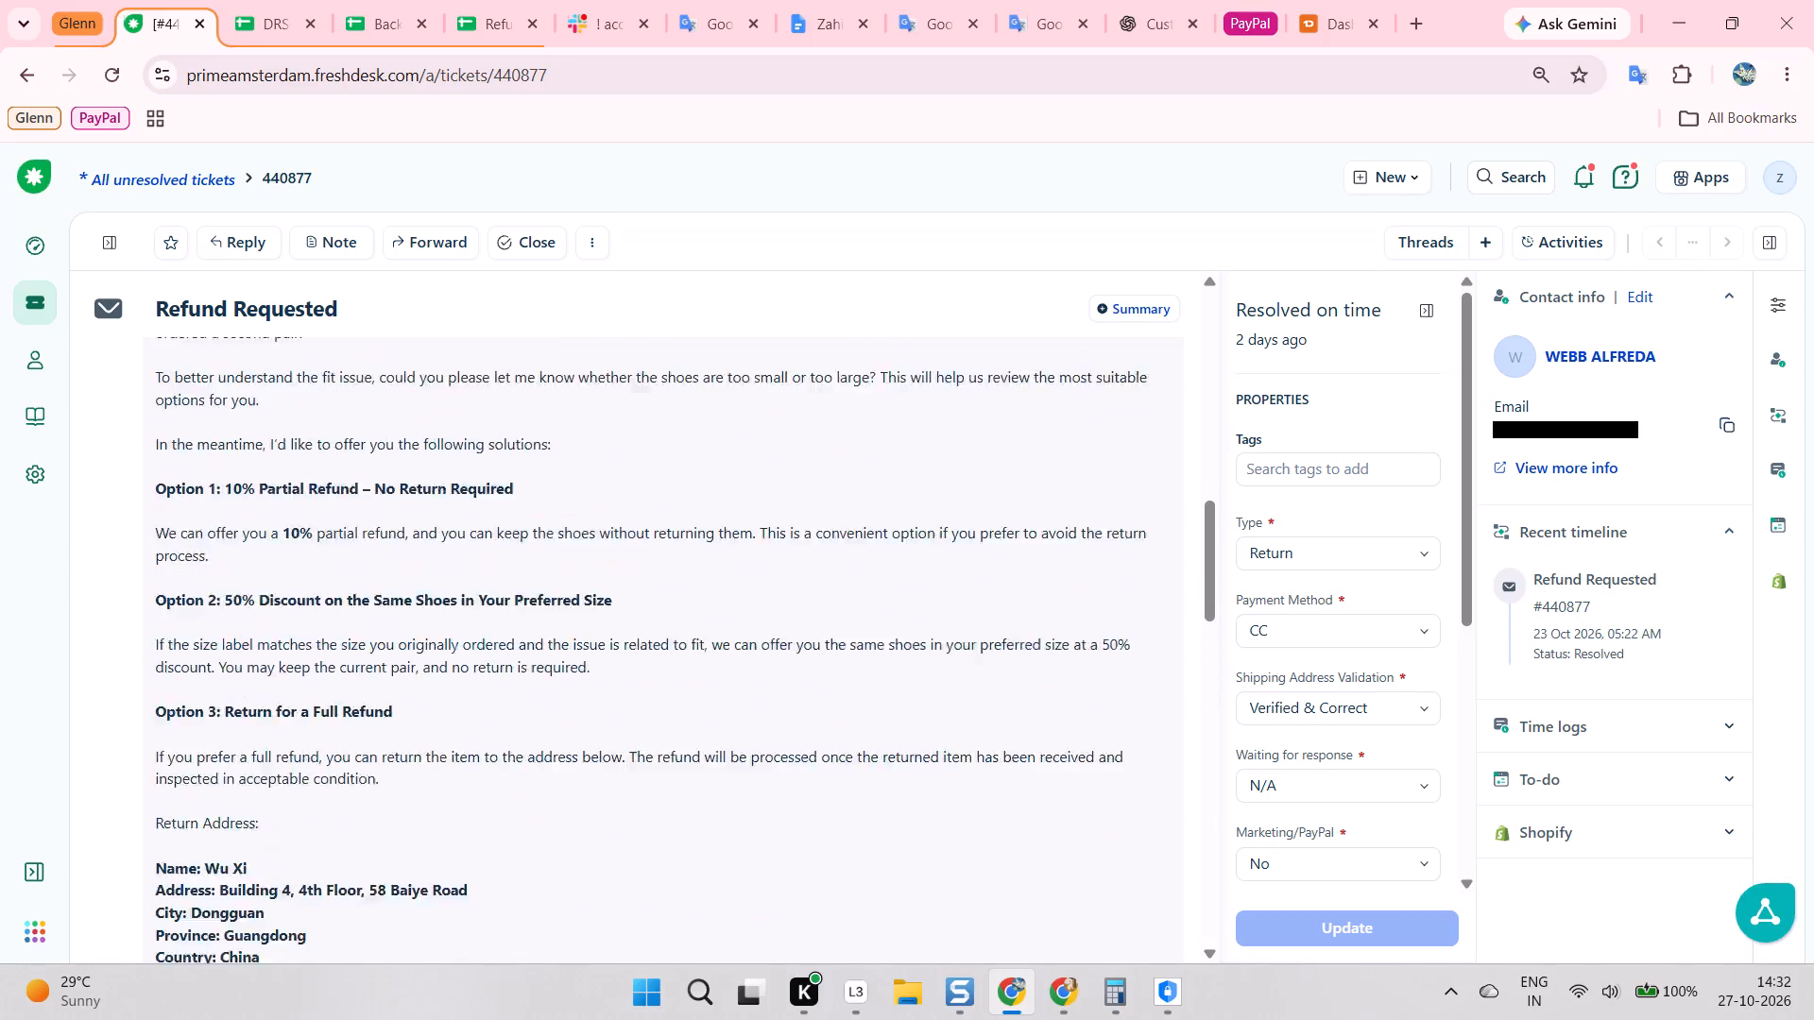
{"action": "left_click", "coordinate": [544, 507]}
Examine the customer's replies choosing a refund option and the latest support reply in ticket 440877.
{"action": "scroll", "coordinate": [577, 516], "scroll_direction": "down", "scroll_amount": 1}
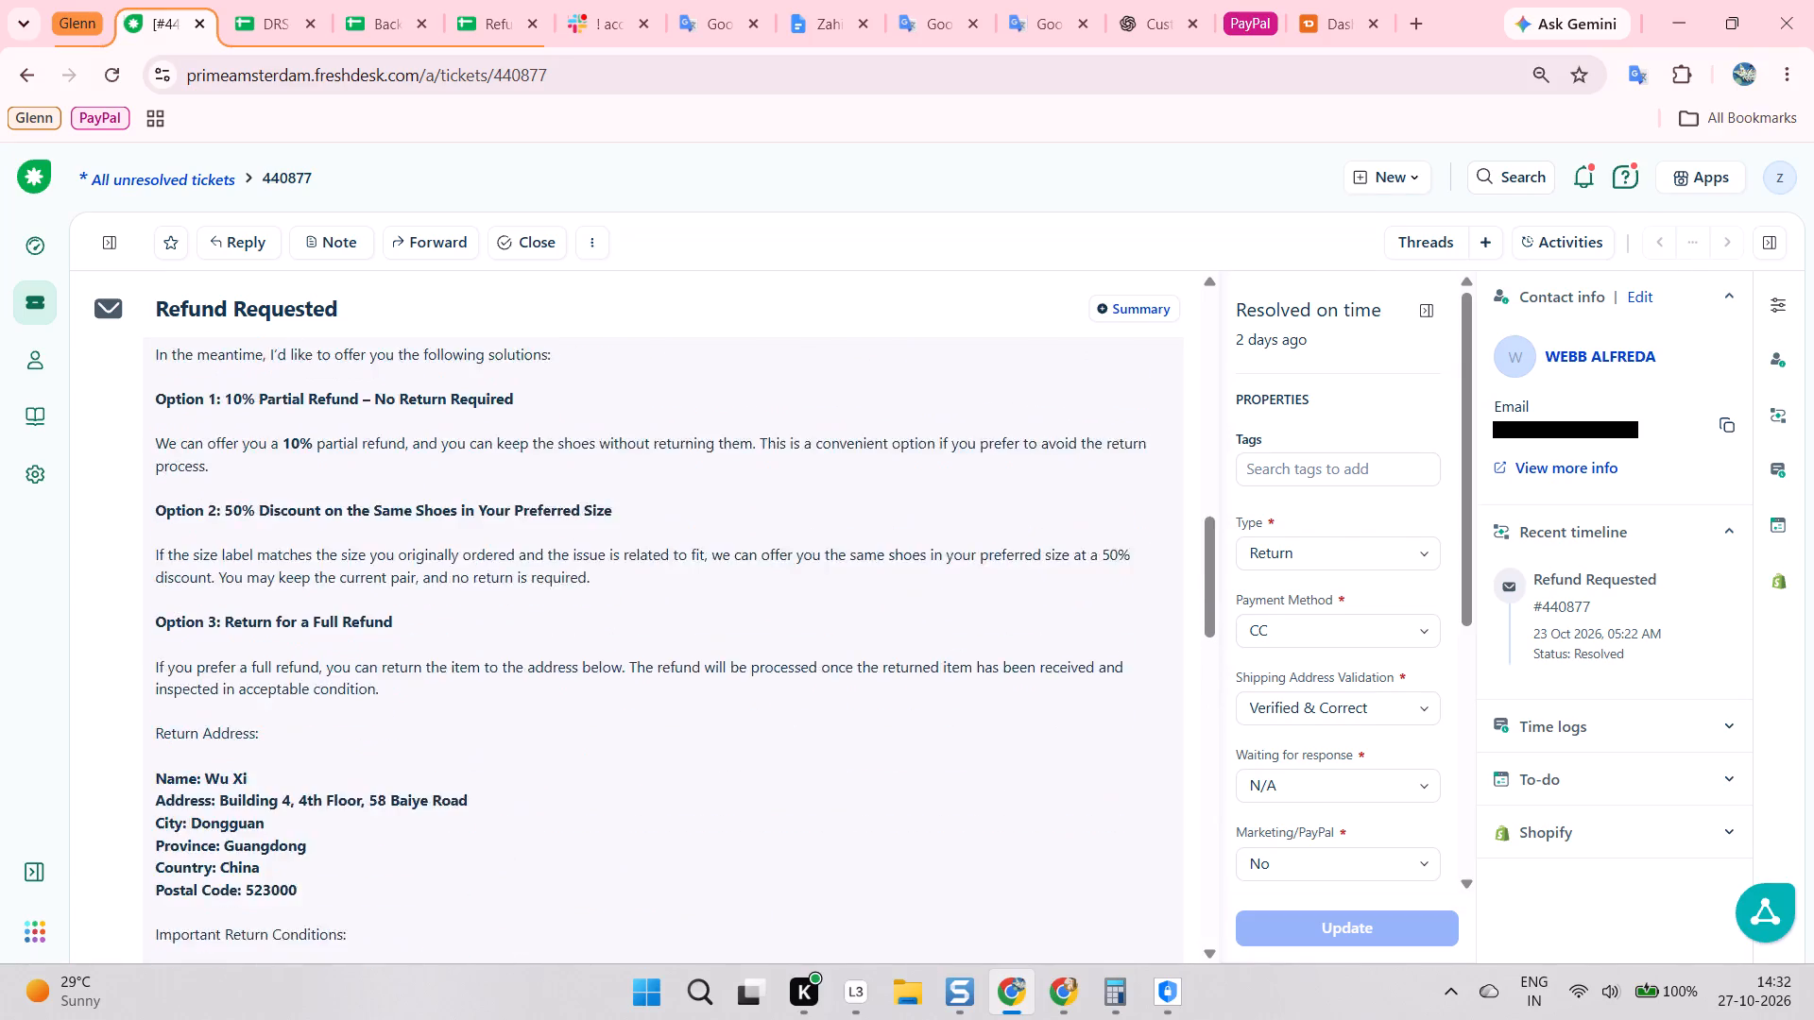
{"action": "scroll", "coordinate": [590, 517], "scroll_direction": "down", "scroll_amount": 4}
{"action": "scroll", "coordinate": [714, 517], "scroll_direction": "down", "scroll_amount": 1}
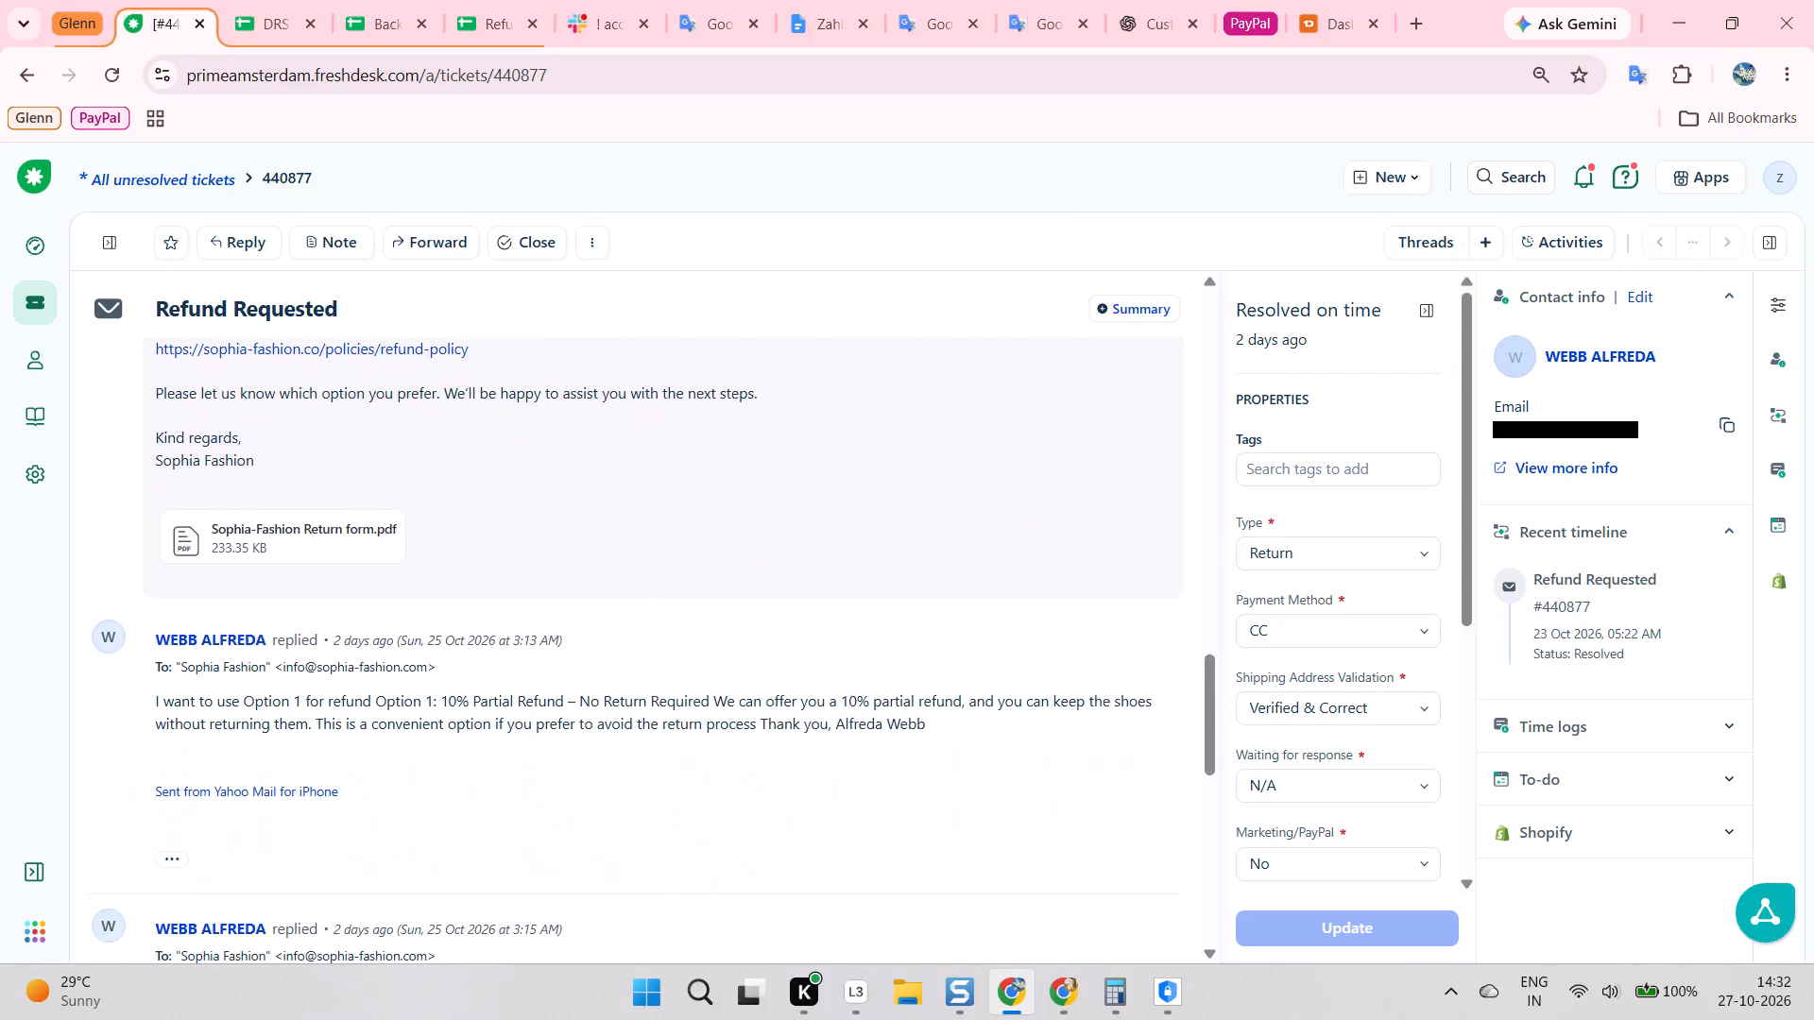
{"action": "scroll", "coordinate": [698, 504], "scroll_direction": "down", "scroll_amount": 1}
{"action": "left_click", "coordinate": [698, 501]}
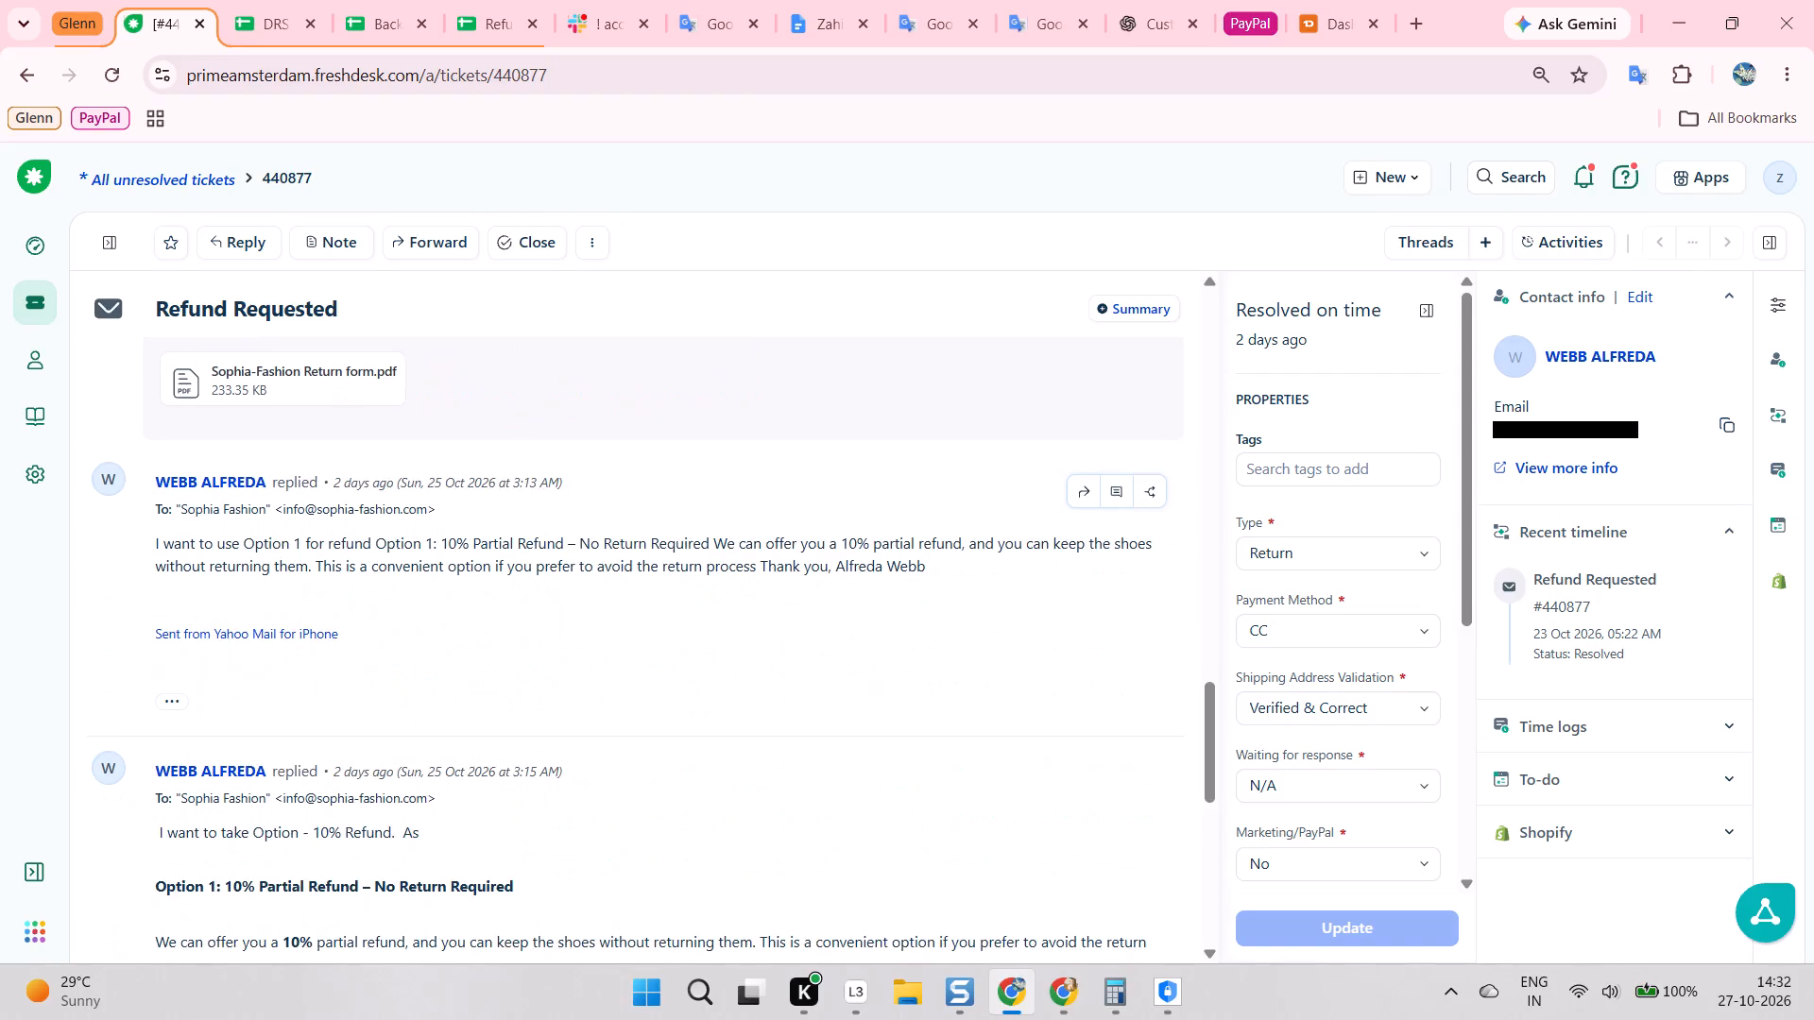
{"action": "left_click", "coordinate": [731, 499]}
{"action": "left_click", "coordinate": [764, 503]}
{"action": "left_click", "coordinate": [727, 491]}
{"action": "scroll", "coordinate": [664, 501], "scroll_direction": "up", "scroll_amount": 3}
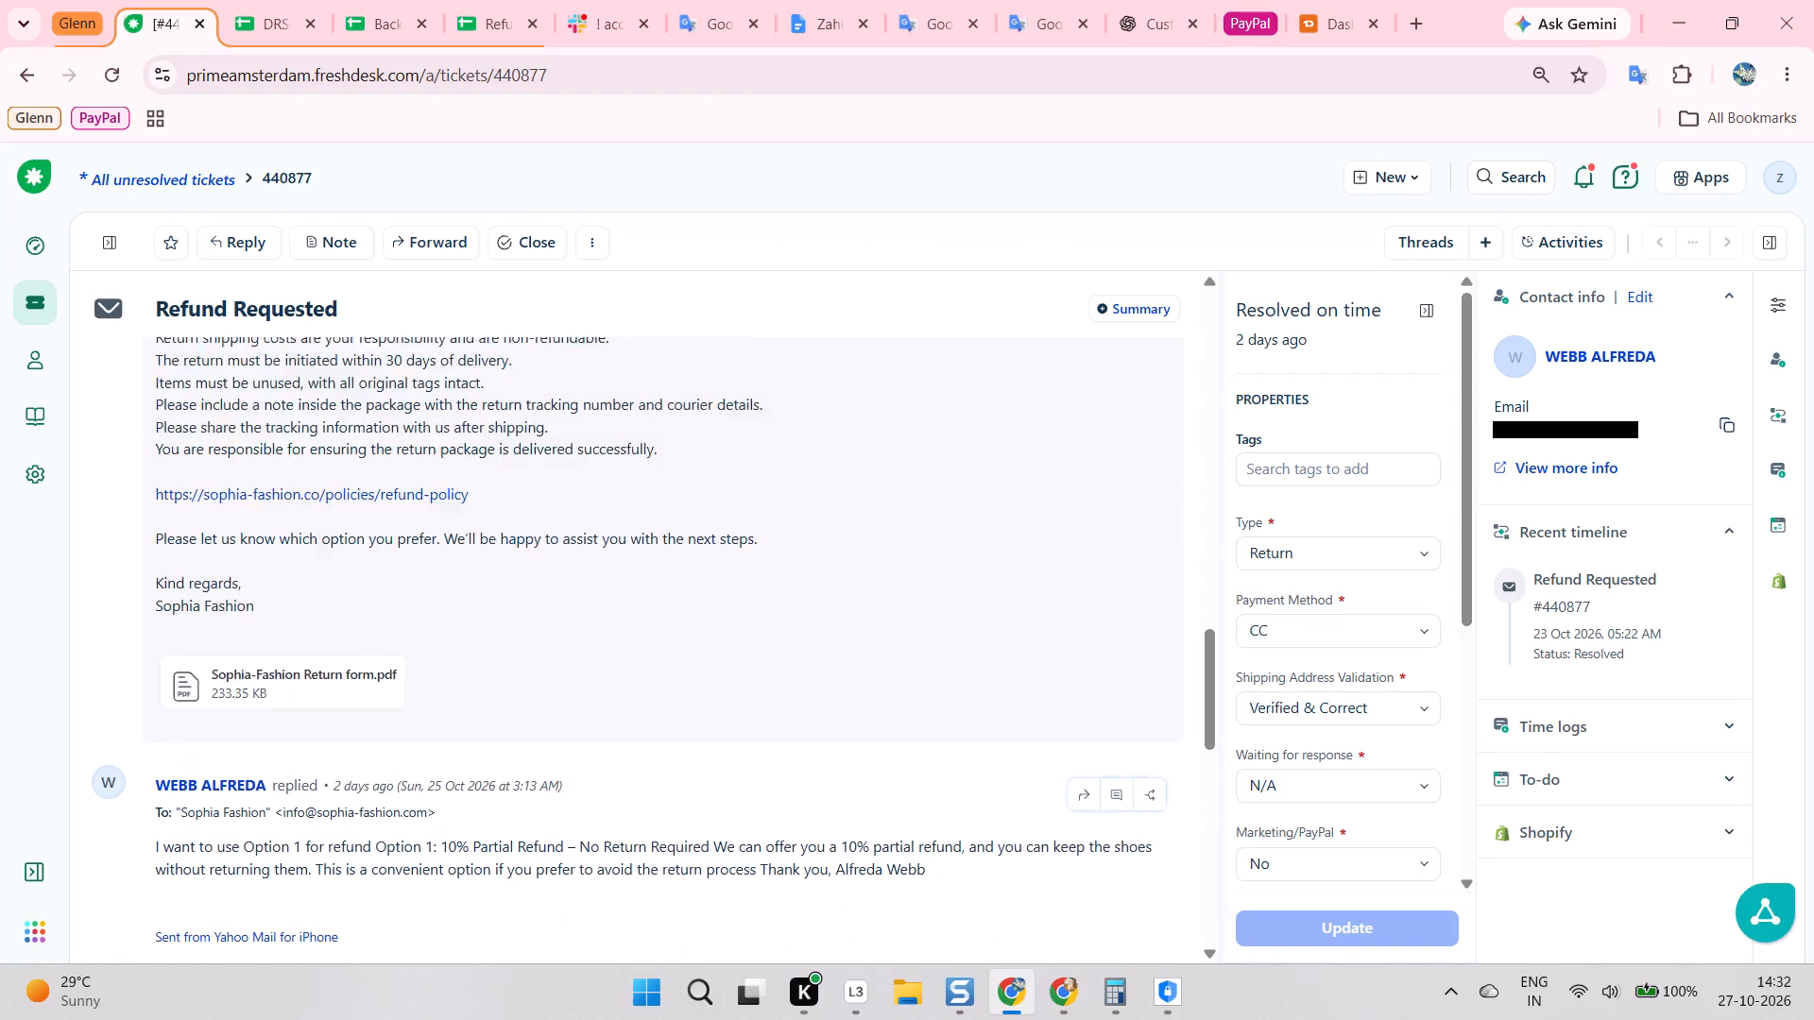
{"action": "scroll", "coordinate": [672, 497], "scroll_direction": "up", "scroll_amount": 1}
{"action": "scroll", "coordinate": [681, 501], "scroll_direction": "down", "scroll_amount": 15}
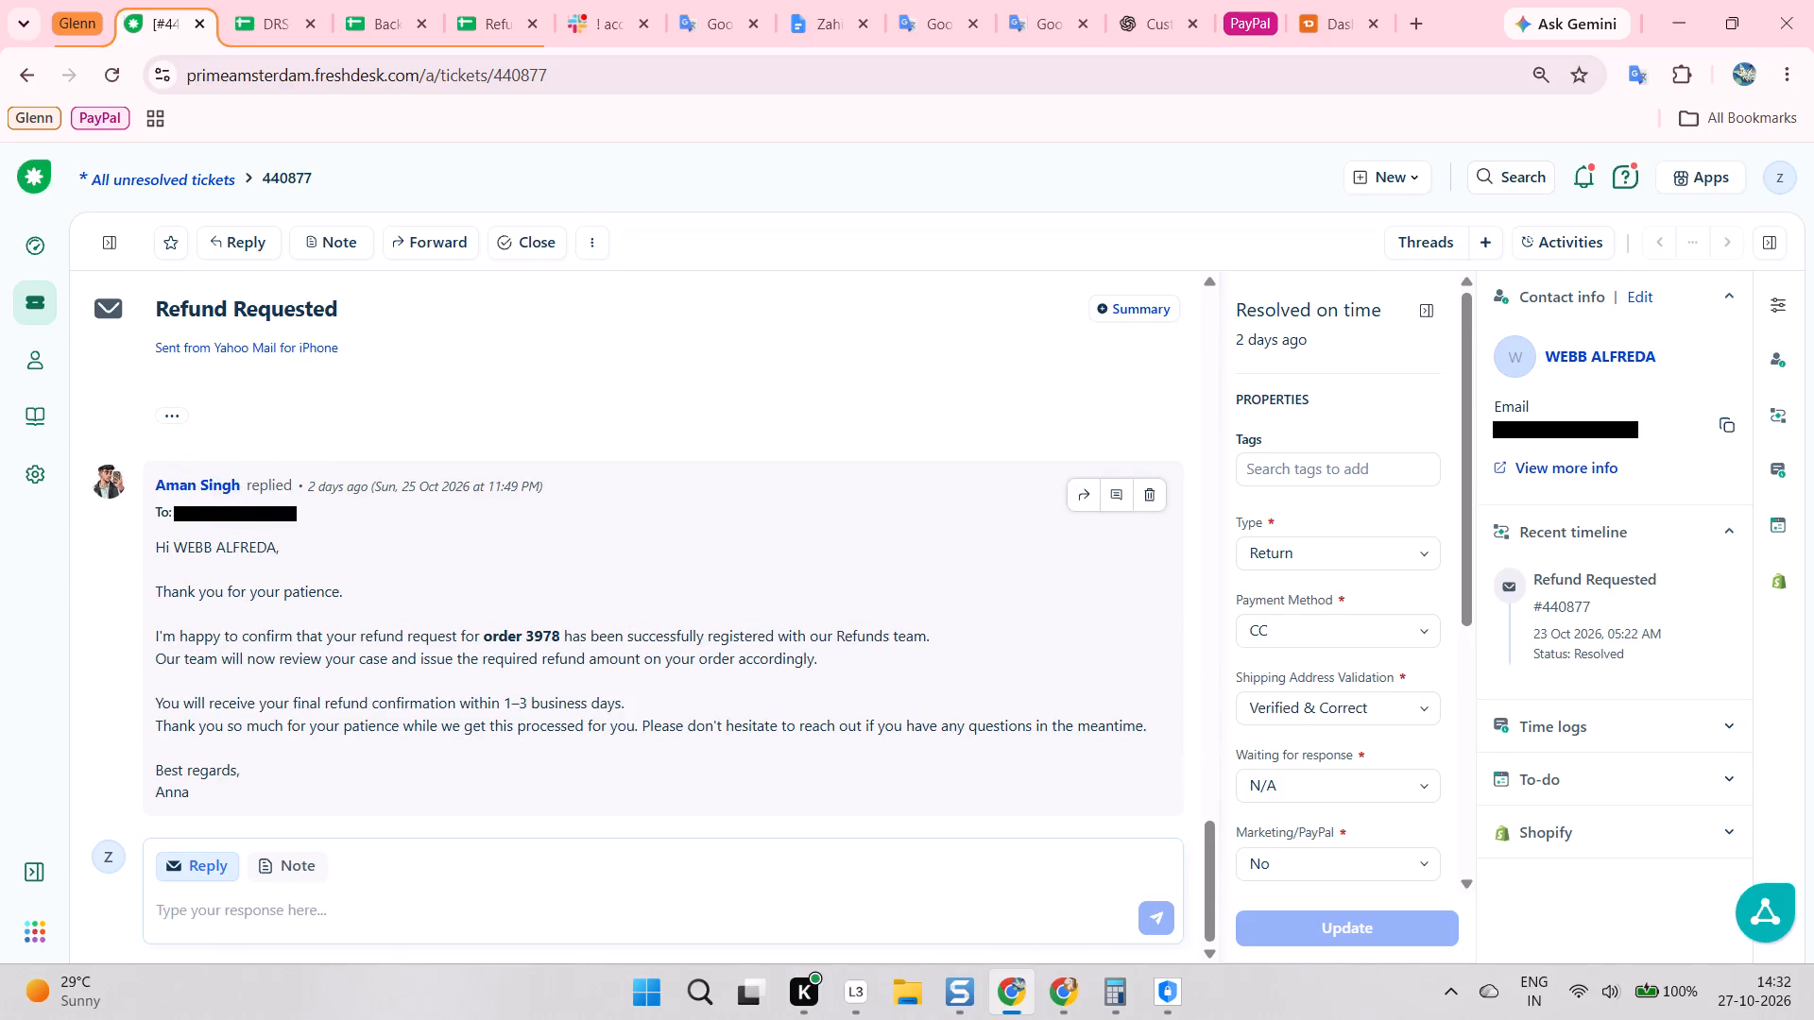
{"action": "scroll", "coordinate": [697, 482], "scroll_direction": "down", "scroll_amount": 1}
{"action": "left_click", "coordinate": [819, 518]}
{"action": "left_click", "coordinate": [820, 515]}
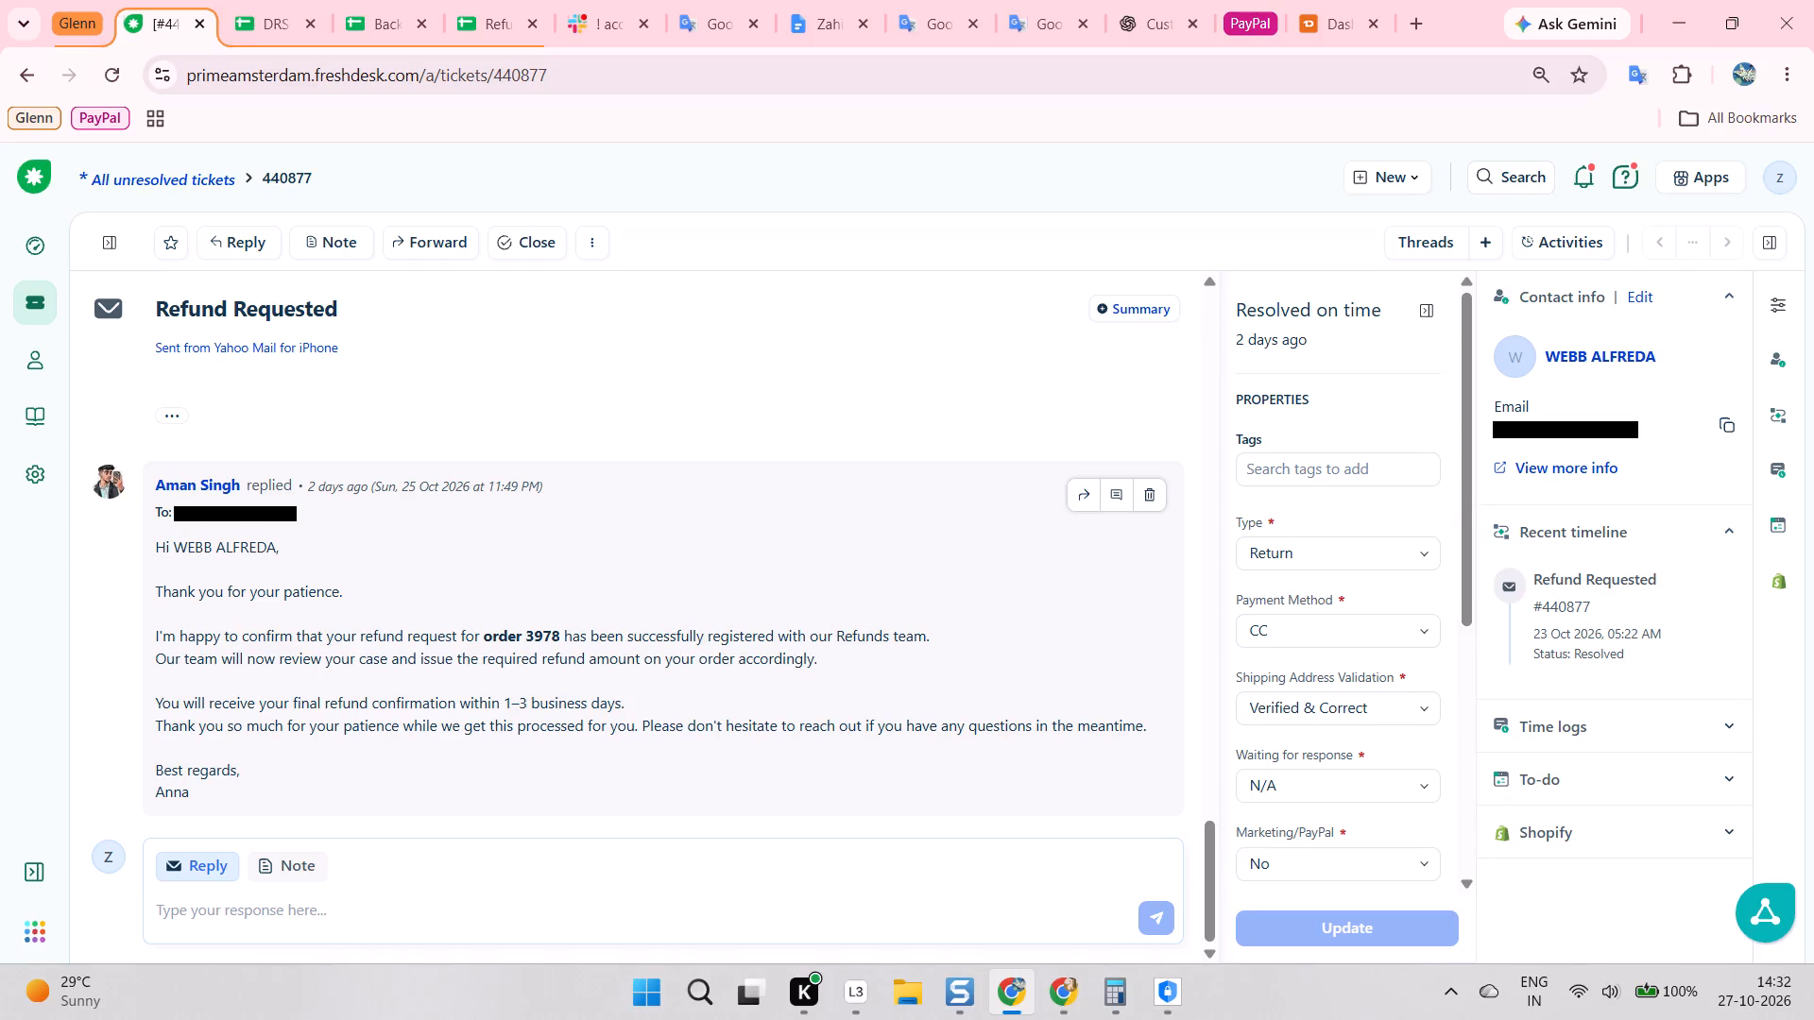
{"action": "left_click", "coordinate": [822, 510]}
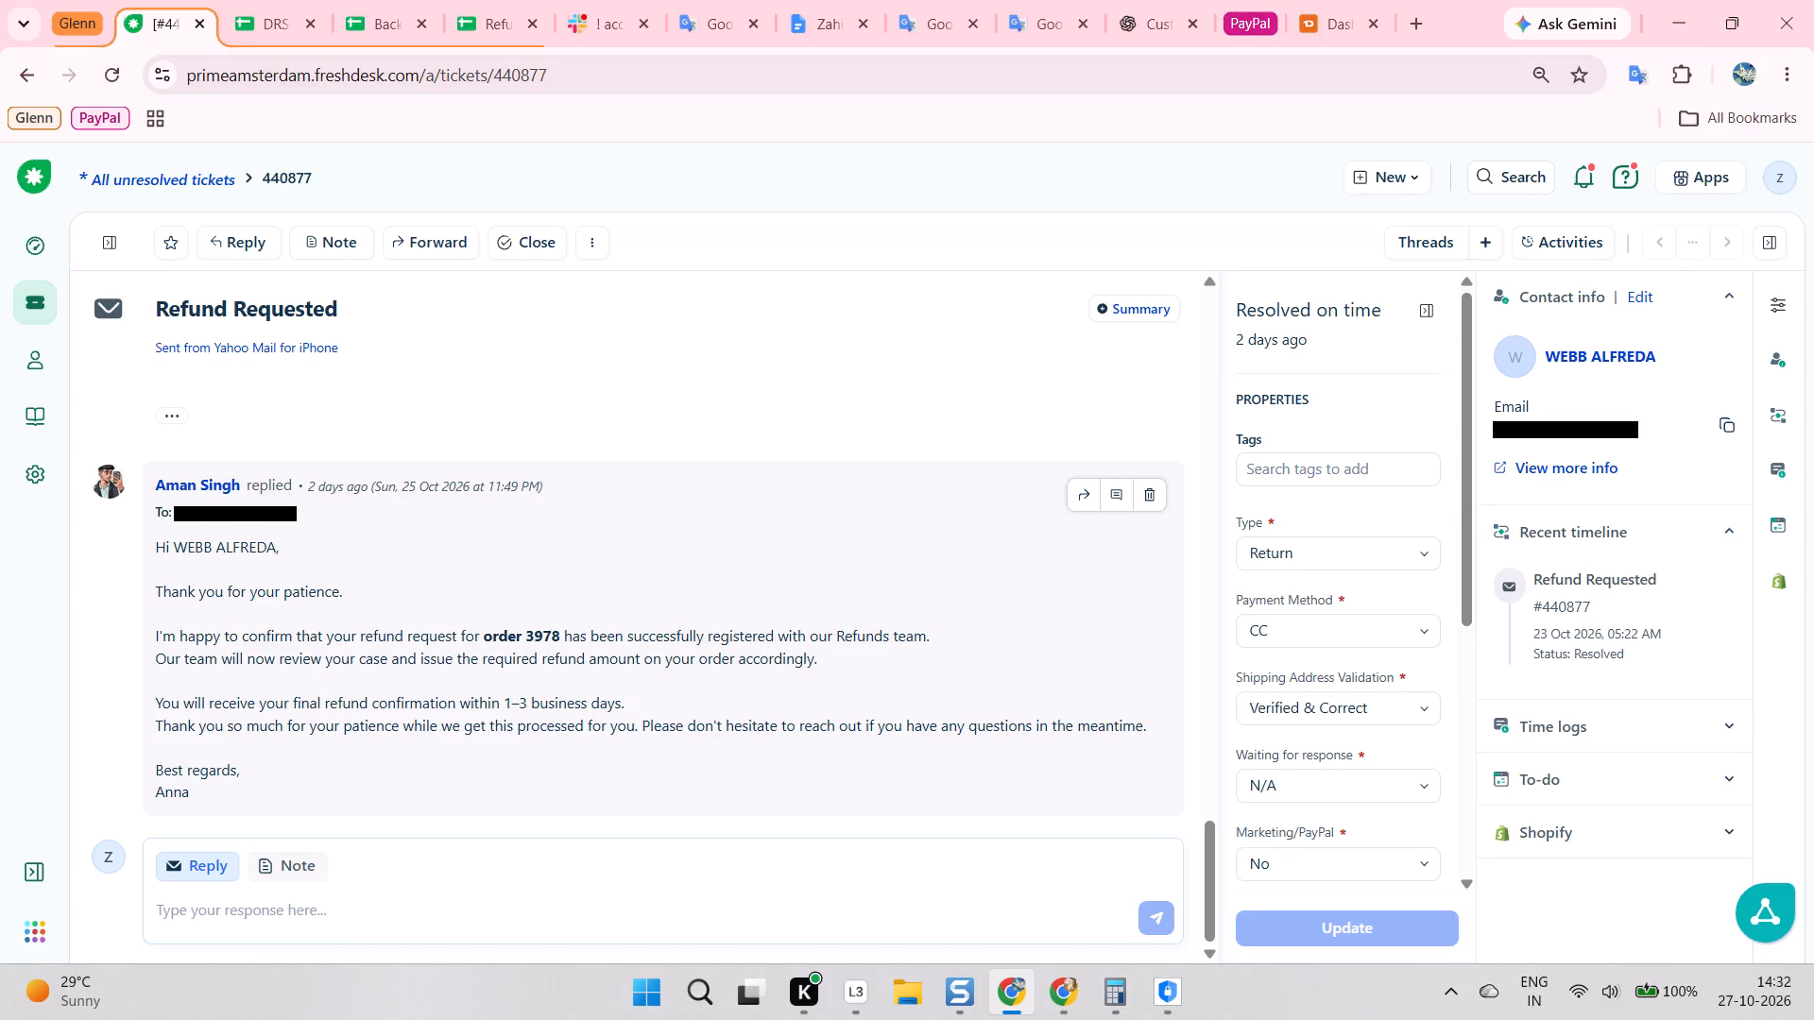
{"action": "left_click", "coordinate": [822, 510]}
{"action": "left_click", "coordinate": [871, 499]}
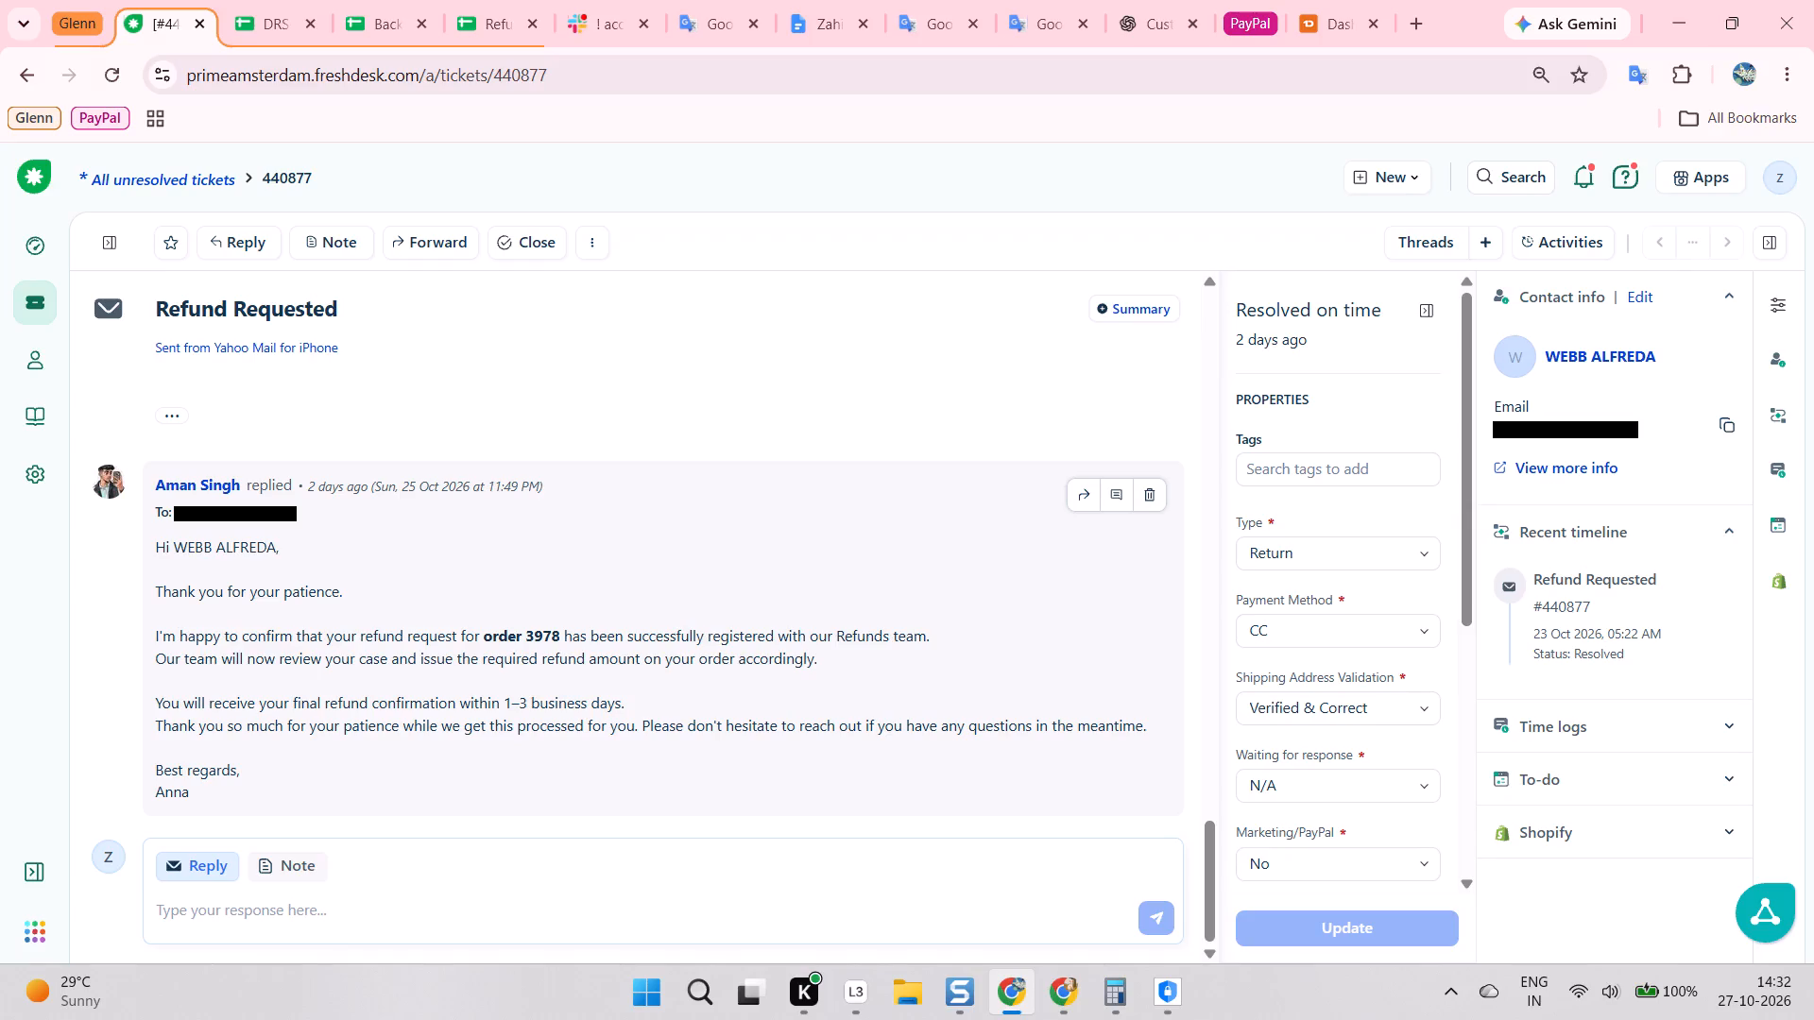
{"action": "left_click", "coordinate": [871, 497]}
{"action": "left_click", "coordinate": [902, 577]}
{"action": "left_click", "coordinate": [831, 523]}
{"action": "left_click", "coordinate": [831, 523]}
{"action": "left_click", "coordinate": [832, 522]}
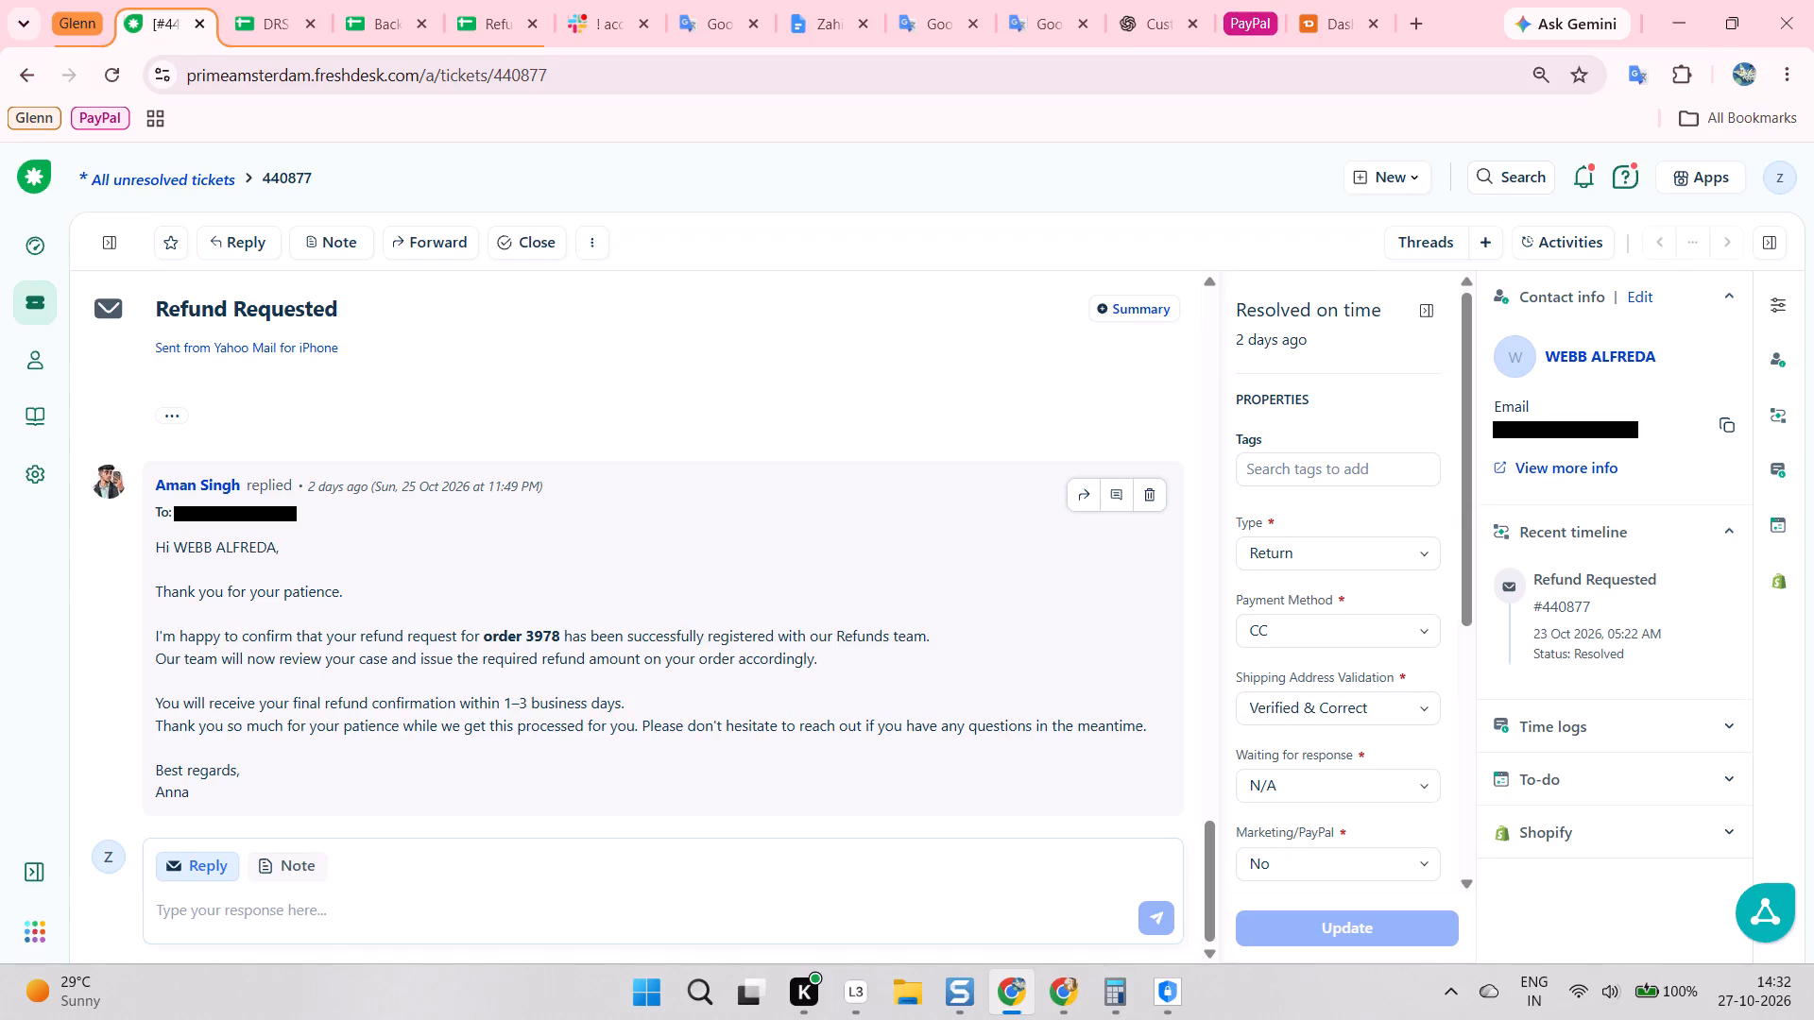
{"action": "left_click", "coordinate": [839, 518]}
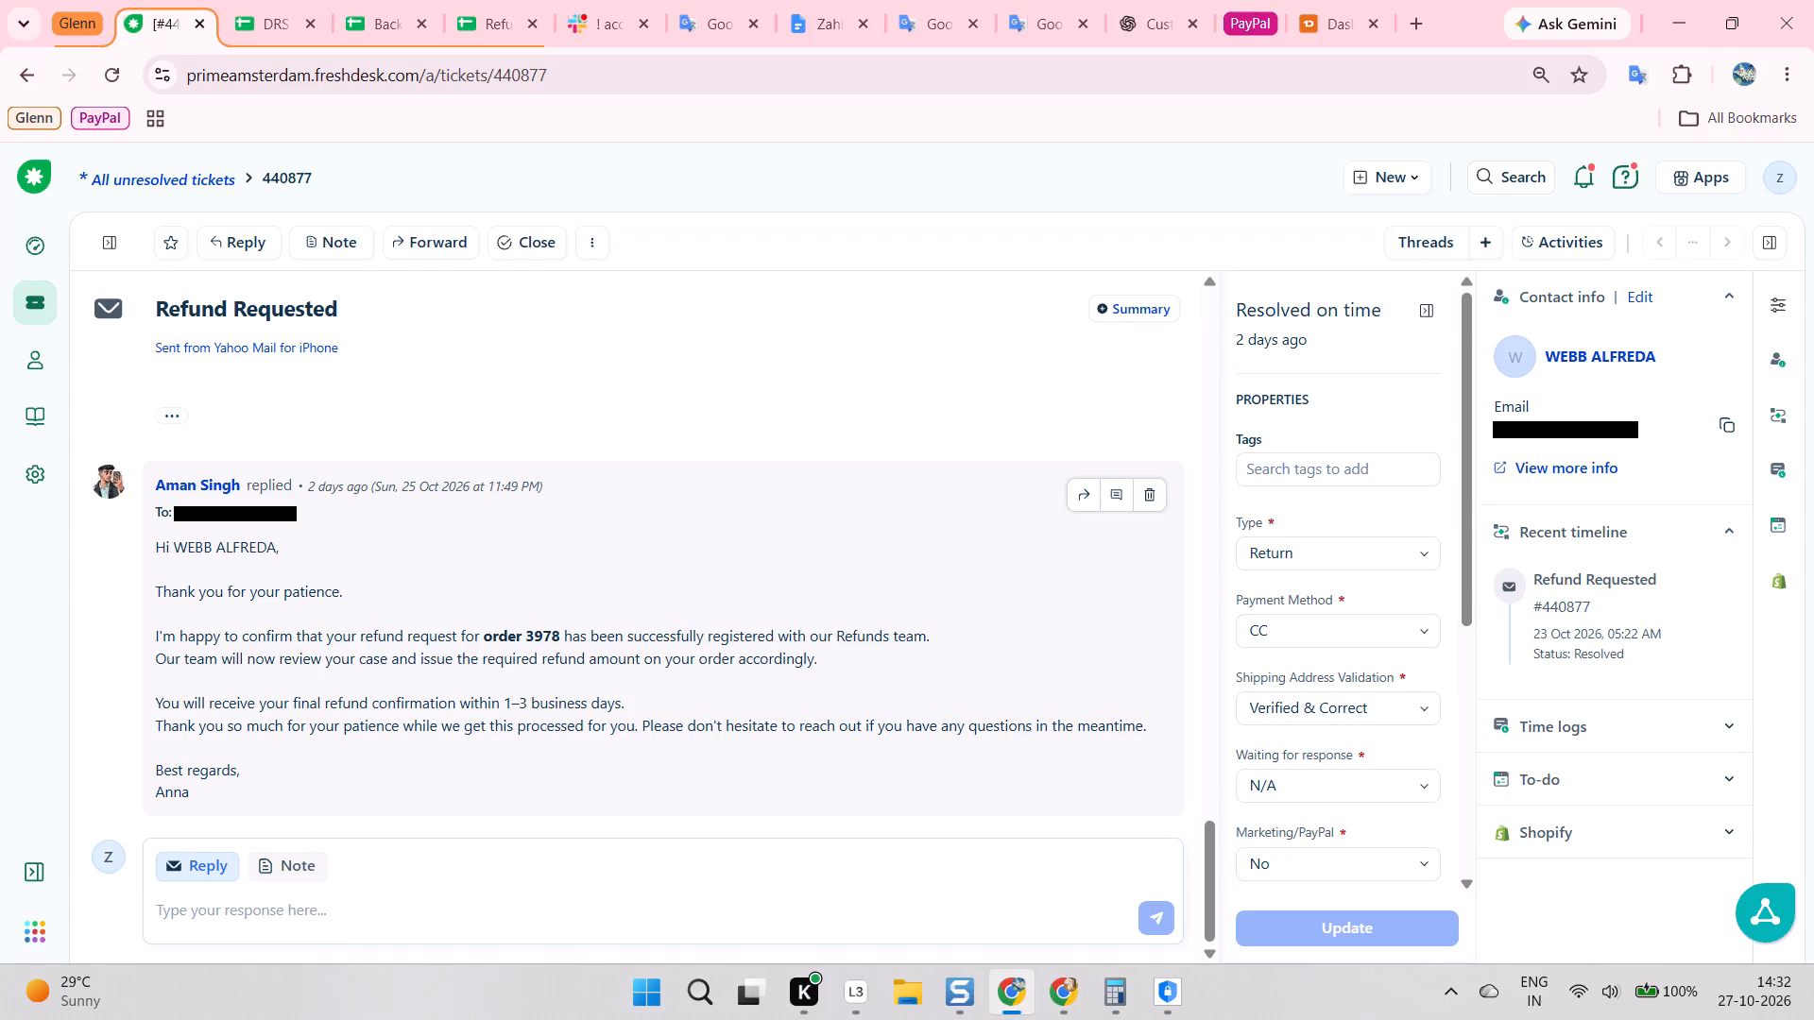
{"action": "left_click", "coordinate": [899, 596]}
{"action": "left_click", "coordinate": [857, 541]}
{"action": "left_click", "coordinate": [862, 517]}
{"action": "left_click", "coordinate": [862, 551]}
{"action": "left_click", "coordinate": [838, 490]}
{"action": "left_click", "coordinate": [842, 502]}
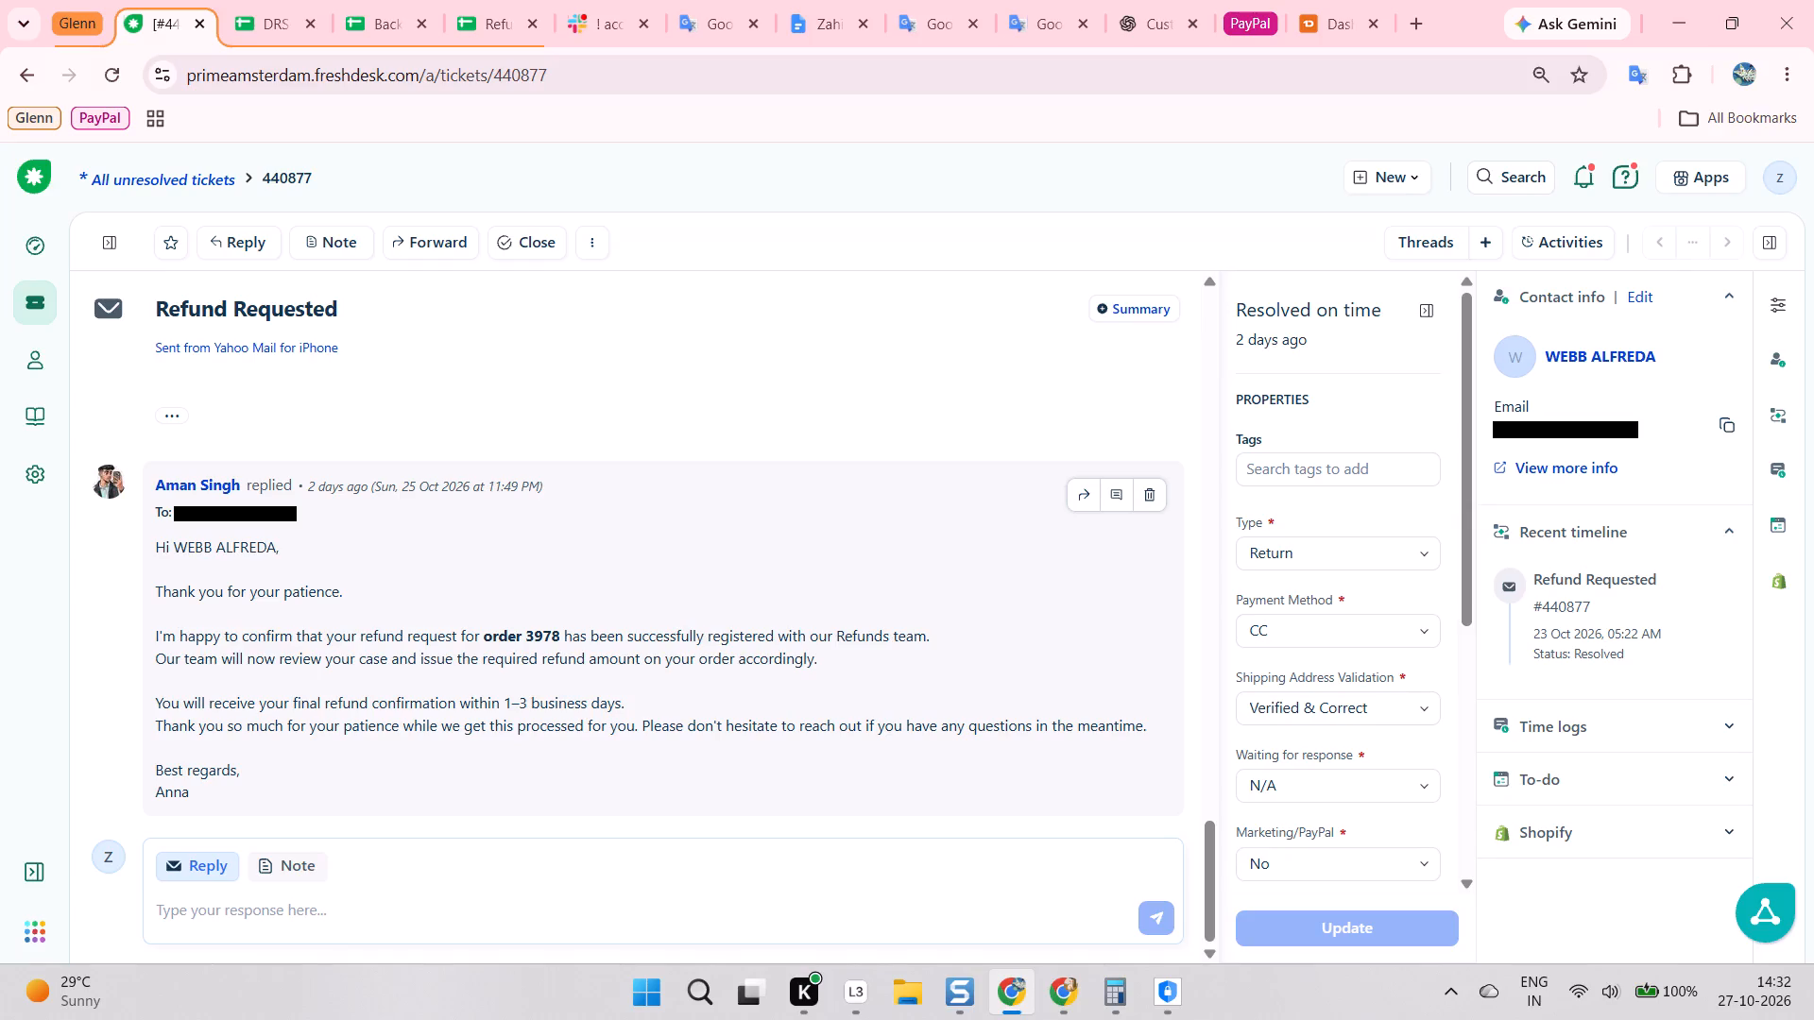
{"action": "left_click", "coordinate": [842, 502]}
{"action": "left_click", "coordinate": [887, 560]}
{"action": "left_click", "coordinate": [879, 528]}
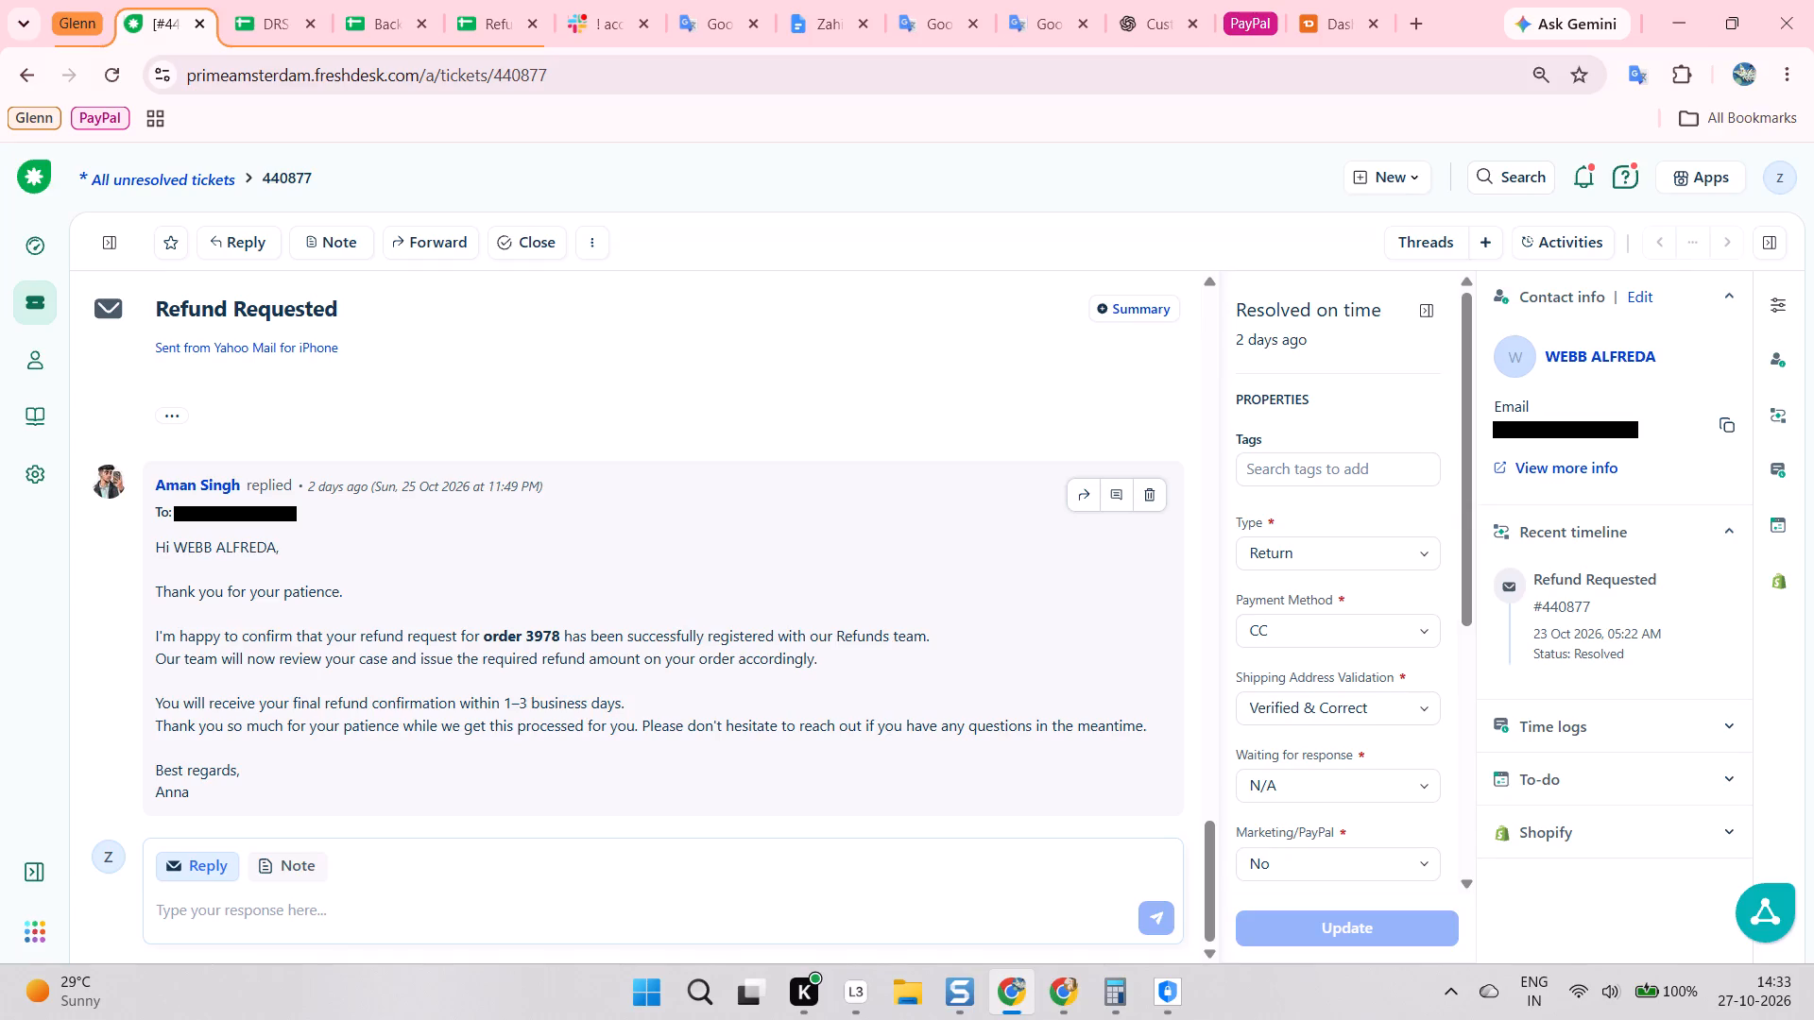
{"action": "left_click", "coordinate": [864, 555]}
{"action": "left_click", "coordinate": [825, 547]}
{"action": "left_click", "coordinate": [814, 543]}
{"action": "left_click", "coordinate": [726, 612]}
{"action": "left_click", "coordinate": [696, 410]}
{"action": "double_click", "coordinate": [302, 174]}
{"action": "key", "text": "ctrl+c"}
{"action": "key", "text": "ctrl+c"}
{"action": "left_click", "coordinate": [480, 0]}
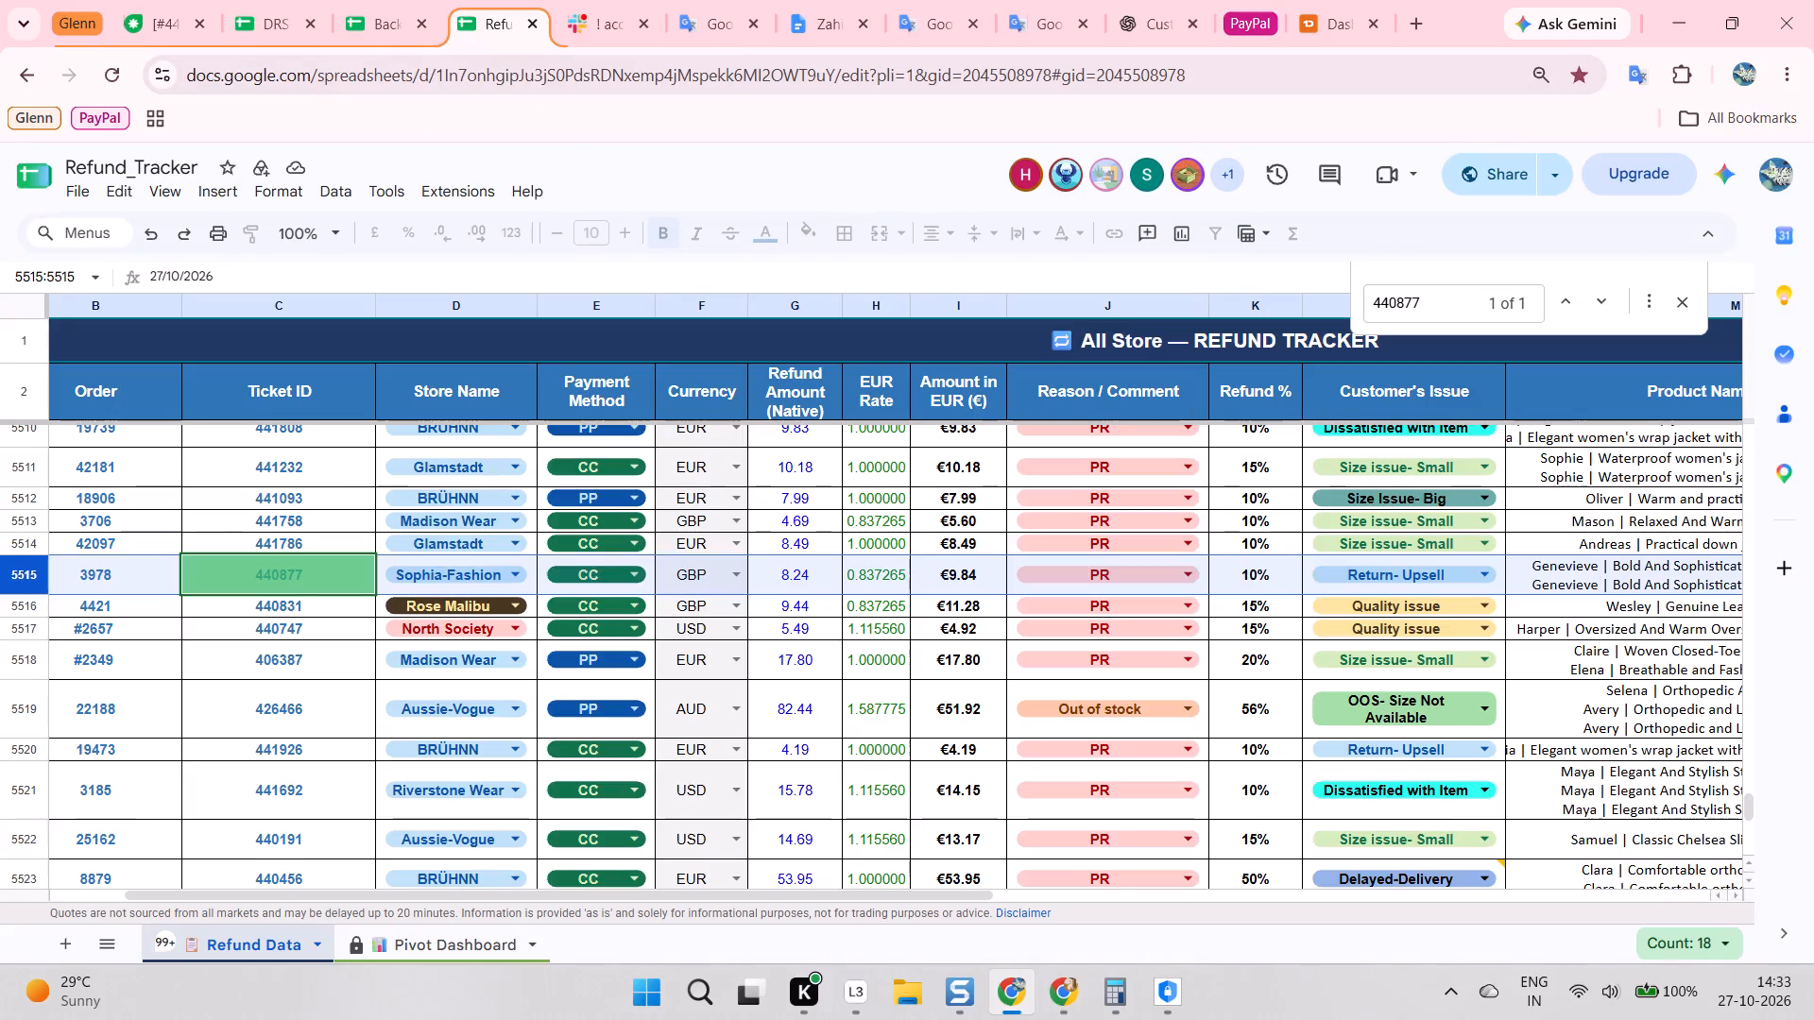
{"action": "key", "text": "ctrl+f"}
{"action": "key", "text": "ctrl+v"}
{"action": "triple_click", "coordinate": [1601, 300]}
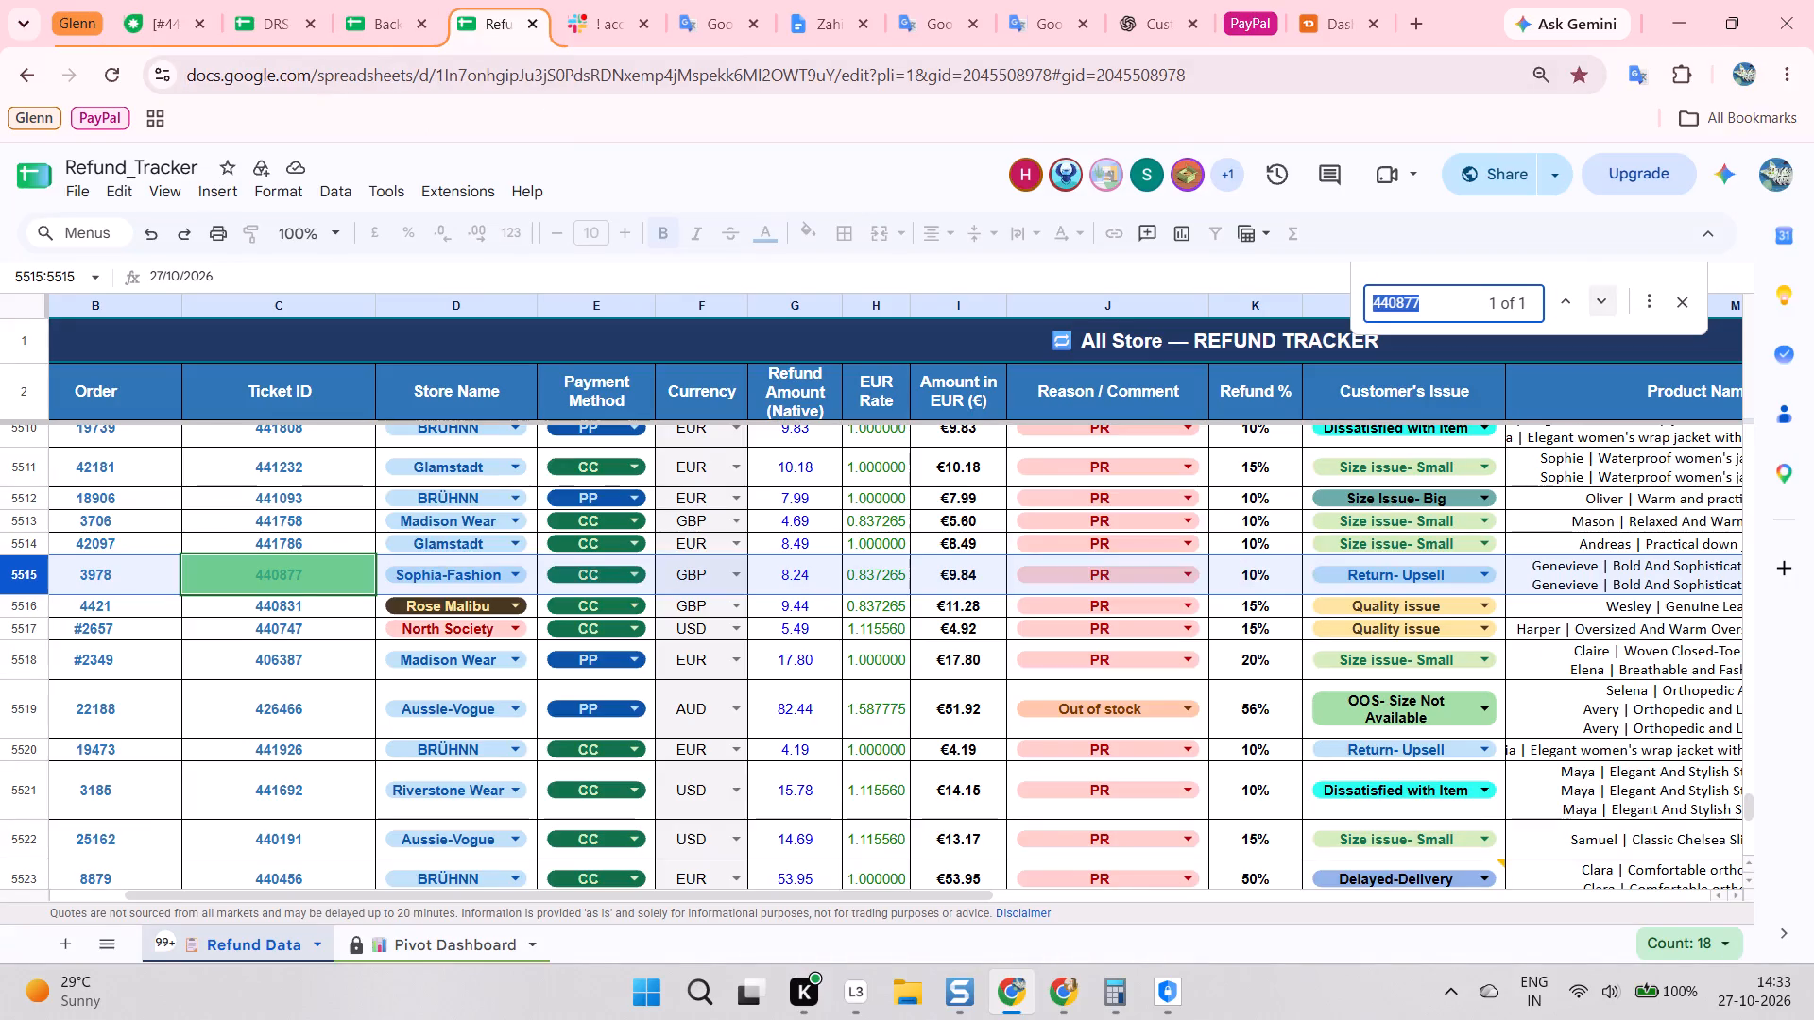
{"action": "scroll", "coordinate": [699, 666], "scroll_direction": "right", "scroll_amount": 4}
{"action": "scroll", "coordinate": [425, 616], "scroll_direction": "right", "scroll_amount": 2}
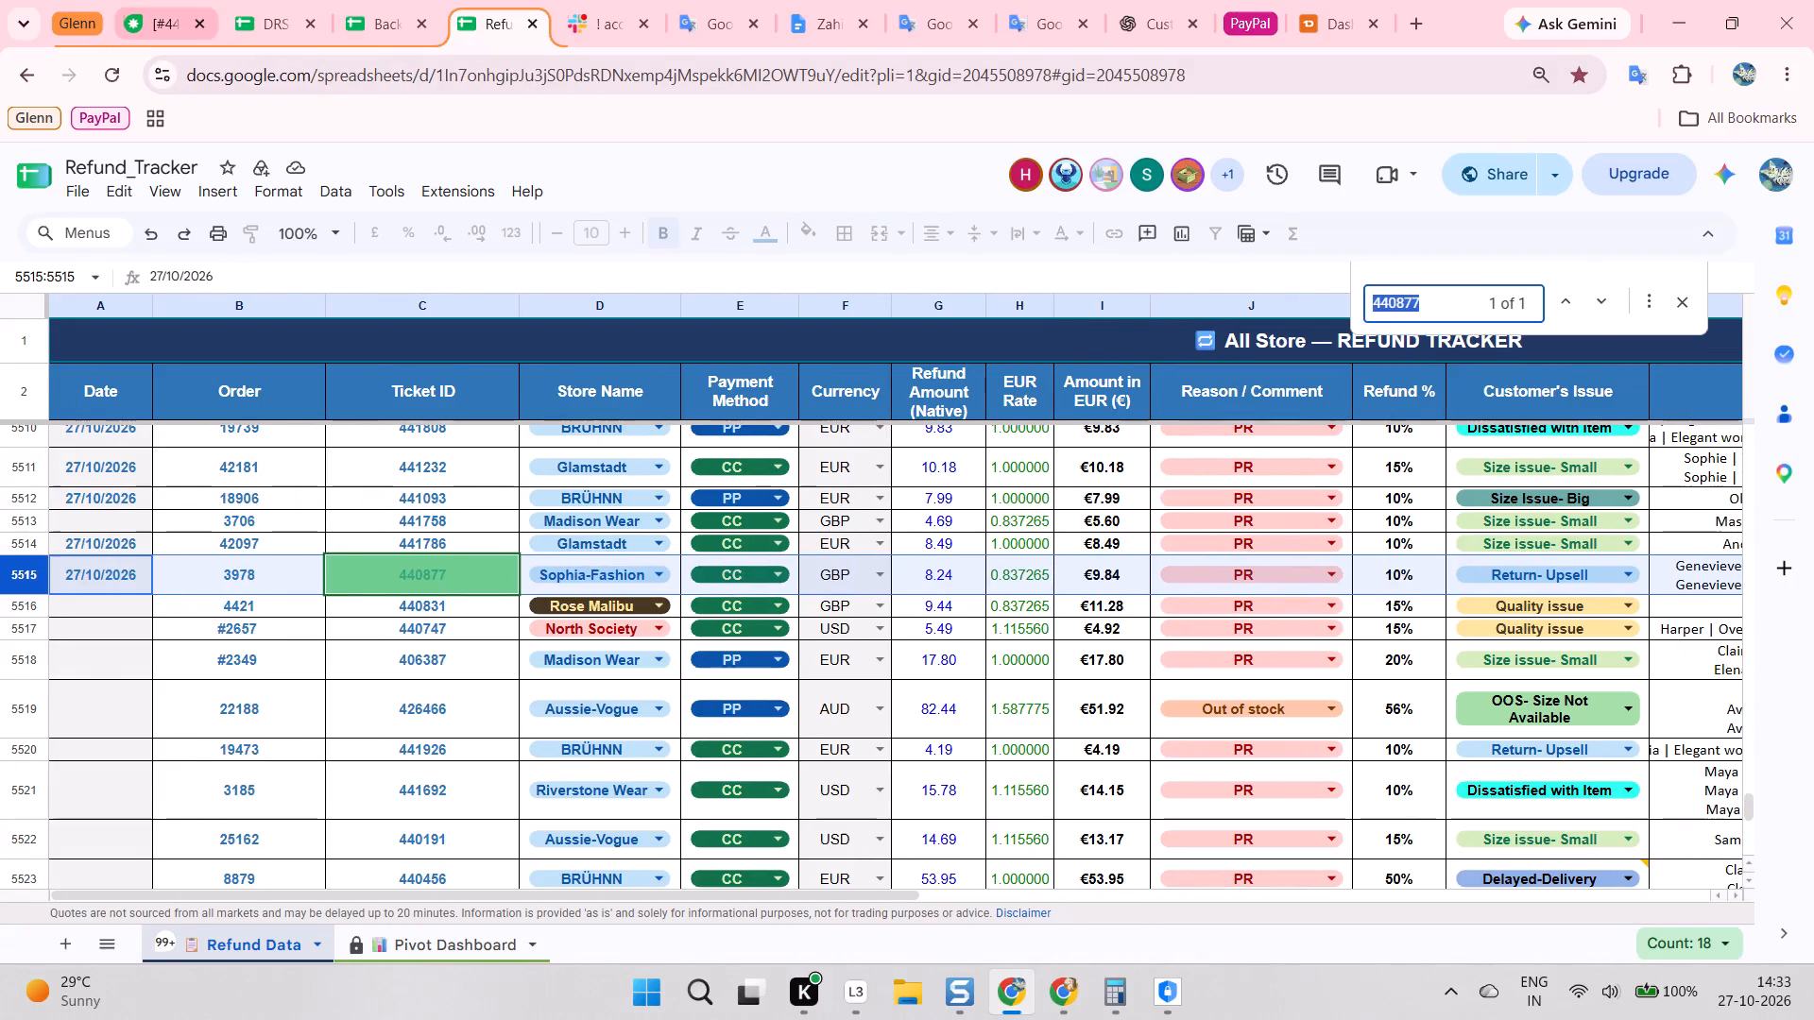
{"action": "left_click", "coordinate": [148, 1]}
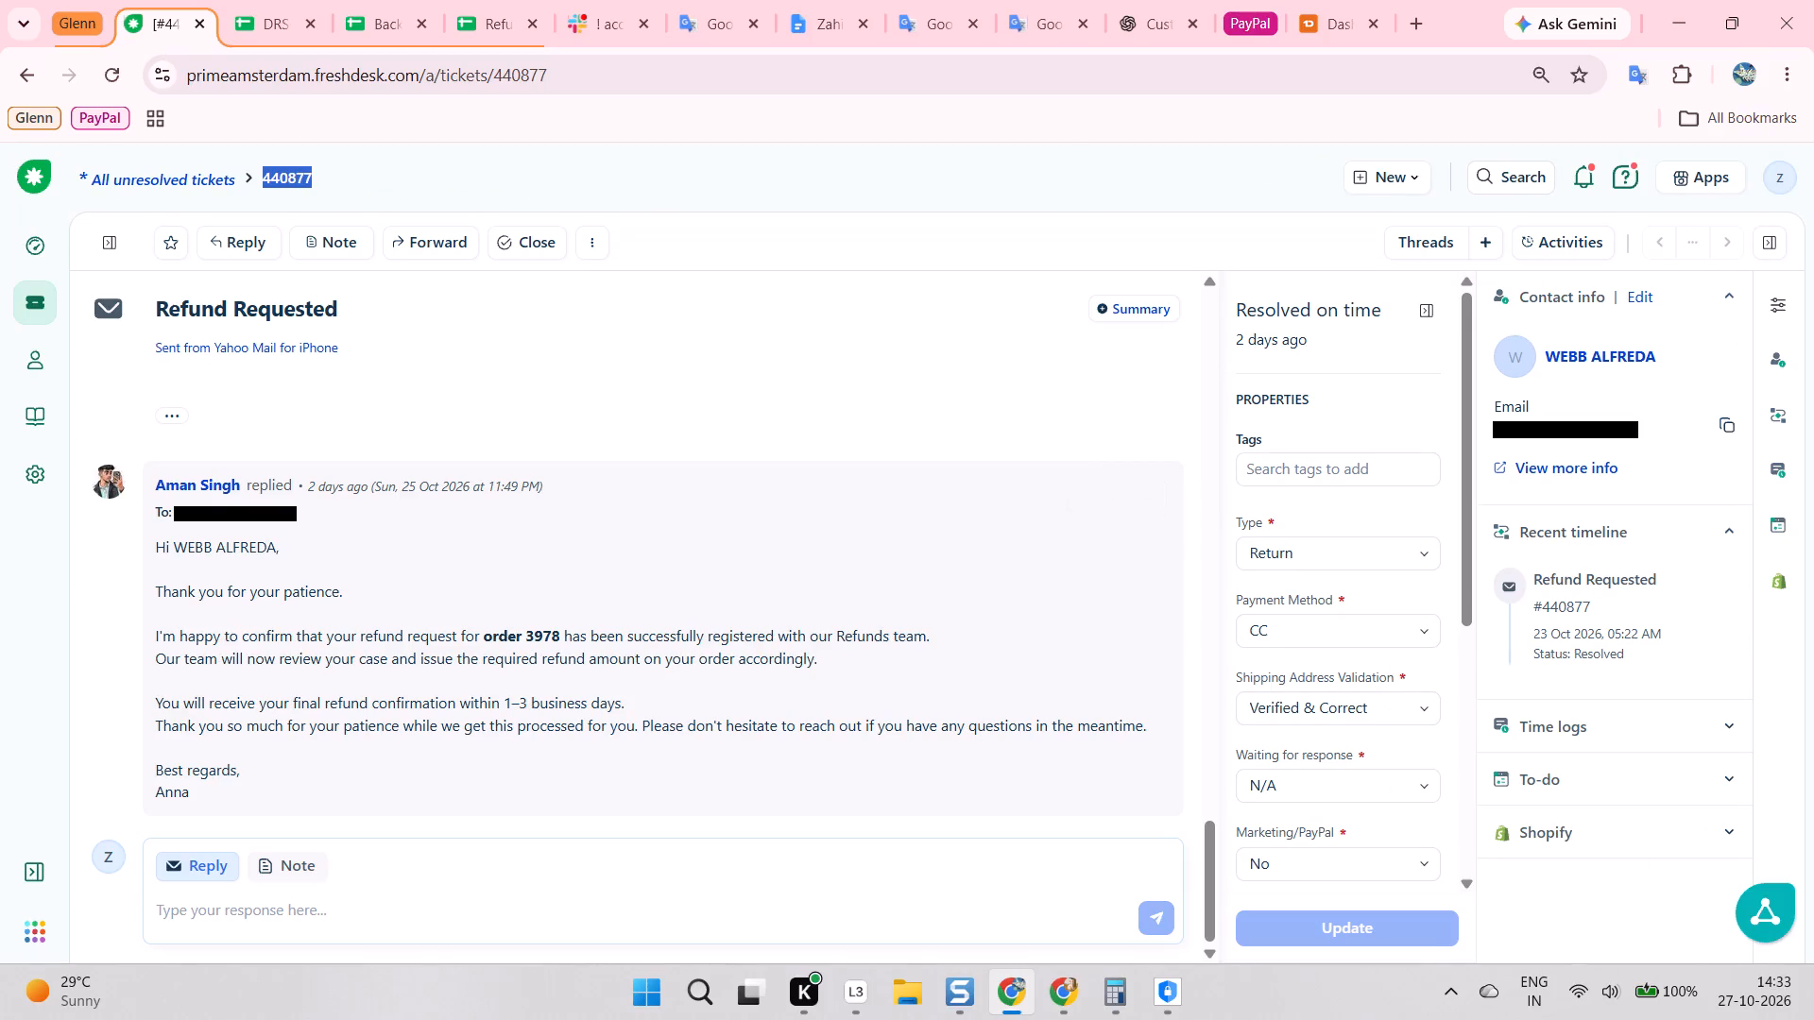
{"action": "left_click", "coordinate": [1731, 419]}
{"action": "scroll", "coordinate": [642, 474], "scroll_direction": "up", "scroll_amount": 4}
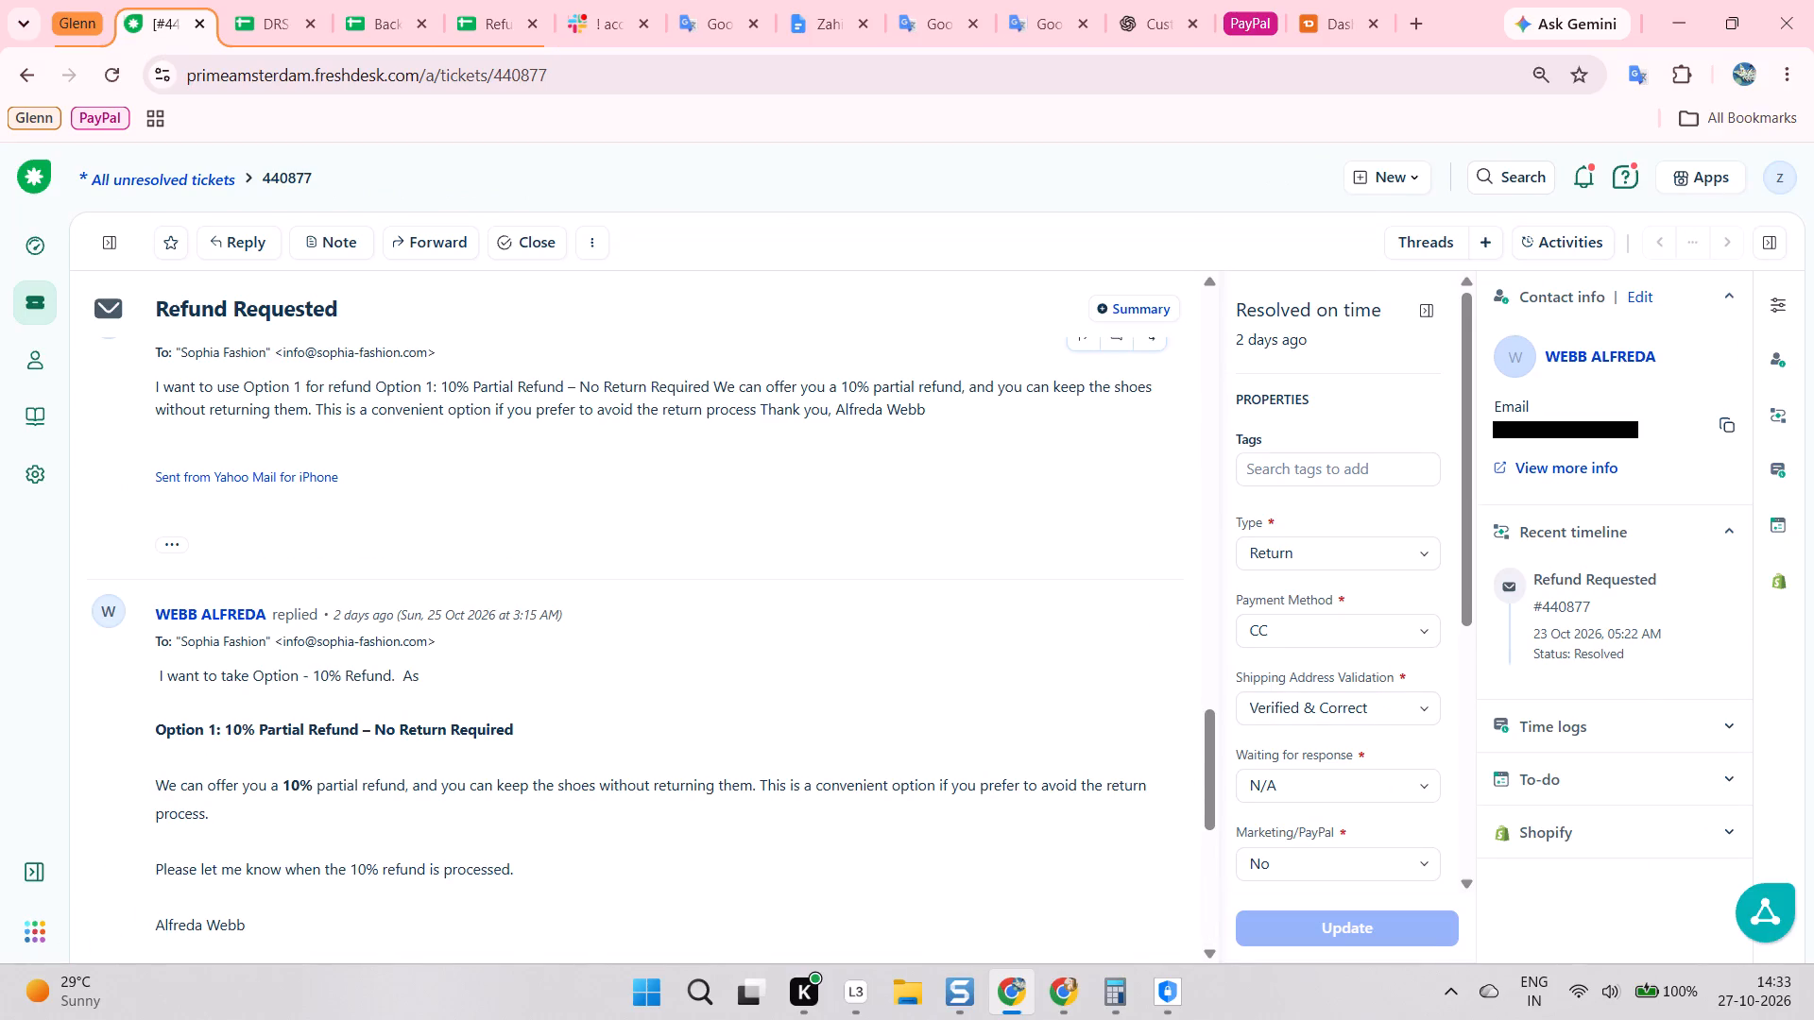
{"action": "key", "text": "alt+Tab"}
{"action": "key", "text": "ctrl+f"}
{"action": "key", "text": "ctrl+v"}
{"action": "scroll", "coordinate": [1526, 218], "scroll_direction": "up", "scroll_amount": 1}
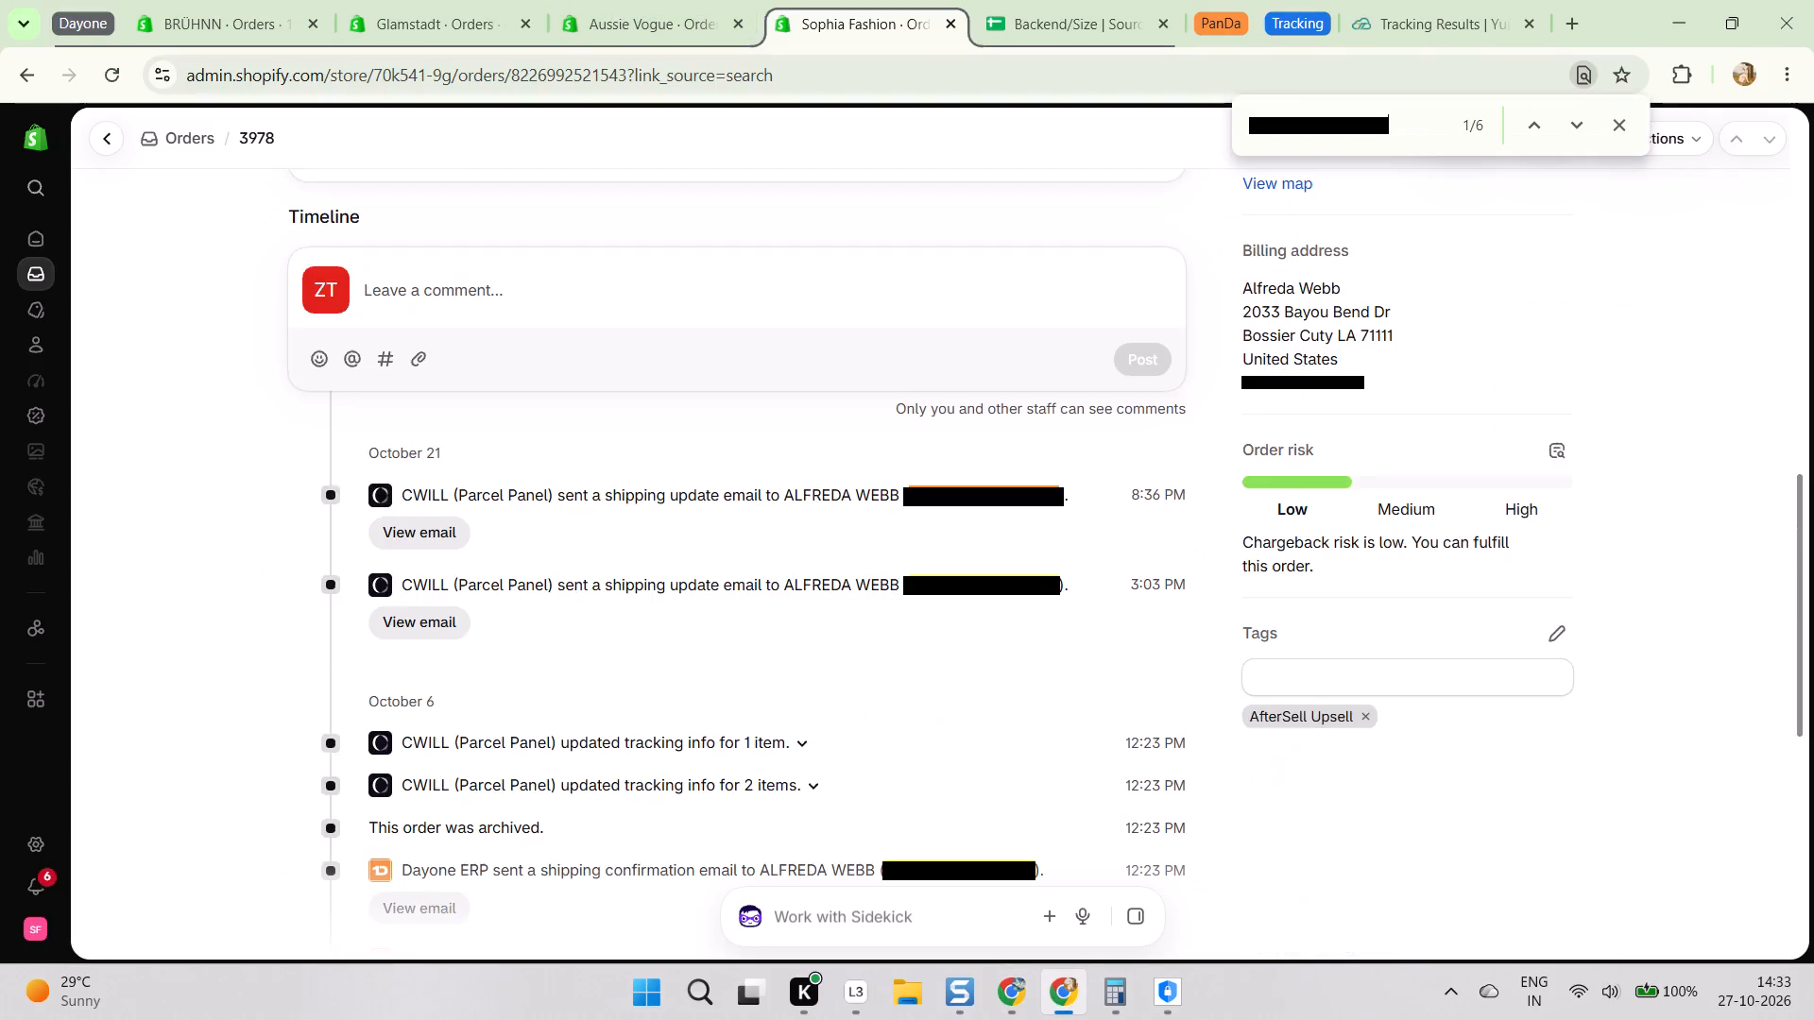
{"action": "scroll", "coordinate": [1549, 215], "scroll_direction": "up", "scroll_amount": 5}
{"action": "left_click", "coordinate": [1609, 120]}
{"action": "scroll", "coordinate": [930, 243], "scroll_direction": "up", "scroll_amount": 8}
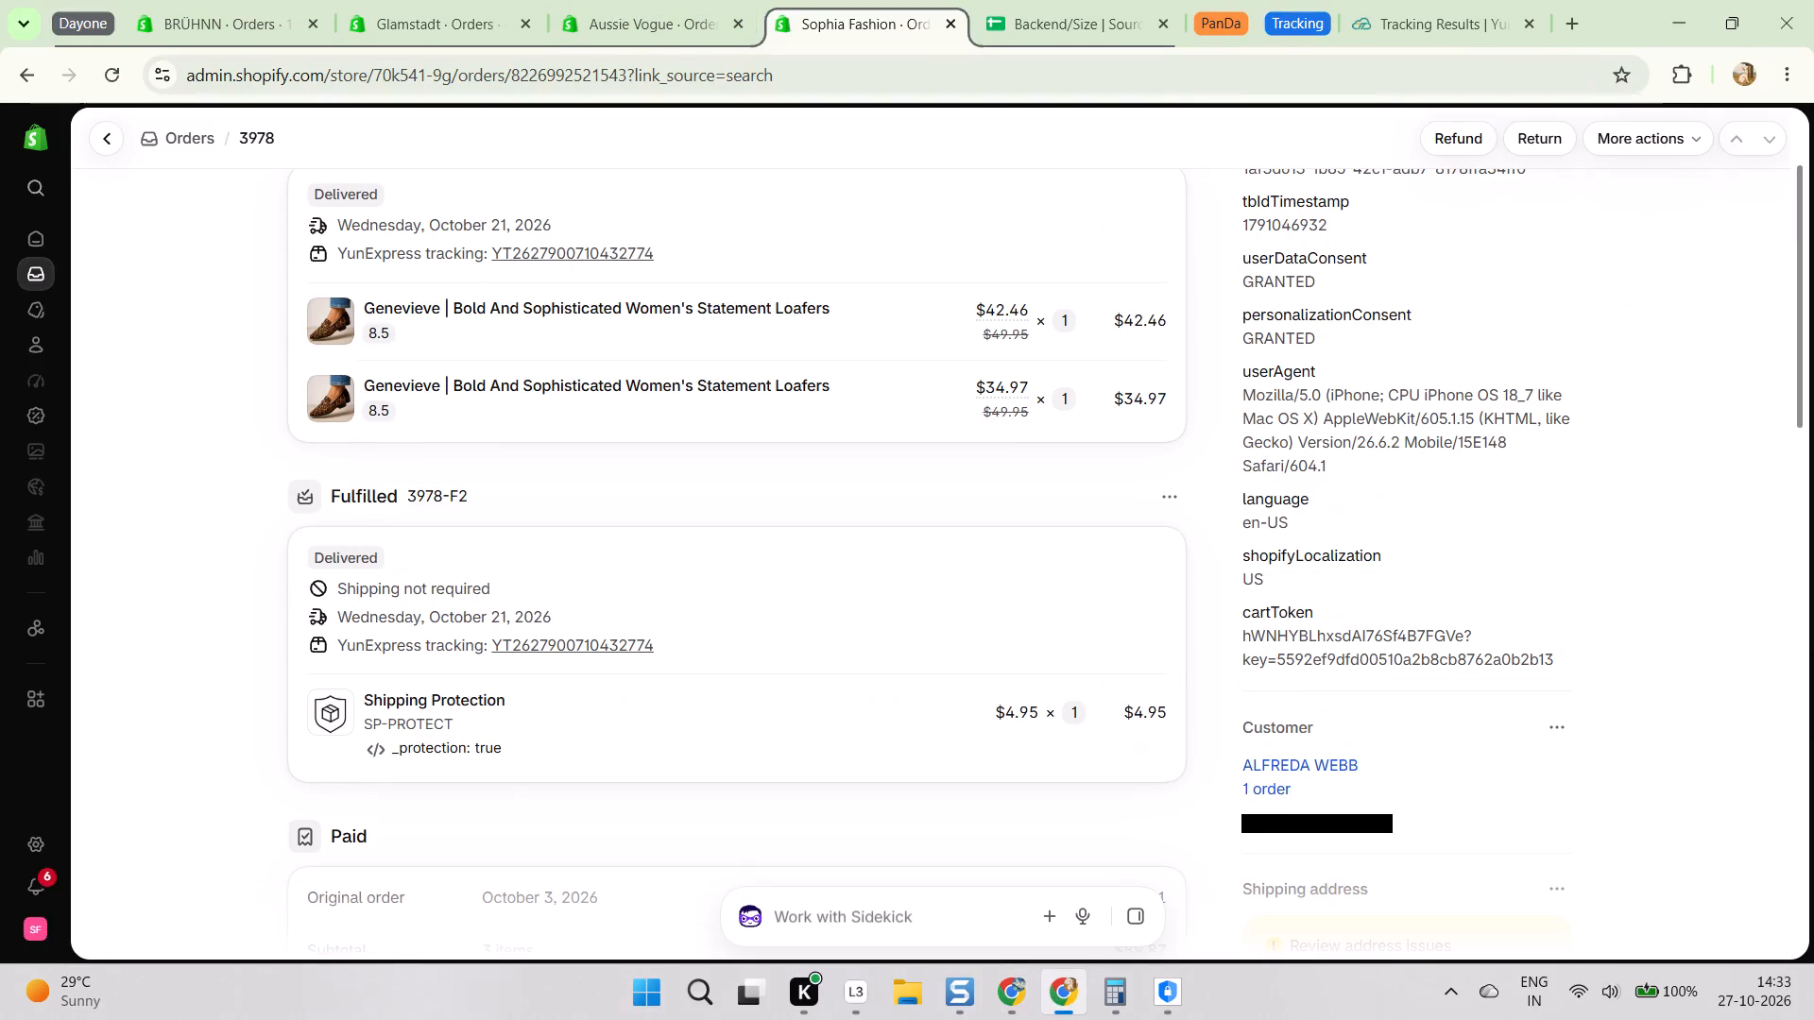
{"action": "key", "text": "alt+Tab"}
{"action": "left_click", "coordinate": [496, 0]}
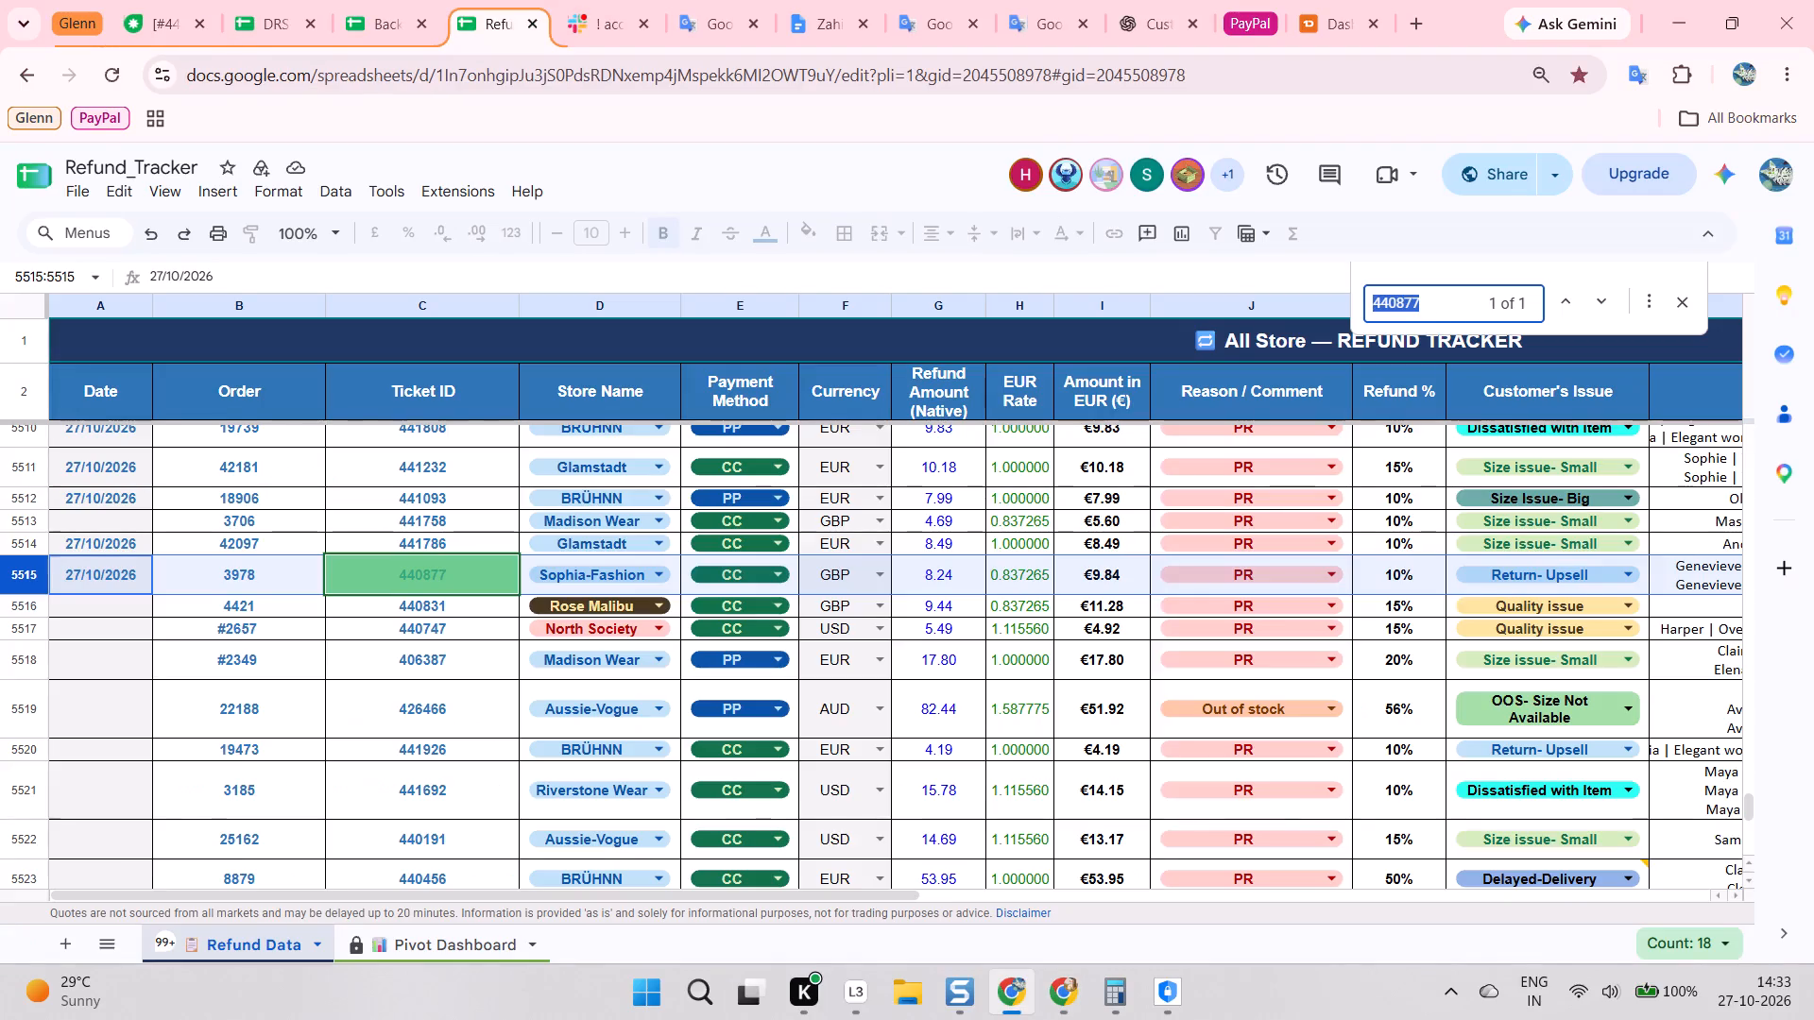
{"action": "key", "text": "alt+Tab"}
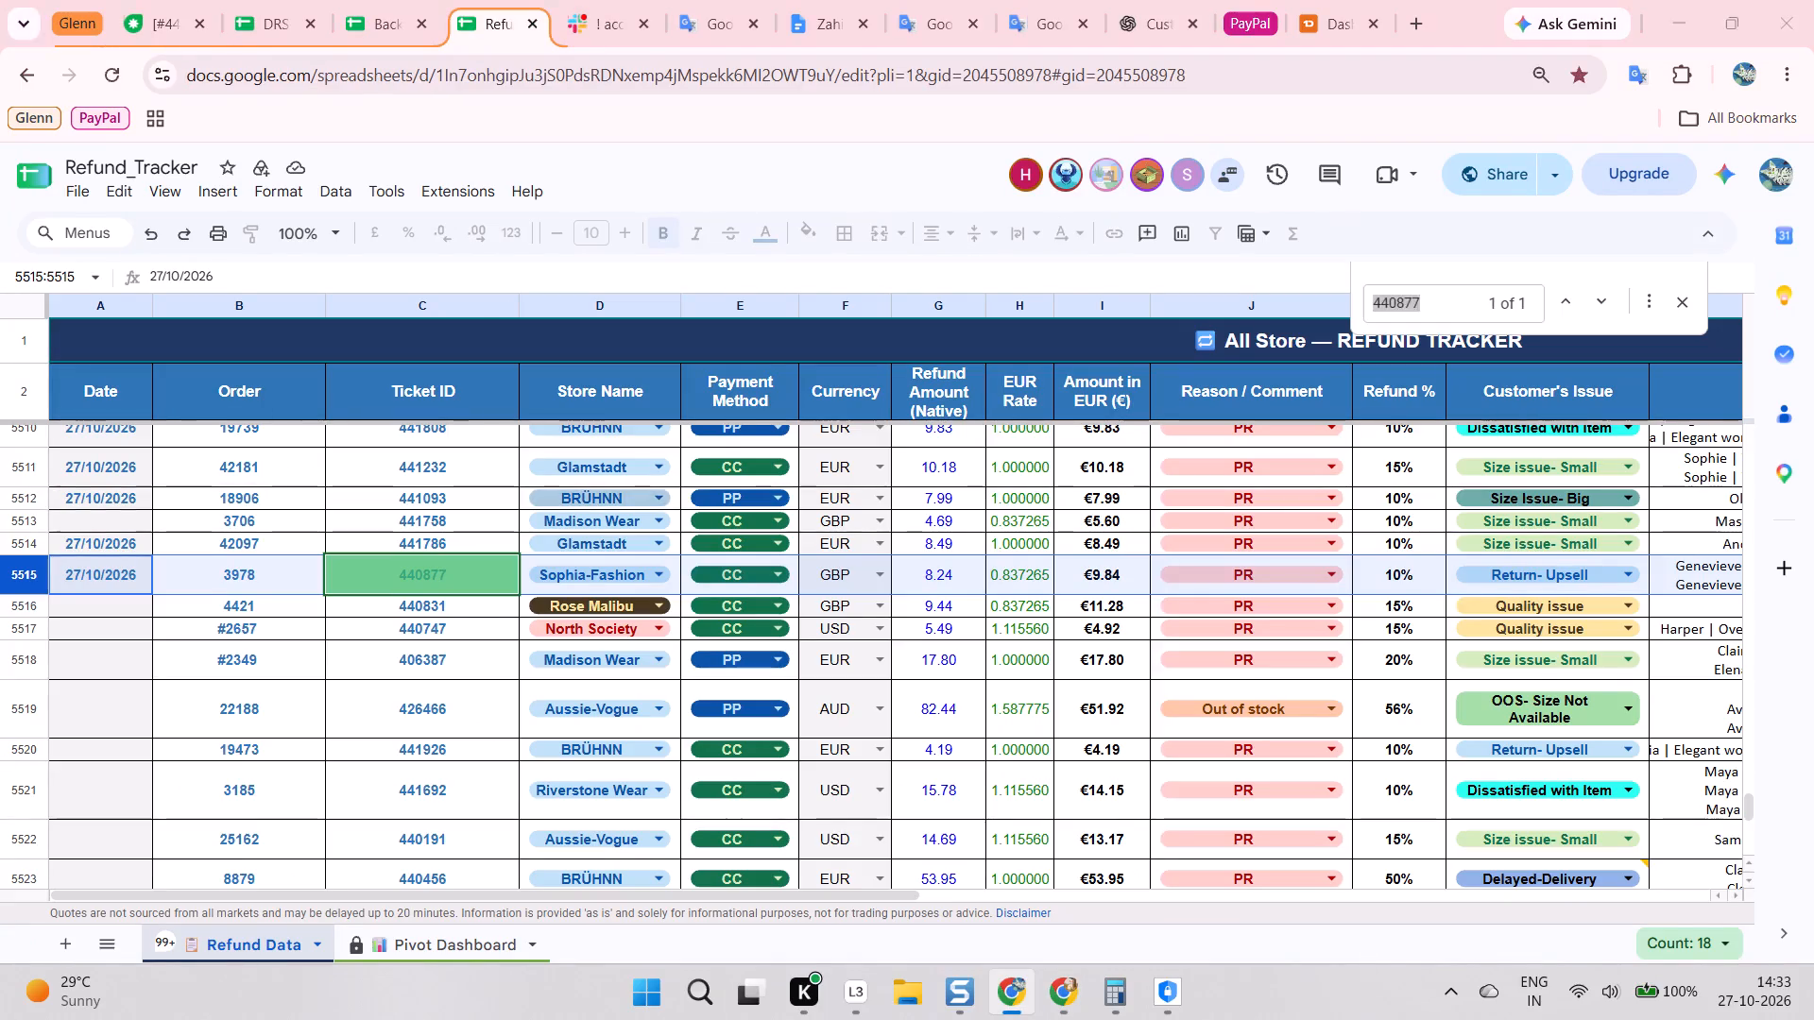
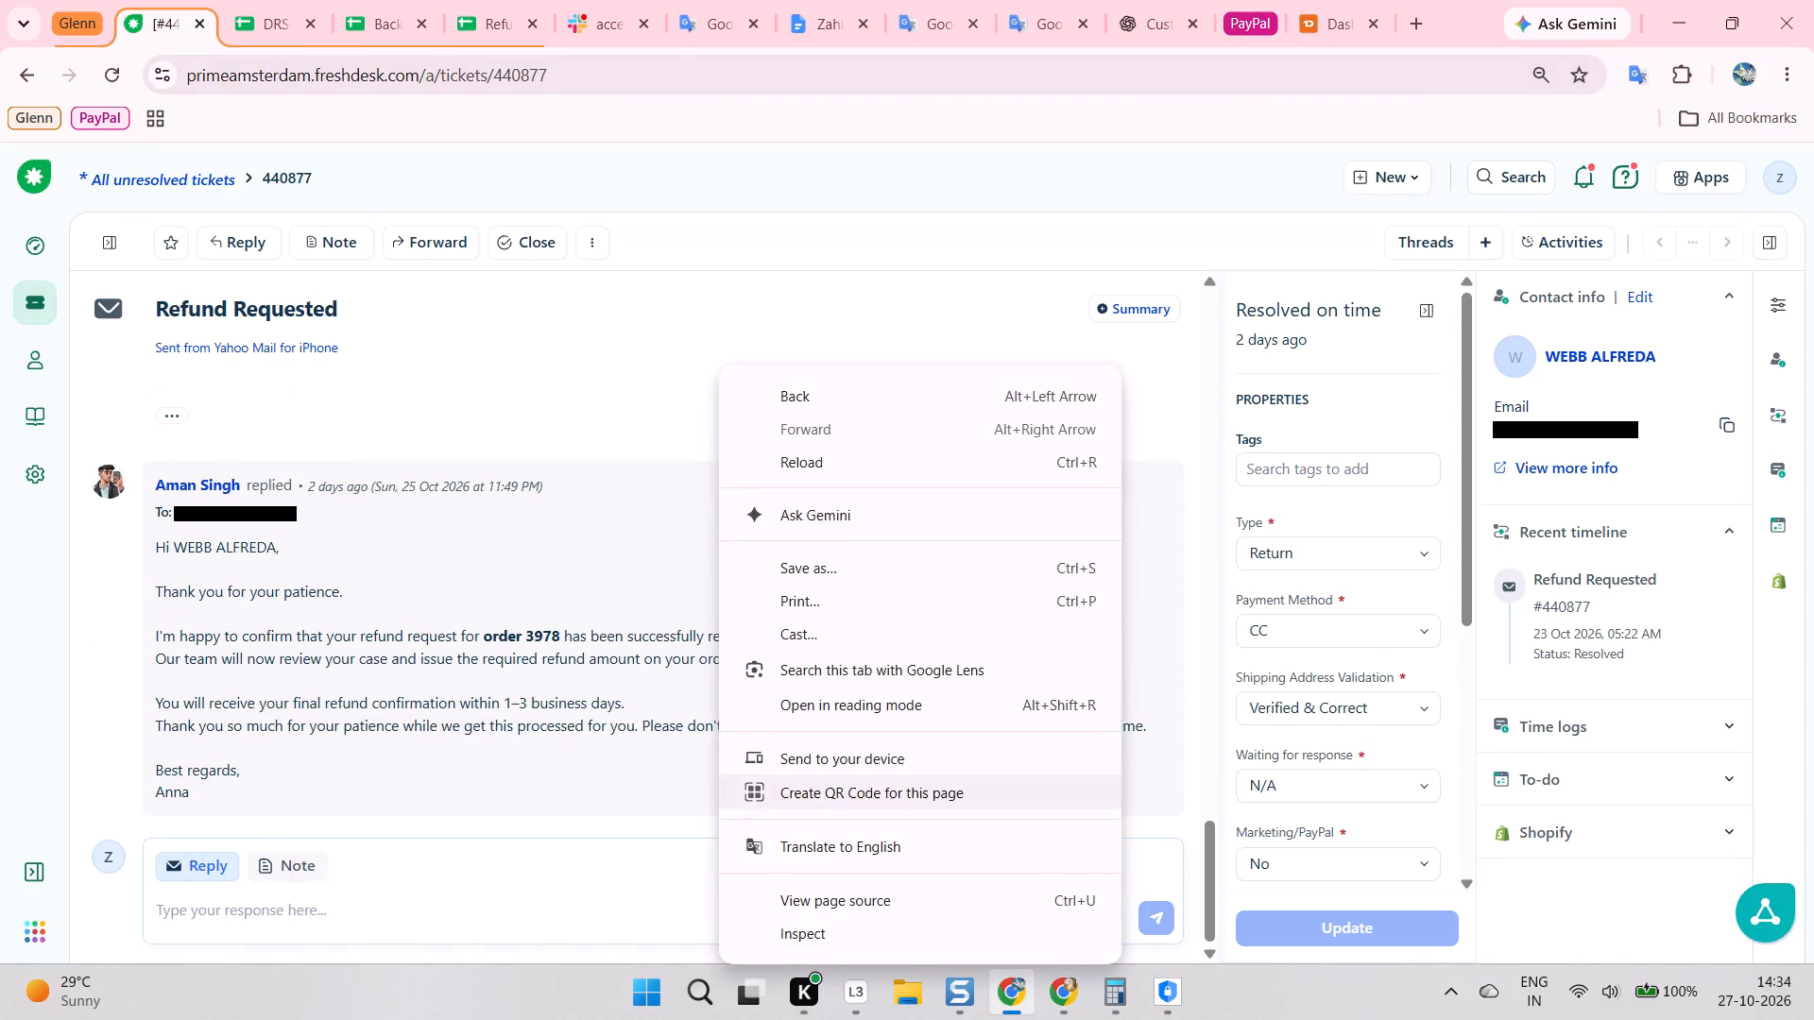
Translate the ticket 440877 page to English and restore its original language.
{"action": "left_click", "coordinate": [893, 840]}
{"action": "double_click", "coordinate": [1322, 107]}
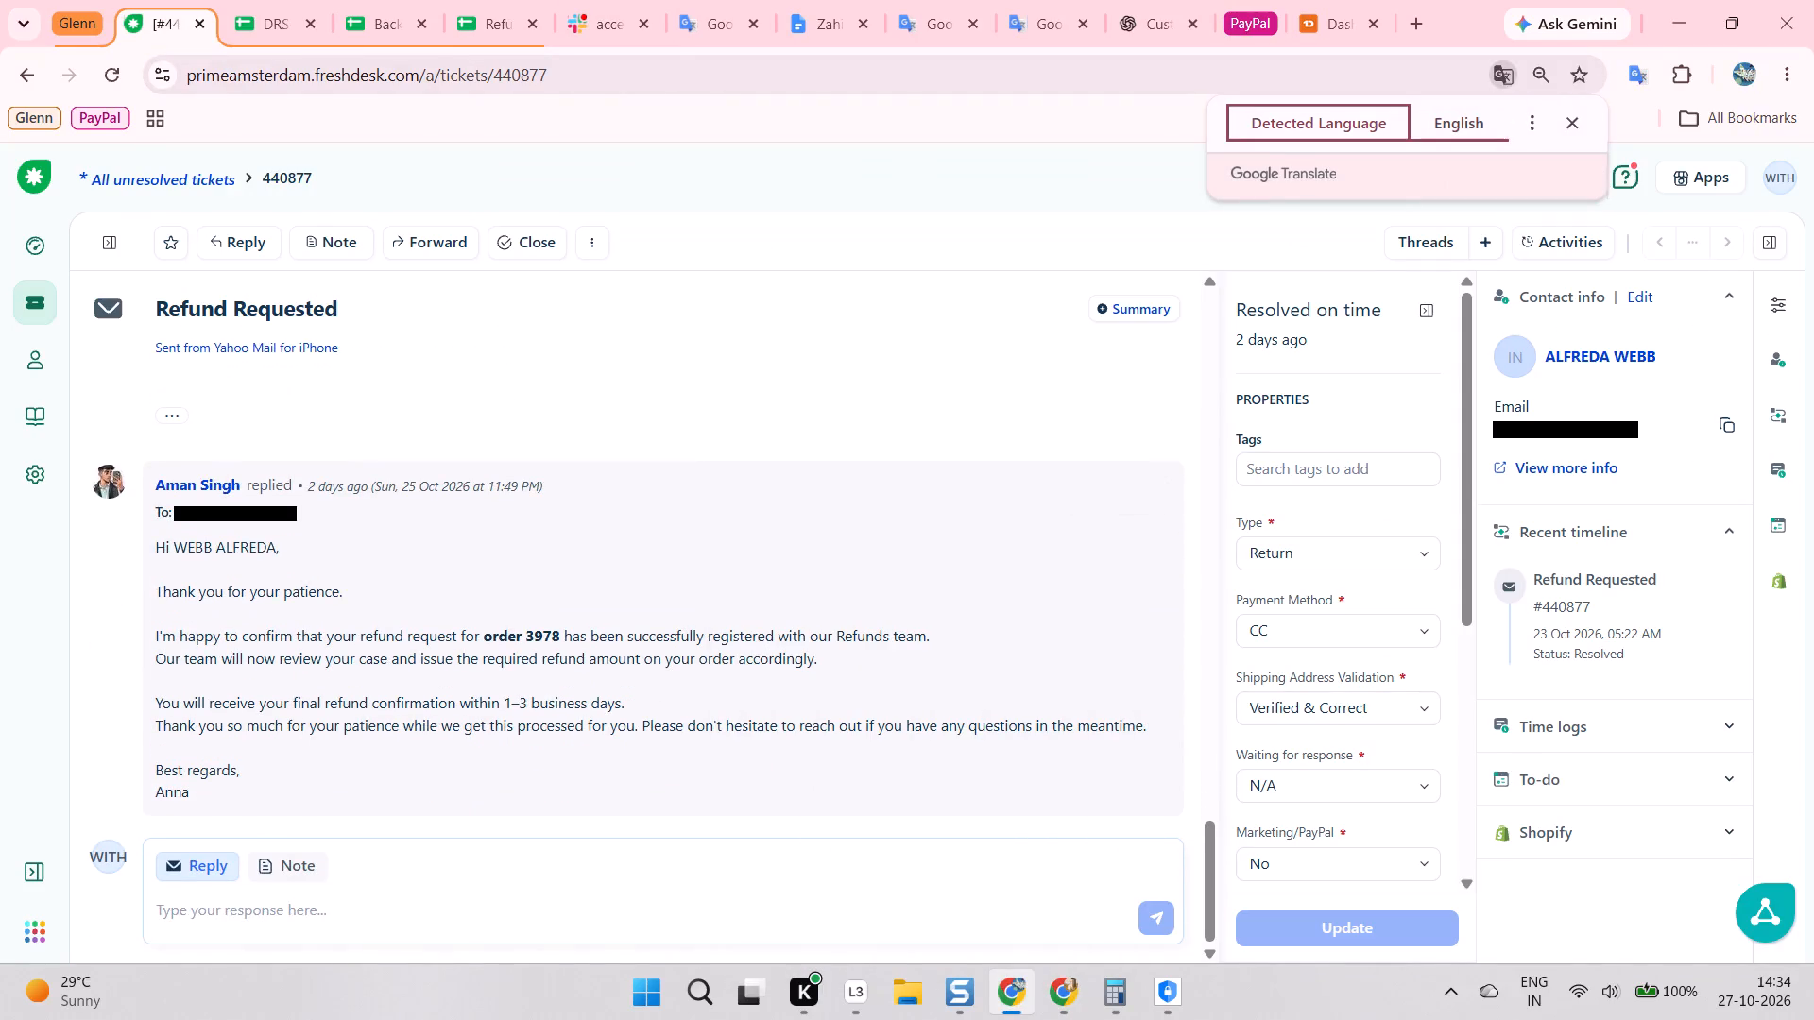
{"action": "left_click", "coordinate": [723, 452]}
Copy the paid amount of $82.38 from order 3978 in Shopify into Calculator and work out 10% of it.
{"action": "key", "text": "alt+Tab"}
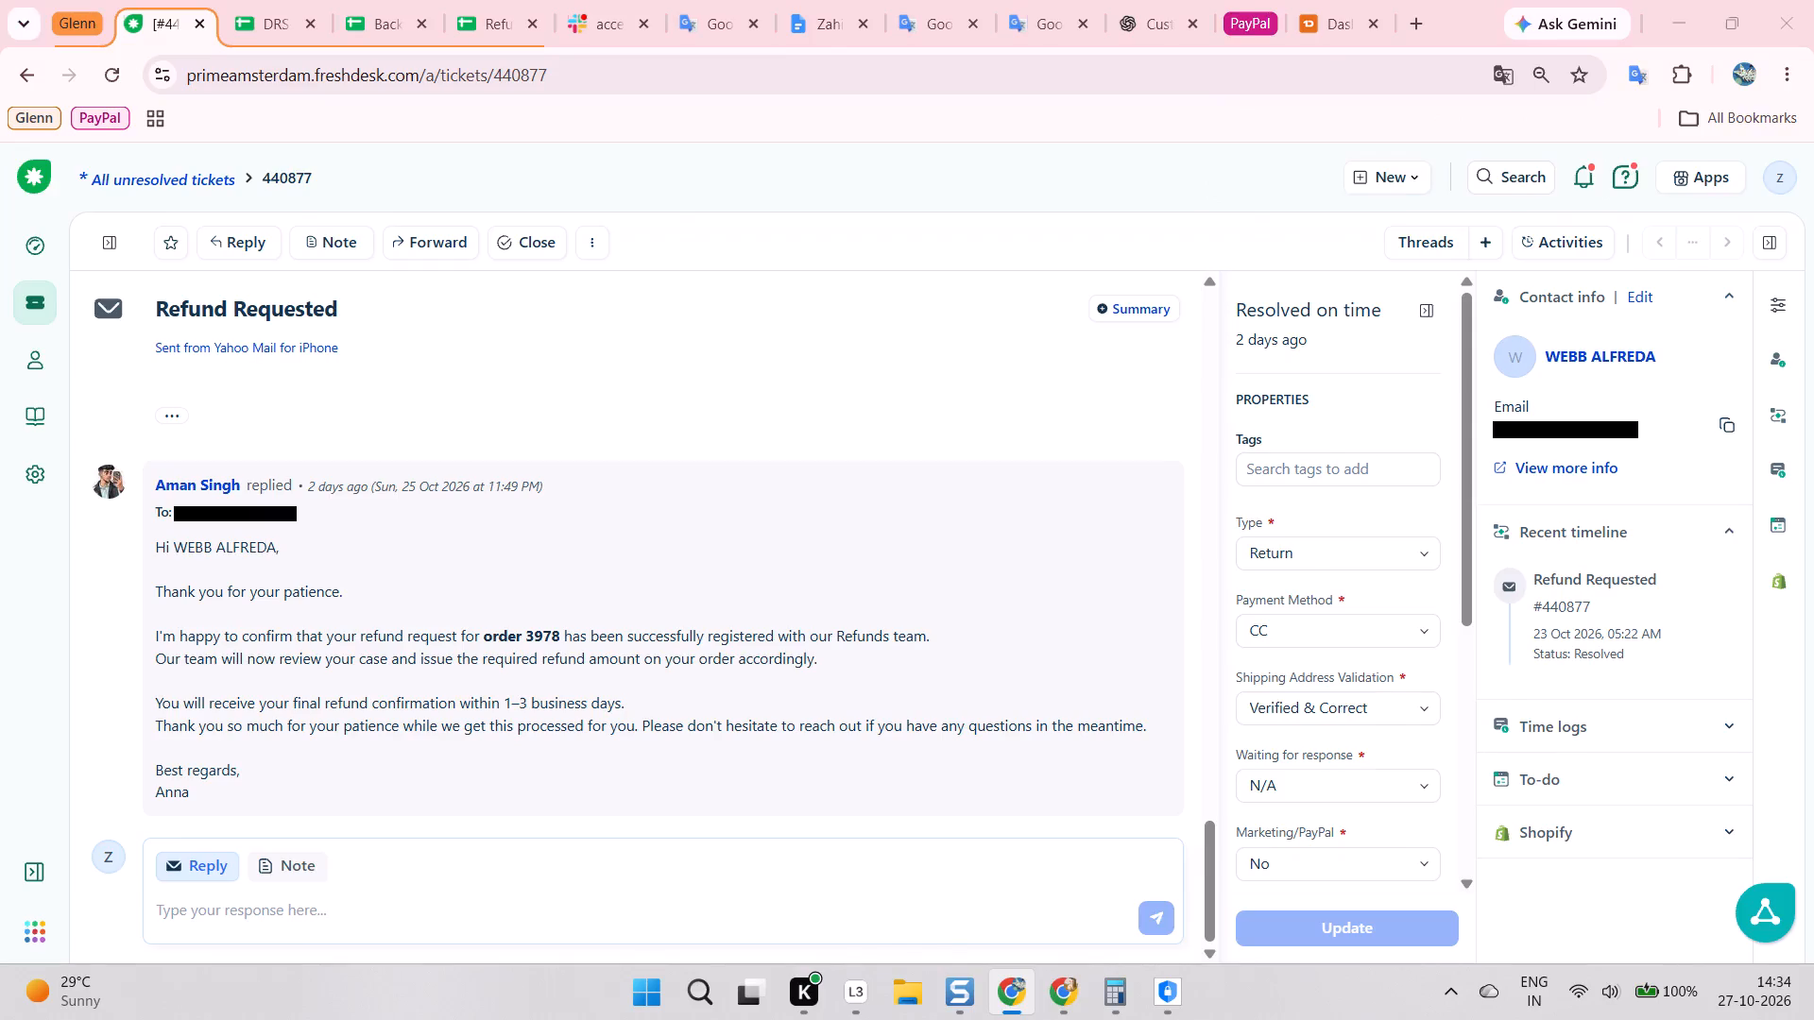
{"action": "scroll", "coordinate": [1131, 633], "scroll_direction": "down", "scroll_amount": 2}
{"action": "double_click", "coordinate": [1142, 475]}
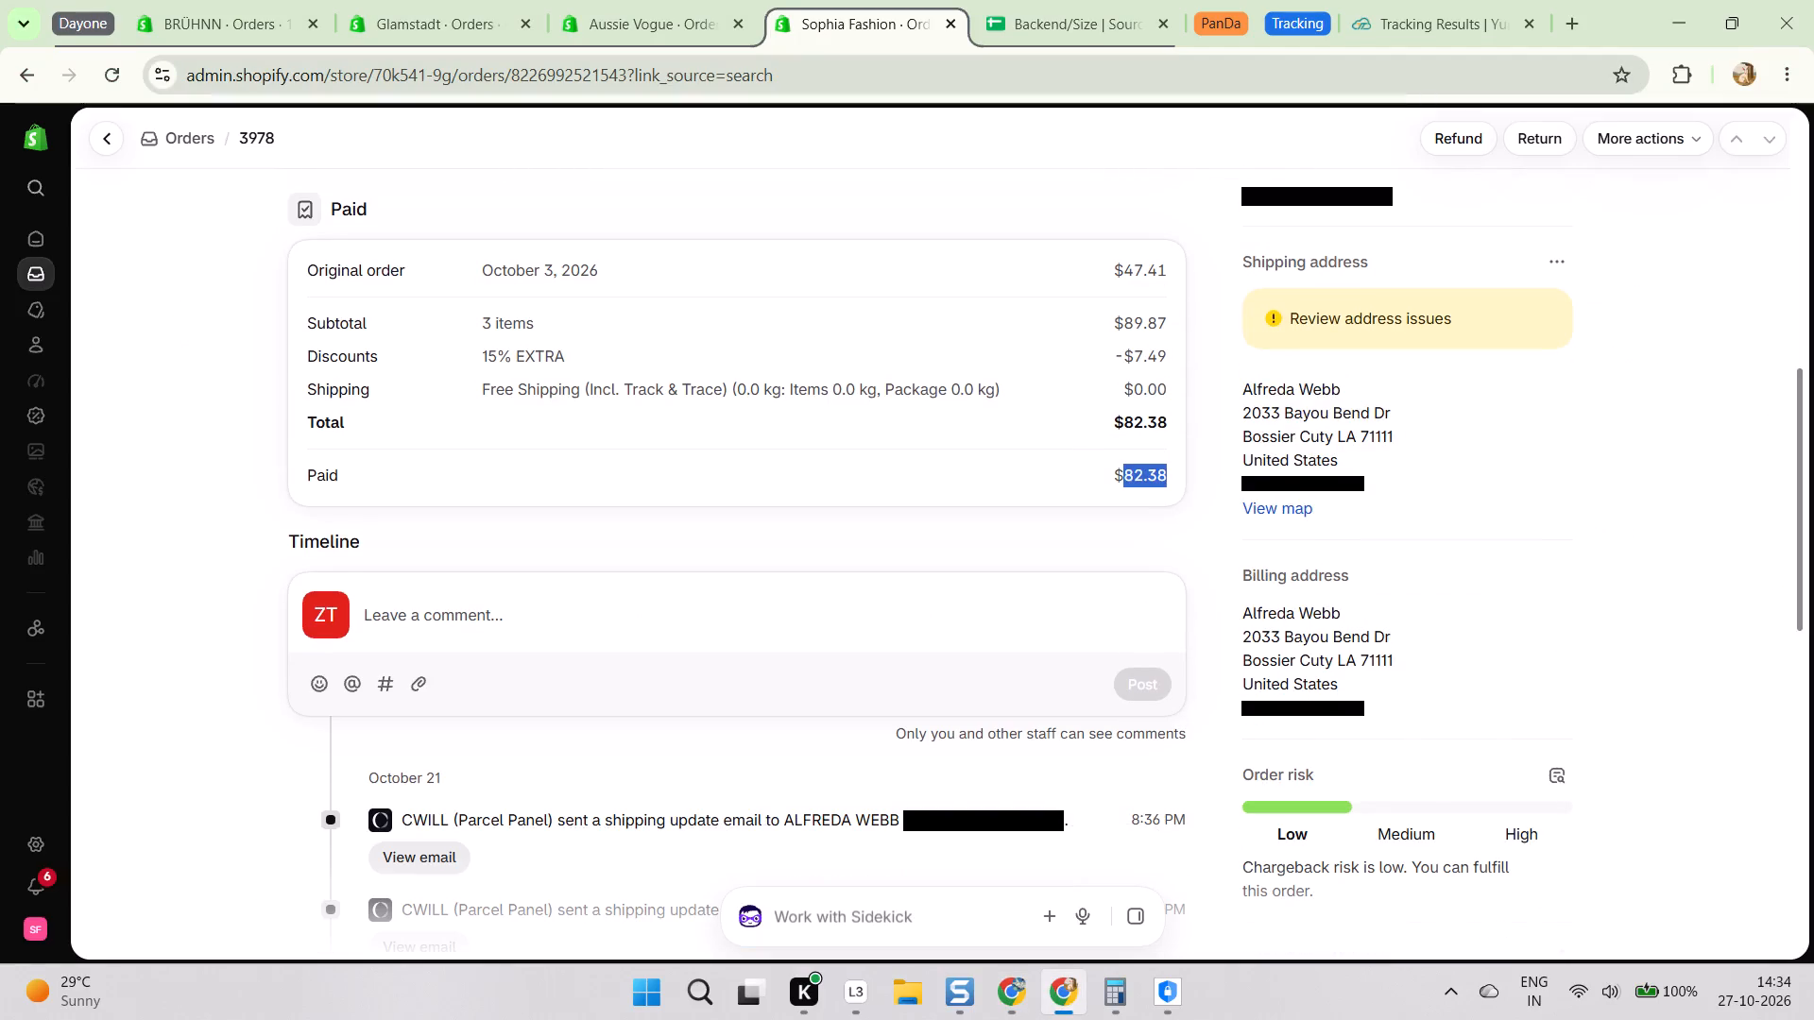
{"action": "key", "text": "ctrl+c"}
{"action": "key", "text": "ctrl+c"}
{"action": "left_click", "coordinate": [1130, 999]}
{"action": "left_click", "coordinate": [1609, 466]}
{"action": "key", "text": "ctrl+v"}
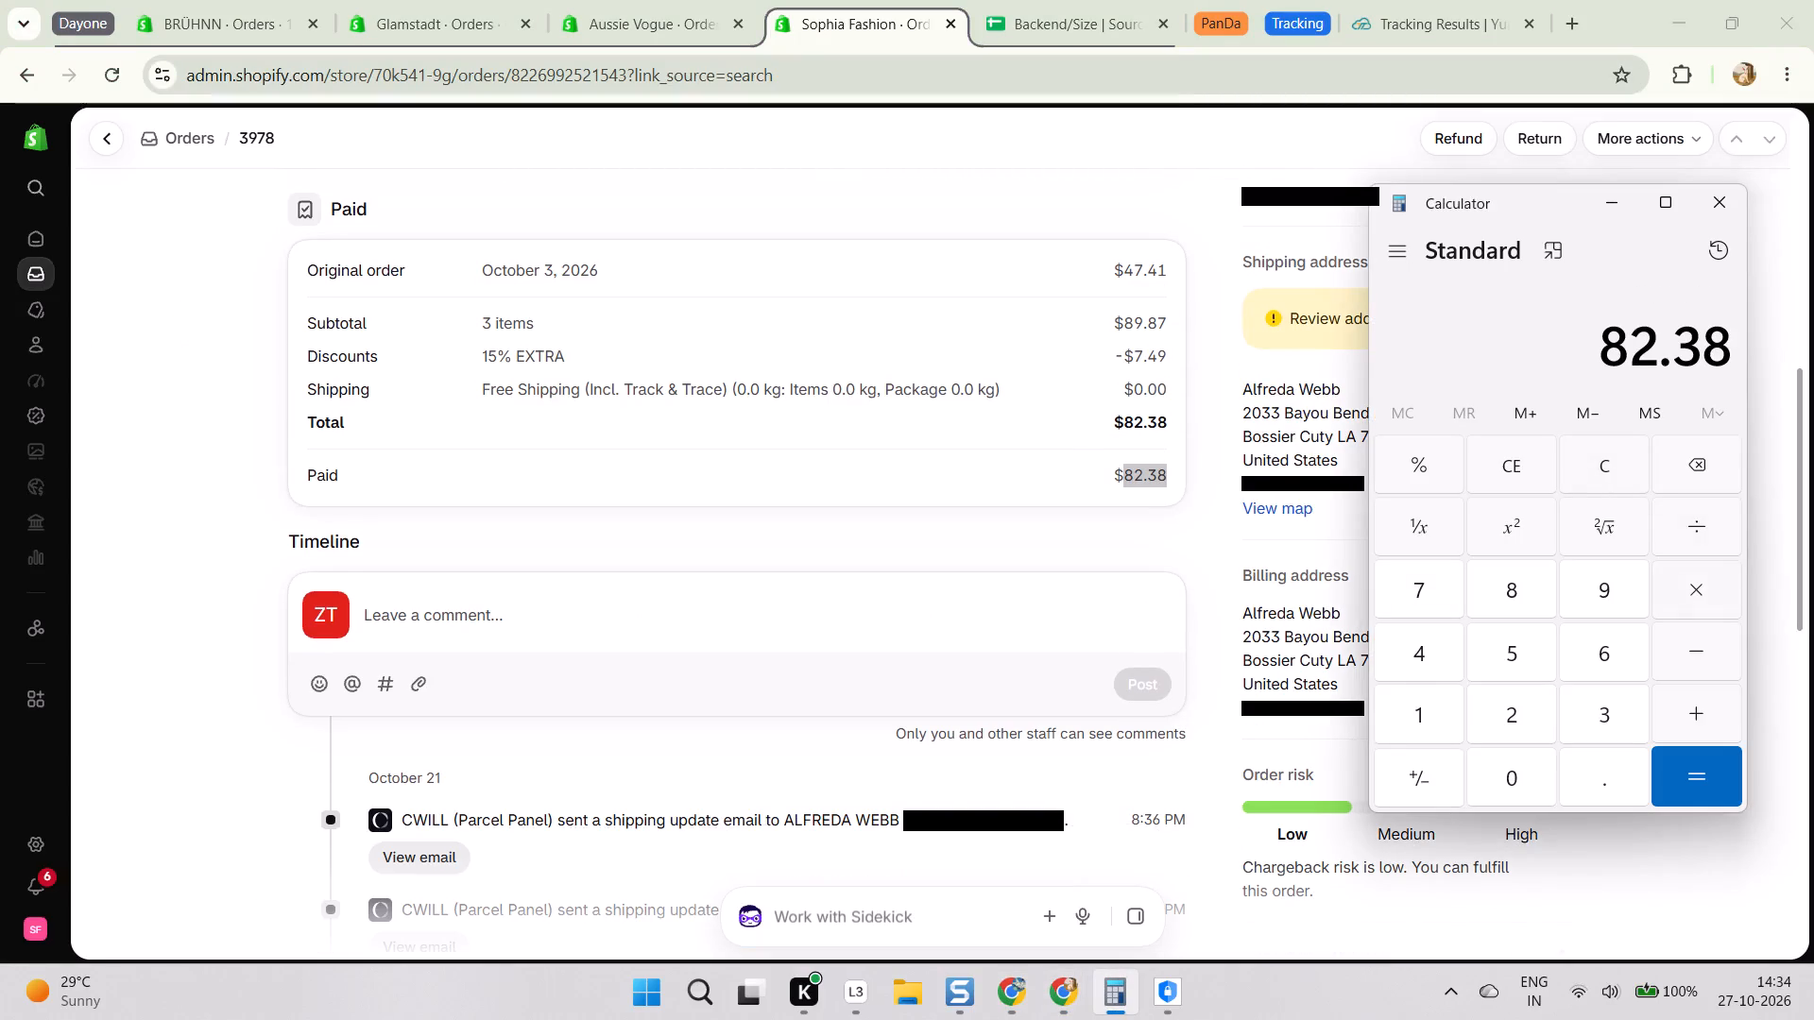
{"action": "left_click", "coordinate": [1675, 586]}
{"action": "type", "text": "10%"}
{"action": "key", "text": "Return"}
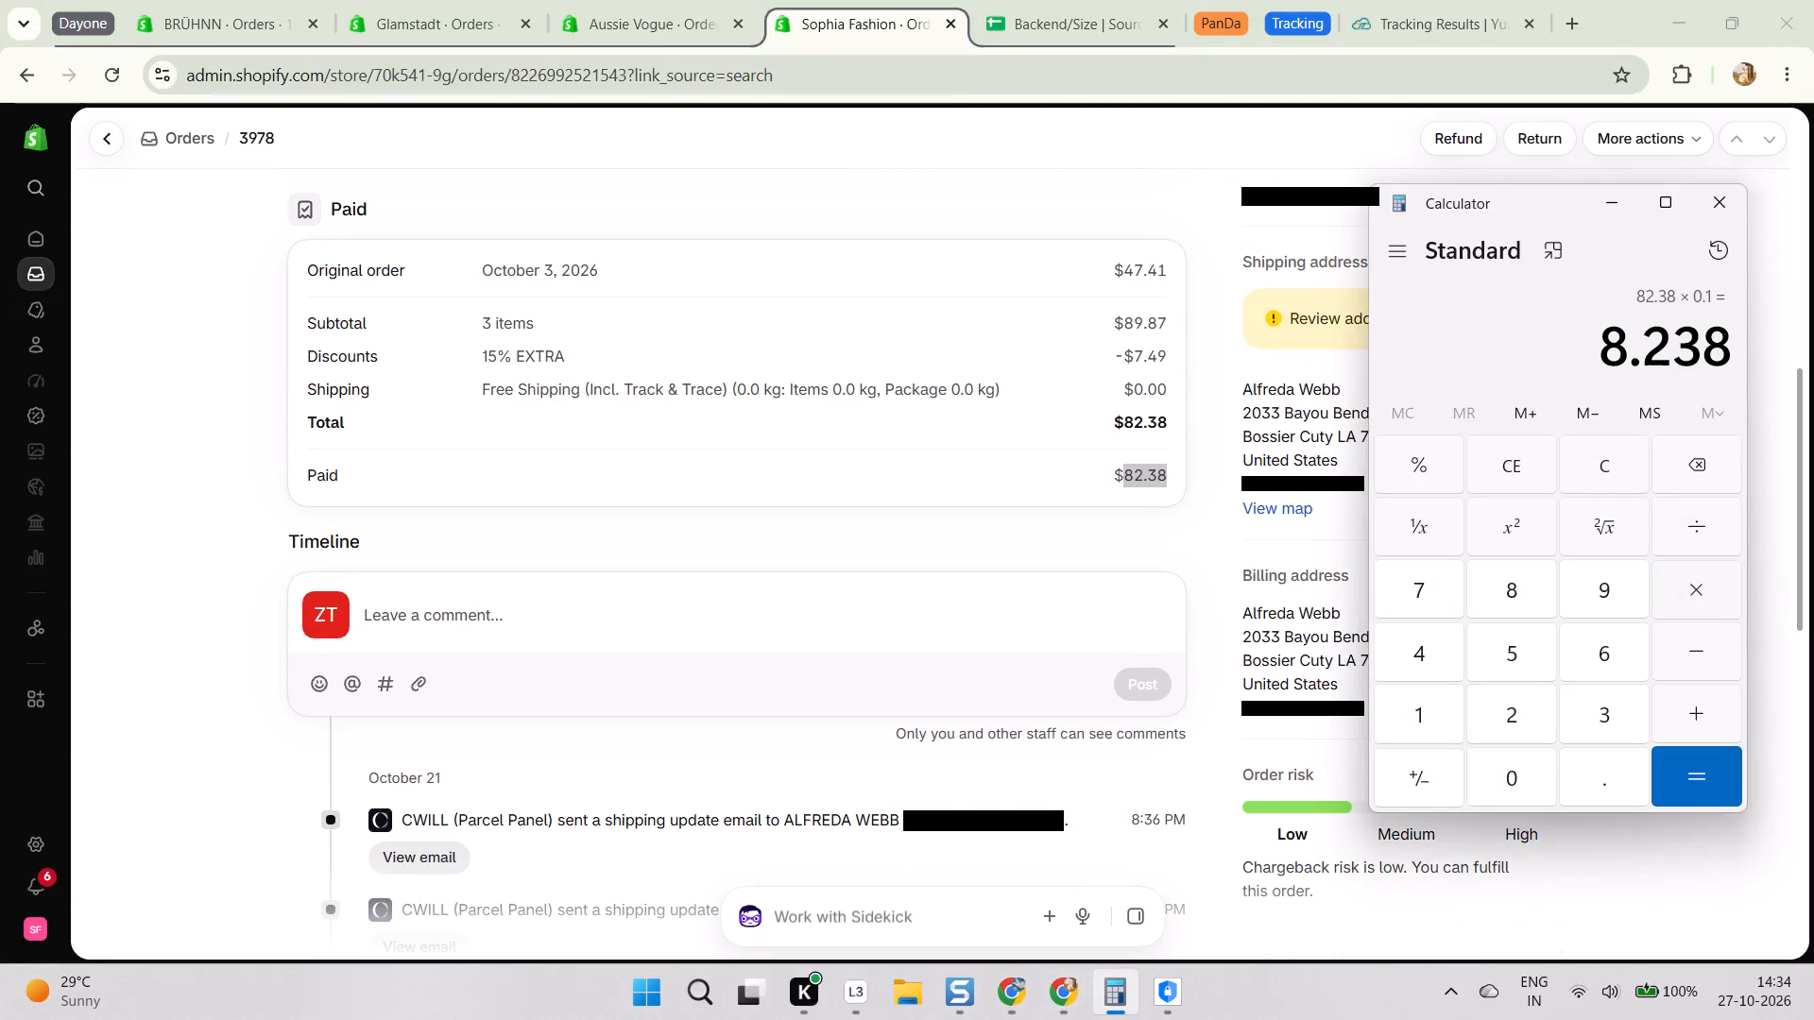
{"action": "left_click", "coordinate": [911, 463]}
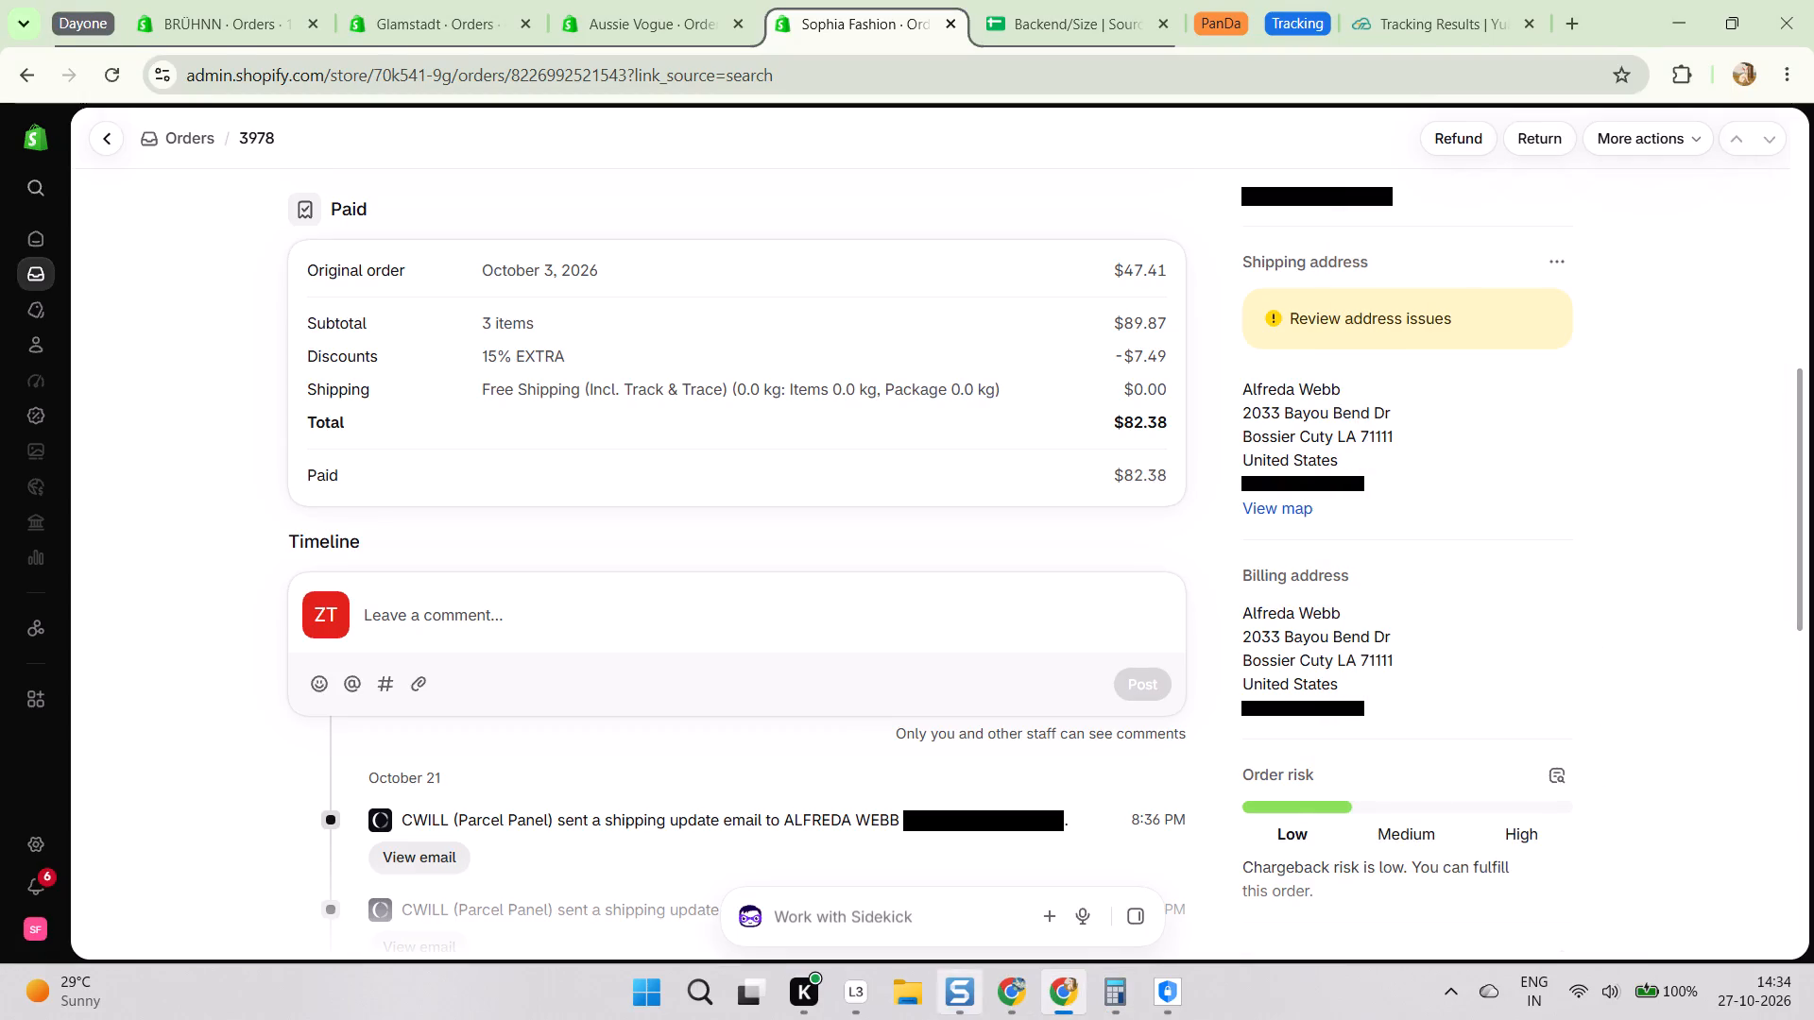
{"action": "left_click", "coordinate": [1009, 1007]}
{"action": "left_click", "coordinate": [488, 0]}
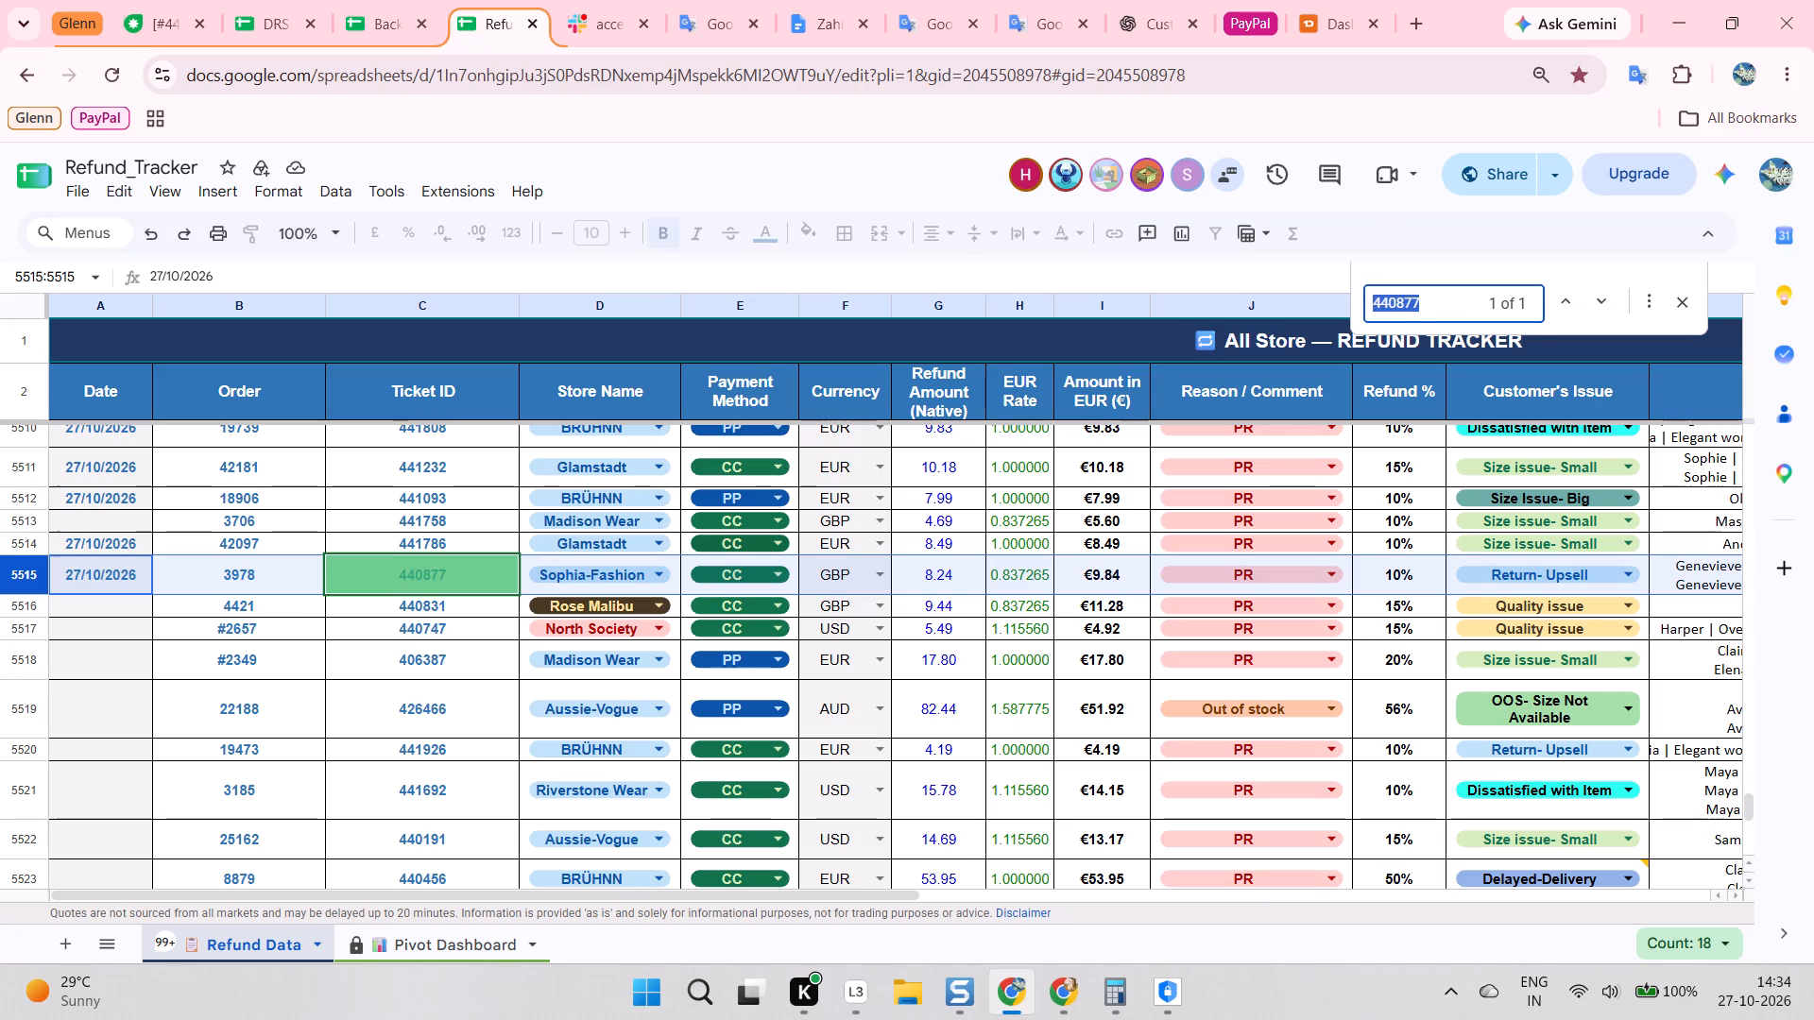
{"action": "scroll", "coordinate": [568, 652], "scroll_direction": "right", "scroll_amount": 5}
{"action": "scroll", "coordinate": [454, 620], "scroll_direction": "right", "scroll_amount": 2}
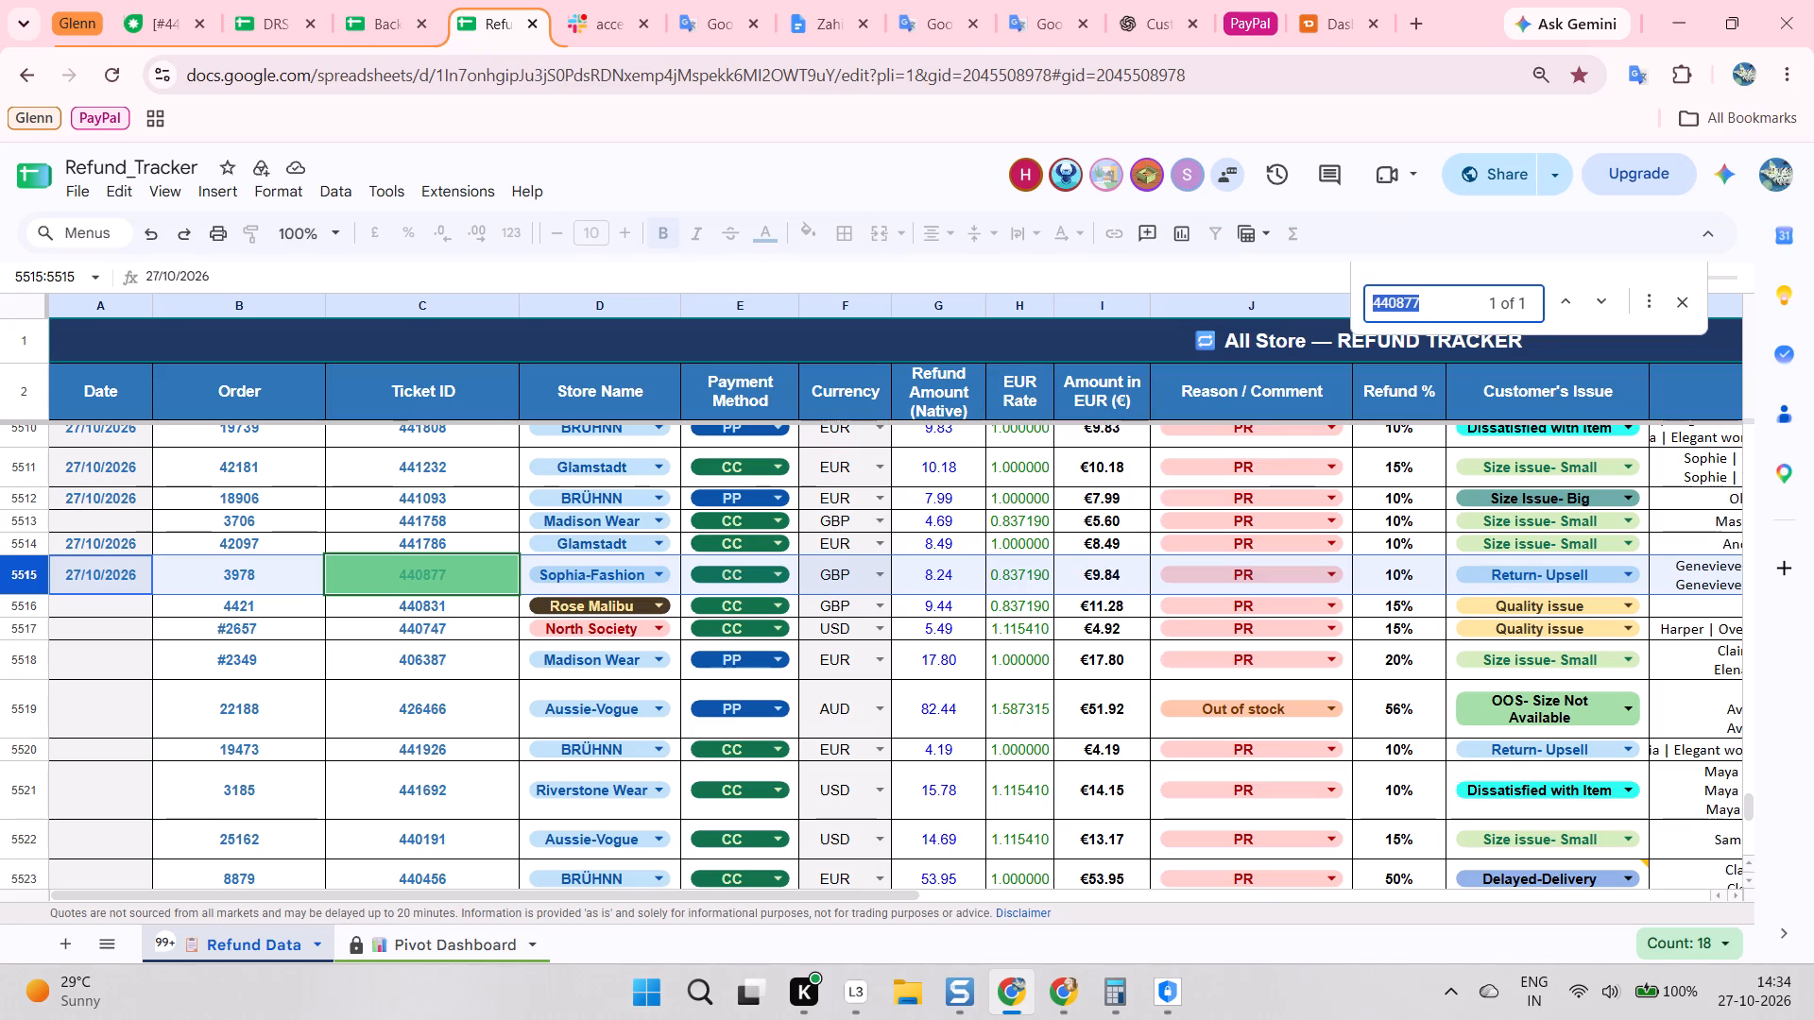
{"action": "key", "text": "alt+Tab"}
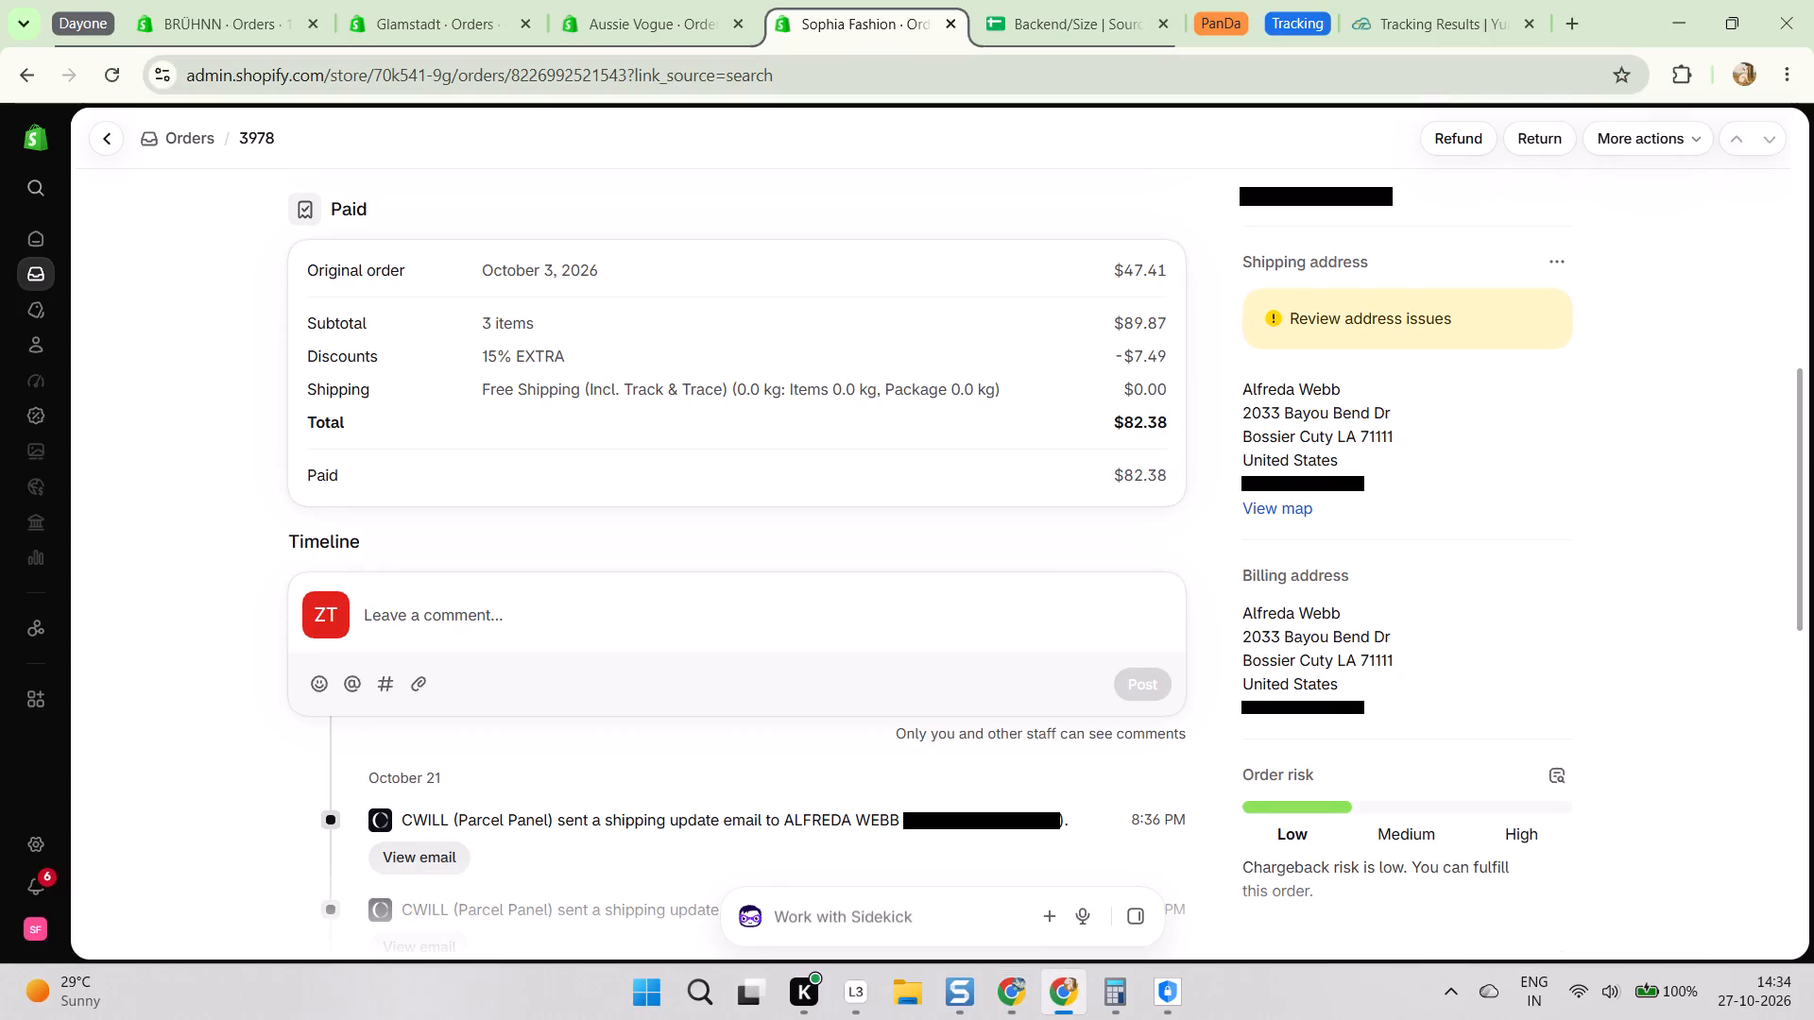
{"action": "scroll", "coordinate": [641, 618], "scroll_direction": "down", "scroll_amount": 3}
{"action": "scroll", "coordinate": [804, 581], "scroll_direction": "down", "scroll_amount": 3}
{"action": "scroll", "coordinate": [1262, 479], "scroll_direction": "up", "scroll_amount": 3}
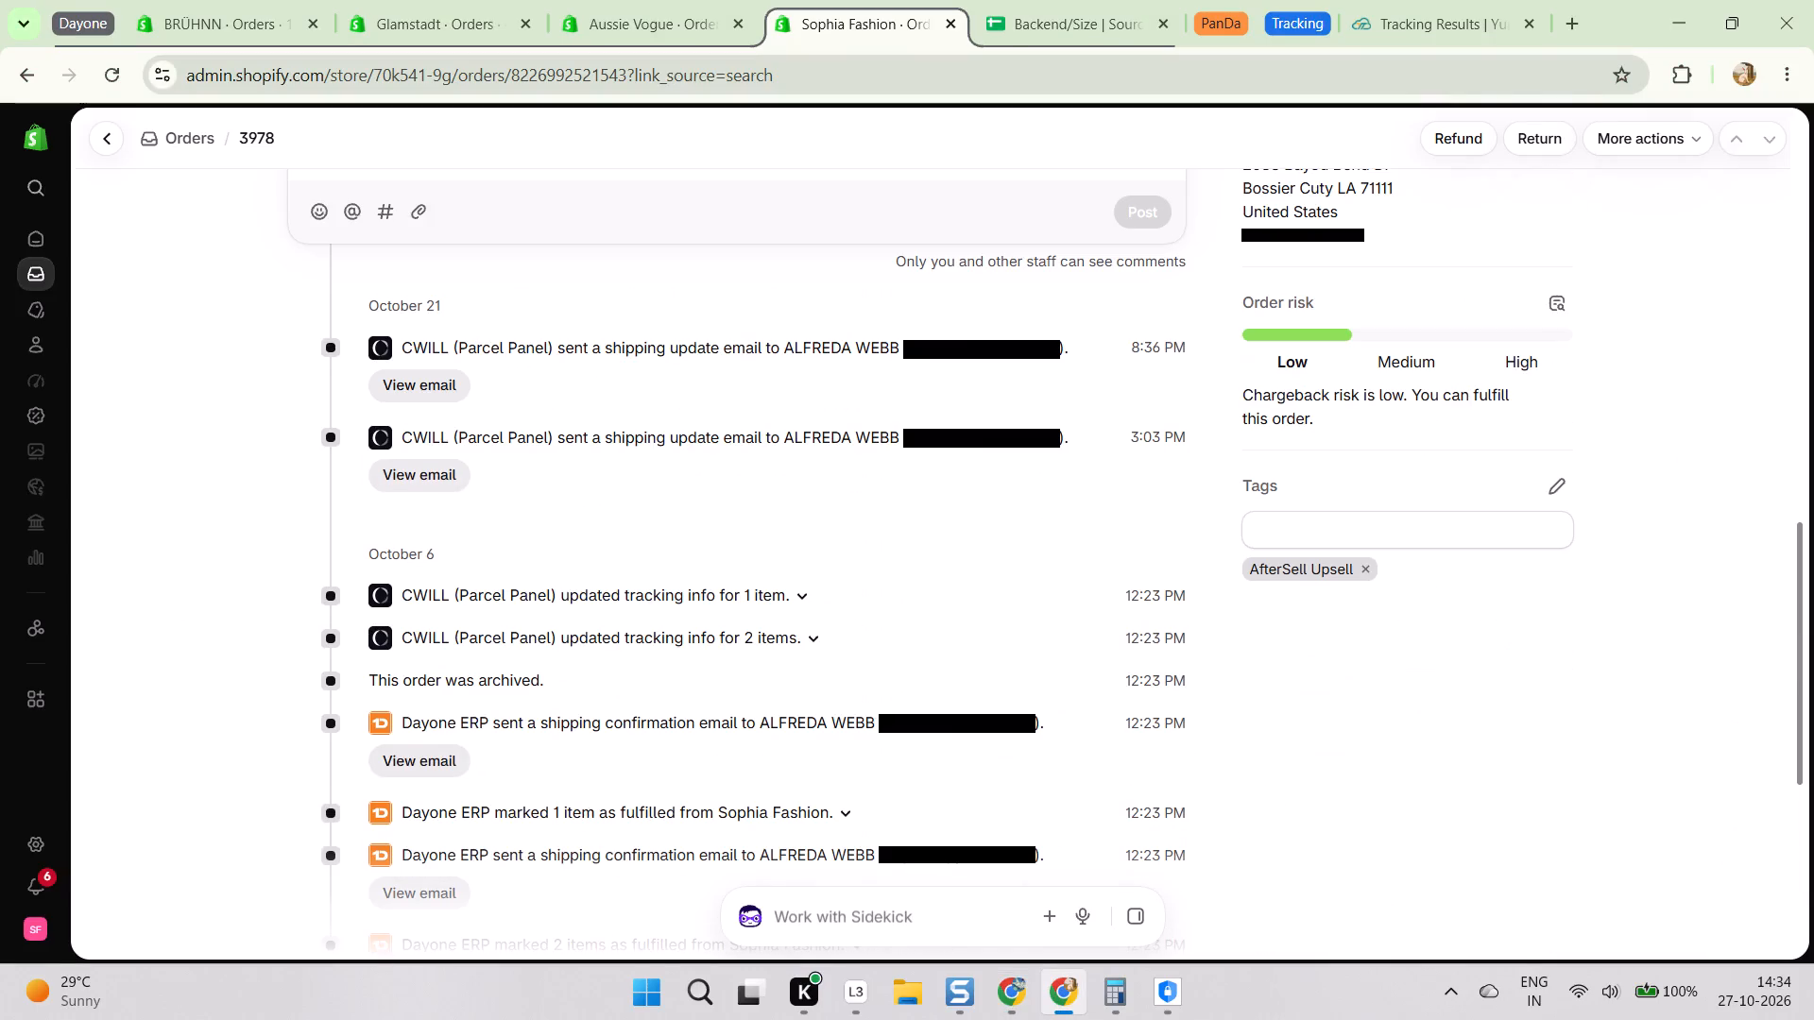
{"action": "double_click", "coordinate": [1314, 502]}
{"action": "left_click", "coordinate": [1312, 528]}
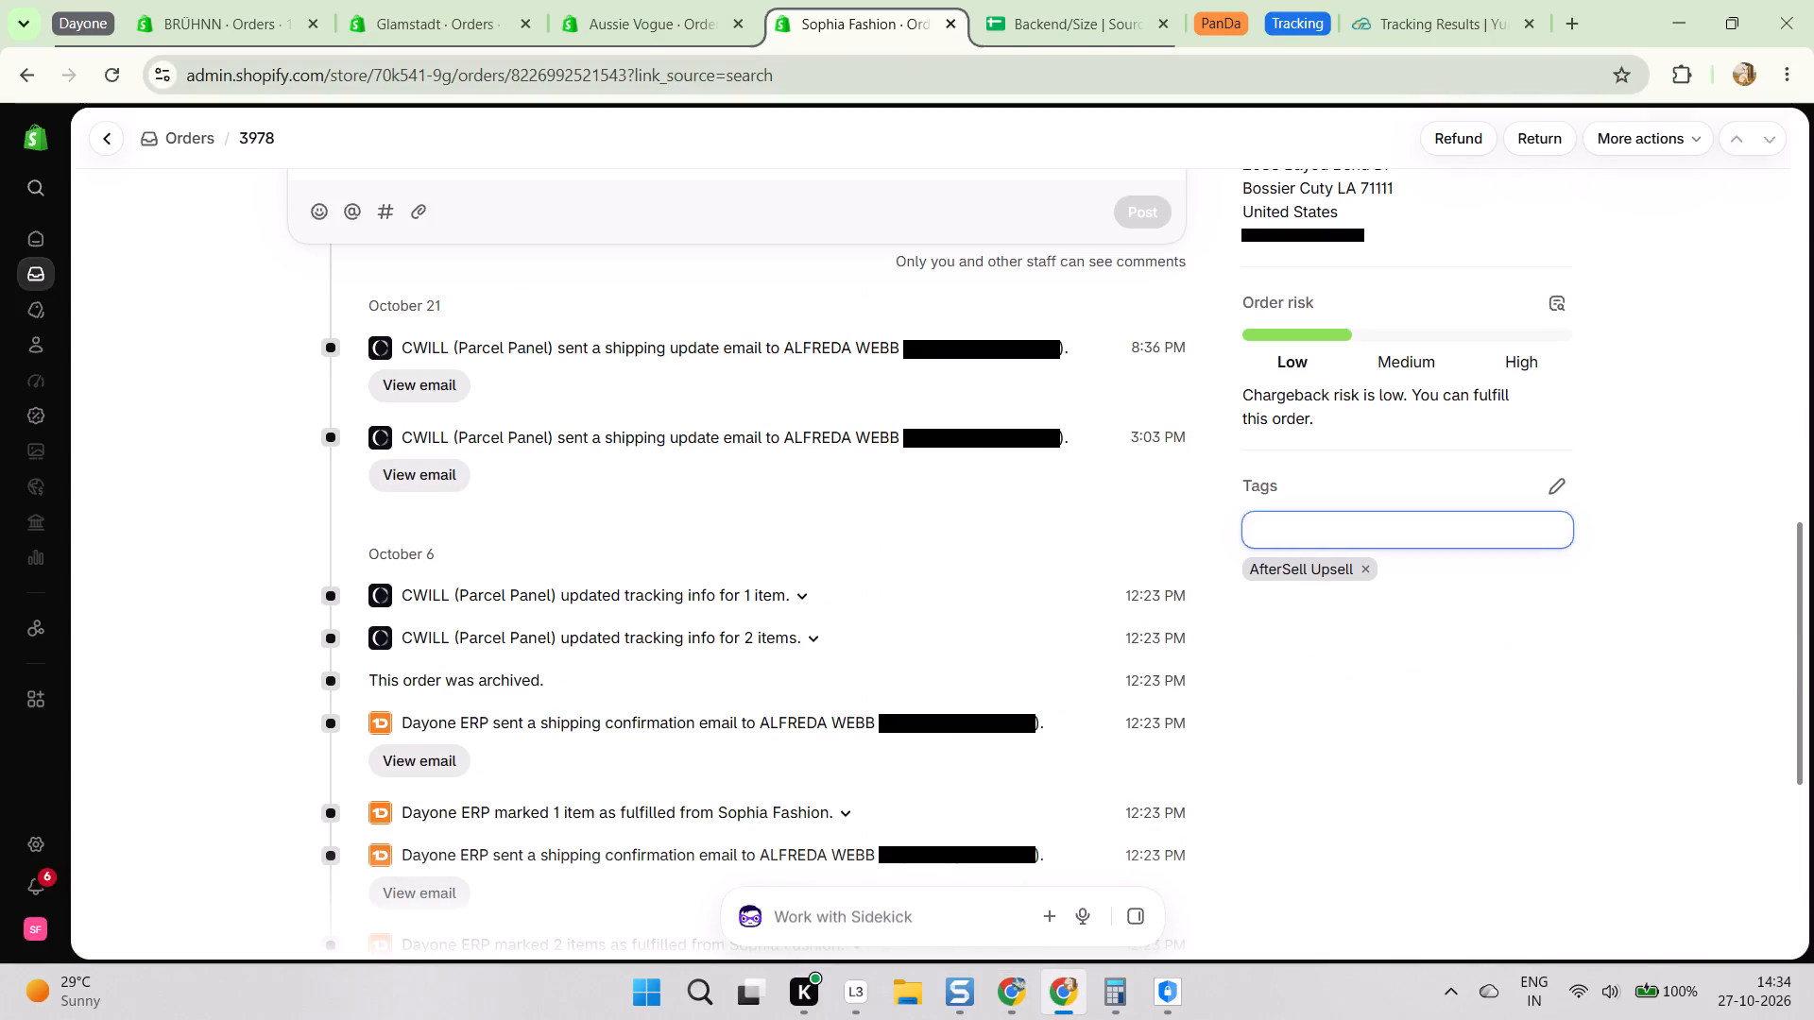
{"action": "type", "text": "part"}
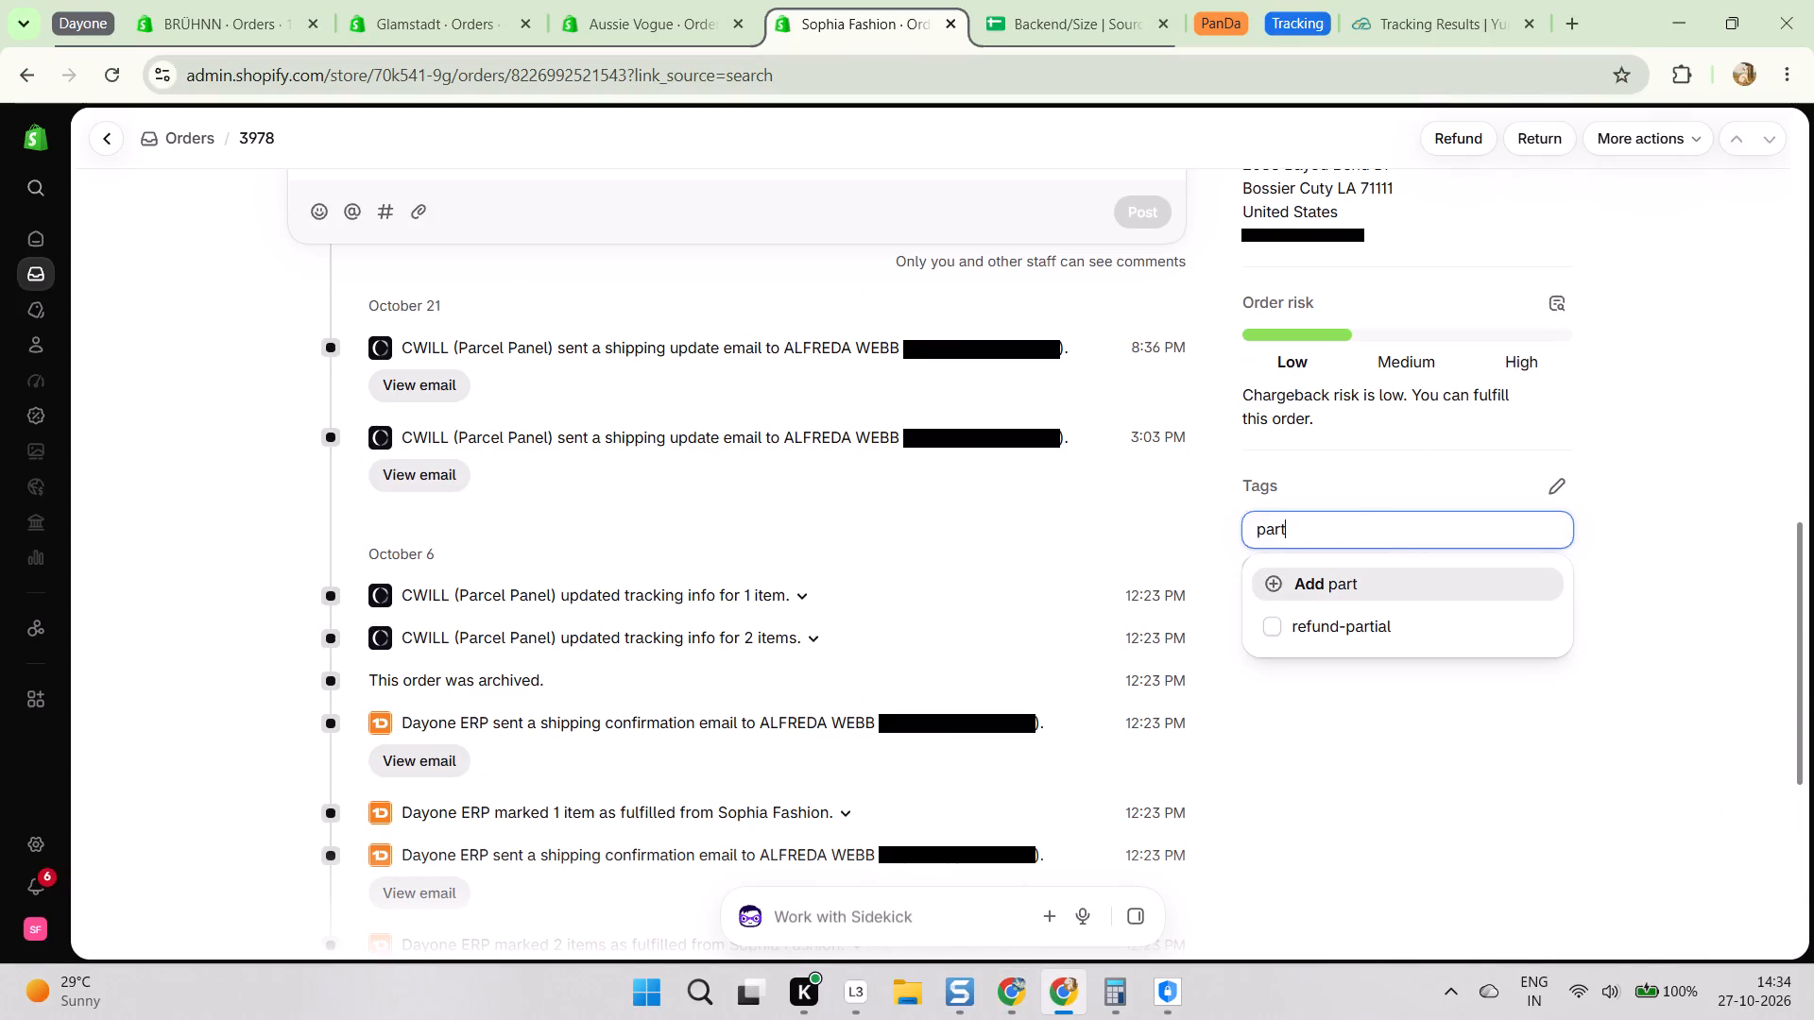
{"action": "left_click", "coordinate": [1357, 630]}
{"action": "double_click", "coordinate": [1347, 538]}
{"action": "key", "text": "BackSpace"}
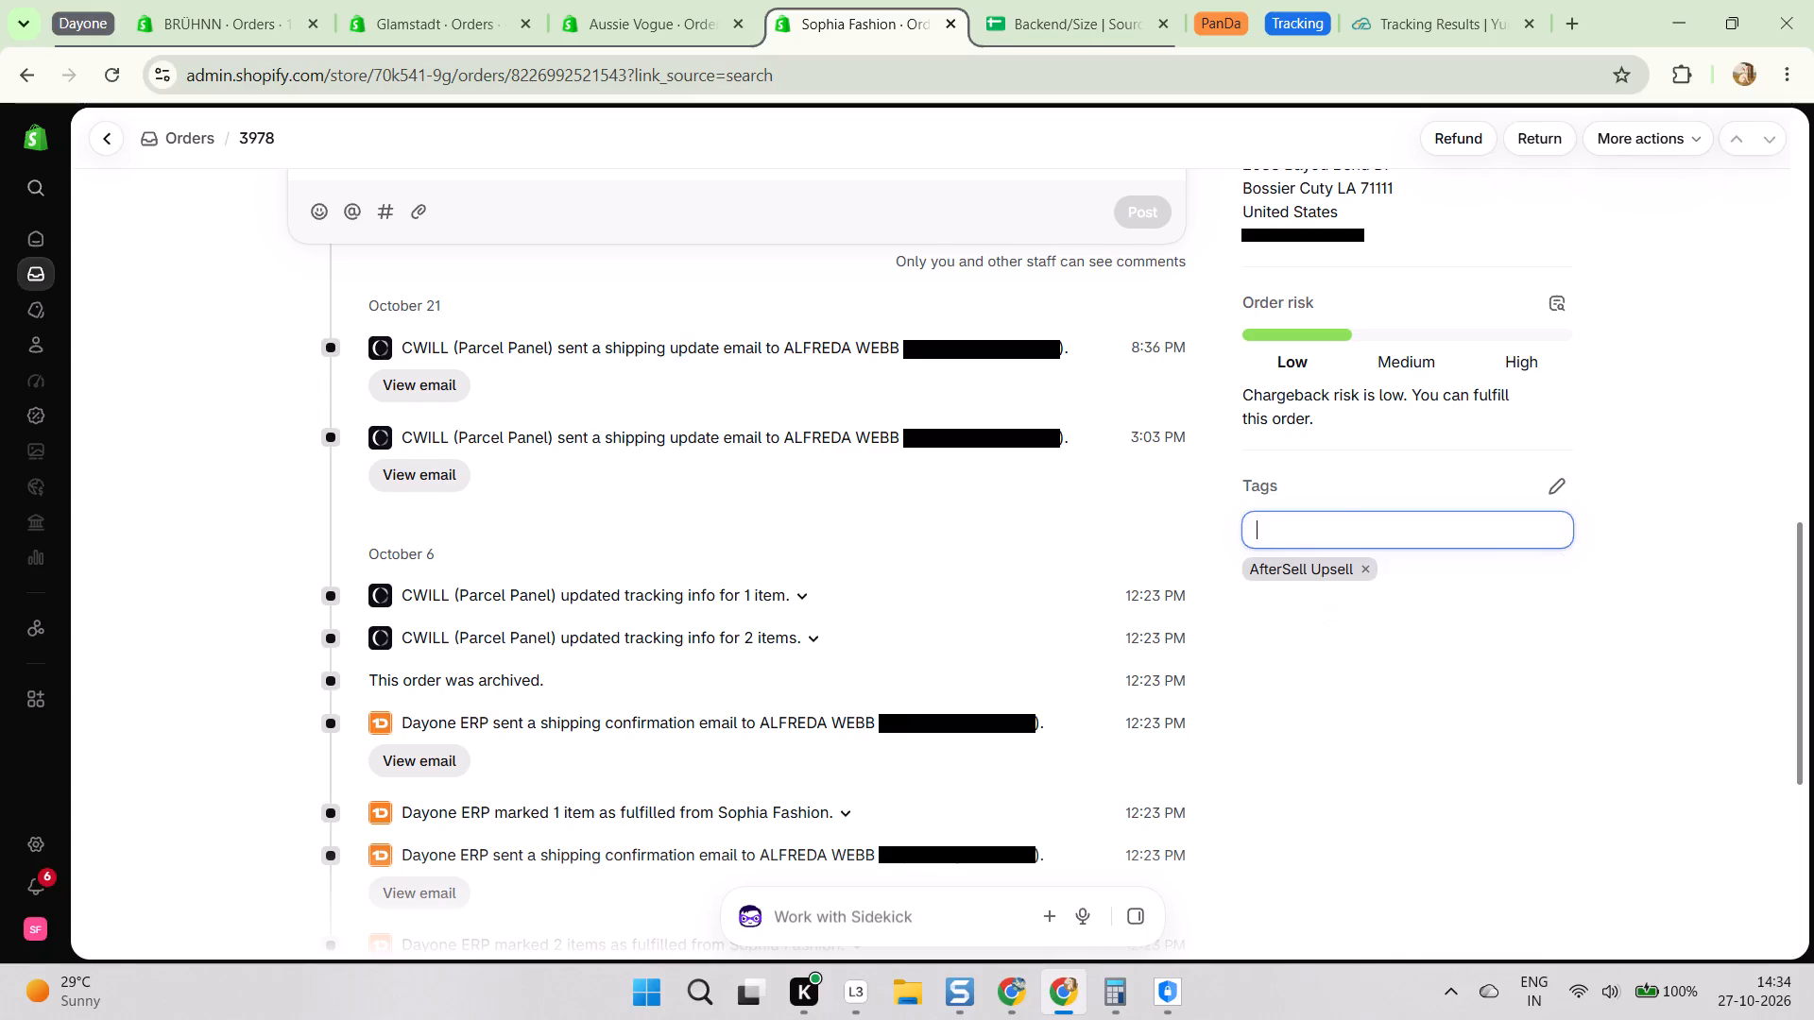
{"action": "scroll", "coordinate": [1345, 538], "scroll_direction": "up", "scroll_amount": 4}
{"action": "scroll", "coordinate": [1342, 526], "scroll_direction": "down", "scroll_amount": 3}
{"action": "scroll", "coordinate": [1353, 541], "scroll_direction": "up", "scroll_amount": 9}
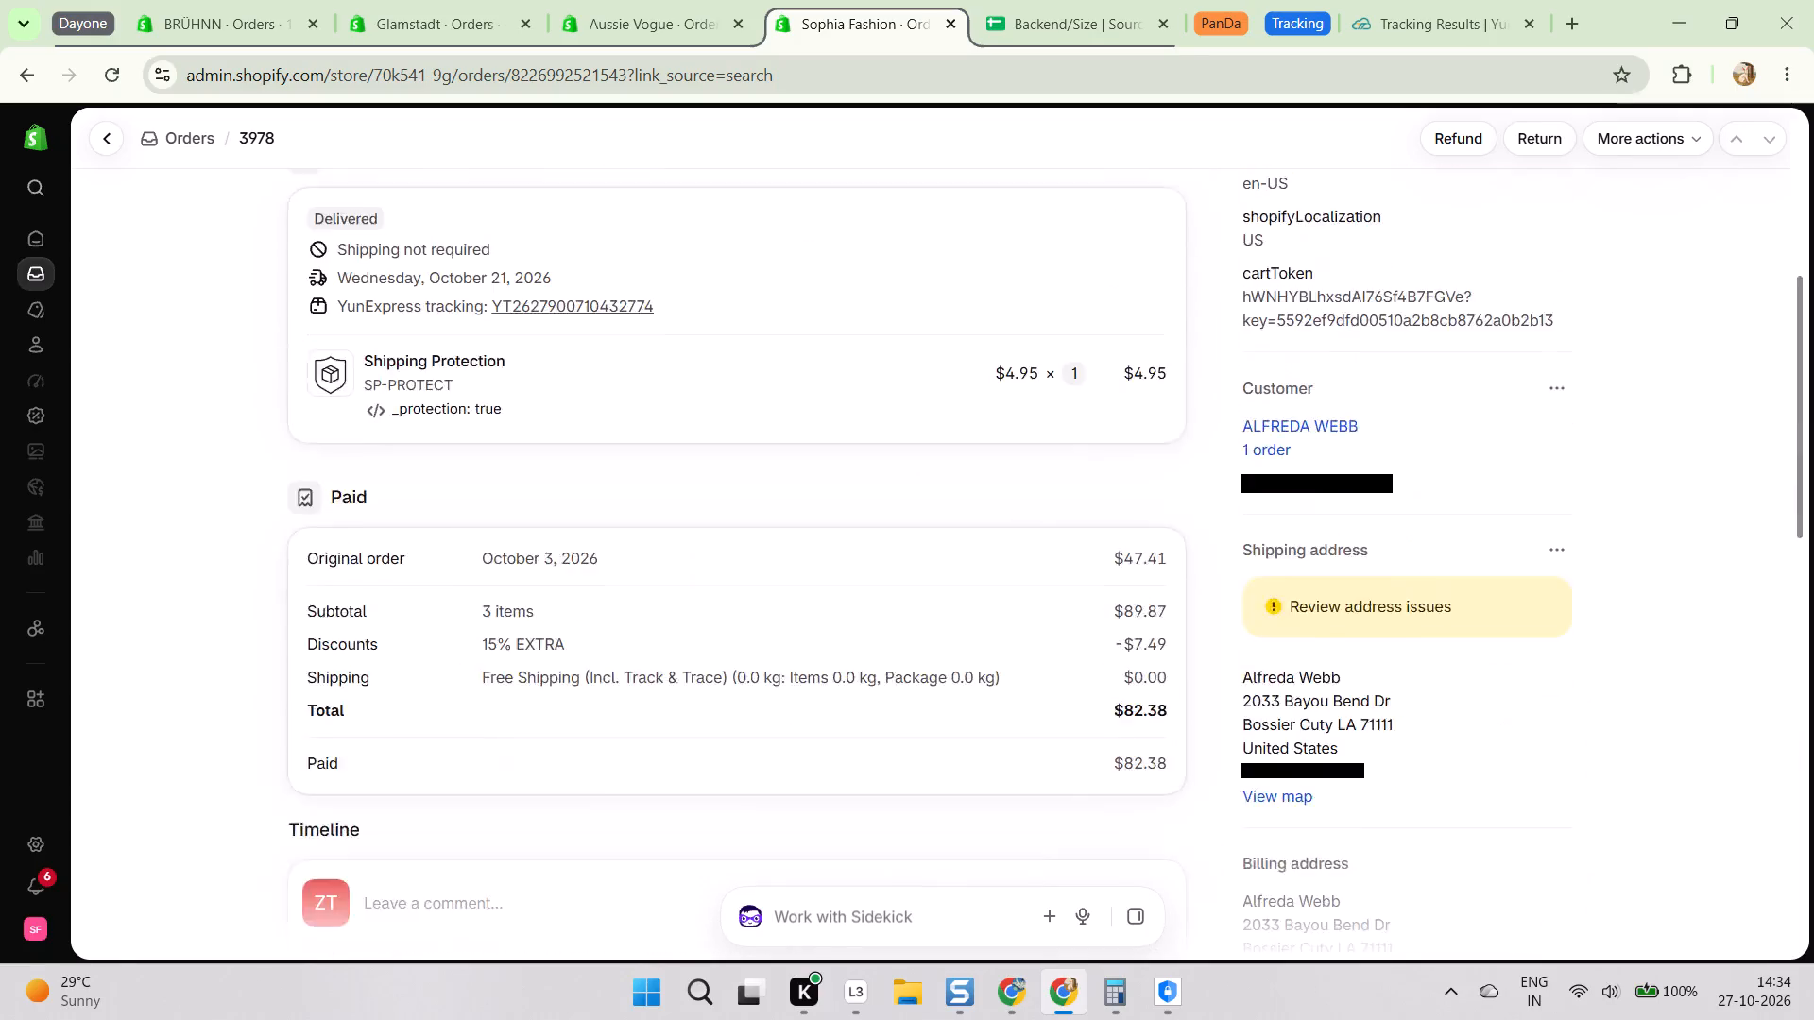
{"action": "scroll", "coordinate": [1244, 417], "scroll_direction": "up", "scroll_amount": 6}
{"action": "left_click", "coordinate": [1458, 140]}
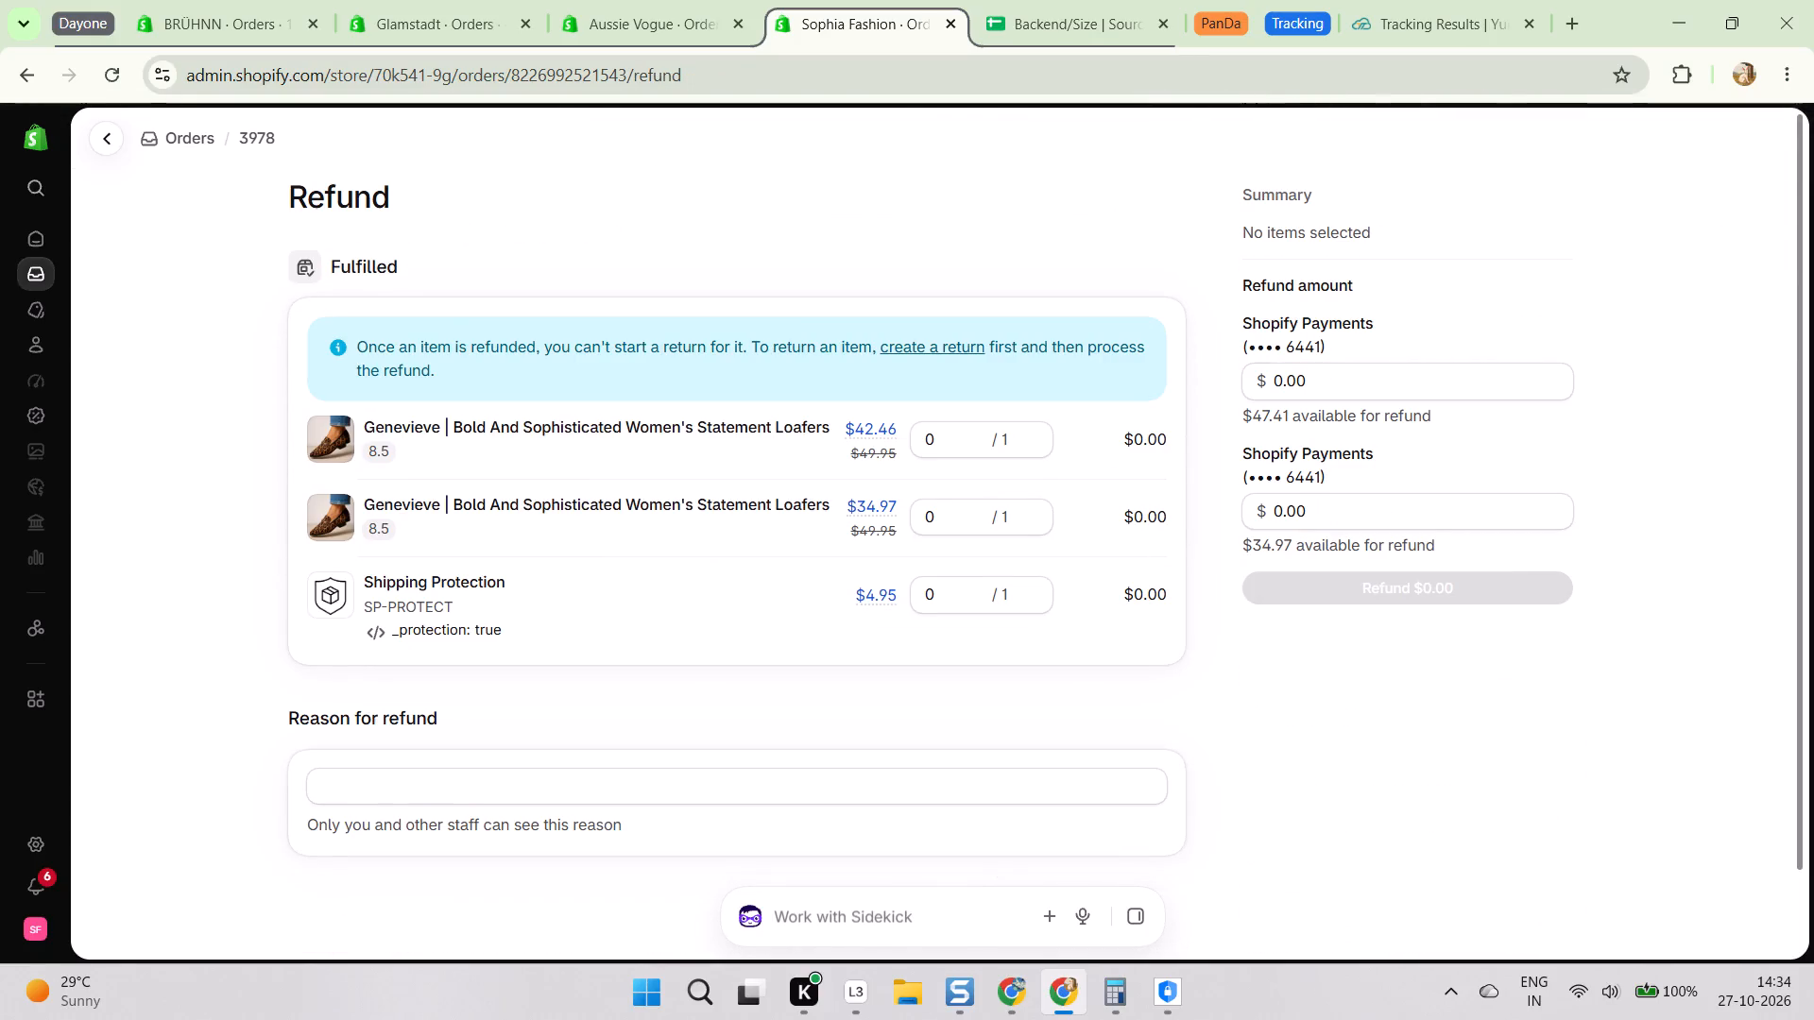
{"action": "left_click", "coordinate": [594, 783]}
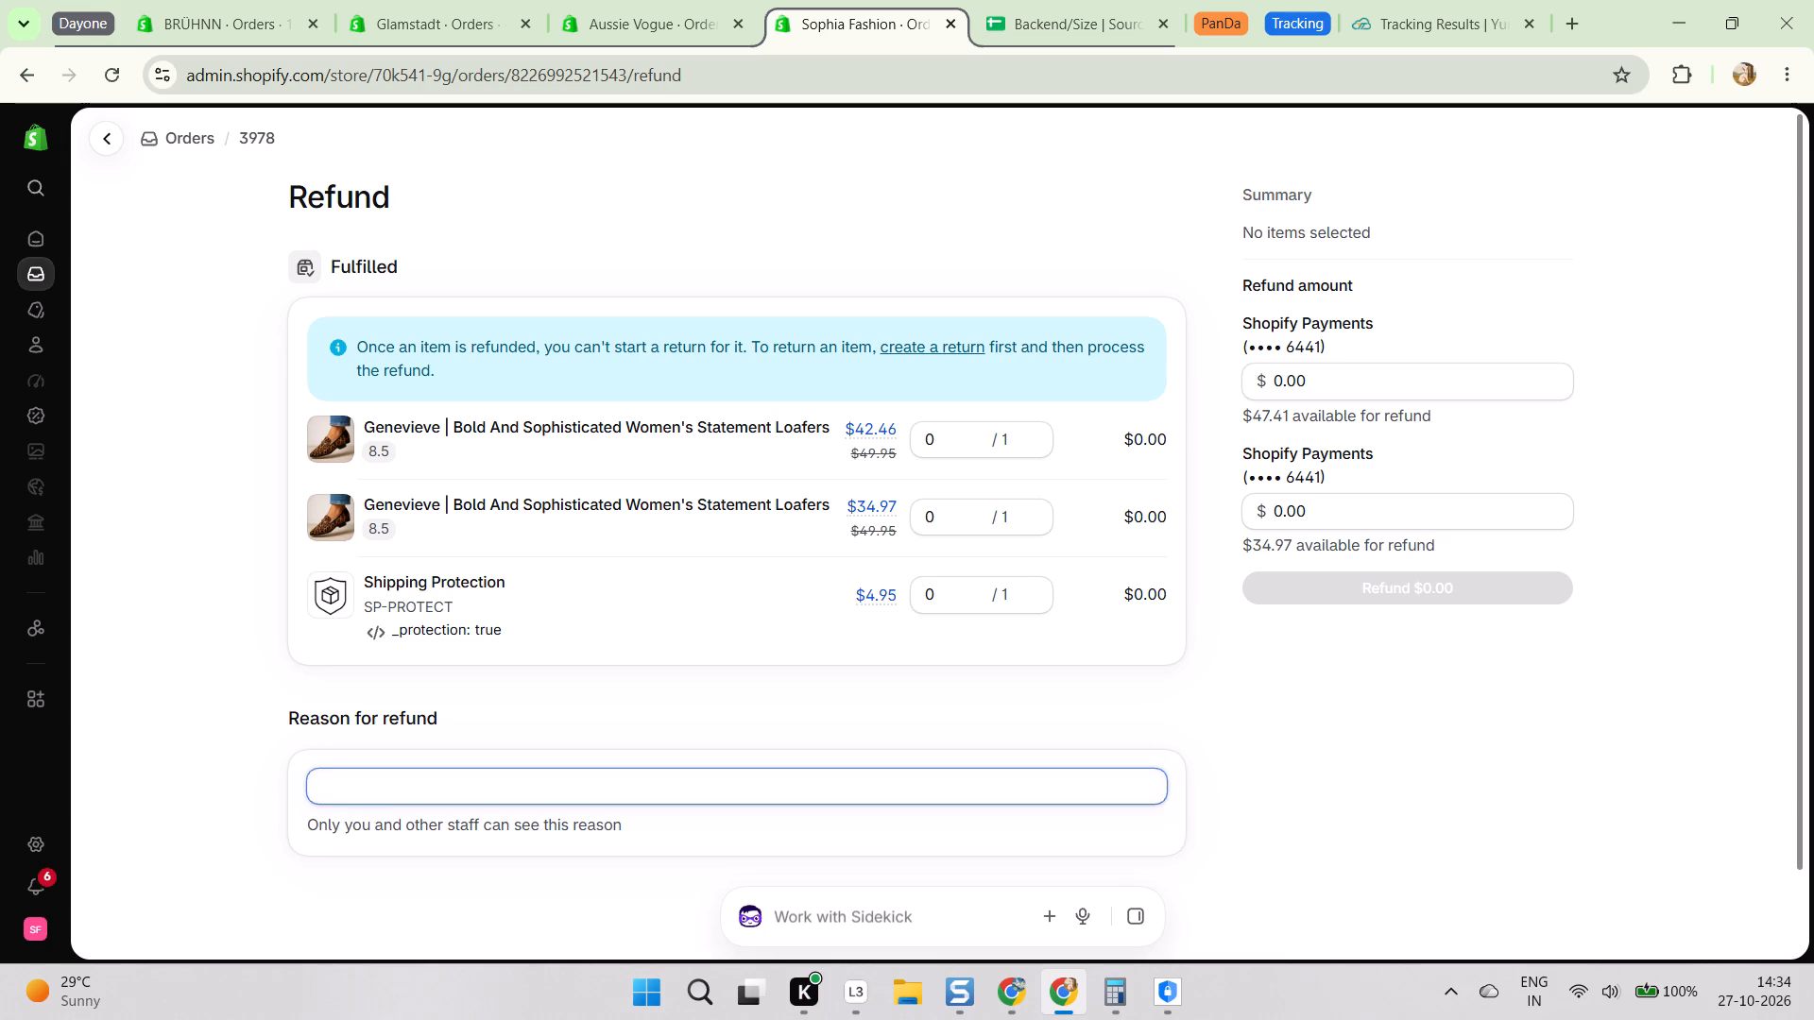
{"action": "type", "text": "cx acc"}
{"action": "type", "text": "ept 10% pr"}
Set the first Shopify Payments refund amount to $8.24, check it against the Refund_Tracker row, and issue the refund with customer notification.
{"action": "double_click", "coordinate": [1342, 378]}
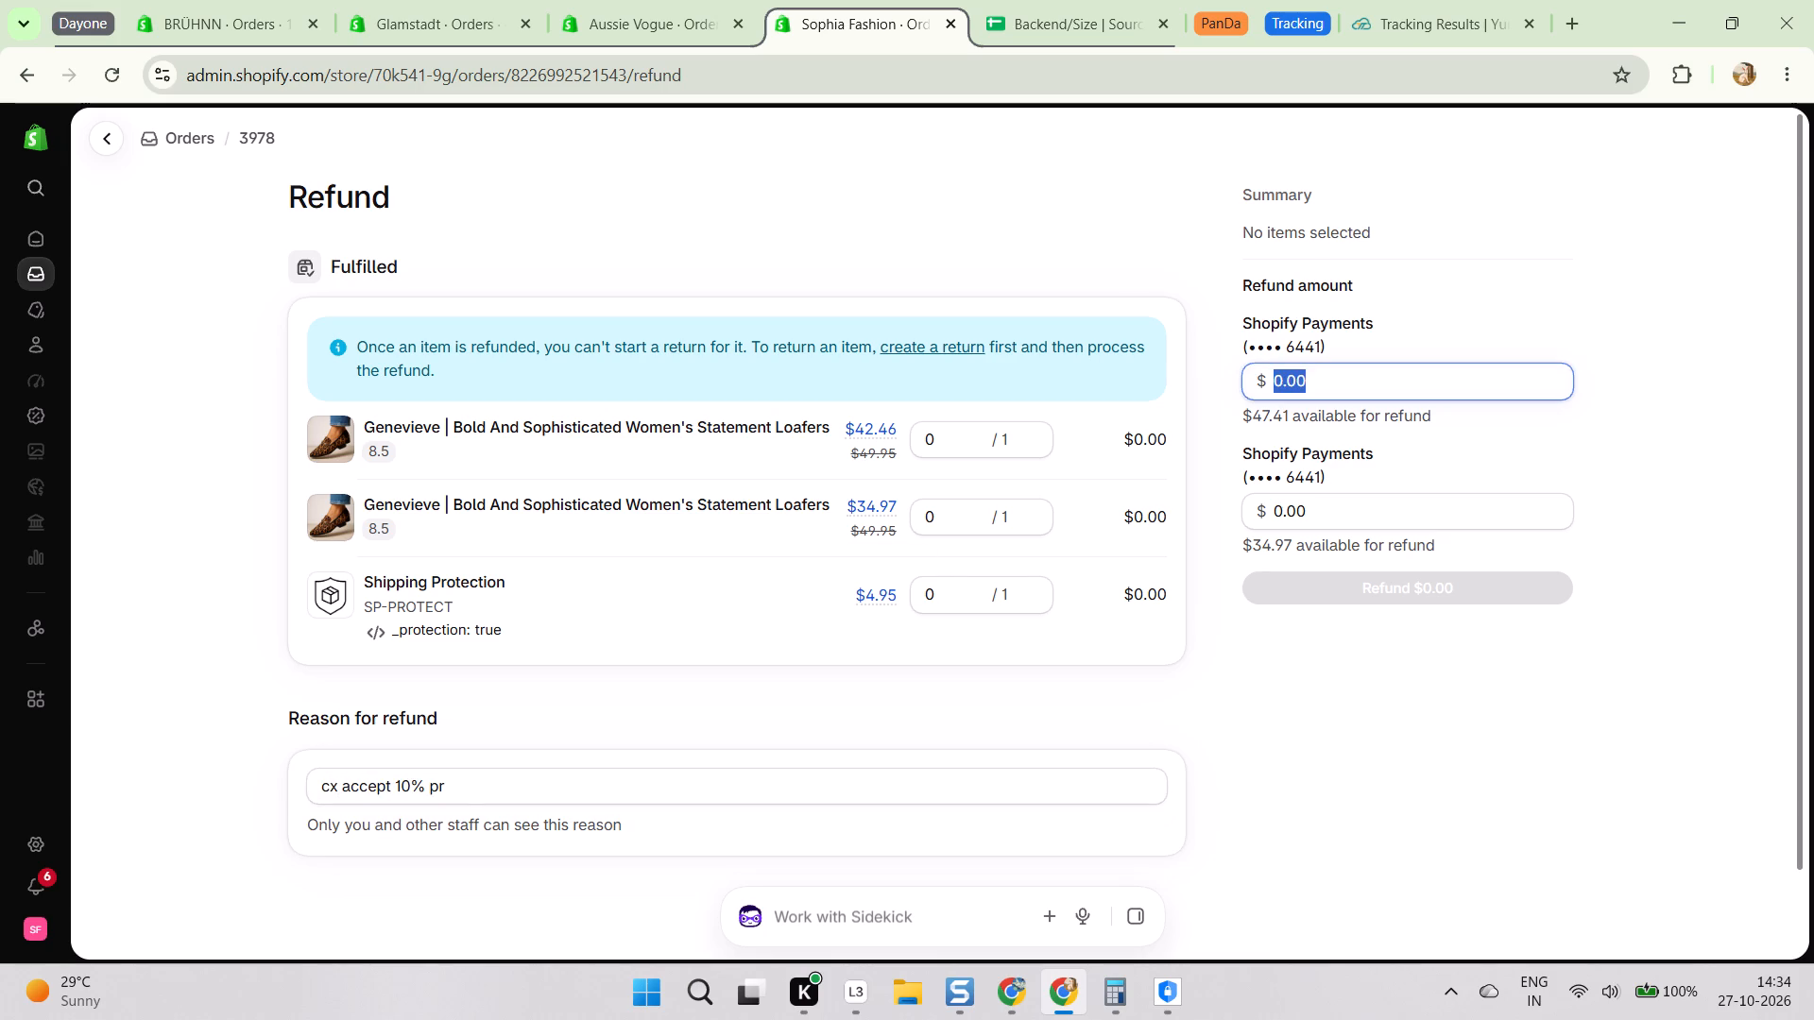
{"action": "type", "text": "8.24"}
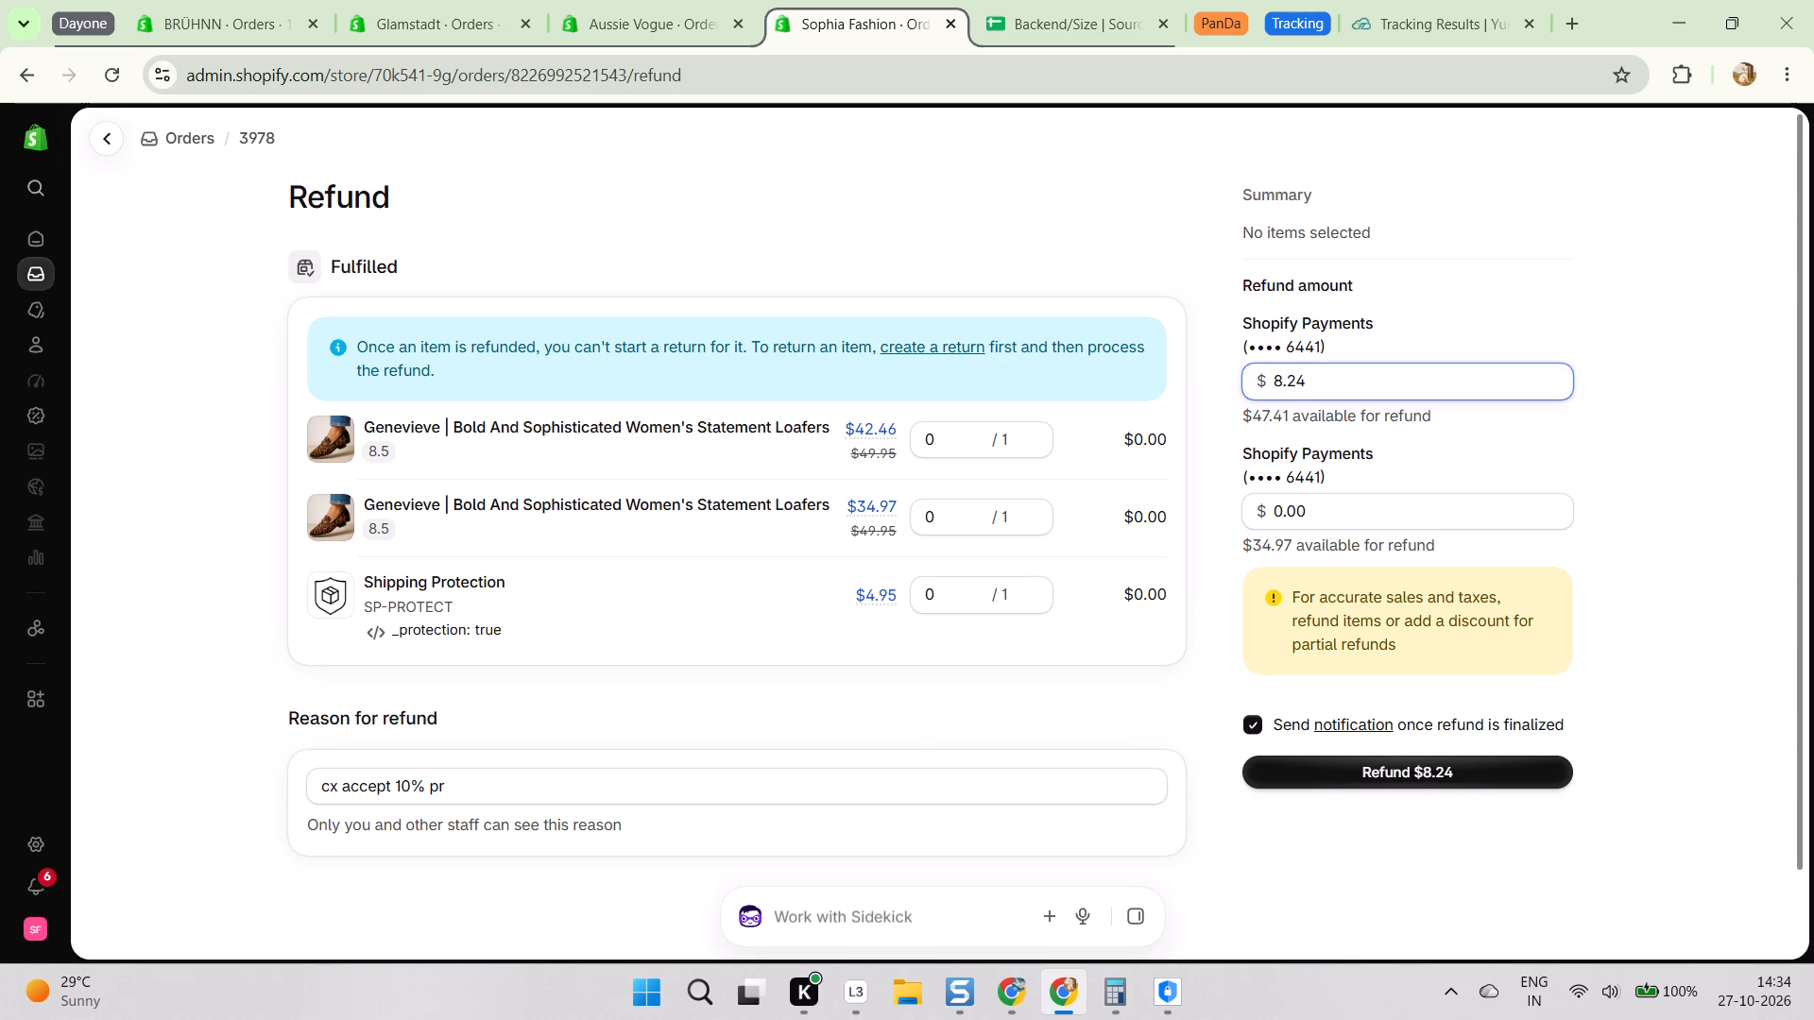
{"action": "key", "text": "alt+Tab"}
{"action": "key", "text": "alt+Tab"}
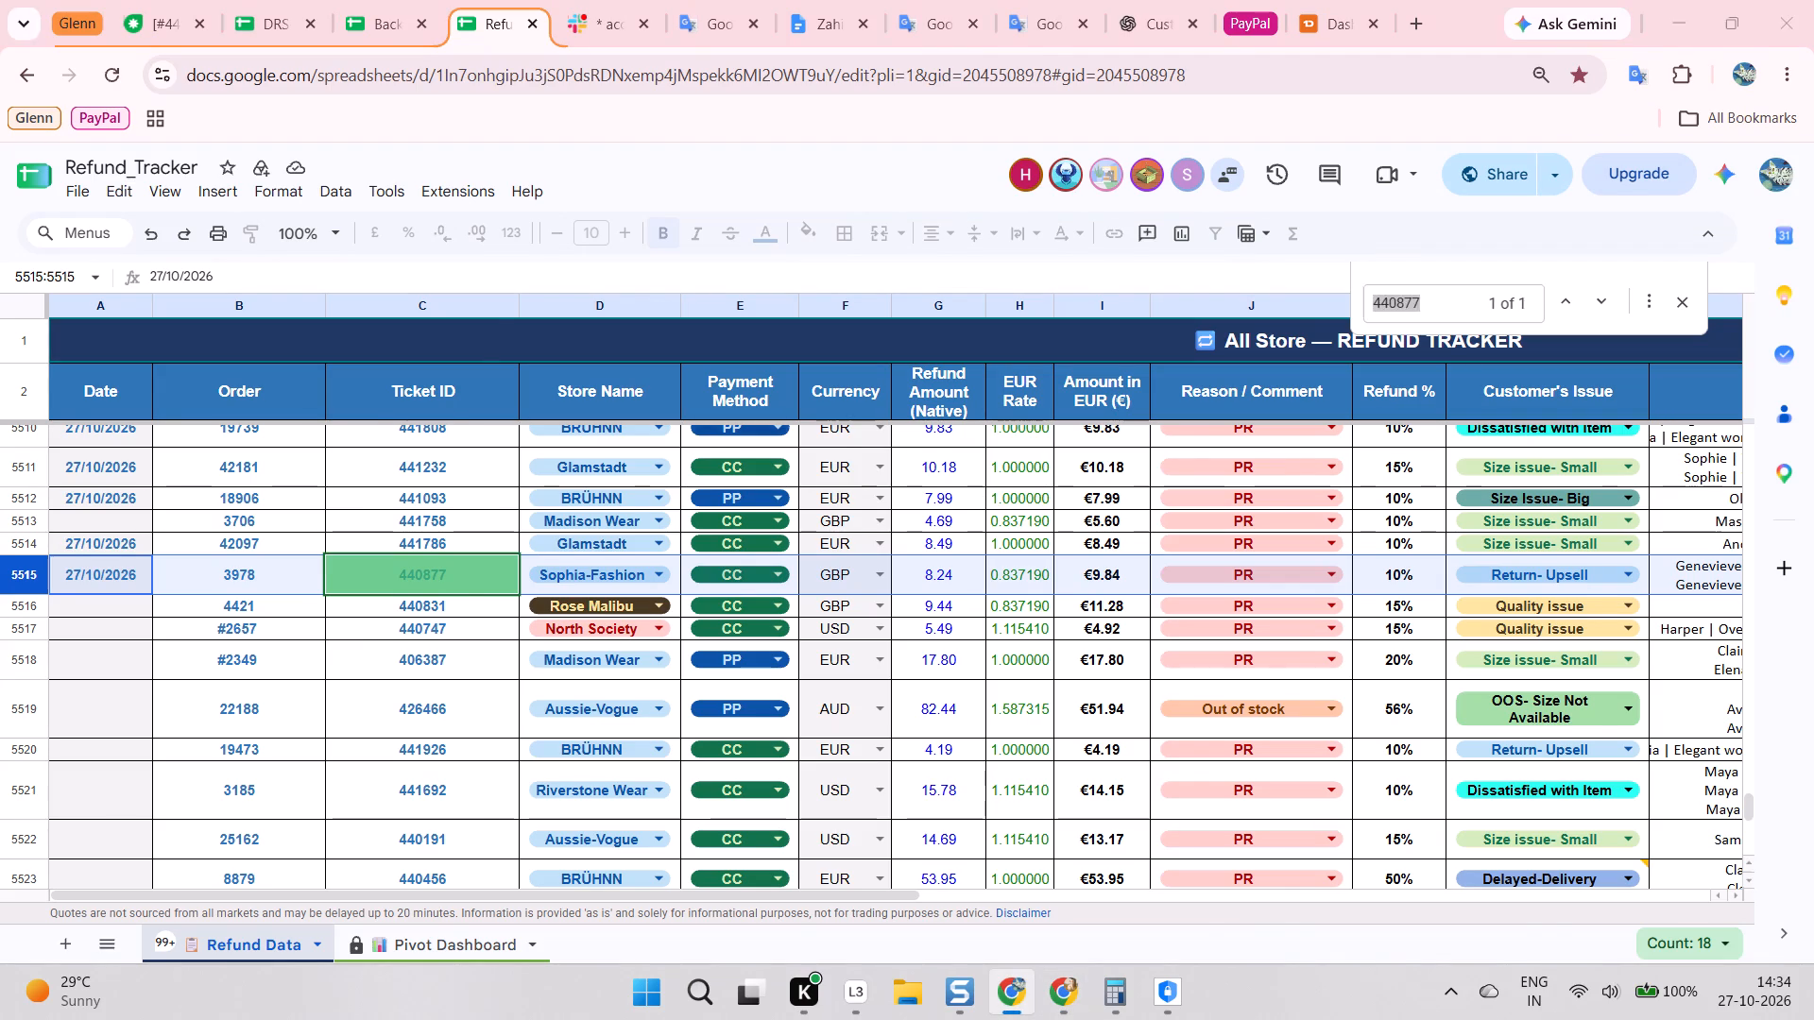
{"action": "left_click", "coordinate": [1404, 777]}
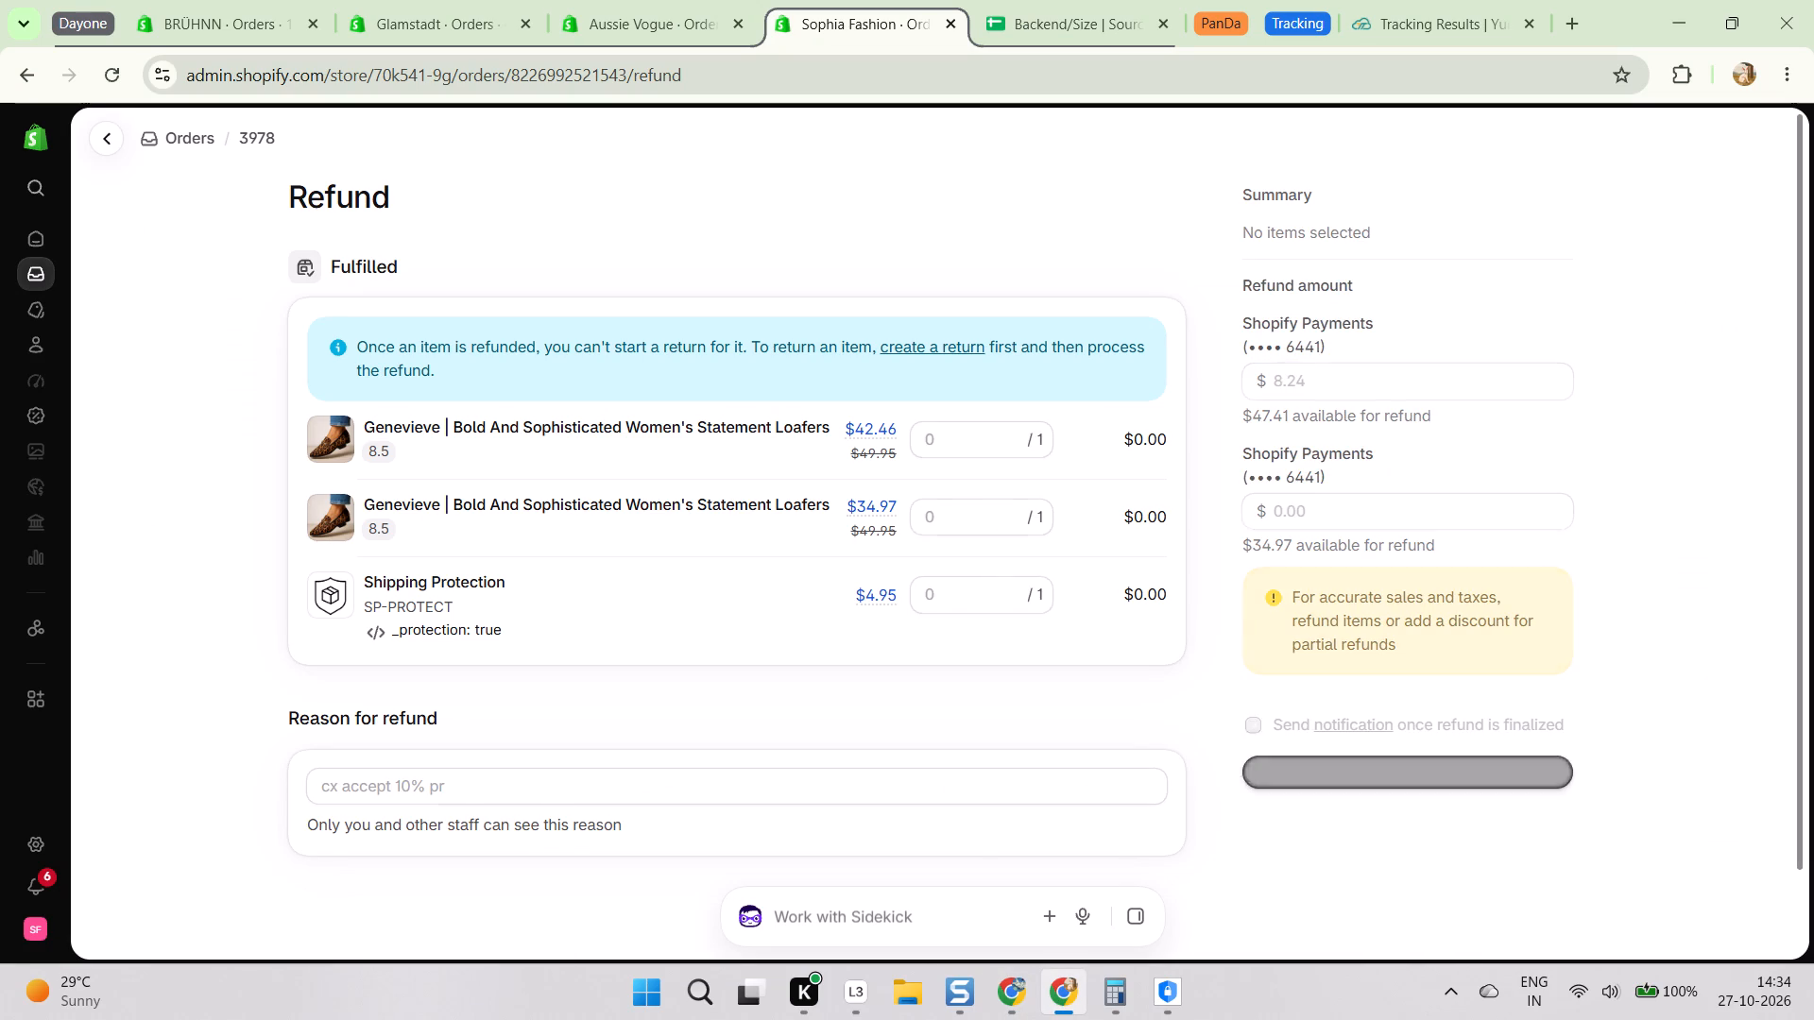
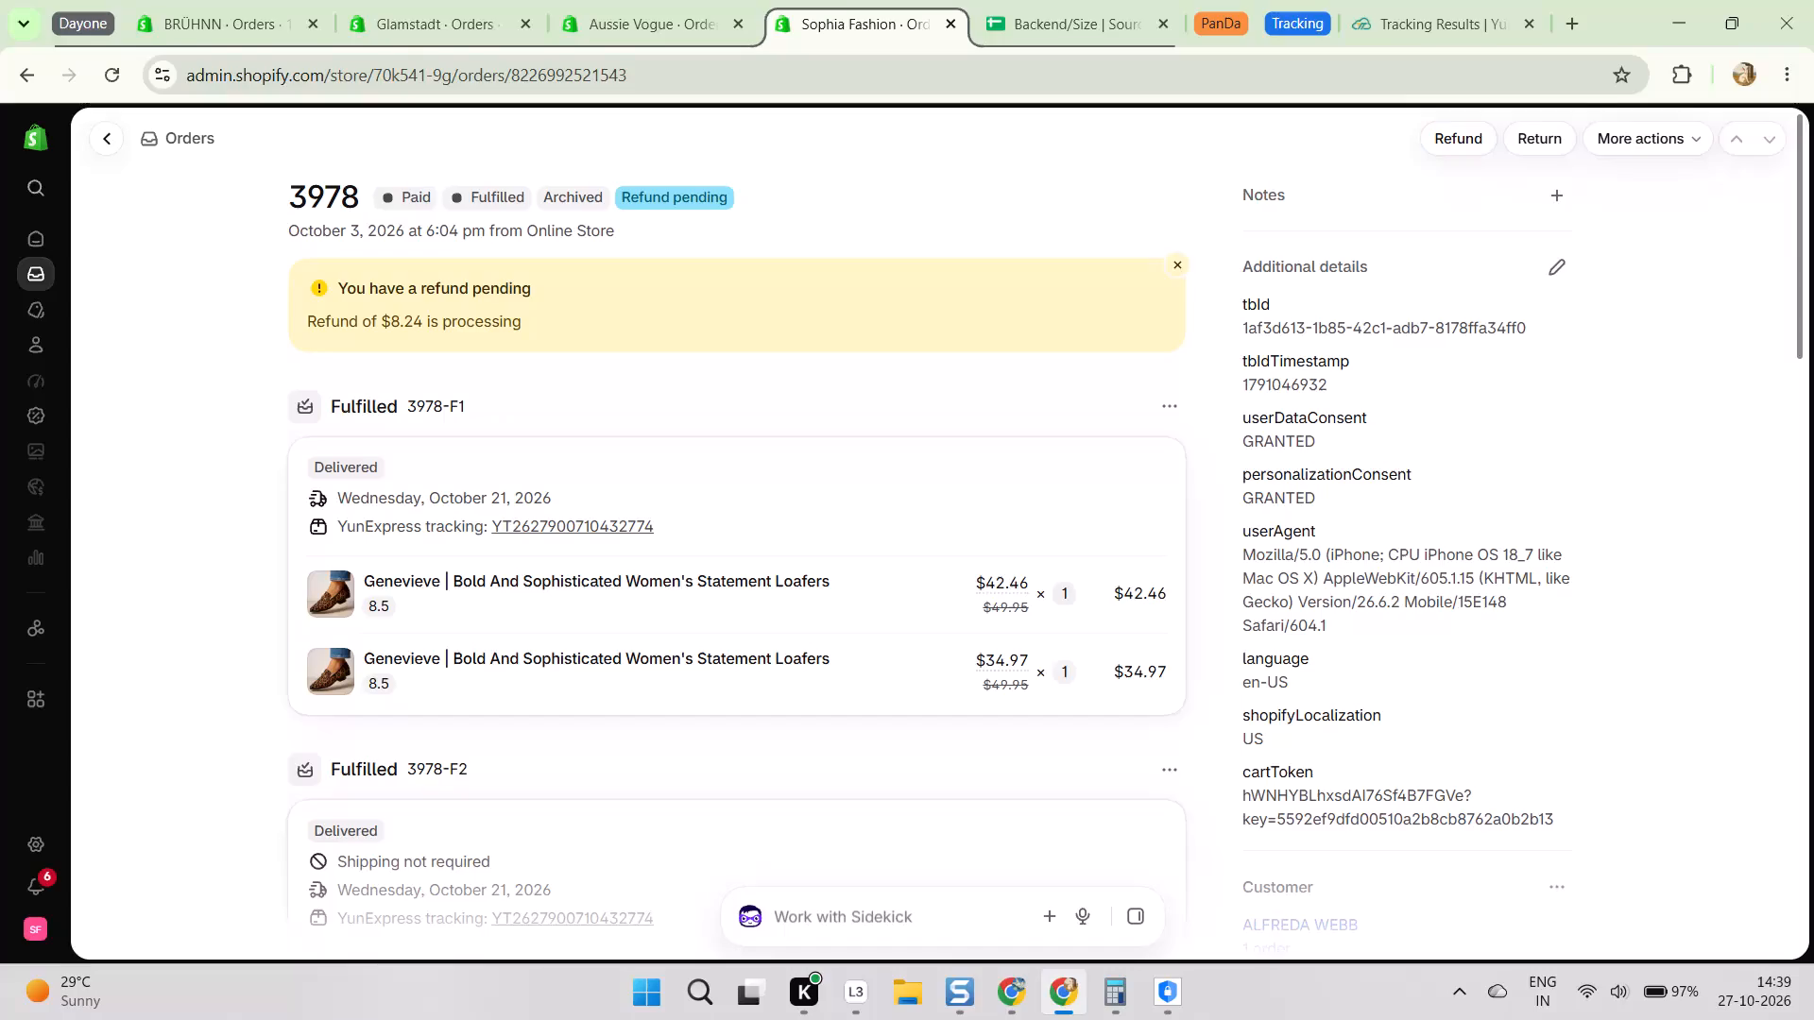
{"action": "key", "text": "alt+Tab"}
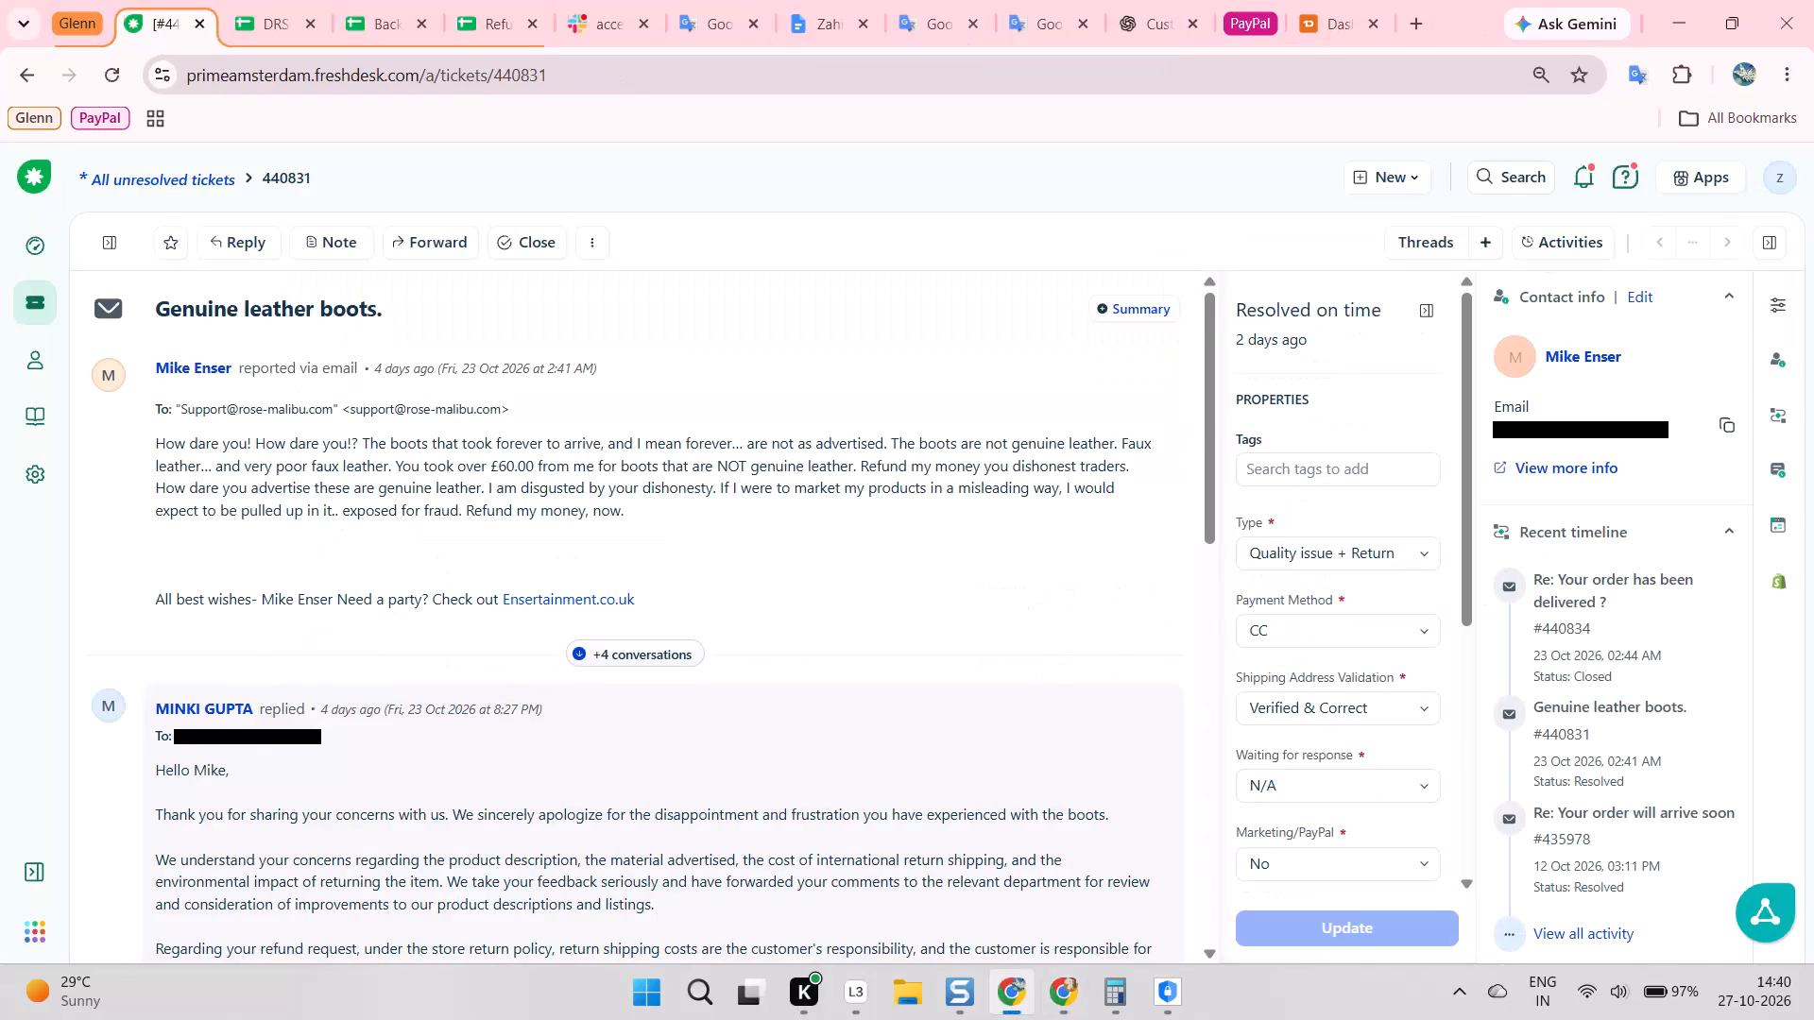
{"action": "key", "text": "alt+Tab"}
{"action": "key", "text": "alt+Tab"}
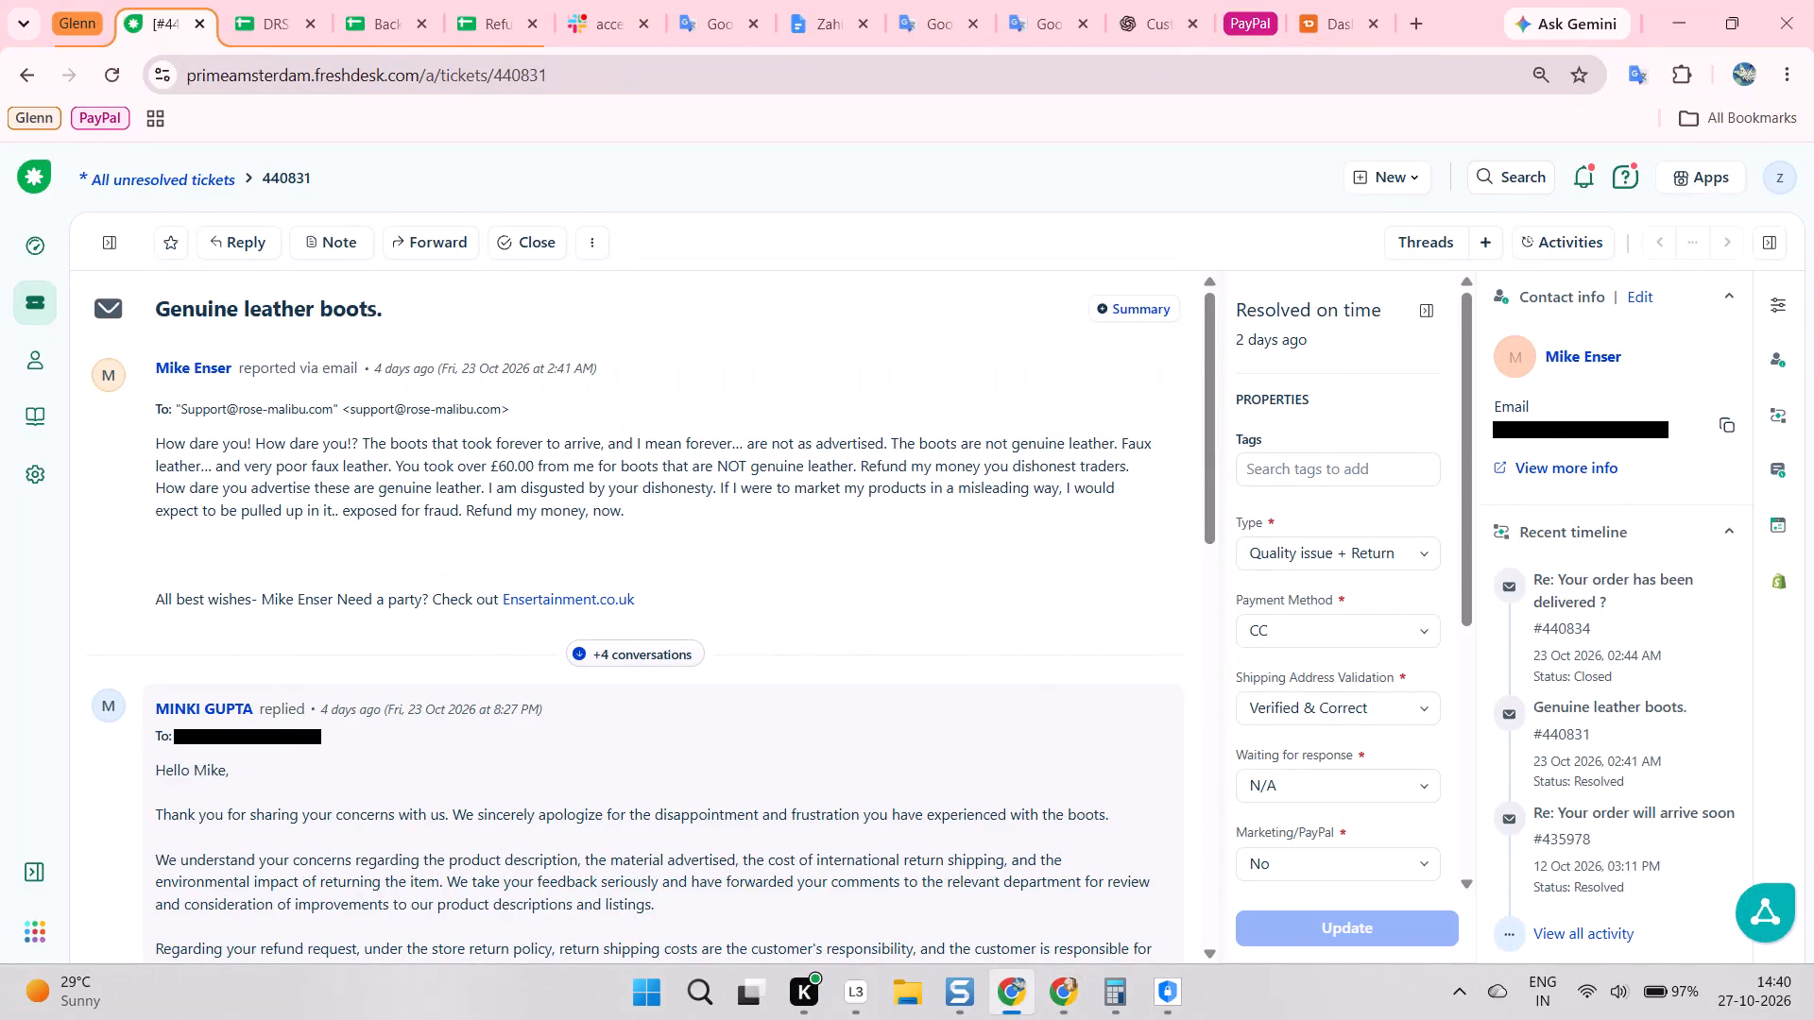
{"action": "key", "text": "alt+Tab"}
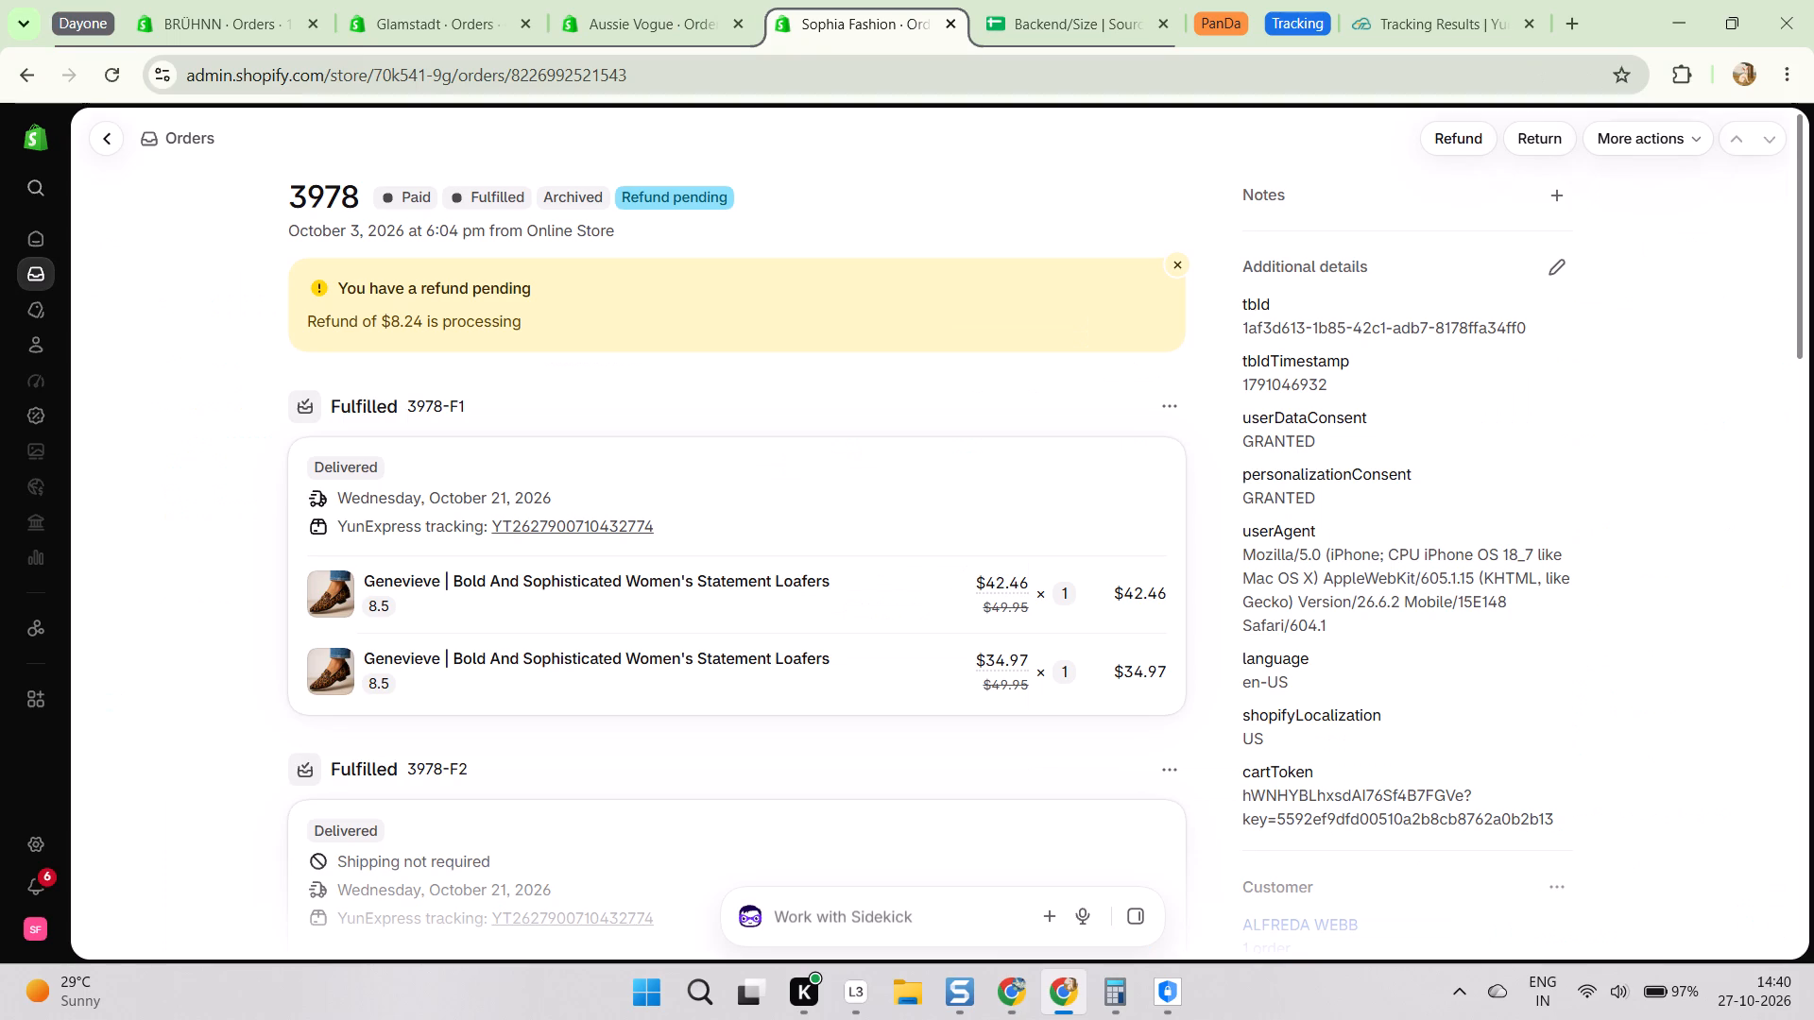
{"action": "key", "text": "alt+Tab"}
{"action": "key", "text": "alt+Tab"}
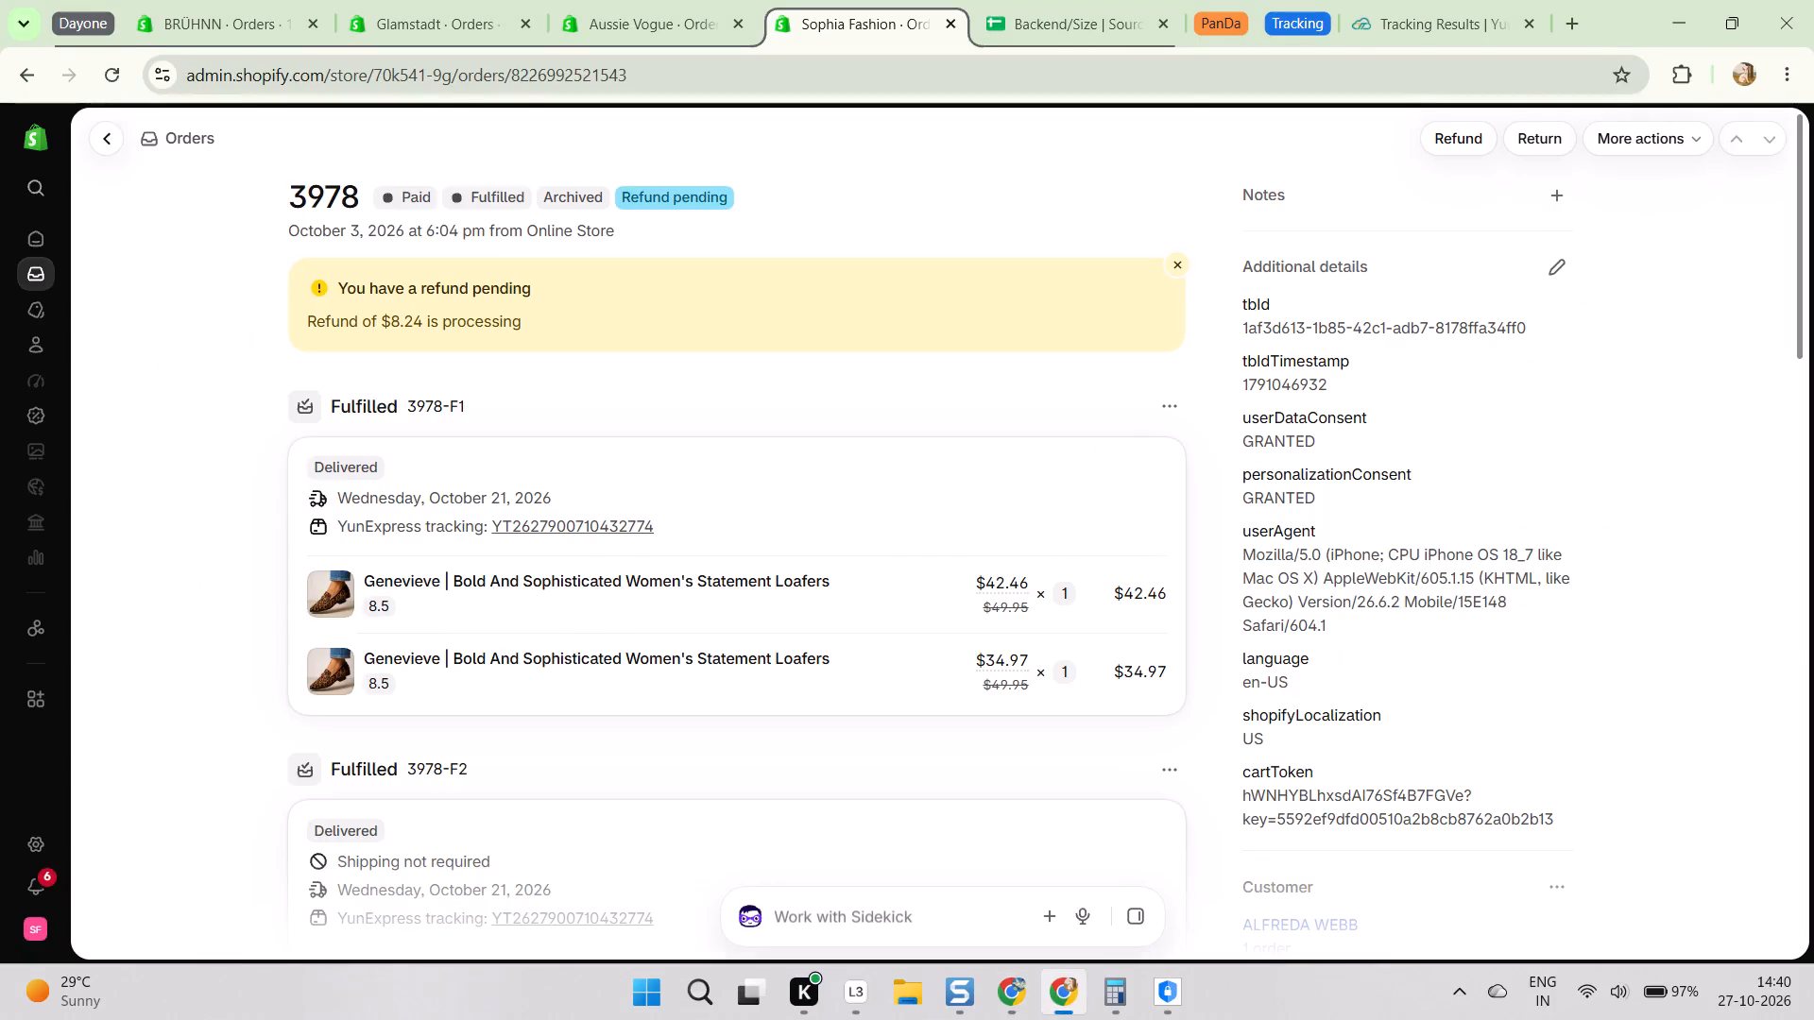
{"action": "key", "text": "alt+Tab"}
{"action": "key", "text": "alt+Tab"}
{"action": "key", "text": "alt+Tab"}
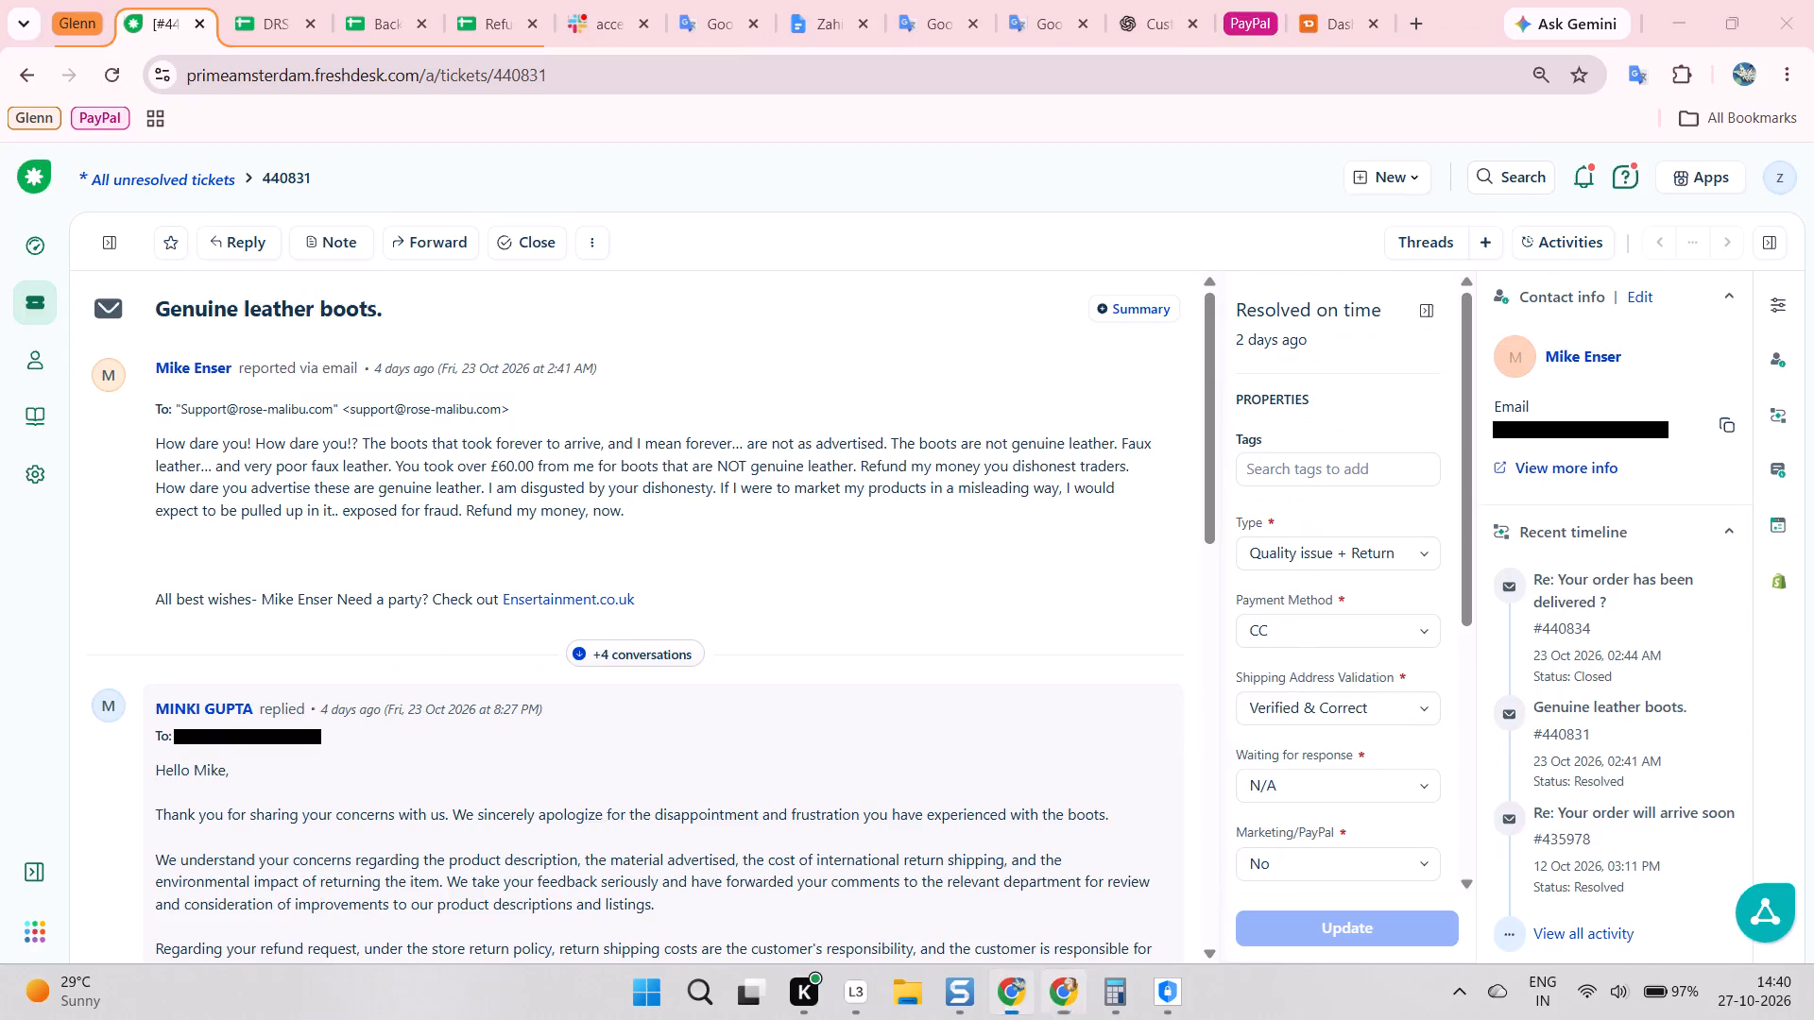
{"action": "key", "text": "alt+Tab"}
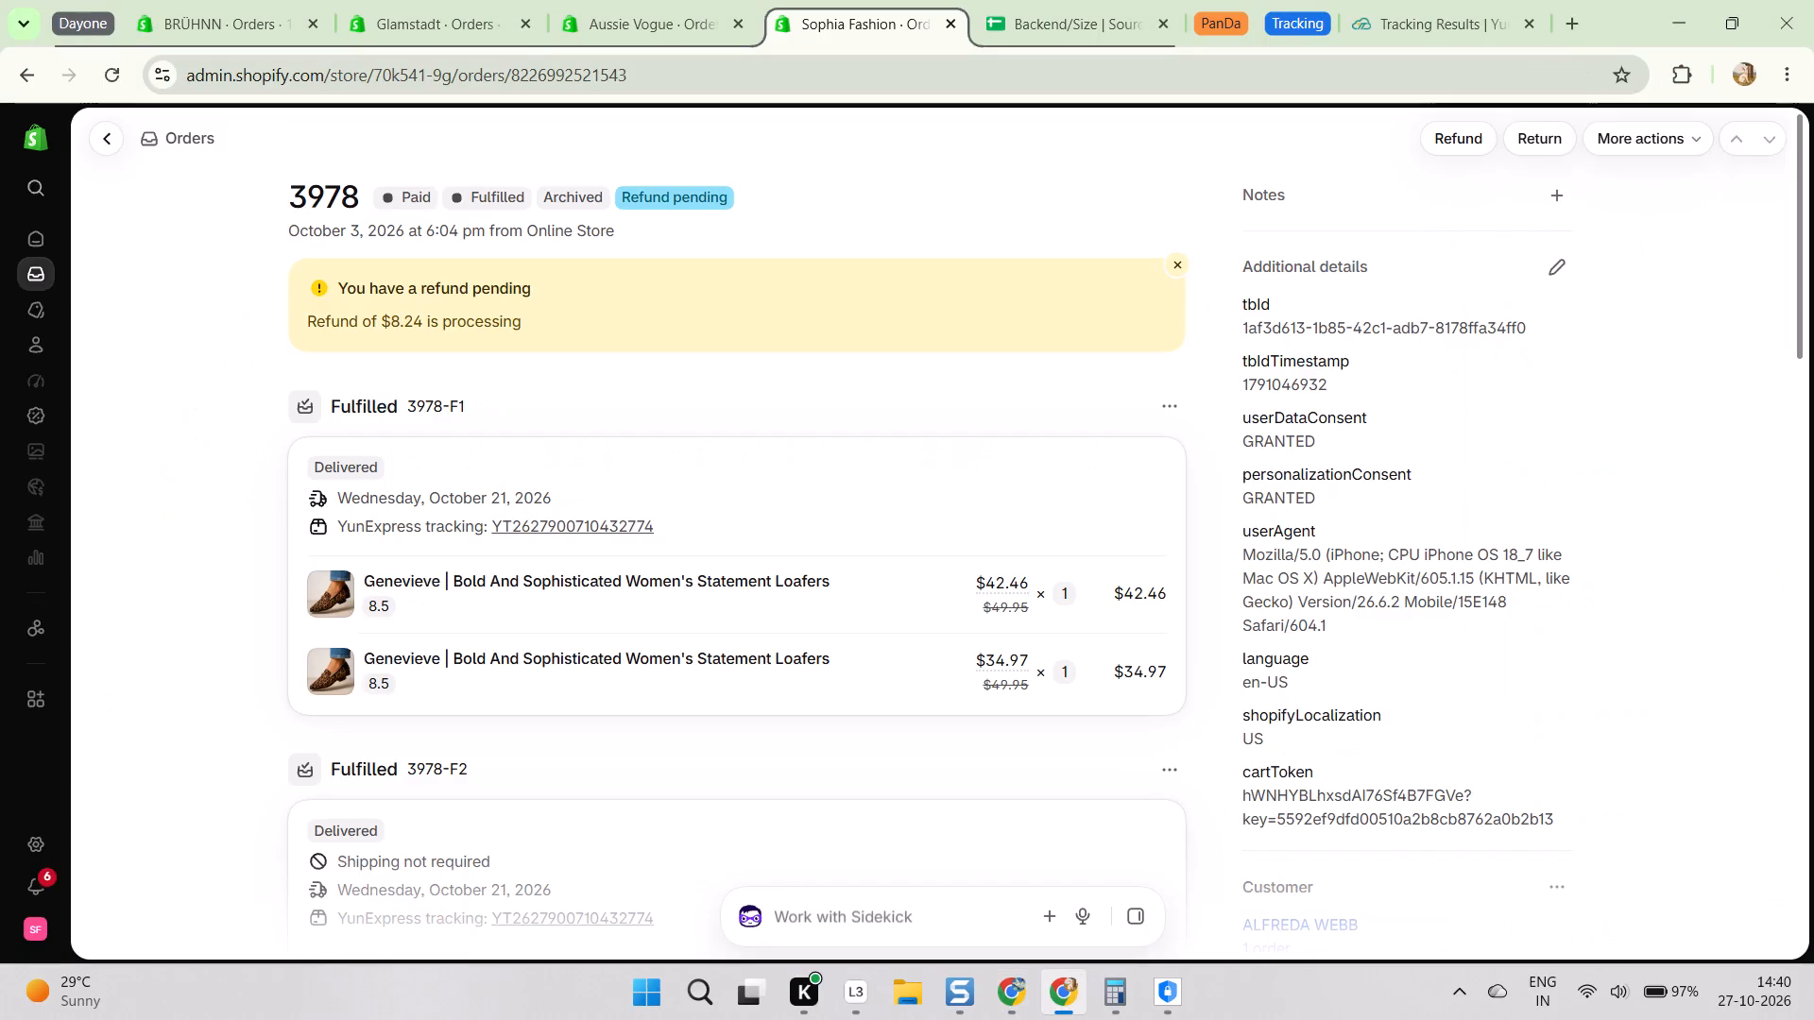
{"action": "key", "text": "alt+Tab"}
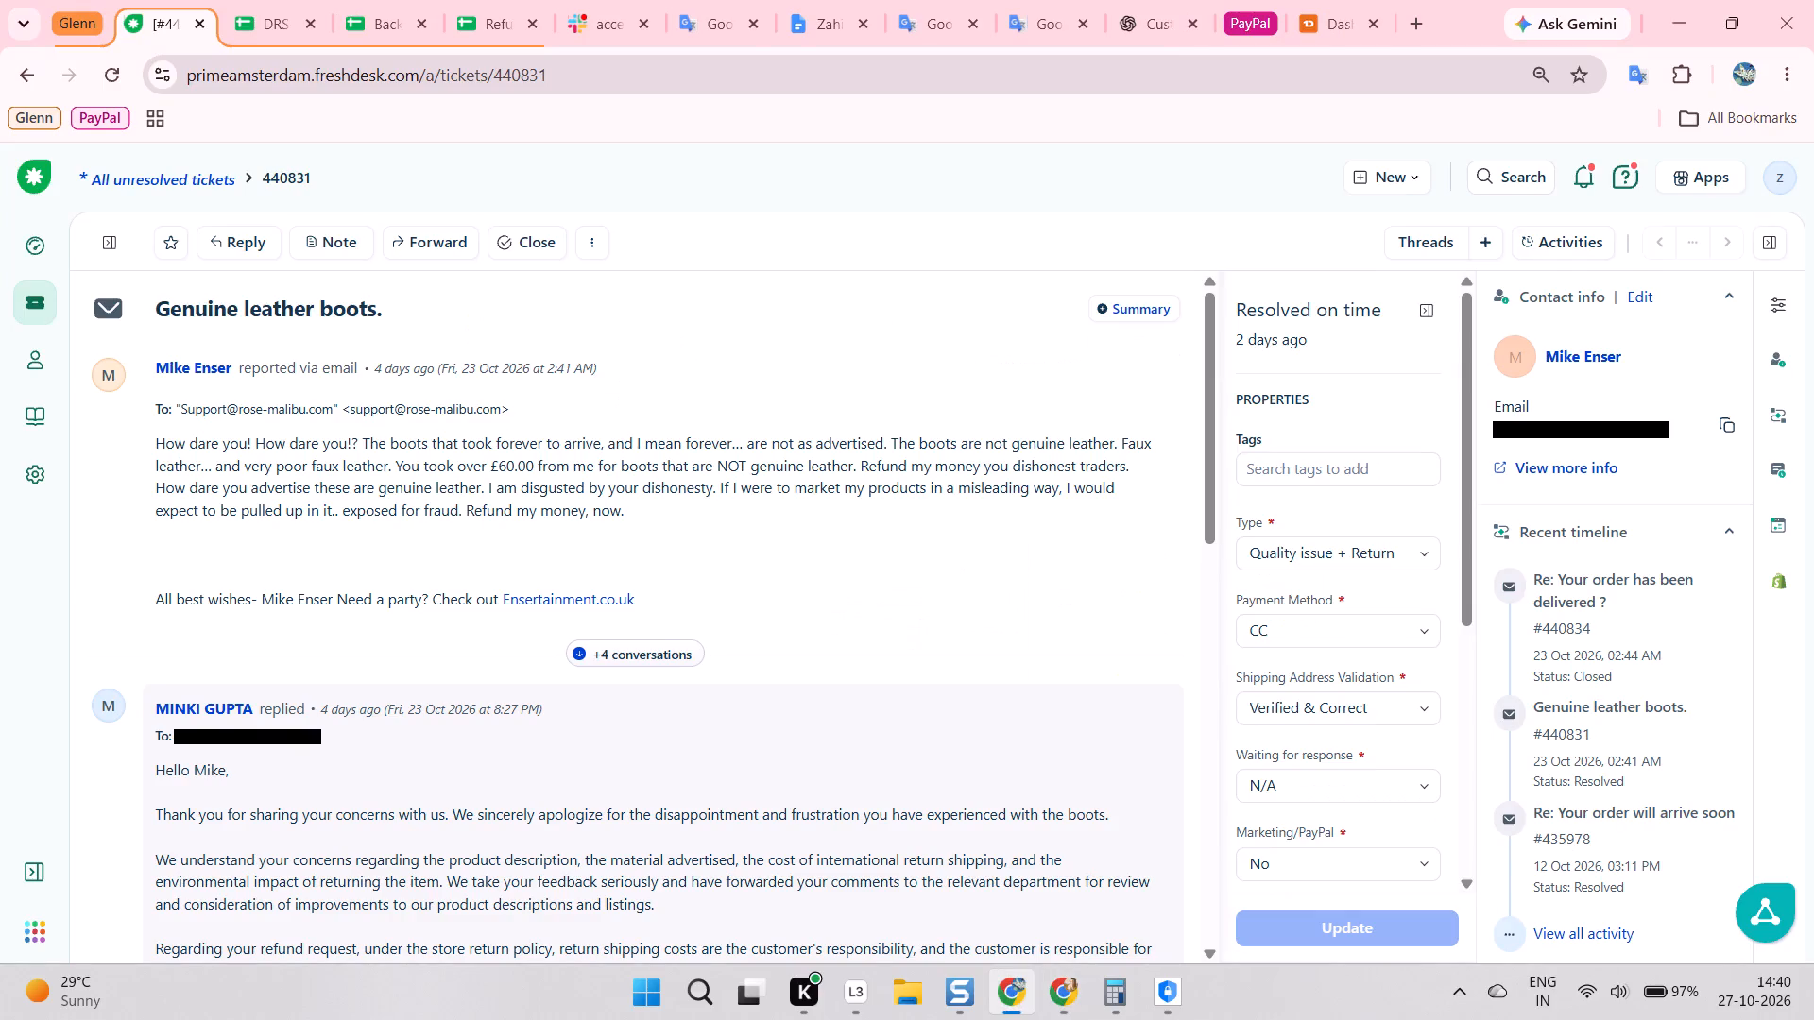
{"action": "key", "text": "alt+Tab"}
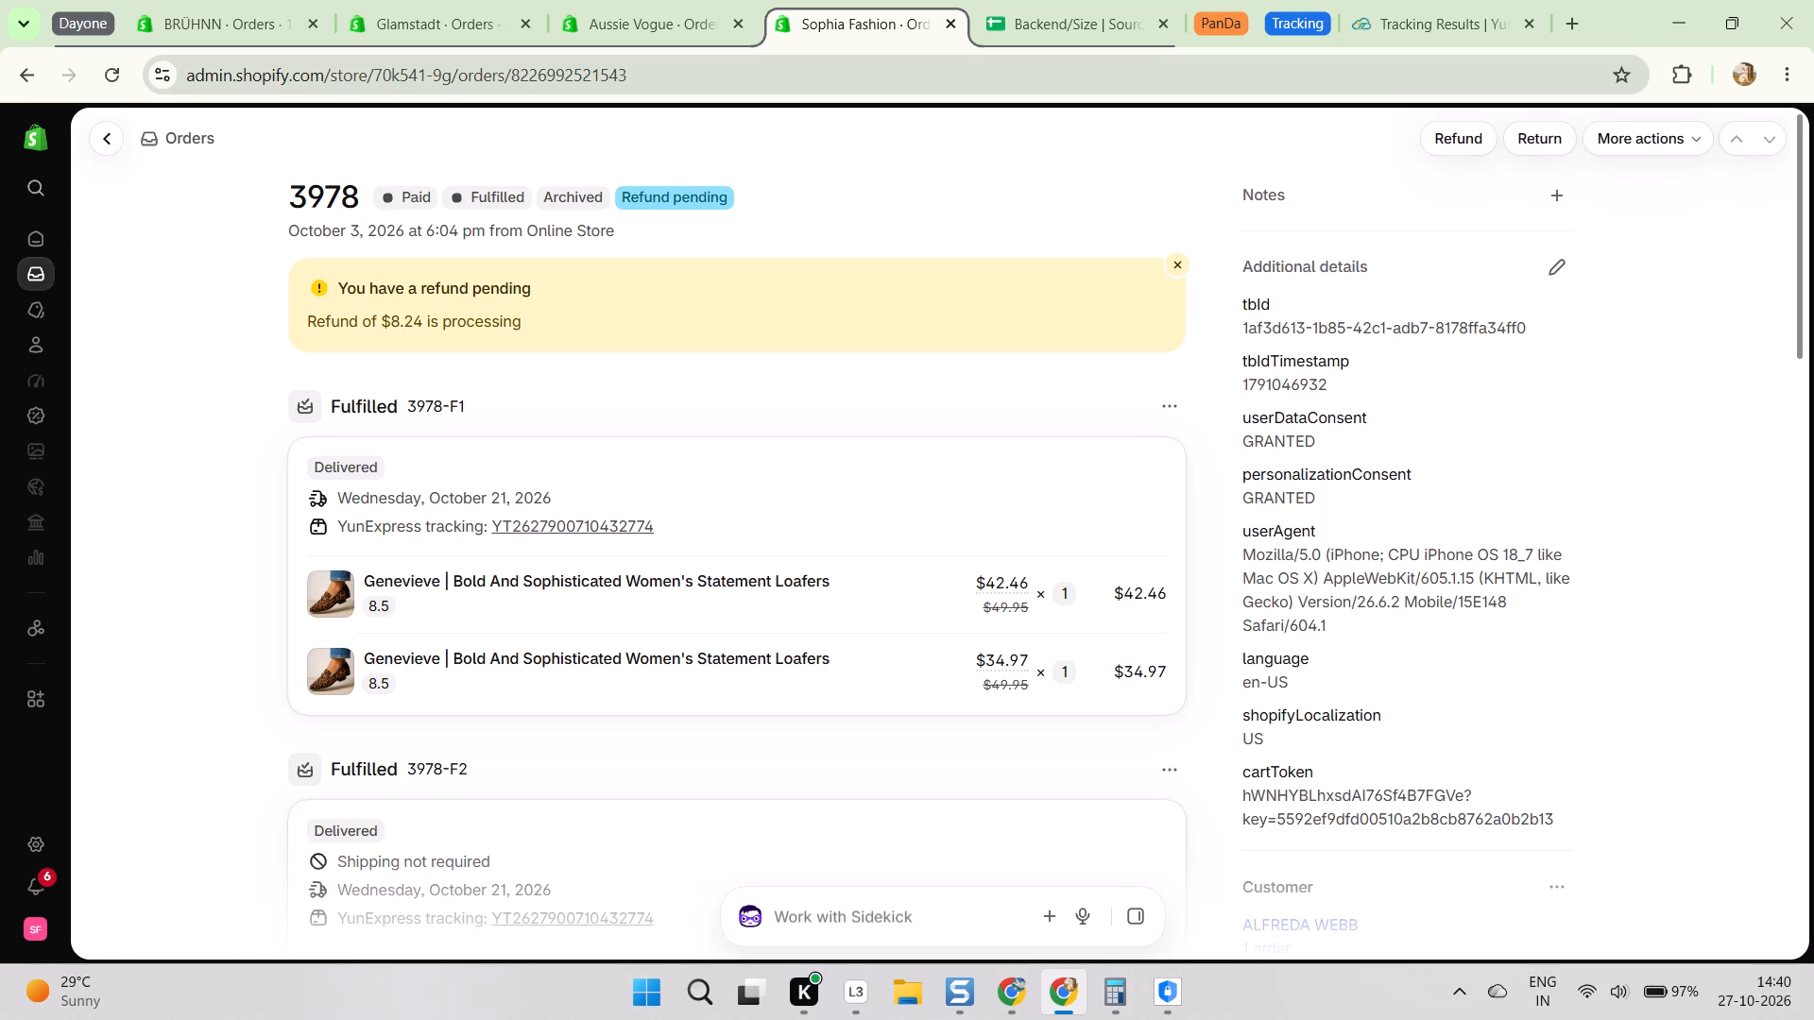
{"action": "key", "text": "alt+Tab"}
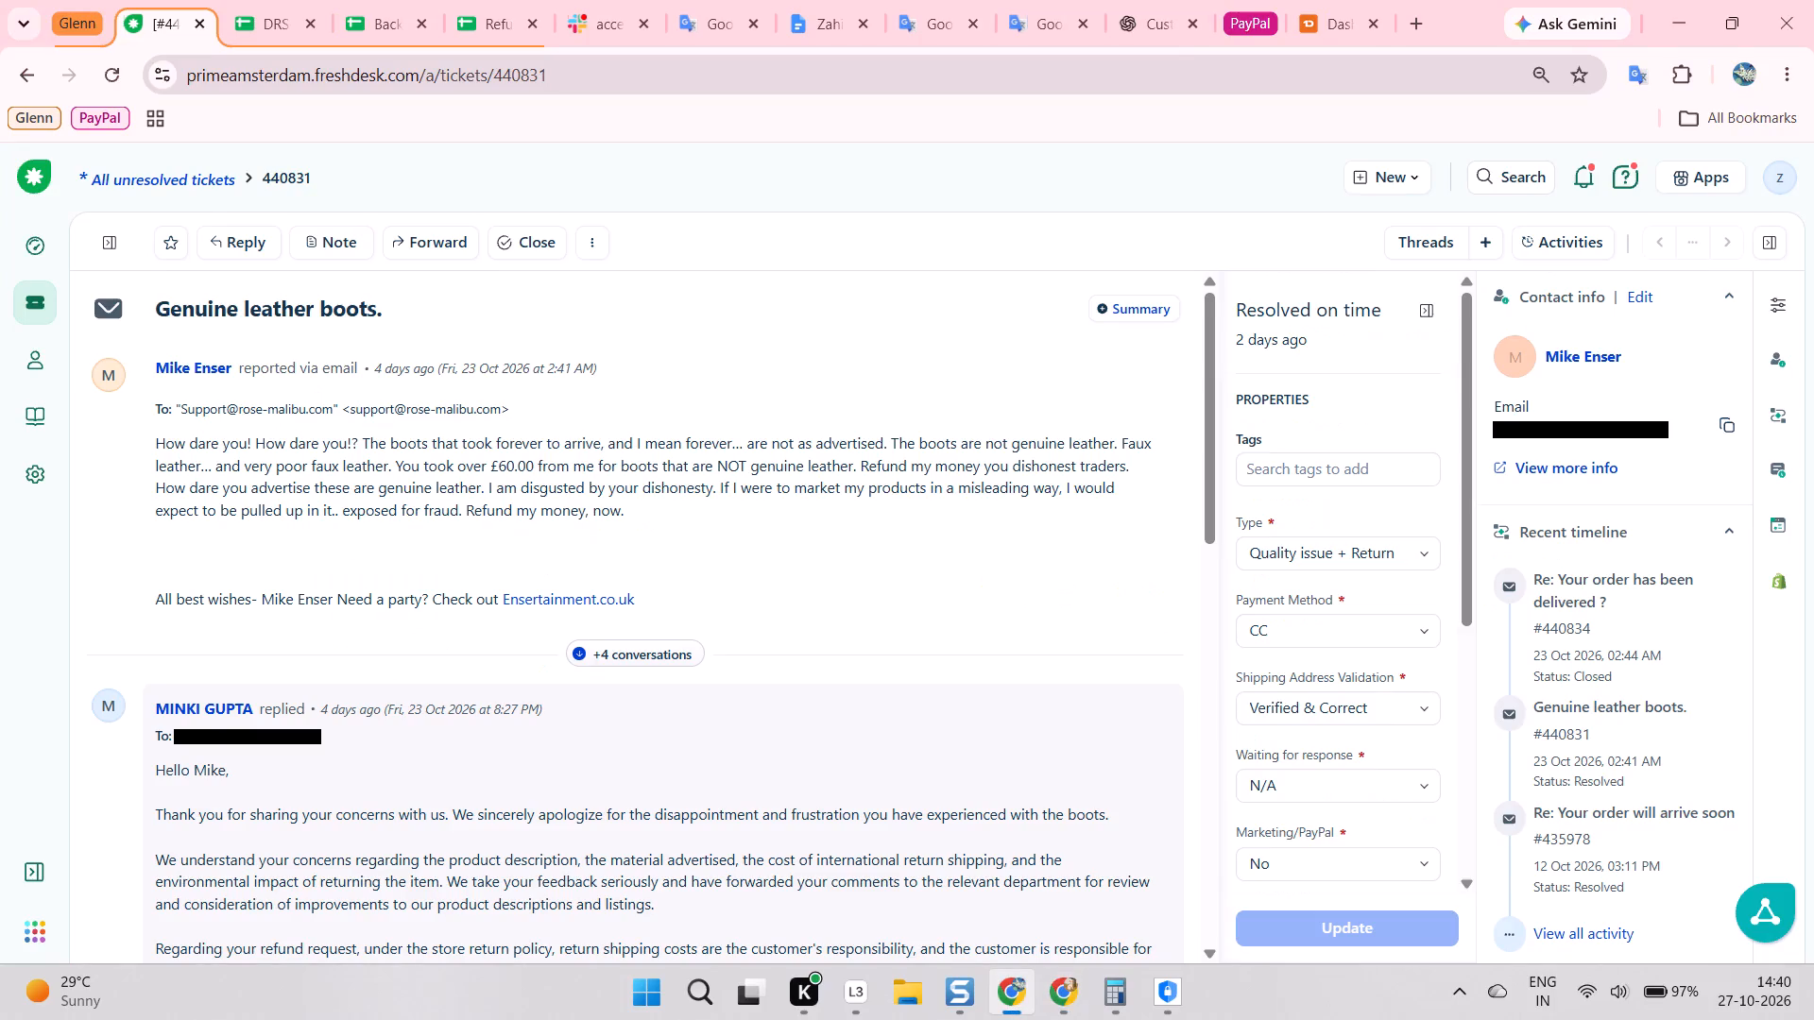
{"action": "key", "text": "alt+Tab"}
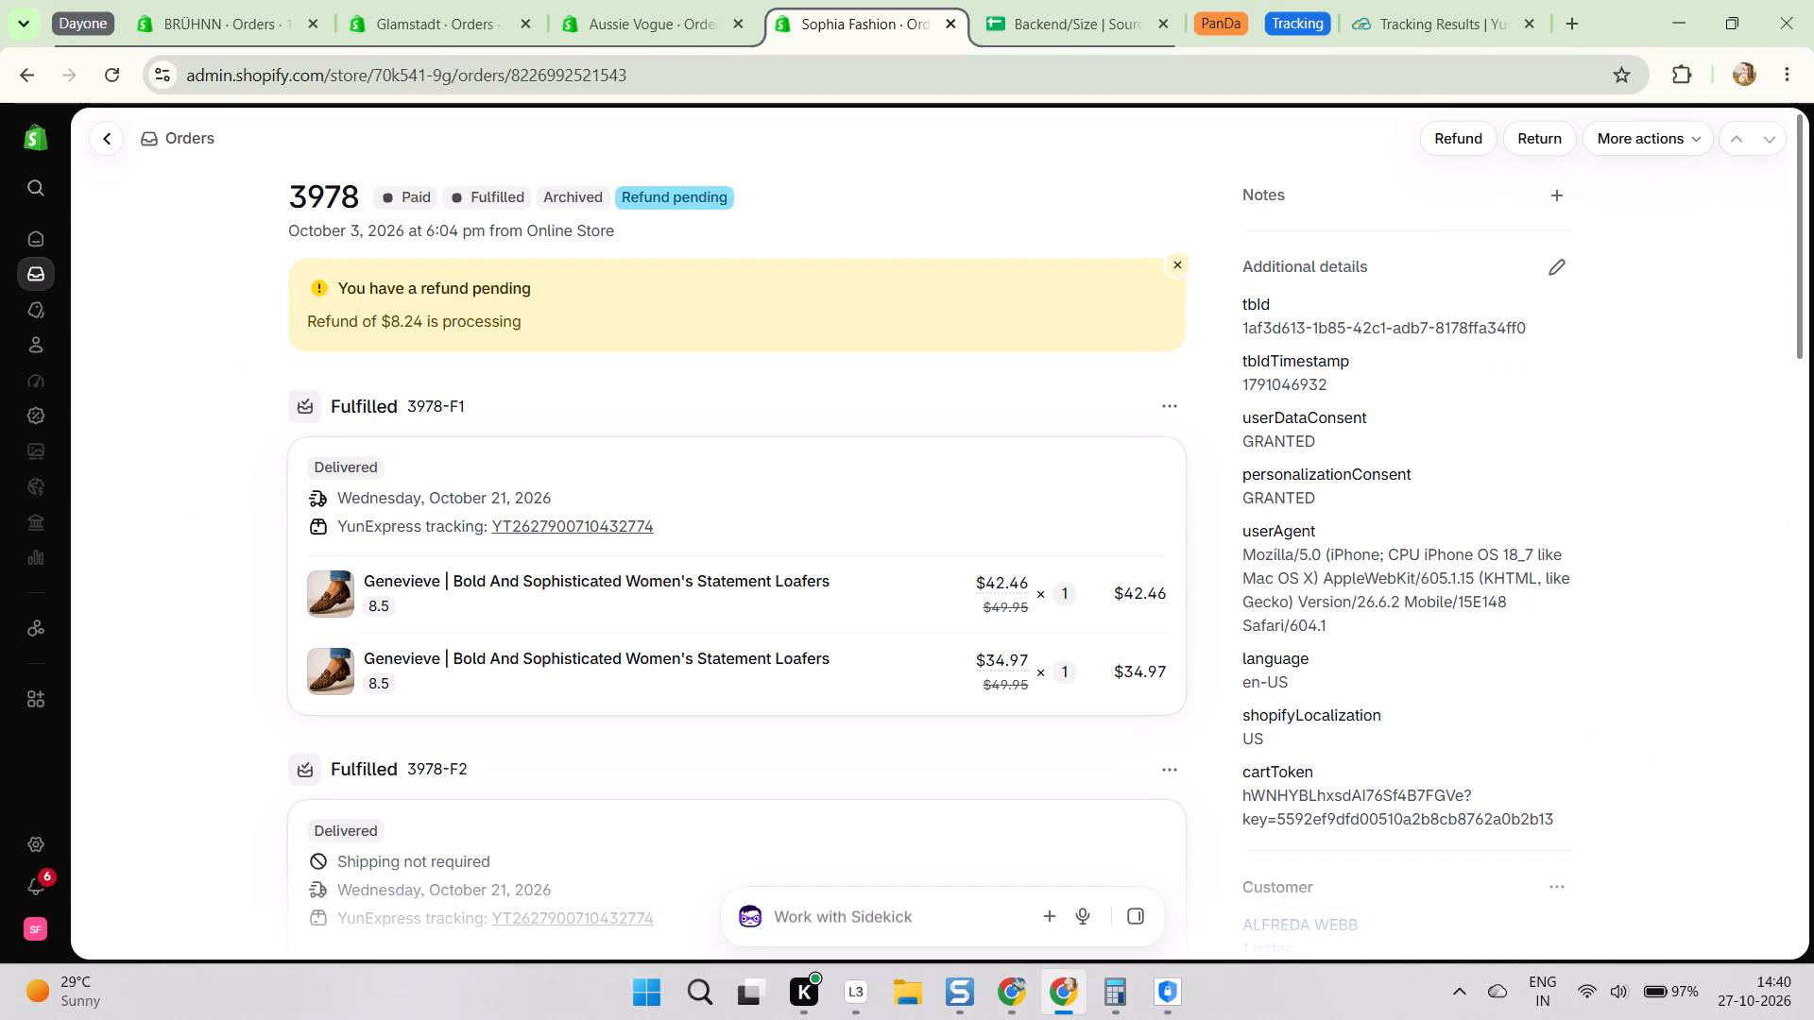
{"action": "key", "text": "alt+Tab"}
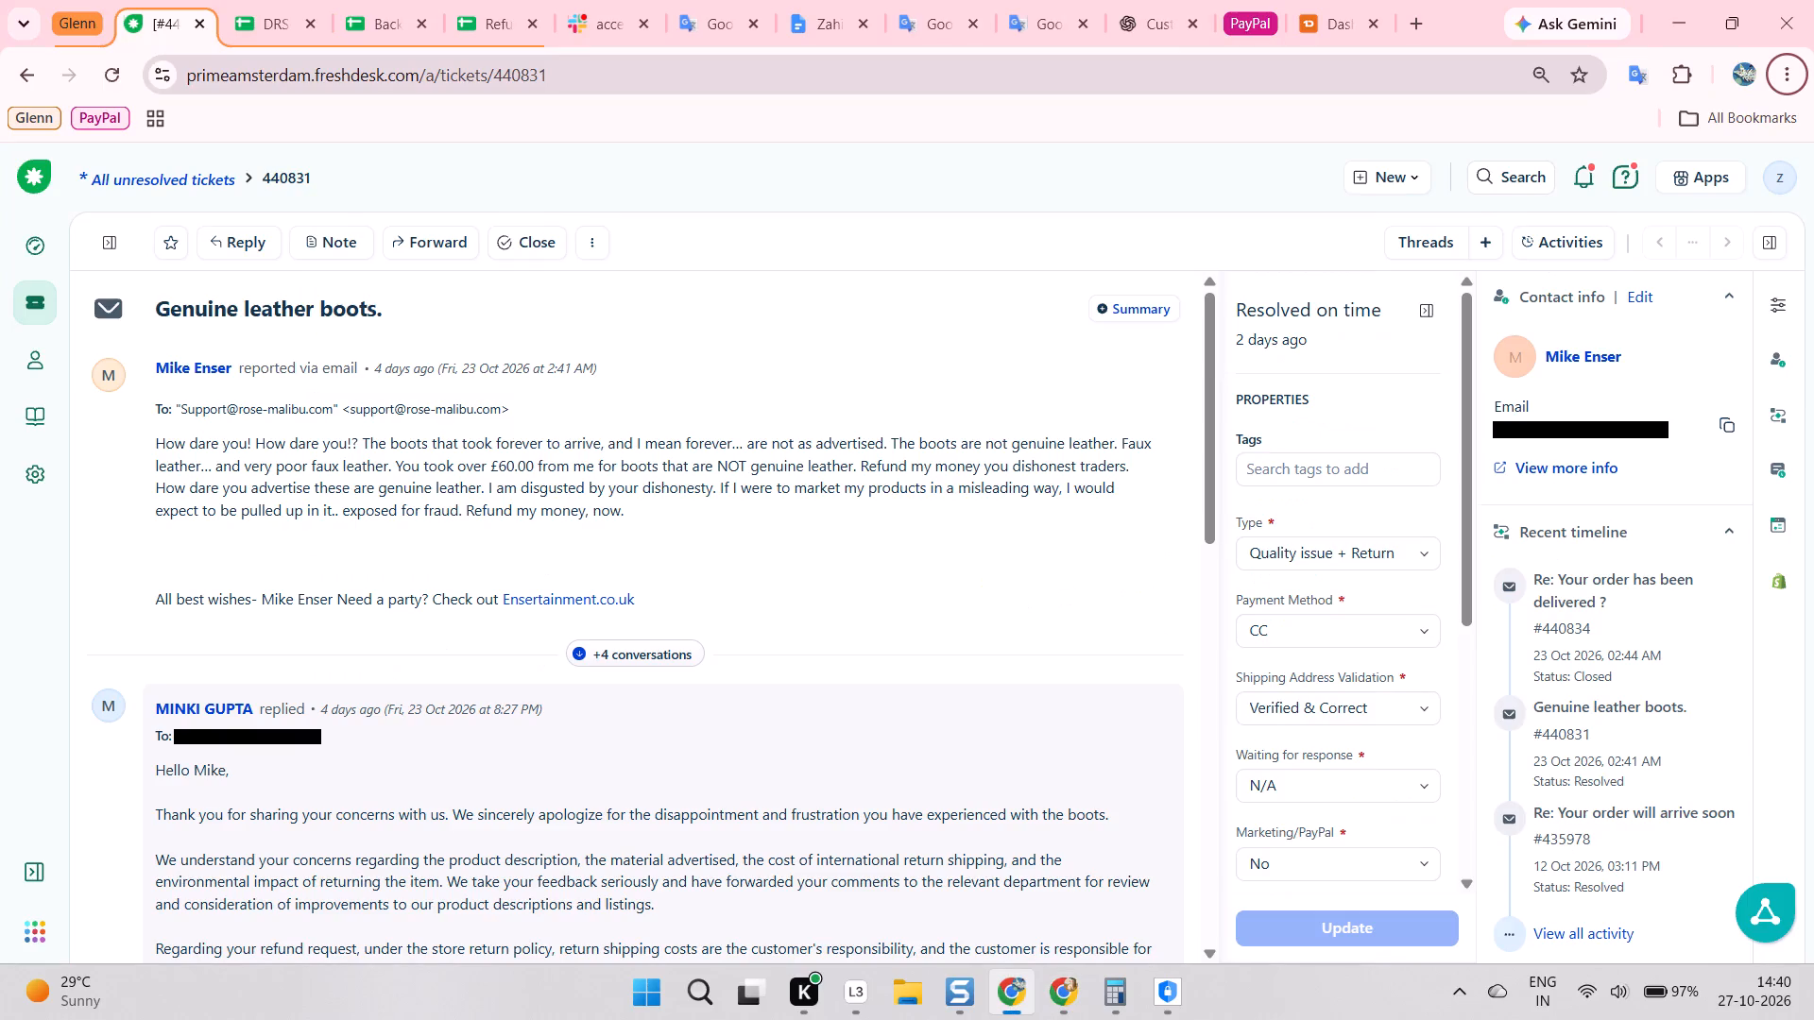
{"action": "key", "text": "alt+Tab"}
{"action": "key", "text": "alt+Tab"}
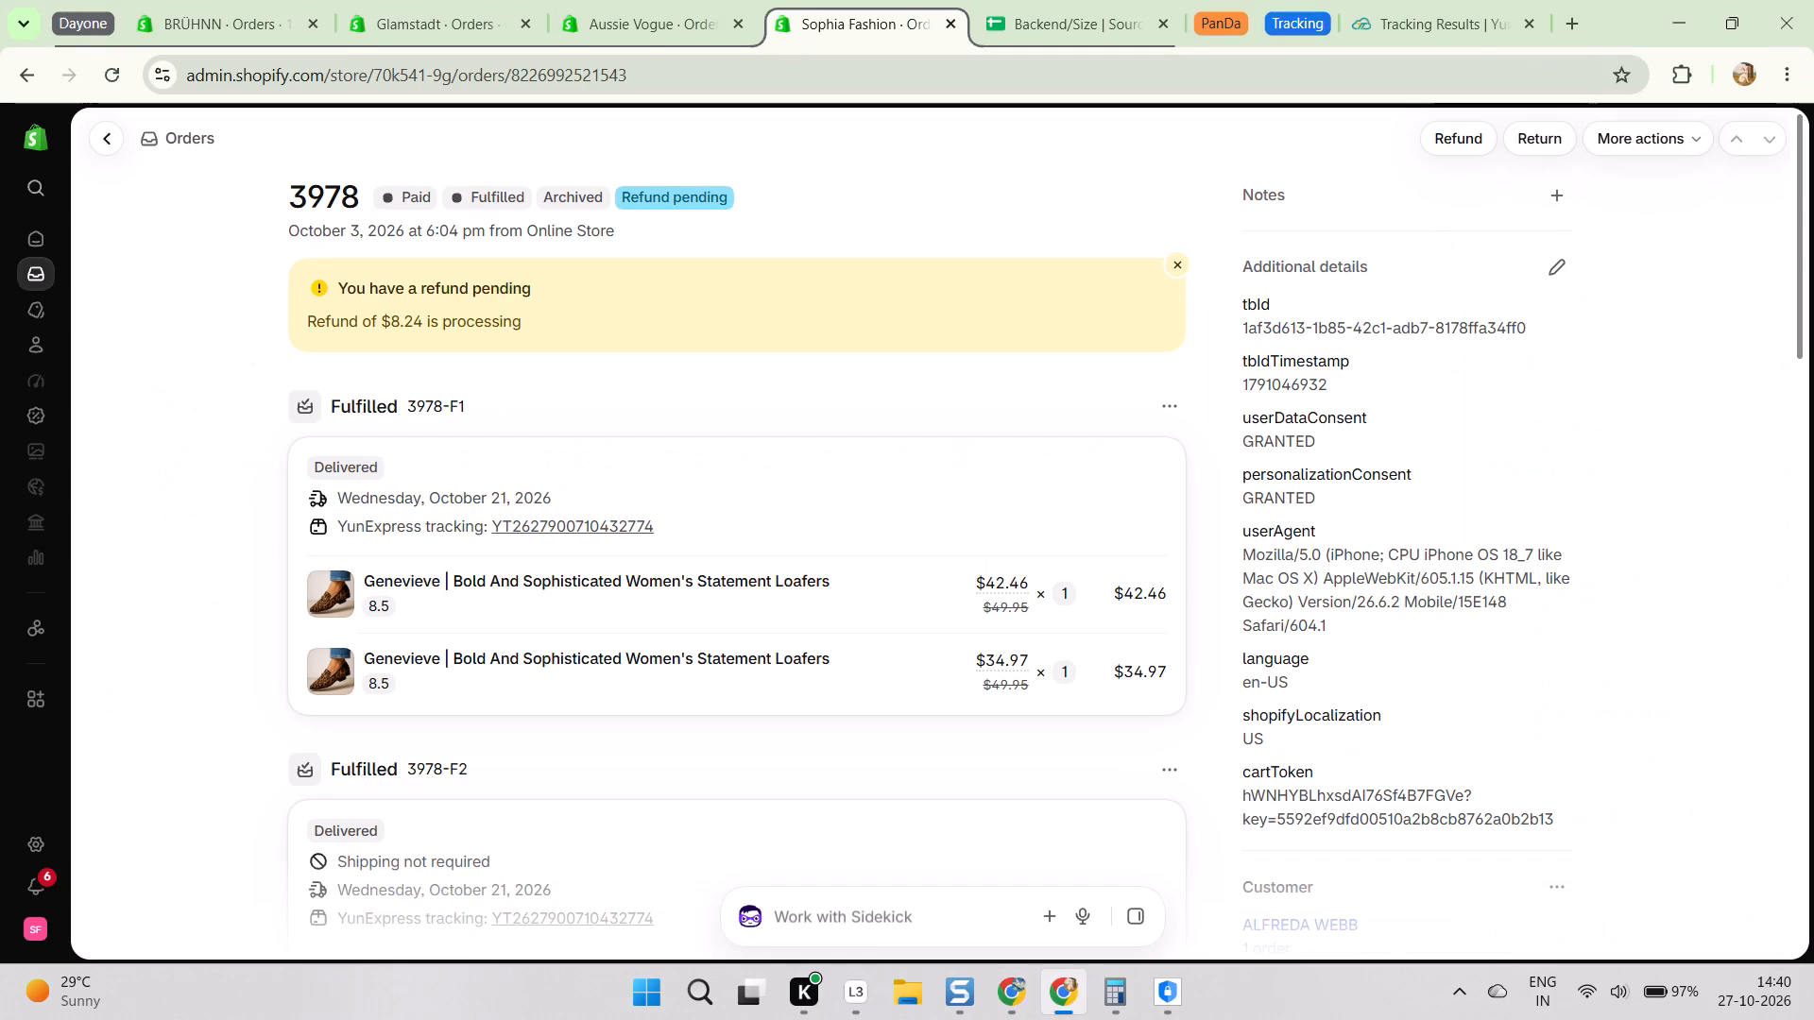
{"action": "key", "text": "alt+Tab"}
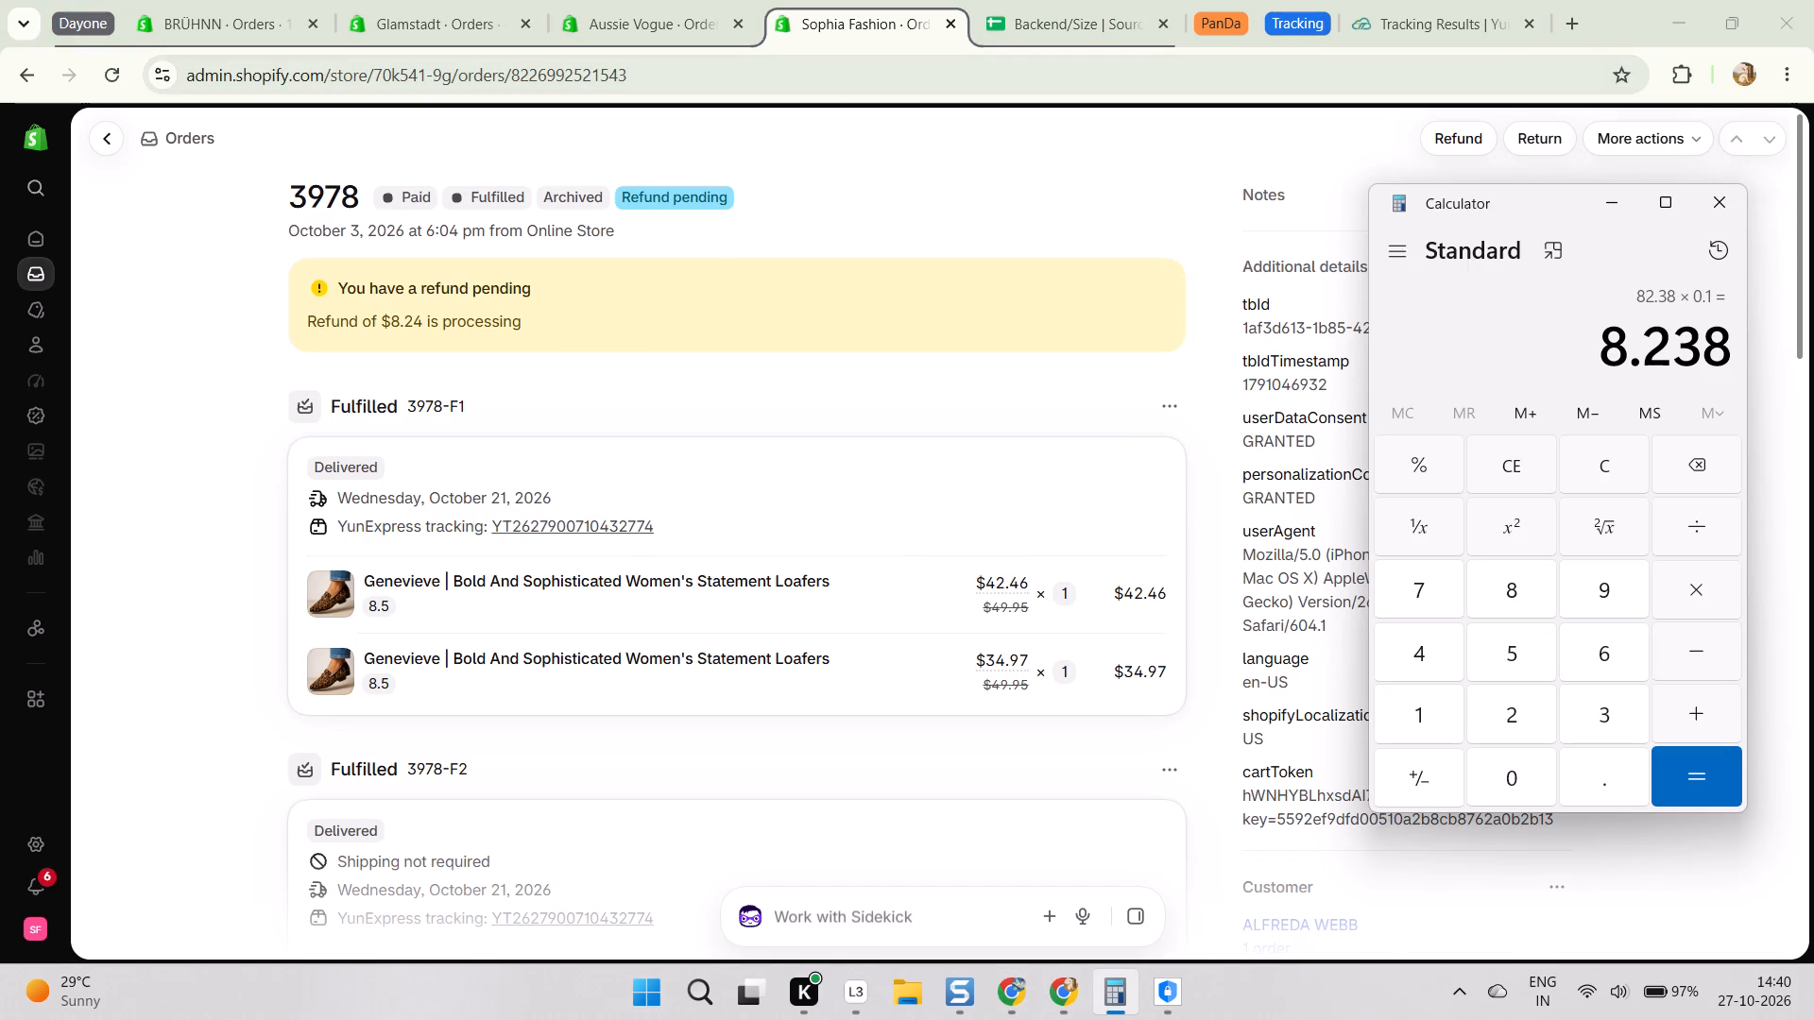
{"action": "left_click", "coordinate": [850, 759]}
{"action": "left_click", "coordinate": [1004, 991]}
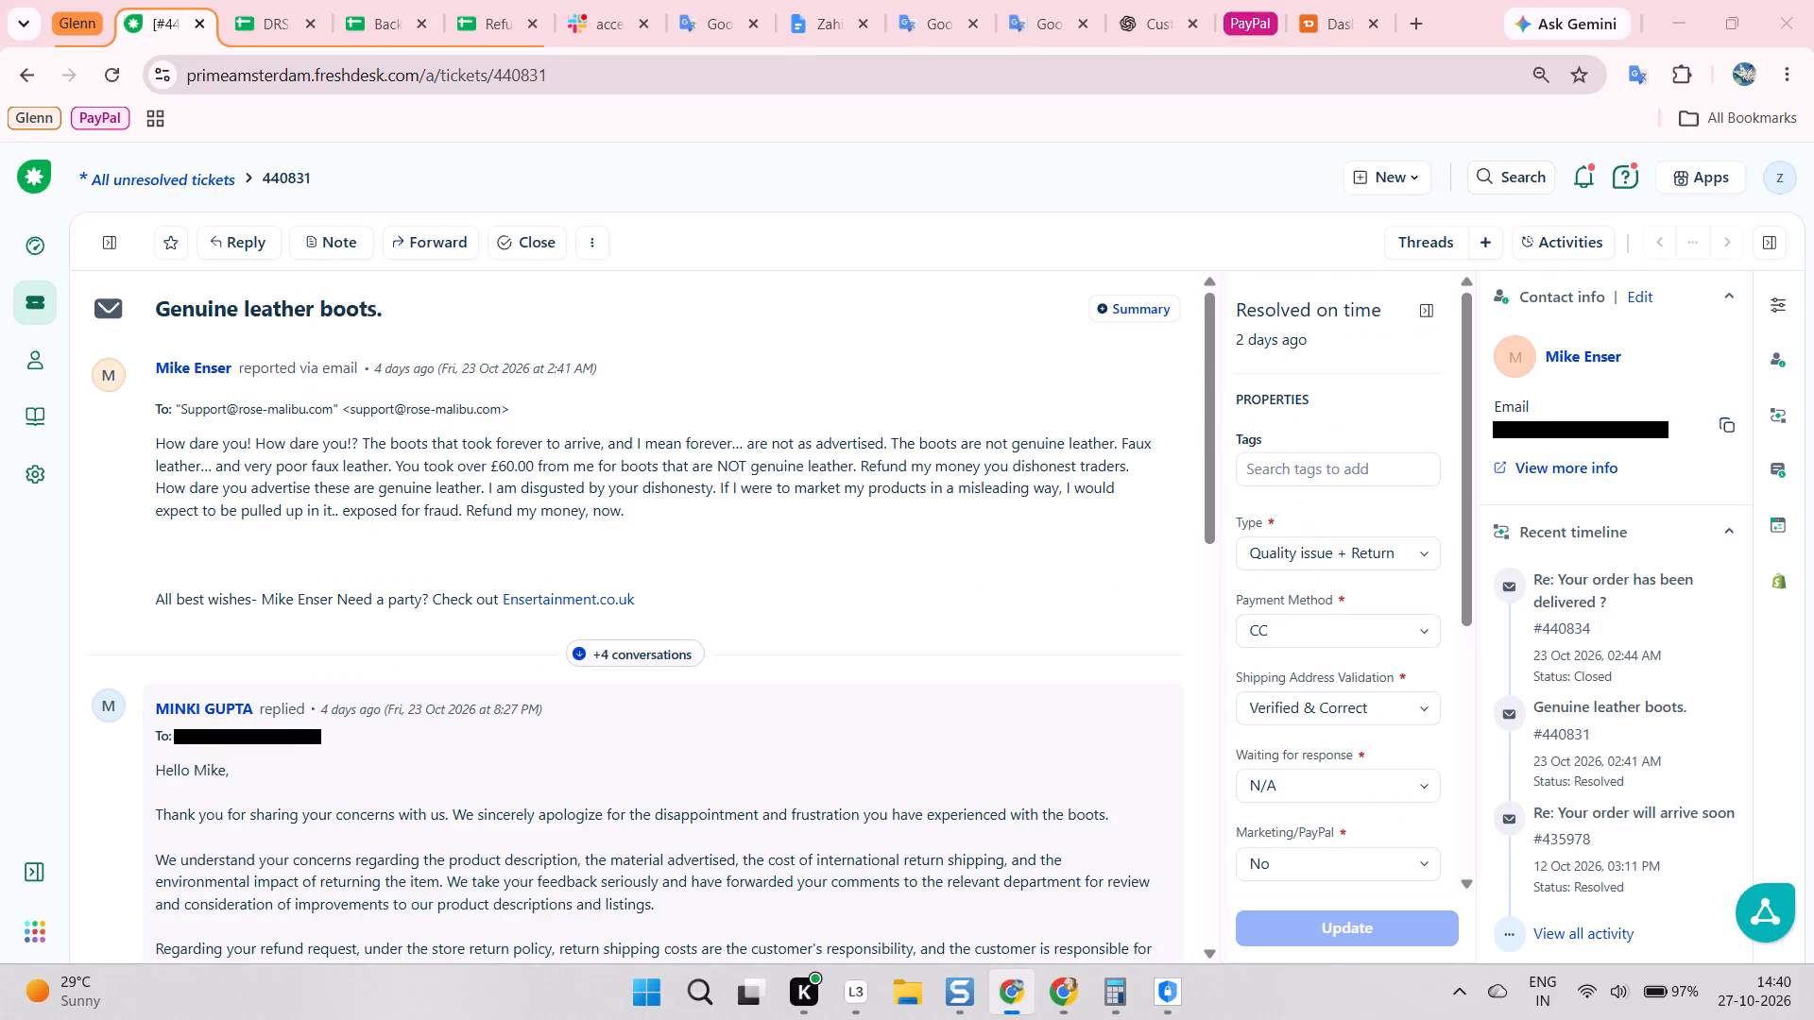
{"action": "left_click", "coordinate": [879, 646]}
Switch to MeraMonitor and review the current session time and the list of recent sessions.
{"action": "left_click", "coordinate": [1456, 995]}
{"action": "double_click", "coordinate": [1503, 875]}
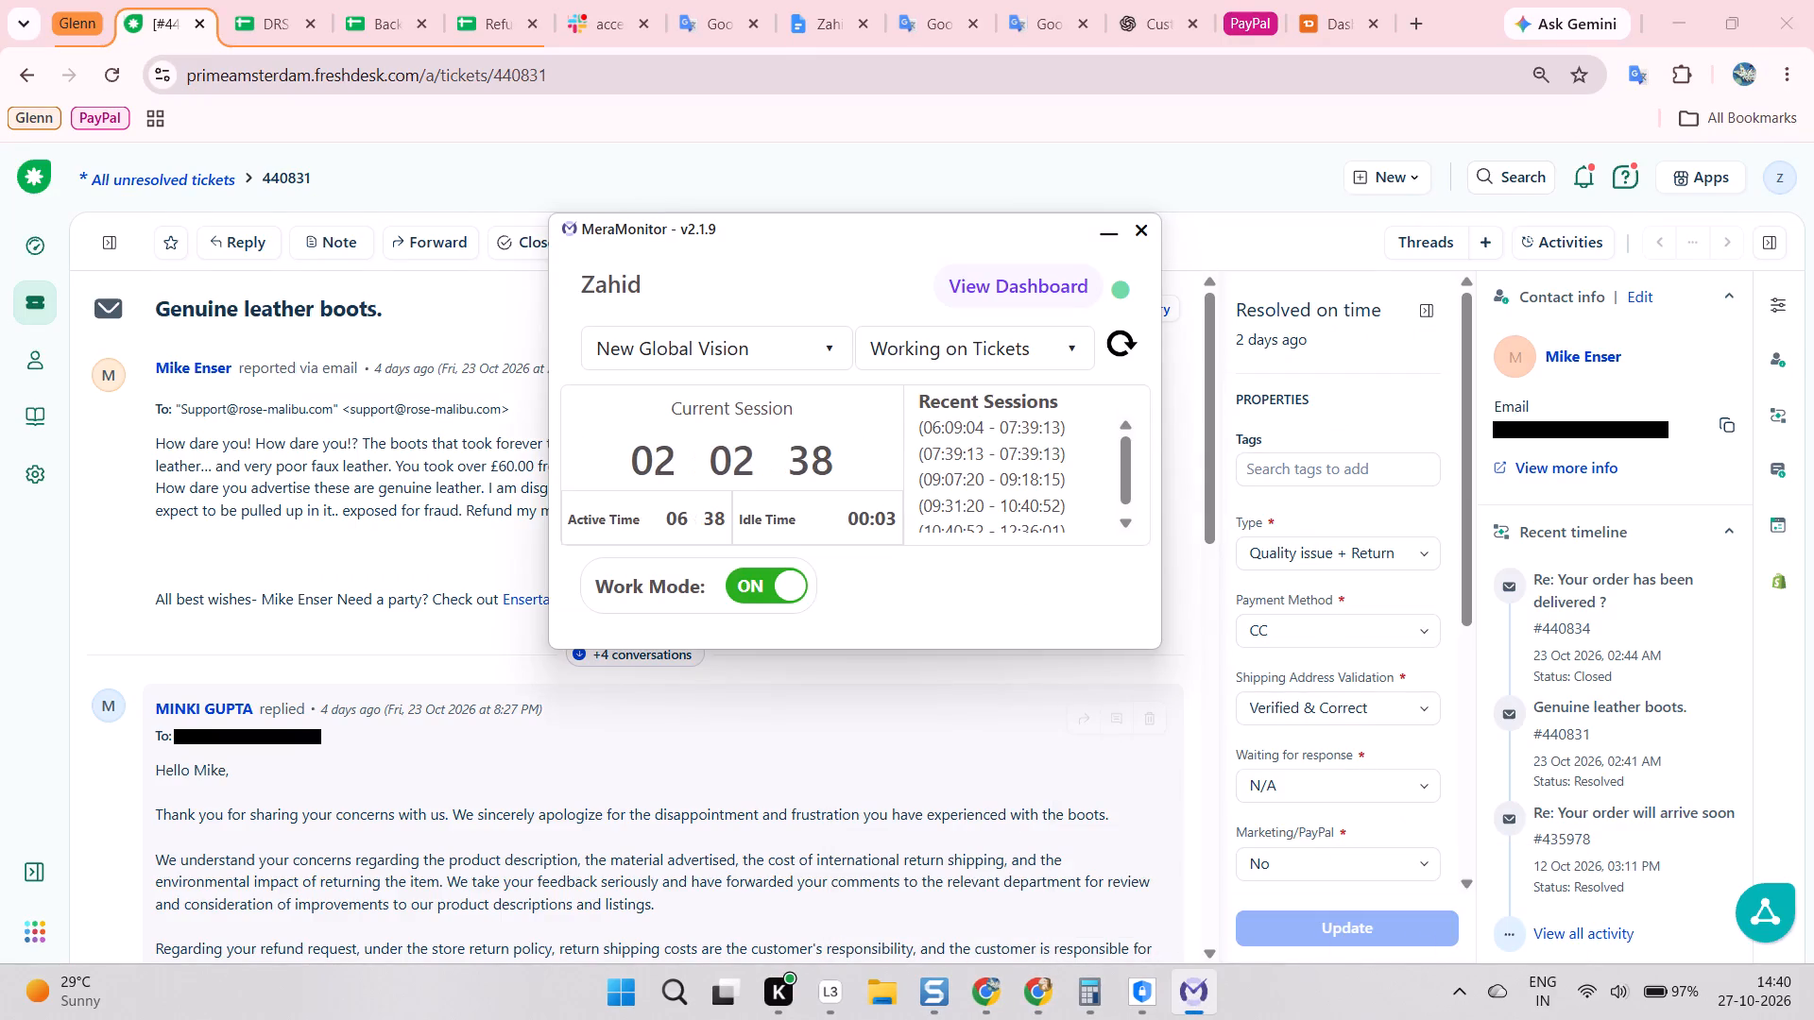
{"action": "scroll", "coordinate": [846, 501], "scroll_direction": "down", "scroll_amount": 4}
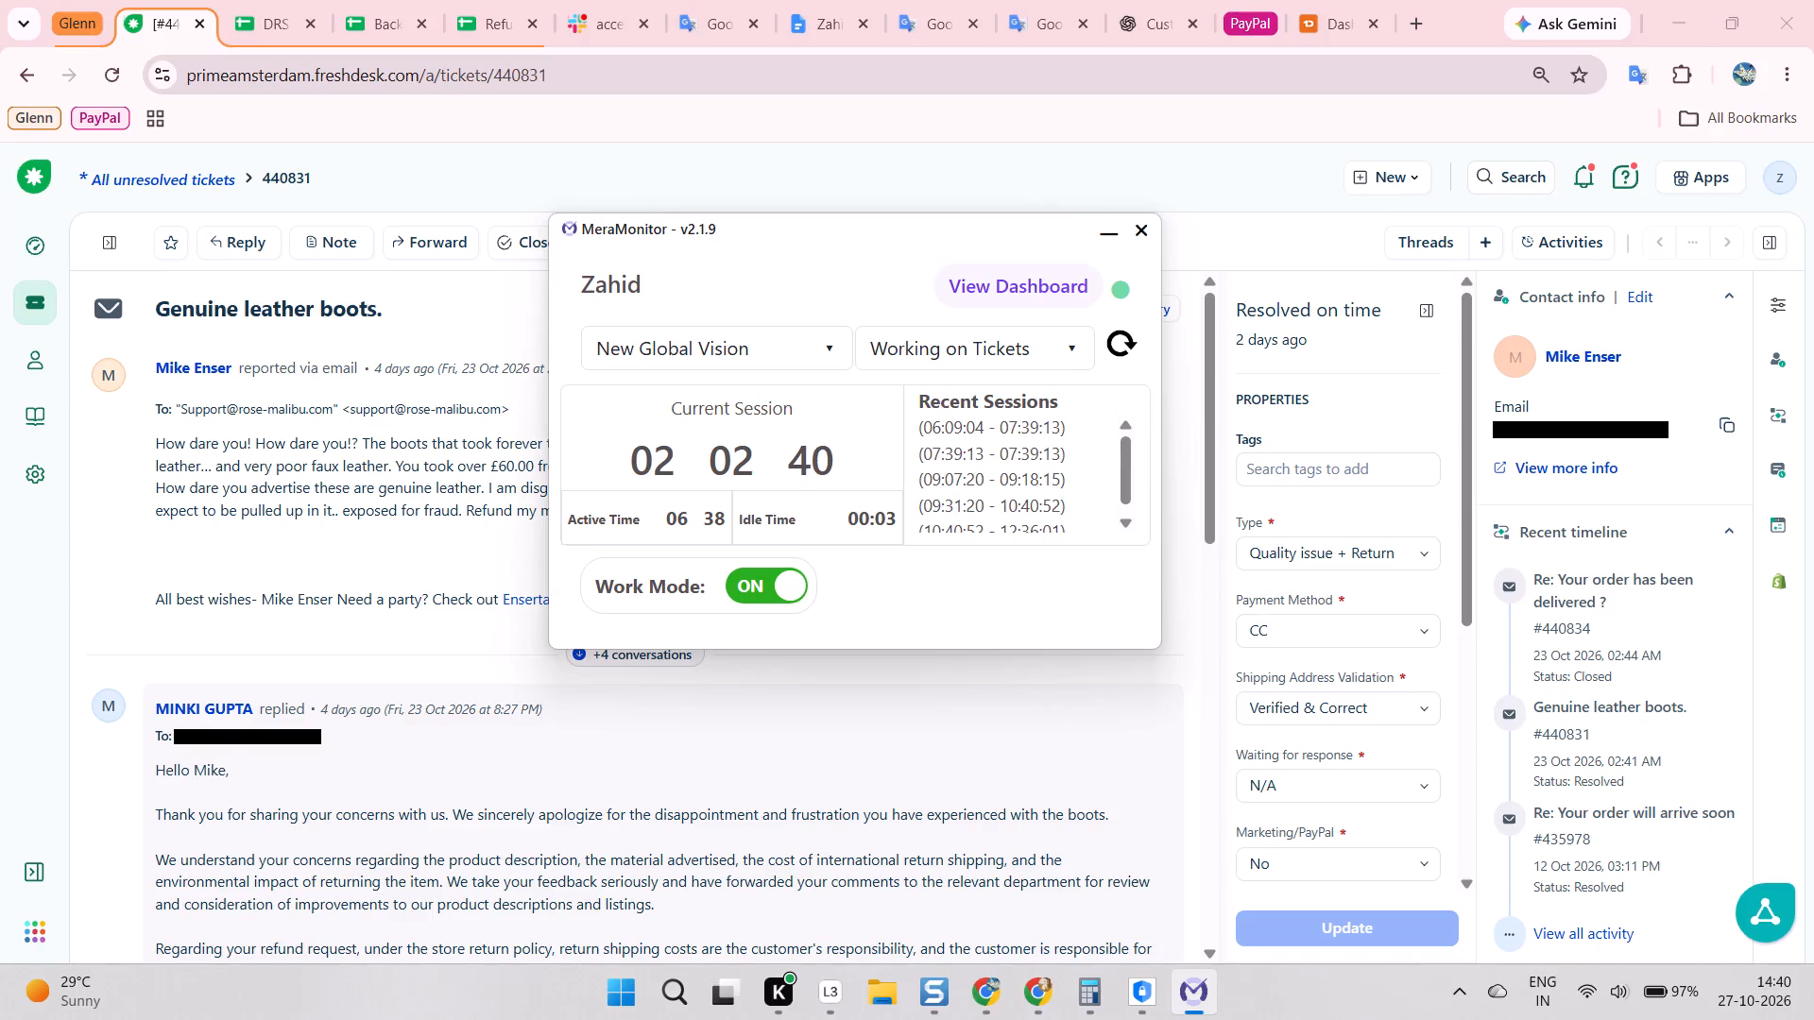
{"action": "scroll", "coordinate": [866, 505], "scroll_direction": "down", "scroll_amount": 18}
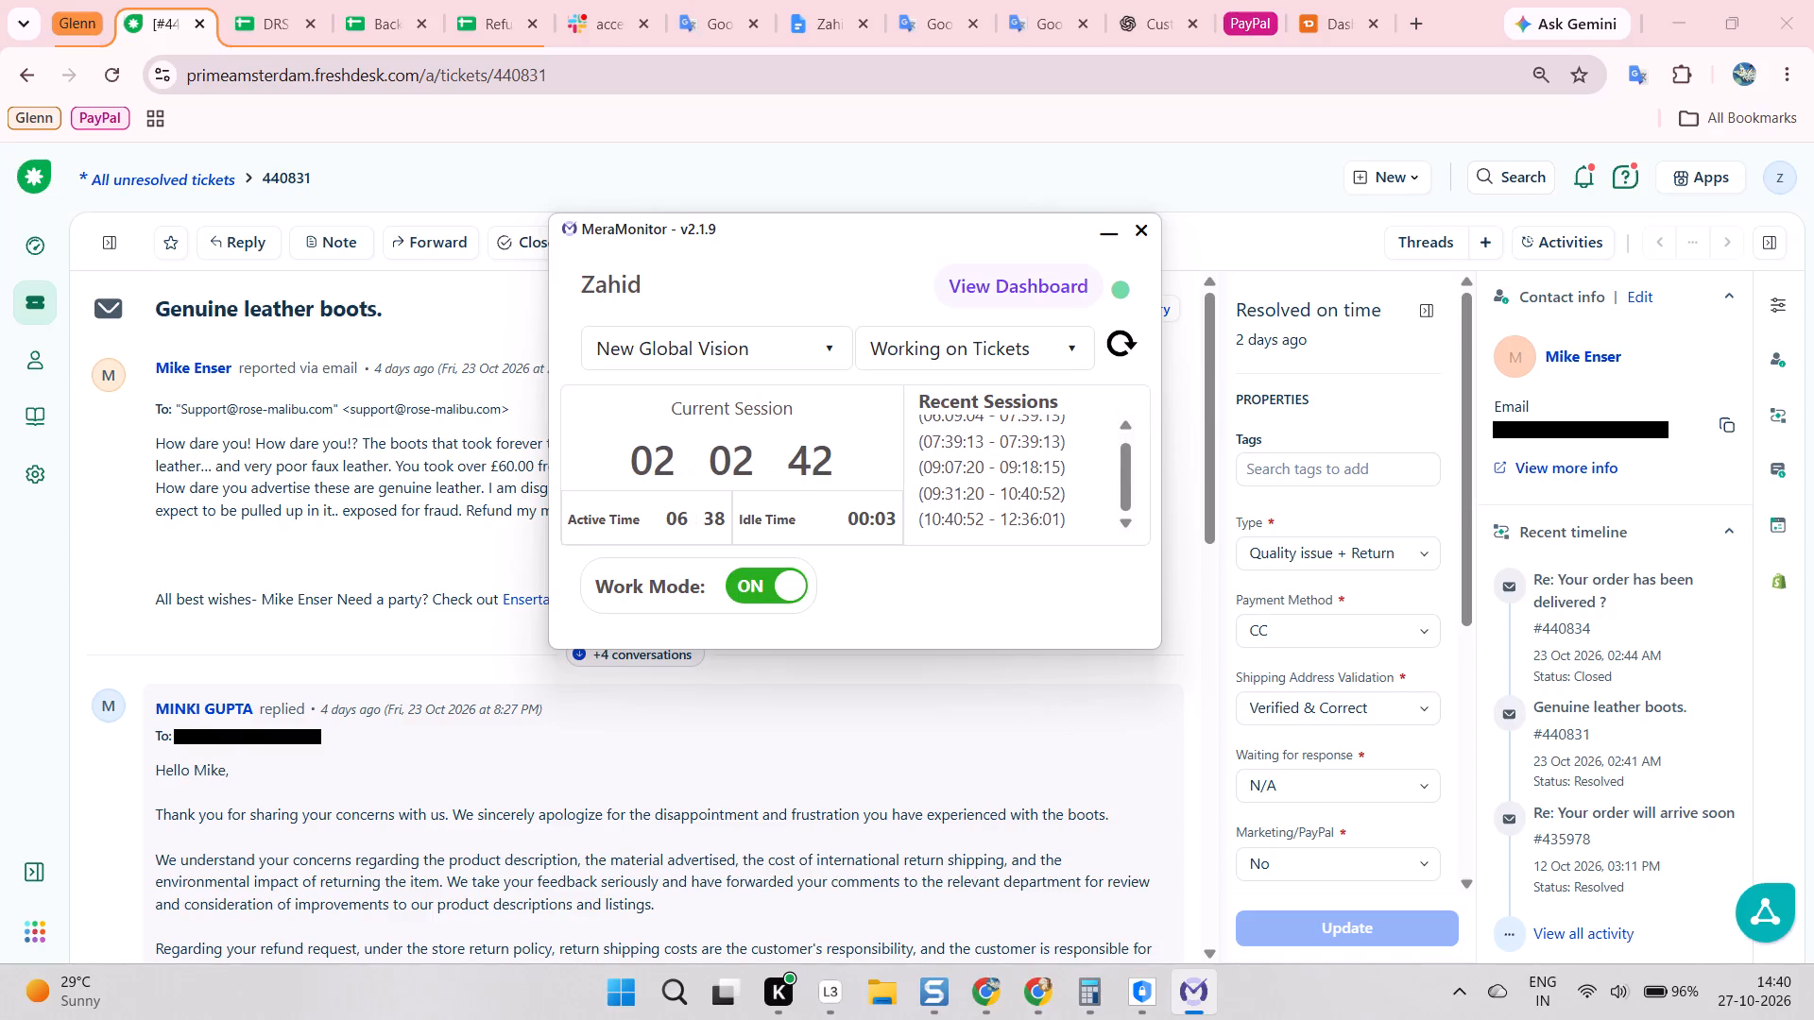
{"action": "scroll", "coordinate": [886, 509], "scroll_direction": "up", "scroll_amount": 2}
{"action": "scroll", "coordinate": [898, 484], "scroll_direction": "down", "scroll_amount": 20}
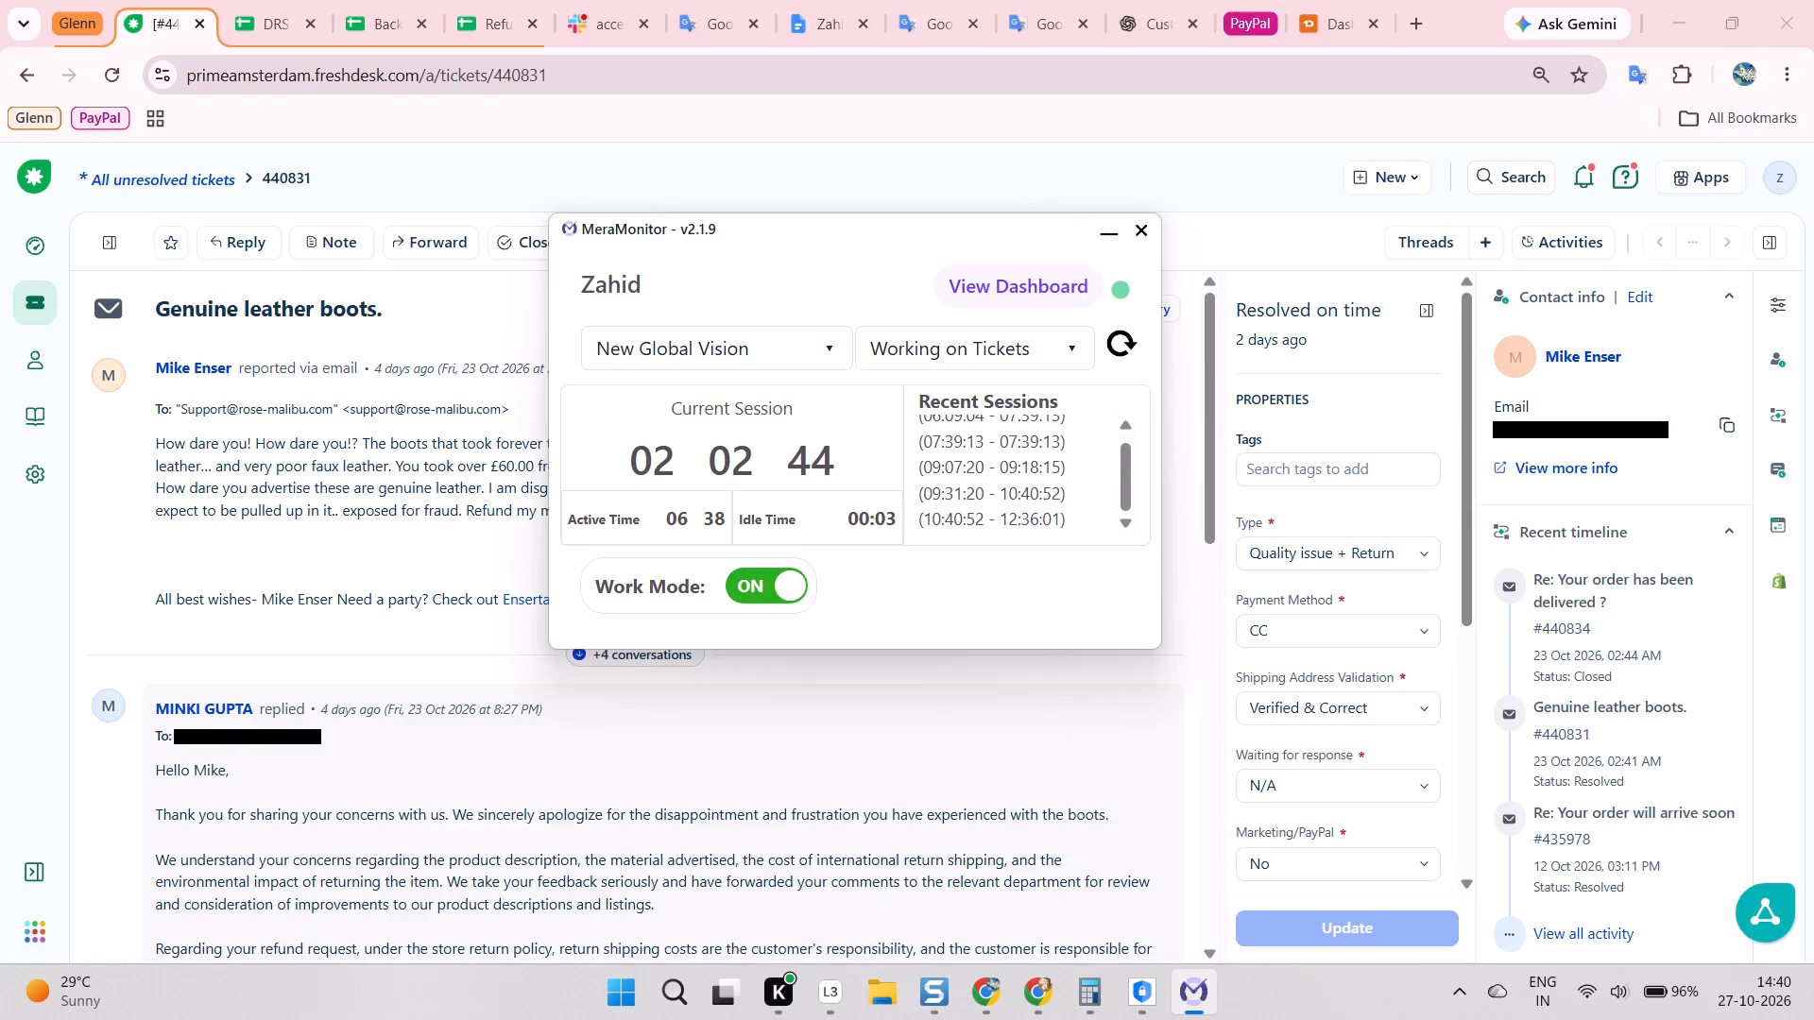
{"action": "scroll", "coordinate": [910, 490], "scroll_direction": "down", "scroll_amount": 9}
{"action": "scroll", "coordinate": [883, 444], "scroll_direction": "up", "scroll_amount": 7}
{"action": "scroll", "coordinate": [883, 505], "scroll_direction": "down", "scroll_amount": 3}
{"action": "scroll", "coordinate": [963, 428], "scroll_direction": "down", "scroll_amount": 3}
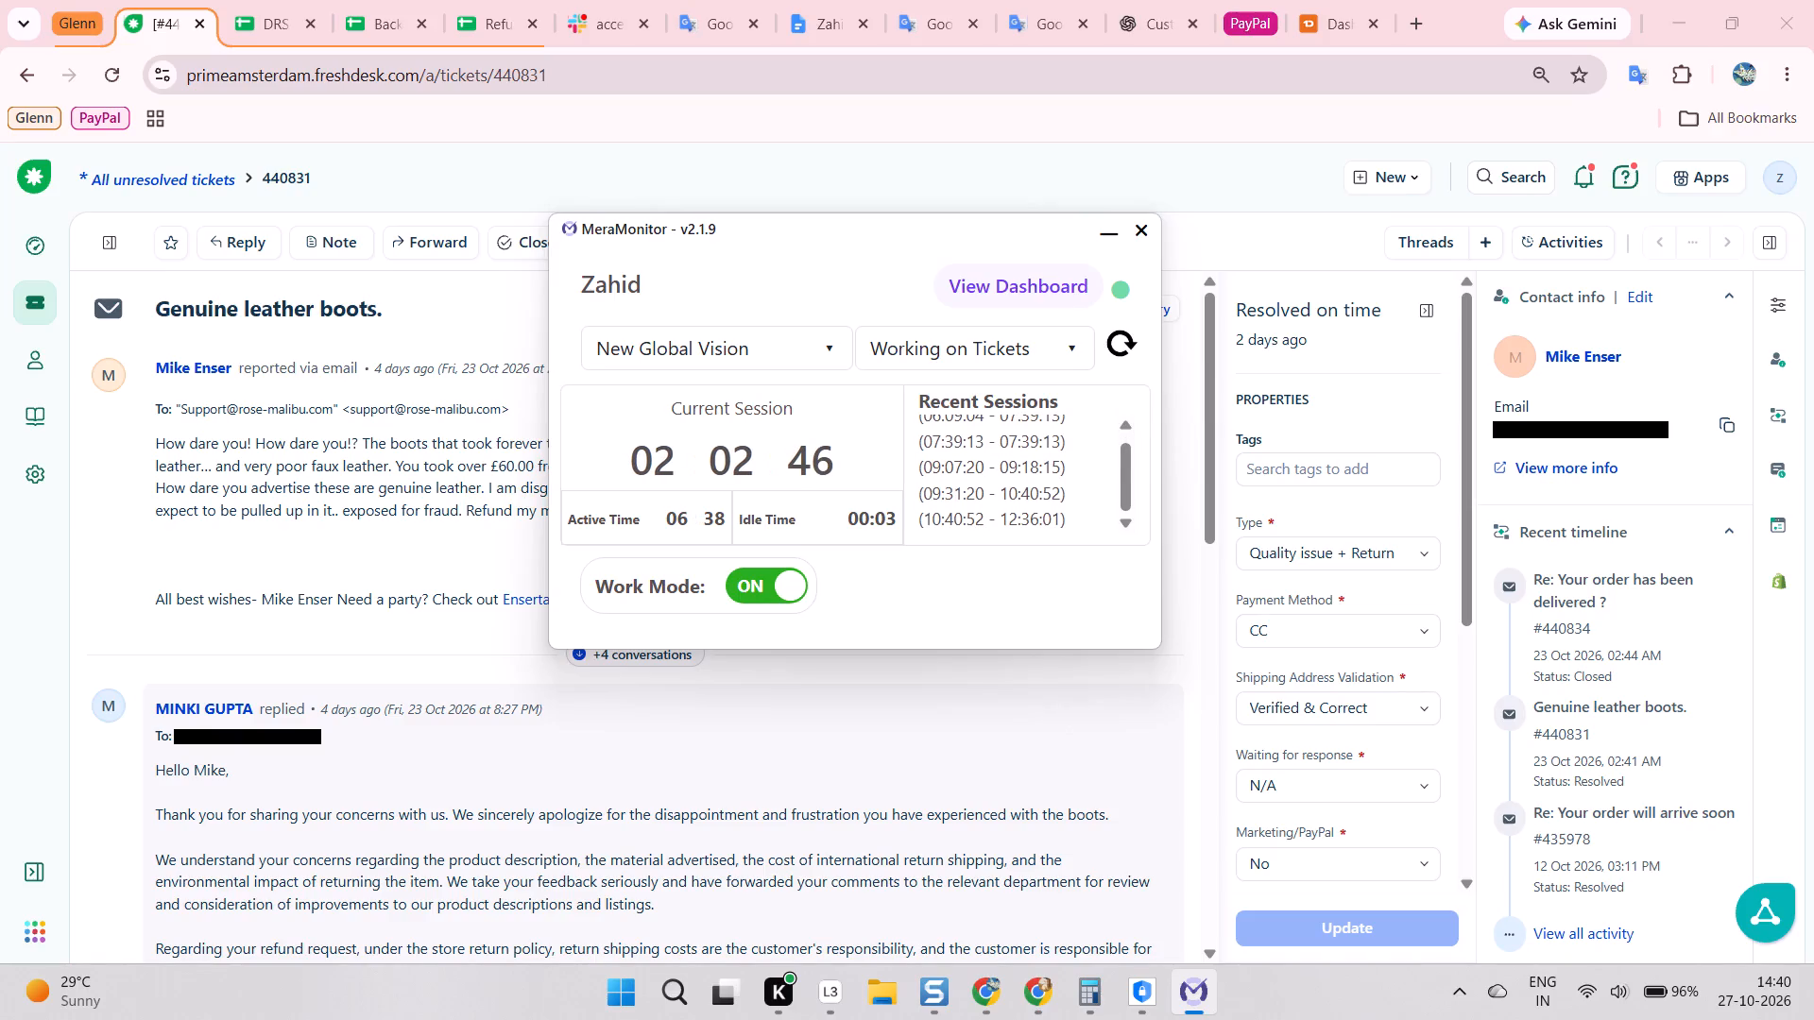
{"action": "scroll", "coordinate": [991, 475], "scroll_direction": "down", "scroll_amount": 7}
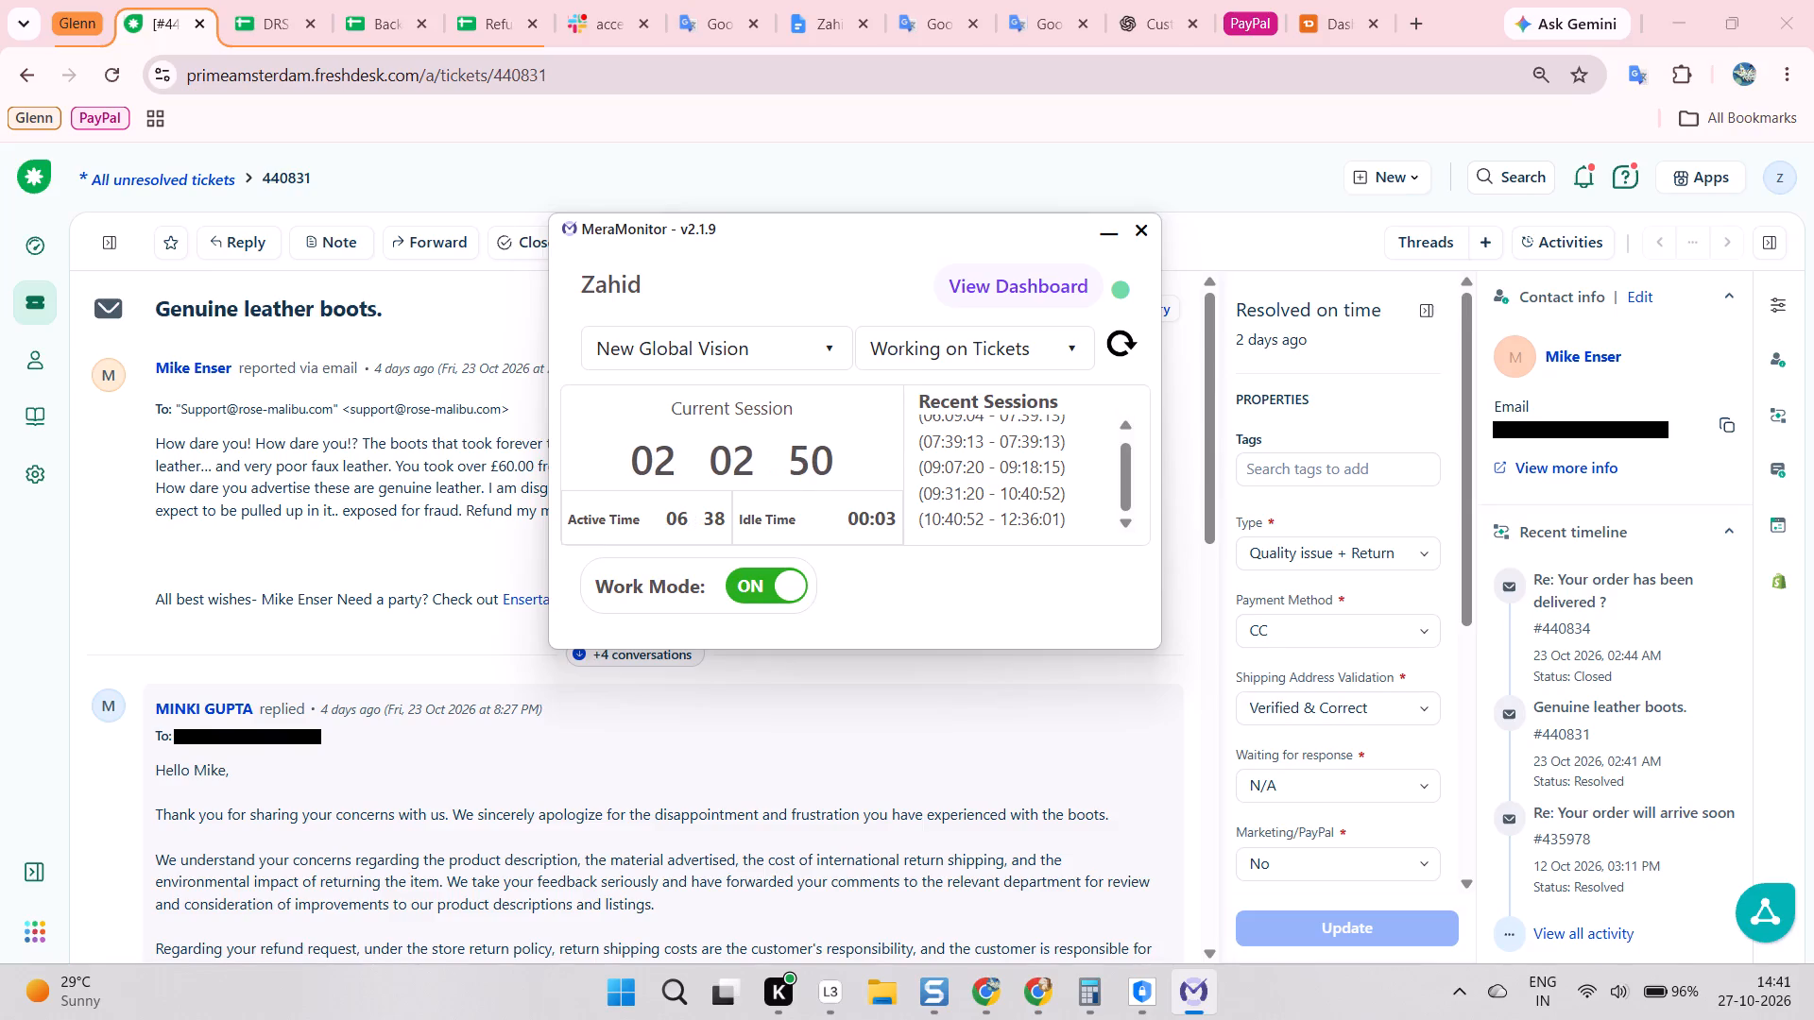
{"action": "scroll", "coordinate": [938, 563], "scroll_direction": "down", "scroll_amount": 17}
{"action": "scroll", "coordinate": [923, 481], "scroll_direction": "down", "scroll_amount": 3}
{"action": "scroll", "coordinate": [924, 344], "scroll_direction": "down", "scroll_amount": 15}
{"action": "scroll", "coordinate": [753, 624], "scroll_direction": "down", "scroll_amount": 3}
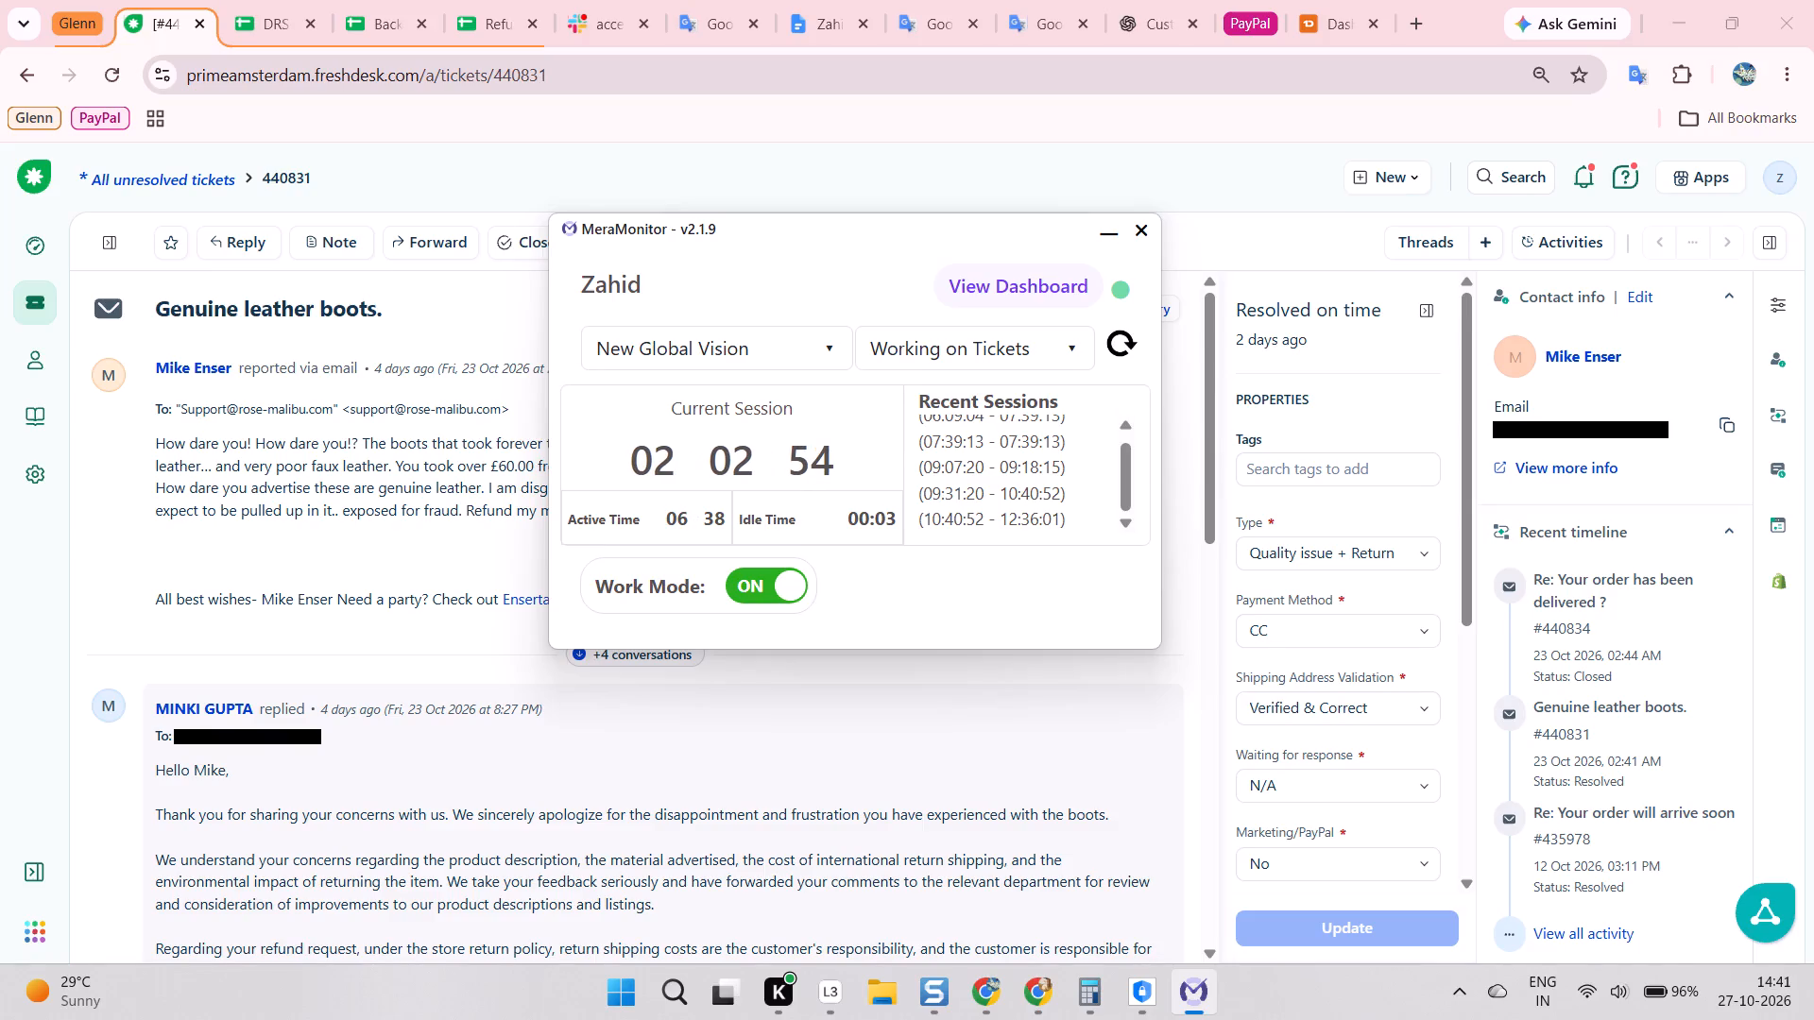
Turn Work Mode off in MeraMonitor for the New Global Vision project.
{"action": "left_click", "coordinate": [770, 582]}
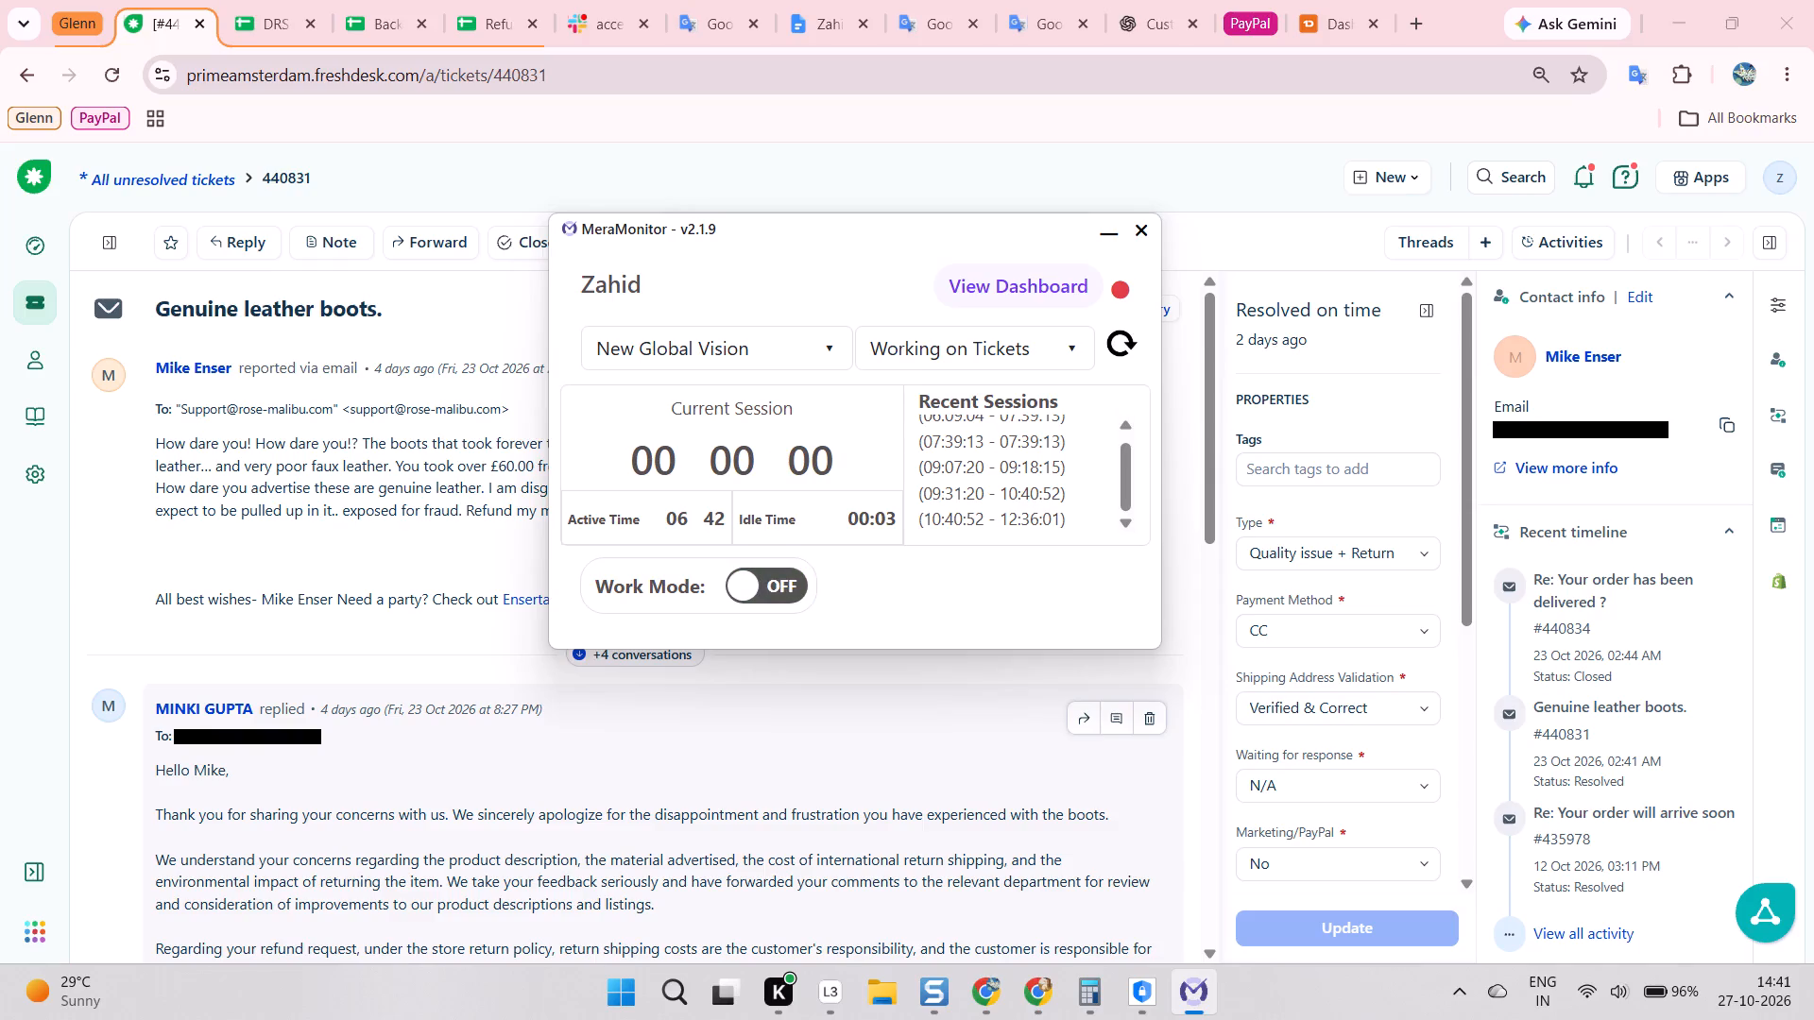
Switch to Loggy3, stop the current recording, start a new one and minimise the window.
{"action": "left_click", "coordinate": [832, 992]}
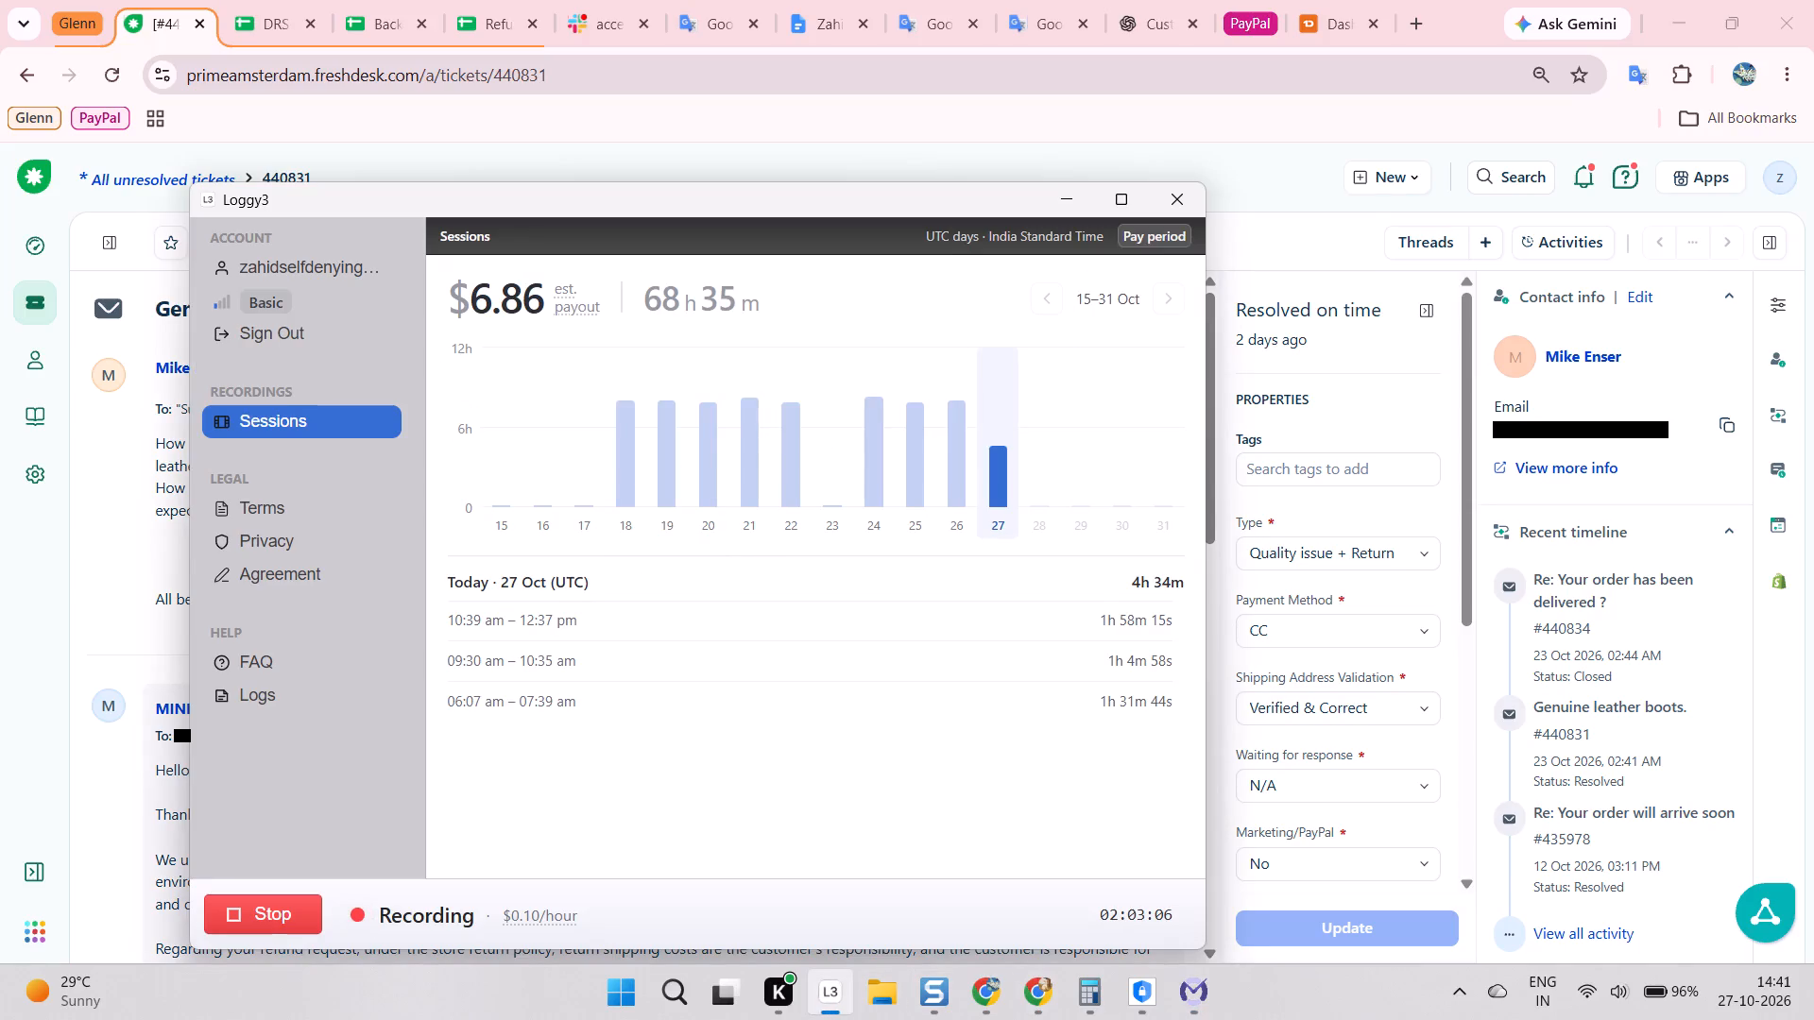
{"action": "left_click", "coordinate": [272, 916]}
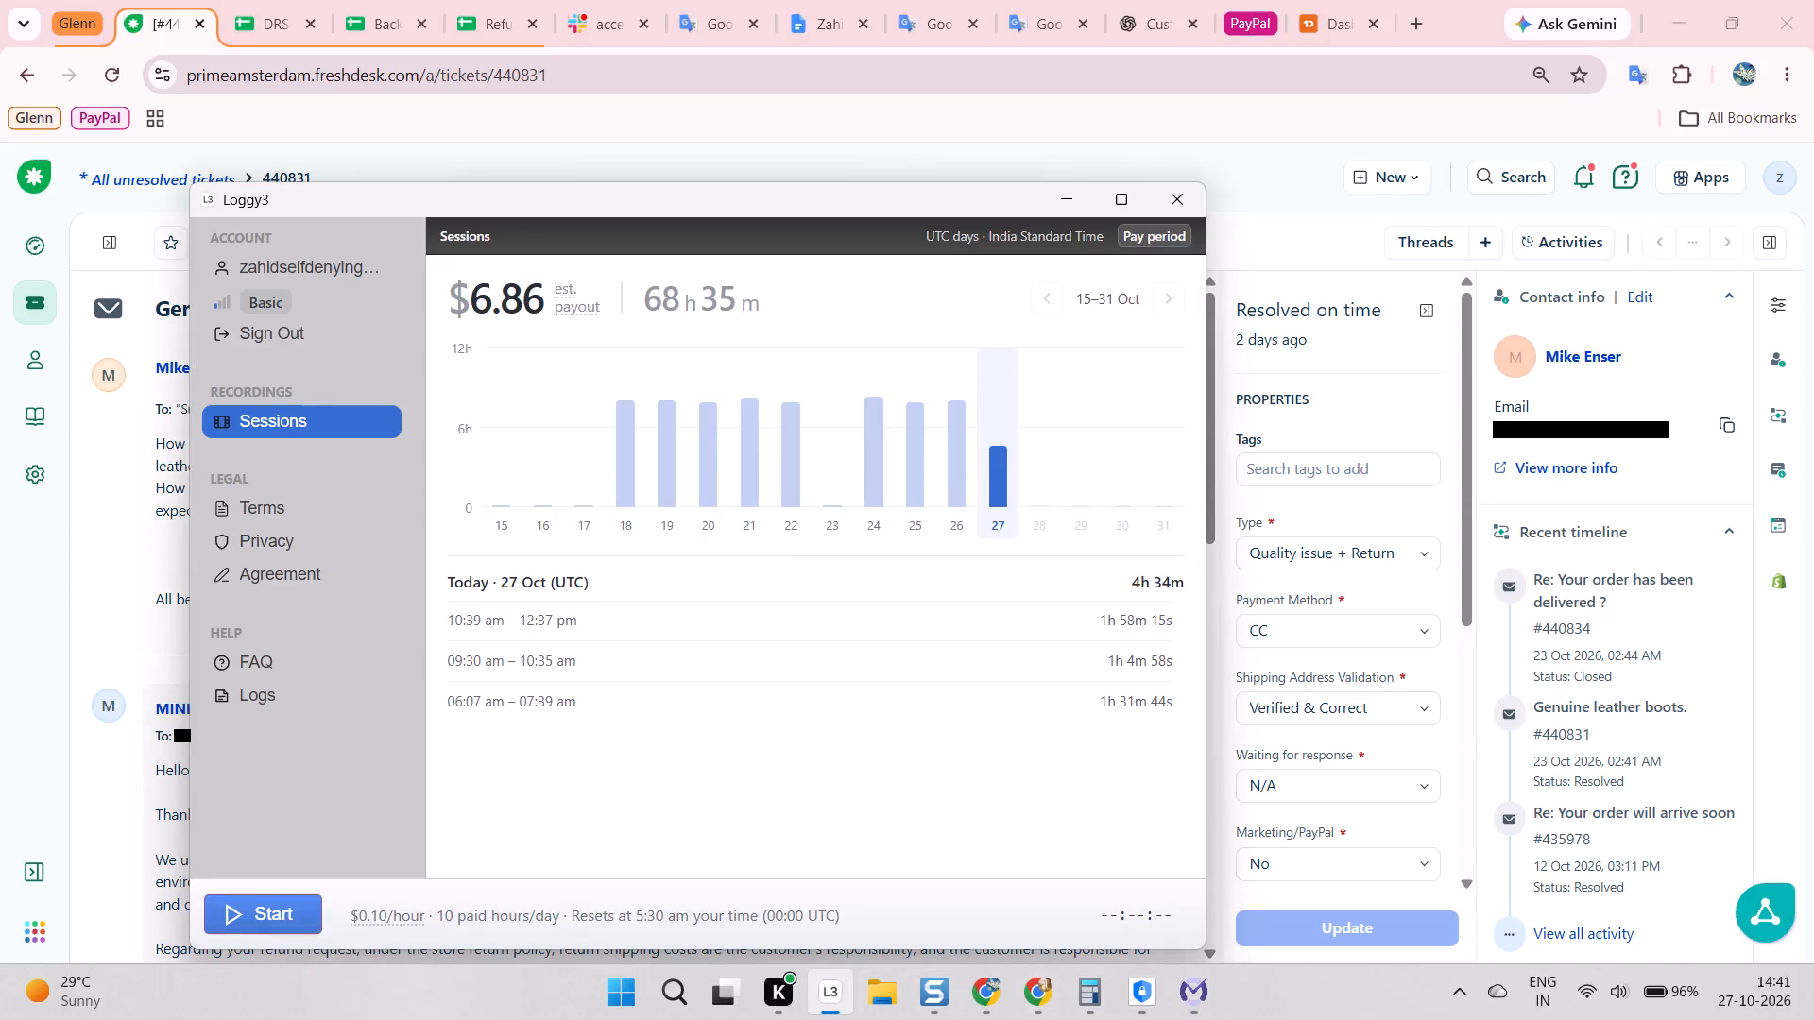
{"action": "left_click", "coordinate": [278, 915]}
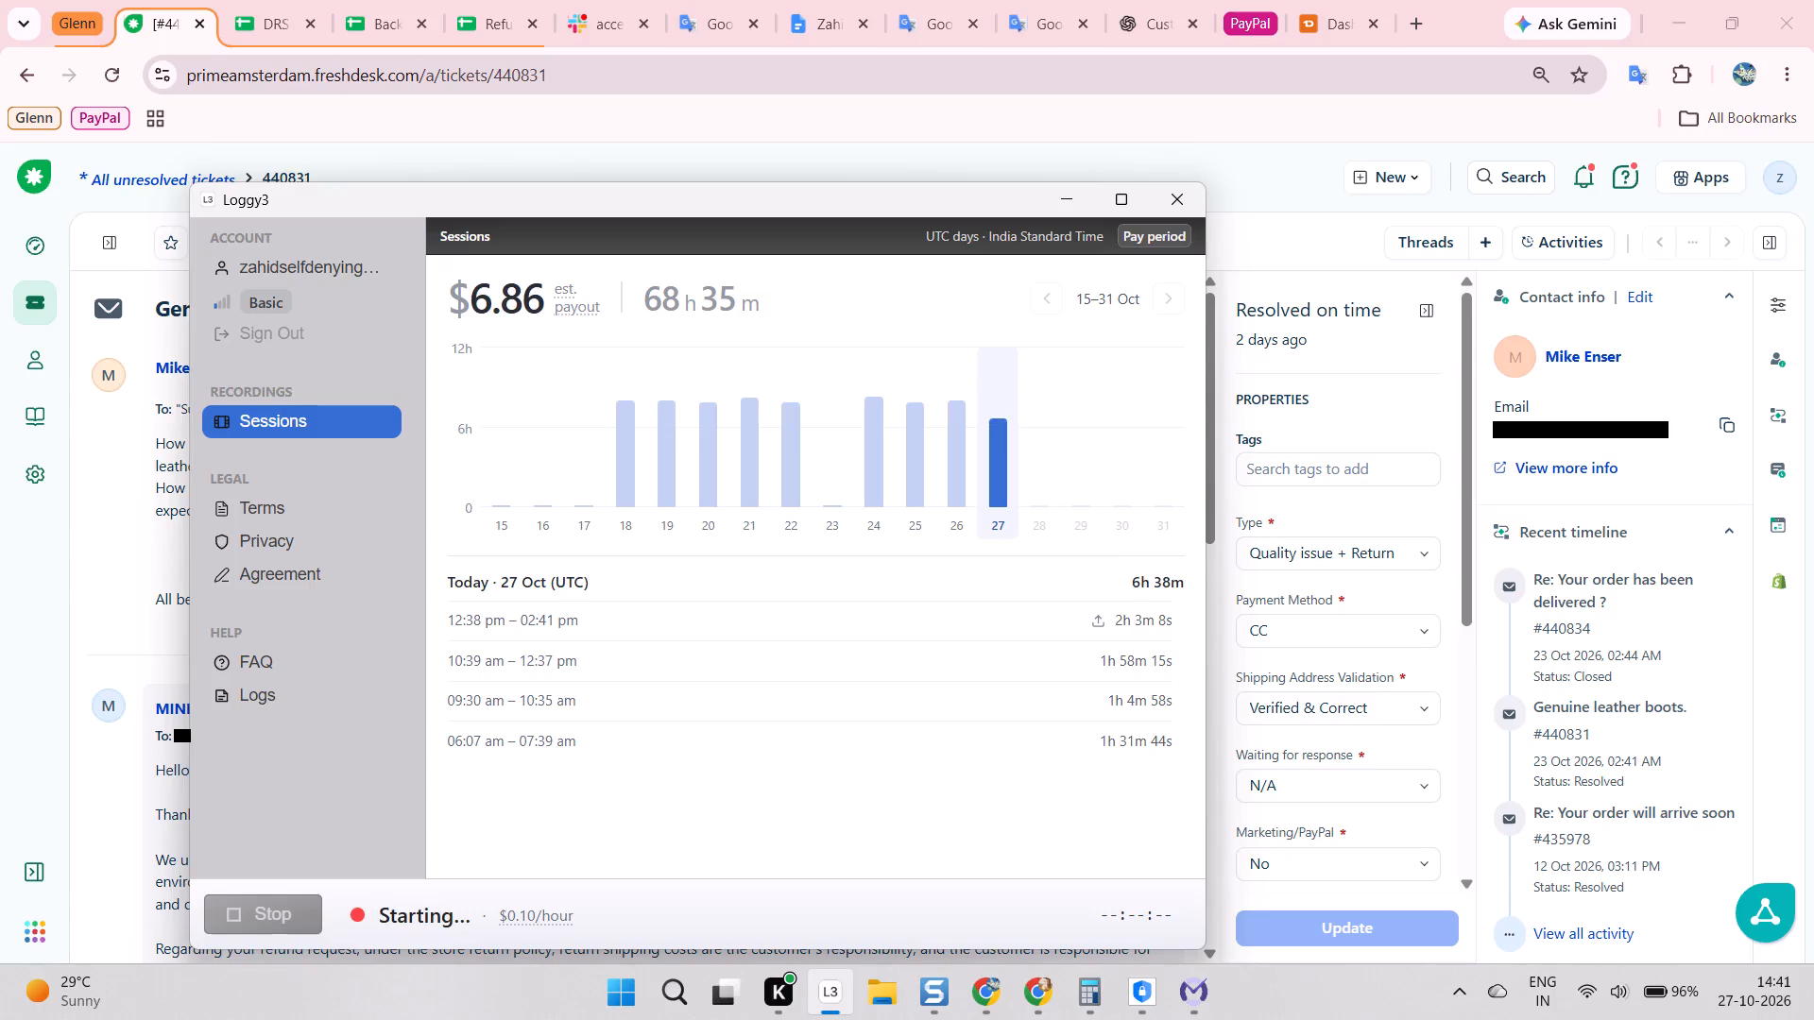
{"action": "double_click", "coordinate": [1100, 620]}
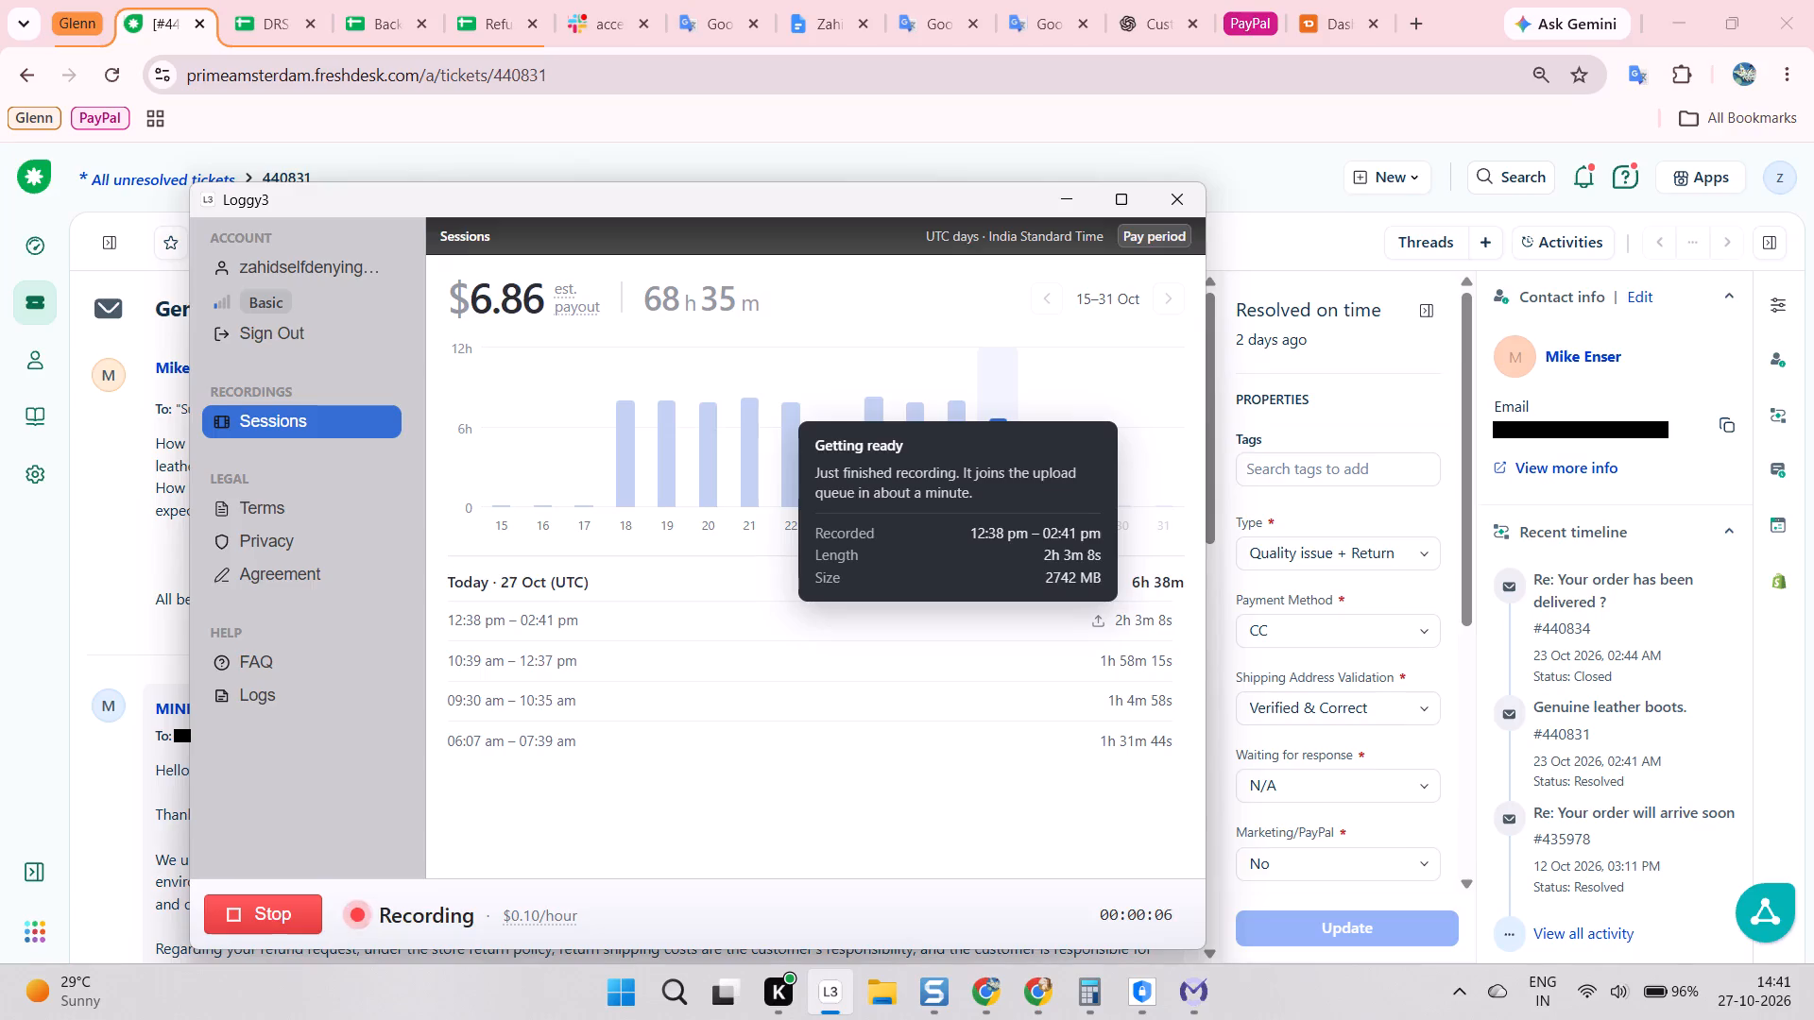
{"action": "left_click", "coordinate": [1064, 196]}
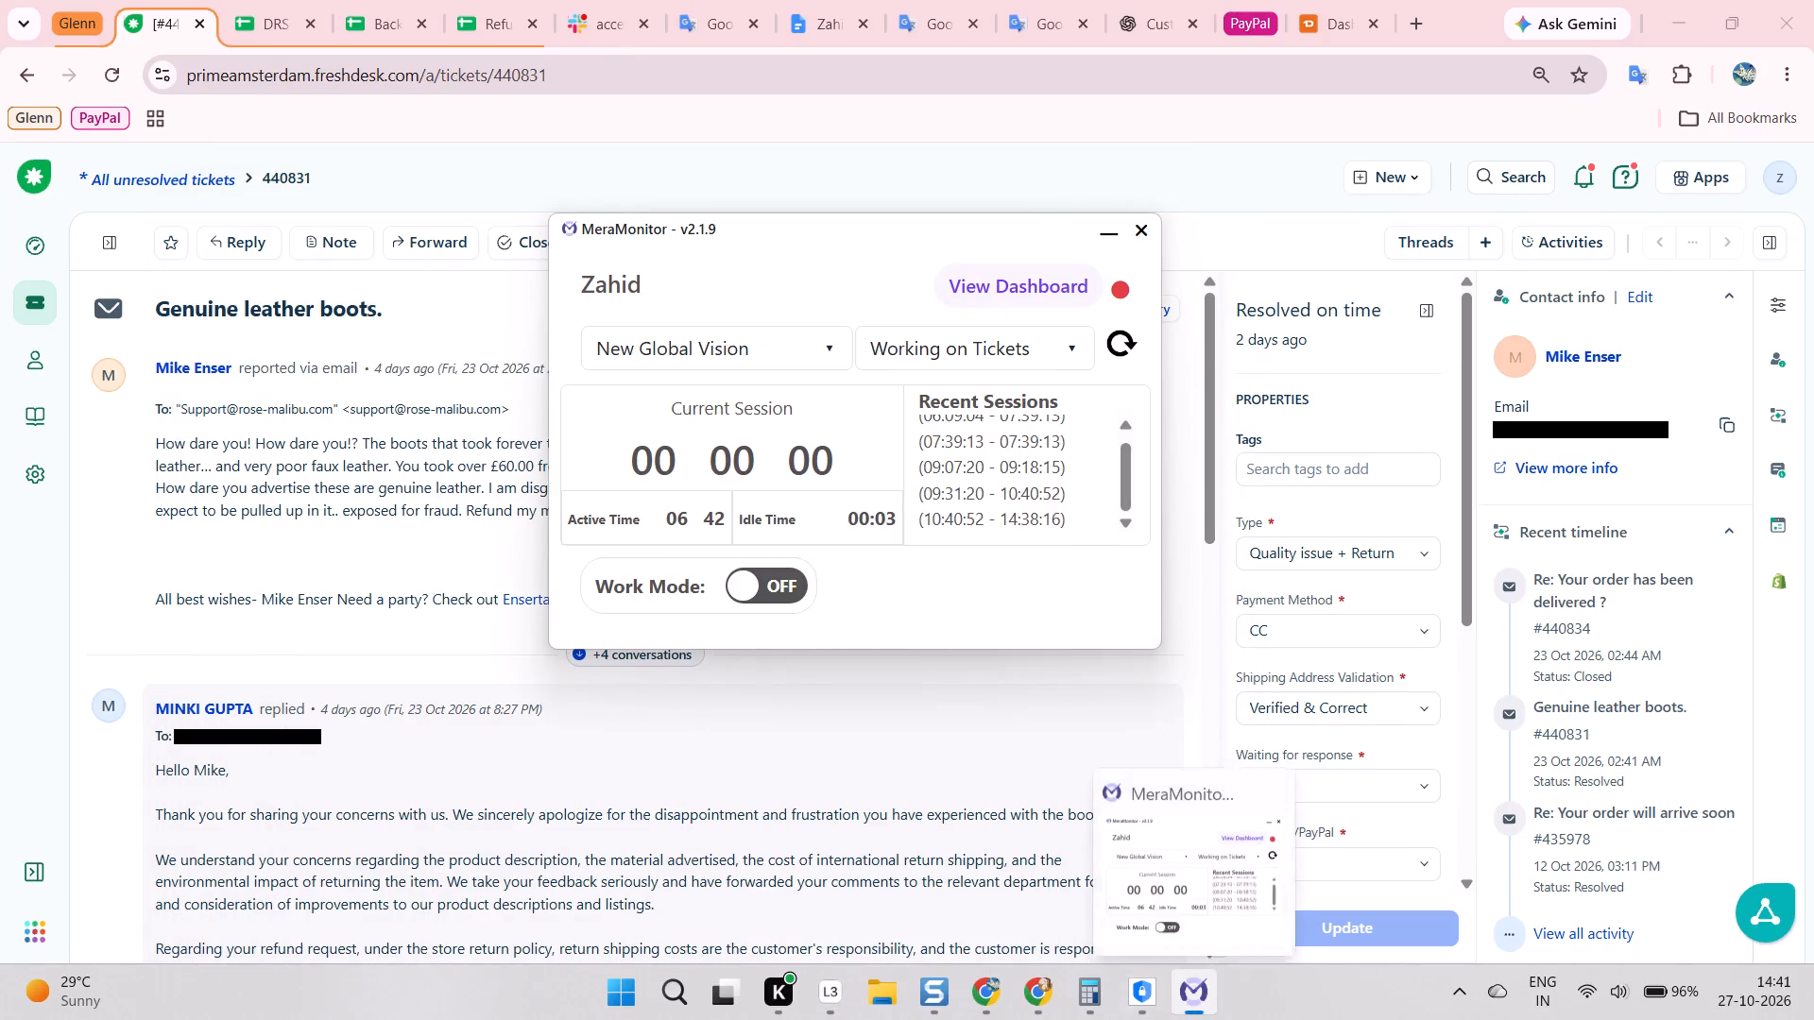
Turn Work Mode on in MeraMonitor for Working on Tickets, check the timer and minimise the window.
{"action": "left_click", "coordinate": [781, 590]}
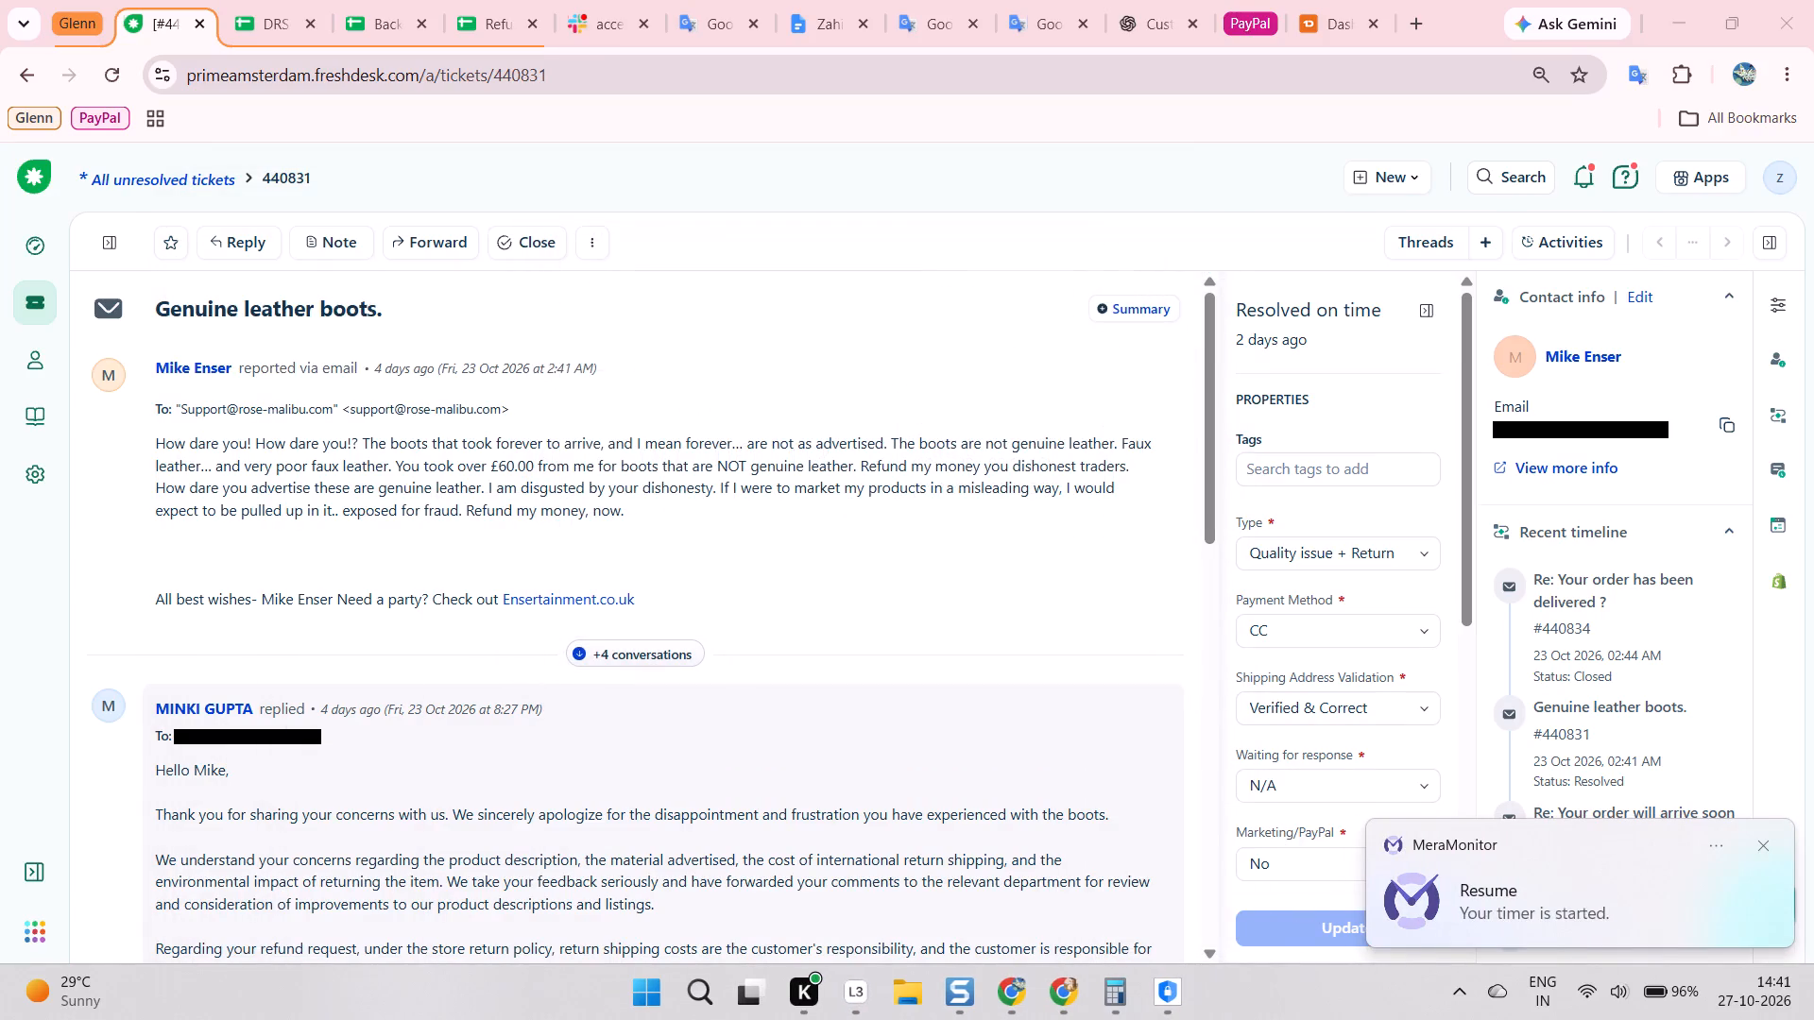
{"action": "left_click", "coordinate": [1752, 839]}
{"action": "left_click", "coordinate": [1460, 995]}
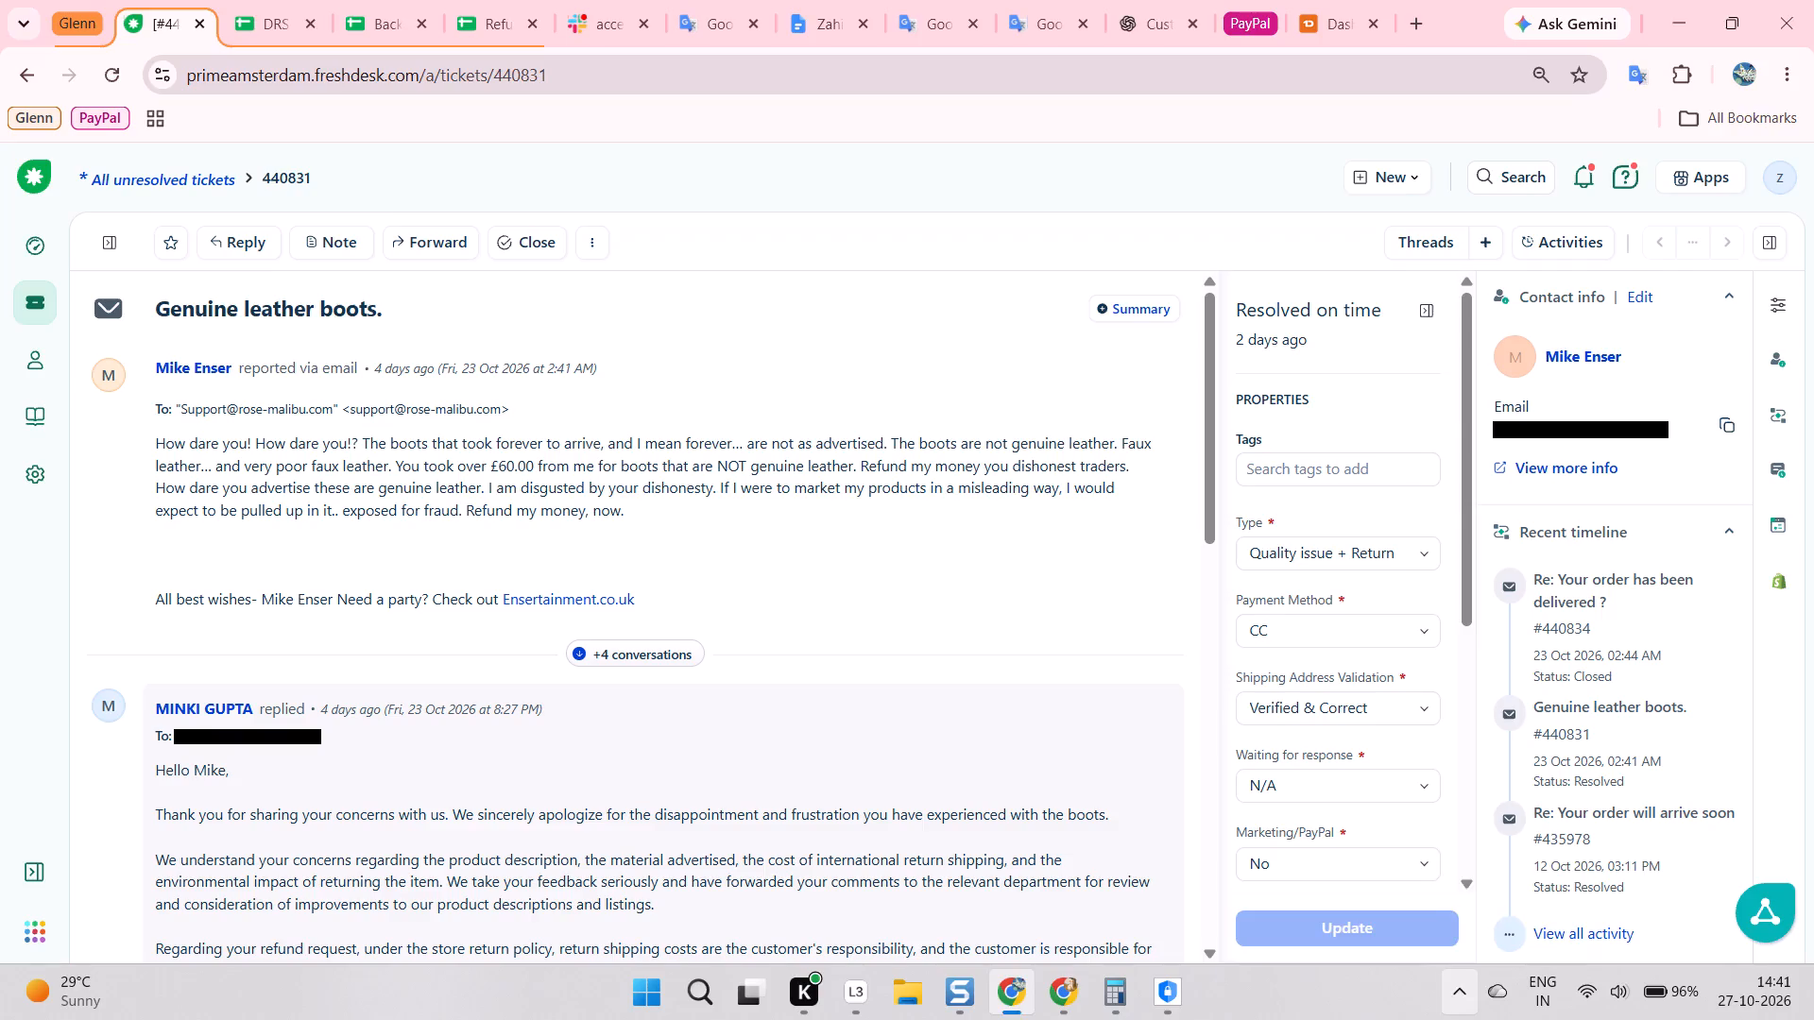
{"action": "double_click", "coordinate": [1498, 872]}
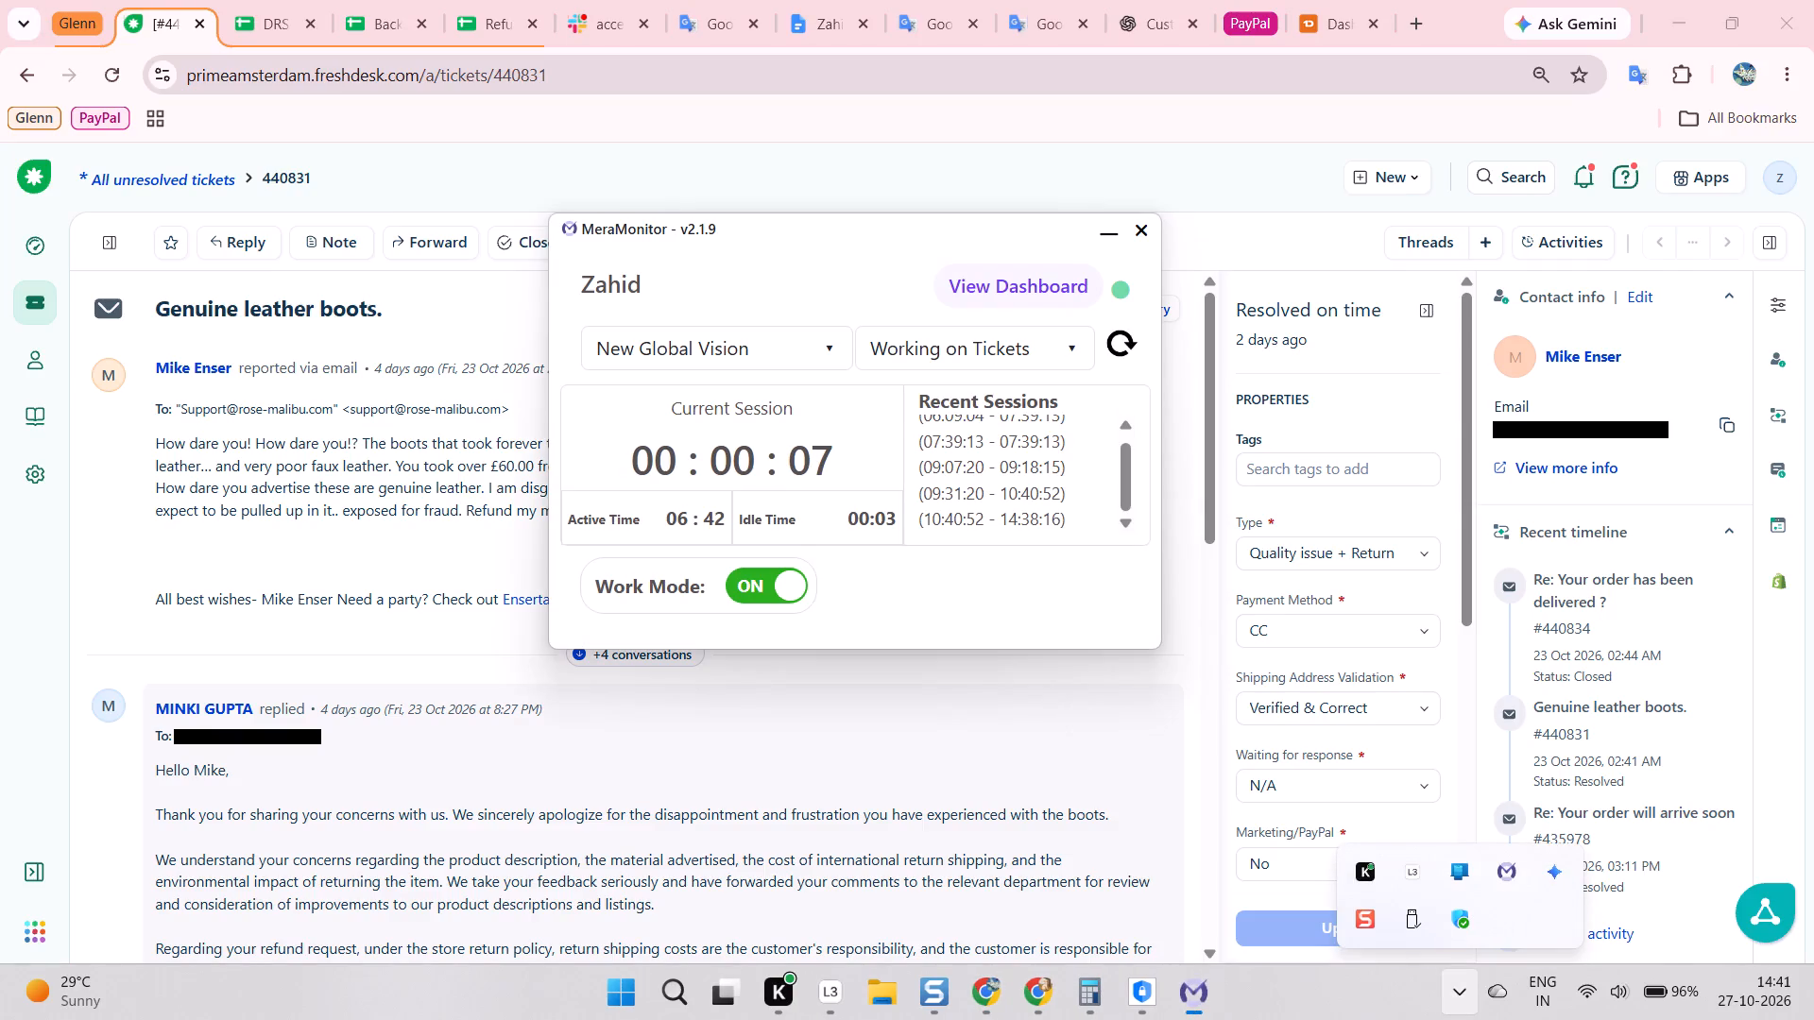
{"action": "left_click", "coordinate": [1109, 230]}
{"action": "left_click", "coordinate": [929, 562]}
{"action": "scroll", "coordinate": [950, 826], "scroll_direction": "down", "scroll_amount": 4}
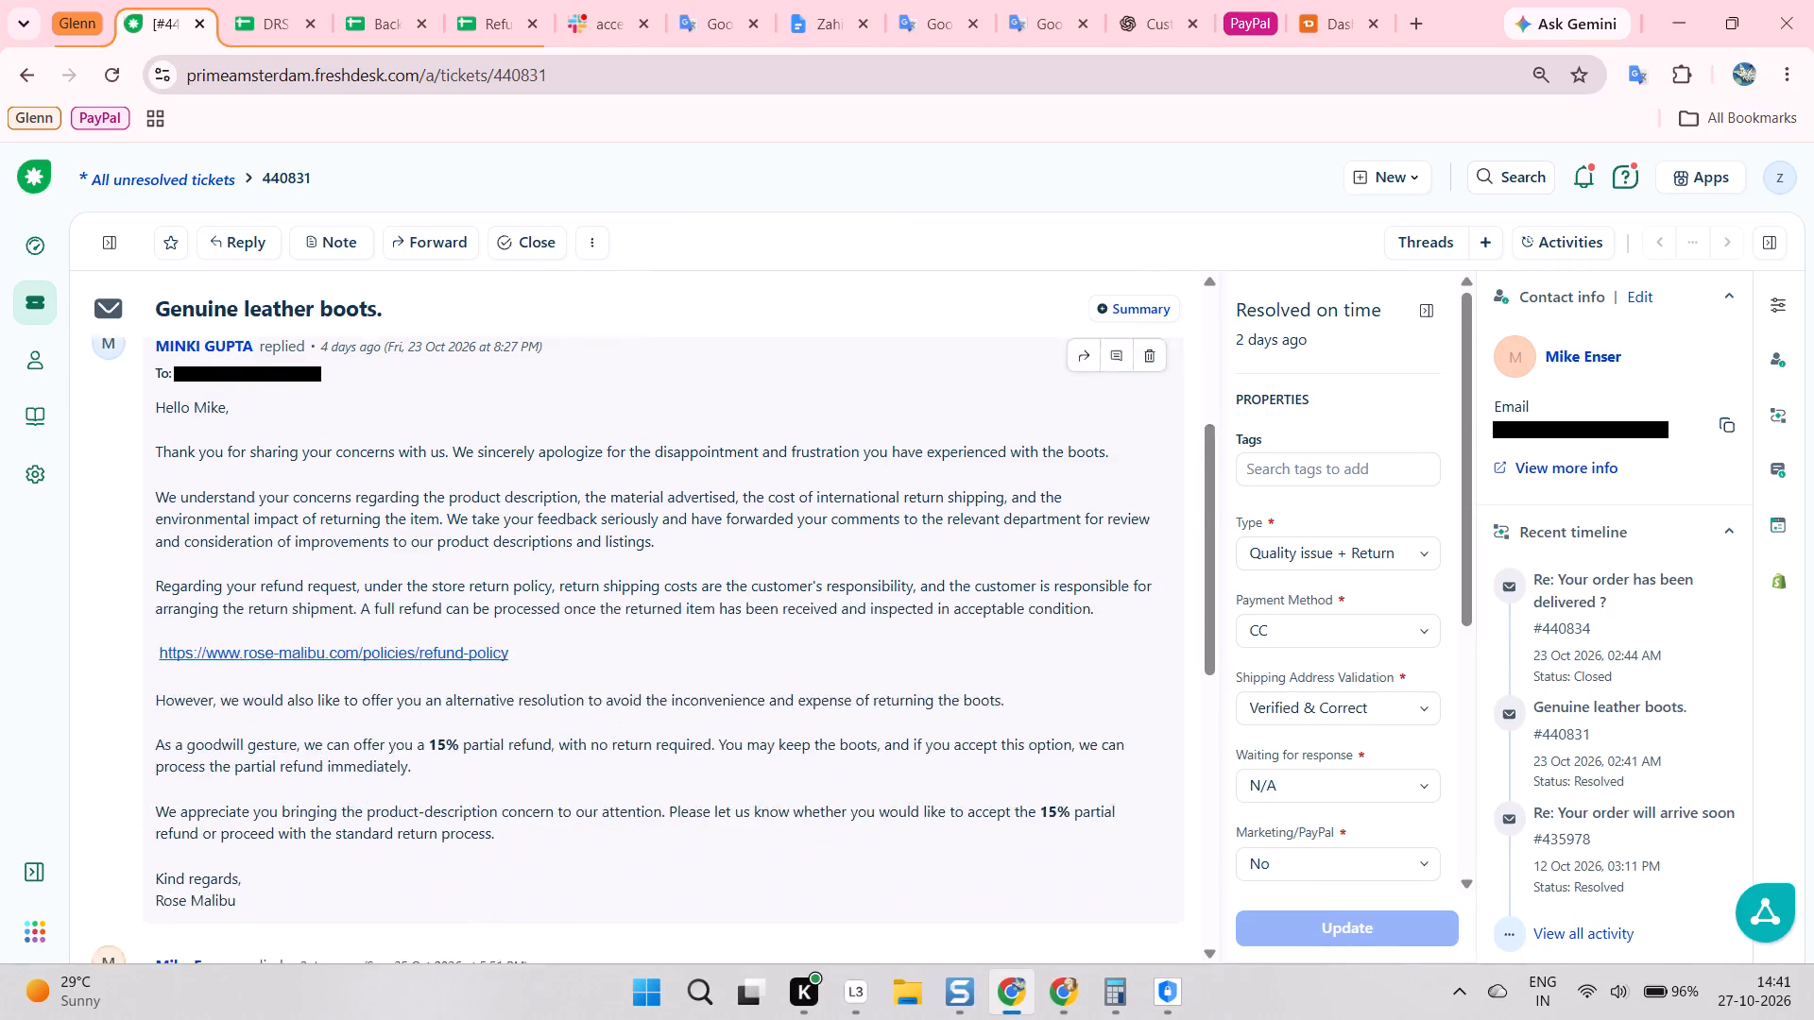
{"action": "left_click", "coordinate": [1059, 988]}
{"action": "scroll", "coordinate": [739, 585], "scroll_direction": "up", "scroll_amount": 2}
{"action": "scroll", "coordinate": [752, 529], "scroll_direction": "down", "scroll_amount": 5}
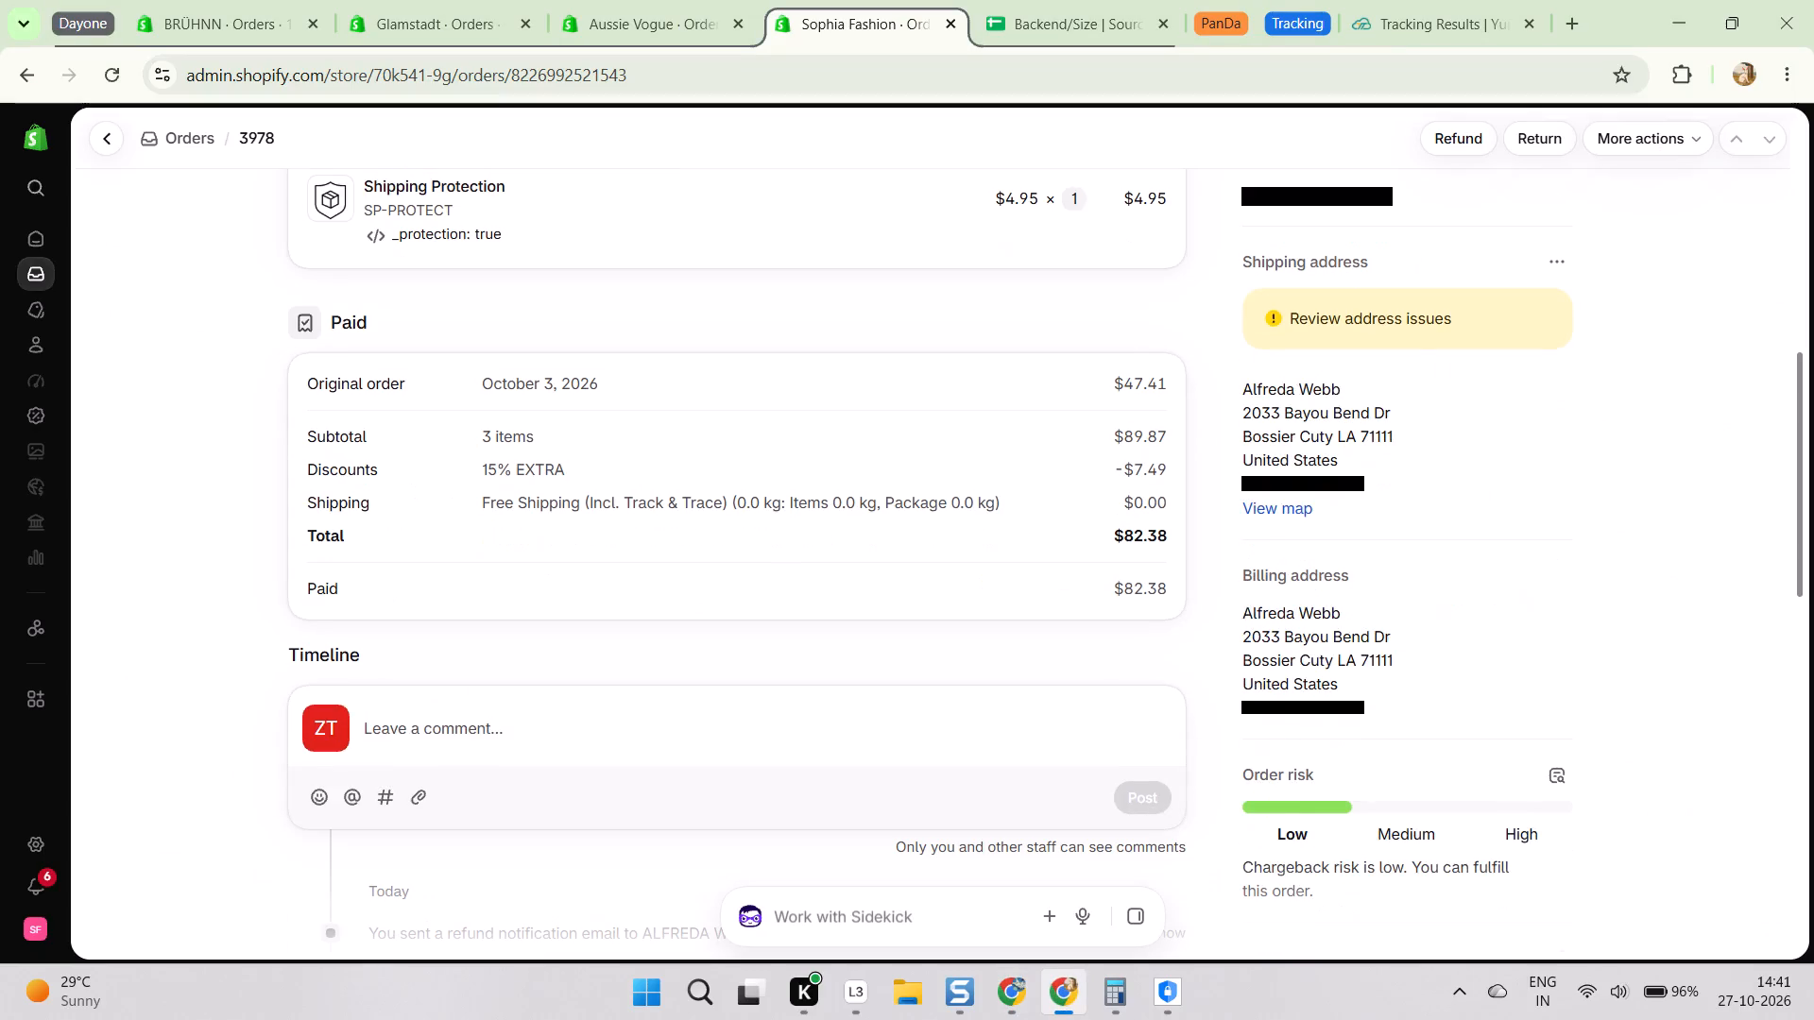
{"action": "left_click", "coordinate": [1025, 983]}
{"action": "scroll", "coordinate": [663, 537], "scroll_direction": "down", "scroll_amount": 8}
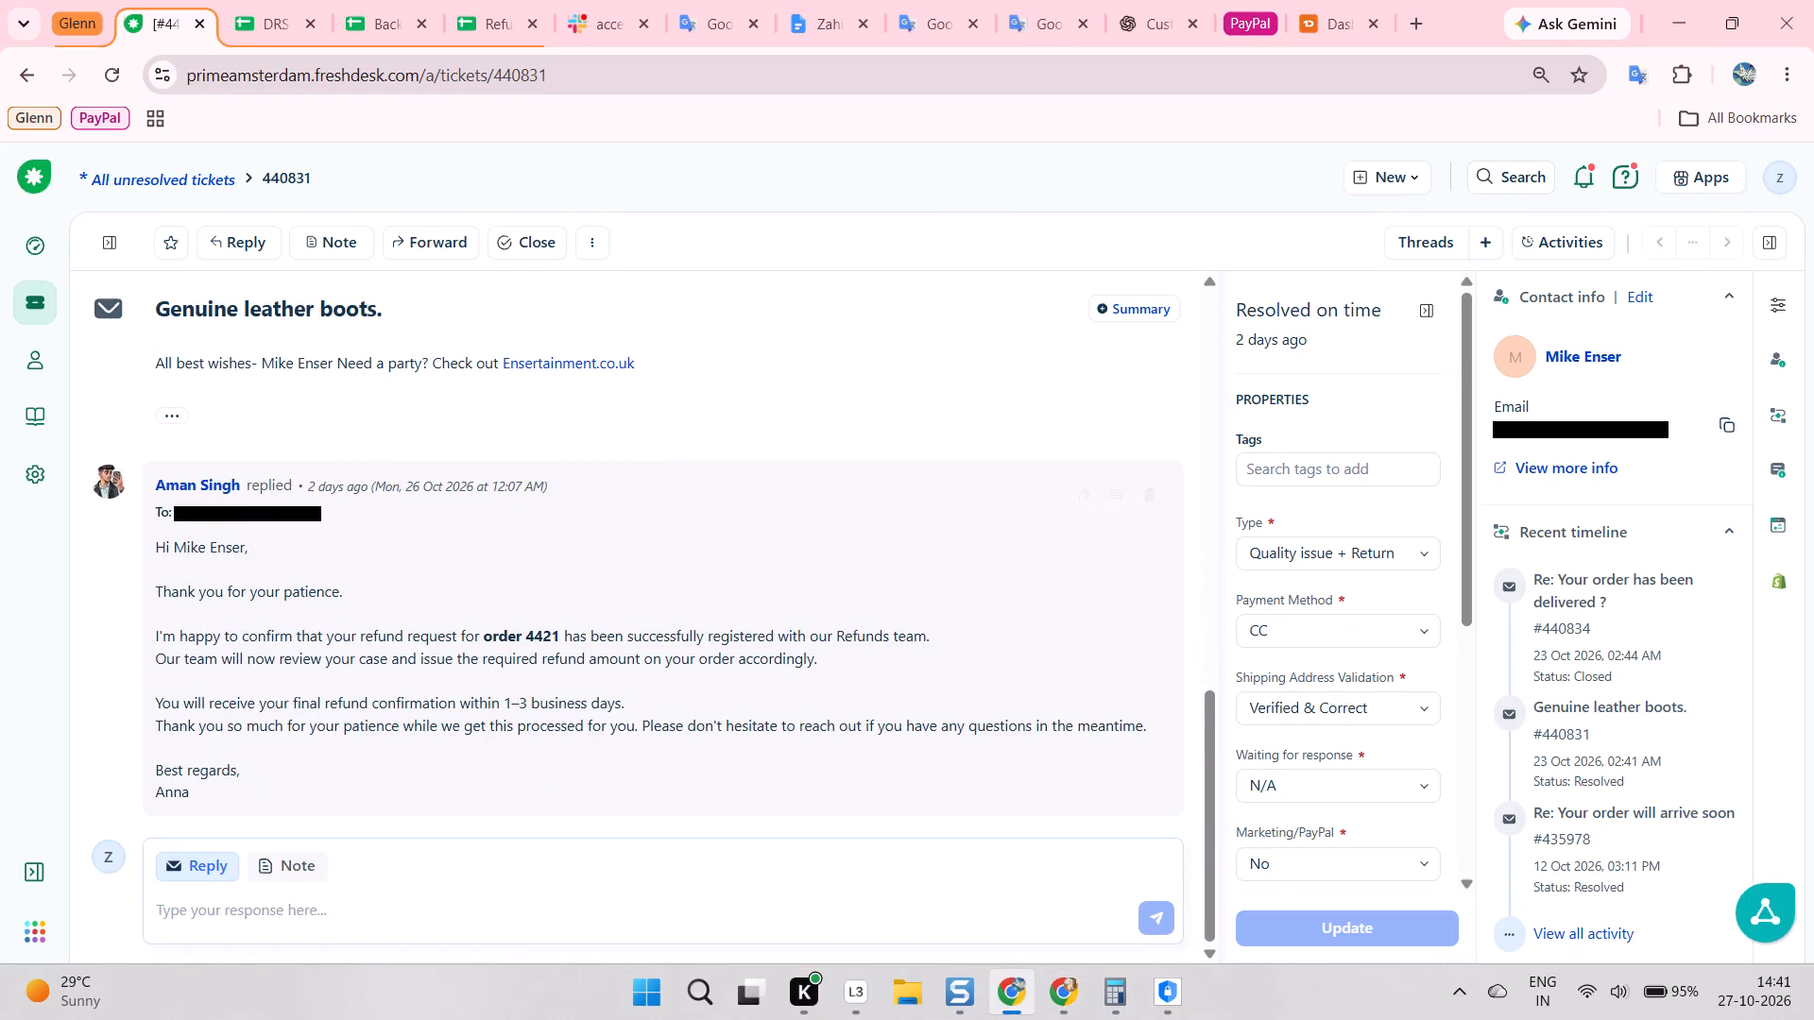
{"action": "scroll", "coordinate": [658, 506], "scroll_direction": "down", "scroll_amount": 4}
{"action": "left_click", "coordinate": [682, 532]}
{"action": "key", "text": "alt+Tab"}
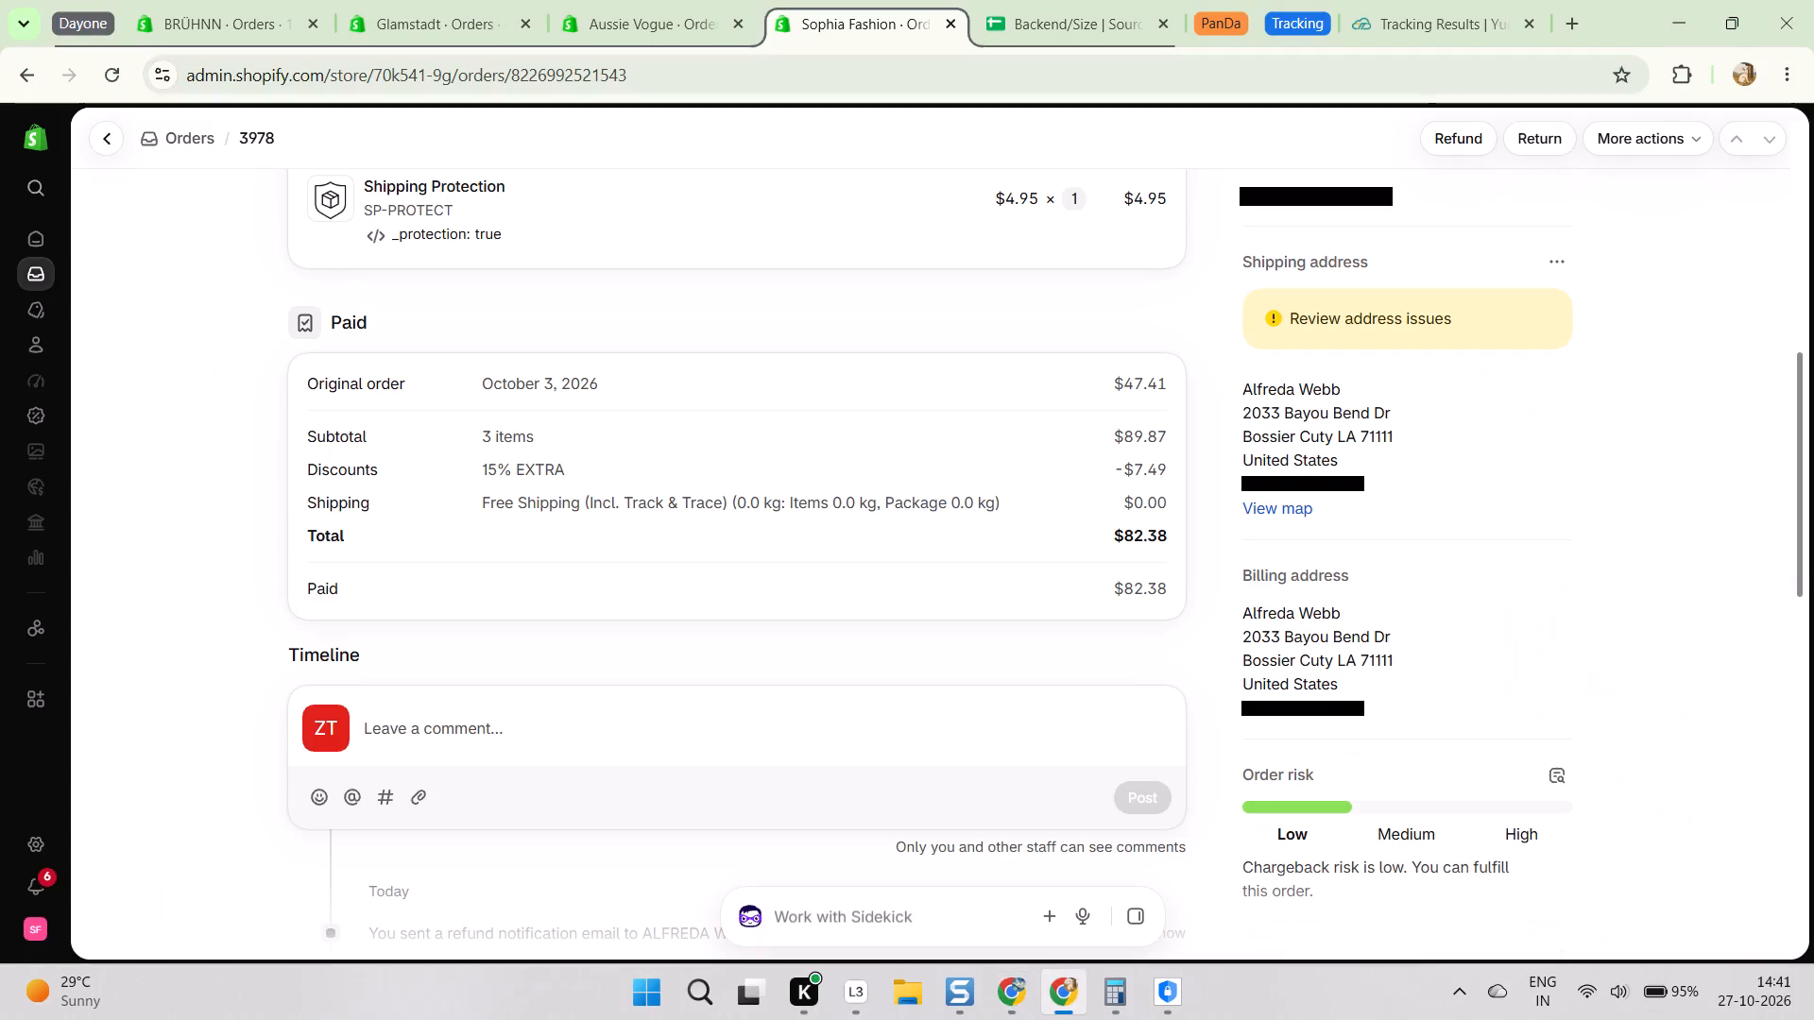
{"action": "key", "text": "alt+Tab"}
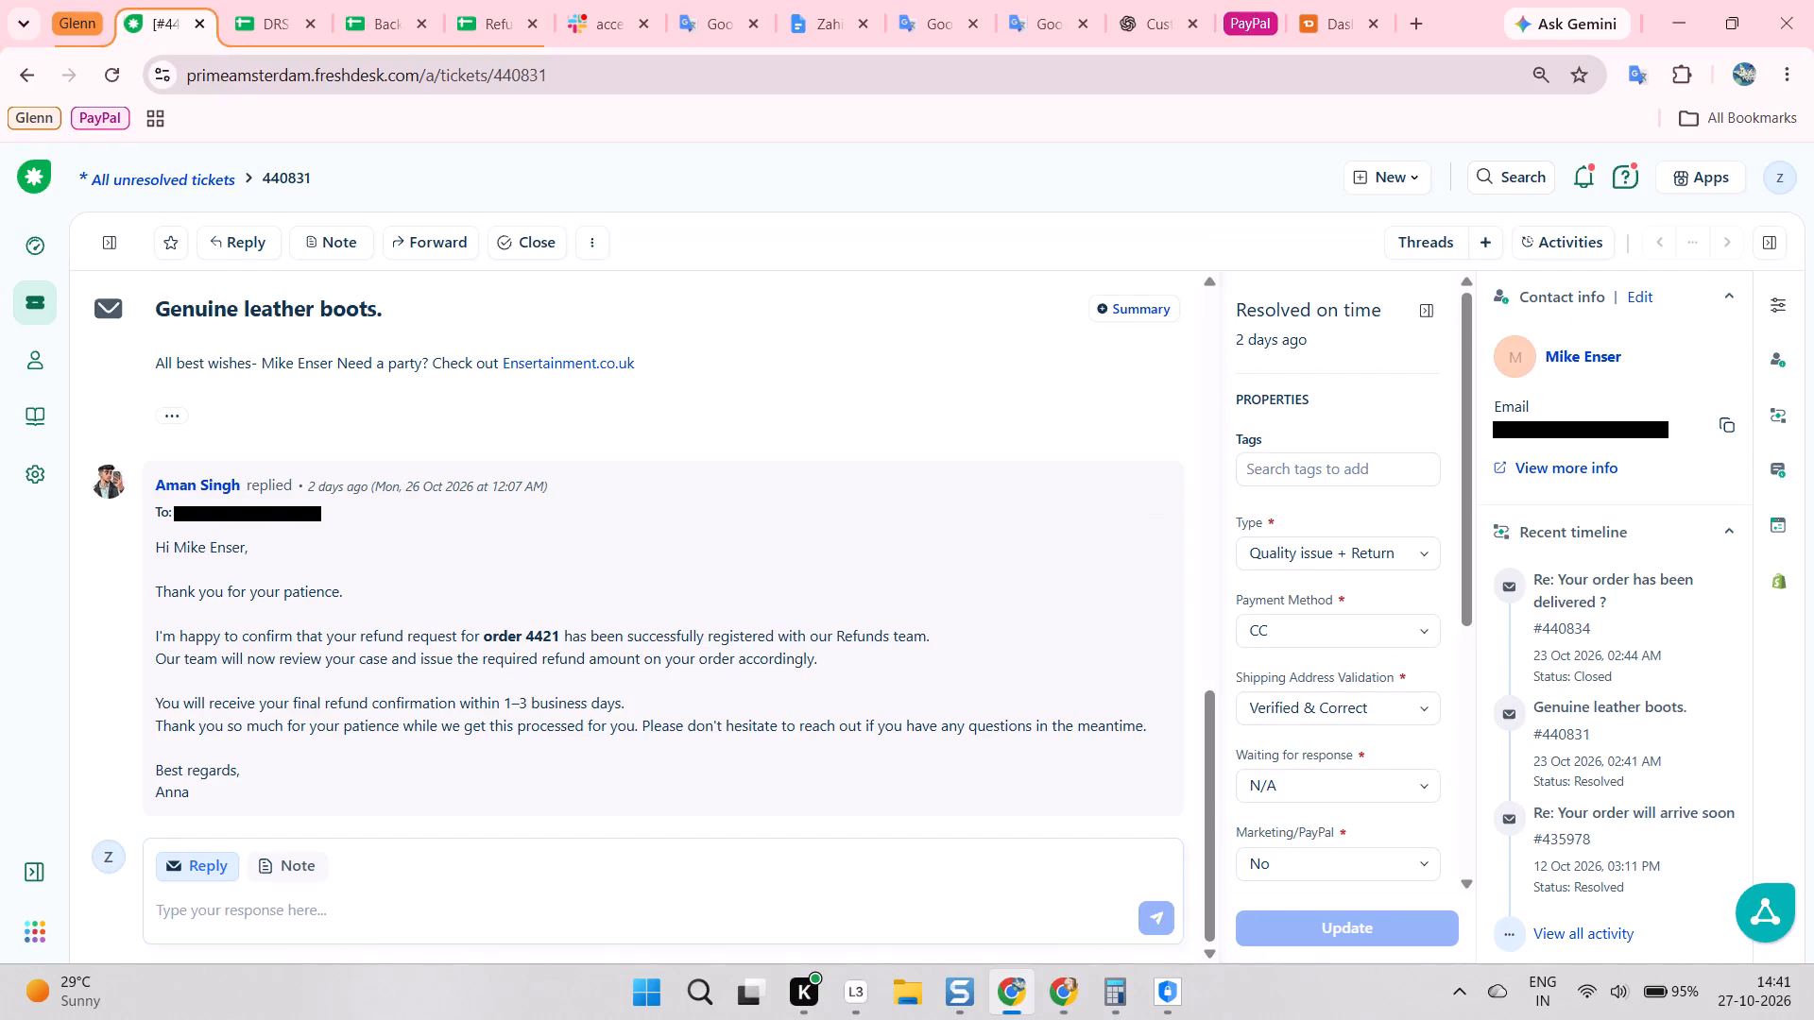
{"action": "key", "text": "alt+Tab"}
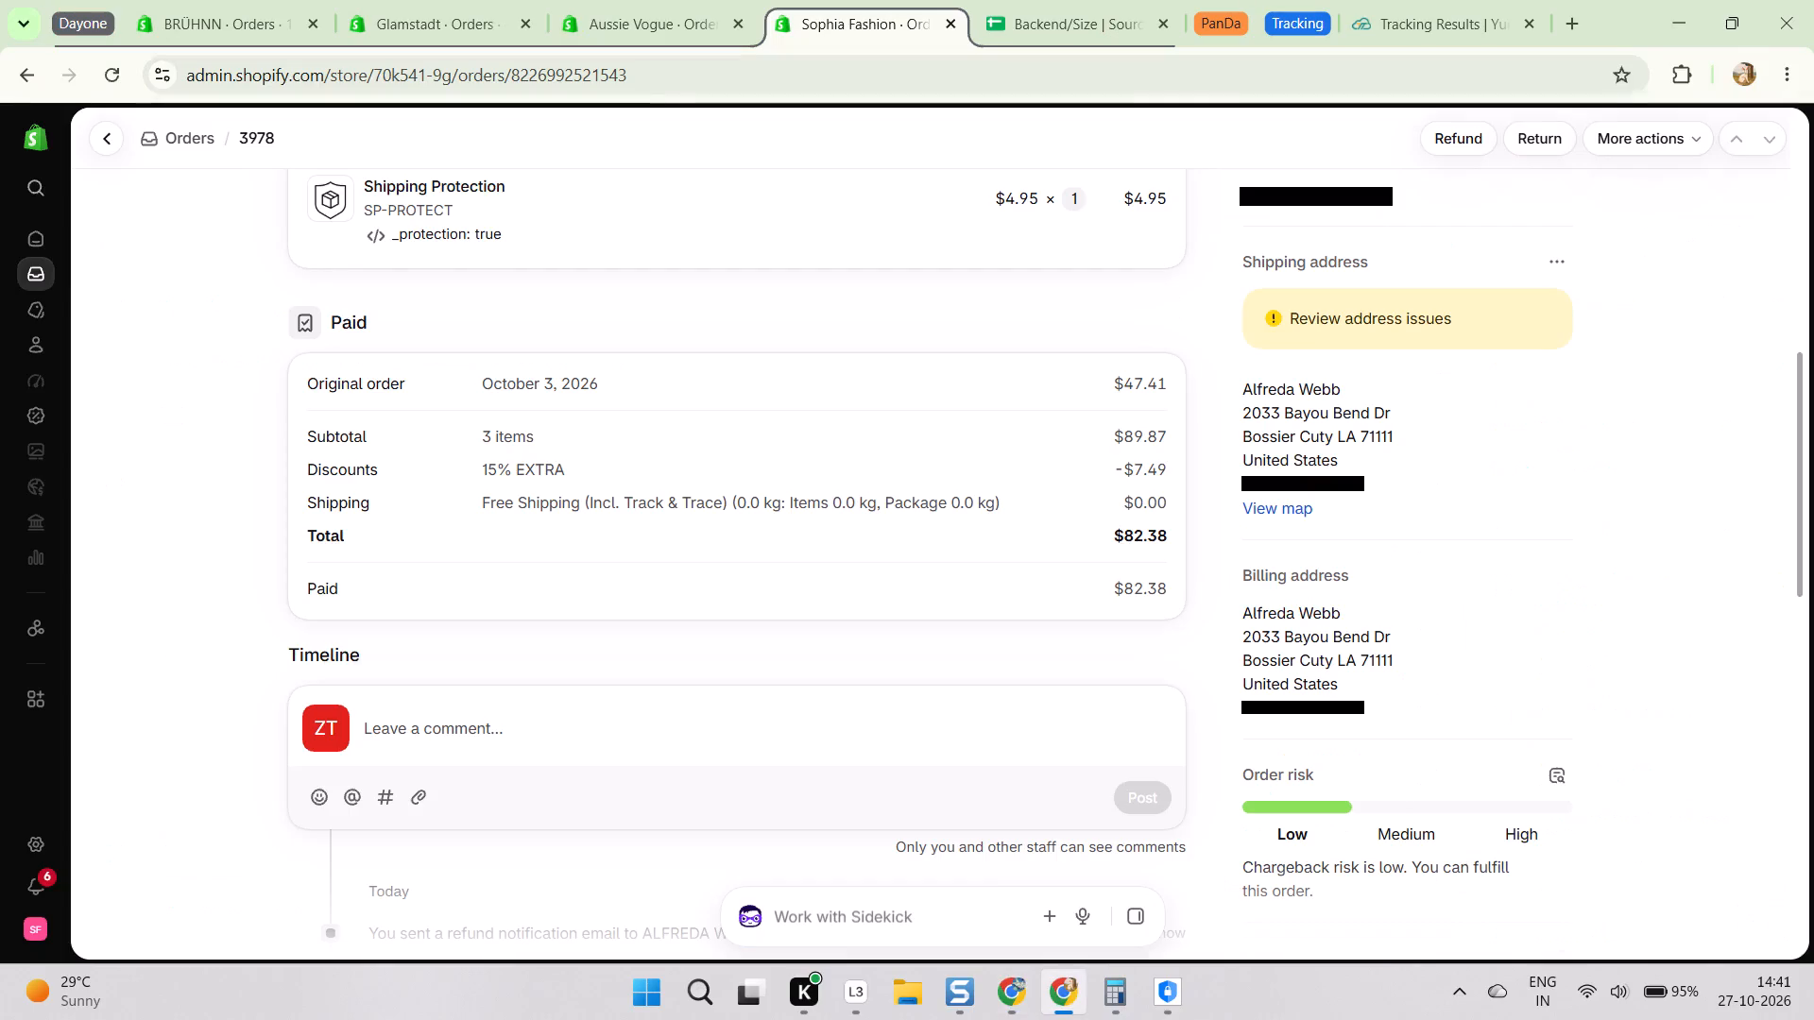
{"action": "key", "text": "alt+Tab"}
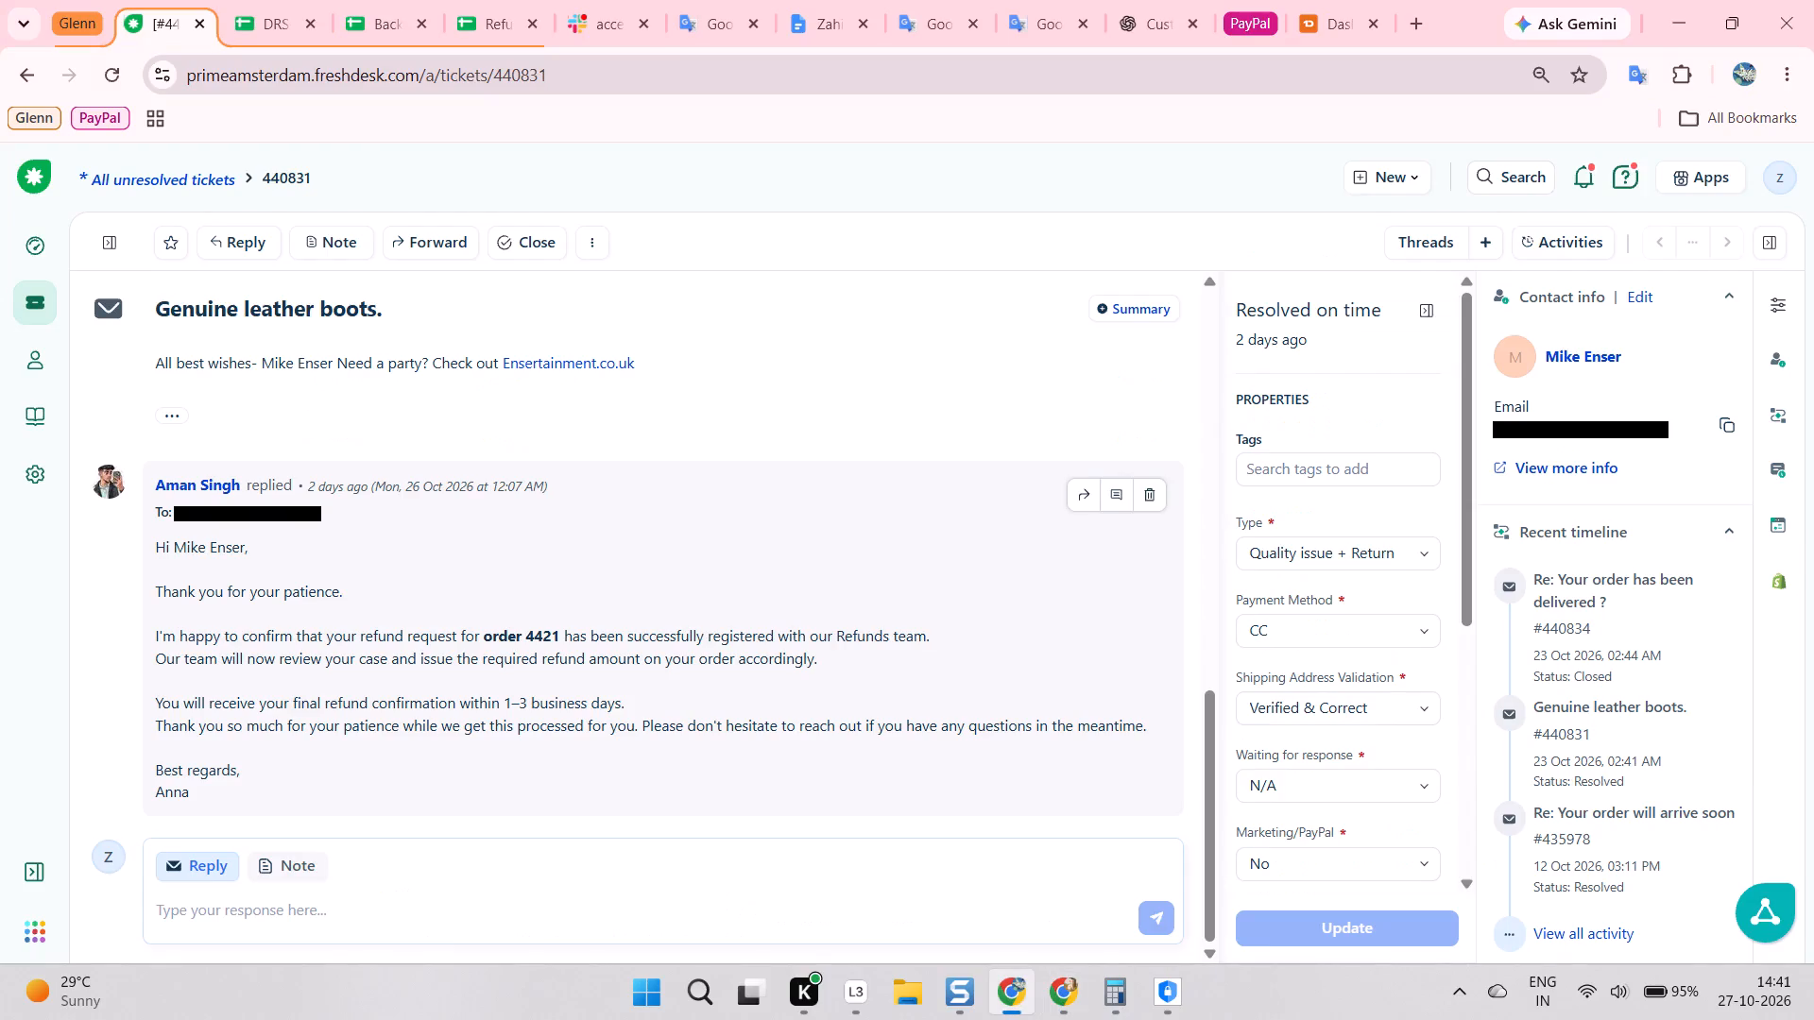
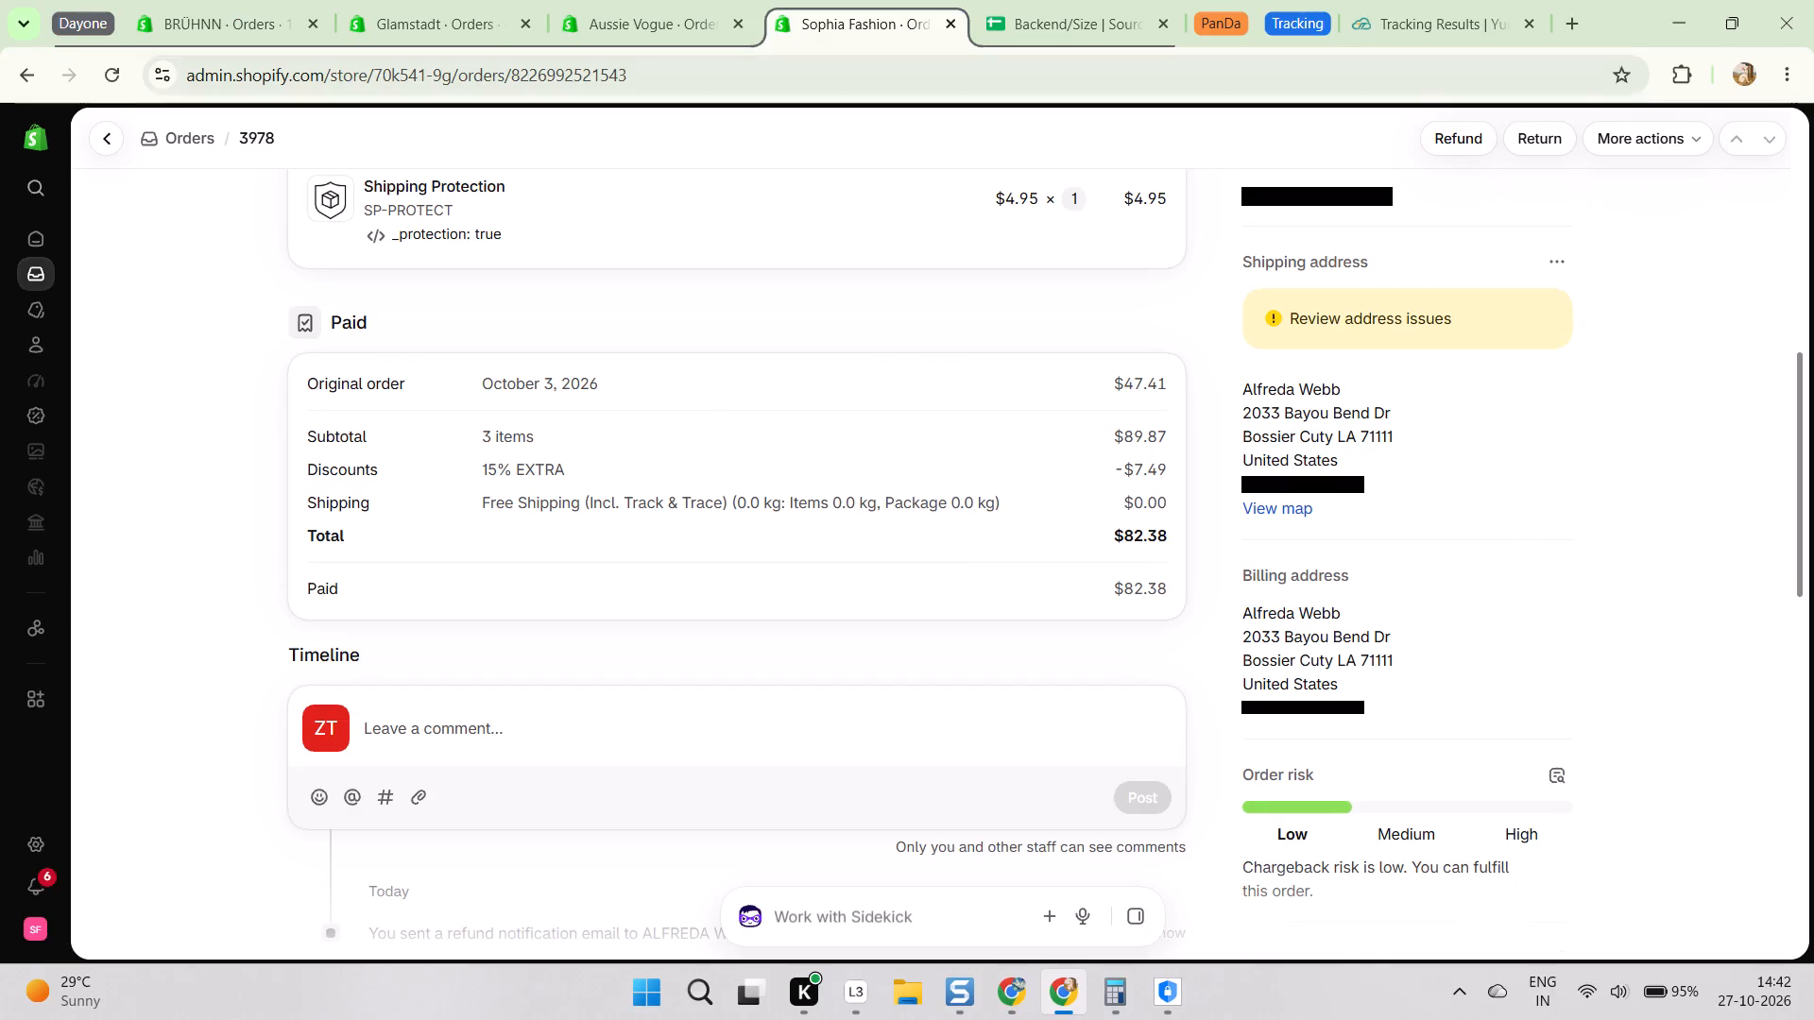
Open the Rose Malibu store's Shopify admin in place of the Sophia Fashion order page.
{"action": "scroll", "coordinate": [728, 147], "scroll_direction": "up", "scroll_amount": 3}
{"action": "left_click", "coordinate": [601, 70]}
{"action": "type", "text": "rose"}
{"action": "key", "text": "Return"}
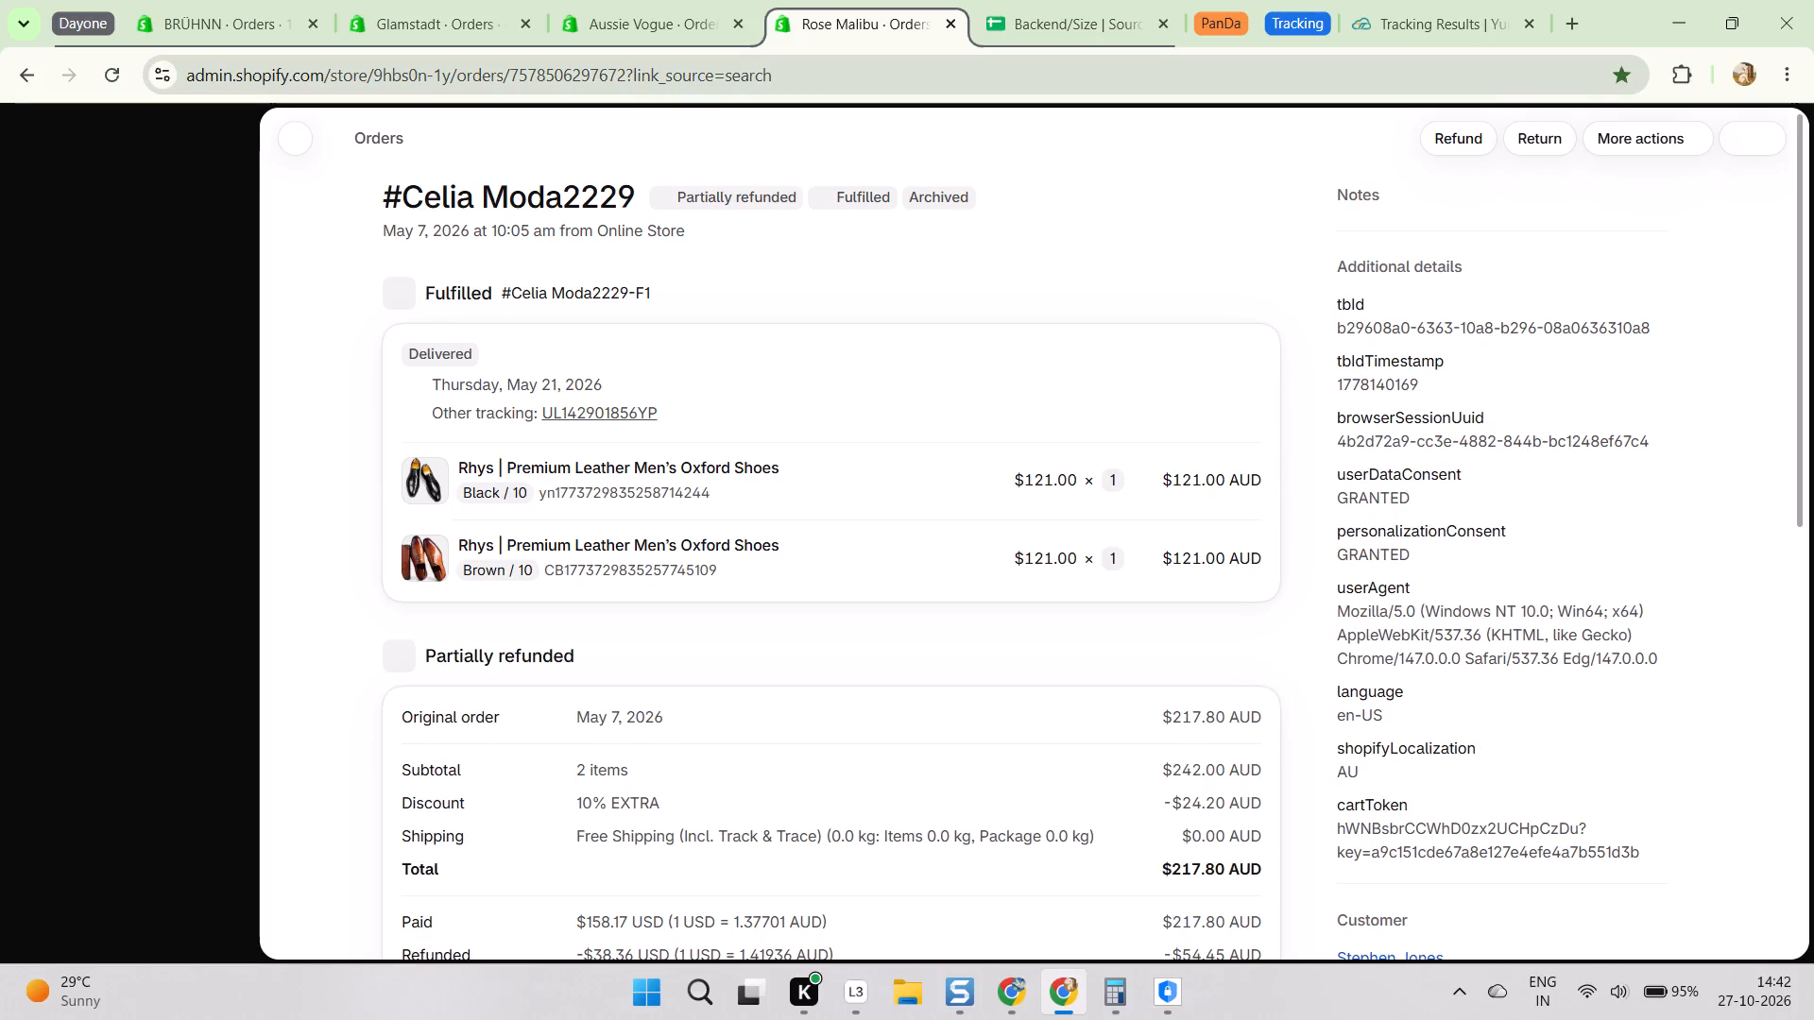
{"action": "left_click", "coordinate": [949, 388]}
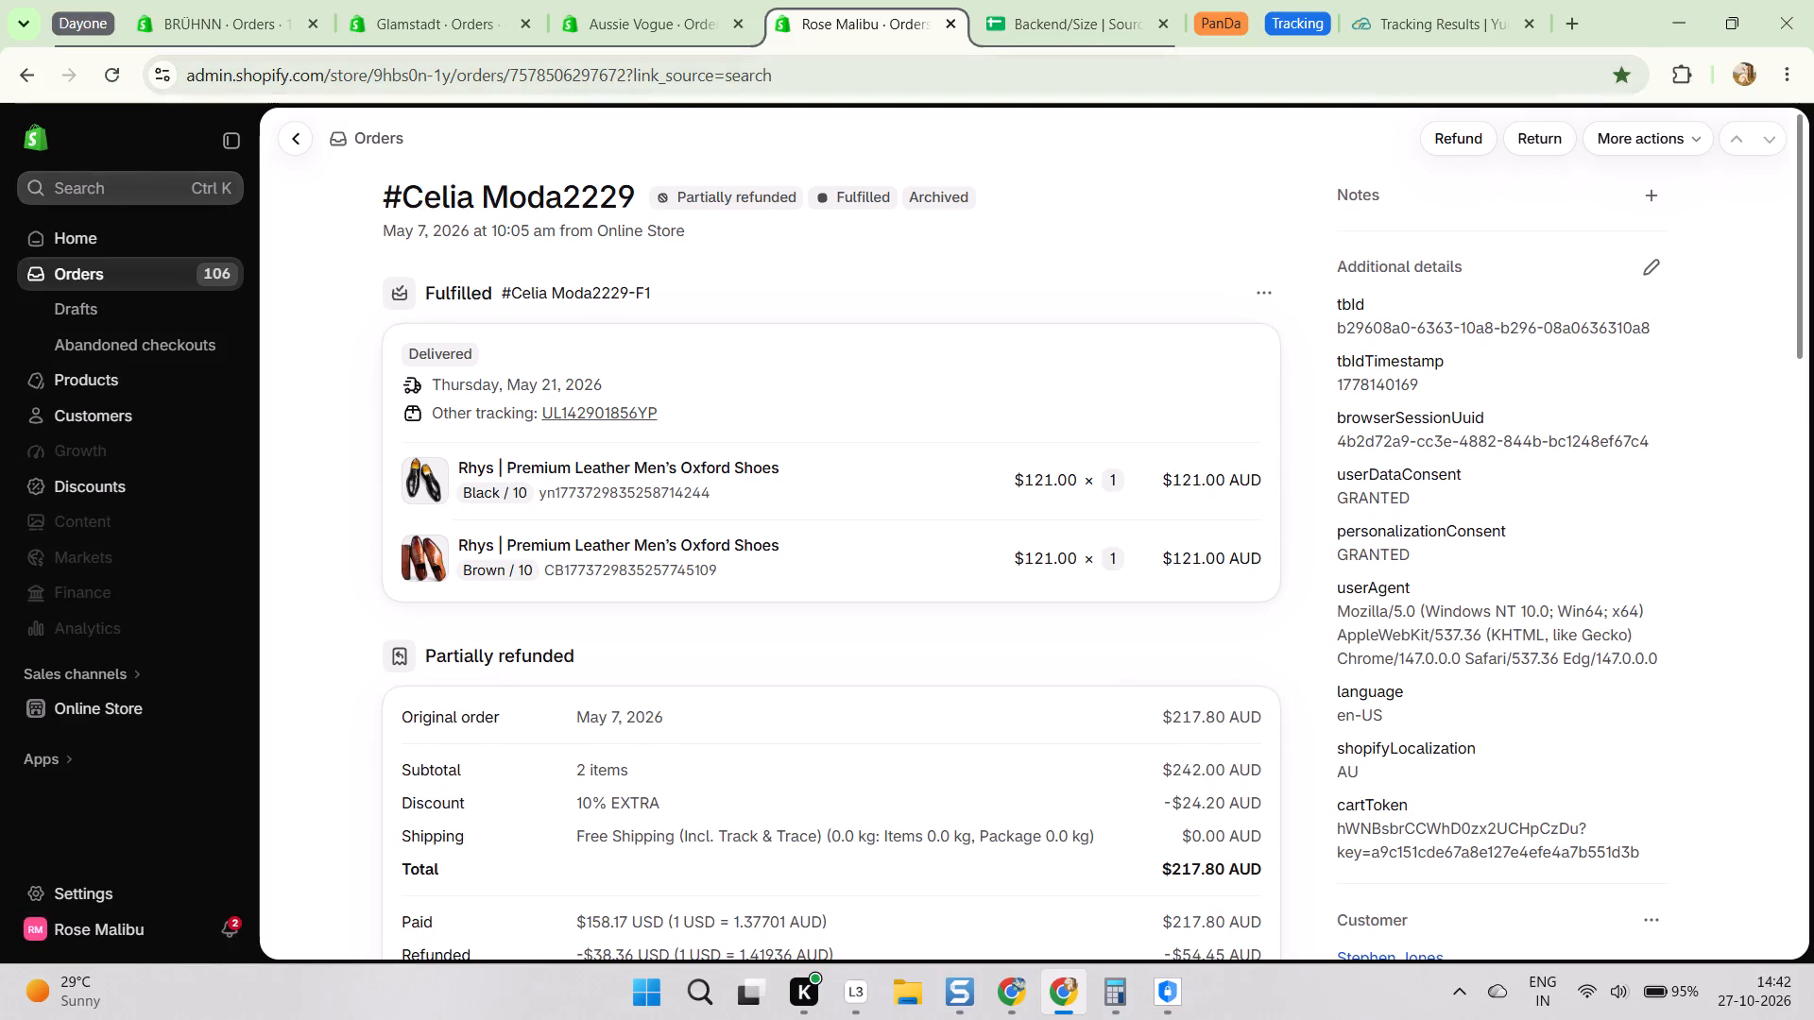
{"action": "key", "text": "ctrl+f"}
{"action": "key", "text": "ctrl+v"}
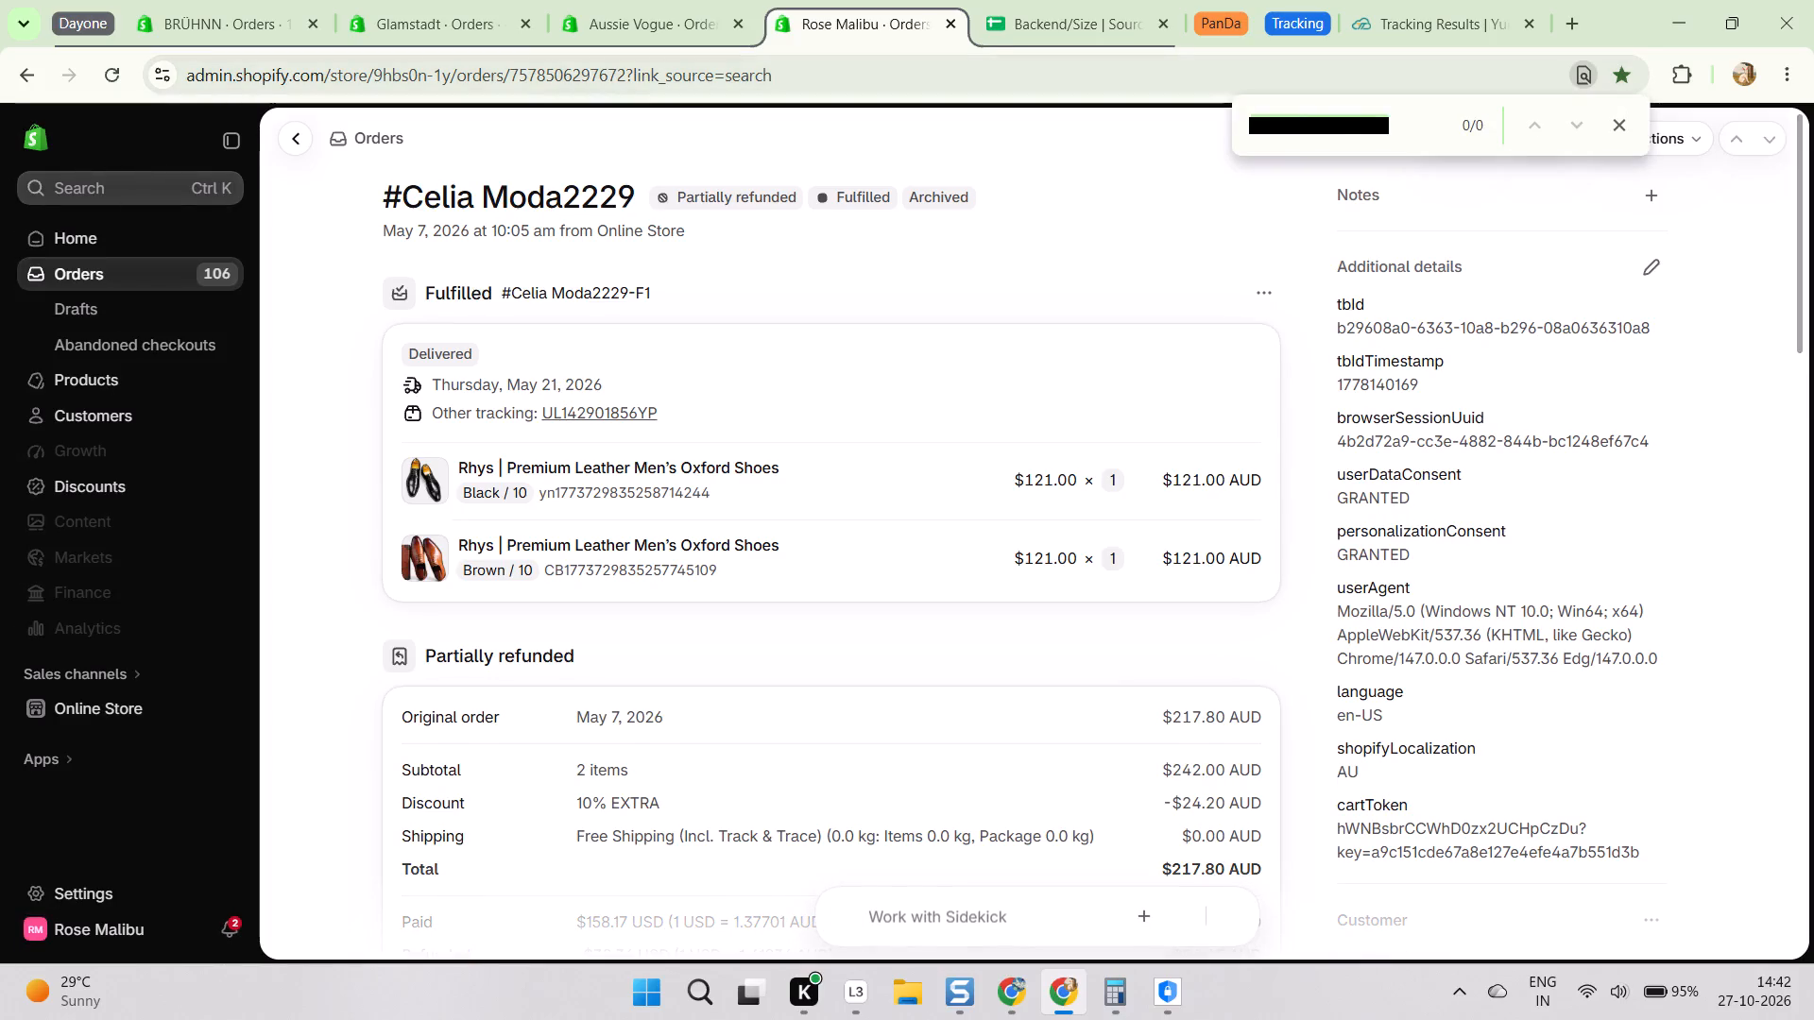
{"action": "left_click", "coordinate": [1622, 125]}
{"action": "key", "text": "ctrl+f"}
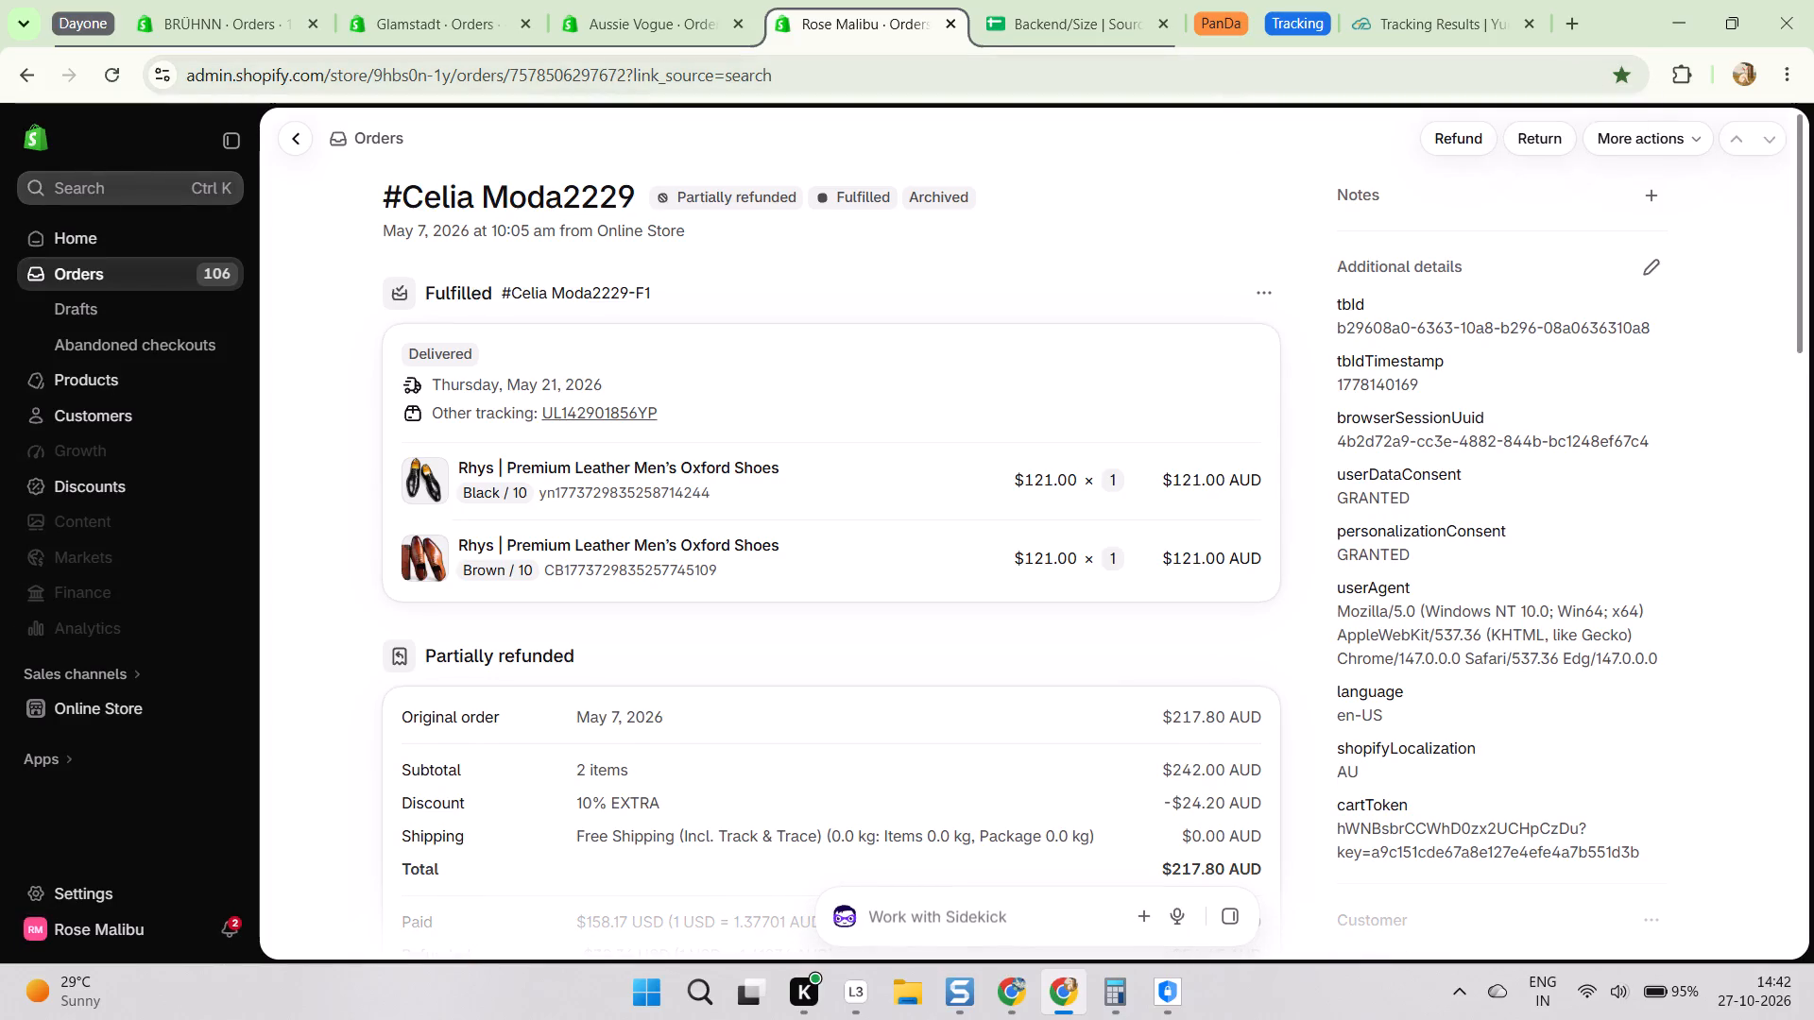
{"action": "key", "text": "ctrl+v"}
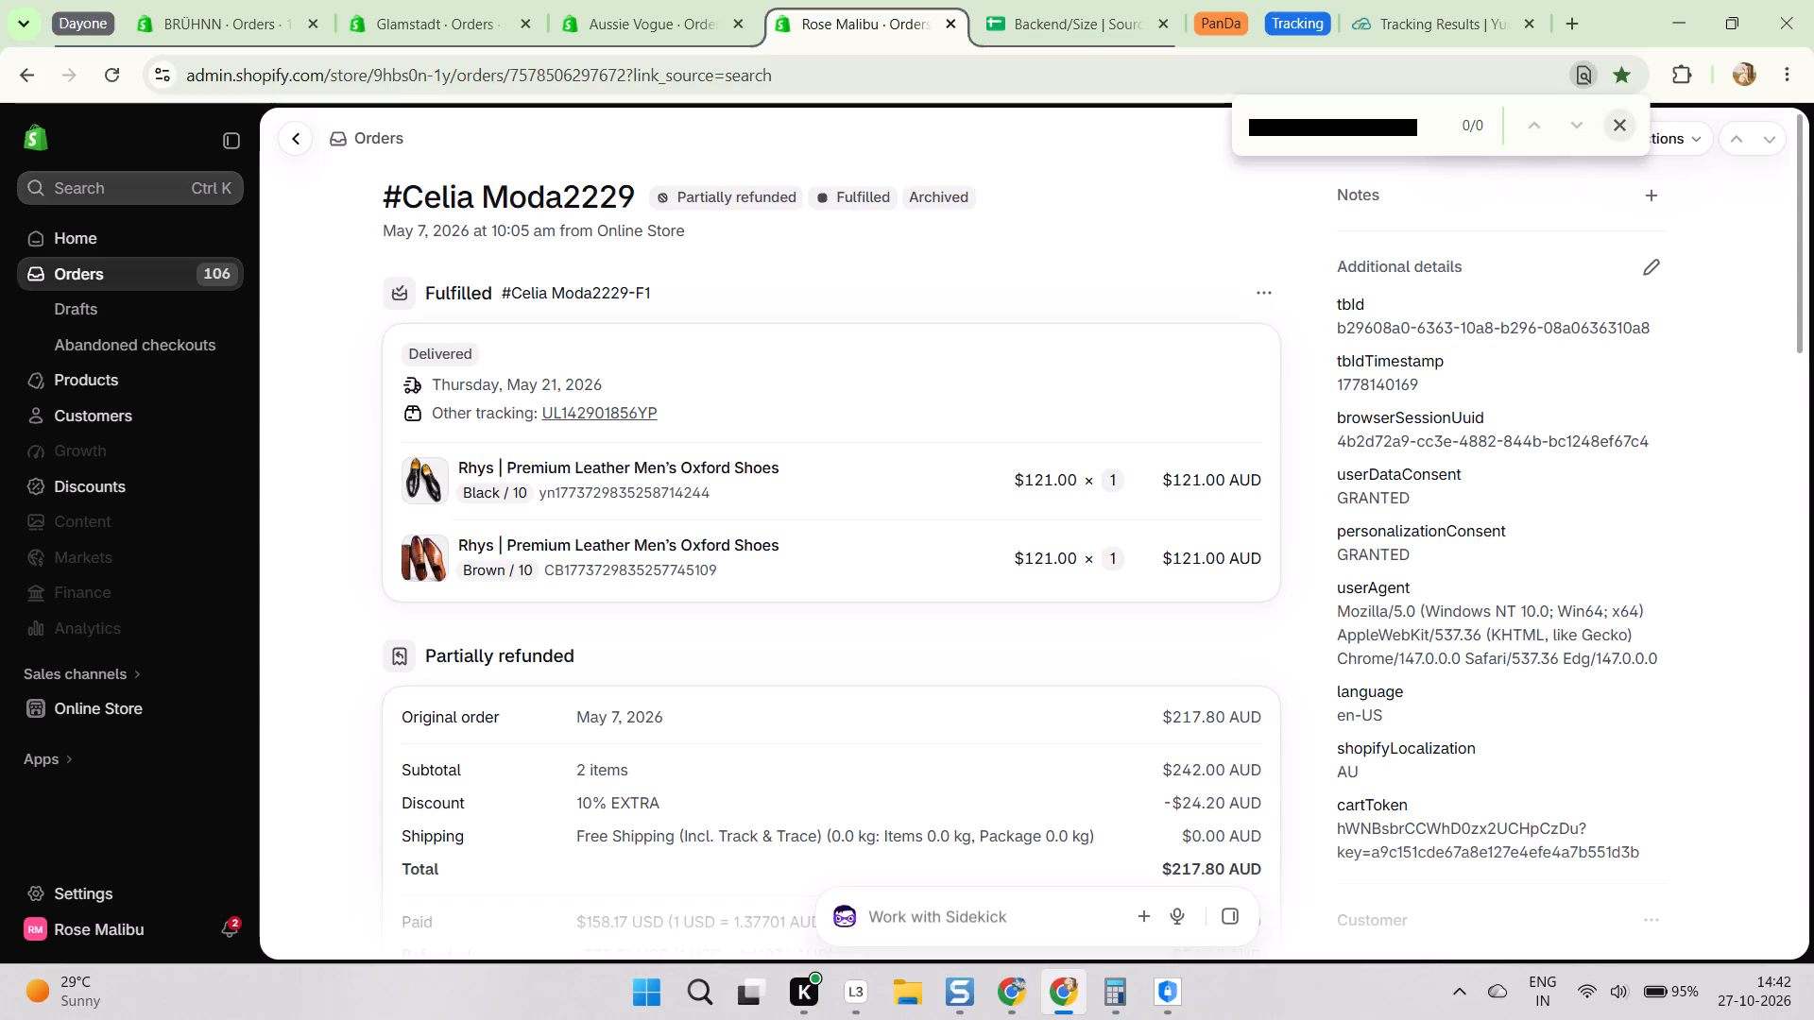
{"action": "left_click", "coordinate": [1609, 119]}
{"action": "left_click", "coordinate": [102, 173]}
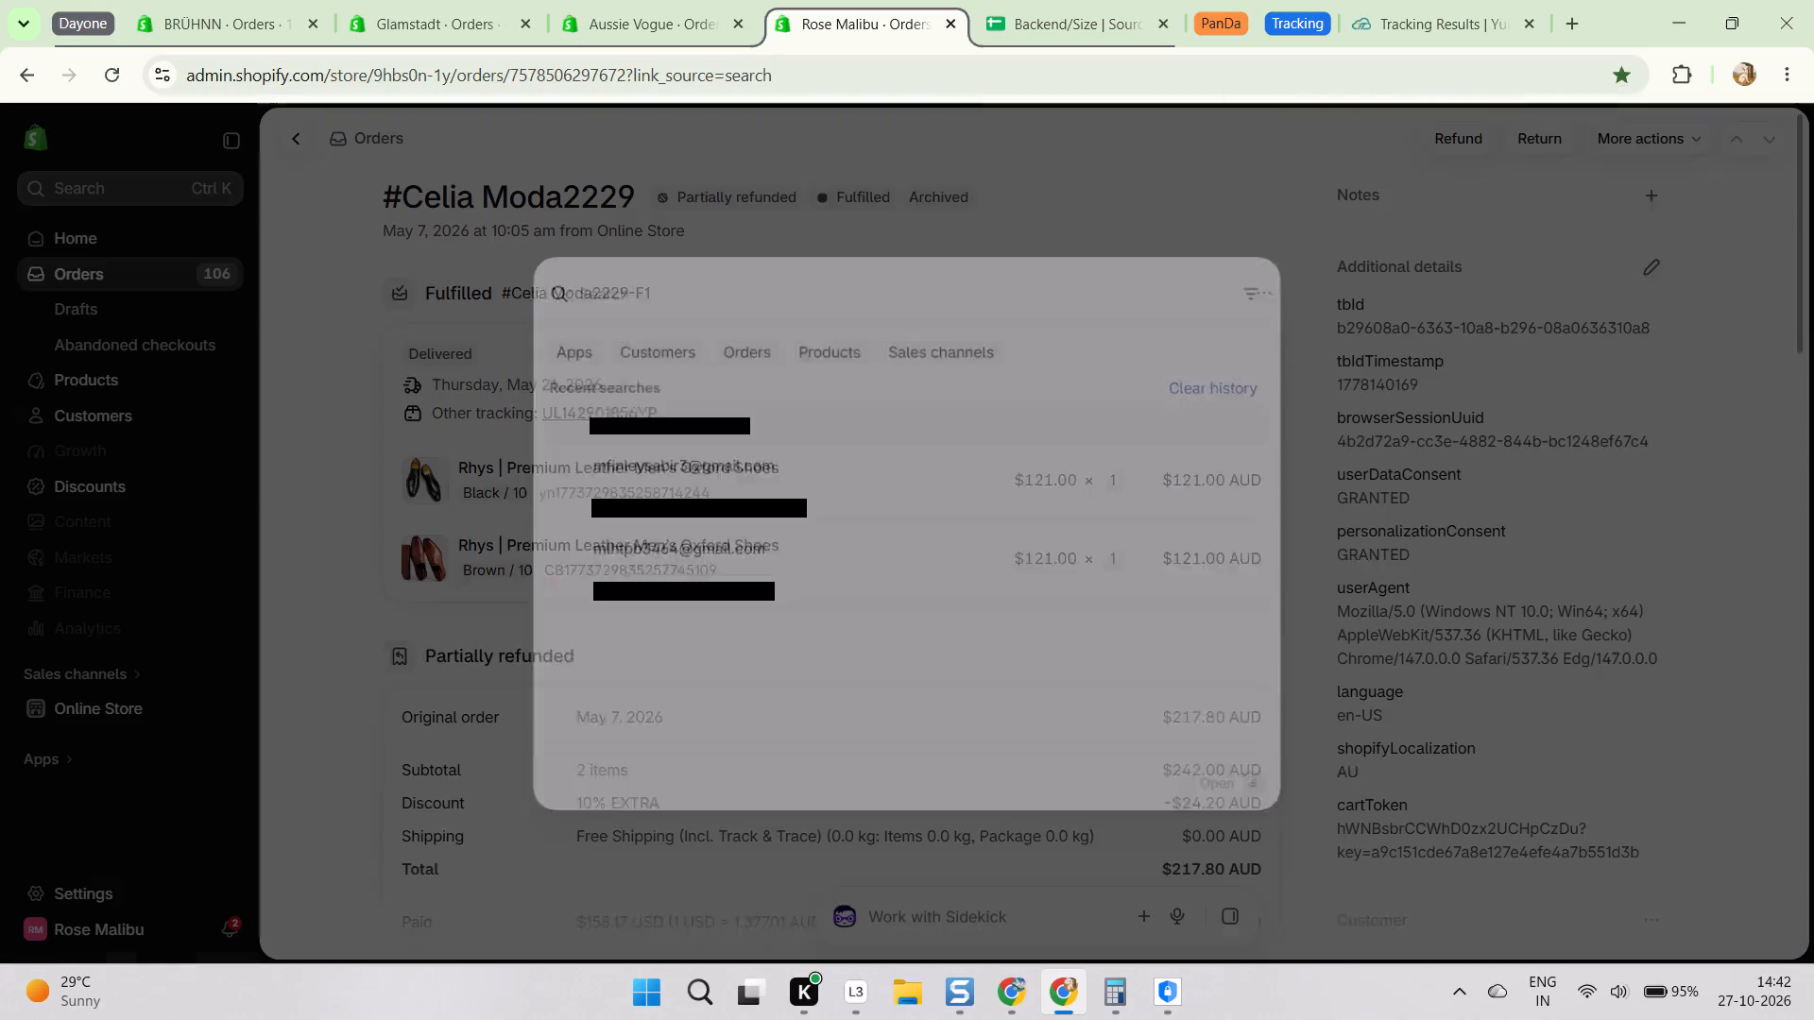
{"action": "key", "text": "ctrl+v"}
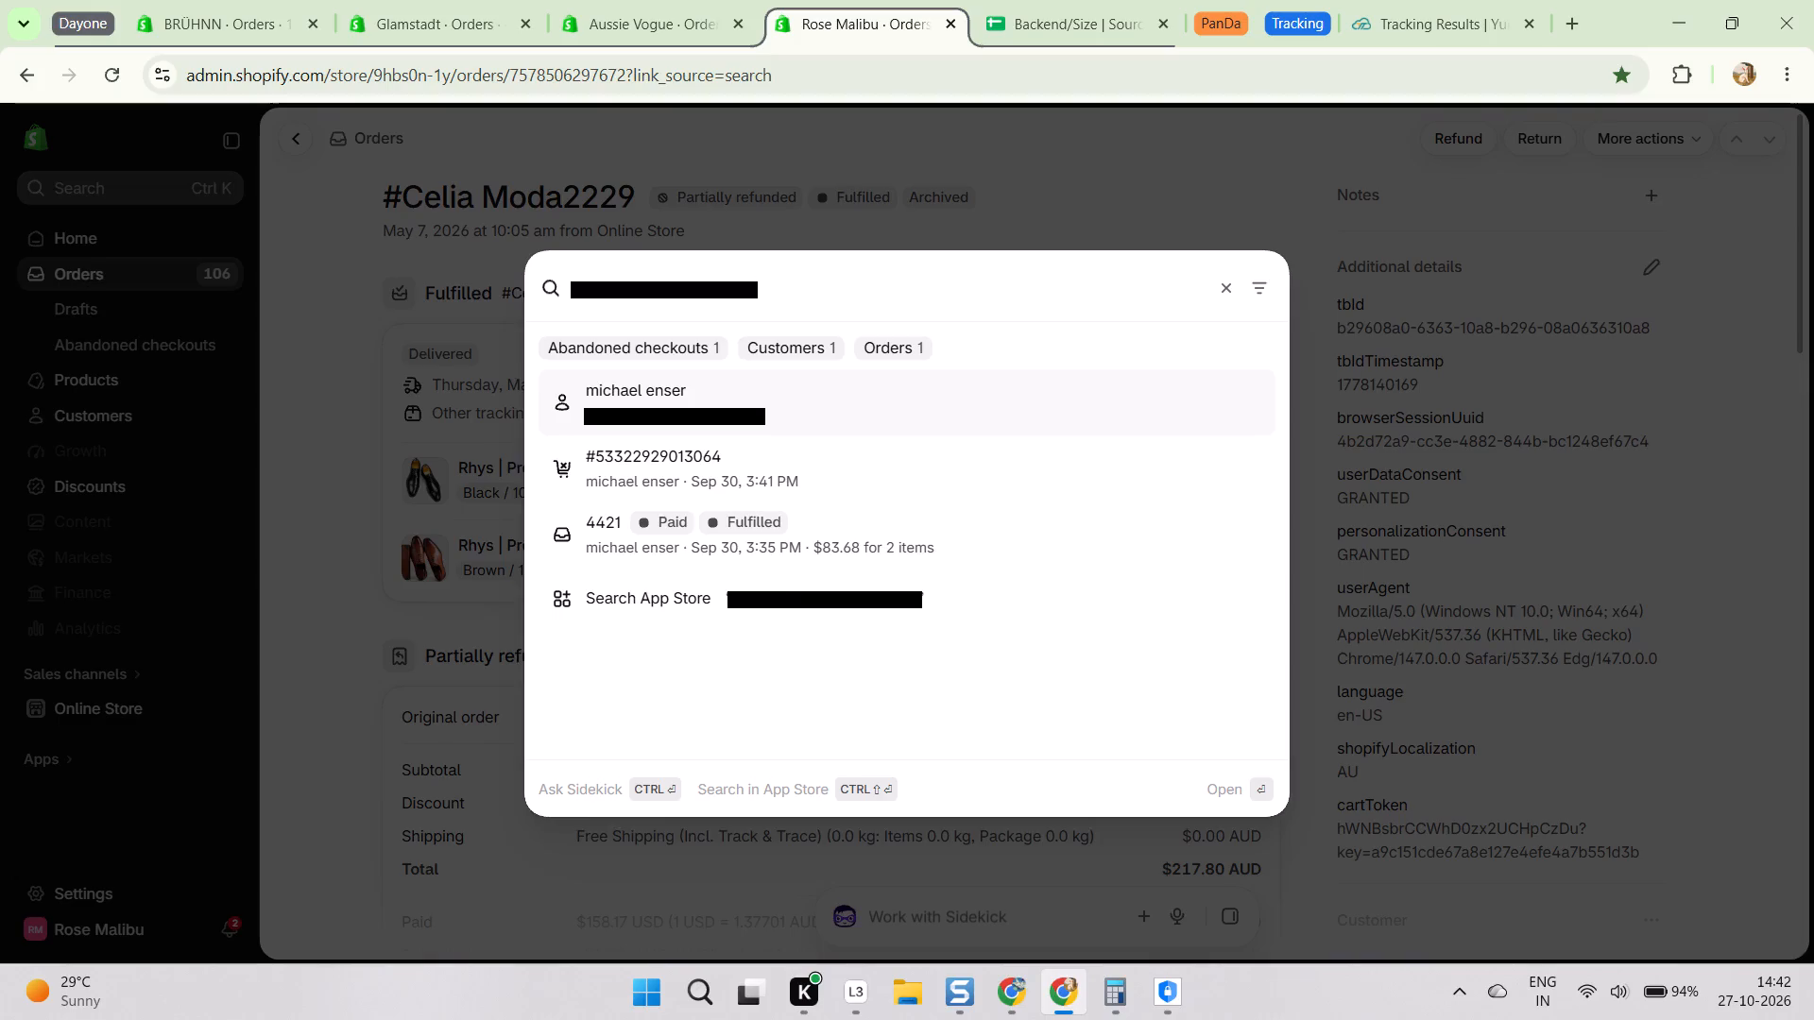
{"action": "left_click", "coordinate": [601, 519]}
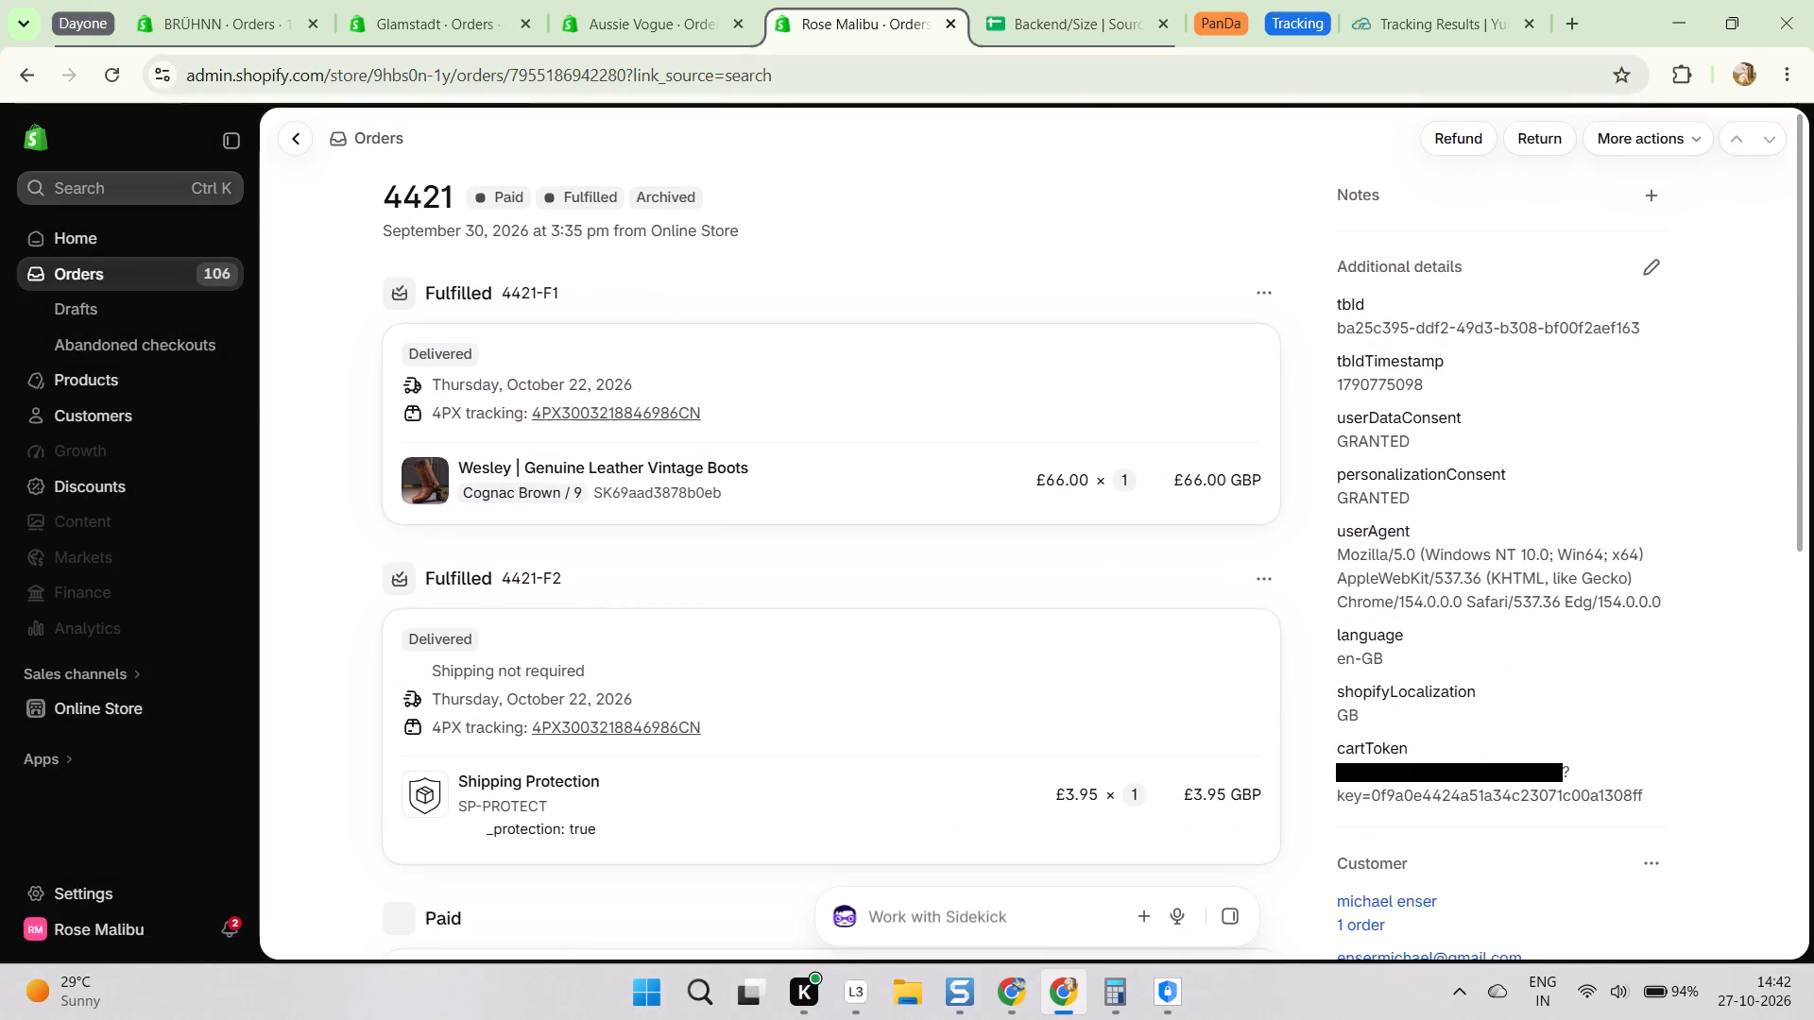
{"action": "key", "text": "ctrl+f"}
{"action": "key", "text": "ctrl+v"}
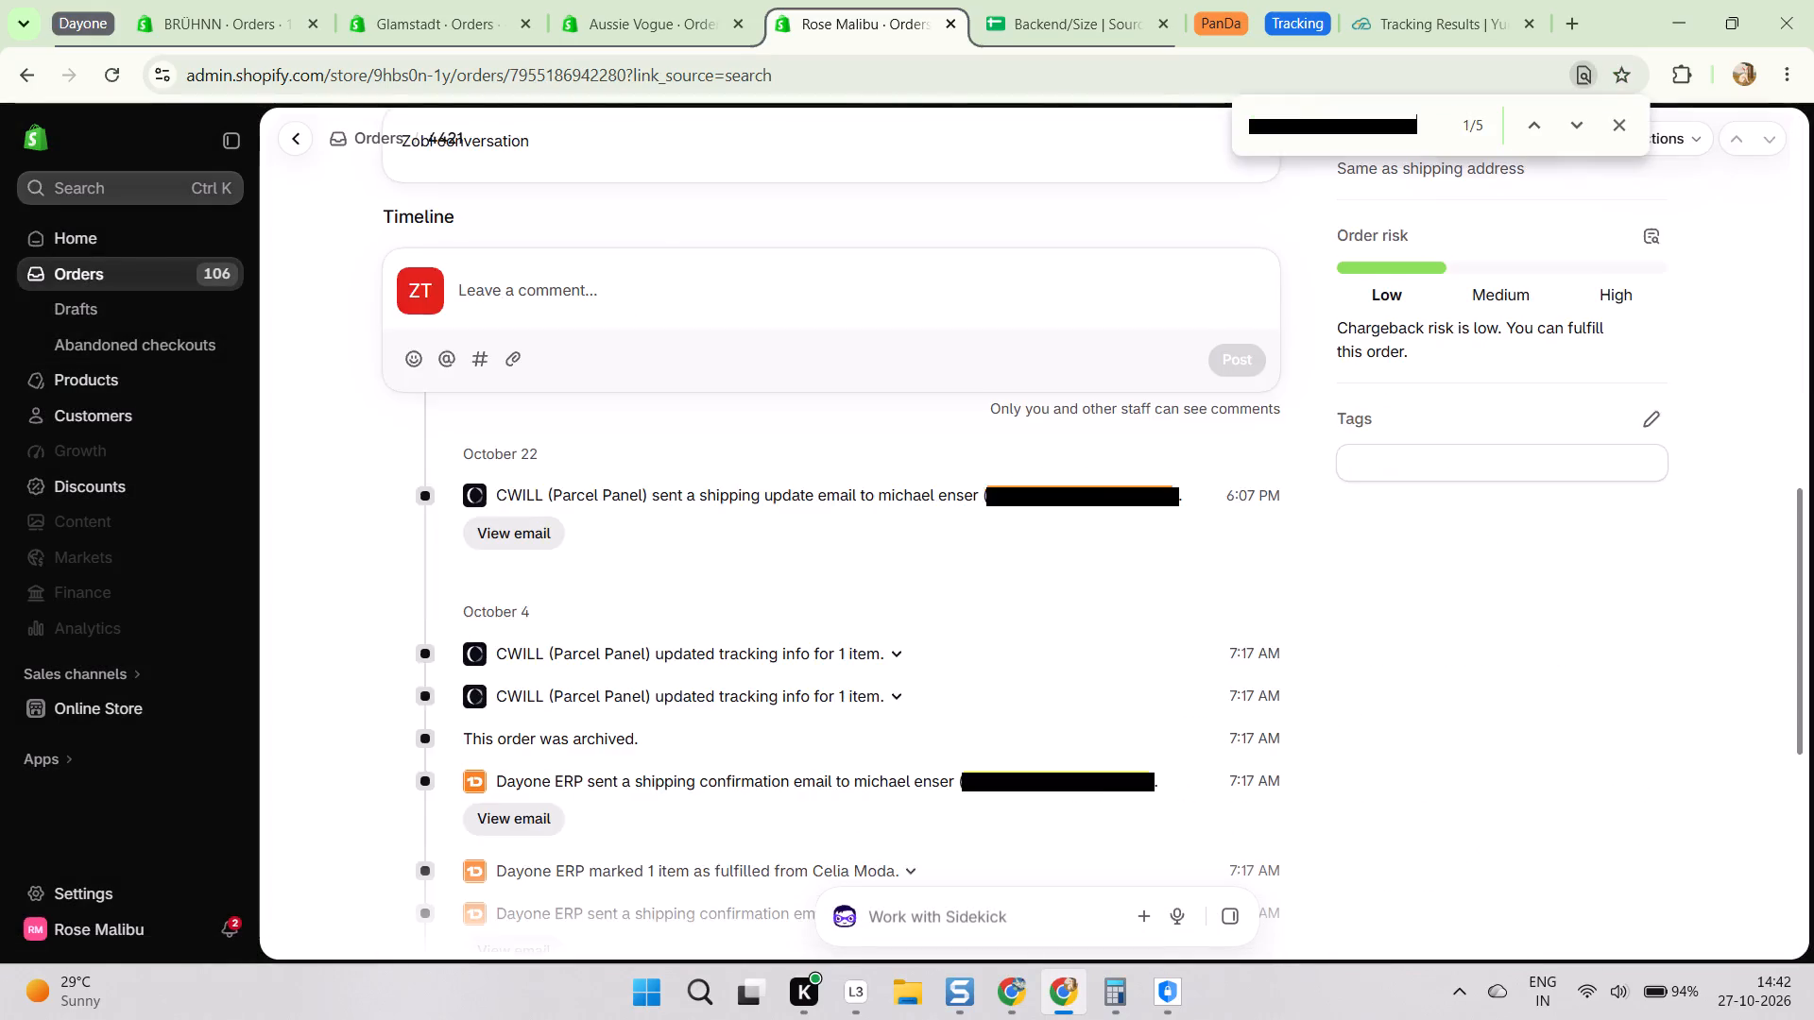
{"action": "scroll", "coordinate": [1313, 286], "scroll_direction": "up", "scroll_amount": 7}
{"action": "left_click", "coordinate": [1619, 123]}
{"action": "scroll", "coordinate": [1264, 432], "scroll_direction": "up", "scroll_amount": 6}
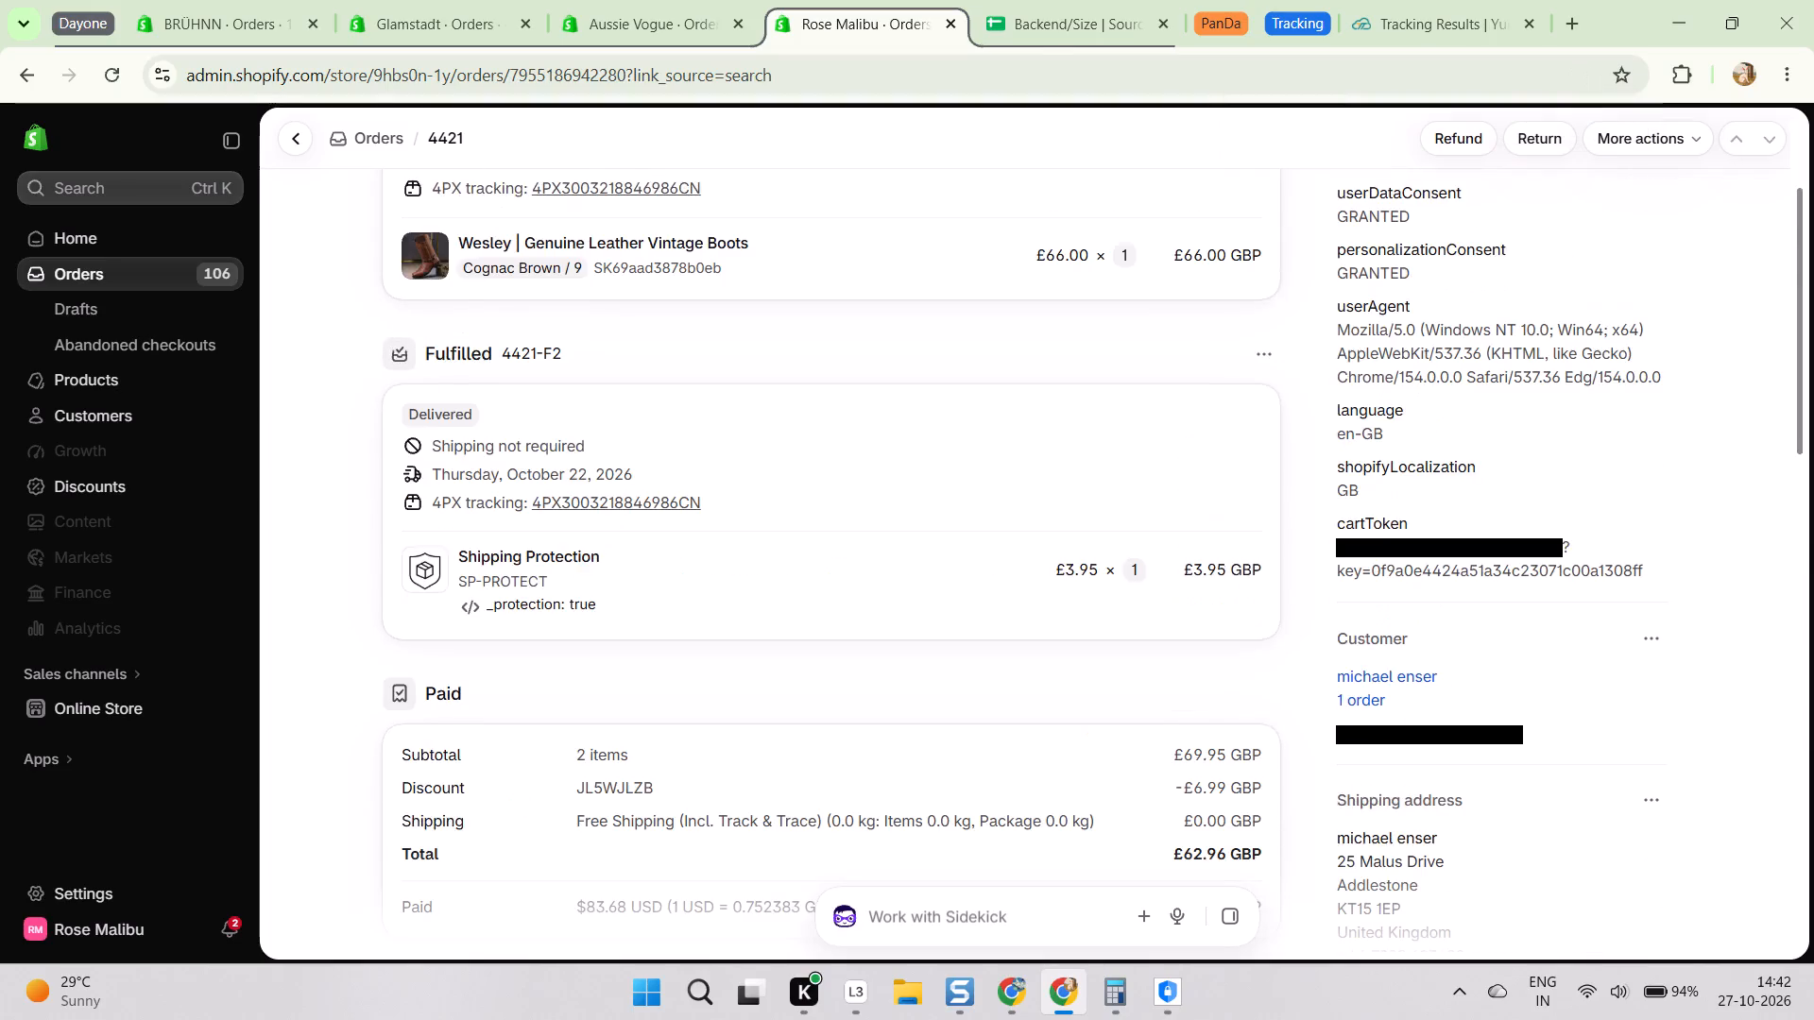
{"action": "scroll", "coordinate": [969, 377], "scroll_direction": "down", "scroll_amount": 11}
{"action": "scroll", "coordinate": [1369, 471], "scroll_direction": "up", "scroll_amount": 3}
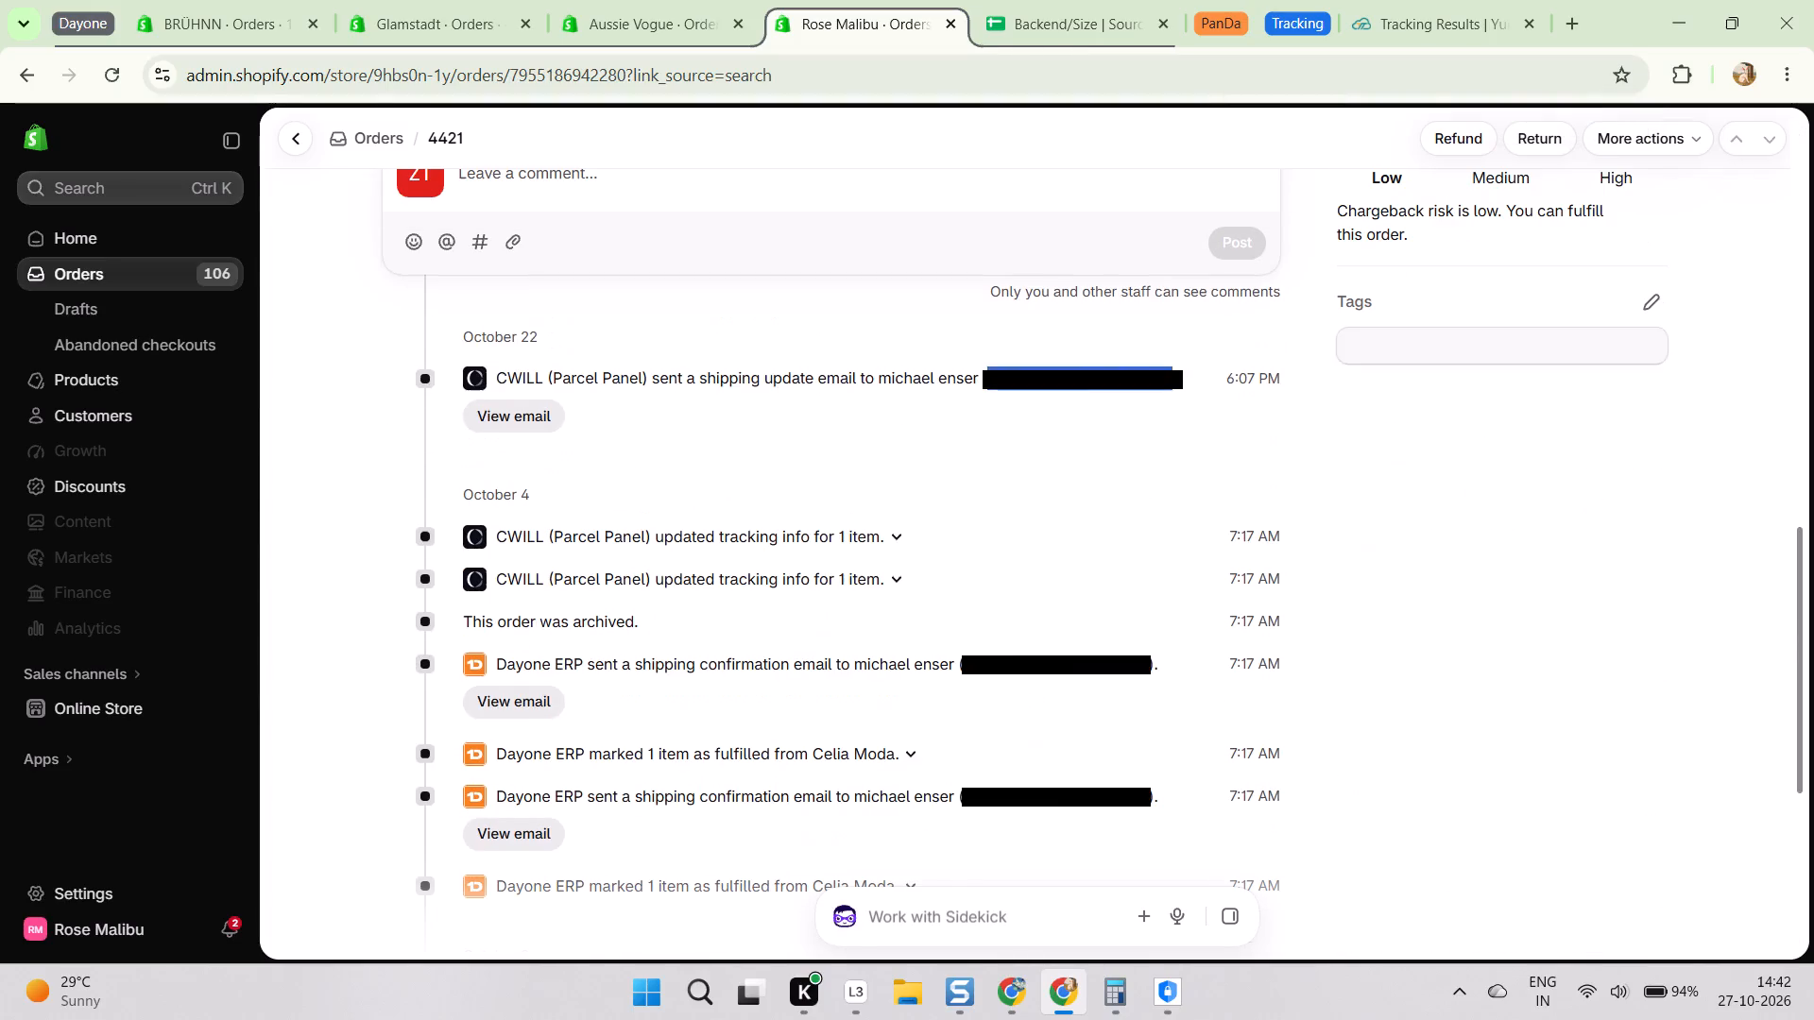
{"action": "left_click", "coordinate": [1446, 352]}
{"action": "type", "text": "part"}
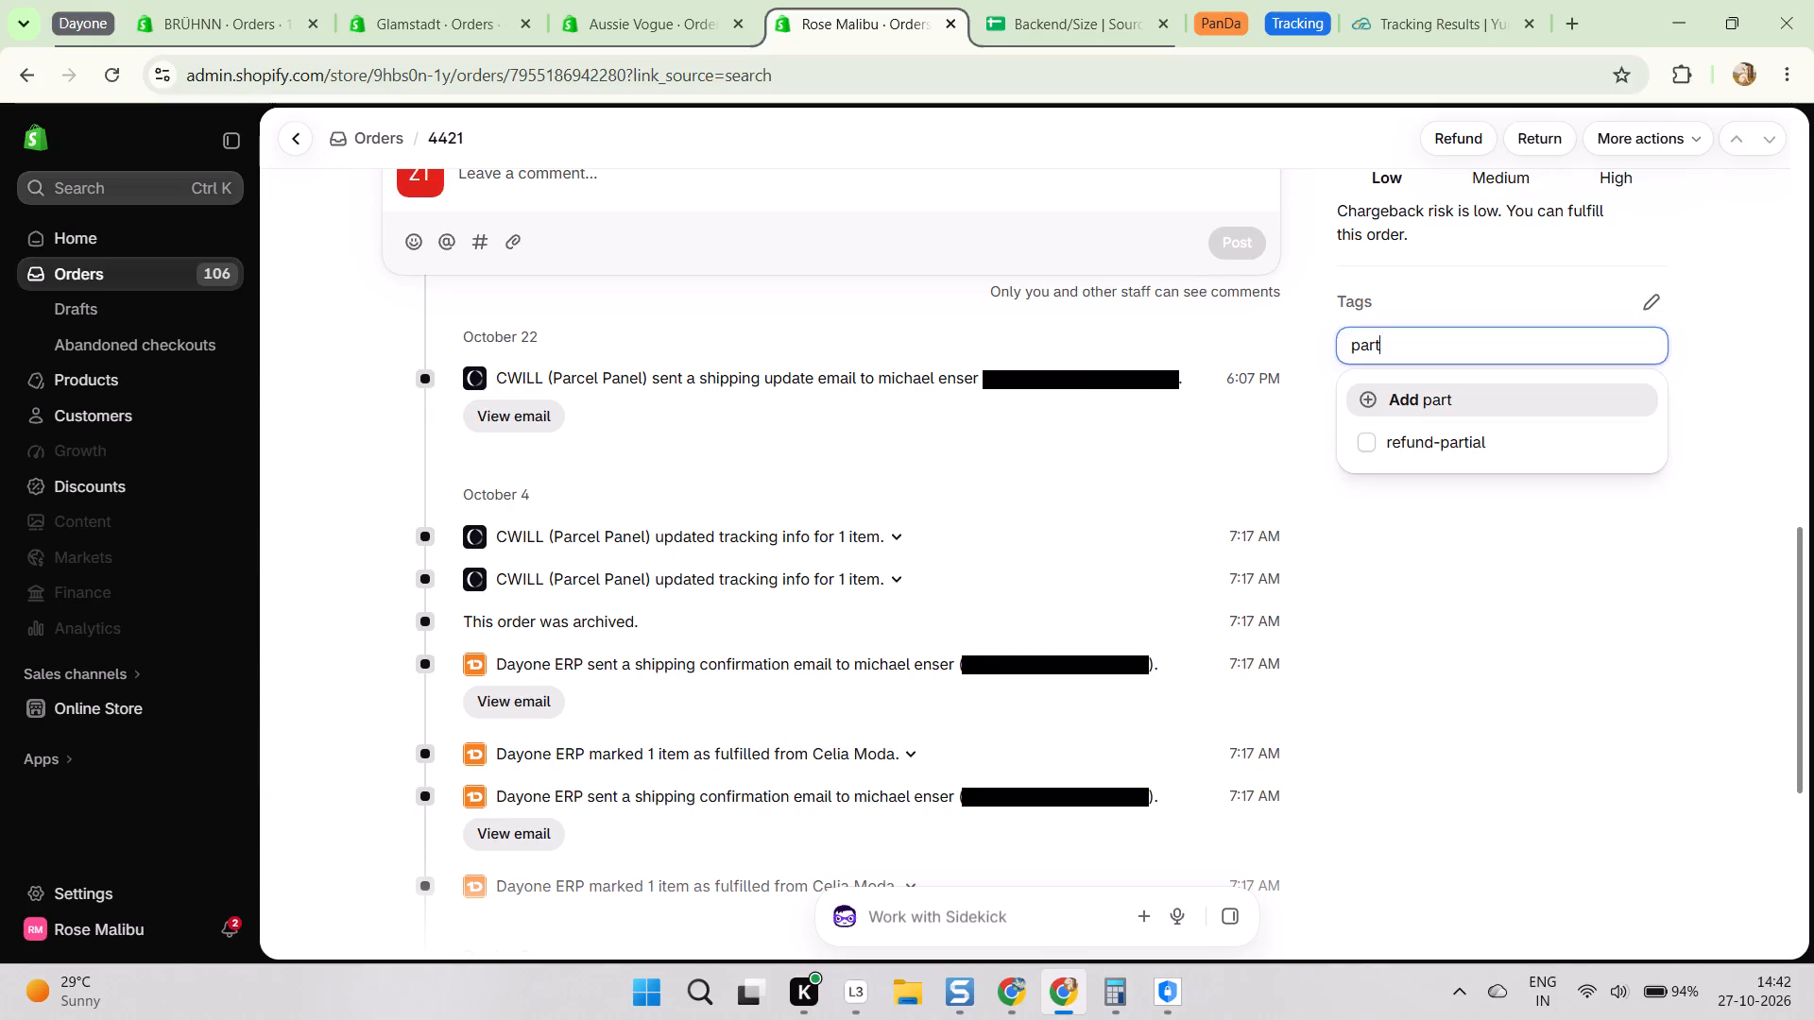
{"action": "left_click", "coordinate": [1454, 440]}
{"action": "double_click", "coordinate": [1432, 359]}
{"action": "key", "text": "BackSpace"}
{"action": "scroll", "coordinate": [1403, 370], "scroll_direction": "up", "scroll_amount": 5}
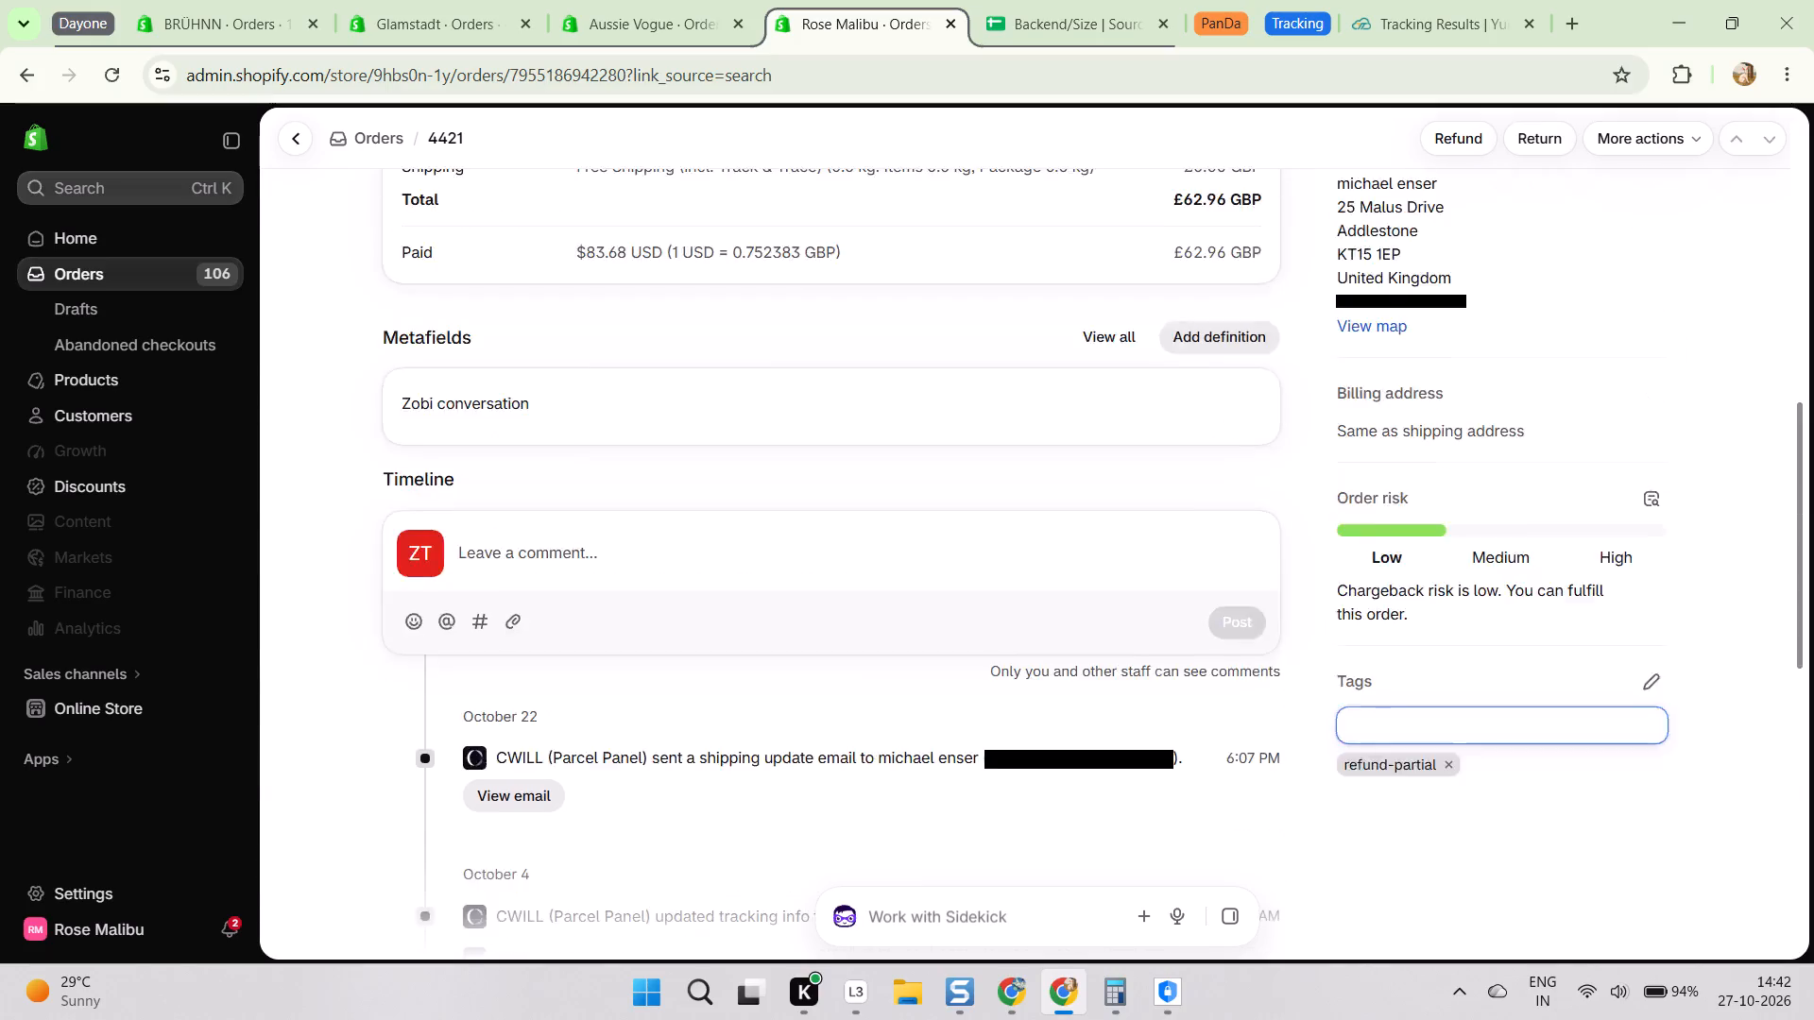
{"action": "scroll", "coordinate": [1196, 451], "scroll_direction": "up", "scroll_amount": 11}
{"action": "key", "text": "alt+Tab"}
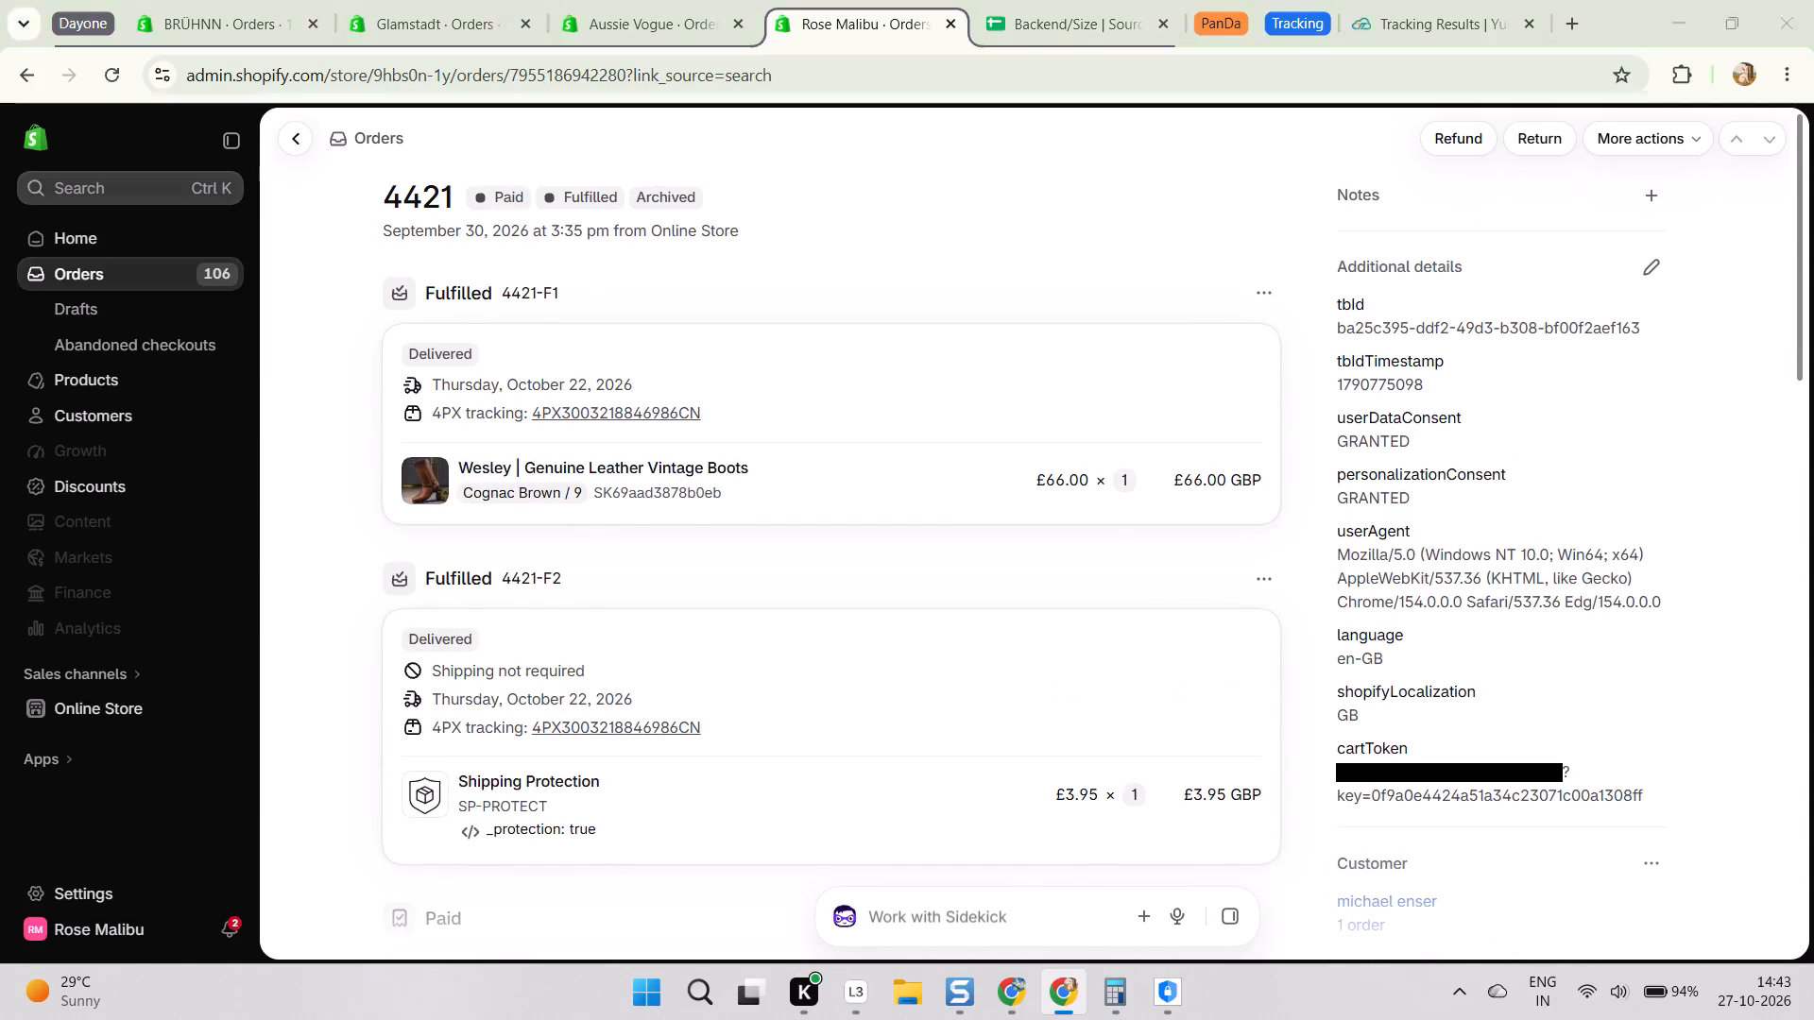
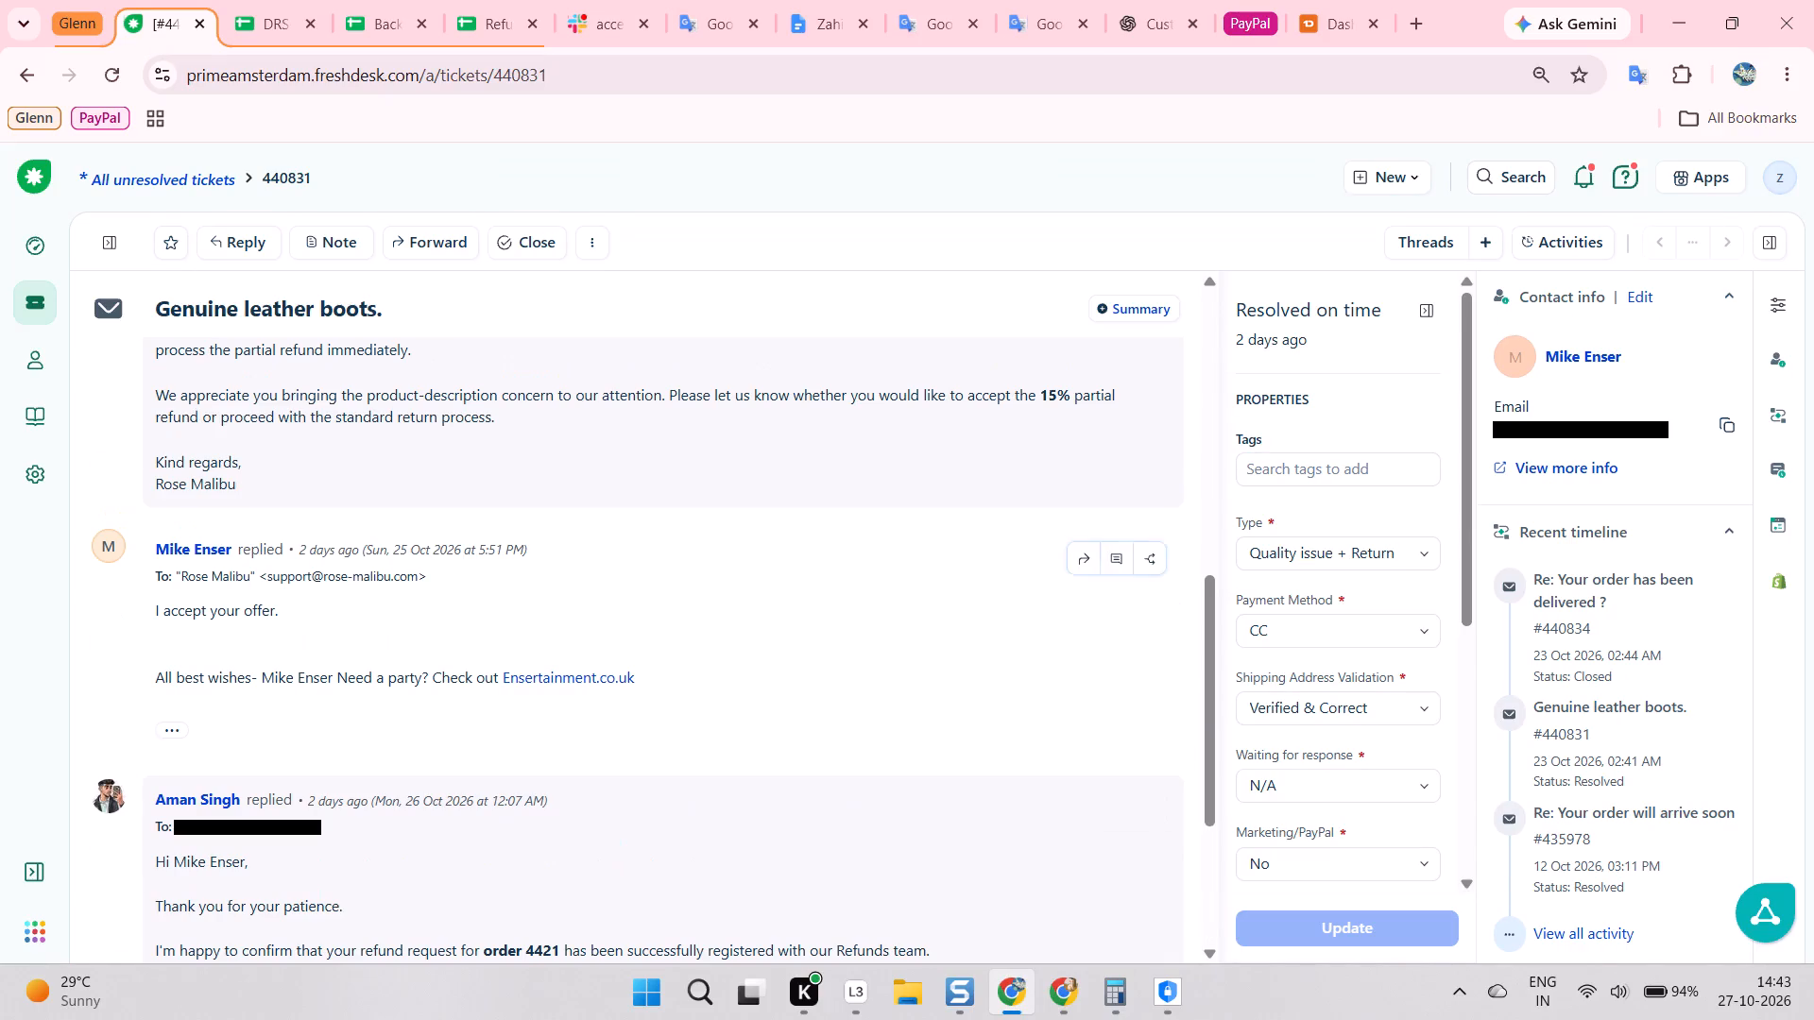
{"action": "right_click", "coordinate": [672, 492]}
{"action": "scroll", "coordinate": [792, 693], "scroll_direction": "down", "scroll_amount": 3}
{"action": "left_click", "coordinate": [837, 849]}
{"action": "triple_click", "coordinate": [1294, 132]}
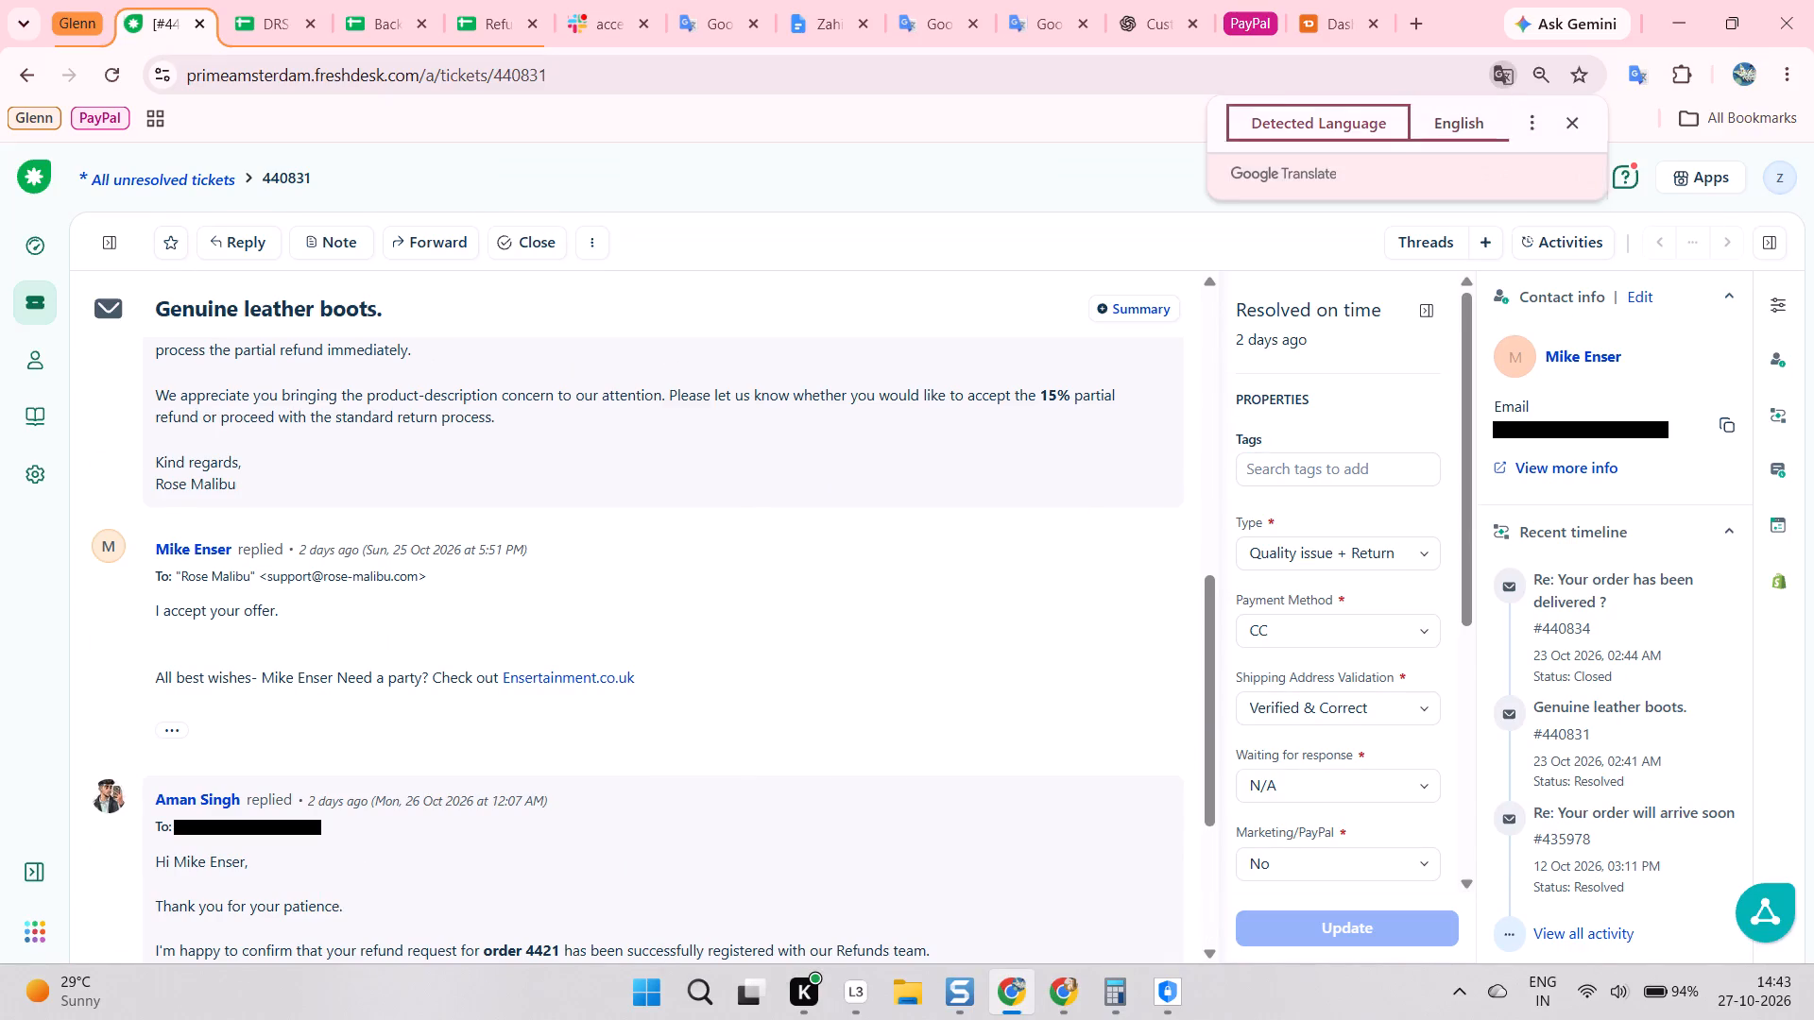
Copy the paid amount 62.96 from order 4421 into Calculator and compute 15% of it.
{"action": "key", "text": "alt+Tab"}
{"action": "scroll", "coordinate": [910, 498], "scroll_direction": "down", "scroll_amount": 5}
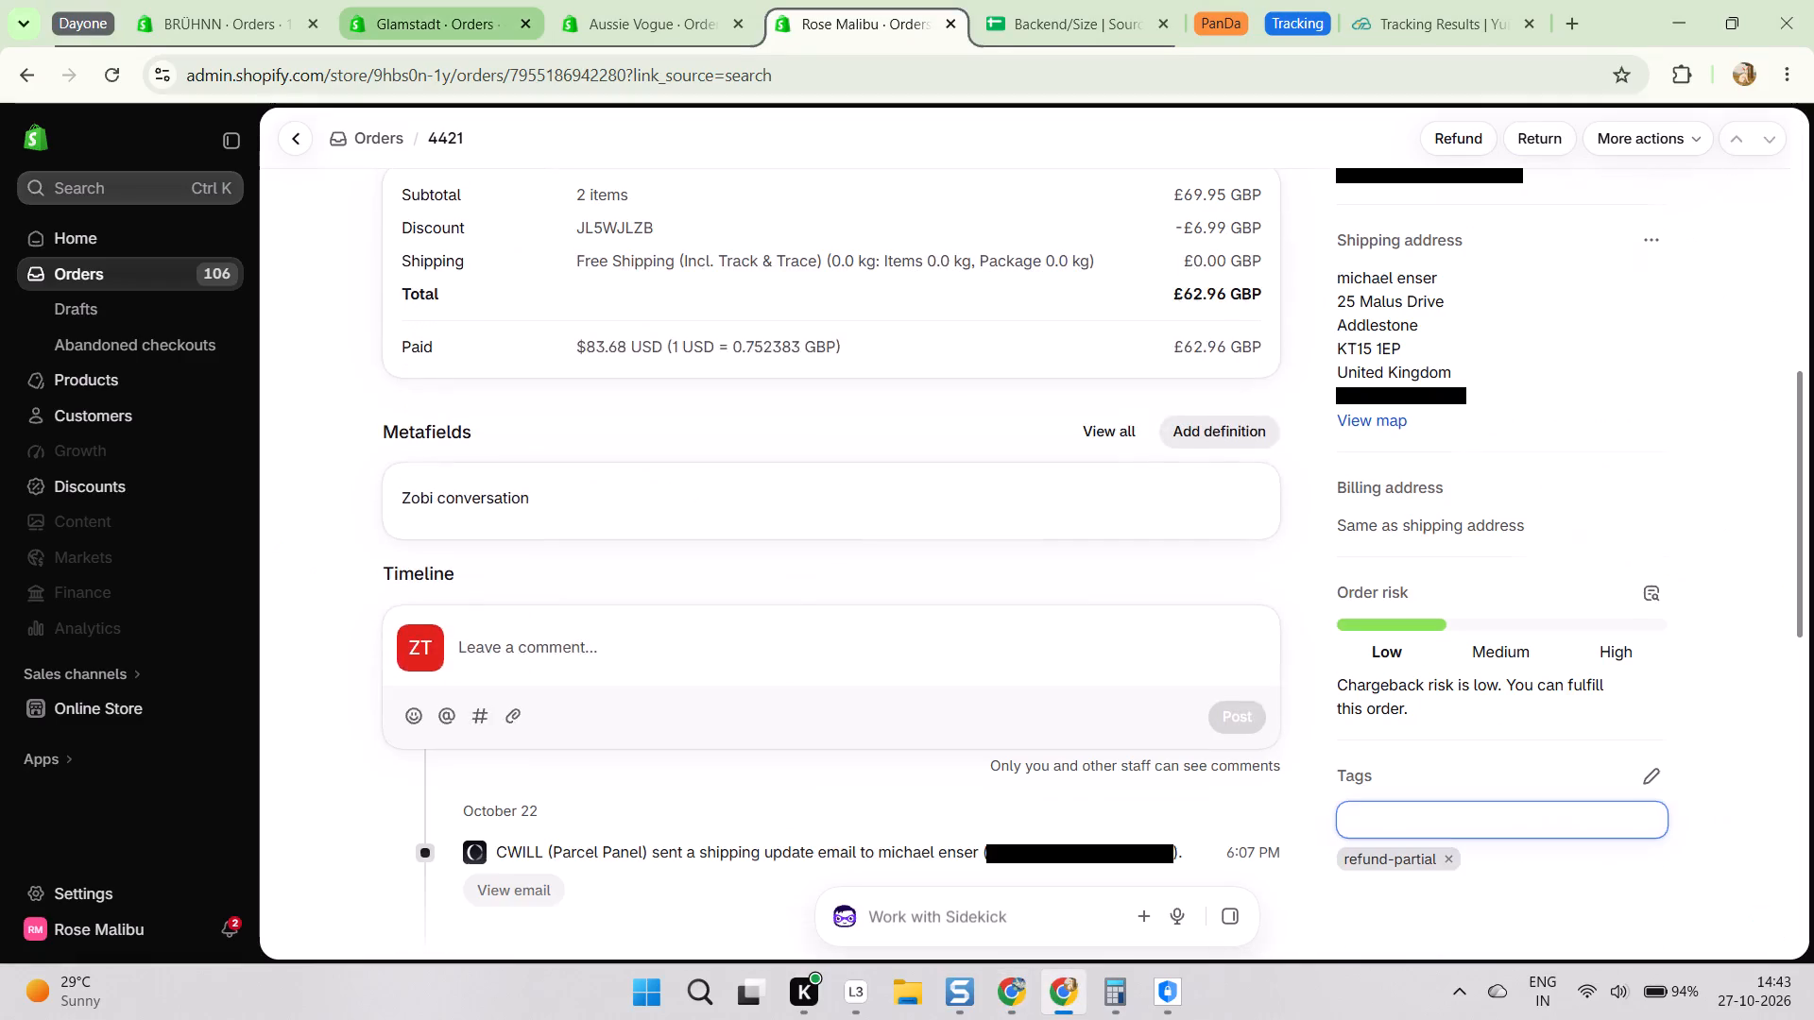
{"action": "double_click", "coordinate": [1200, 348]}
{"action": "key", "text": "ctrl+c"}
{"action": "key", "text": "ctrl+c"}
{"action": "key", "text": "ctrl+c"}
{"action": "left_click", "coordinate": [1121, 1001]}
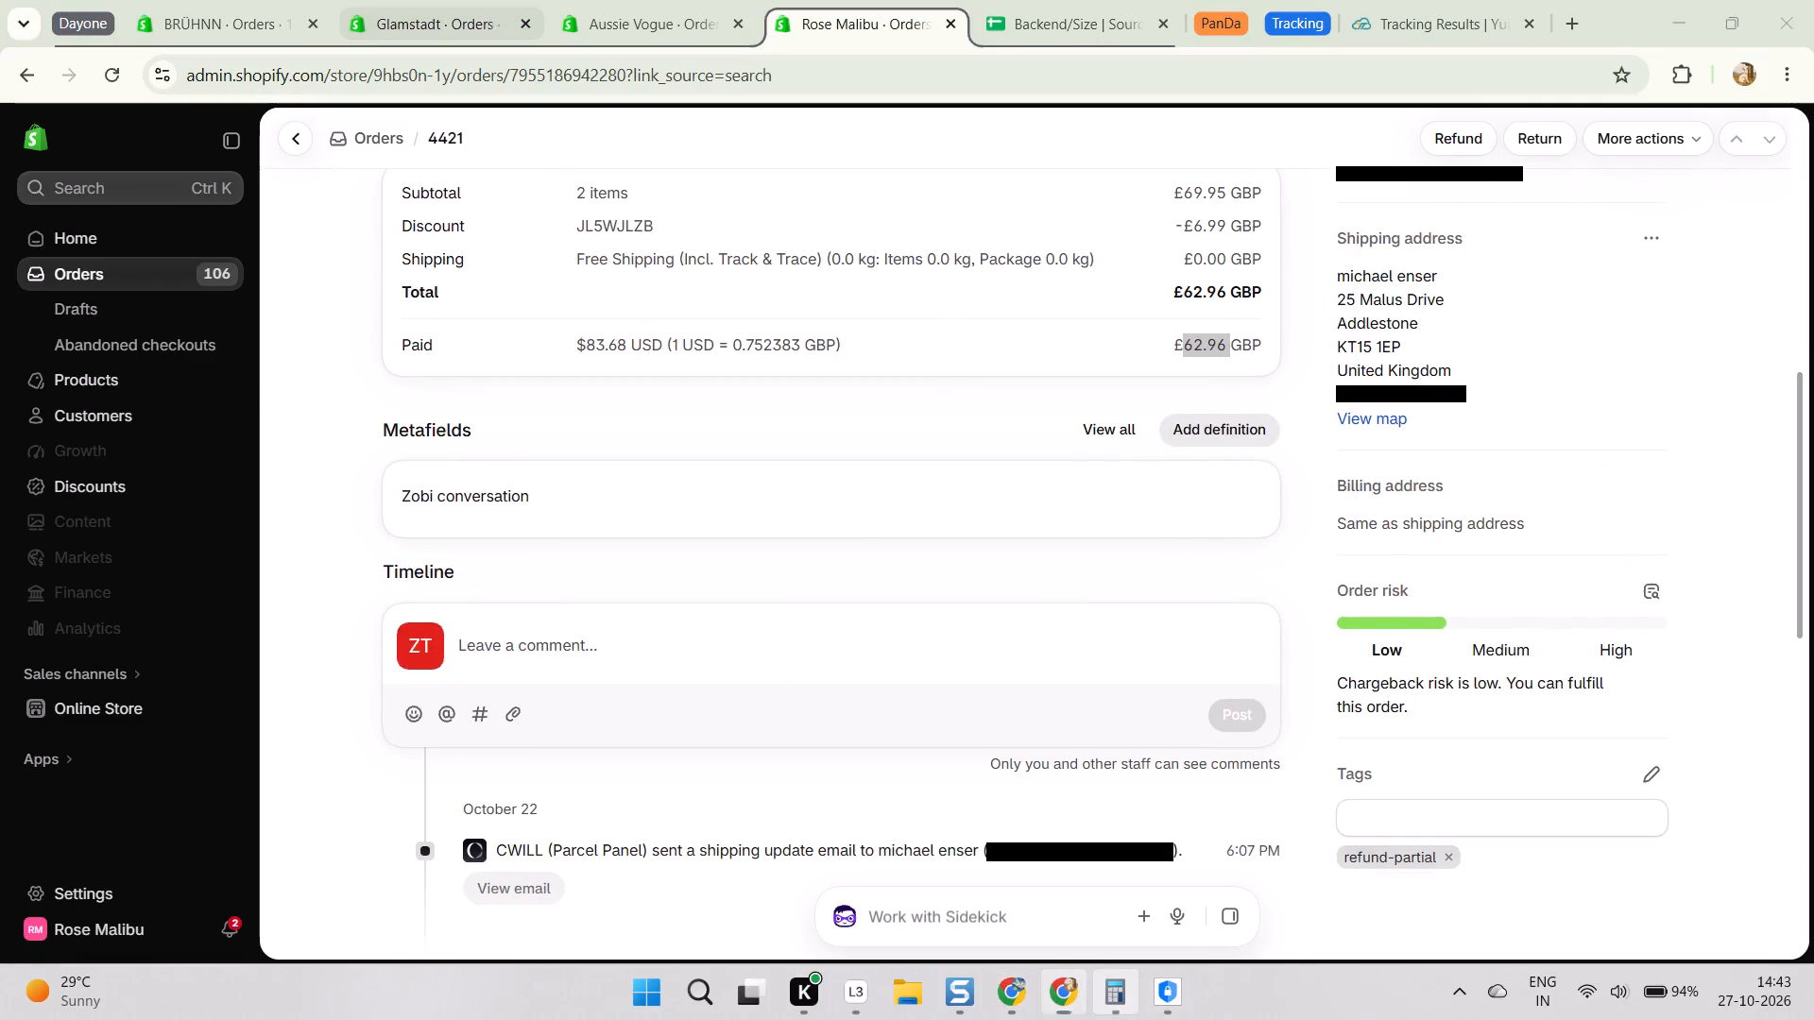
{"action": "left_click", "coordinate": [1611, 460]}
{"action": "key", "text": "ctrl+v"}
{"action": "left_click", "coordinate": [1694, 577]}
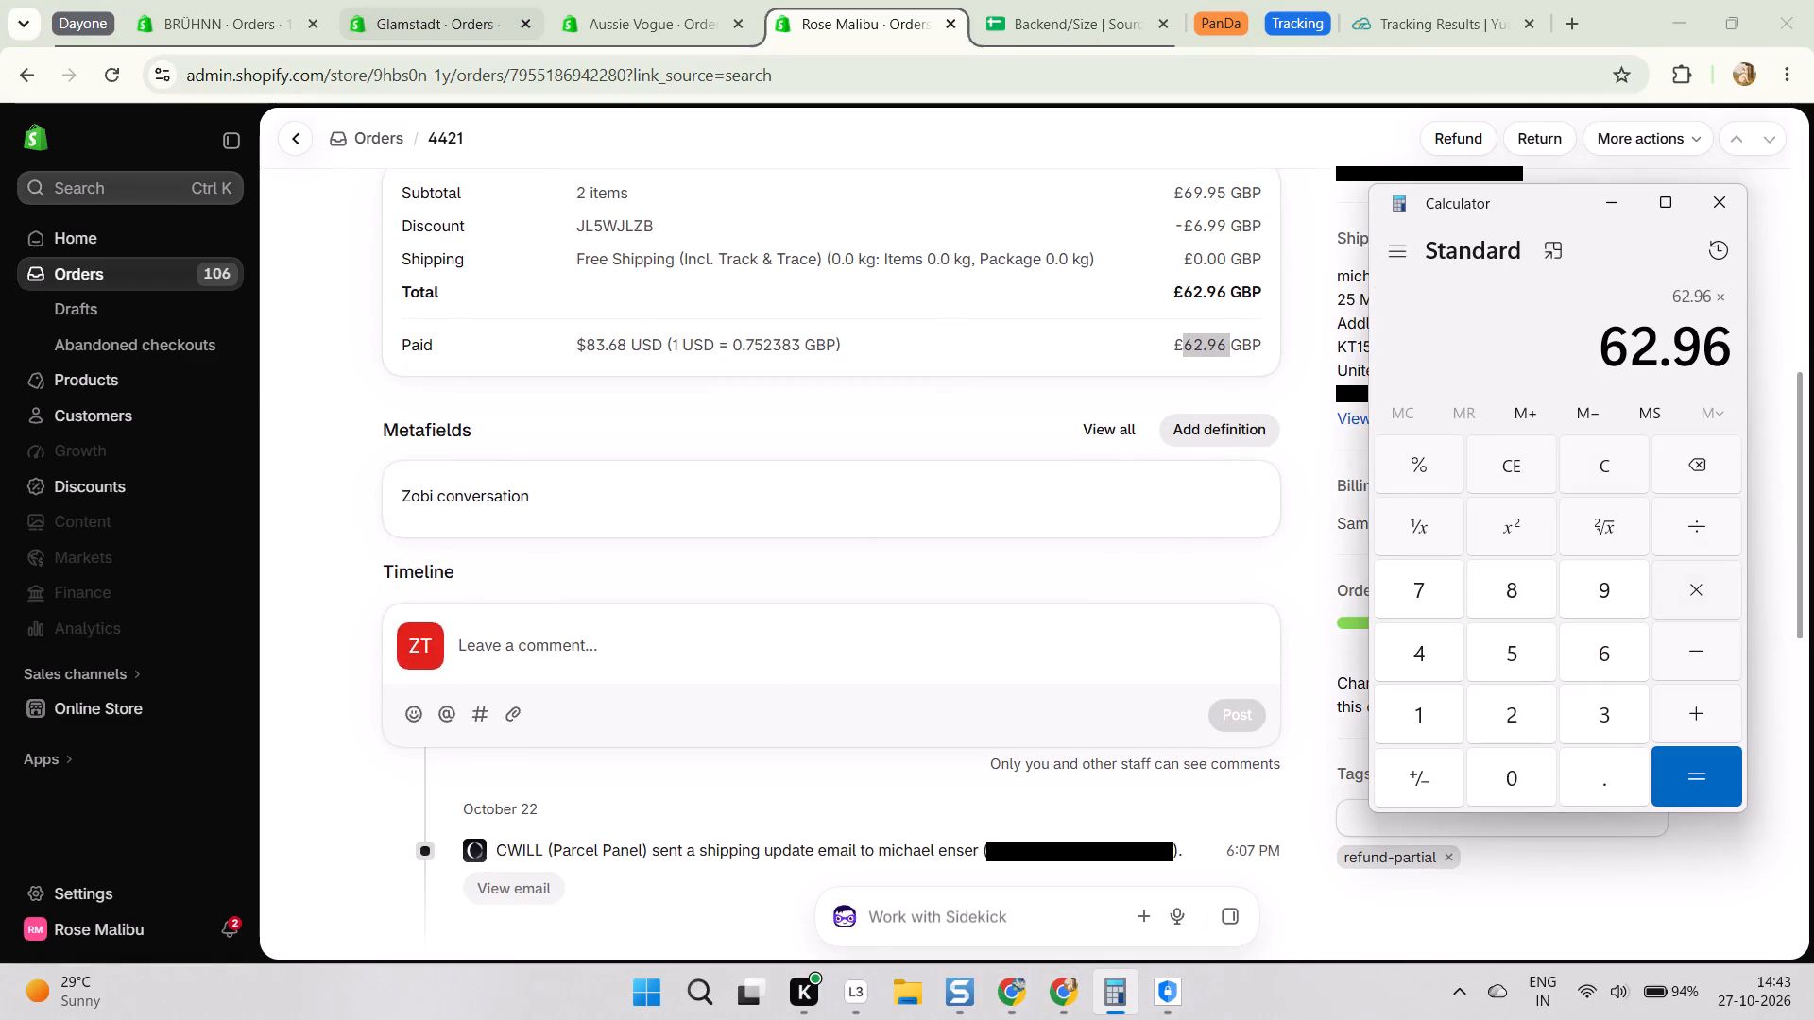
{"action": "type", "text": "15%"}
{"action": "key", "text": "Return"}
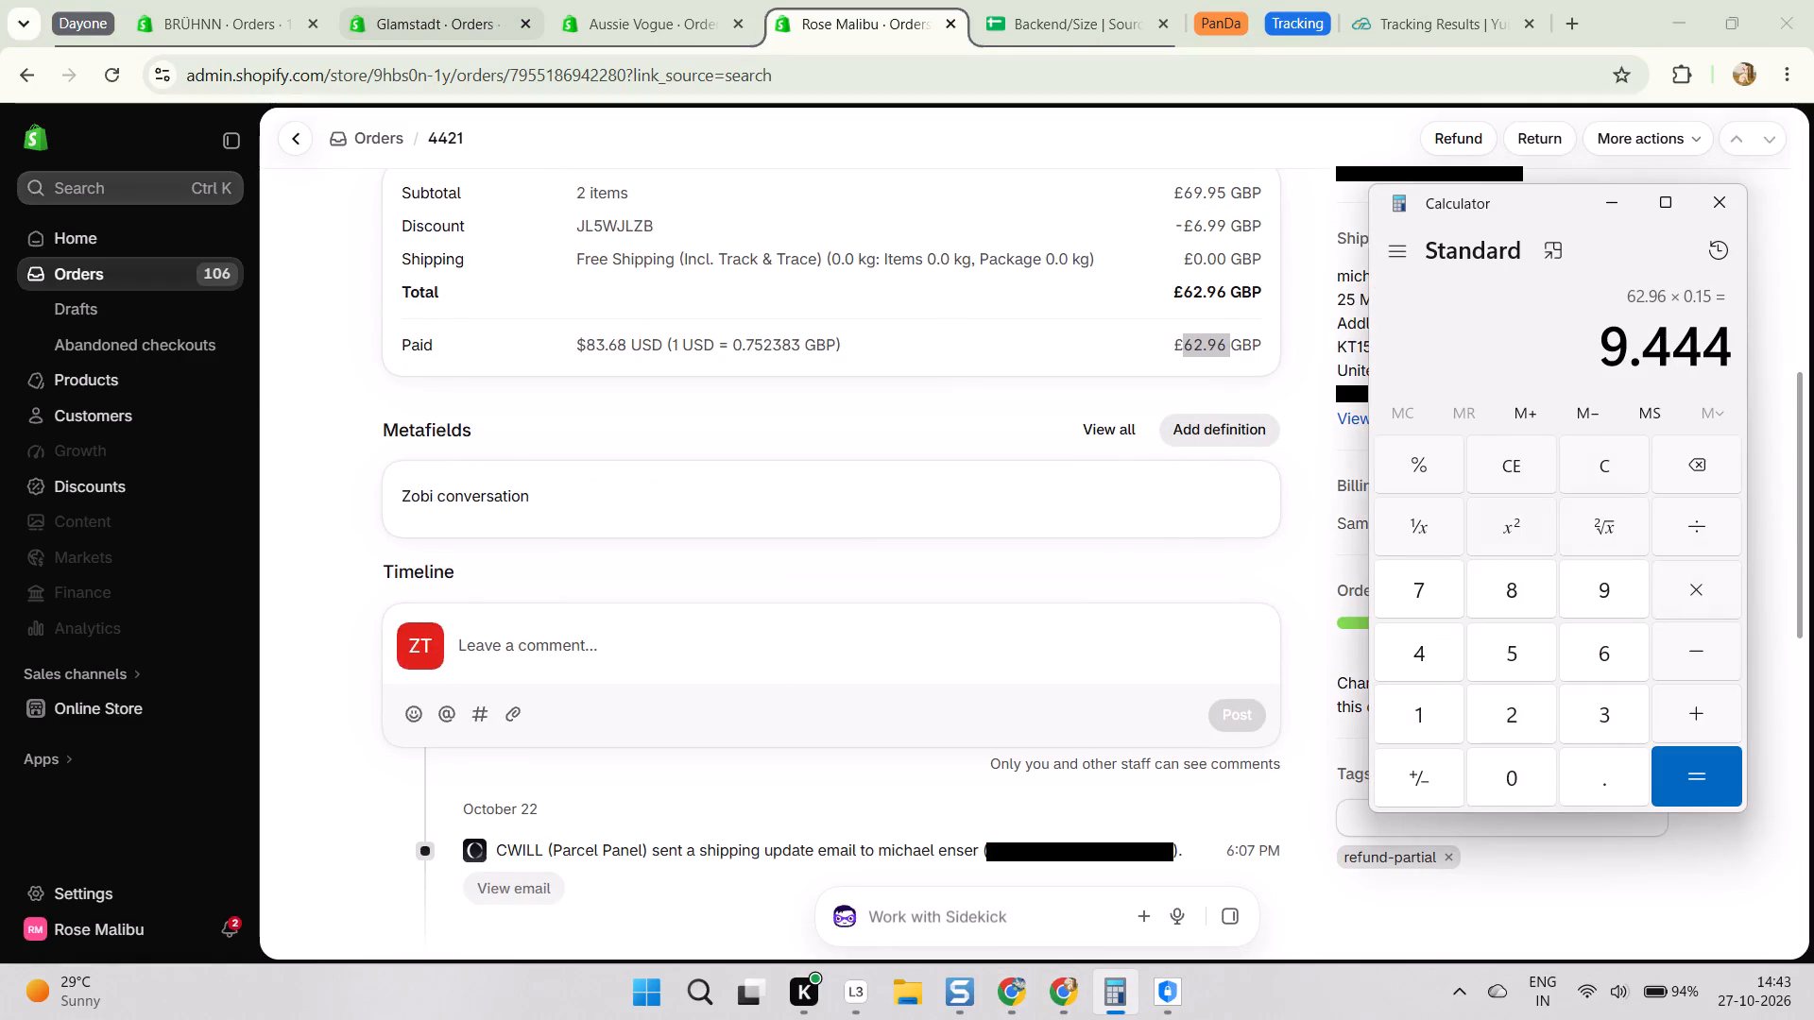
{"action": "left_click", "coordinate": [643, 350]}
{"action": "key", "text": "alt+Tab"}
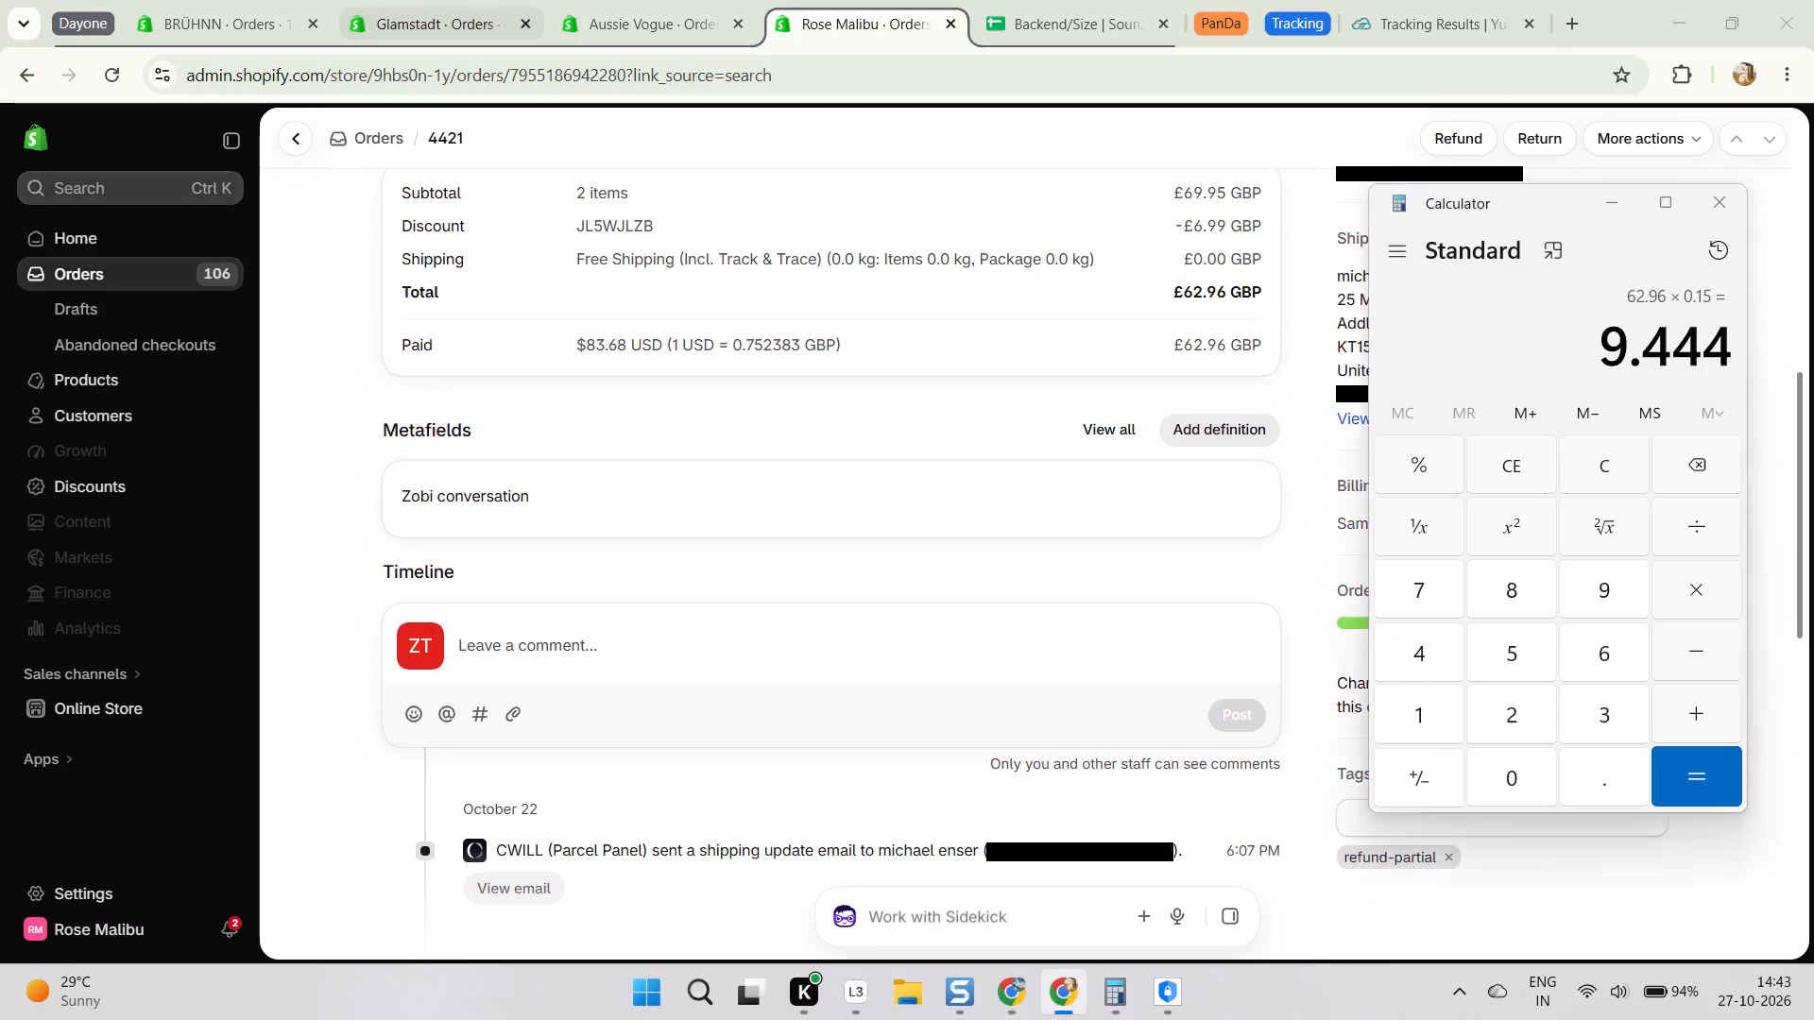
{"action": "left_click", "coordinate": [880, 602]}
{"action": "left_click", "coordinate": [1012, 994]}
{"action": "scroll", "coordinate": [315, 251], "scroll_direction": "up", "scroll_amount": 2}
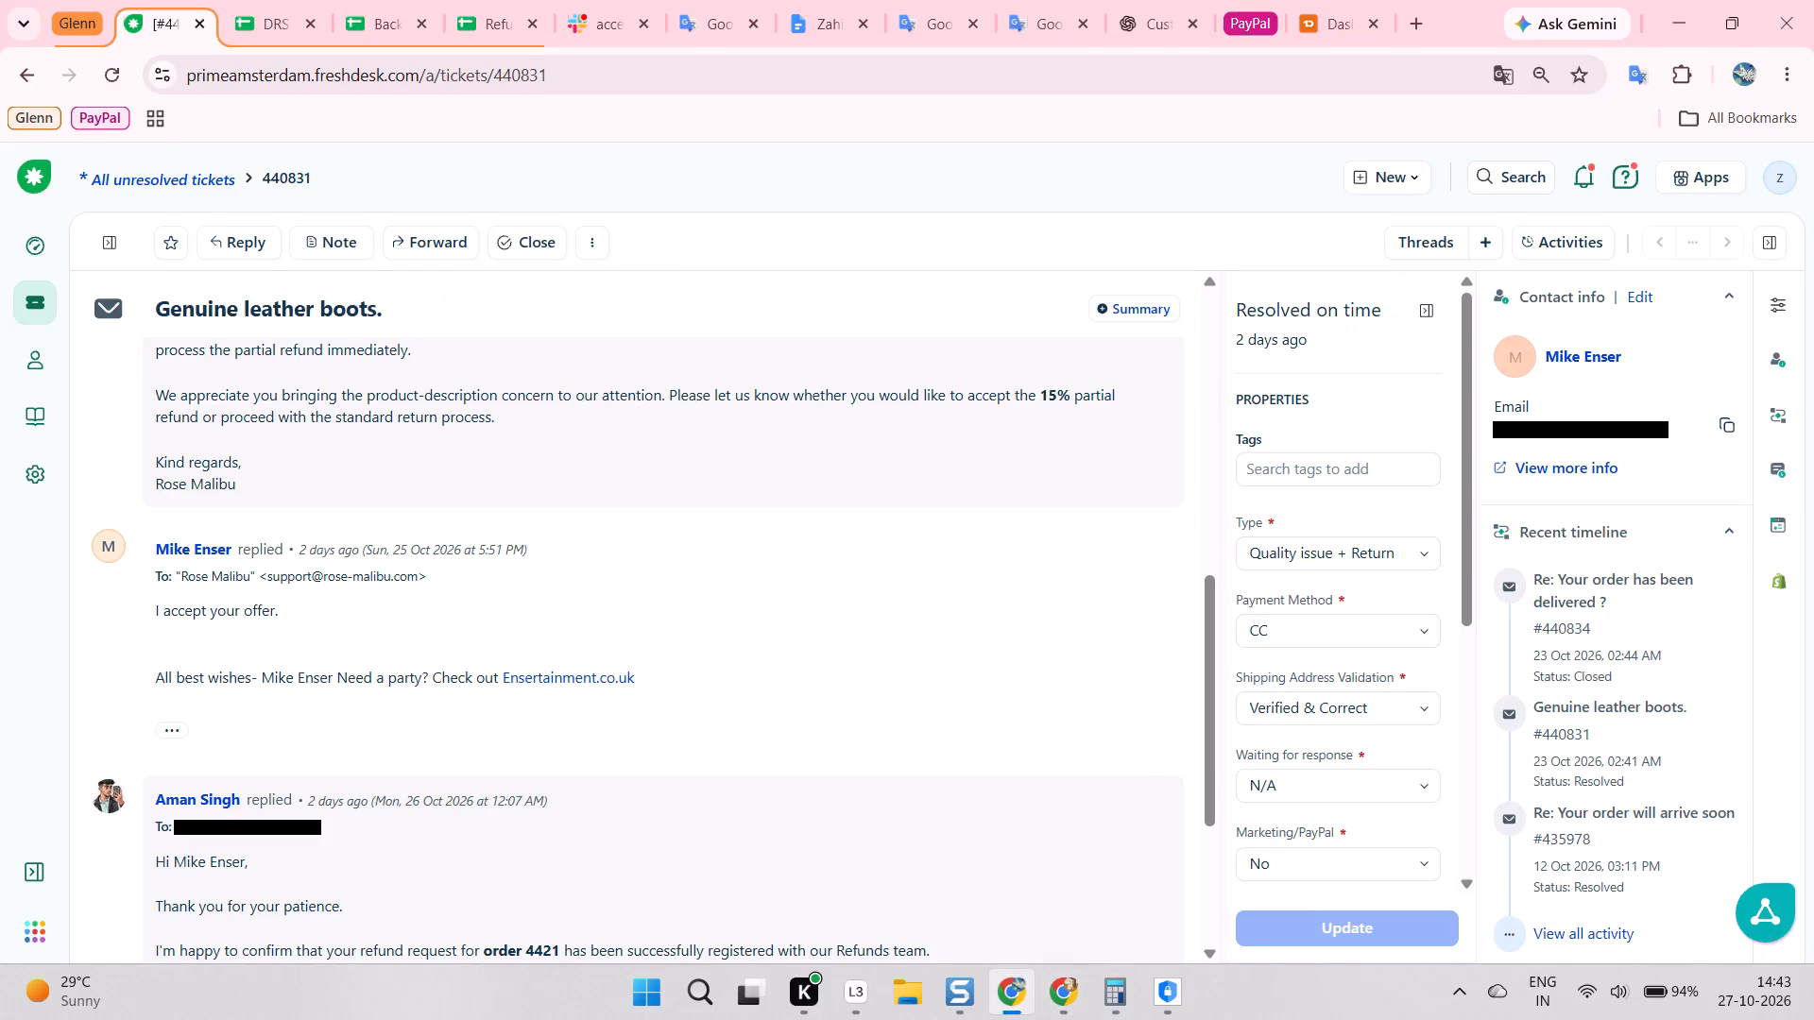
{"action": "double_click", "coordinate": [261, 162]}
{"action": "key", "text": "ctrl+c"}
{"action": "key", "text": "ctrl+c"}
{"action": "left_click", "coordinate": [489, 0]}
{"action": "key", "text": "ctrl+f"}
{"action": "key", "text": "ctrl+v"}
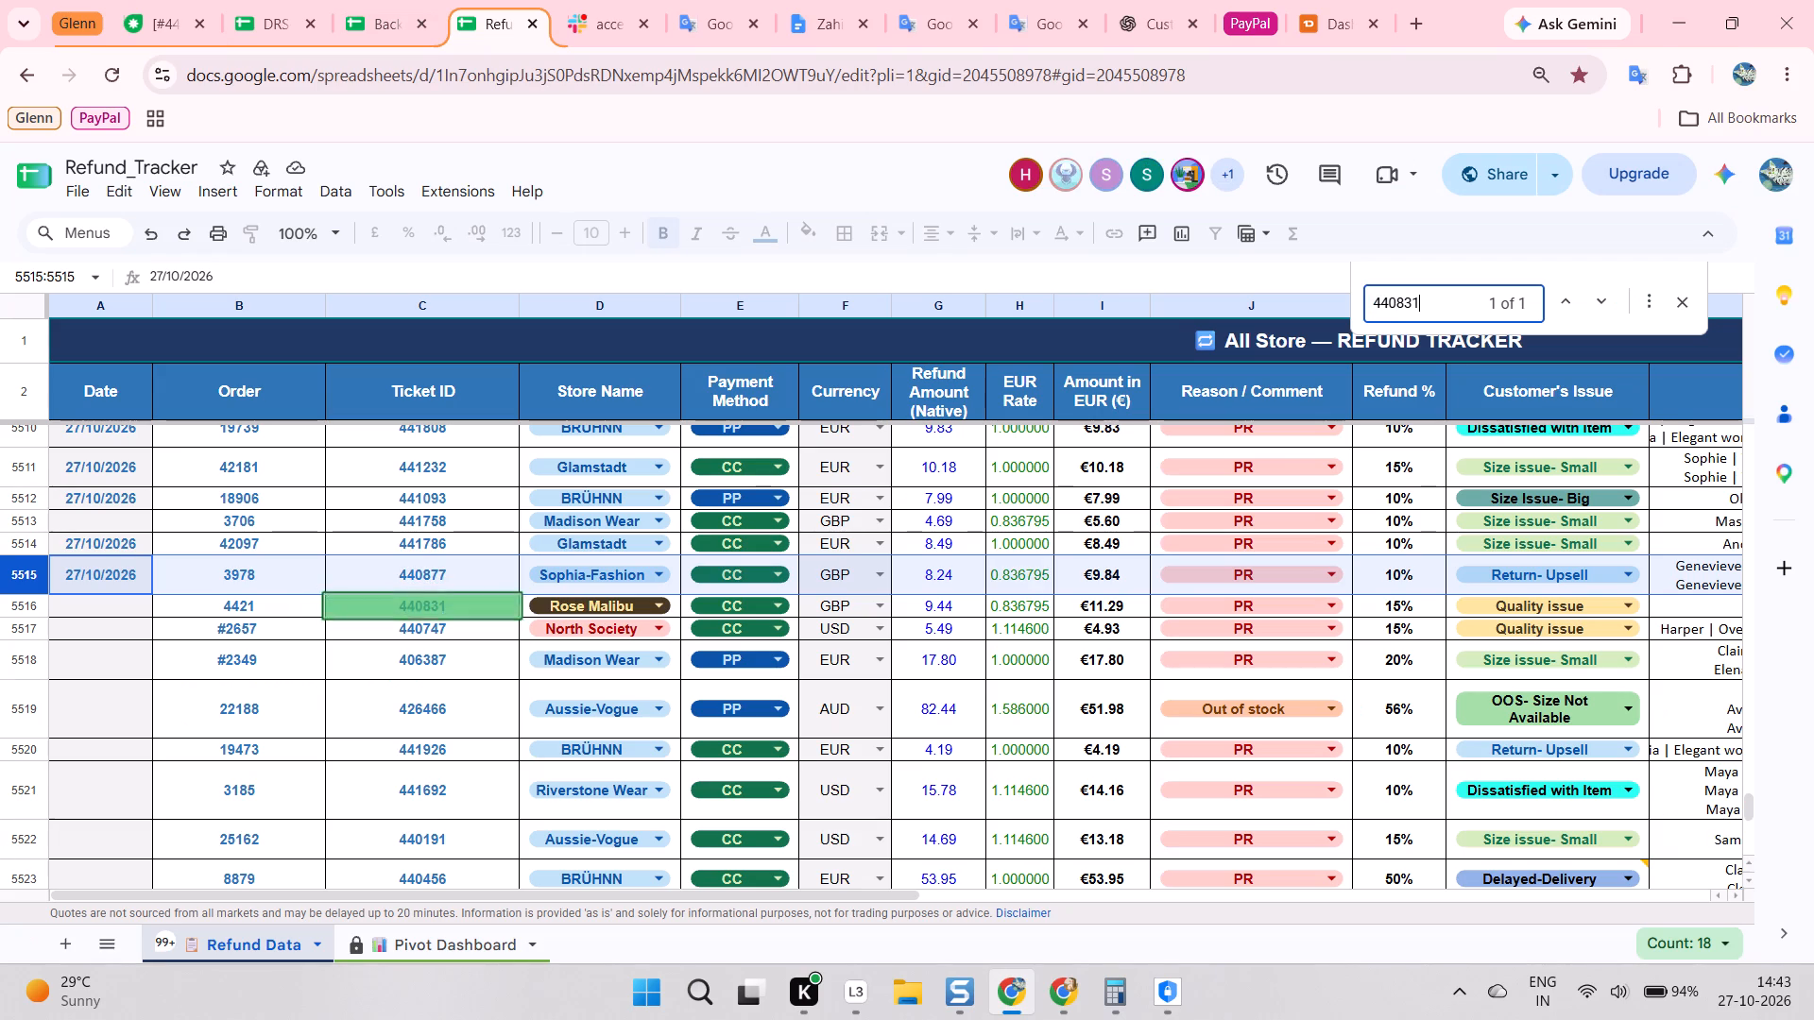
{"action": "scroll", "coordinate": [744, 278], "scroll_direction": "down", "scroll_amount": 1}
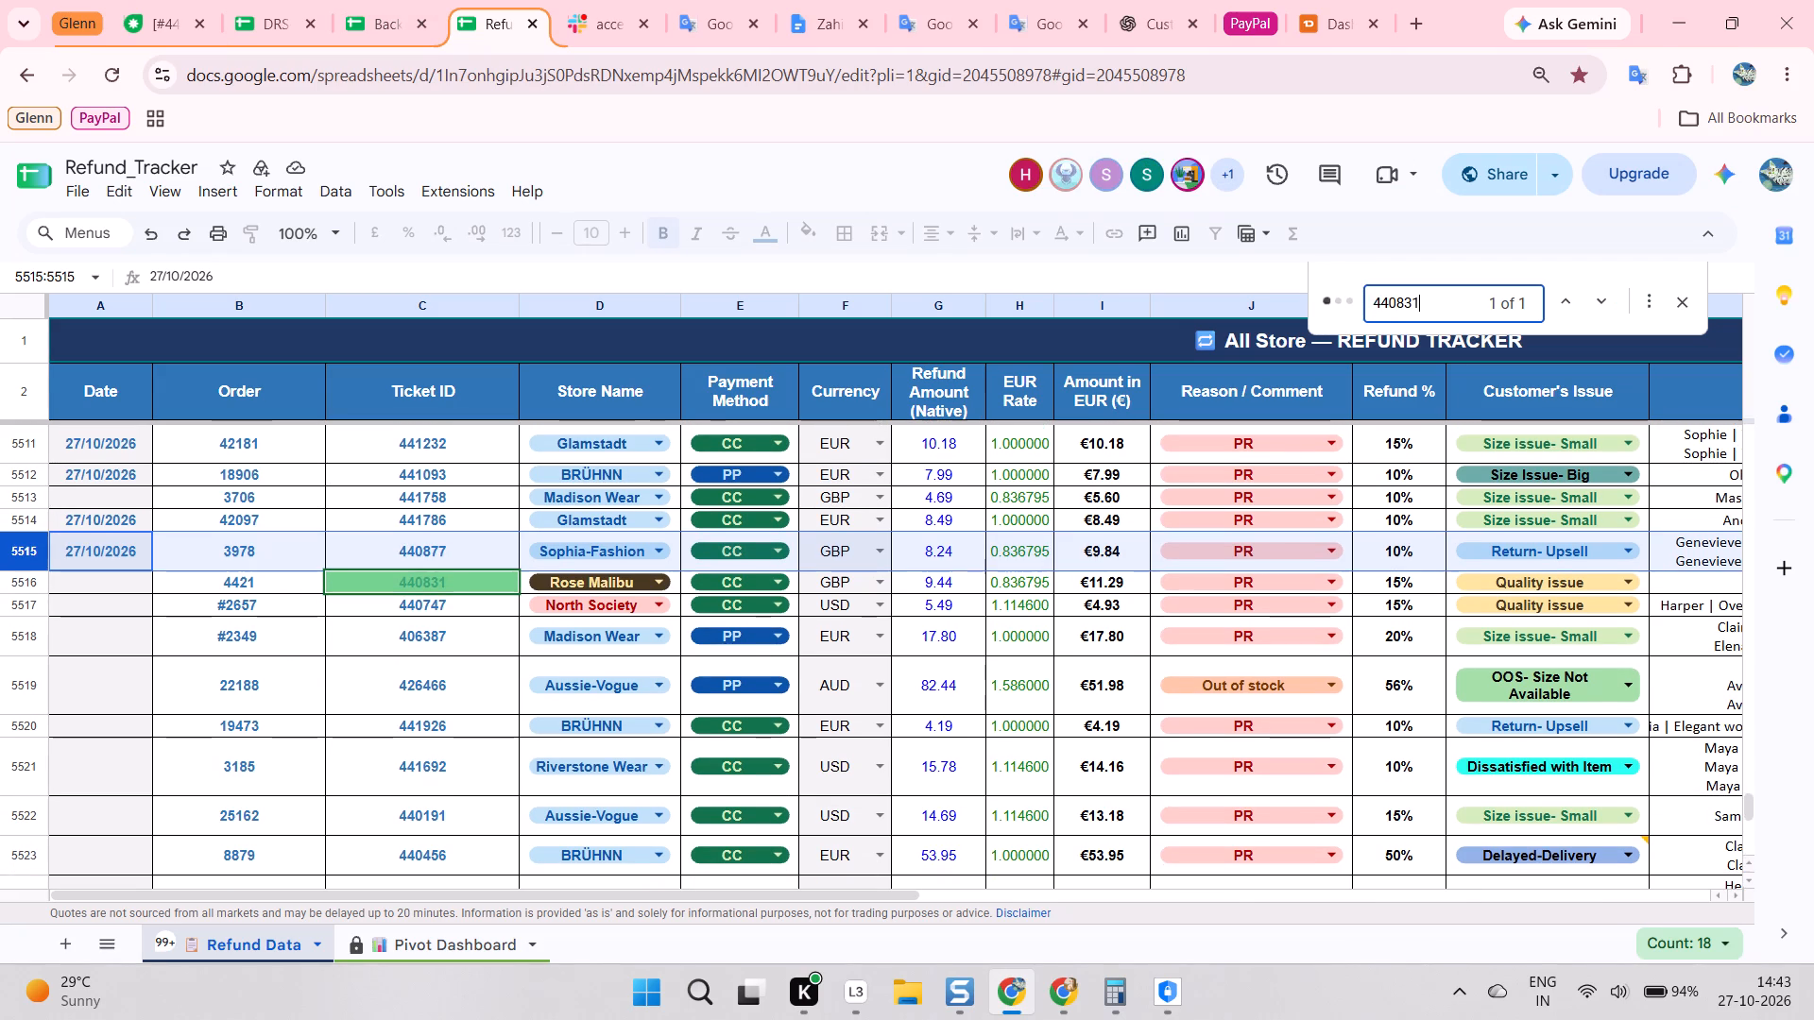
Fill the Date cell of ticket 440831's row with 27/10/2026 and compare its refund amount with the calculator result.
{"action": "left_click", "coordinate": [20, 582]}
{"action": "left_click", "coordinate": [92, 582]}
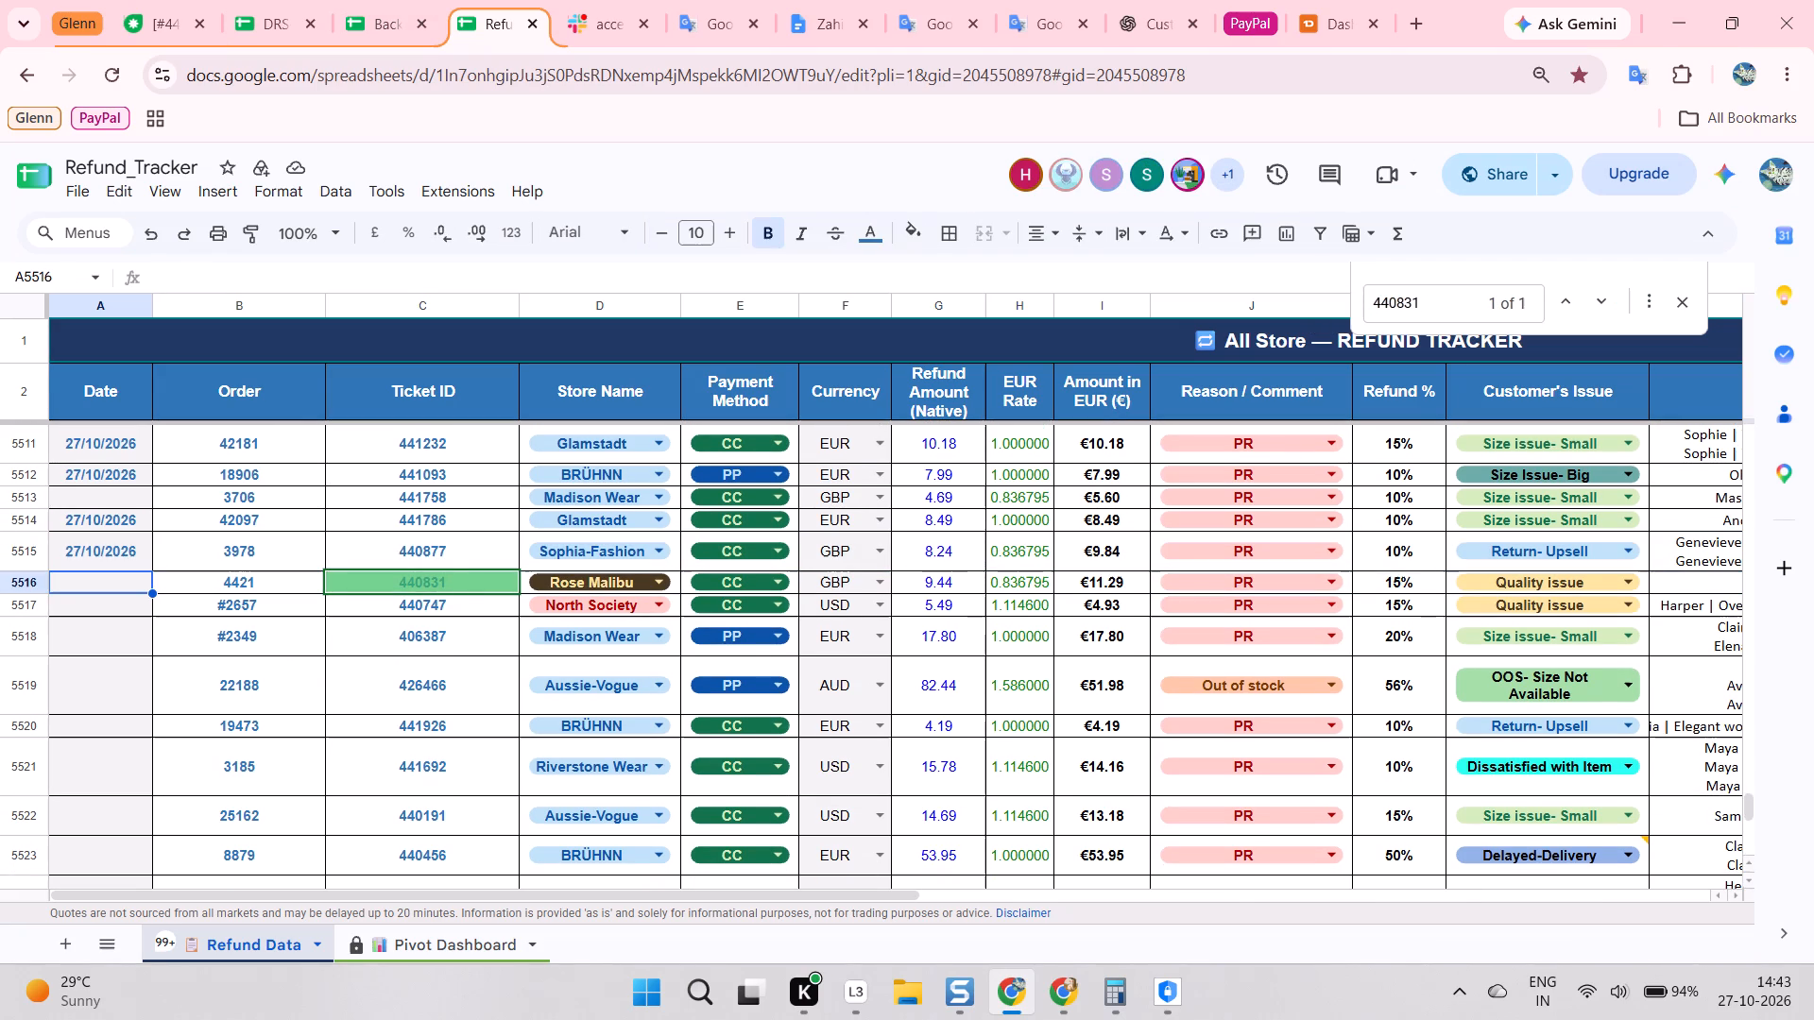
{"action": "key", "text": "ctrl+d"}
{"action": "left_click", "coordinate": [128, 615]}
{"action": "left_click", "coordinate": [26, 589]}
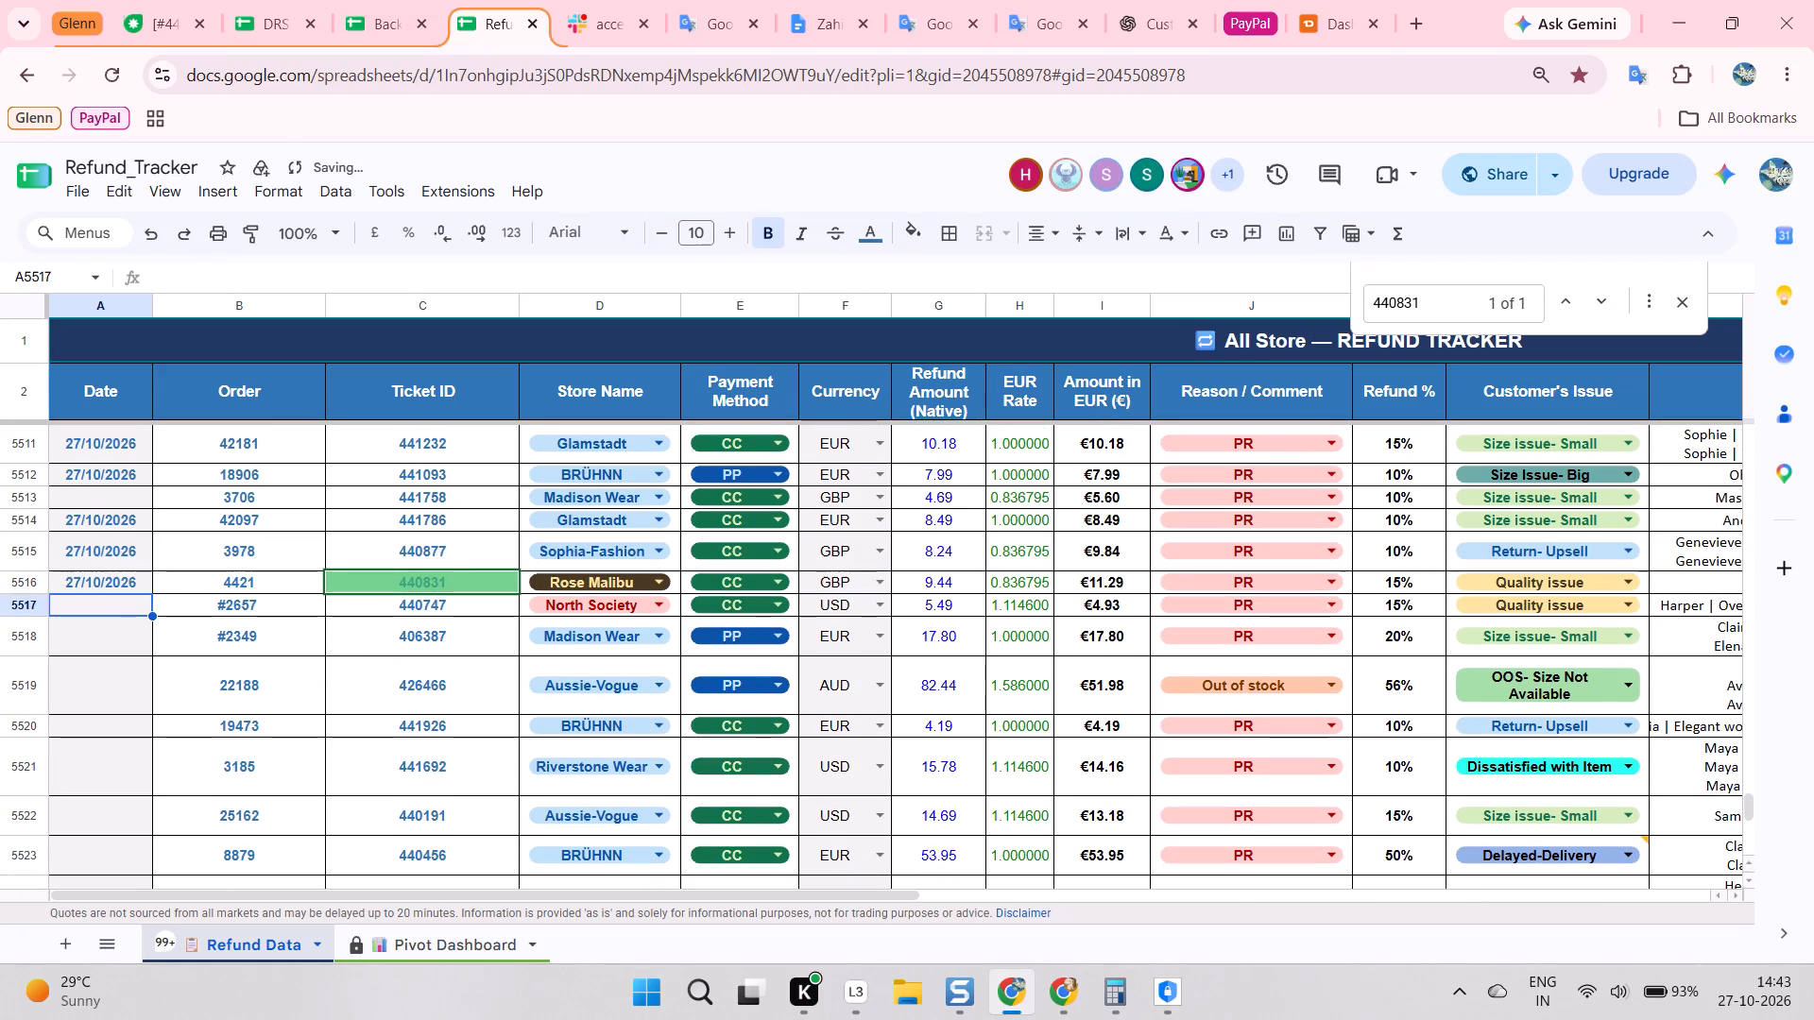
{"action": "left_click", "coordinate": [35, 580]}
{"action": "left_click", "coordinate": [1104, 994]}
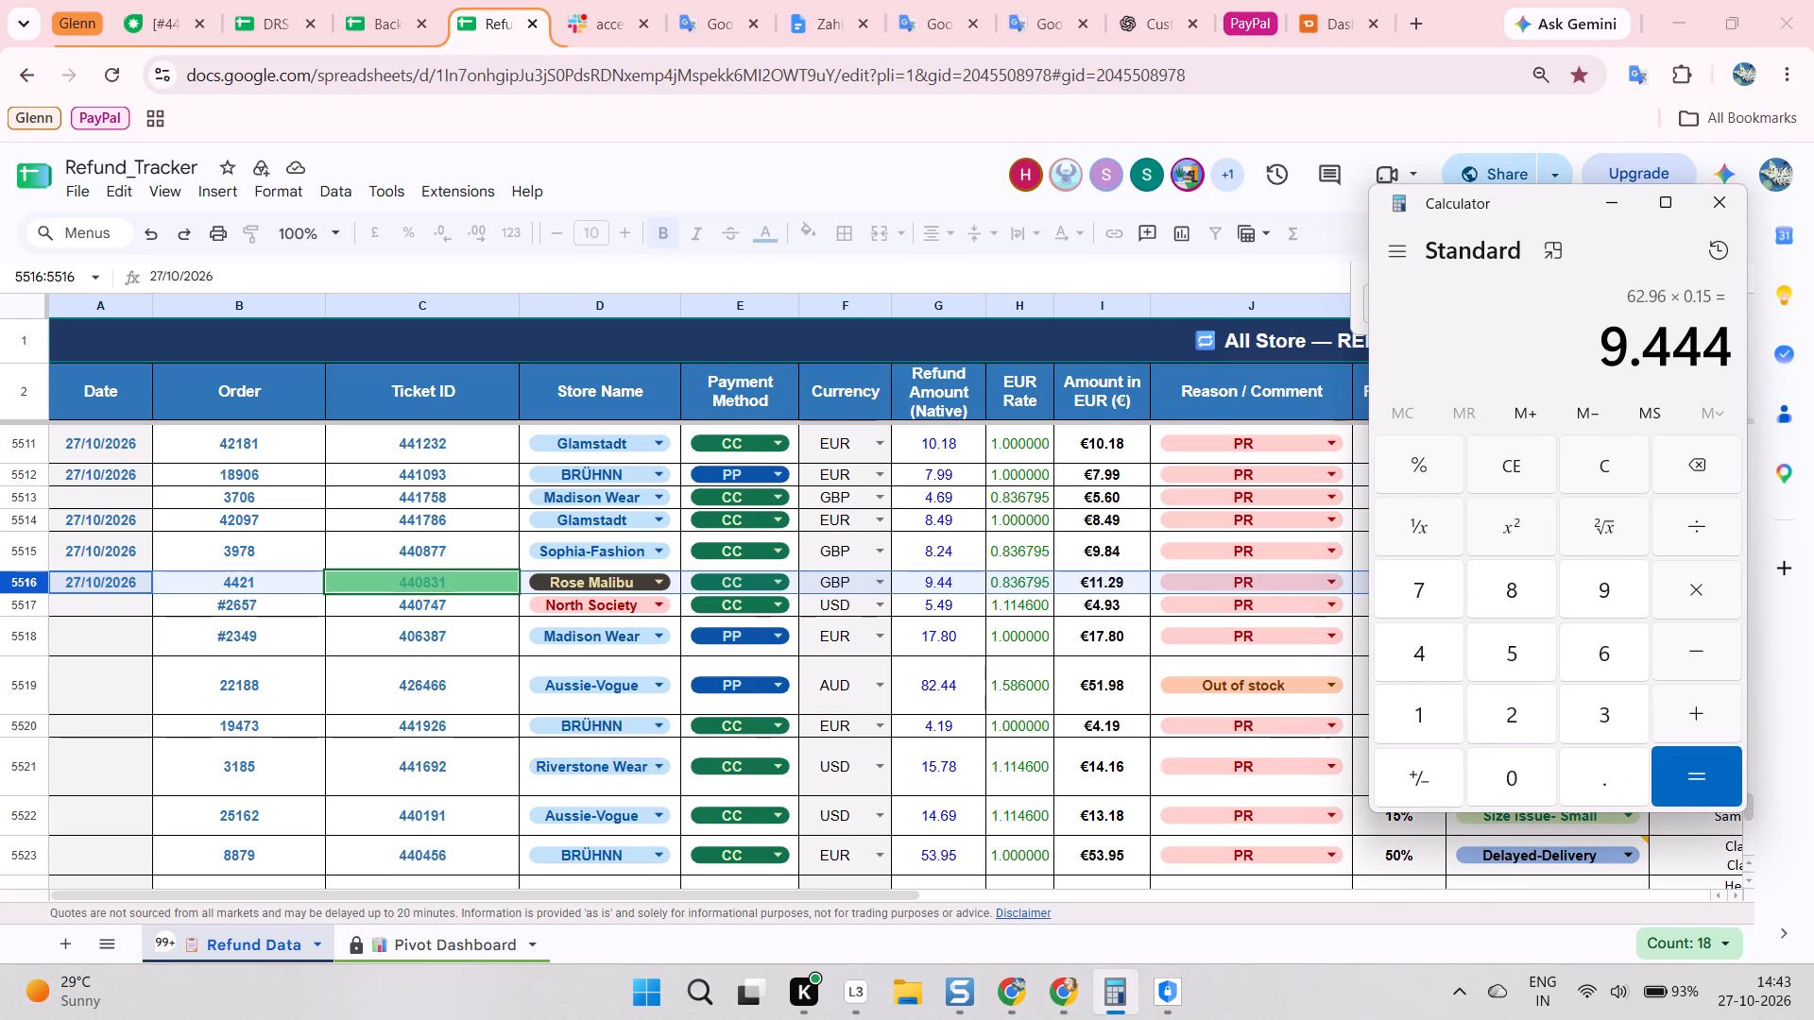
{"action": "left_click", "coordinate": [1121, 996]}
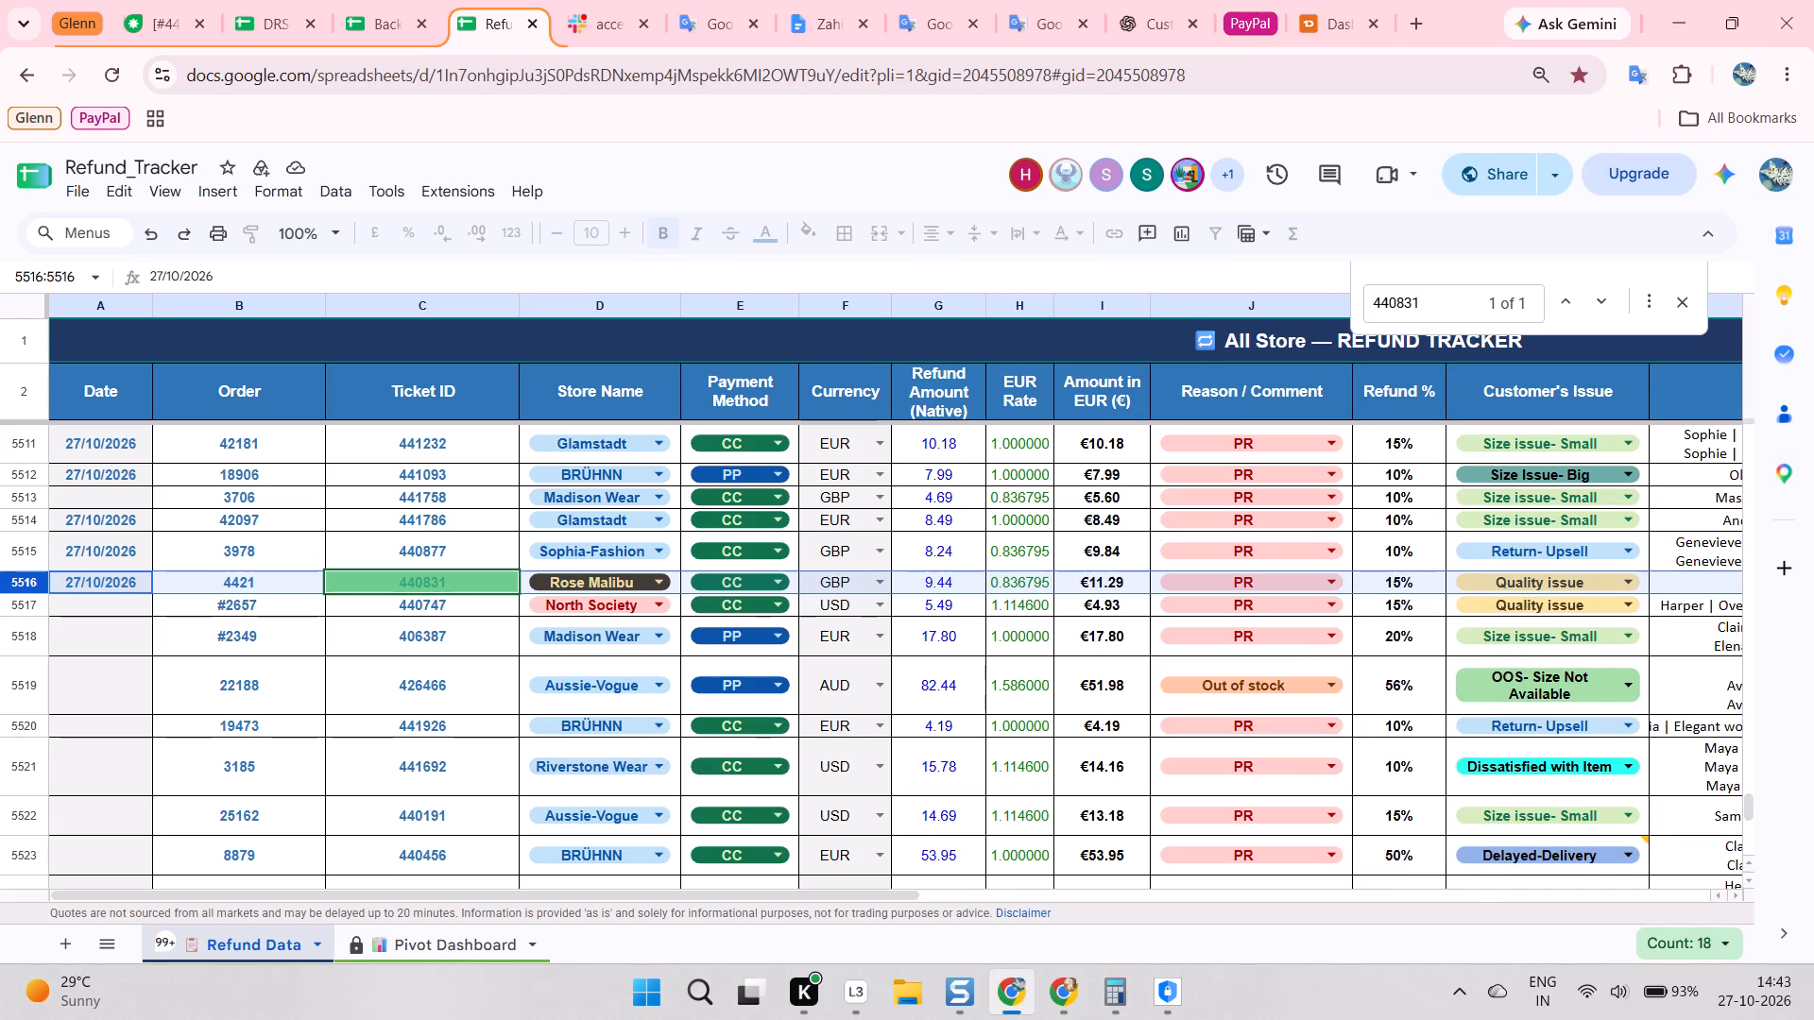
{"action": "left_click", "coordinate": [1060, 994]}
{"action": "scroll", "coordinate": [732, 546], "scroll_direction": "up", "scroll_amount": 2}
{"action": "scroll", "coordinate": [844, 544], "scroll_direction": "up", "scroll_amount": 3}
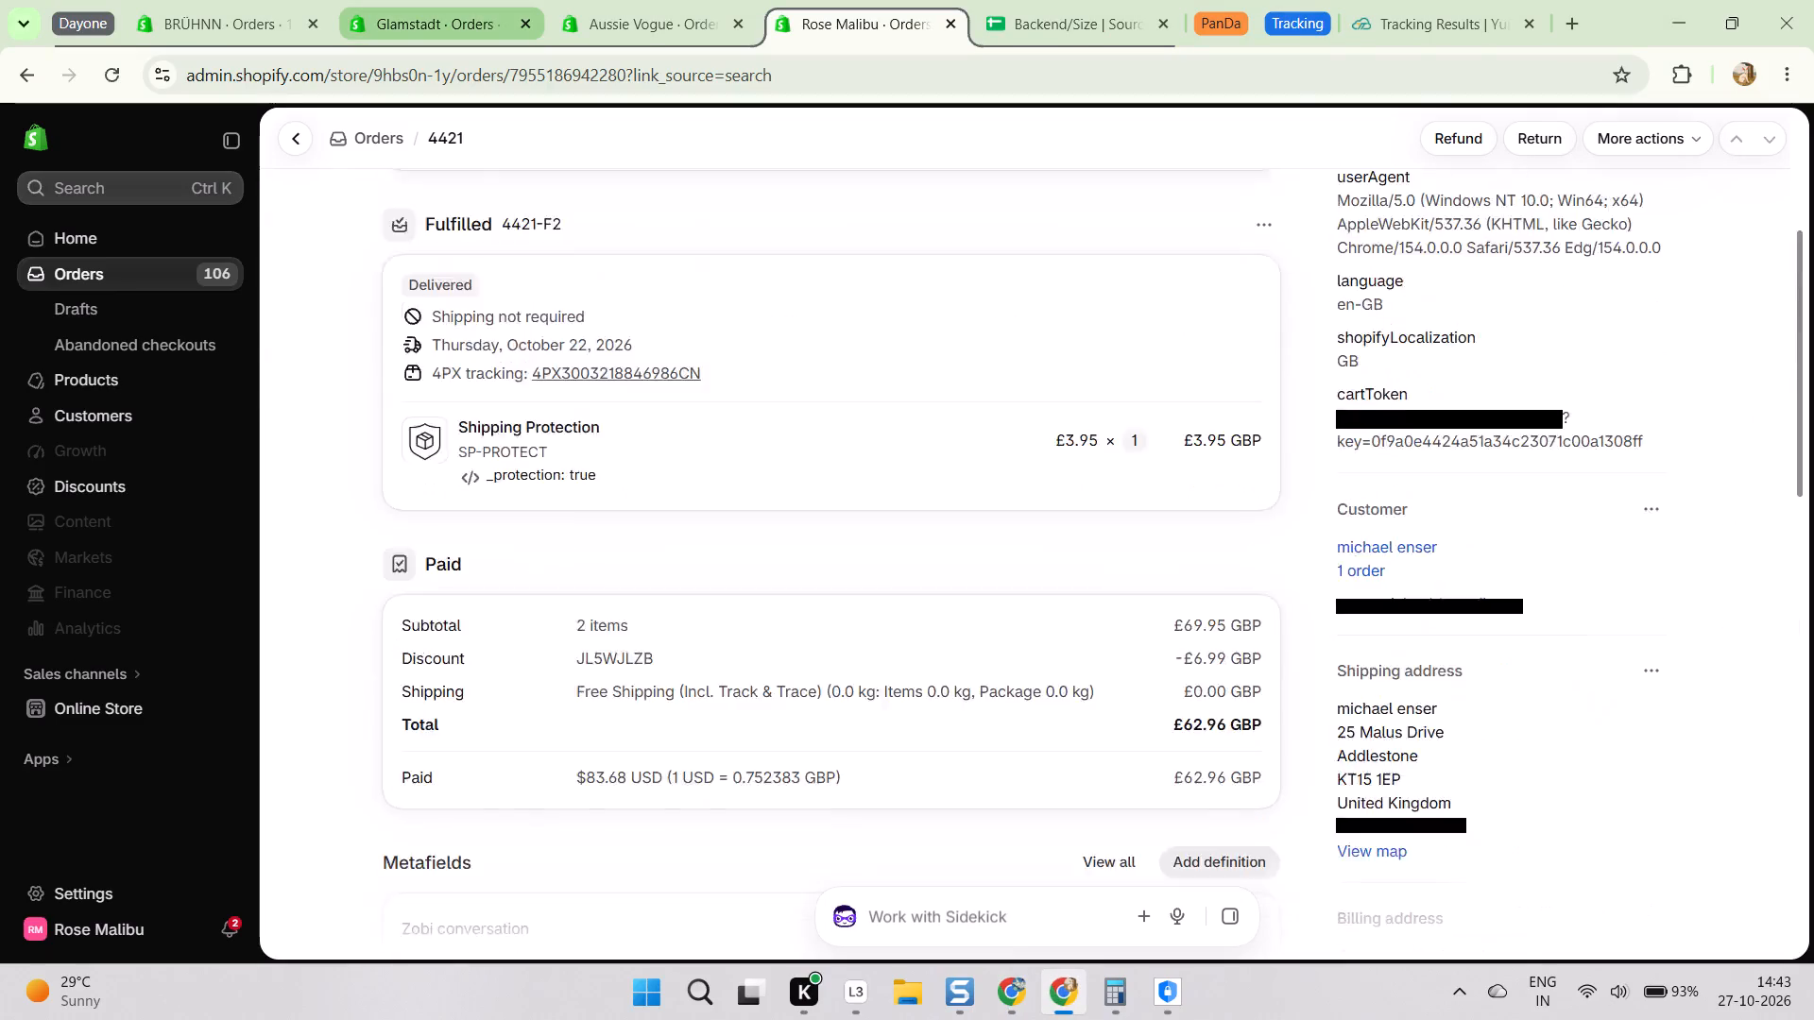
{"action": "scroll", "coordinate": [1089, 572], "scroll_direction": "down", "scroll_amount": 6}
{"action": "scroll", "coordinate": [1179, 545], "scroll_direction": "down", "scroll_amount": 4}
{"action": "scroll", "coordinate": [1444, 598], "scroll_direction": "up", "scroll_amount": 10}
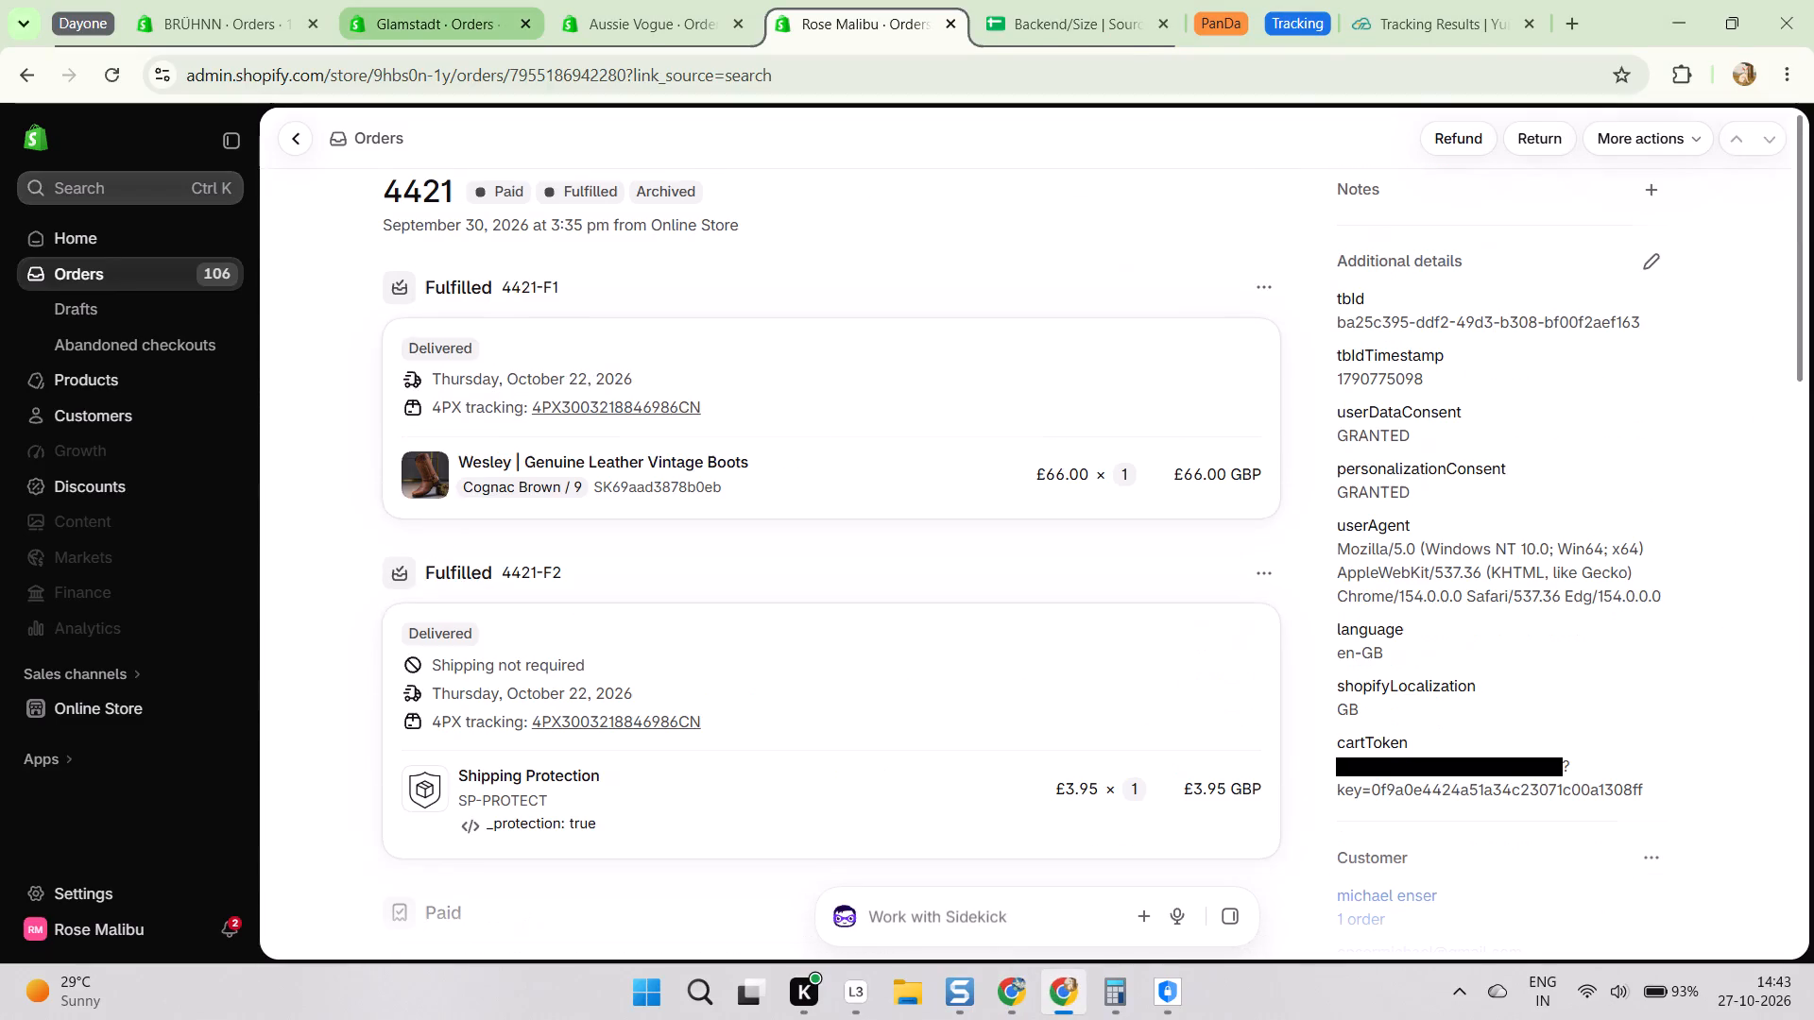
{"action": "scroll", "coordinate": [1442, 324], "scroll_direction": "up", "scroll_amount": 7}
{"action": "left_click", "coordinate": [1458, 136]}
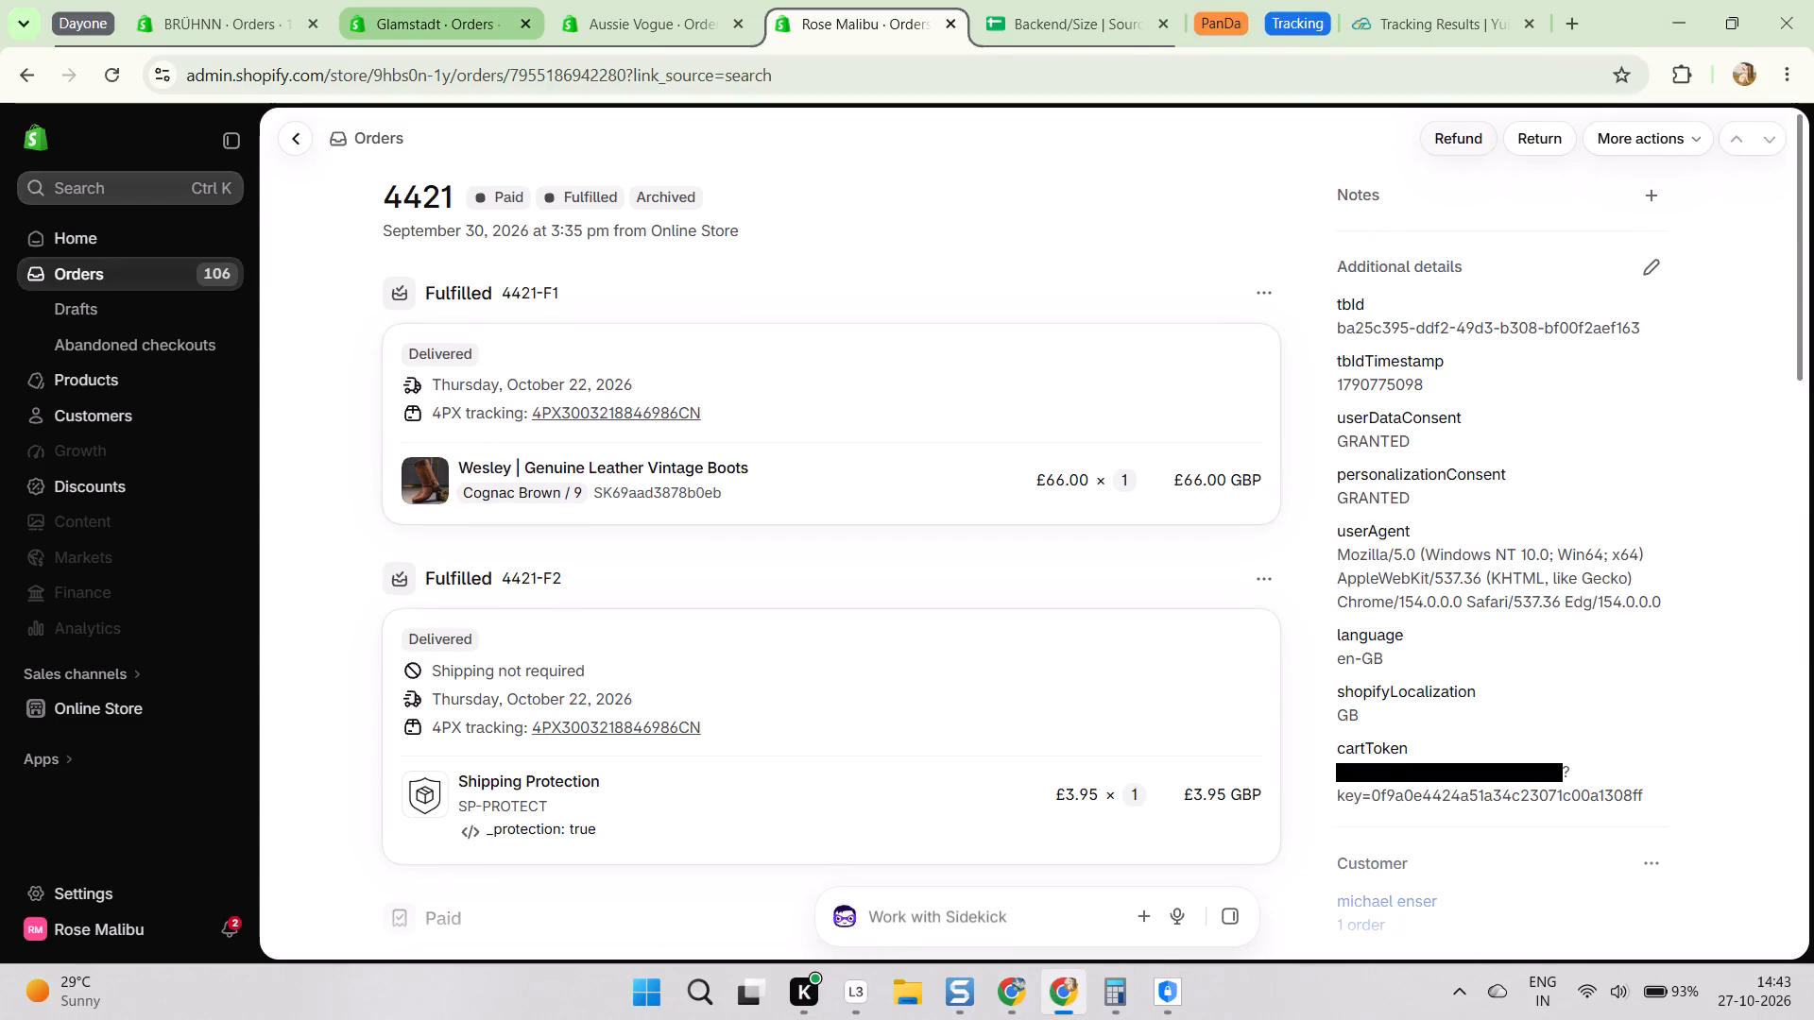
{"action": "scroll", "coordinate": [514, 715], "scroll_direction": "down", "scroll_amount": 2}
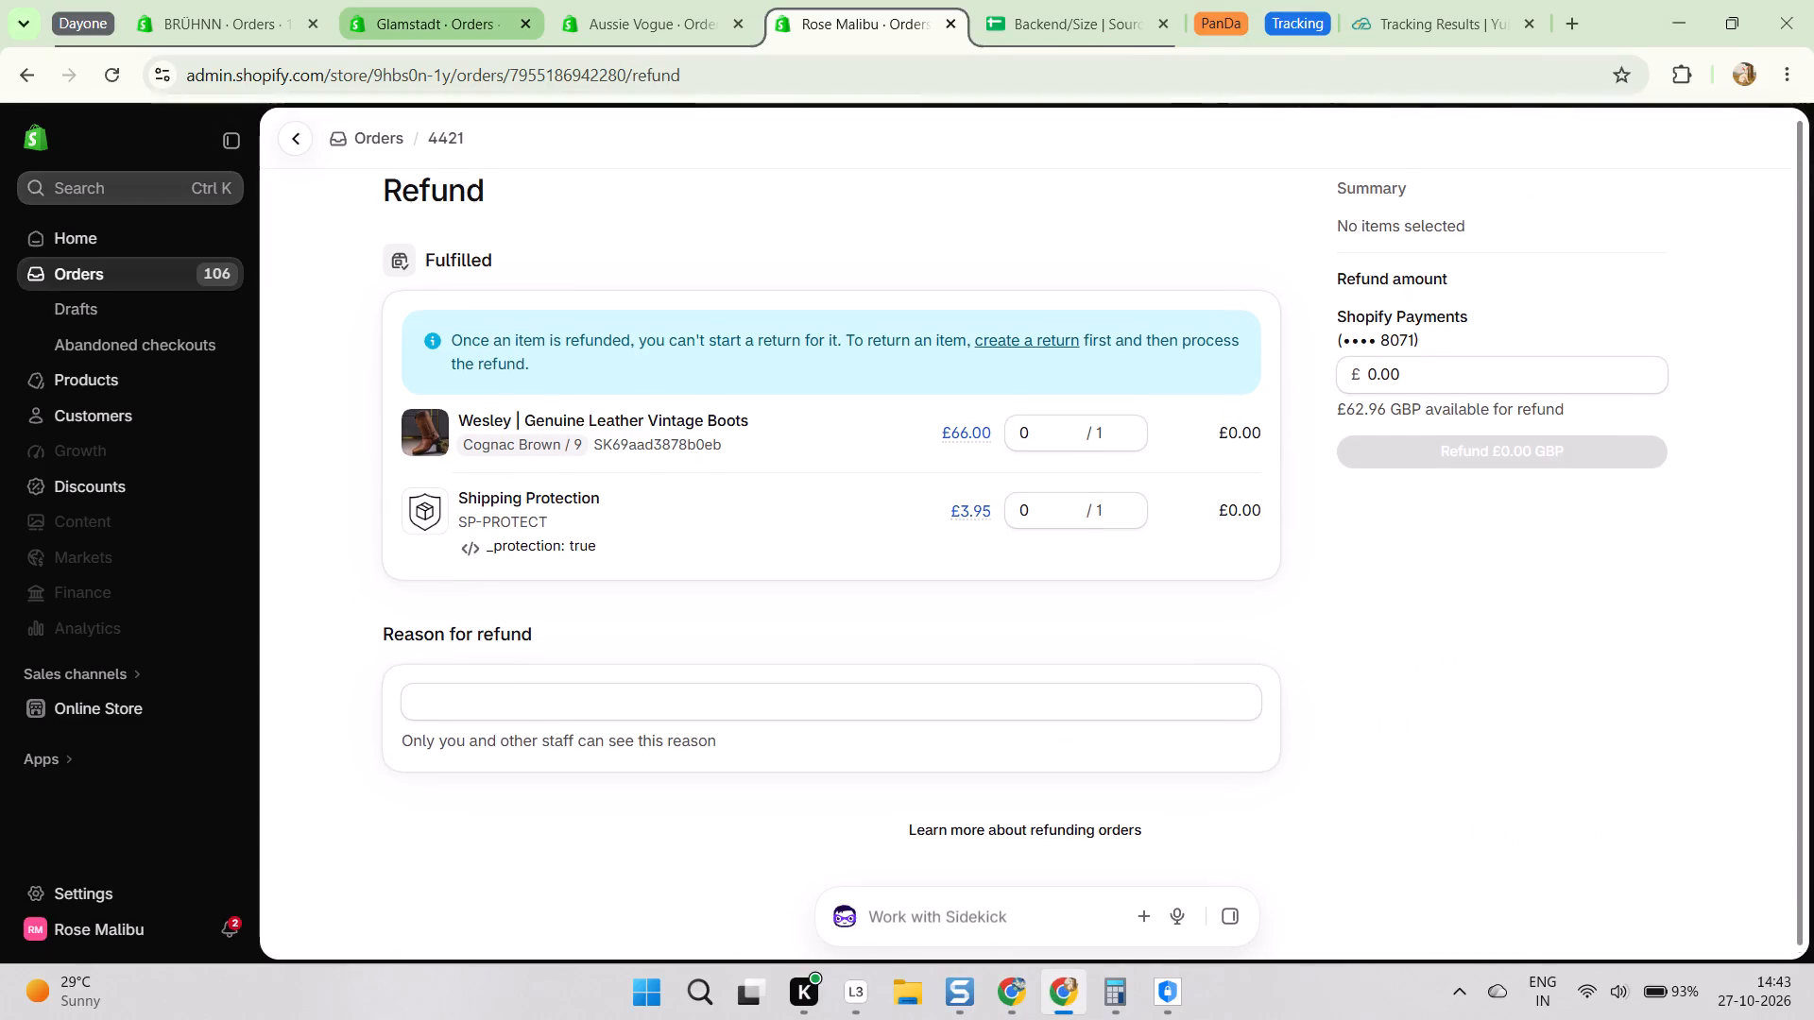
{"action": "left_click", "coordinate": [600, 681]}
{"action": "type", "text": "cx accept 15% pr"}
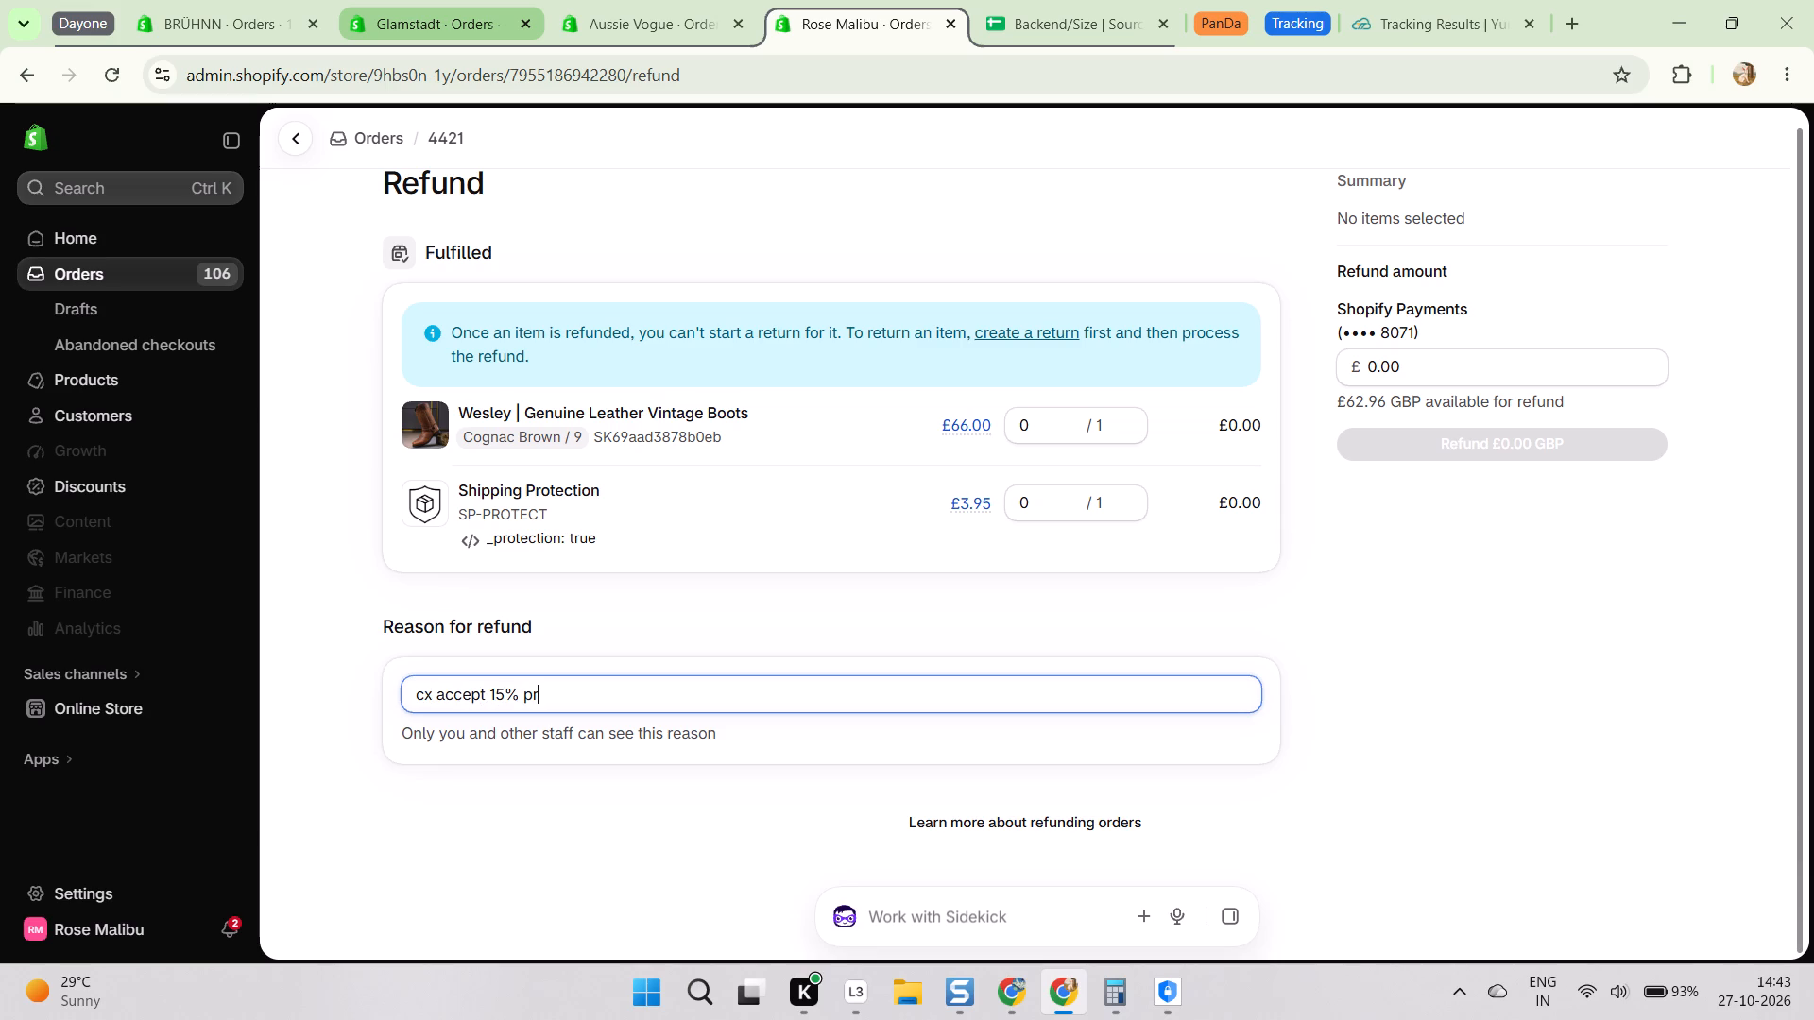
{"action": "double_click", "coordinate": [1375, 359]}
{"action": "type", "text": "9.44"}
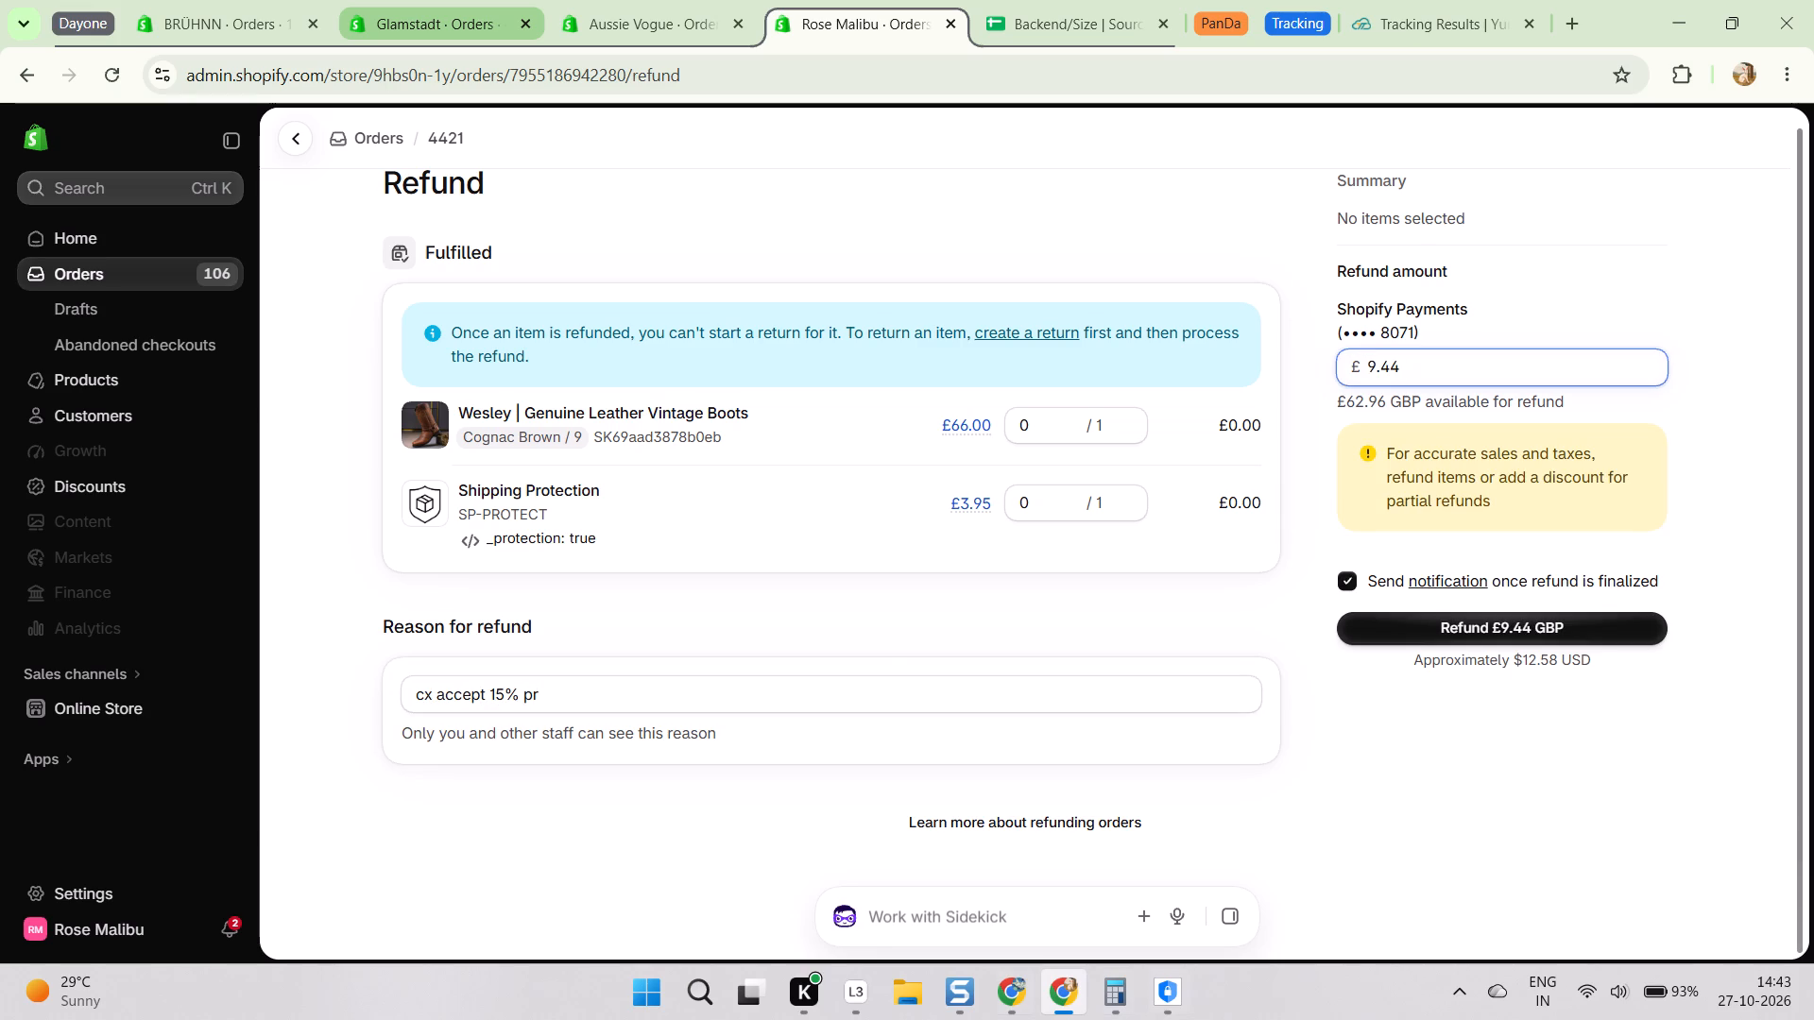
Issue the £9.44 refund on order 4421 and check the order timeline.
{"action": "left_click", "coordinate": [1010, 985]}
{"action": "key", "text": "alt+Tab"}
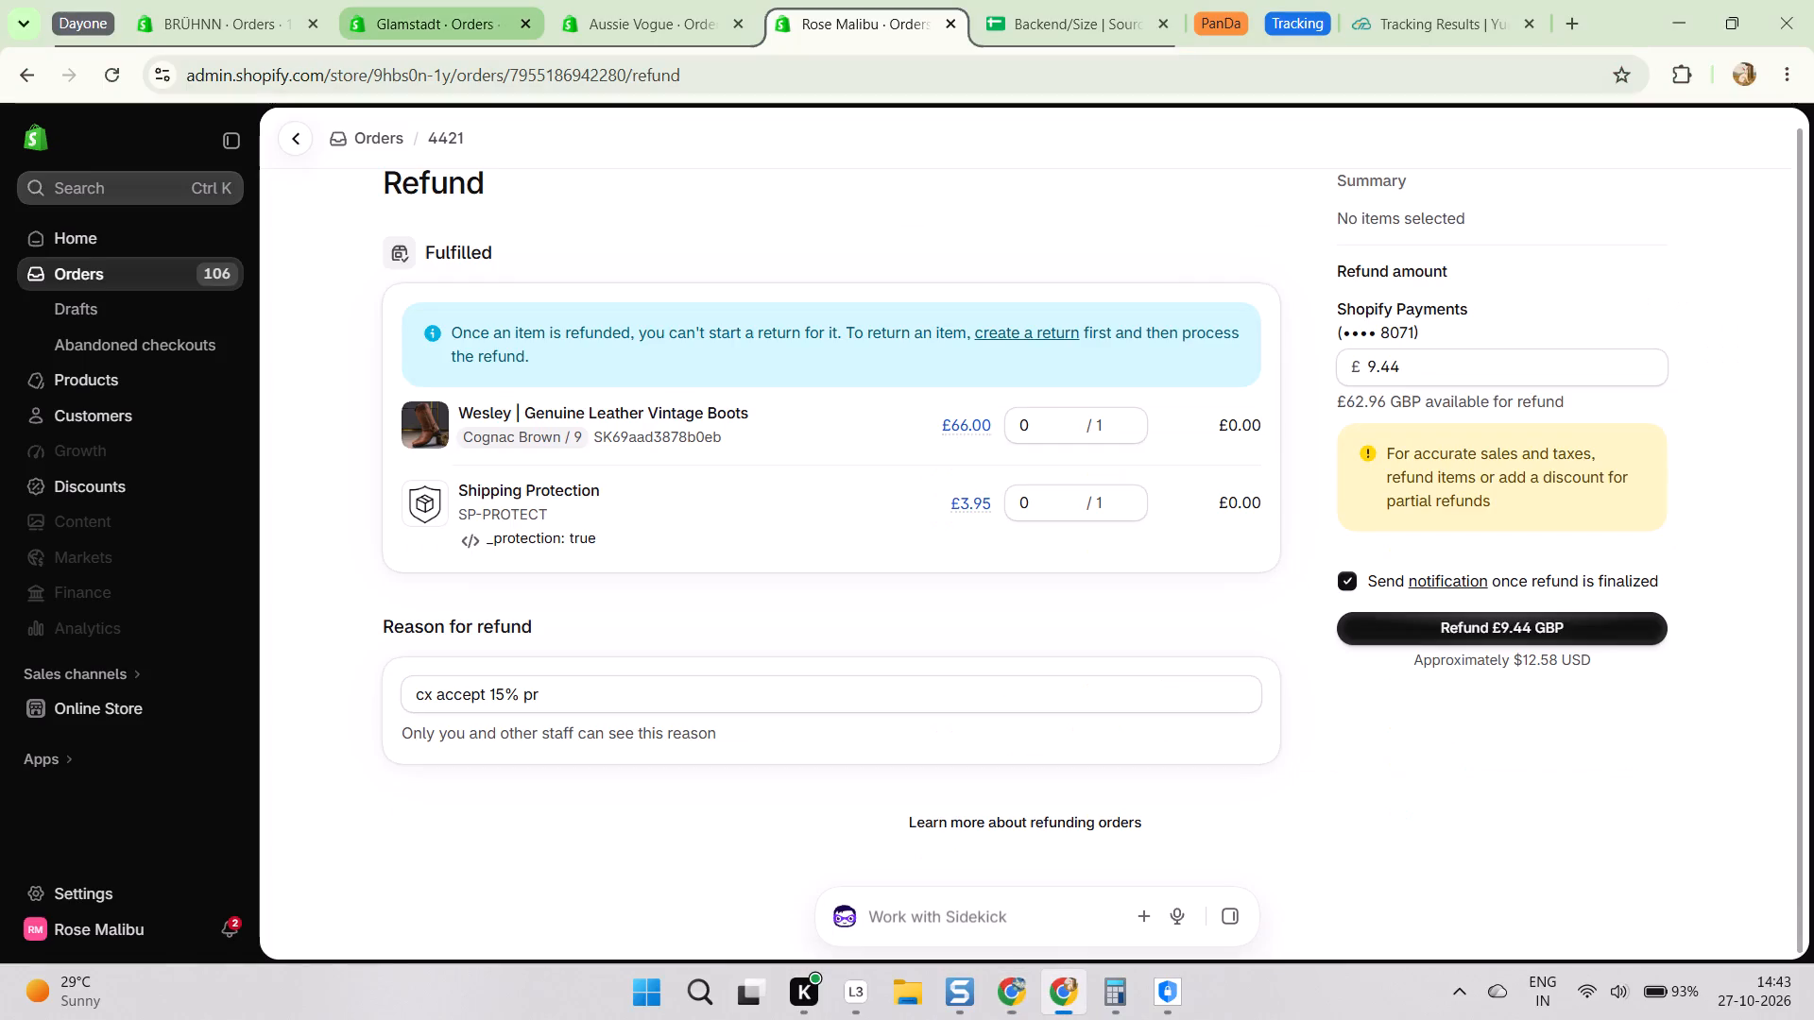
{"action": "left_click", "coordinate": [1520, 642]}
{"action": "left_click", "coordinate": [1530, 631]}
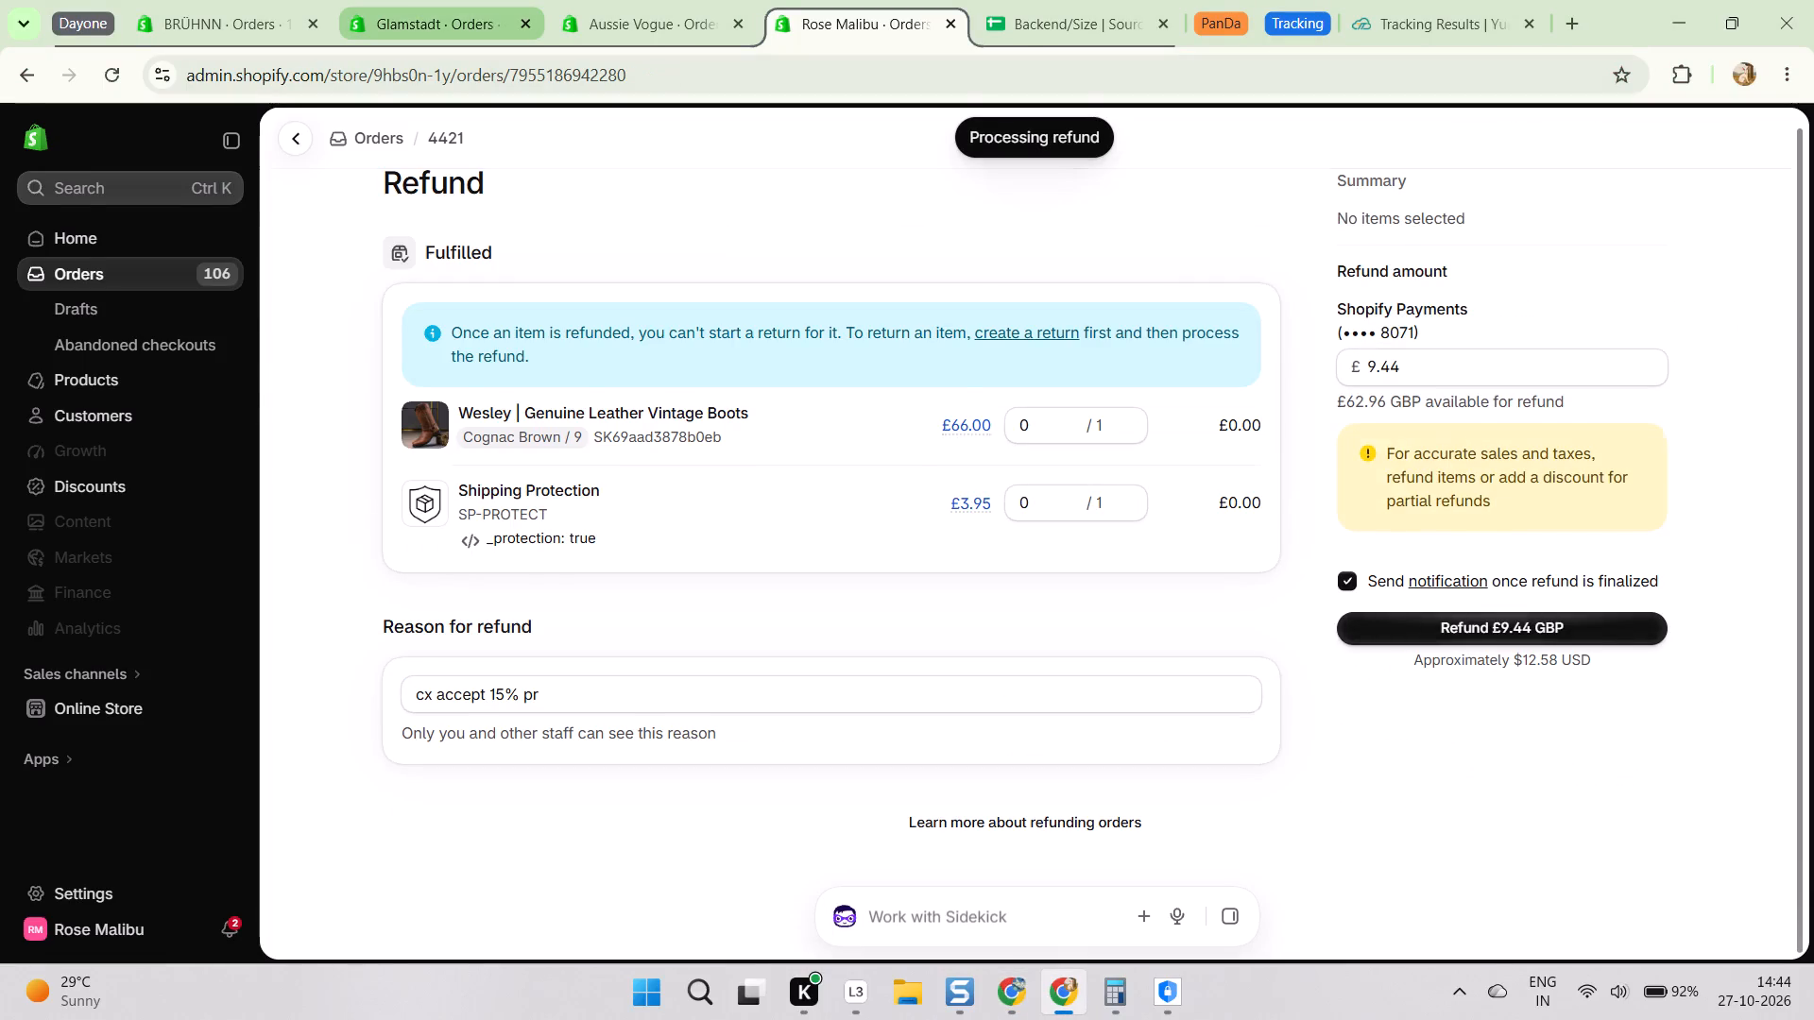
{"action": "scroll", "coordinate": [984, 396], "scroll_direction": "down", "scroll_amount": 7}
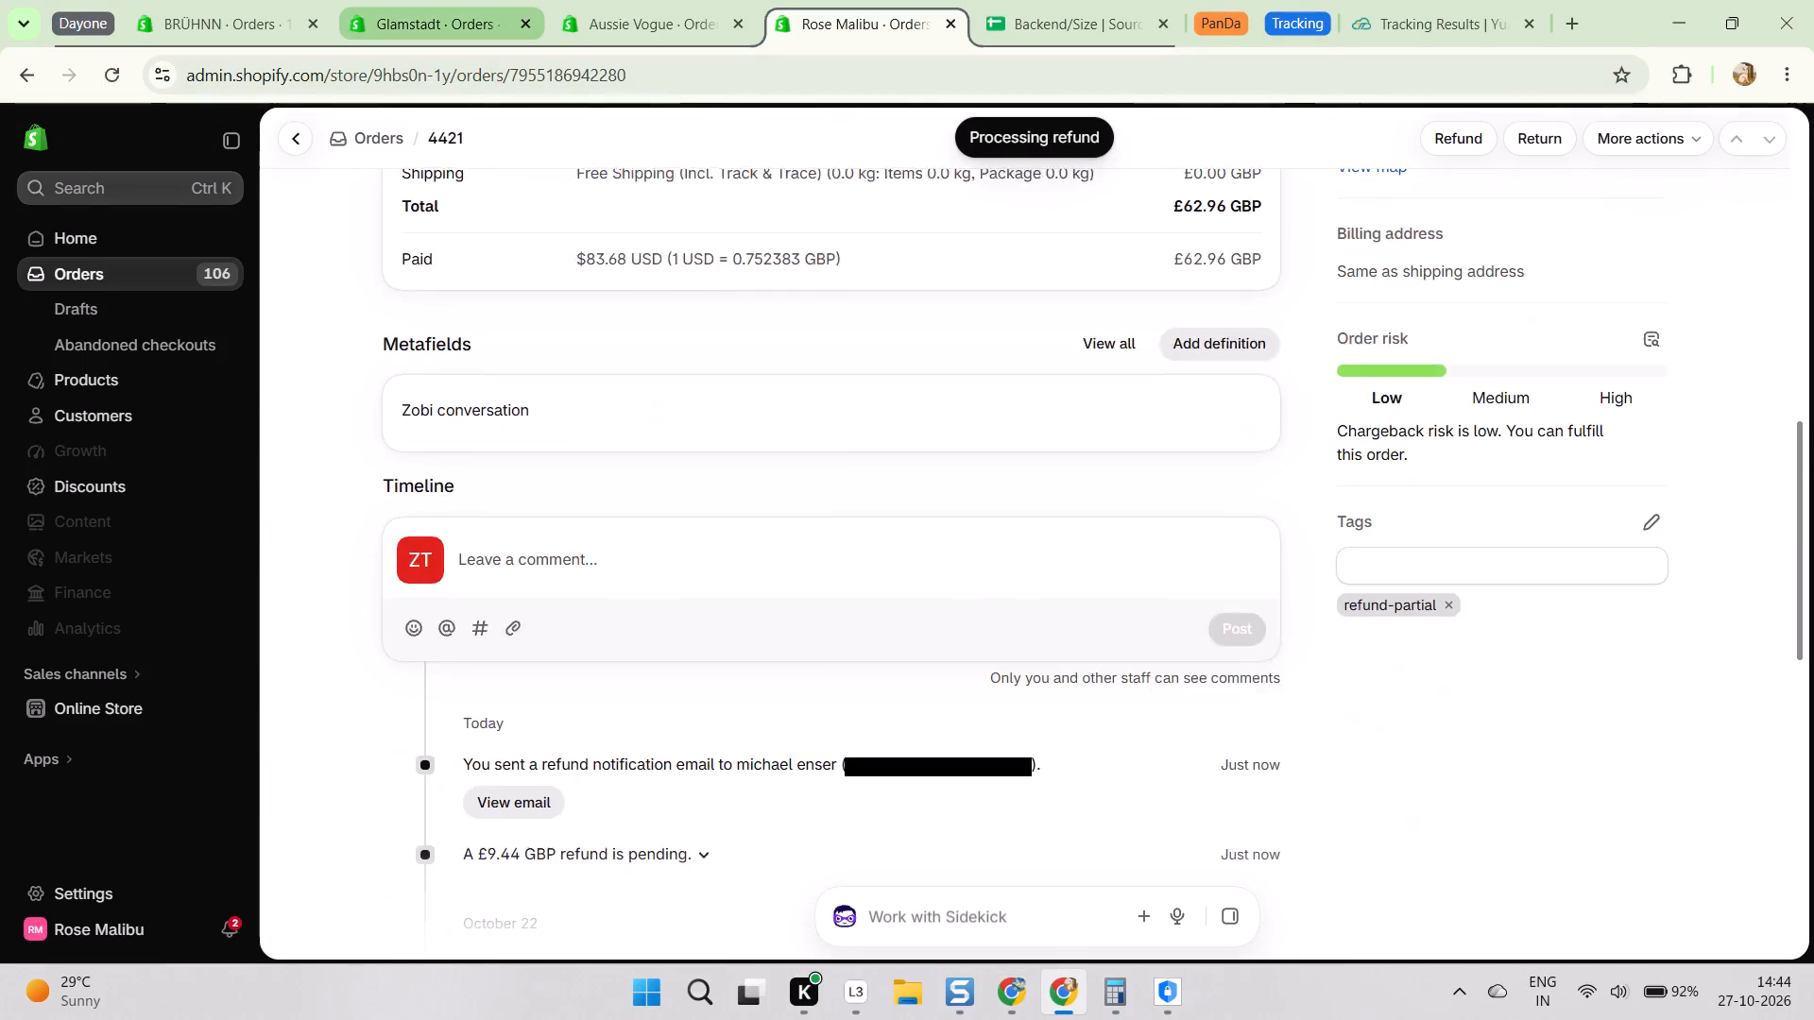
{"action": "key", "text": "alt+Tab"}
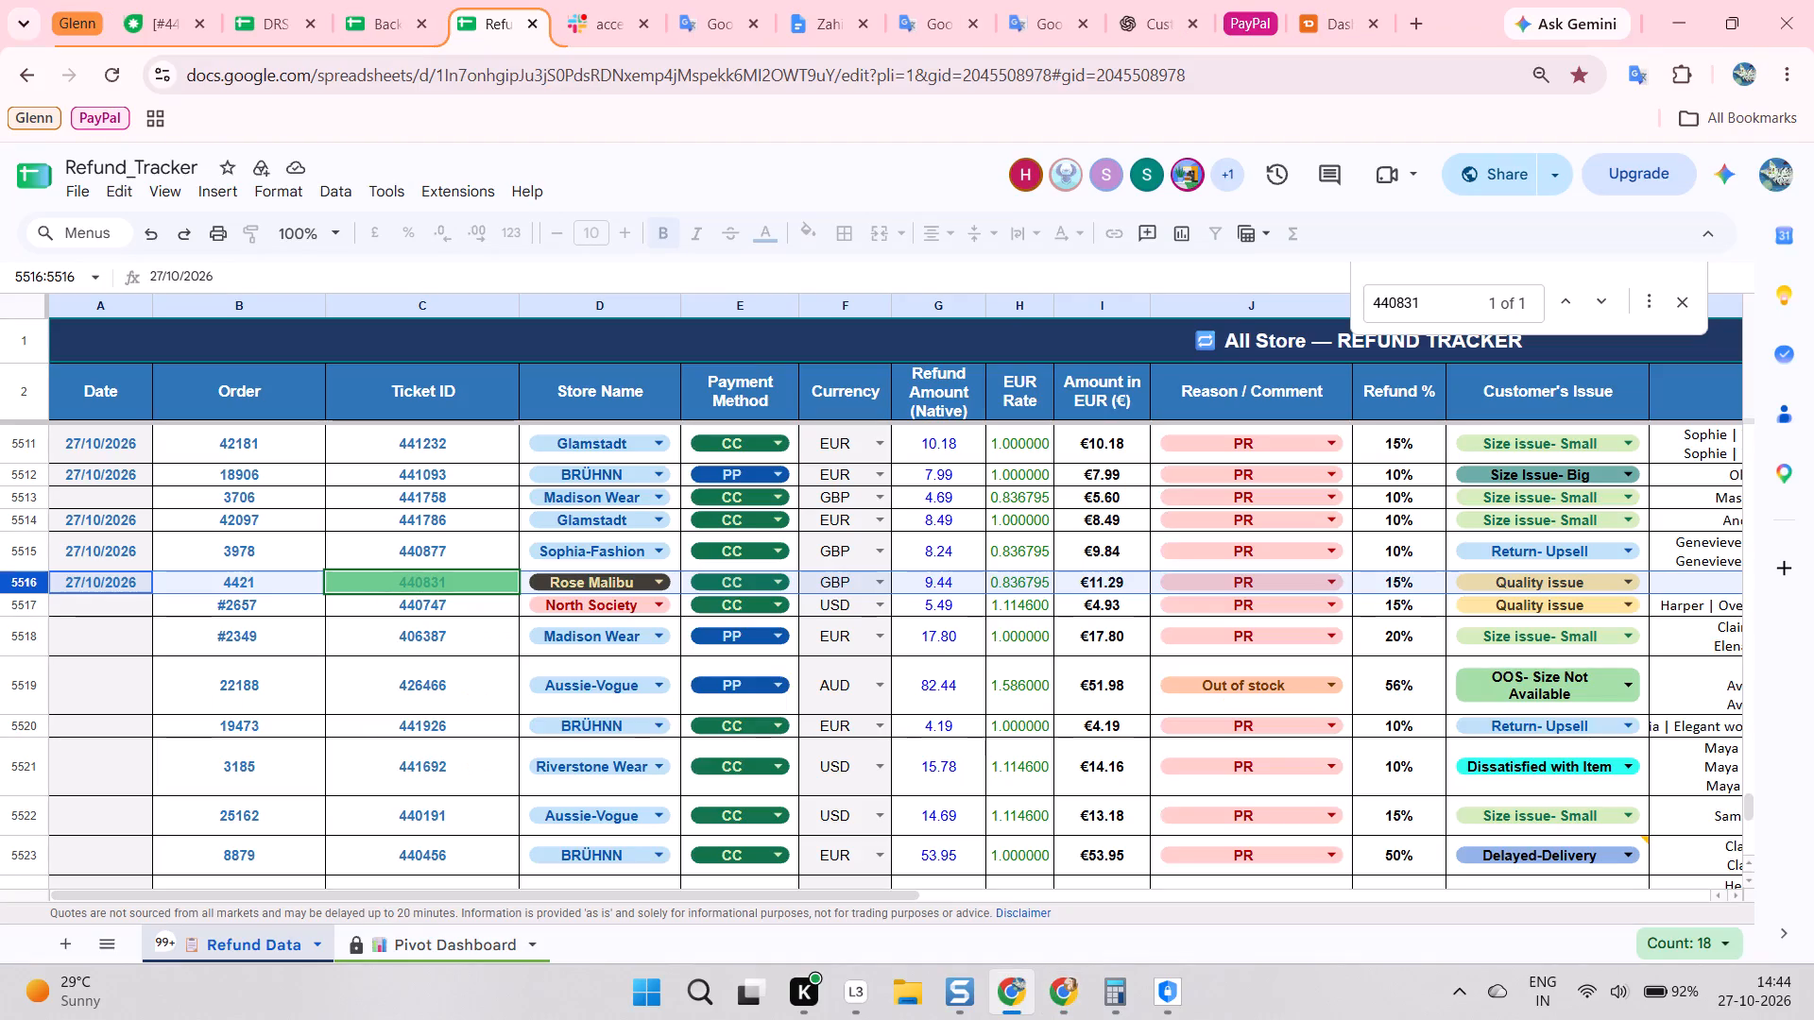
{"action": "left_click", "coordinate": [185, 0]}
{"action": "left_click", "coordinate": [625, 515]}
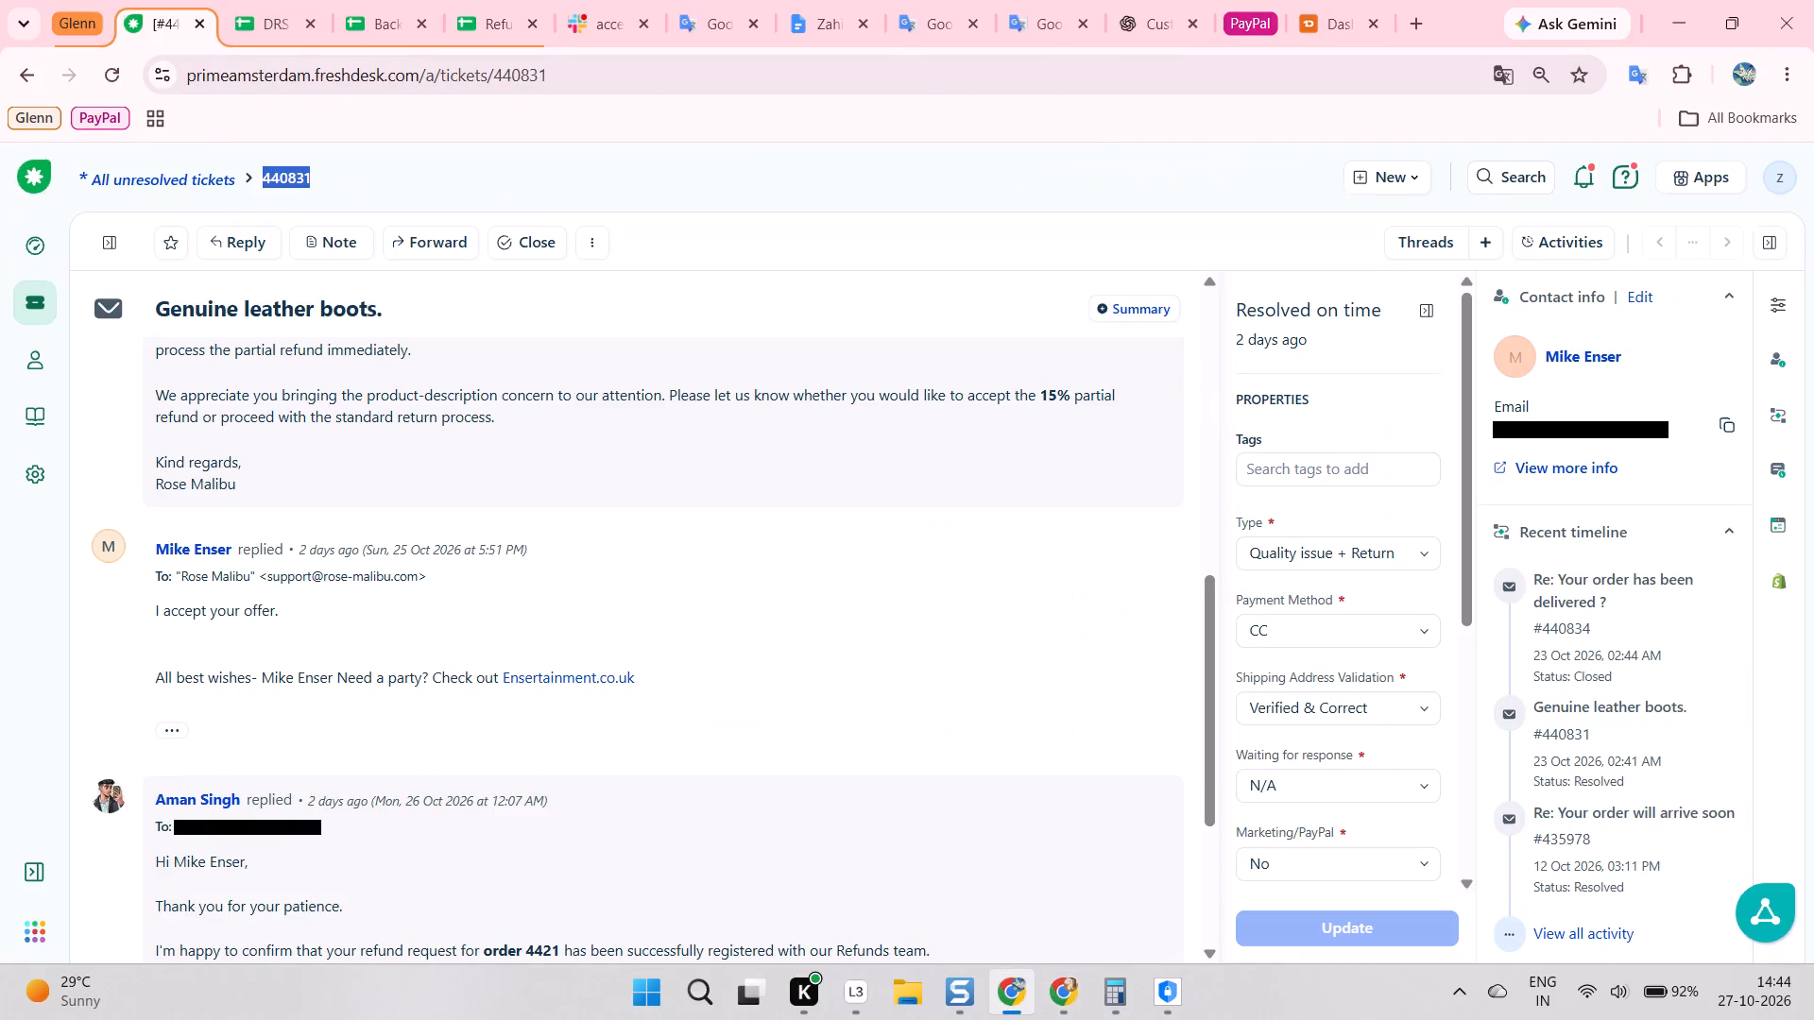
{"action": "scroll", "coordinate": [642, 552], "scroll_direction": "down", "scroll_amount": 7}
{"action": "key", "text": "alt+Tab"}
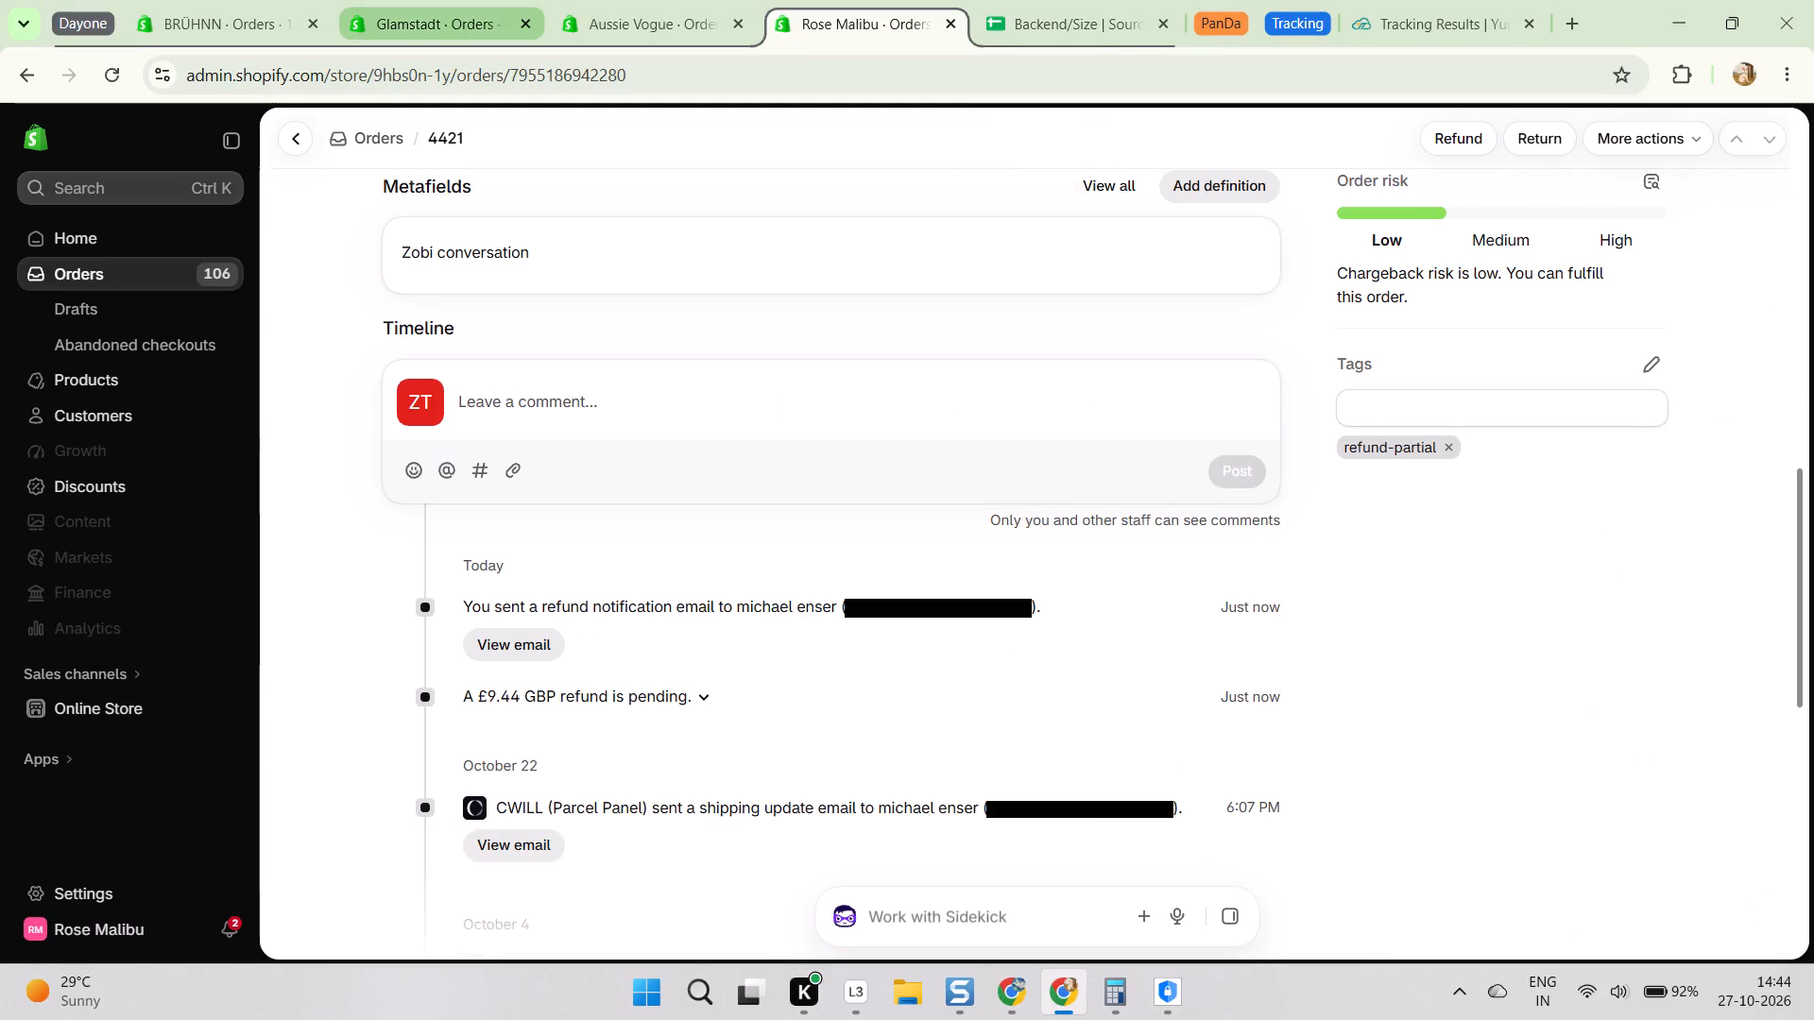
{"action": "scroll", "coordinate": [644, 351], "scroll_direction": "up", "scroll_amount": 12}
{"action": "left_click", "coordinate": [763, 229]}
{"action": "key", "text": "alt+Tab"}
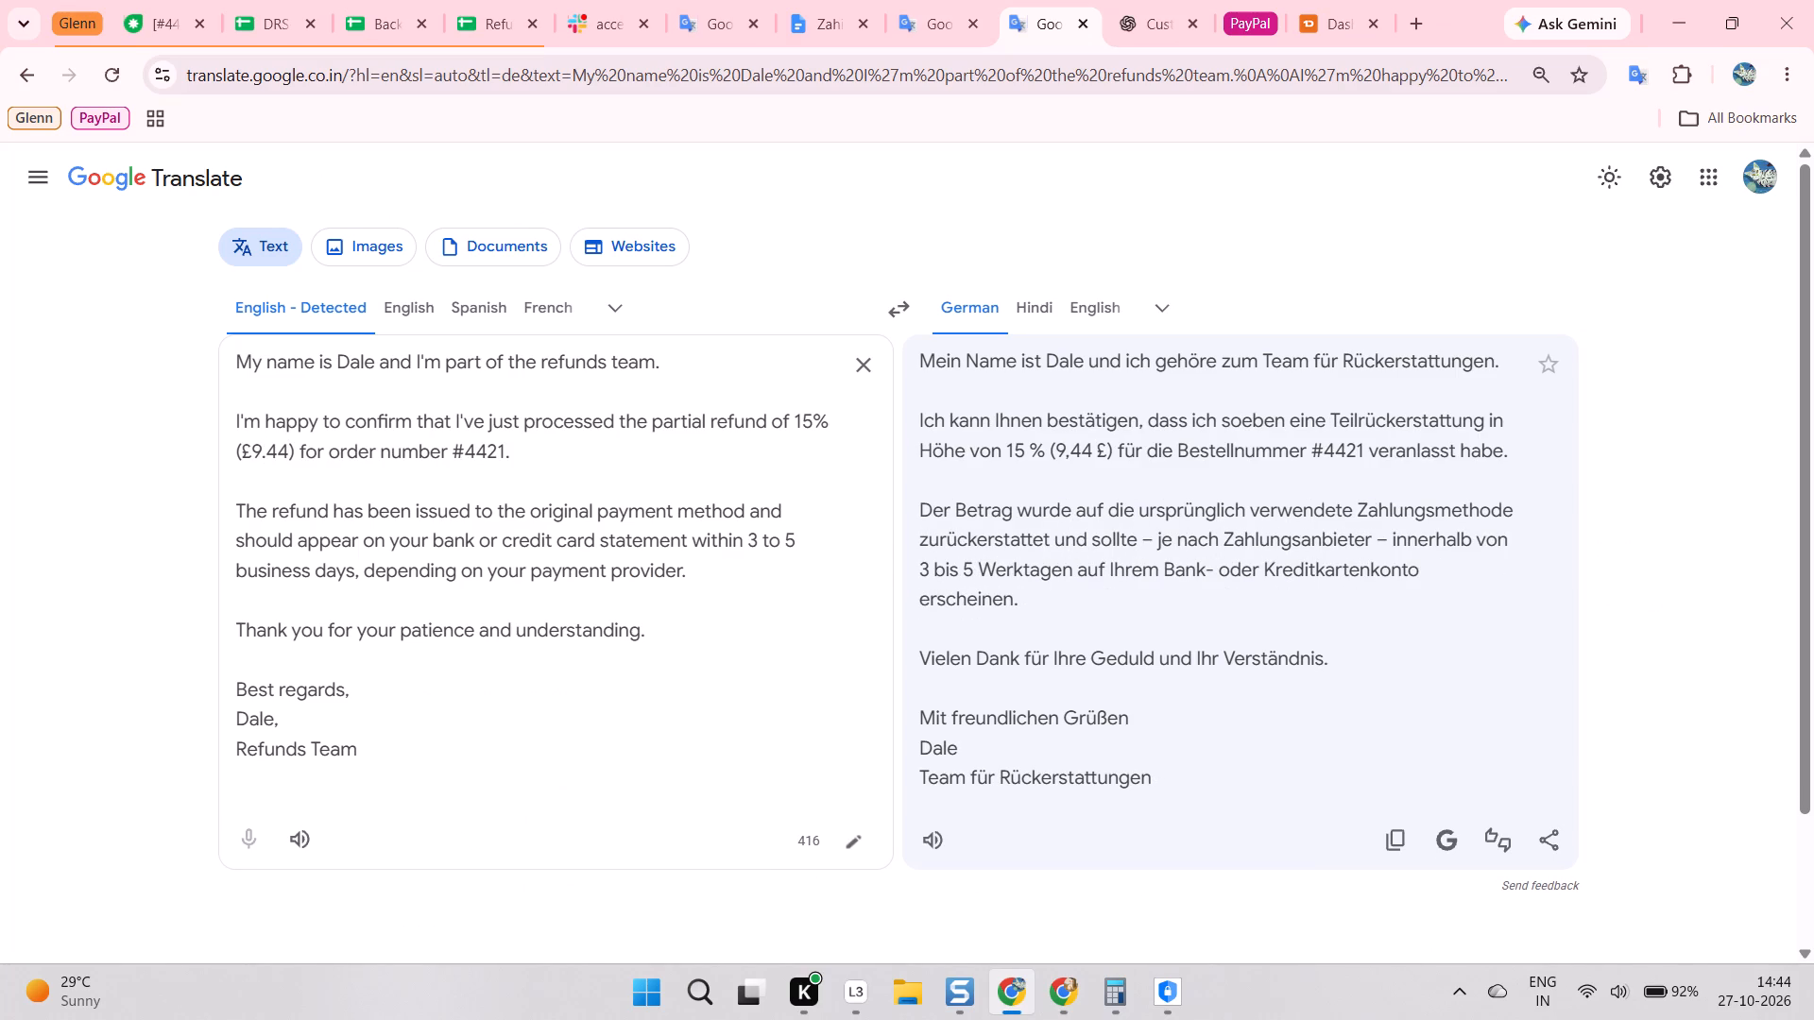
{"action": "left_click", "coordinate": [232, 0]}
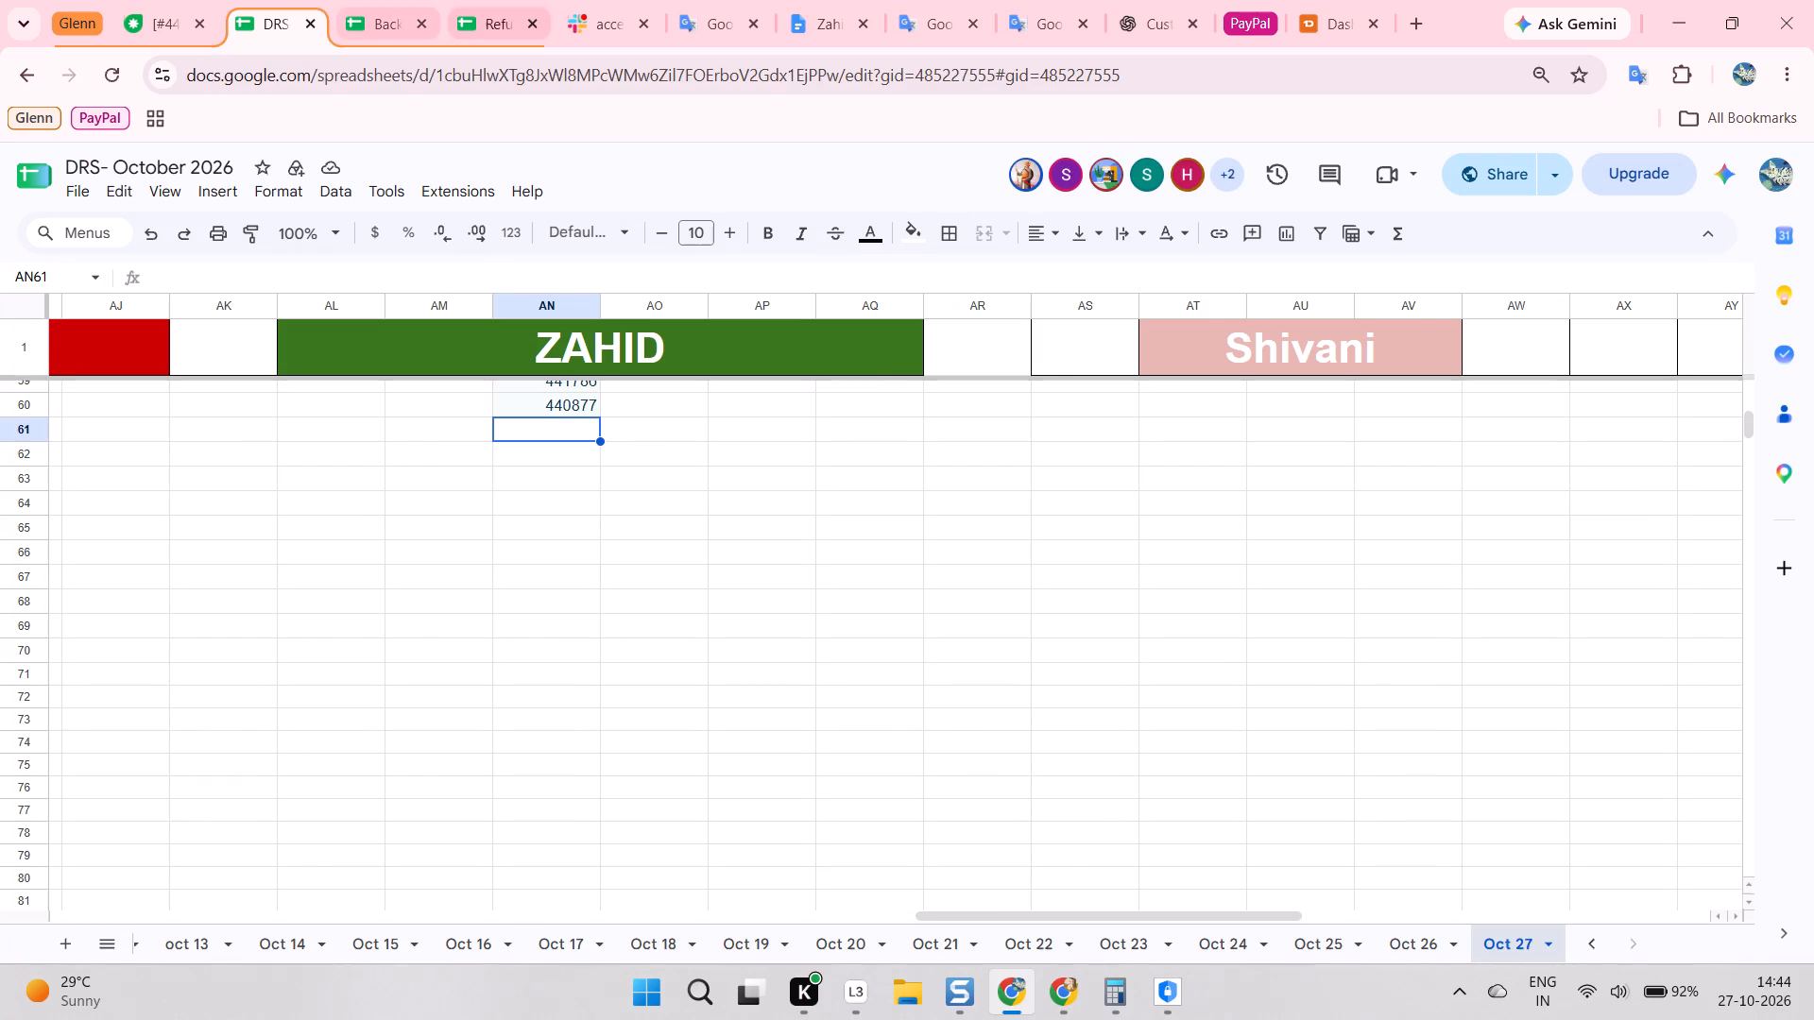
{"action": "left_click", "coordinate": [505, 0]}
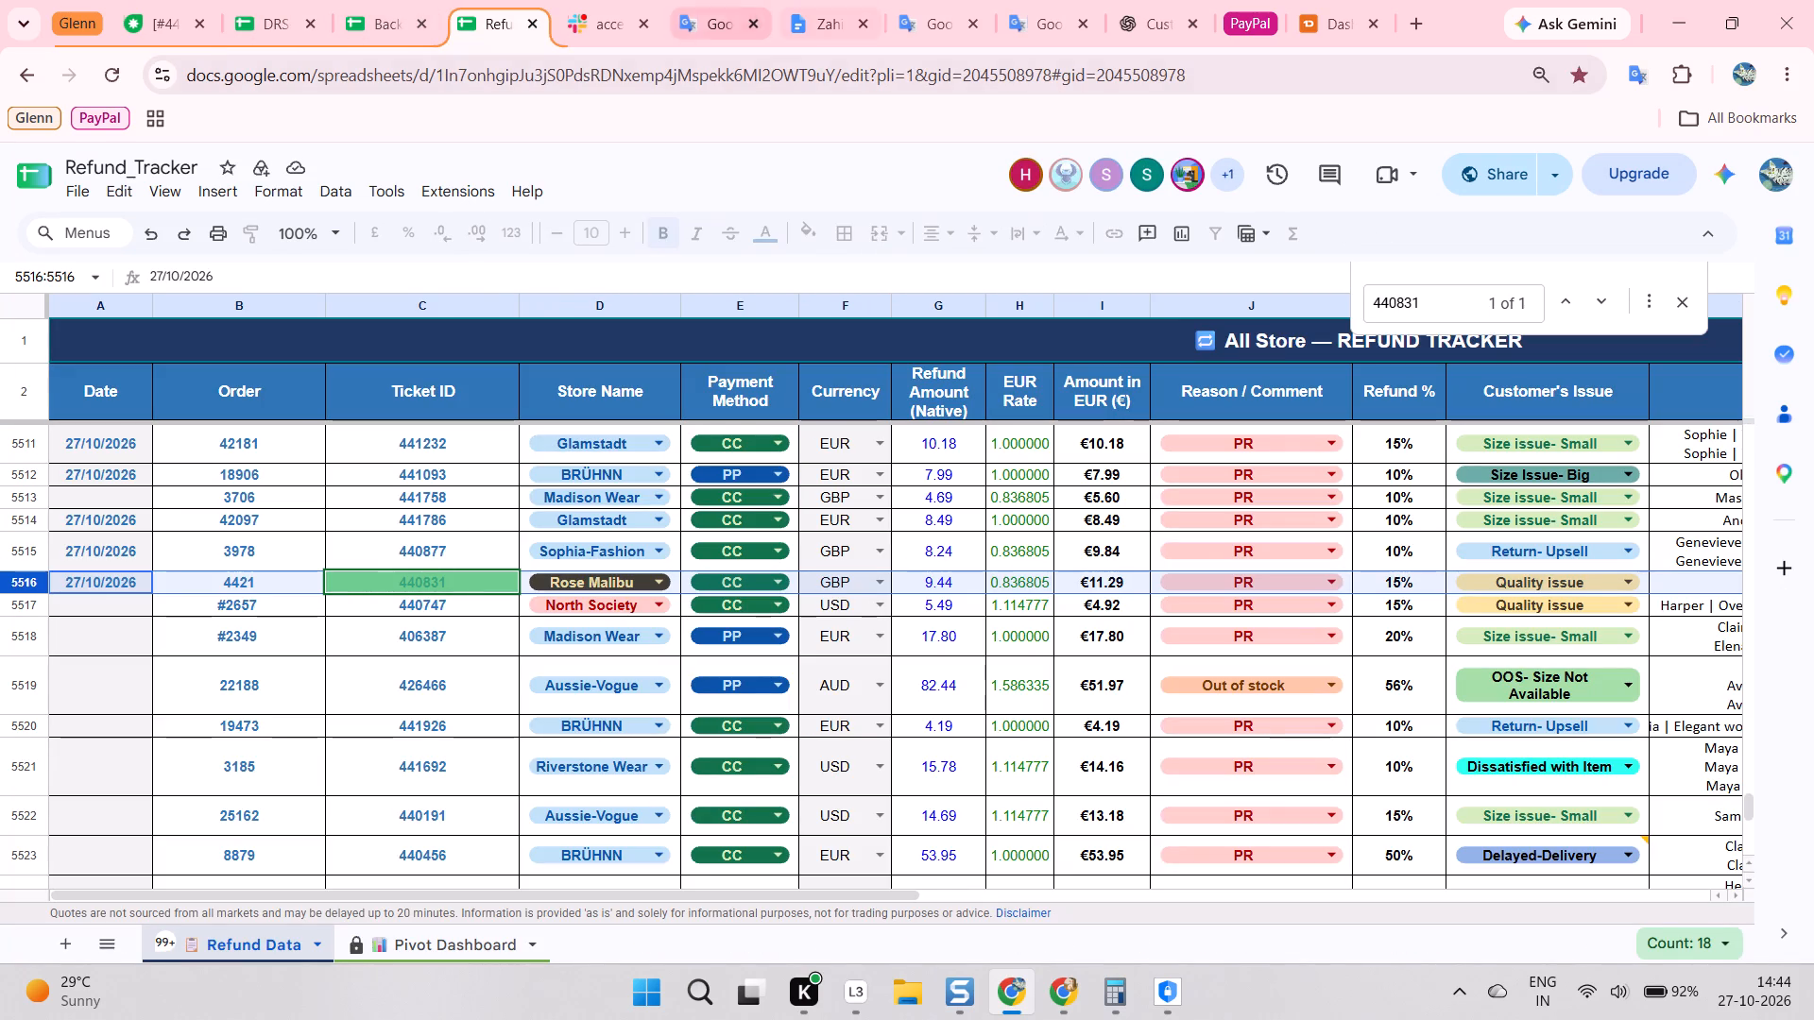
{"action": "left_click", "coordinate": [1028, 0]}
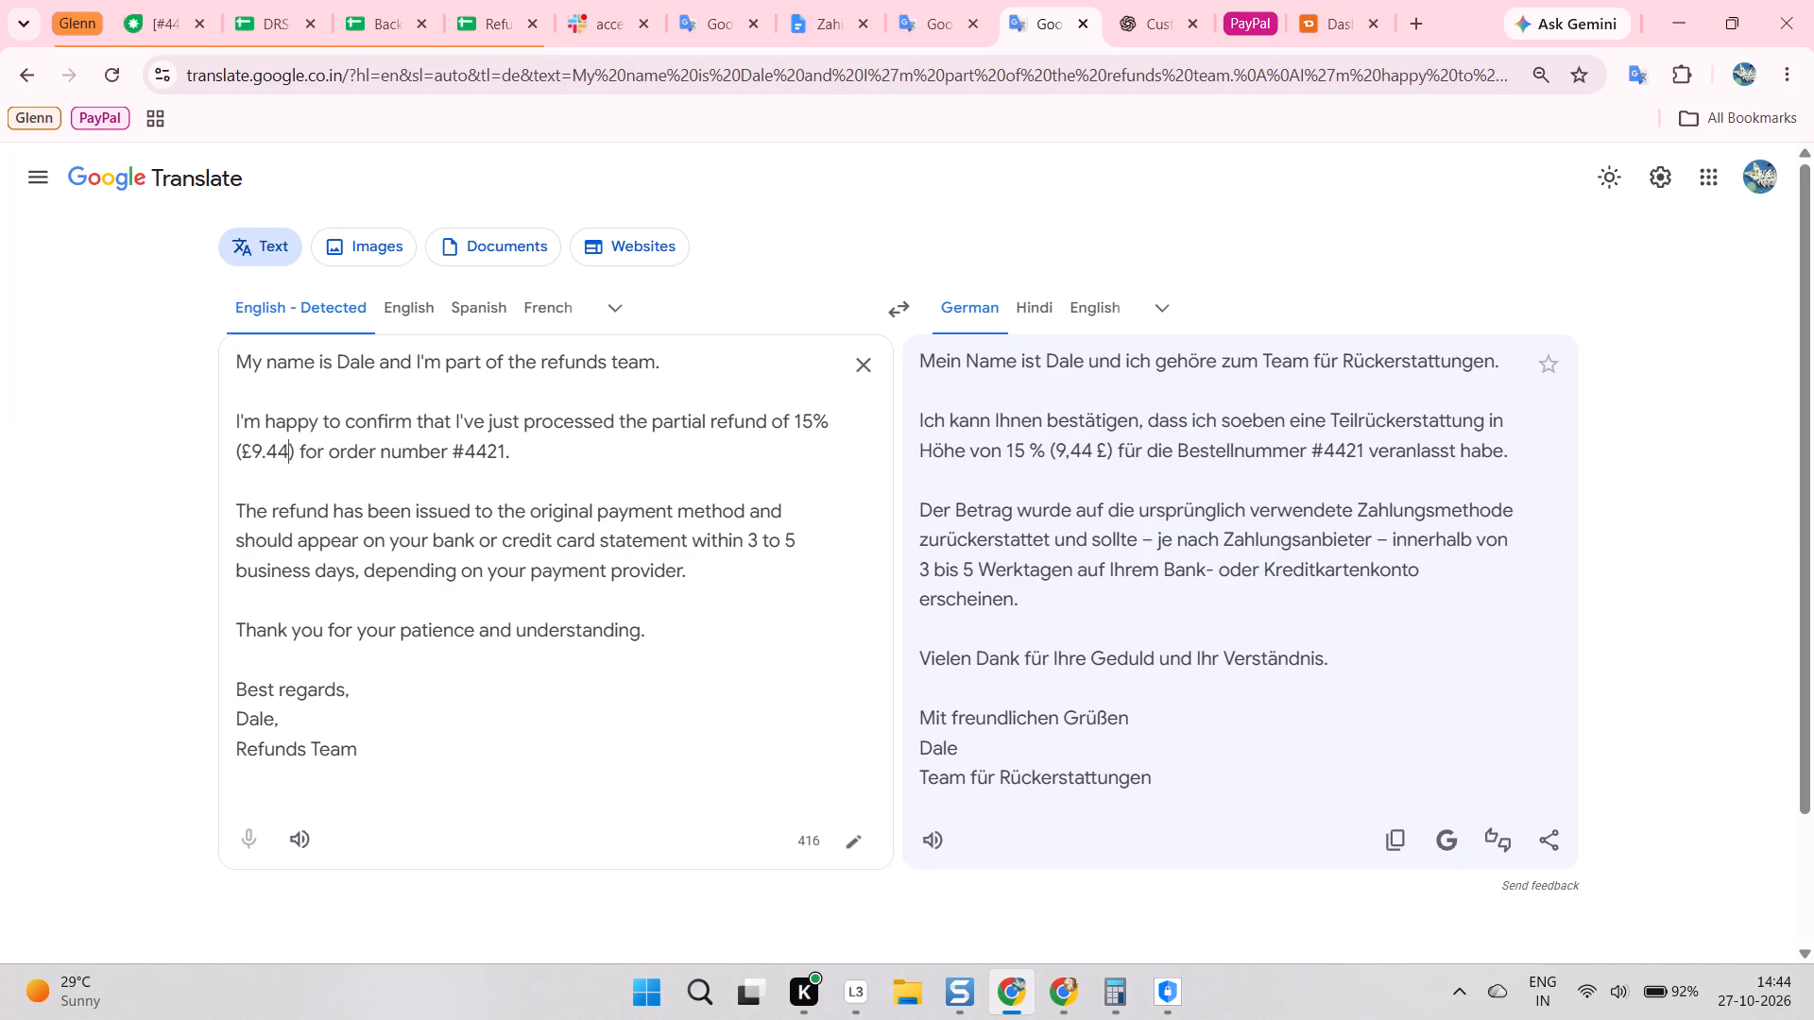
{"action": "key", "text": "alt+Tab"}
{"action": "scroll", "coordinate": [1267, 486], "scroll_direction": "down", "scroll_amount": 6}
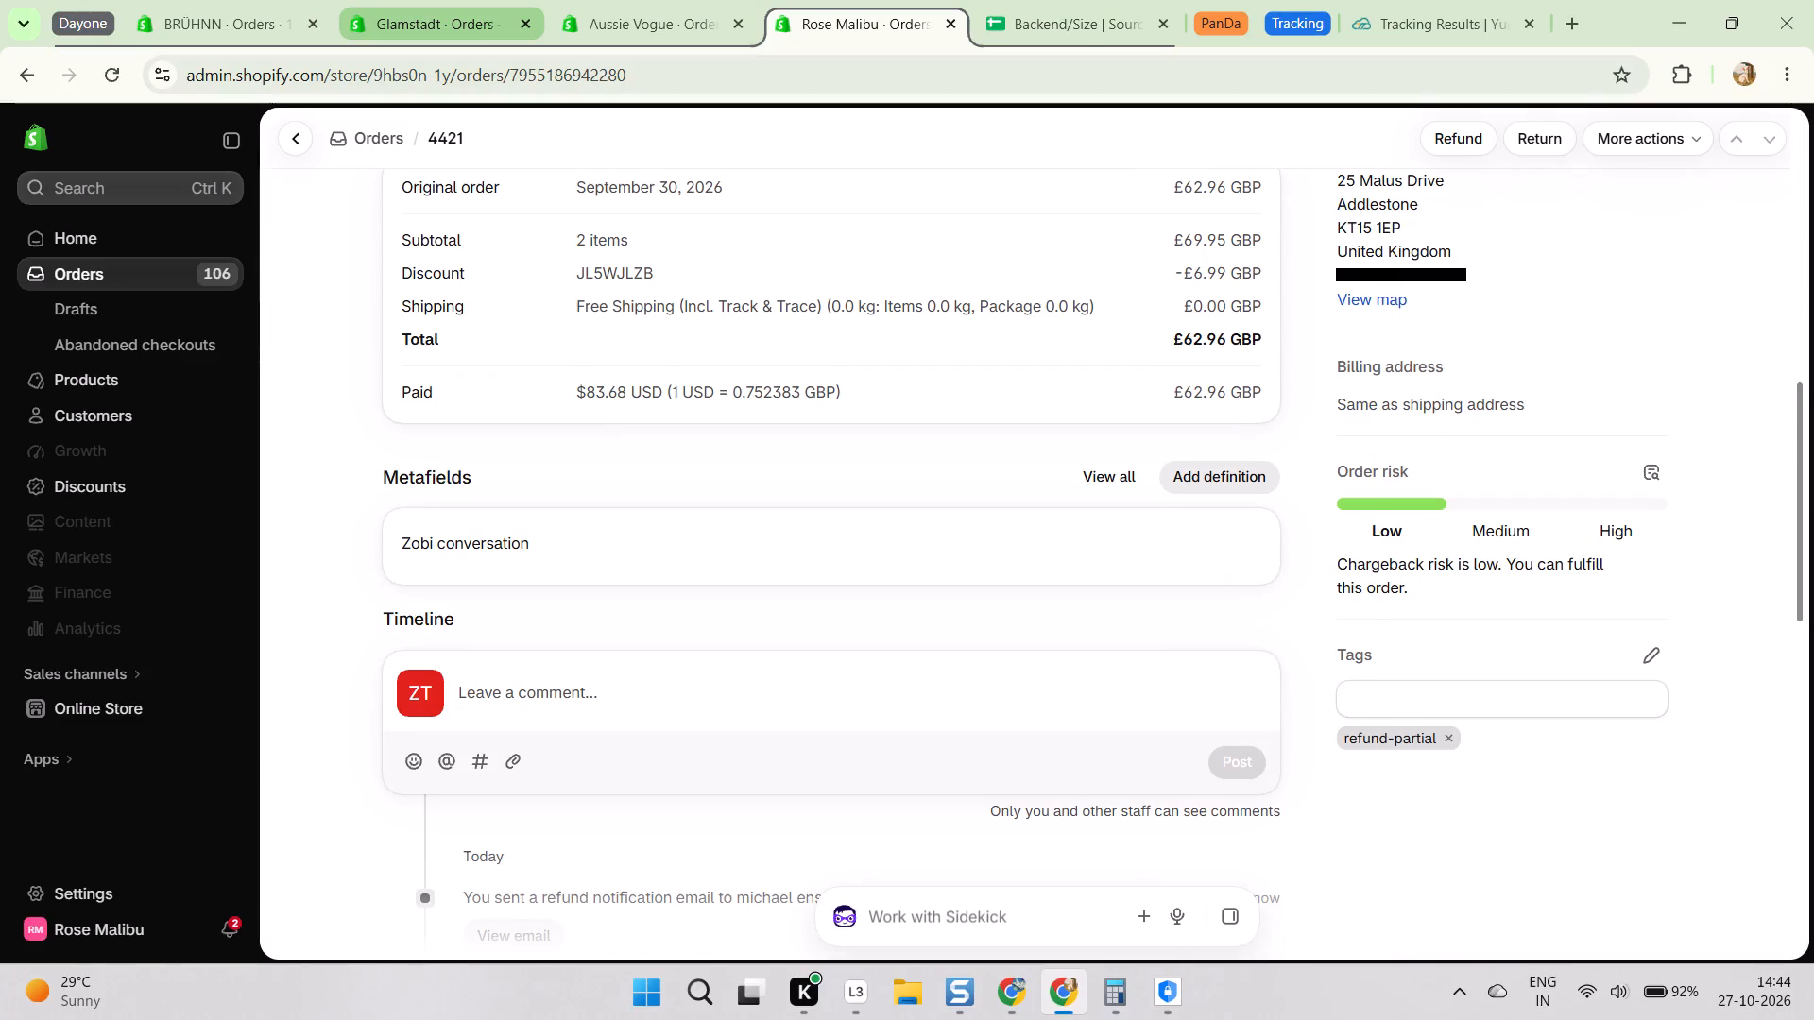
{"action": "key", "text": "alt+Tab"}
{"action": "left_click", "coordinate": [554, 481]}
{"action": "key", "text": "ctrl+a"}
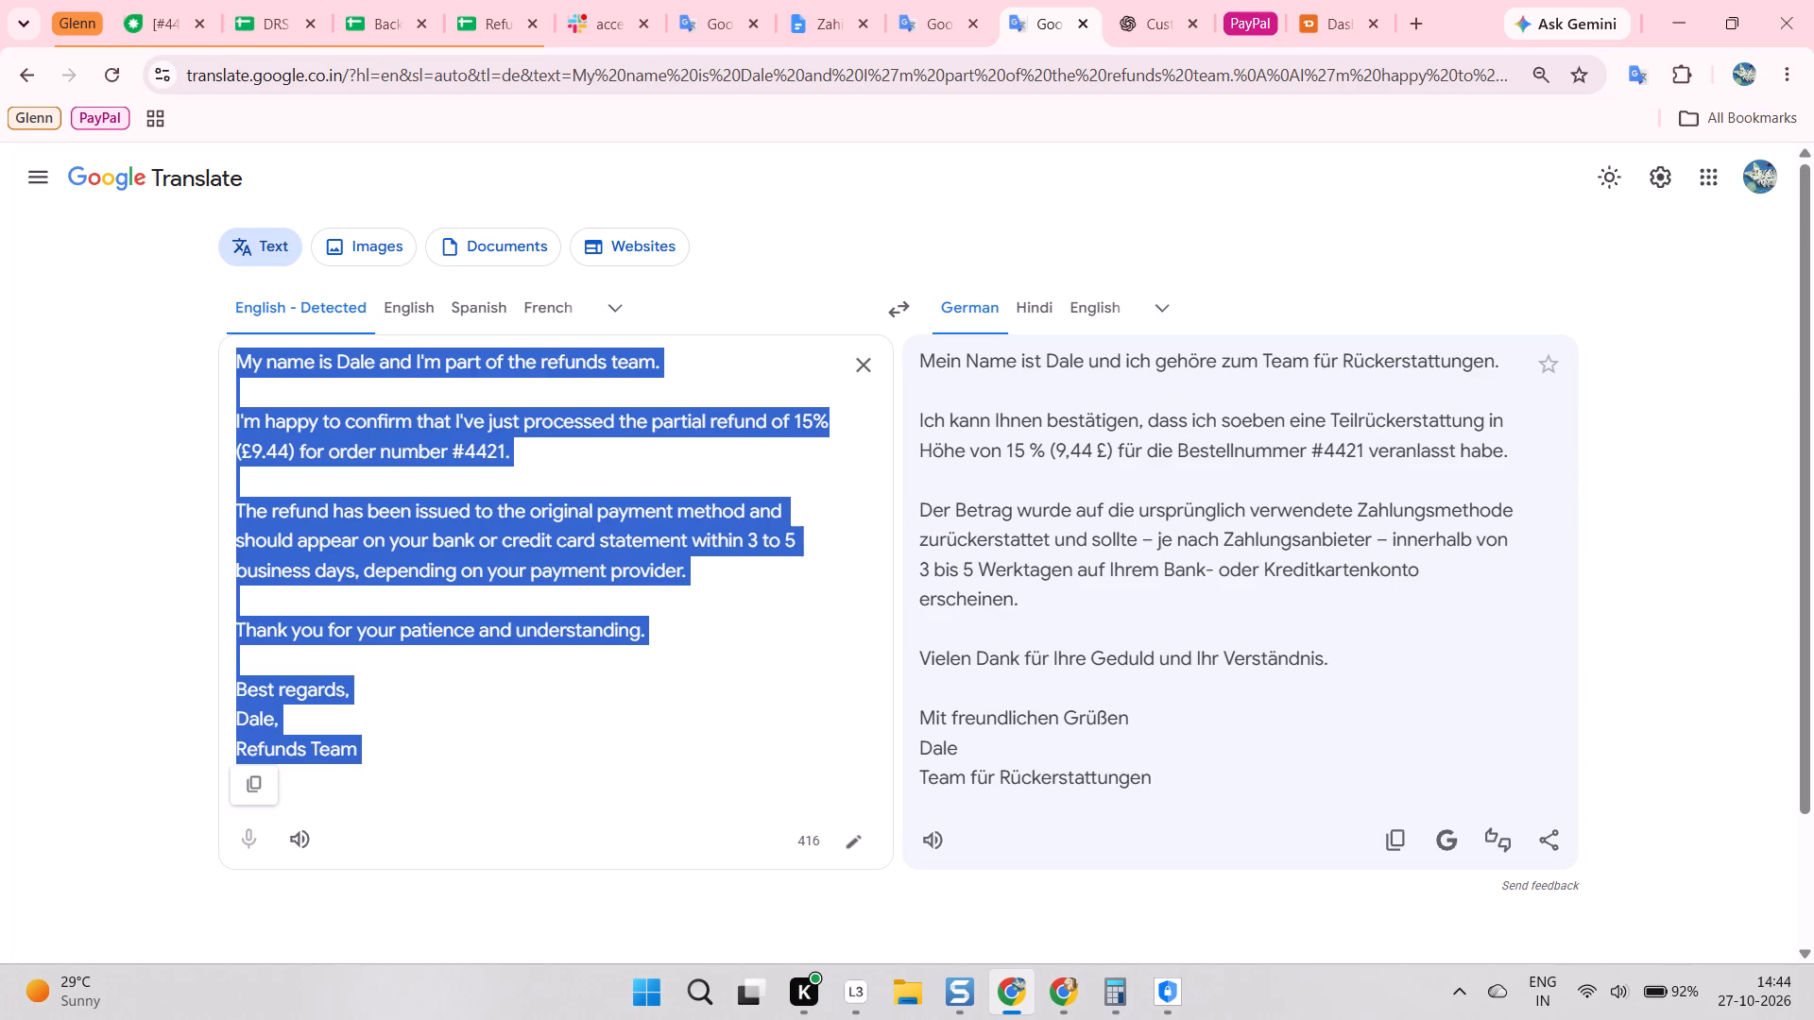
{"action": "key", "text": "ctrl+c"}
{"action": "key", "text": "ctrl+c"}
{"action": "key", "text": "ctrl+c"}
{"action": "key", "text": "alt+Tab"}
{"action": "scroll", "coordinate": [434, 340], "scroll_direction": "up", "scroll_amount": 8}
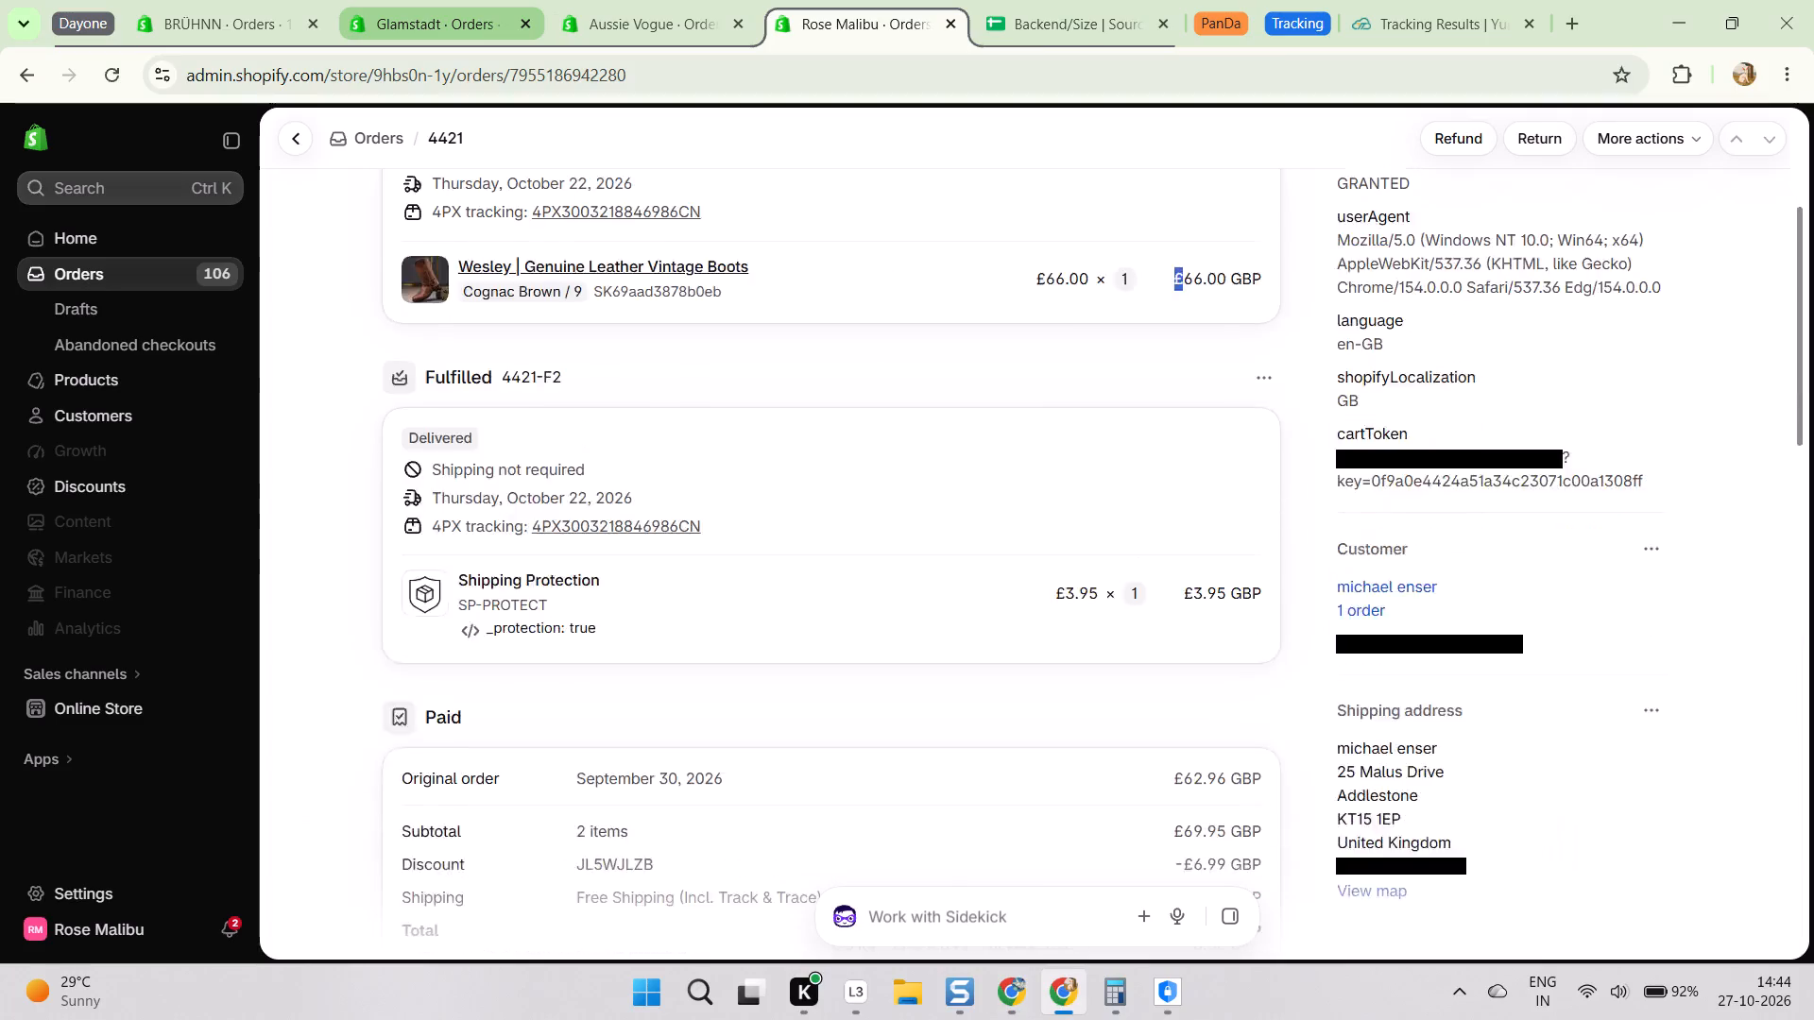
{"action": "scroll", "coordinate": [529, 263], "scroll_direction": "up", "scroll_amount": 1}
{"action": "key", "text": "alt+Tab"}
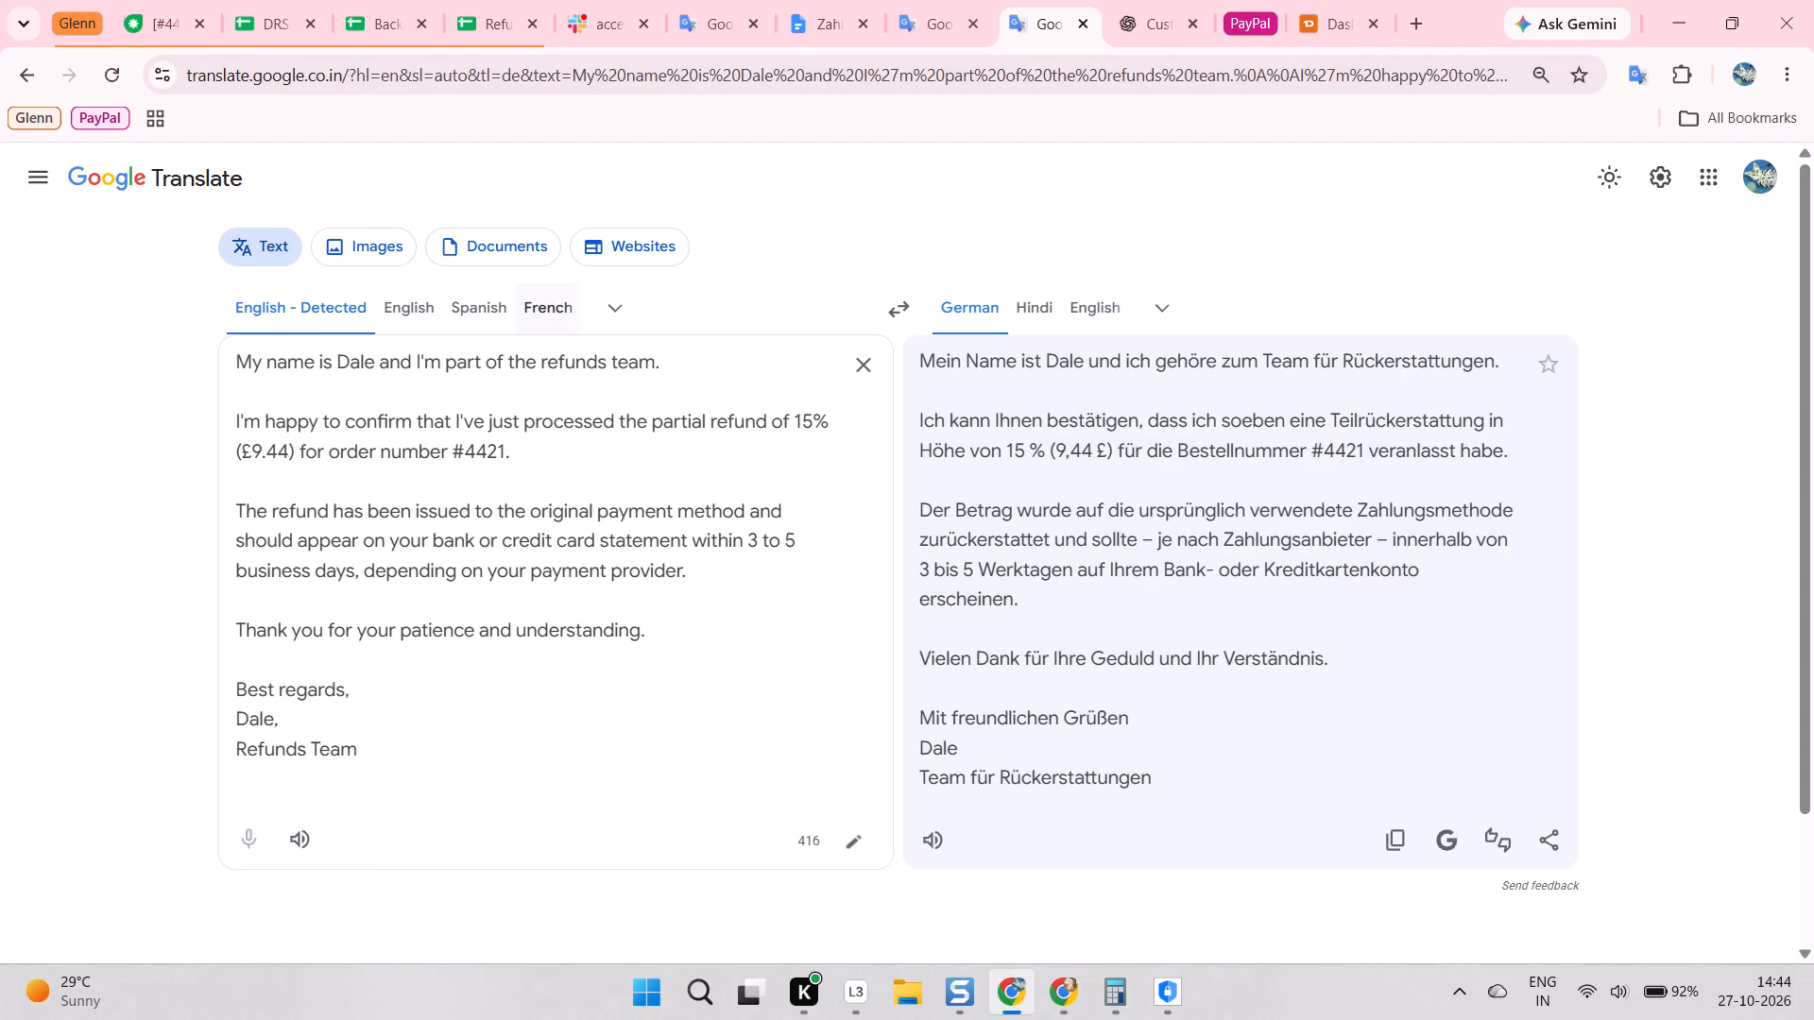
{"action": "left_click", "coordinate": [581, 501]}
{"action": "key", "text": "ctrl+a"}
{"action": "key", "text": "ctrl+c"}
{"action": "key", "text": "ctrl+c"}
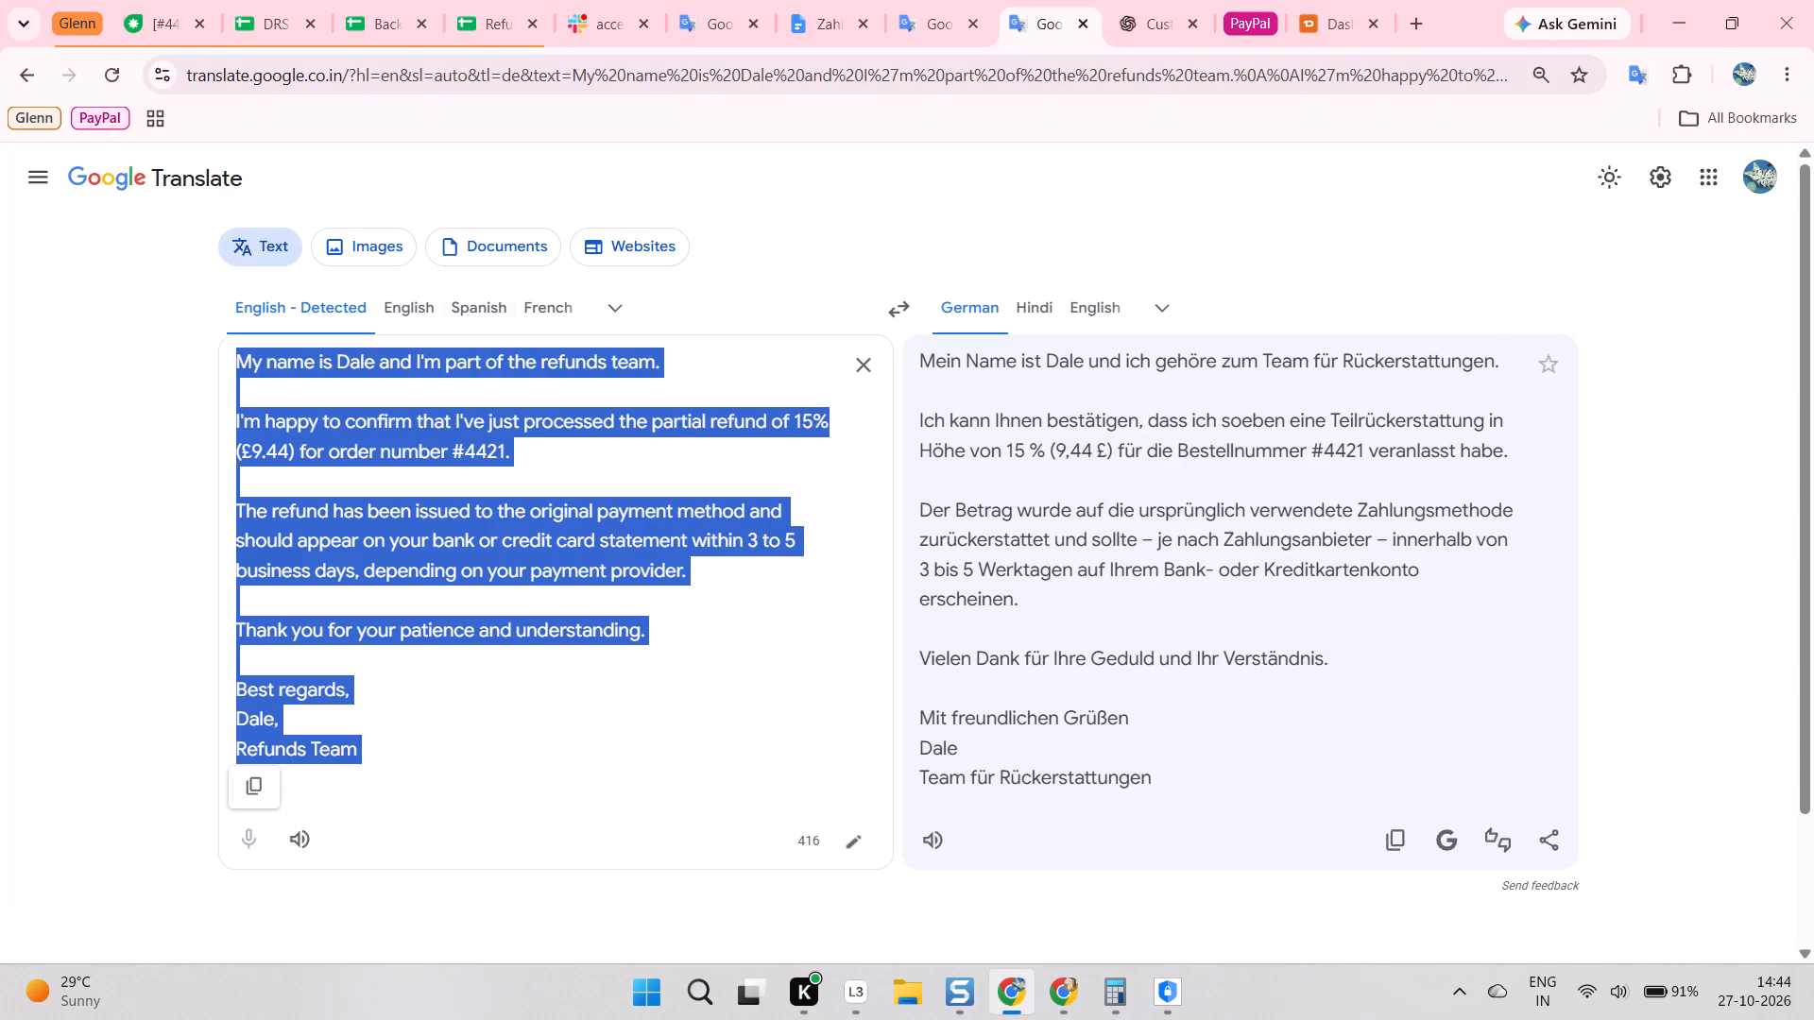
{"action": "key", "text": "ctrl+c"}
{"action": "left_click", "coordinate": [149, 0]}
{"action": "key", "text": "r"}
{"action": "scroll", "coordinate": [364, 664], "scroll_direction": "down", "scroll_amount": 12}
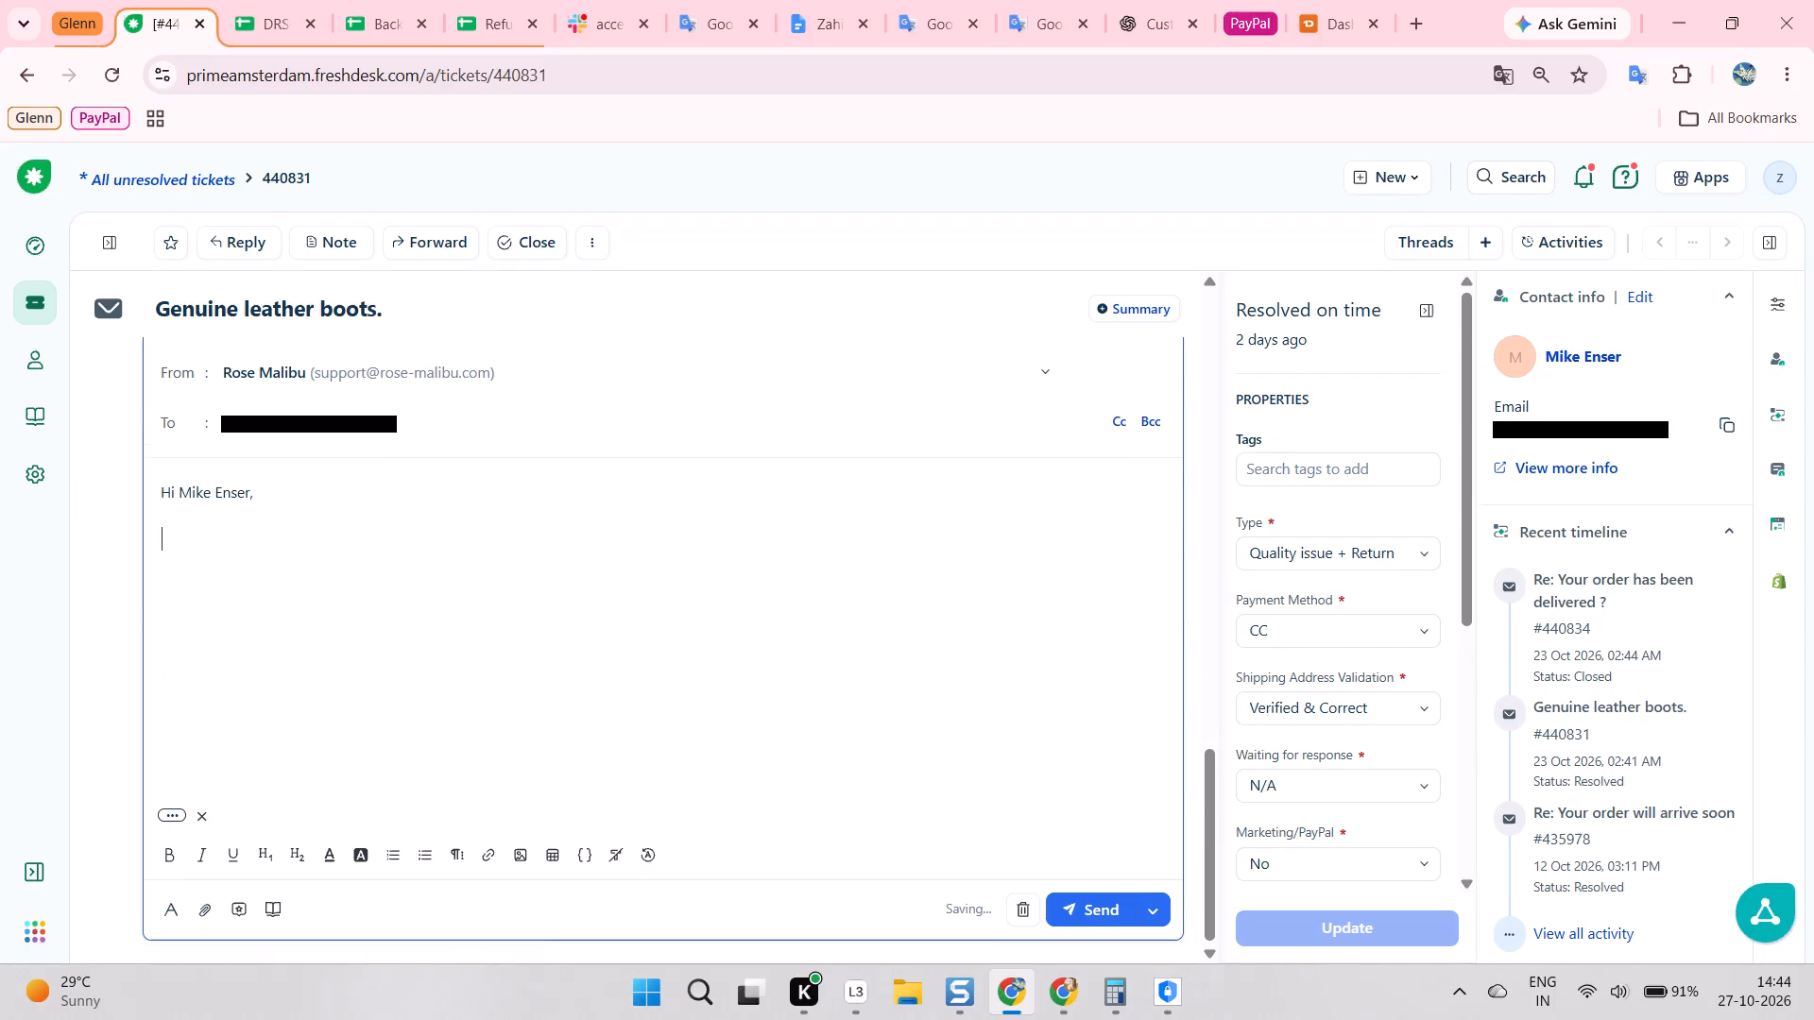
{"action": "scroll", "coordinate": [209, 812], "scroll_direction": "down", "scroll_amount": 1}
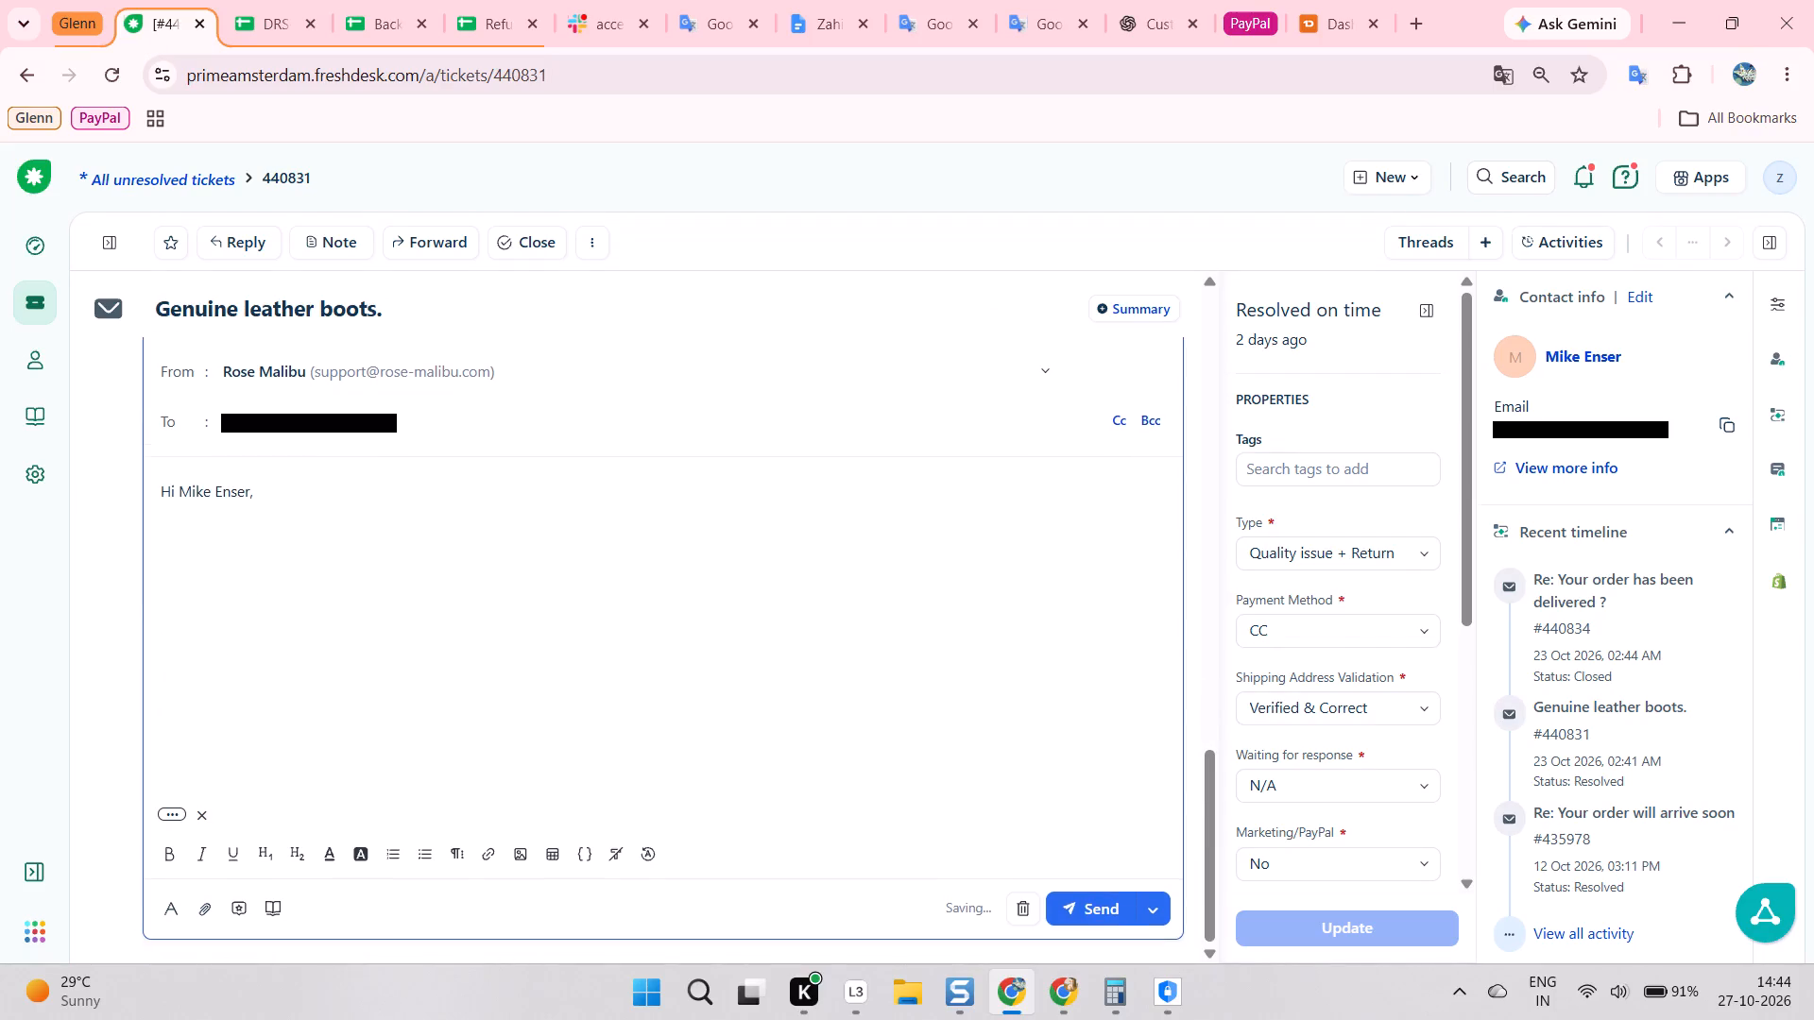
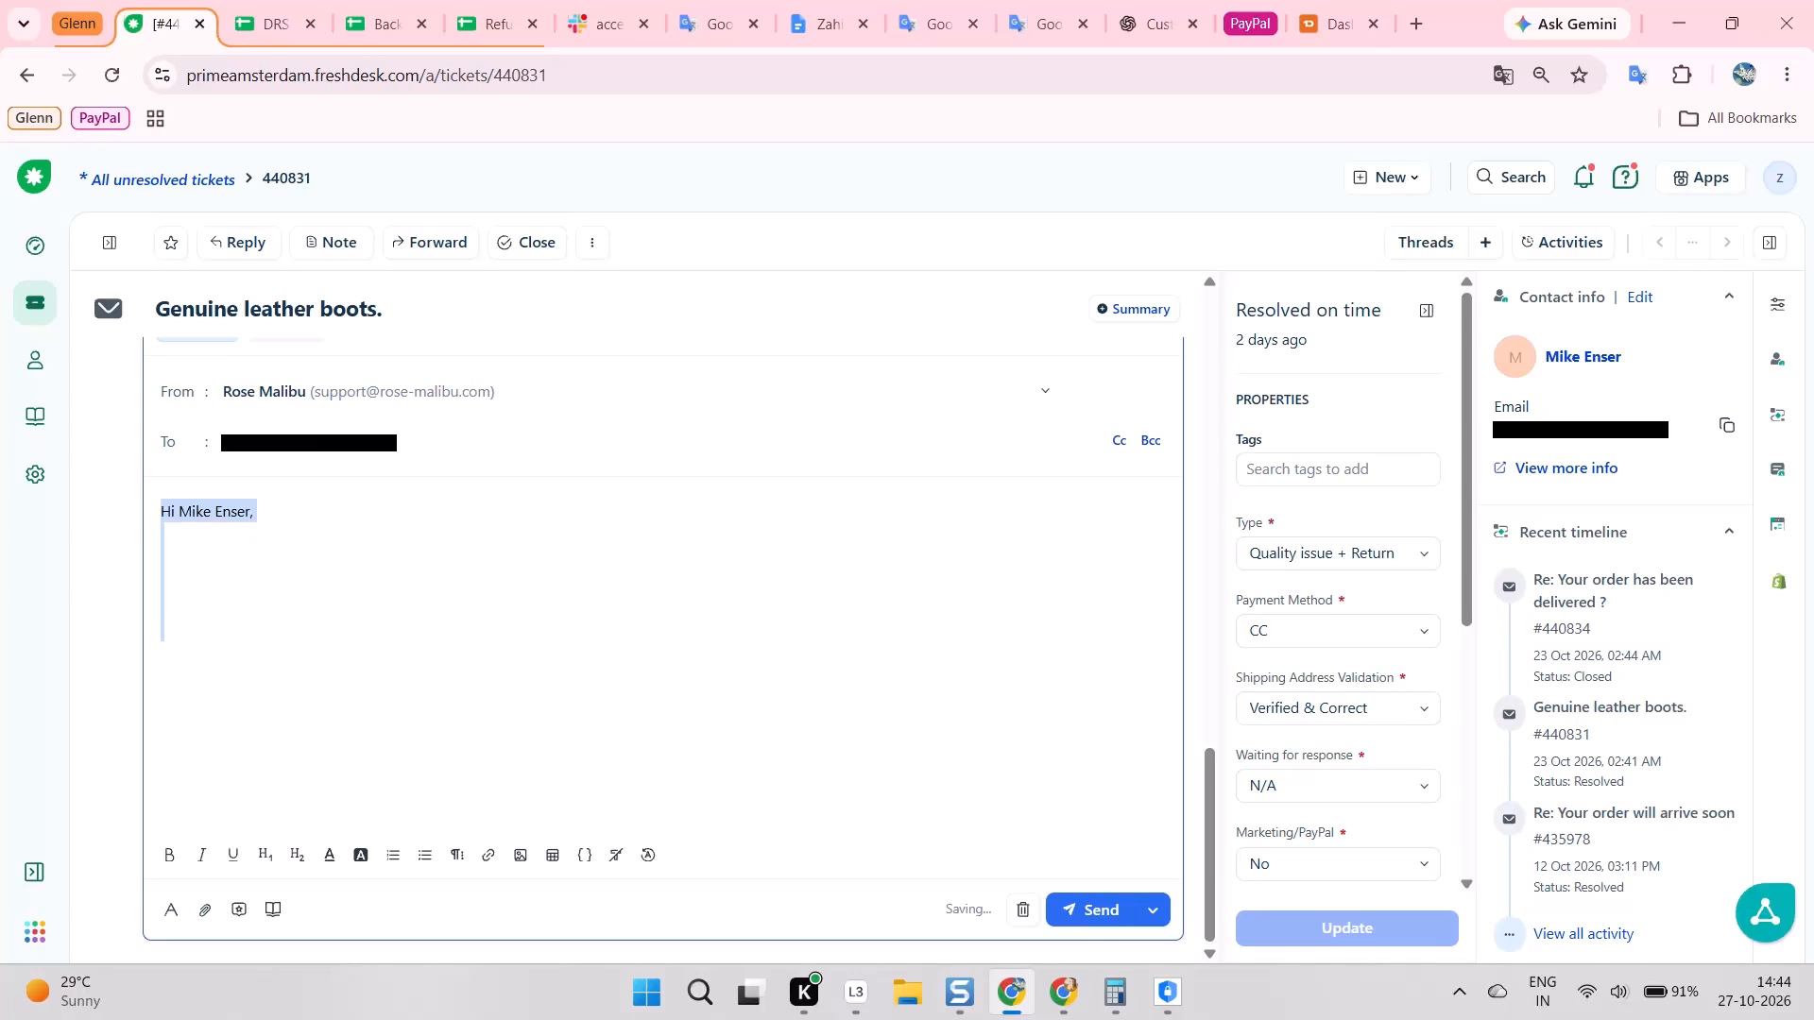
Replace the default greeting in the ticket 440831 reply with the "aun" canned response.
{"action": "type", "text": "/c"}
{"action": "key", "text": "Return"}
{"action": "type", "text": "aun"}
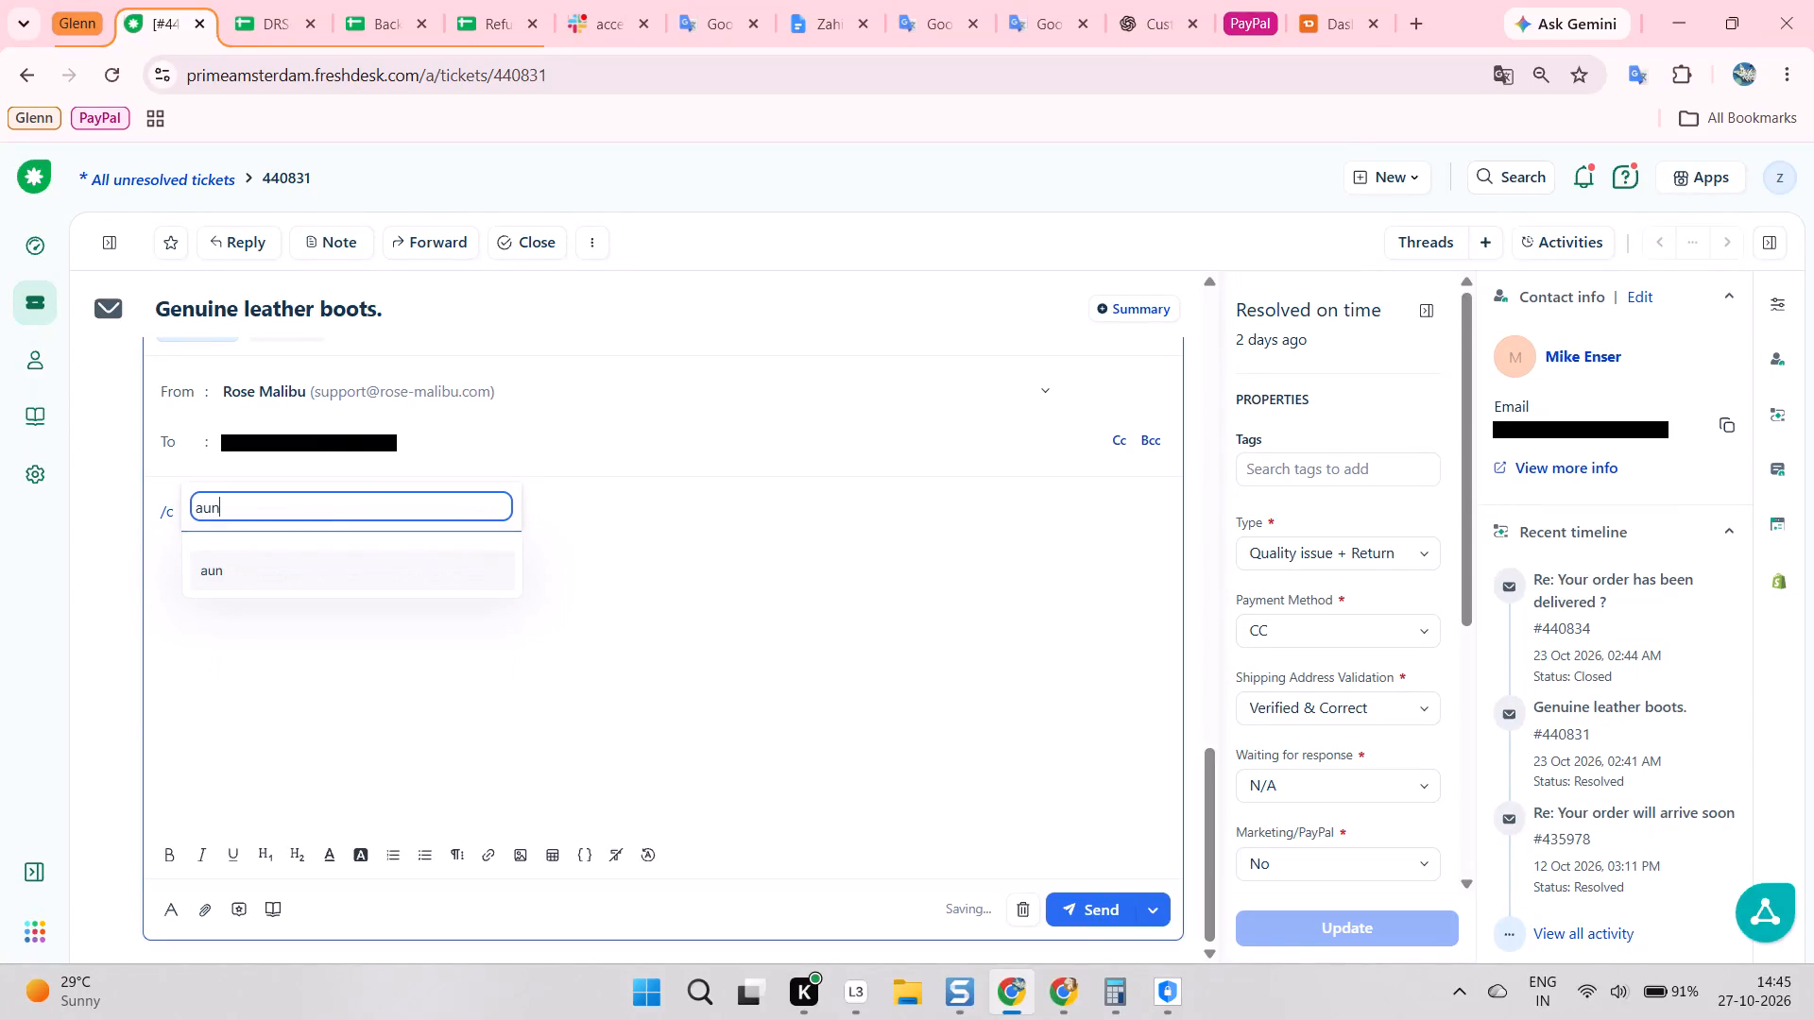
{"action": "left_click", "coordinate": [252, 572]}
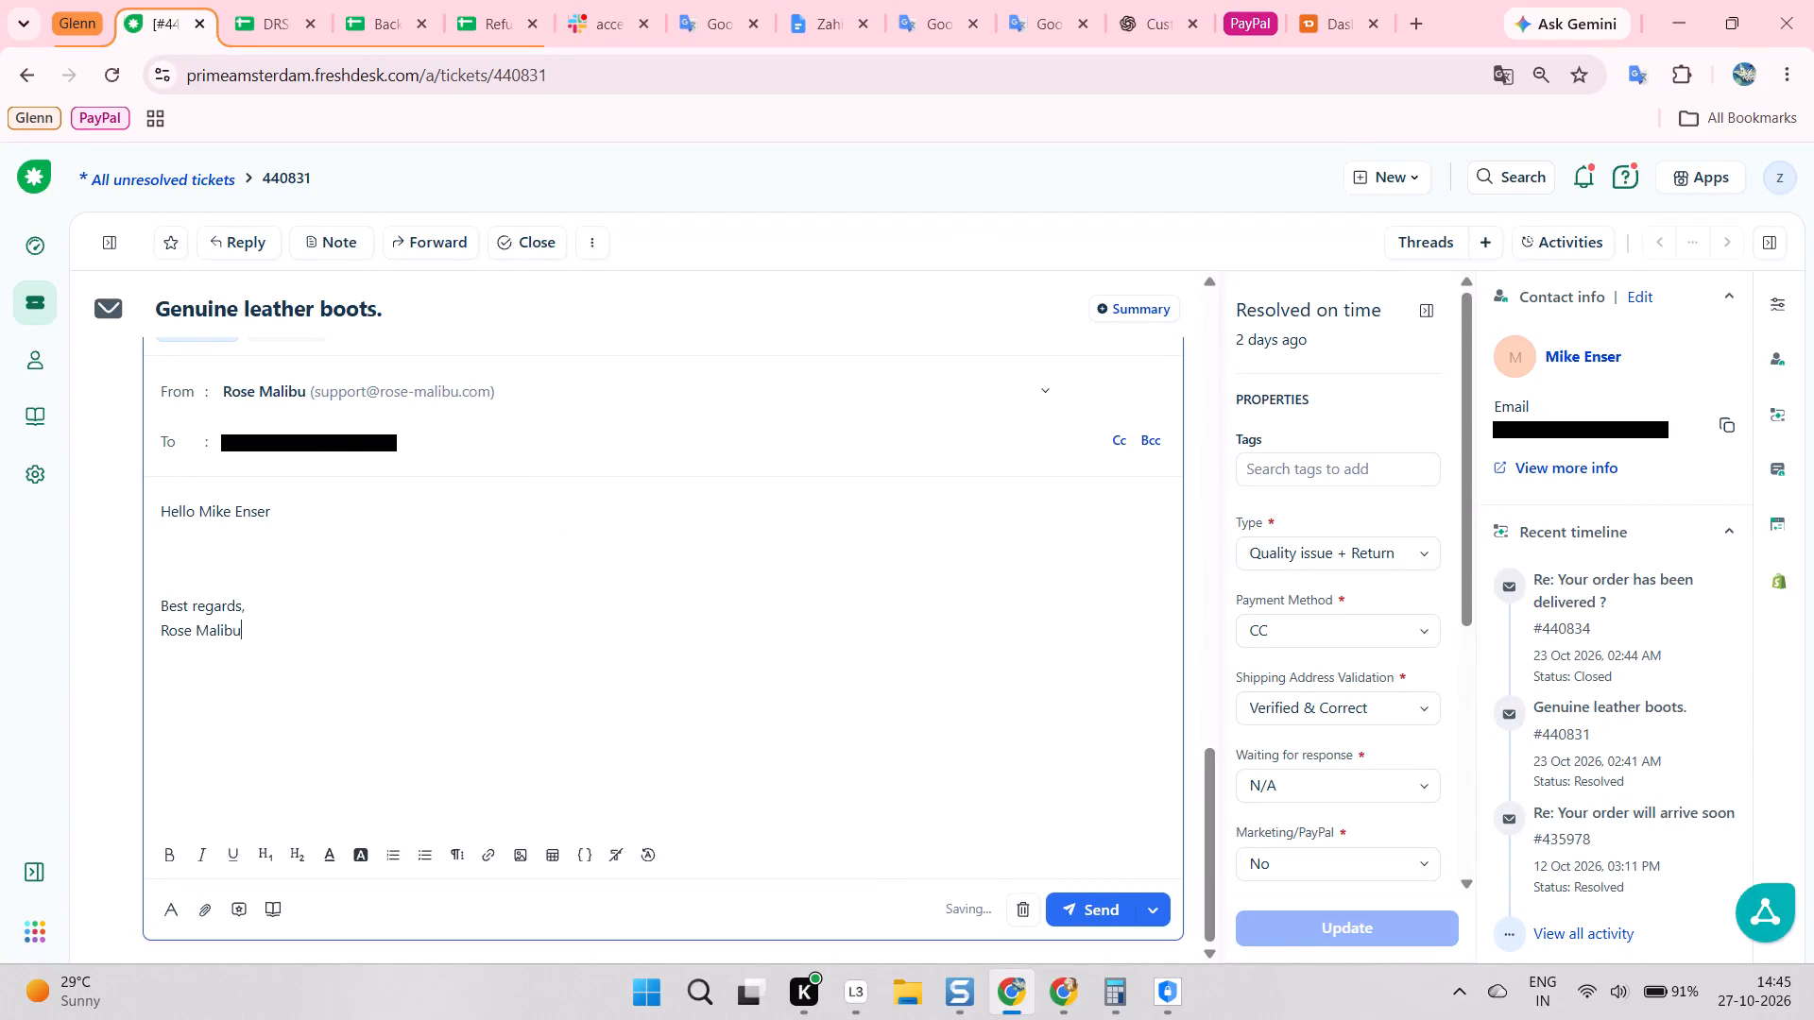
Replace the canned reply's body and sign-off with the copied refund confirmation message, leaving one blank line beneath the greeting.
{"action": "left_click_drag", "start_coordinate": [214, 565], "coordinate": [317, 627]}
{"action": "key", "text": "ctrl+v"}
{"action": "scroll", "coordinate": [314, 606], "scroll_direction": "down", "scroll_amount": 3}
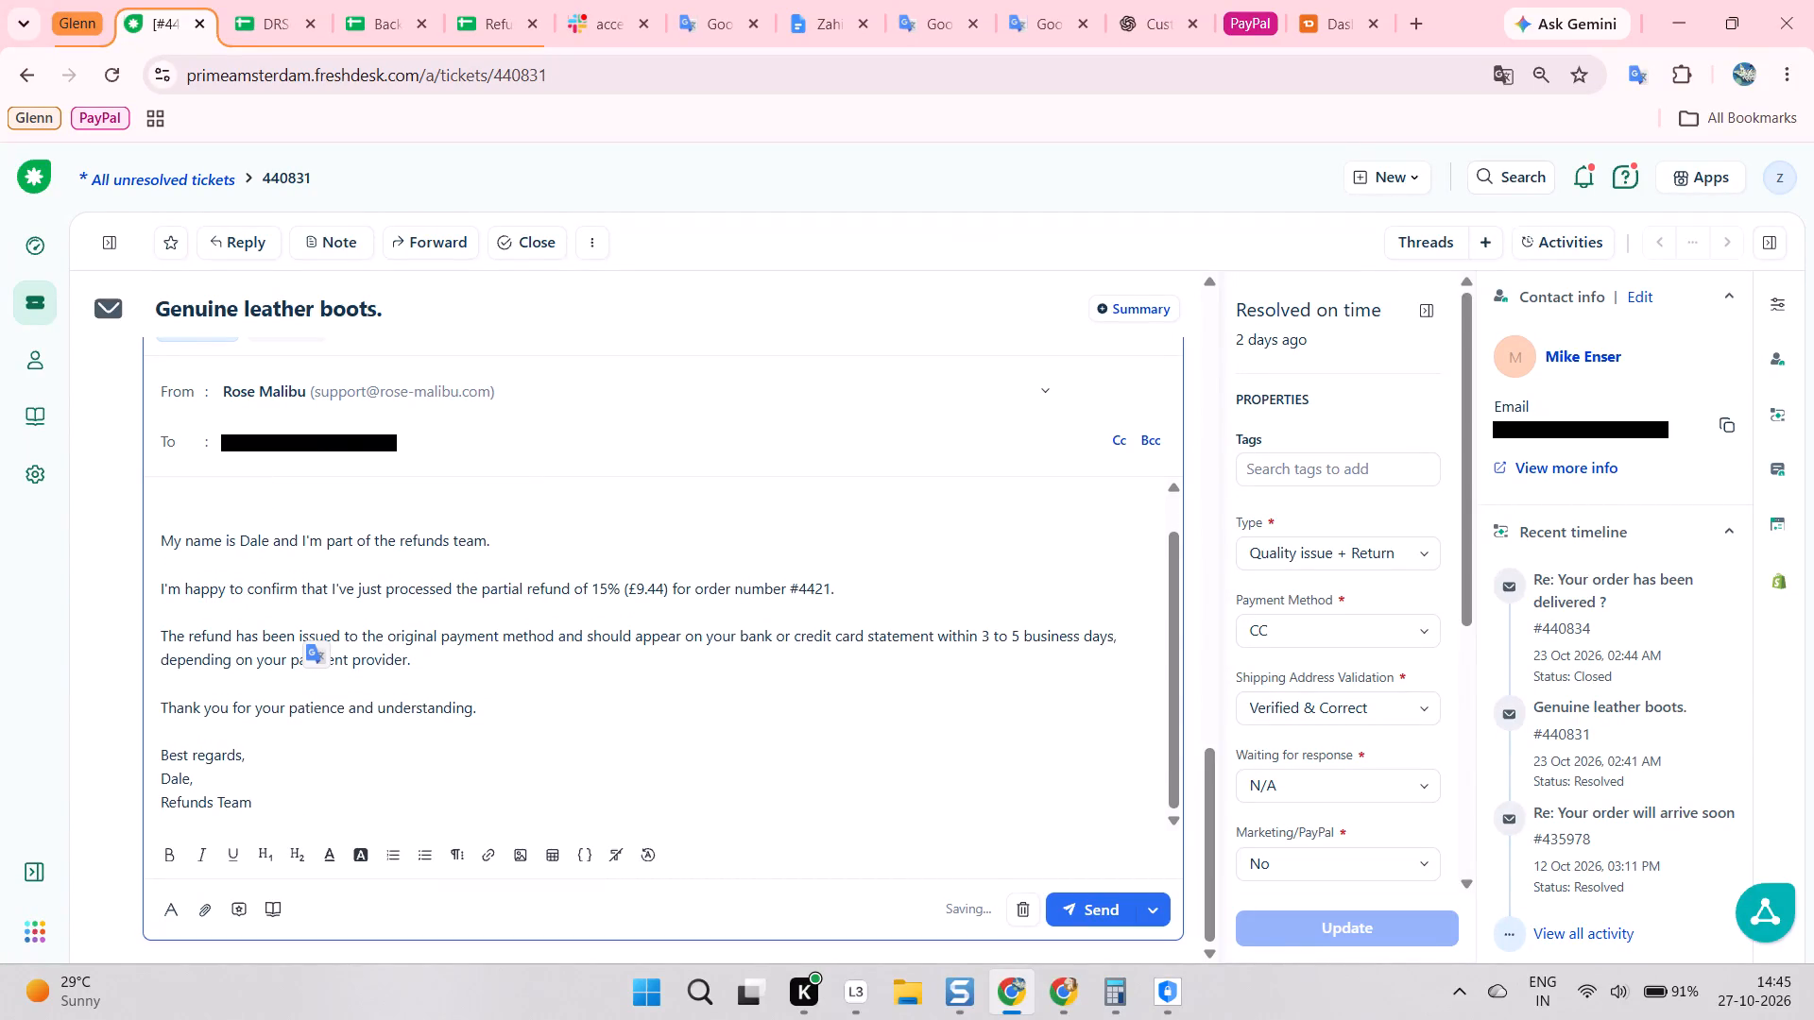
{"action": "scroll", "coordinate": [275, 533], "scroll_direction": "up", "scroll_amount": 1}
{"action": "left_click", "coordinate": [254, 561]}
{"action": "key", "text": "BackSpace"}
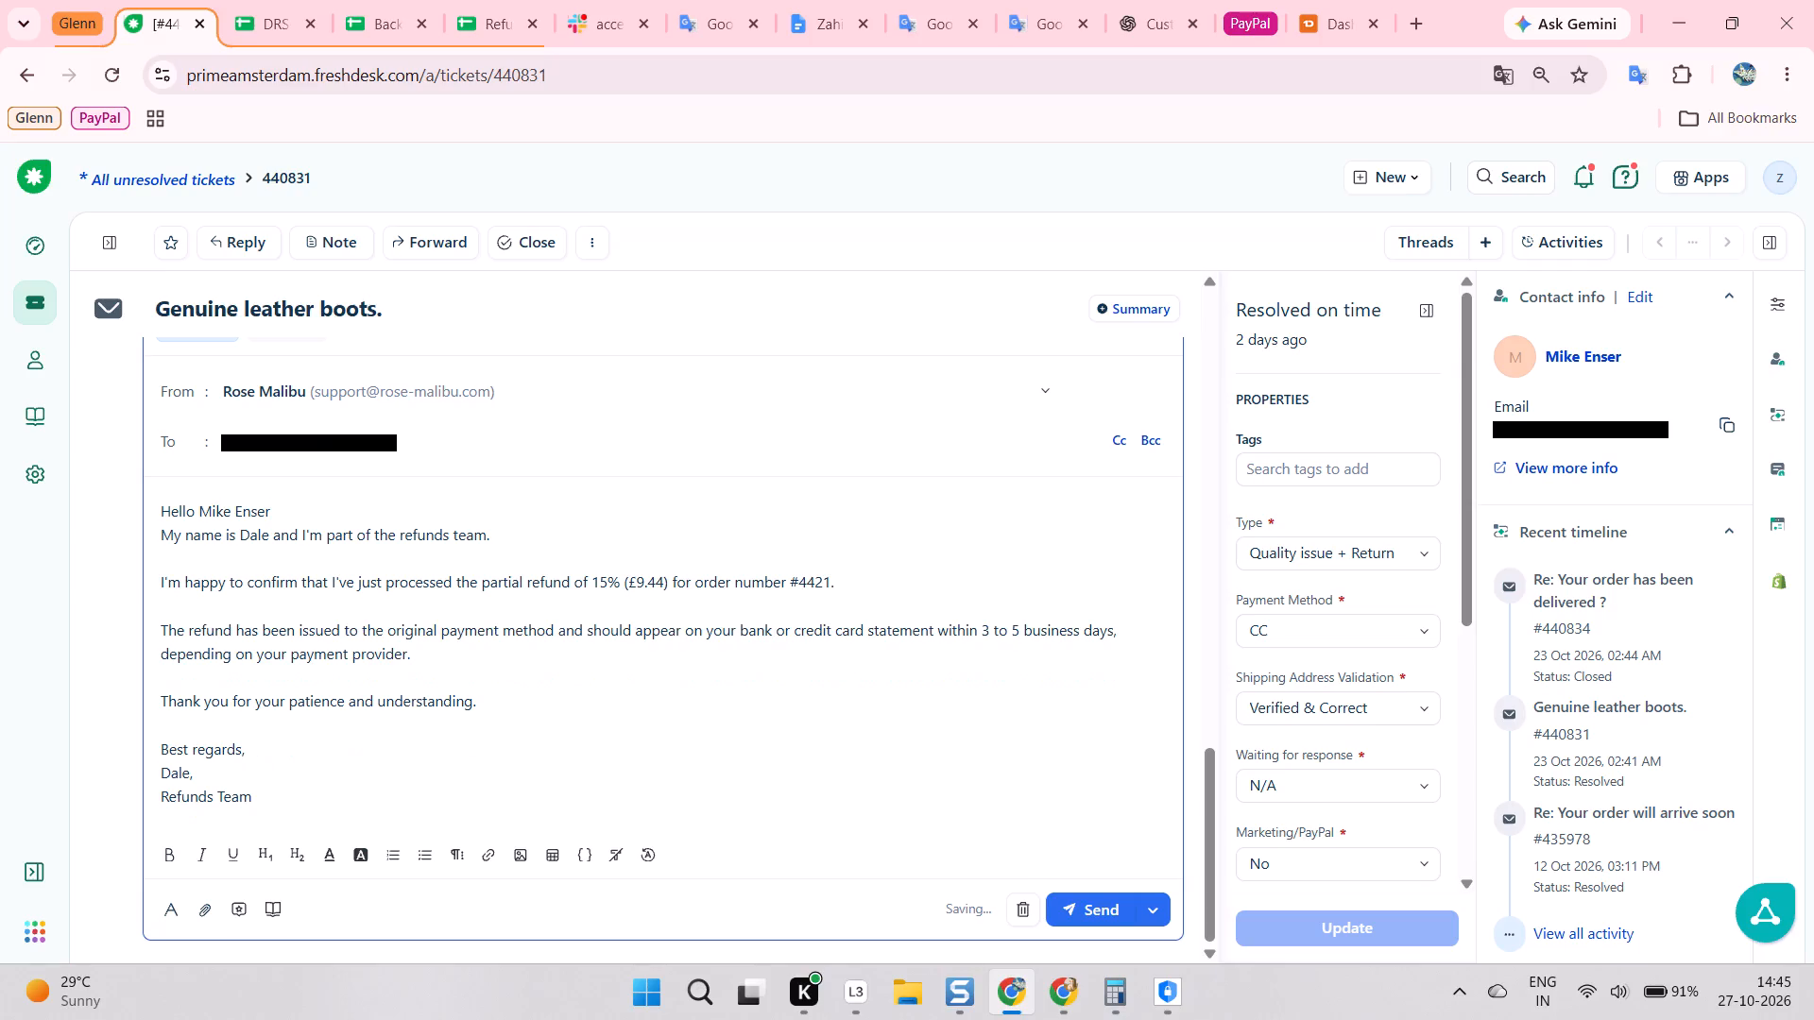
{"action": "key", "text": "Return"}
{"action": "key", "text": "alt+Tab"}
{"action": "scroll", "coordinate": [1146, 524], "scroll_direction": "down", "scroll_amount": 2}
{"action": "scroll", "coordinate": [1265, 506], "scroll_direction": "down", "scroll_amount": 1}
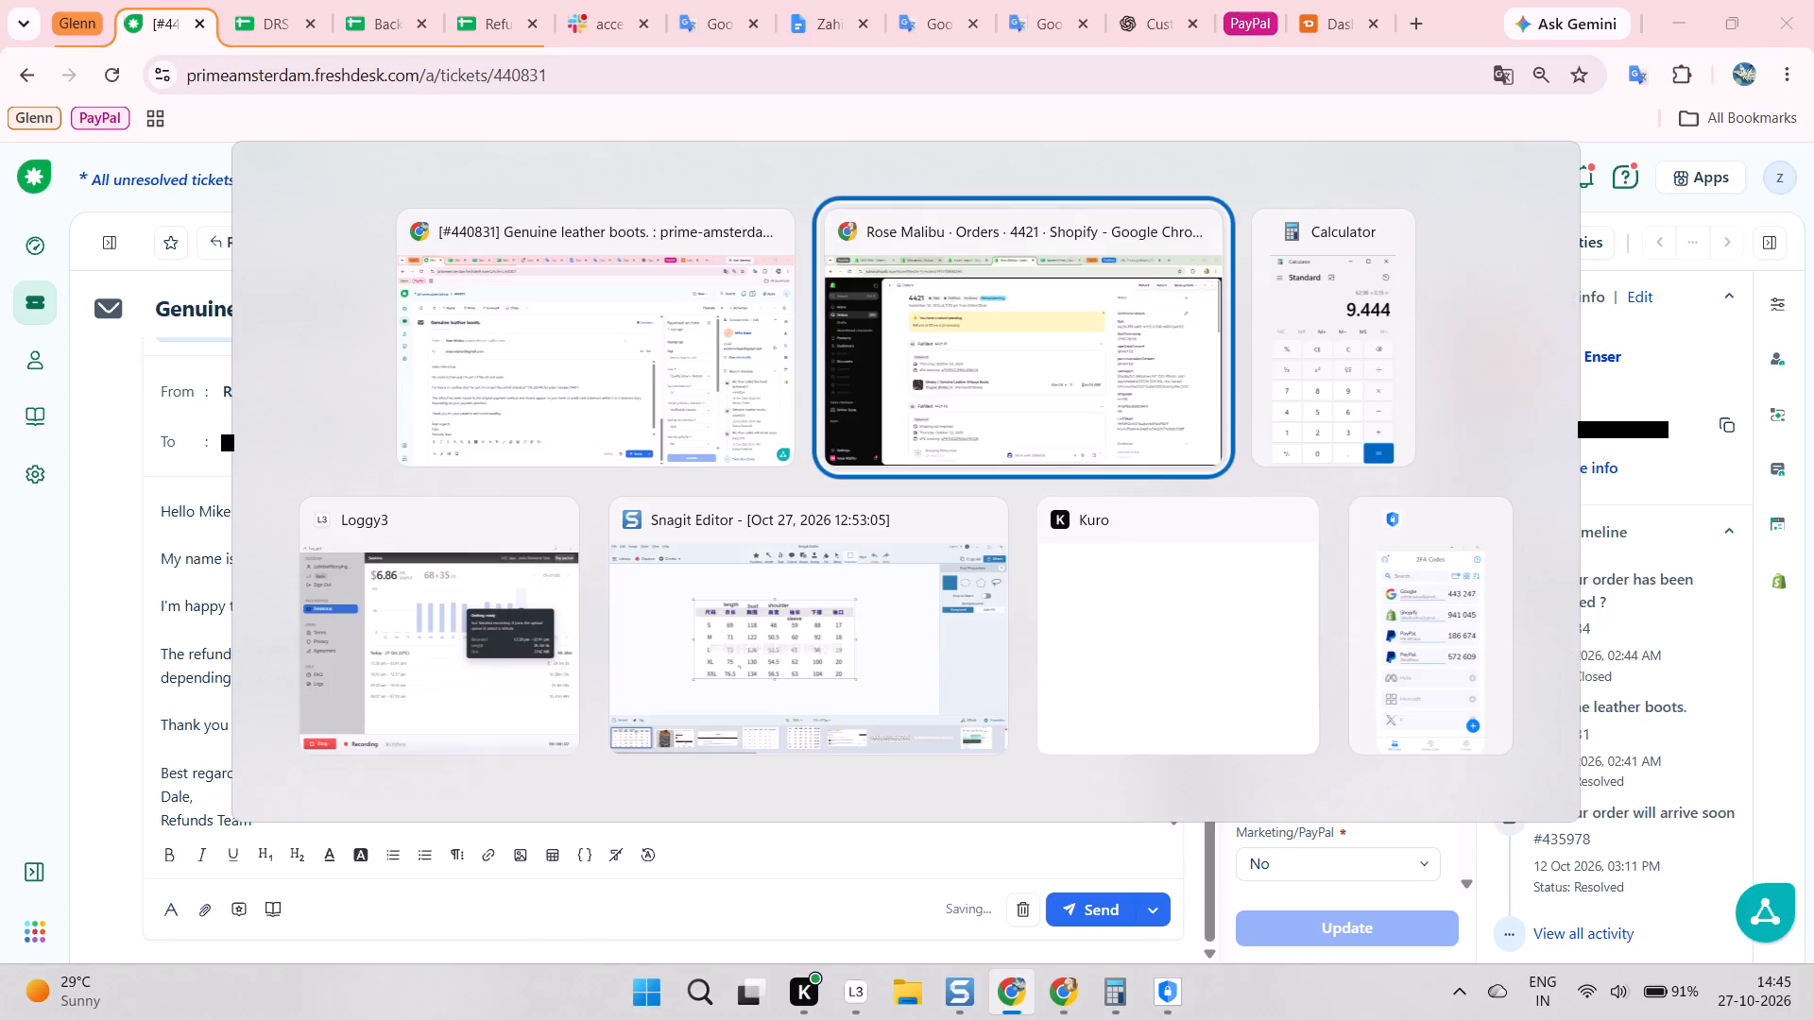
{"action": "left_click_drag", "start_coordinate": [857, 347], "coordinate": [865, 347]}
{"action": "key", "text": "alt+Tab"}
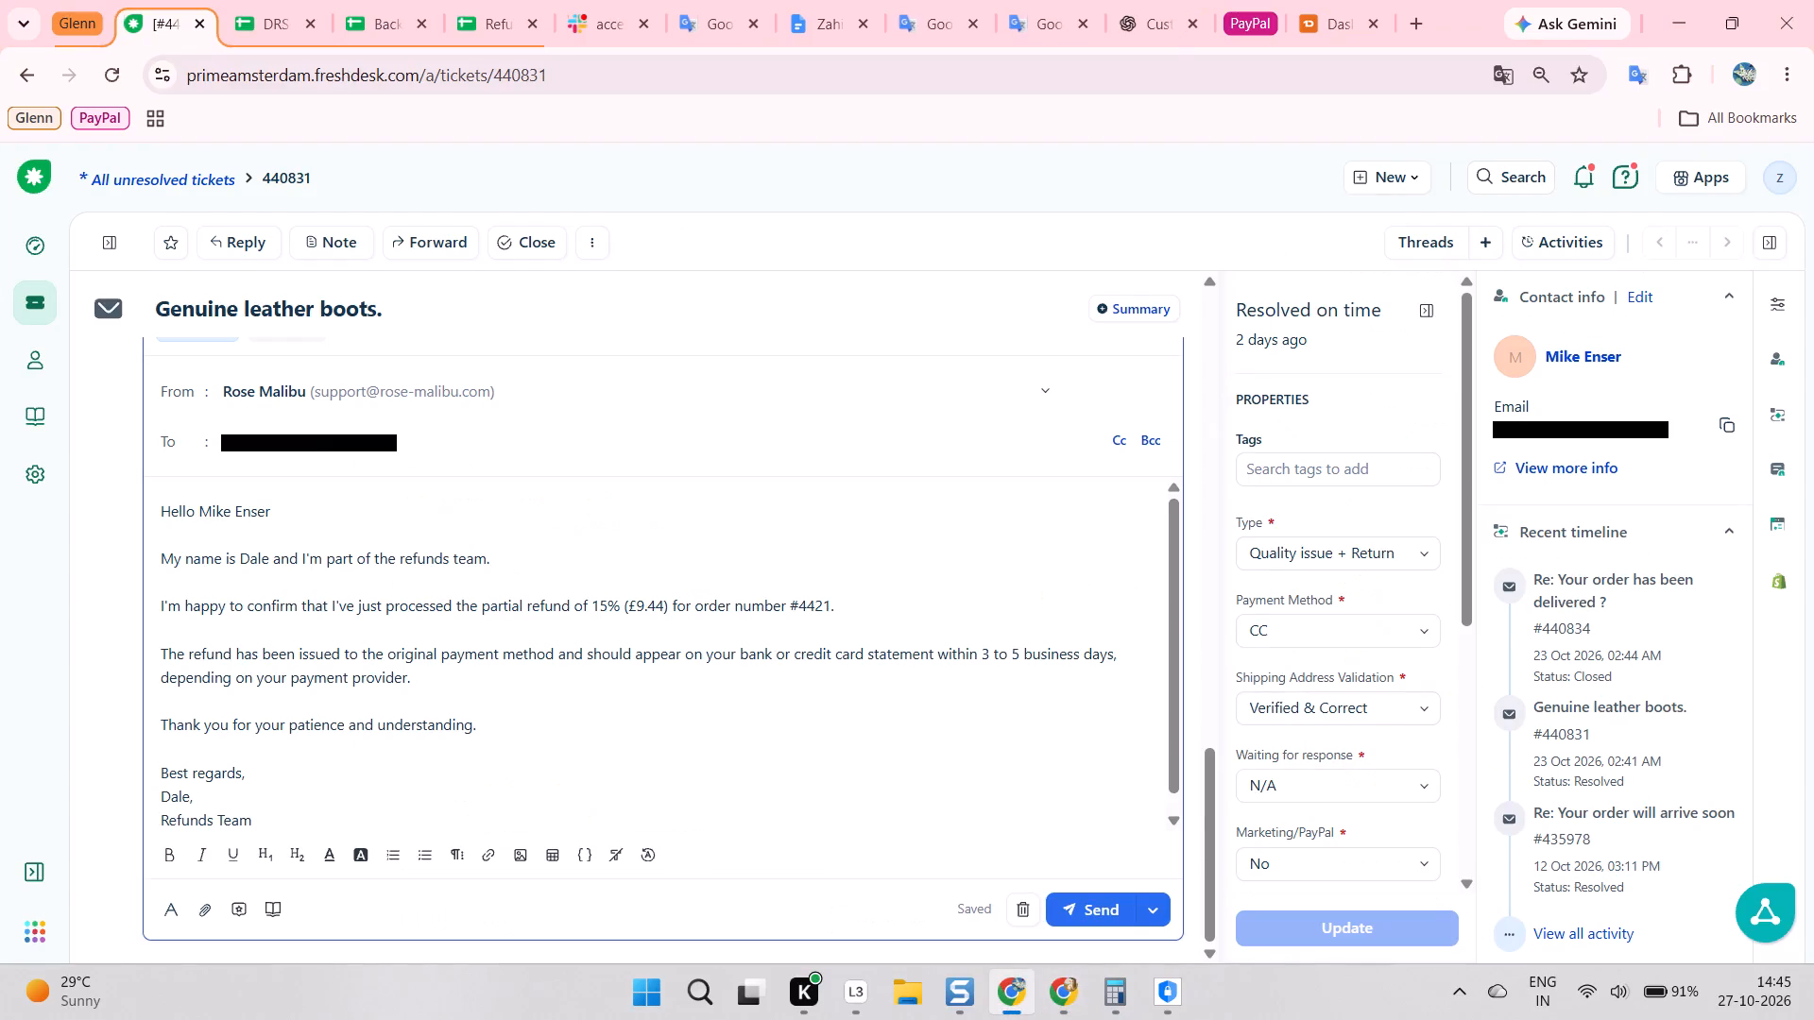
{"action": "key", "text": "alt+Tab"}
{"action": "scroll", "coordinate": [1596, 503], "scroll_direction": "down", "scroll_amount": 2}
{"action": "left_click", "coordinate": [998, 368]}
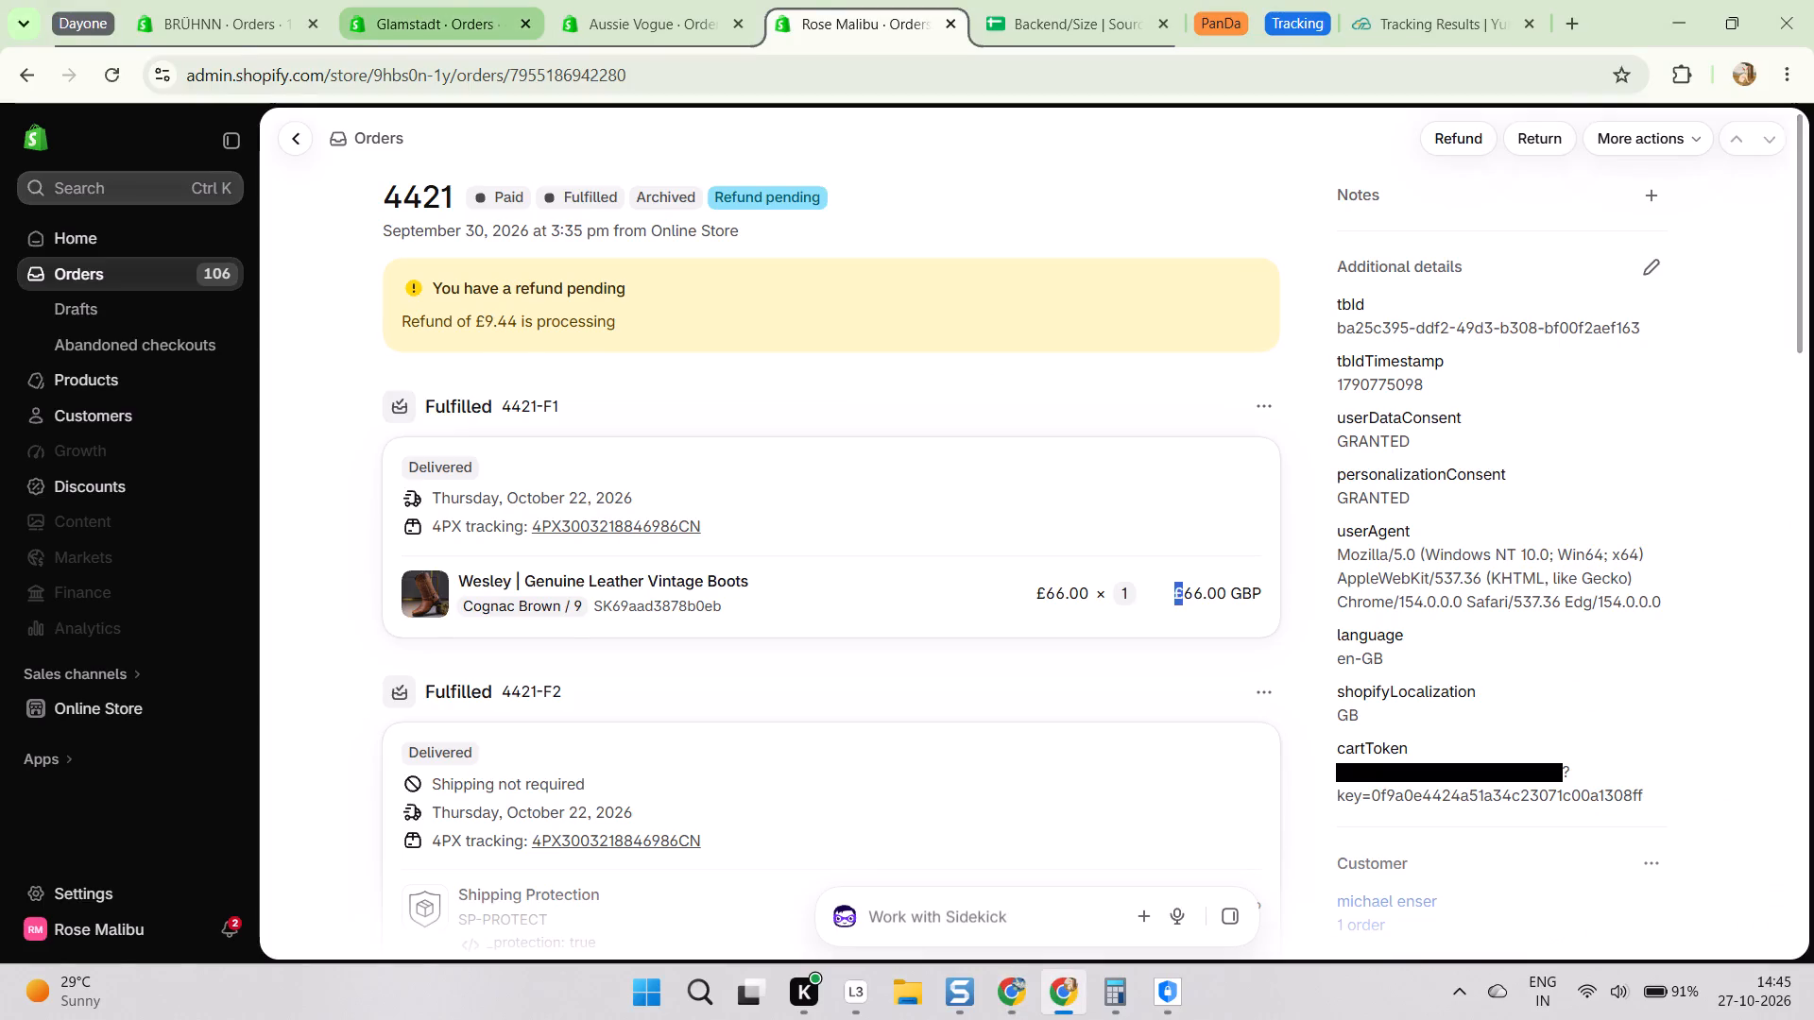
{"action": "left_click", "coordinate": [1012, 1011]}
{"action": "key", "text": "alt+Tab"}
{"action": "scroll", "coordinate": [1247, 461], "scroll_direction": "down", "scroll_amount": 4}
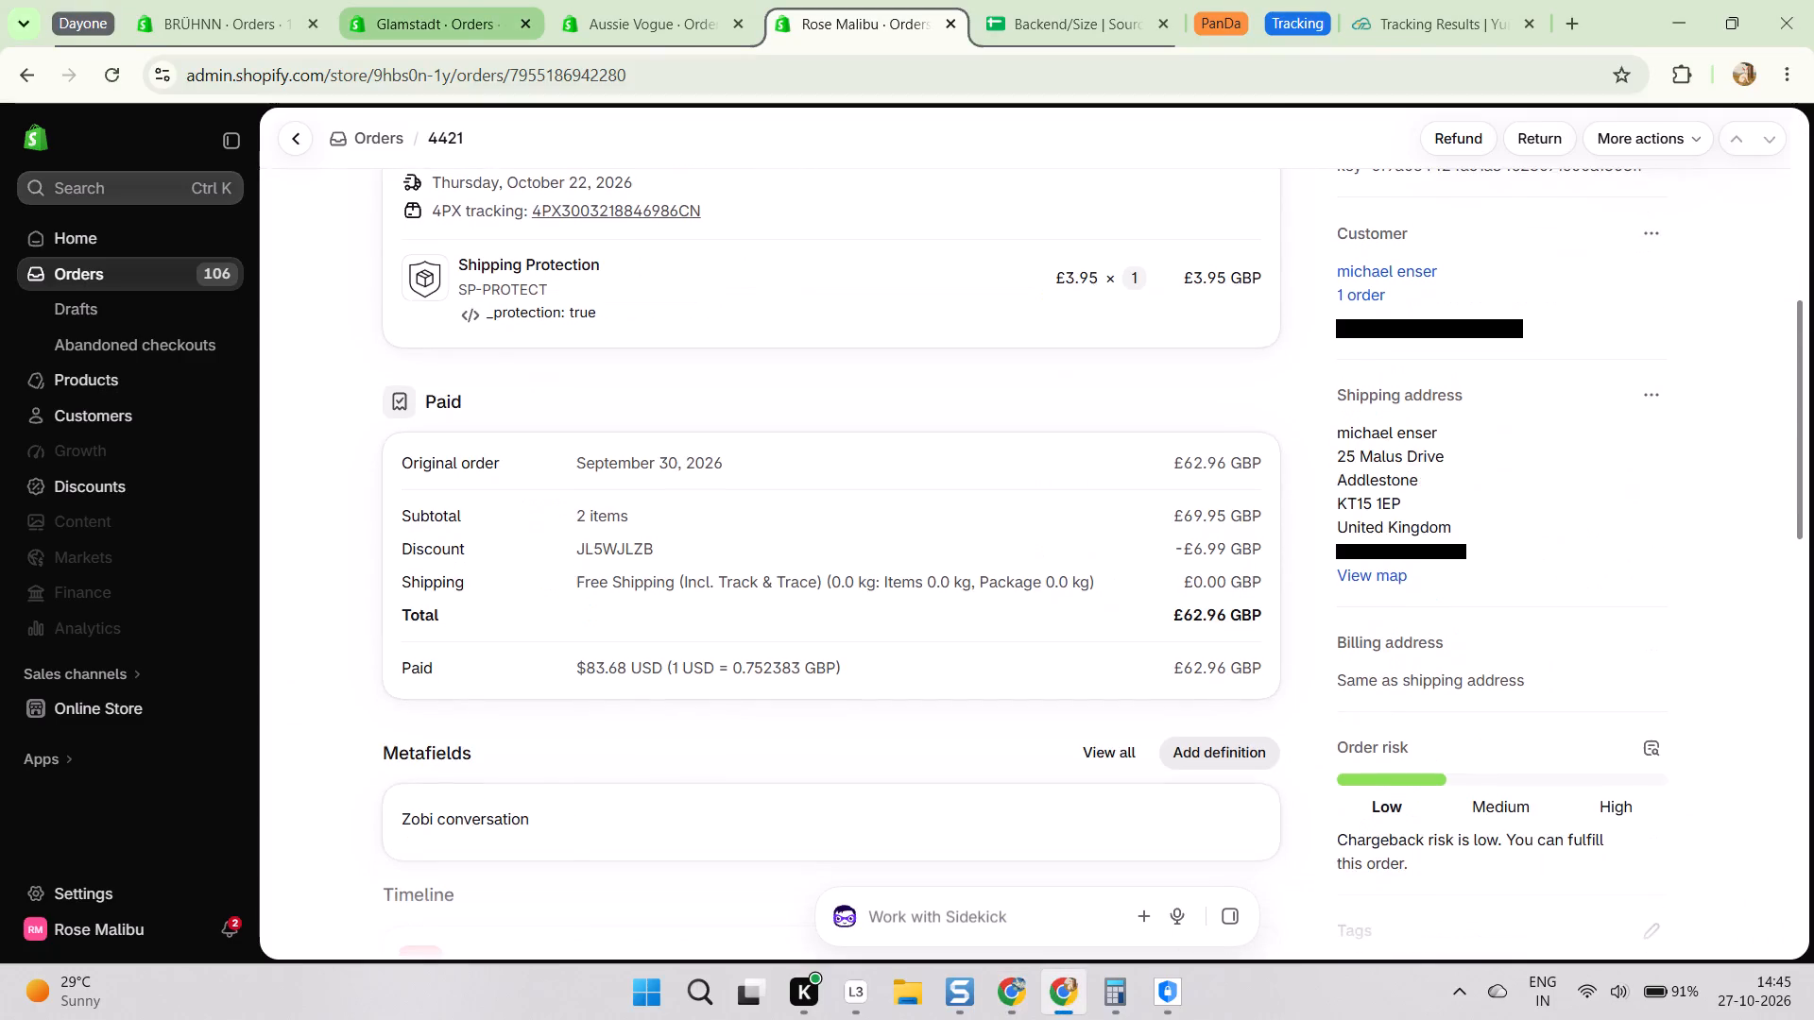
{"action": "key", "text": "alt+Tab"}
{"action": "key", "text": "alt+Tab"}
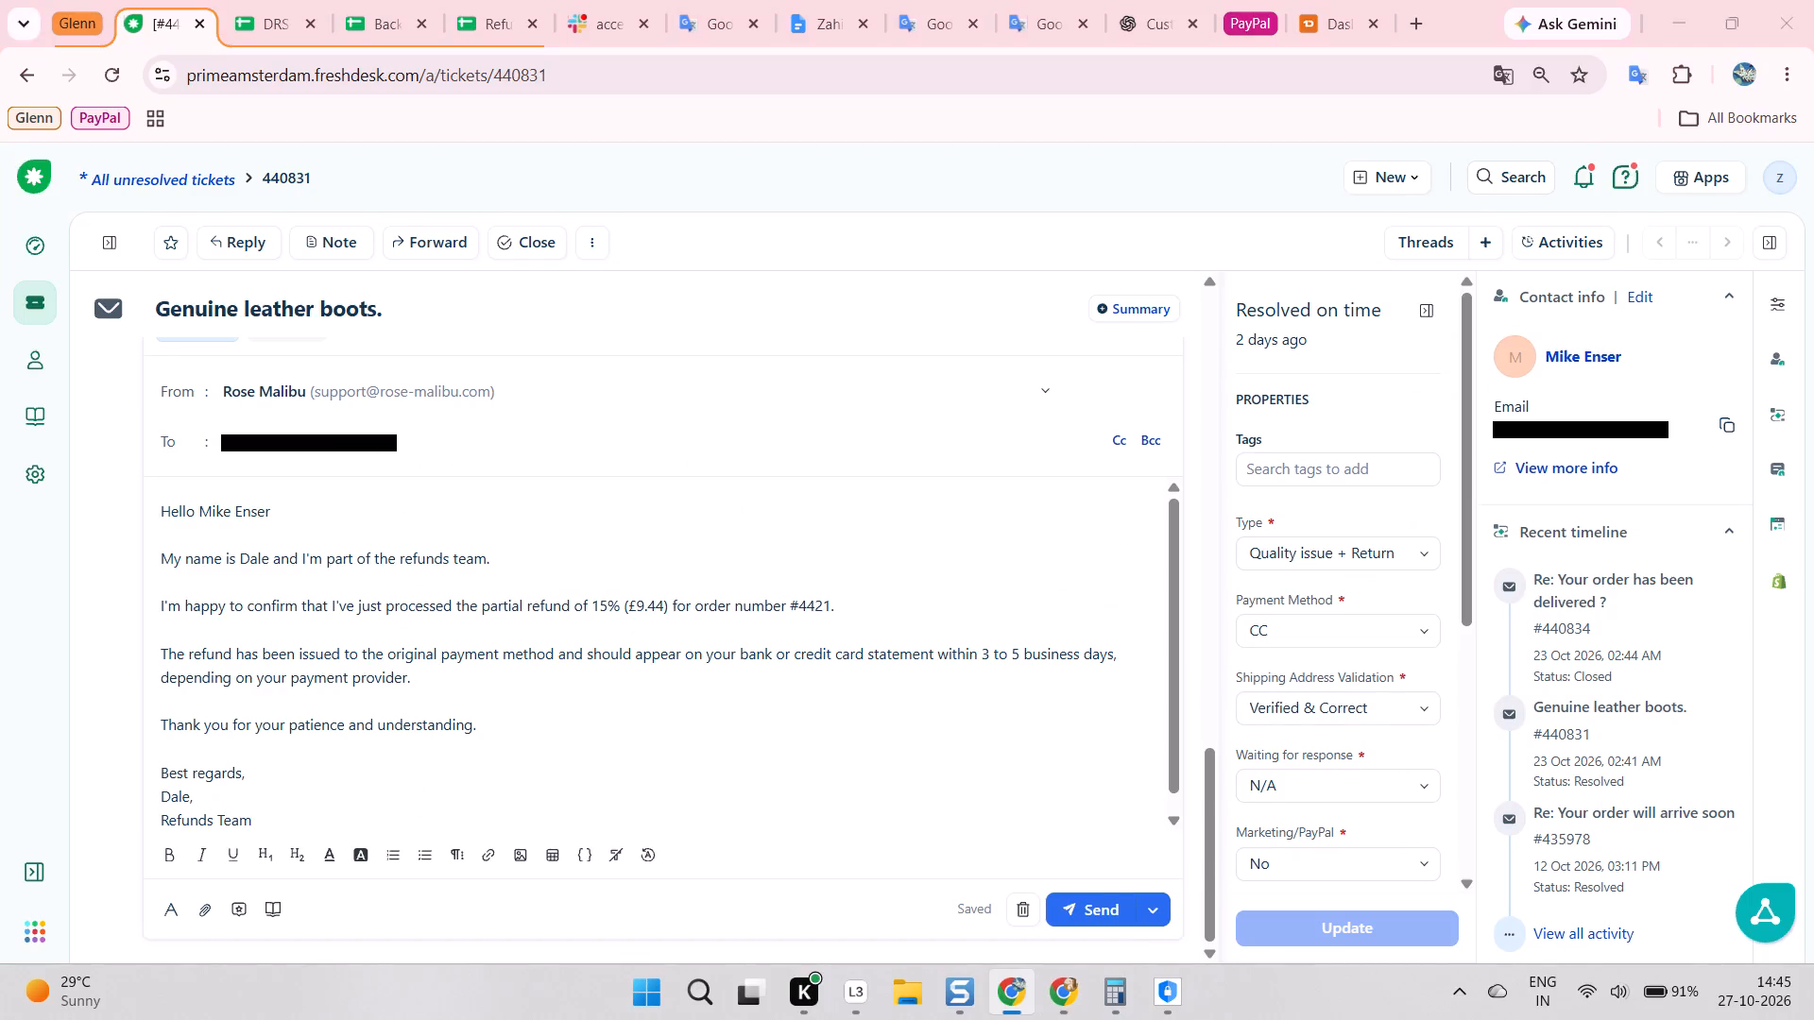
{"action": "key", "text": "alt+Tab"}
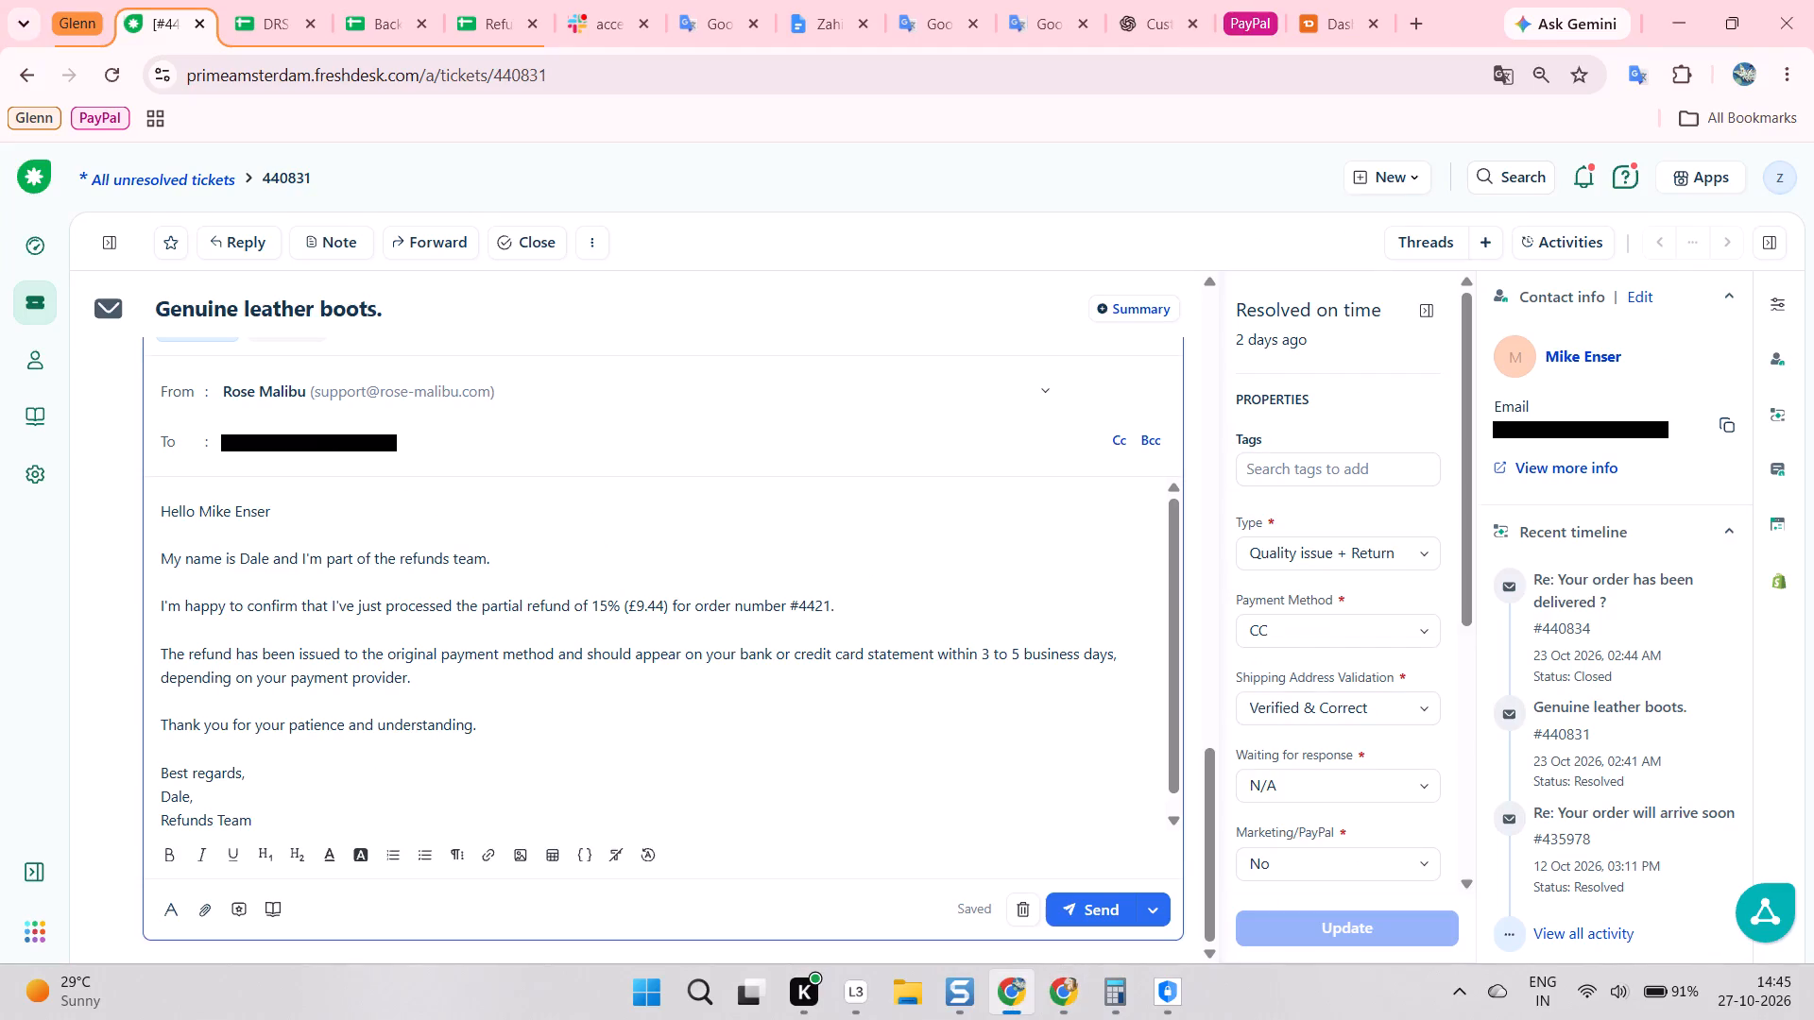
{"action": "key", "text": "alt+Tab"}
{"action": "key", "text": "alt+Tab"}
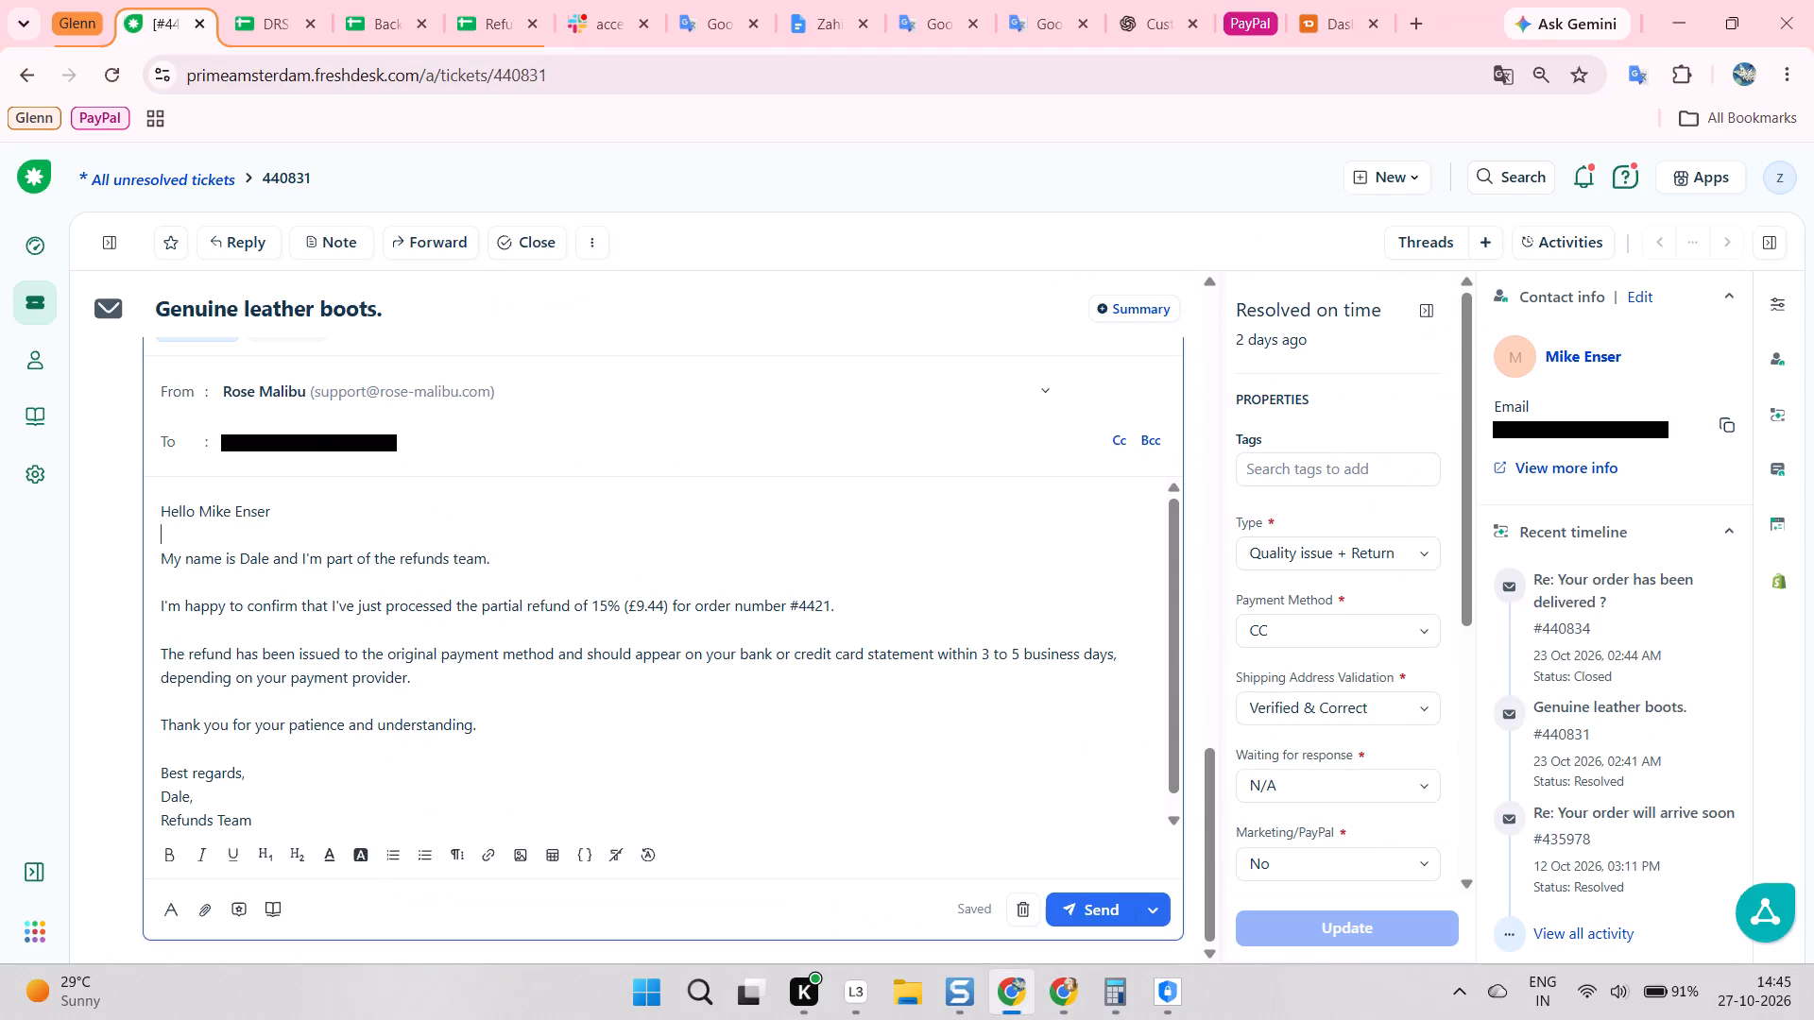
{"action": "double_click", "coordinate": [244, 505]}
{"action": "key", "text": "BackSpace"}
{"action": "key", "text": "BackSpace"}
{"action": "key", "text": "BackSpace"}
{"action": "key", "text": "BackSpace"}
{"action": "key", "text": "BackSpace"}
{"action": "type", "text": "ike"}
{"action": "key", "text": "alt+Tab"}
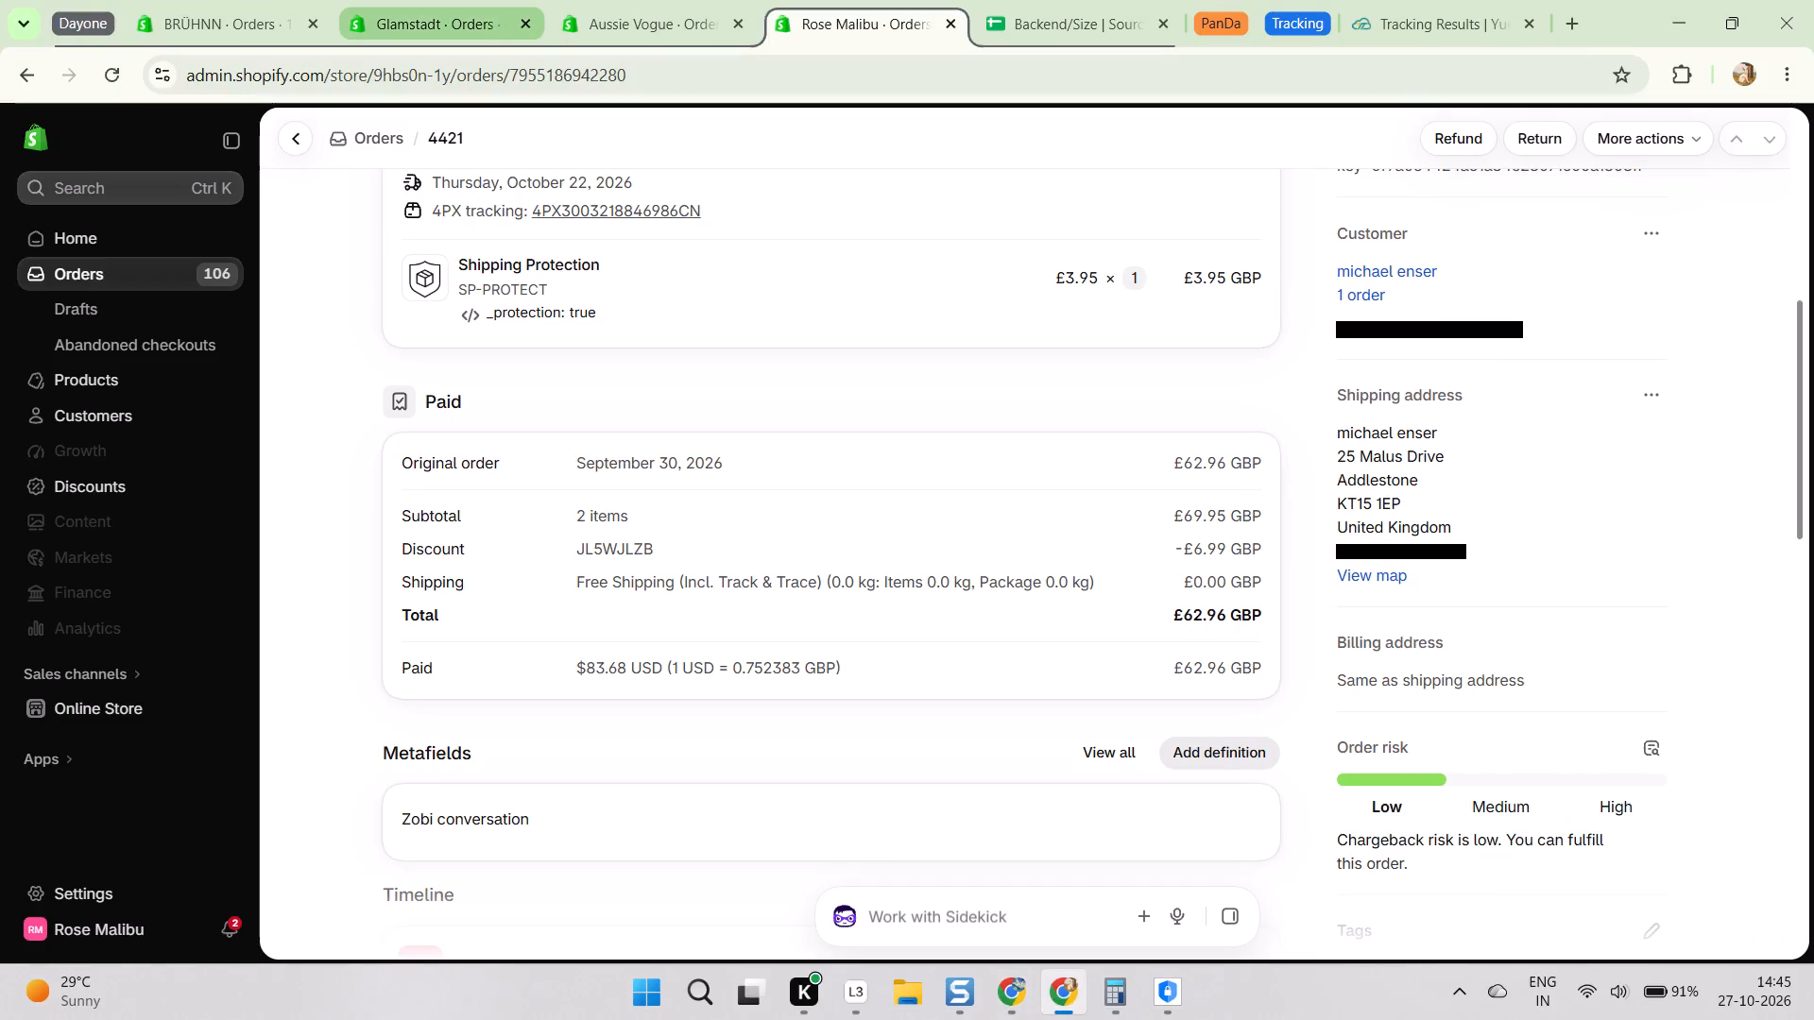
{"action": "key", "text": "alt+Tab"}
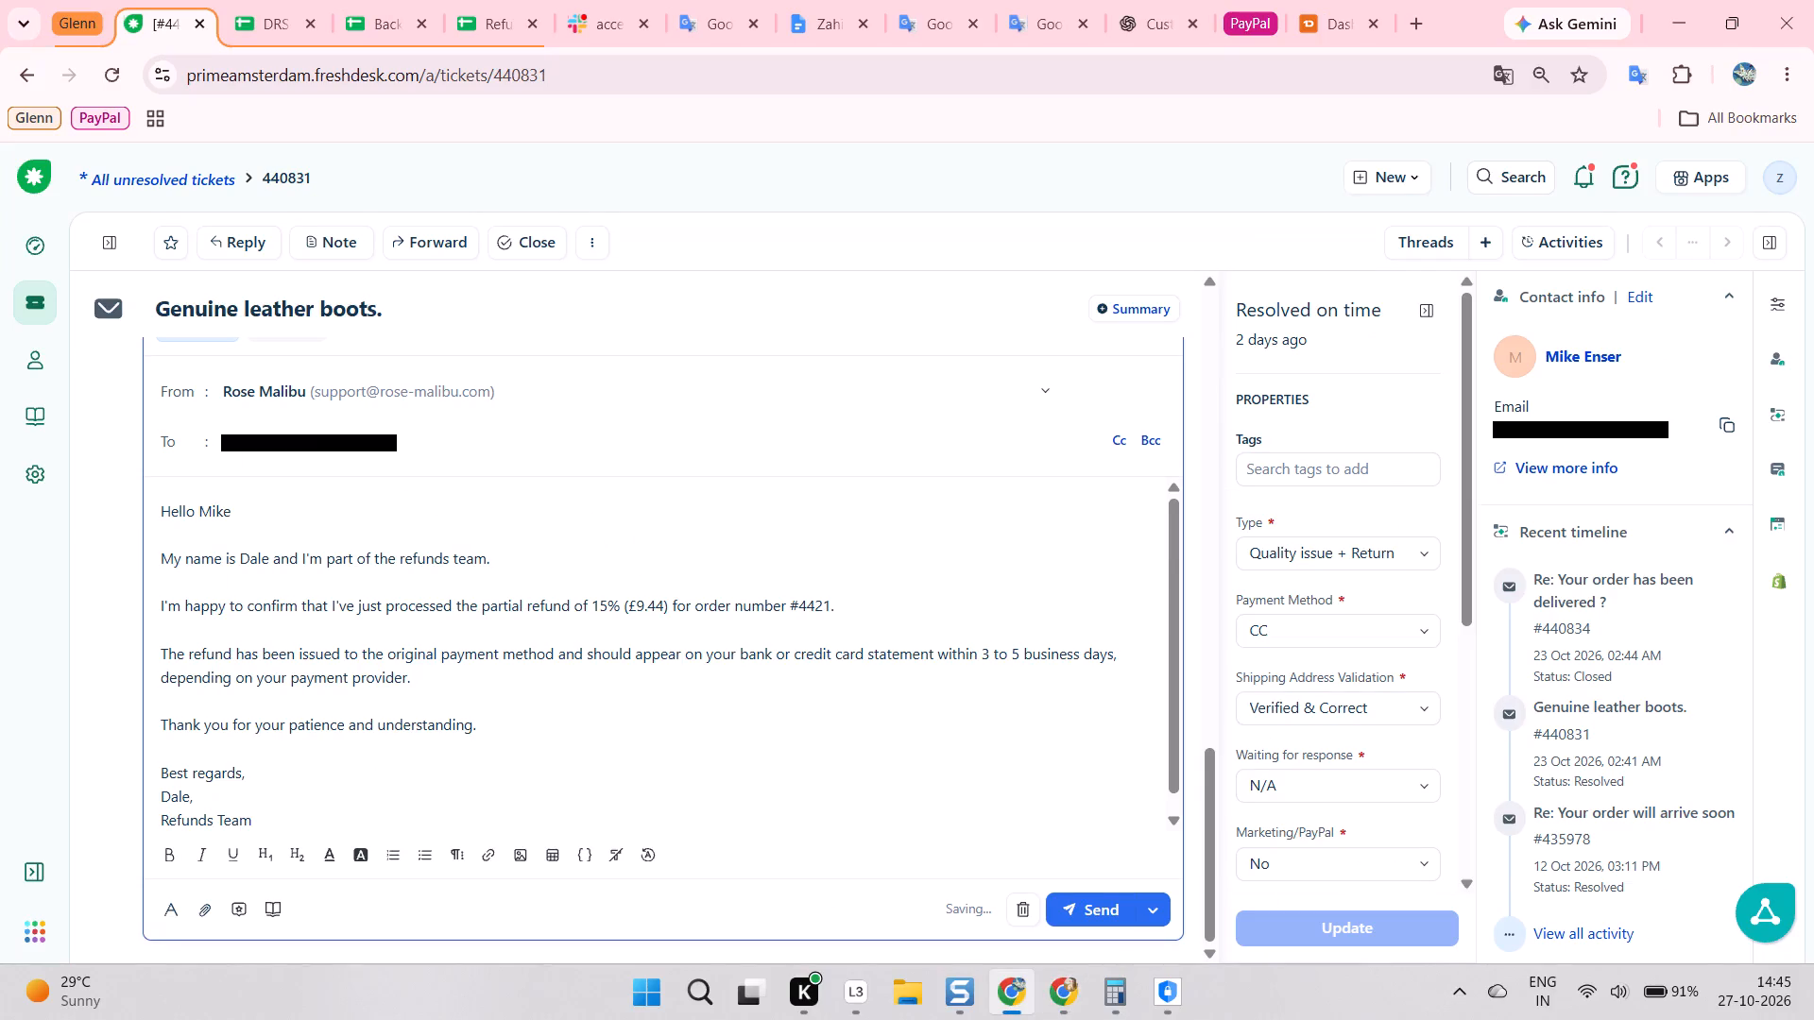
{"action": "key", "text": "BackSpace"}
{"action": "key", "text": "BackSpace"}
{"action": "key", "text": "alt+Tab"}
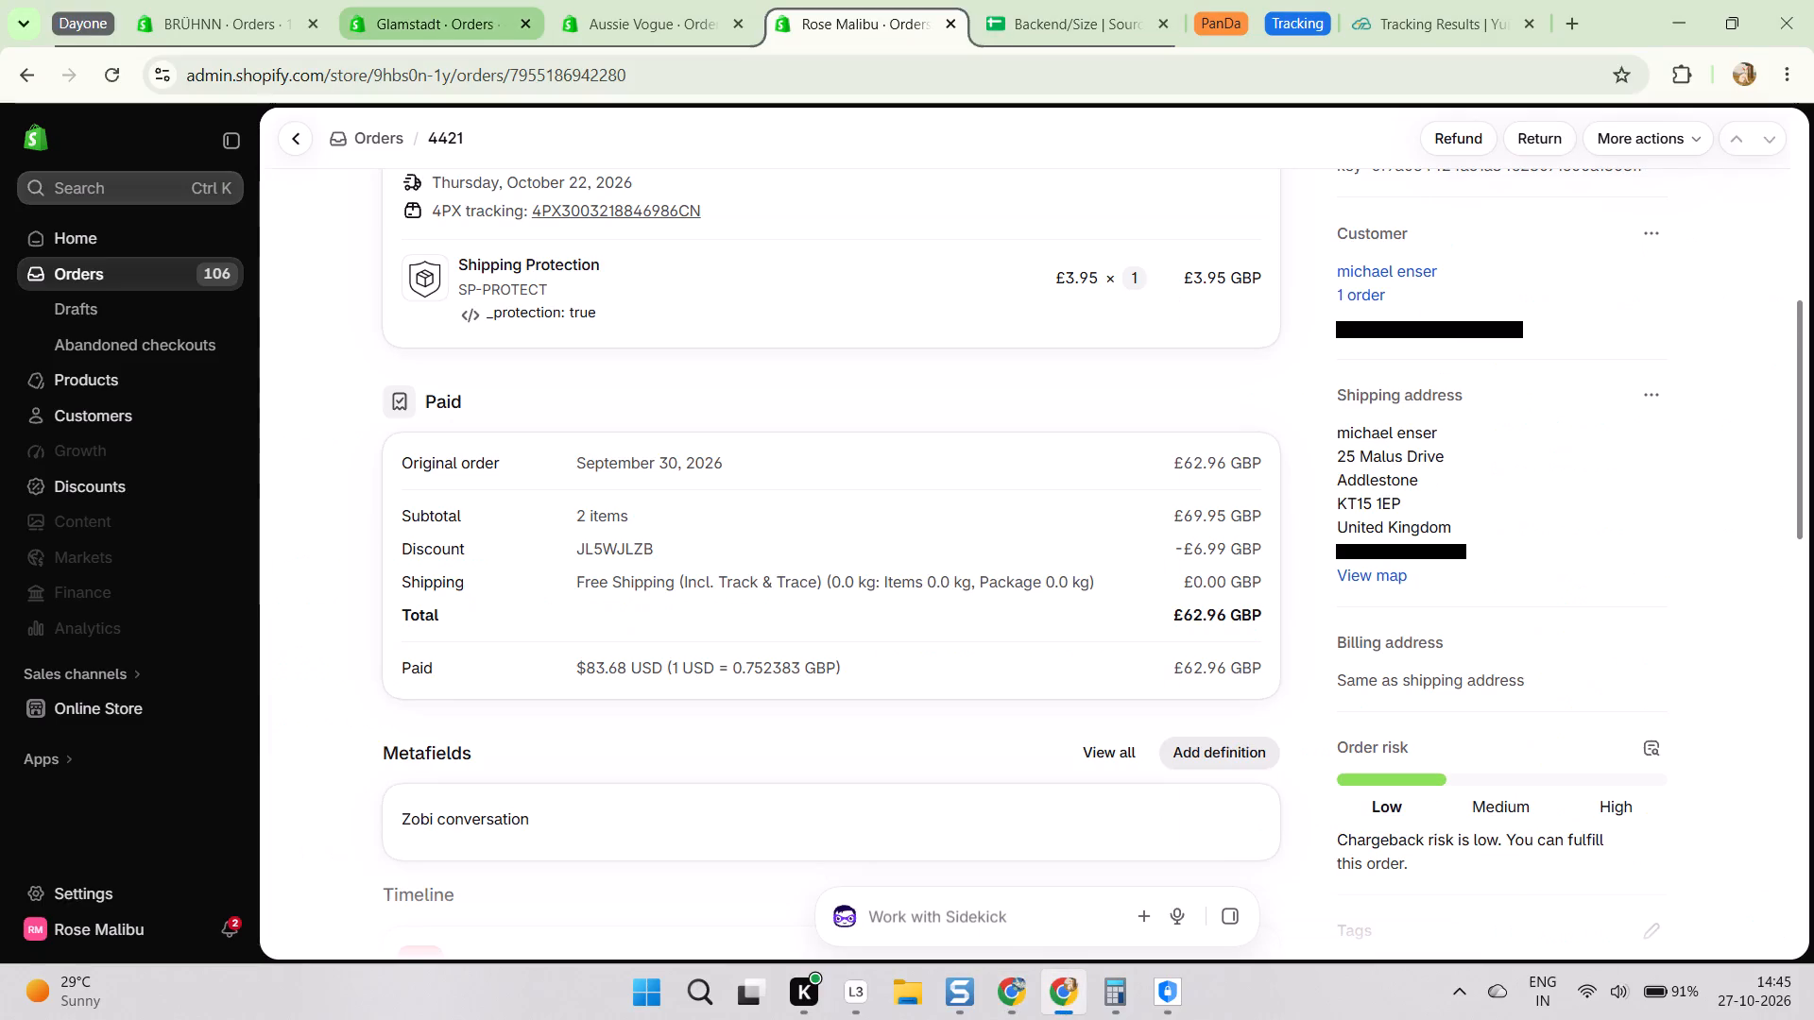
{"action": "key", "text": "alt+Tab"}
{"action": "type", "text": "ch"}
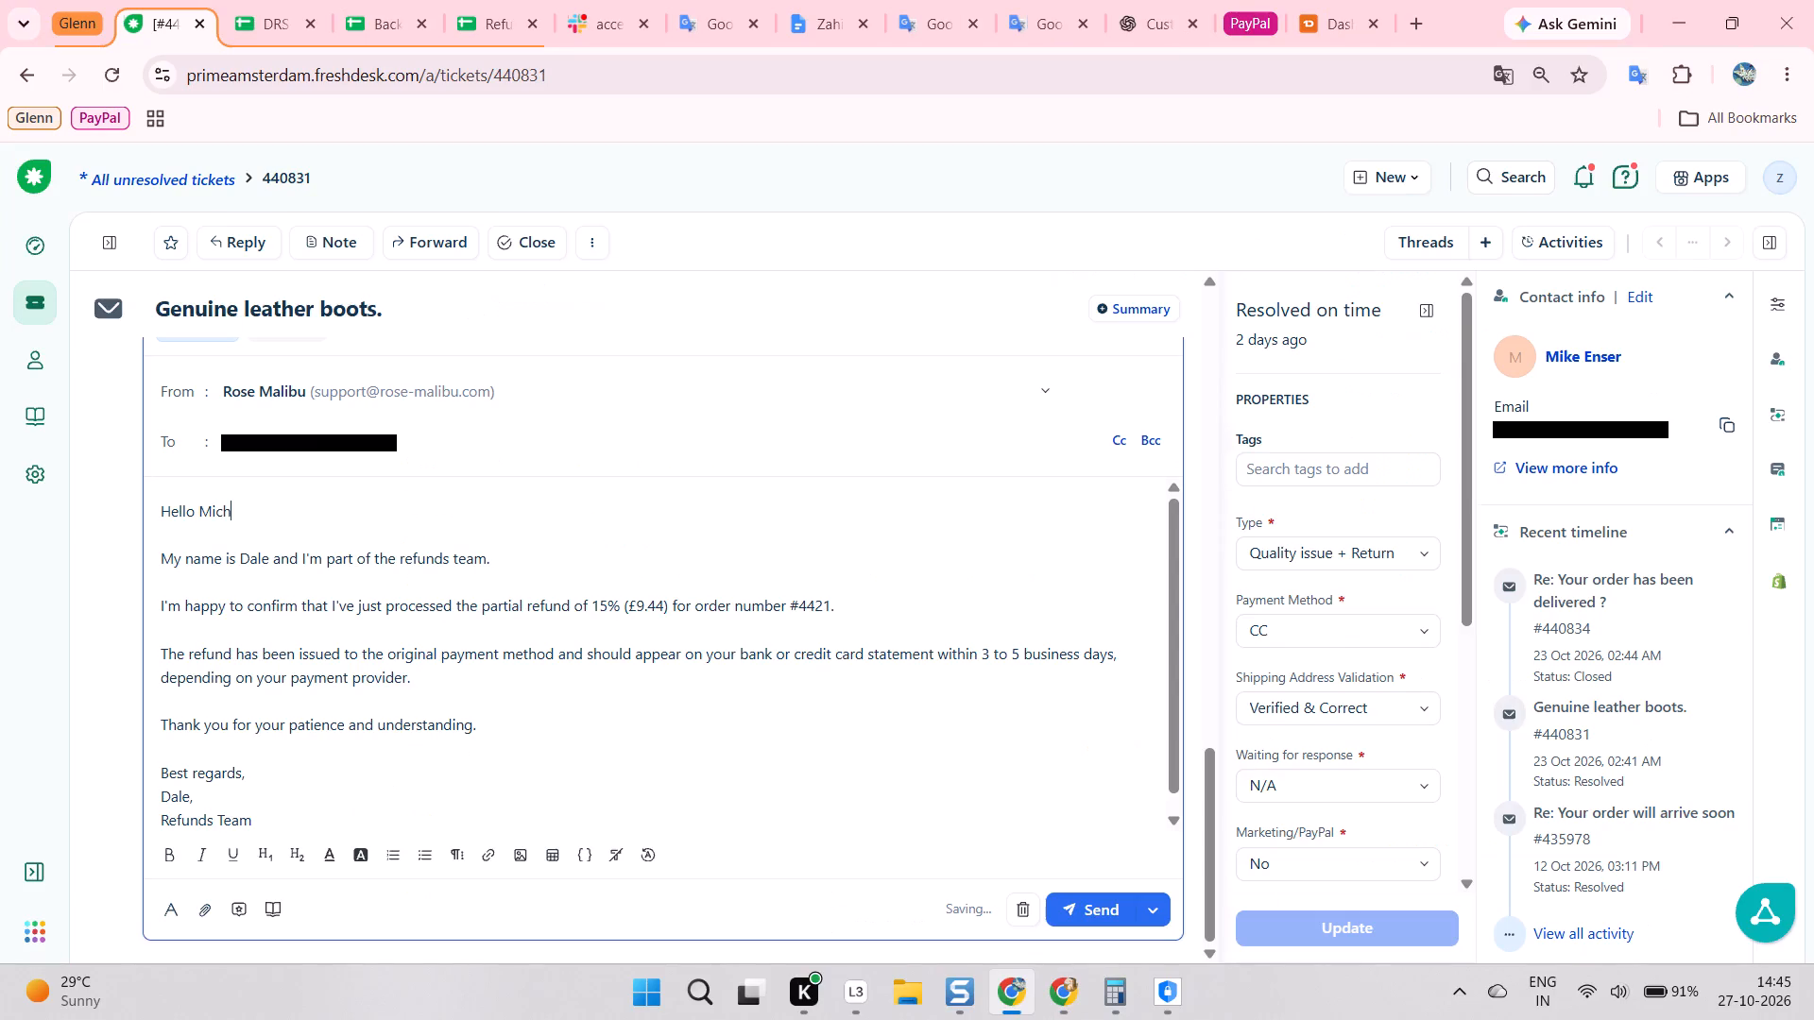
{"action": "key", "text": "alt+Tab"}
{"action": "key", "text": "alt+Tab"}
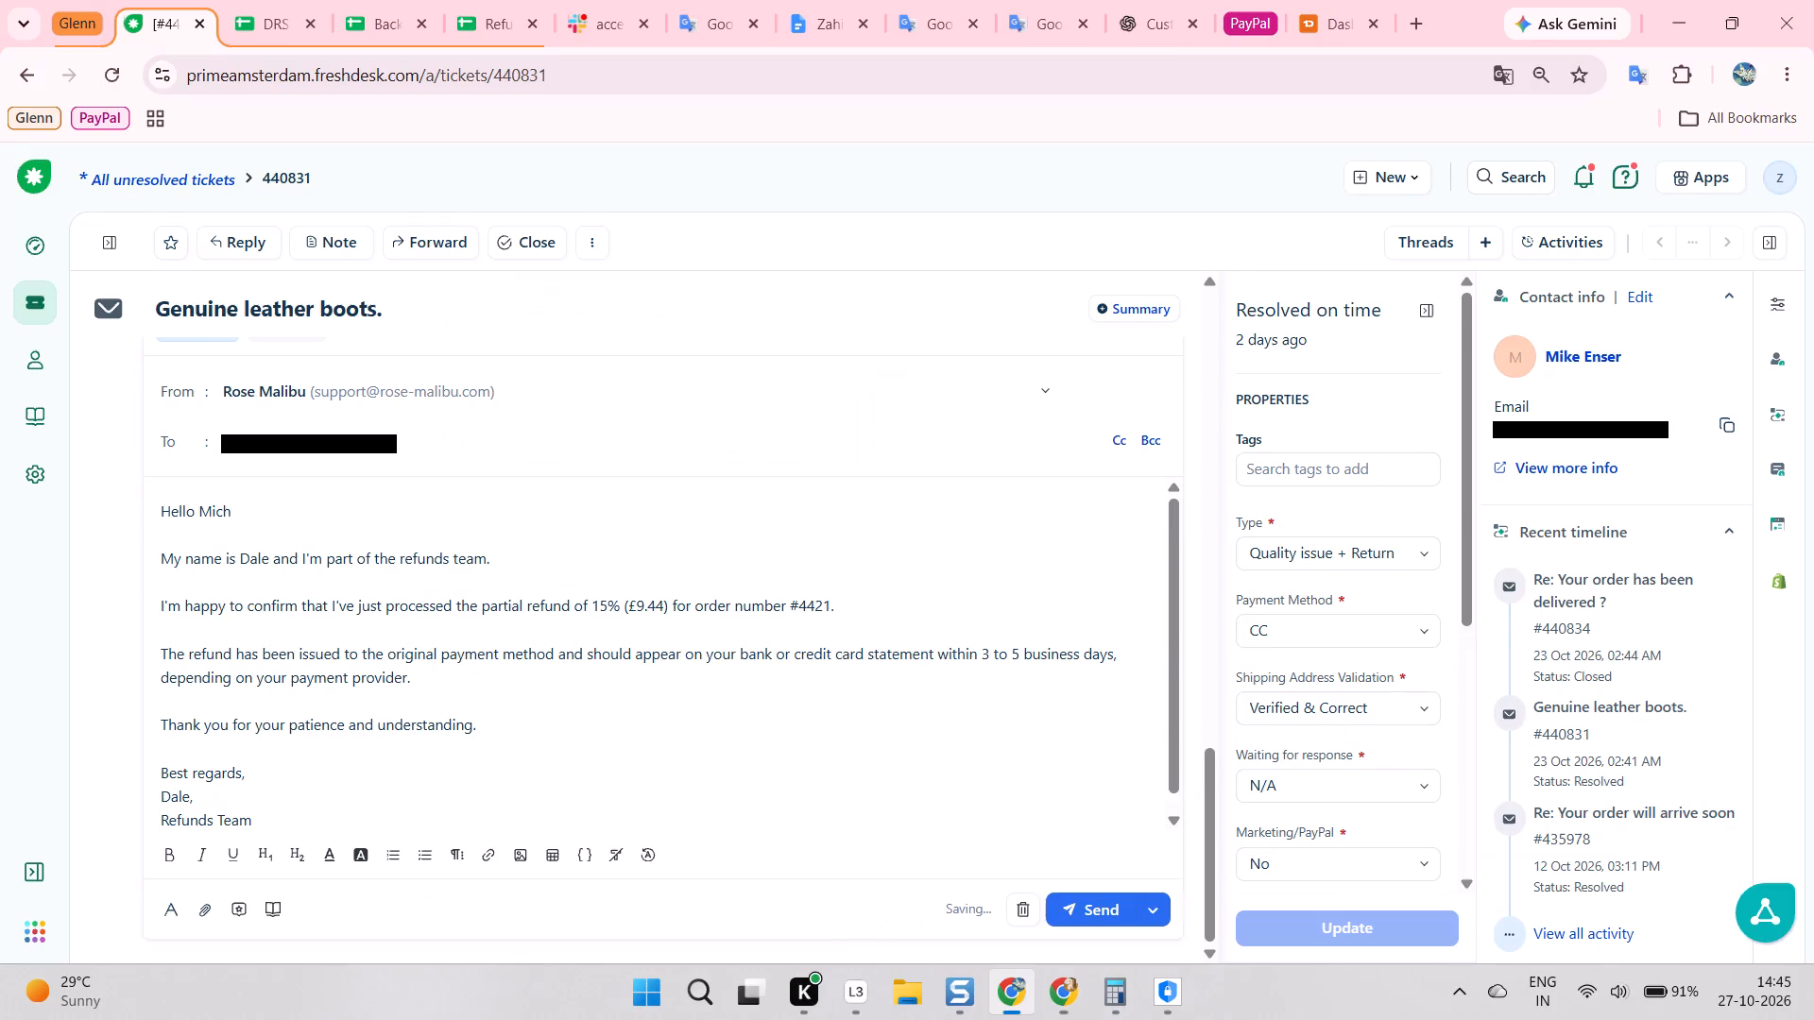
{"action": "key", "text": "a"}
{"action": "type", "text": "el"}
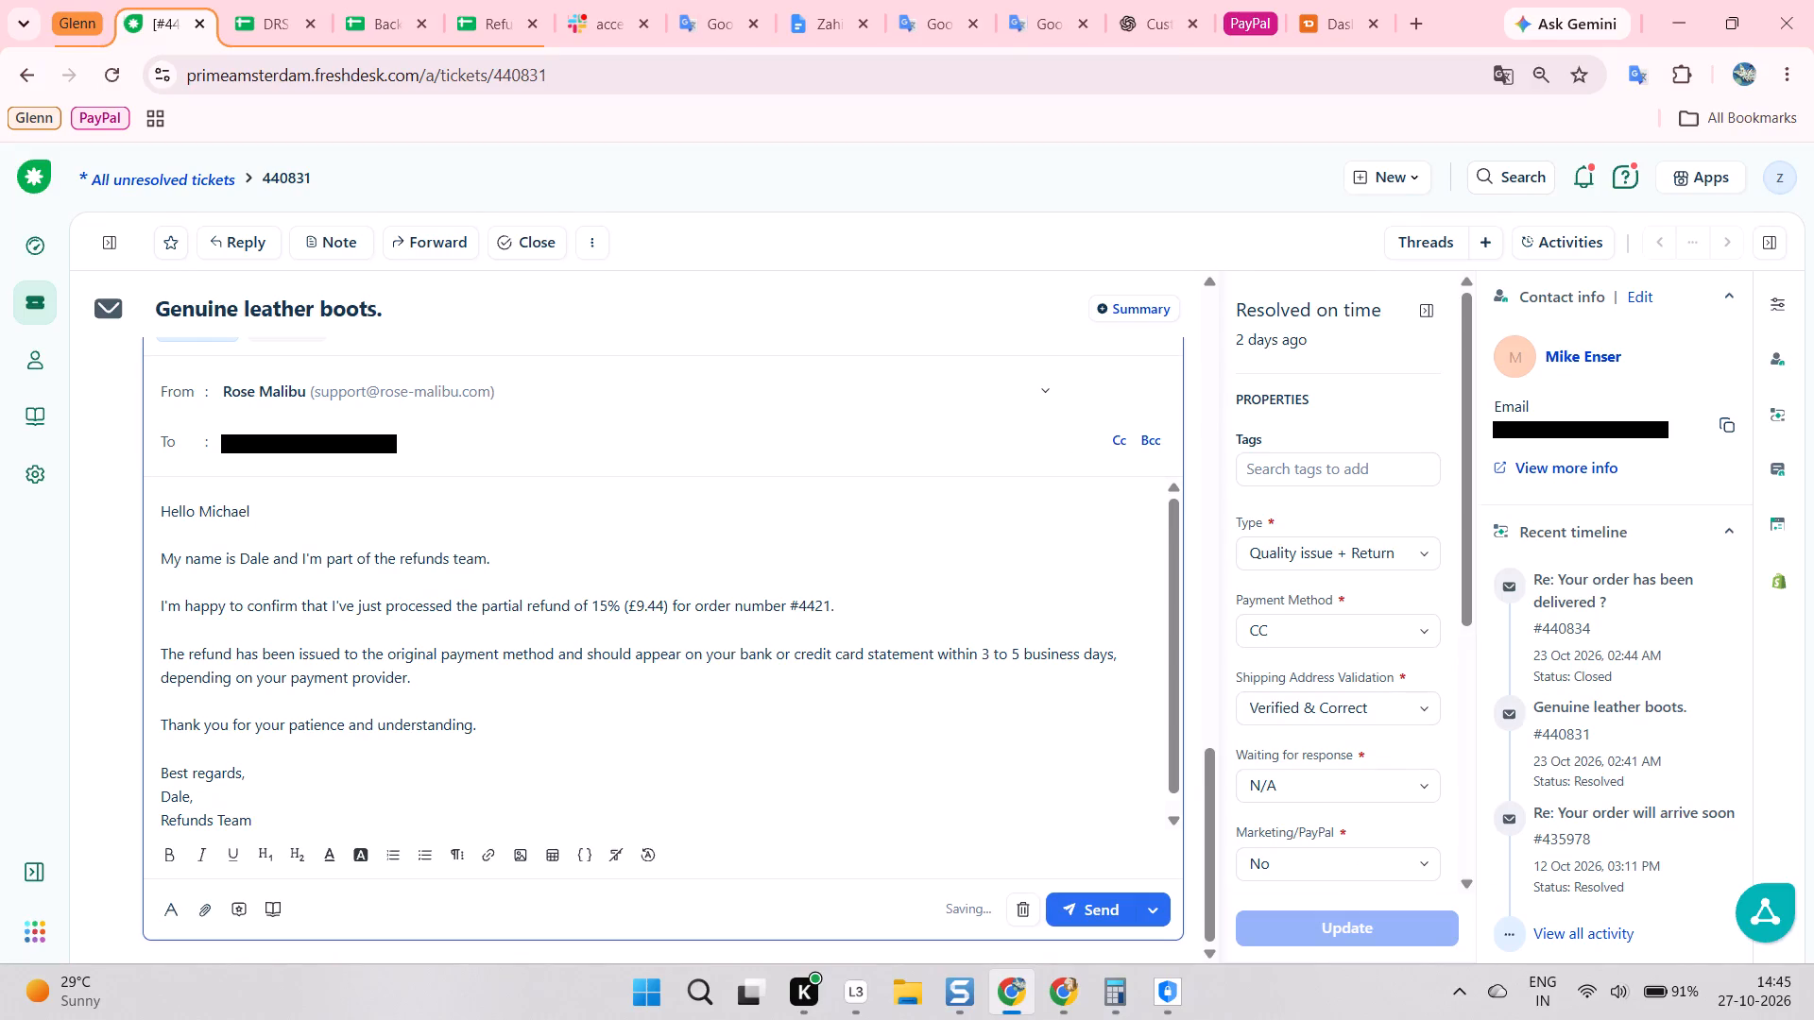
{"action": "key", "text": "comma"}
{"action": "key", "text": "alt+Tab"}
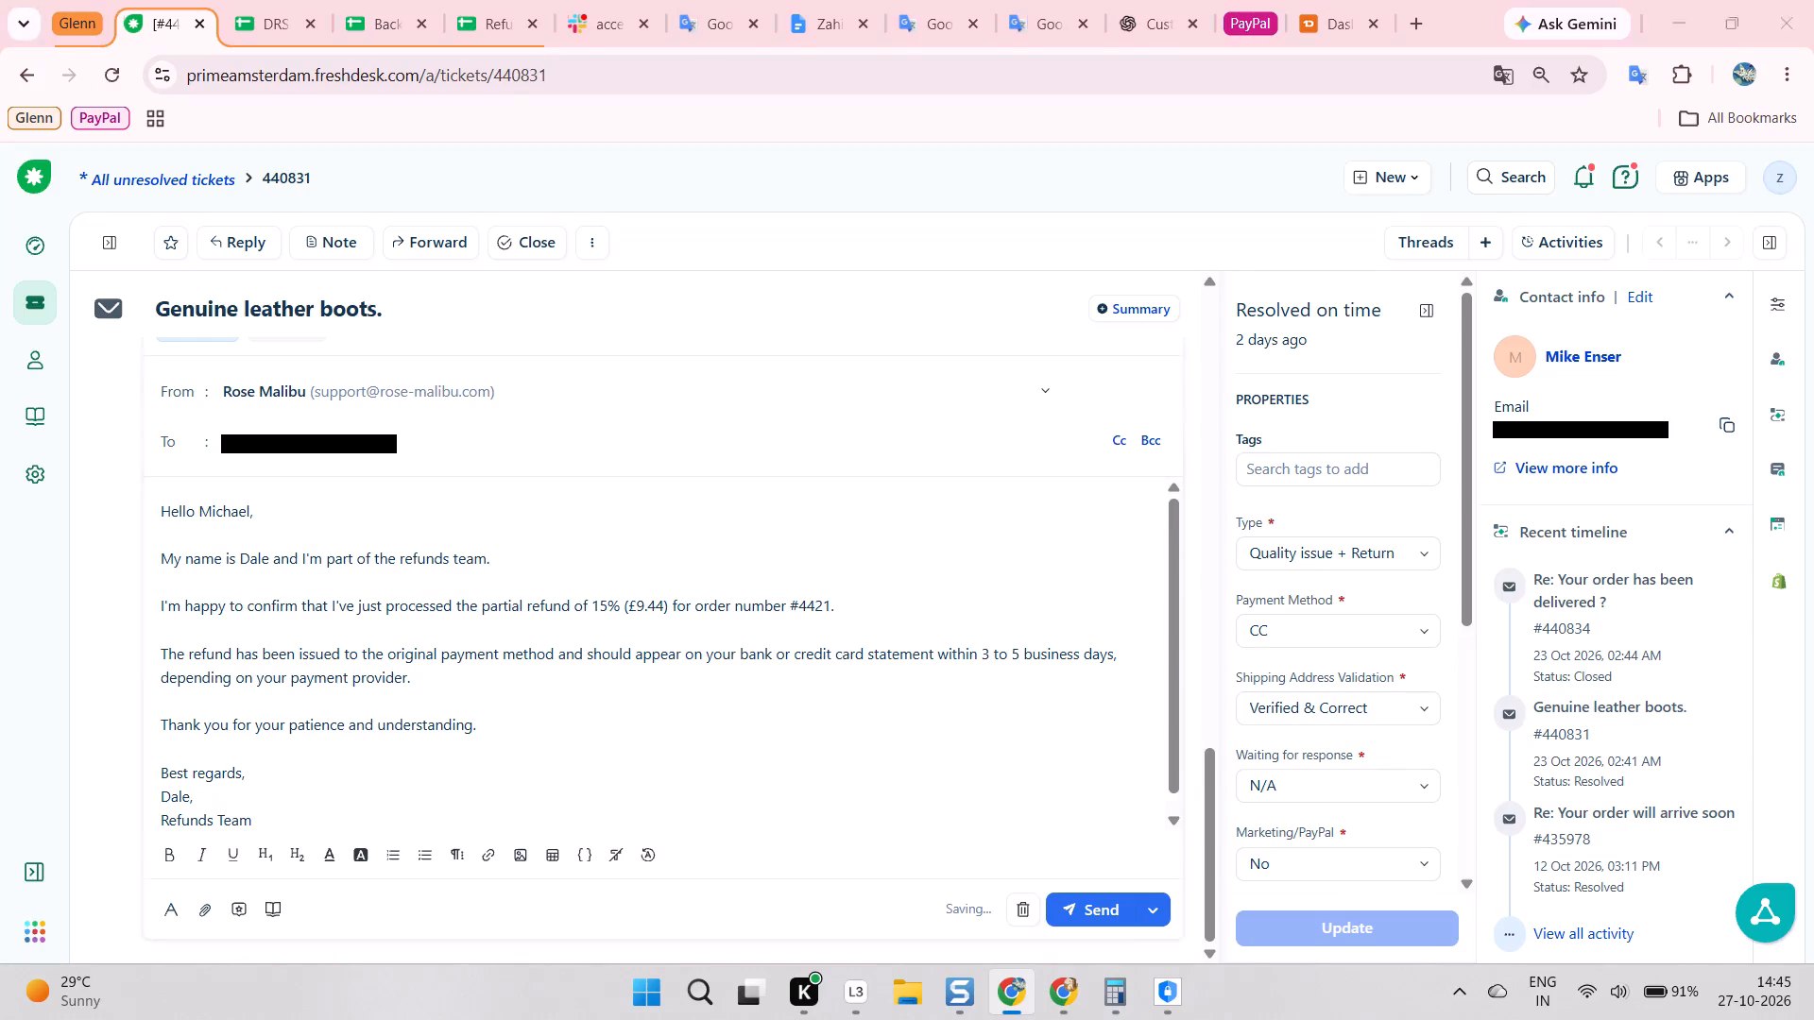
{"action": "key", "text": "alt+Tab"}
{"action": "scroll", "coordinate": [766, 598], "scroll_direction": "down", "scroll_amount": 2}
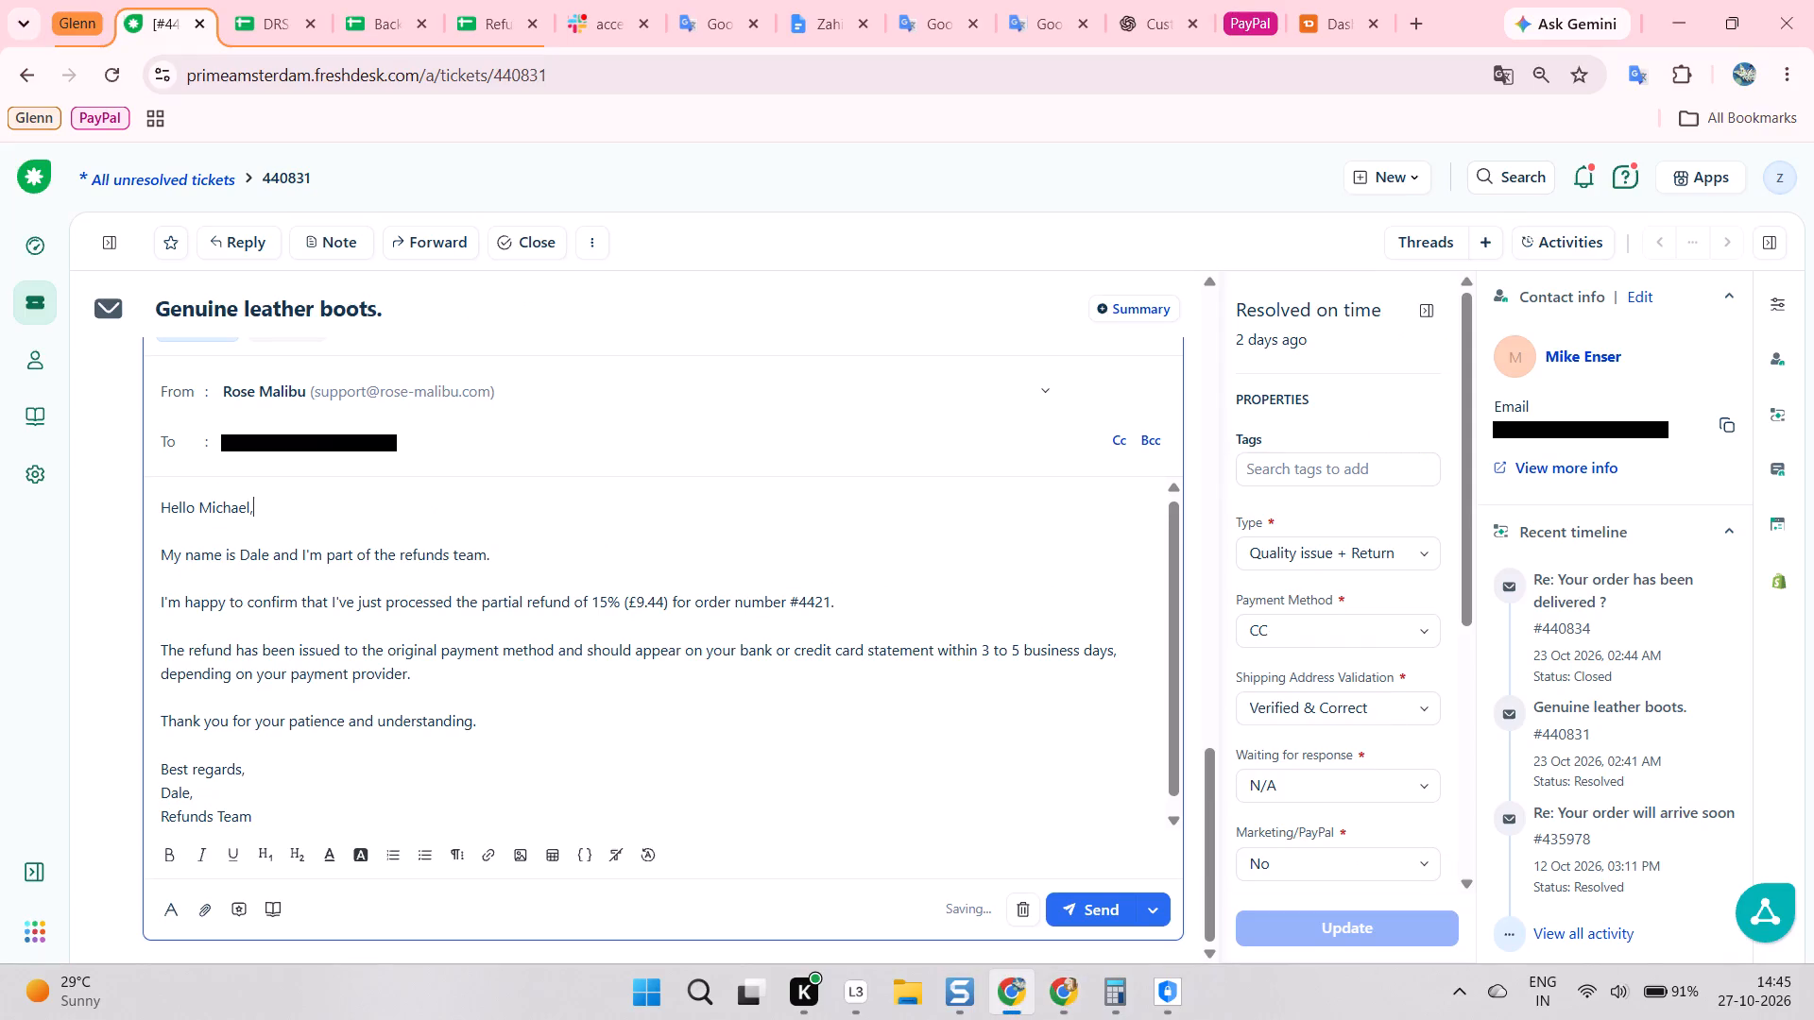
{"action": "scroll", "coordinate": [854, 669], "scroll_direction": "down", "scroll_amount": 5}
{"action": "left_click", "coordinate": [1087, 902]}
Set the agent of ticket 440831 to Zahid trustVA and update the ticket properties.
{"action": "scroll", "coordinate": [898, 665], "scroll_direction": "down", "scroll_amount": 1}
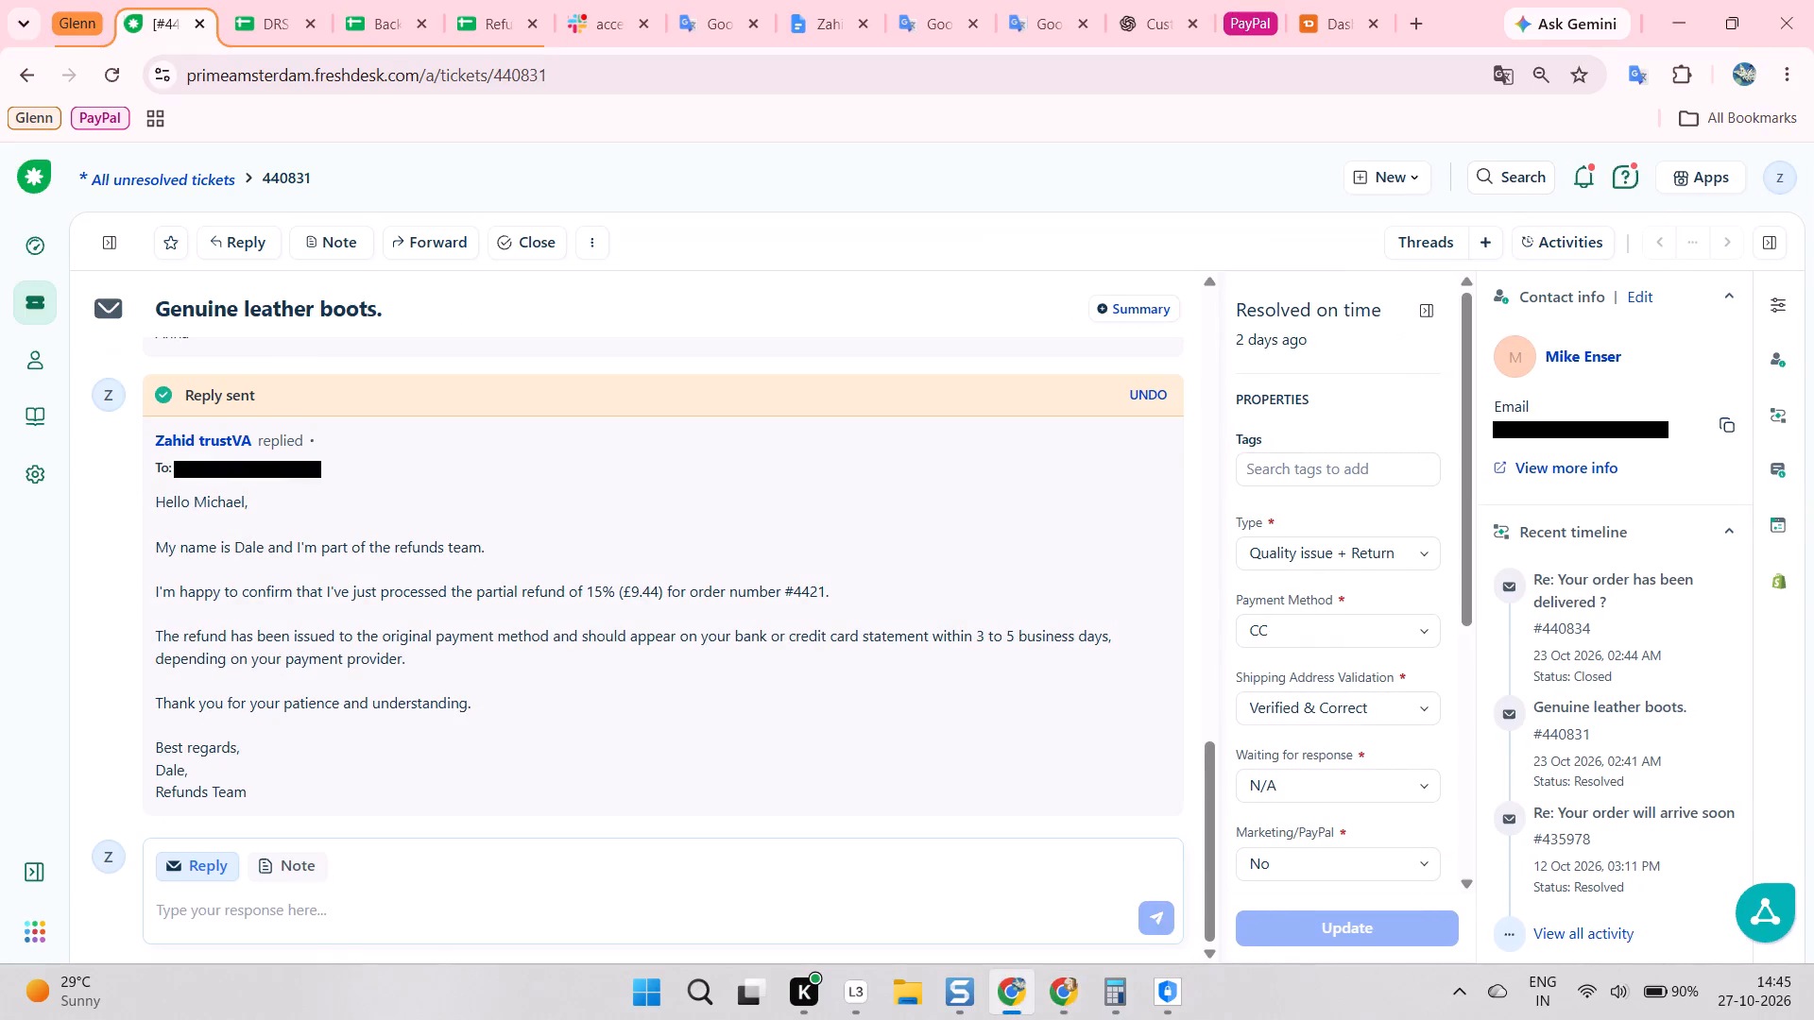
{"action": "scroll", "coordinate": [1115, 625], "scroll_direction": "down", "scroll_amount": 8}
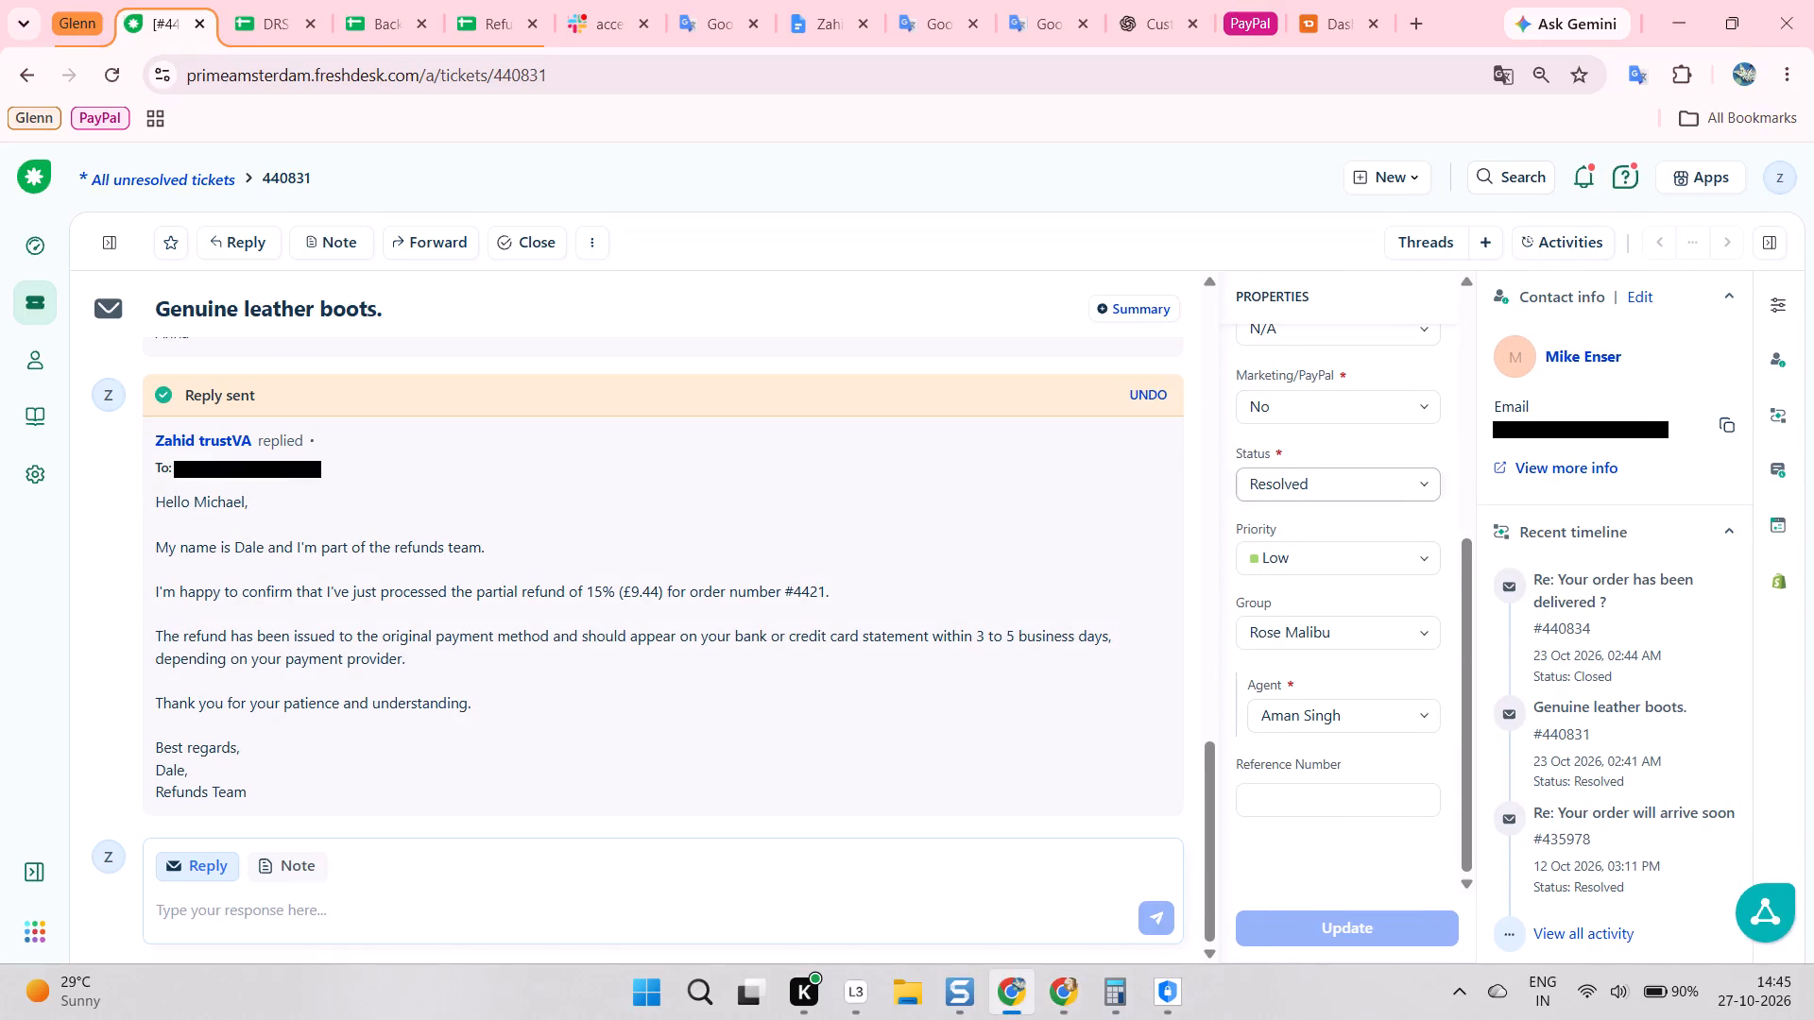
{"action": "scroll", "coordinate": [1151, 595], "scroll_direction": "down", "scroll_amount": 10}
{"action": "left_click", "coordinate": [1309, 716]}
{"action": "scroll", "coordinate": [1304, 670], "scroll_direction": "down", "scroll_amount": 5}
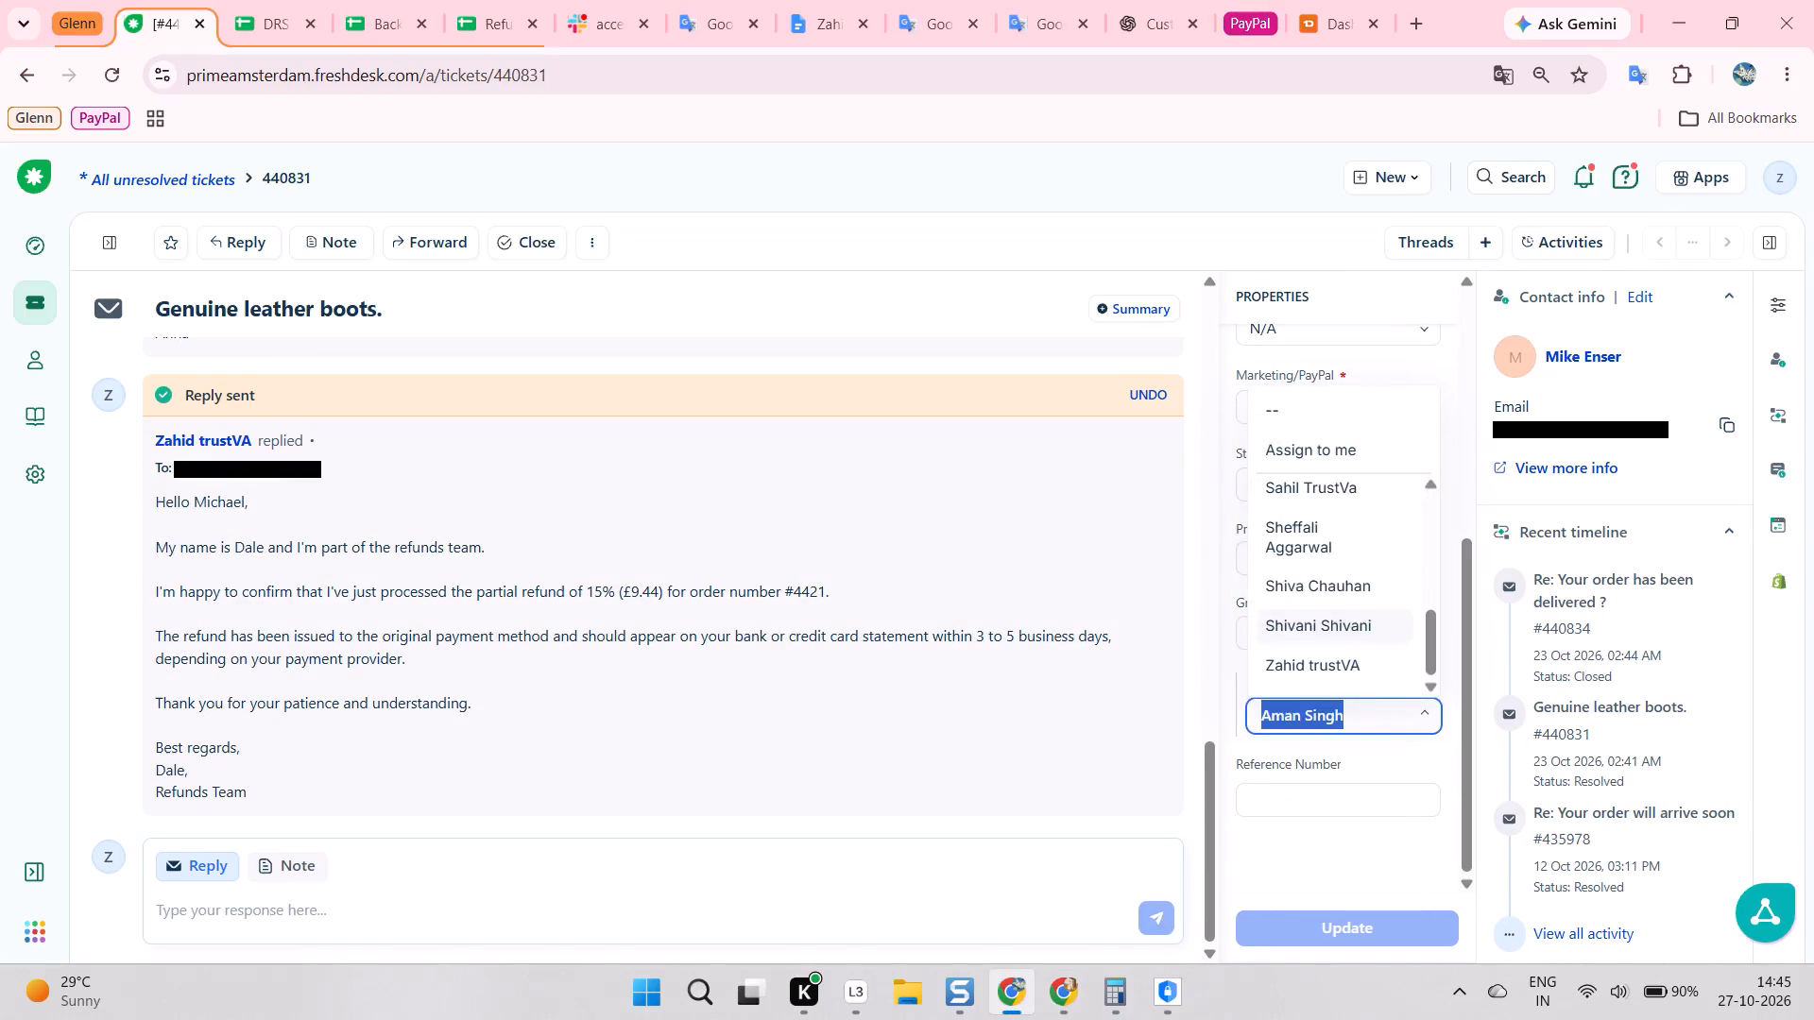
{"action": "left_click_drag", "start_coordinate": [1308, 659], "coordinate": [1307, 669]}
{"action": "scroll", "coordinate": [1357, 752], "scroll_direction": "down", "scroll_amount": 4}
{"action": "left_click", "coordinate": [1344, 919]}
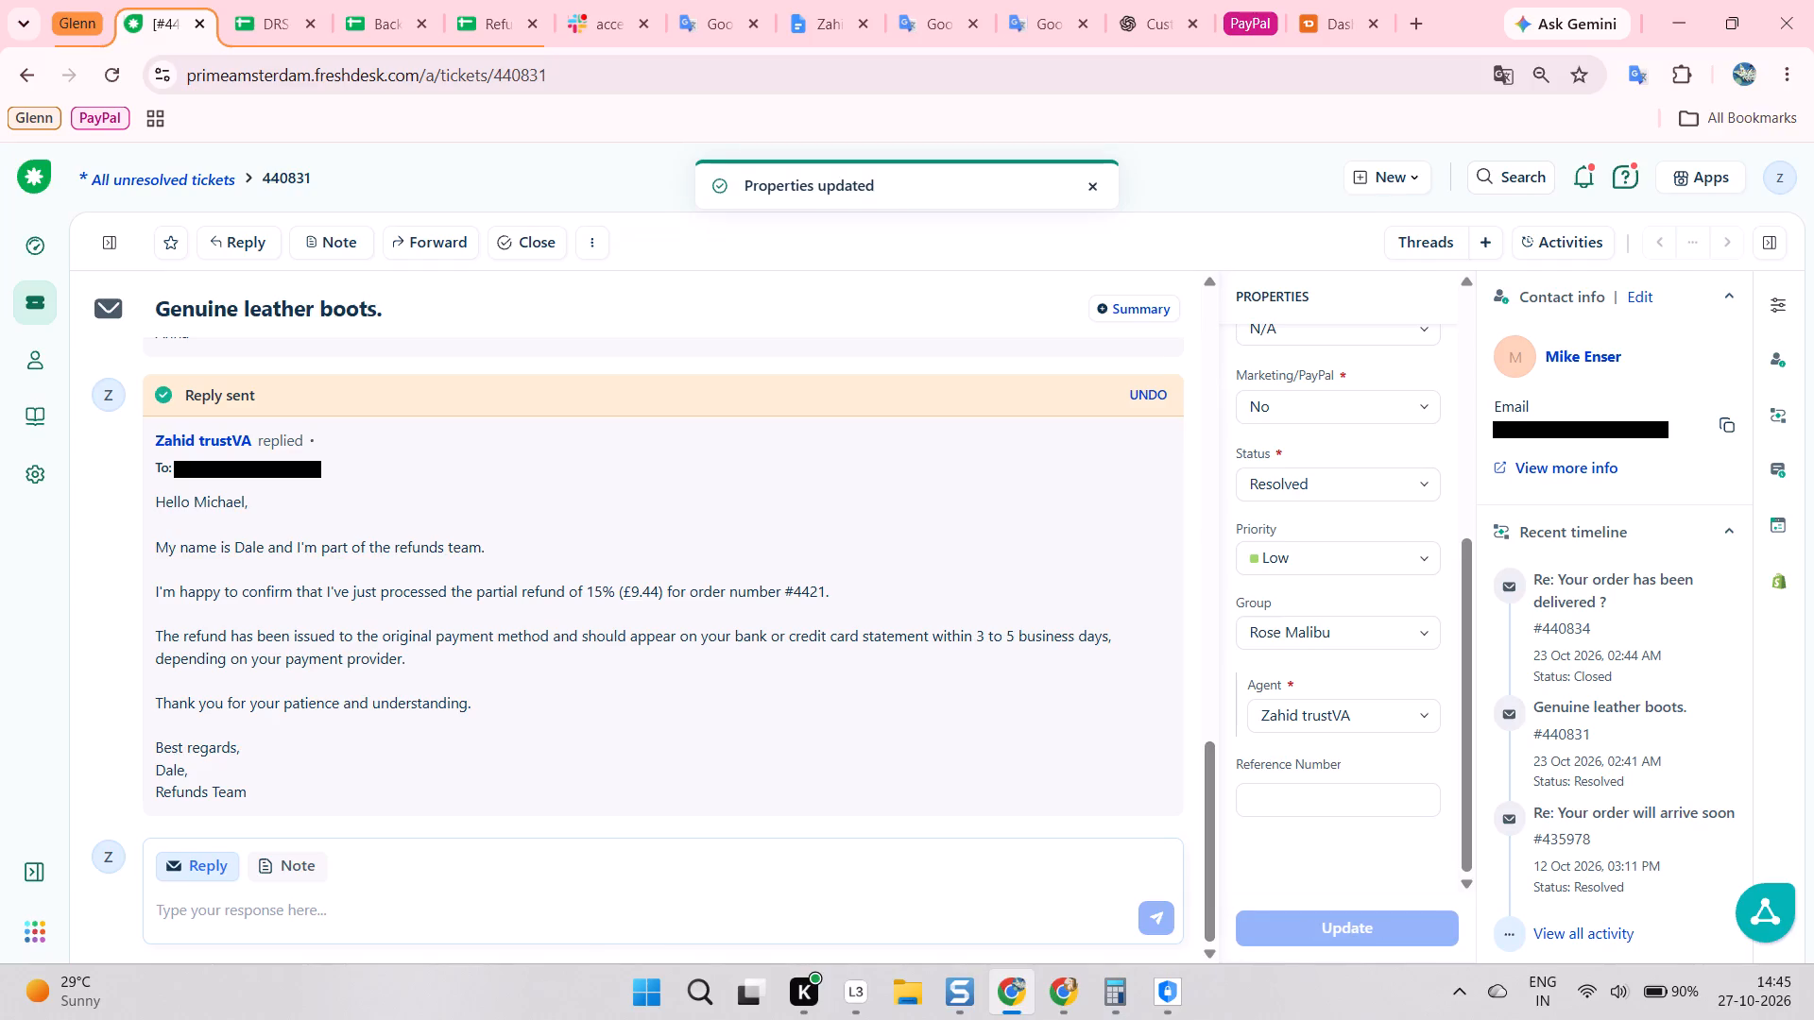
Select the ticket number 440831 in the ticket's breadcrumb.
{"action": "scroll", "coordinate": [403, 531], "scroll_direction": "up", "scroll_amount": 2}
{"action": "double_click", "coordinate": [275, 172]}
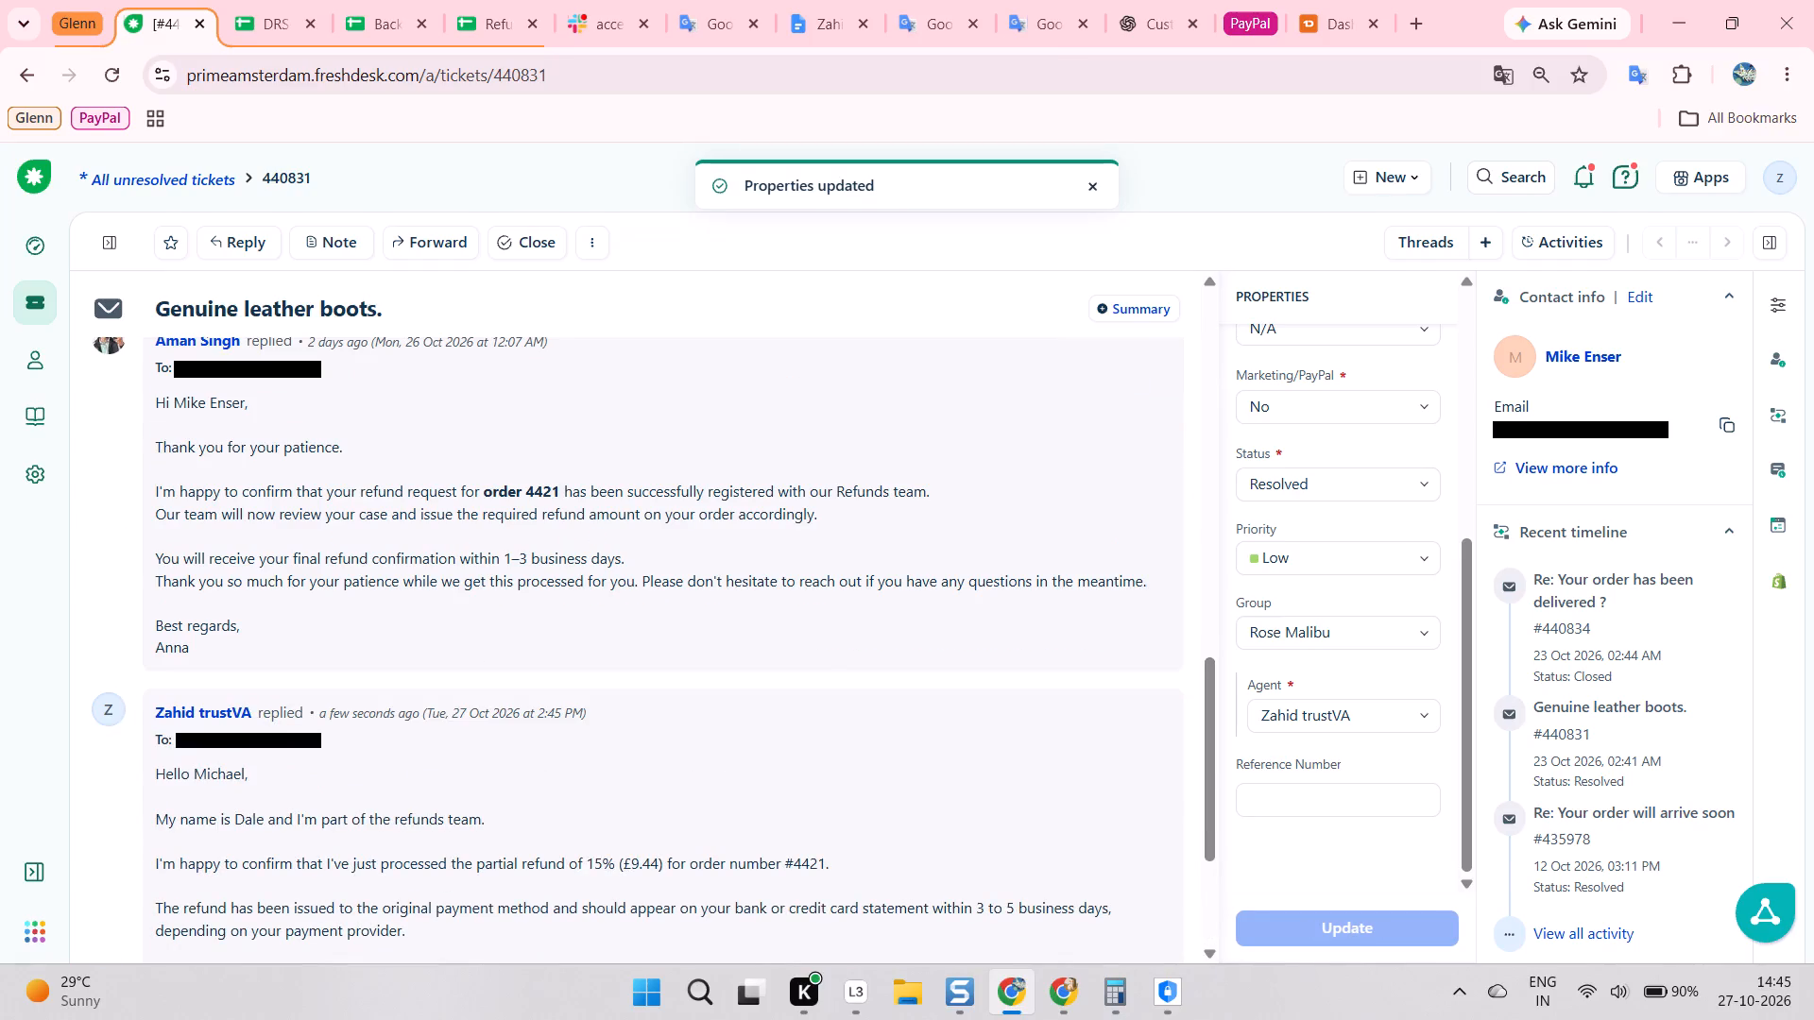
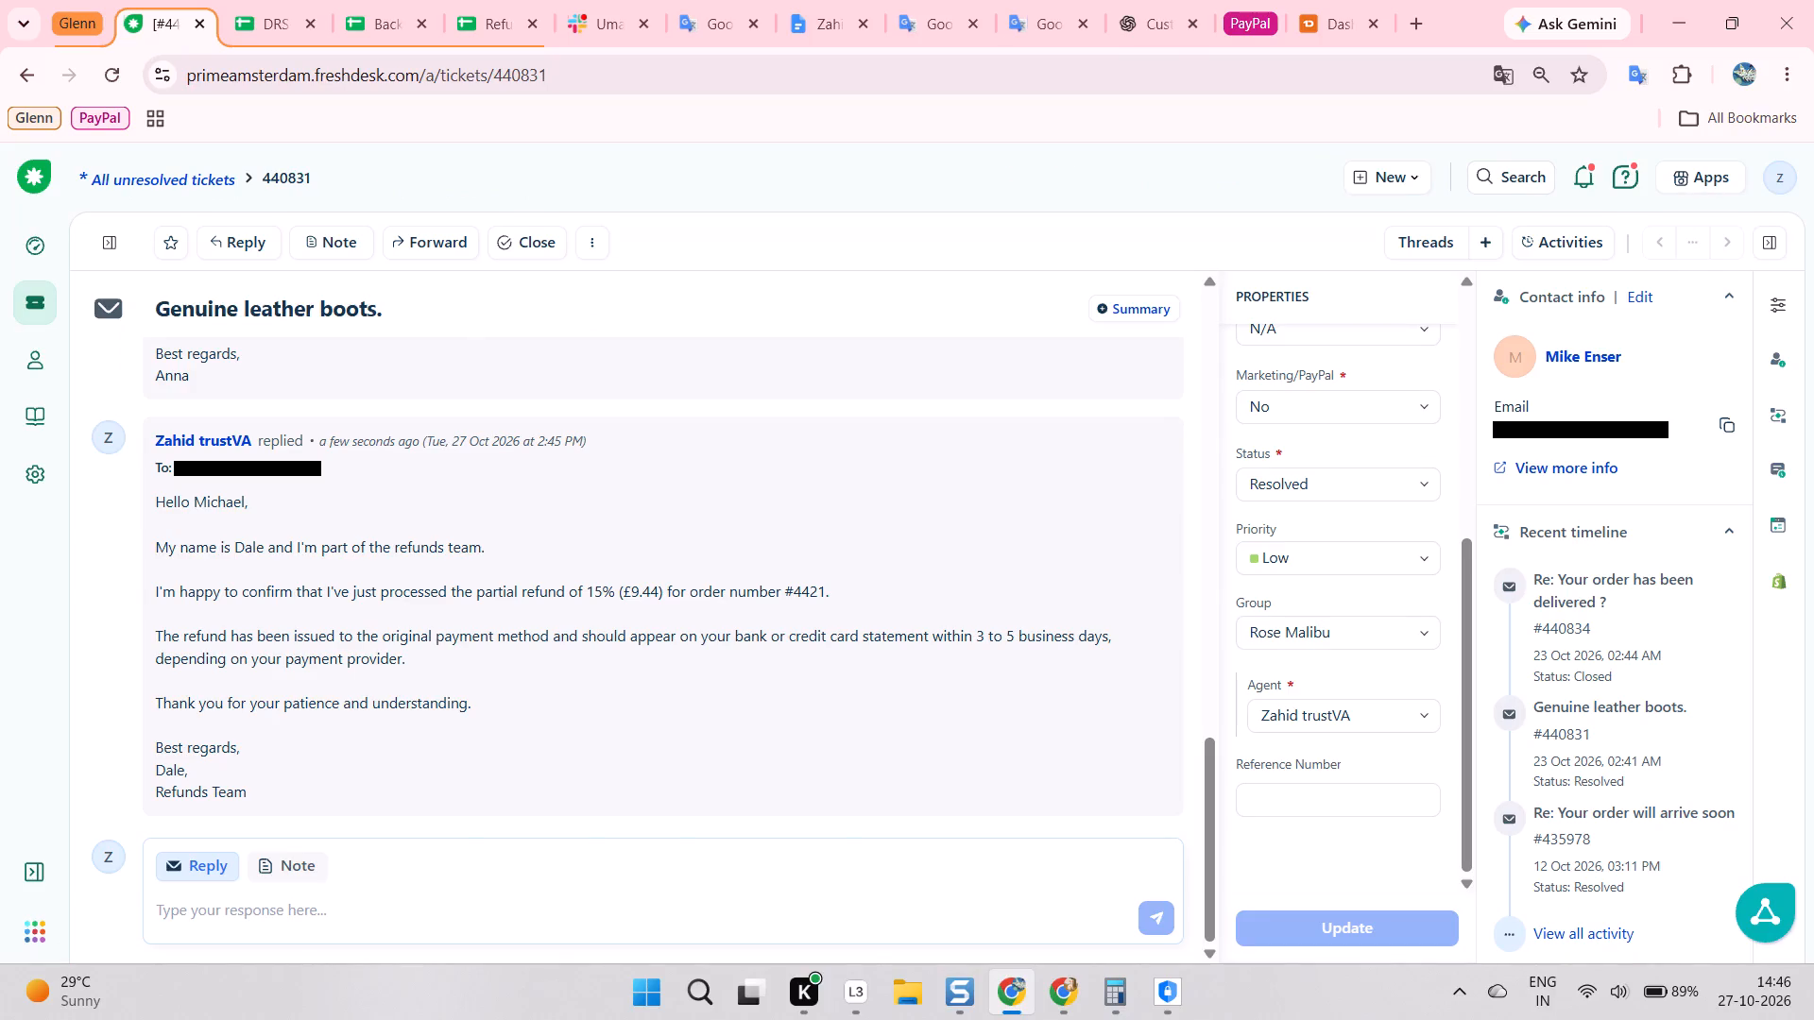
{"action": "key", "text": "alt+Tab"}
{"action": "scroll", "coordinate": [1323, 472], "scroll_direction": "down", "scroll_amount": 4}
{"action": "scroll", "coordinate": [1355, 450], "scroll_direction": "up", "scroll_amount": 8}
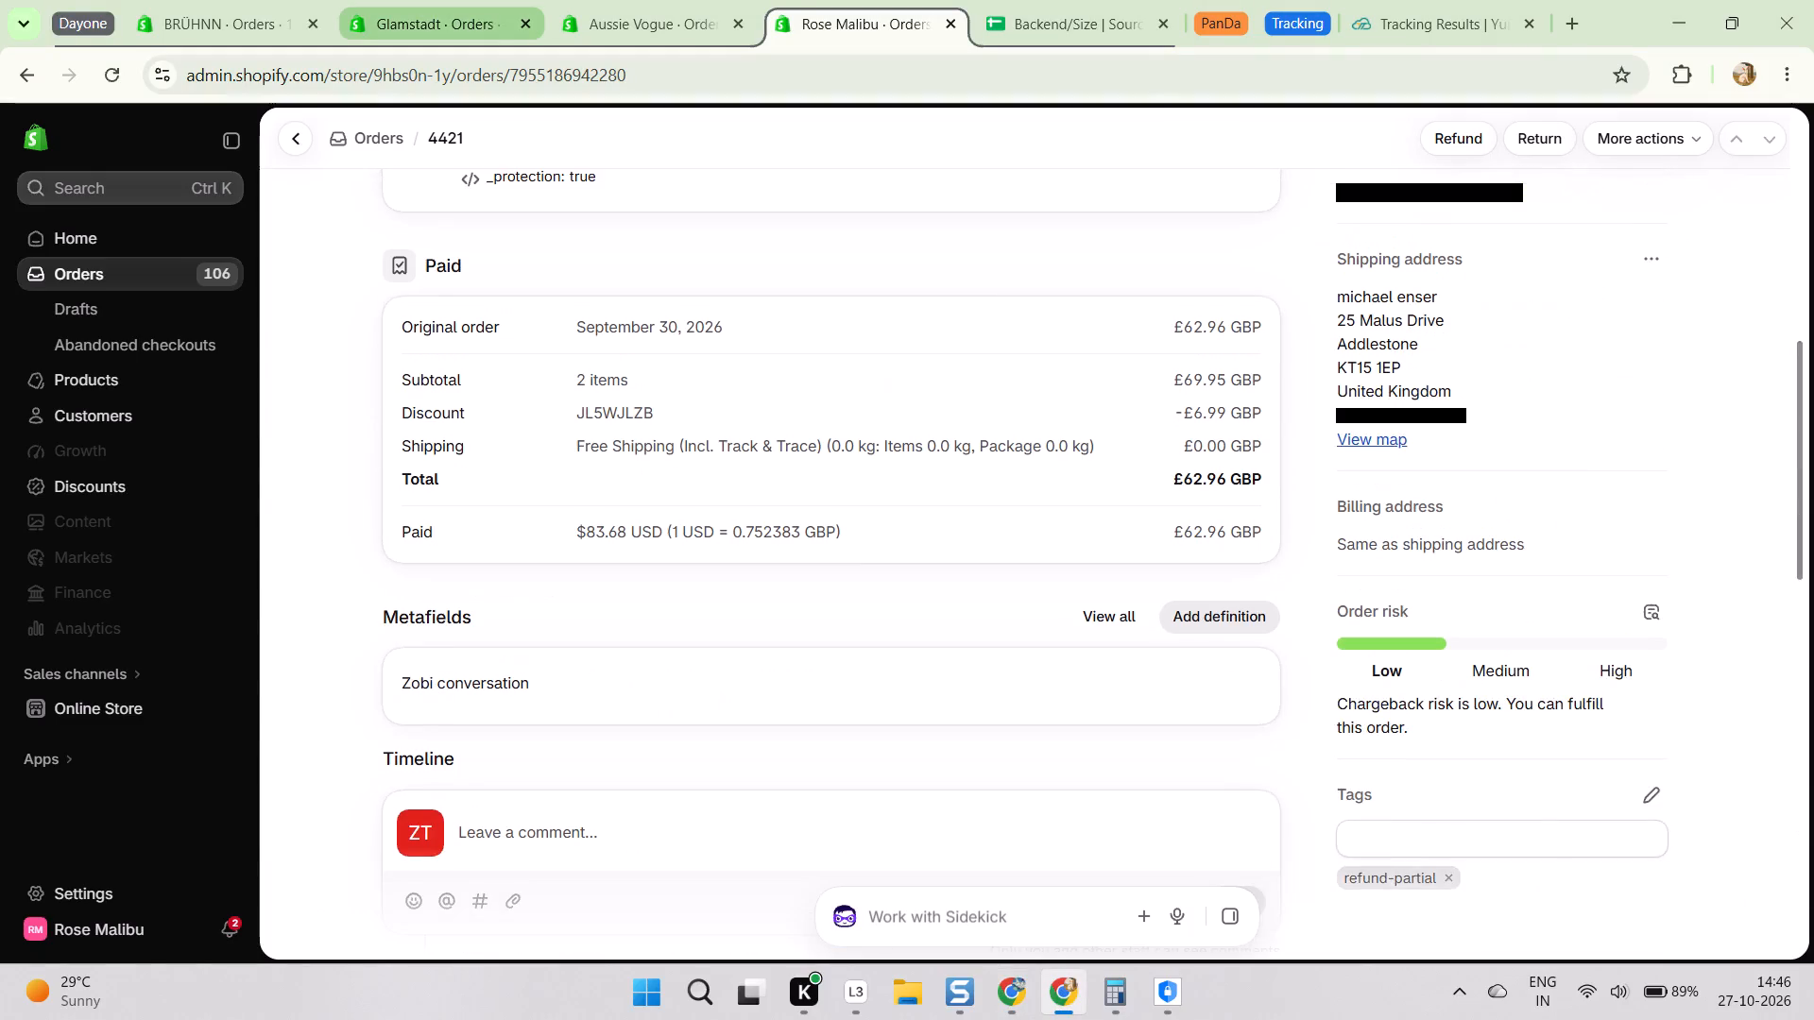
{"action": "scroll", "coordinate": [1369, 455], "scroll_direction": "up", "scroll_amount": 10}
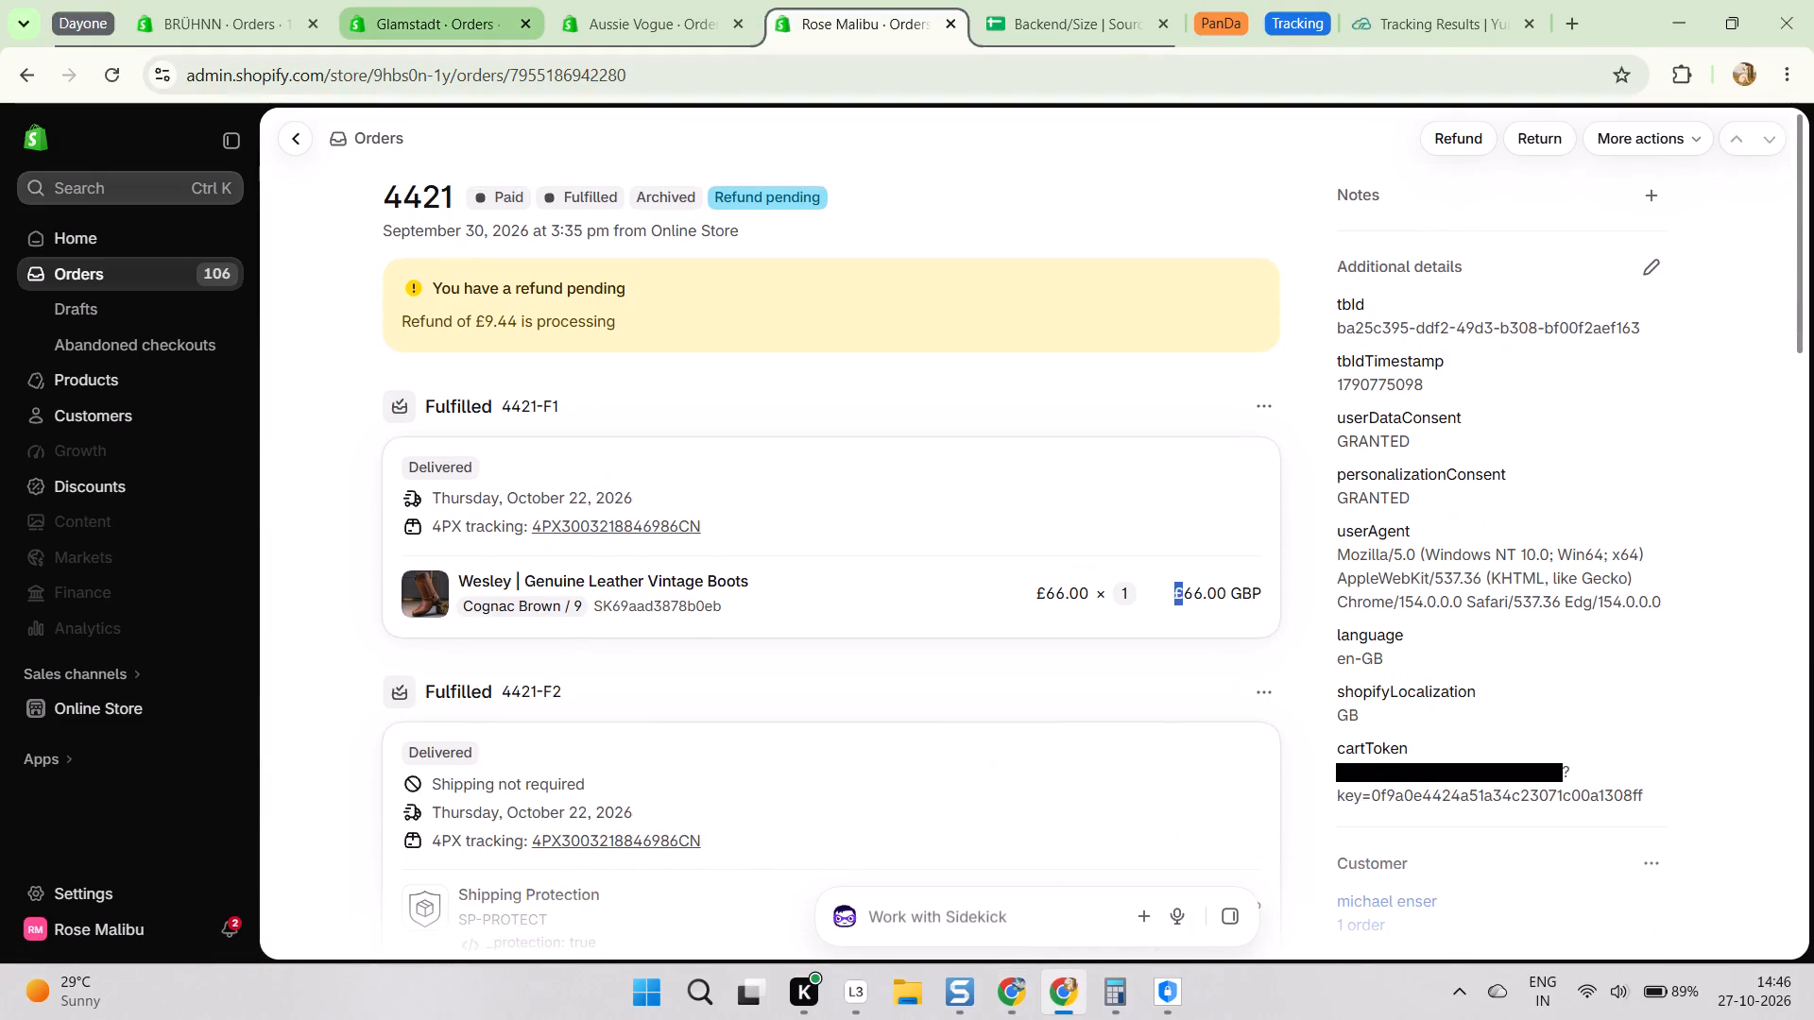
{"action": "key", "text": "alt+Tab"}
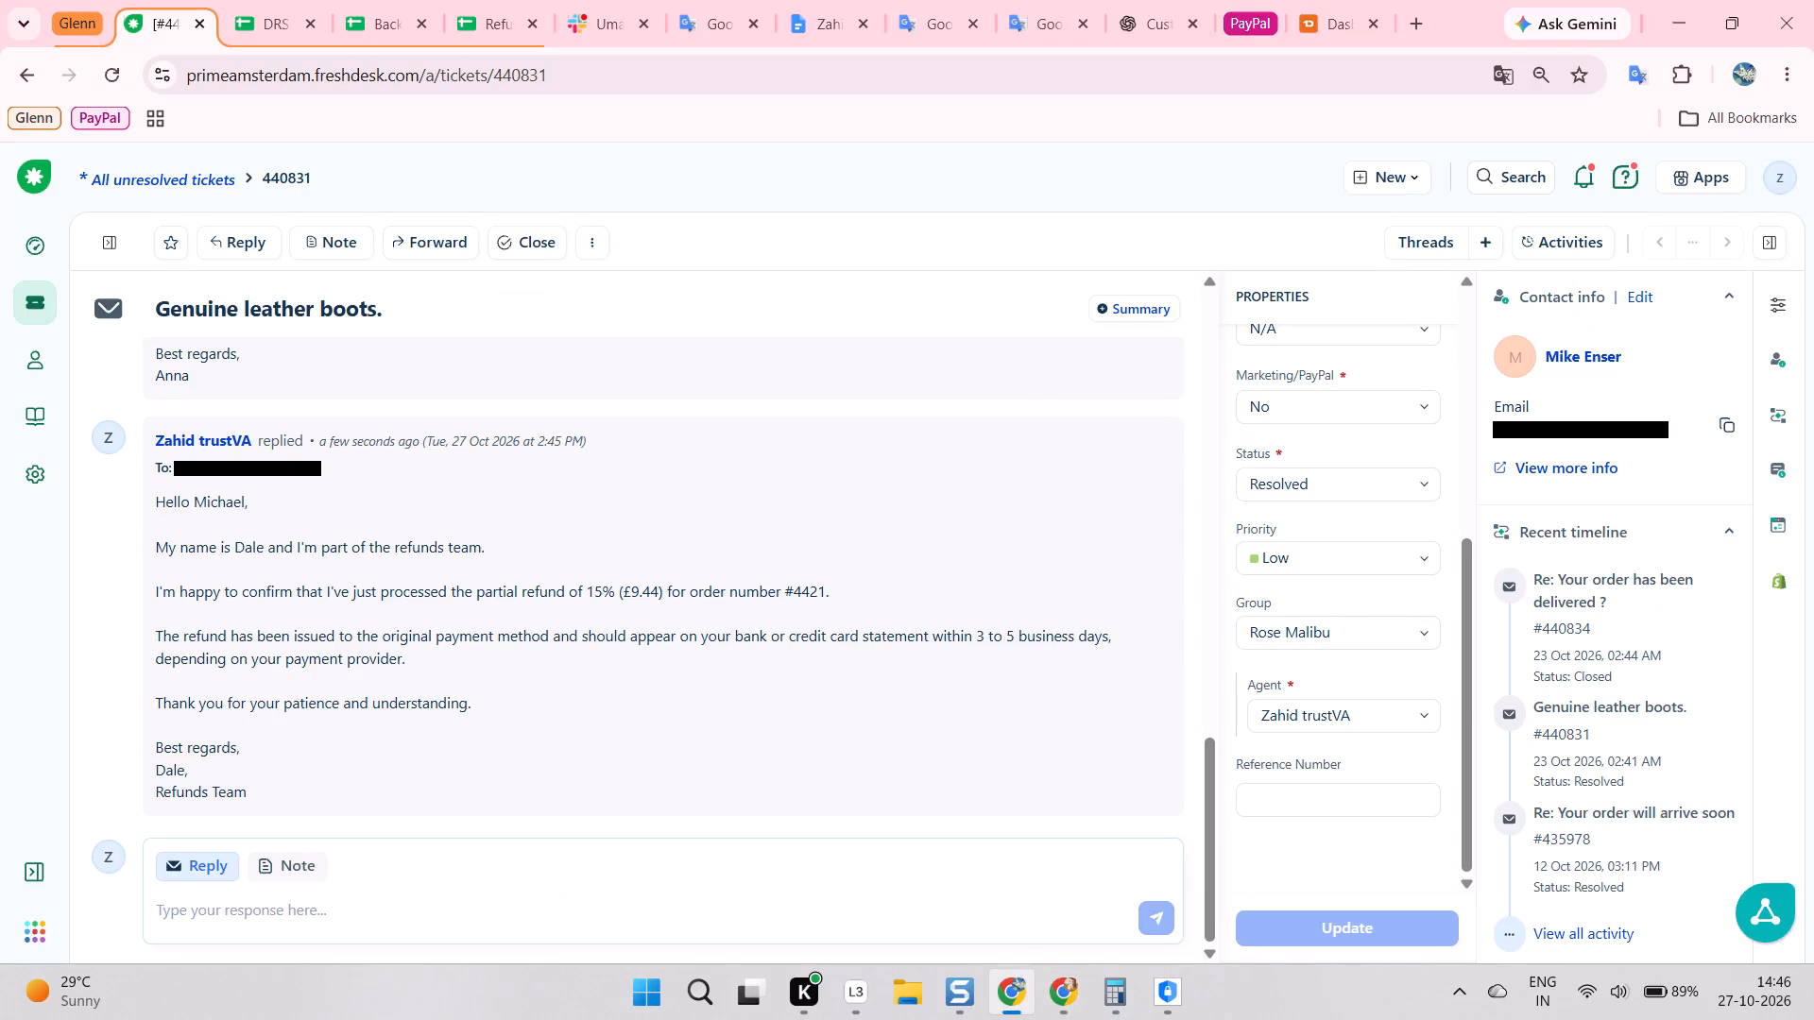
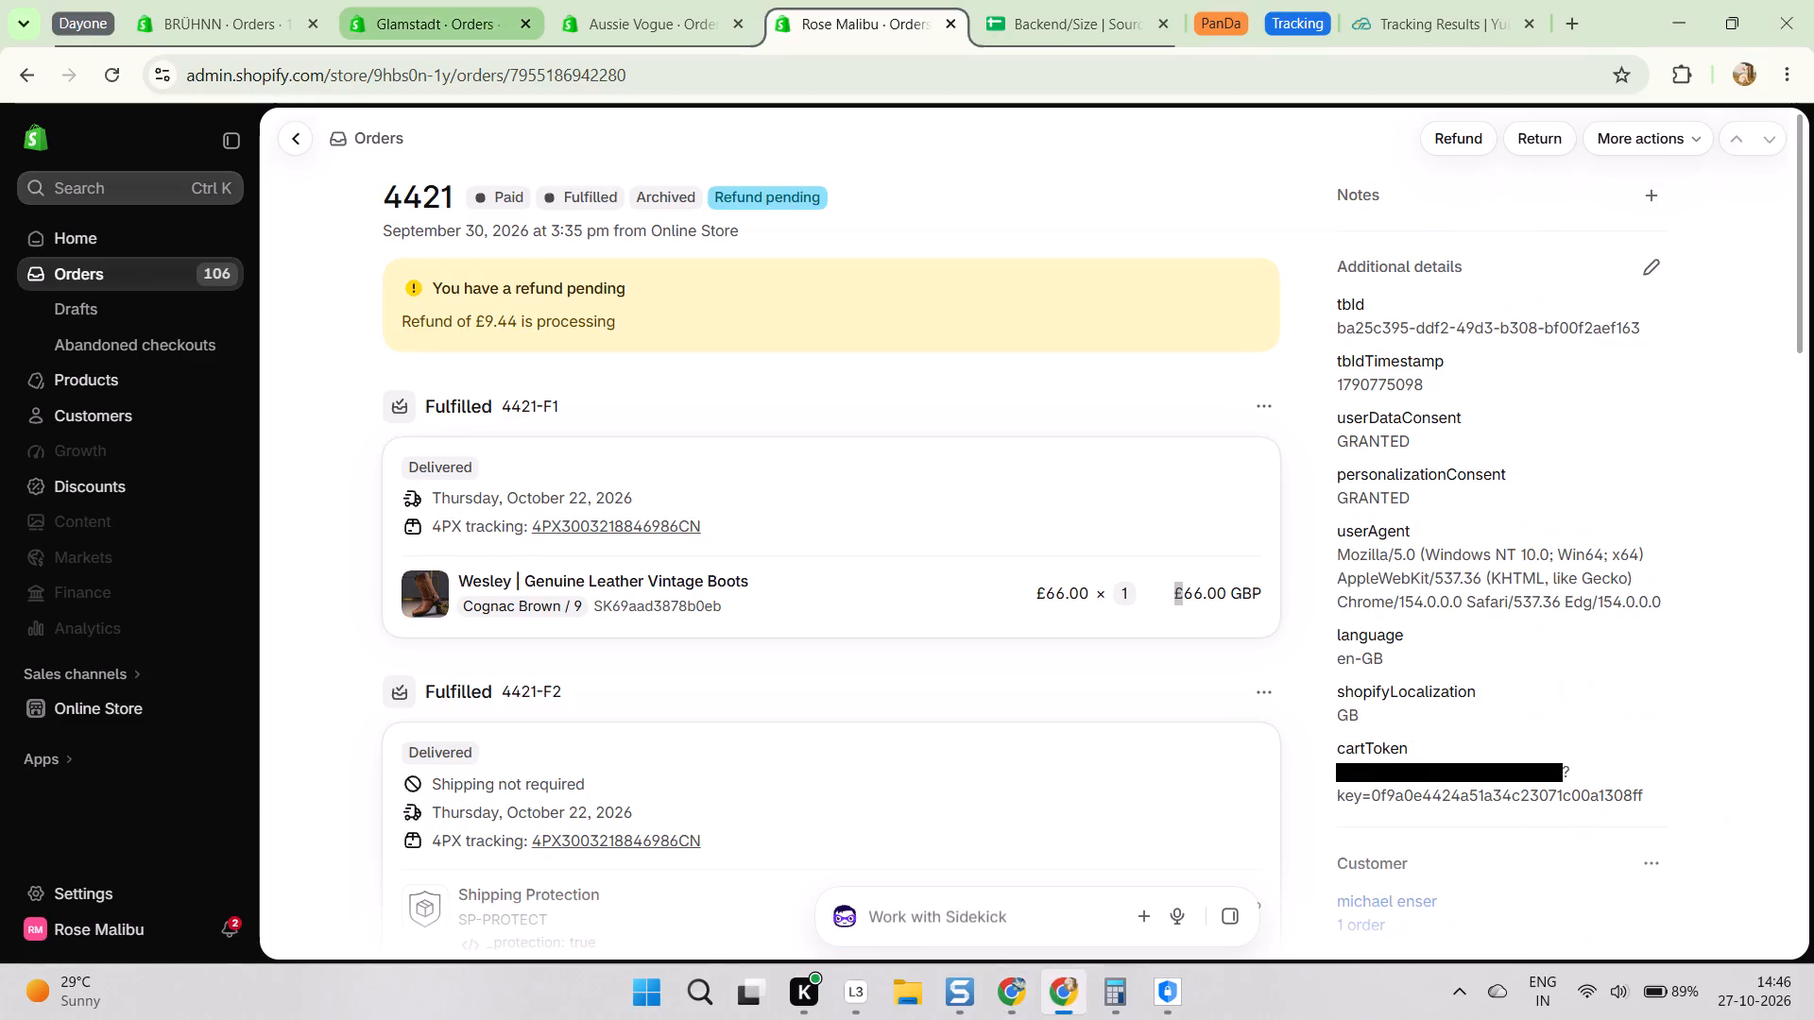
{"action": "scroll", "coordinate": [1056, 607], "scroll_direction": "down", "scroll_amount": 4}
{"action": "scroll", "coordinate": [1066, 712], "scroll_direction": "down", "scroll_amount": 3}
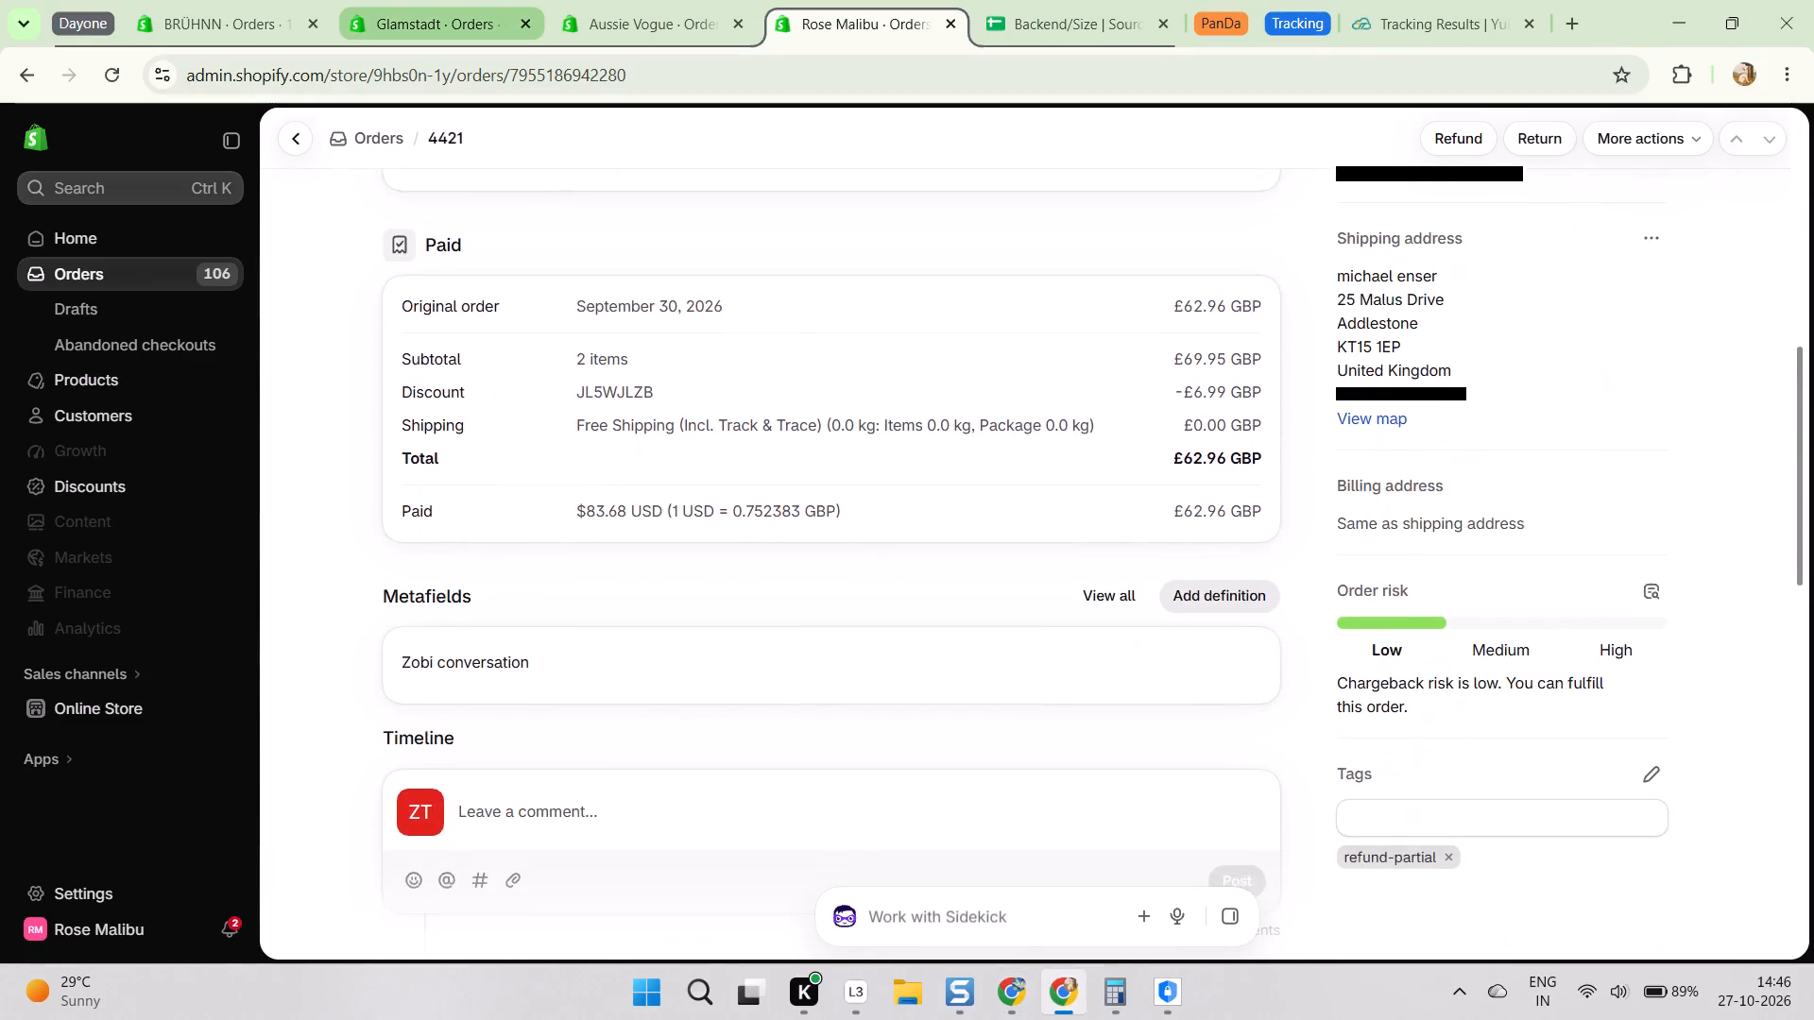
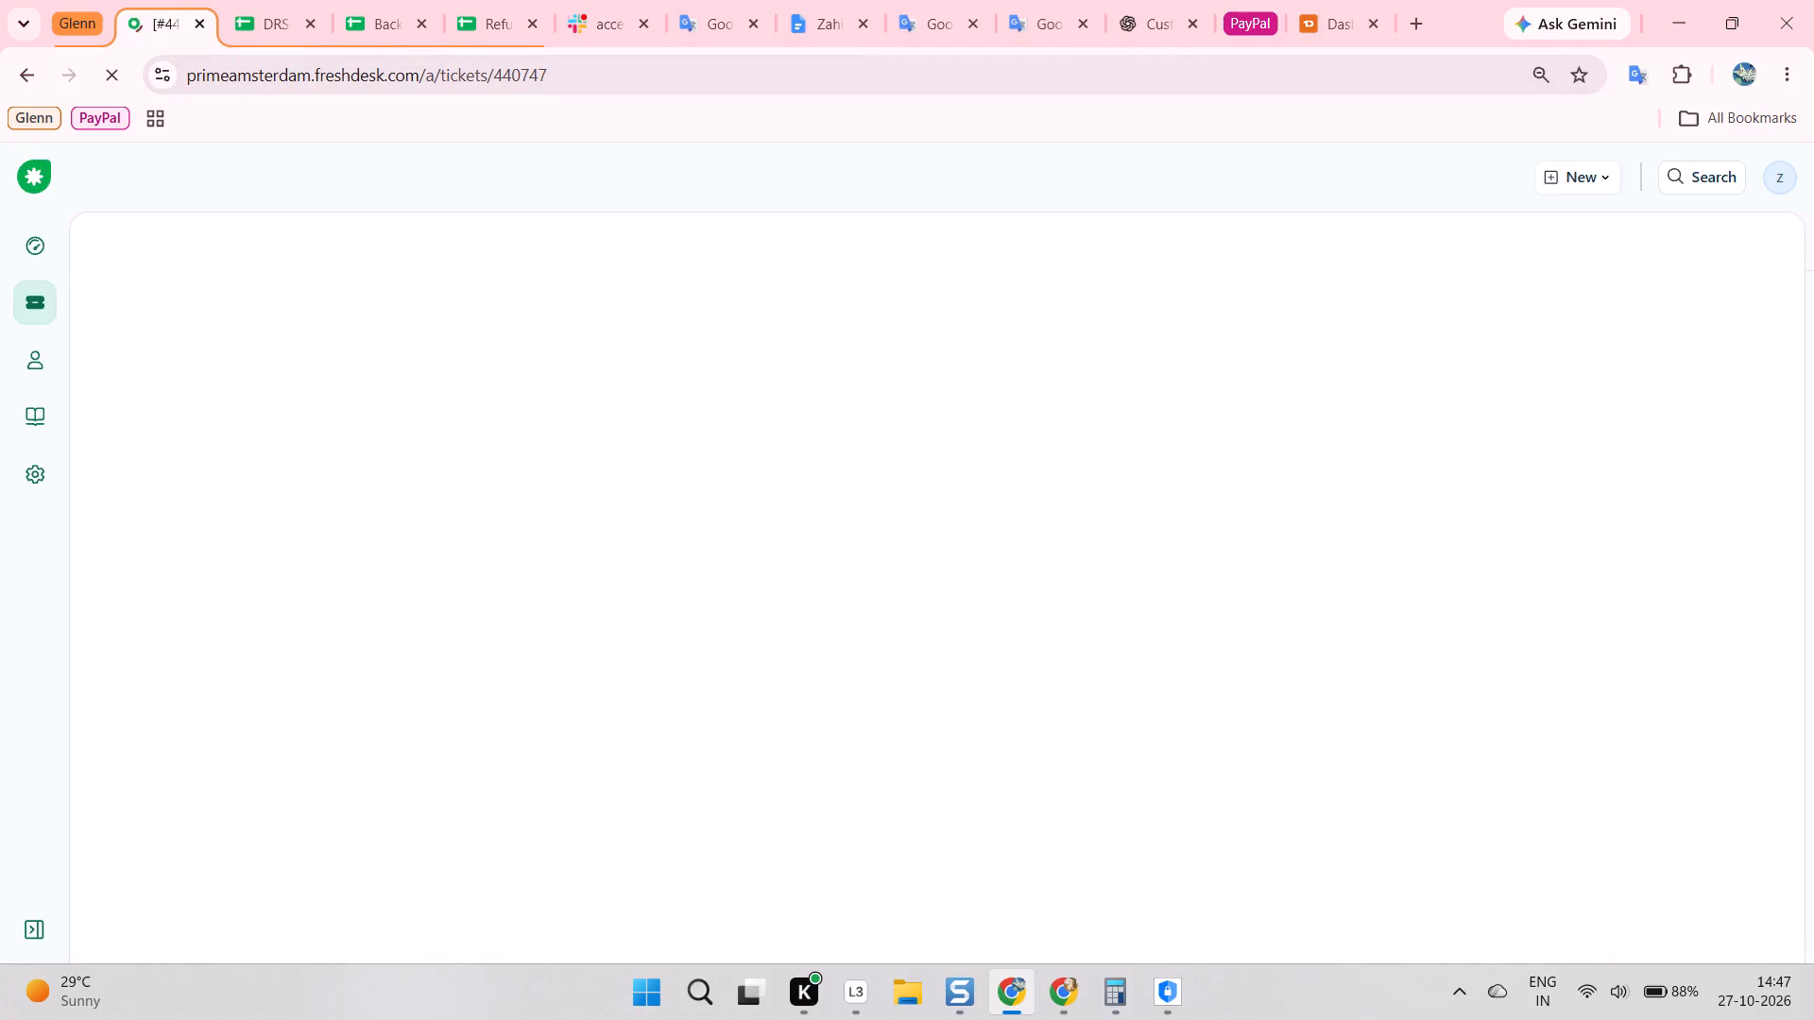
{"action": "scroll", "coordinate": [765, 364], "scroll_direction": "down", "scroll_amount": 20}
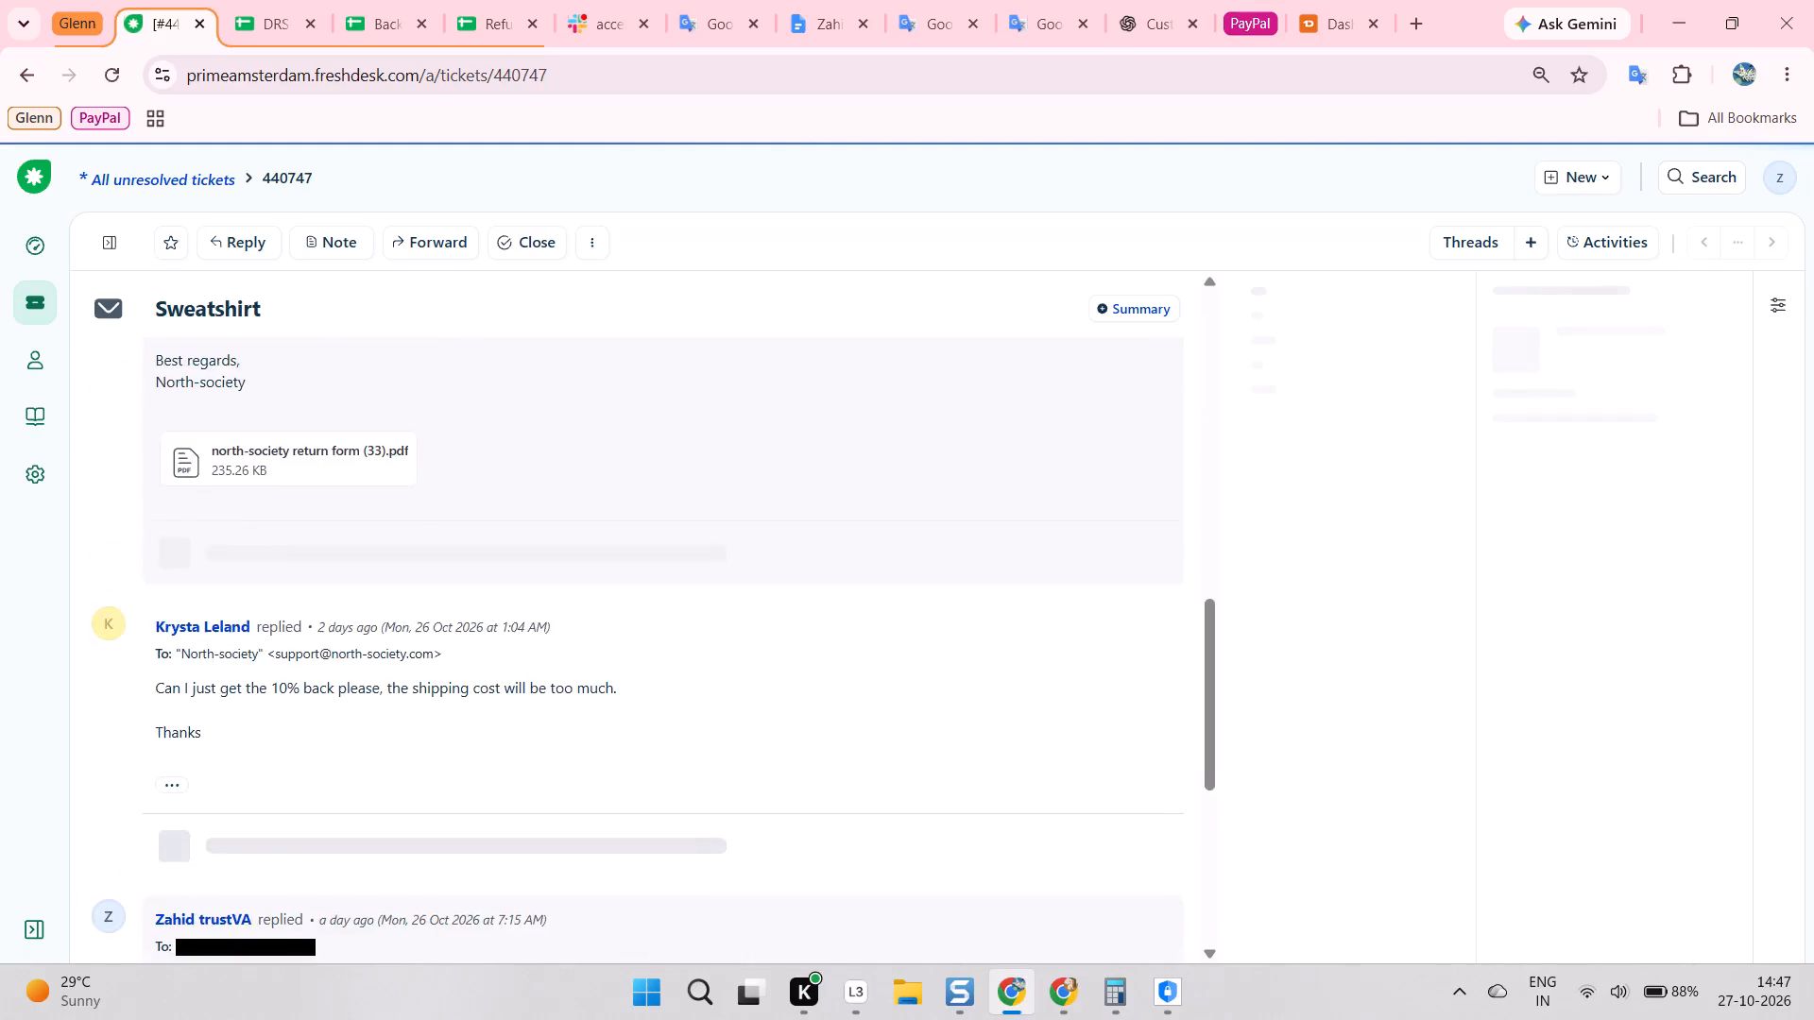
{"action": "scroll", "coordinate": [637, 389], "scroll_direction": "down", "scroll_amount": 9}
{"action": "scroll", "coordinate": [707, 466], "scroll_direction": "up", "scroll_amount": 2}
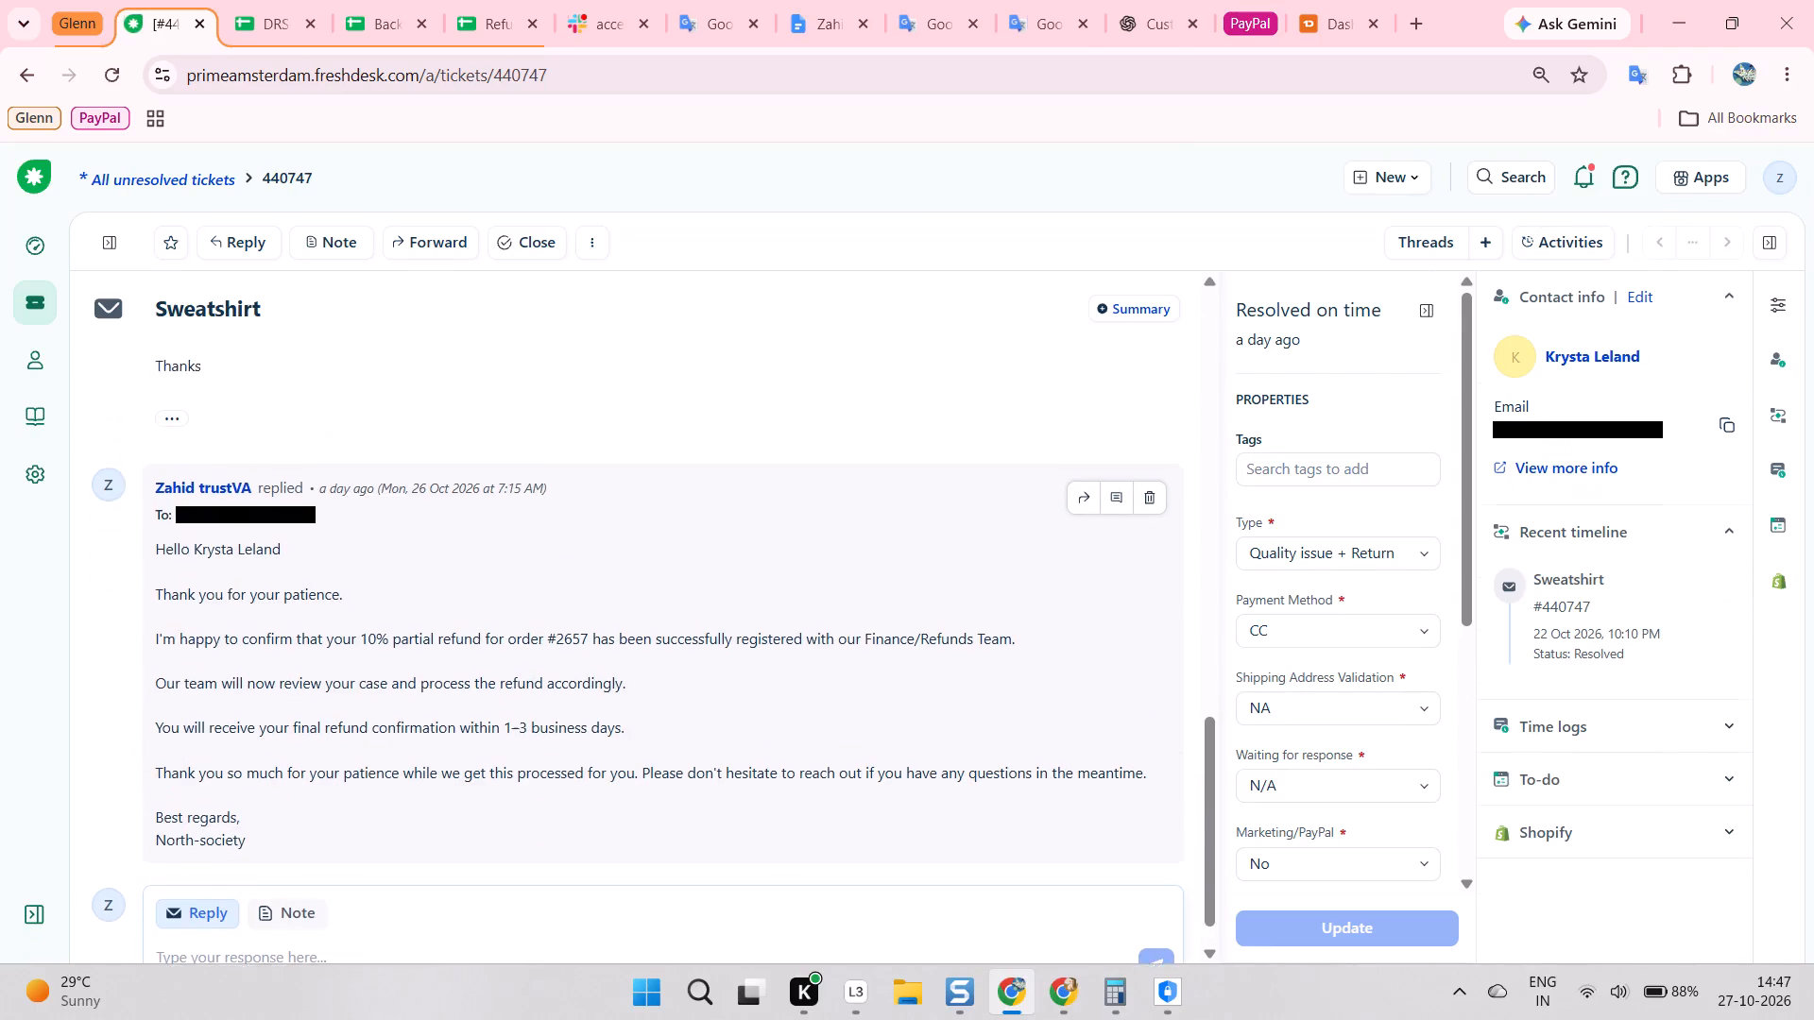
{"action": "scroll", "coordinate": [707, 466], "scroll_direction": "up", "scroll_amount": 2}
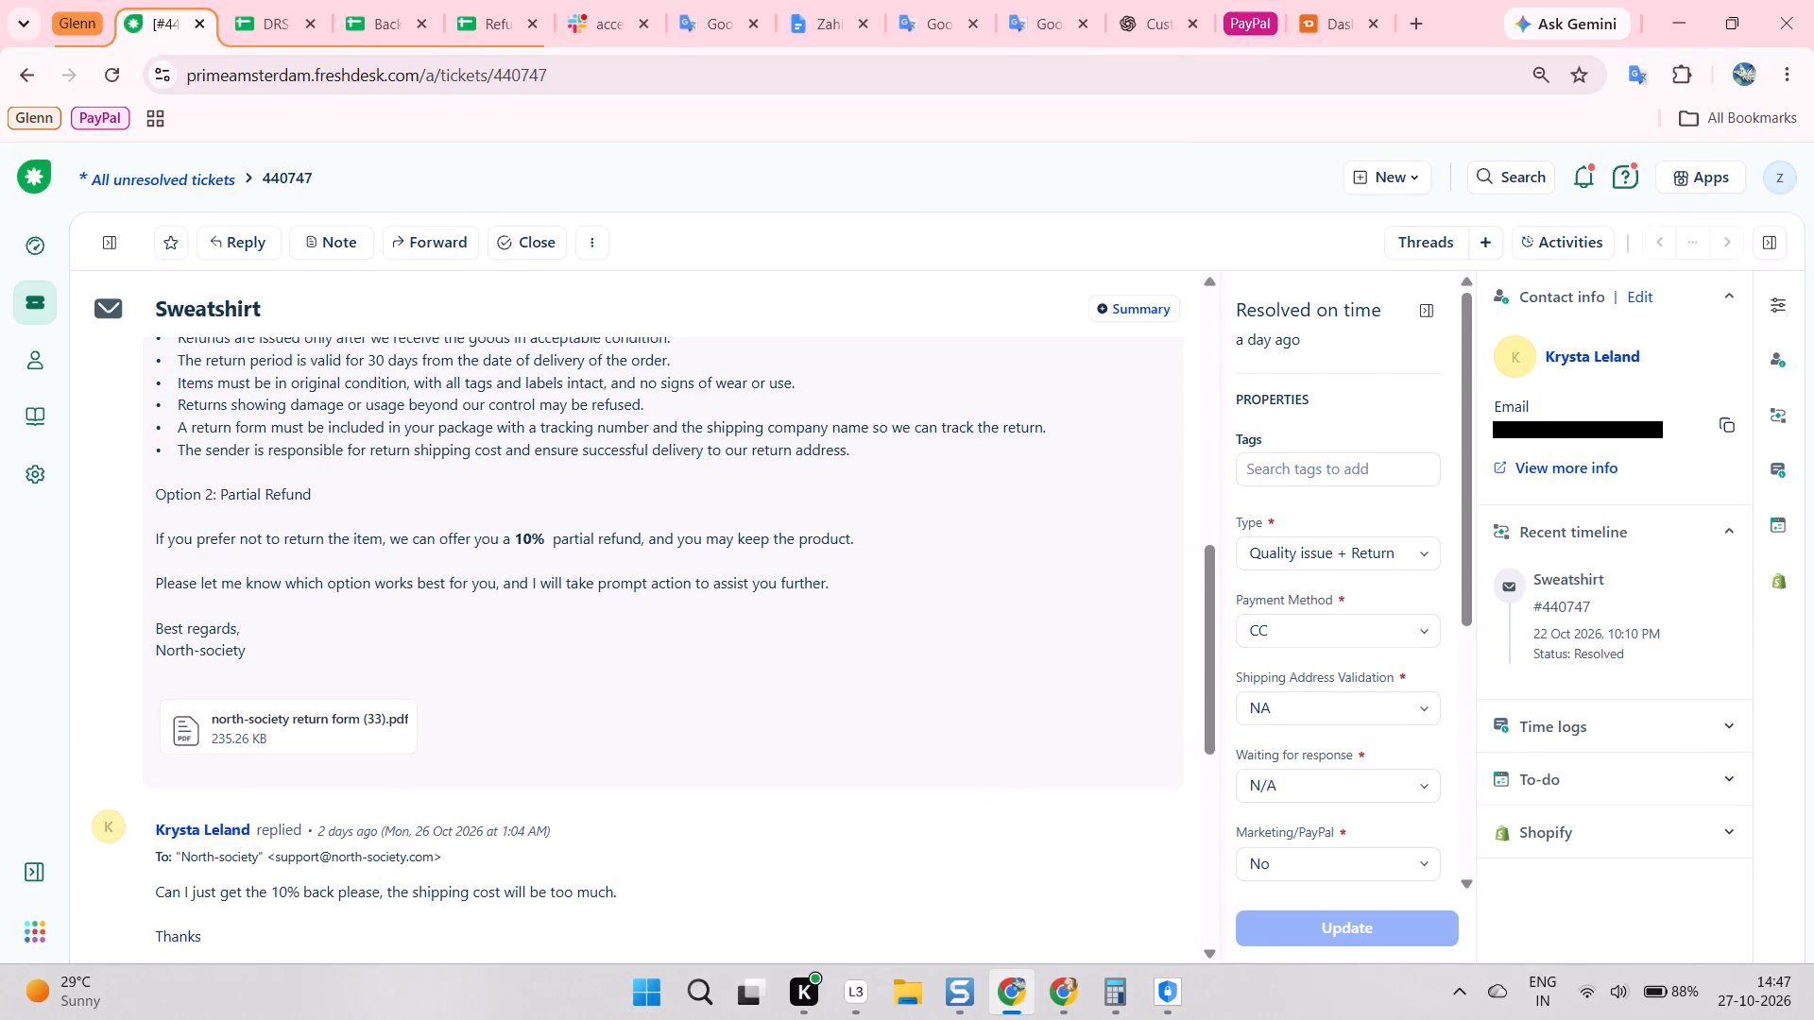
{"action": "scroll", "coordinate": [729, 460], "scroll_direction": "down", "scroll_amount": 6}
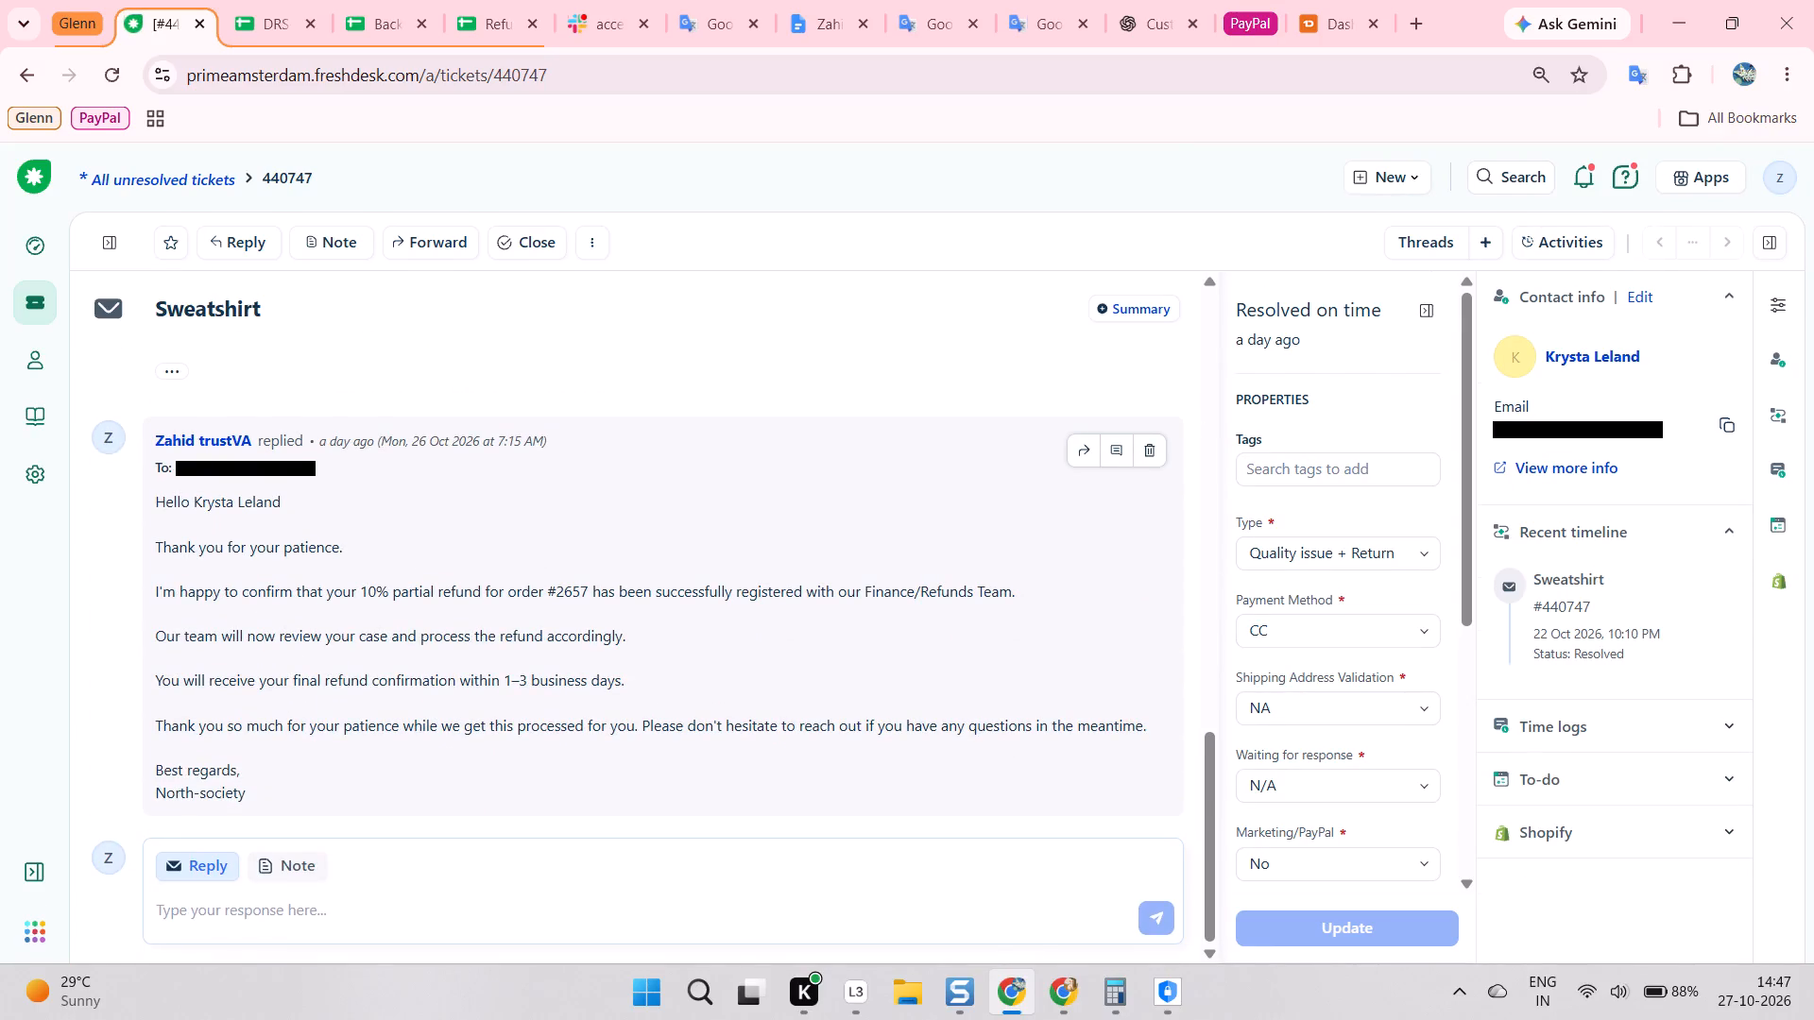
{"action": "key", "text": "alt+Tab"}
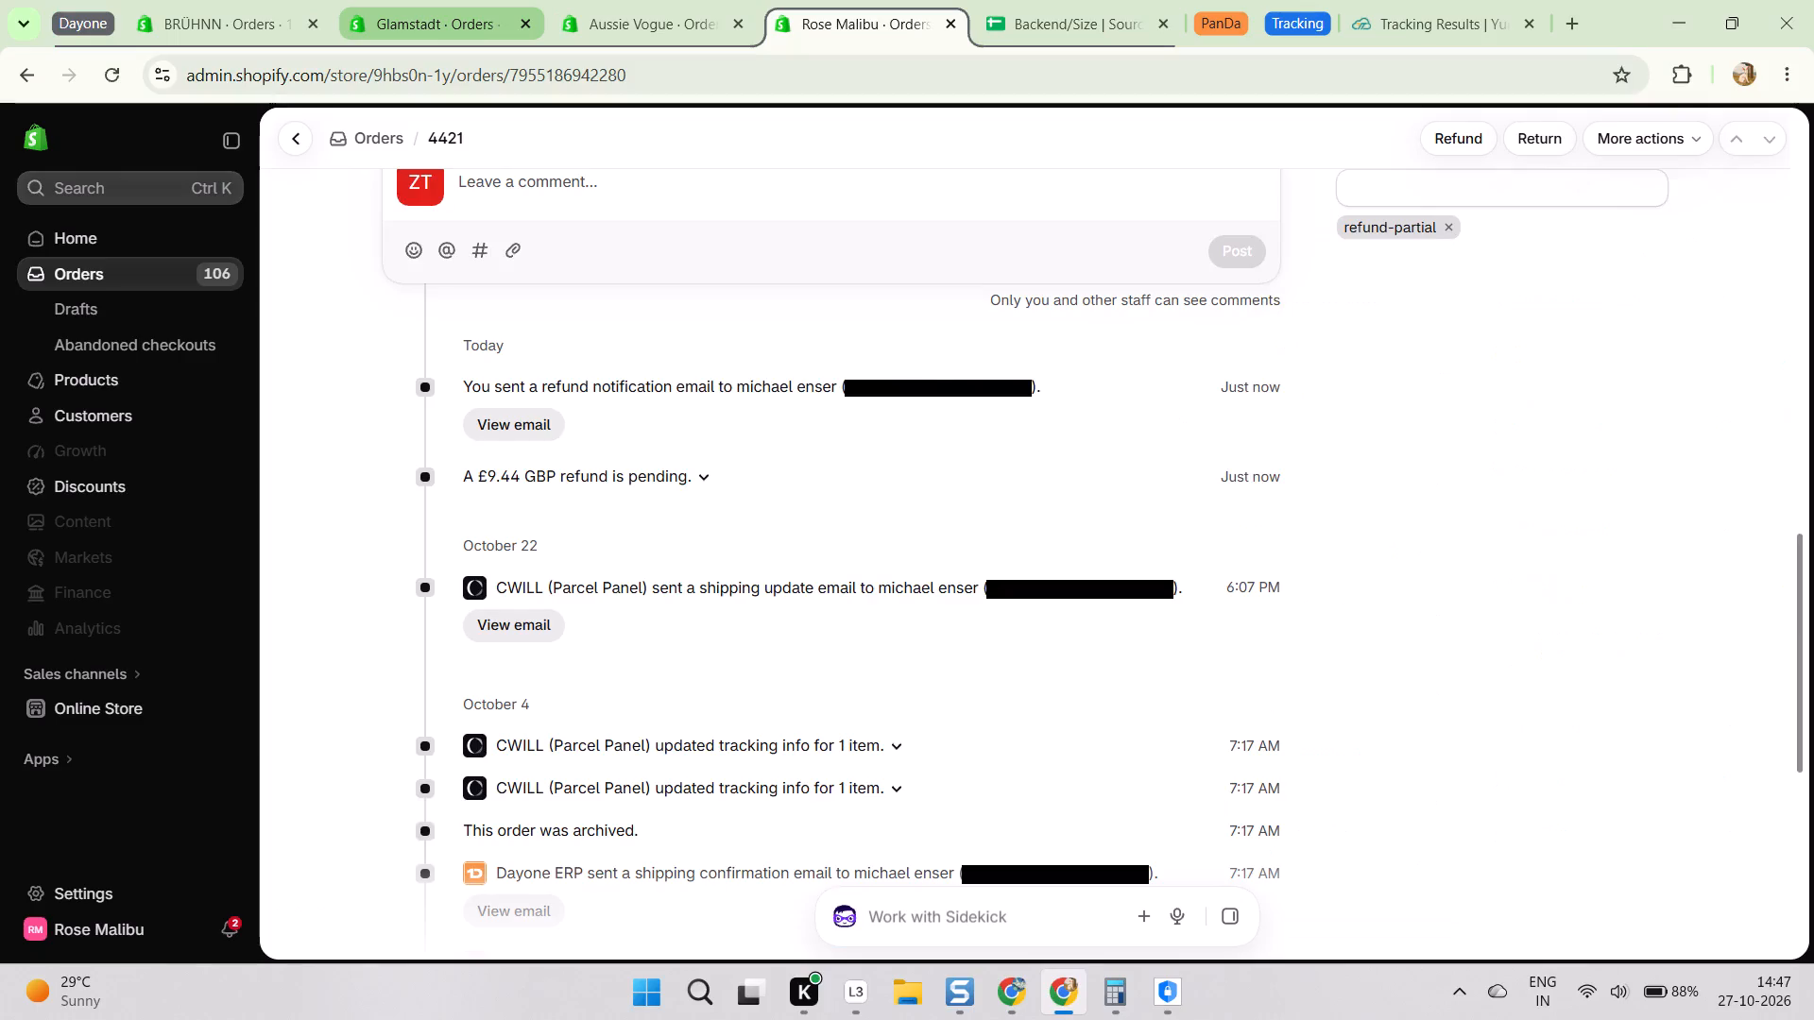
{"action": "scroll", "coordinate": [908, 479], "scroll_direction": "up", "scroll_amount": 7}
{"action": "key", "text": "alt+Tab"}
{"action": "left_click", "coordinate": [1738, 424]}
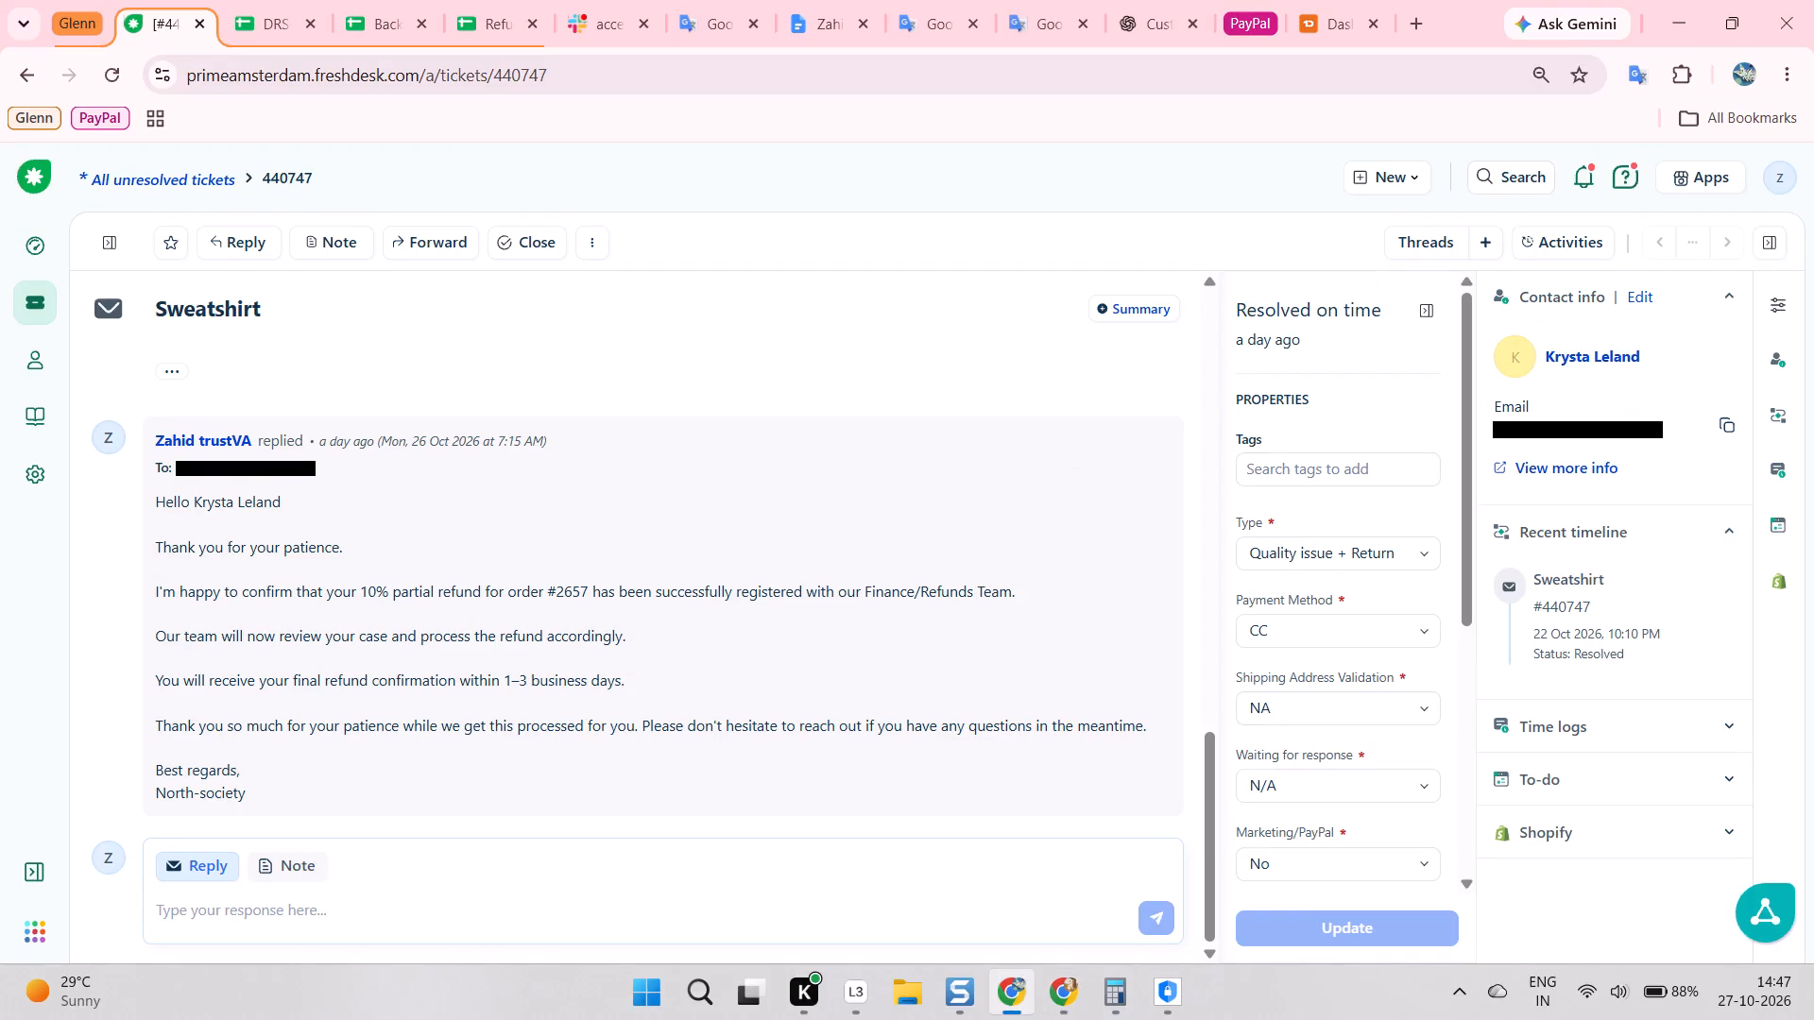
{"action": "left_click", "coordinate": [1728, 426]}
{"action": "scroll", "coordinate": [481, 465], "scroll_direction": "up", "scroll_amount": 4}
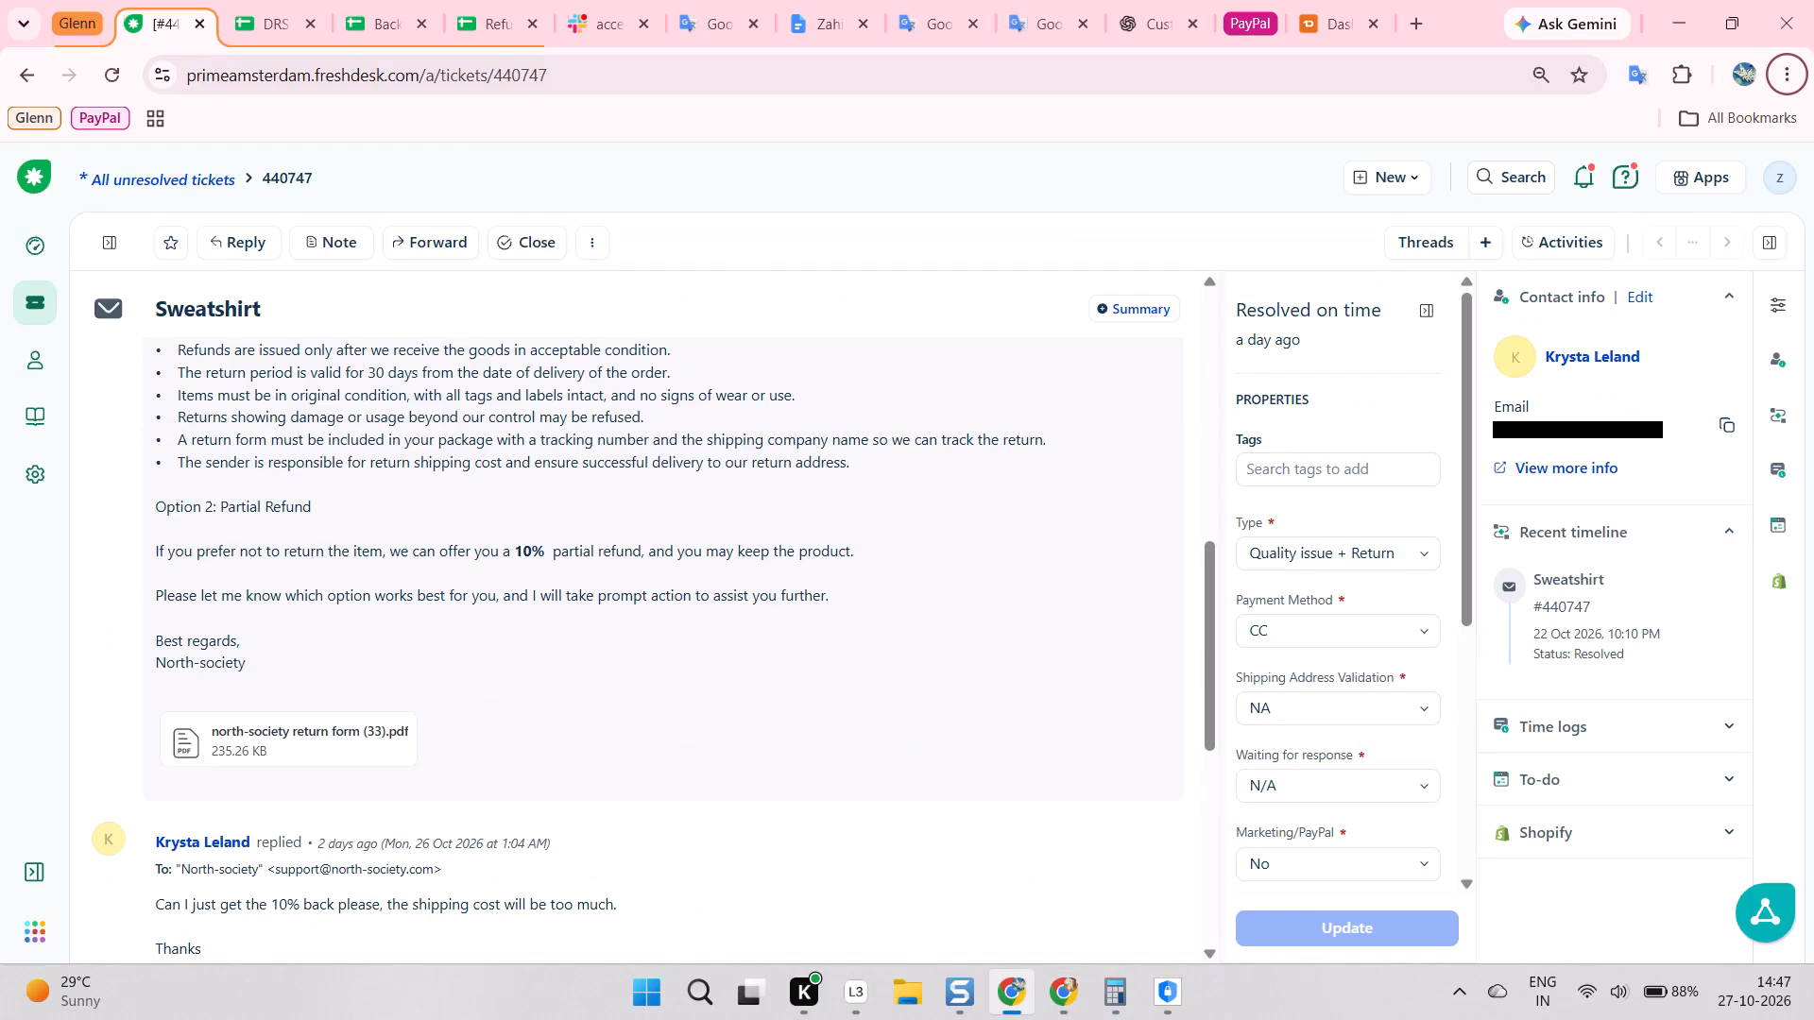
{"action": "key", "text": "alt+Tab"}
{"action": "left_click", "coordinate": [679, 0]}
{"action": "left_click", "coordinate": [809, 0]}
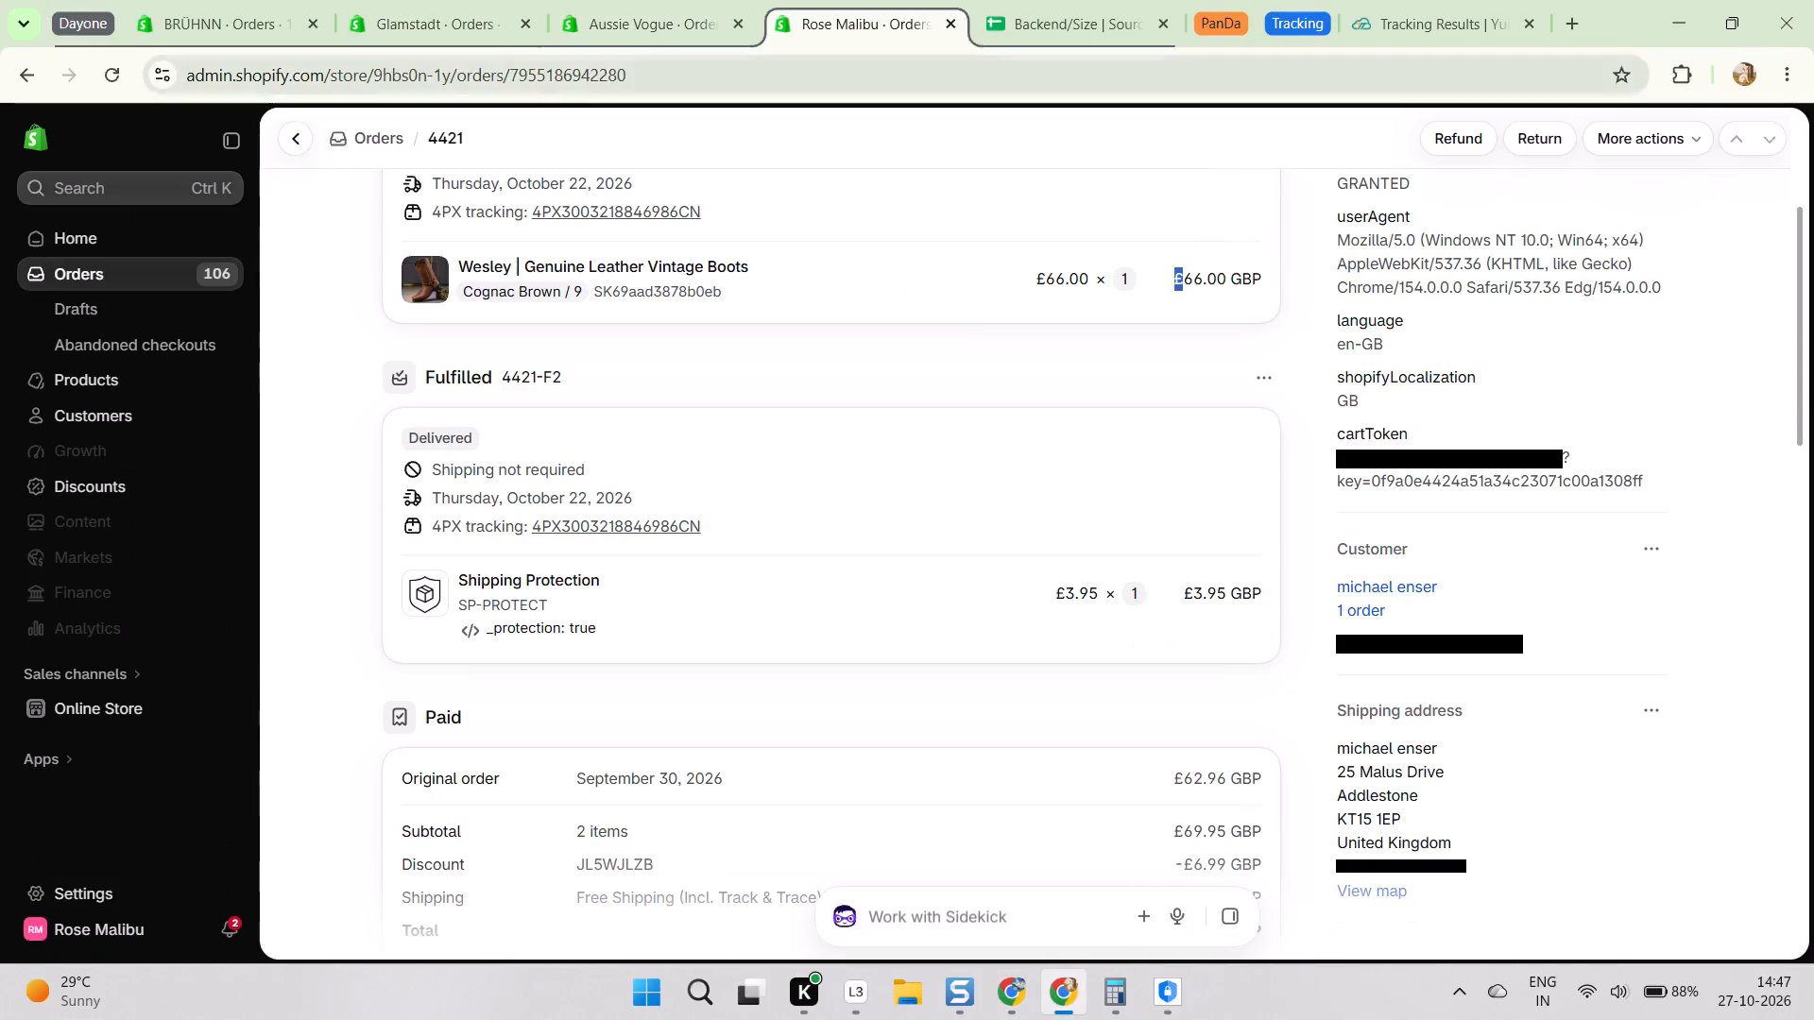
{"action": "left_click", "coordinate": [569, 68]}
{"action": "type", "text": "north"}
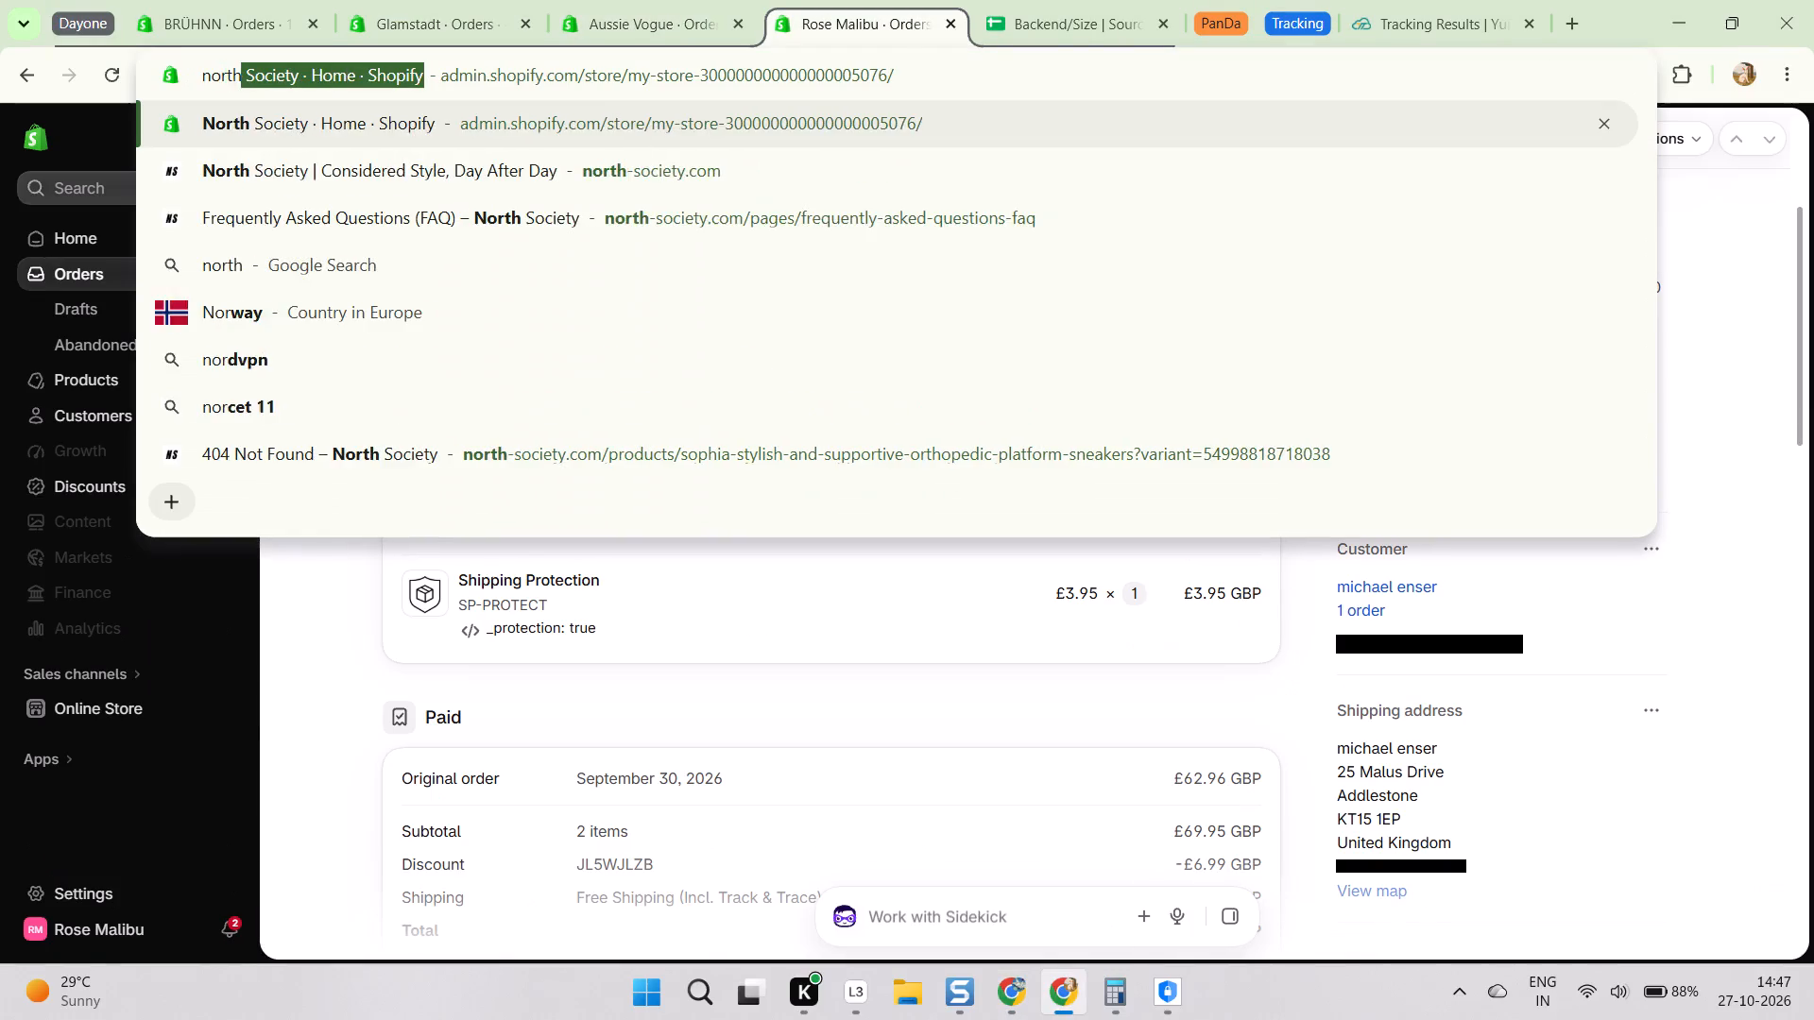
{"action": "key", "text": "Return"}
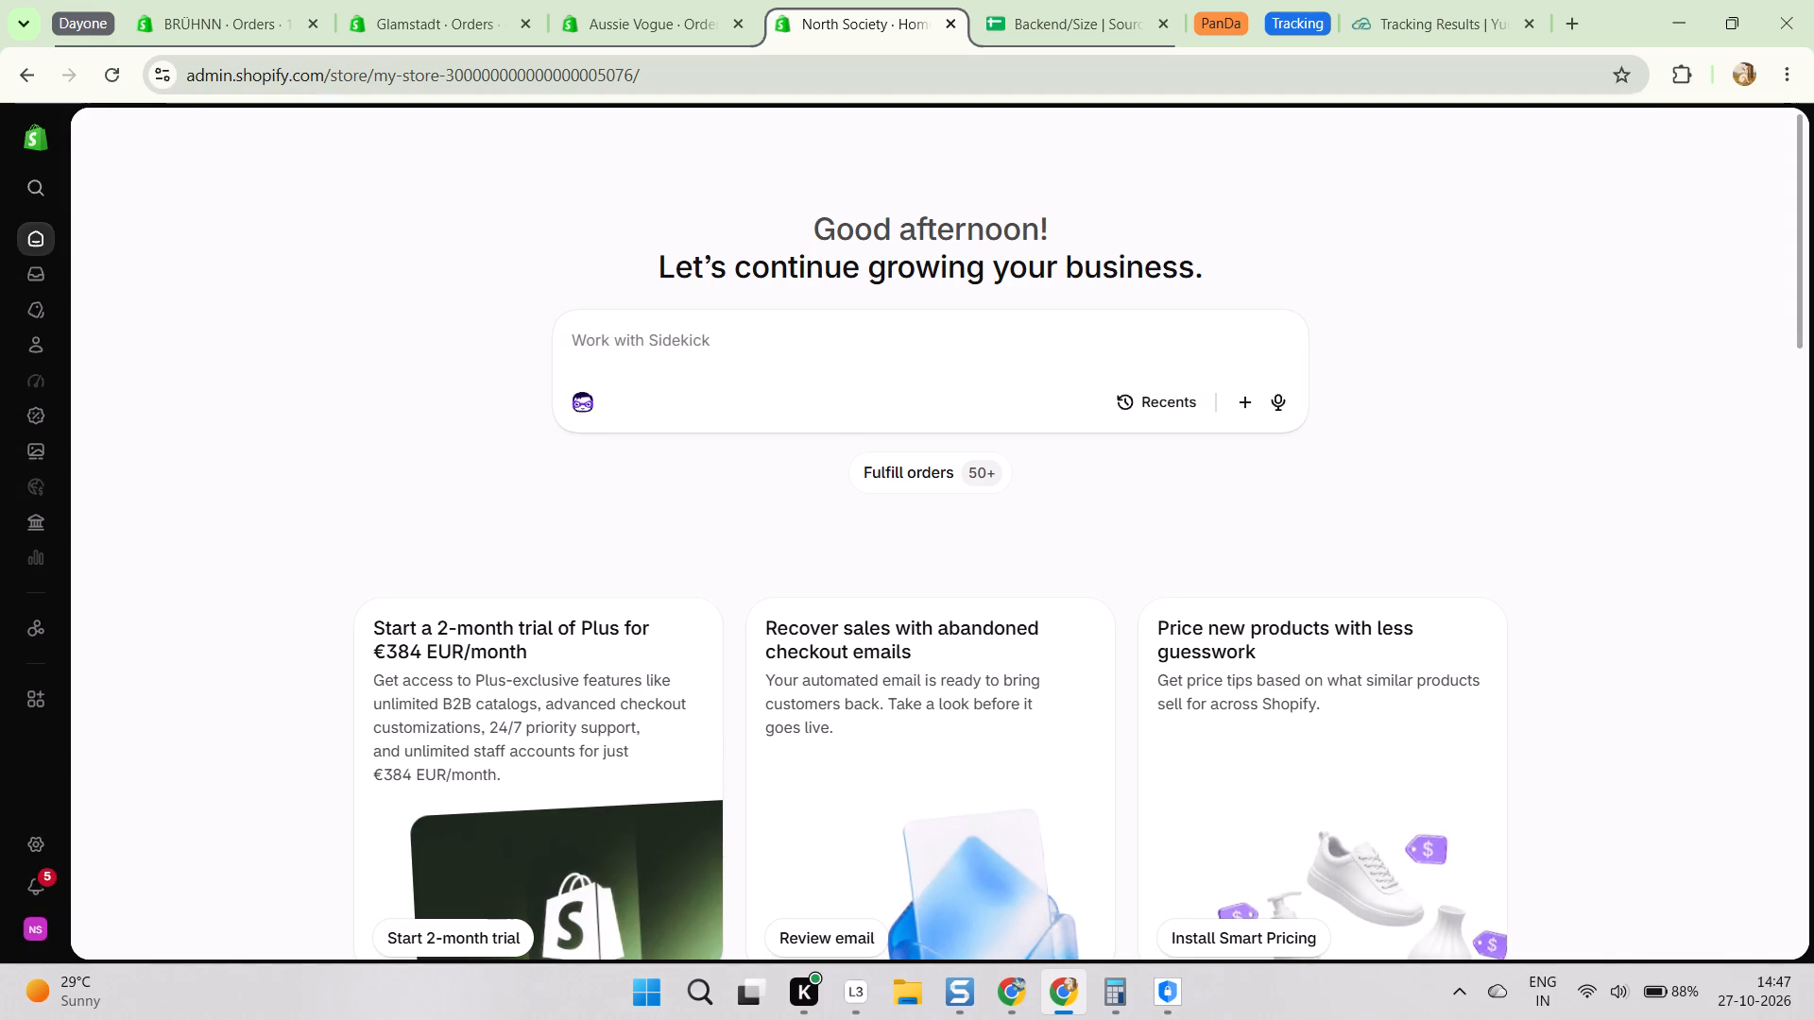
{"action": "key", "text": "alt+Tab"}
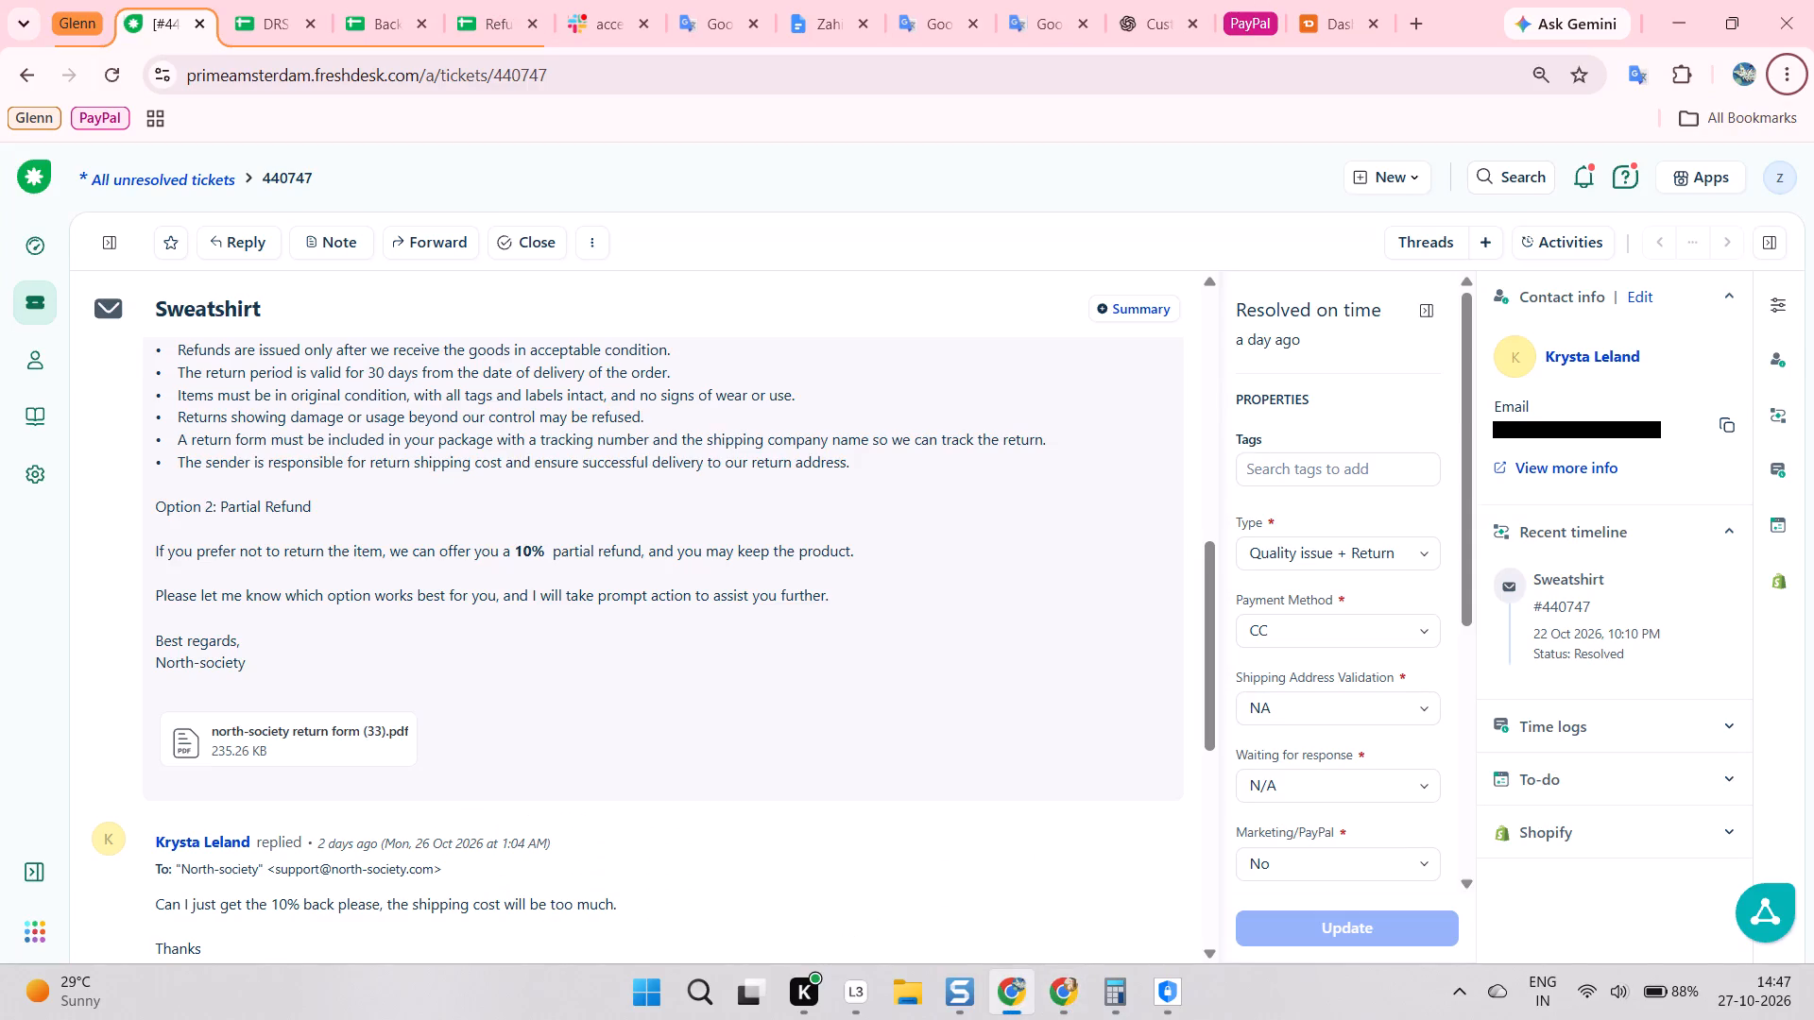
{"action": "left_click", "coordinate": [1723, 427]}
{"action": "key", "text": "alt+Tab"}
{"action": "scroll", "coordinate": [693, 289], "scroll_direction": "up", "scroll_amount": 7}
{"action": "left_click", "coordinate": [40, 179]}
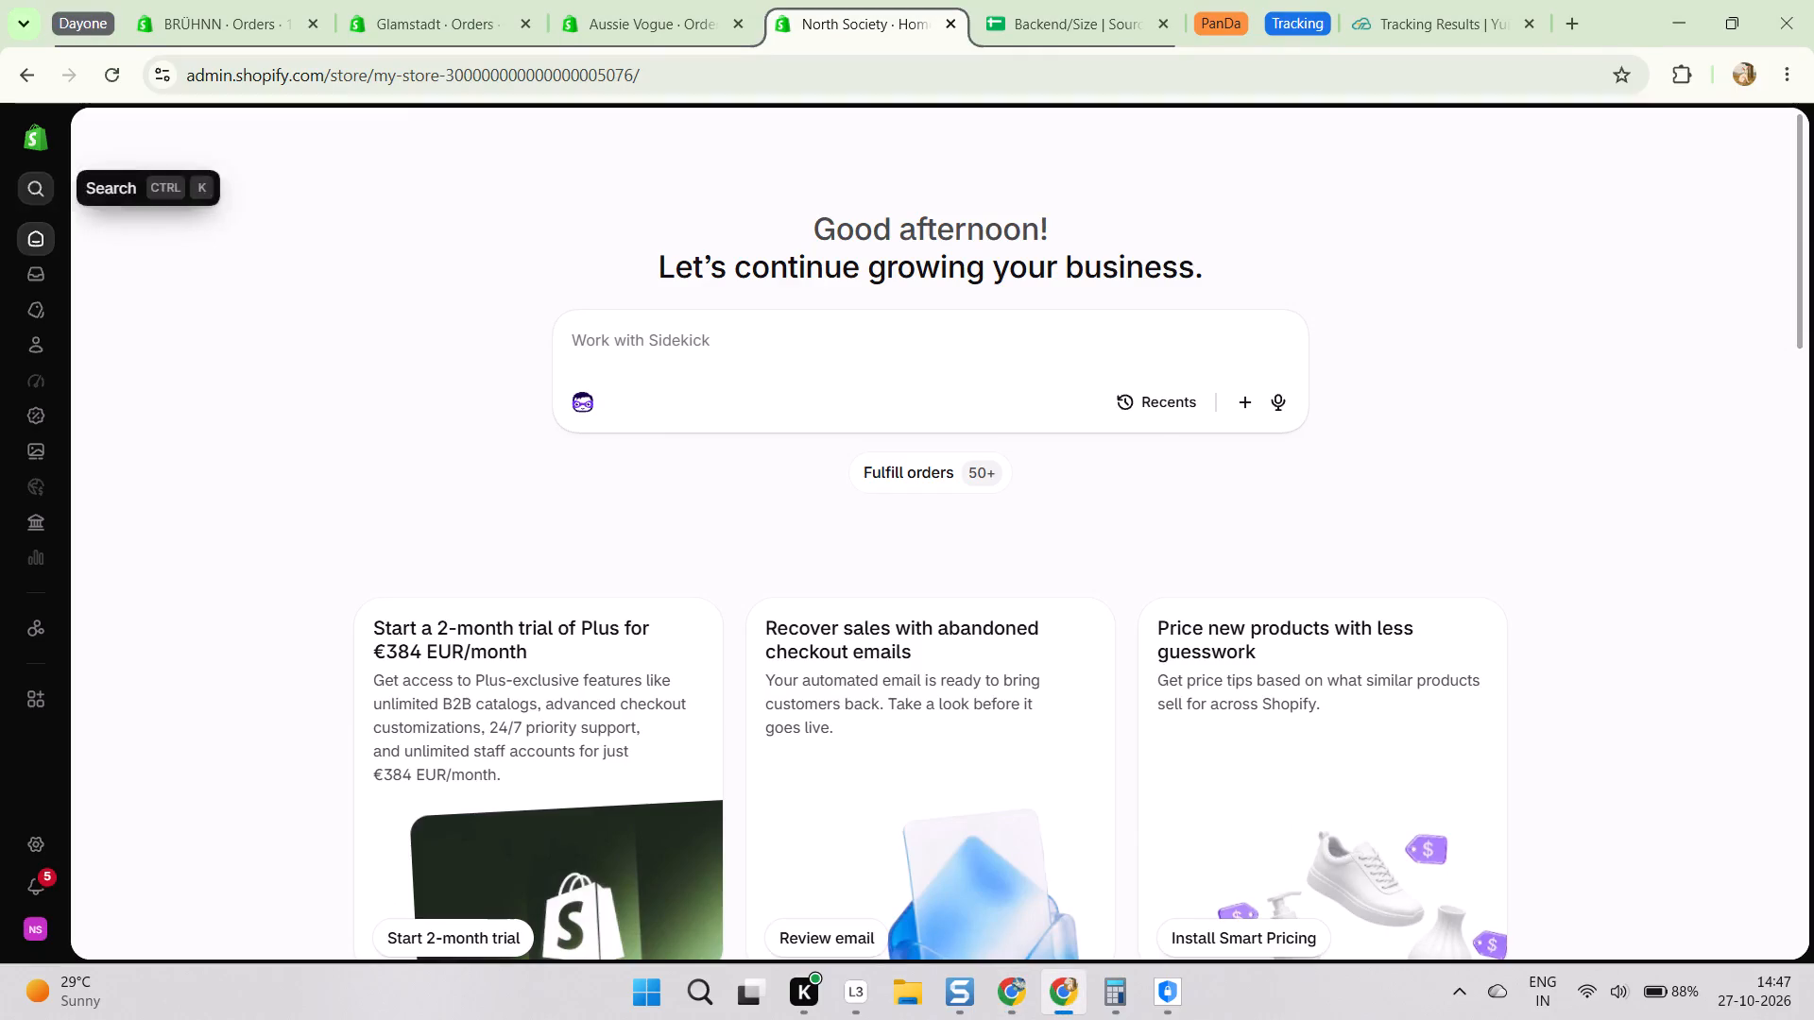
{"action": "key", "text": "ctrl+v"}
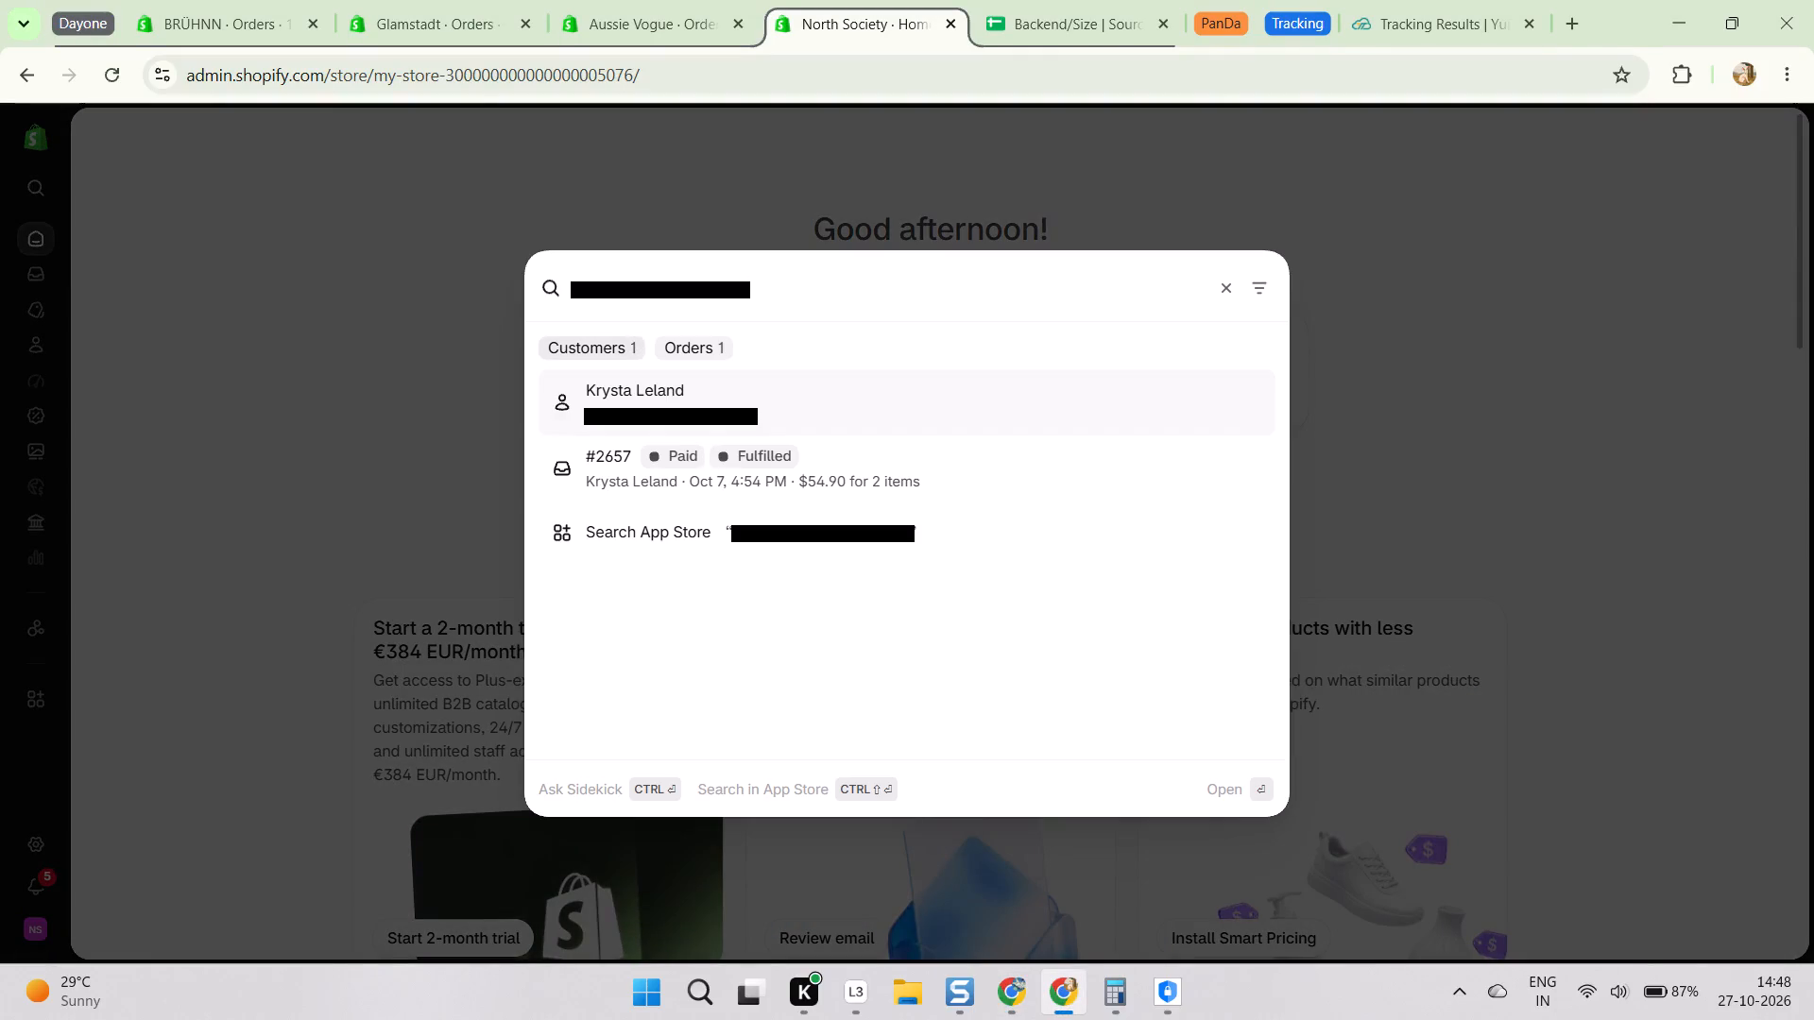
{"action": "left_click", "coordinate": [603, 454]}
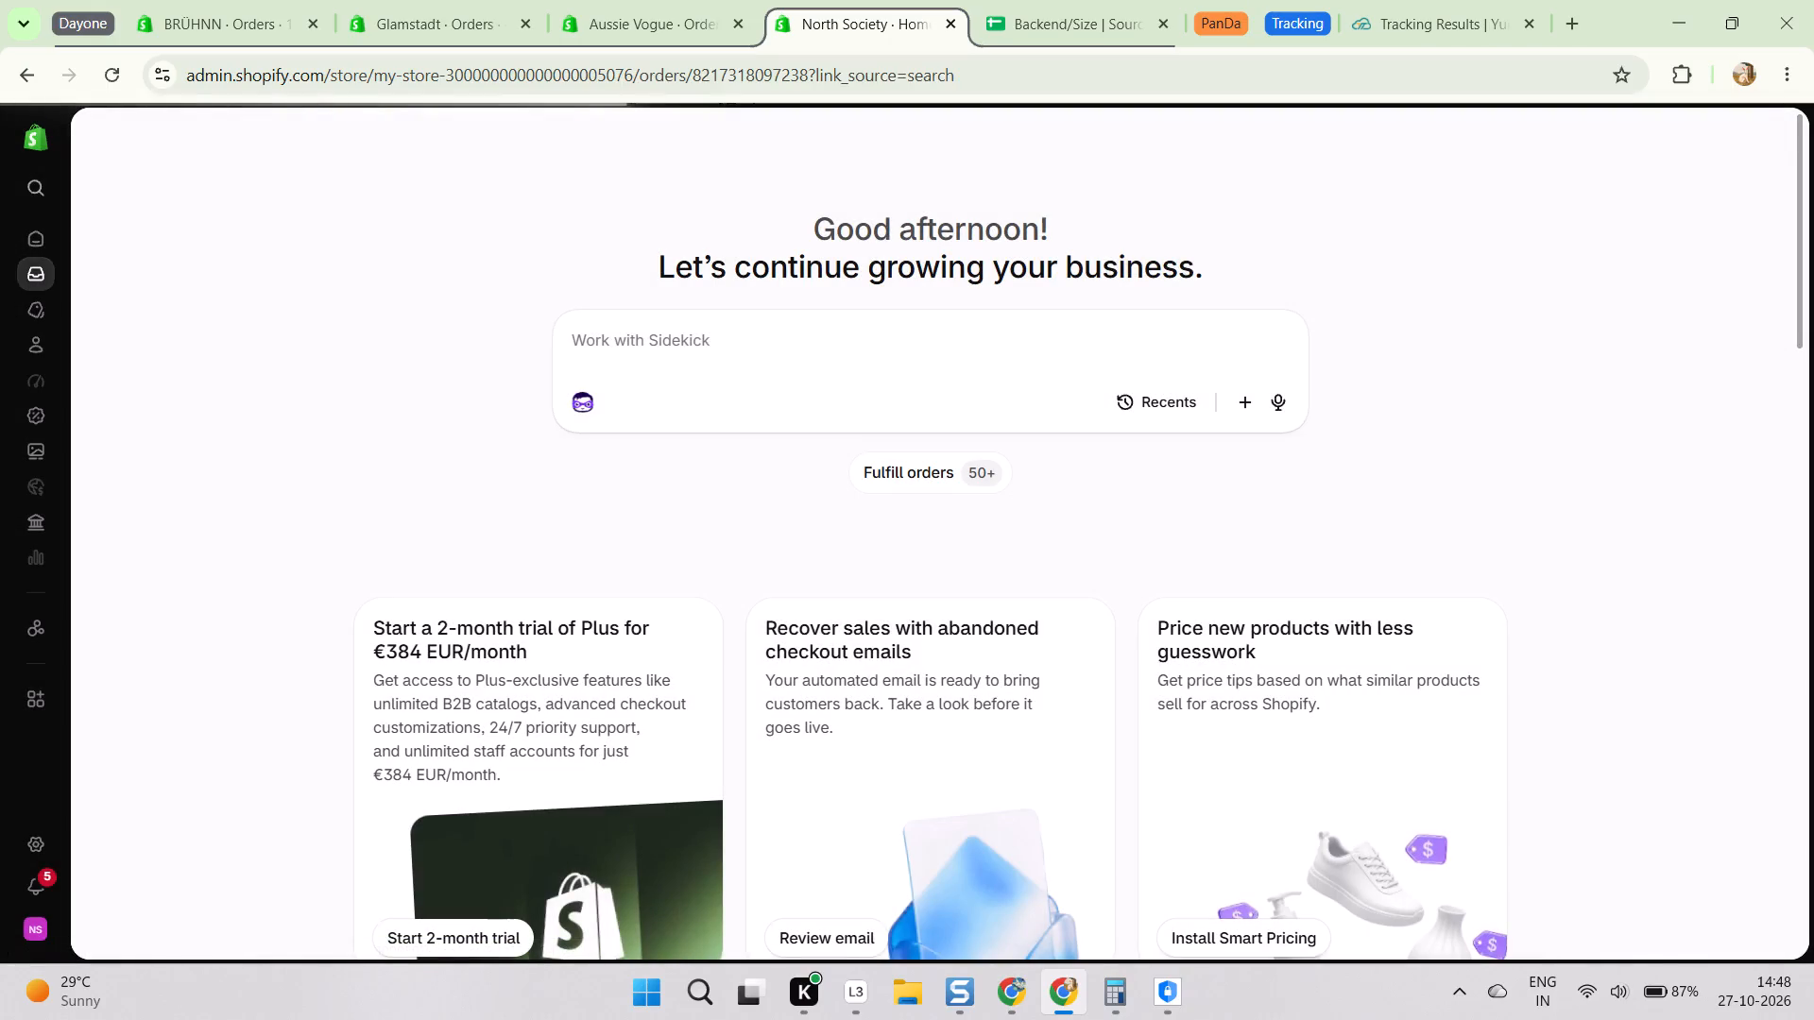
{"action": "key", "text": "ctrl+f"}
{"action": "key", "text": "ctrl+v"}
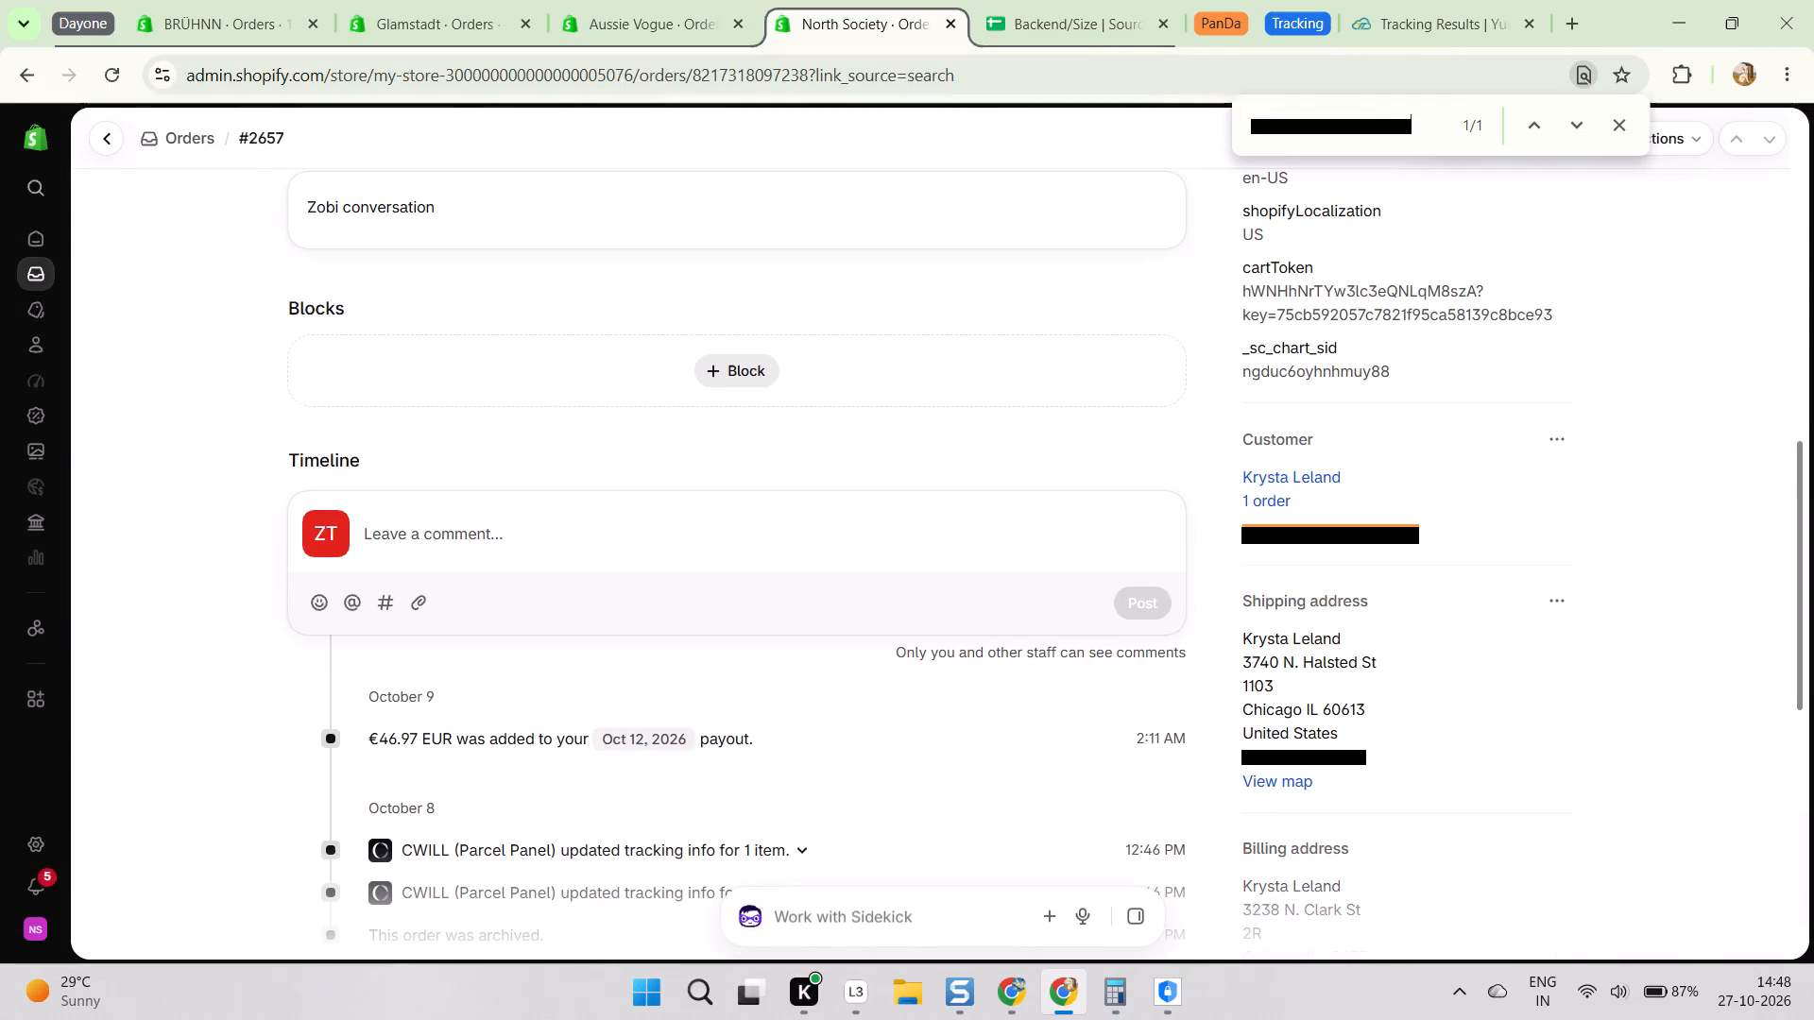
{"action": "left_click", "coordinate": [1616, 126]}
{"action": "scroll", "coordinate": [1052, 342], "scroll_direction": "up", "scroll_amount": 4}
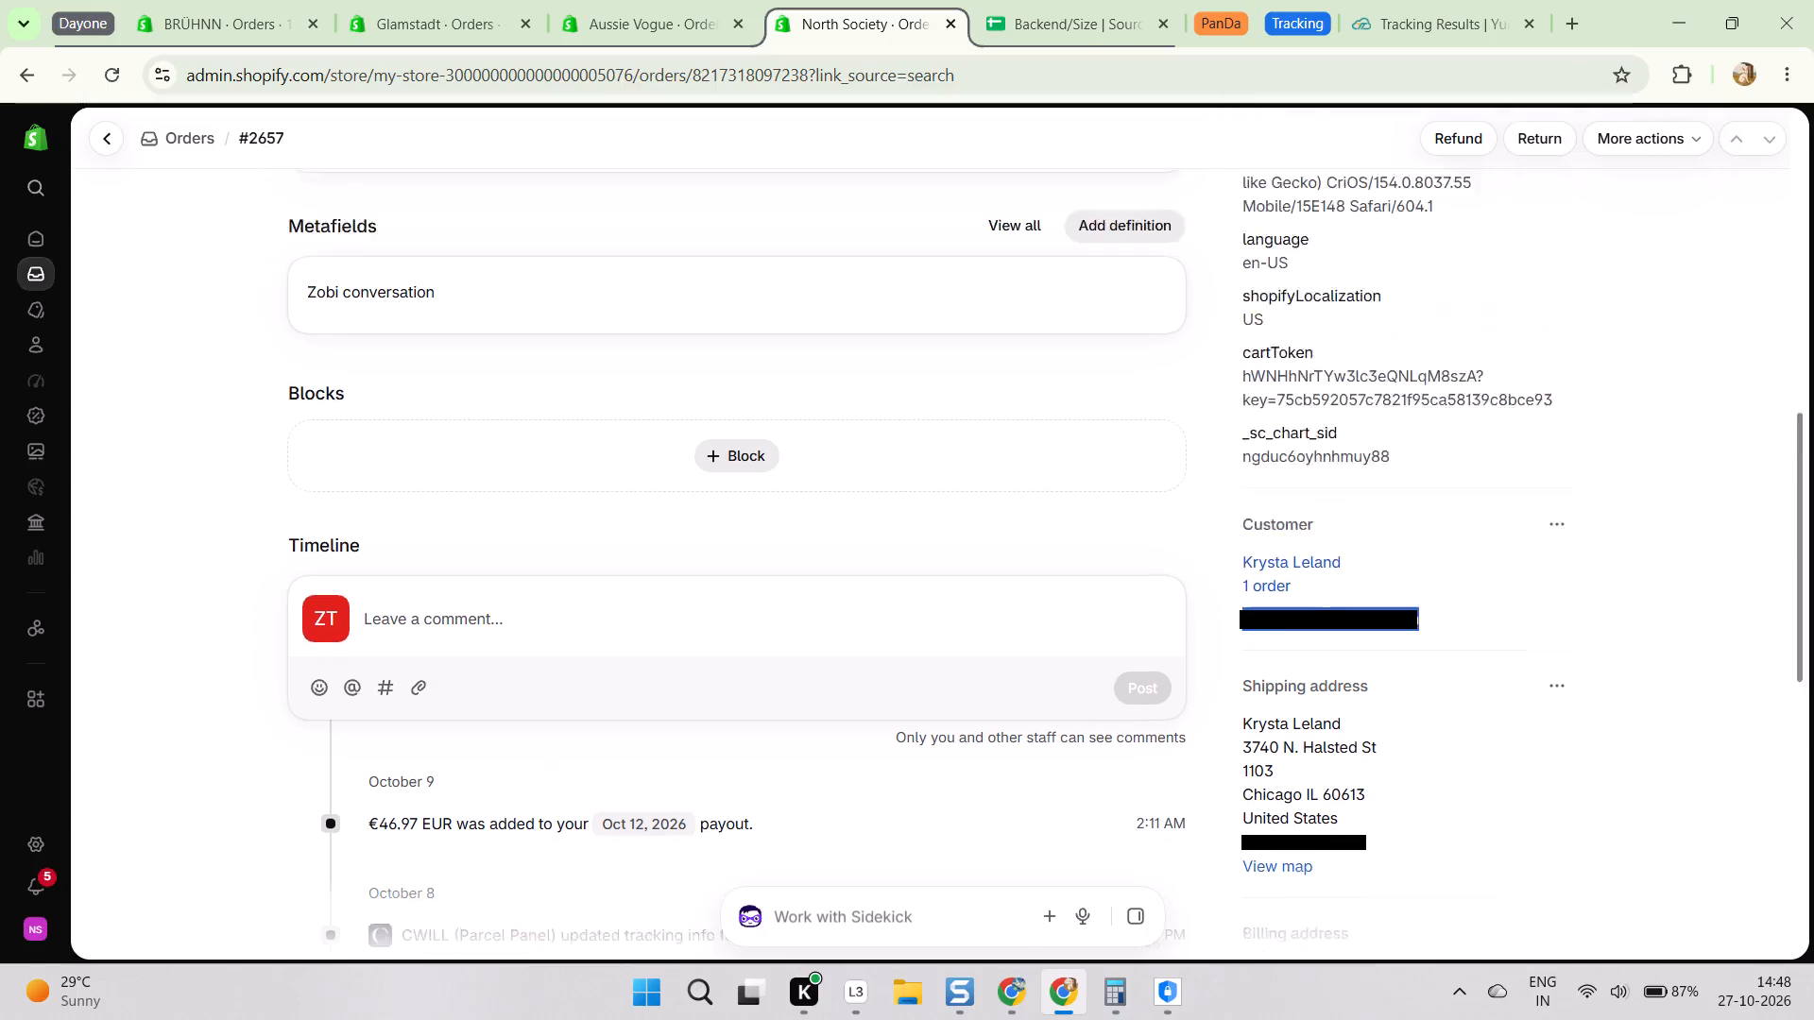
{"action": "scroll", "coordinate": [1068, 346], "scroll_direction": "up", "scroll_amount": 10}
{"action": "key", "text": "alt+Tab"}
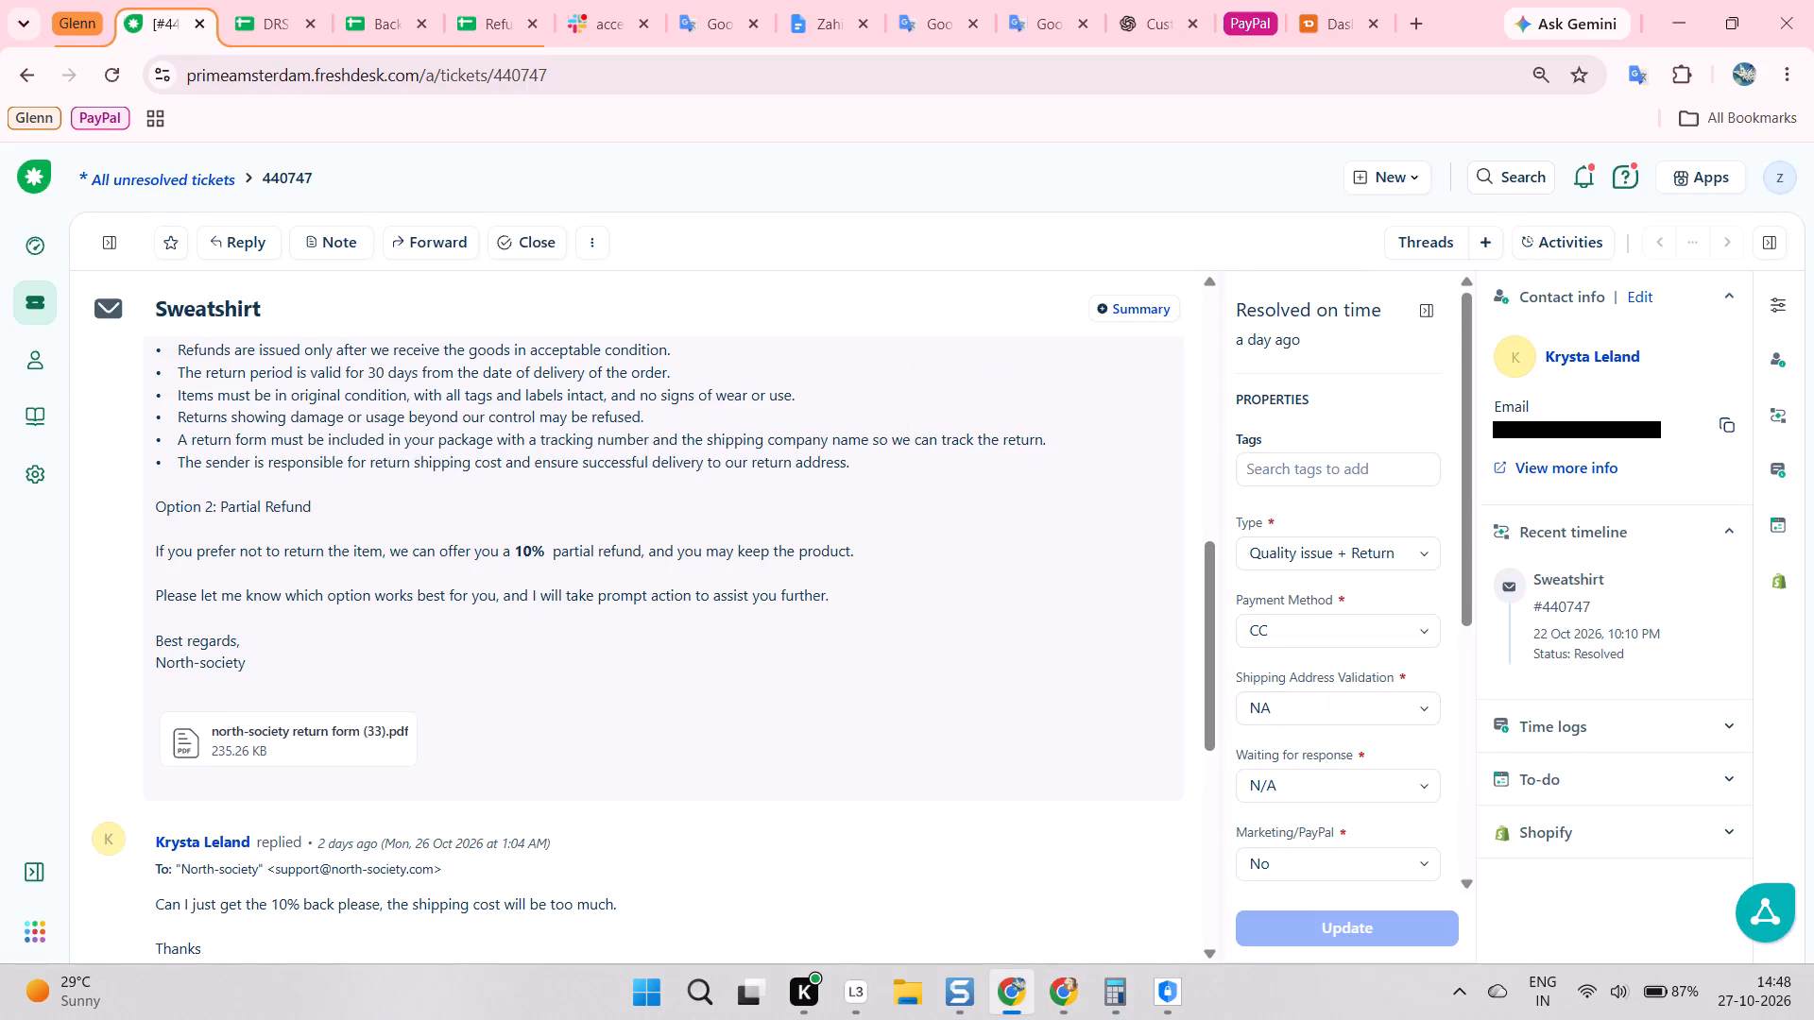
{"action": "scroll", "coordinate": [954, 316], "scroll_direction": "up", "scroll_amount": 6}
{"action": "scroll", "coordinate": [835, 345], "scroll_direction": "down", "scroll_amount": 9}
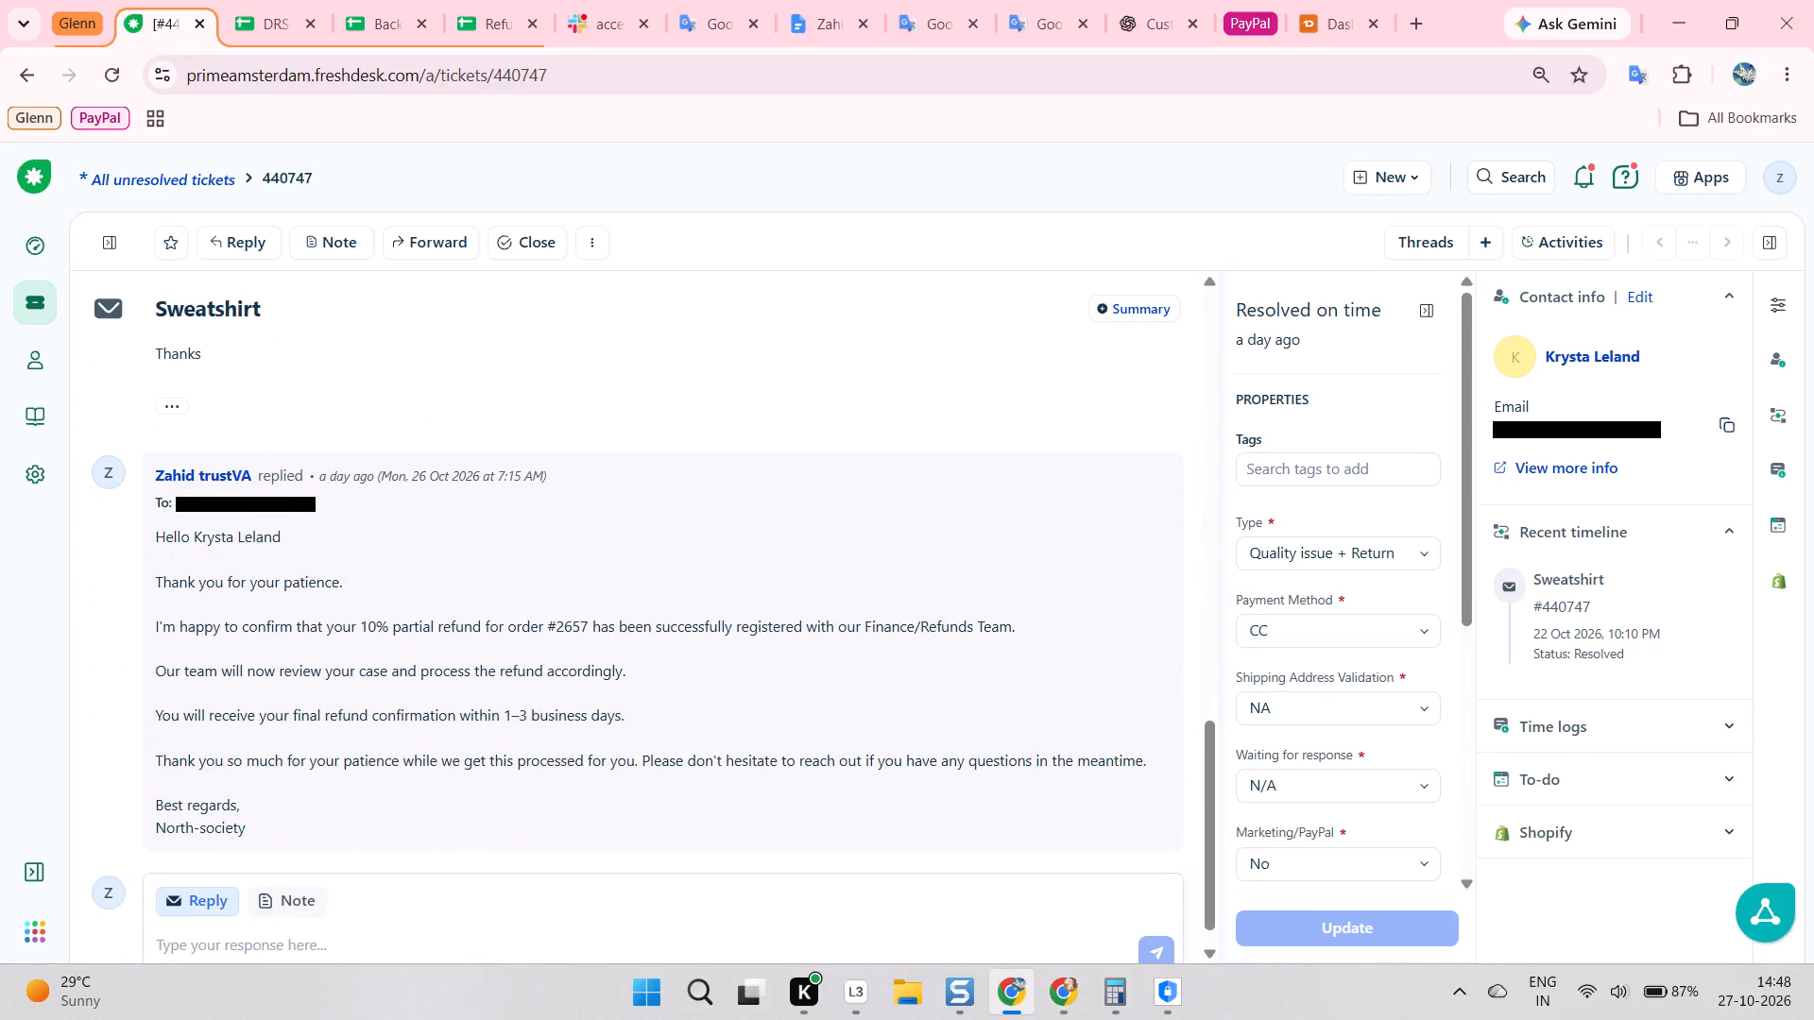
{"action": "scroll", "coordinate": [796, 381], "scroll_direction": "down", "scroll_amount": 2}
{"action": "scroll", "coordinate": [797, 373], "scroll_direction": "up", "scroll_amount": 2}
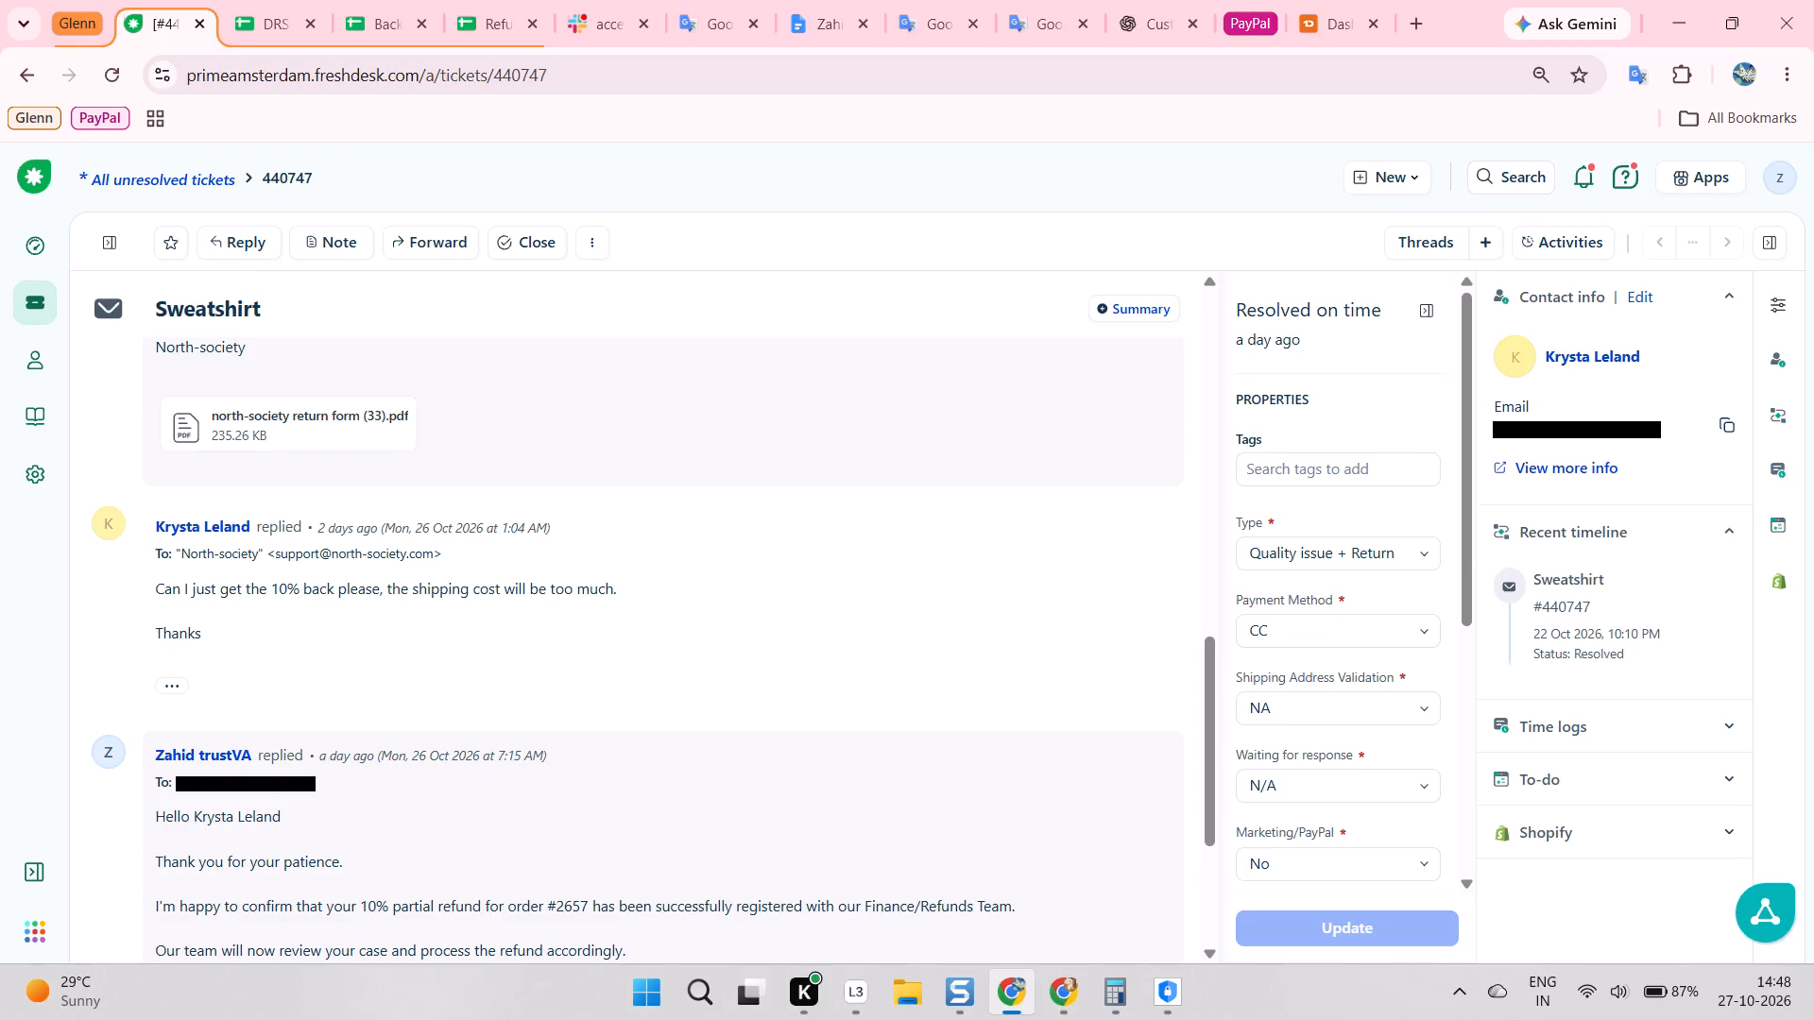
{"action": "key", "text": "alt+Tab"}
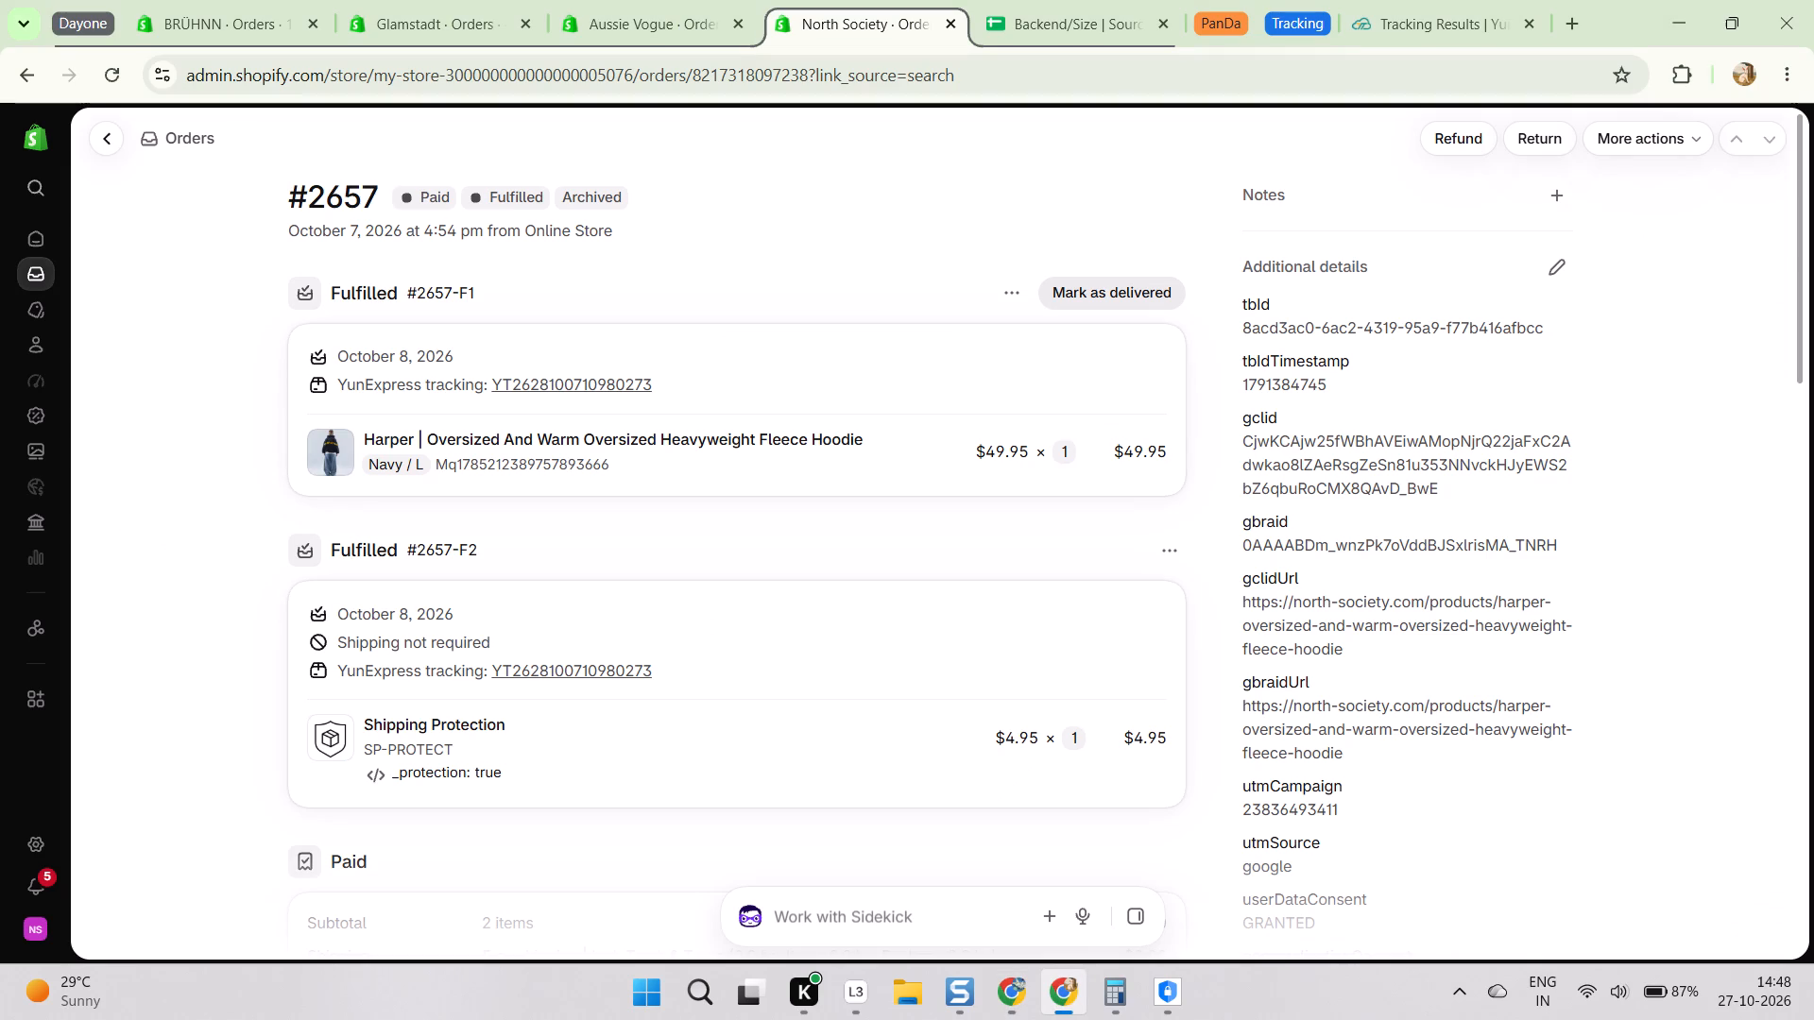
{"action": "scroll", "coordinate": [747, 426], "scroll_direction": "up", "scroll_amount": 2}
{"action": "left_click", "coordinate": [710, 309]}
{"action": "key", "text": "alt+Tab"}
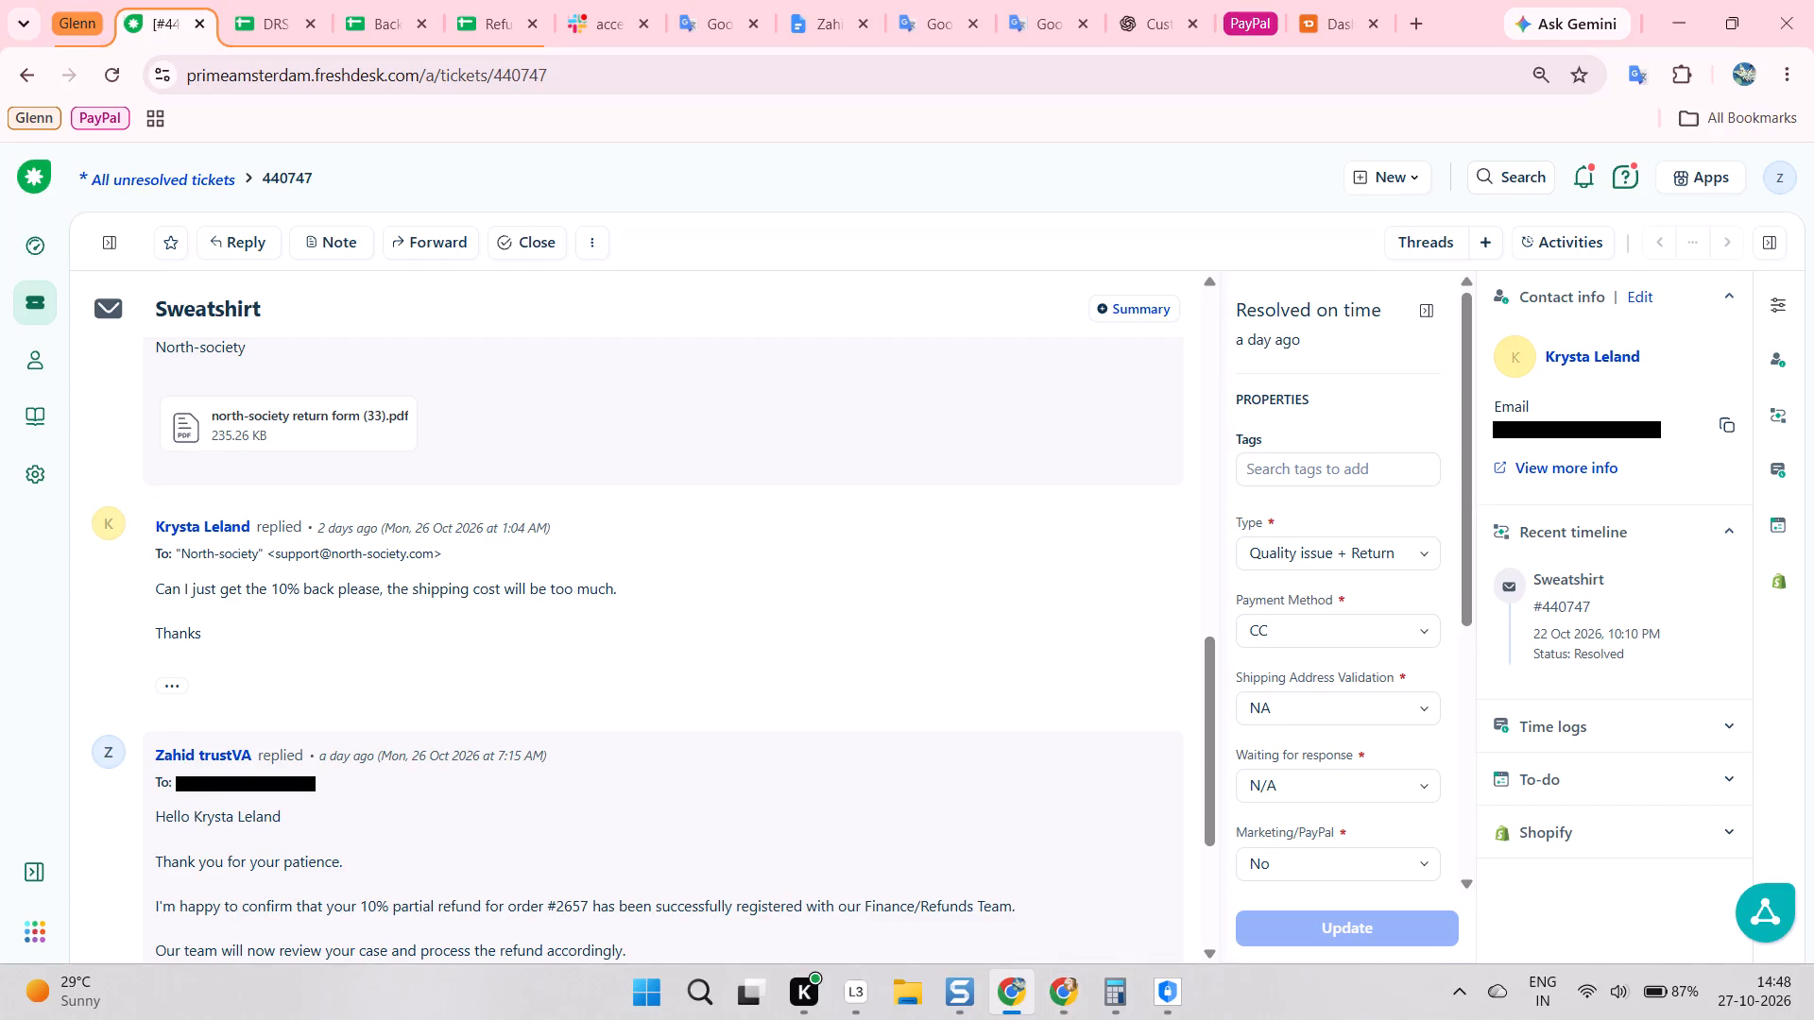
{"action": "key", "text": "alt+Tab"}
{"action": "scroll", "coordinate": [1018, 475], "scroll_direction": "down", "scroll_amount": 6}
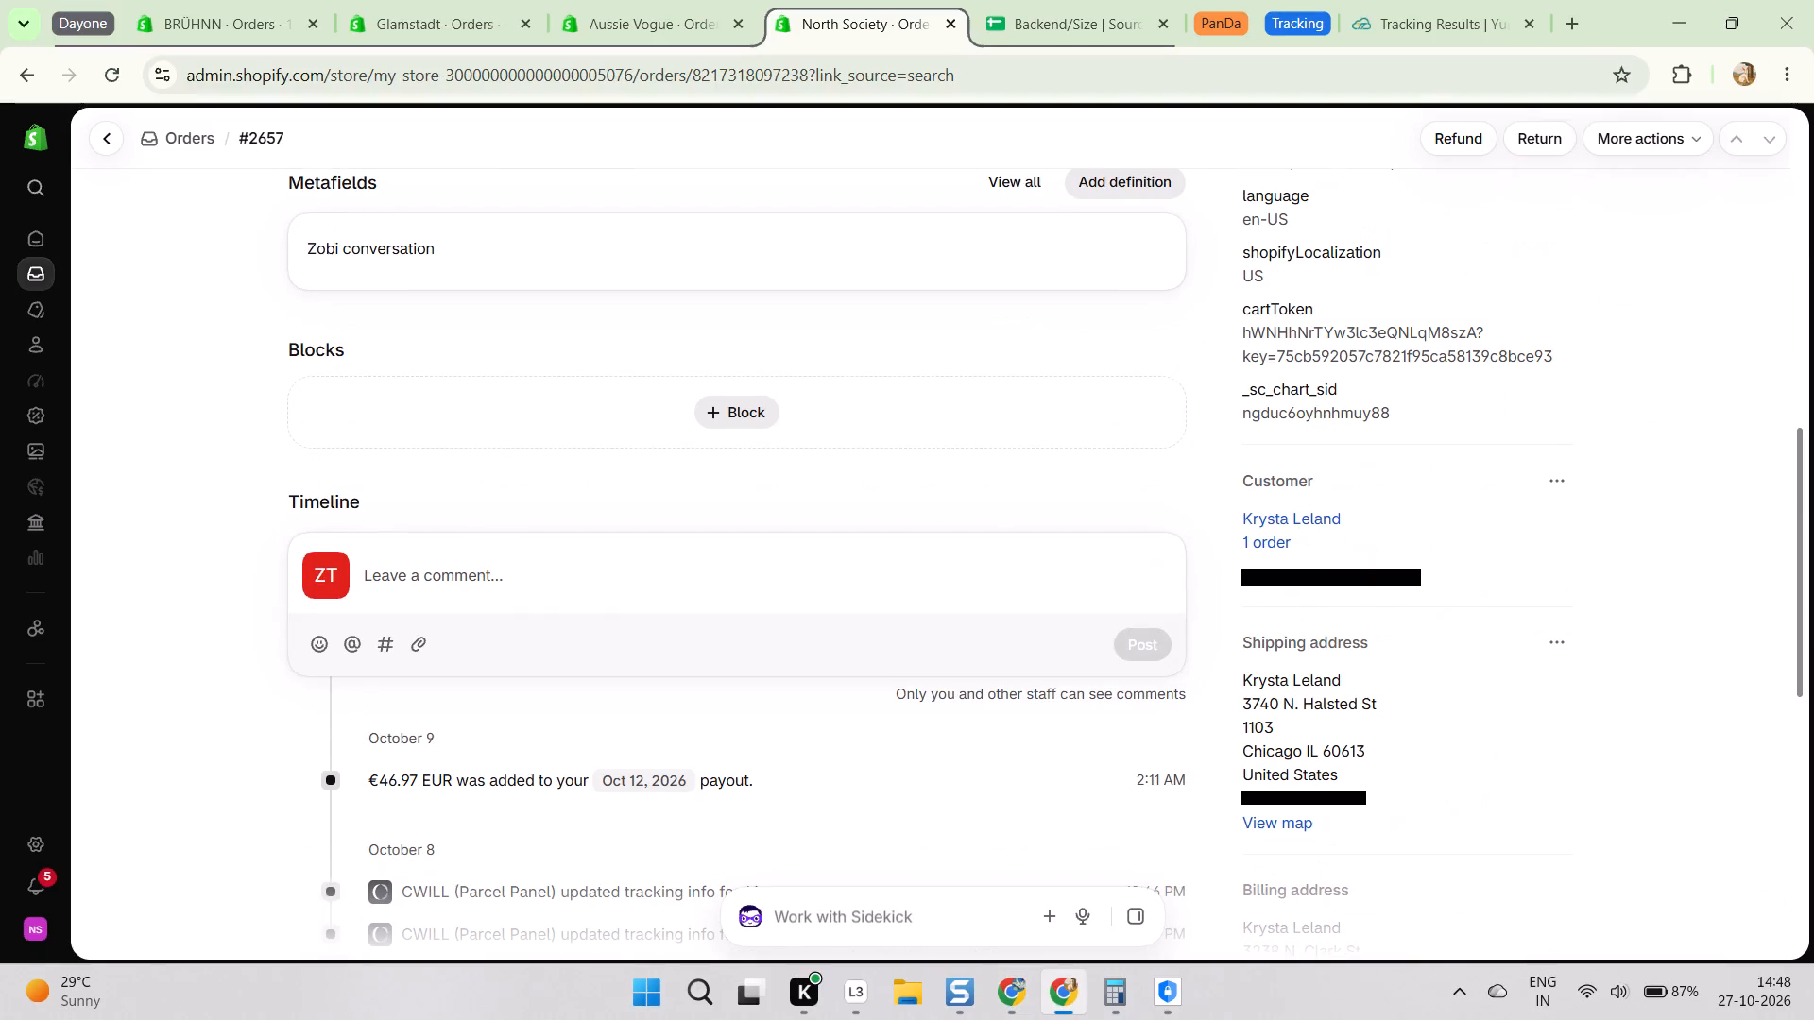
{"action": "key", "text": "alt+Tab"}
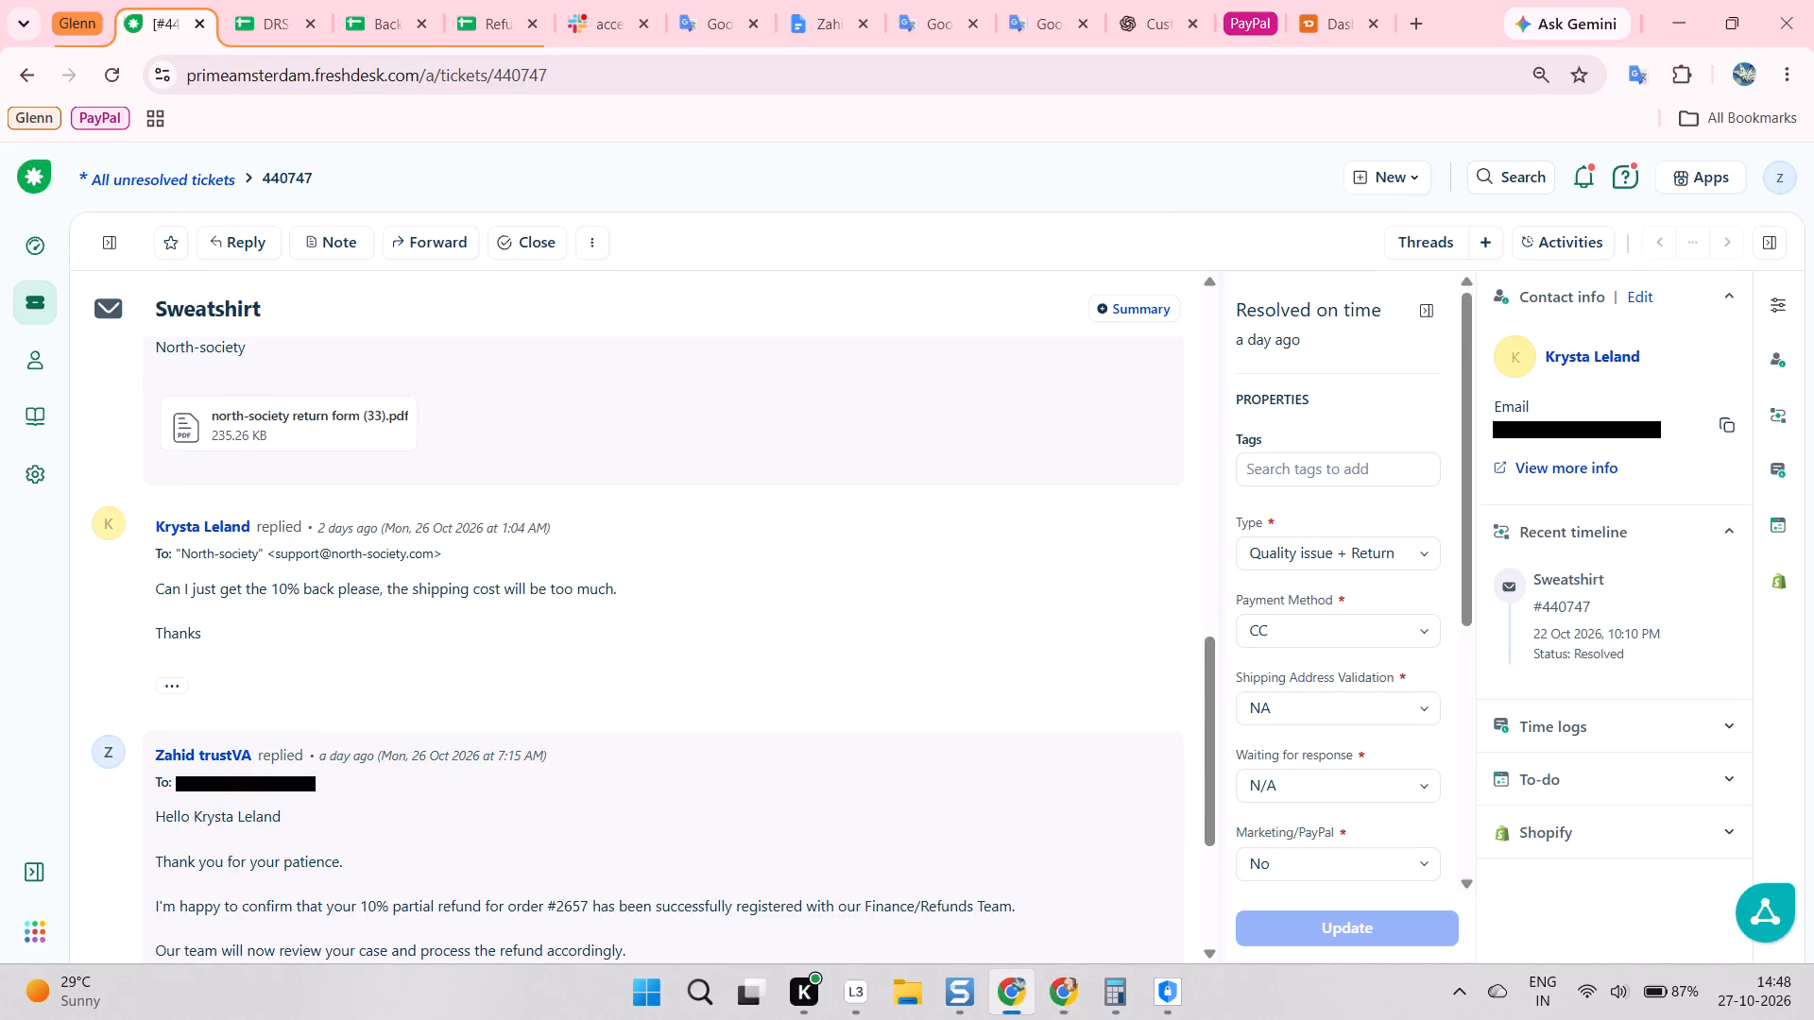
{"action": "scroll", "coordinate": [828, 594], "scroll_direction": "up", "scroll_amount": 3}
{"action": "scroll", "coordinate": [670, 585], "scroll_direction": "down", "scroll_amount": 6}
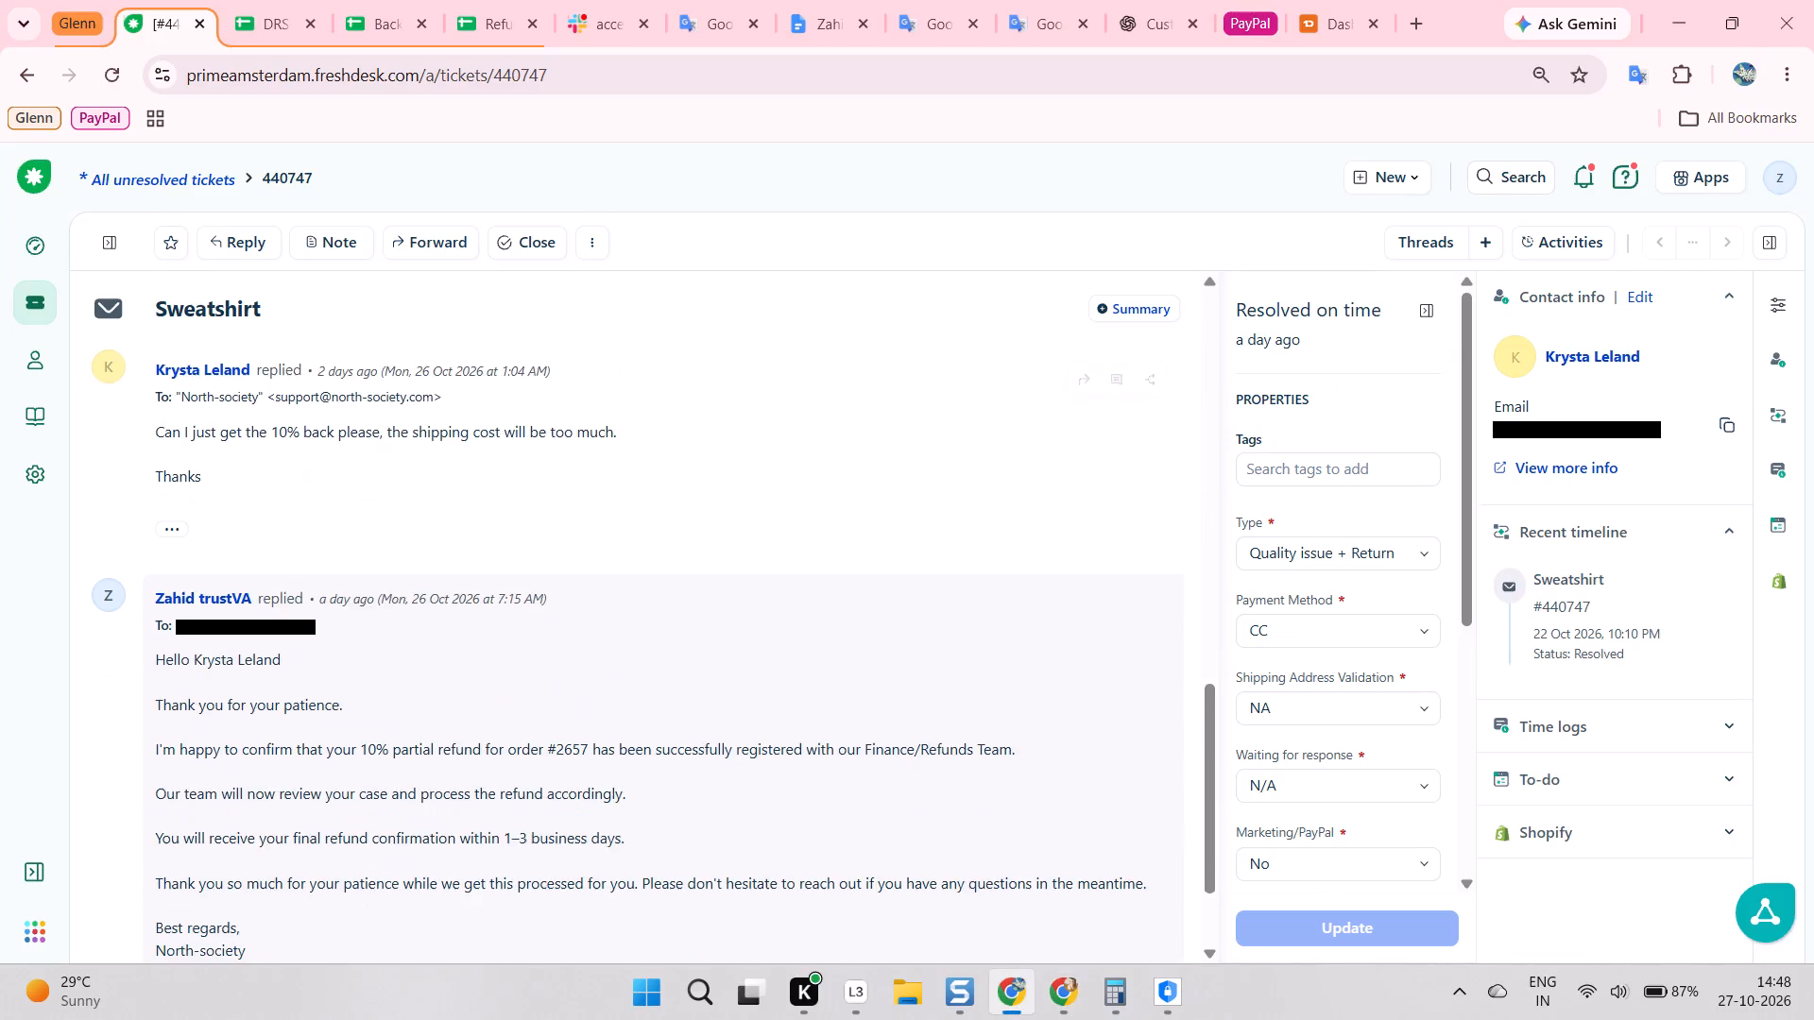
{"action": "left_click", "coordinate": [643, 526]}
{"action": "key", "text": "alt+Tab"}
{"action": "scroll", "coordinate": [938, 567], "scroll_direction": "down", "scroll_amount": 4}
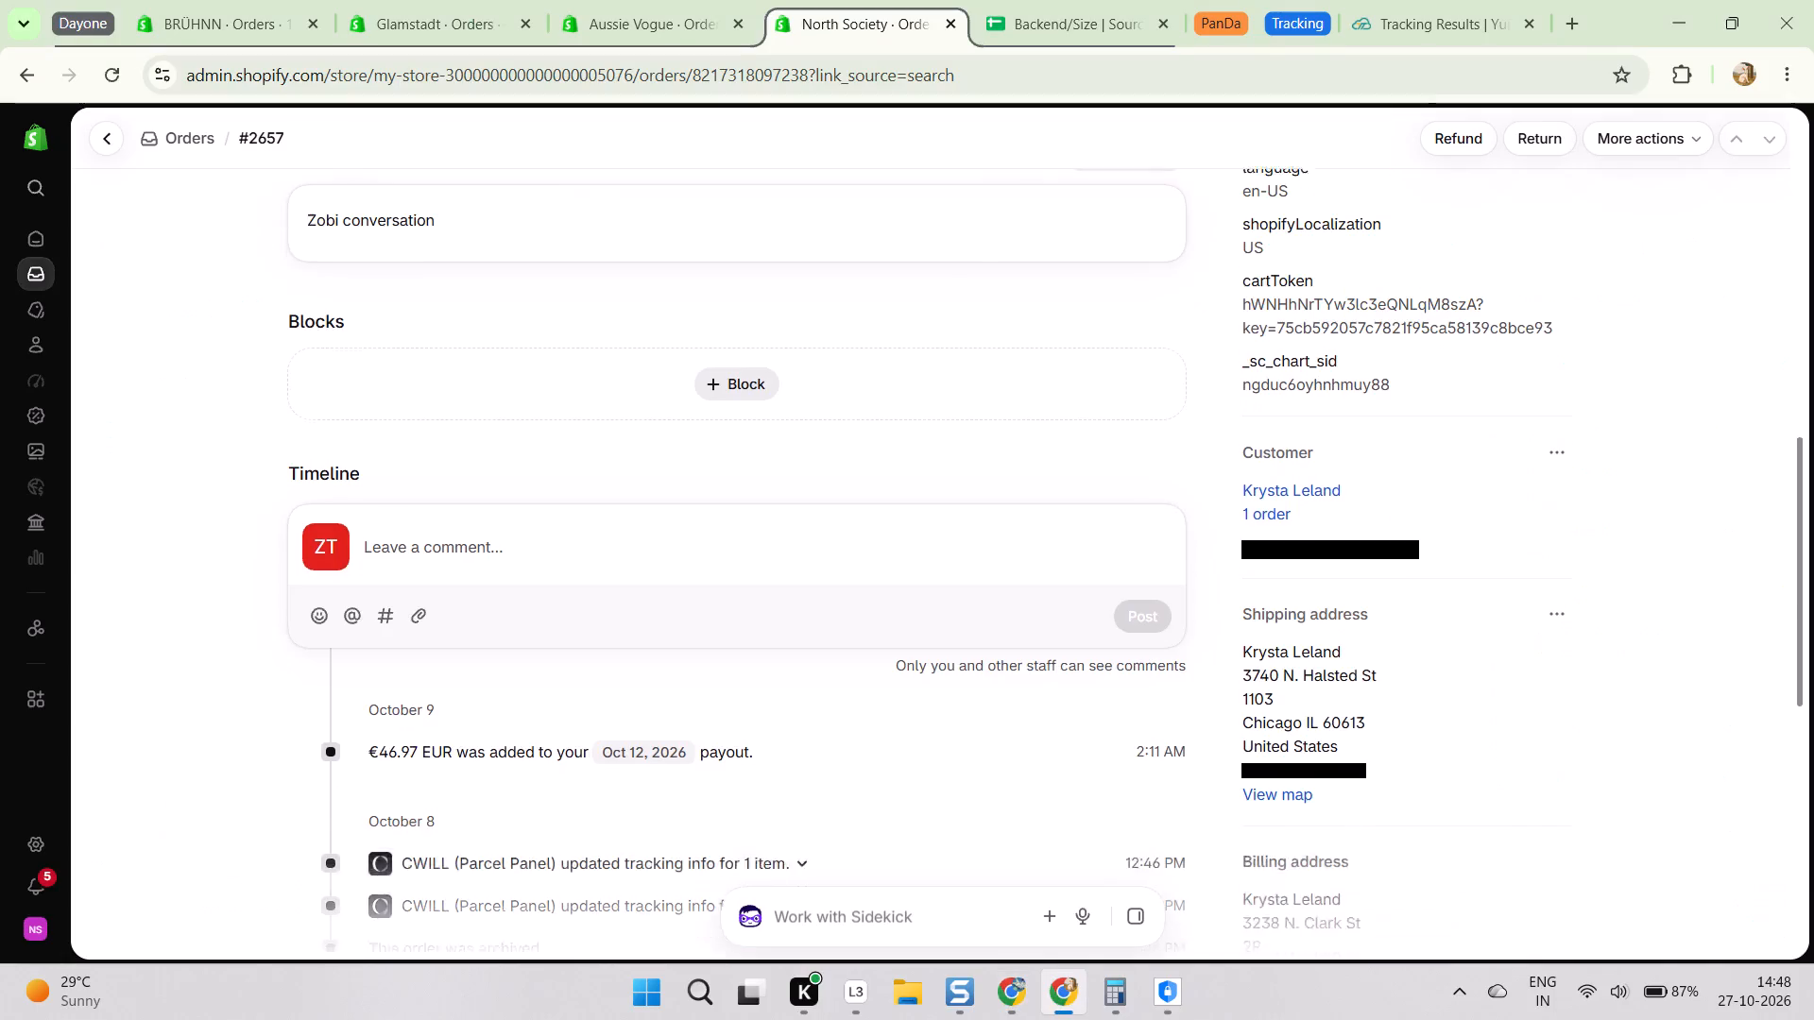
{"action": "scroll", "coordinate": [965, 571], "scroll_direction": "up", "scroll_amount": 7}
{"action": "key", "text": "alt+Tab"}
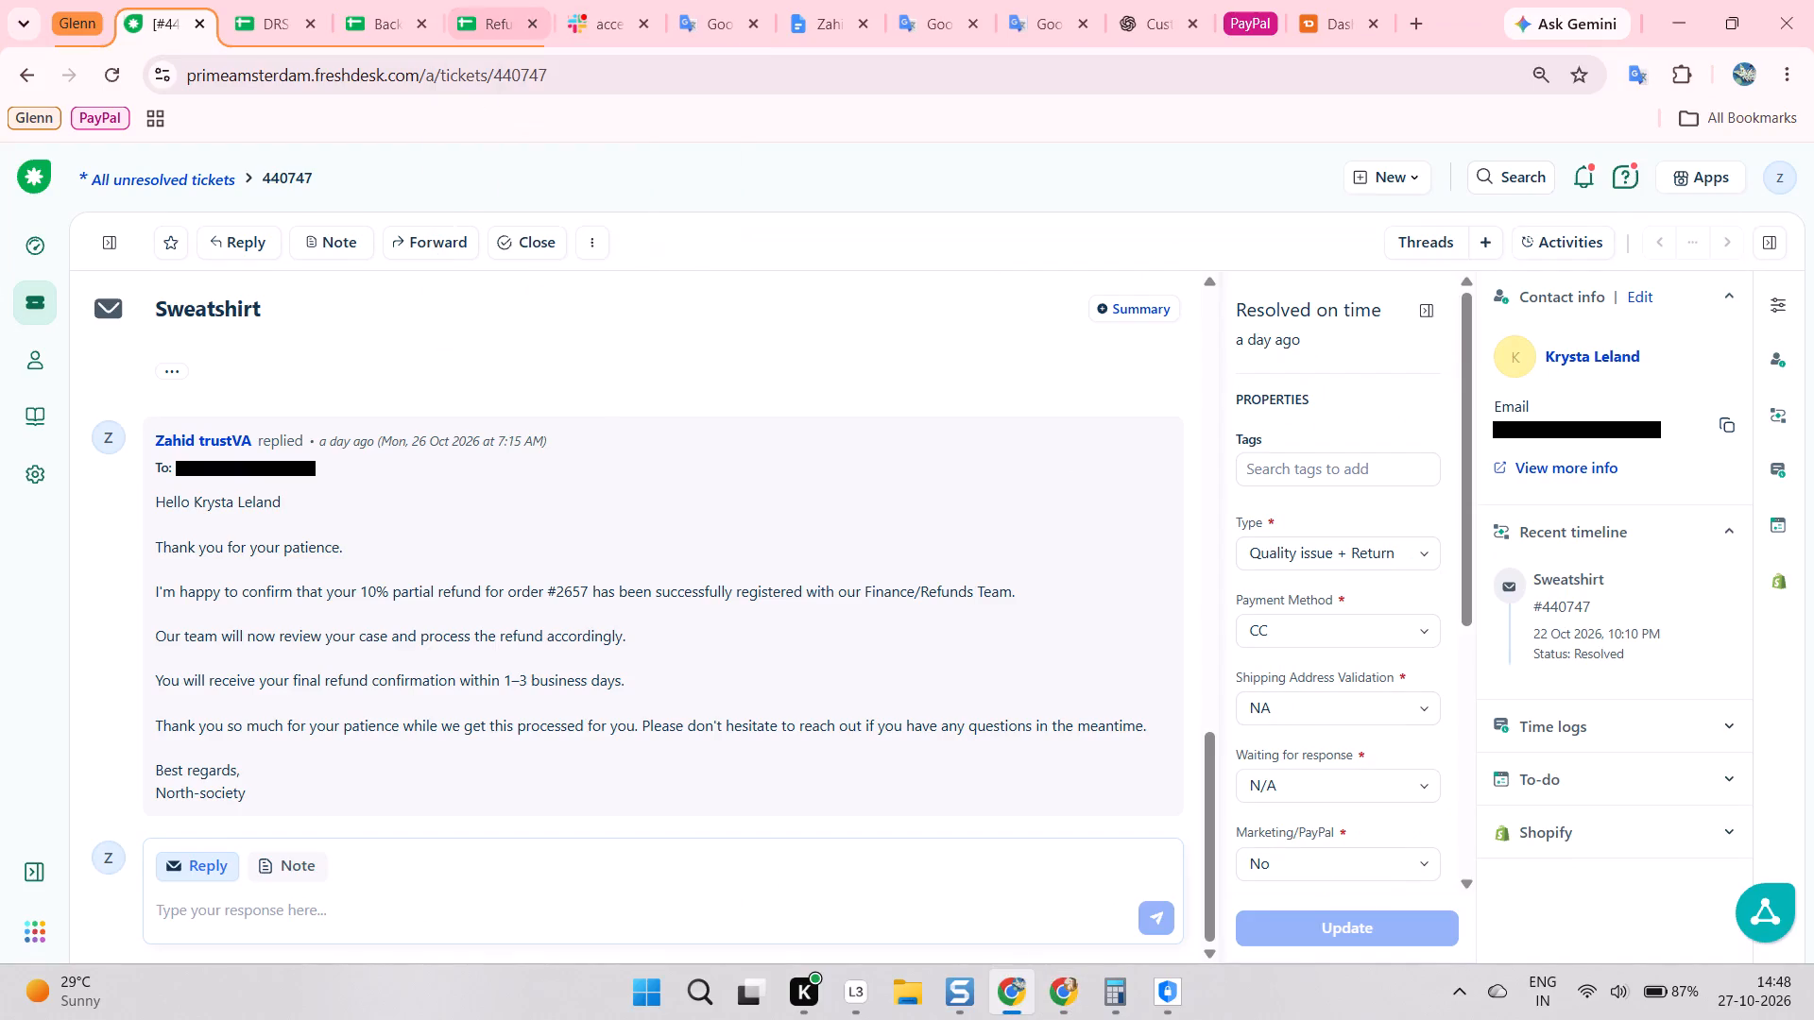
Copy ticket number 440747 from Freshdesk and find its row in the Refund_Tracker sheet.
{"action": "double_click", "coordinate": [297, 180]}
{"action": "key", "text": "ctrl+c"}
{"action": "key", "text": "ctrl+c"}
{"action": "left_click", "coordinate": [385, 4]}
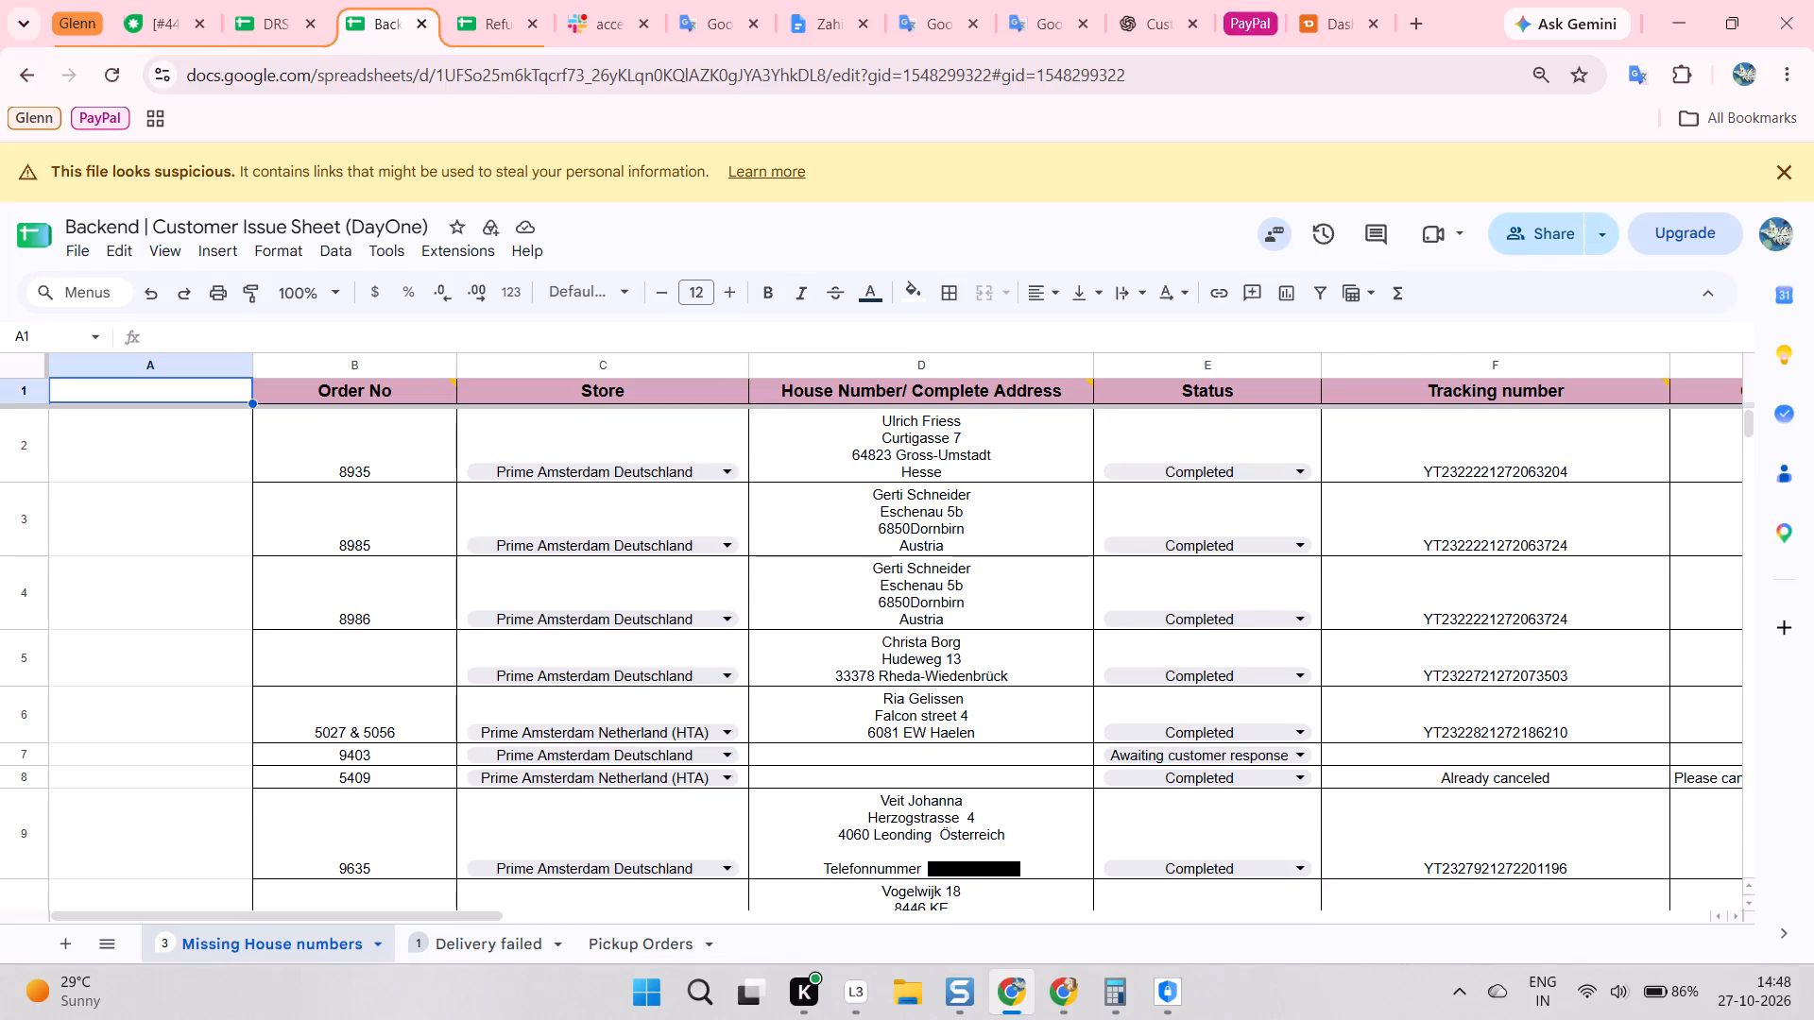
{"action": "left_click", "coordinate": [480, 5]}
{"action": "key", "text": "ctrl+f"}
{"action": "key", "text": "ctrl+v"}
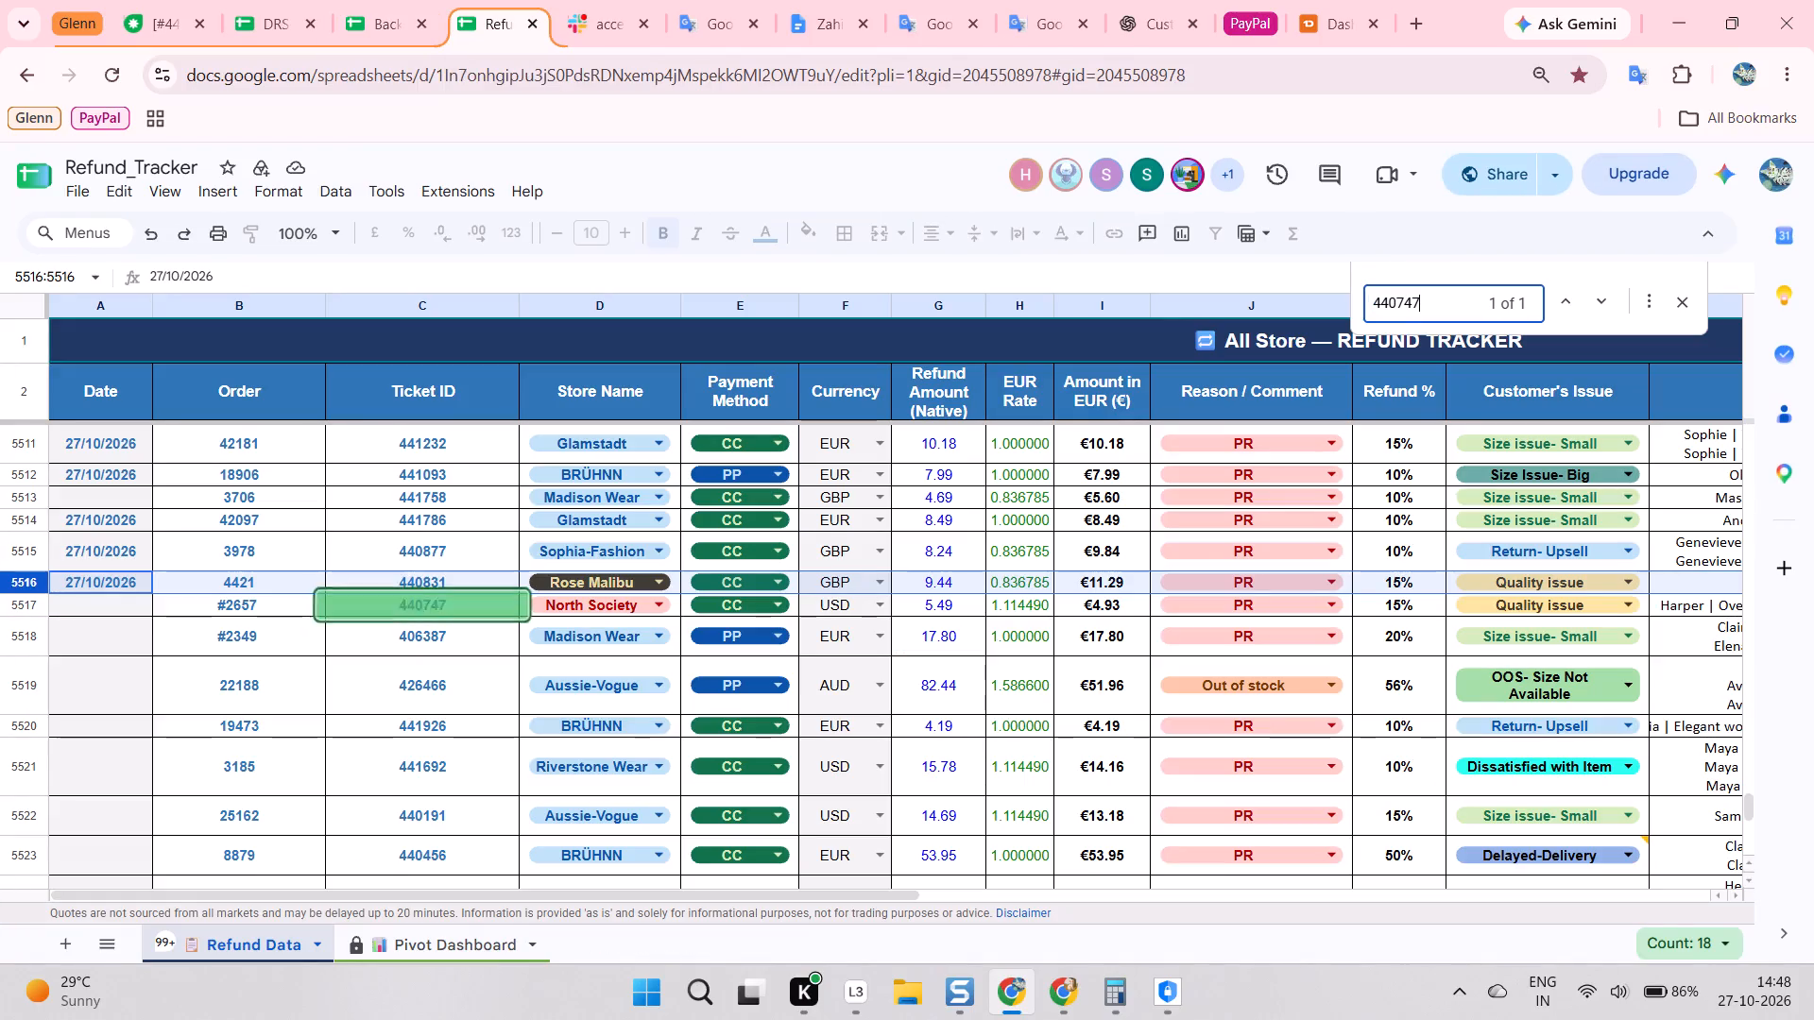
{"action": "scroll", "coordinate": [848, 494], "scroll_direction": "down", "scroll_amount": 1}
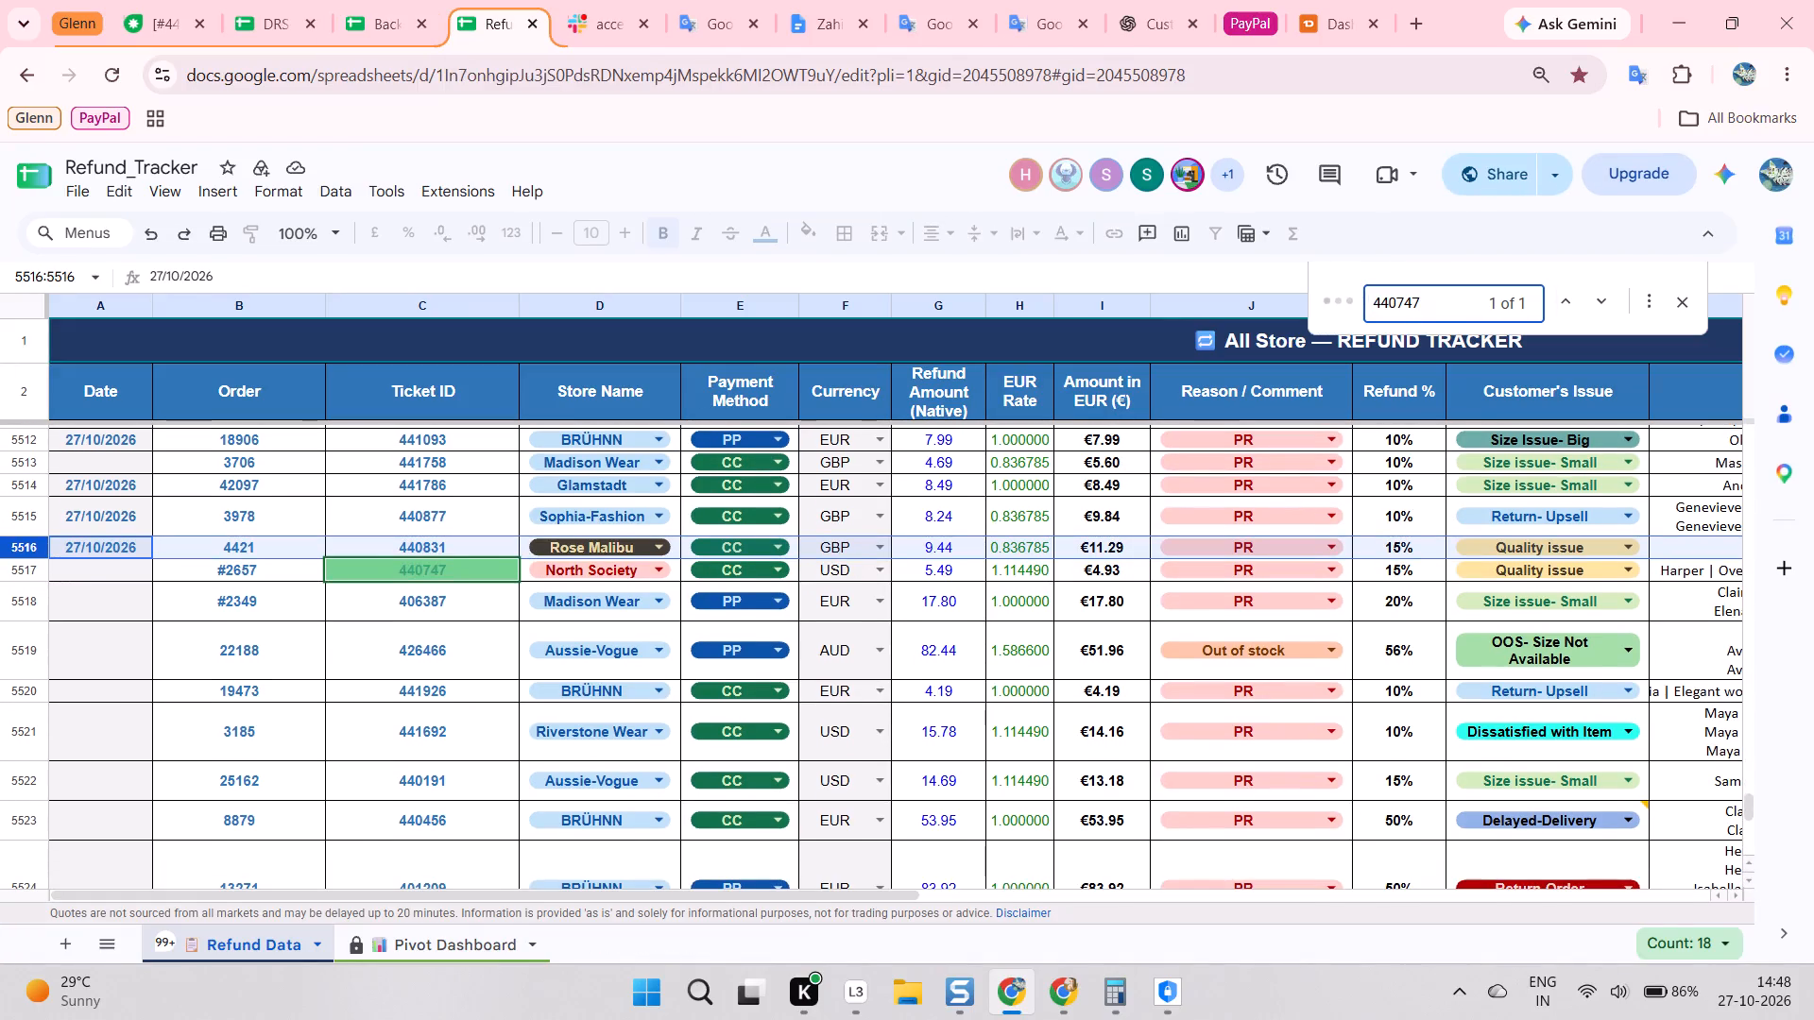
{"action": "left_click", "coordinate": [1683, 300]}
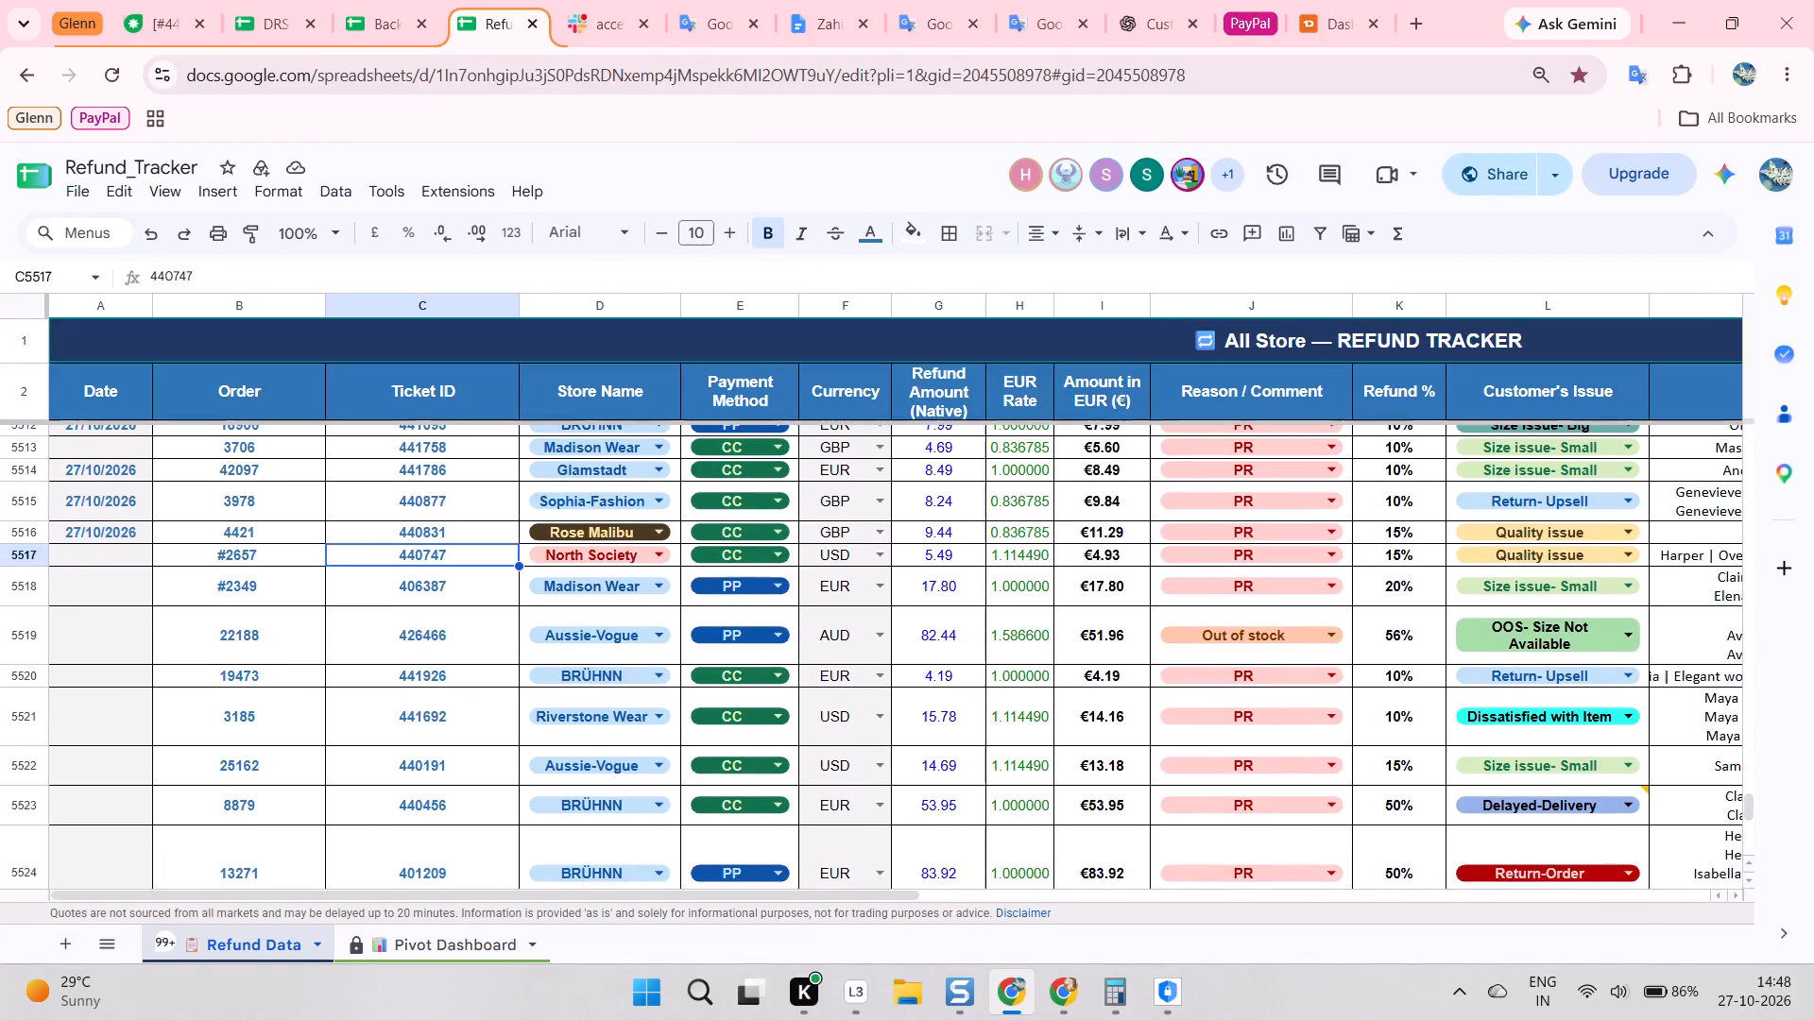
Fill the date 27/10/2026 down into the Refund_Tracker row for order #2657 and select that row.
{"action": "left_click", "coordinate": [69, 549]}
{"action": "key", "text": "ctrl+d"}
{"action": "left_click", "coordinate": [88, 583]}
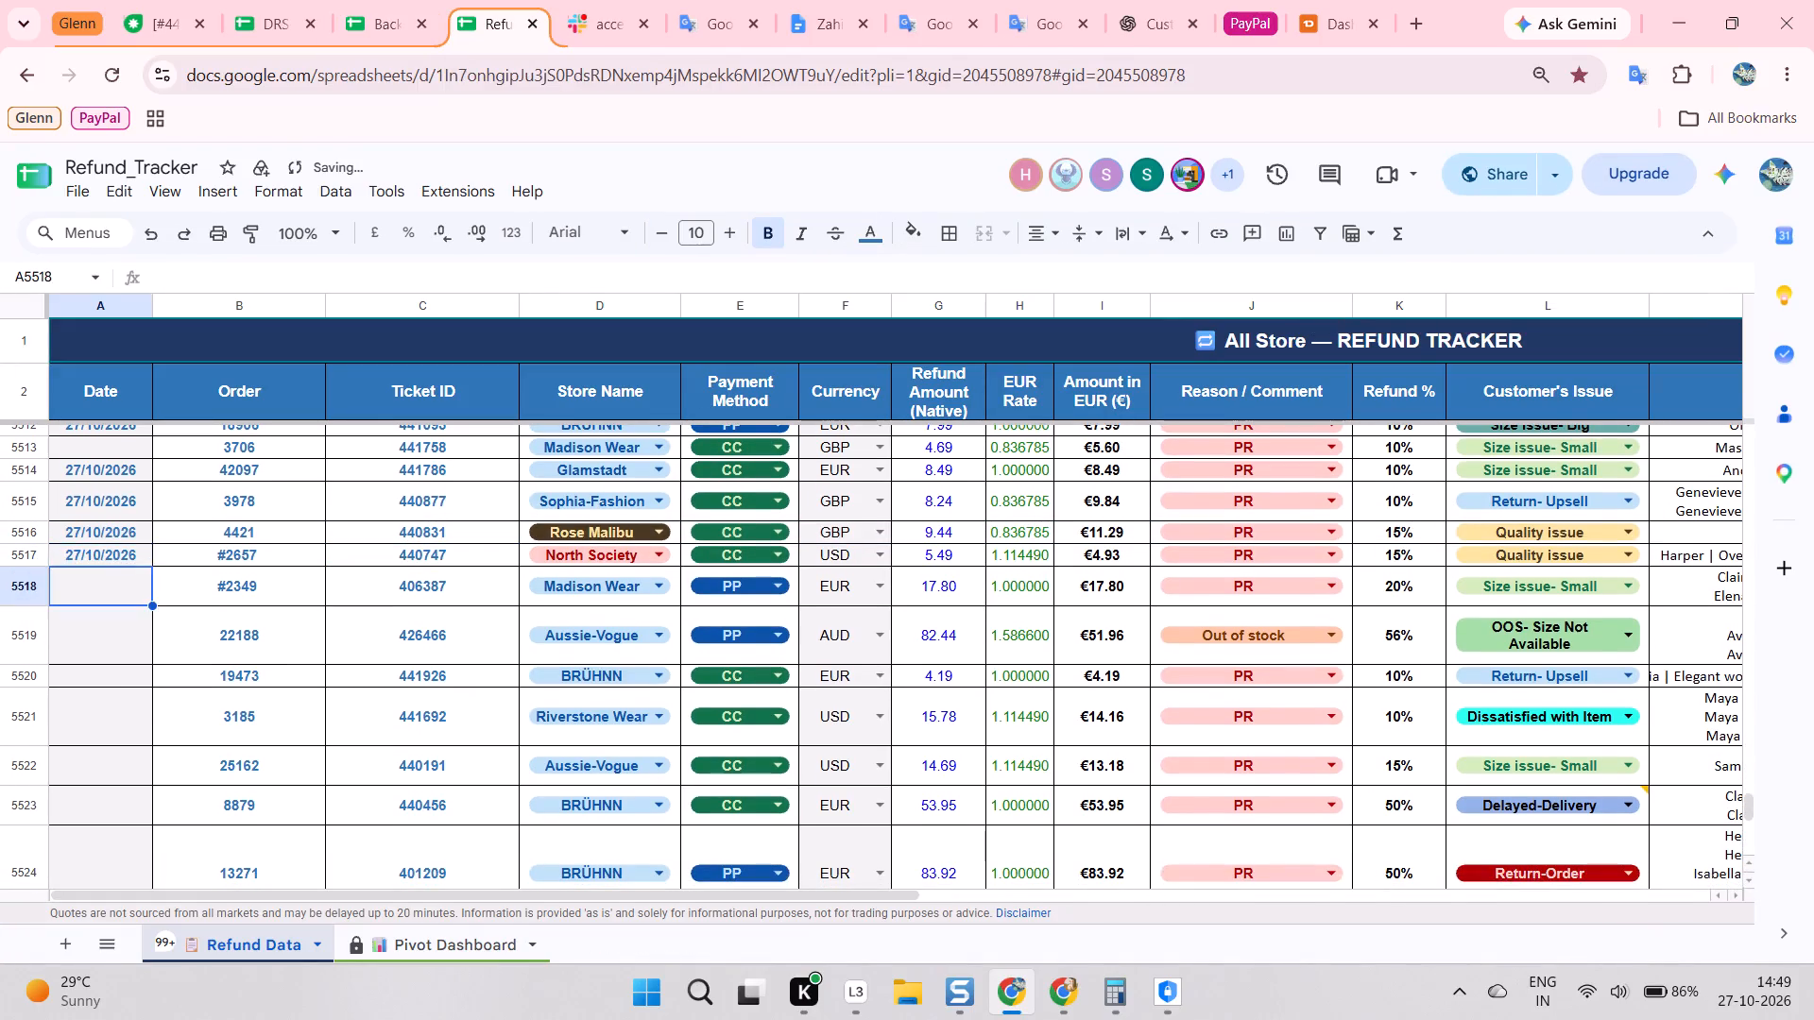
{"action": "left_click", "coordinate": [27, 556]}
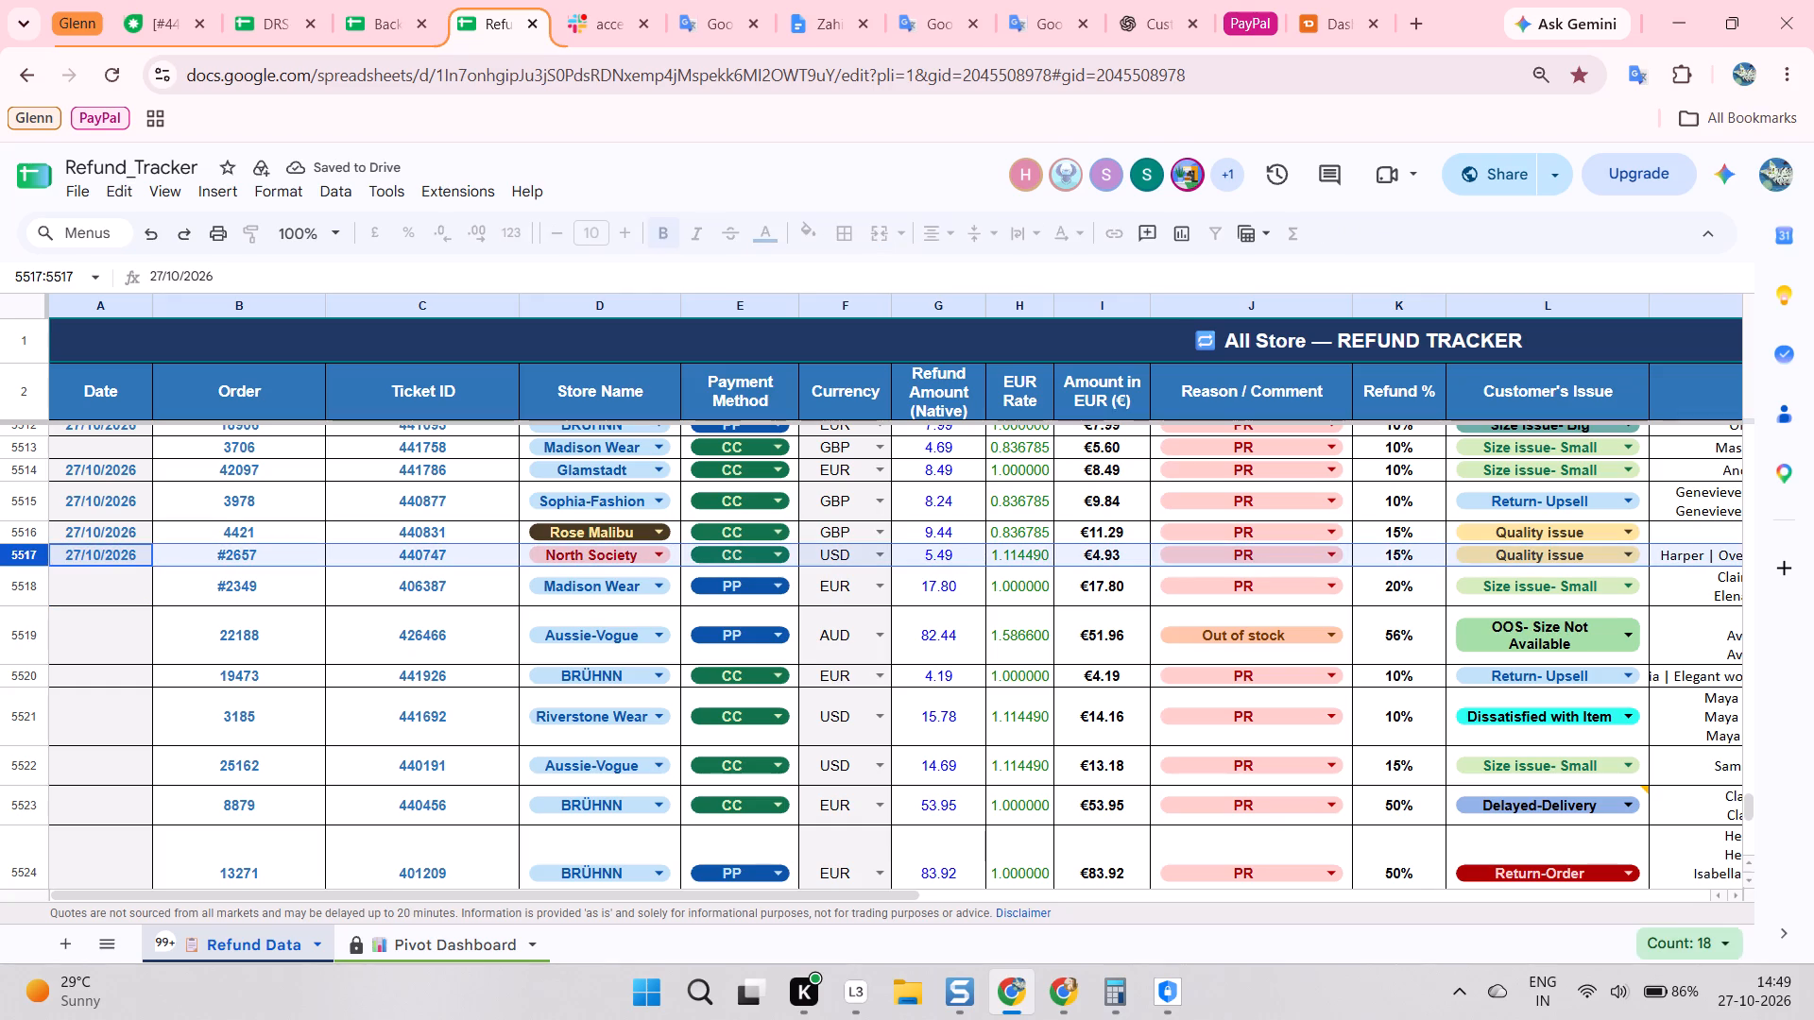
{"action": "key", "text": "alt+Tab"}
{"action": "scroll", "coordinate": [598, 428], "scroll_direction": "up", "scroll_amount": 9}
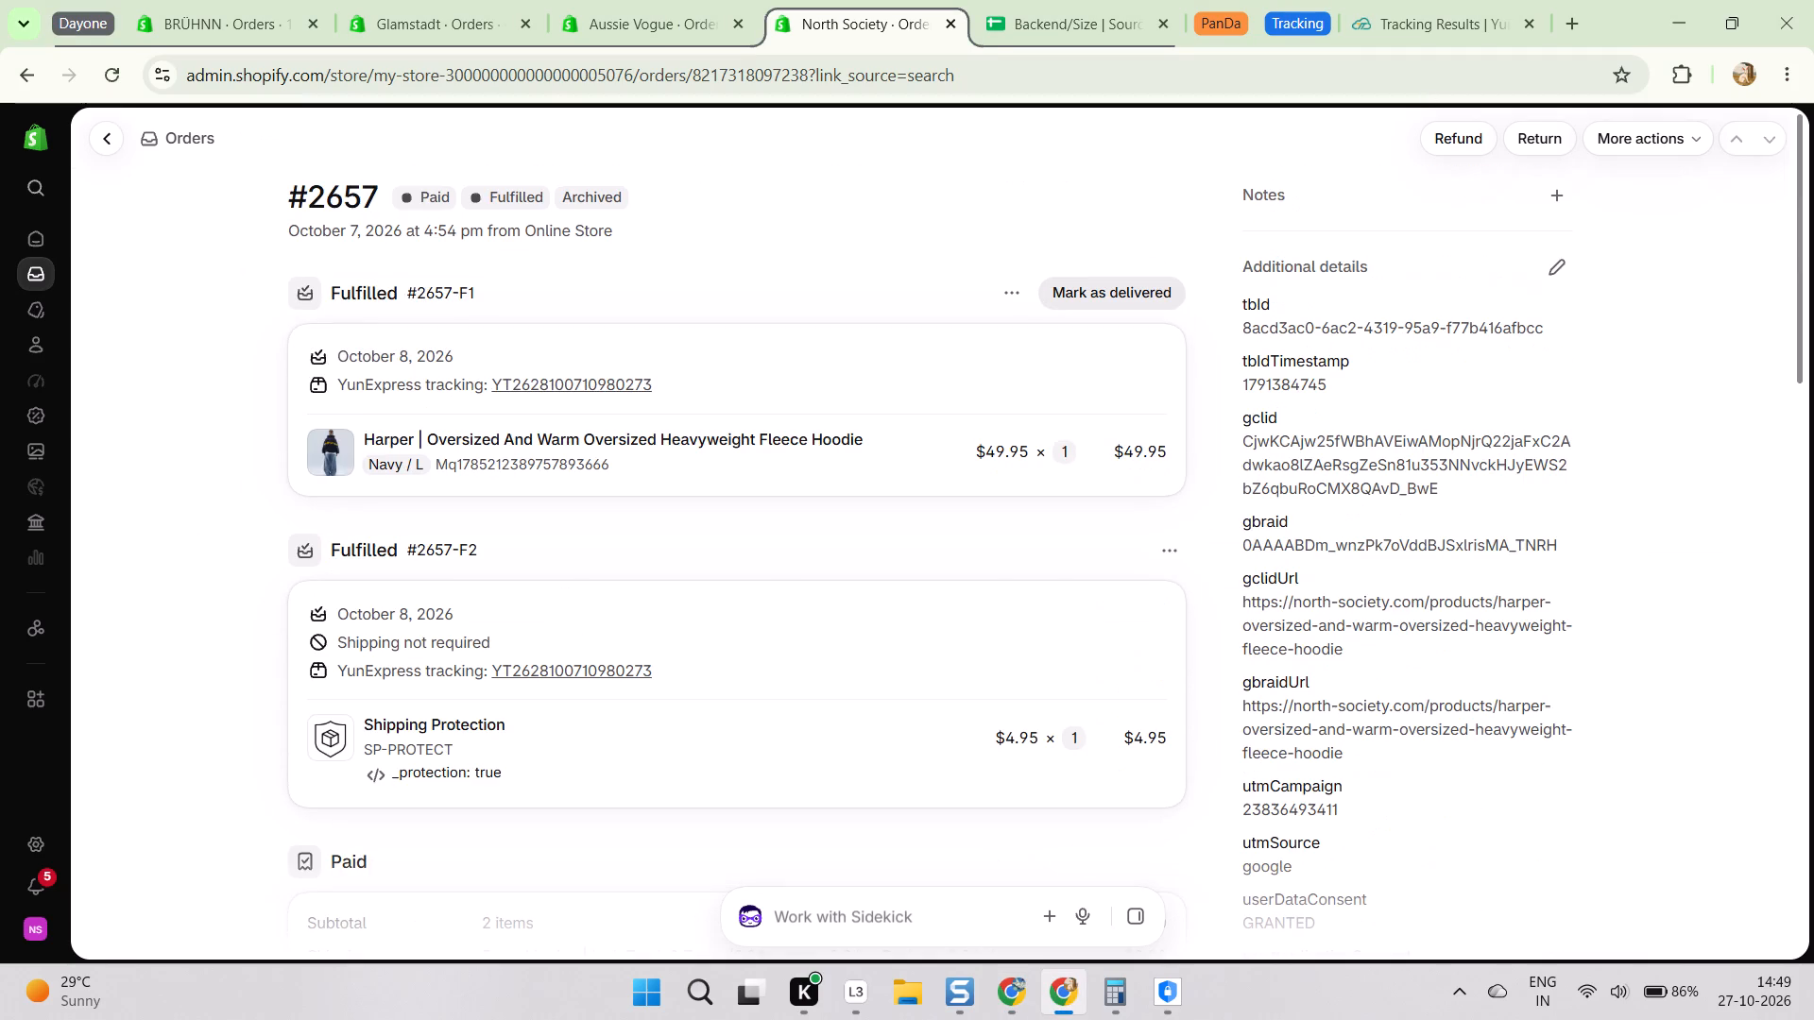
{"action": "key", "text": "alt+Tab"}
{"action": "left_click", "coordinate": [184, 0]}
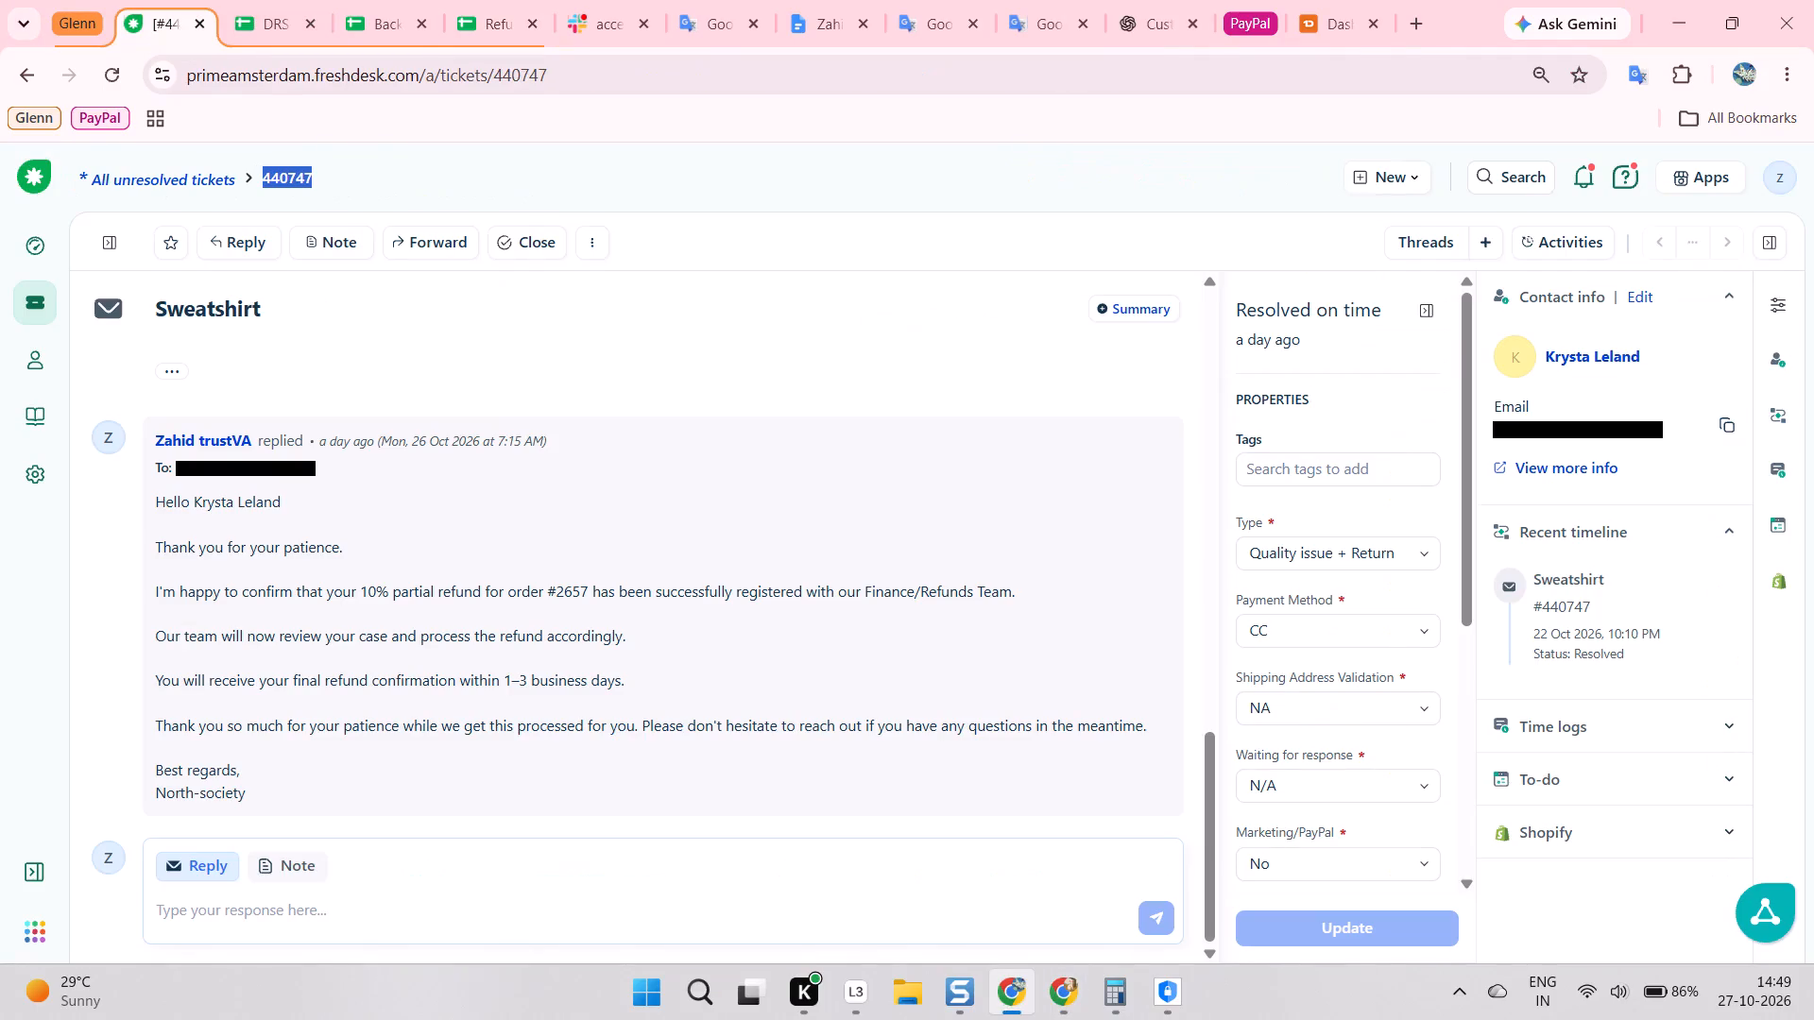
{"action": "left_click", "coordinate": [1724, 428]}
{"action": "scroll", "coordinate": [702, 468], "scroll_direction": "up", "scroll_amount": 3}
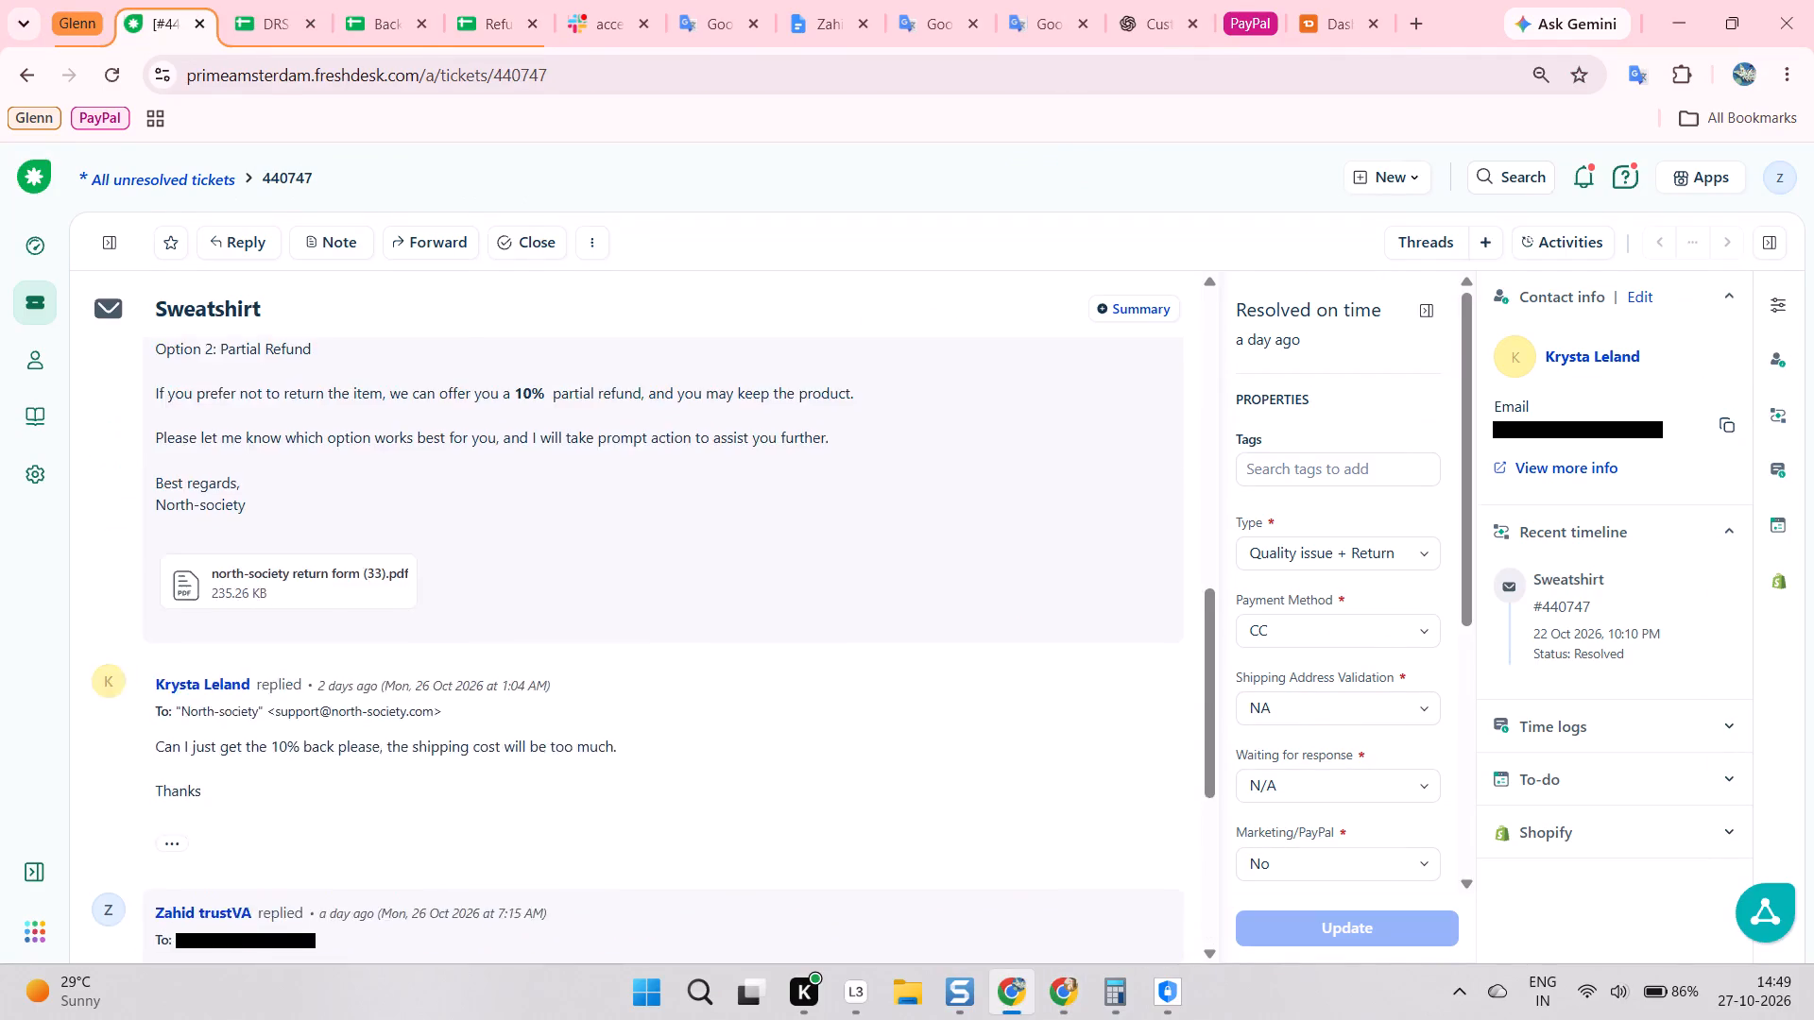
{"action": "scroll", "coordinate": [621, 435], "scroll_direction": "up", "scroll_amount": 1}
{"action": "scroll", "coordinate": [597, 439], "scroll_direction": "down", "scroll_amount": 3}
{"action": "key", "text": "alt+Tab"}
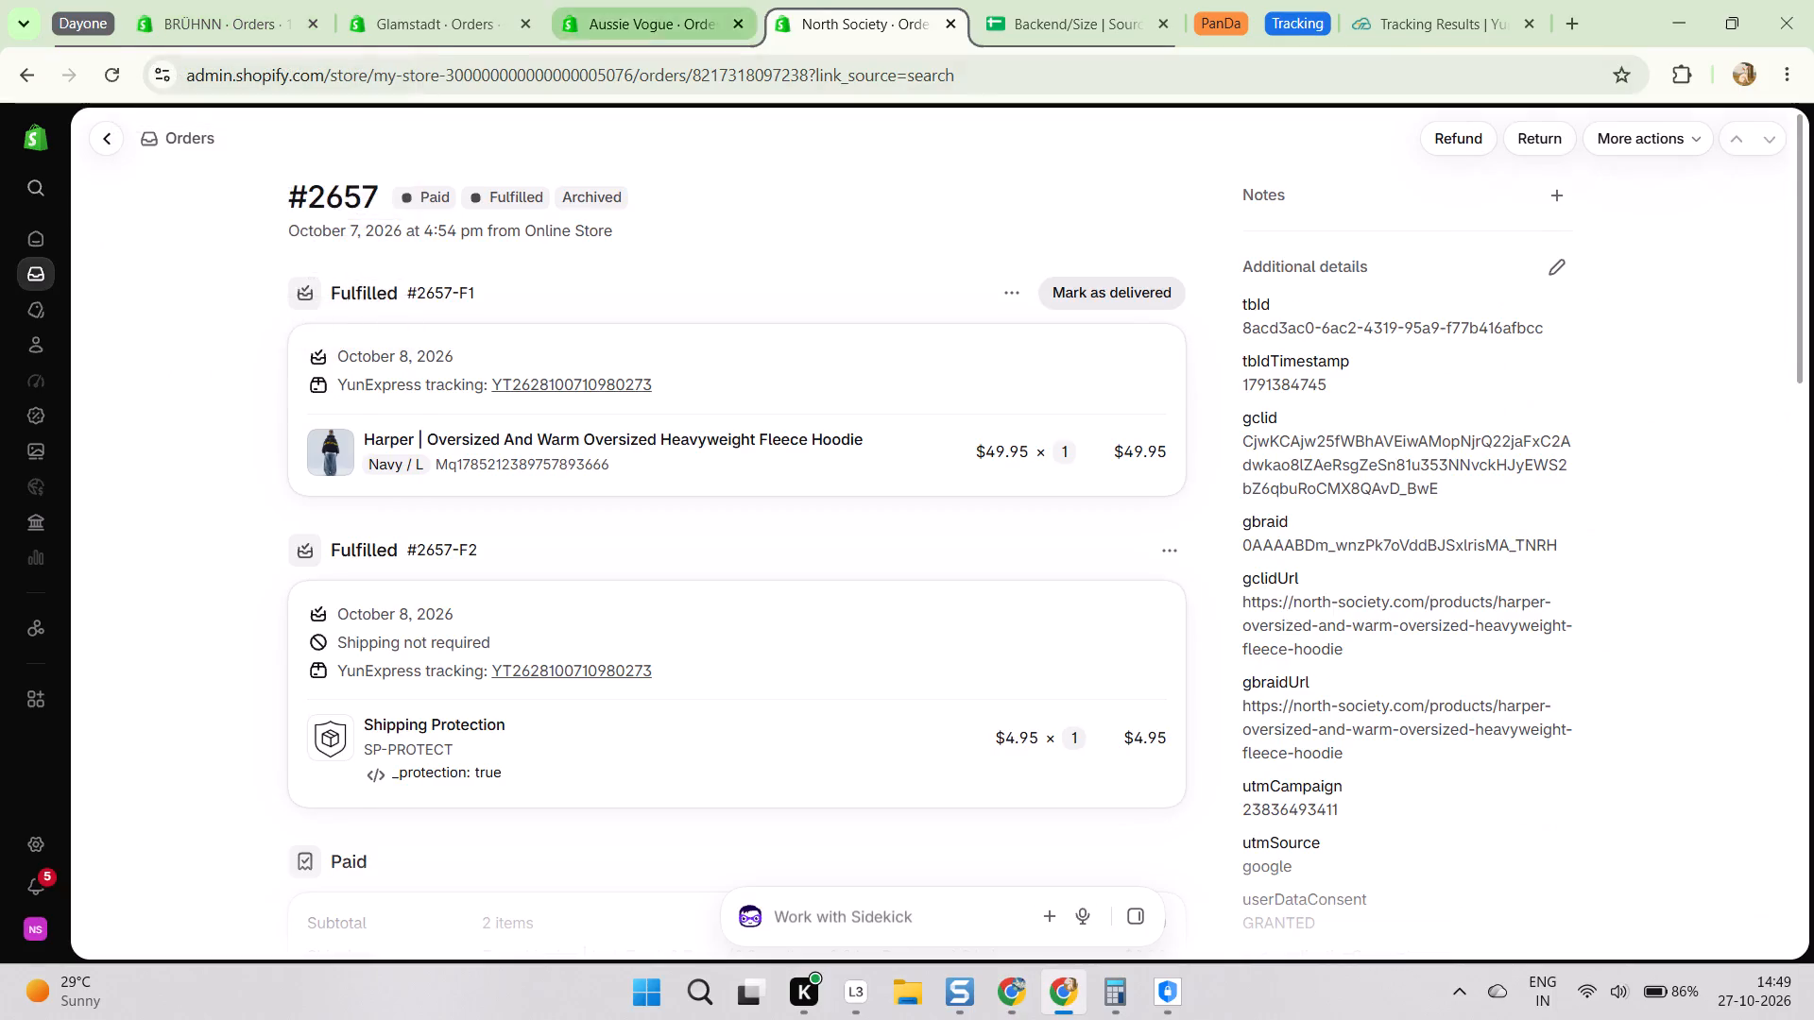
{"action": "left_click", "coordinate": [651, 0]}
{"action": "left_click", "coordinate": [810, 0]}
{"action": "scroll", "coordinate": [625, 260], "scroll_direction": "up", "scroll_amount": 6}
{"action": "left_click", "coordinate": [16, 184]}
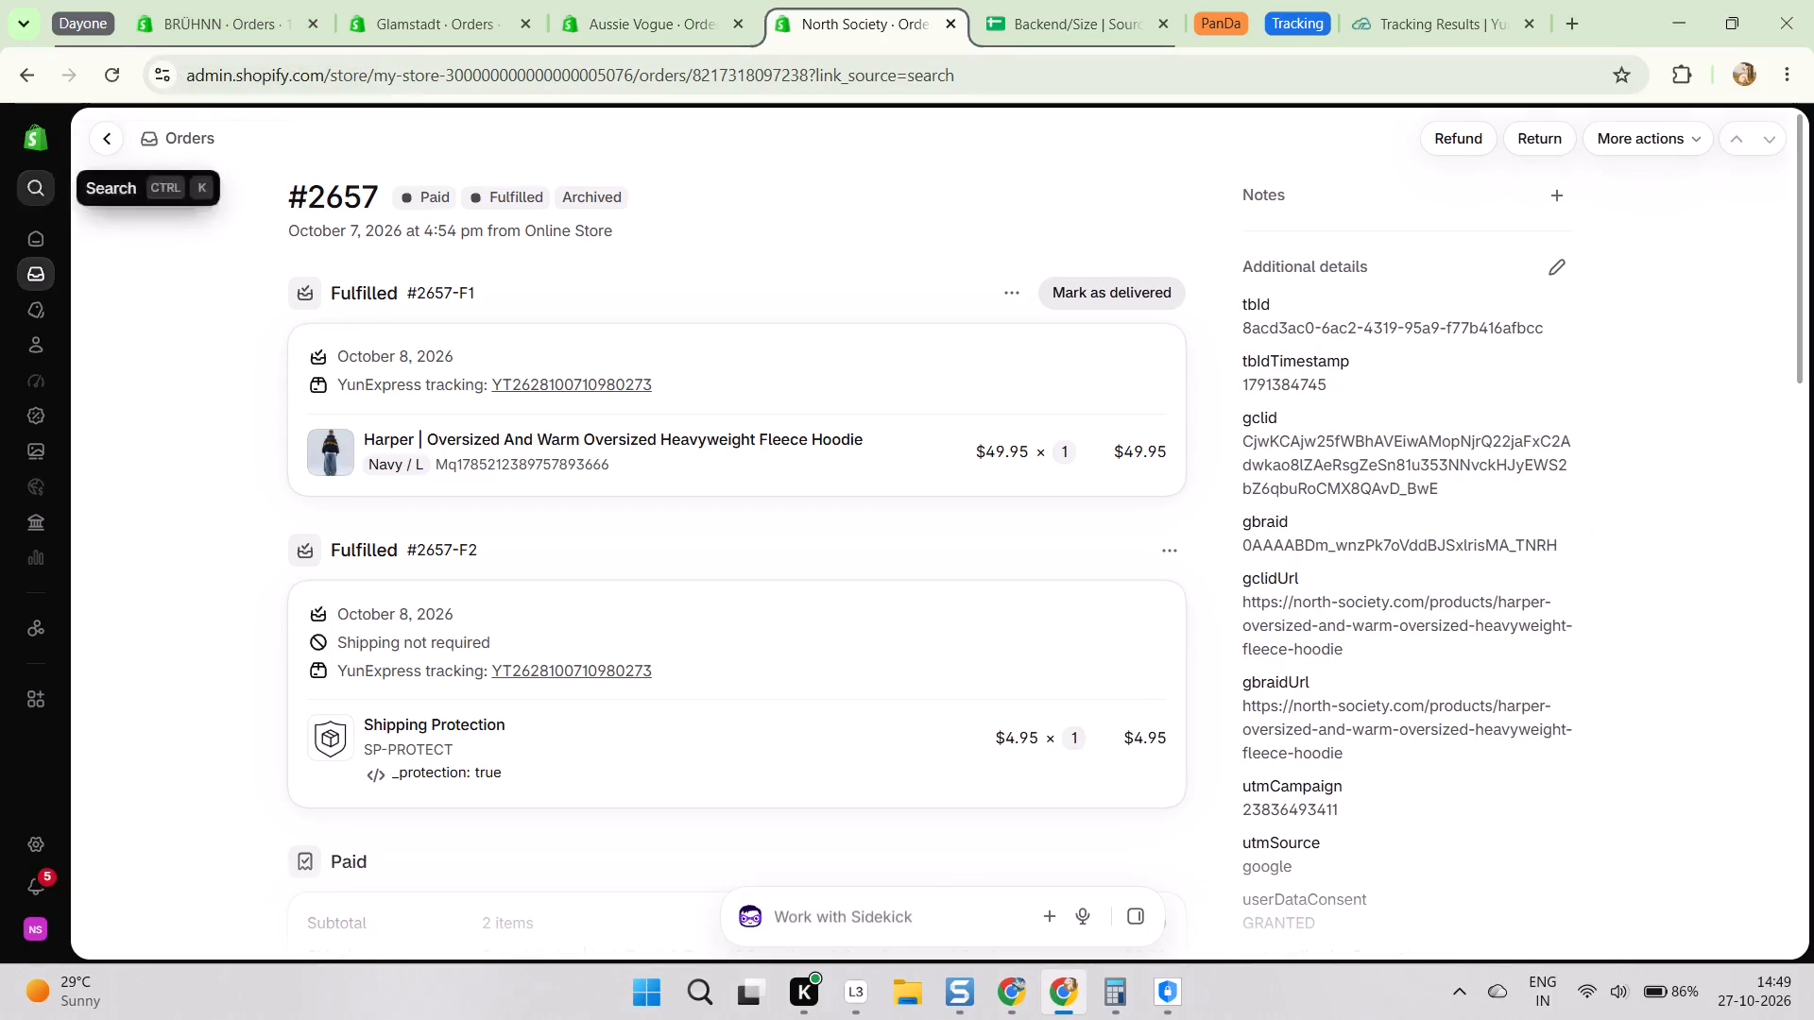
{"action": "key", "text": "ctrl+v"}
{"action": "left_click", "coordinate": [36, 197]}
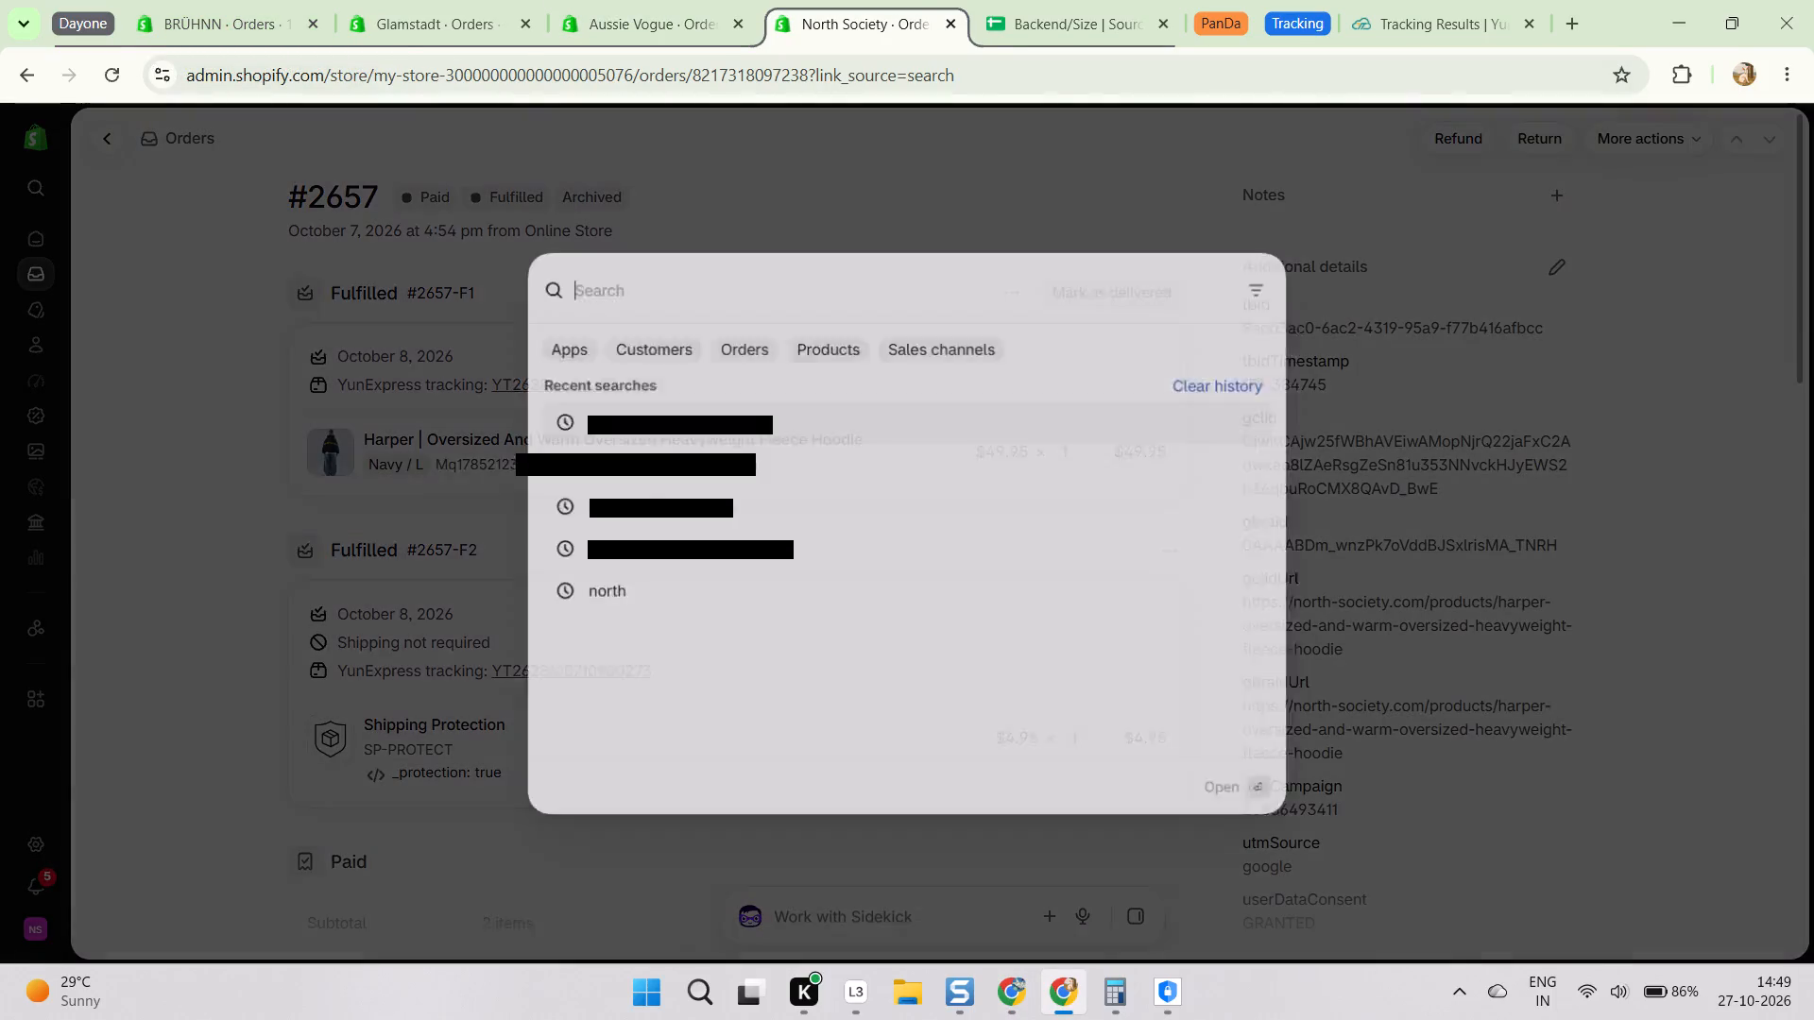
{"action": "key", "text": "ctrl+v"}
{"action": "scroll", "coordinate": [613, 410], "scroll_direction": "down", "scroll_amount": 3}
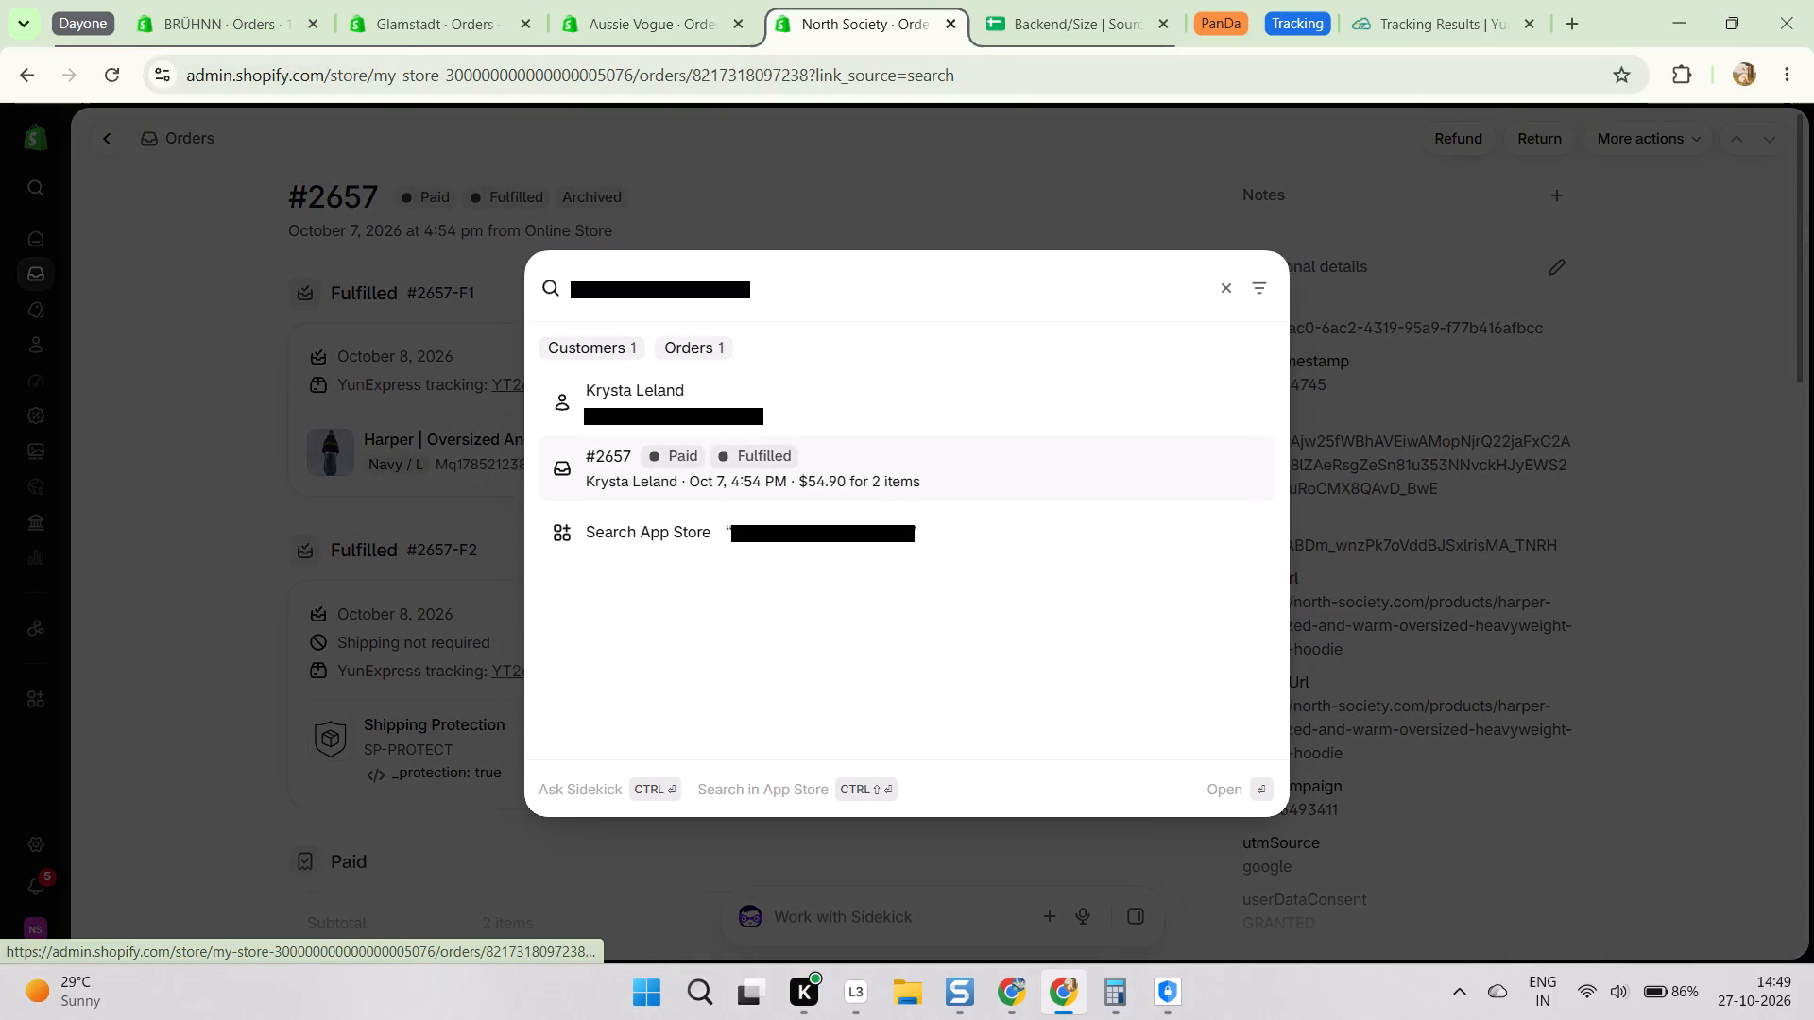
{"action": "left_click", "coordinate": [606, 455]}
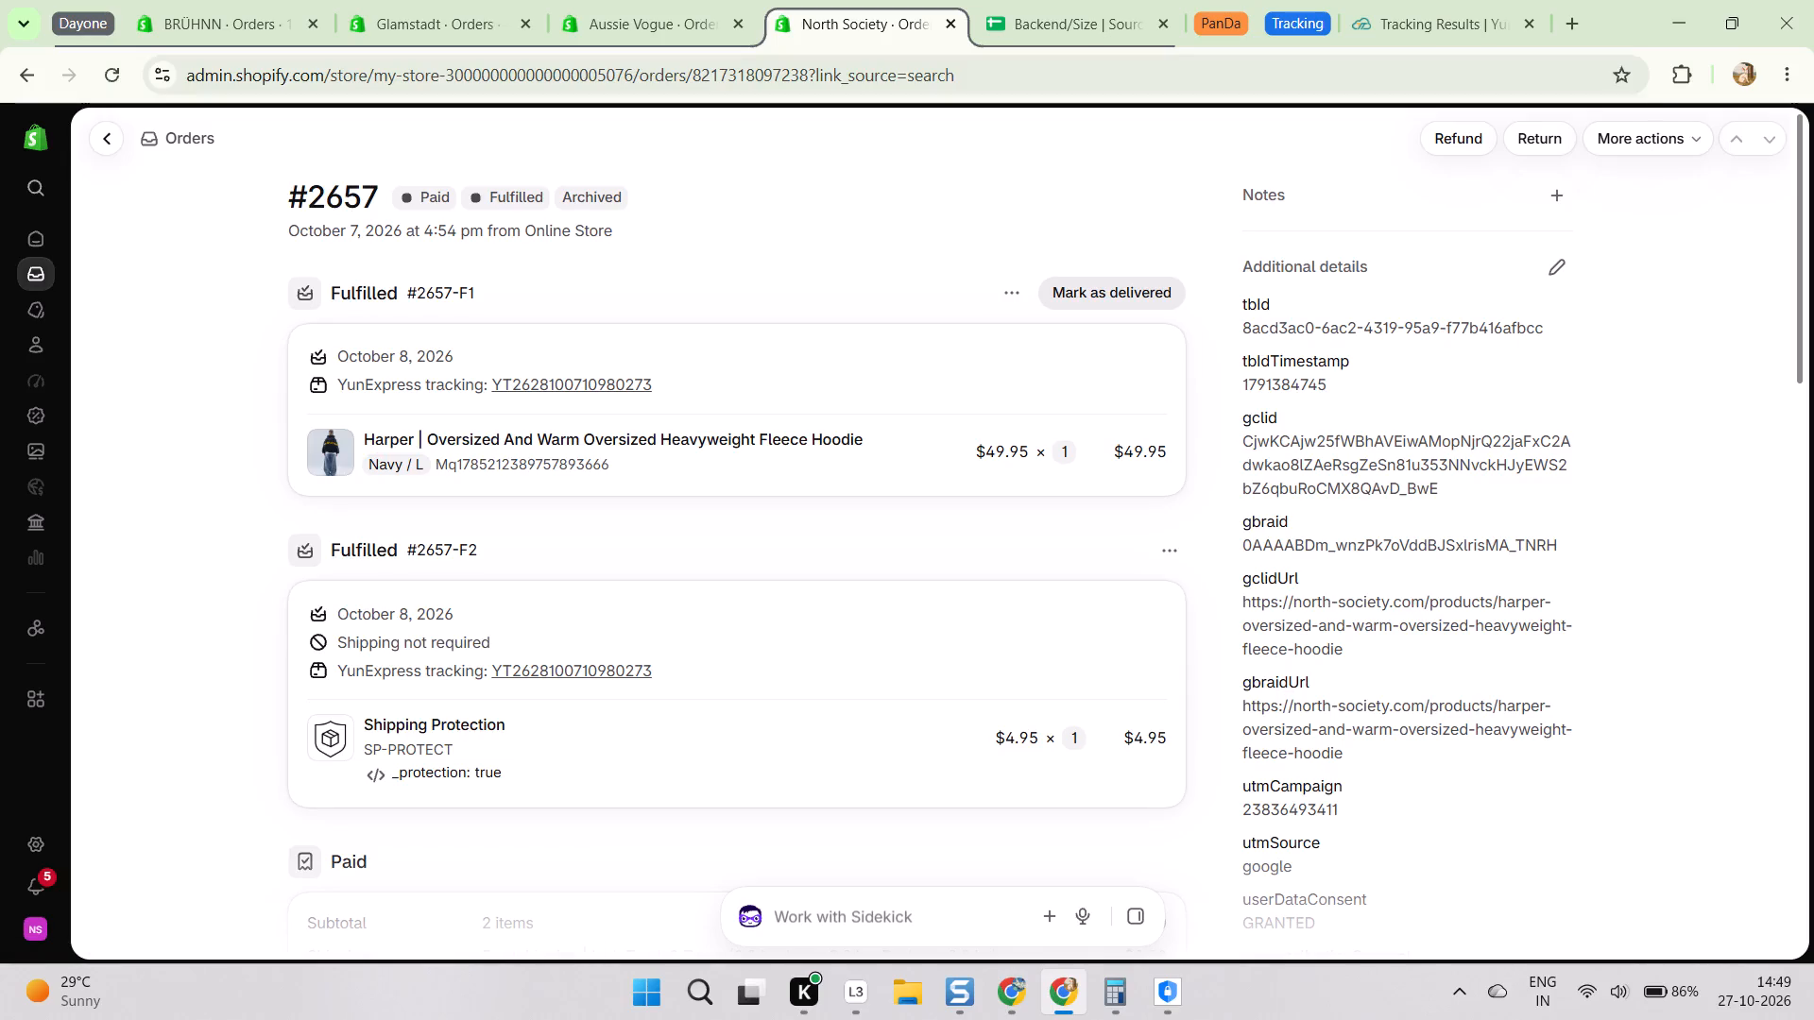
{"action": "key", "text": "ctrl+f"}
{"action": "key", "text": "ctrl+v"}
{"action": "scroll", "coordinate": [1153, 275], "scroll_direction": "up", "scroll_amount": 7}
{"action": "left_click", "coordinate": [1625, 134]}
{"action": "scroll", "coordinate": [1197, 300], "scroll_direction": "up", "scroll_amount": 5}
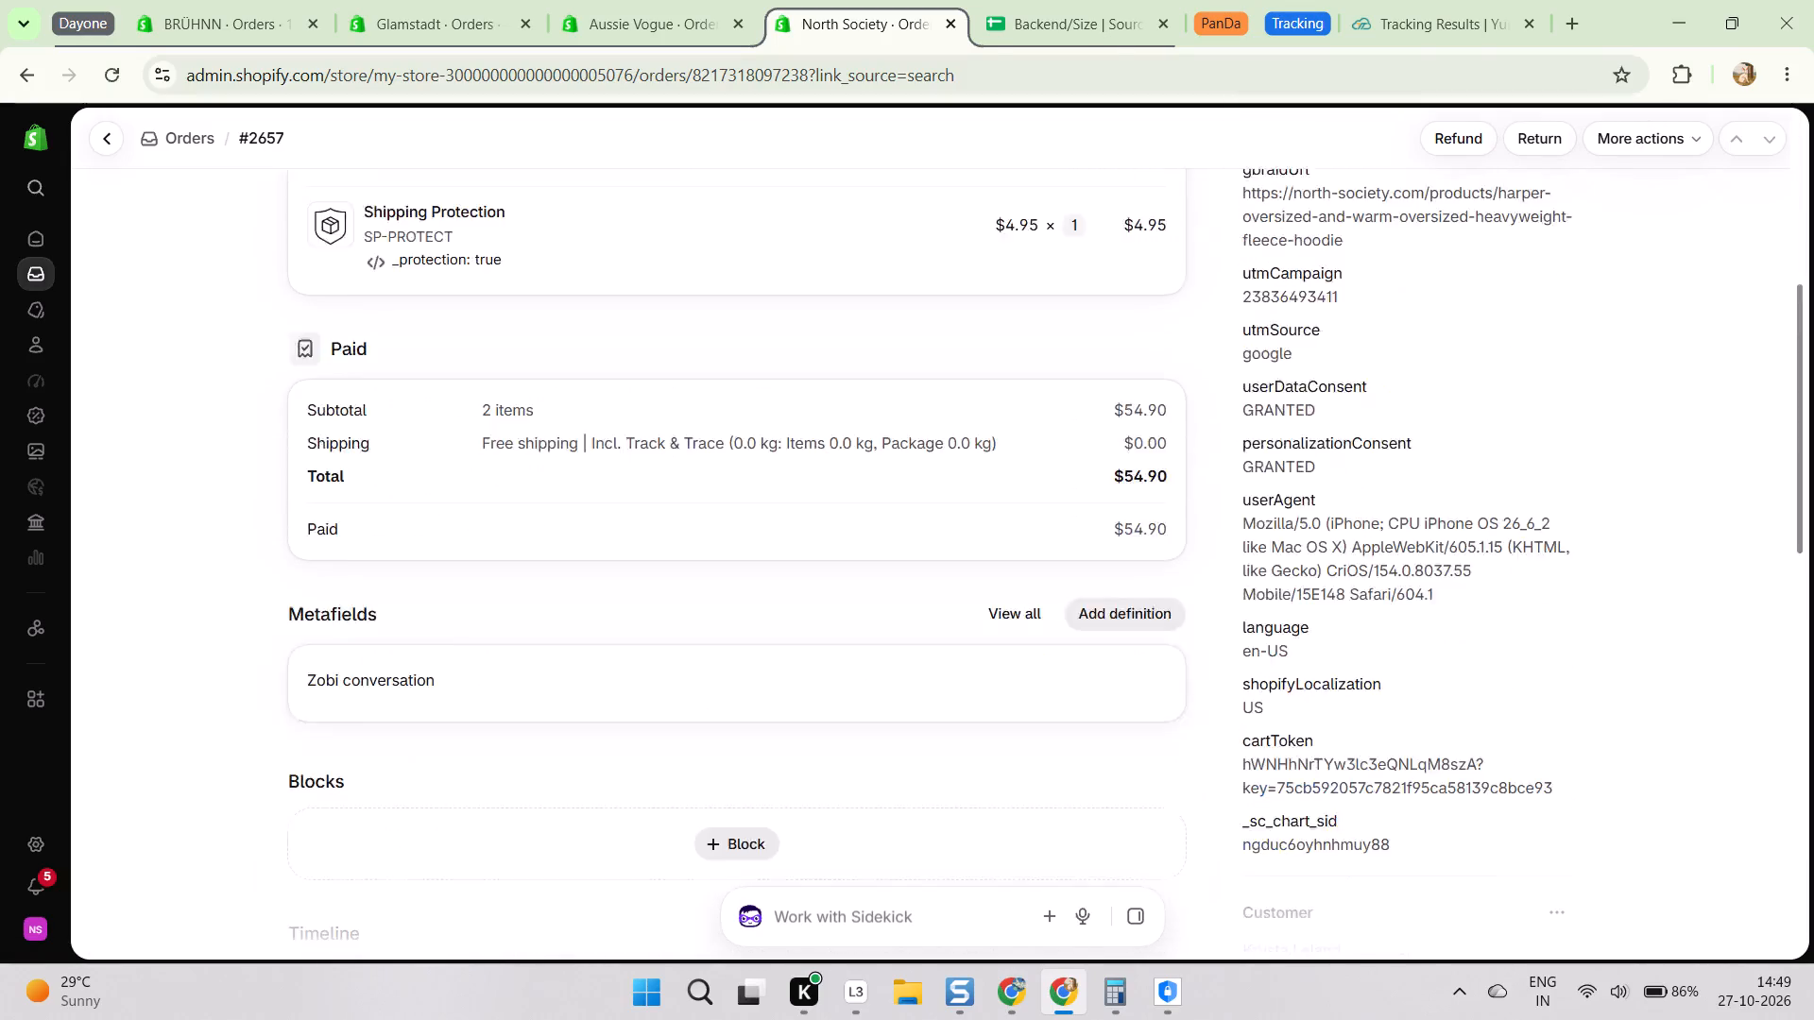
{"action": "scroll", "coordinate": [933, 408], "scroll_direction": "up", "scroll_amount": 8}
{"action": "left_click", "coordinate": [828, 280]}
{"action": "key", "text": "alt+Tab"}
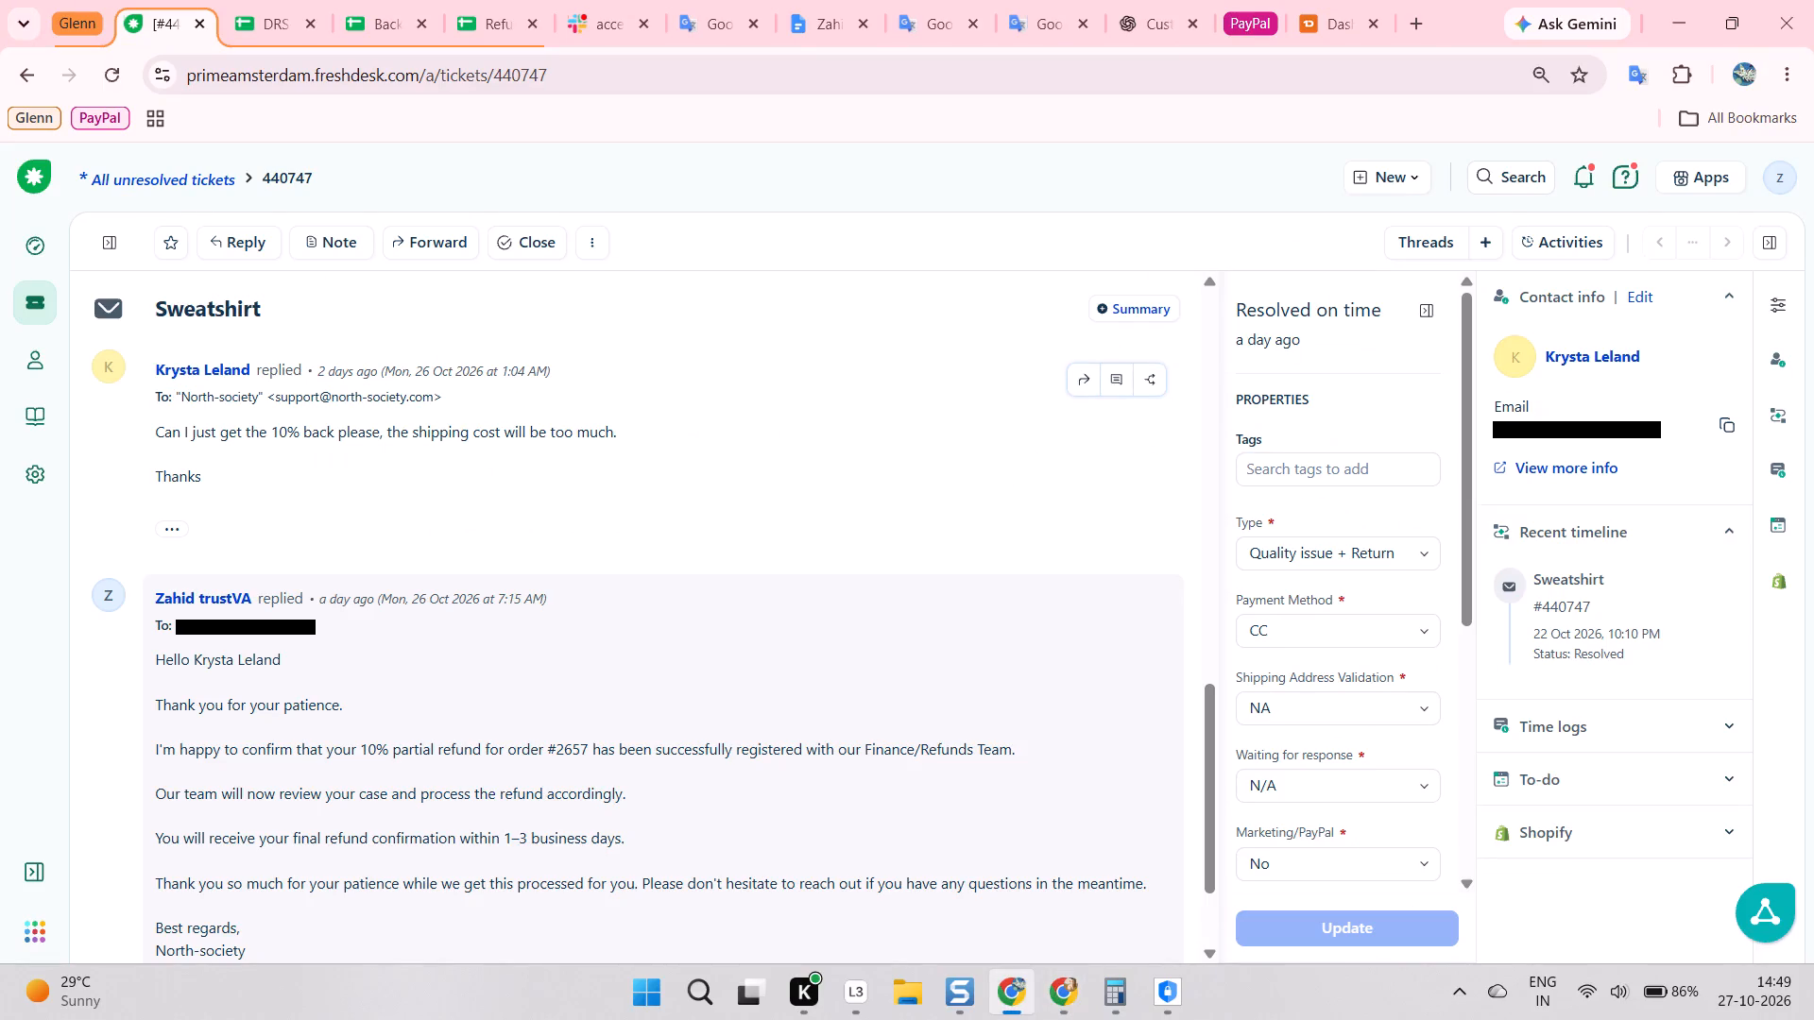
{"action": "key", "text": "alt+Tab"}
{"action": "scroll", "coordinate": [1492, 498], "scroll_direction": "down", "scroll_amount": 5}
{"action": "scroll", "coordinate": [1428, 449], "scroll_direction": "down", "scroll_amount": 5}
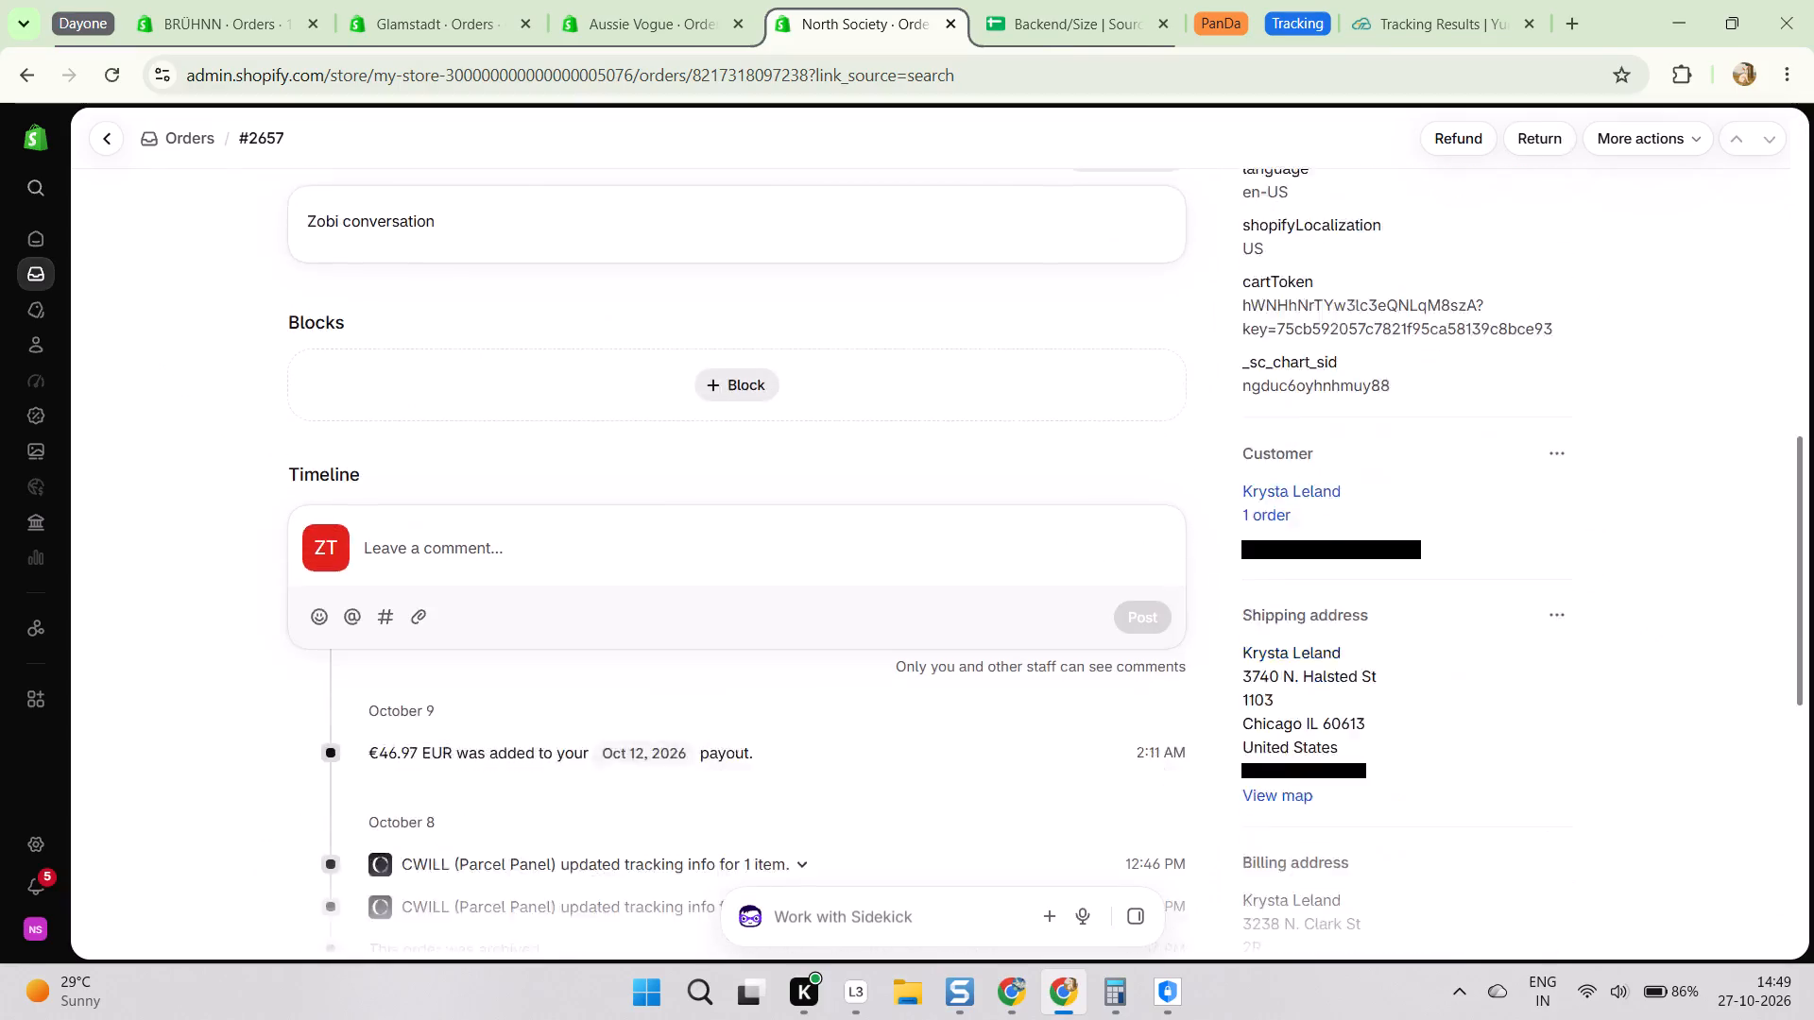
{"action": "scroll", "coordinate": [1427, 460], "scroll_direction": "down", "scroll_amount": 4}
{"action": "key", "text": "alt+Tab"}
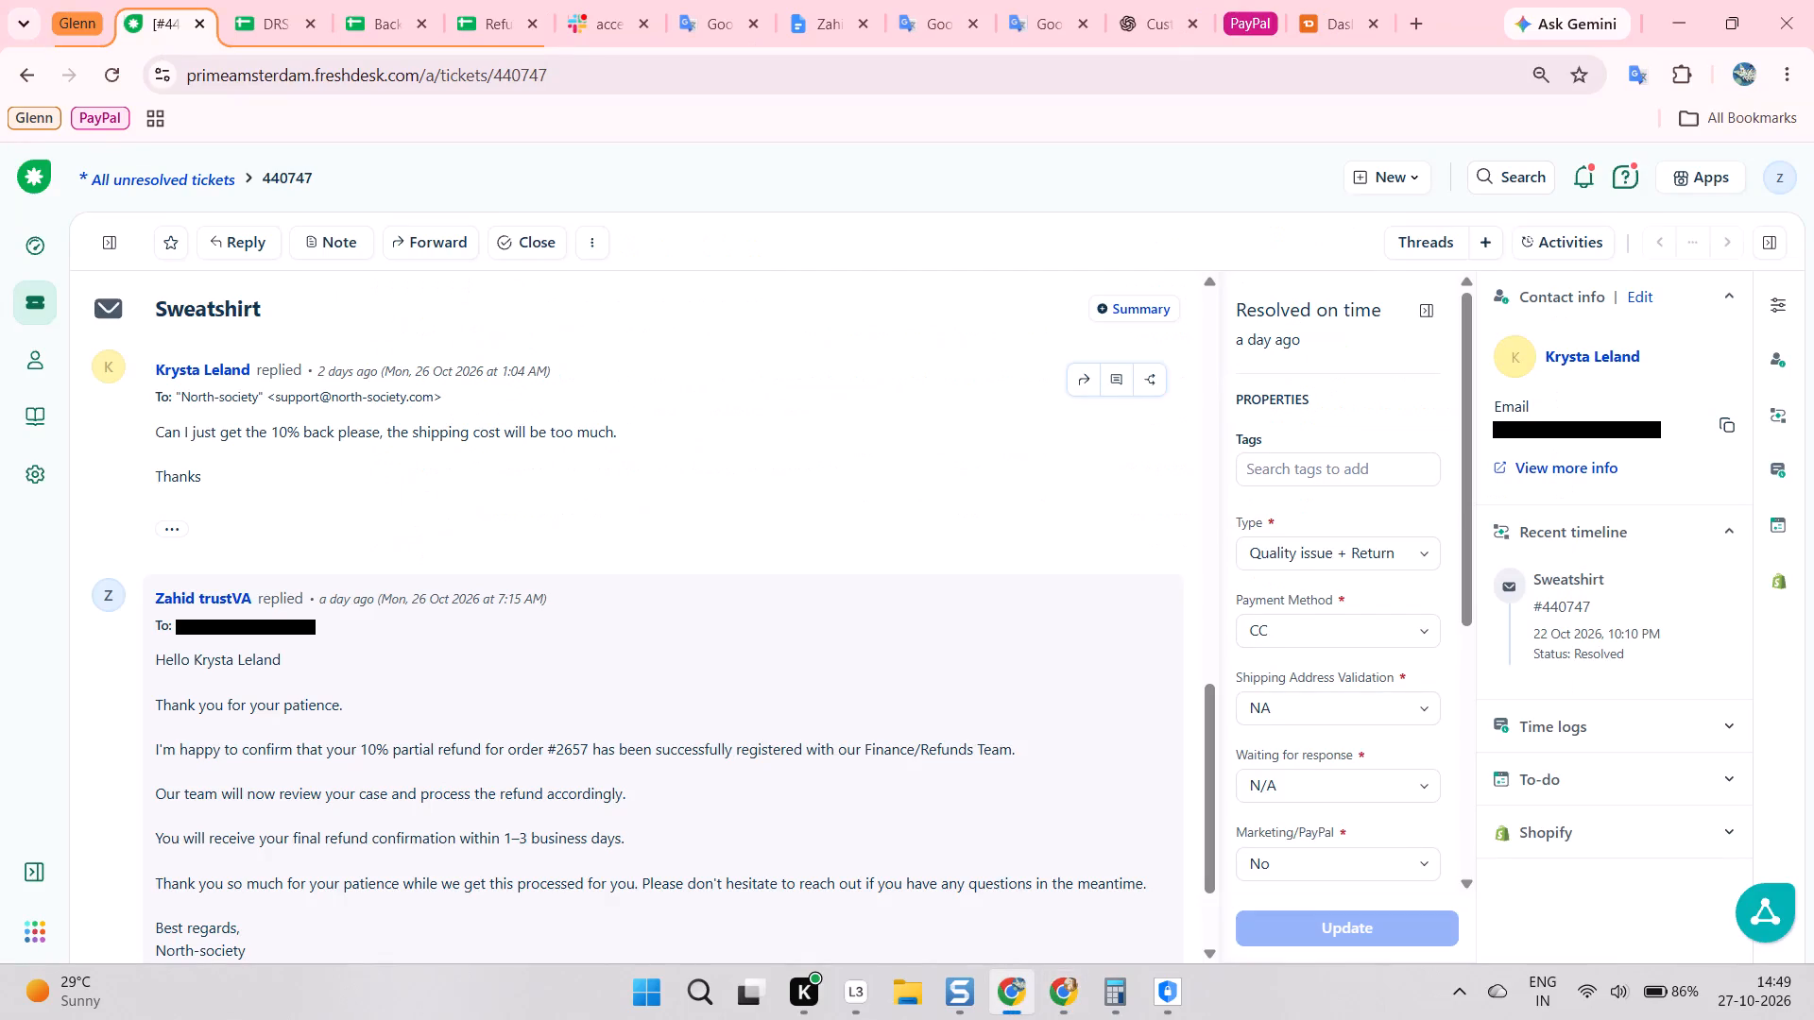
{"action": "left_click", "coordinate": [479, 0]}
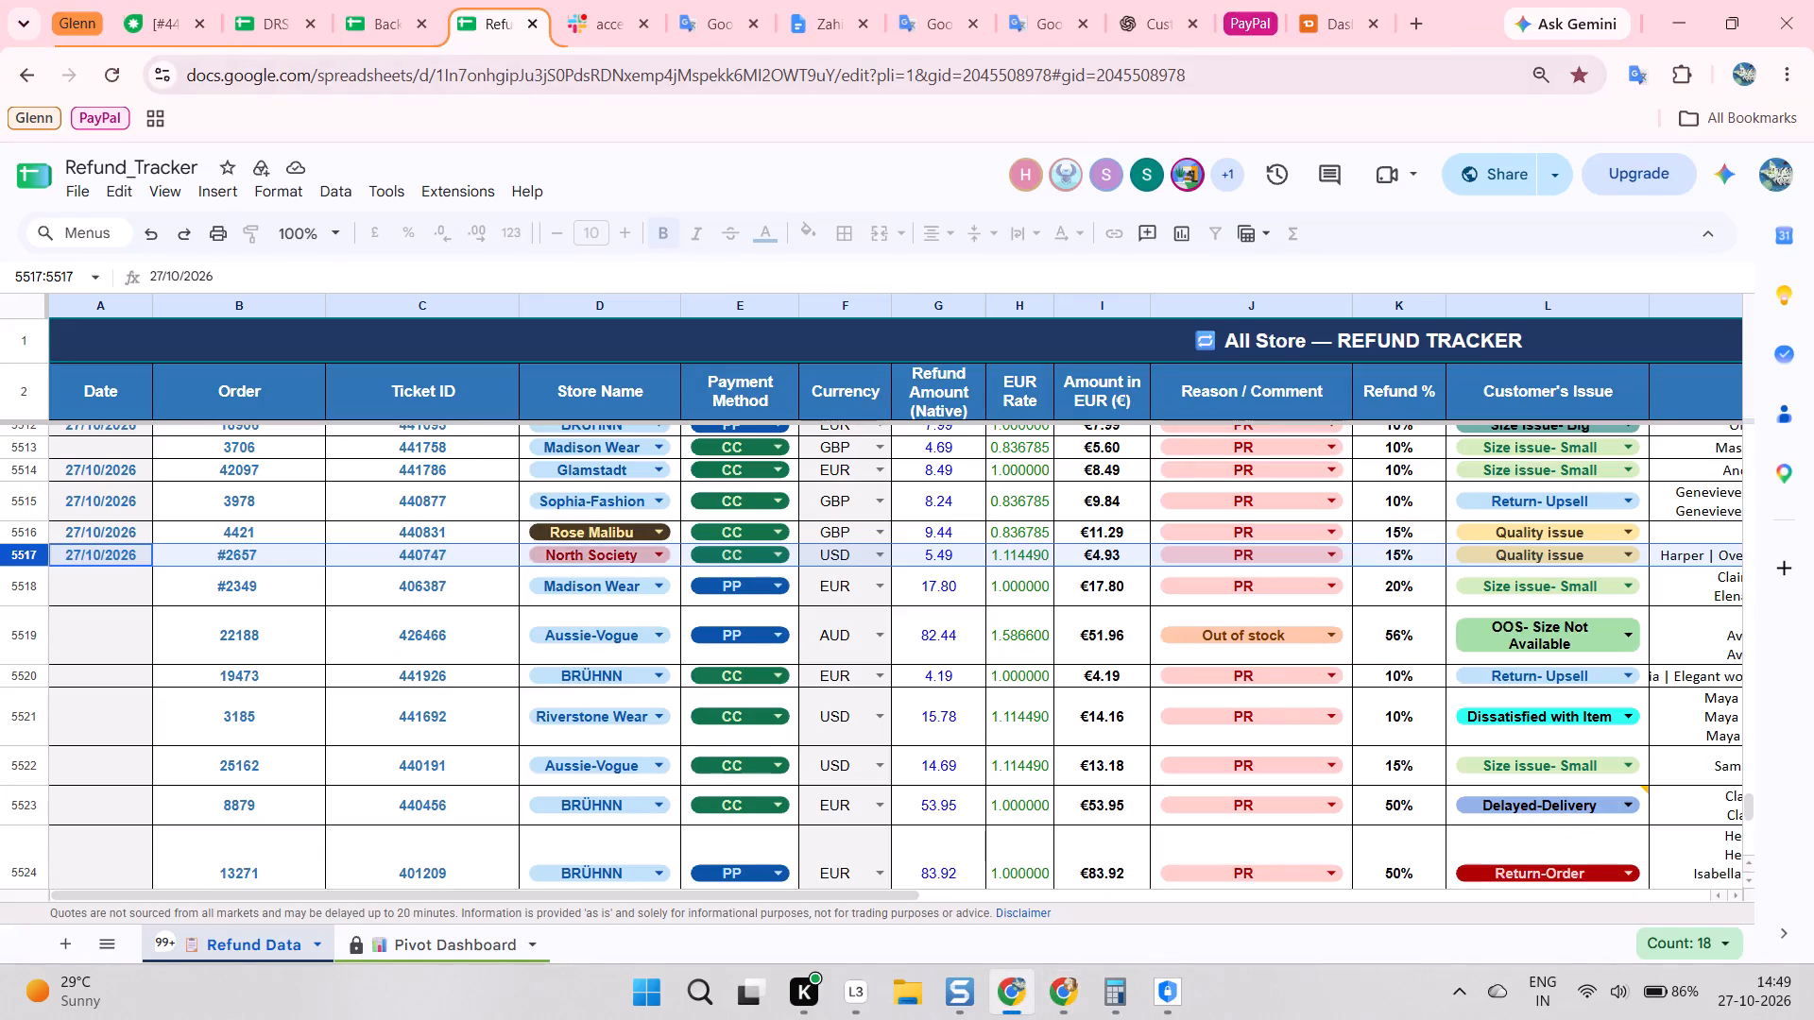
{"action": "key", "text": "alt+Tab"}
{"action": "scroll", "coordinate": [967, 511], "scroll_direction": "up", "scroll_amount": 7}
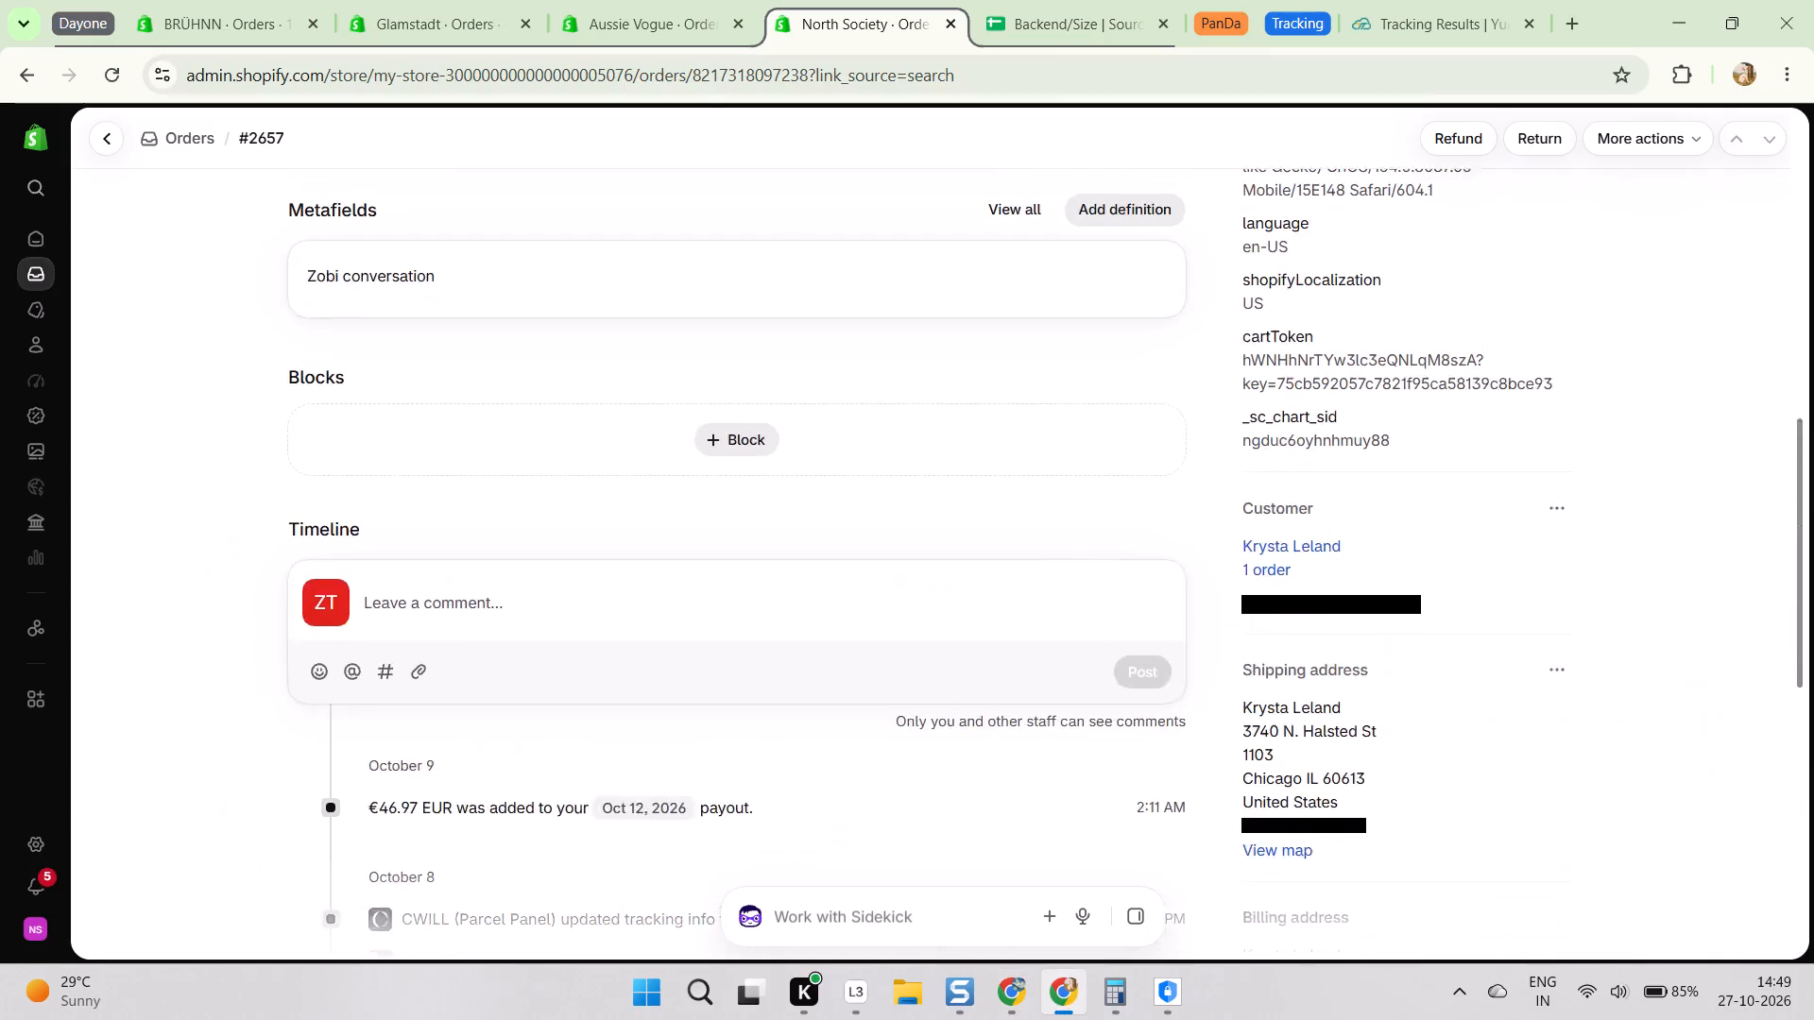
{"action": "double_click", "coordinate": [1150, 433]}
{"action": "key", "text": "ctrl+c"}
{"action": "key", "text": "ctrl+c"}
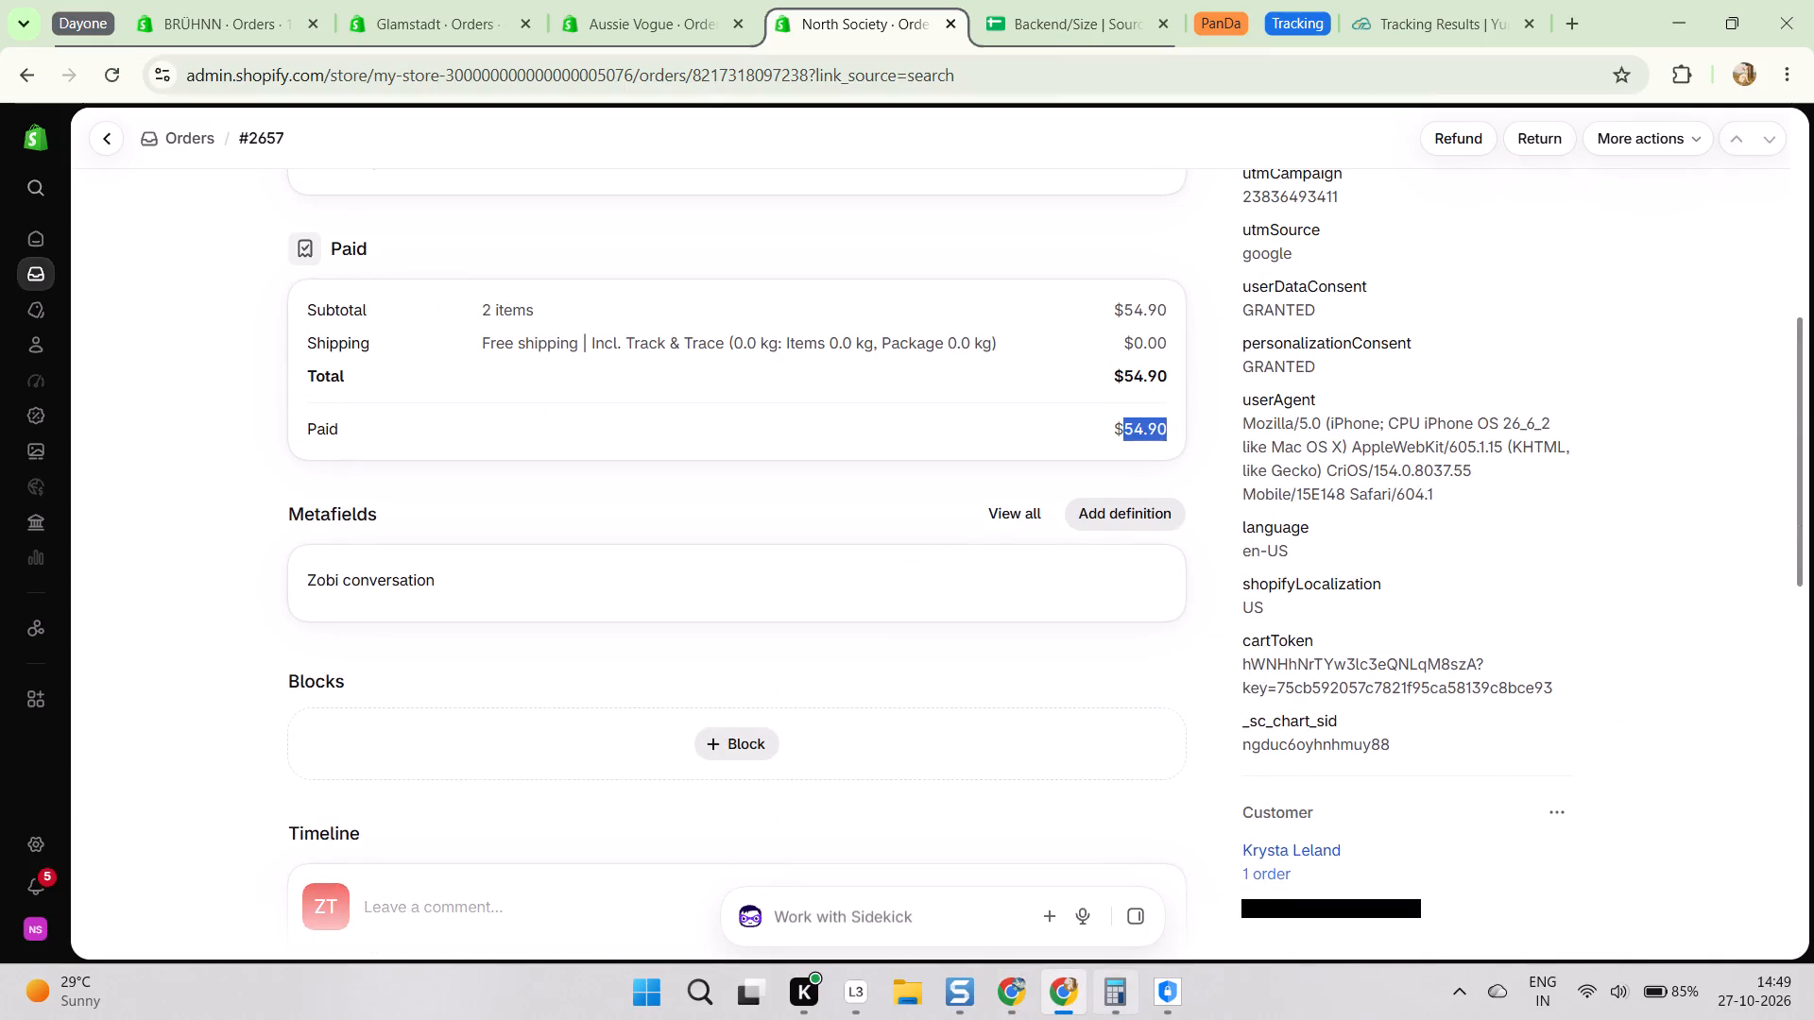
{"action": "left_click", "coordinate": [1128, 997]}
{"action": "left_click", "coordinate": [1625, 459]}
{"action": "key", "text": "ctrl+v"}
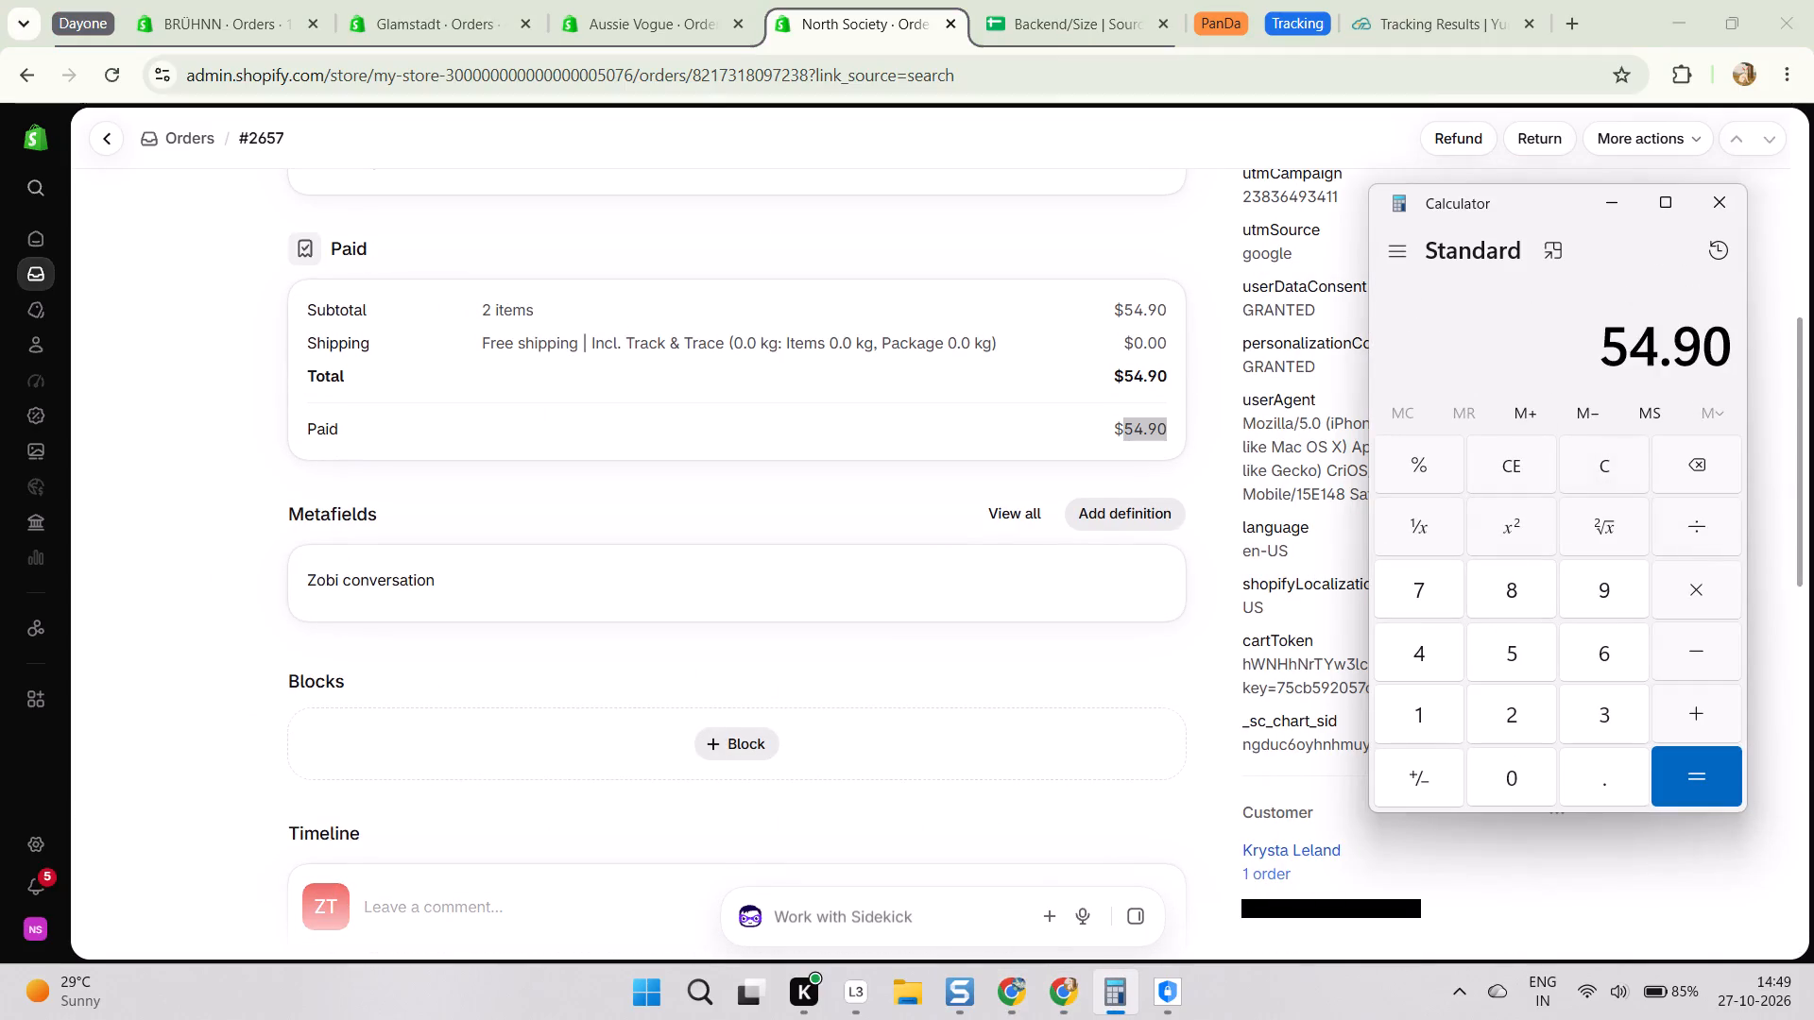
{"action": "left_click", "coordinate": [1707, 579]}
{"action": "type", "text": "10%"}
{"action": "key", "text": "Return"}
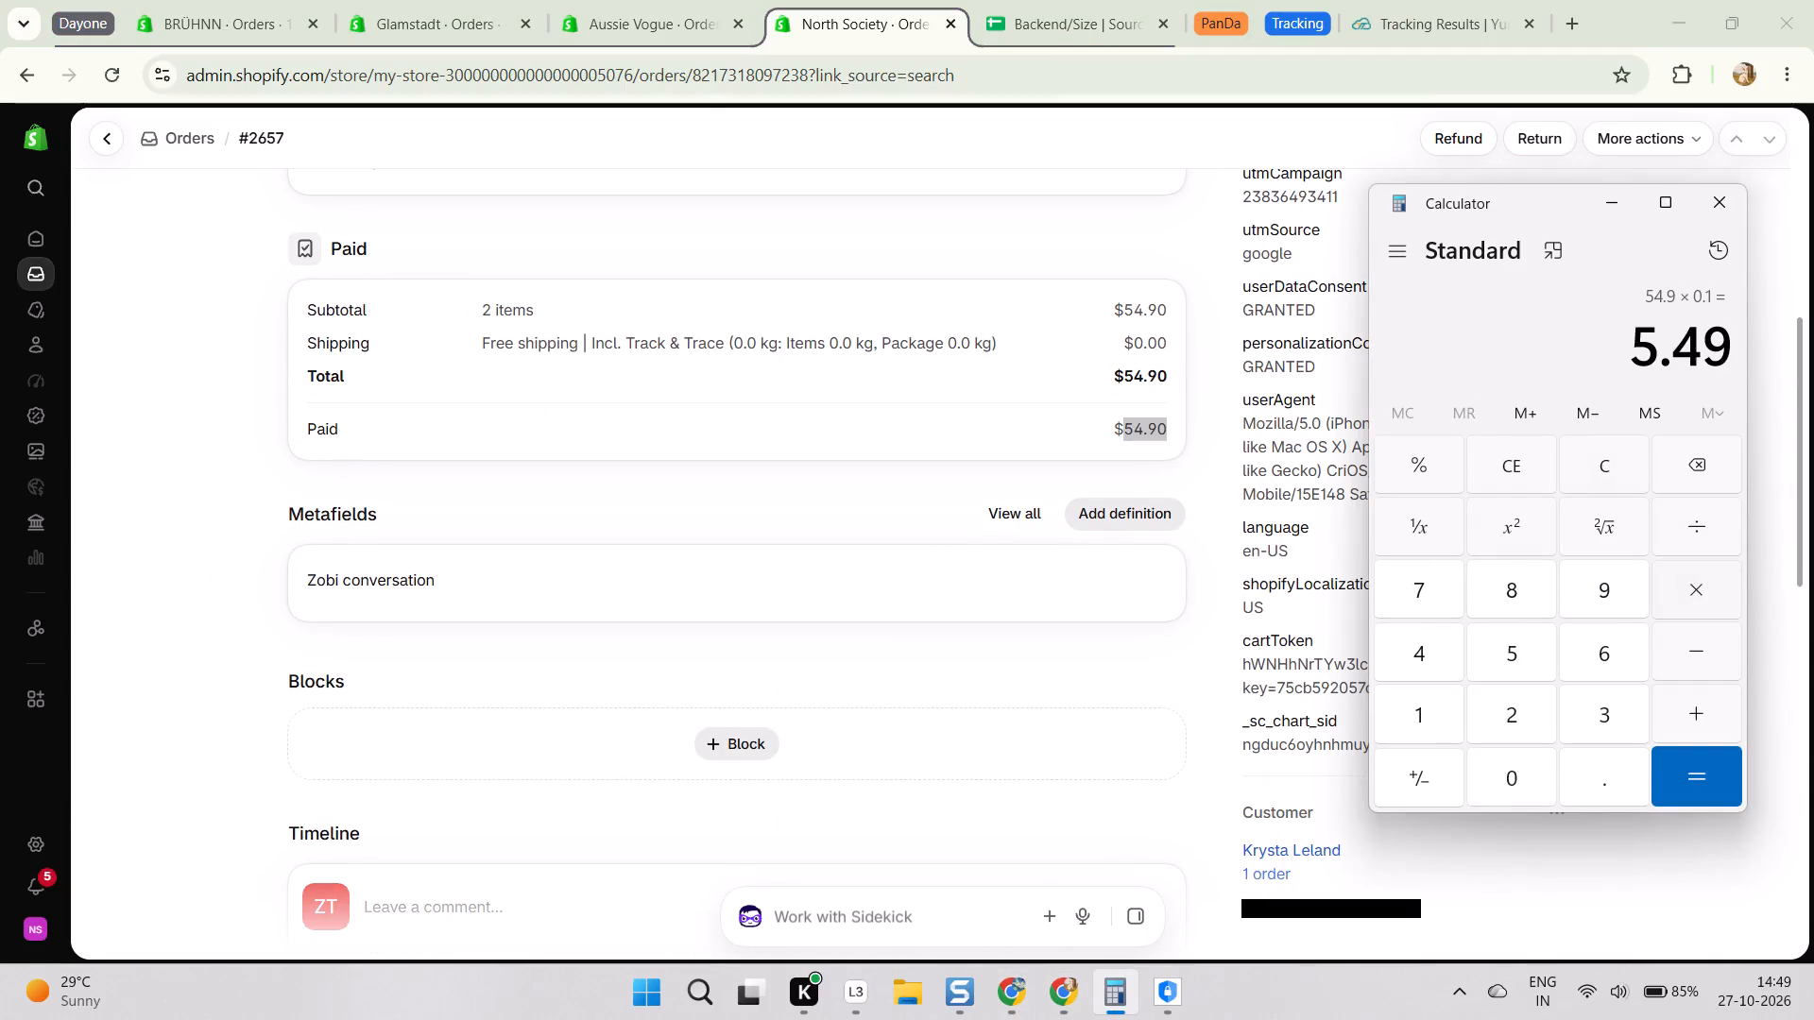
{"action": "left_click", "coordinate": [850, 428]}
{"action": "scroll", "coordinate": [1131, 471], "scroll_direction": "up", "scroll_amount": 1}
{"action": "scroll", "coordinate": [1268, 491], "scroll_direction": "down", "scroll_amount": 4}
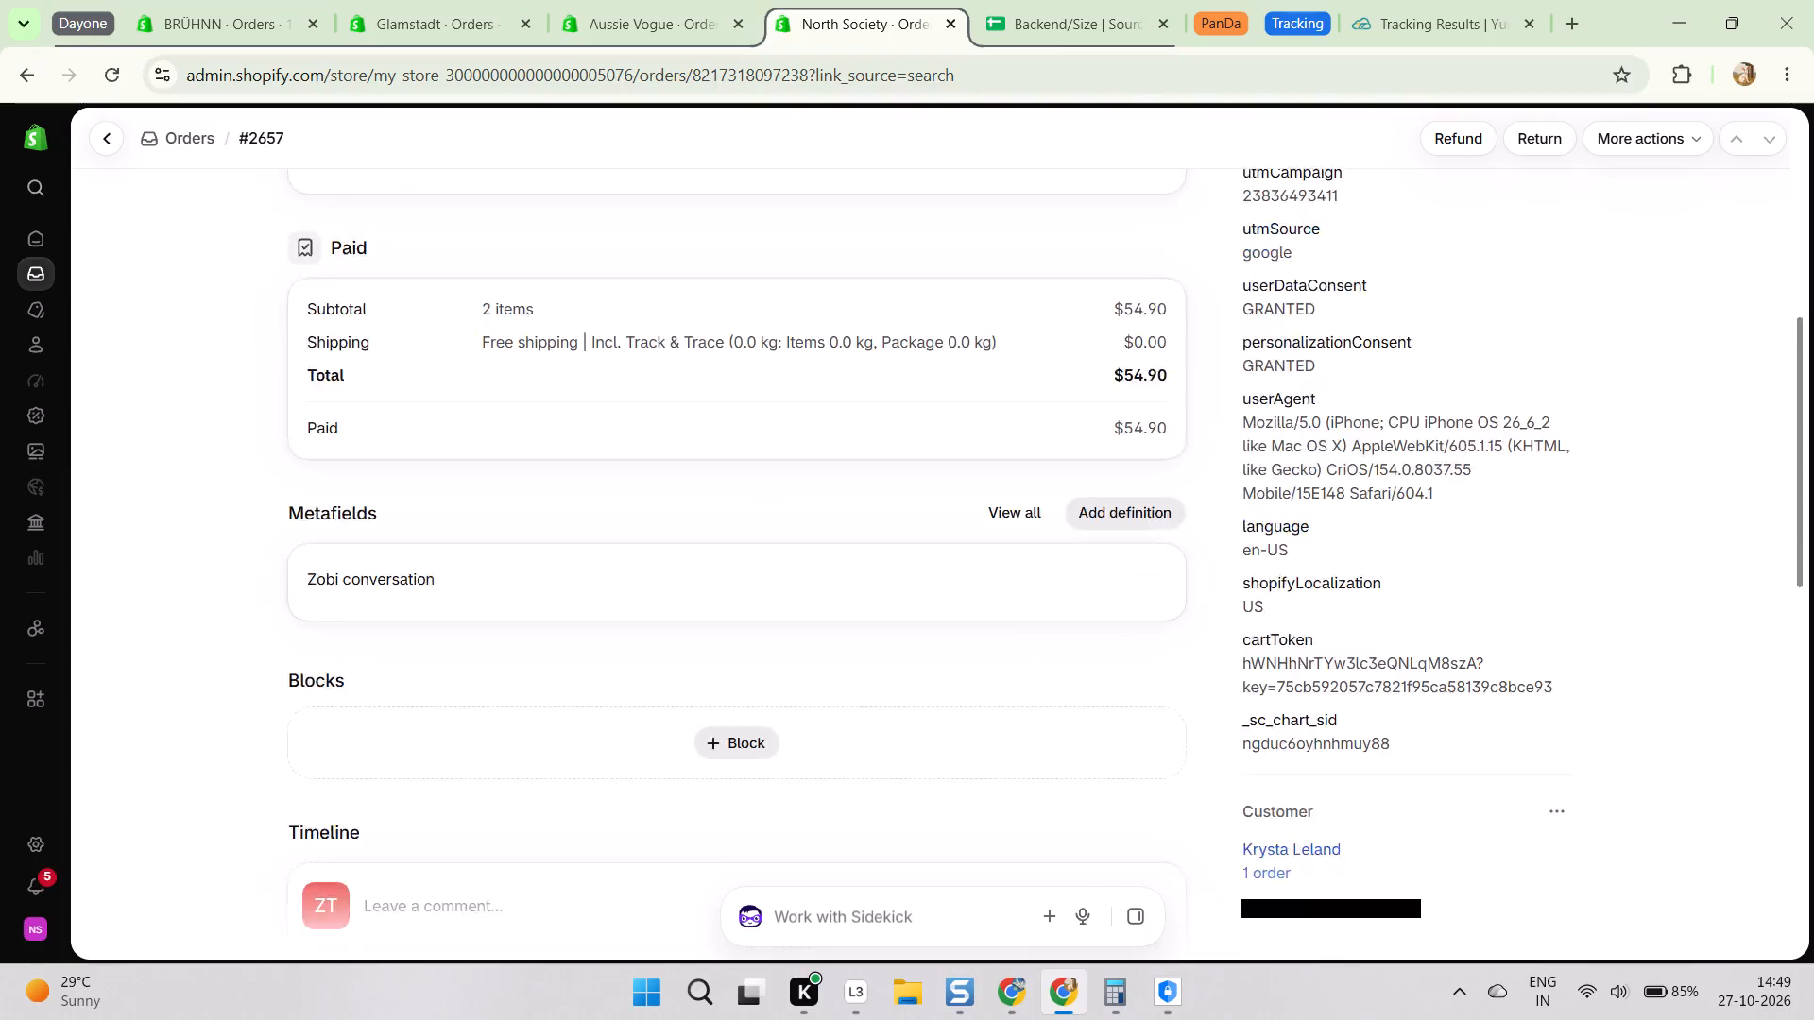
{"action": "scroll", "coordinate": [1277, 493], "scroll_direction": "down", "scroll_amount": 8}
{"action": "left_click", "coordinate": [1312, 547]}
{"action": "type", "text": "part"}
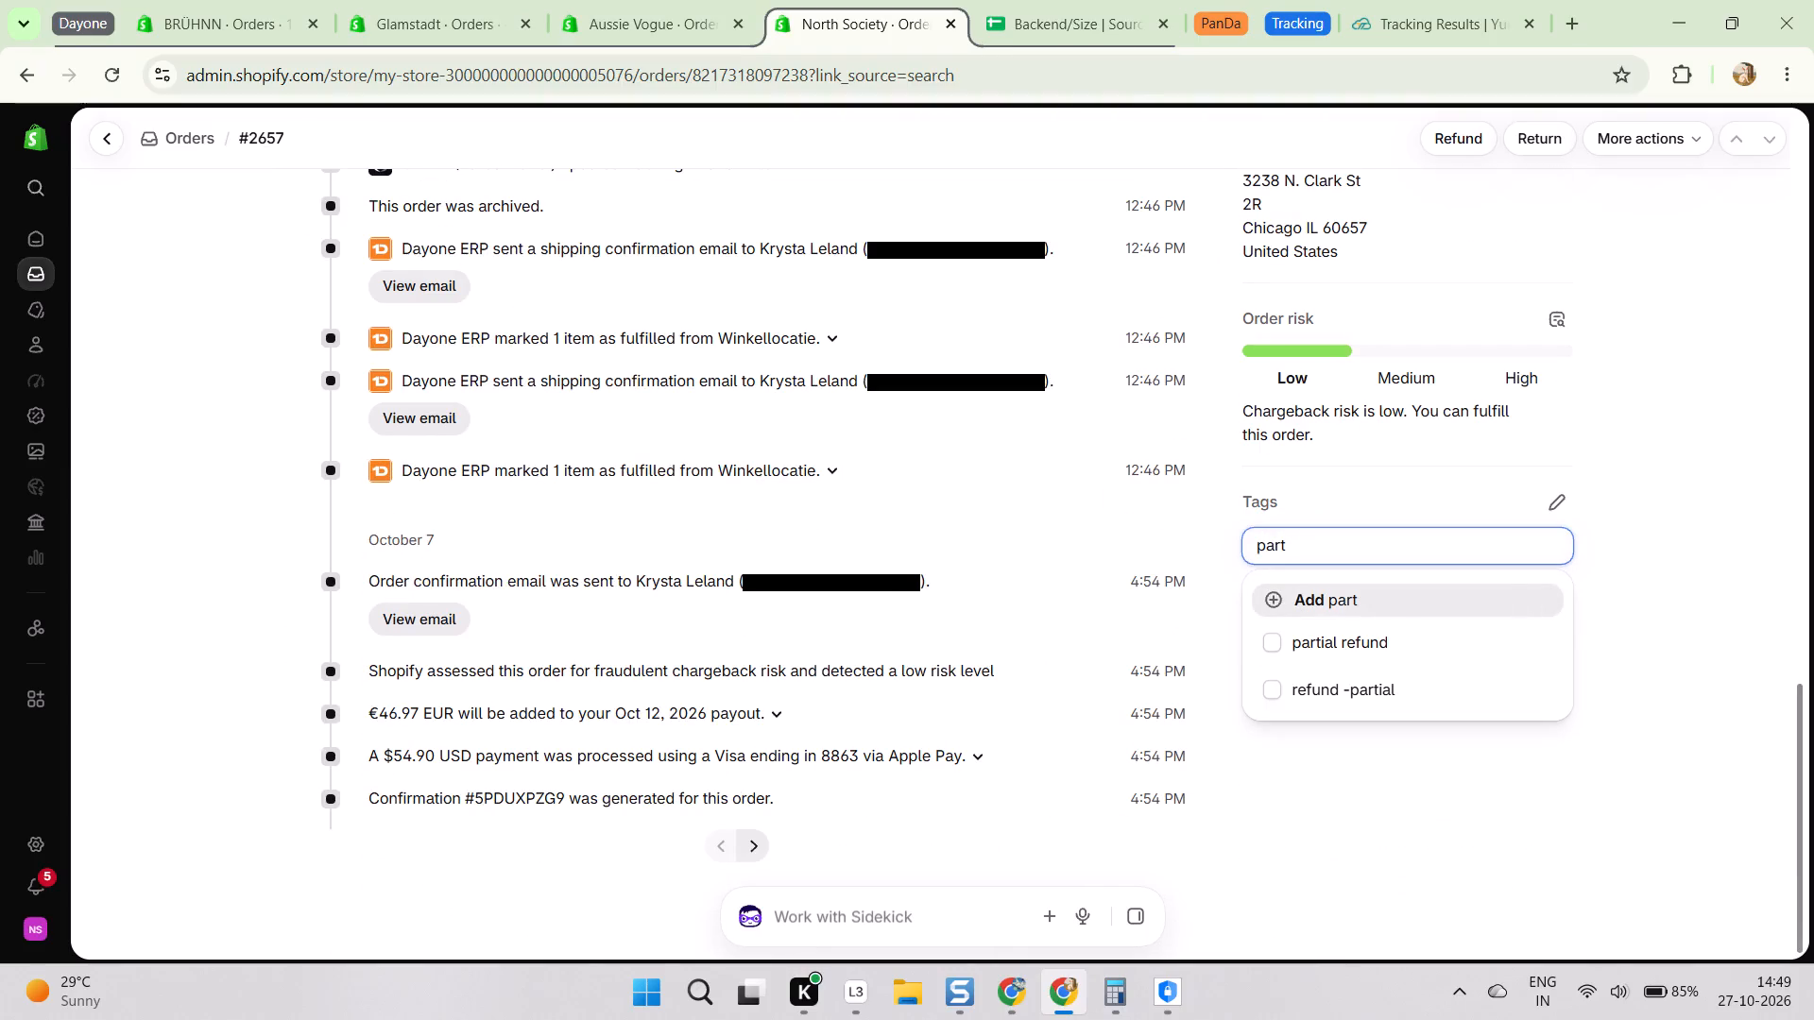
{"action": "left_click", "coordinate": [1343, 647]}
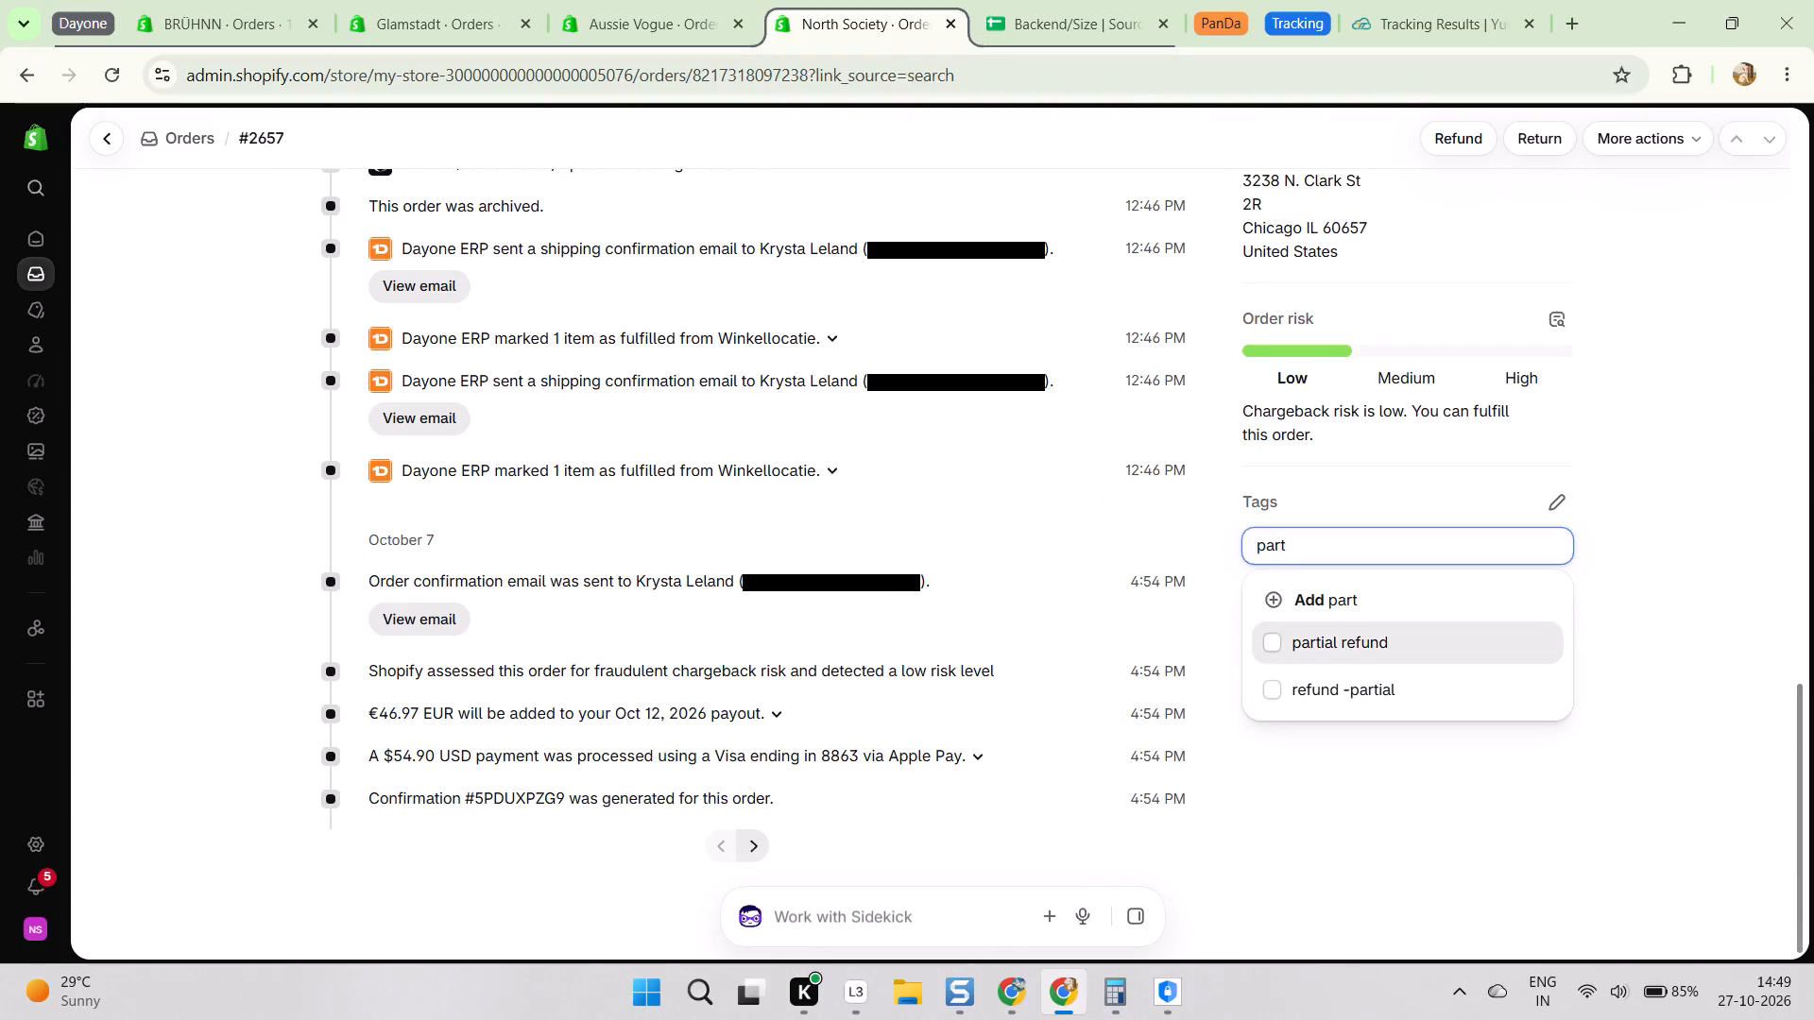
{"action": "left_click", "coordinate": [1325, 555]}
{"action": "key", "text": "BackSpace"}
{"action": "left_click", "coordinate": [1326, 553]}
{"action": "scroll", "coordinate": [1275, 676], "scroll_direction": "up", "scroll_amount": 1}
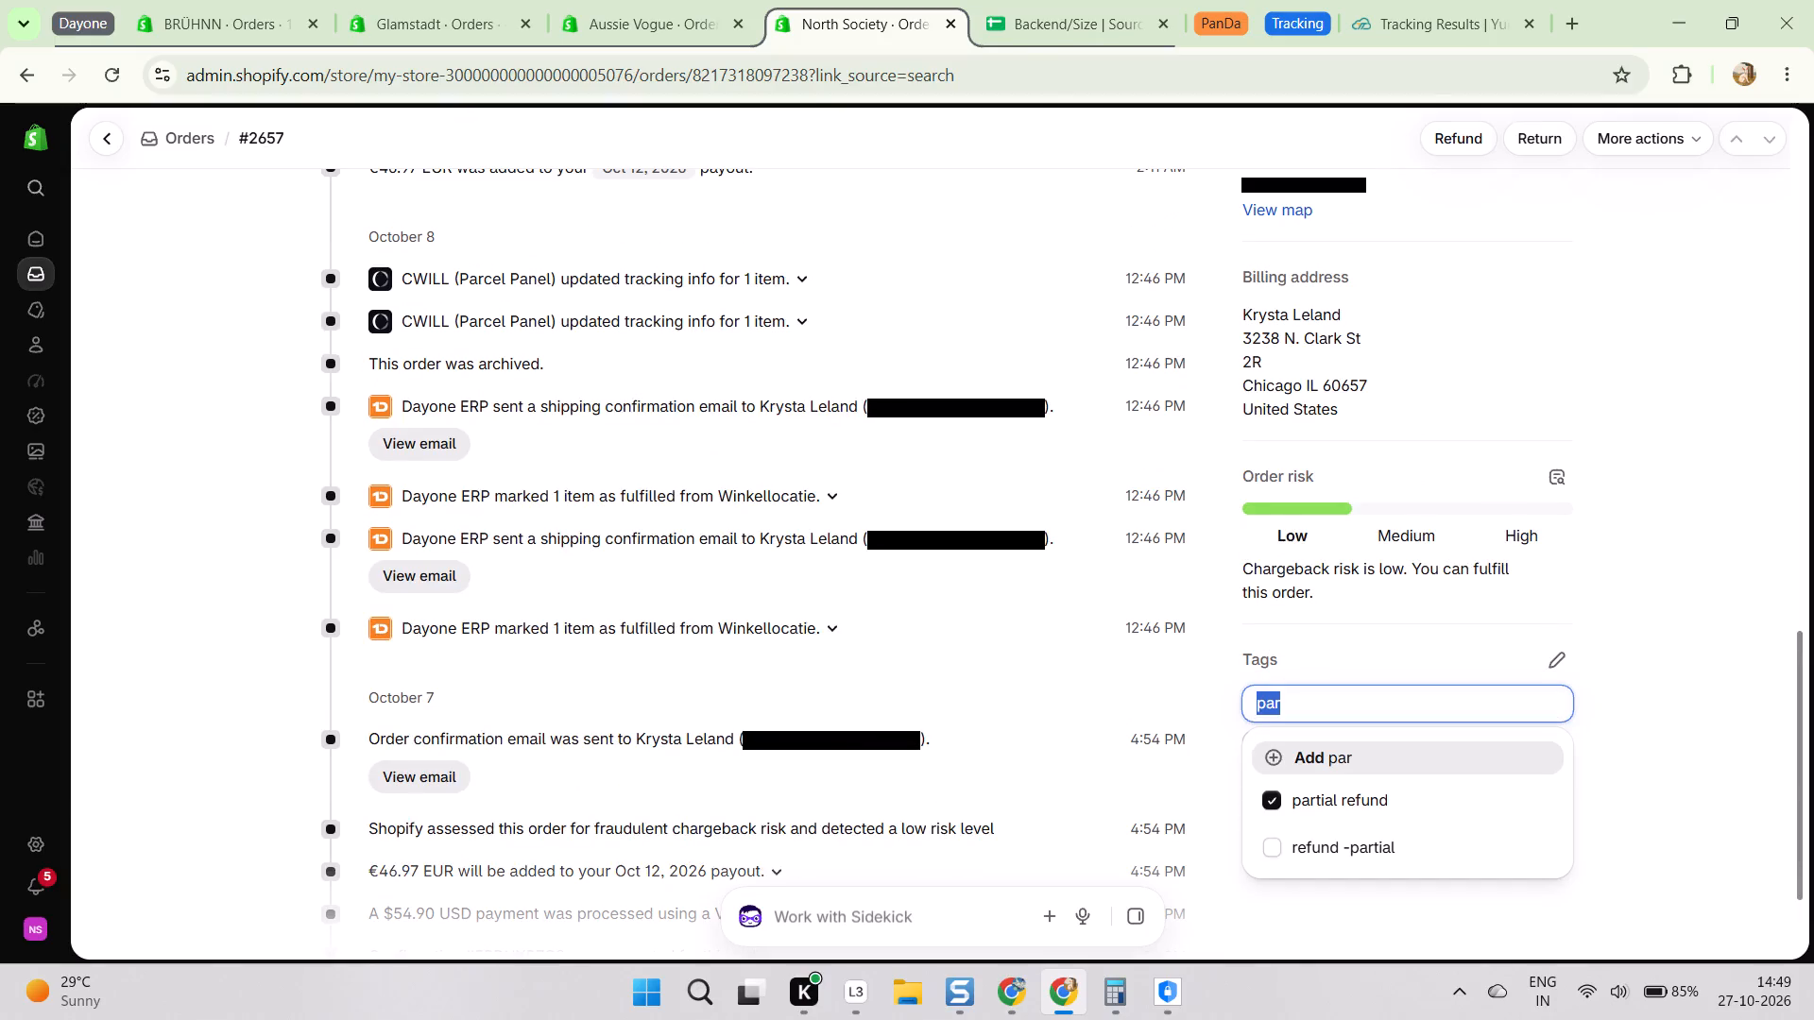
{"action": "key", "text": "BackSpace"}
{"action": "left_click", "coordinate": [1360, 633]}
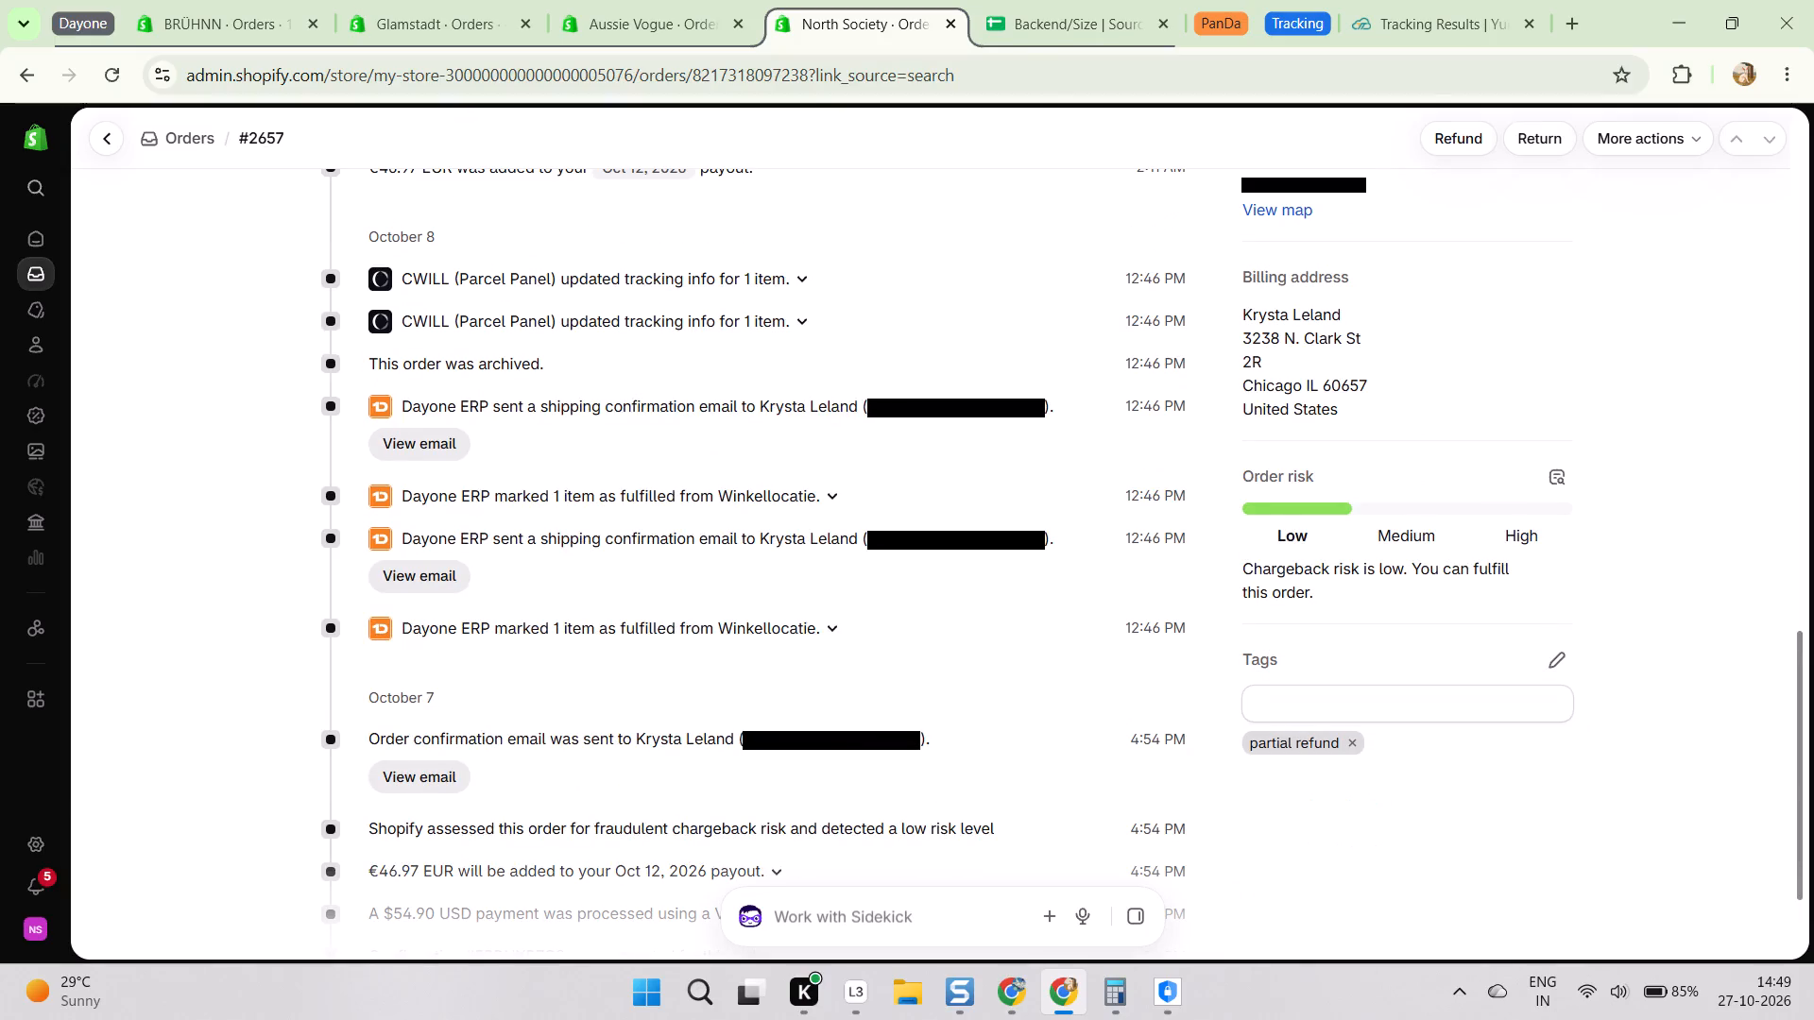
{"action": "scroll", "coordinate": [1206, 527], "scroll_direction": "down", "scroll_amount": 2}
{"action": "scroll", "coordinate": [1087, 471], "scroll_direction": "down", "scroll_amount": 2}
{"action": "scroll", "coordinate": [1075, 462], "scroll_direction": "up", "scroll_amount": 8}
{"action": "scroll", "coordinate": [1158, 377], "scroll_direction": "up", "scroll_amount": 2}
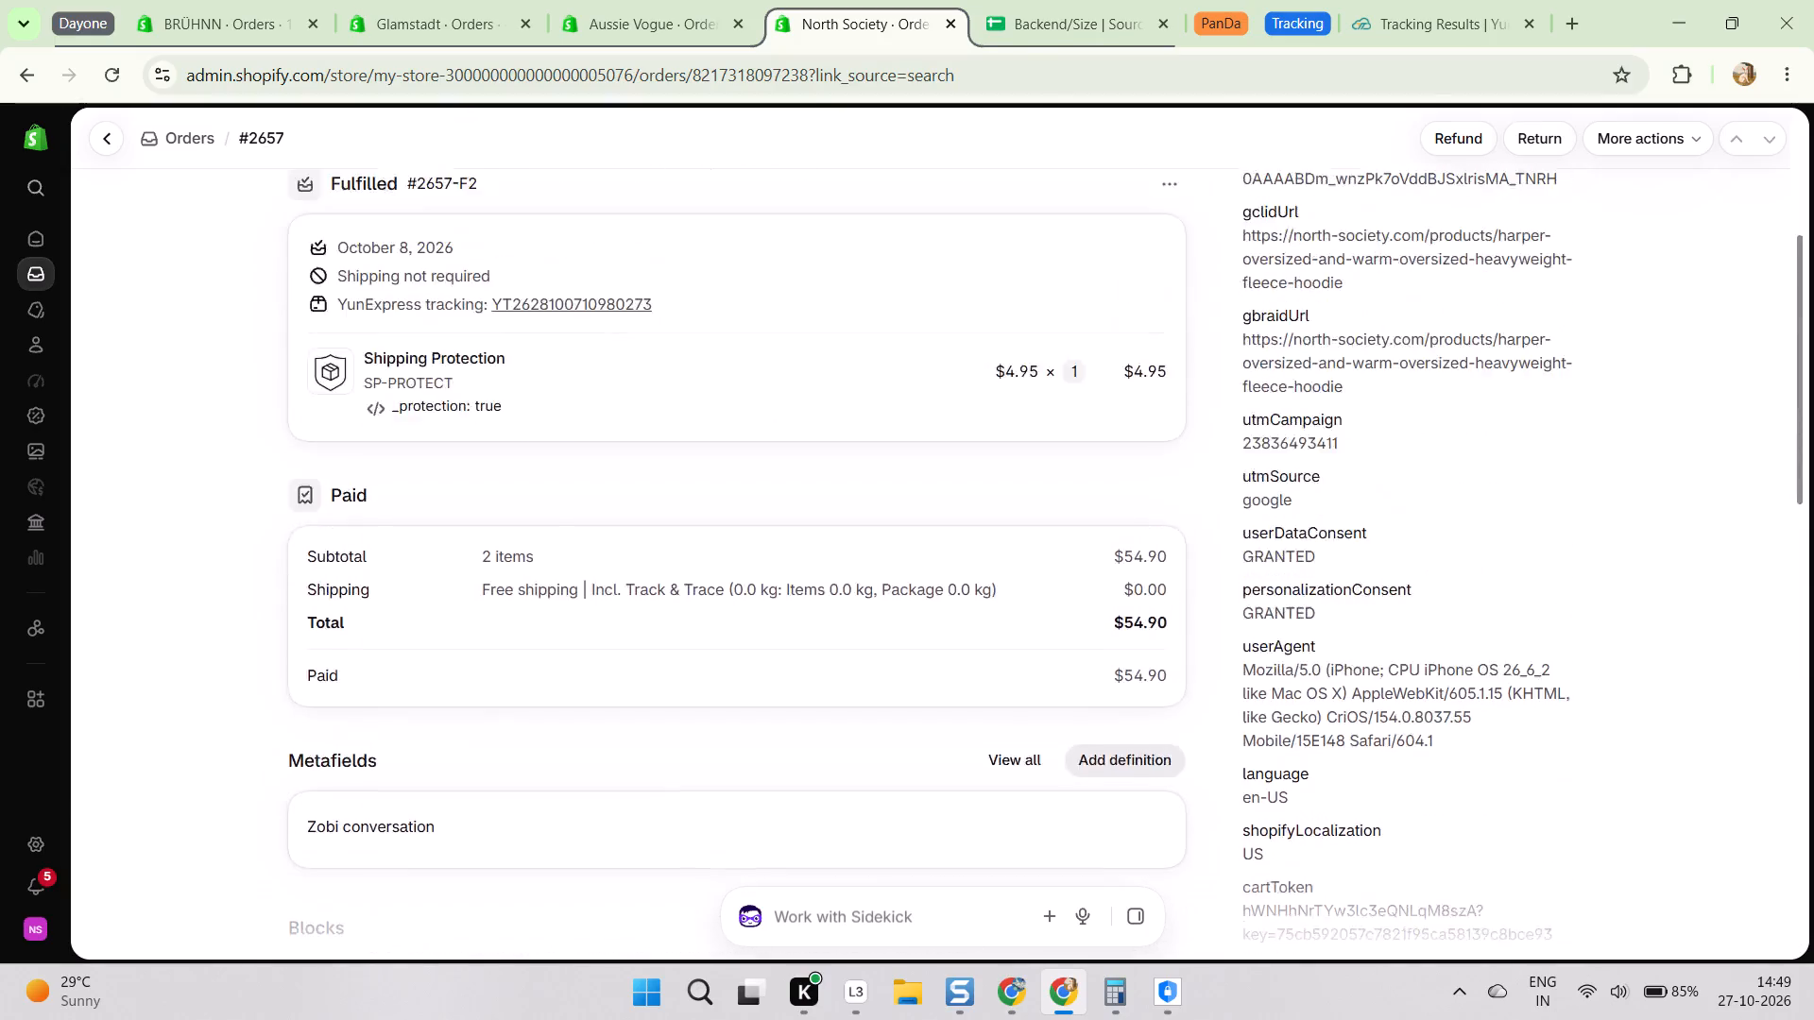
{"action": "scroll", "coordinate": [1231, 330], "scroll_direction": "up", "scroll_amount": 12}
{"action": "left_click", "coordinate": [1459, 137]}
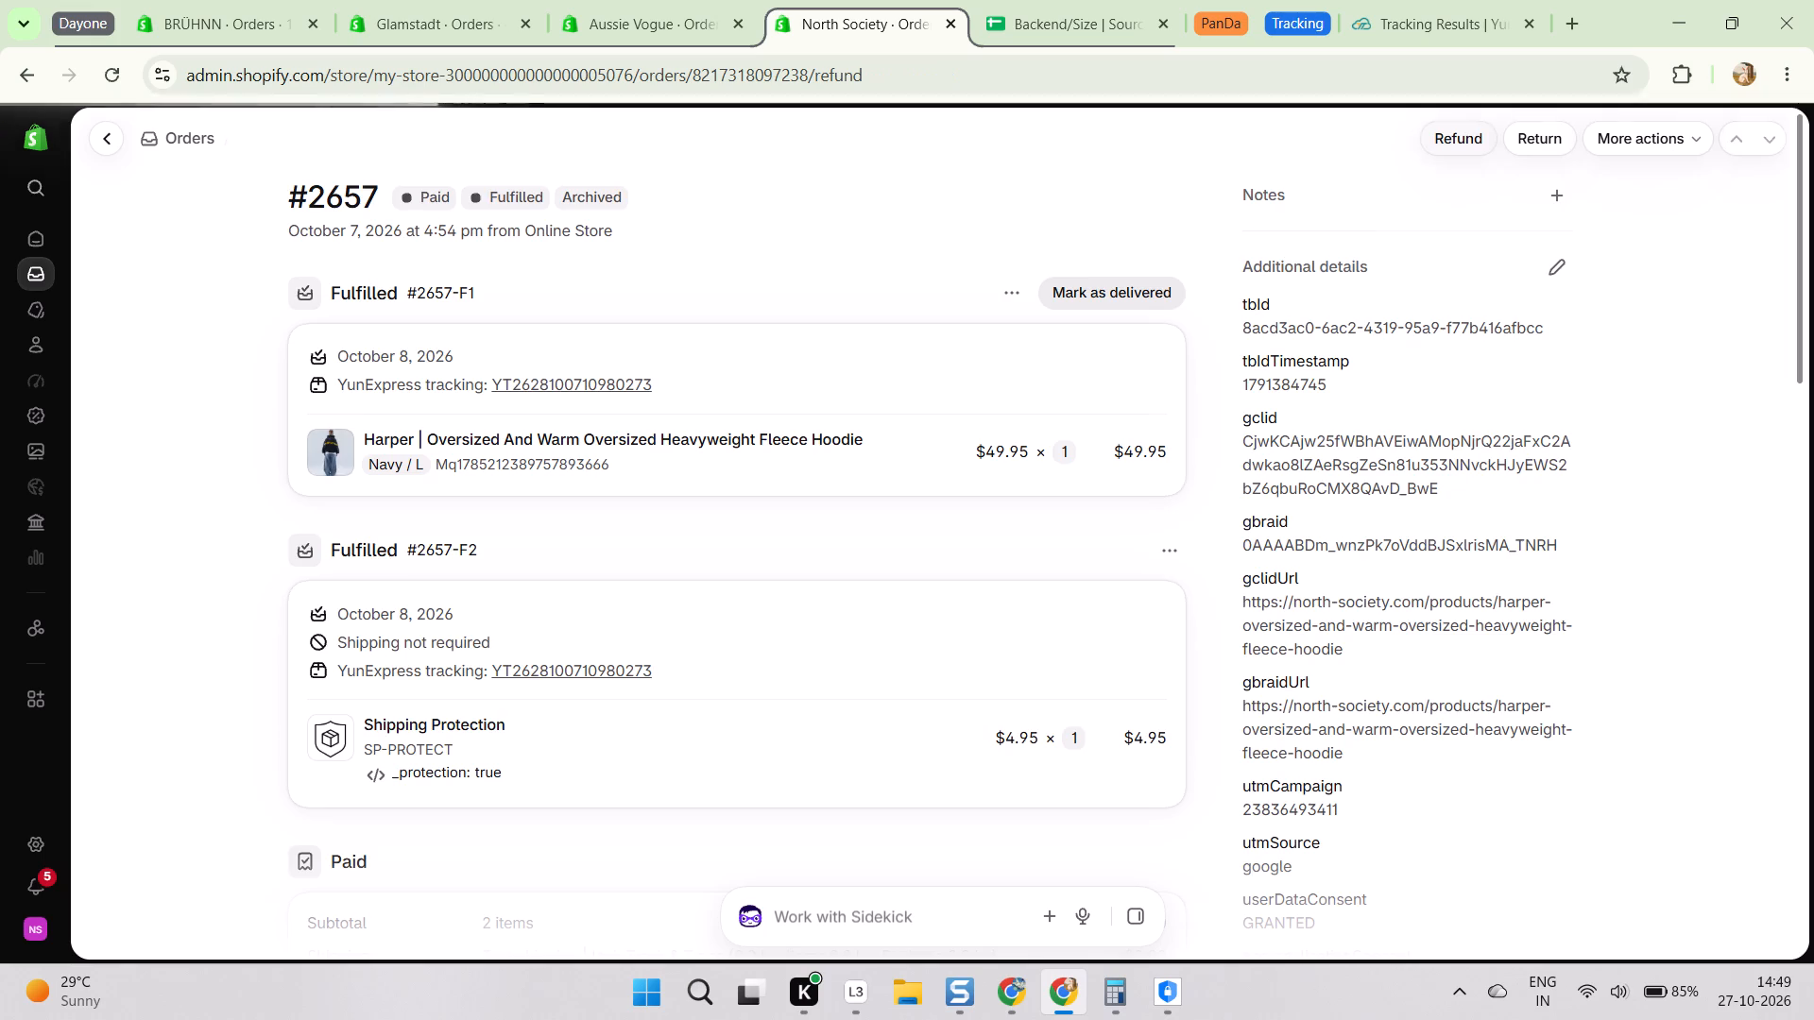
{"action": "scroll", "coordinate": [1438, 165], "scroll_direction": "down", "scroll_amount": 1}
{"action": "scroll", "coordinate": [1275, 315], "scroll_direction": "down", "scroll_amount": 5}
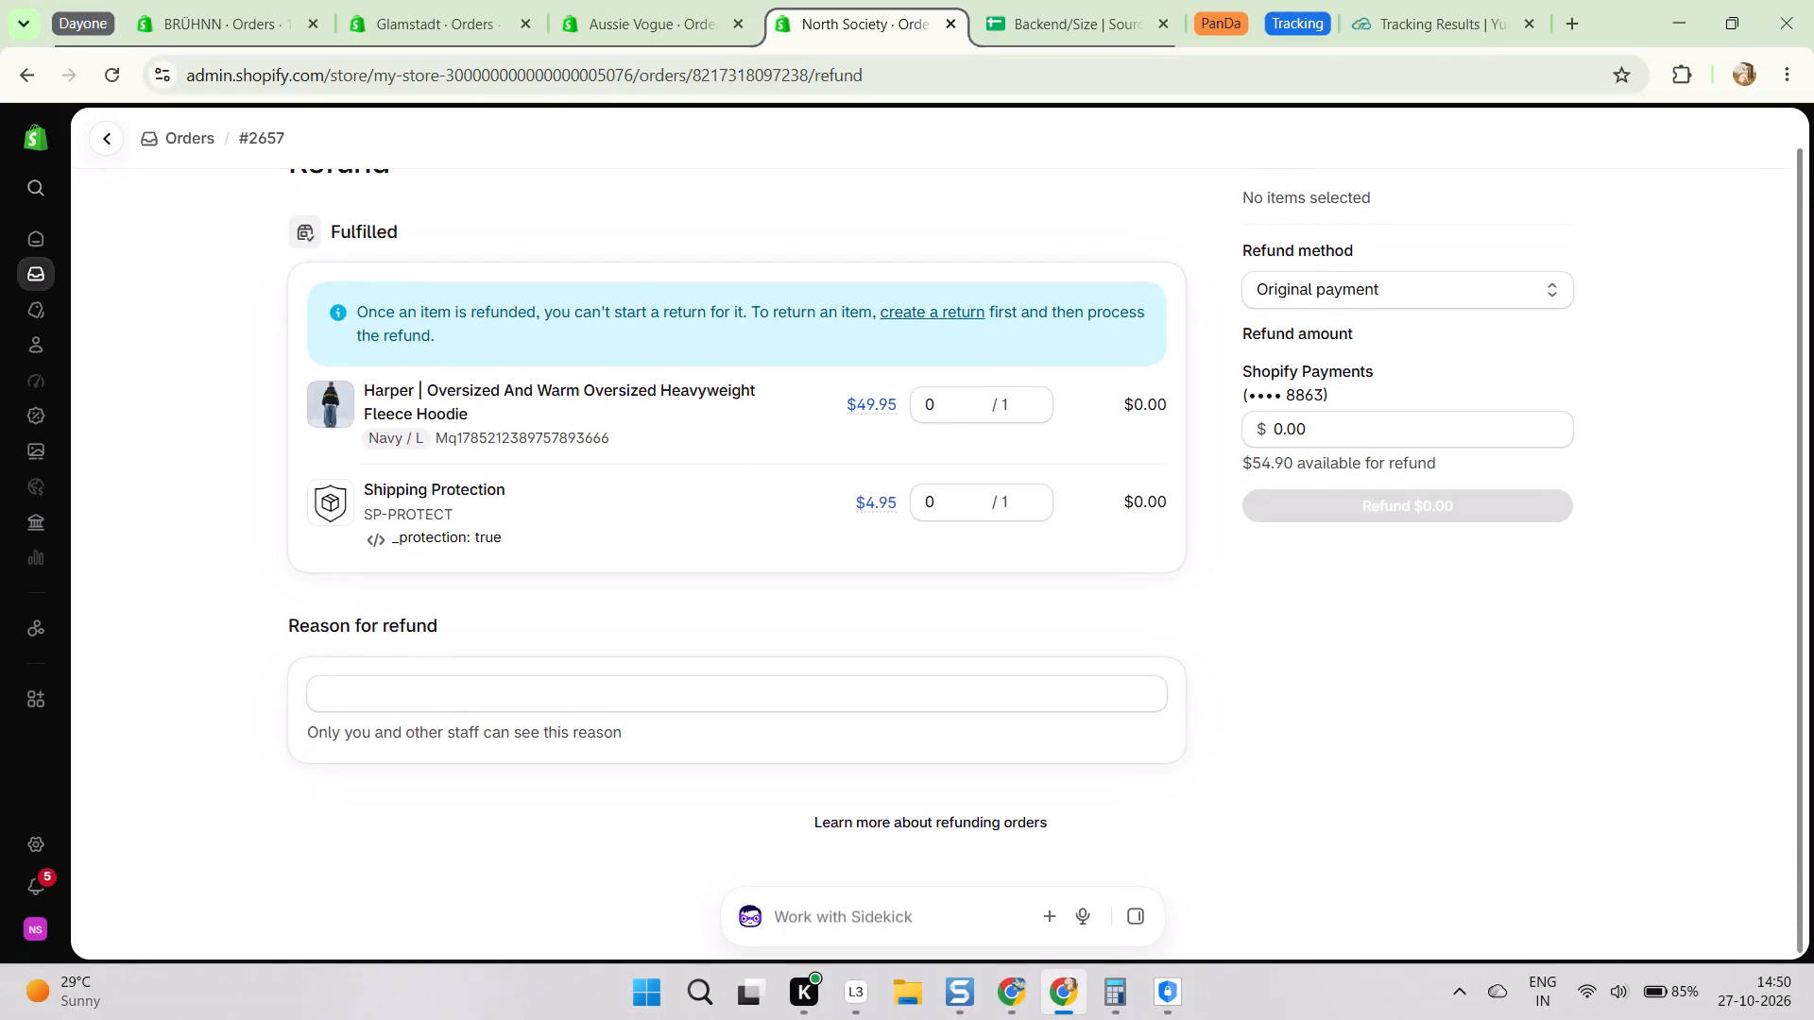
{"action": "left_click", "coordinate": [640, 680]}
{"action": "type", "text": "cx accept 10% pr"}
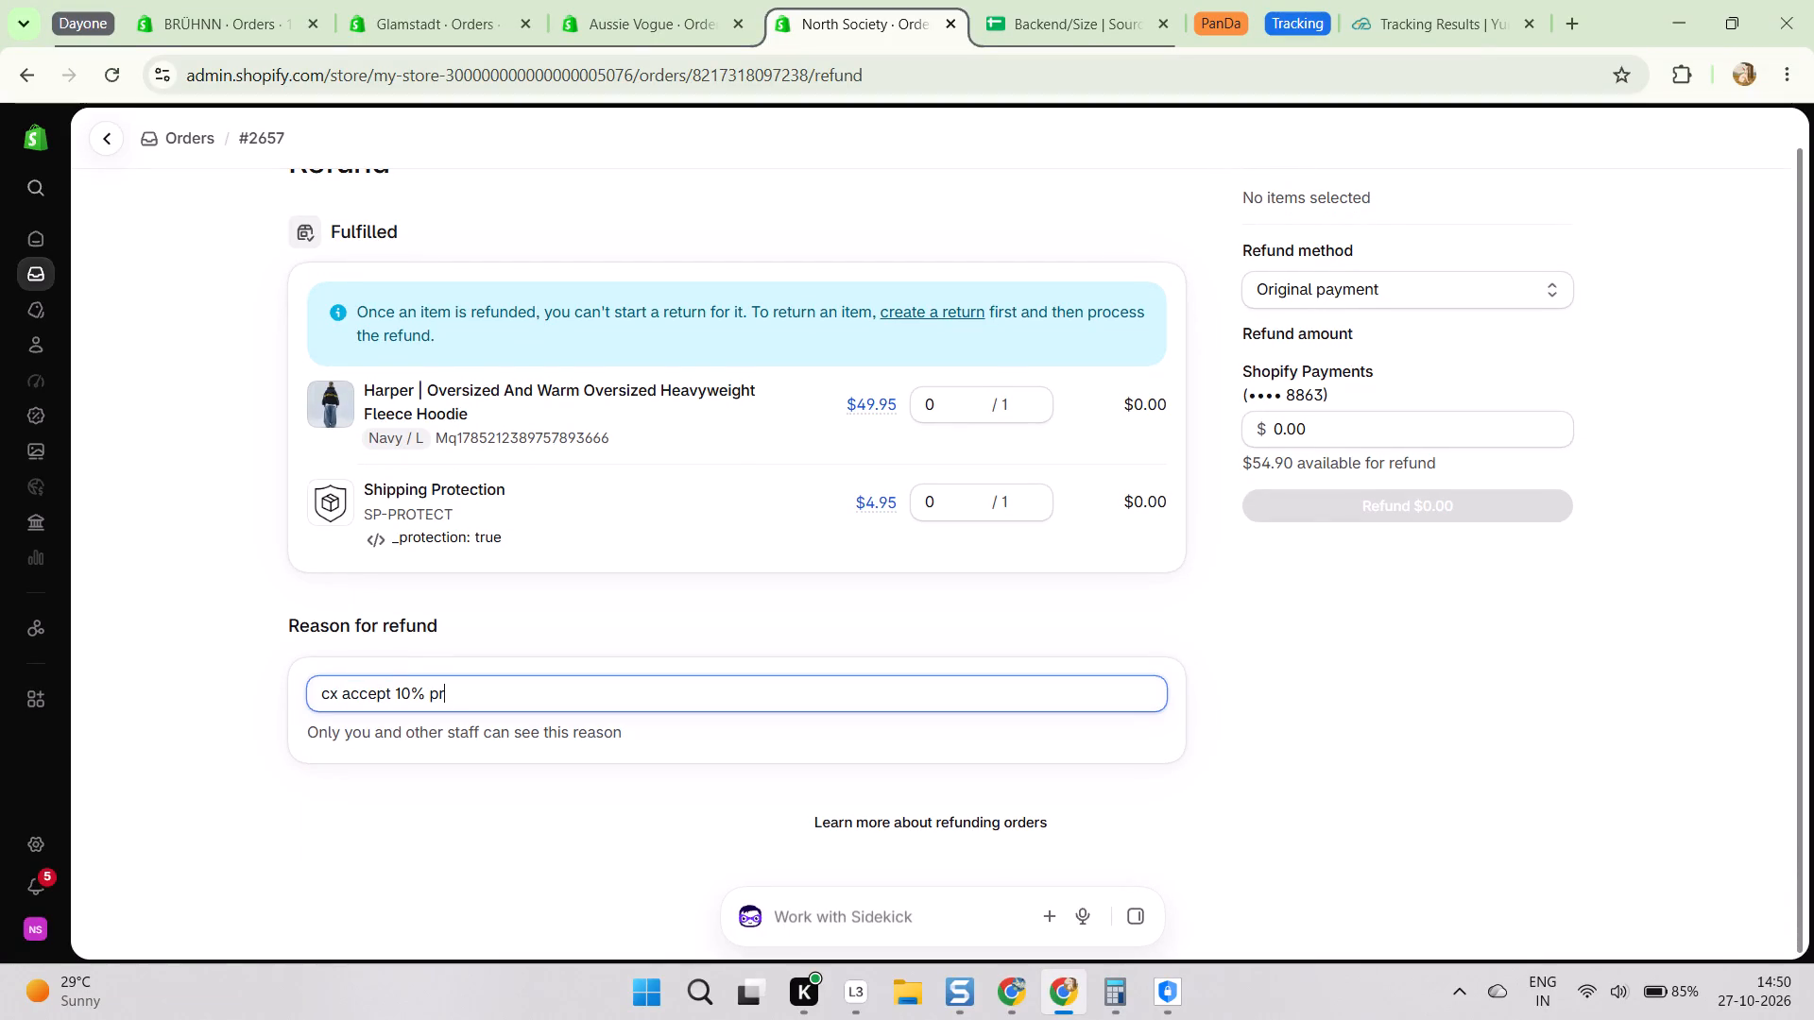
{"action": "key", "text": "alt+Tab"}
{"action": "left_click", "coordinate": [1224, 637]}
{"action": "left_click", "coordinate": [1015, 1008]}
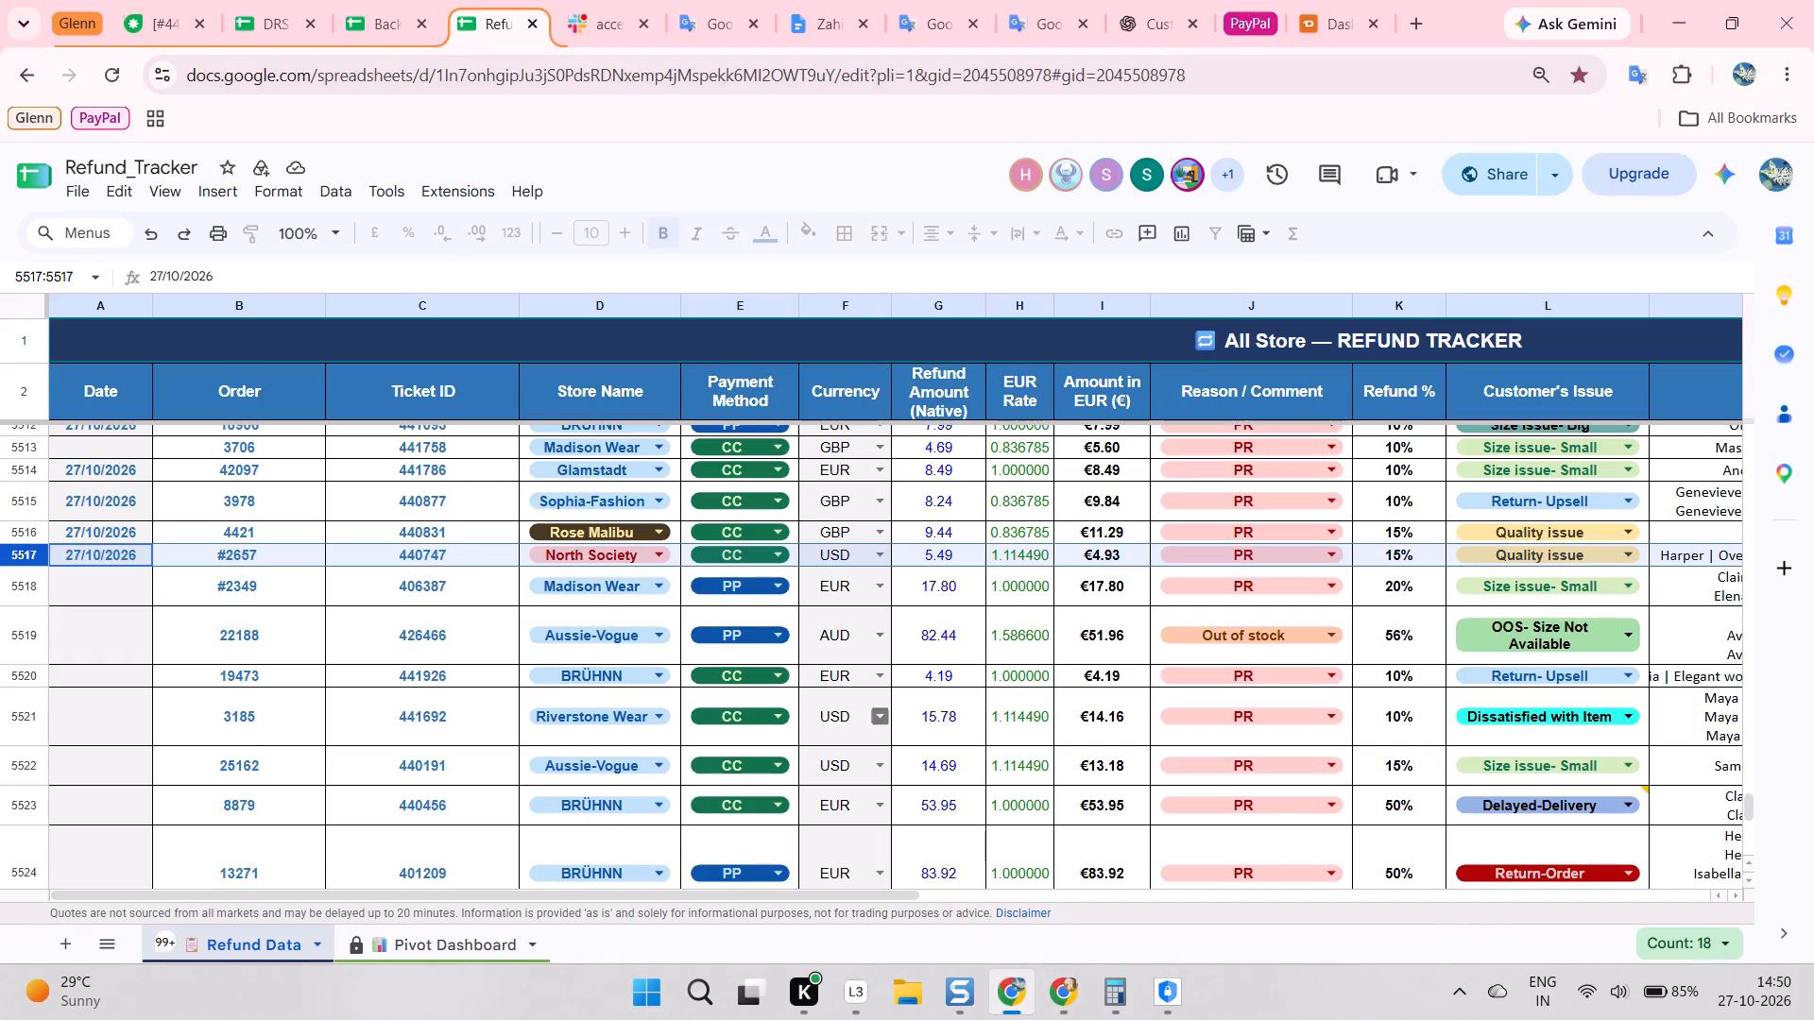
{"action": "key", "text": "alt+Tab"}
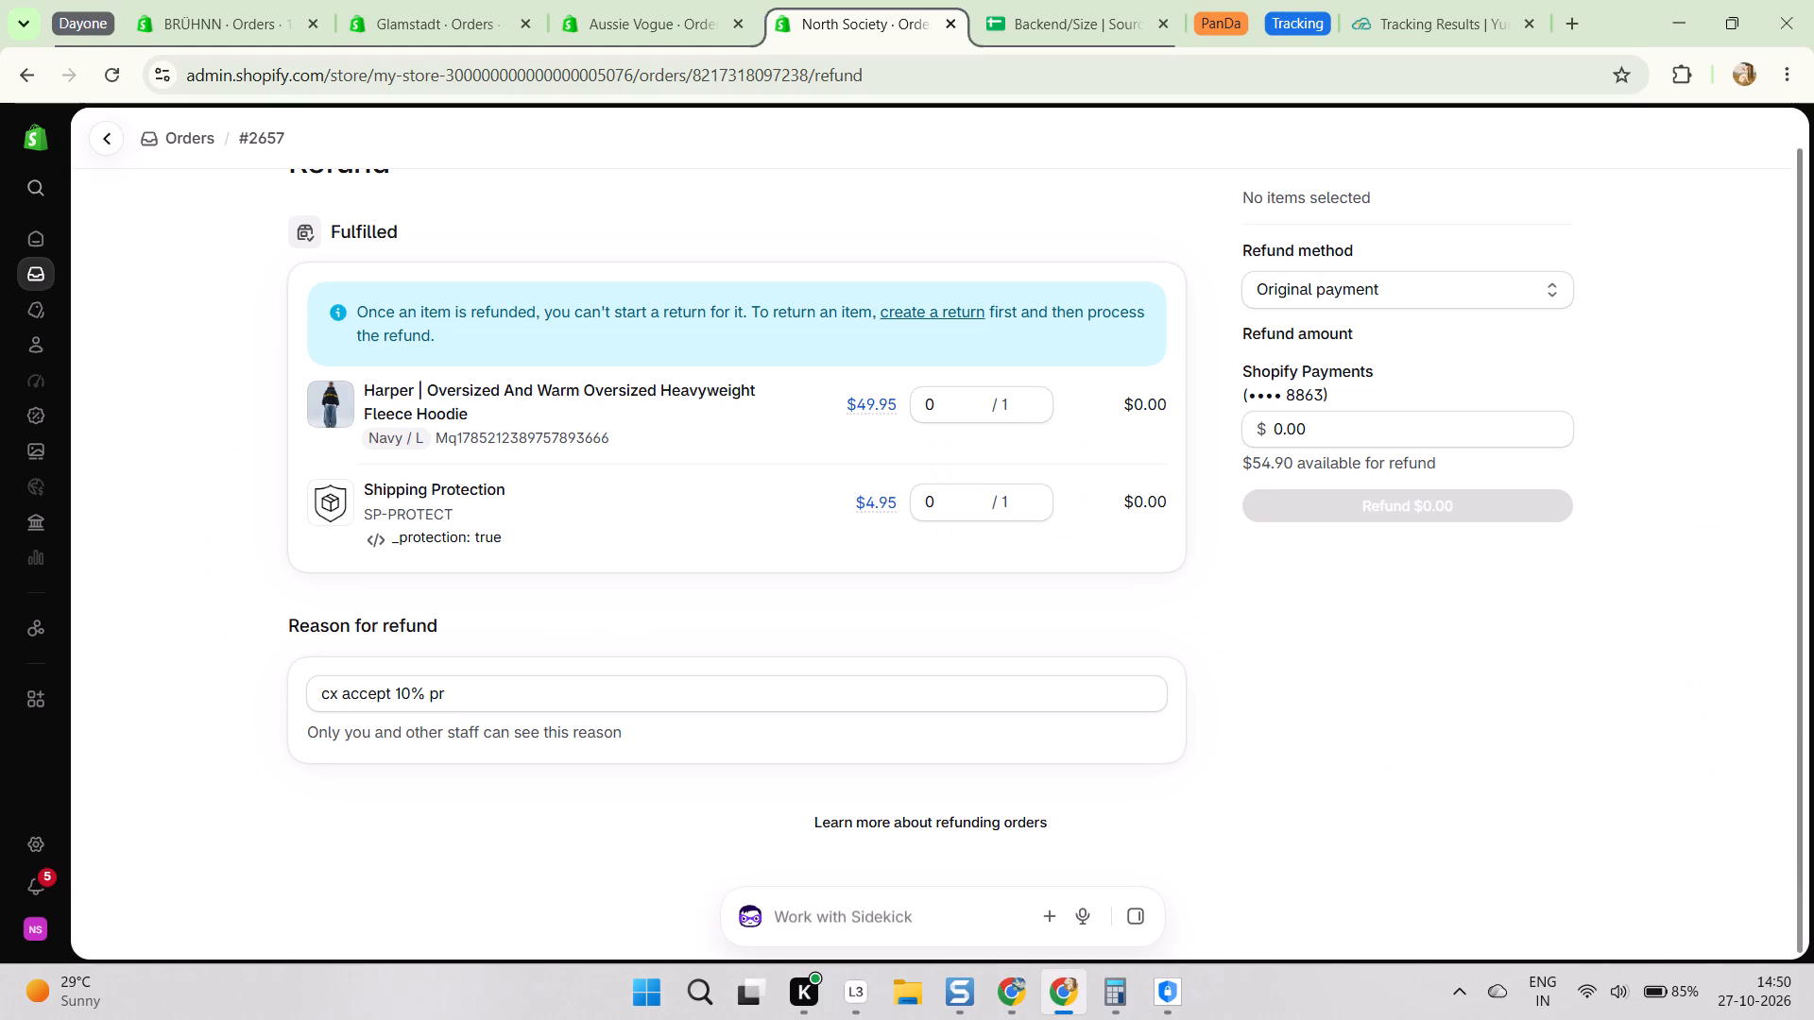
{"action": "double_click", "coordinate": [1343, 423]}
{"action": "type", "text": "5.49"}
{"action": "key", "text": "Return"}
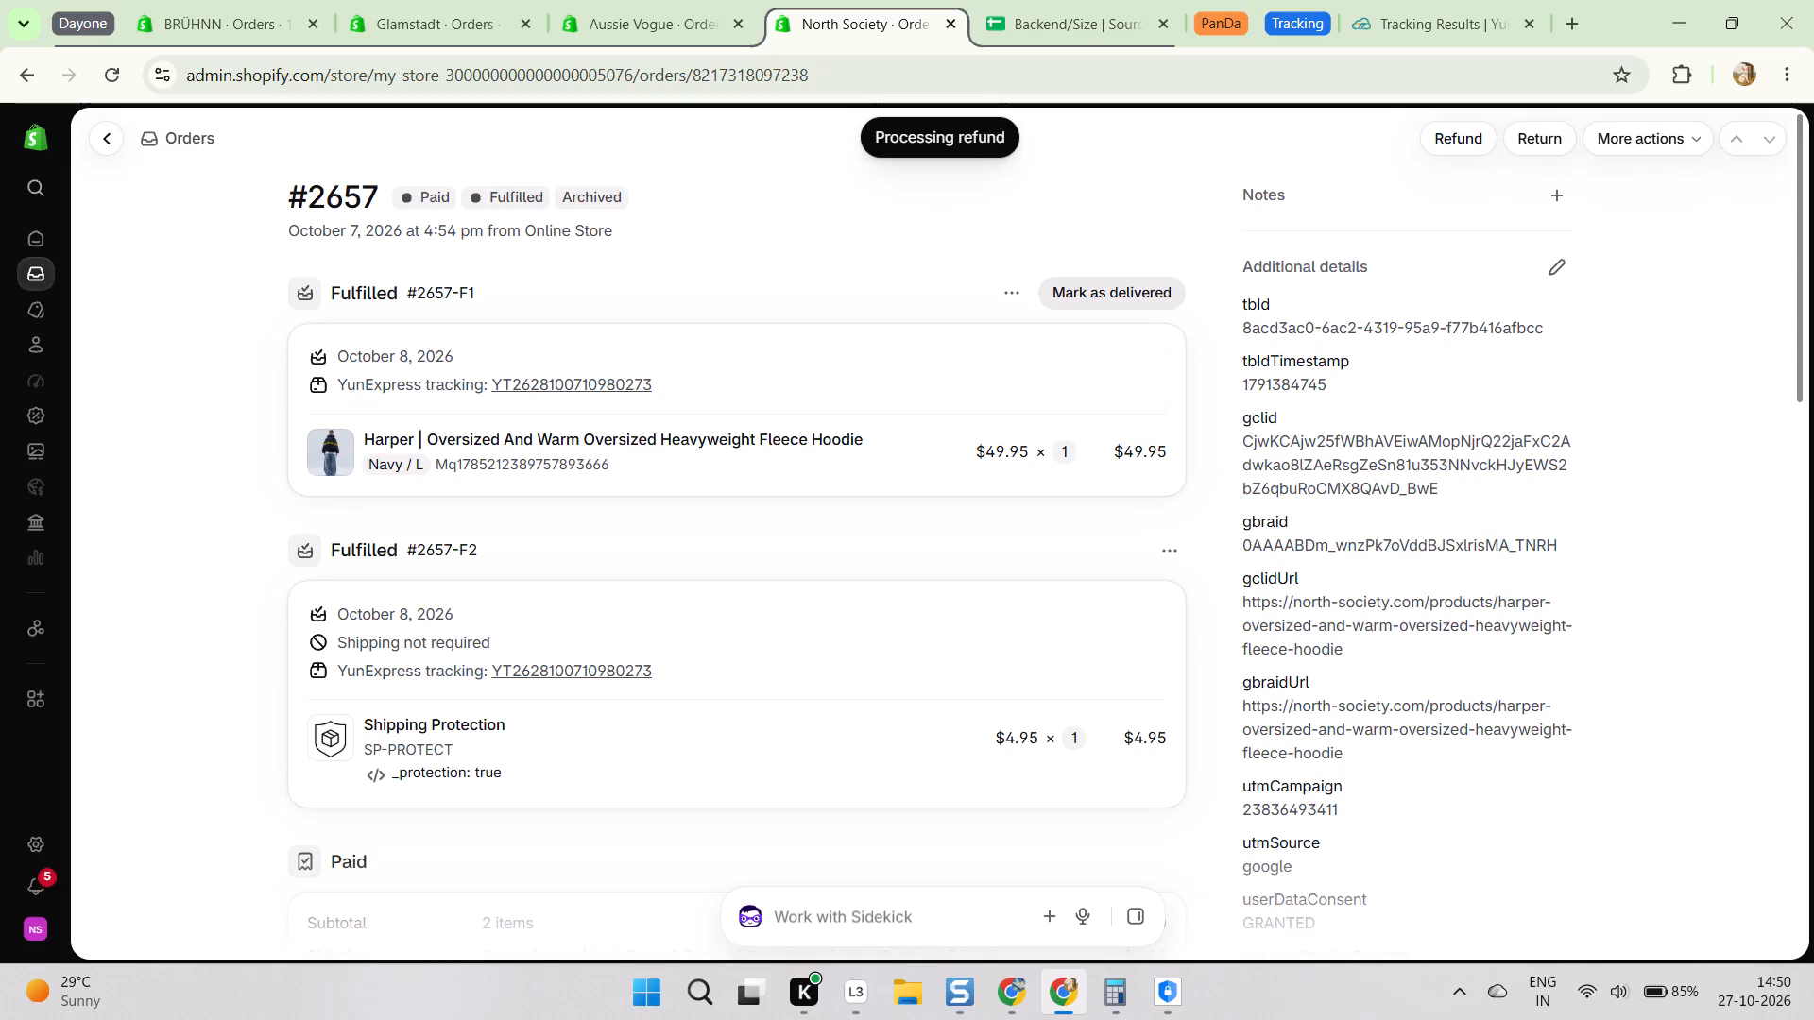
{"action": "scroll", "coordinate": [864, 468], "scroll_direction": "down", "scroll_amount": 6}
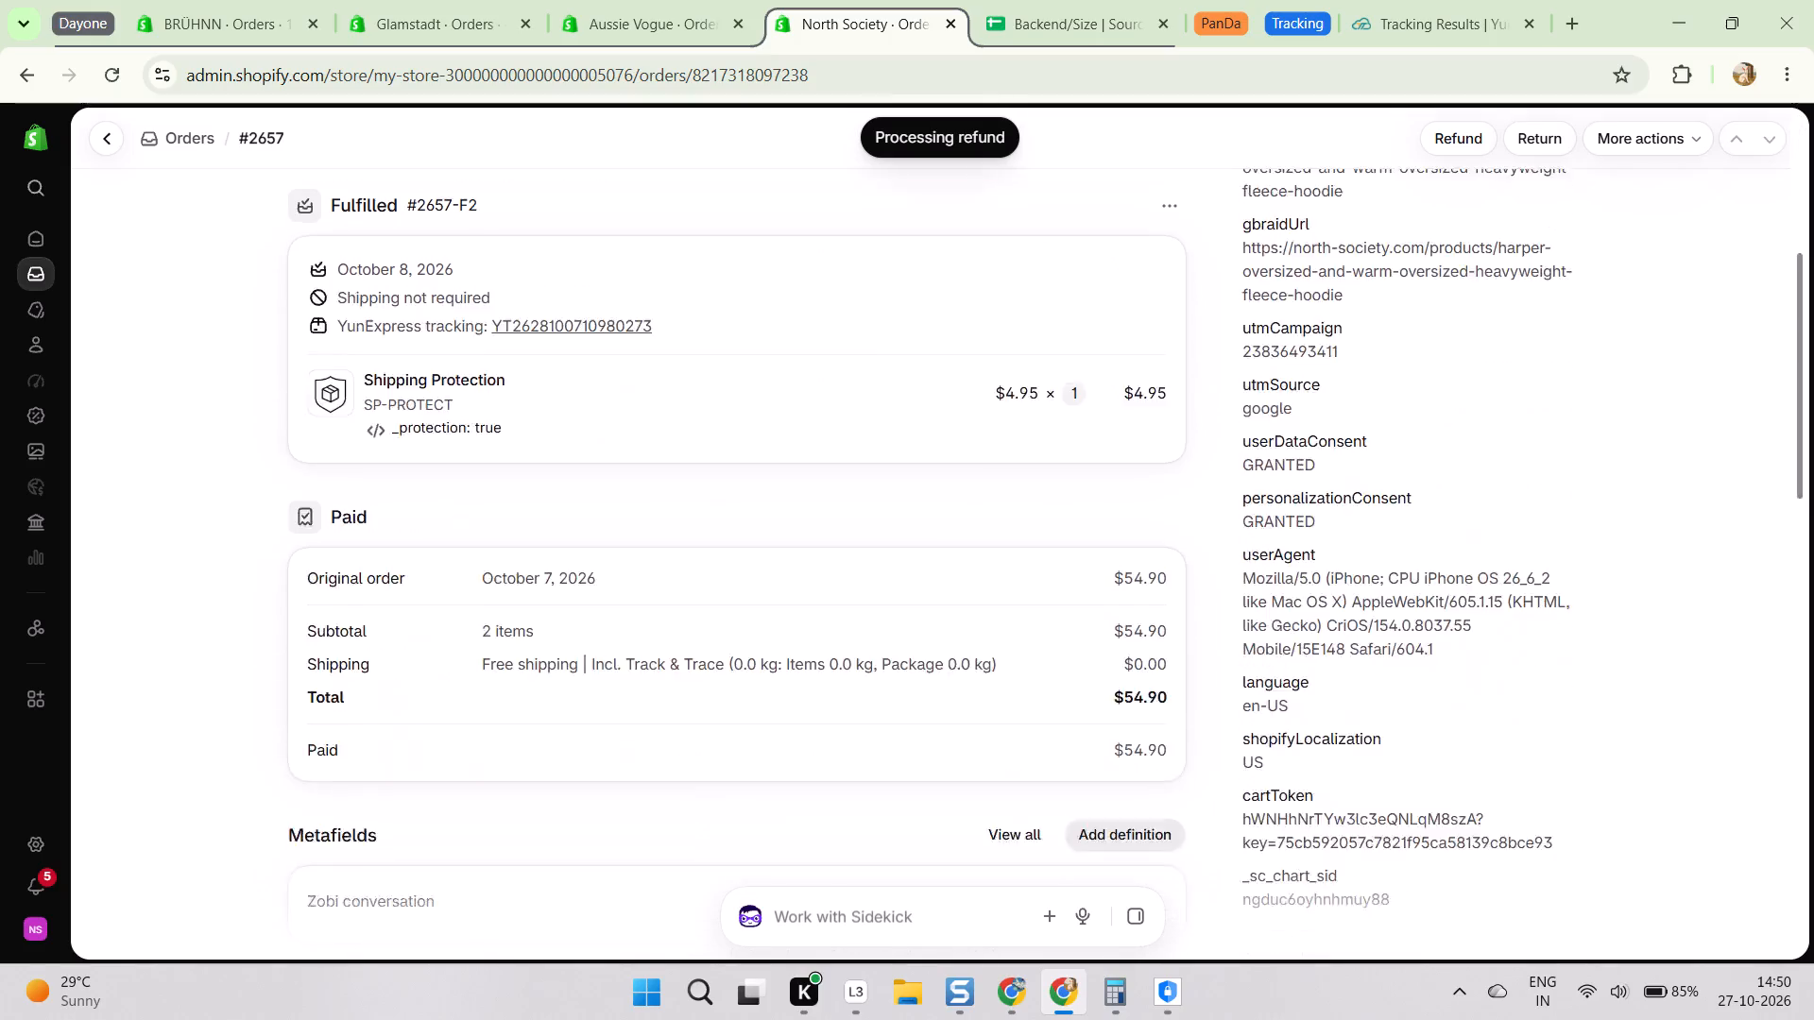
{"action": "scroll", "coordinate": [820, 365], "scroll_direction": "down", "scroll_amount": 4}
{"action": "scroll", "coordinate": [945, 419], "scroll_direction": "down", "scroll_amount": 4}
{"action": "scroll", "coordinate": [946, 431], "scroll_direction": "up", "scroll_amount": 15}
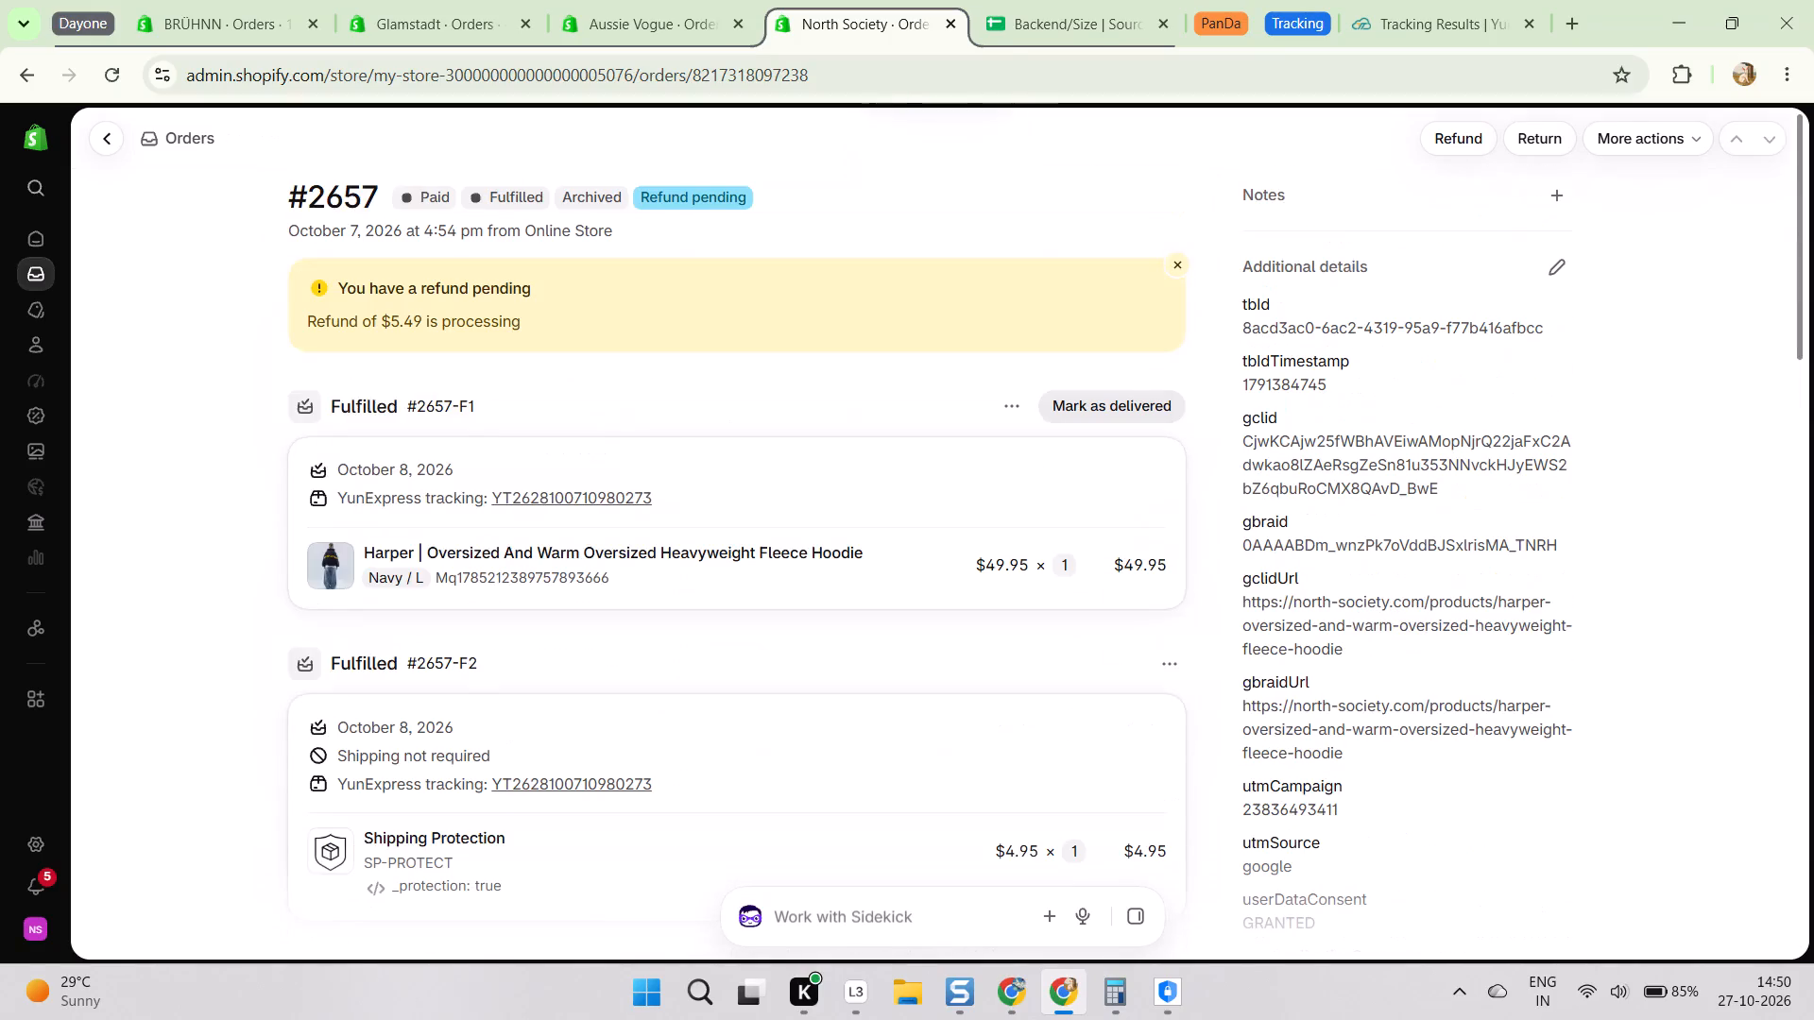
{"action": "scroll", "coordinate": [636, 284], "scroll_direction": "up", "scroll_amount": 6}
{"action": "key", "text": "alt+Tab"}
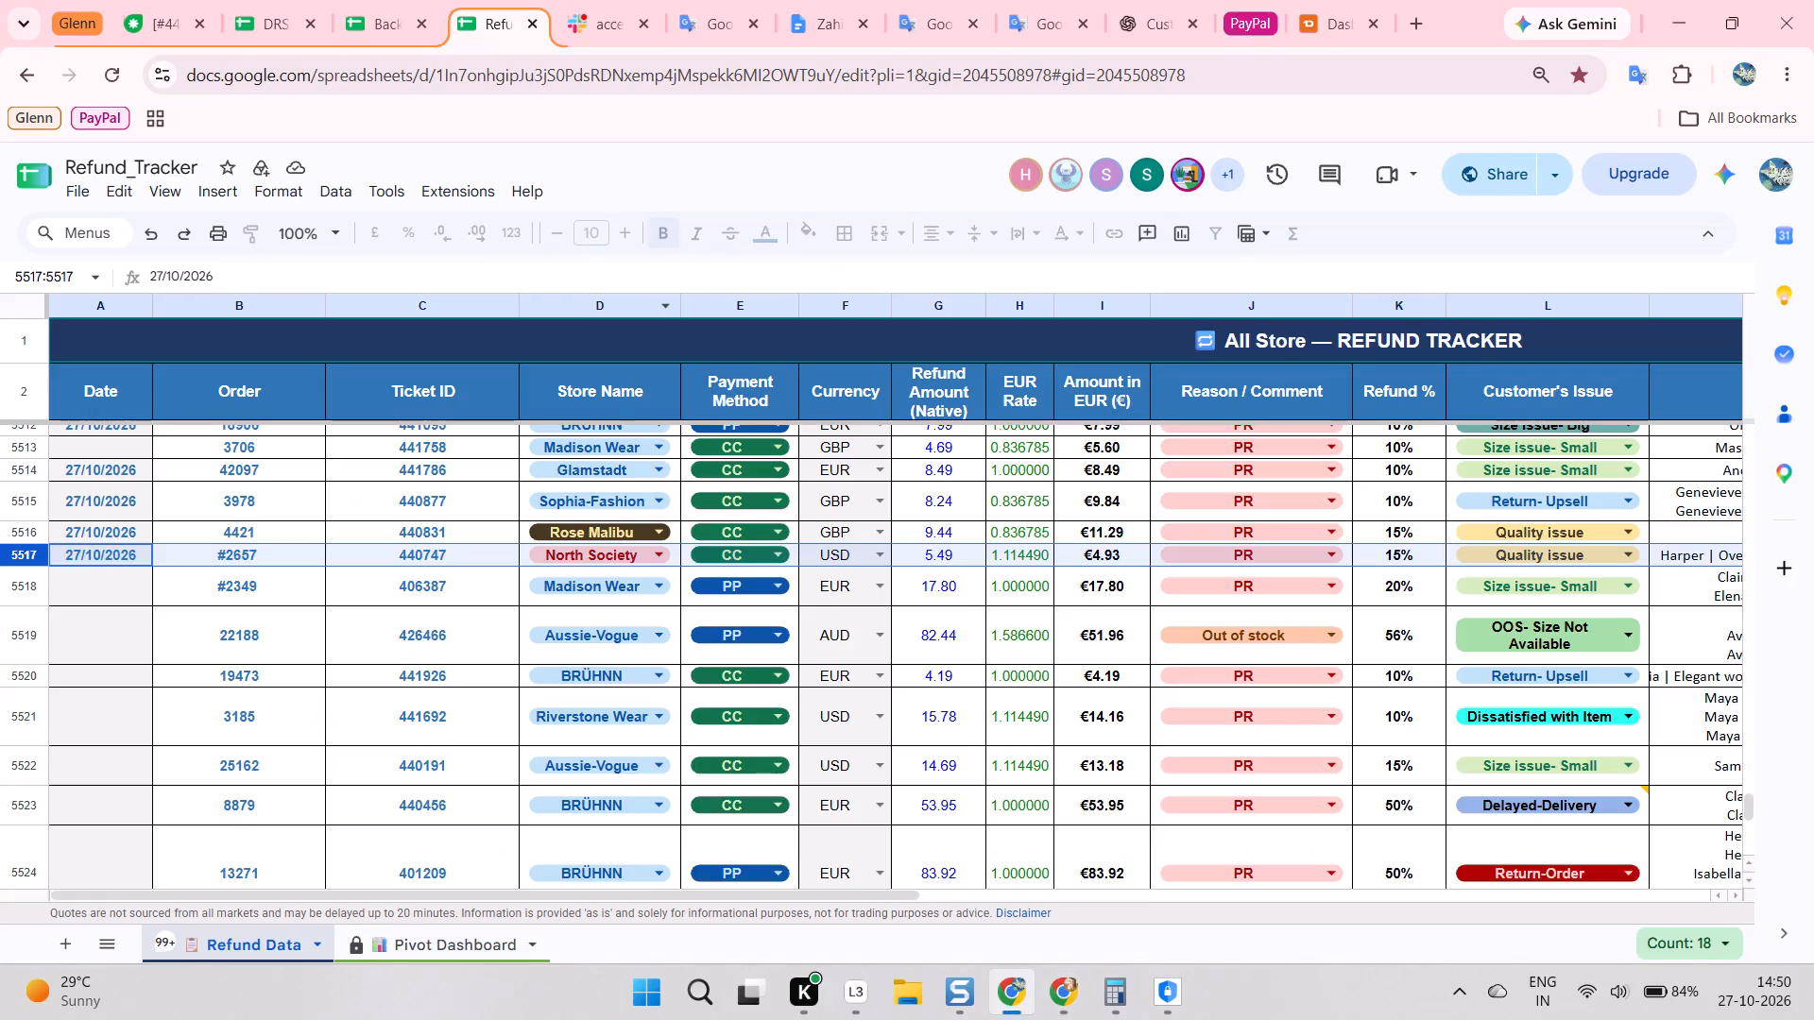
{"action": "left_click", "coordinate": [152, 0]}
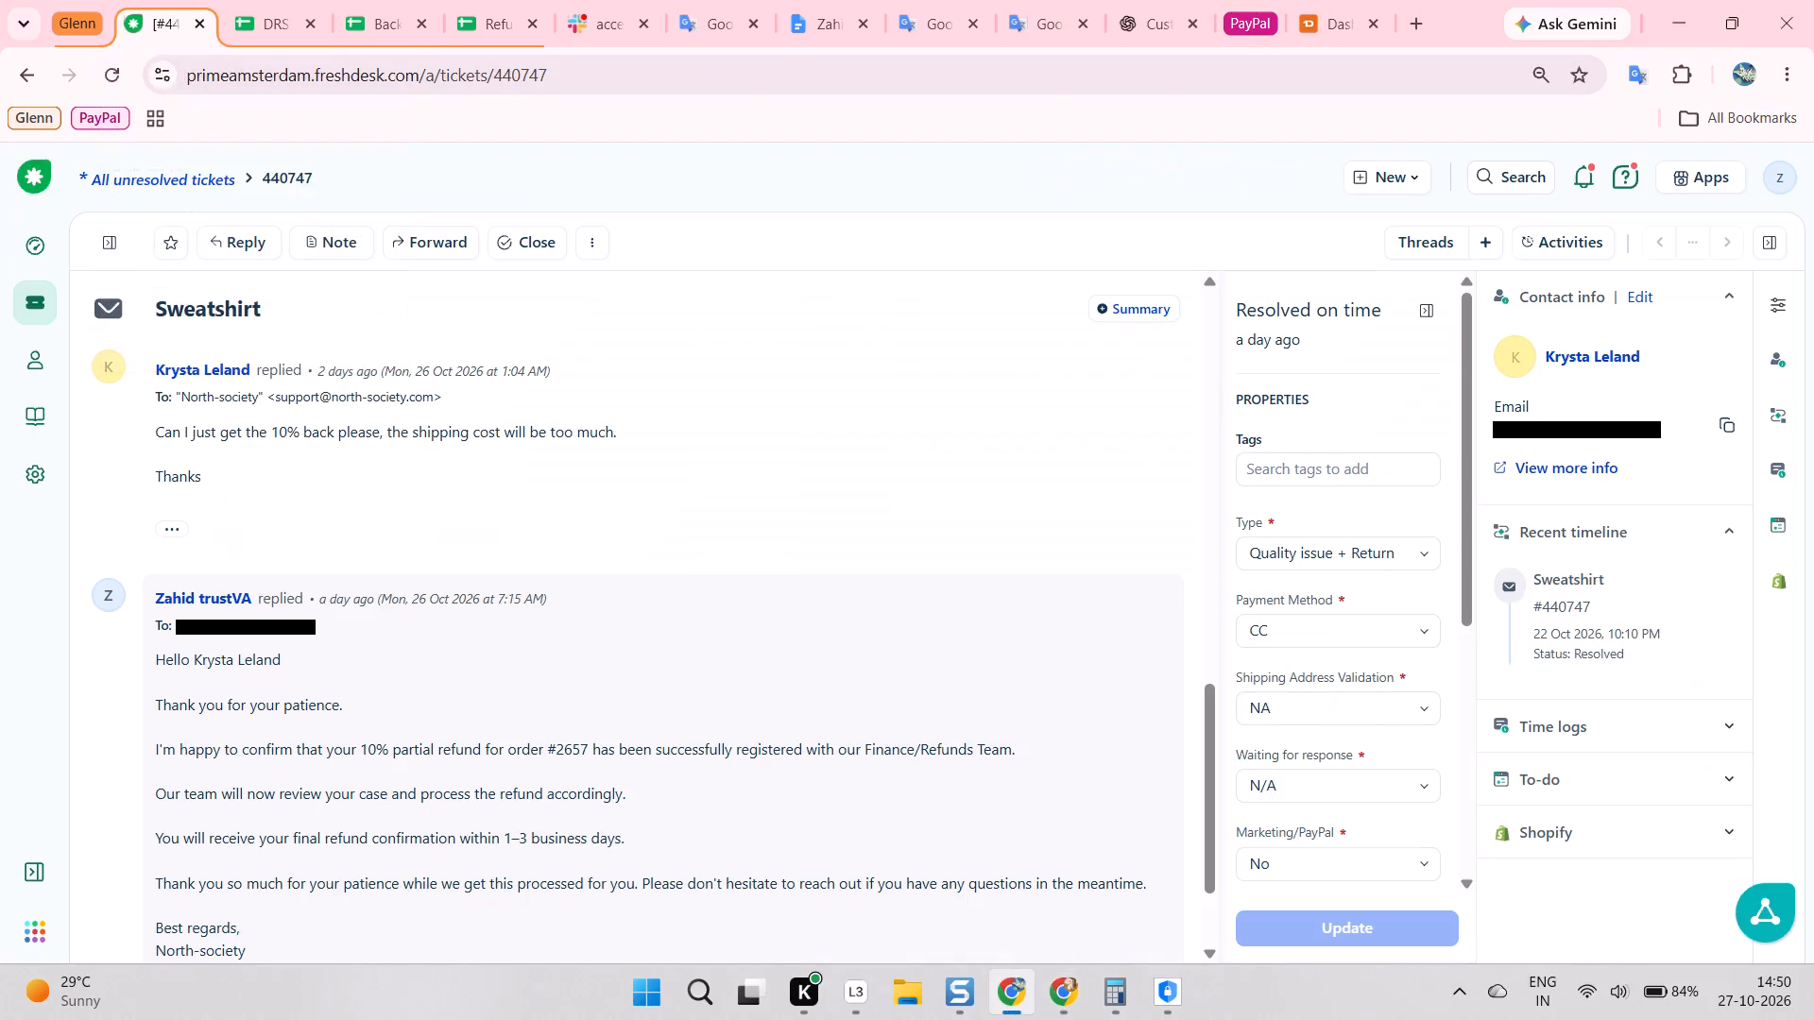
{"action": "scroll", "coordinate": [383, 369], "scroll_direction": "down", "scroll_amount": 11}
{"action": "key", "text": "alt+Tab"}
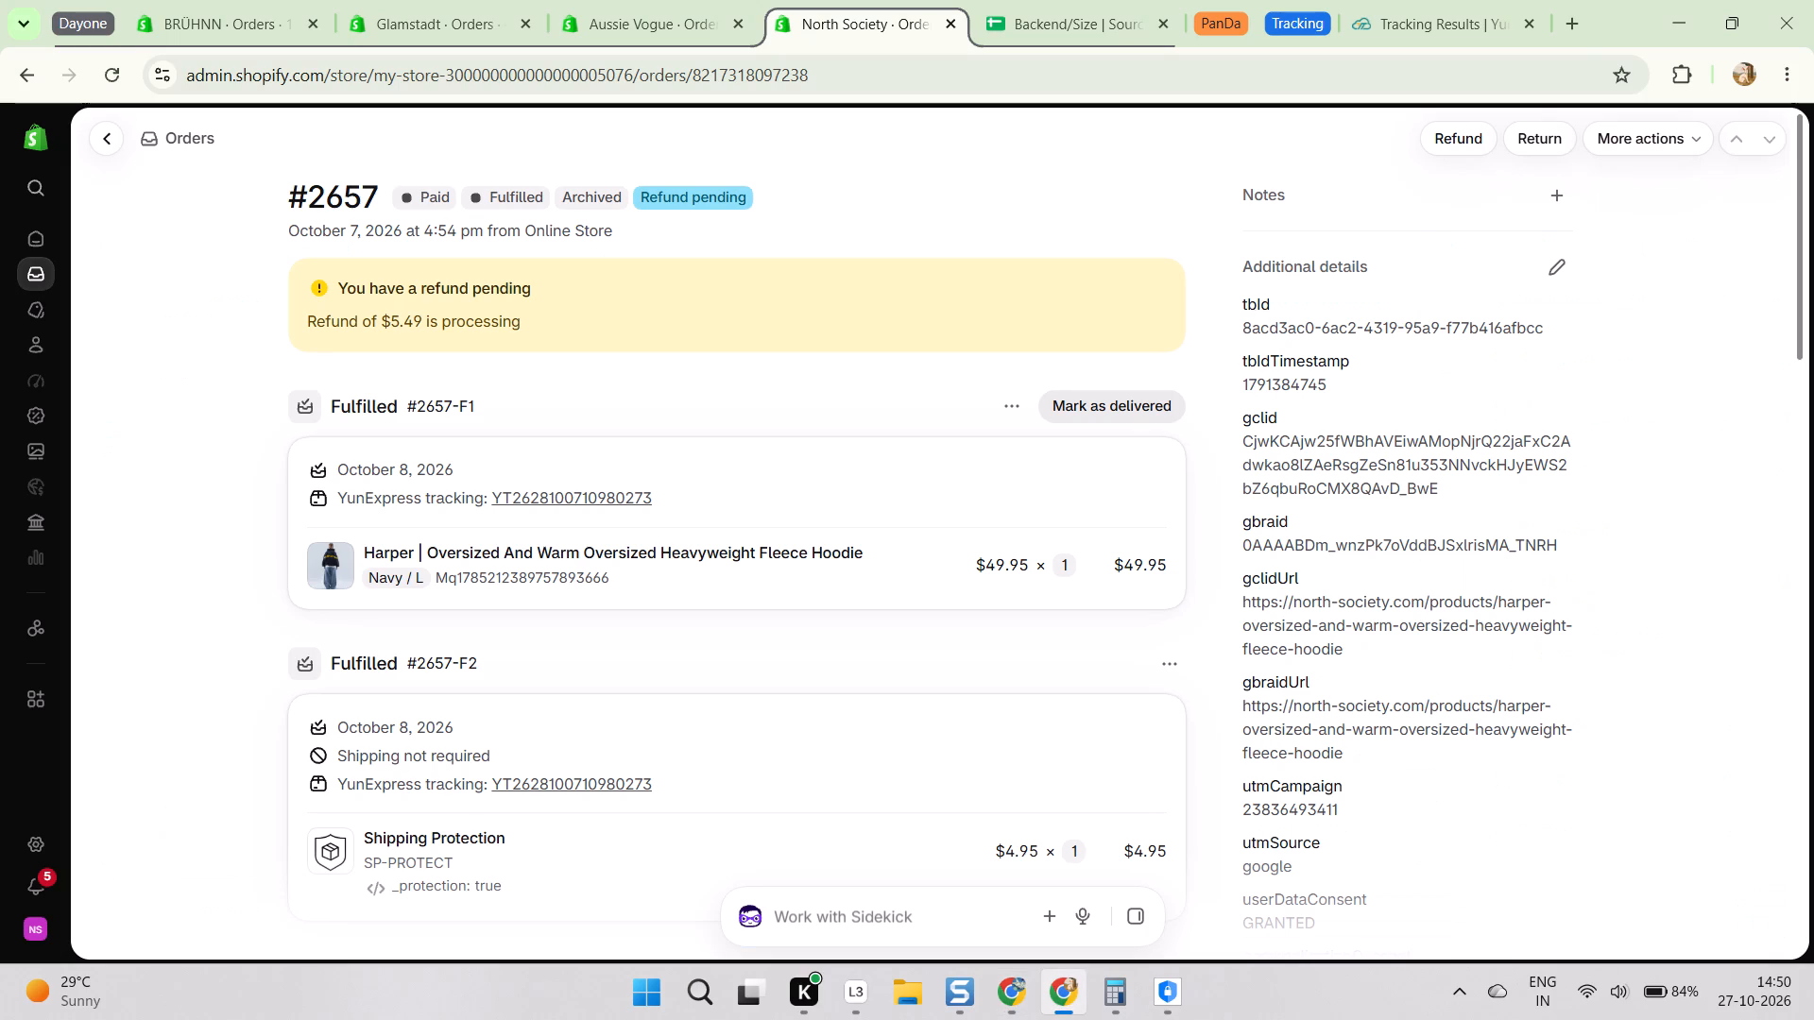
{"action": "triple_click", "coordinate": [331, 185]}
{"action": "key", "text": "ctrl+c"}
{"action": "key", "text": "ctrl+c"}
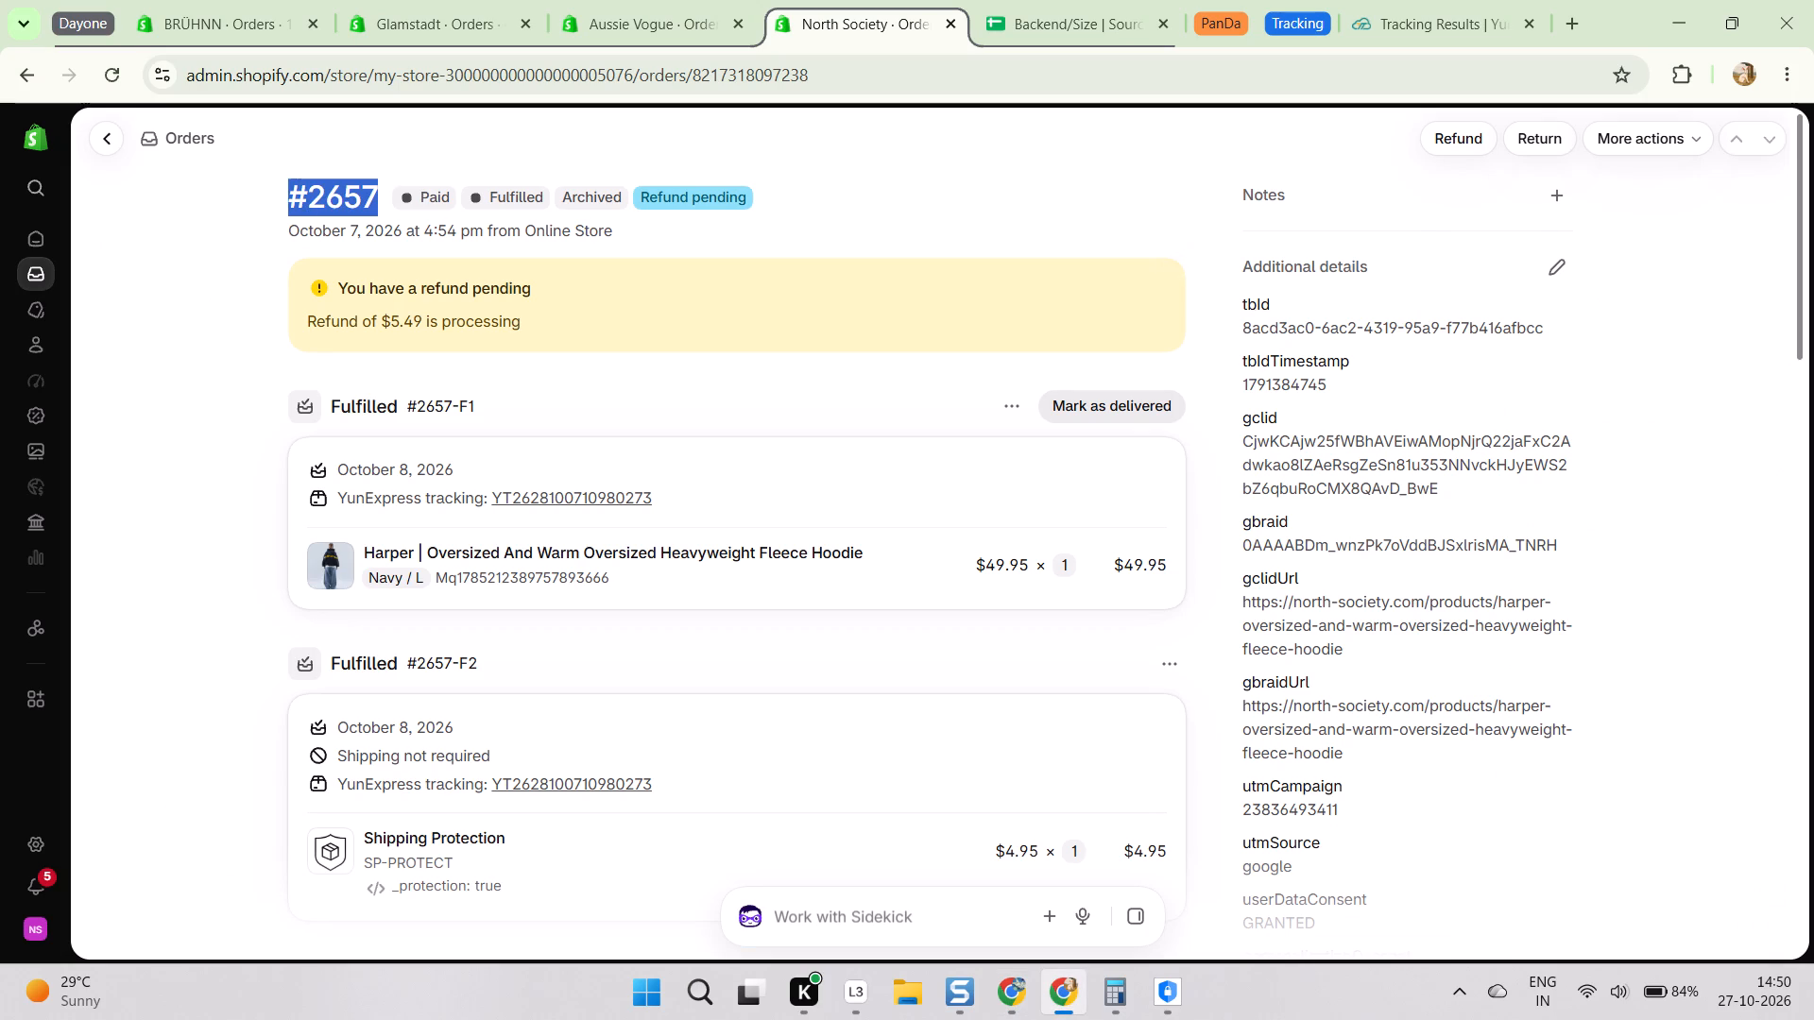
{"action": "key", "text": "alt+Tab"}
{"action": "left_click", "coordinate": [1043, 0]}
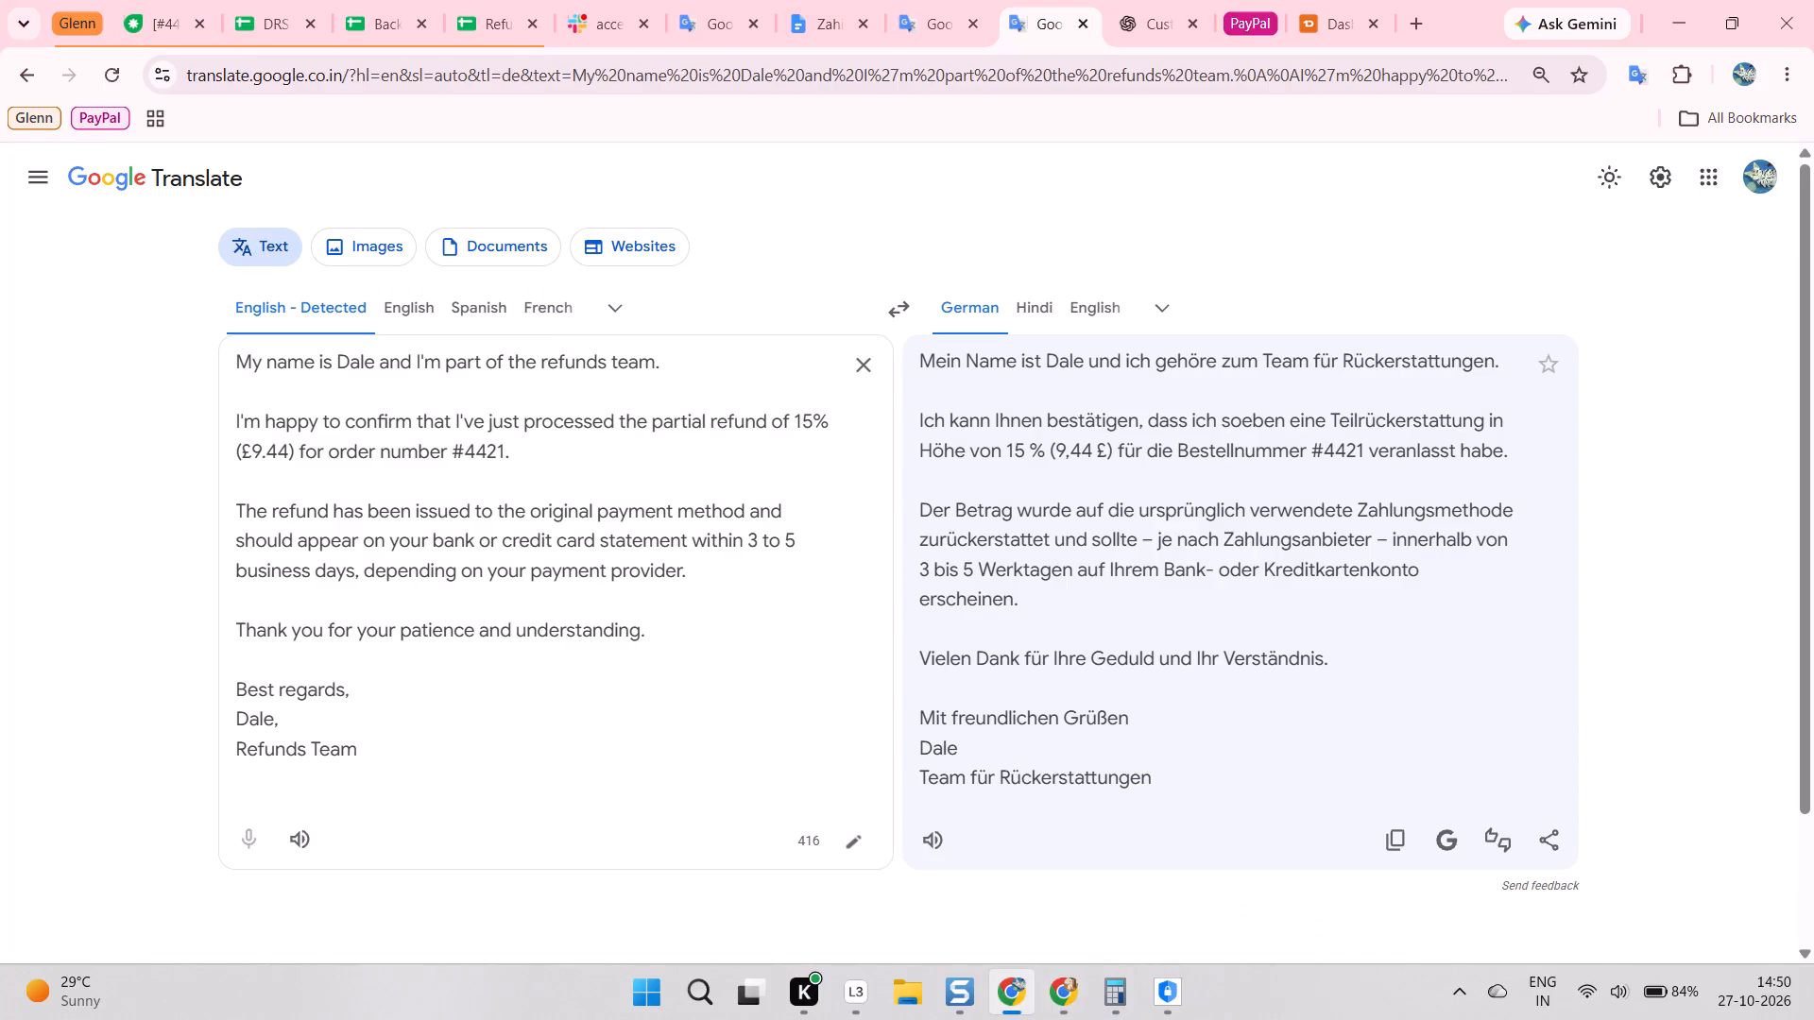
{"action": "double_click", "coordinate": [481, 446]}
{"action": "key", "text": "BackSpace"}
{"action": "key", "text": "BackSpace"}
{"action": "key", "text": "ctrl+v"}
Finish the order number entry and set the refund percentage in the English confirmation message to 10%.
{"action": "key", "text": "BackSpace"}
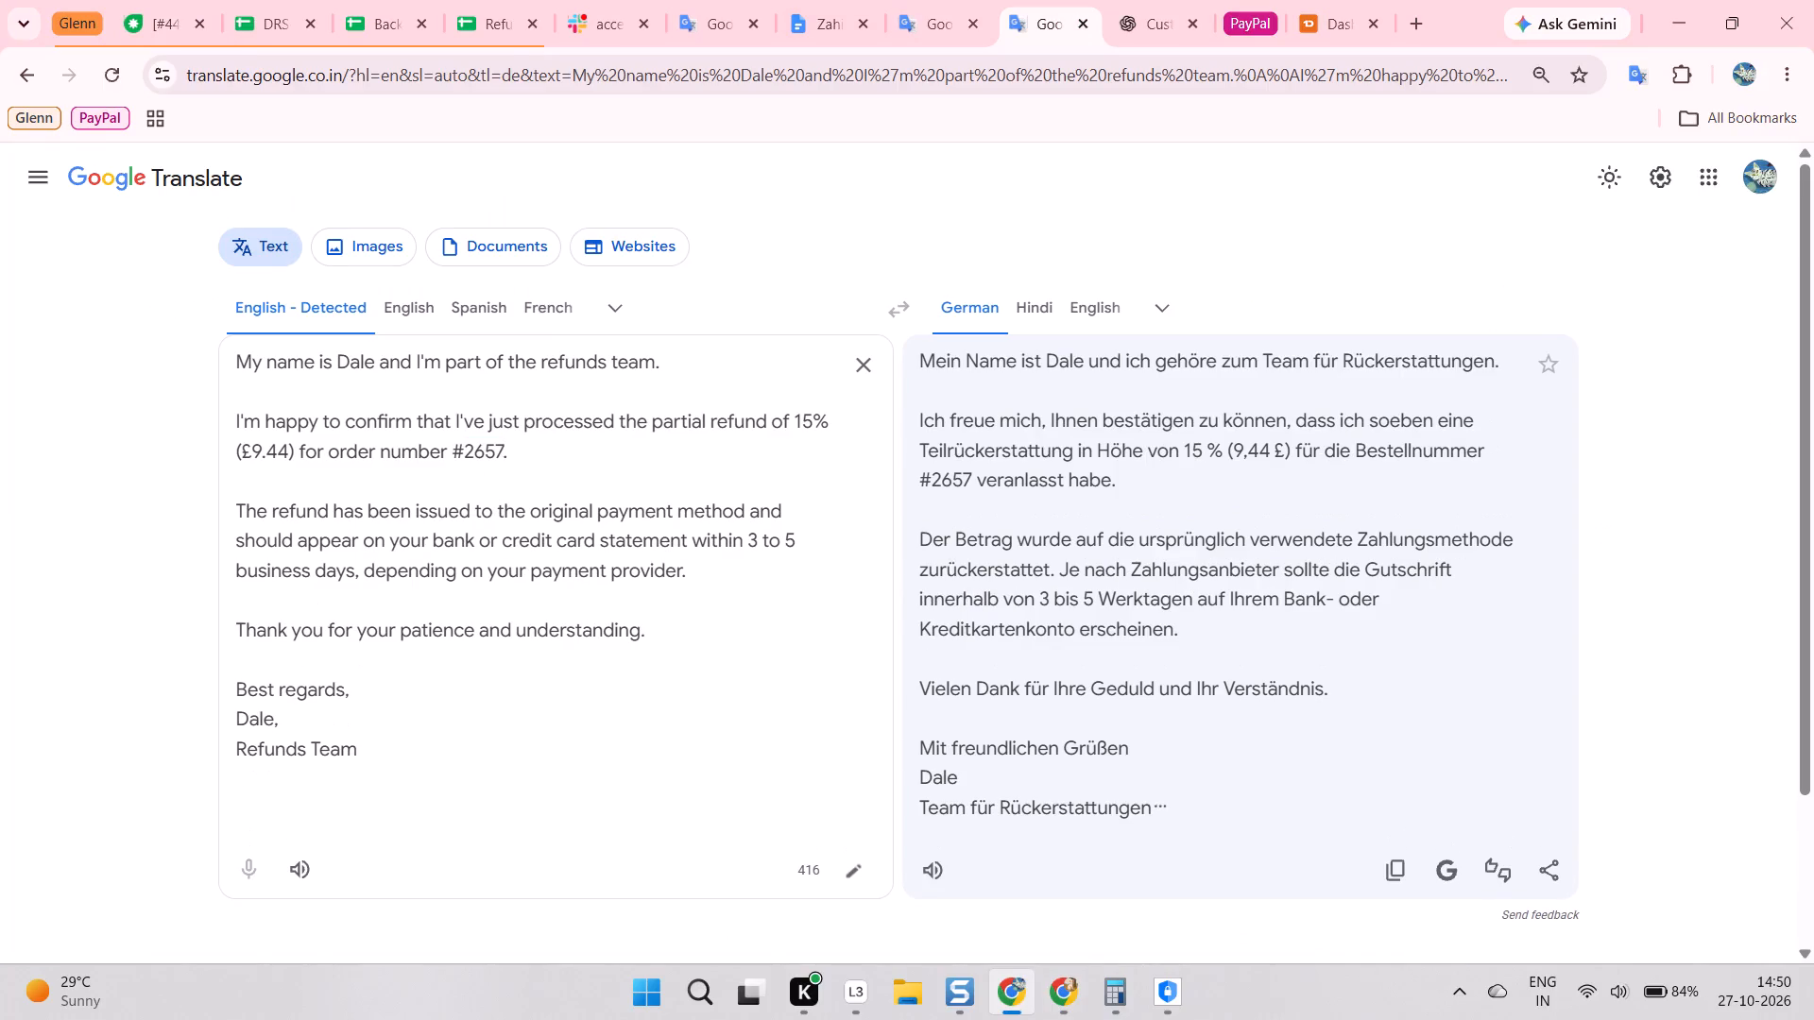
{"action": "left_click", "coordinate": [813, 417]}
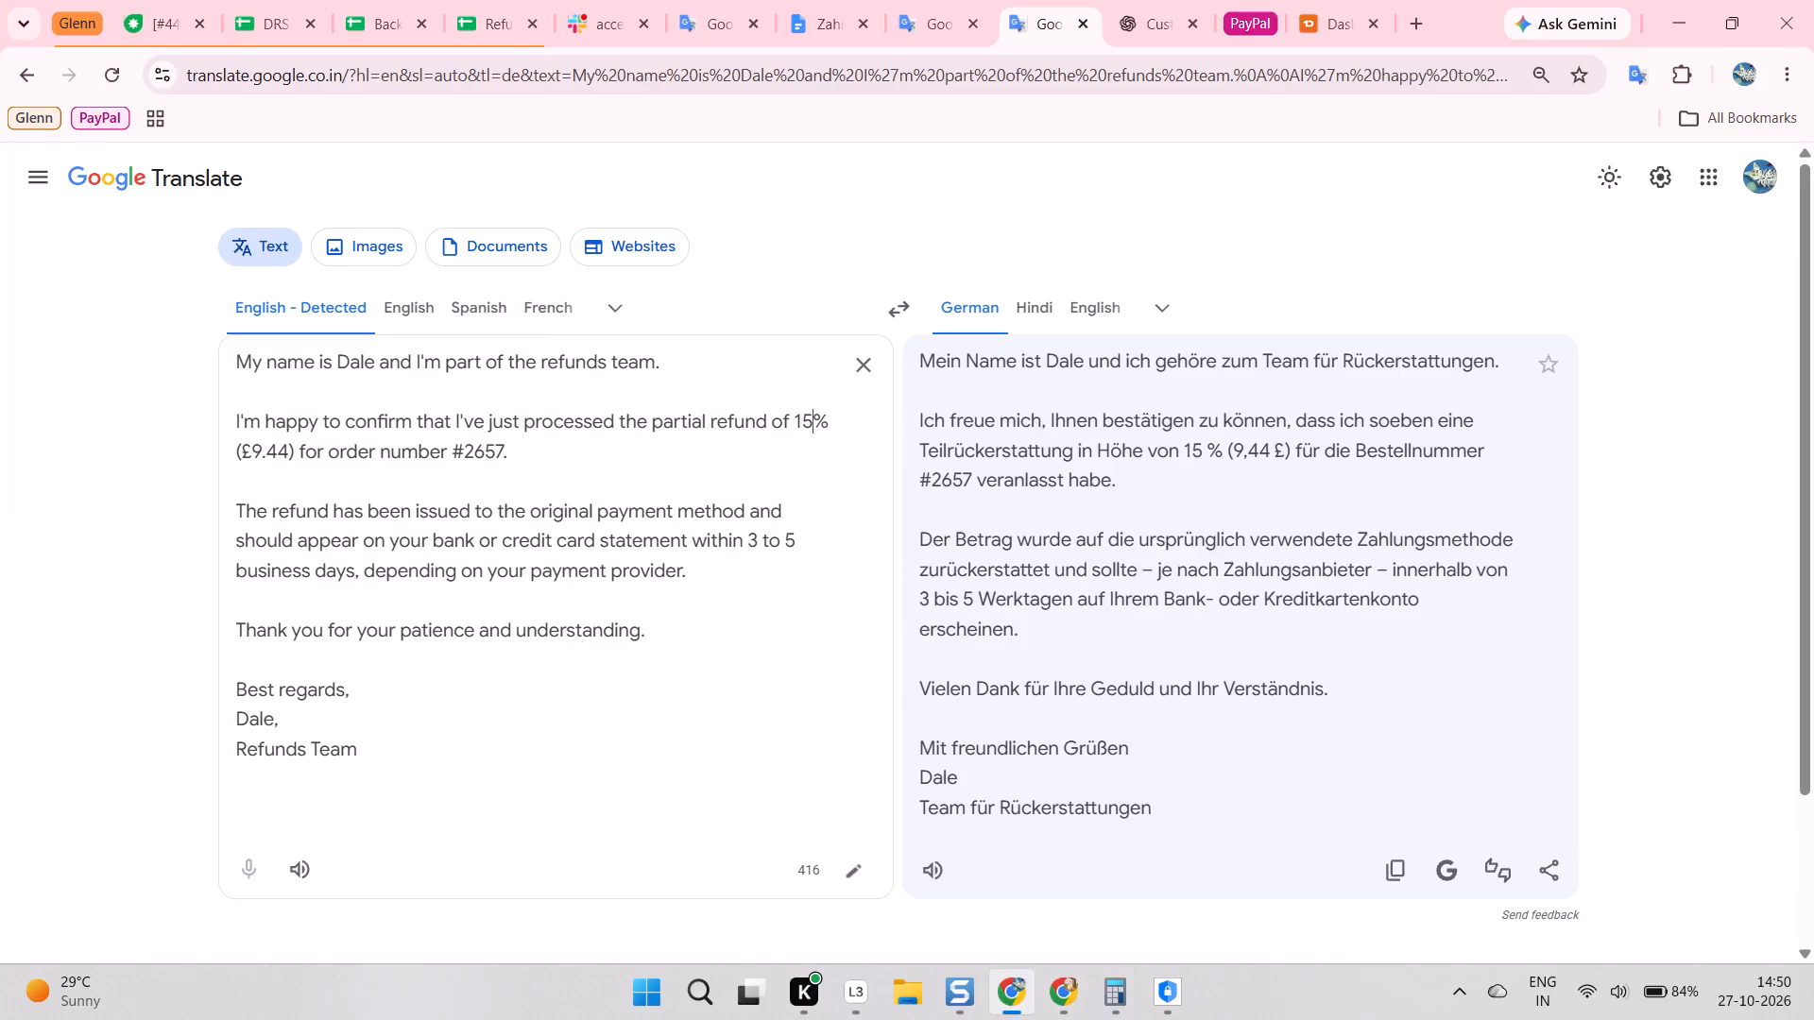
{"action": "key", "text": "BackSpace"}
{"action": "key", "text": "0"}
{"action": "key", "text": "alt+Tab"}
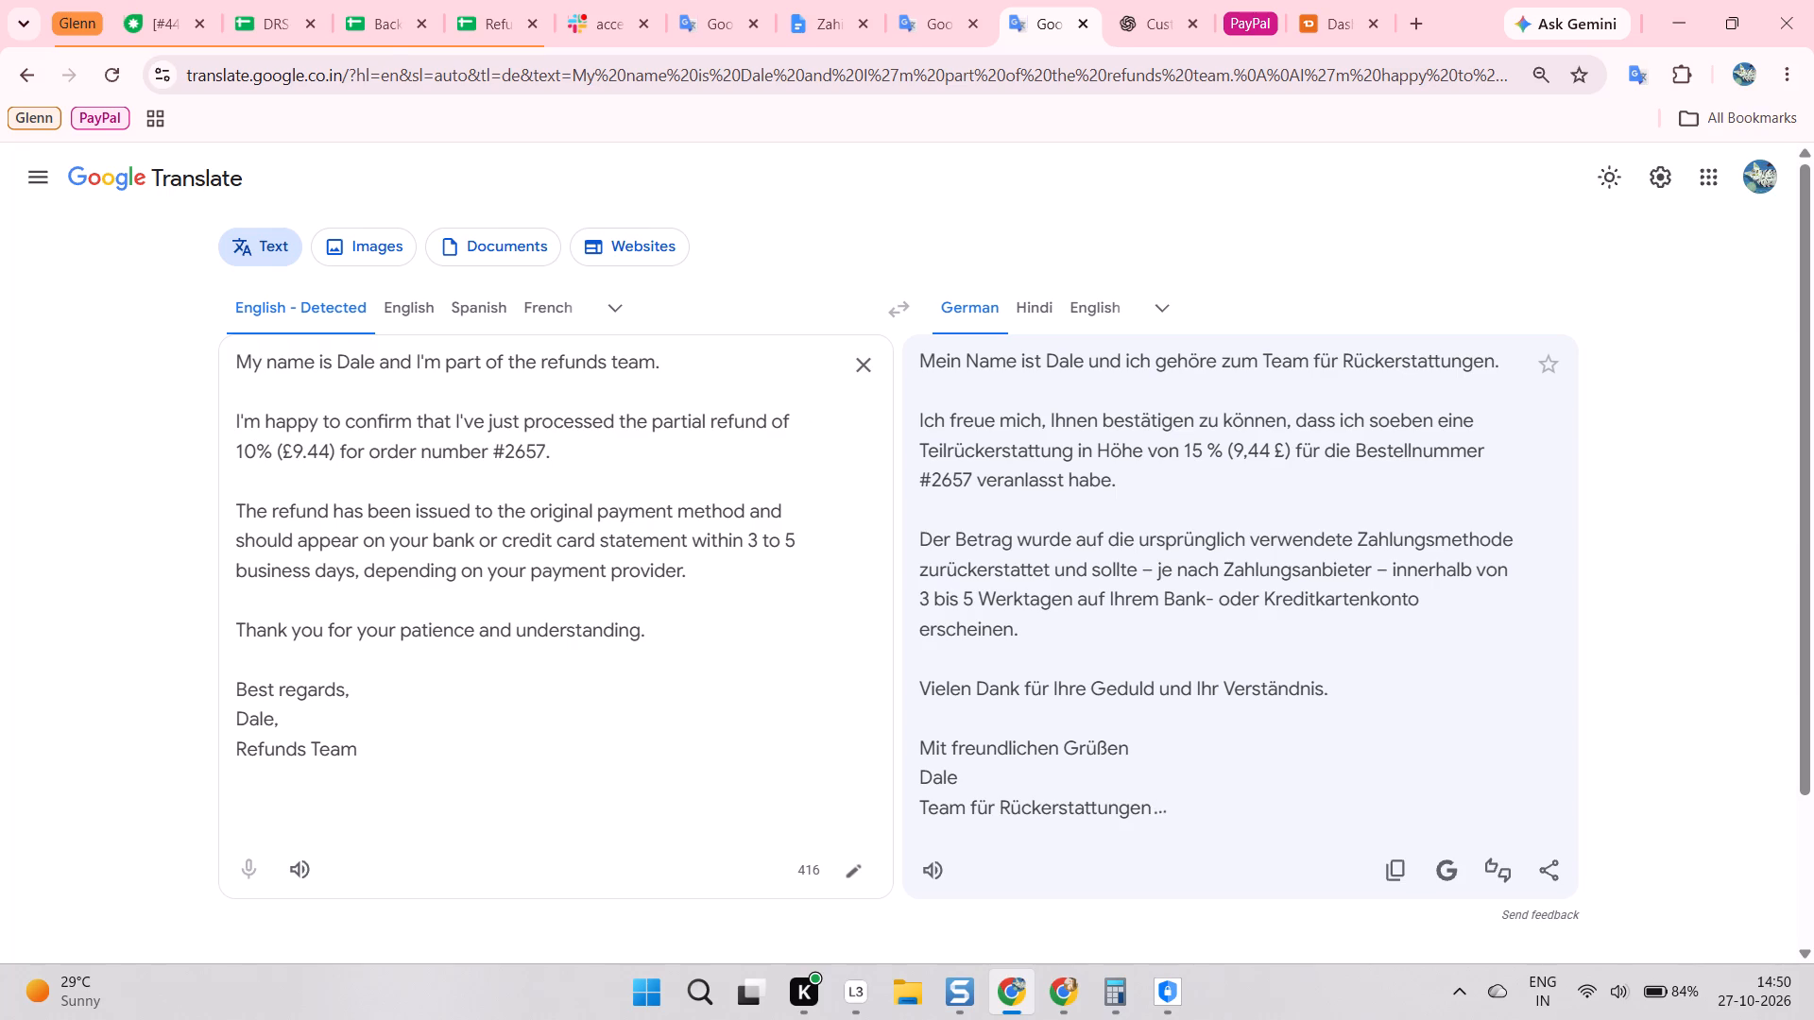
{"action": "scroll", "coordinate": [961, 477], "scroll_direction": "down", "scroll_amount": 3}
{"action": "scroll", "coordinate": [1094, 522], "scroll_direction": "down", "scroll_amount": 2}
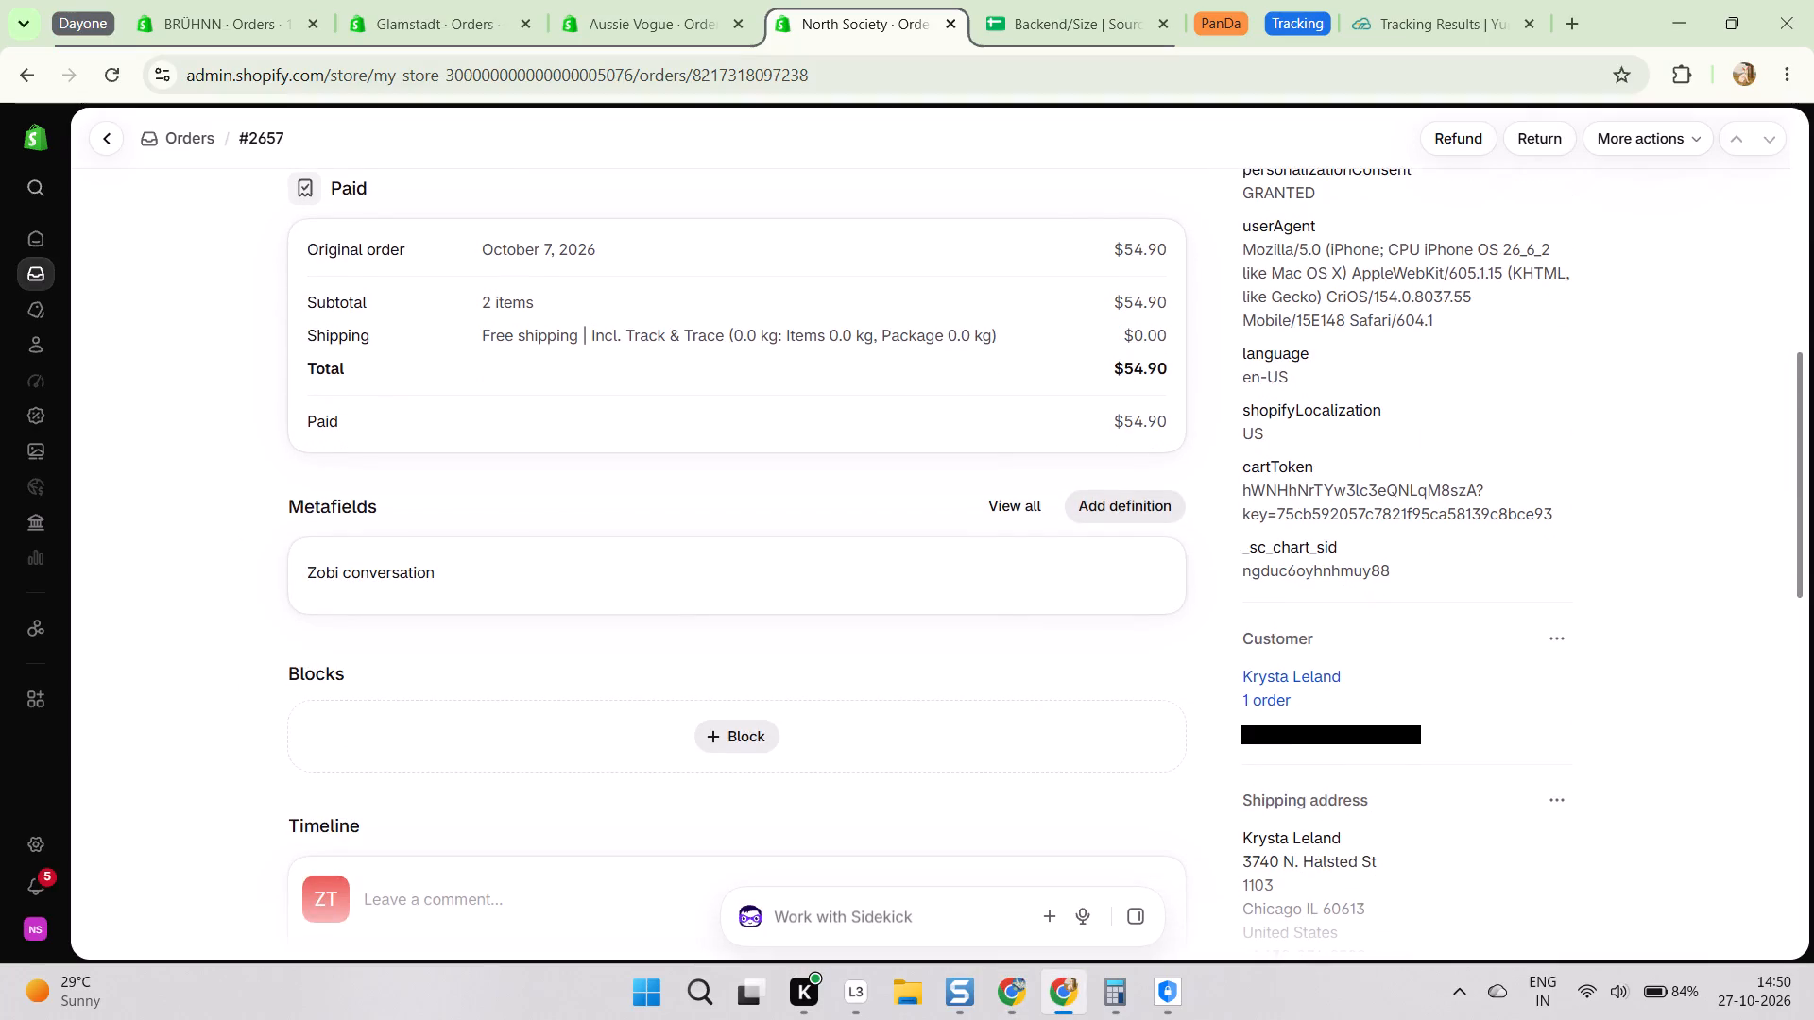
{"action": "double_click", "coordinate": [1115, 416]}
{"action": "key", "text": "ctrl+c"}
{"action": "key", "text": "ctrl+c"}
{"action": "key", "text": "ctrl+c"}
{"action": "key", "text": "ctrl+c"}
{"action": "scroll", "coordinate": [902, 433], "scroll_direction": "down", "scroll_amount": 4}
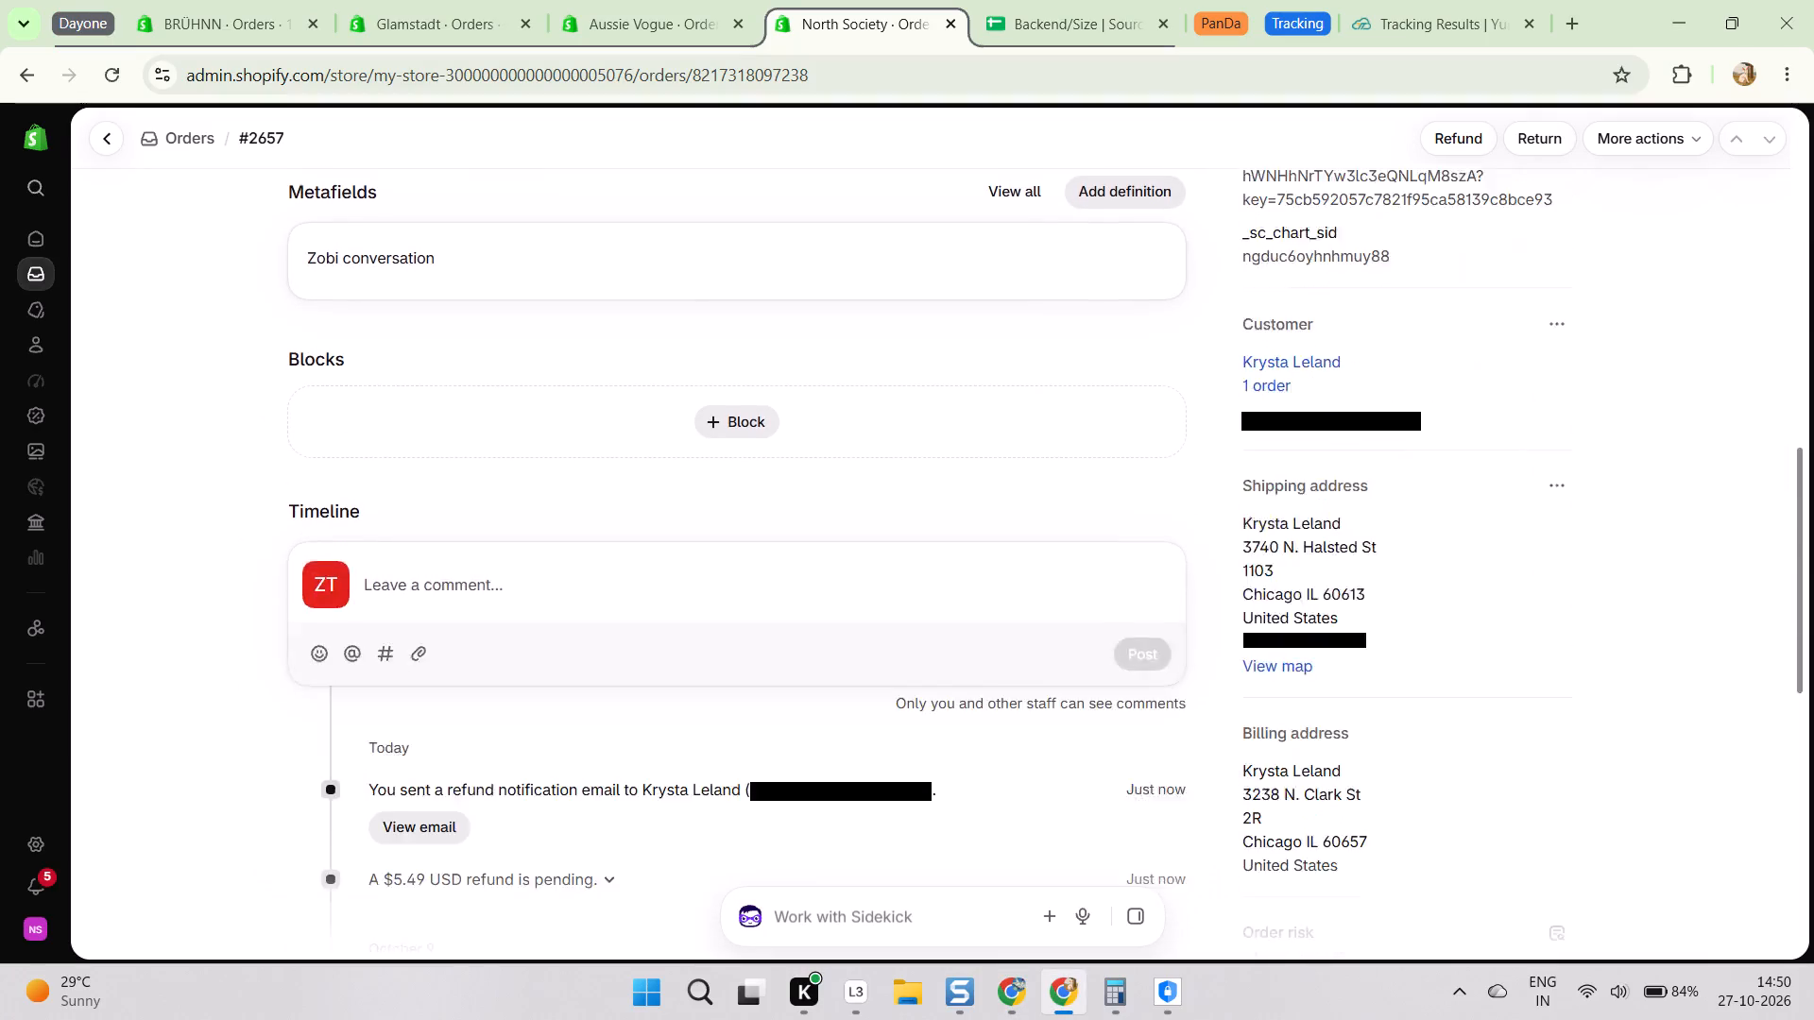
{"action": "key", "text": "alt+Tab"}
{"action": "left_click", "coordinate": [328, 448]}
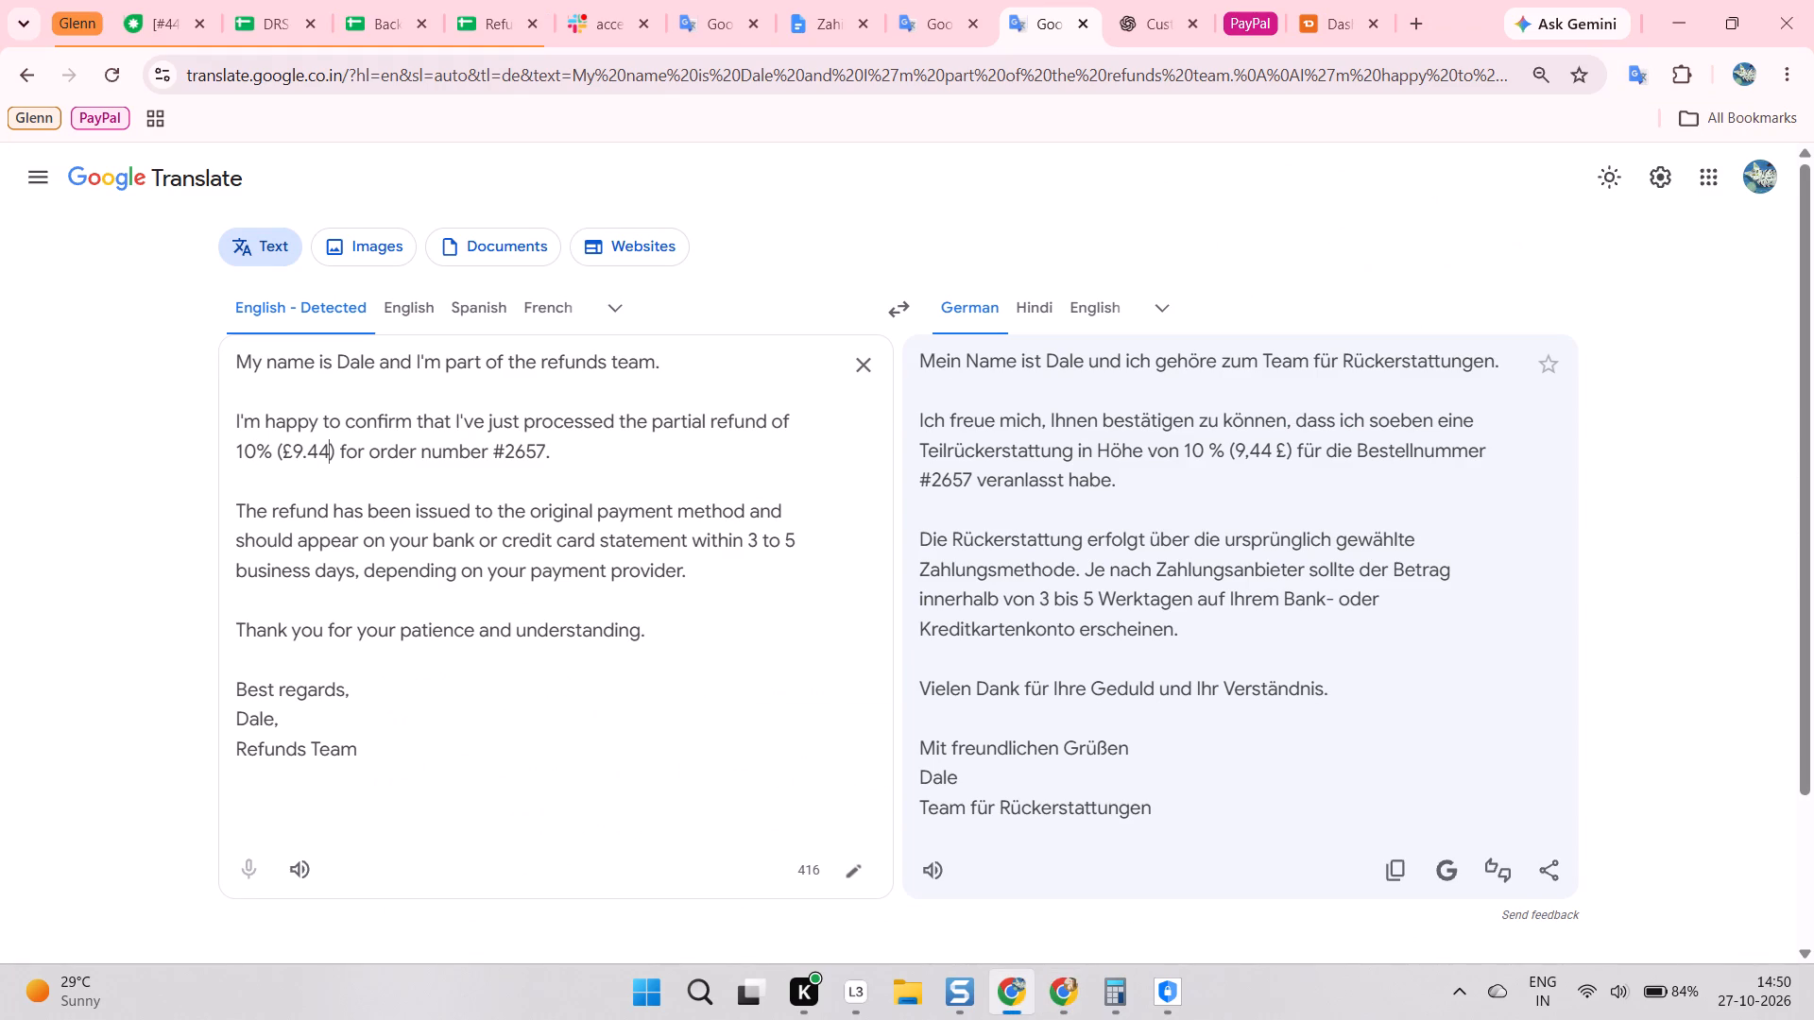
{"action": "key", "text": "BackSpace"}
{"action": "key", "text": "BackSpace"}
{"action": "key", "text": "BackSpace"}
{"action": "key", "text": "BackSpace"}
{"action": "key", "text": "BackSpace"}
{"action": "key", "text": "ctrl+v"}
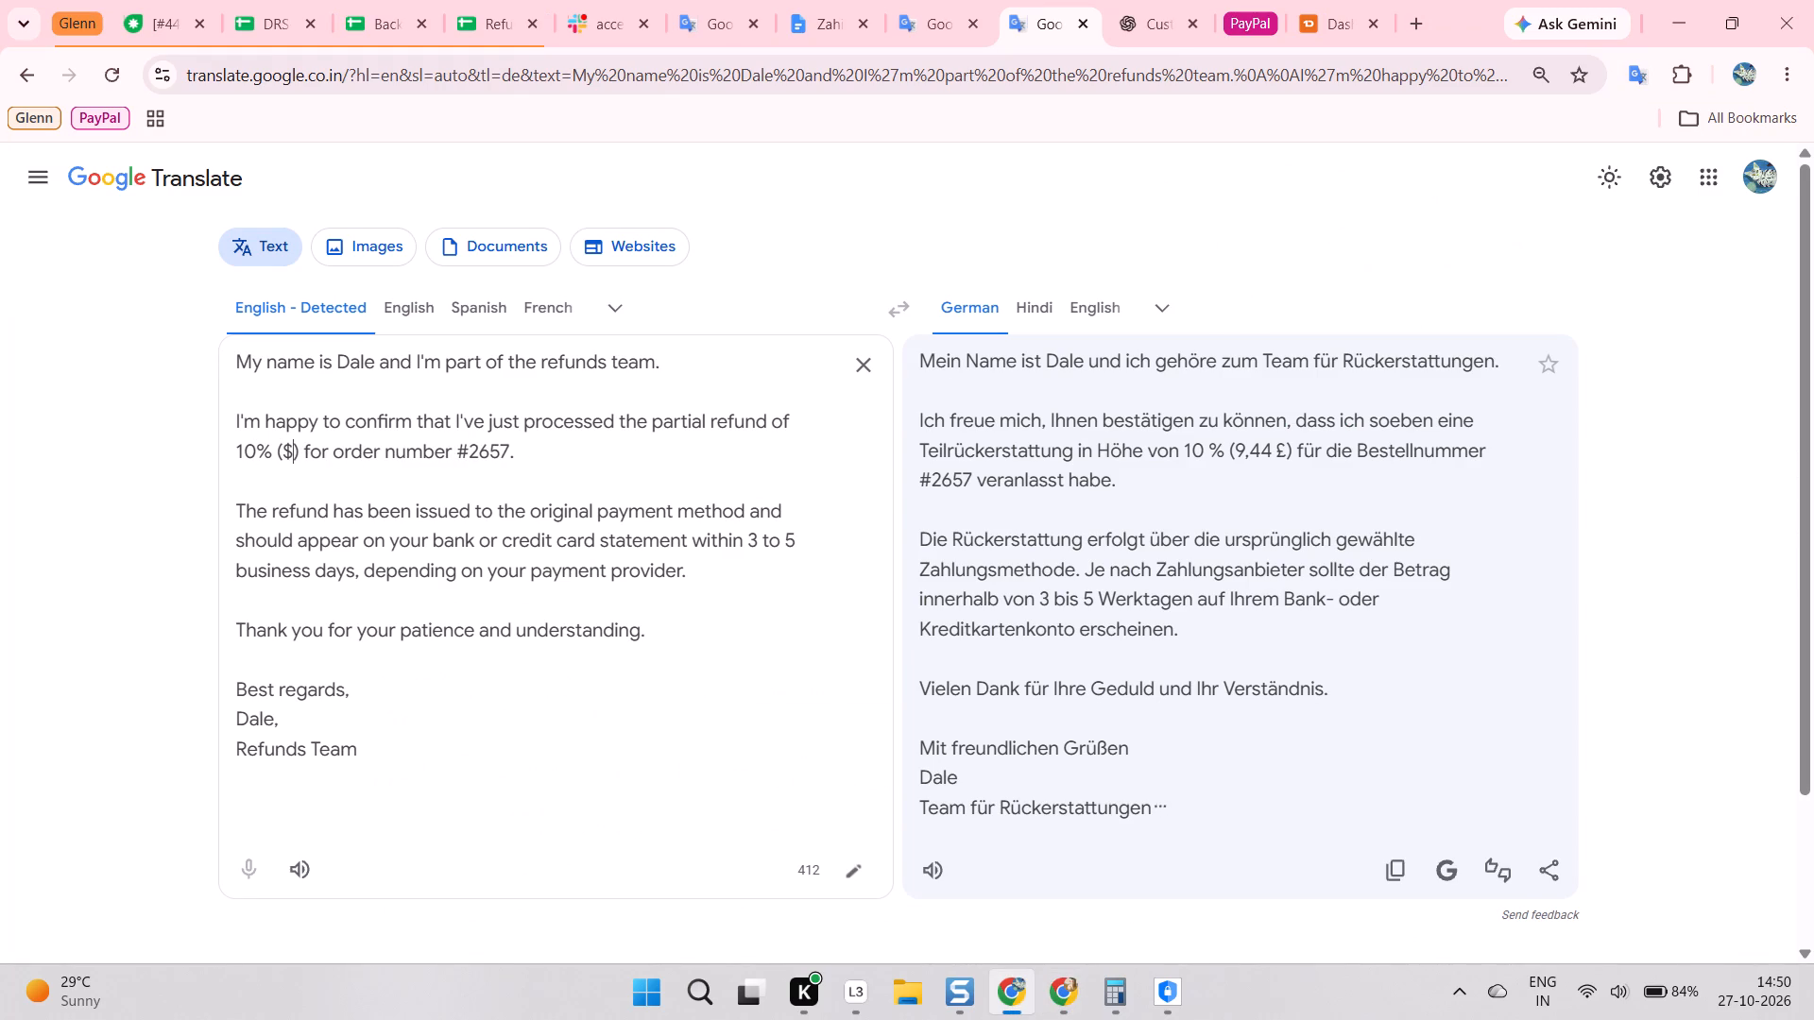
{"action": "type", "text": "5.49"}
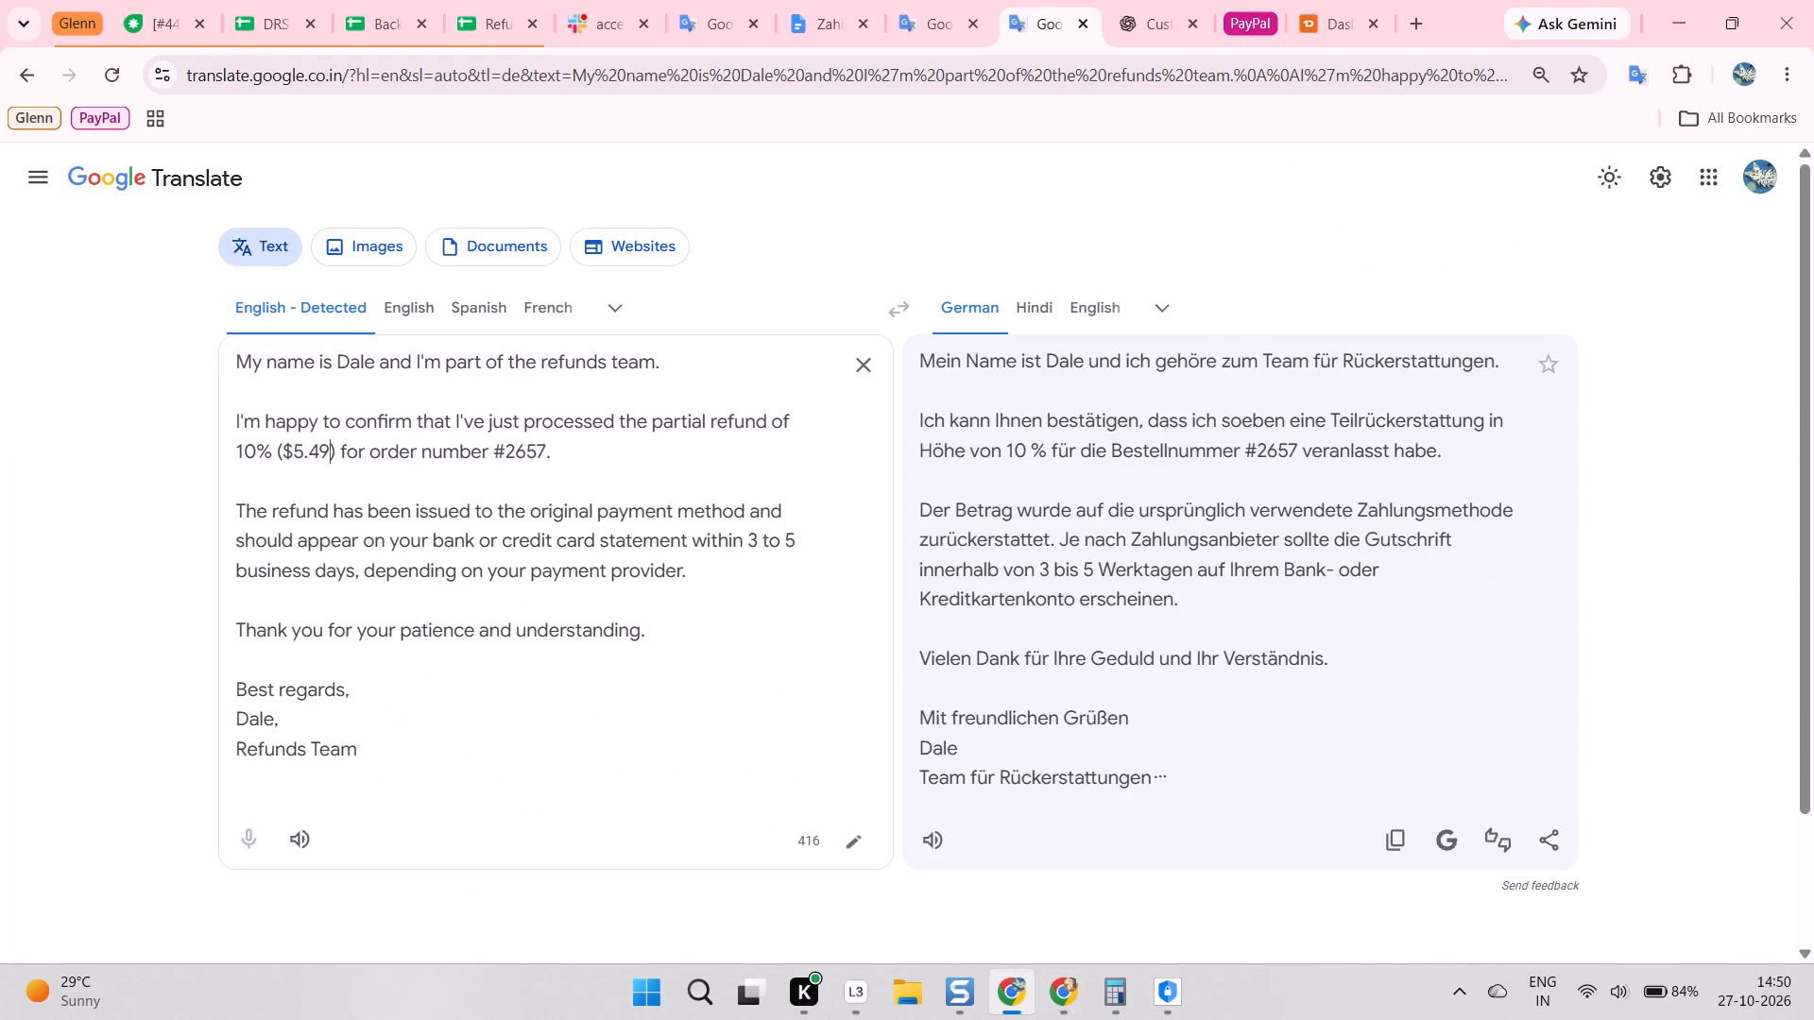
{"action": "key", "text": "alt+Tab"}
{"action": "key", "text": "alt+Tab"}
{"action": "scroll", "coordinate": [726, 600], "scroll_direction": "down", "scroll_amount": 3}
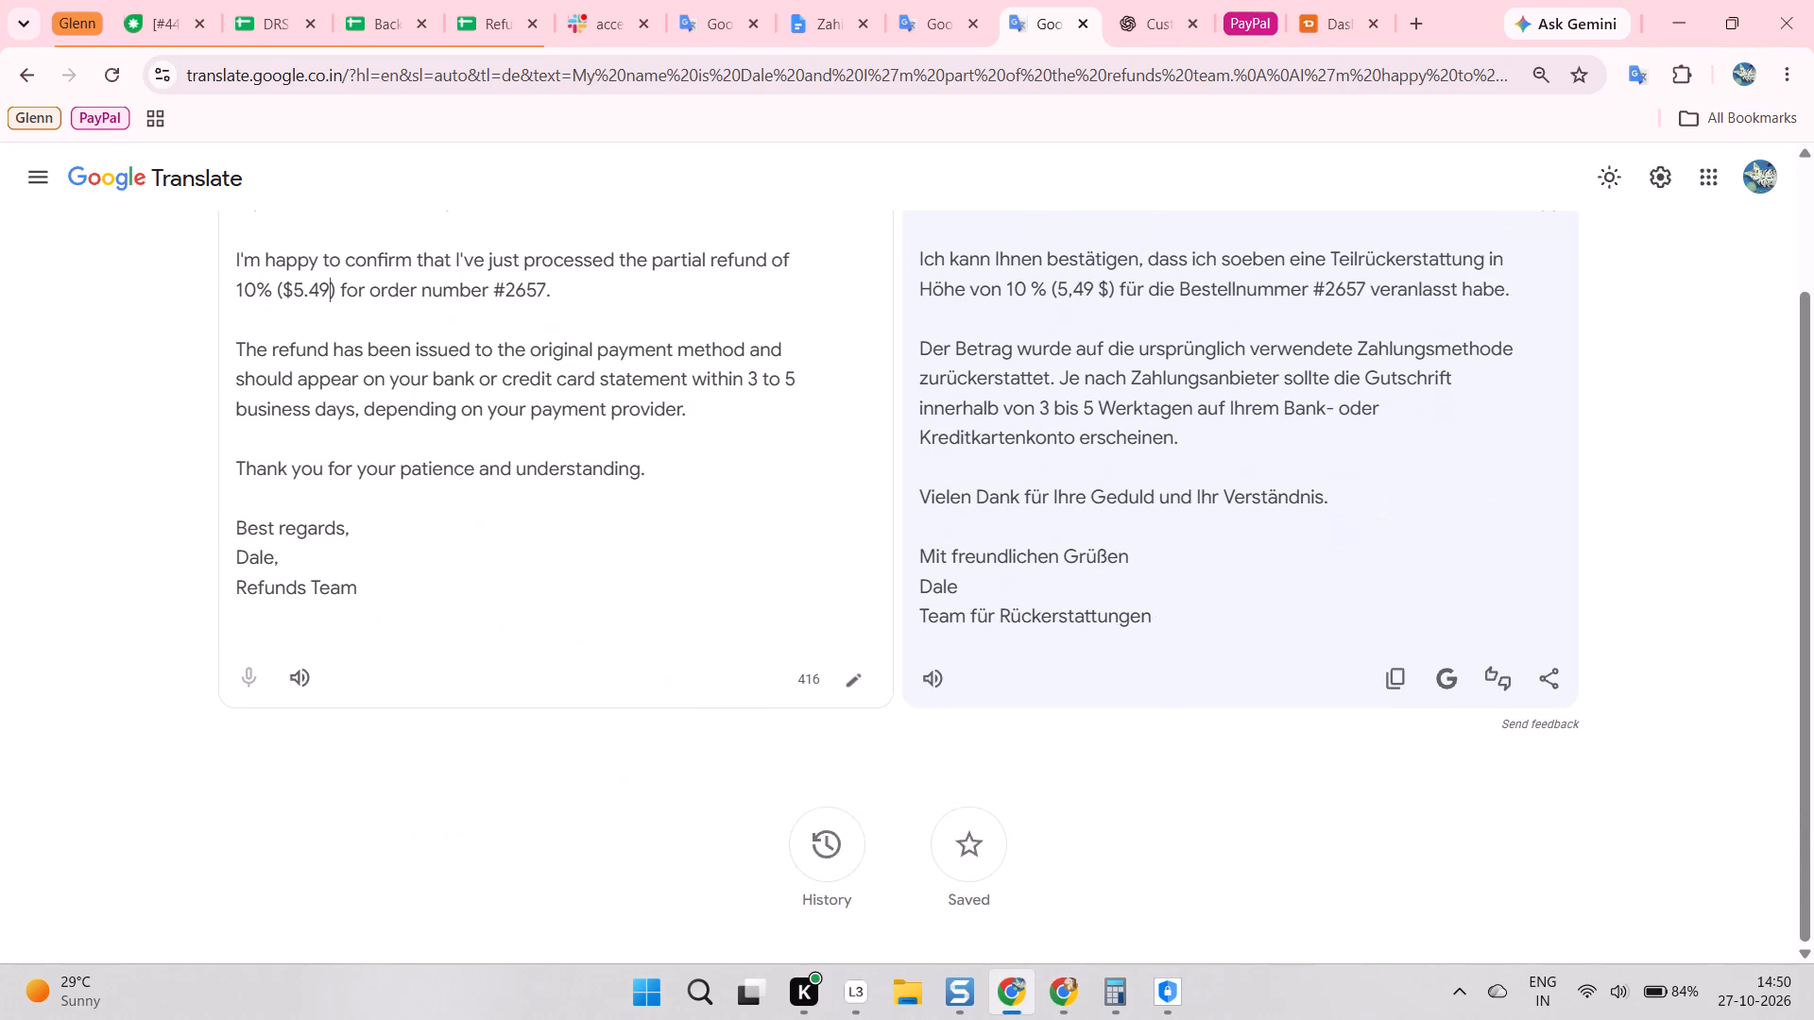
{"action": "scroll", "coordinate": [768, 567], "scroll_direction": "up", "scroll_amount": 2}
{"action": "key", "text": "alt+Tab"}
{"action": "scroll", "coordinate": [1262, 512], "scroll_direction": "down", "scroll_amount": 2}
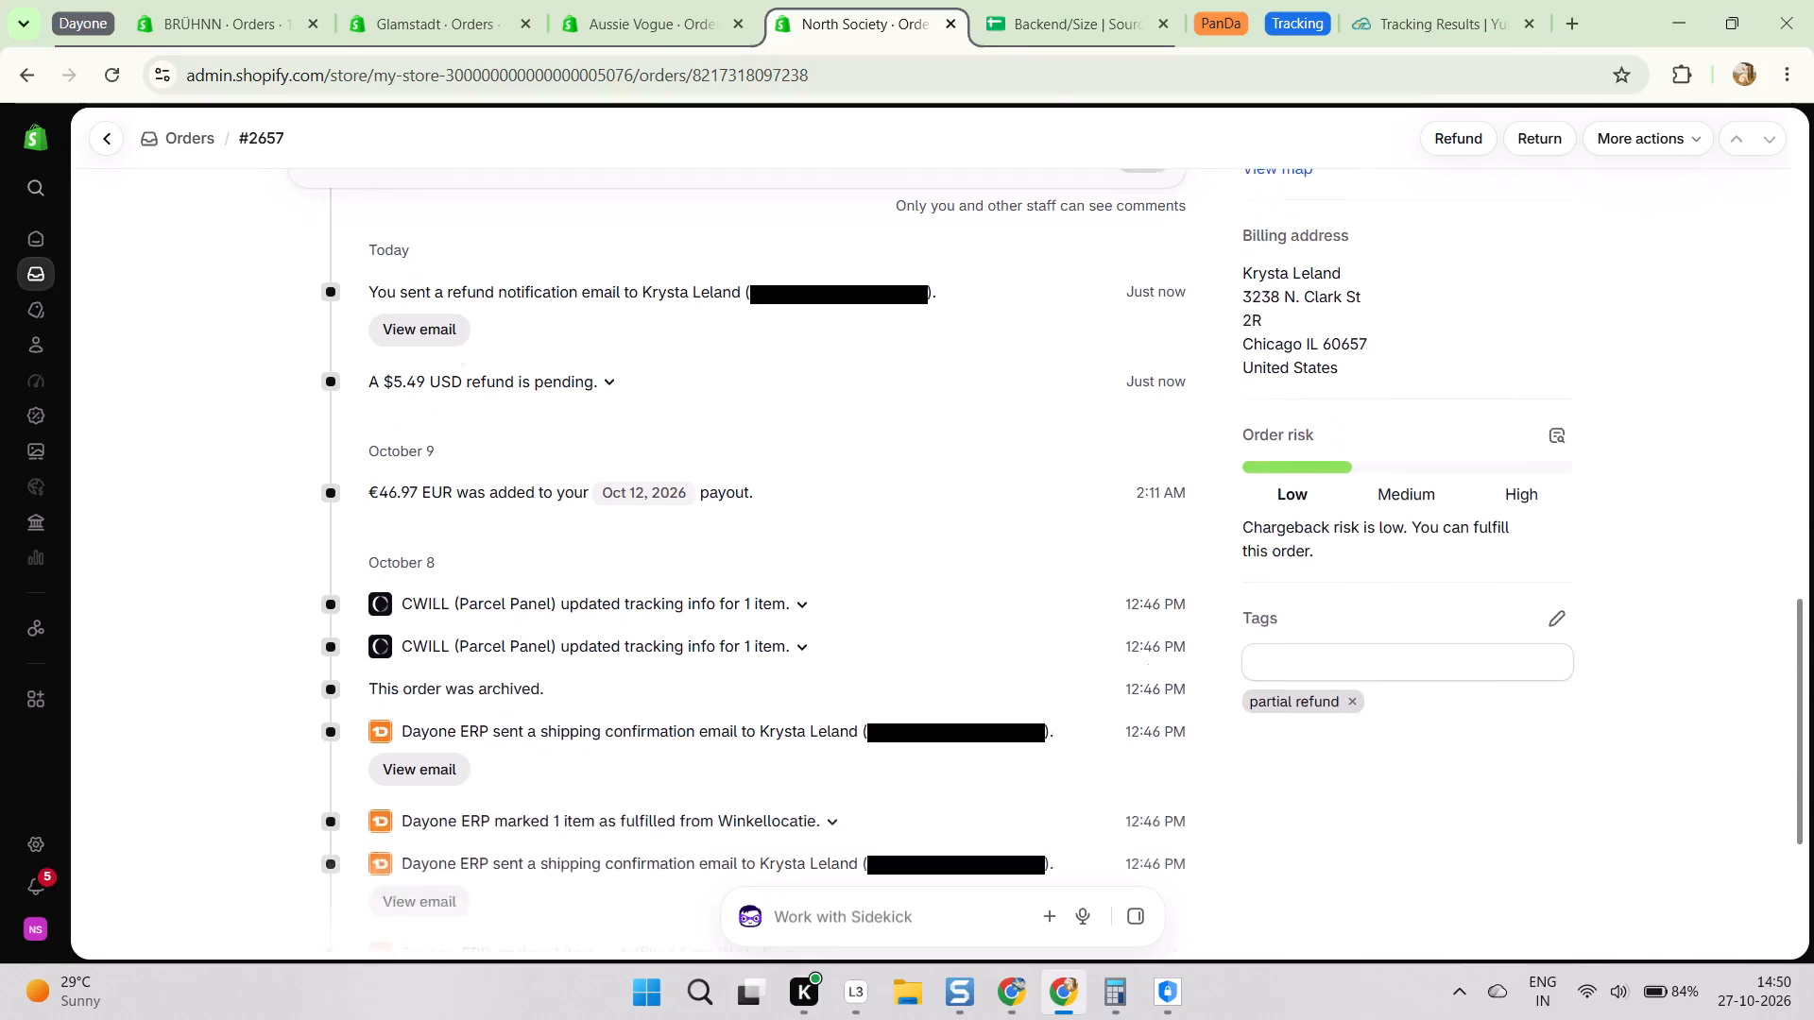
{"action": "scroll", "coordinate": [1333, 516], "scroll_direction": "down", "scroll_amount": 3}
{"action": "scroll", "coordinate": [1308, 504], "scroll_direction": "up", "scroll_amount": 3}
{"action": "key", "text": "alt+Tab"}
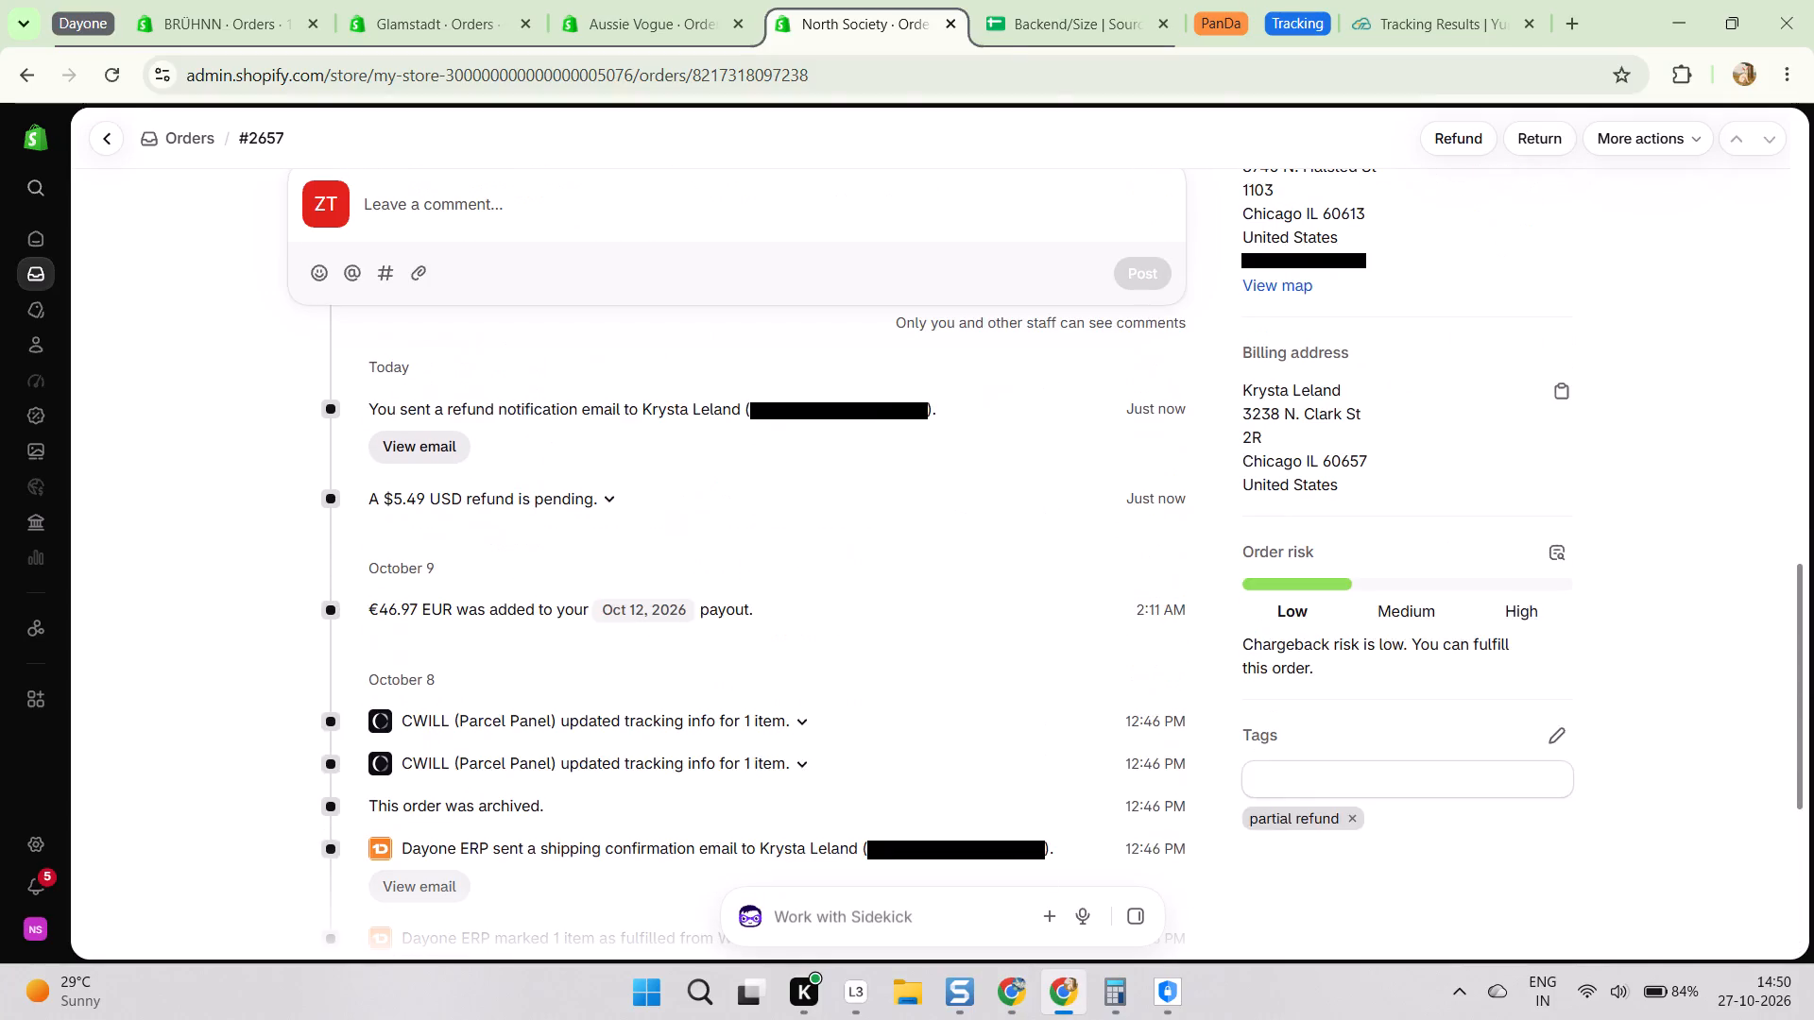
{"action": "left_click", "coordinate": [529, 598]}
{"action": "key", "text": "ctrl+a"}
{"action": "key", "text": "ctrl+c"}
{"action": "key", "text": "ctrl+c"}
{"action": "key", "text": "ctrl+c"}
{"action": "left_click", "coordinate": [145, 0]}
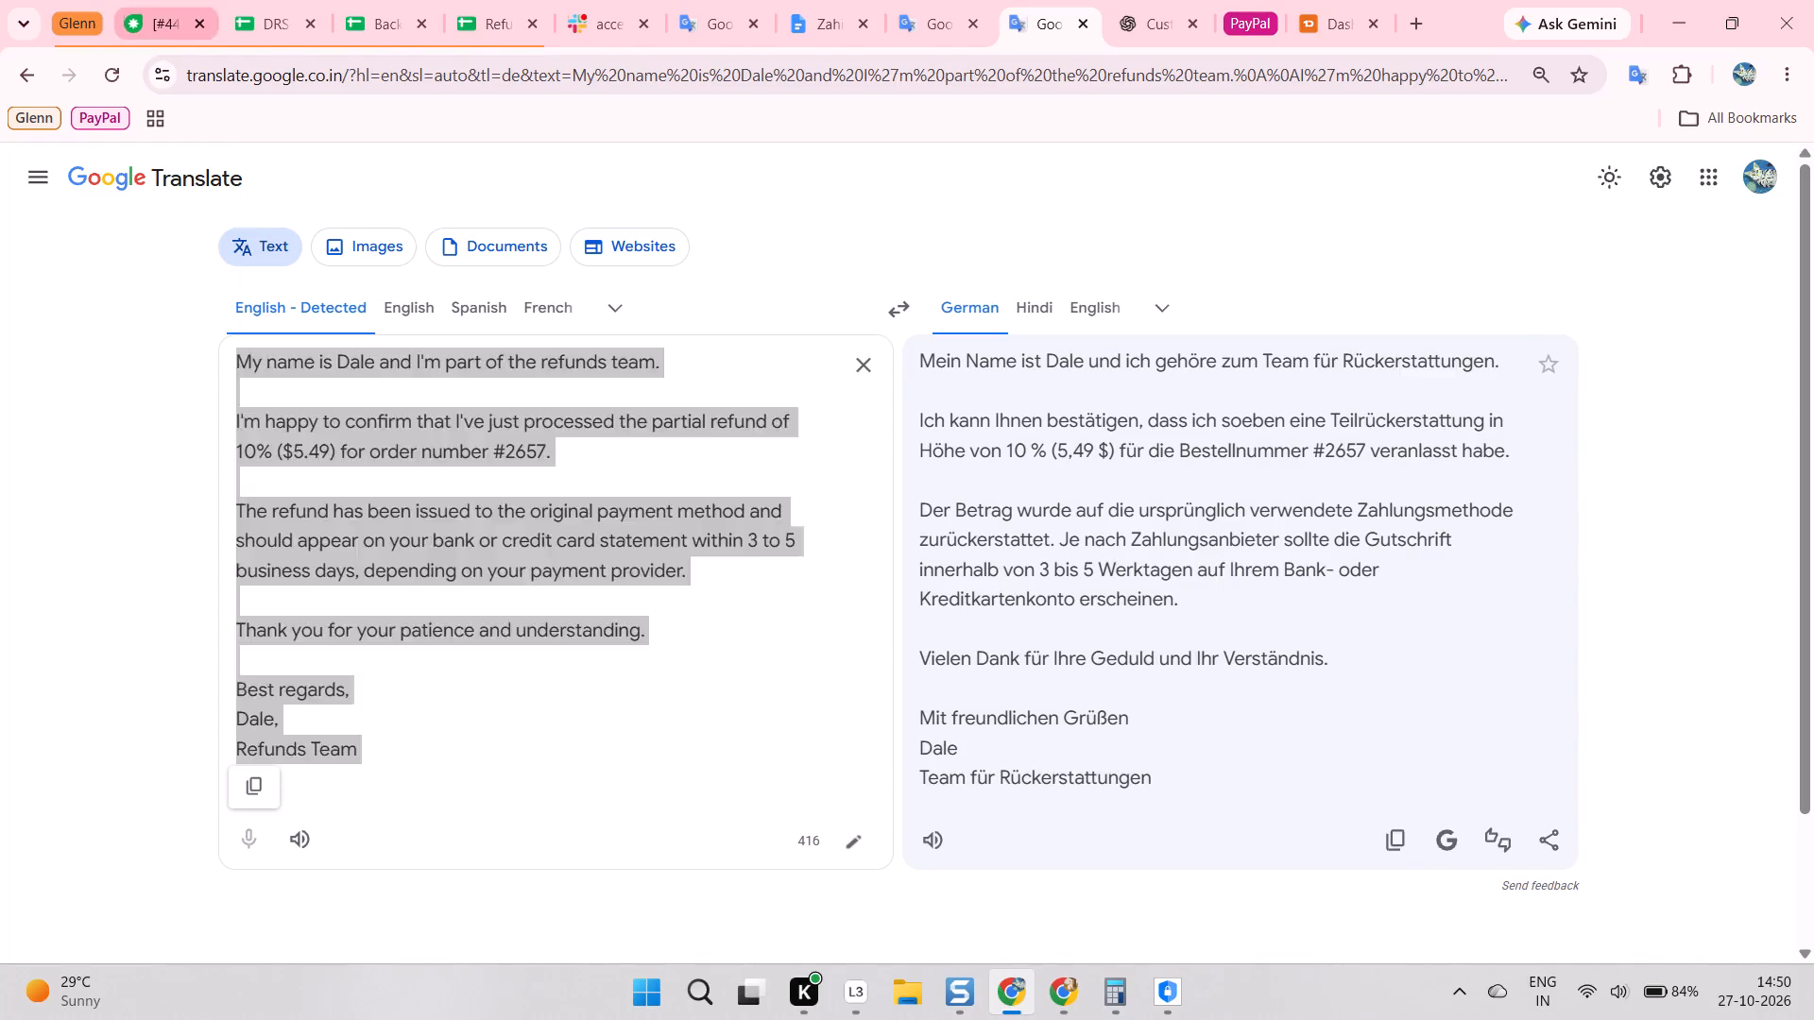
Start a reply in ticket 440747 and replace its default greeting with the canned response "aun".
{"action": "left_click", "coordinate": [662, 588]}
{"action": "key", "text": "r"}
{"action": "scroll", "coordinate": [397, 528], "scroll_direction": "down", "scroll_amount": 10}
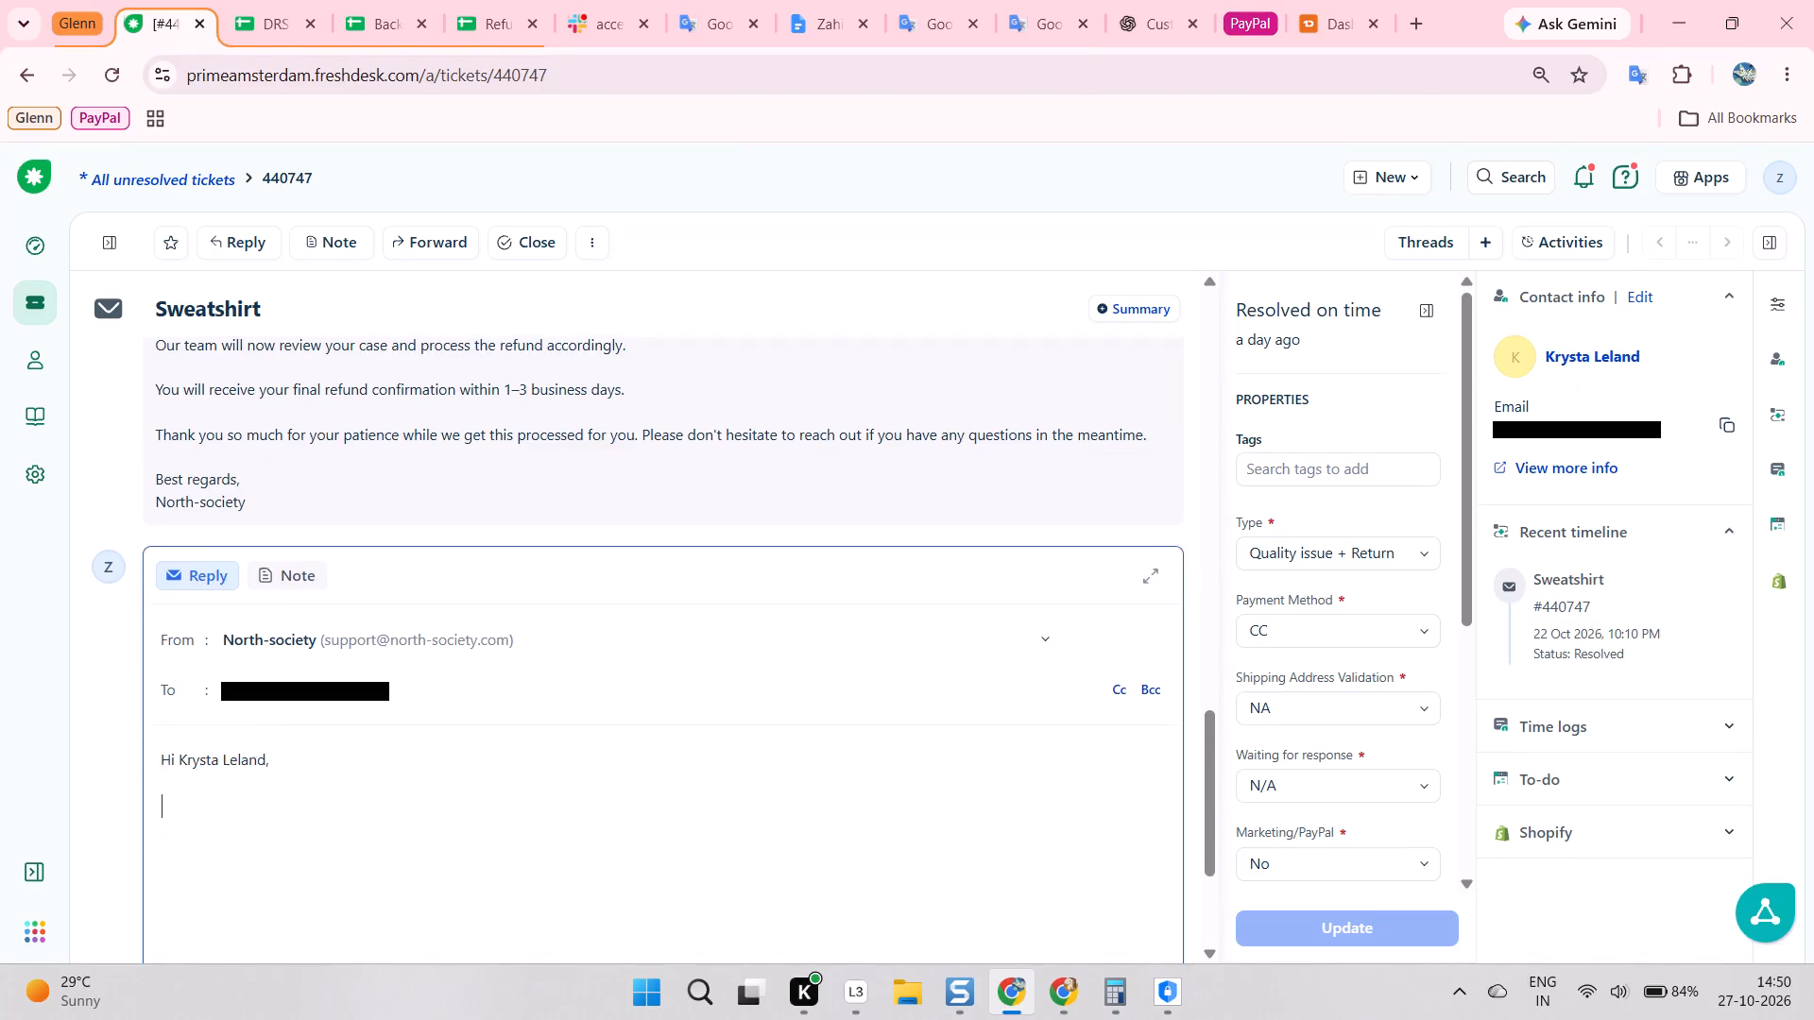
{"action": "scroll", "coordinate": [196, 702], "scroll_direction": "down", "scroll_amount": 6}
{"action": "left_click", "coordinate": [198, 810]}
{"action": "left_click_drag", "start_coordinate": [206, 792], "coordinate": [214, 782], "text": "ctrl"}
{"action": "key", "text": "ctrl+a"}
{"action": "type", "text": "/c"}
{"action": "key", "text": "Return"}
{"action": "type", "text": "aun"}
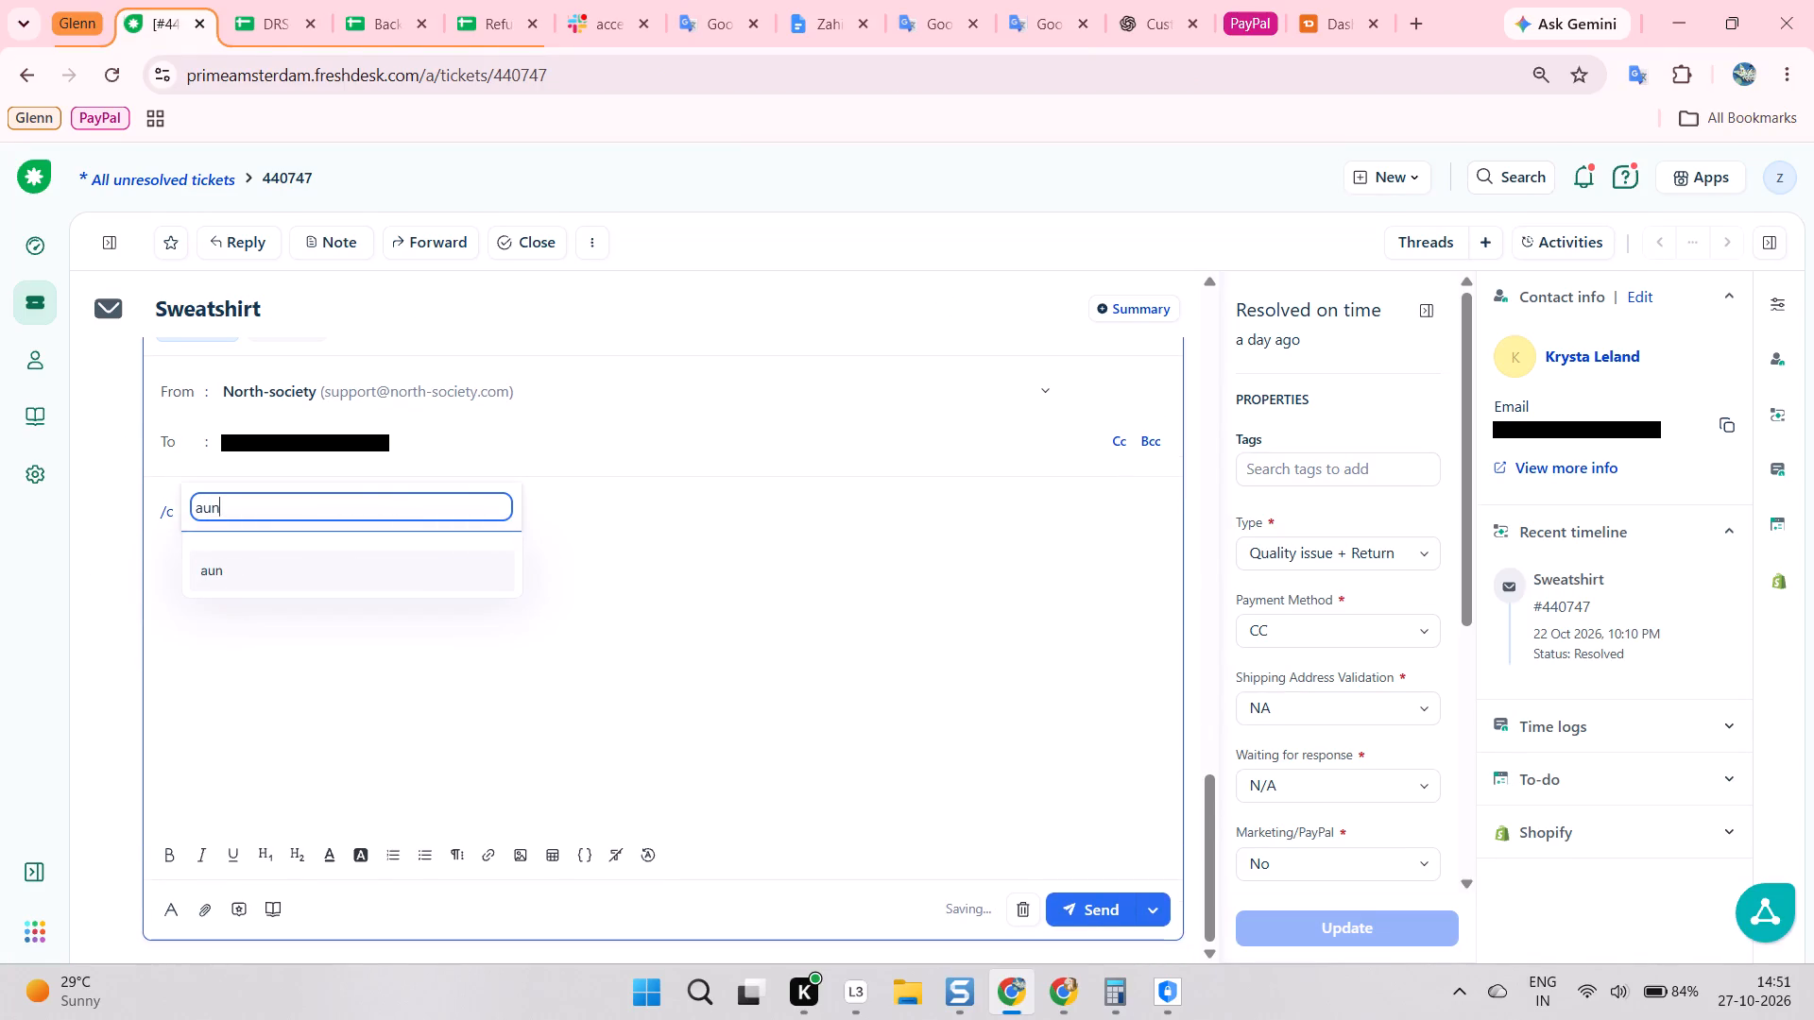
{"action": "left_click", "coordinate": [279, 569]}
Replace the canned text below the greeting with the copied refund message, leaving one blank line after the greeting.
{"action": "left_click_drag", "start_coordinate": [182, 569], "coordinate": [382, 665]}
{"action": "key", "text": "ctrl+v"}
{"action": "scroll", "coordinate": [269, 618], "scroll_direction": "down", "scroll_amount": 4}
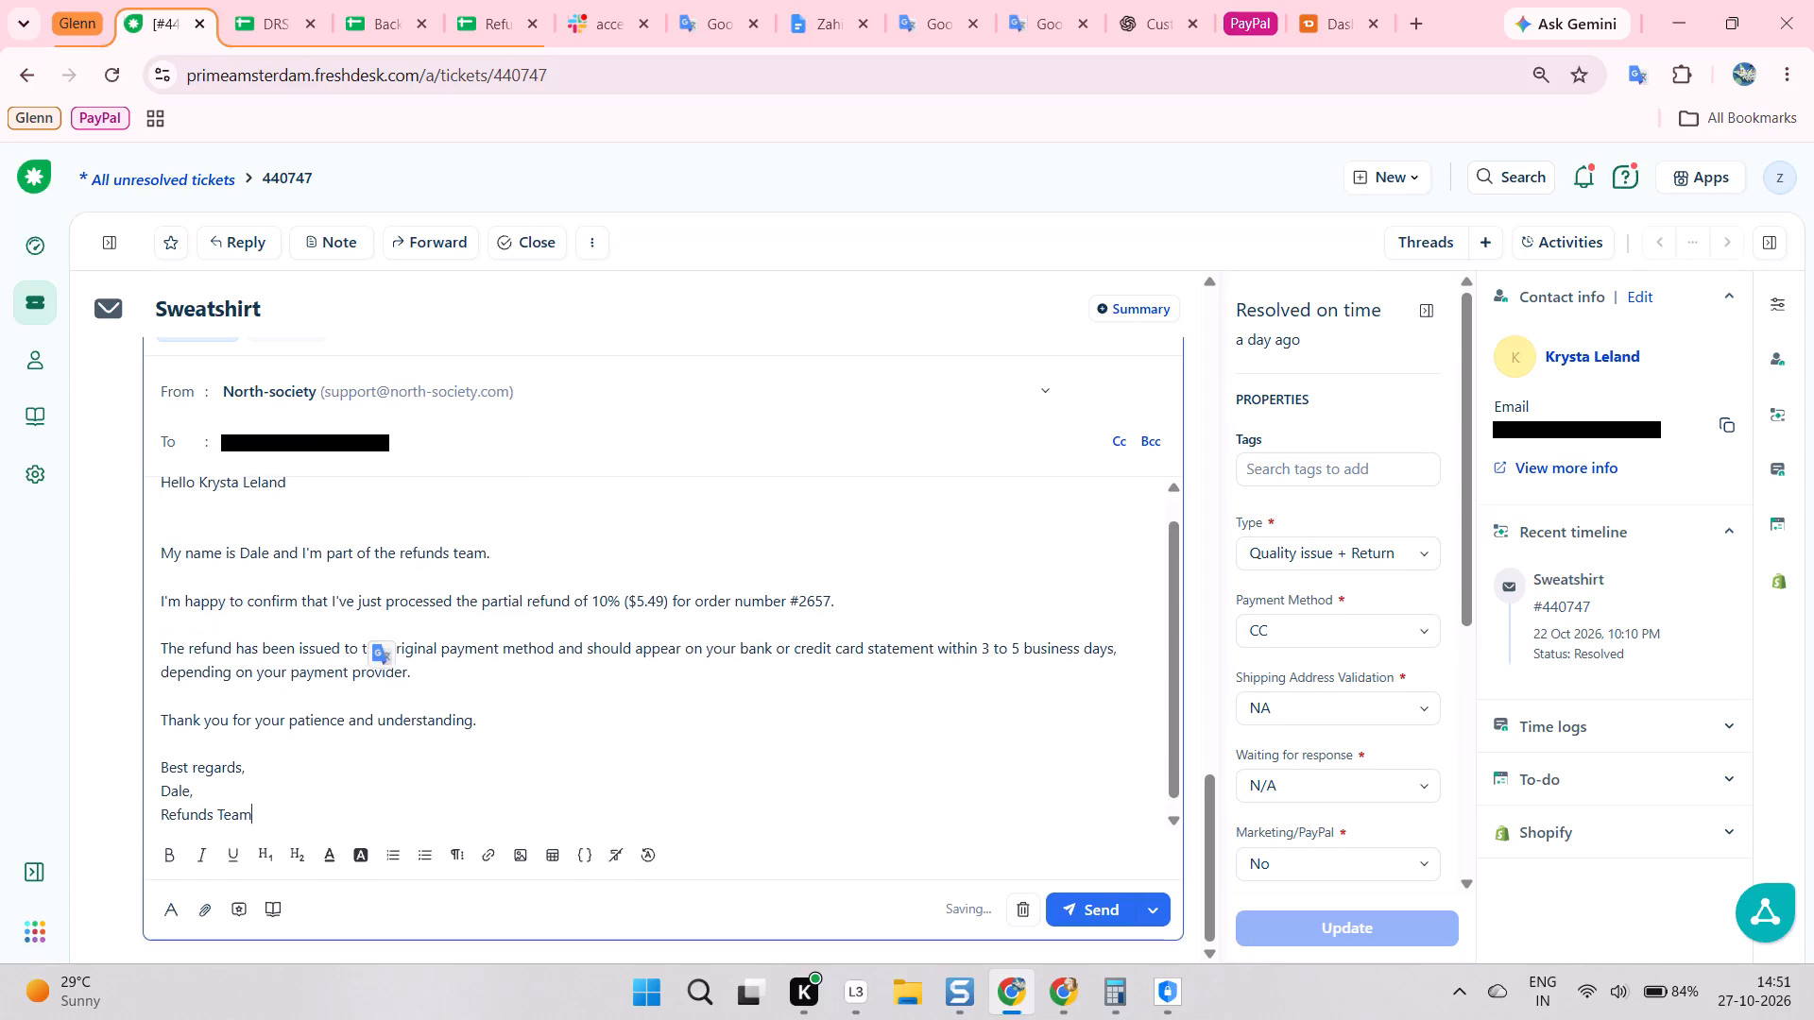
{"action": "scroll", "coordinate": [250, 665], "scroll_direction": "up", "scroll_amount": 2}
{"action": "left_click", "coordinate": [242, 552]}
{"action": "key", "text": "BackSpace"}
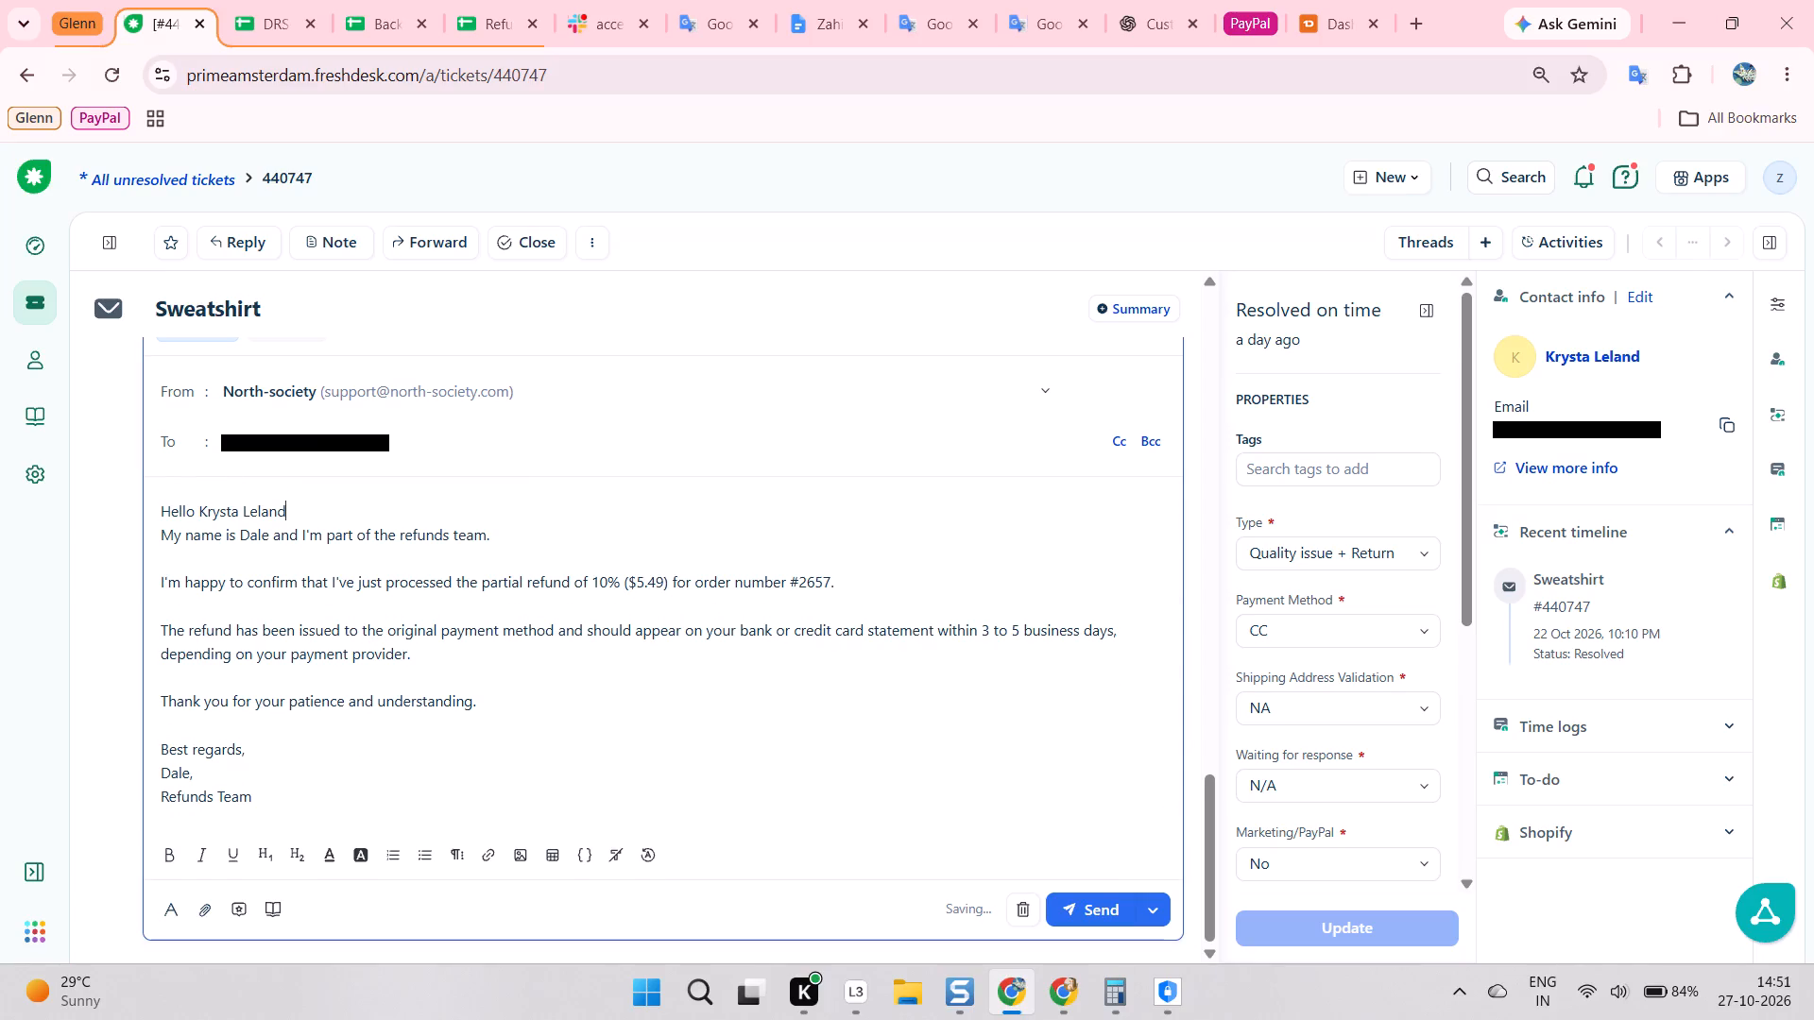
{"action": "key", "text": "Return"}
Check the rest of the refund confirmation reply and send it to the customer.
{"action": "scroll", "coordinate": [282, 540], "scroll_direction": "down", "scroll_amount": 9}
{"action": "scroll", "coordinate": [351, 692], "scroll_direction": "down", "scroll_amount": 4}
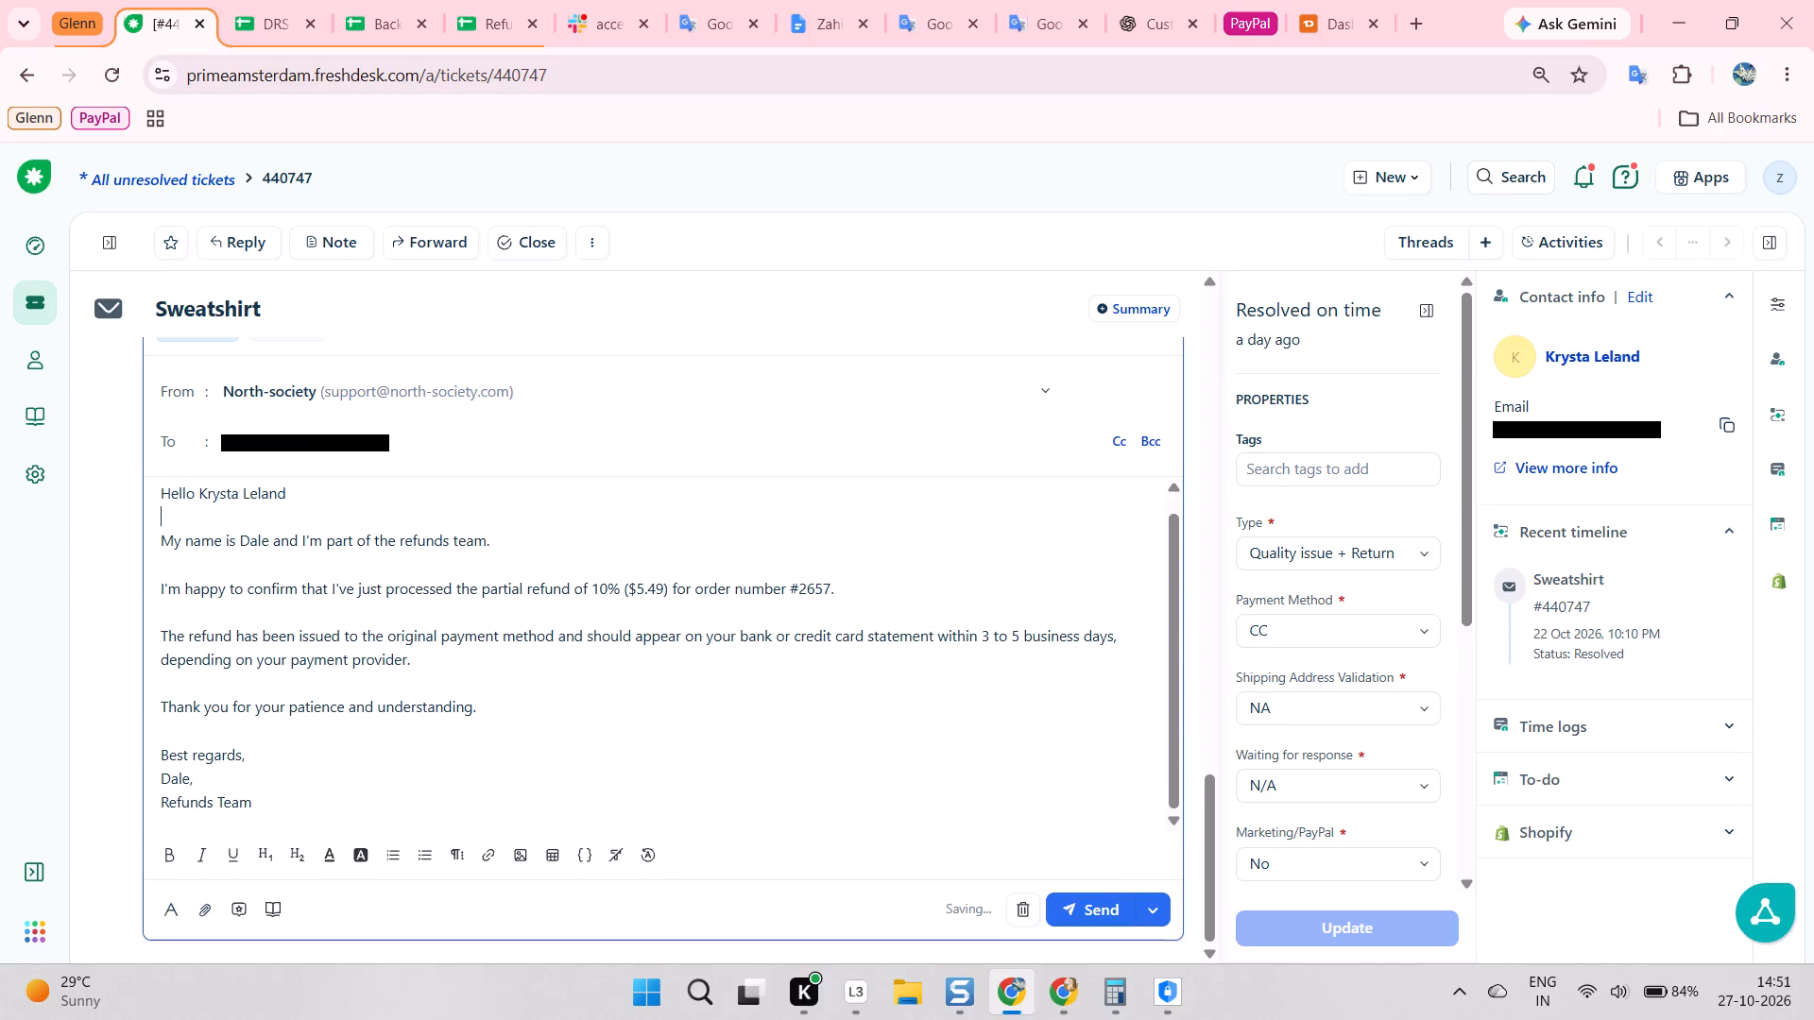
{"action": "scroll", "coordinate": [644, 714], "scroll_direction": "down", "scroll_amount": 6}
{"action": "left_click", "coordinate": [1083, 910]}
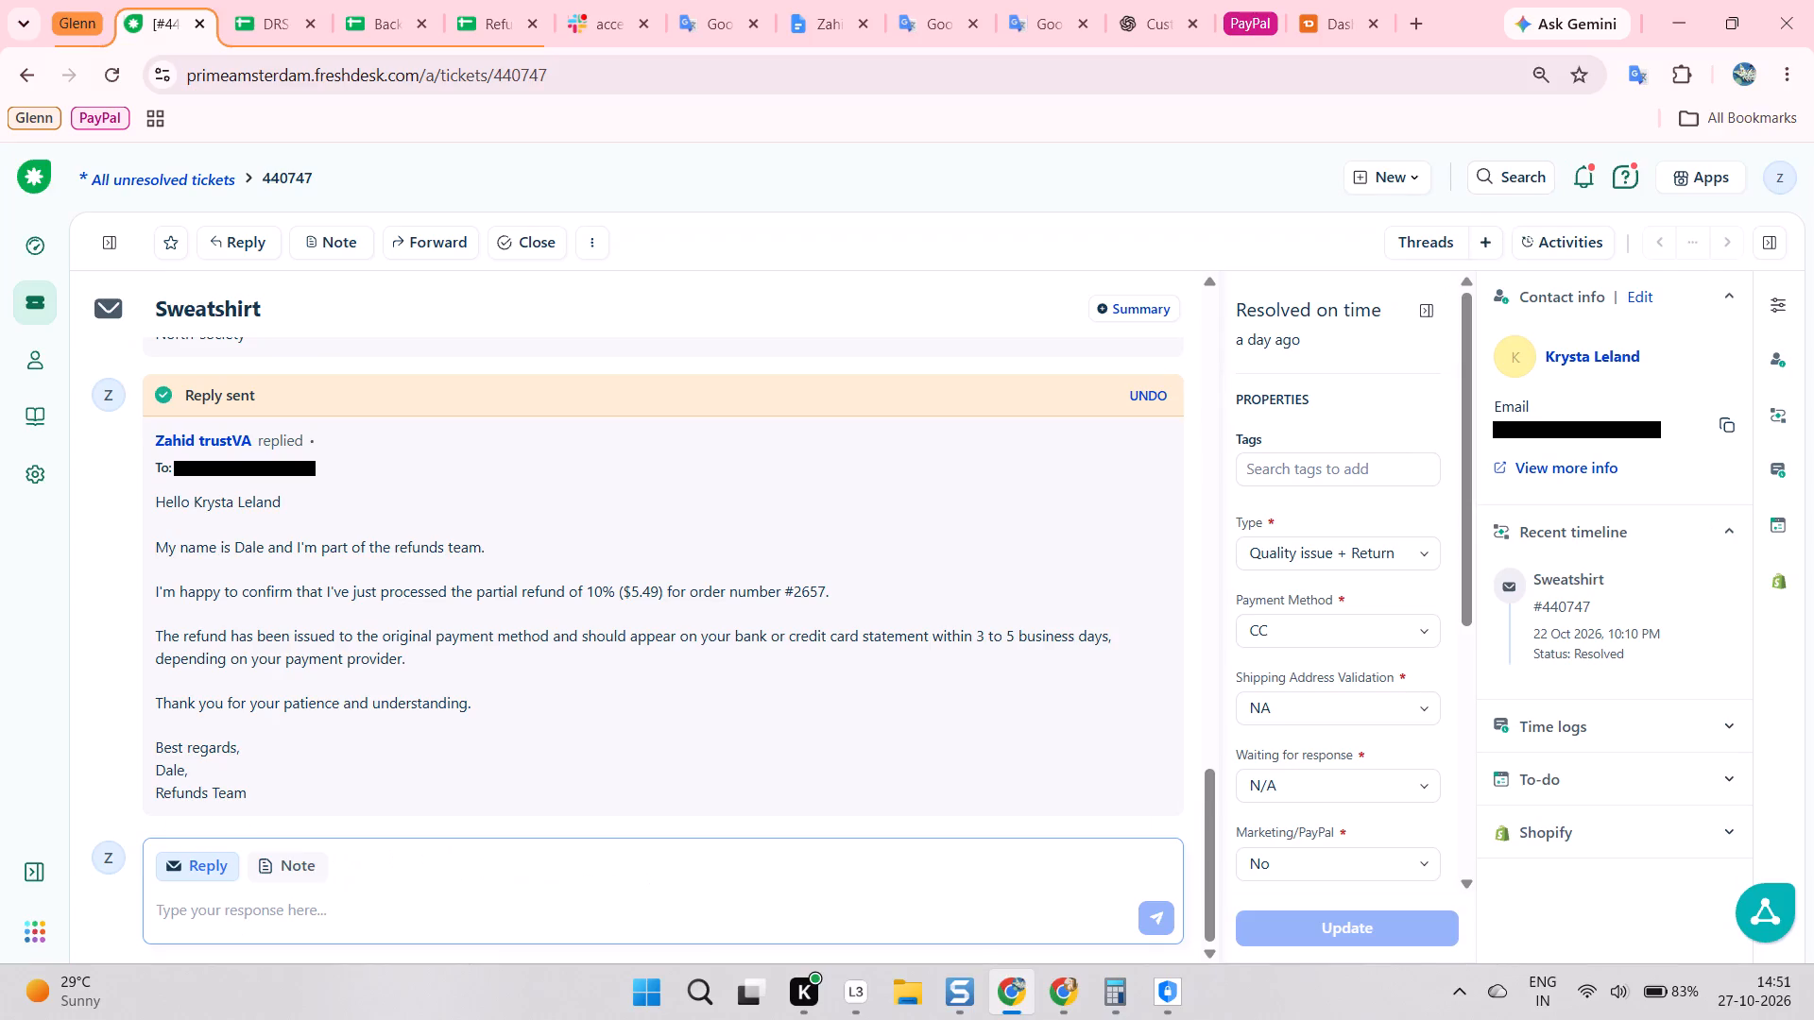
Check the ticket's properties, copy ticket number 440747 and record it in cell AN62 of the Oct 27 sheet in DRS- October 2026.
{"action": "scroll", "coordinate": [984, 954], "scroll_direction": "down", "scroll_amount": 5}
{"action": "scroll", "coordinate": [977, 755], "scroll_direction": "down", "scroll_amount": 6}
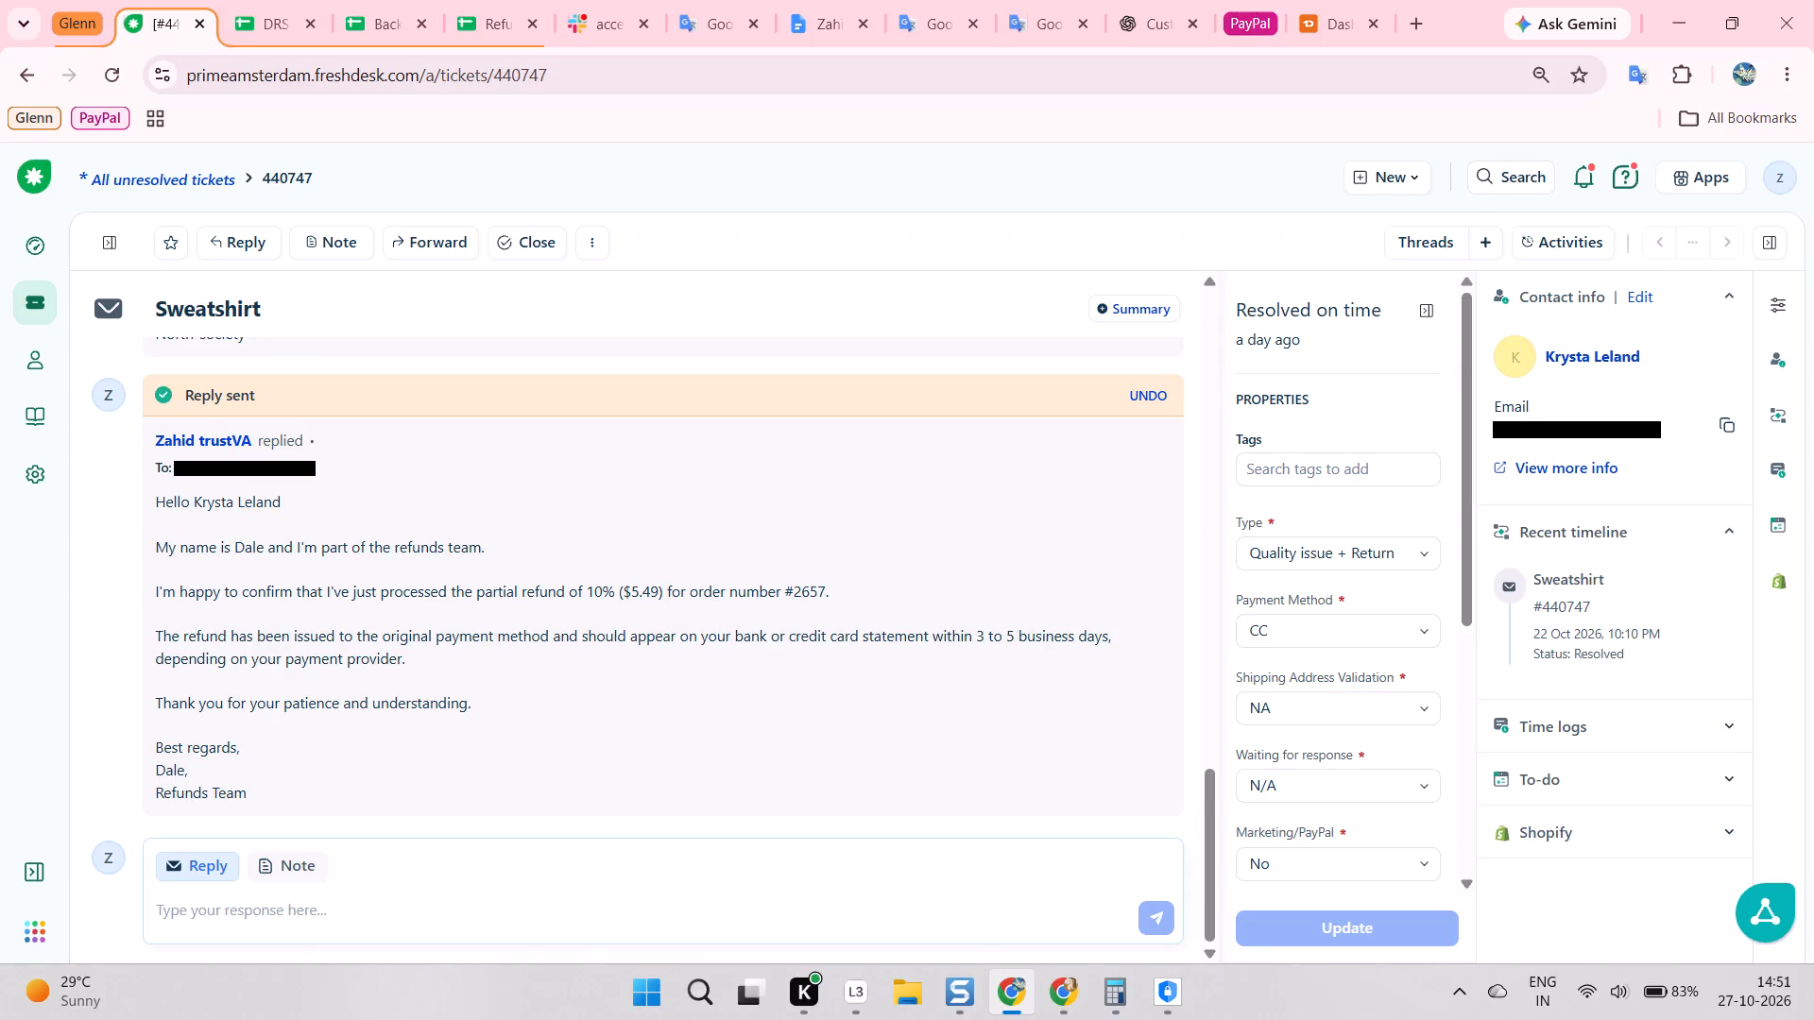
{"action": "scroll", "coordinate": [1466, 510], "scroll_direction": "down", "scroll_amount": 4}
{"action": "scroll", "coordinate": [1256, 502], "scroll_direction": "down", "scroll_amount": 8}
{"action": "scroll", "coordinate": [879, 530], "scroll_direction": "down", "scroll_amount": 3}
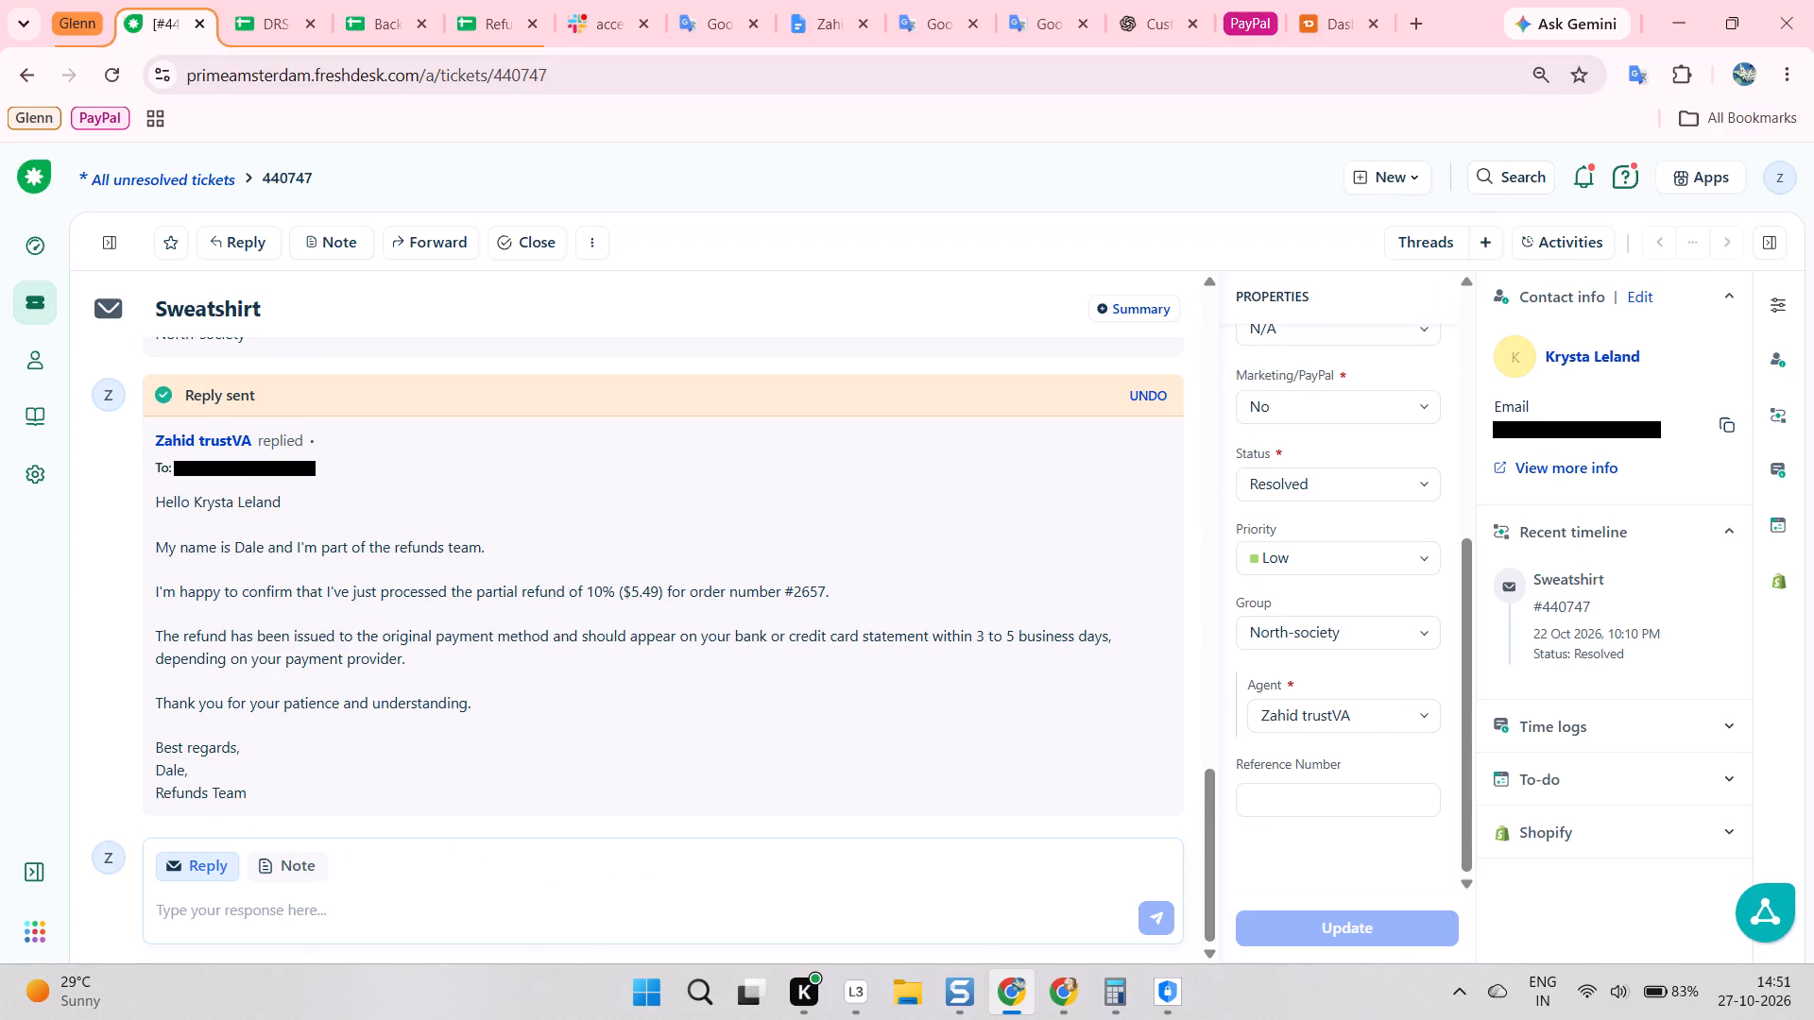
{"action": "scroll", "coordinate": [815, 533], "scroll_direction": "down", "scroll_amount": 5}
{"action": "double_click", "coordinate": [282, 178]}
{"action": "key", "text": "ctrl+c"}
{"action": "key", "text": "ctrl+c"}
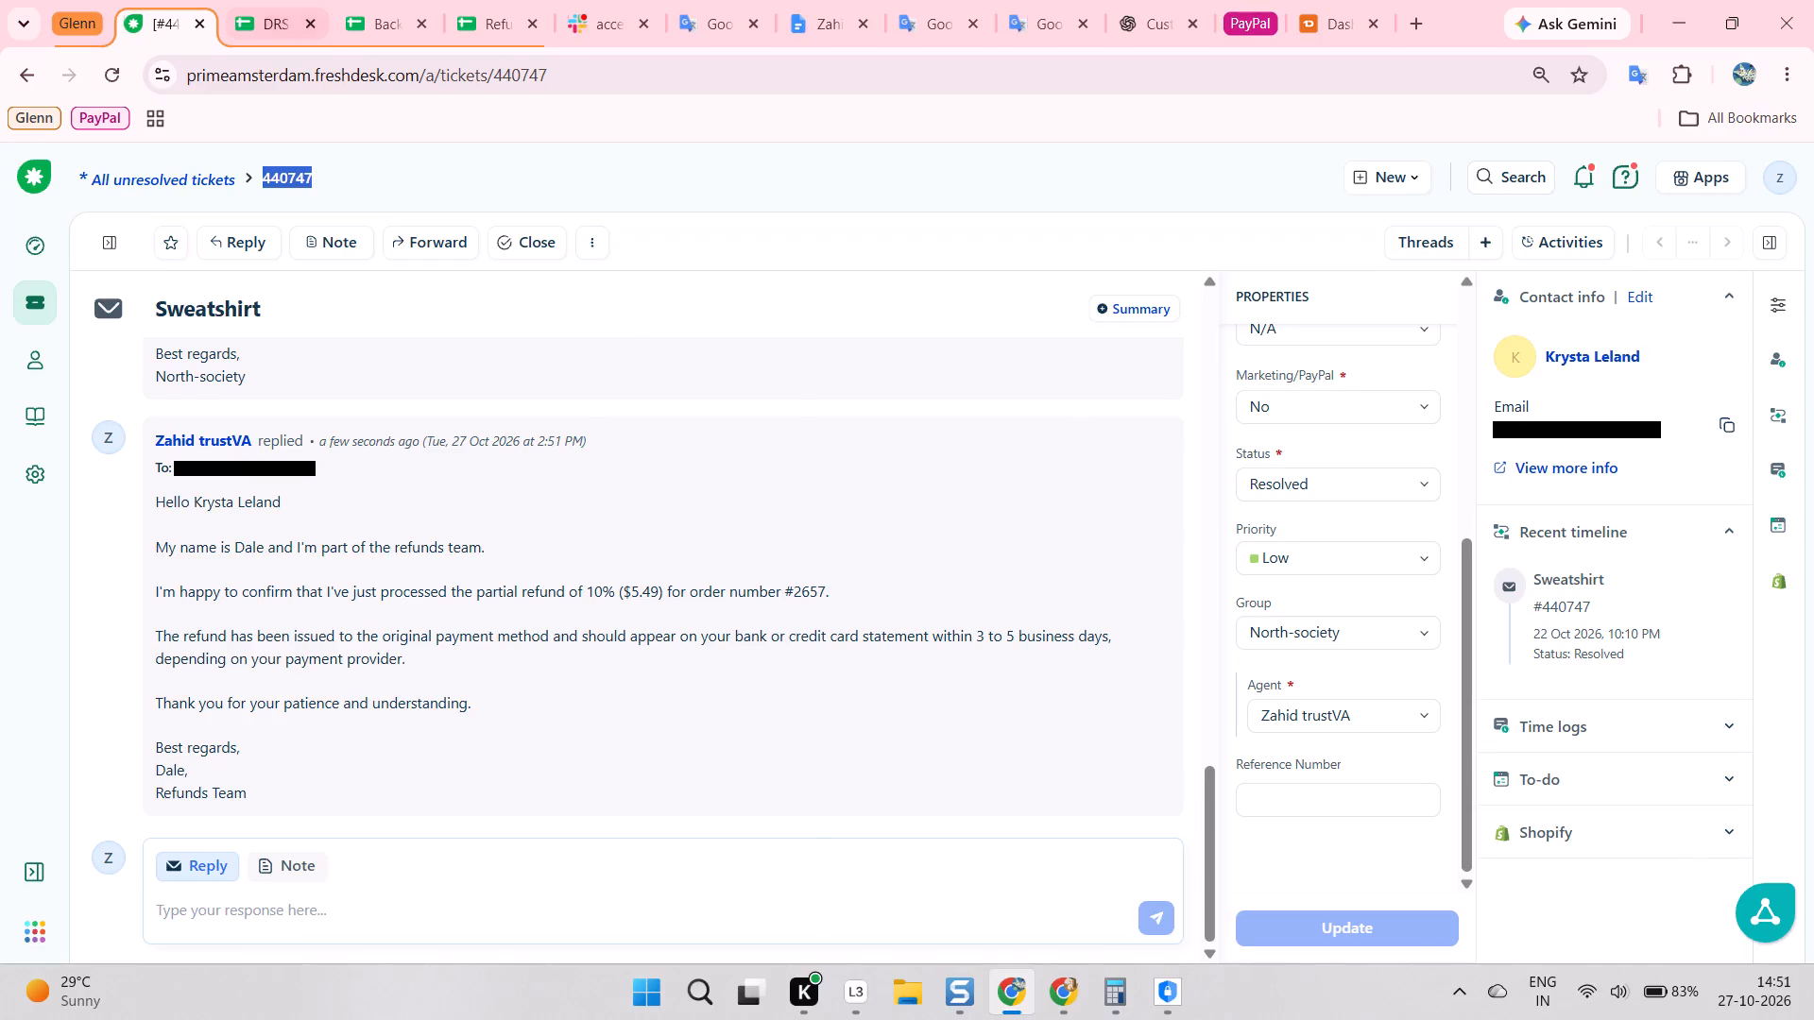
{"action": "left_click", "coordinate": [265, 8]}
{"action": "key", "text": "ctrl+v"}
{"action": "left_click", "coordinate": [540, 476]}
{"action": "scroll", "coordinate": [557, 468], "scroll_direction": "down", "scroll_amount": 1}
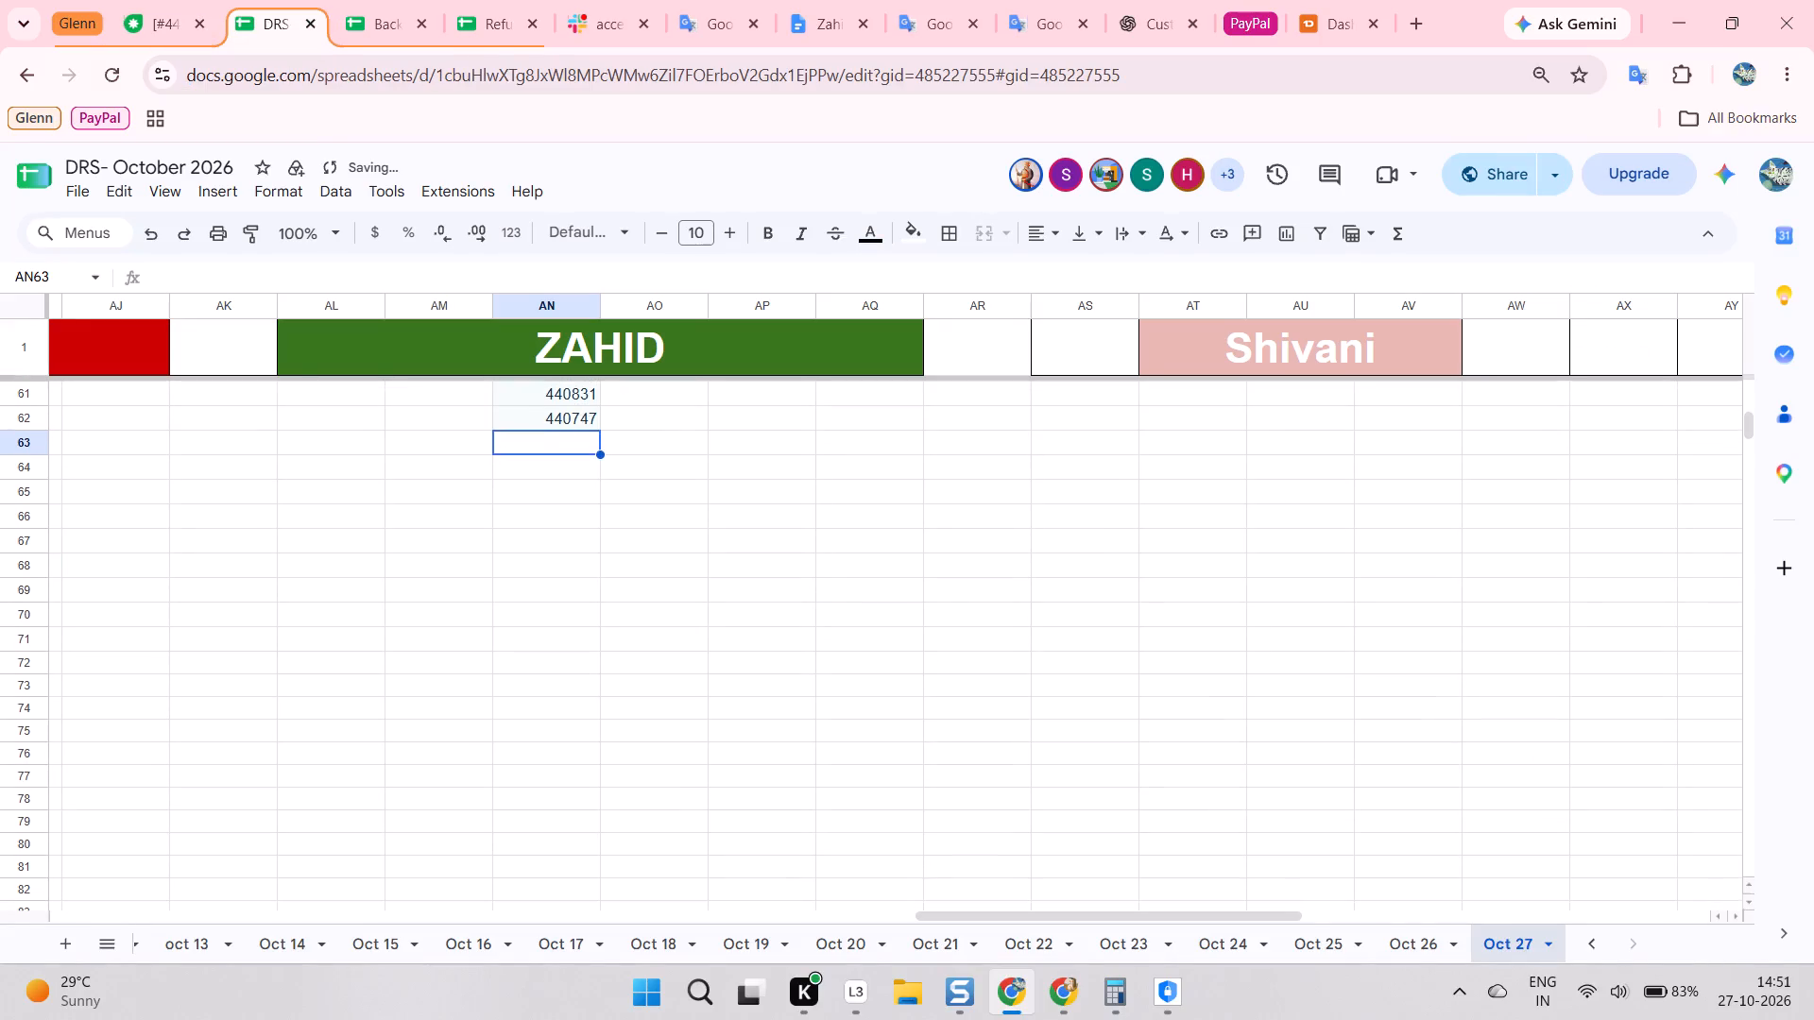
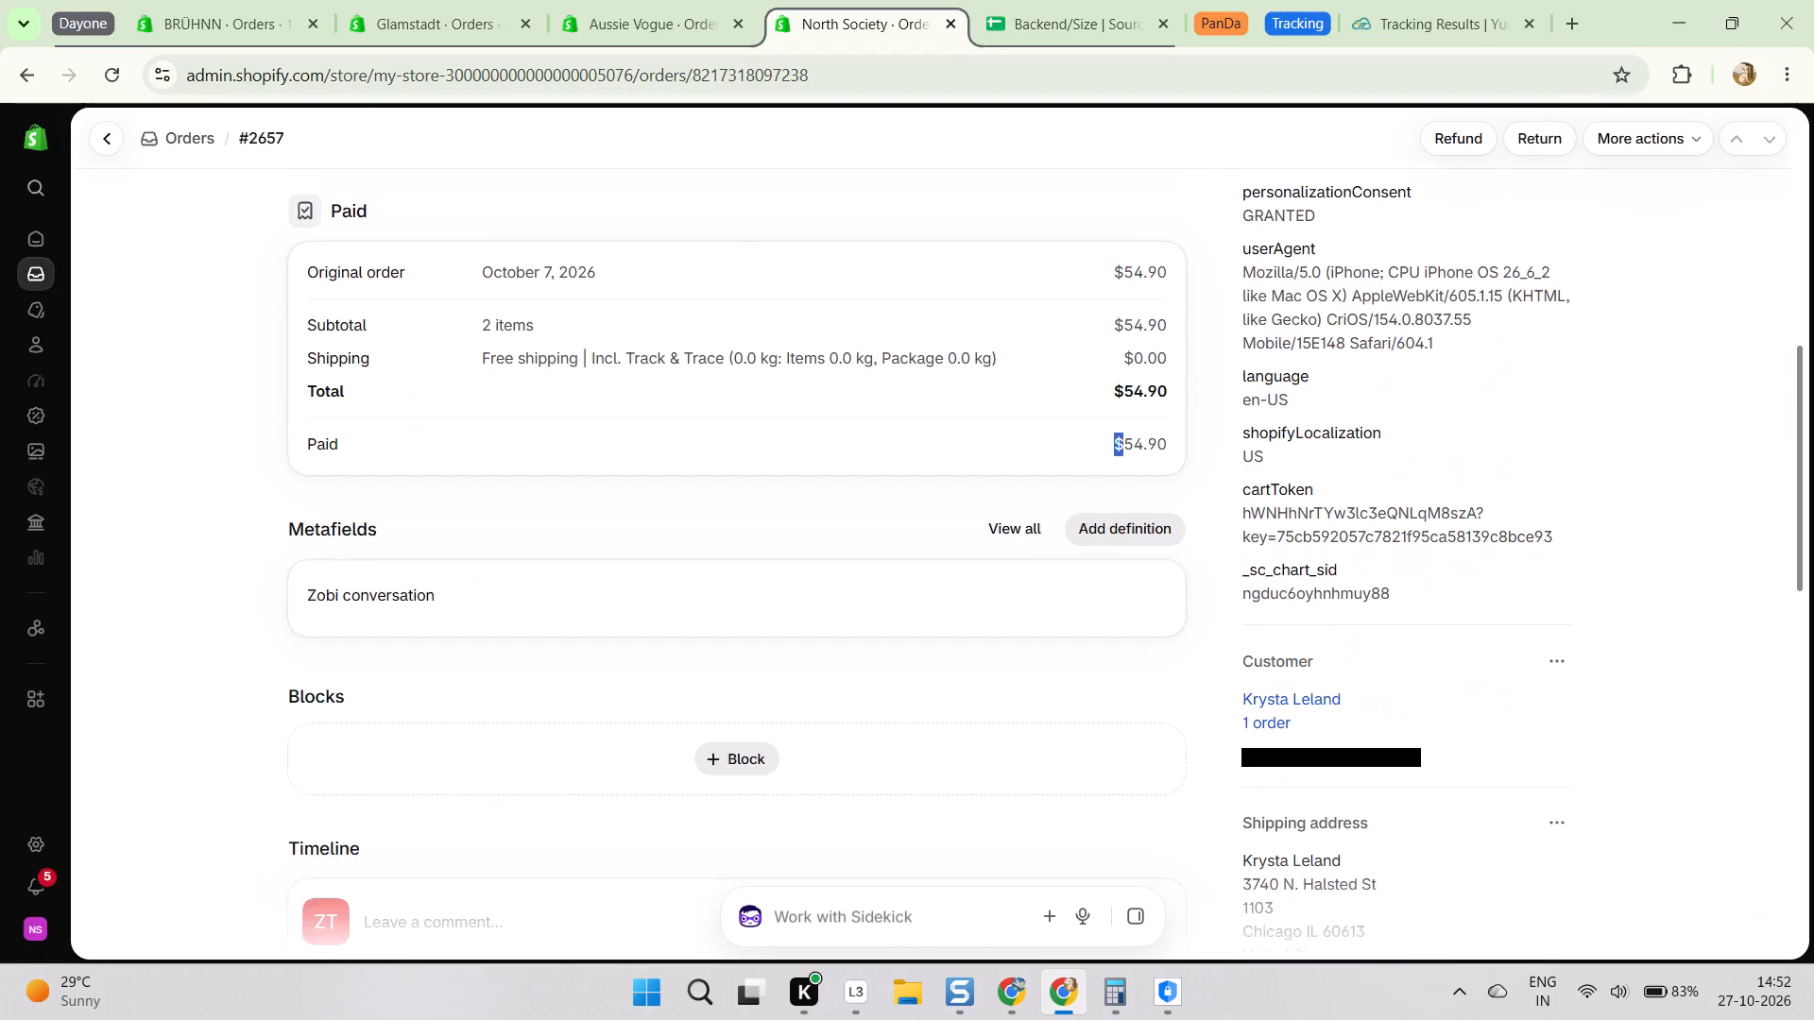
{"action": "scroll", "coordinate": [1011, 477], "scroll_direction": "down", "scroll_amount": 4}
{"action": "scroll", "coordinate": [1036, 459], "scroll_direction": "up", "scroll_amount": 3}
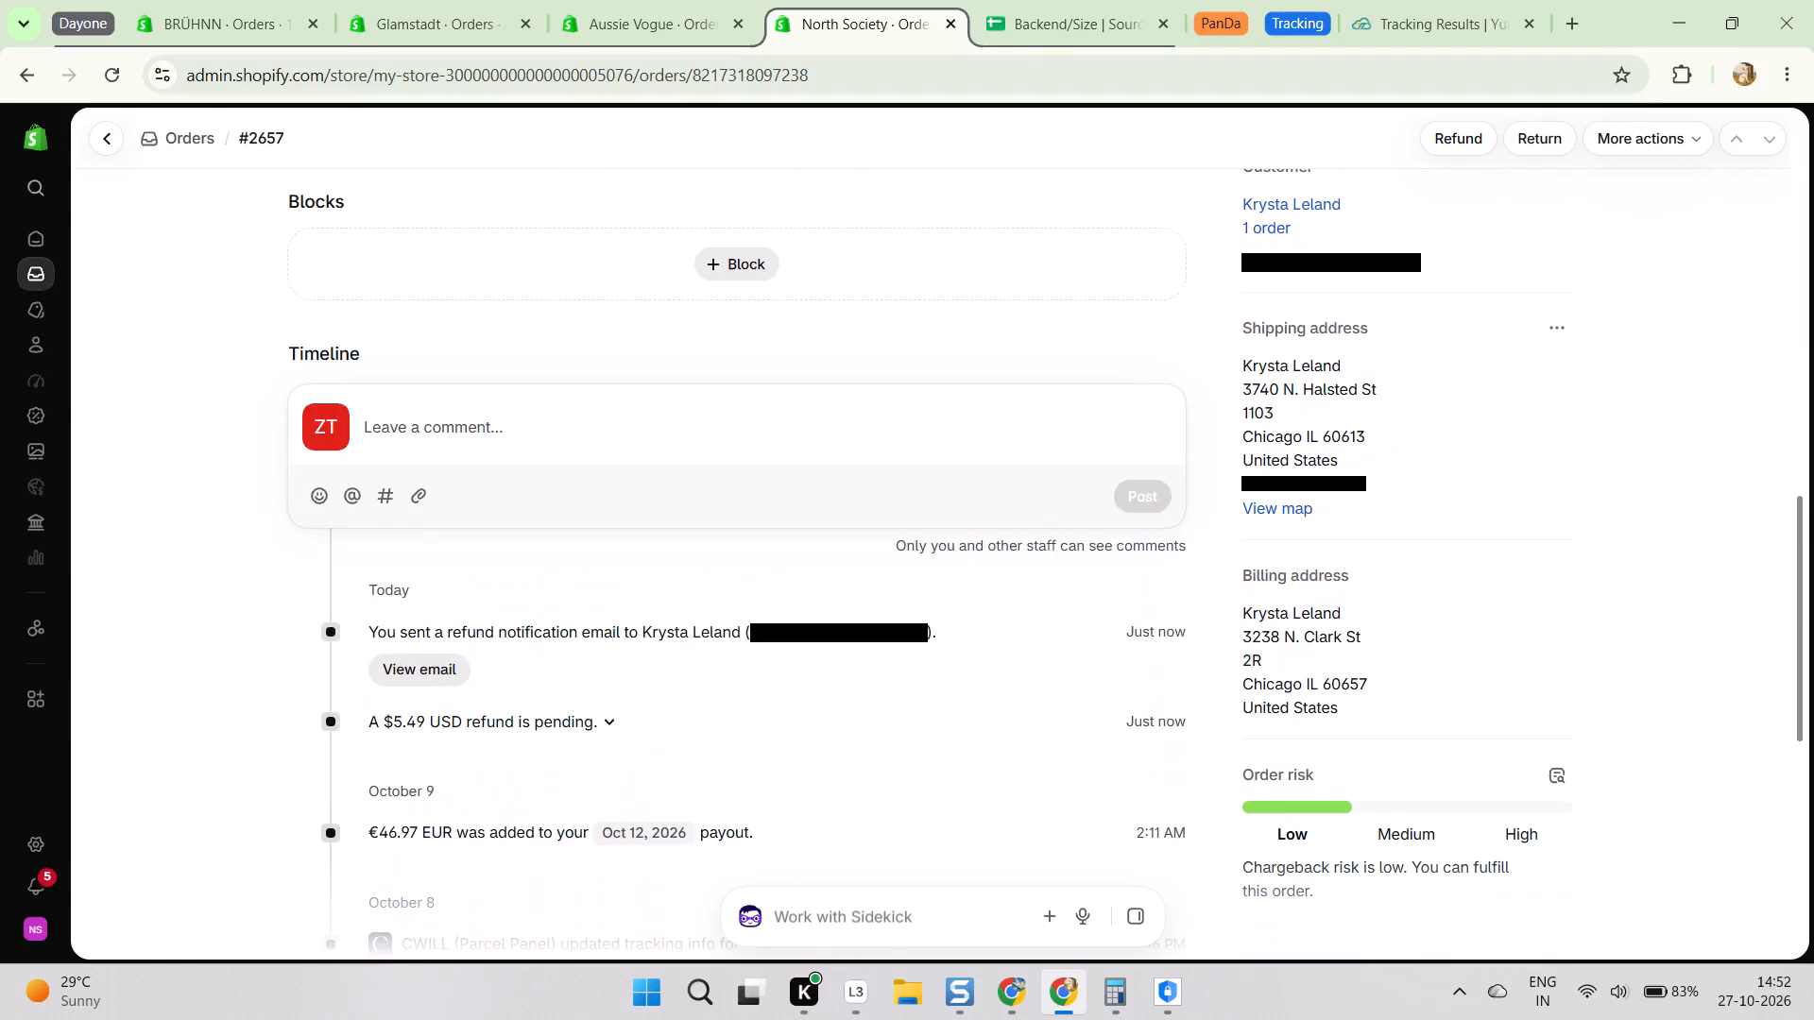
{"action": "key", "text": "alt+Tab"}
{"action": "left_click", "coordinate": [707, 509]}
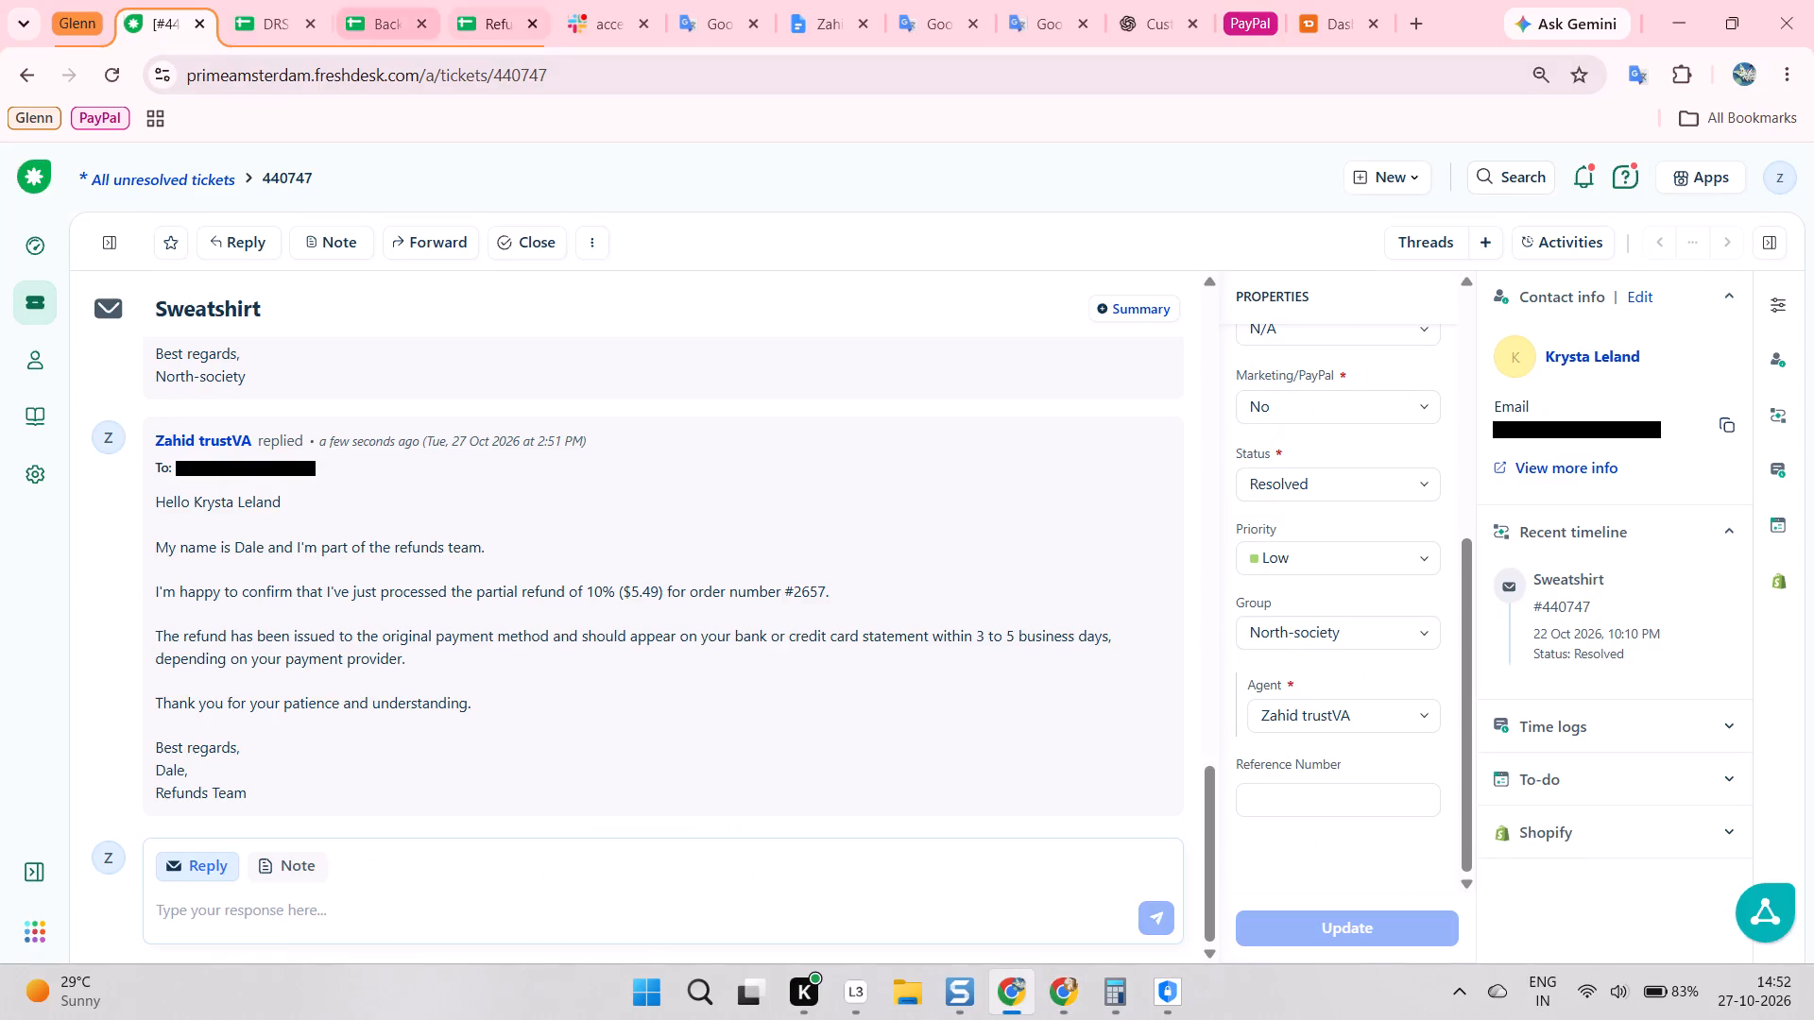
{"action": "left_click", "coordinate": [490, 0]}
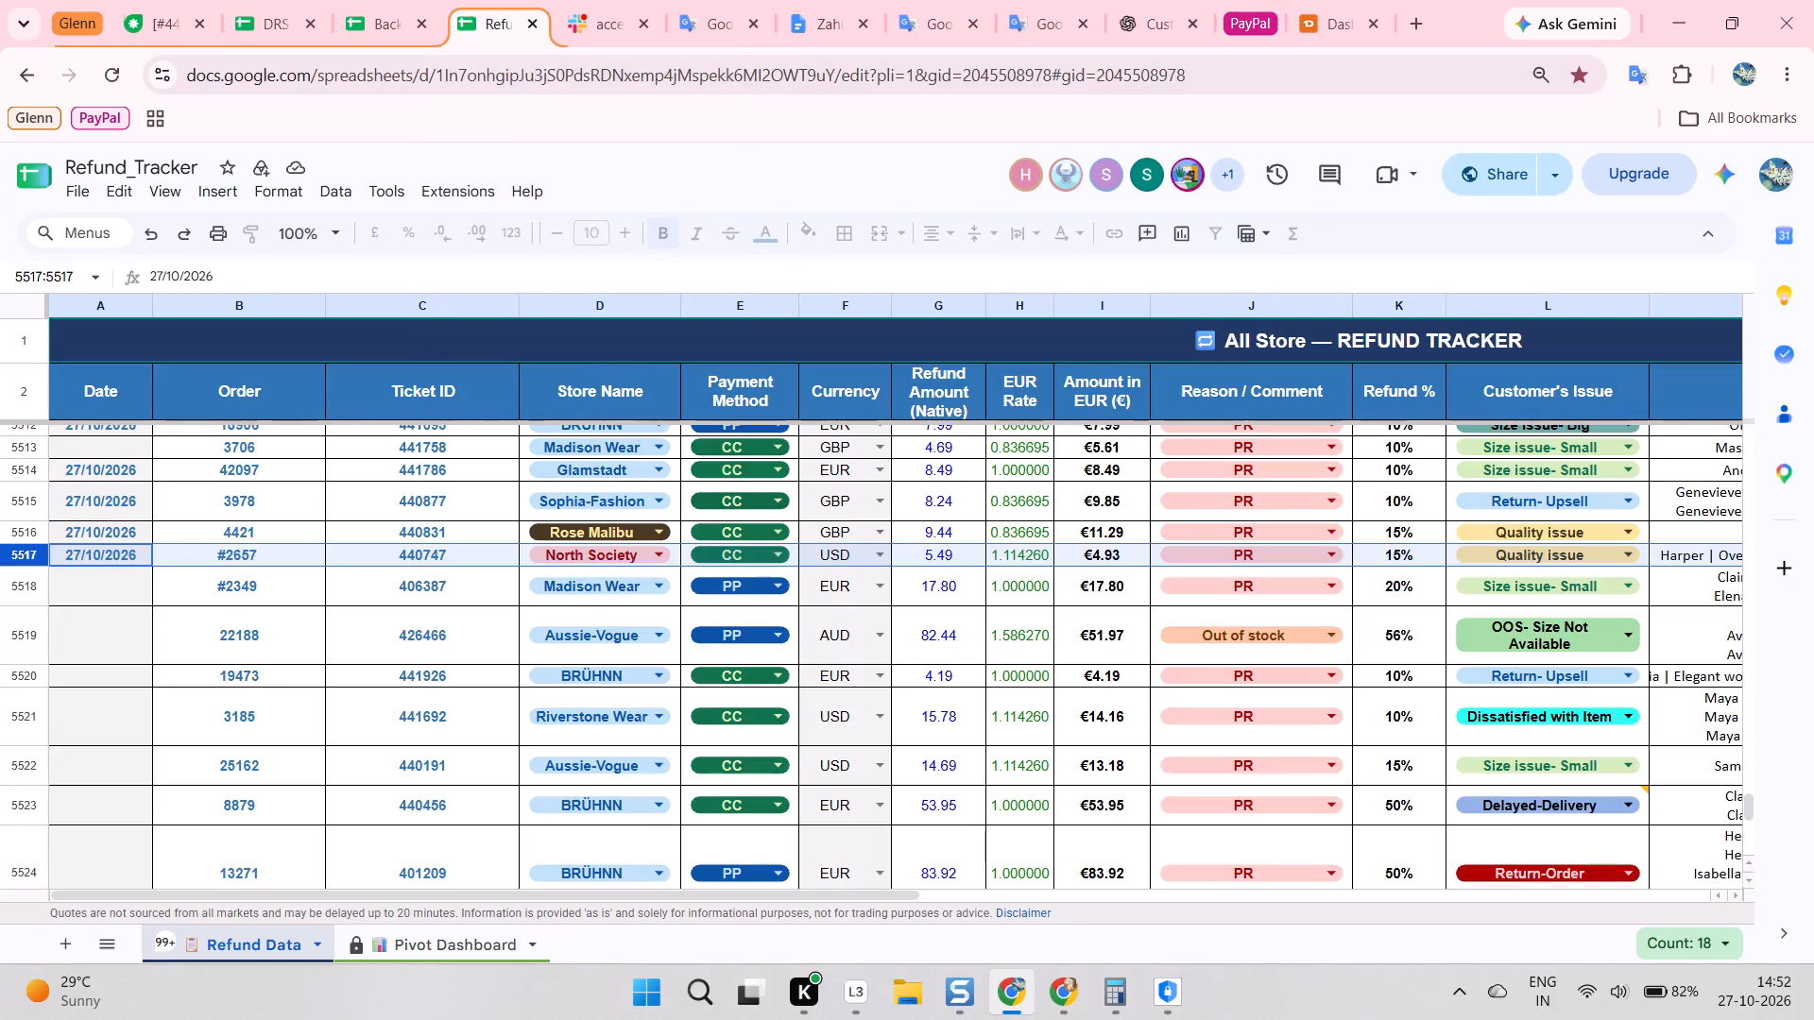
{"action": "left_click", "coordinate": [140, 0]}
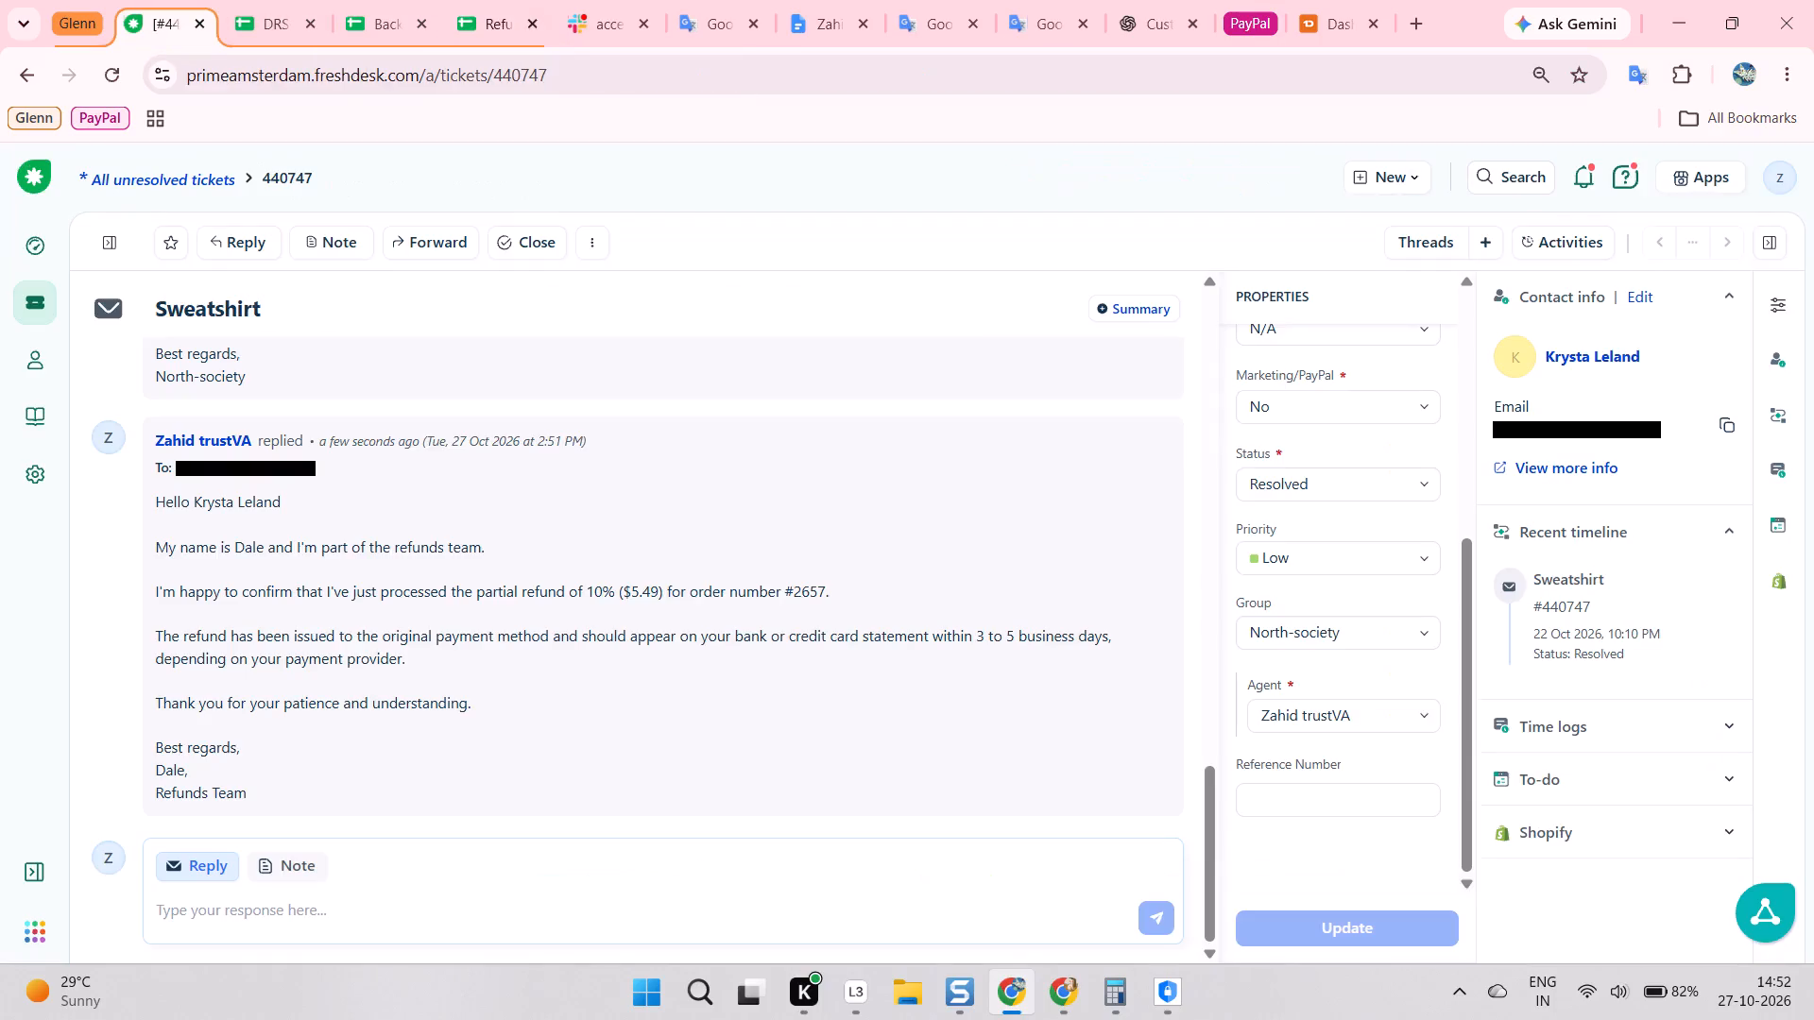
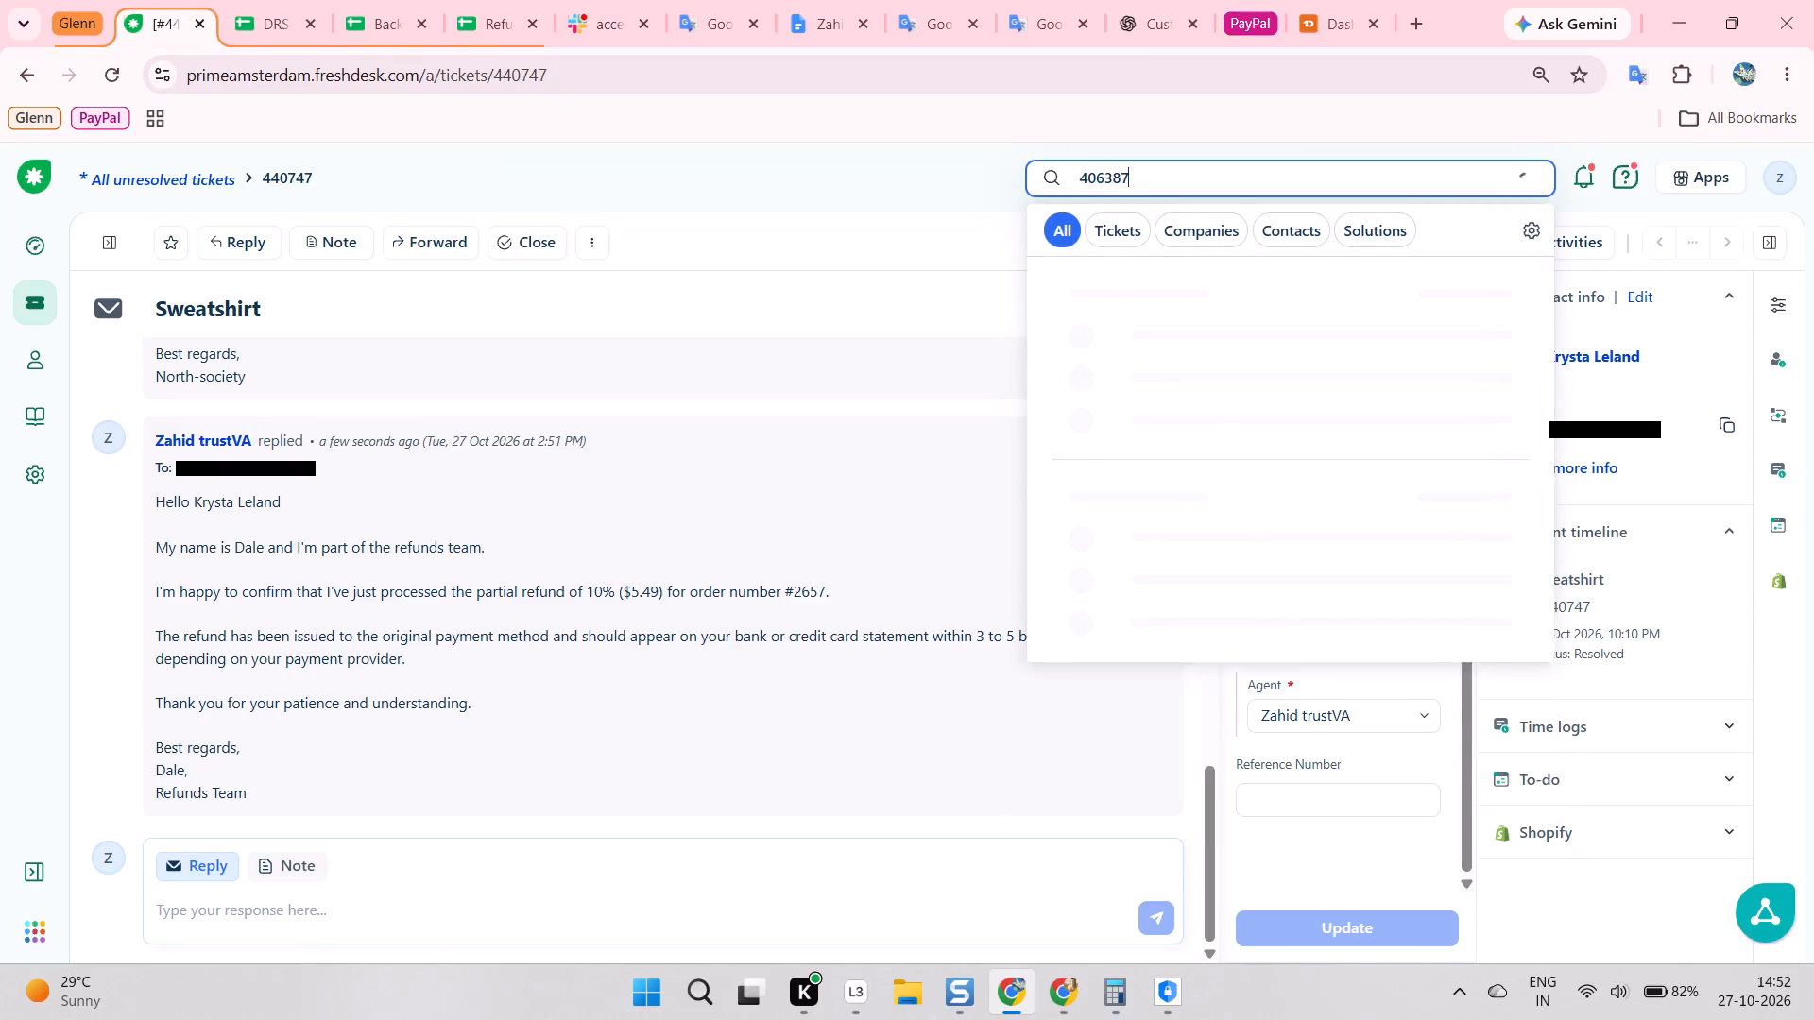
{"action": "left_click", "coordinate": [1167, 339]}
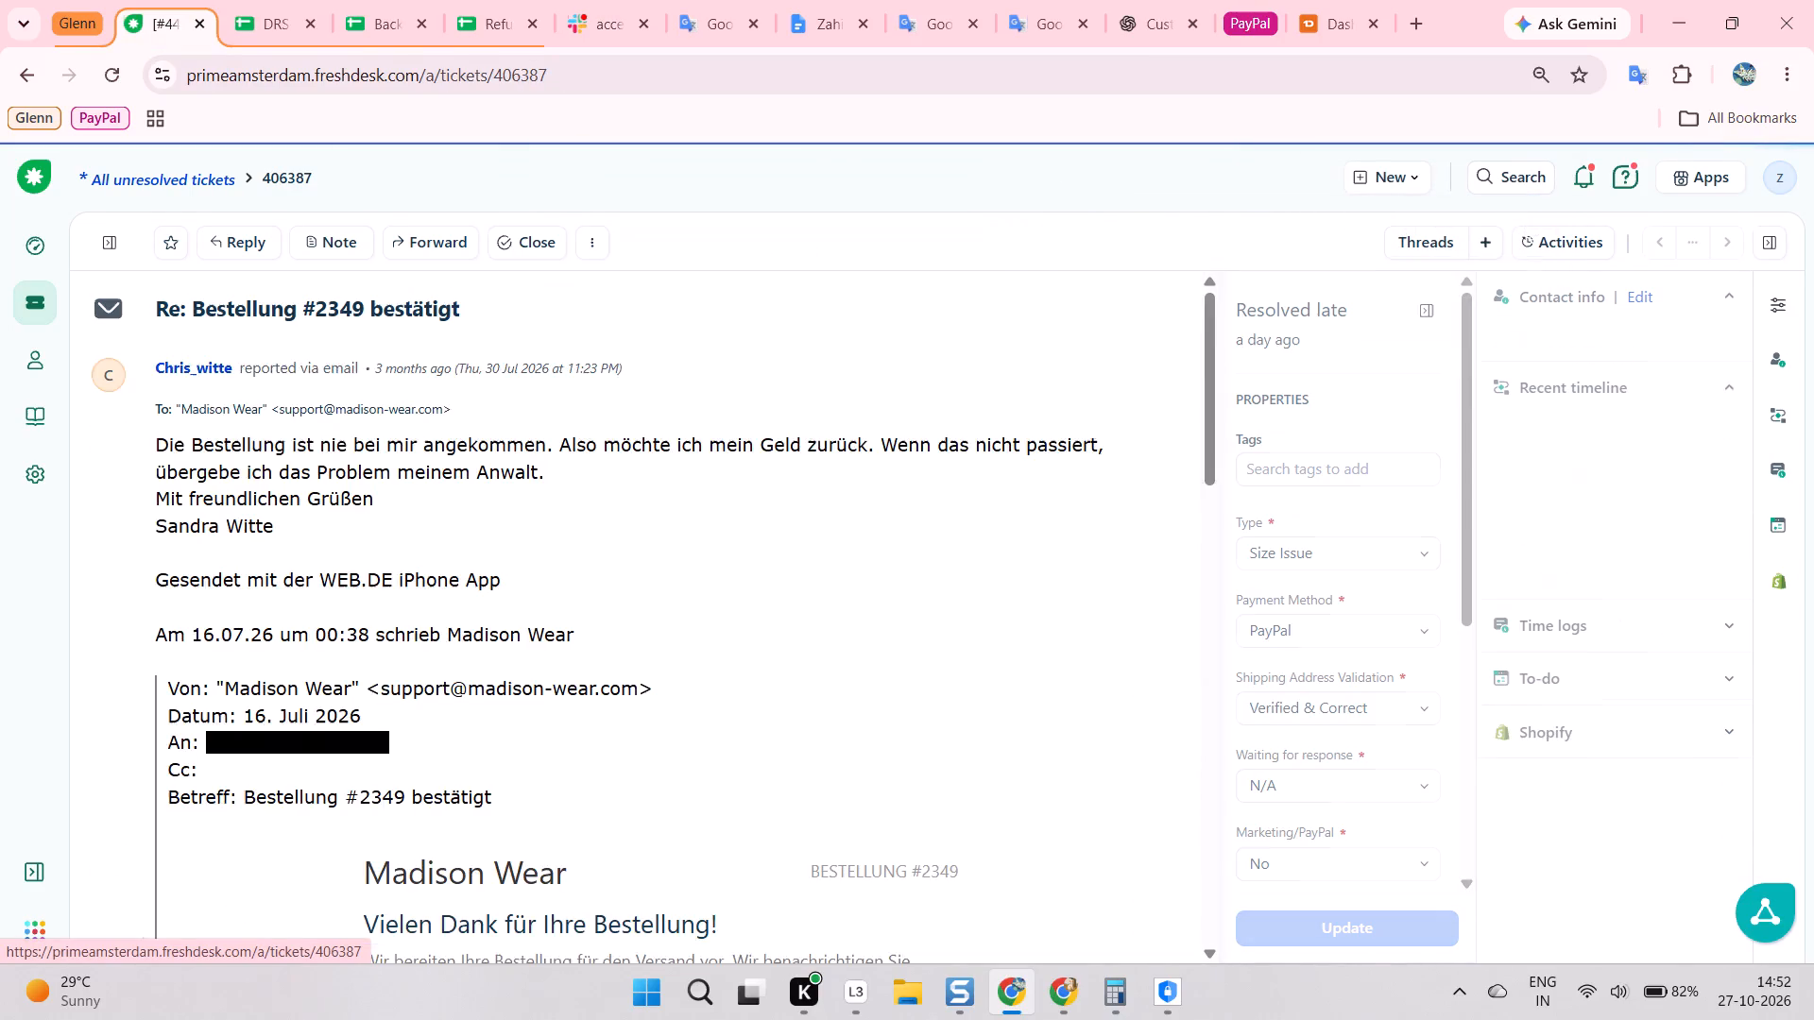
{"action": "scroll", "coordinate": [744, 459], "scroll_direction": "down", "scroll_amount": 20}
{"action": "scroll", "coordinate": [744, 459], "scroll_direction": "down", "scroll_amount": 1}
{"action": "scroll", "coordinate": [589, 530], "scroll_direction": "down", "scroll_amount": 9}
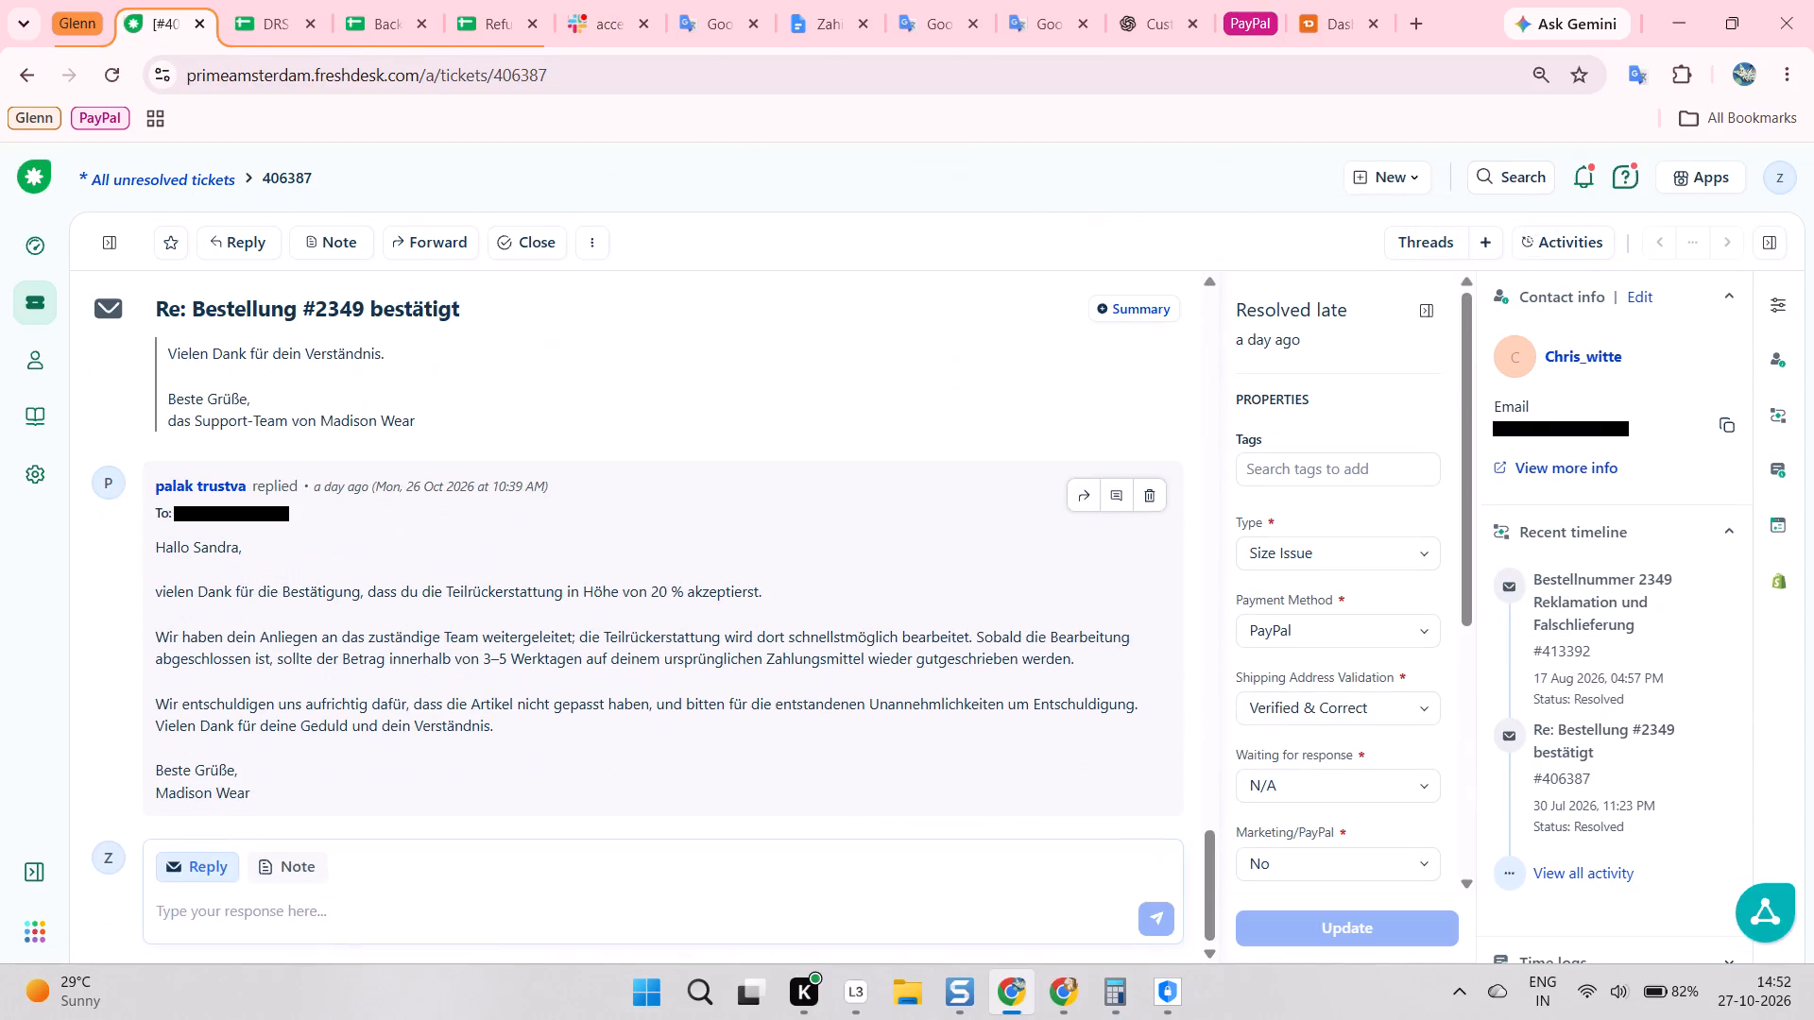
{"action": "double_click", "coordinate": [284, 174]}
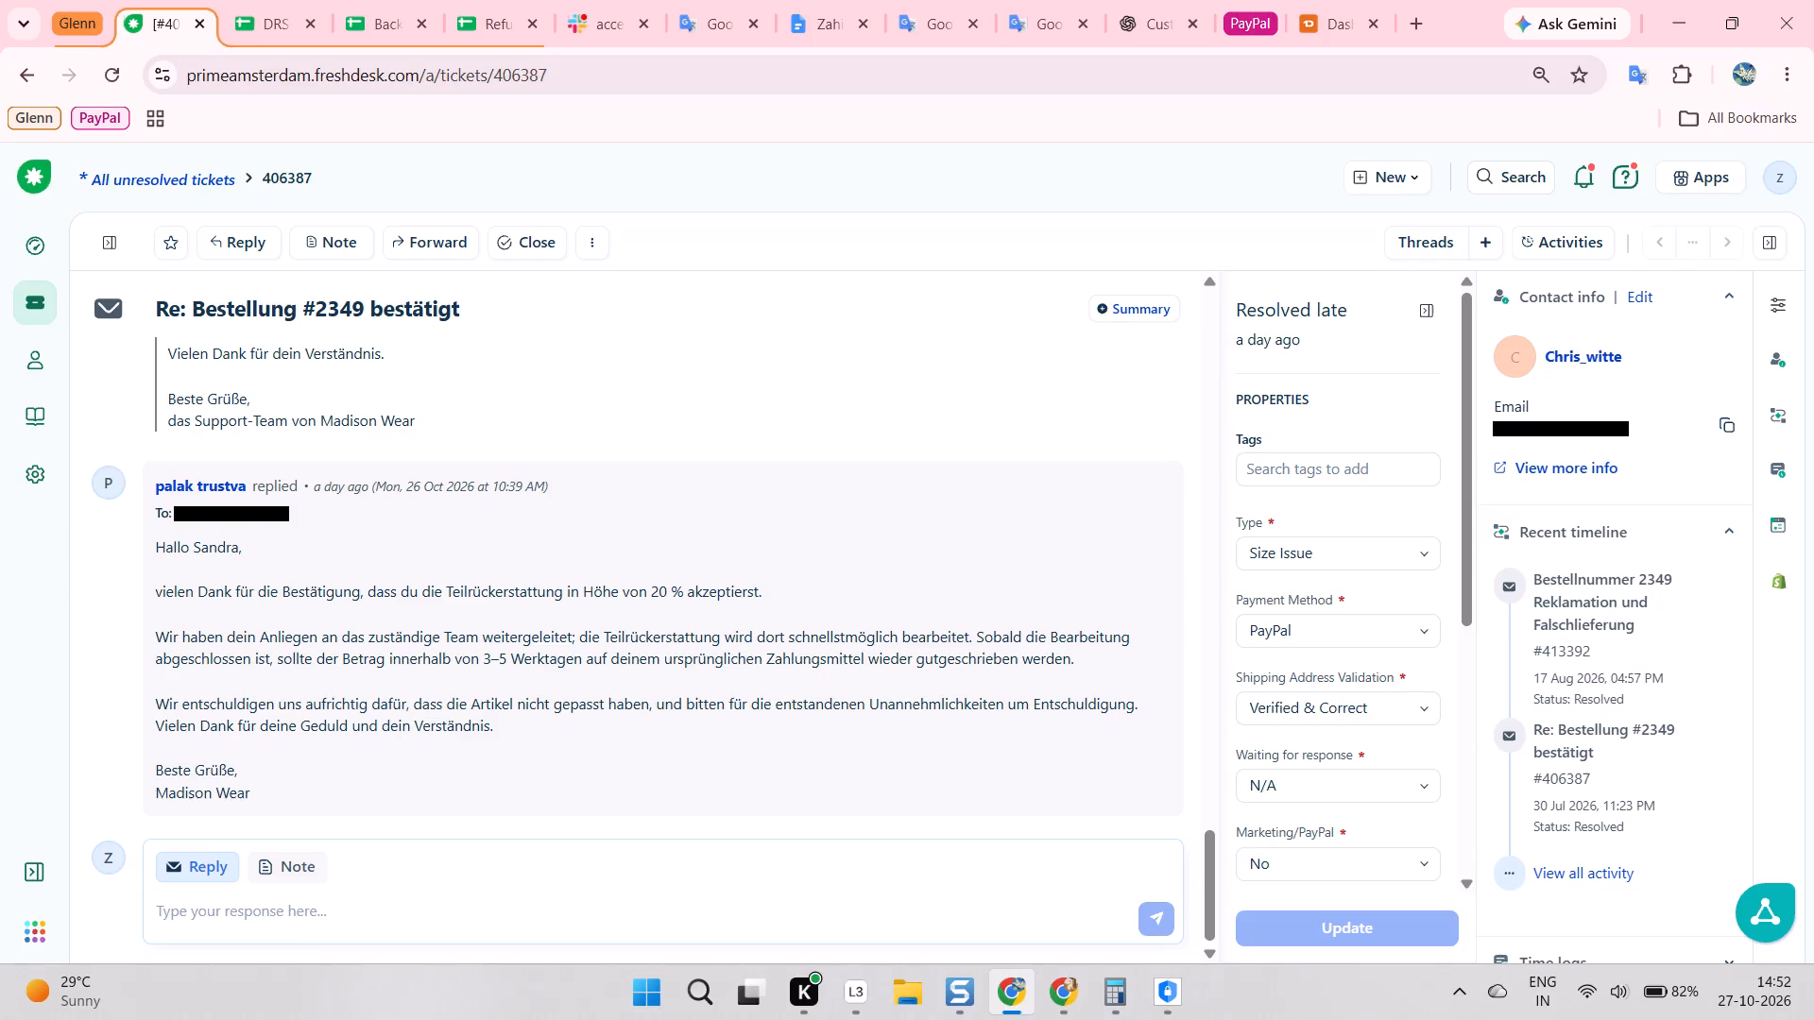
{"action": "key", "text": "ctrl+c"}
{"action": "key", "text": "ctrl+c"}
{"action": "left_click_drag", "start_coordinate": [487, 0], "coordinate": [498, 0]}
{"action": "key", "text": "ctrl+f"}
{"action": "key", "text": "ctrl+v"}
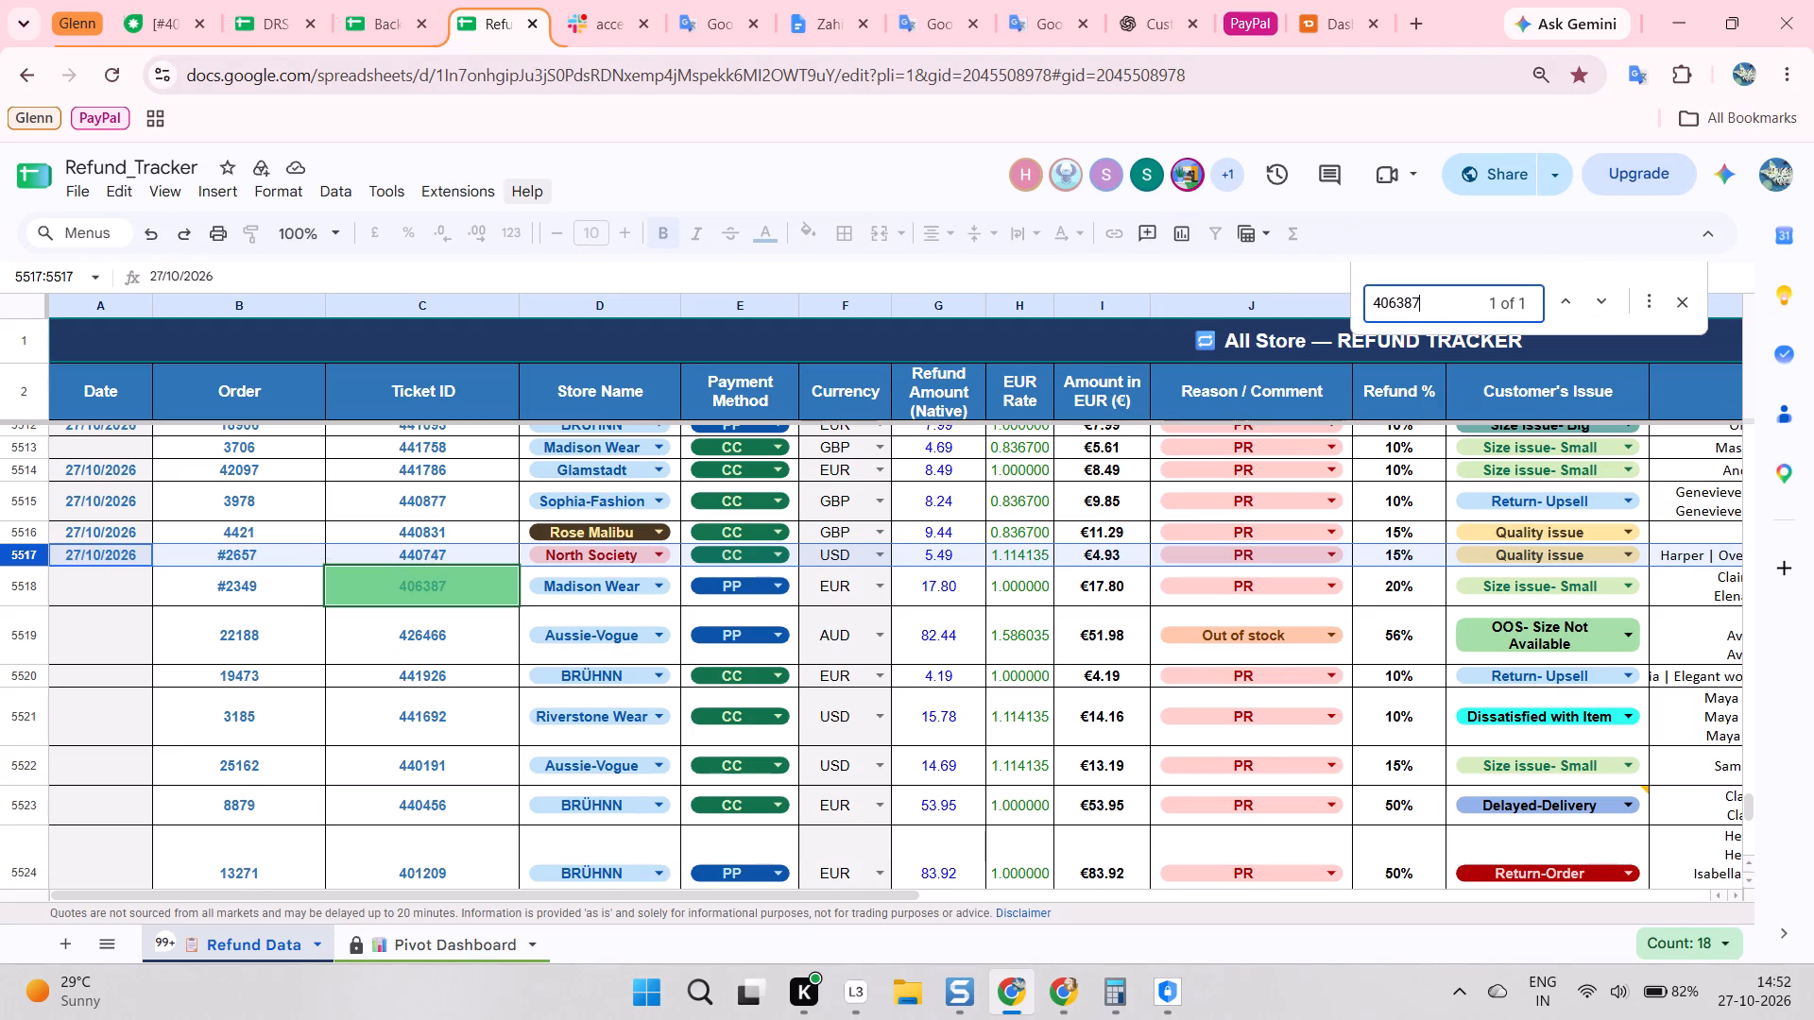
{"action": "left_click", "coordinate": [1680, 303]}
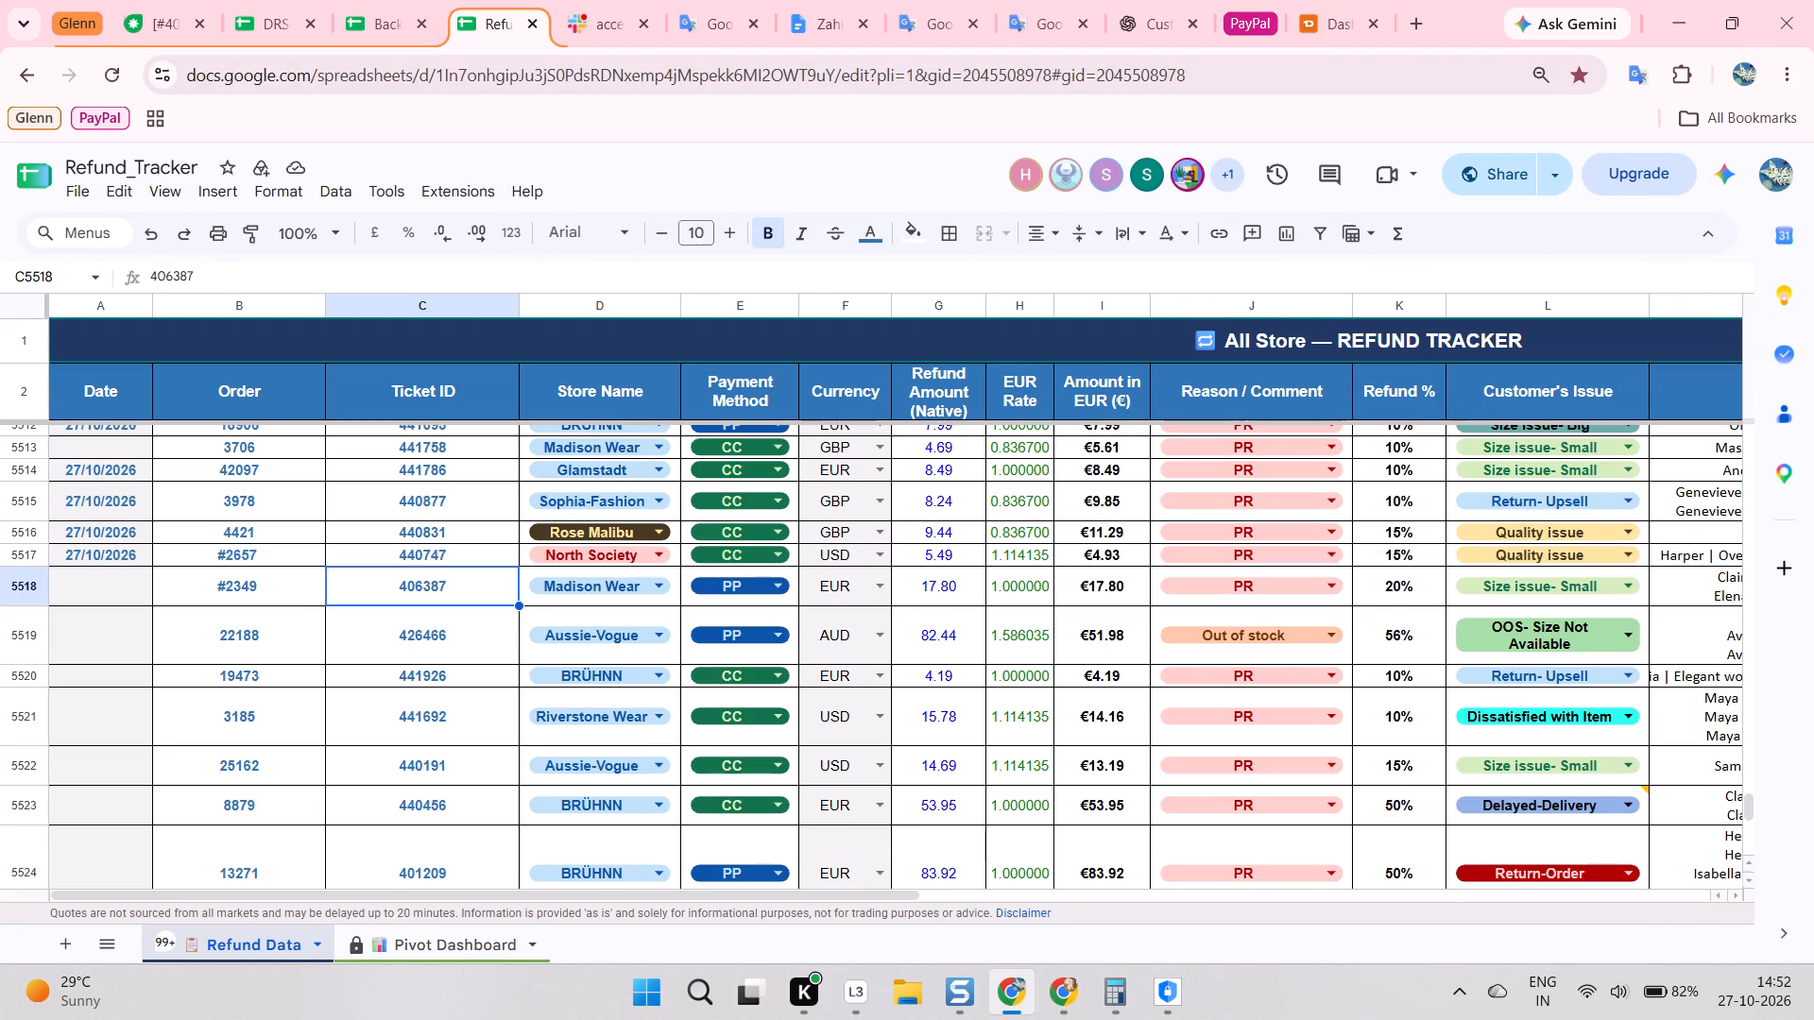
{"action": "scroll", "coordinate": [687, 619], "scroll_direction": "down", "scroll_amount": 1}
{"action": "left_click", "coordinate": [19, 551]}
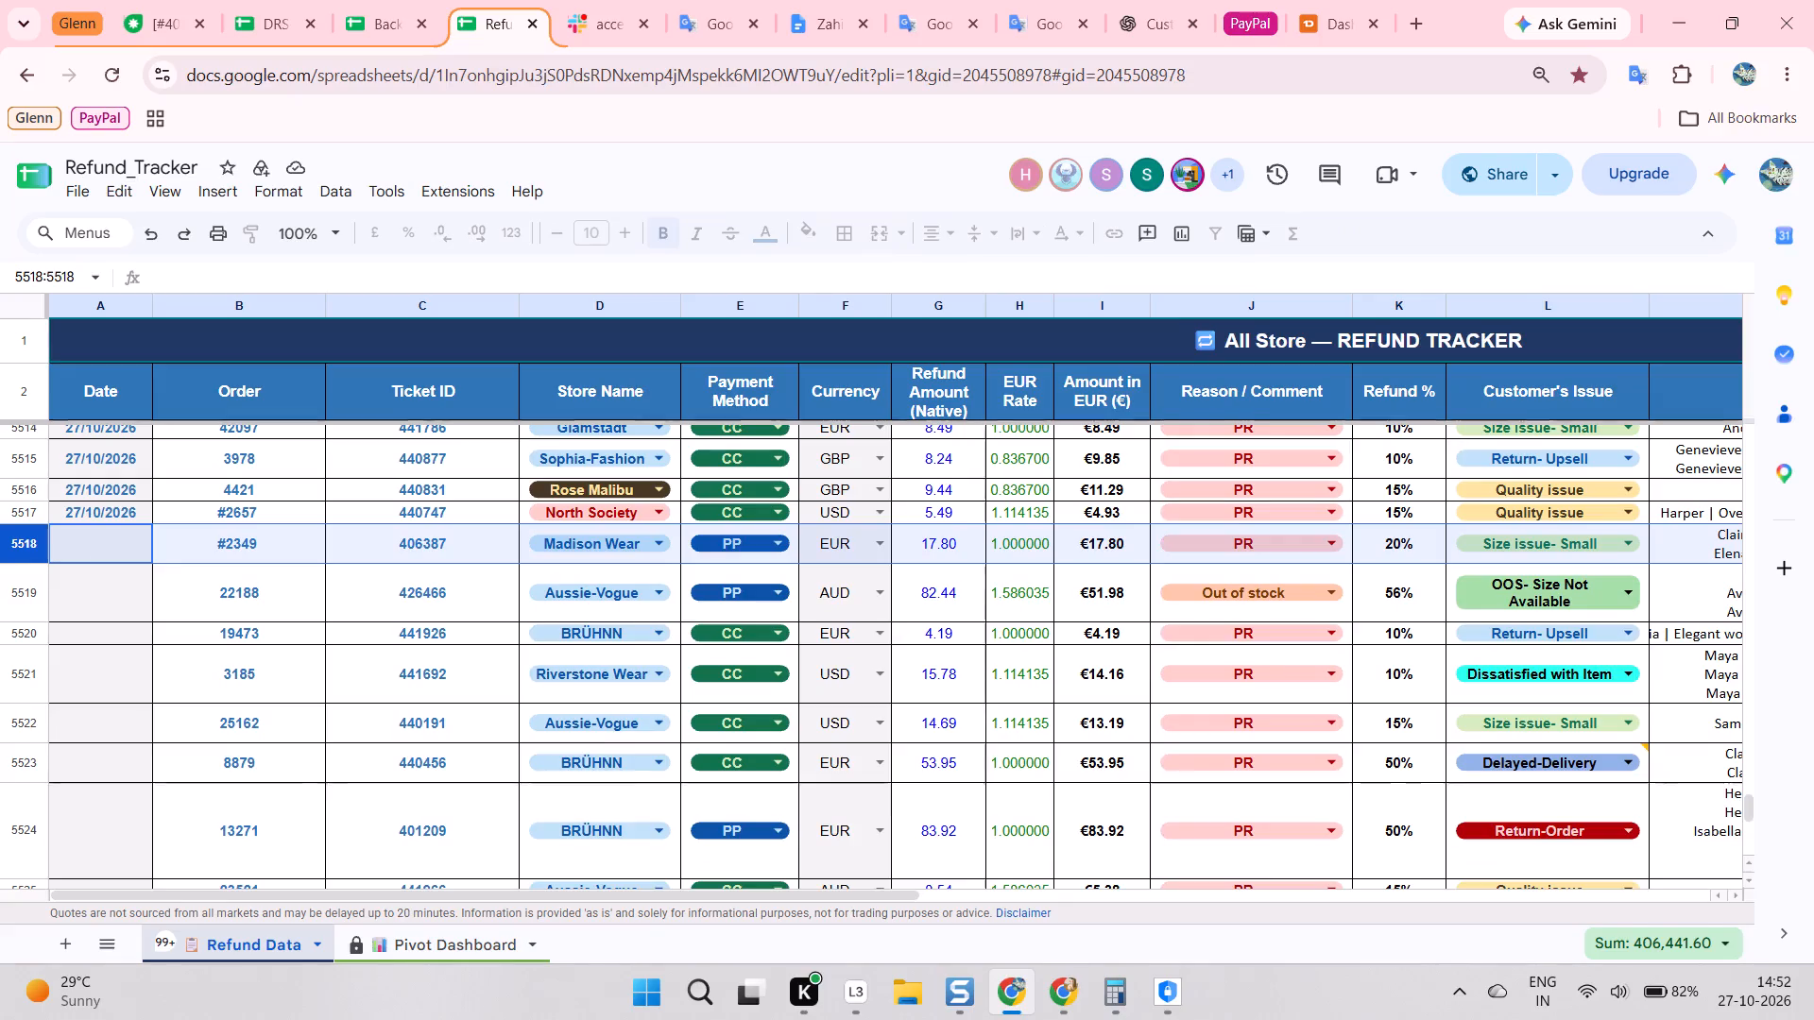
{"action": "left_click", "coordinate": [137, 0]}
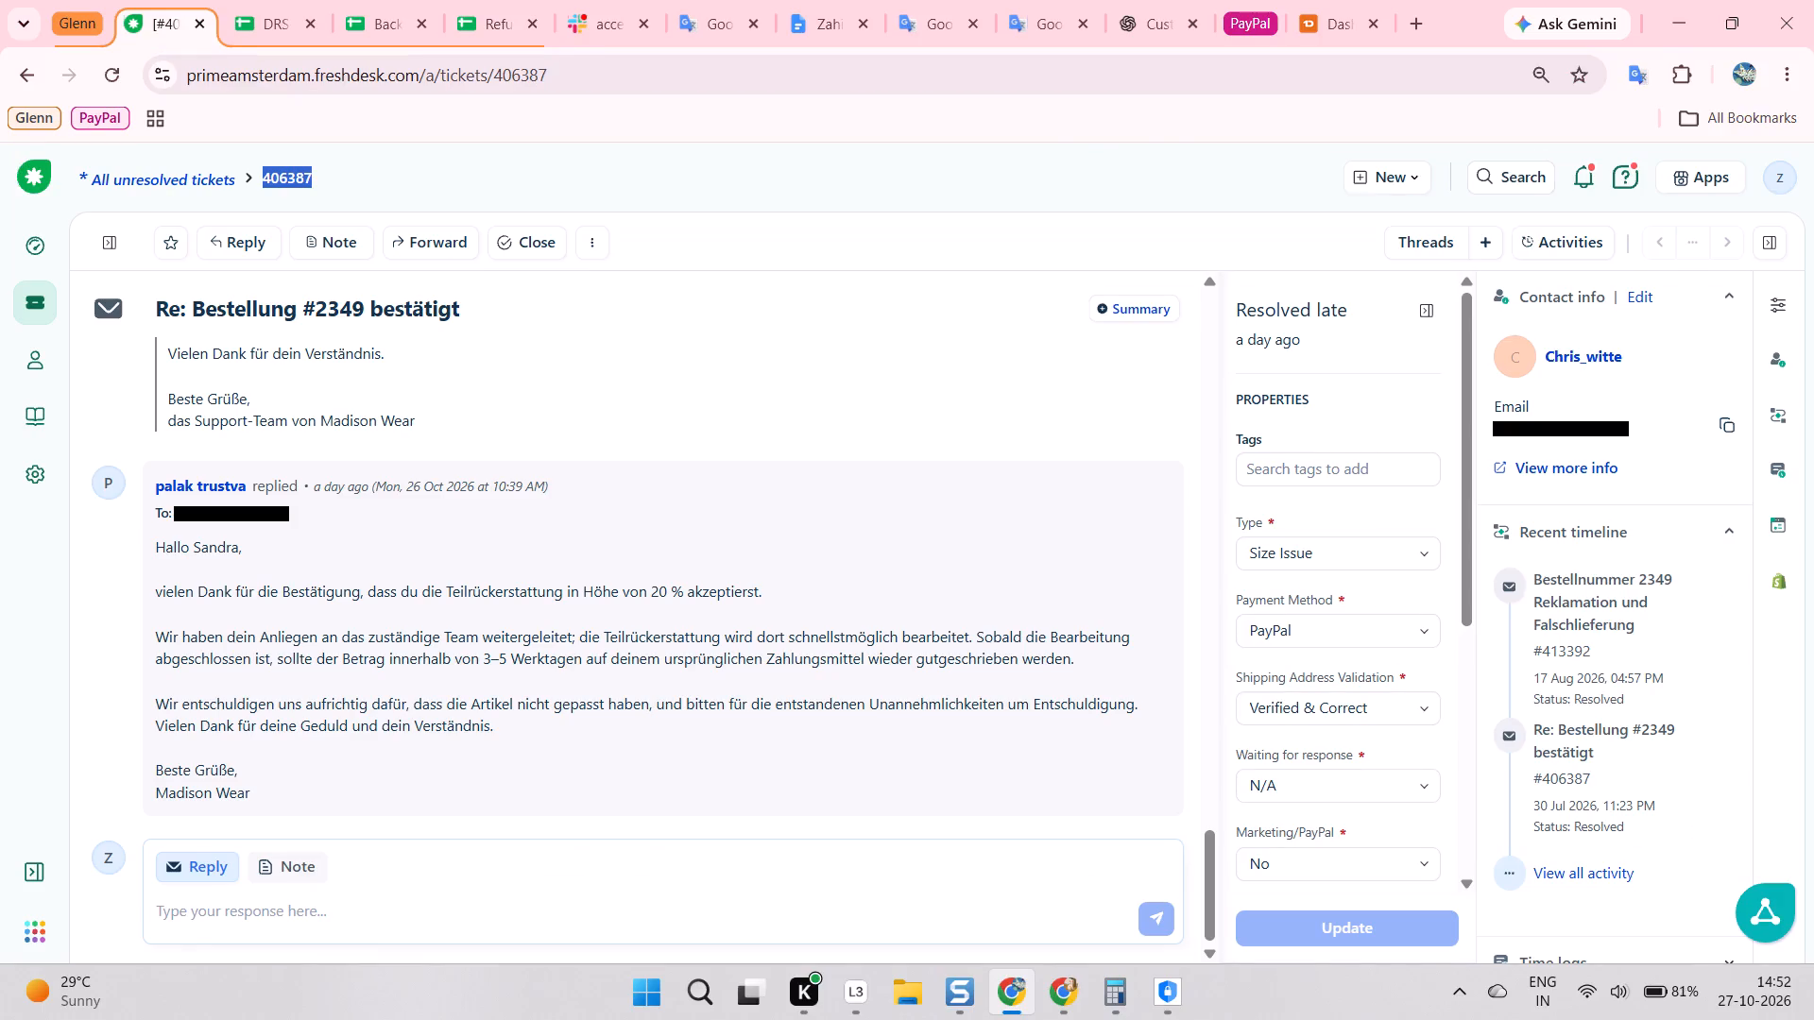
{"action": "left_click", "coordinate": [1728, 424]}
{"action": "scroll", "coordinate": [484, 541], "scroll_direction": "up", "scroll_amount": 1}
{"action": "key", "text": "alt+Tab"}
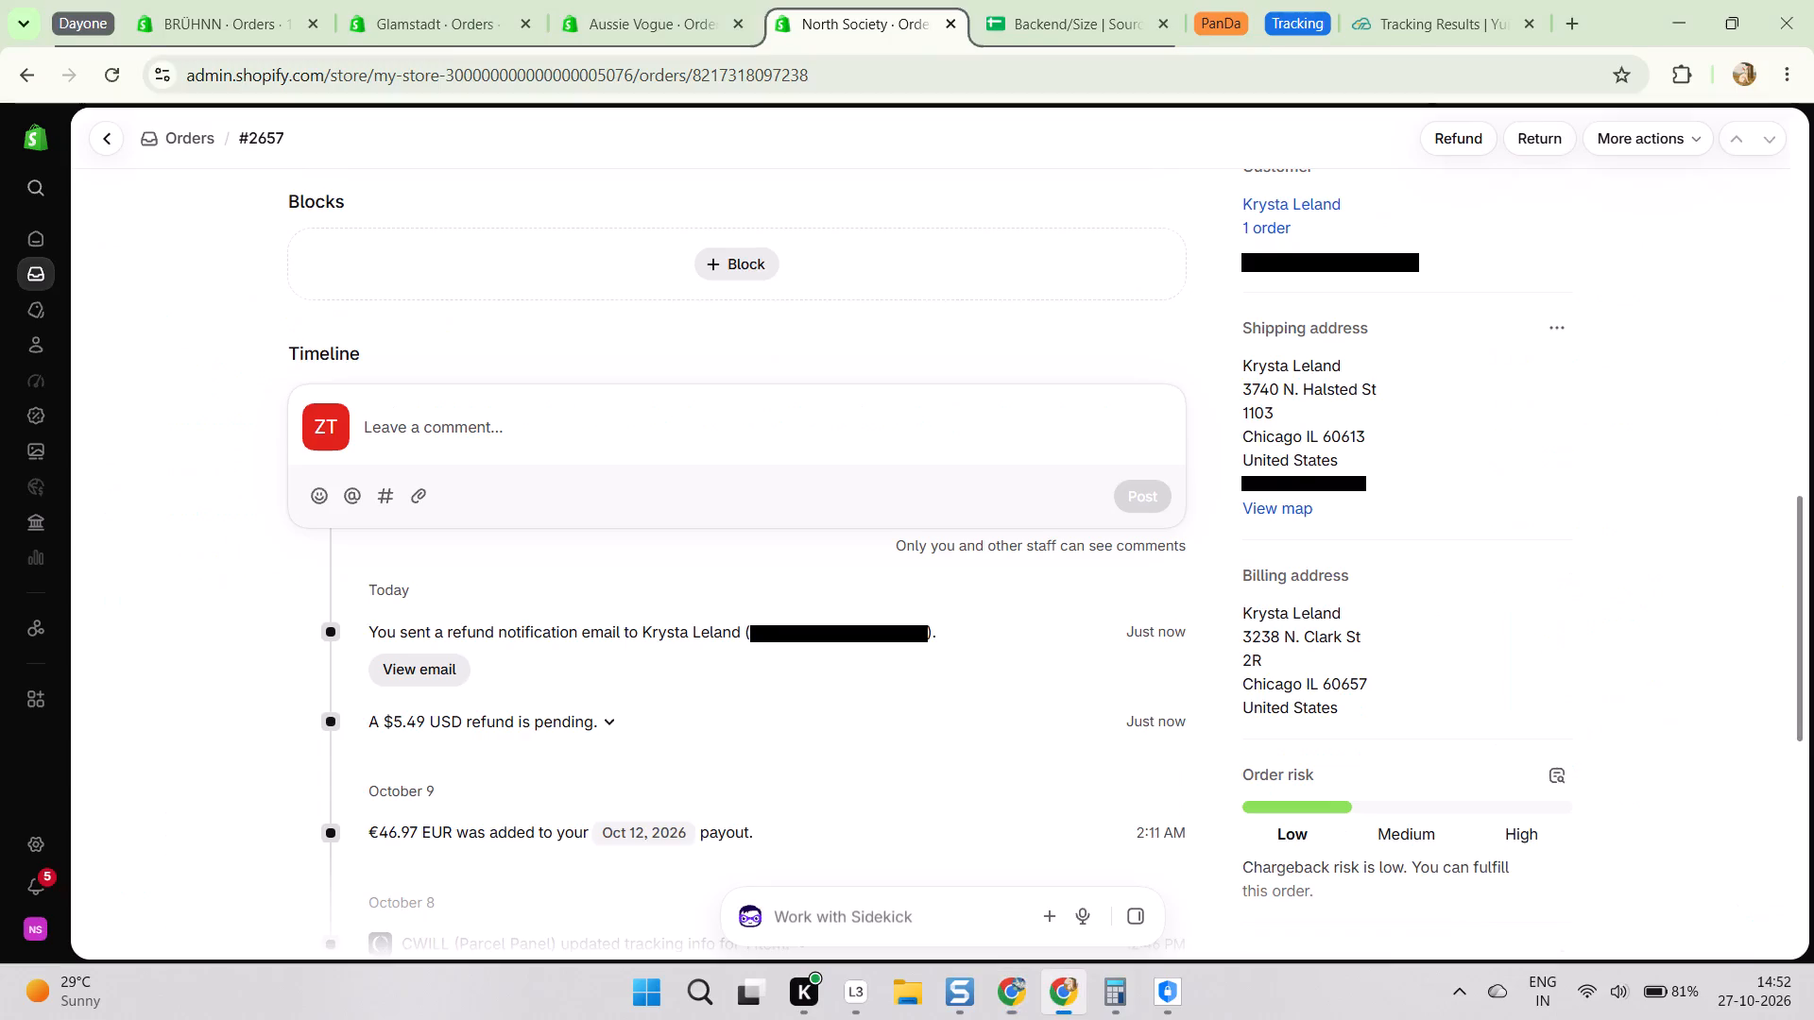
{"action": "left_click", "coordinate": [625, 0]}
{"action": "left_click", "coordinate": [869, 9]}
{"action": "left_click", "coordinate": [677, 59]}
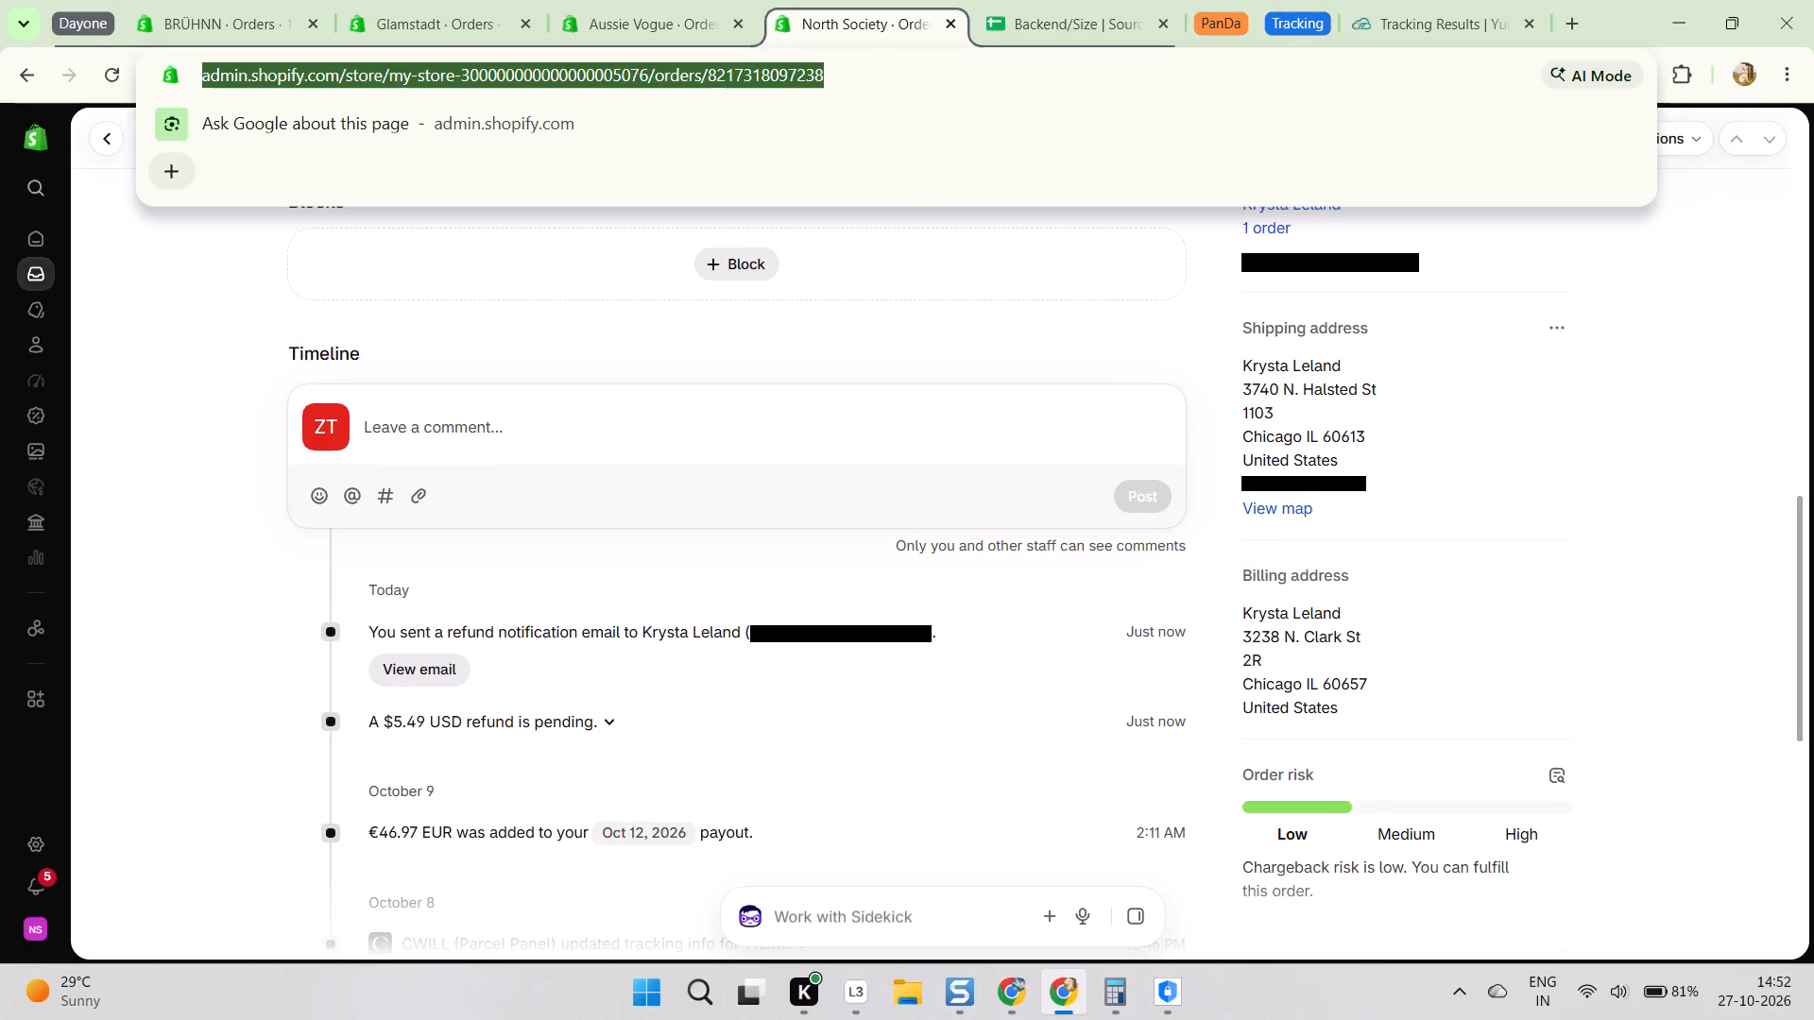
{"action": "type", "text": "madi"}
{"action": "key", "text": "Return"}
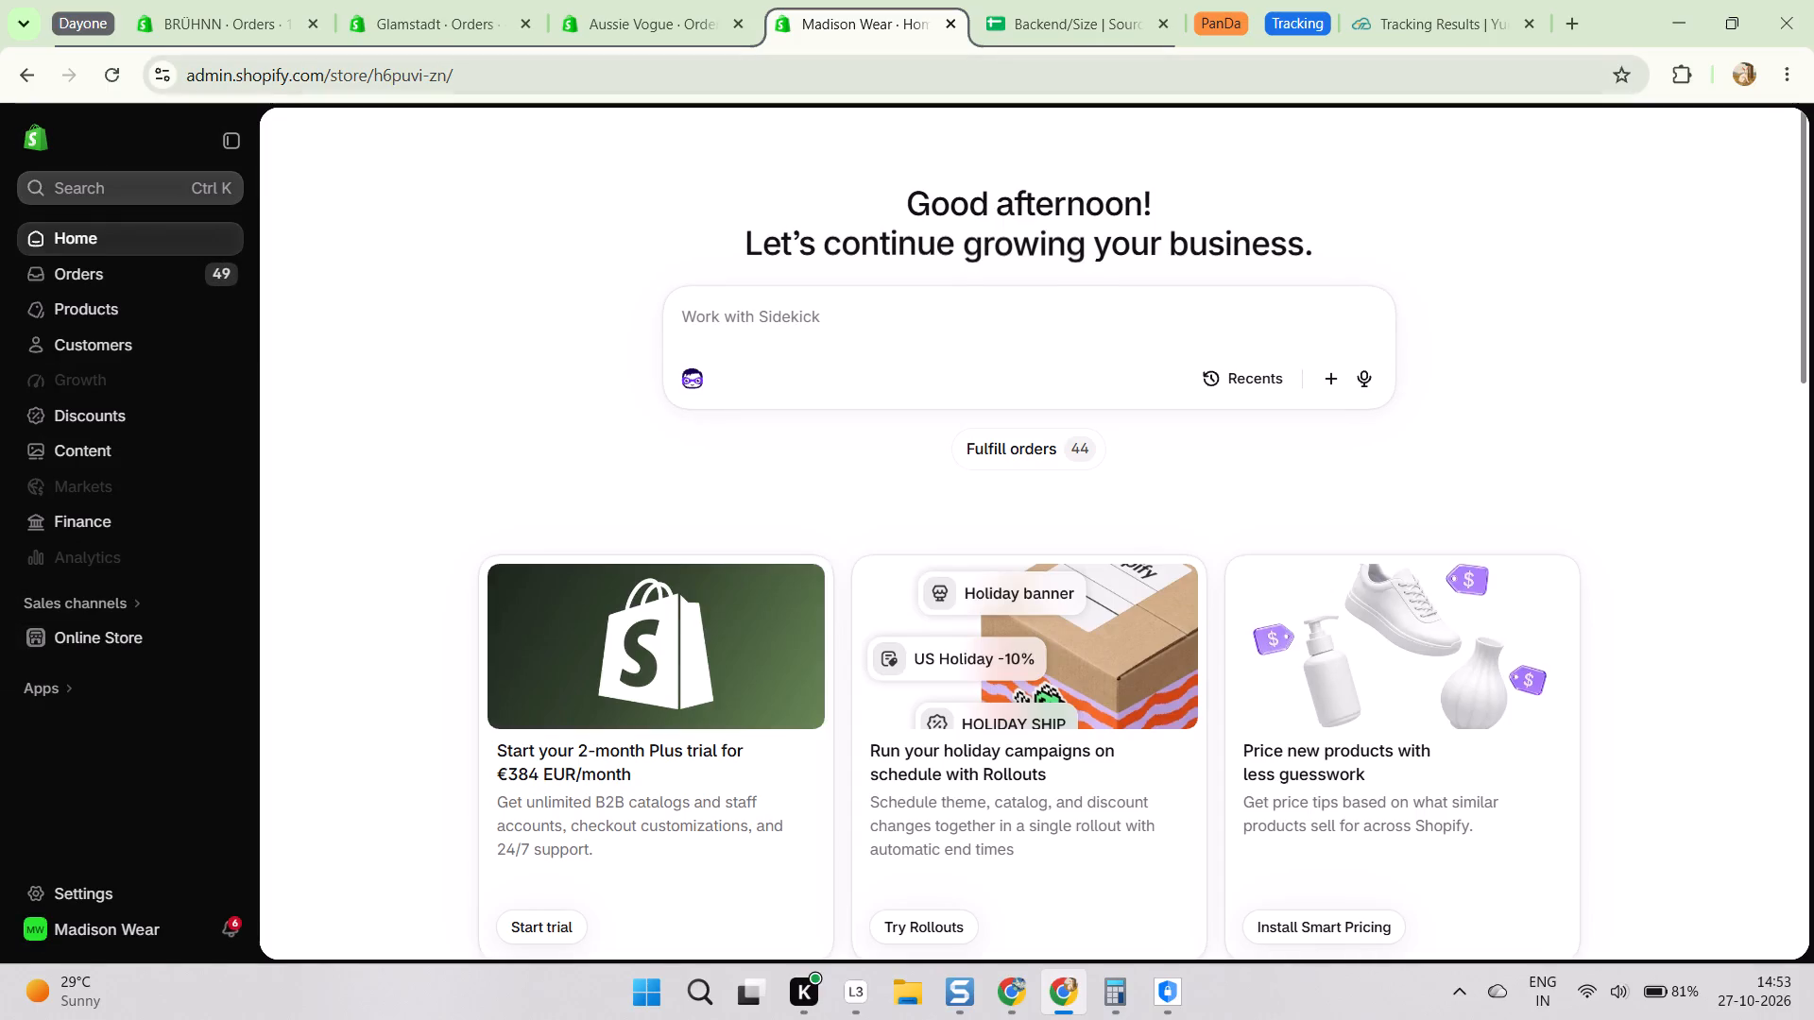
{"action": "left_click", "coordinate": [102, 197]}
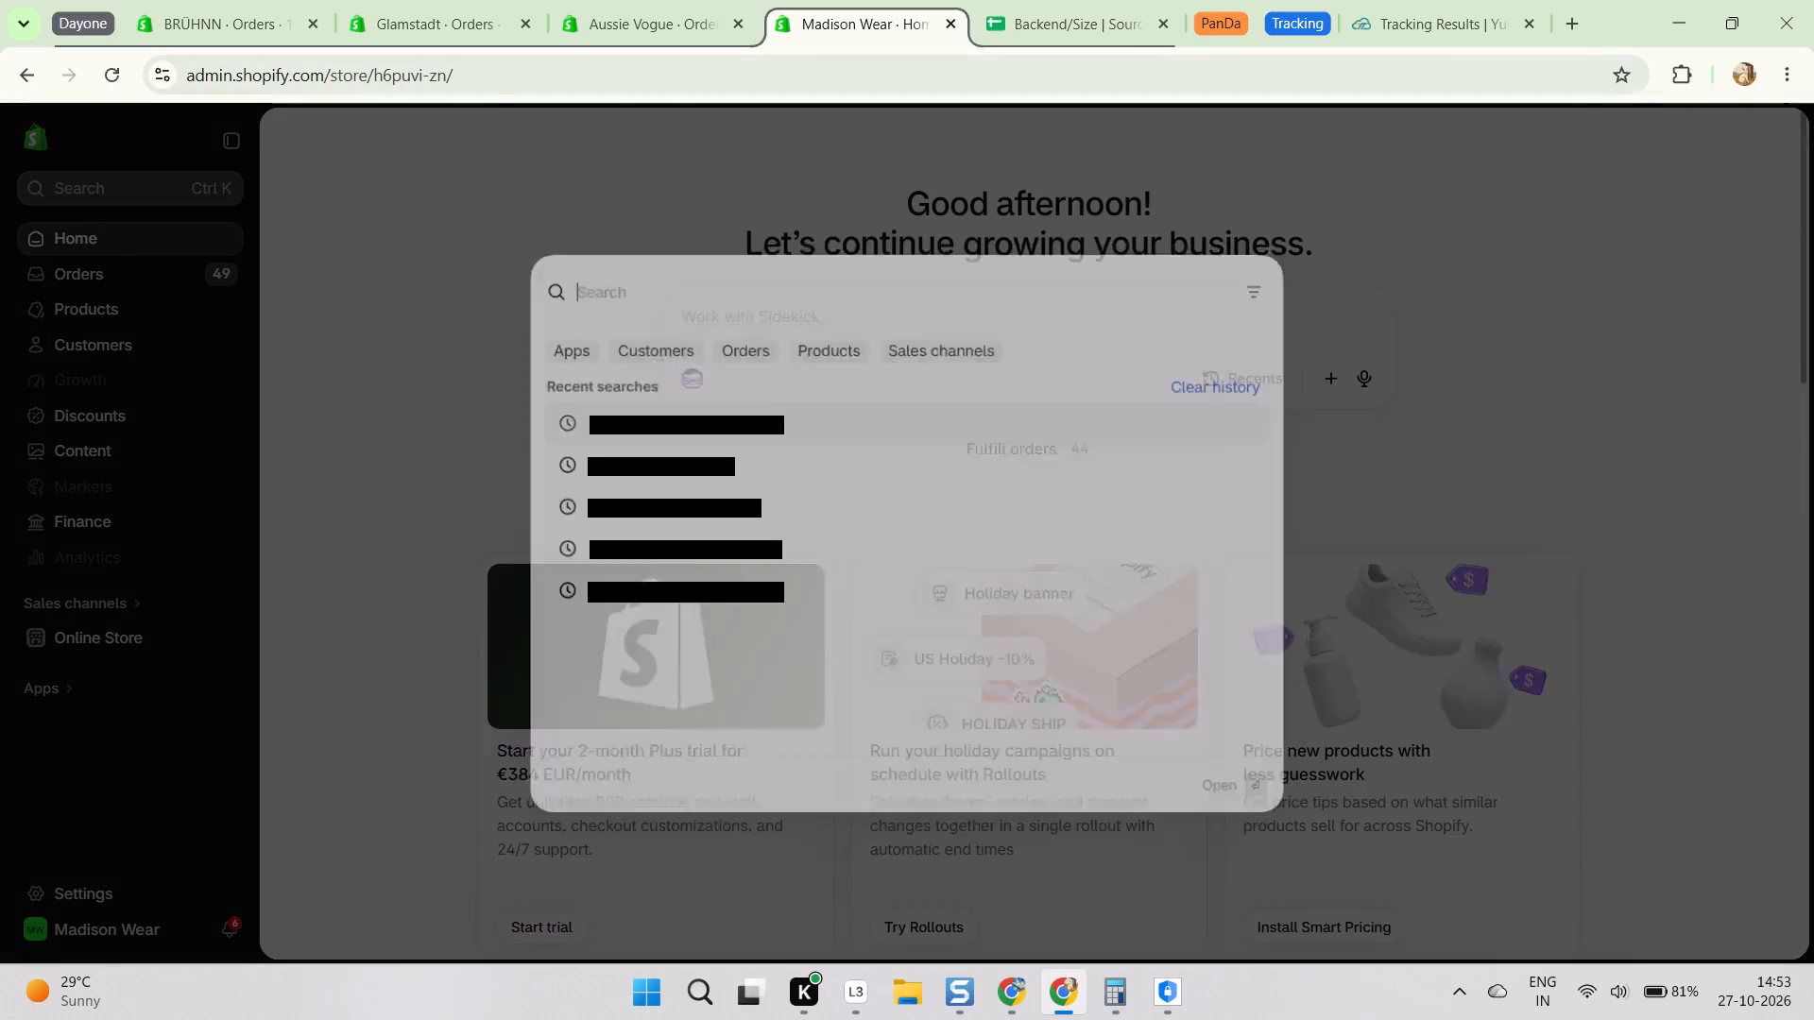
{"action": "key", "text": "ctrl+v"}
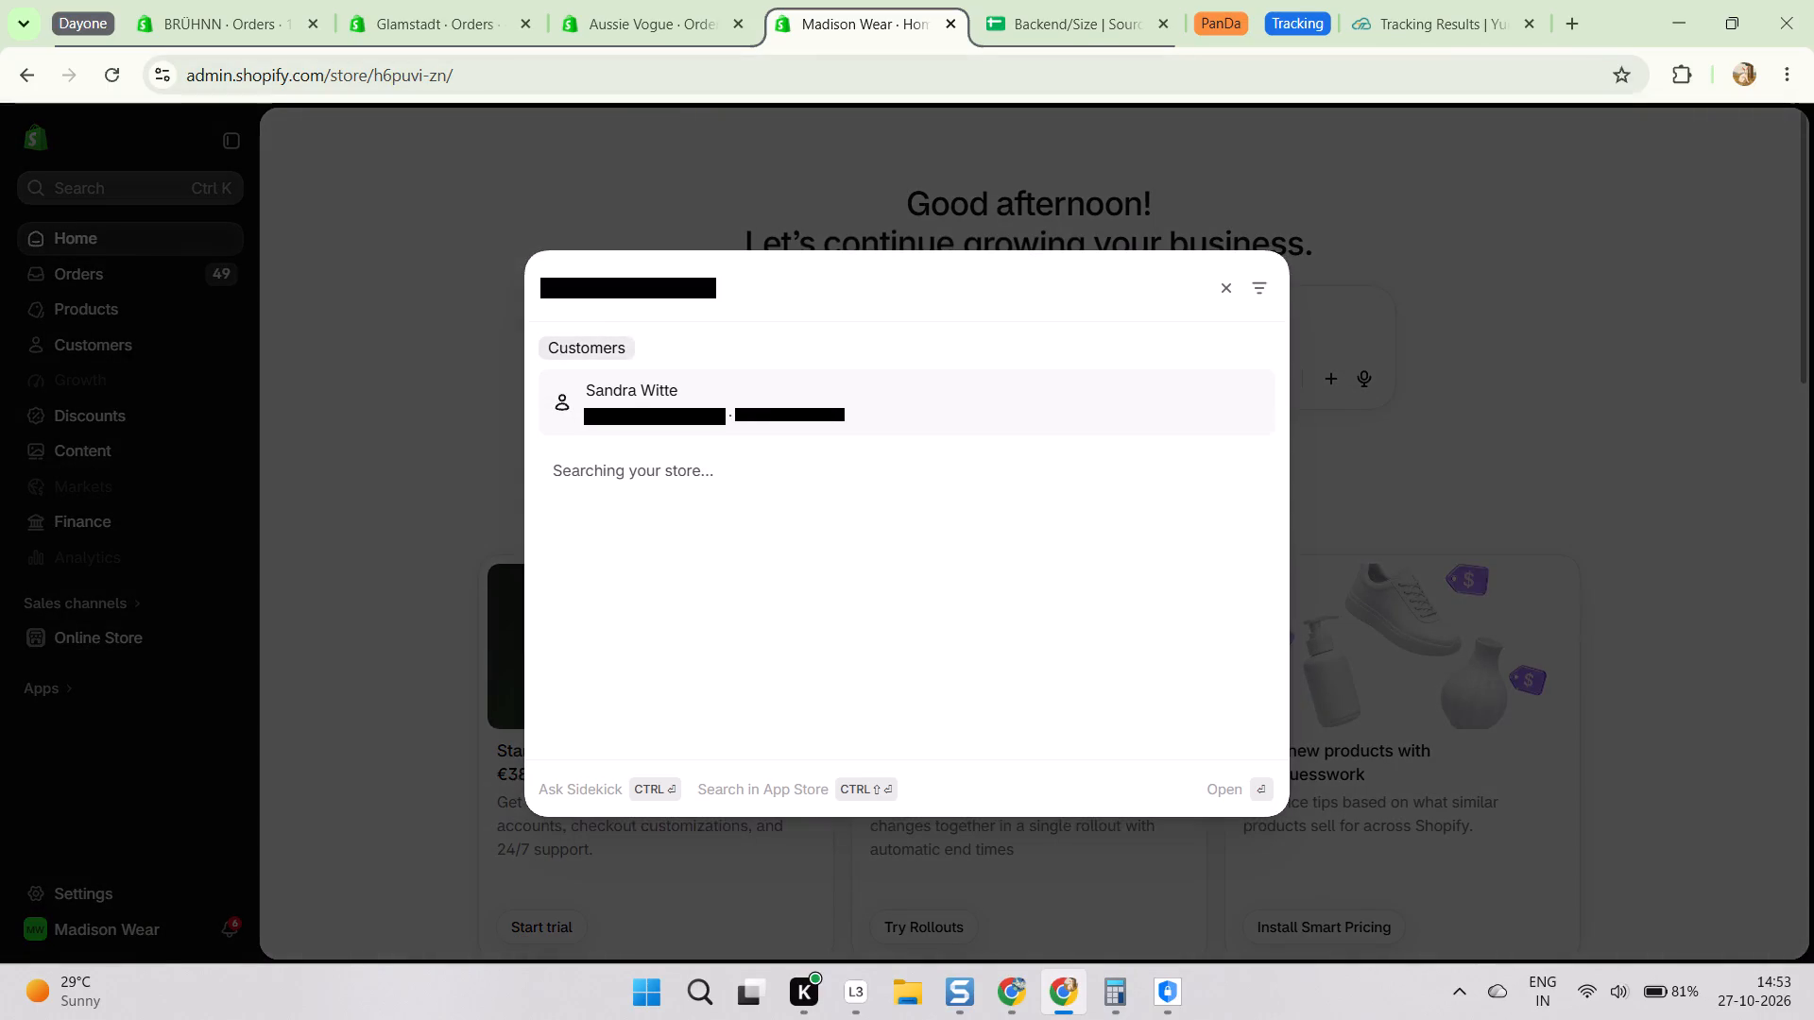
{"action": "left_click", "coordinate": [612, 522]}
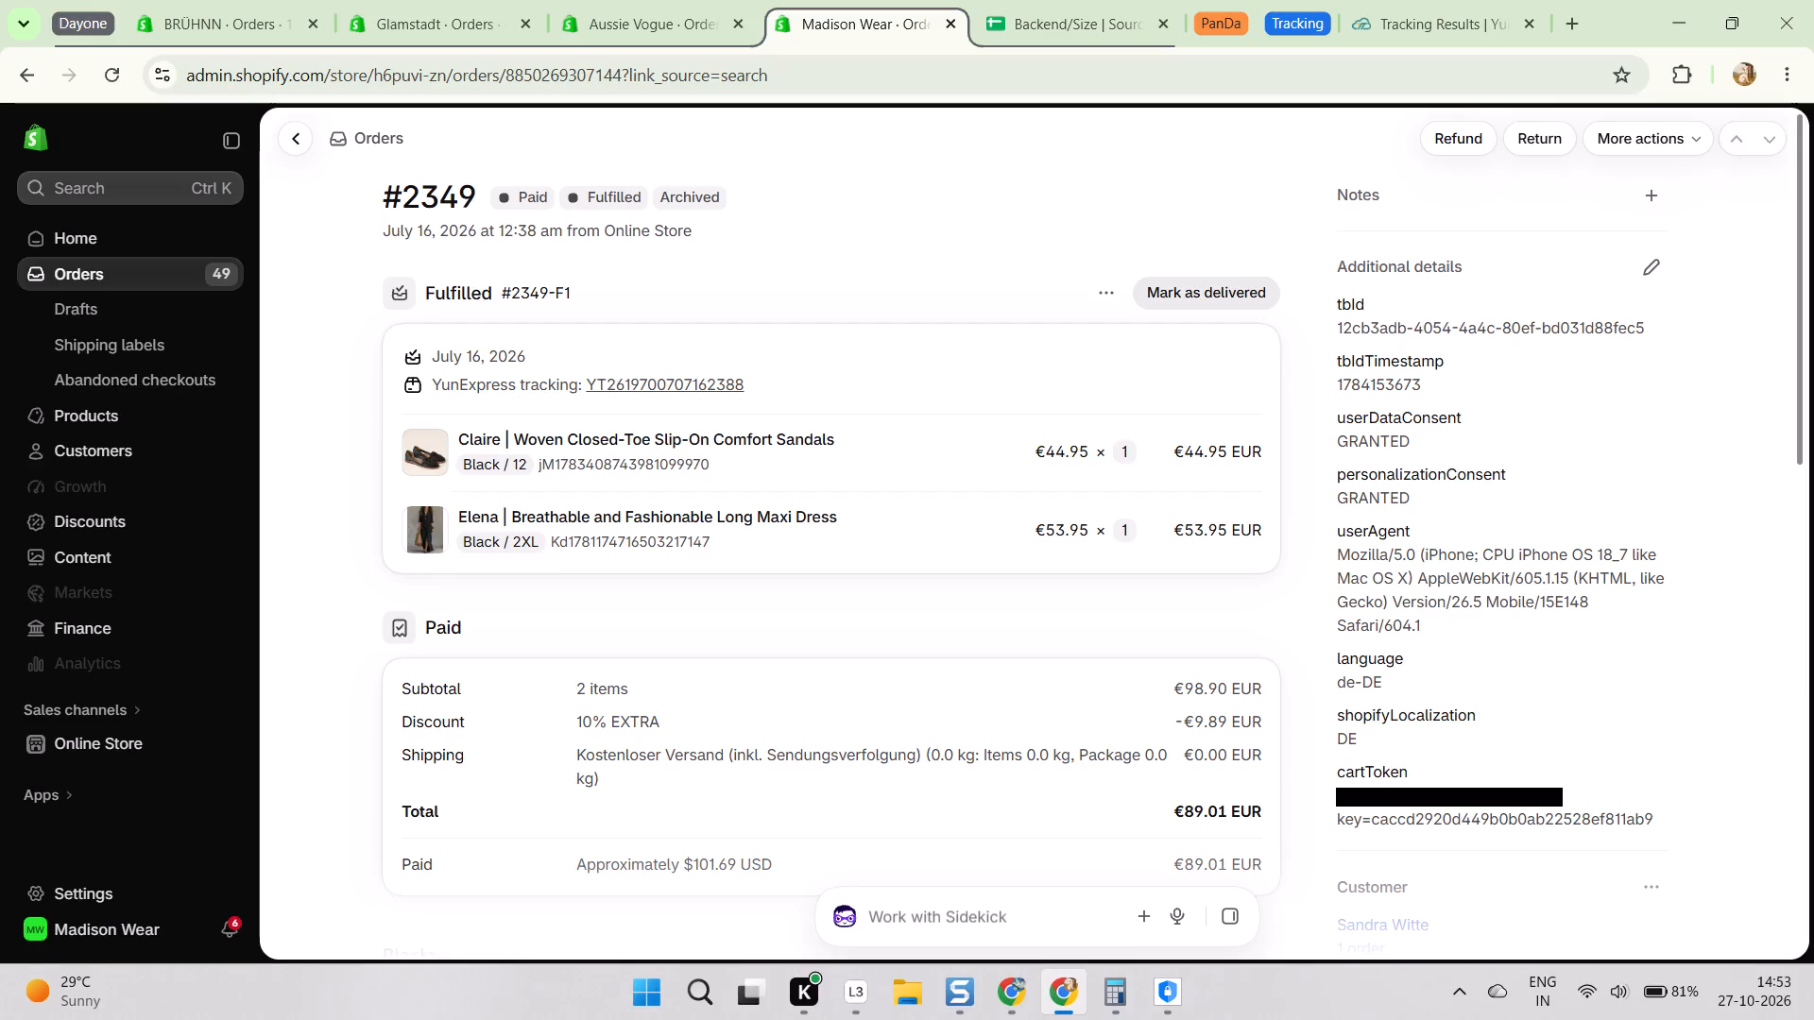
{"action": "key", "text": "ctrl+f"}
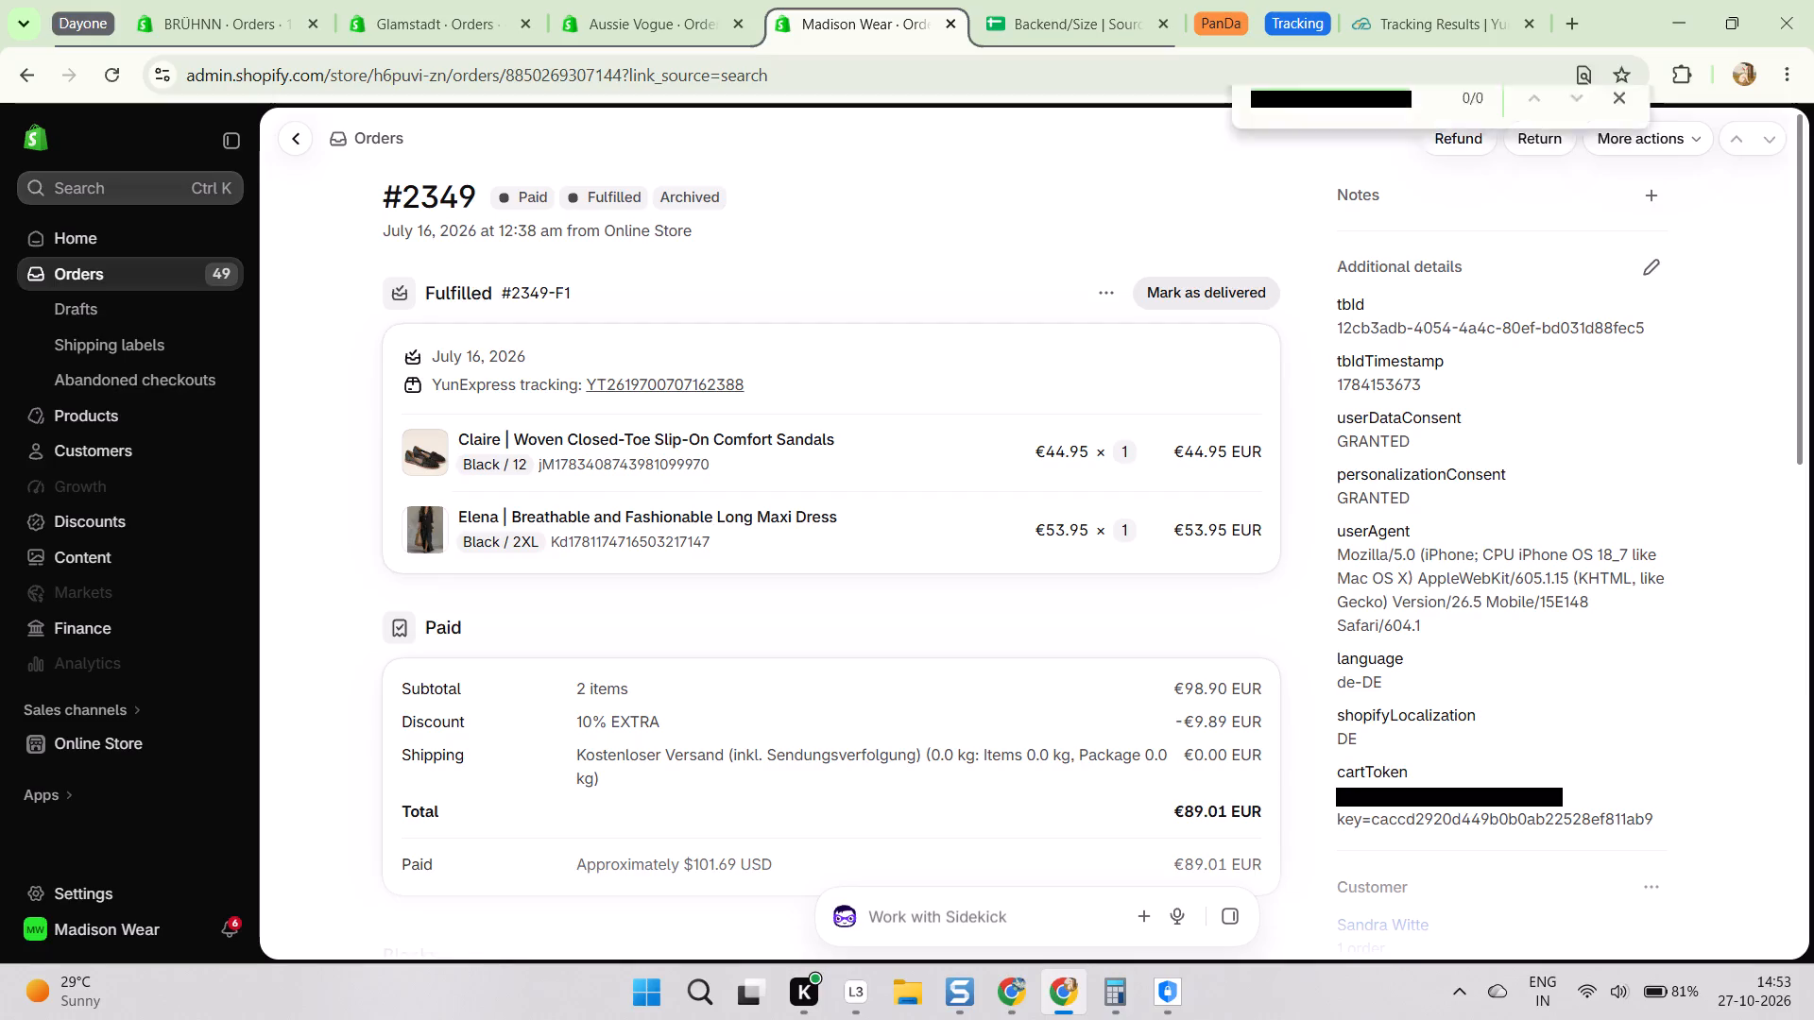
{"action": "key", "text": "ctrl+v"}
{"action": "scroll", "coordinate": [1600, 9], "scroll_direction": "up", "scroll_amount": 5}
{"action": "left_click", "coordinate": [1609, 126]}
{"action": "scroll", "coordinate": [1016, 325], "scroll_direction": "up", "scroll_amount": 6}
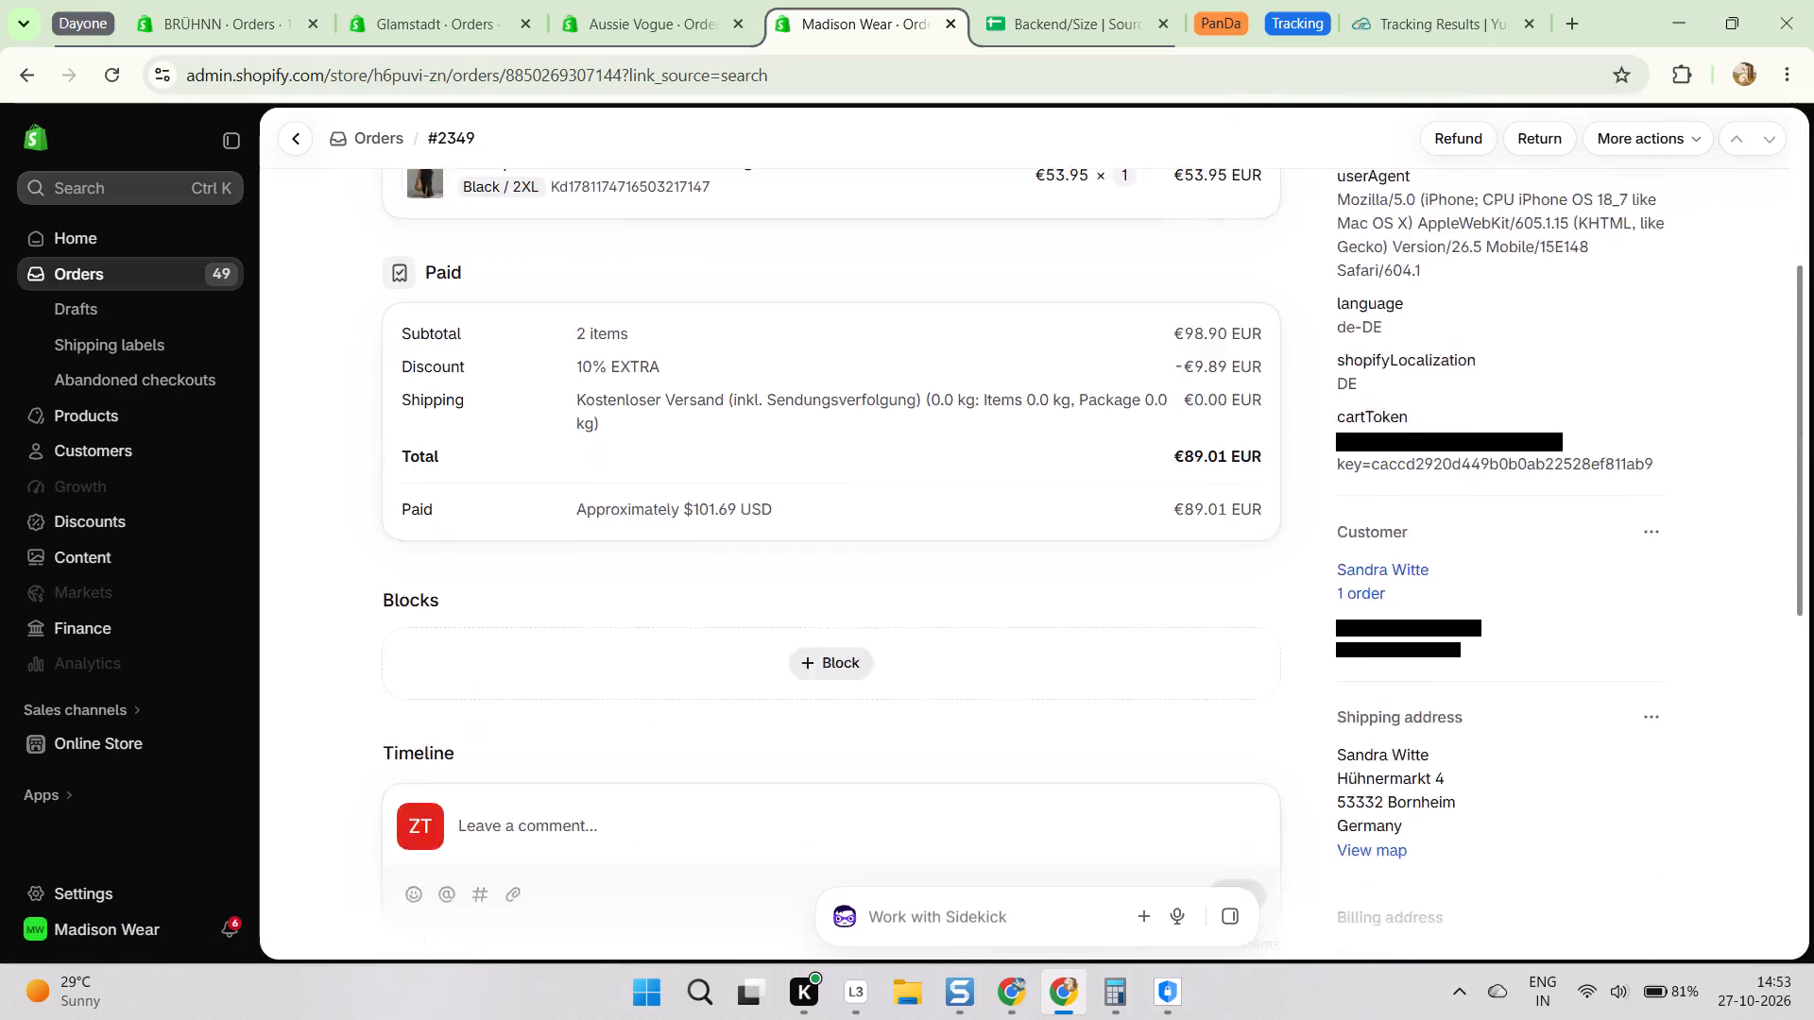
{"action": "scroll", "coordinate": [786, 414], "scroll_direction": "up", "scroll_amount": 7}
{"action": "key", "text": "alt+Tab"}
{"action": "scroll", "coordinate": [579, 595], "scroll_direction": "up", "scroll_amount": 1}
{"action": "scroll", "coordinate": [646, 581], "scroll_direction": "down", "scroll_amount": 7}
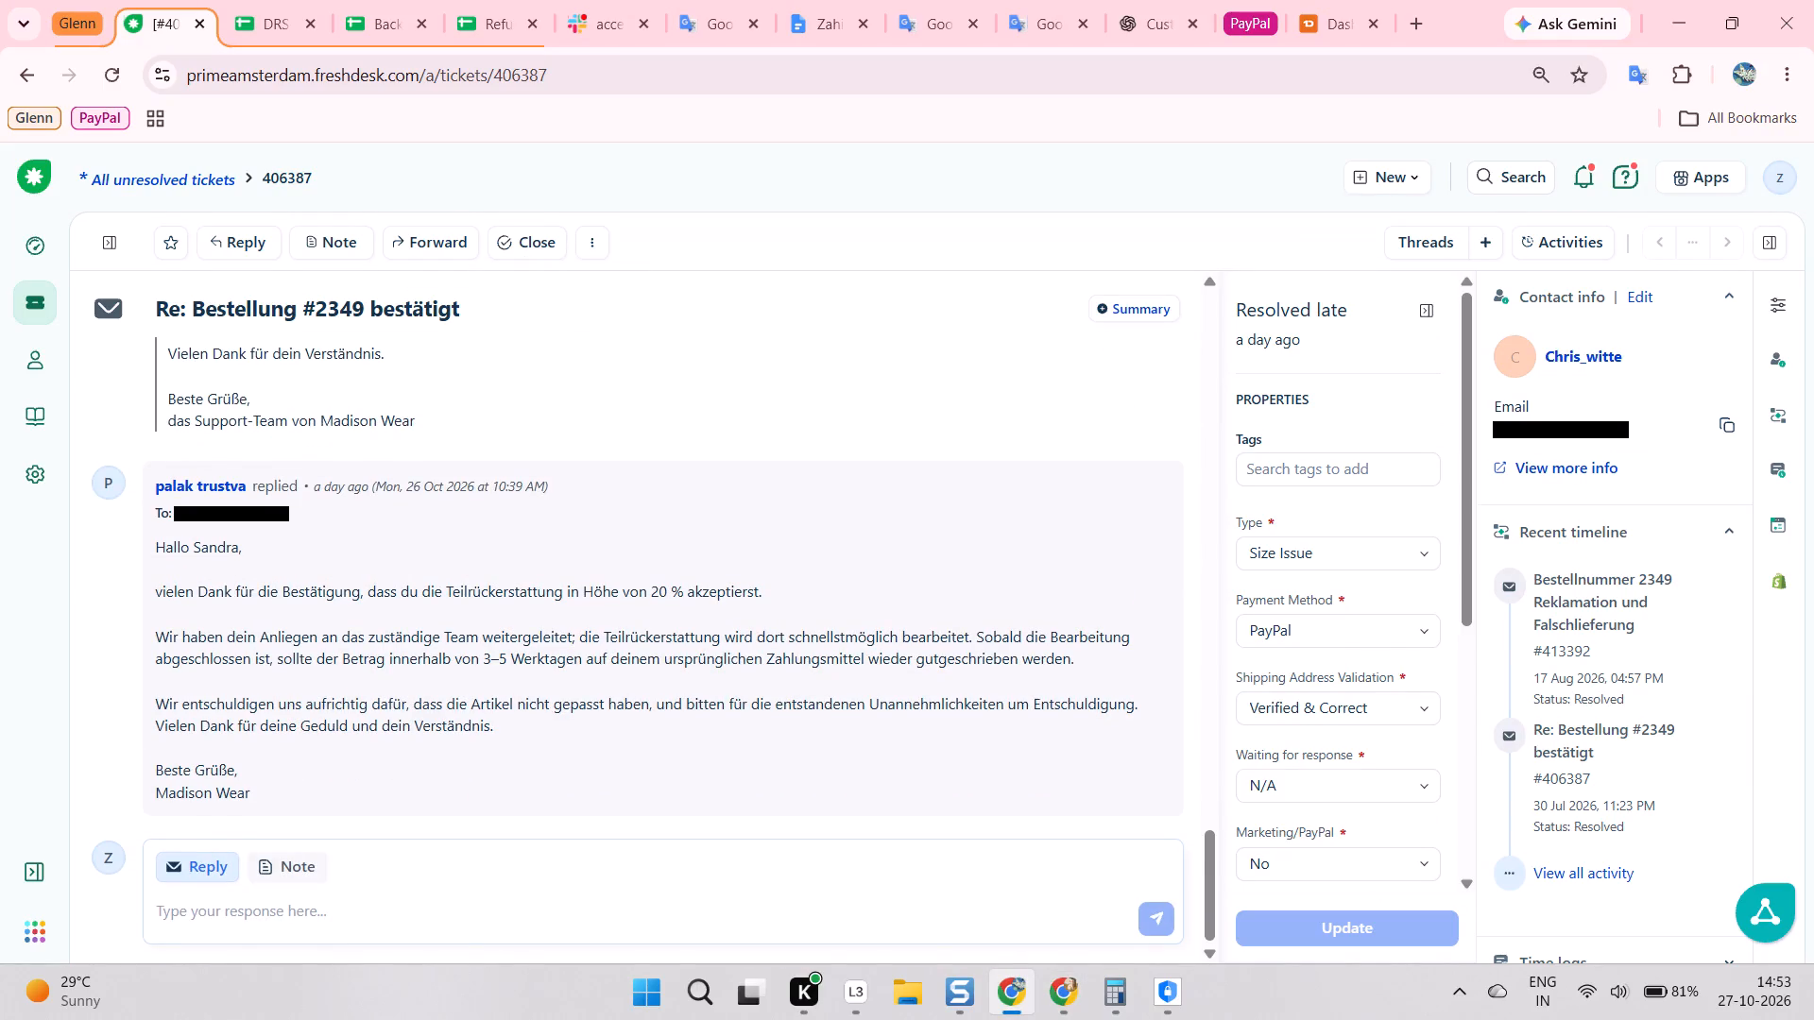
Locate ticket 406387's row in Refund_Tracker and fill its Date with 27/10/2026 from the row above.
{"action": "double_click", "coordinate": [283, 175]}
{"action": "key", "text": "ctrl+c"}
{"action": "key", "text": "ctrl+c"}
{"action": "double_click", "coordinate": [280, 172]}
{"action": "key", "text": "ctrl+c"}
{"action": "left_click", "coordinate": [279, 174], "text": "ctrl"}
{"action": "key", "text": "ctrl+c"}
{"action": "key", "text": "ctrl+c"}
{"action": "left_click", "coordinate": [477, 0]}
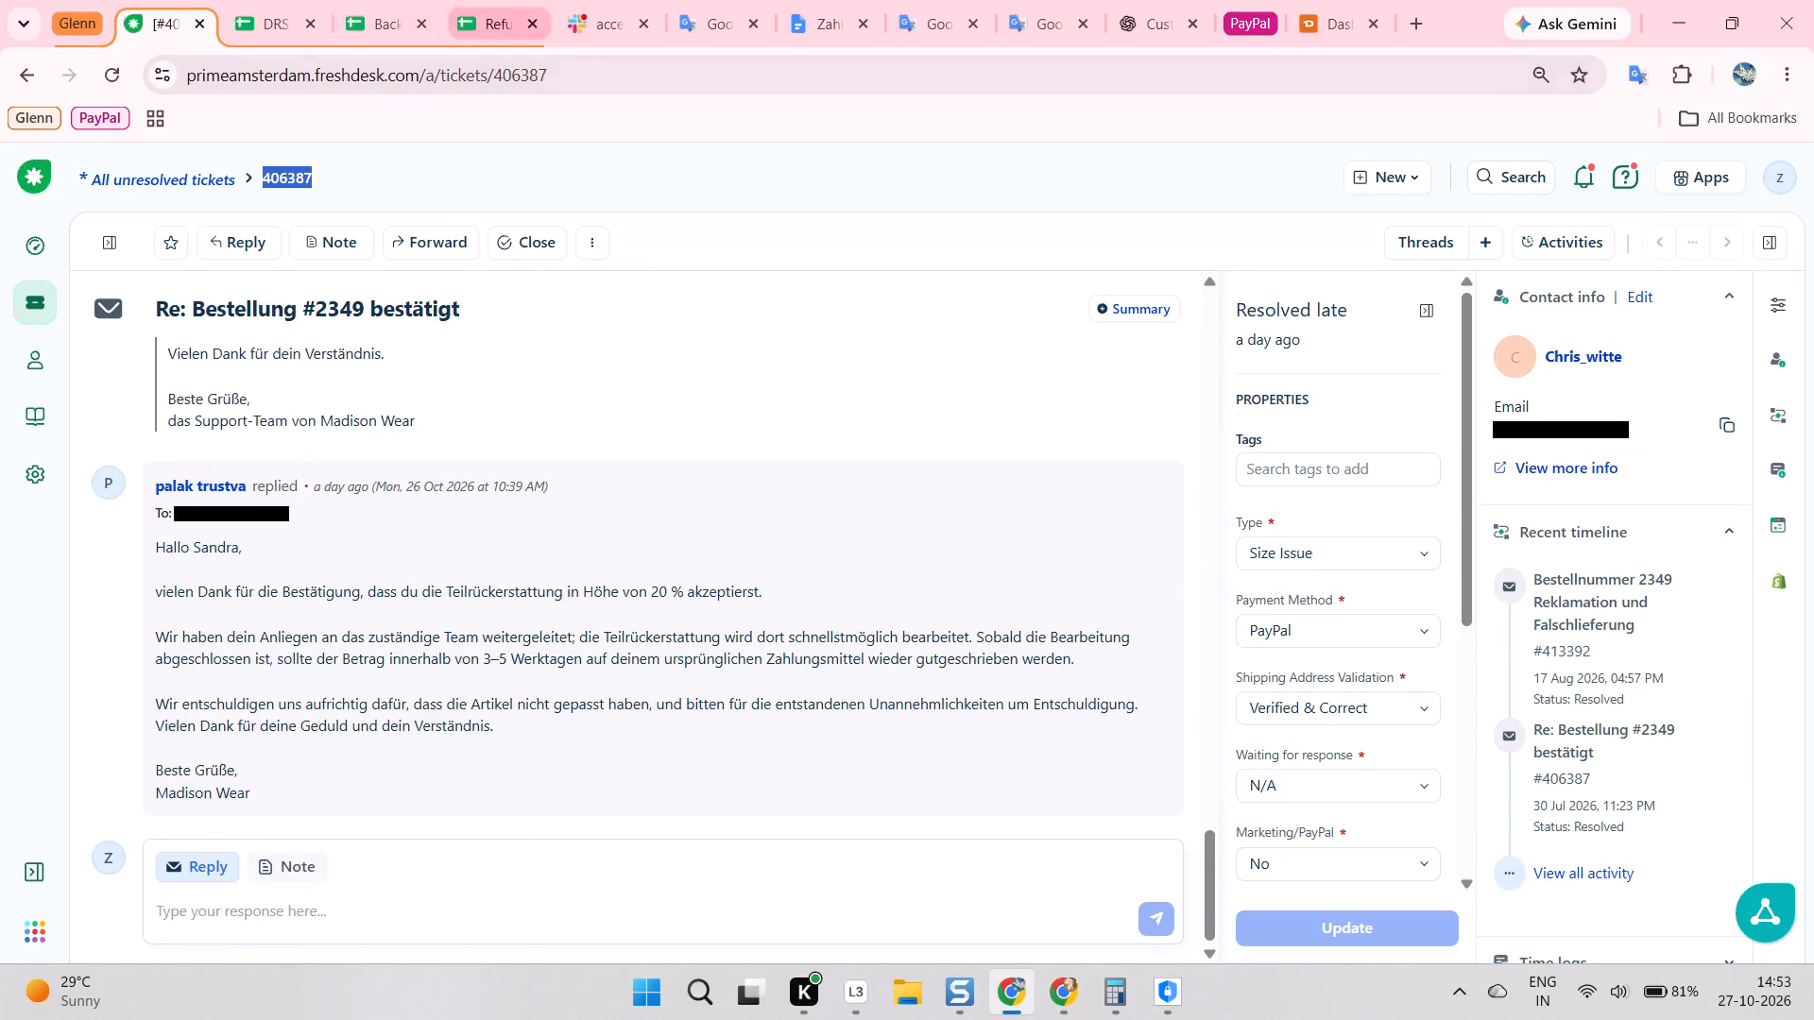
{"action": "key", "text": "ctrl+f"}
{"action": "key", "text": "ctrl+v"}
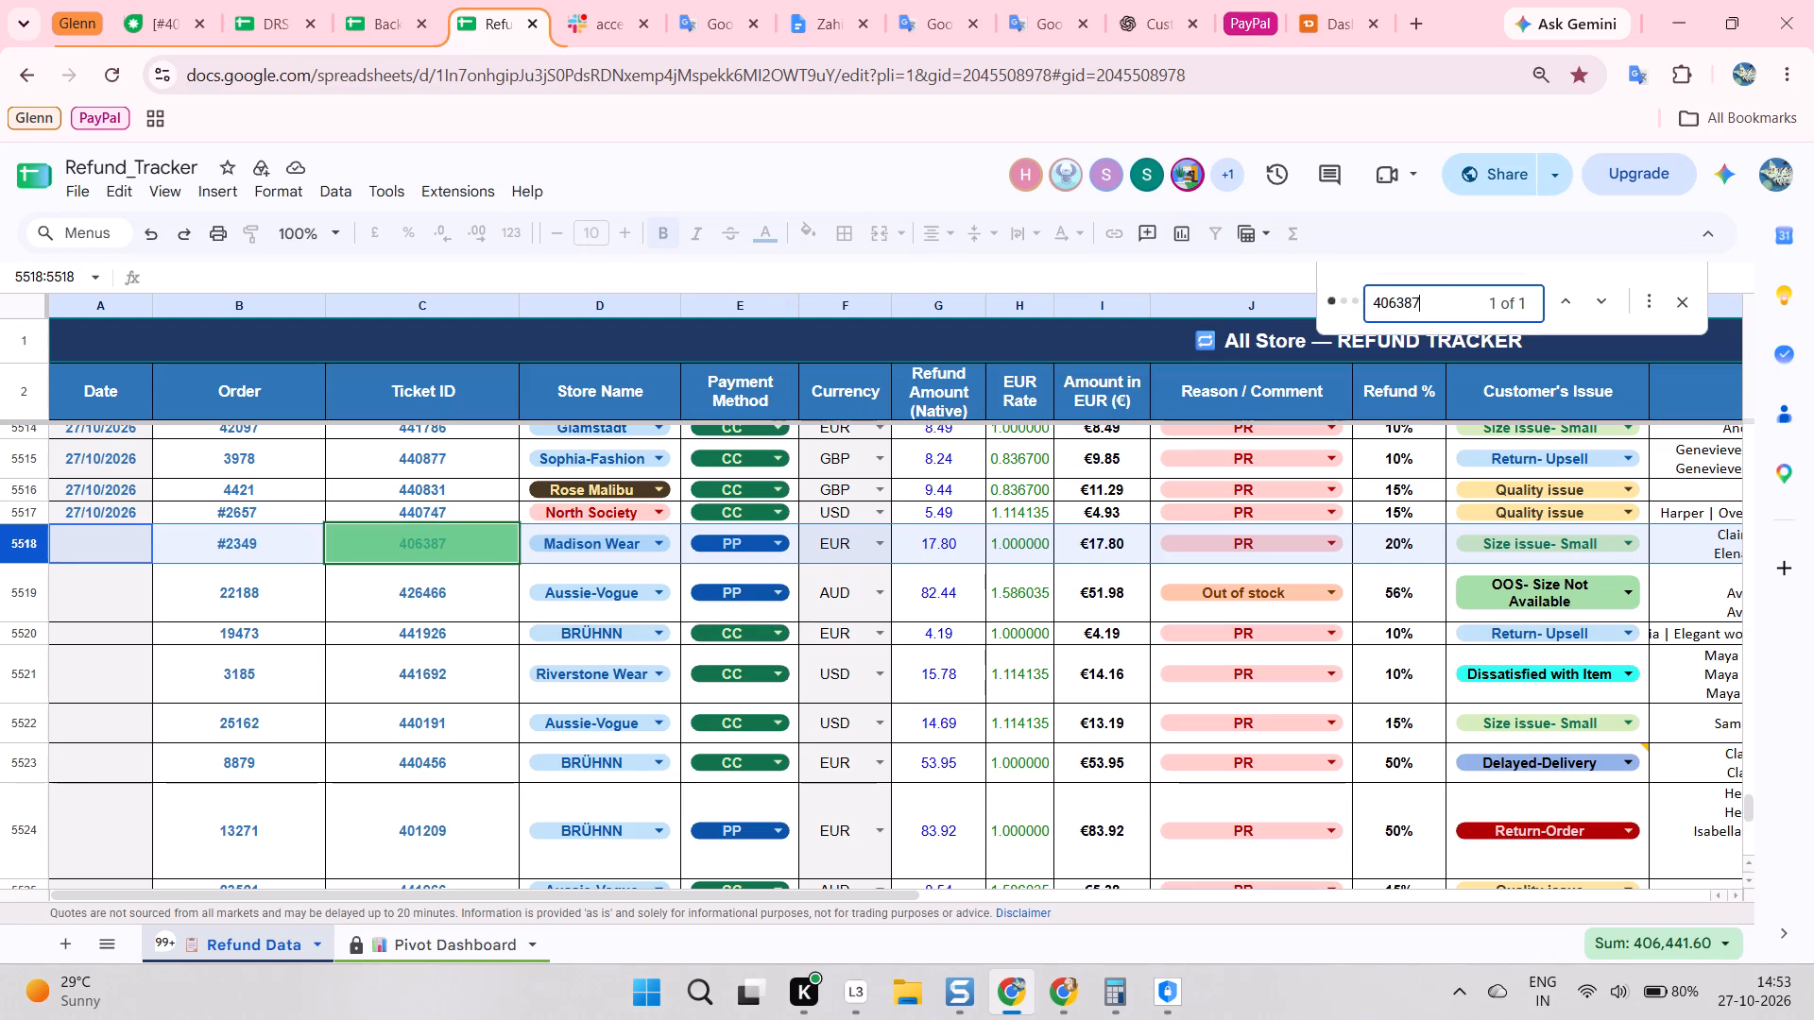
{"action": "left_click", "coordinate": [1678, 301]}
{"action": "left_click", "coordinate": [113, 540]}
{"action": "key", "text": "ctrl+d"}
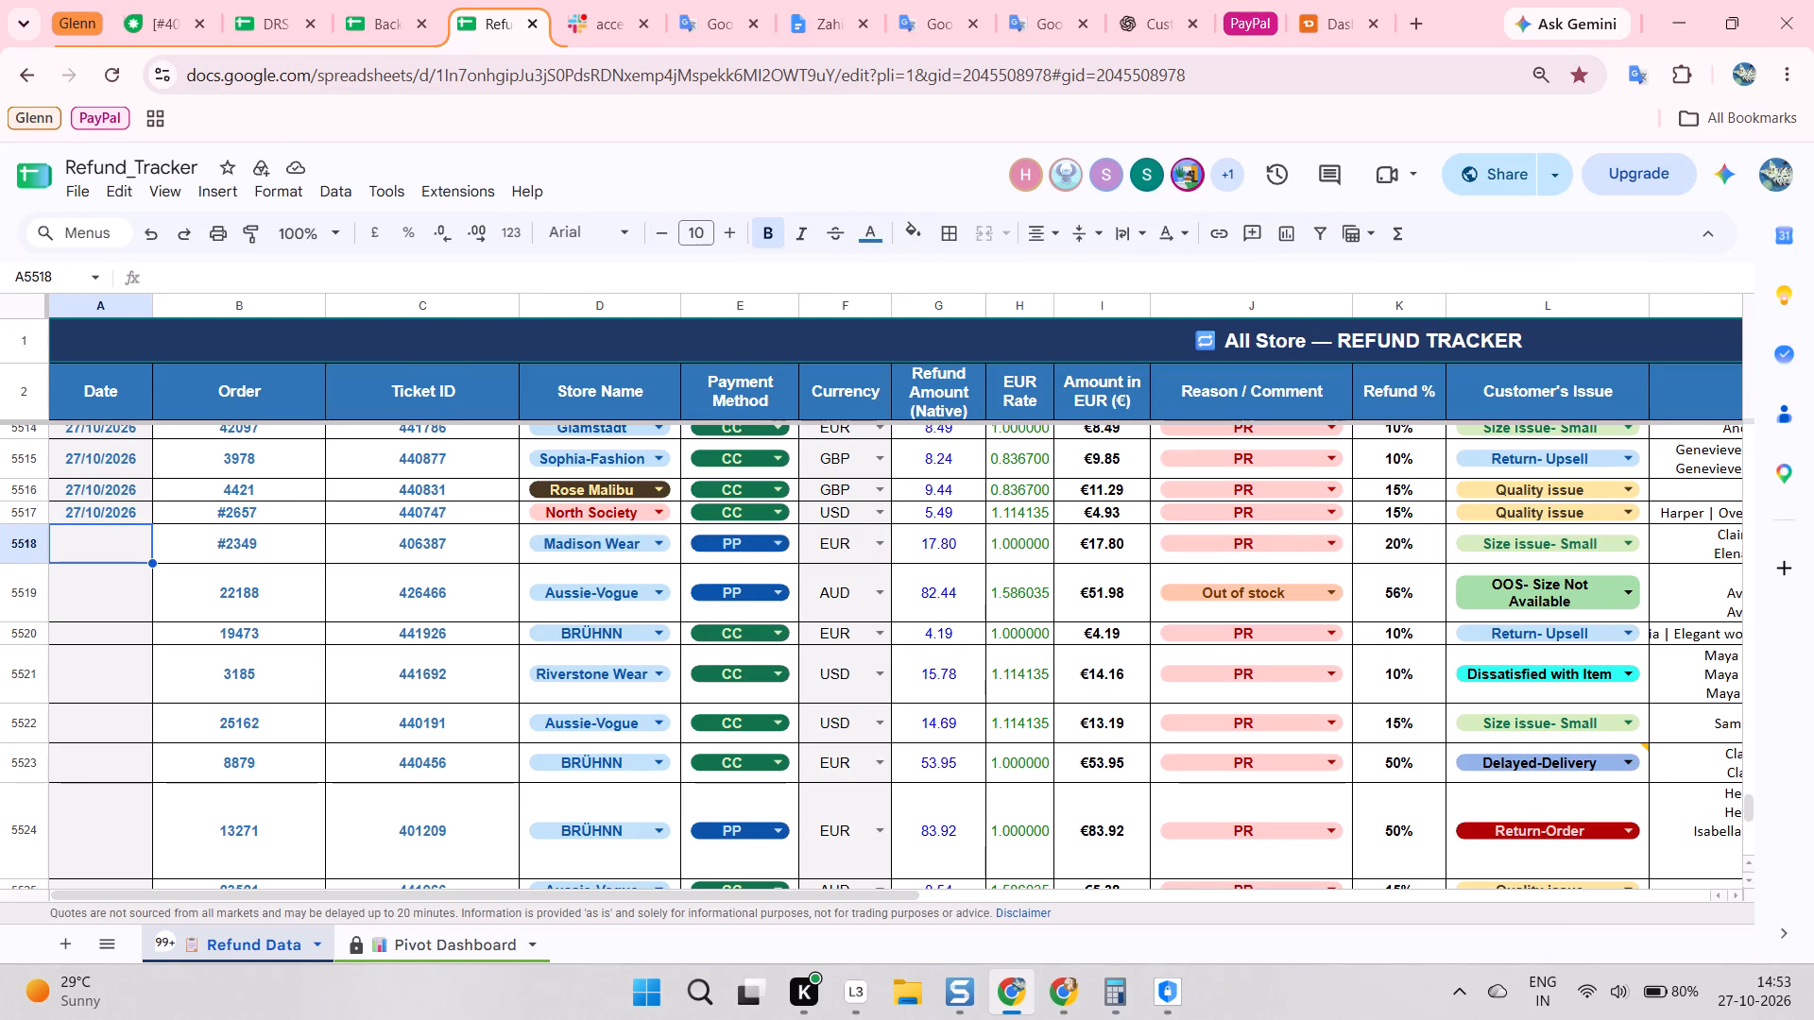
{"action": "left_click", "coordinate": [97, 589]}
{"action": "left_click", "coordinate": [36, 546]}
{"action": "key", "text": "alt+Tab"}
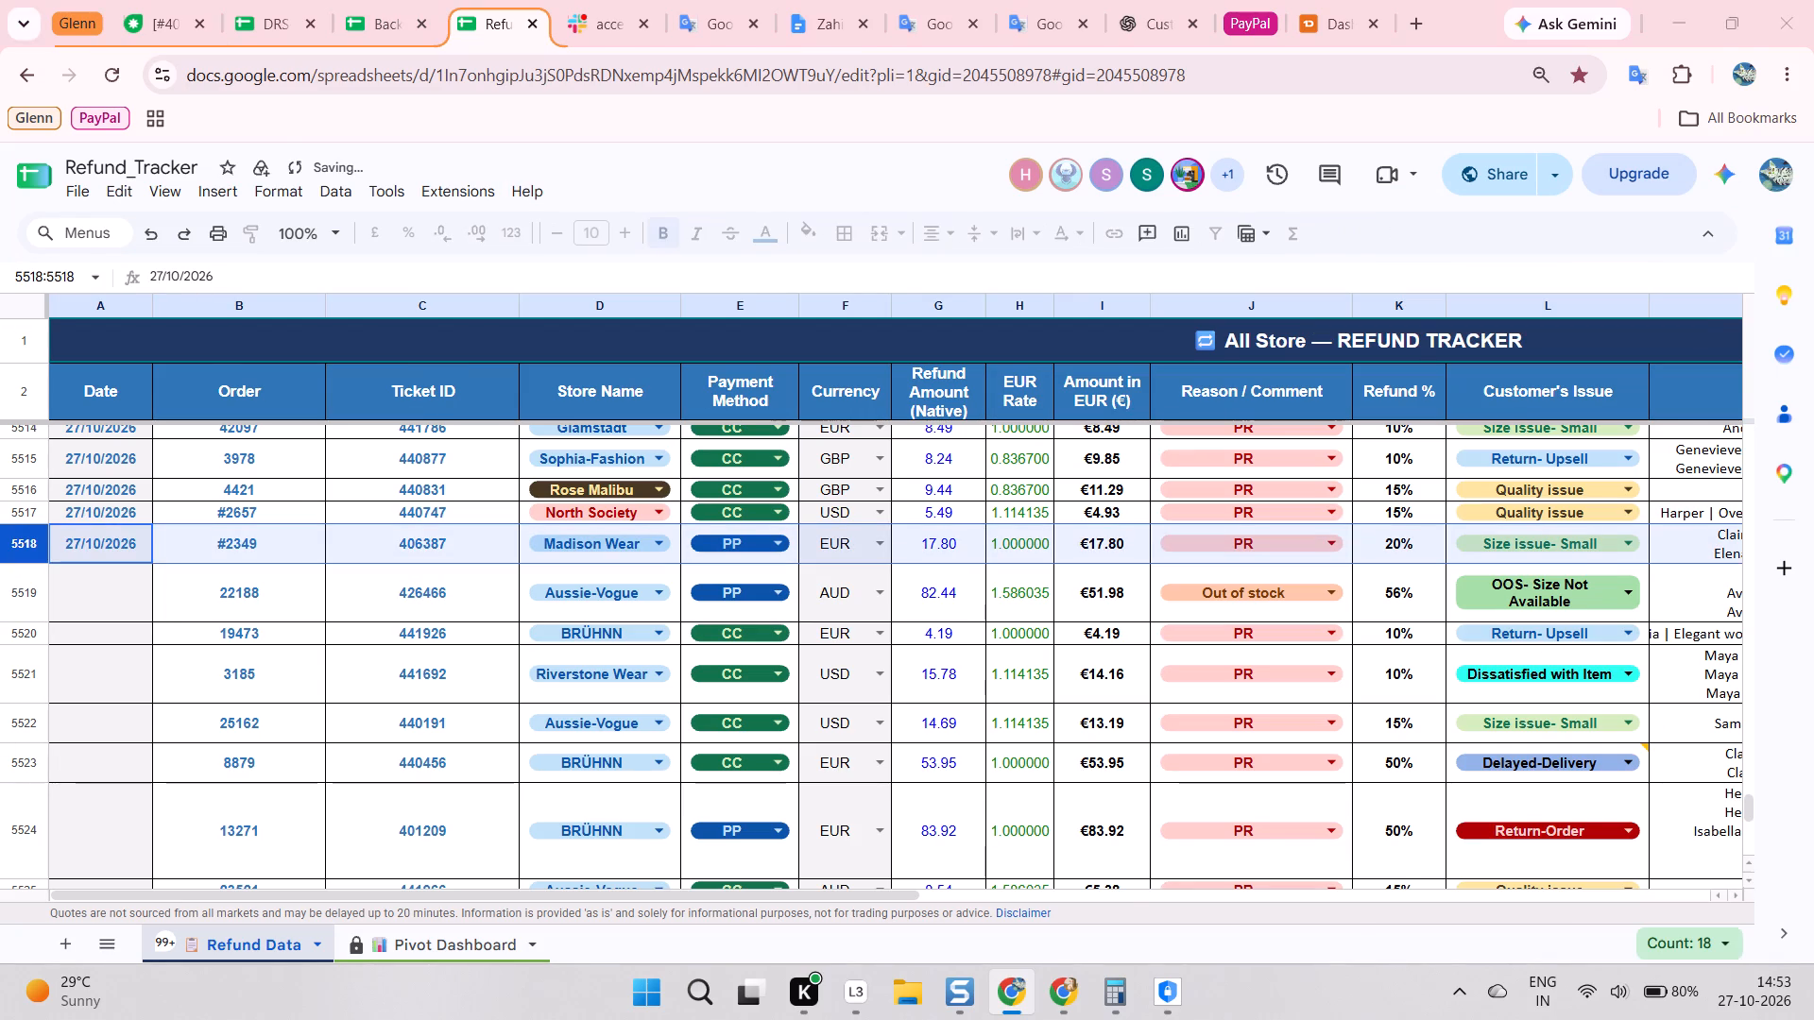
{"action": "scroll", "coordinate": [479, 371], "scroll_direction": "up", "scroll_amount": 2}
{"action": "left_click", "coordinate": [704, 257]}
{"action": "key", "text": "alt+Tab"}
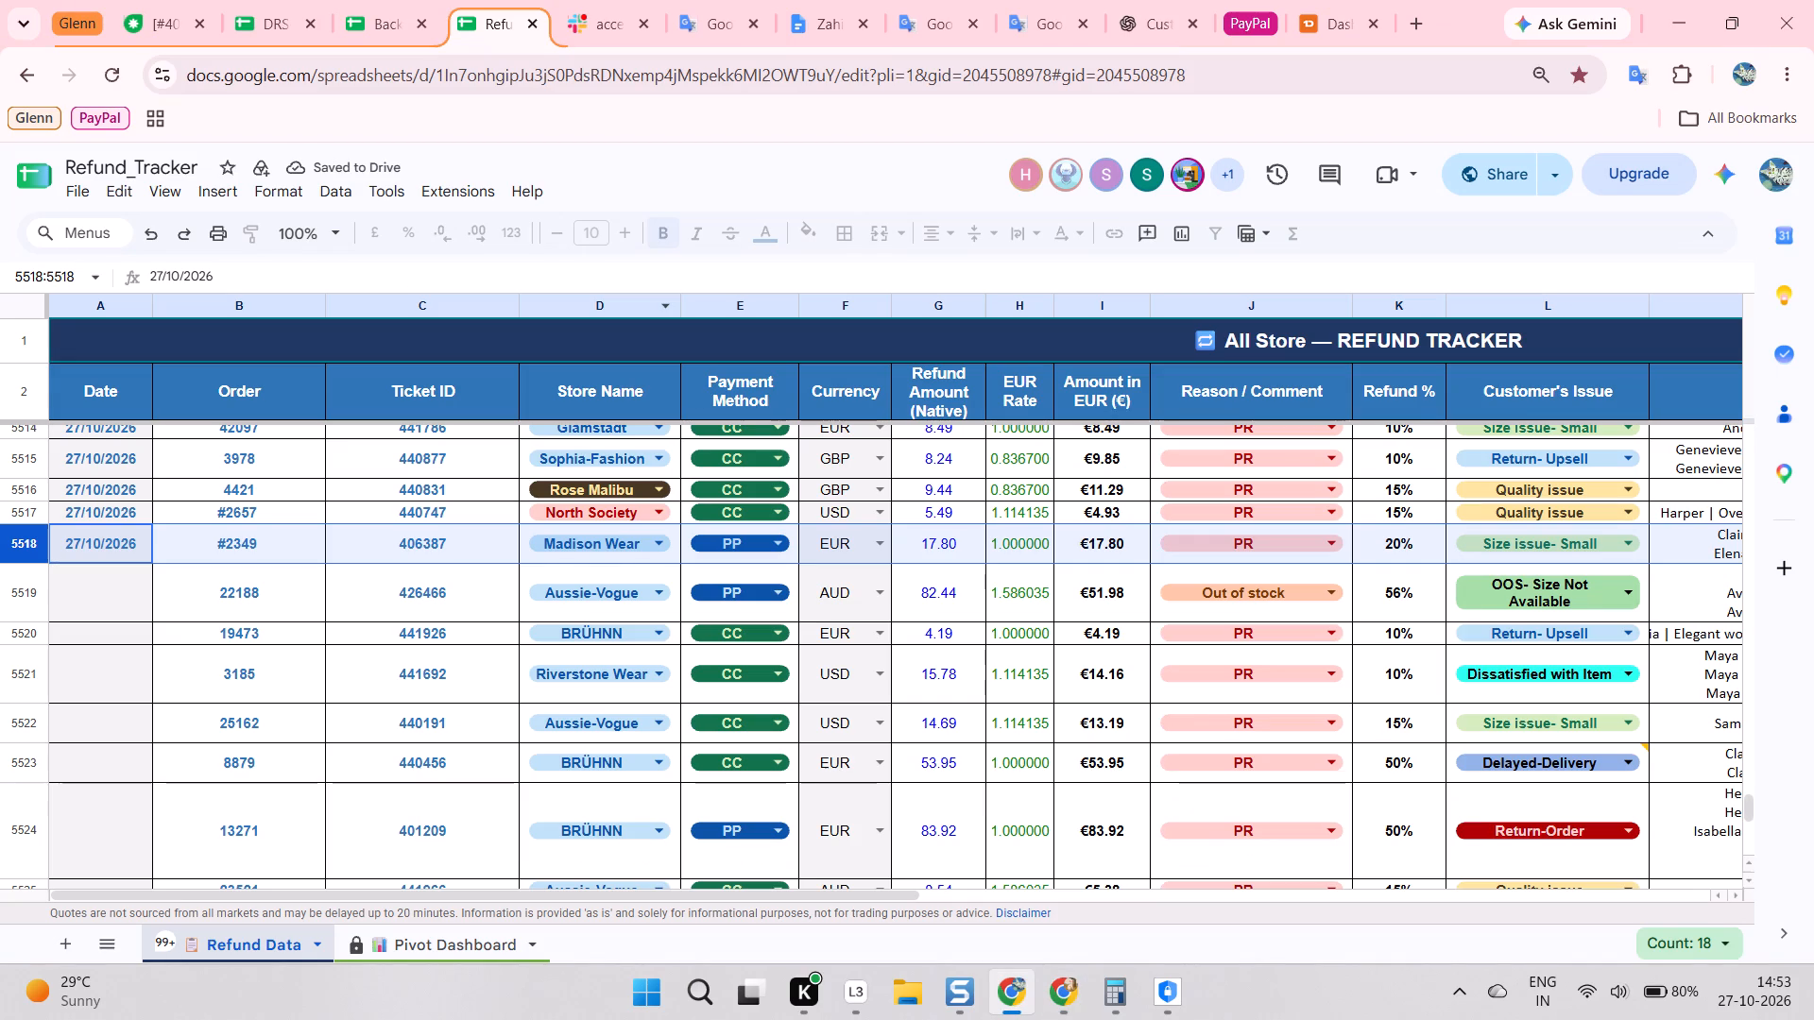
{"action": "key", "text": "alt+Tab"}
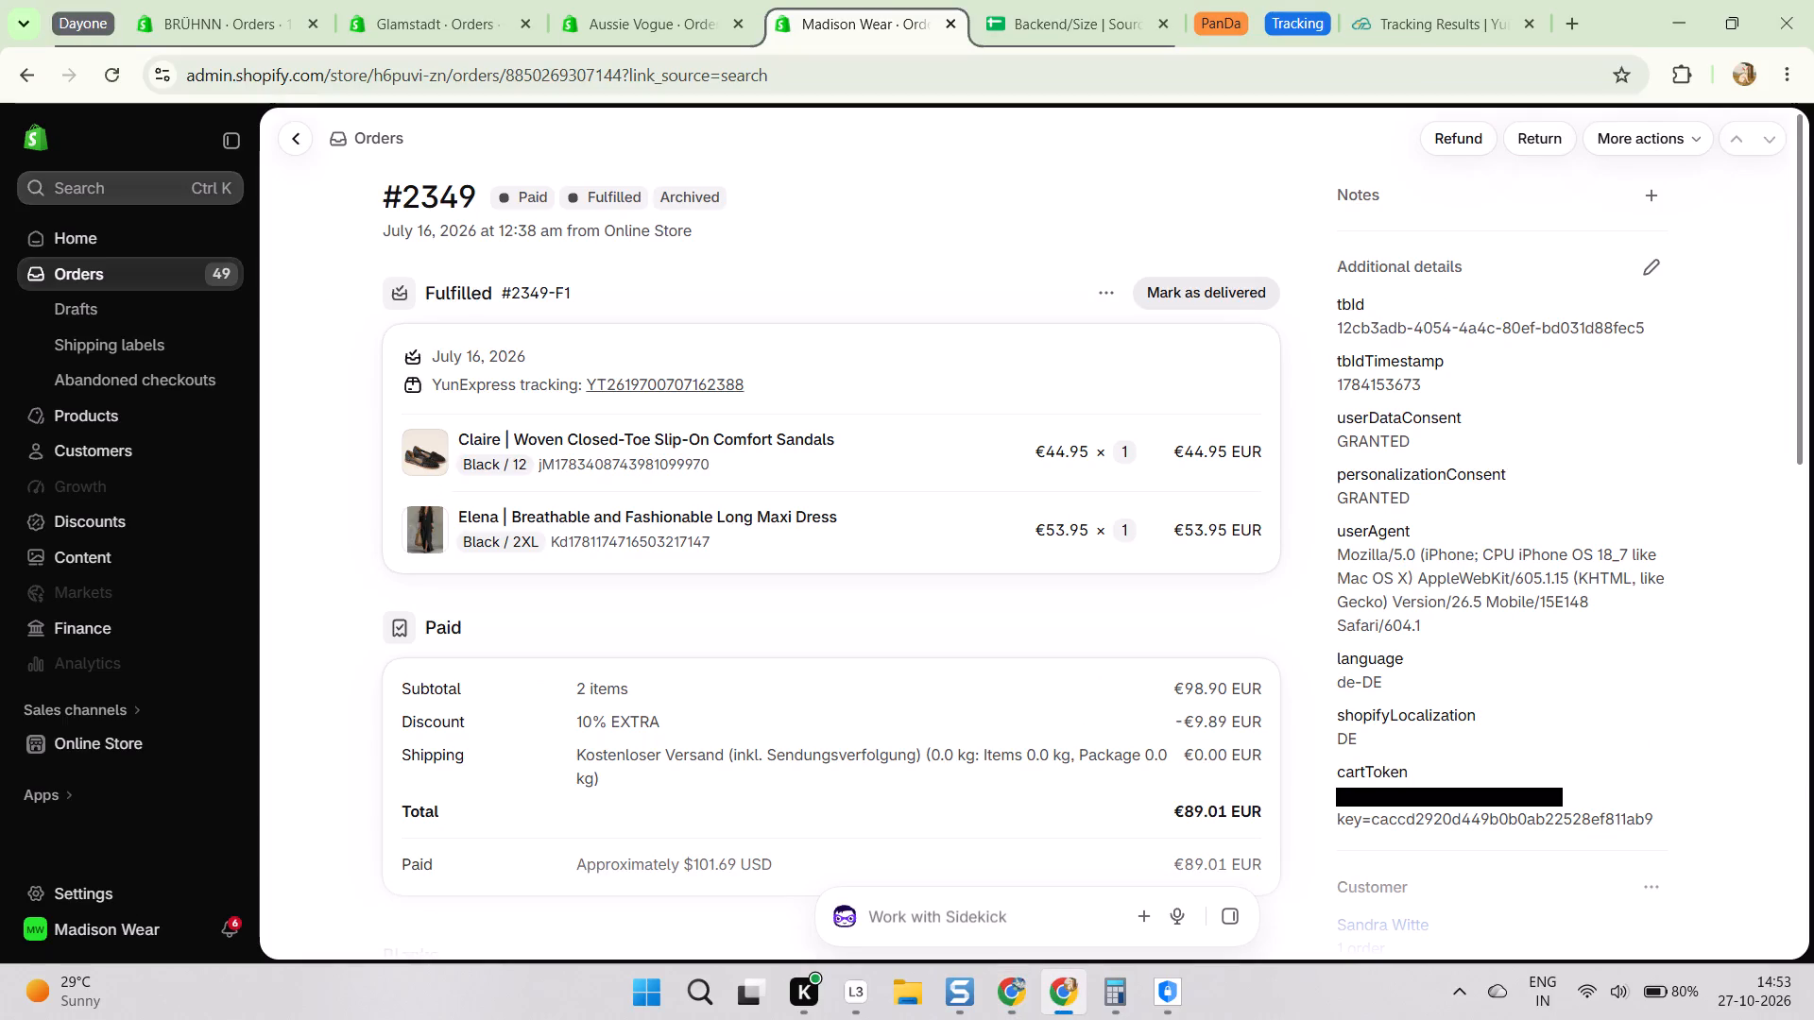
{"action": "key", "text": "alt+Tab"}
{"action": "key", "text": "alt+Tab"}
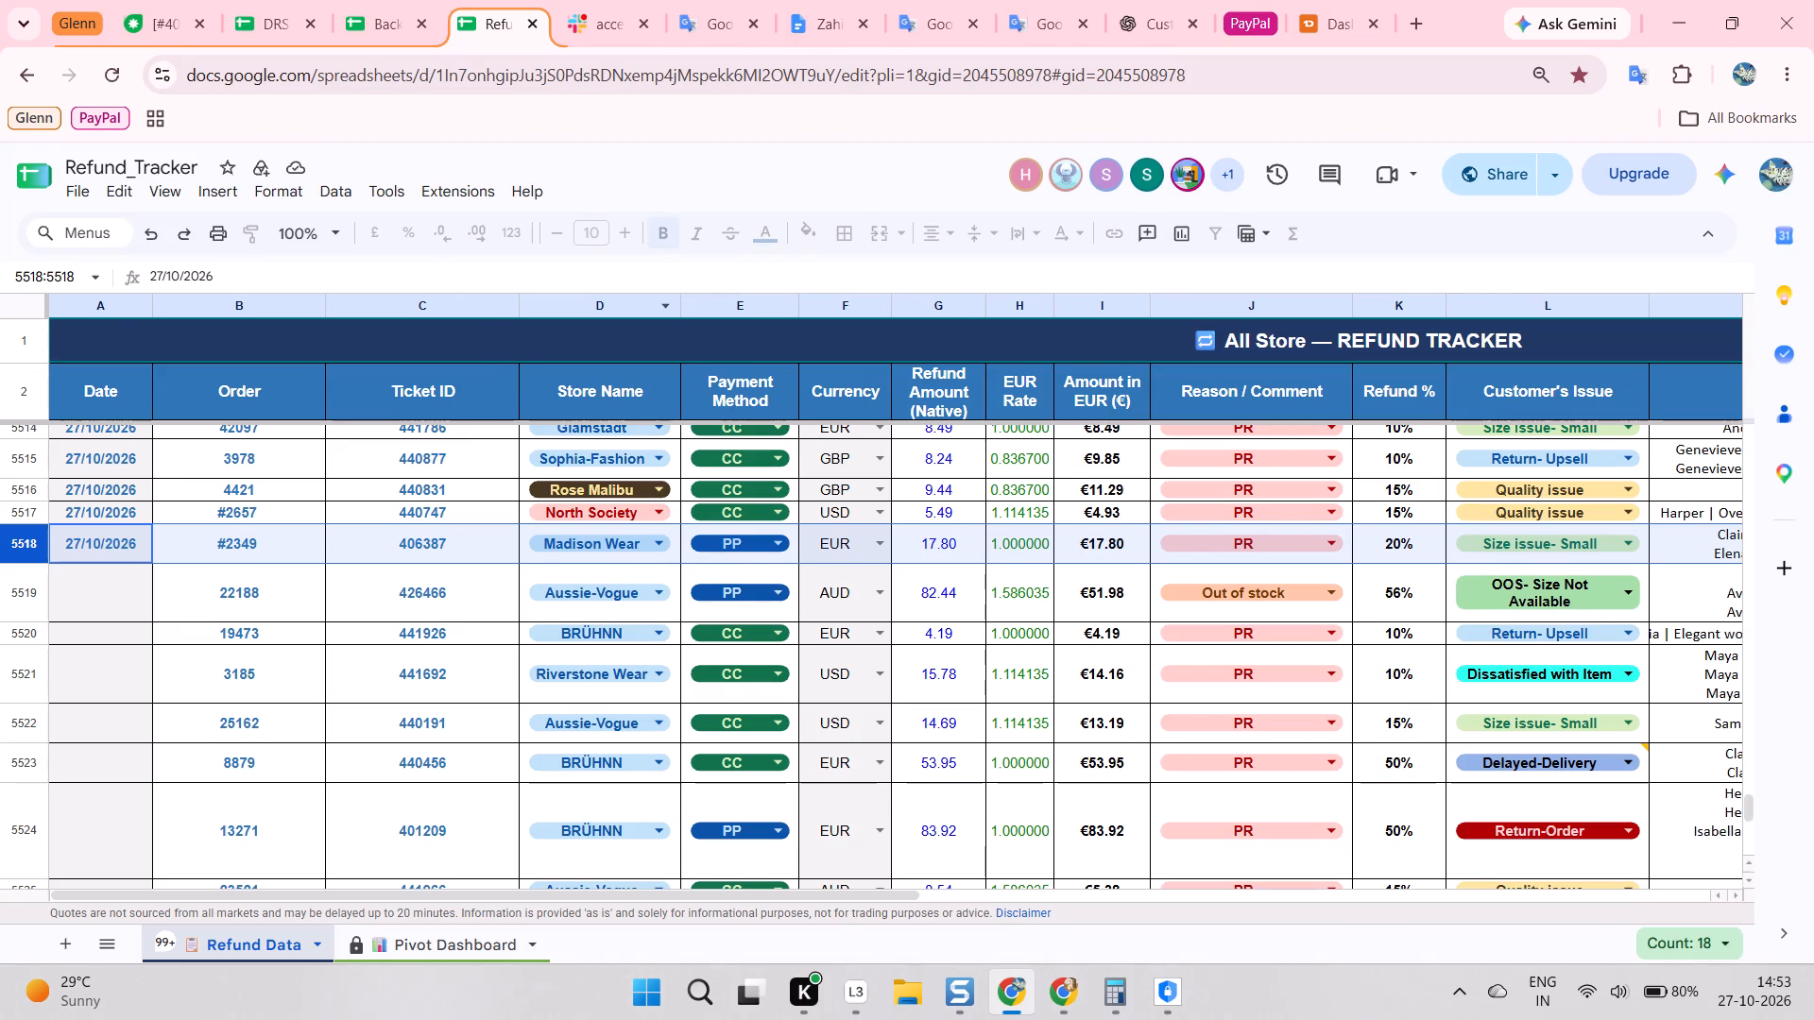
Add the existing Partial-Refund tag to order #2349 and clear the tag search text.
{"action": "scroll", "coordinate": [1072, 405], "scroll_direction": "down", "scroll_amount": 7}
{"action": "left_click", "coordinate": [1439, 614]}
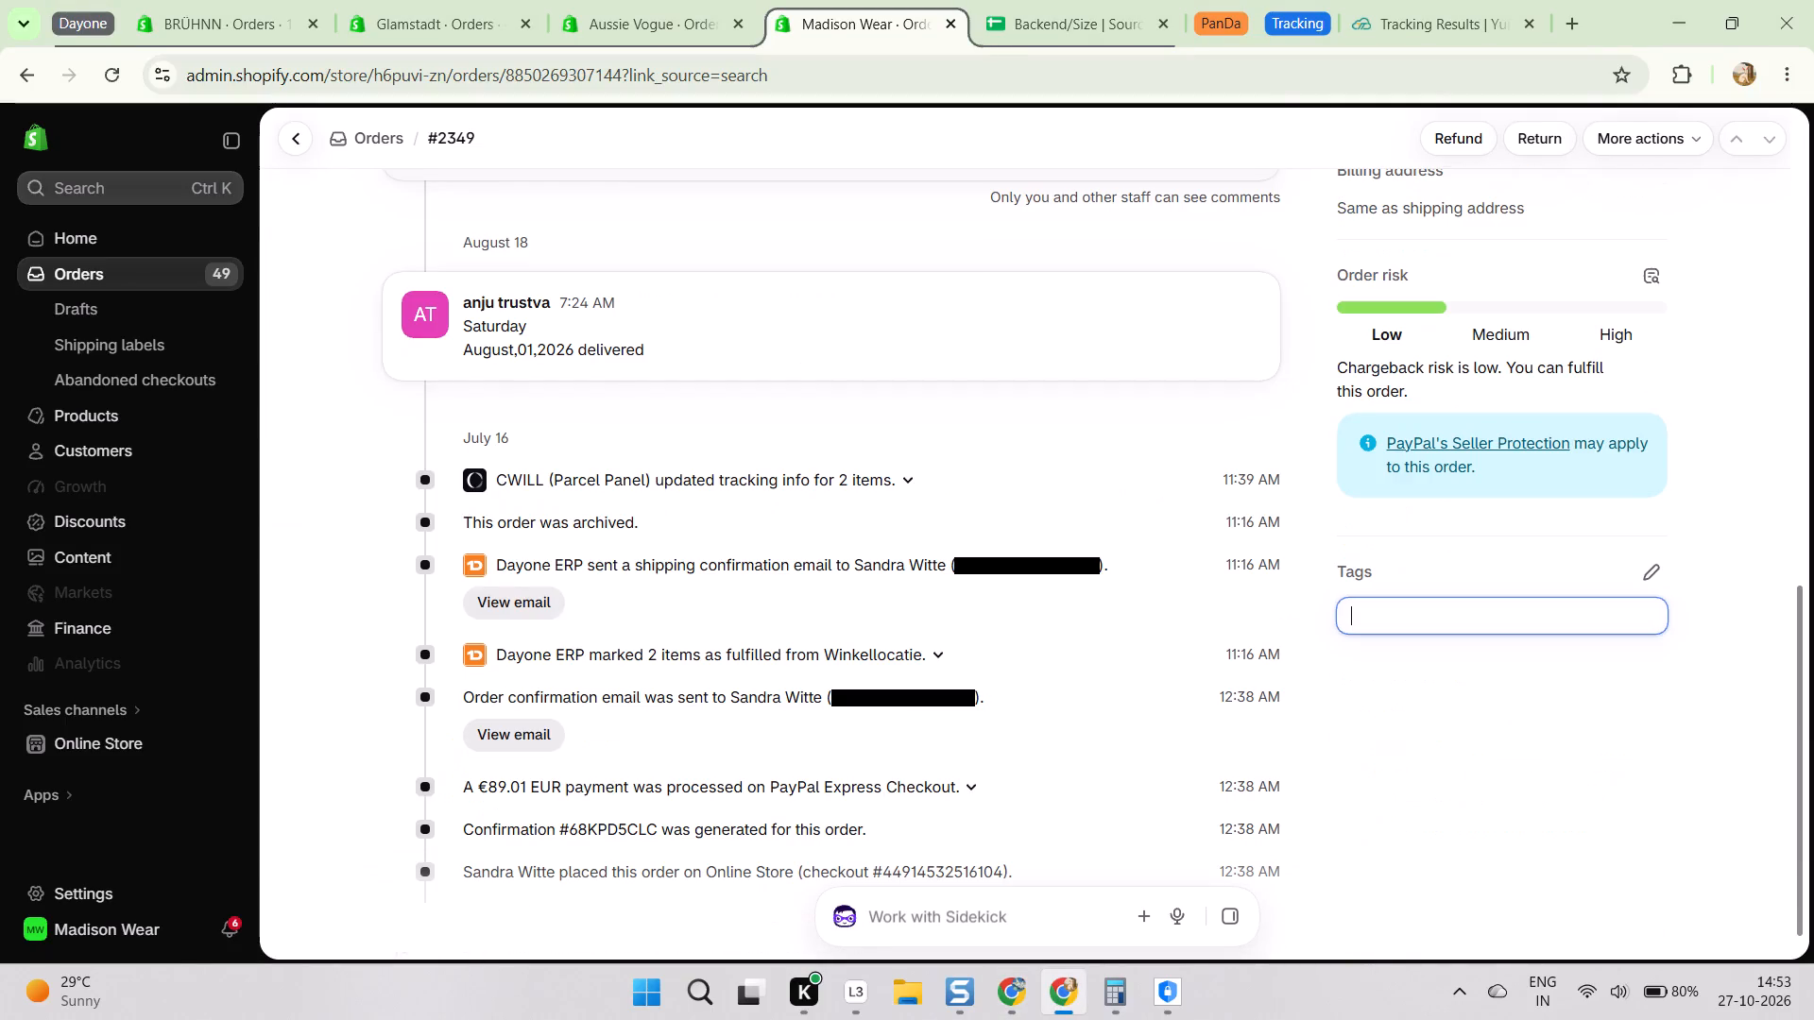
{"action": "type", "text": "part"}
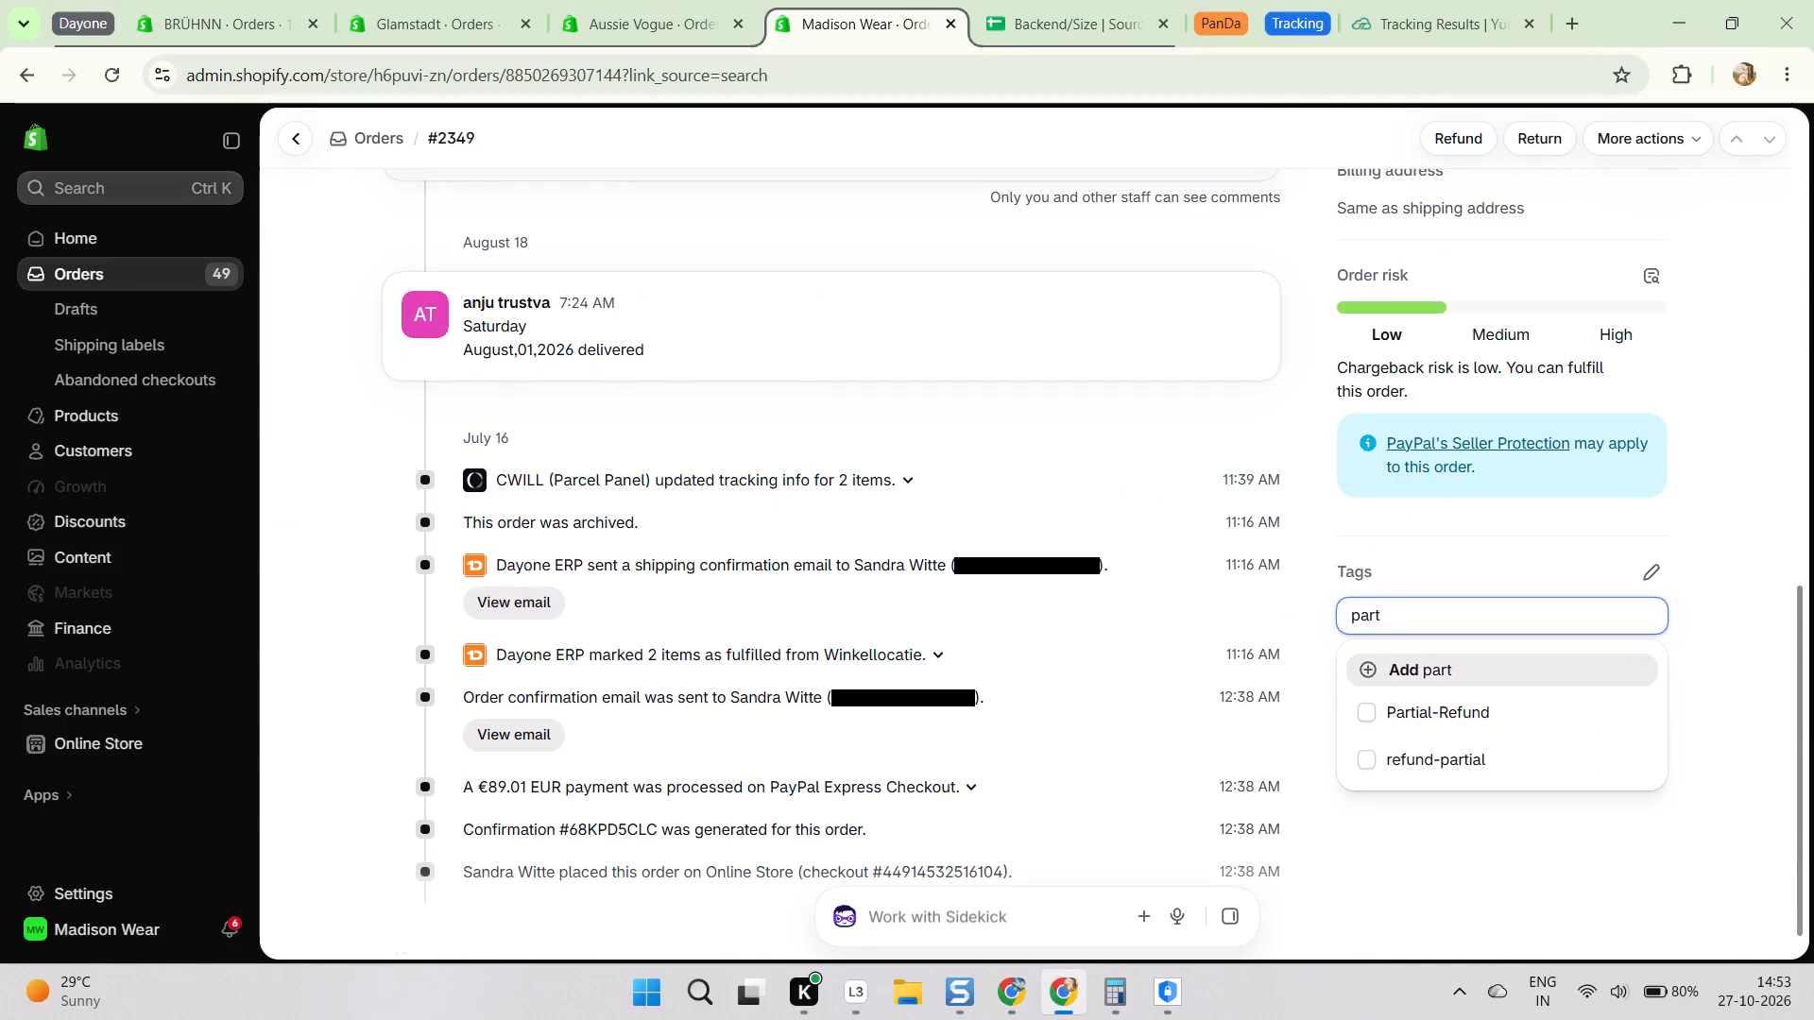
{"action": "left_click", "coordinate": [1443, 706]}
{"action": "double_click", "coordinate": [1429, 620]}
{"action": "key", "text": "BackSpace"}
{"action": "scroll", "coordinate": [1135, 532], "scroll_direction": "up", "scroll_amount": 11}
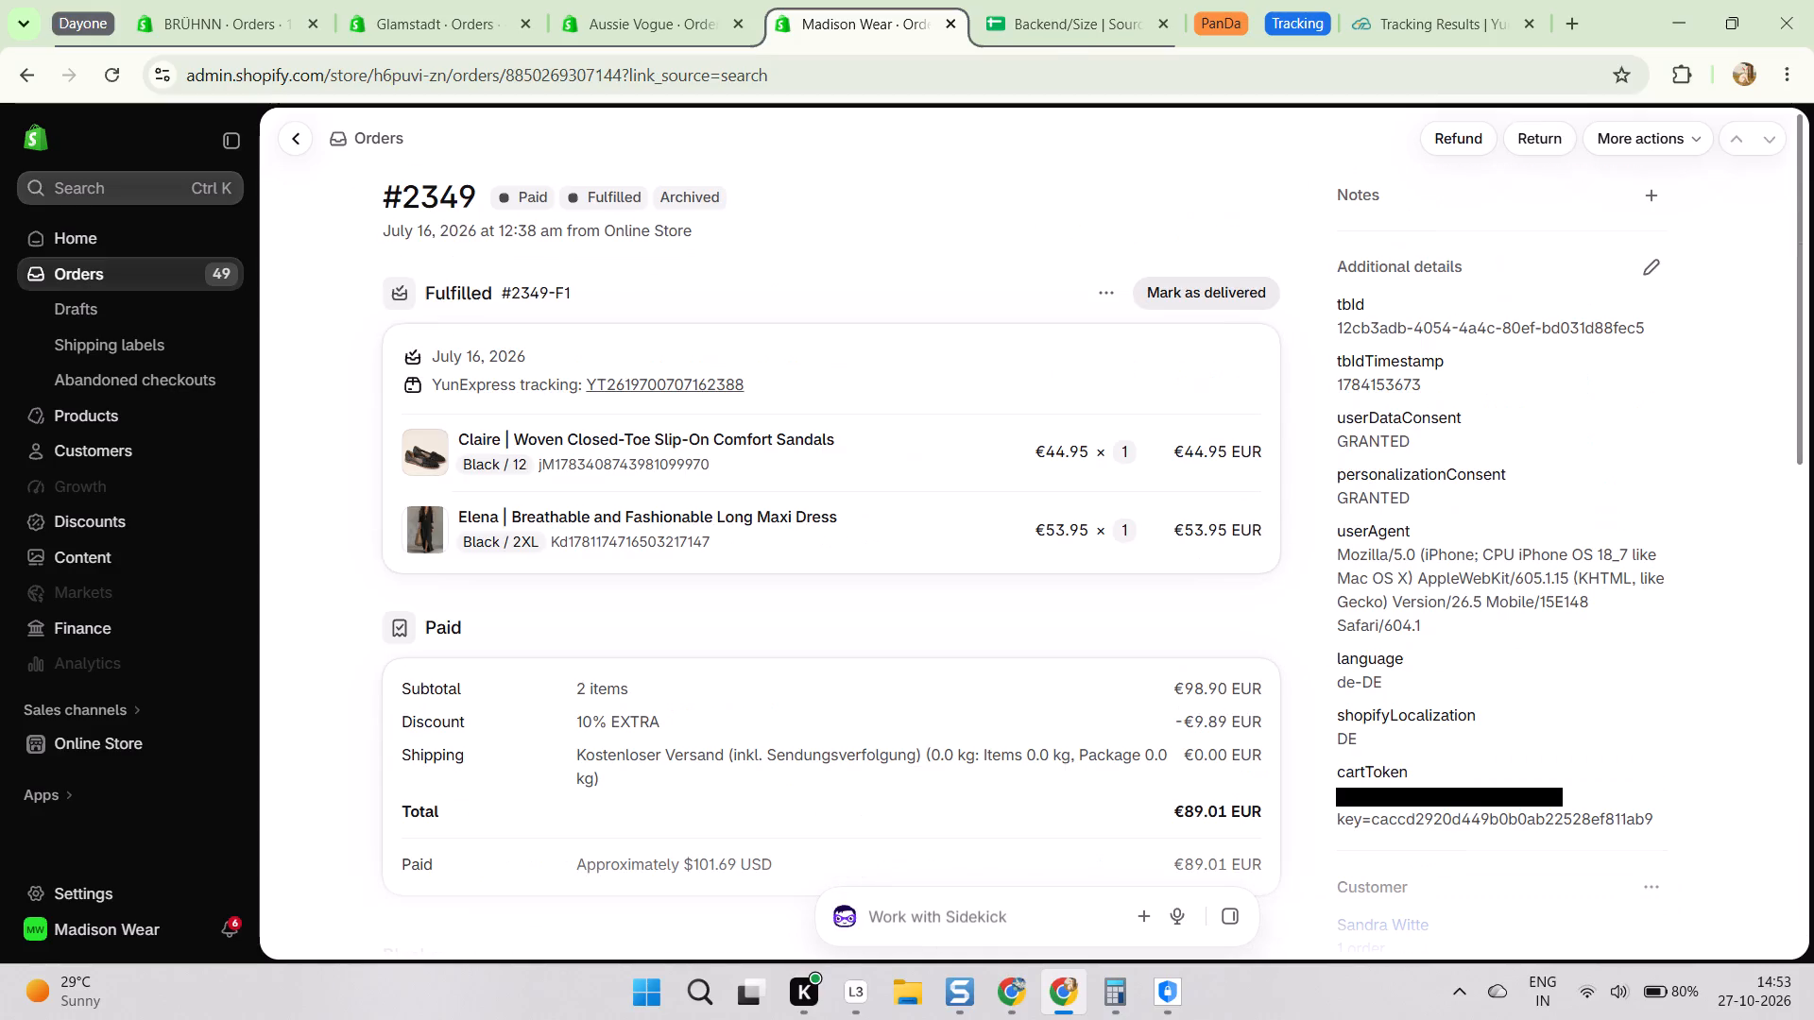
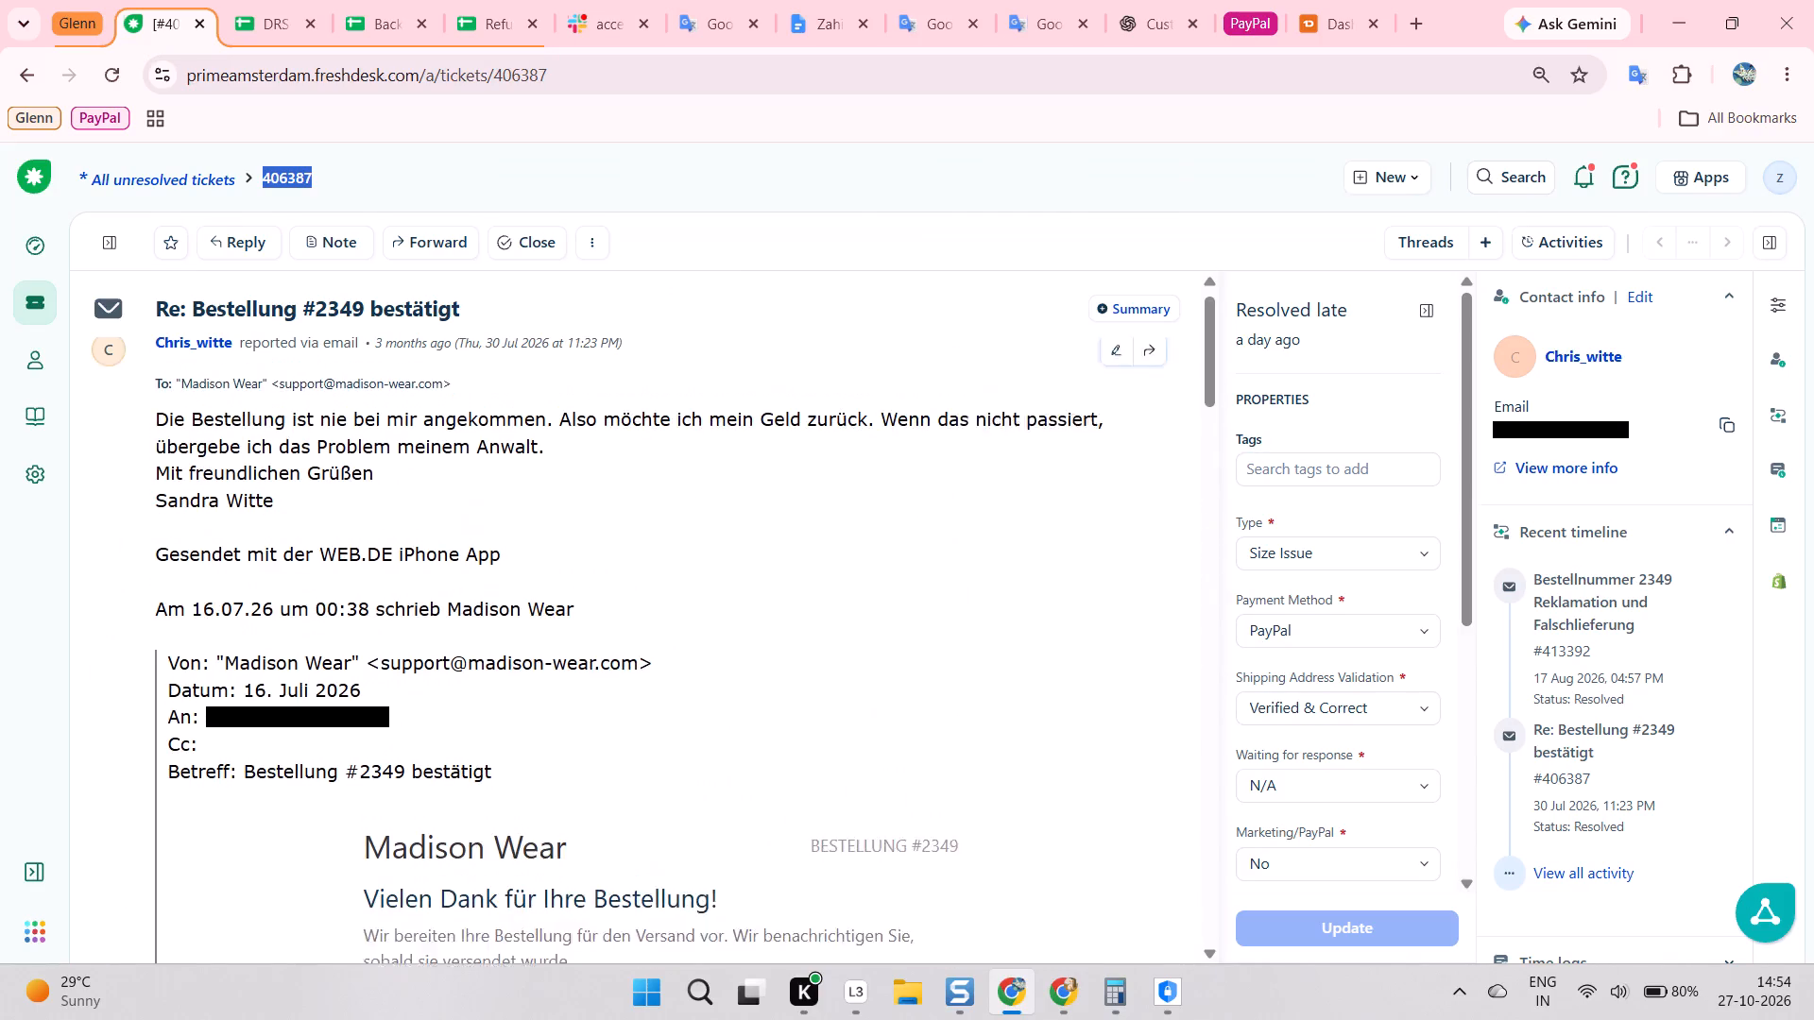
Translate ticket 406387's page into English.
{"action": "right_click", "coordinate": [651, 355]}
{"action": "scroll", "coordinate": [812, 740], "scroll_direction": "down", "scroll_amount": 3}
{"action": "left_click", "coordinate": [812, 836]}
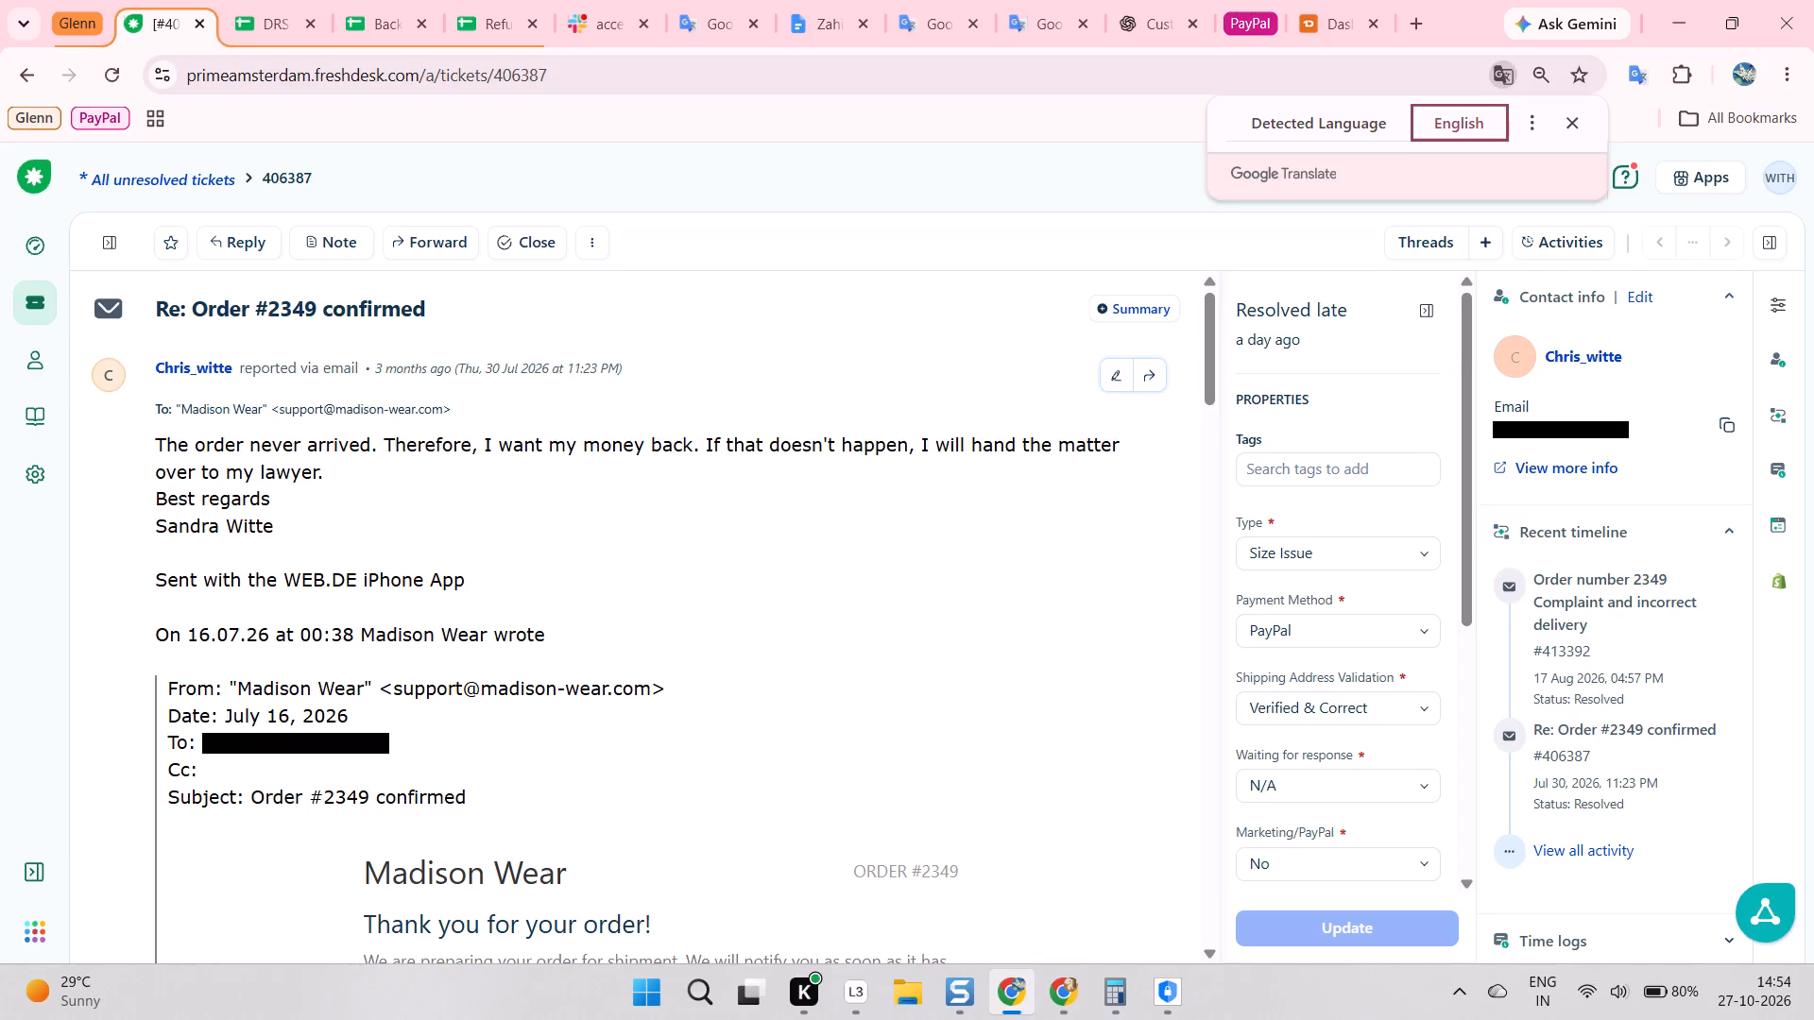
{"action": "left_click", "coordinate": [845, 586]}
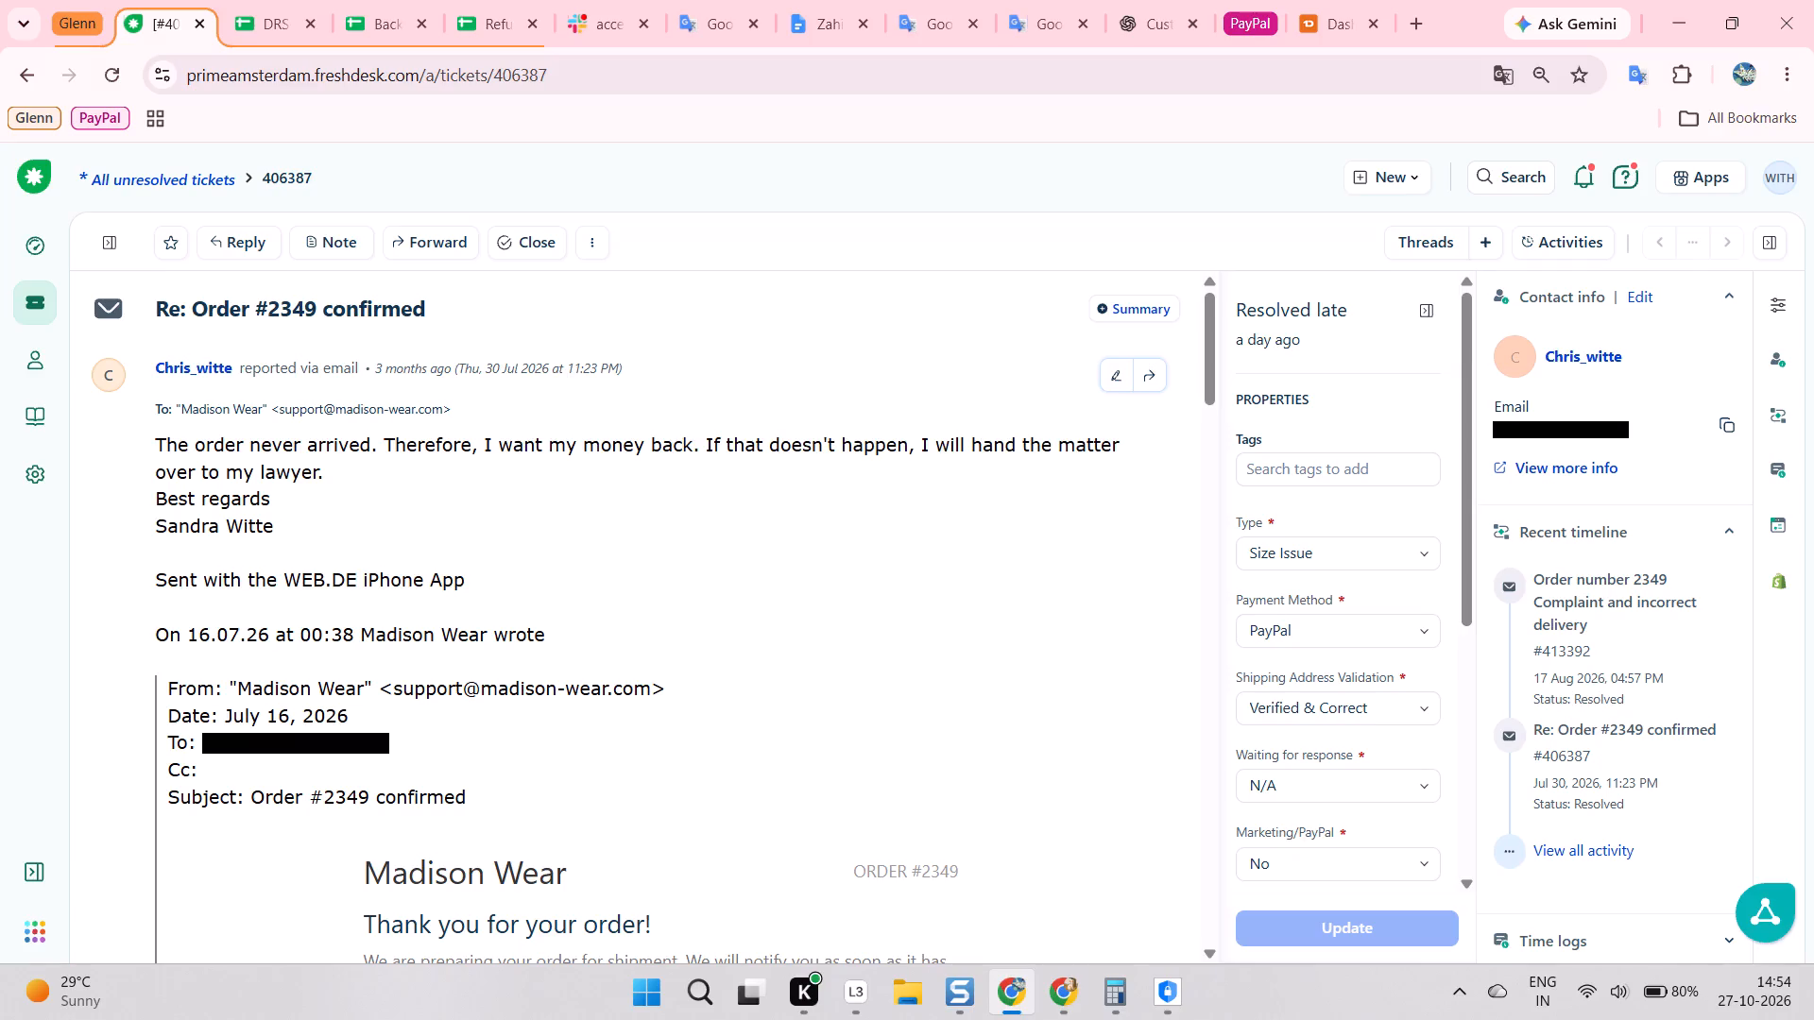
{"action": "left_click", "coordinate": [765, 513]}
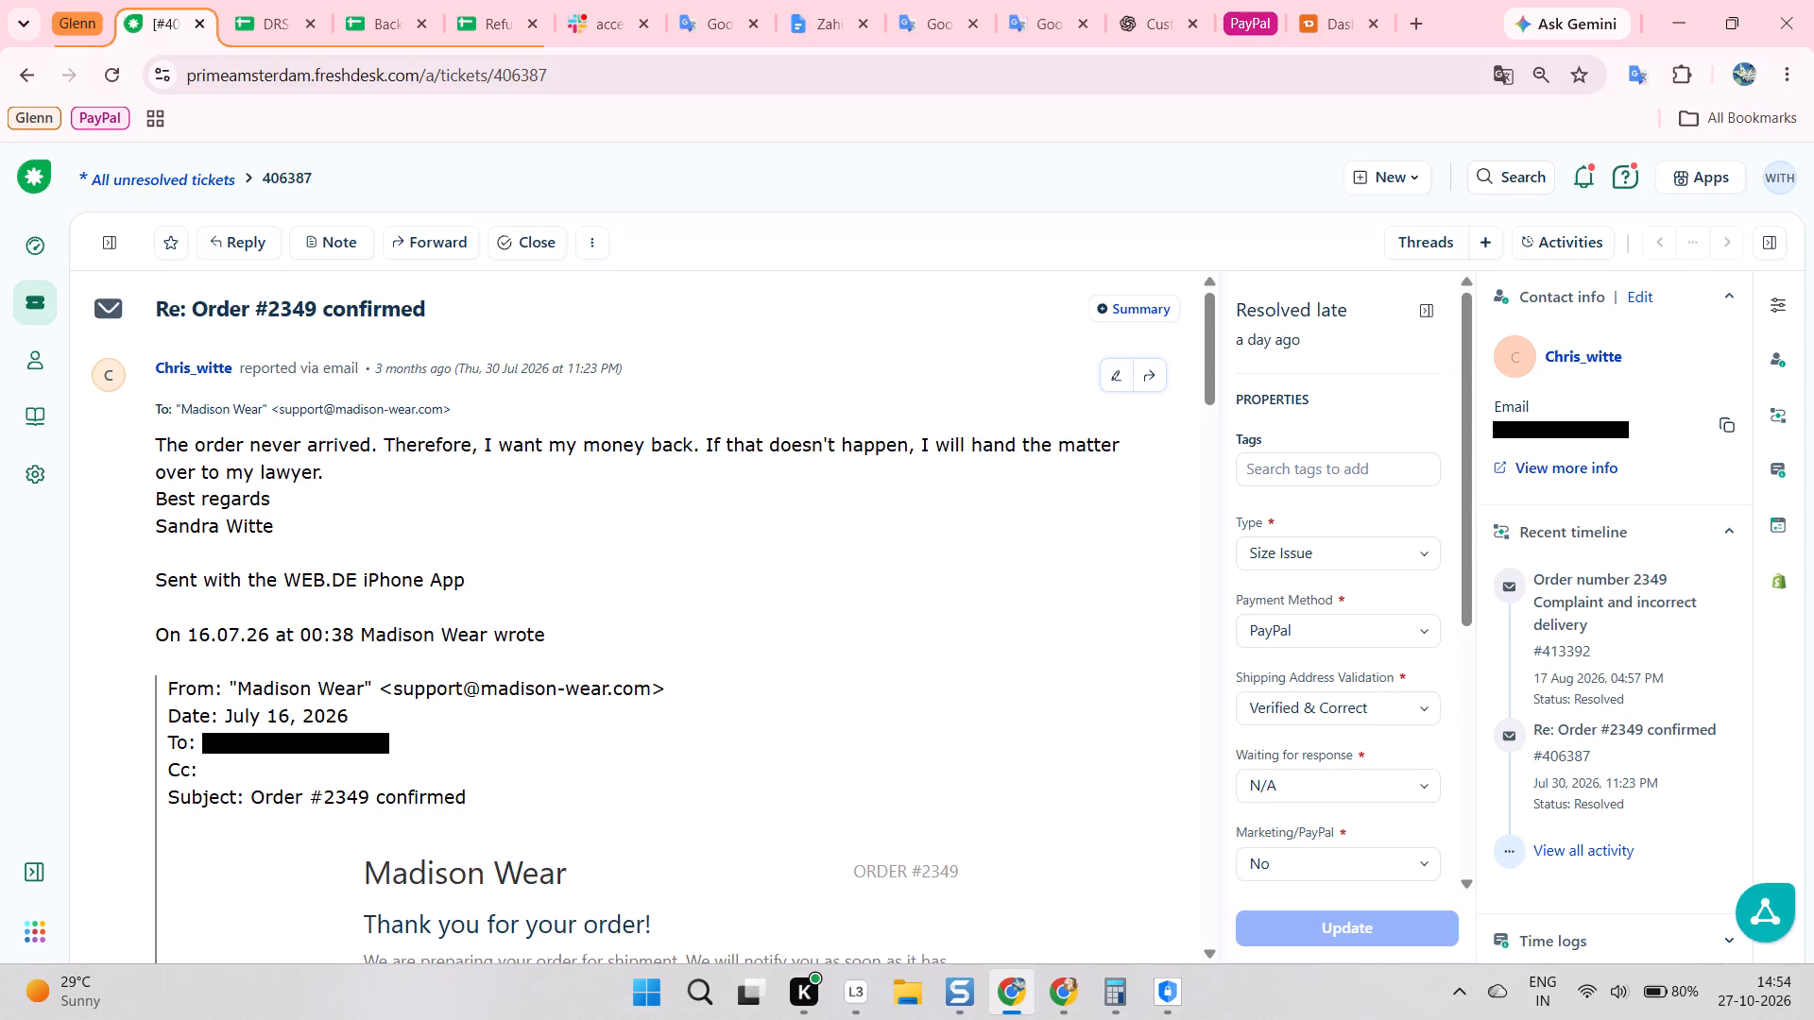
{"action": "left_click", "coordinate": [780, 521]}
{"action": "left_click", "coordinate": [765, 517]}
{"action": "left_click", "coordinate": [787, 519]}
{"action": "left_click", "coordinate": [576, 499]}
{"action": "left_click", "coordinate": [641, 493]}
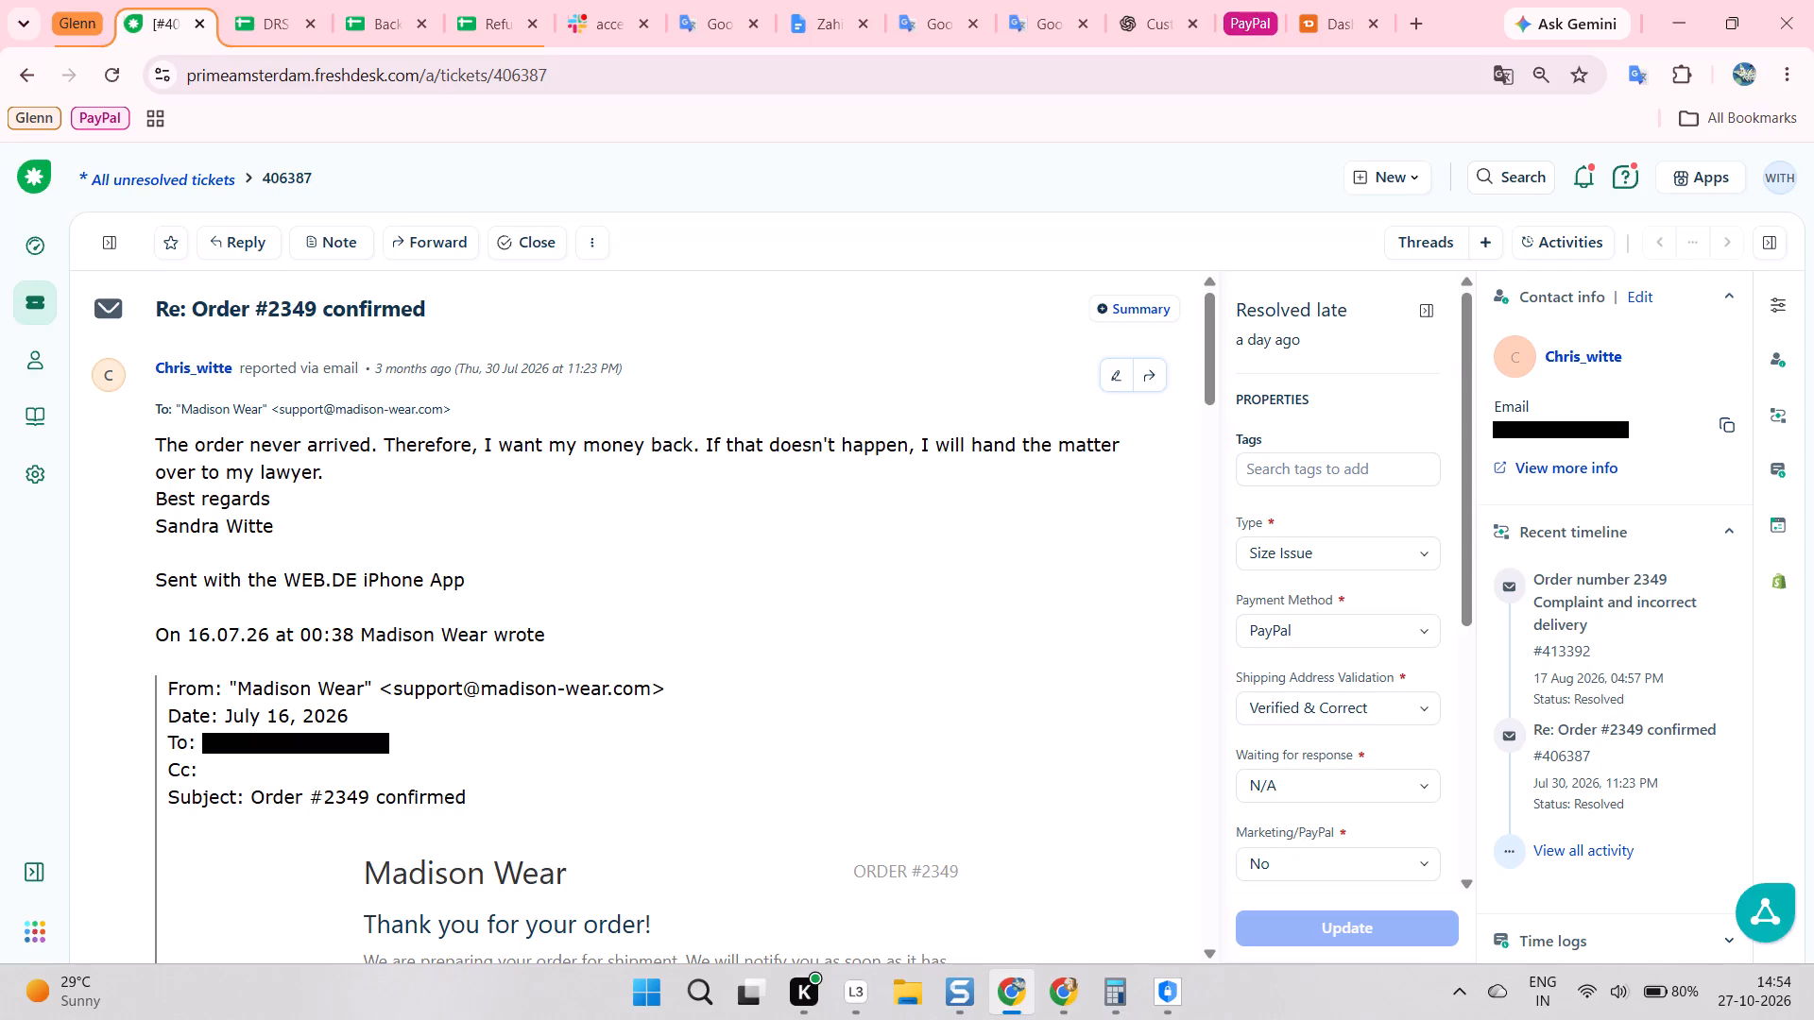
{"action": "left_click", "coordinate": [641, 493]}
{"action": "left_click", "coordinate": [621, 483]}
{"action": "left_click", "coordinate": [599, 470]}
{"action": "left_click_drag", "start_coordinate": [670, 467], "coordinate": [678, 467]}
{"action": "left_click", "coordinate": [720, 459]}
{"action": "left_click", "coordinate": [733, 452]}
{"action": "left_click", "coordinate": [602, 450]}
Expand the hidden conversations in ticket 406387 and read the customer's earlier messages.
{"action": "scroll", "coordinate": [660, 458], "scroll_direction": "down", "scroll_amount": 11}
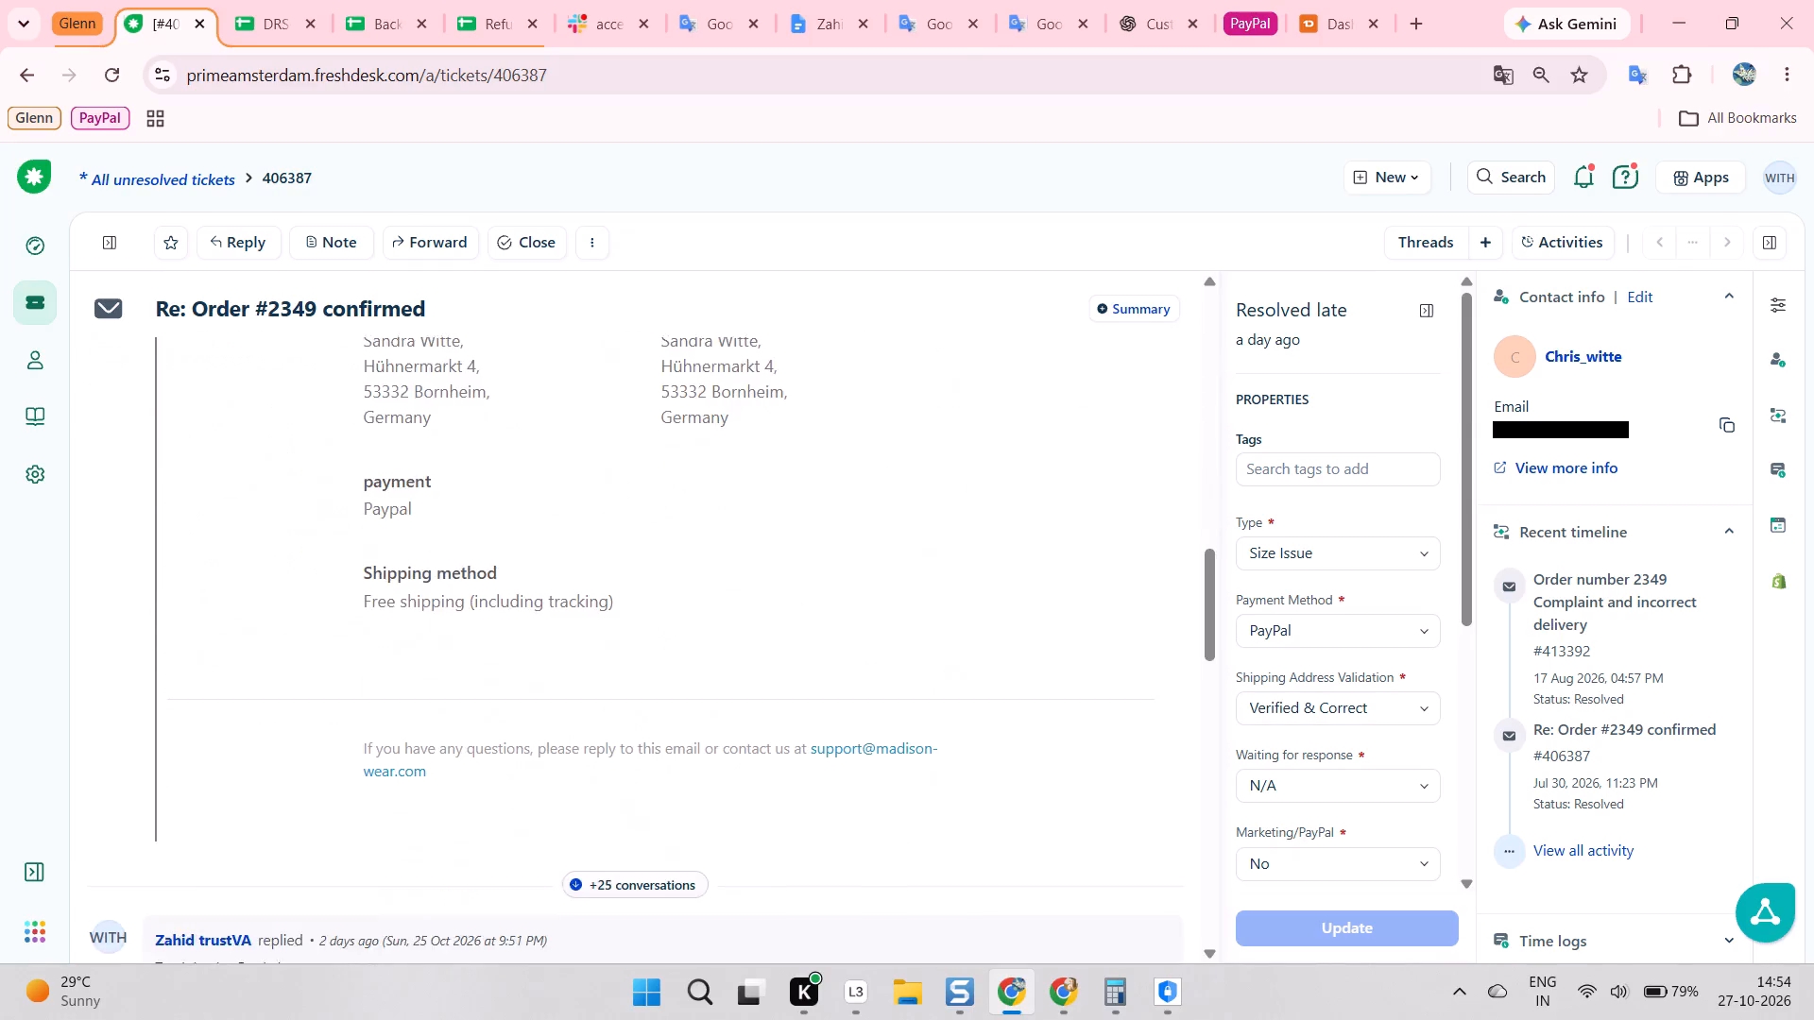
{"action": "scroll", "coordinate": [649, 484], "scroll_direction": "down", "scroll_amount": 1}
{"action": "left_click", "coordinate": [606, 584]}
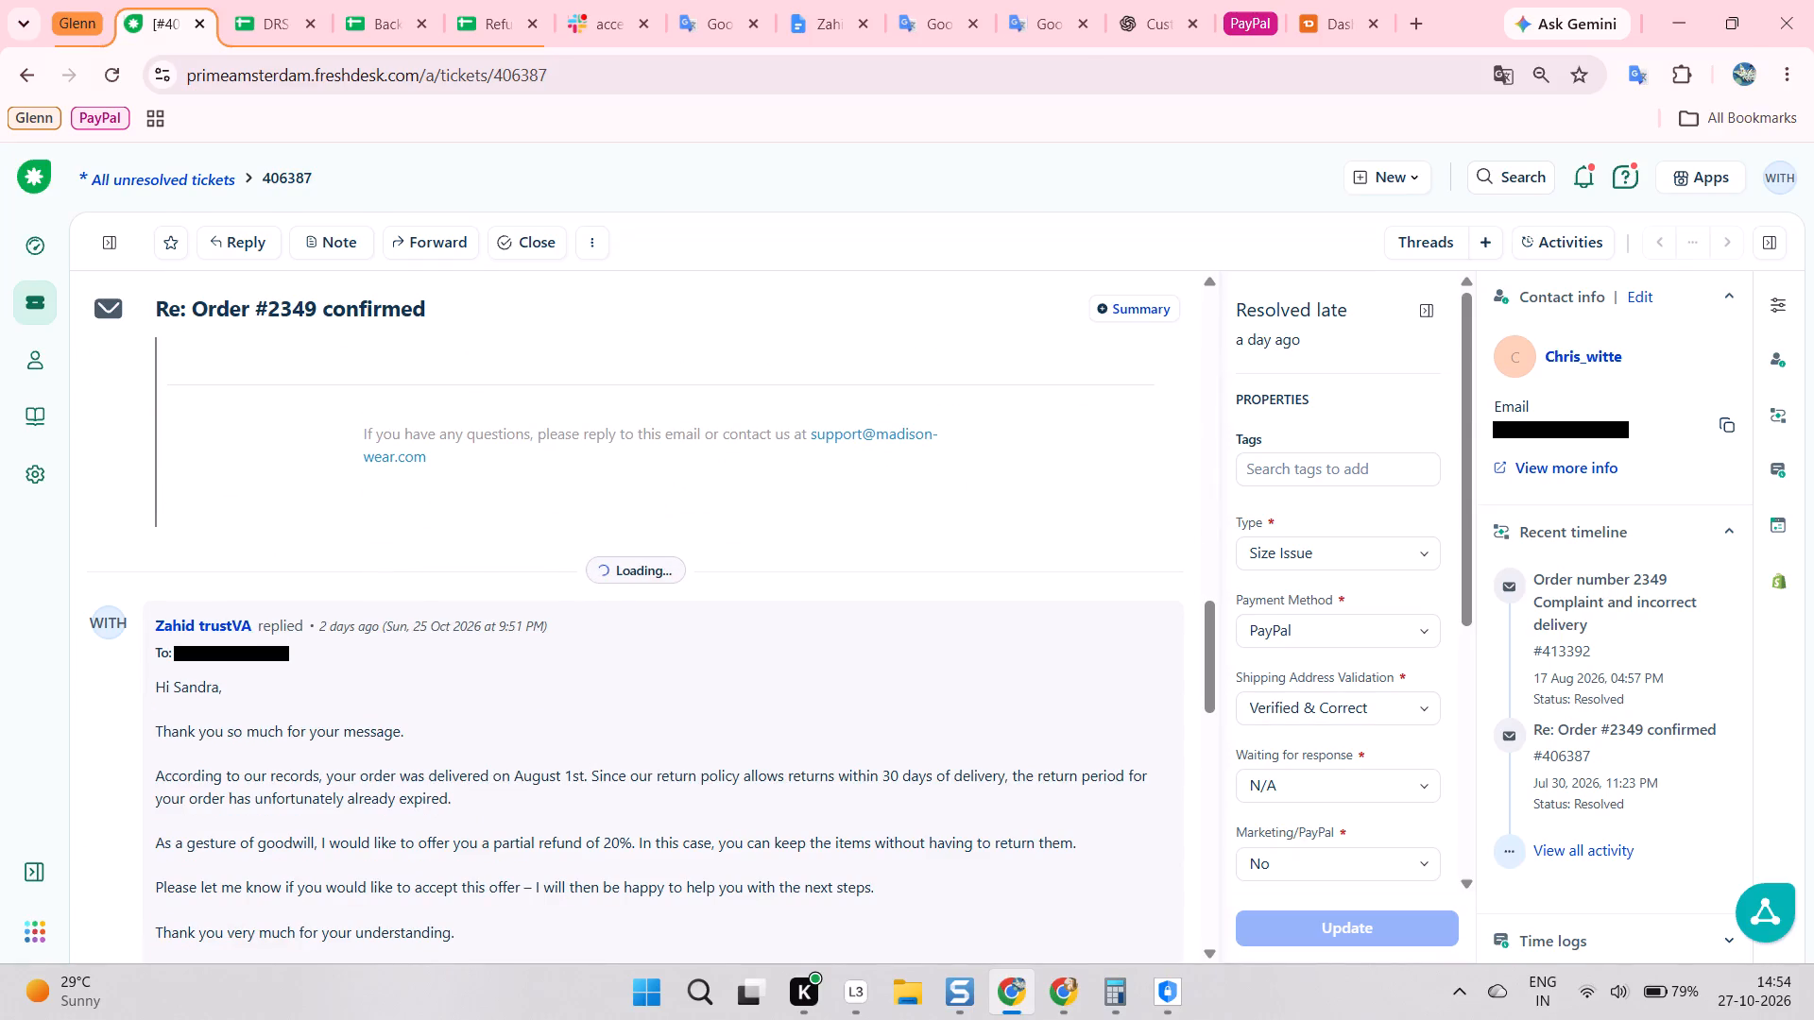
{"action": "scroll", "coordinate": [642, 563], "scroll_direction": "down", "scroll_amount": 3}
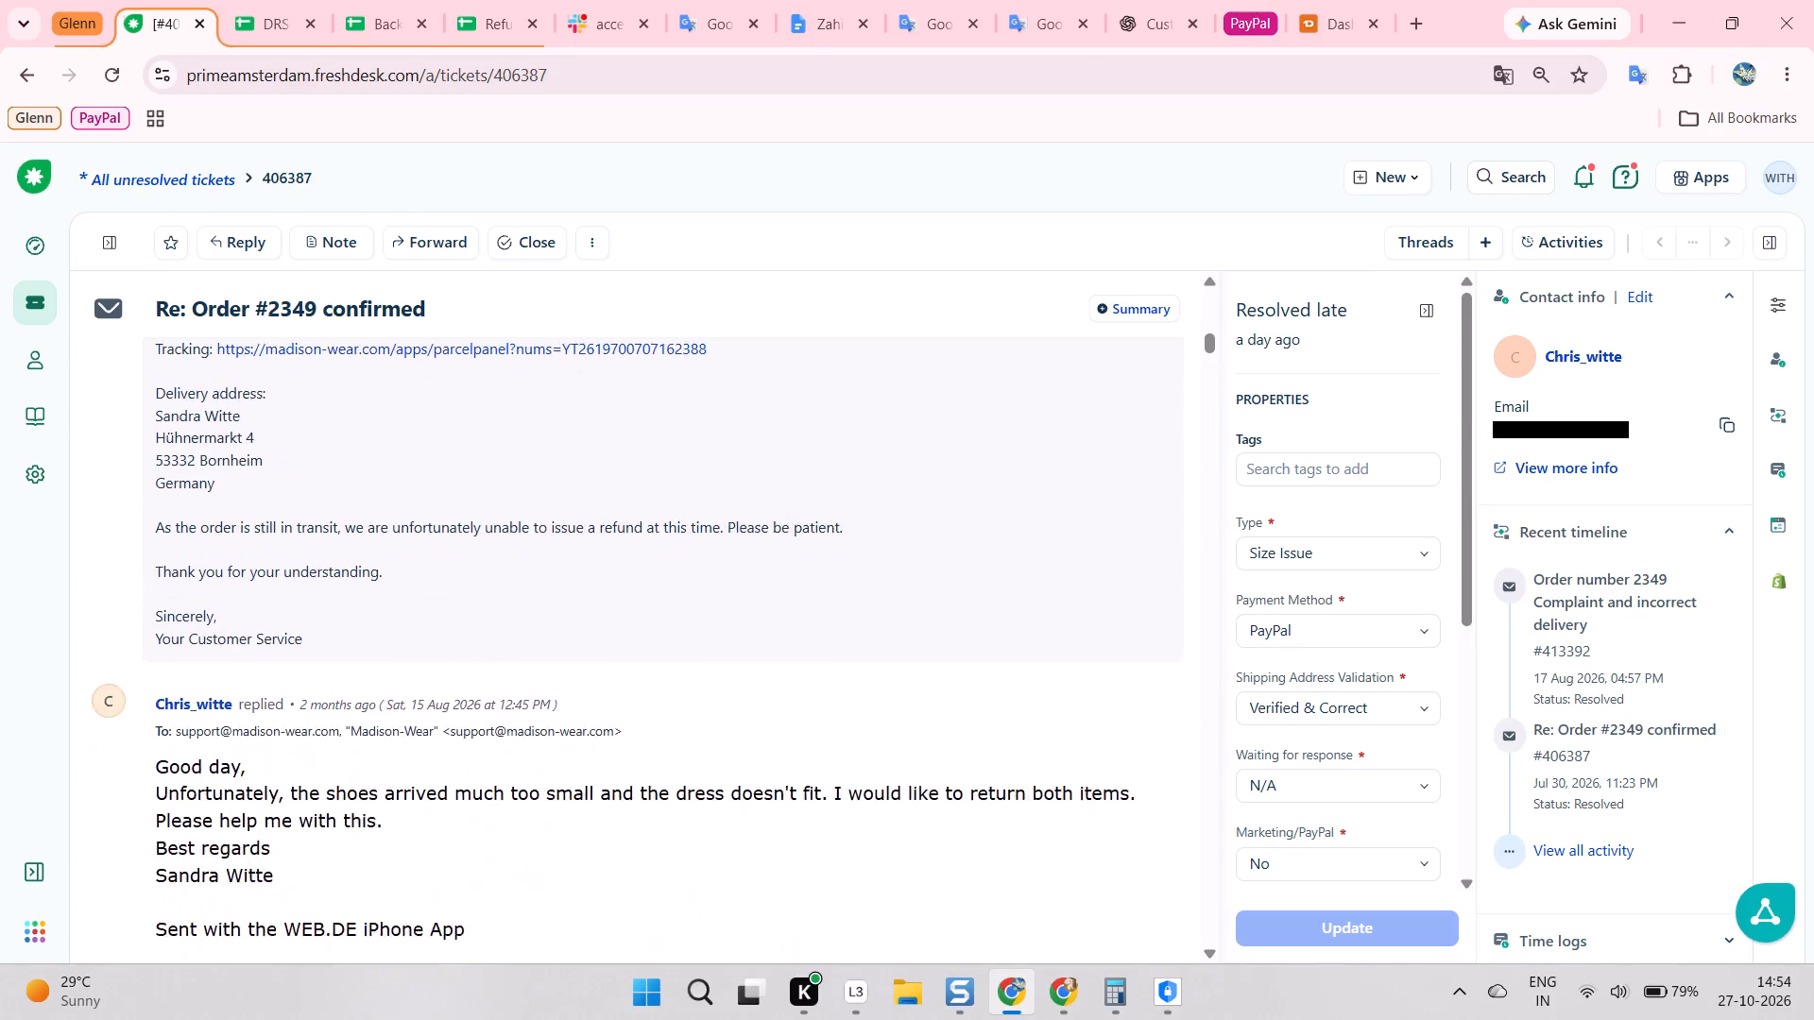
{"action": "scroll", "coordinate": [648, 561], "scroll_direction": "down", "scroll_amount": 1}
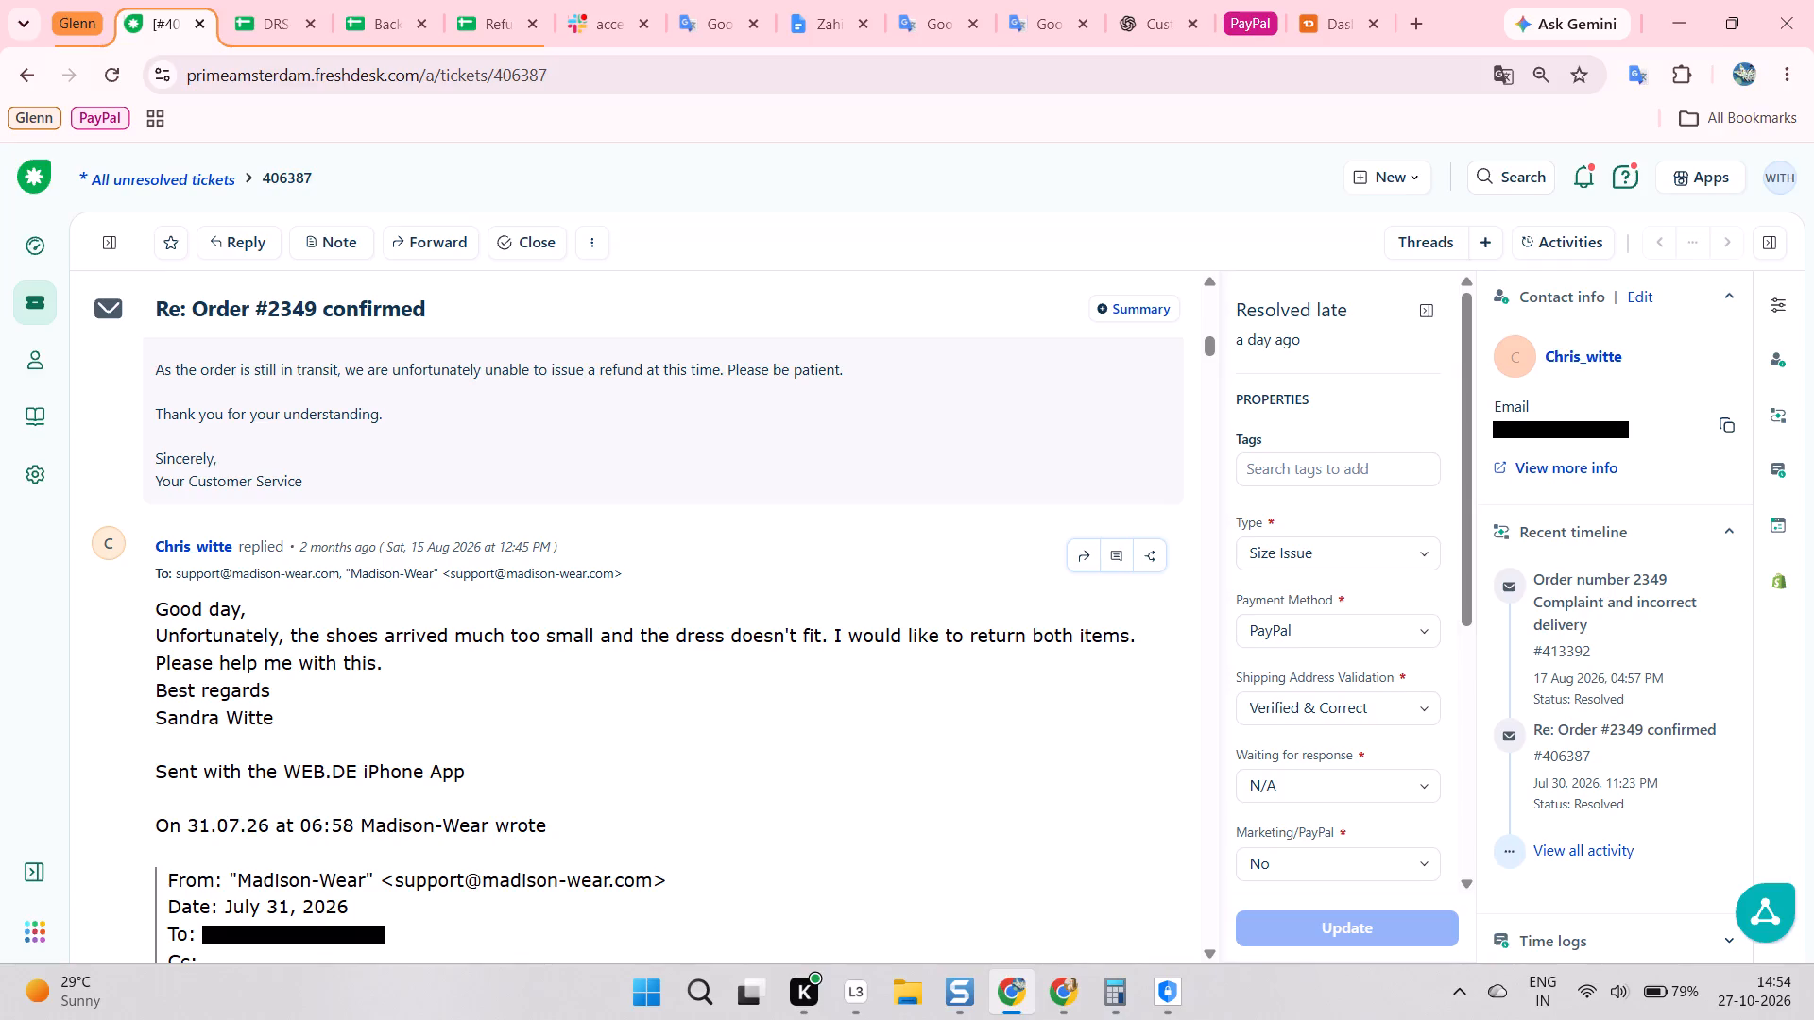
Copy the contact's email address from ticket 406387 and search for it within order #2349 in Shopify.
{"action": "left_click", "coordinate": [1077, 999]}
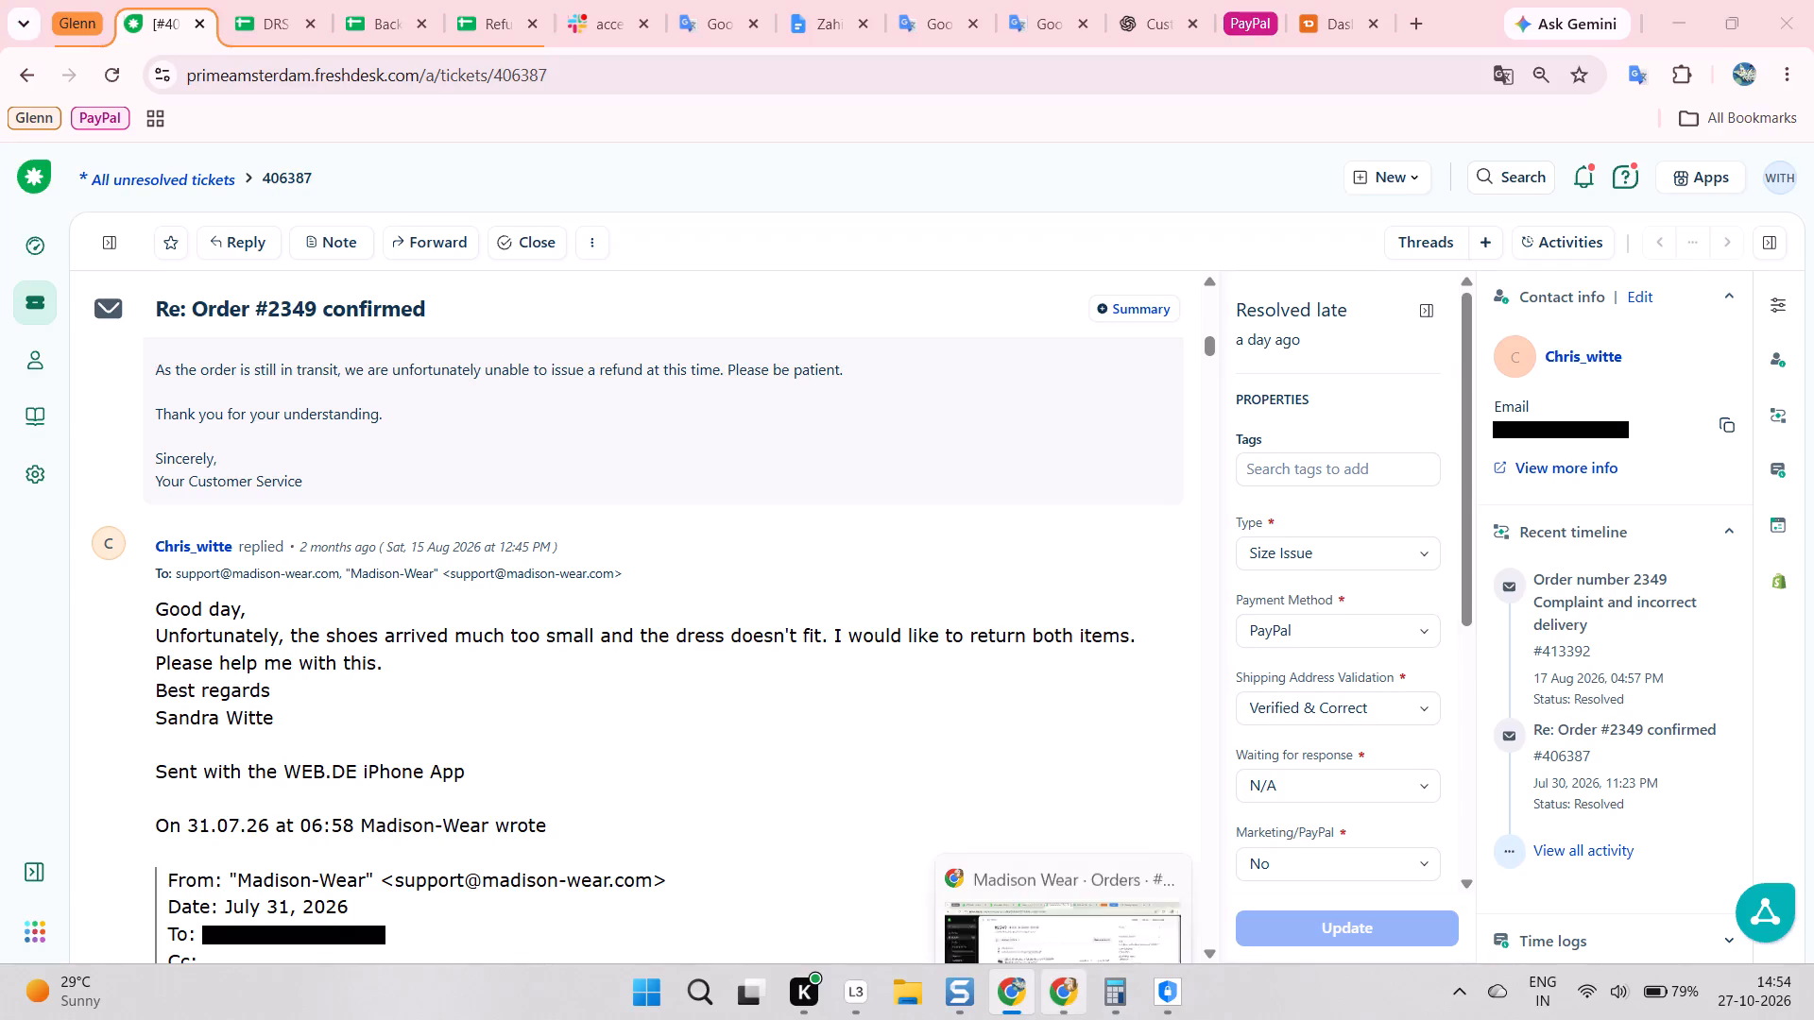
{"action": "left_click", "coordinate": [1085, 906]}
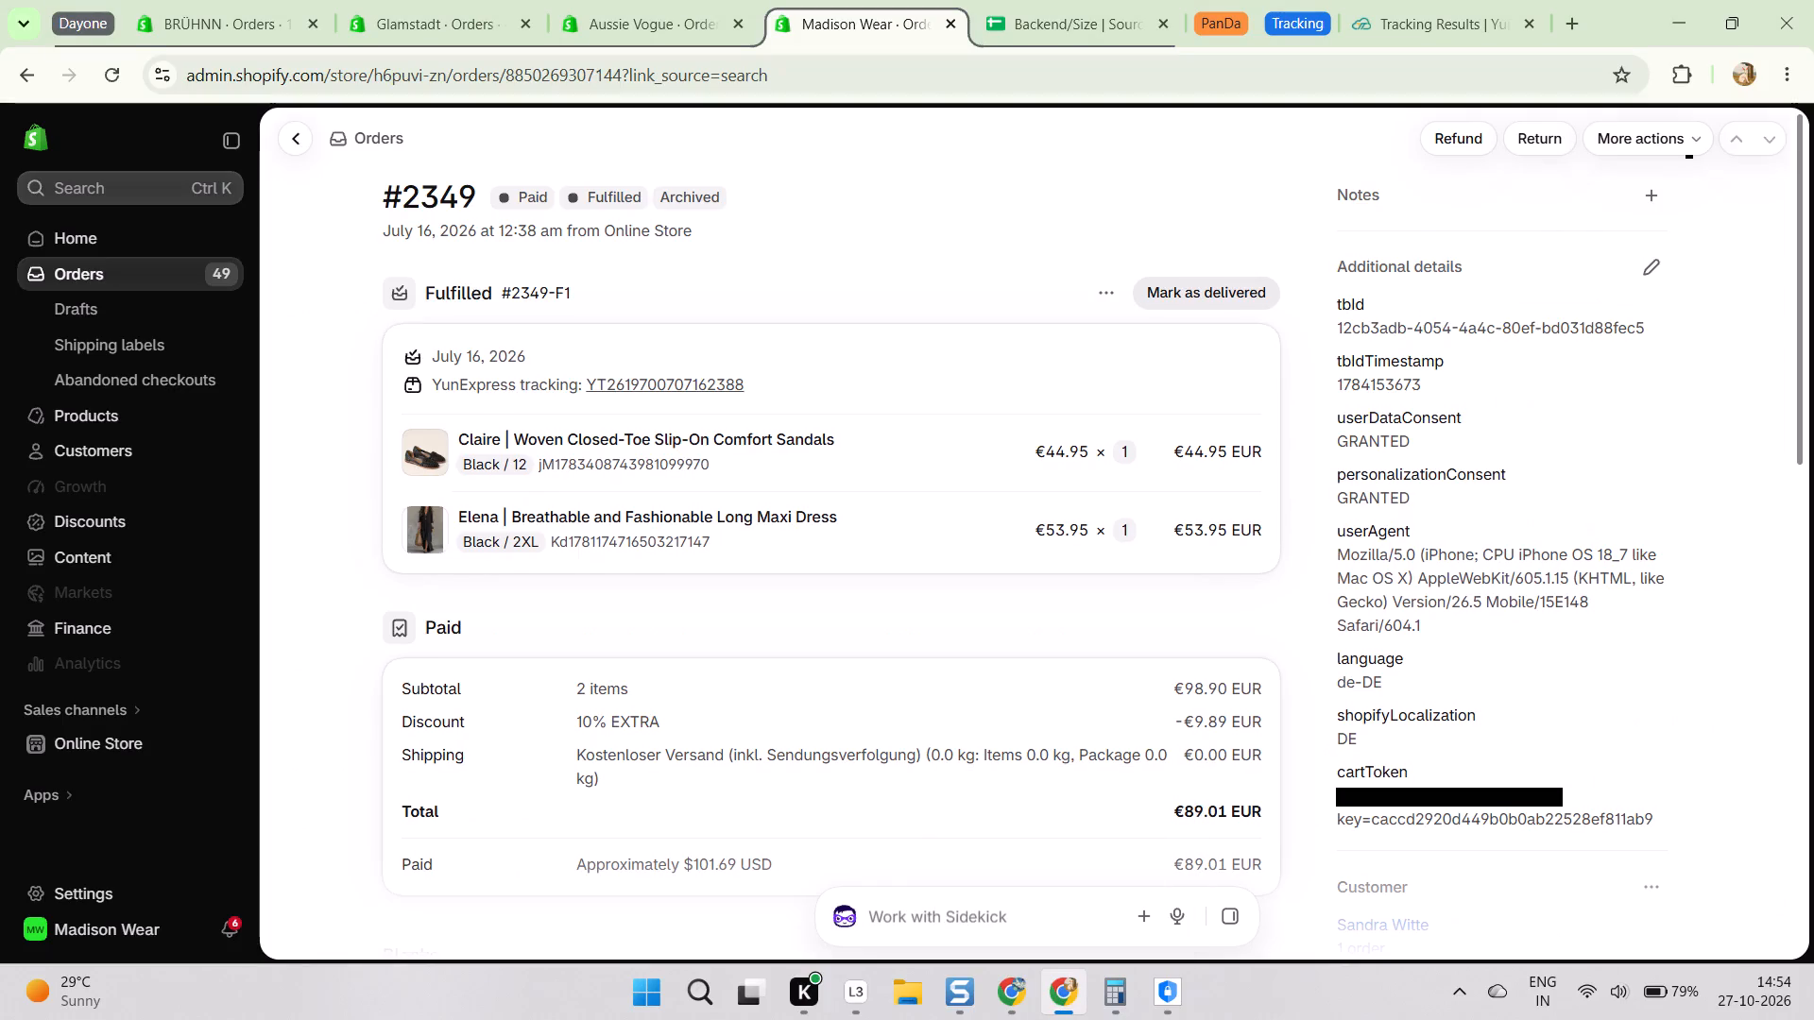
{"action": "scroll", "coordinate": [1254, 648], "scroll_direction": "down", "scroll_amount": 3}
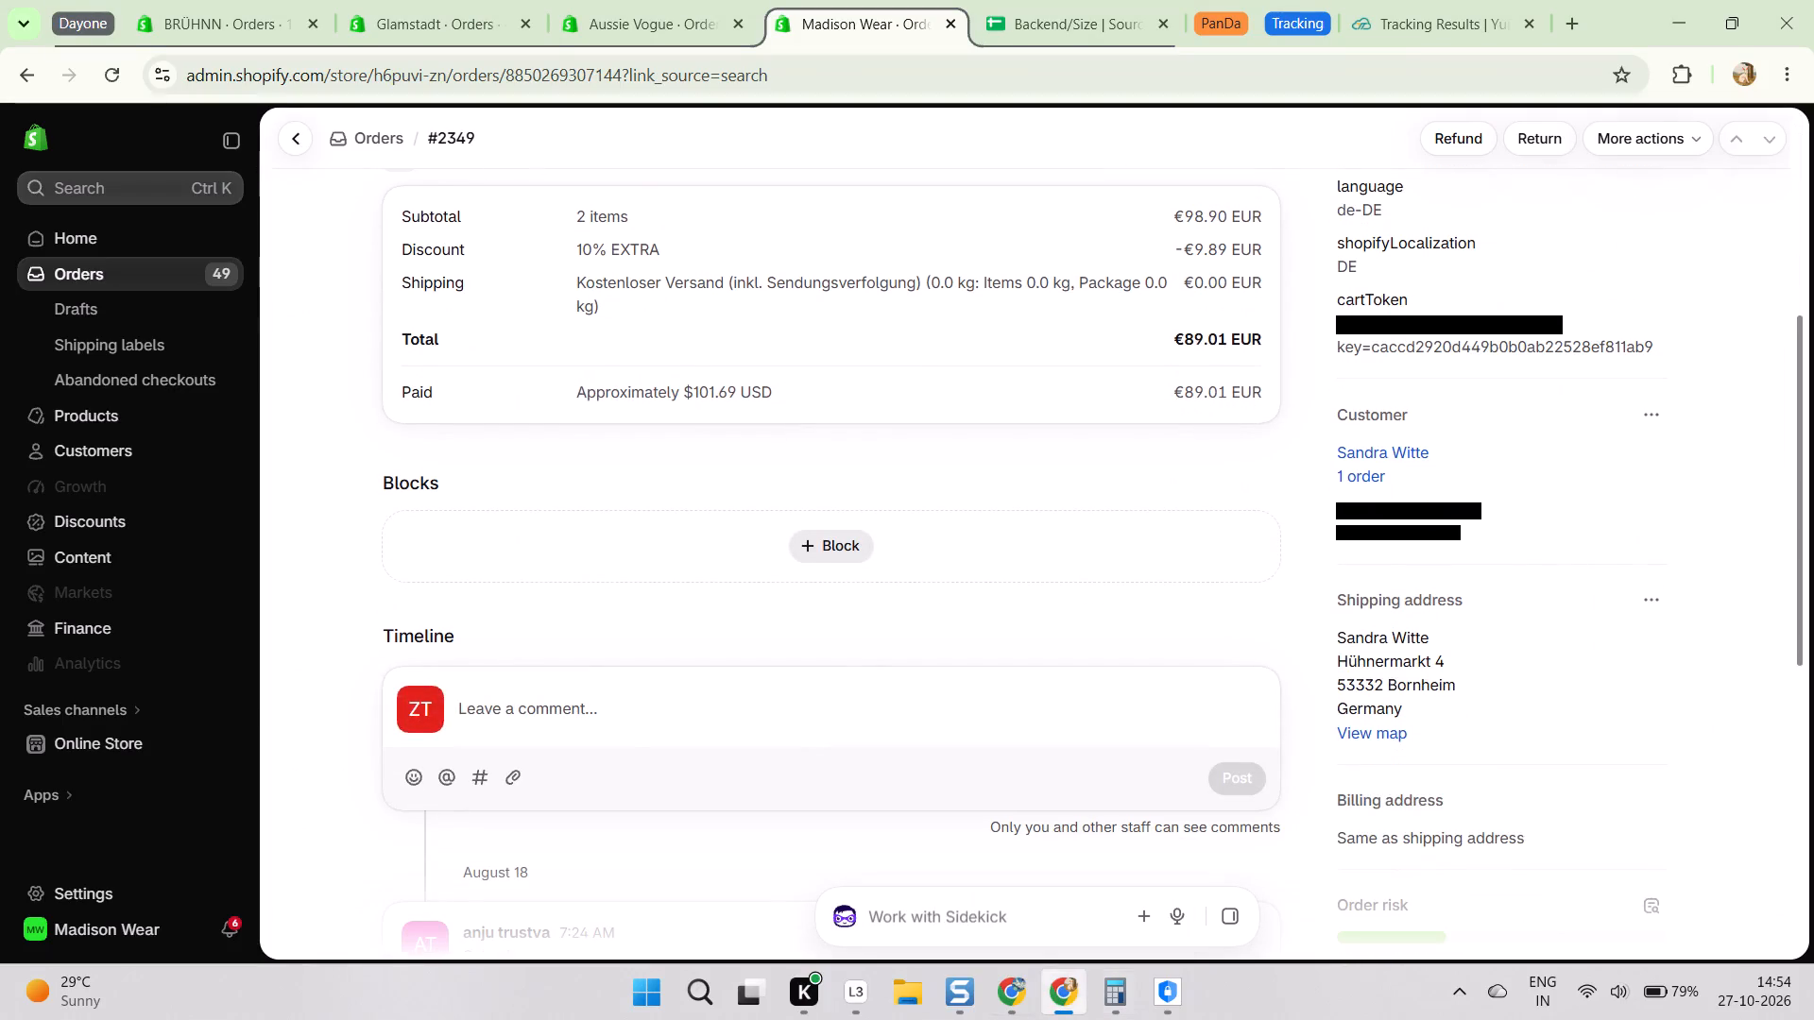
{"action": "left_click", "coordinate": [1008, 994]}
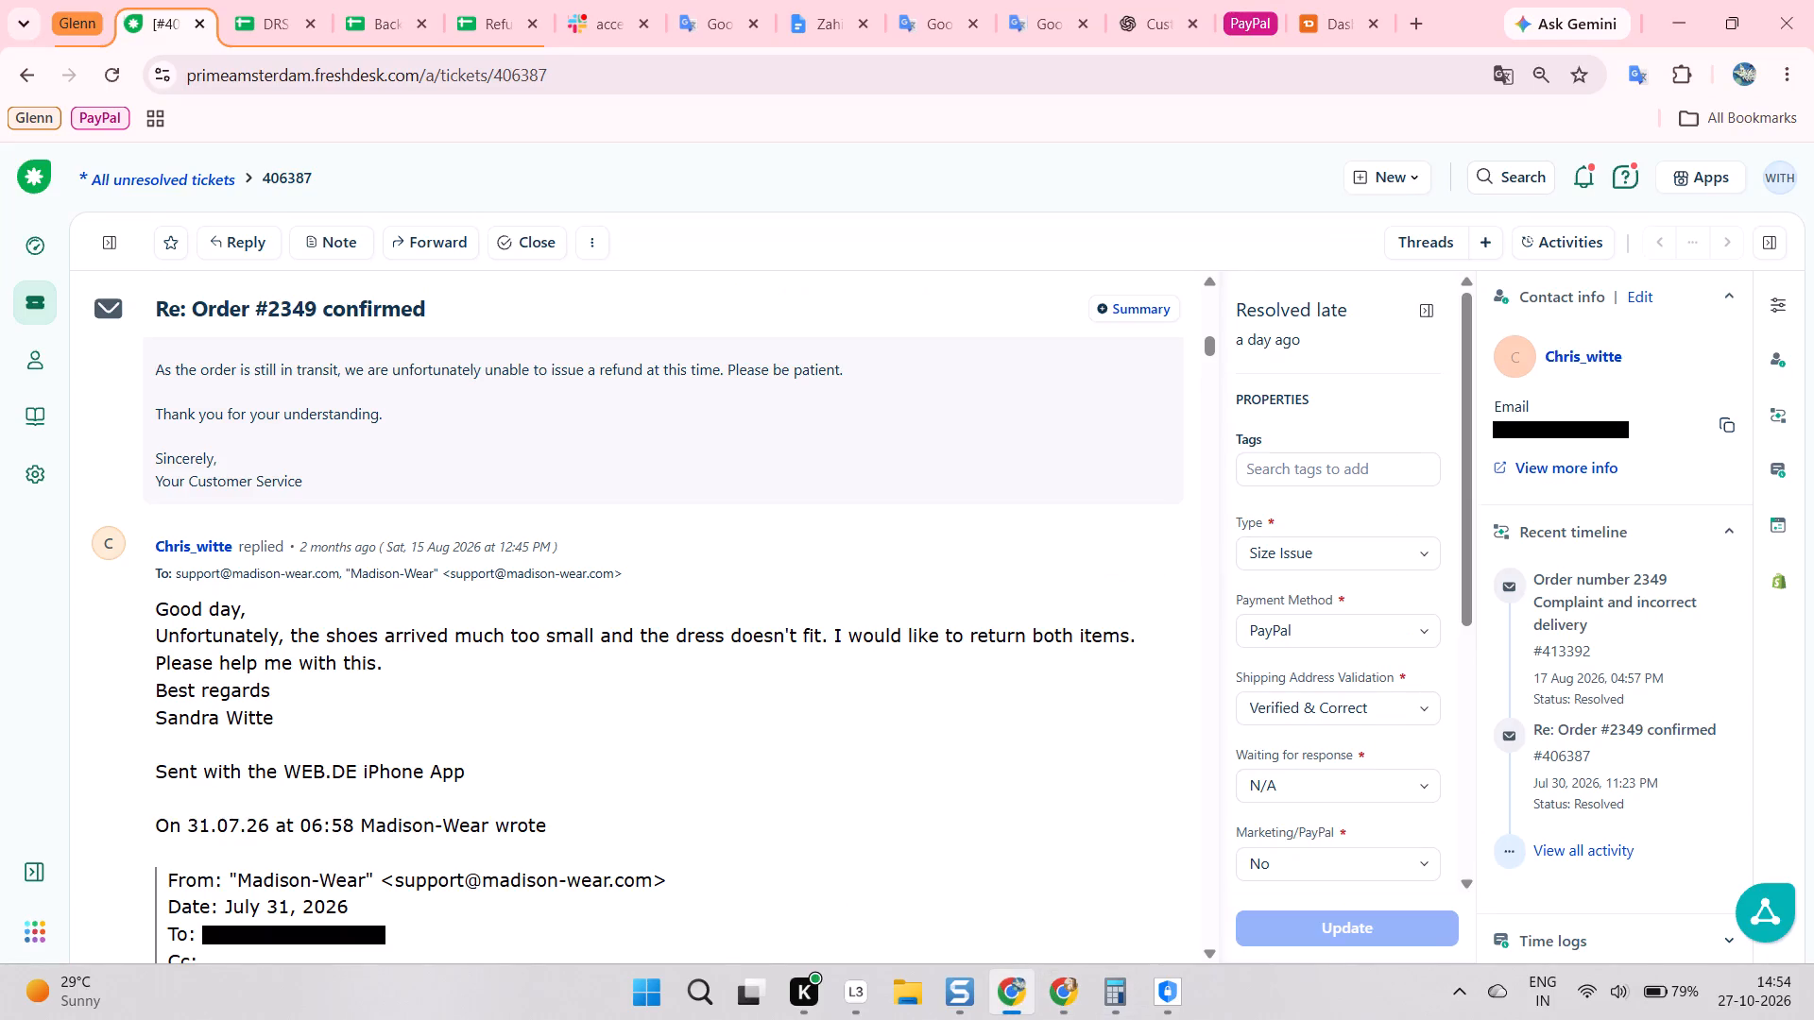
{"action": "left_click", "coordinate": [1729, 425]}
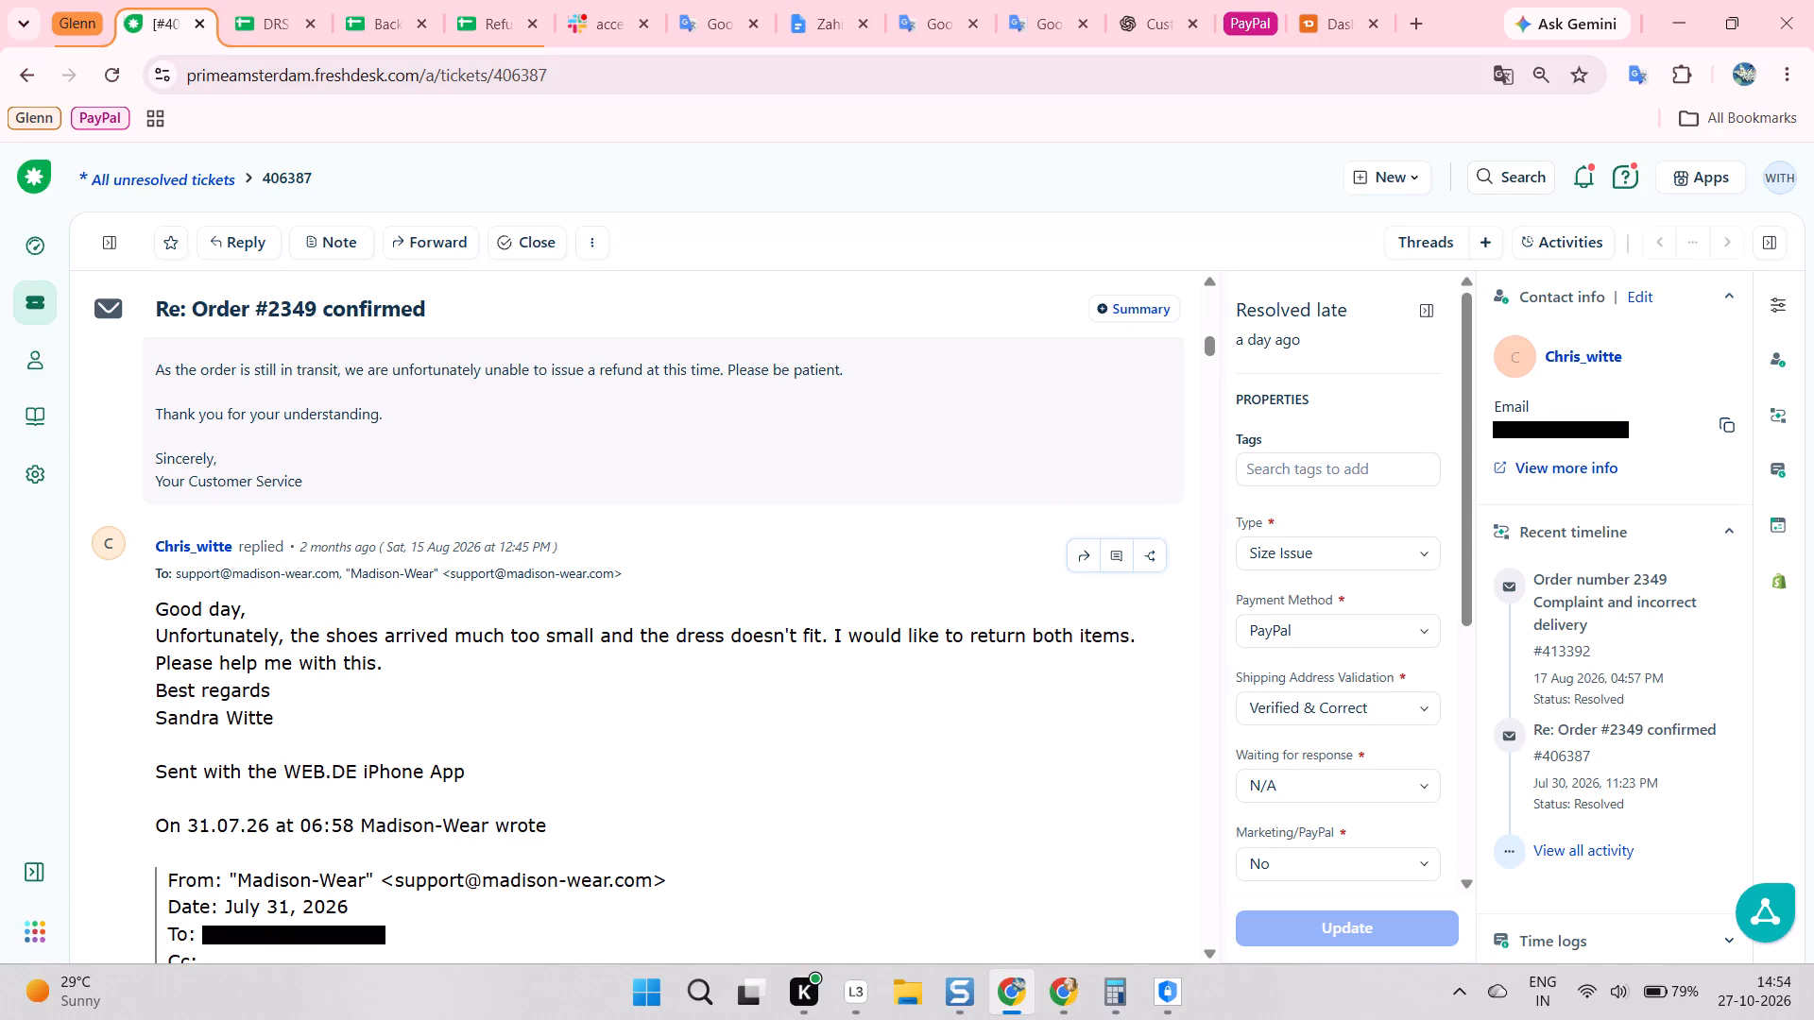
{"action": "key", "text": "alt+Tab"}
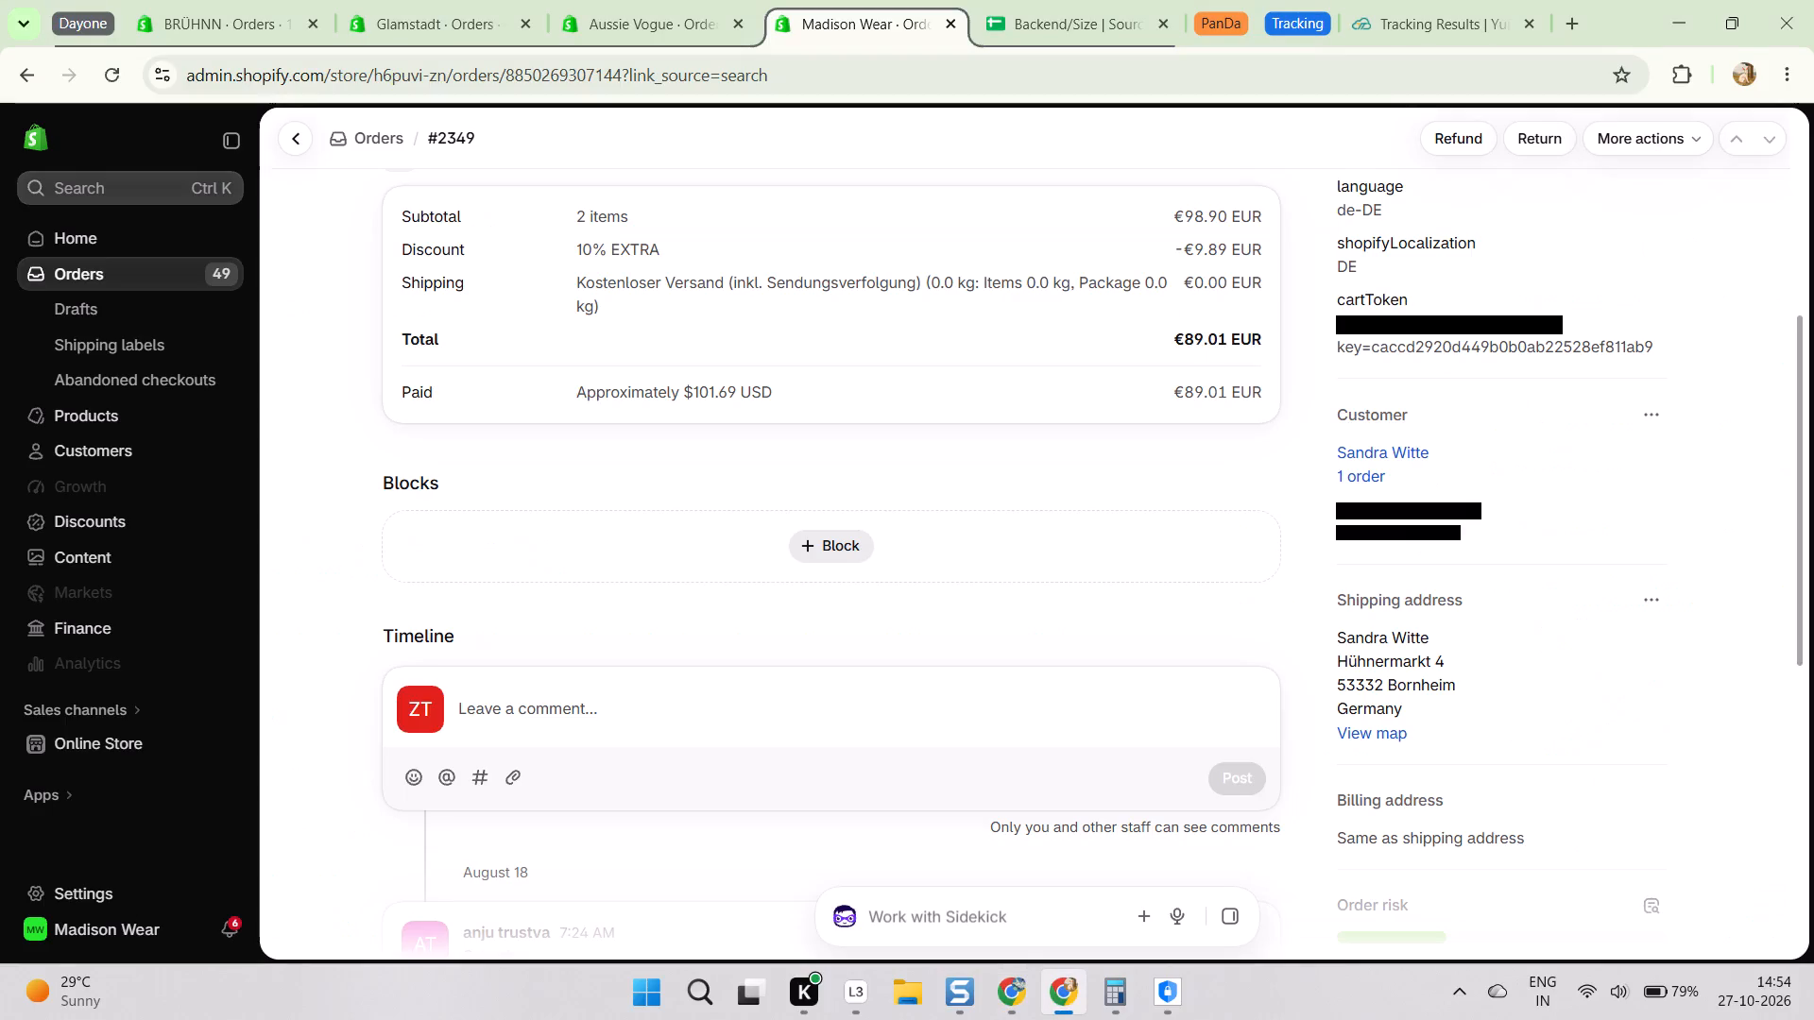
{"action": "key", "text": "ctrl+f"}
{"action": "key", "text": "ctrl+v"}
{"action": "scroll", "coordinate": [1488, 231], "scroll_direction": "up", "scroll_amount": 2}
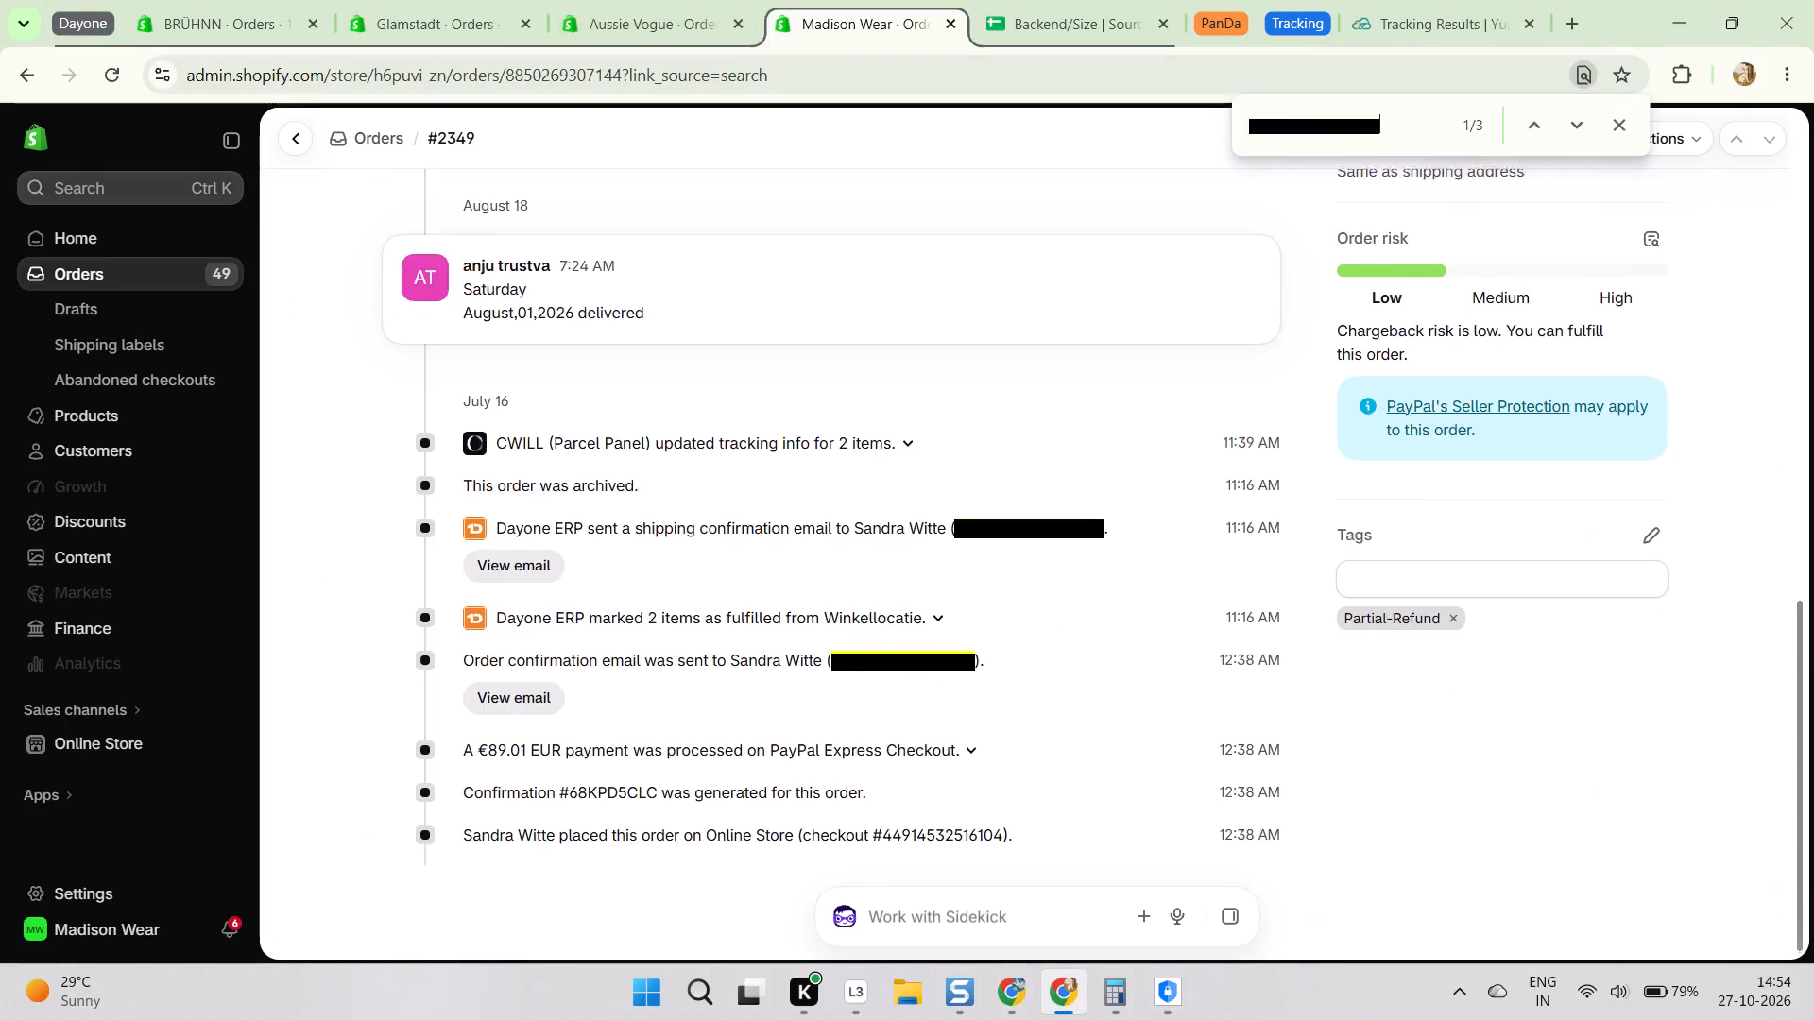
{"action": "scroll", "coordinate": [1538, 212], "scroll_direction": "up", "scroll_amount": 4}
{"action": "left_click", "coordinate": [1619, 116]}
{"action": "scroll", "coordinate": [1286, 297], "scroll_direction": "up", "scroll_amount": 14}
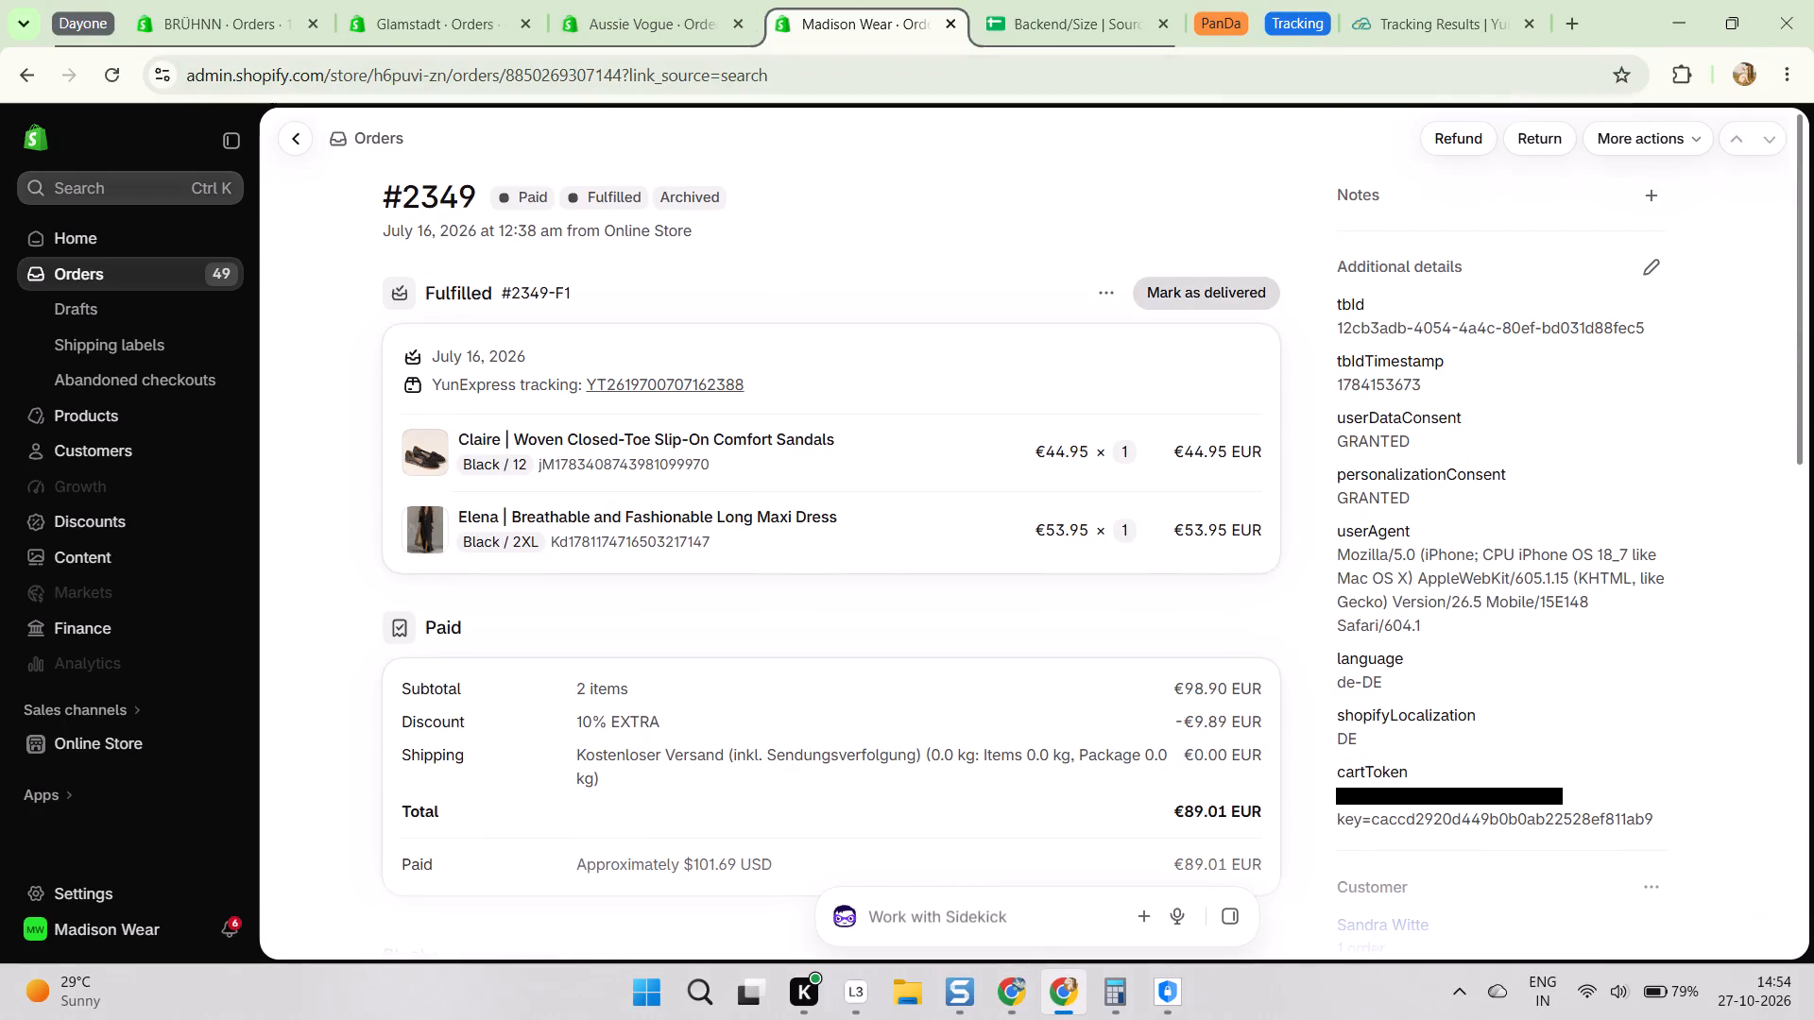
{"action": "key", "text": "alt+Tab"}
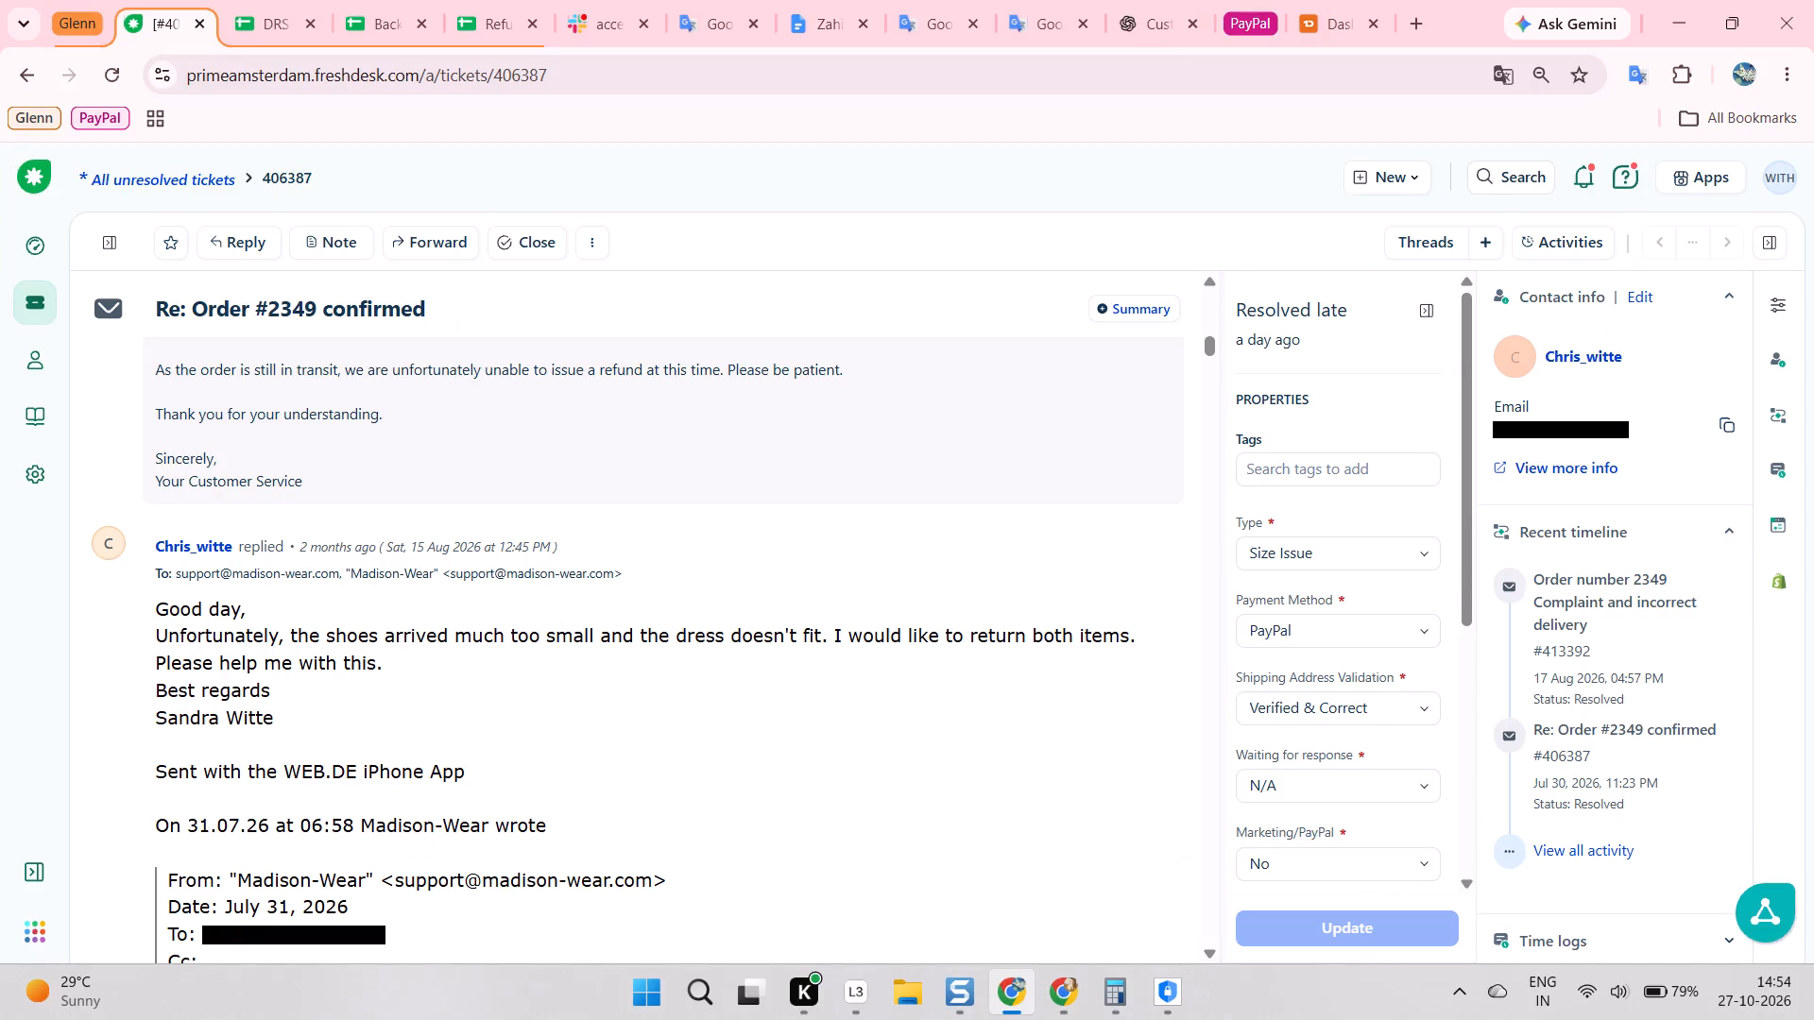
{"action": "key", "text": "alt+Tab"}
{"action": "scroll", "coordinate": [692, 497], "scroll_direction": "up", "scroll_amount": 3}
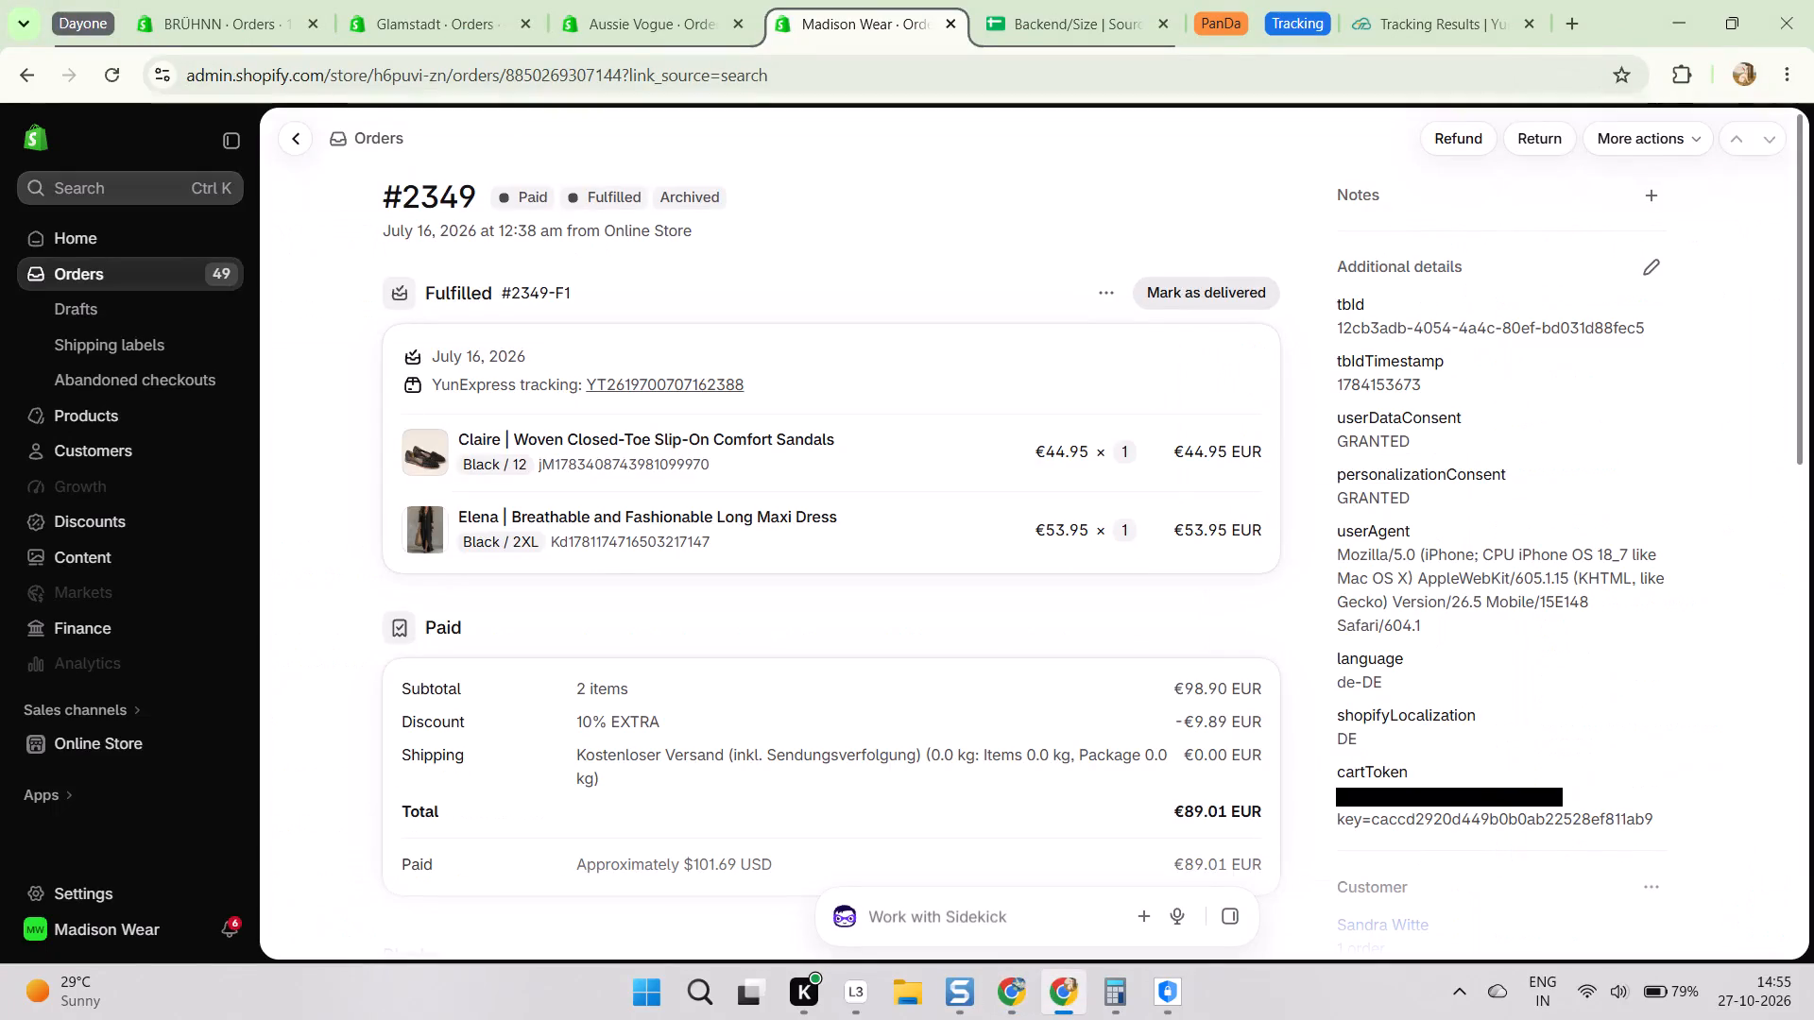
{"action": "left_click", "coordinate": [796, 302]}
{"action": "key", "text": "alt+Tab"}
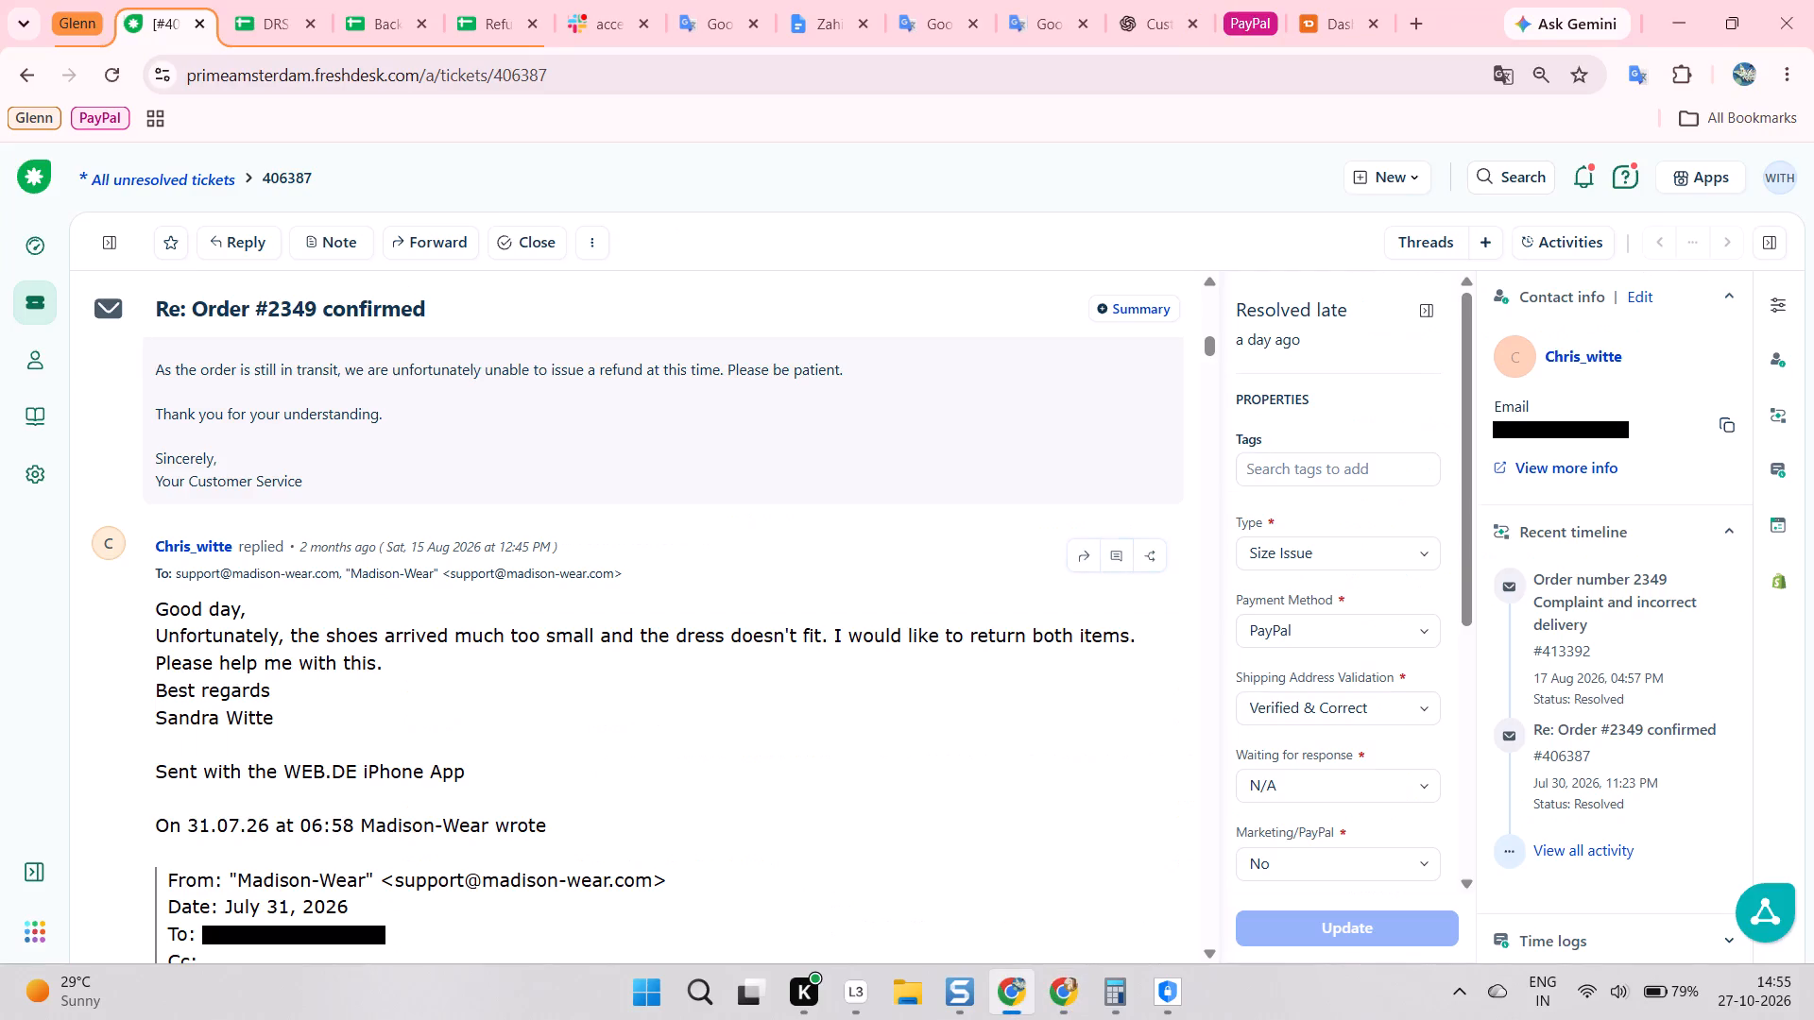
{"action": "scroll", "coordinate": [654, 518], "scroll_direction": "up", "scroll_amount": 11}
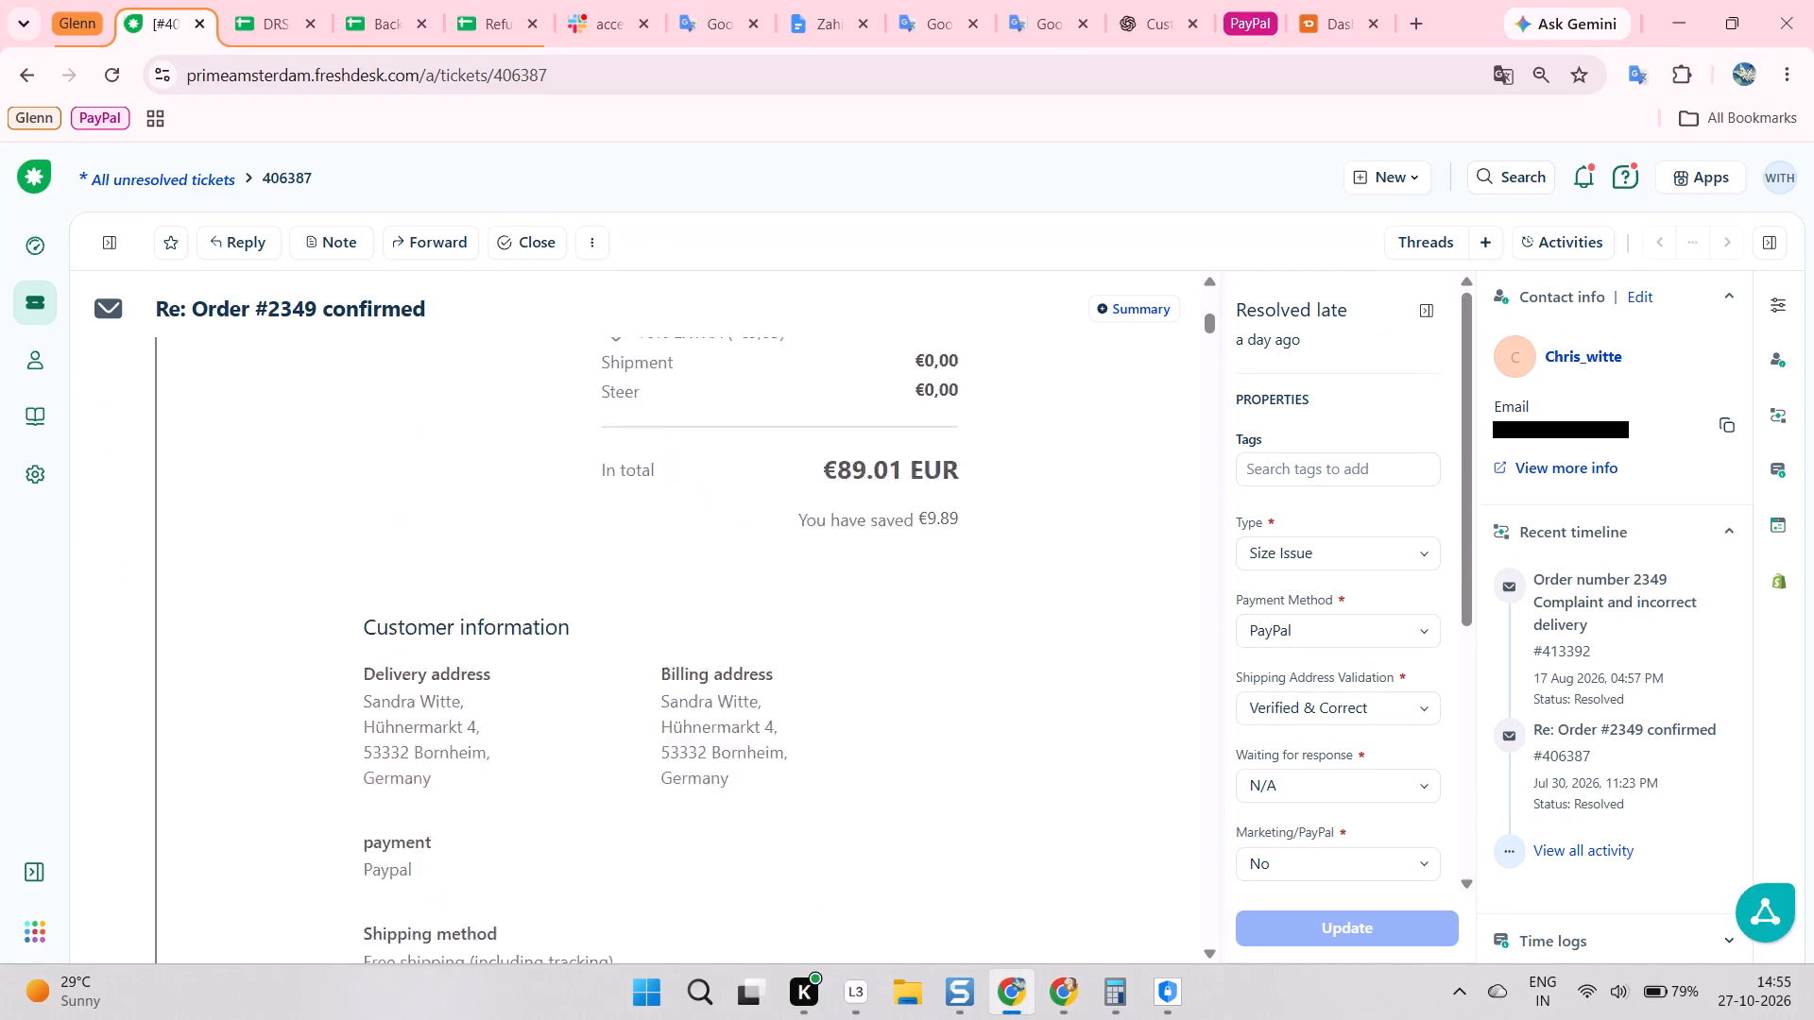
{"action": "scroll", "coordinate": [654, 518], "scroll_direction": "up", "scroll_amount": 12}
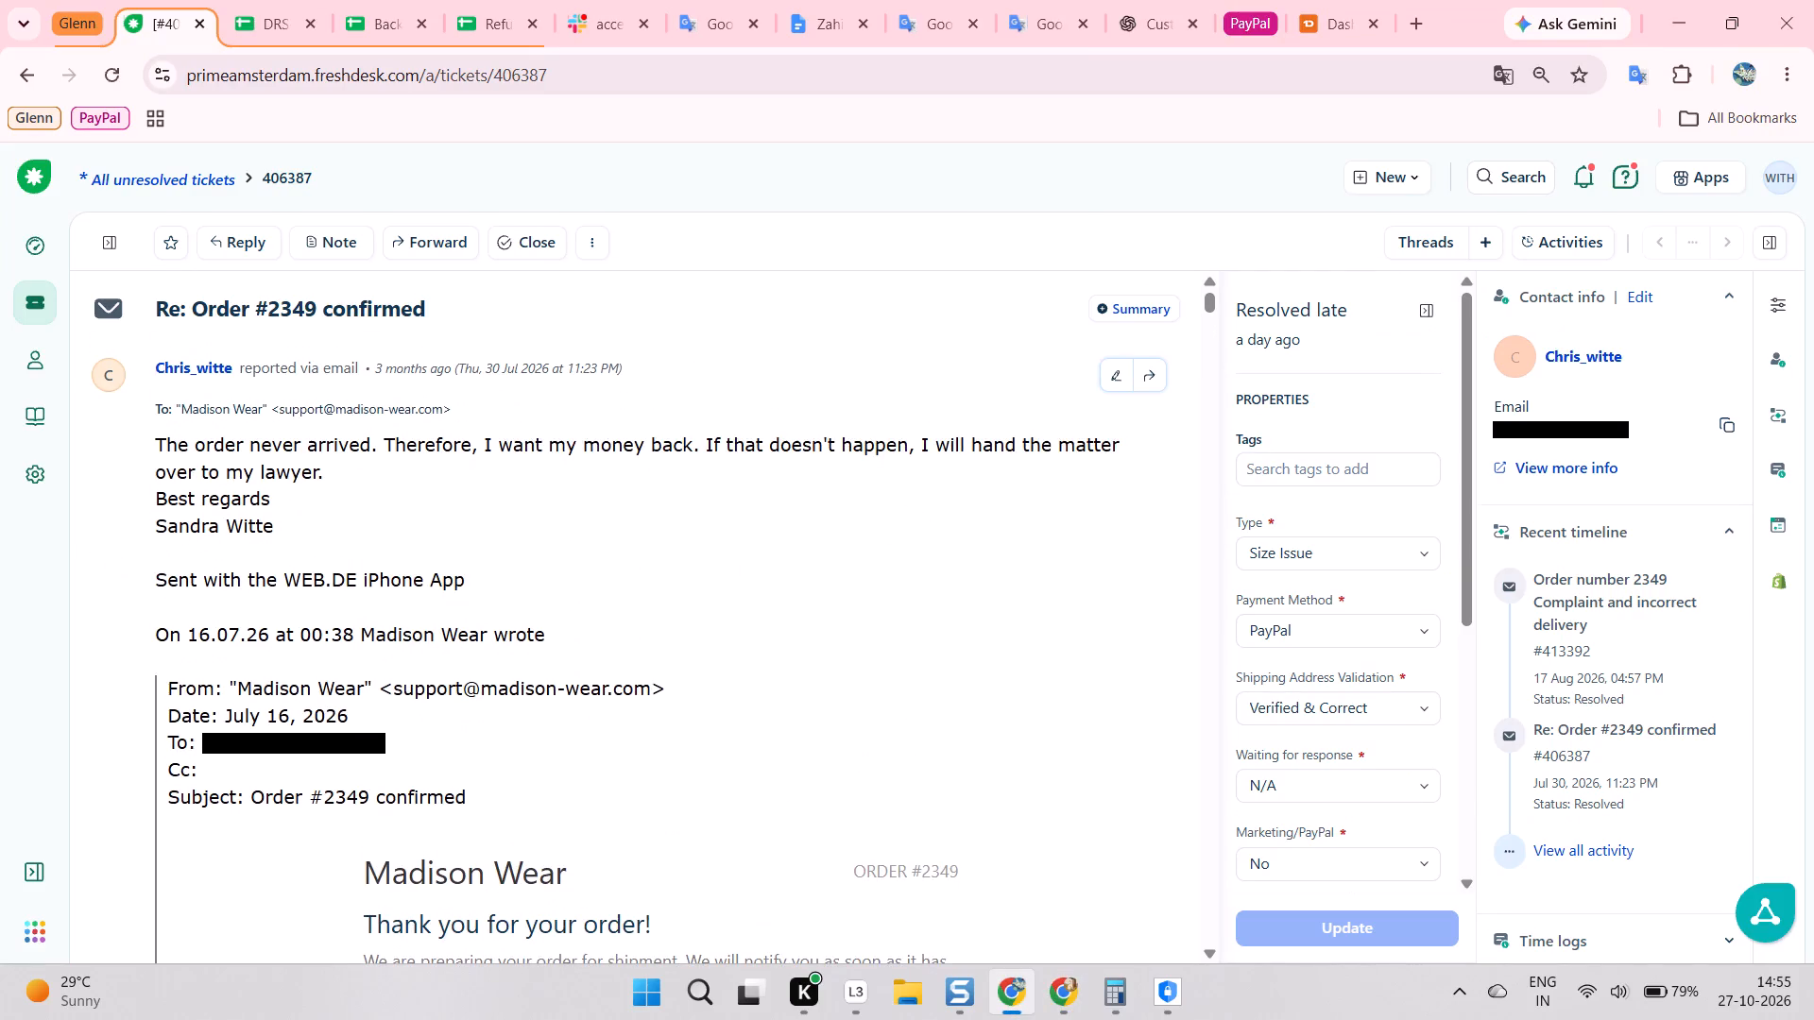
{"action": "scroll", "coordinate": [738, 475], "scroll_direction": "down", "scroll_amount": 10}
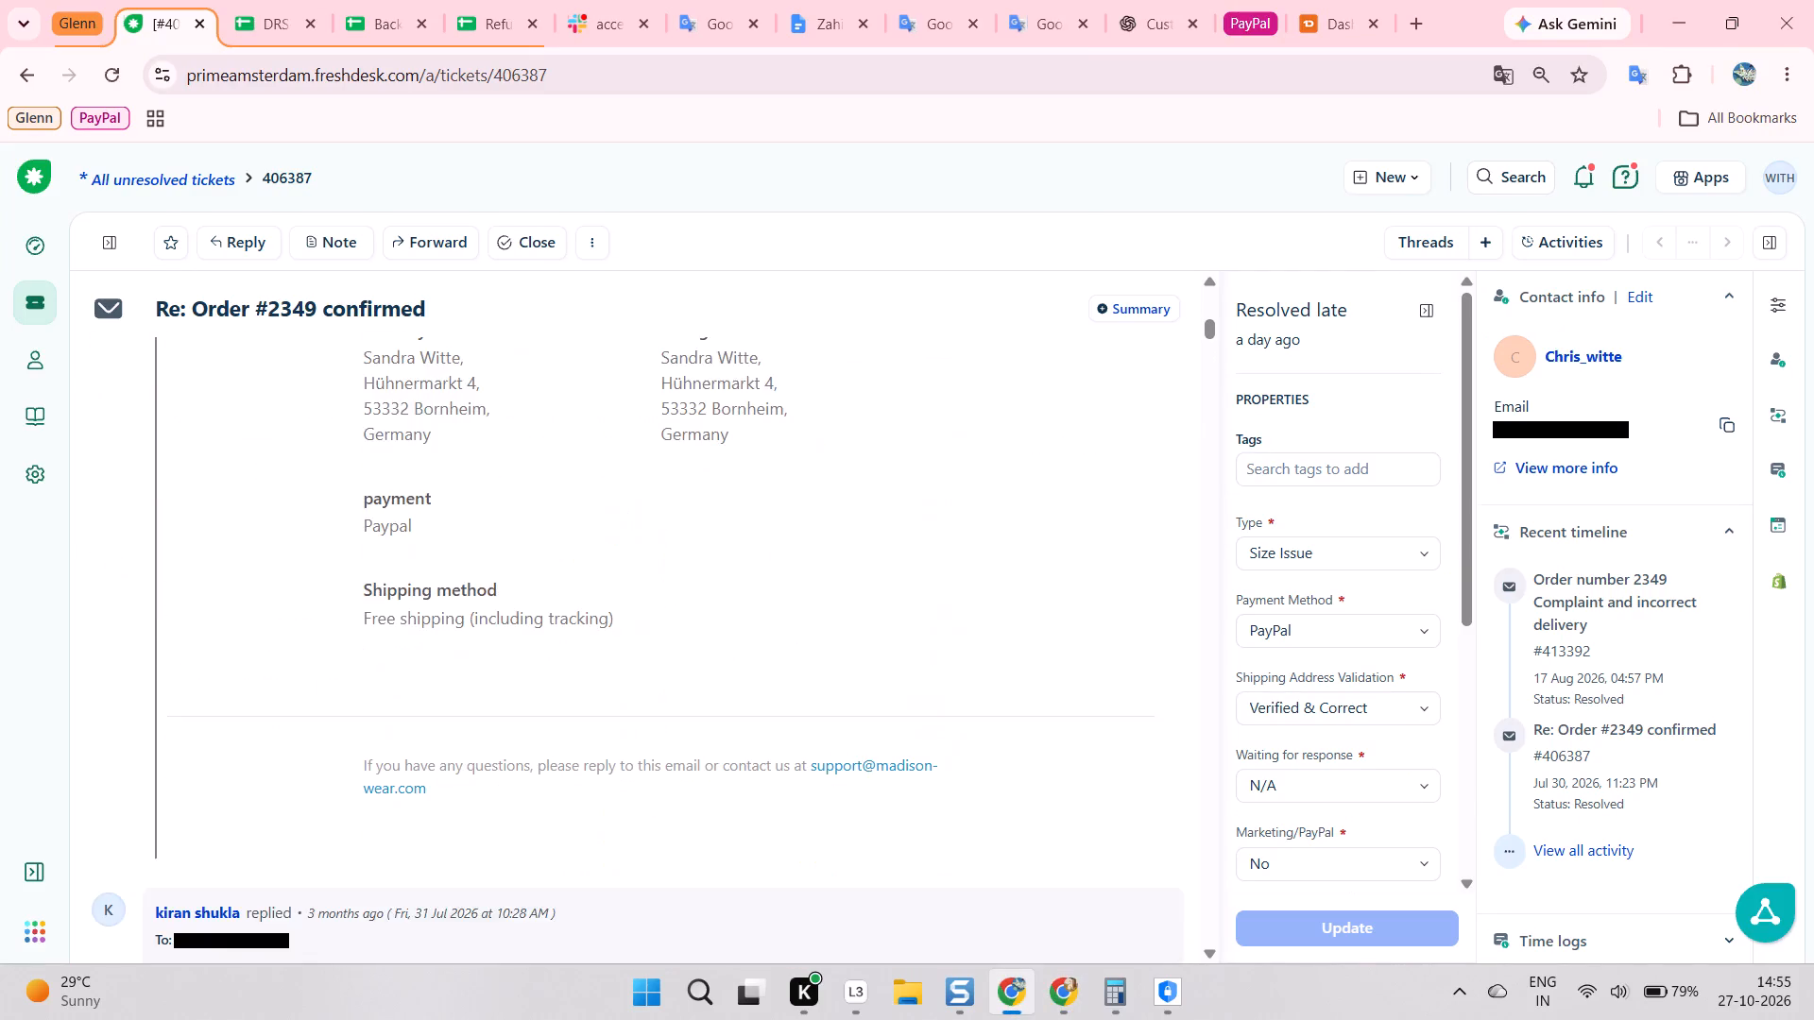
{"action": "scroll", "coordinate": [632, 458], "scroll_direction": "down", "scroll_amount": 8}
{"action": "scroll", "coordinate": [621, 448], "scroll_direction": "up", "scroll_amount": 2}
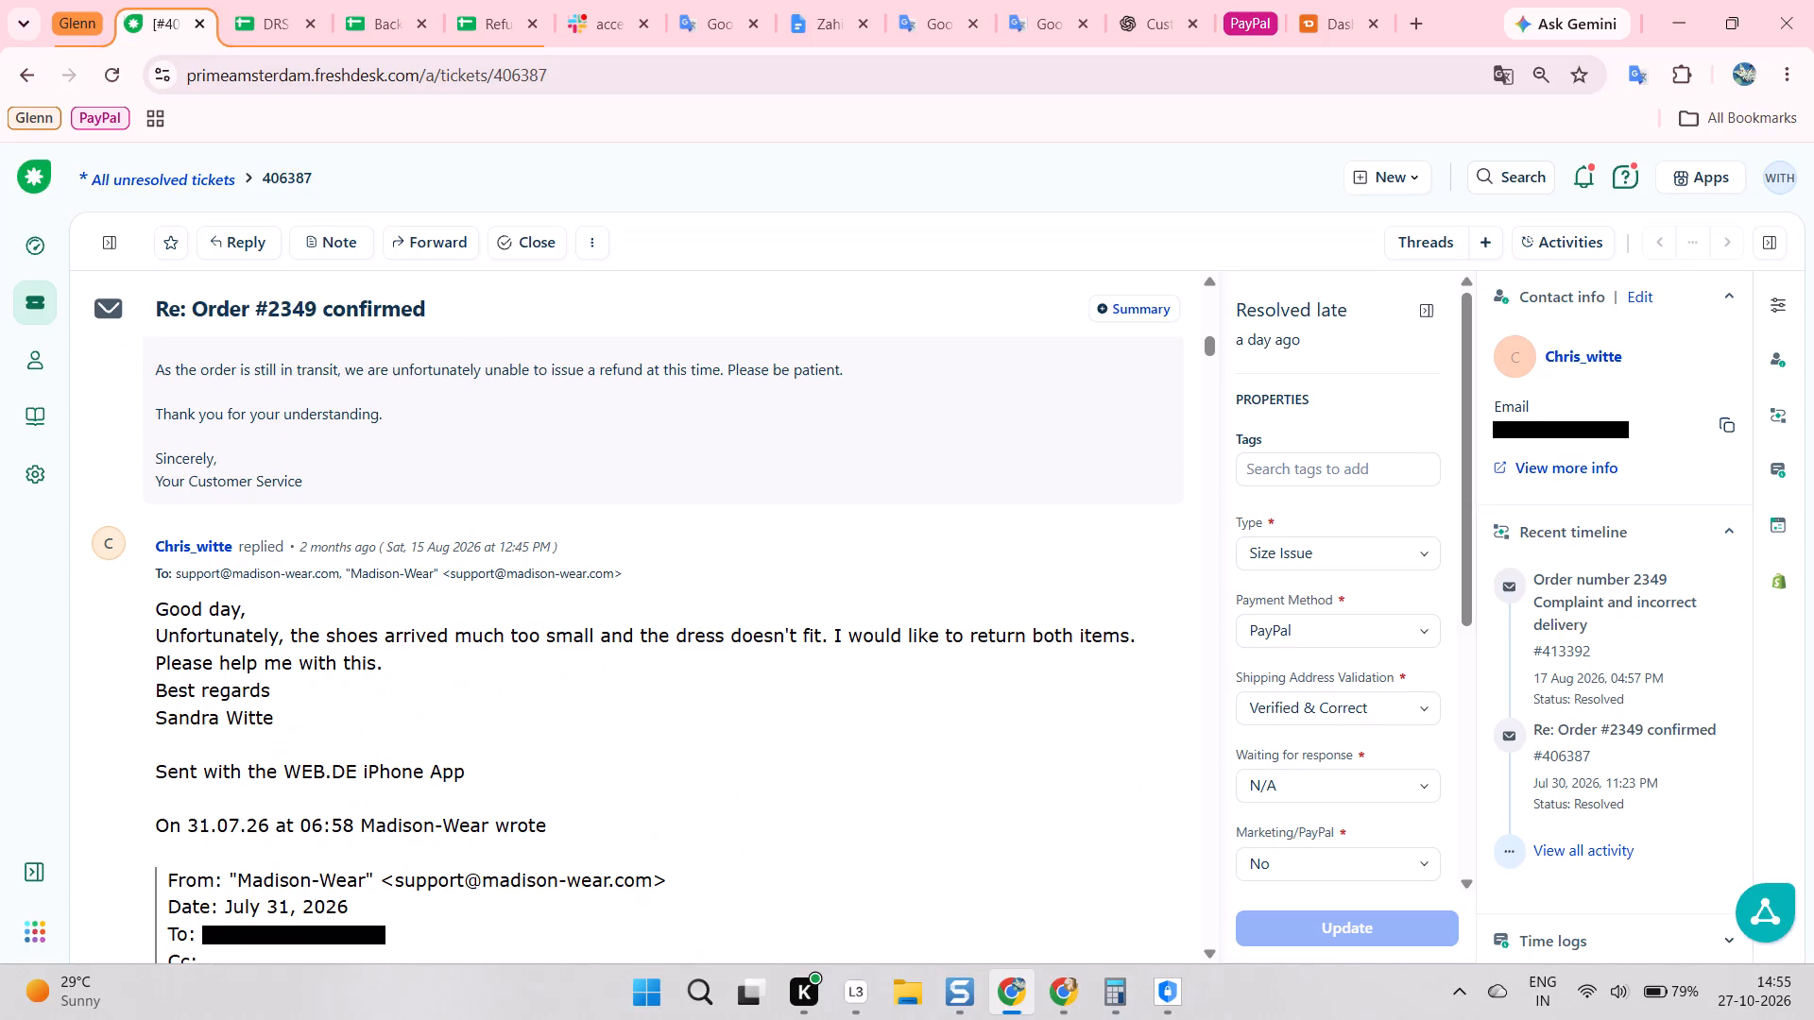
{"action": "key", "text": "alt+Tab"}
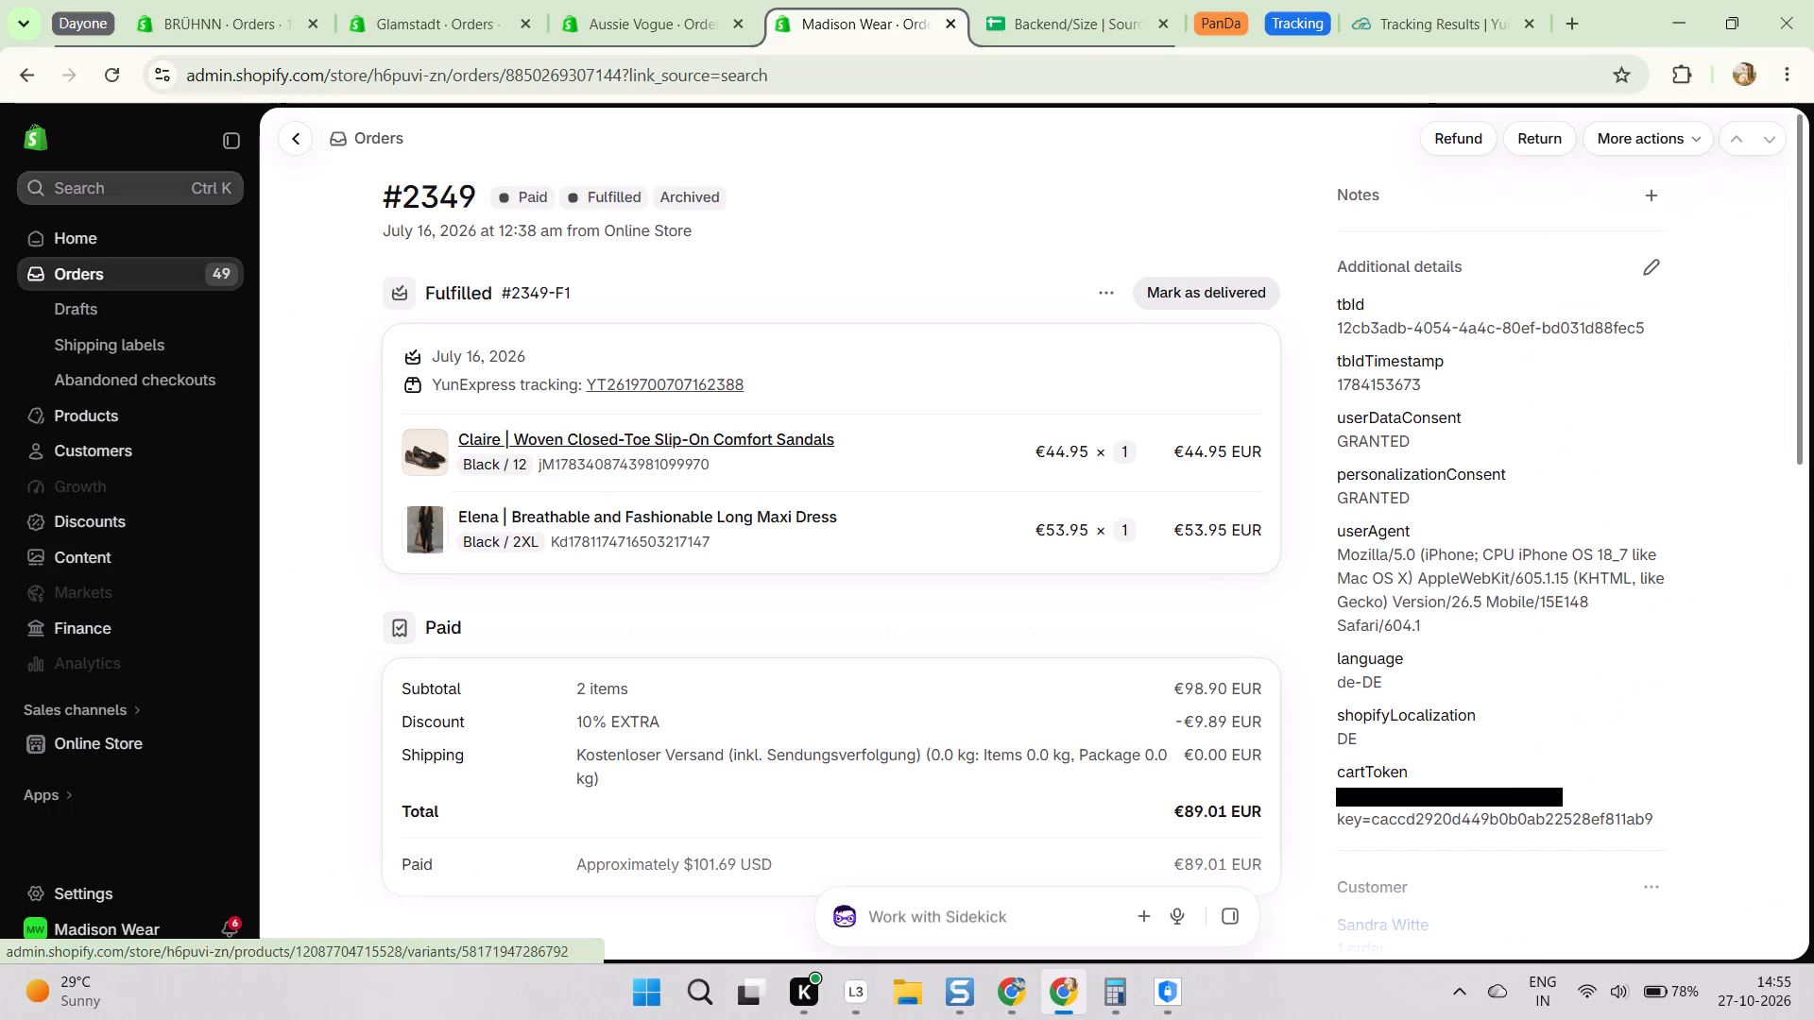
{"action": "key", "text": "alt+Tab"}
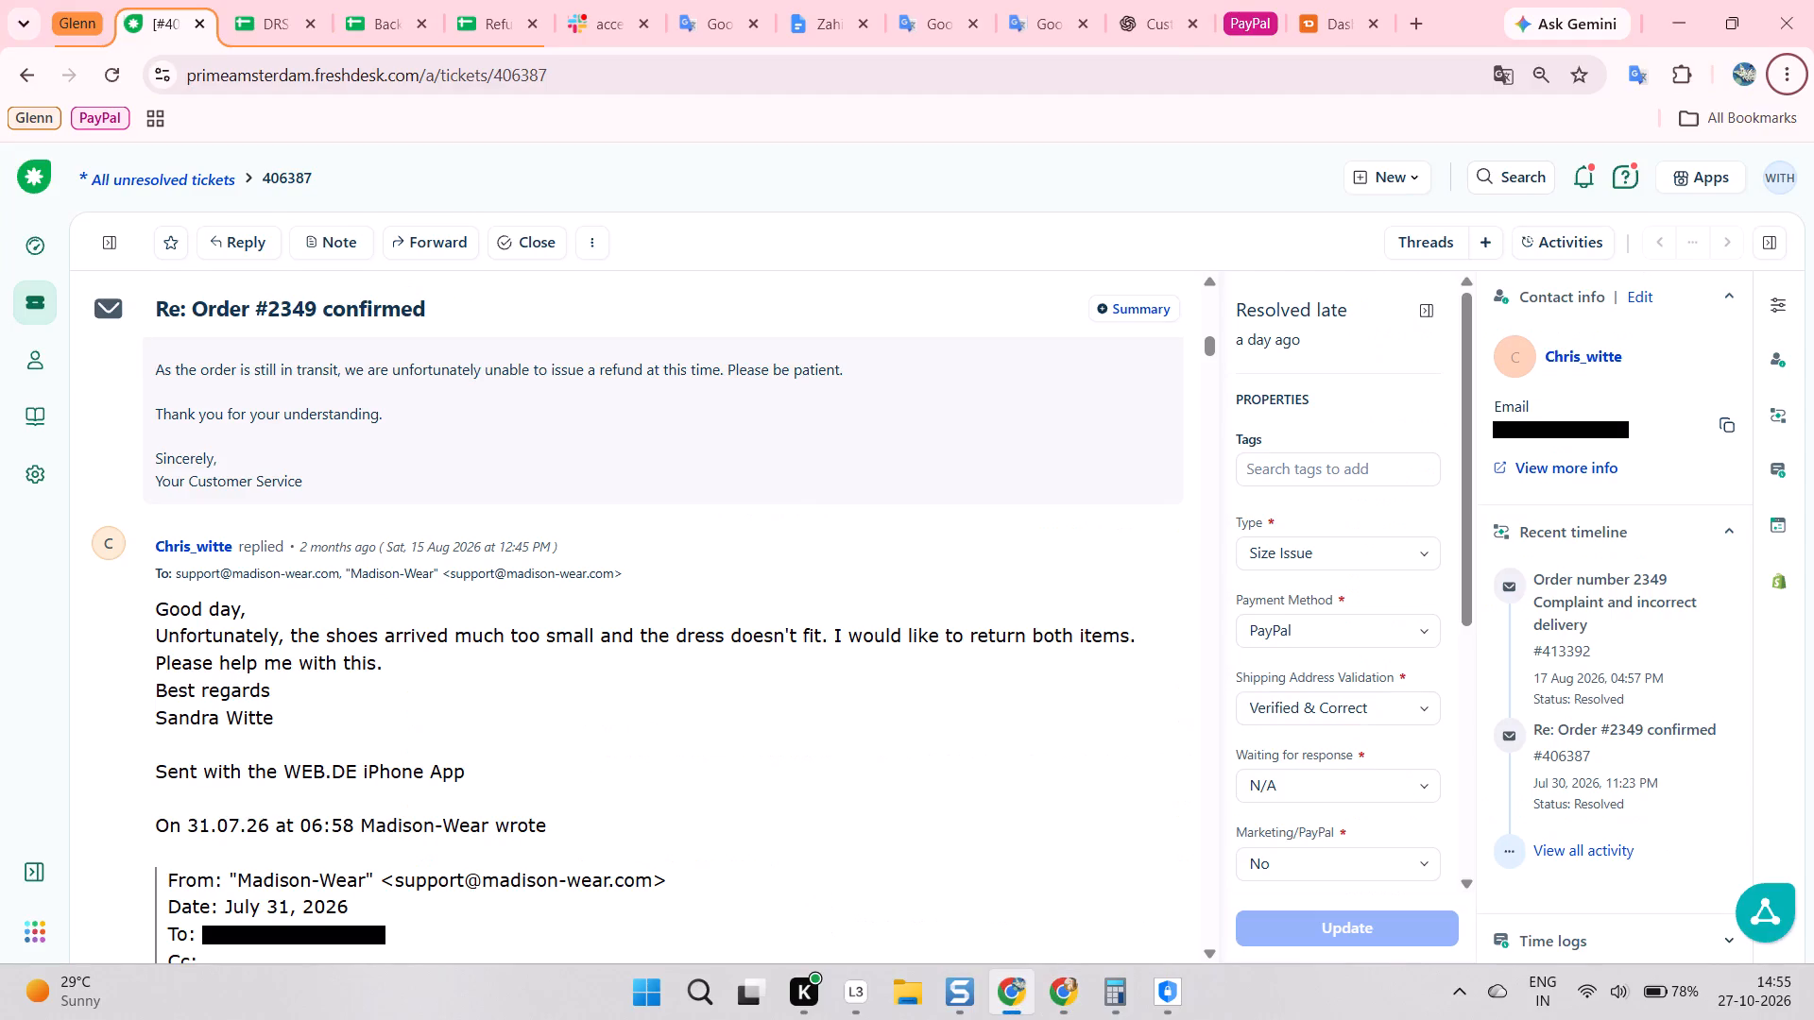
{"action": "key", "text": "alt+Tab"}
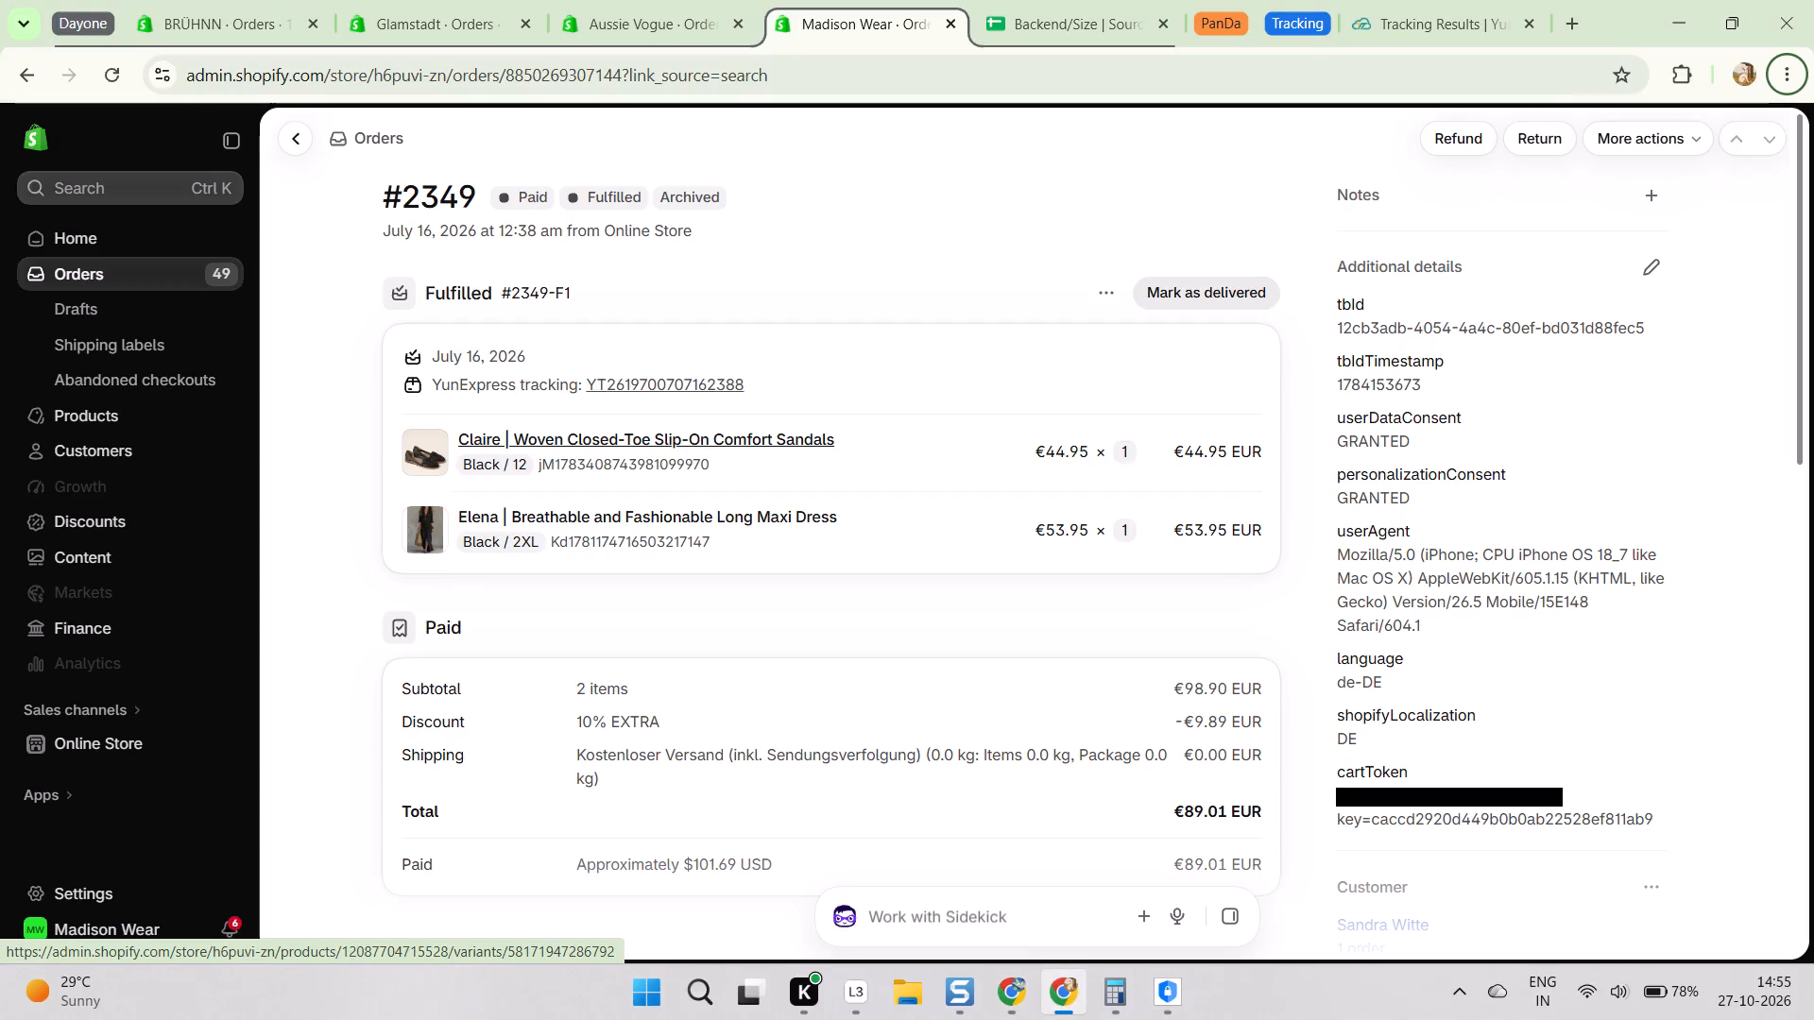
{"action": "key", "text": "alt+Tab"}
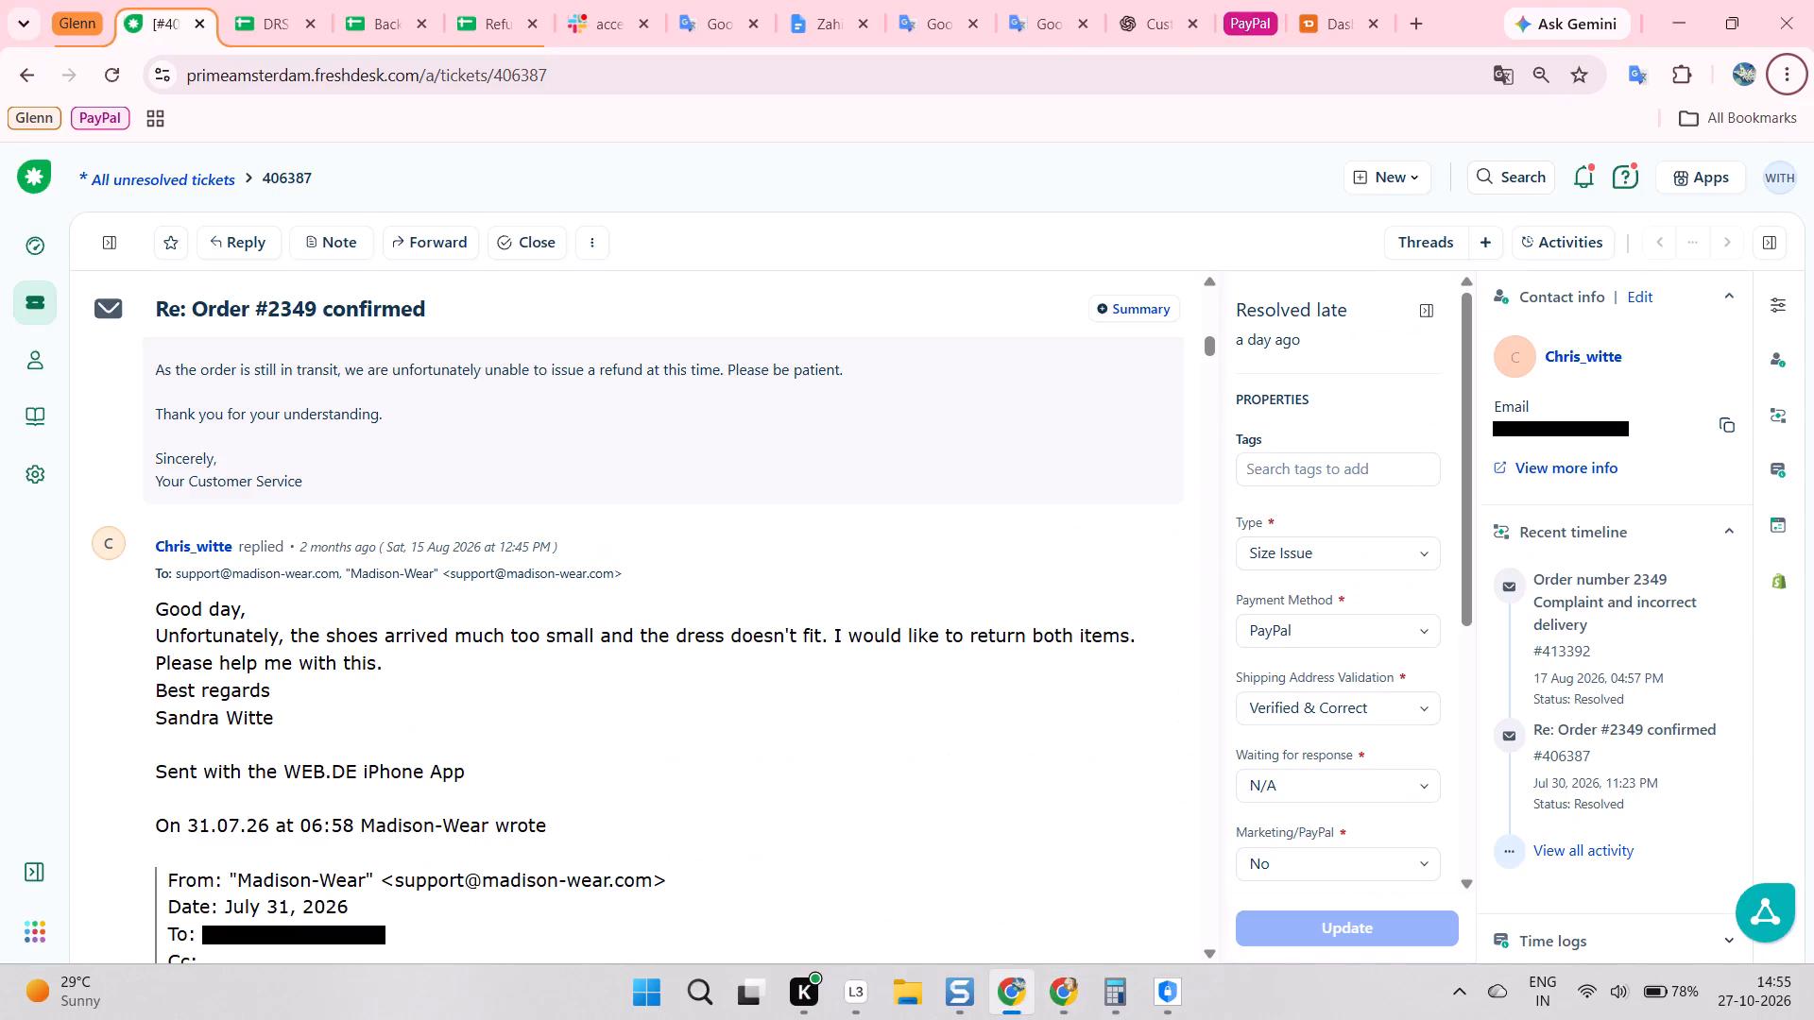
{"action": "key", "text": "alt+Tab"}
{"action": "key", "text": "alt+Tab"}
{"action": "key", "text": "alt+Tab"}
{"action": "key", "text": "alt+Tab"}
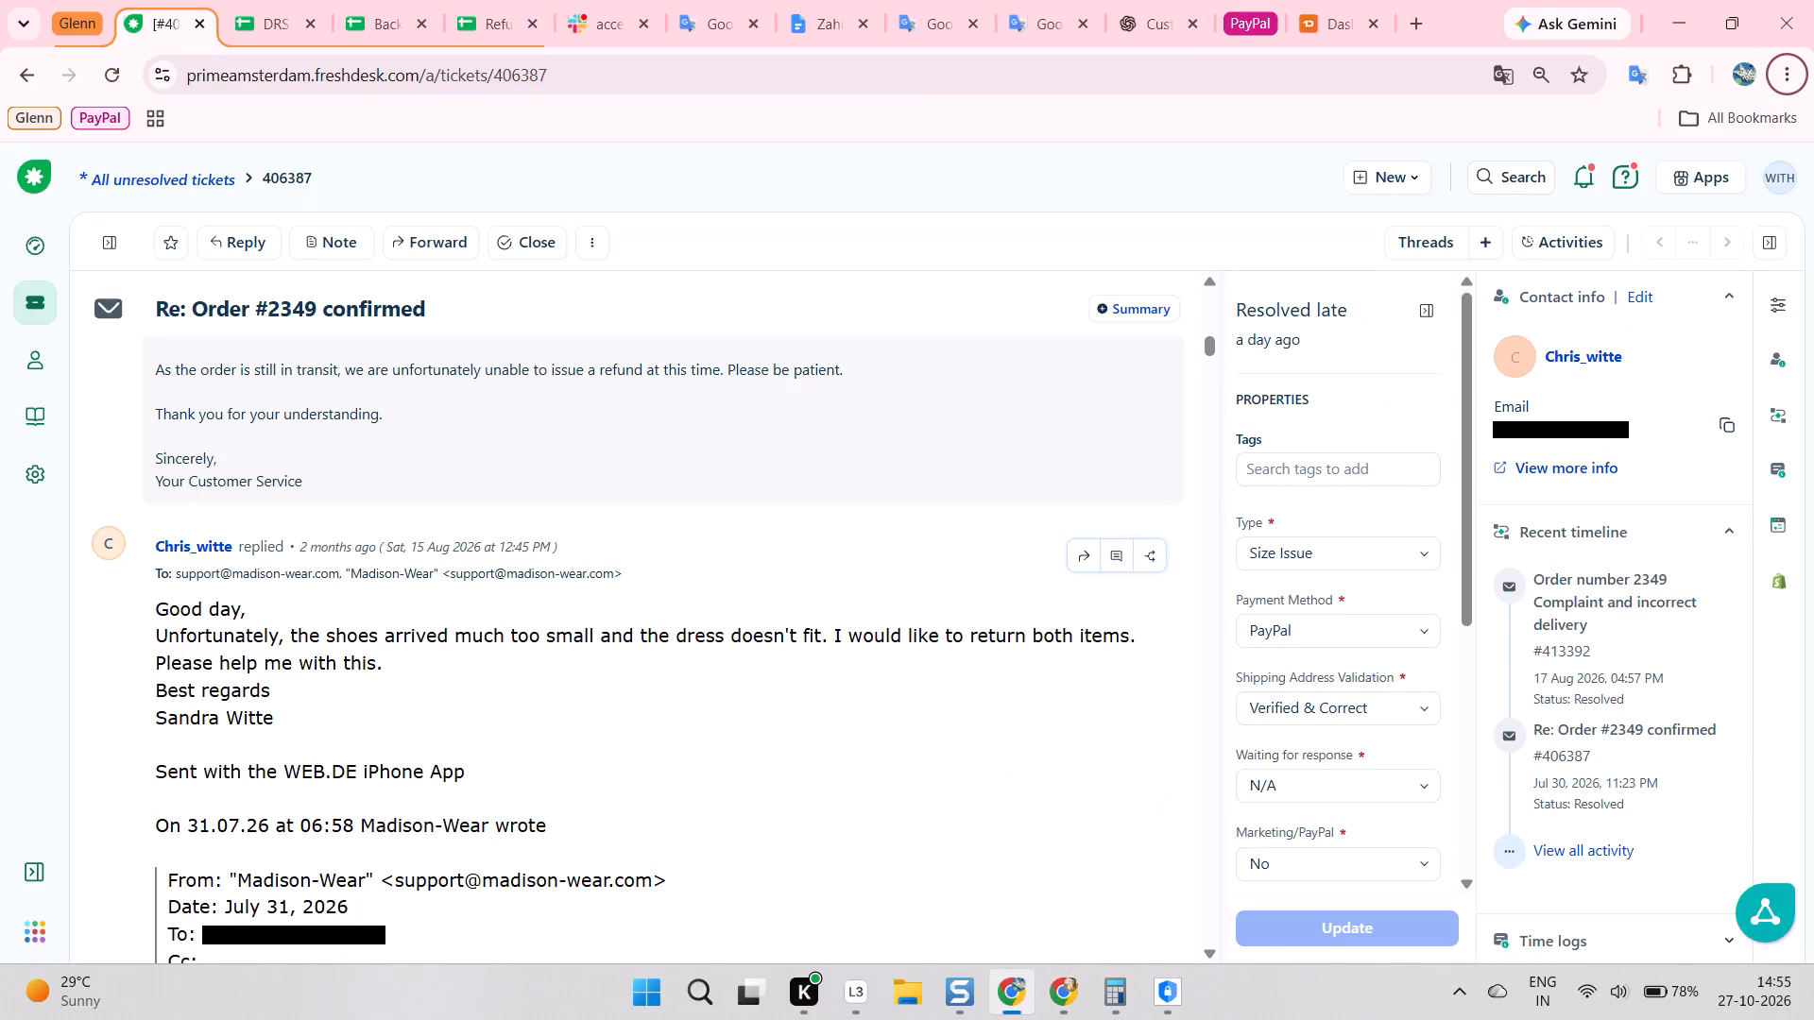
{"action": "left_click", "coordinate": [778, 569]}
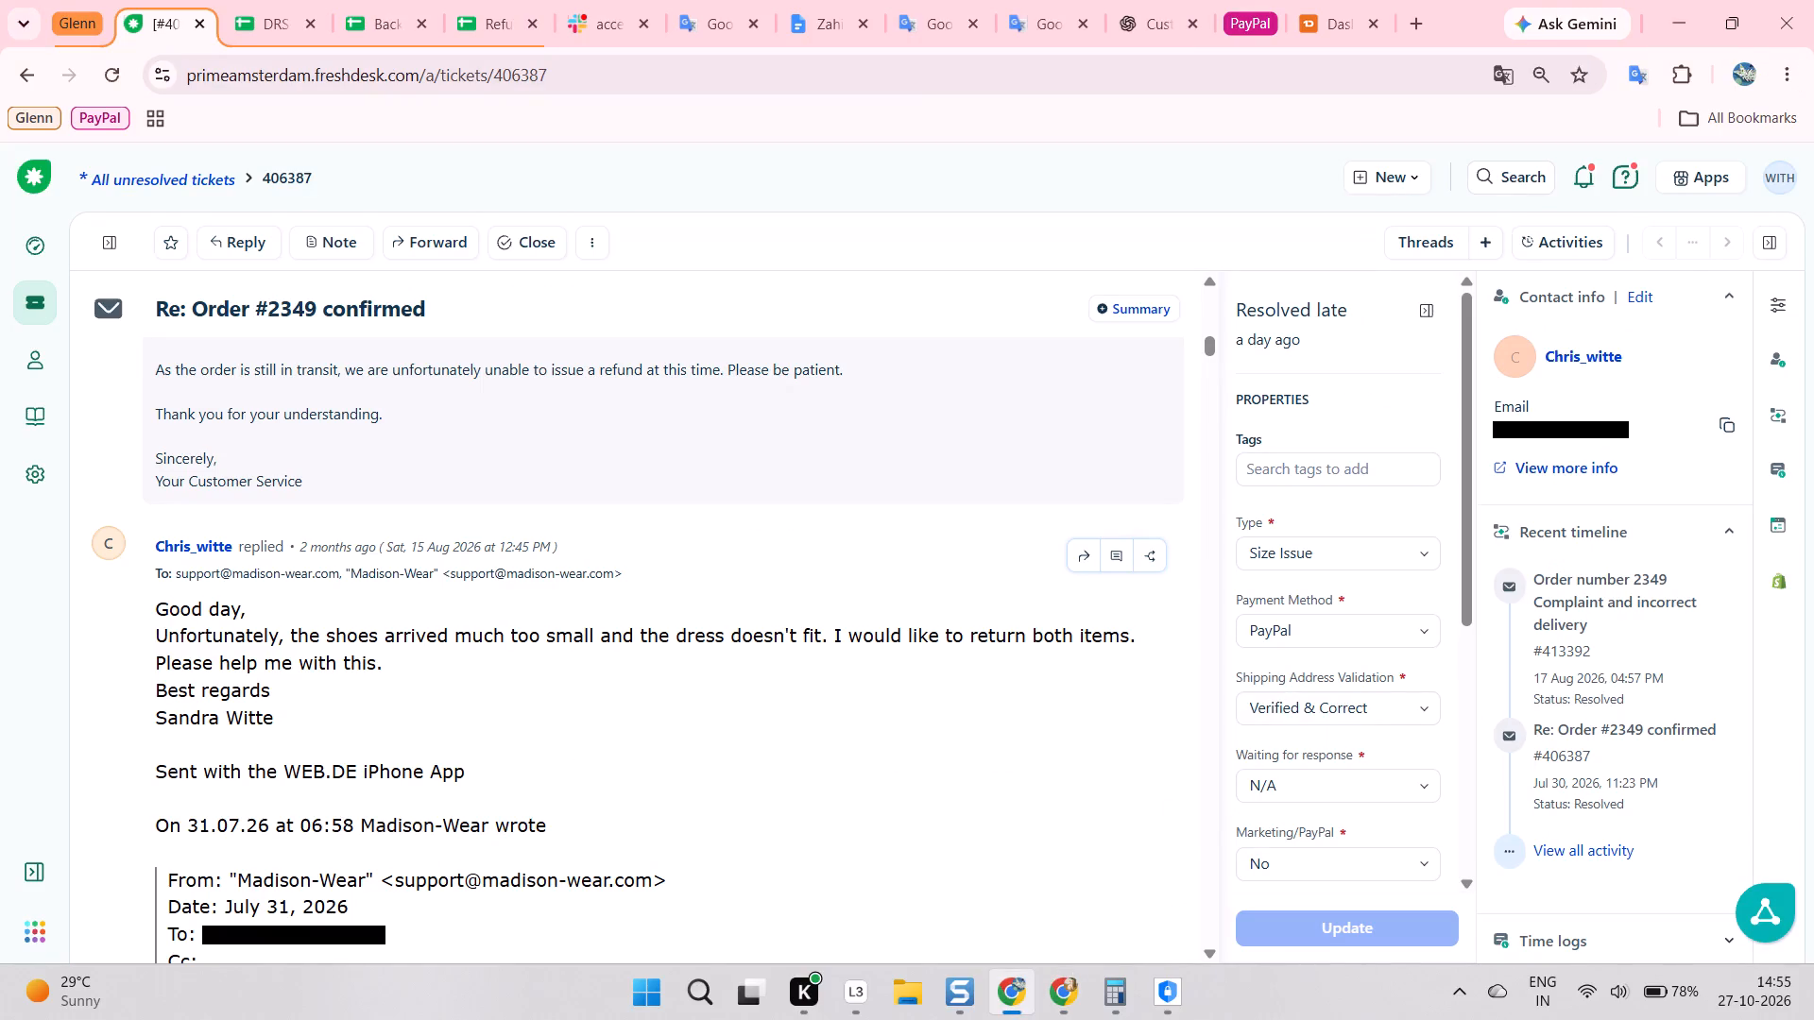
{"action": "left_click", "coordinate": [779, 578]}
{"action": "key", "text": "alt+Tab"}
{"action": "scroll", "coordinate": [995, 535], "scroll_direction": "down", "scroll_amount": 4}
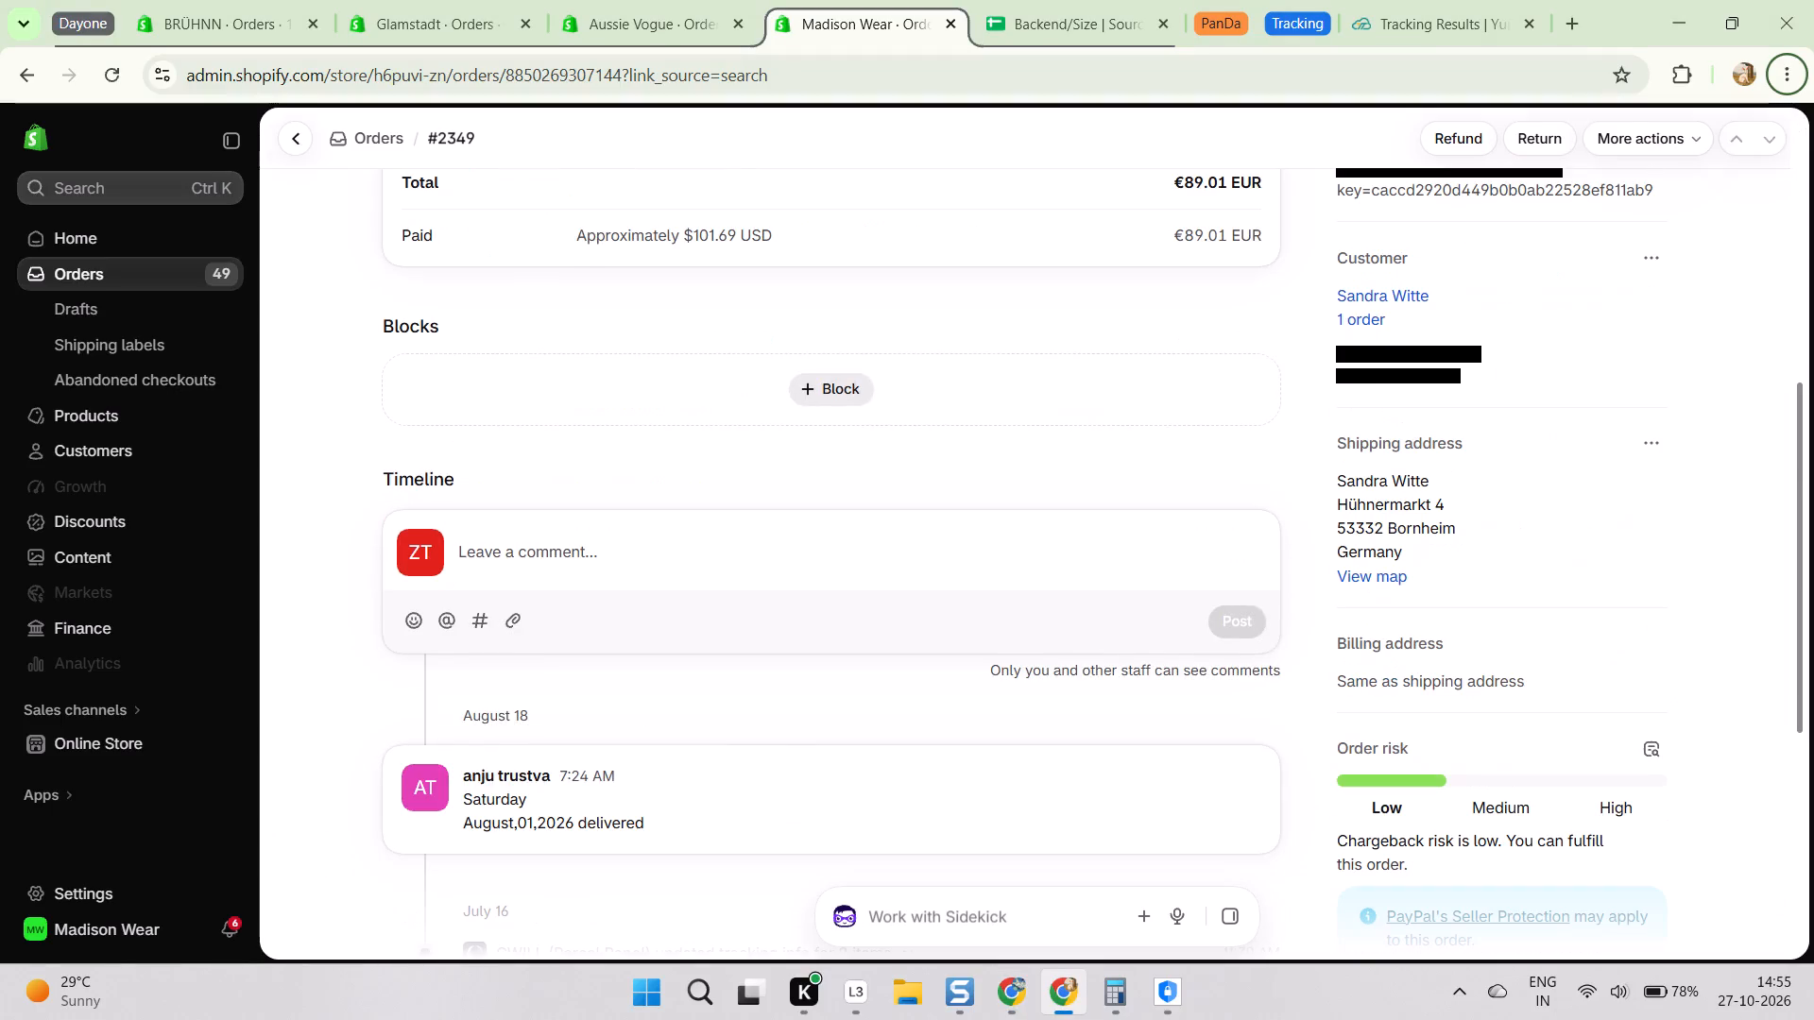
{"action": "scroll", "coordinate": [933, 532], "scroll_direction": "up", "scroll_amount": 2}
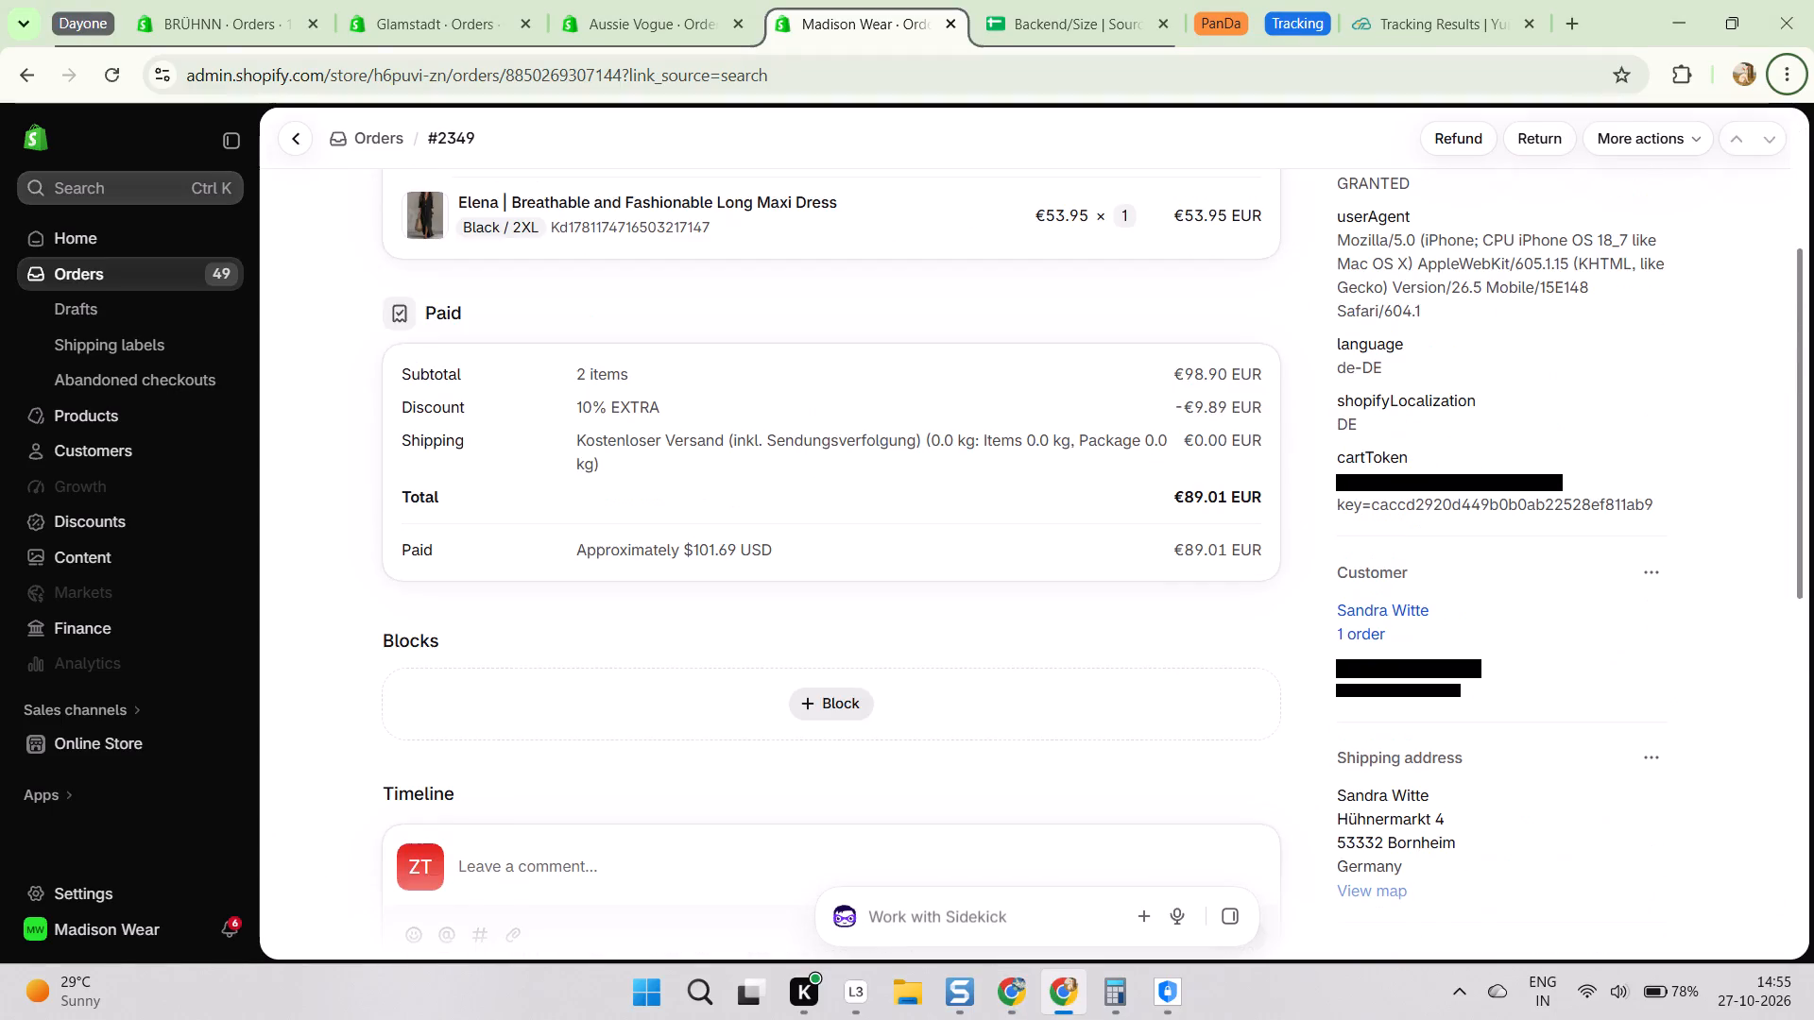
{"action": "key", "text": "alt+Tab"}
{"action": "key", "text": "alt+Tab"}
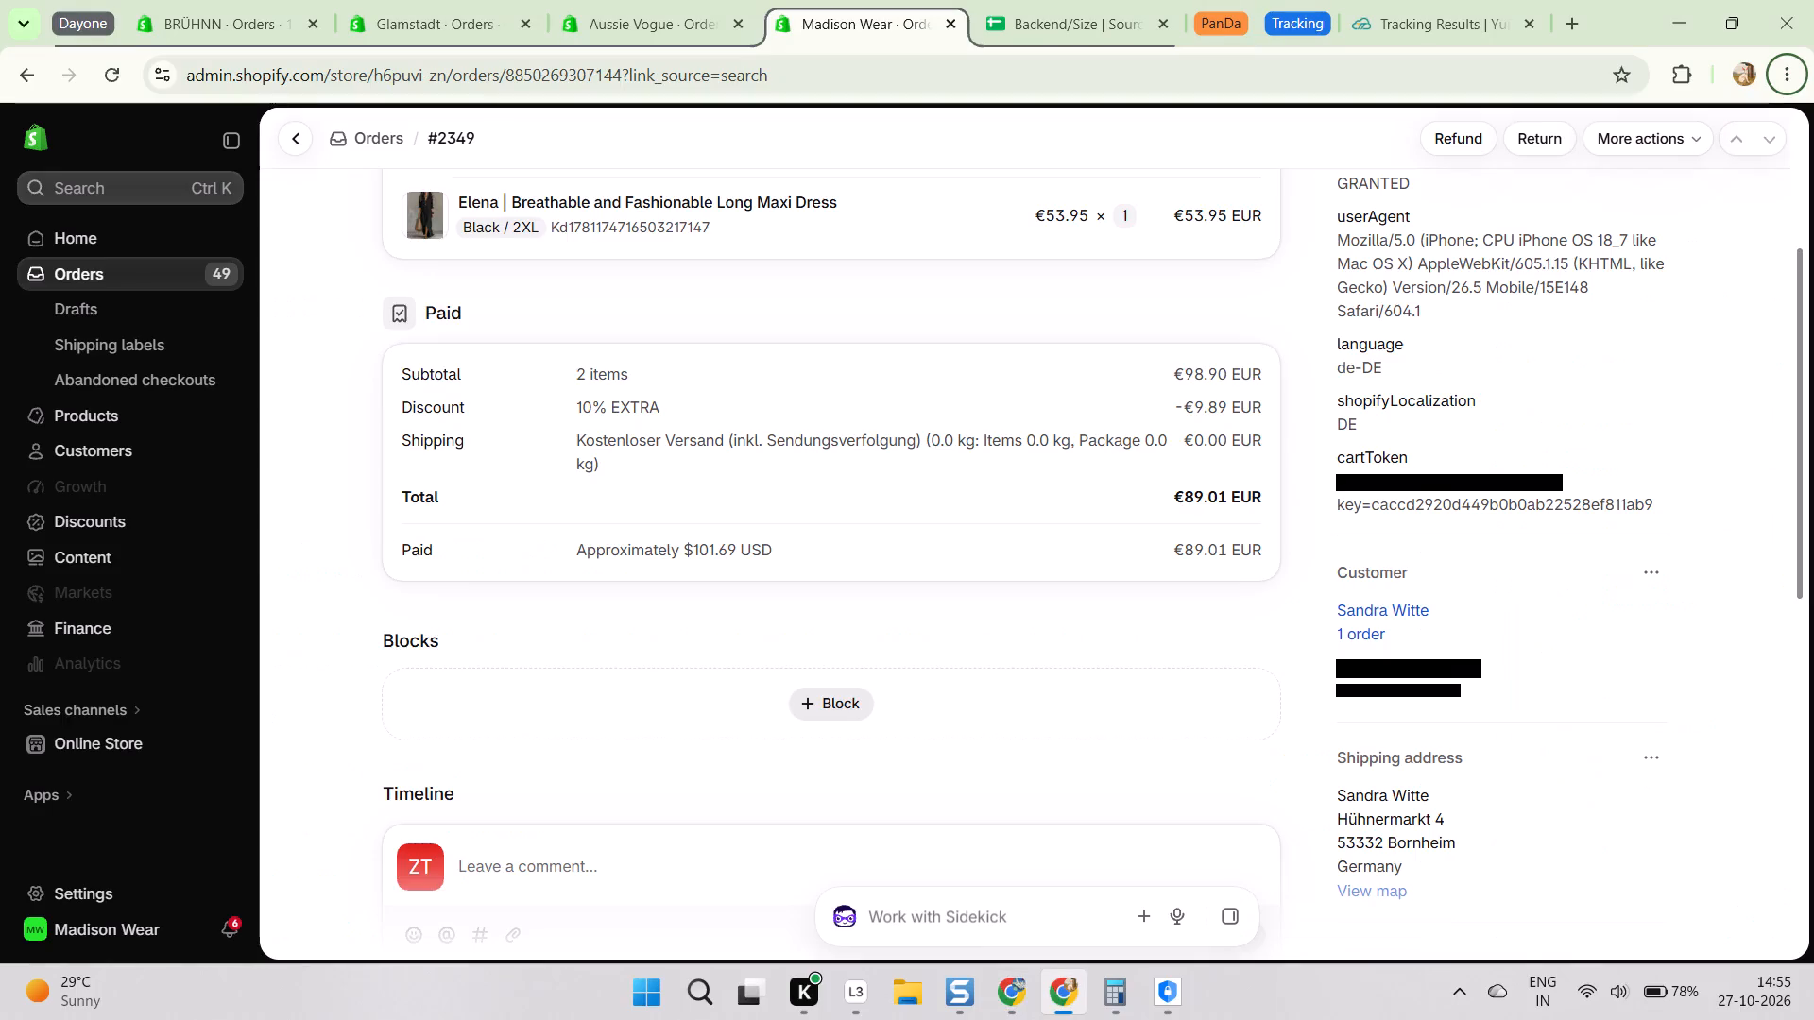
{"action": "scroll", "coordinate": [944, 518], "scroll_direction": "up", "scroll_amount": 4}
{"action": "key", "text": "alt+Tab"}
{"action": "scroll", "coordinate": [638, 495], "scroll_direction": "down", "scroll_amount": 1}
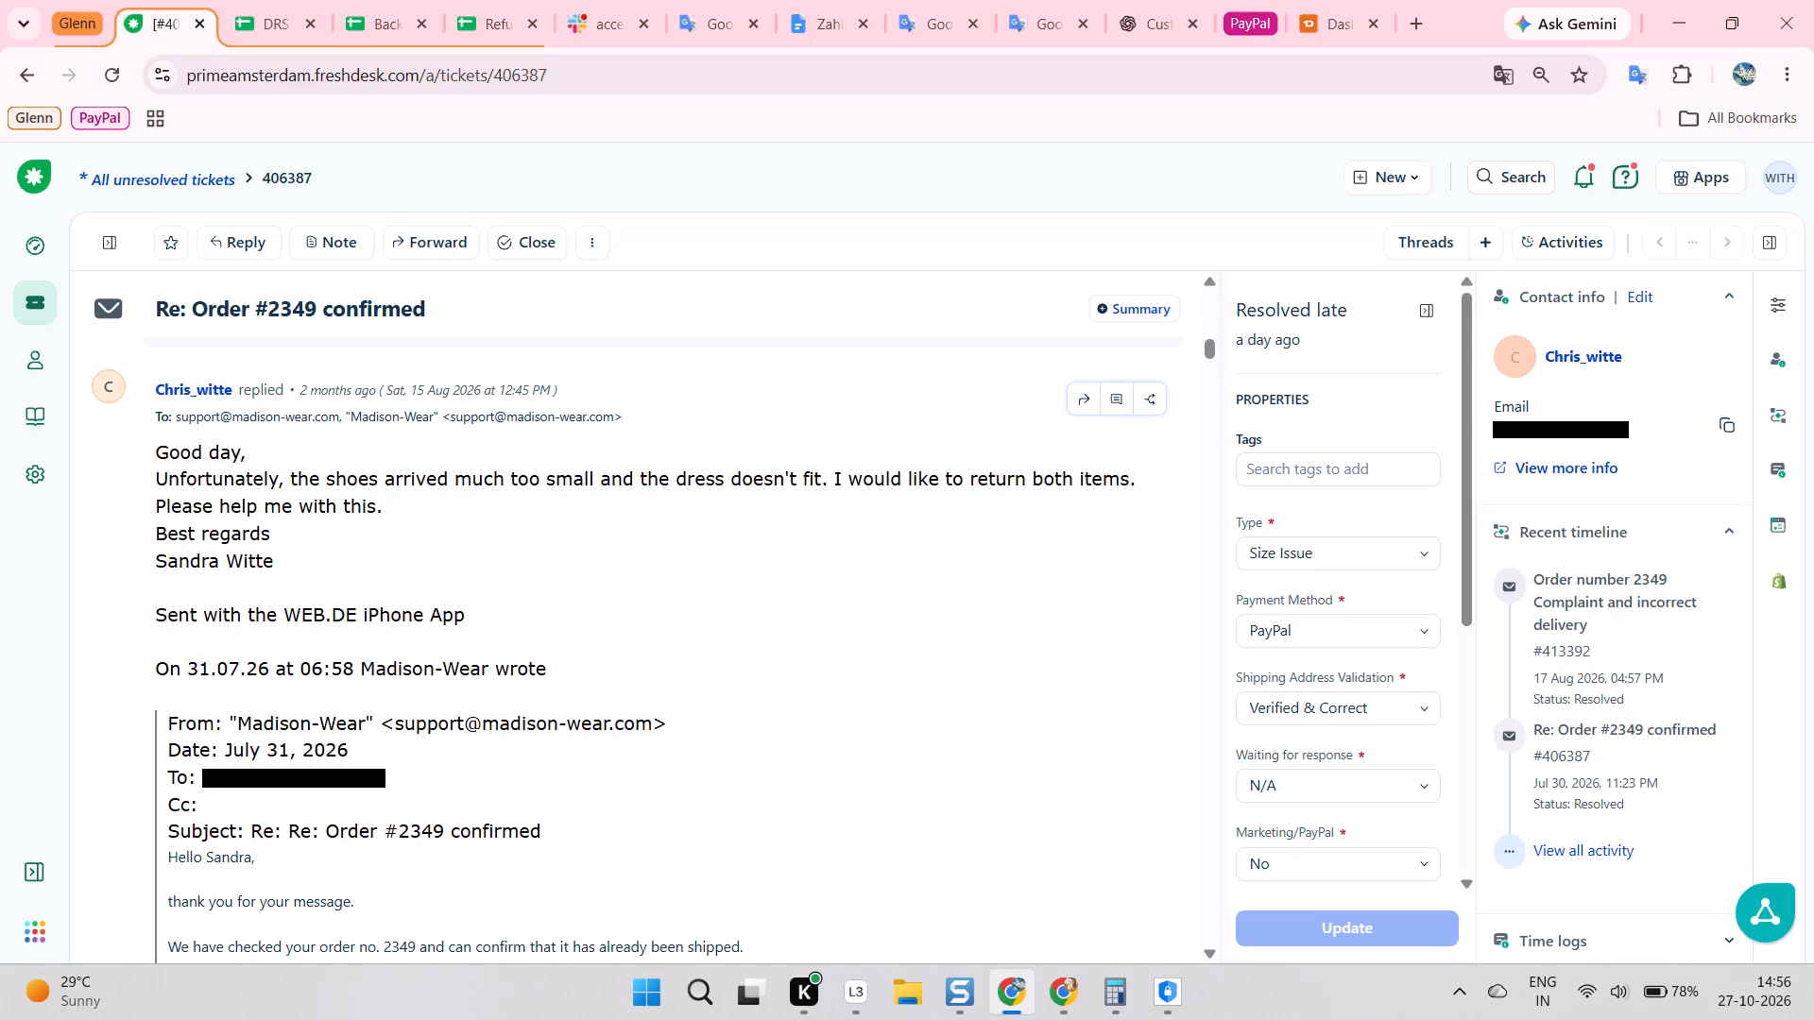
Read the rest of ticket 406387's conversation, from the customer's 15 August return request through the support team's 26 October reply.
{"action": "left_click", "coordinate": [764, 494]}
{"action": "left_click", "coordinate": [764, 519]}
{"action": "left_click", "coordinate": [806, 470]}
{"action": "left_click", "coordinate": [828, 471]}
{"action": "scroll", "coordinate": [815, 485], "scroll_direction": "down", "scroll_amount": 16}
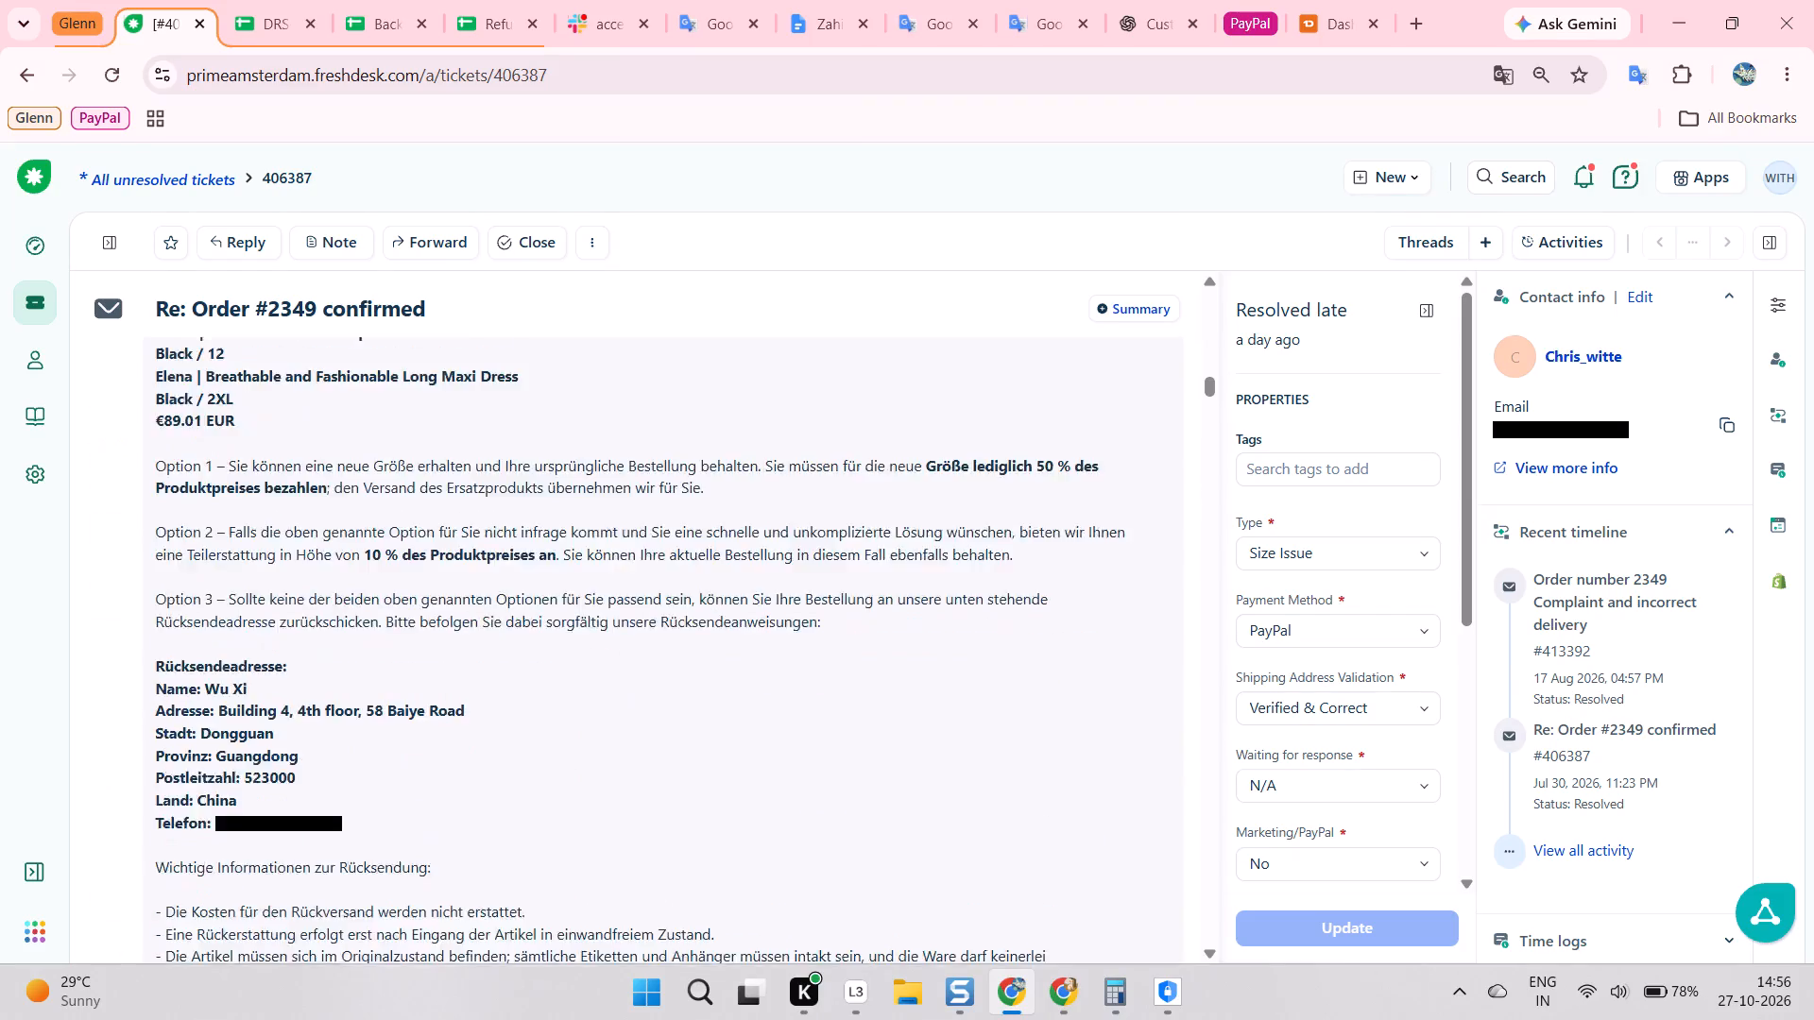
{"action": "scroll", "coordinate": [666, 563], "scroll_direction": "down", "scroll_amount": 6}
{"action": "scroll", "coordinate": [637, 559], "scroll_direction": "down", "scroll_amount": 16}
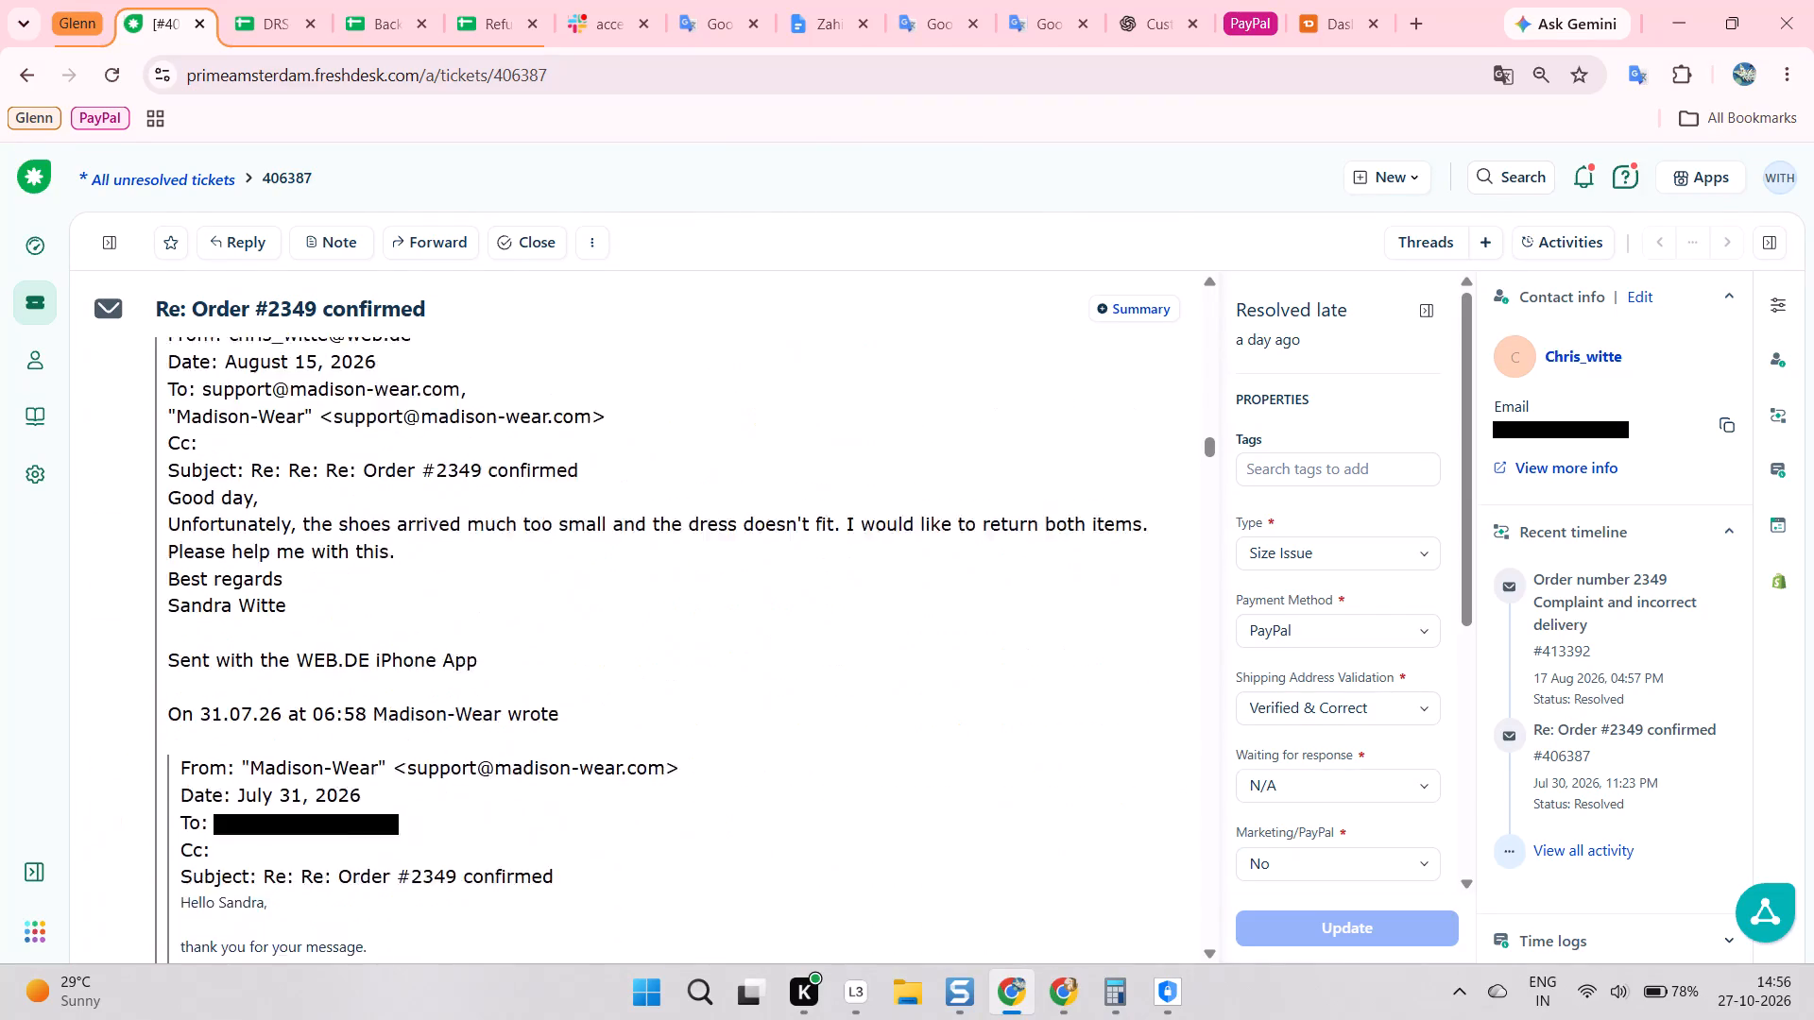
{"action": "scroll", "coordinate": [663, 533], "scroll_direction": "down", "scroll_amount": 20}
{"action": "scroll", "coordinate": [663, 533], "scroll_direction": "down", "scroll_amount": 9}
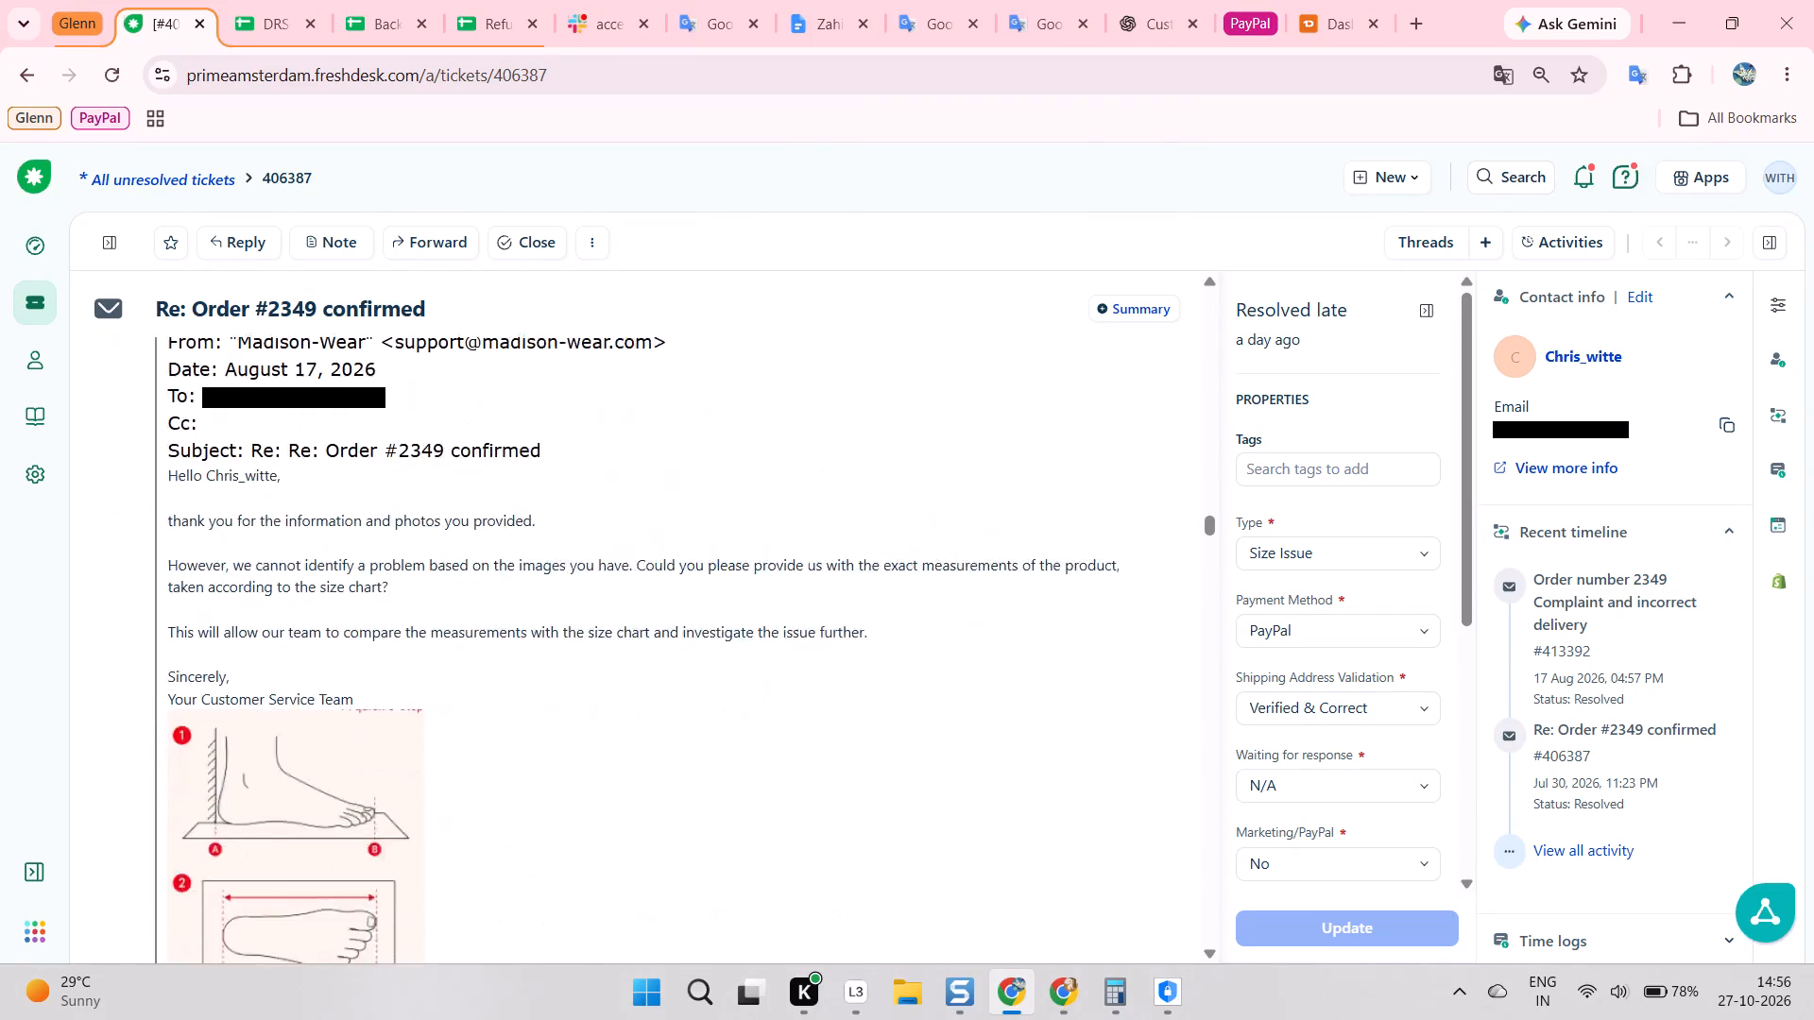
{"action": "scroll", "coordinate": [740, 566], "scroll_direction": "down", "scroll_amount": 11}
{"action": "scroll", "coordinate": [779, 501], "scroll_direction": "down", "scroll_amount": 16}
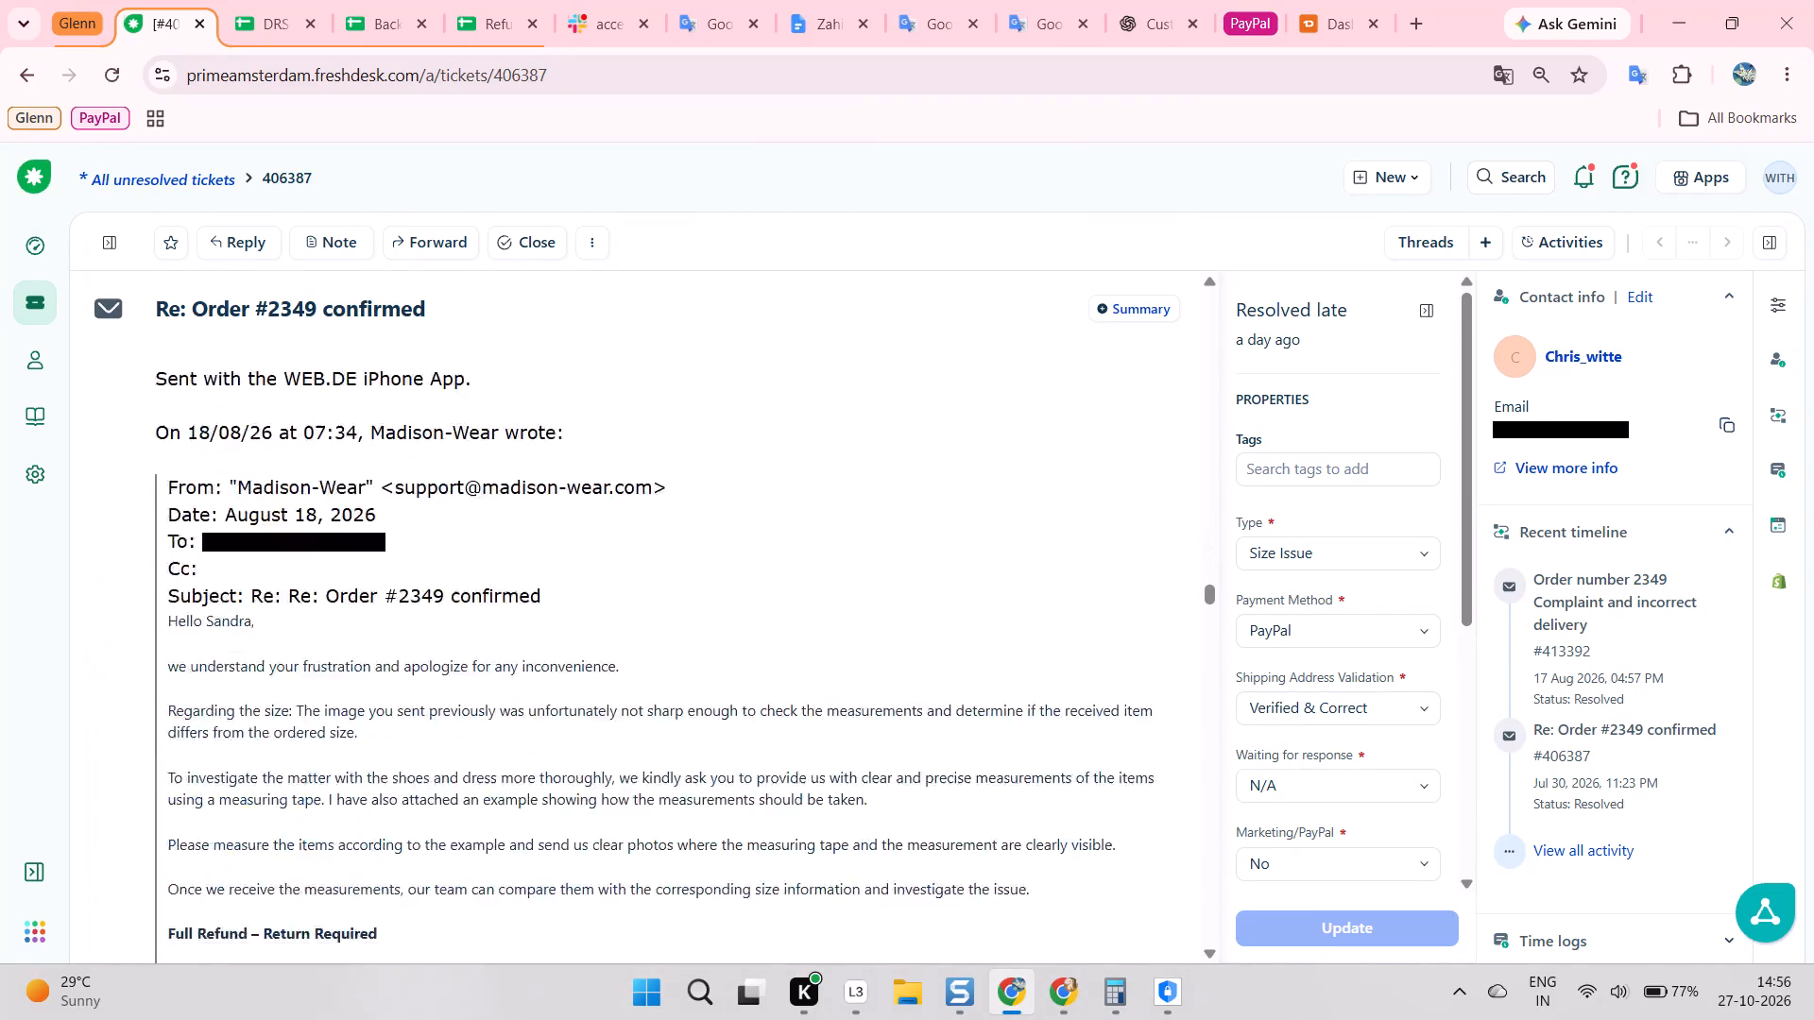
{"action": "scroll", "coordinate": [779, 513], "scroll_direction": "down", "scroll_amount": 20}
{"action": "scroll", "coordinate": [779, 513], "scroll_direction": "down", "scroll_amount": 19}
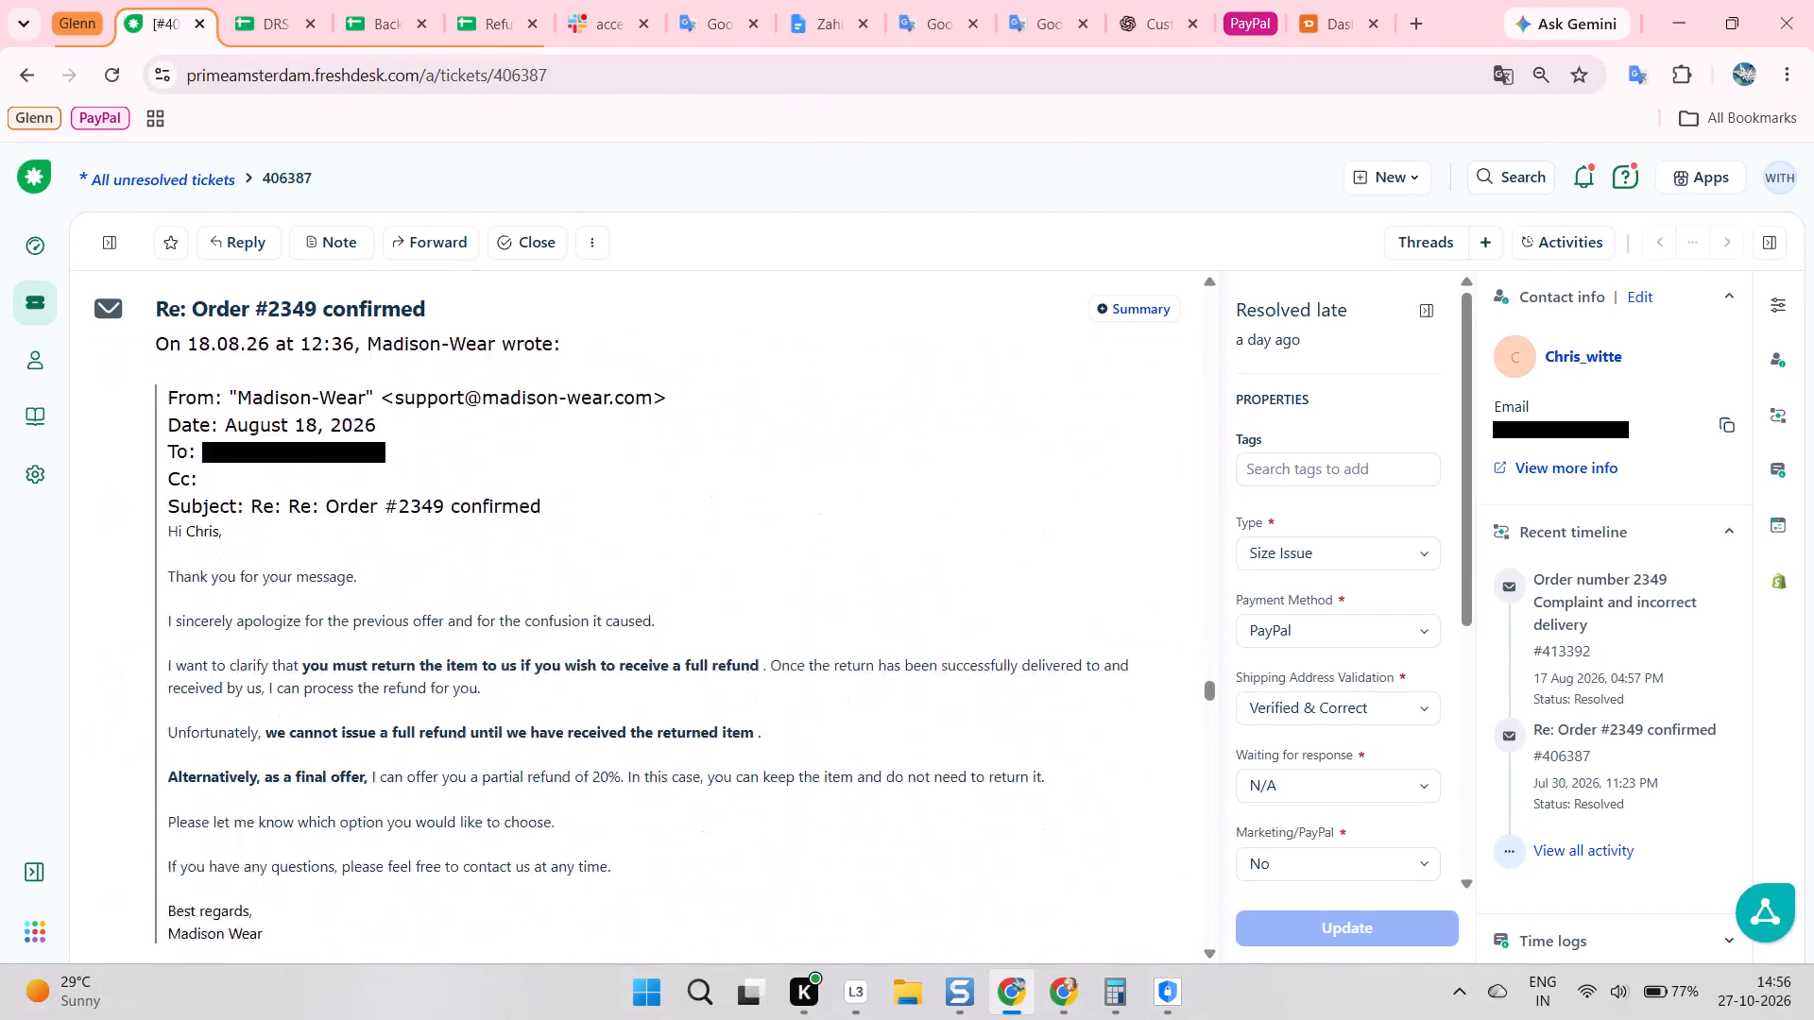
{"action": "scroll", "coordinate": [711, 575], "scroll_direction": "down", "scroll_amount": 20}
{"action": "scroll", "coordinate": [711, 575], "scroll_direction": "down", "scroll_amount": 8}
{"action": "scroll", "coordinate": [585, 528], "scroll_direction": "down", "scroll_amount": 3}
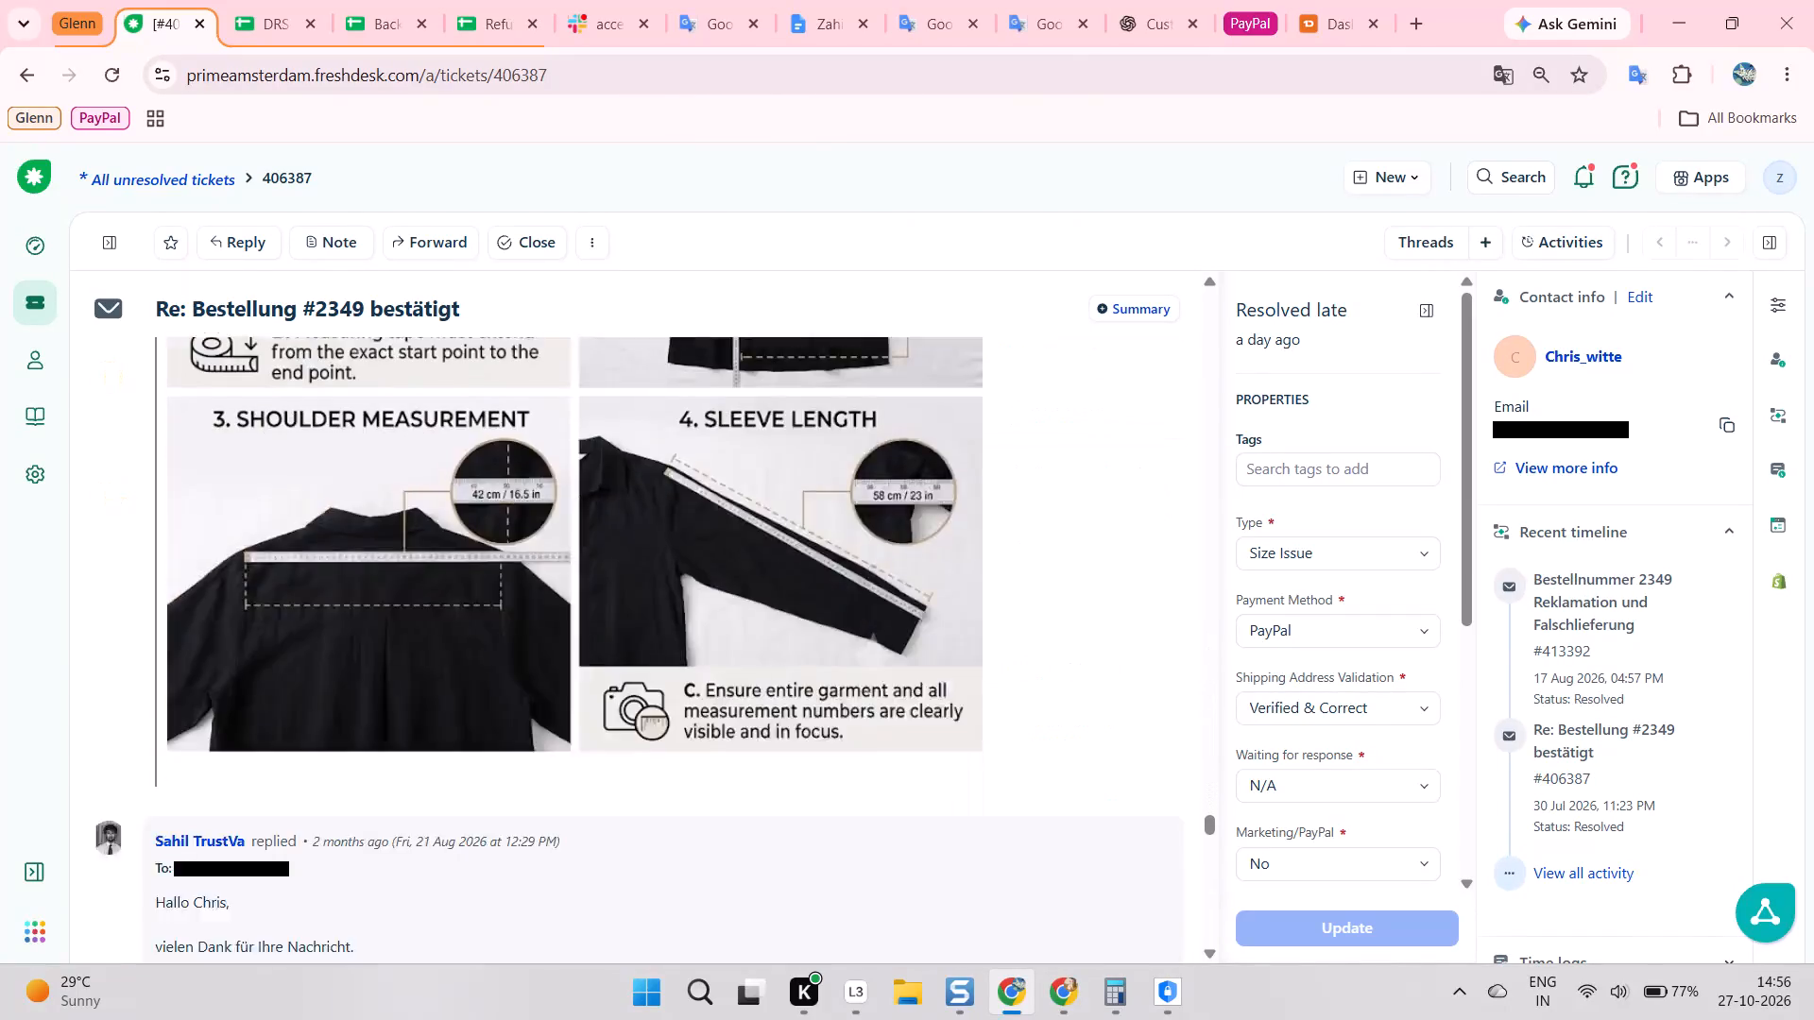
{"action": "scroll", "coordinate": [581, 528], "scroll_direction": "down", "scroll_amount": 13}
{"action": "scroll", "coordinate": [572, 512], "scroll_direction": "down", "scroll_amount": 14}
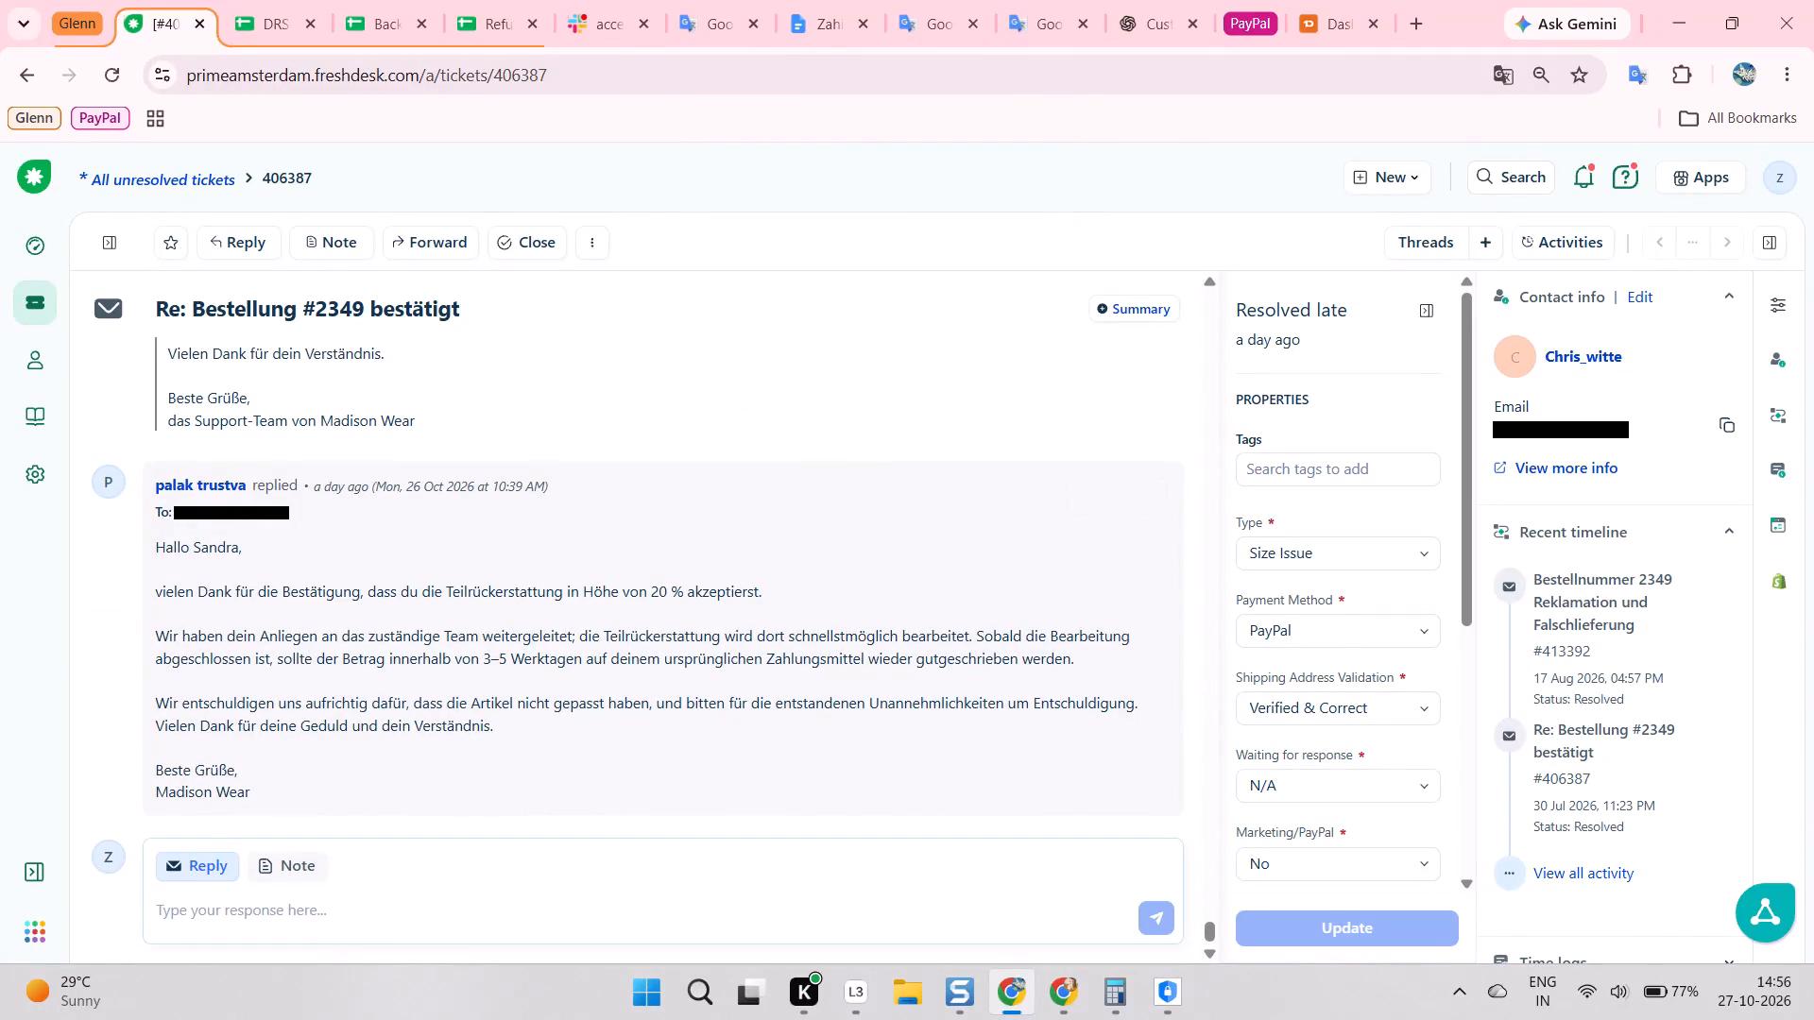
{"action": "left_click", "coordinate": [288, 174]}
{"action": "key", "text": "ctrl+c"}
{"action": "left_click", "coordinate": [288, 174], "text": "ctrl"}
{"action": "key", "text": "ctrl+c"}
{"action": "key", "text": "ctrl+c"}
{"action": "left_click", "coordinate": [488, 0]}
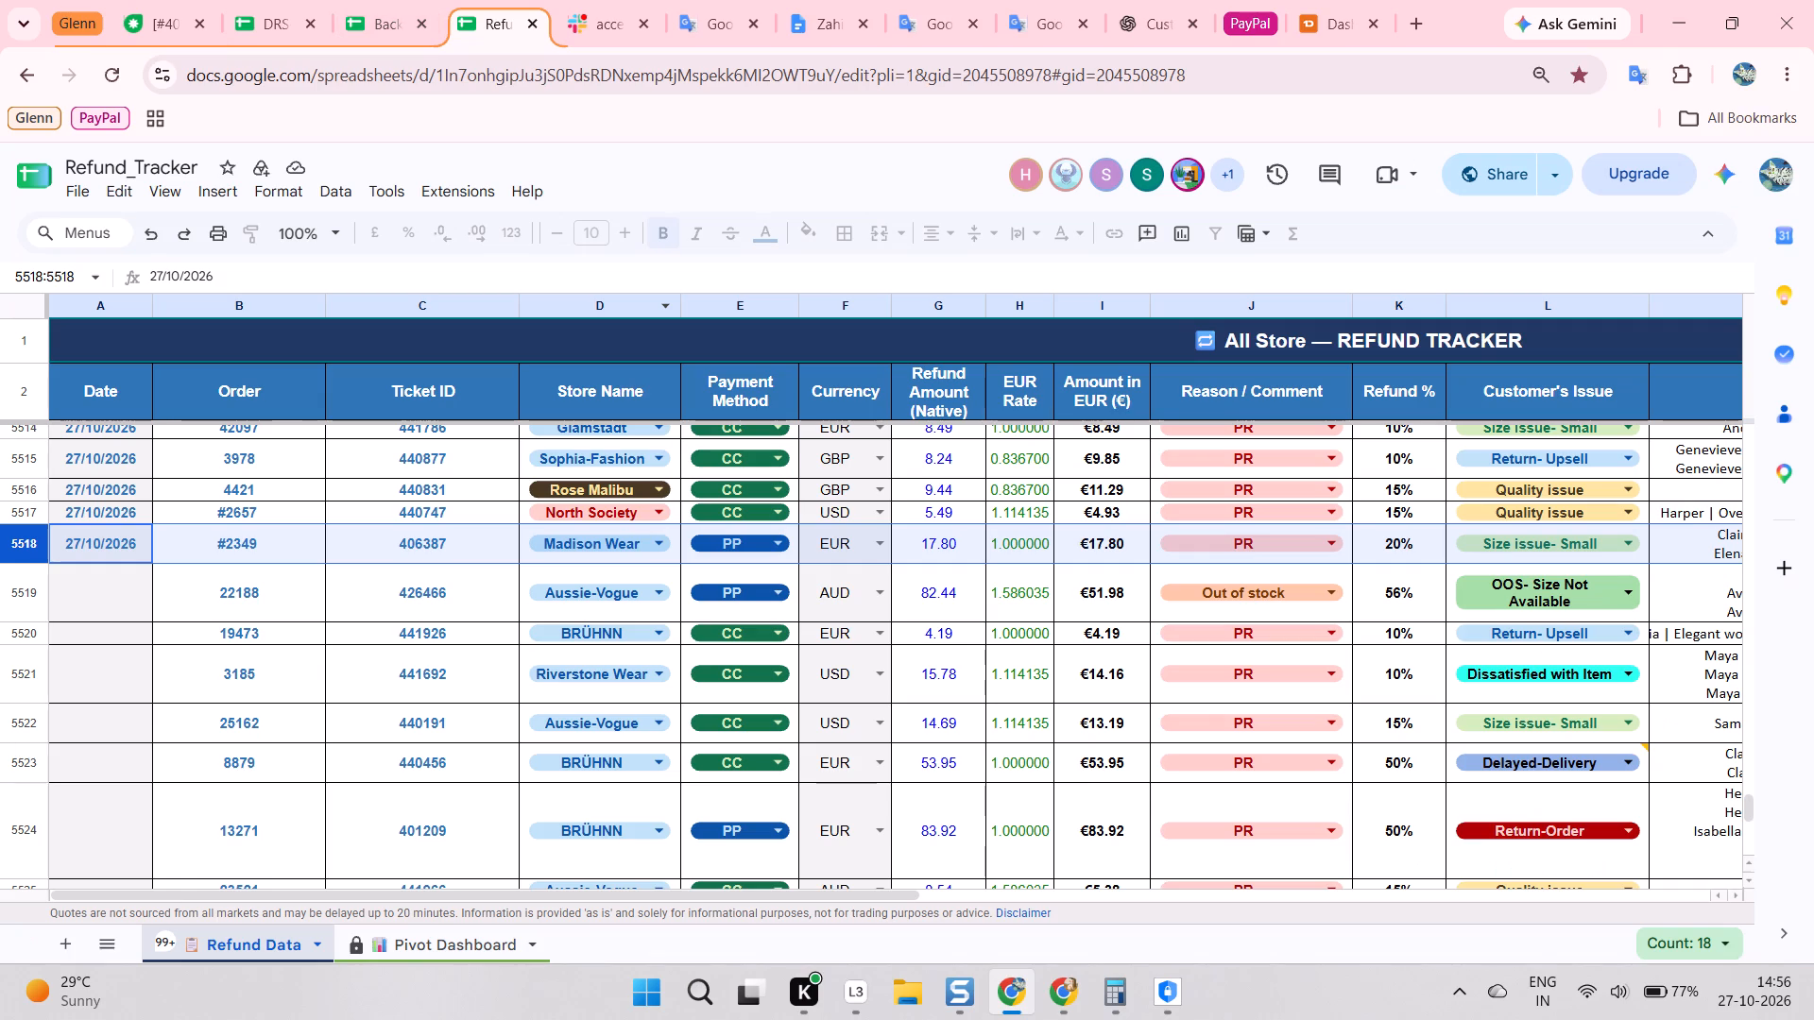
{"action": "key", "text": "ctrl+f"}
{"action": "key", "text": "ctrl+v"}
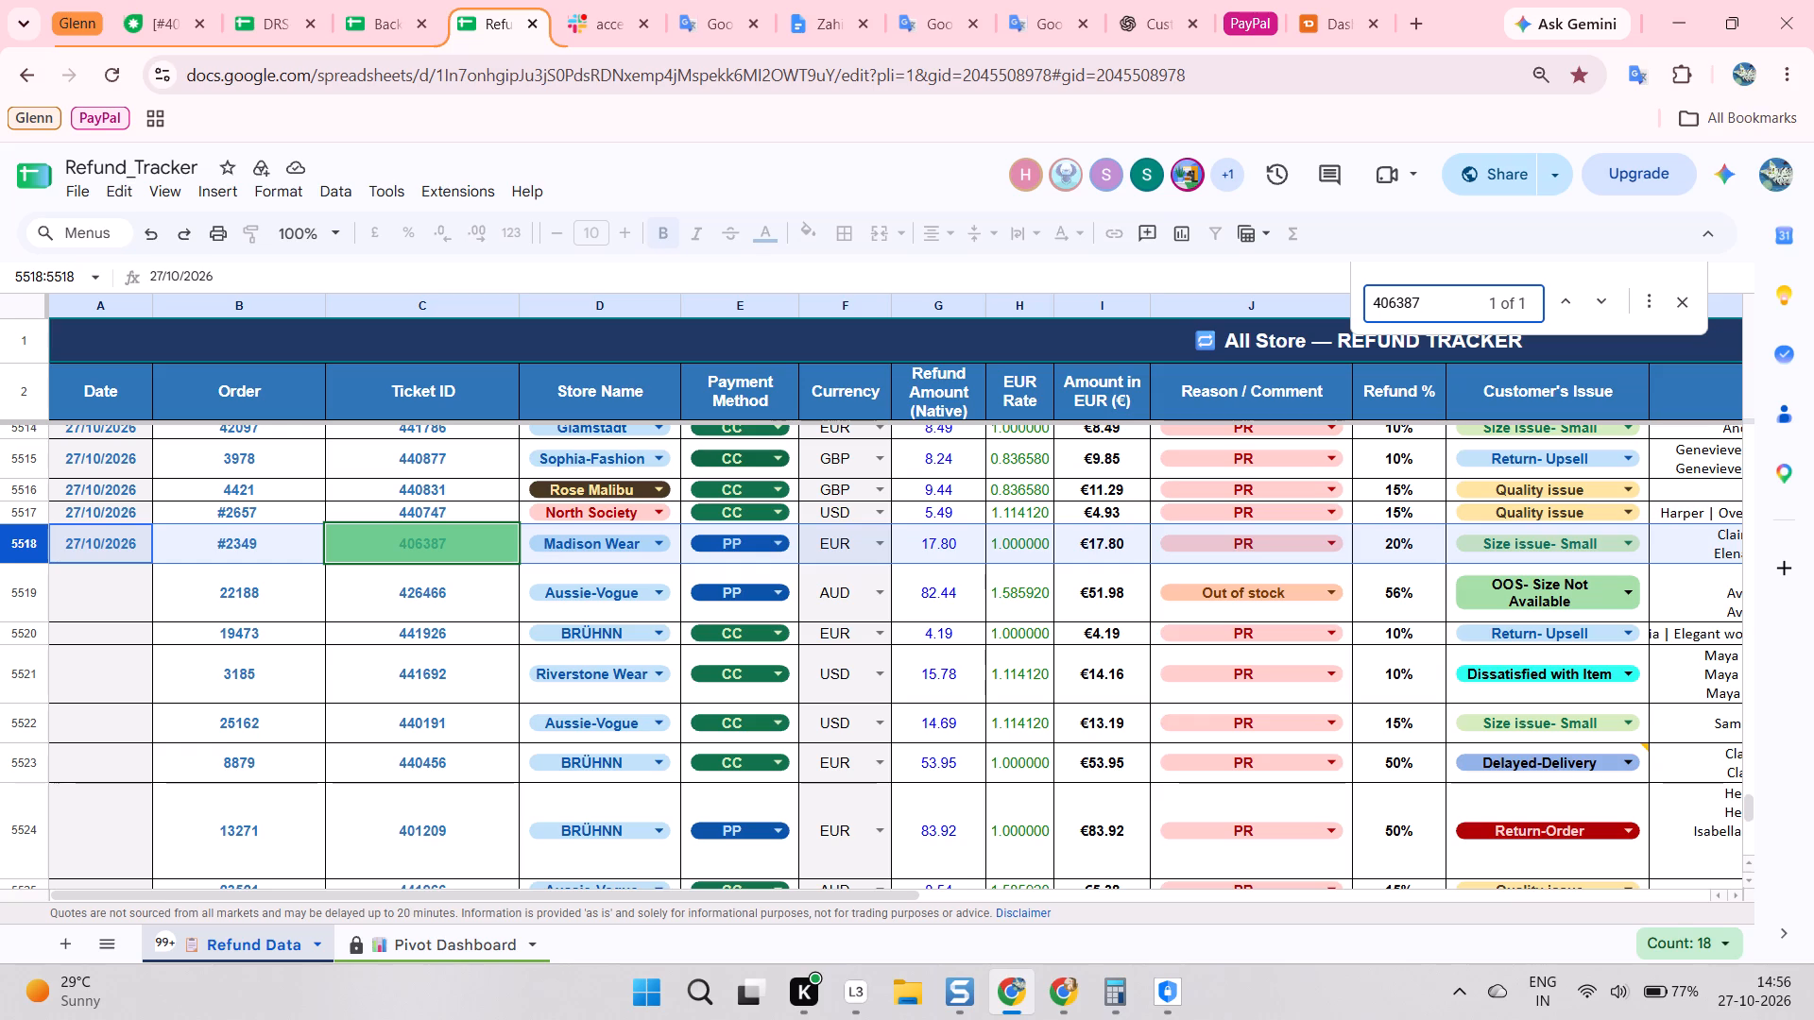
{"action": "key", "text": "alt+Tab"}
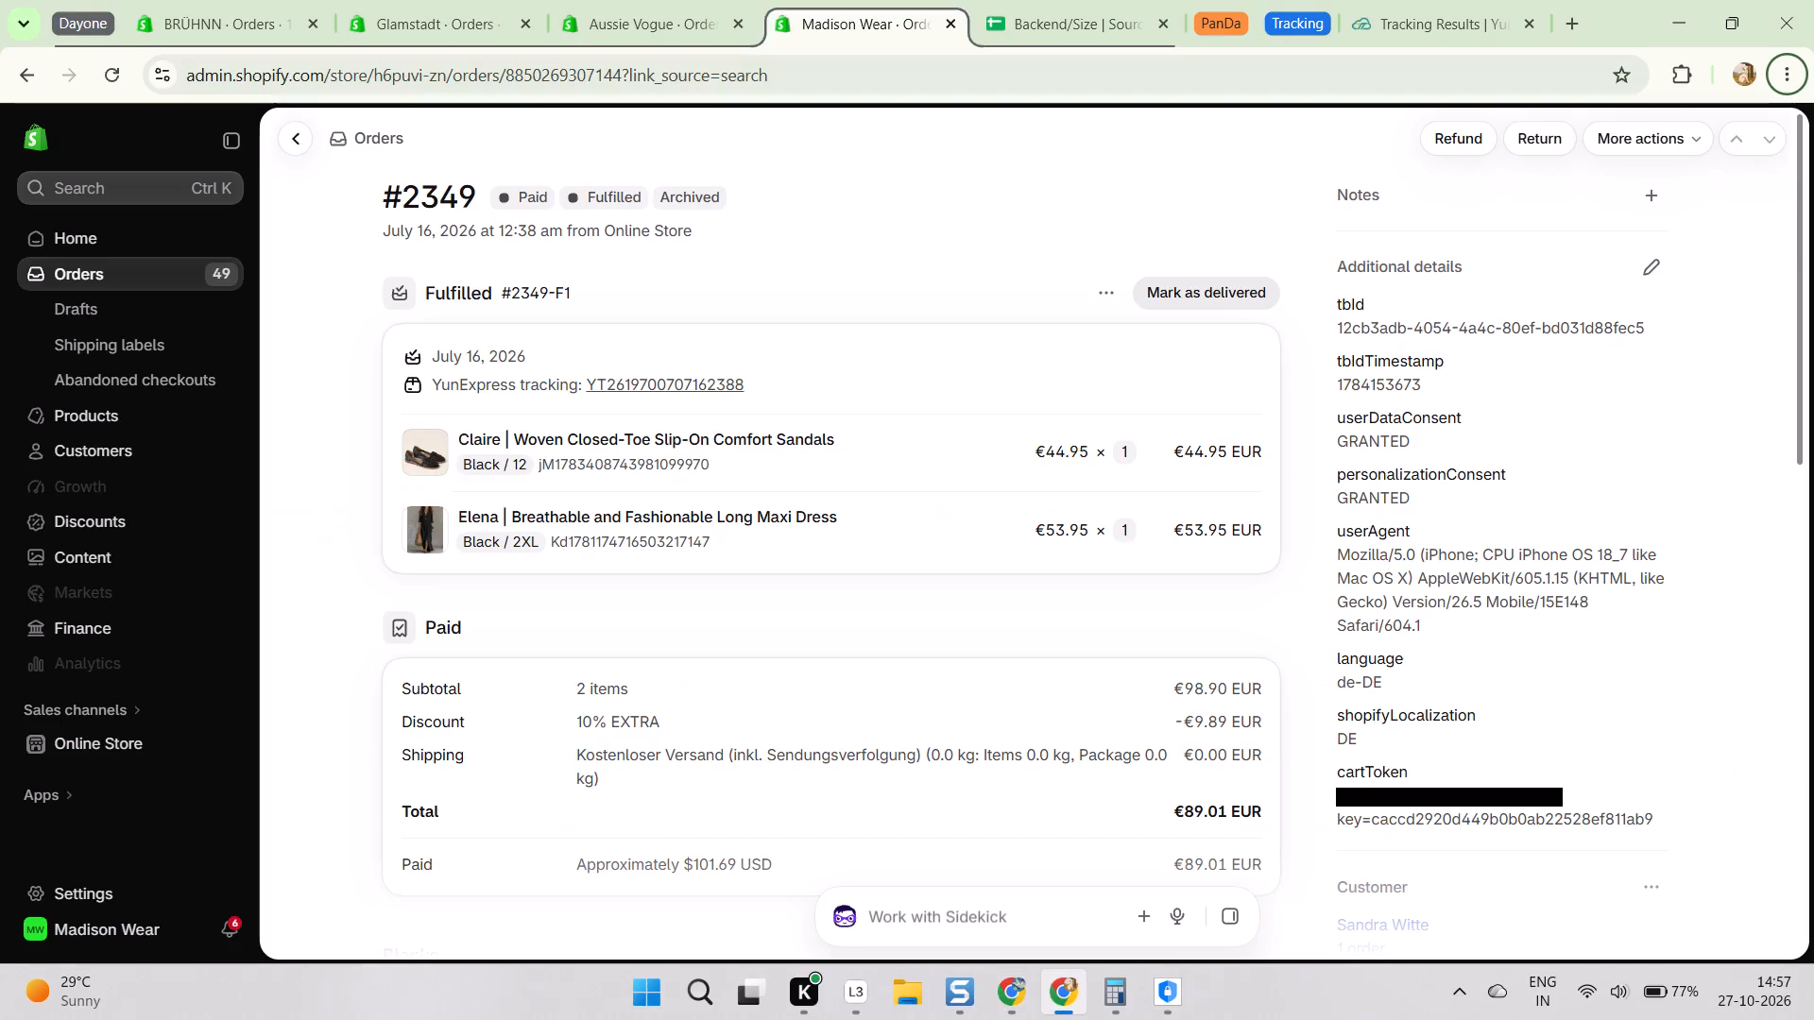
{"action": "key", "text": "alt+Tab"}
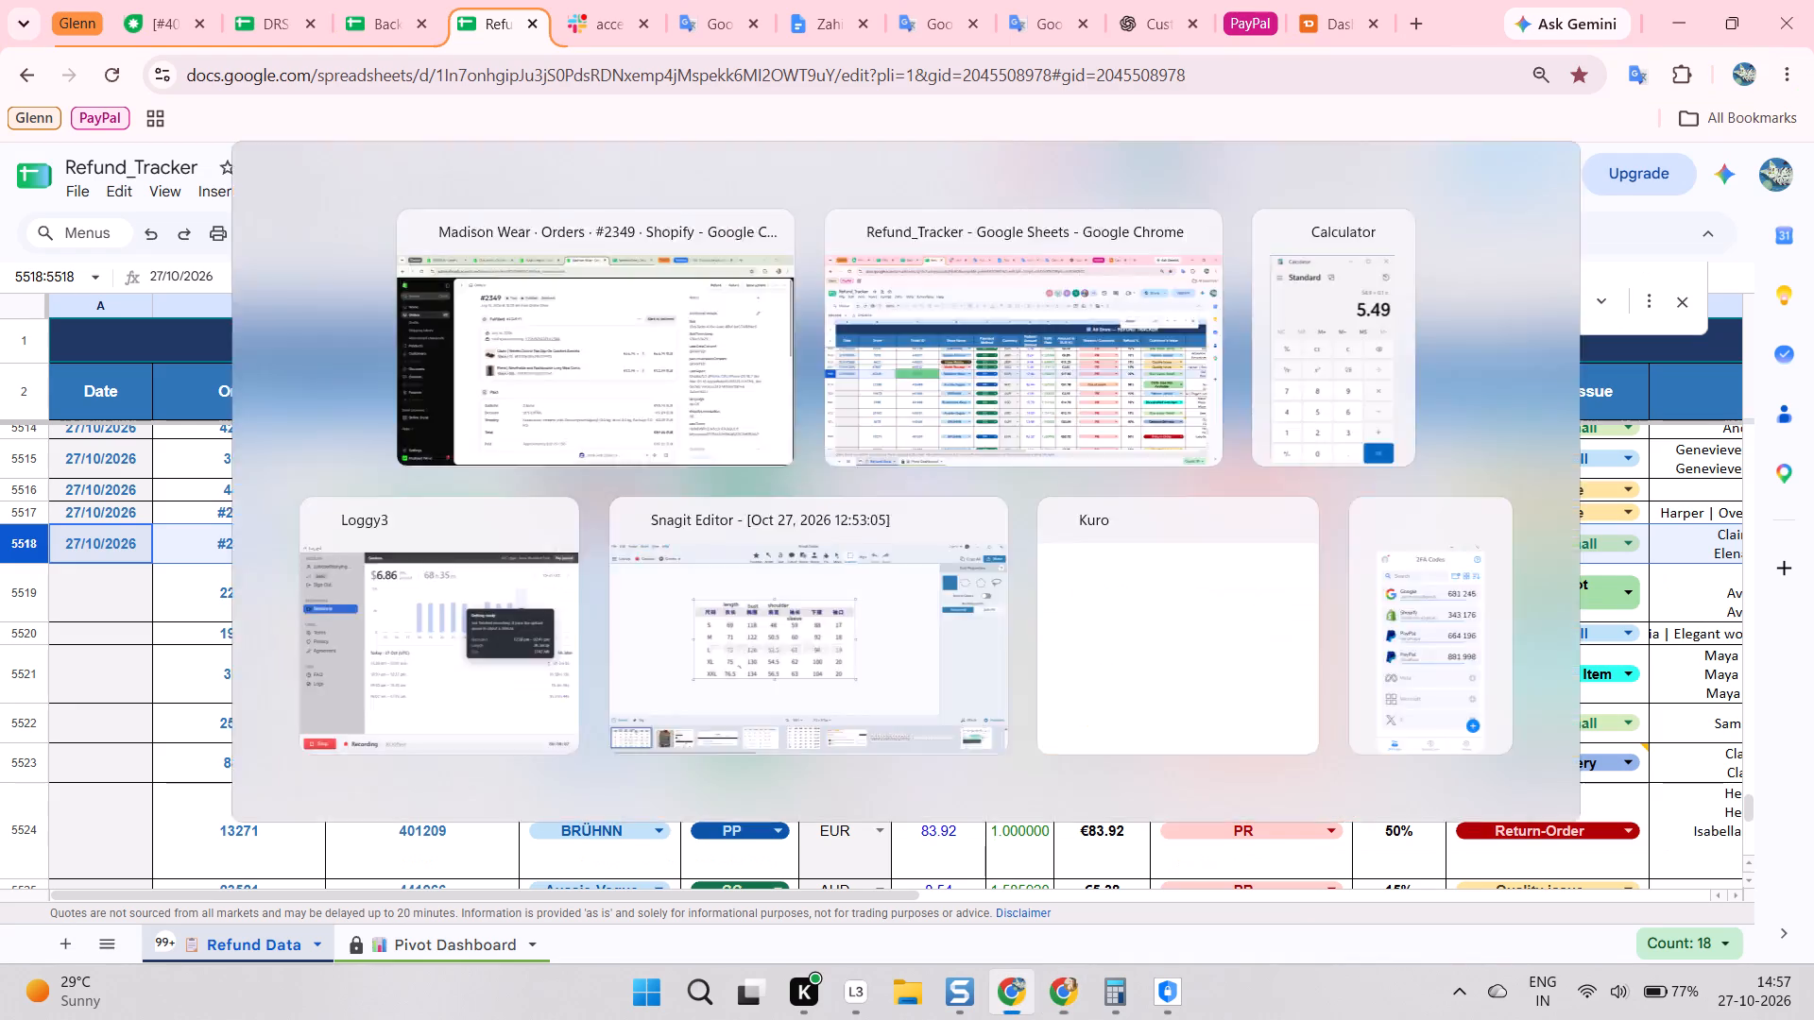
{"action": "key", "text": "alt+Tab"}
{"action": "key", "text": "alt+Tab"}
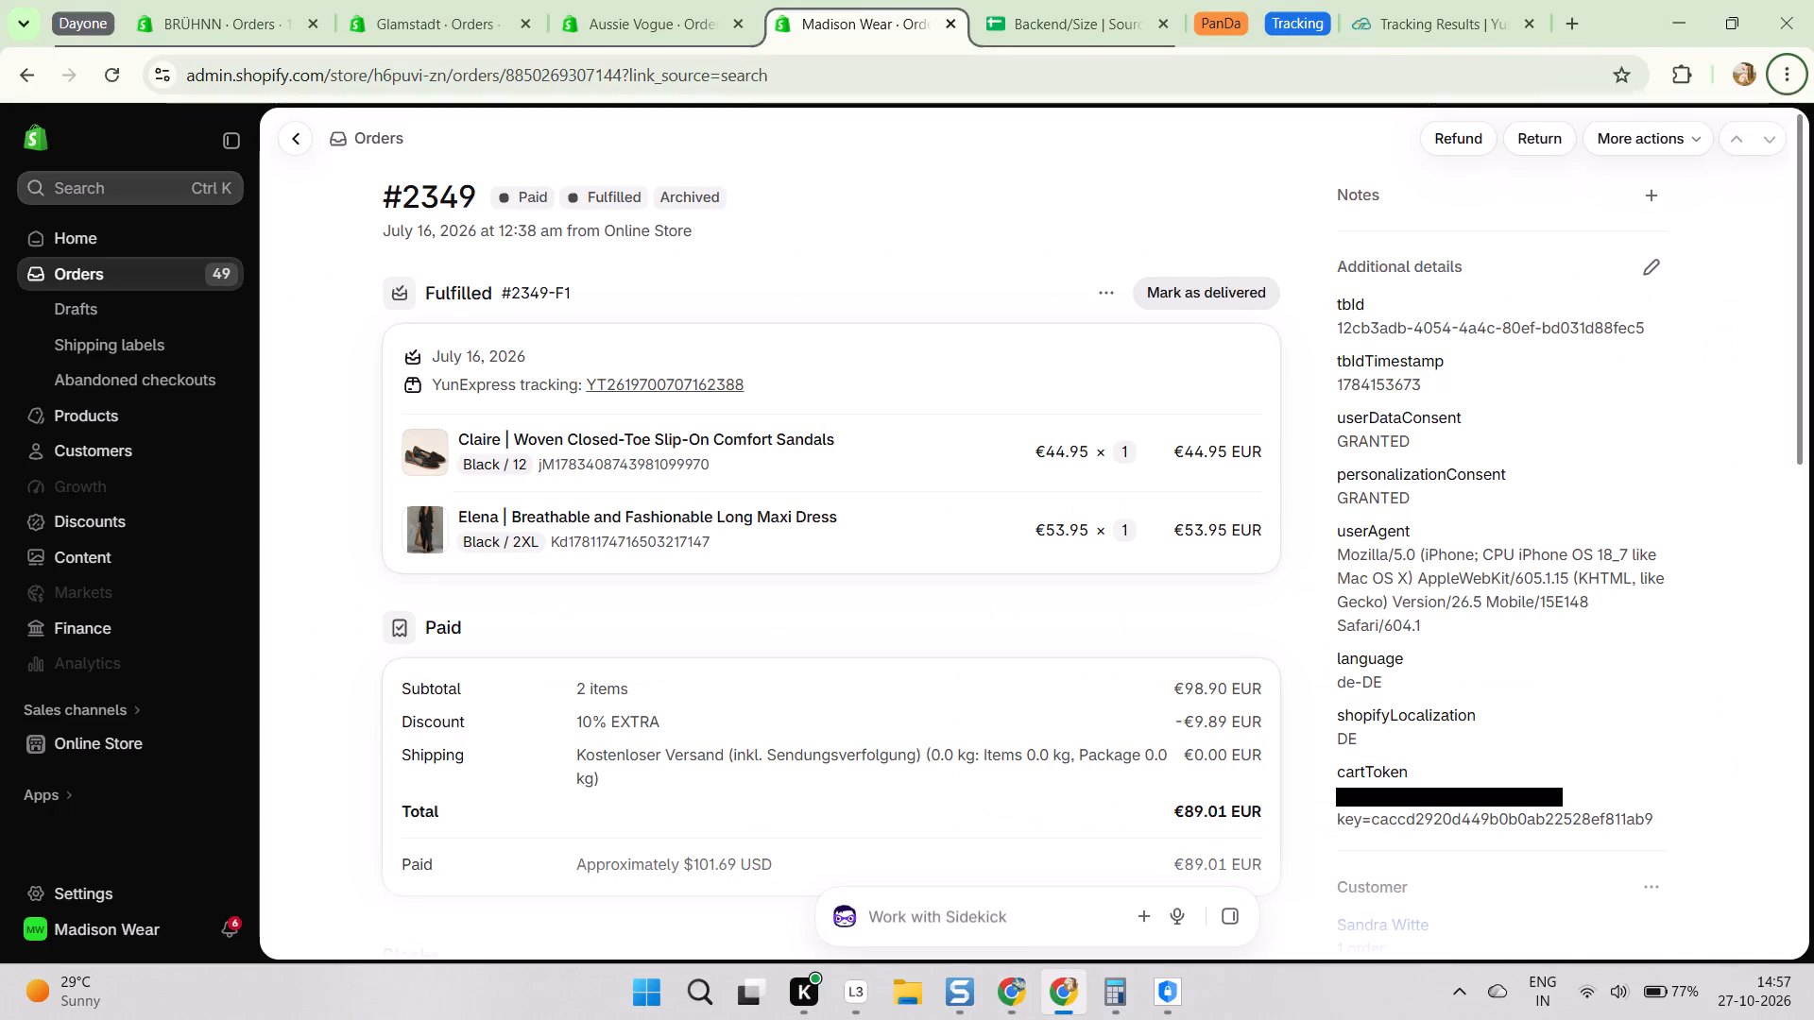
{"action": "key", "text": "alt+Tab"}
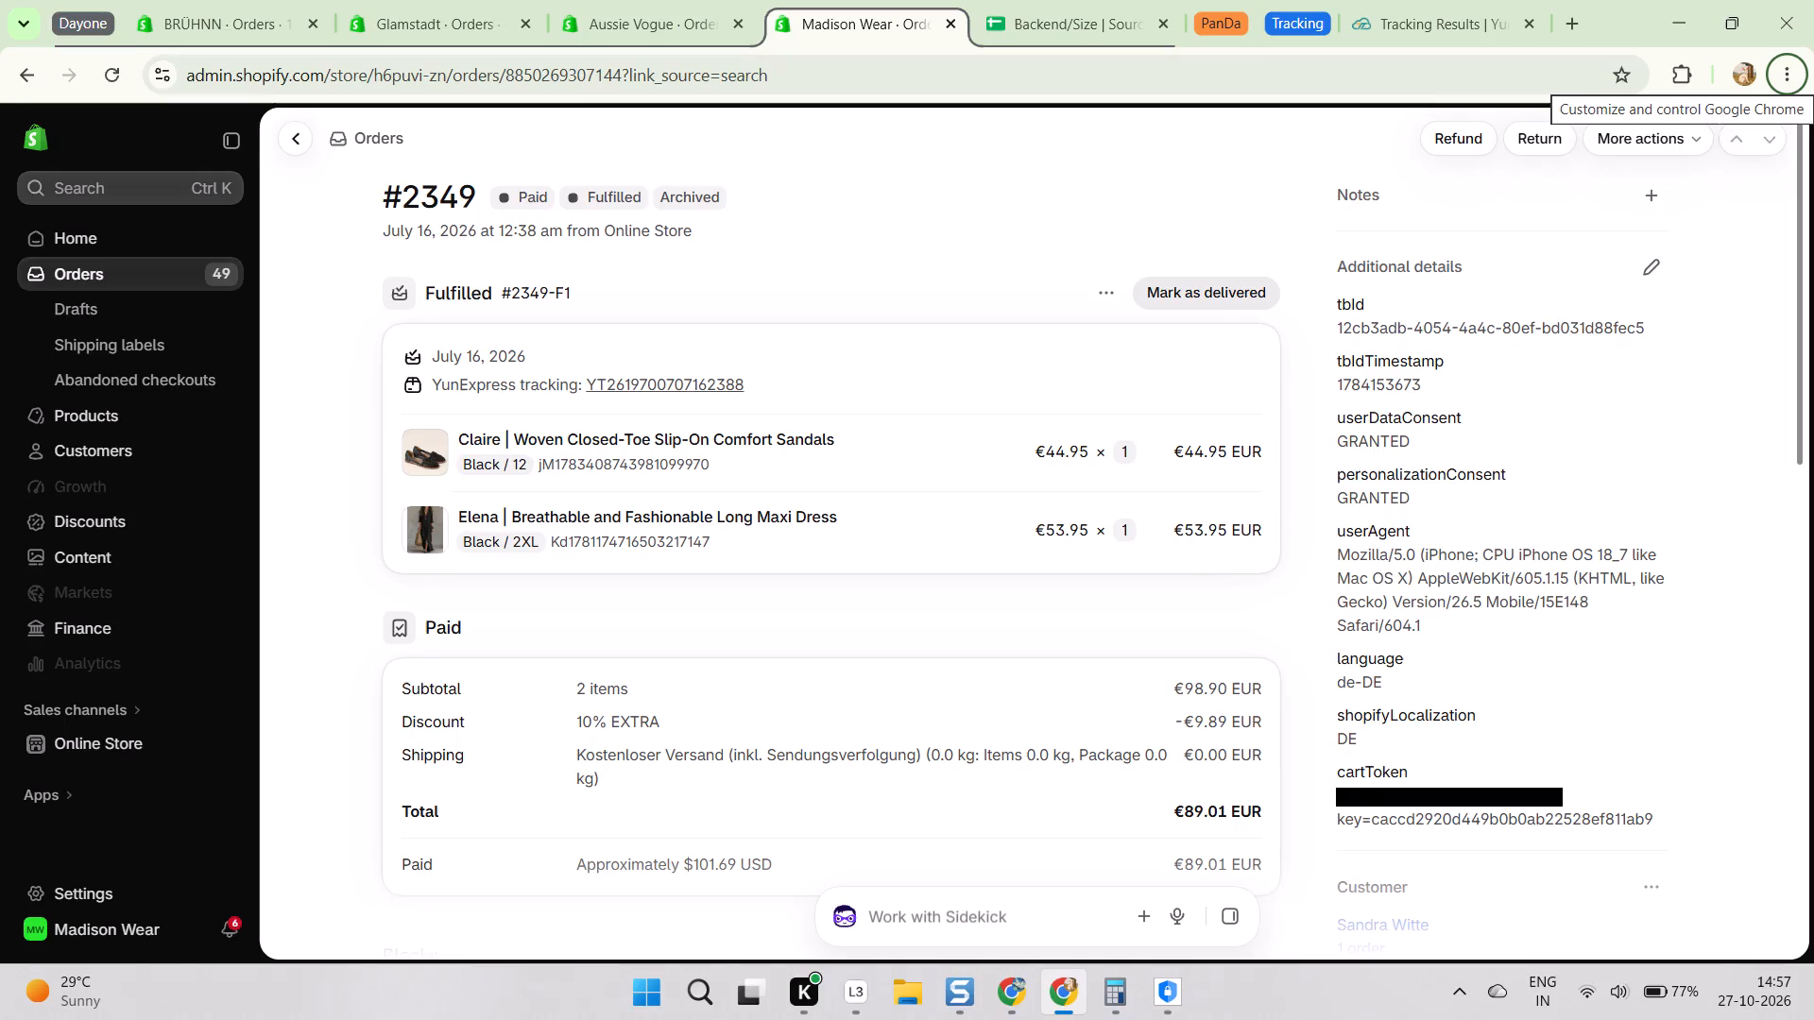
{"action": "key", "text": "alt+Tab"}
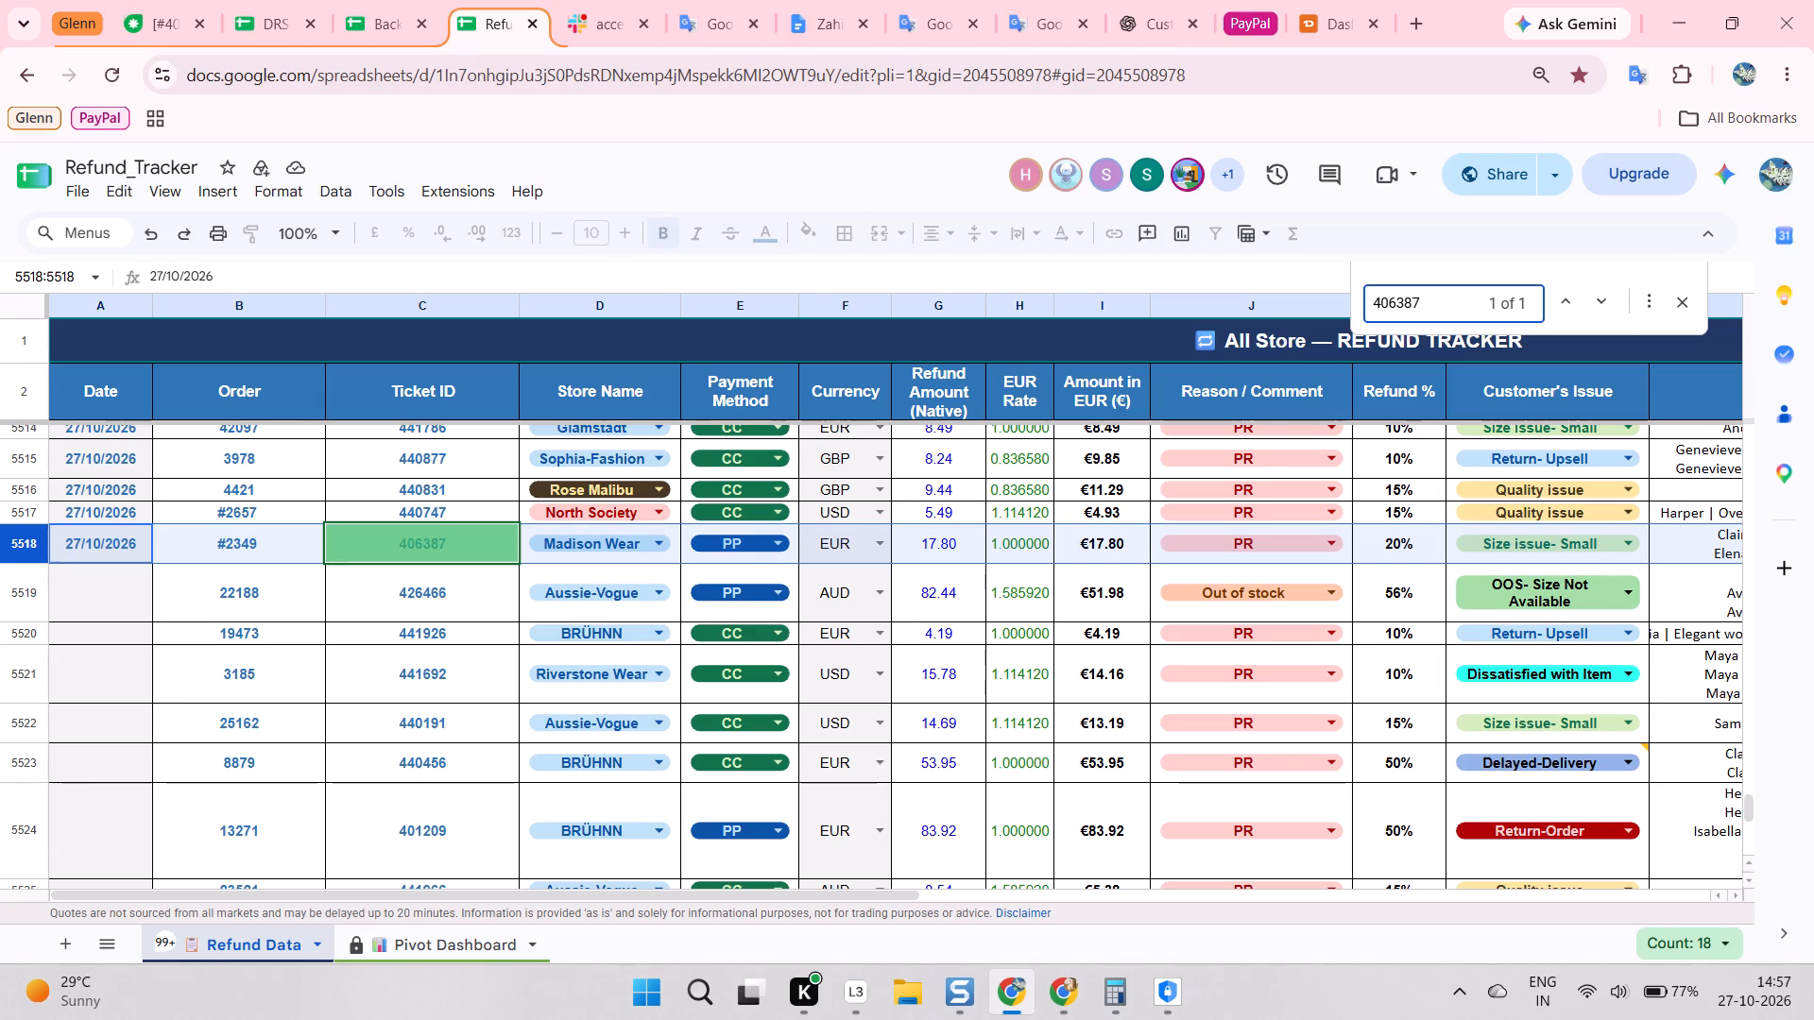
Return to ticket 406387 in Freshdesk and review its properties from type down to status, group, agent and reference number.
{"action": "left_click", "coordinate": [156, 0]}
{"action": "left_click", "coordinate": [584, 390]}
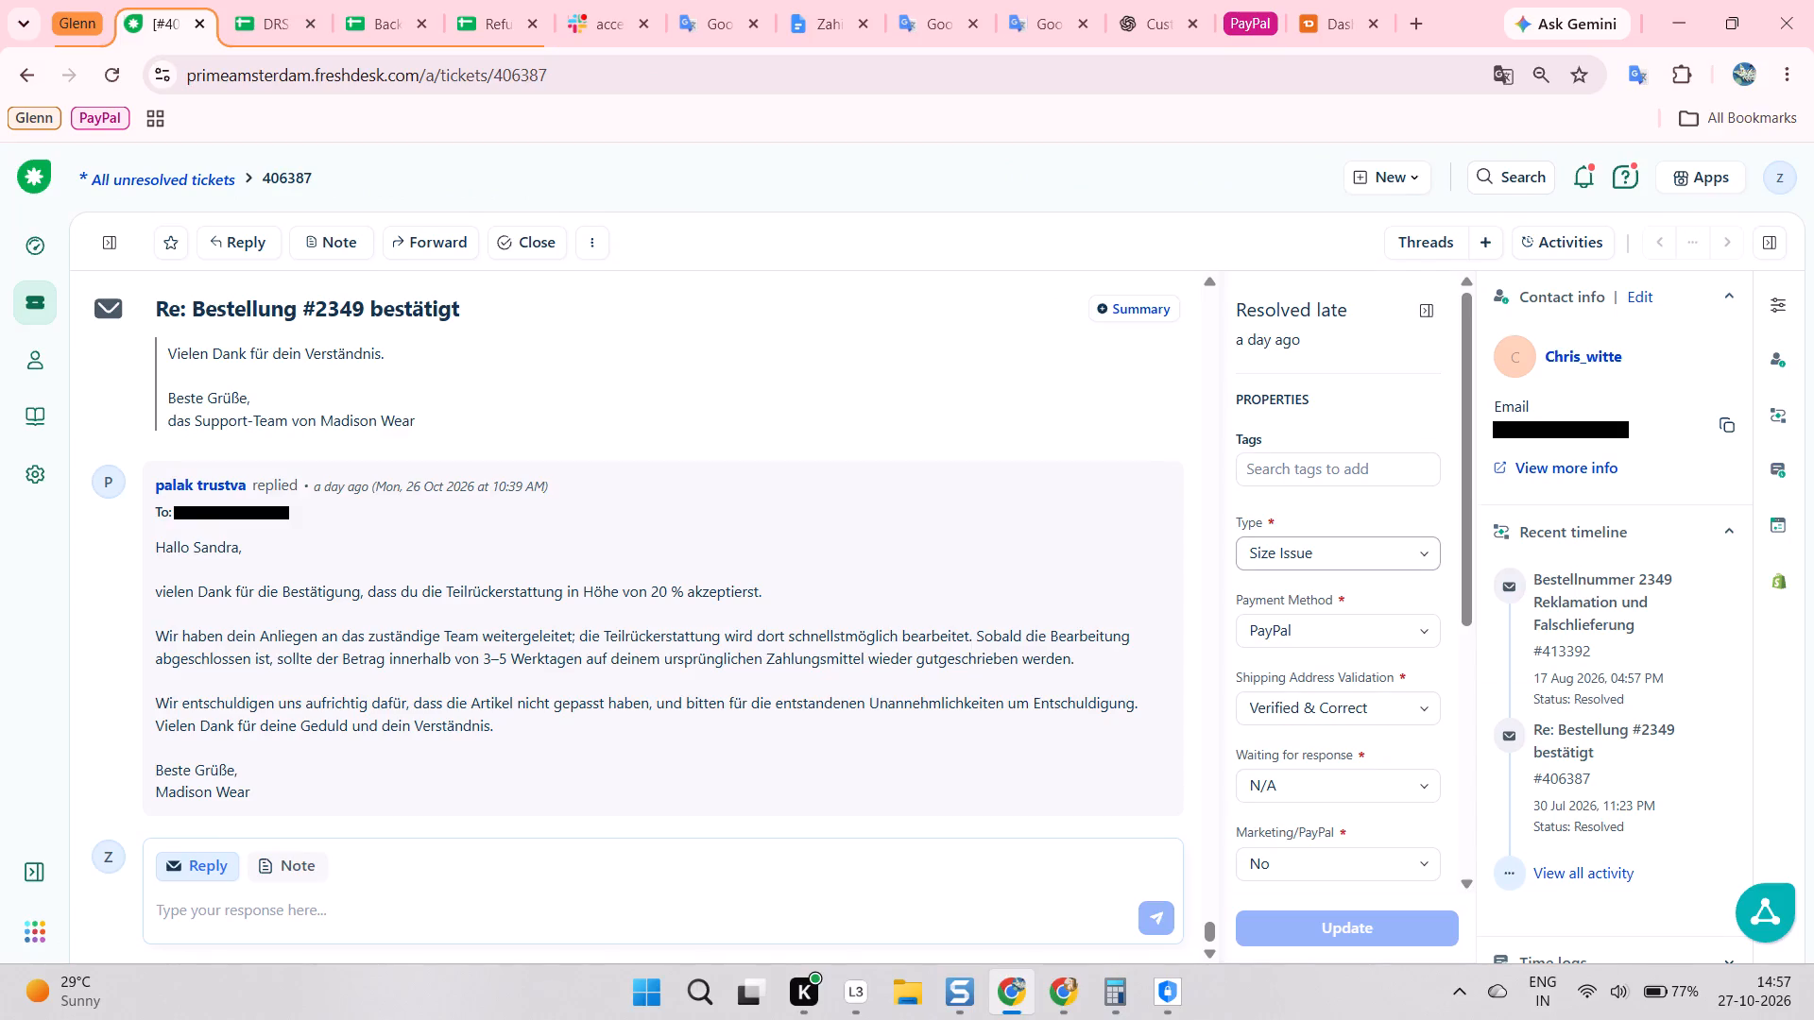
{"action": "scroll", "coordinate": [1318, 535], "scroll_direction": "down", "scroll_amount": 9}
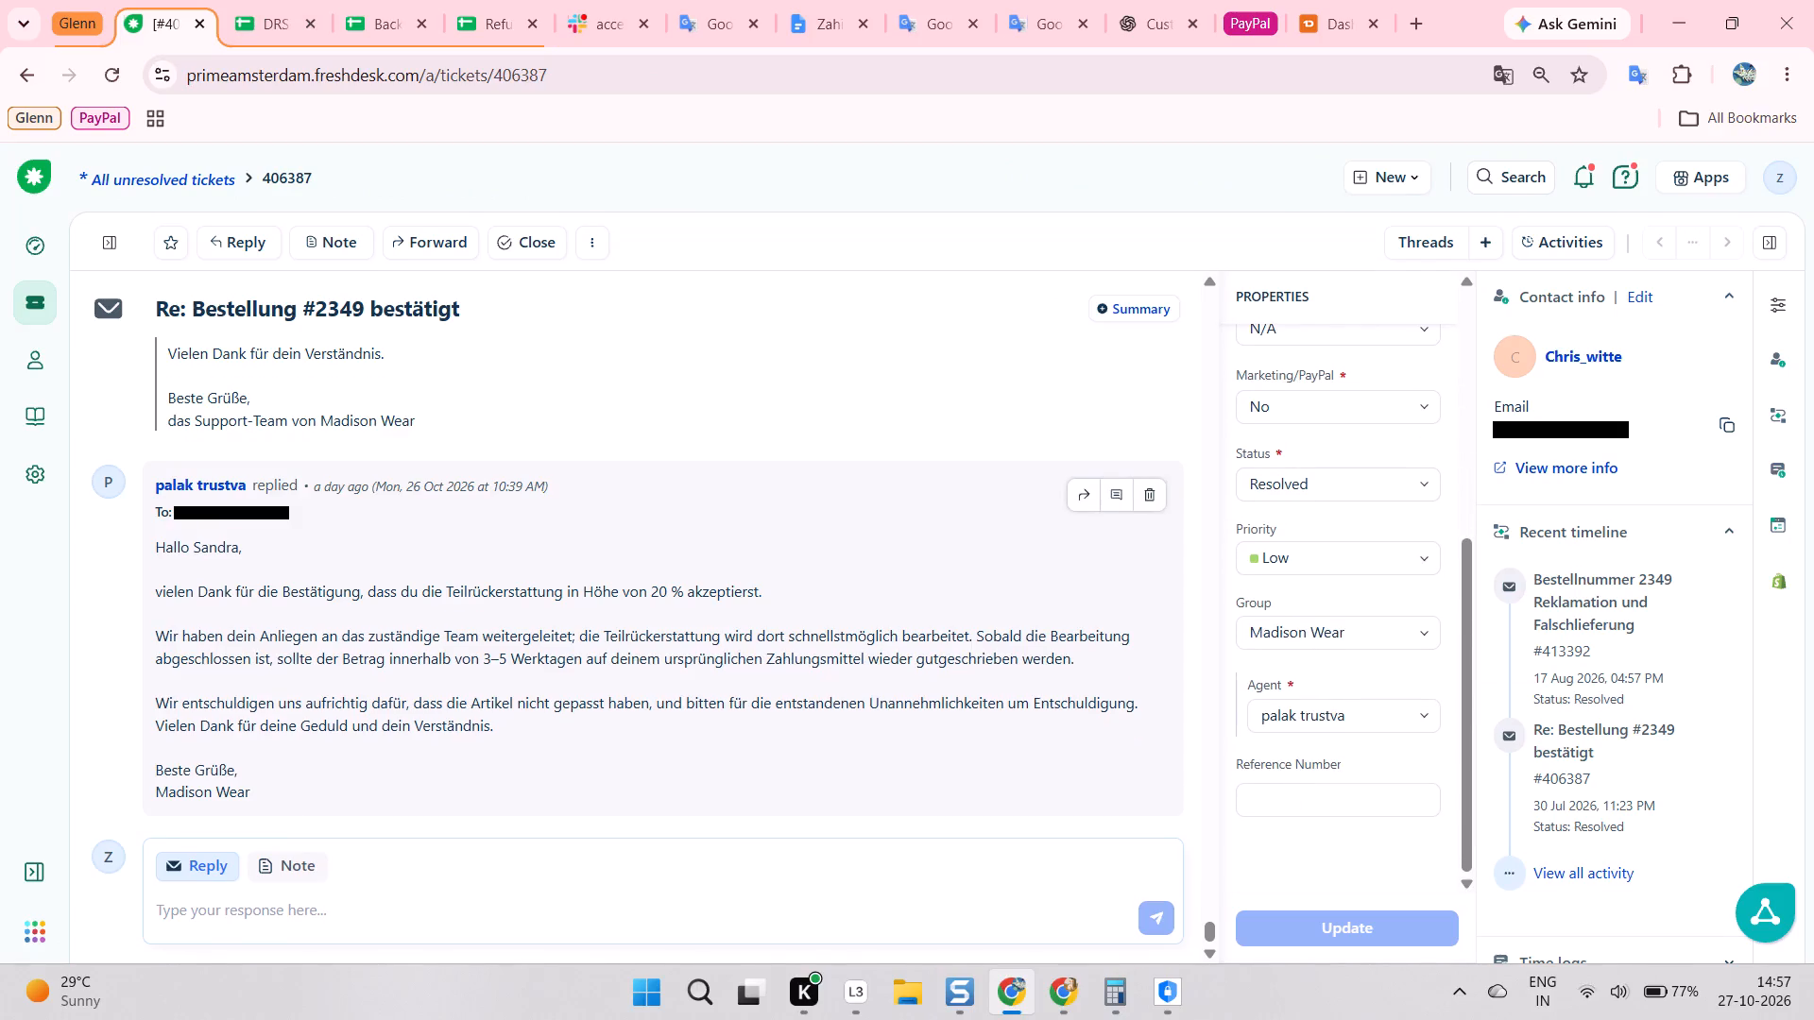
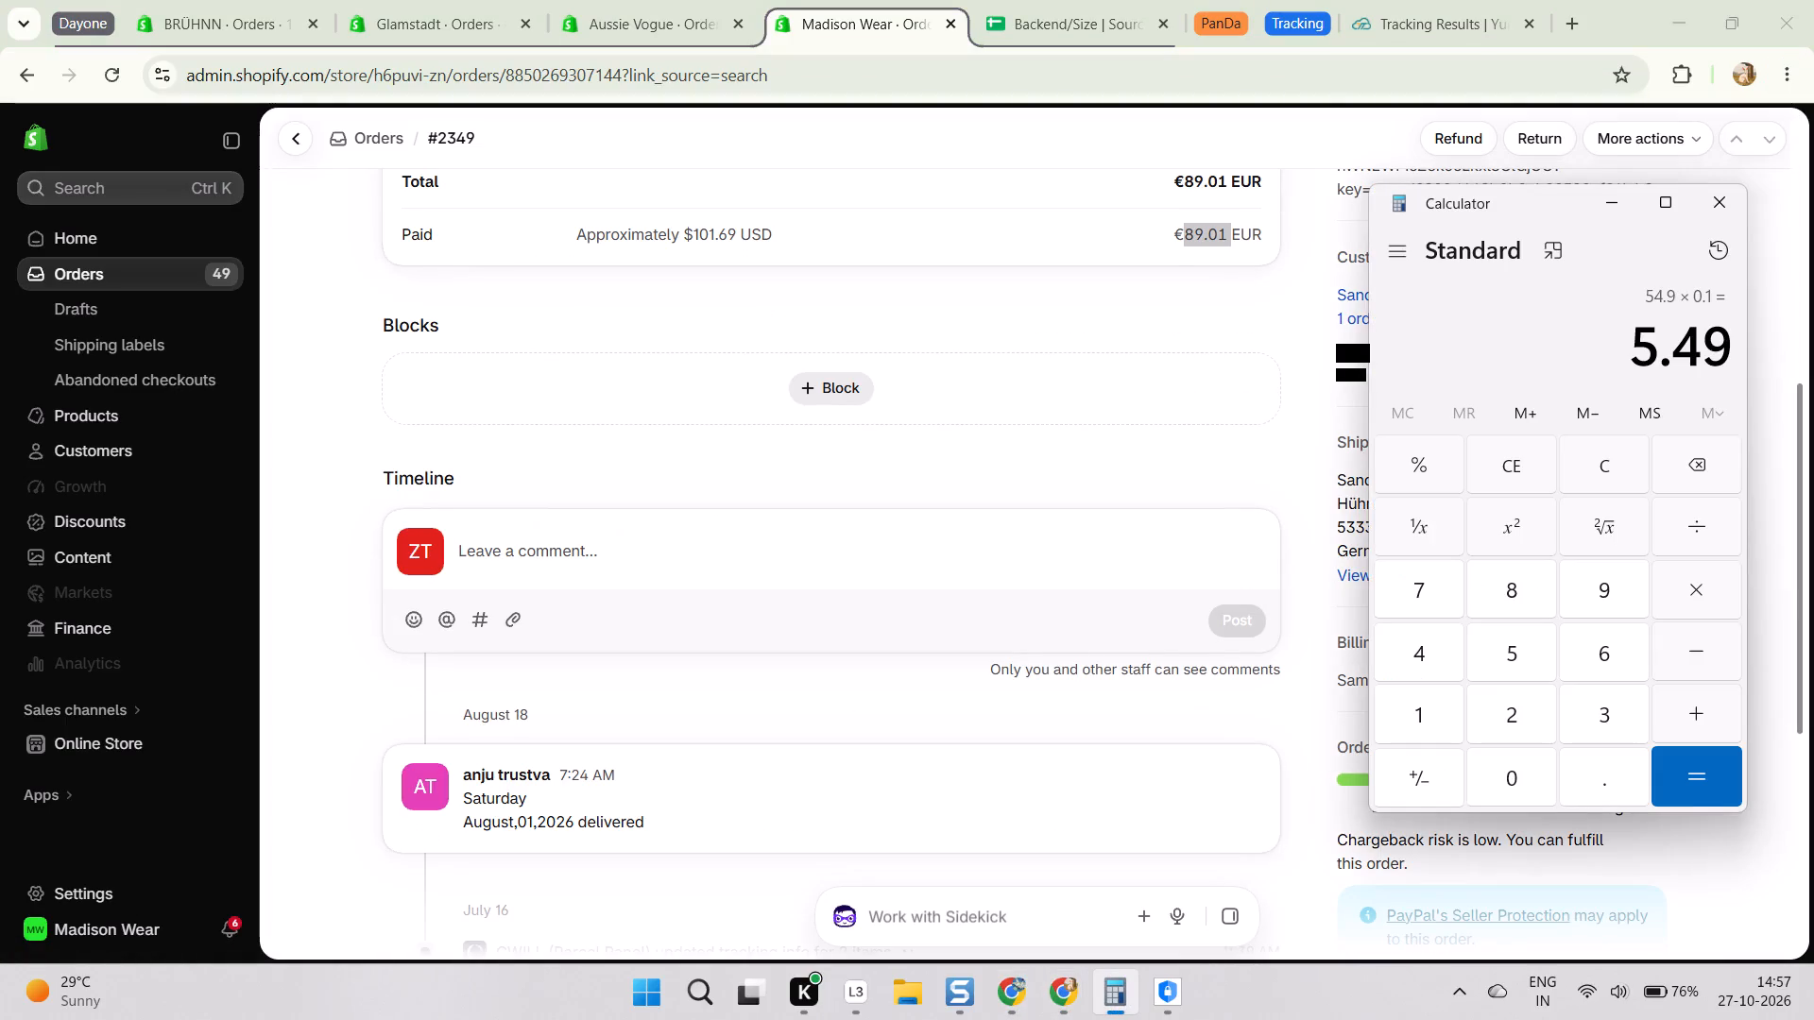
{"action": "left_click", "coordinate": [1648, 490]}
{"action": "left_click", "coordinate": [1621, 471]}
{"action": "key", "text": "ctrl+v"}
{"action": "left_click", "coordinate": [1715, 569]}
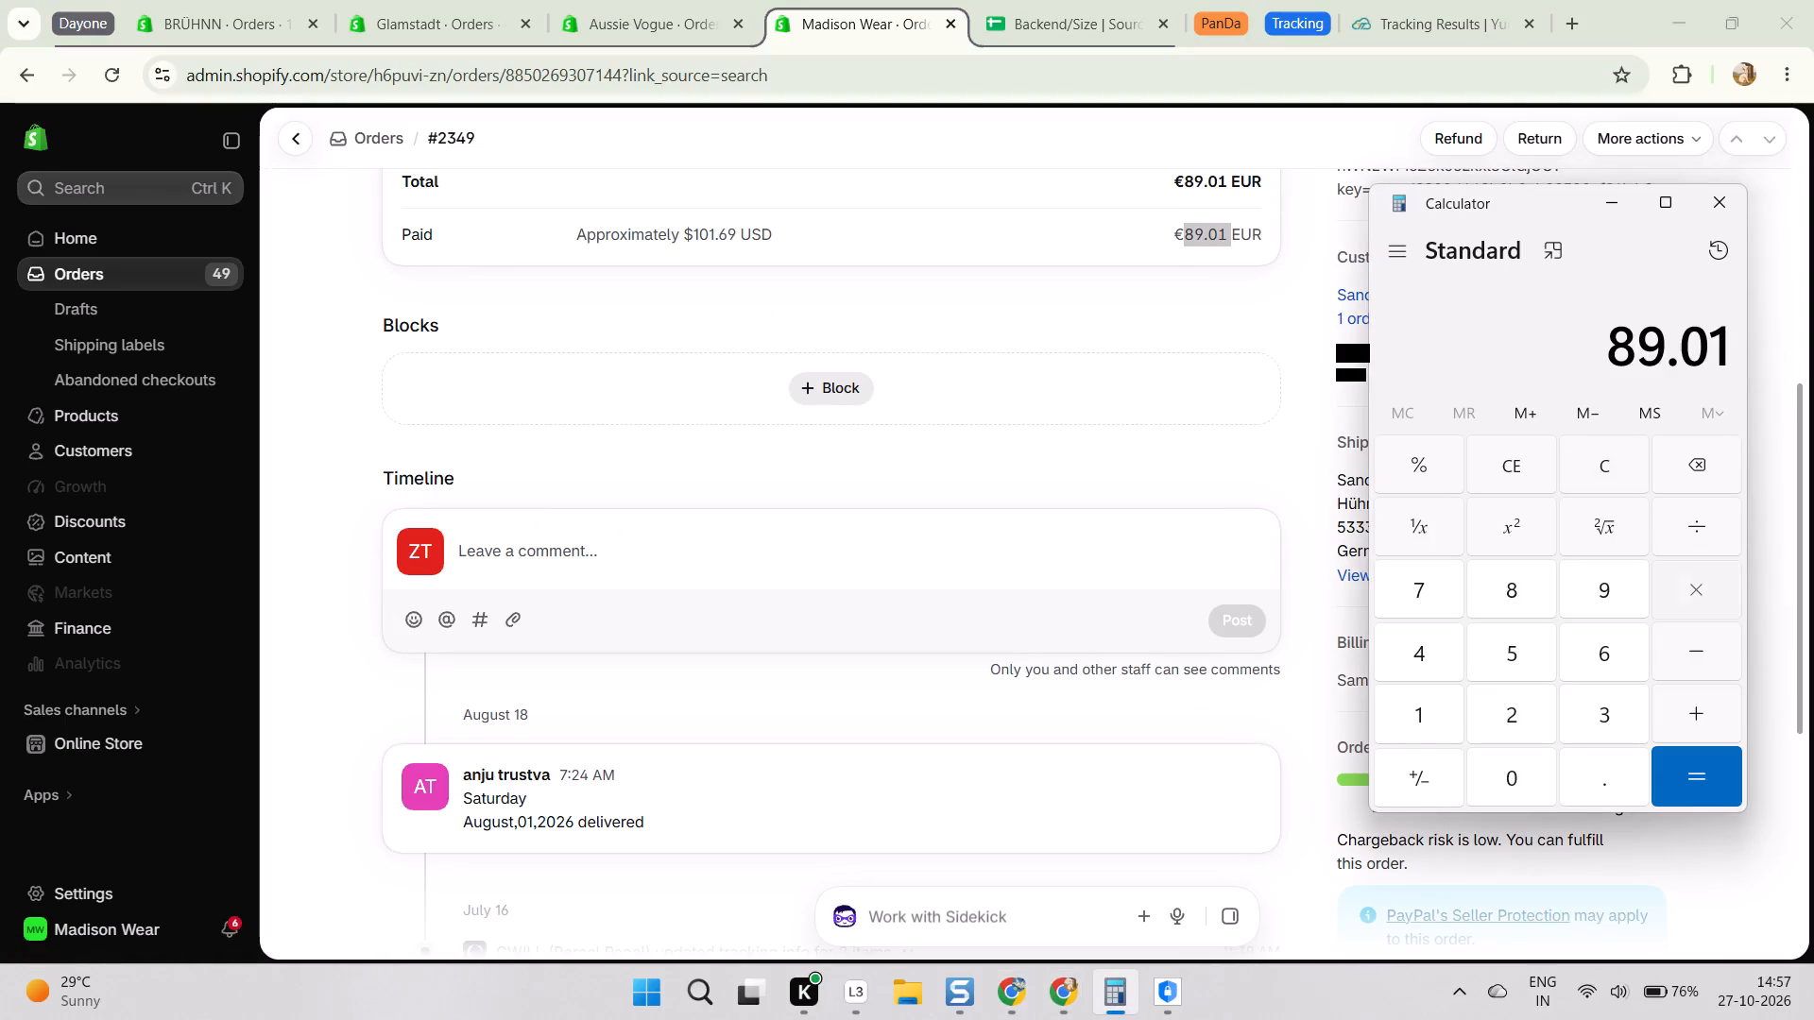
{"action": "type", "text": "20%"}
{"action": "key", "text": "Return"}
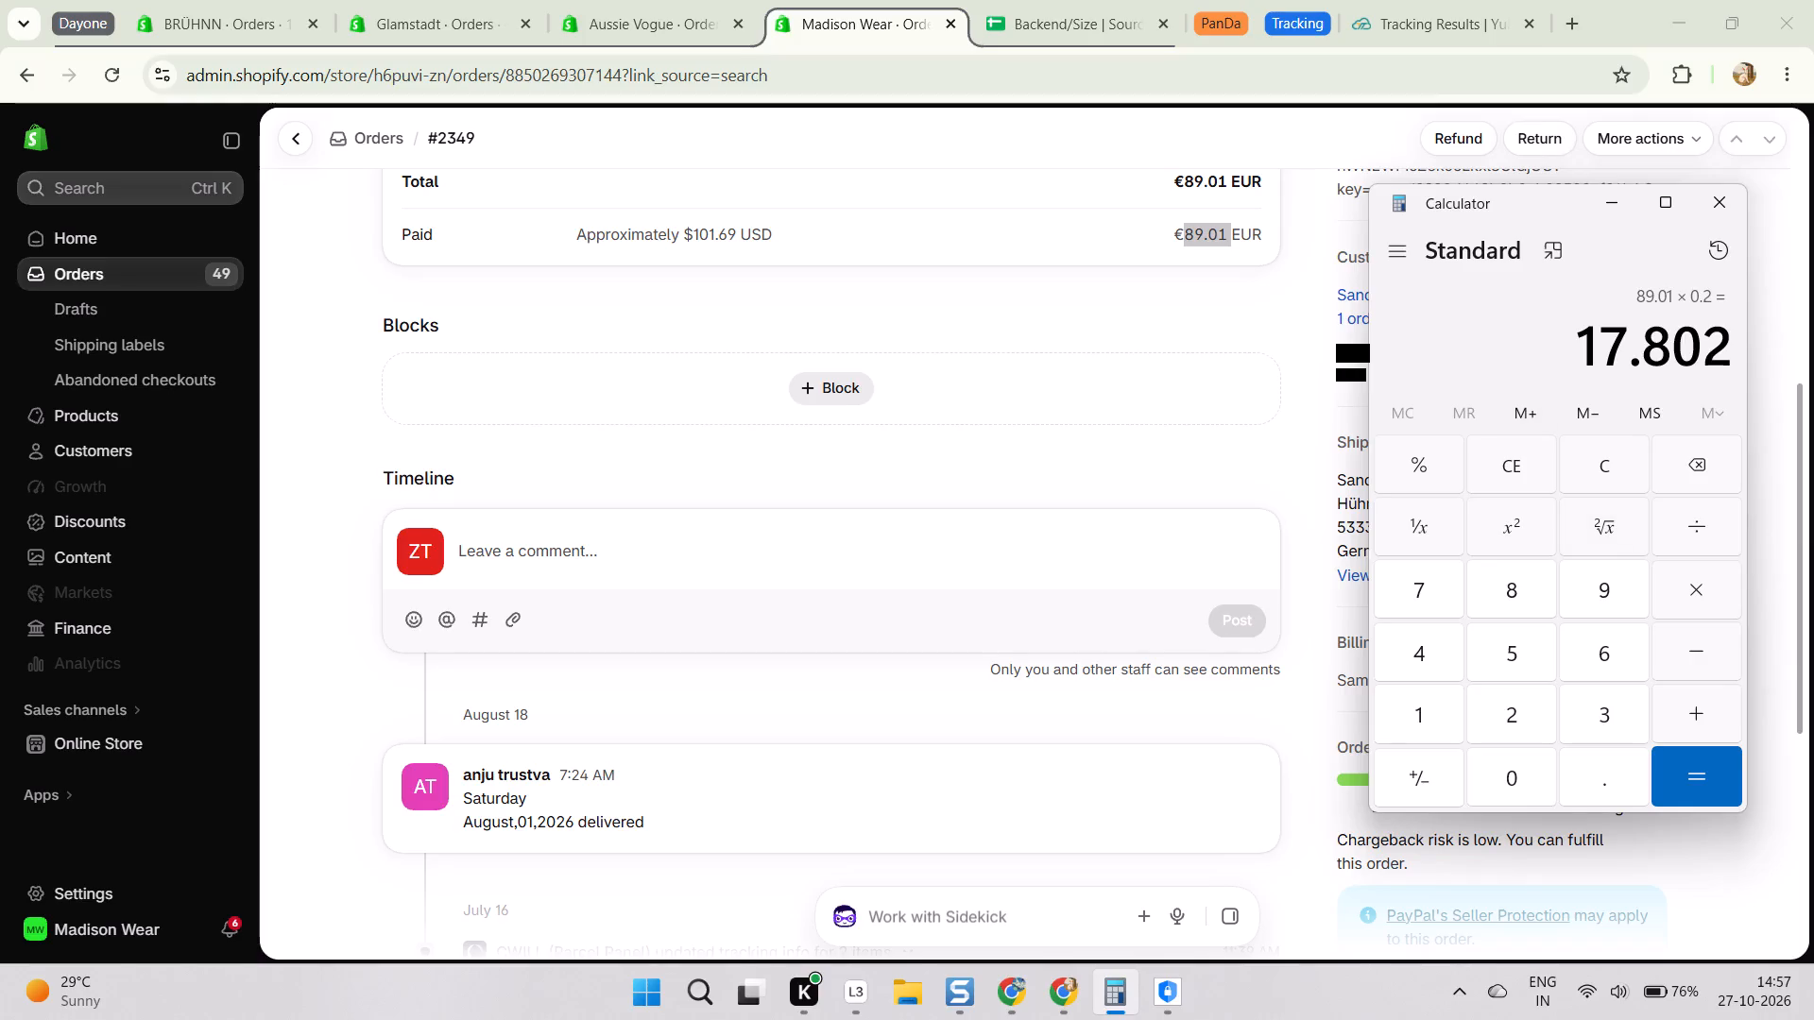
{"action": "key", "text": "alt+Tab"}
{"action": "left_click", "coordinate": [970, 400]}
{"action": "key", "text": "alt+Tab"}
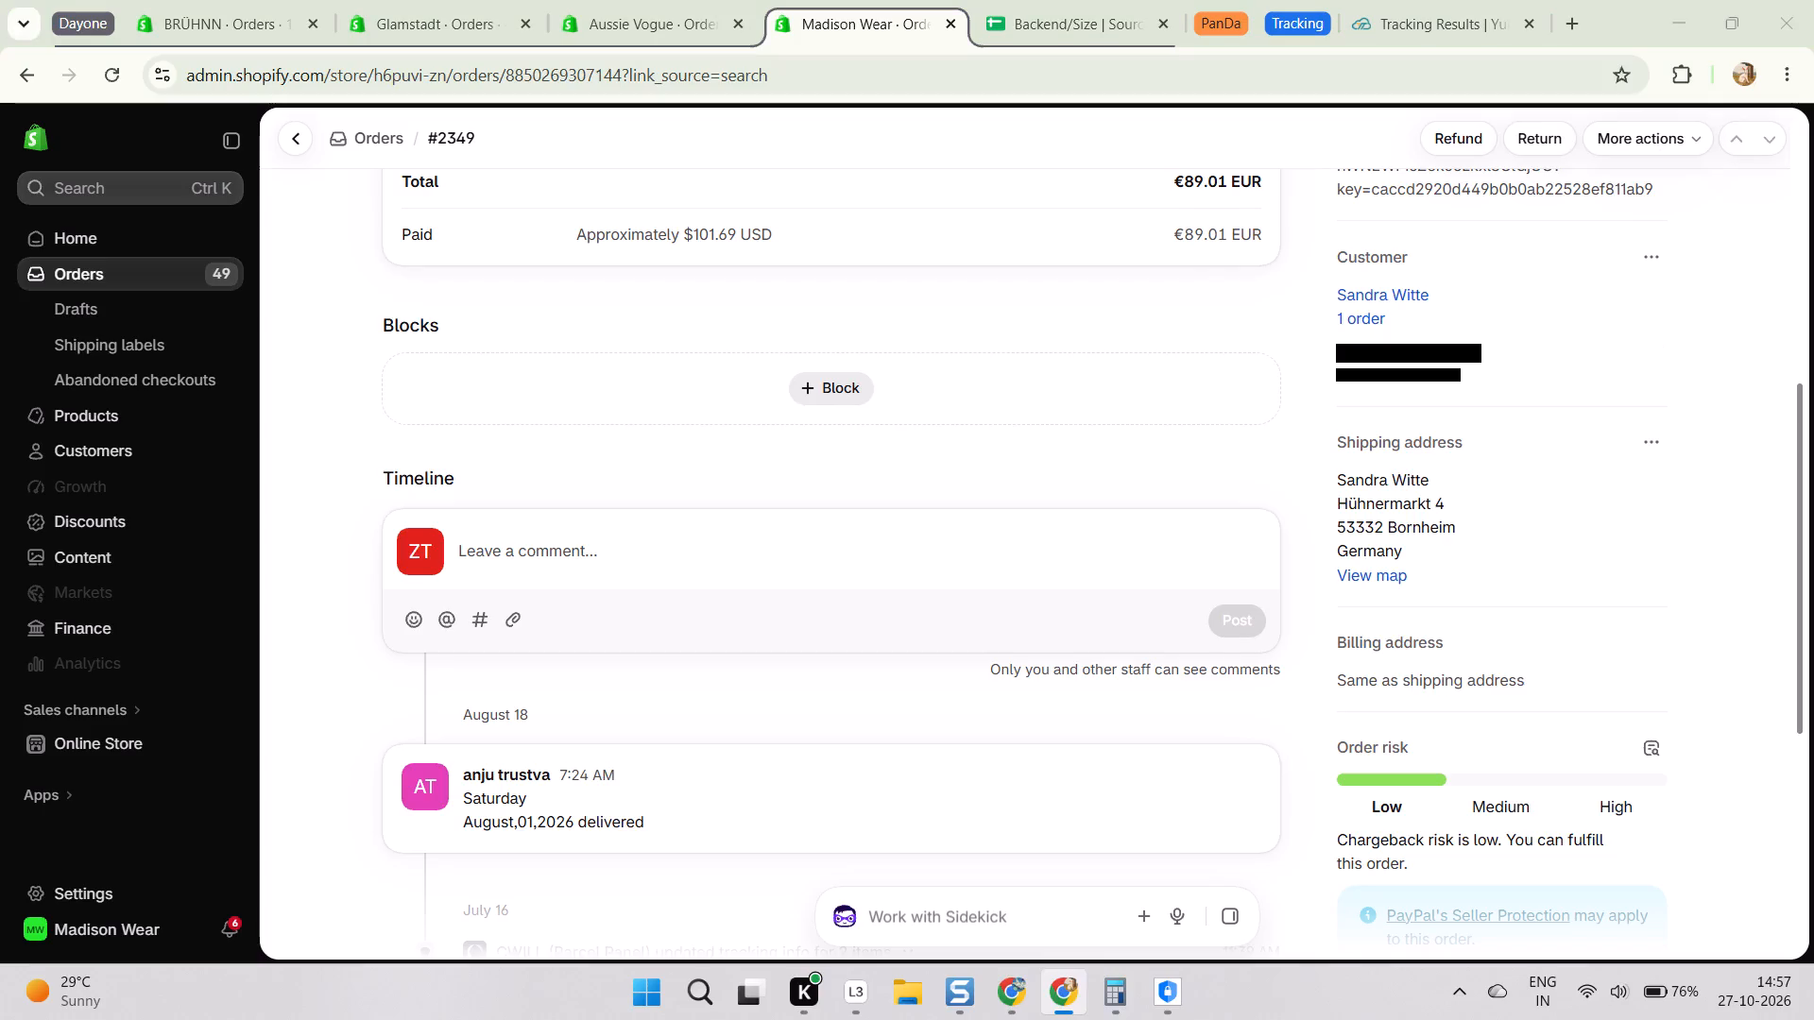
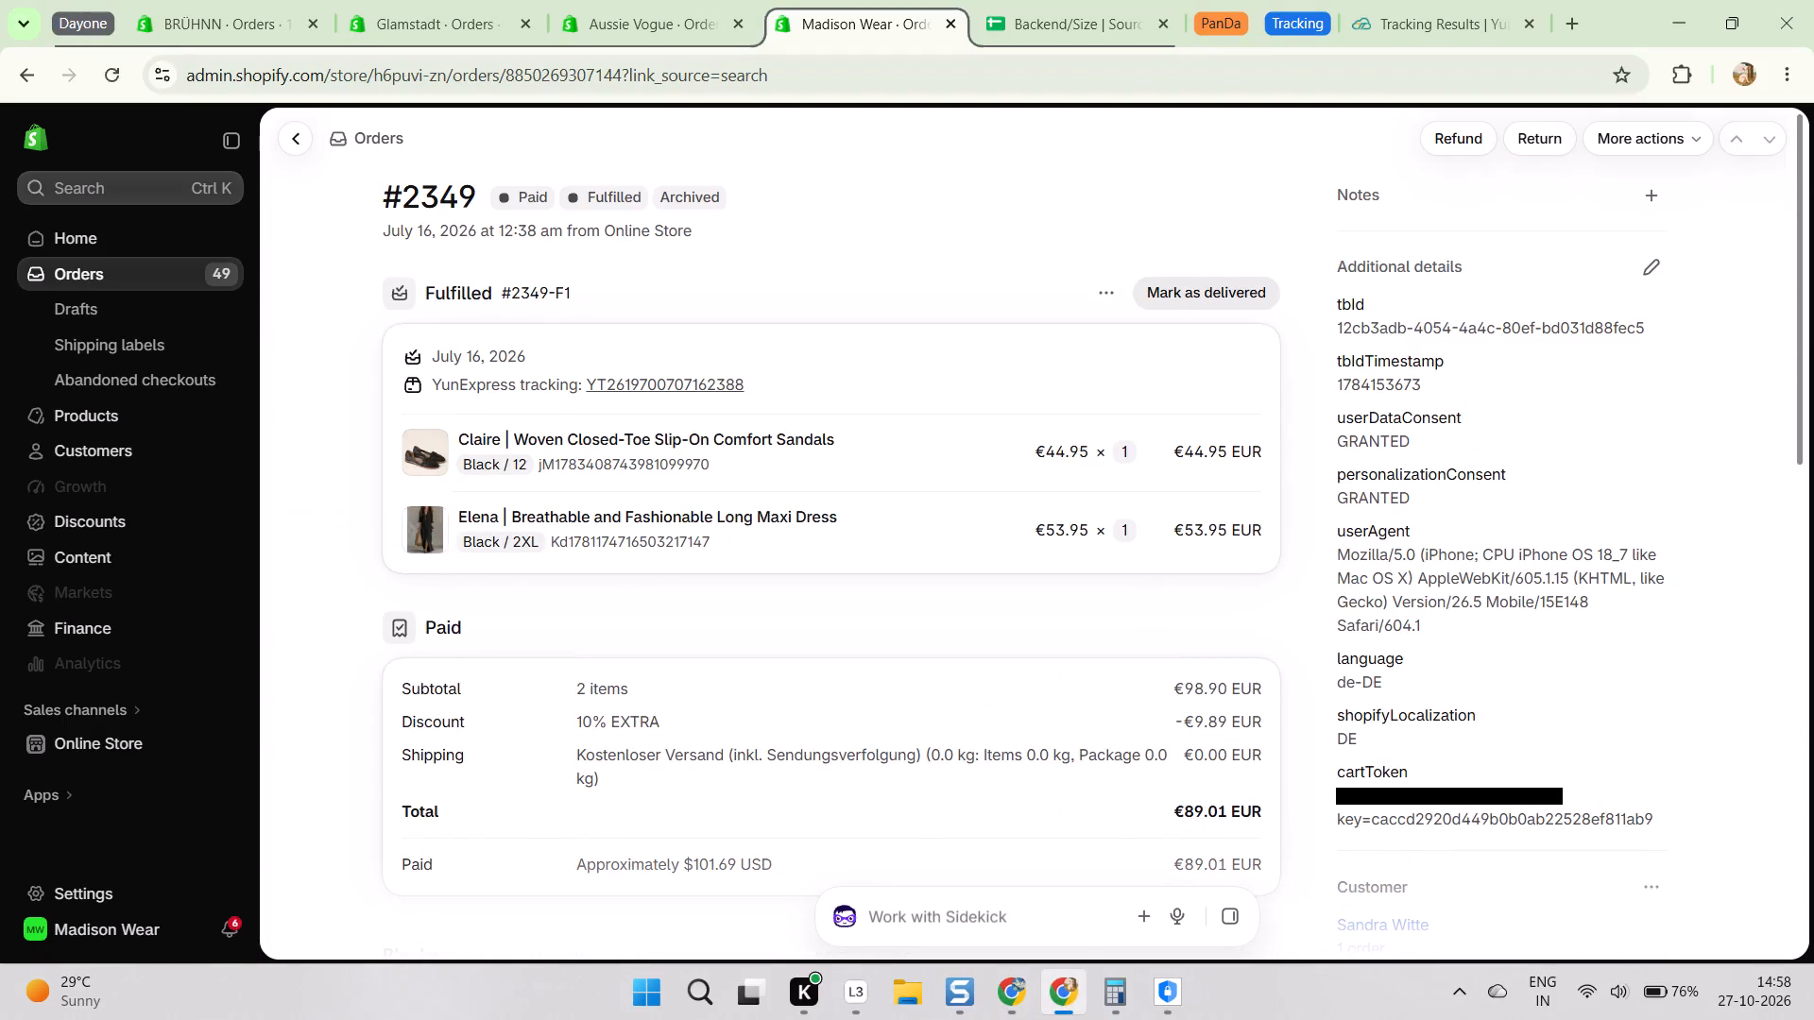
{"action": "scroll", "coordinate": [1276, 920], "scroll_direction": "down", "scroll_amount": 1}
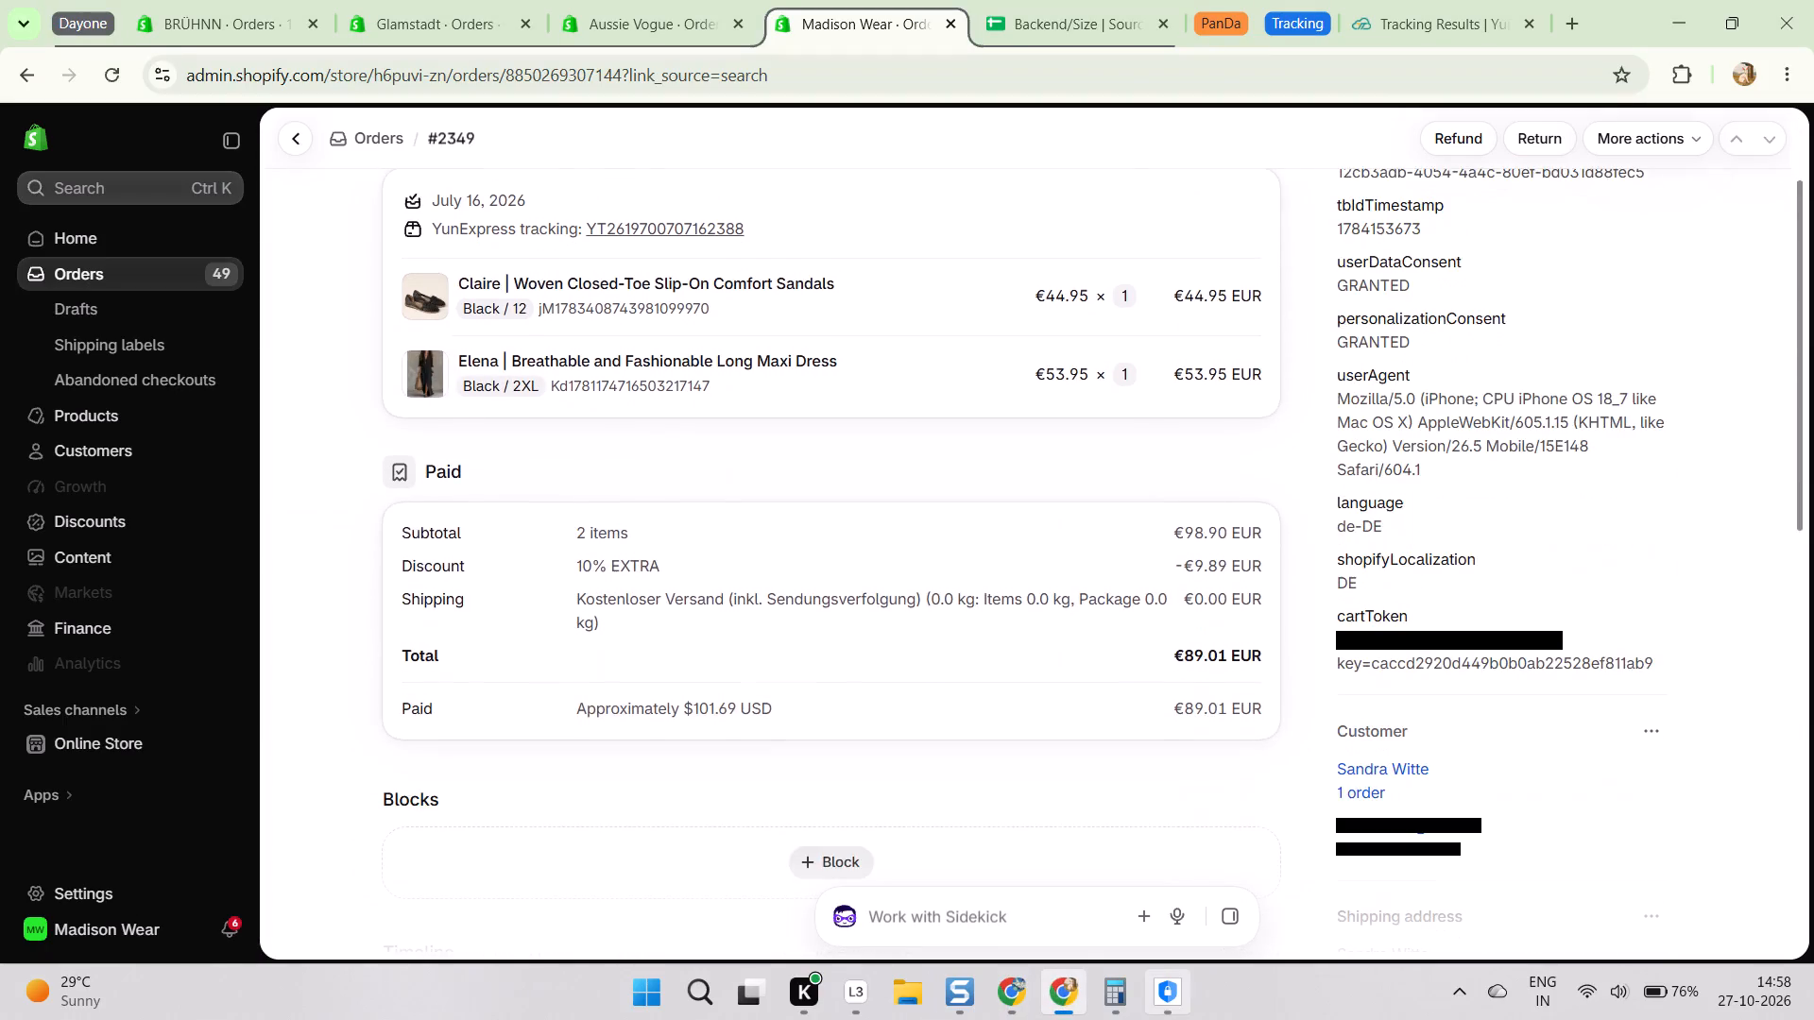
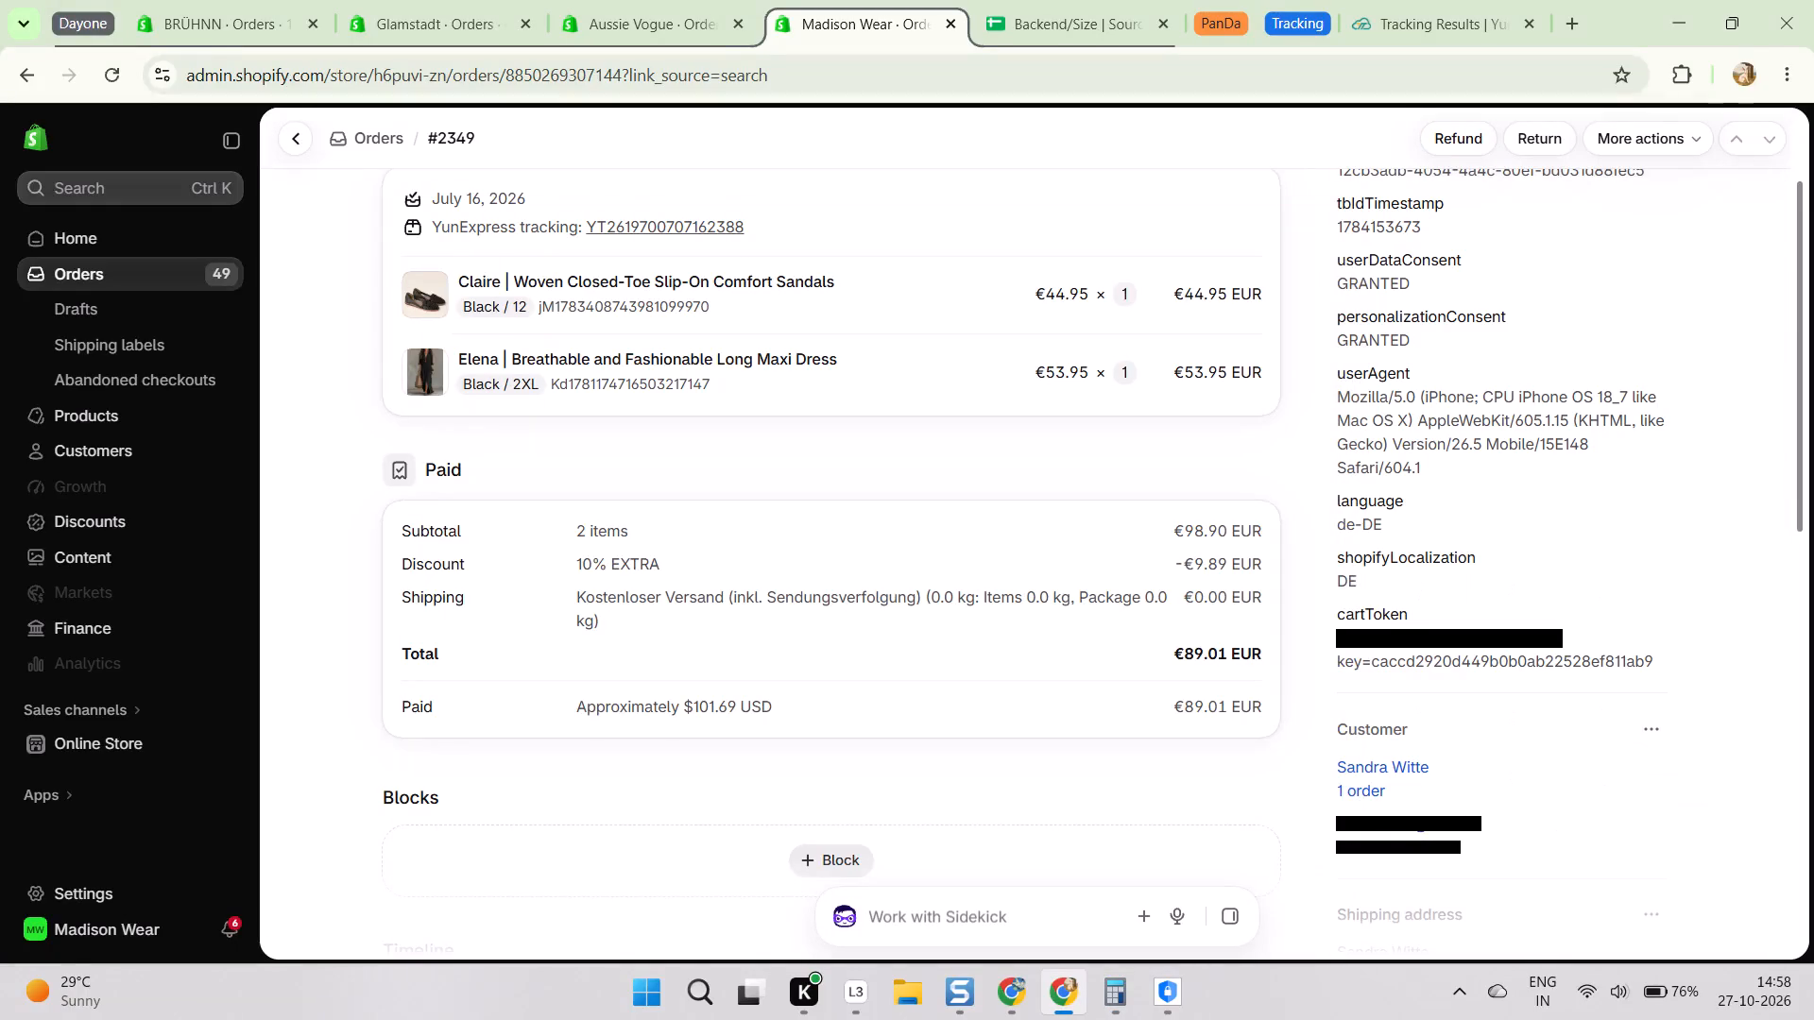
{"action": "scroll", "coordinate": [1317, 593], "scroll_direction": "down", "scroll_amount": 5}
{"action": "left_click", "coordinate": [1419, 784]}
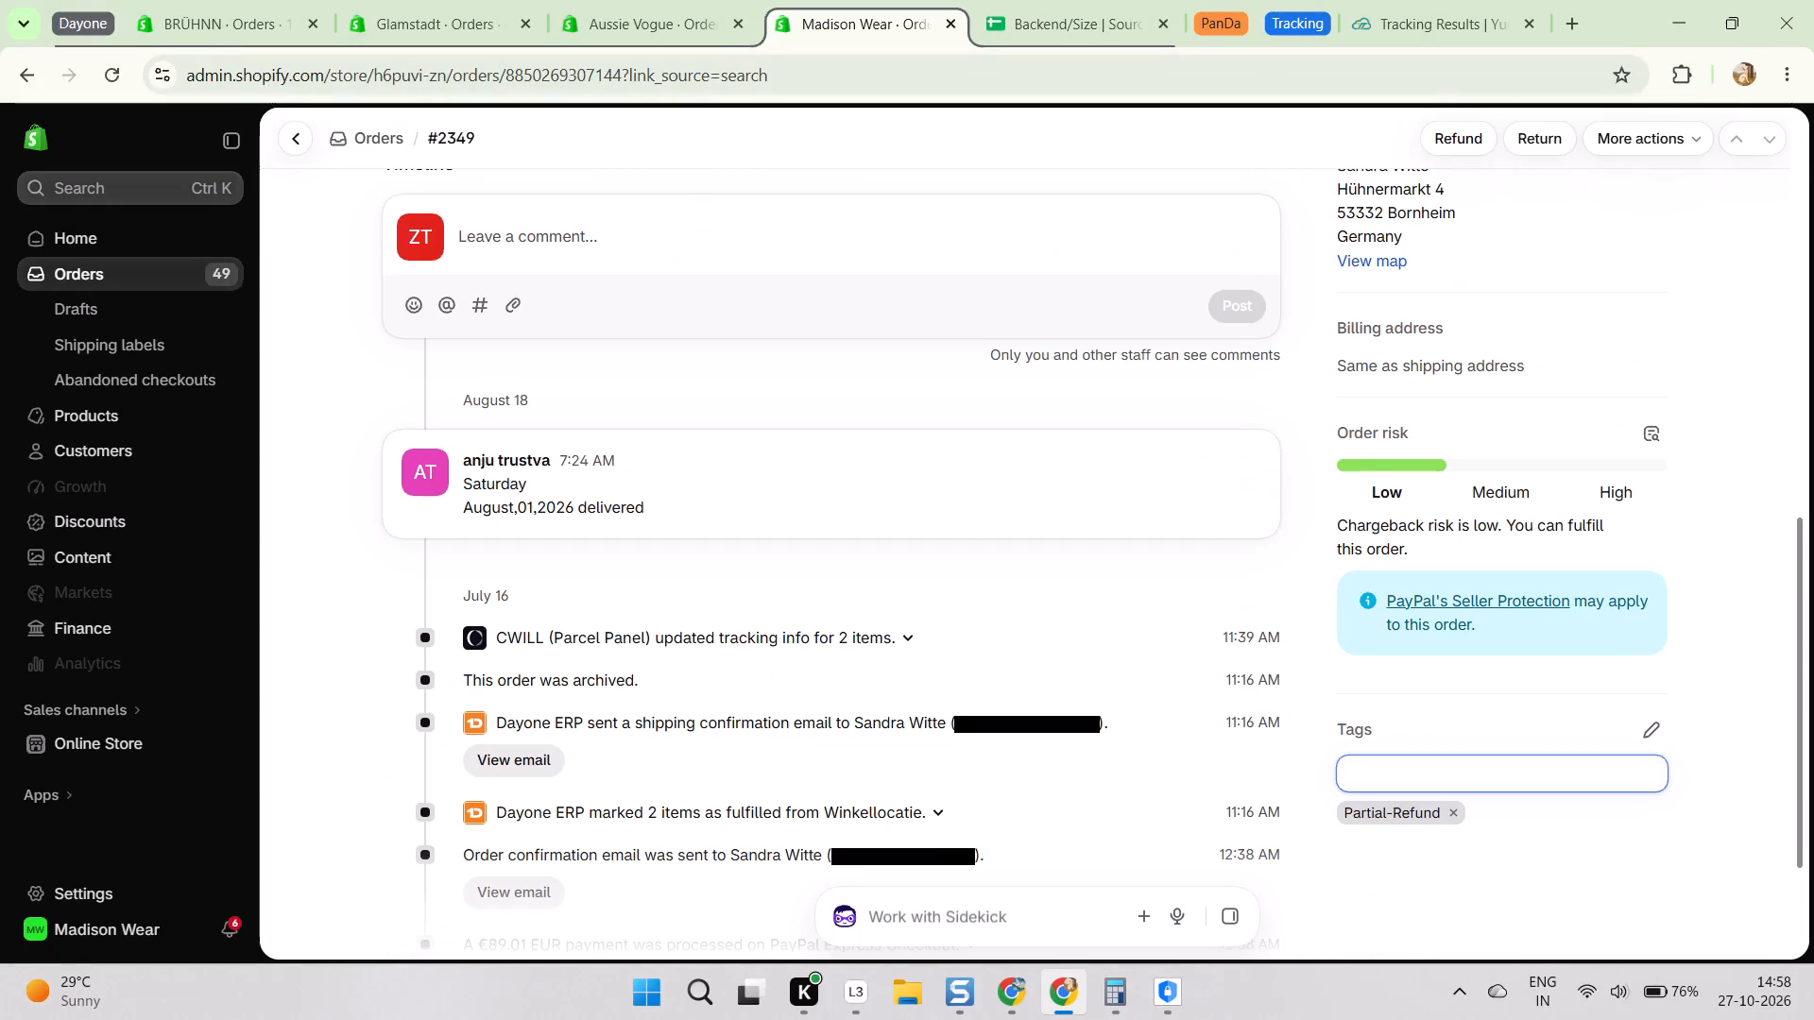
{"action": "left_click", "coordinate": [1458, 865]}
{"action": "scroll", "coordinate": [1440, 831], "scroll_direction": "up", "scroll_amount": 7}
{"action": "scroll", "coordinate": [1326, 632], "scroll_direction": "up", "scroll_amount": 3}
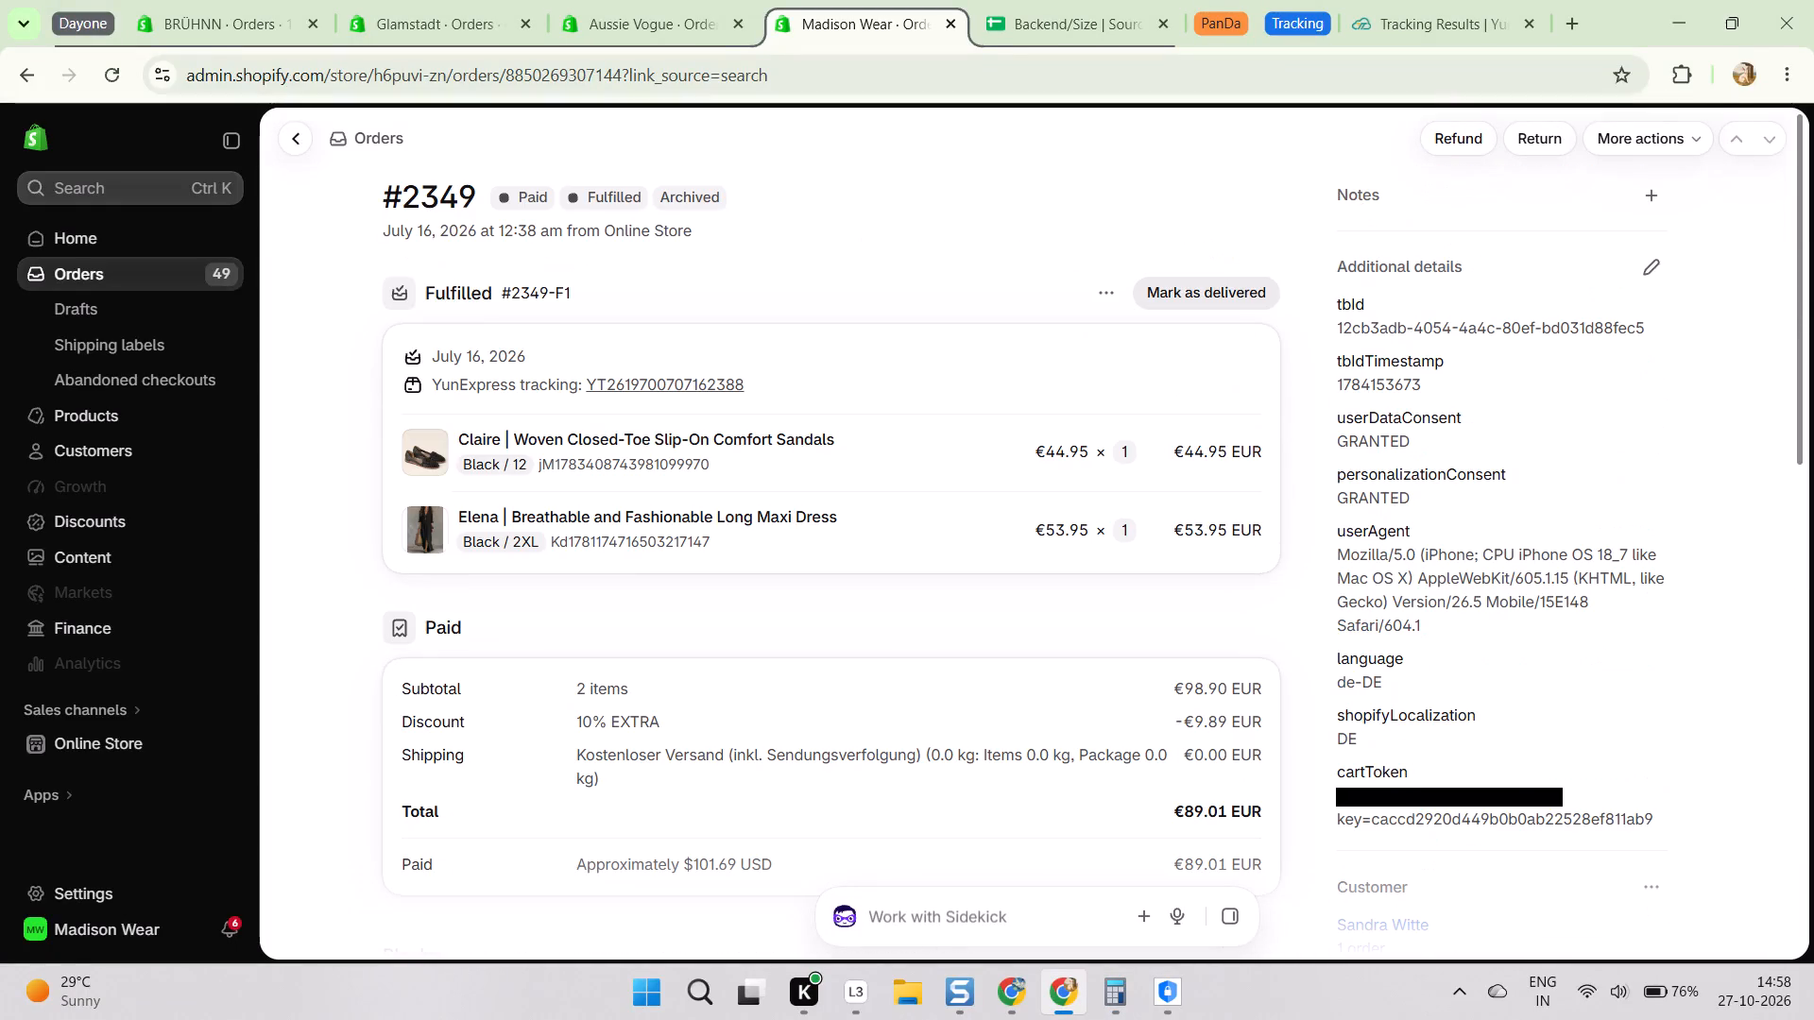
{"action": "scroll", "coordinate": [1313, 621], "scroll_direction": "up", "scroll_amount": 3}
{"action": "left_click", "coordinate": [1439, 140]}
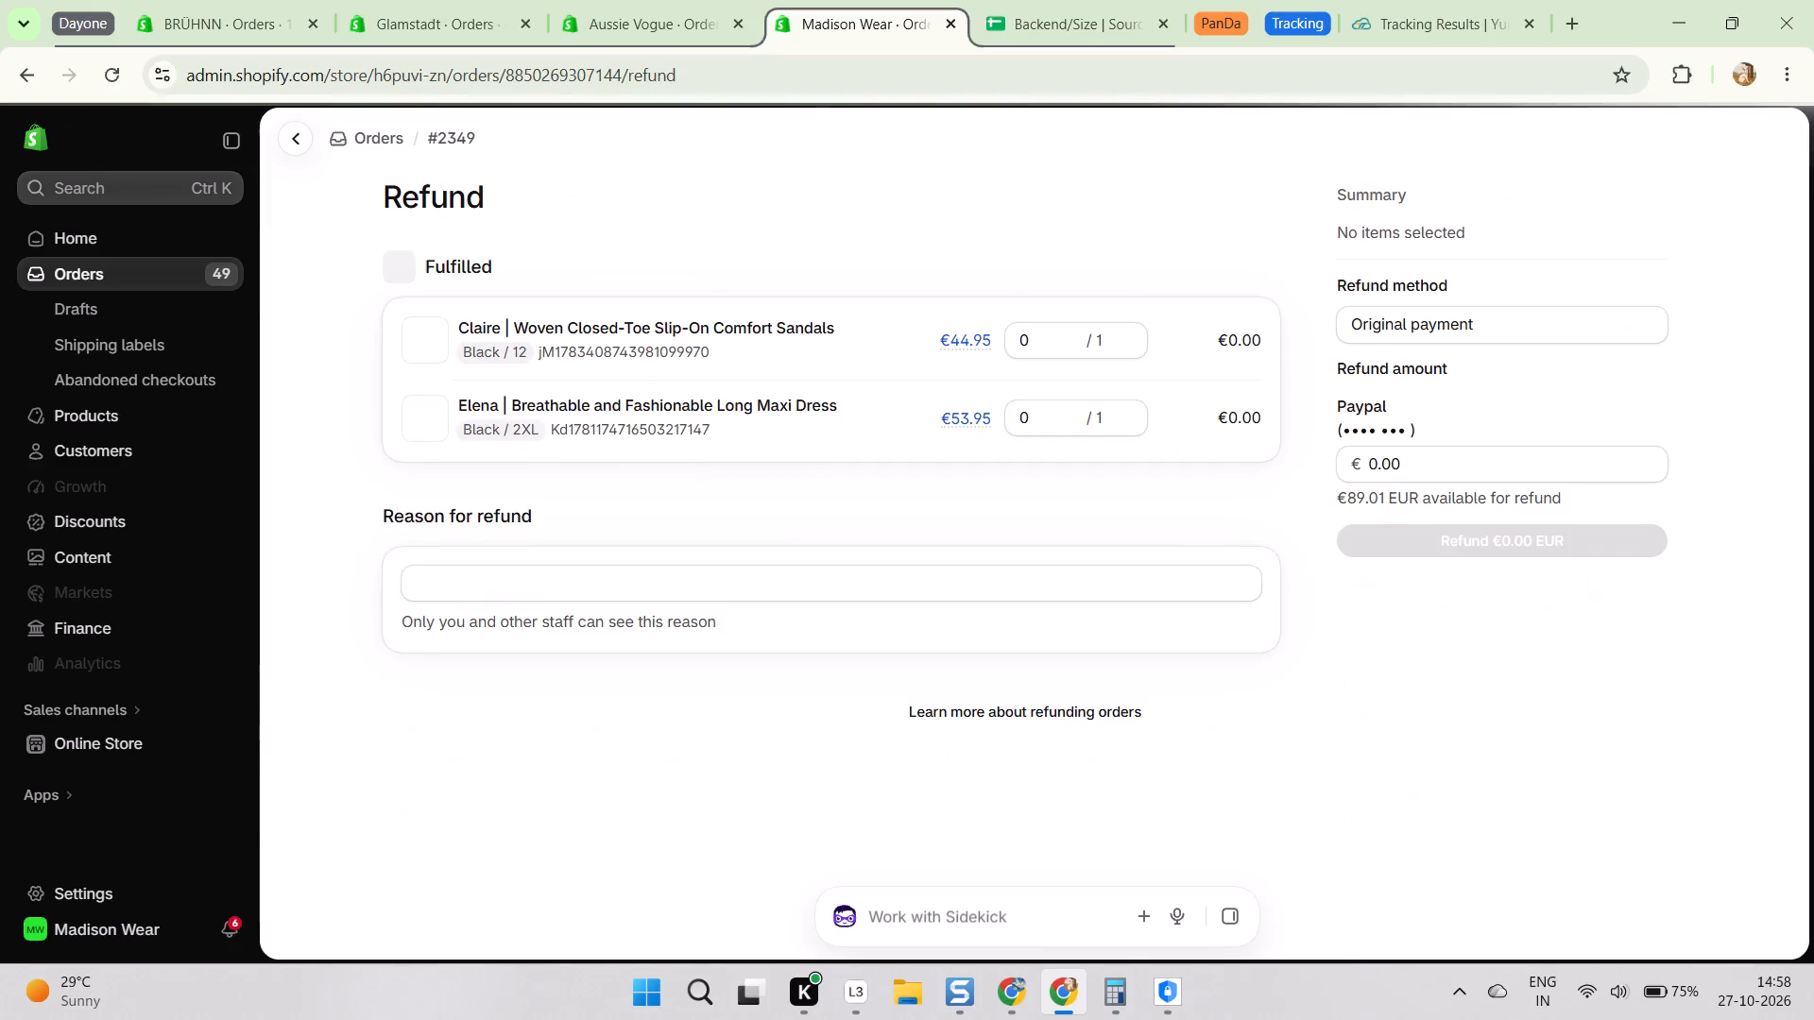
{"action": "scroll", "coordinate": [1194, 272], "scroll_direction": "down", "scroll_amount": 11}
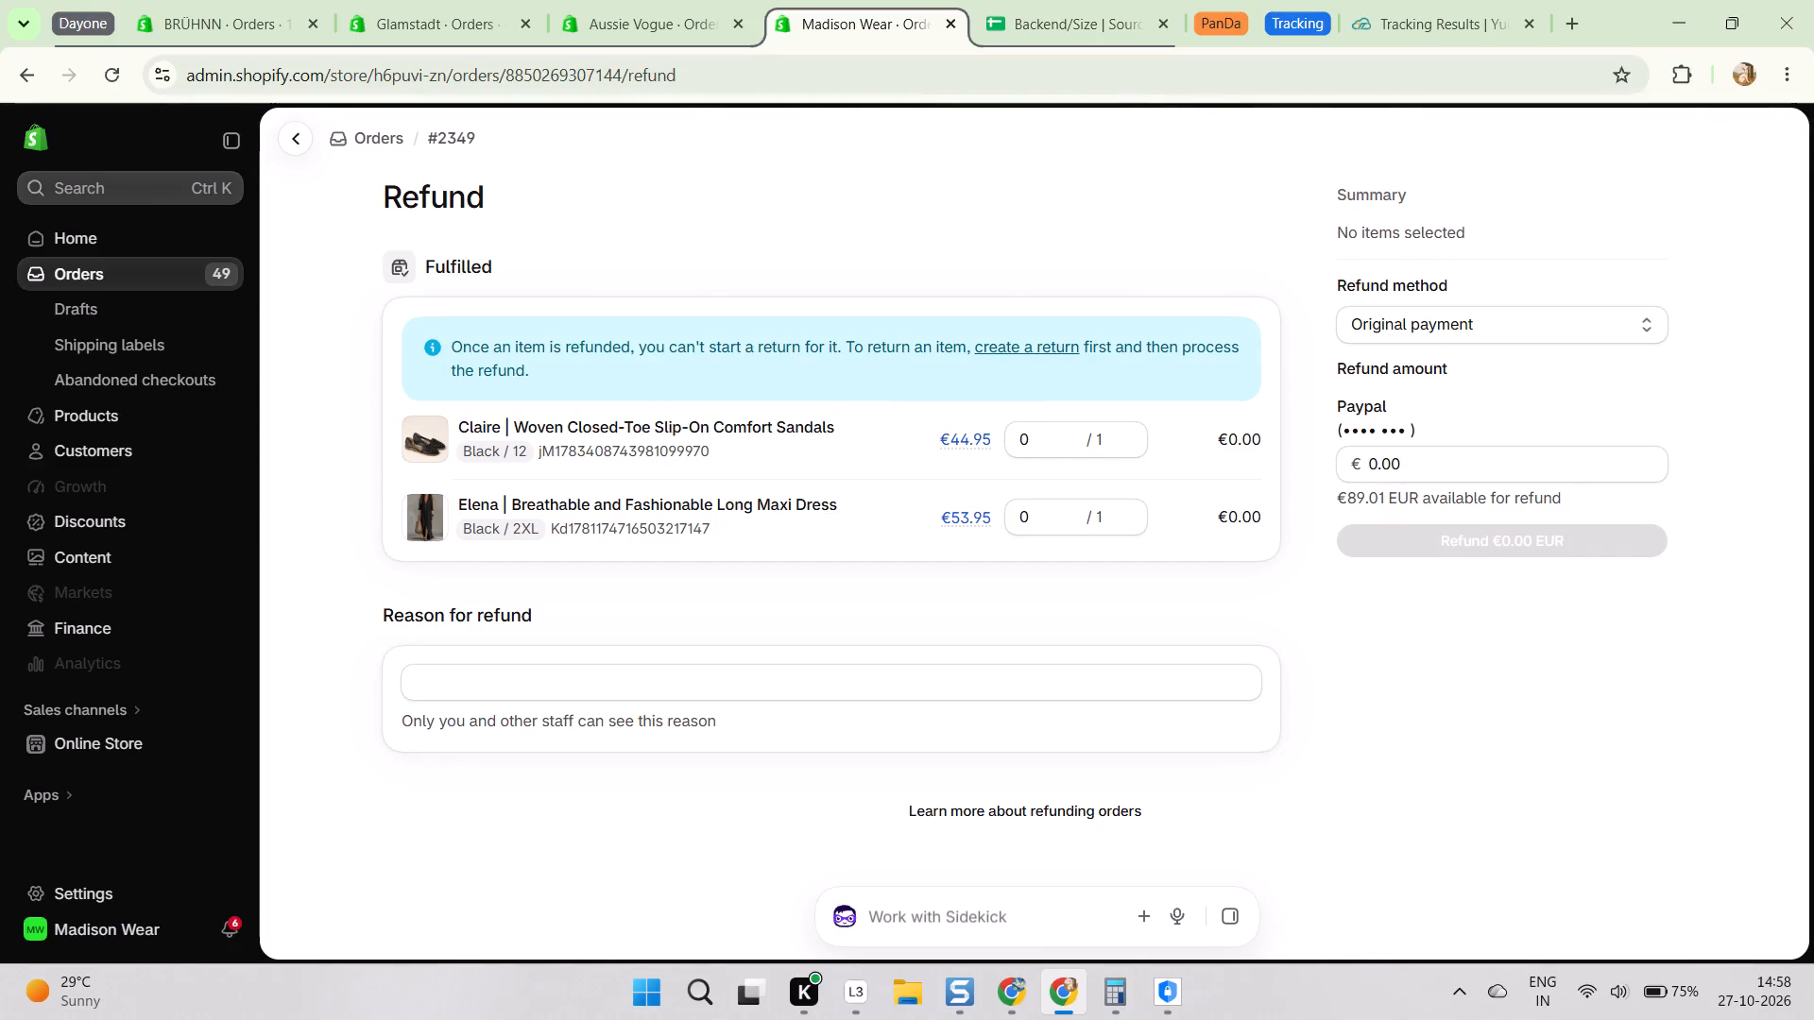
{"action": "scroll", "coordinate": [799, 645], "scroll_direction": "down", "scroll_amount": 6}
{"action": "left_click", "coordinate": [643, 680]}
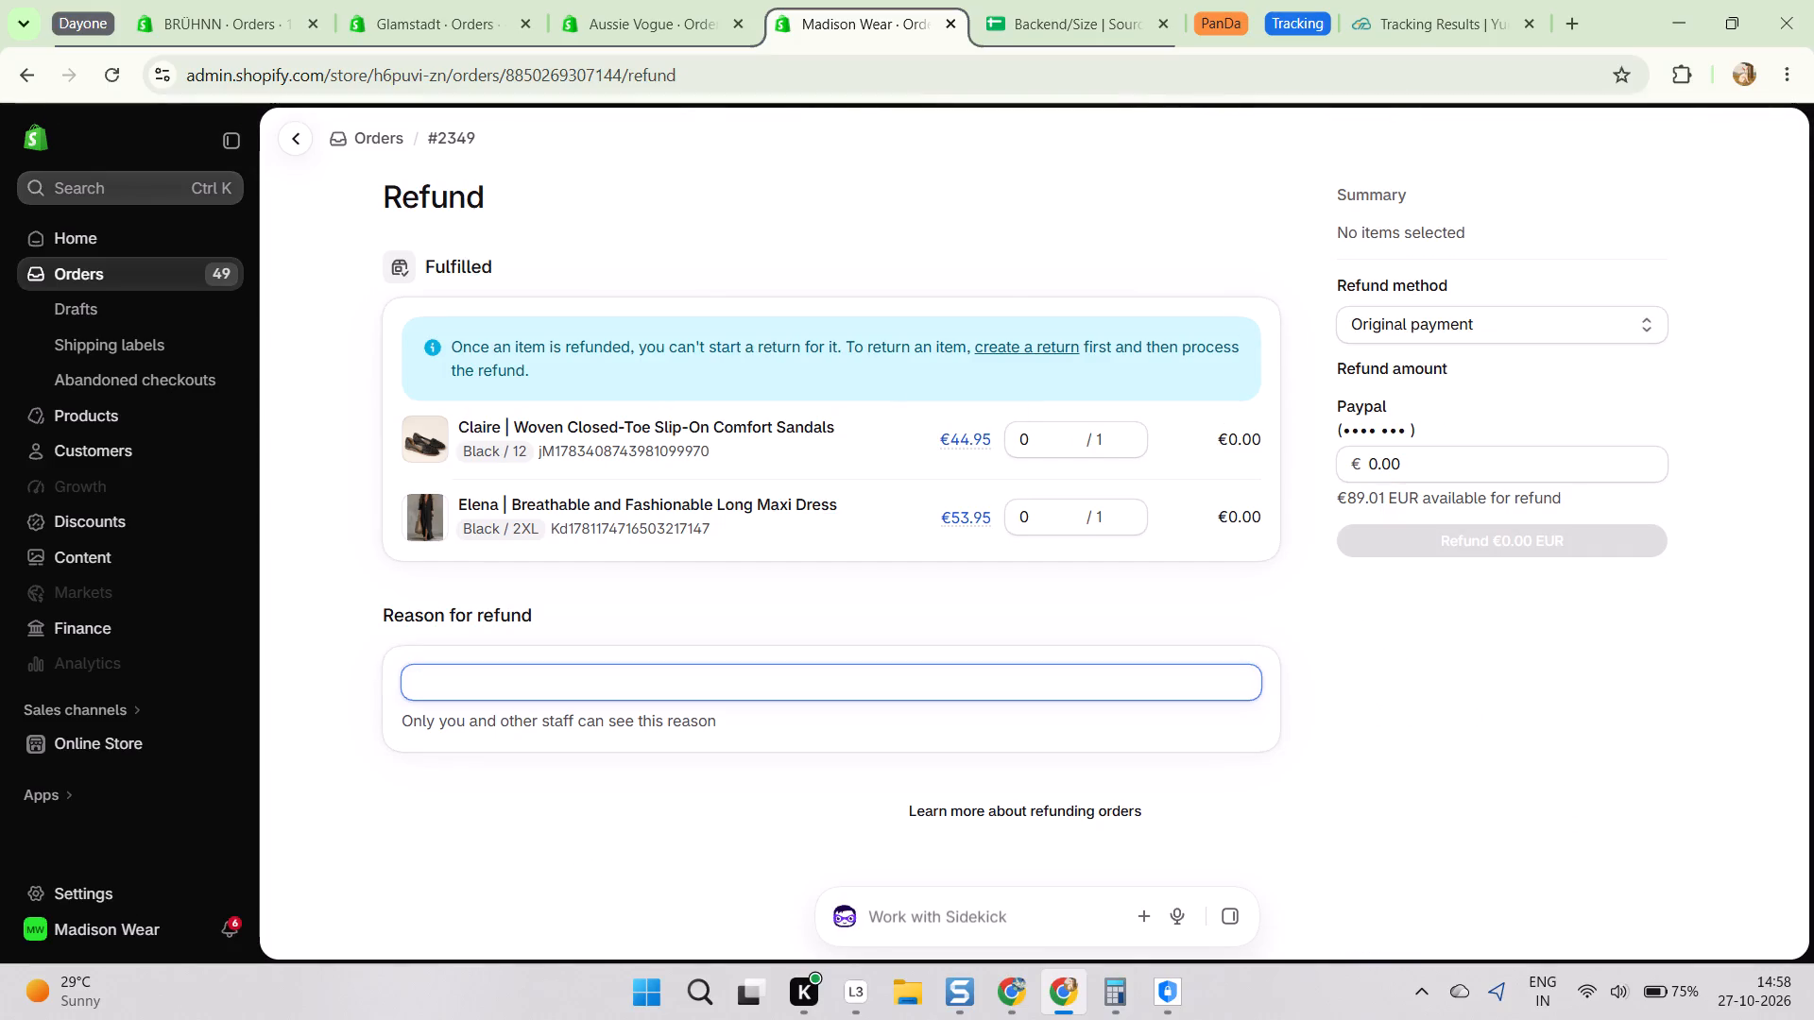
{"action": "type", "text": "cx a"}
{"action": "type", "text": "cce"}
{"action": "type", "text": "pt 20% pr"}
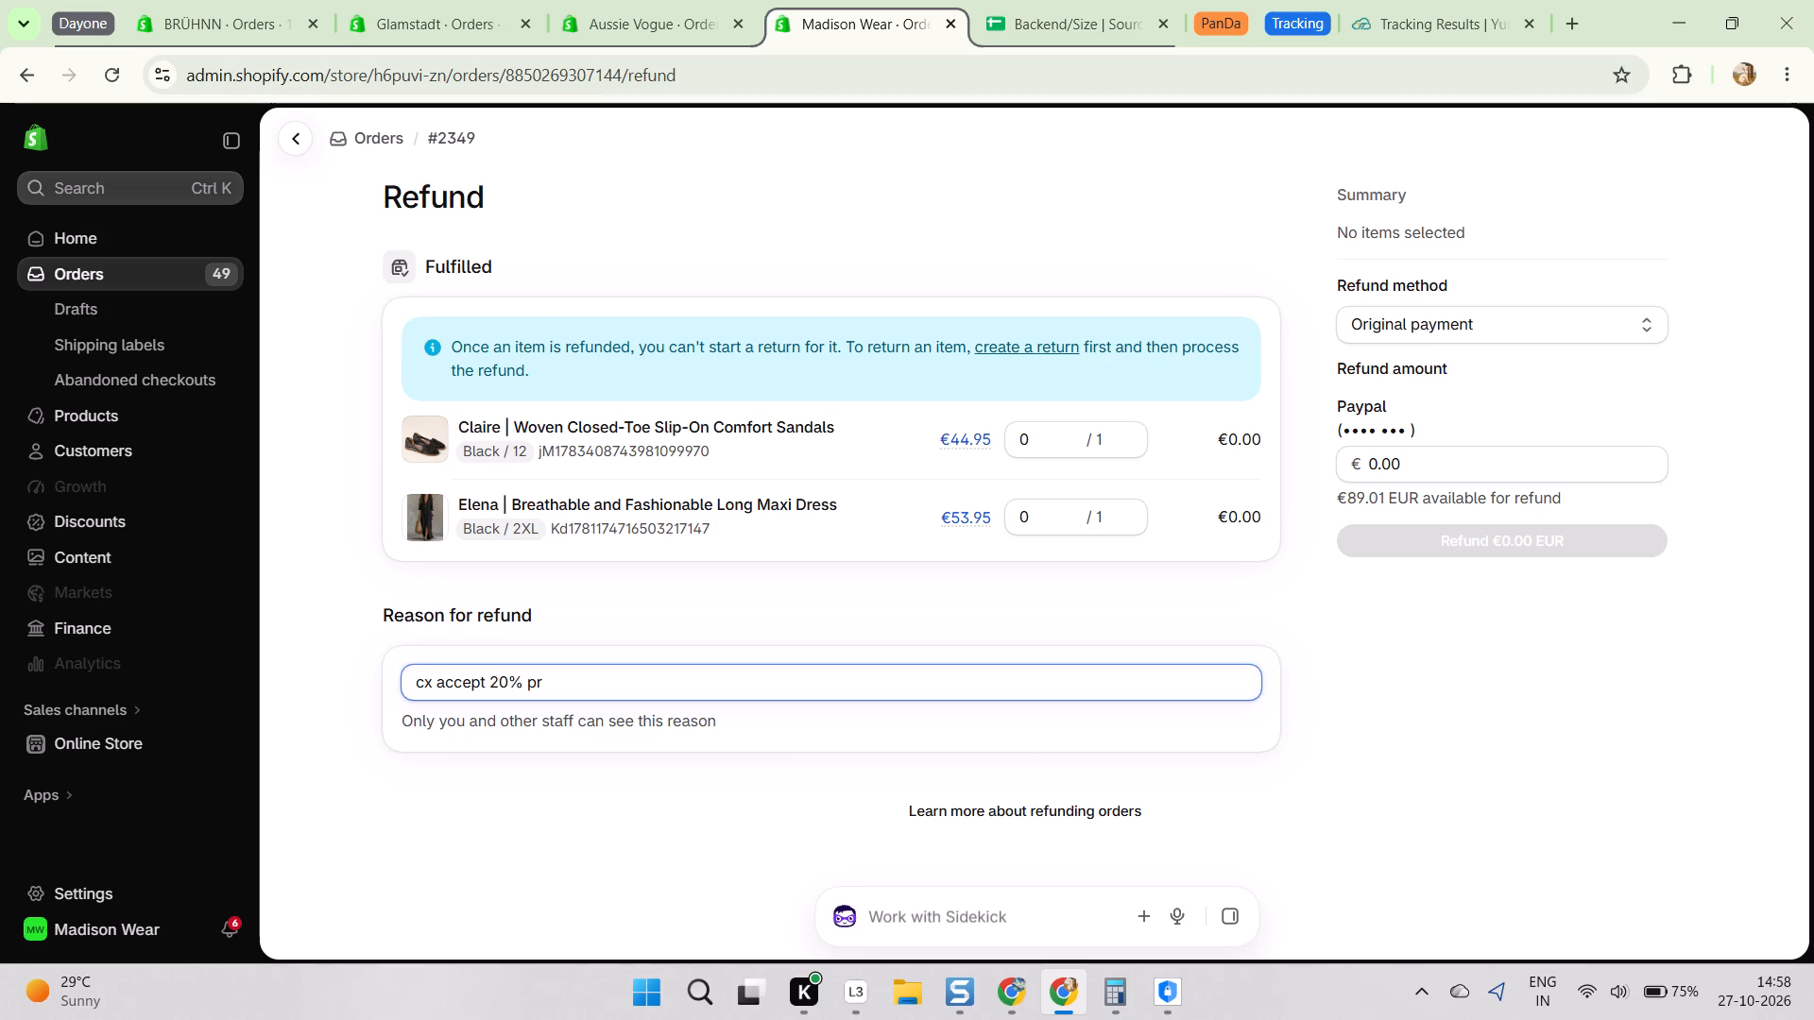
Set the refund amount to €17.80, checking it against the calculator's 20% figure, and issue the refund to the original payment method.
{"action": "double_click", "coordinate": [1410, 458]}
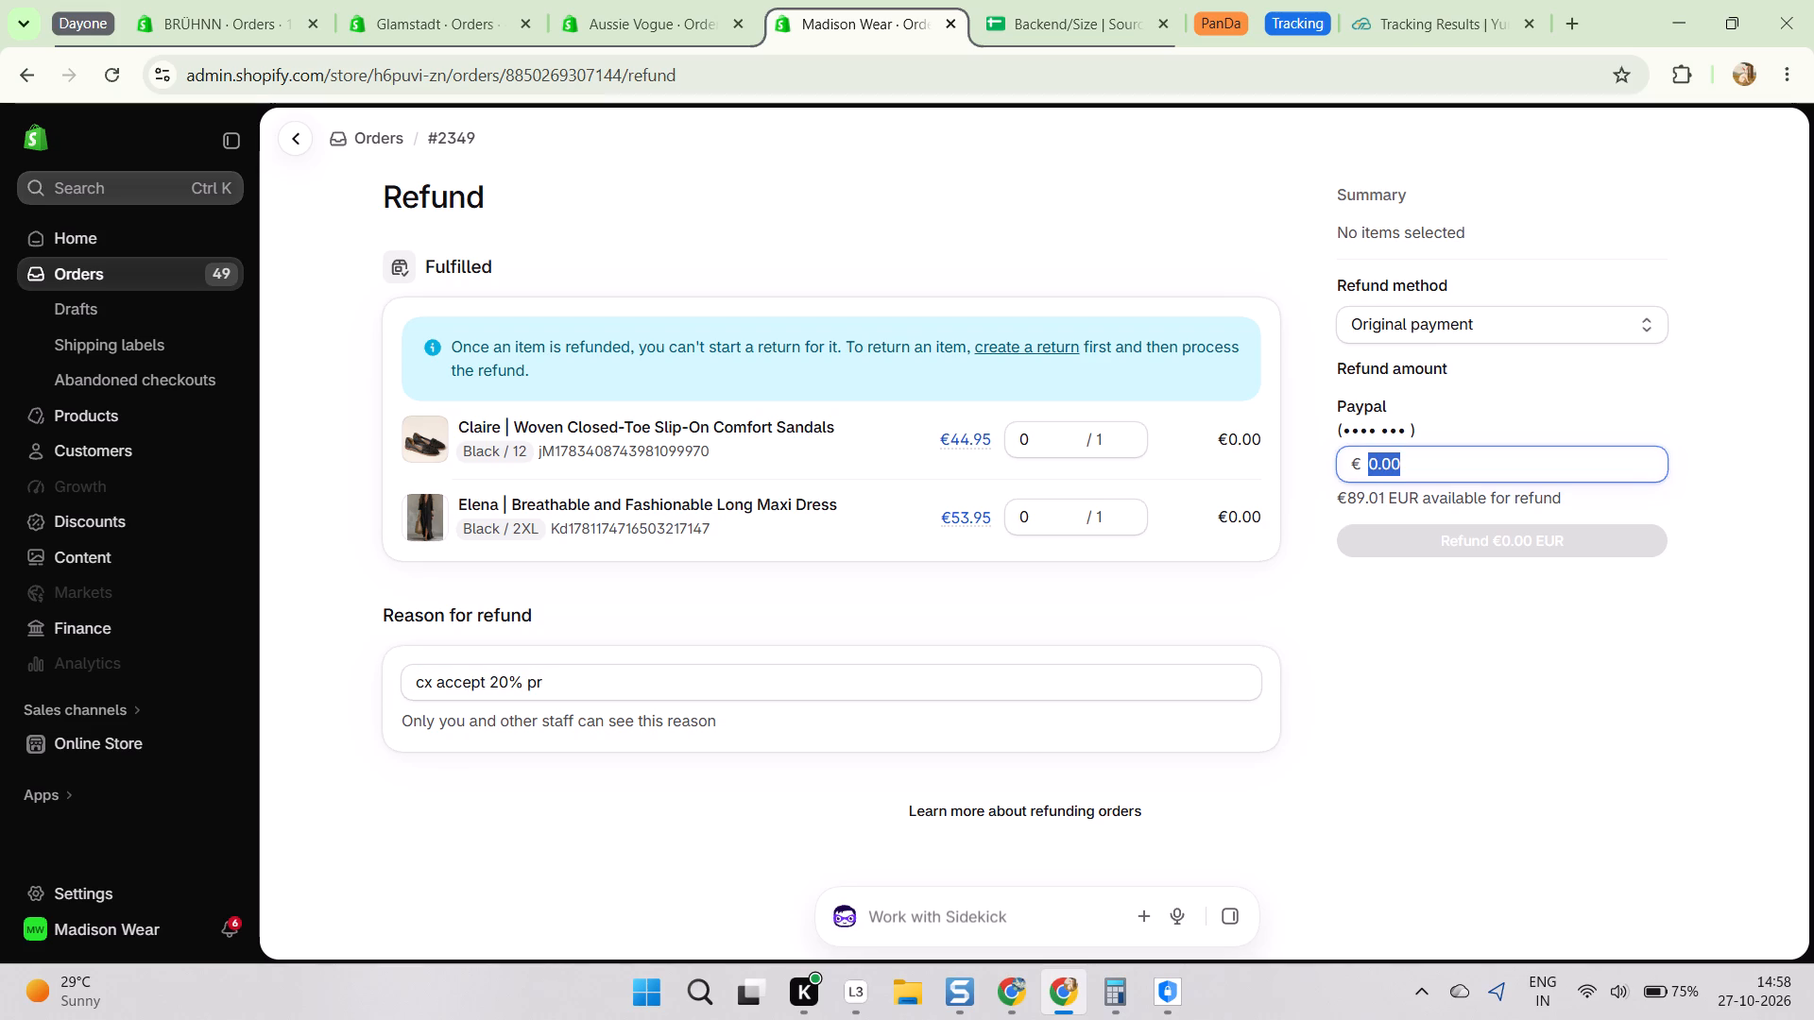
{"action": "left_click", "coordinate": [1114, 995]}
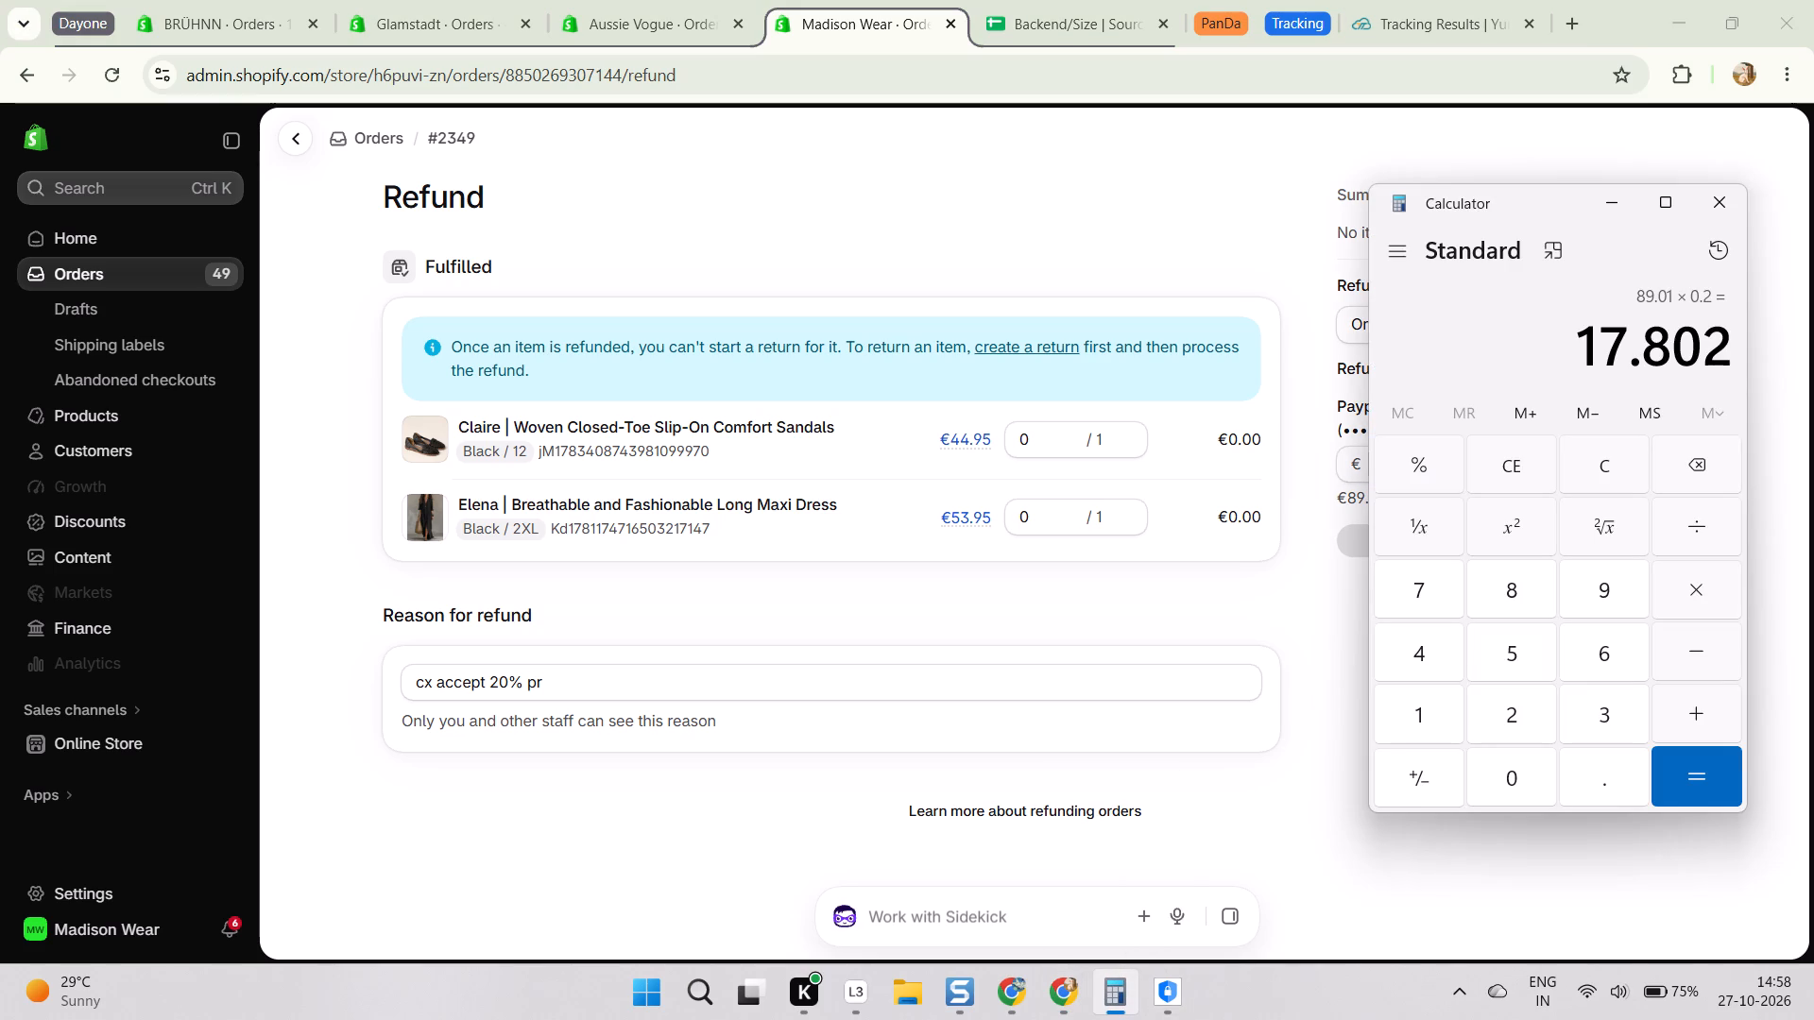
{"action": "left_click", "coordinate": [1307, 624]}
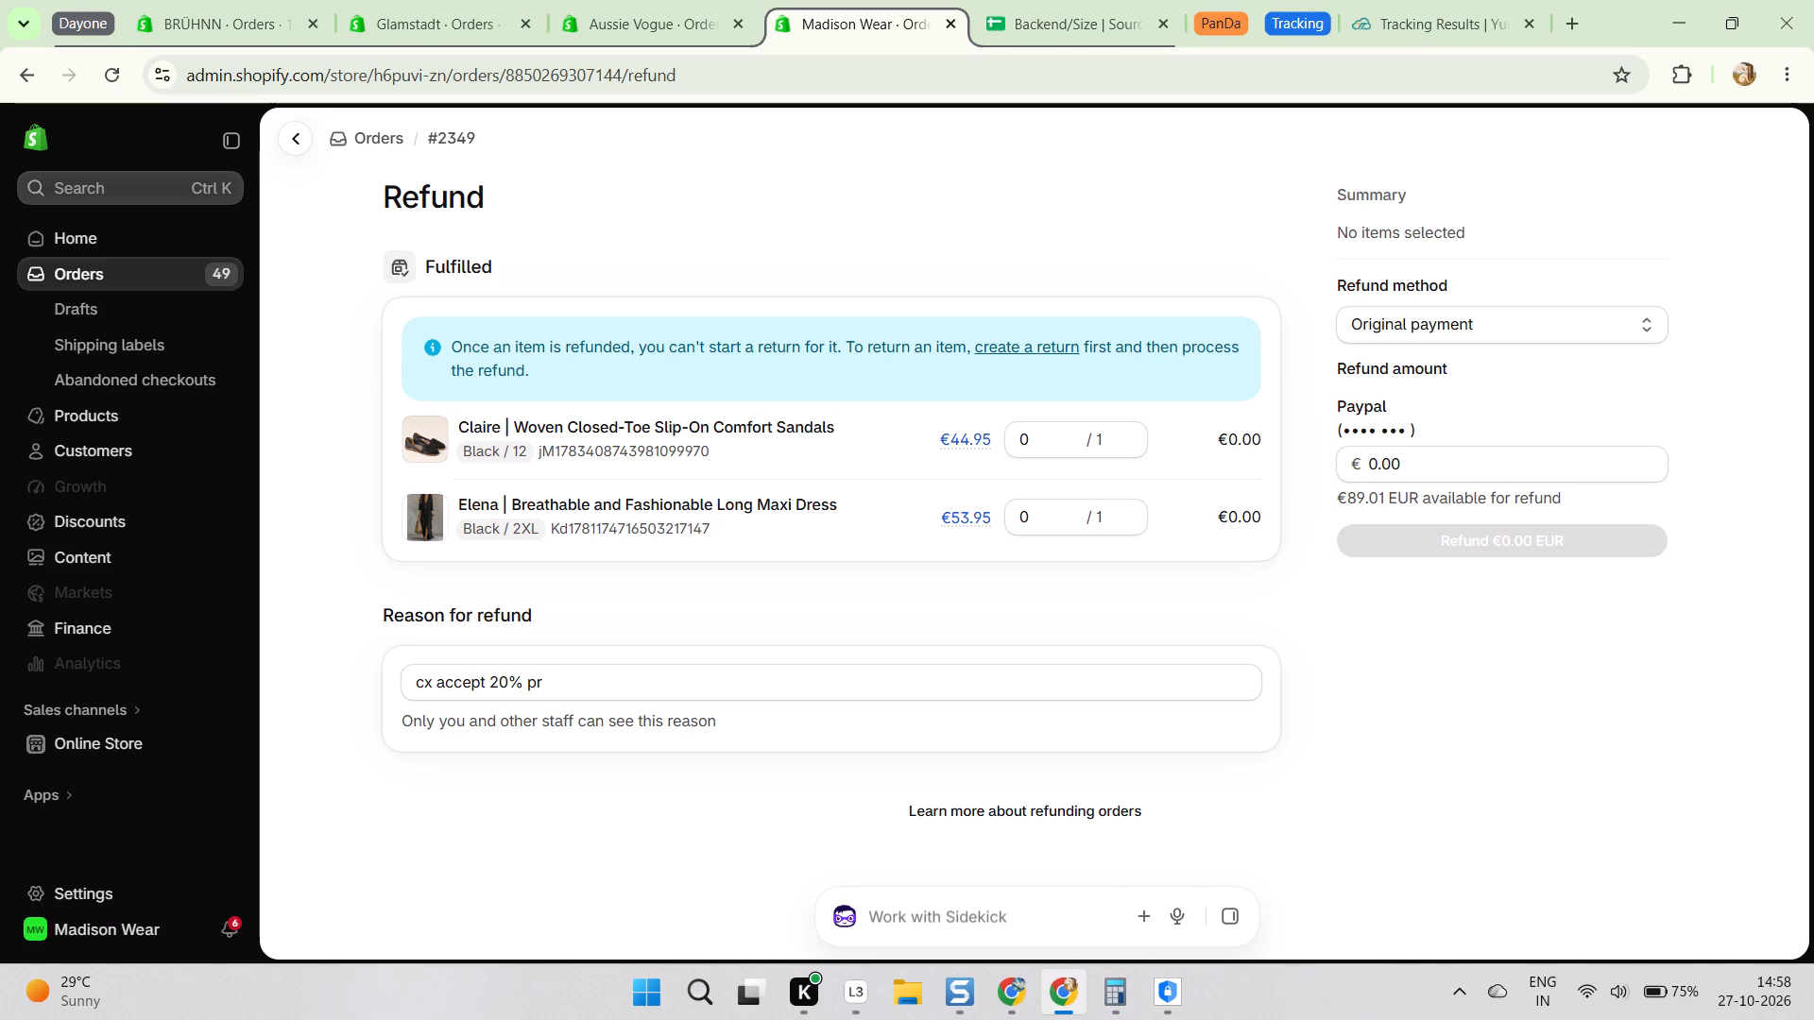
{"action": "left_click", "coordinate": [1415, 487]}
{"action": "double_click", "coordinate": [1429, 461]}
{"action": "type", "text": "17.80"}
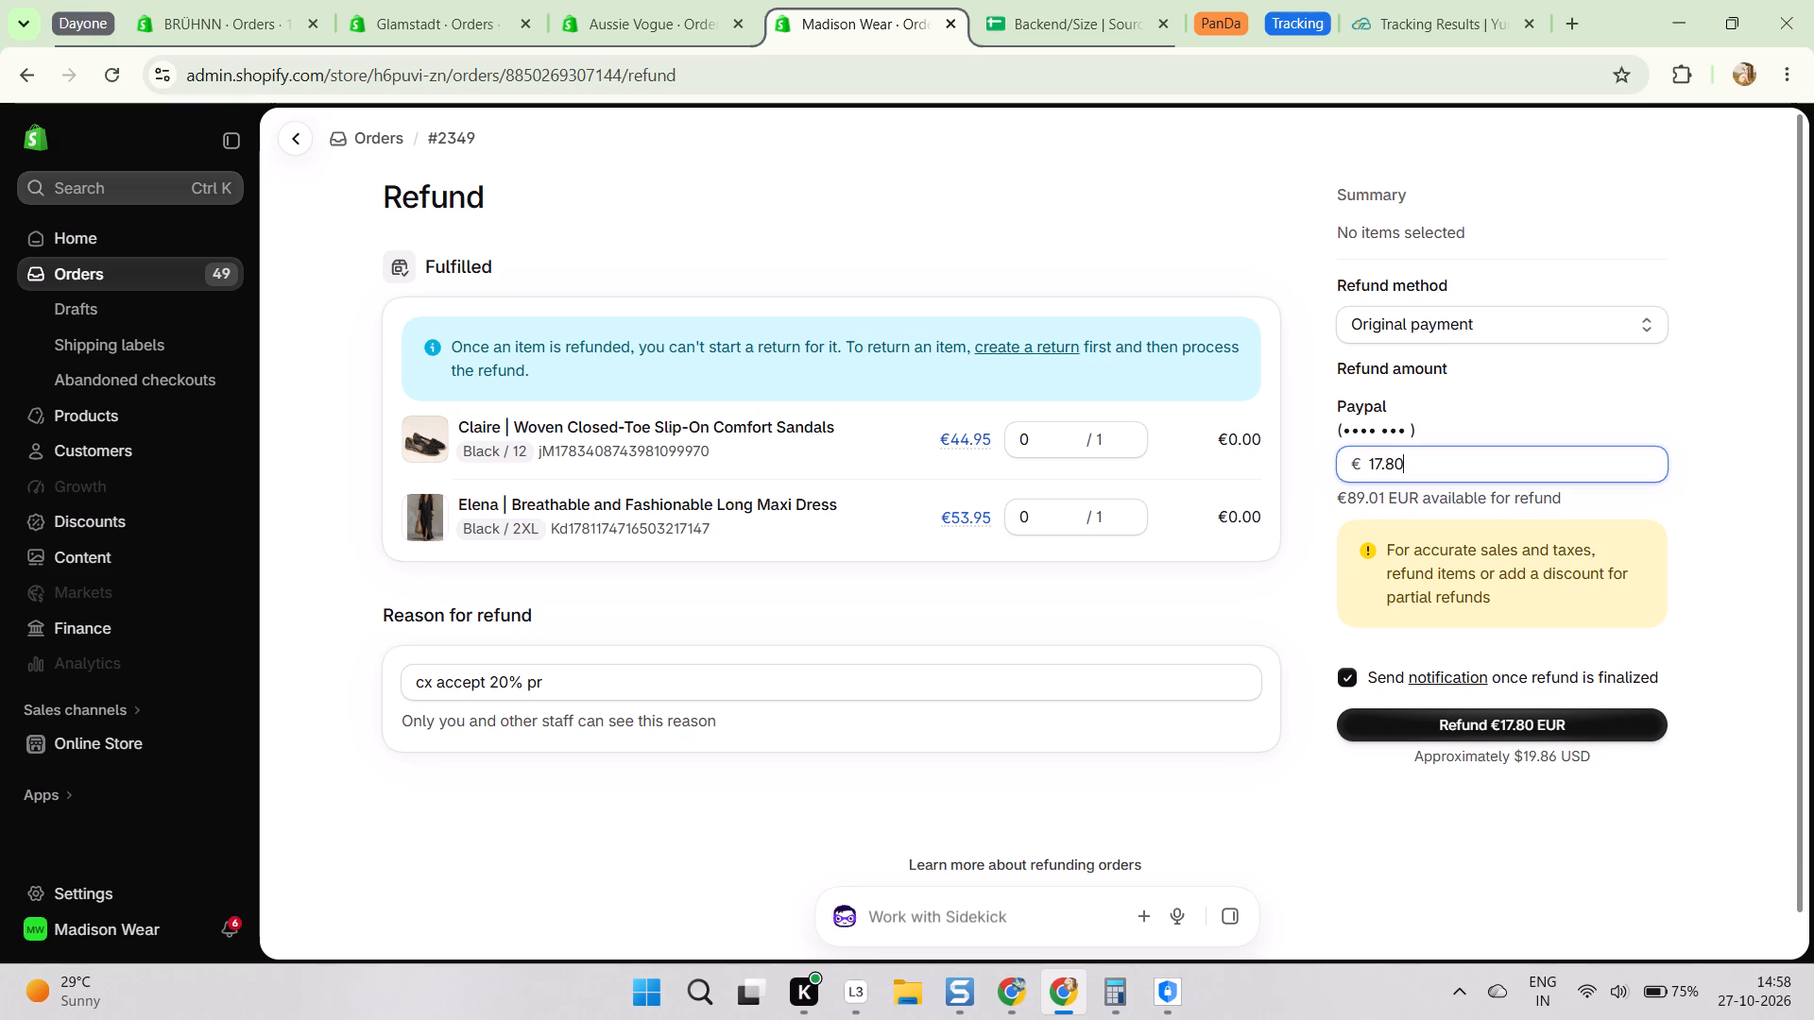
{"action": "key", "text": "alt+Tab"}
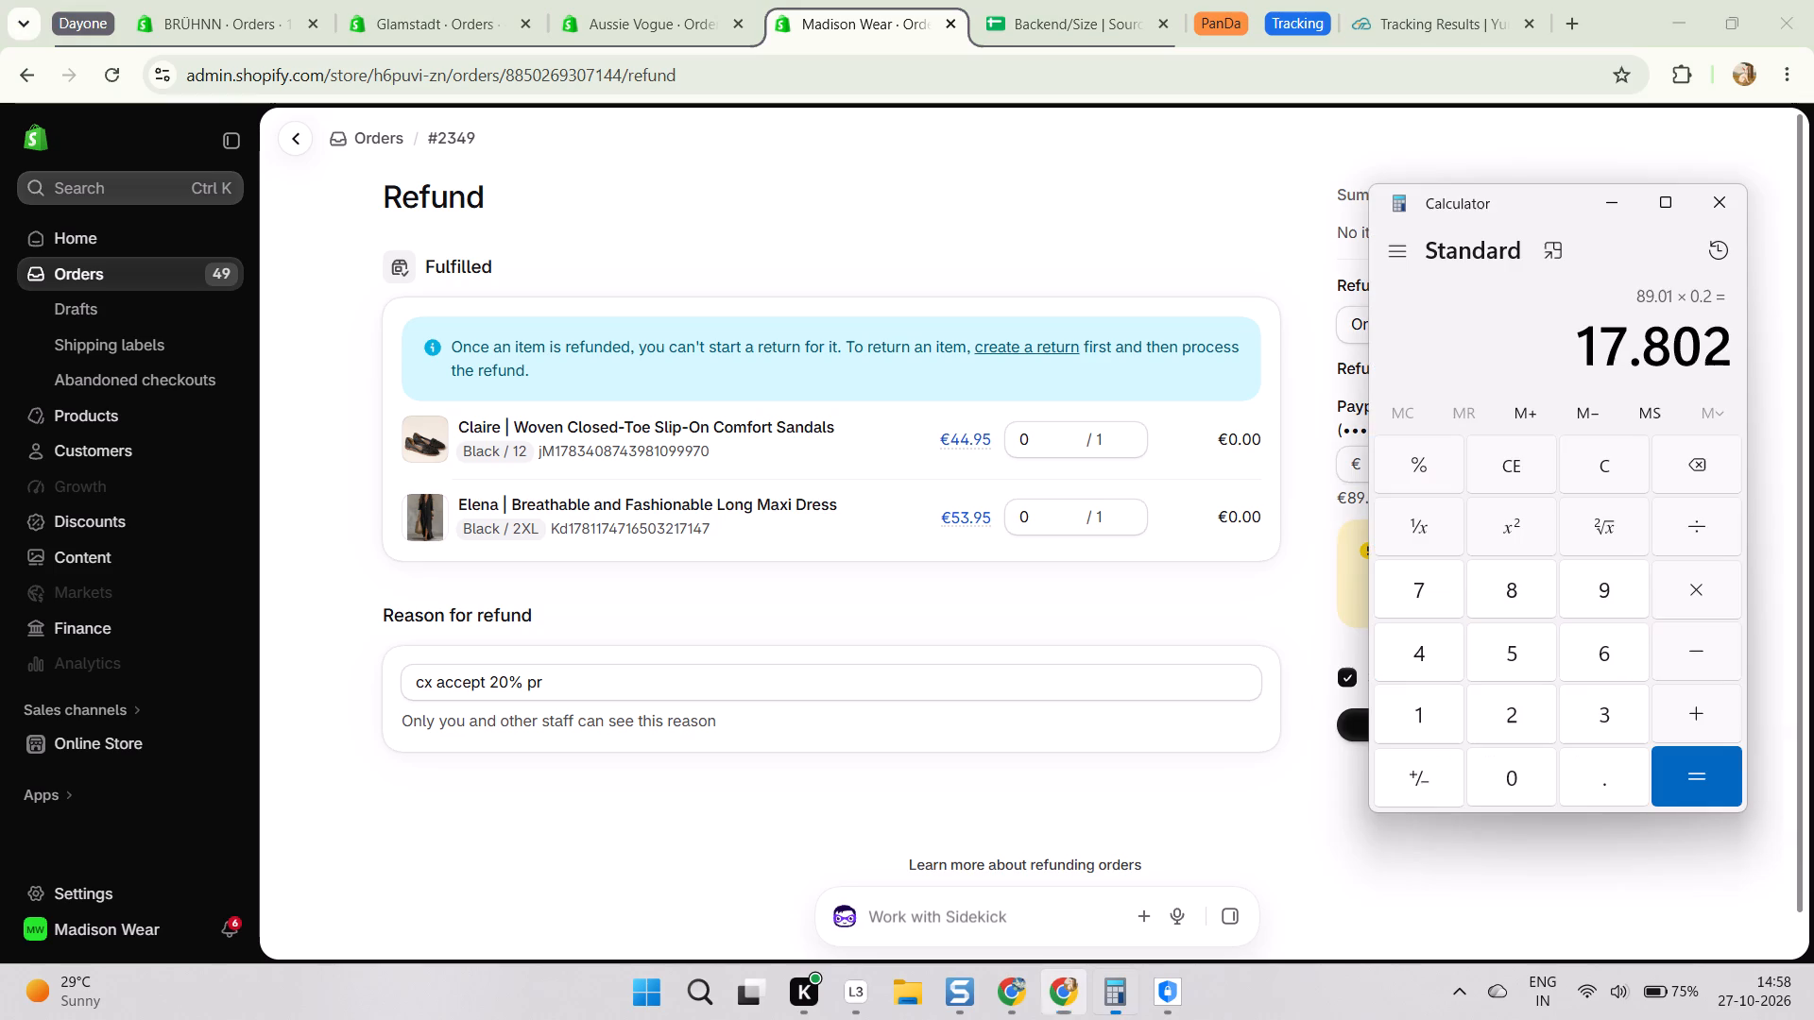
{"action": "left_click", "coordinate": [1381, 913]}
{"action": "left_click", "coordinate": [977, 1001]}
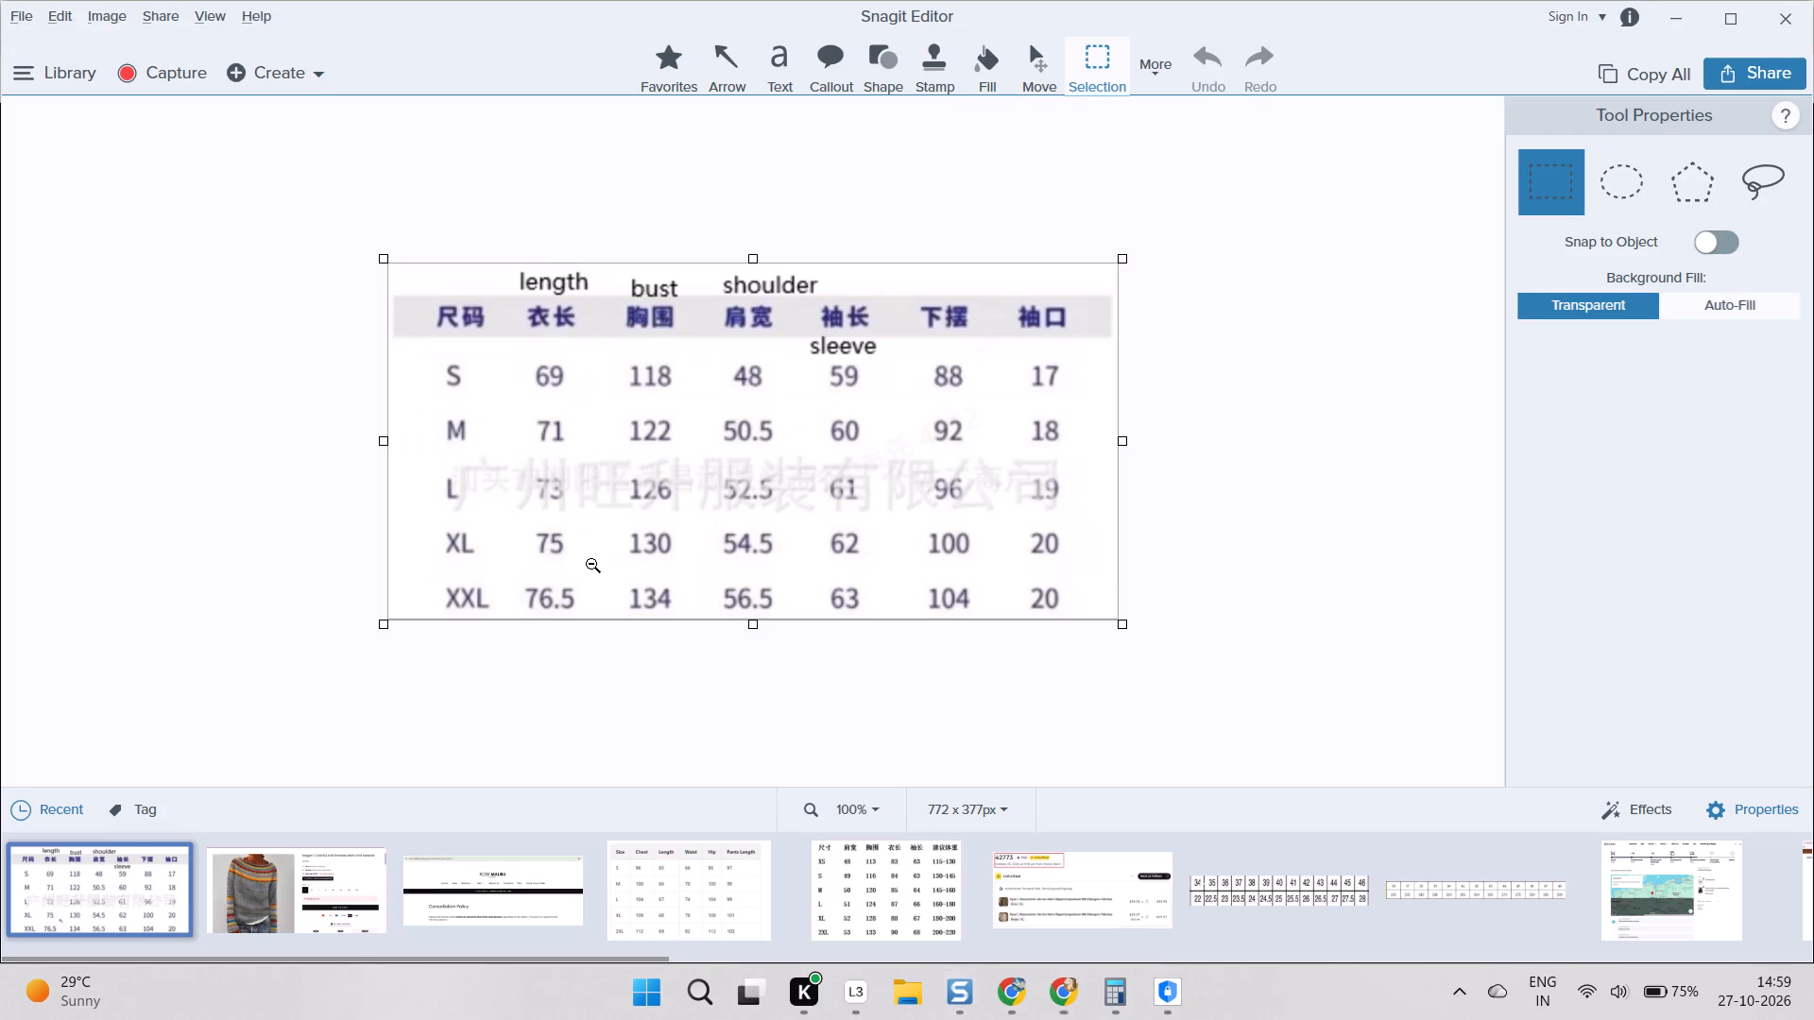
{"action": "left_click", "coordinate": [1019, 998]}
{"action": "left_click", "coordinate": [1070, 999]}
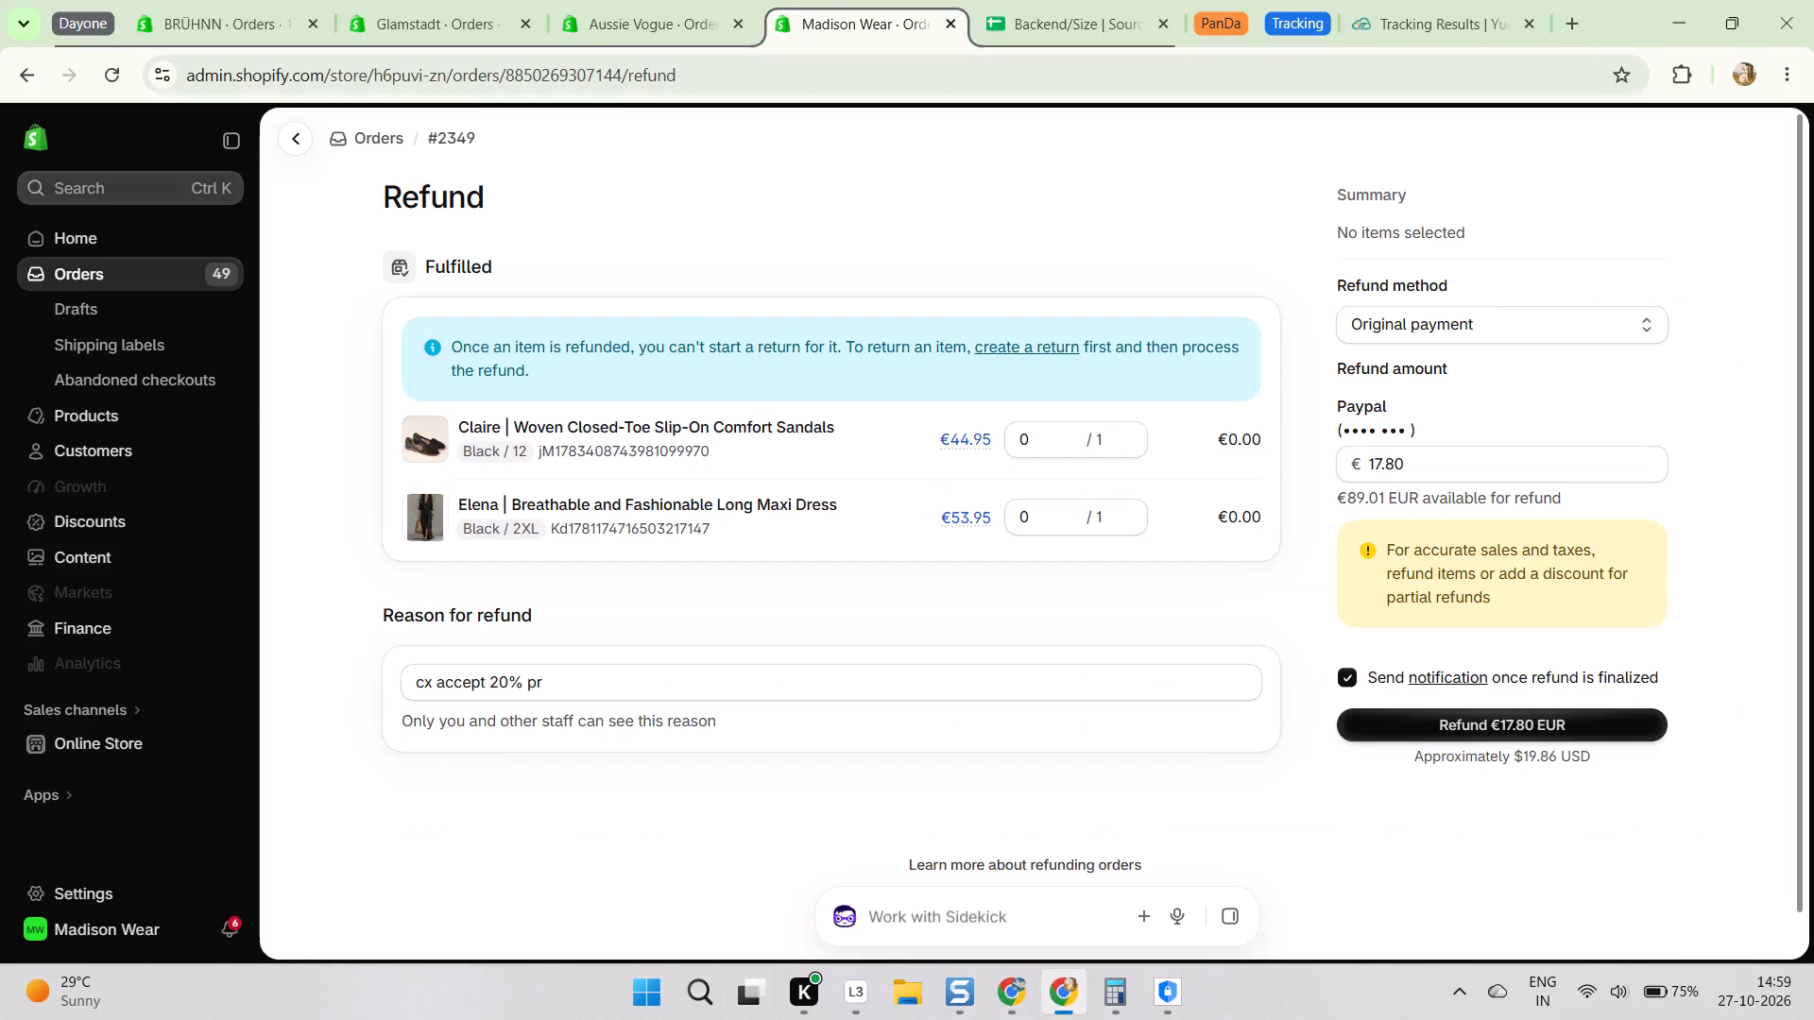
{"action": "left_click", "coordinate": [1459, 734]}
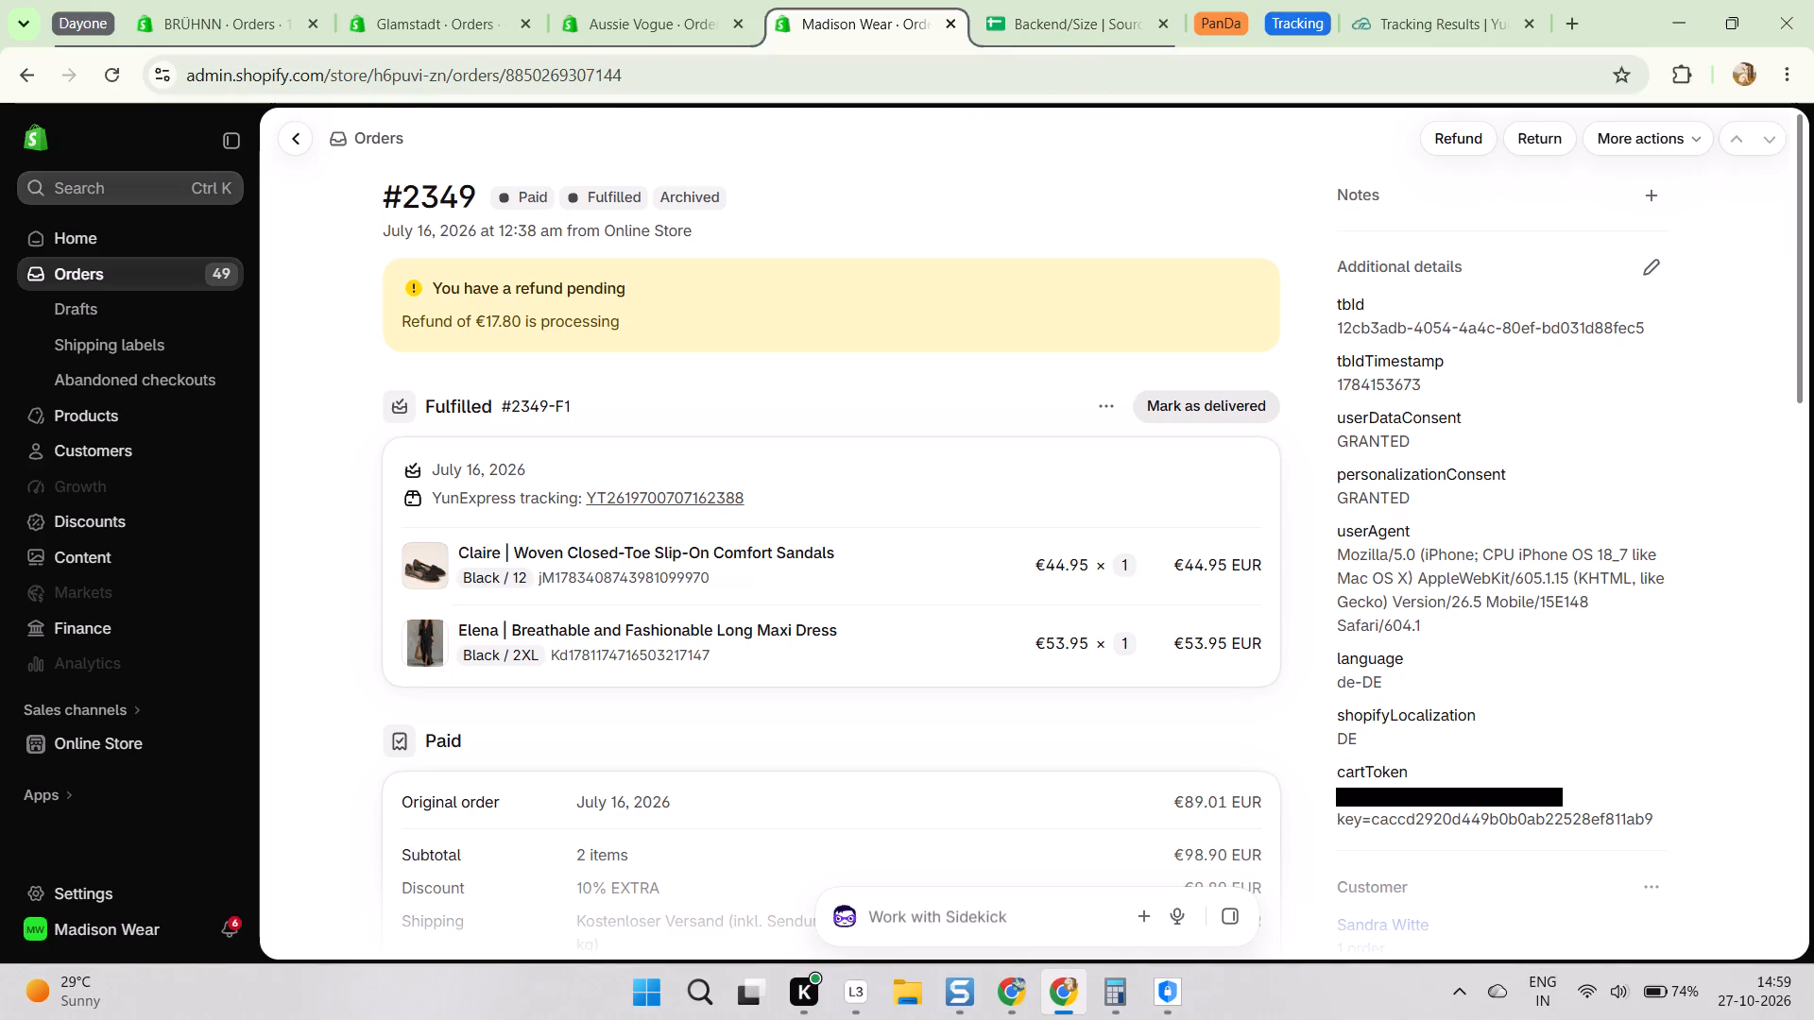
{"action": "scroll", "coordinate": [762, 498], "scroll_direction": "down", "scroll_amount": 6}
{"action": "scroll", "coordinate": [806, 435], "scroll_direction": "up", "scroll_amount": 6}
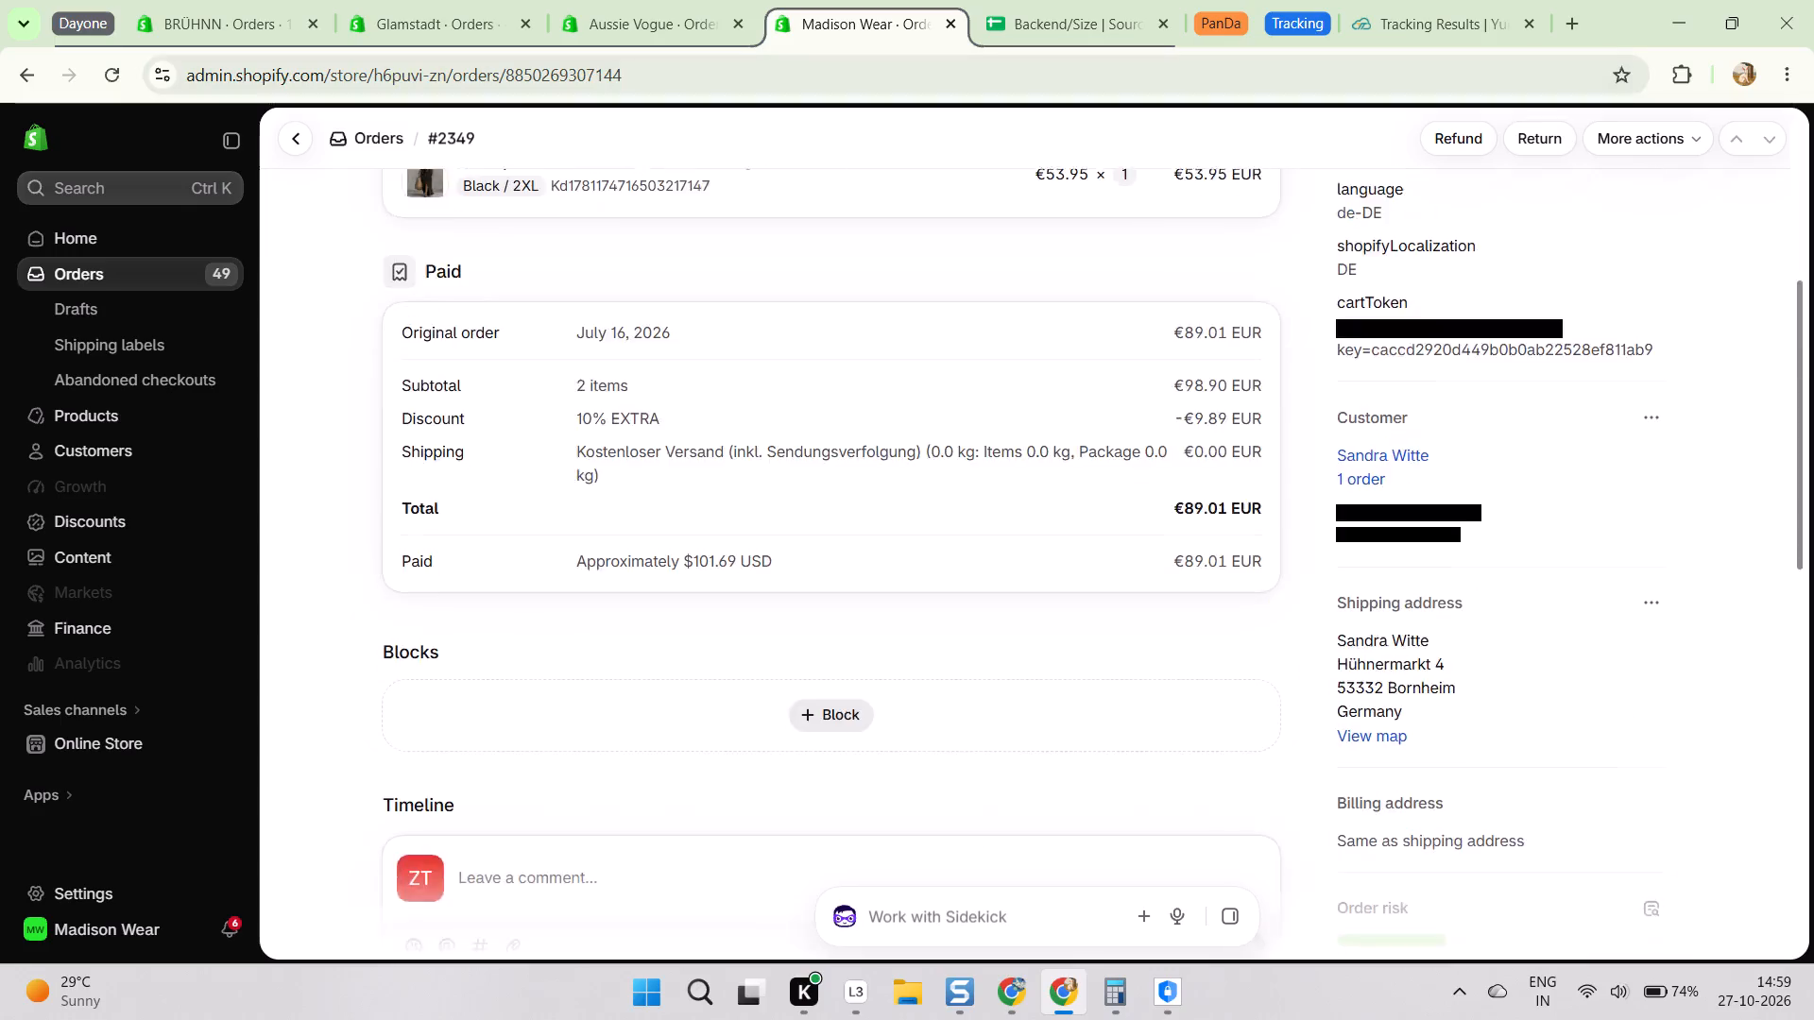
{"action": "left_click", "coordinate": [111, 76]}
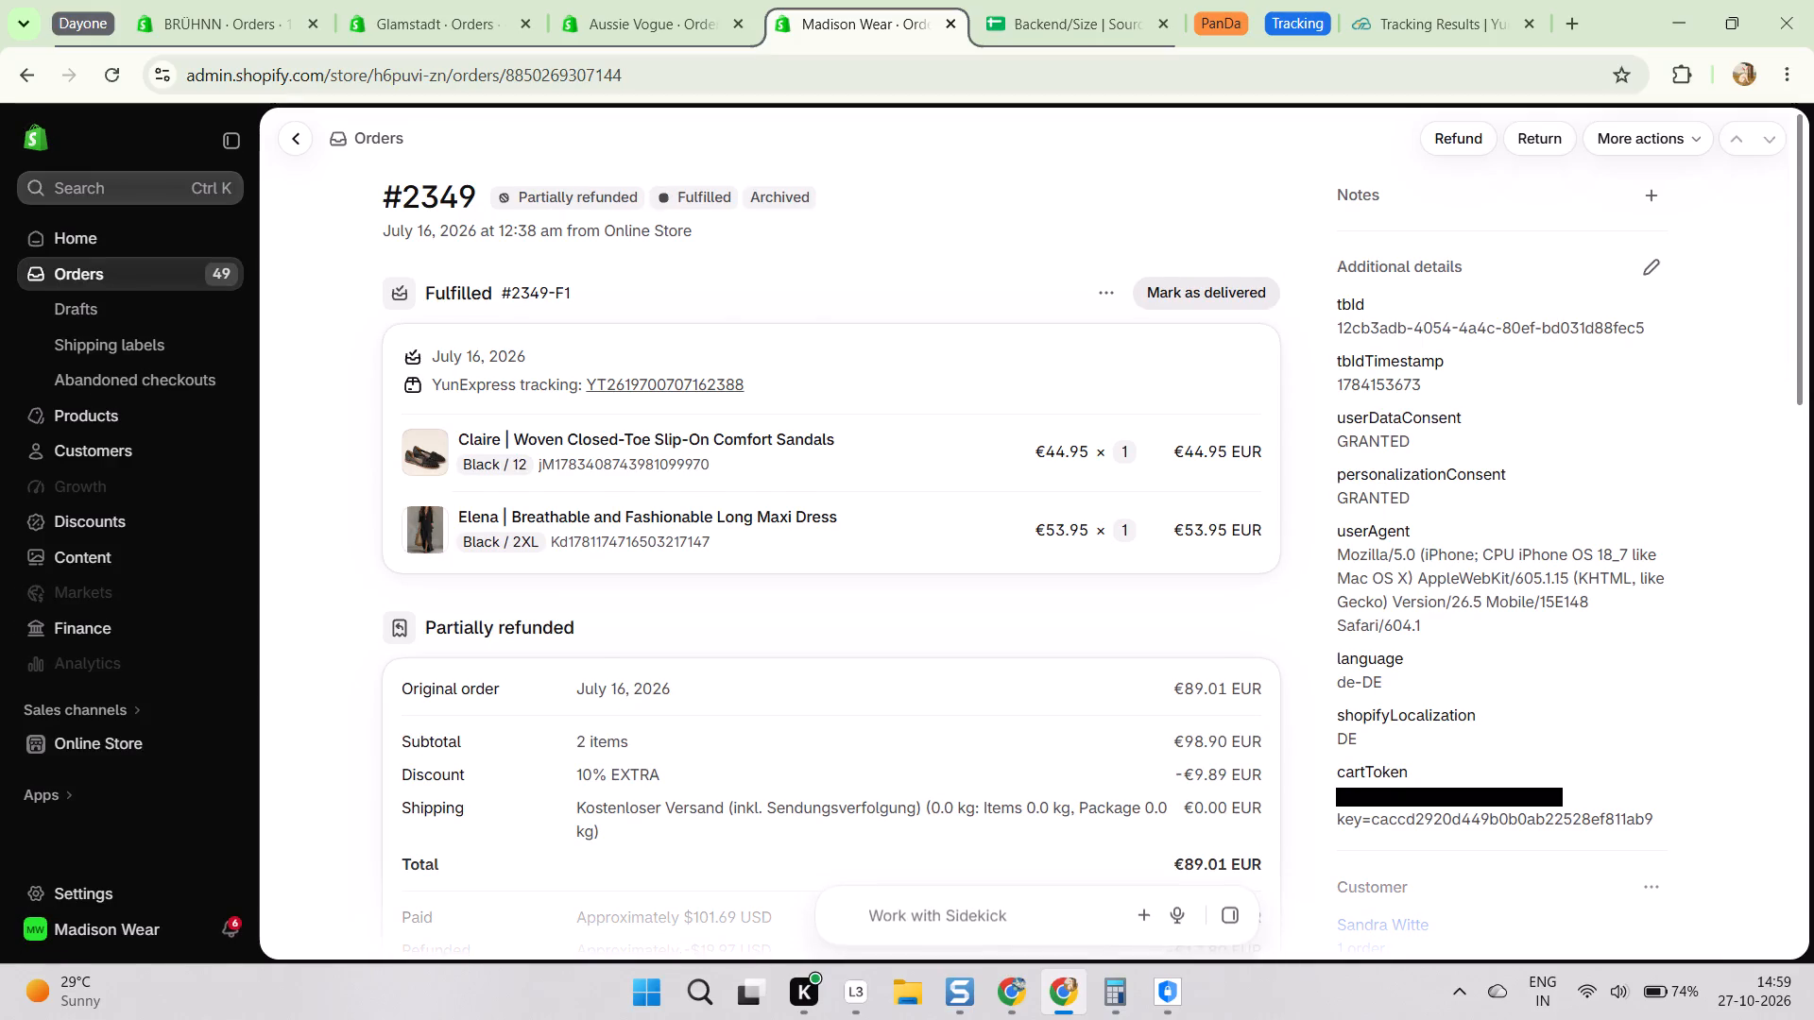
{"action": "scroll", "coordinate": [727, 459], "scroll_direction": "up", "scroll_amount": 1}
{"action": "scroll", "coordinate": [727, 477], "scroll_direction": "down", "scroll_amount": 11}
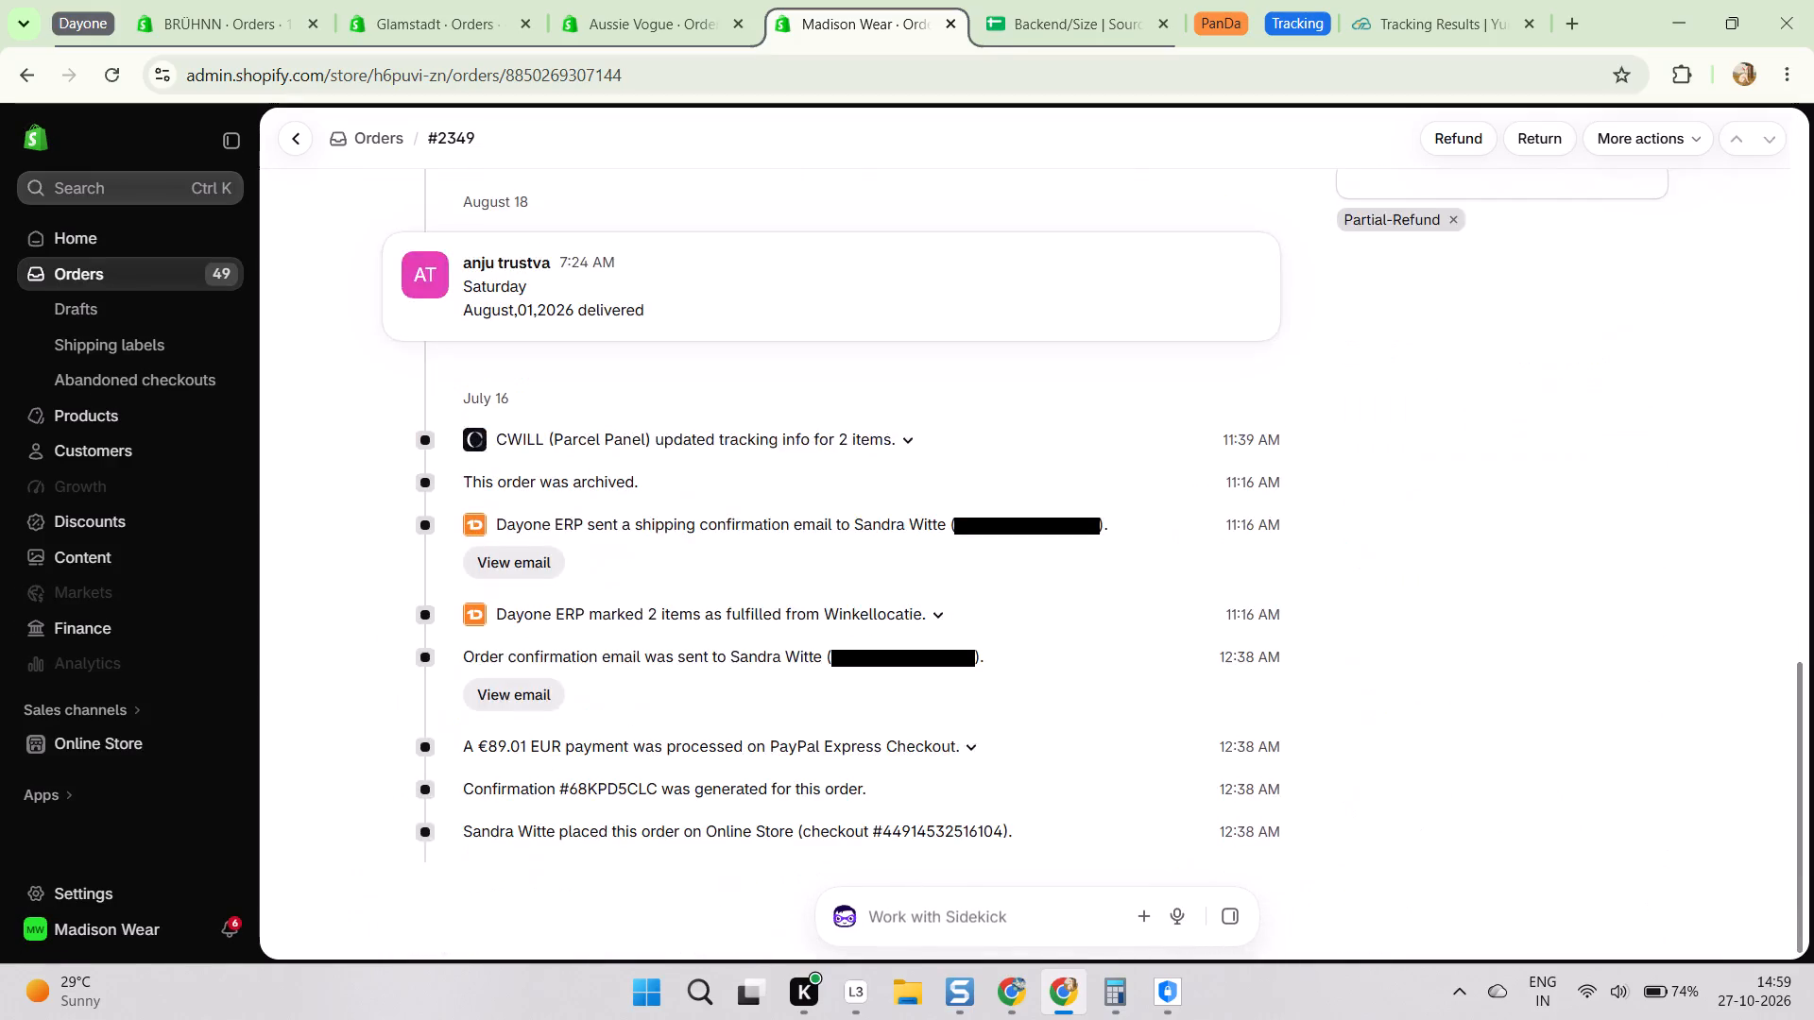
{"action": "scroll", "coordinate": [900, 493], "scroll_direction": "up", "scroll_amount": 5}
{"action": "scroll", "coordinate": [907, 487], "scroll_direction": "down", "scroll_amount": 3}
{"action": "key", "text": "alt+Tab"}
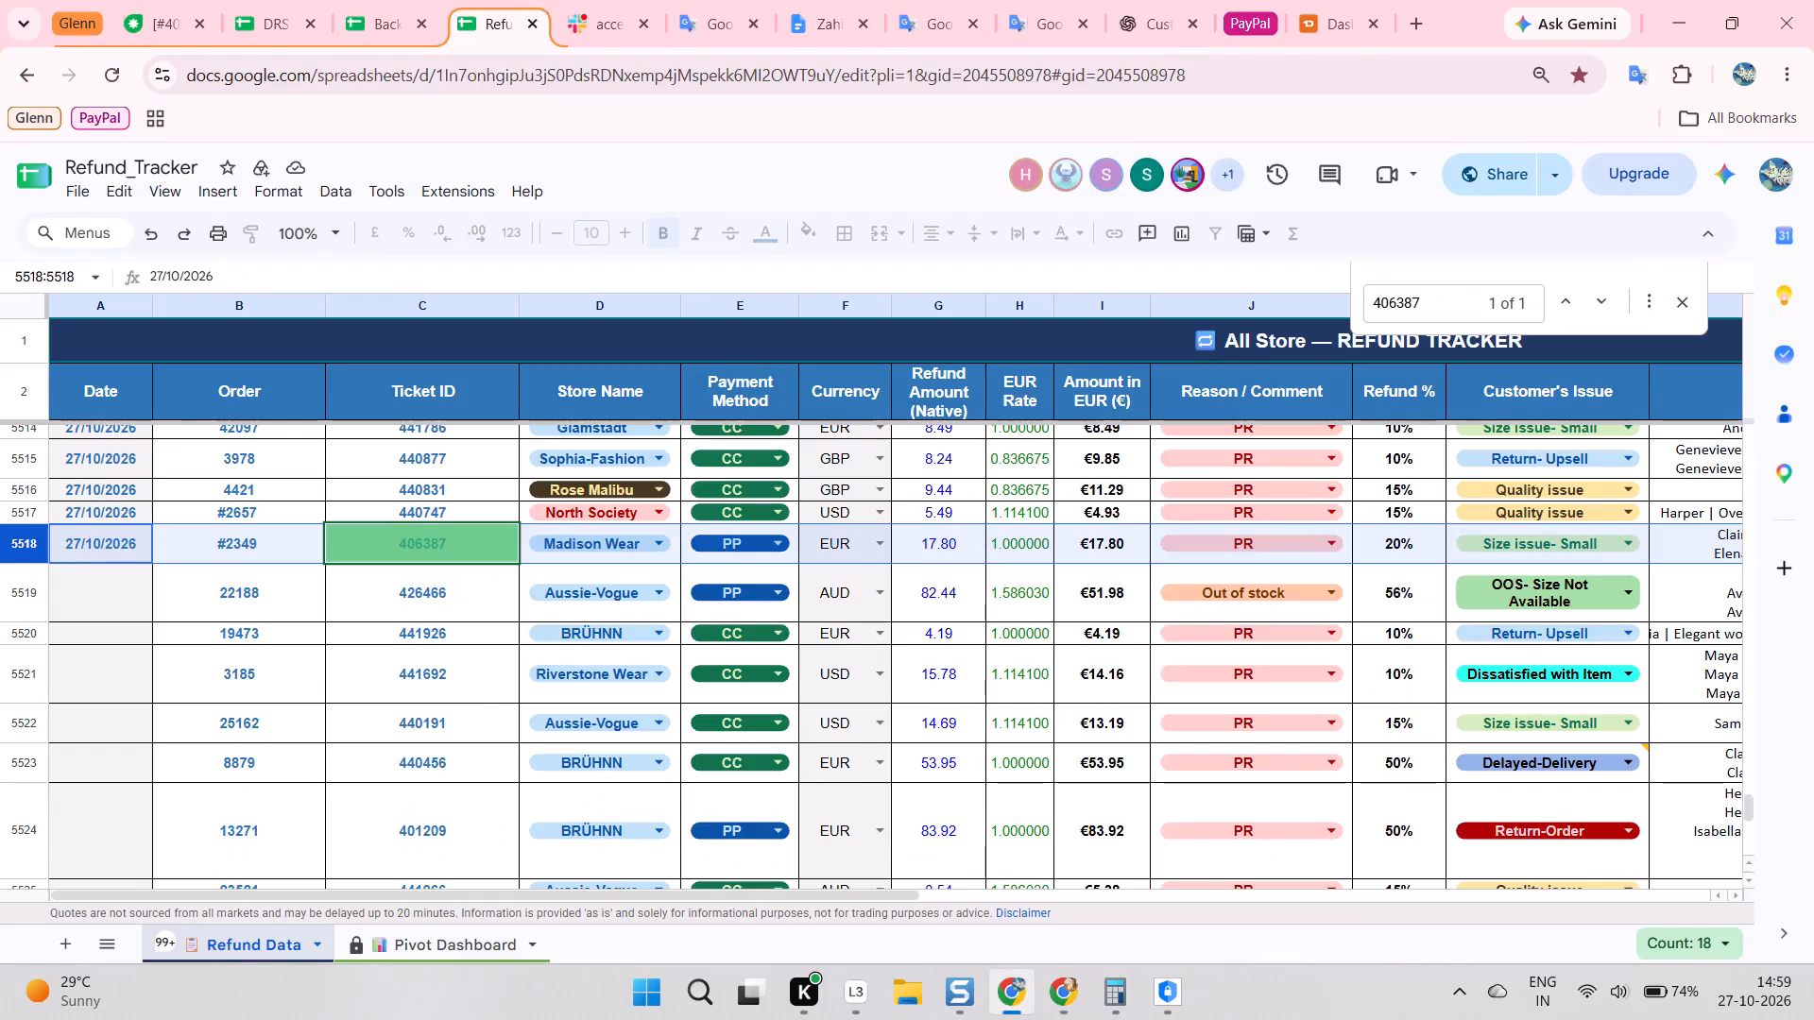
{"action": "left_click", "coordinate": [128, 0]}
{"action": "scroll", "coordinate": [674, 651], "scroll_direction": "down", "scroll_amount": 10}
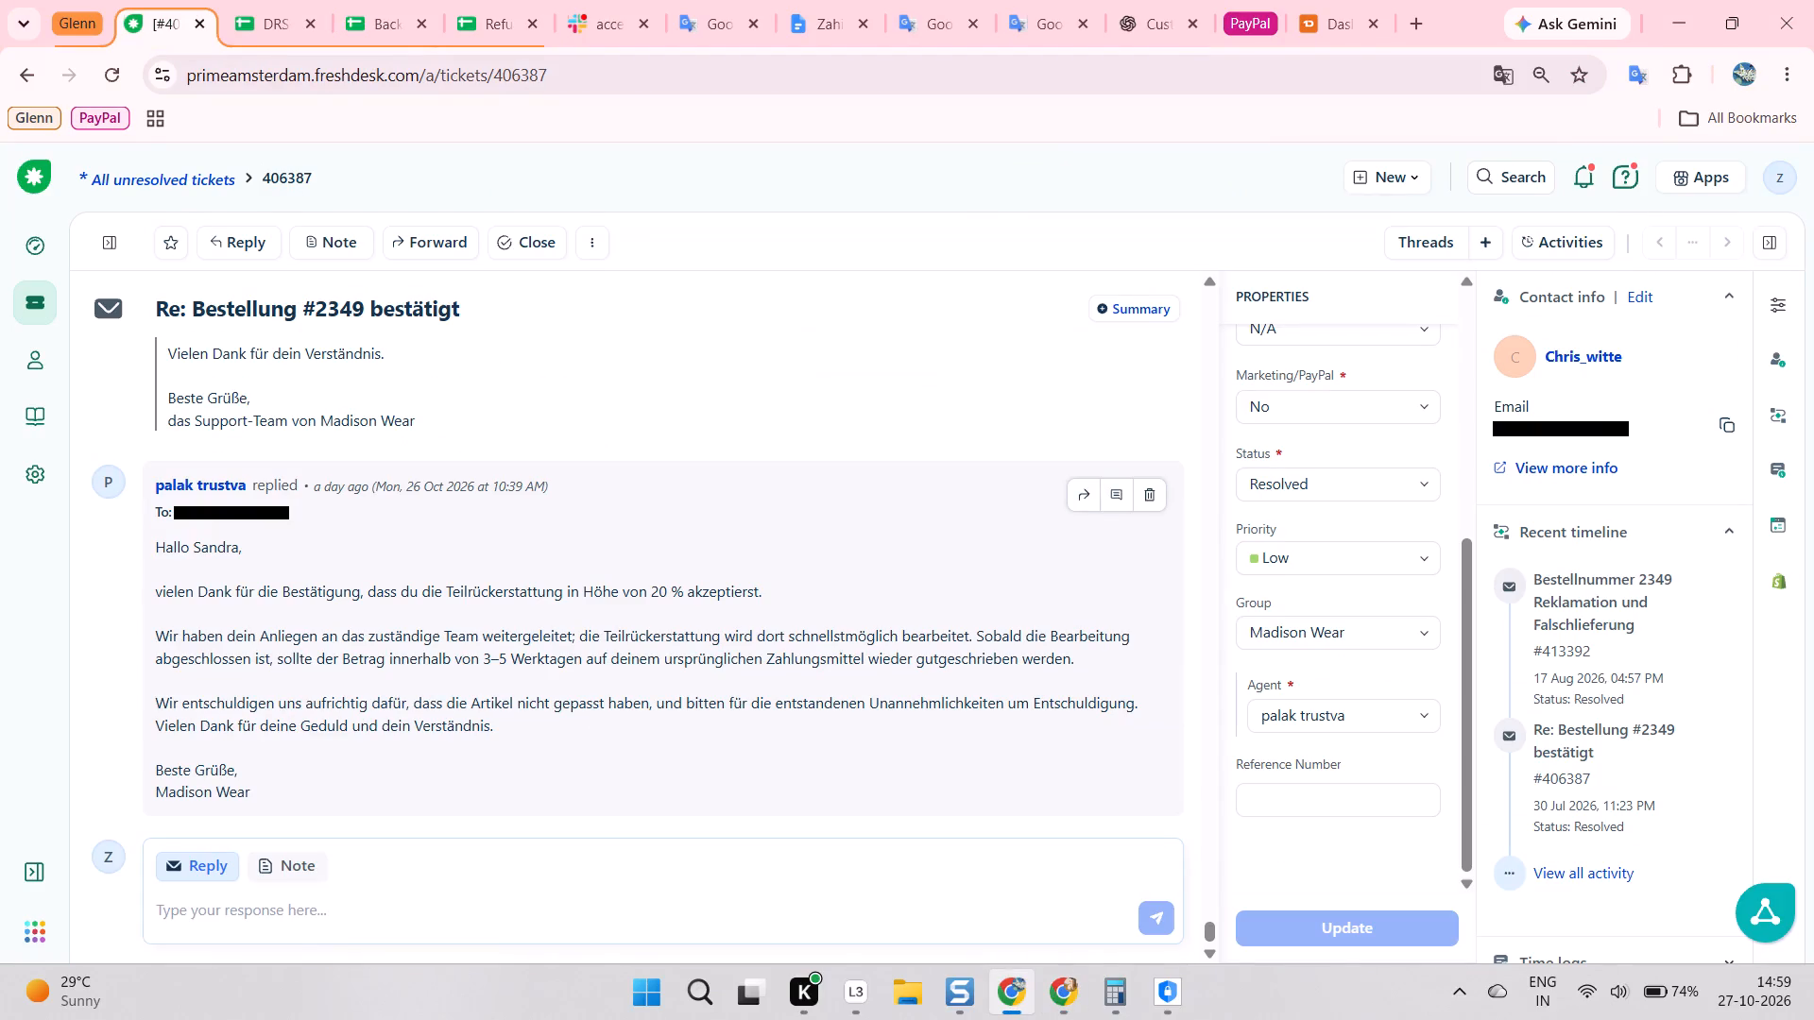
{"action": "left_click_drag", "start_coordinate": [718, 571], "coordinate": [734, 564]}
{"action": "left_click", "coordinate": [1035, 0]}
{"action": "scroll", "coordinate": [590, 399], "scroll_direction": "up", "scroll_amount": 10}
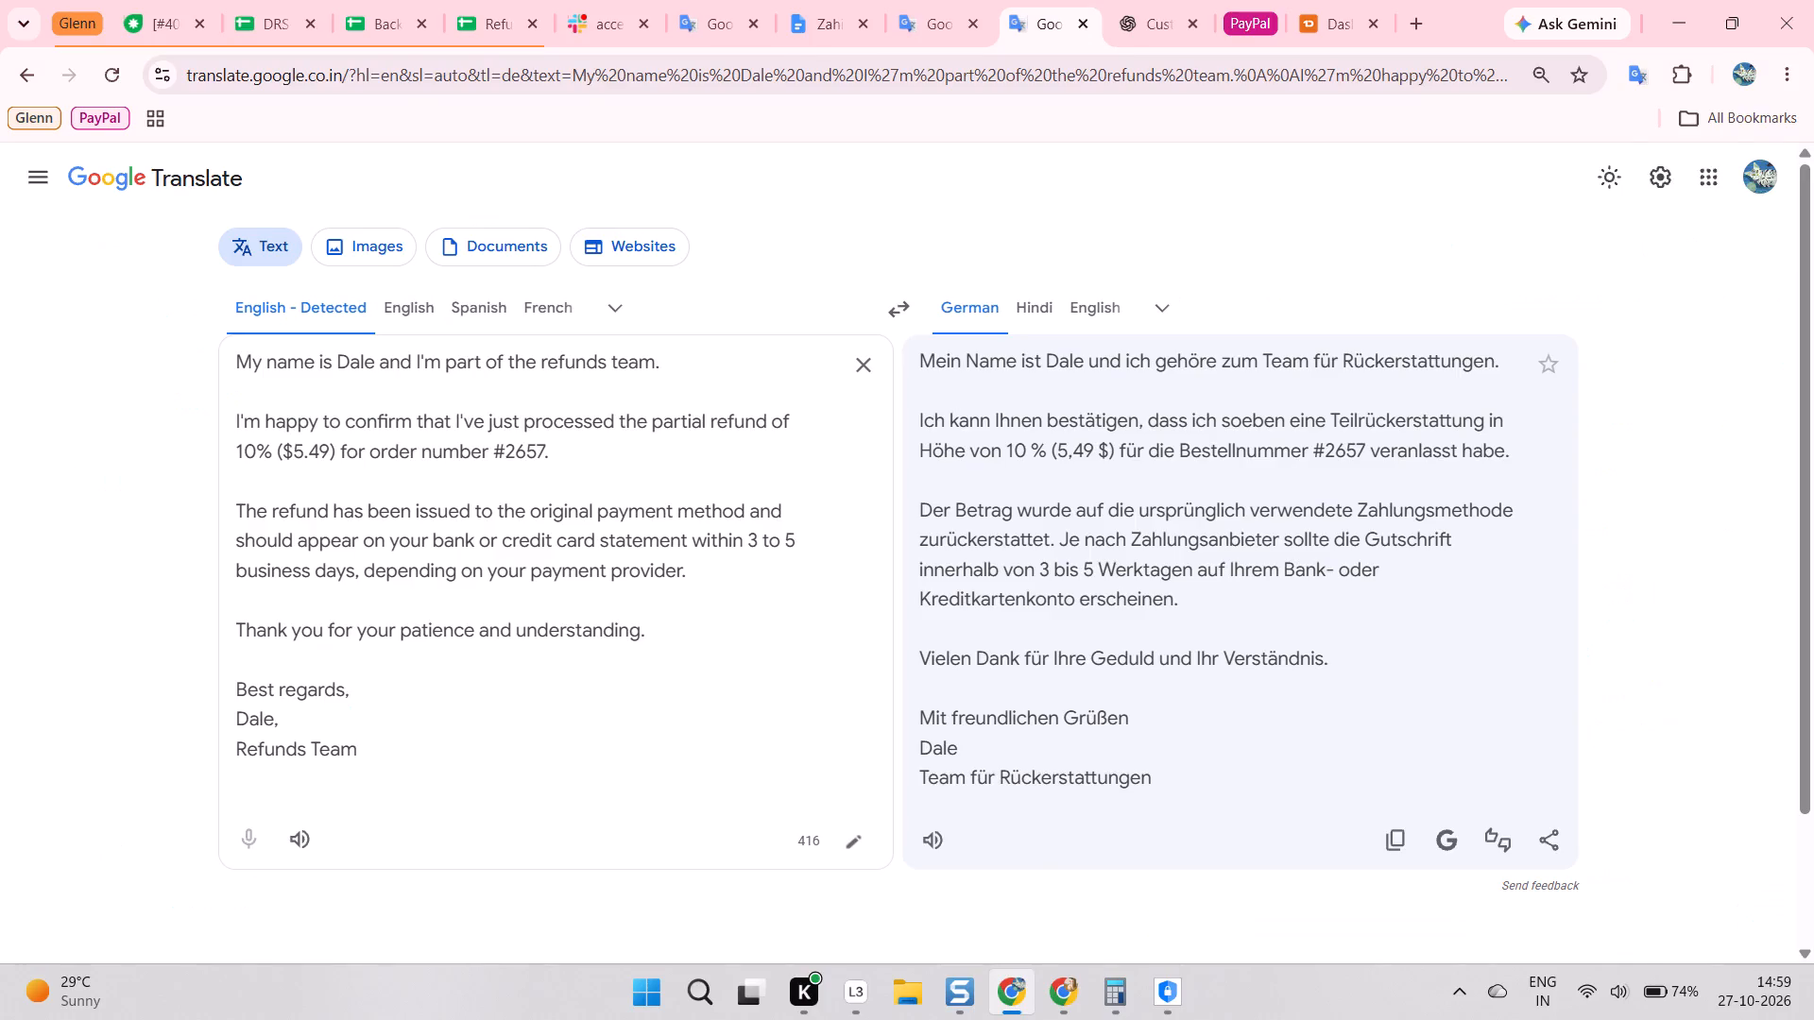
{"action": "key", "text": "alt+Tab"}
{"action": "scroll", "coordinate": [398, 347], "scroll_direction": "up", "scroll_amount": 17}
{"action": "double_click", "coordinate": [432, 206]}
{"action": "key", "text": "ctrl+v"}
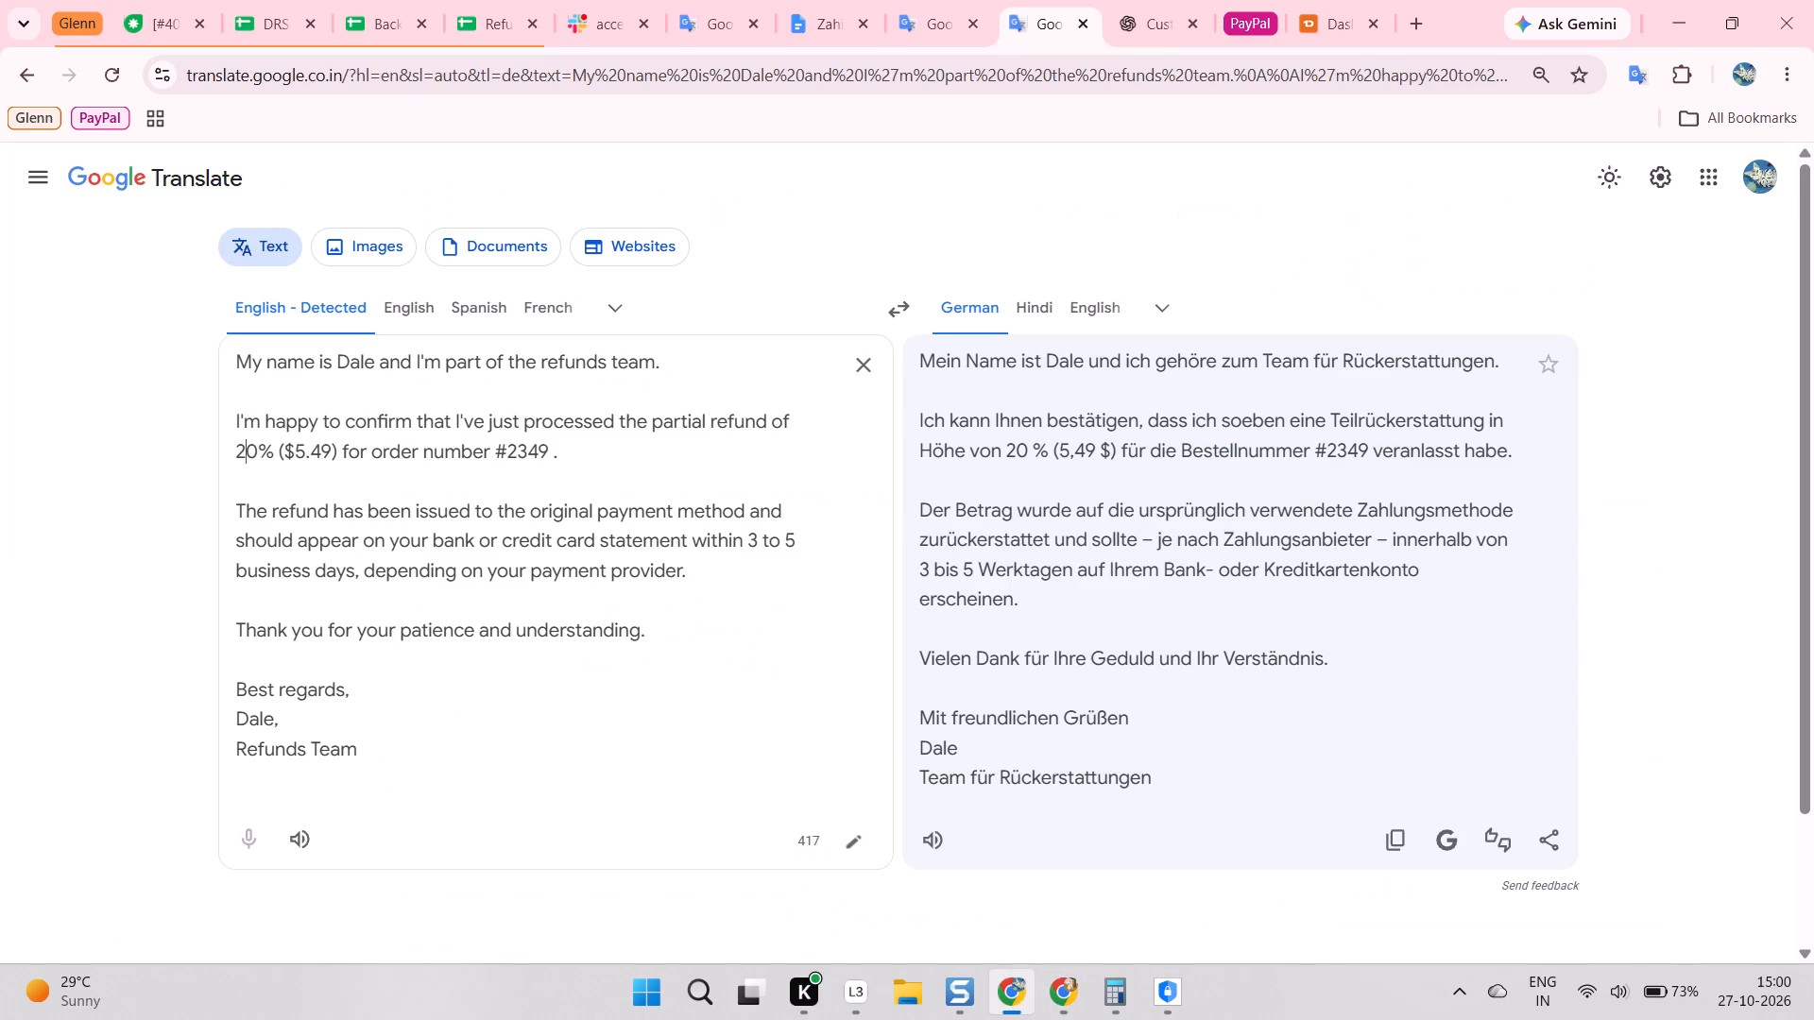
{"action": "left_click", "coordinate": [328, 445]}
{"action": "key", "text": "BackSpace"}
{"action": "key", "text": "BackSpace"}
{"action": "key", "text": "BackSpace"}
{"action": "key", "text": "BackSpace"}
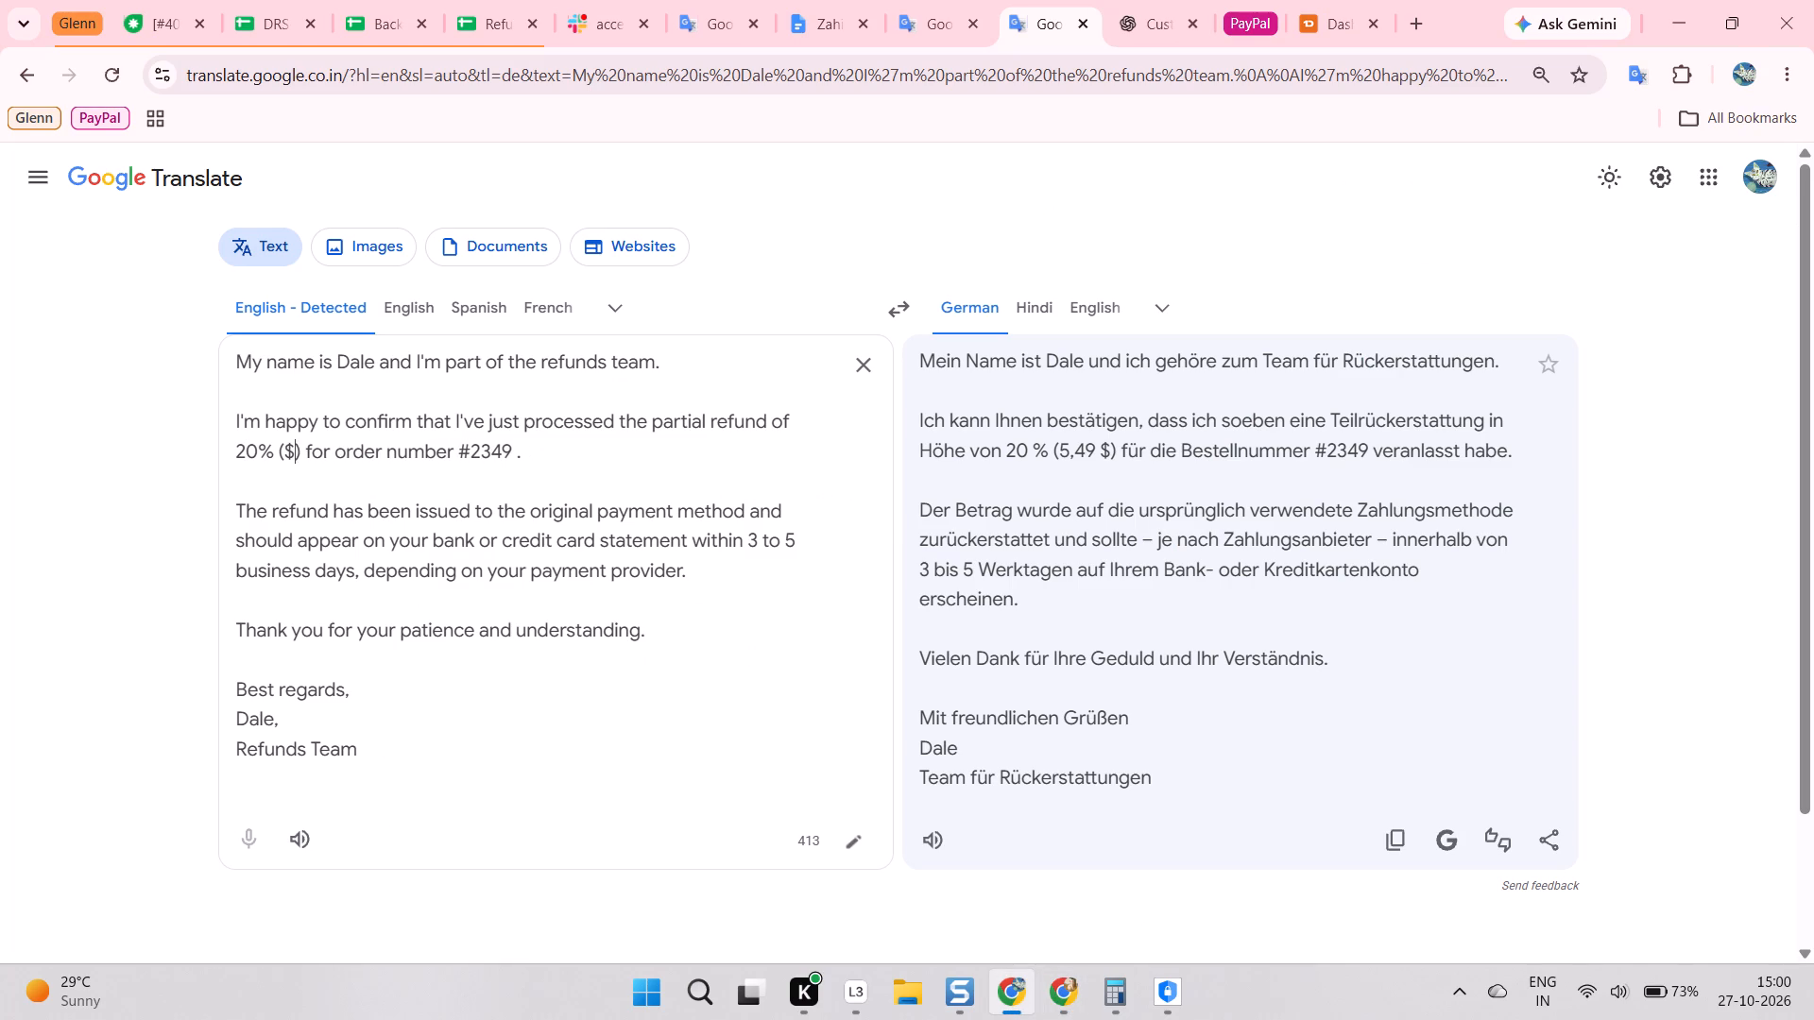
{"action": "key", "text": "BackSpace"}
{"action": "key", "text": "ctrl+v"}
{"action": "type", "text": "17.80"}
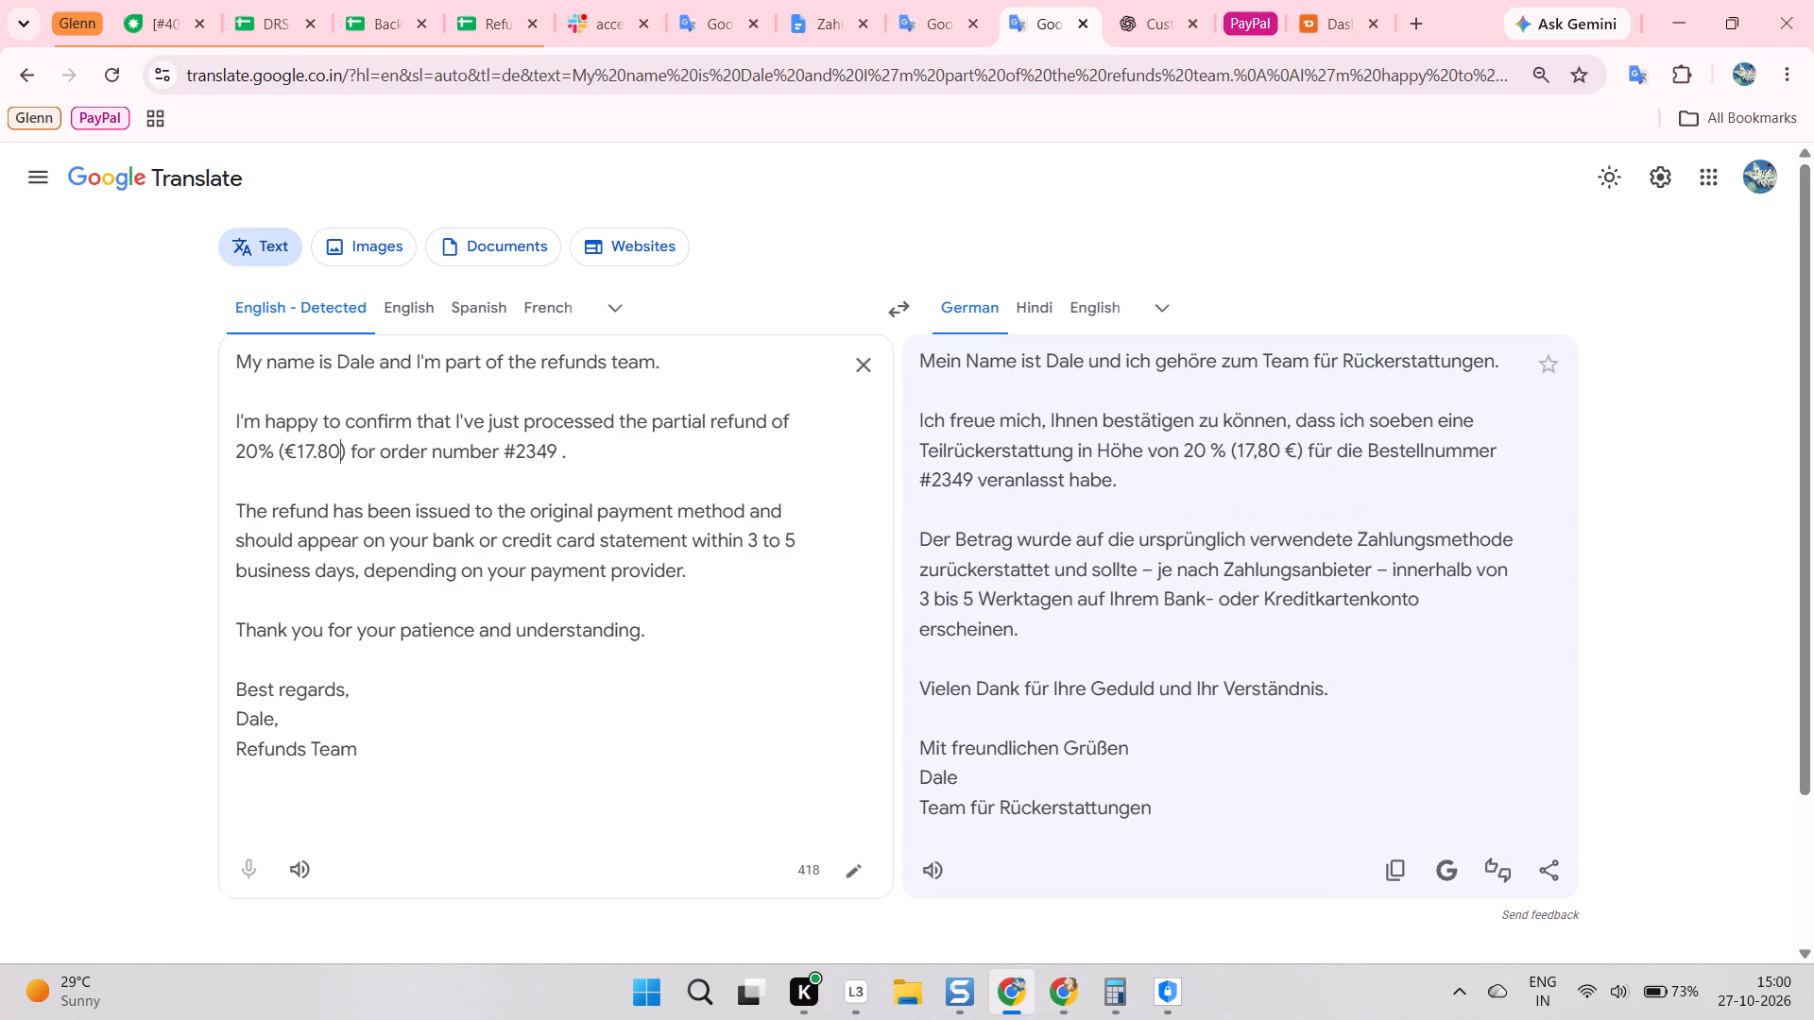
{"action": "key", "text": "alt+Tab"}
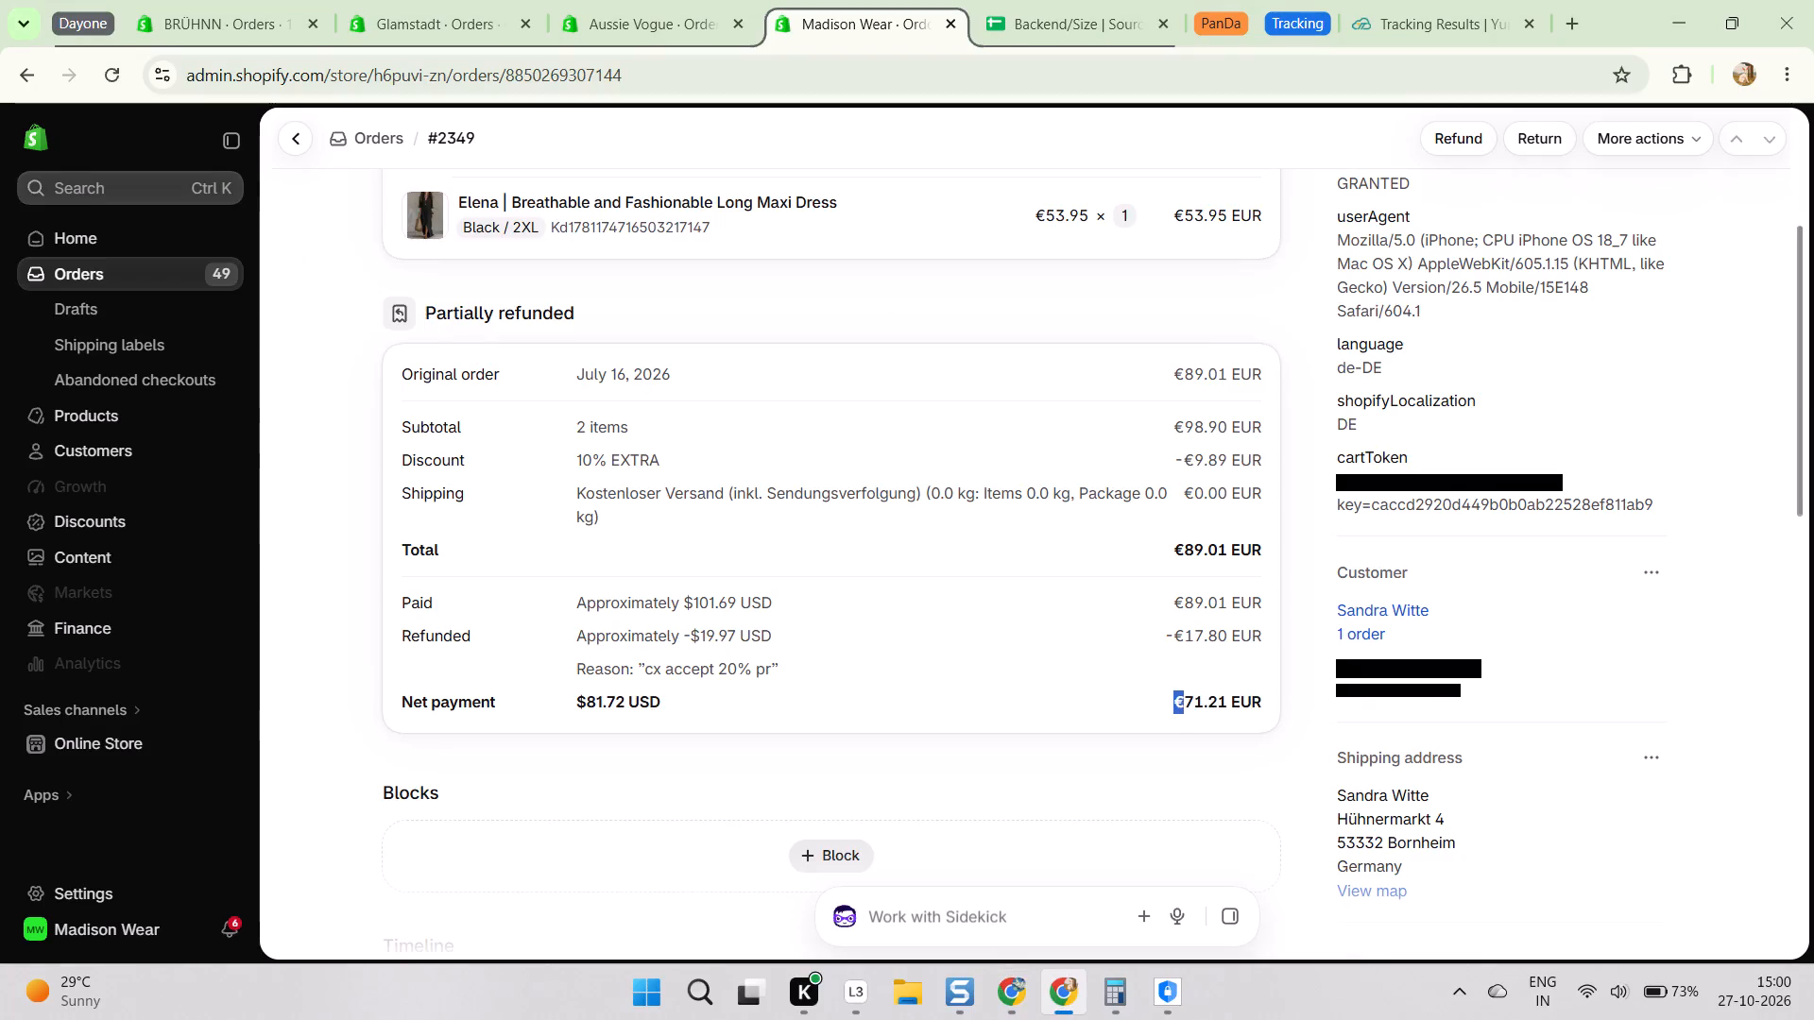
{"action": "scroll", "coordinate": [1288, 576], "scroll_direction": "down", "scroll_amount": 7}
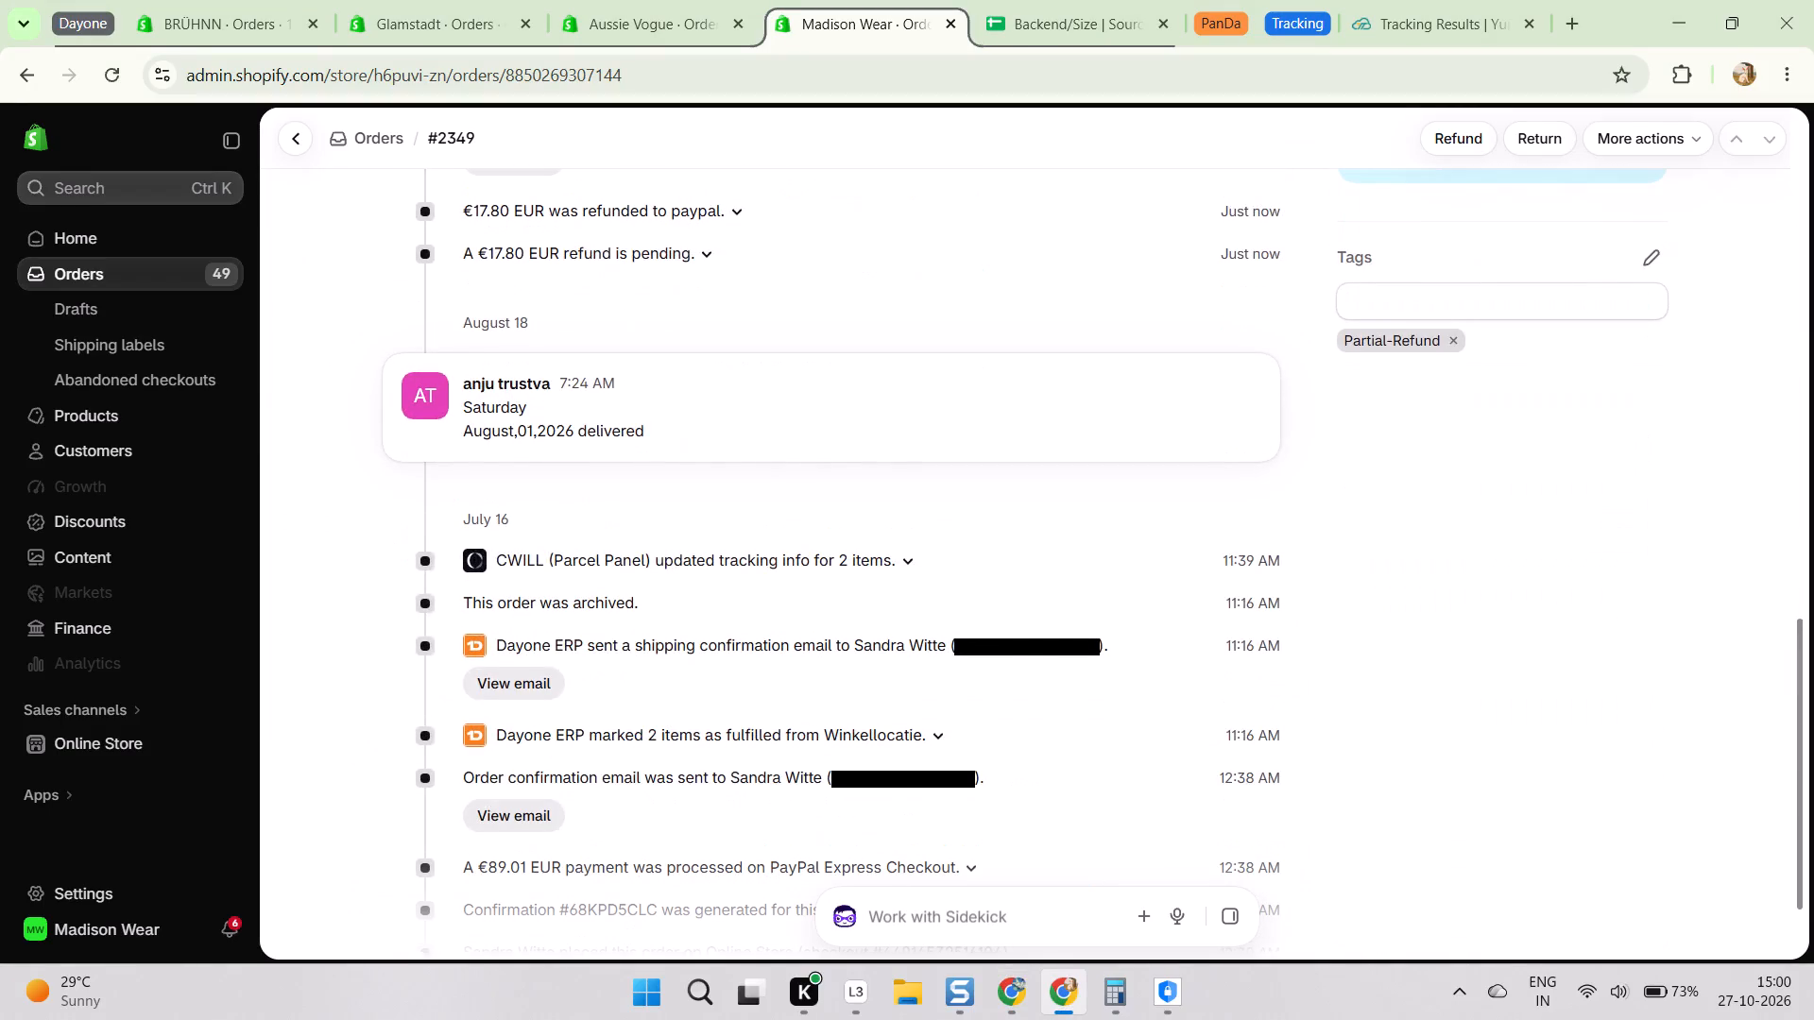
{"action": "scroll", "coordinate": [1181, 550], "scroll_direction": "down", "scroll_amount": 2}
{"action": "scroll", "coordinate": [1140, 637], "scroll_direction": "down", "scroll_amount": 2}
{"action": "scroll", "coordinate": [1234, 566], "scroll_direction": "up", "scroll_amount": 6}
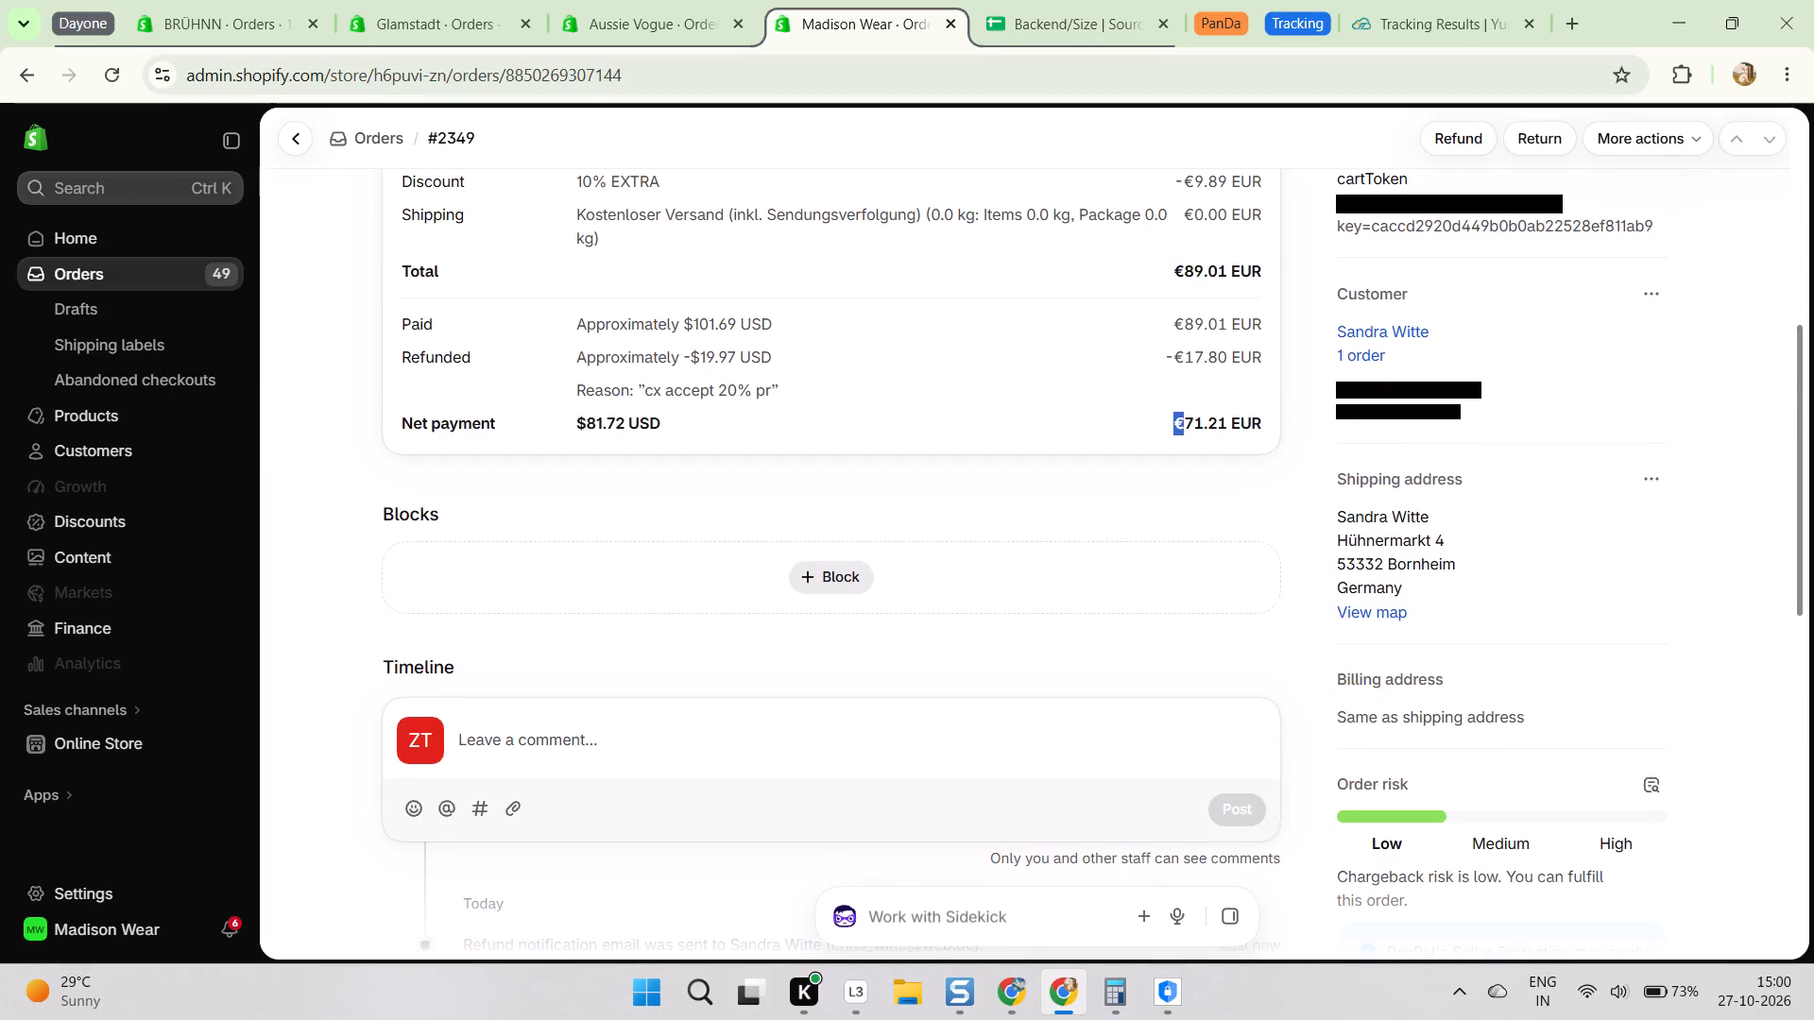
{"action": "scroll", "coordinate": [1332, 714], "scroll_direction": "down", "scroll_amount": 2}
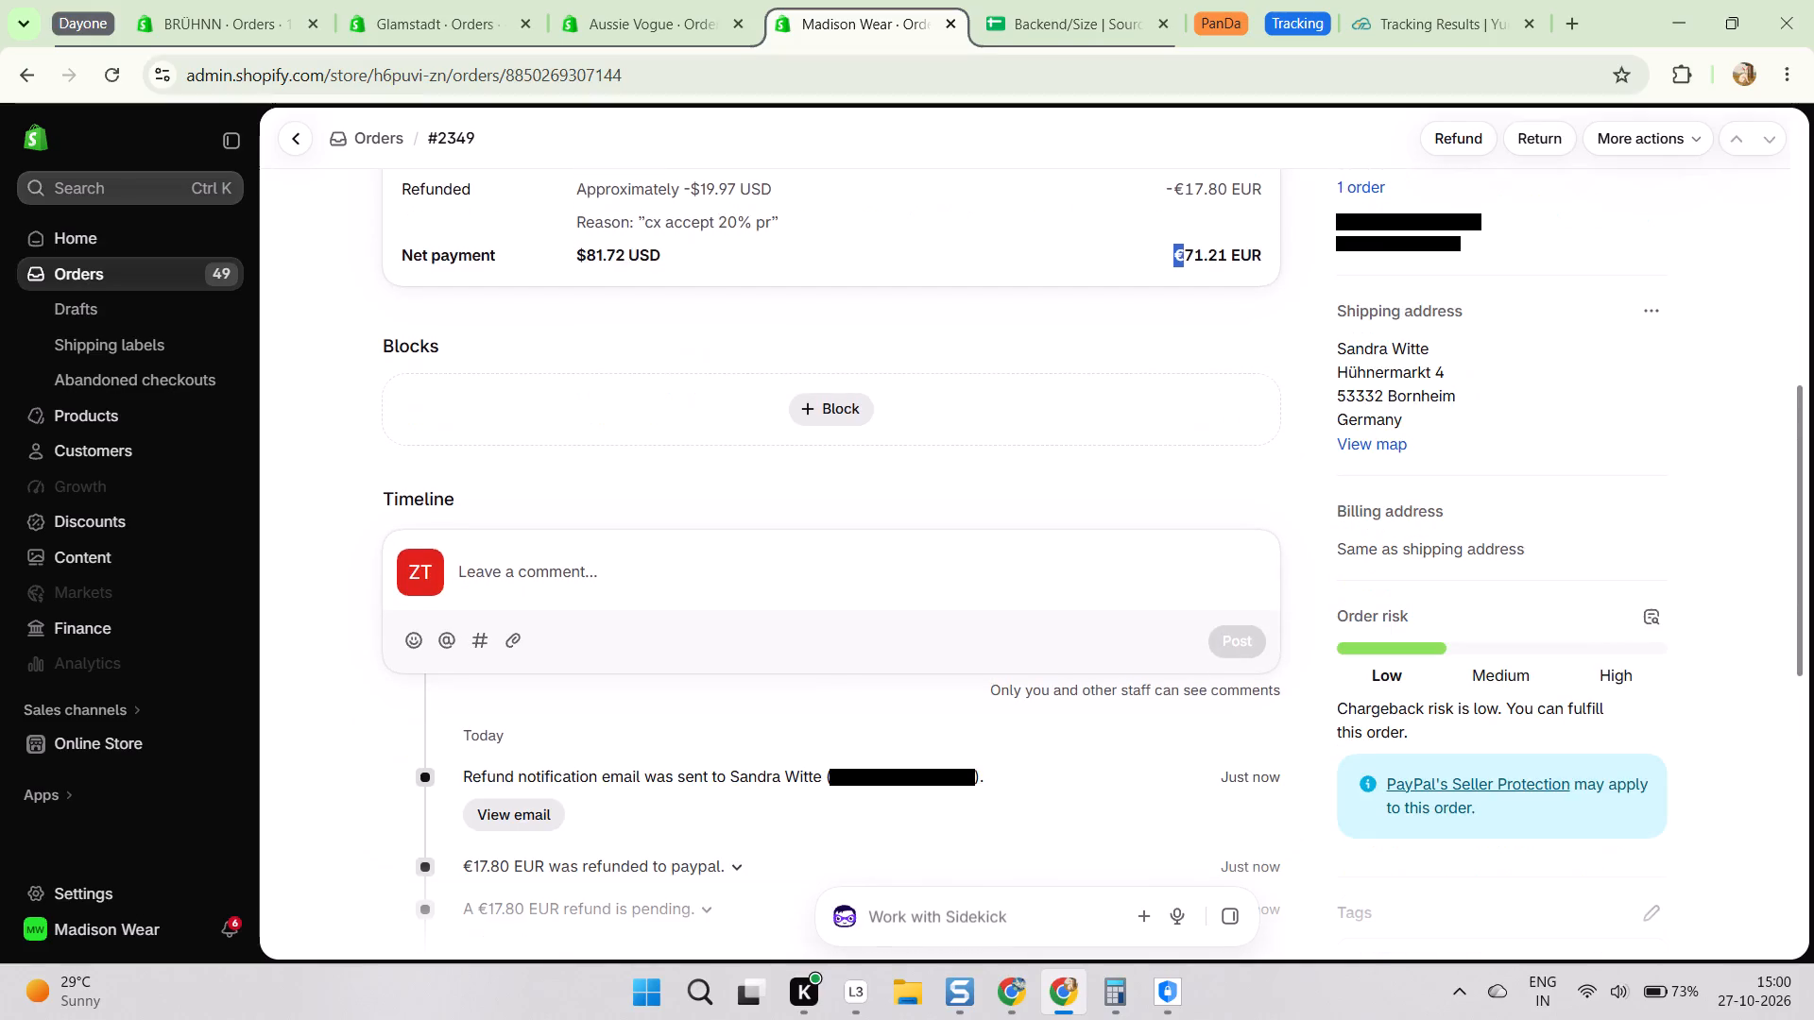
{"action": "scroll", "coordinate": [1206, 639], "scroll_direction": "up", "scroll_amount": 3}
Switch back to Google Translate and copy the full German translation of the refund confirmation.
{"action": "key", "text": "alt+Tab"}
{"action": "key", "text": "alt+Tab"}
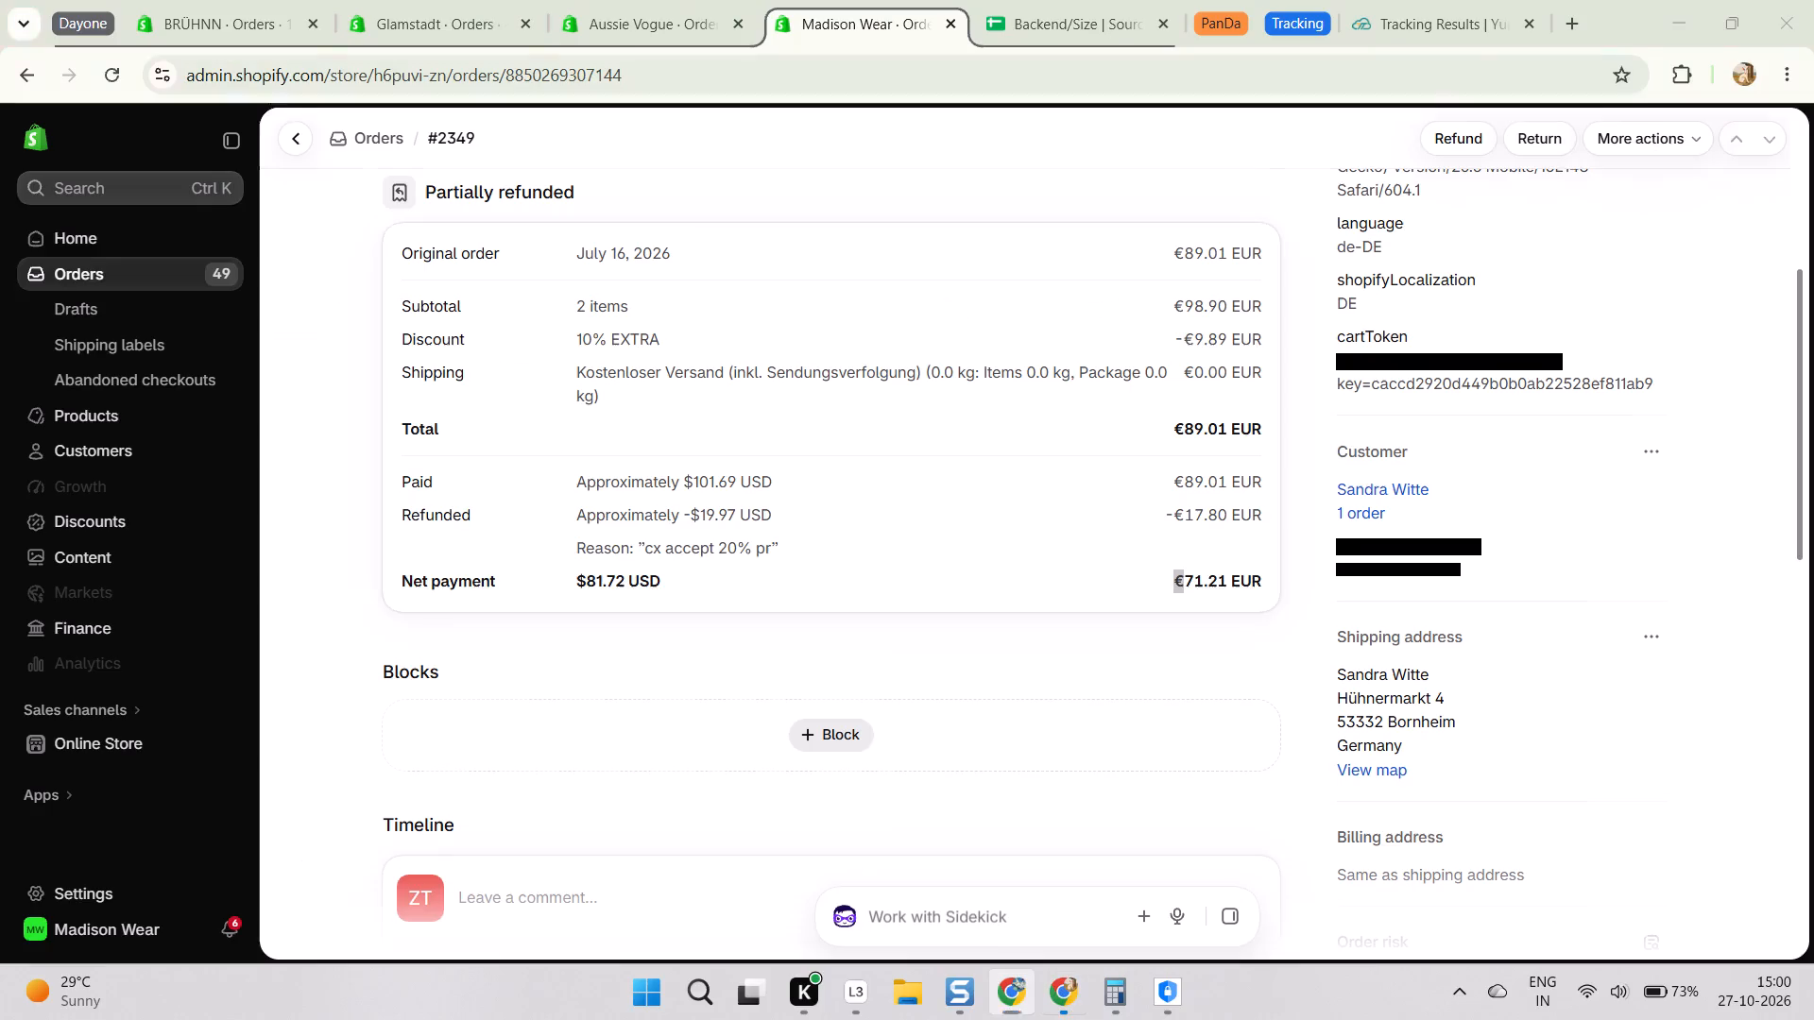
{"action": "key", "text": "alt+Tab"}
{"action": "scroll", "coordinate": [751, 412], "scroll_direction": "up", "scroll_amount": 1}
{"action": "scroll", "coordinate": [1069, 491], "scroll_direction": "down", "scroll_amount": 3}
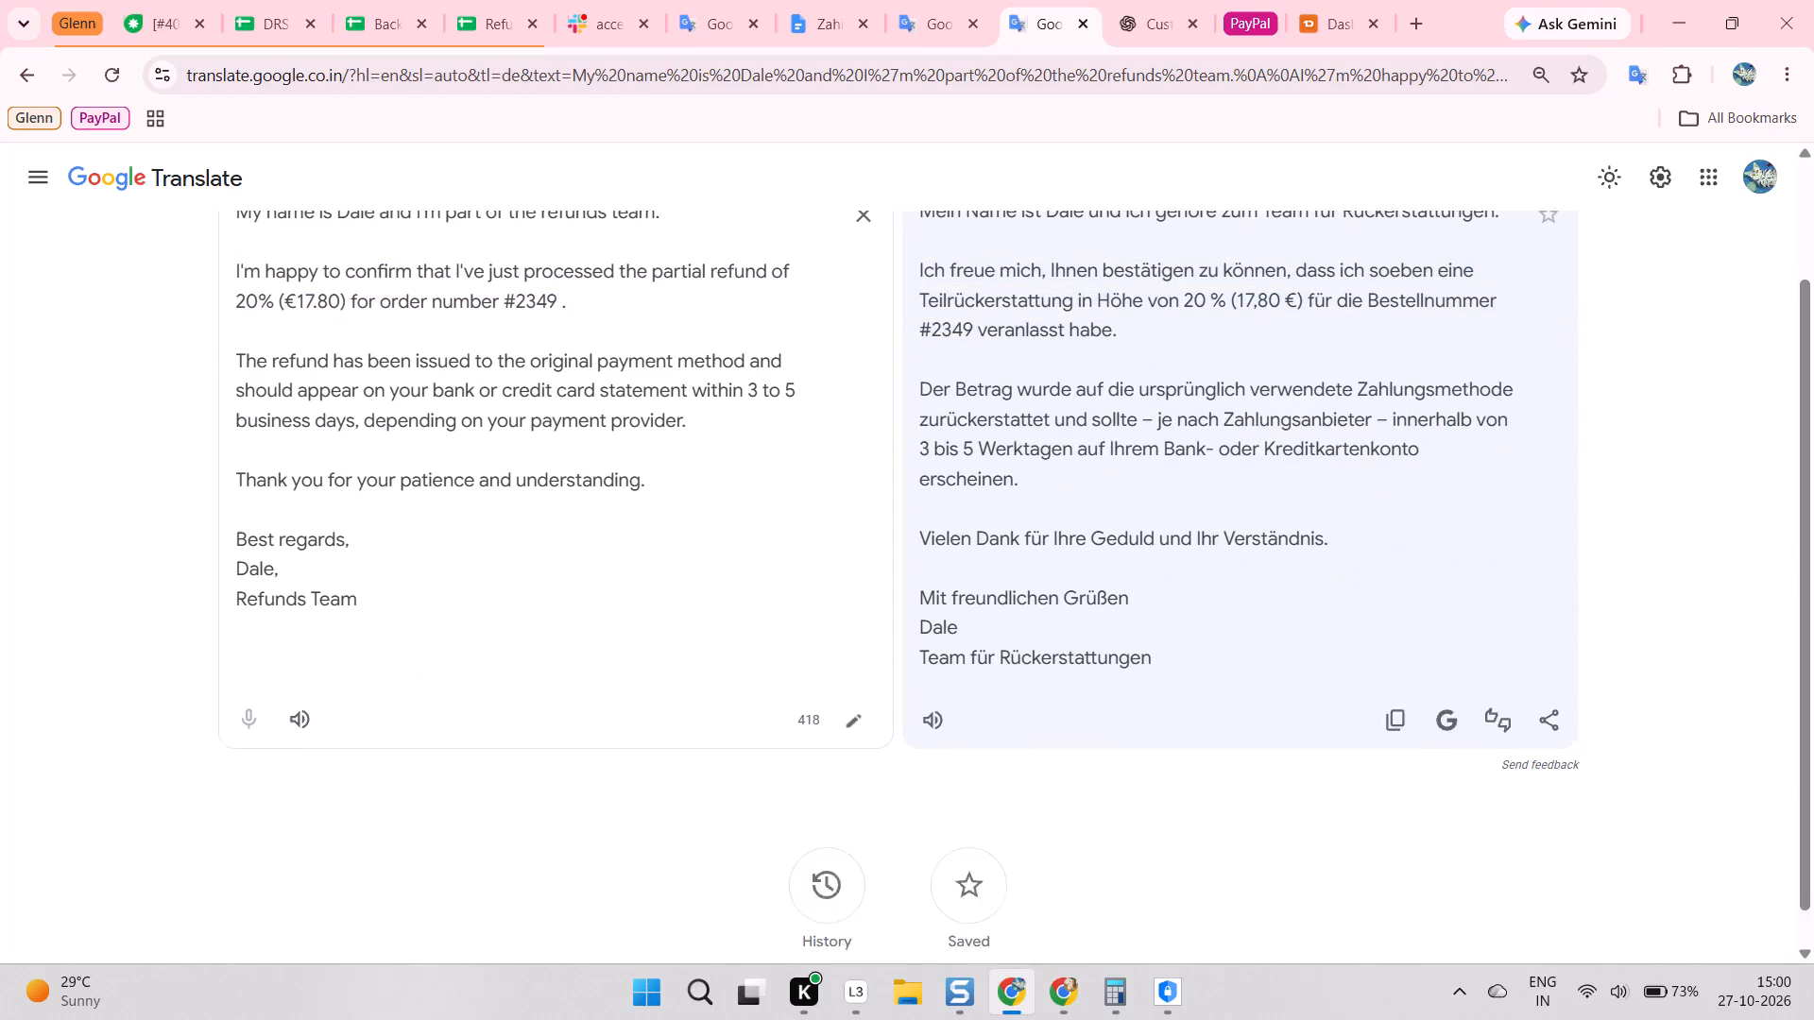
{"action": "scroll", "coordinate": [1277, 633], "scroll_direction": "down", "scroll_amount": 3}
{"action": "left_click", "coordinate": [1394, 686]}
{"action": "left_click", "coordinate": [169, 0]}
{"action": "left_click", "coordinate": [609, 467]}
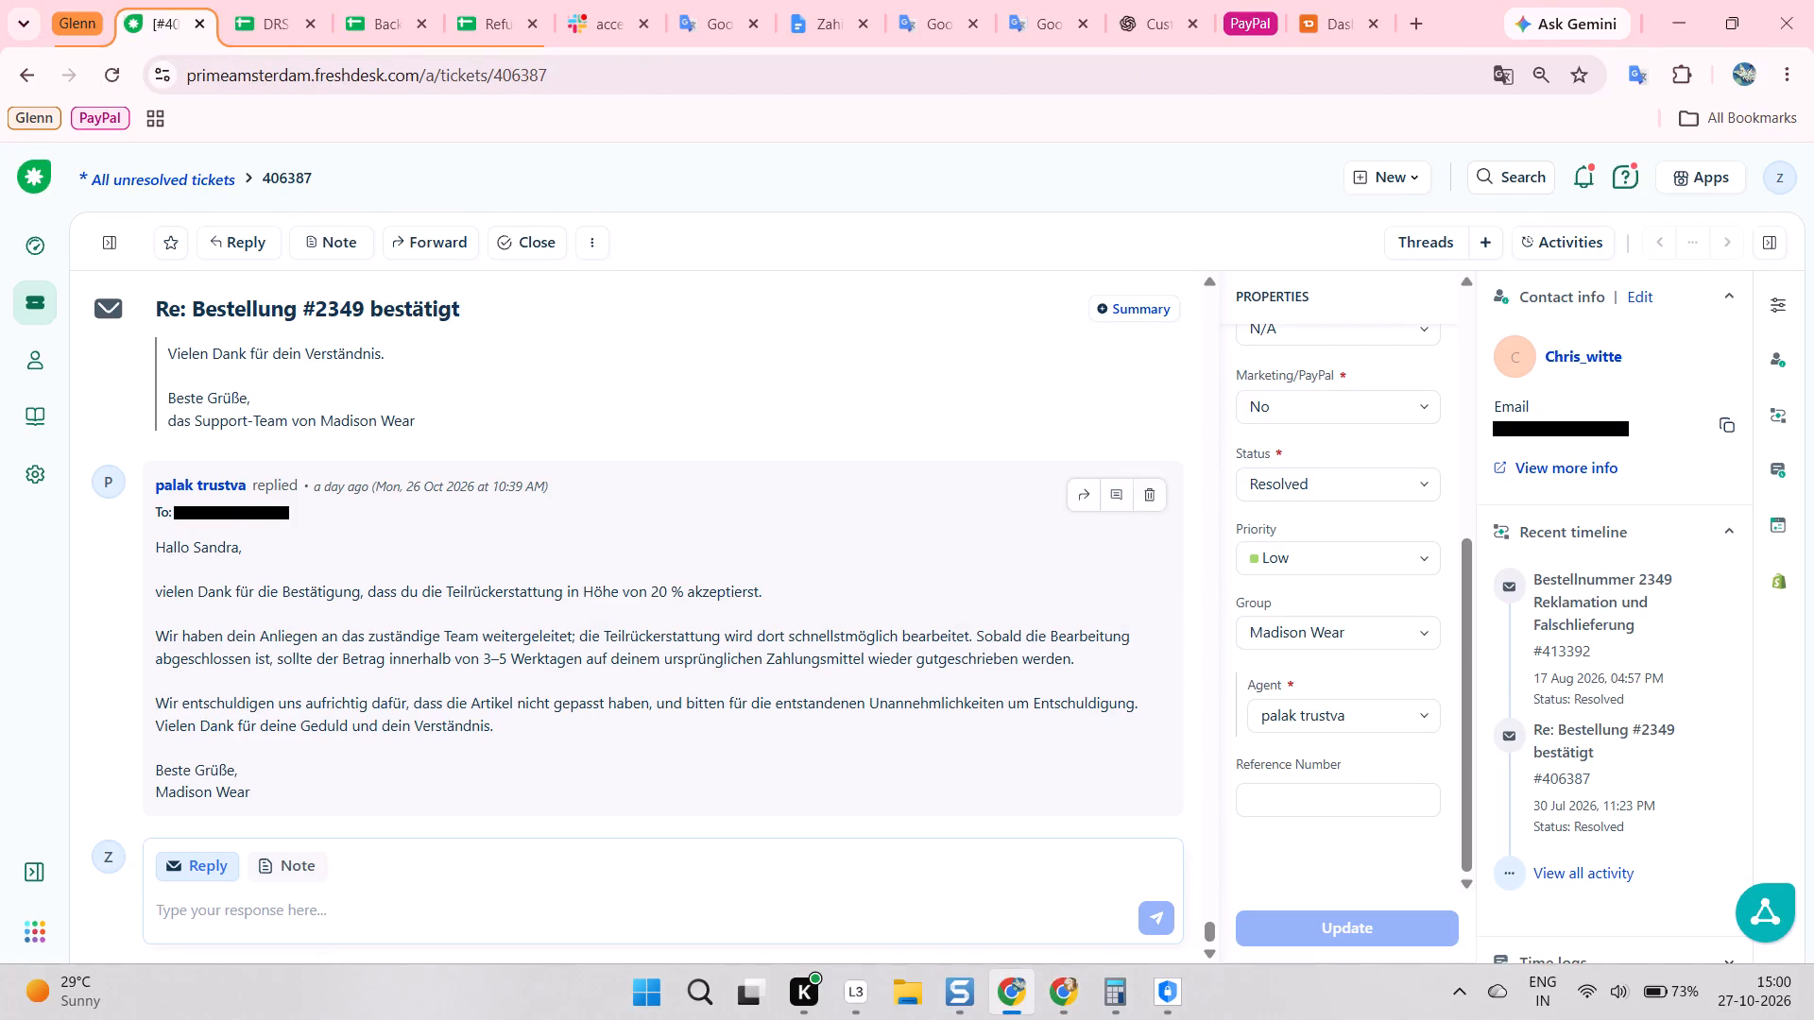
{"action": "key", "text": "r"}
{"action": "scroll", "coordinate": [506, 511], "scroll_direction": "down", "scroll_amount": 8}
{"action": "left_click", "coordinate": [197, 812]}
{"action": "left_click_drag", "start_coordinate": [201, 804], "coordinate": [228, 795], "text": "ctrl"}
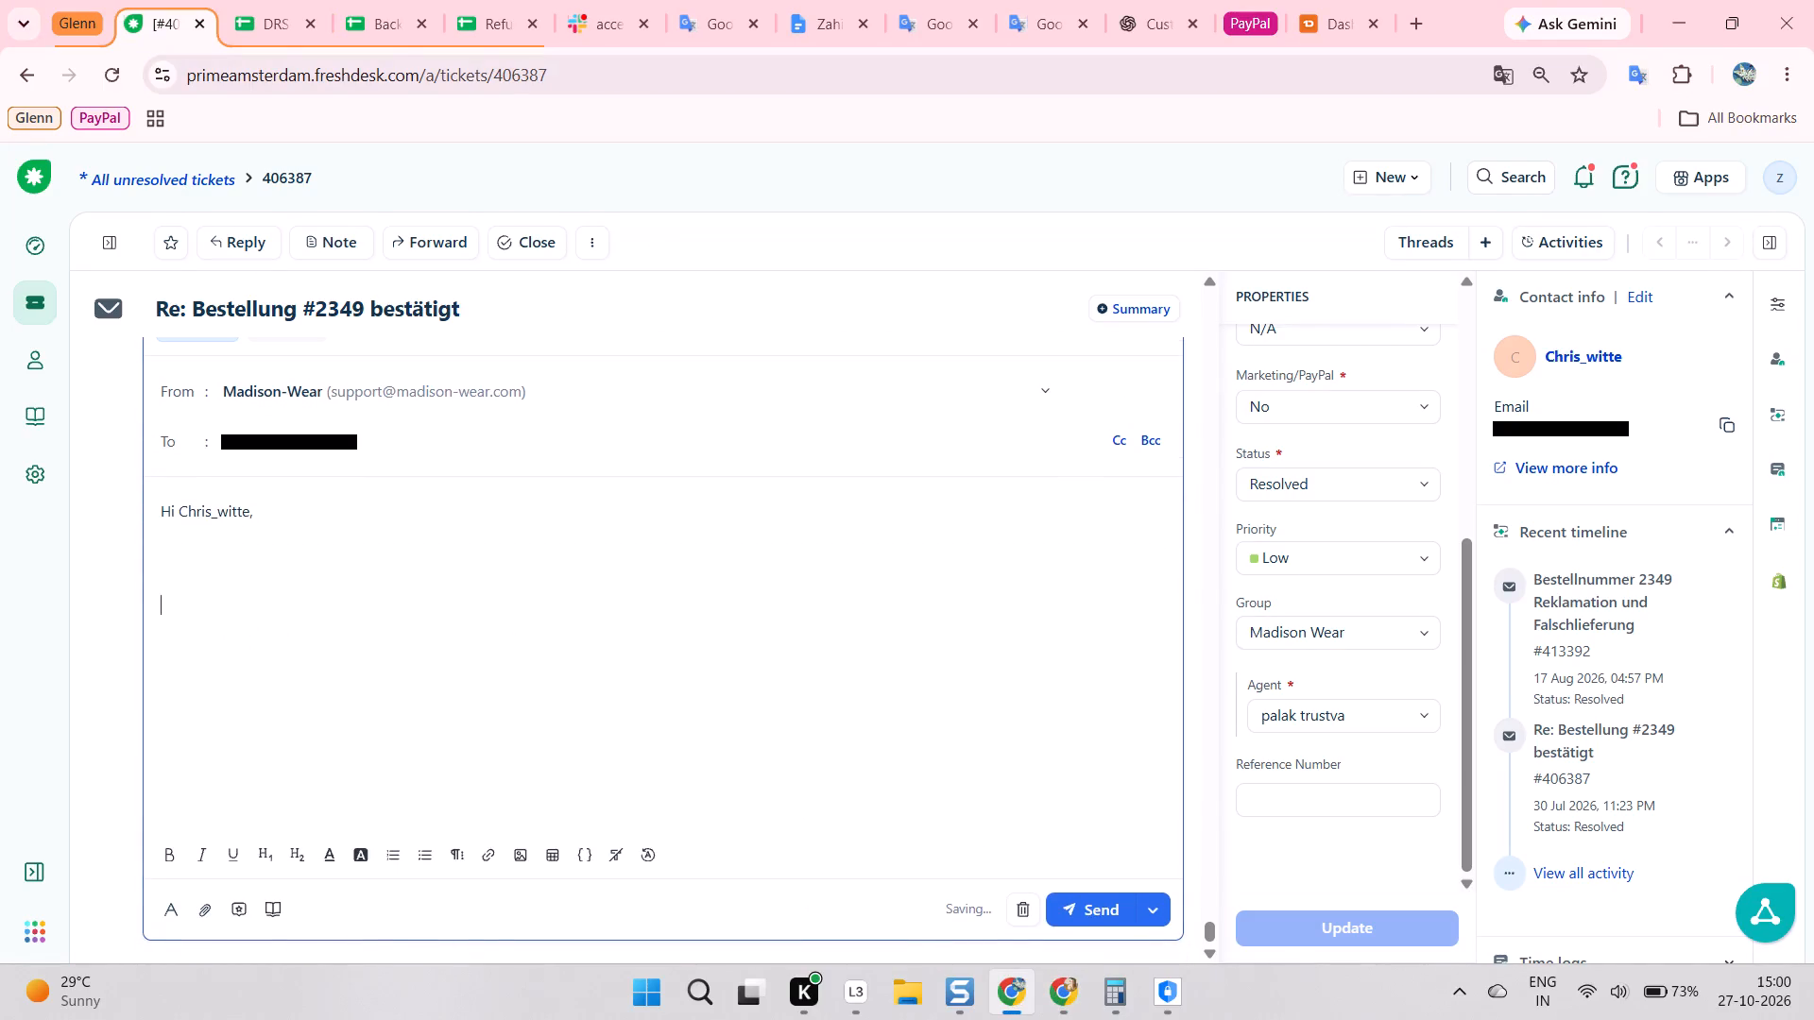
Replace the reply's default greeting with the canned response asn.
{"action": "key", "text": "ctrl+a"}
{"action": "type", "text": "/c"}
{"action": "key", "text": "Return"}
{"action": "type", "text": "aun"}
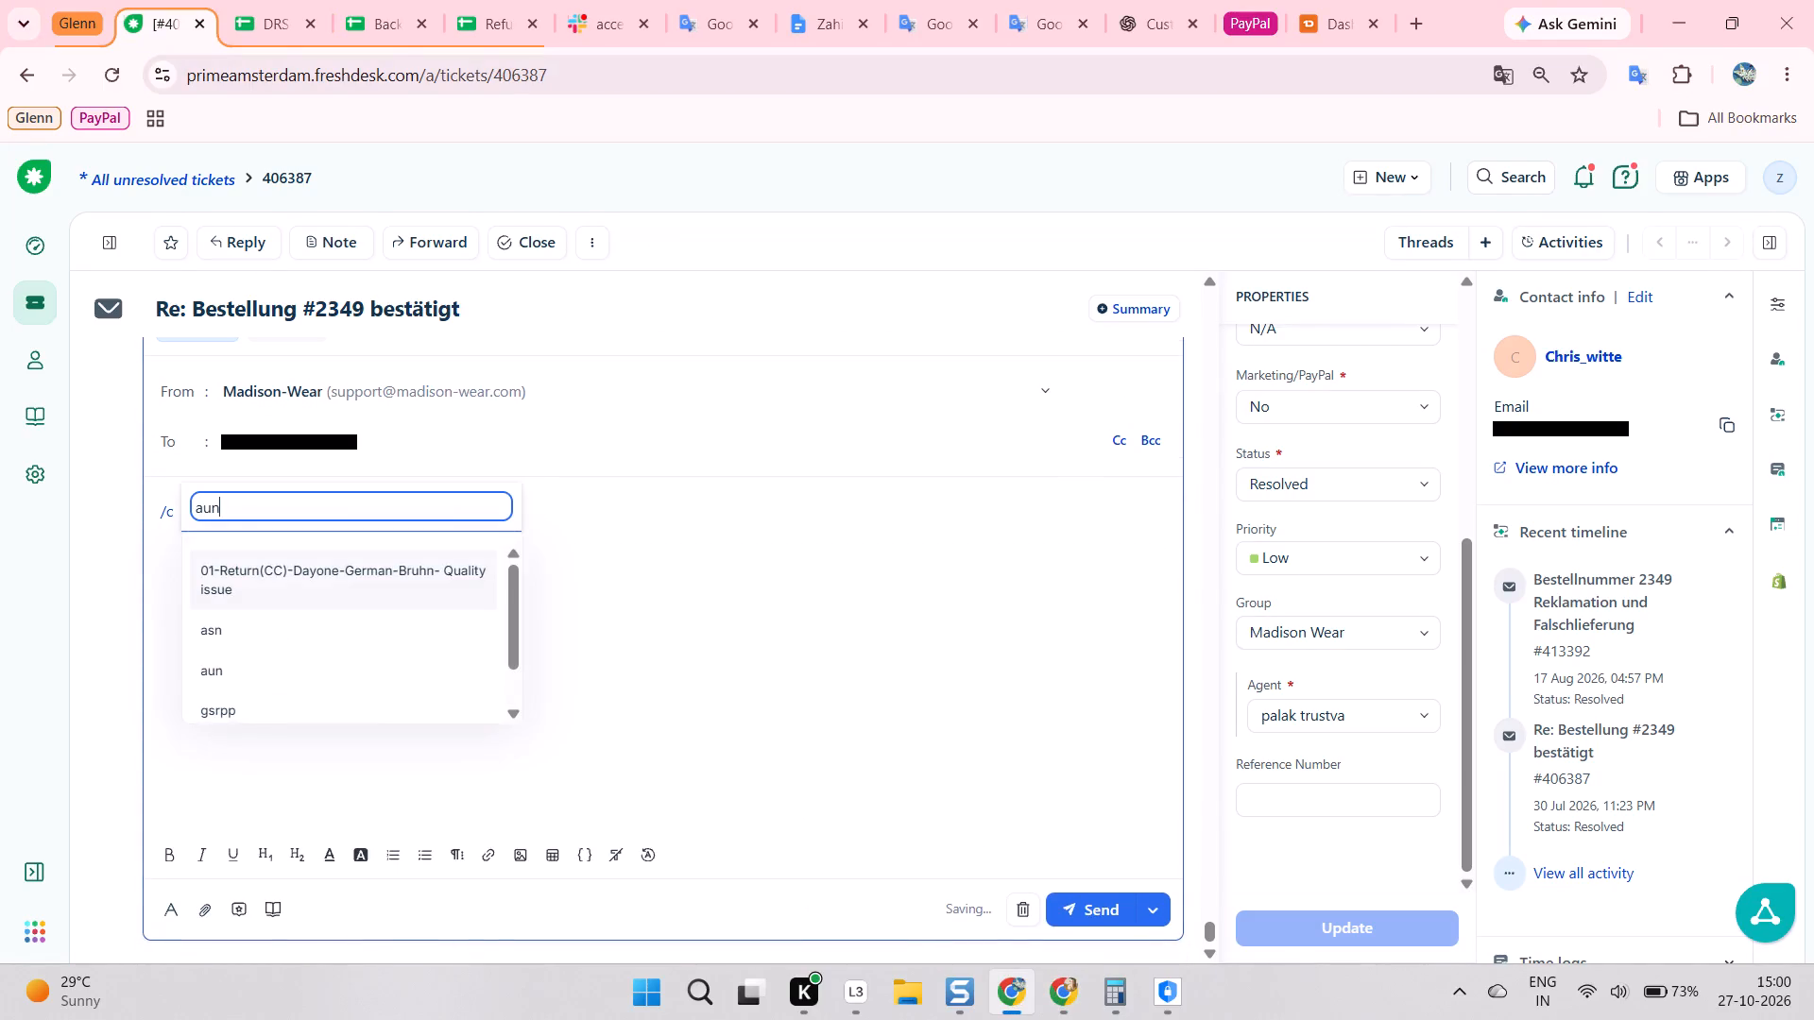
{"action": "key", "text": "BackSpace"}
{"action": "key", "text": "BackSpace"}
{"action": "type", "text": "sm"}
{"action": "key", "text": "BackSpace"}
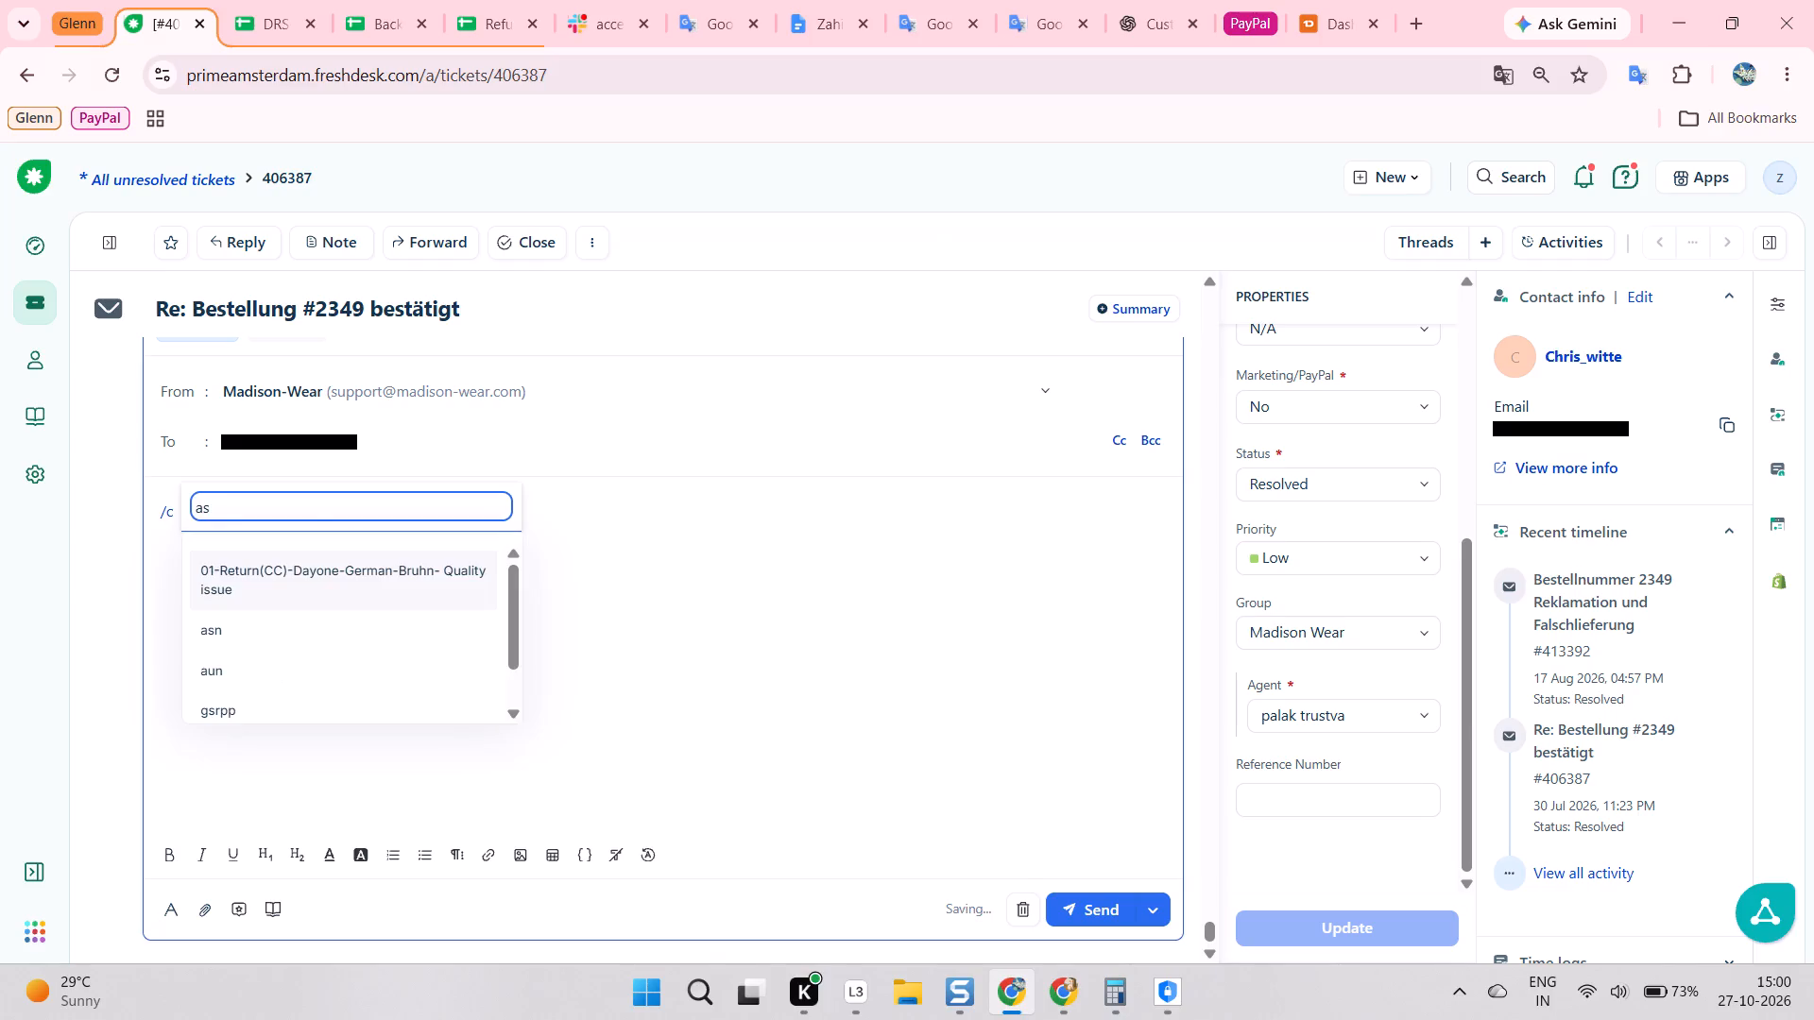
{"action": "key", "text": "n"}
{"action": "left_click", "coordinate": [234, 587]}
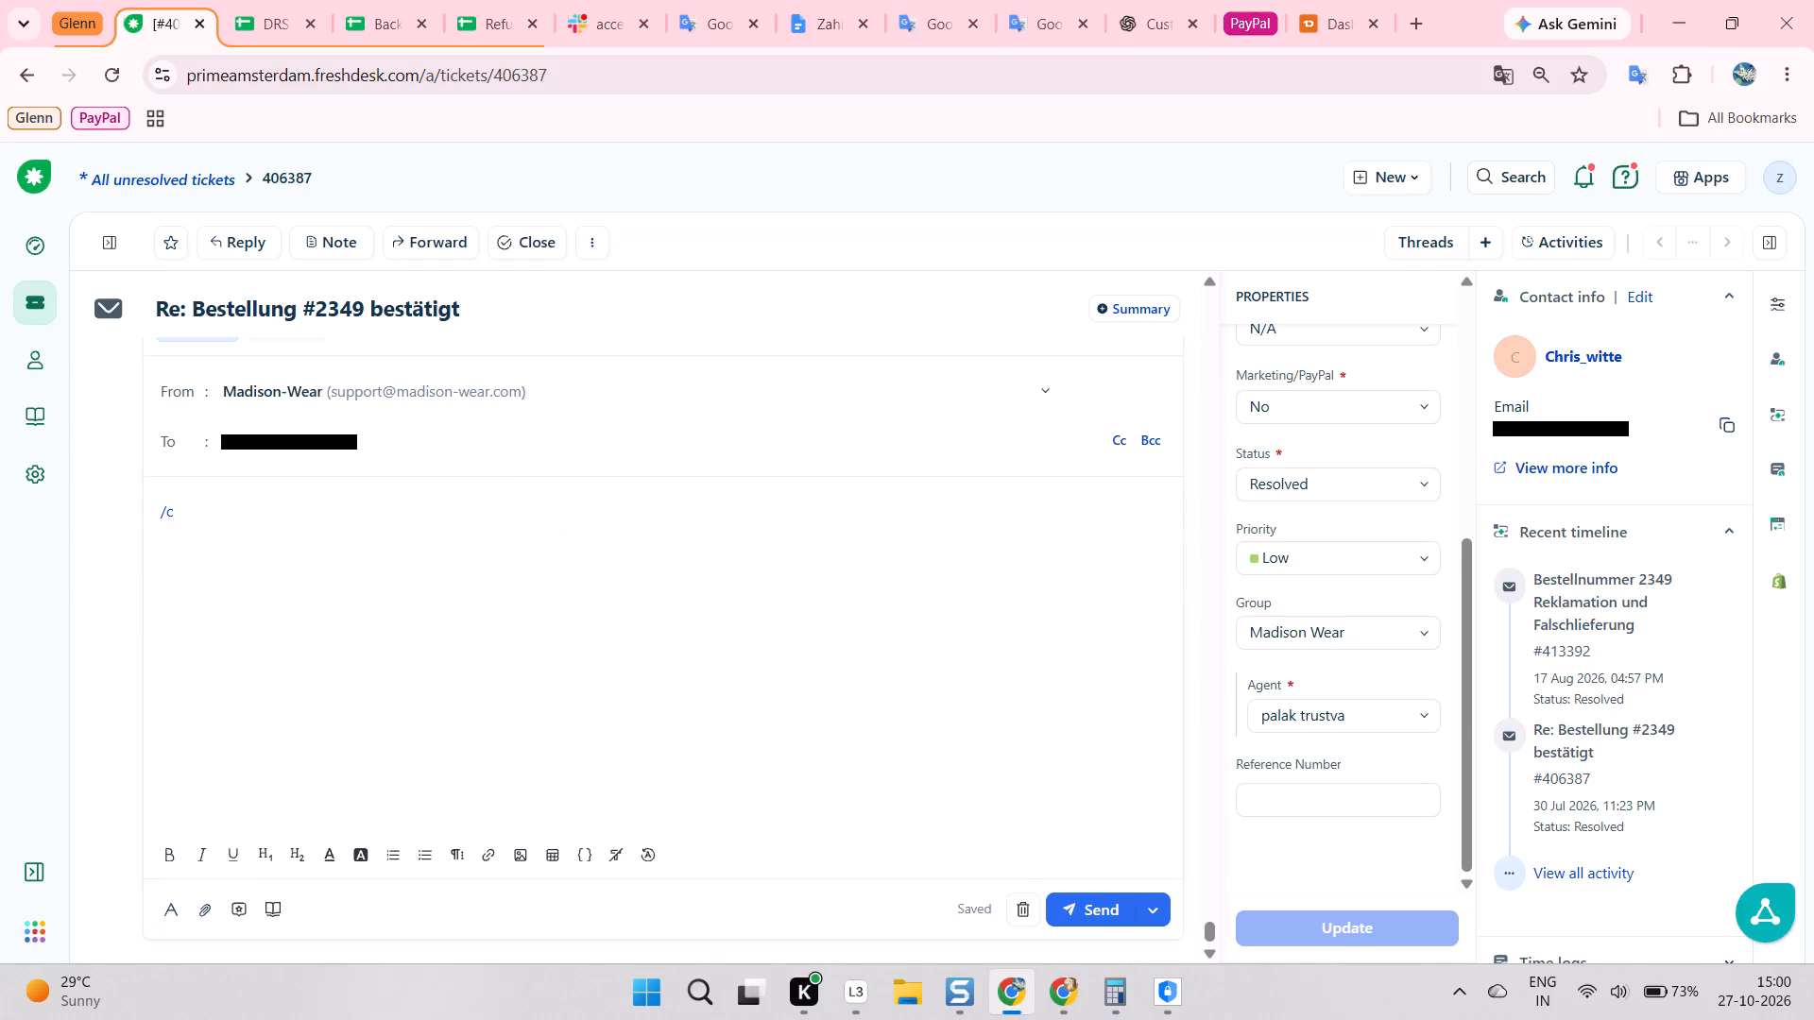
Paste the copied German refund confirmation into the reply below the greeting.
{"action": "left_click_drag", "start_coordinate": [222, 568], "coordinate": [326, 631]}
{"action": "key", "text": "ctrl+v"}
{"action": "scroll", "coordinate": [226, 578], "scroll_direction": "up", "scroll_amount": 1}
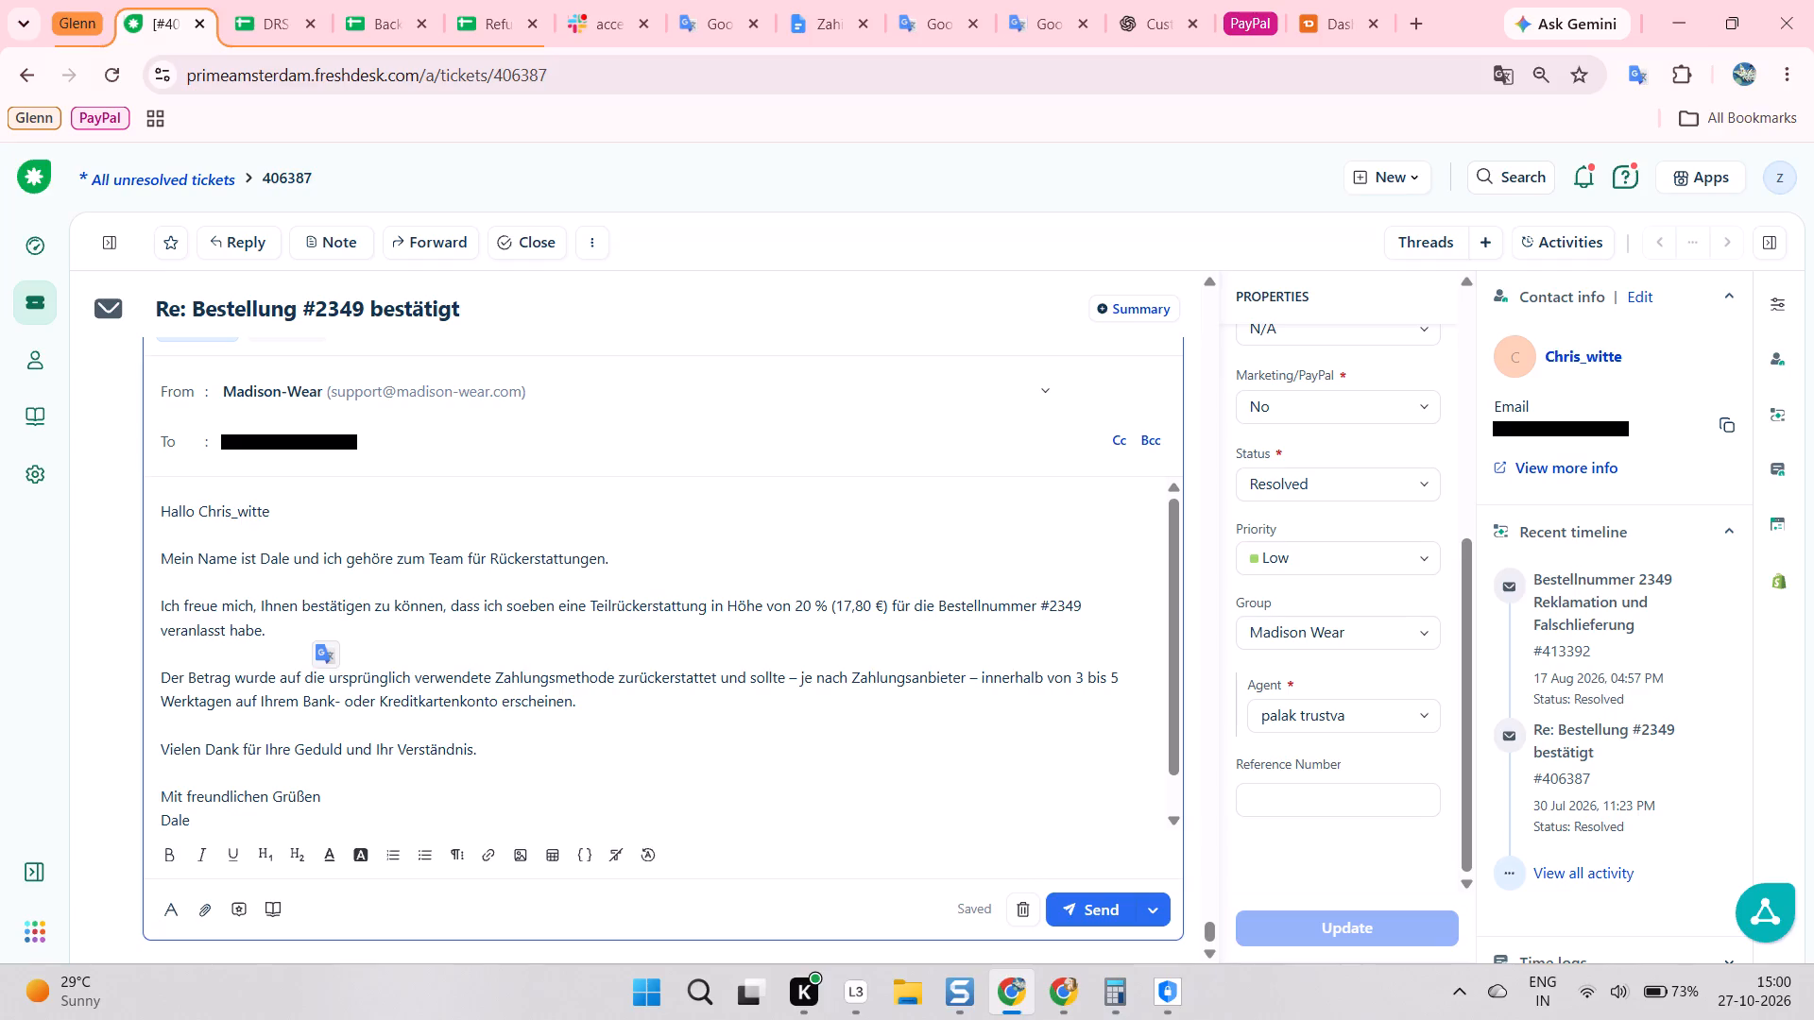
Check the reply against the Shopify order once more and send it to the customer.
{"action": "key", "text": "alt+Tab"}
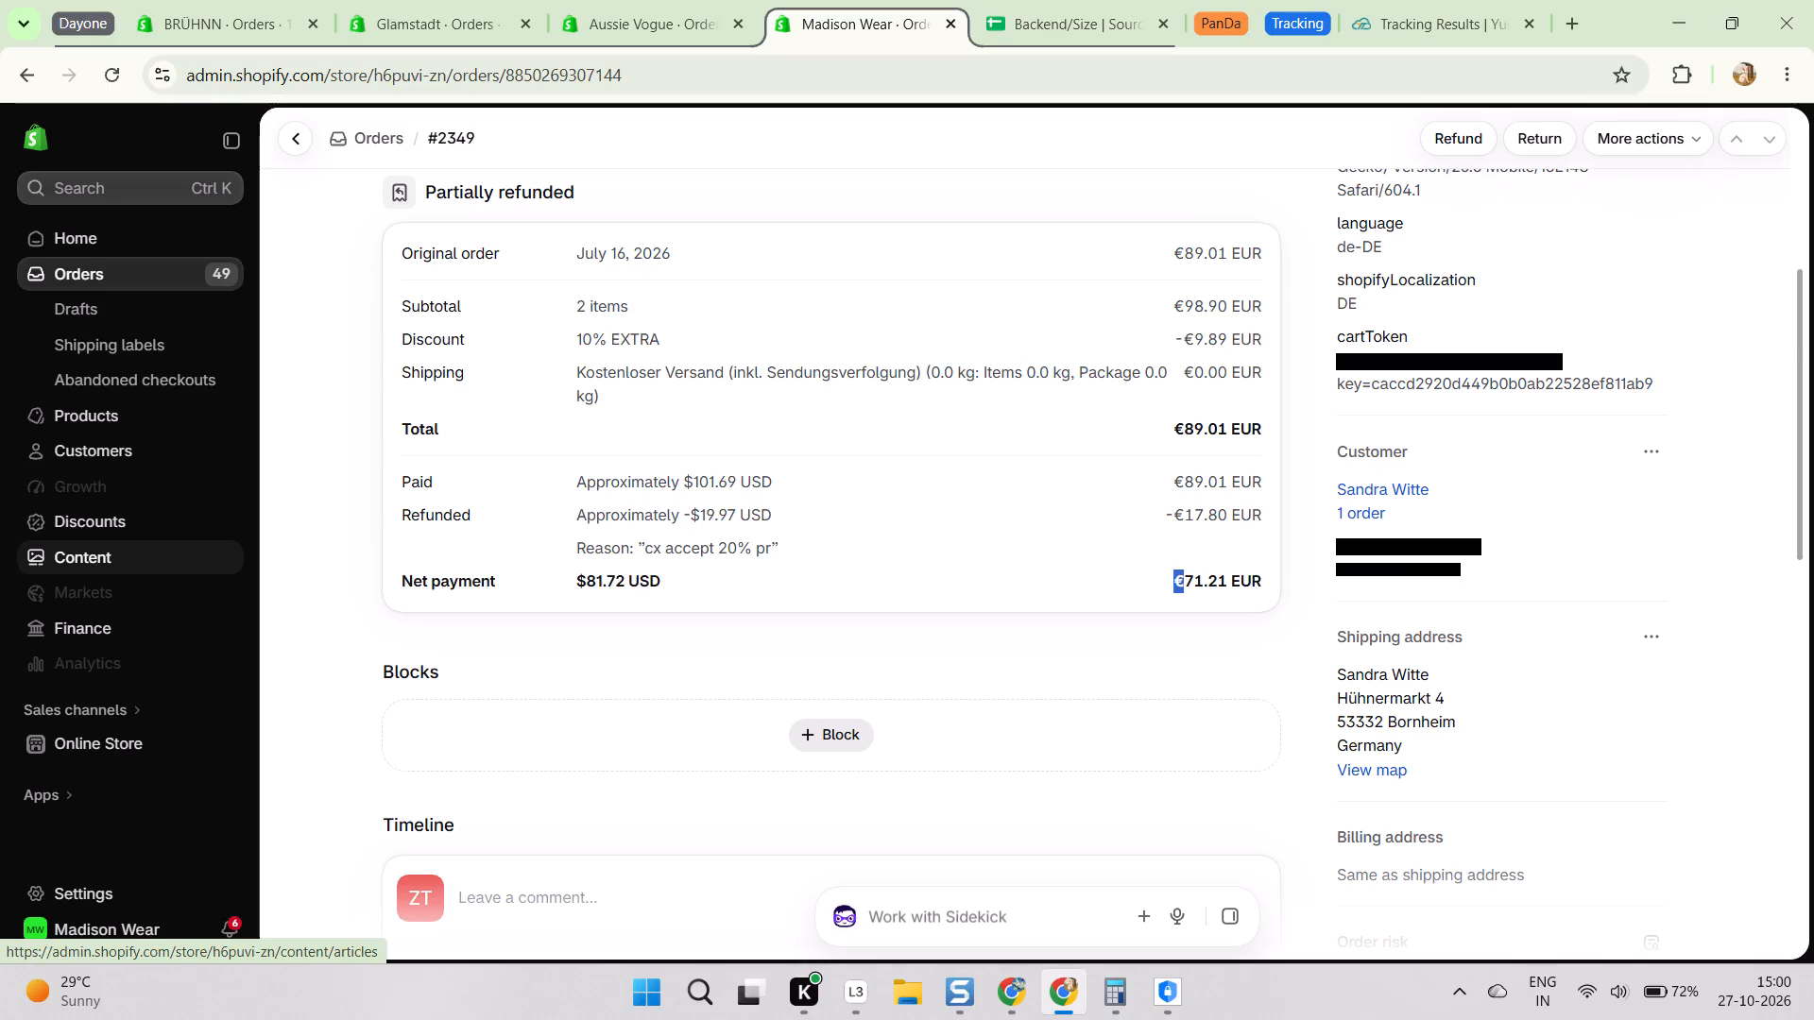
{"action": "key", "text": "alt+Tab"}
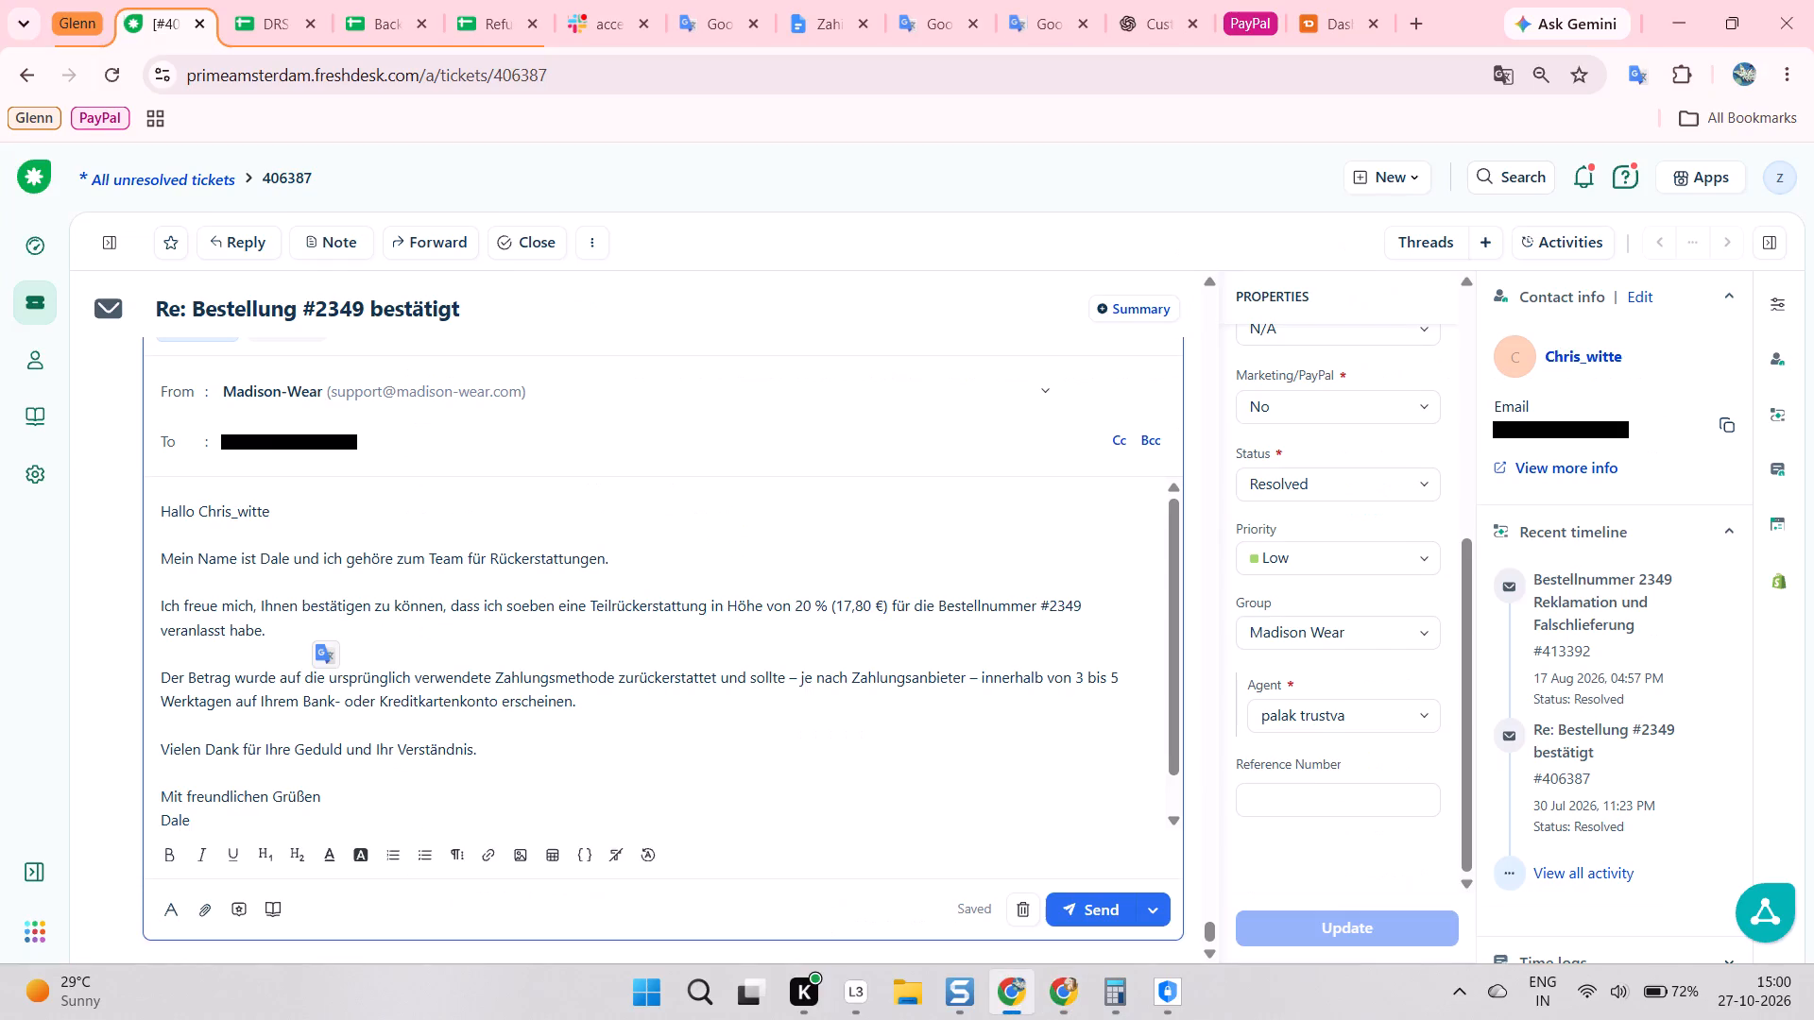
{"action": "left_click", "coordinate": [712, 691]}
{"action": "scroll", "coordinate": [769, 701], "scroll_direction": "down", "scroll_amount": 6}
{"action": "left_click", "coordinate": [1080, 900]}
{"action": "scroll", "coordinate": [923, 665], "scroll_direction": "down", "scroll_amount": 4}
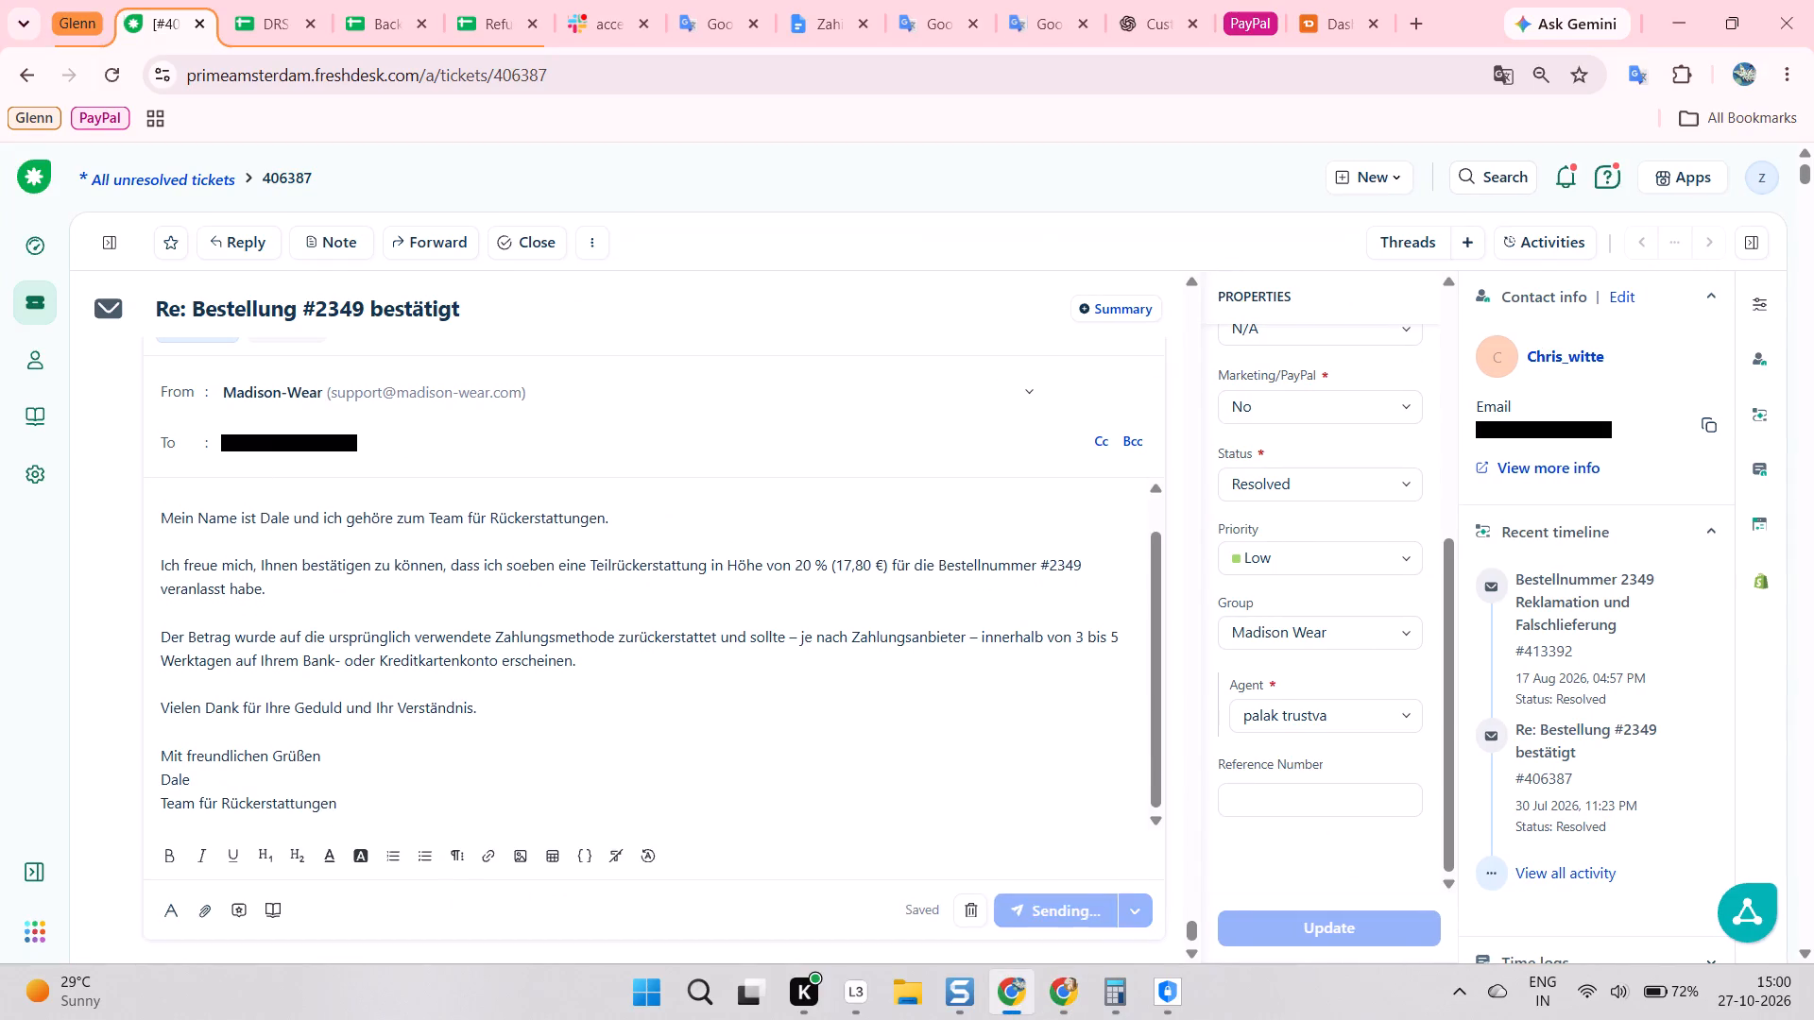
{"action": "scroll", "coordinate": [811, 594], "scroll_direction": "down", "scroll_amount": 12}
{"action": "scroll", "coordinate": [1345, 497], "scroll_direction": "down", "scroll_amount": 4}
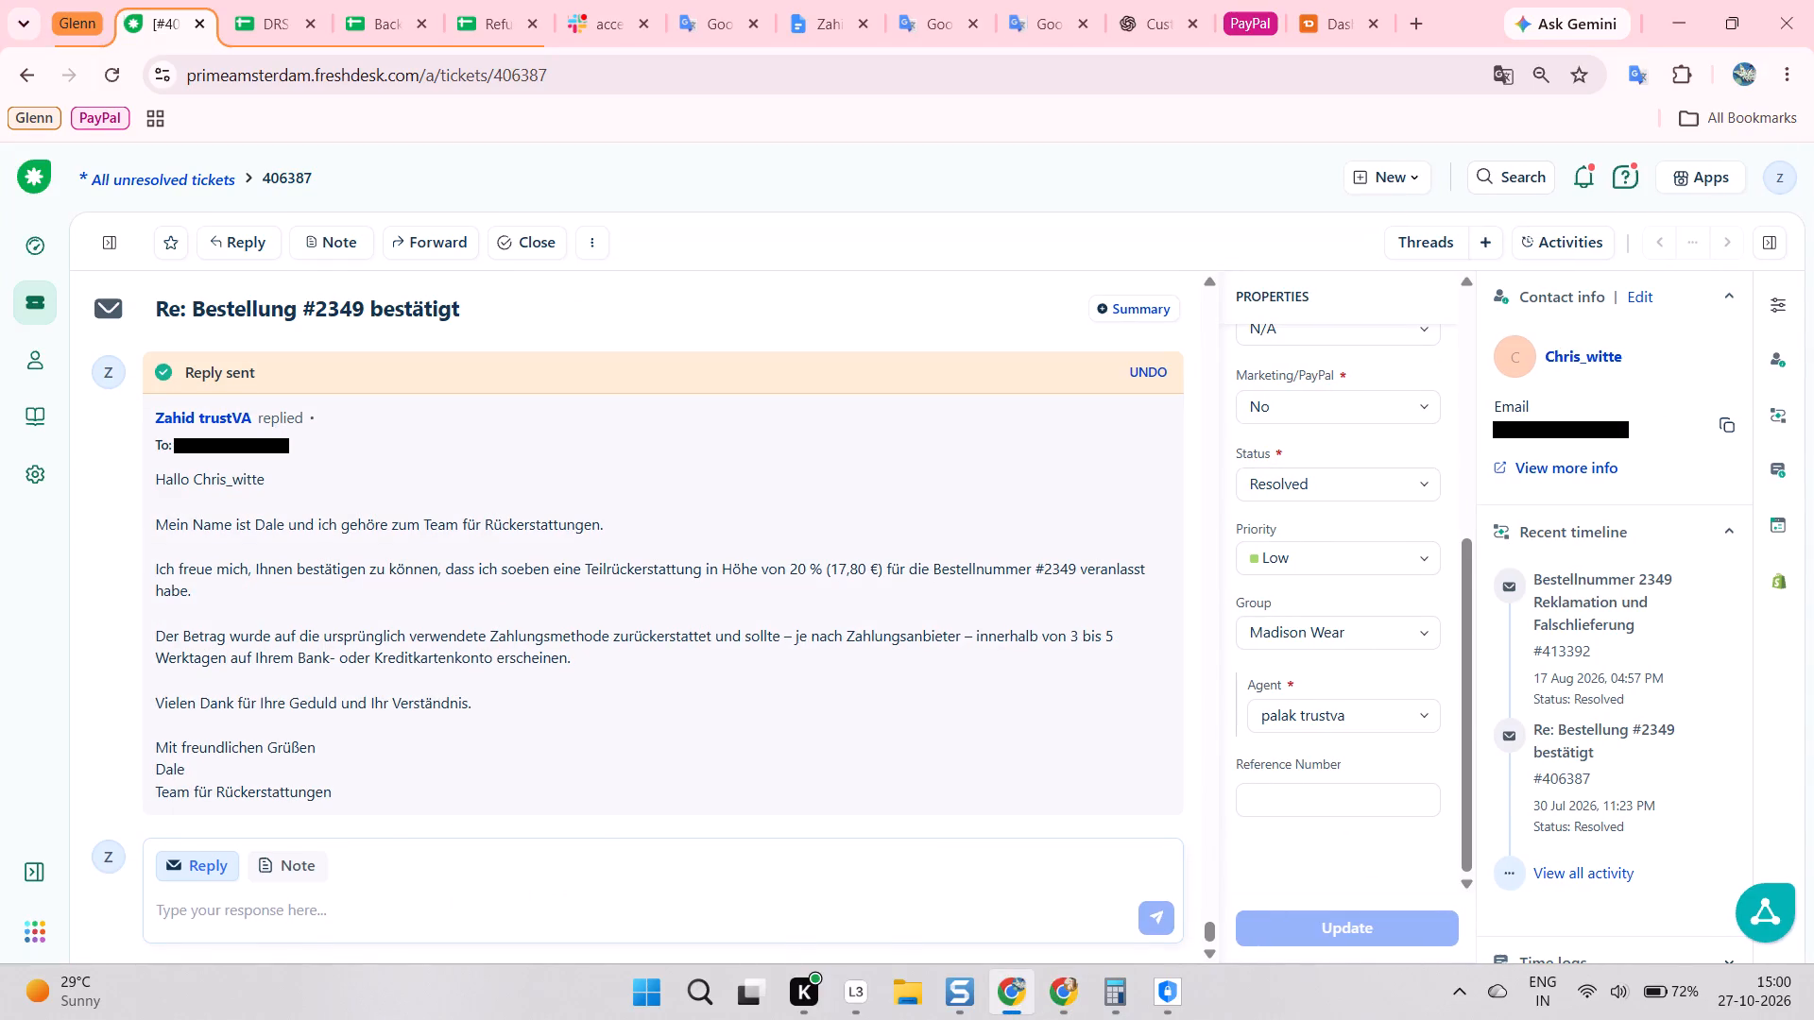
Change the ticket's agent to Zahid's trustVA account and save the ticket properties.
{"action": "scroll", "coordinate": [1205, 714], "scroll_direction": "down", "scroll_amount": 3}
{"action": "left_click", "coordinate": [1339, 722]}
{"action": "scroll", "coordinate": [1343, 722], "scroll_direction": "down", "scroll_amount": 2}
{"action": "scroll", "coordinate": [1316, 600], "scroll_direction": "down", "scroll_amount": 5}
{"action": "left_click", "coordinate": [1322, 667]}
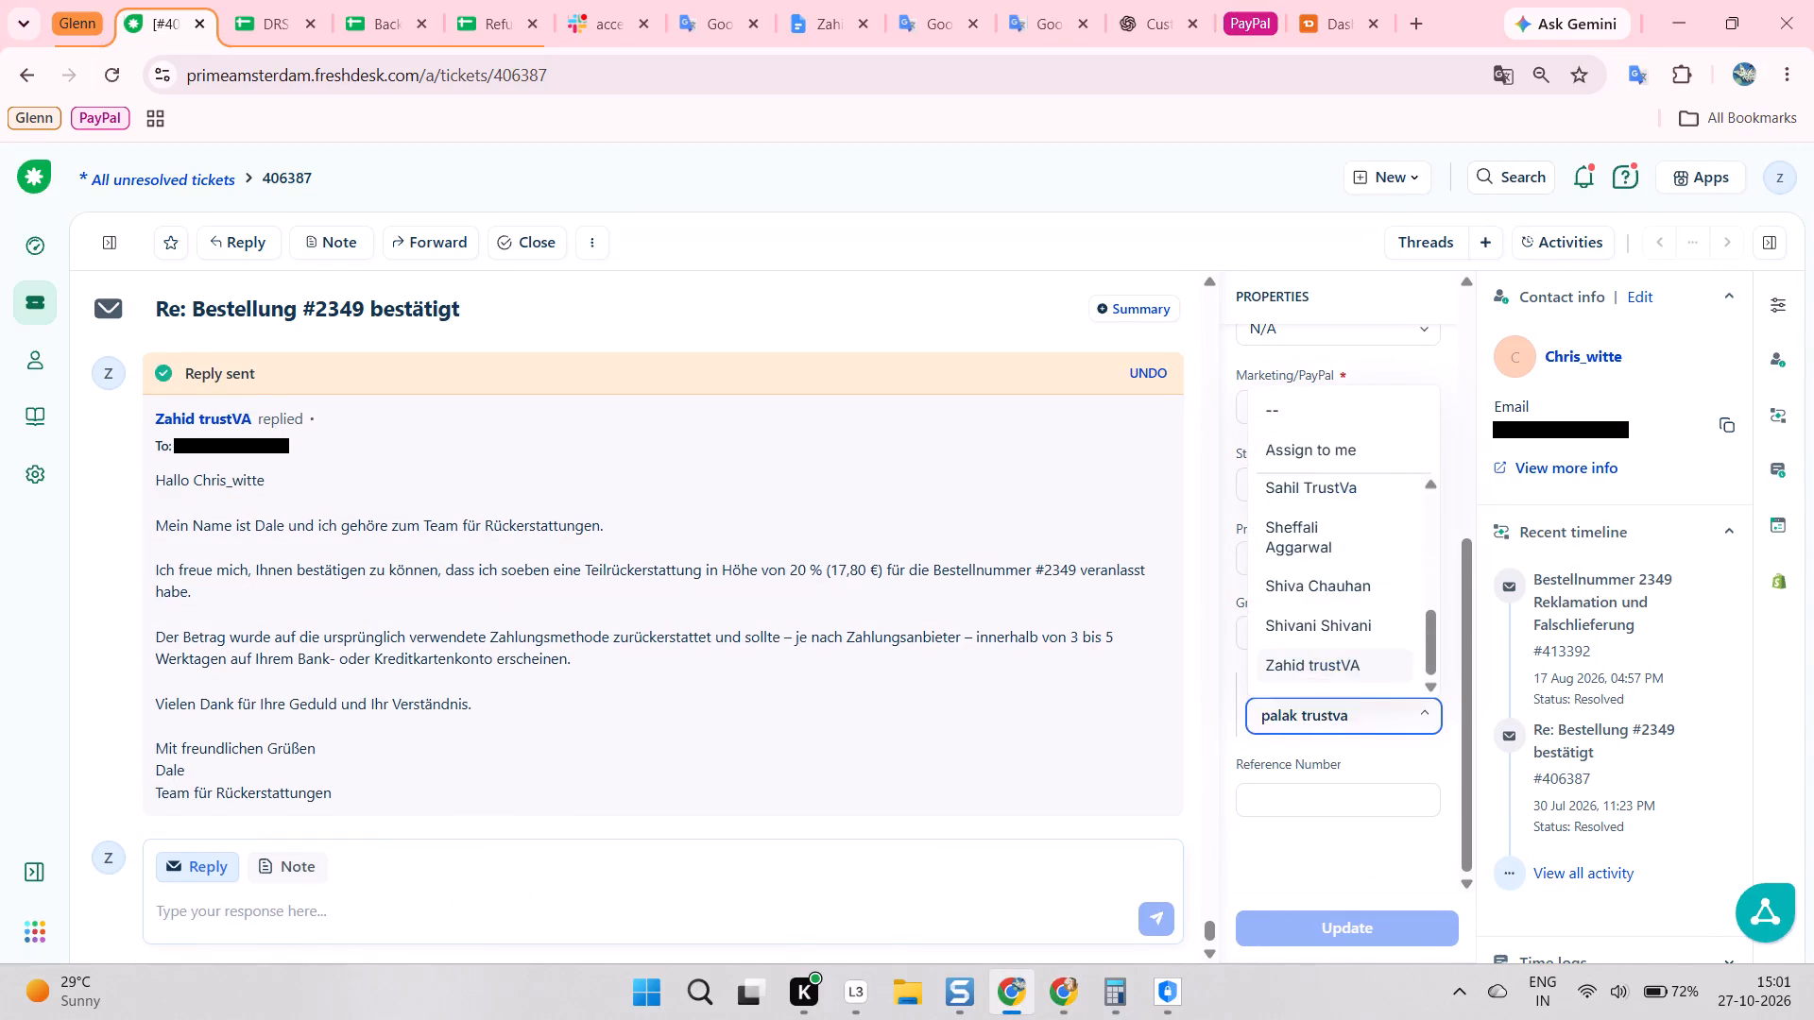
{"action": "scroll", "coordinate": [1353, 787], "scroll_direction": "down", "scroll_amount": 4}
{"action": "scroll", "coordinate": [1320, 692], "scroll_direction": "up", "scroll_amount": 1}
{"action": "scroll", "coordinate": [1321, 706], "scroll_direction": "down", "scroll_amount": 4}
{"action": "left_click", "coordinate": [1354, 920]}
{"action": "scroll", "coordinate": [1119, 740], "scroll_direction": "down", "scroll_amount": 2}
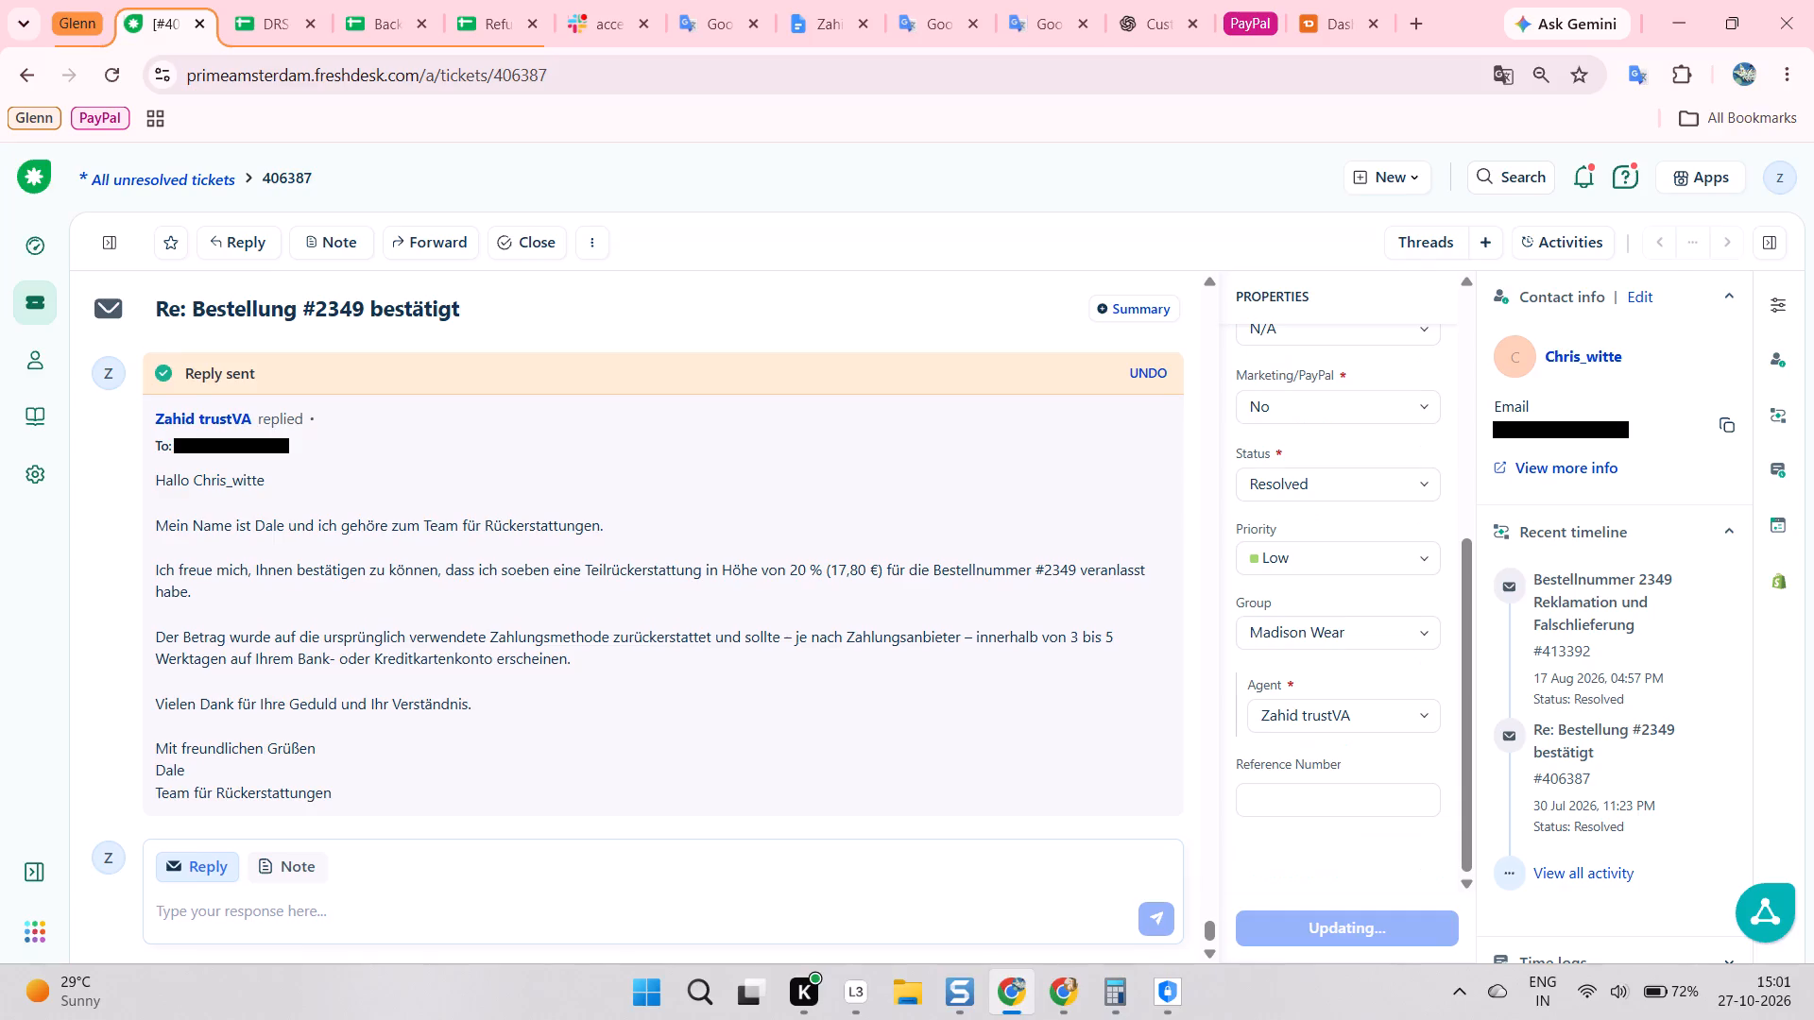
{"action": "scroll", "coordinate": [1017, 647], "scroll_direction": "down", "scroll_amount": 2}
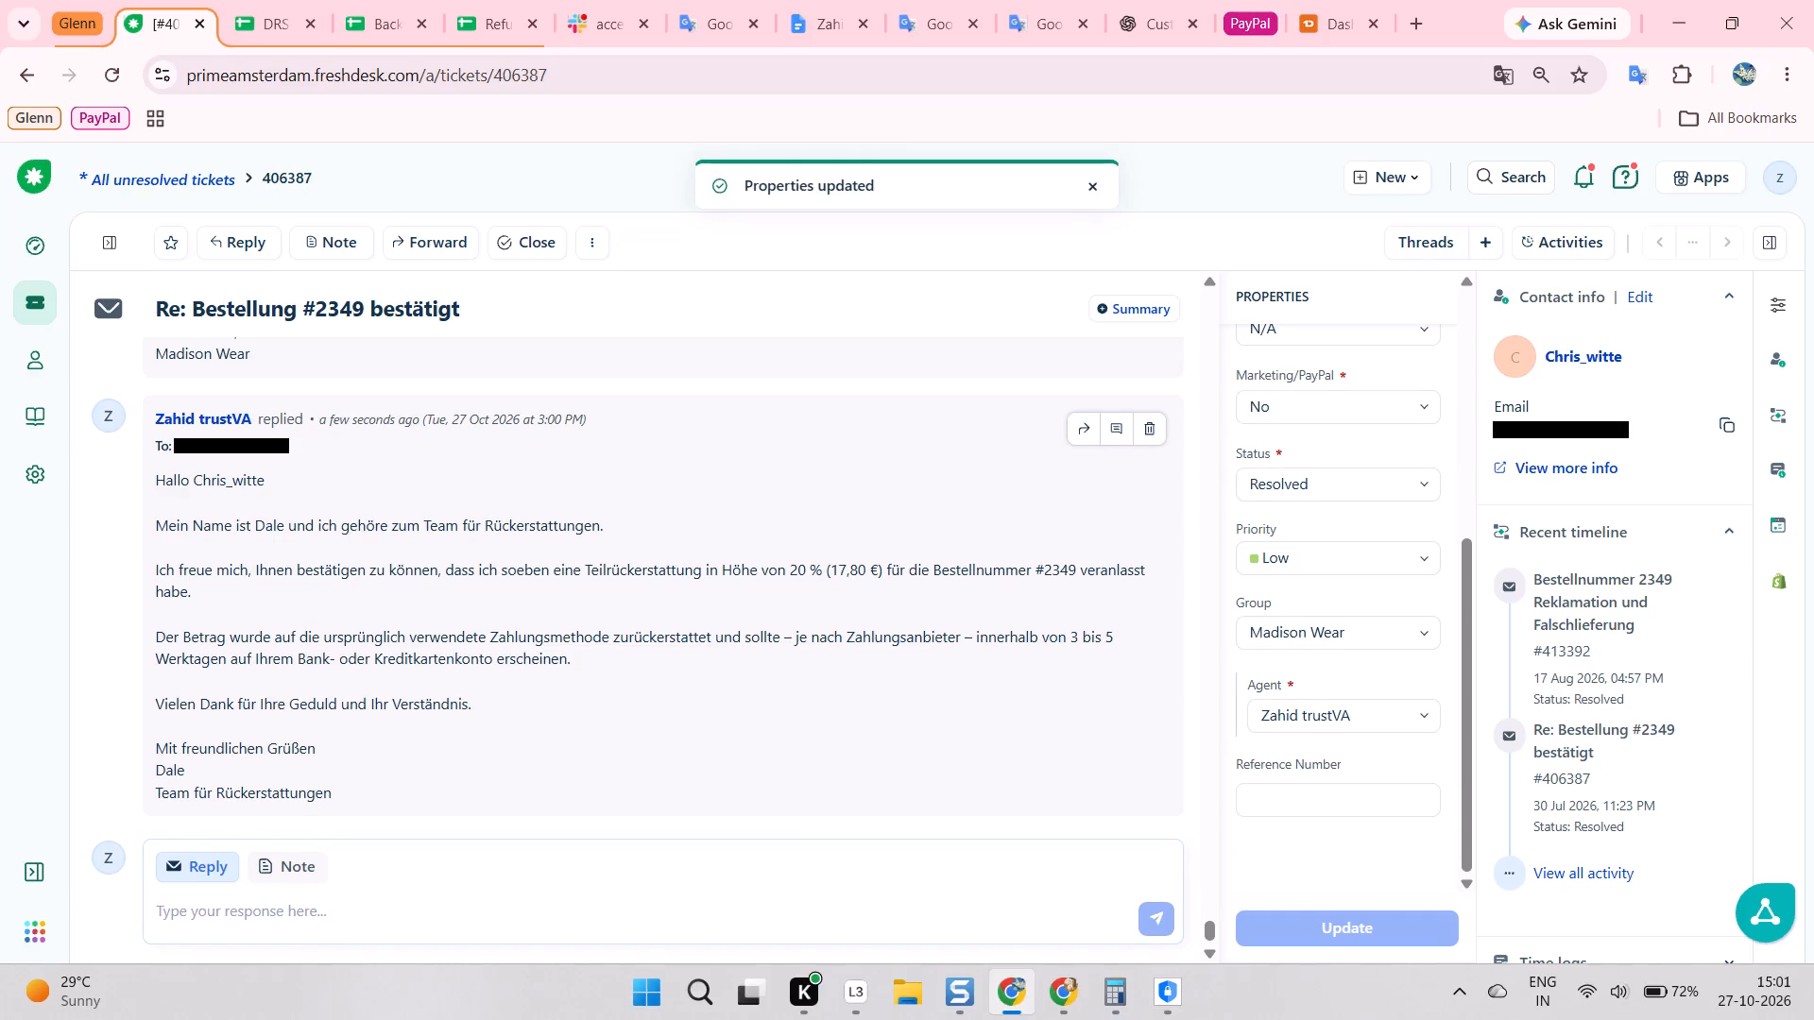
{"action": "double_click", "coordinate": [272, 164]}
{"action": "key", "text": "ctrl+c"}
{"action": "double_click", "coordinate": [299, 173]}
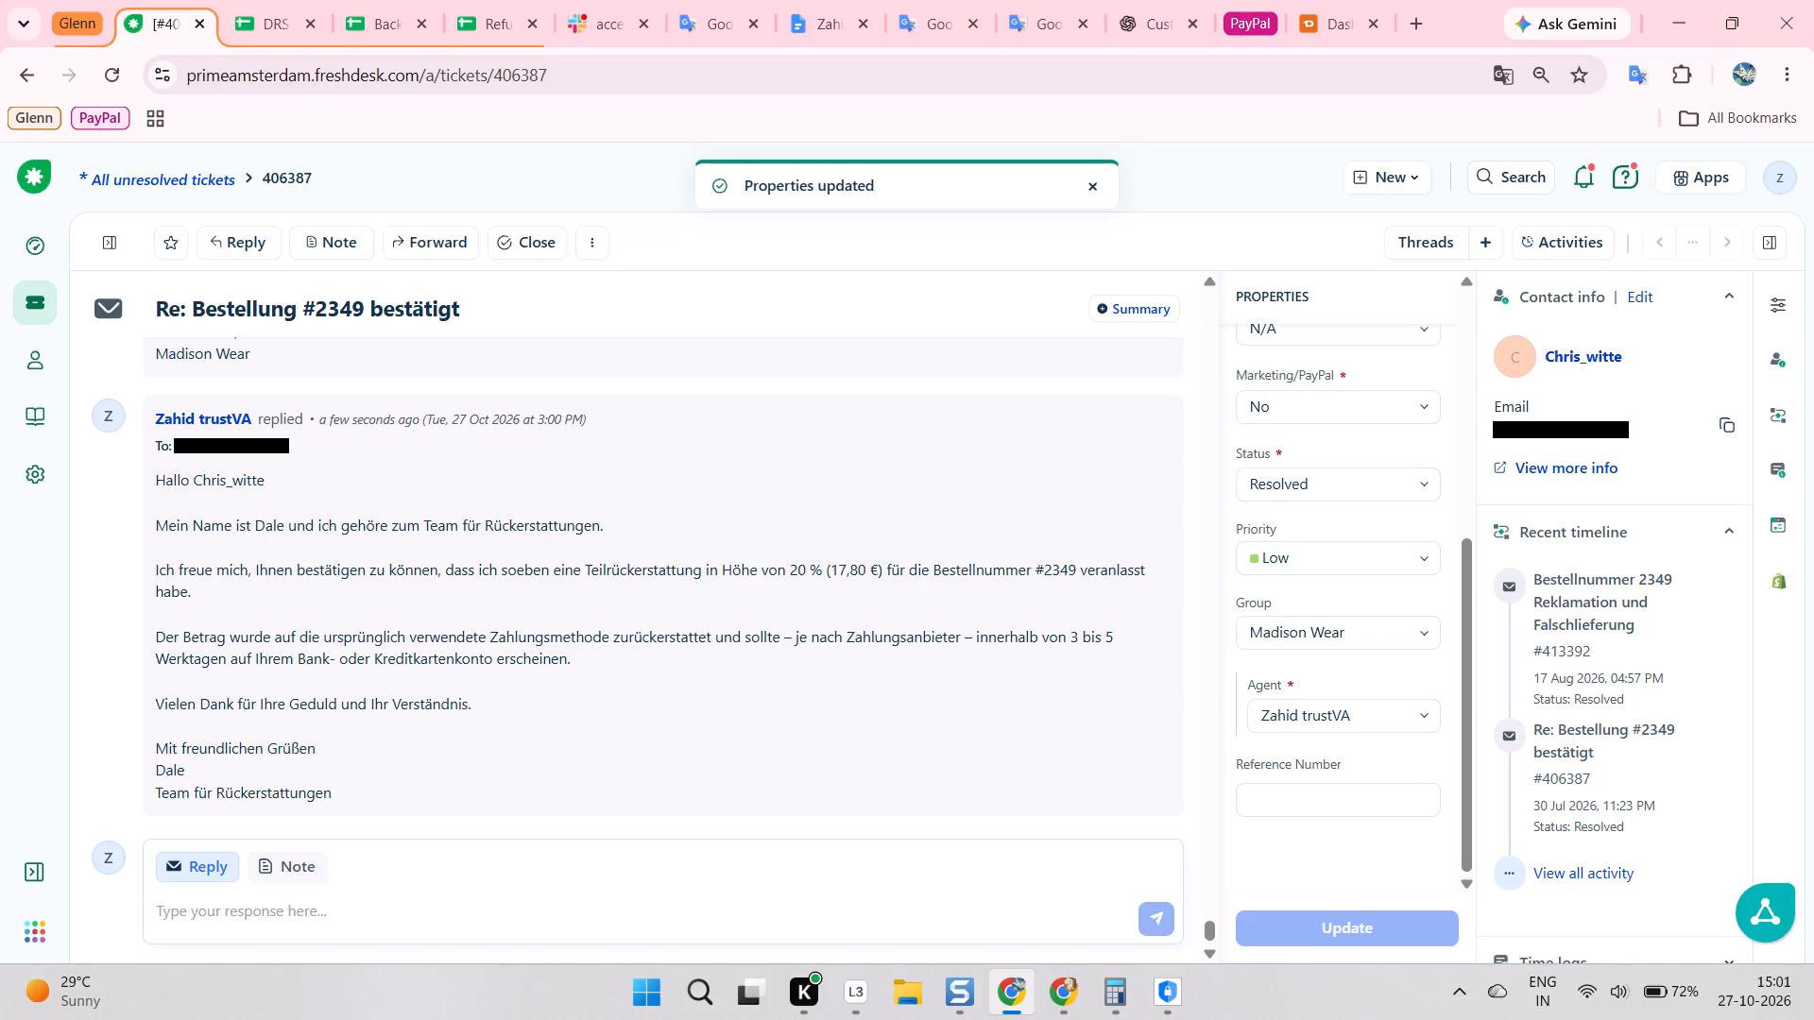
{"action": "key", "text": "ctrl+c"}
{"action": "key", "text": "ctrl+c"}
{"action": "left_click", "coordinate": [272, 38]}
{"action": "key", "text": "ctrl+v"}
{"action": "left_click", "coordinate": [560, 450]}
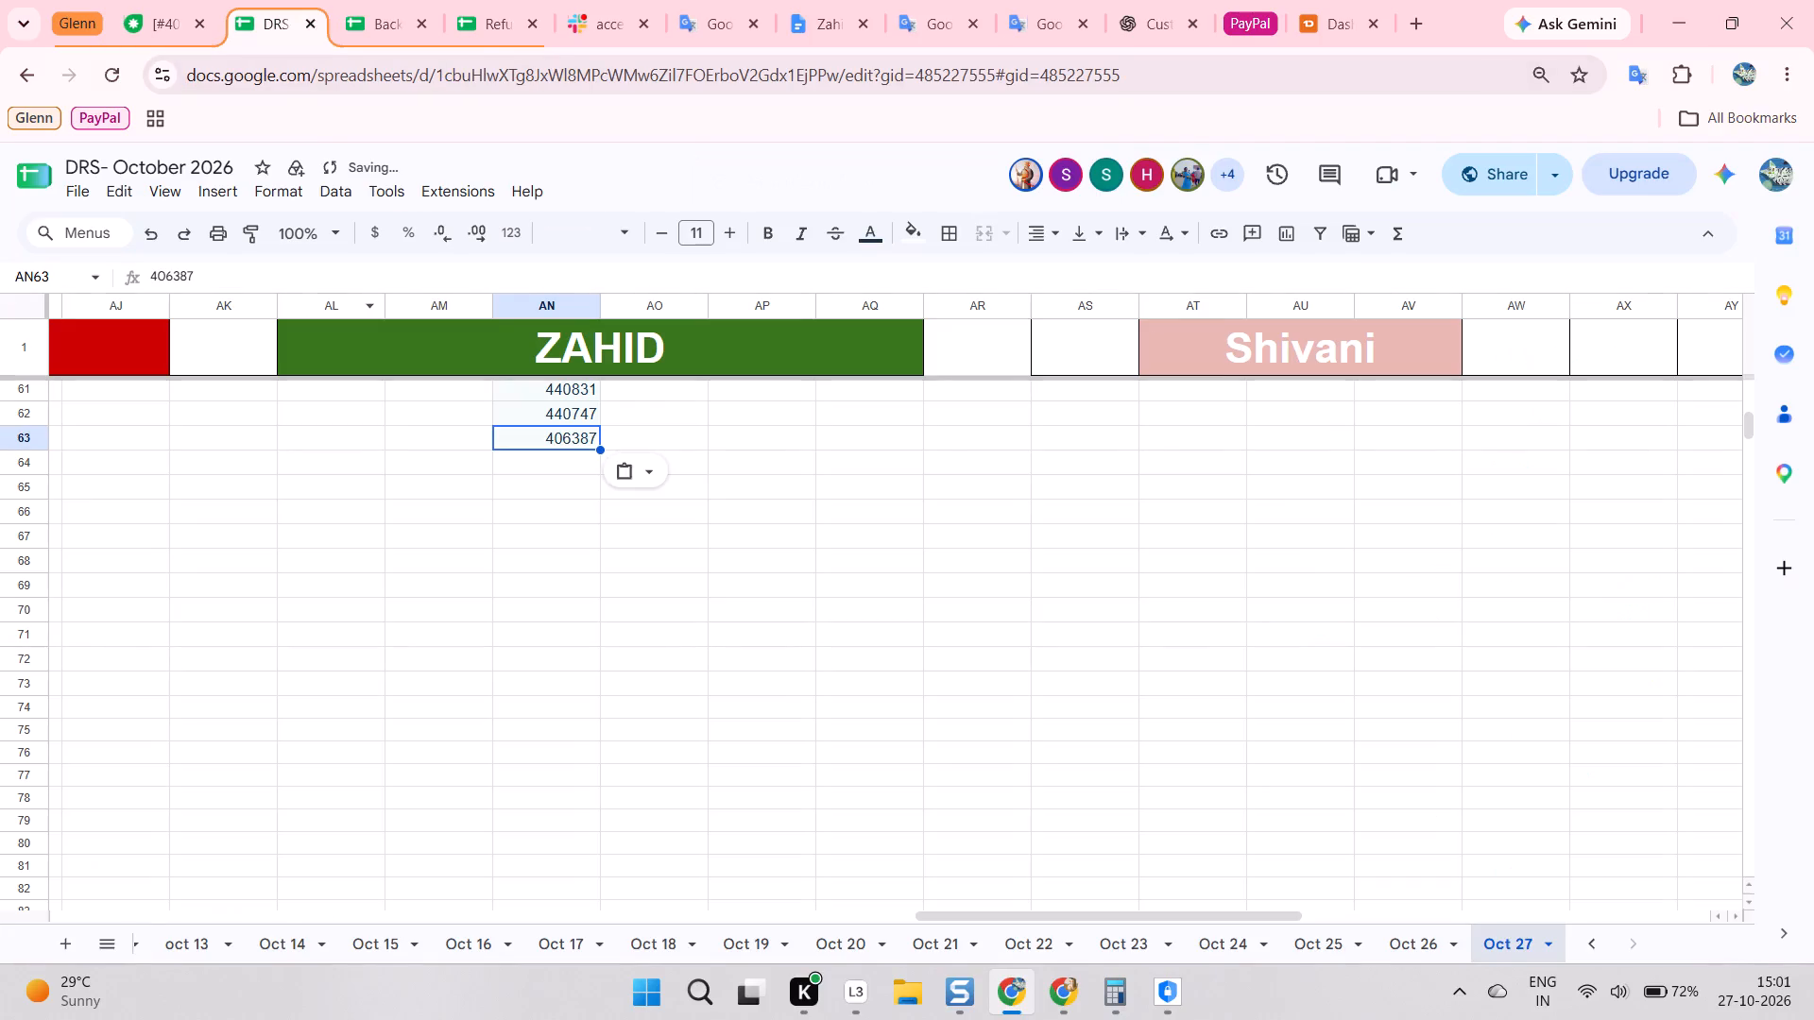
{"action": "left_click", "coordinate": [571, 471]}
{"action": "scroll", "coordinate": [571, 471], "scroll_direction": "down", "scroll_amount": 1}
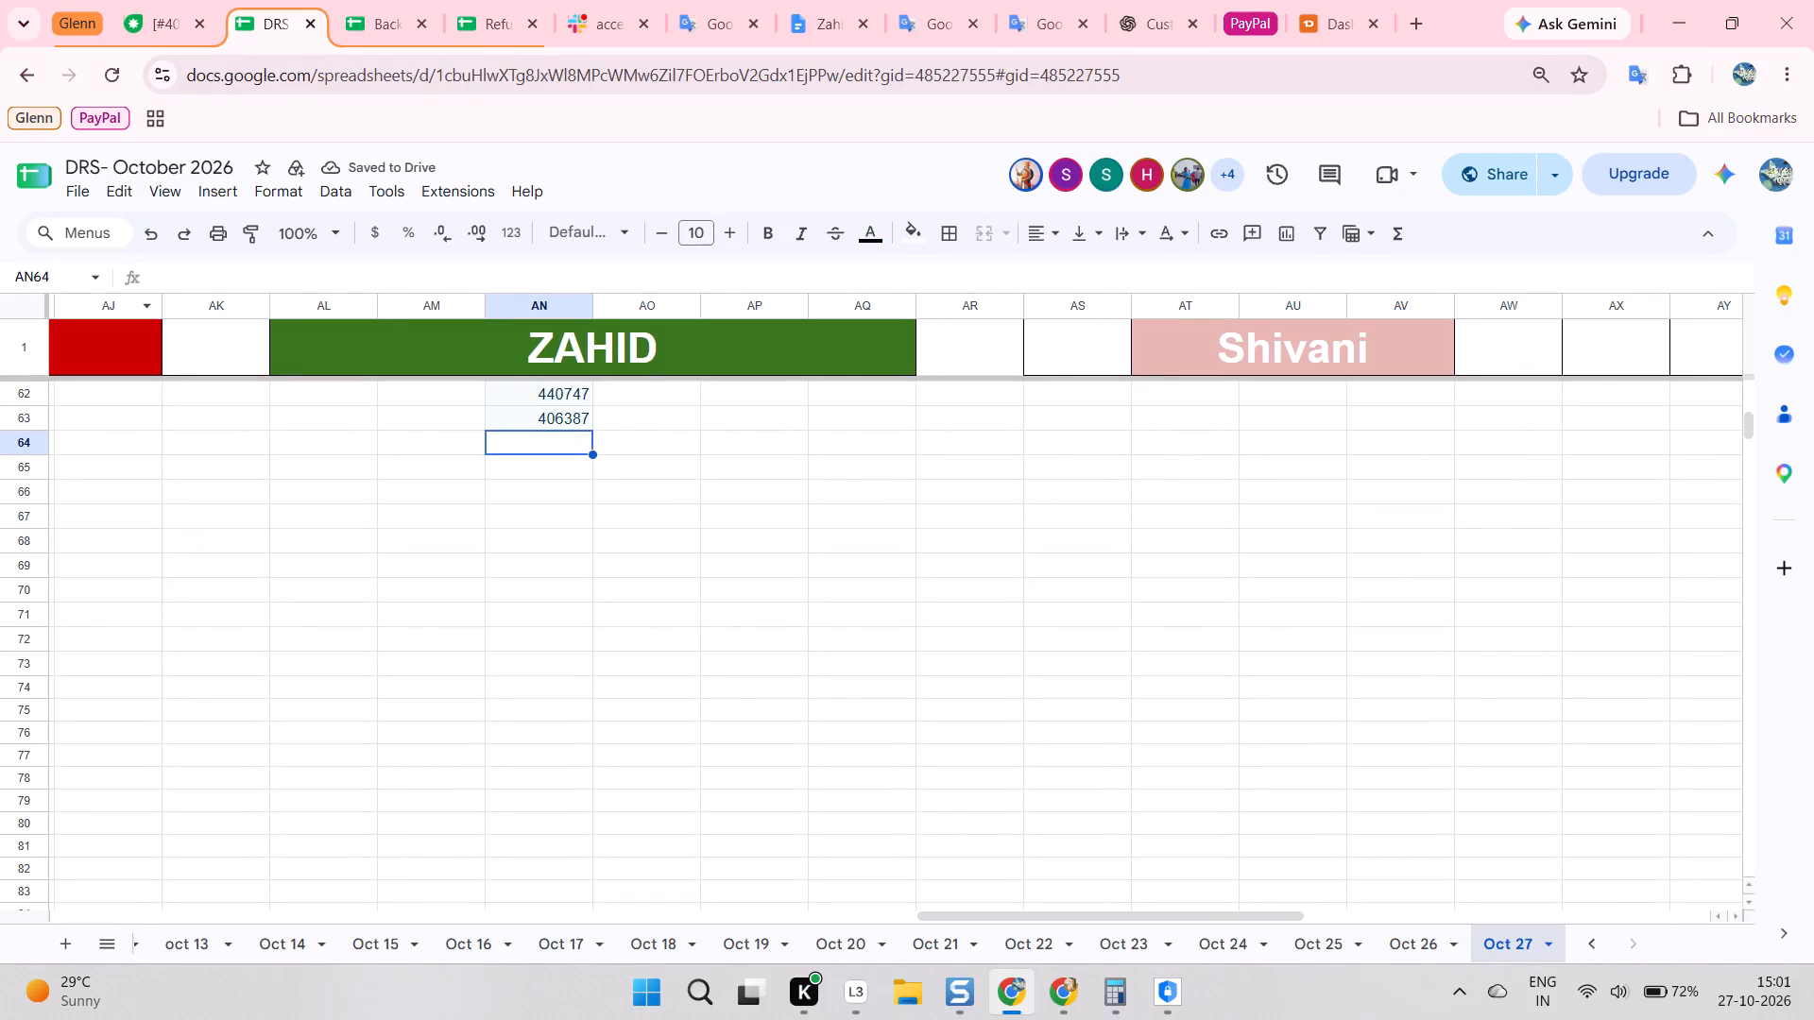
{"action": "left_click", "coordinate": [150, 0]}
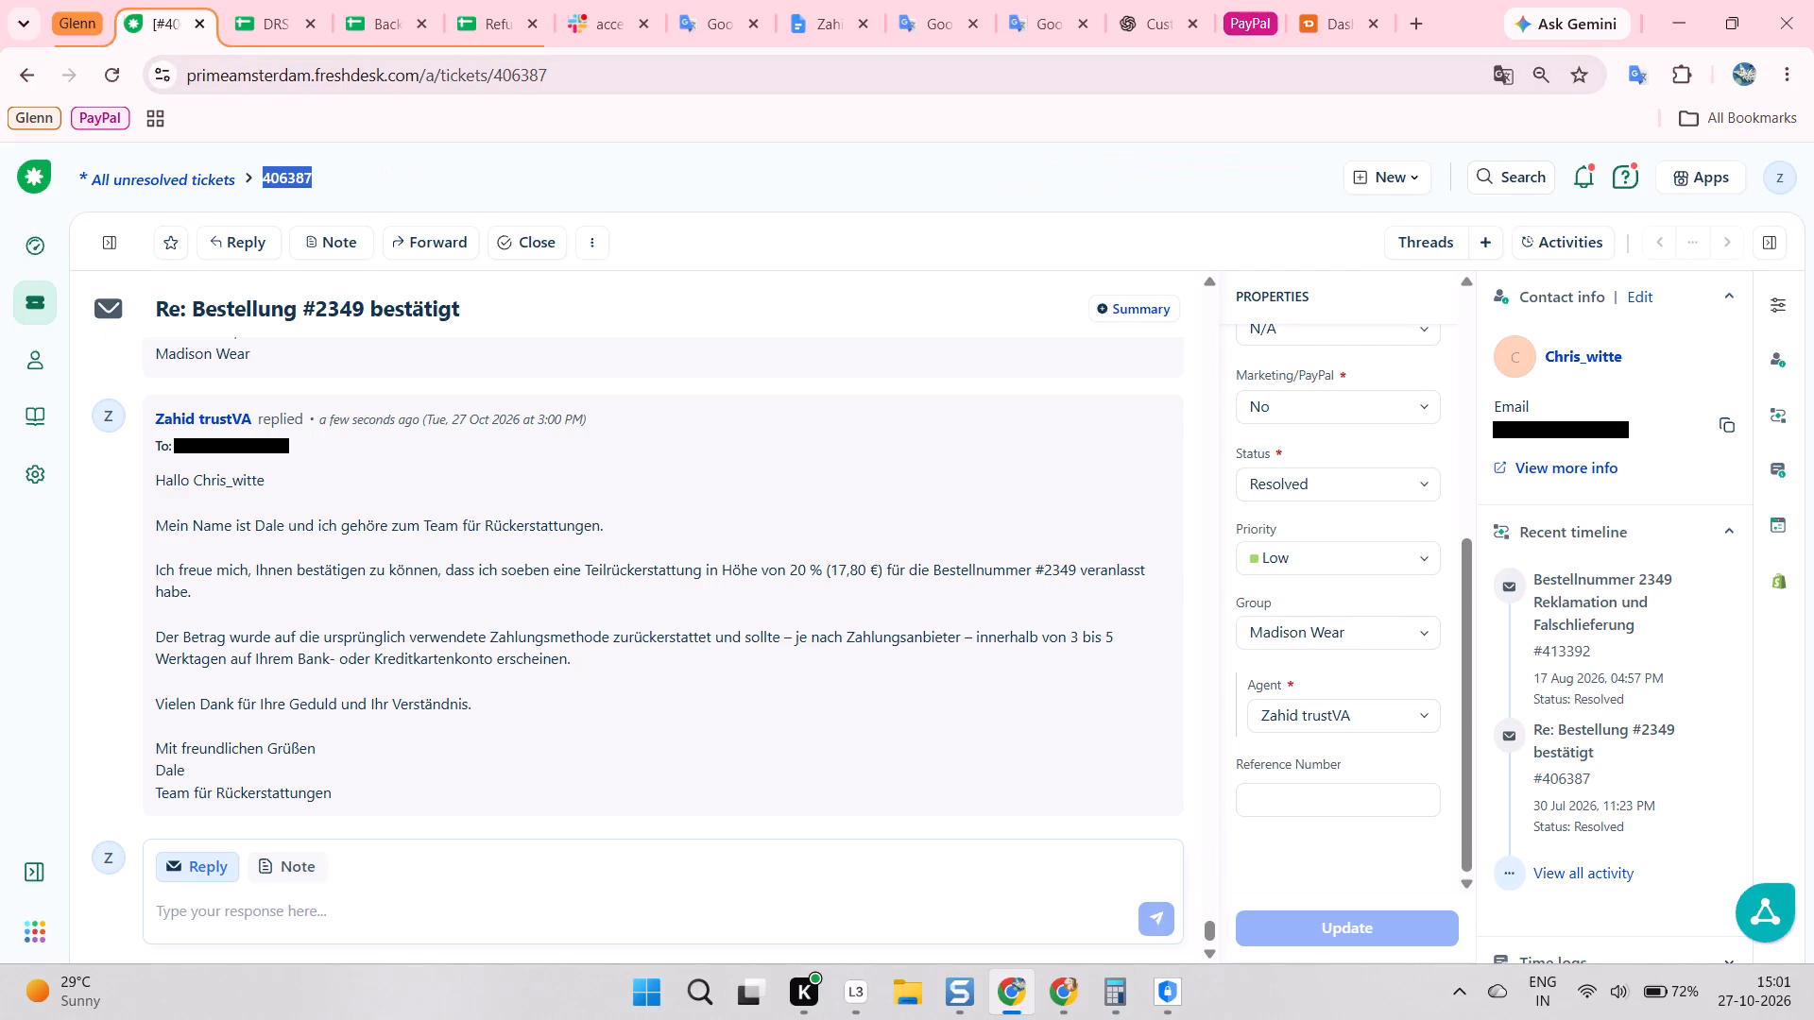
{"action": "left_click", "coordinate": [626, 569]}
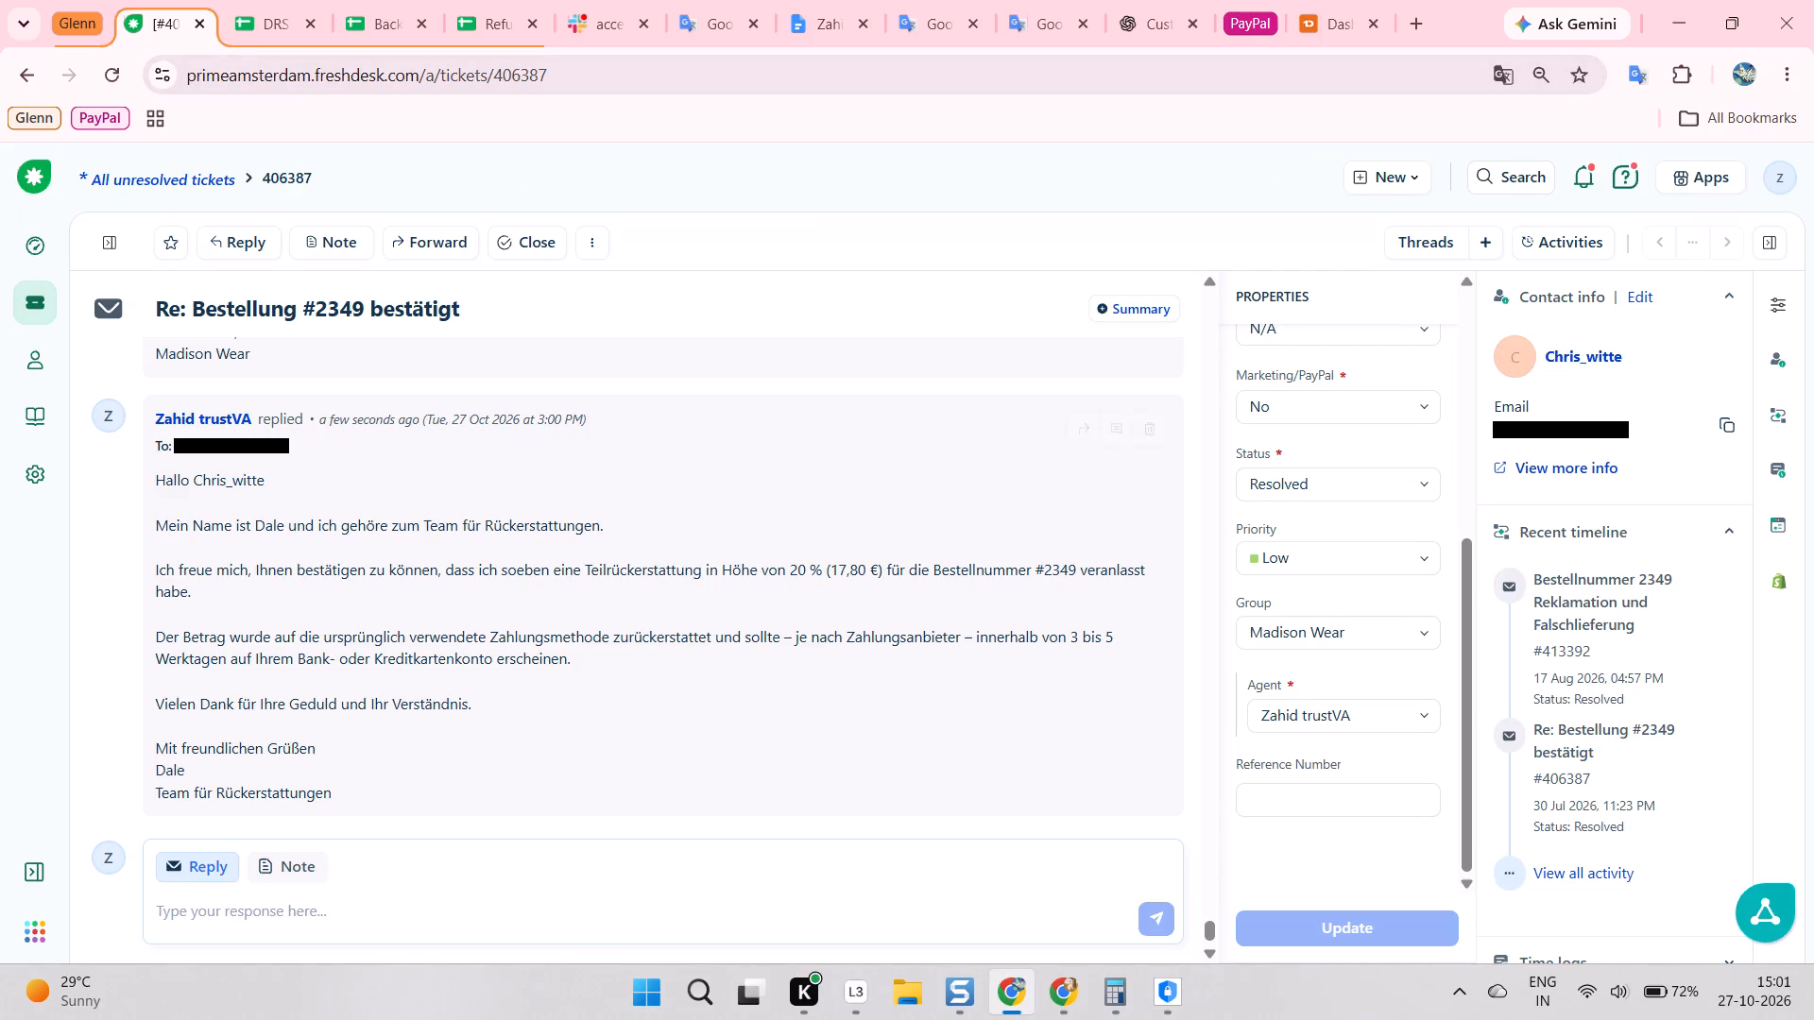
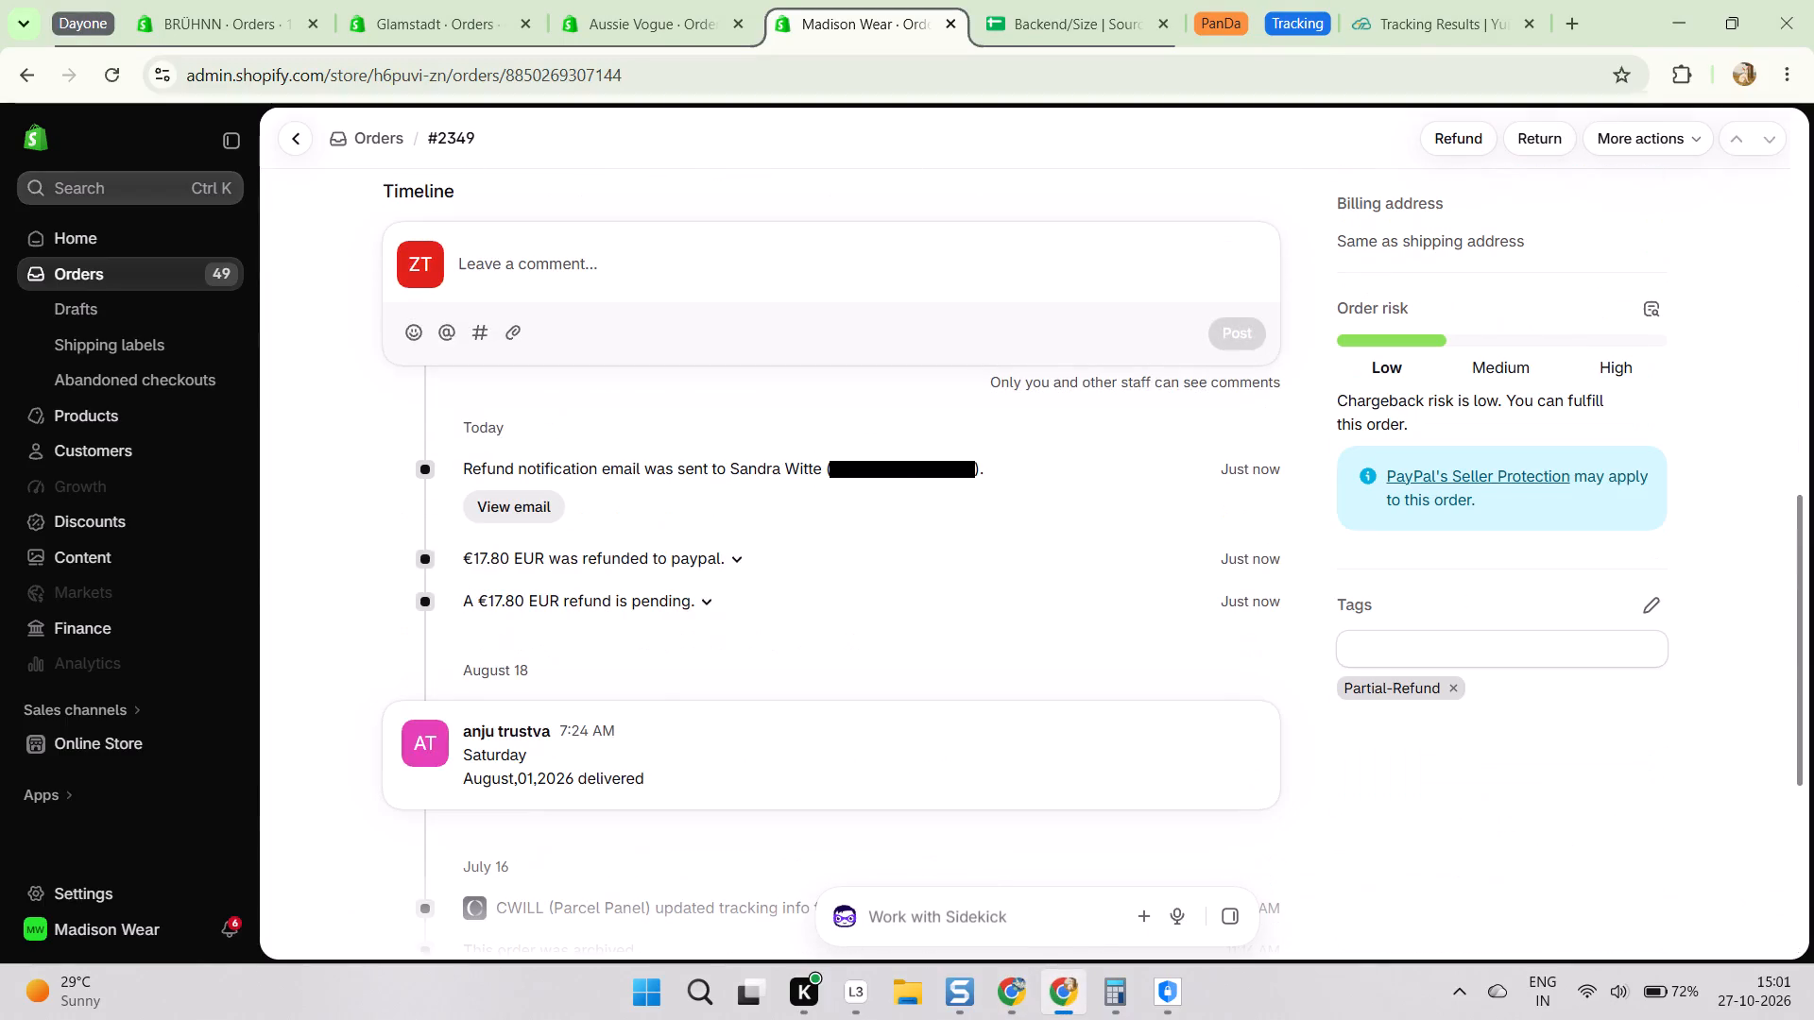
{"action": "key", "text": "alt+Tab"}
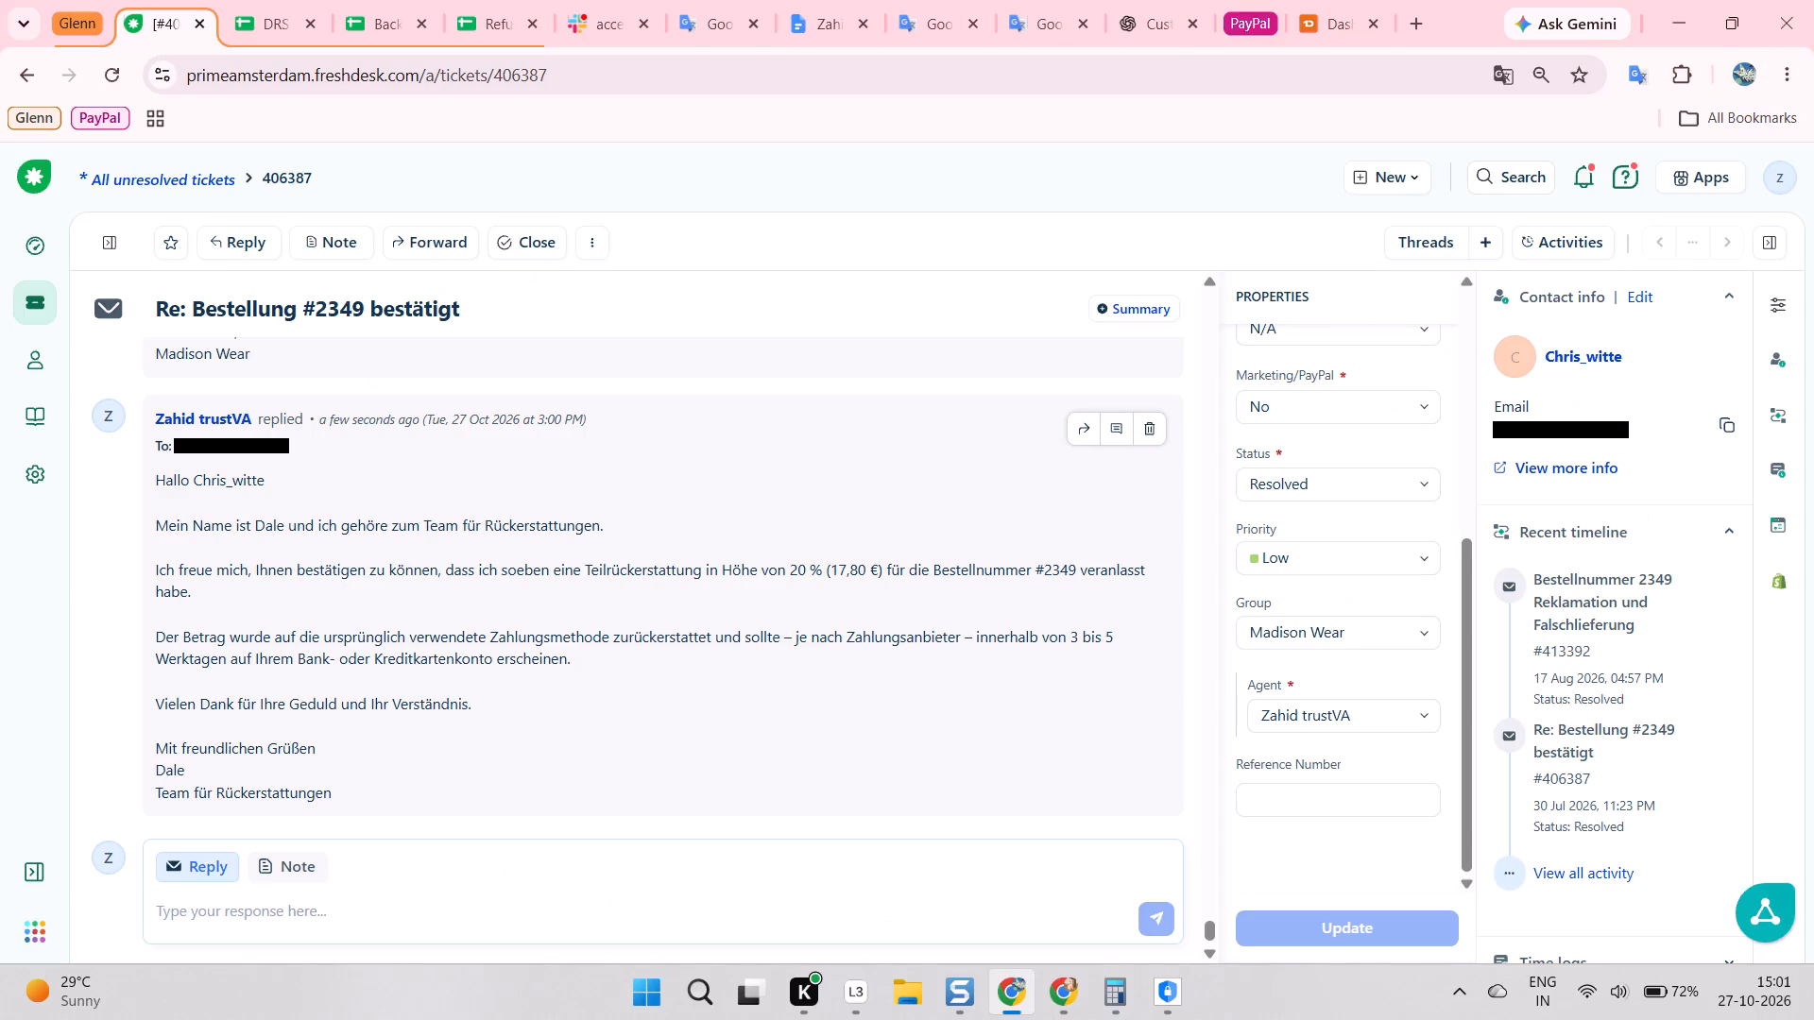
{"action": "key", "text": "alt+Tab"}
{"action": "key", "text": "alt+Tab"}
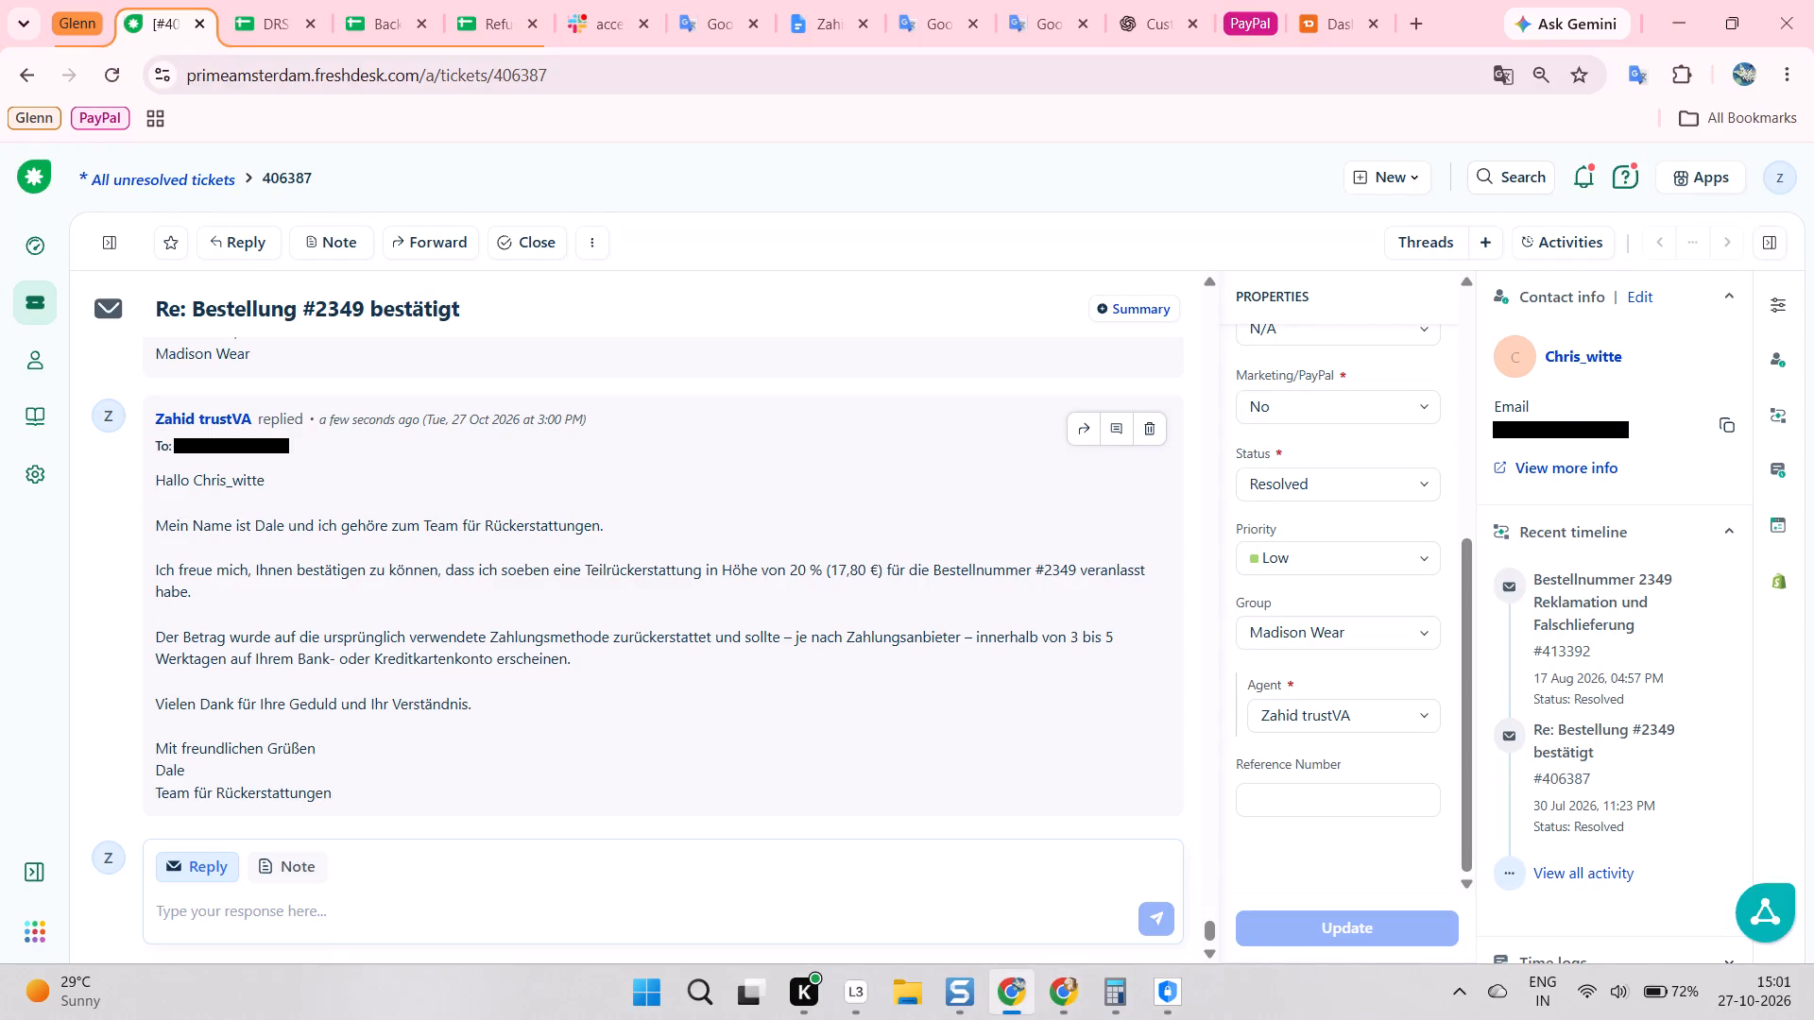
{"action": "key", "text": "alt+Tab"}
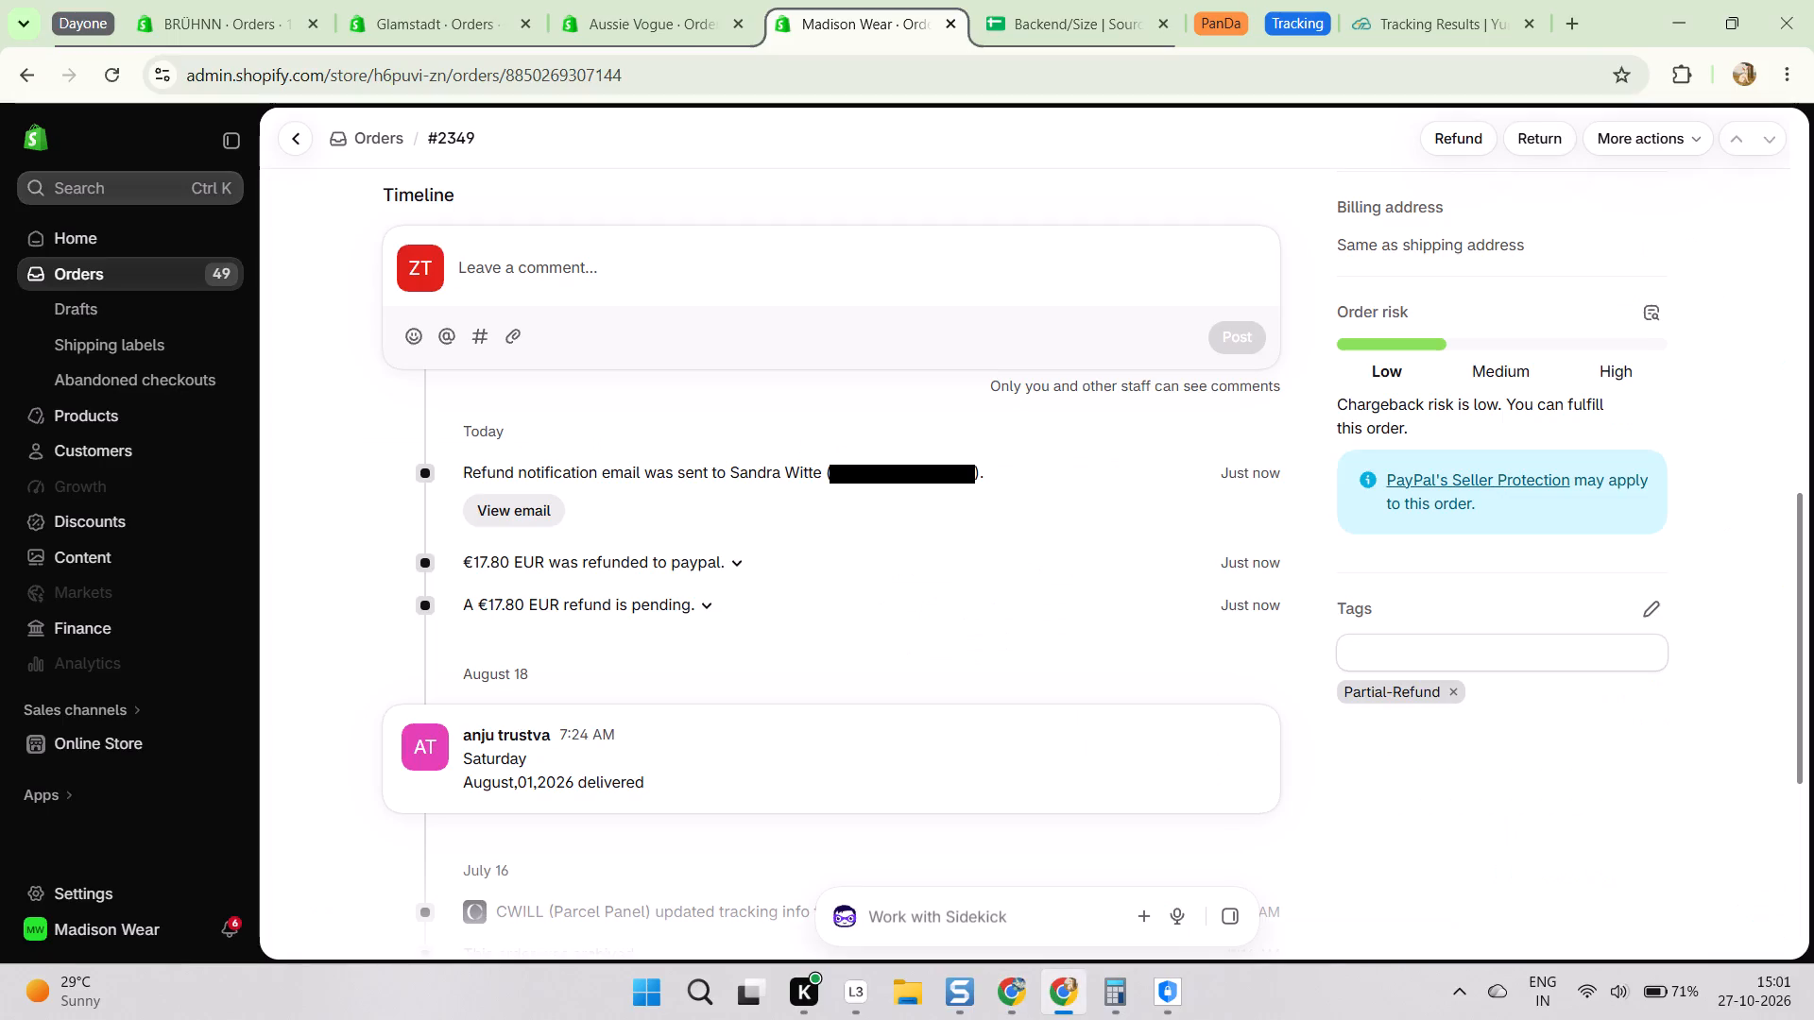
{"action": "key", "text": "alt+Tab"}
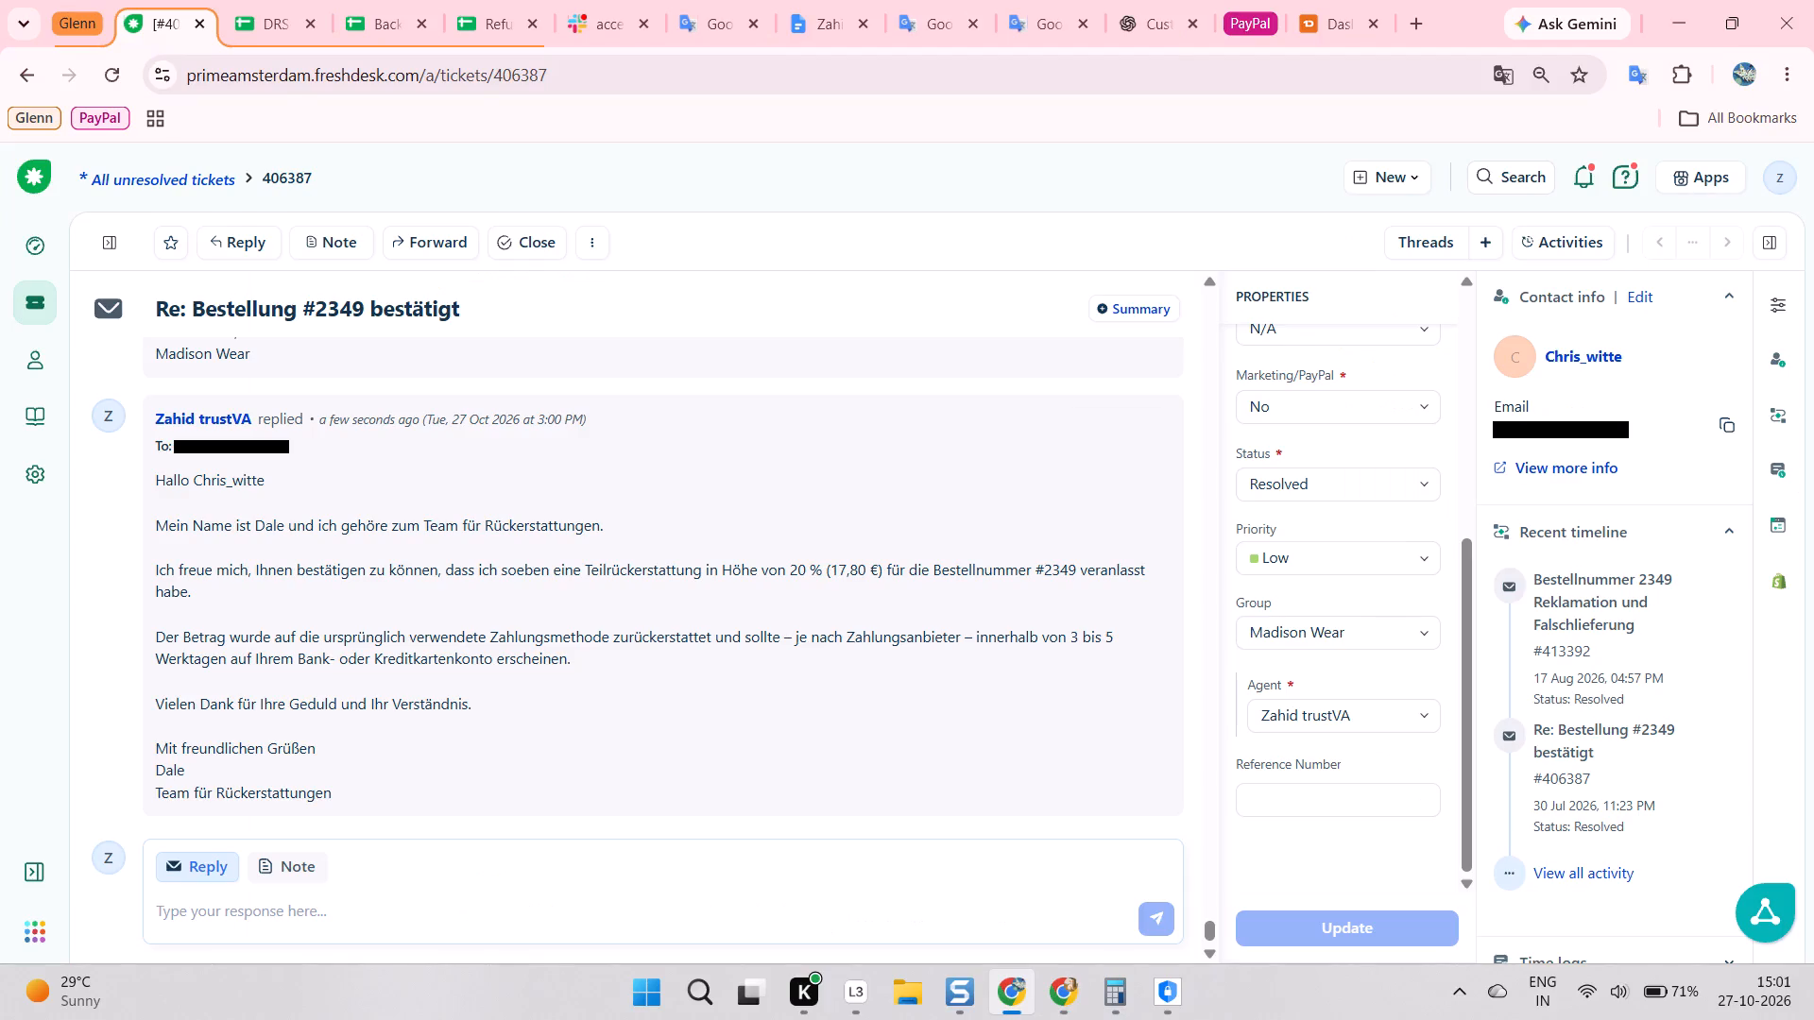
{"action": "key", "text": "alt+Tab"}
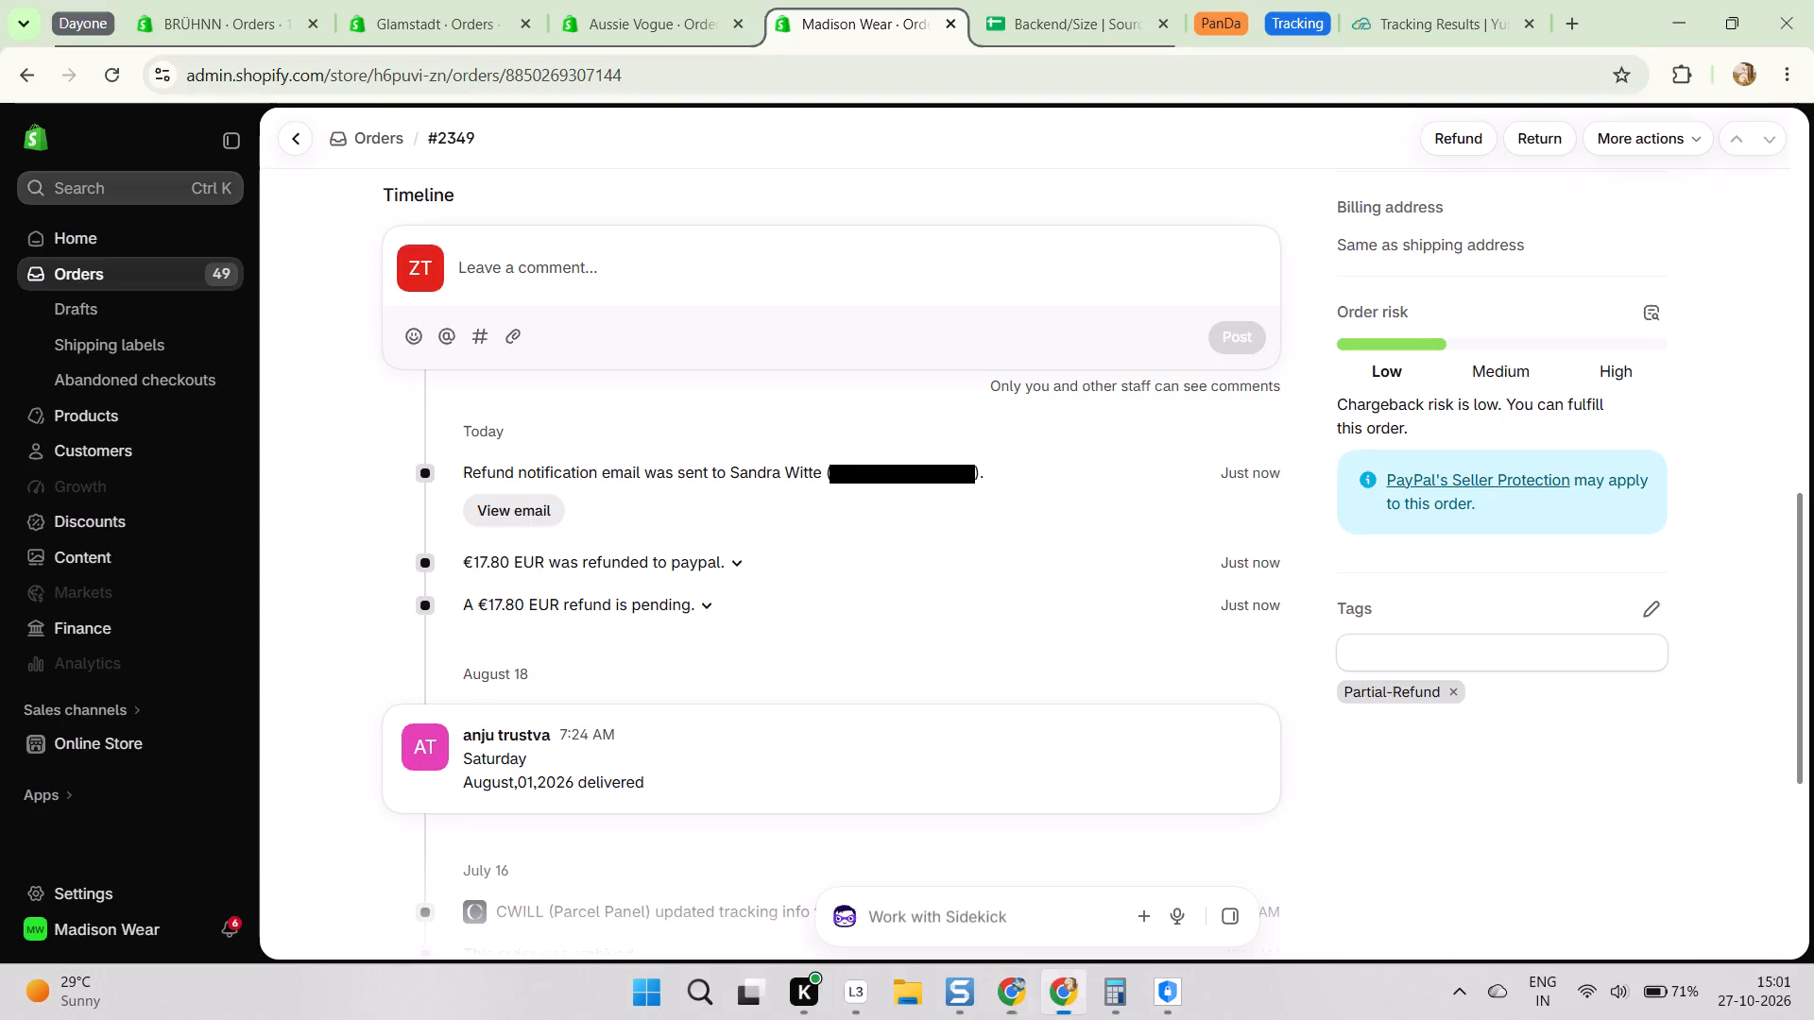
{"action": "key", "text": "alt+Tab"}
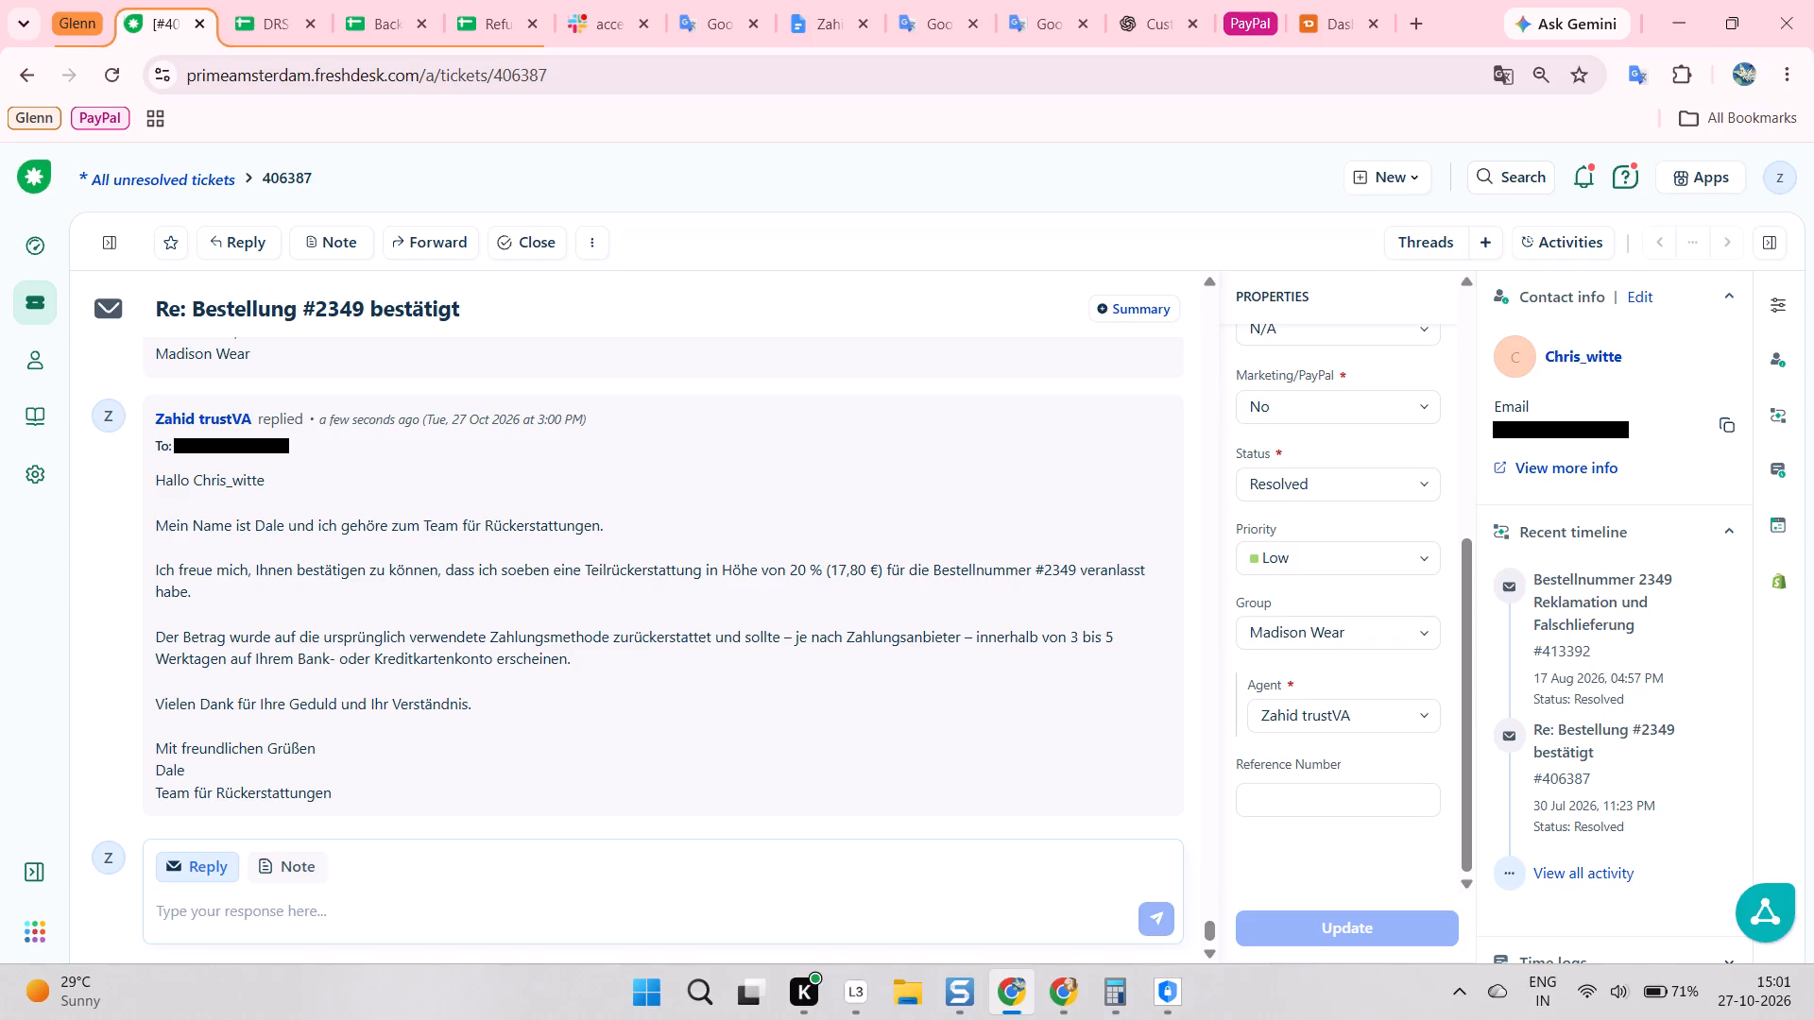
{"action": "key", "text": "alt+Tab"}
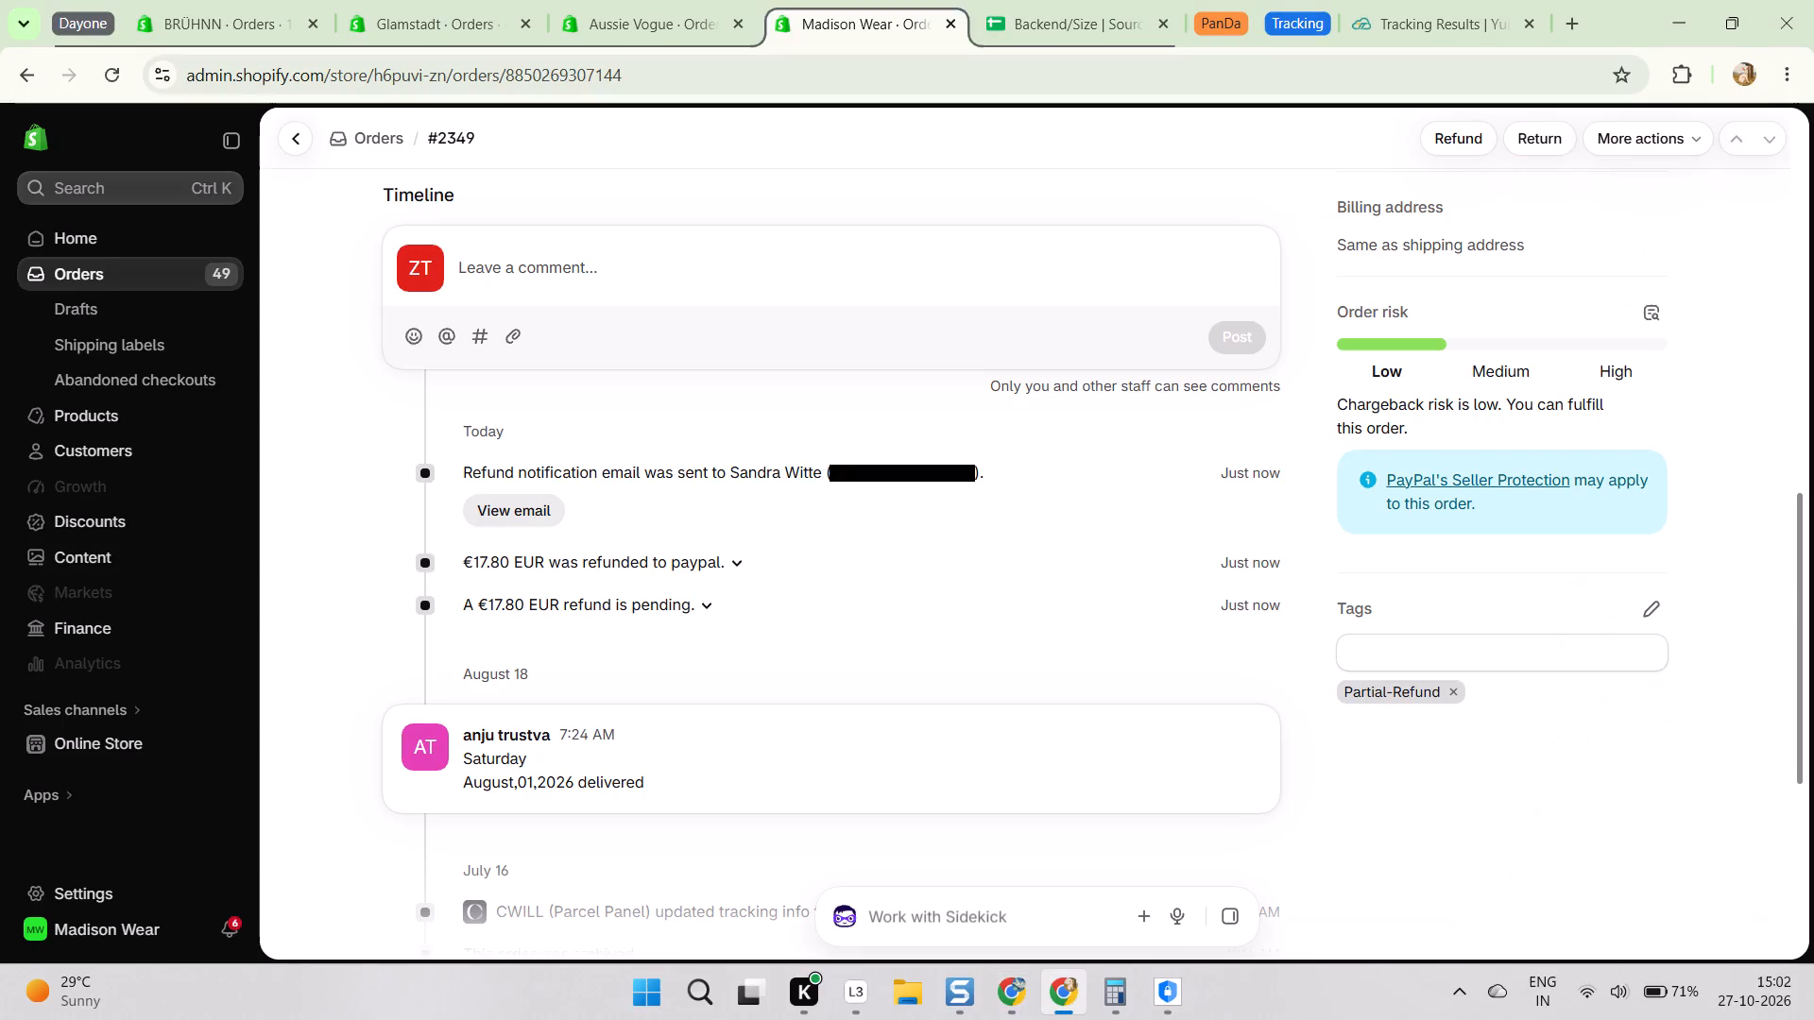
{"action": "key", "text": "alt+Tab"}
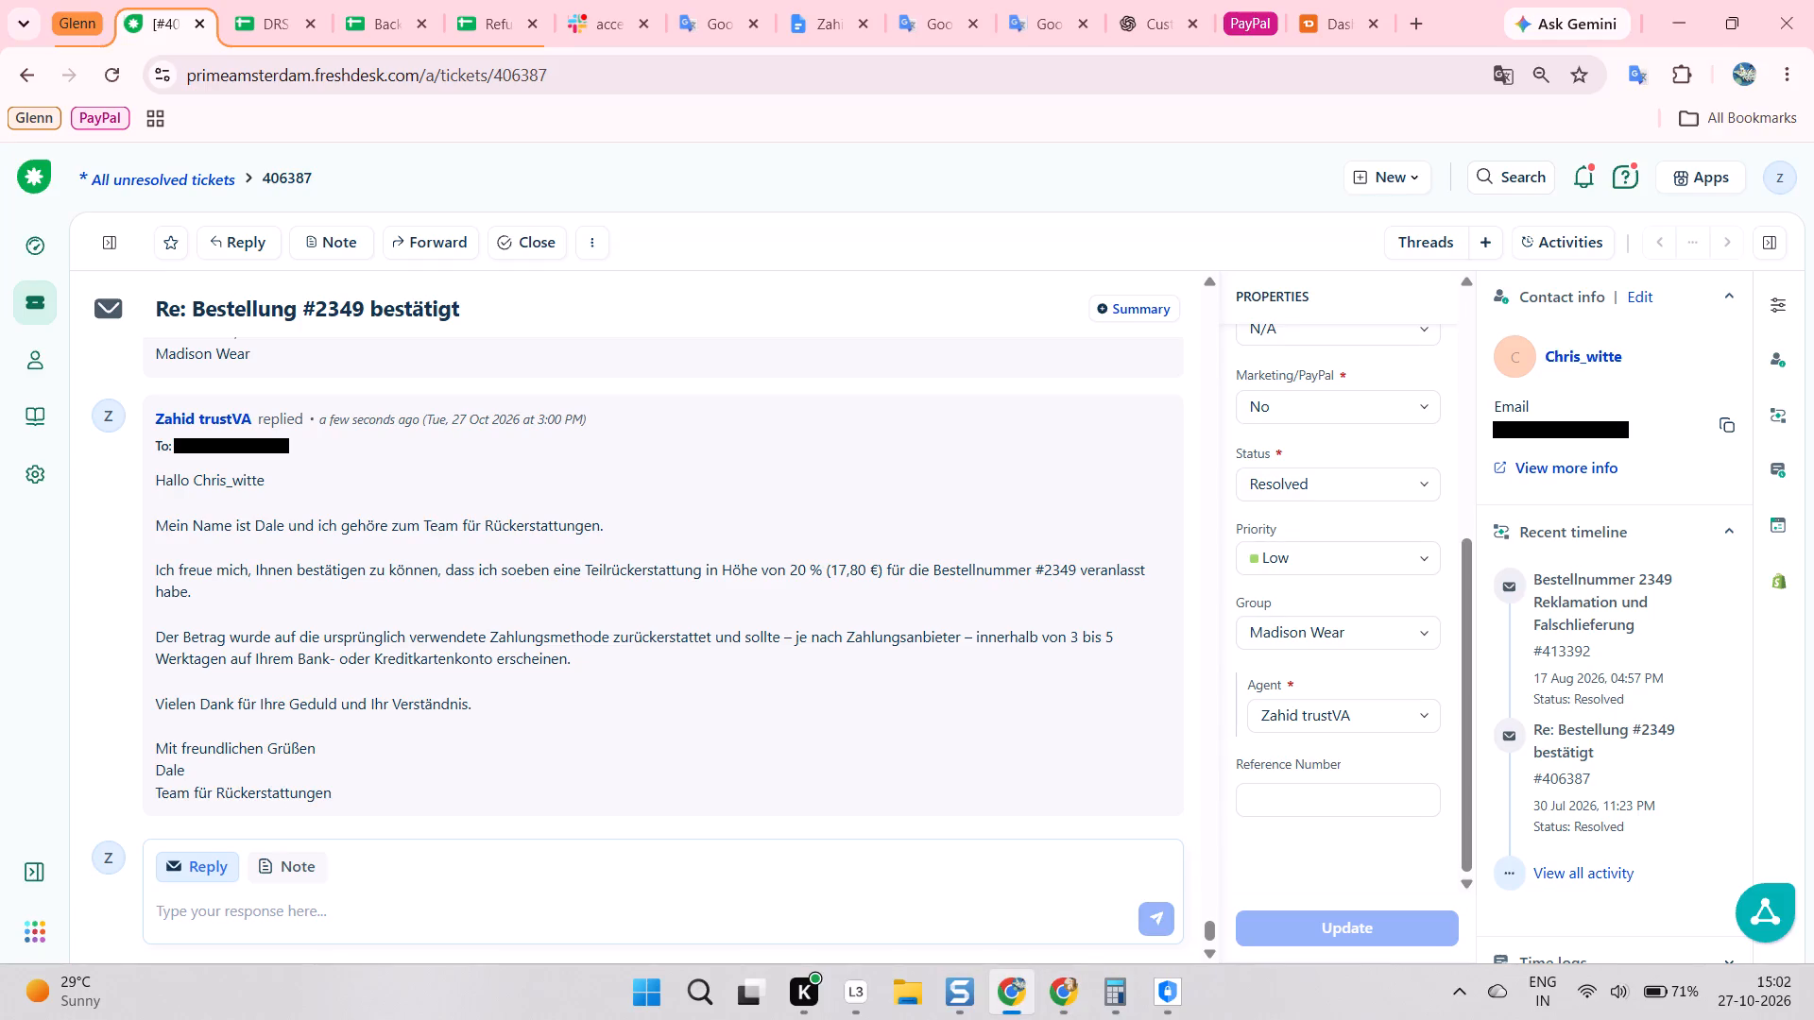
{"action": "key", "text": "alt+Tab"}
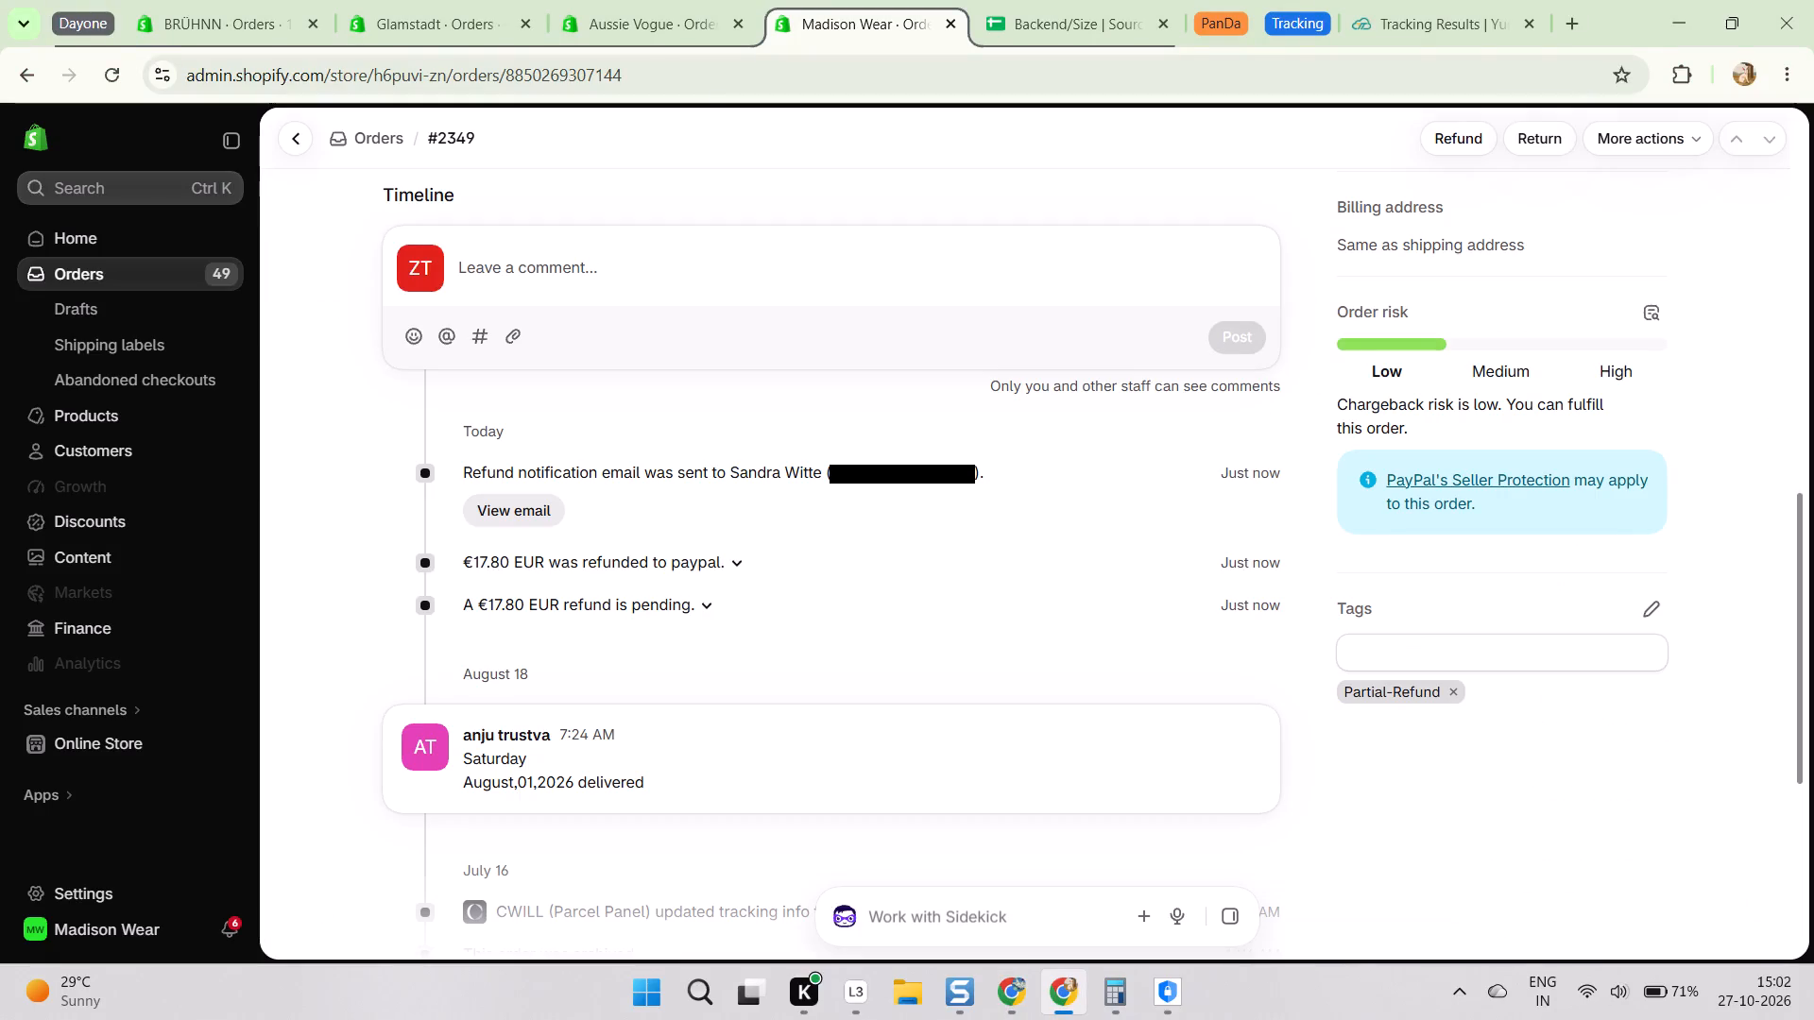
{"action": "scroll", "coordinate": [844, 450], "scroll_direction": "up", "scroll_amount": 7}
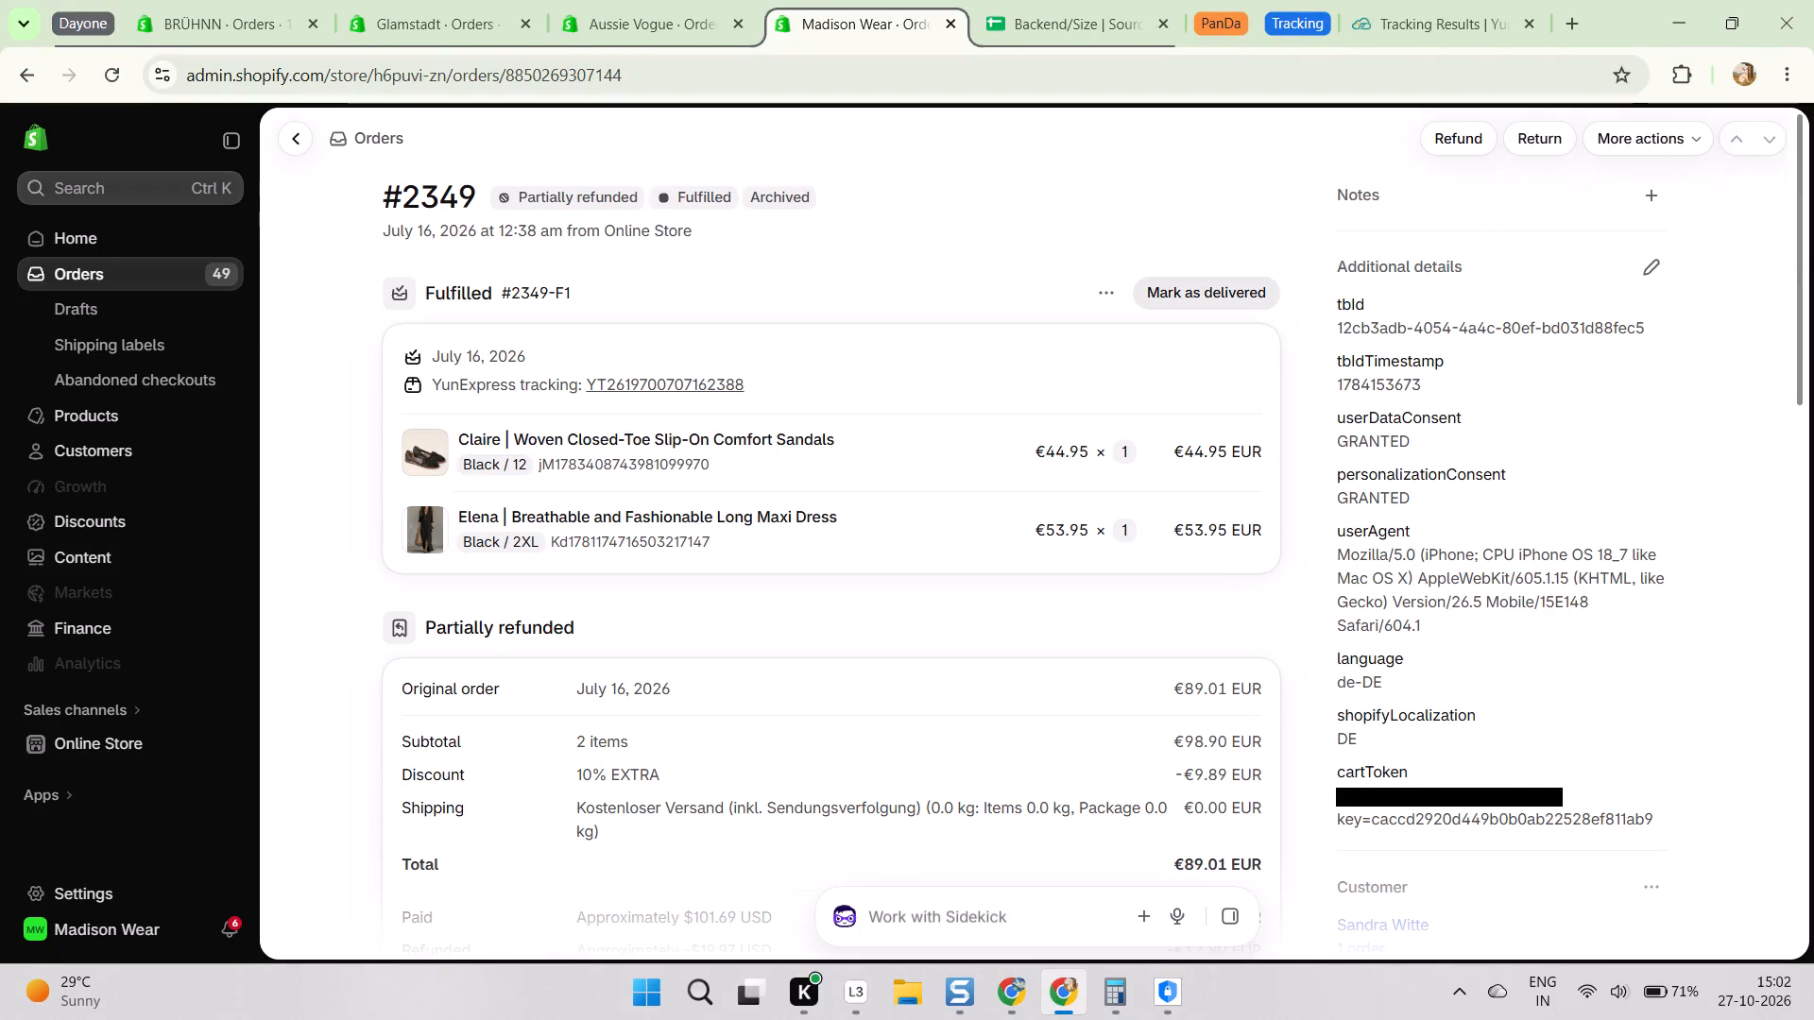
{"action": "scroll", "coordinate": [1045, 234], "scroll_direction": "down", "scroll_amount": 4}
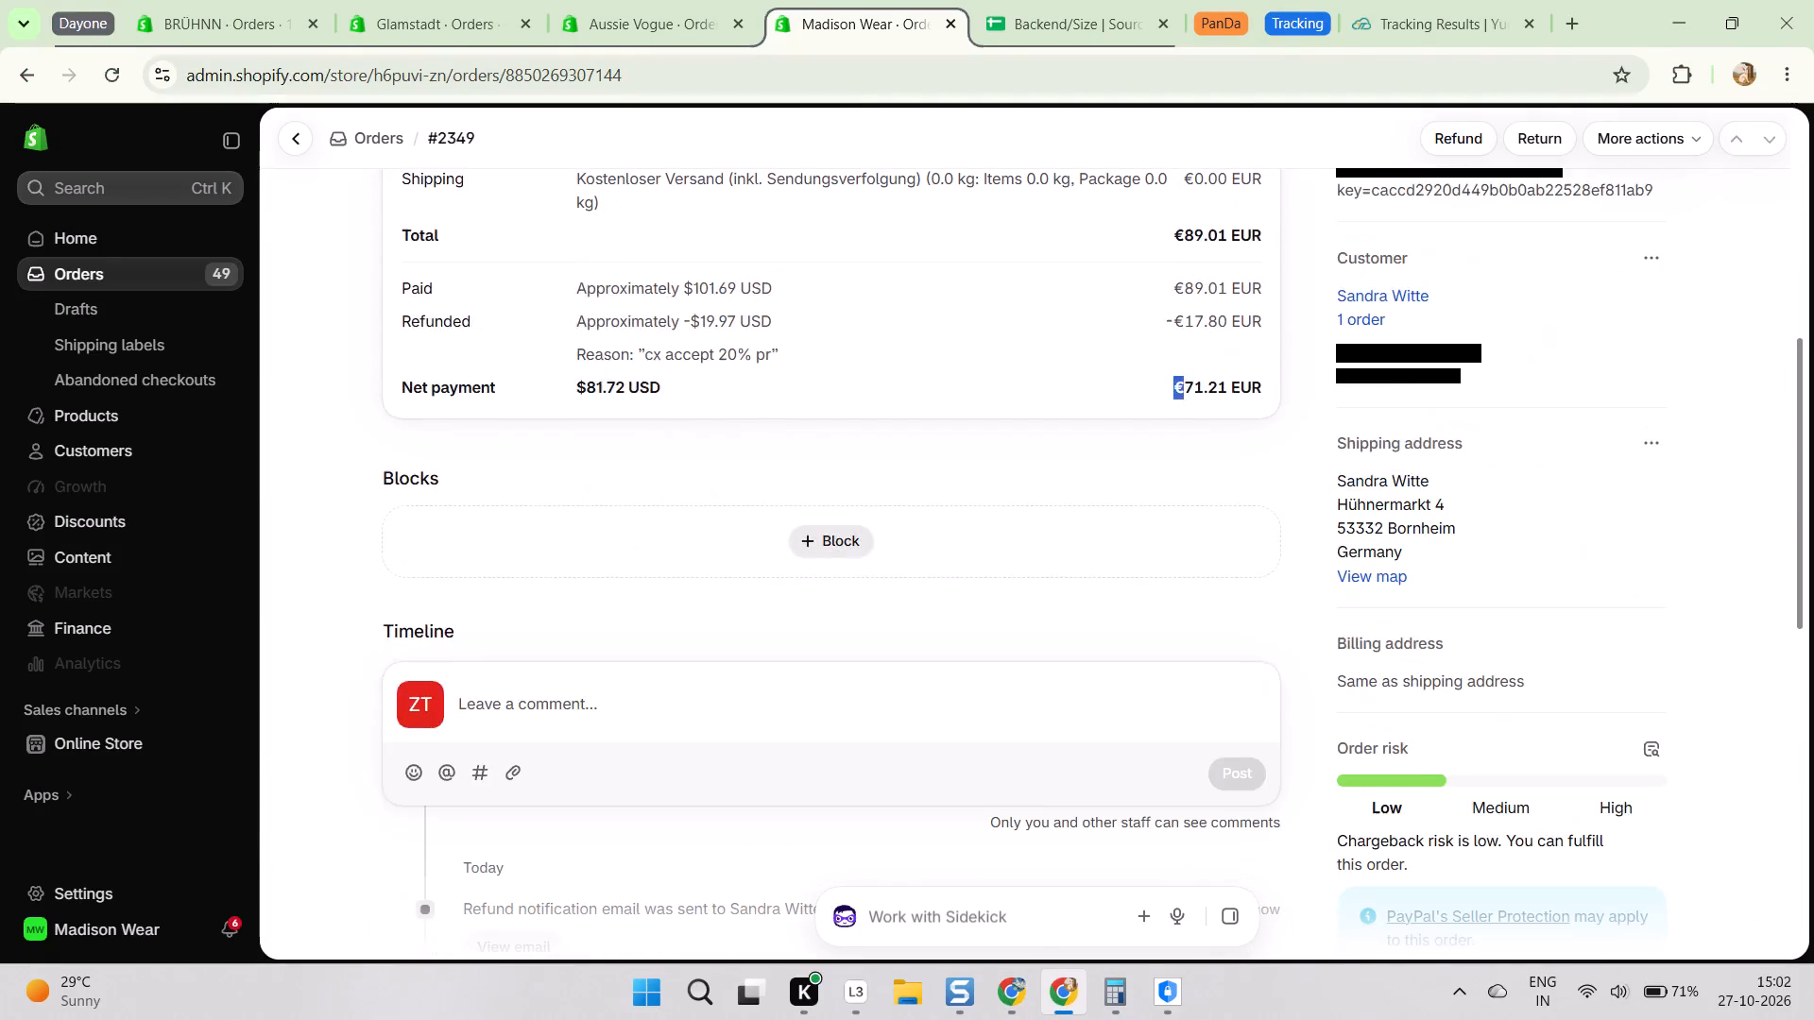
{"action": "scroll", "coordinate": [839, 204], "scroll_direction": "down", "scroll_amount": 18}
{"action": "scroll", "coordinate": [816, 317], "scroll_direction": "down", "scroll_amount": 3}
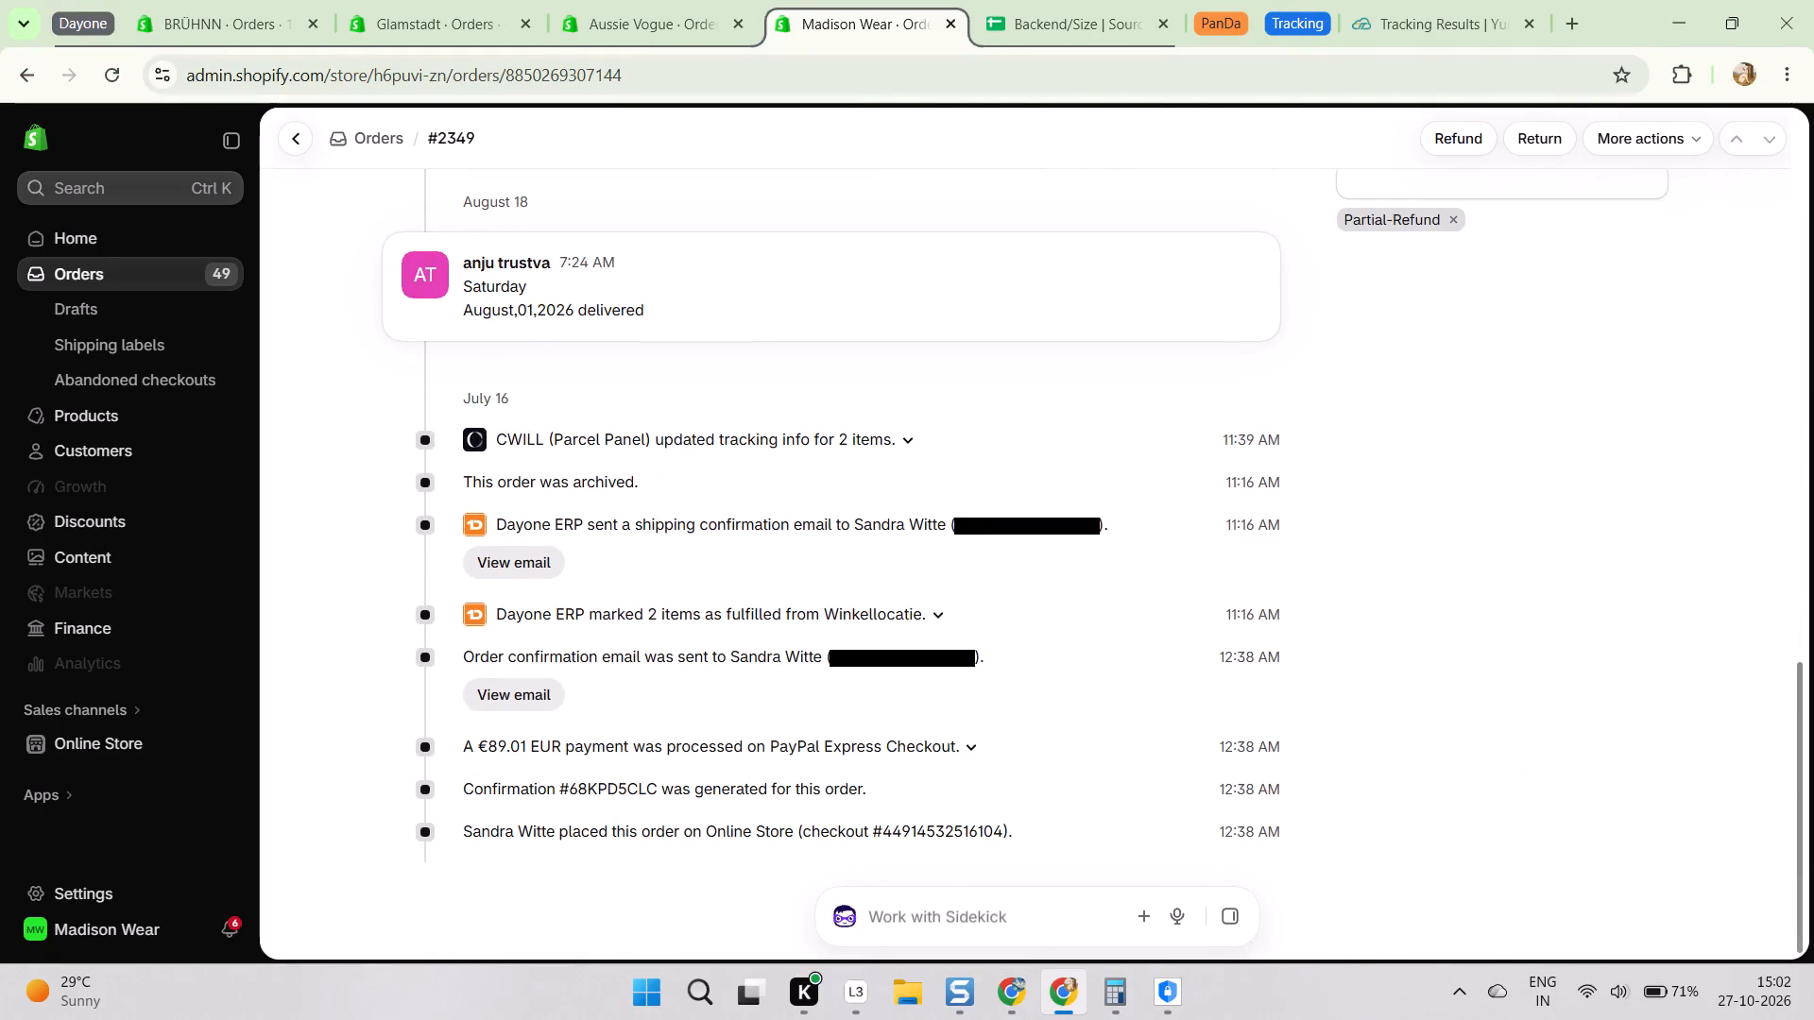
{"action": "scroll", "coordinate": [785, 375], "scroll_direction": "down", "scroll_amount": 3}
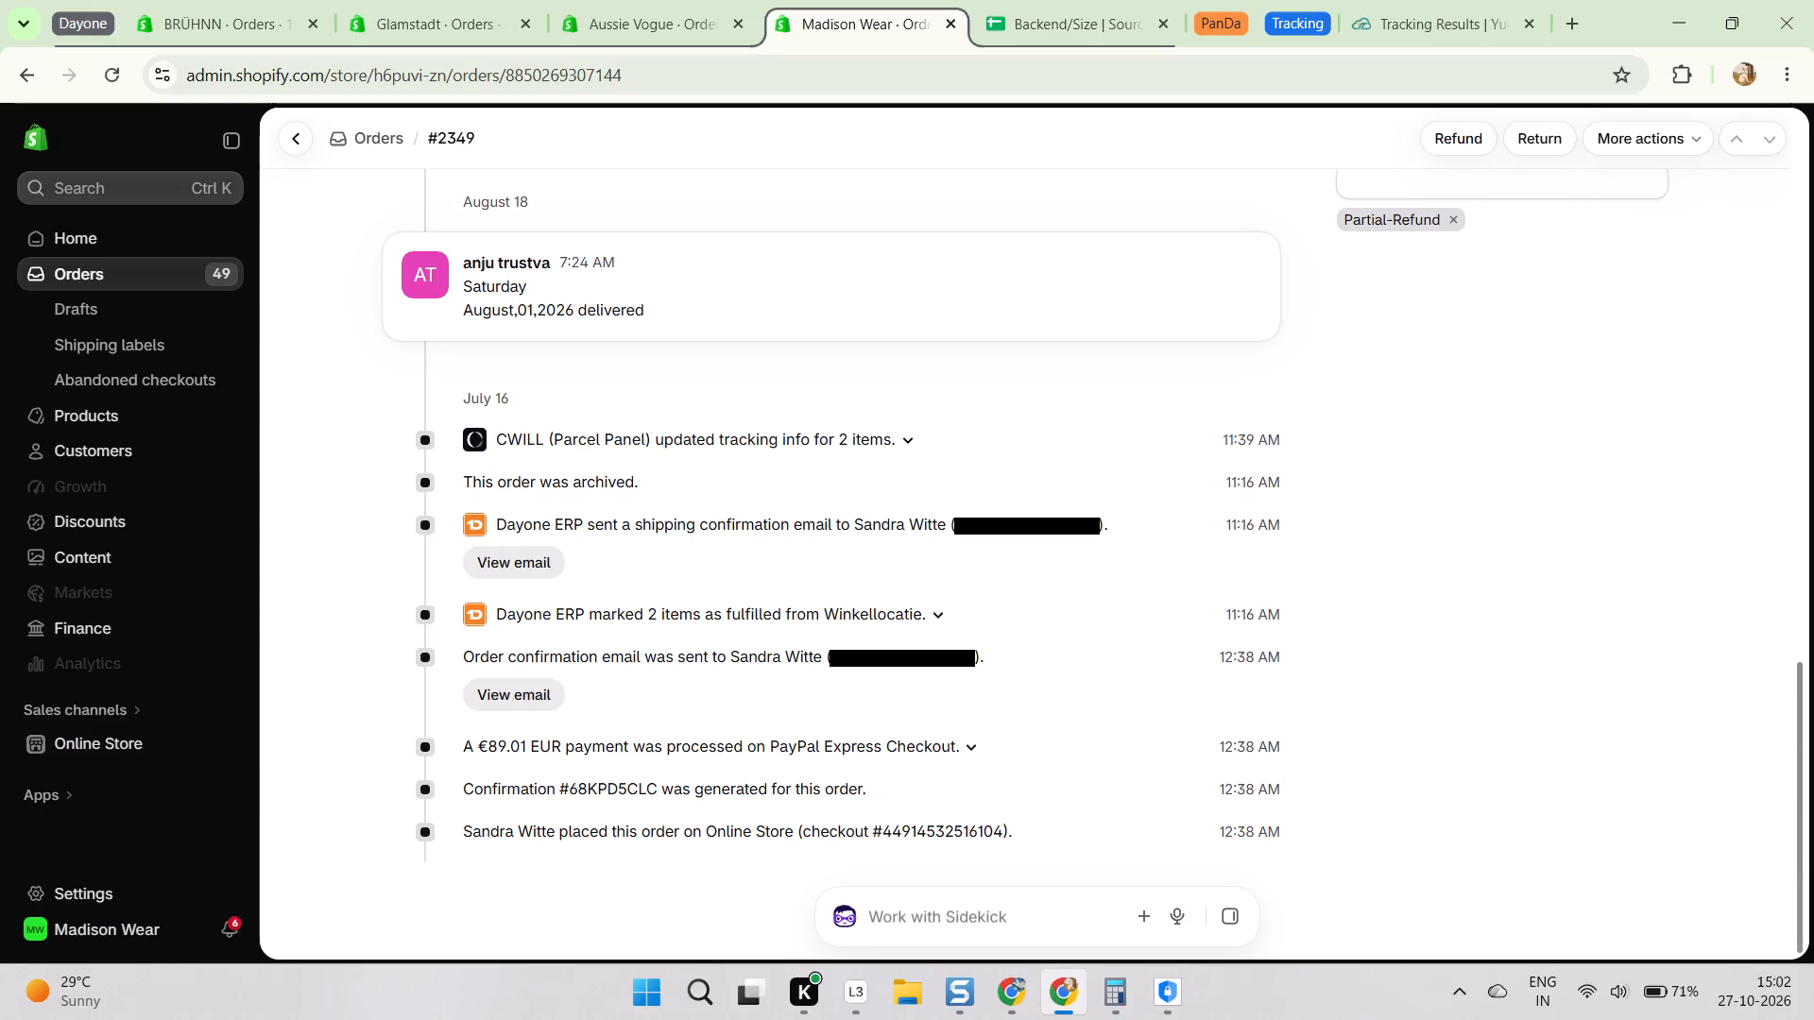
{"action": "key", "text": "alt+Tab"}
{"action": "scroll", "coordinate": [712, 478], "scroll_direction": "up", "scroll_amount": 4}
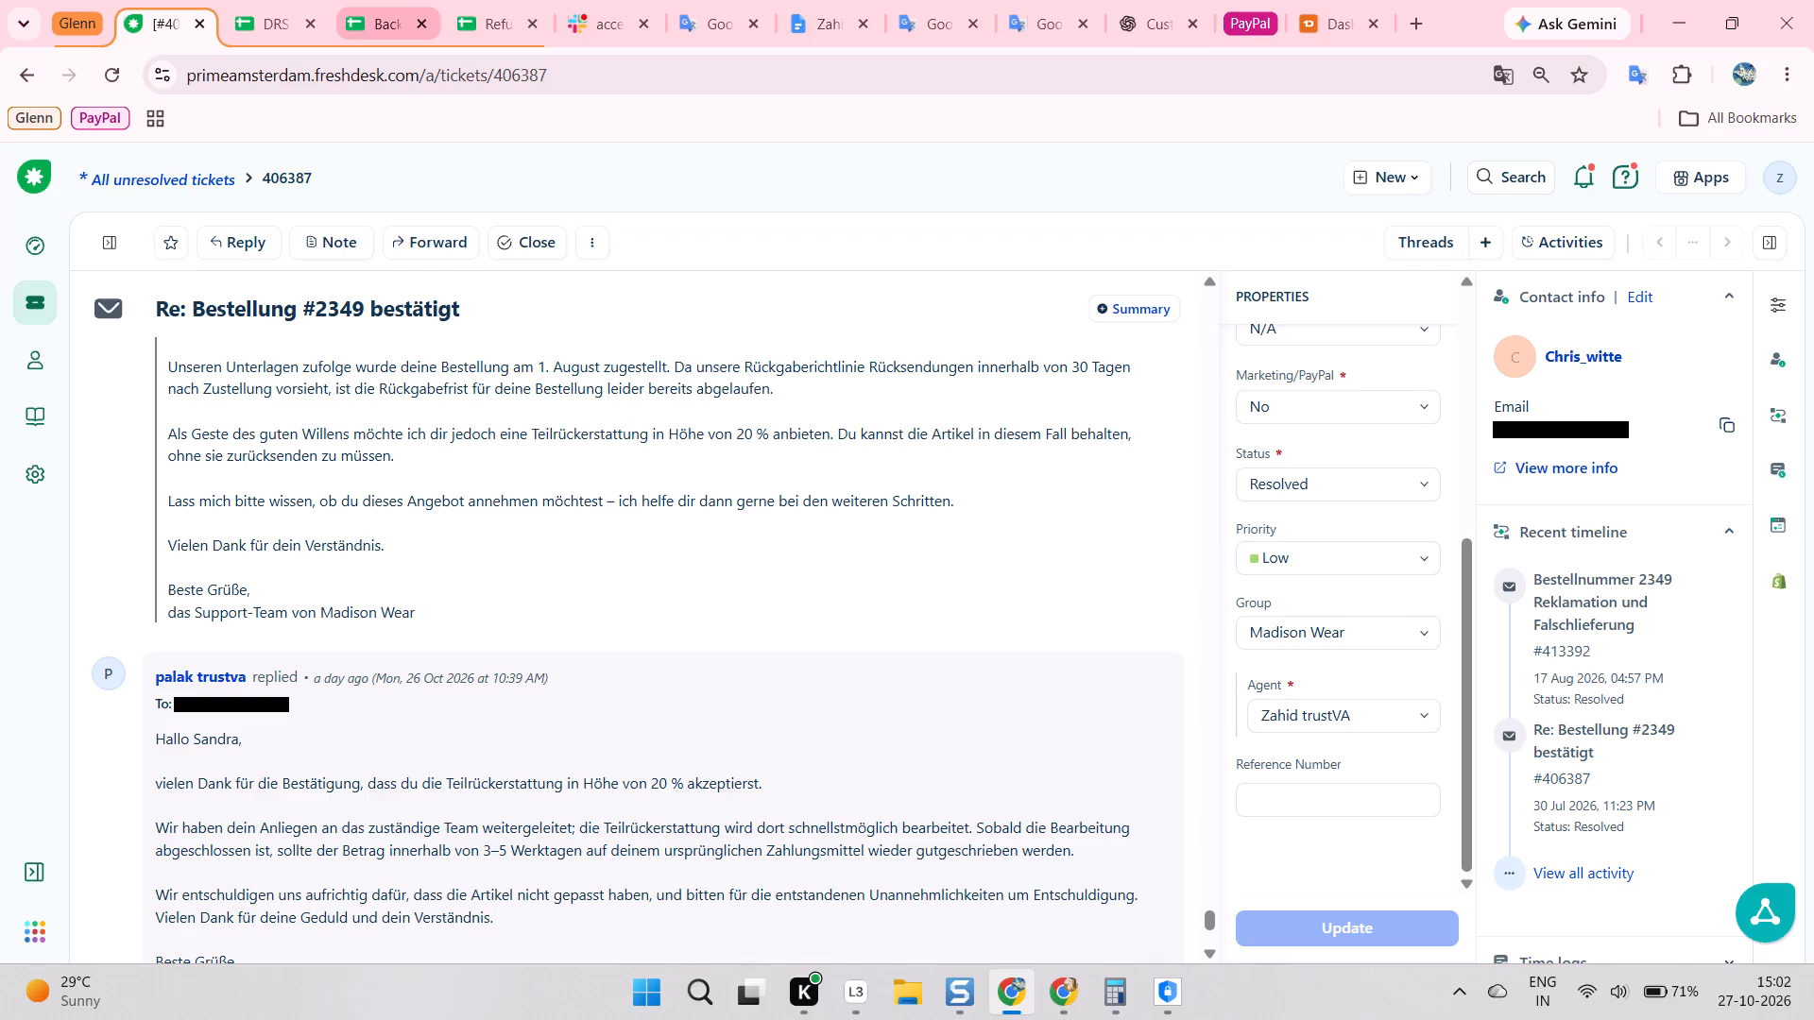
{"action": "left_click", "coordinate": [506, 0]}
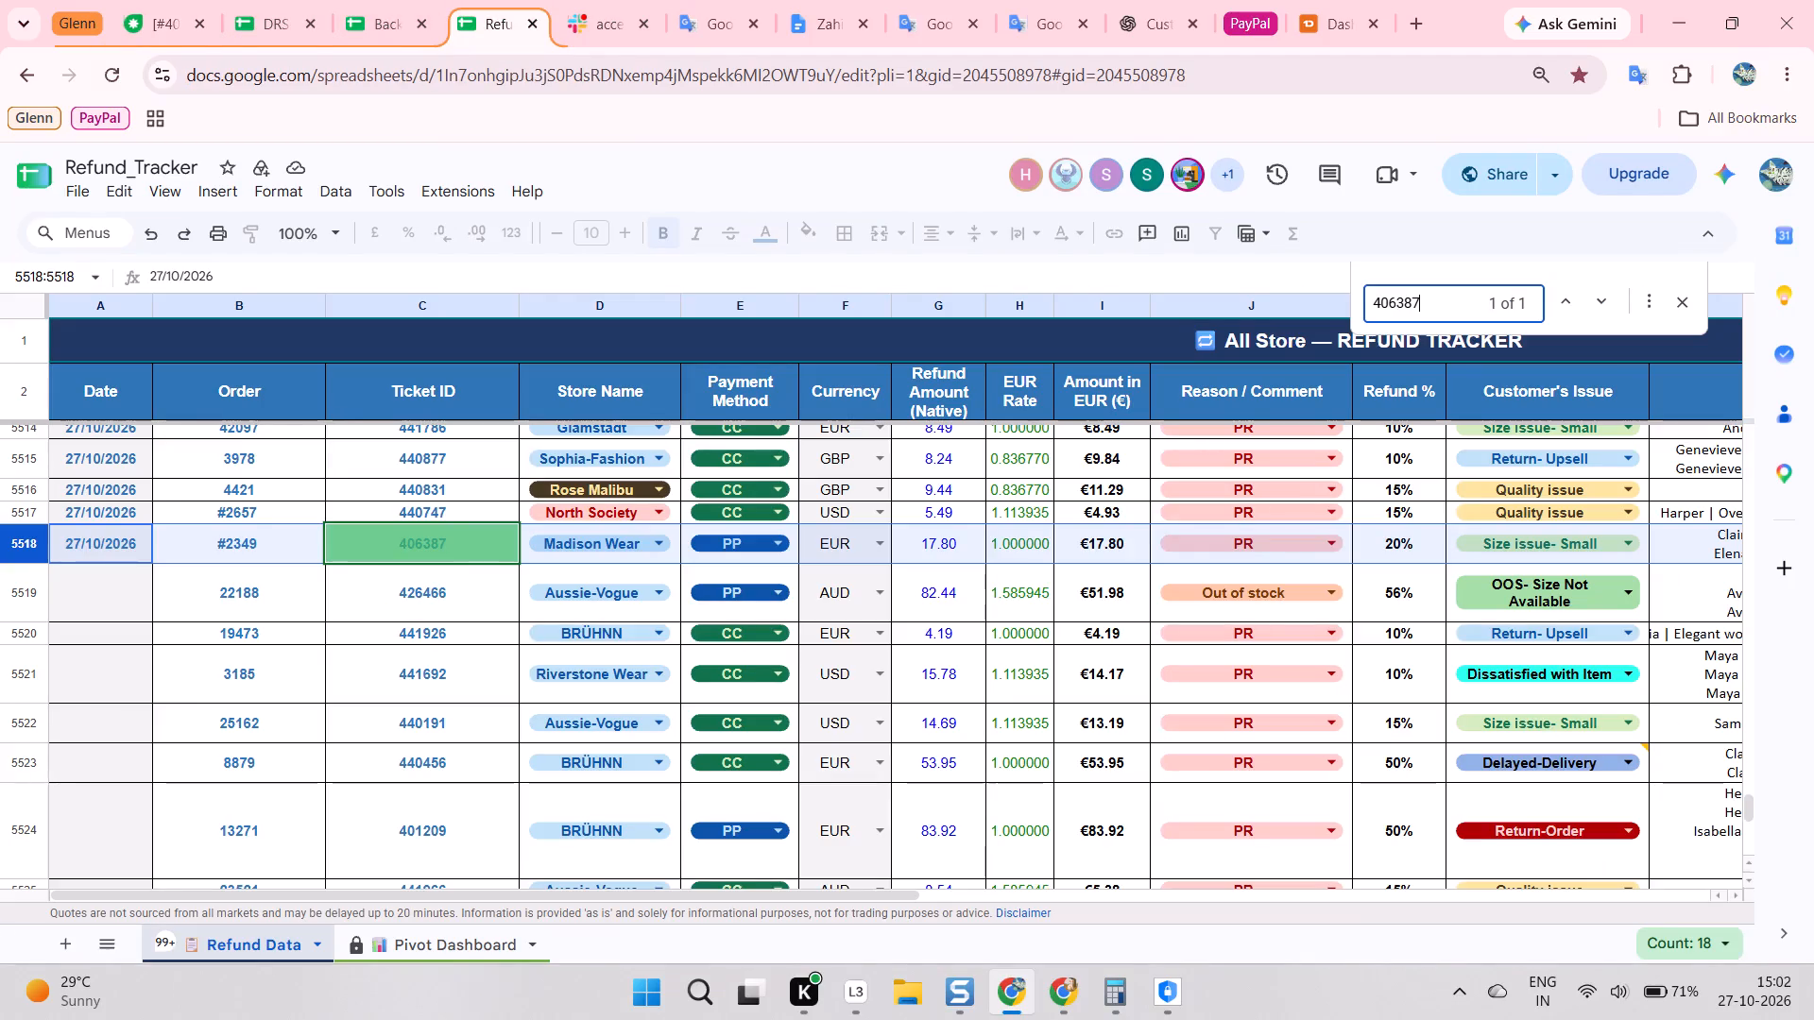
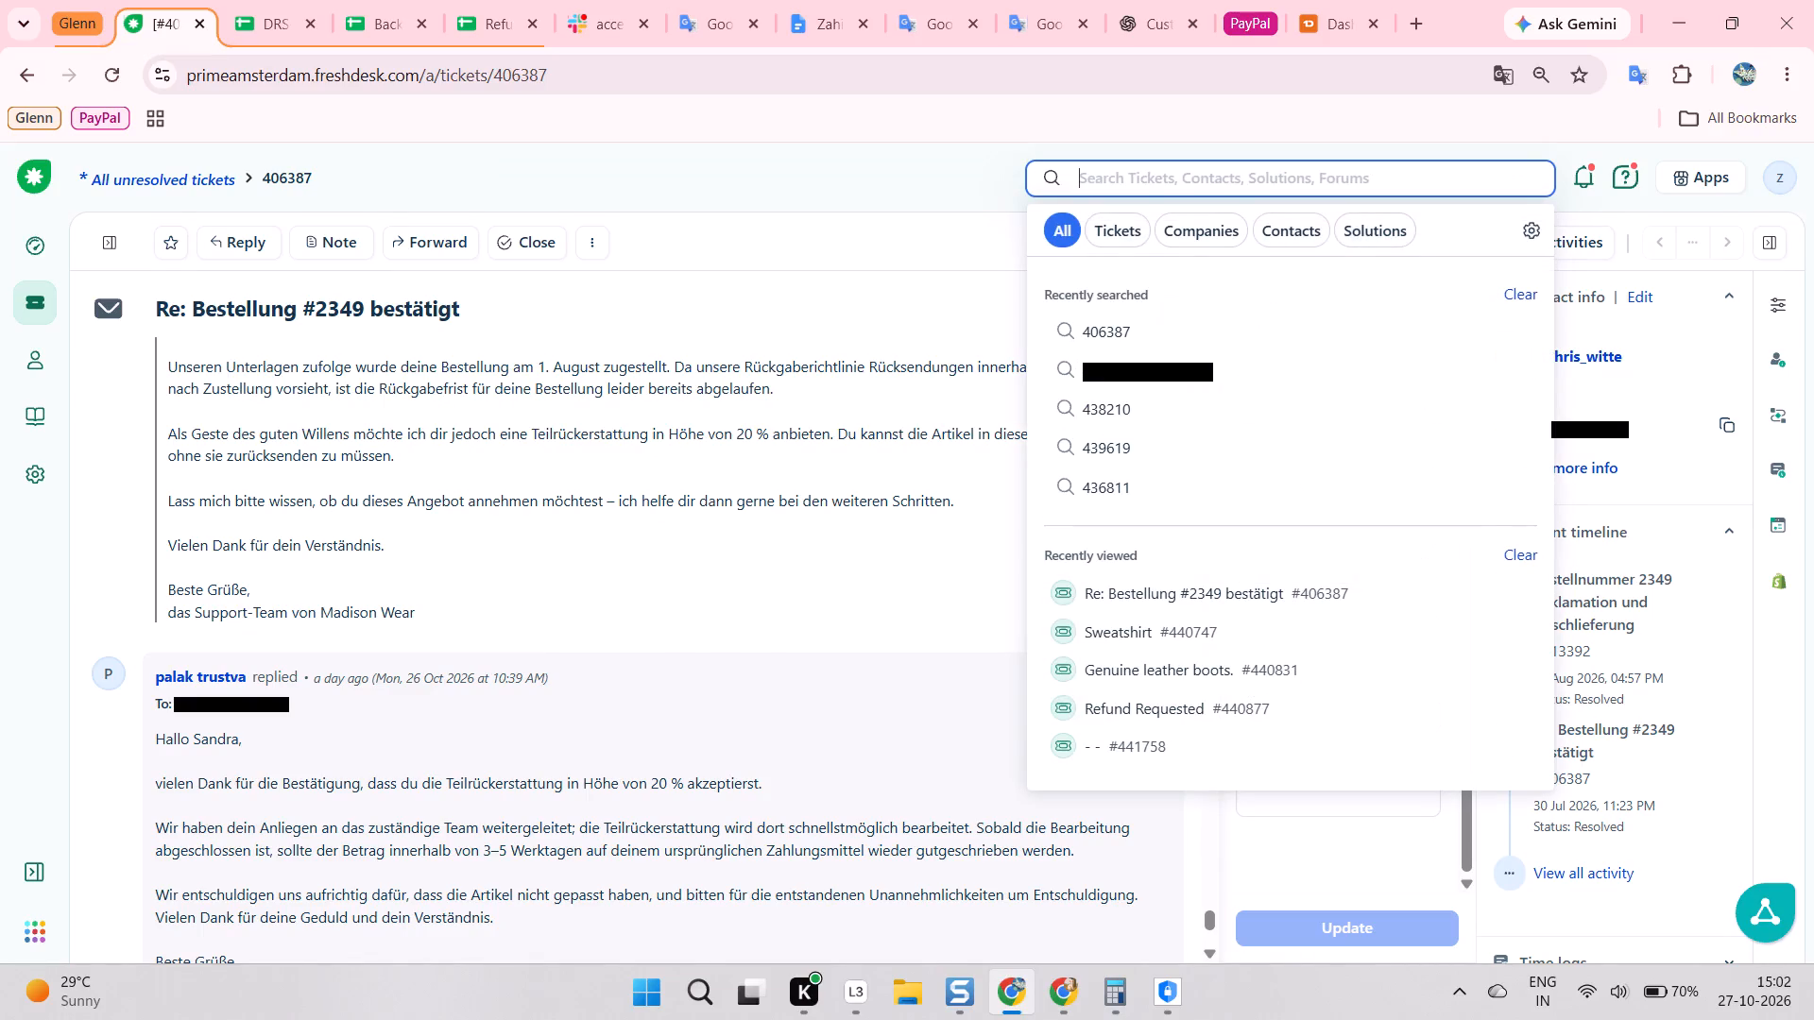
{"action": "key", "text": "ctrl+v"}
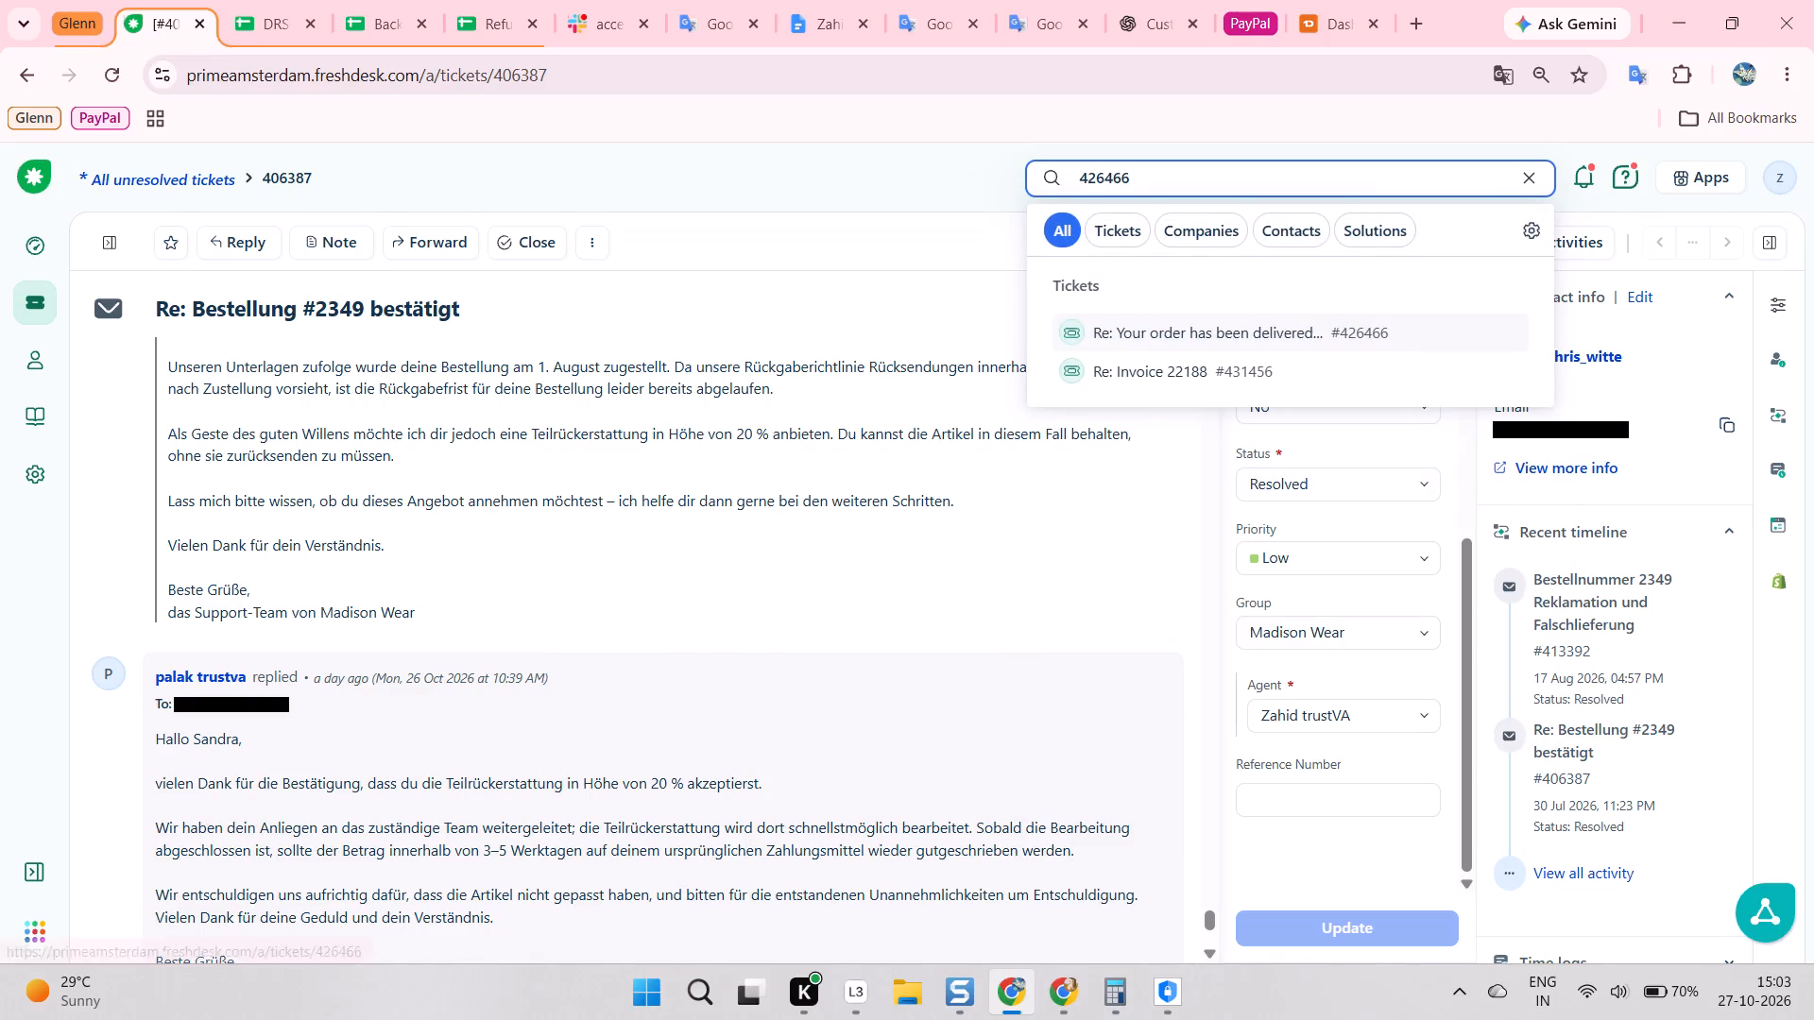
{"action": "left_click", "coordinate": [1145, 327]}
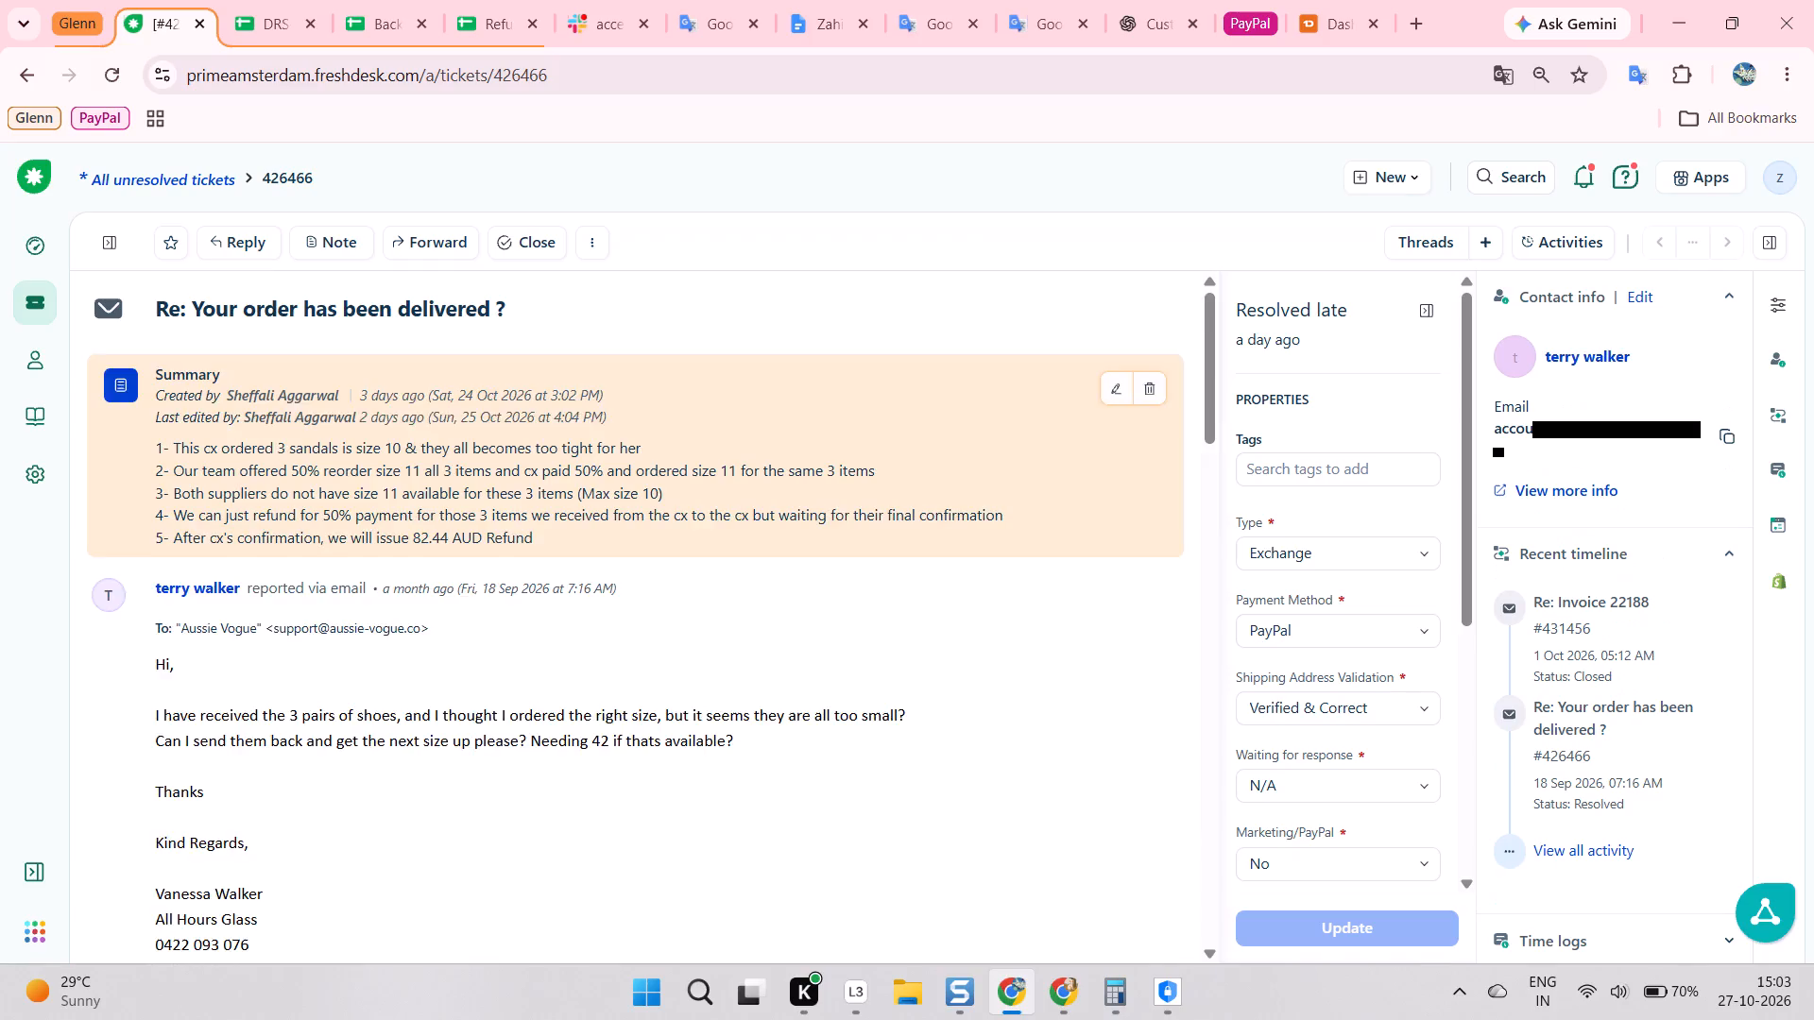
{"action": "scroll", "coordinate": [810, 451], "scroll_direction": "down", "scroll_amount": 20}
{"action": "scroll", "coordinate": [810, 451], "scroll_direction": "down", "scroll_amount": 1}
{"action": "left_click", "coordinate": [816, 553]}
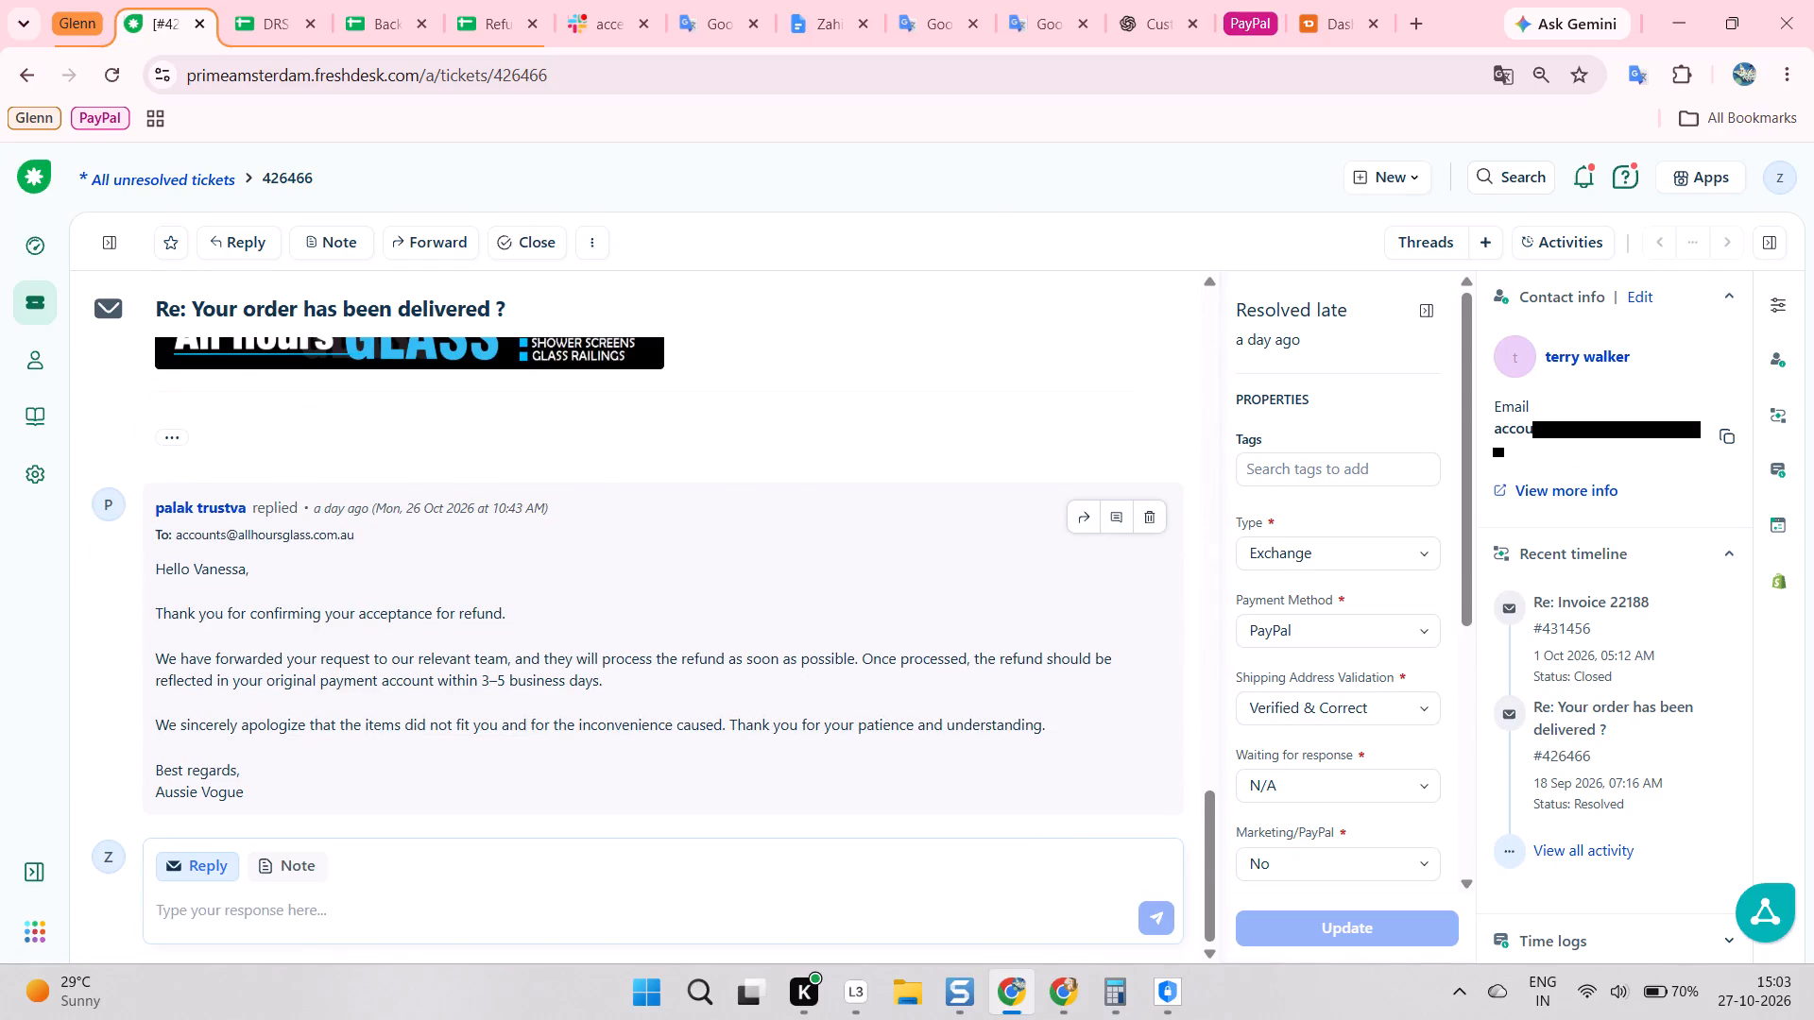
{"action": "scroll", "coordinate": [780, 564], "scroll_direction": "down", "scroll_amount": 2}
{"action": "left_click", "coordinate": [785, 561]}
{"action": "left_click", "coordinate": [781, 552]}
{"action": "left_click", "coordinate": [792, 539]}
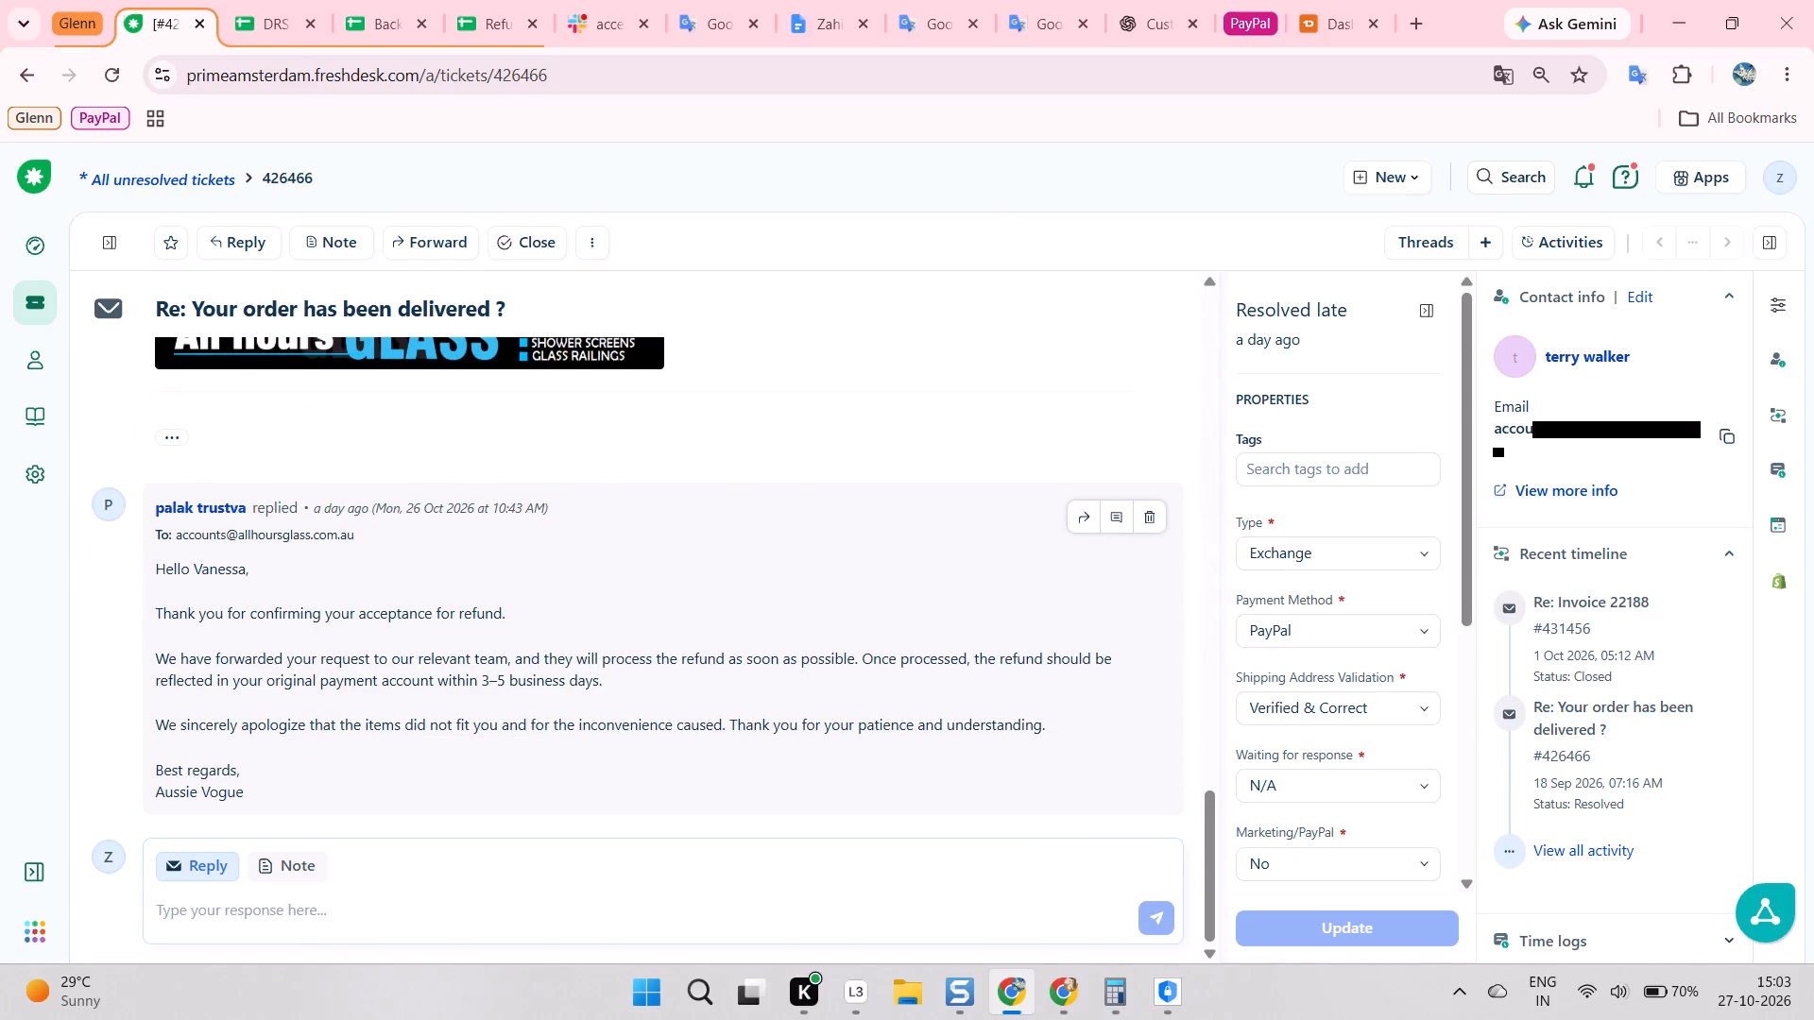
{"action": "left_click", "coordinate": [786, 533]}
{"action": "scroll", "coordinate": [1179, 788], "scroll_direction": "down", "scroll_amount": 1}
Open the MeraMonitor dashboard in the browser and view the Time Tracker report.
{"action": "left_click", "coordinate": [1470, 996]}
{"action": "double_click", "coordinate": [1508, 874]}
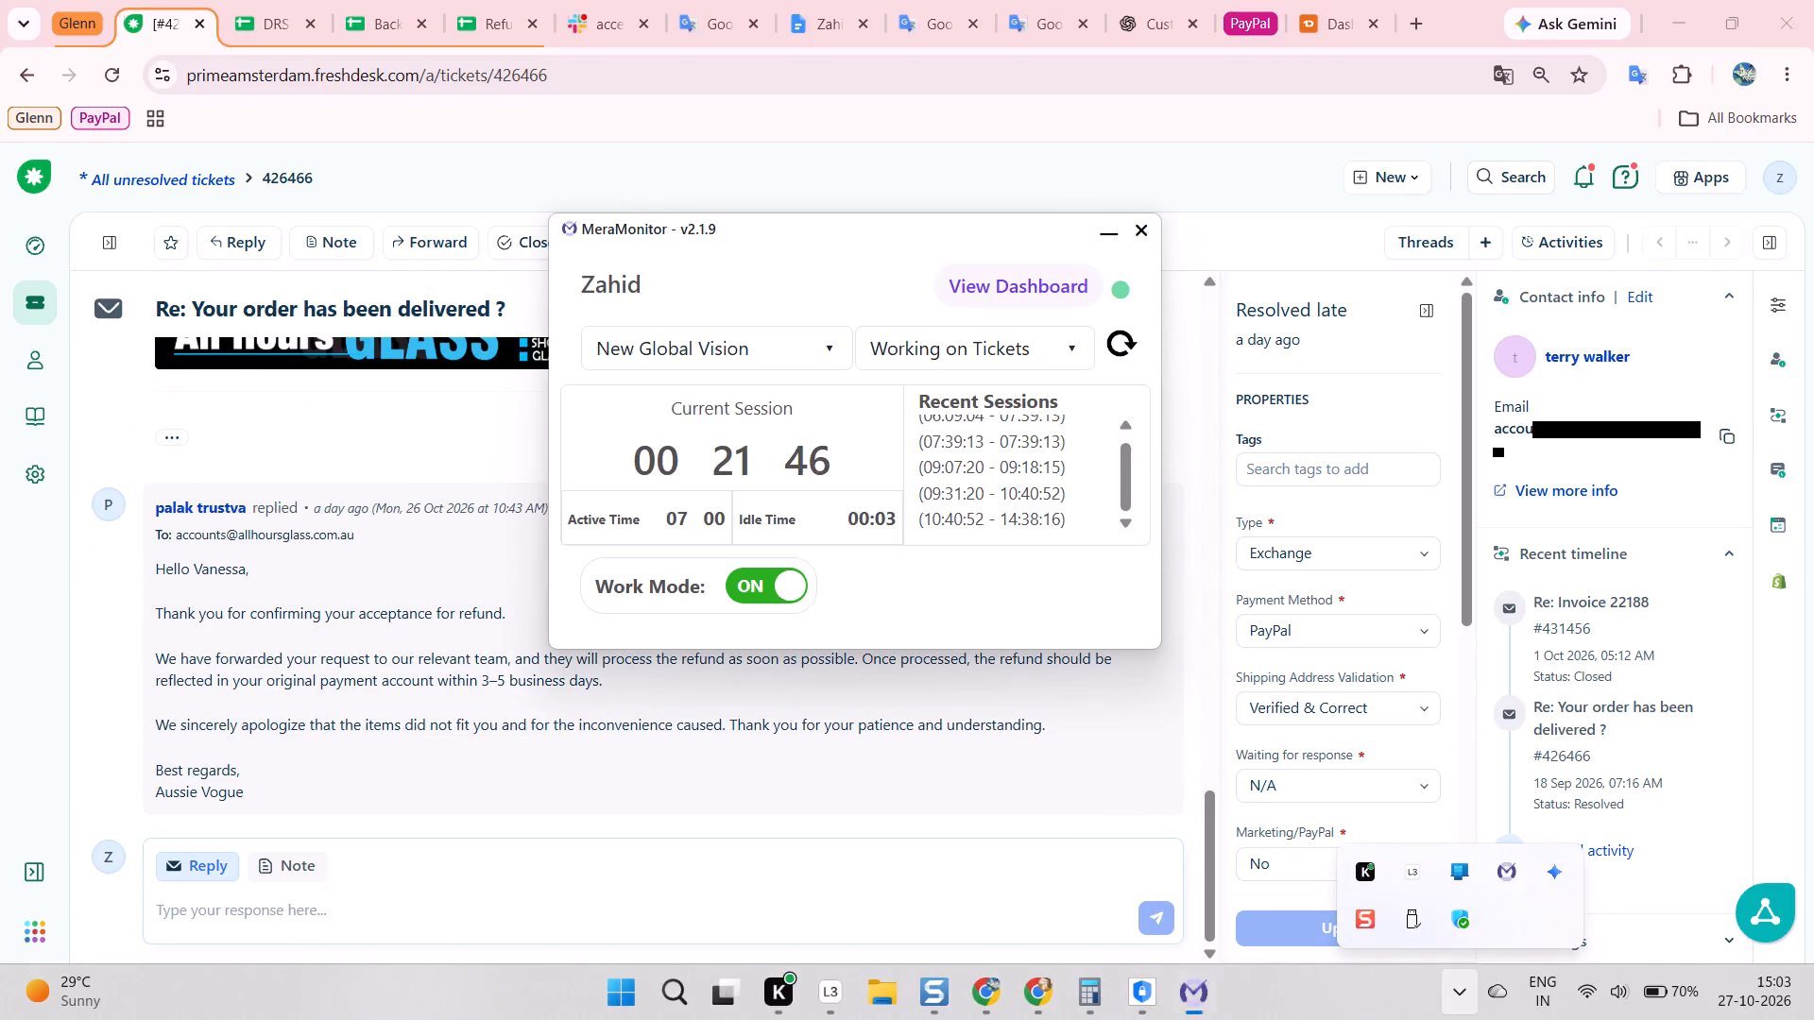
{"action": "left_click", "coordinate": [1040, 292]}
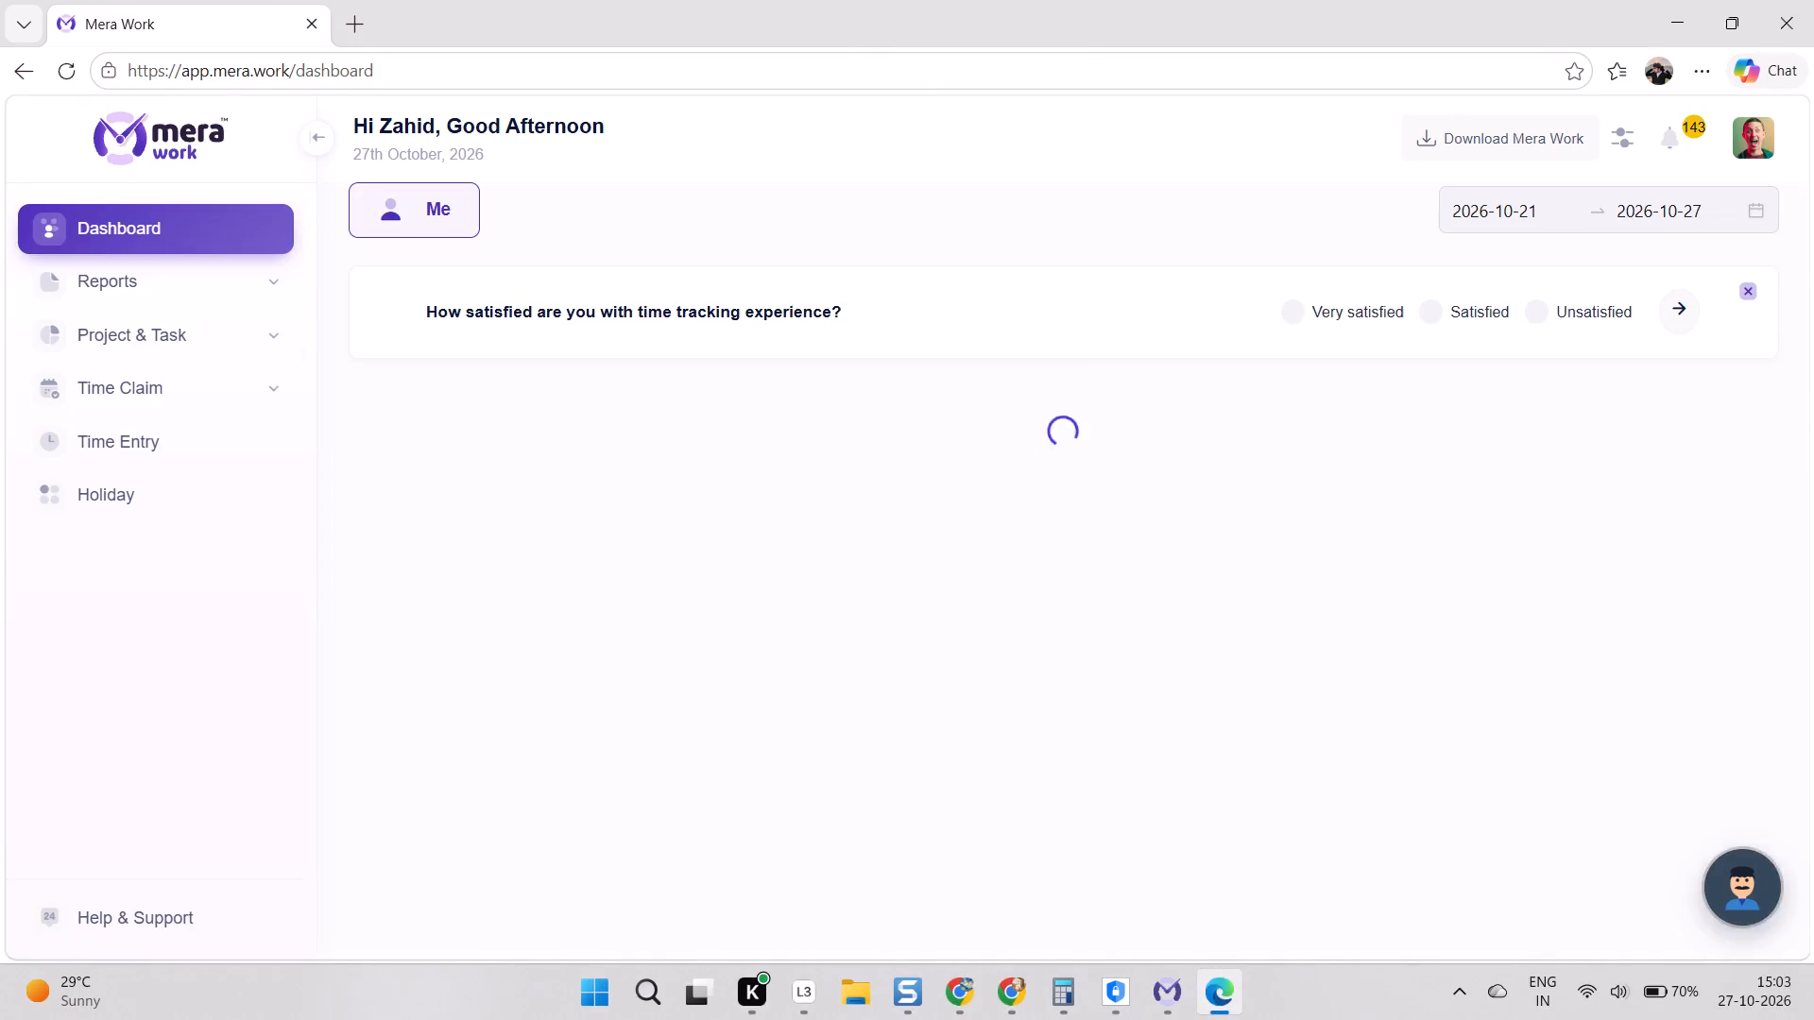
{"action": "scroll", "coordinate": [245, 395], "scroll_direction": "up", "scroll_amount": 3}
{"action": "left_click", "coordinate": [151, 280]}
{"action": "scroll", "coordinate": [199, 340], "scroll_direction": "up", "scroll_amount": 3}
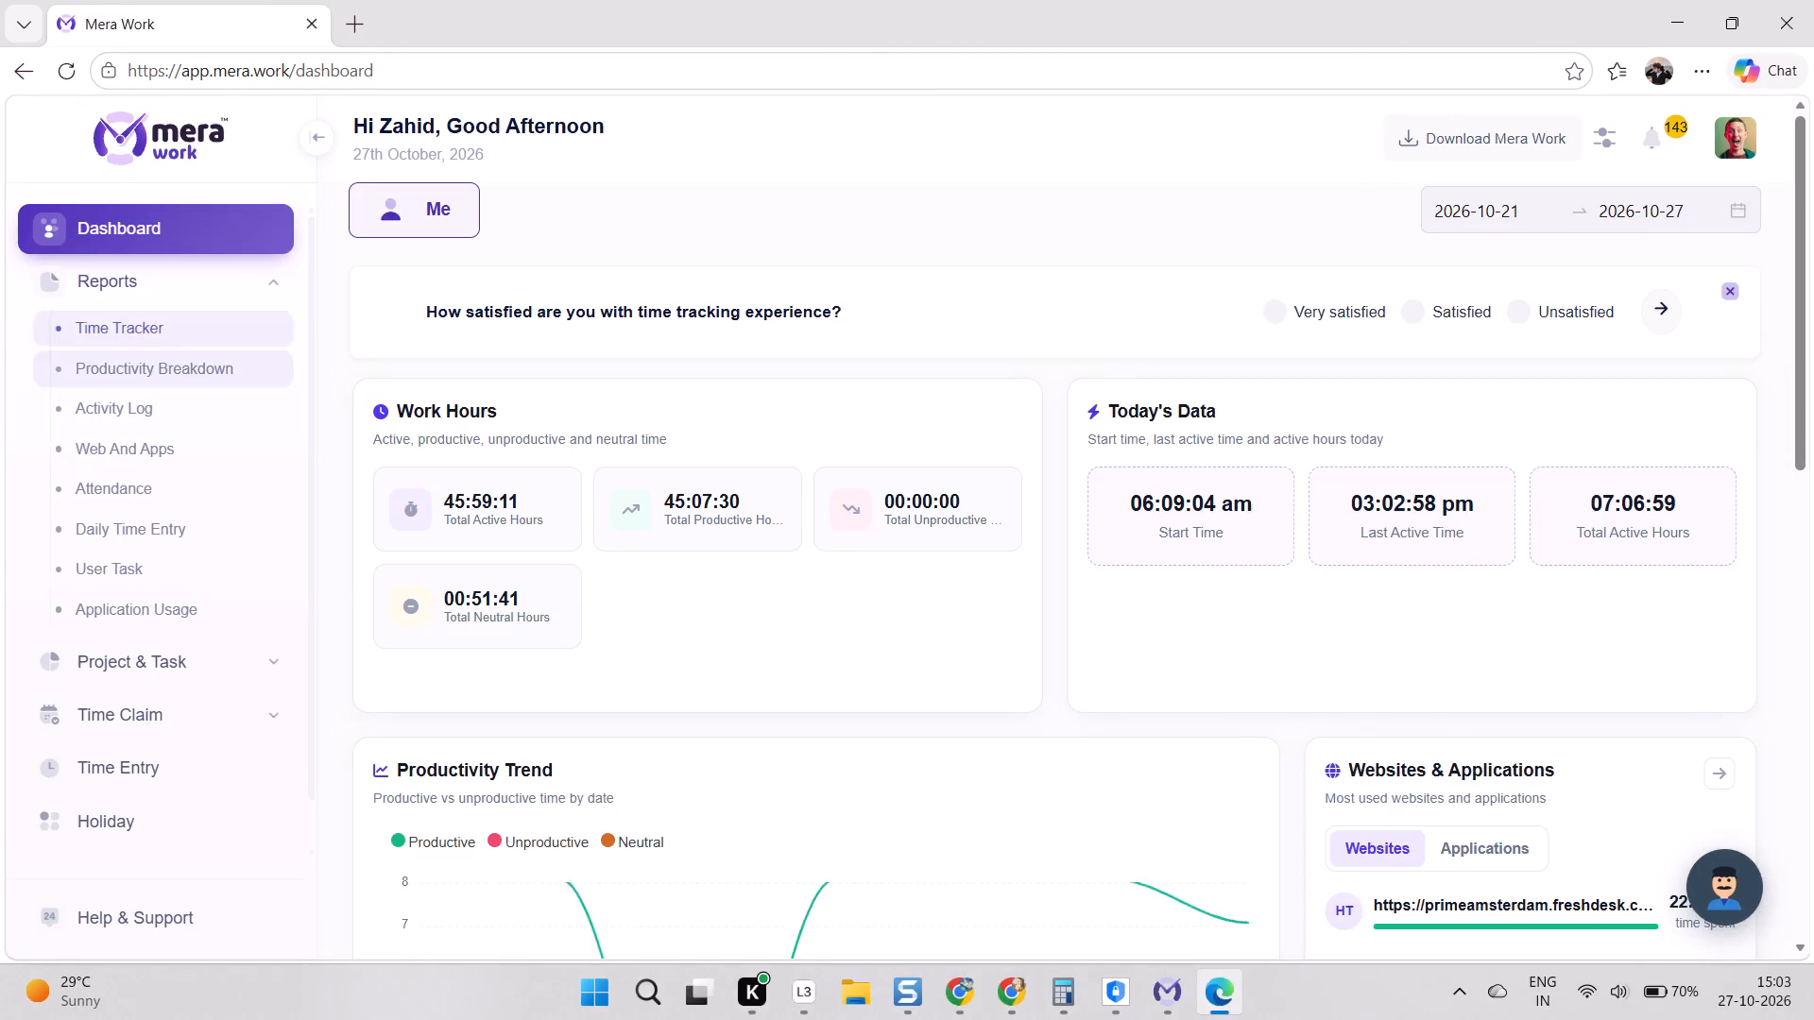
{"action": "left_click", "coordinate": [167, 332]}
{"action": "scroll", "coordinate": [830, 425], "scroll_direction": "up", "scroll_amount": 1}
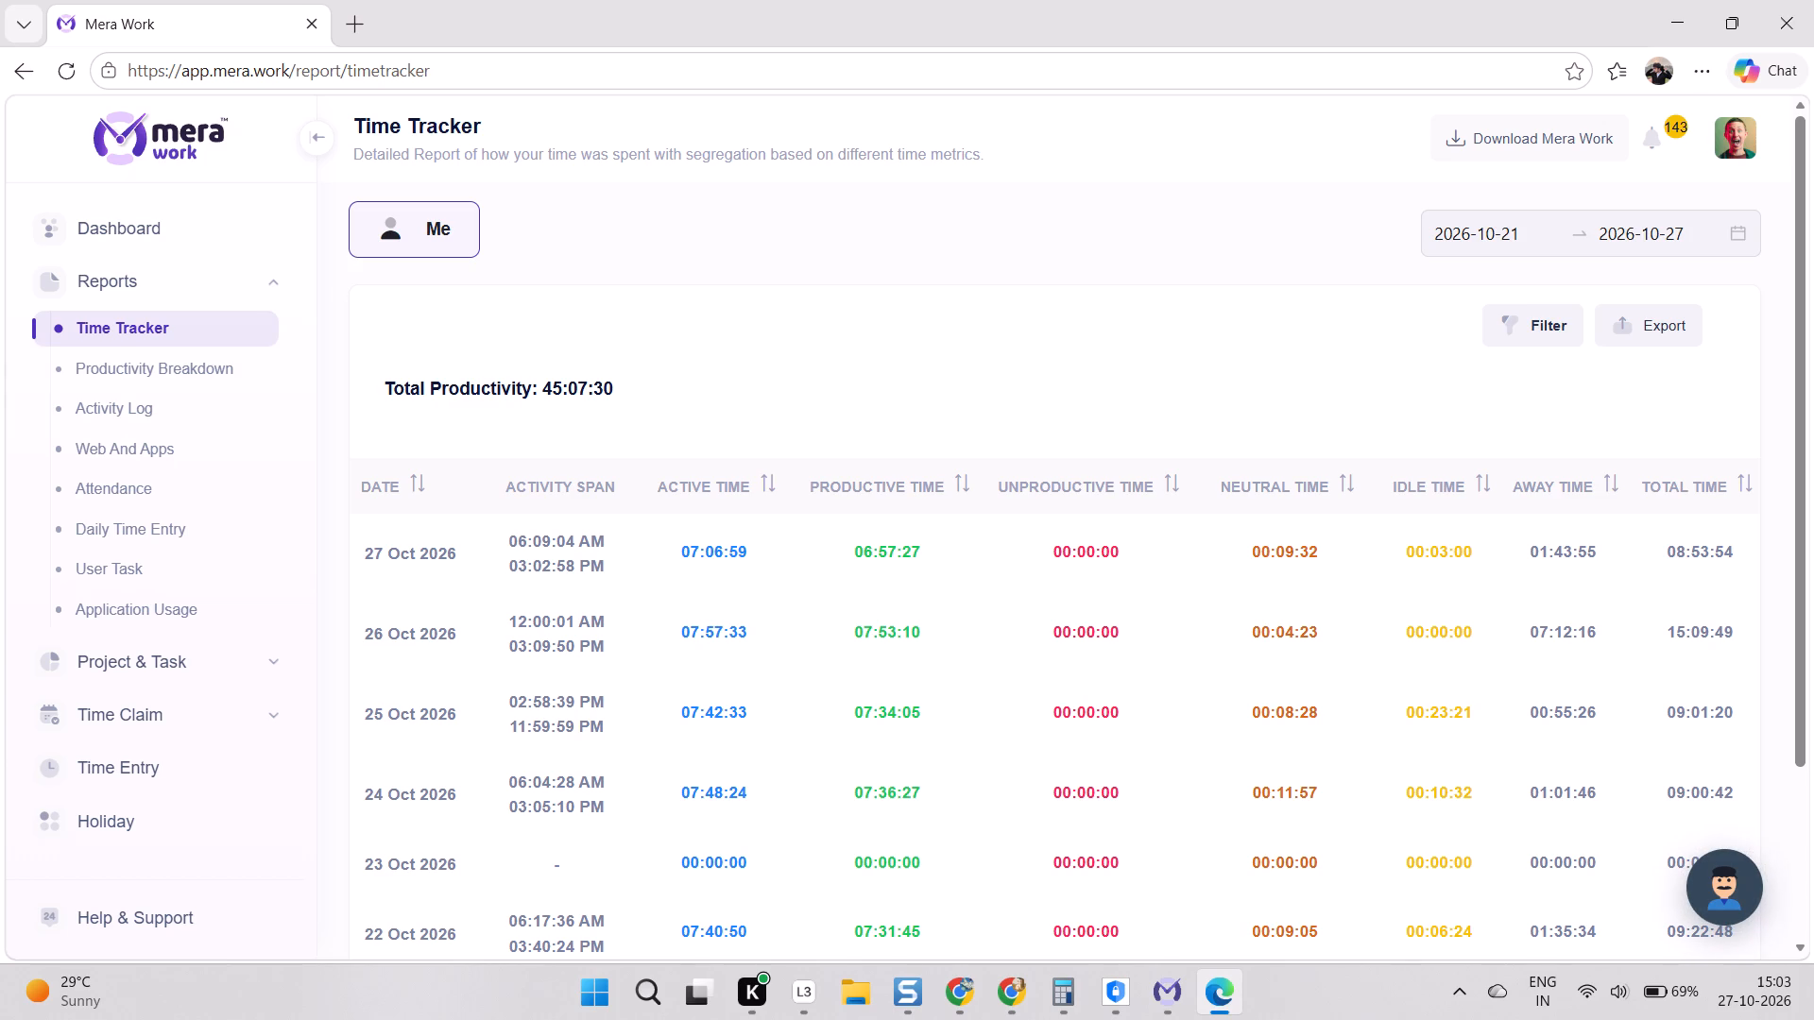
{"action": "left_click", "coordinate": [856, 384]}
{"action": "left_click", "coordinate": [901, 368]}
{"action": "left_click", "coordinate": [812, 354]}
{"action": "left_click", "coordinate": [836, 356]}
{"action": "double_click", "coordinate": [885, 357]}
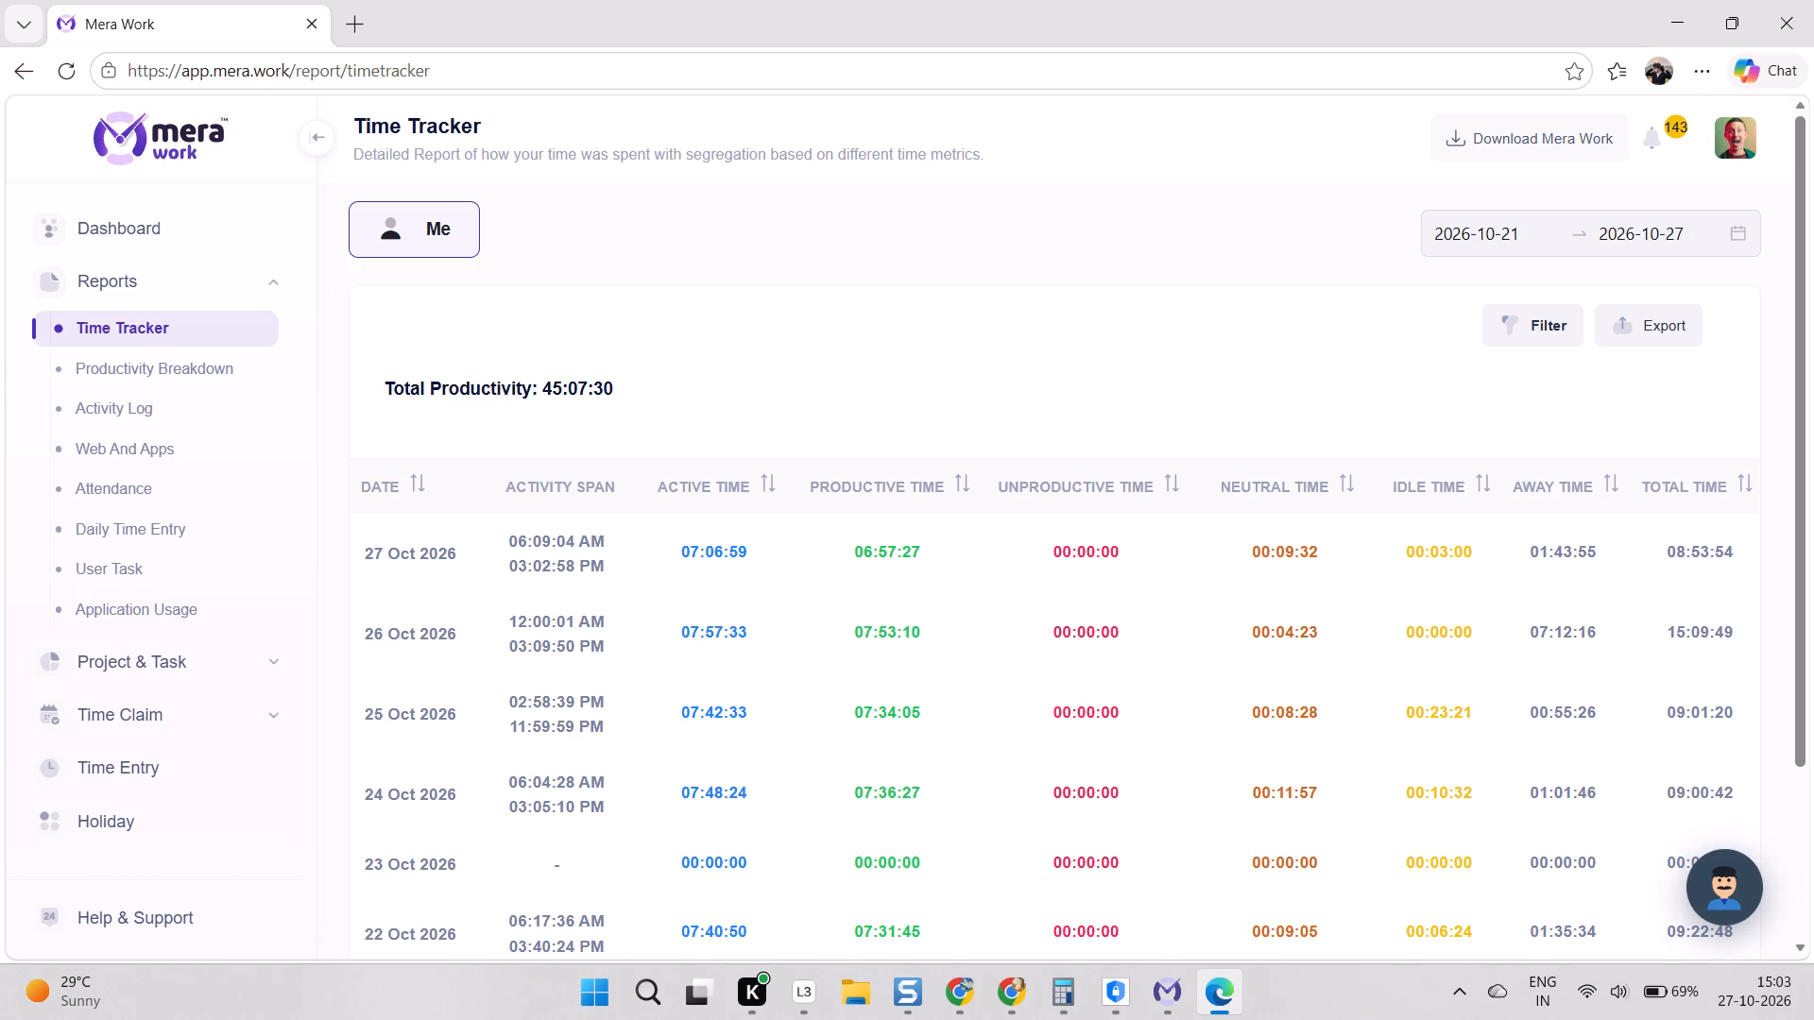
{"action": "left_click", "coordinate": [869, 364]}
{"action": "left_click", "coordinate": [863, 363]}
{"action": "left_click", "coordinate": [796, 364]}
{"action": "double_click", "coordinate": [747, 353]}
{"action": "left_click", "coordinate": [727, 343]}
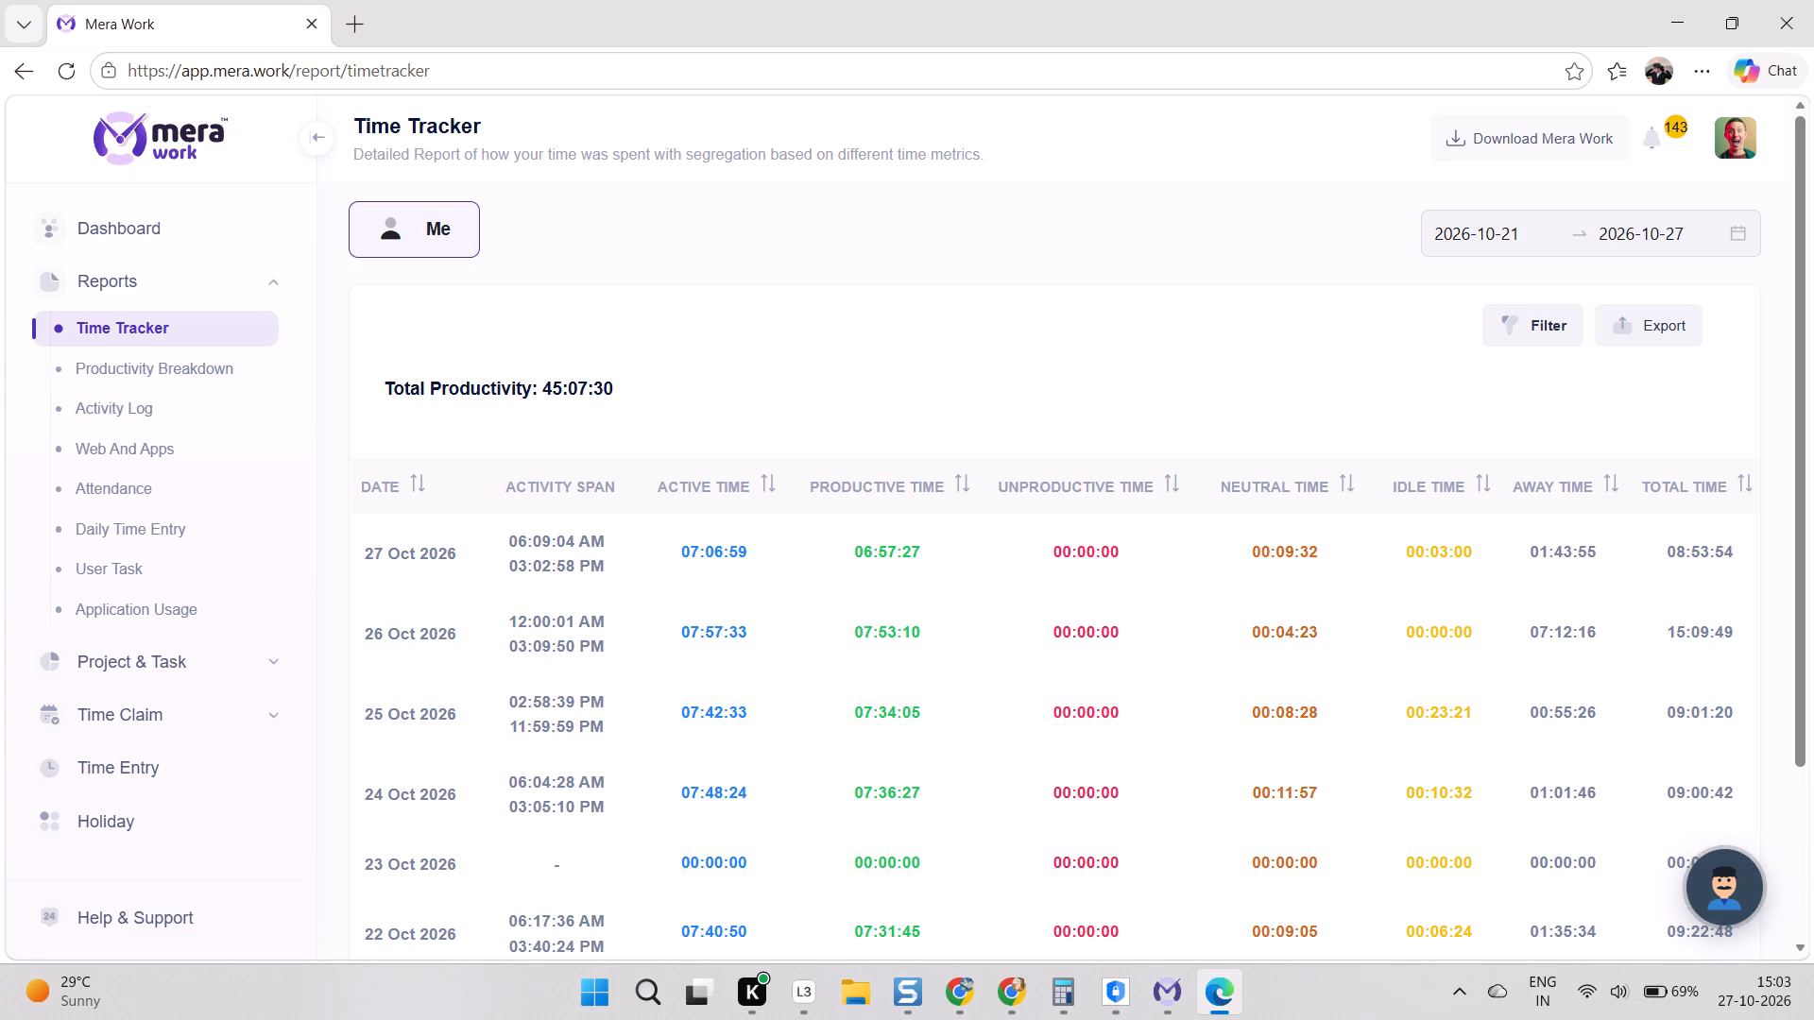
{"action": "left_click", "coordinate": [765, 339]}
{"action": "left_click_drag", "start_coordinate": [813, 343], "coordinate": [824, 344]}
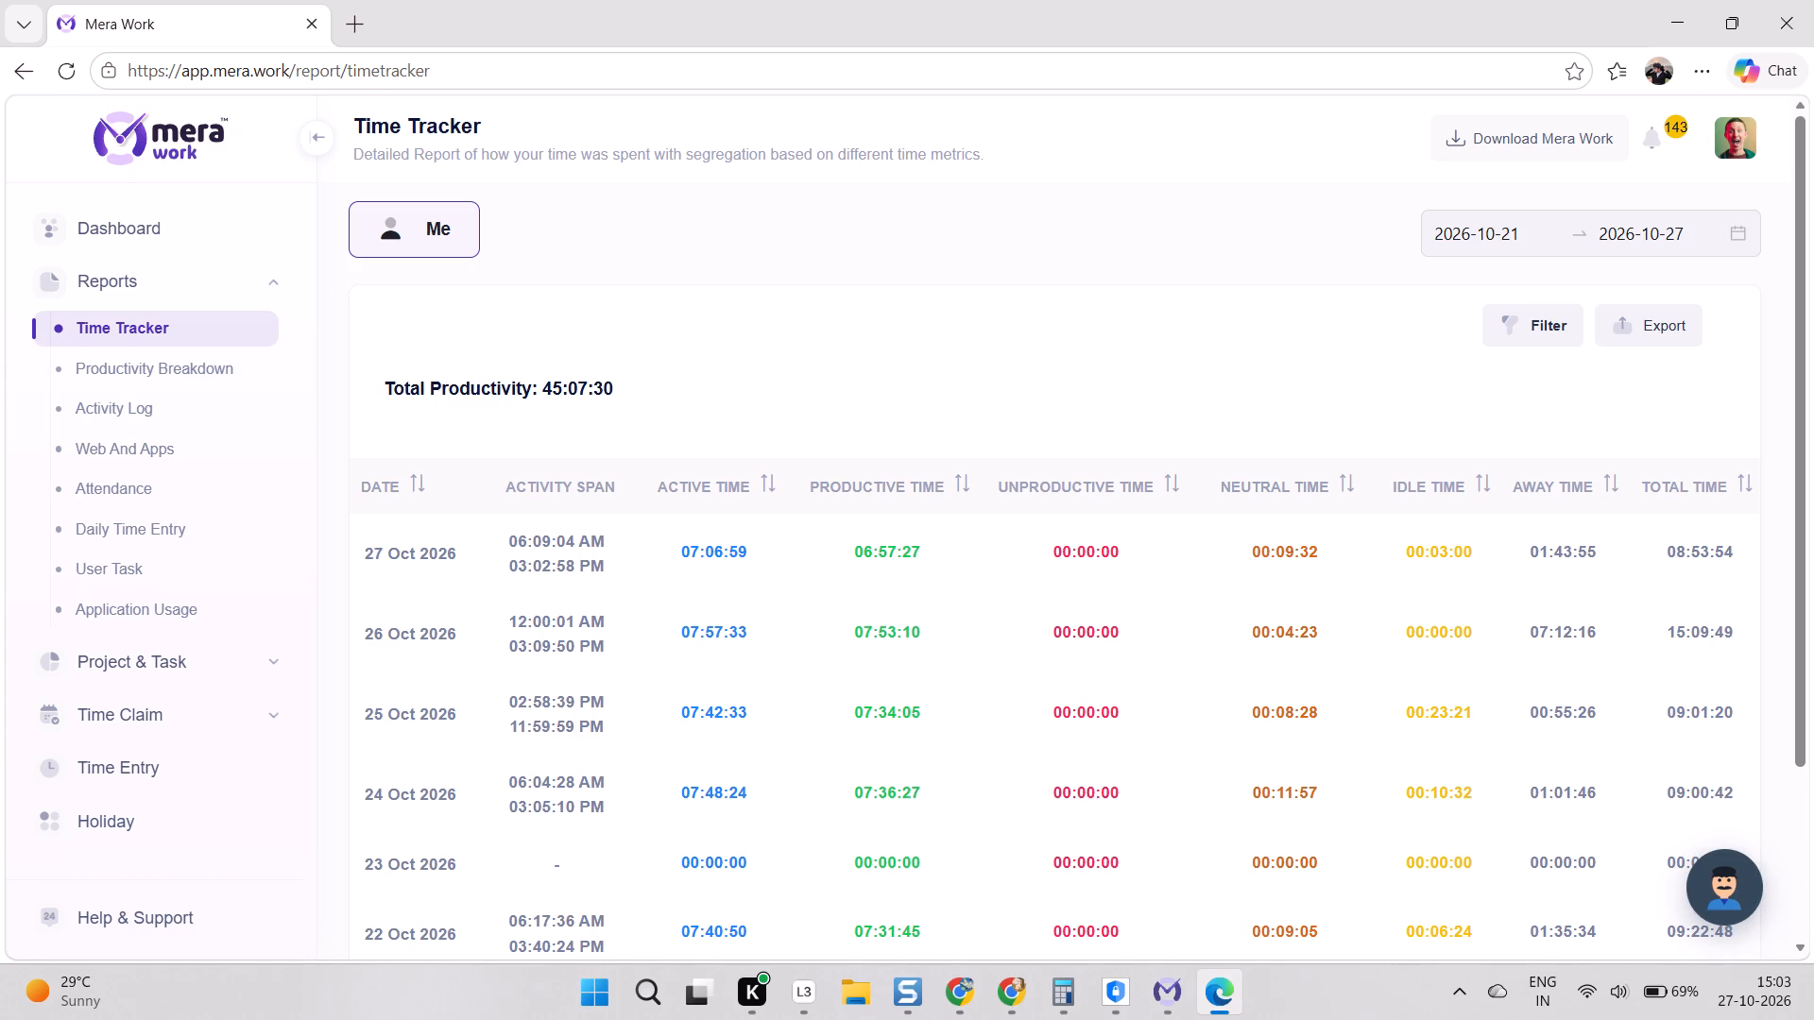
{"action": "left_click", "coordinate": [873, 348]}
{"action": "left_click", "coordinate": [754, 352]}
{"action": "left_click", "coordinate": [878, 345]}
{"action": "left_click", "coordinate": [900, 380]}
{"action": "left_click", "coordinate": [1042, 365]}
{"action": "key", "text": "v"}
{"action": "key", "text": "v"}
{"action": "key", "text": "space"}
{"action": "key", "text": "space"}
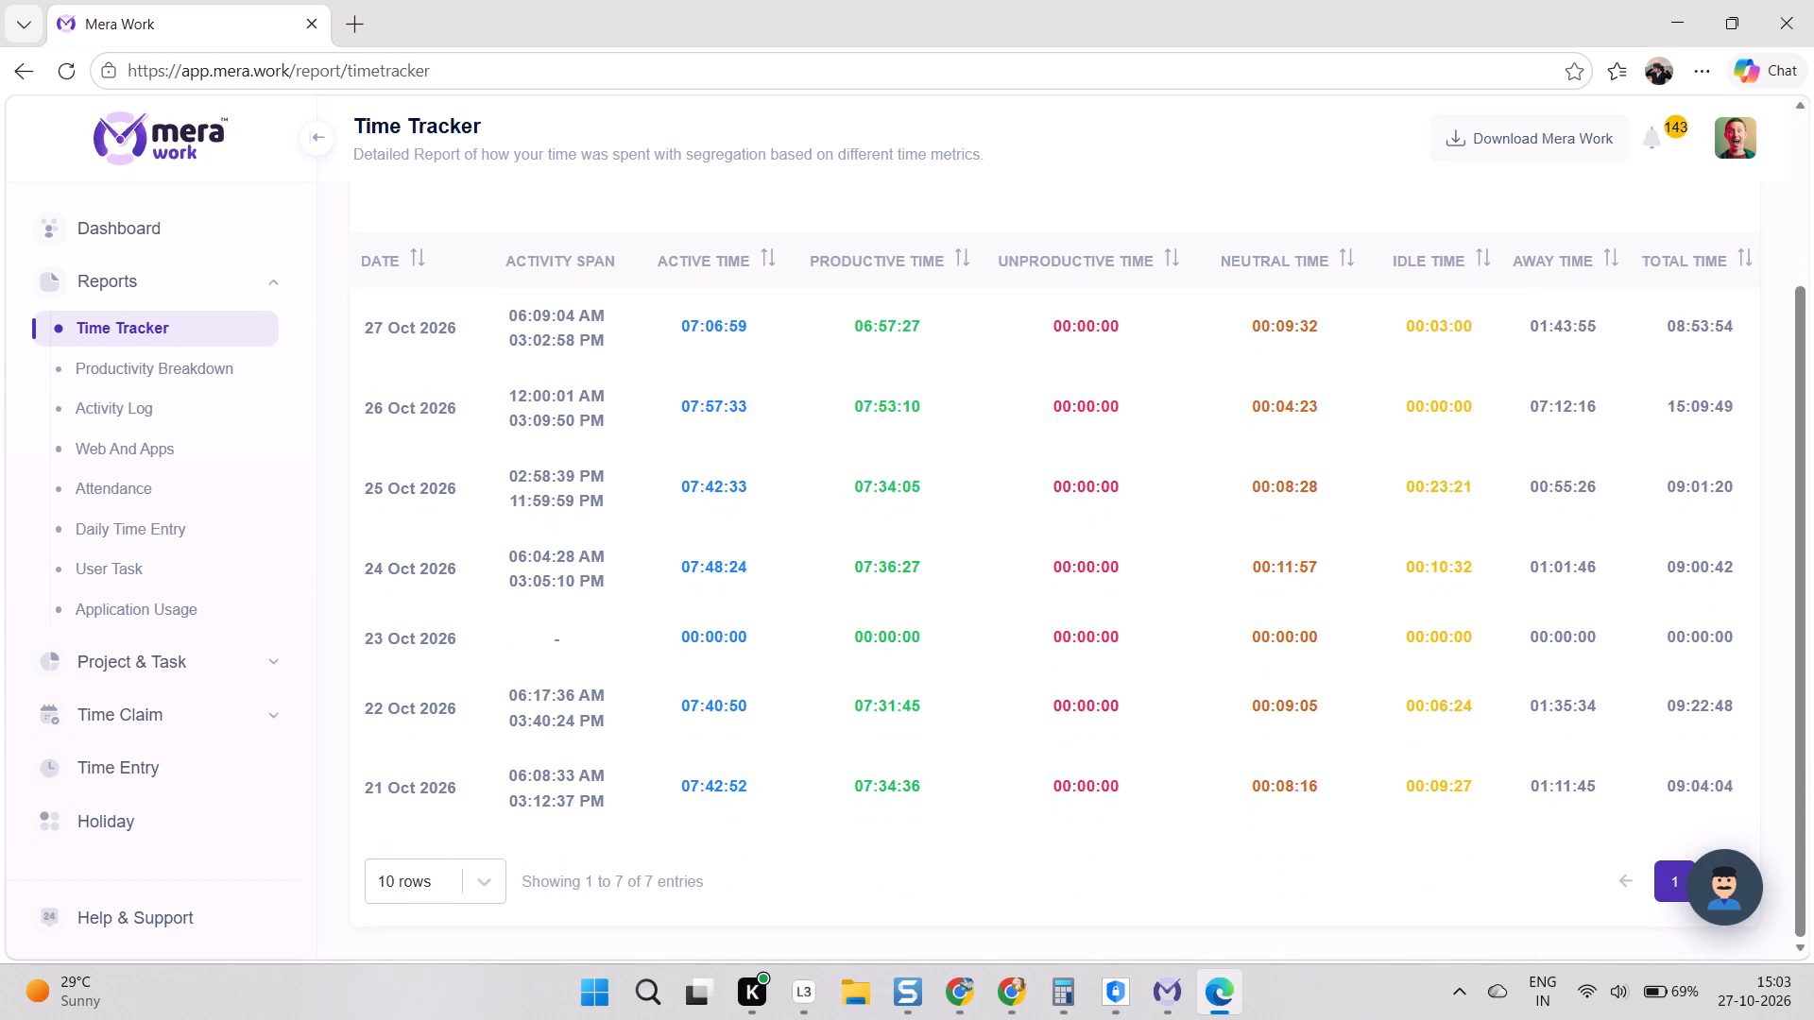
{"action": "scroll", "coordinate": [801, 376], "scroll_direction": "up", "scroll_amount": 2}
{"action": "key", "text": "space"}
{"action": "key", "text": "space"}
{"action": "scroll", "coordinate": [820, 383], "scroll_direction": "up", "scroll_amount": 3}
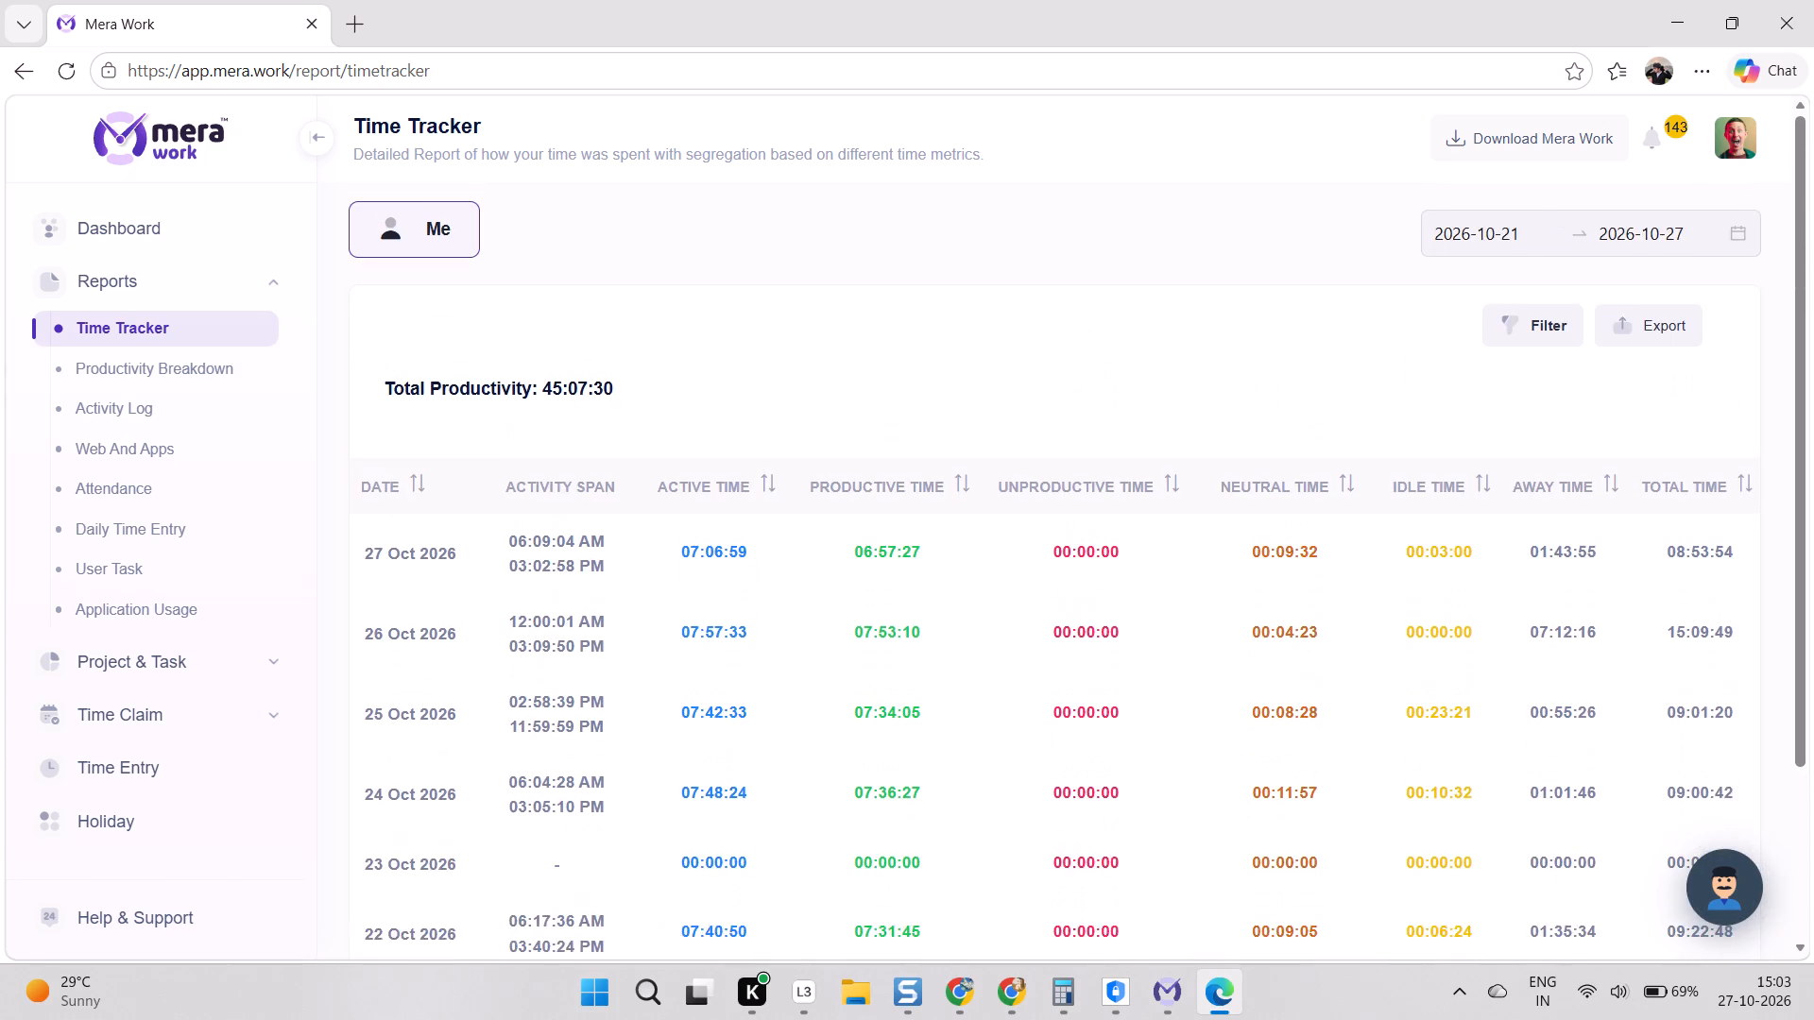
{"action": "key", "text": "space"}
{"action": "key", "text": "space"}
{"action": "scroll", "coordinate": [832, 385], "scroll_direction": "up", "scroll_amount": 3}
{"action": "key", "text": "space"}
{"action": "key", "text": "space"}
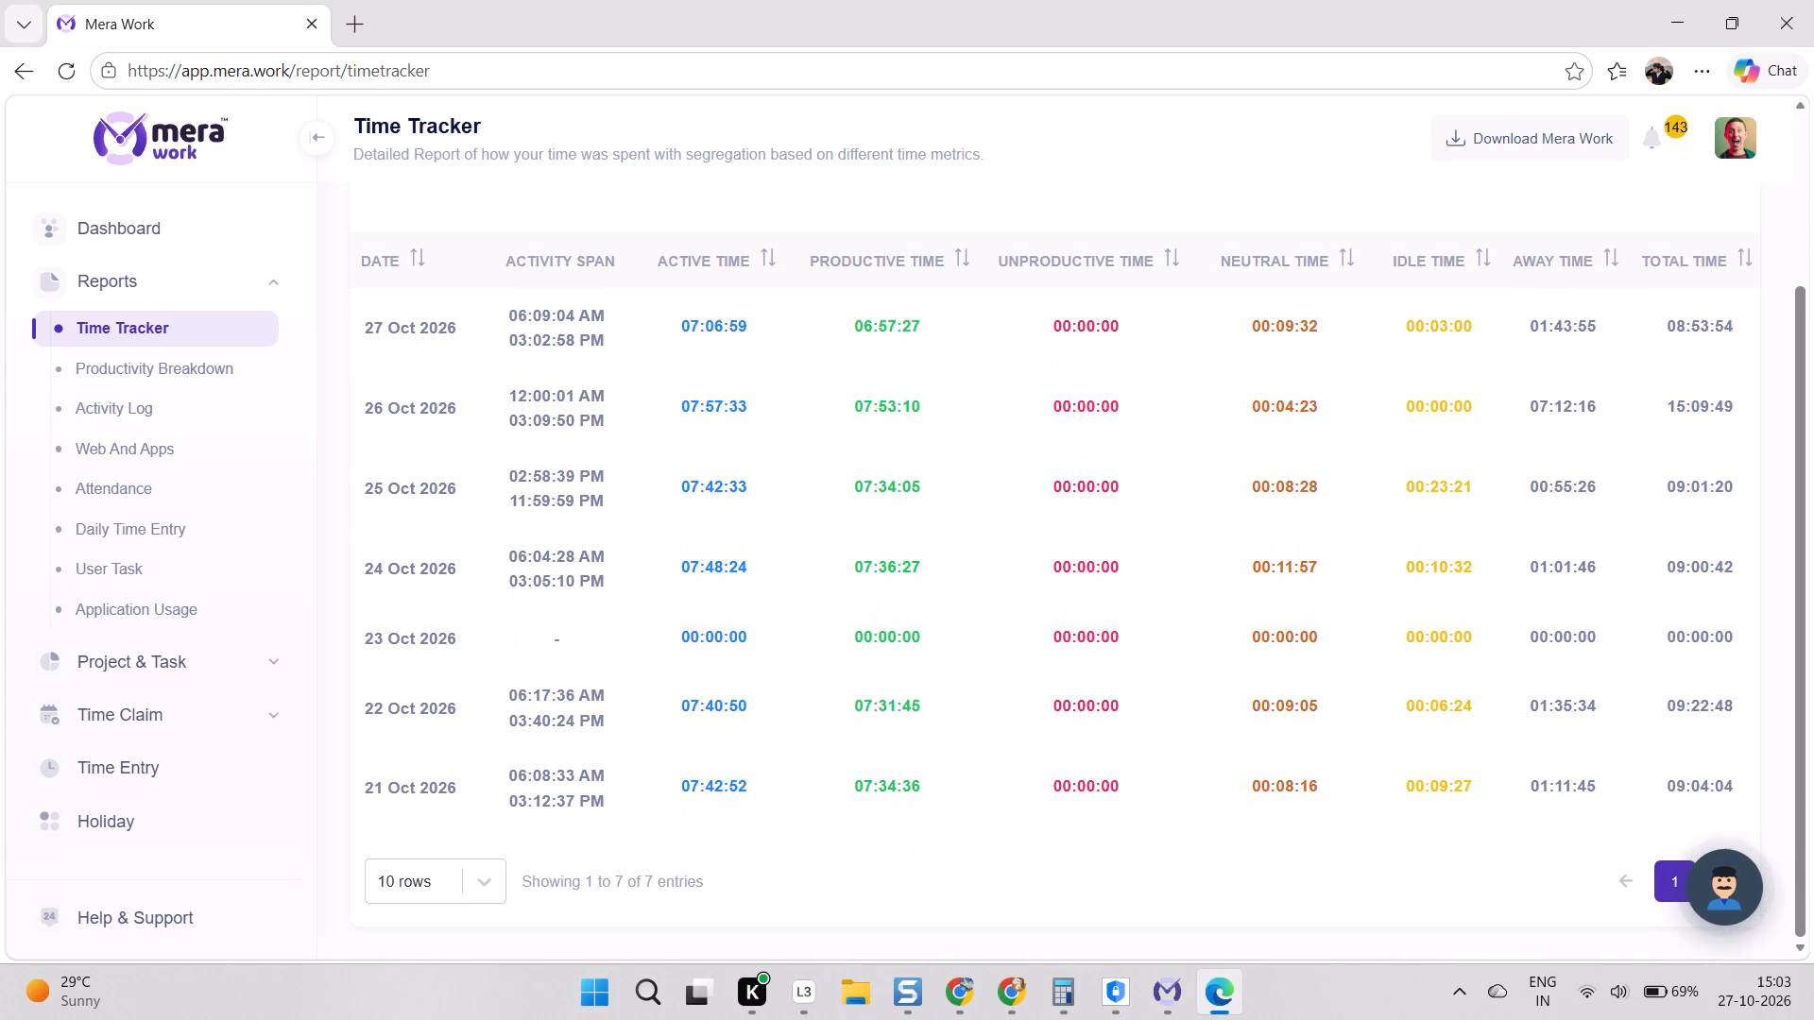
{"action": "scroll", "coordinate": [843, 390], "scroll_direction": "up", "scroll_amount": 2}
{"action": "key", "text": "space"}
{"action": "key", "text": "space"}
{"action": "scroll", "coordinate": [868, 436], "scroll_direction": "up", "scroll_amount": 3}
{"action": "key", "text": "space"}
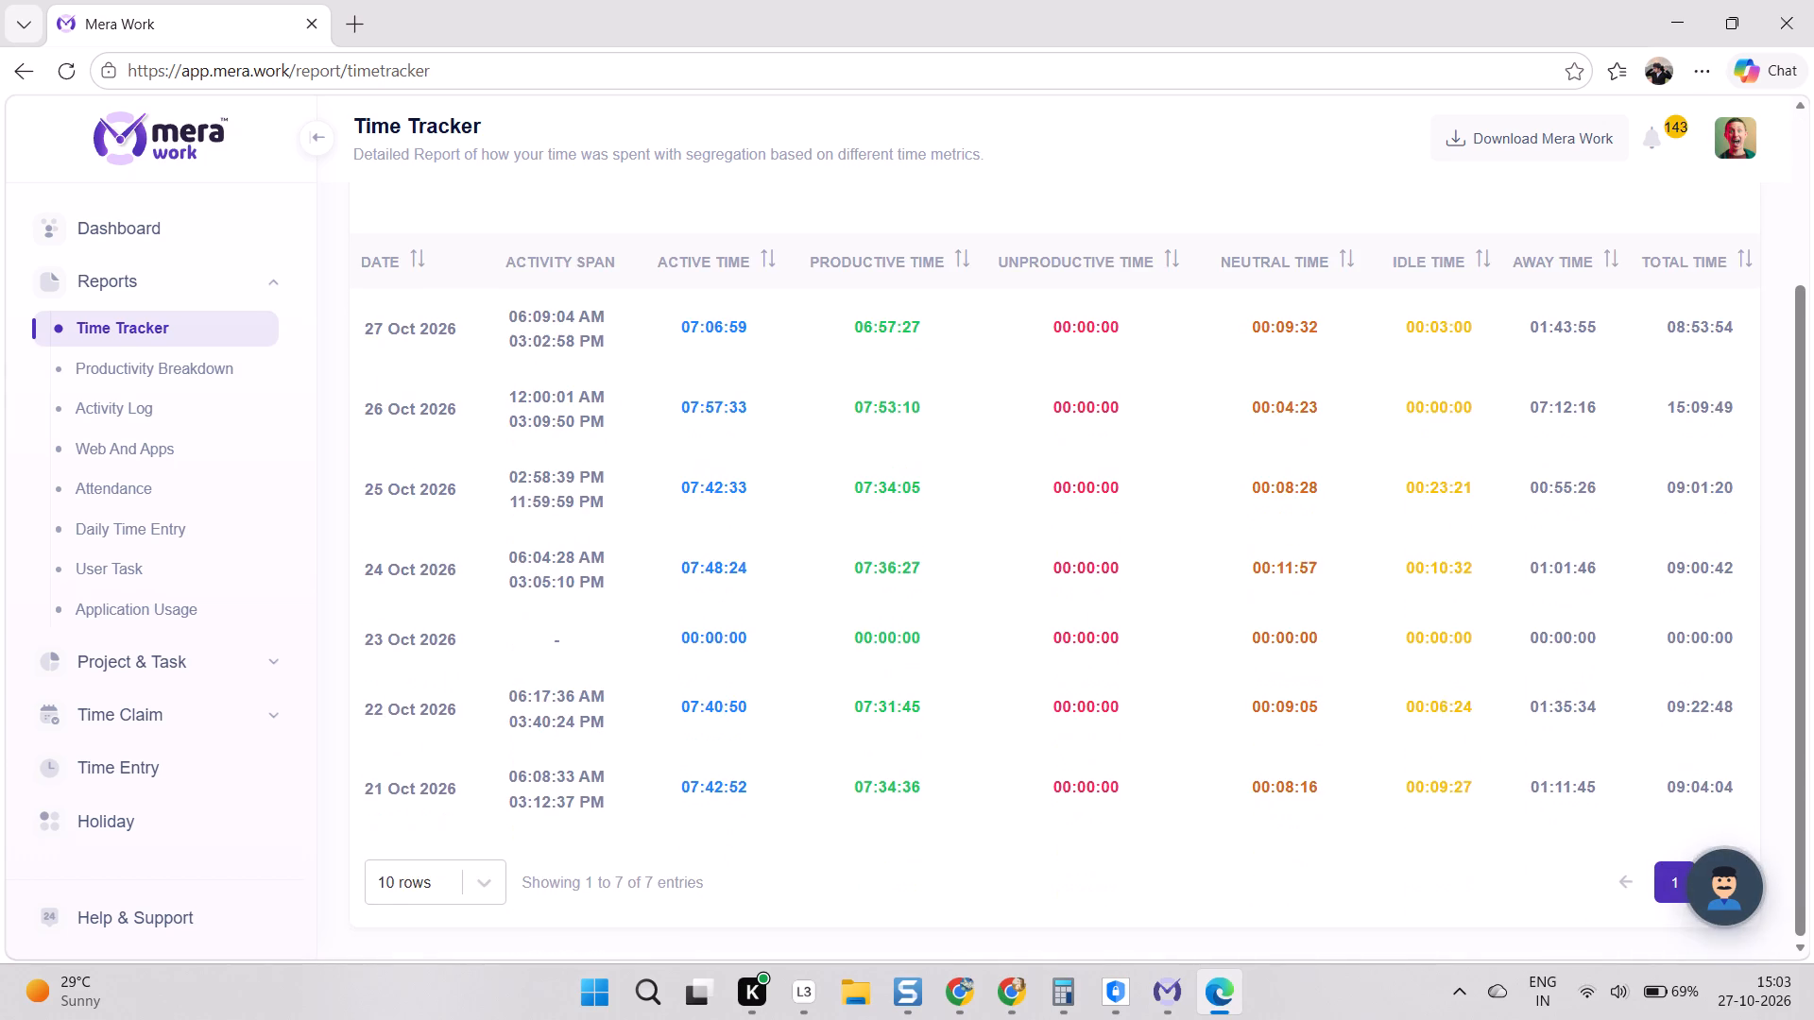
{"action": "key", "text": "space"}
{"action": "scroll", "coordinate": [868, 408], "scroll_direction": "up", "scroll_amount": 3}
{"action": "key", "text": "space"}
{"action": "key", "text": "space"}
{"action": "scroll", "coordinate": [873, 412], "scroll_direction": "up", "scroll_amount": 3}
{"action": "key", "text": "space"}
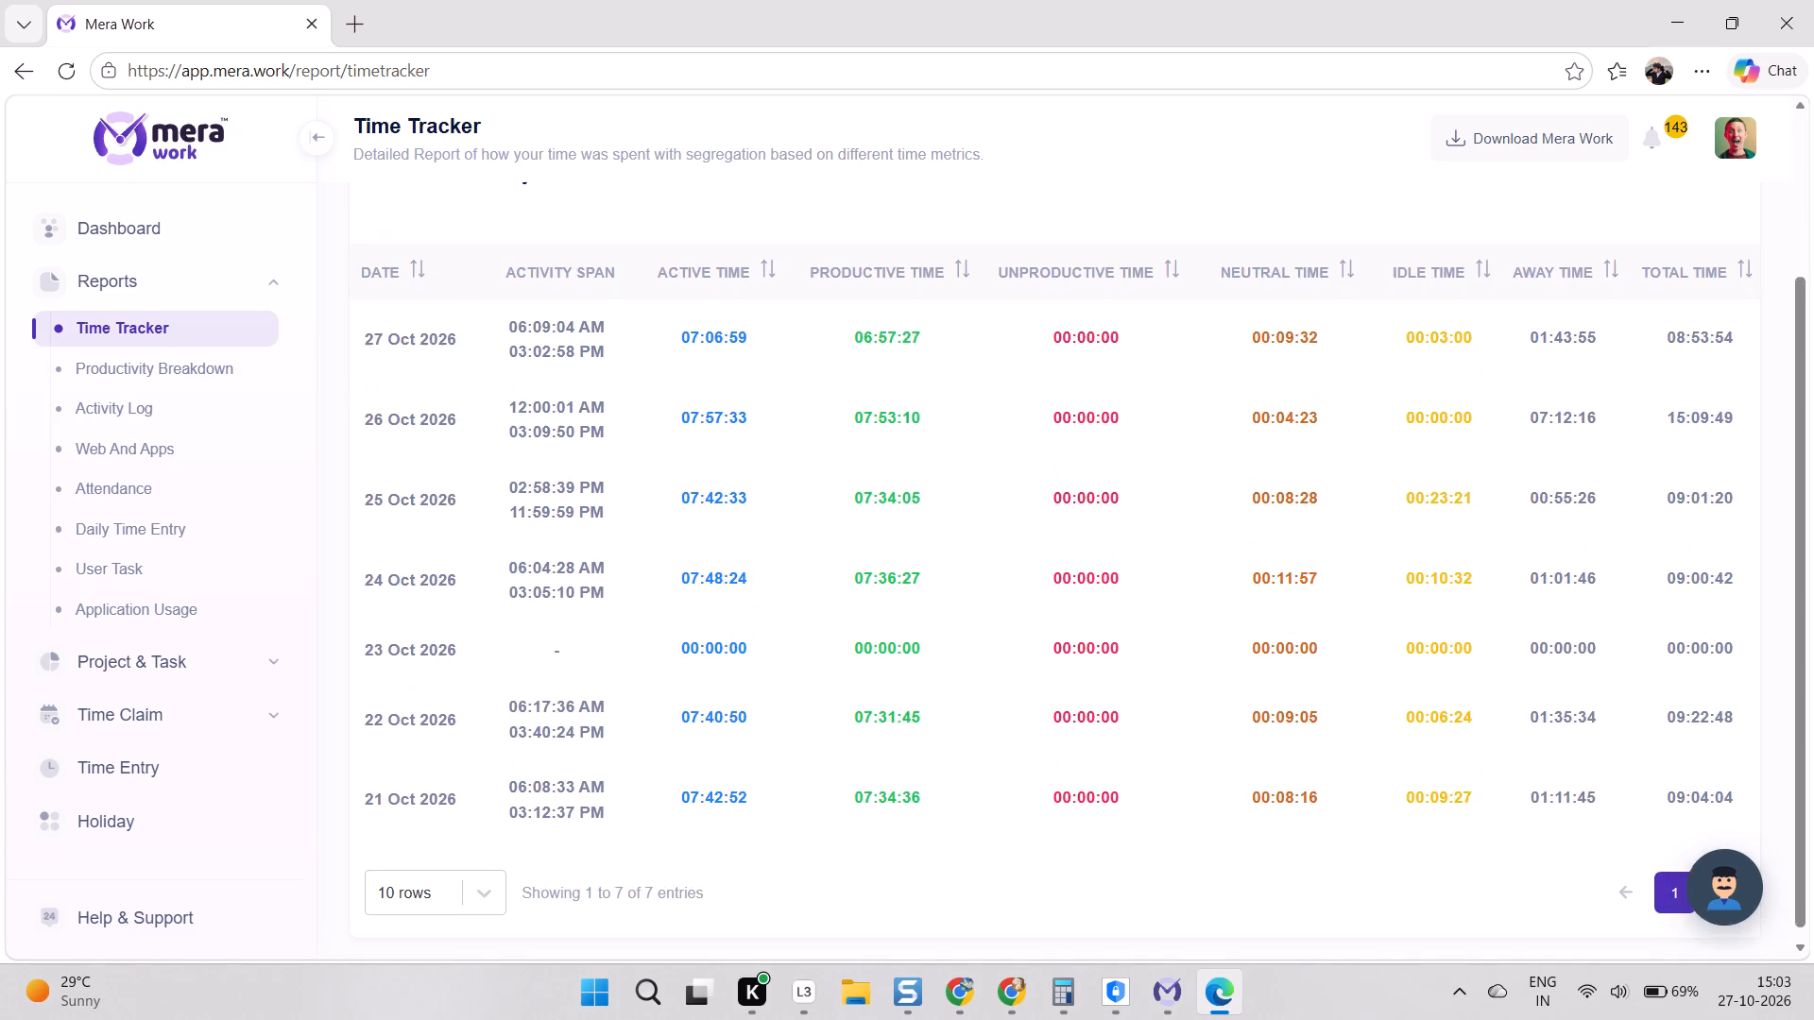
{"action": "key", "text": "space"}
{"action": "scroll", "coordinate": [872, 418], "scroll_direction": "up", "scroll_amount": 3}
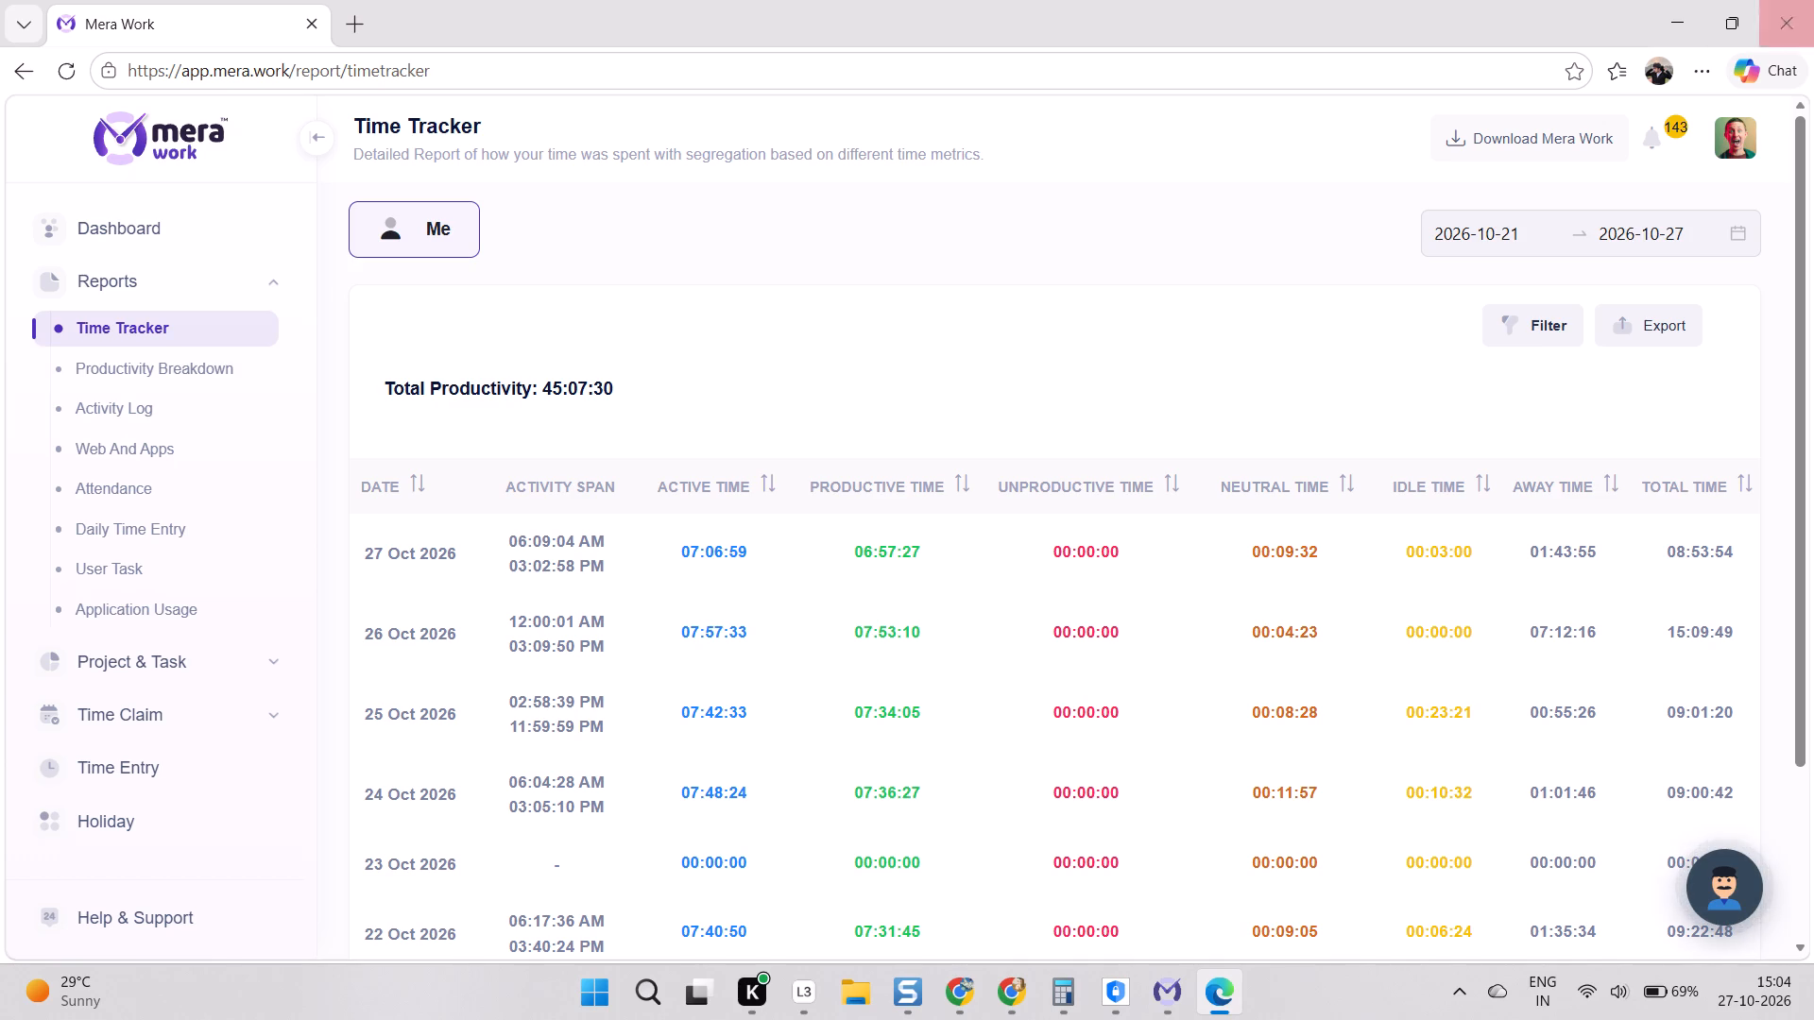
Close the Time Tracker report window and minimise MeraMonitor to return to the Freshdesk ticket.
{"action": "left_click", "coordinate": [1787, 25]}
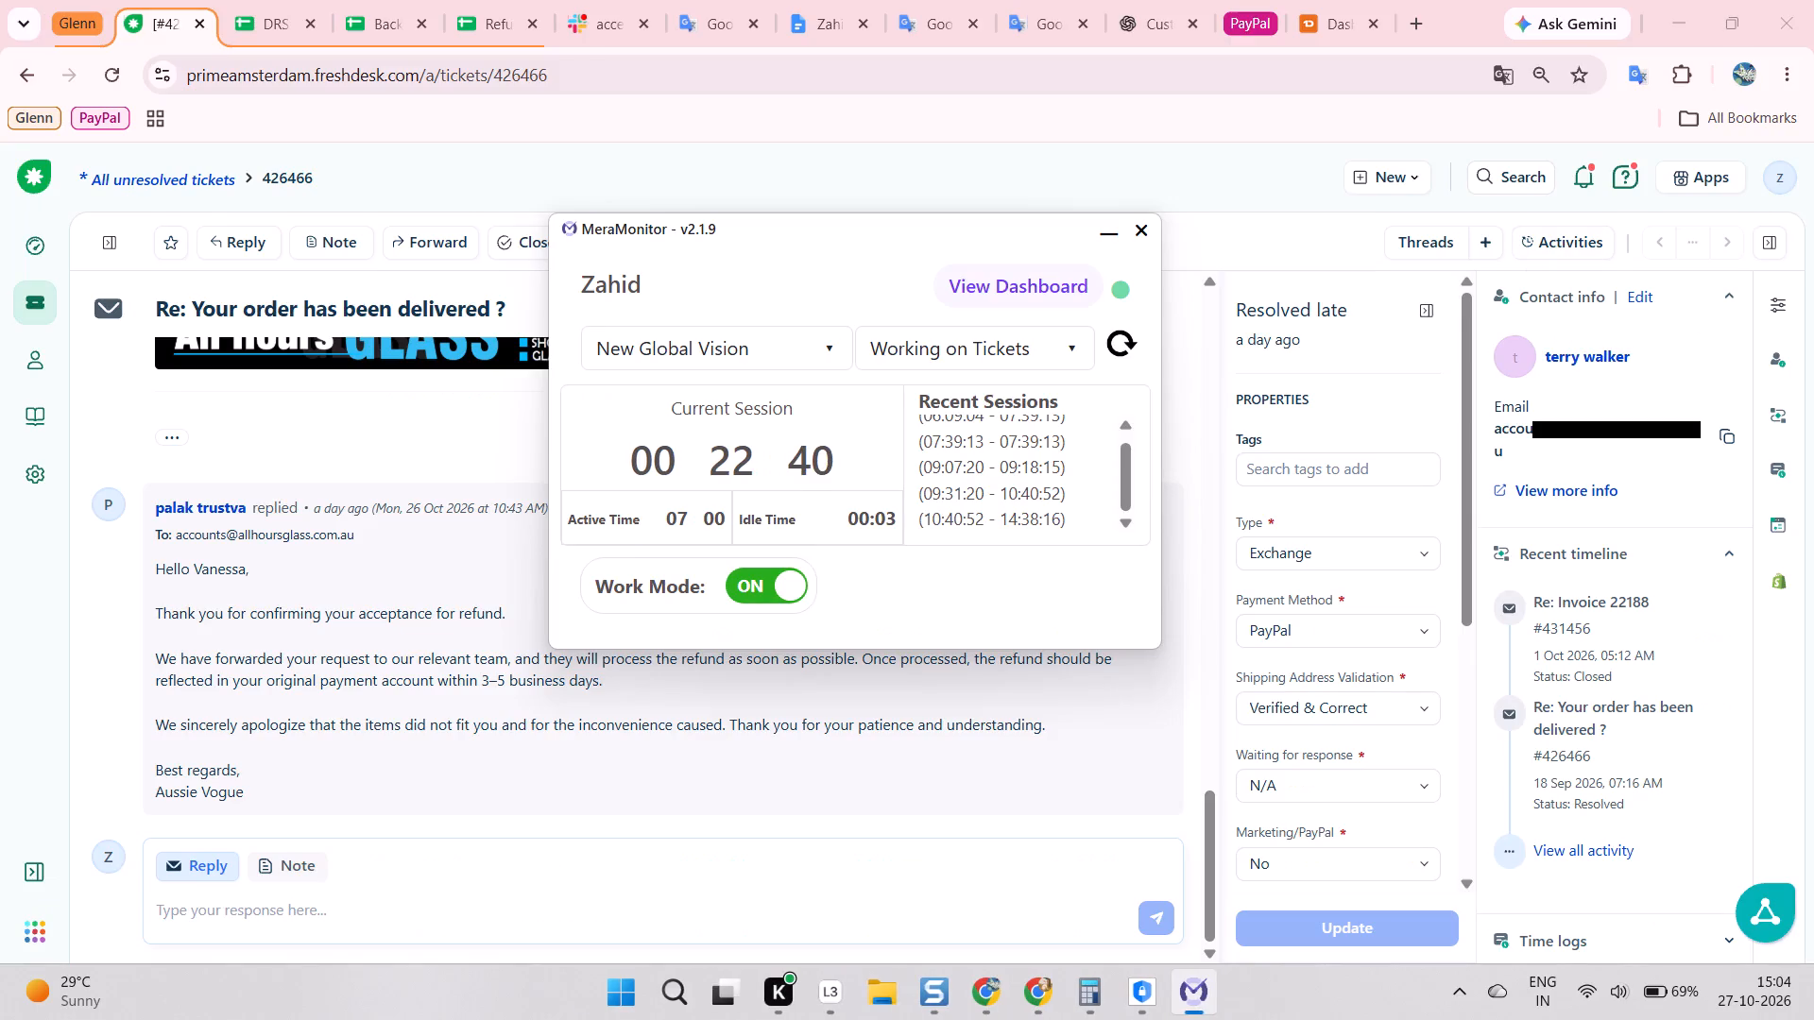
{"action": "left_click", "coordinate": [1107, 232]}
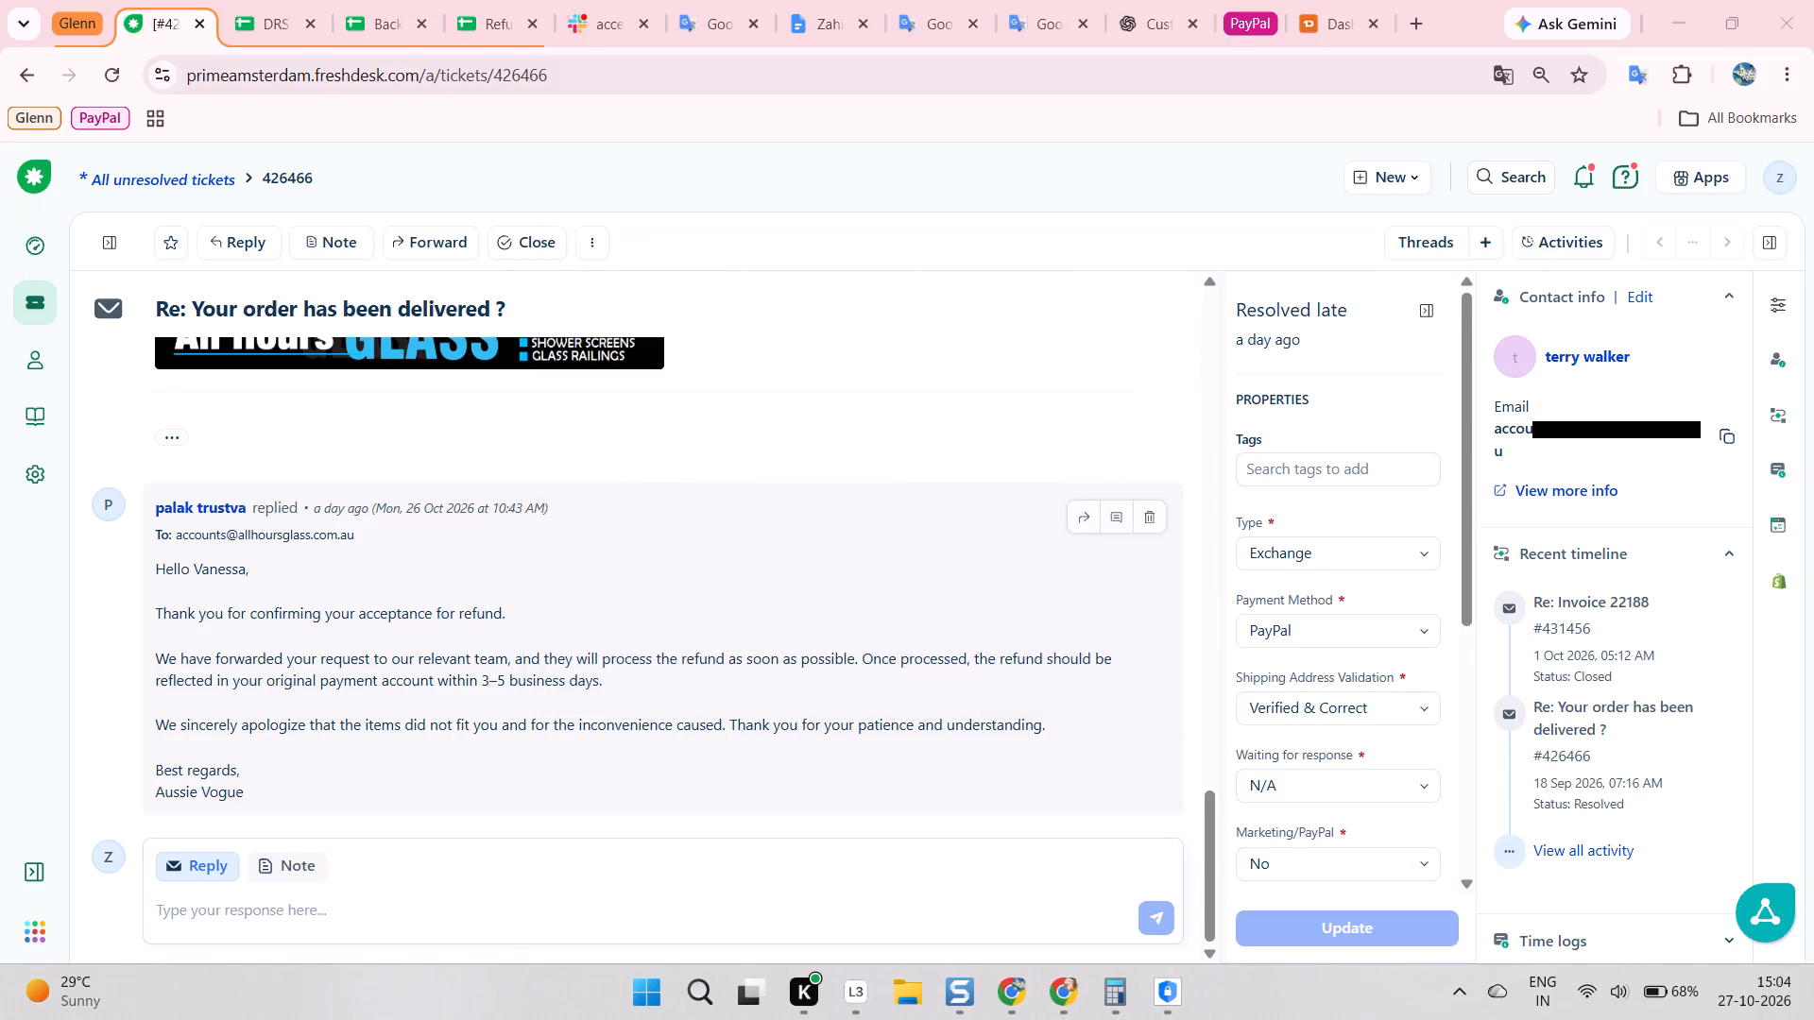
Review the private refund note and the customer's reply on ticket 426466, and expand the earlier conversations.
{"action": "scroll", "coordinate": [696, 515], "scroll_direction": "down", "scroll_amount": 5}
{"action": "scroll", "coordinate": [684, 555], "scroll_direction": "up", "scroll_amount": 3}
{"action": "scroll", "coordinate": [746, 511], "scroll_direction": "up", "scroll_amount": 4}
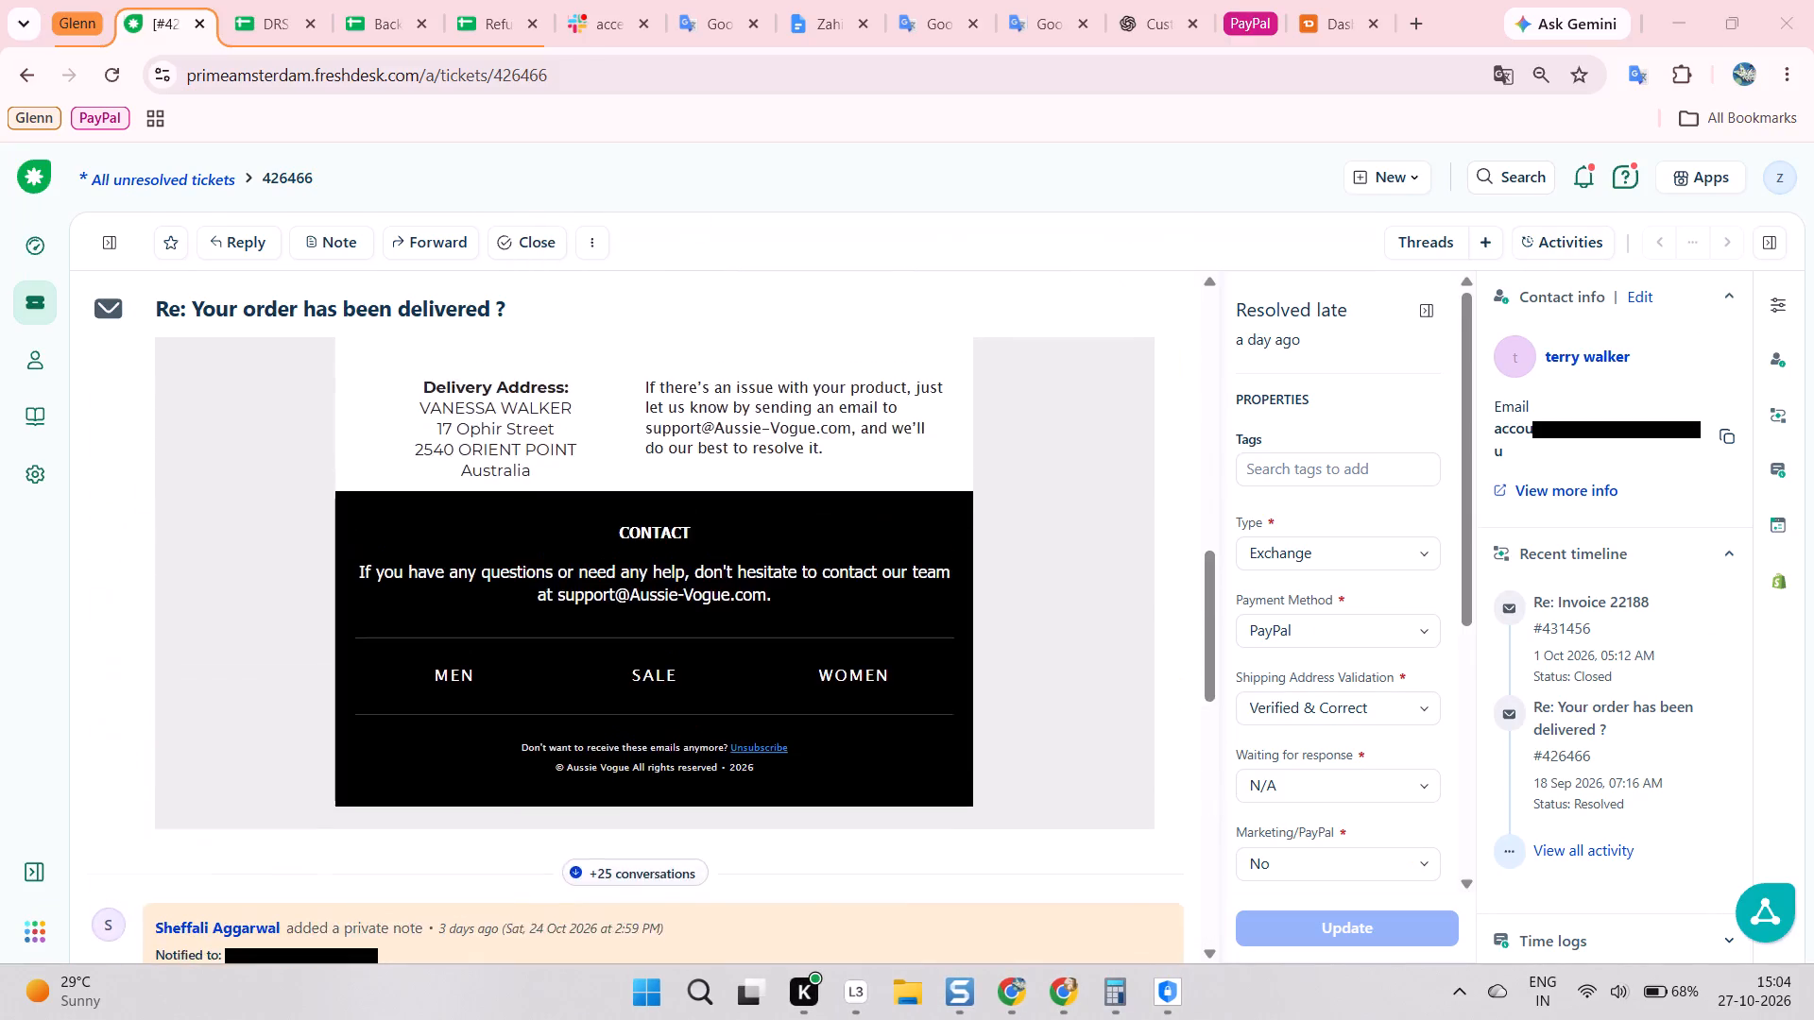
{"action": "scroll", "coordinate": [825, 517], "scroll_direction": "down", "scroll_amount": 3}
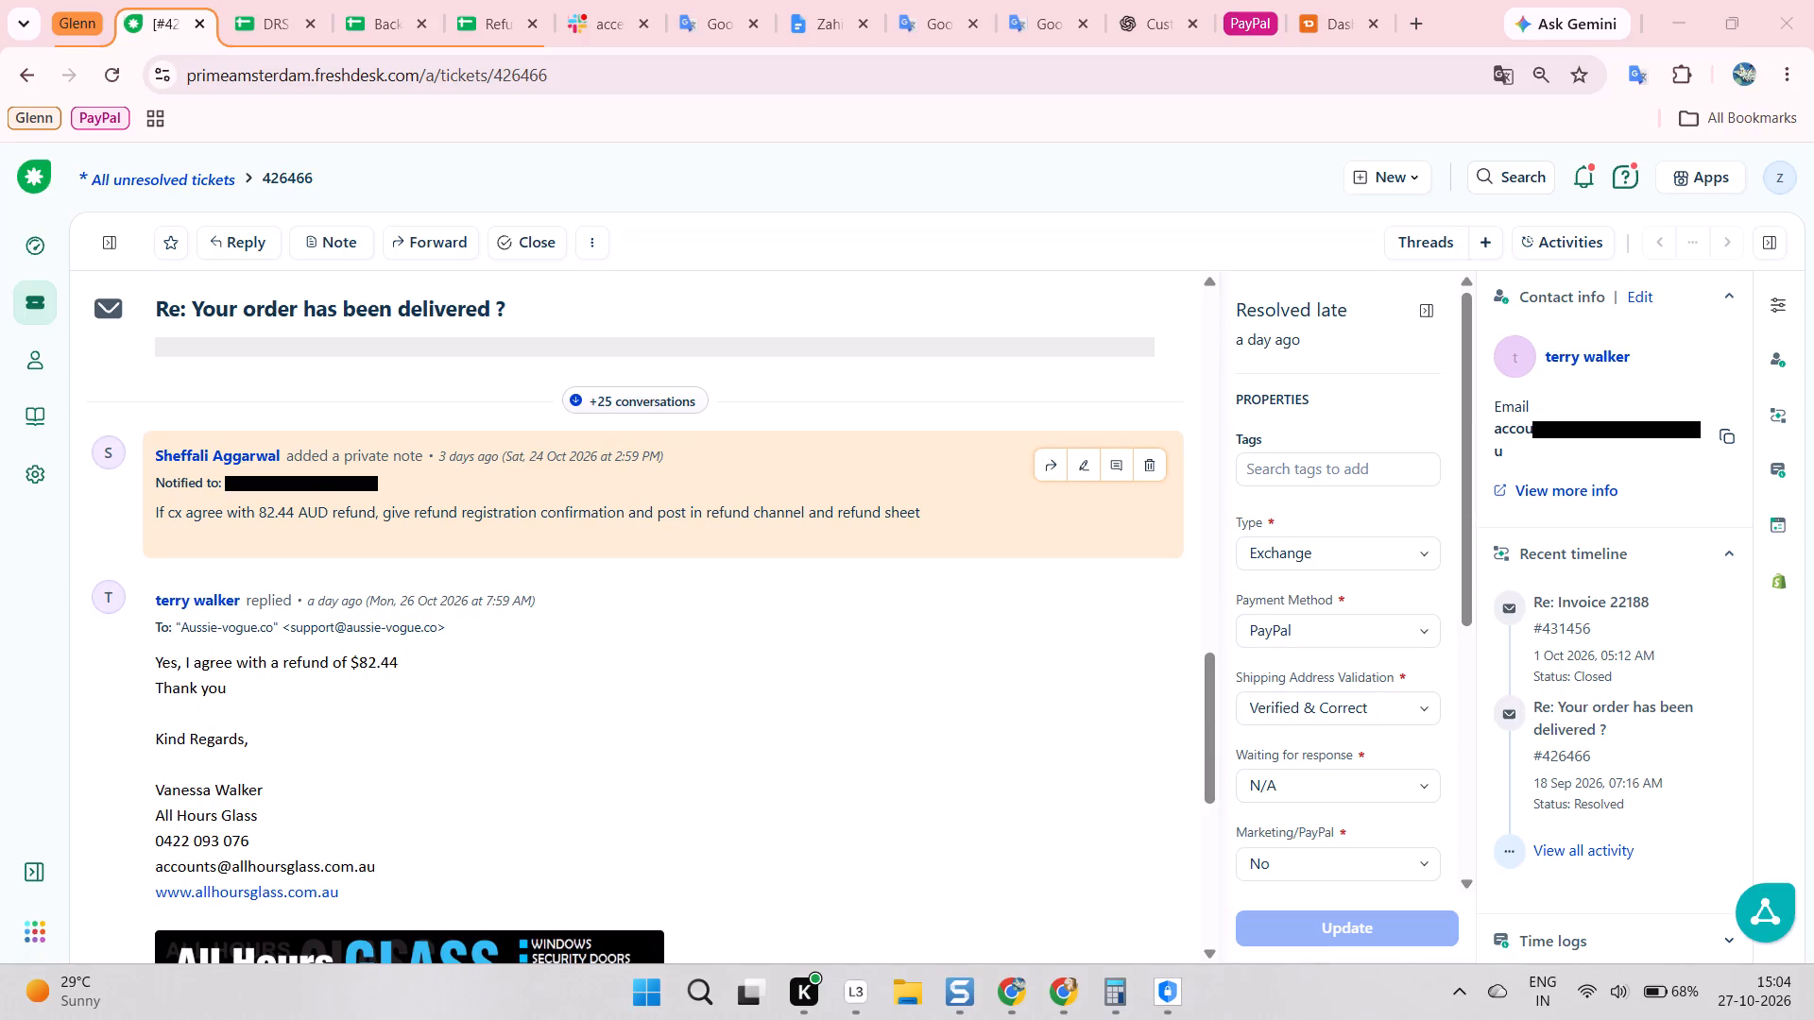
{"action": "scroll", "coordinate": [576, 556], "scroll_direction": "down", "scroll_amount": 1}
{"action": "scroll", "coordinate": [576, 559], "scroll_direction": "up", "scroll_amount": 2}
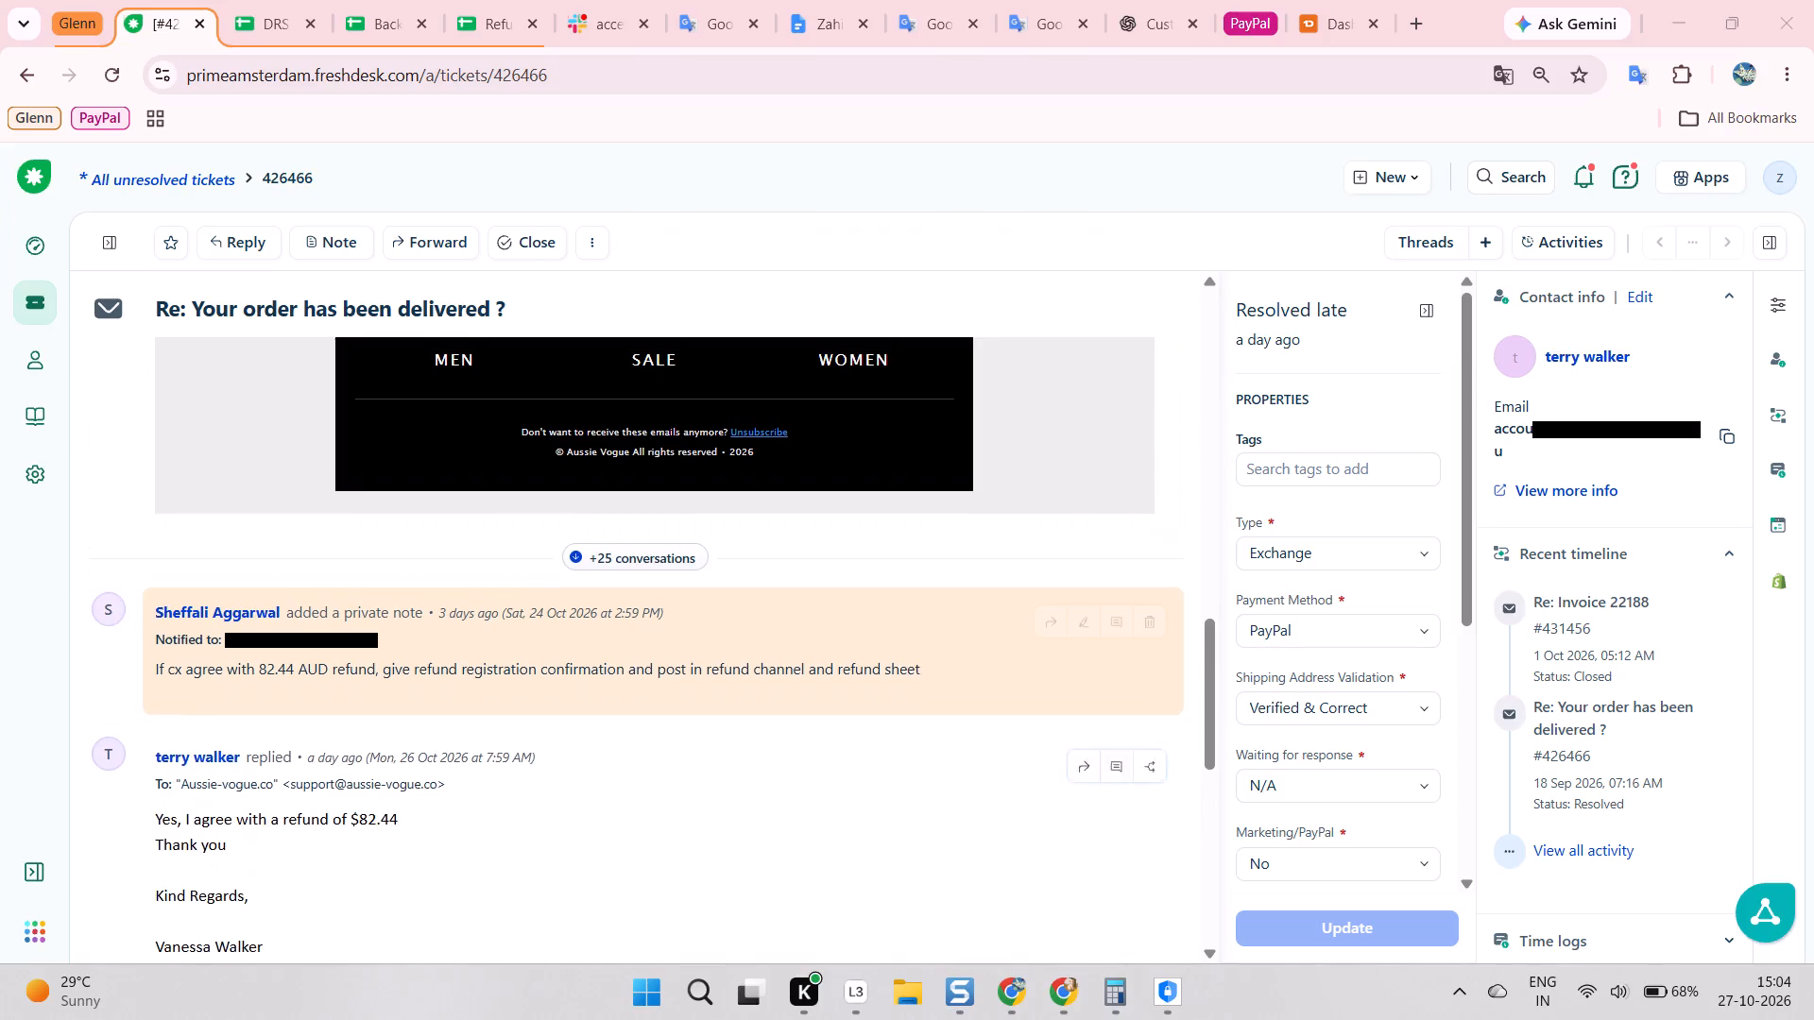
{"action": "left_click", "coordinate": [611, 556]}
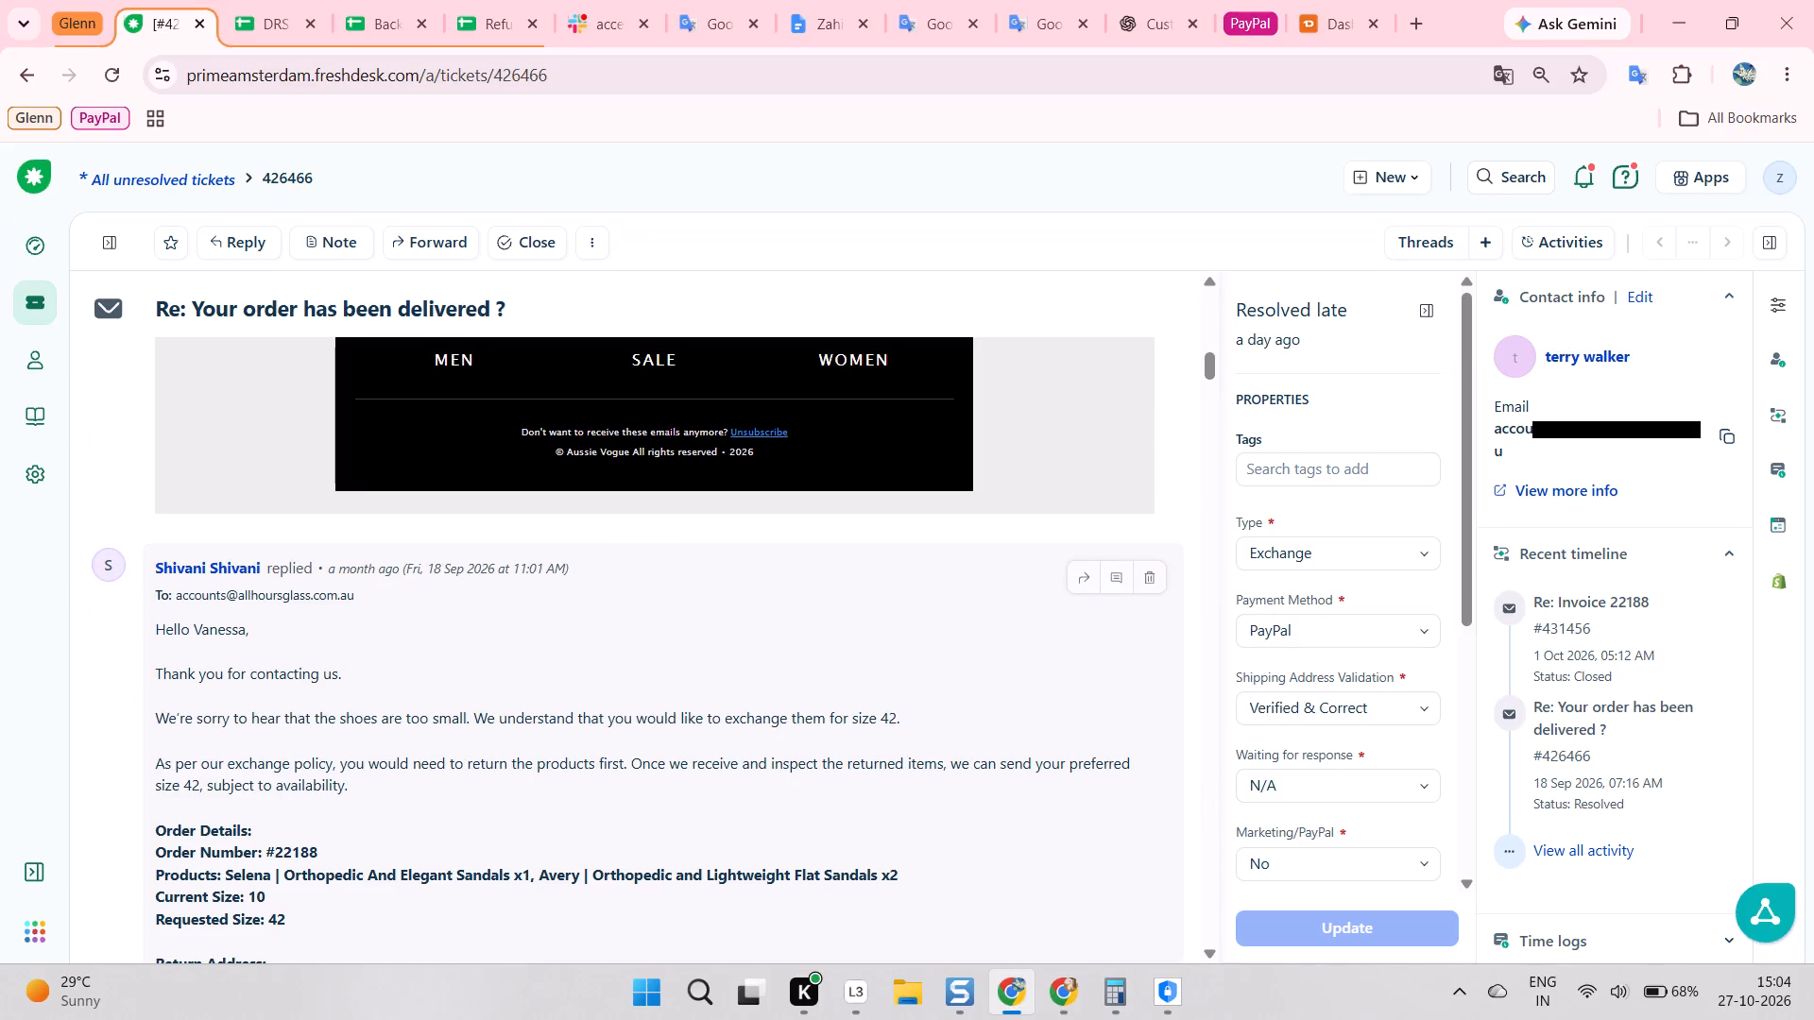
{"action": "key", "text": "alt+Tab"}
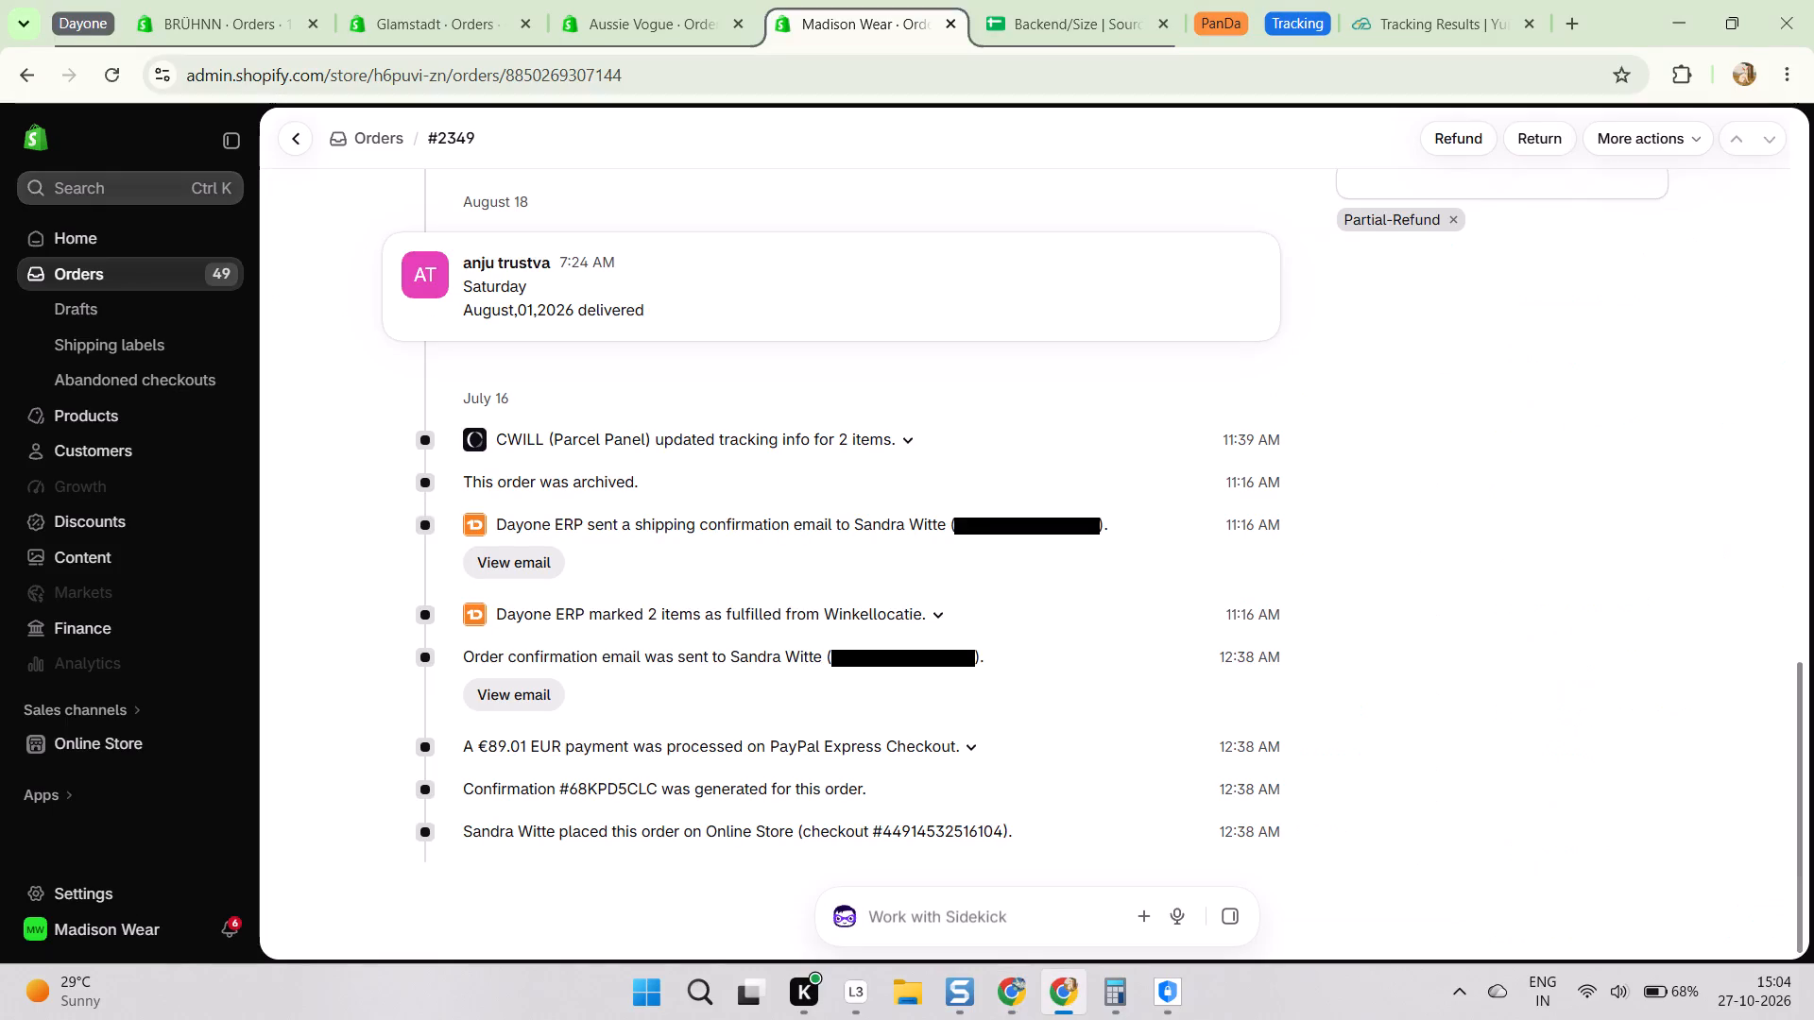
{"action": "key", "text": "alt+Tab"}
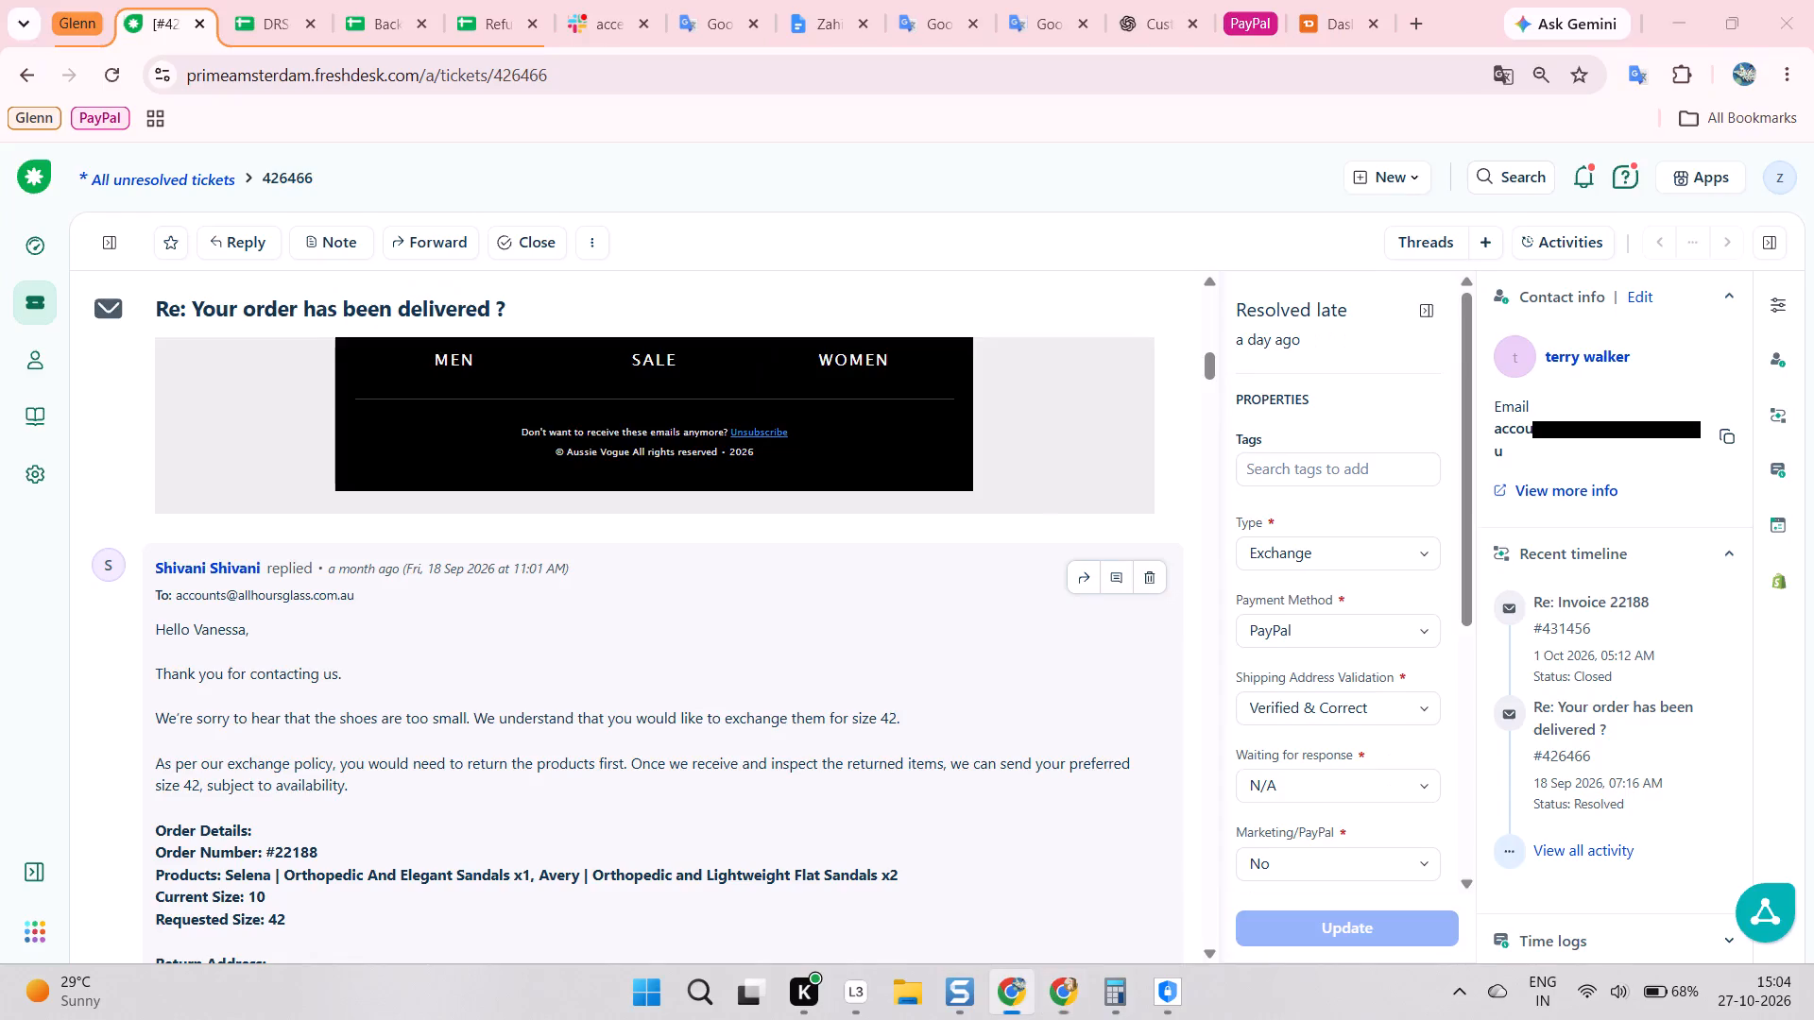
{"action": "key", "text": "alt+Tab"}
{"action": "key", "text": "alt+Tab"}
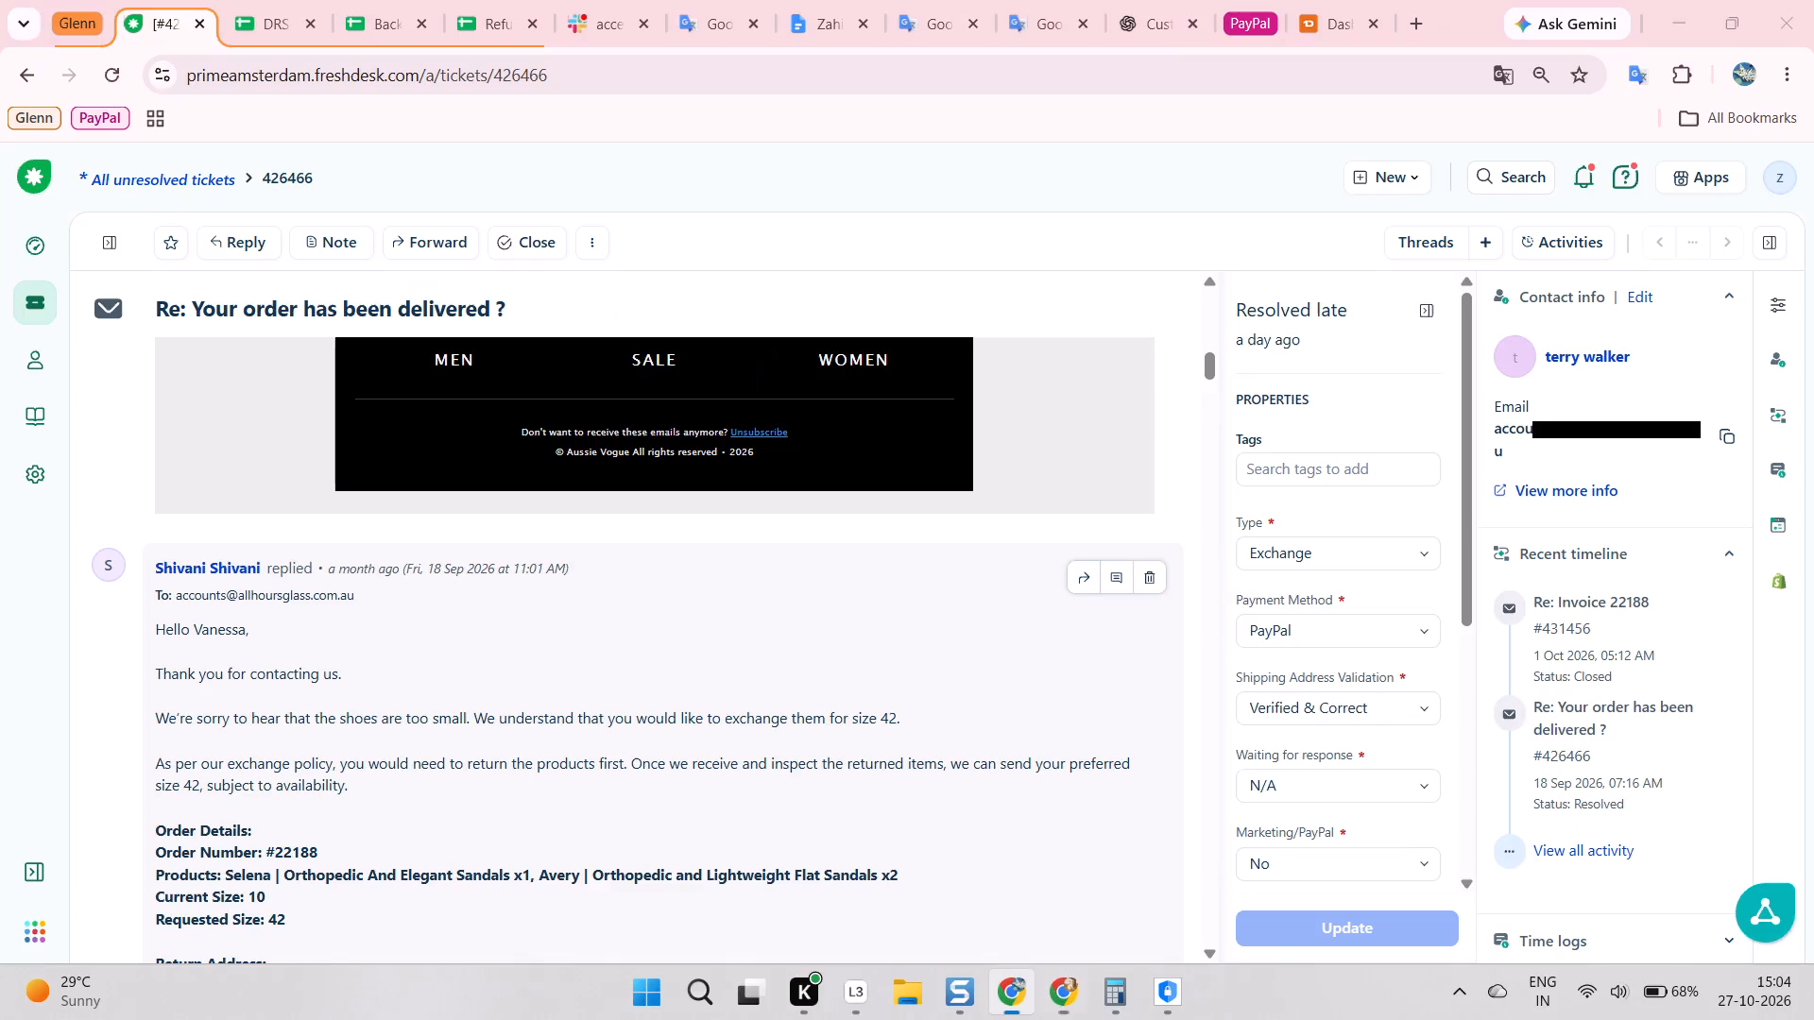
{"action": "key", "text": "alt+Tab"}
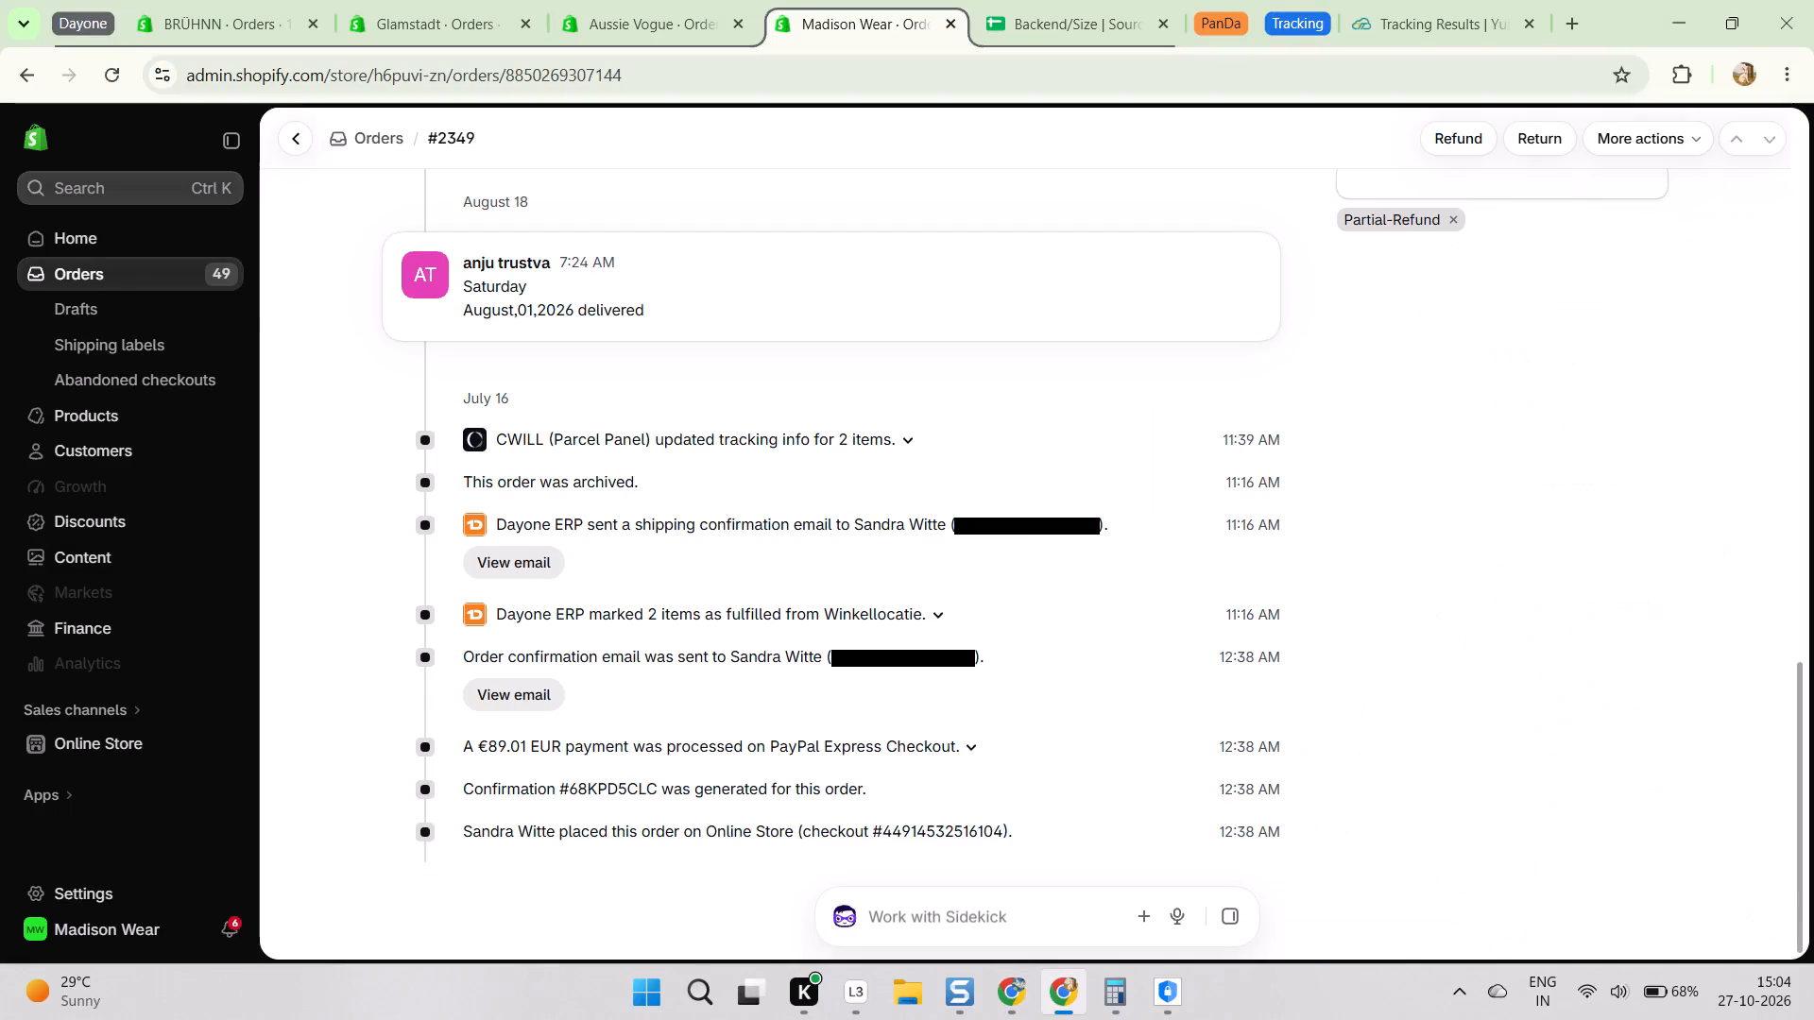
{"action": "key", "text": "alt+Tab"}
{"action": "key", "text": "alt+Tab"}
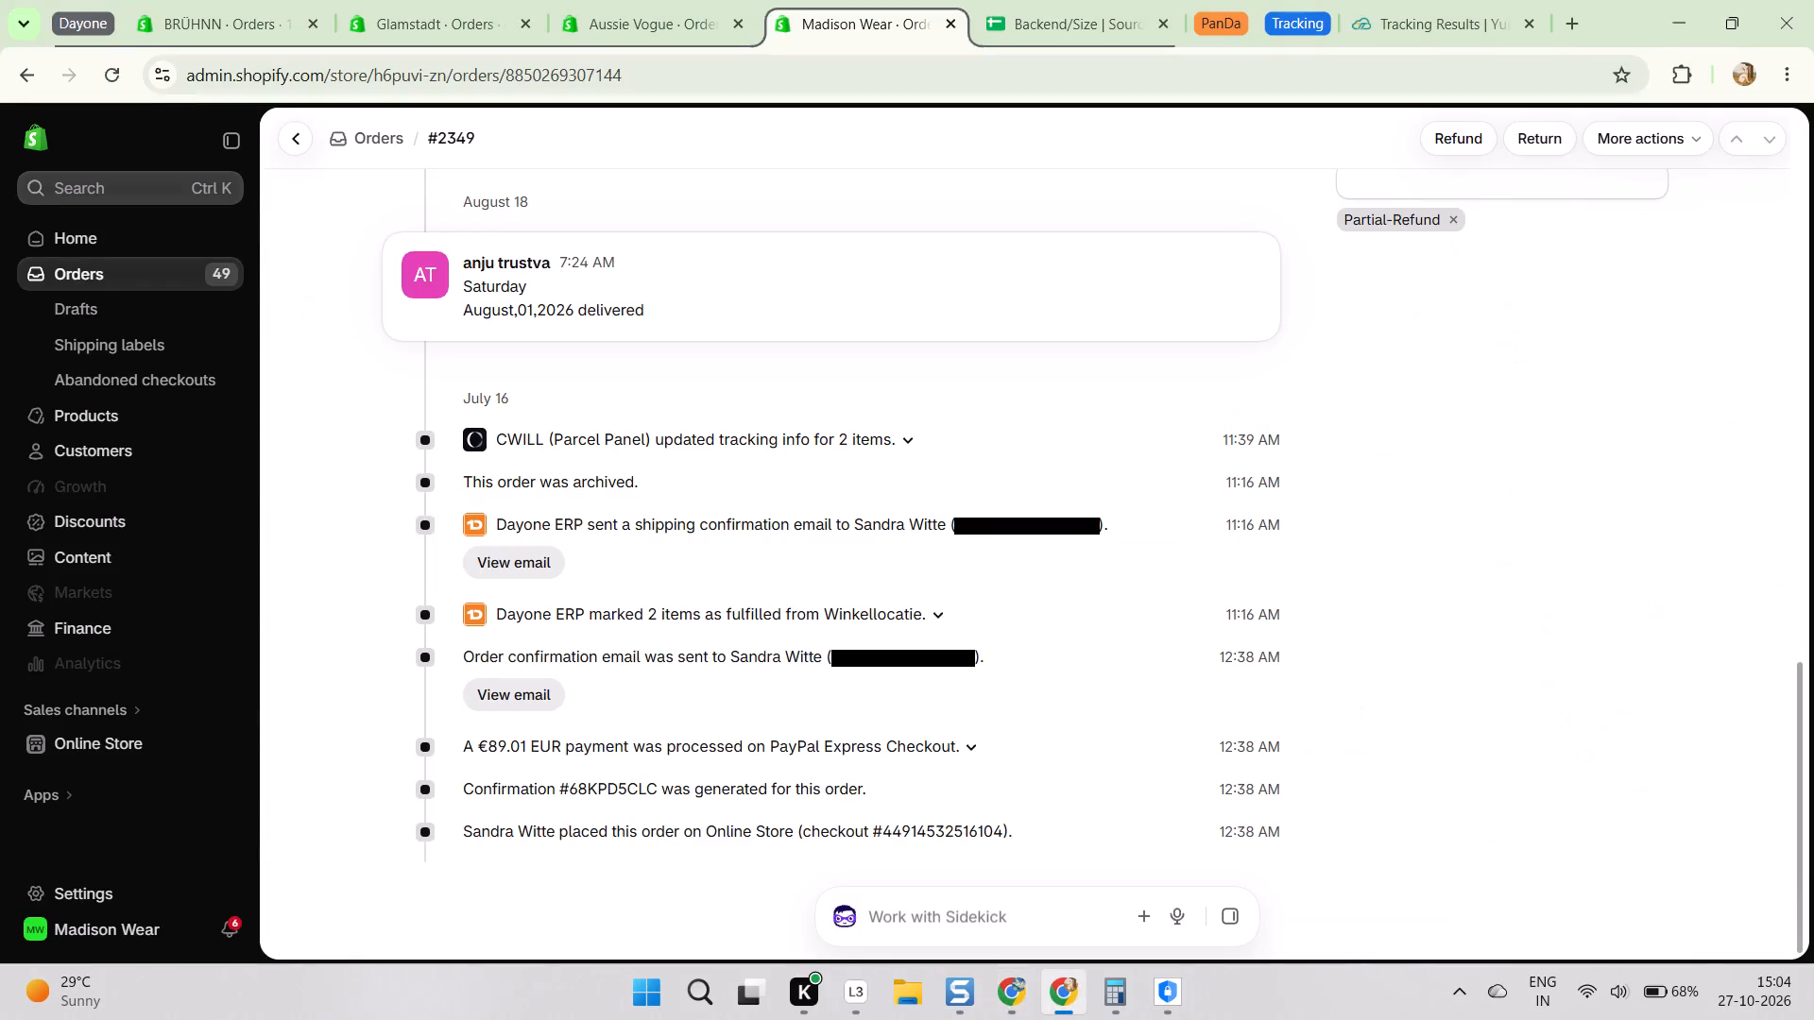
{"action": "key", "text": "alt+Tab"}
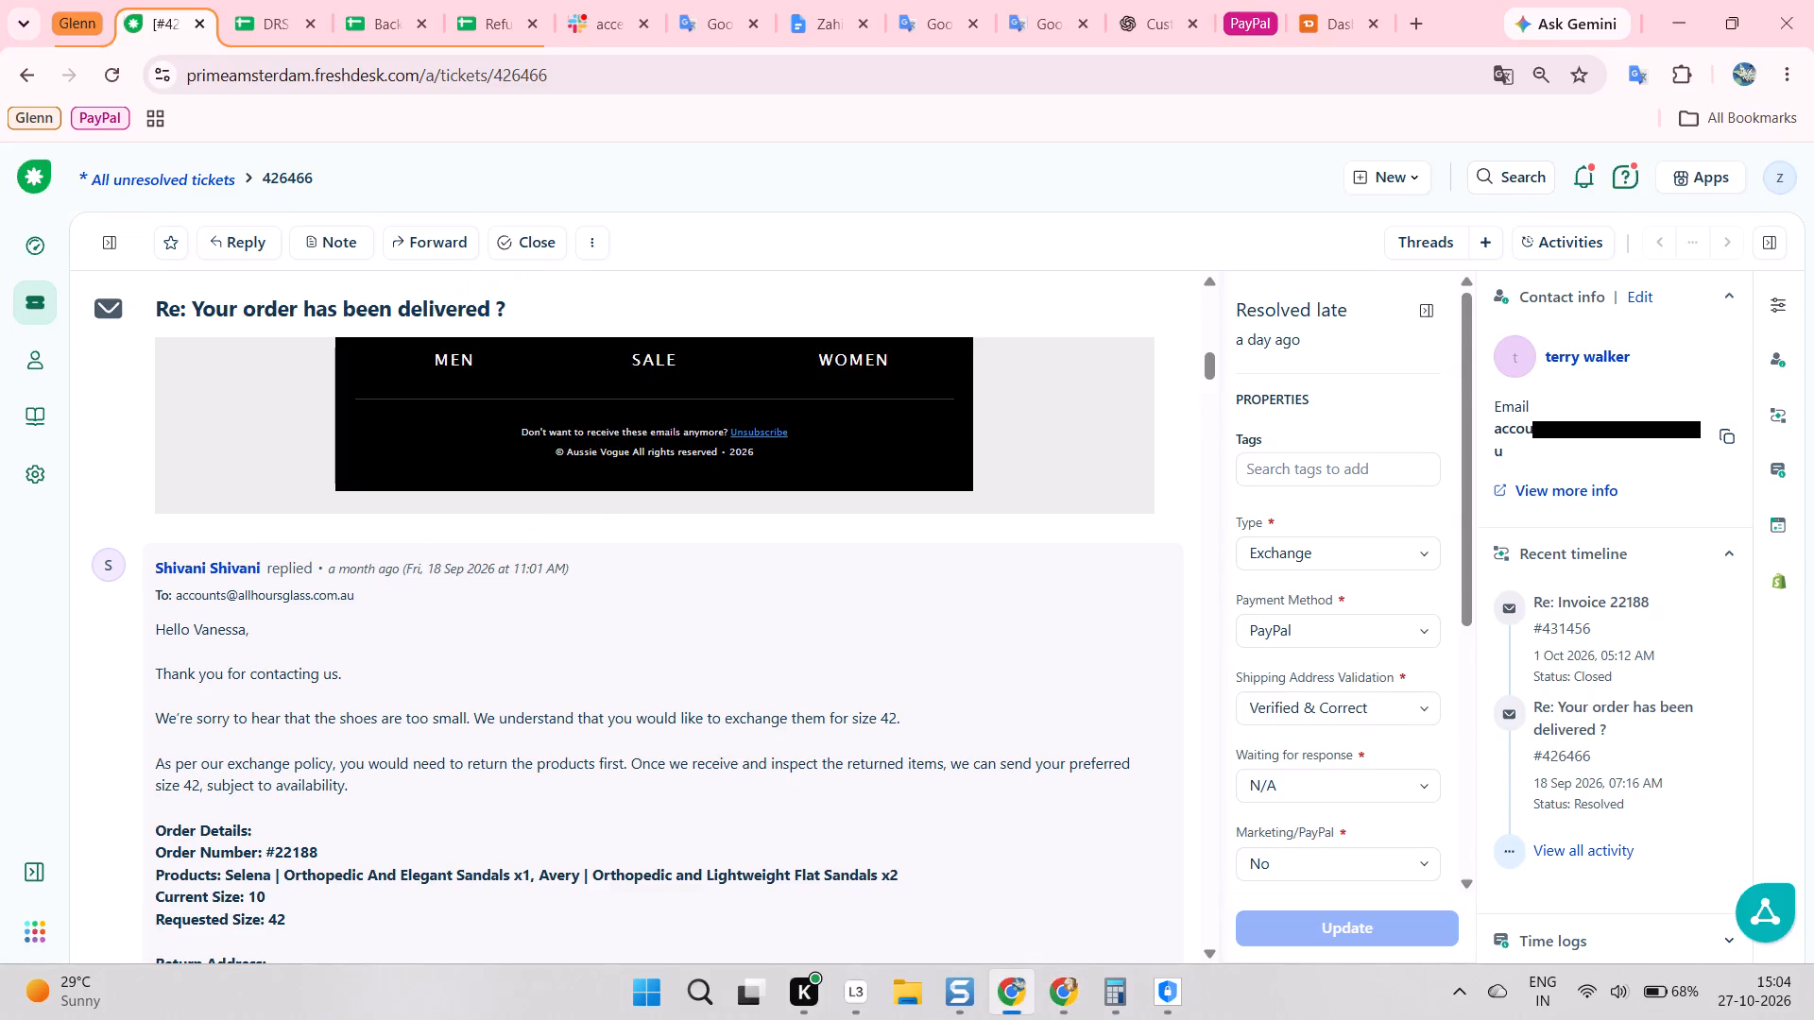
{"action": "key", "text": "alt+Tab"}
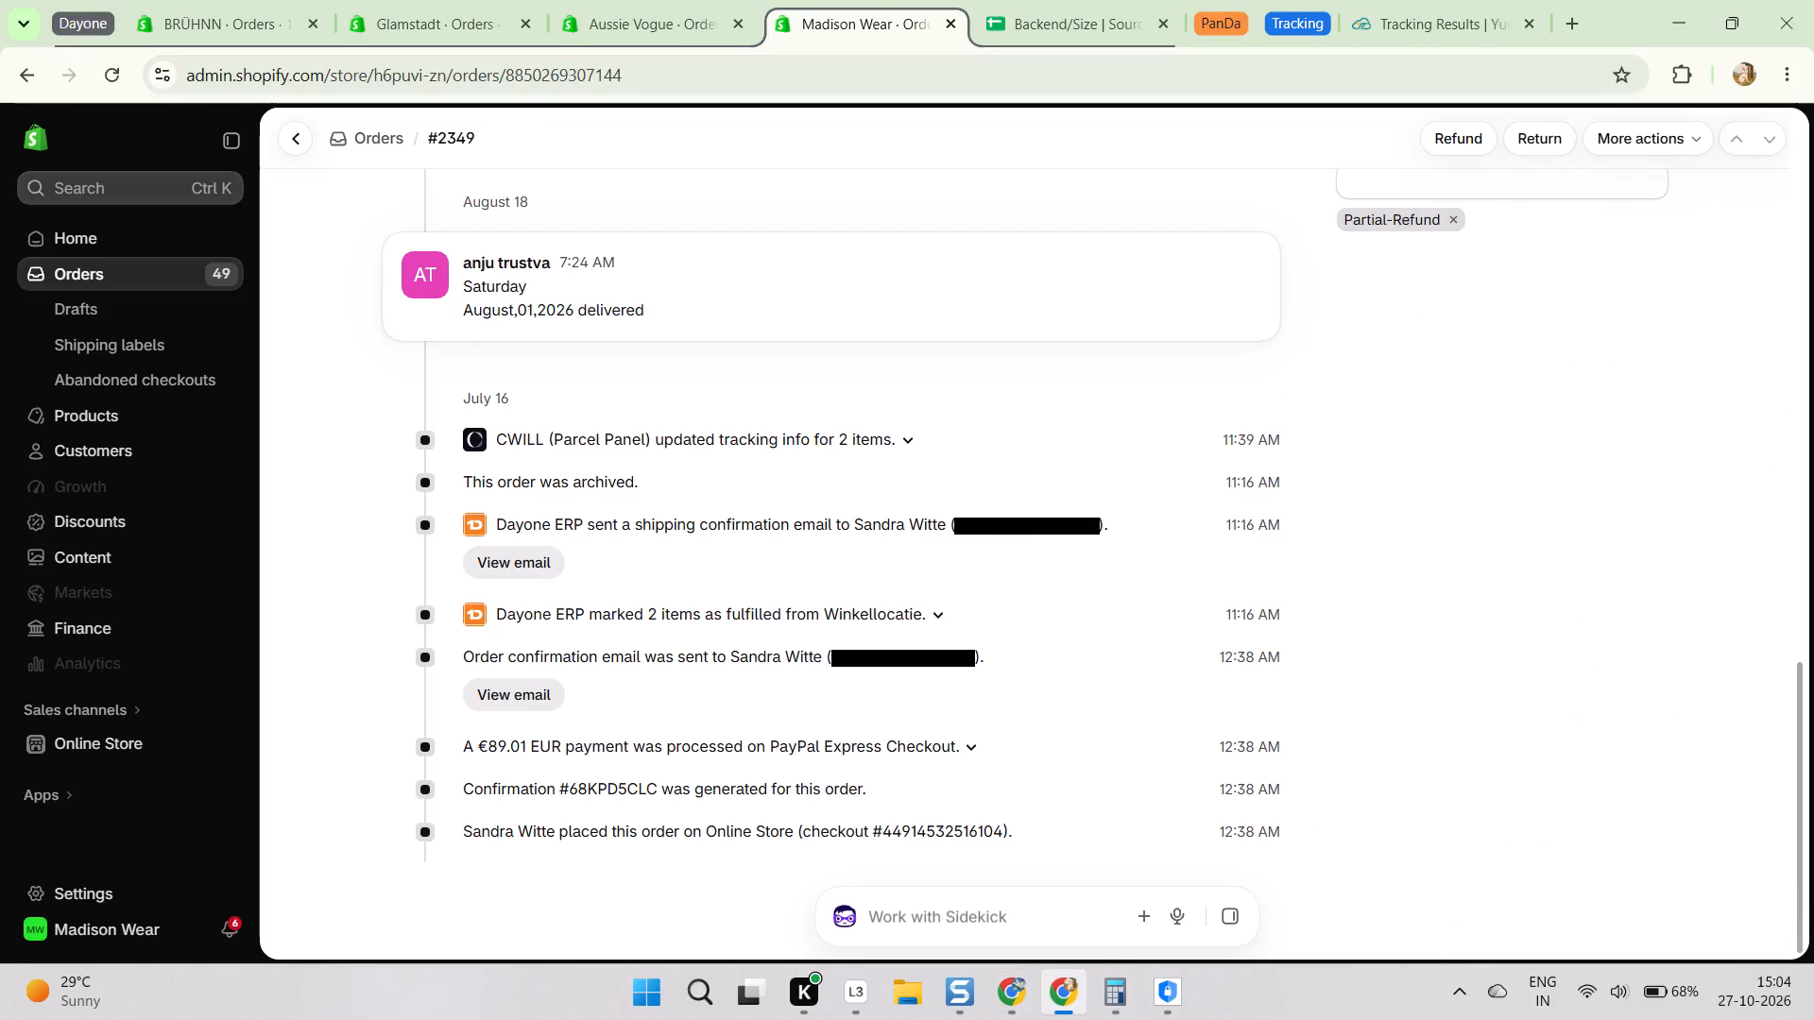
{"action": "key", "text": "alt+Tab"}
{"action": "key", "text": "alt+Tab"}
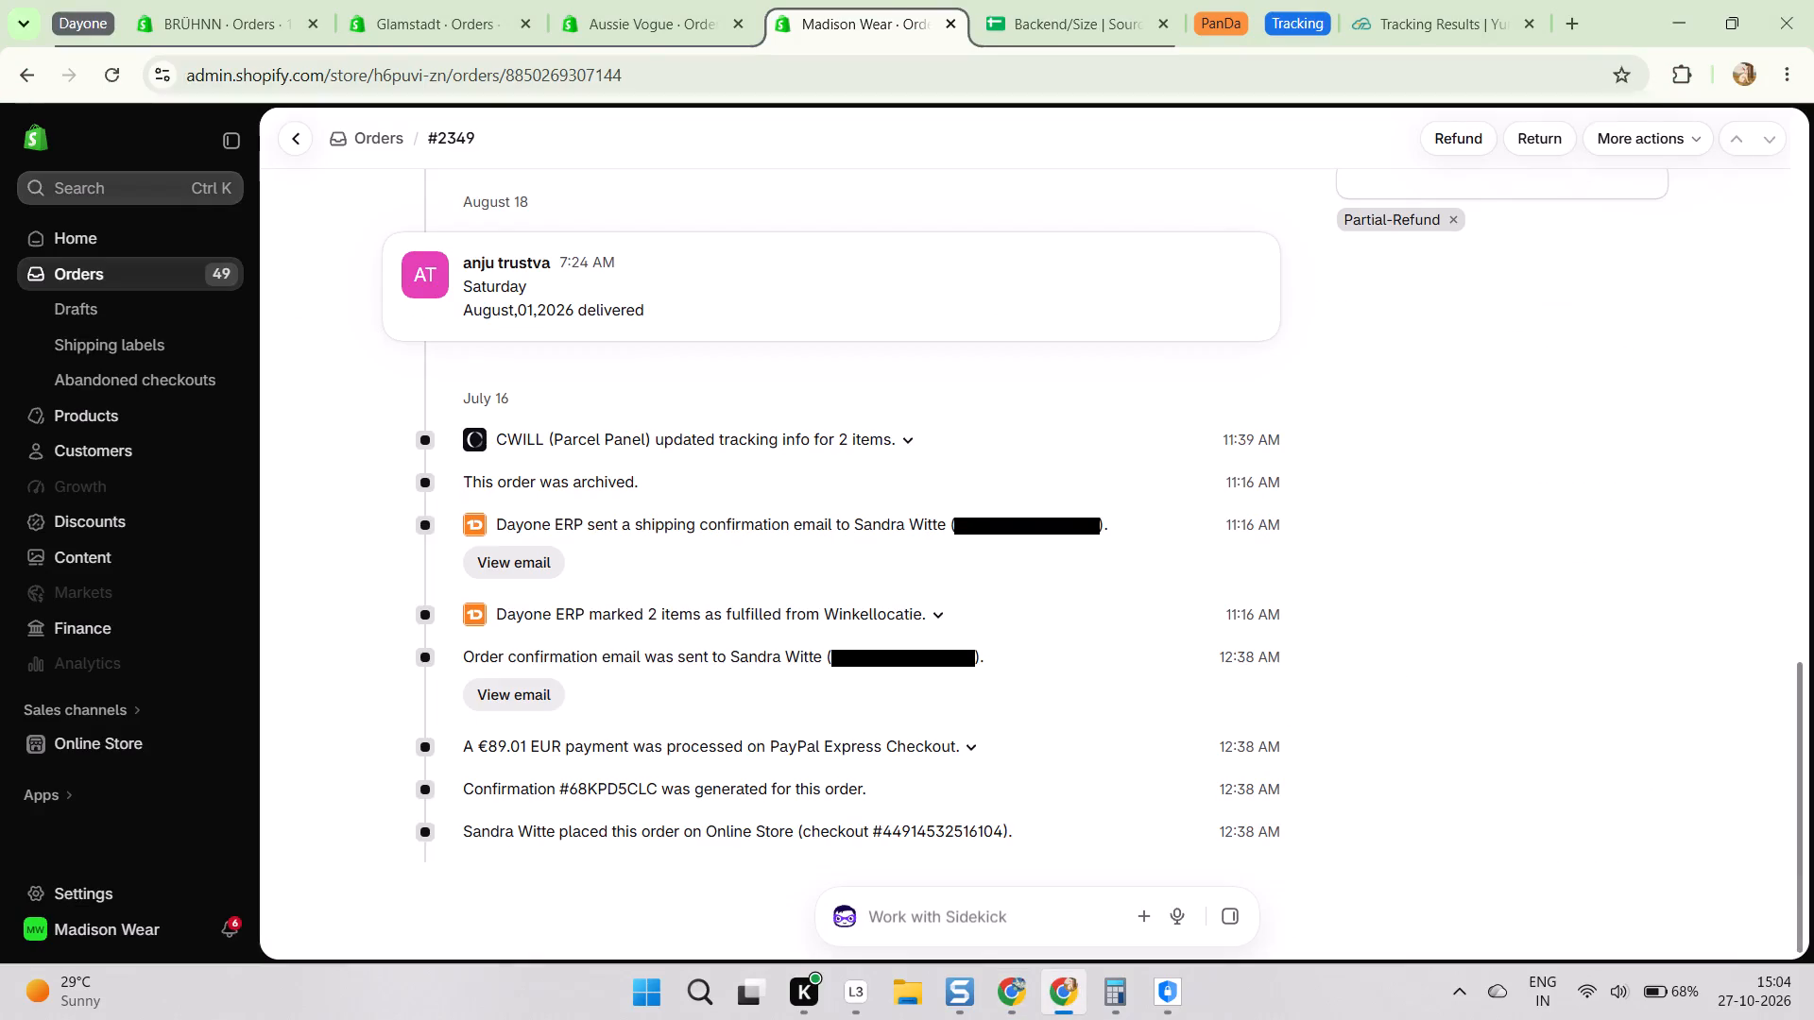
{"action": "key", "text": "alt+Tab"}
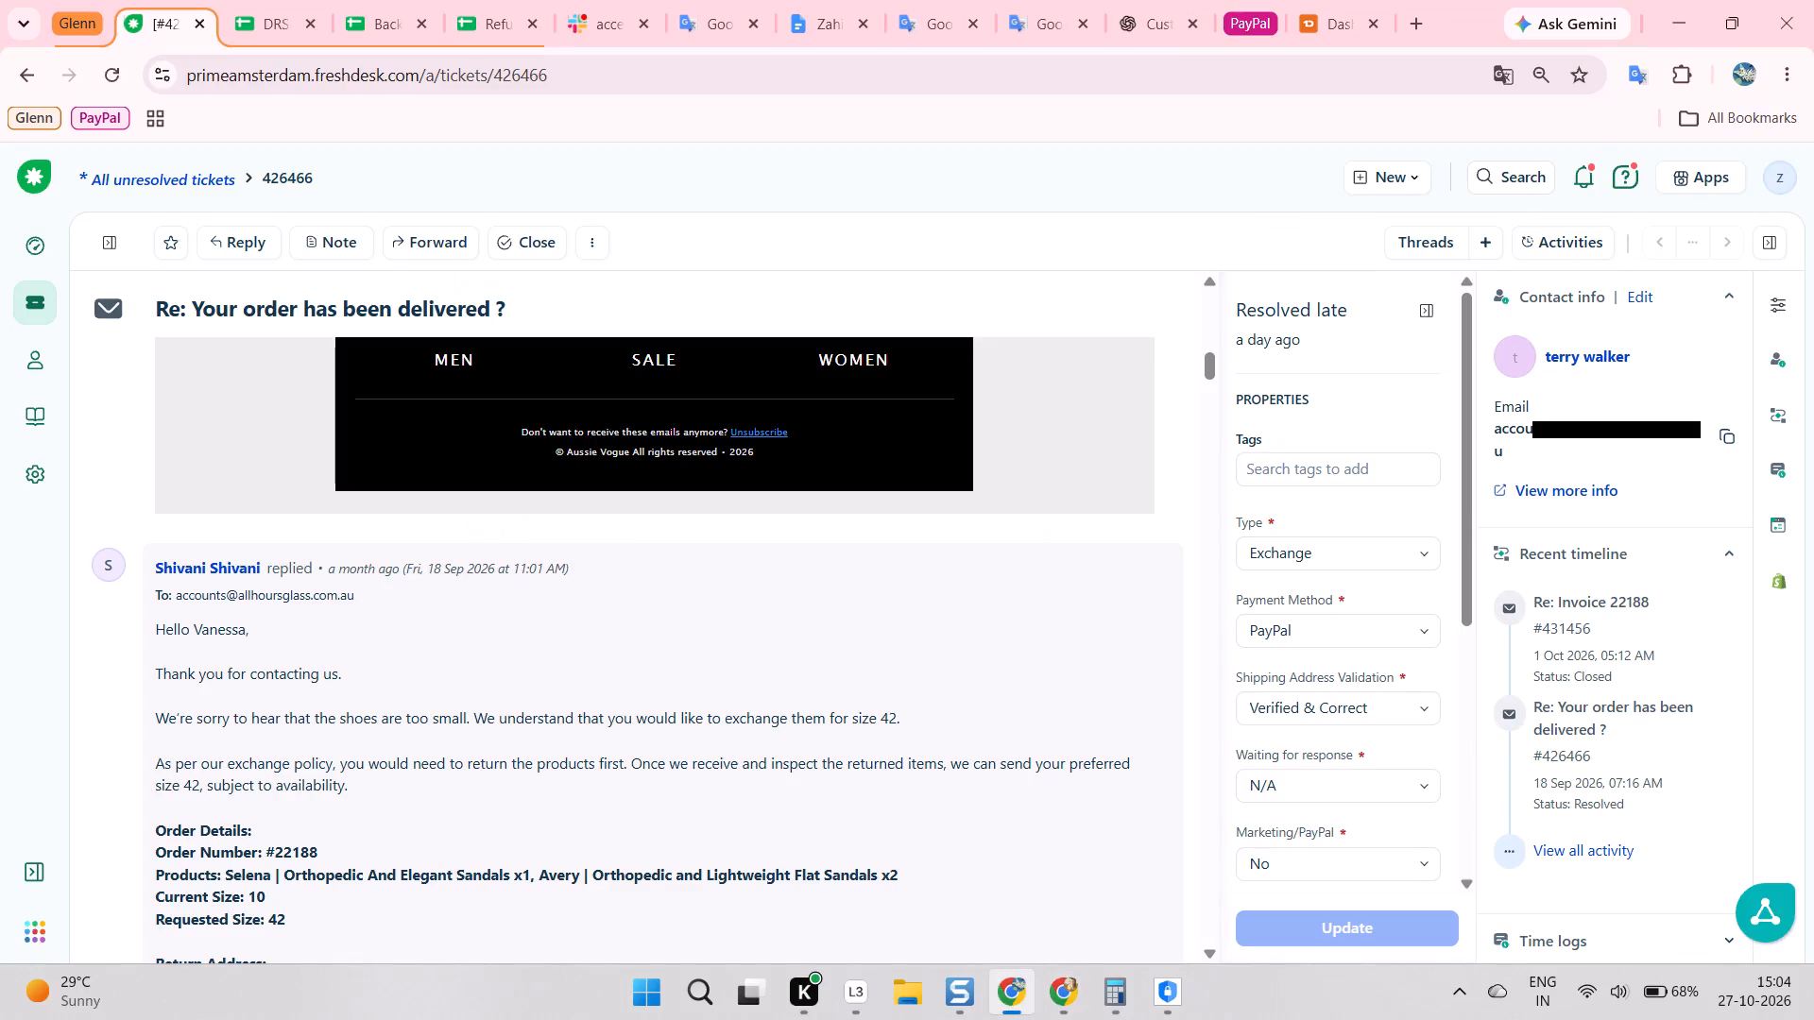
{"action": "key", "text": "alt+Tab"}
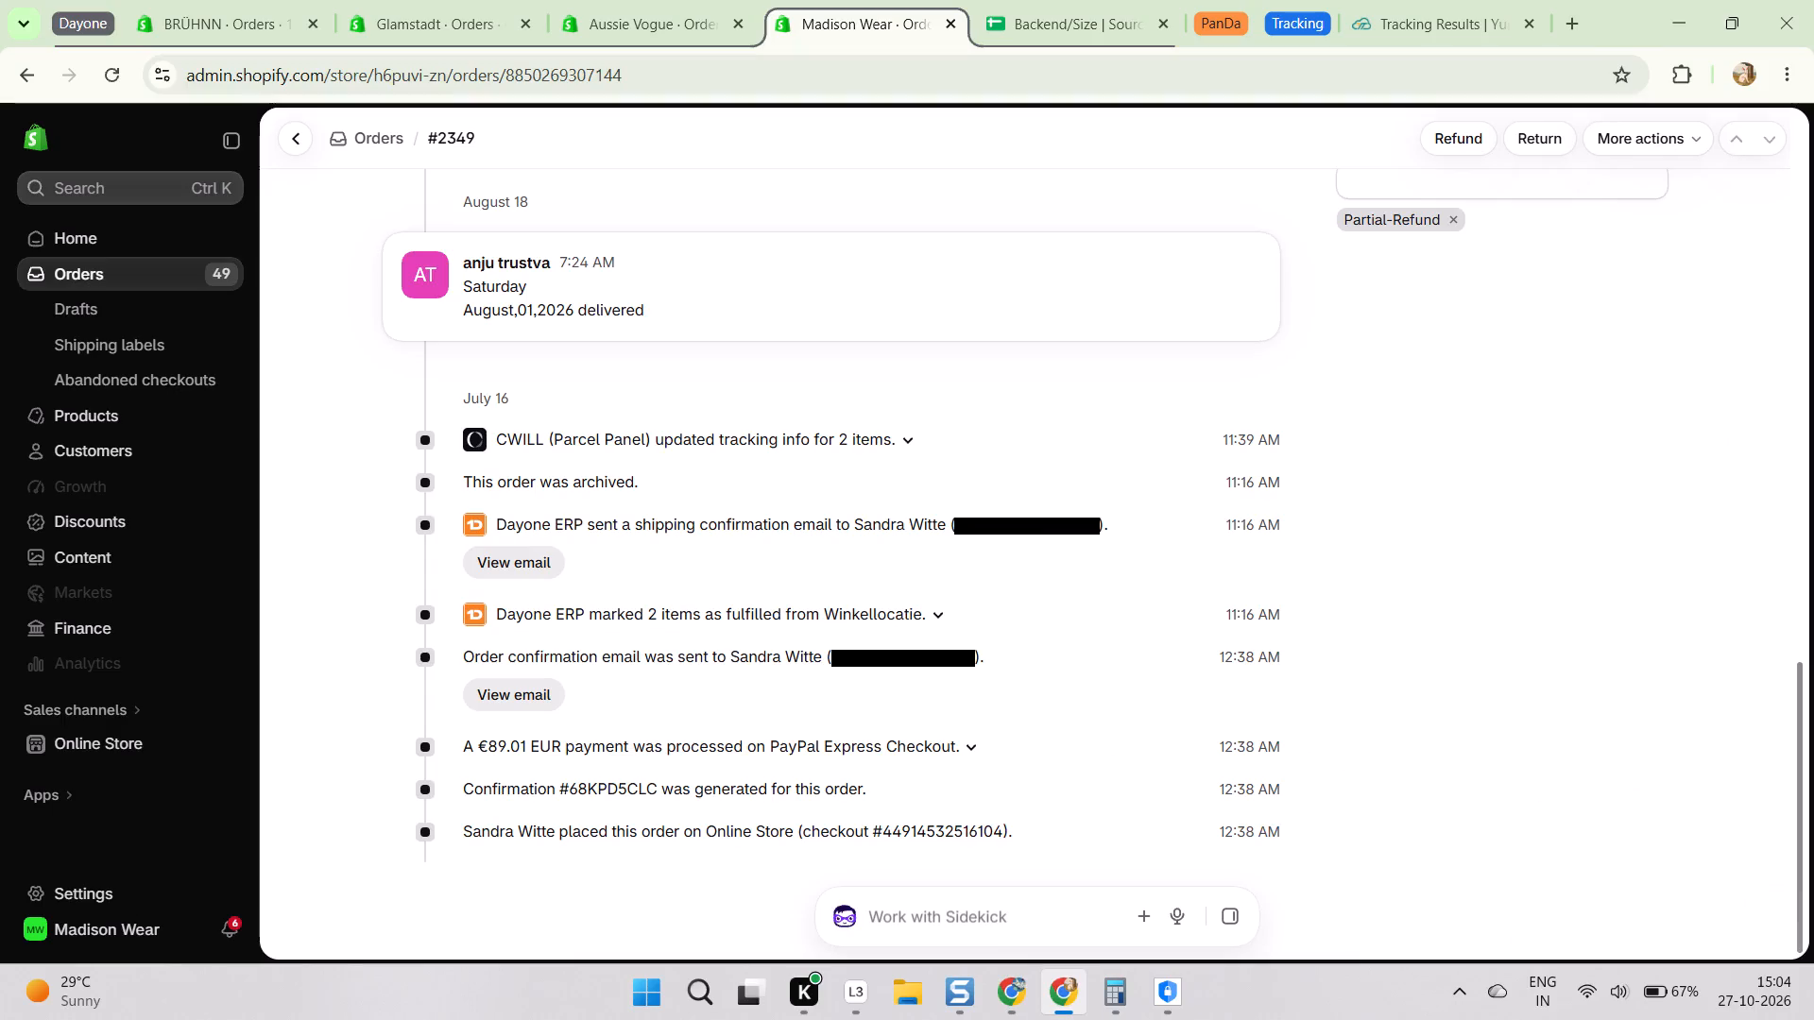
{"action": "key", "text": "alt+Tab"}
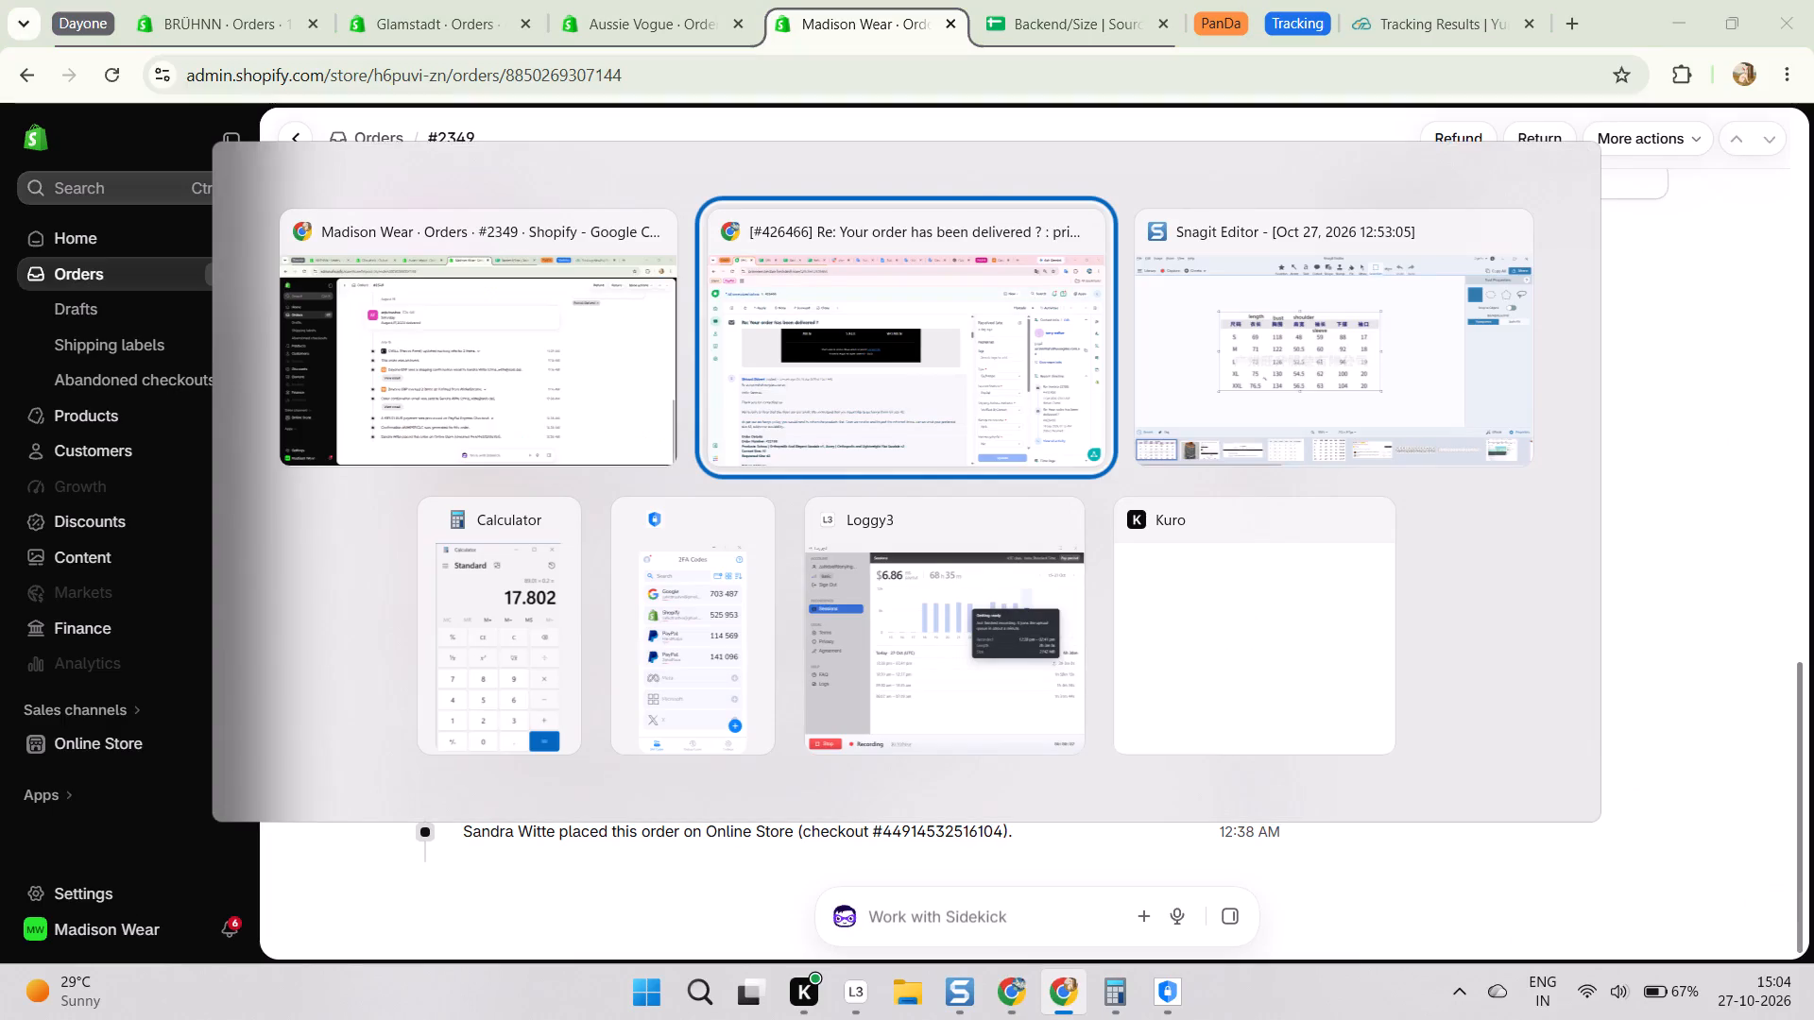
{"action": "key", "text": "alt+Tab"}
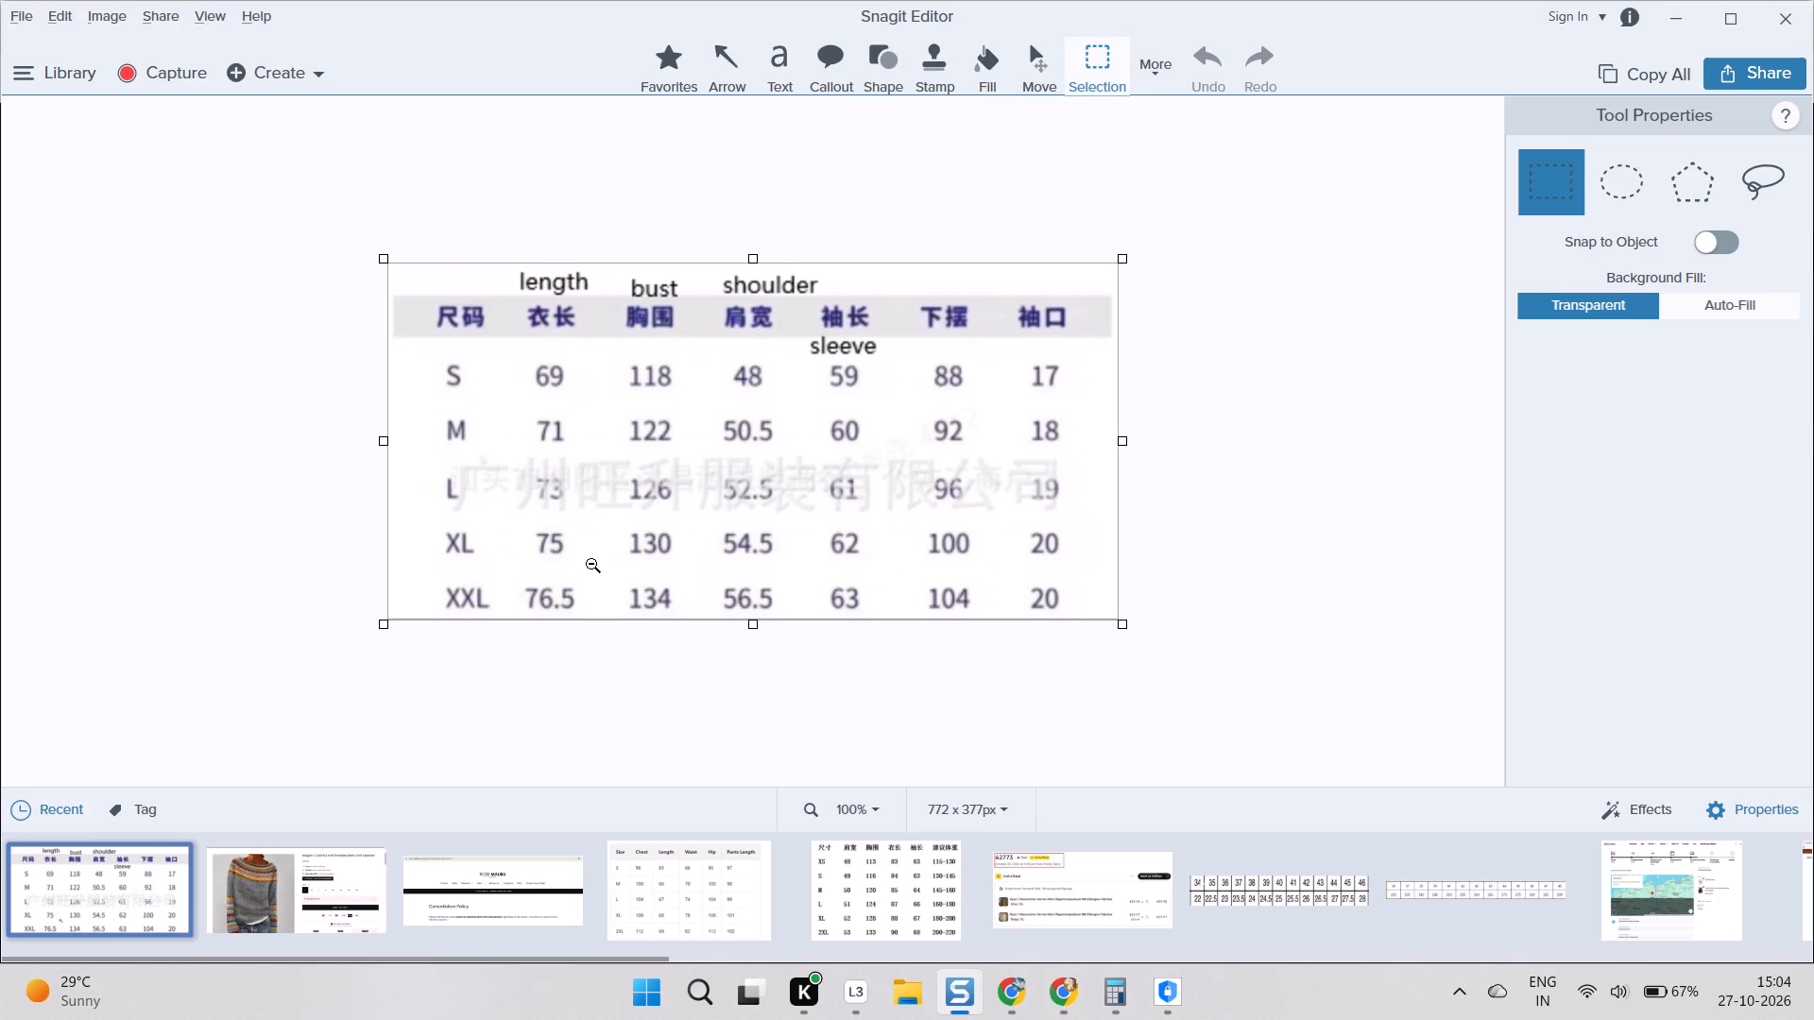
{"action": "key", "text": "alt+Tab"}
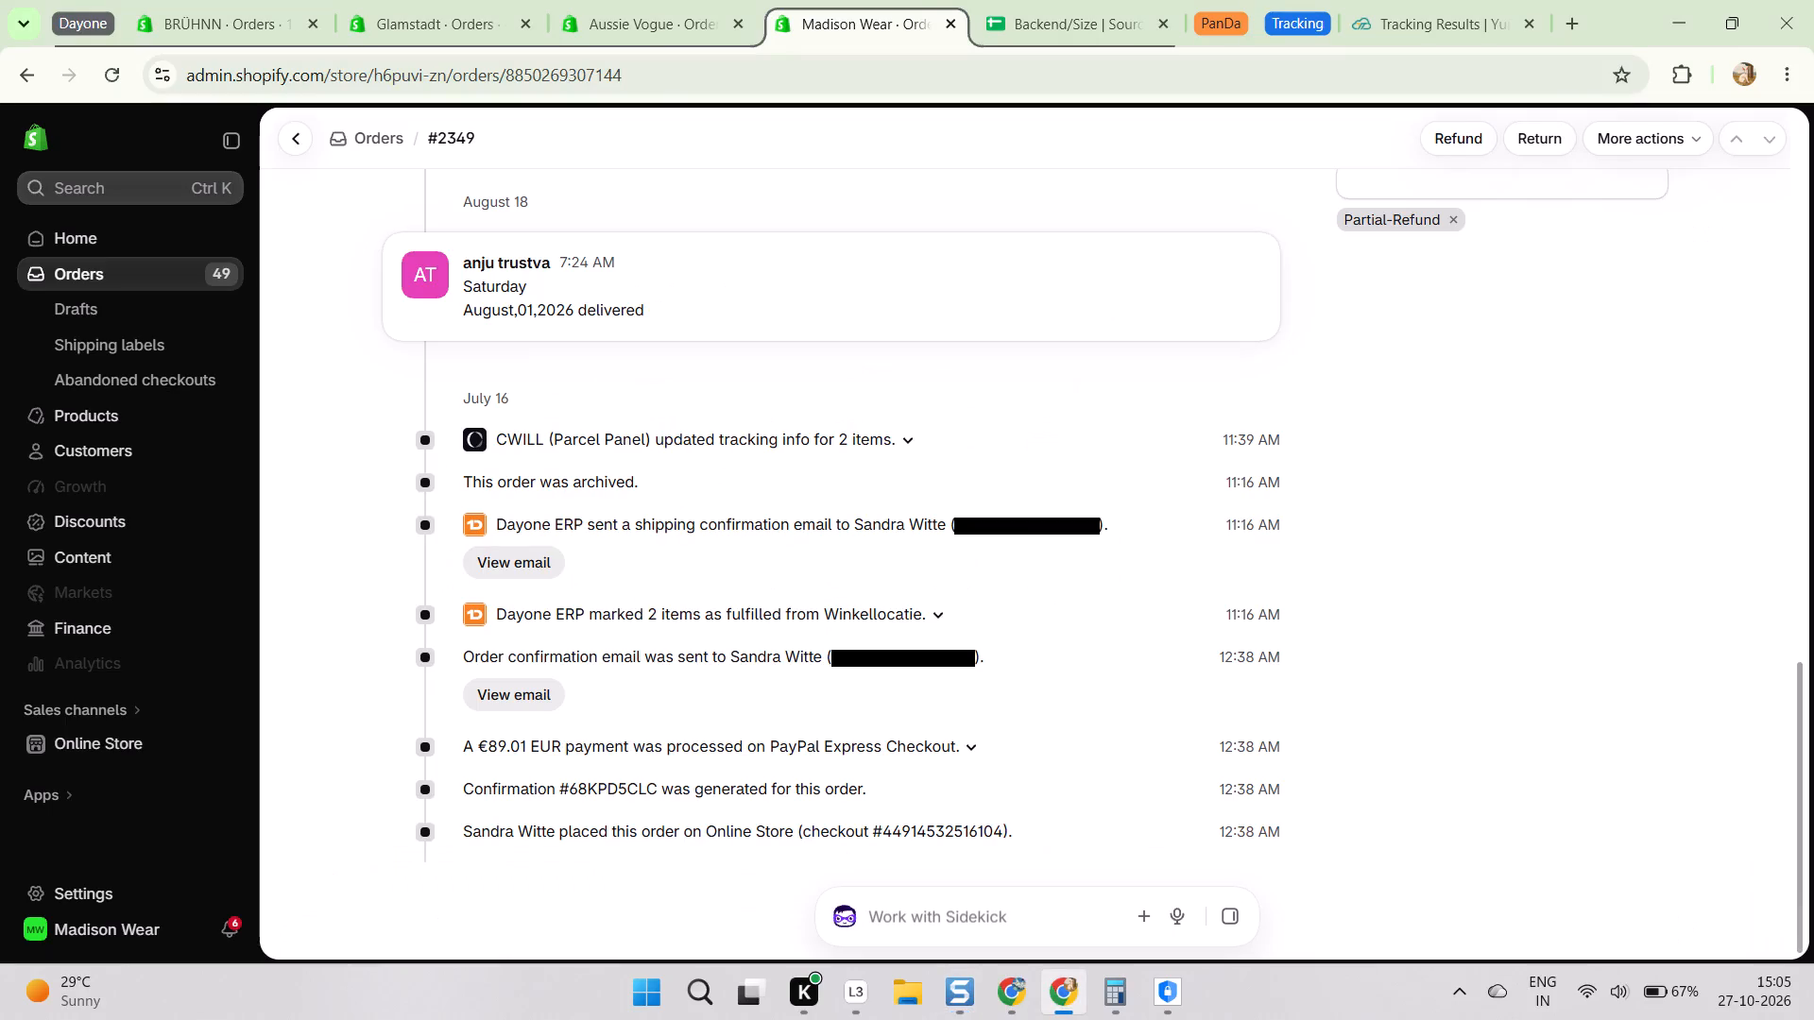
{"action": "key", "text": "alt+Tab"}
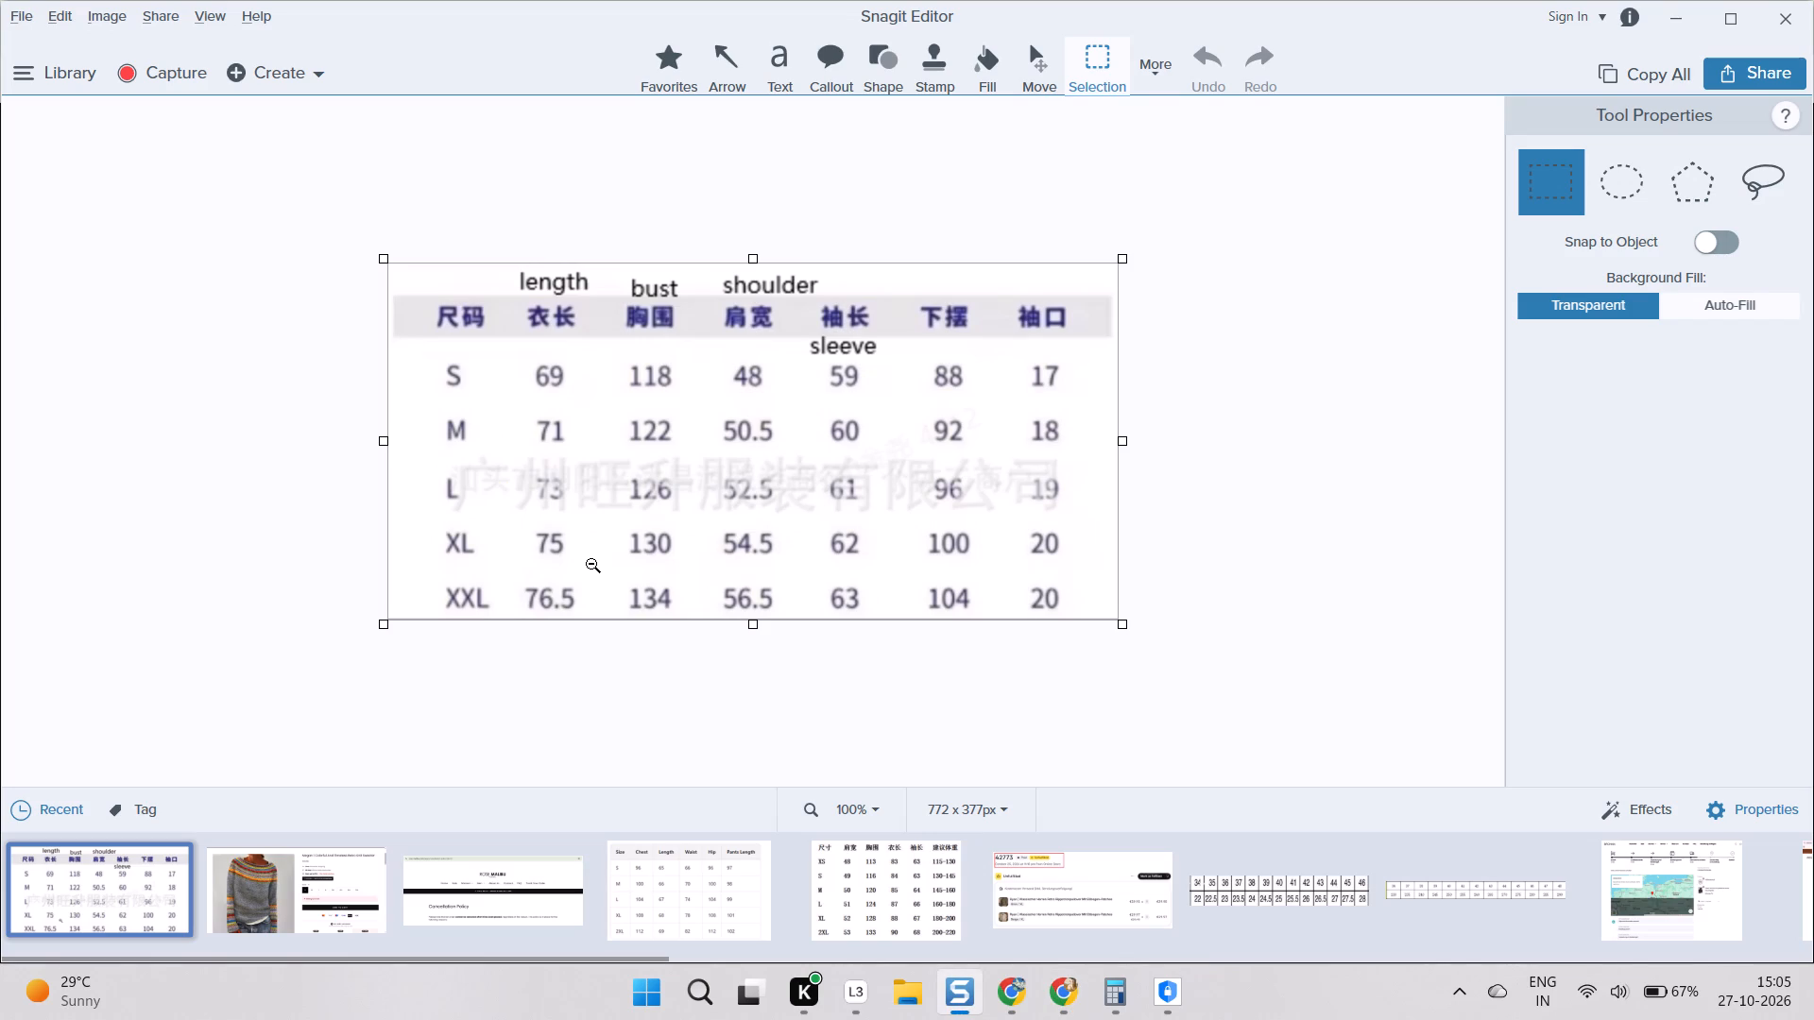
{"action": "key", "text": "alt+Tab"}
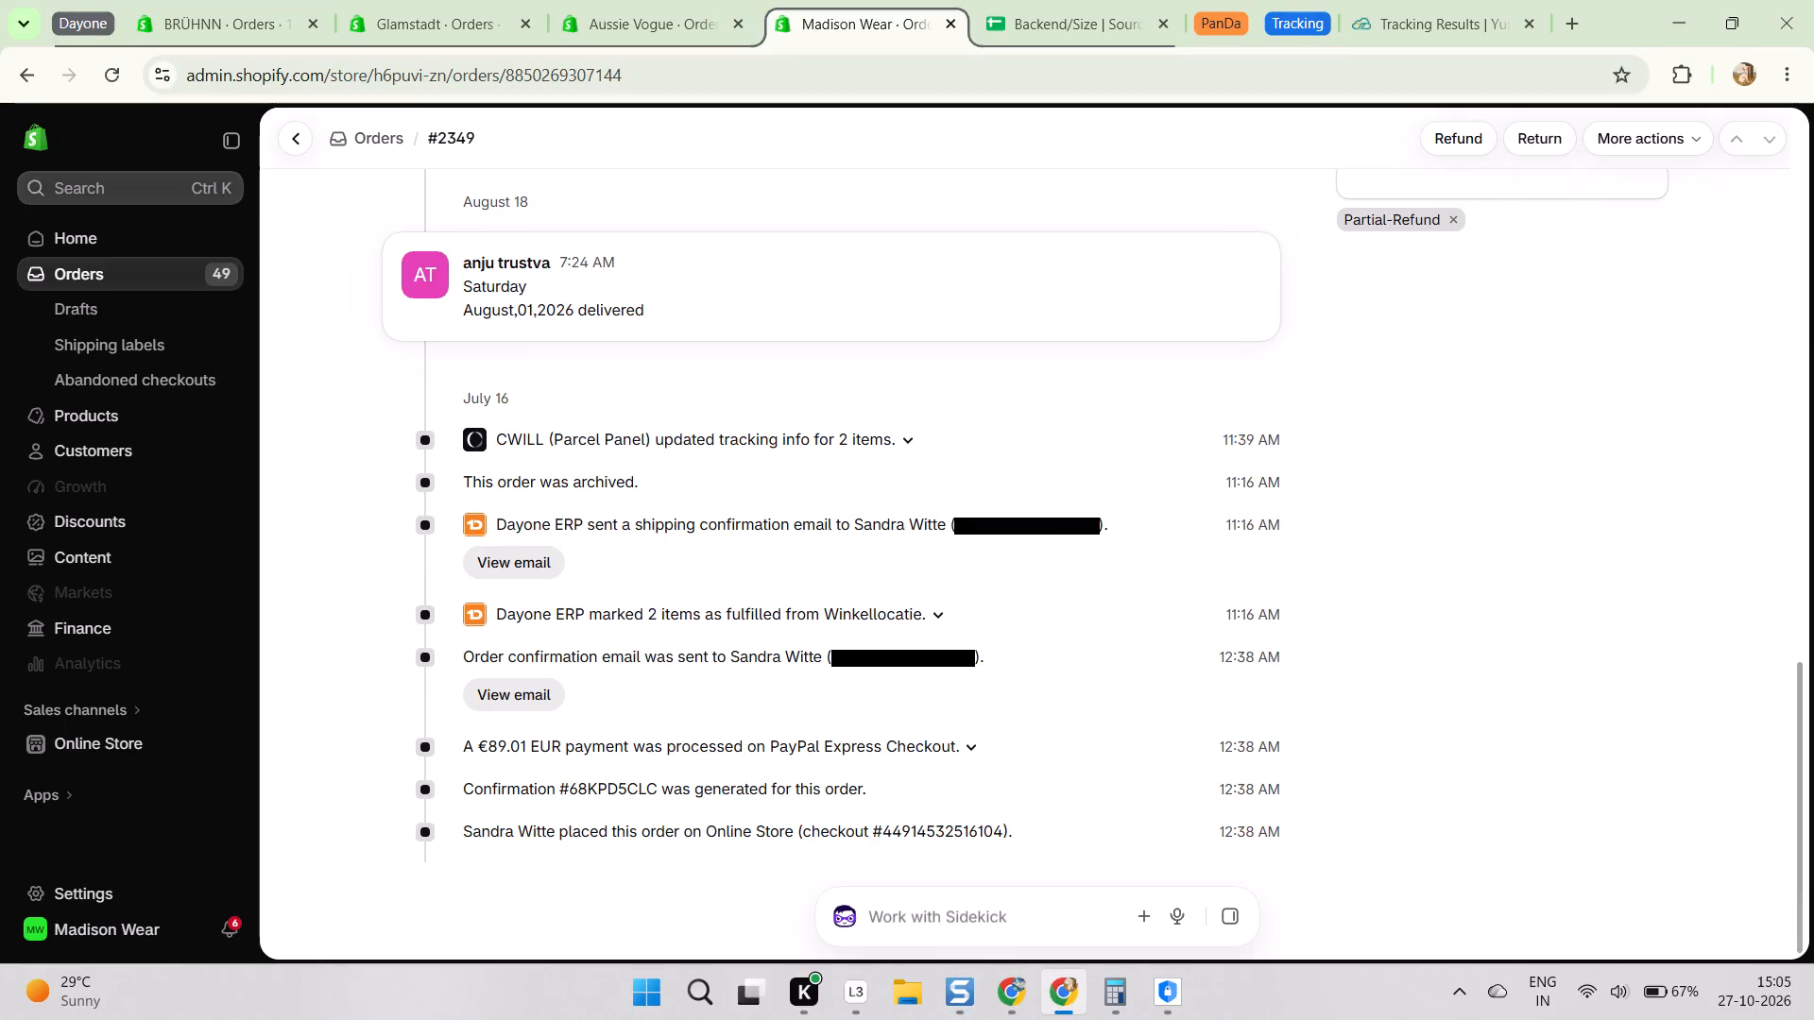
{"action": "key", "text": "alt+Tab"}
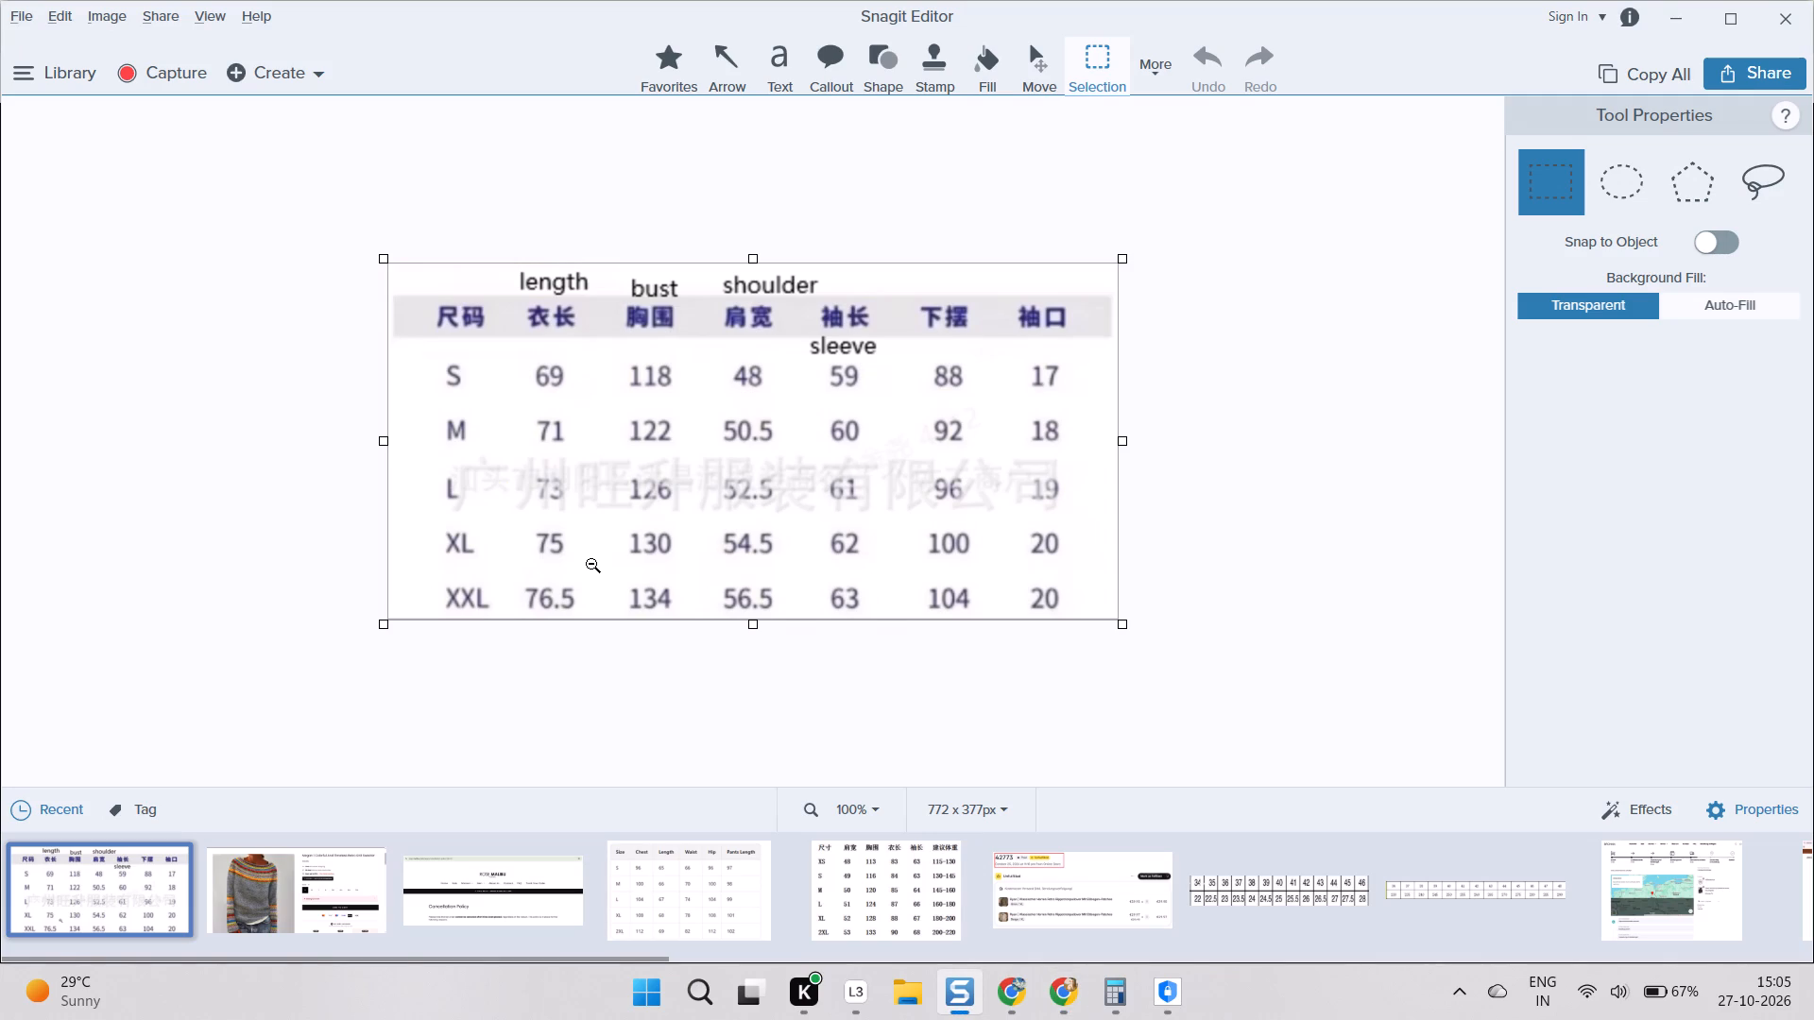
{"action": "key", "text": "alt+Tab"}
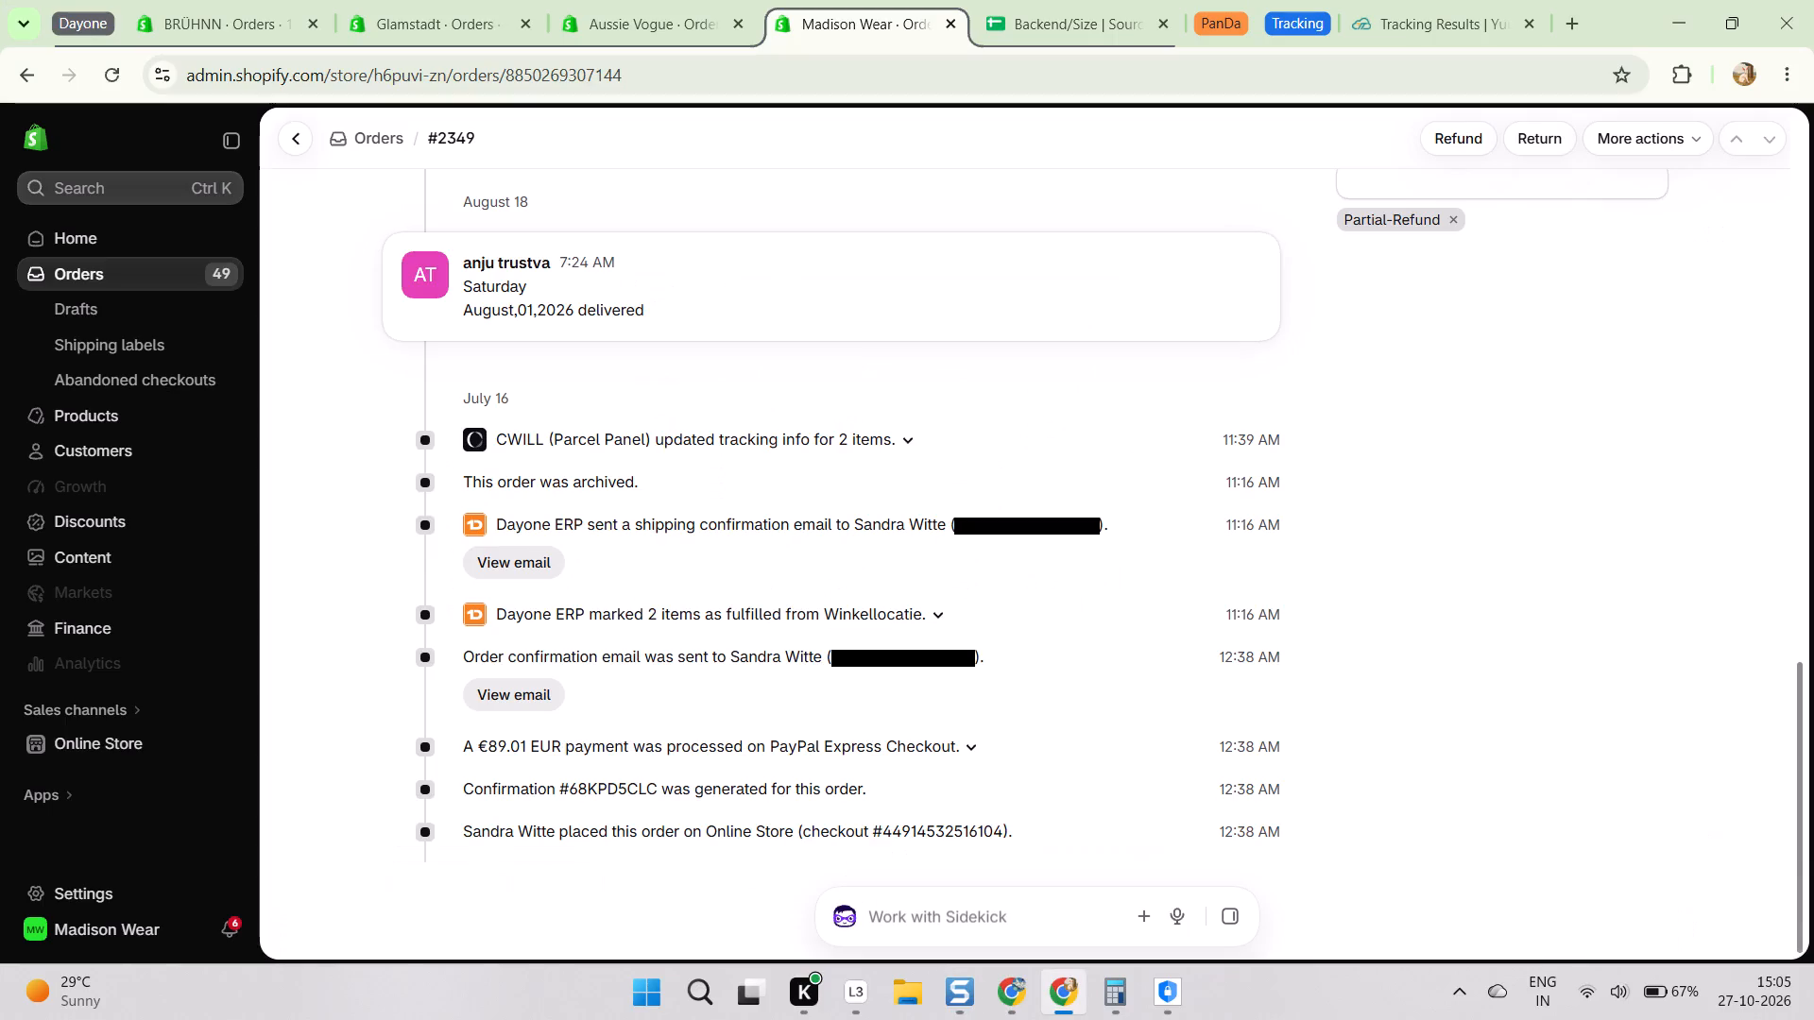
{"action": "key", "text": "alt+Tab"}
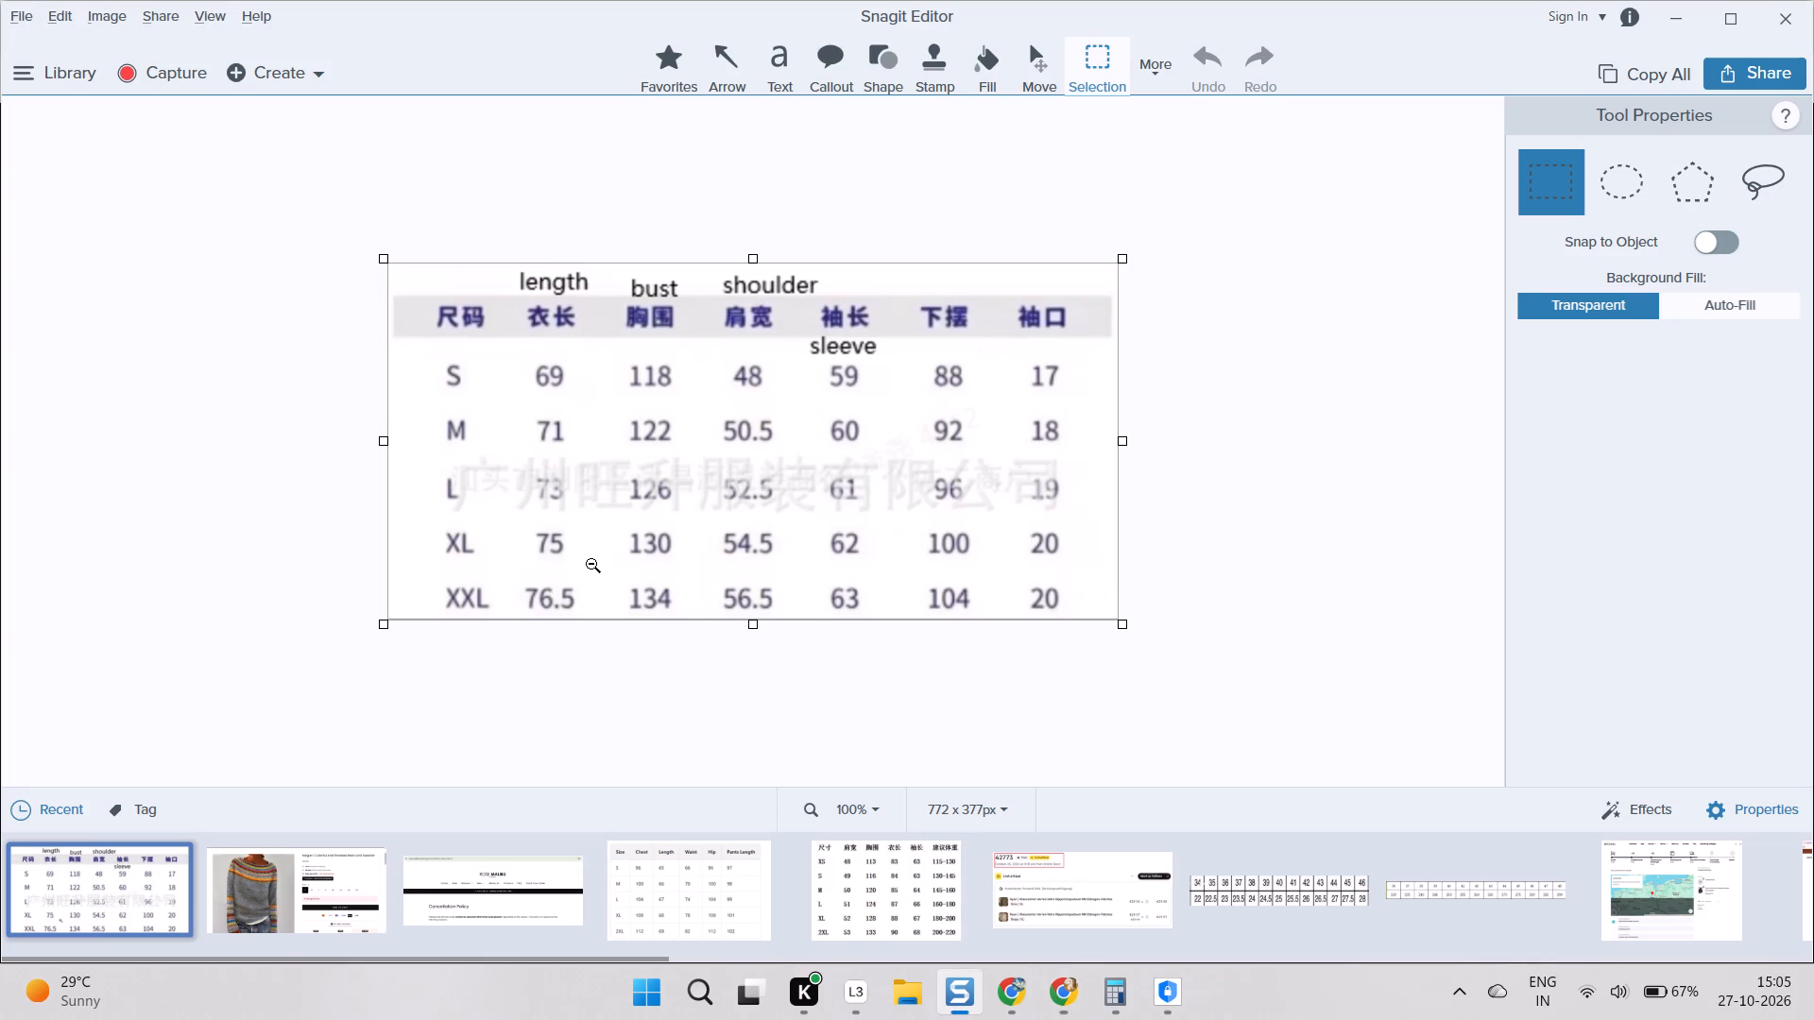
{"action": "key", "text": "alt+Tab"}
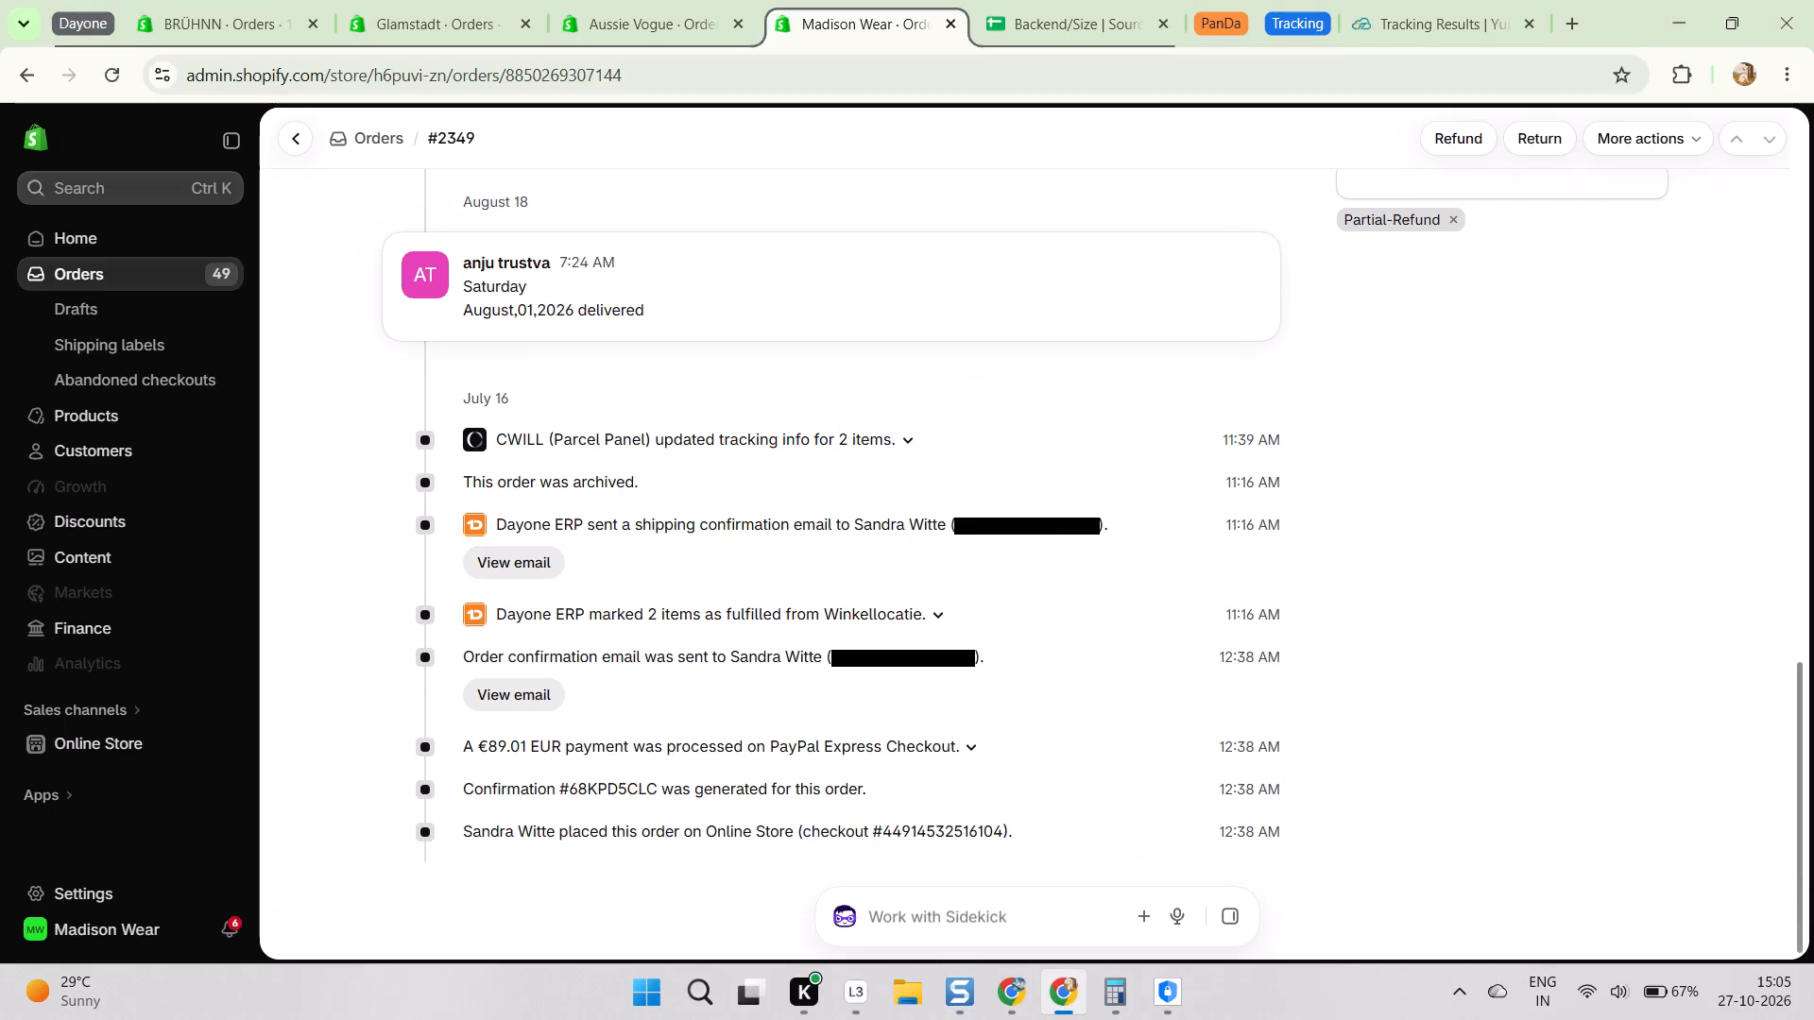
{"action": "left_click", "coordinate": [1032, 1006]}
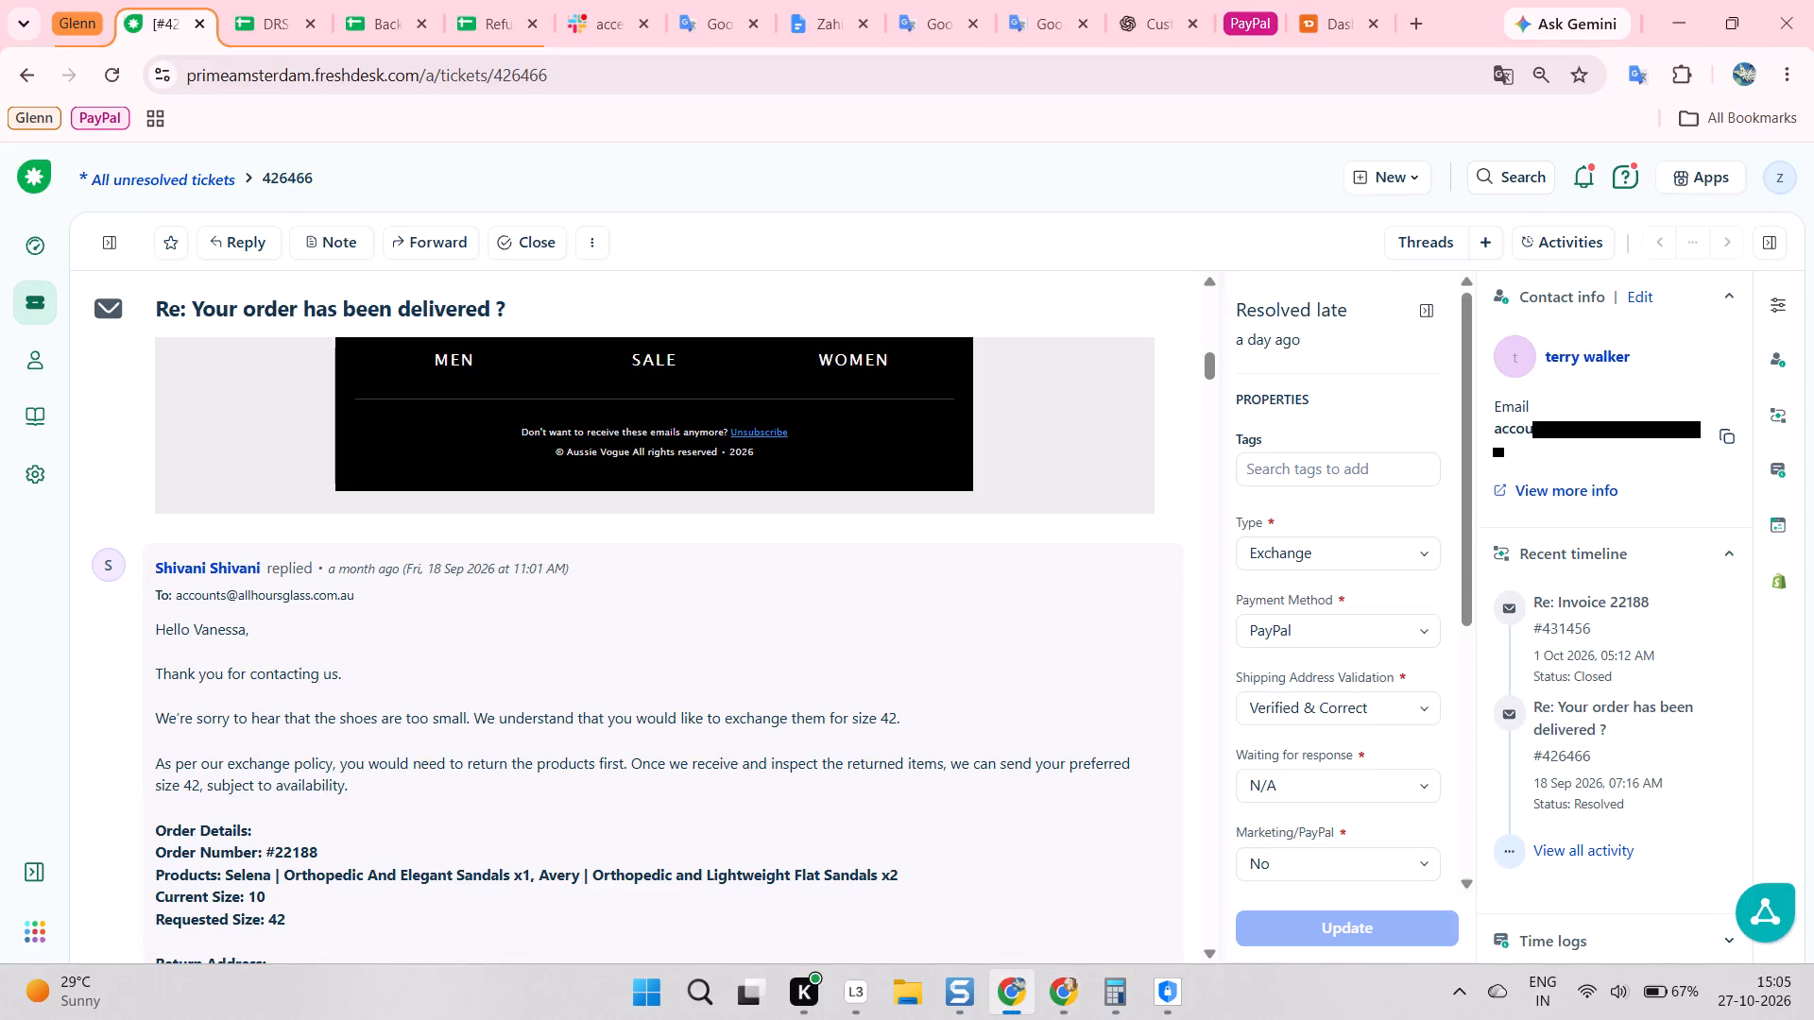
{"action": "scroll", "coordinate": [796, 519], "scroll_direction": "down", "scroll_amount": 2}
{"action": "scroll", "coordinate": [758, 653], "scroll_direction": "down", "scroll_amount": 6}
{"action": "left_click", "coordinate": [1045, 990]}
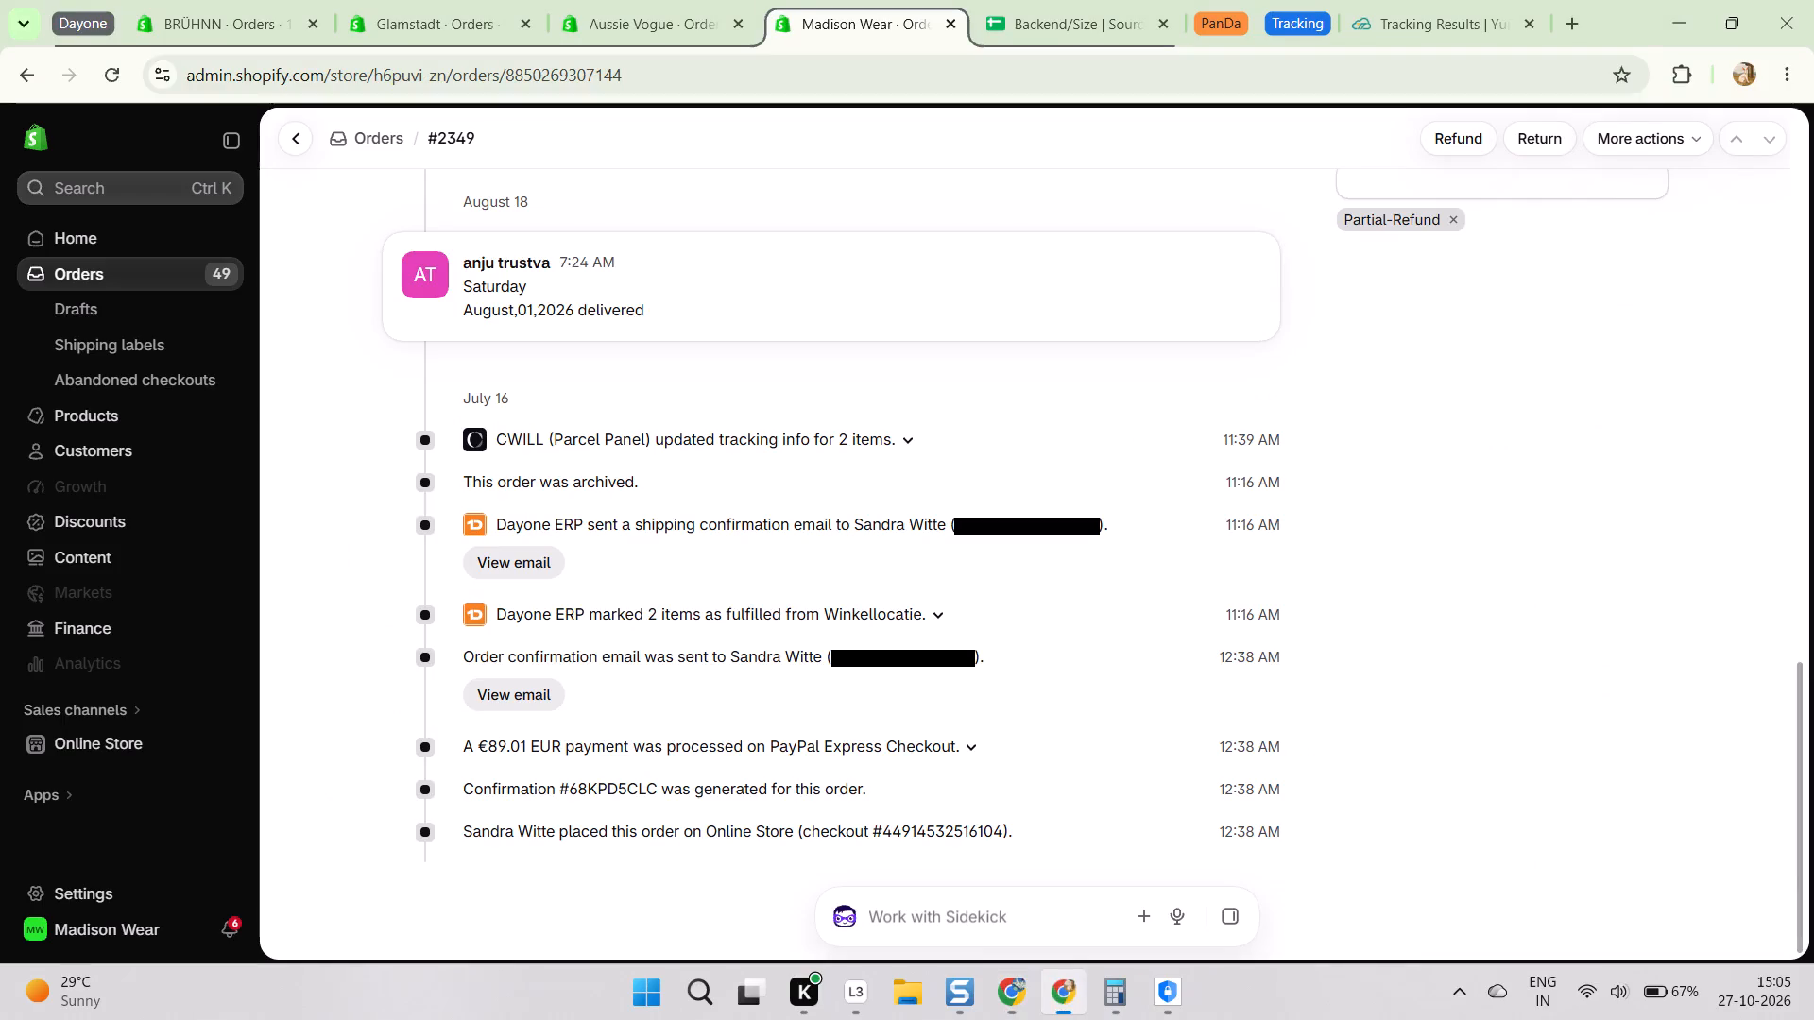
{"action": "scroll", "coordinate": [910, 758], "scroll_direction": "down", "scroll_amount": 1}
{"action": "left_click", "coordinate": [1024, 1002]}
{"action": "scroll", "coordinate": [657, 621], "scroll_direction": "down", "scroll_amount": 6}
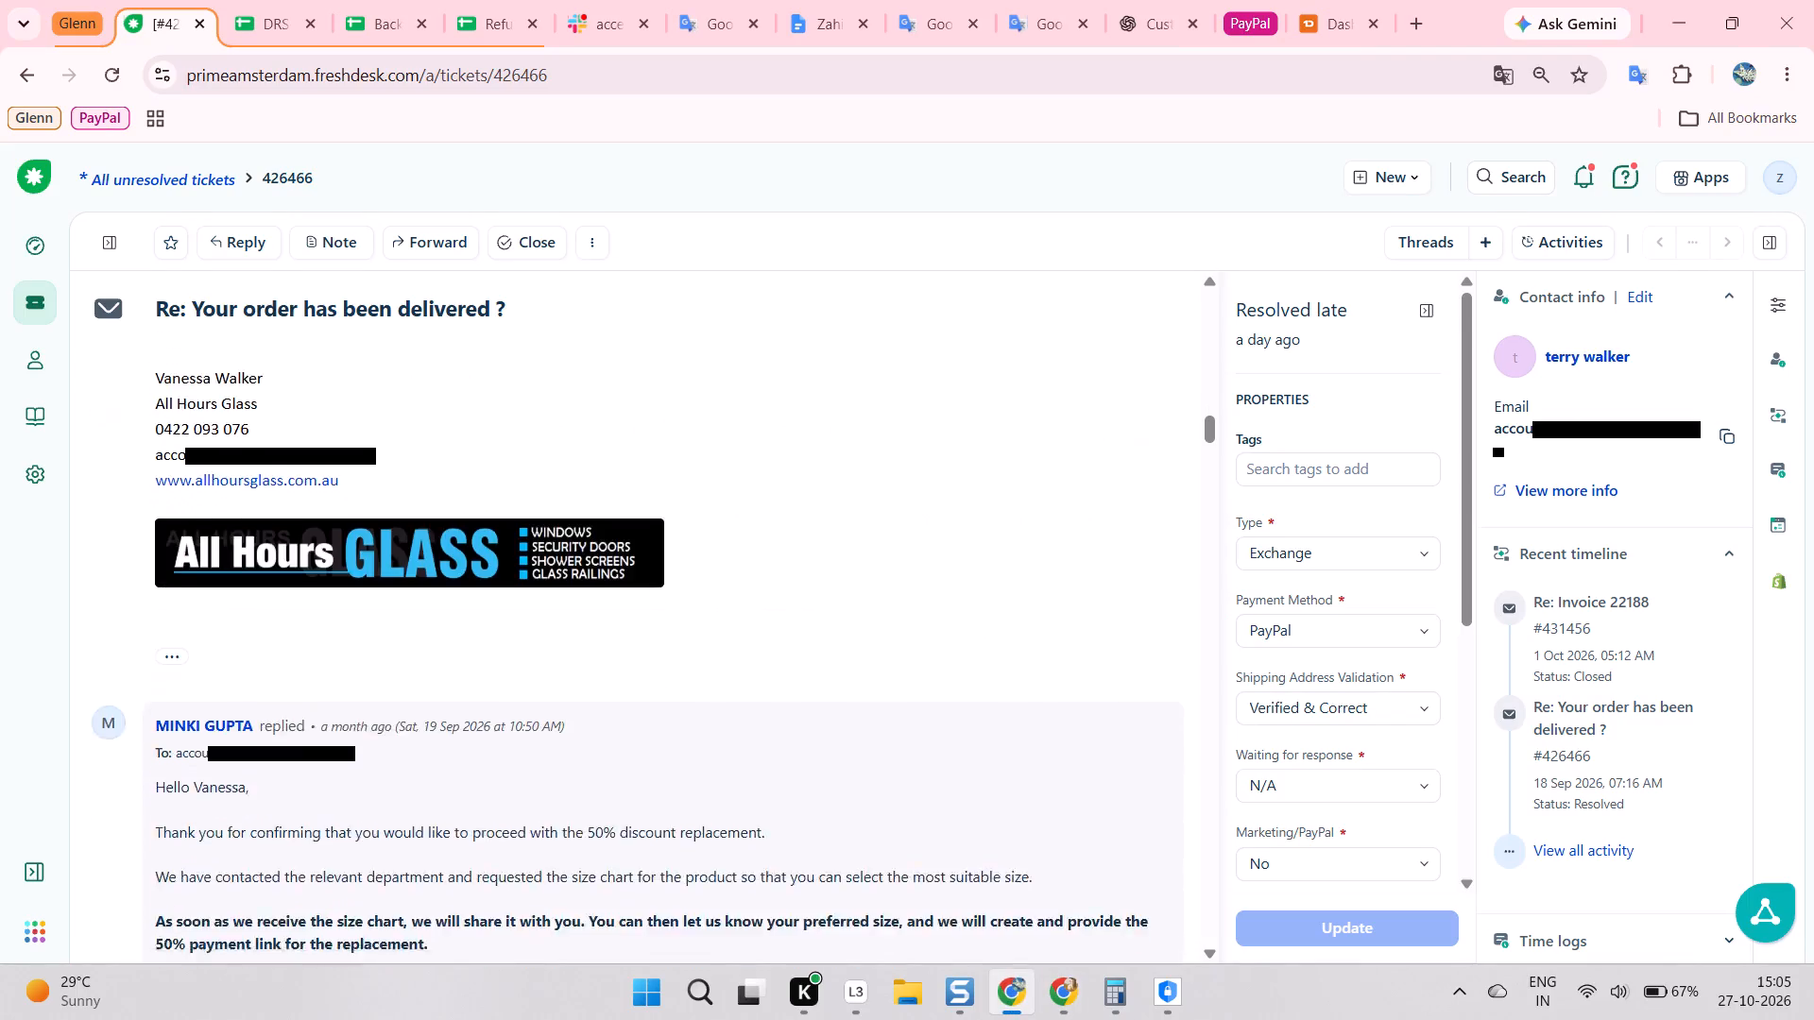
{"action": "scroll", "coordinate": [650, 586], "scroll_direction": "down", "scroll_amount": 16}
{"action": "scroll", "coordinate": [638, 534], "scroll_direction": "up", "scroll_amount": 10}
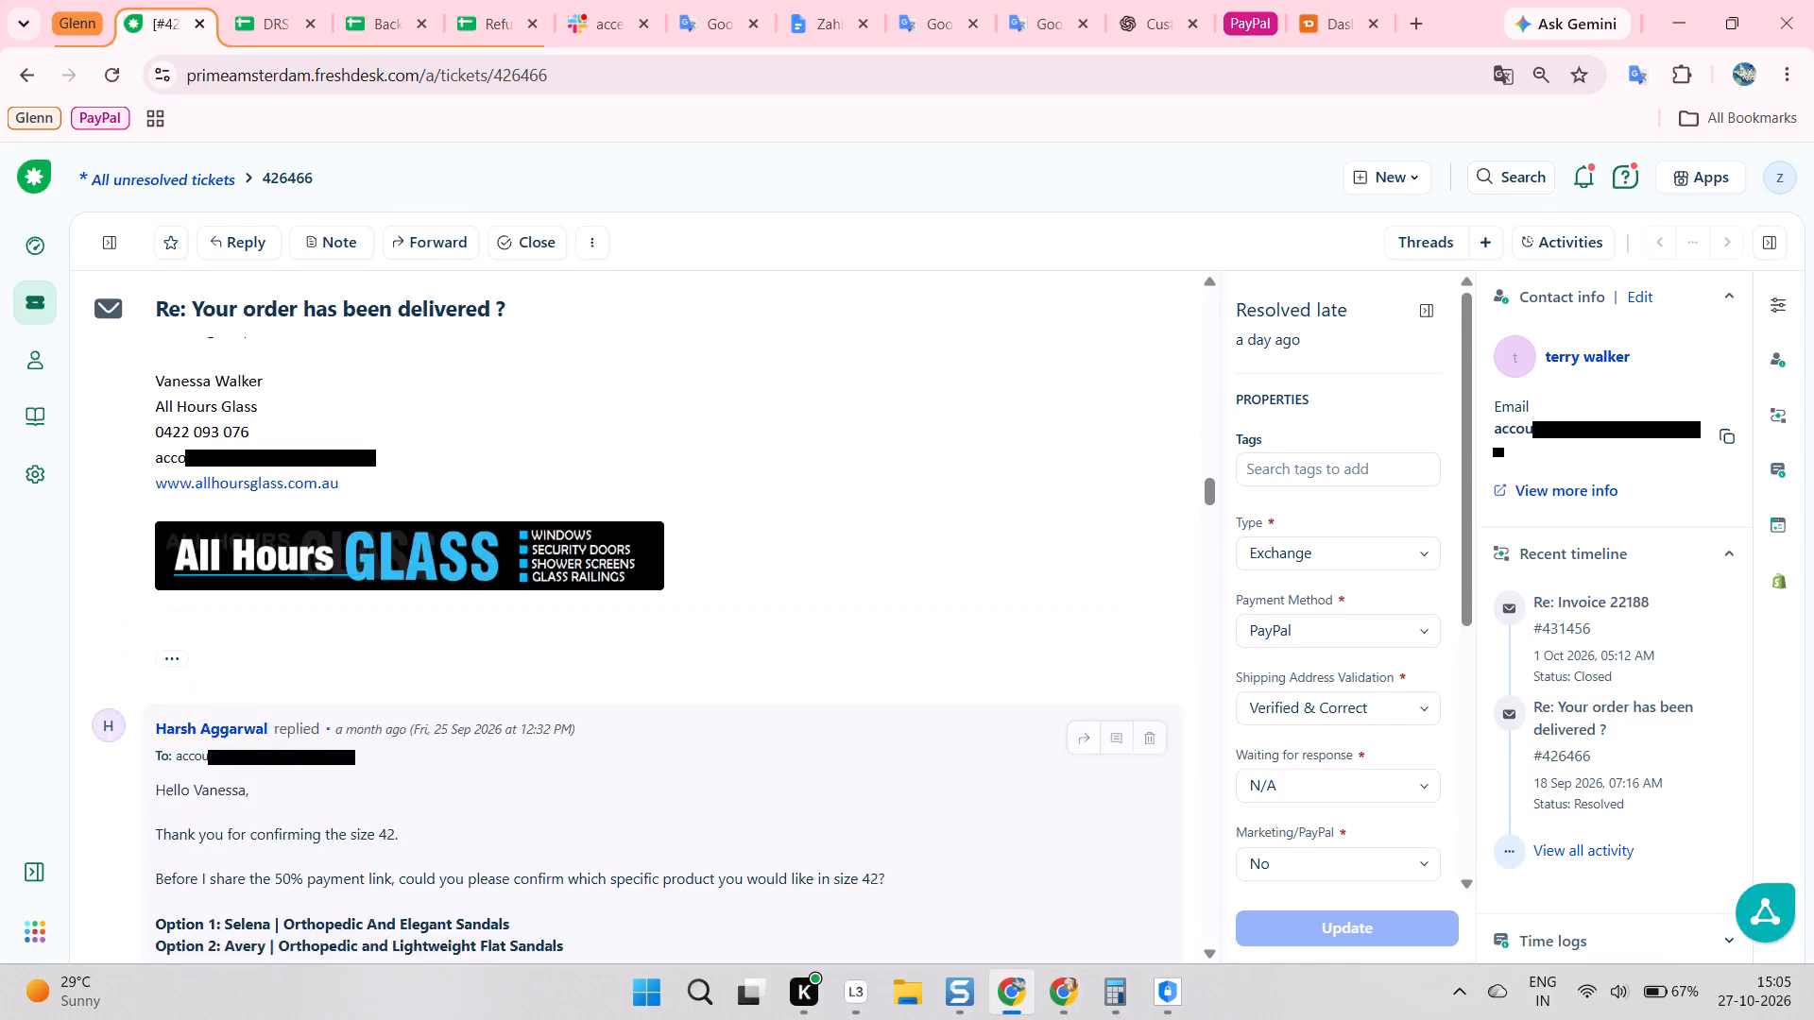
{"action": "scroll", "coordinate": [679, 523], "scroll_direction": "down", "scroll_amount": 20}
{"action": "scroll", "coordinate": [679, 523], "scroll_direction": "down", "scroll_amount": 17}
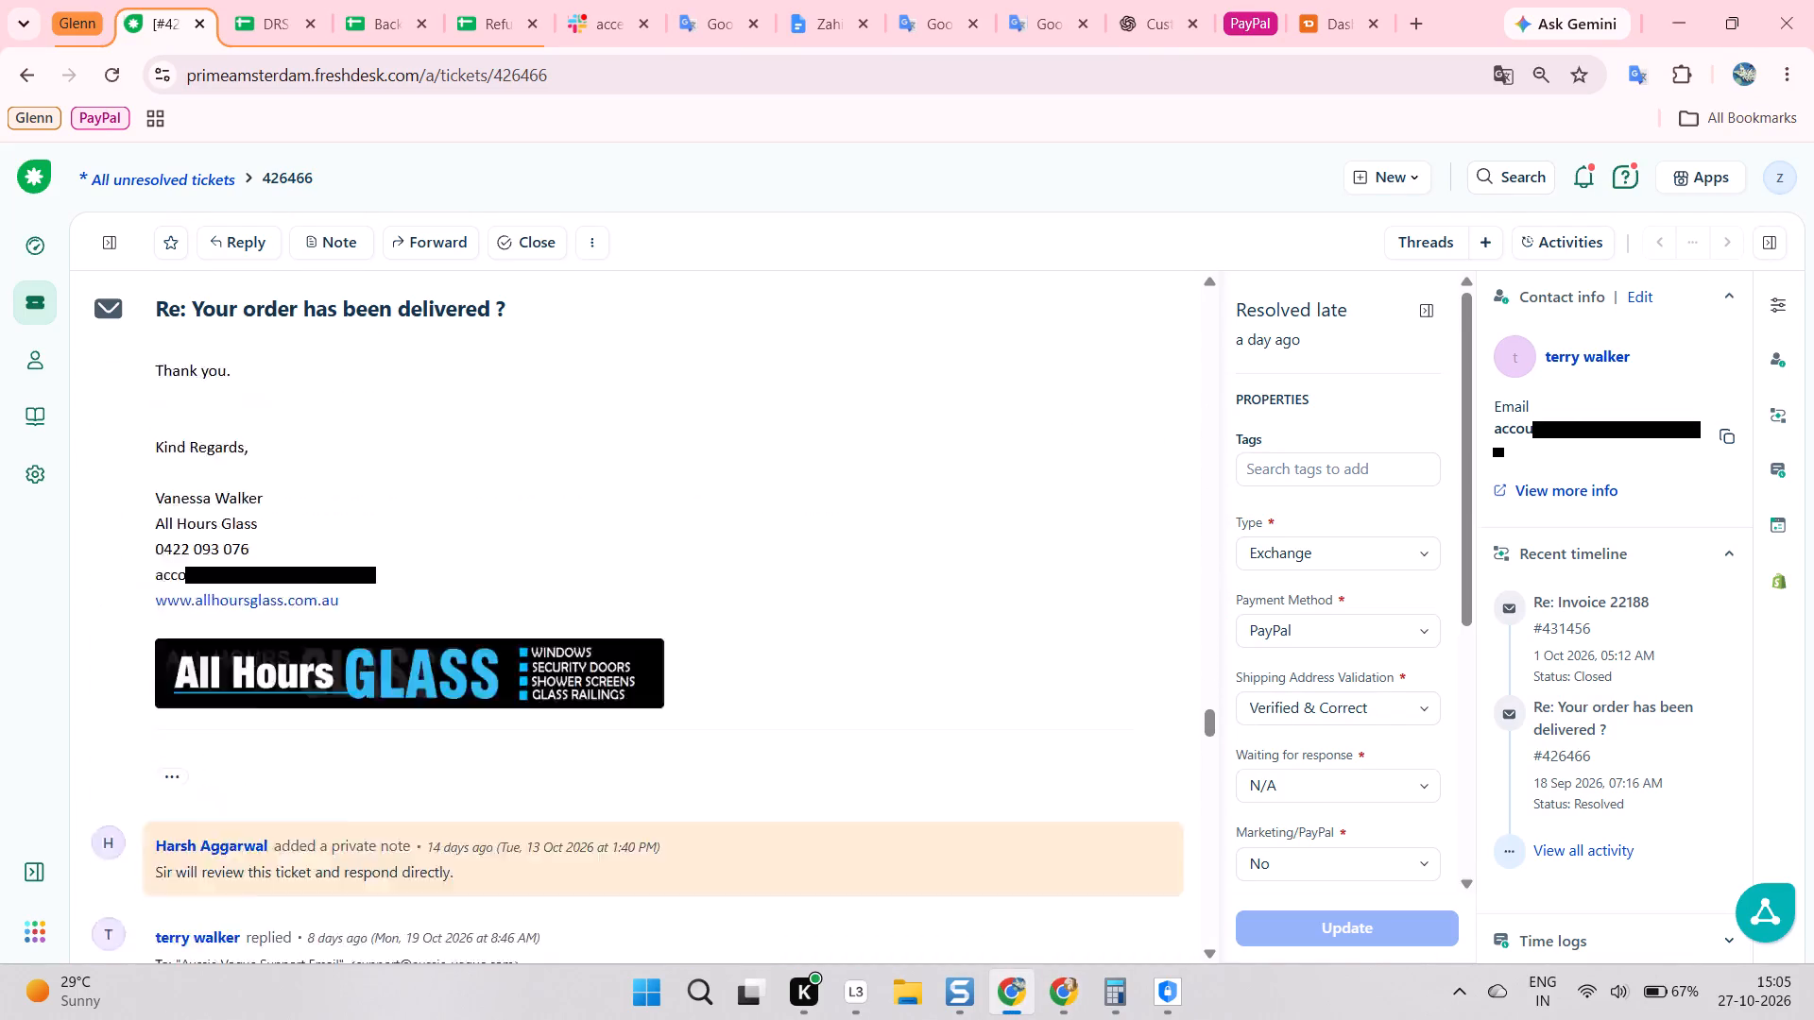
{"action": "scroll", "coordinate": [692, 520], "scroll_direction": "down", "scroll_amount": 20}
{"action": "scroll", "coordinate": [692, 520], "scroll_direction": "down", "scroll_amount": 14}
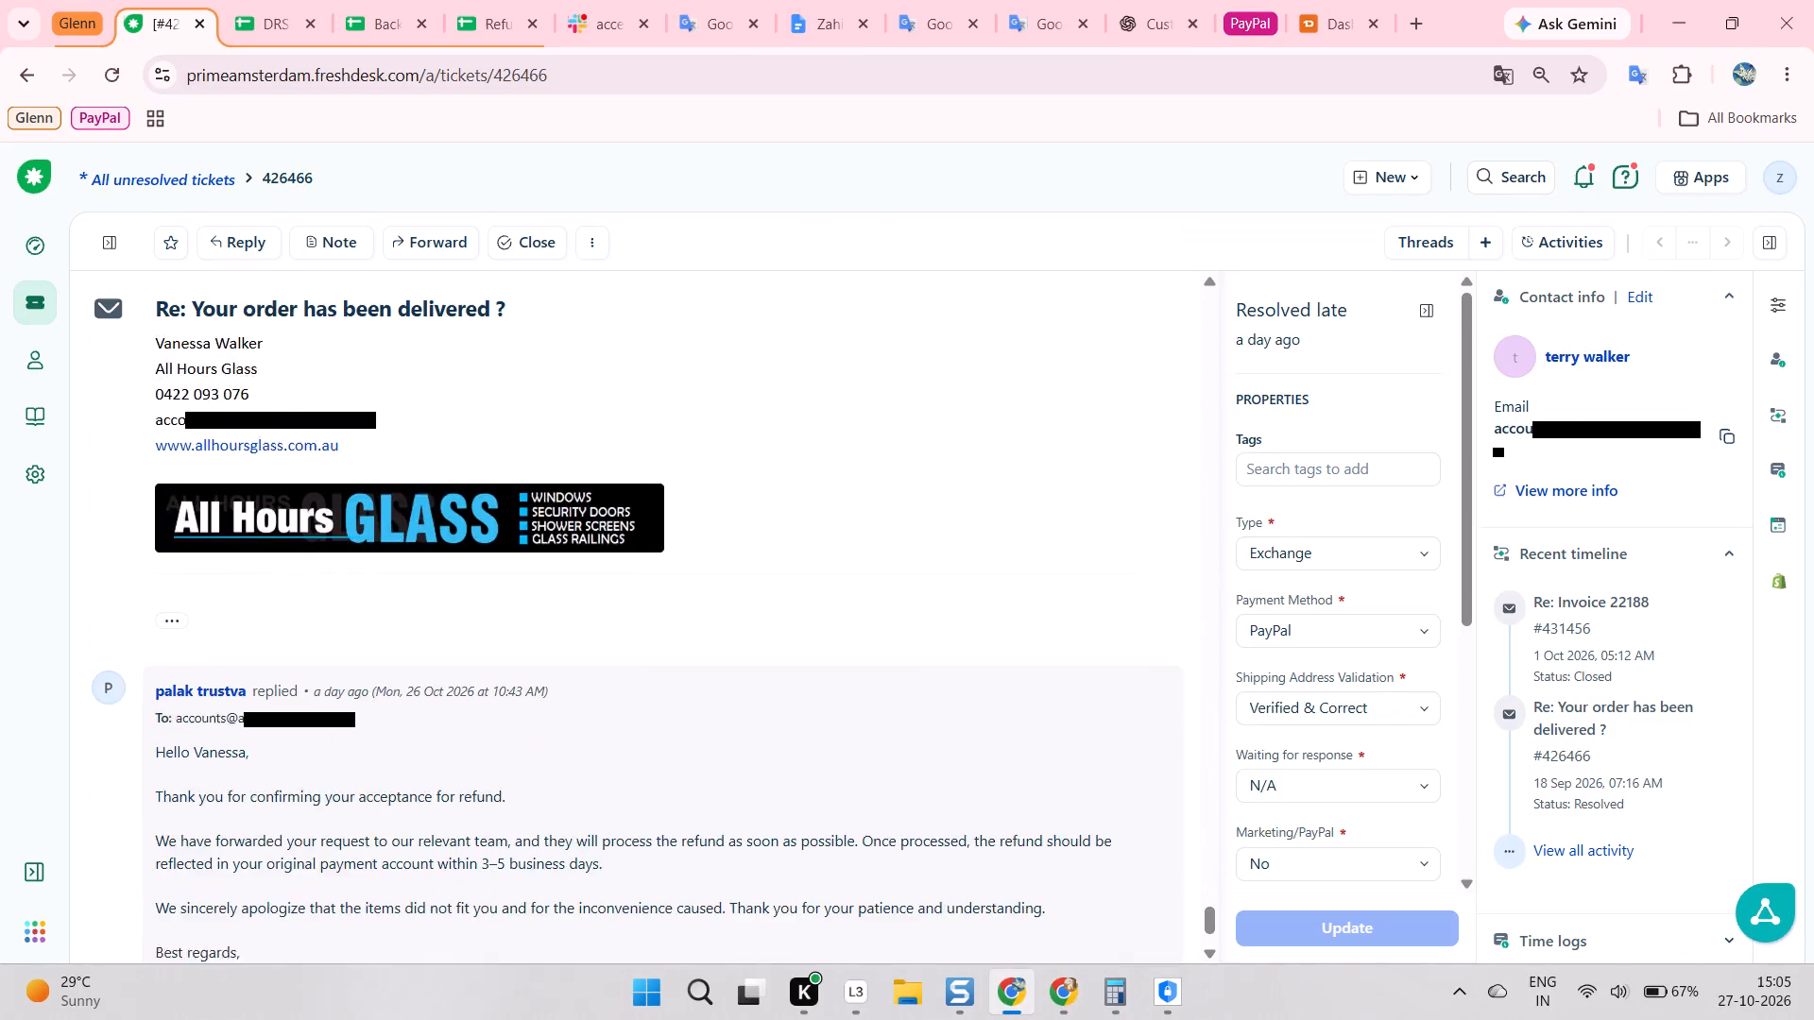
{"action": "scroll", "coordinate": [710, 533], "scroll_direction": "down", "scroll_amount": 8}
{"action": "scroll", "coordinate": [743, 542], "scroll_direction": "up", "scroll_amount": 10}
{"action": "scroll", "coordinate": [722, 521], "scroll_direction": "down", "scroll_amount": 4}
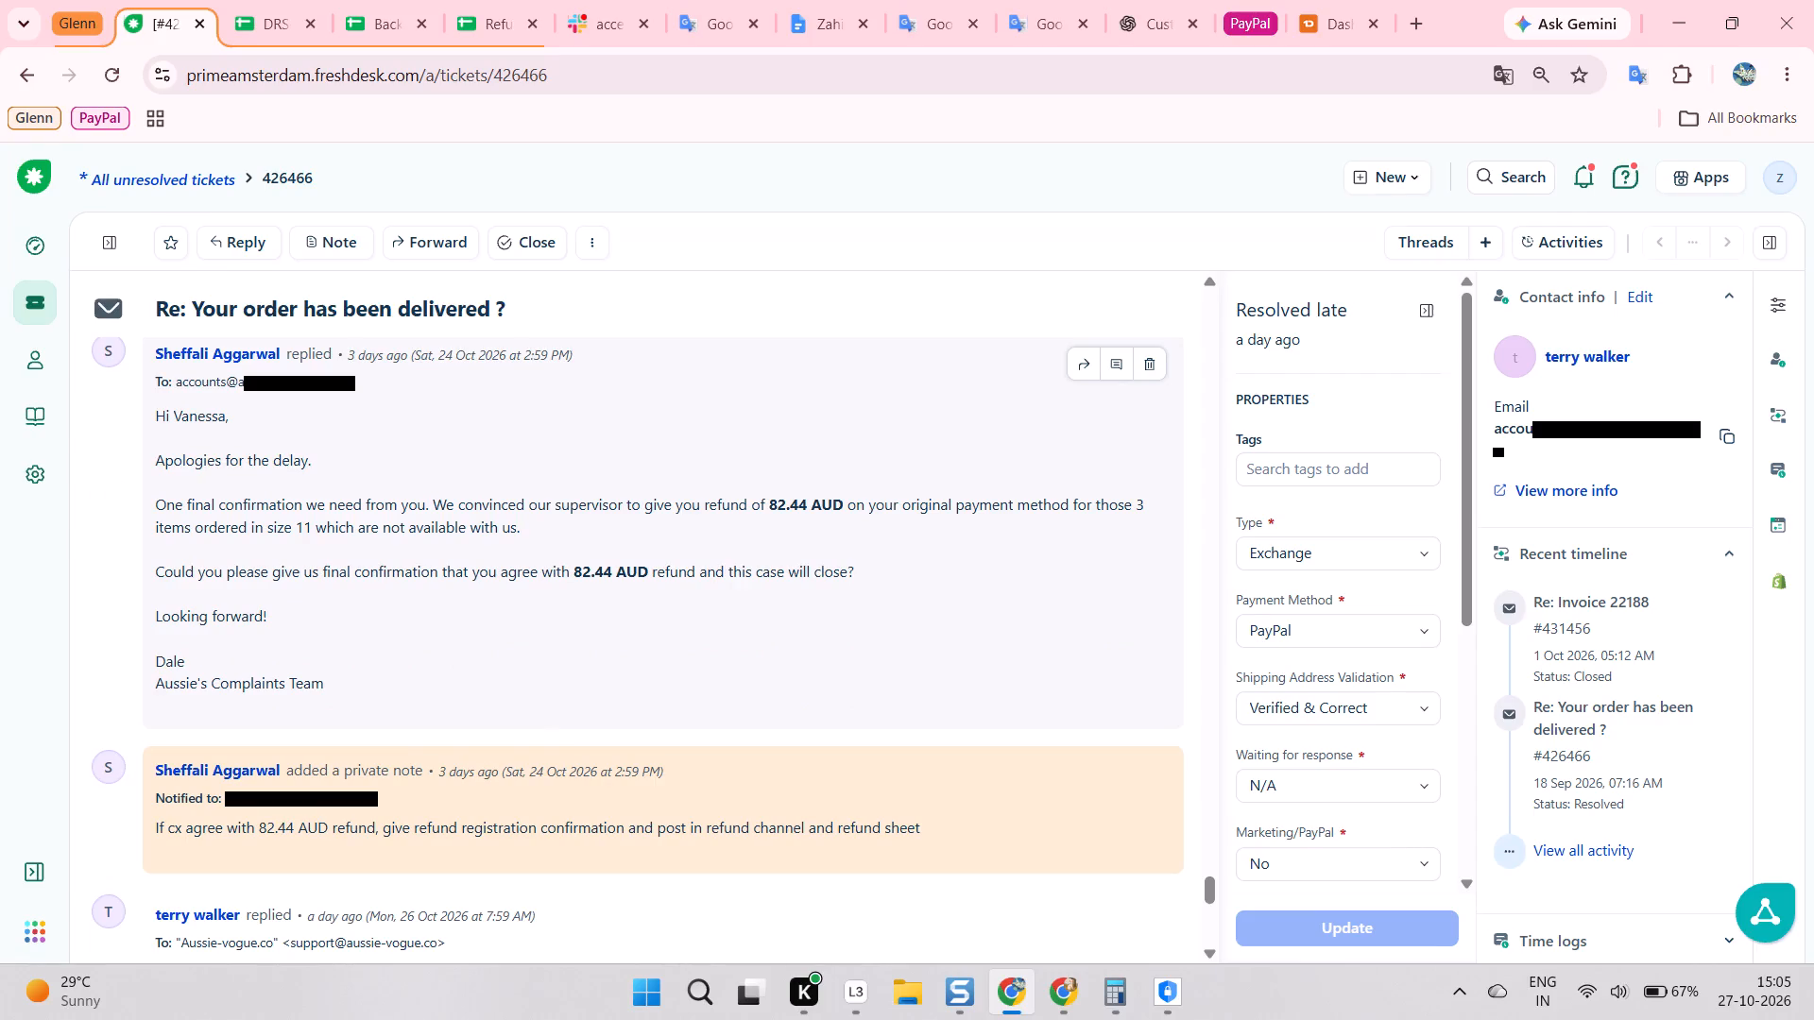
{"action": "left_click", "coordinate": [681, 456]}
{"action": "left_click", "coordinate": [1729, 435]}
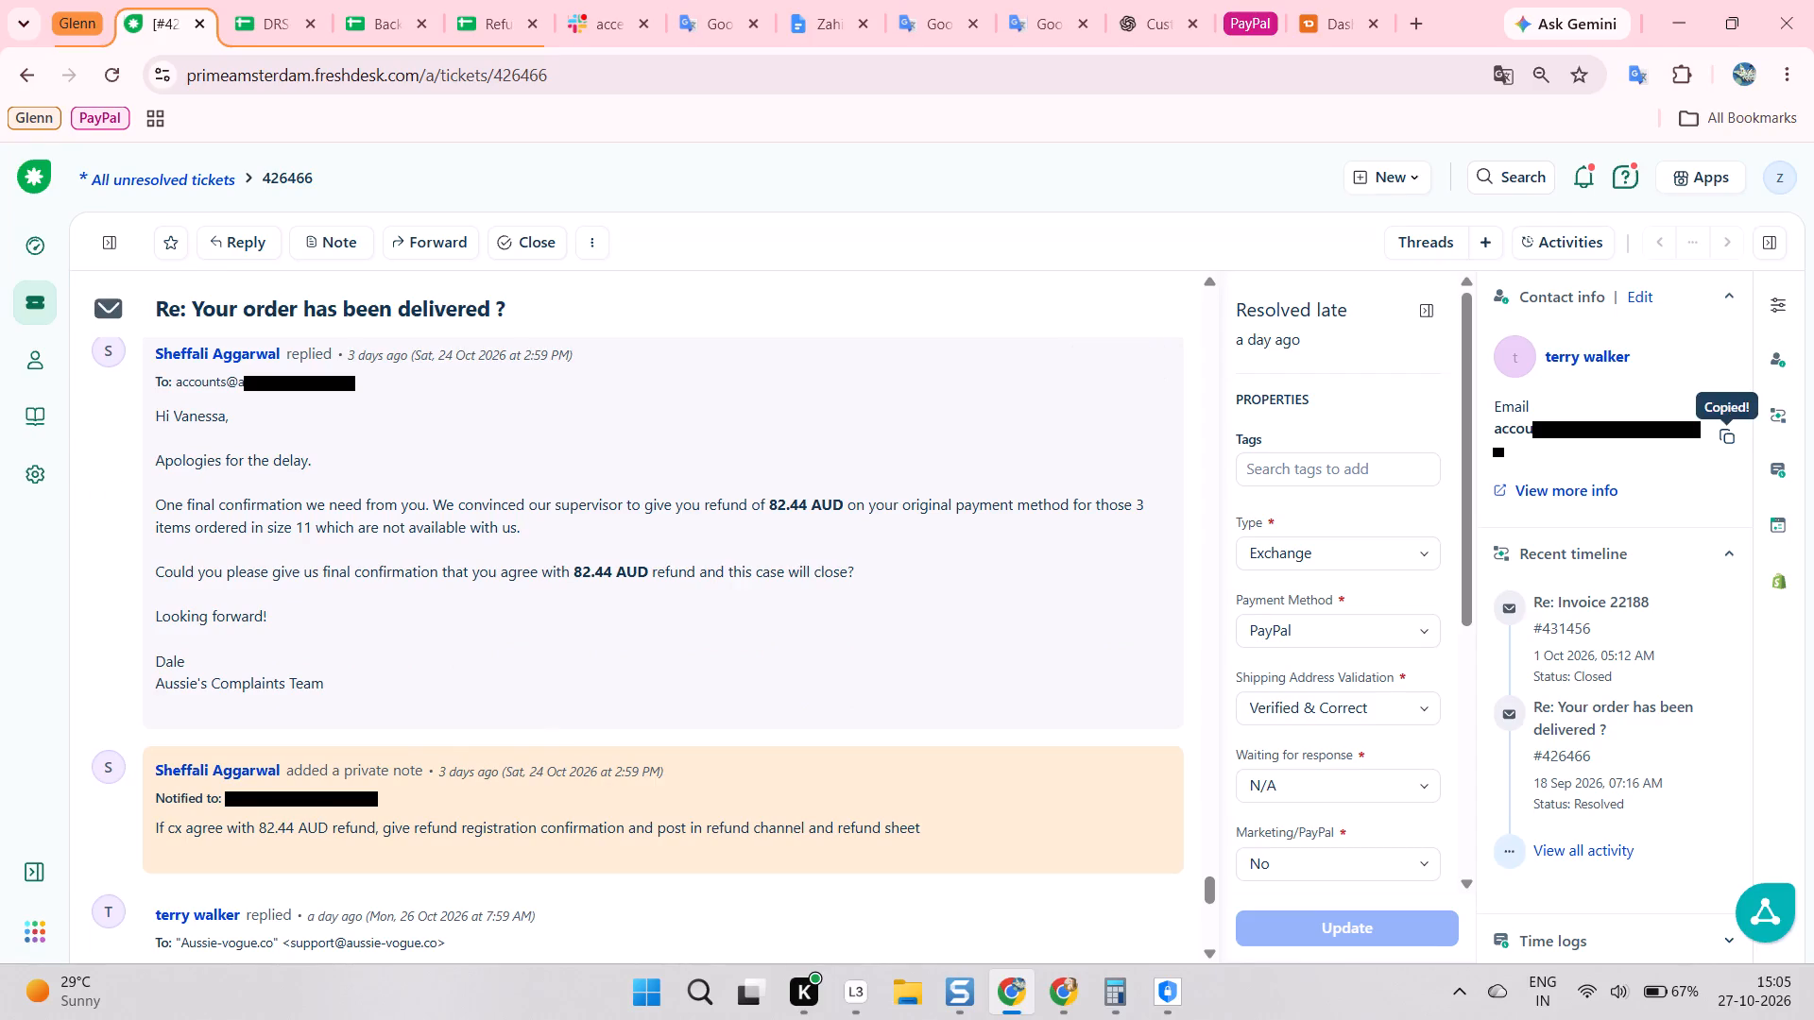
{"action": "scroll", "coordinate": [378, 490], "scroll_direction": "down", "scroll_amount": 2}
{"action": "key", "text": "alt+Tab"}
{"action": "left_click", "coordinate": [418, 0]}
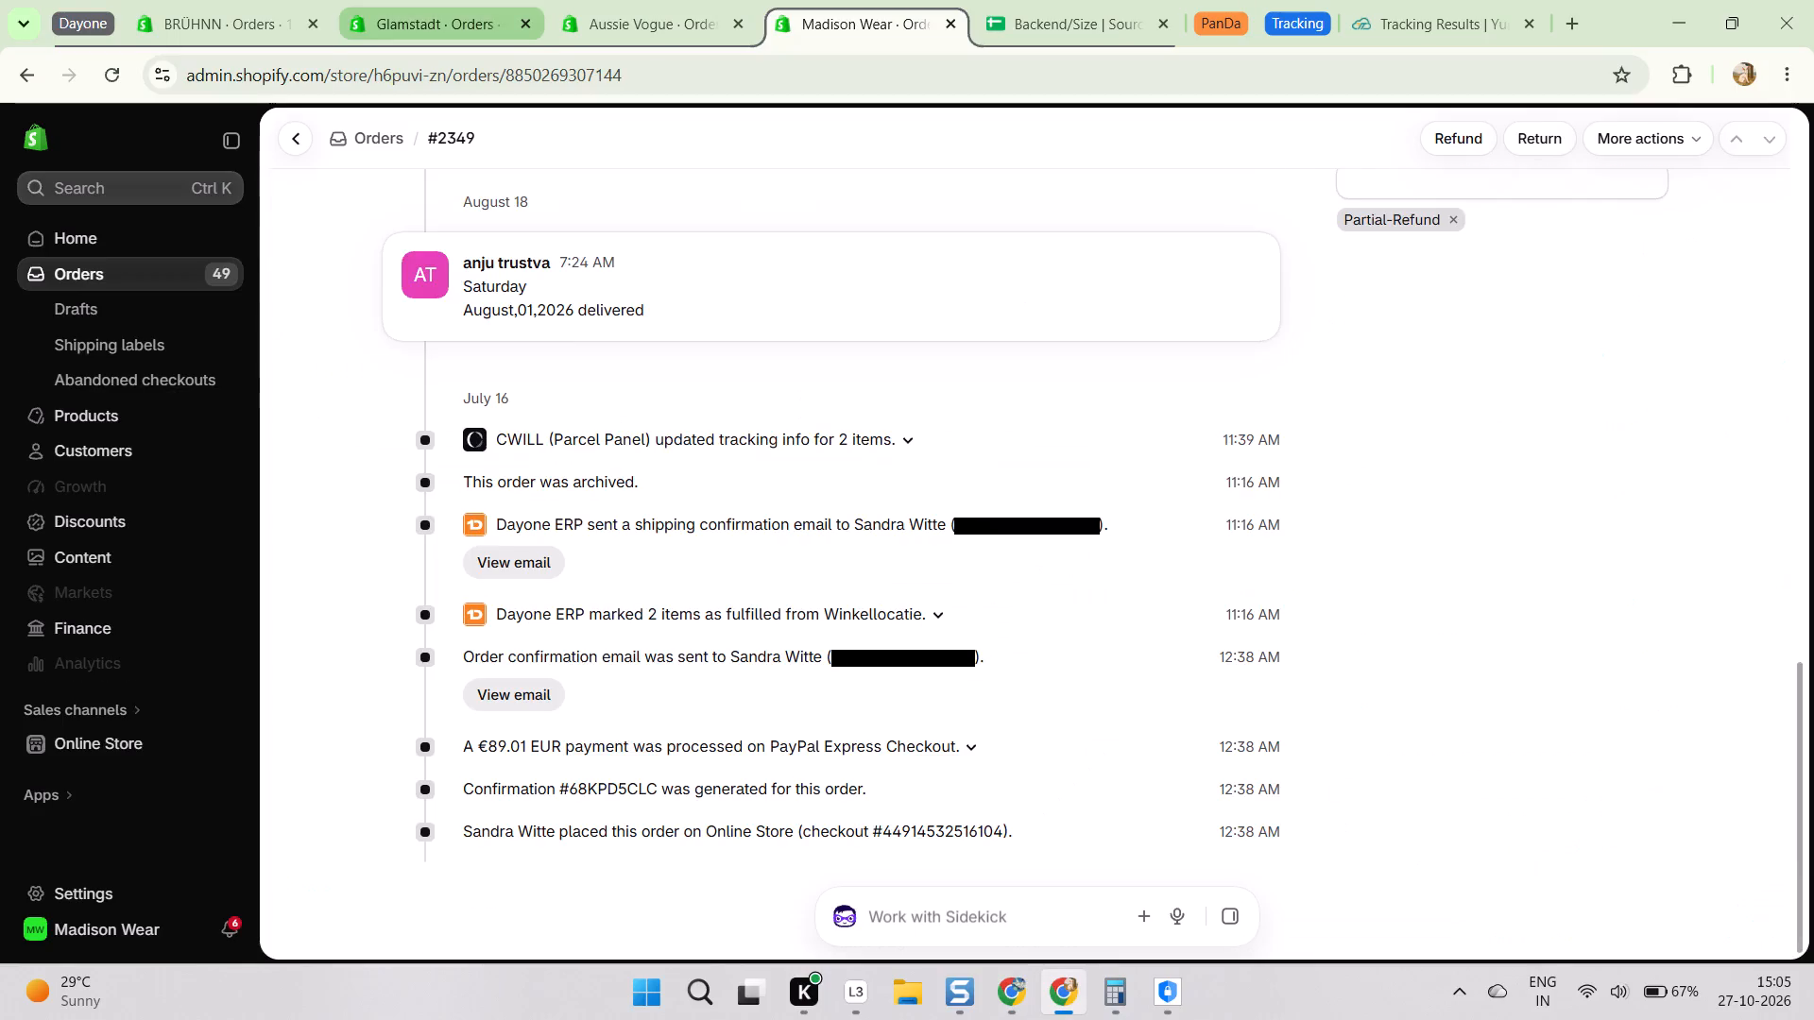
{"action": "left_click", "coordinate": [637, 0]}
{"action": "scroll", "coordinate": [542, 159], "scroll_direction": "up", "scroll_amount": 7}
{"action": "left_click", "coordinate": [38, 194]}
{"action": "key", "text": "ctrl+v"}
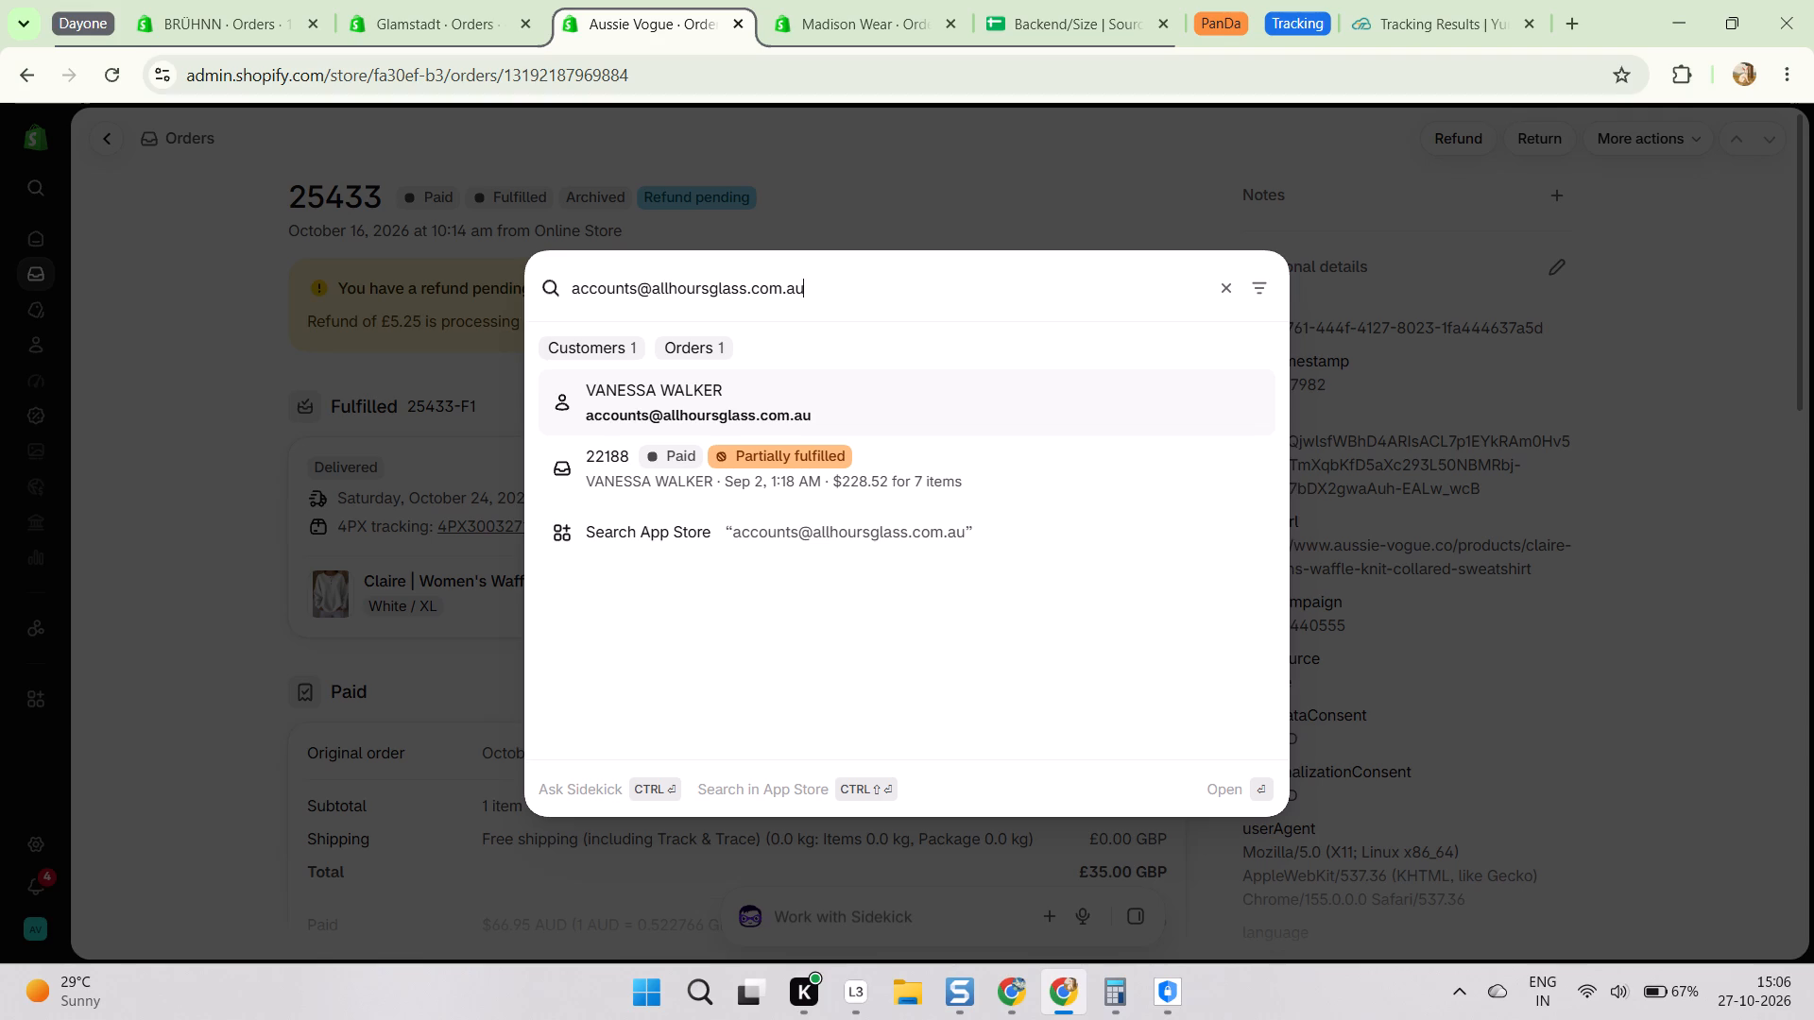
{"action": "key", "text": "alt+Tab"}
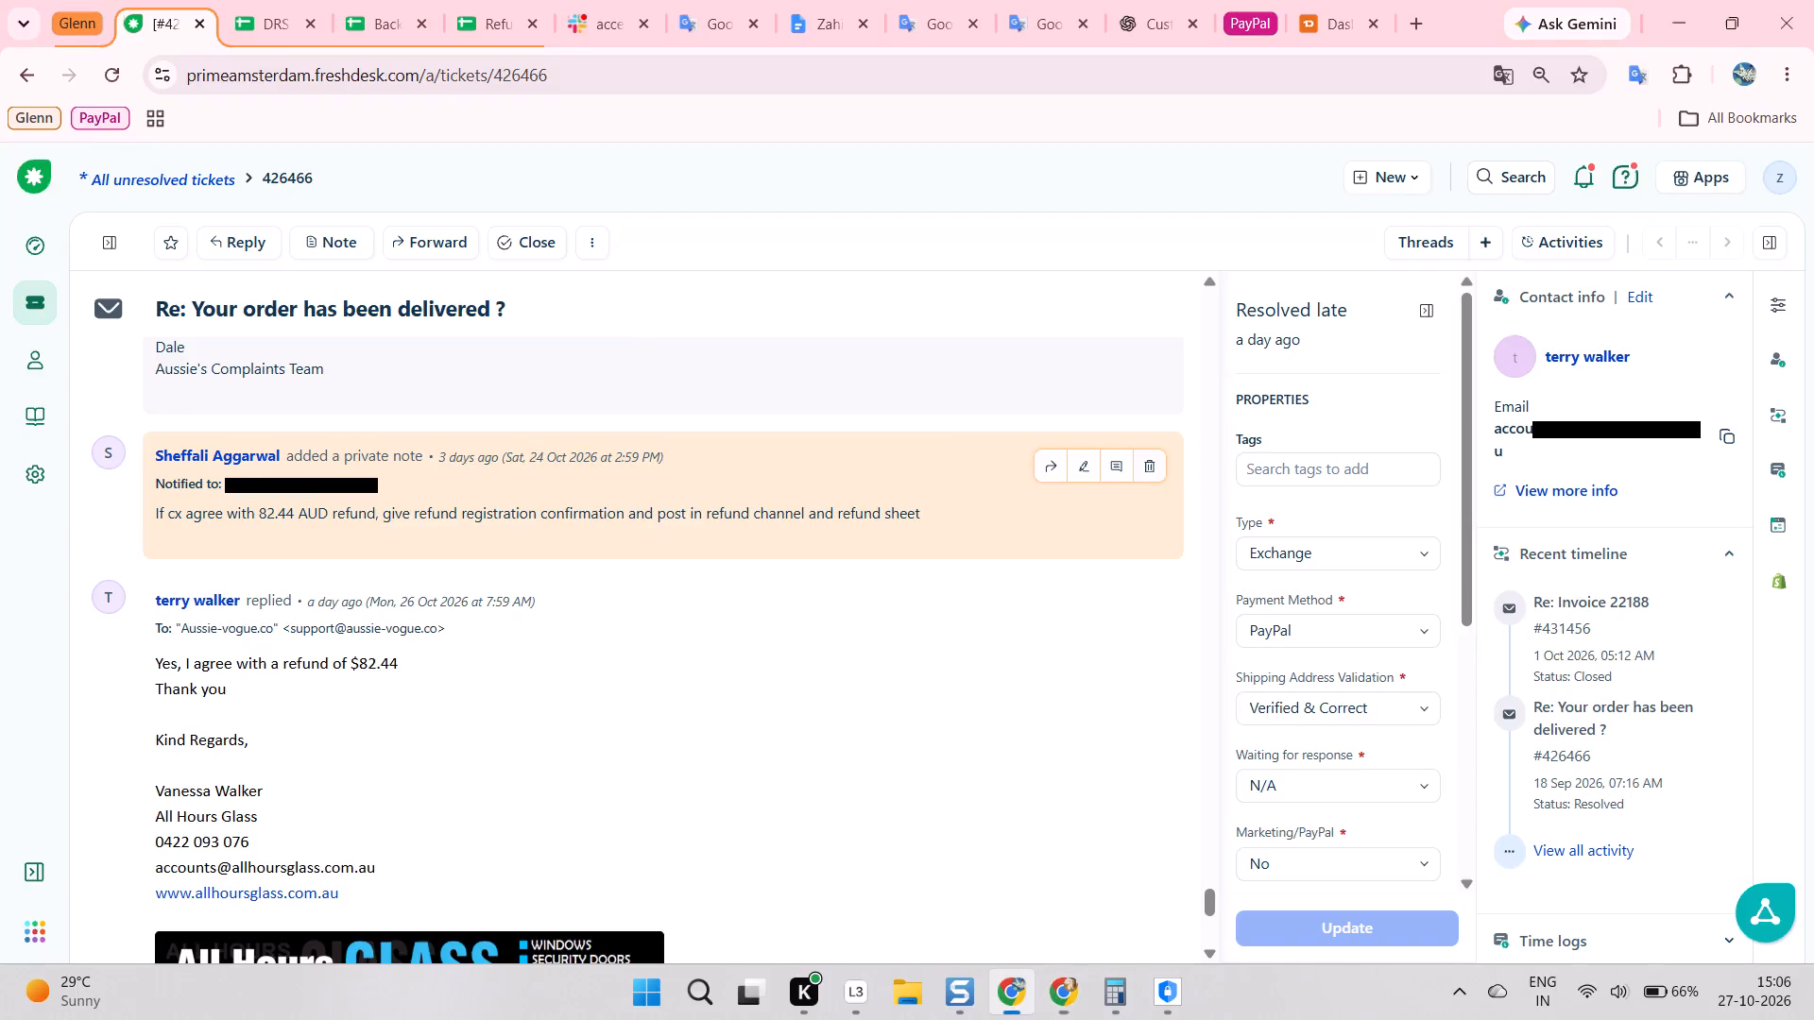
{"action": "key", "text": "alt+Tab"}
{"action": "left_click", "coordinate": [603, 450]}
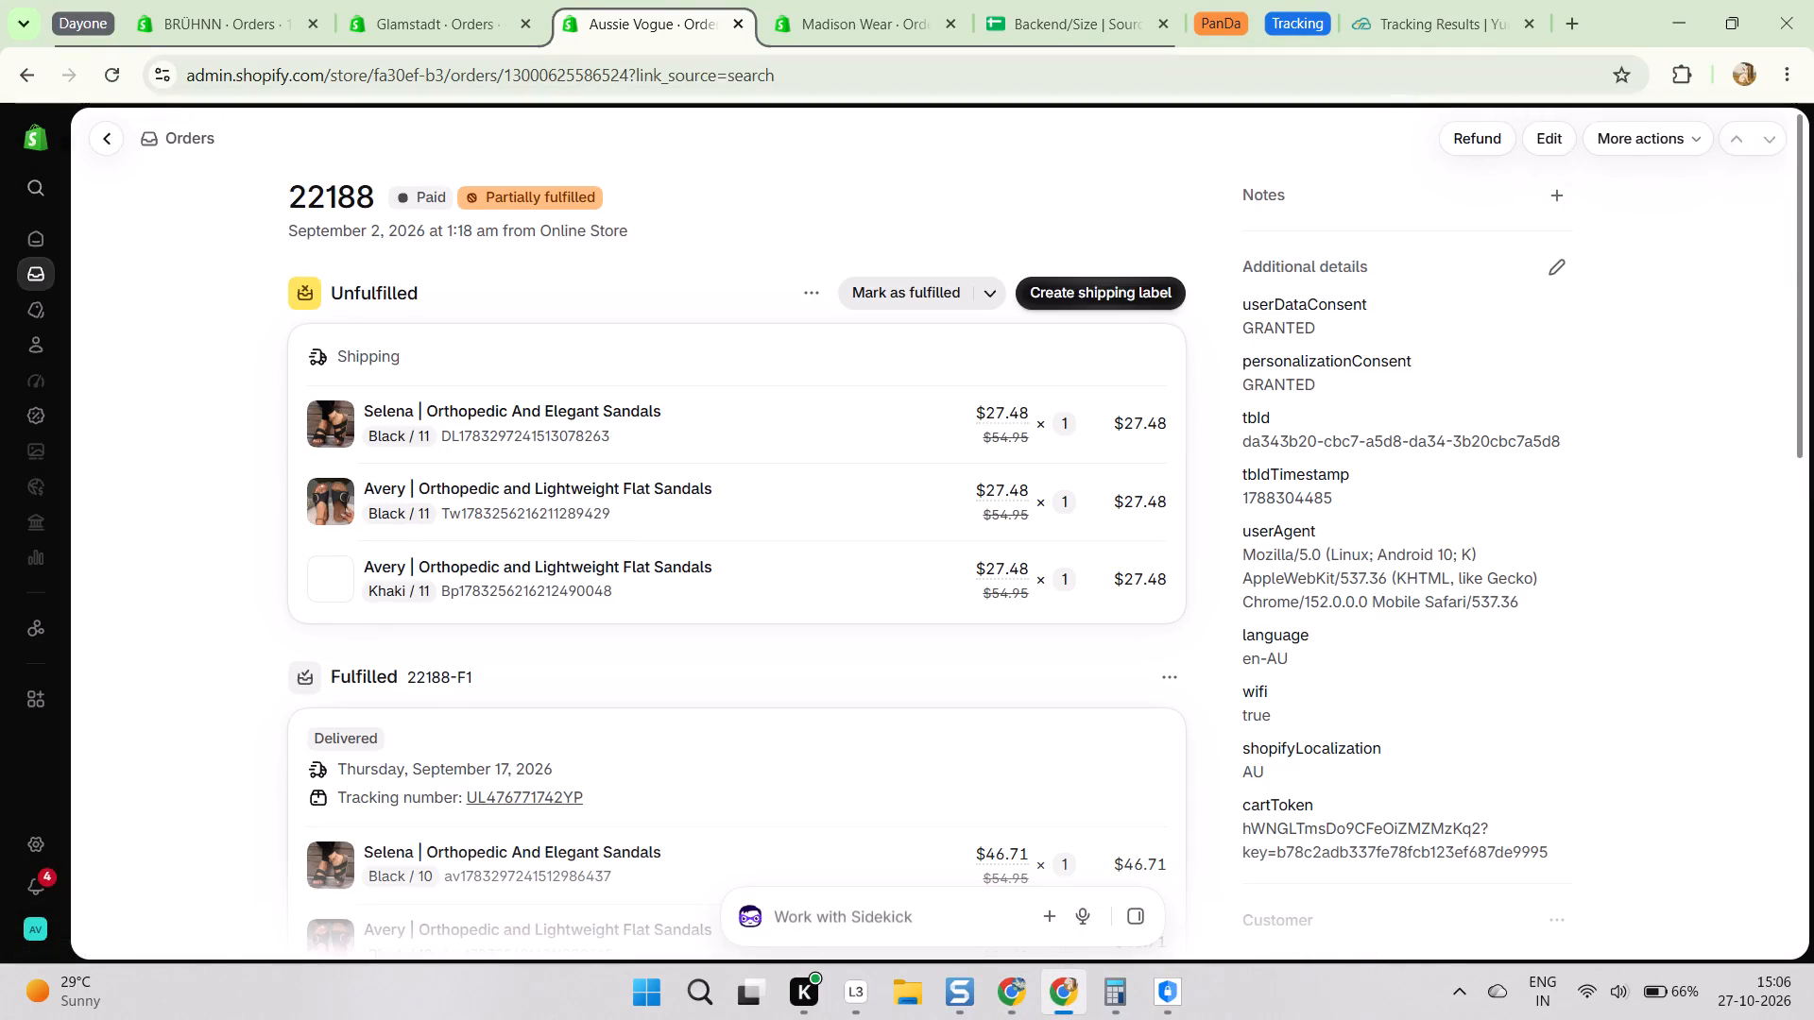
{"action": "scroll", "coordinate": [674, 377], "scroll_direction": "down", "scroll_amount": 3}
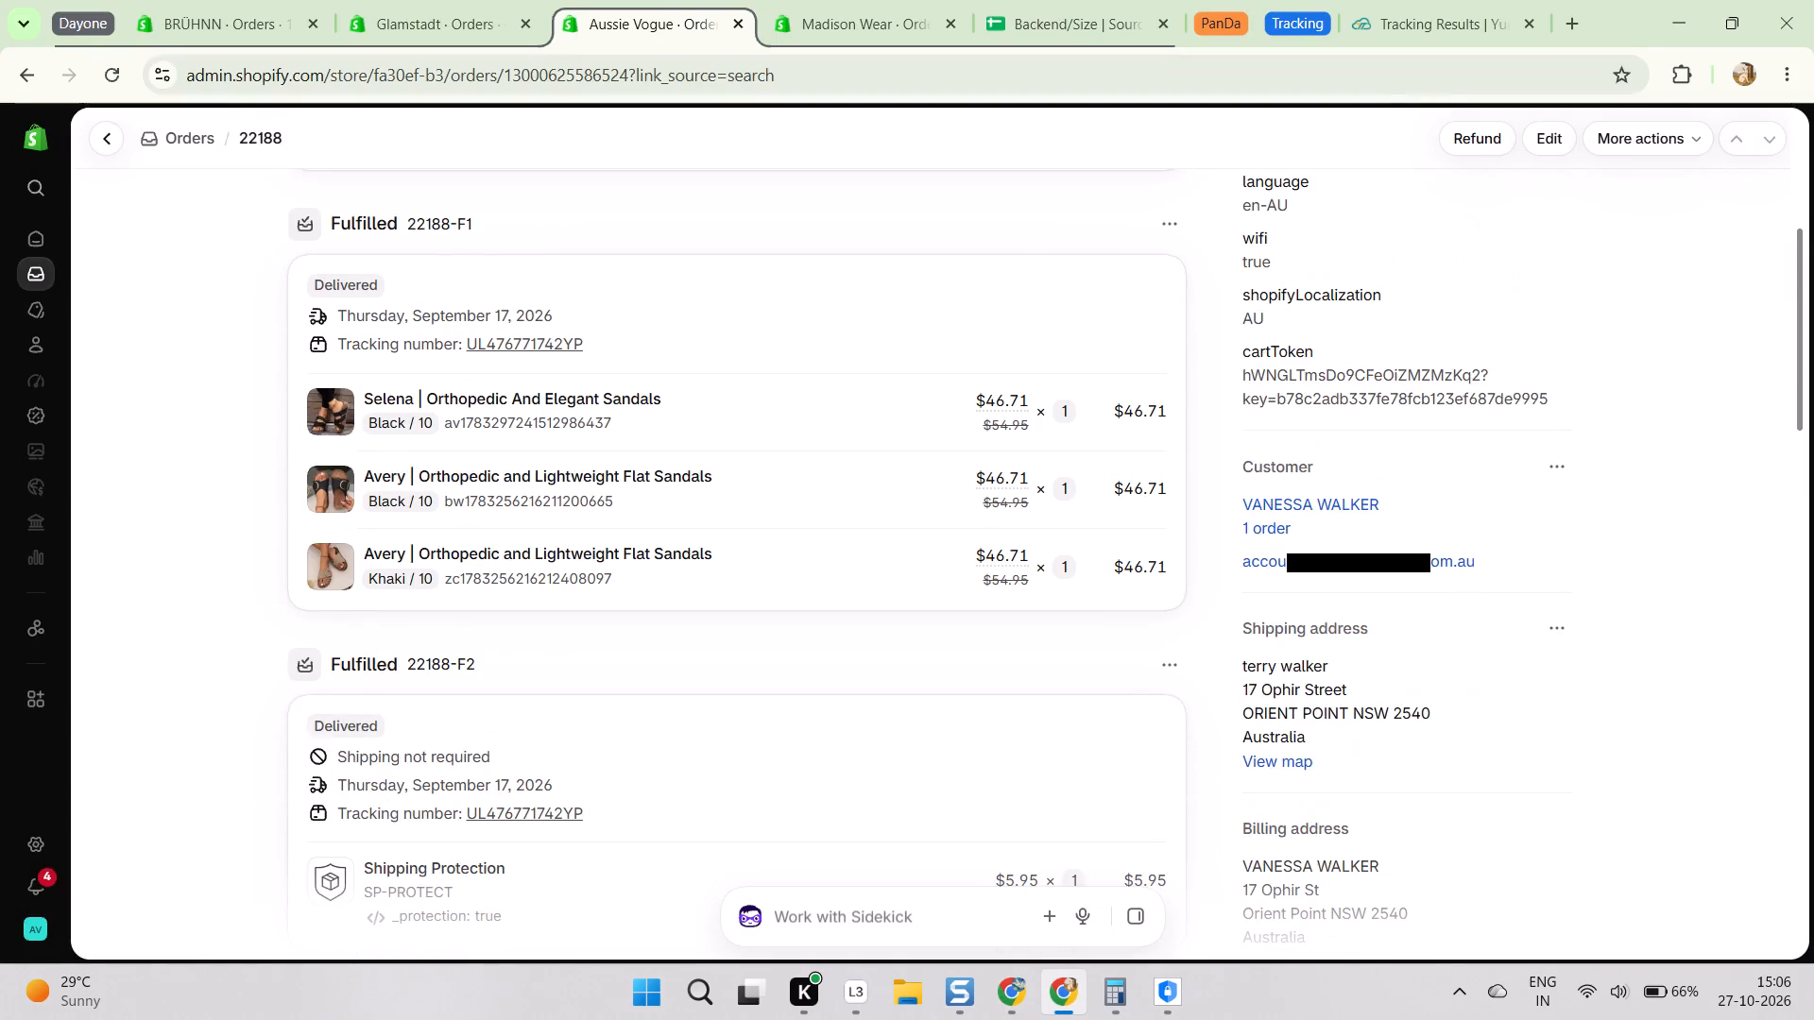
{"action": "scroll", "coordinate": [691, 394], "scroll_direction": "up", "scroll_amount": 6}
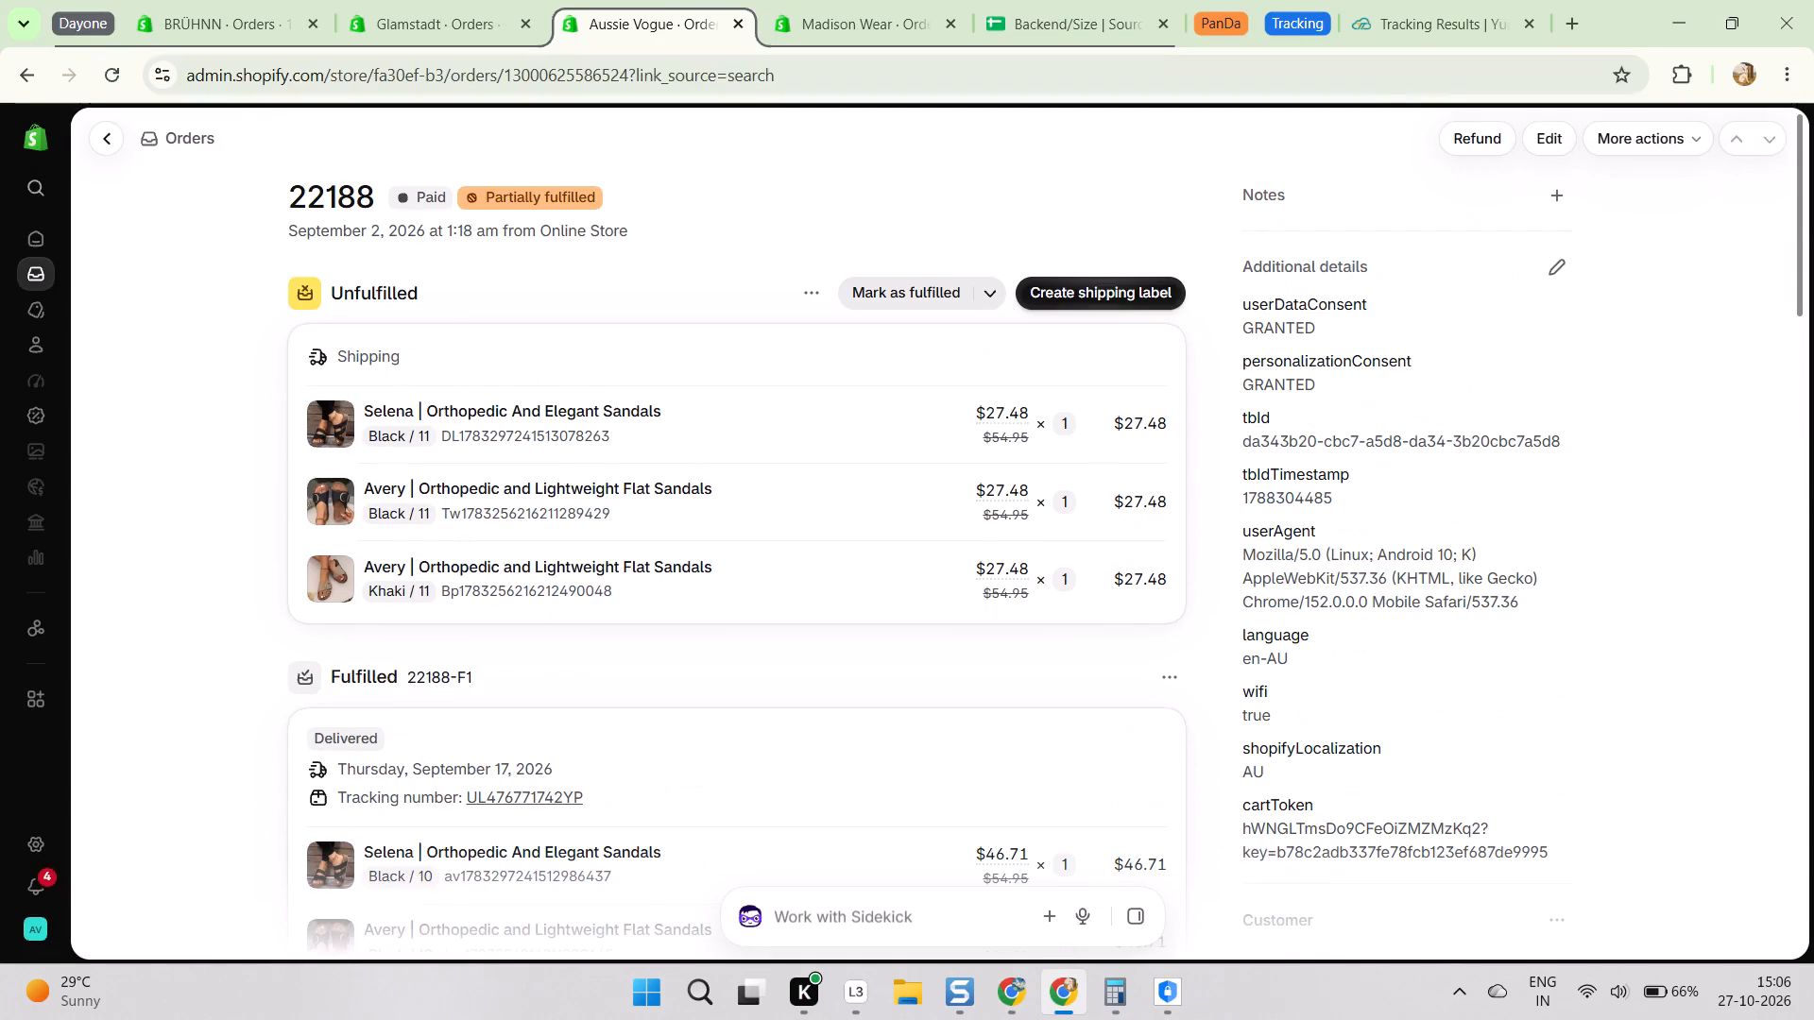
{"action": "scroll", "coordinate": [714, 373], "scroll_direction": "down", "scroll_amount": 2}
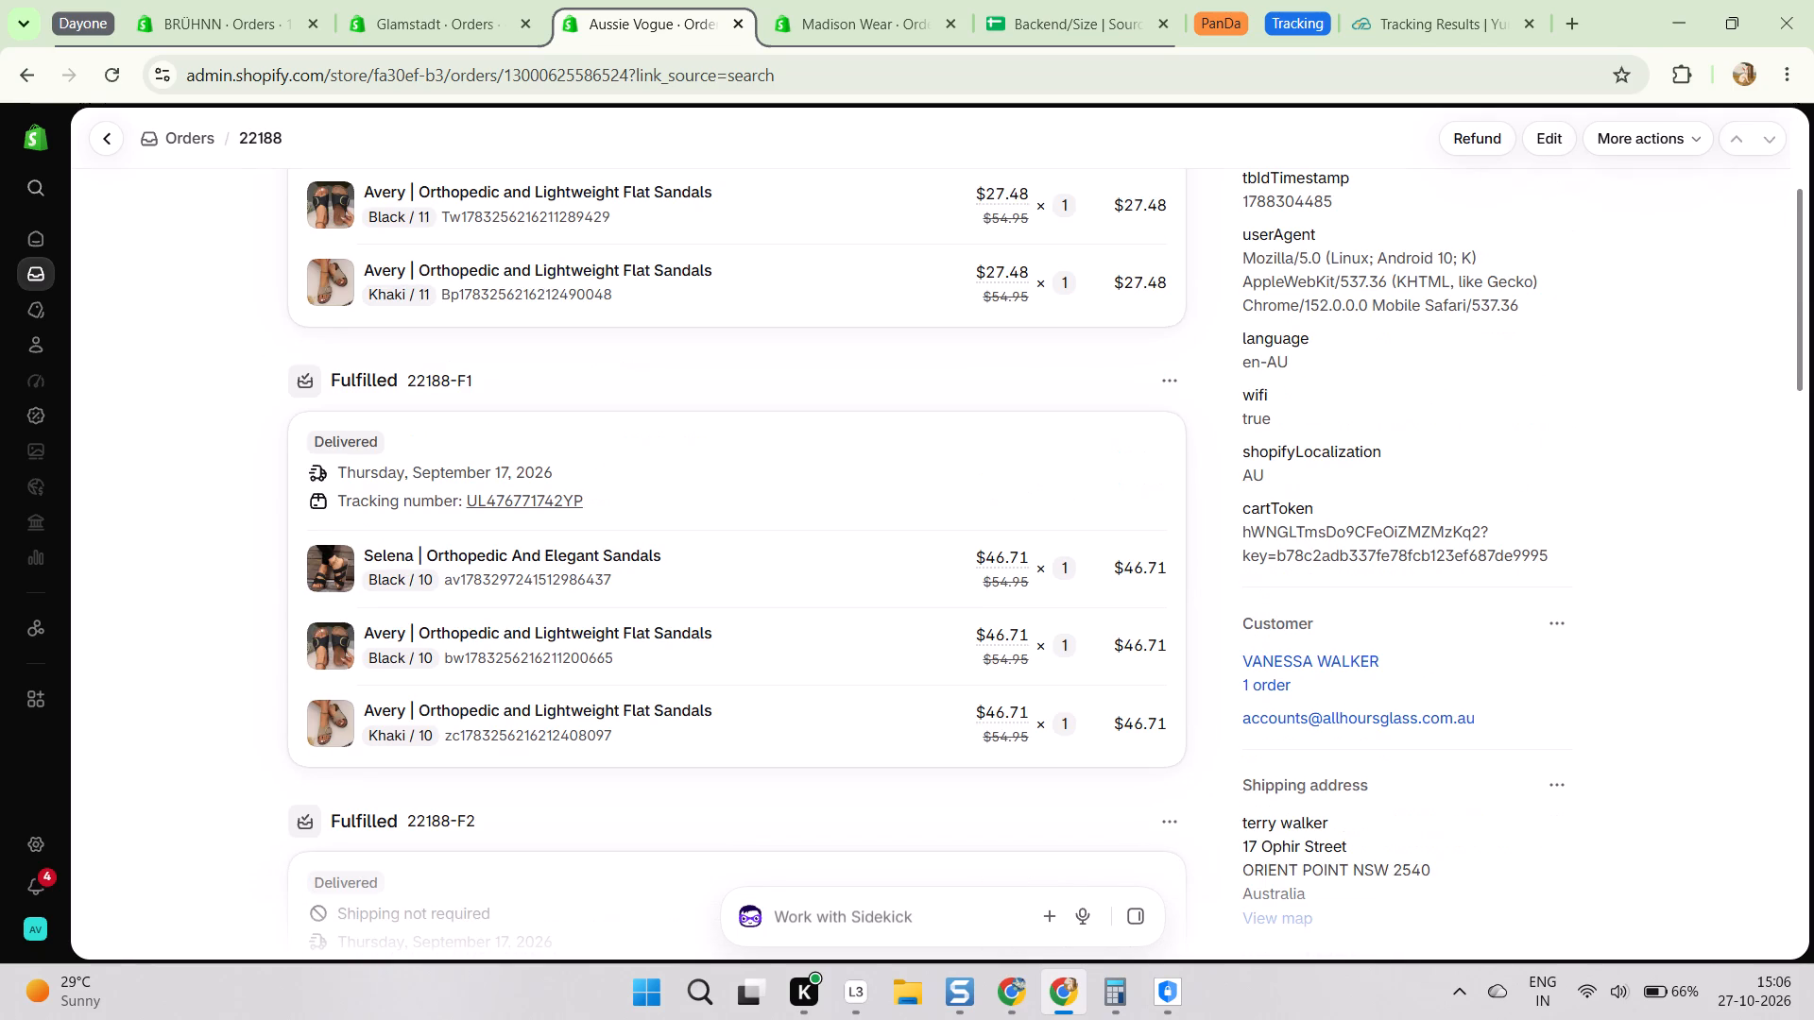
{"action": "key", "text": "alt+Tab"}
{"action": "scroll", "coordinate": [692, 429], "scroll_direction": "down", "scroll_amount": 1}
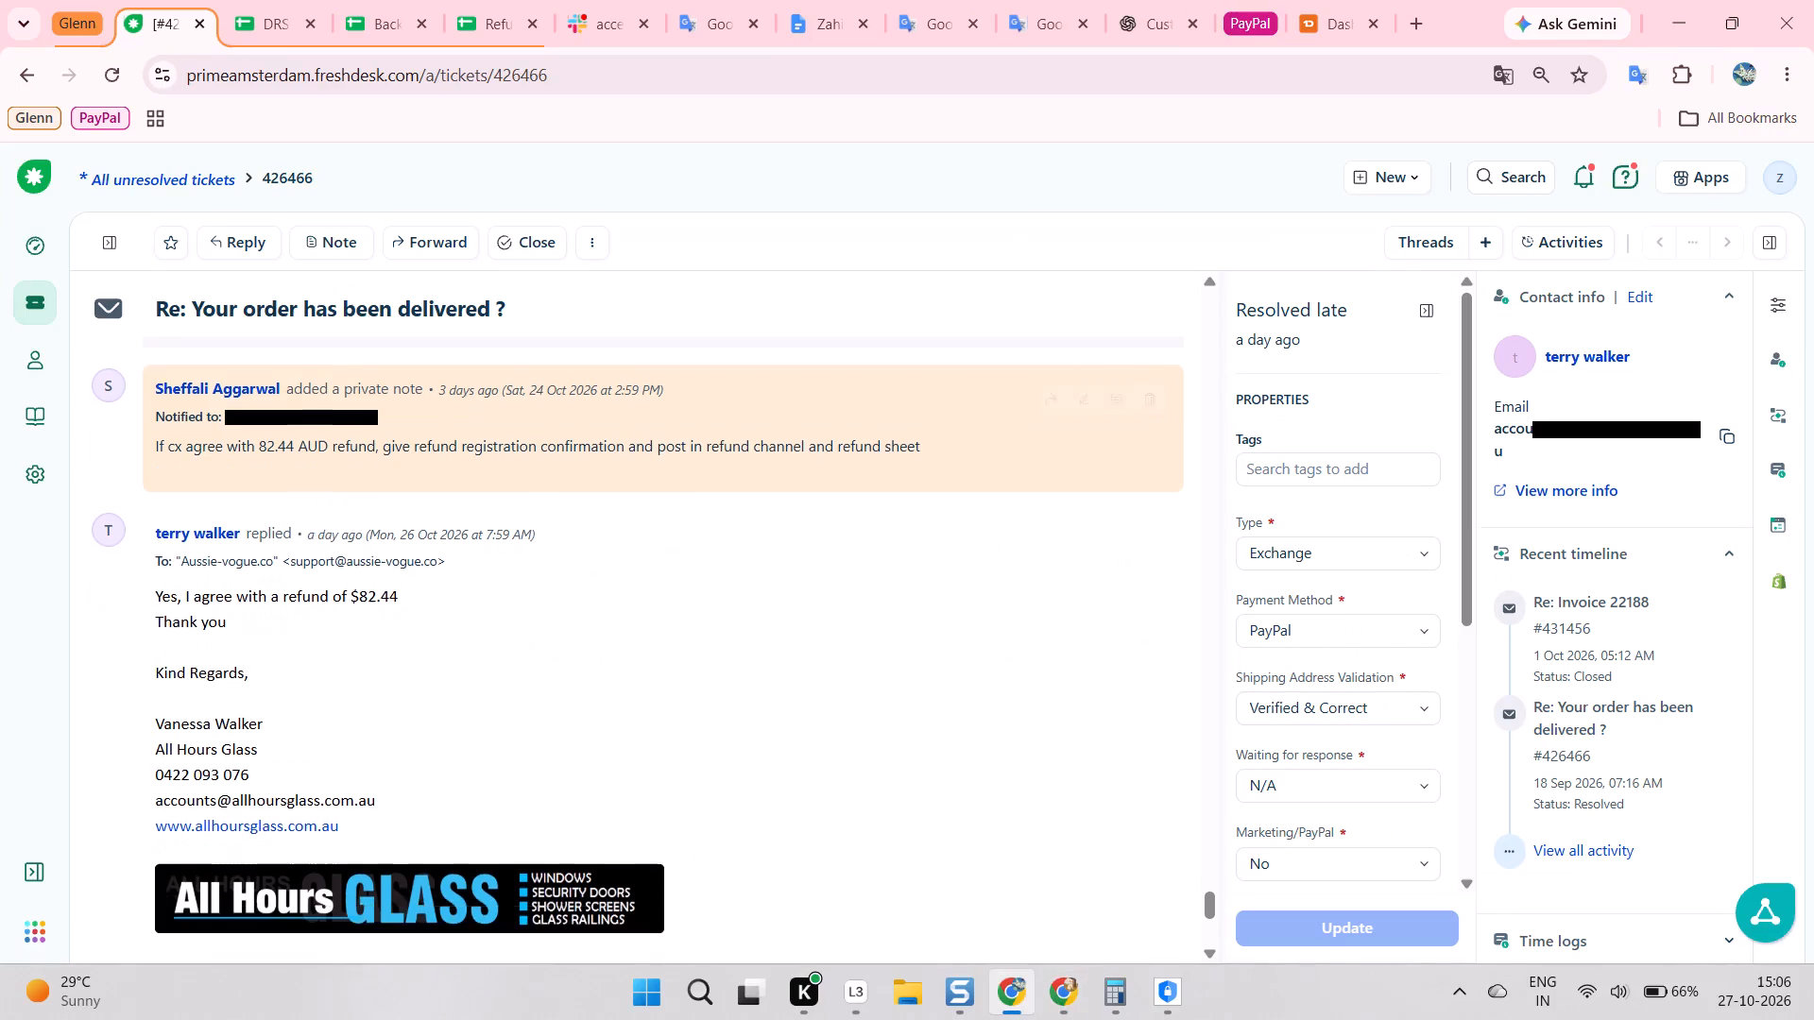
{"action": "scroll", "coordinate": [682, 420], "scroll_direction": "down", "scroll_amount": 9}
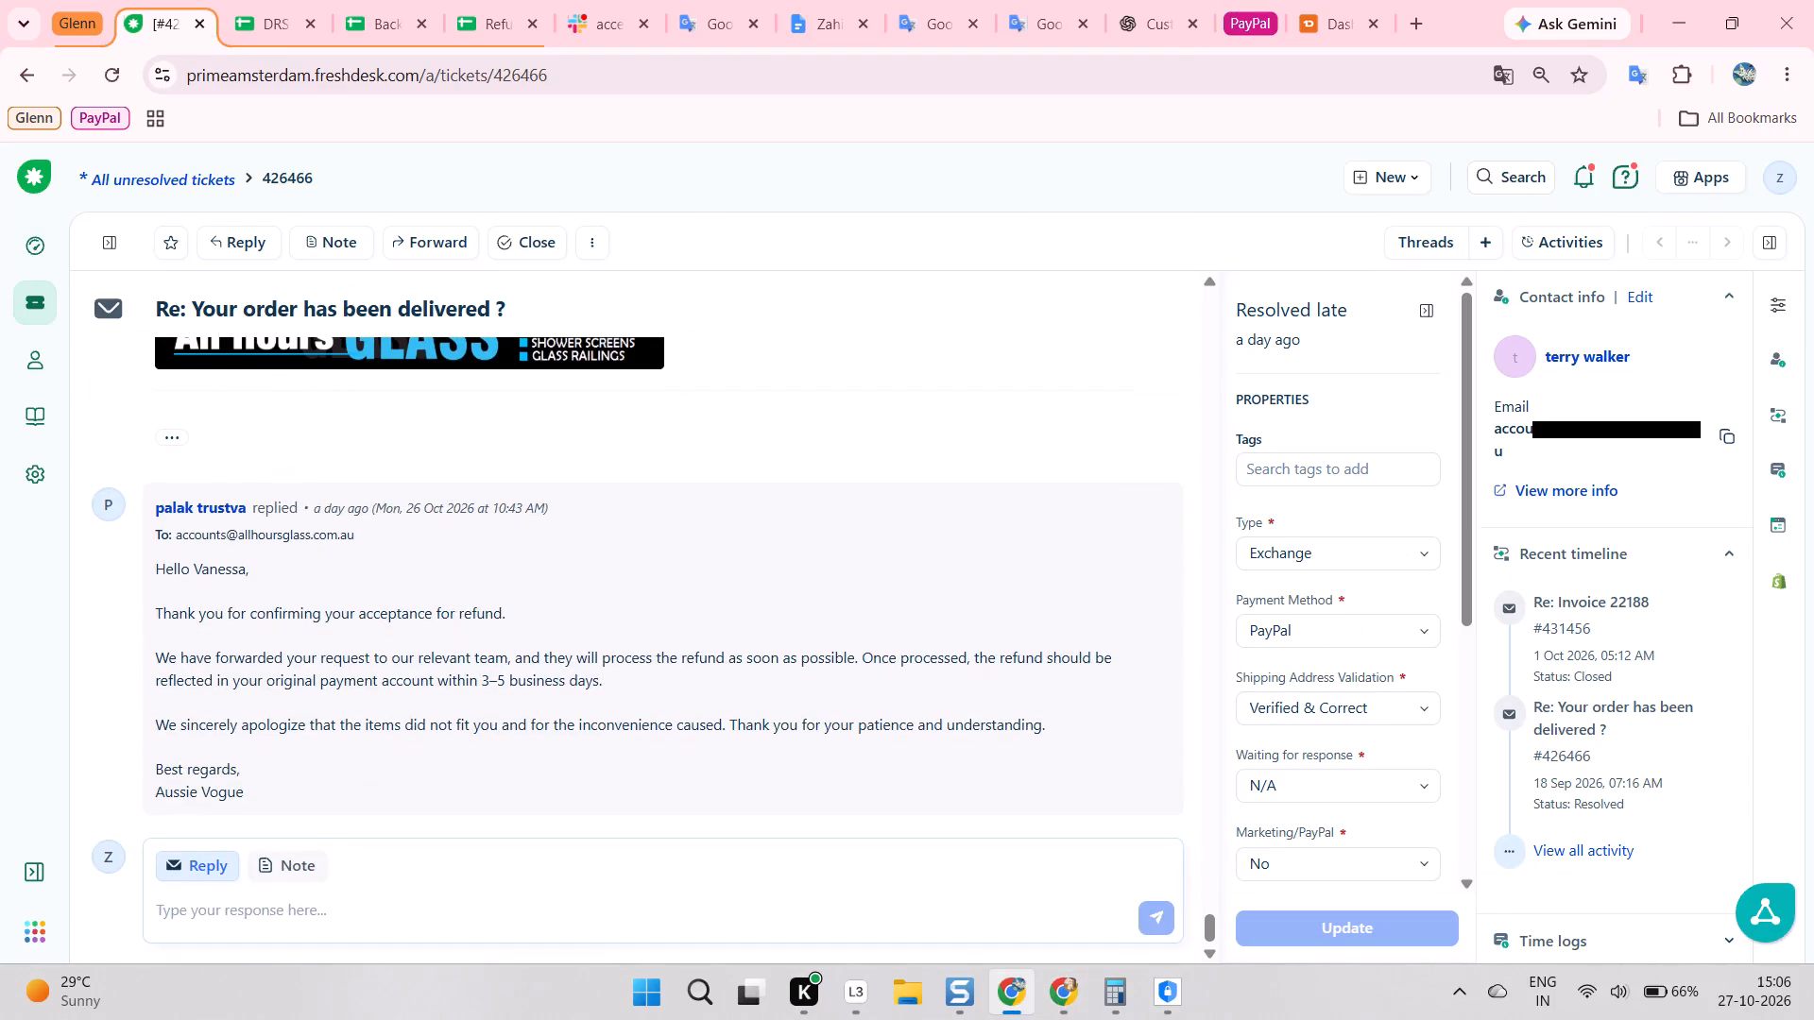
{"action": "double_click", "coordinate": [275, 174]}
{"action": "key", "text": "ctrl+c"}
{"action": "key", "text": "ctrl+c"}
{"action": "left_click", "coordinate": [467, 0]}
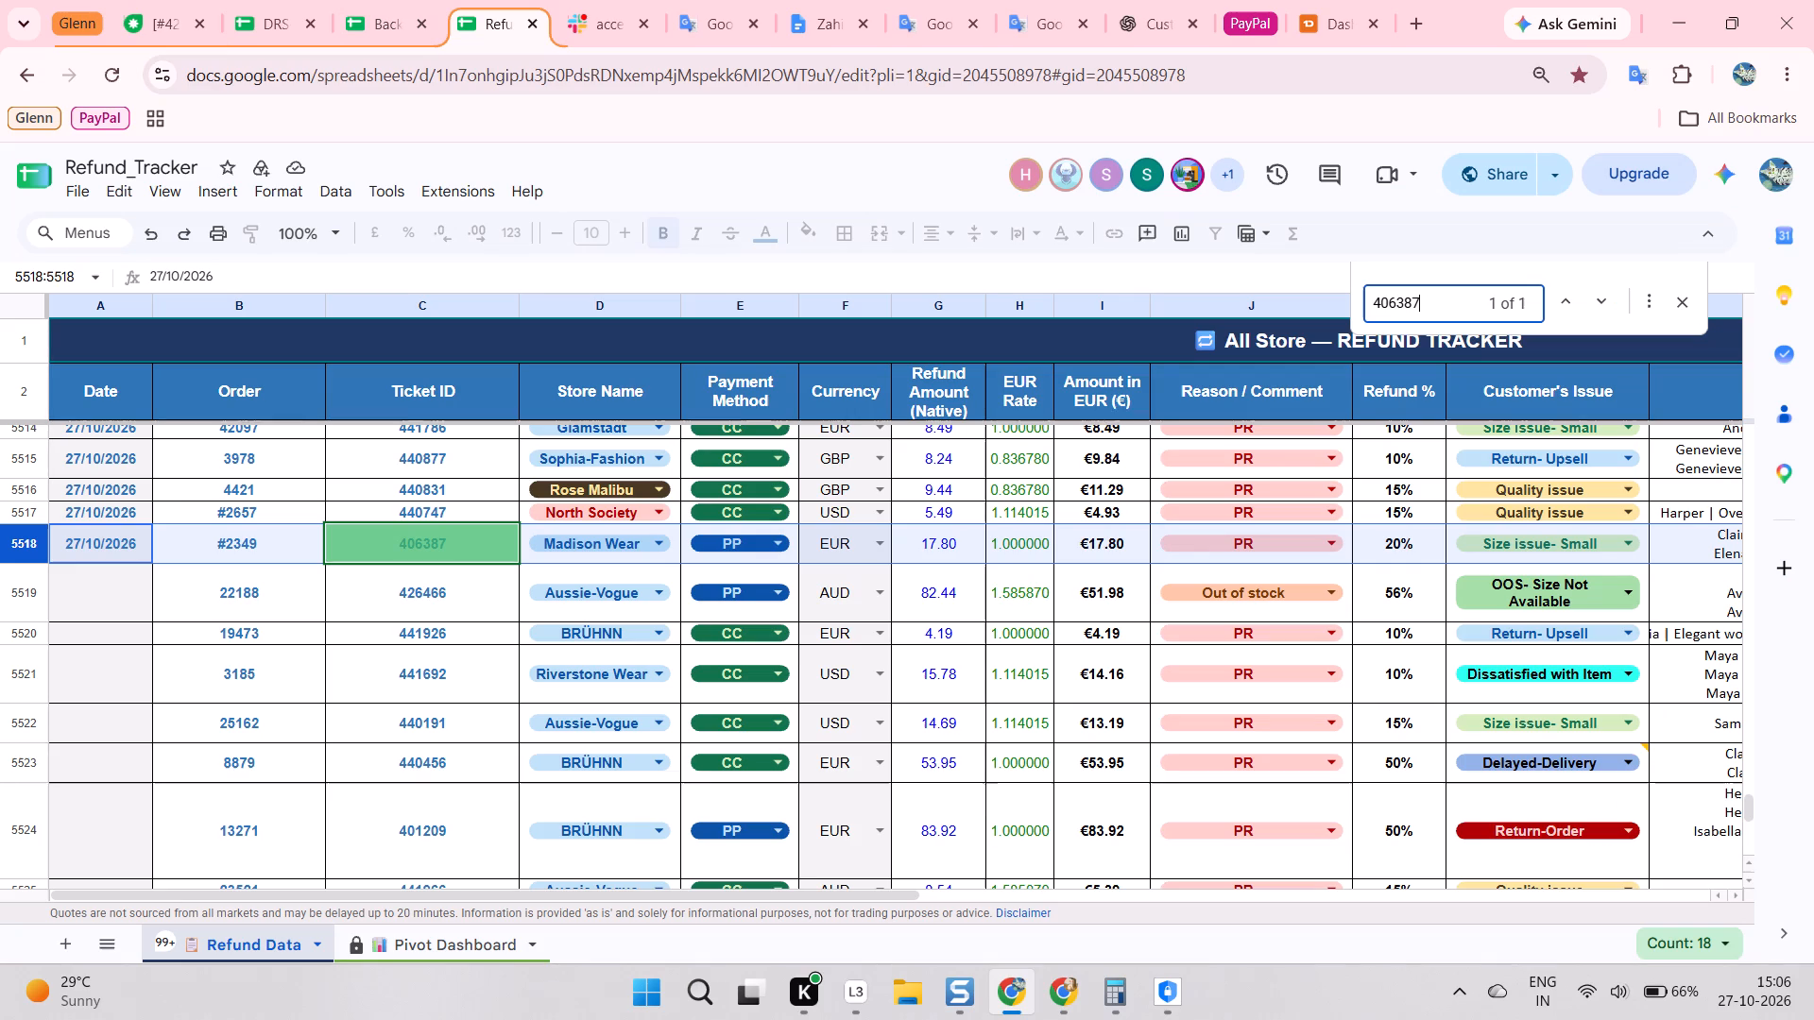
{"action": "key", "text": "ctrl+f"}
{"action": "key", "text": "ctrl+v"}
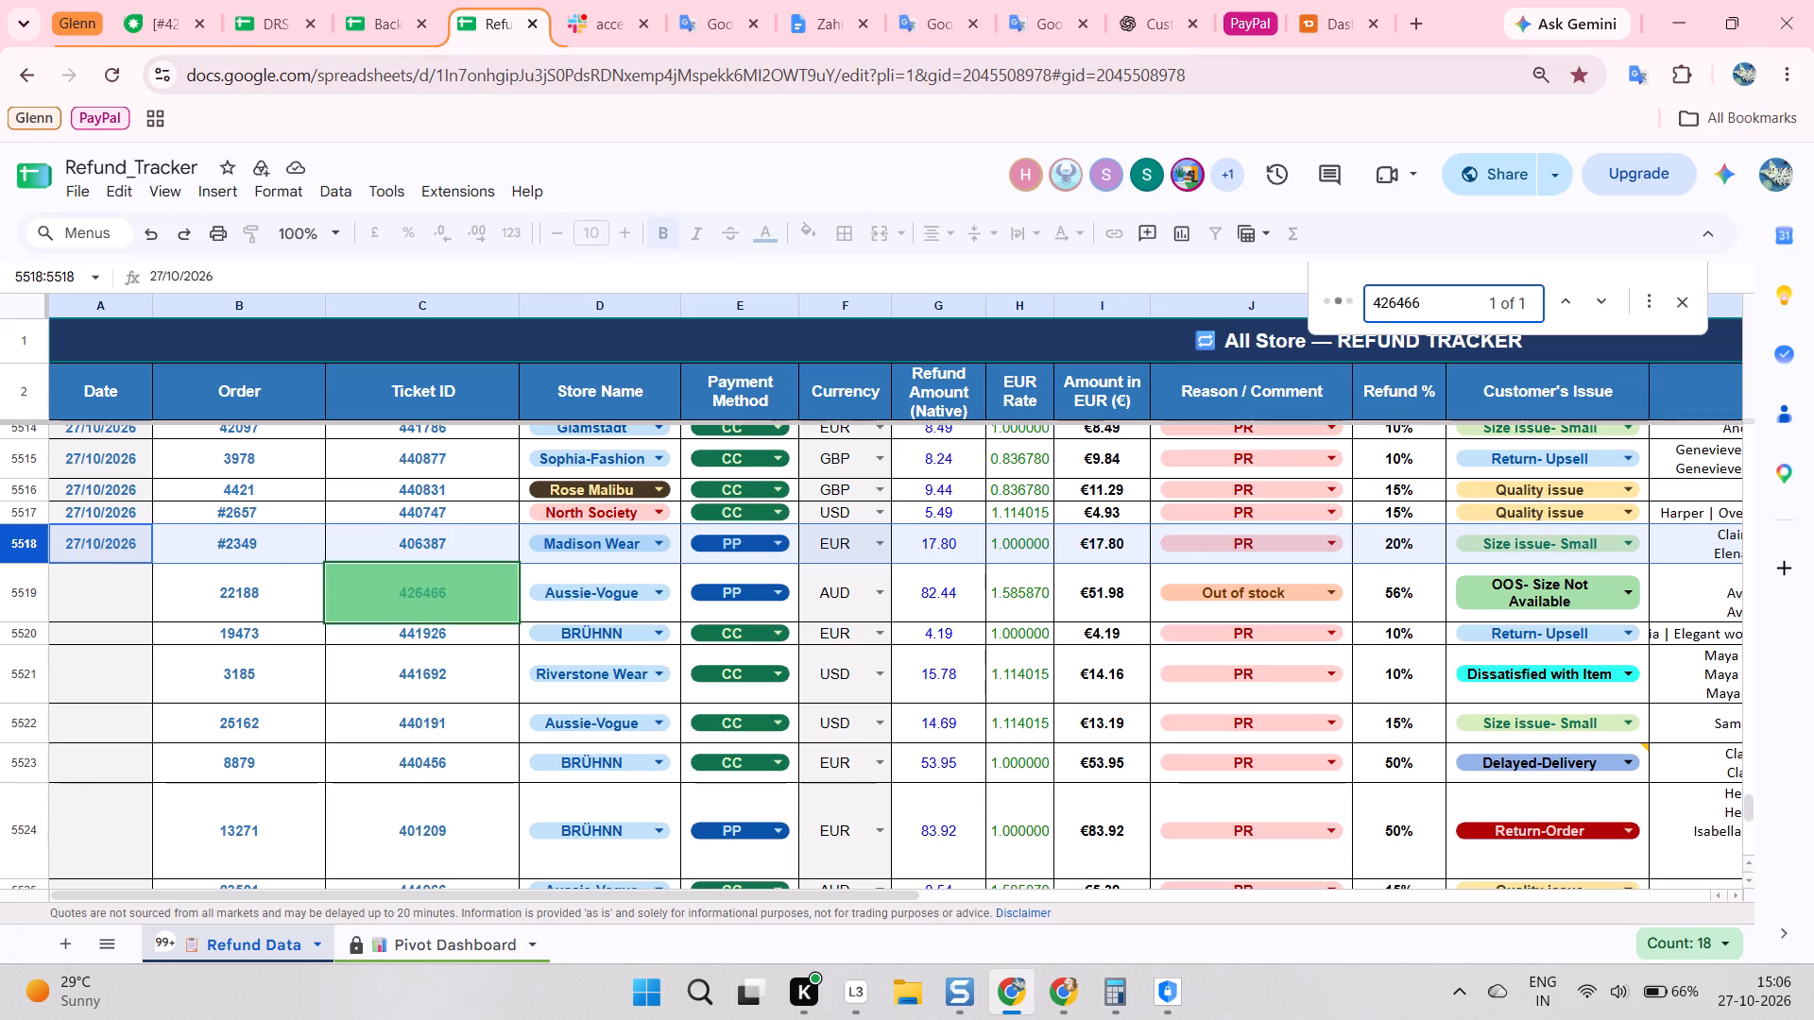
{"action": "scroll", "coordinate": [830, 617], "scroll_direction": "left", "scroll_amount": 2}
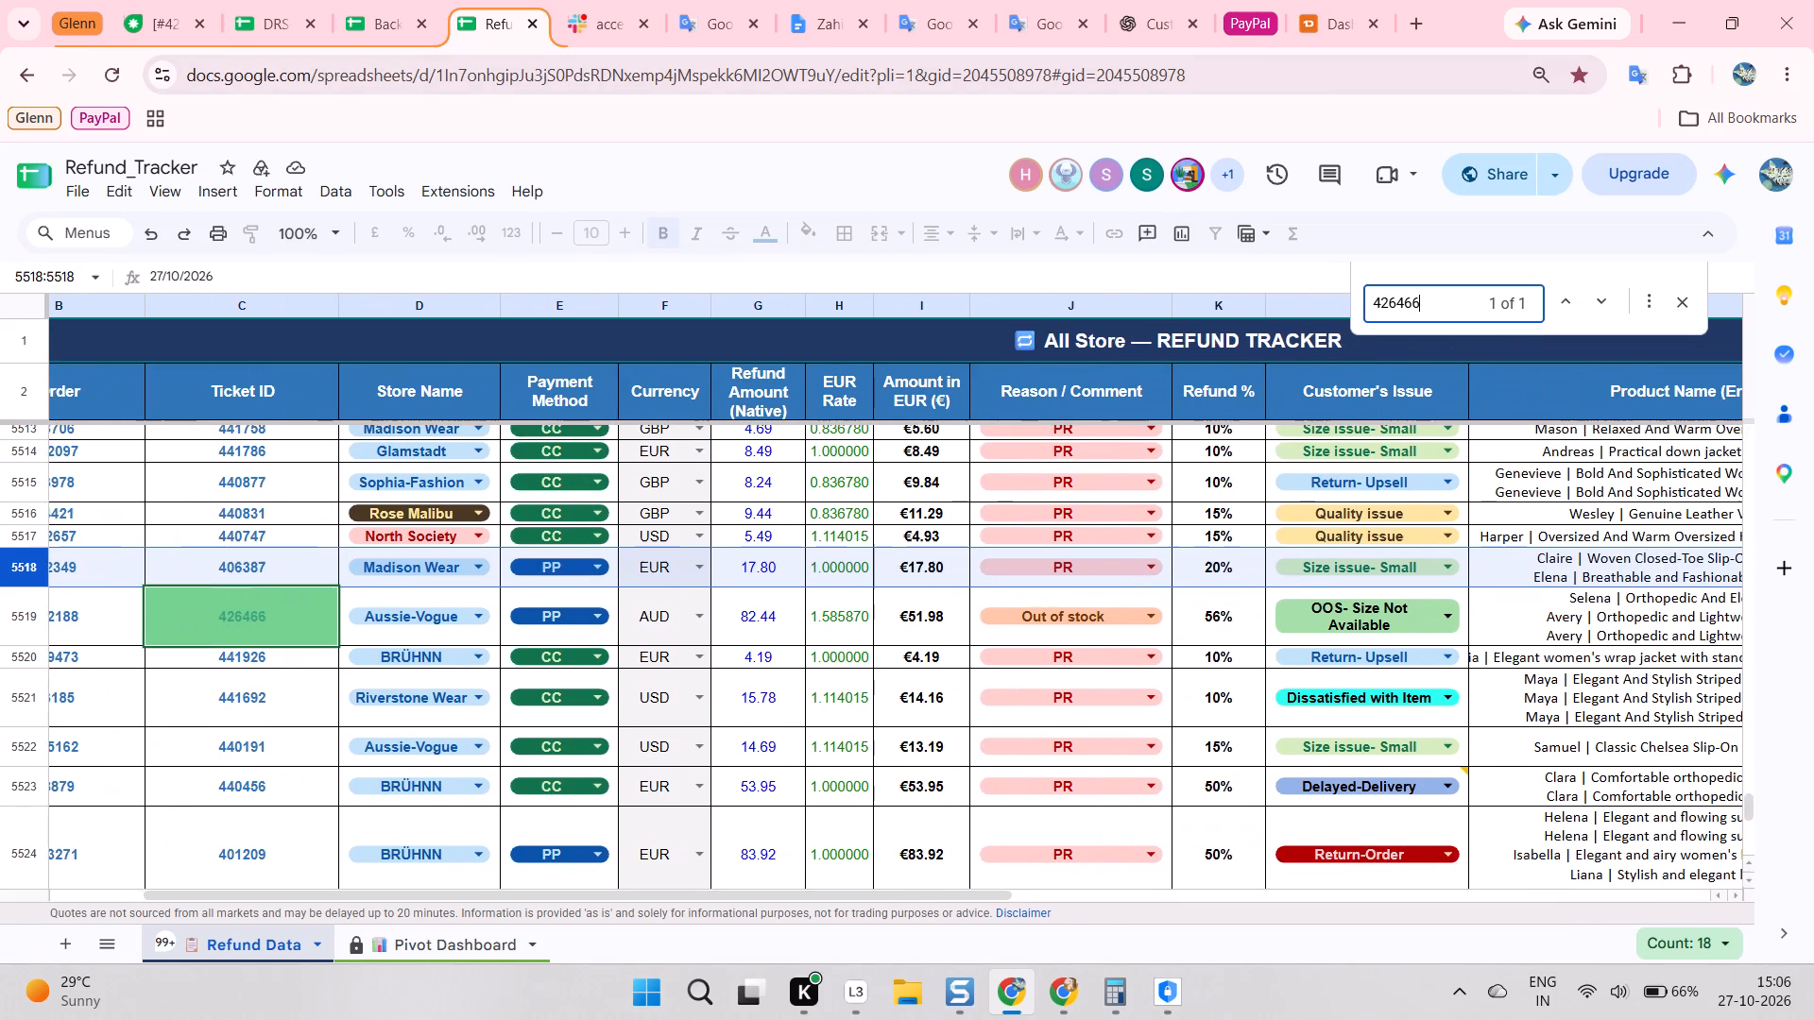
{"action": "scroll", "coordinate": [830, 617], "scroll_direction": "left", "scroll_amount": 2}
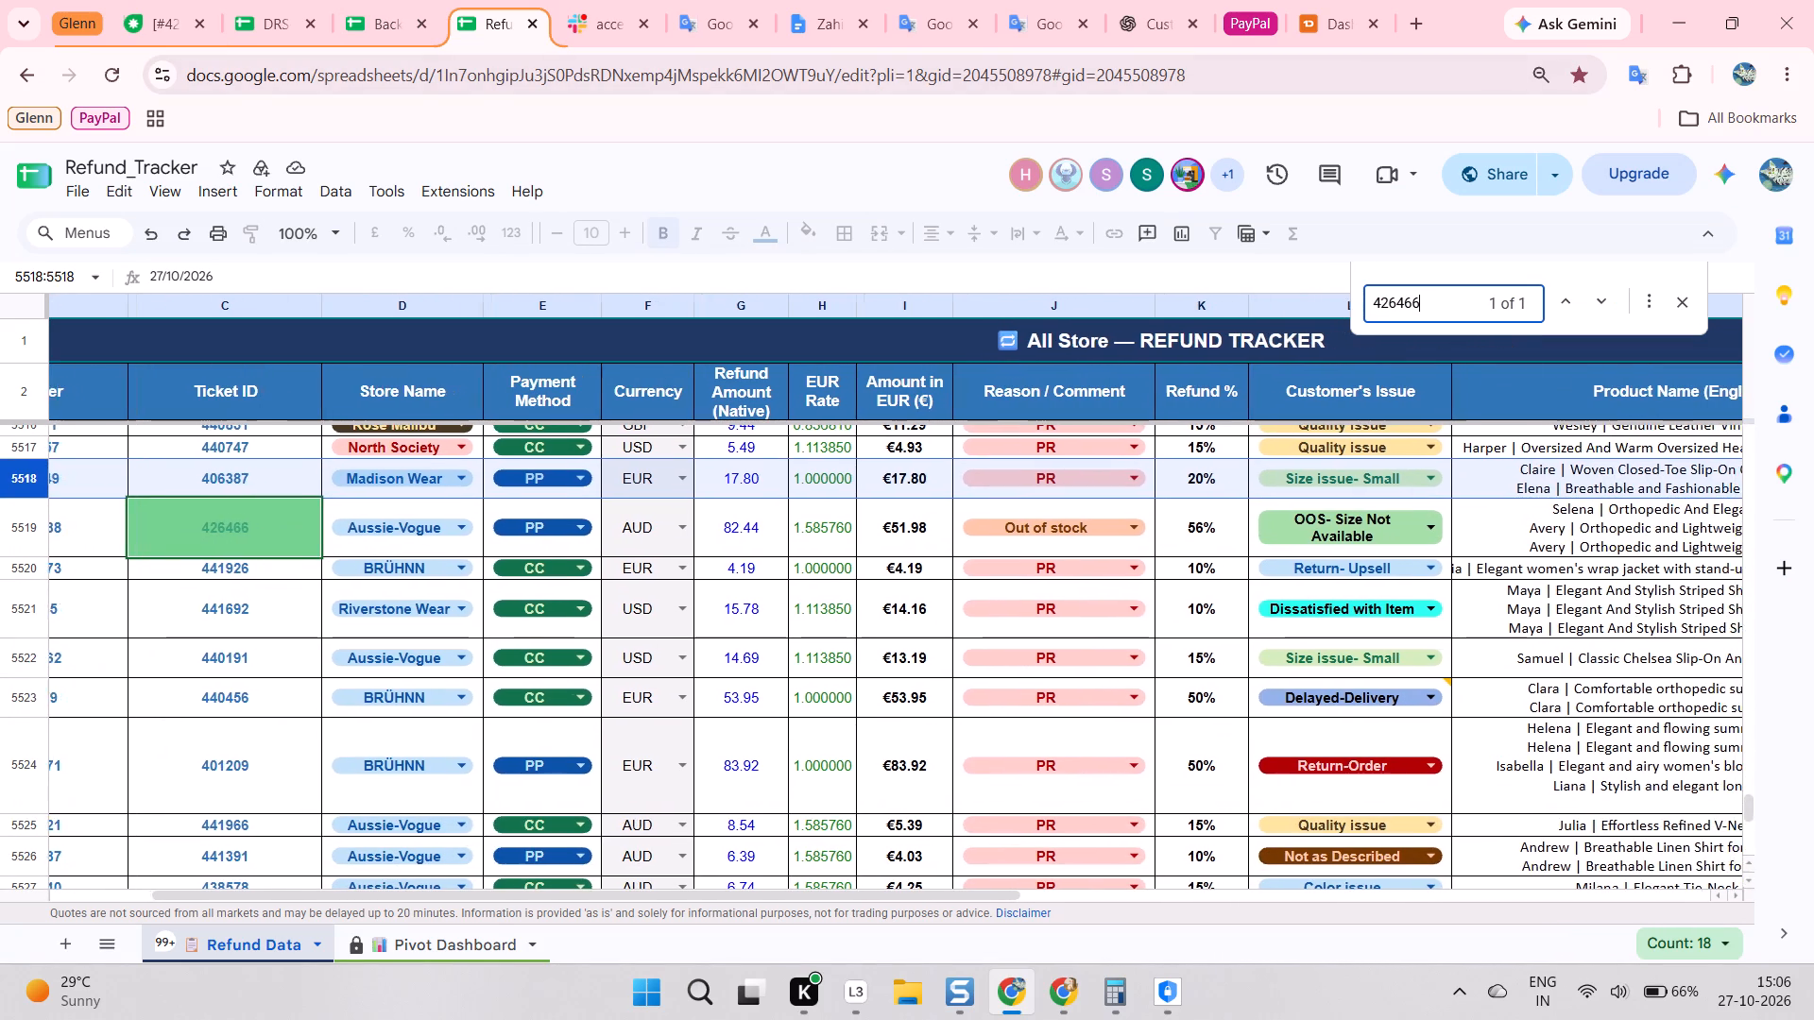
{"action": "key", "text": "alt+Tab"}
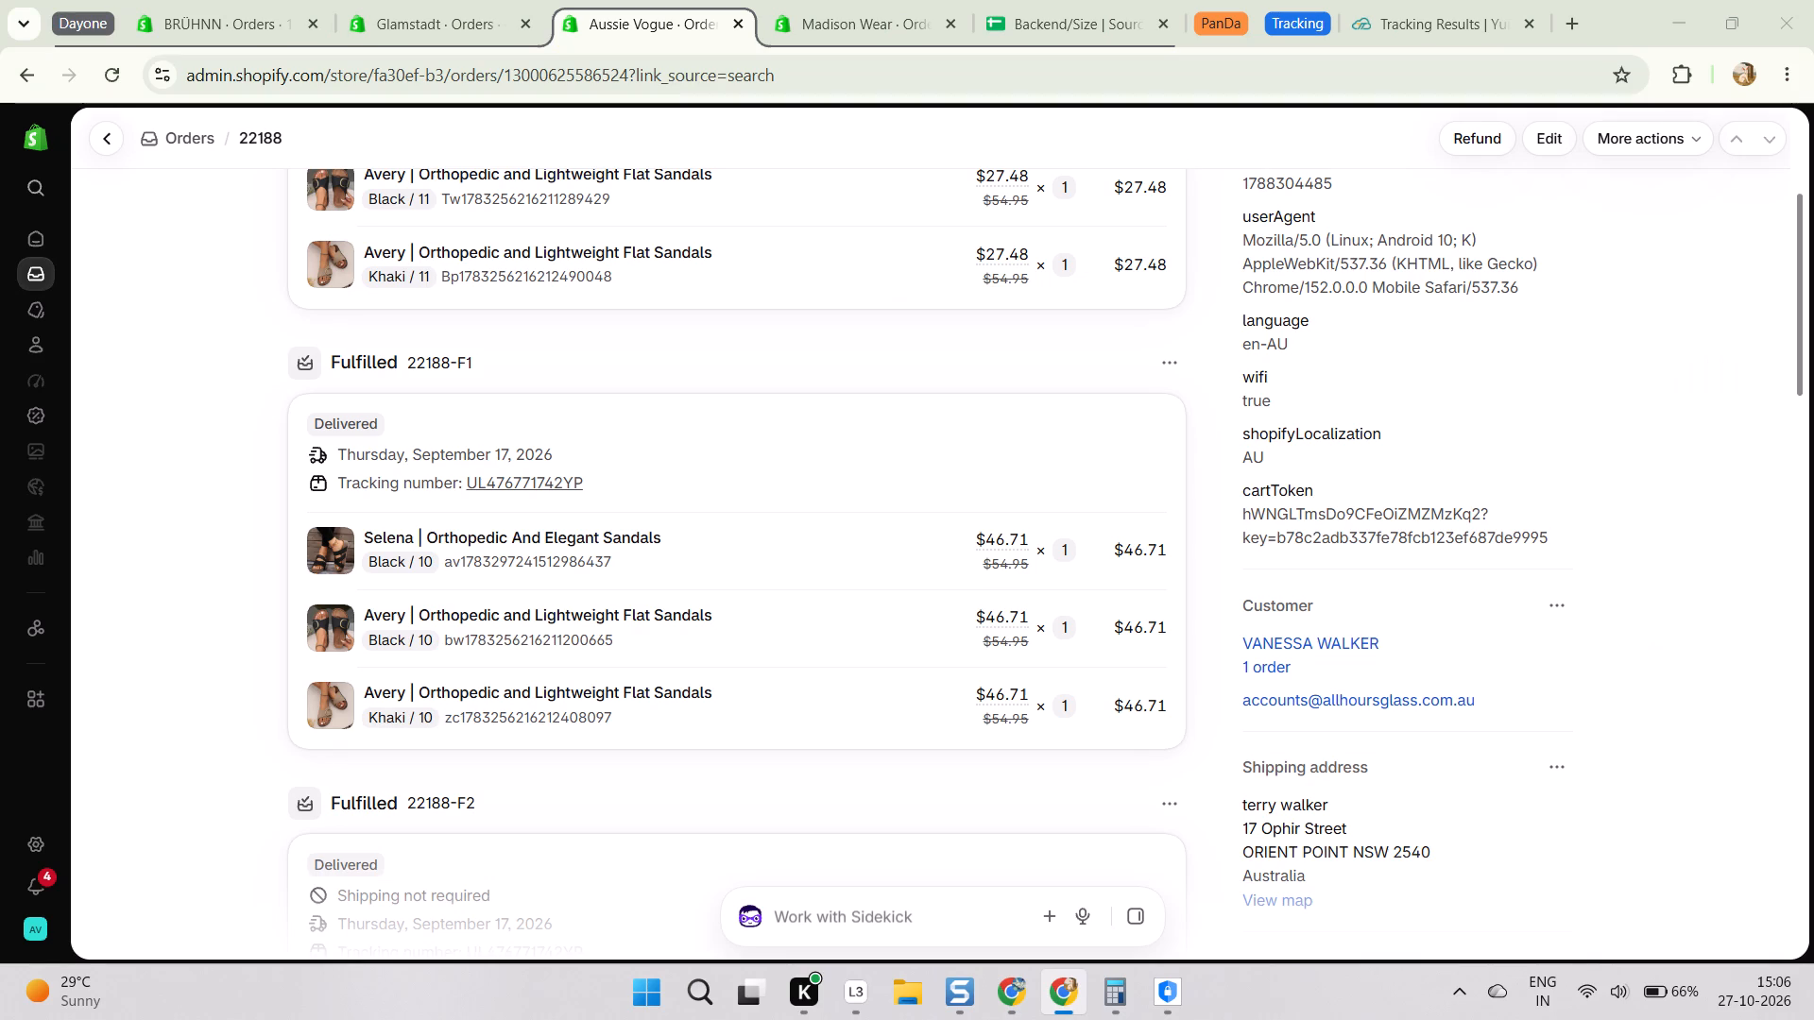
{"action": "scroll", "coordinate": [870, 586], "scroll_direction": "up", "scroll_amount": 1}
{"action": "key", "text": "alt+Tab"}
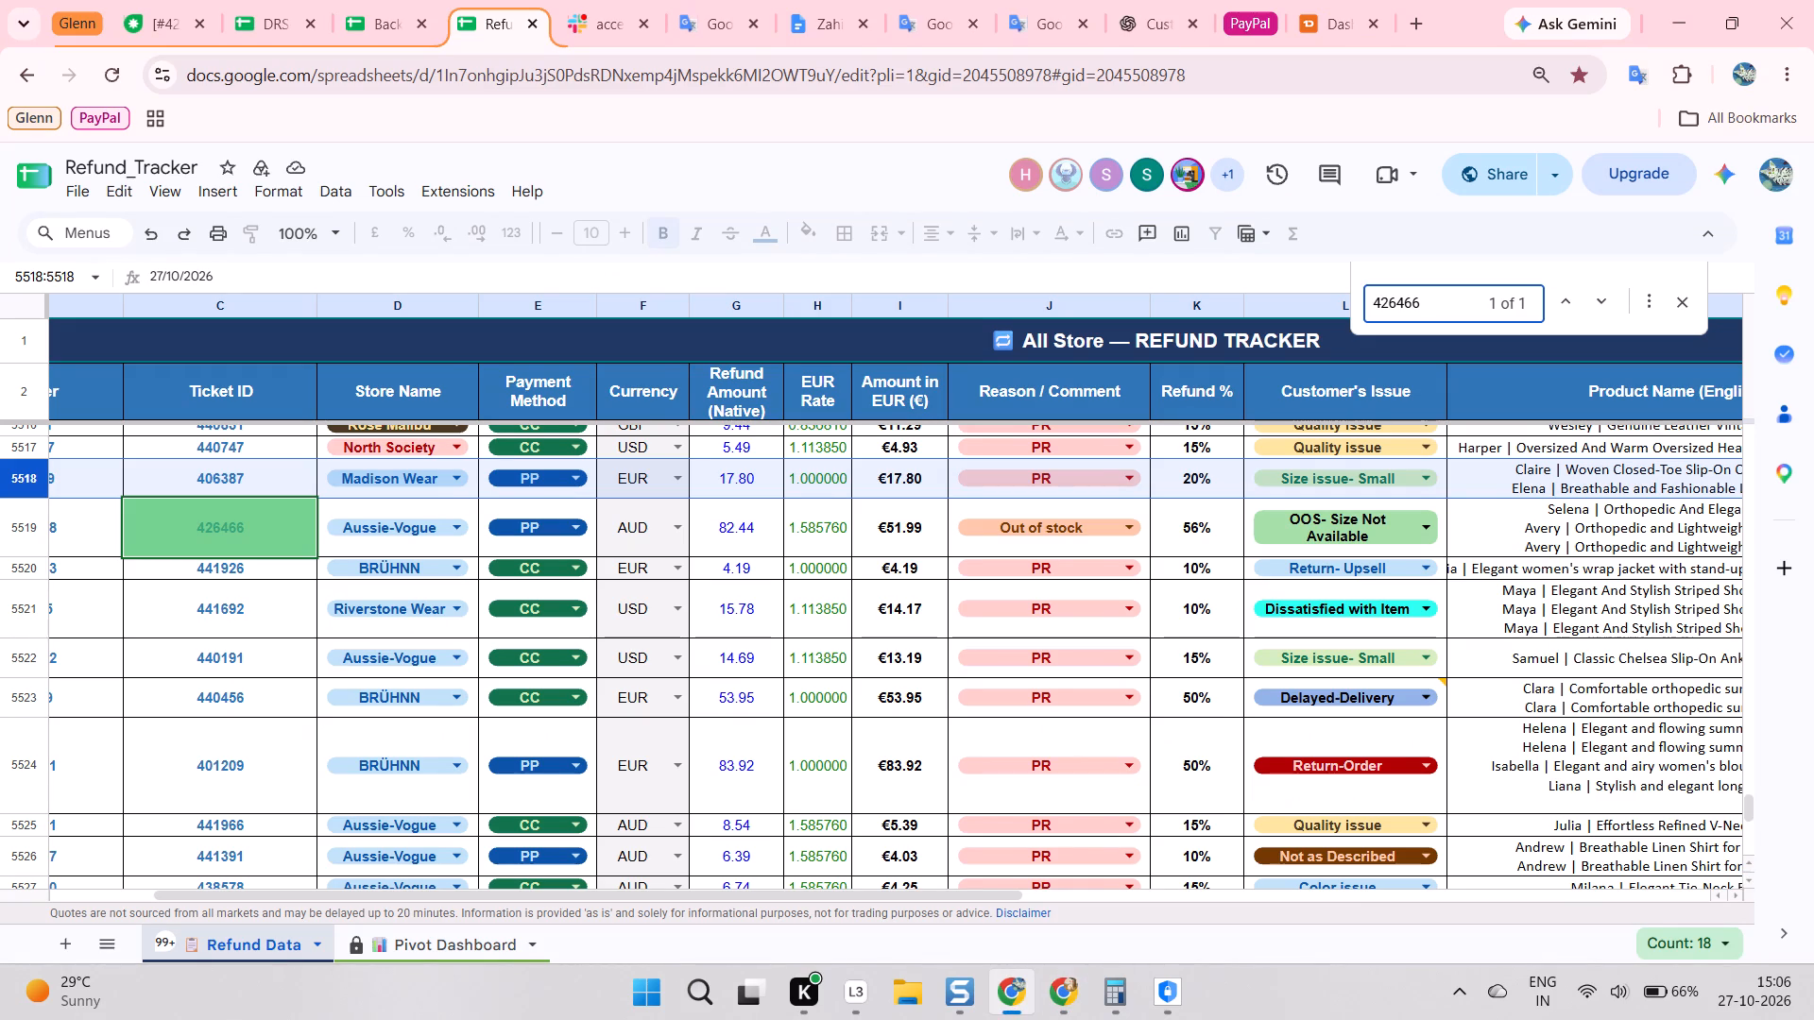
{"action": "scroll", "coordinate": [978, 591], "scroll_direction": "left", "scroll_amount": 5}
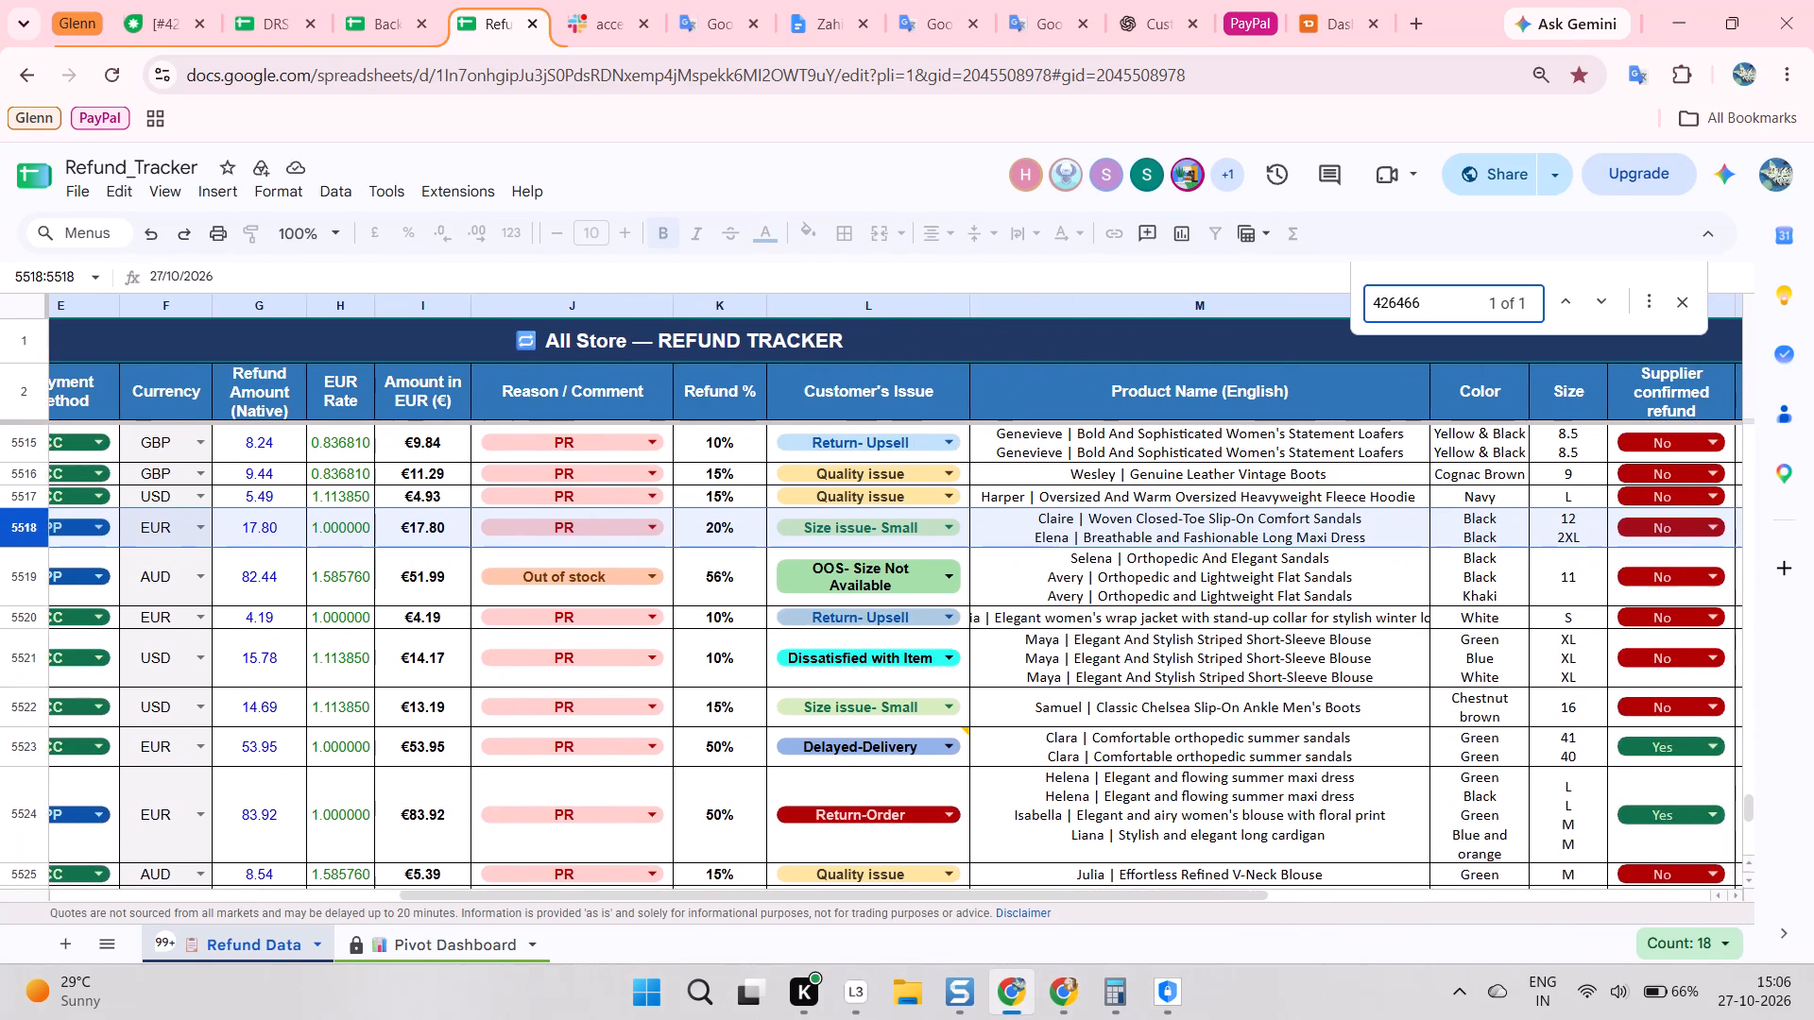
{"action": "scroll", "coordinate": [1037, 587], "scroll_direction": "left", "scroll_amount": 1}
{"action": "key", "text": "alt+Tab"}
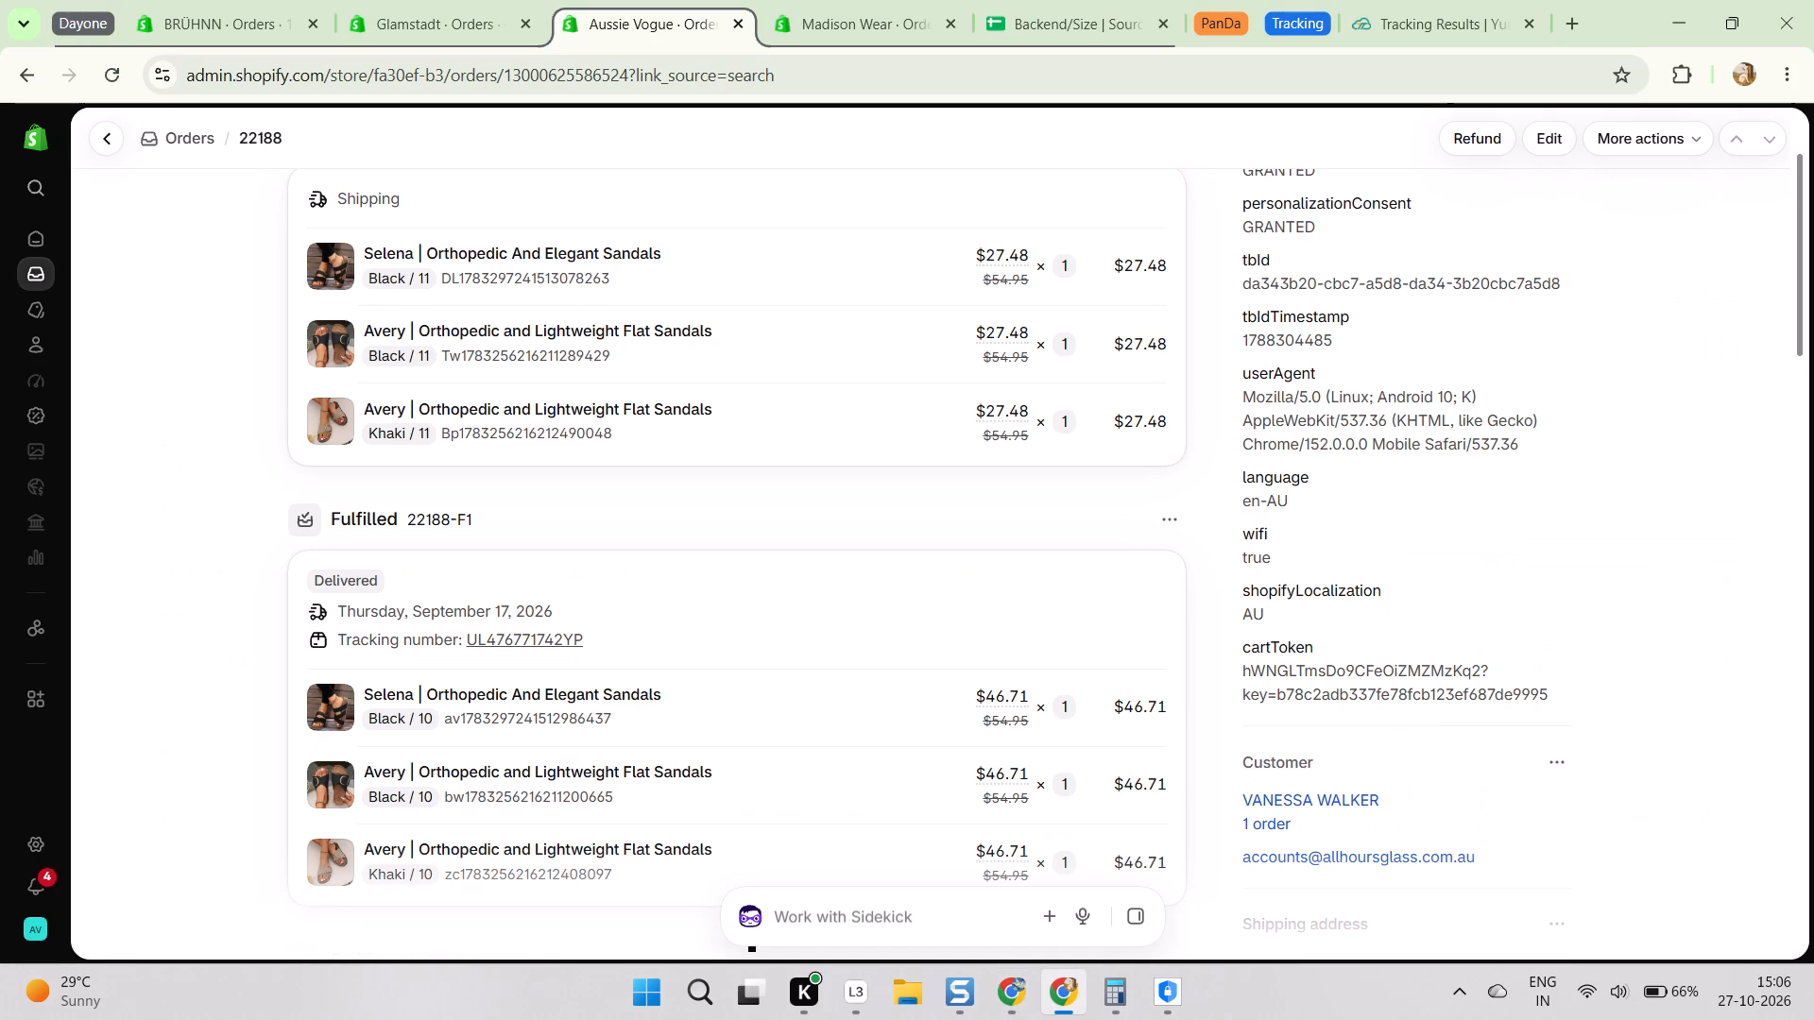
{"action": "scroll", "coordinate": [744, 621], "scroll_direction": "down", "scroll_amount": 1}
{"action": "key", "text": "alt+Tab"}
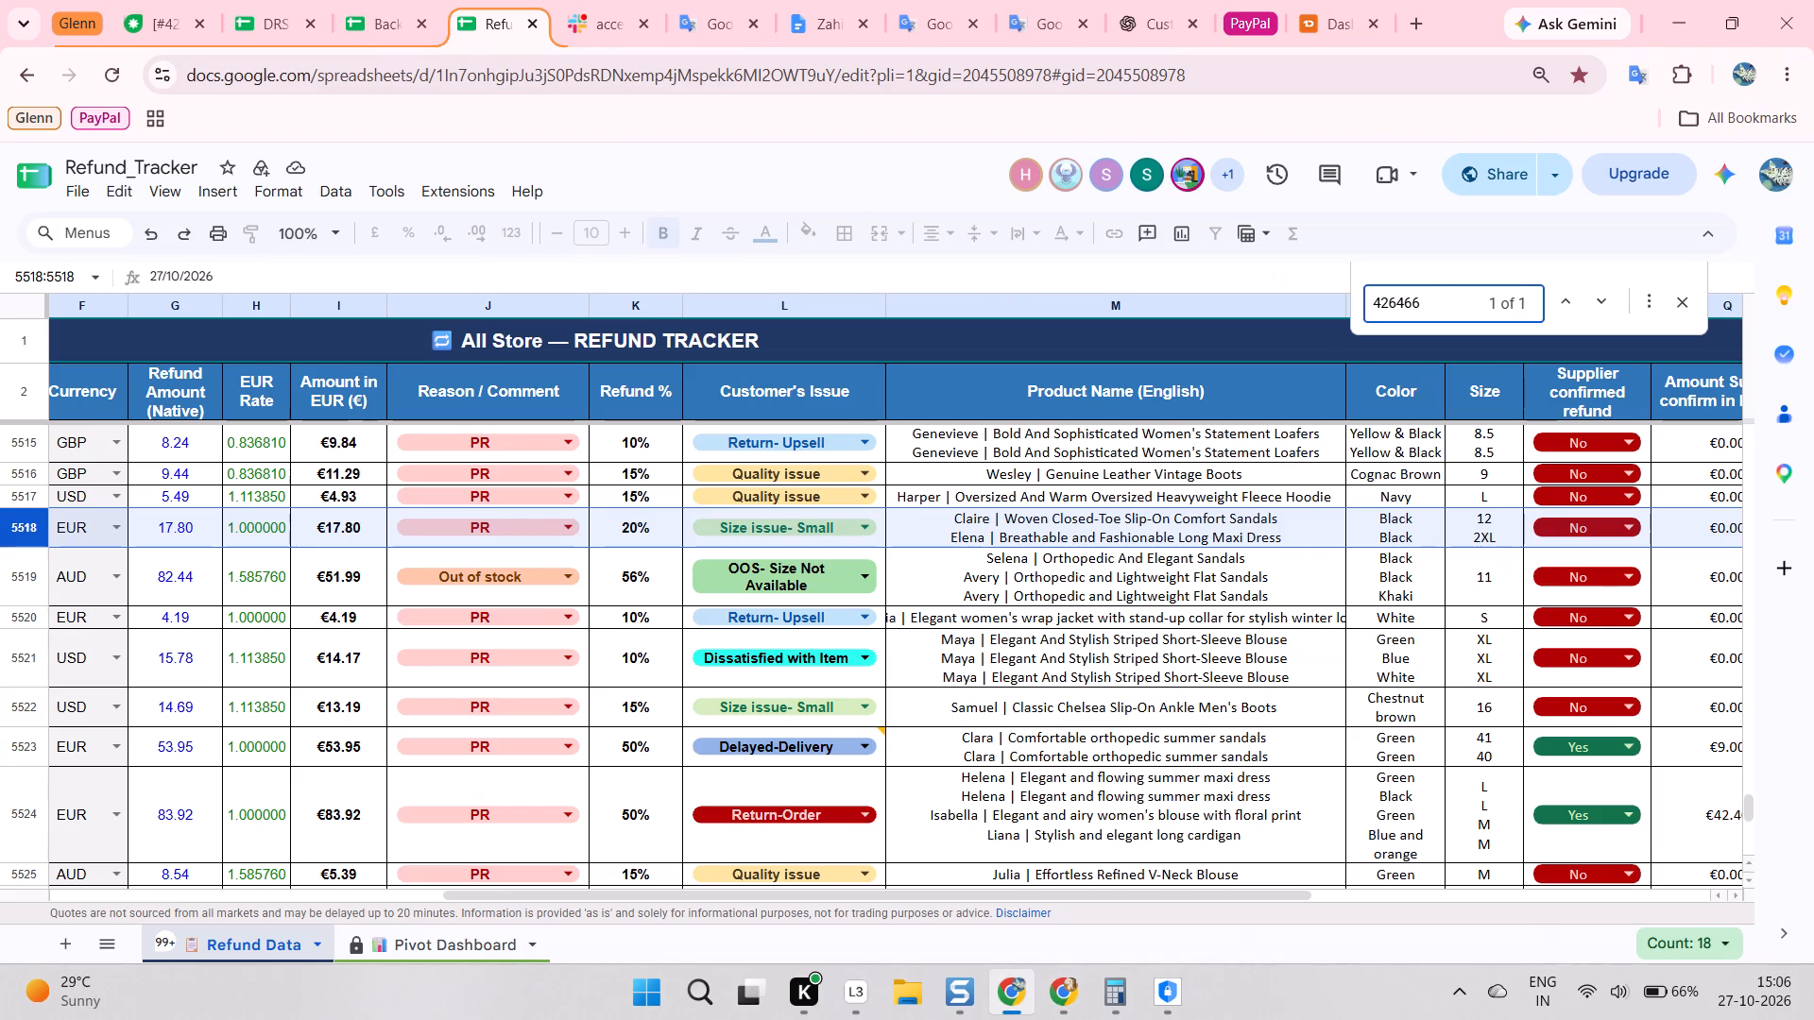
{"action": "key", "text": "alt+Tab"}
{"action": "scroll", "coordinate": [814, 587], "scroll_direction": "up", "scroll_amount": 3}
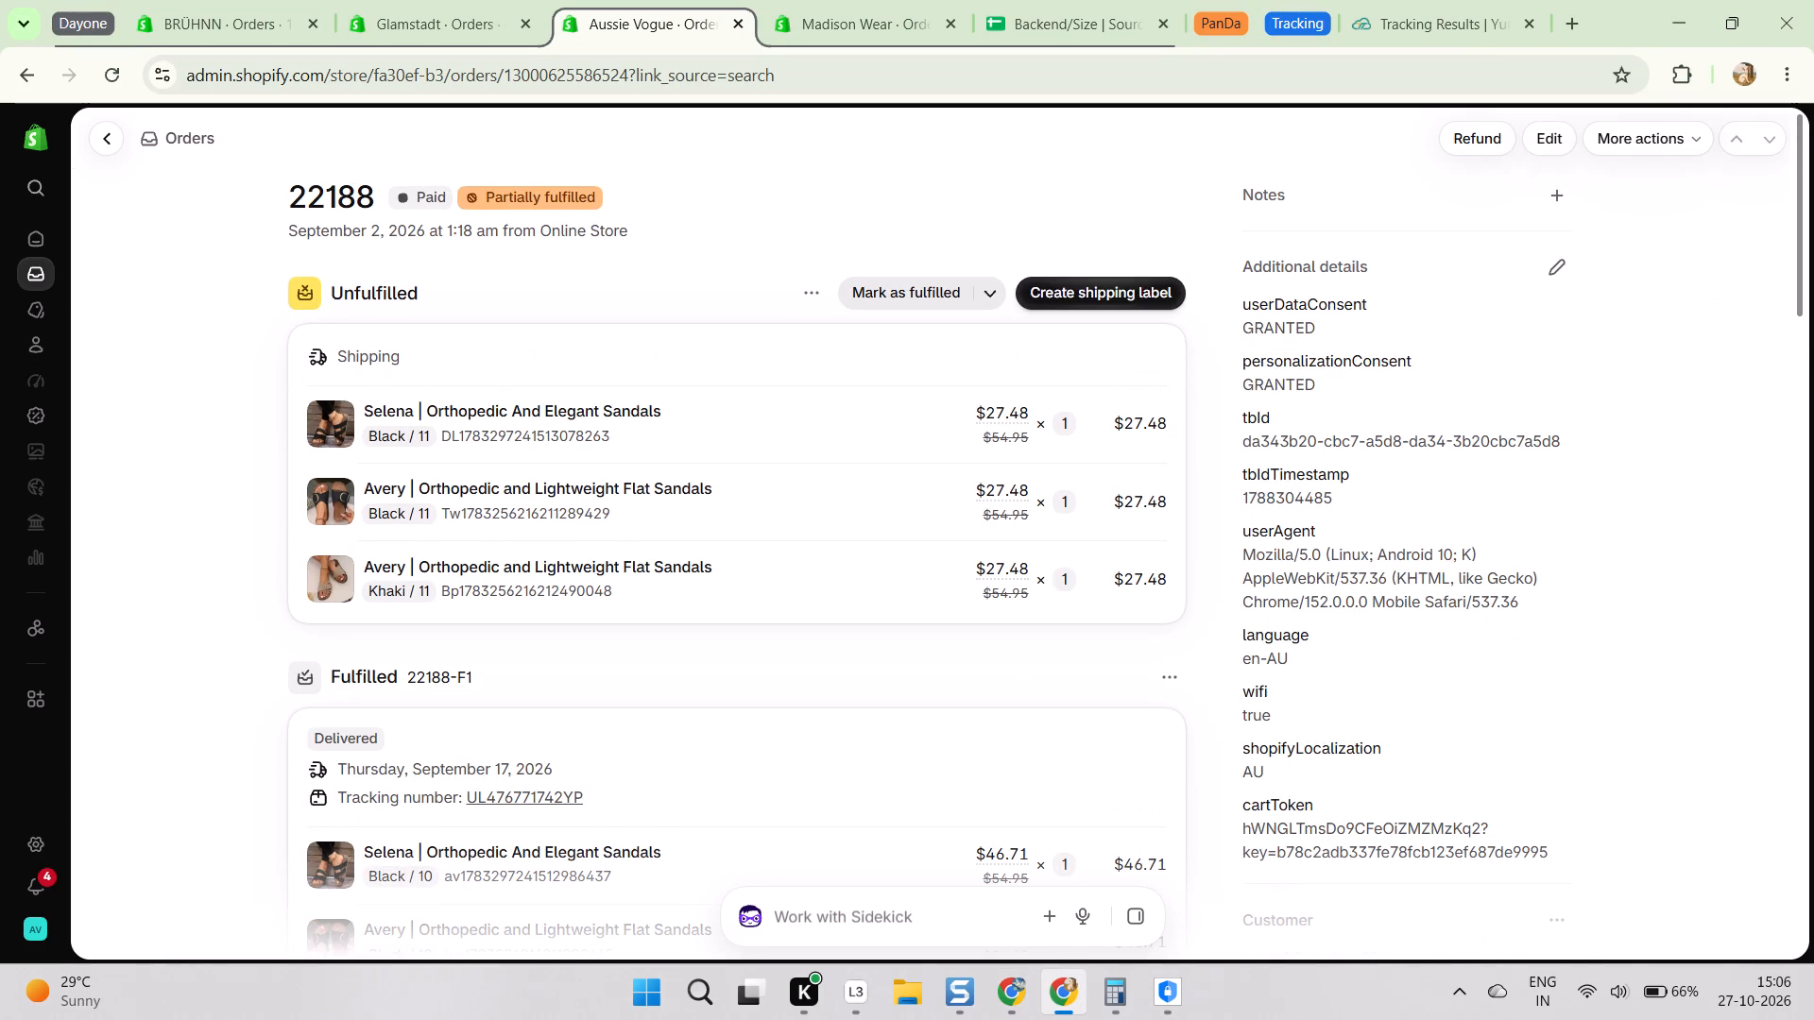
{"action": "scroll", "coordinate": [807, 613], "scroll_direction": "down", "scroll_amount": 2}
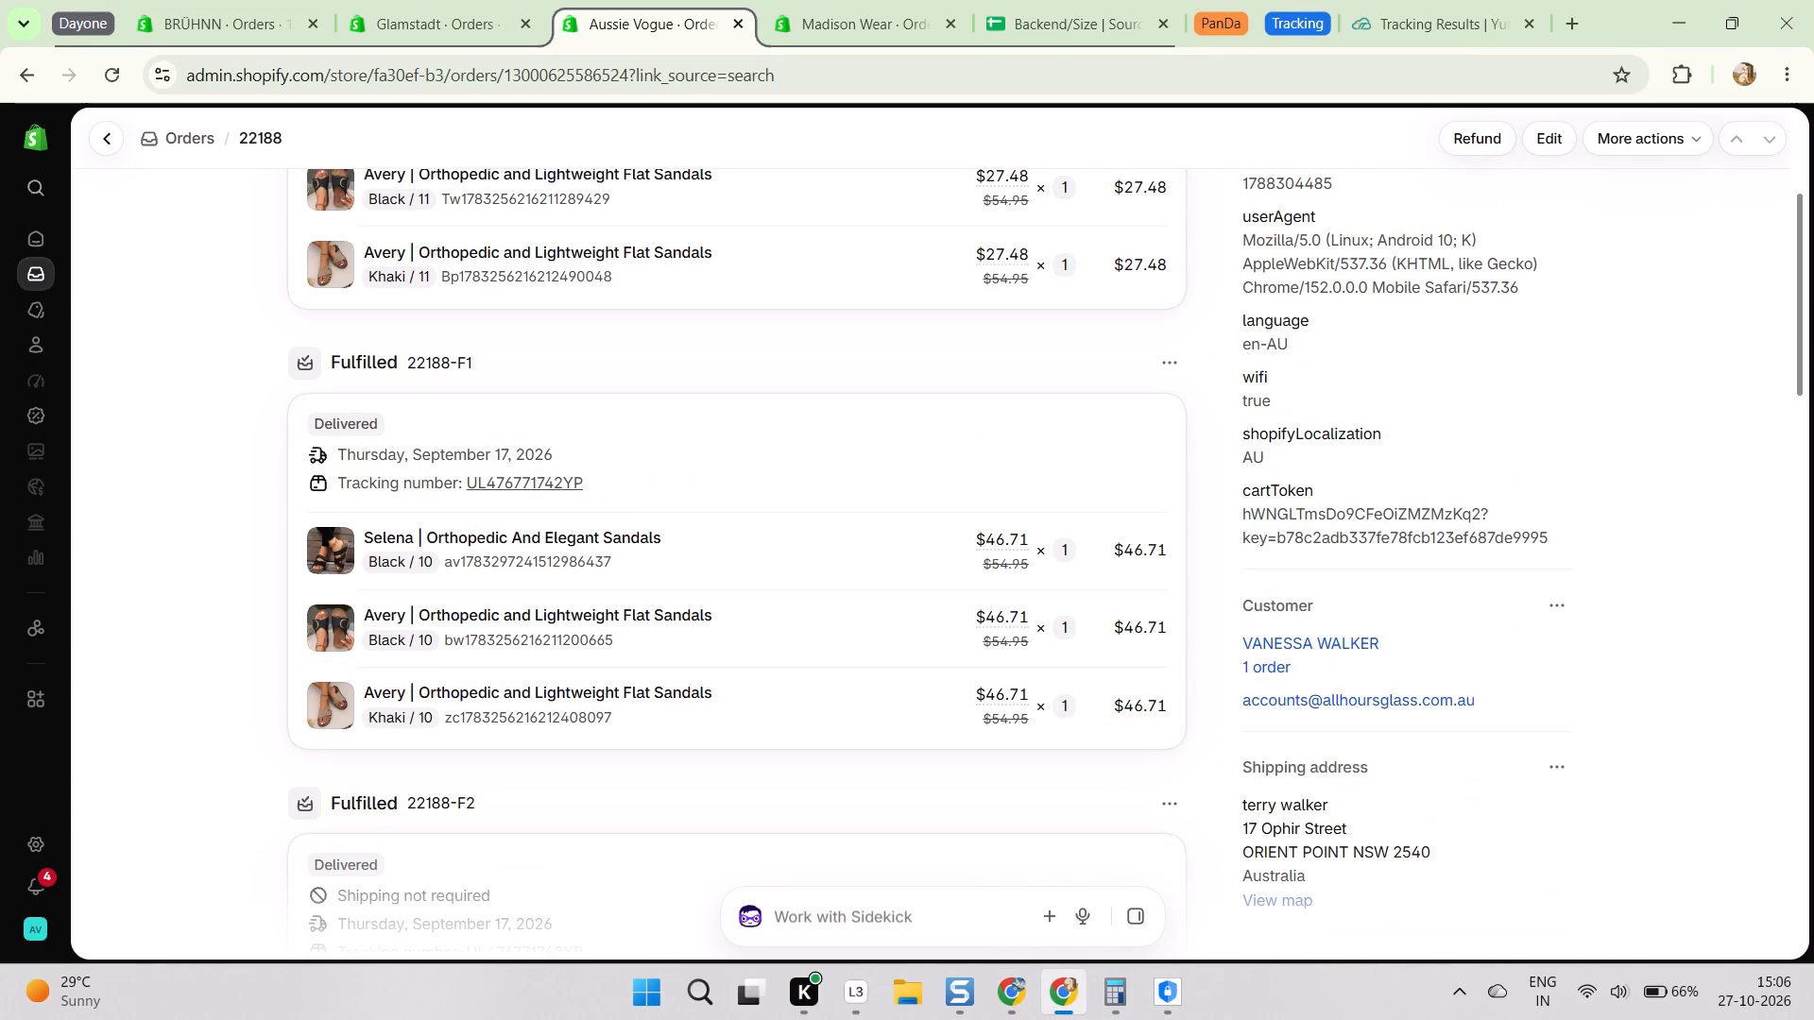
{"action": "key", "text": "alt+Tab"}
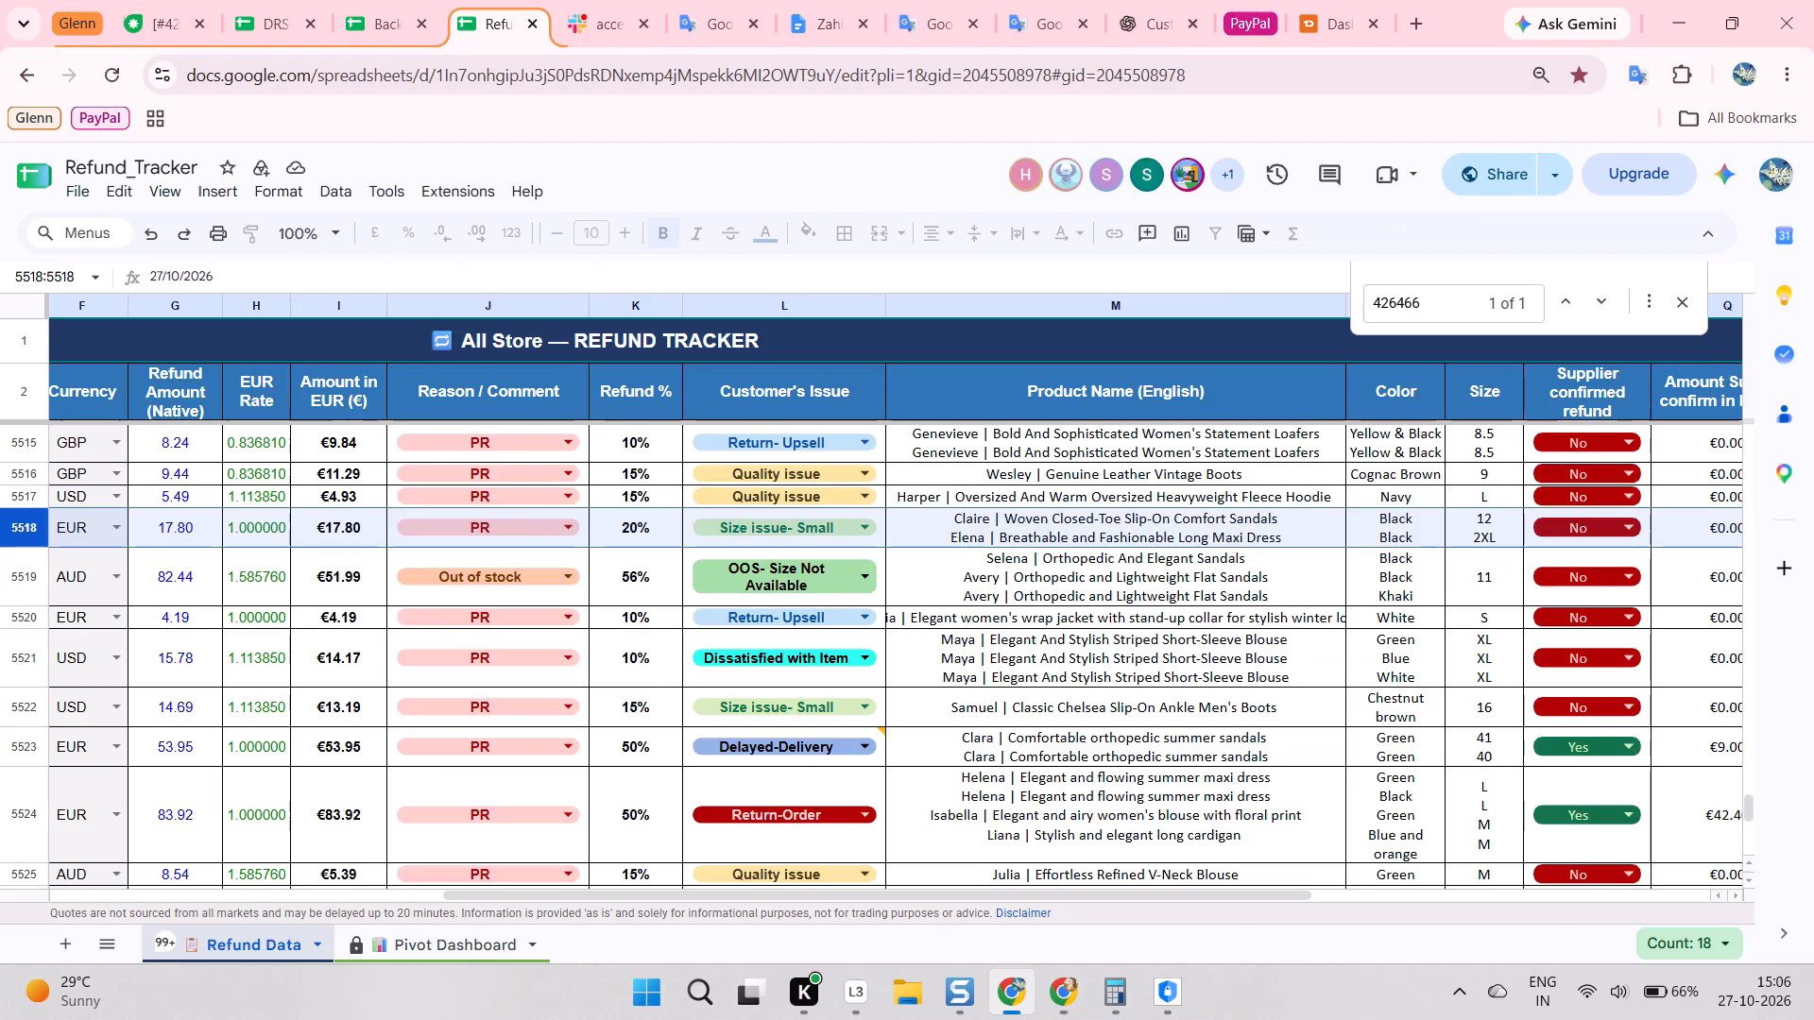
{"action": "key", "text": "alt+Tab"}
{"action": "key", "text": "alt+Tab"}
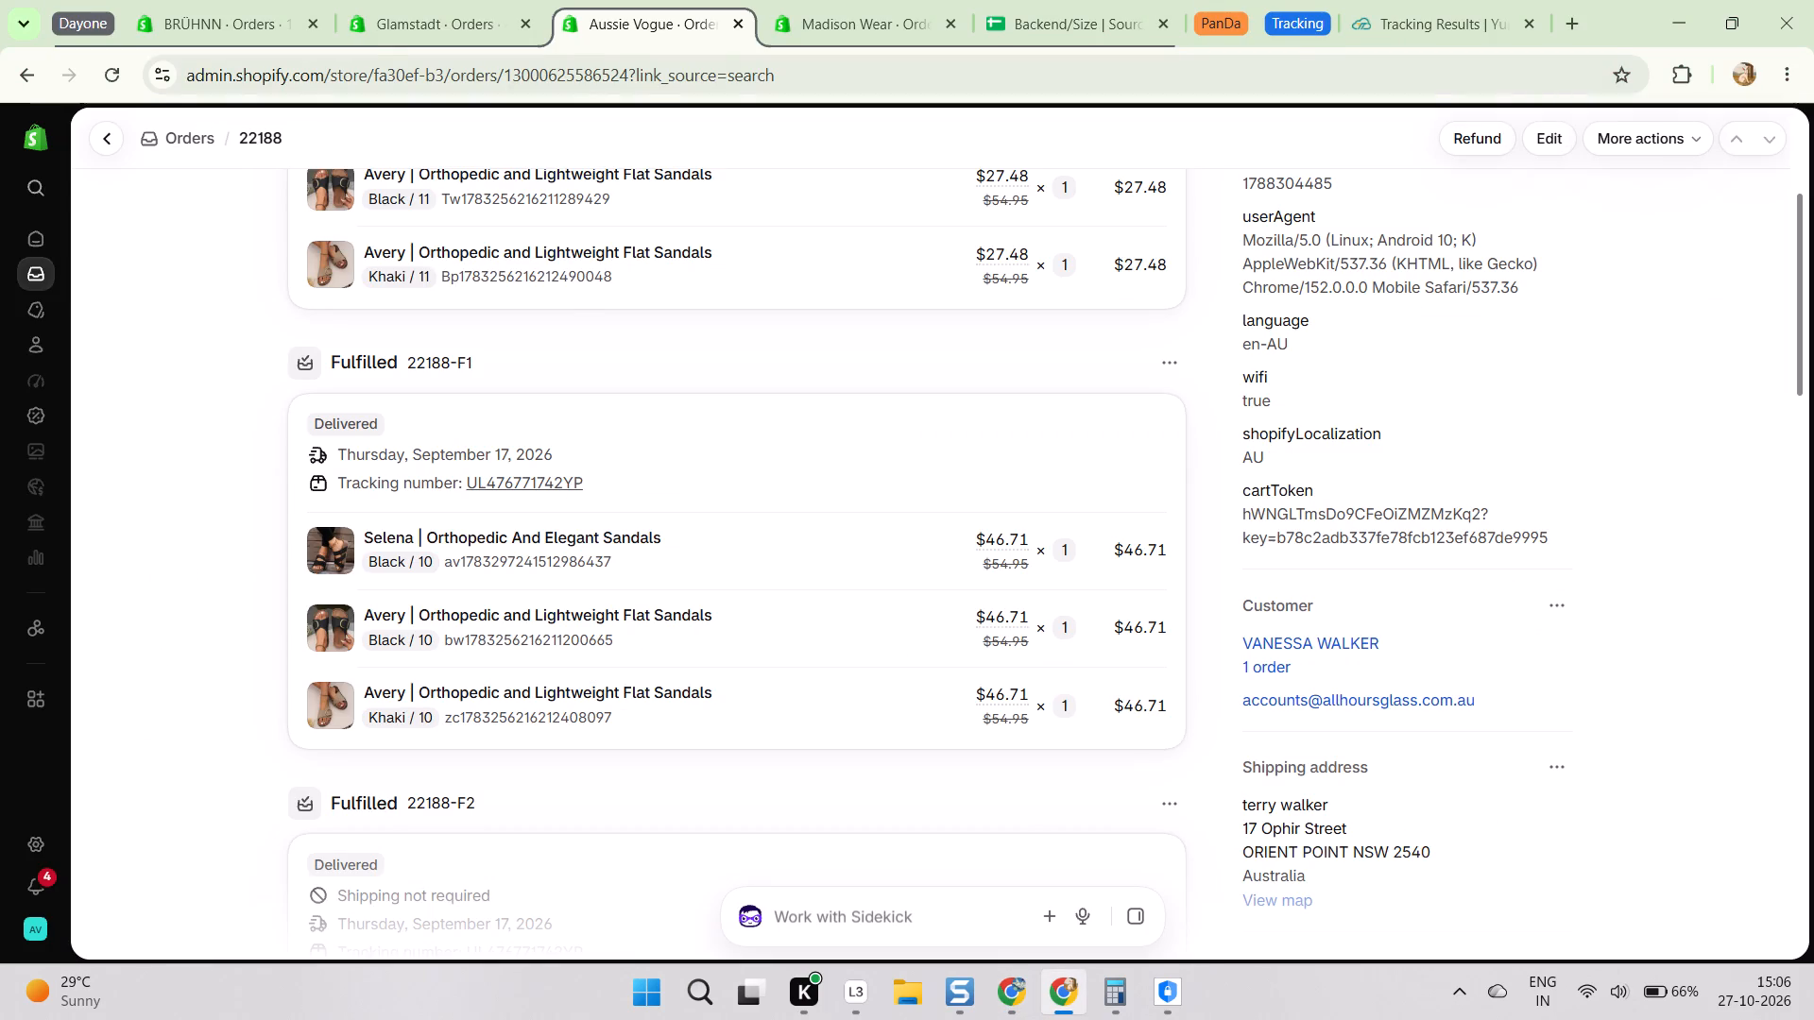
{"action": "scroll", "coordinate": [1049, 608], "scroll_direction": "left", "scroll_amount": 2}
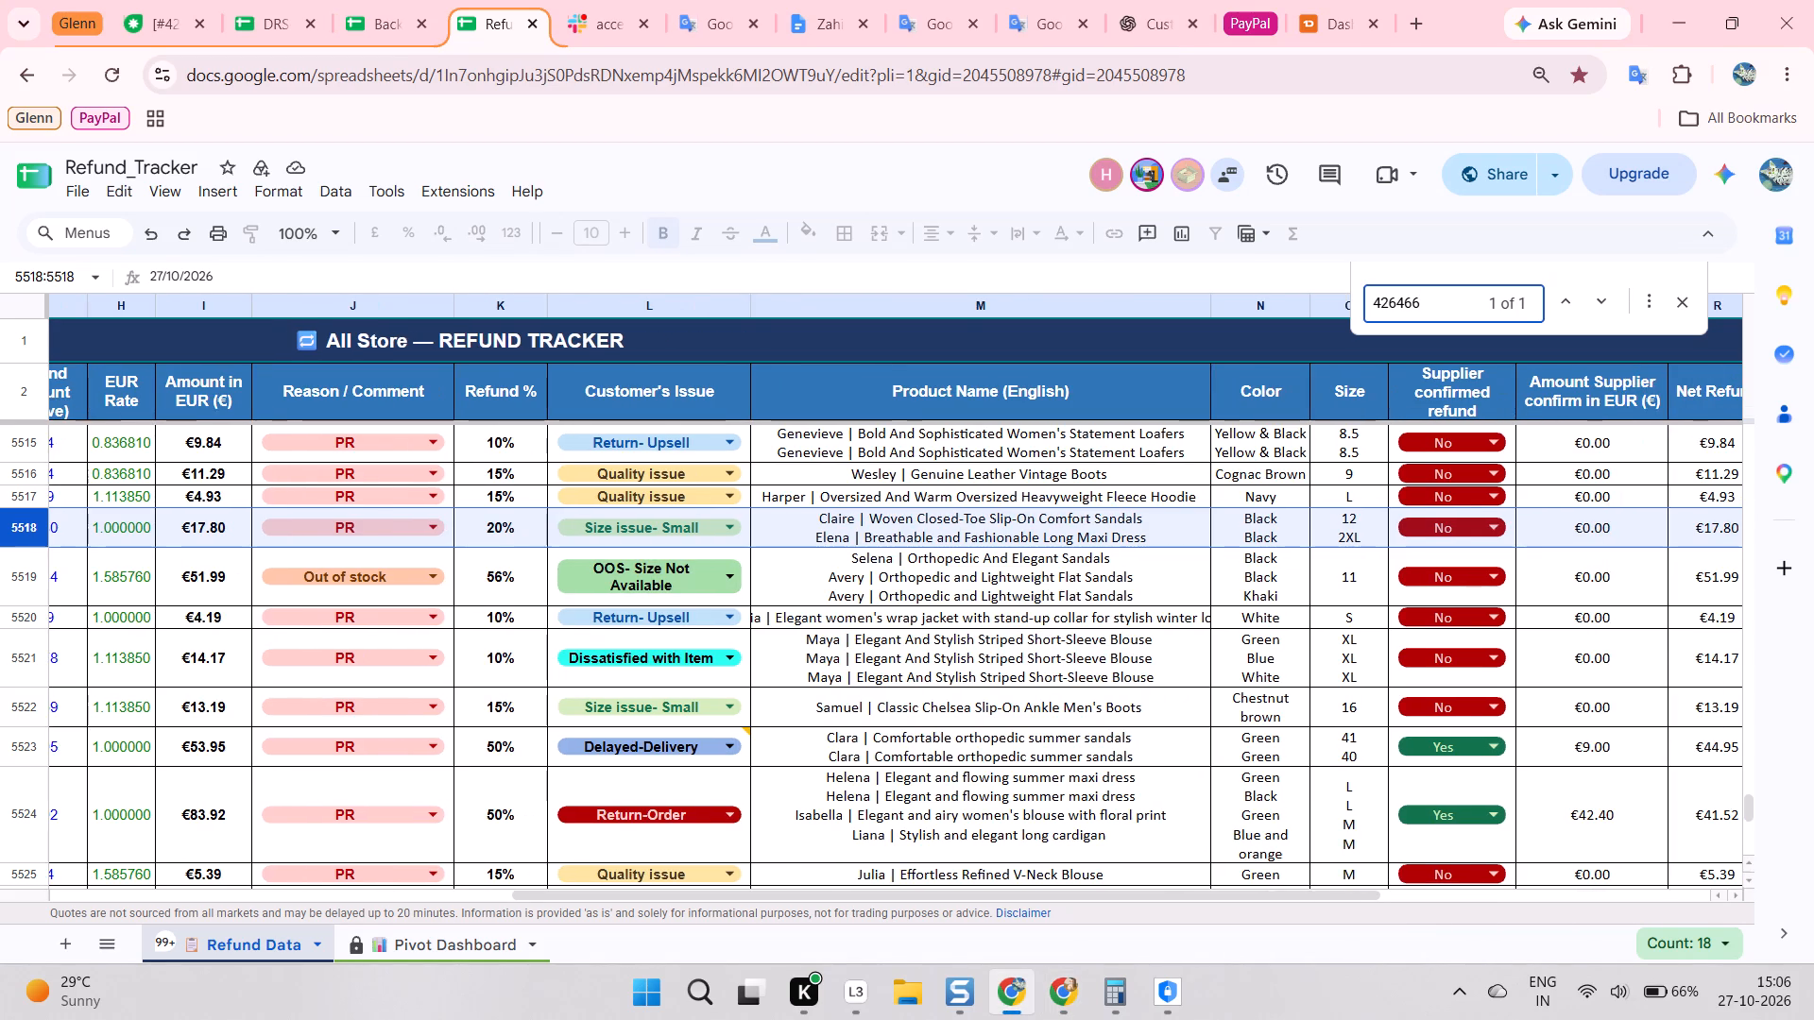
{"action": "scroll", "coordinate": [1049, 603], "scroll_direction": "right", "scroll_amount": 4}
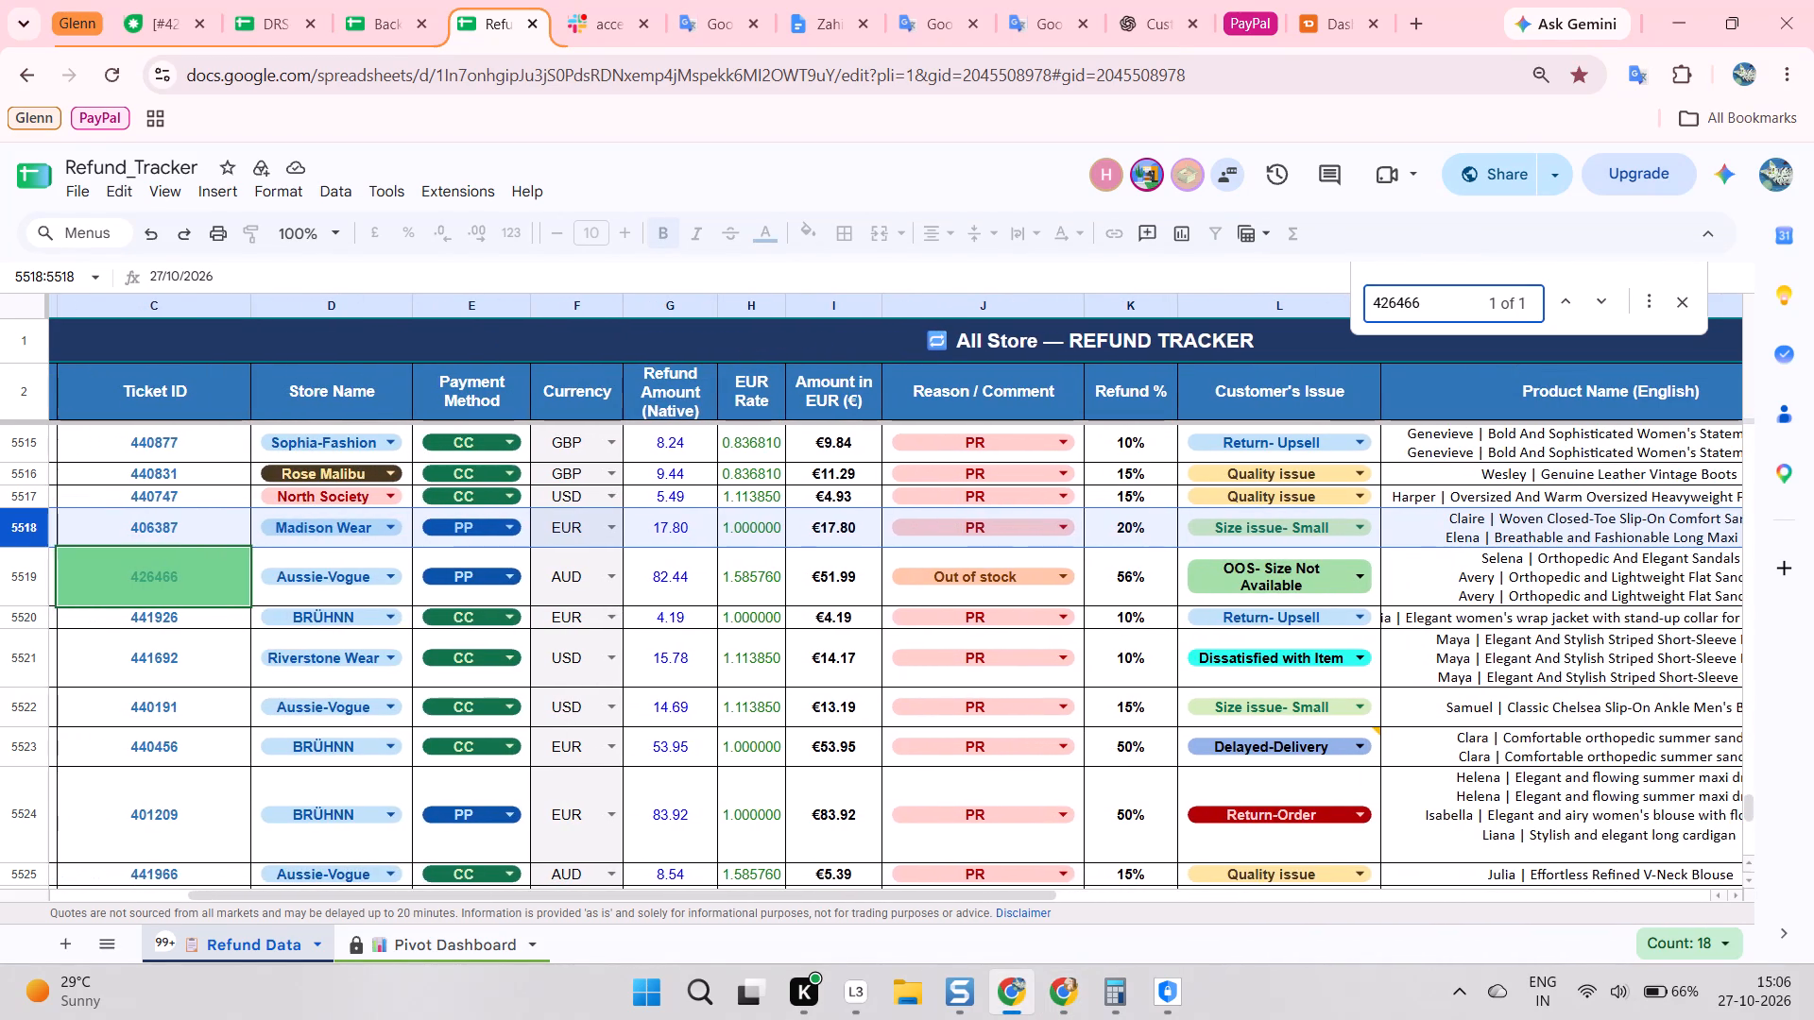
{"action": "scroll", "coordinate": [1049, 598], "scroll_direction": "right", "scroll_amount": 1}
{"action": "scroll", "coordinate": [1051, 589], "scroll_direction": "left", "scroll_amount": 8}
{"action": "scroll", "coordinate": [1052, 586], "scroll_direction": "right", "scroll_amount": 1}
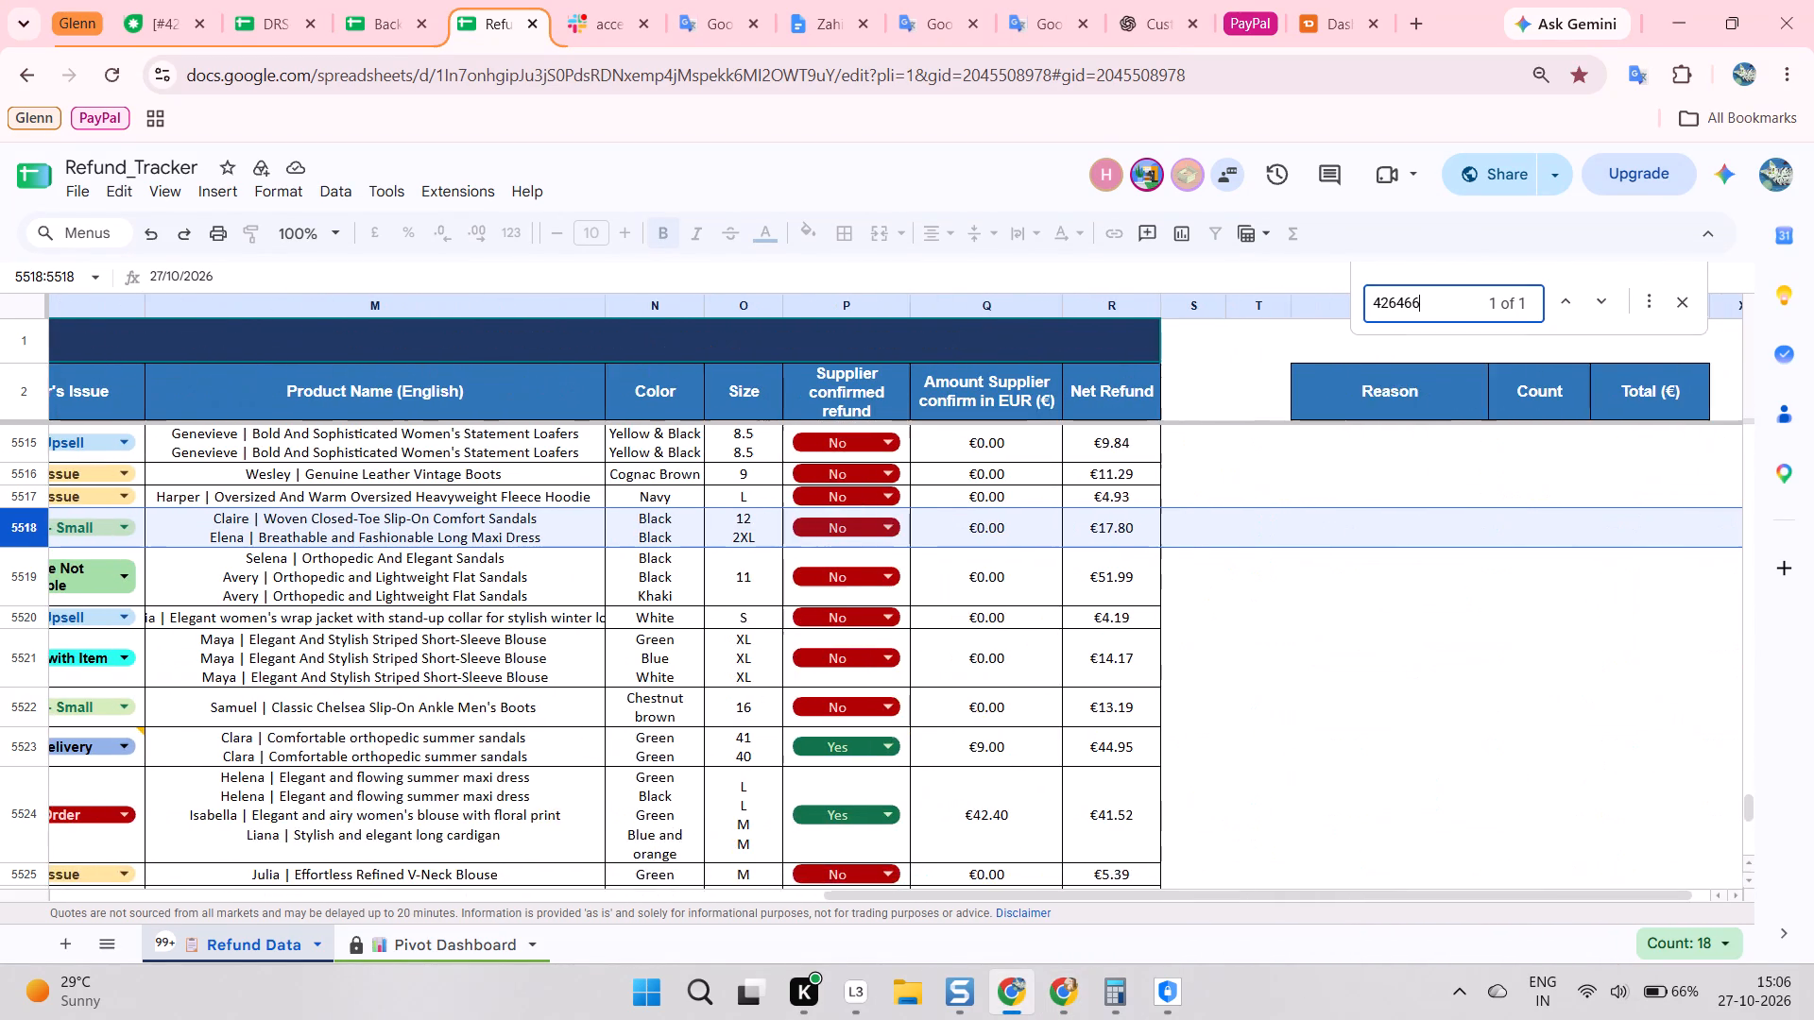
{"action": "scroll", "coordinate": [1052, 586], "scroll_direction": "right", "scroll_amount": 1}
{"action": "key", "text": "alt+Tab"}
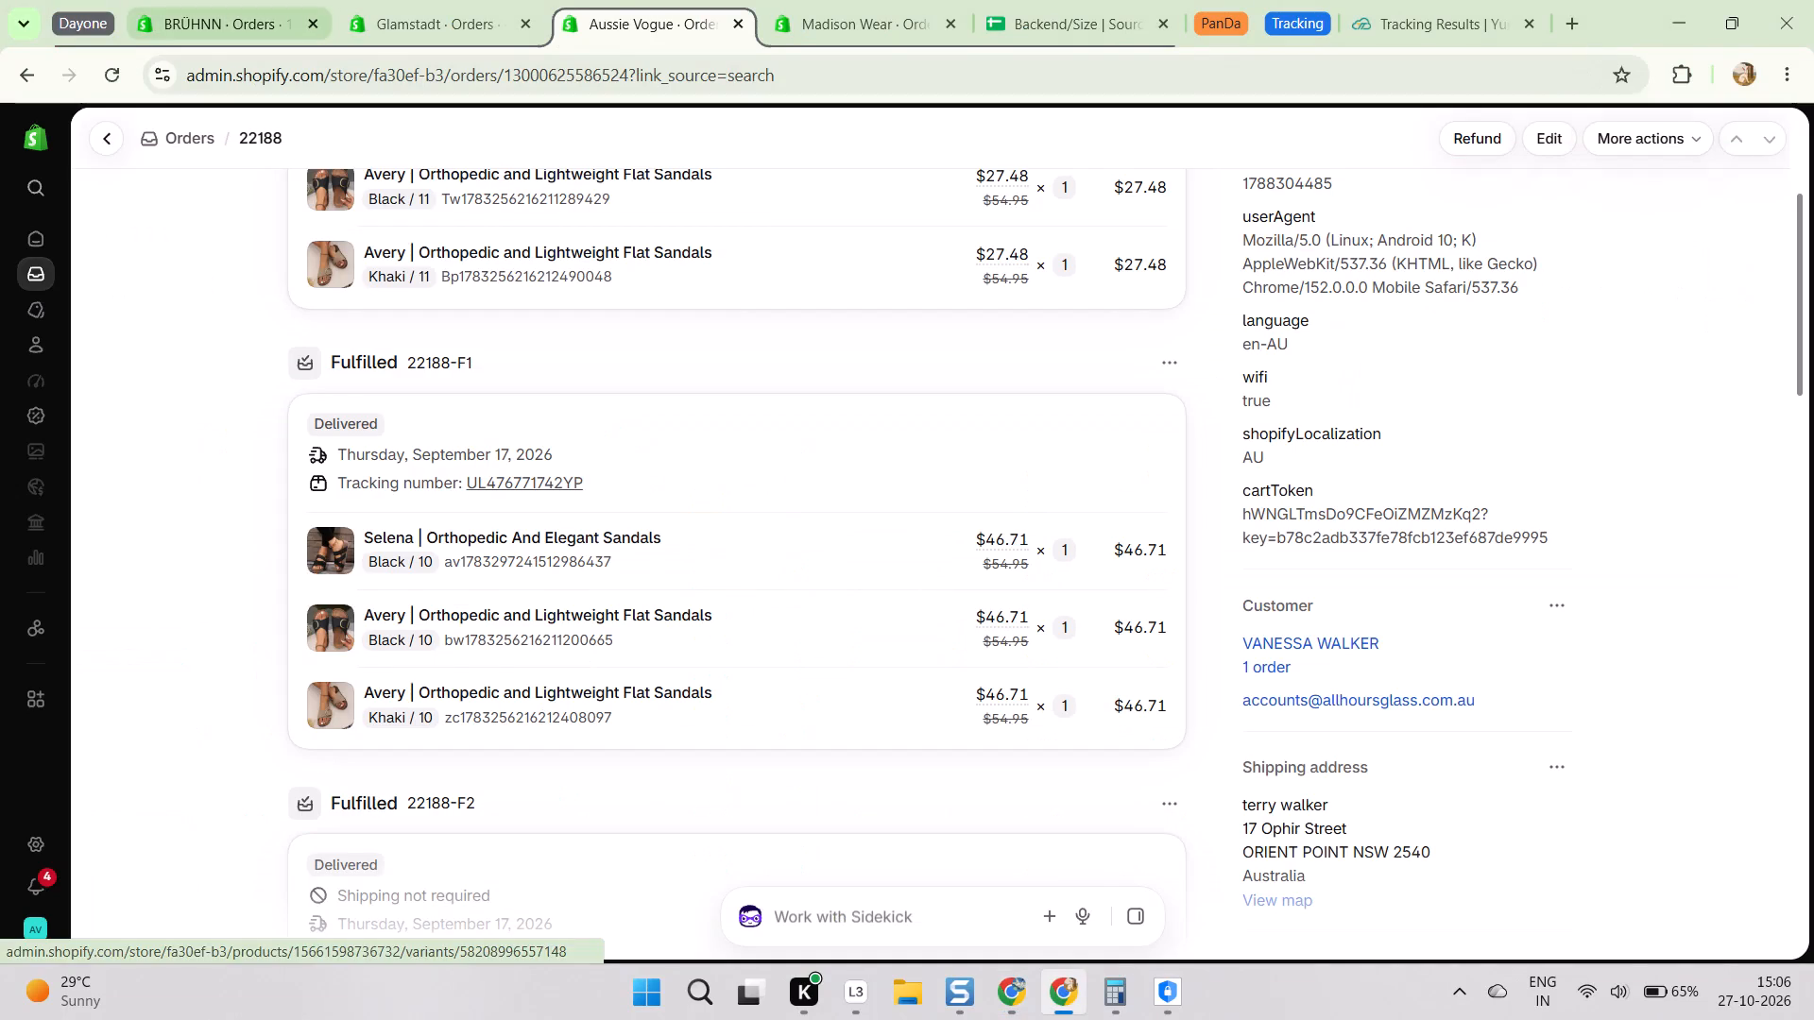
{"action": "key", "text": "alt+Tab"}
{"action": "left_click", "coordinate": [170, 0]}
{"action": "scroll", "coordinate": [463, 586], "scroll_direction": "down", "scroll_amount": 2}
{"action": "scroll", "coordinate": [557, 591], "scroll_direction": "down", "scroll_amount": 2}
{"action": "right_click", "coordinate": [673, 551]}
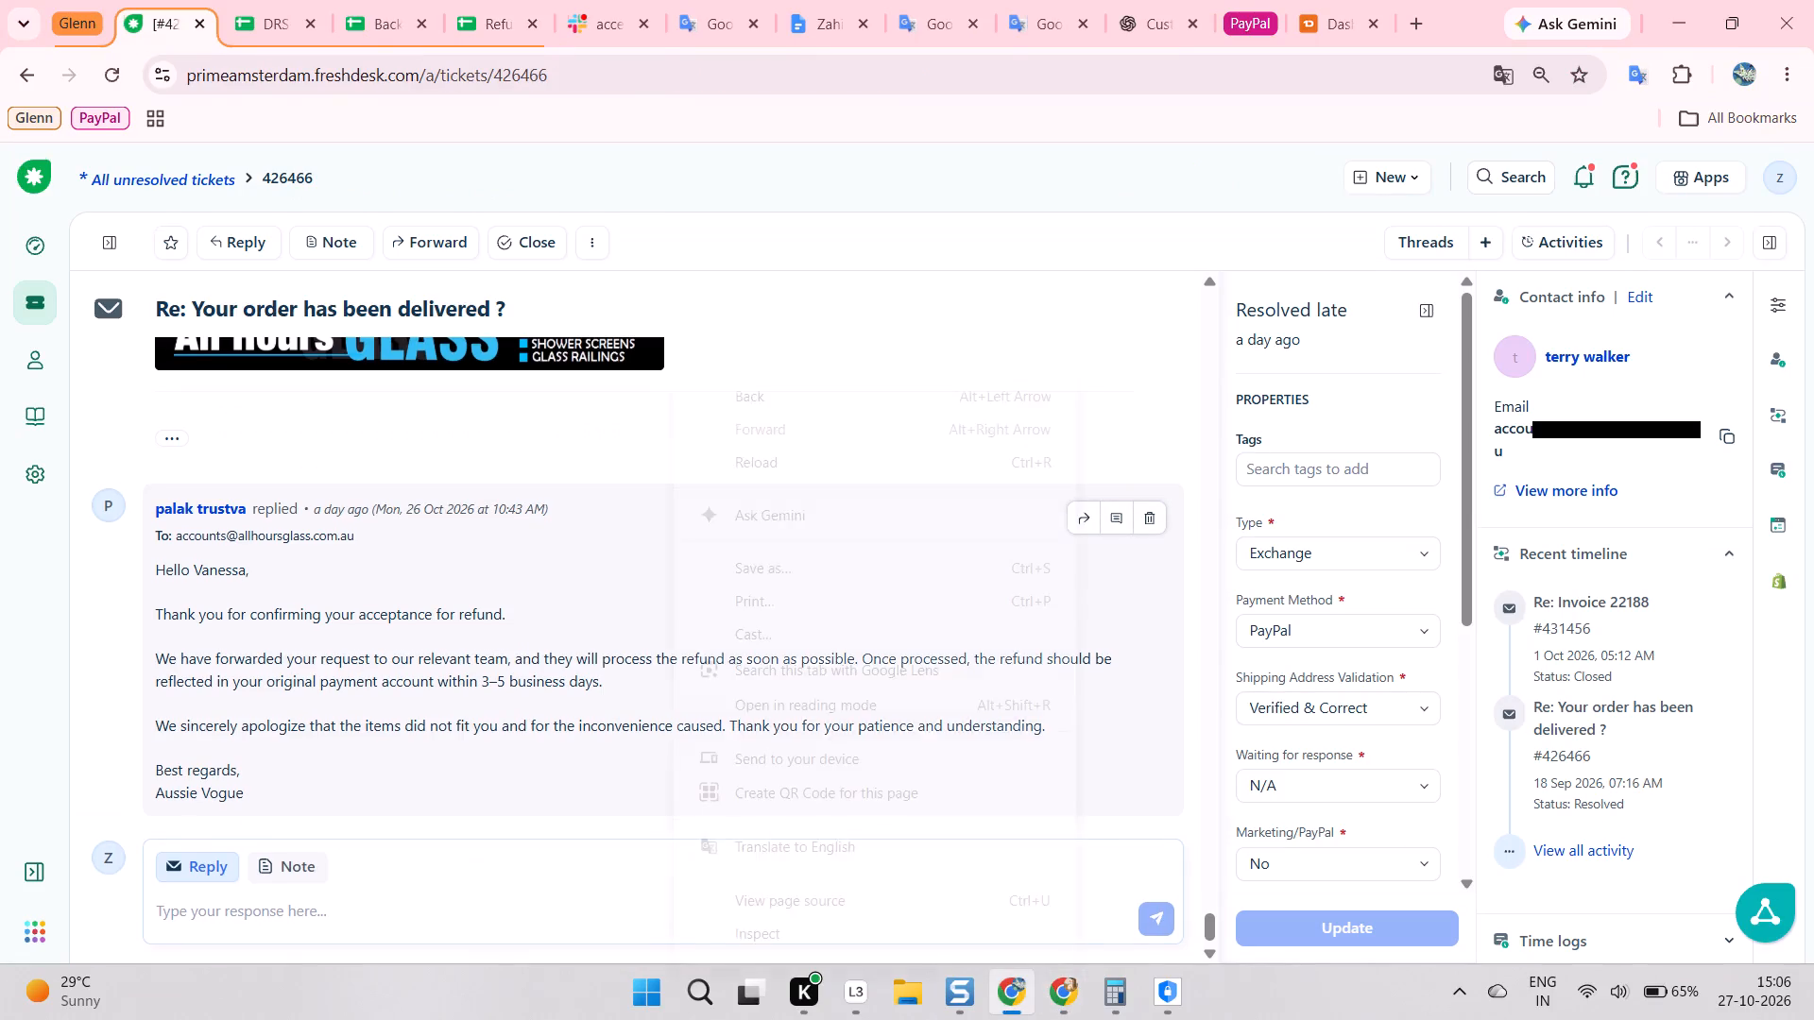
{"action": "scroll", "coordinate": [729, 761], "scroll_direction": "down", "scroll_amount": 1}
{"action": "left_click", "coordinate": [846, 856]}
{"action": "triple_click", "coordinate": [1306, 119]}
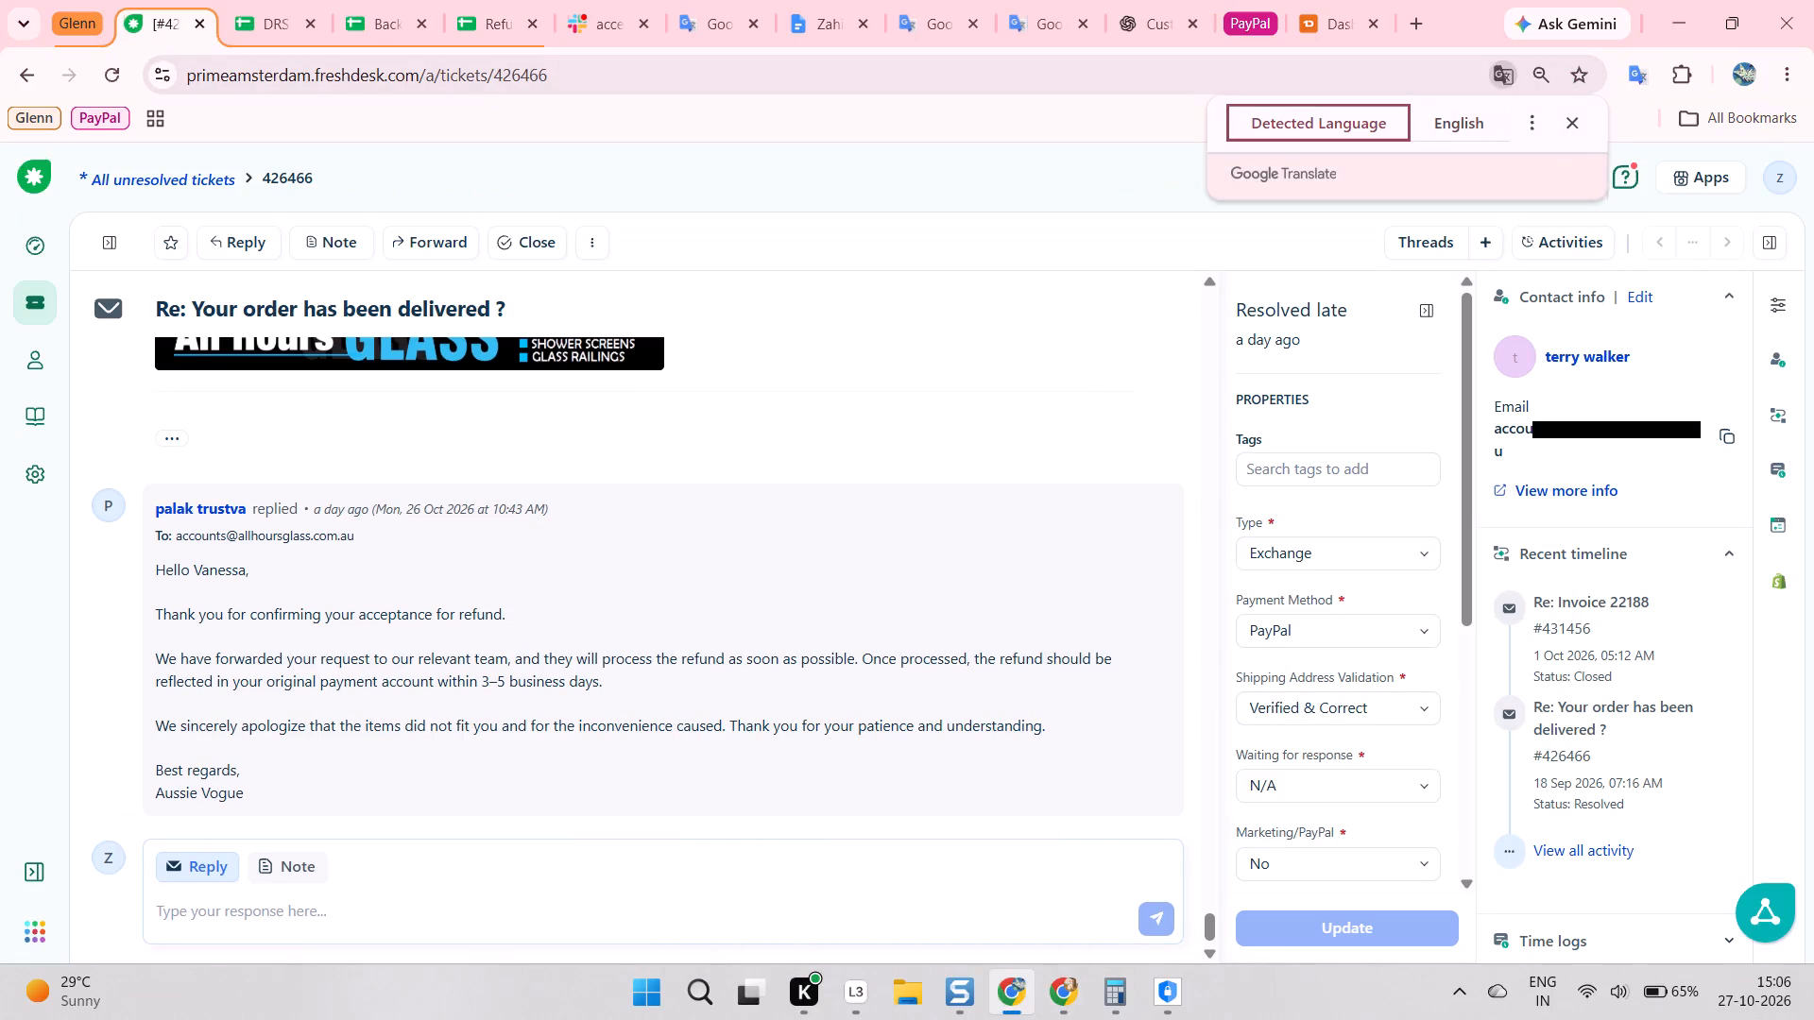
{"action": "left_click", "coordinate": [1306, 119]}
{"action": "left_click", "coordinate": [713, 661]}
{"action": "left_click", "coordinate": [684, 614]}
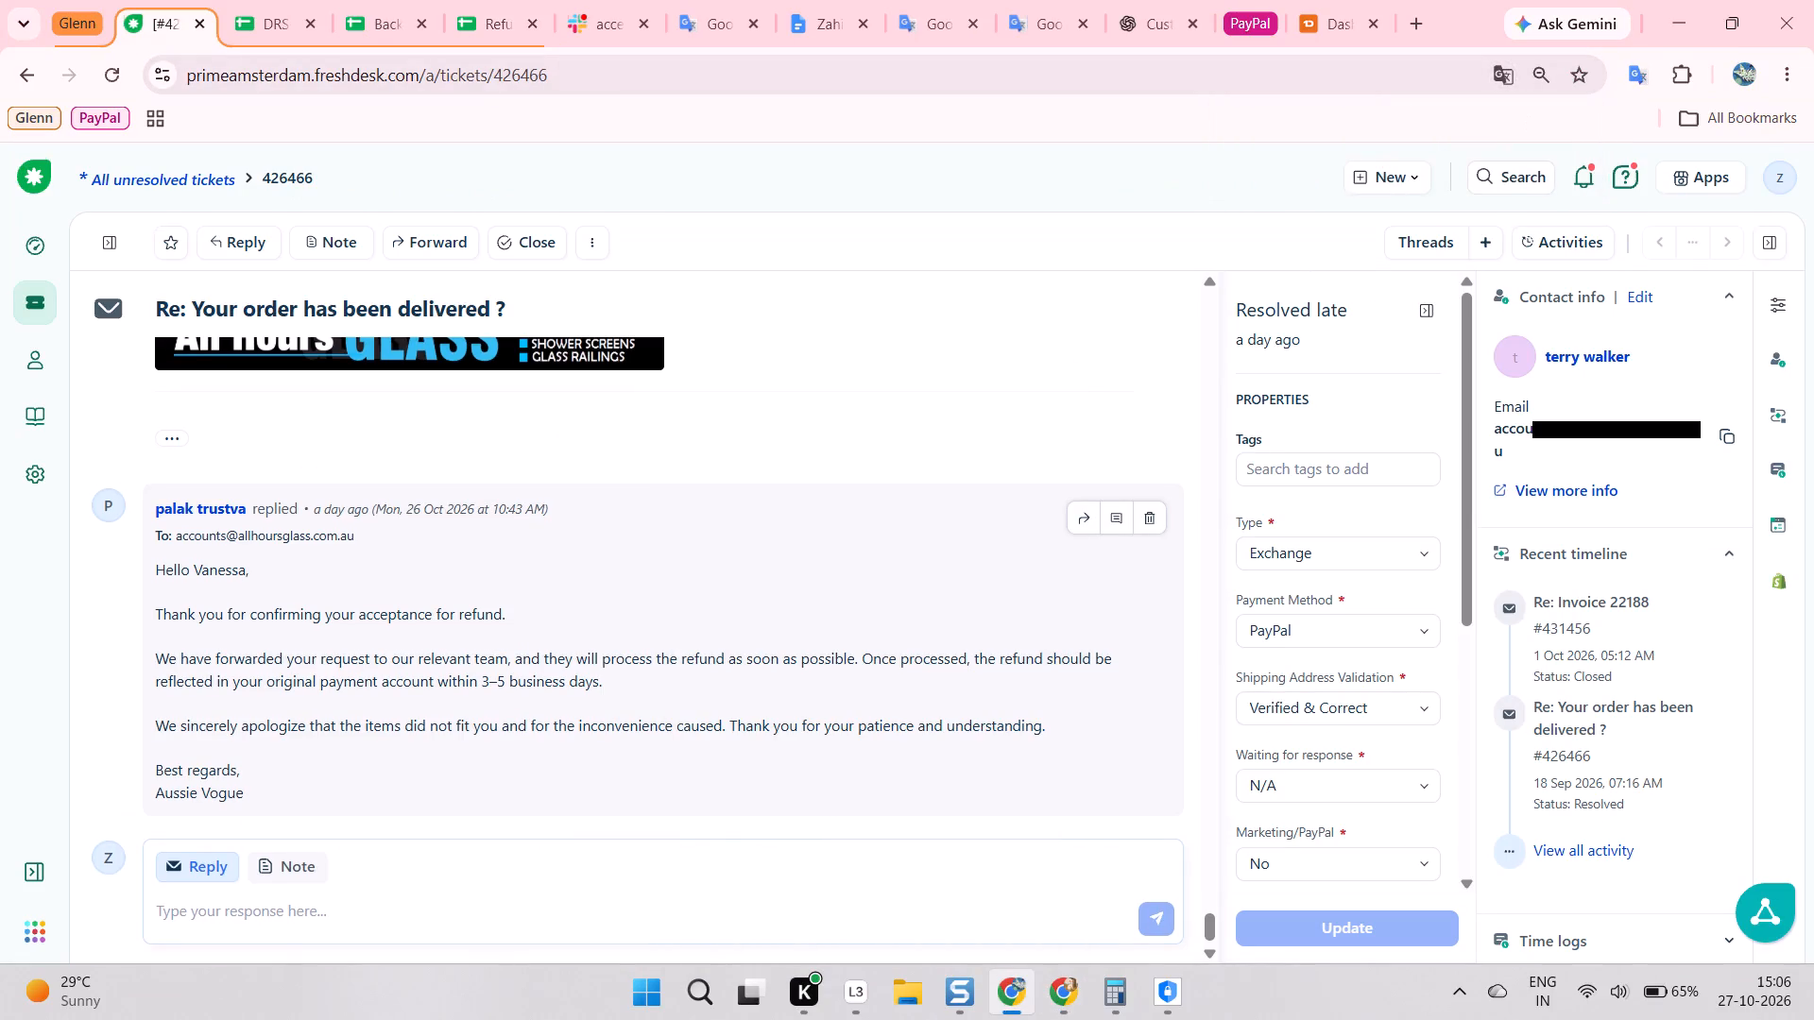
{"action": "key", "text": "alt+Tab"}
{"action": "scroll", "coordinate": [710, 497], "scroll_direction": "up", "scroll_amount": 7}
{"action": "left_click", "coordinate": [701, 336]}
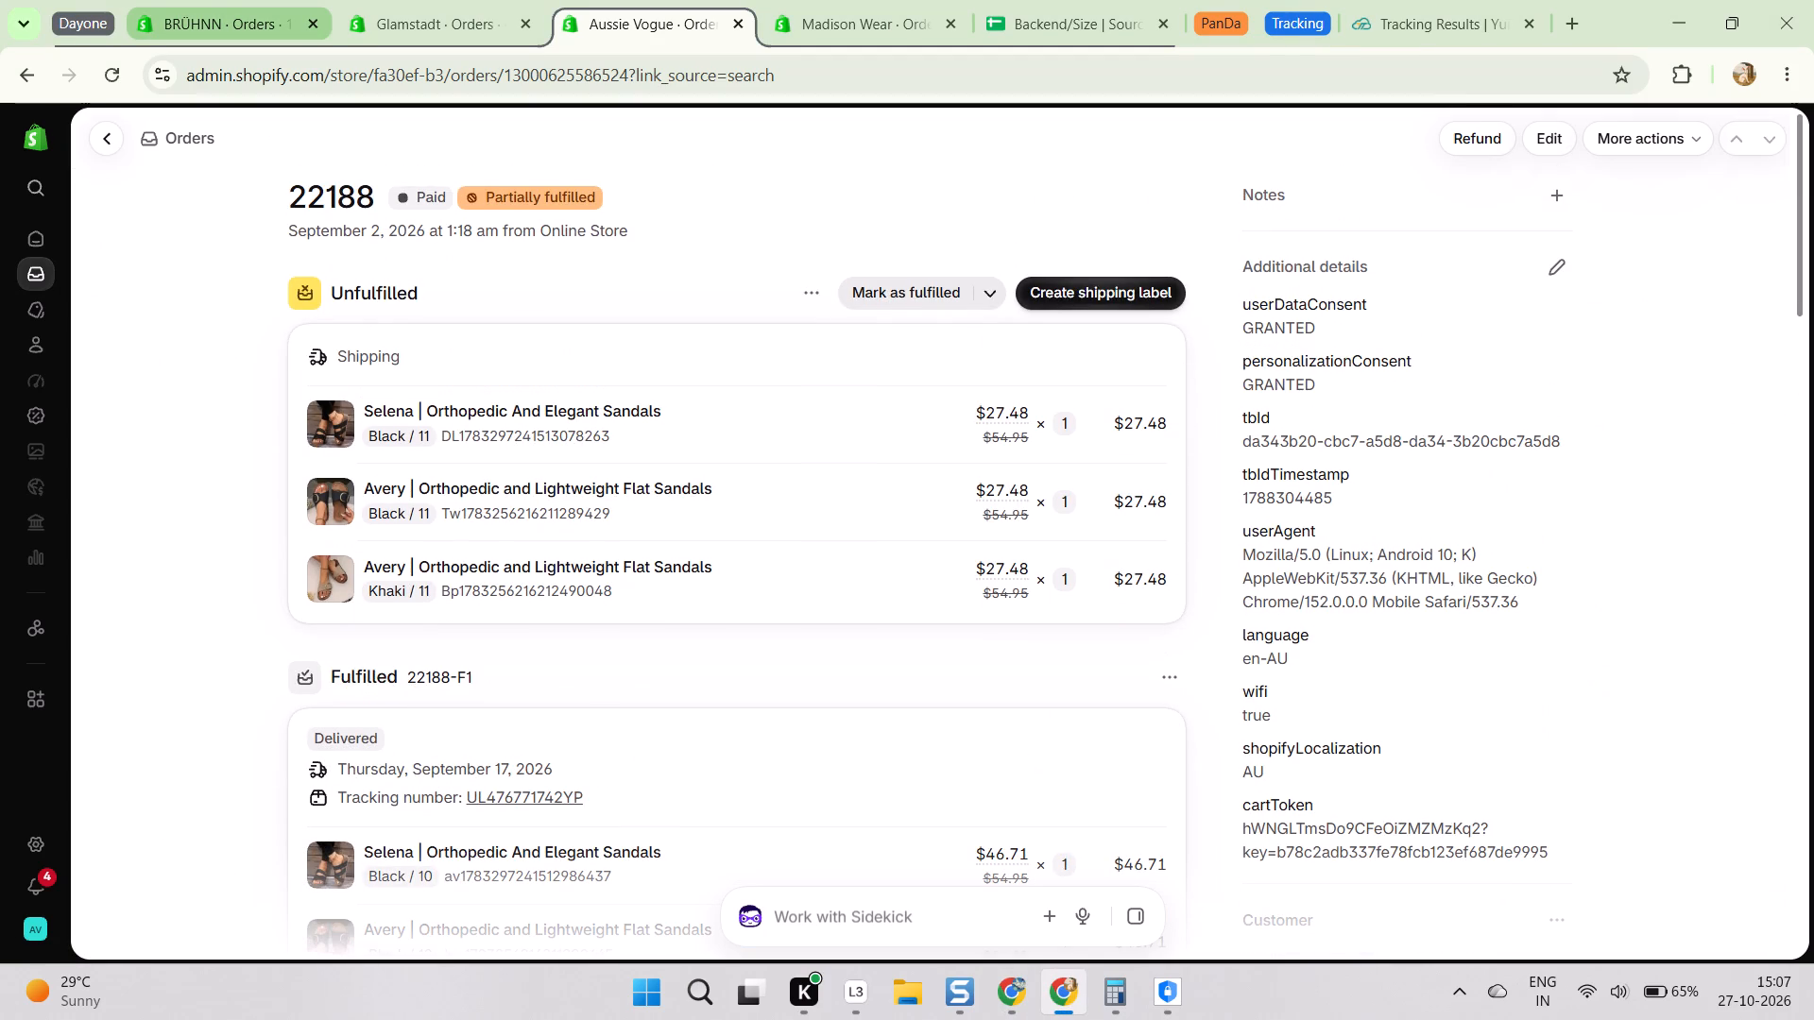
{"action": "scroll", "coordinate": [657, 397], "scroll_direction": "down", "scroll_amount": 1}
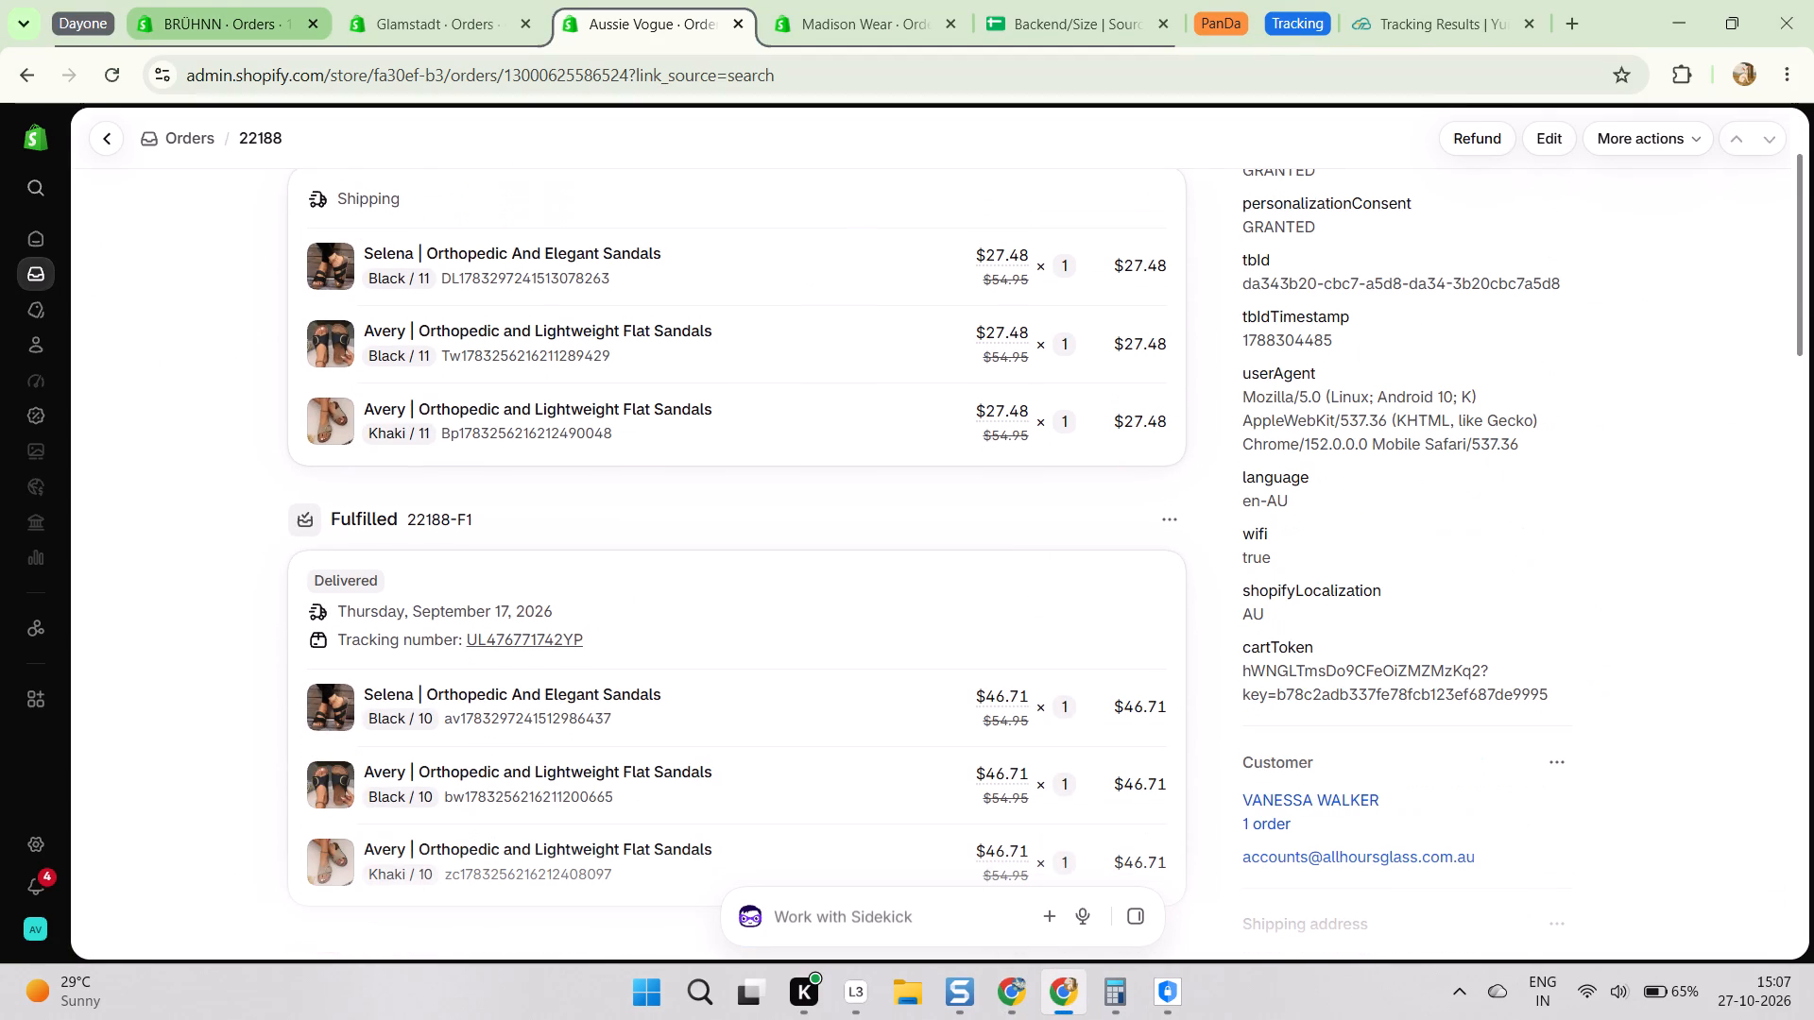
{"action": "scroll", "coordinate": [610, 411], "scroll_direction": "down", "scroll_amount": 1}
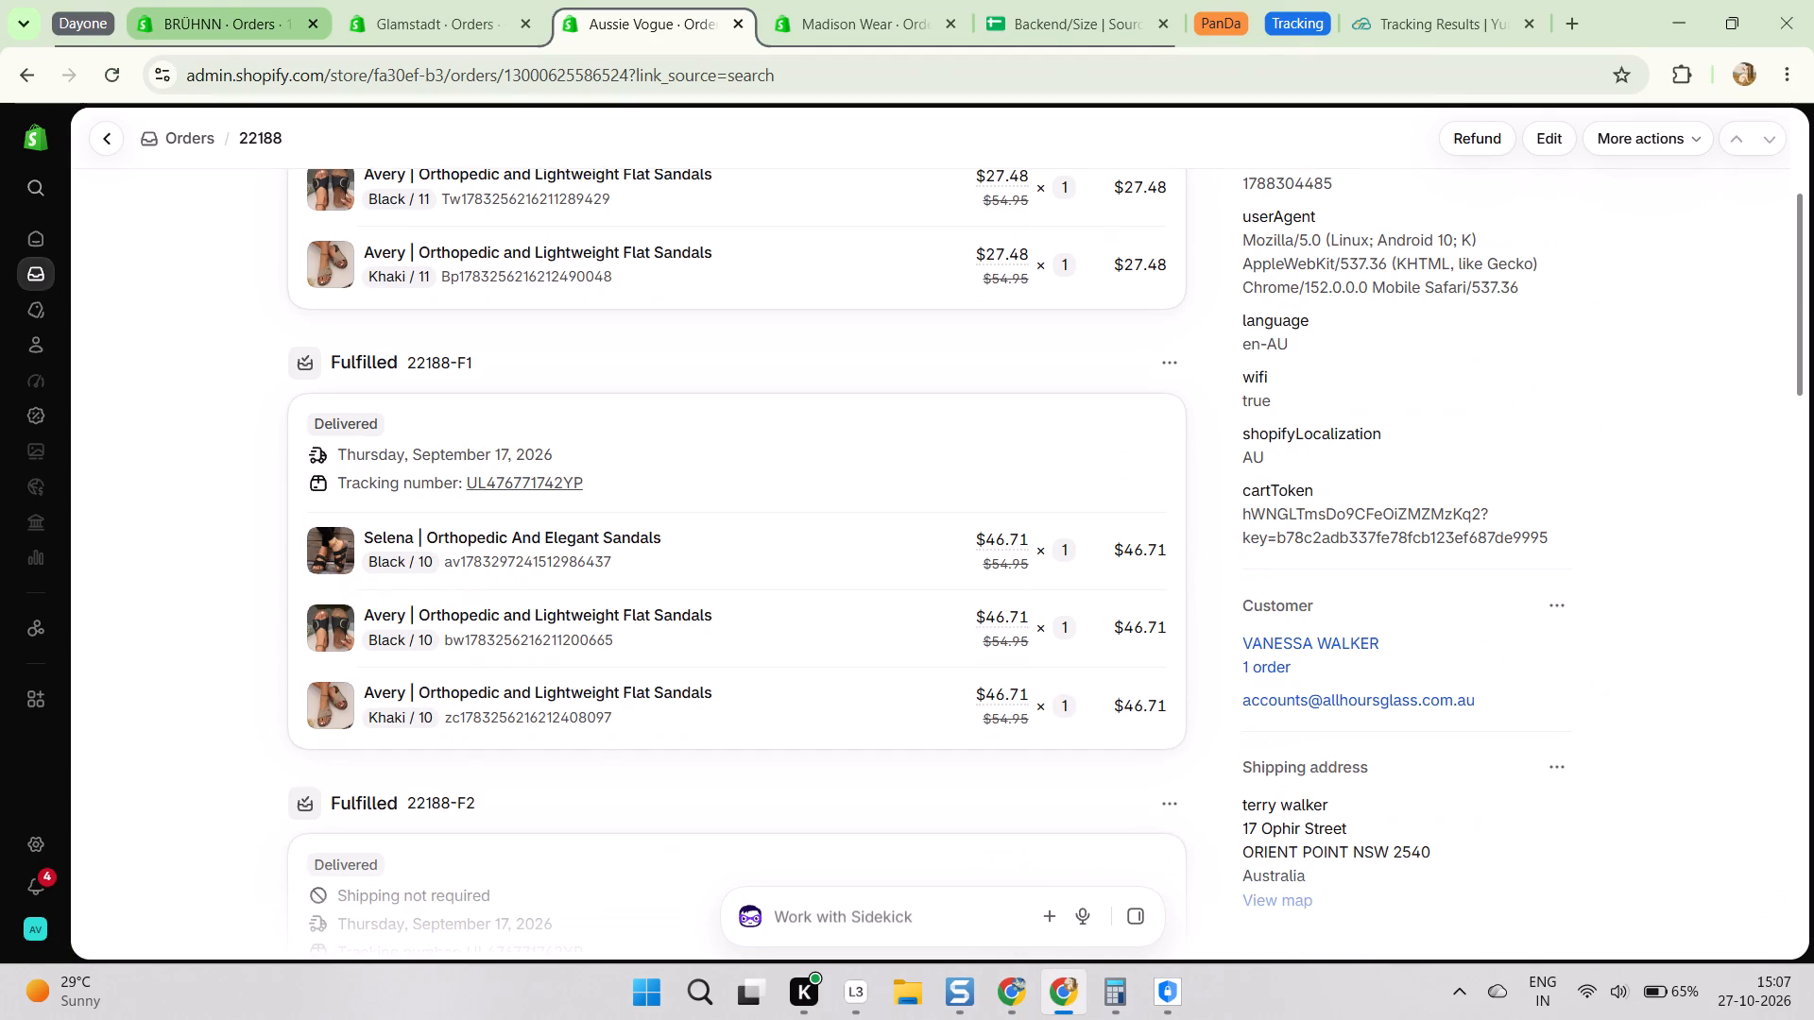
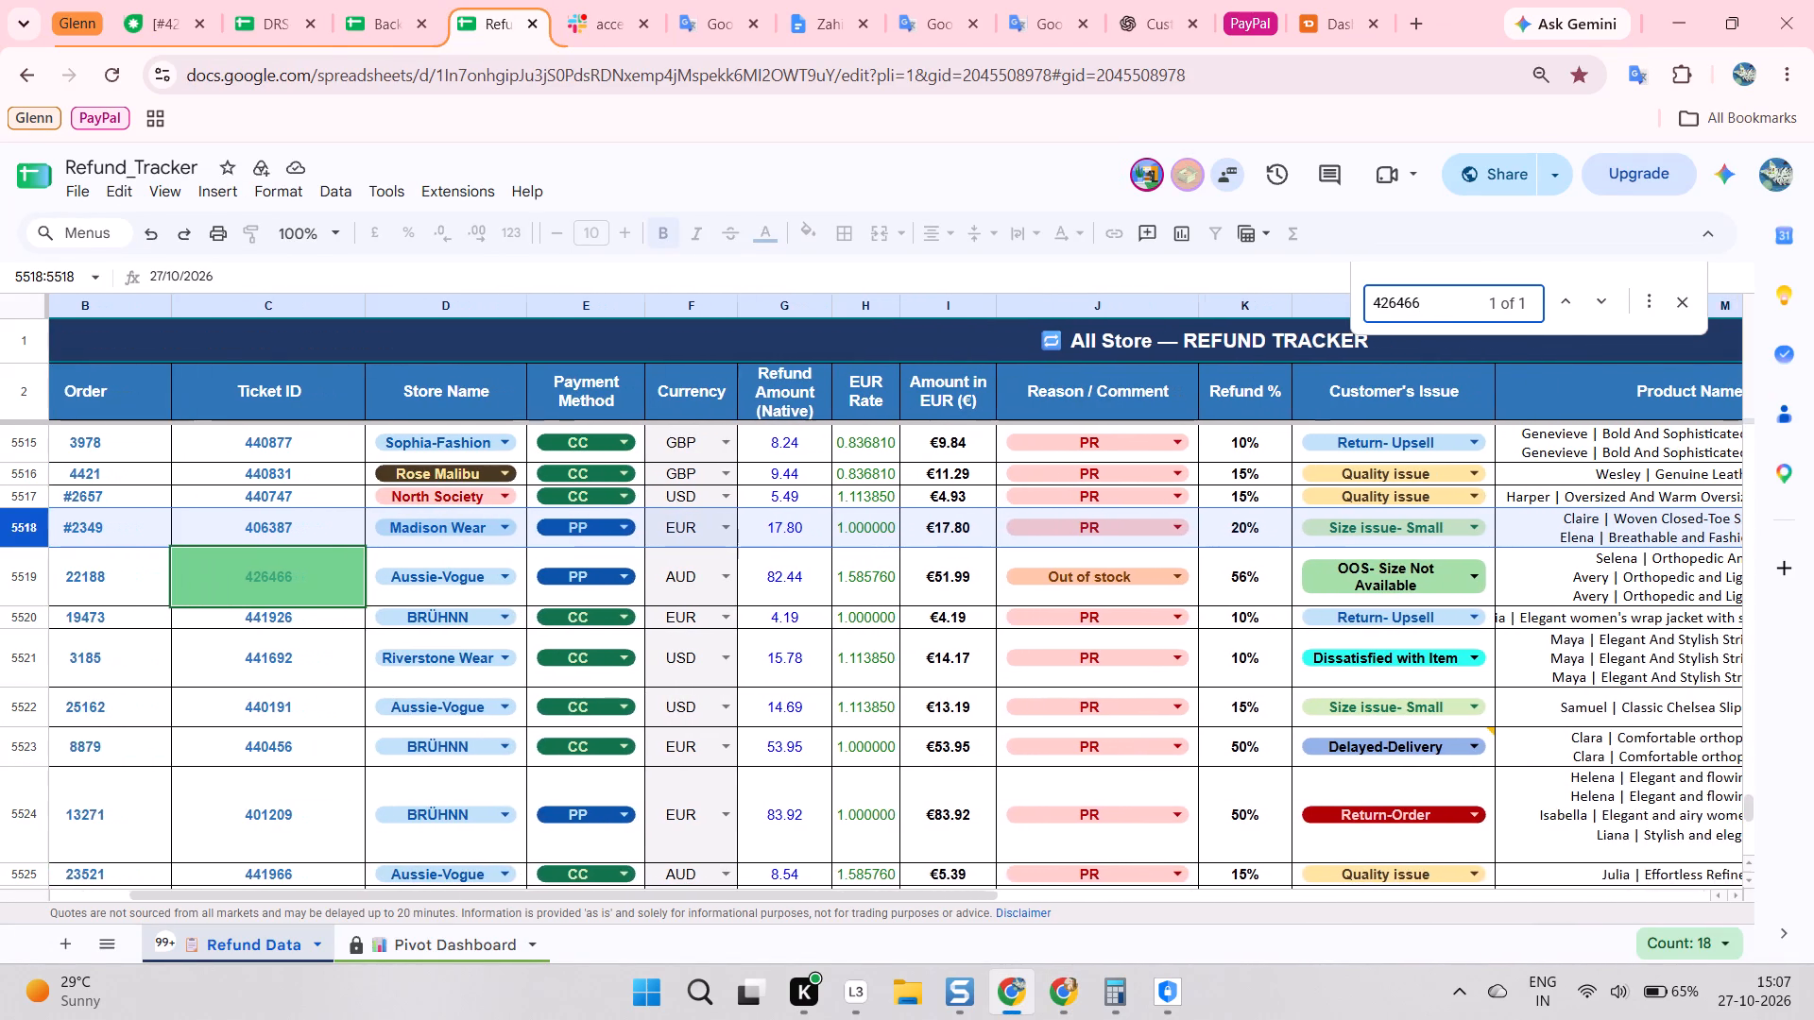
{"action": "scroll", "coordinate": [687, 497], "scroll_direction": "left", "scroll_amount": 1}
{"action": "scroll", "coordinate": [703, 515], "scroll_direction": "right", "scroll_amount": 1}
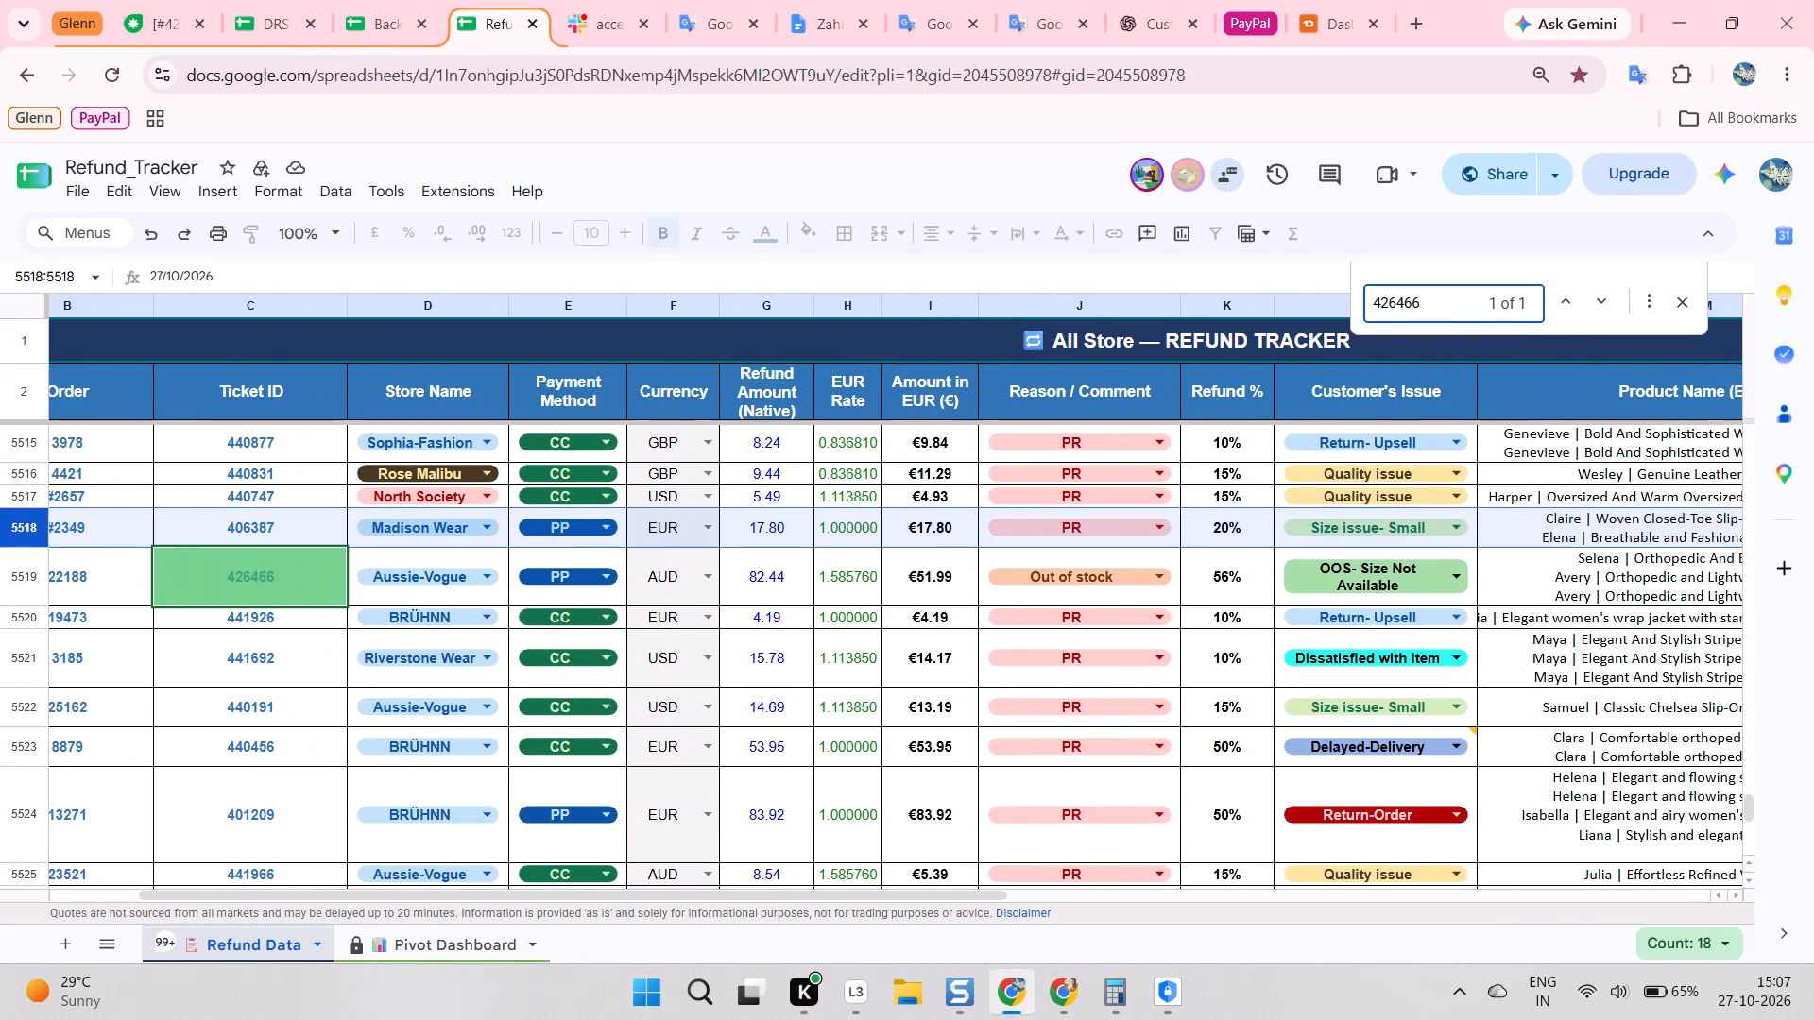
{"action": "scroll", "coordinate": [703, 515], "scroll_direction": "right", "scroll_amount": 3}
{"action": "left_click", "coordinate": [85, 584]}
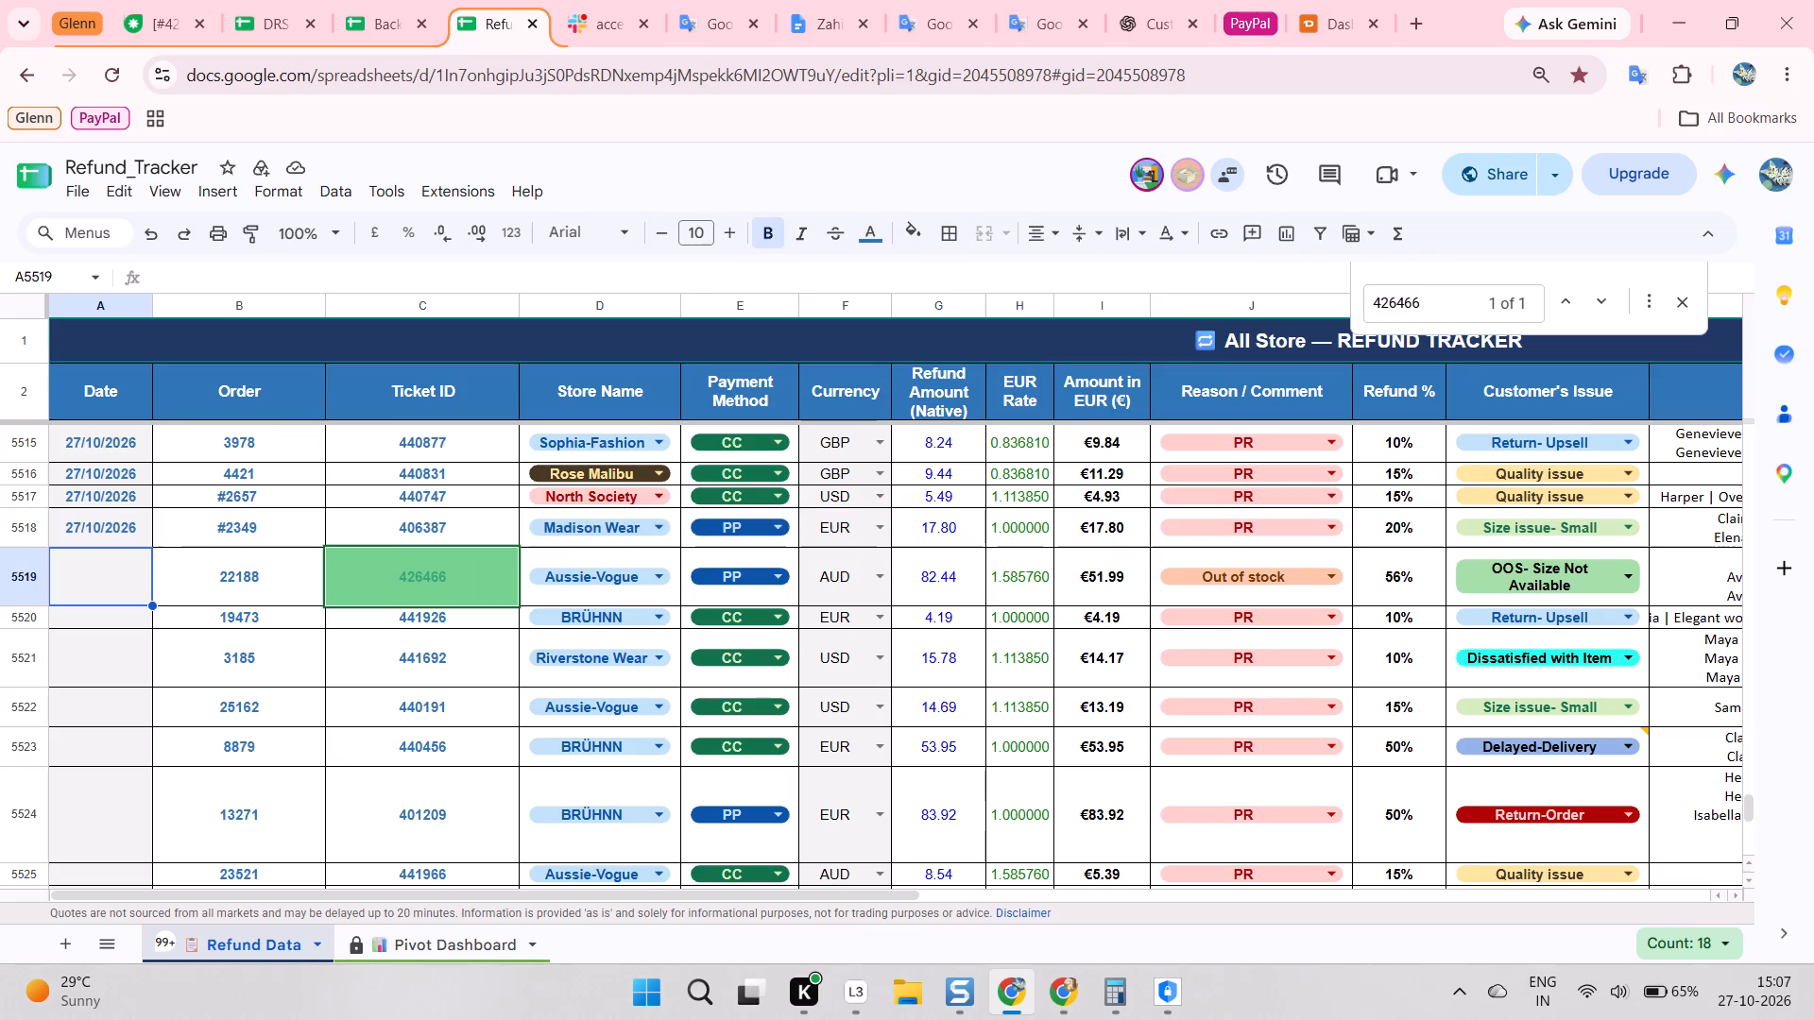
{"action": "key", "text": "ctrl+d"}
{"action": "left_click", "coordinate": [17, 579]}
{"action": "scroll", "coordinate": [470, 620], "scroll_direction": "left", "scroll_amount": 2}
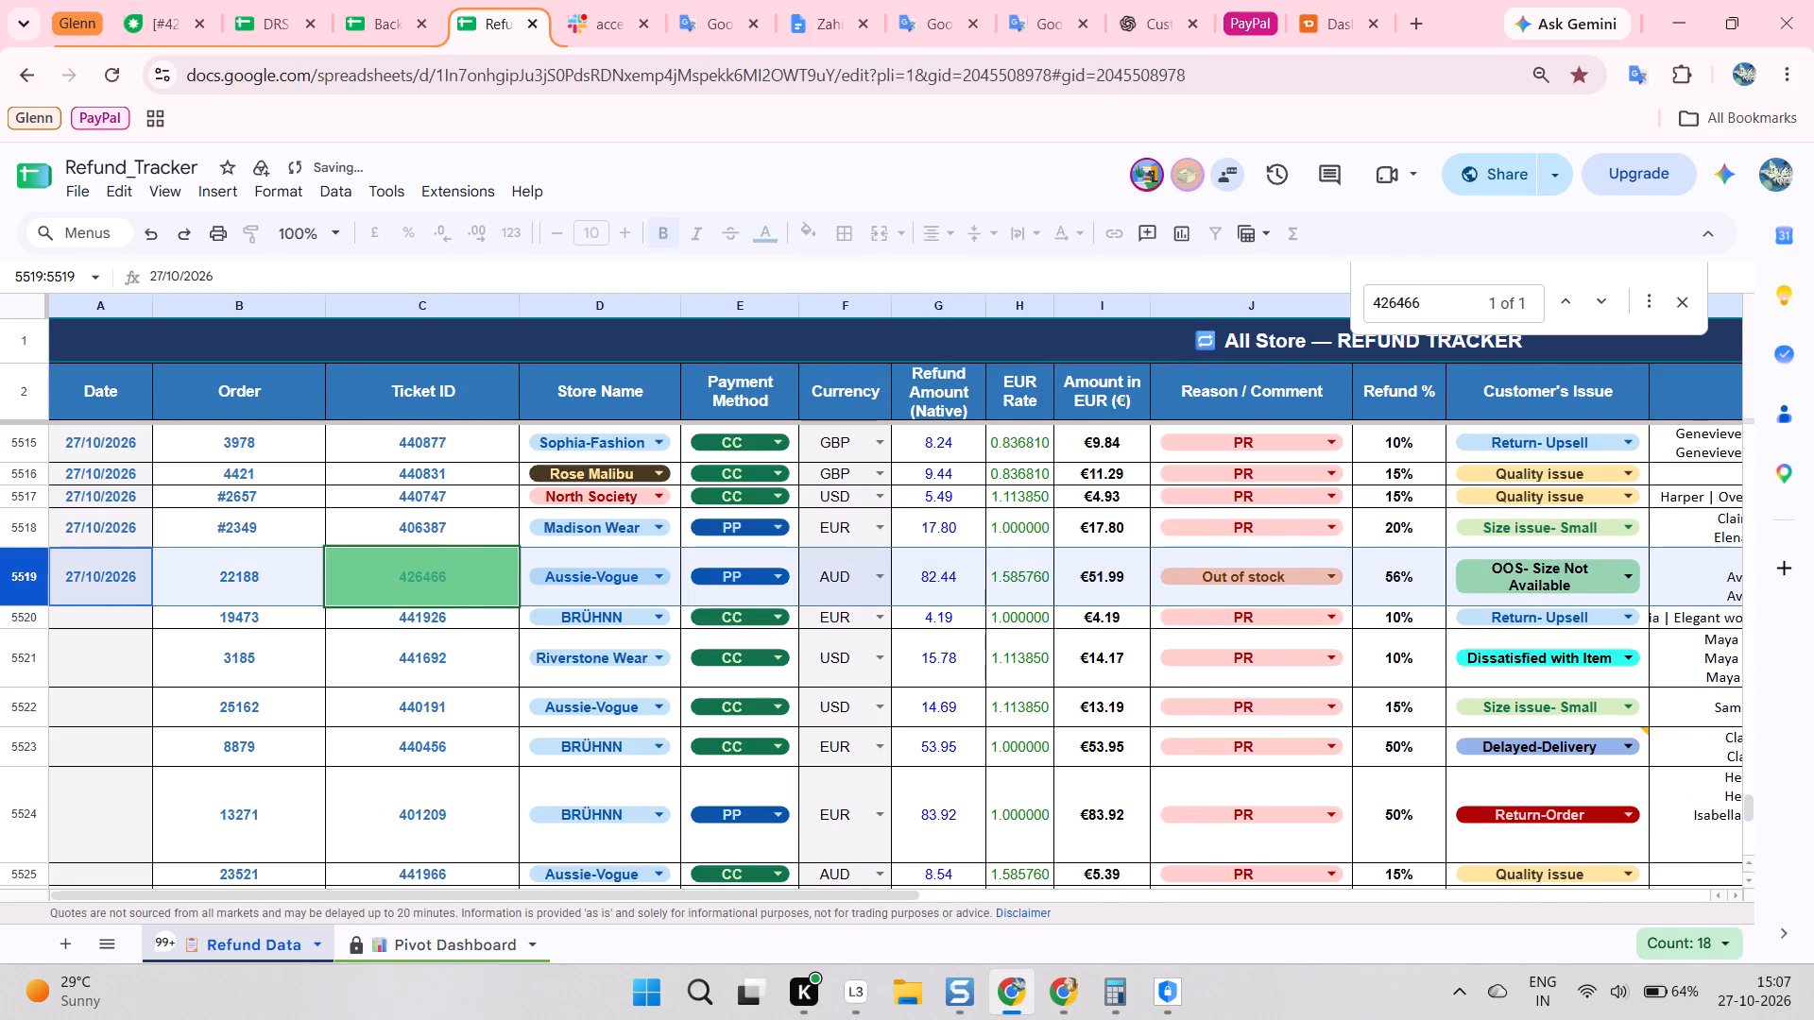
{"action": "scroll", "coordinate": [467, 620], "scroll_direction": "left", "scroll_amount": 3}
Switch to Shopify order 22188 and add the refund-oos tag, clearing the leftover tag search text.
{"action": "key", "text": "alt+Tab"}
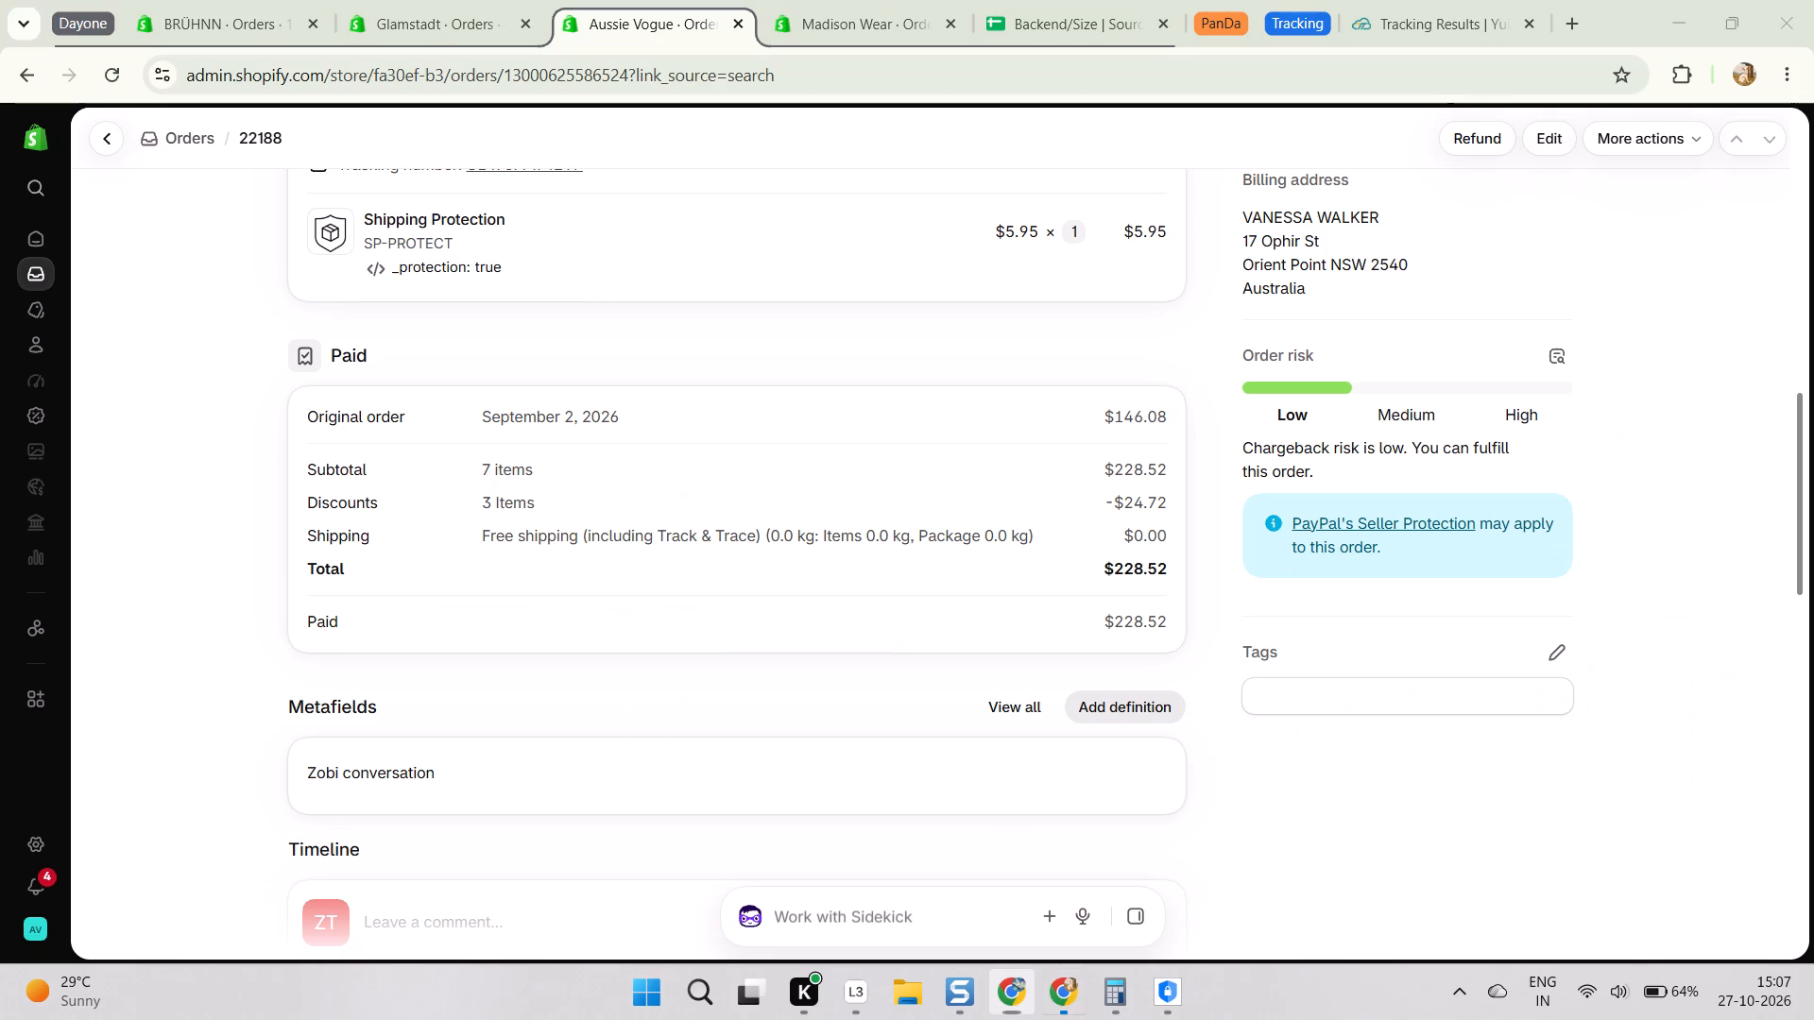
{"action": "scroll", "coordinate": [1320, 702], "scroll_direction": "down", "scroll_amount": 2}
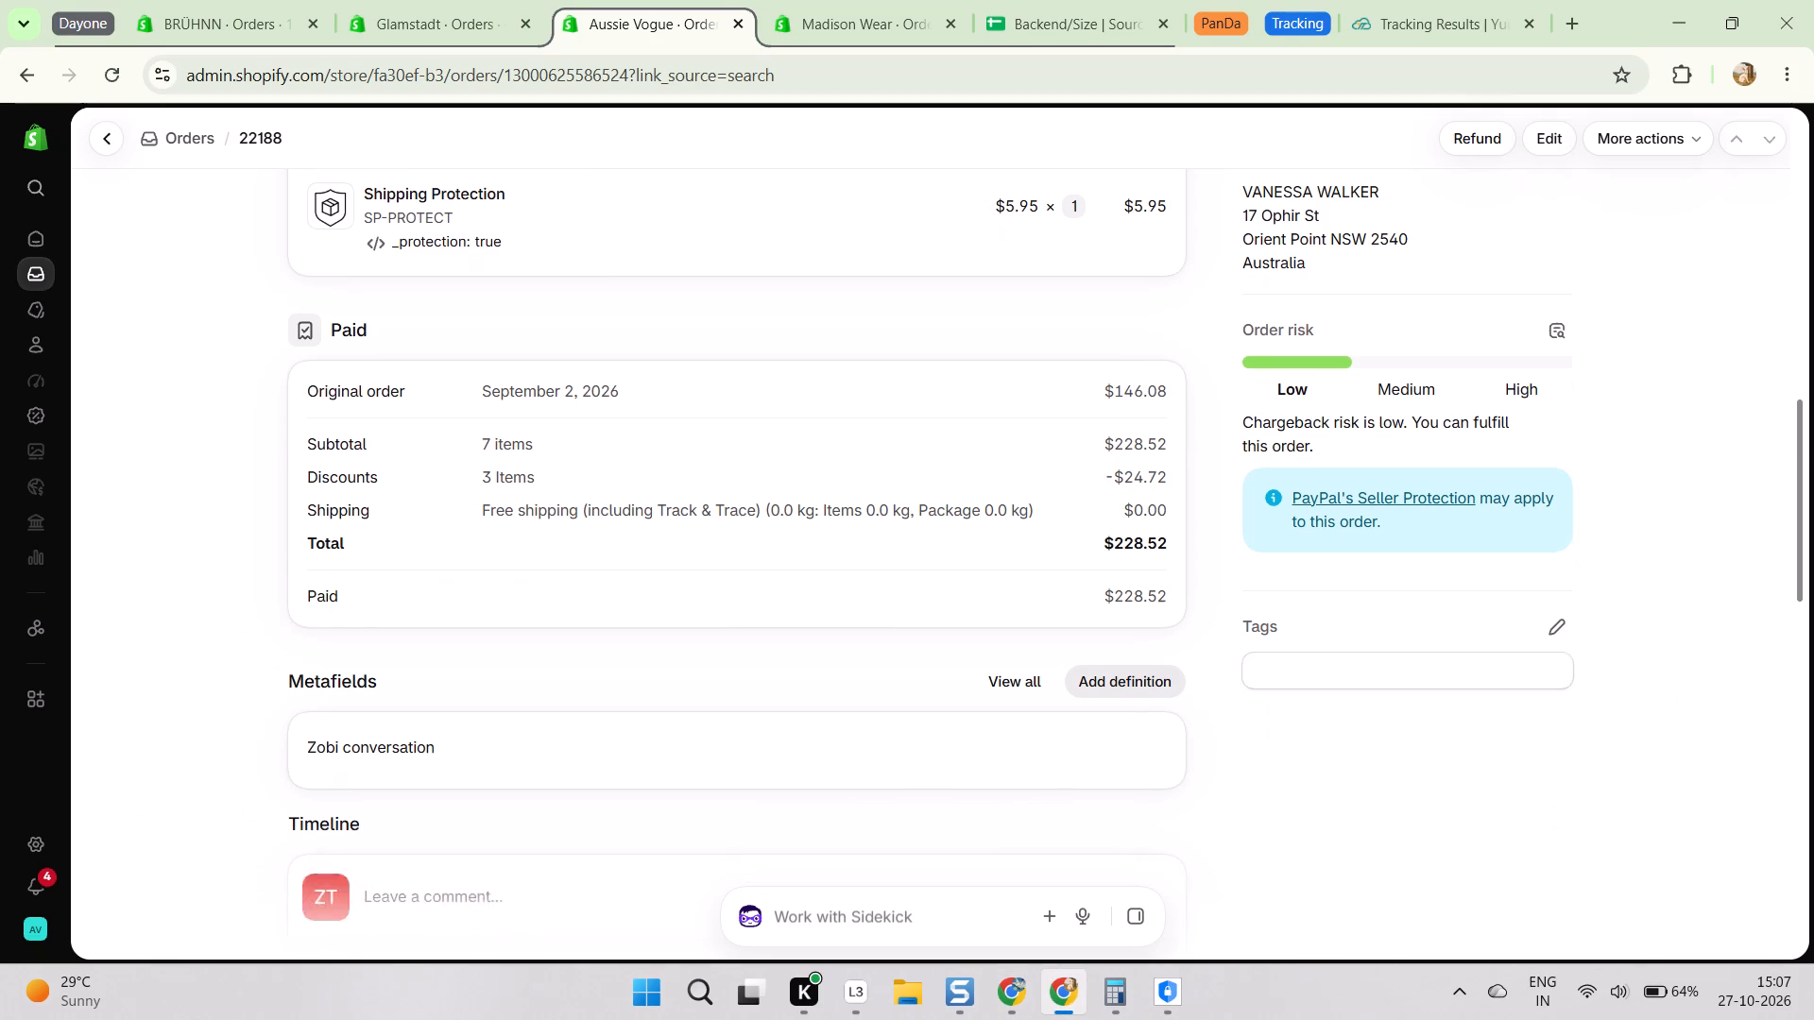
{"action": "left_click", "coordinate": [1327, 367]}
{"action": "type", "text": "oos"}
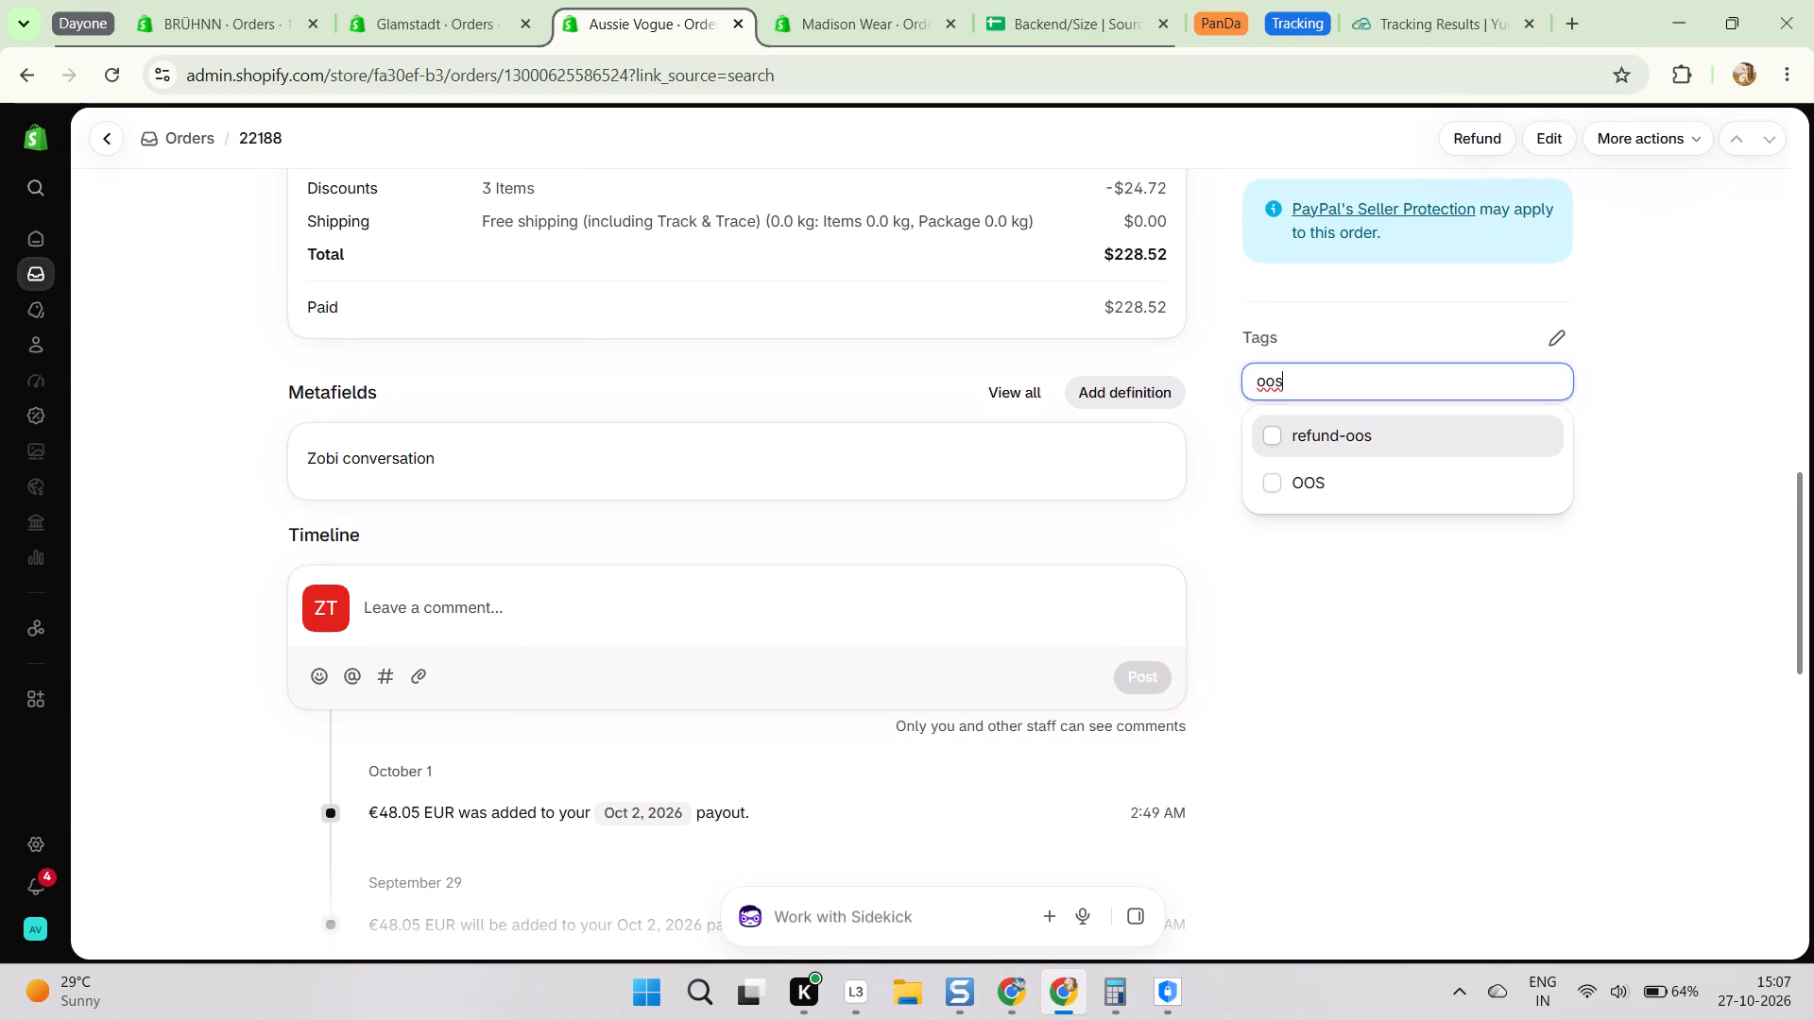
{"action": "left_click", "coordinate": [1351, 436]}
{"action": "double_click", "coordinate": [1330, 391]}
{"action": "key", "text": "BackSpace"}
{"action": "scroll", "coordinate": [1303, 468], "scroll_direction": "up", "scroll_amount": 3}
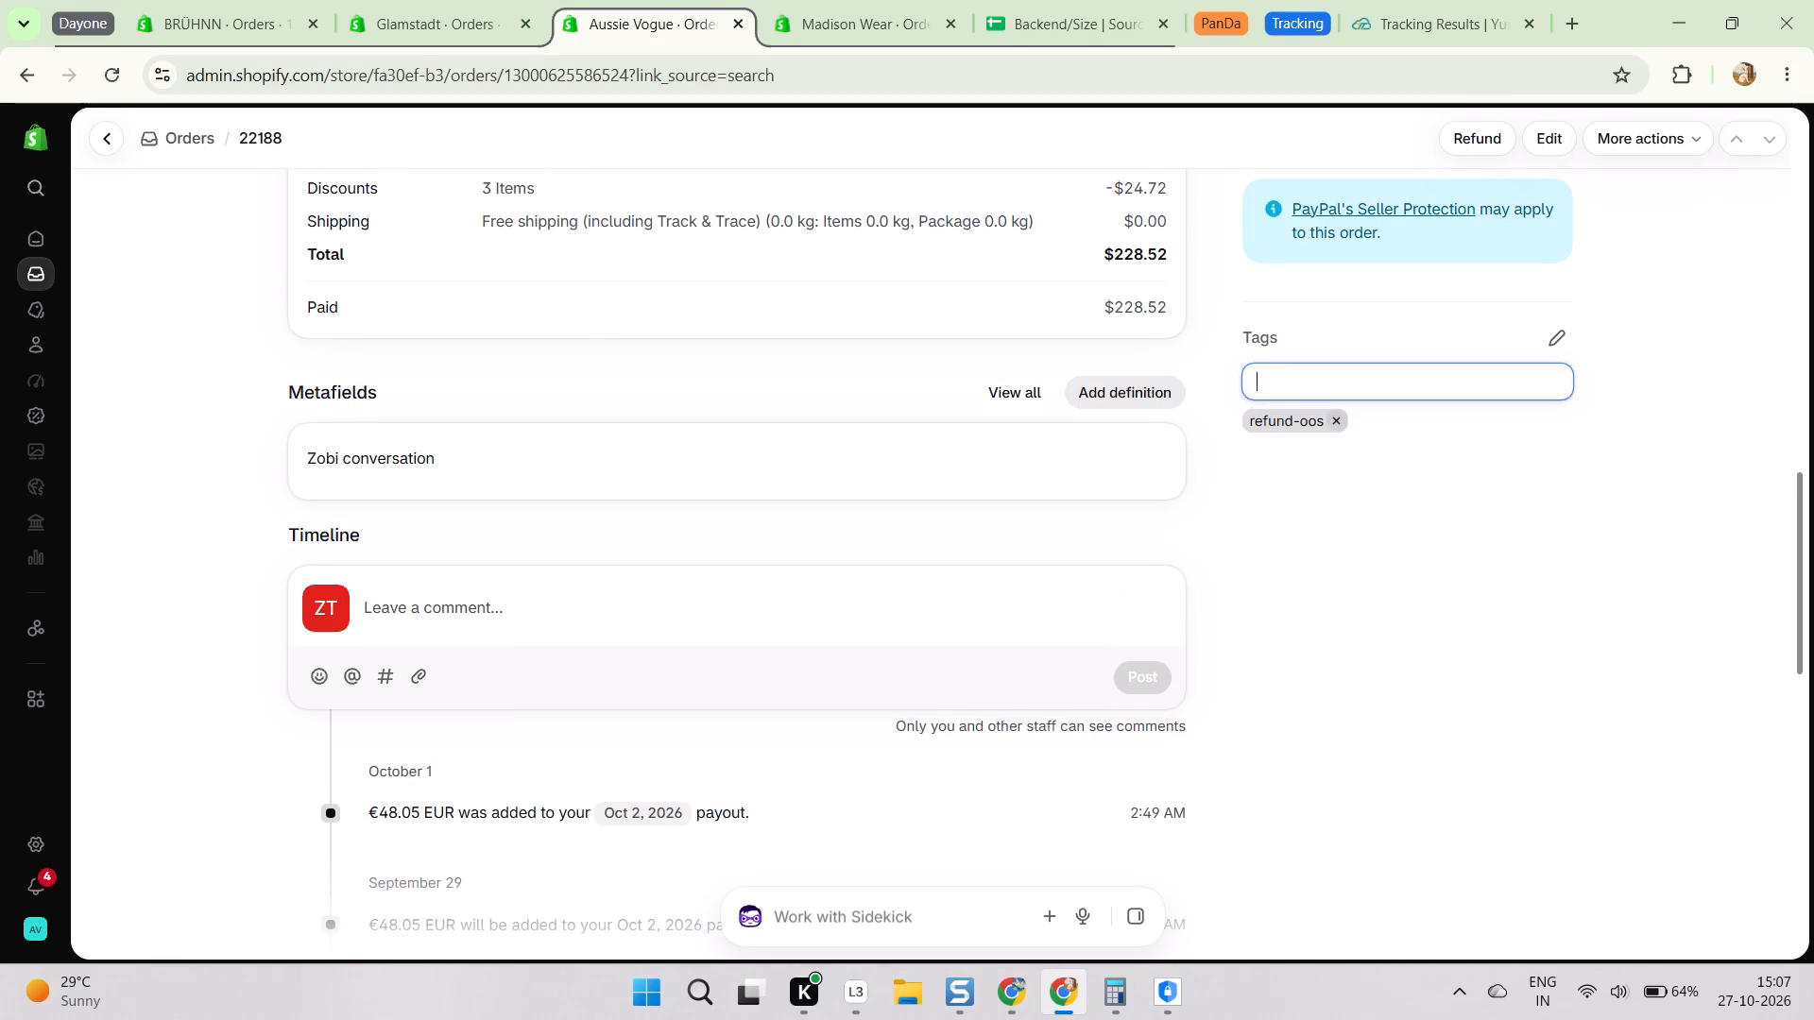
{"action": "scroll", "coordinate": [1301, 460], "scroll_direction": "up", "scroll_amount": 12}
{"action": "scroll", "coordinate": [1169, 178], "scroll_direction": "up", "scroll_amount": 5}
{"action": "left_click", "coordinate": [1545, 144]}
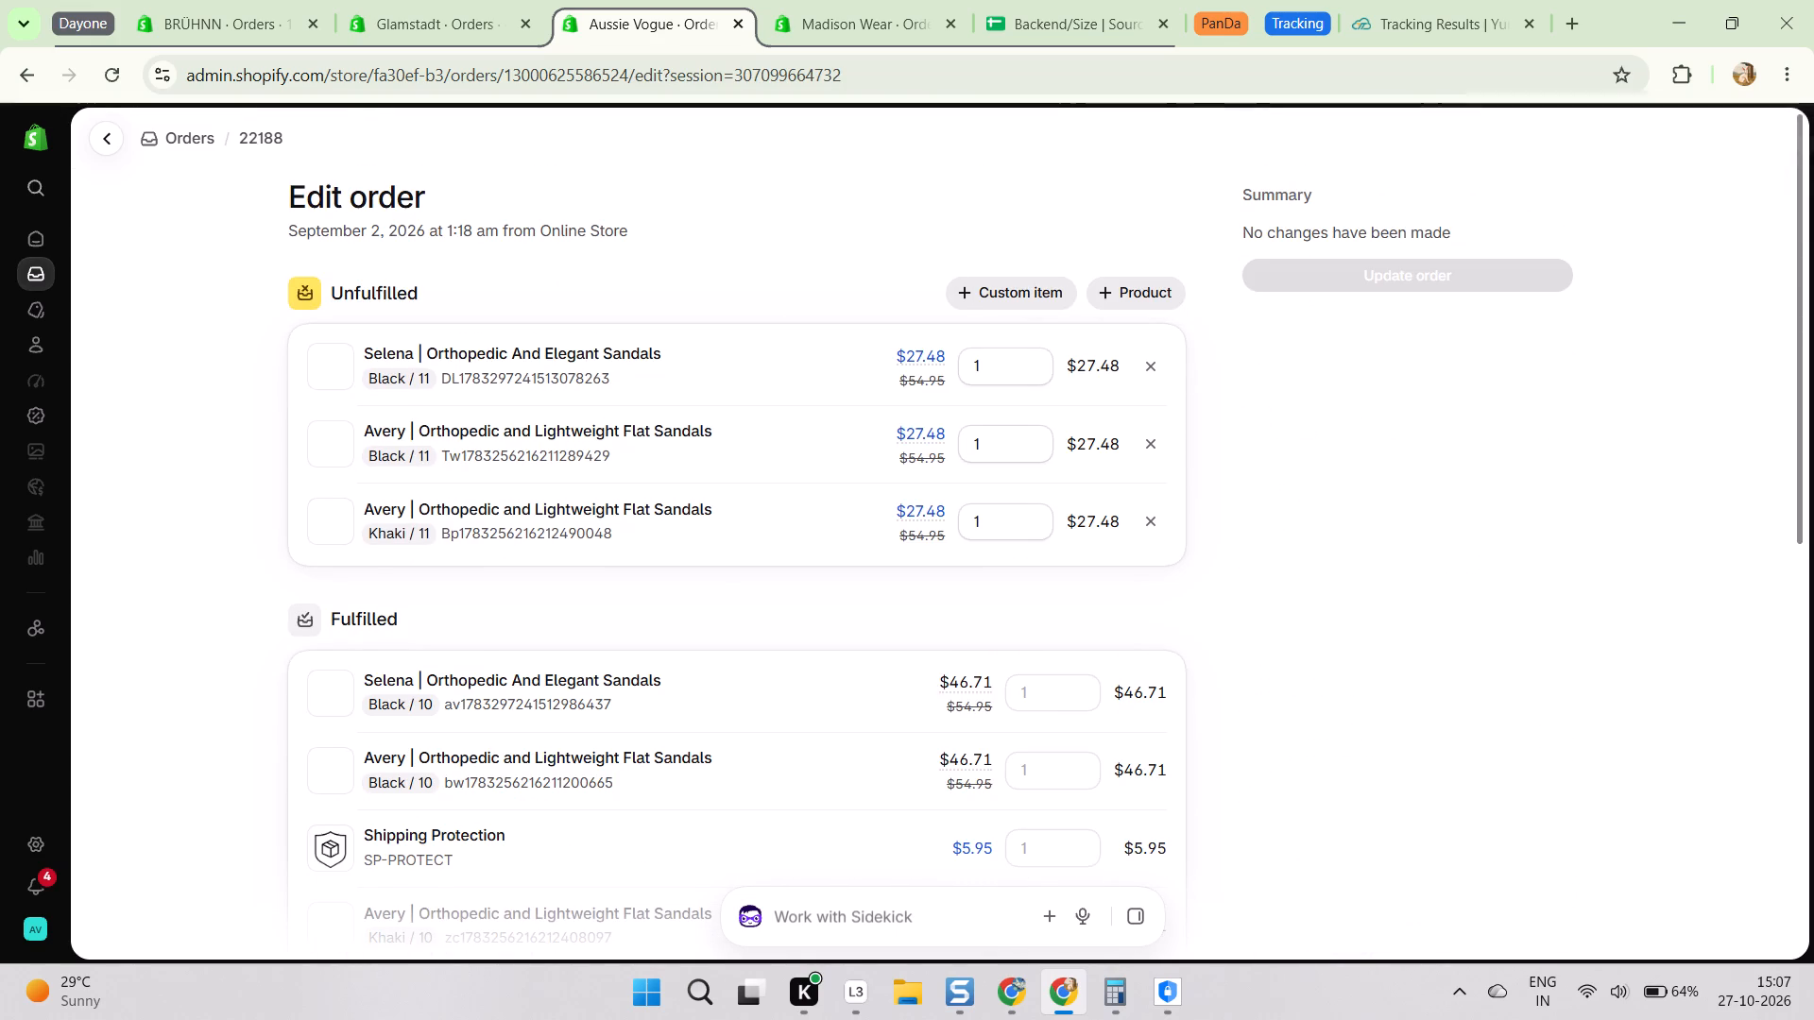
{"action": "scroll", "coordinate": [907, 456], "scroll_direction": "down", "scroll_amount": 8}
{"action": "left_click", "coordinate": [523, 714]}
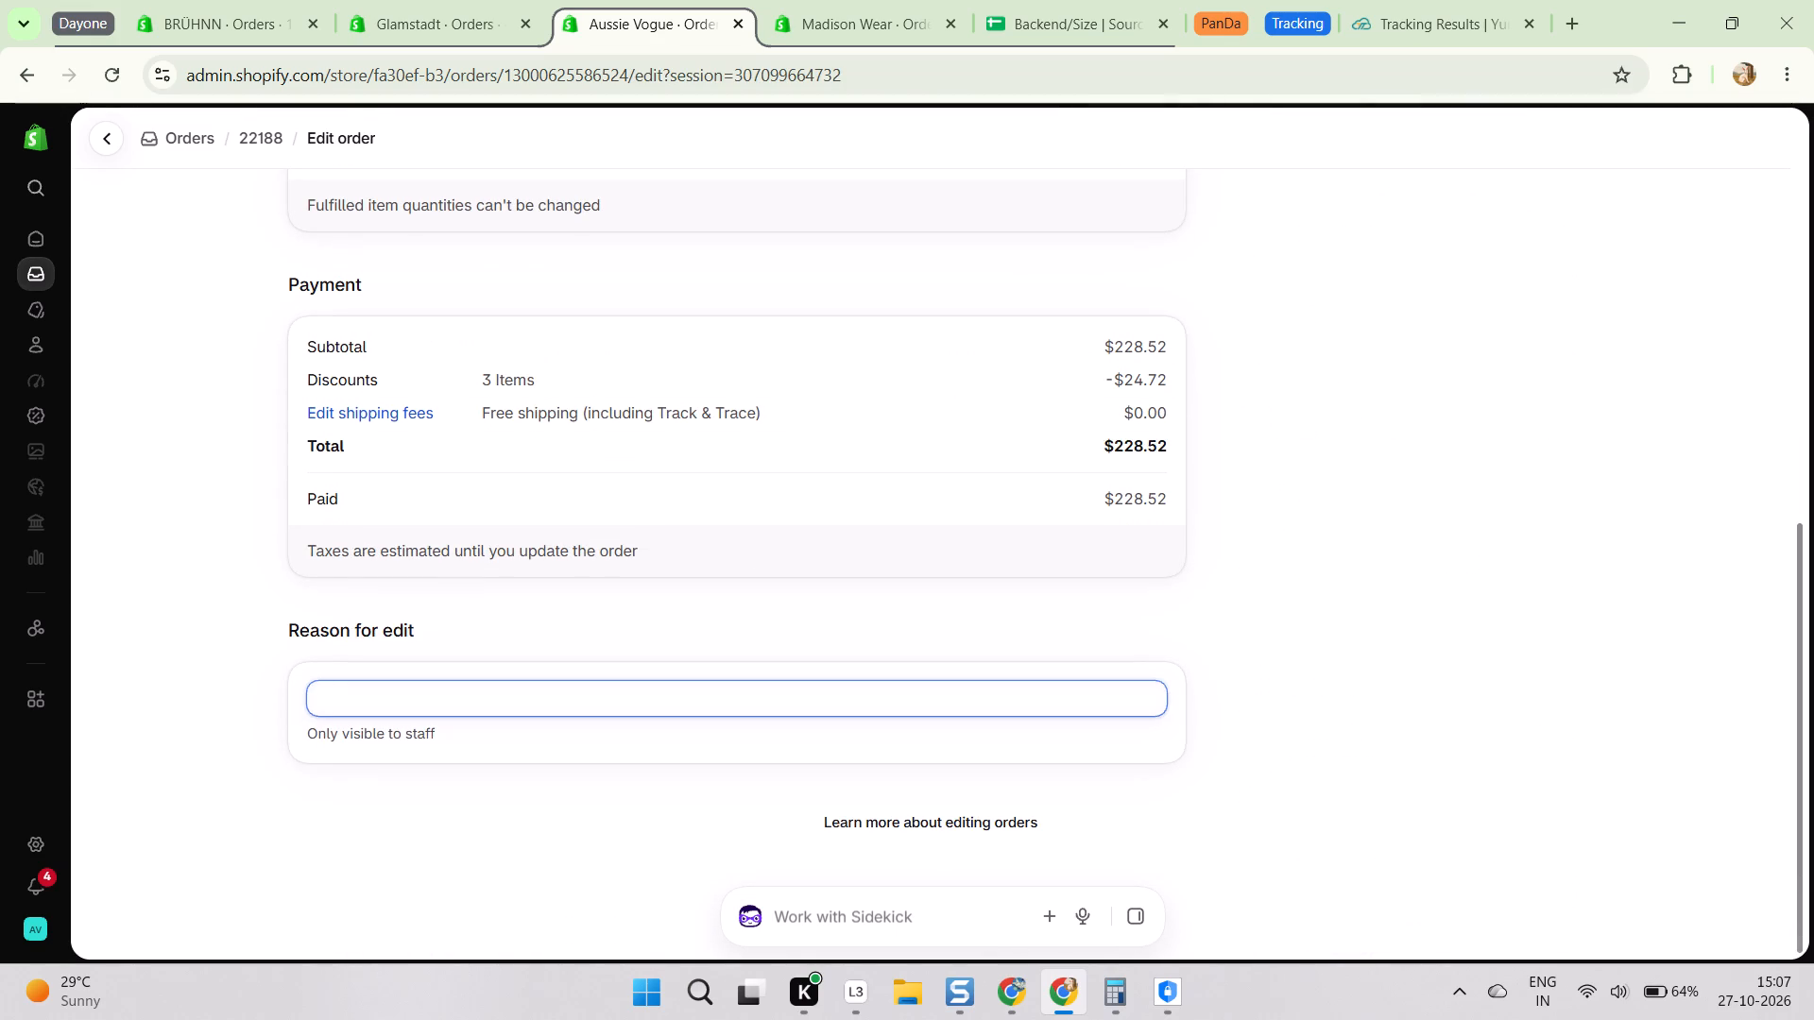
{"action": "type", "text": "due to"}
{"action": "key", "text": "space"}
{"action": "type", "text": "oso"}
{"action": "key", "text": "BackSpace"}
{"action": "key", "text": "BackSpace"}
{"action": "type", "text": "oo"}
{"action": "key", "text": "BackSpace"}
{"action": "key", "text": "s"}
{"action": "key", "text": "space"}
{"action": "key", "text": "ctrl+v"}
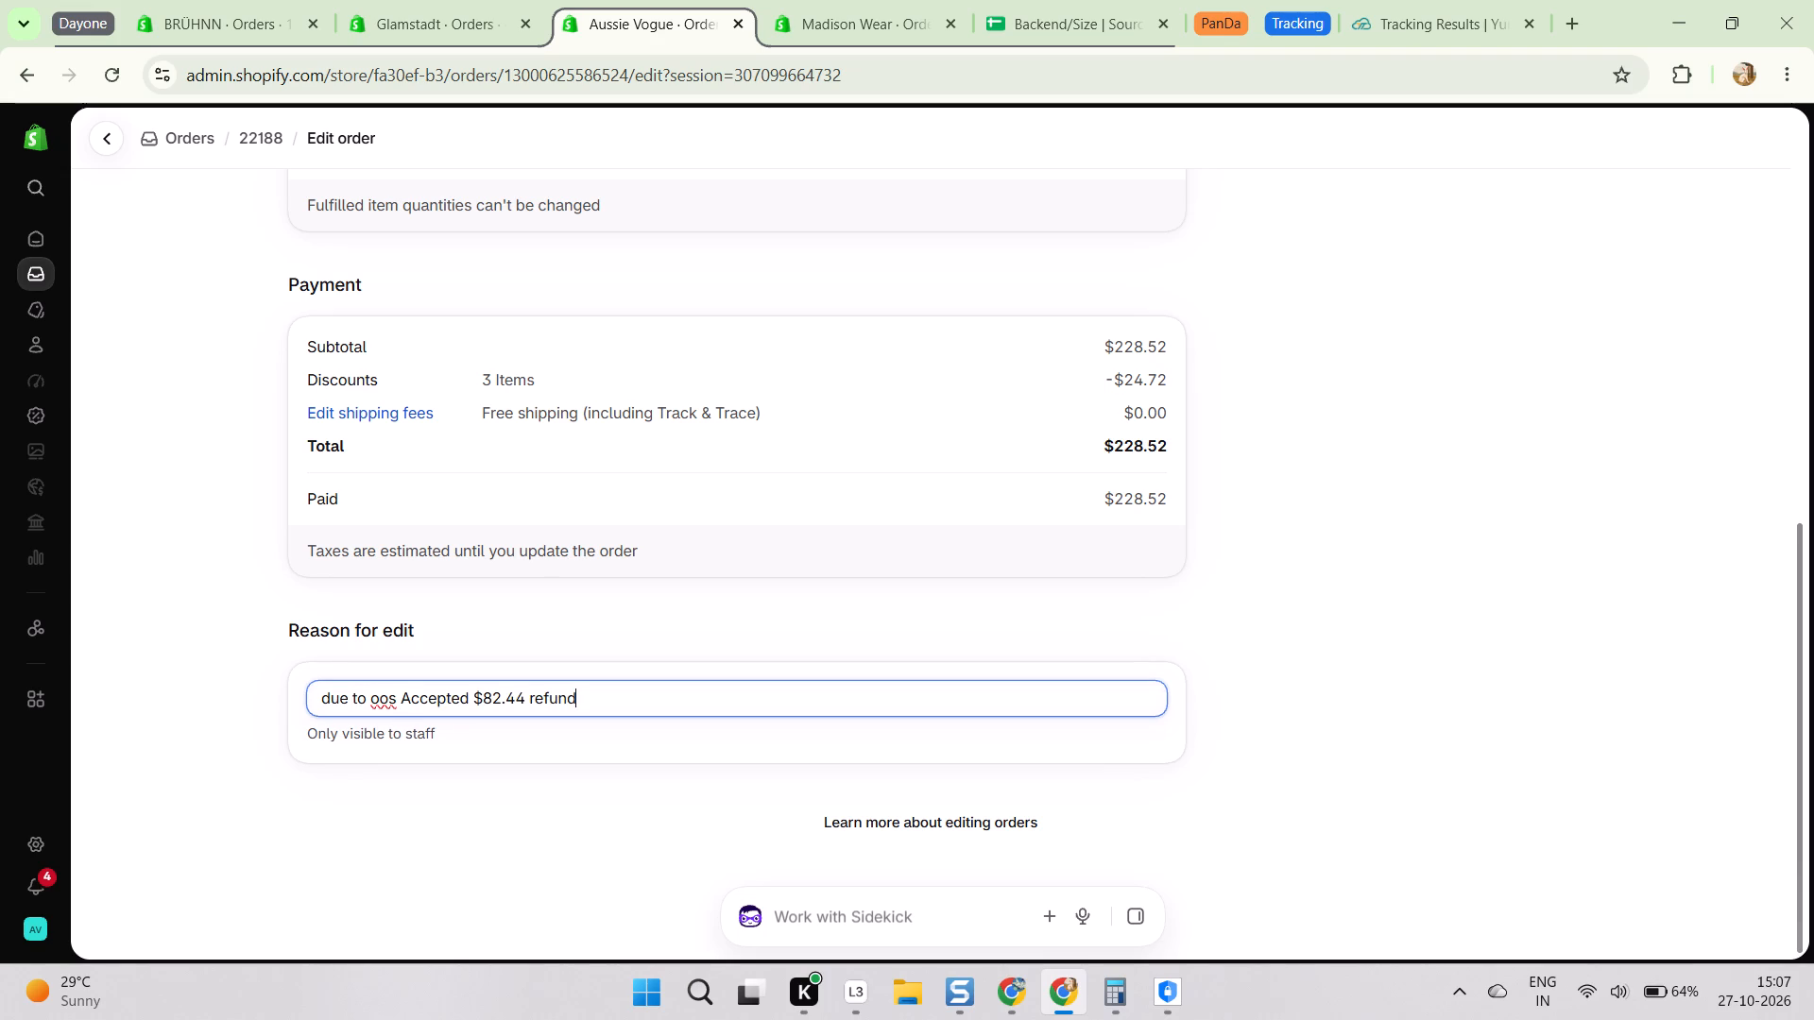
{"action": "double_click", "coordinate": [444, 696]}
{"action": "key", "text": "BackSpace"}
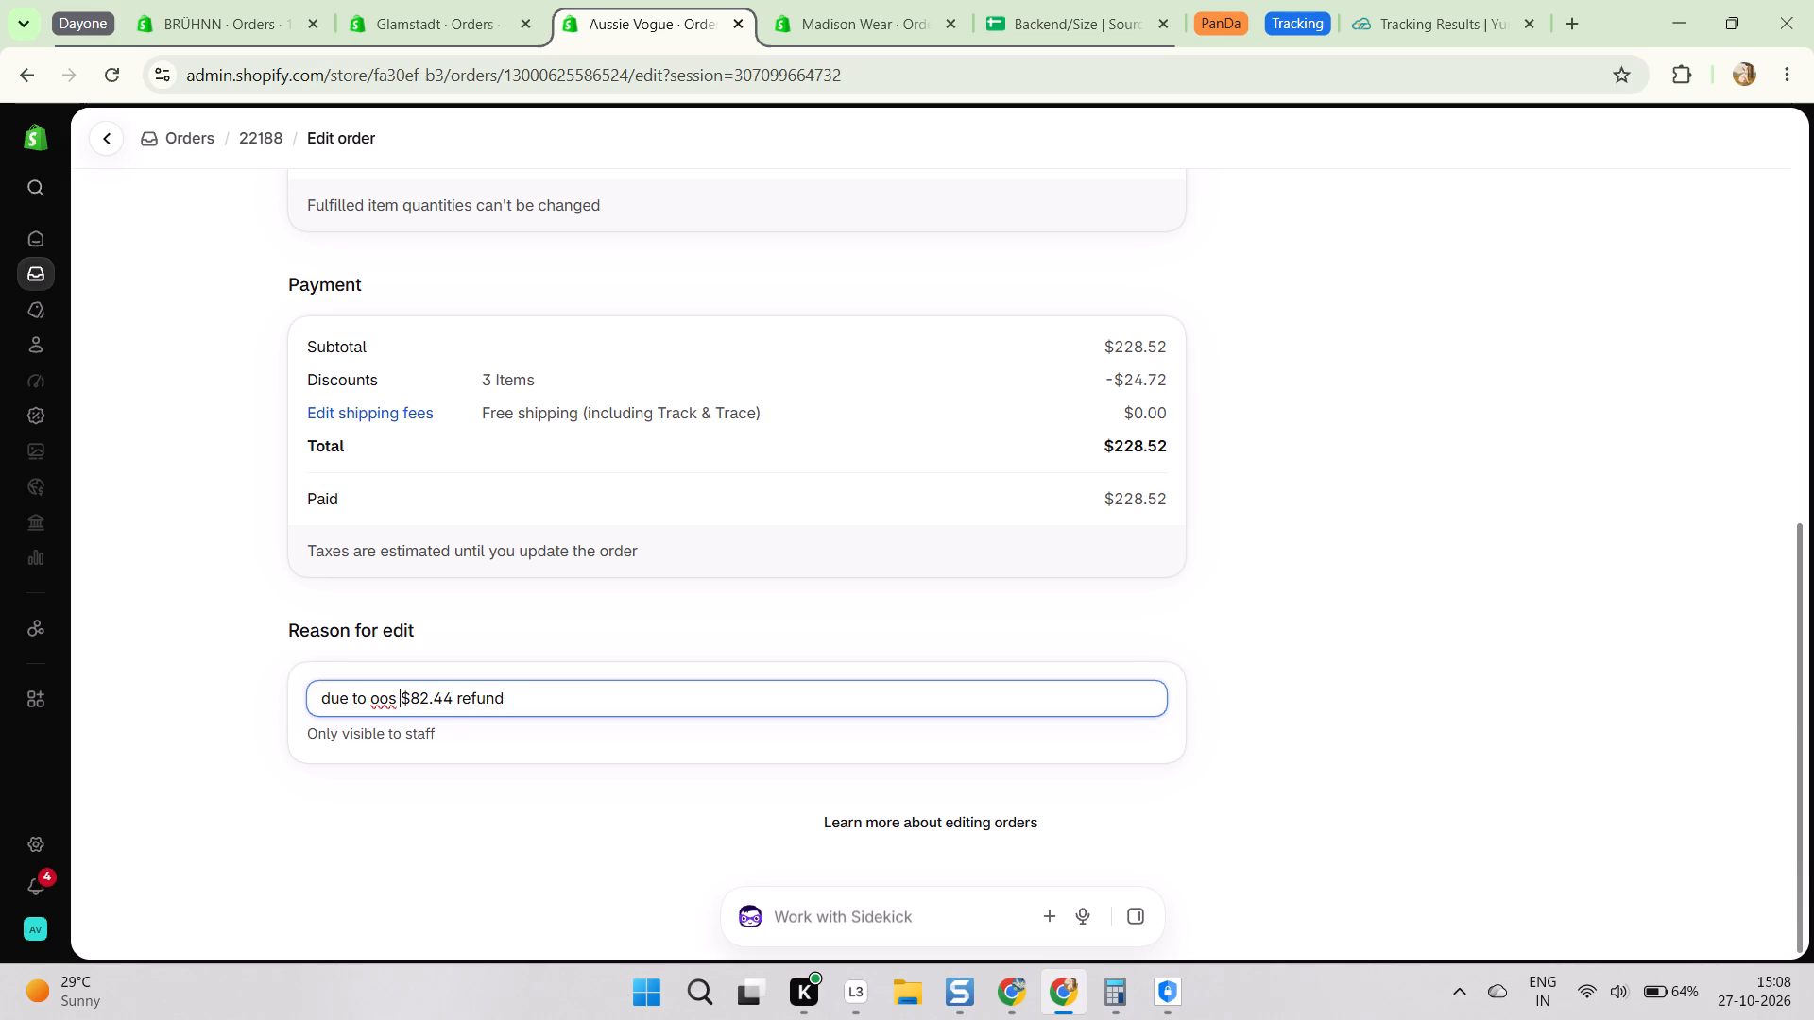
Check the edit's items against the tracker row, cut the reason text for reuse, and leave the order edit without updating.
{"action": "key", "text": "alt+Tab"}
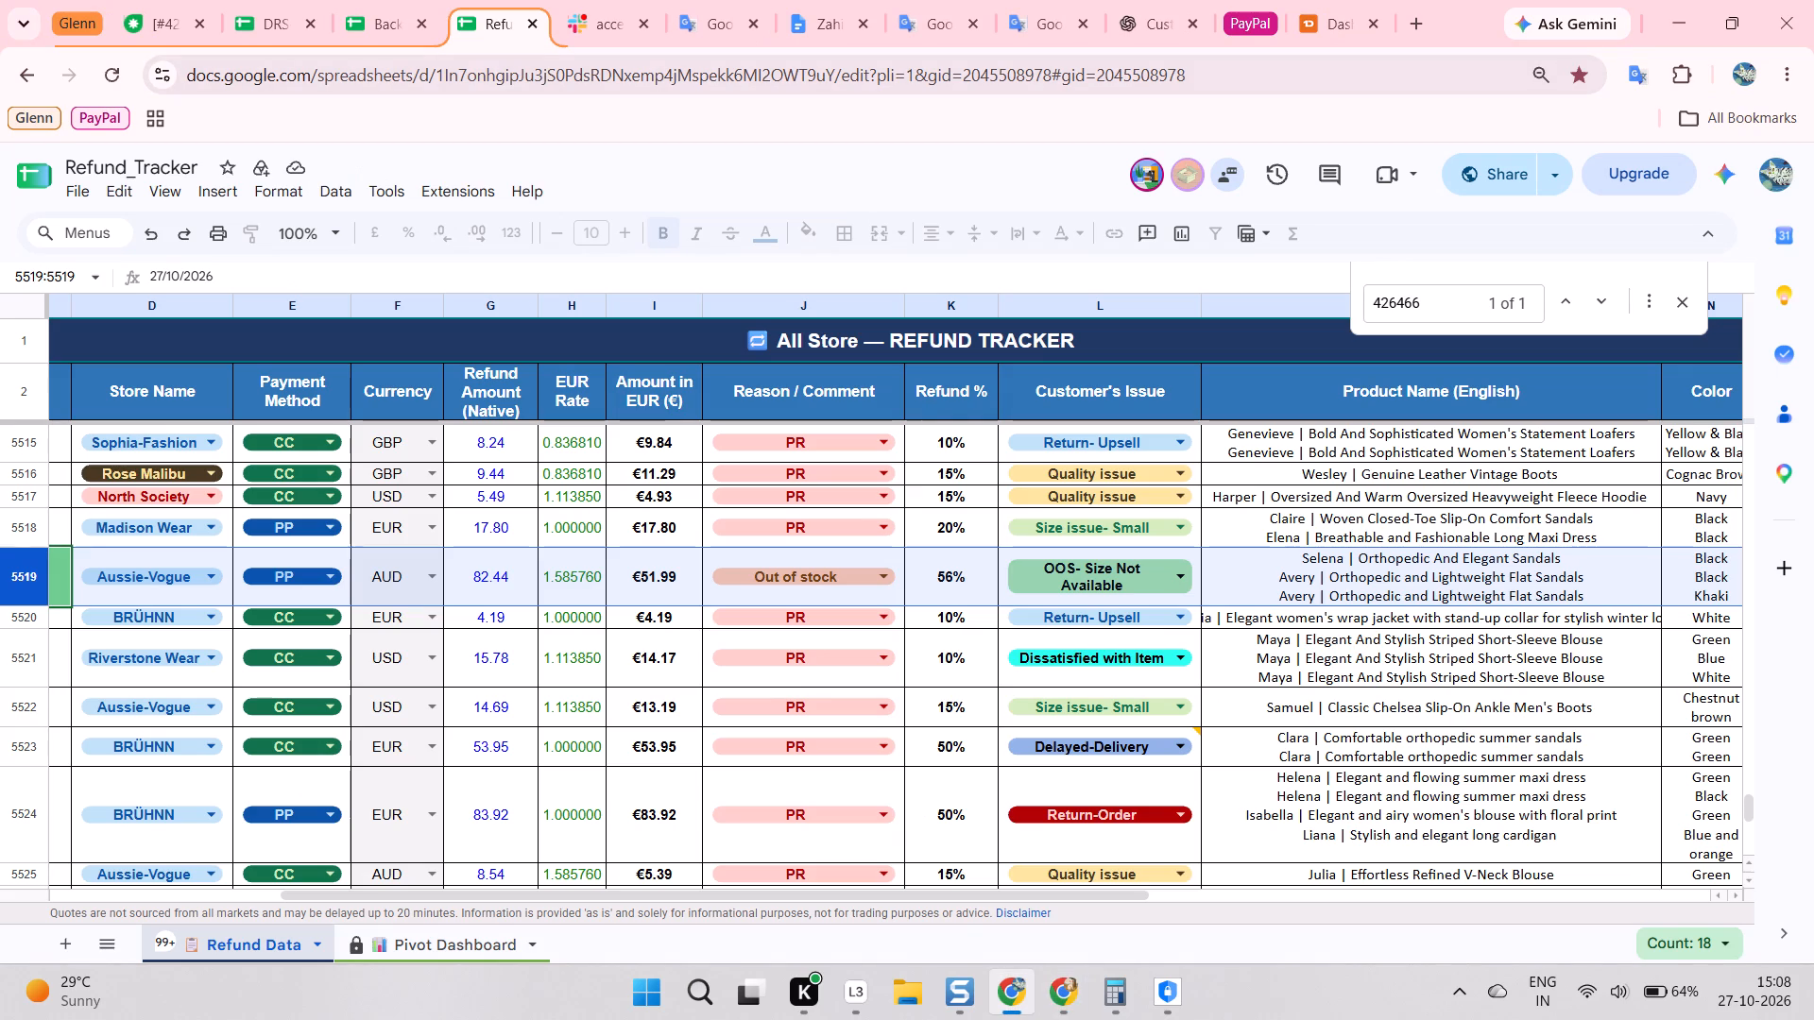
{"action": "key", "text": "alt+Tab"}
{"action": "scroll", "coordinate": [1296, 569], "scroll_direction": "up", "scroll_amount": 10}
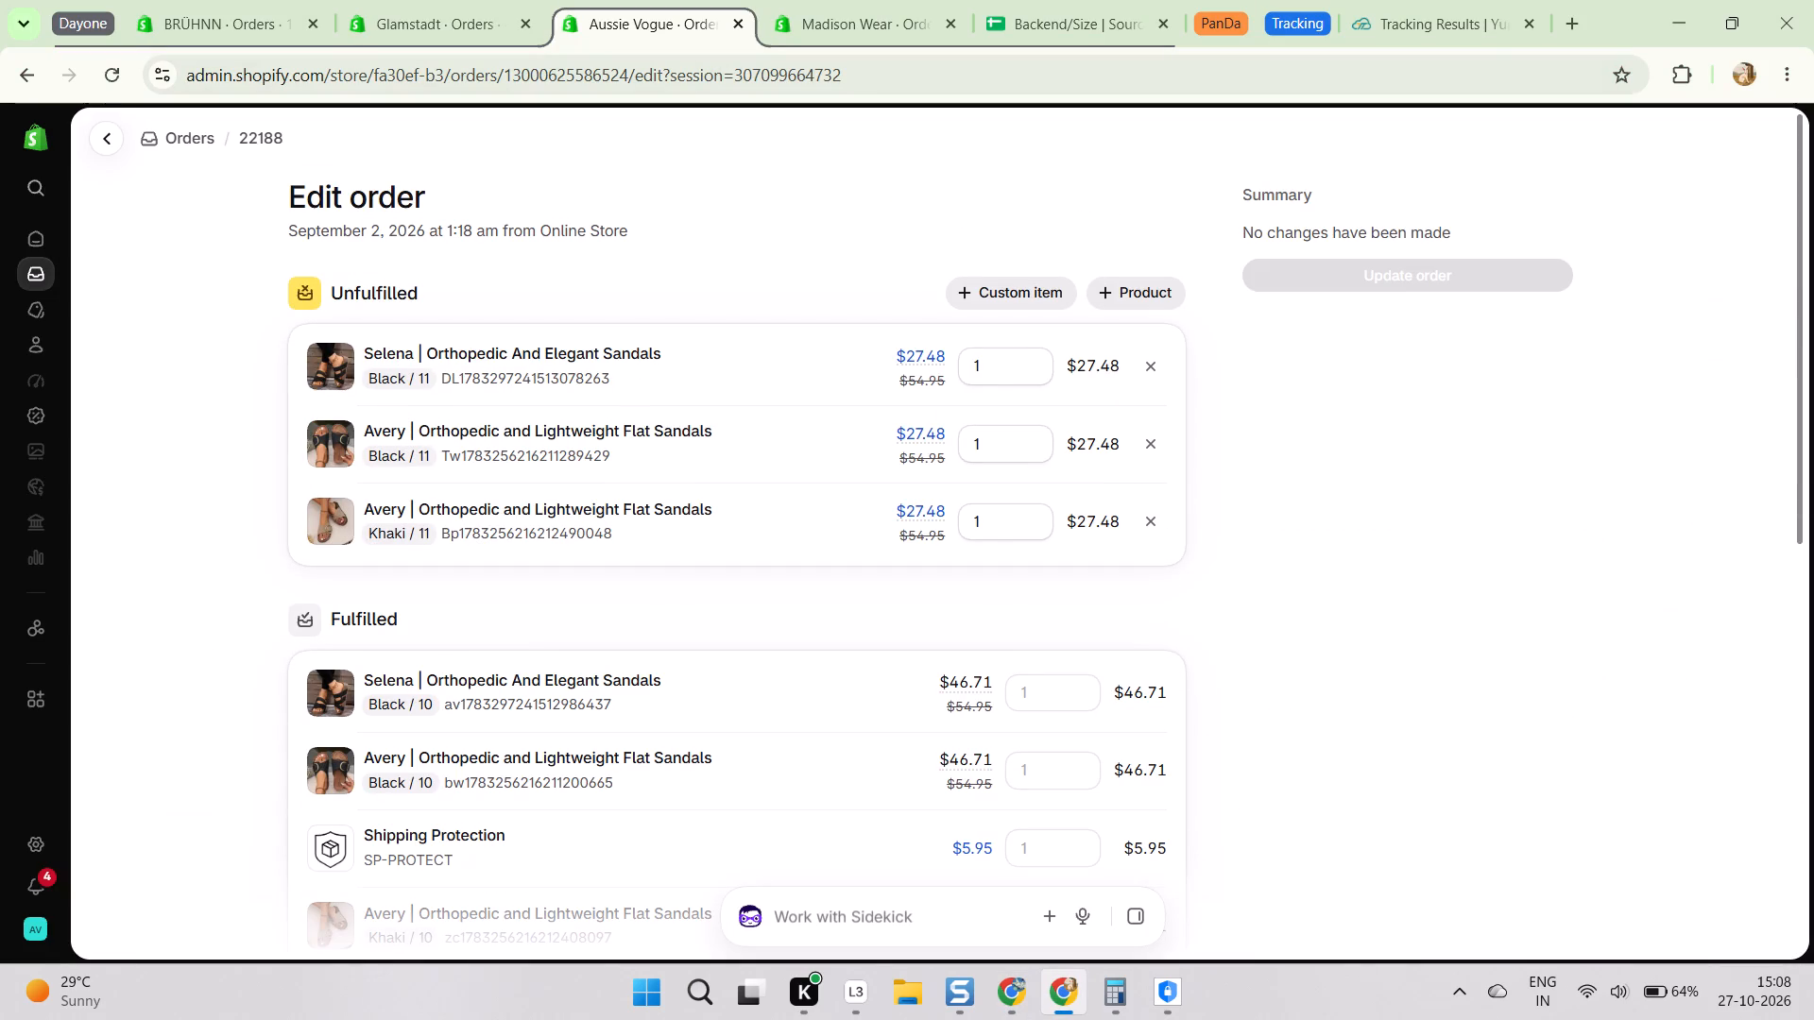
{"action": "scroll", "coordinate": [1330, 326], "scroll_direction": "up", "scroll_amount": 10}
{"action": "scroll", "coordinate": [645, 588], "scroll_direction": "down", "scroll_amount": 10}
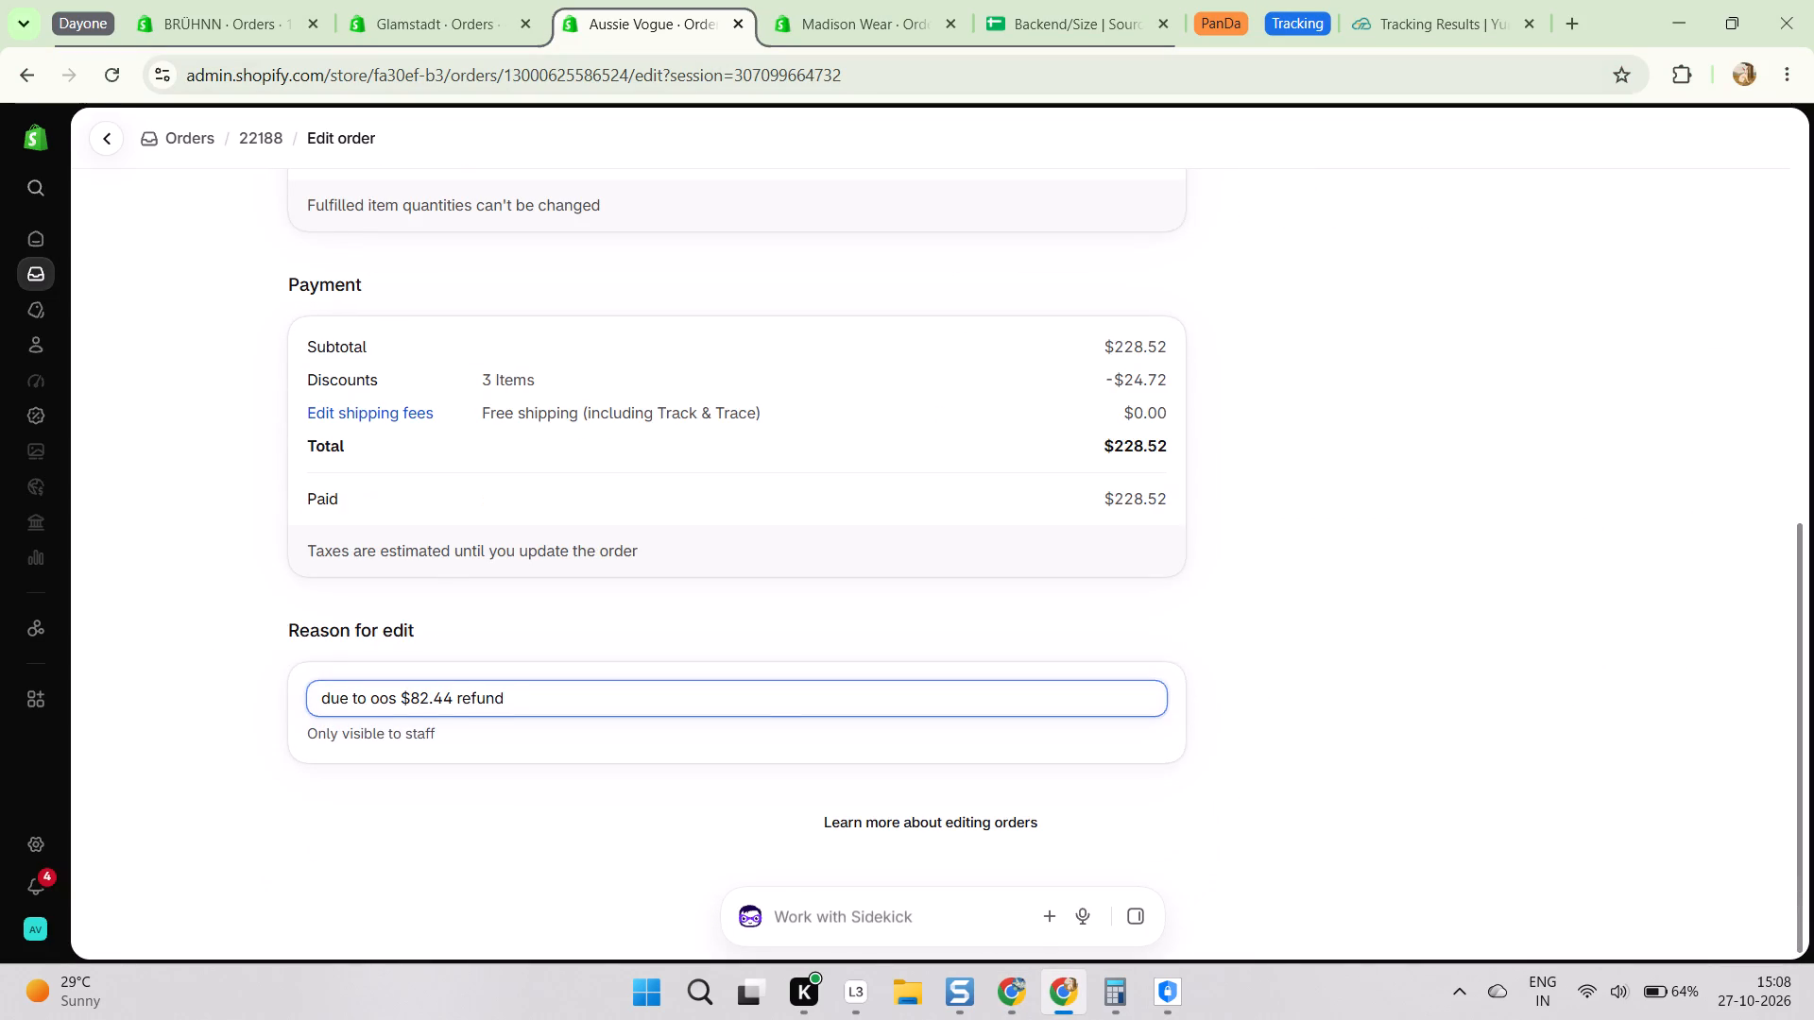
{"action": "triple_click", "coordinate": [516, 700]}
{"action": "key", "text": "ctrl+x"}
{"action": "scroll", "coordinate": [401, 488], "scroll_direction": "up", "scroll_amount": 12}
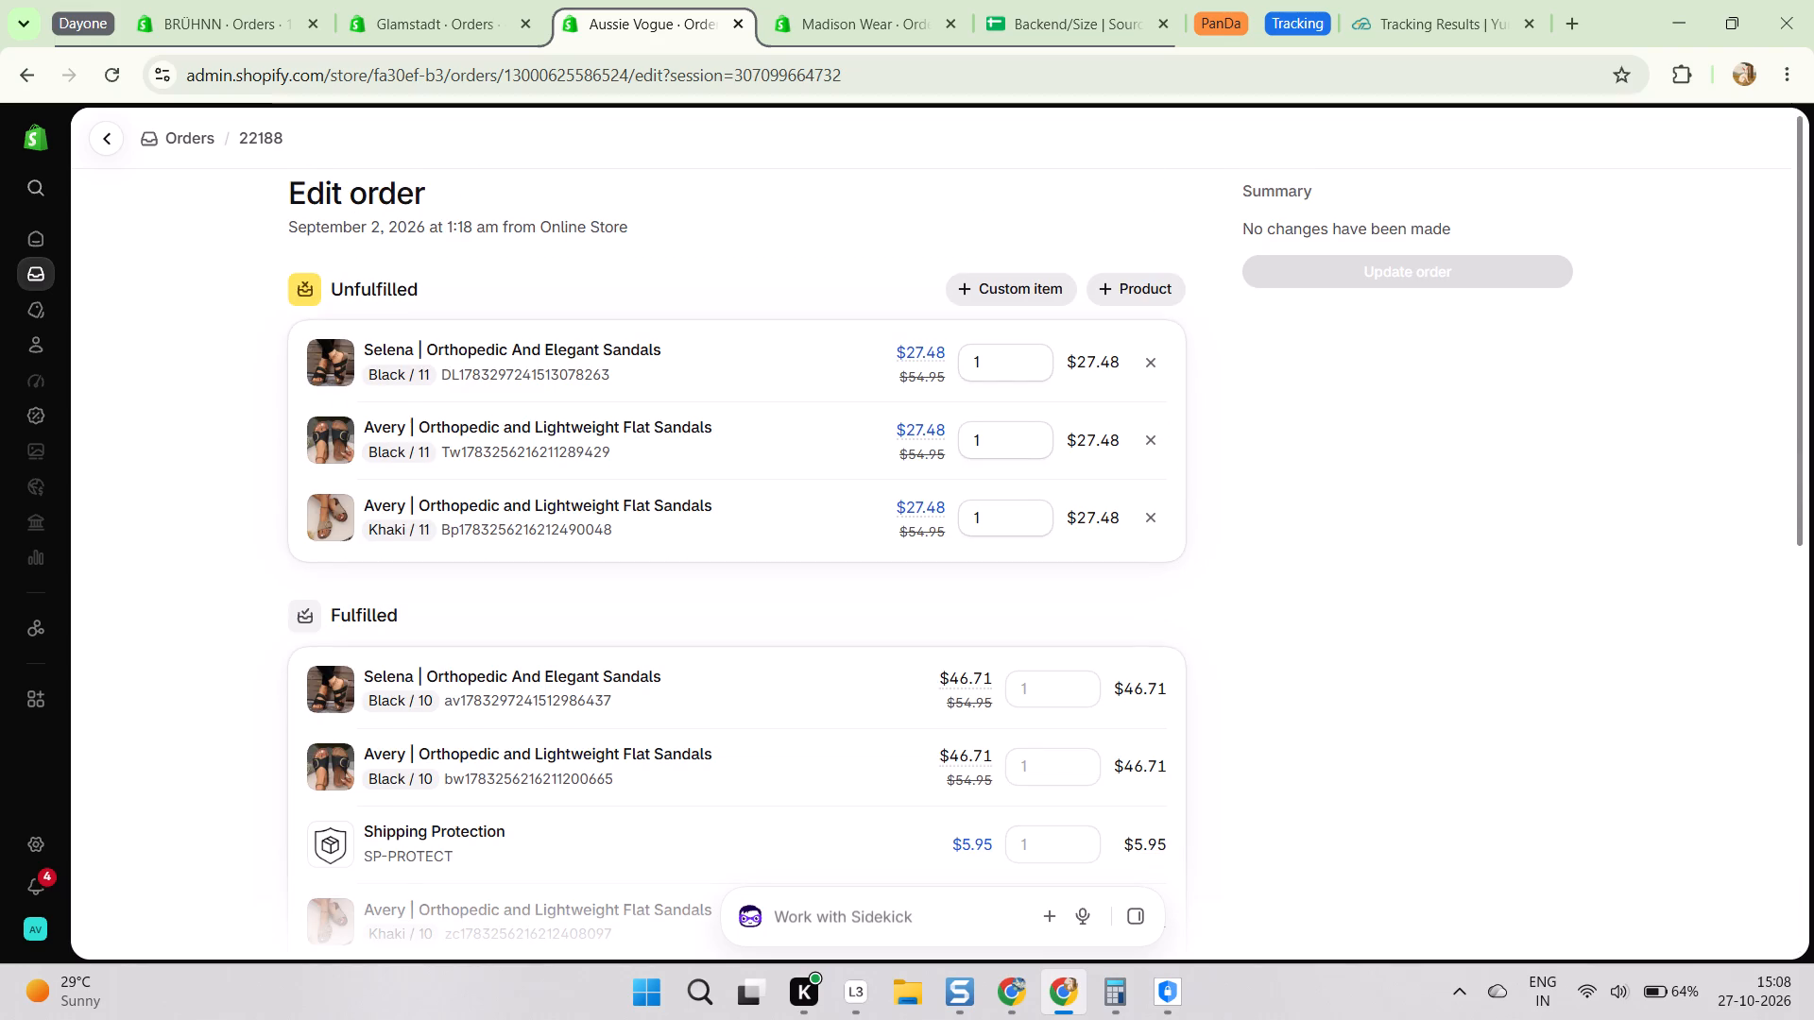
{"action": "left_click", "coordinate": [114, 139]}
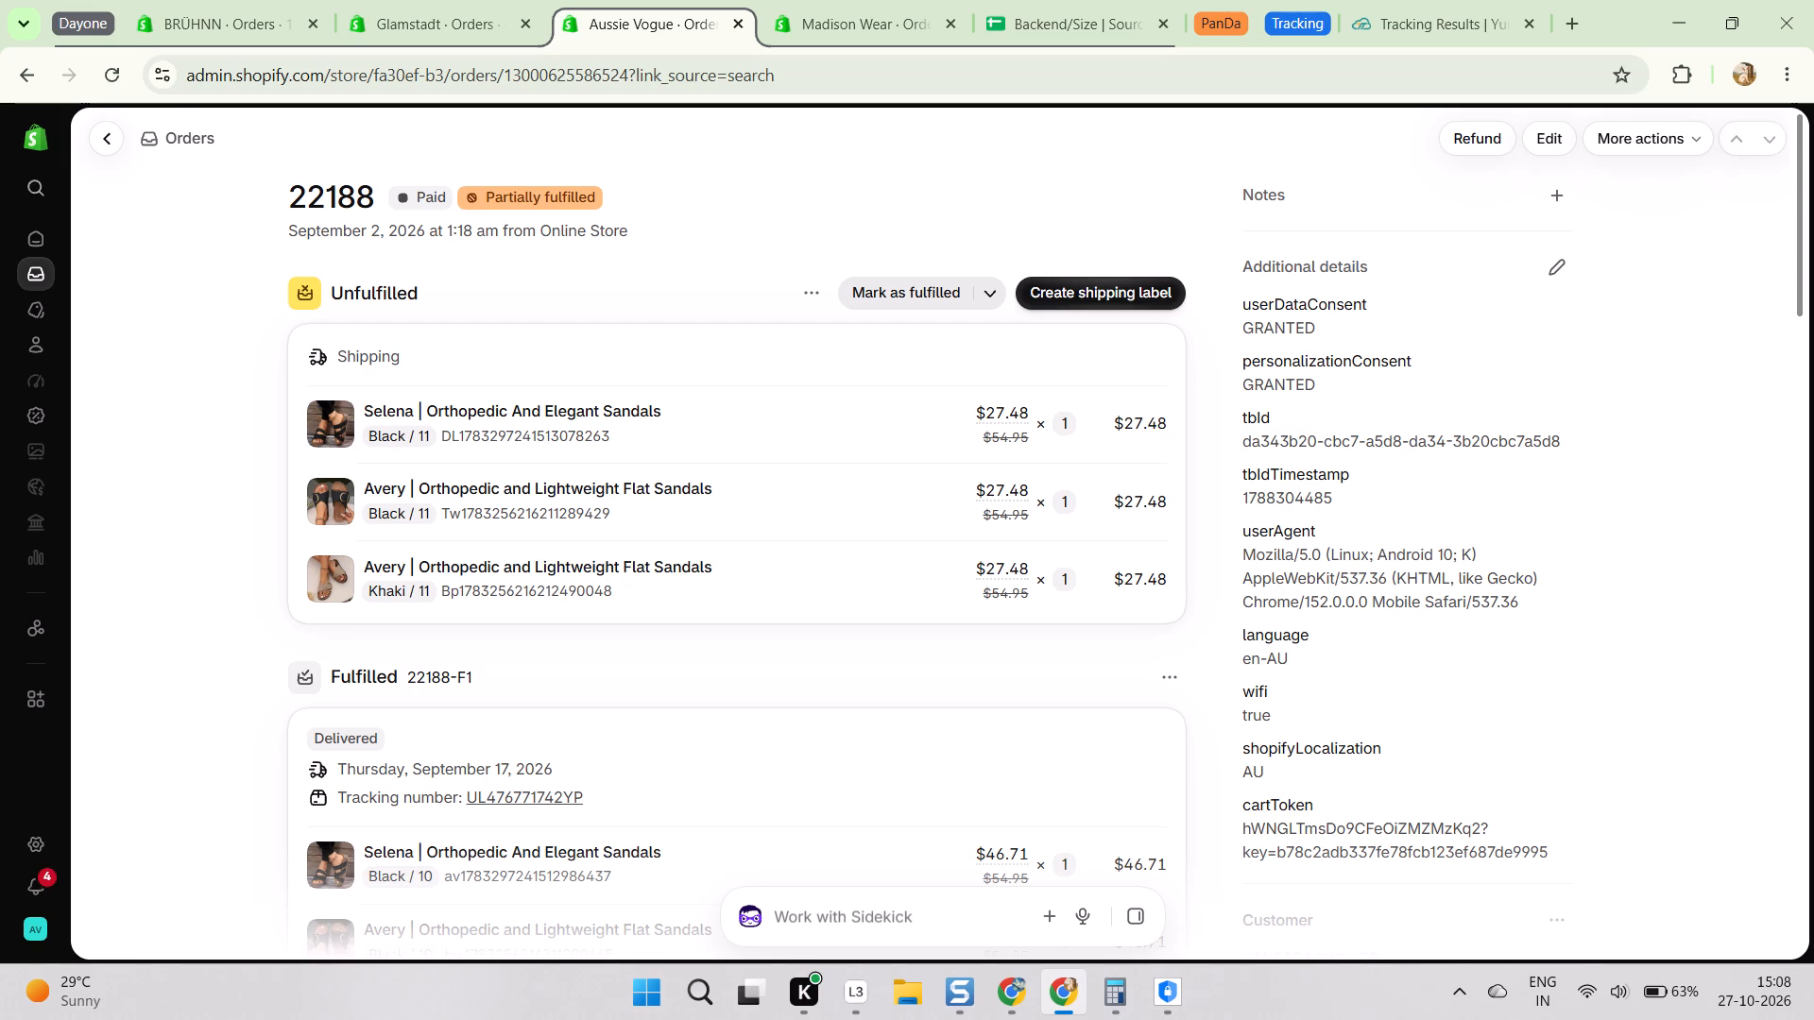
{"action": "key", "text": "alt+Tab"}
{"action": "key", "text": "alt+Tab"}
{"action": "key", "text": "alt+Tab"}
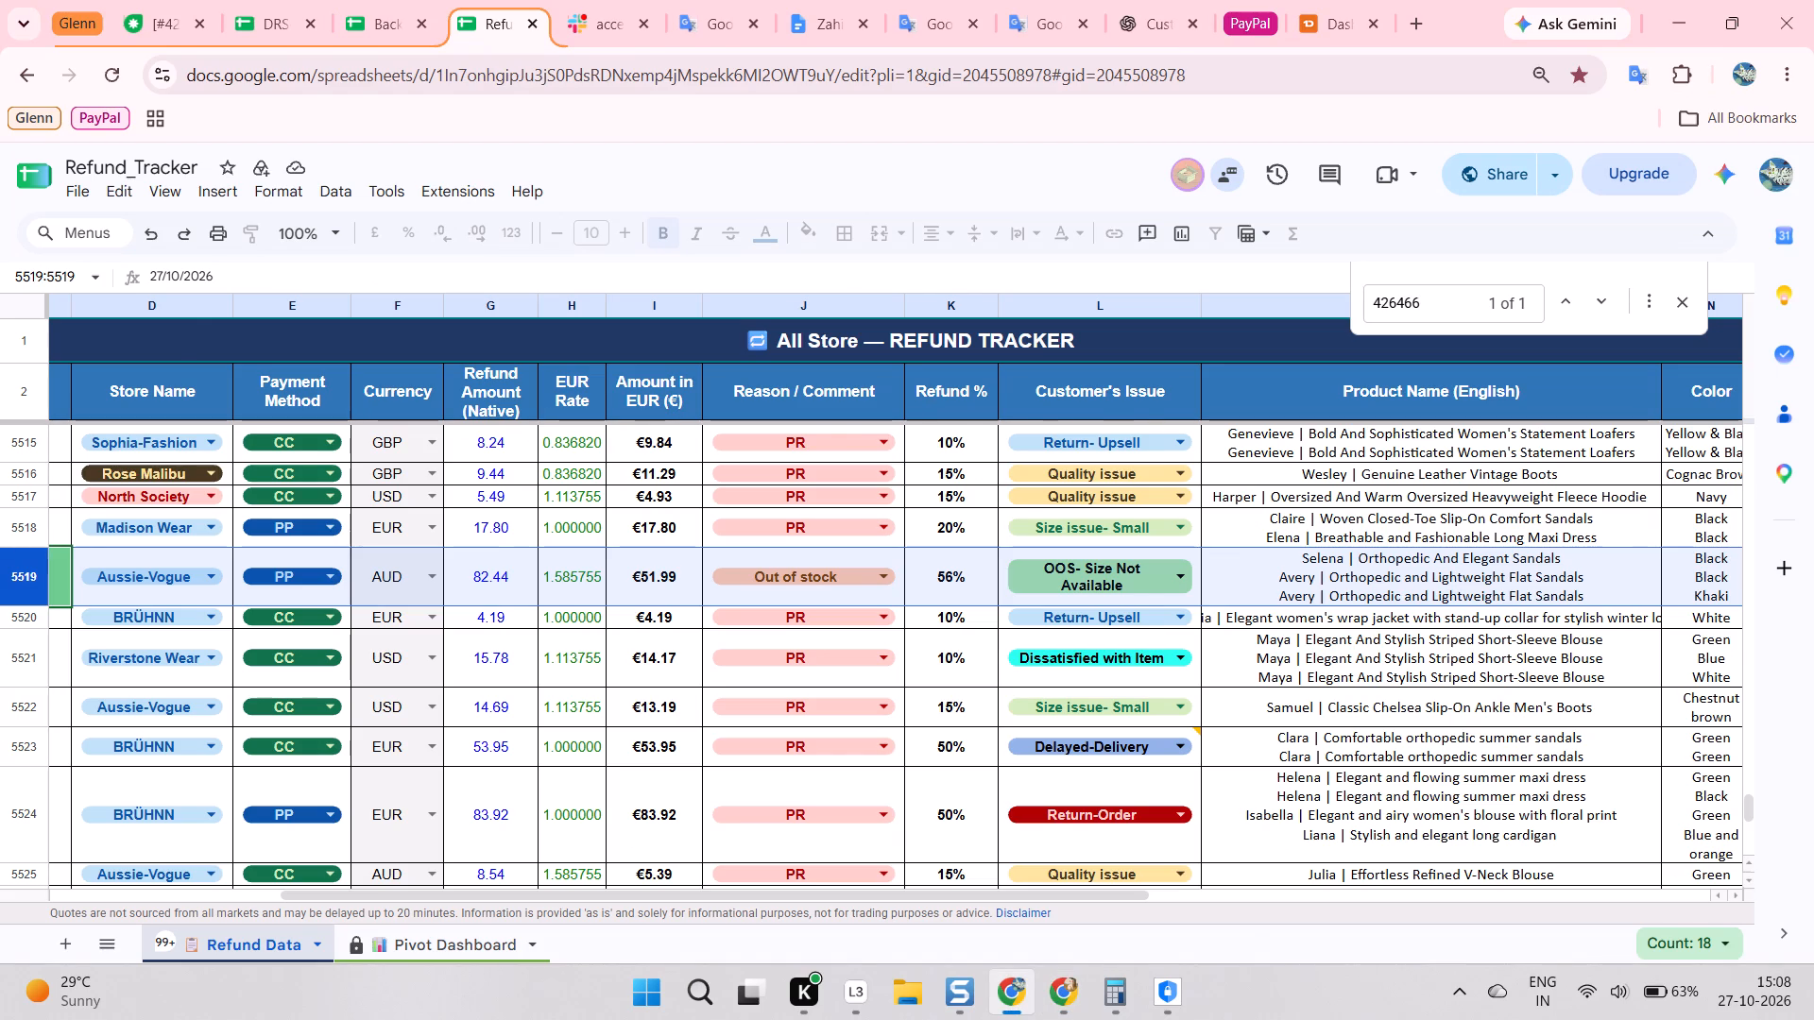
{"action": "key", "text": "alt+Tab"}
{"action": "scroll", "coordinate": [811, 431], "scroll_direction": "down", "scroll_amount": 2}
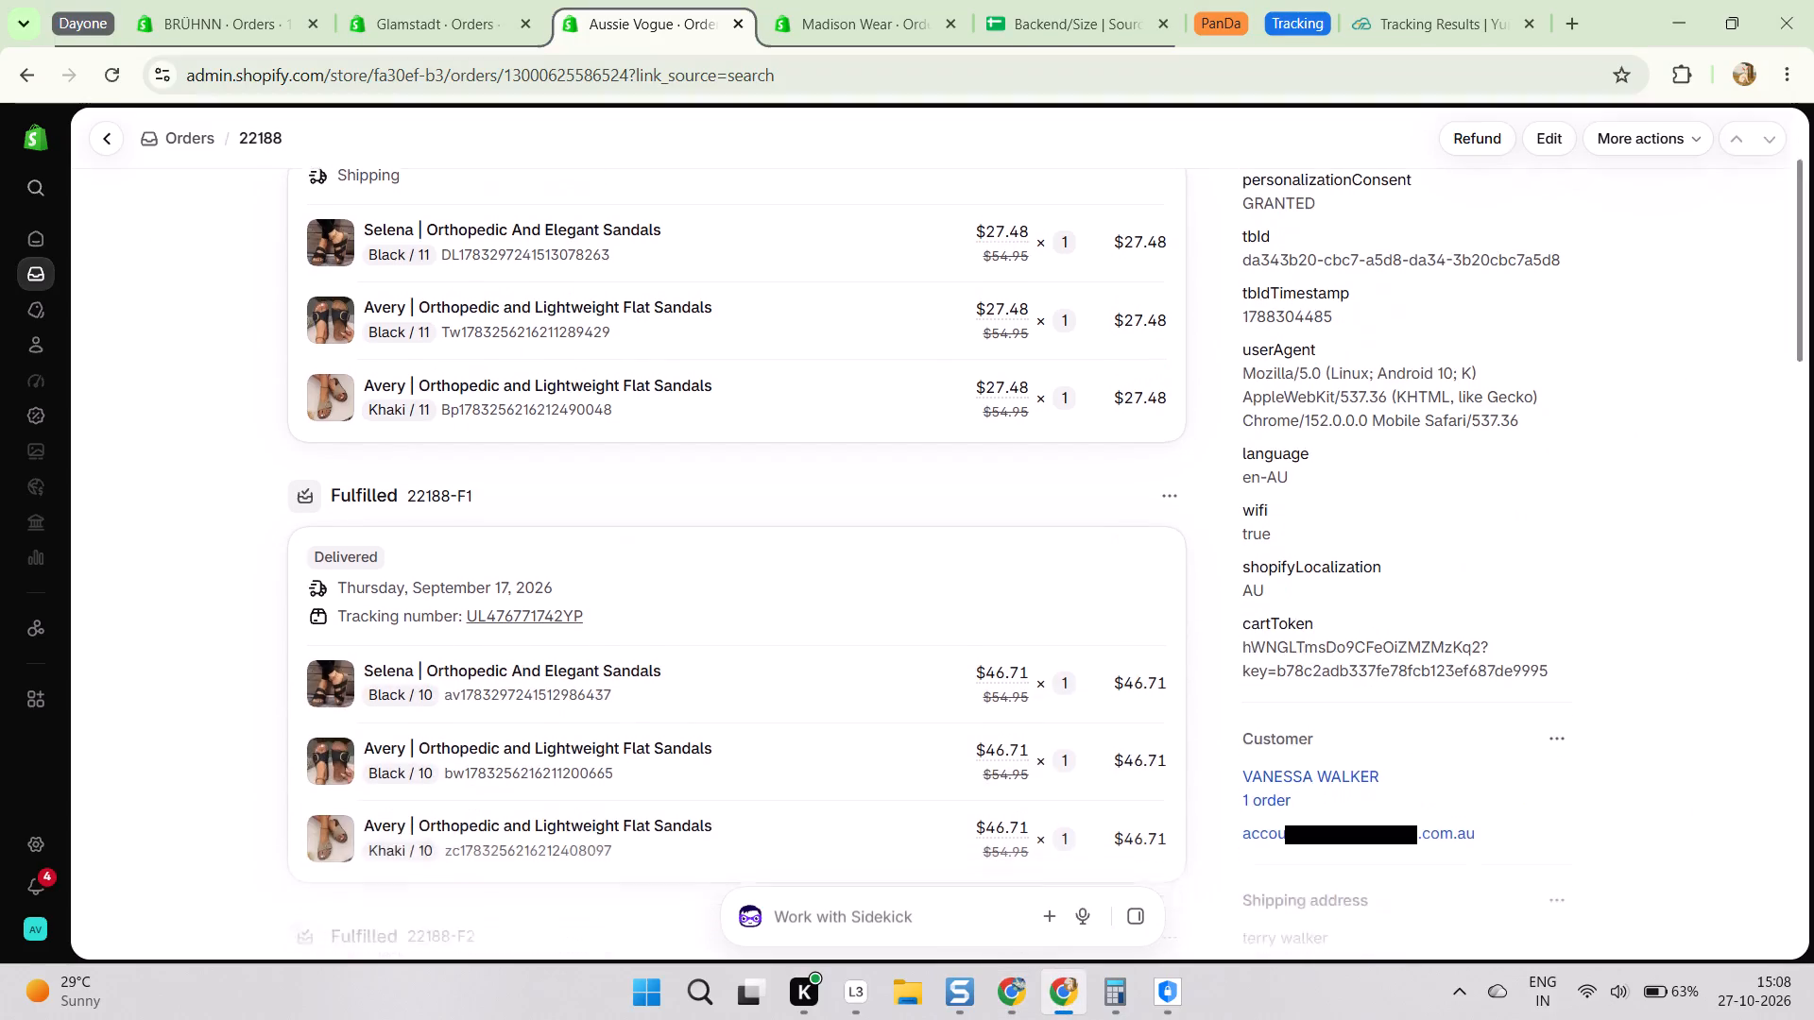
{"action": "scroll", "coordinate": [823, 425], "scroll_direction": "down", "scroll_amount": 3}
{"action": "scroll", "coordinate": [829, 432], "scroll_direction": "up", "scroll_amount": 3}
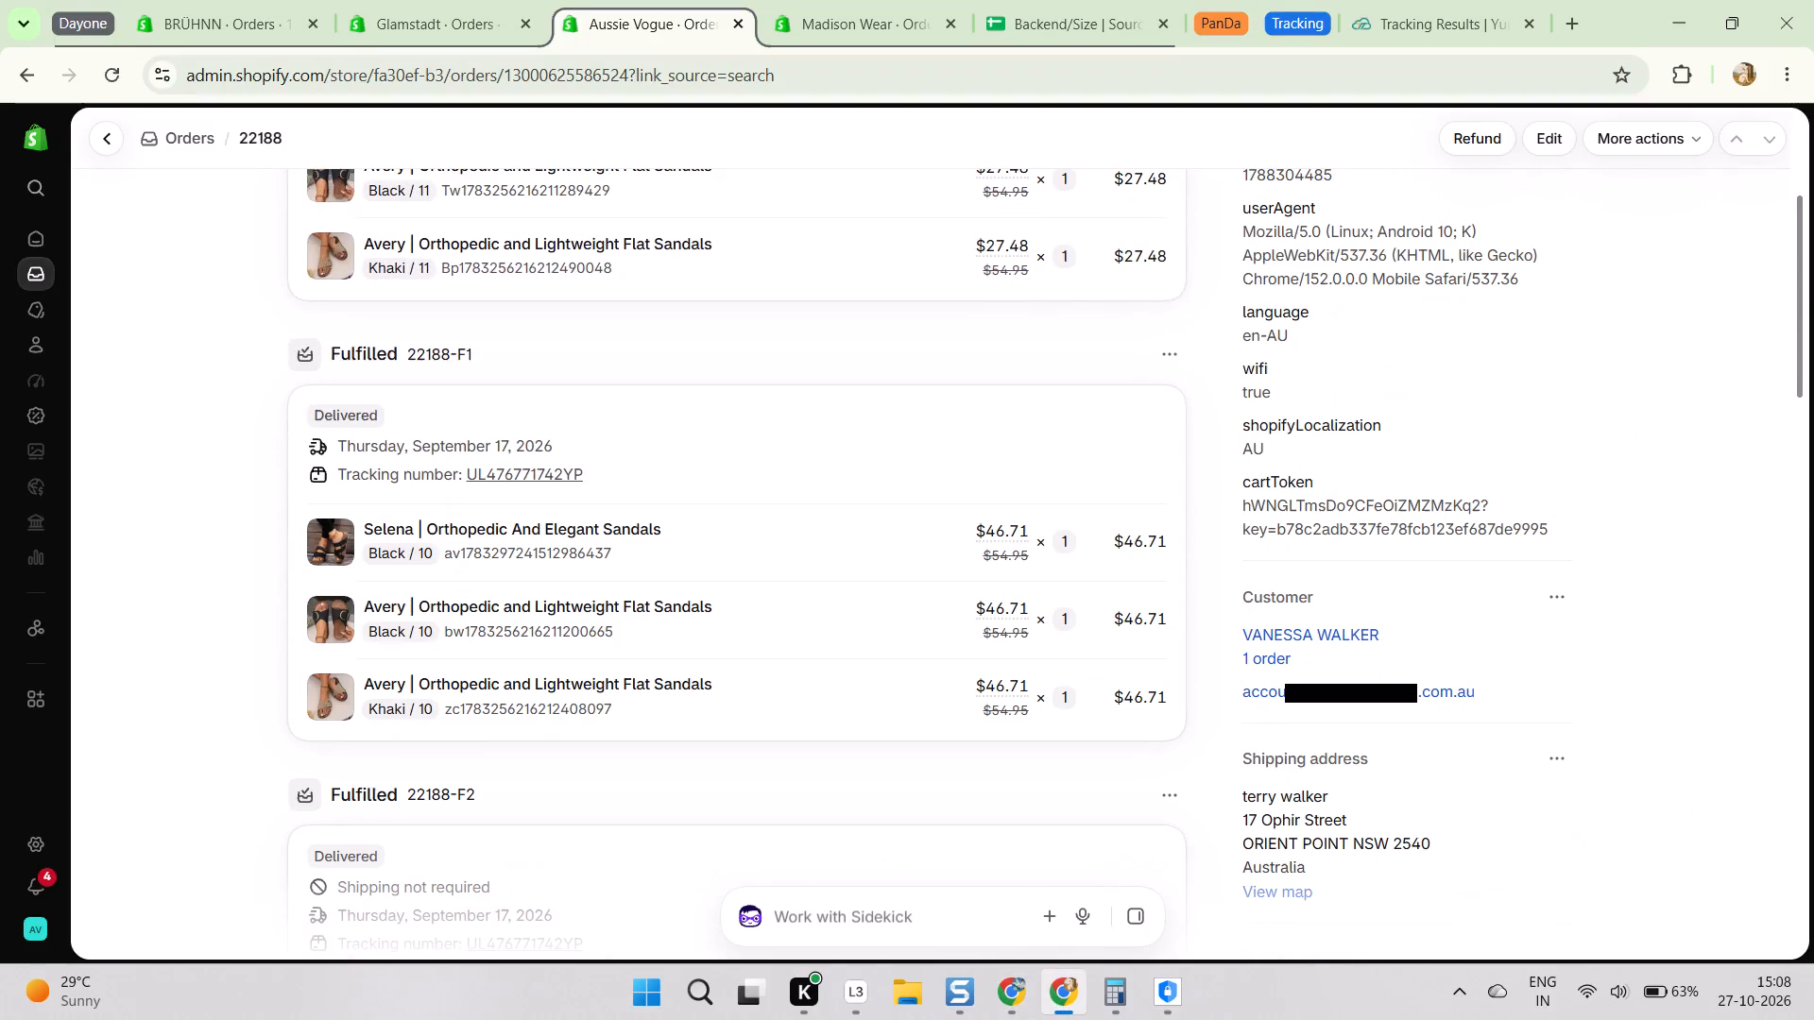
{"action": "scroll", "coordinate": [846, 427], "scroll_direction": "down", "scroll_amount": 8}
{"action": "scroll", "coordinate": [1091, 466], "scroll_direction": "up", "scroll_amount": 3}
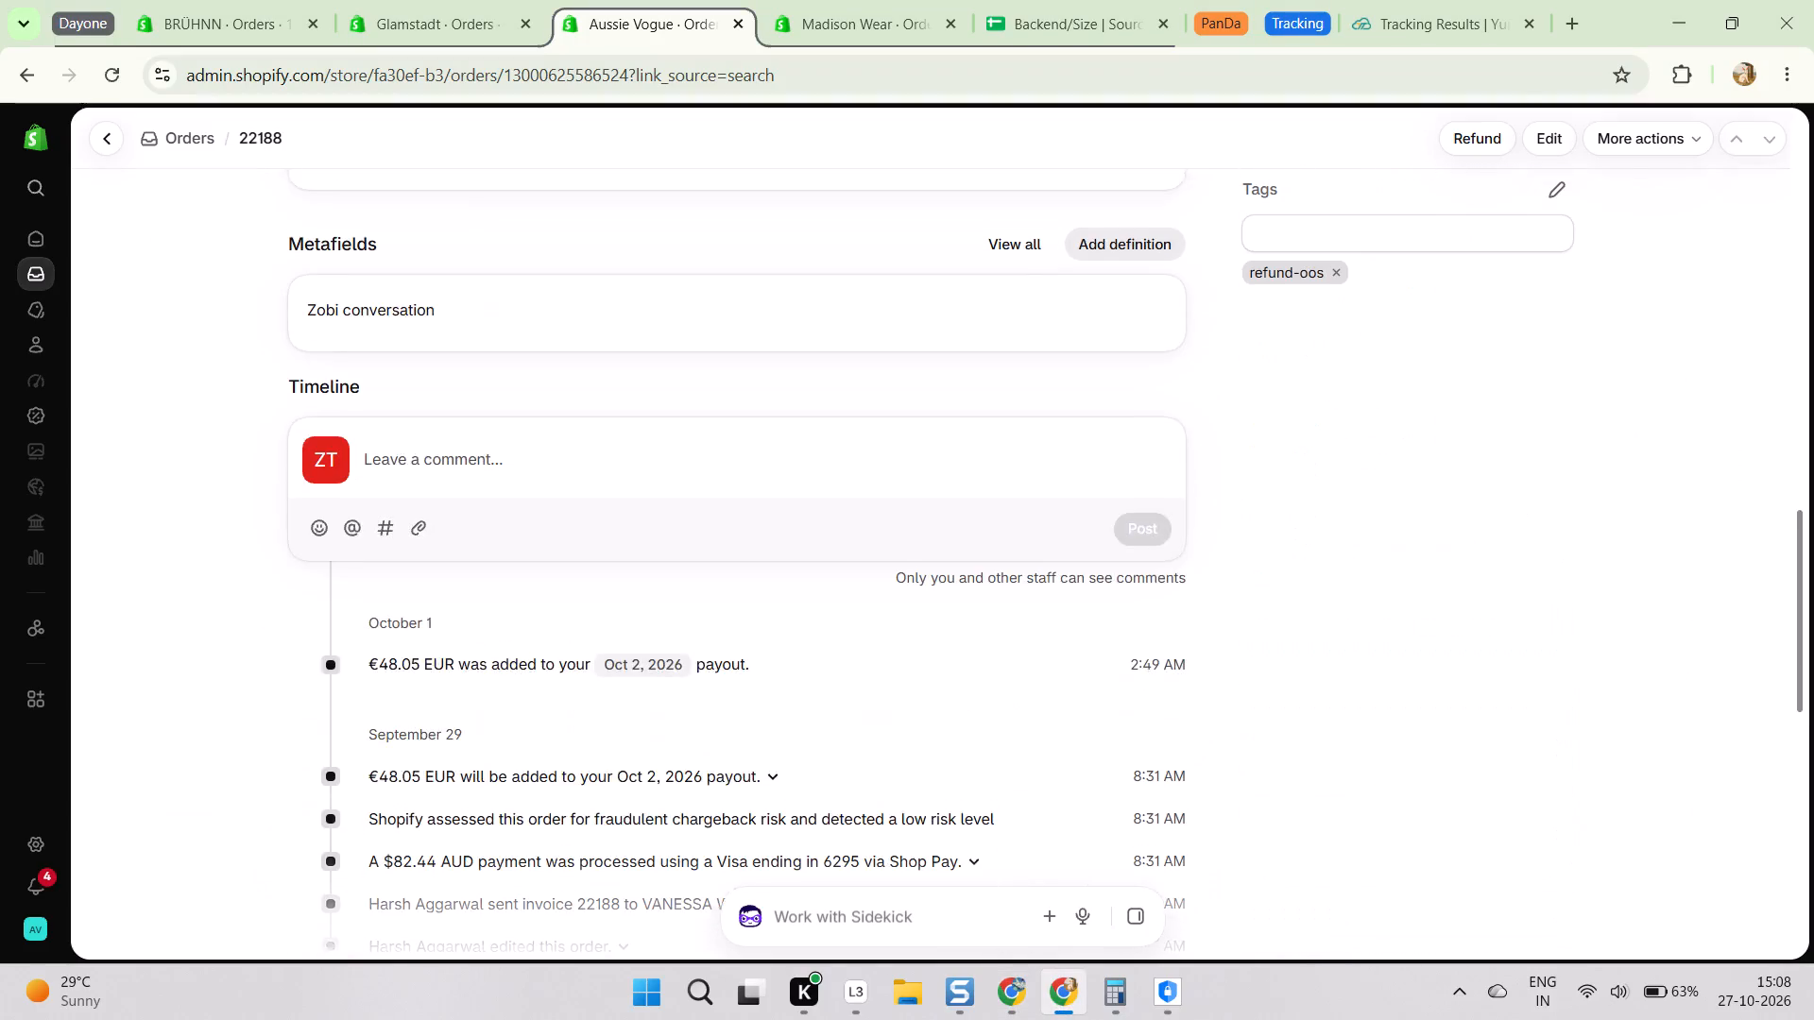
Start a refund for order 22188 and paste "due to oos $82.44 refund" as the reason for refund.
{"action": "scroll", "coordinate": [1110, 442], "scroll_direction": "up", "scroll_amount": 14}
{"action": "left_click", "coordinate": [1481, 144]}
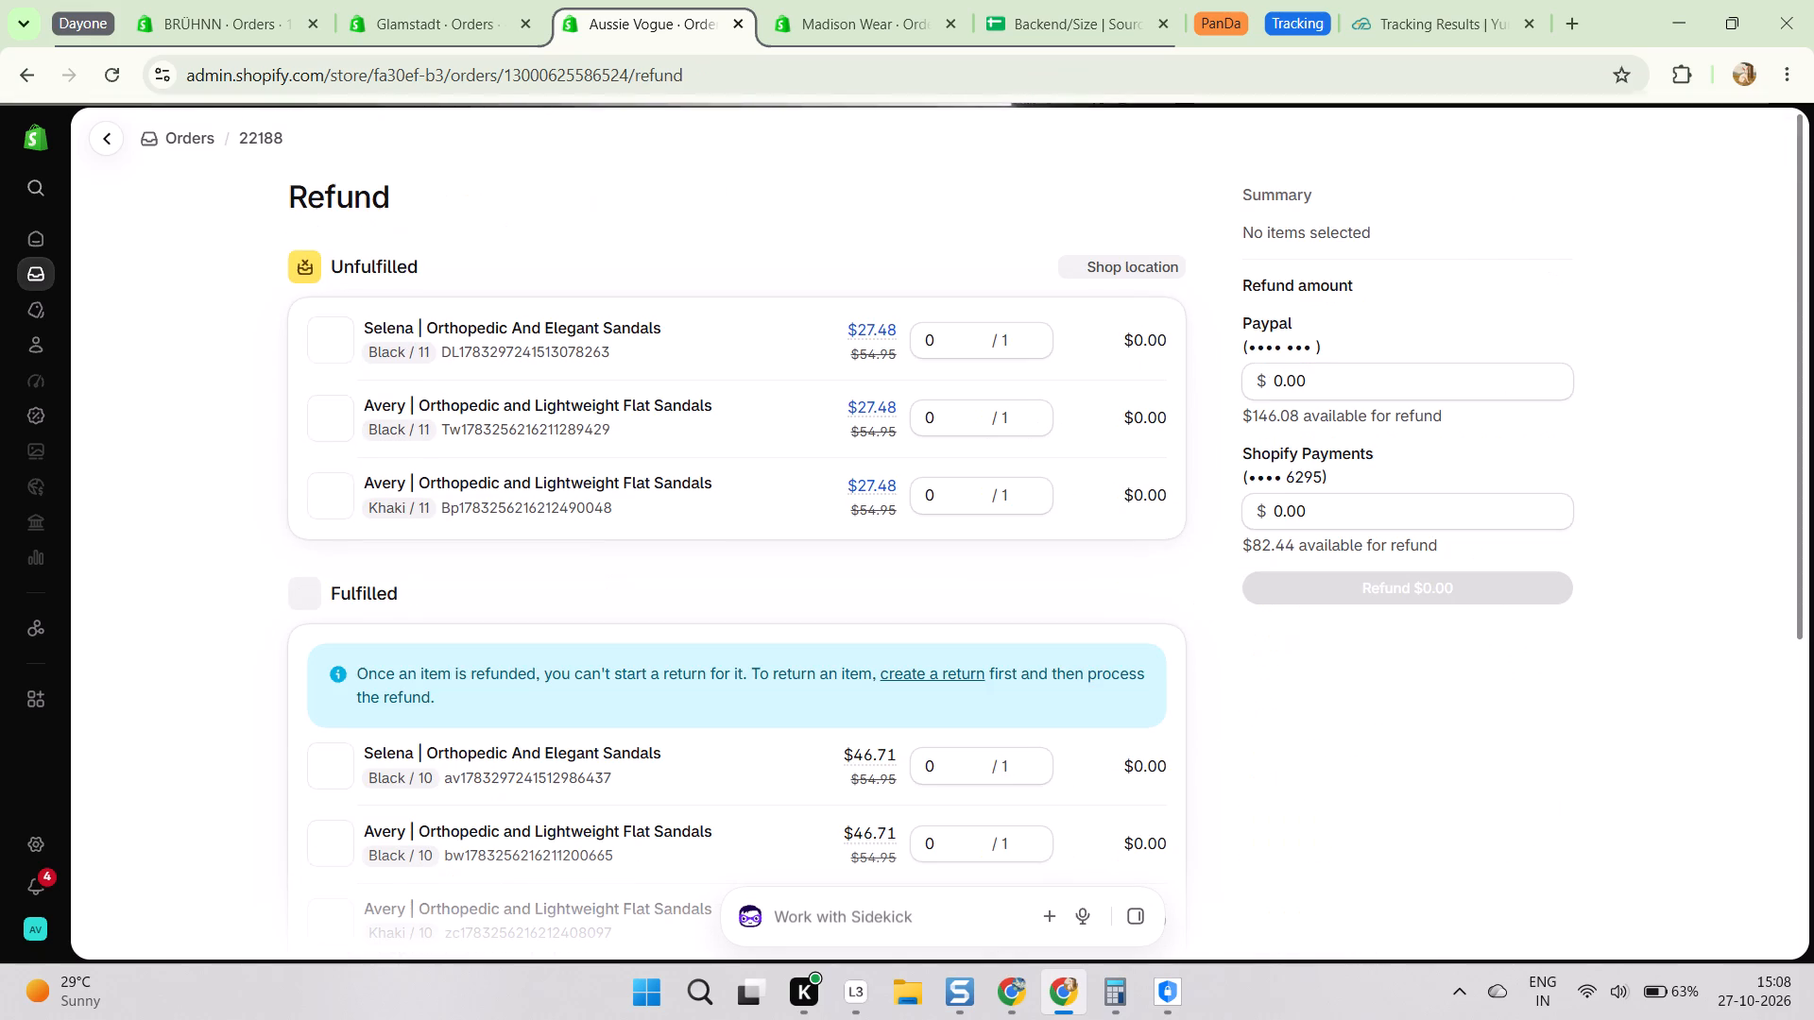
{"action": "scroll", "coordinate": [811, 416], "scroll_direction": "down", "scroll_amount": 2}
{"action": "scroll", "coordinate": [918, 471], "scroll_direction": "down", "scroll_amount": 2}
{"action": "scroll", "coordinate": [850, 549], "scroll_direction": "down", "scroll_amount": 2}
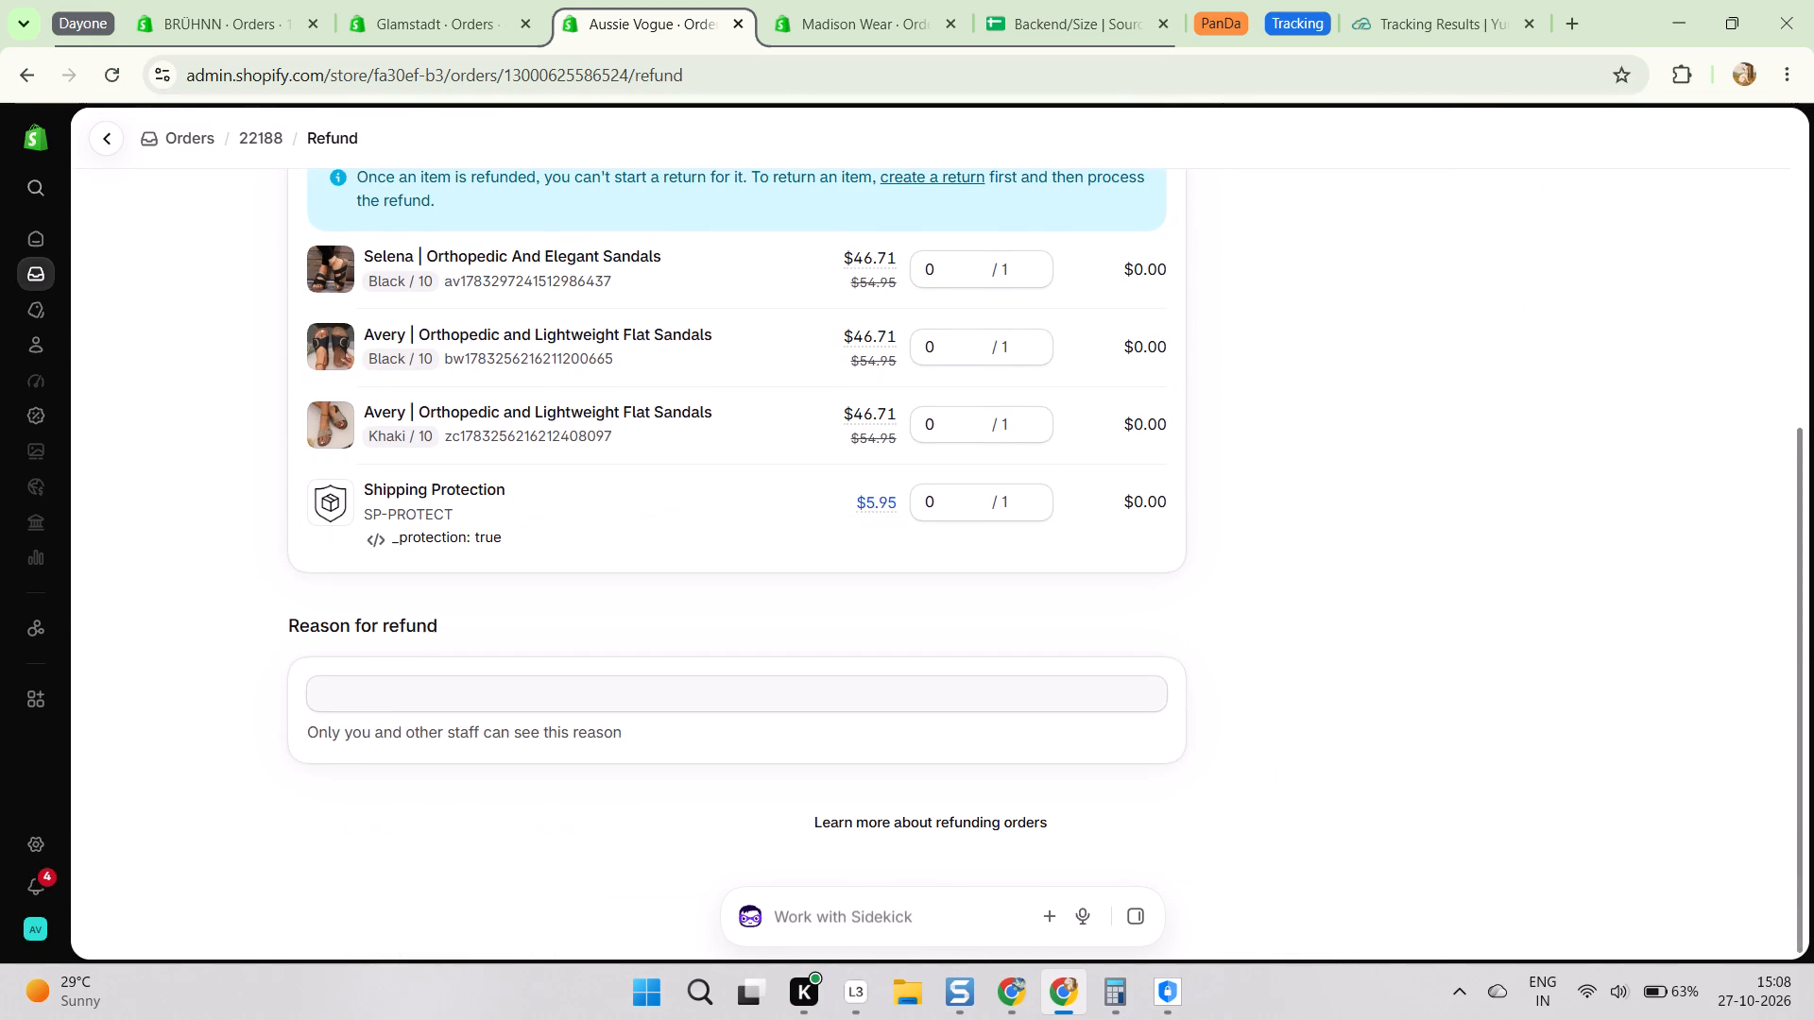
{"action": "left_click", "coordinate": [590, 702]}
{"action": "key", "text": "ctrl+v"}
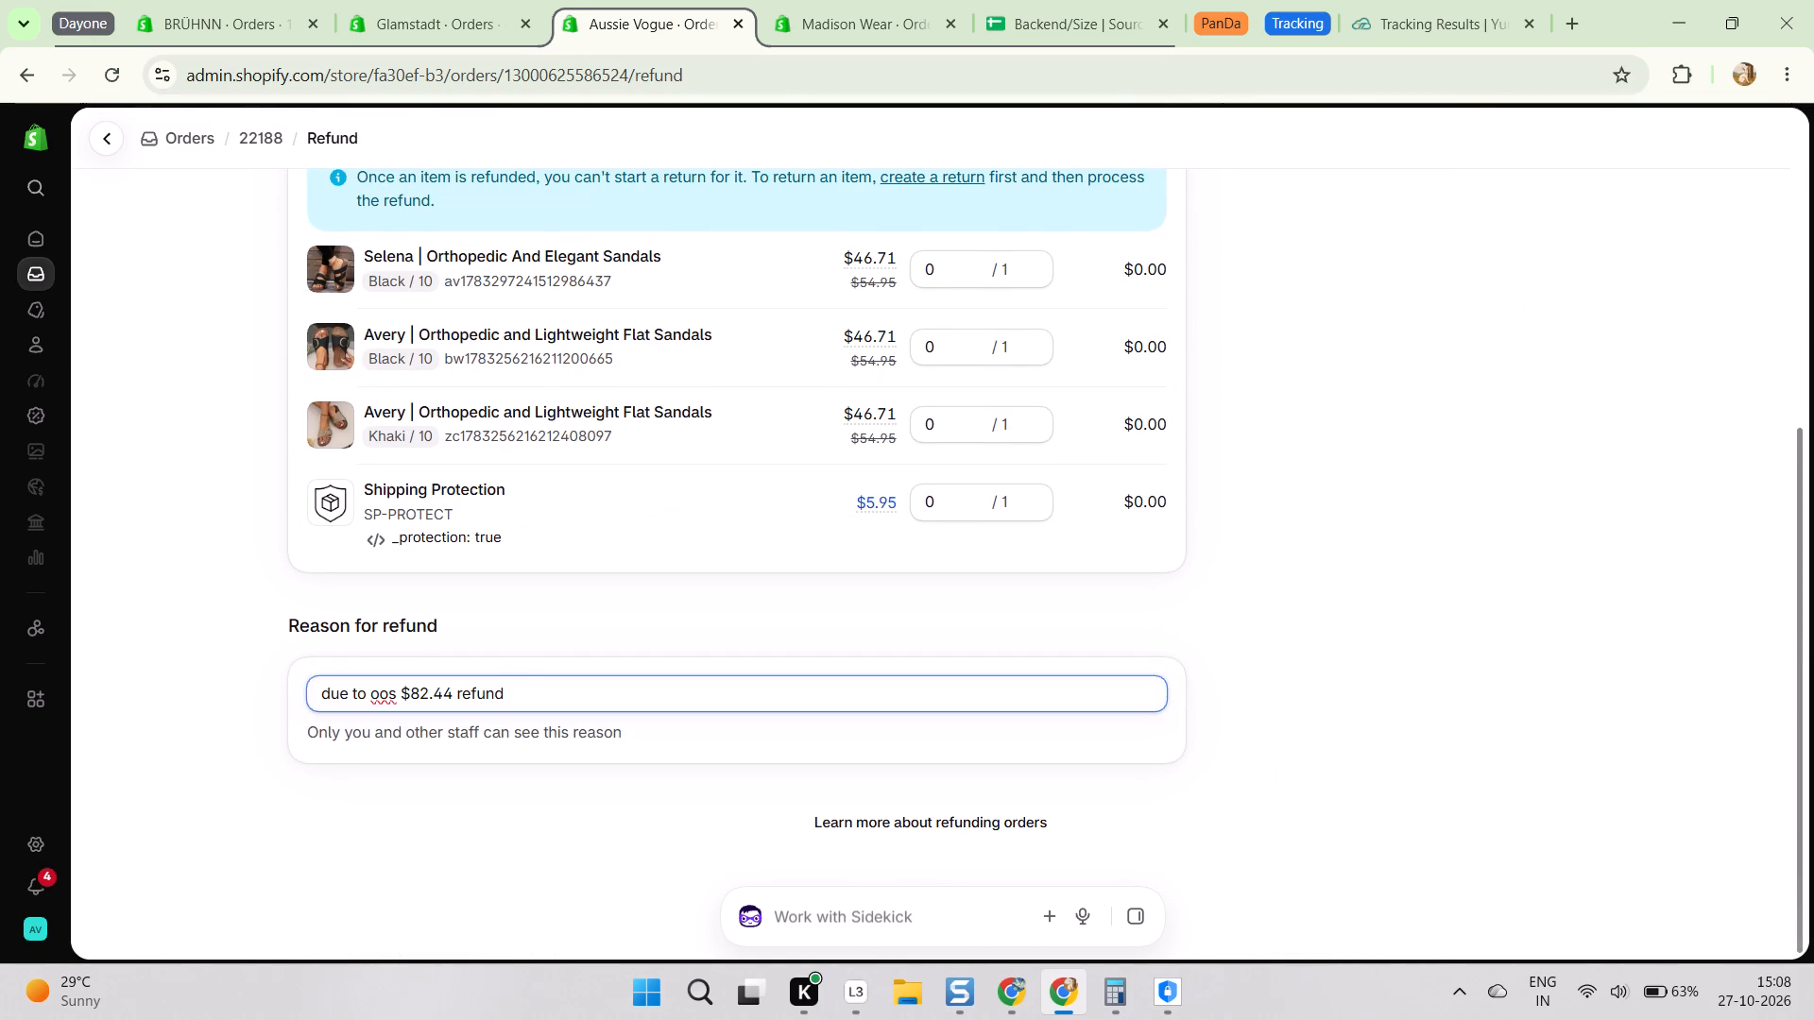
{"action": "scroll", "coordinate": [830, 632], "scroll_direction": "up", "scroll_amount": 7}
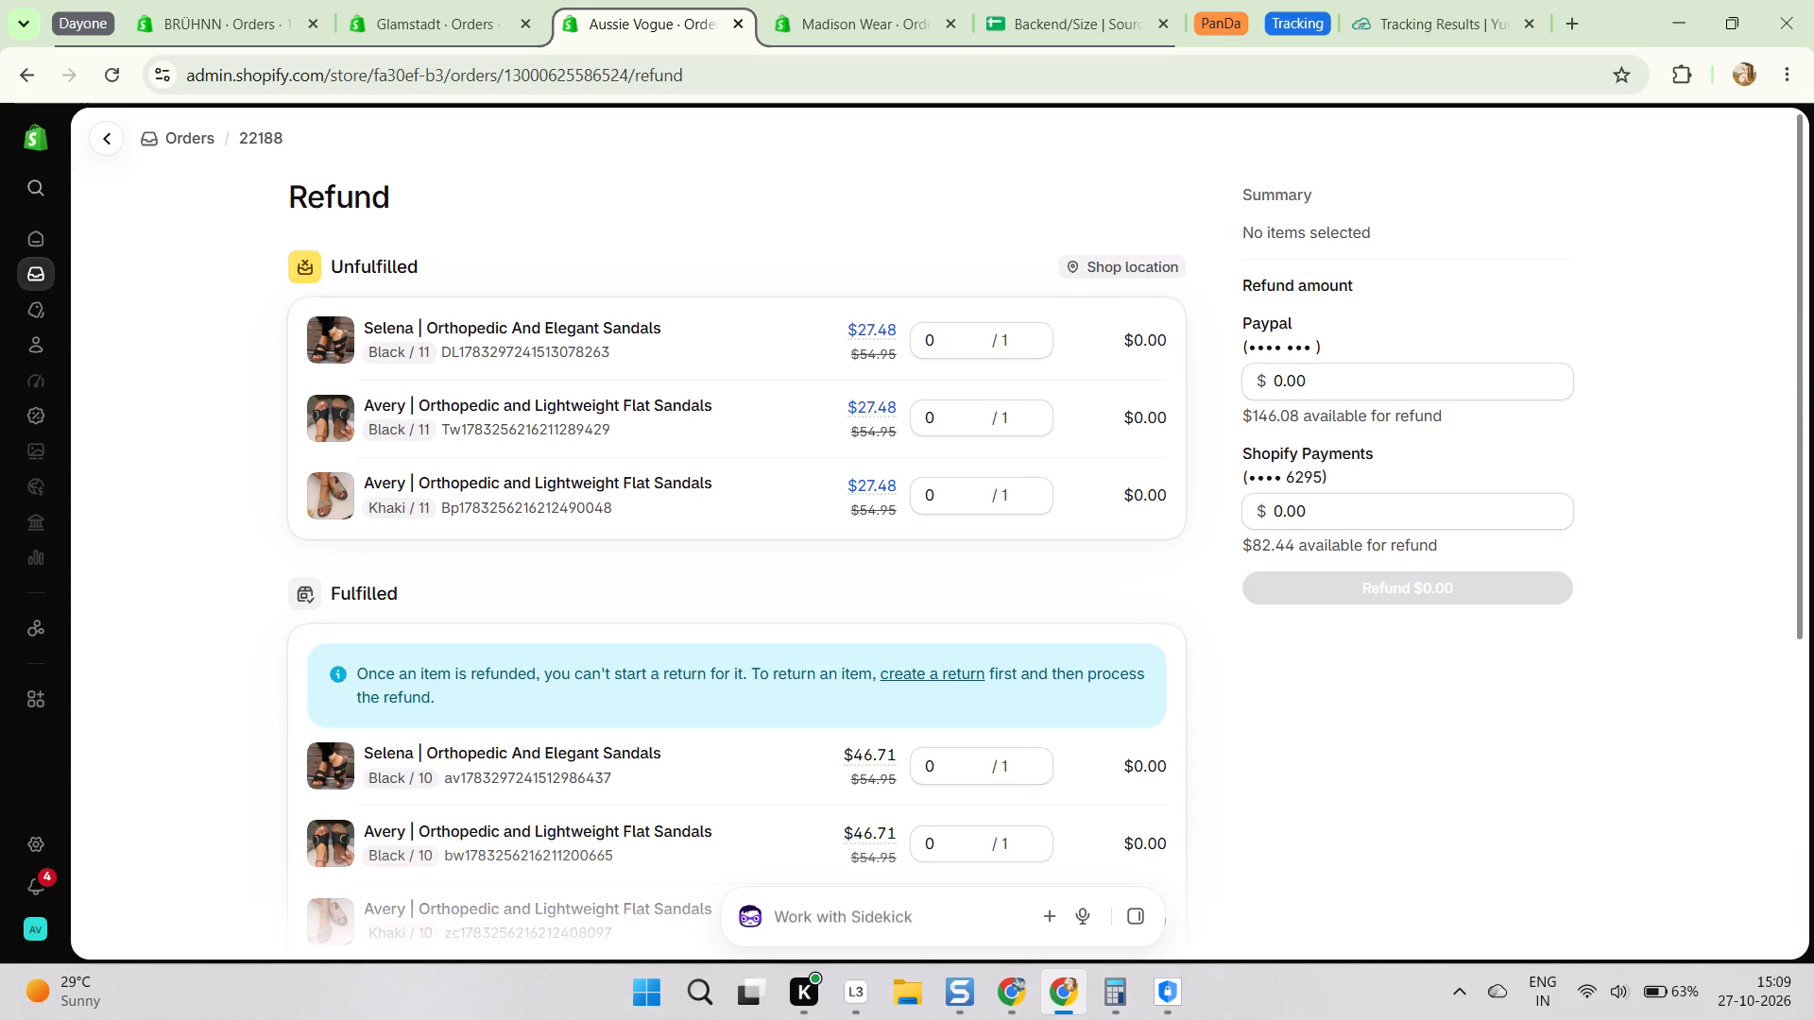
{"action": "triple_click", "coordinate": [1301, 385]}
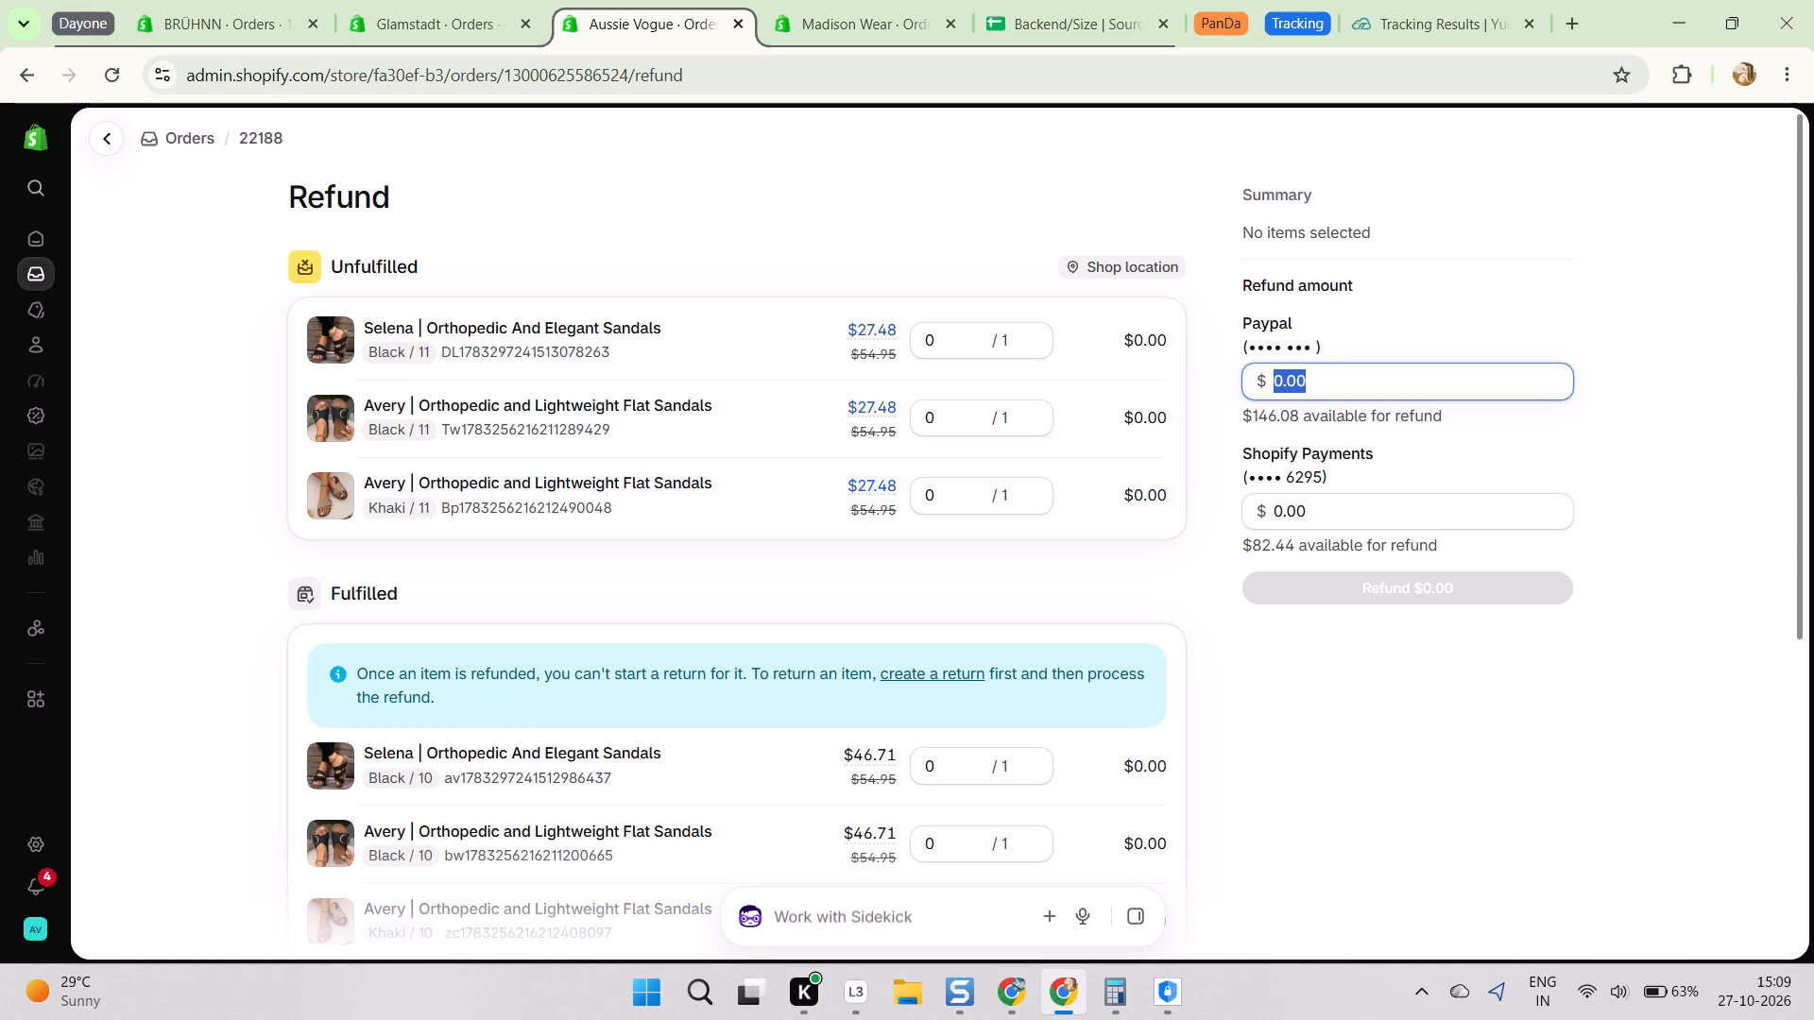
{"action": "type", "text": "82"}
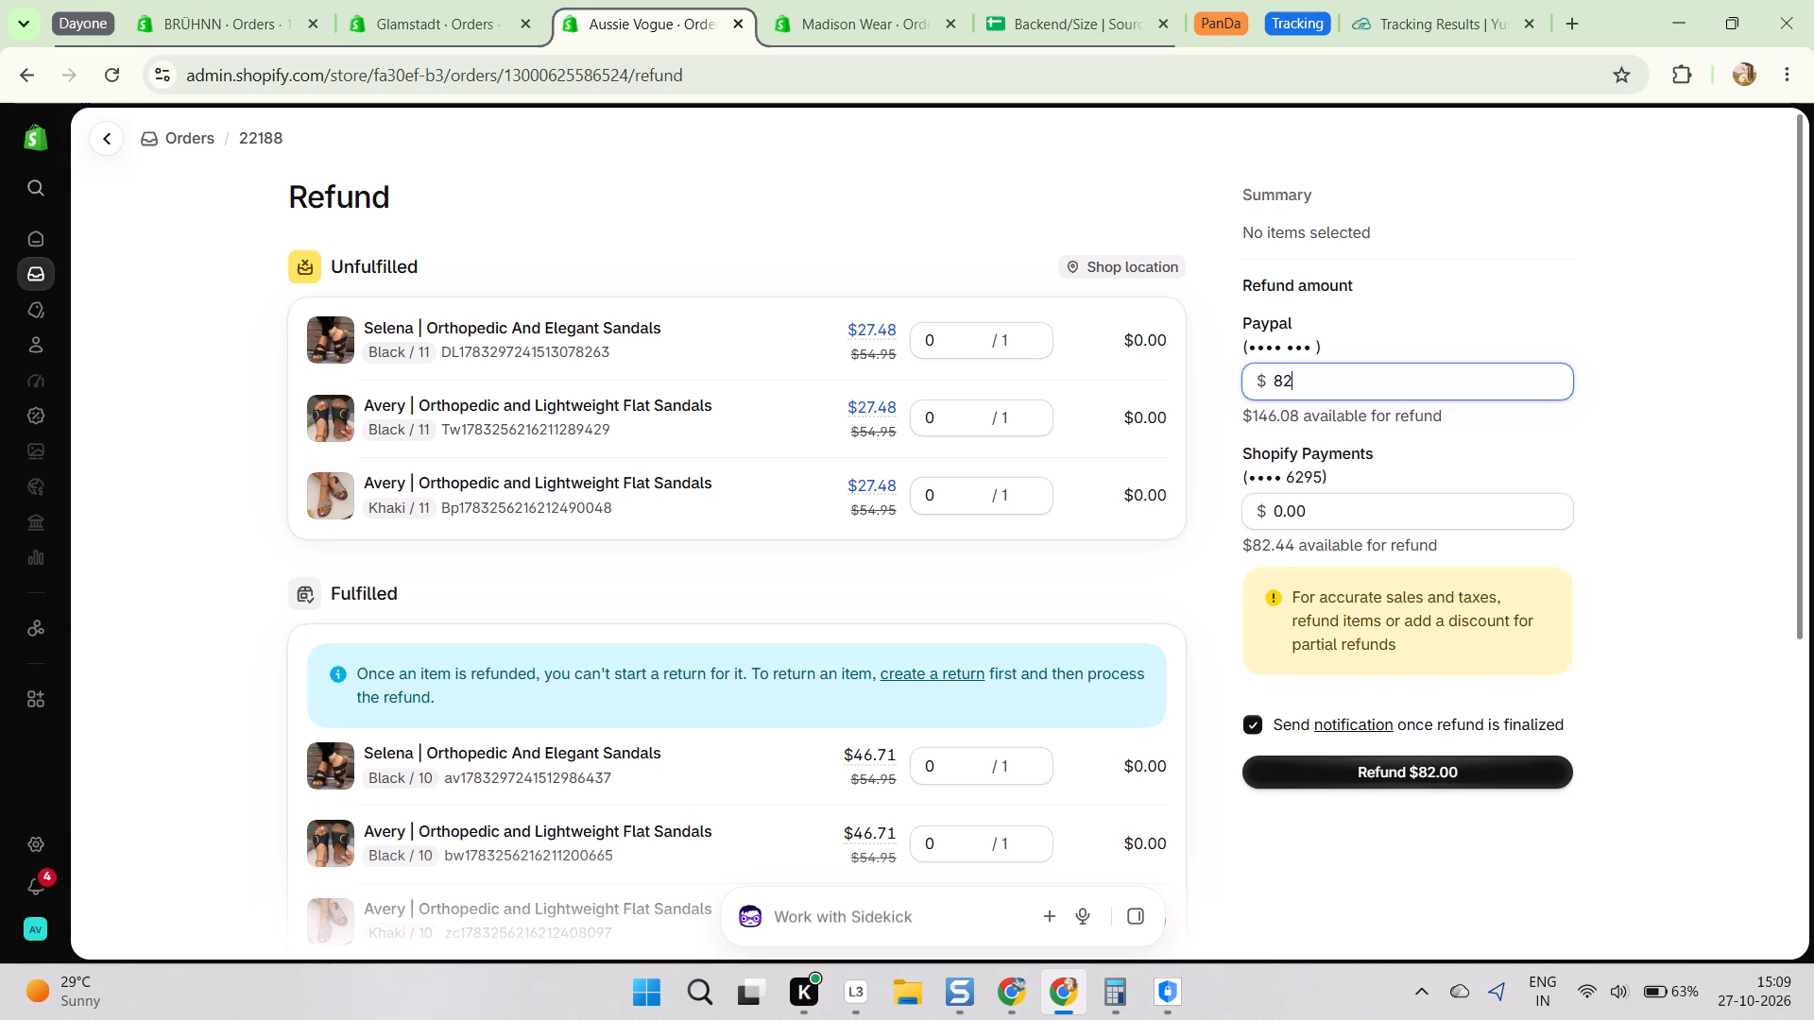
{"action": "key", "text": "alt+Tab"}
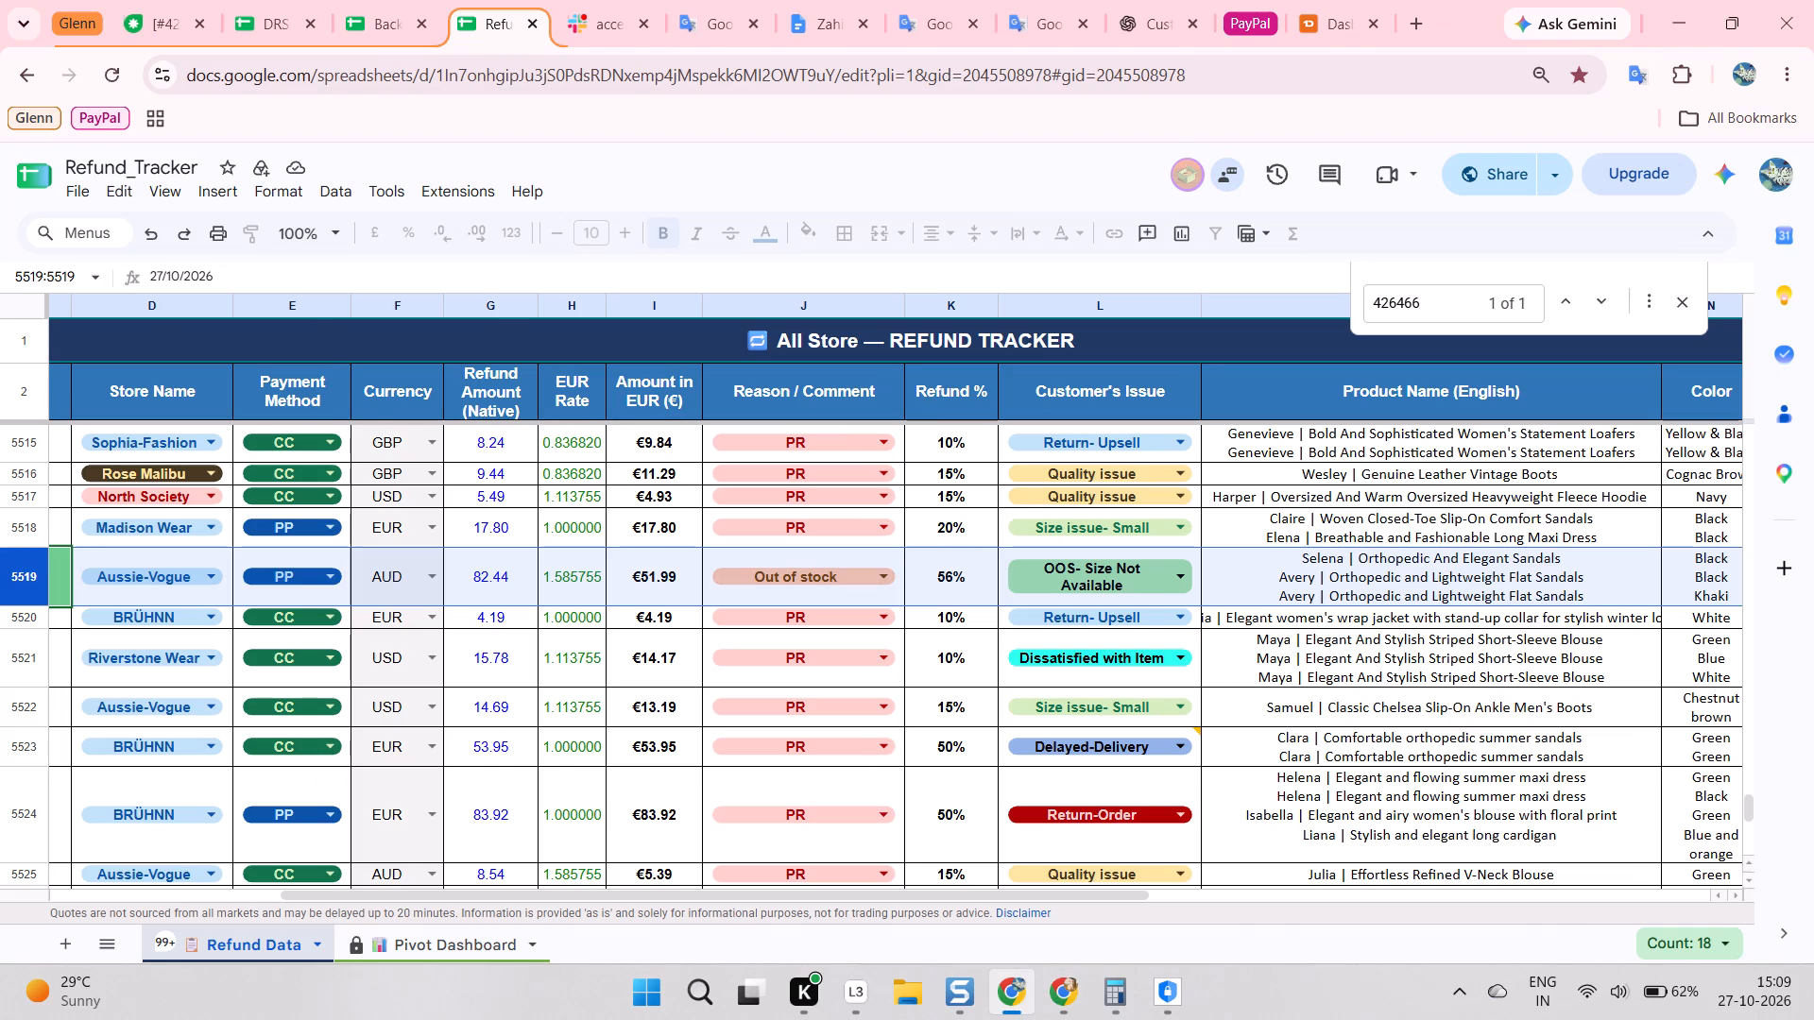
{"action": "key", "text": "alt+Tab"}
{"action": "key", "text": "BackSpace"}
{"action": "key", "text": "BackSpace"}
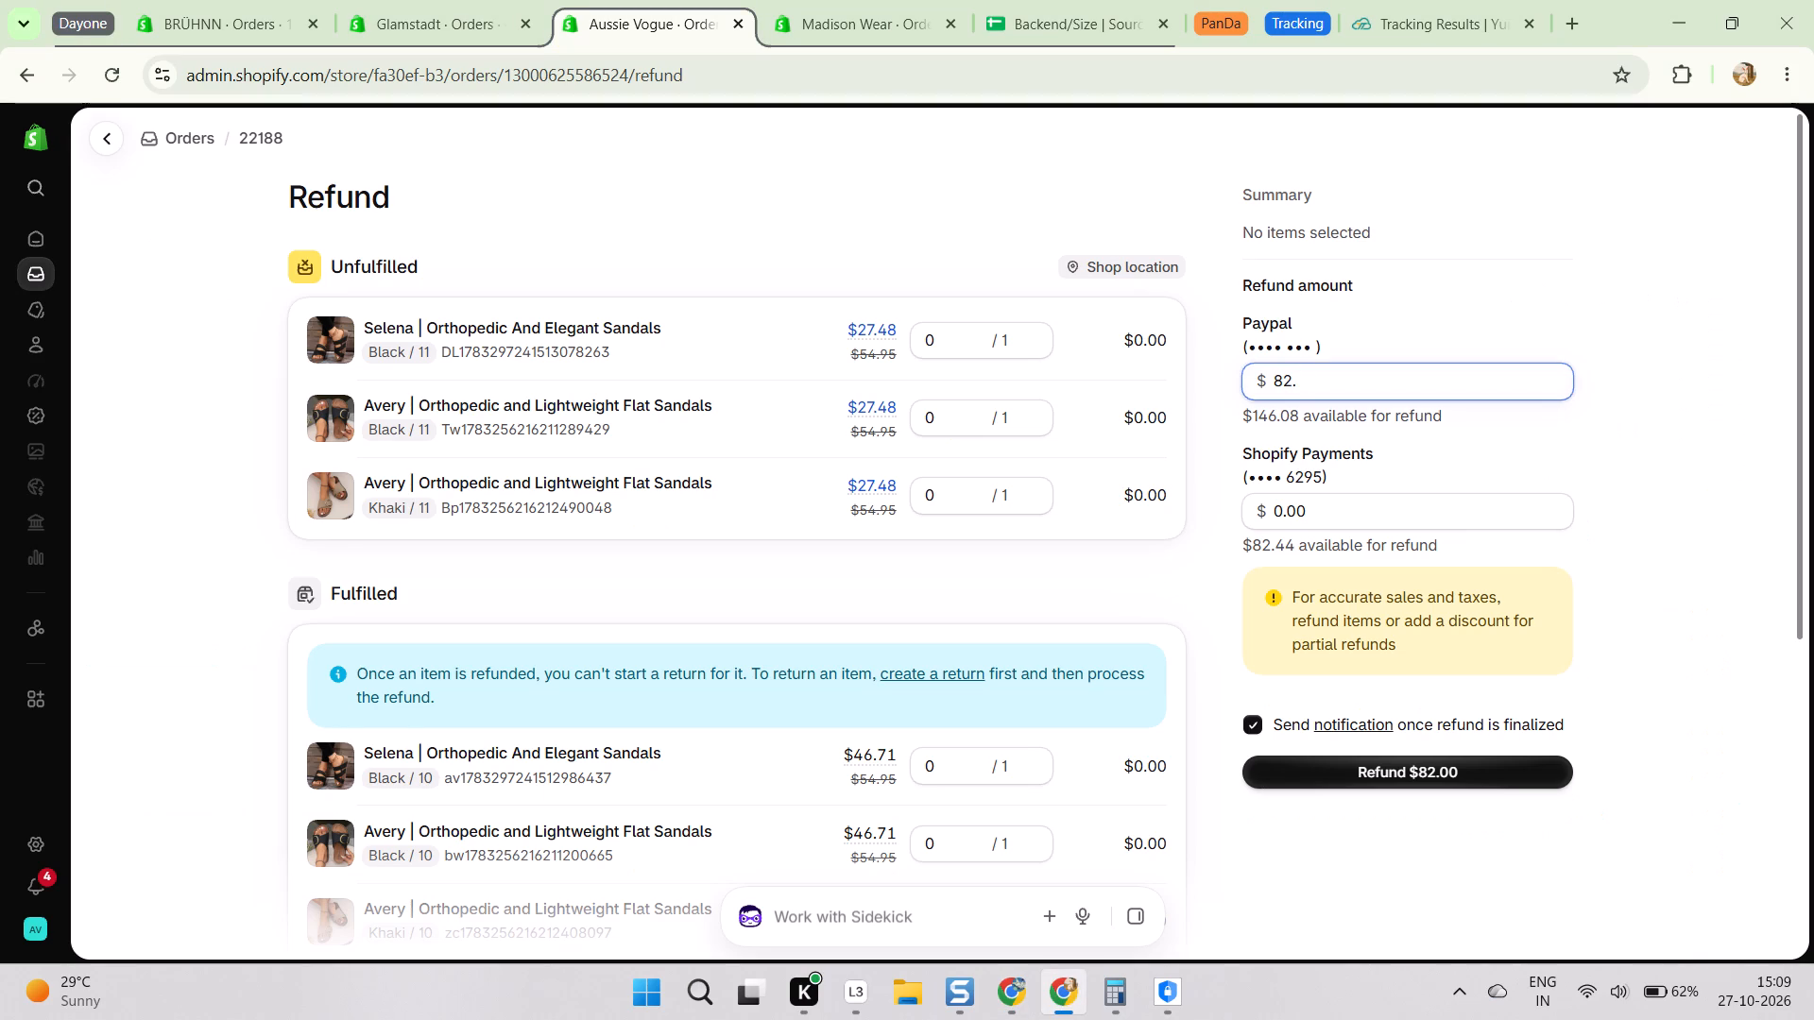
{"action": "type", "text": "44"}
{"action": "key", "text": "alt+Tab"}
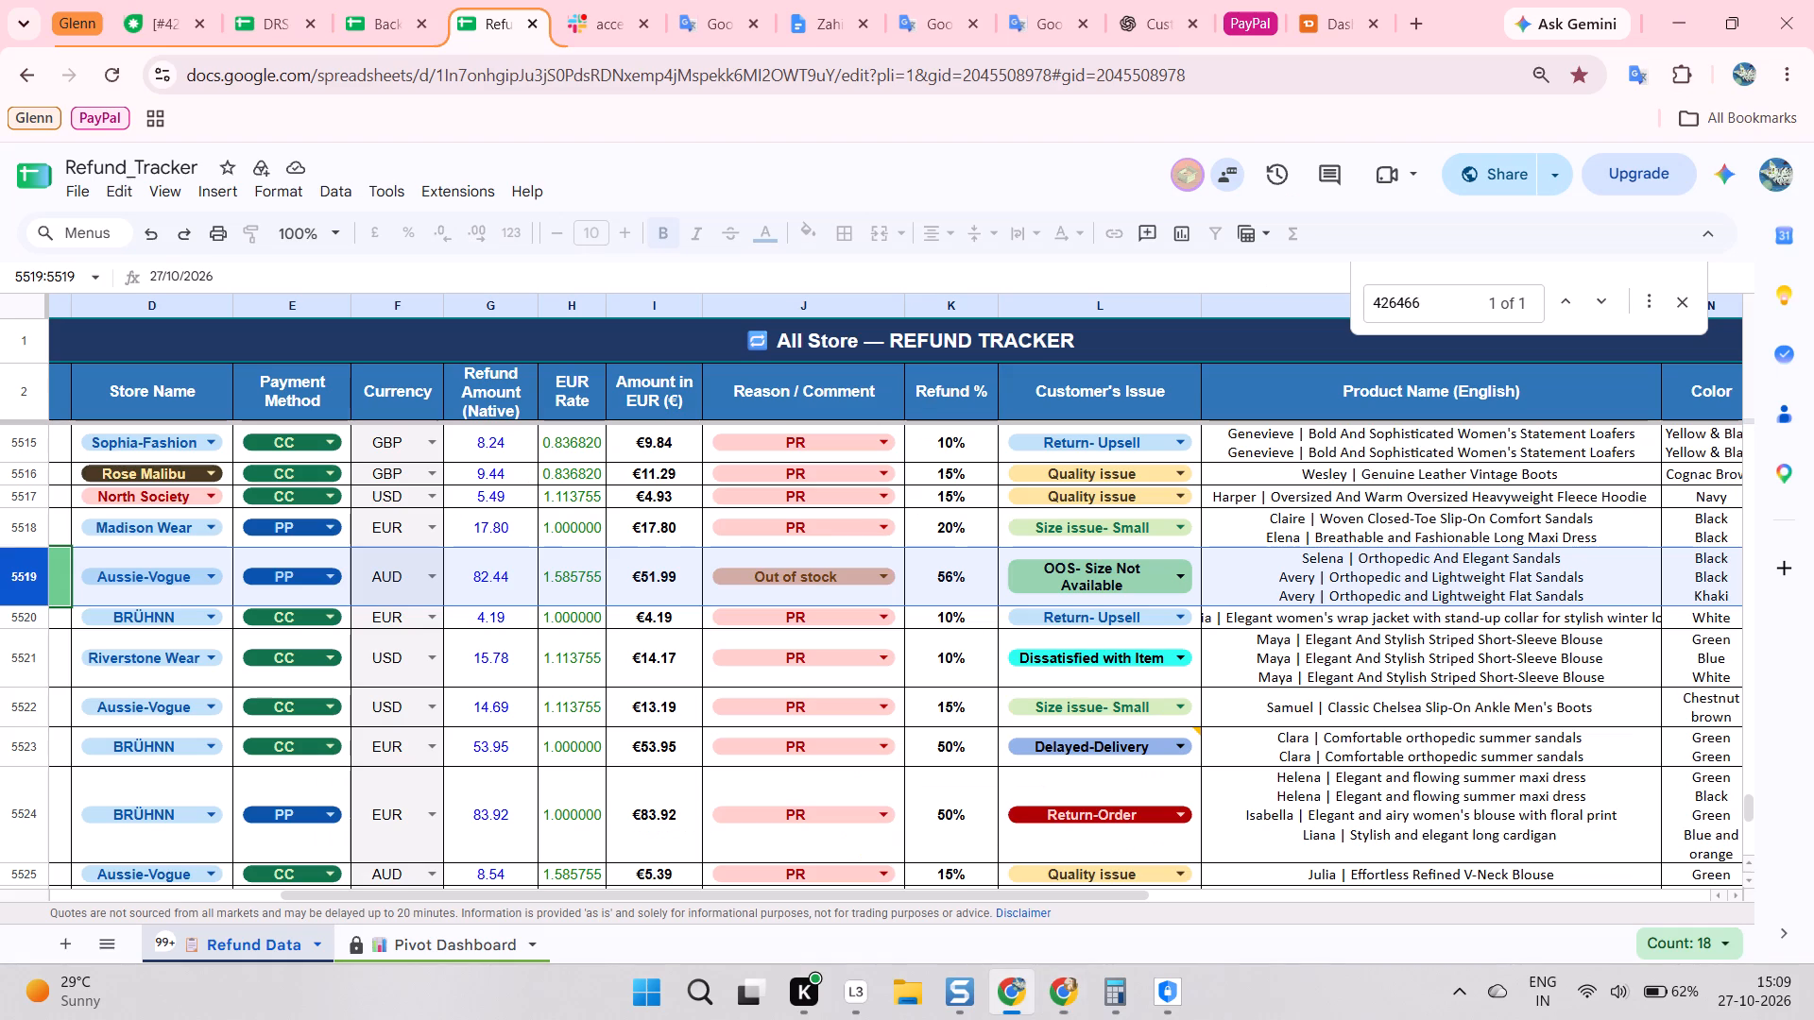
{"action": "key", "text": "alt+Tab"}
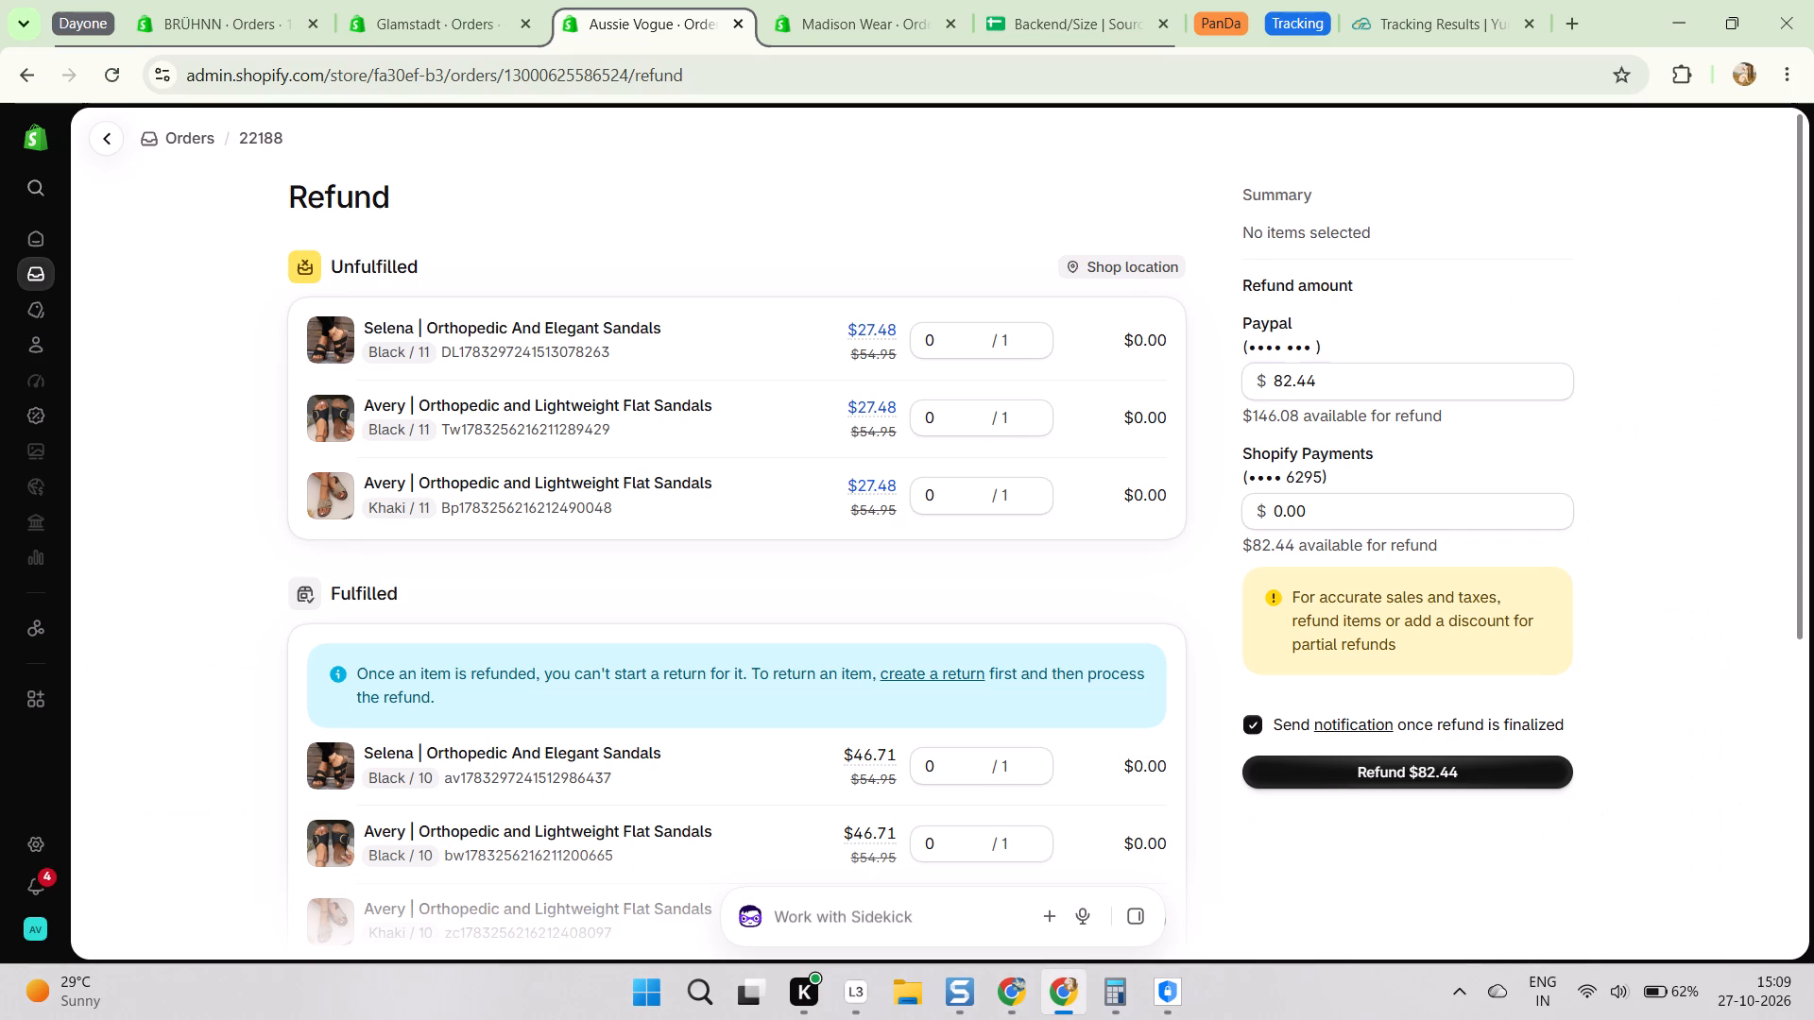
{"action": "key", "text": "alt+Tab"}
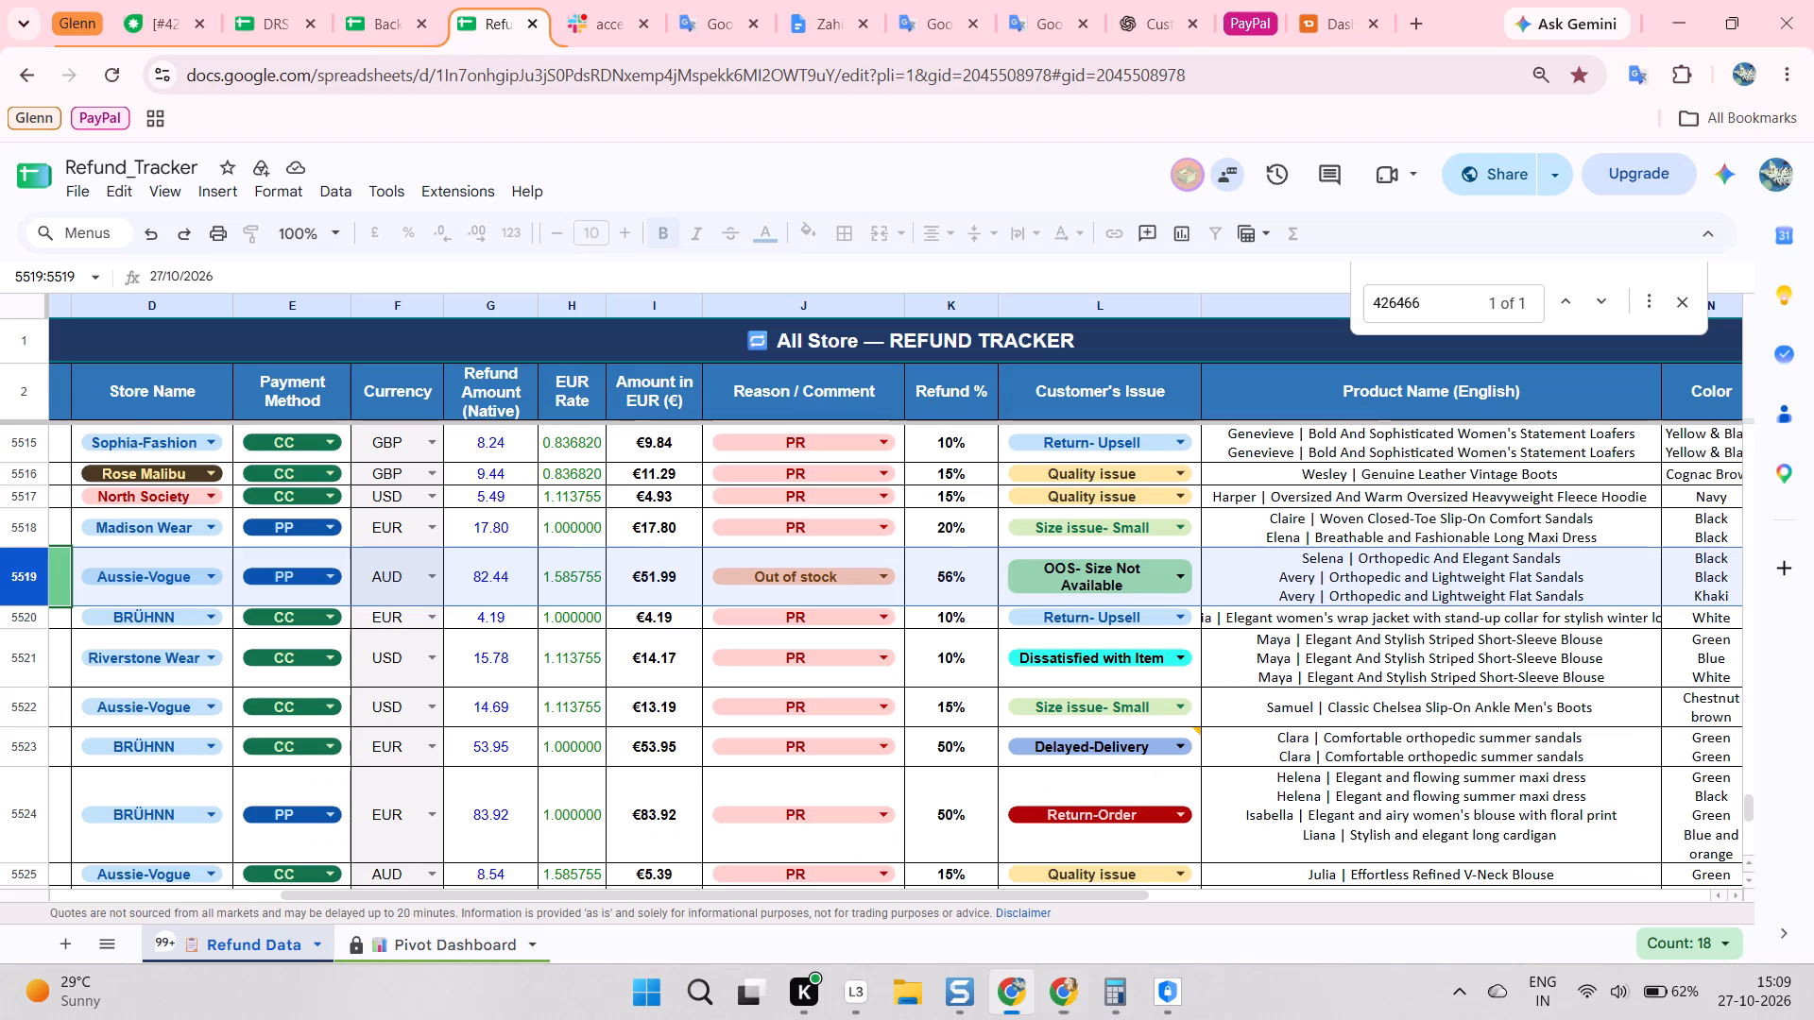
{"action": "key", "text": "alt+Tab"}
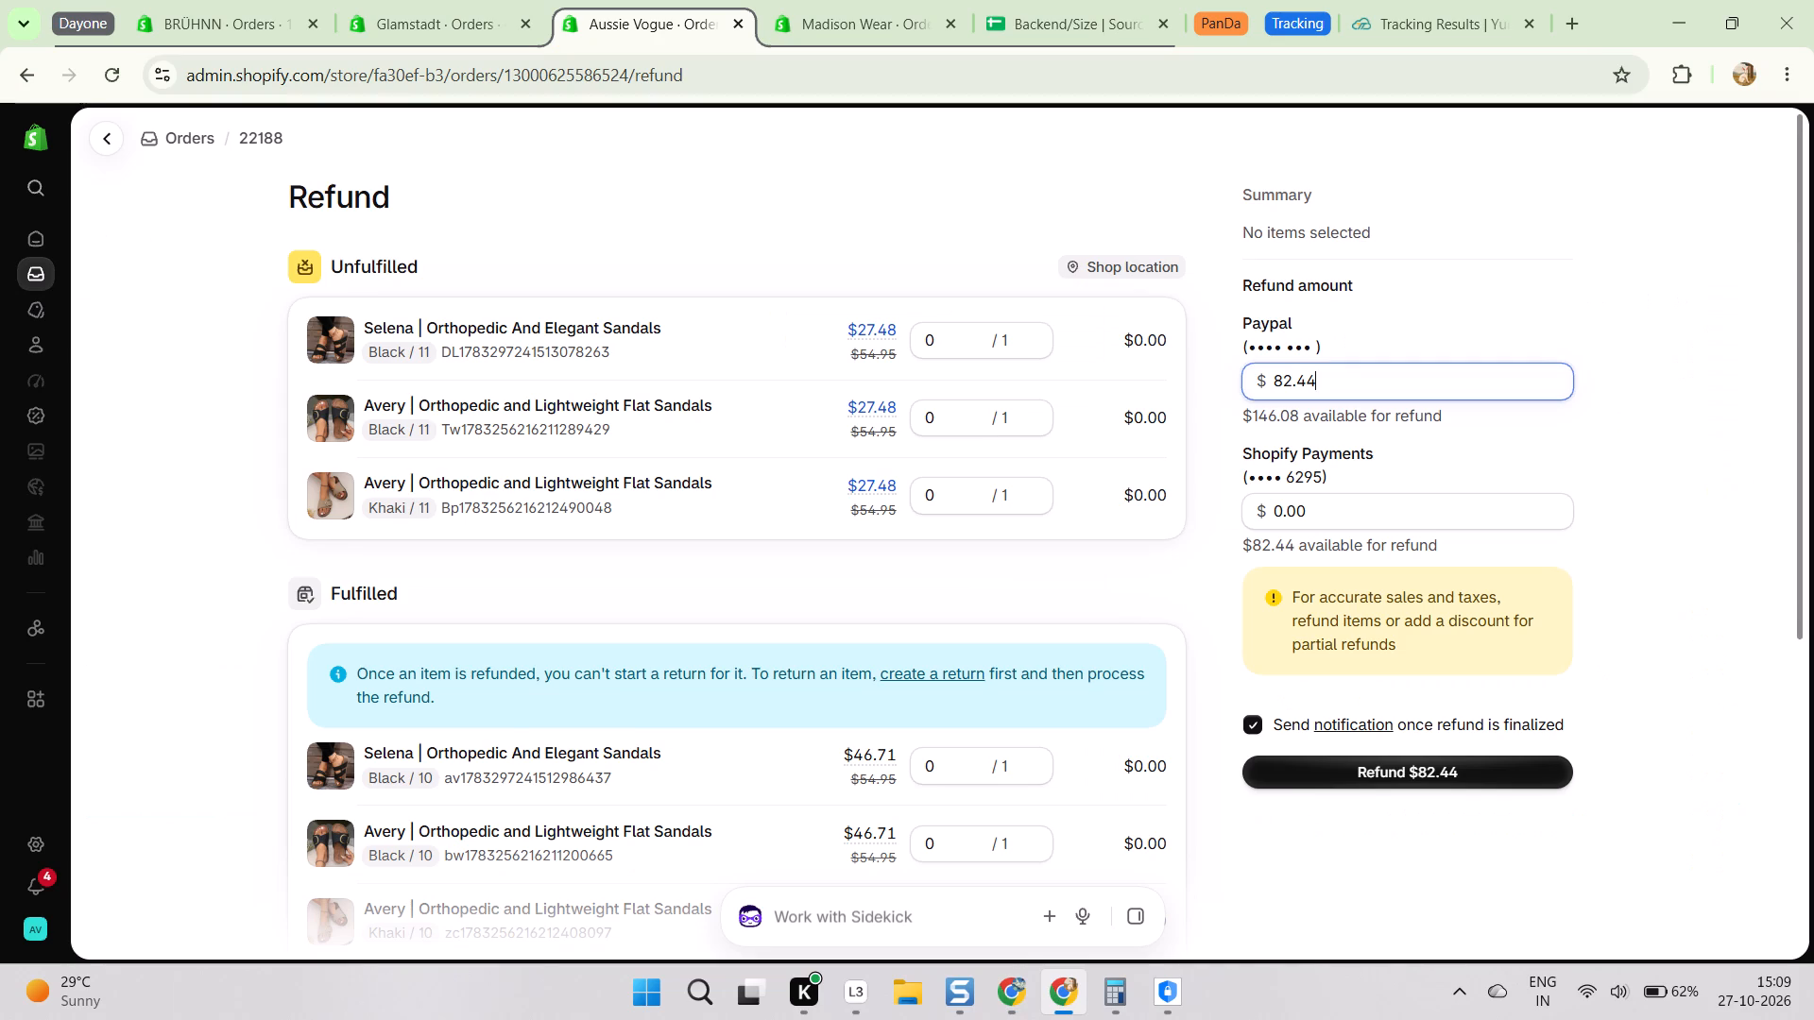
{"action": "left_click", "coordinate": [1395, 771]}
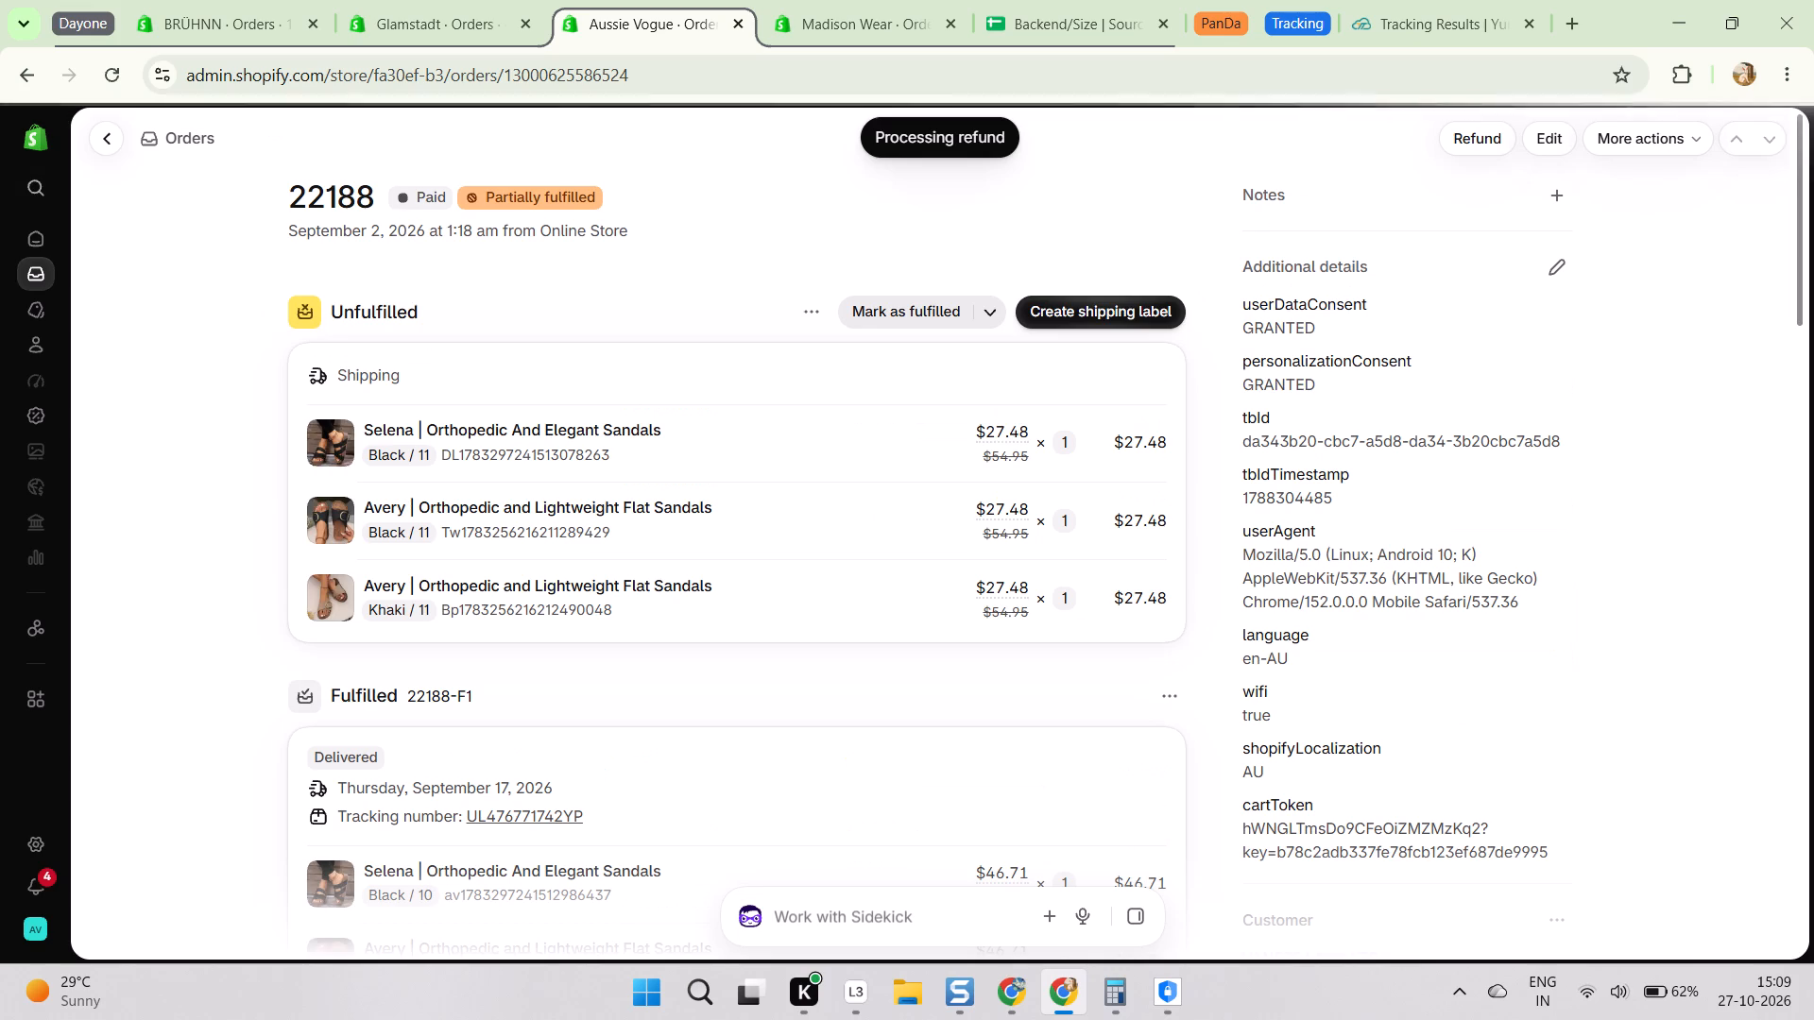
{"action": "scroll", "coordinate": [759, 443], "scroll_direction": "up", "scroll_amount": 5}
{"action": "scroll", "coordinate": [672, 358], "scroll_direction": "down", "scroll_amount": 2}
{"action": "scroll", "coordinate": [910, 437], "scroll_direction": "down", "scroll_amount": 3}
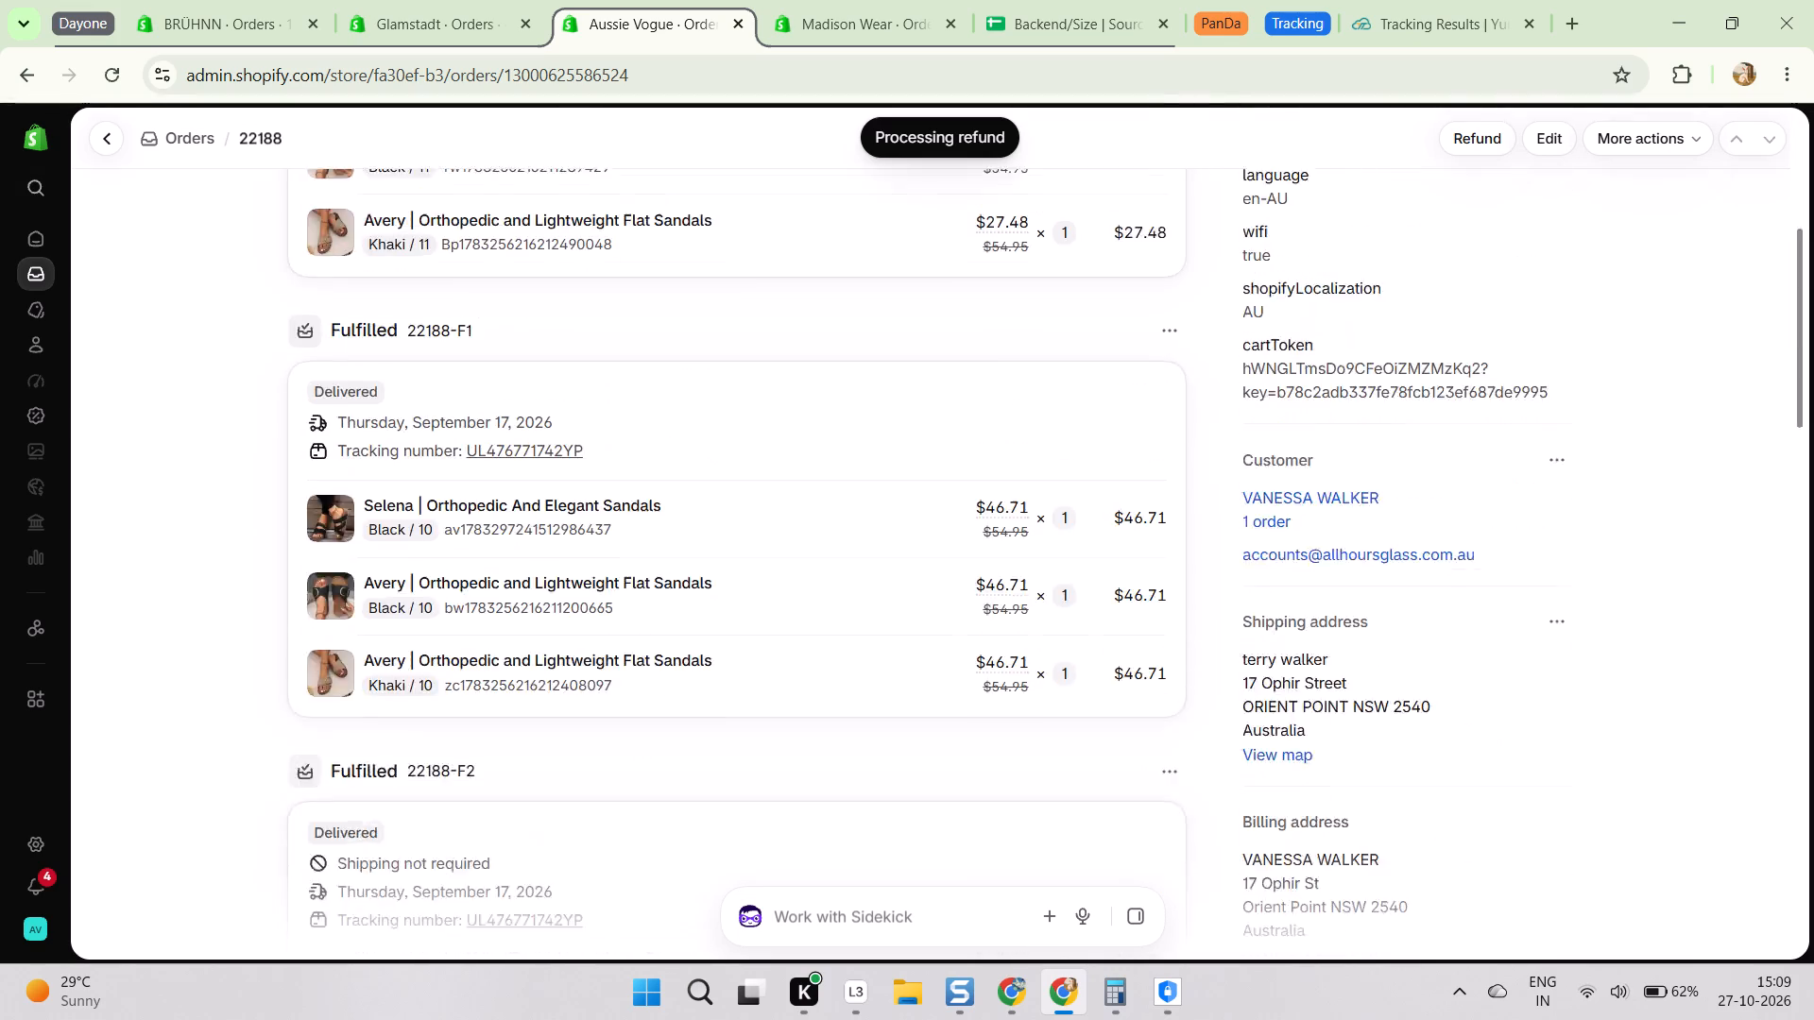
{"action": "scroll", "coordinate": [1000, 450], "scroll_direction": "down", "scroll_amount": 3}
{"action": "scroll", "coordinate": [936, 446], "scroll_direction": "up", "scroll_amount": 9}
{"action": "left_click", "coordinate": [117, 79]}
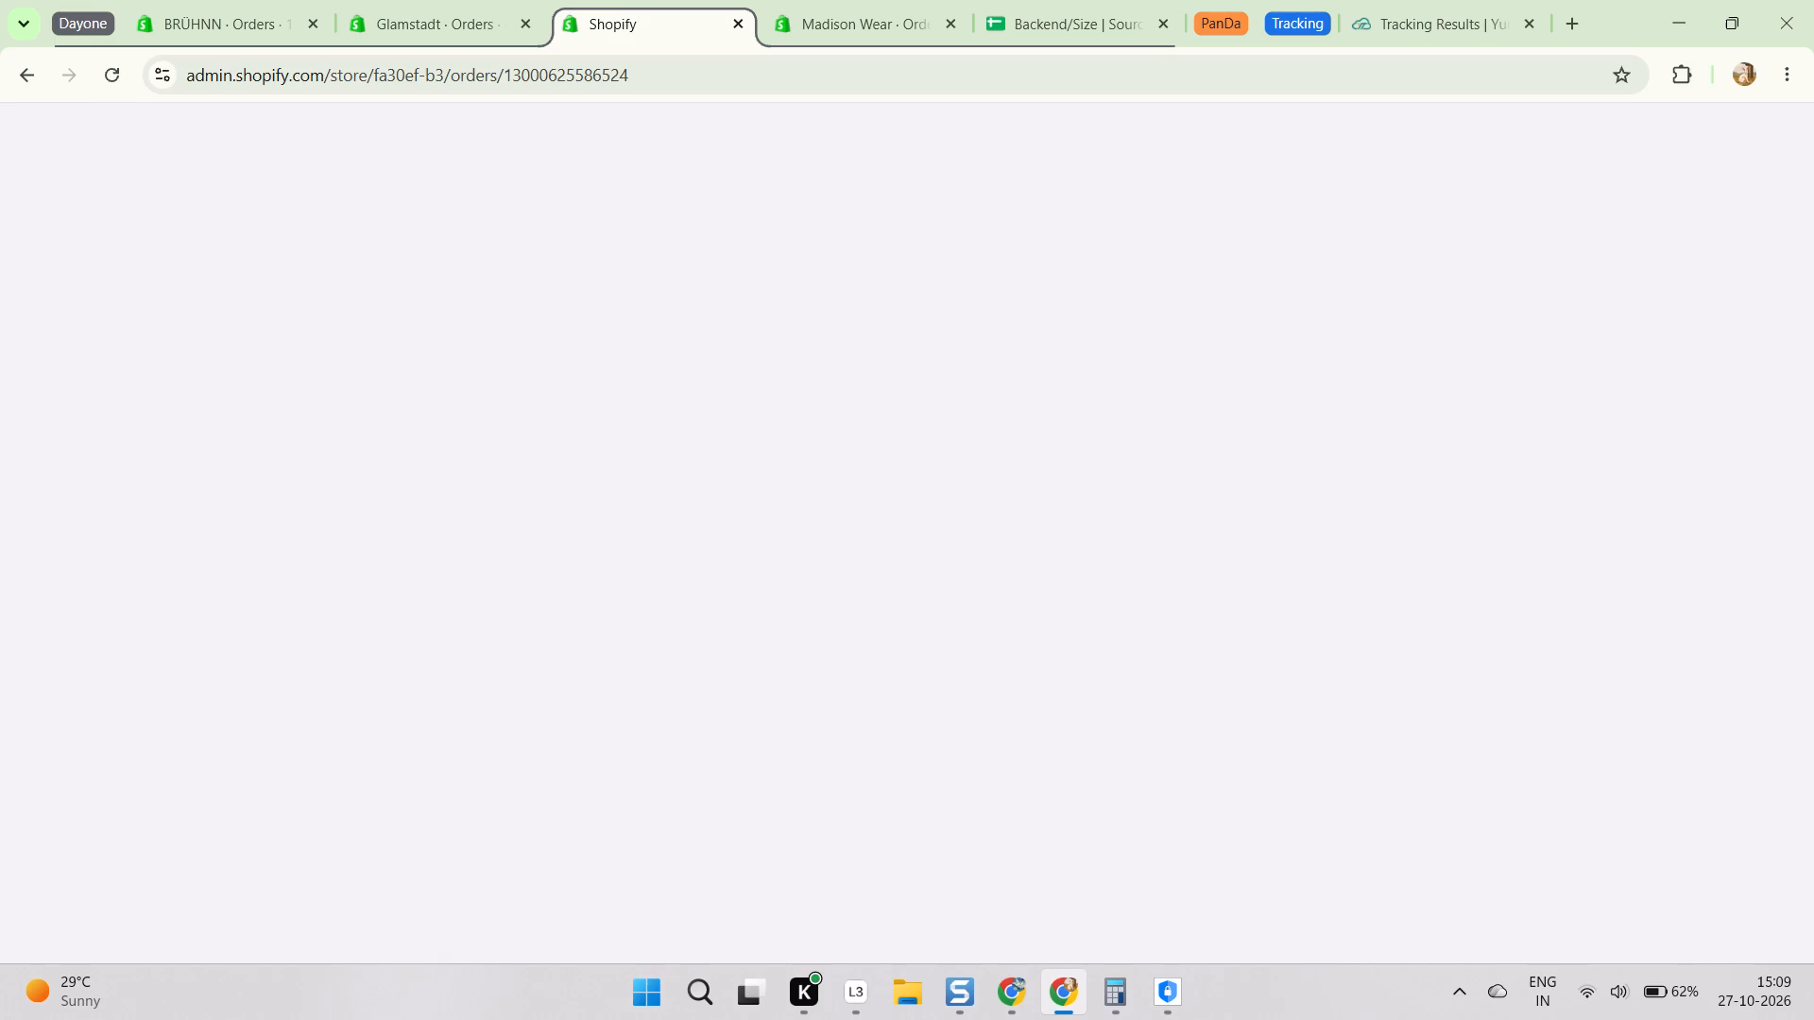
{"action": "scroll", "coordinate": [395, 97], "scroll_direction": "up", "scroll_amount": 3}
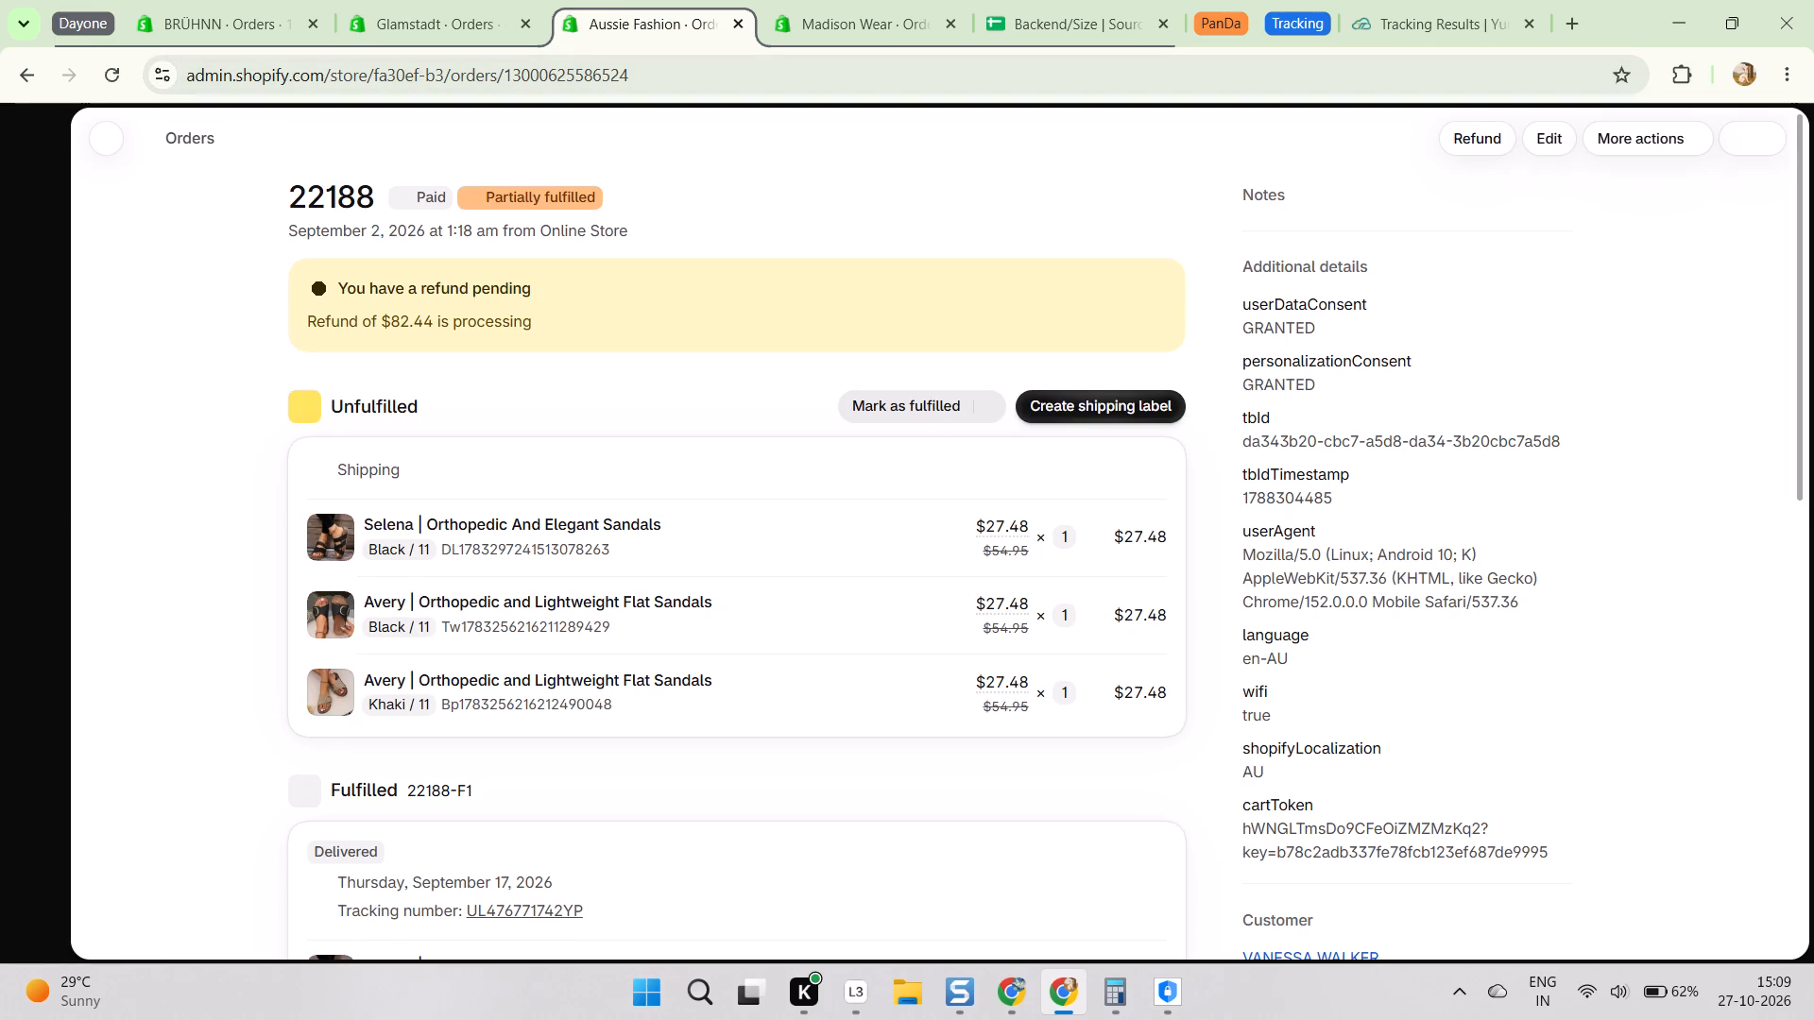
{"action": "scroll", "coordinate": [395, 96], "scroll_direction": "up", "scroll_amount": 3}
{"action": "scroll", "coordinate": [696, 345], "scroll_direction": "down", "scroll_amount": 3}
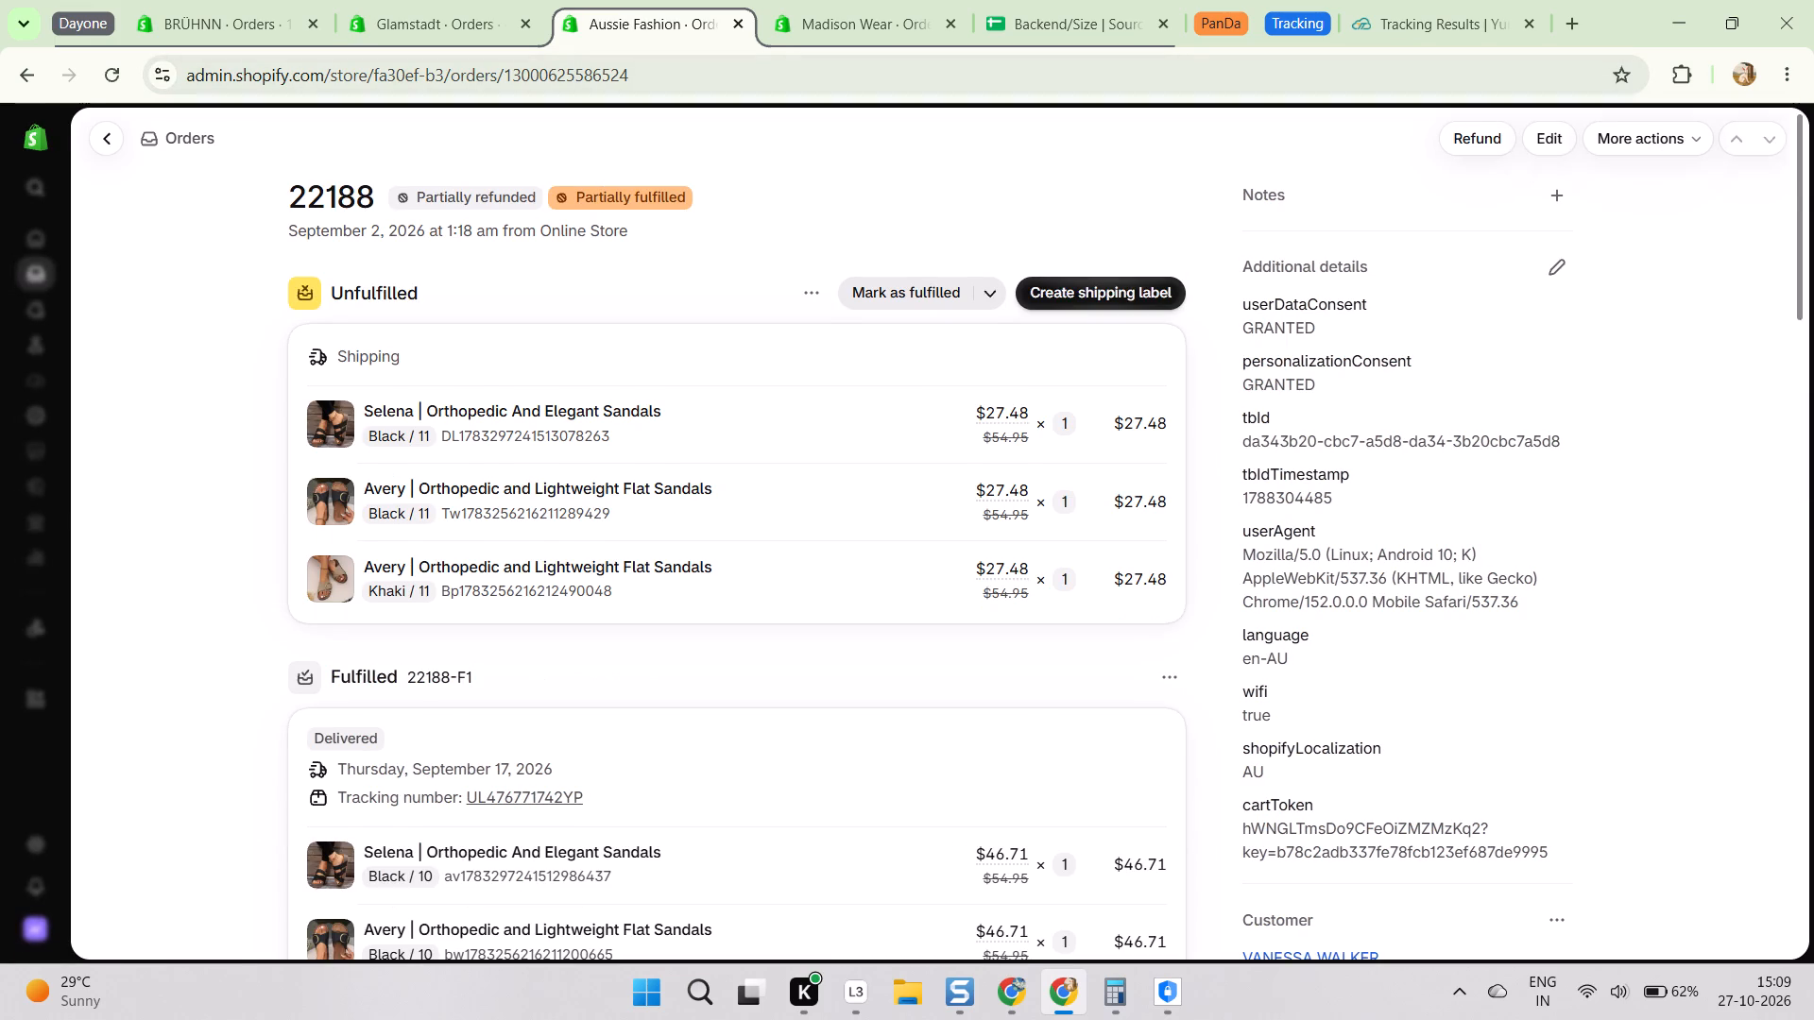
{"action": "scroll", "coordinate": [770, 356], "scroll_direction": "down", "scroll_amount": 5}
{"action": "scroll", "coordinate": [795, 356], "scroll_direction": "up", "scroll_amount": 9}
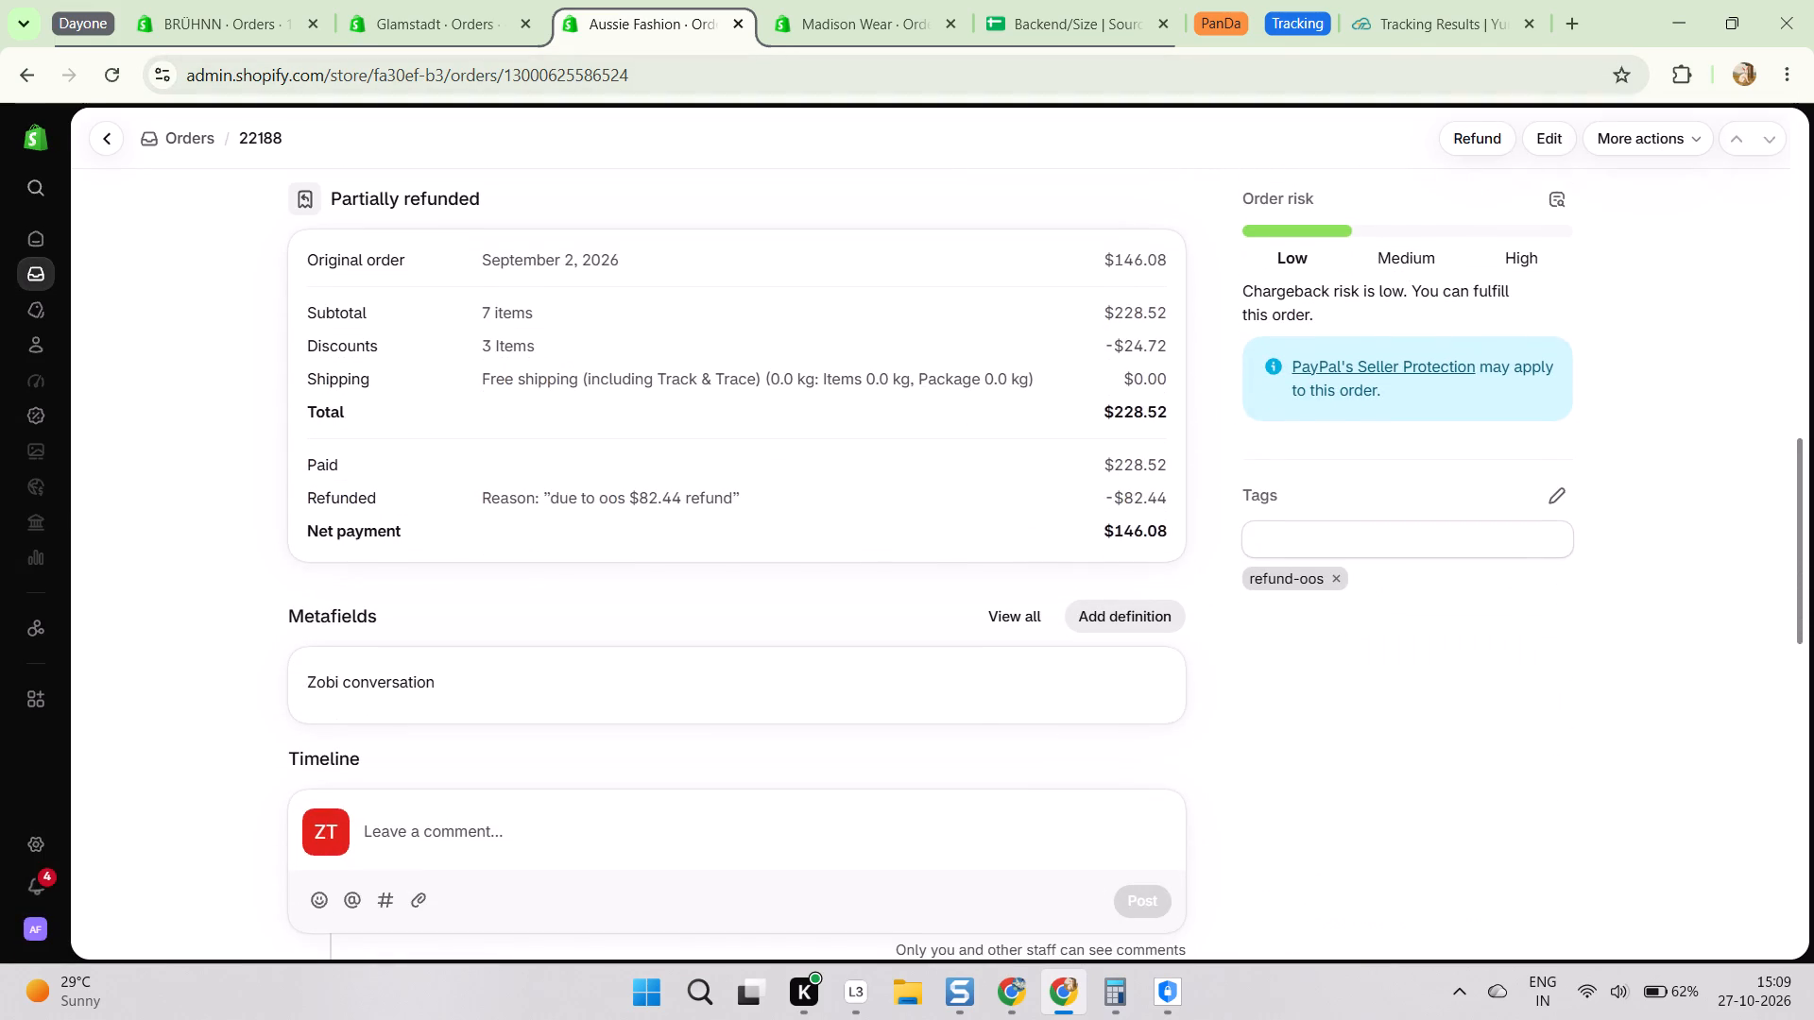
{"action": "scroll", "coordinate": [762, 358], "scroll_direction": "up", "scroll_amount": 14}
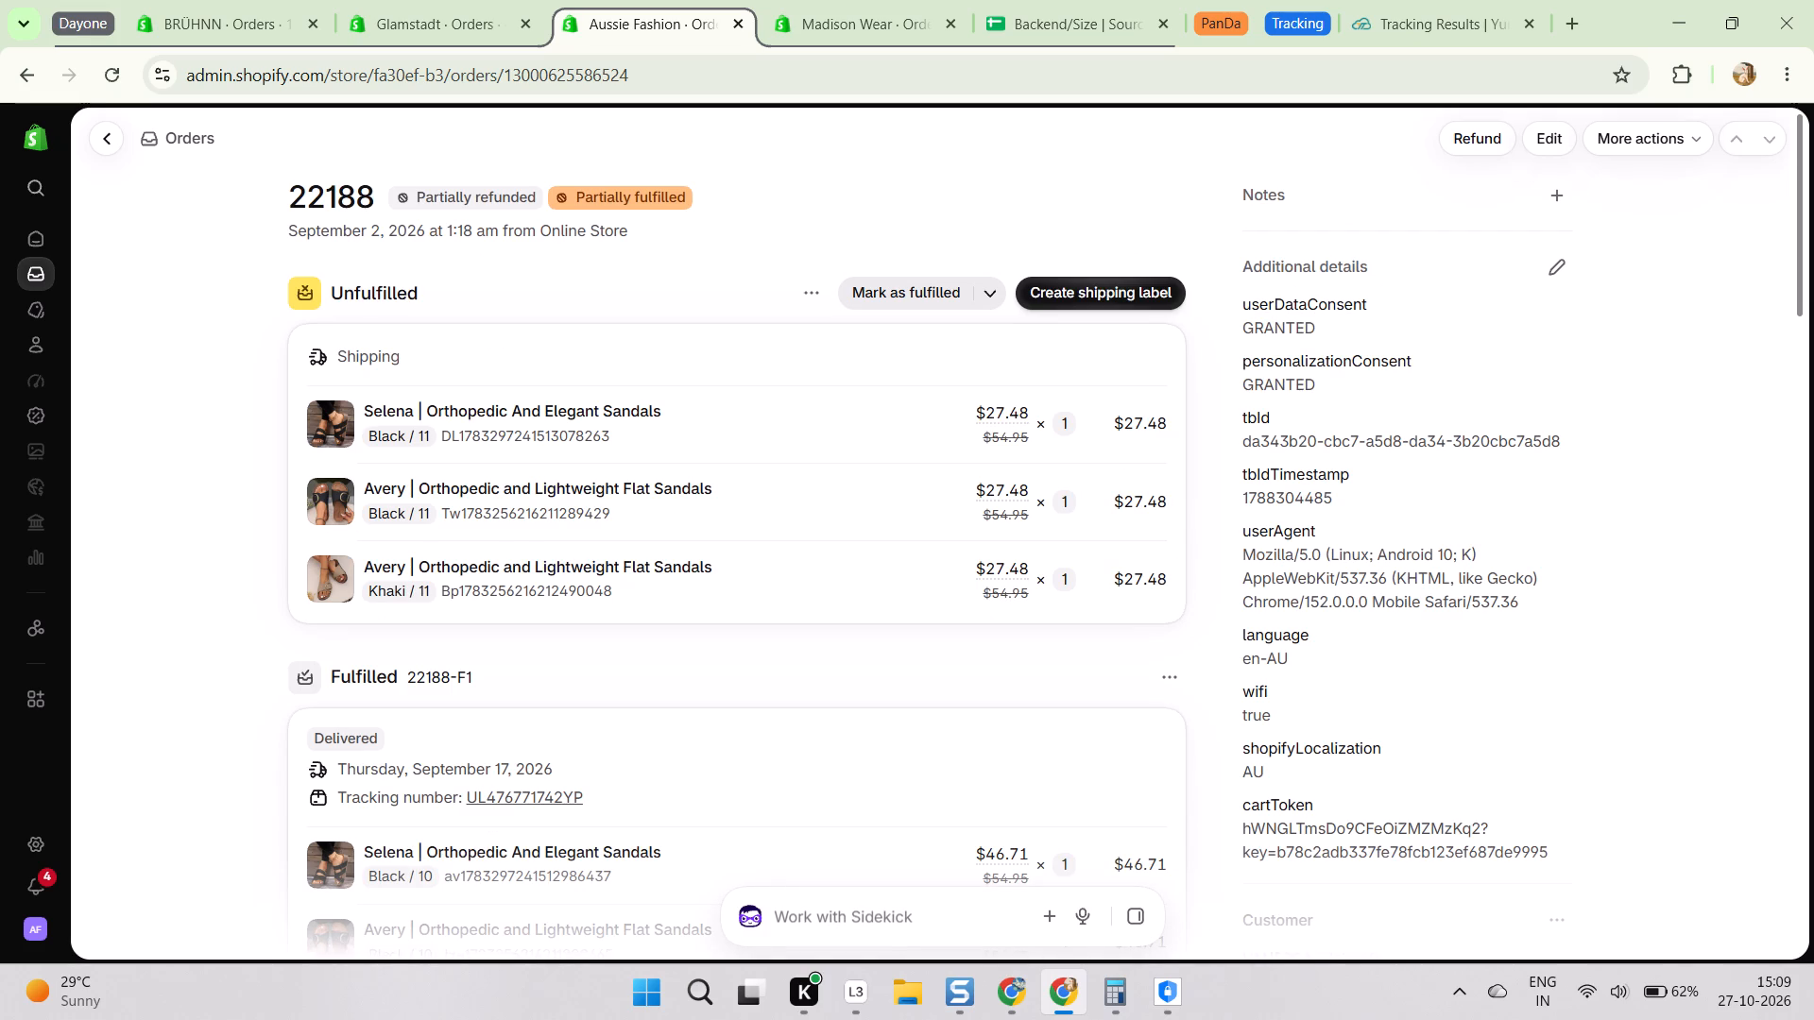
Switch to Refund_Tracker and review the row for ticket 426466 across its columns.
{"action": "key", "text": "alt+Tab"}
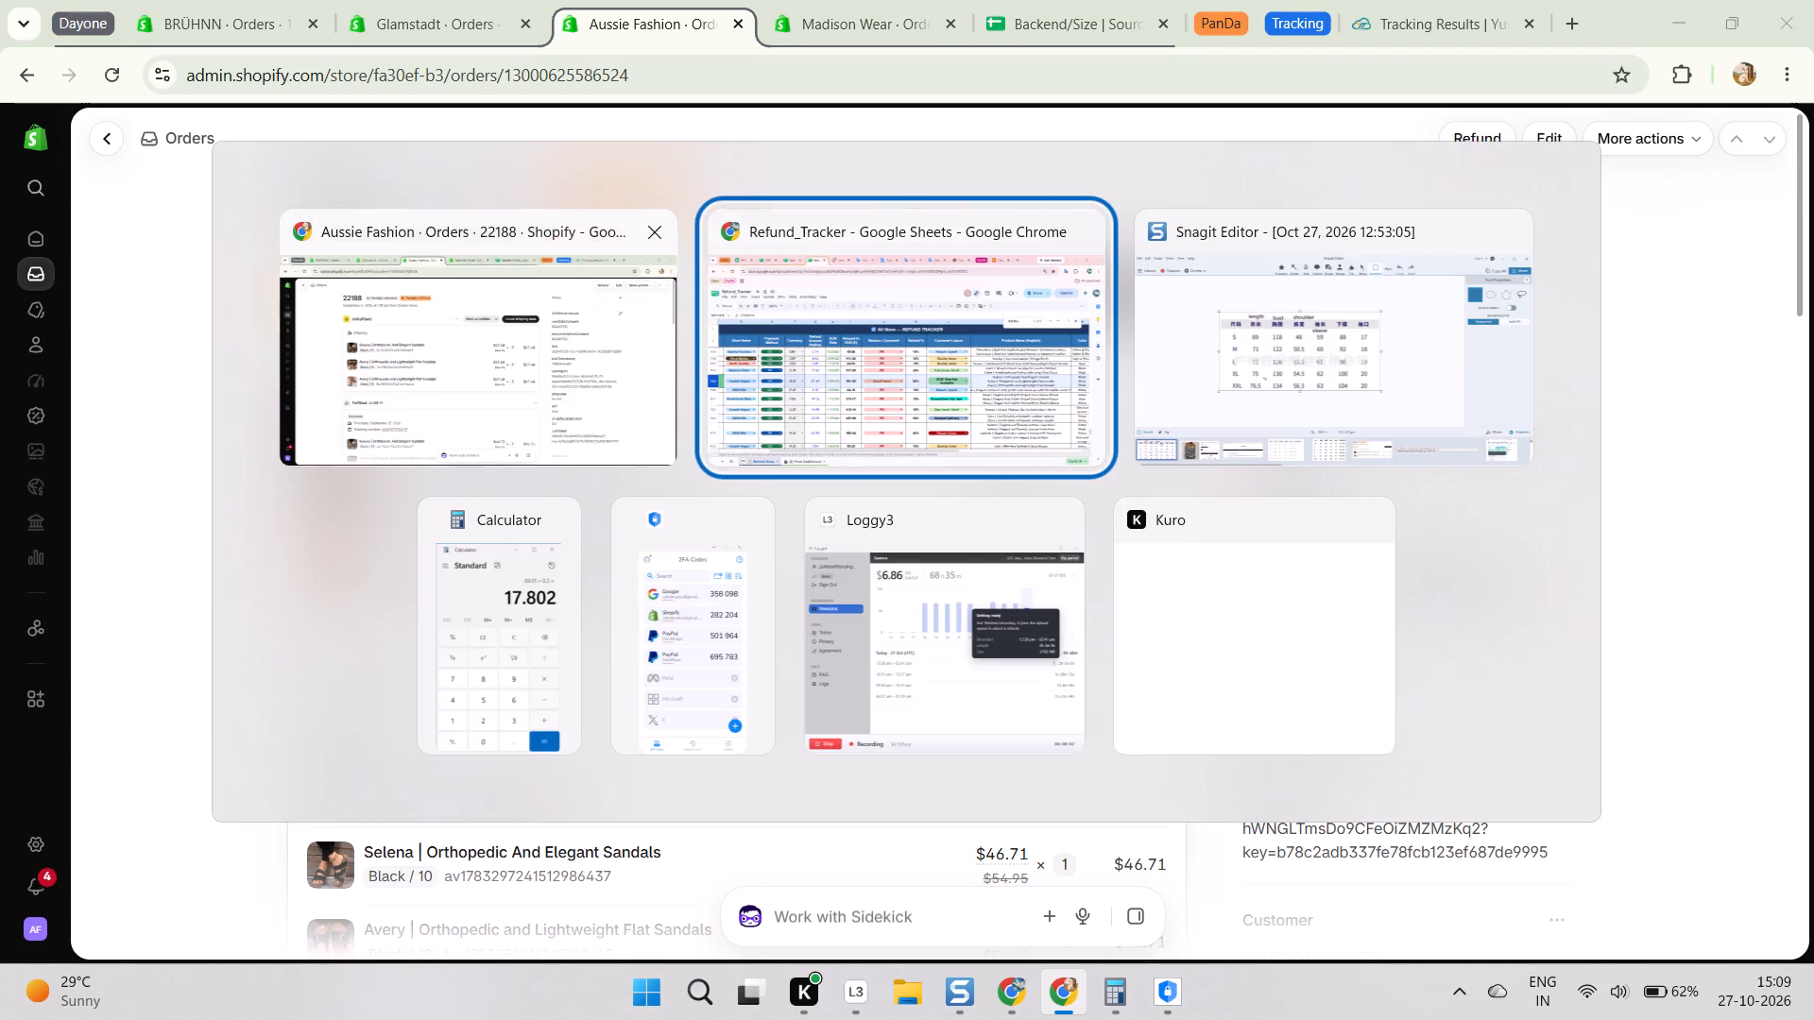
{"action": "left_click", "coordinate": [541, 407]}
{"action": "left_click", "coordinate": [1019, 981]}
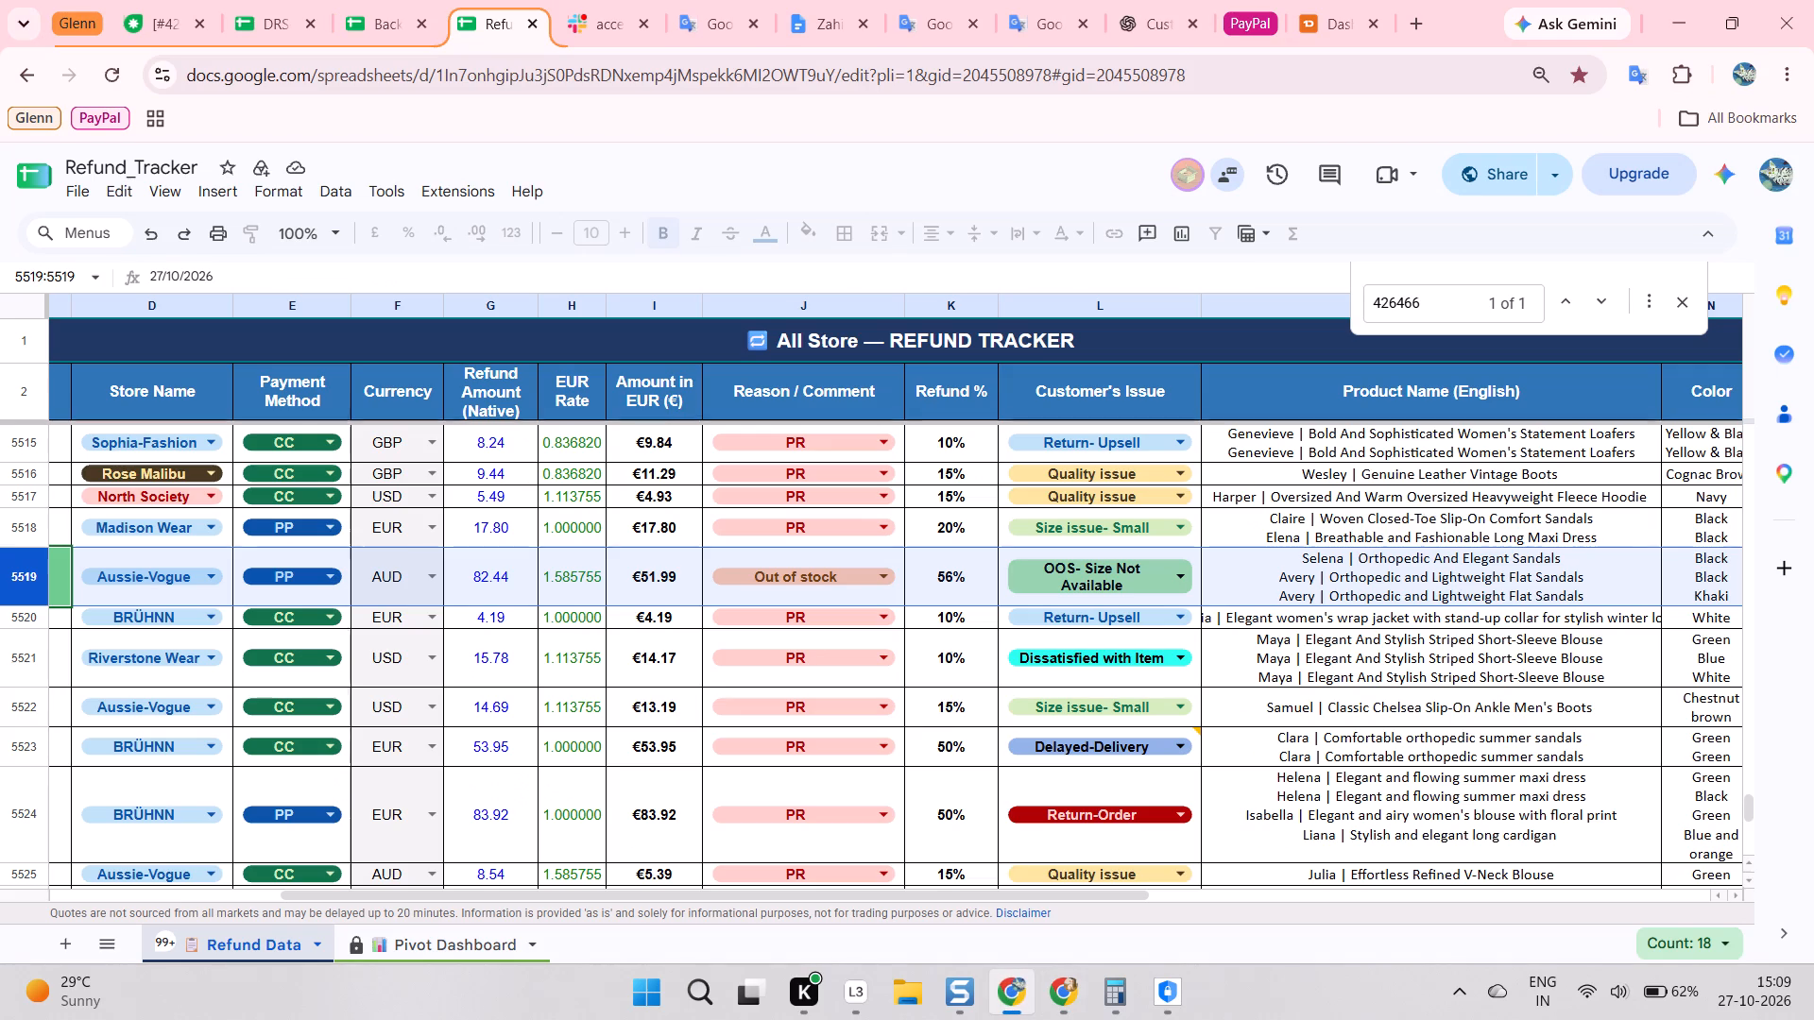
{"action": "scroll", "coordinate": [748, 578], "scroll_direction": "left", "scroll_amount": 1}
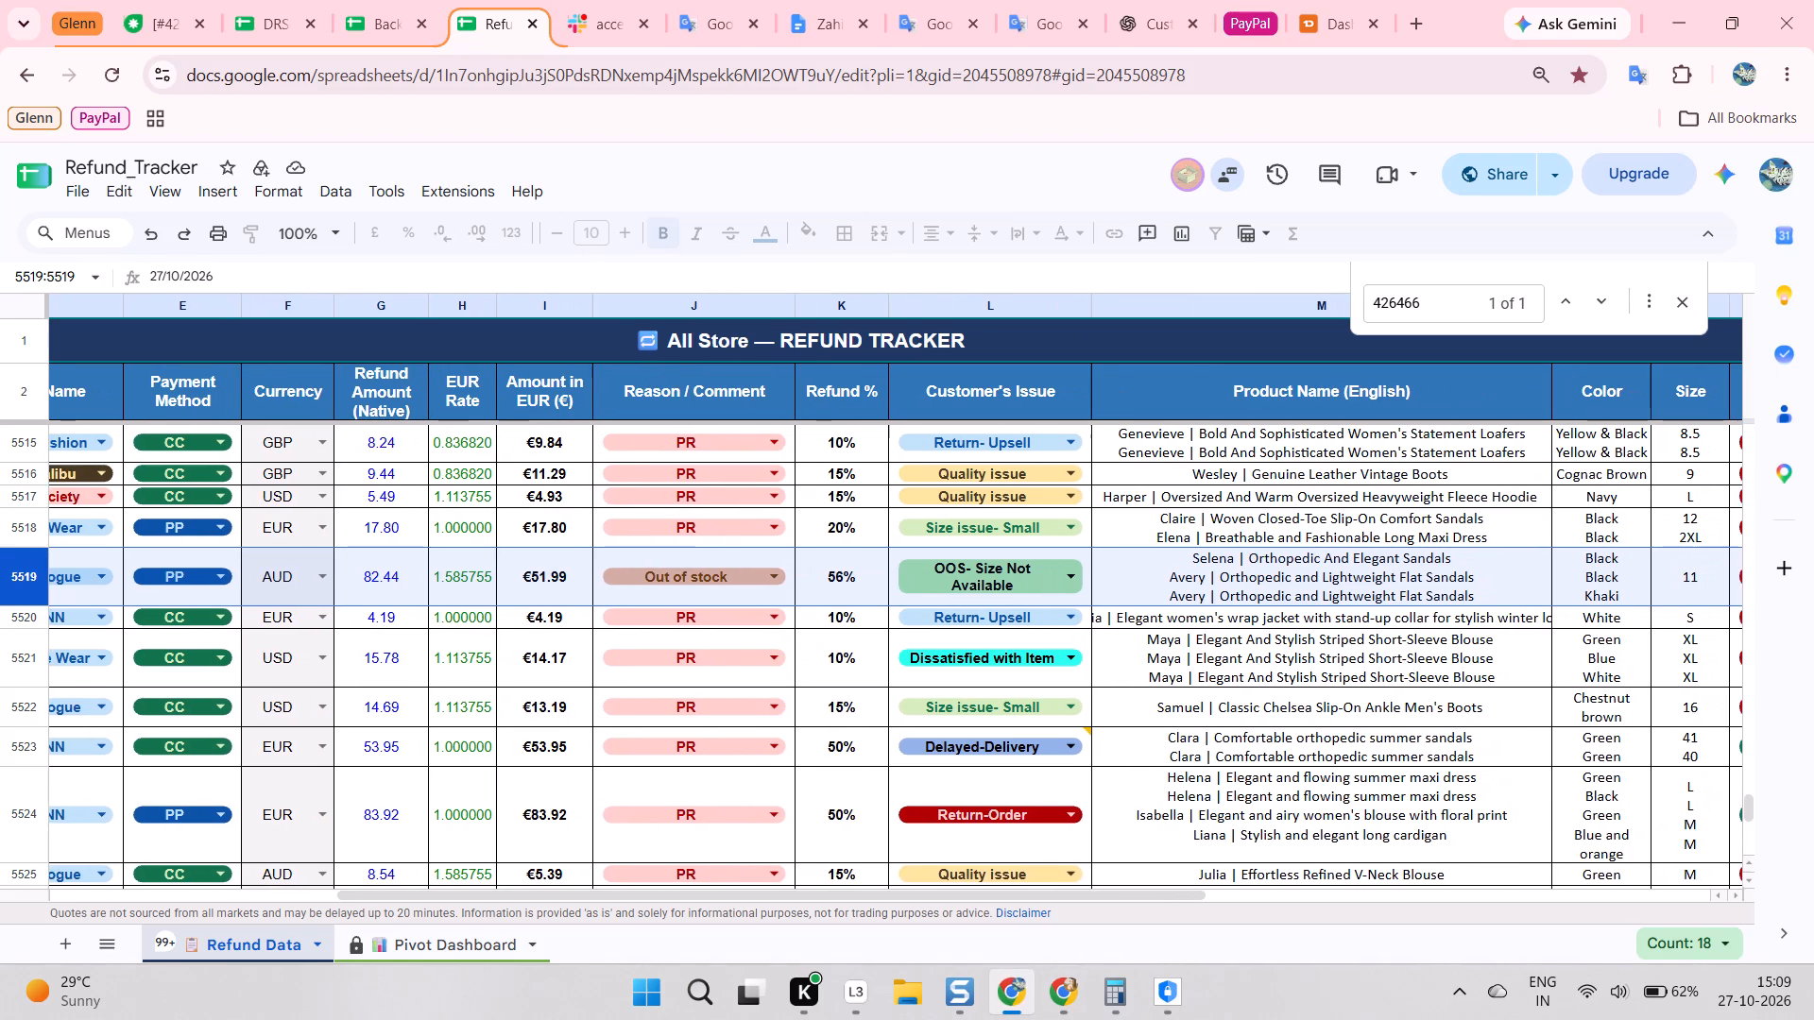
{"action": "scroll", "coordinate": [732, 578], "scroll_direction": "left", "scroll_amount": 5}
{"action": "scroll", "coordinate": [732, 578], "scroll_direction": "right", "scroll_amount": 3}
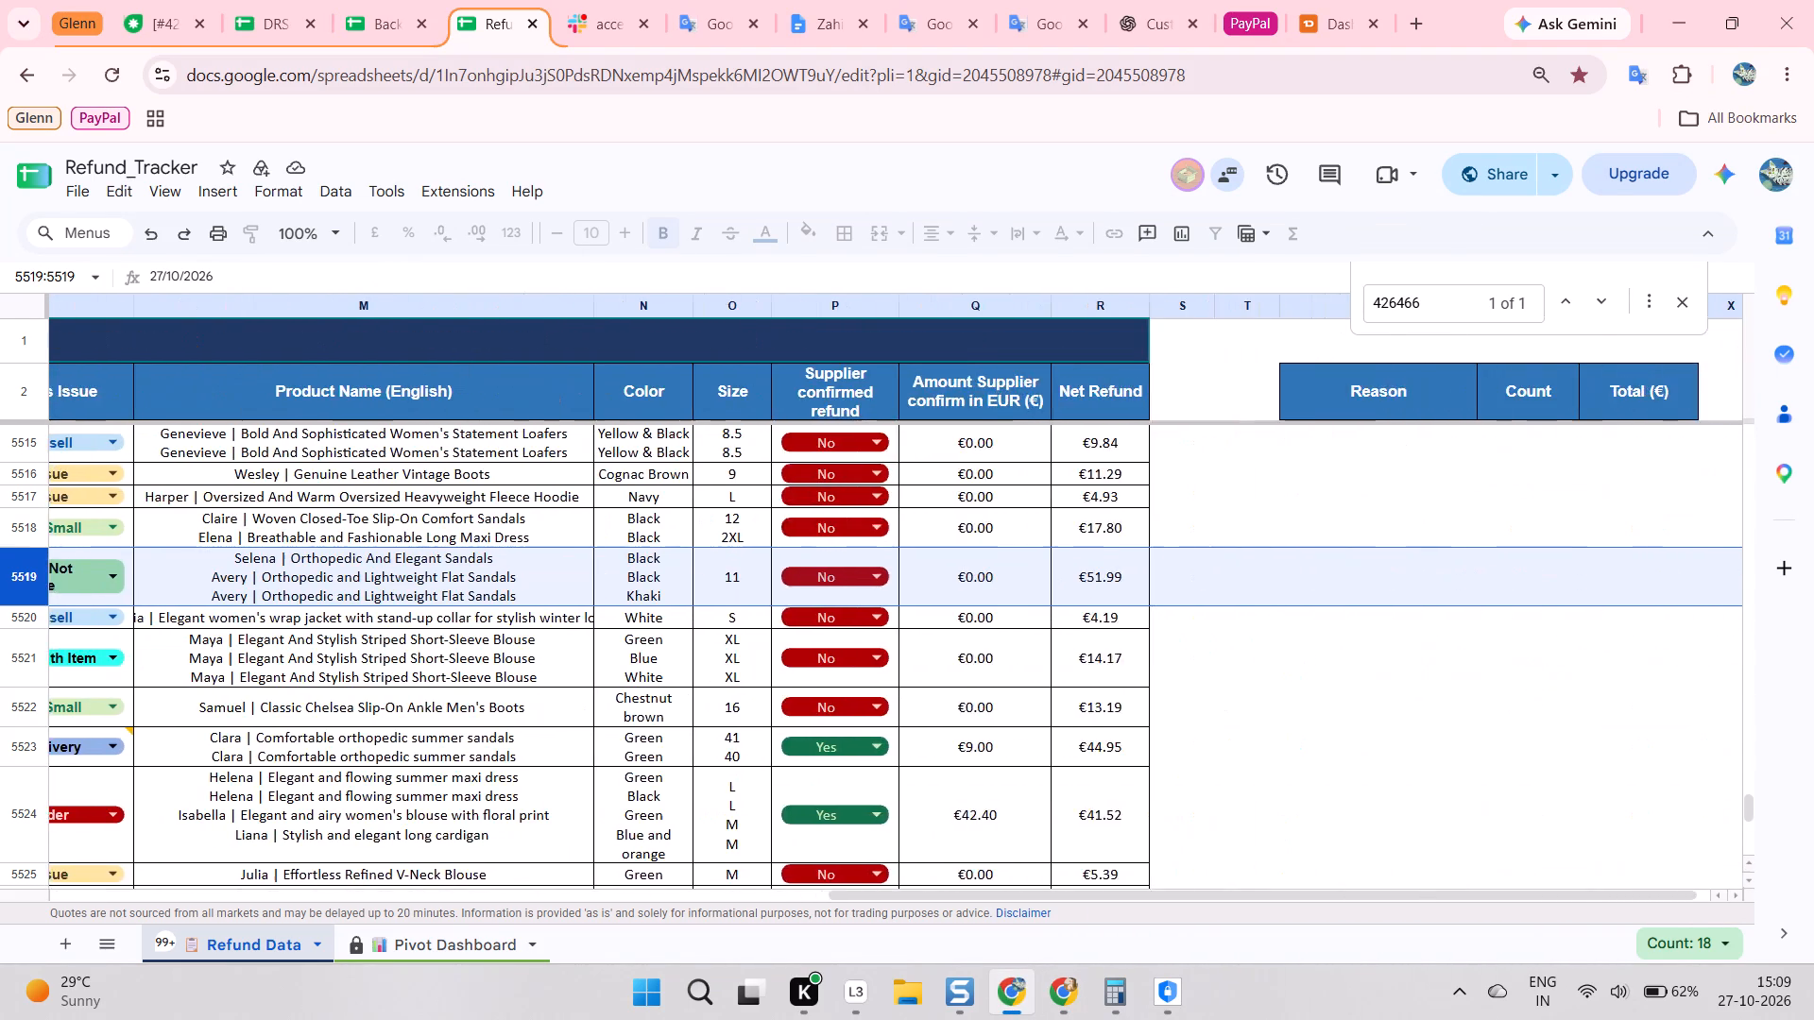
{"action": "scroll", "coordinate": [732, 578], "scroll_direction": "right", "scroll_amount": 9}
Open ticket 426466 in Freshdesk and translate the page to English to read the latest reply.
{"action": "left_click", "coordinate": [154, 0]}
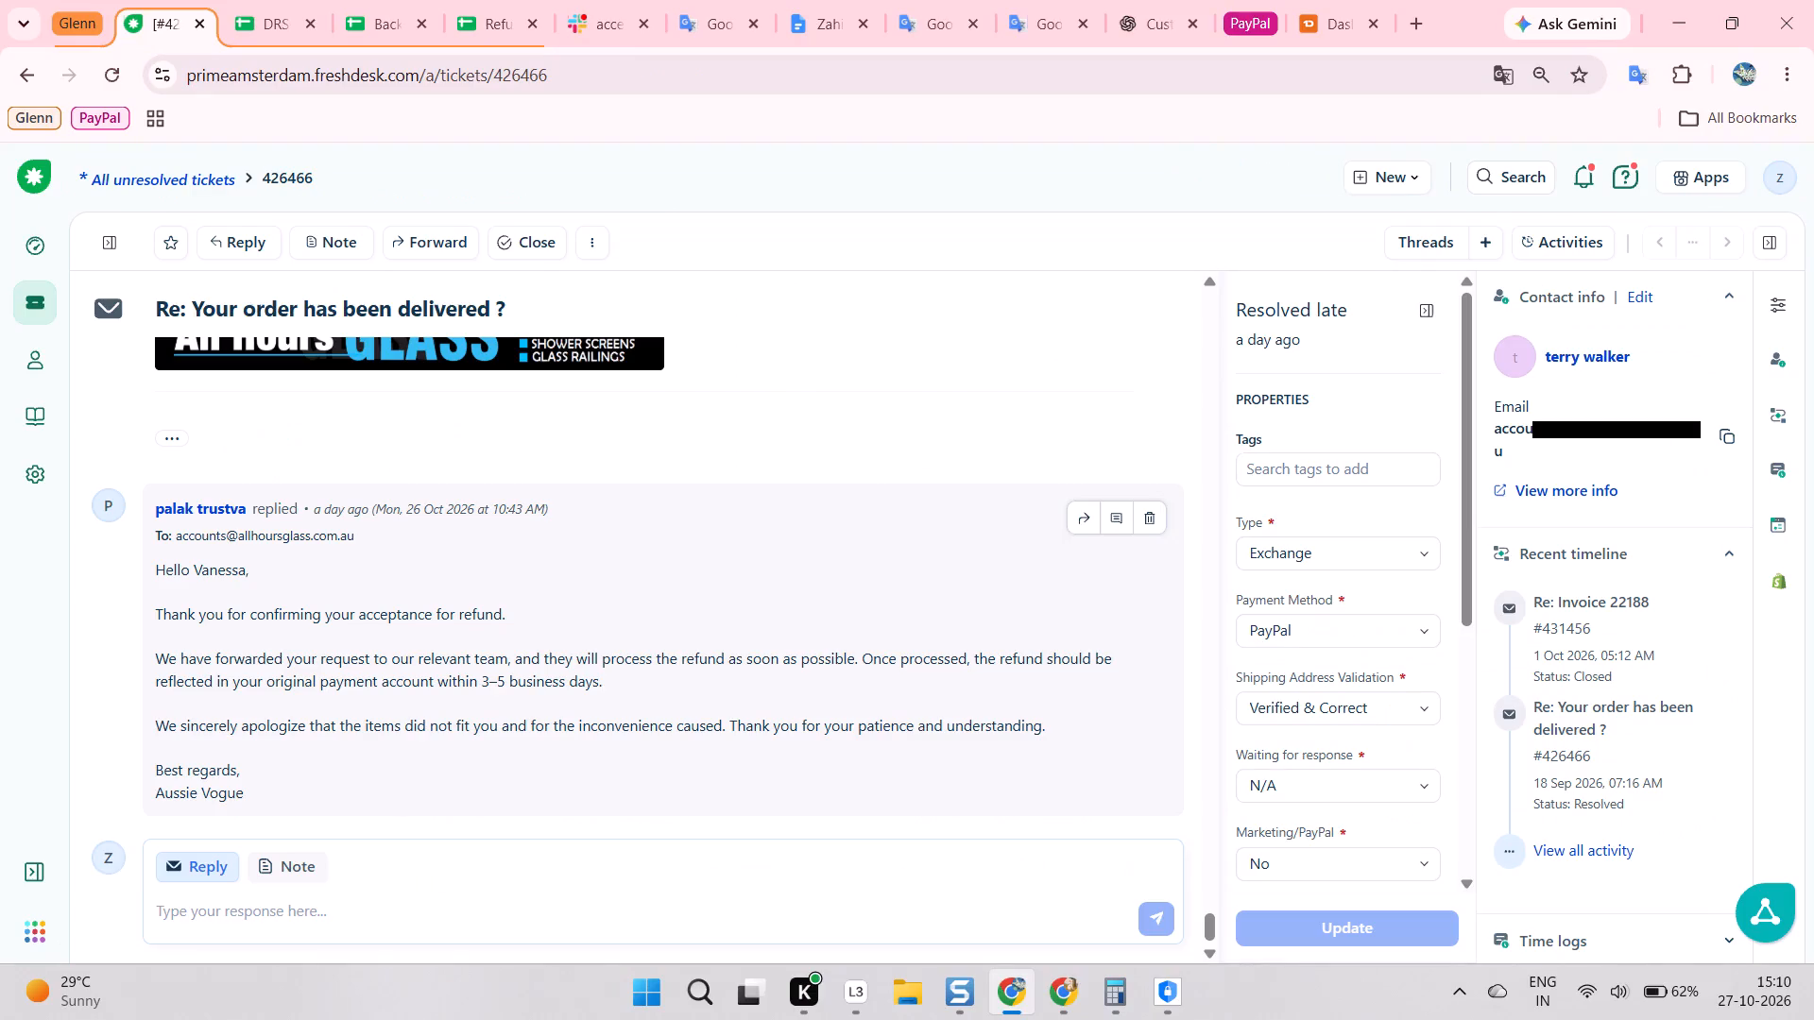
{"action": "left_click", "coordinate": [679, 555]}
{"action": "right_click", "coordinate": [659, 495]}
{"action": "scroll", "coordinate": [746, 752], "scroll_direction": "down", "scroll_amount": 3}
{"action": "left_click", "coordinate": [813, 846]}
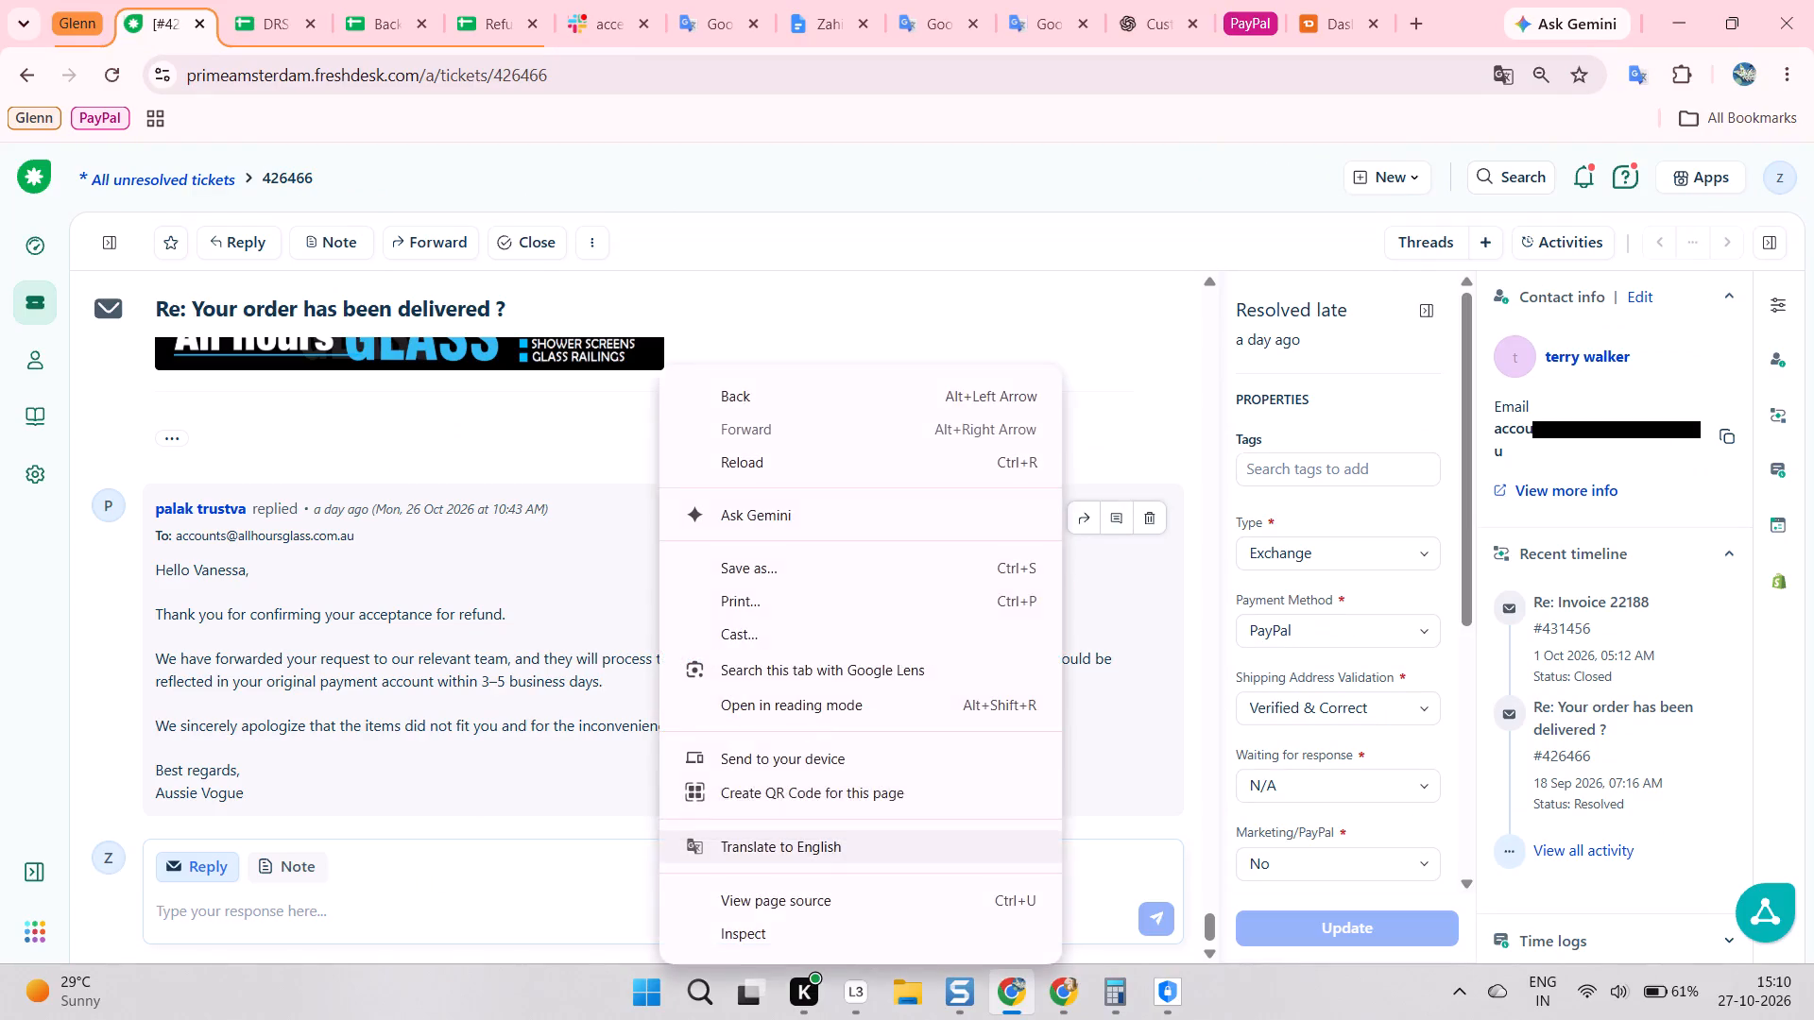
{"action": "triple_click", "coordinate": [1295, 122]}
{"action": "left_click", "coordinate": [739, 656]}
{"action": "left_click", "coordinate": [1027, 14]}
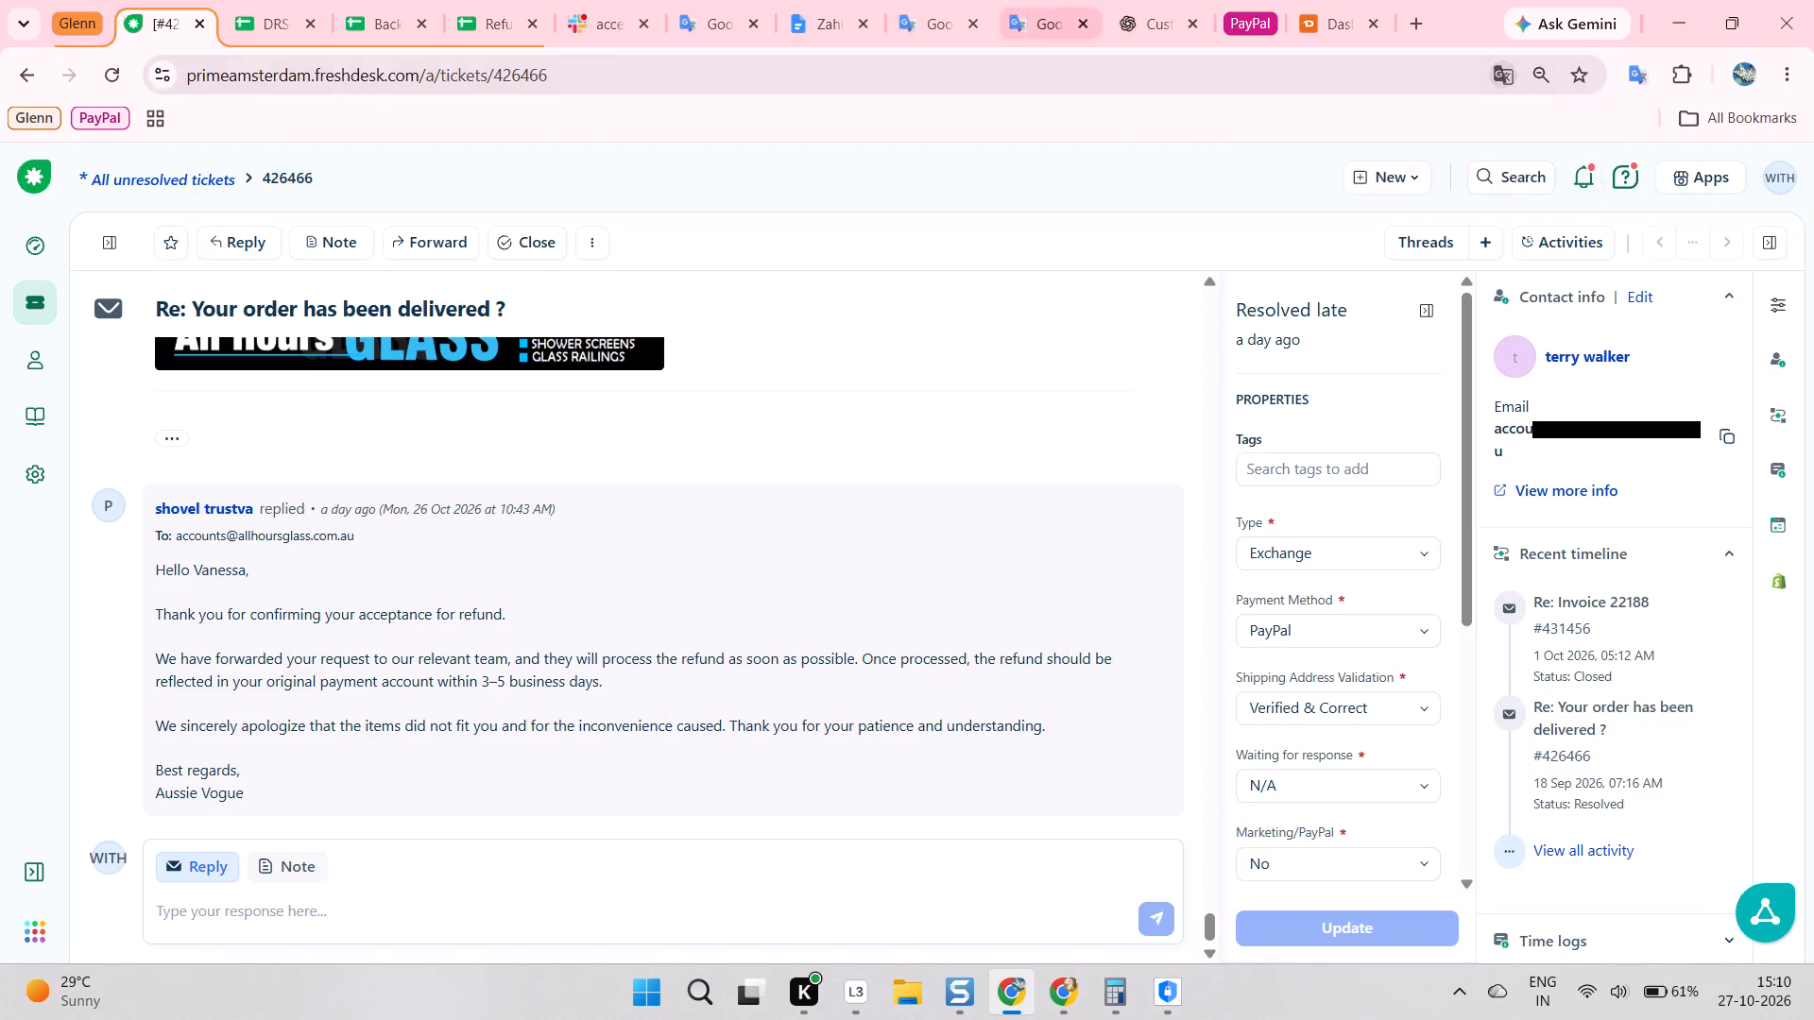
{"action": "scroll", "coordinate": [563, 483], "scroll_direction": "up", "scroll_amount": 7}
{"action": "key", "text": "alt+Tab"}
{"action": "scroll", "coordinate": [604, 437], "scroll_direction": "up", "scroll_amount": 8}
{"action": "double_click", "coordinate": [355, 187]}
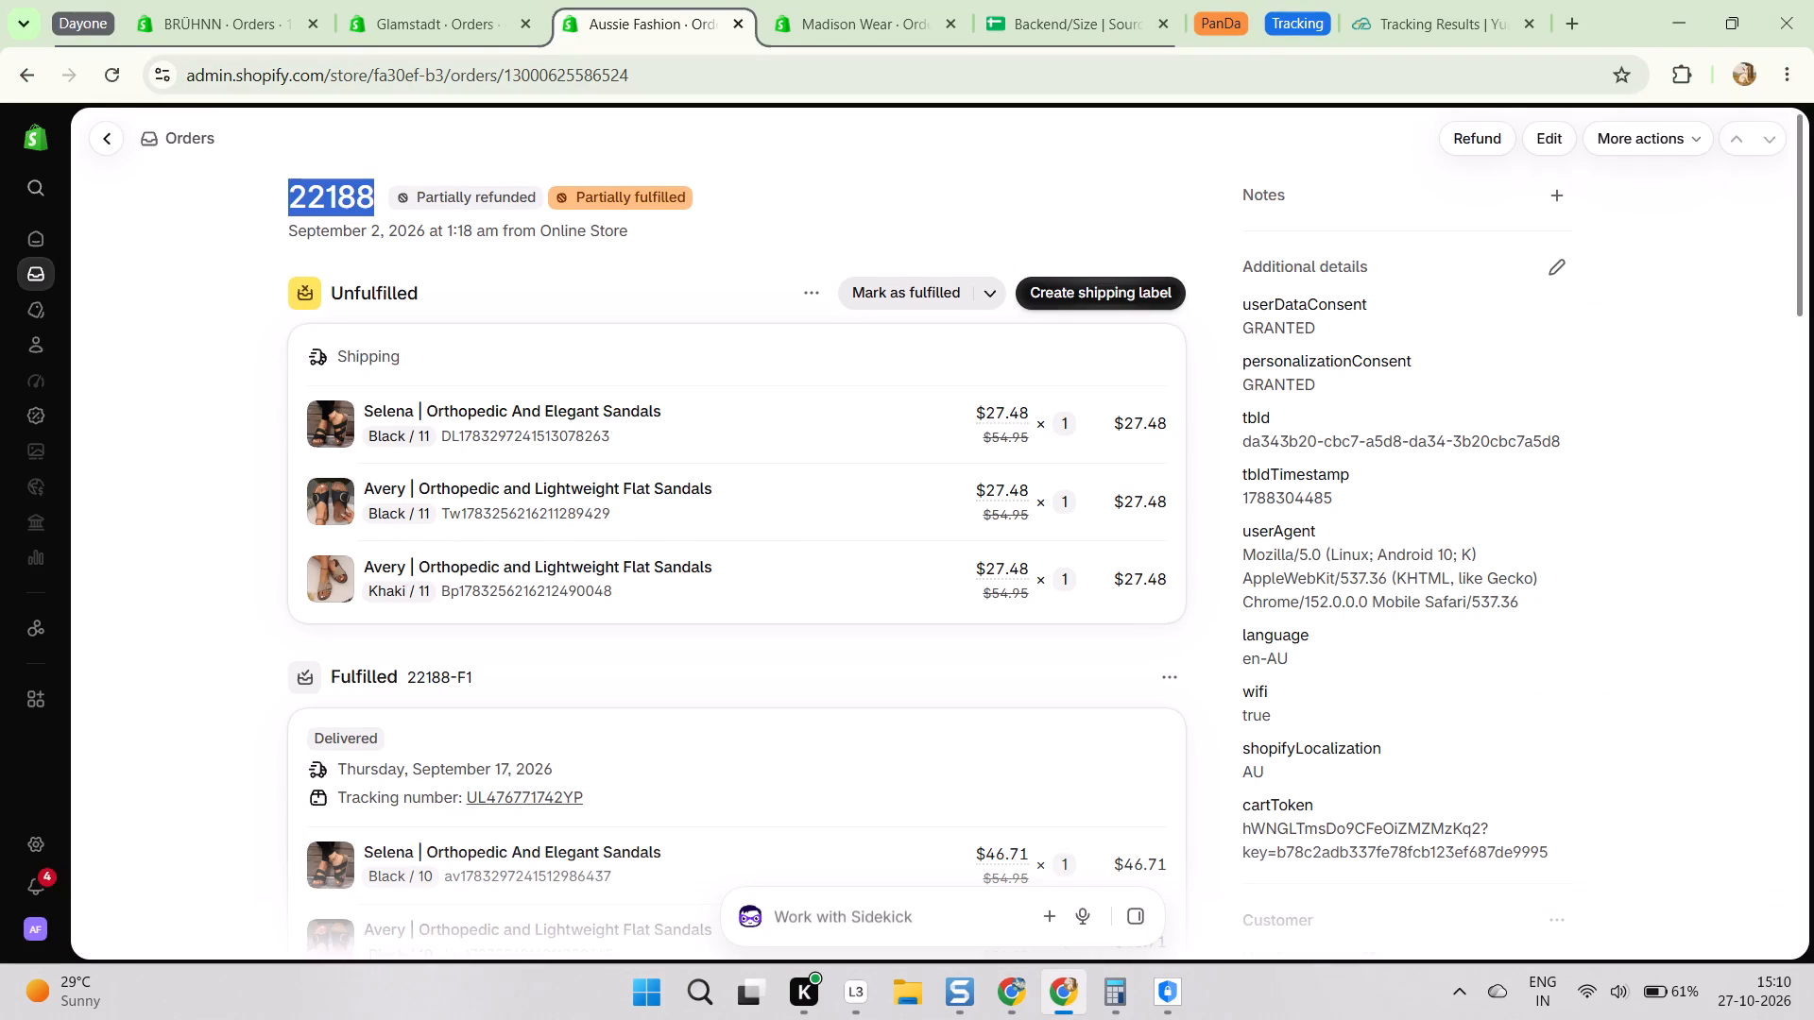
{"action": "key", "text": "ctrl+c"}
{"action": "key", "text": "ctrl+c"}
{"action": "key", "text": "alt+Tab"}
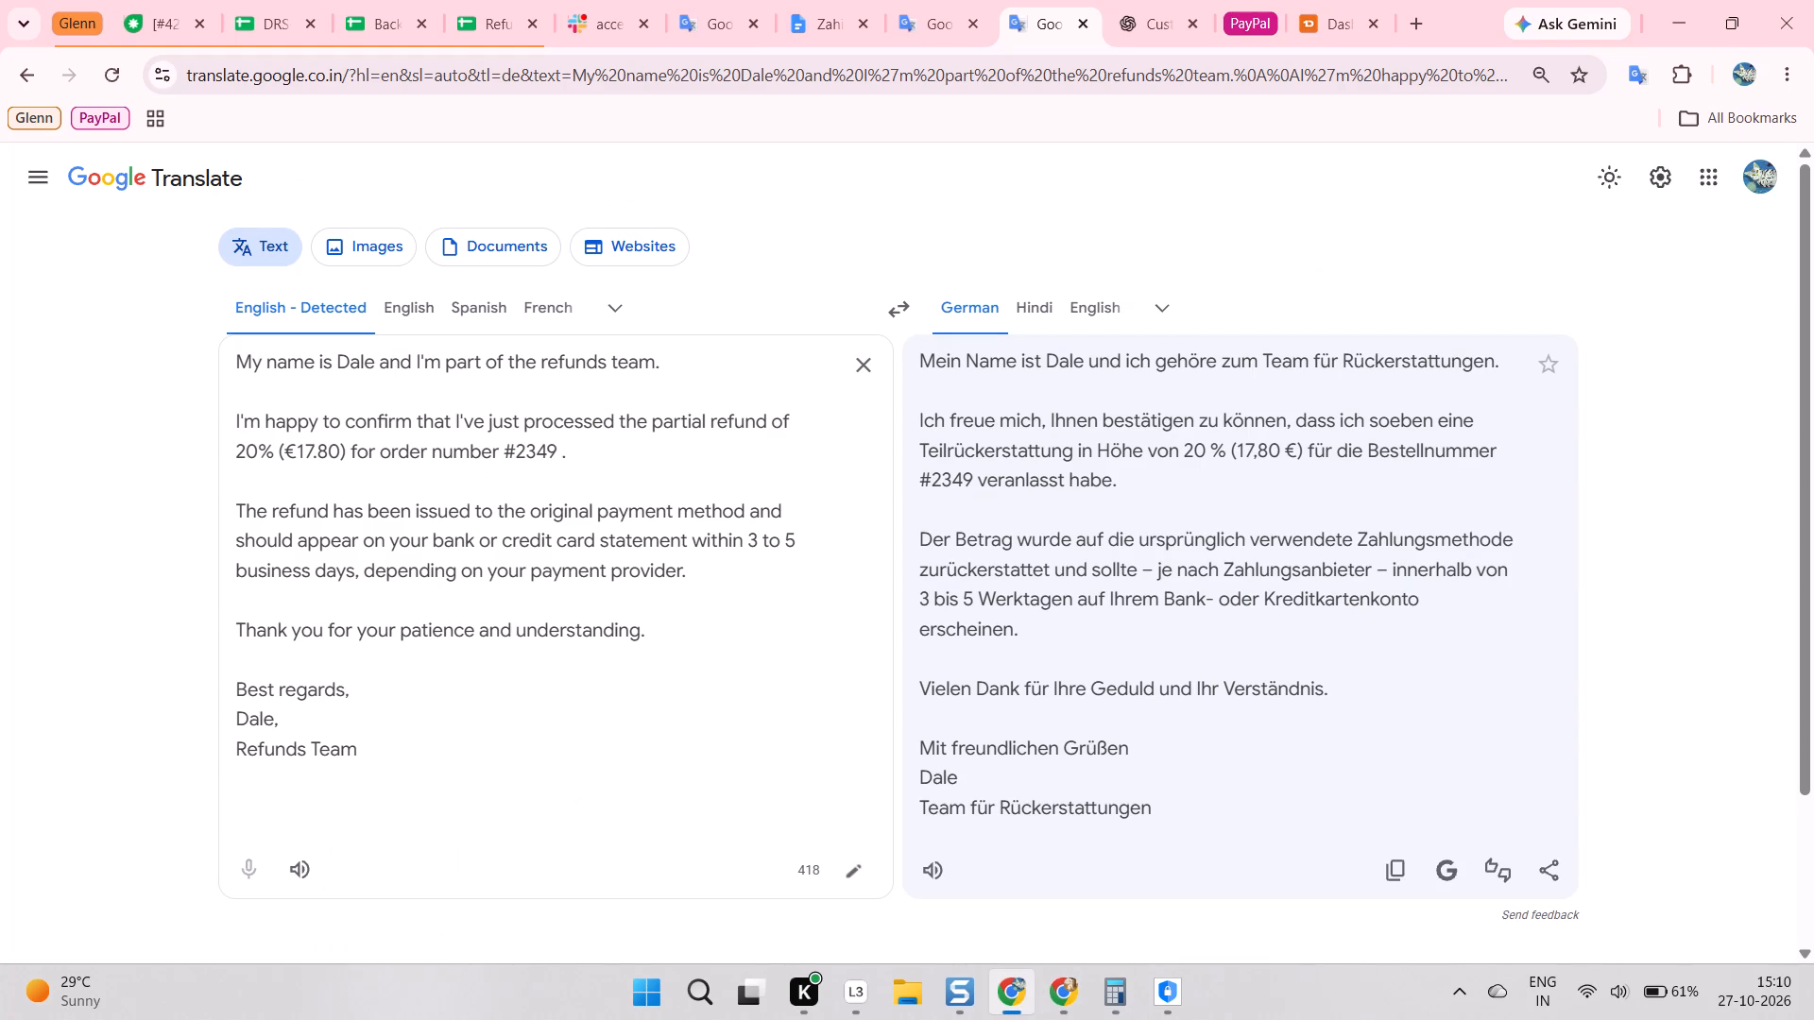
{"action": "double_click", "coordinate": [527, 446]}
{"action": "key", "text": "ctrl+v"}
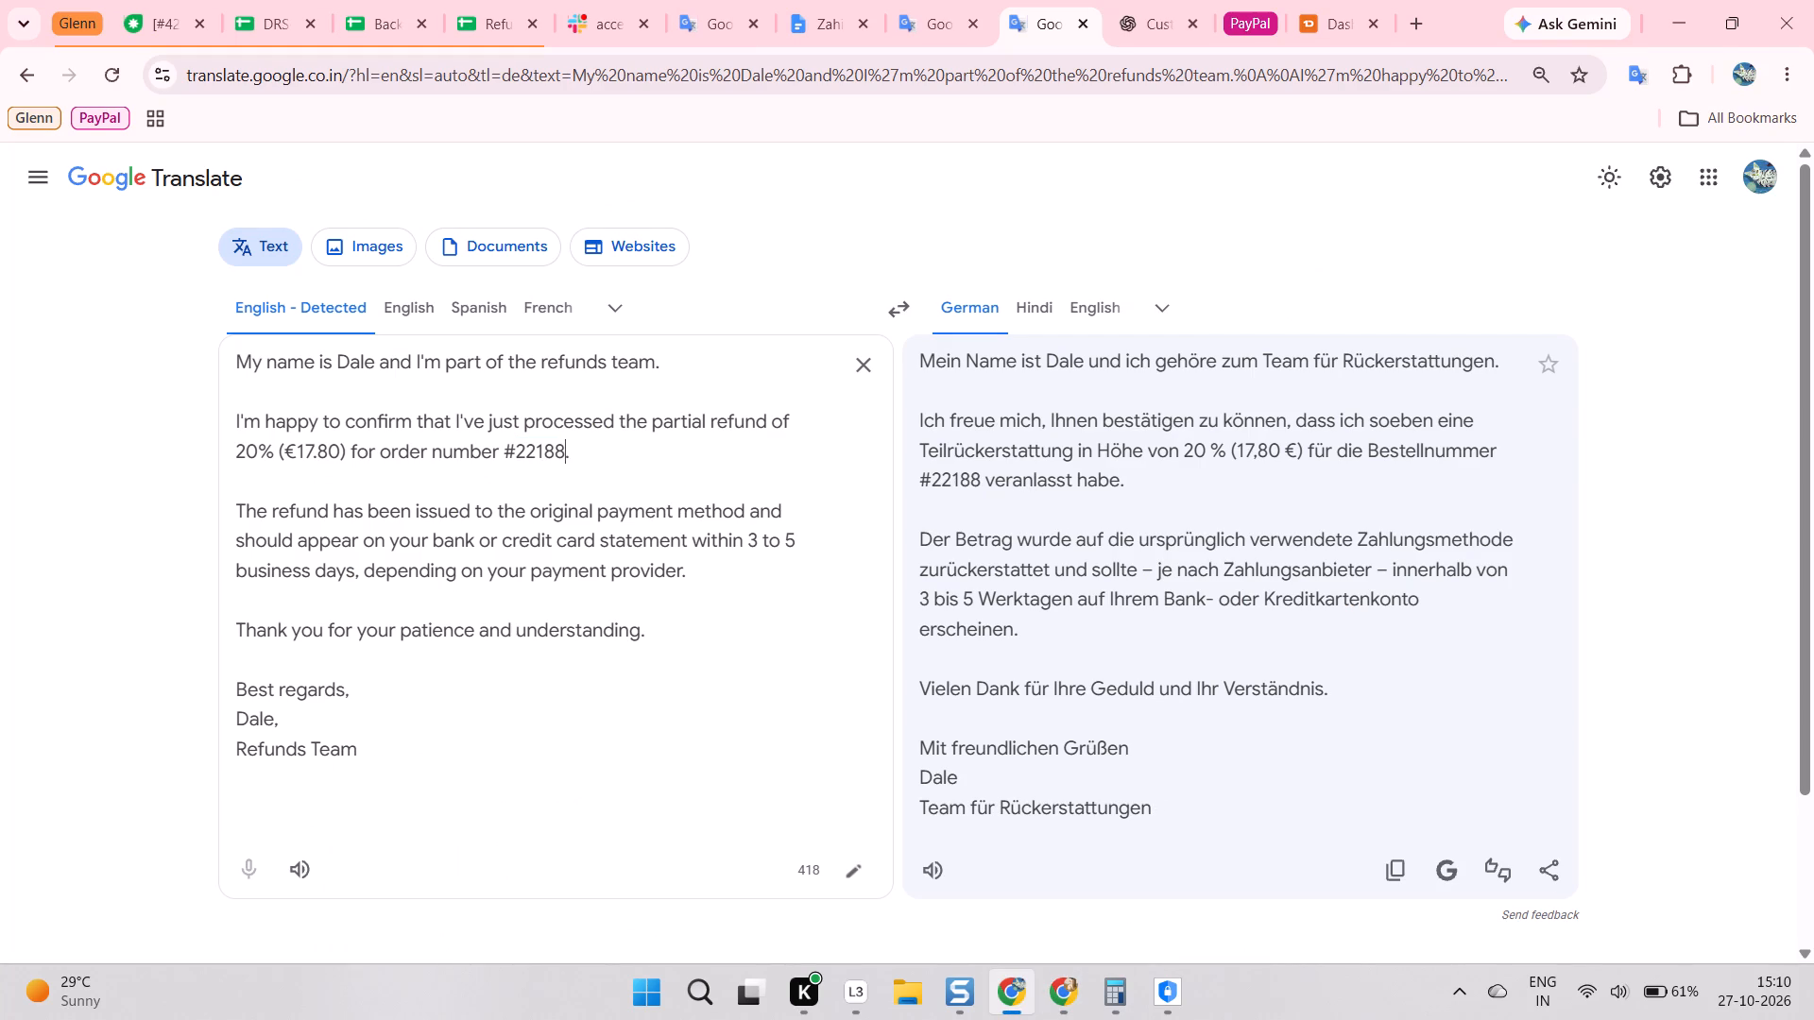
Remove the word "partial" from the refund confirmation sentence in the message.
{"action": "double_click", "coordinate": [672, 419]}
{"action": "key", "text": "BackSpace"}
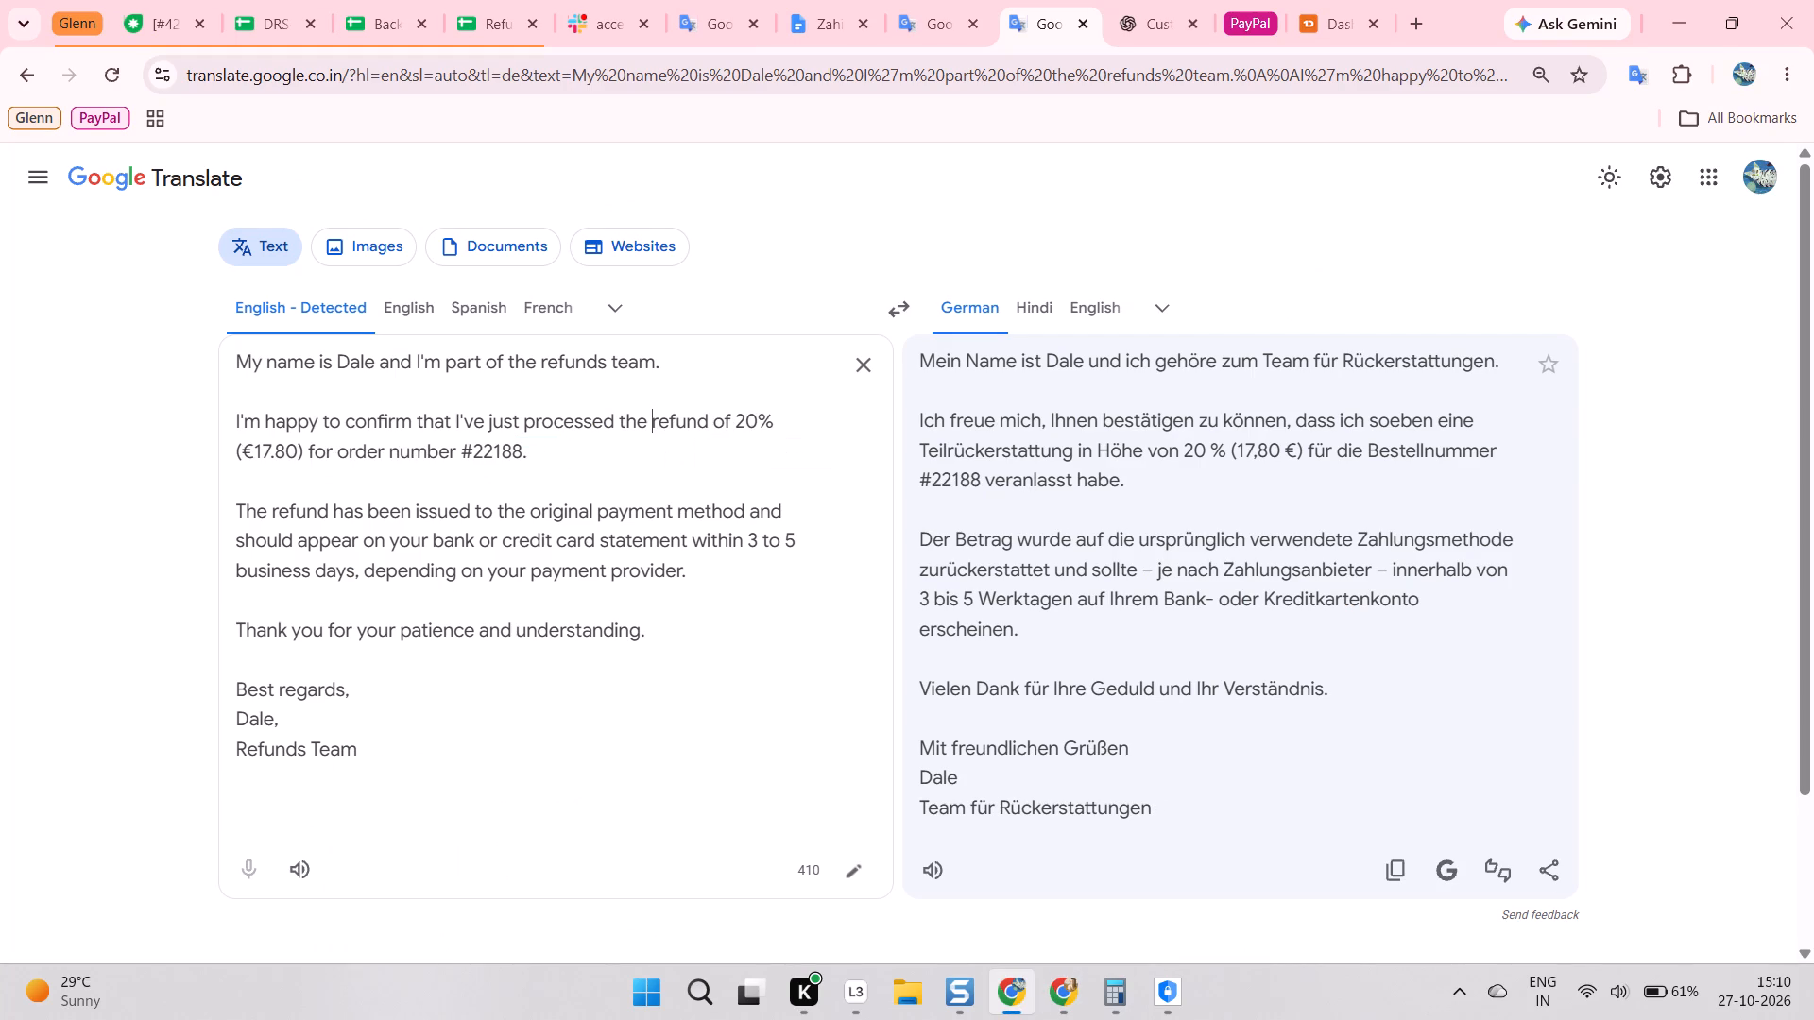
{"action": "key", "text": "alt+Tab"}
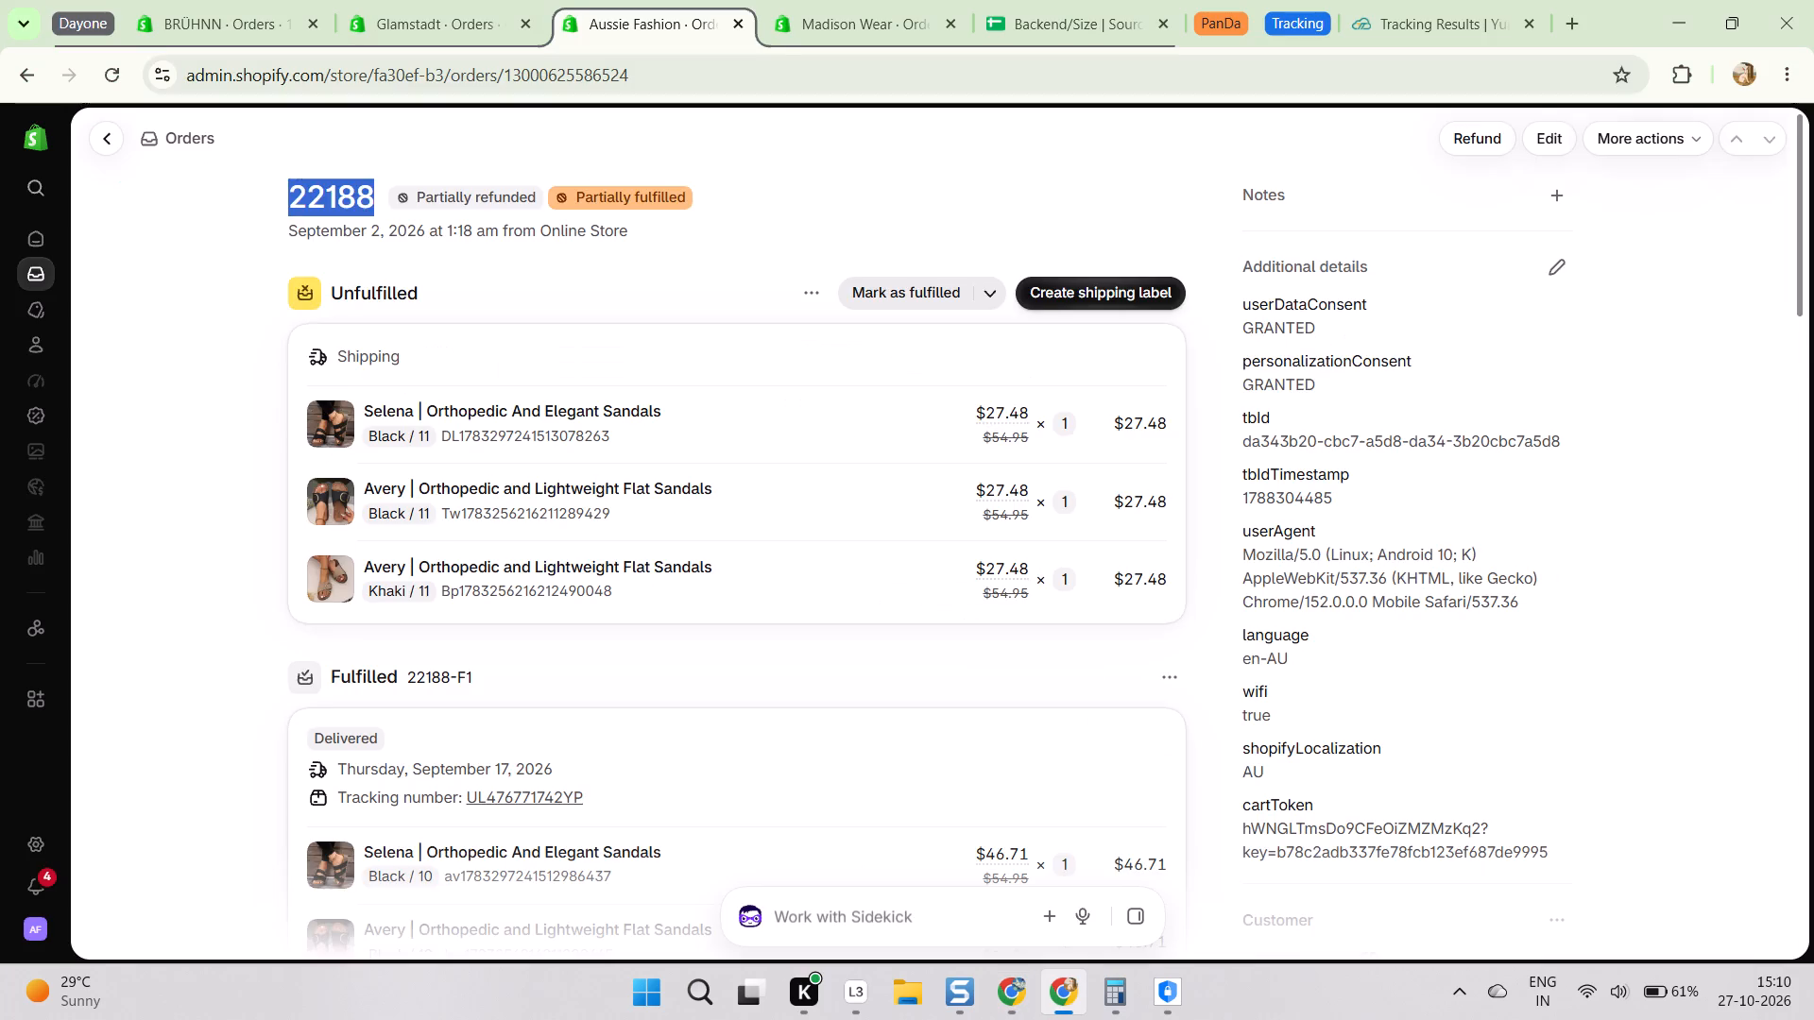
{"action": "scroll", "coordinate": [844, 500], "scroll_direction": "down", "scroll_amount": 6}
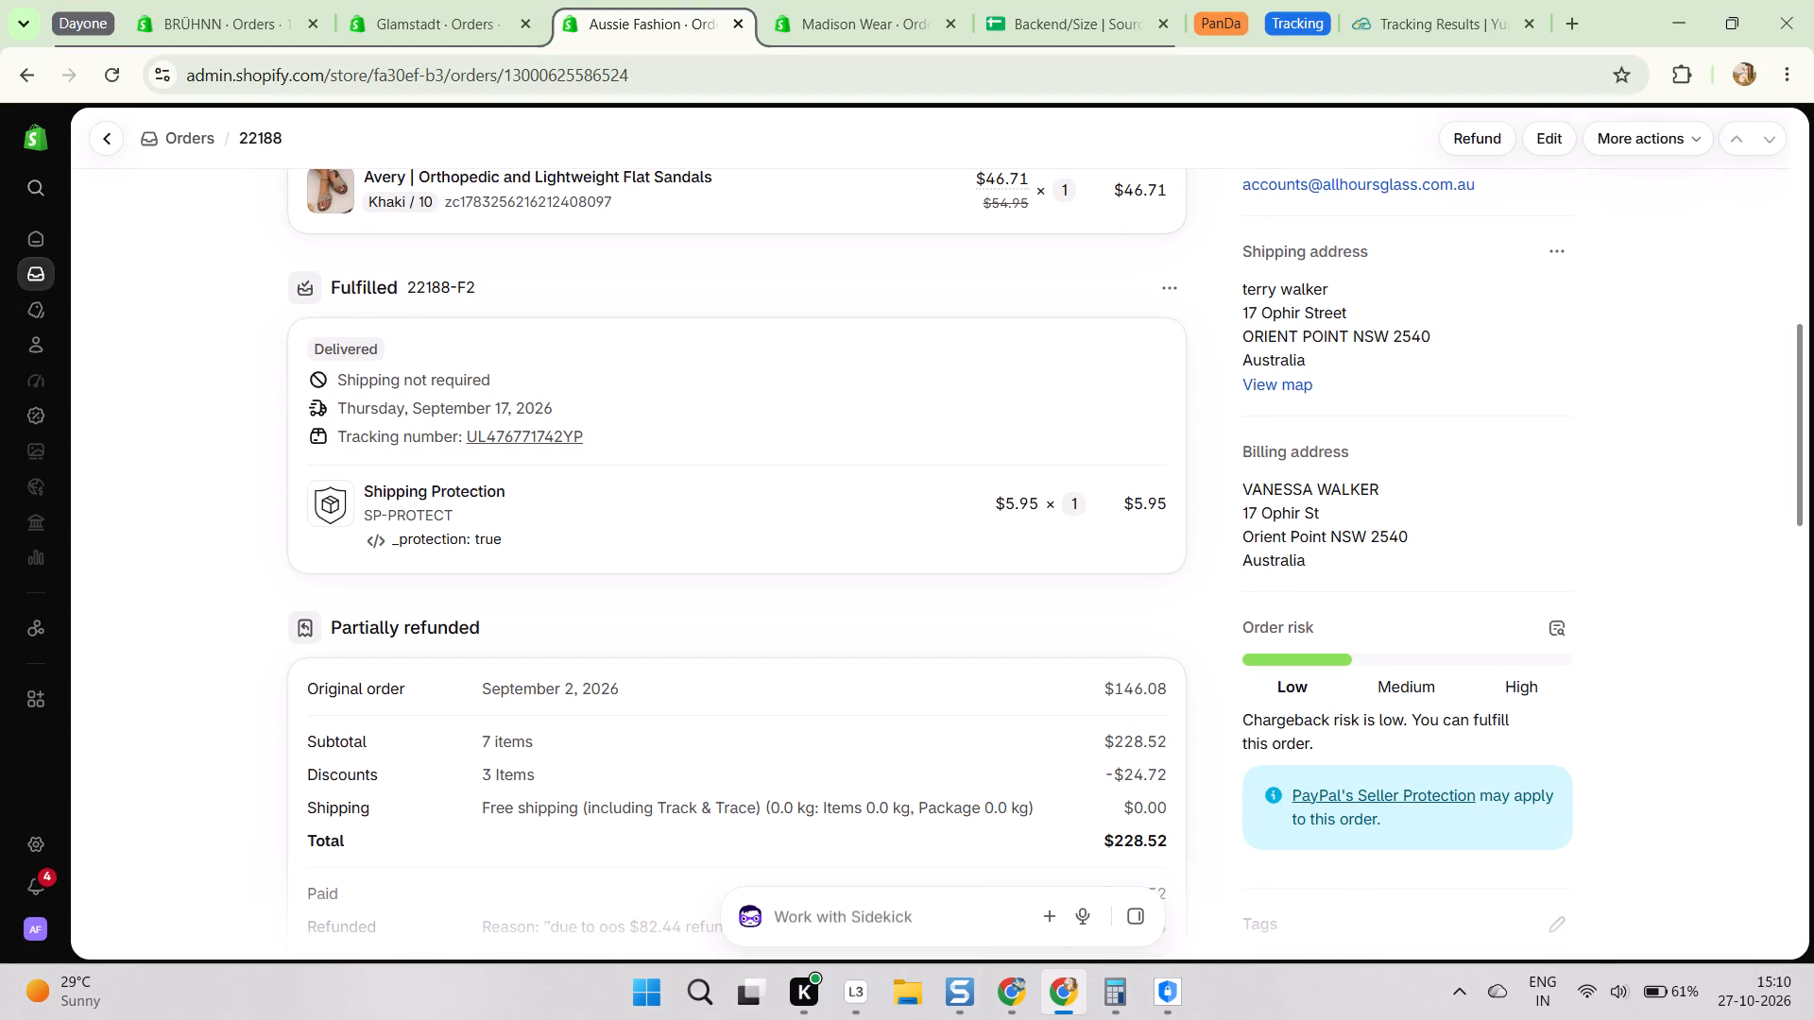
{"action": "scroll", "coordinate": [642, 552], "scroll_direction": "down", "scroll_amount": 5}
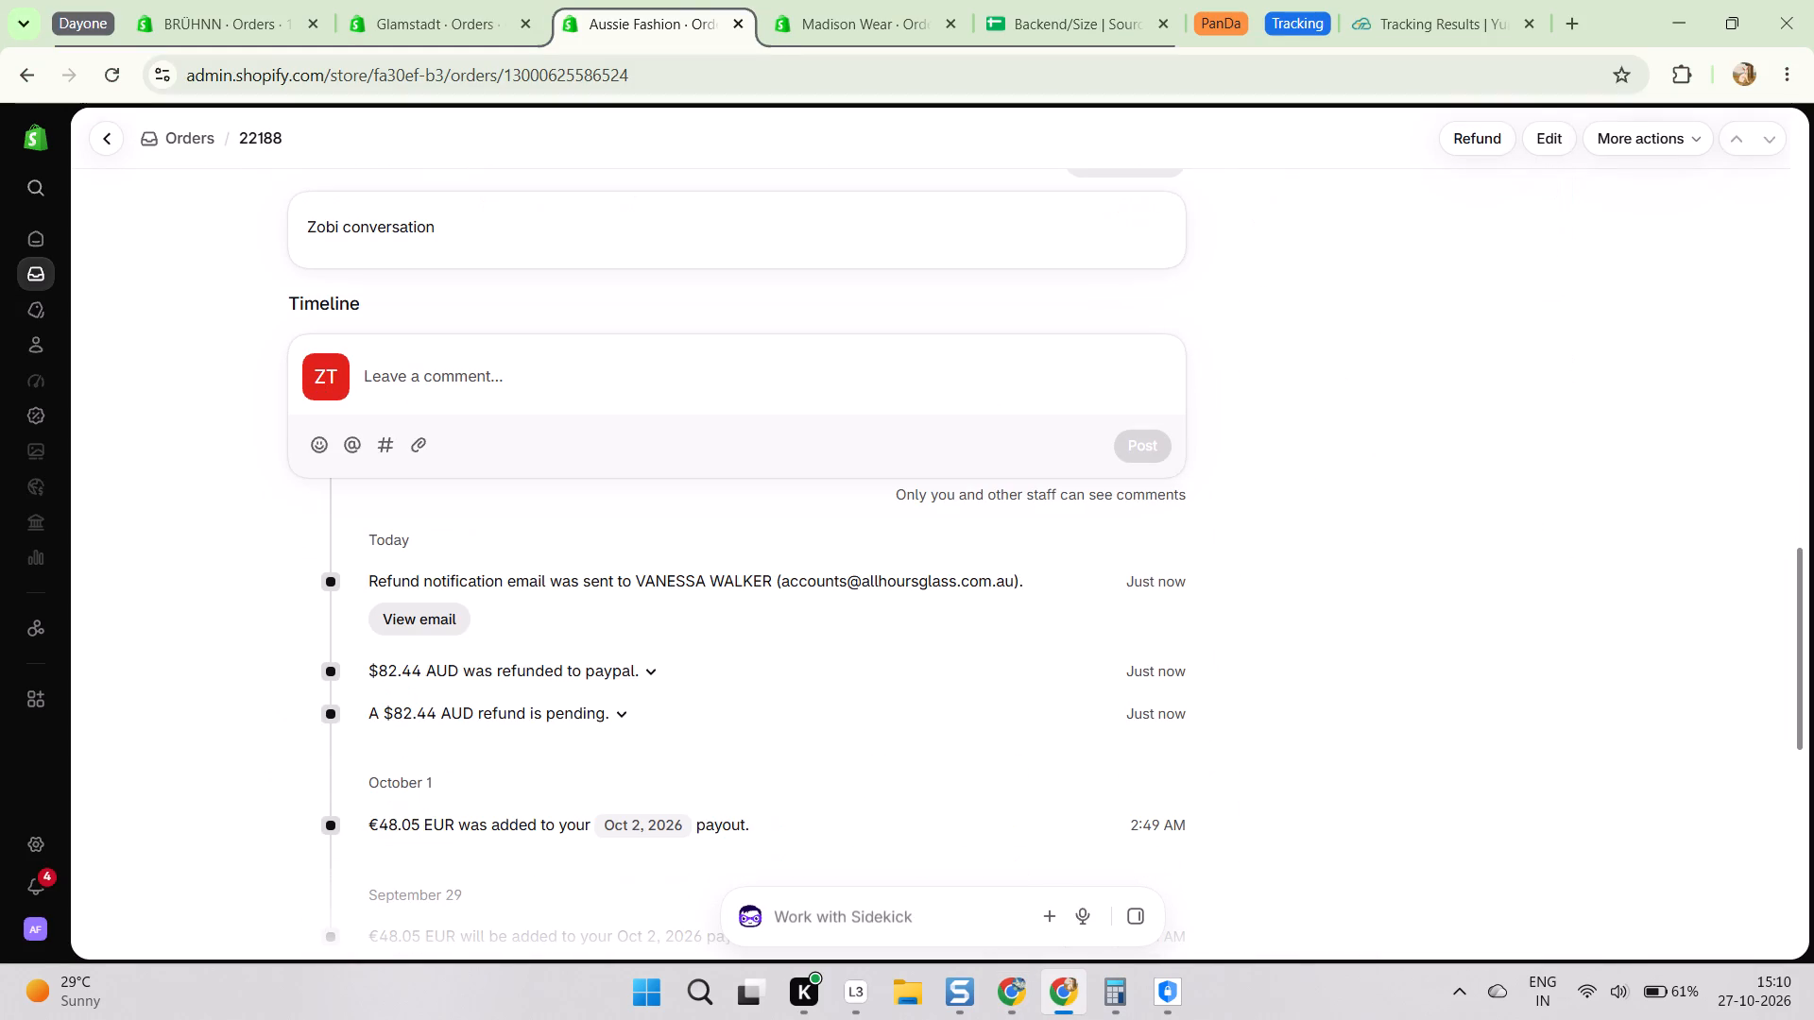
{"action": "key", "text": "alt+Tab"}
{"action": "left_click", "coordinate": [302, 443]}
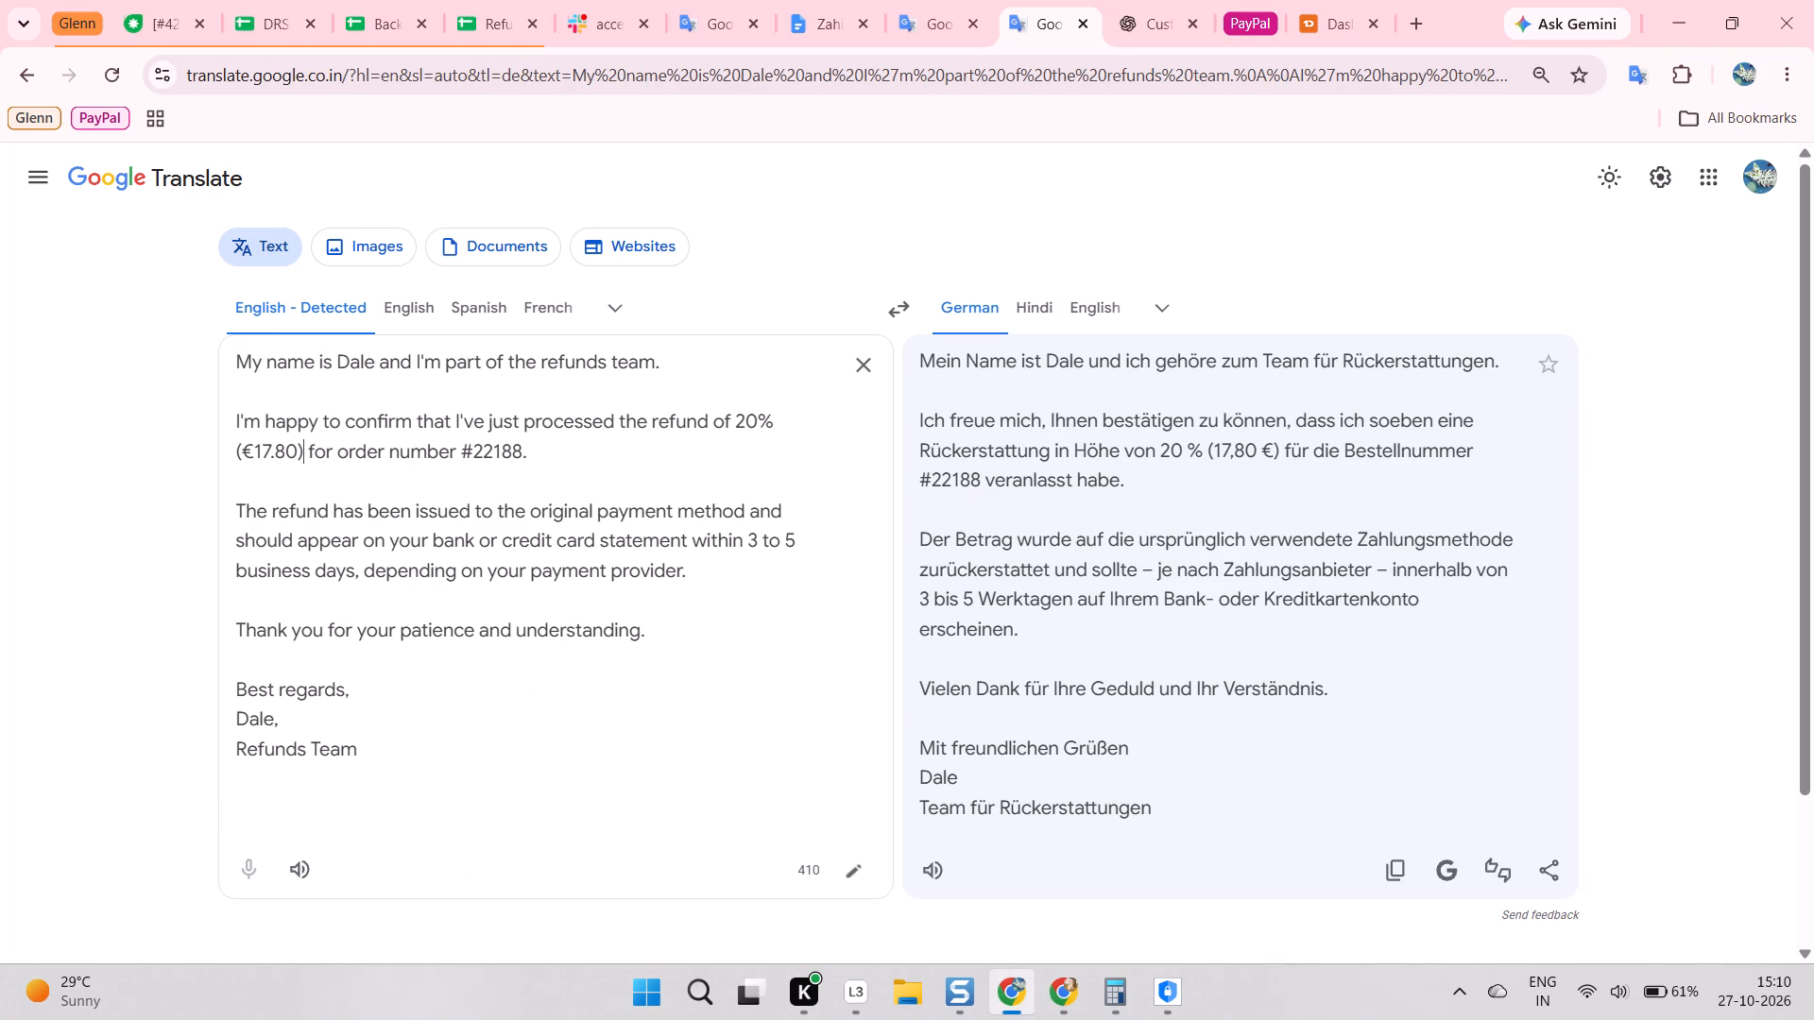
{"action": "key", "text": "BackSpace"}
{"action": "key", "text": "BackSpace"}
{"action": "key", "text": "BackSpace"}
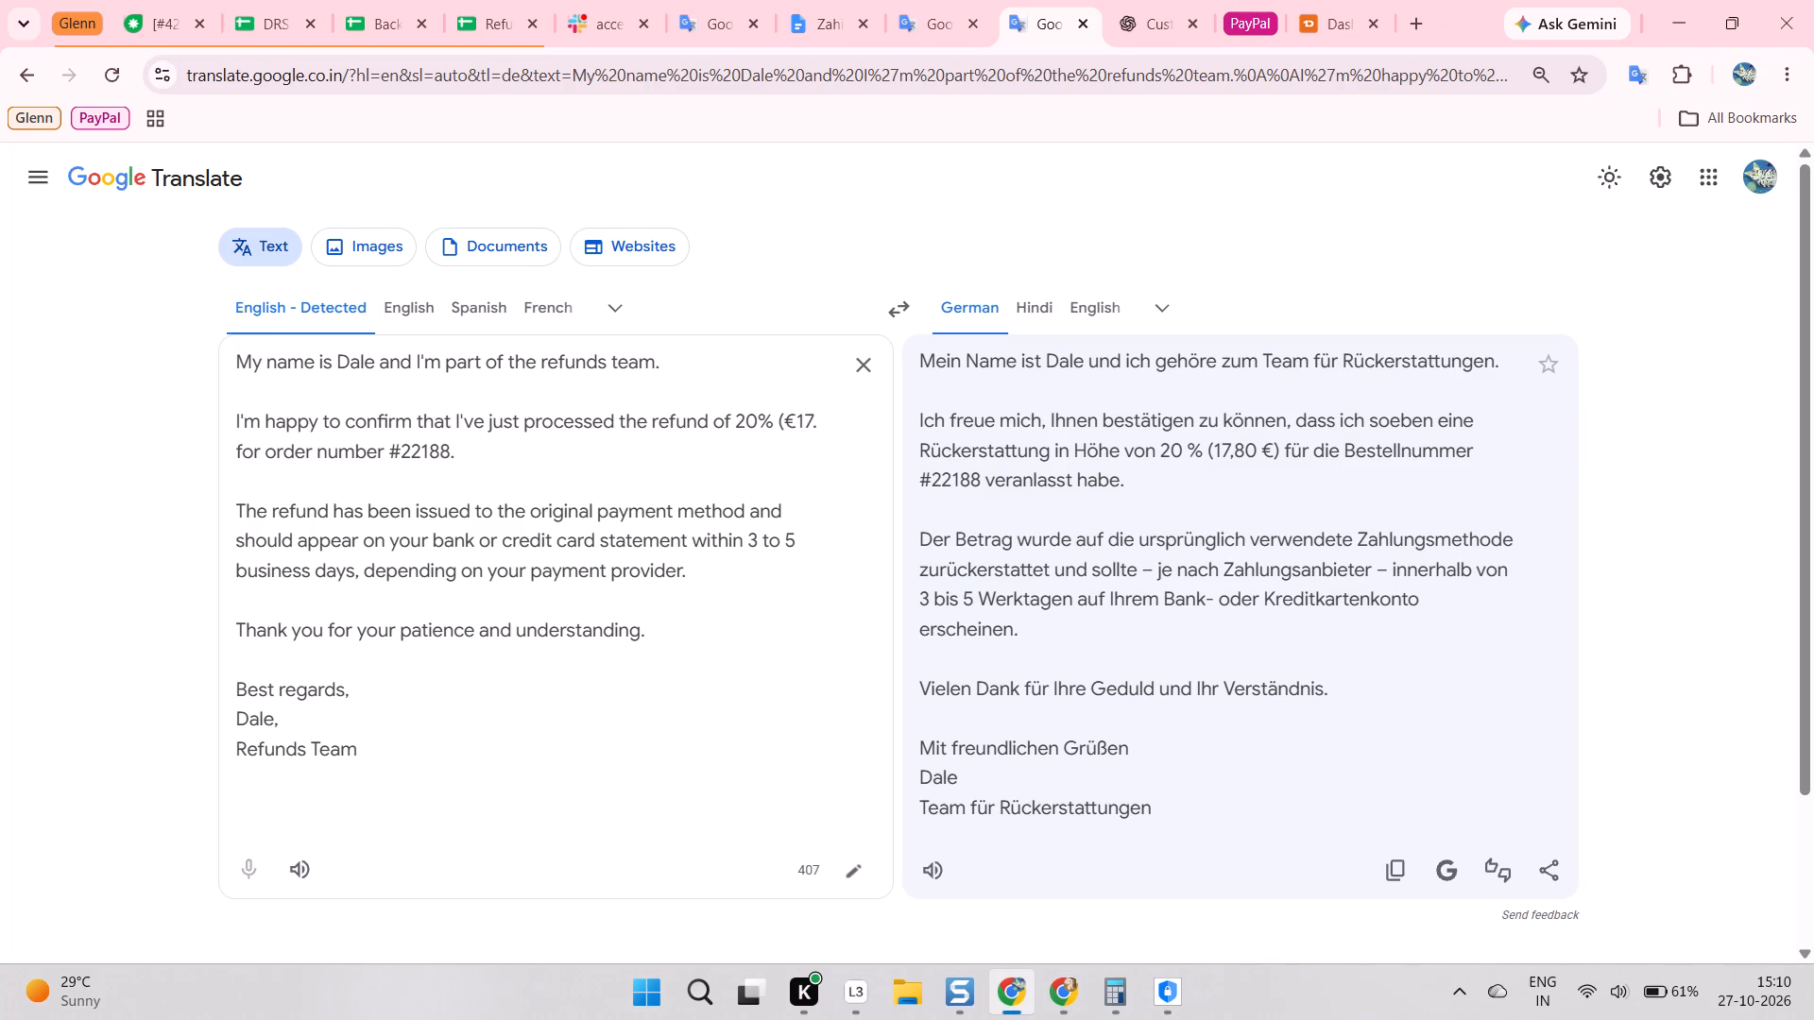
{"action": "key", "text": "BackSpace"}
{"action": "key", "text": "BackSpace"}
{"action": "key", "text": "BackSpace"}
{"action": "key", "text": "BackSpace"}
{"action": "key", "text": "BackSpace"}
{"action": "key", "text": "BackSpace"}
{"action": "key", "text": "BackSpace"}
{"action": "key", "text": "BackSpace"}
{"action": "key", "text": "BackSpace"}
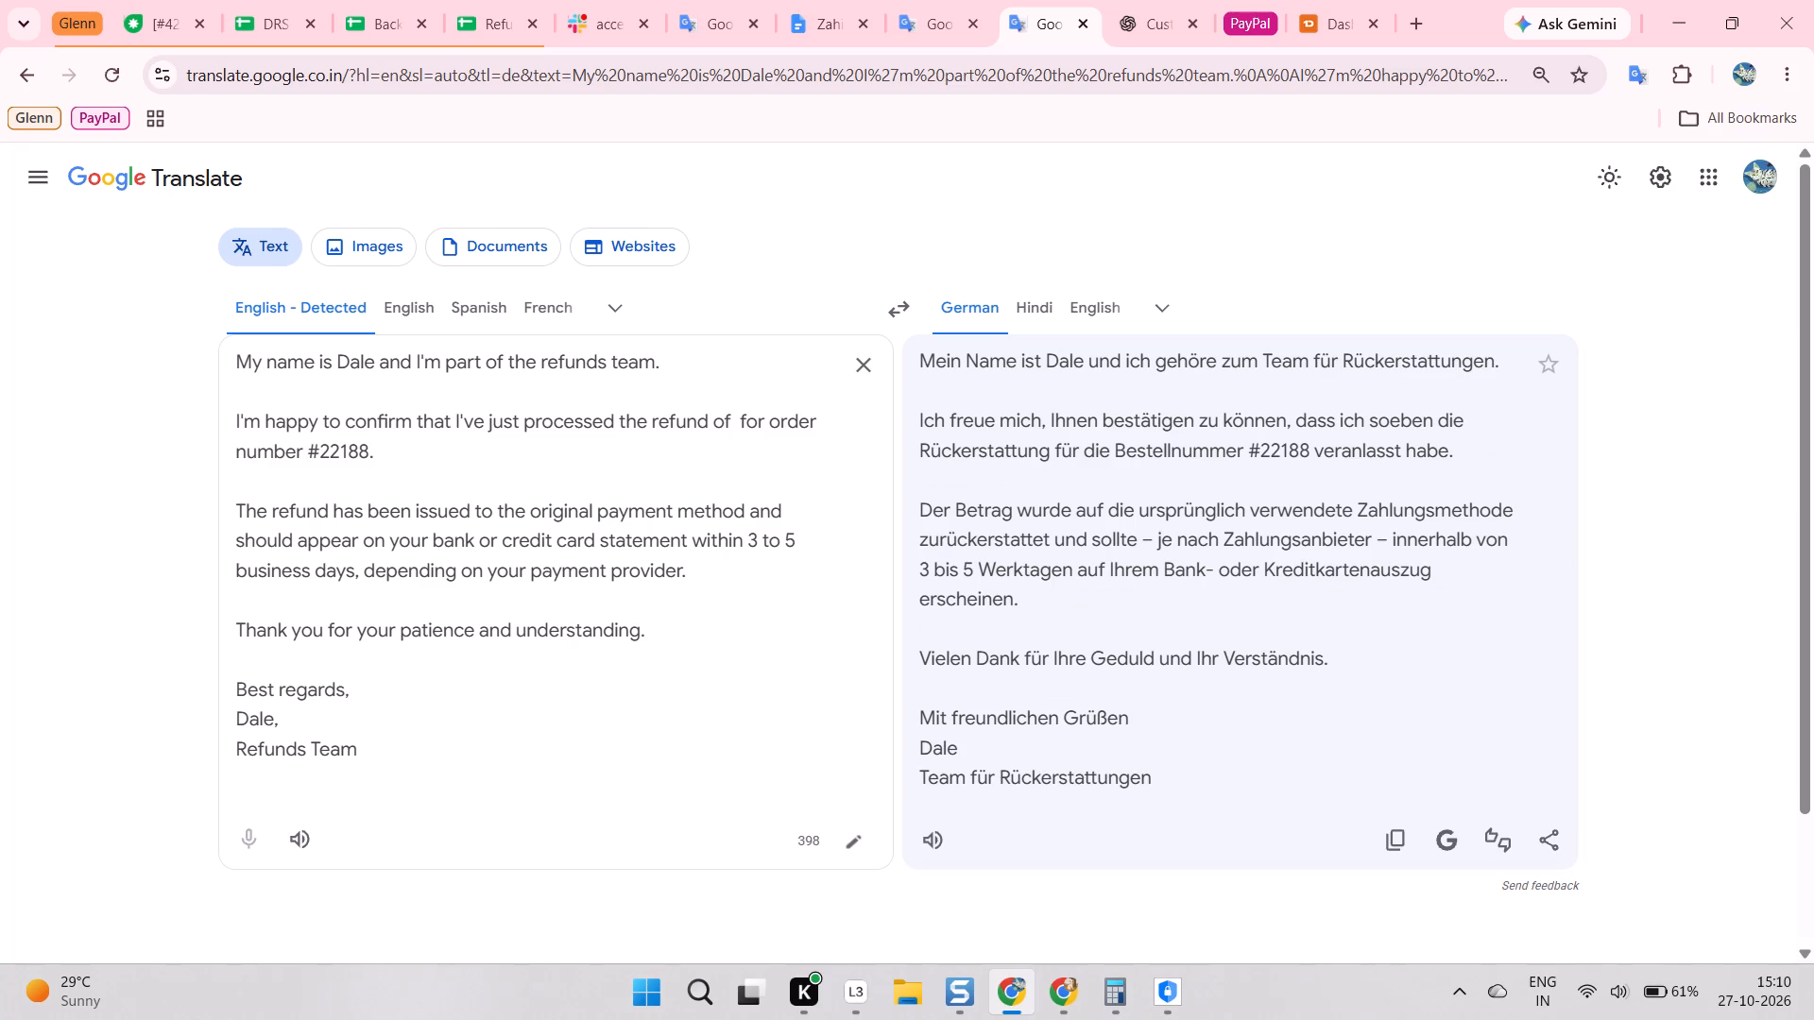
{"action": "key", "text": "alt+Tab"}
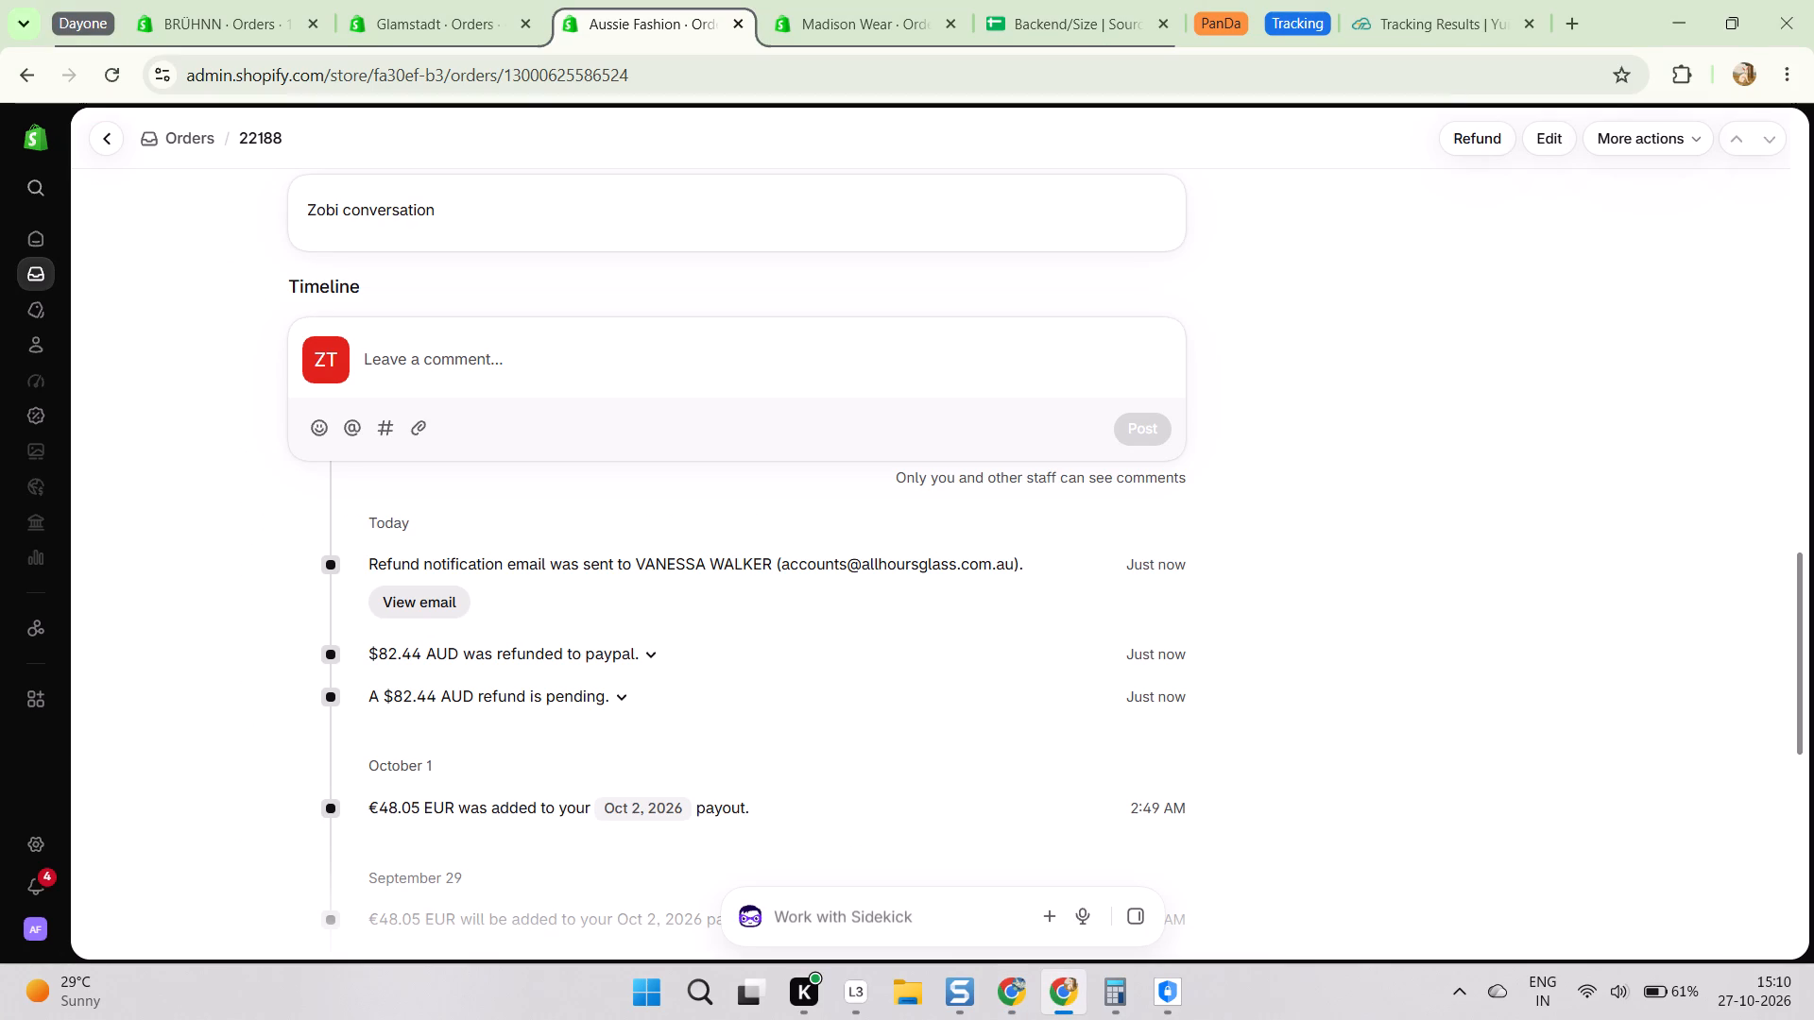
{"action": "key", "text": "alt+Tab"}
{"action": "key", "text": "shift+dollar"}
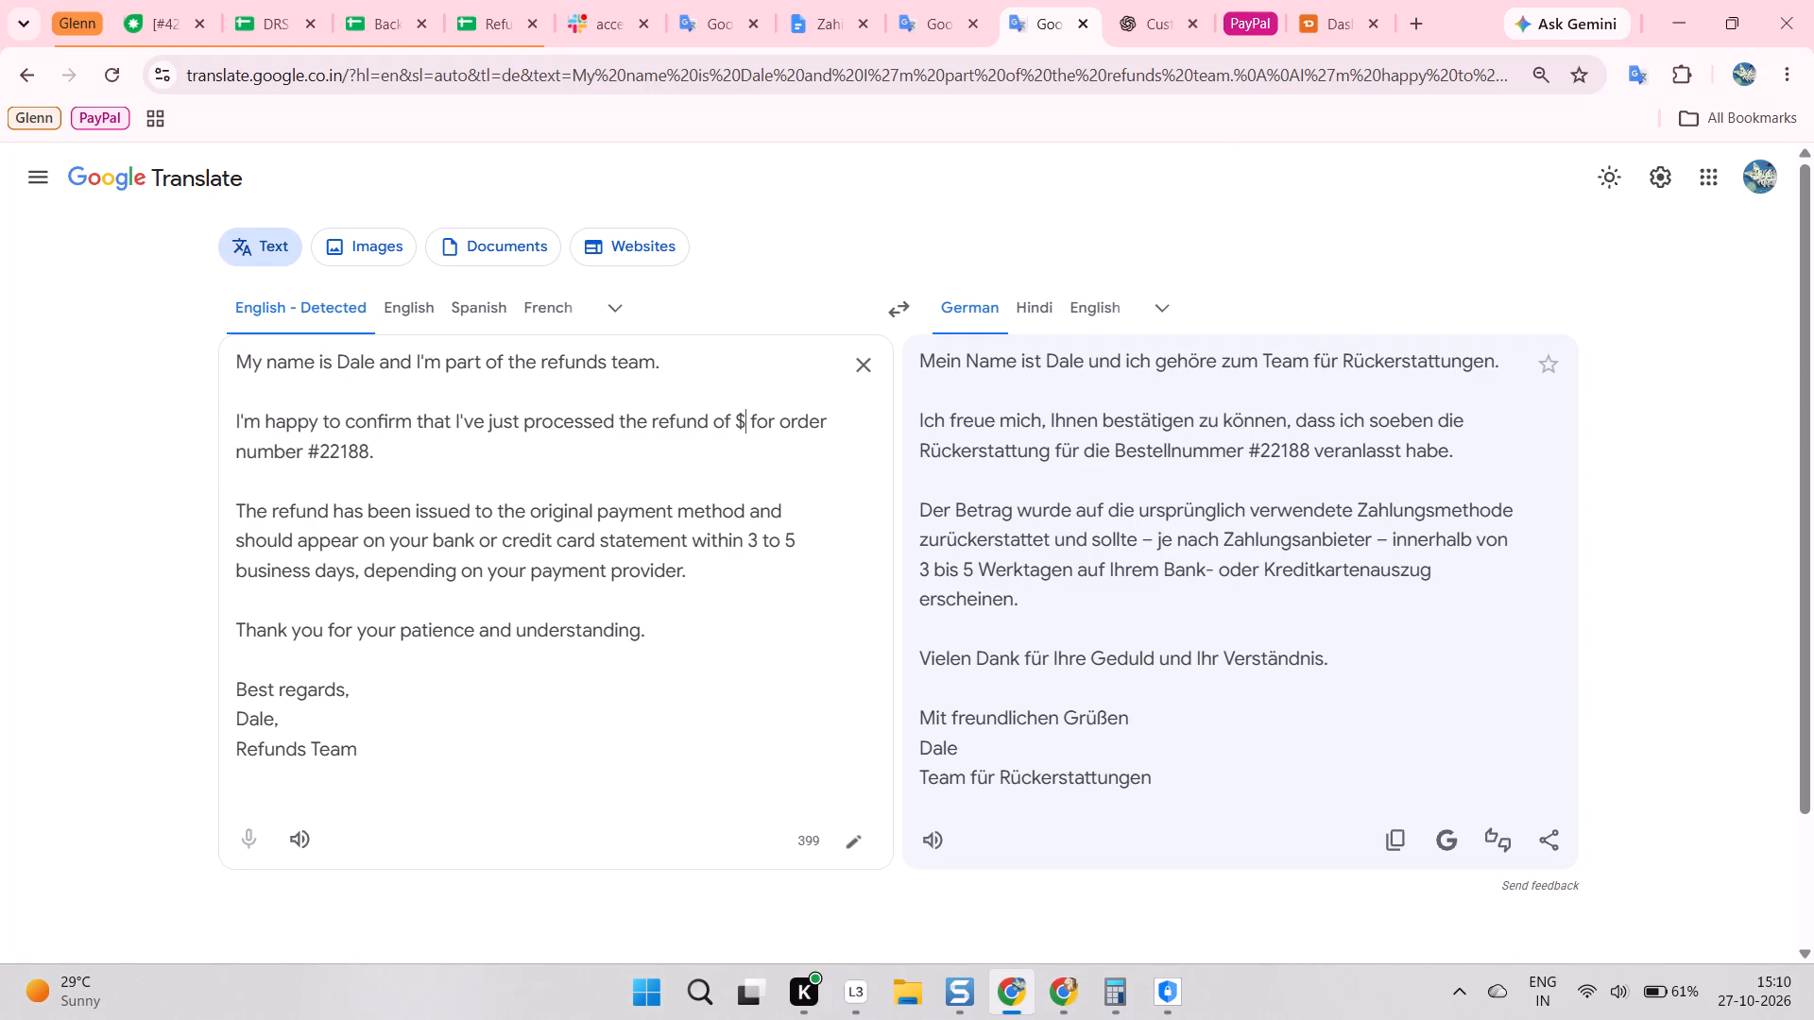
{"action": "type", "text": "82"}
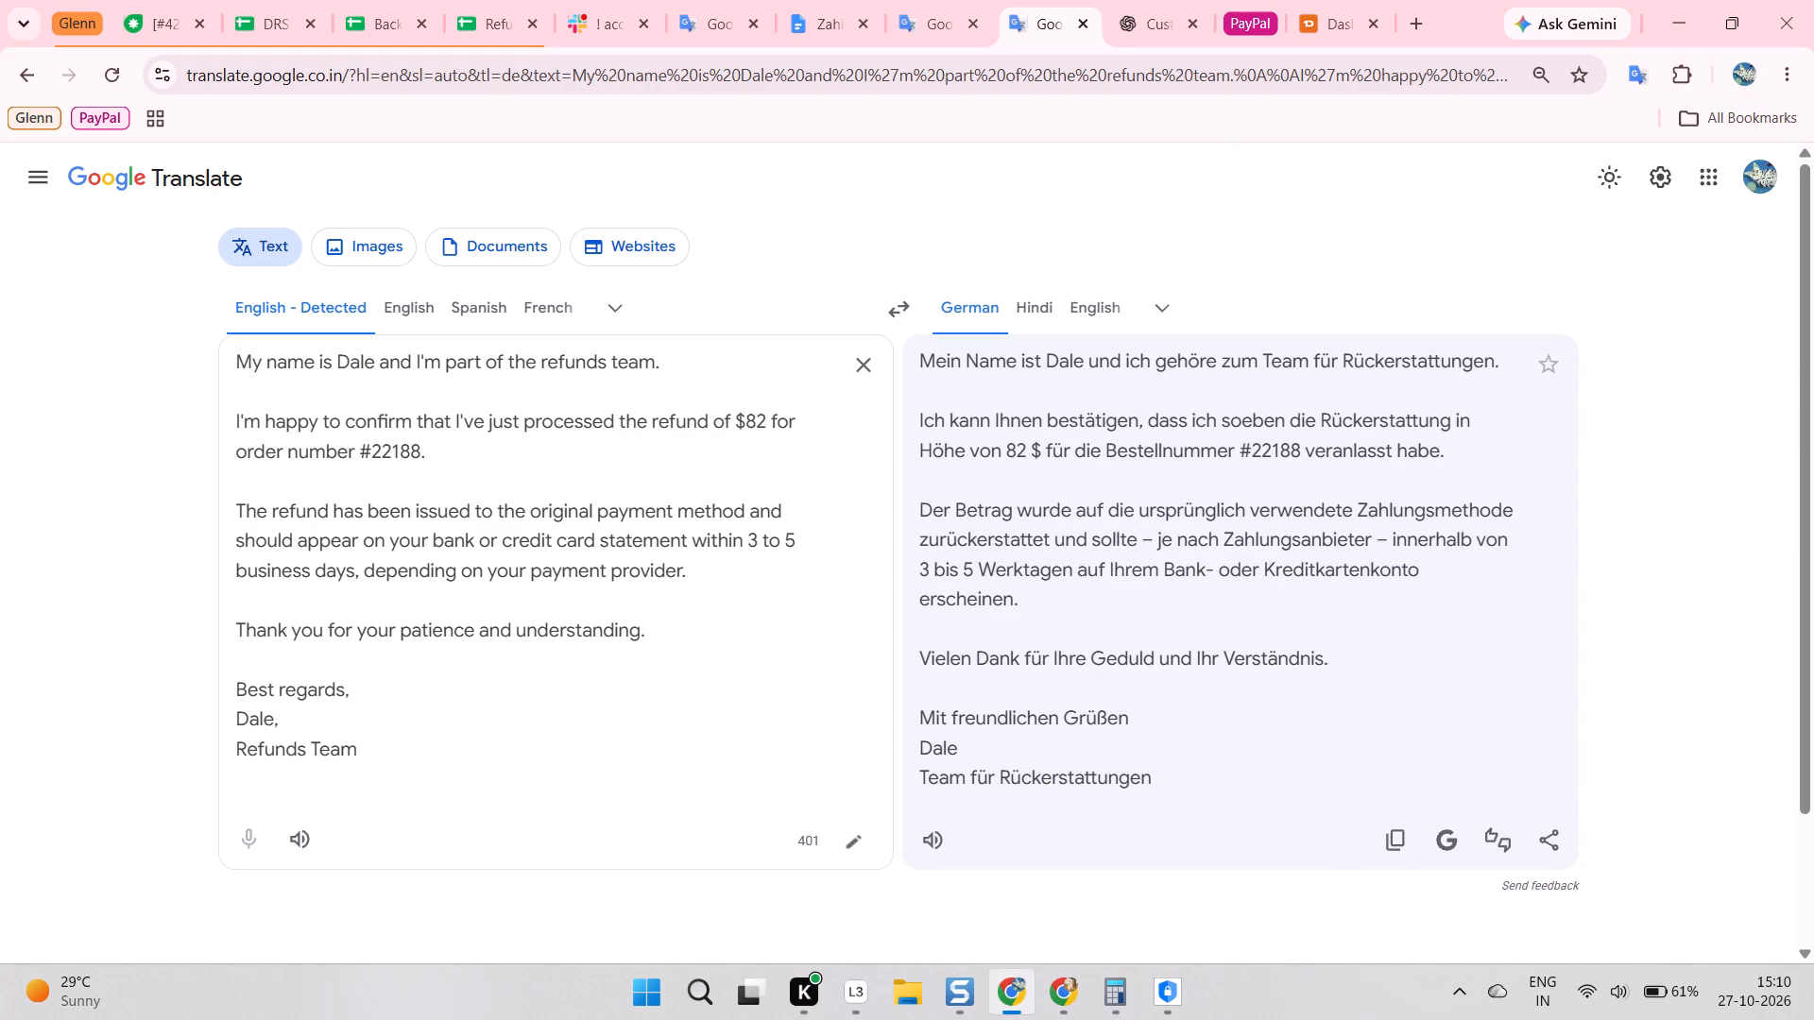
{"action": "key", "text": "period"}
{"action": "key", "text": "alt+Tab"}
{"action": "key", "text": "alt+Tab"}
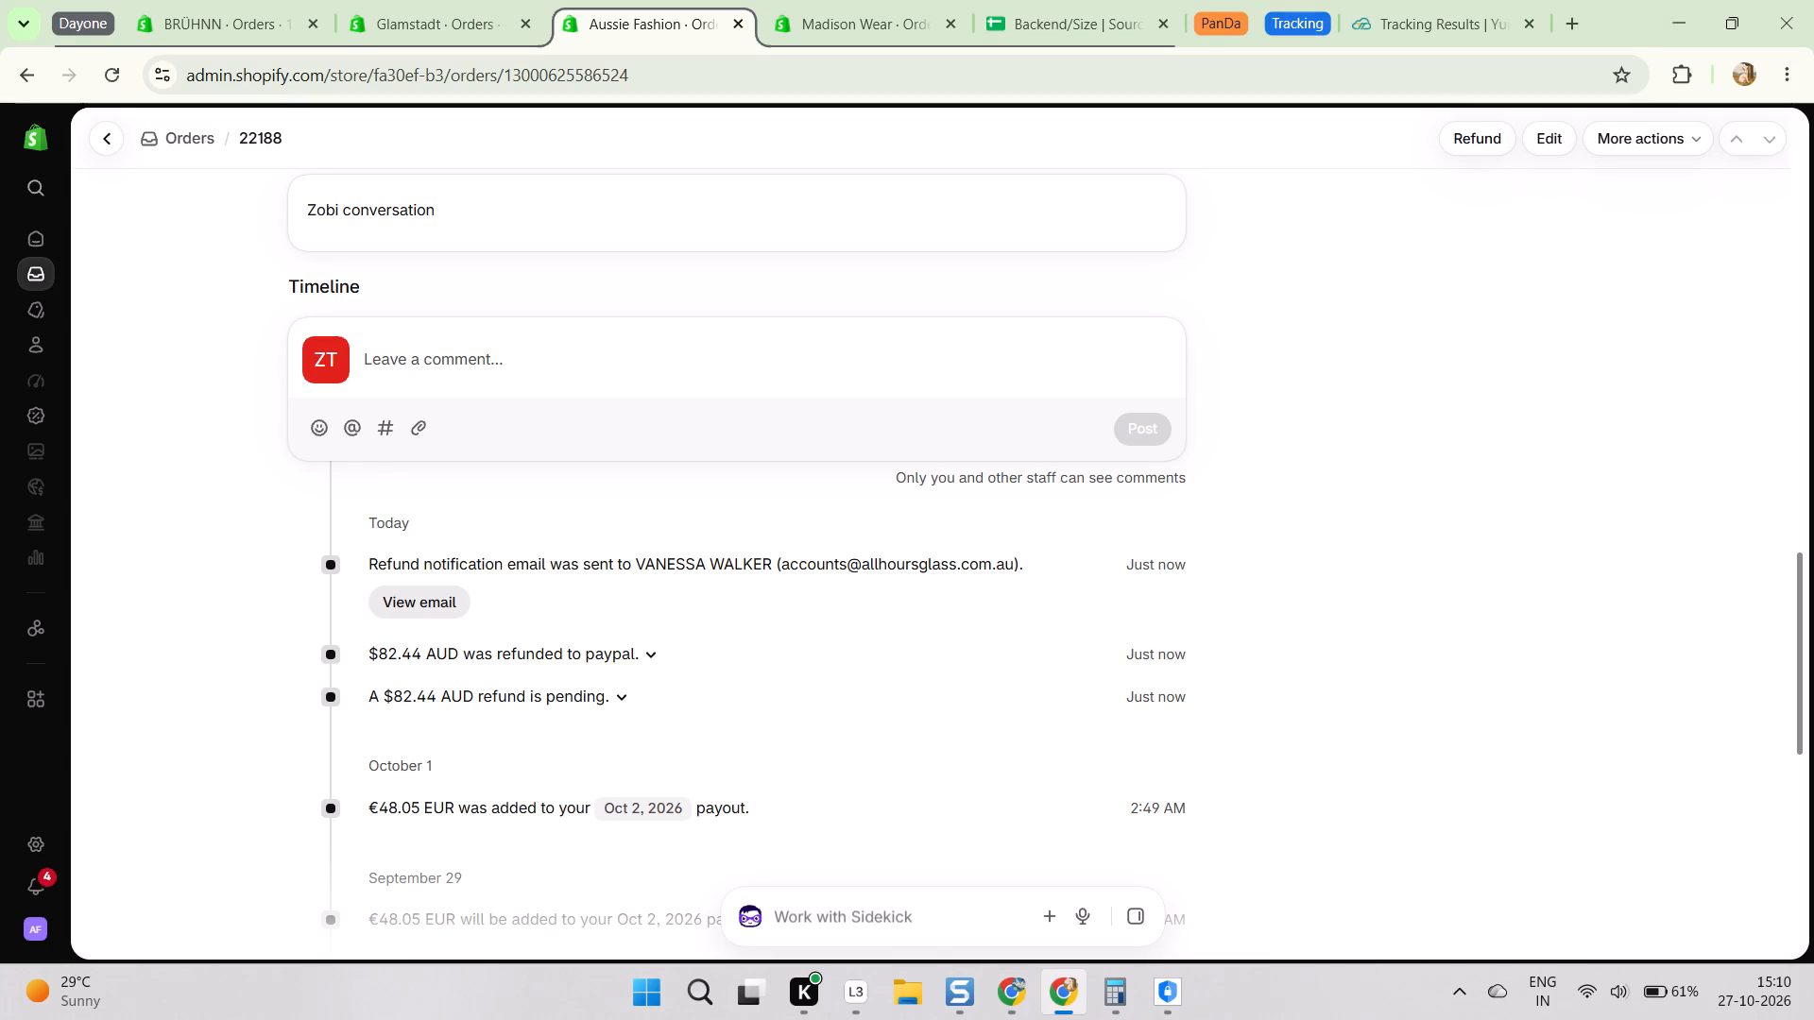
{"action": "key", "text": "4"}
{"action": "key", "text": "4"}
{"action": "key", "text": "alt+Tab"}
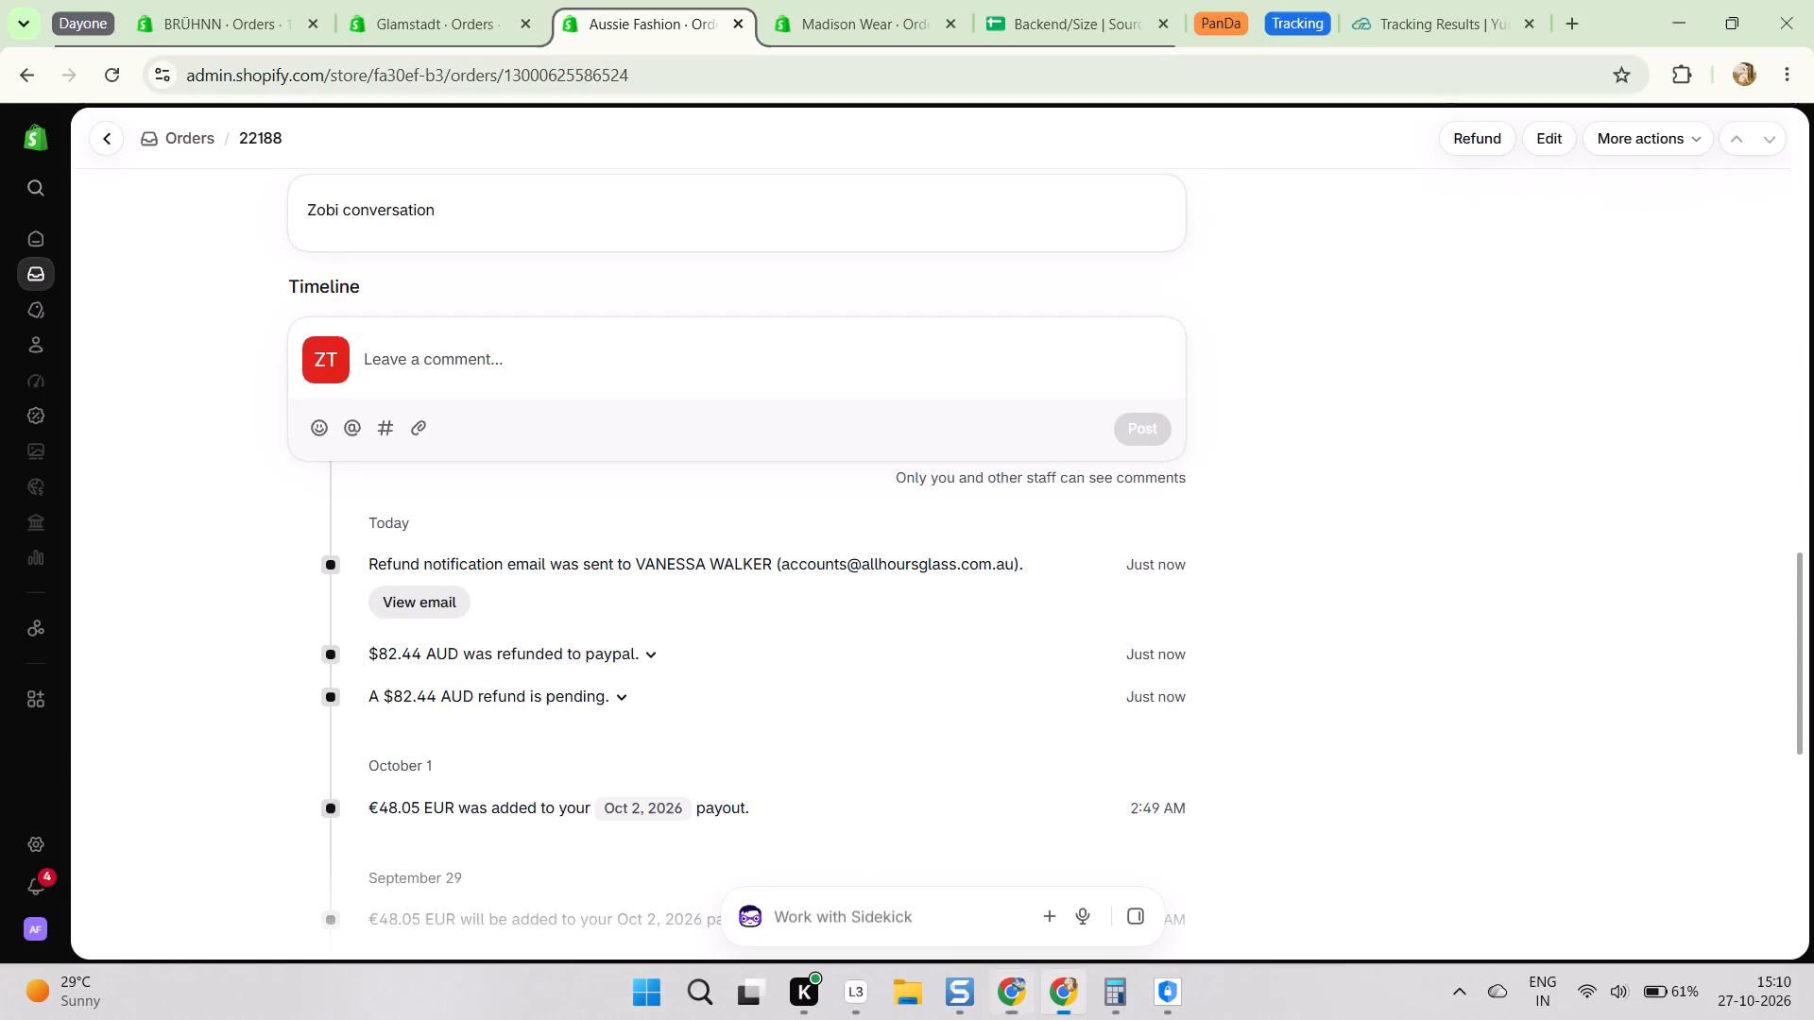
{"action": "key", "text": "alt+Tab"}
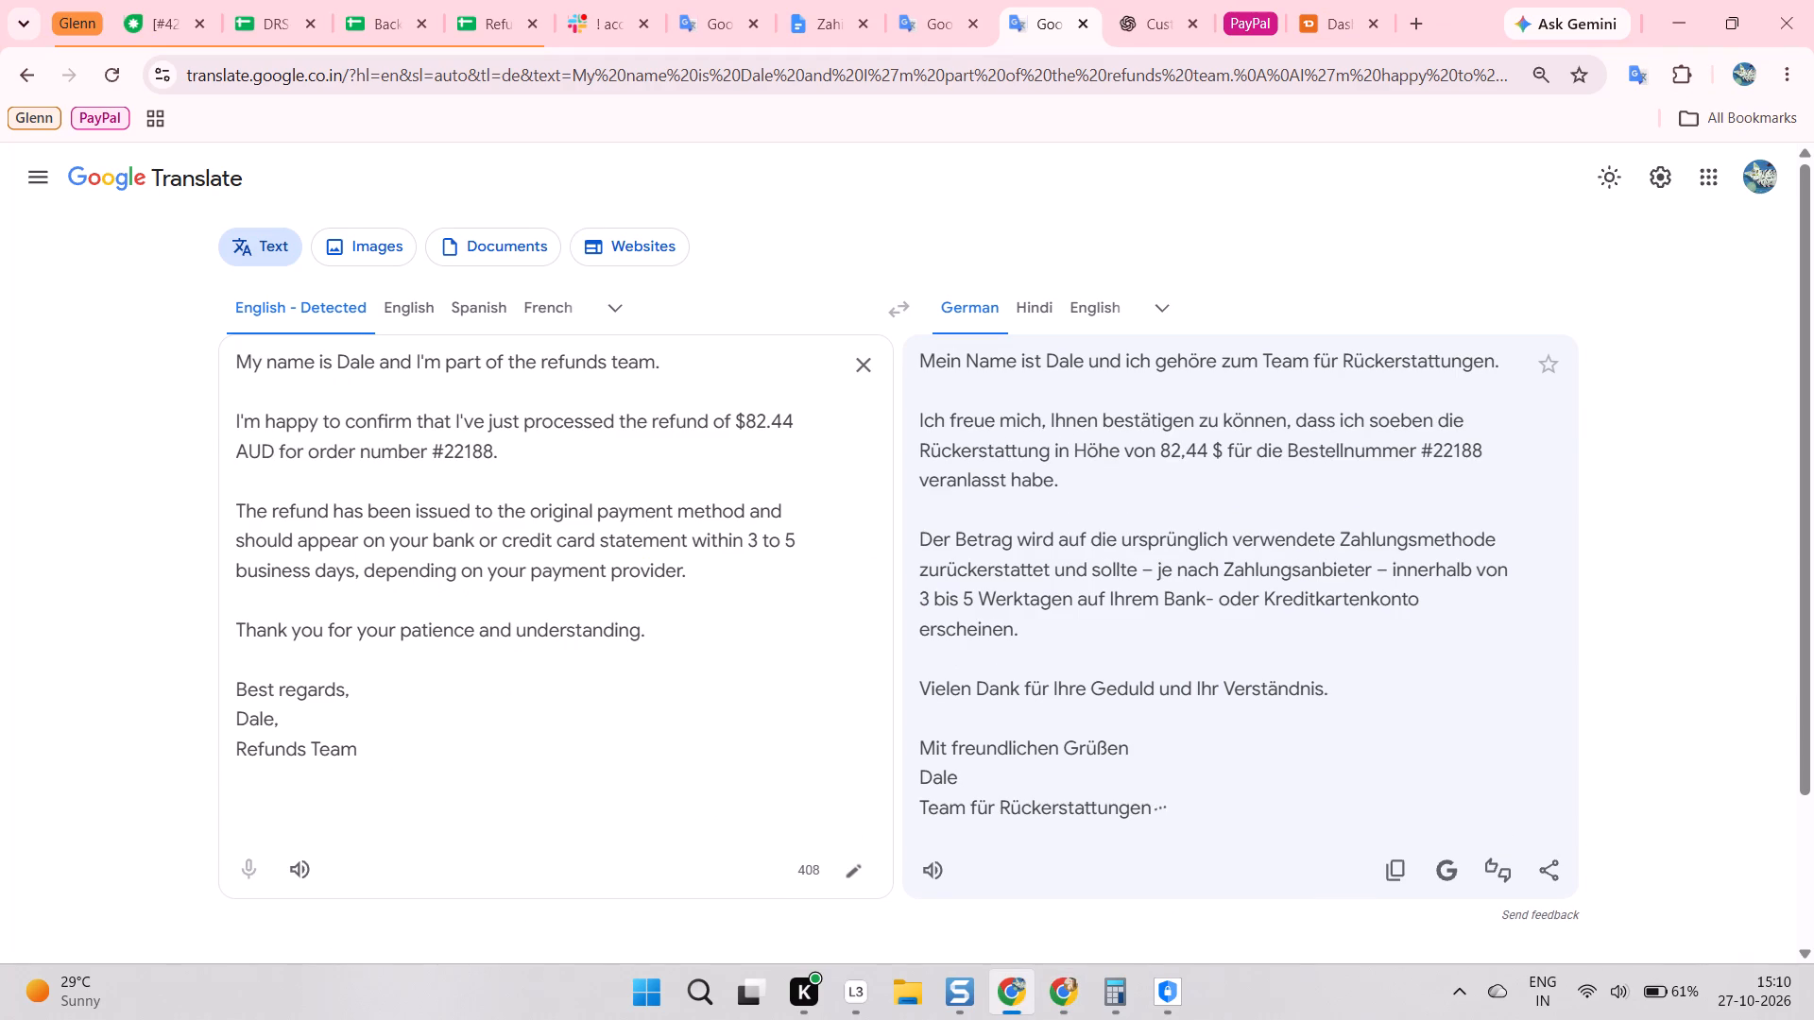
{"action": "scroll", "coordinate": [743, 570], "scroll_direction": "up", "scroll_amount": 1}
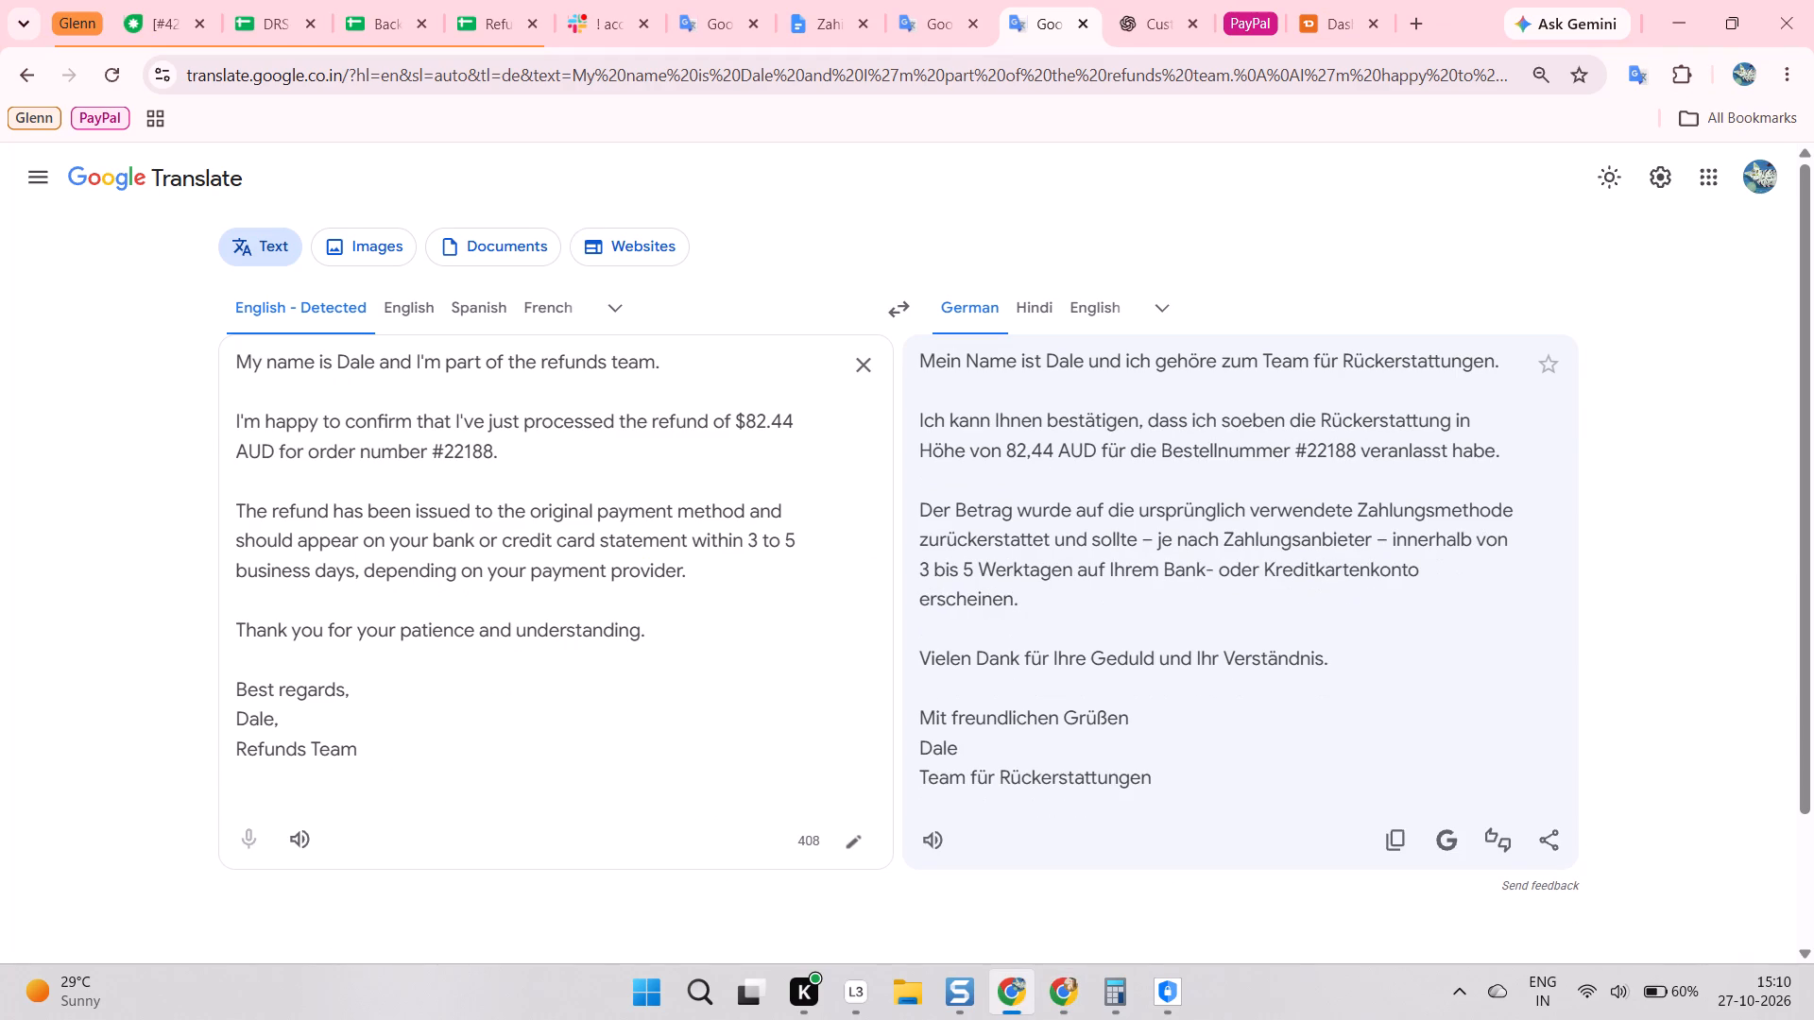
{"action": "key", "text": "alt+Tab"}
{"action": "scroll", "coordinate": [1224, 465], "scroll_direction": "down", "scroll_amount": 6}
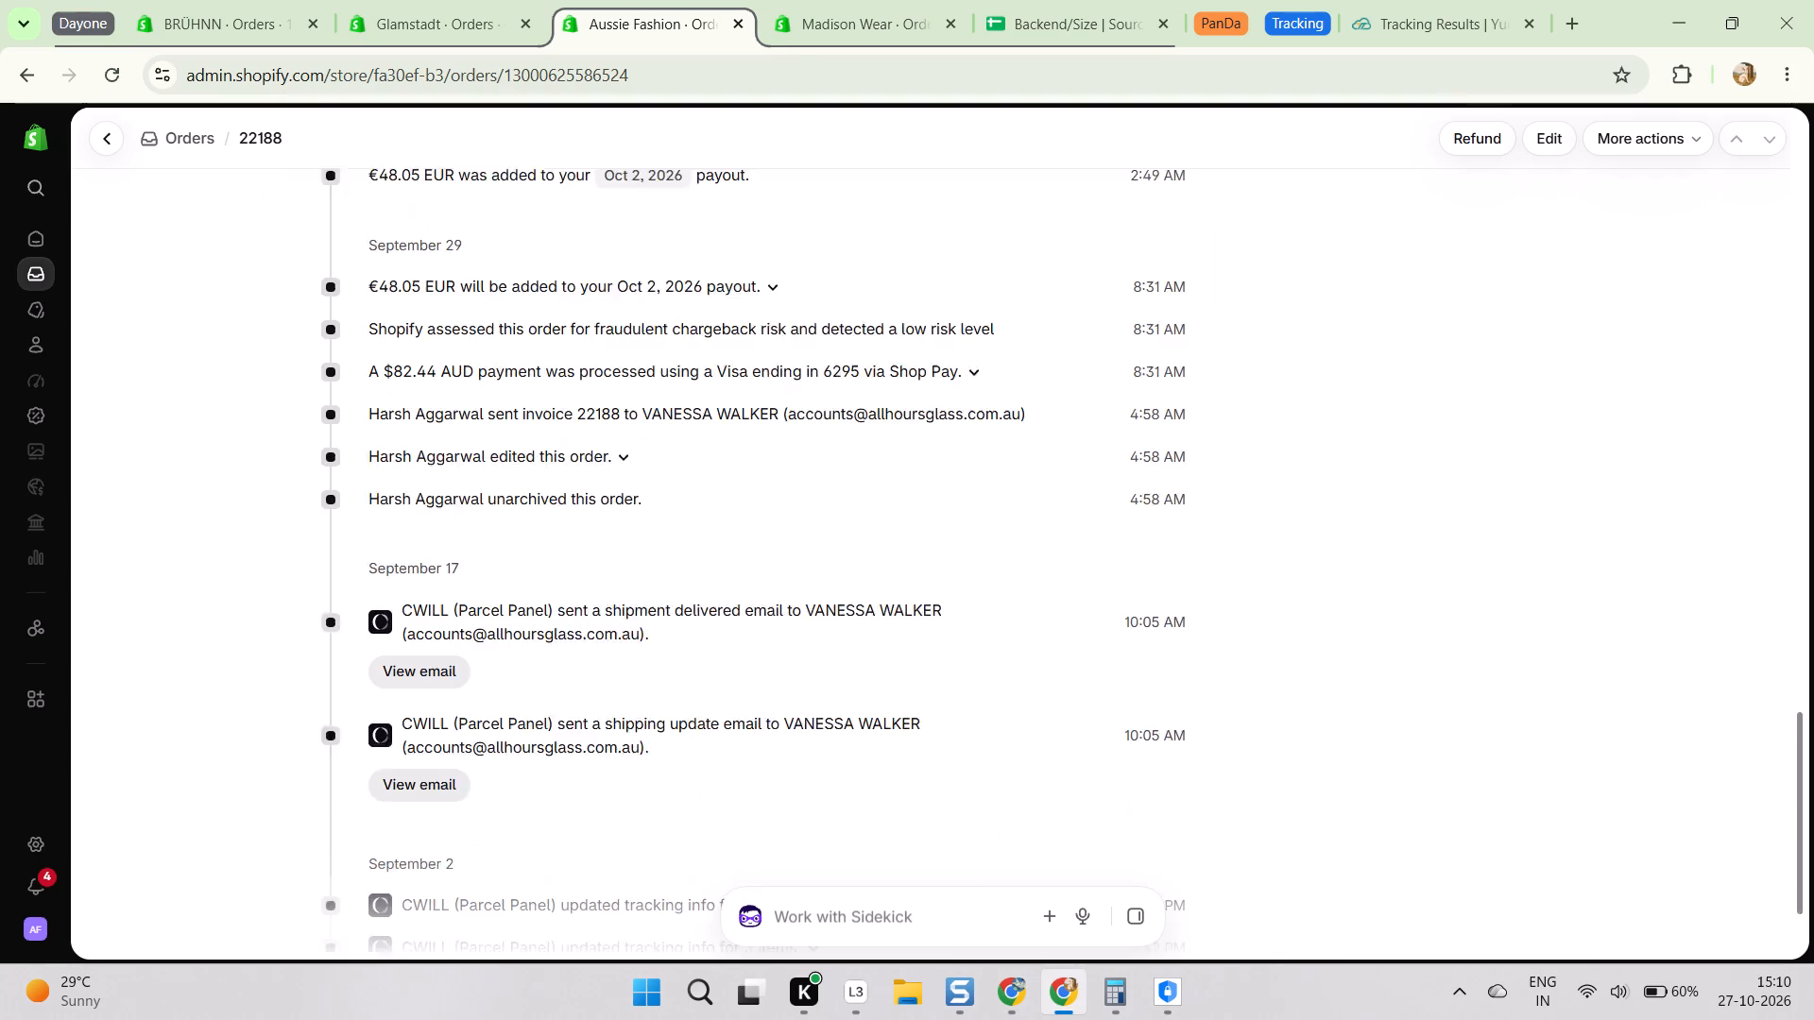
{"action": "scroll", "coordinate": [1136, 453], "scroll_direction": "up", "scroll_amount": 13}
{"action": "scroll", "coordinate": [1121, 392], "scroll_direction": "down", "scroll_amount": 3}
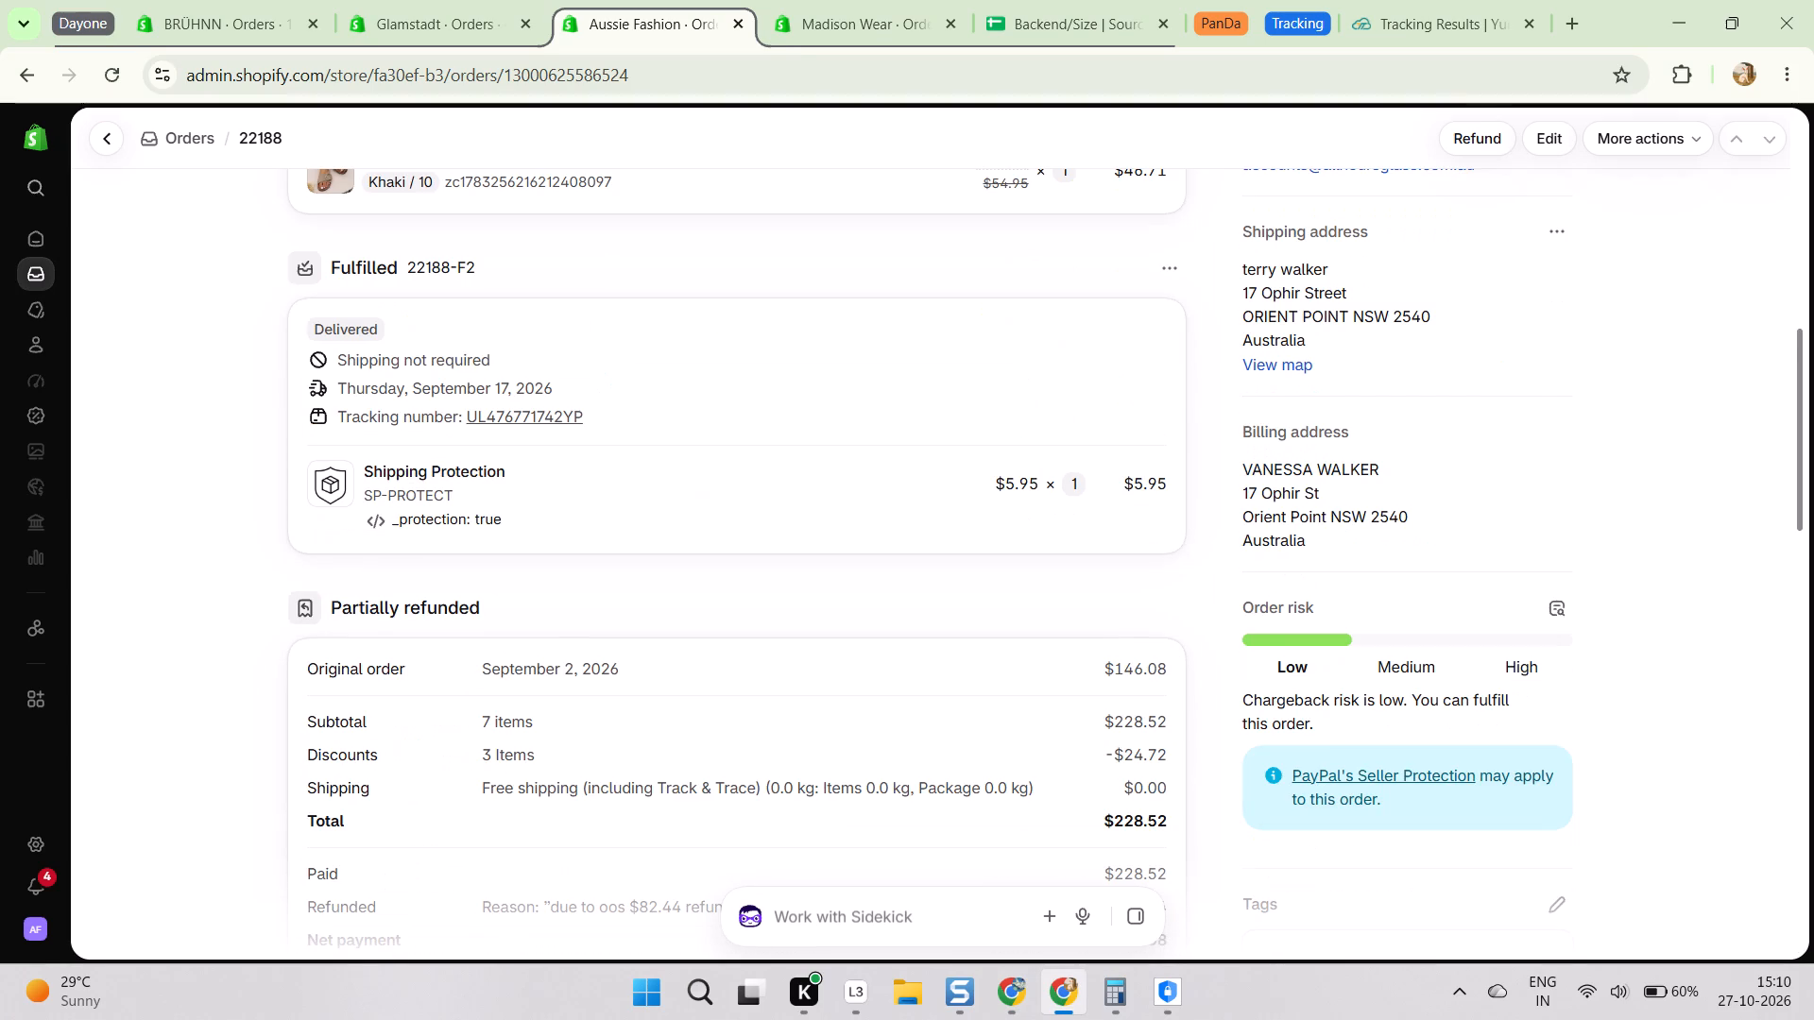
{"action": "key", "text": "alt+Tab"}
{"action": "left_click", "coordinate": [659, 623]}
{"action": "key", "text": "ctrl+a"}
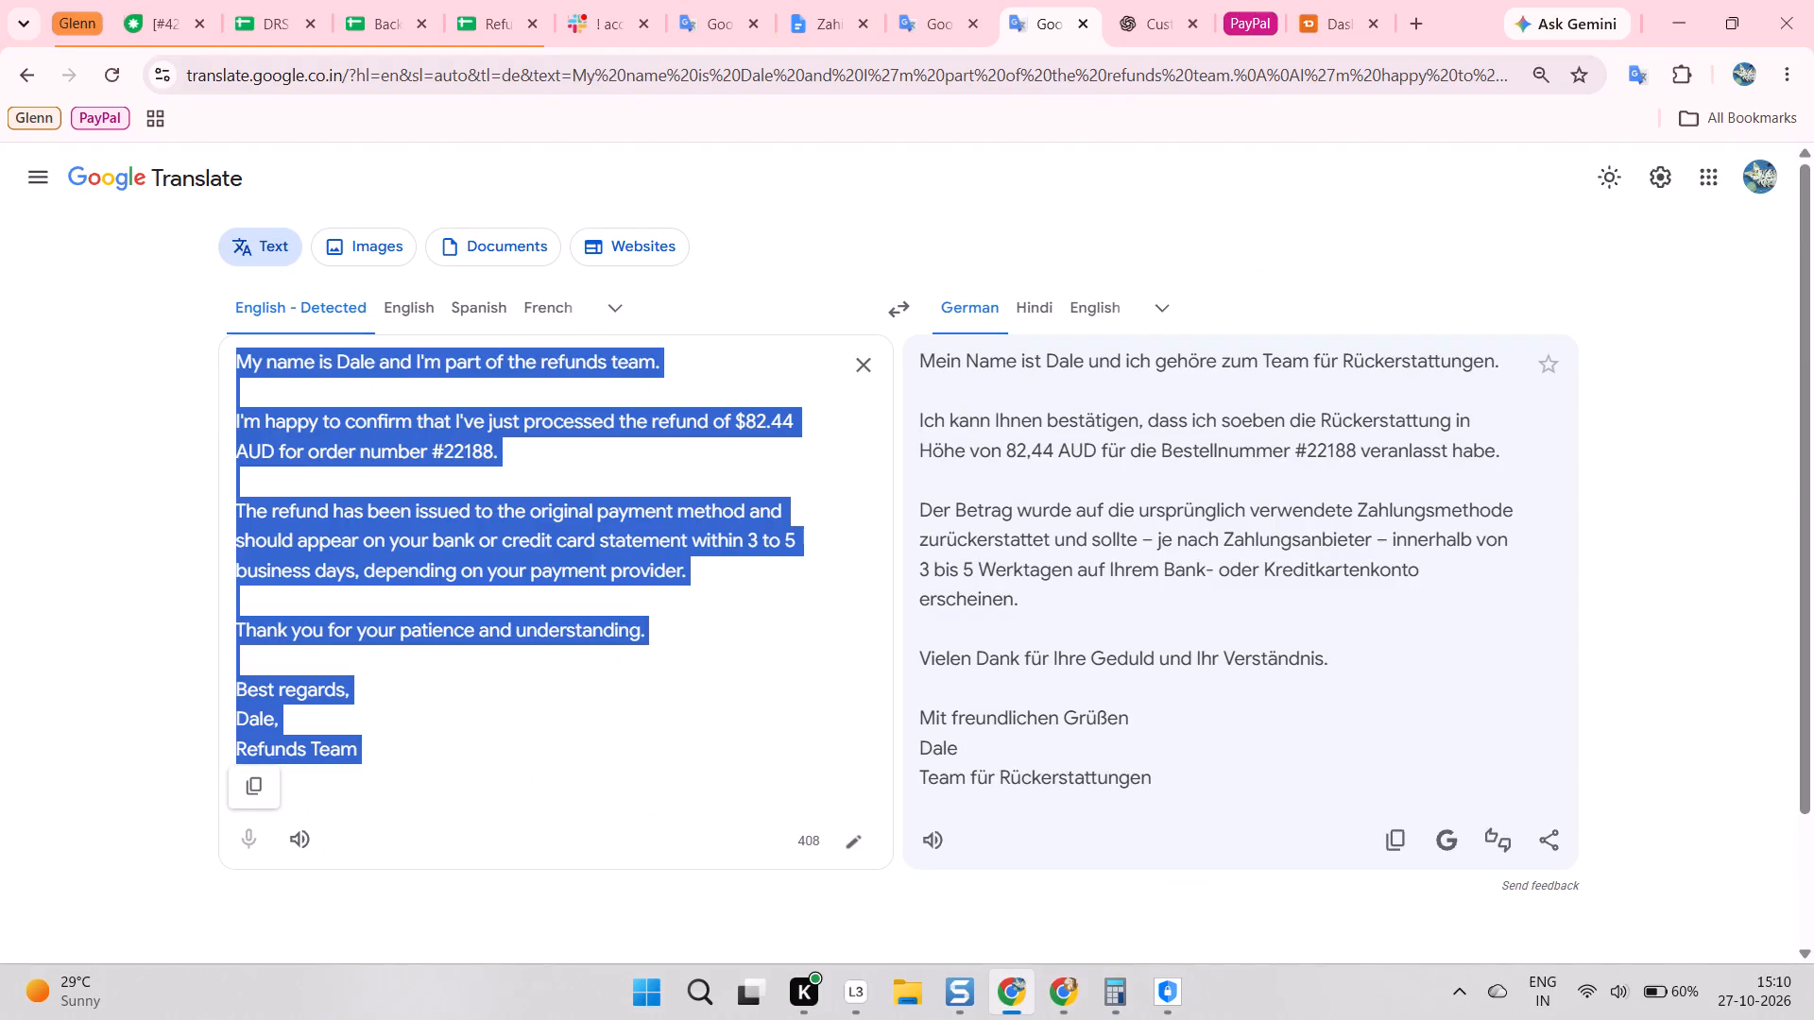
{"action": "key", "text": "ctrl+c"}
{"action": "key", "text": "ctrl+c"}
{"action": "key", "text": "ctrl+c"}
{"action": "left_click", "coordinate": [151, 0]}
{"action": "left_click", "coordinate": [587, 553]}
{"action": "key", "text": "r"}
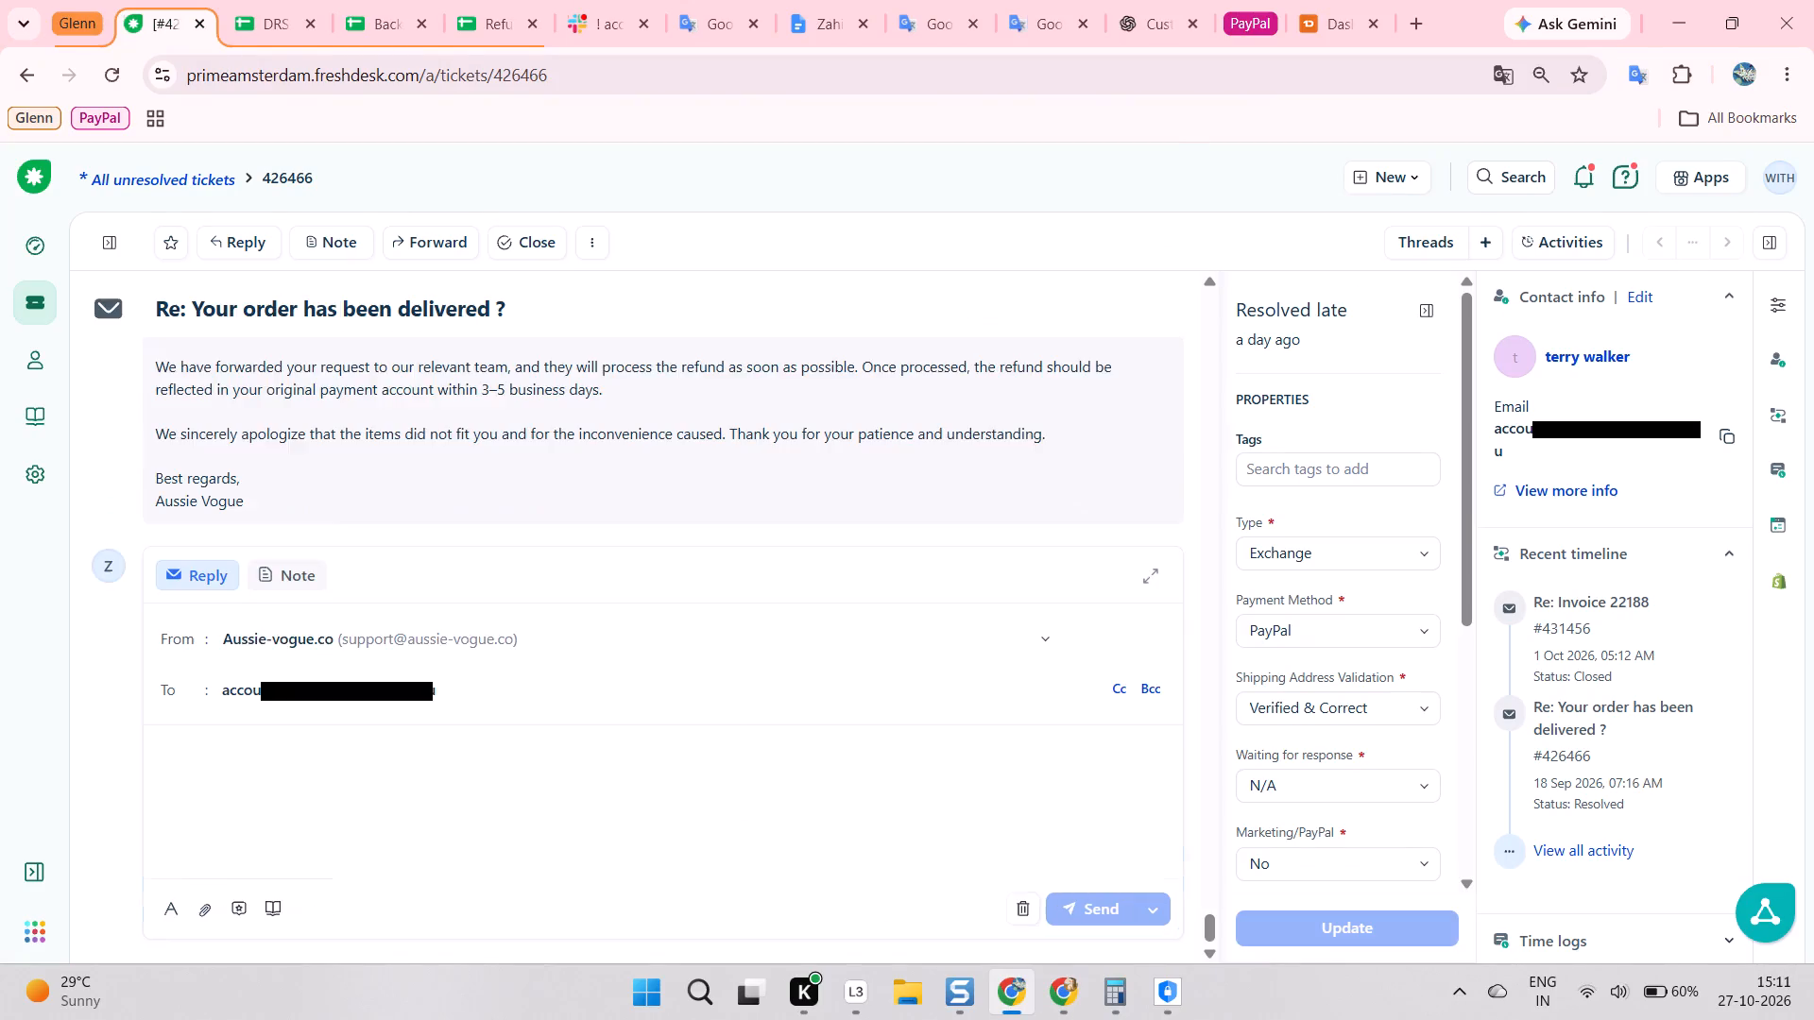
{"action": "scroll", "coordinate": [572, 539], "scroll_direction": "down", "scroll_amount": 13}
{"action": "left_click", "coordinate": [198, 810]}
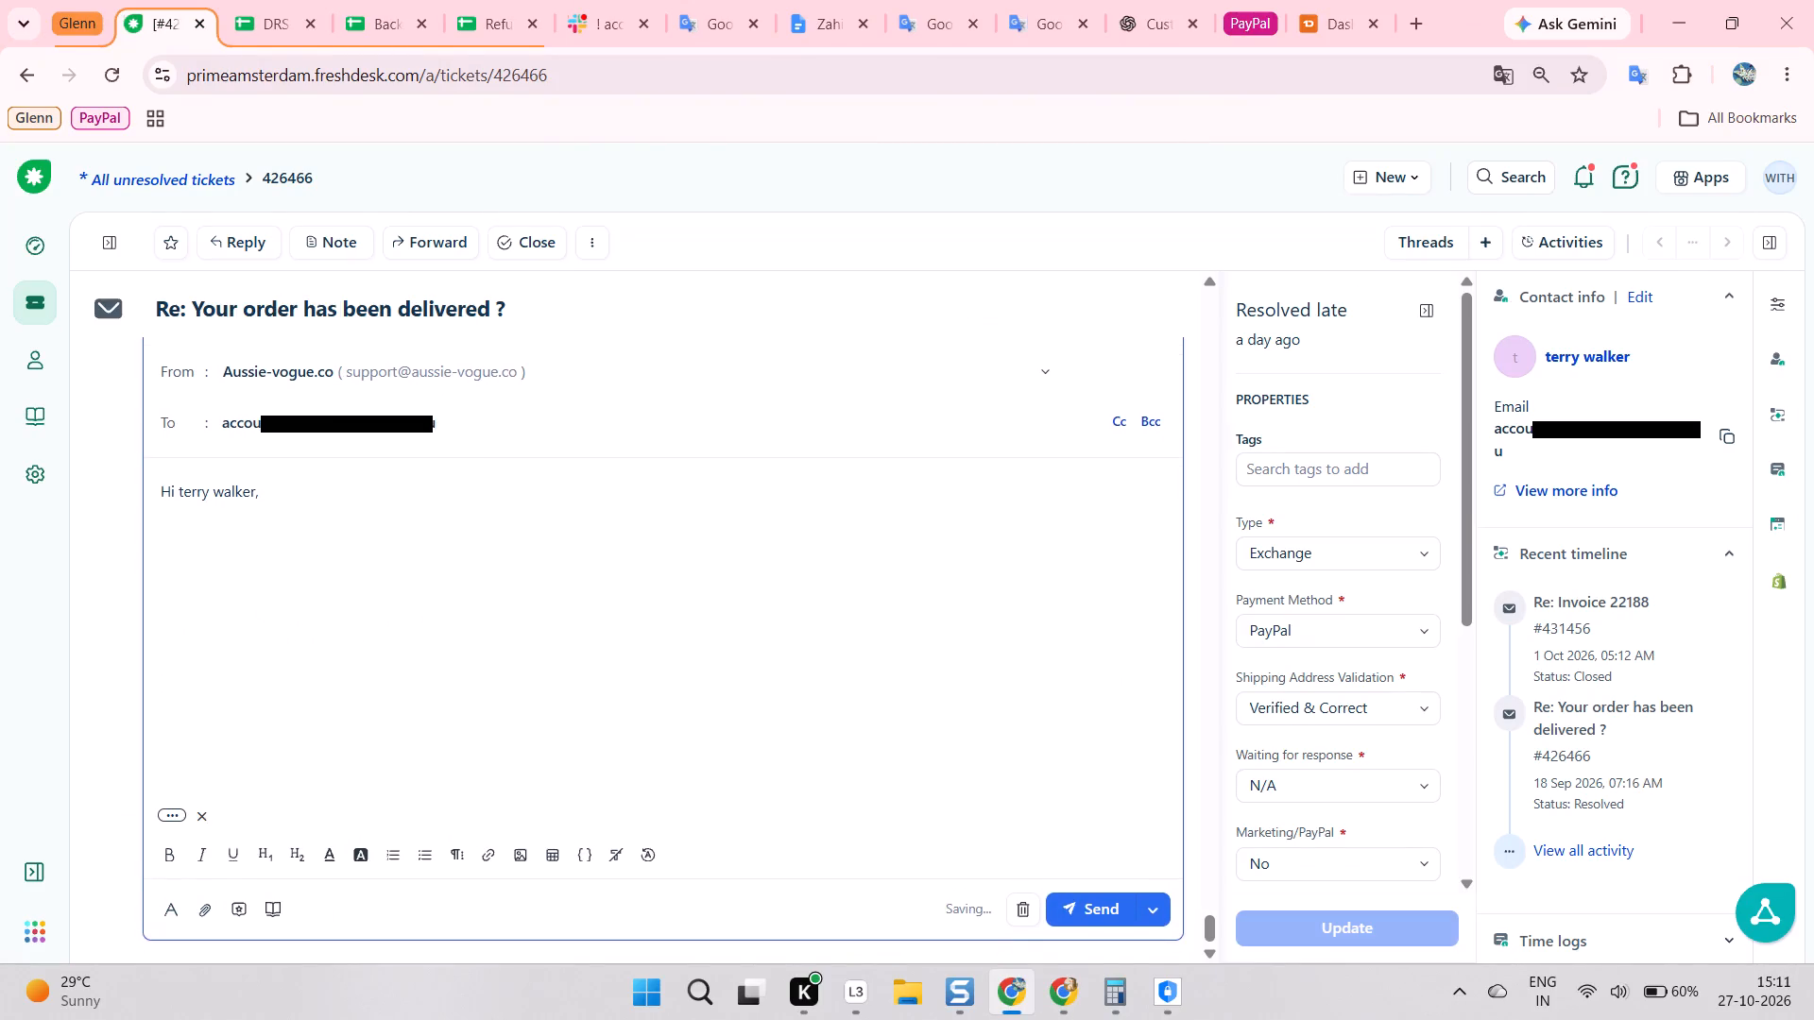
{"action": "left_click_drag", "start_coordinate": [207, 802], "coordinate": [224, 786]}
{"action": "key", "text": "ctrl+a"}
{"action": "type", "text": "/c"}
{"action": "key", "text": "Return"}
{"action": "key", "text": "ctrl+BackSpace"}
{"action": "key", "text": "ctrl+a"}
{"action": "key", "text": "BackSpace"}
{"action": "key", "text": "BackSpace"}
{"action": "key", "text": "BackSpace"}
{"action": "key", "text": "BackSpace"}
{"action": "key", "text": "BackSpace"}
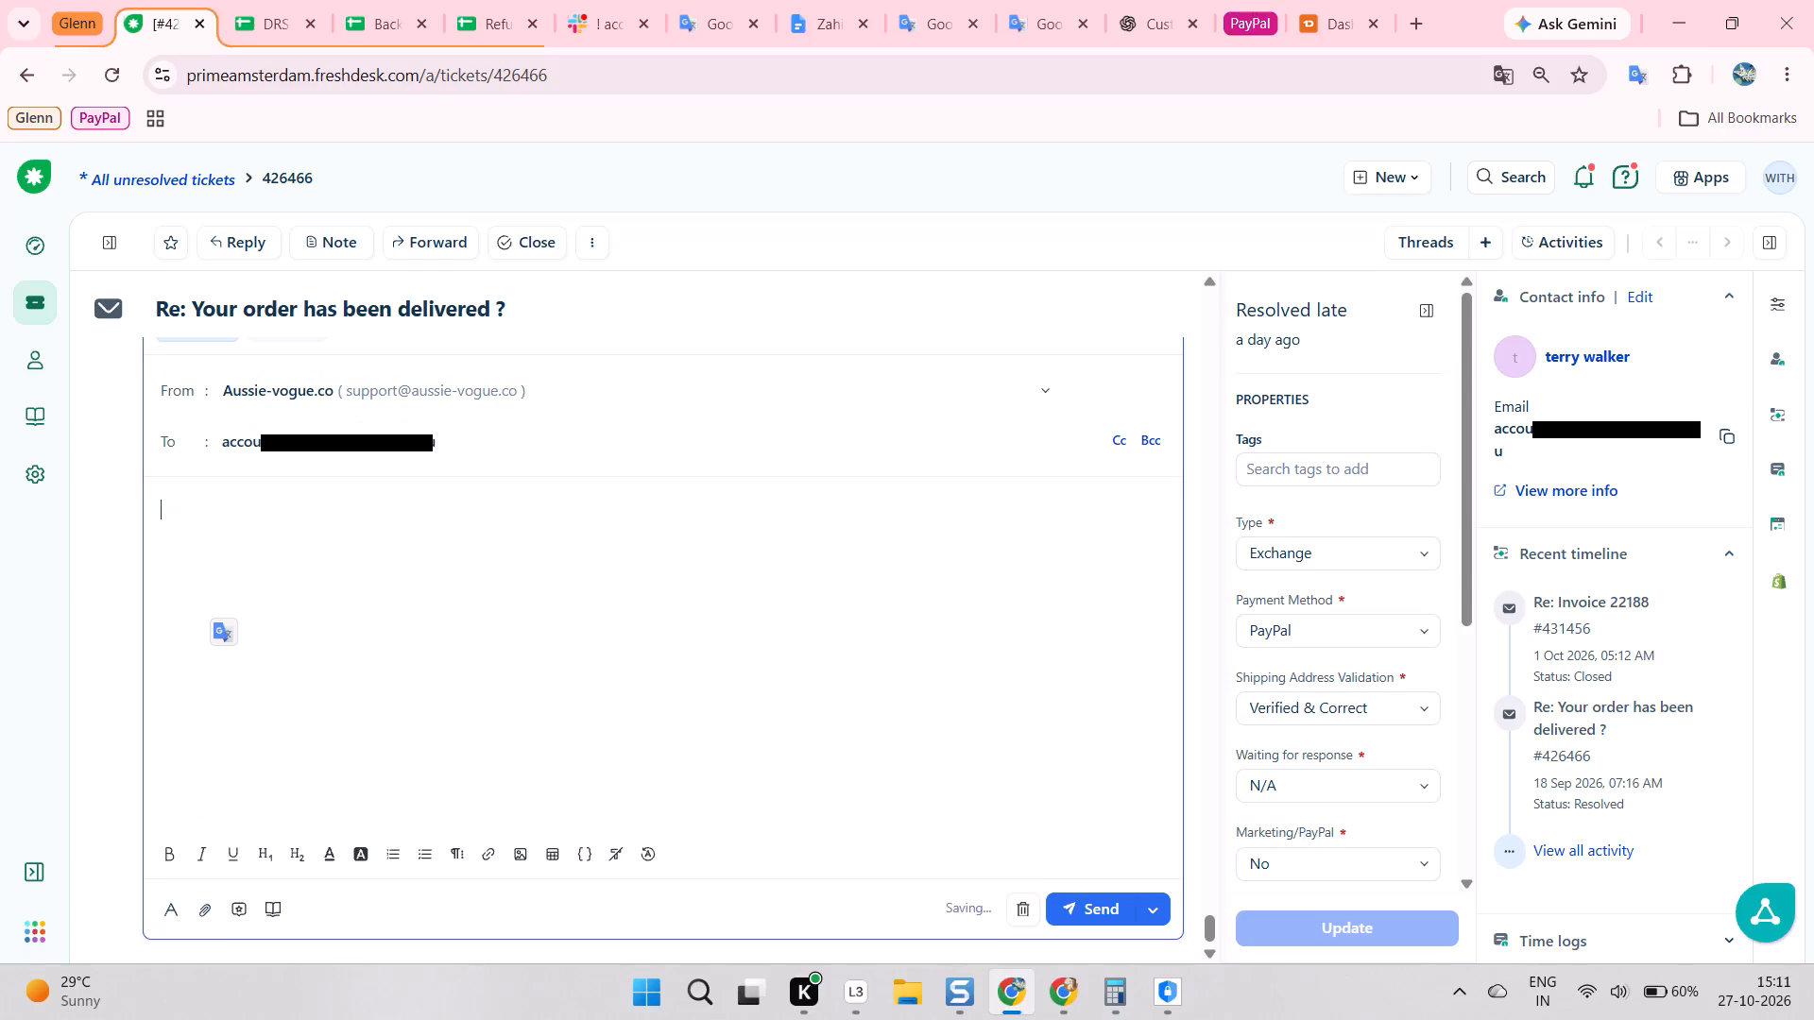
Insert the canned response found by searching for "aun" into the empty reply.
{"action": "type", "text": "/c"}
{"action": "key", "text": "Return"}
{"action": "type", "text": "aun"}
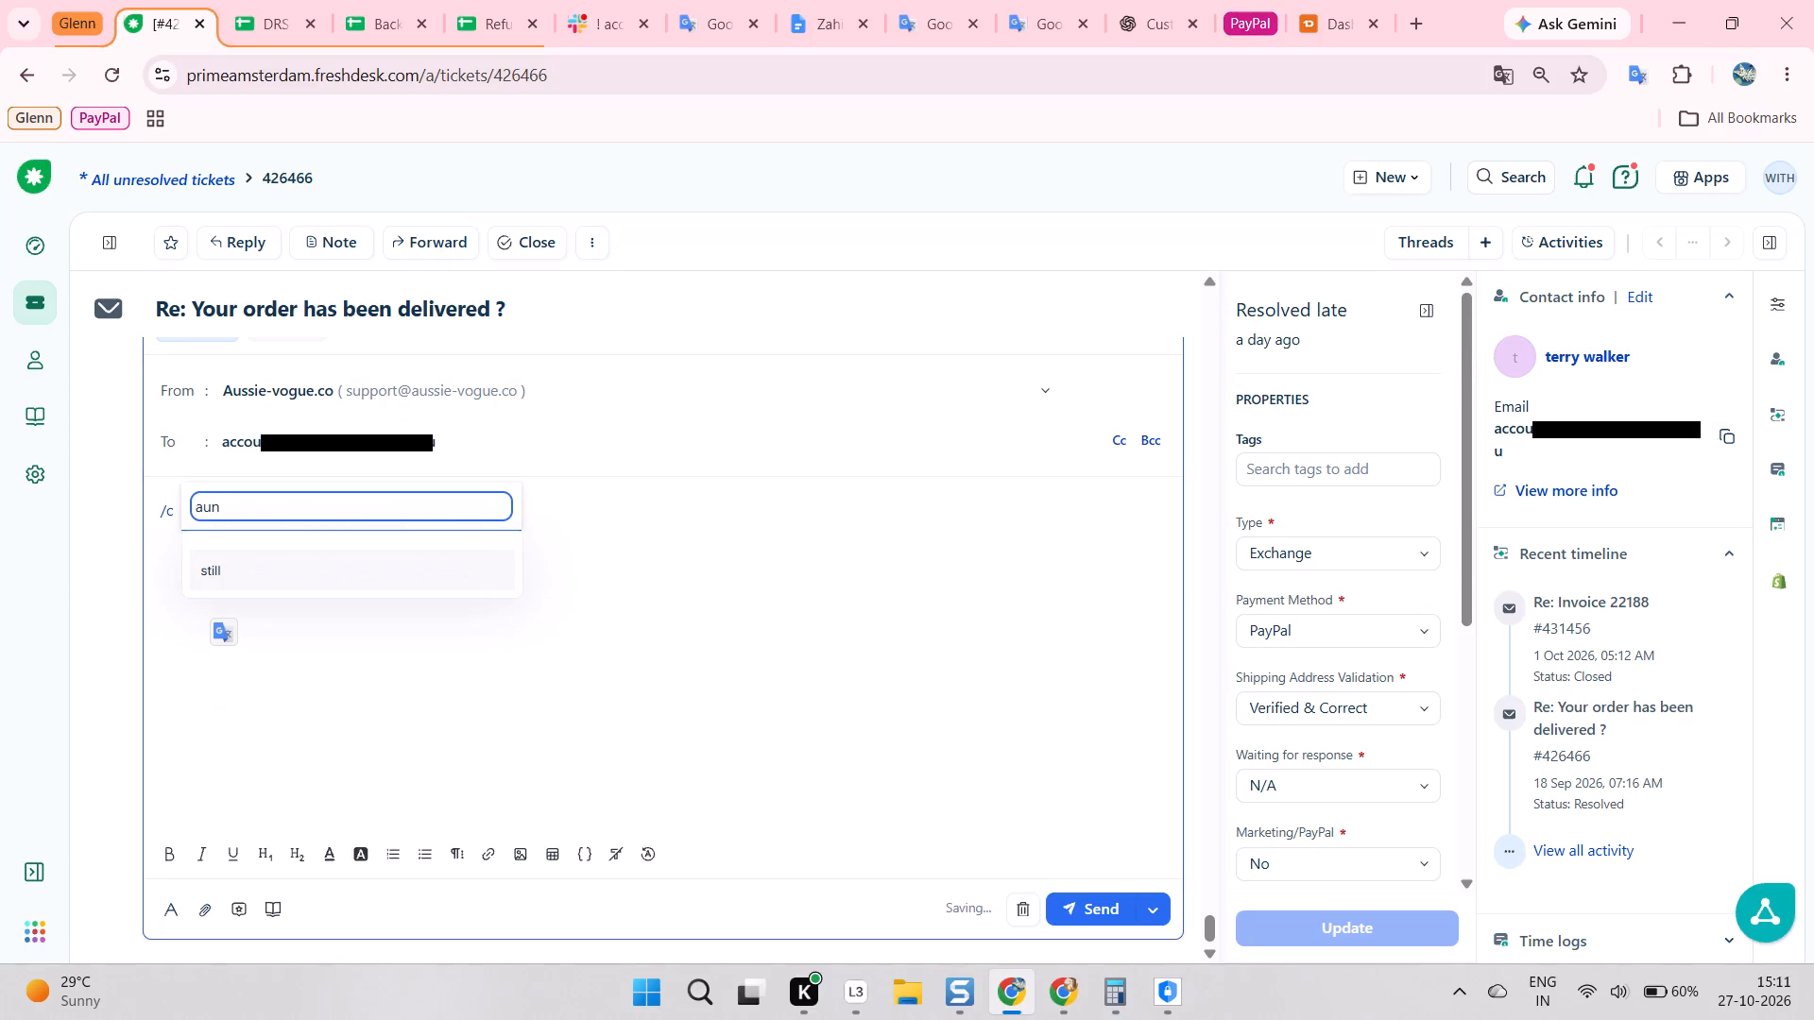
{"action": "left_click", "coordinate": [279, 572]}
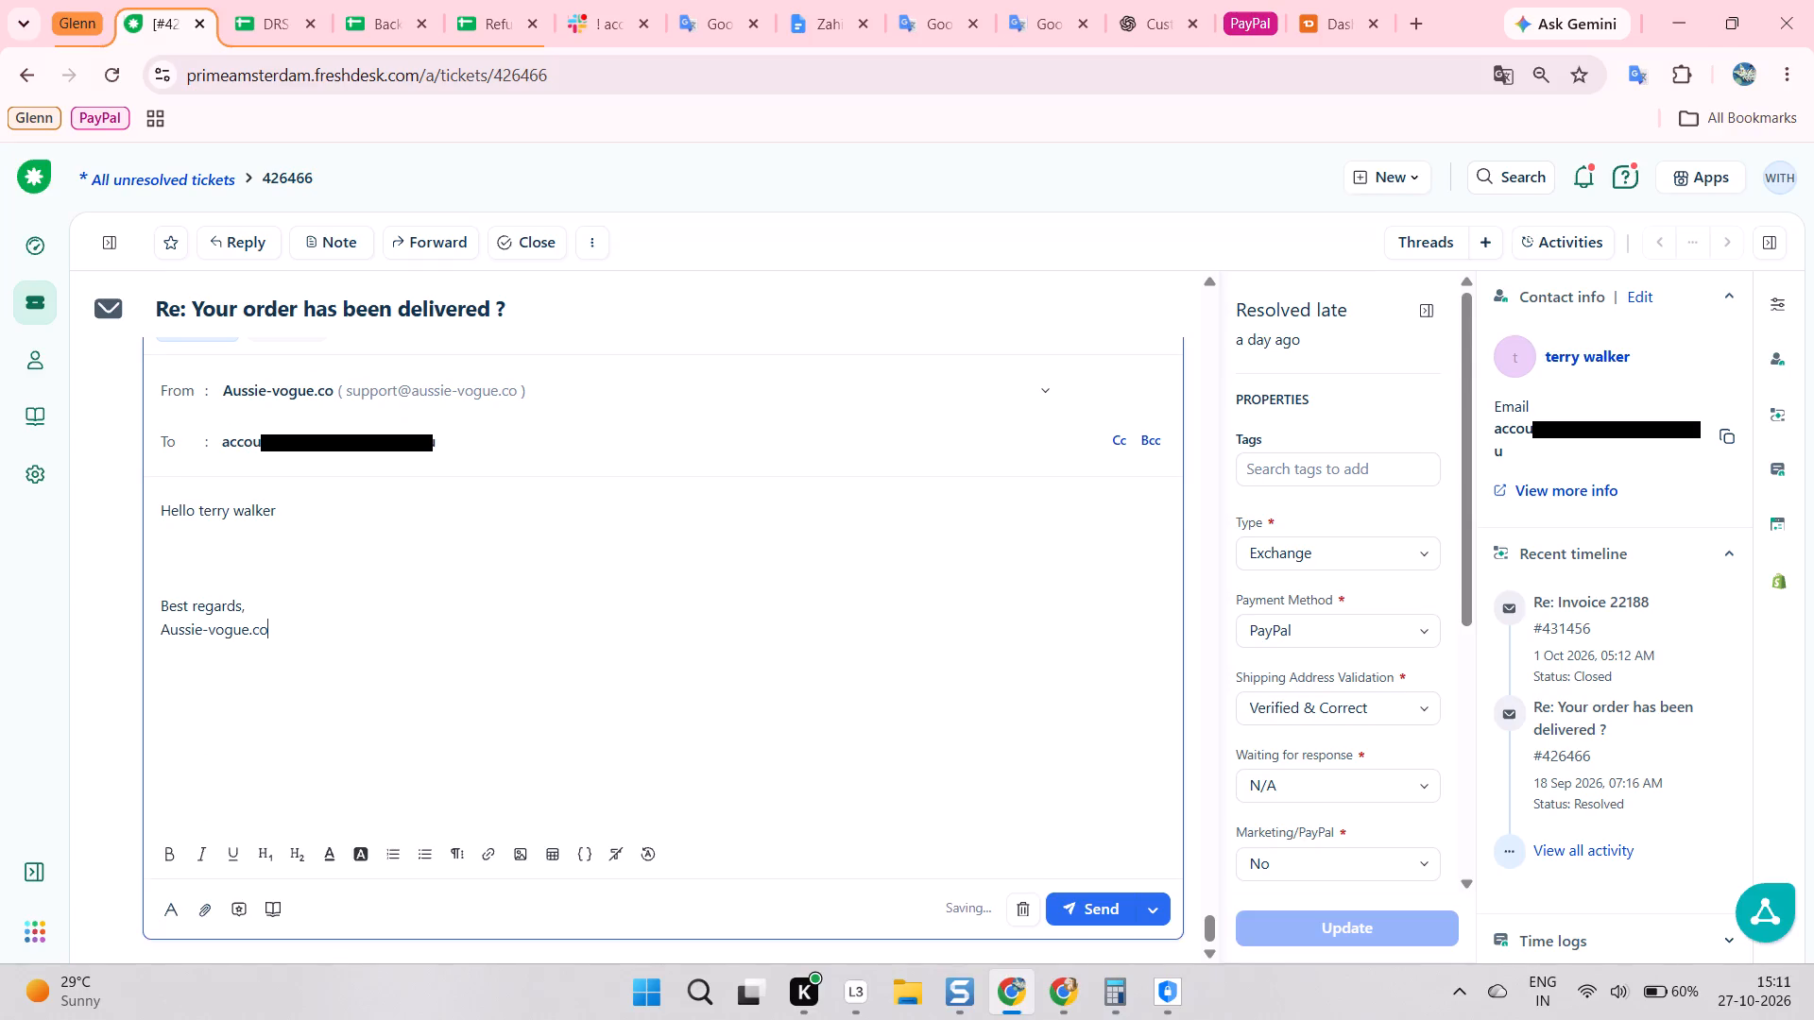
Restore the translated ticket page to its detected original language.
{"action": "right_click", "coordinate": [798, 222]}
{"action": "scroll", "coordinate": [881, 488], "scroll_direction": "down", "scroll_amount": 3}
{"action": "left_click", "coordinate": [915, 705]}
{"action": "triple_click", "coordinate": [1307, 130]}
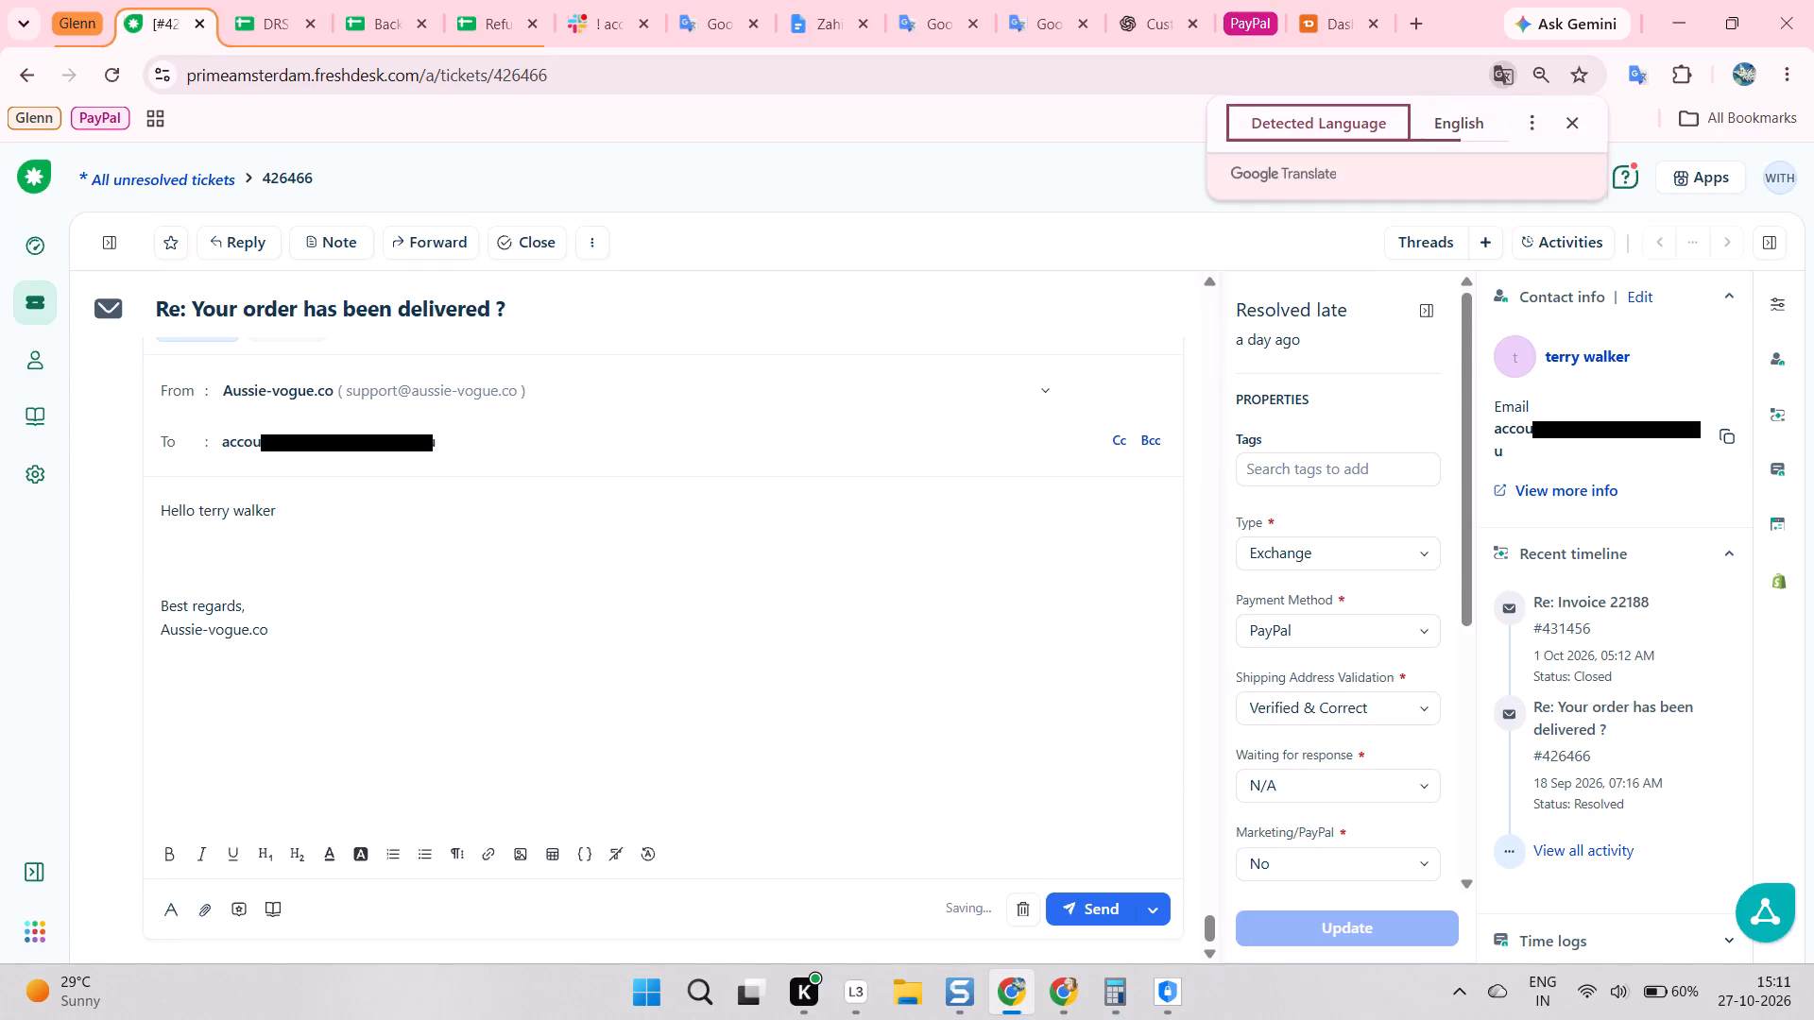
{"action": "left_click", "coordinate": [1307, 128]}
Replace everything below the greeting in the reply with the copied refund message, leaving one blank line after "Hello".
{"action": "left_click_drag", "start_coordinate": [215, 562], "coordinate": [329, 612]}
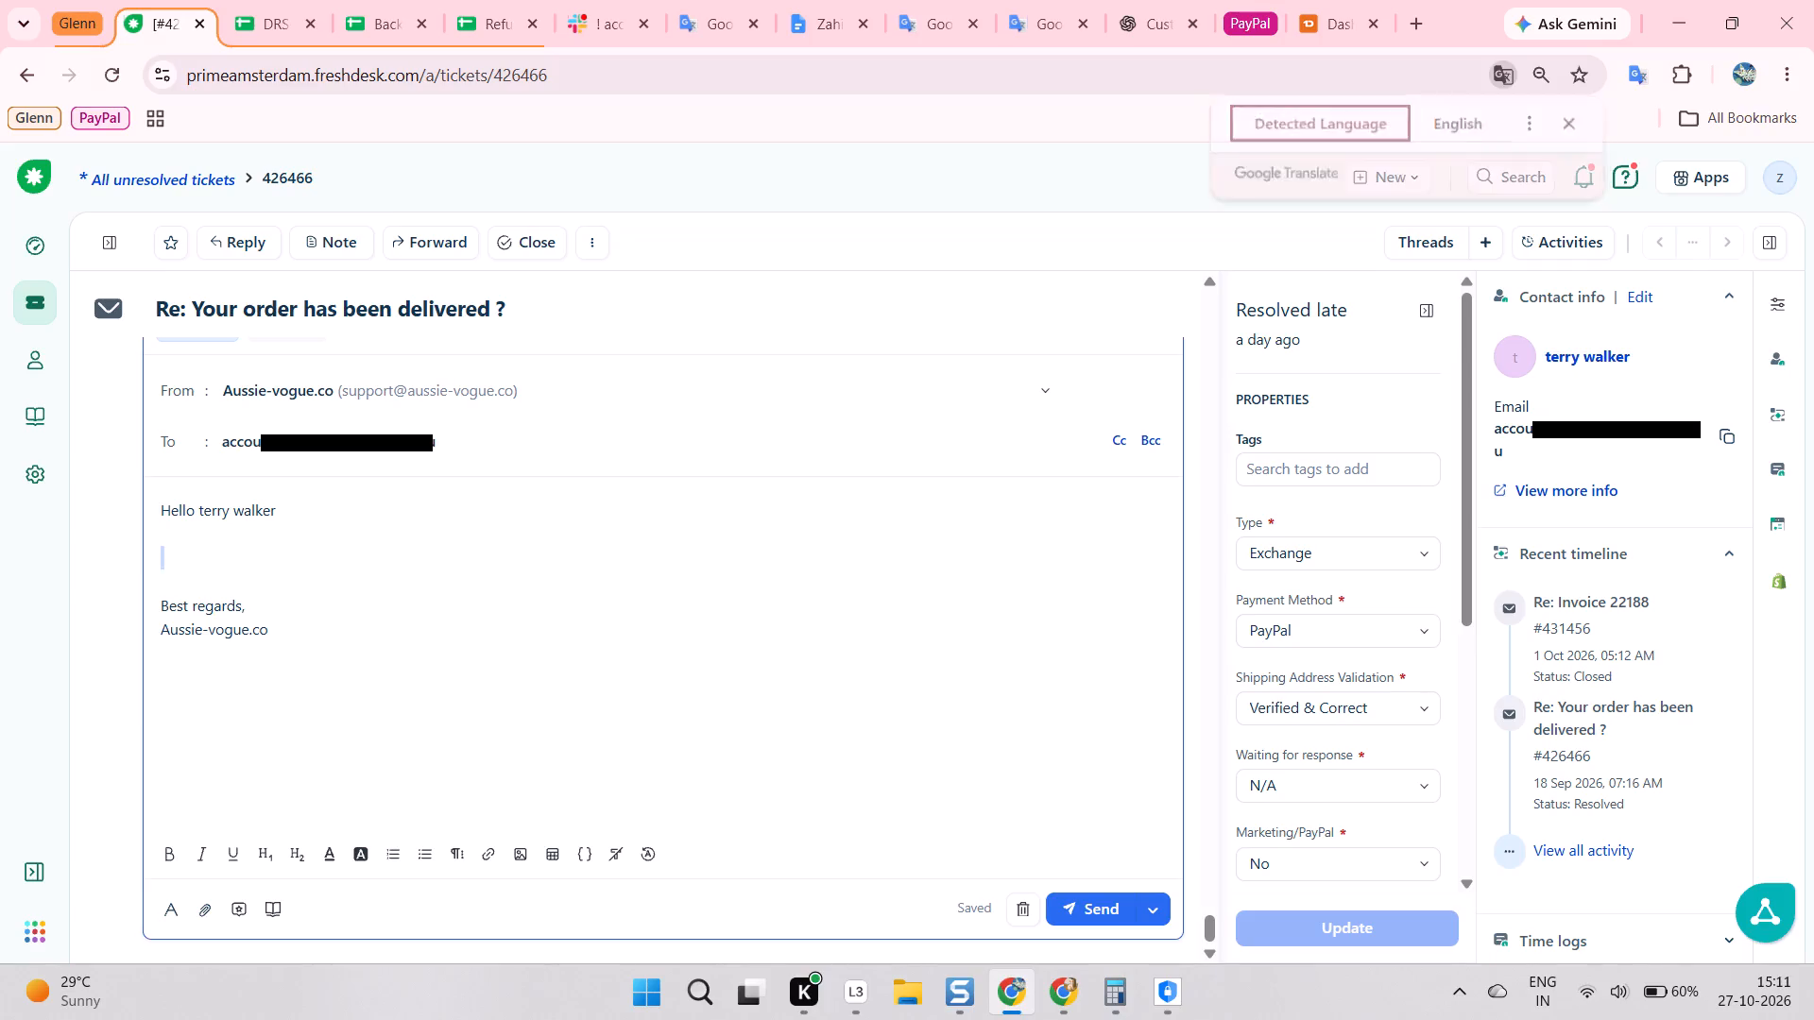
{"action": "left_click_drag", "start_coordinate": [329, 612], "coordinate": [357, 638]}
{"action": "key", "text": "ctrl+v"}
{"action": "scroll", "coordinate": [350, 621], "scroll_direction": "down", "scroll_amount": 4}
{"action": "scroll", "coordinate": [271, 591], "scroll_direction": "up", "scroll_amount": 2}
{"action": "left_click", "coordinate": [227, 551]}
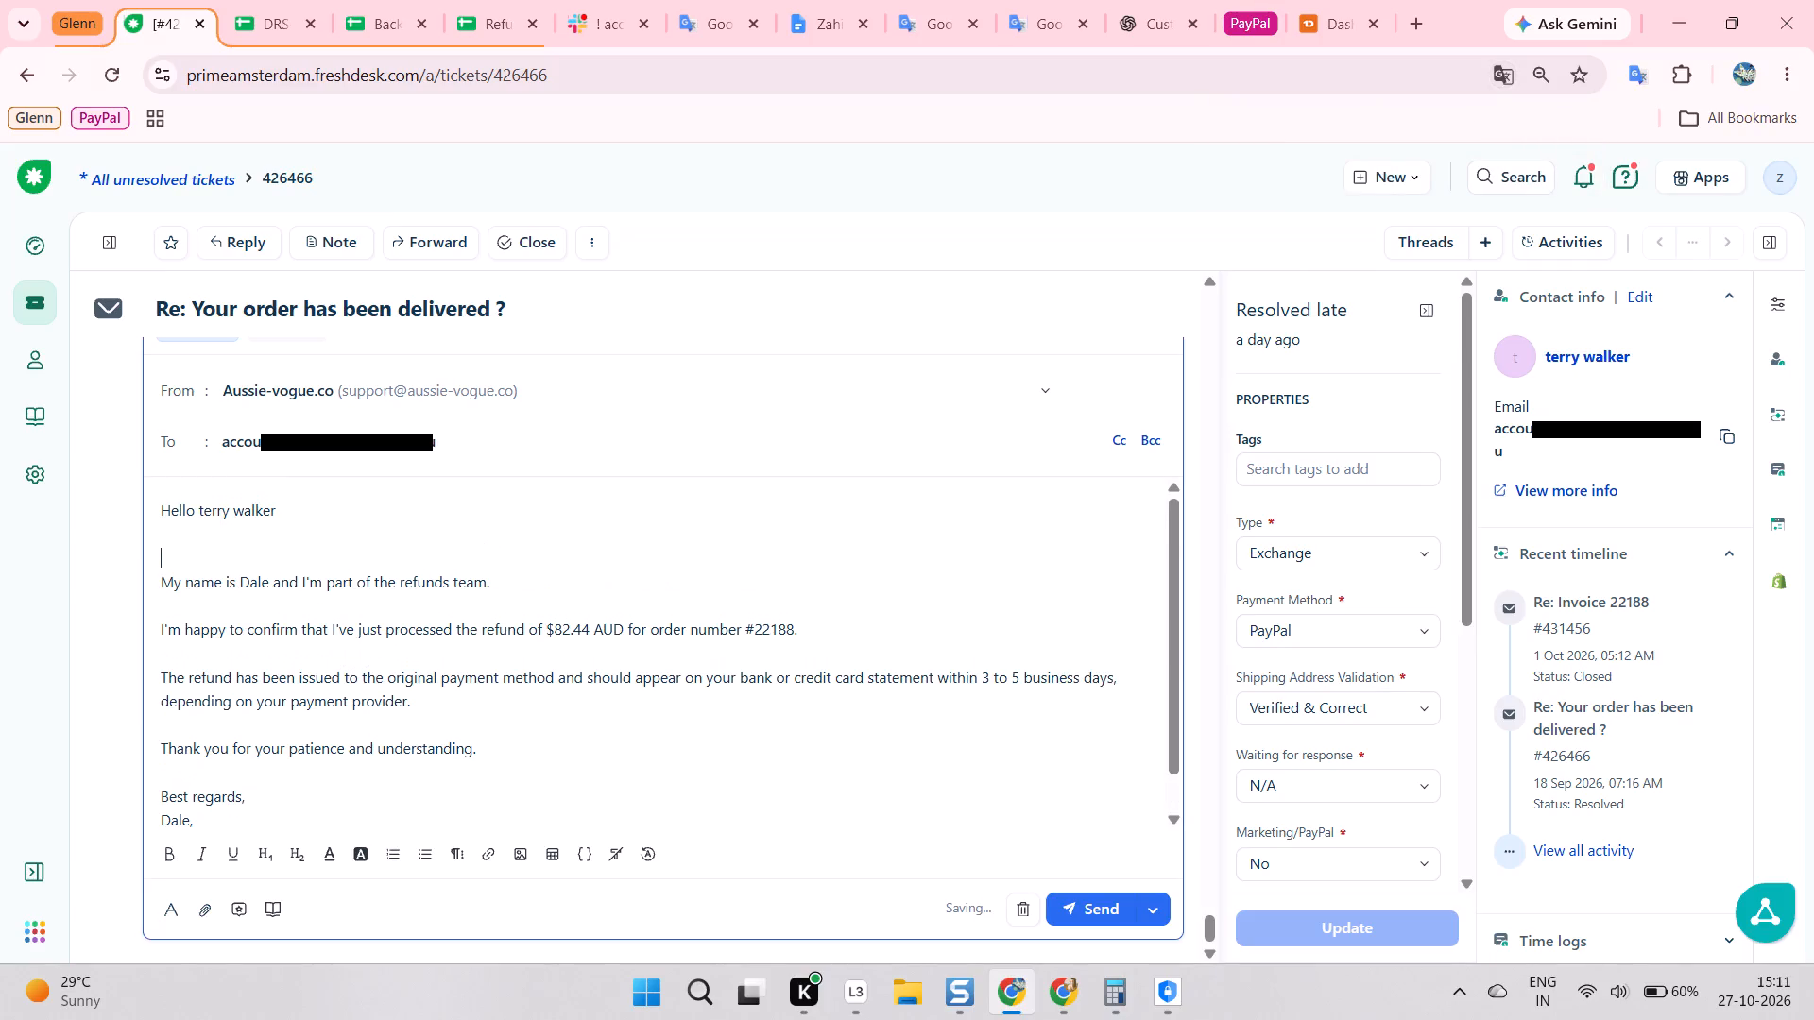
{"action": "key", "text": "BackSpace"}
{"action": "key", "text": "BackSpace"}
{"action": "key", "text": "Return"}
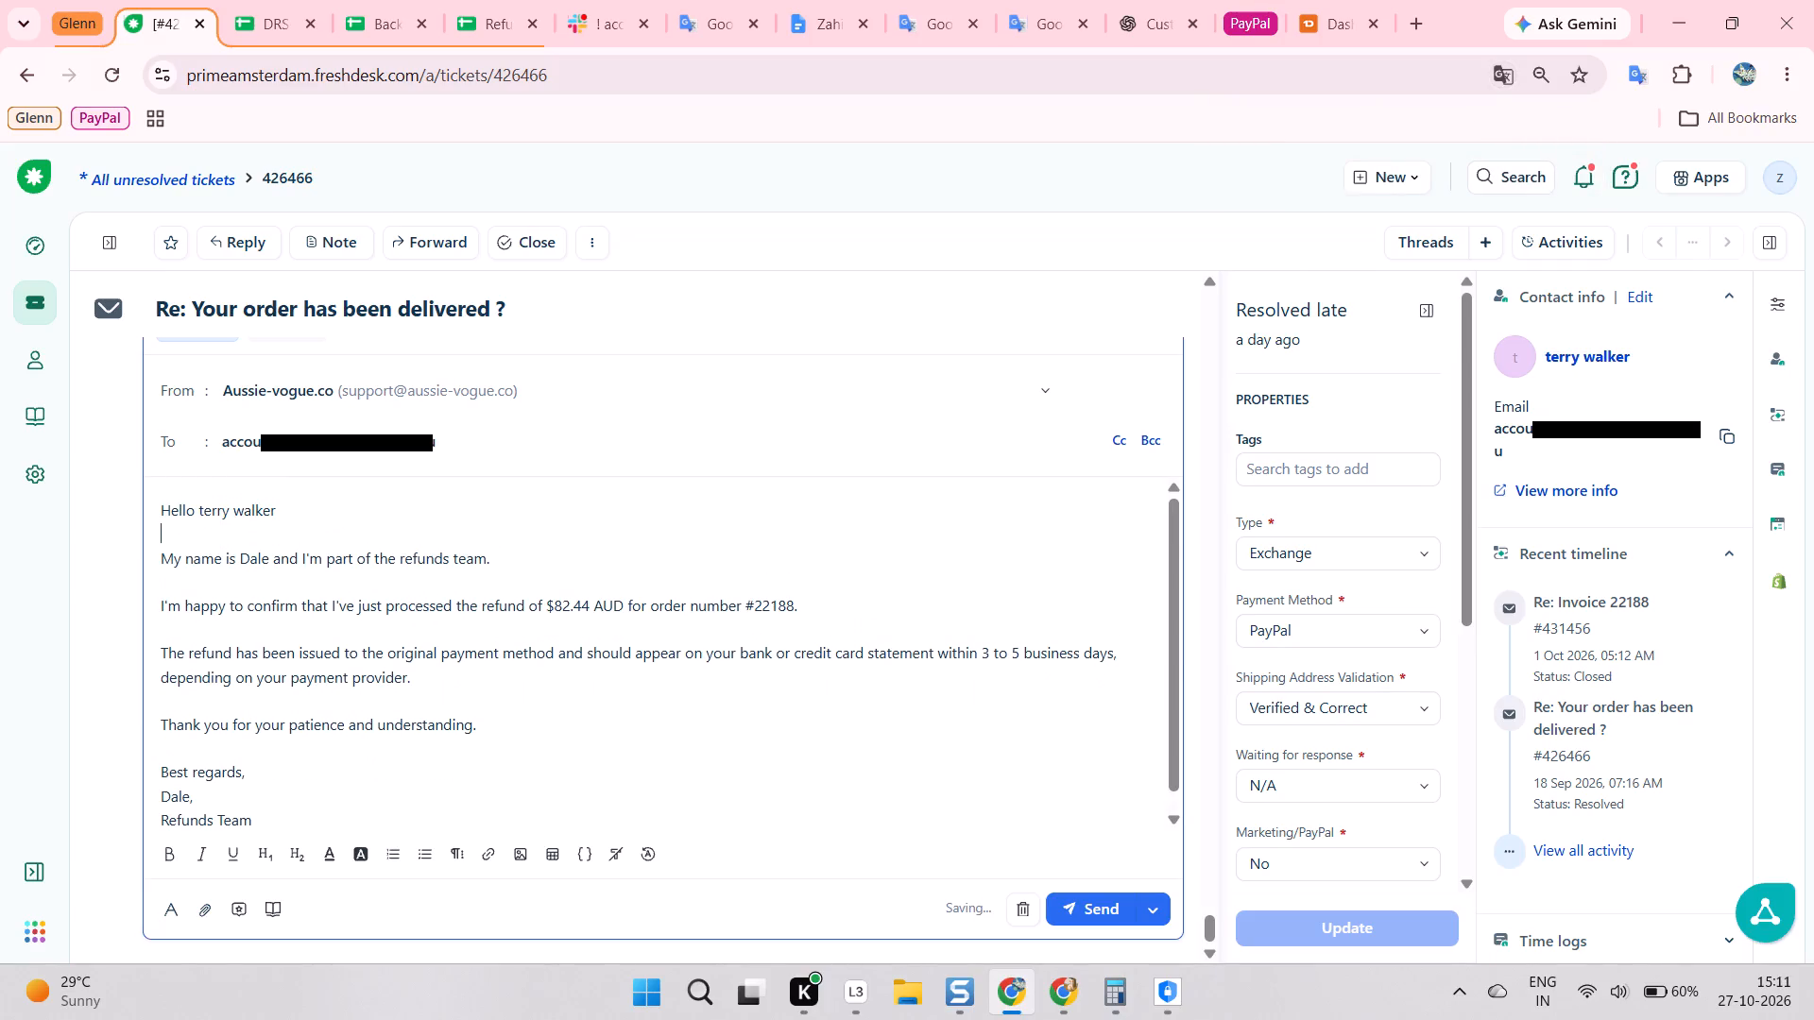
{"action": "key", "text": "alt+Tab"}
{"action": "scroll", "coordinate": [942, 512], "scroll_direction": "up", "scroll_amount": 2}
{"action": "key", "text": "alt+Tab"}
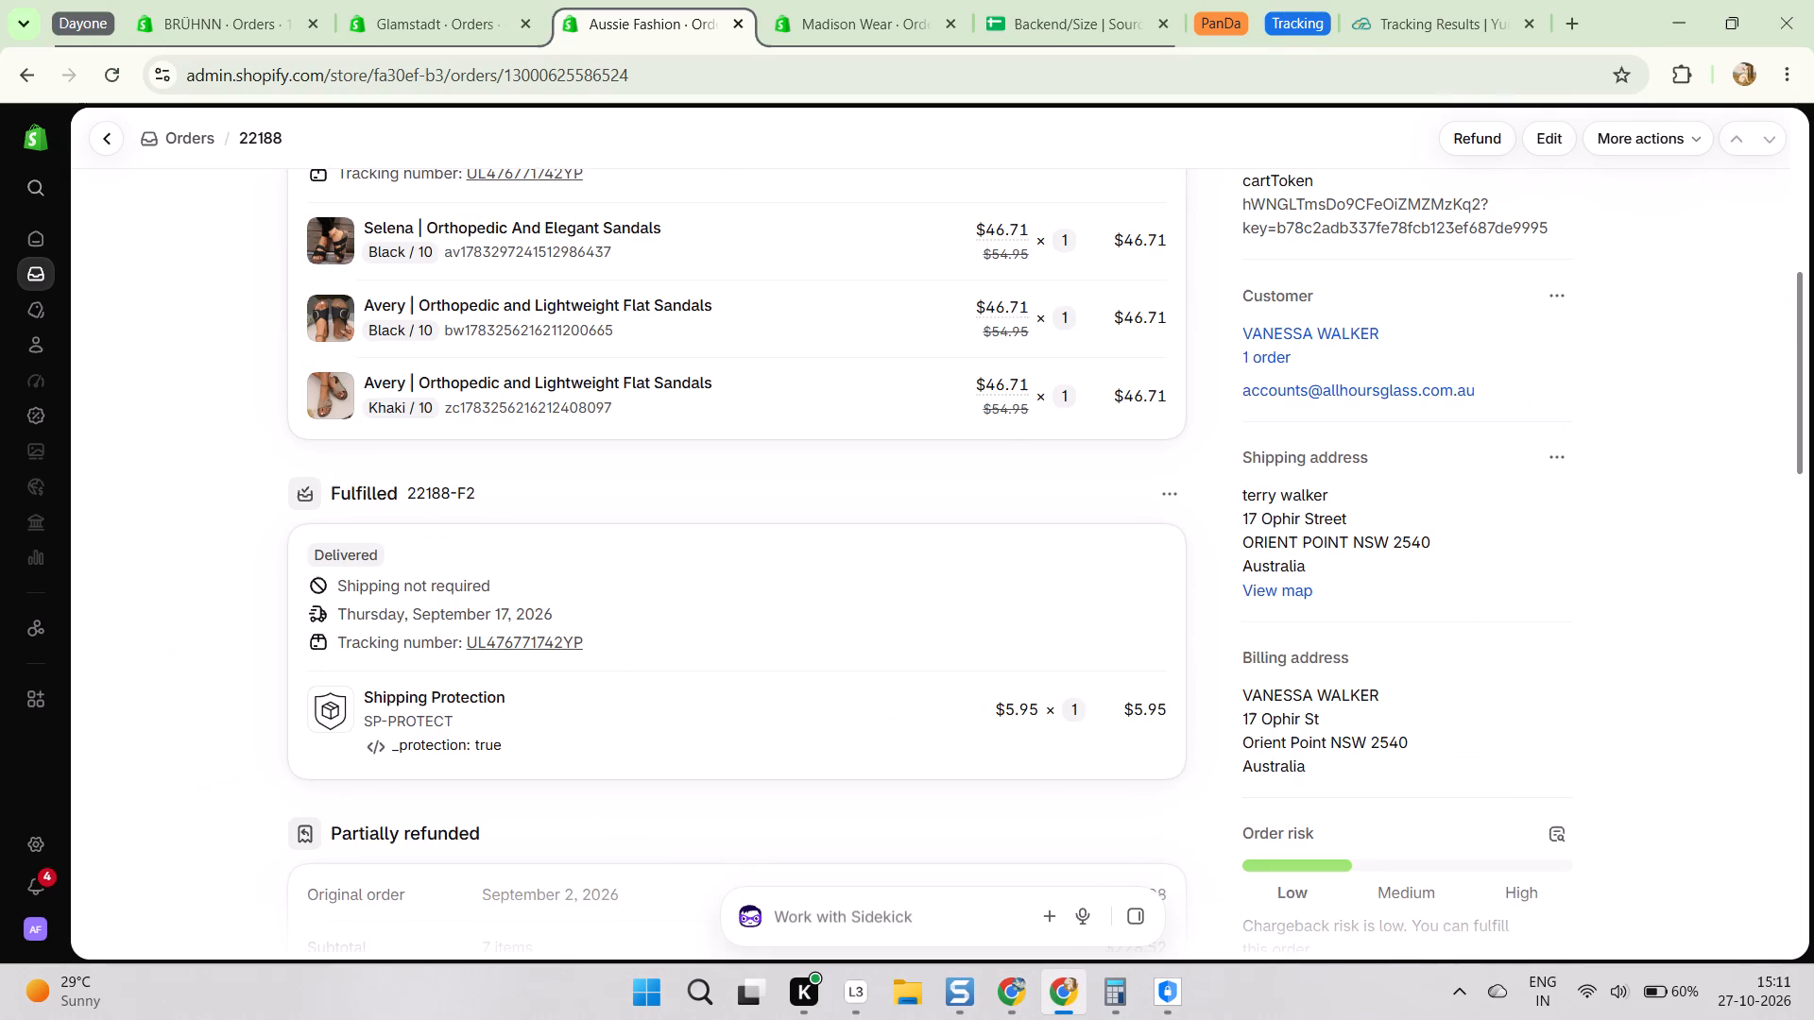
{"action": "left_click", "coordinate": [1016, 996]}
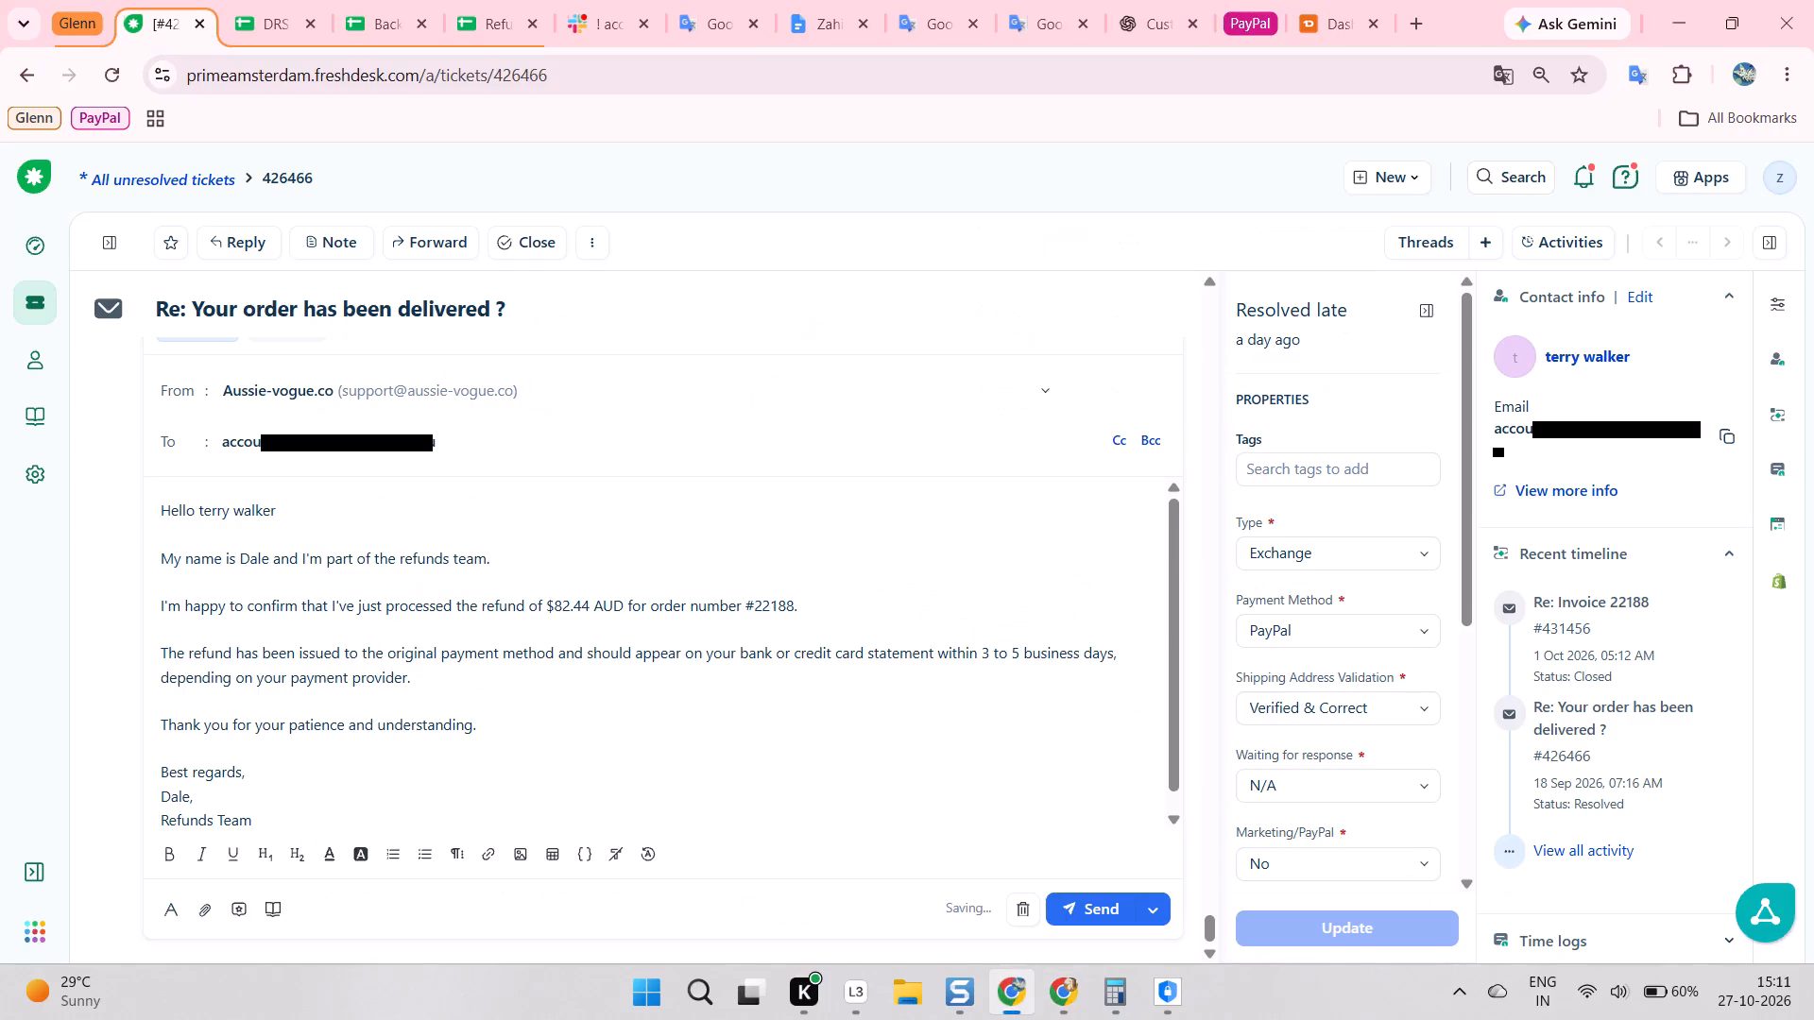
{"action": "scroll", "coordinate": [674, 554], "scroll_direction": "down", "scroll_amount": 10}
{"action": "left_click", "coordinate": [1076, 910]}
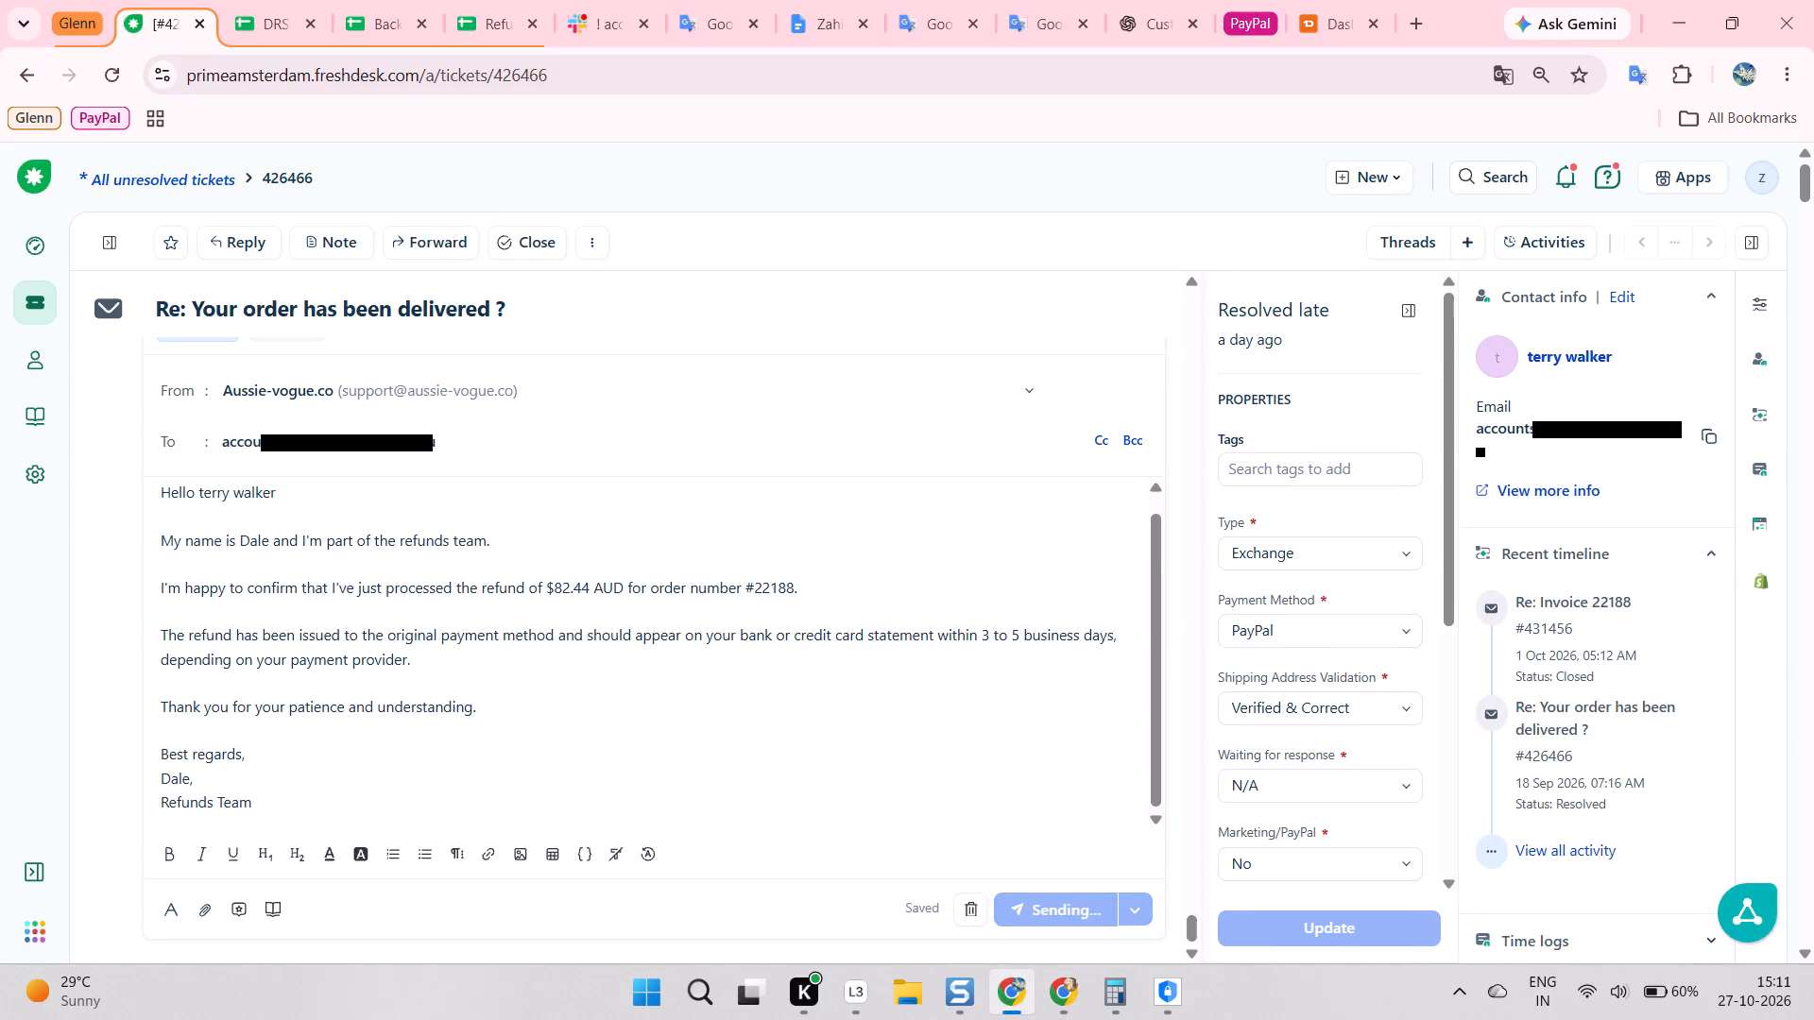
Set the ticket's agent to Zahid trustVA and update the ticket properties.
{"action": "scroll", "coordinate": [835, 586], "scroll_direction": "down", "scroll_amount": 12}
{"action": "scroll", "coordinate": [1446, 522], "scroll_direction": "down", "scroll_amount": 6}
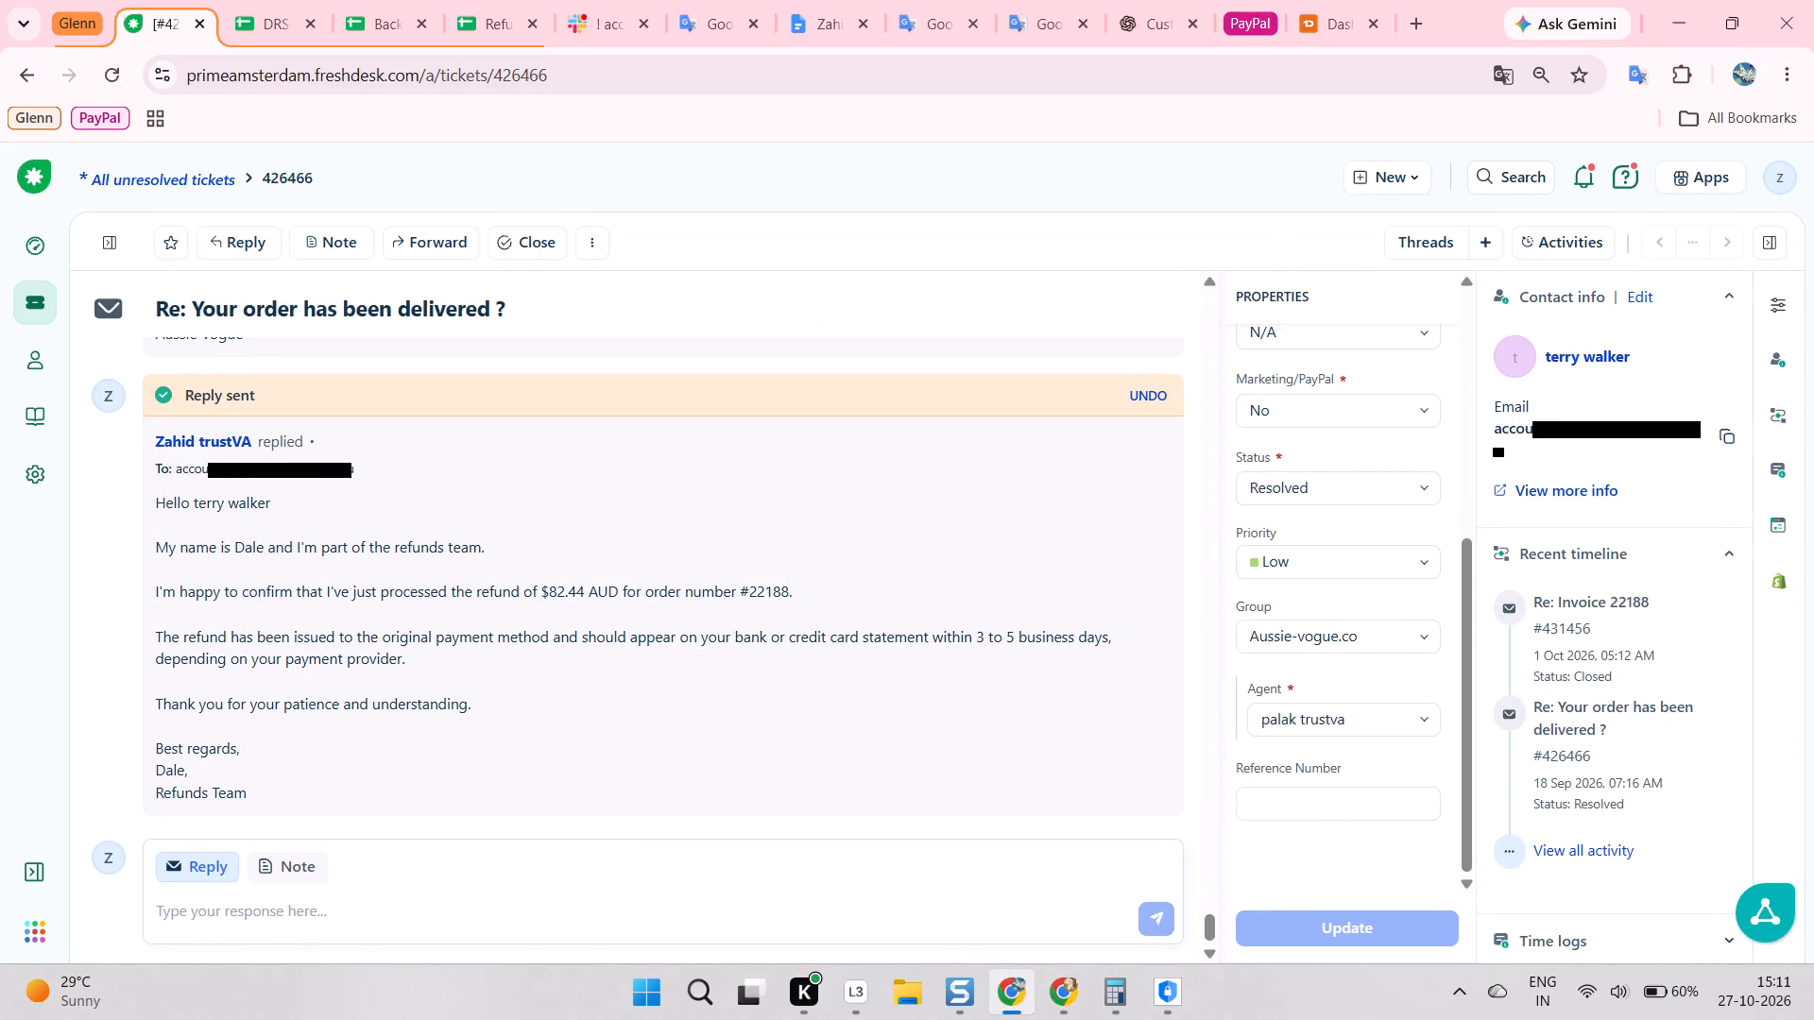
{"action": "scroll", "coordinate": [1265, 538], "scroll_direction": "down", "scroll_amount": 9}
{"action": "left_click", "coordinate": [1338, 710]}
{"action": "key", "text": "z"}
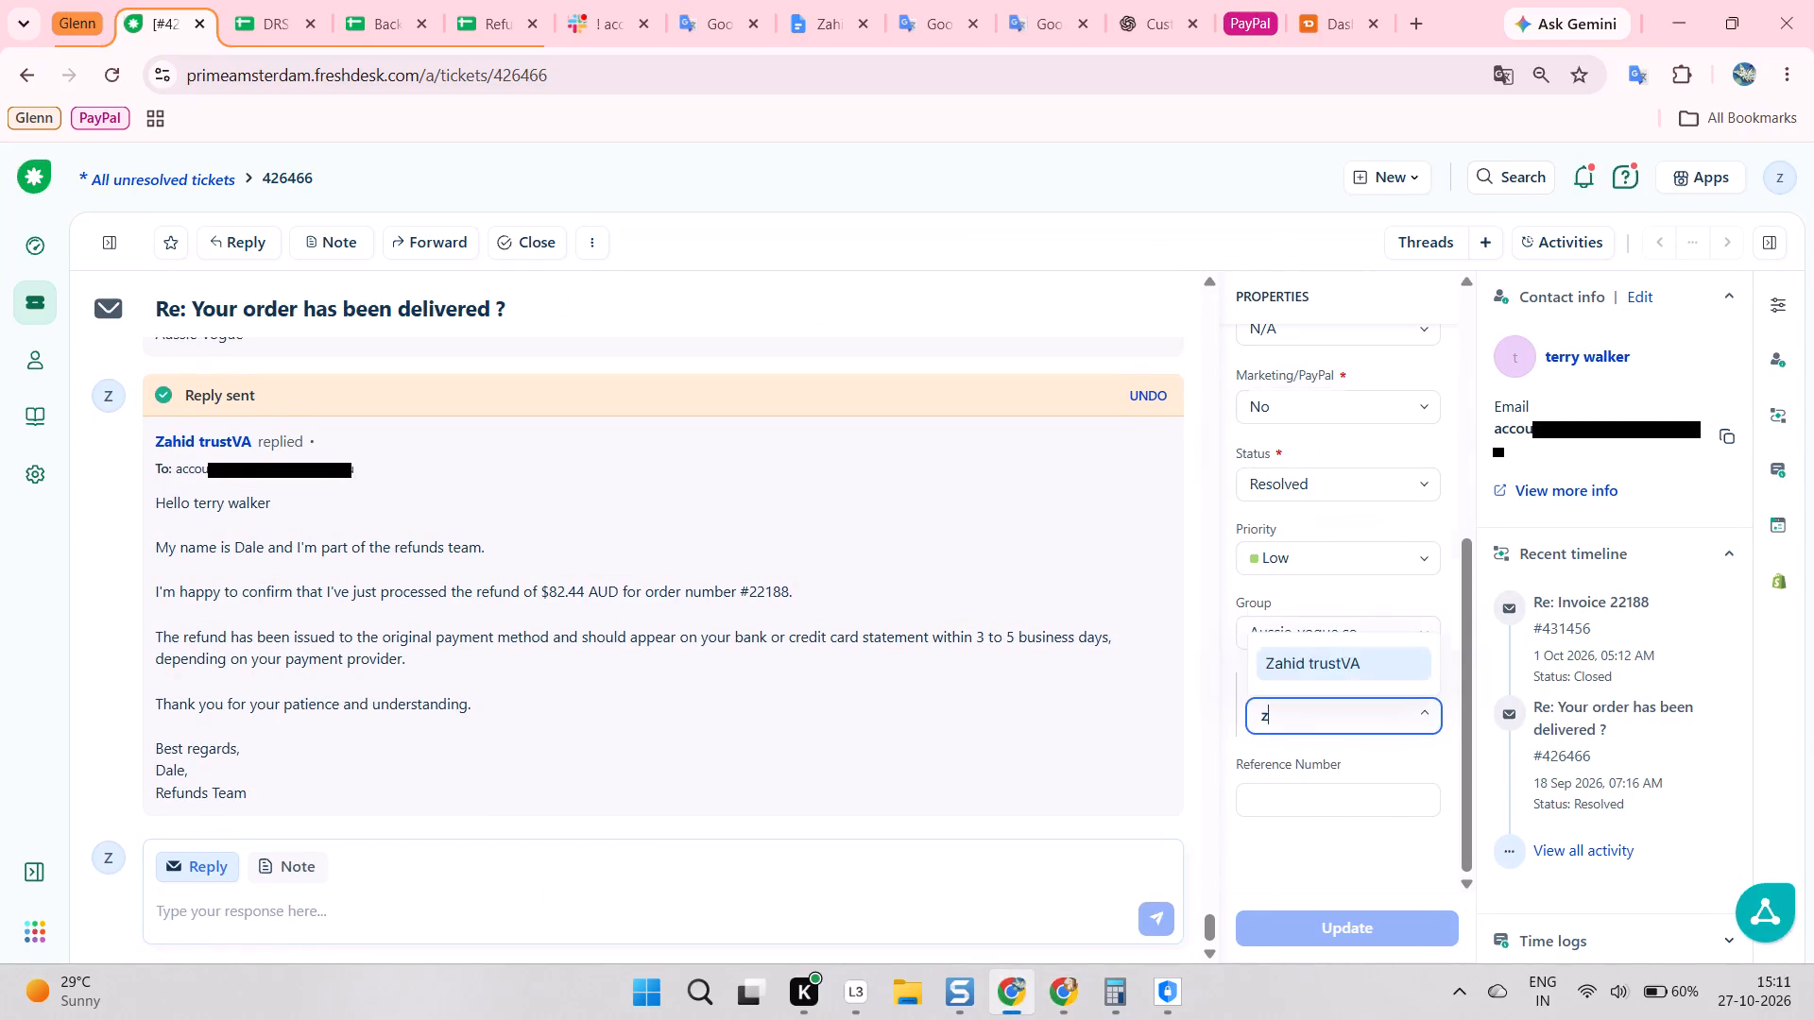
{"action": "left_click", "coordinate": [1338, 669]}
{"action": "scroll", "coordinate": [1326, 779], "scroll_direction": "down", "scroll_amount": 4}
{"action": "left_click", "coordinate": [1323, 920]}
{"action": "scroll", "coordinate": [1322, 903], "scroll_direction": "down", "scroll_amount": 4}
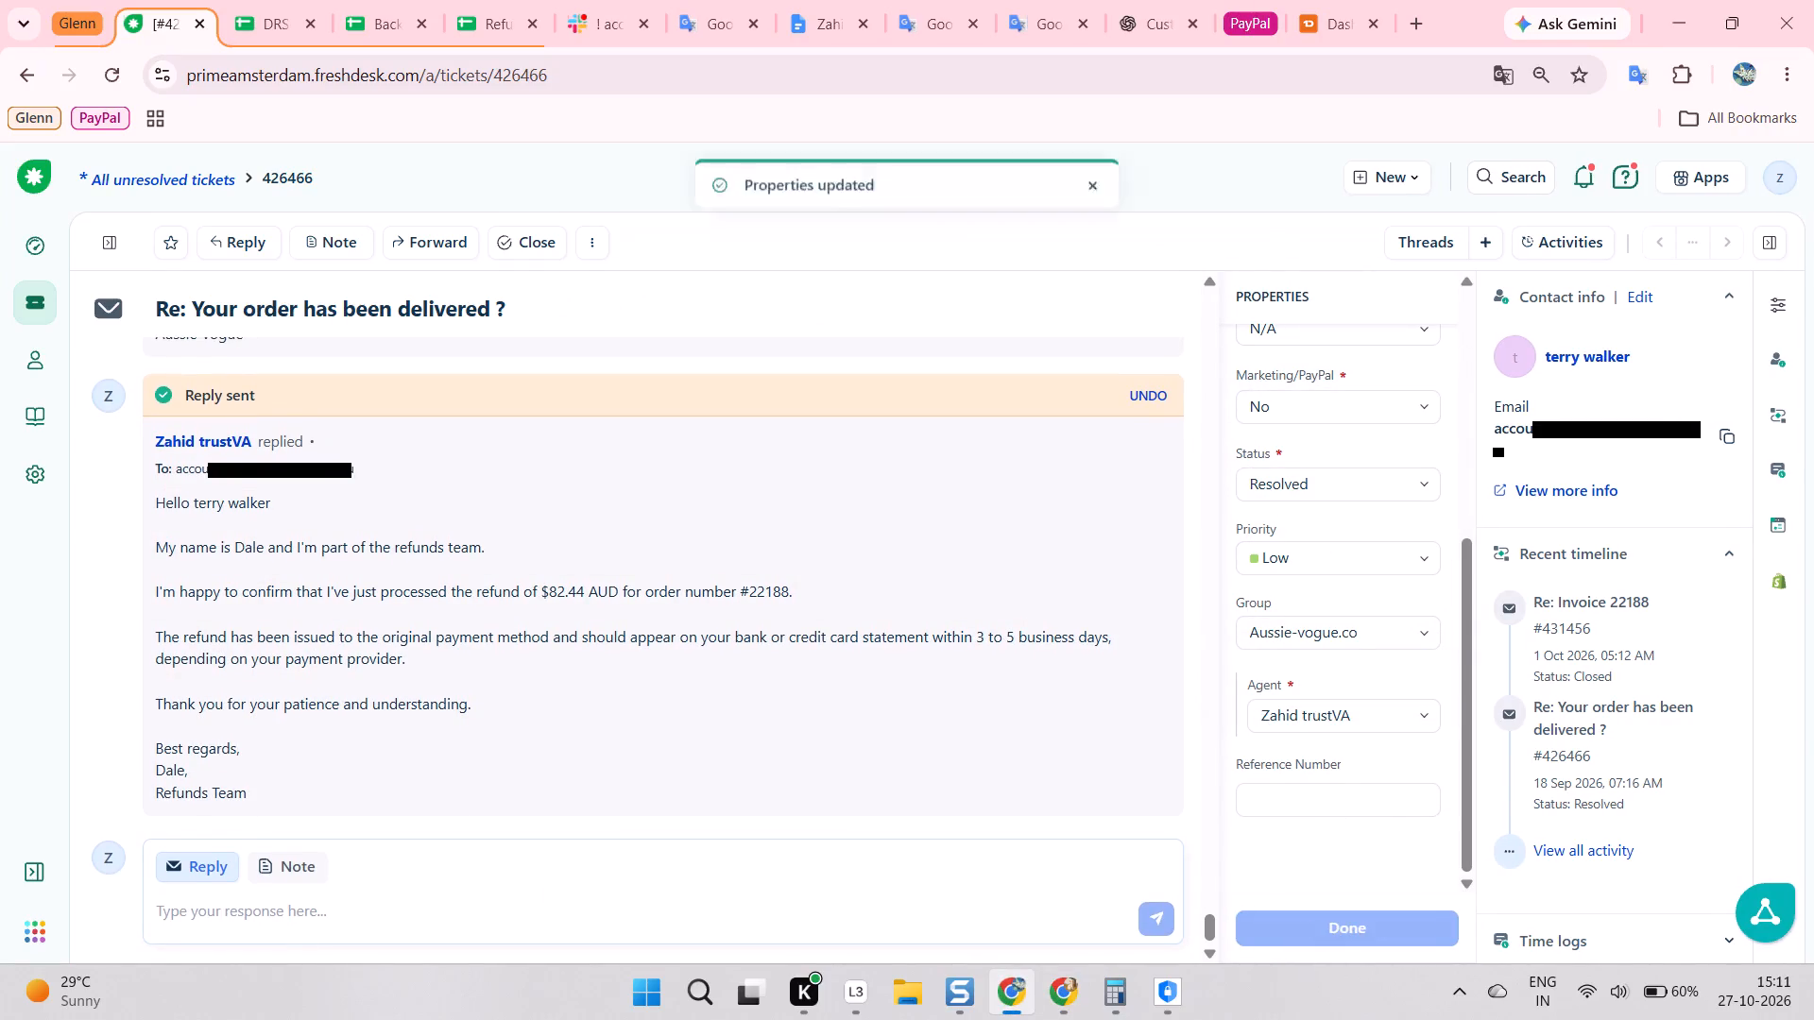
{"action": "scroll", "coordinate": [1030, 723], "scroll_direction": "down", "scroll_amount": 4}
{"action": "scroll", "coordinate": [660, 492], "scroll_direction": "down", "scroll_amount": 3}
{"action": "scroll", "coordinate": [168, 53], "scroll_direction": "down", "scroll_amount": 4}
{"action": "double_click", "coordinate": [282, 172]}
{"action": "key", "text": "ctrl+c"}
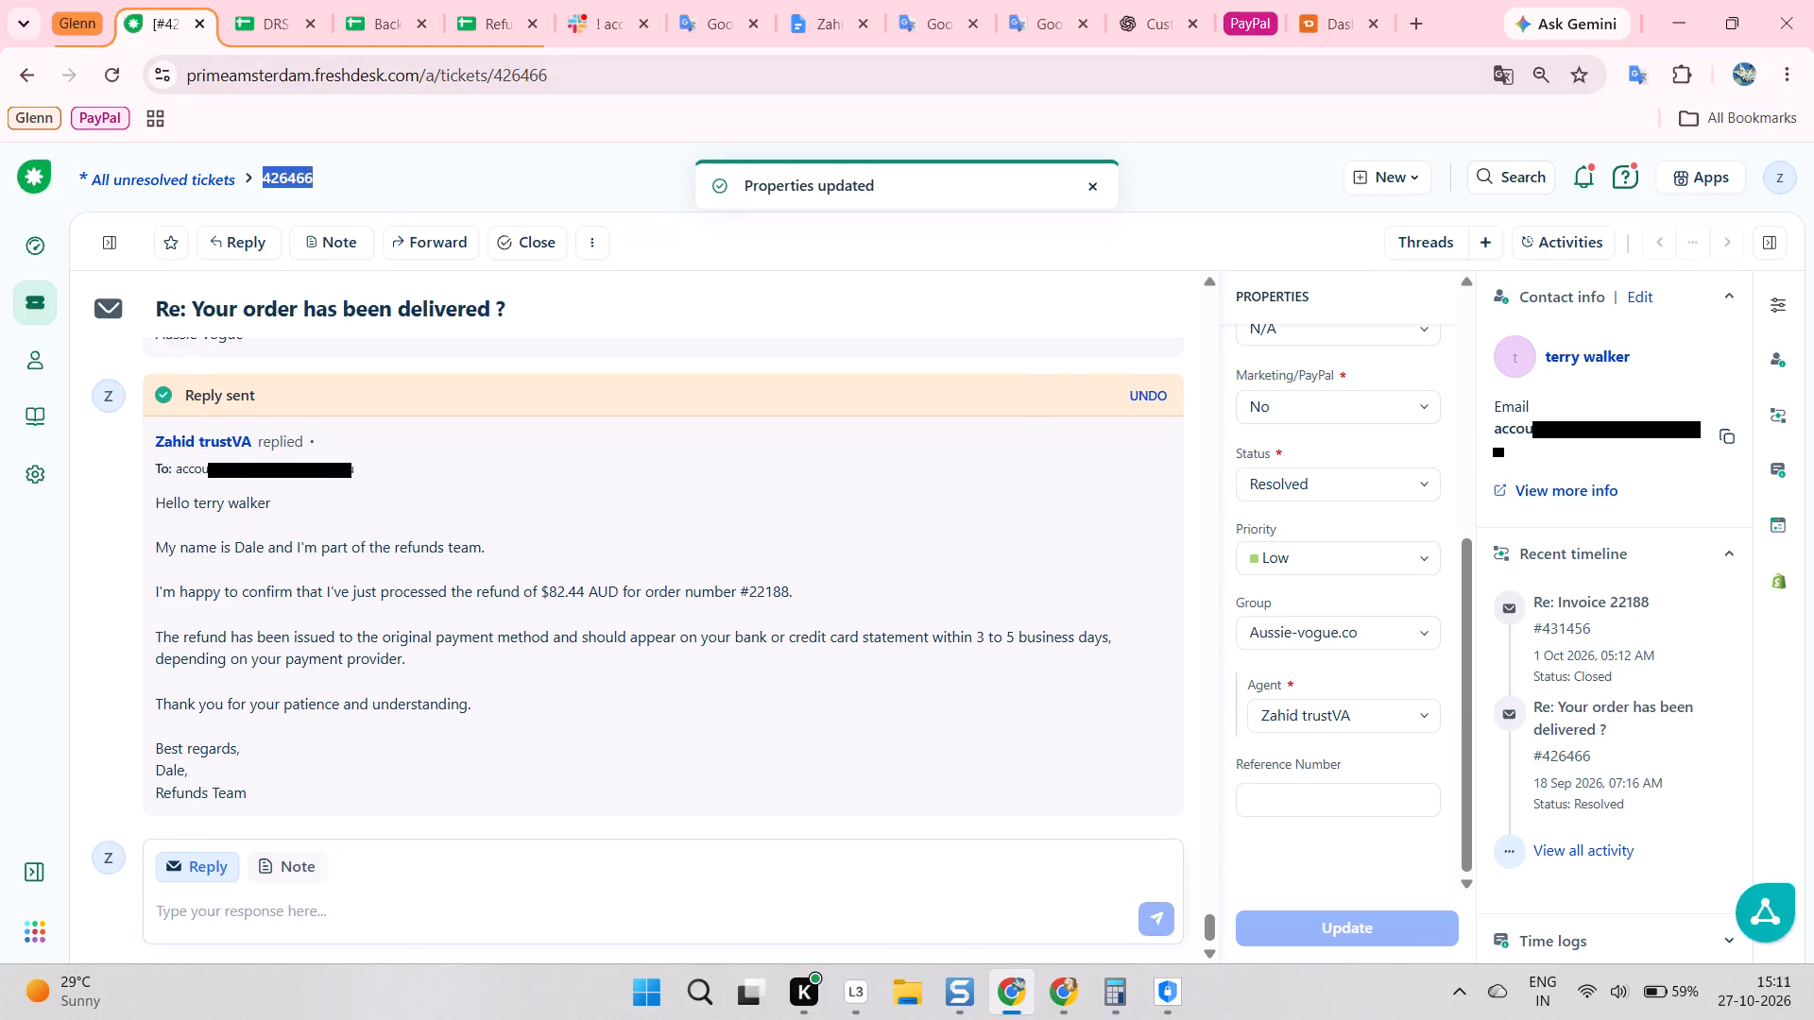
{"action": "key", "text": "ctrl+c"}
{"action": "left_click", "coordinate": [271, 4]}
{"action": "key", "text": "ctrl+v"}
{"action": "left_click", "coordinate": [550, 460]}
{"action": "scroll", "coordinate": [558, 450], "scroll_direction": "down", "scroll_amount": 1}
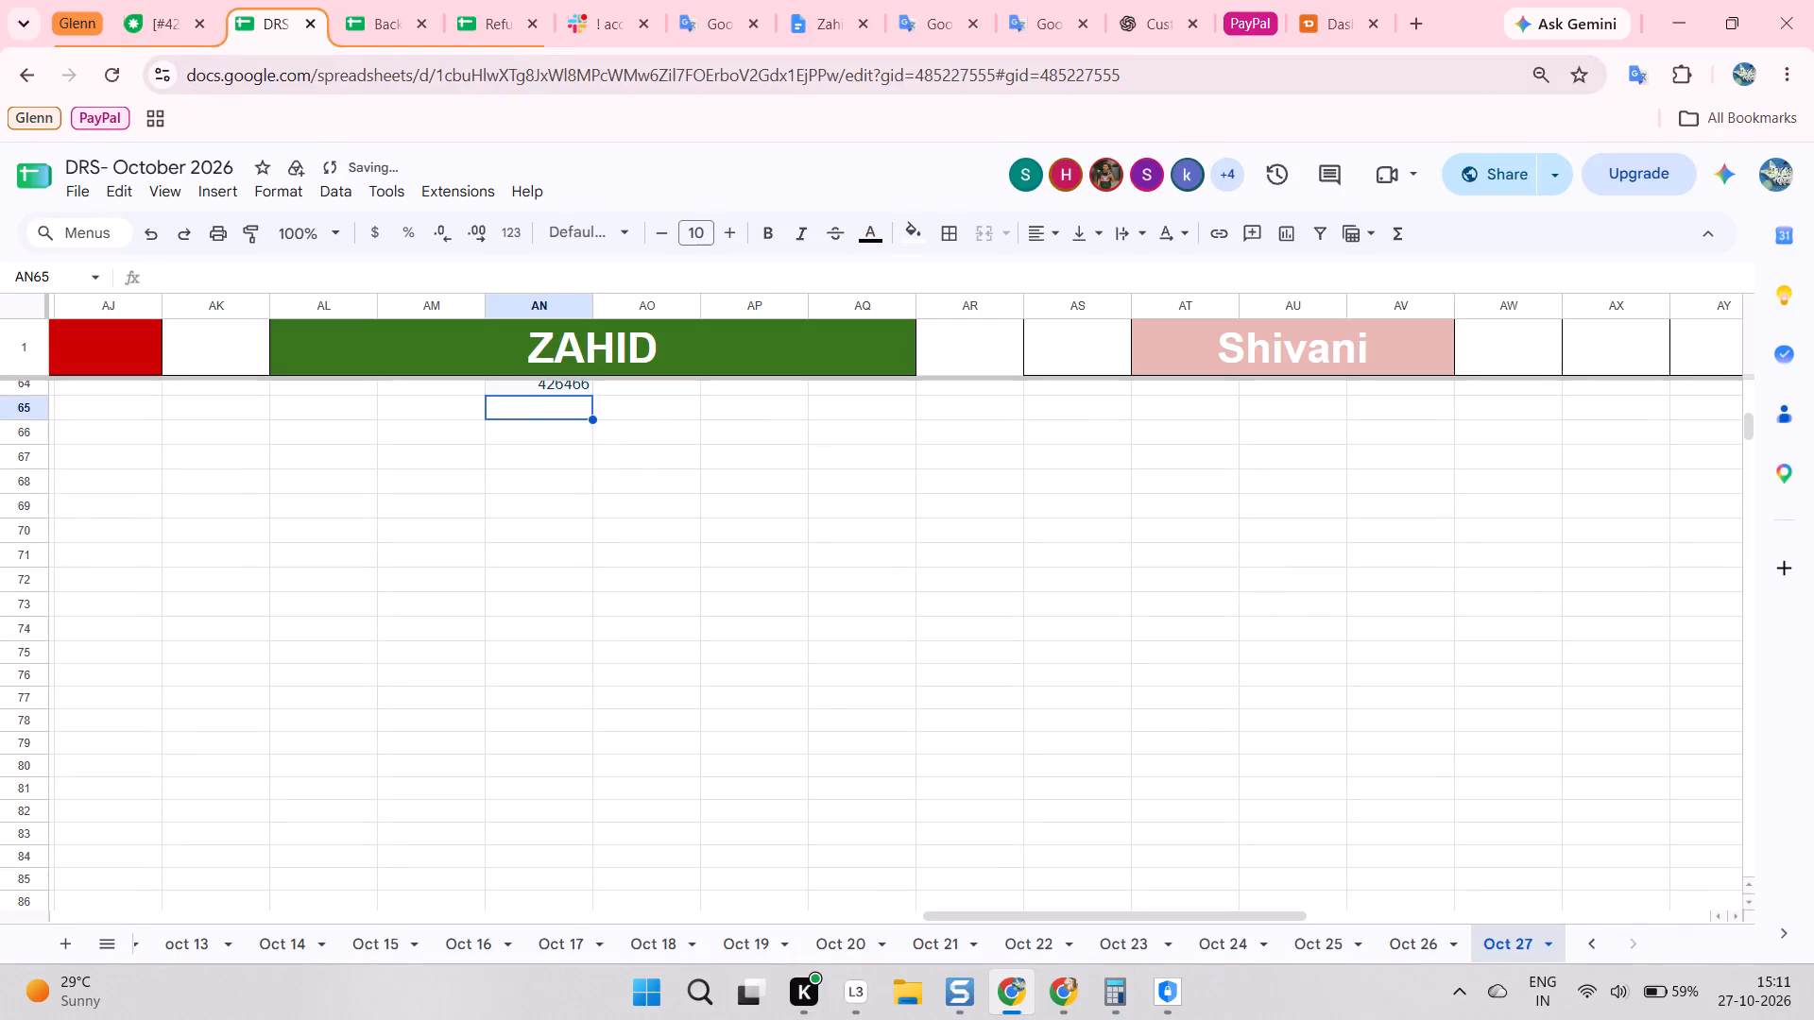
{"action": "scroll", "coordinate": [558, 450], "scroll_direction": "up", "scroll_amount": 1}
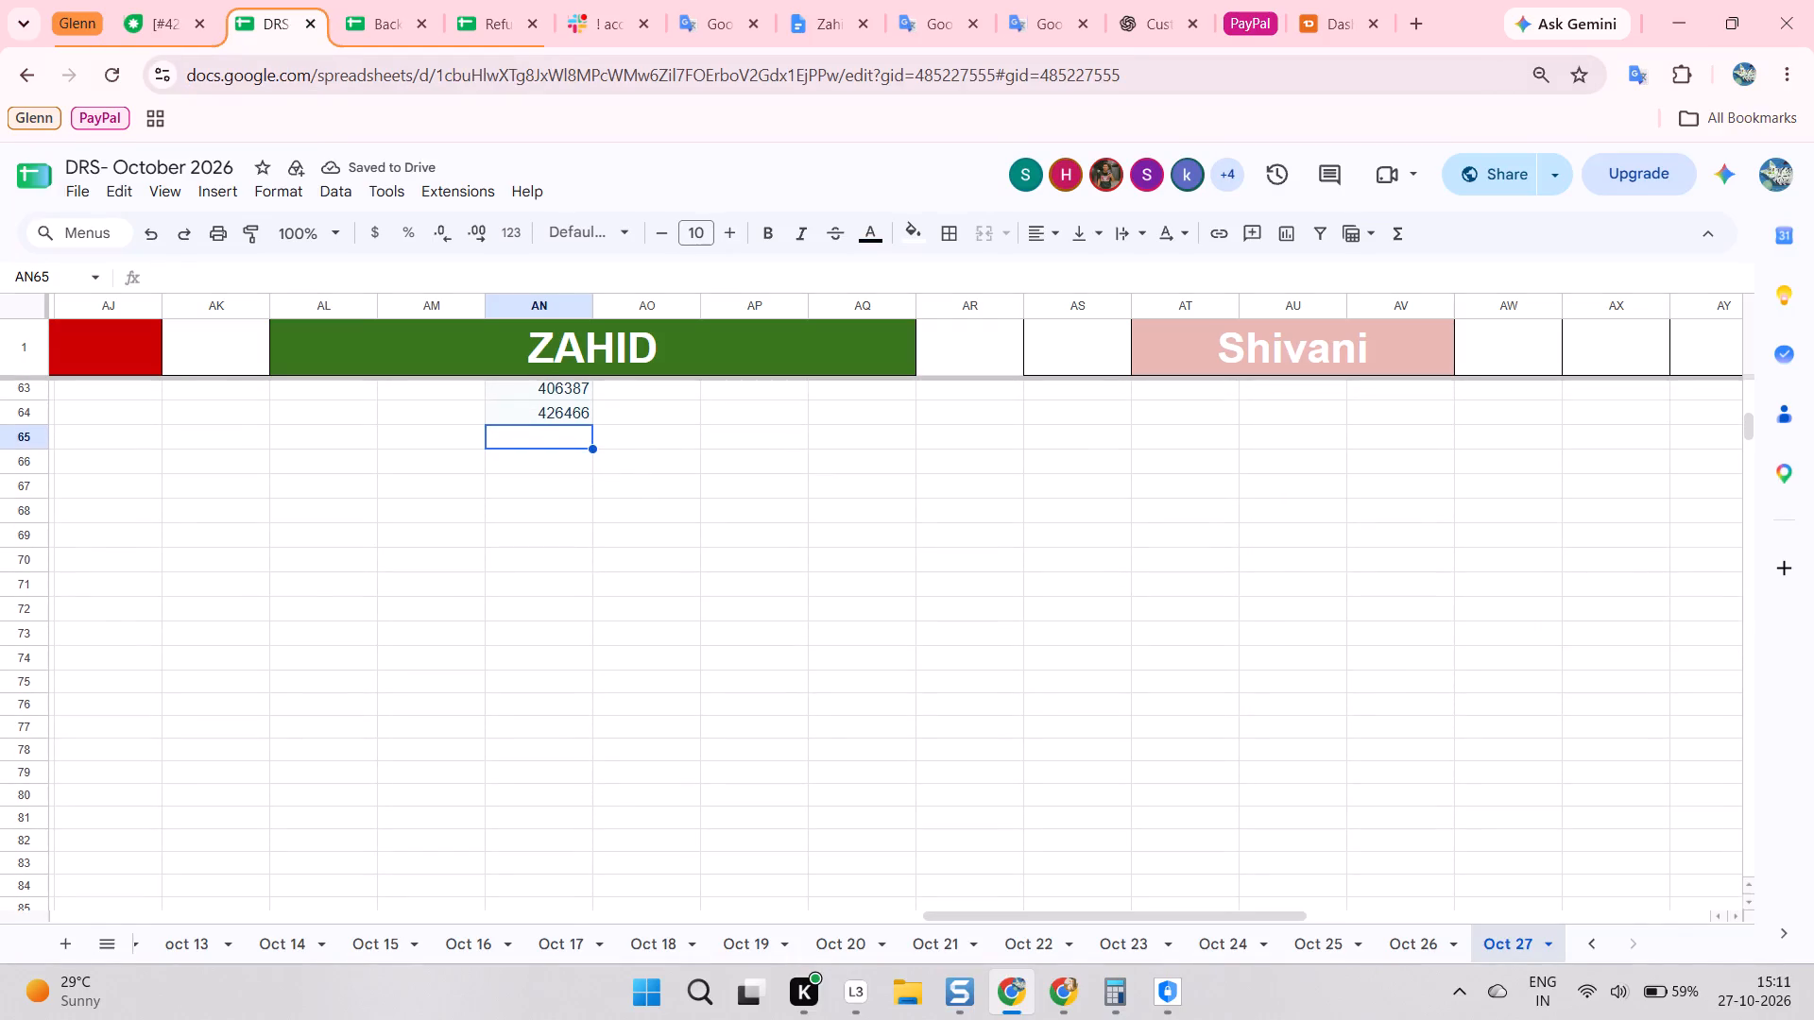
Return to ticket 426466 in Freshdesk.
{"action": "left_click", "coordinate": [153, 0]}
{"action": "left_click", "coordinate": [533, 521]}
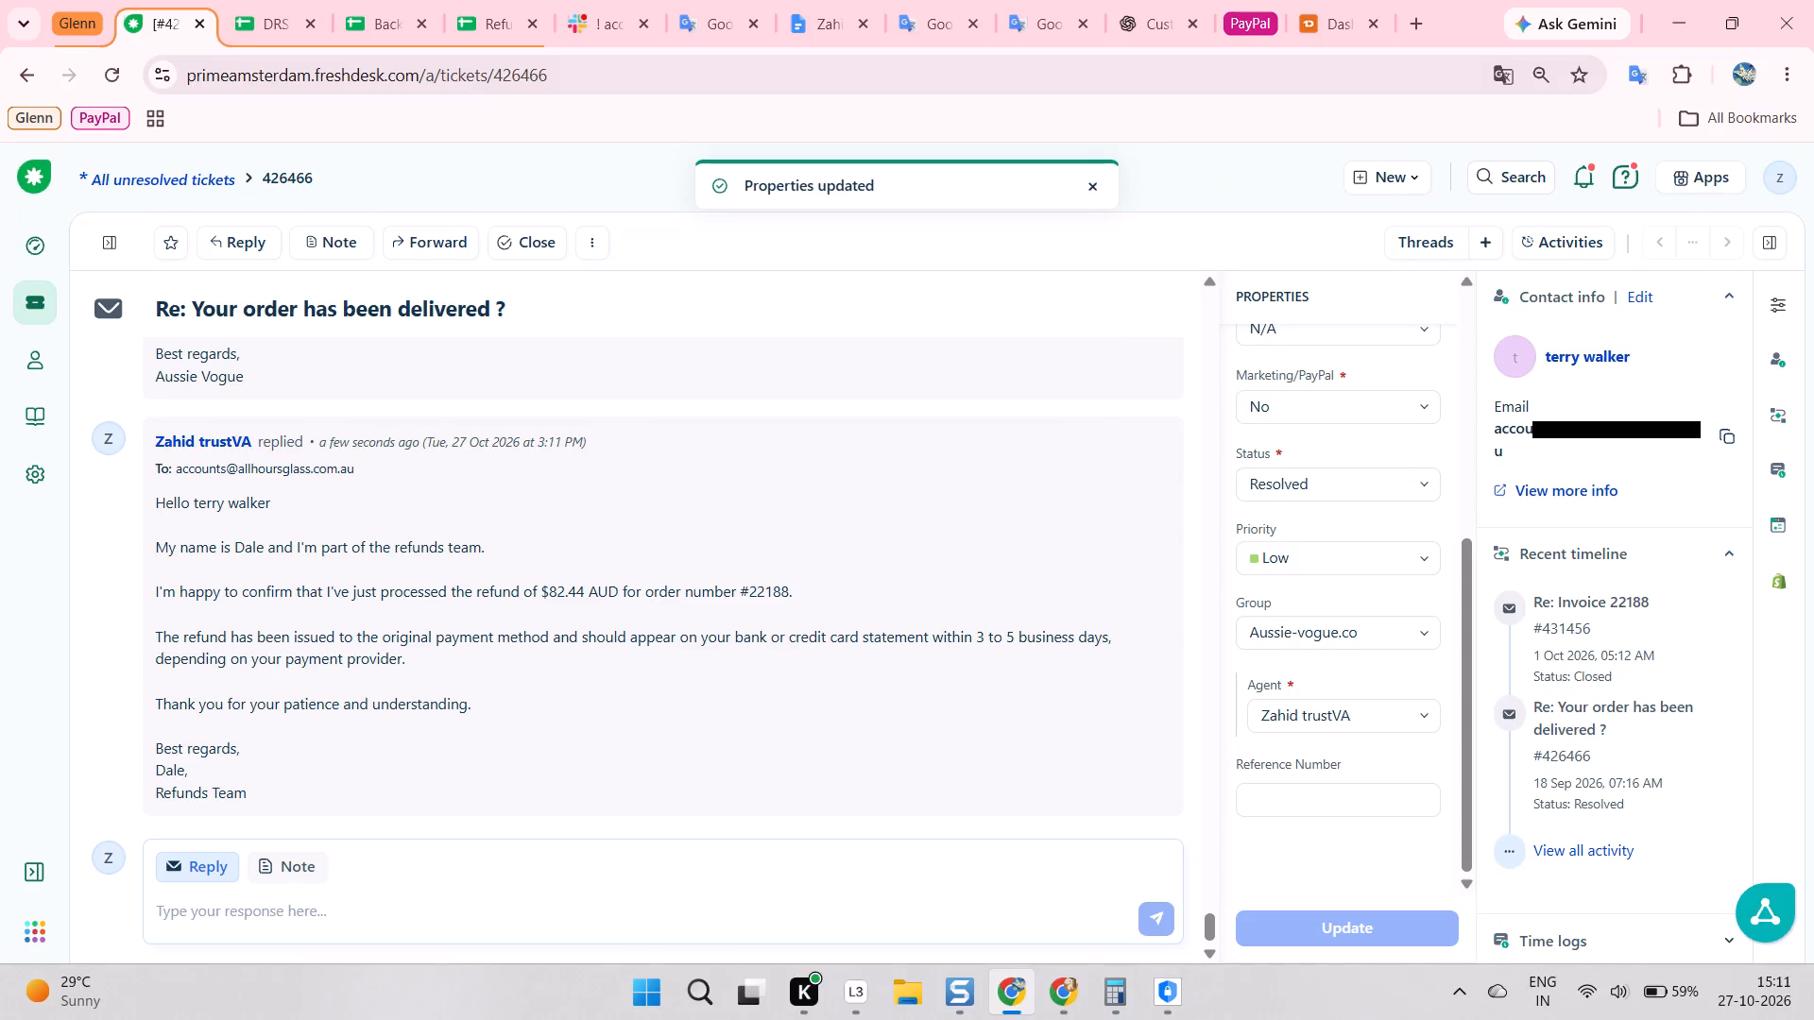
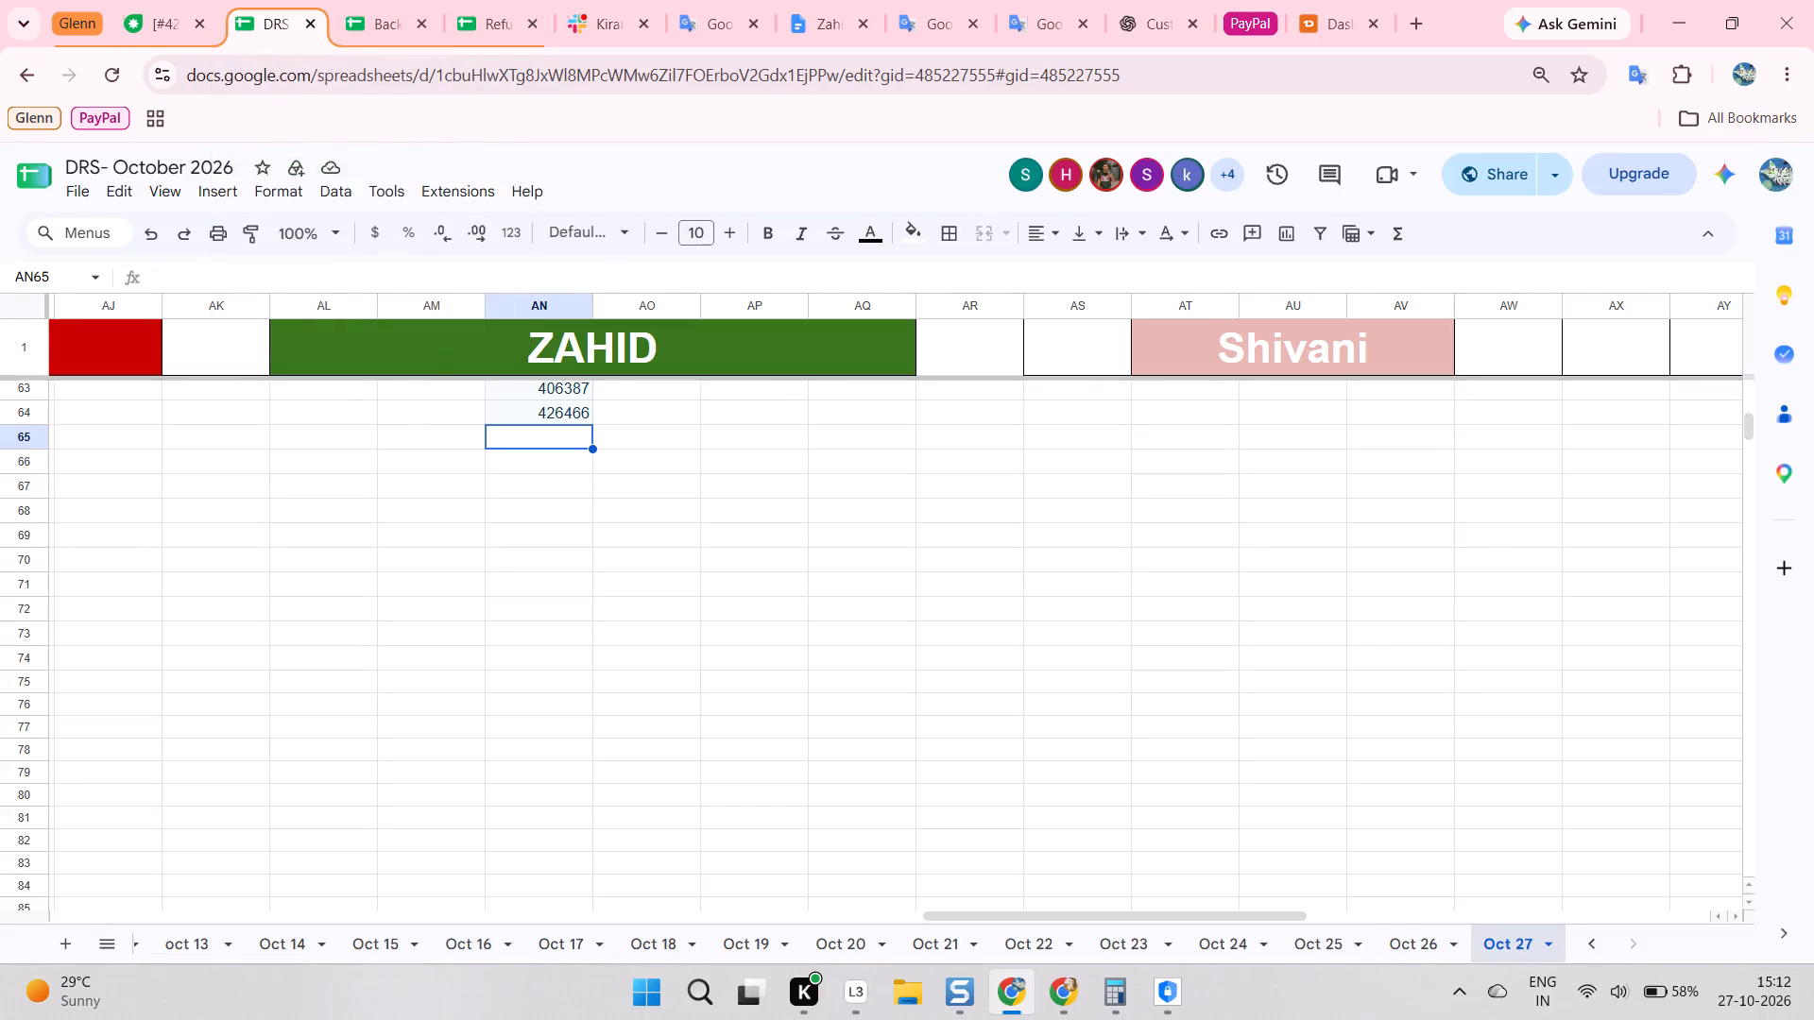
{"action": "key", "text": "alt+Tab"}
{"action": "scroll", "coordinate": [1089, 426], "scroll_direction": "down", "scroll_amount": 6}
{"action": "scroll", "coordinate": [1239, 430], "scroll_direction": "up", "scroll_amount": 3}
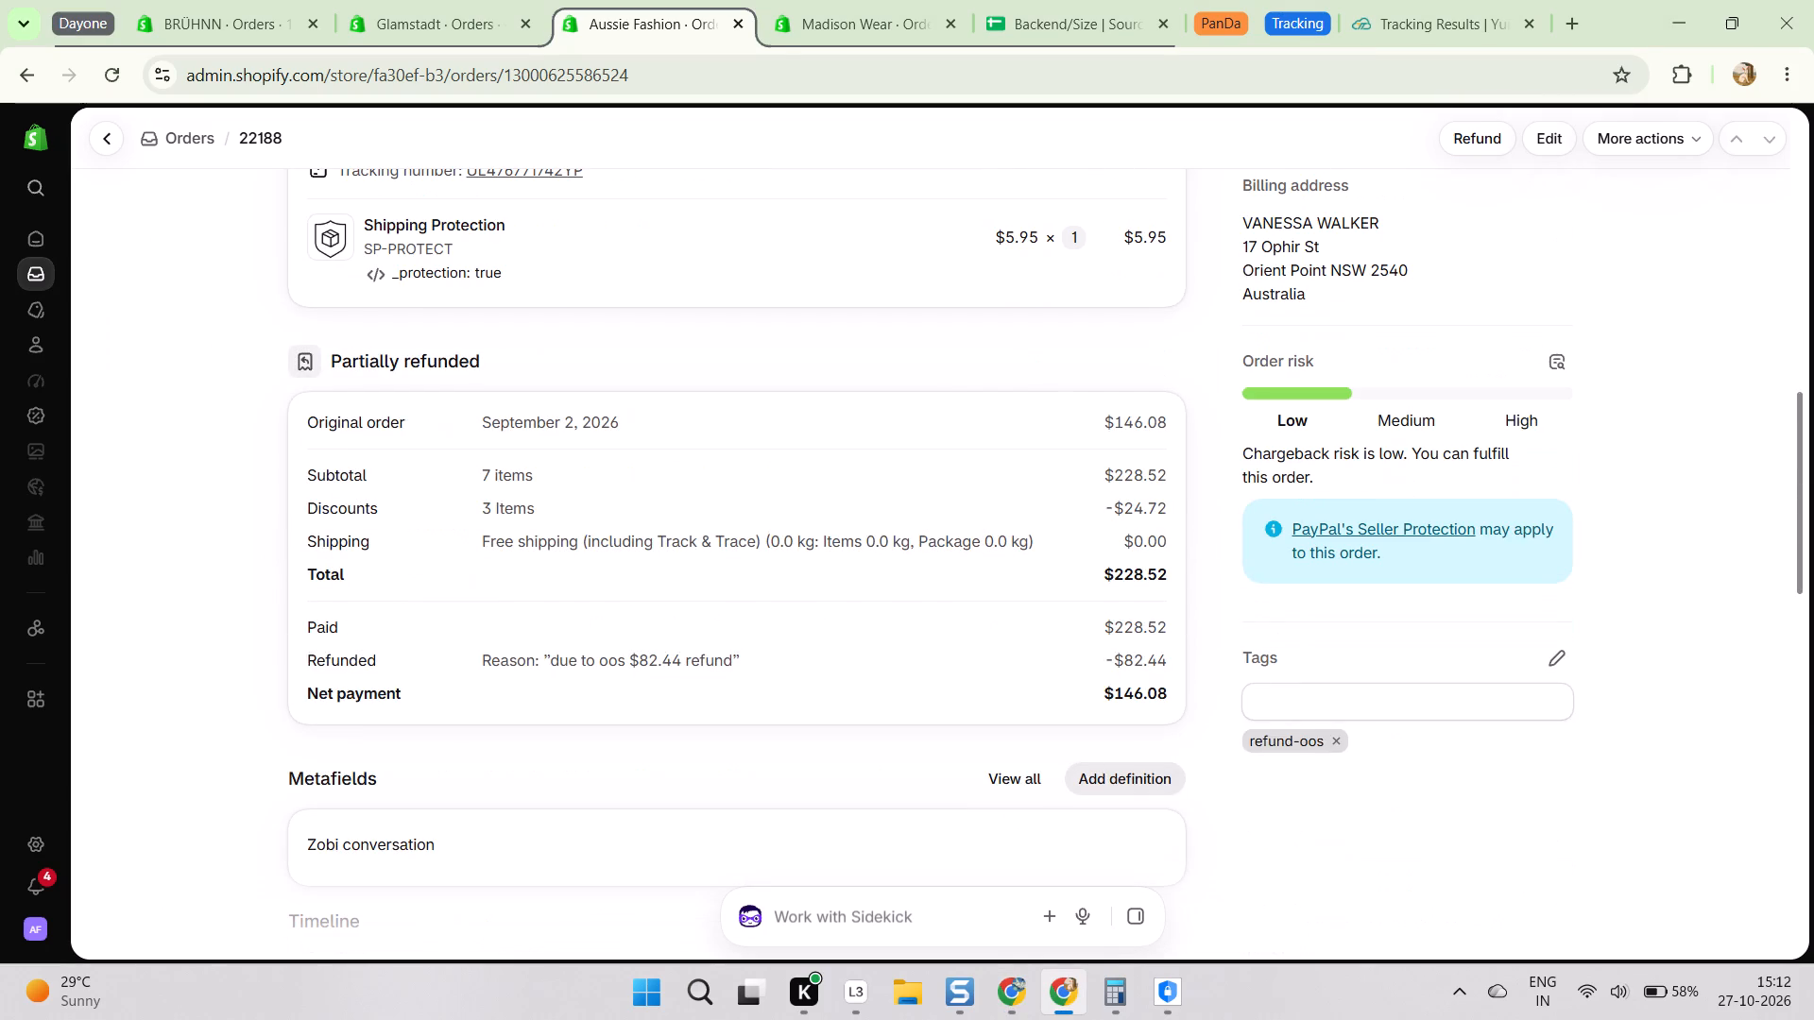
{"action": "scroll", "coordinate": [1233, 399], "scroll_direction": "up", "scroll_amount": 1}
{"action": "scroll", "coordinate": [1104, 392], "scroll_direction": "down", "scroll_amount": 5}
{"action": "scroll", "coordinate": [984, 357], "scroll_direction": "up", "scroll_amount": 3}
{"action": "key", "text": "alt+Tab"}
{"action": "scroll", "coordinate": [620, 346], "scroll_direction": "up", "scroll_amount": 1}
{"action": "scroll", "coordinate": [668, 369], "scroll_direction": "down", "scroll_amount": 2}
{"action": "scroll", "coordinate": [664, 364], "scroll_direction": "up", "scroll_amount": 1}
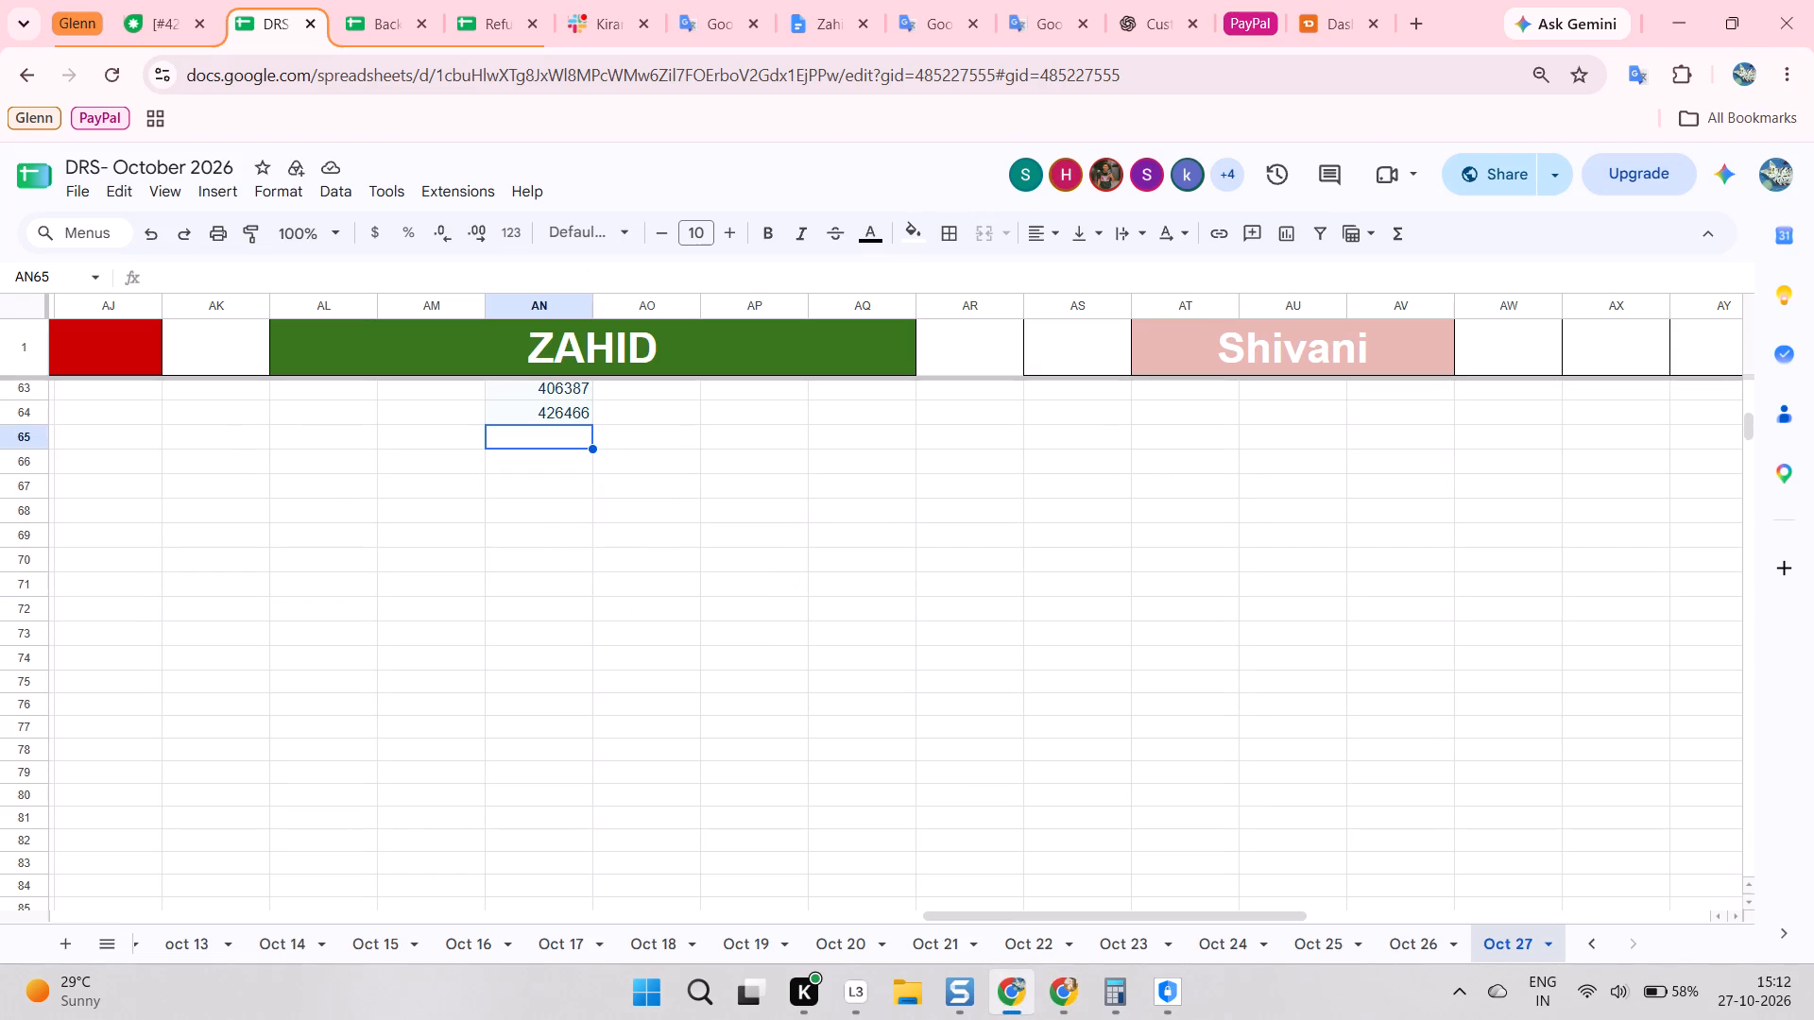
Return to the Refund Data sheet of the Refund_Tracker spreadsheet.
{"action": "left_click", "coordinate": [507, 12]}
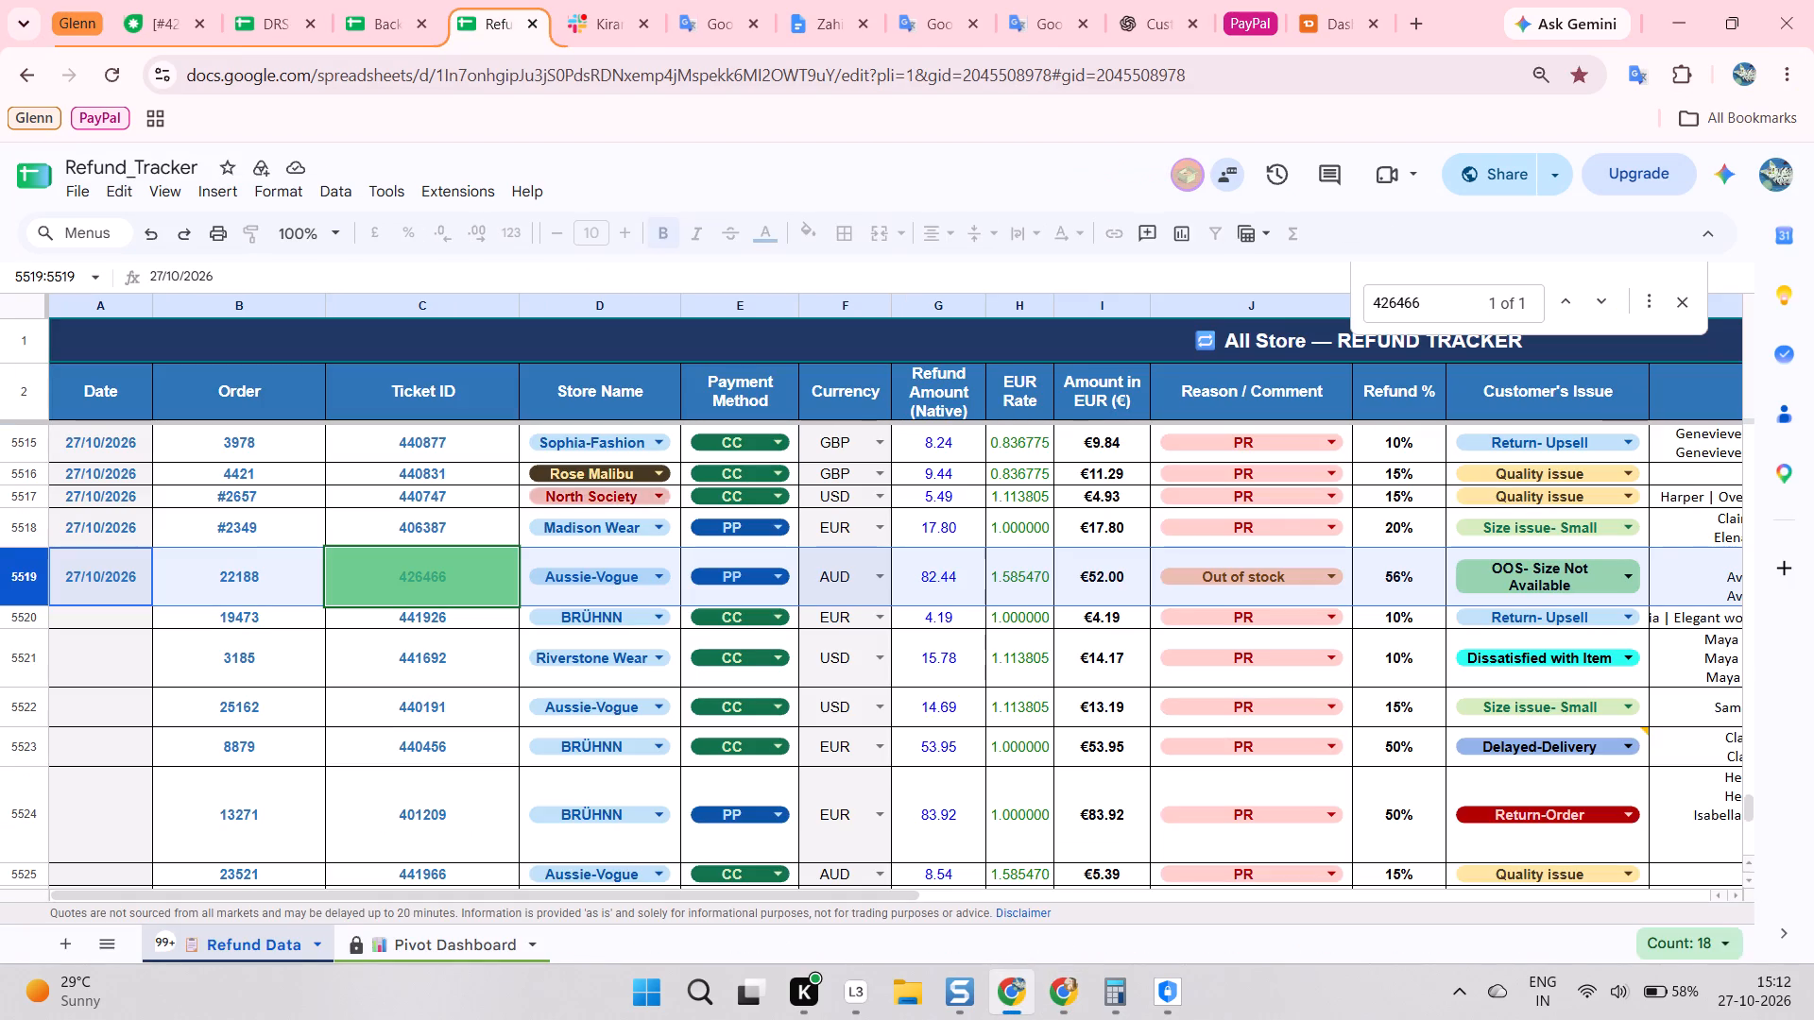
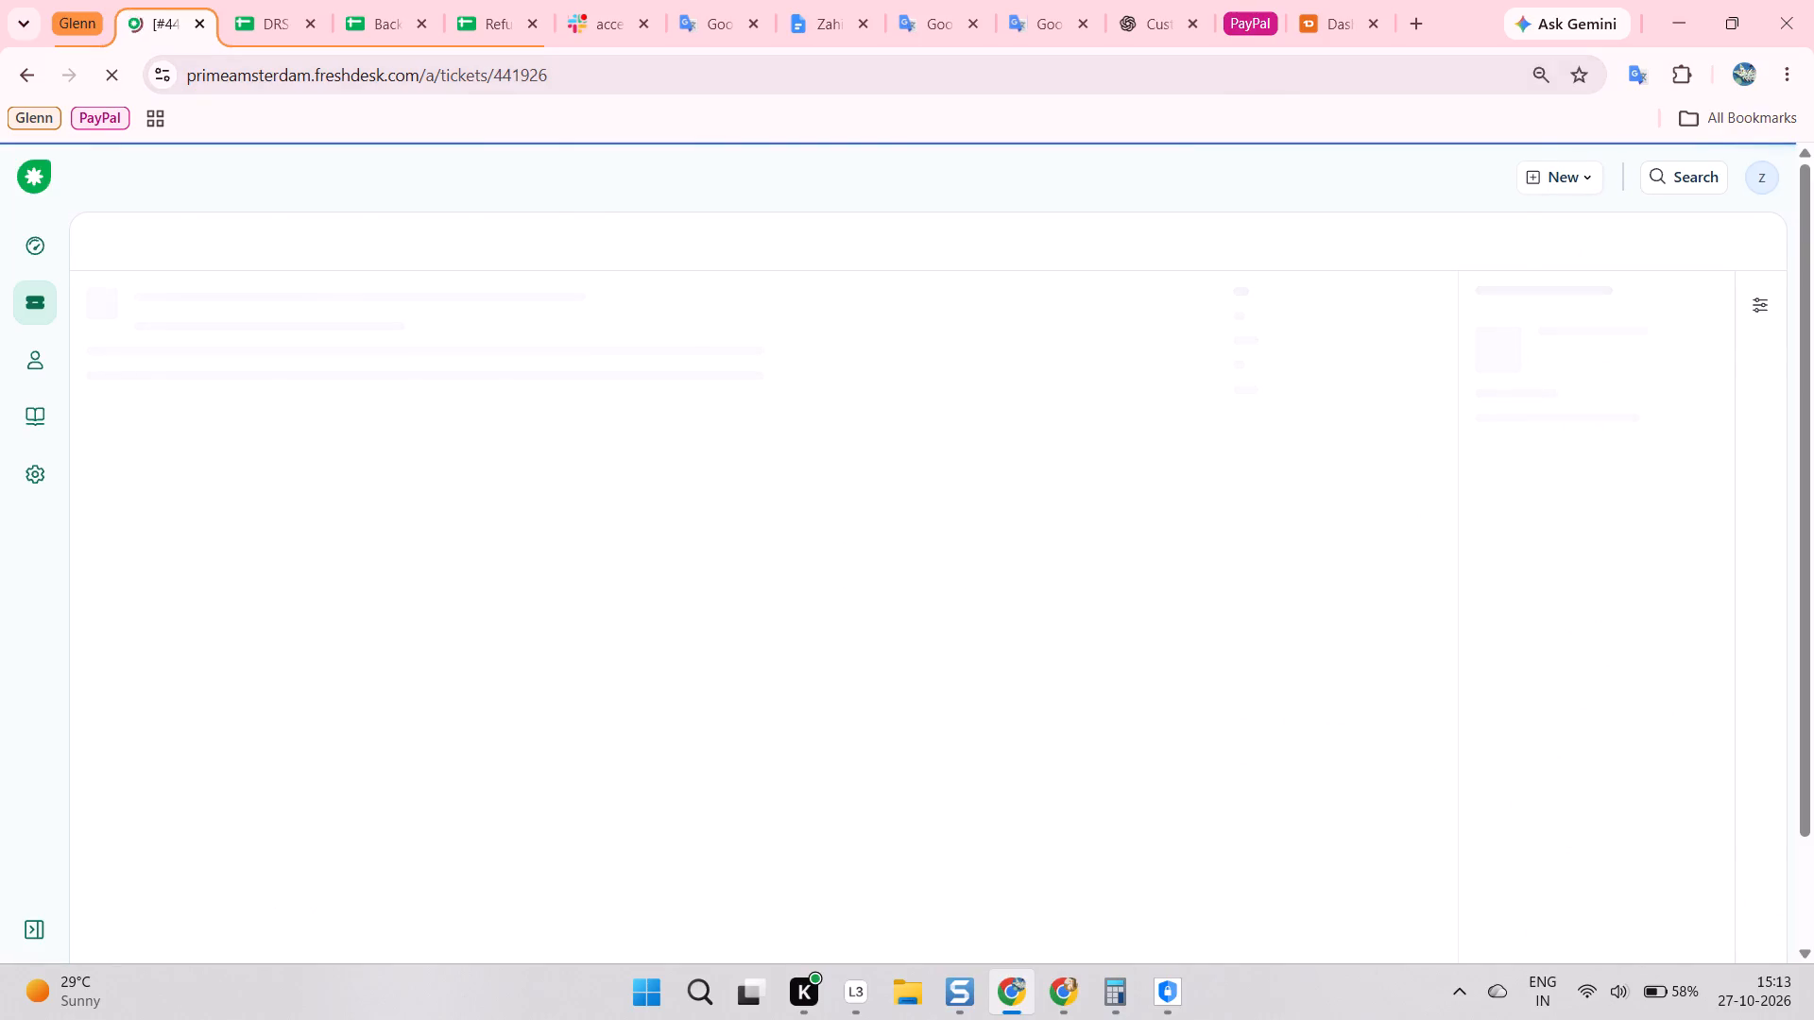
{"action": "scroll", "coordinate": [804, 327], "scroll_direction": "down", "scroll_amount": 11}
{"action": "scroll", "coordinate": [823, 419], "scroll_direction": "down", "scroll_amount": 2}
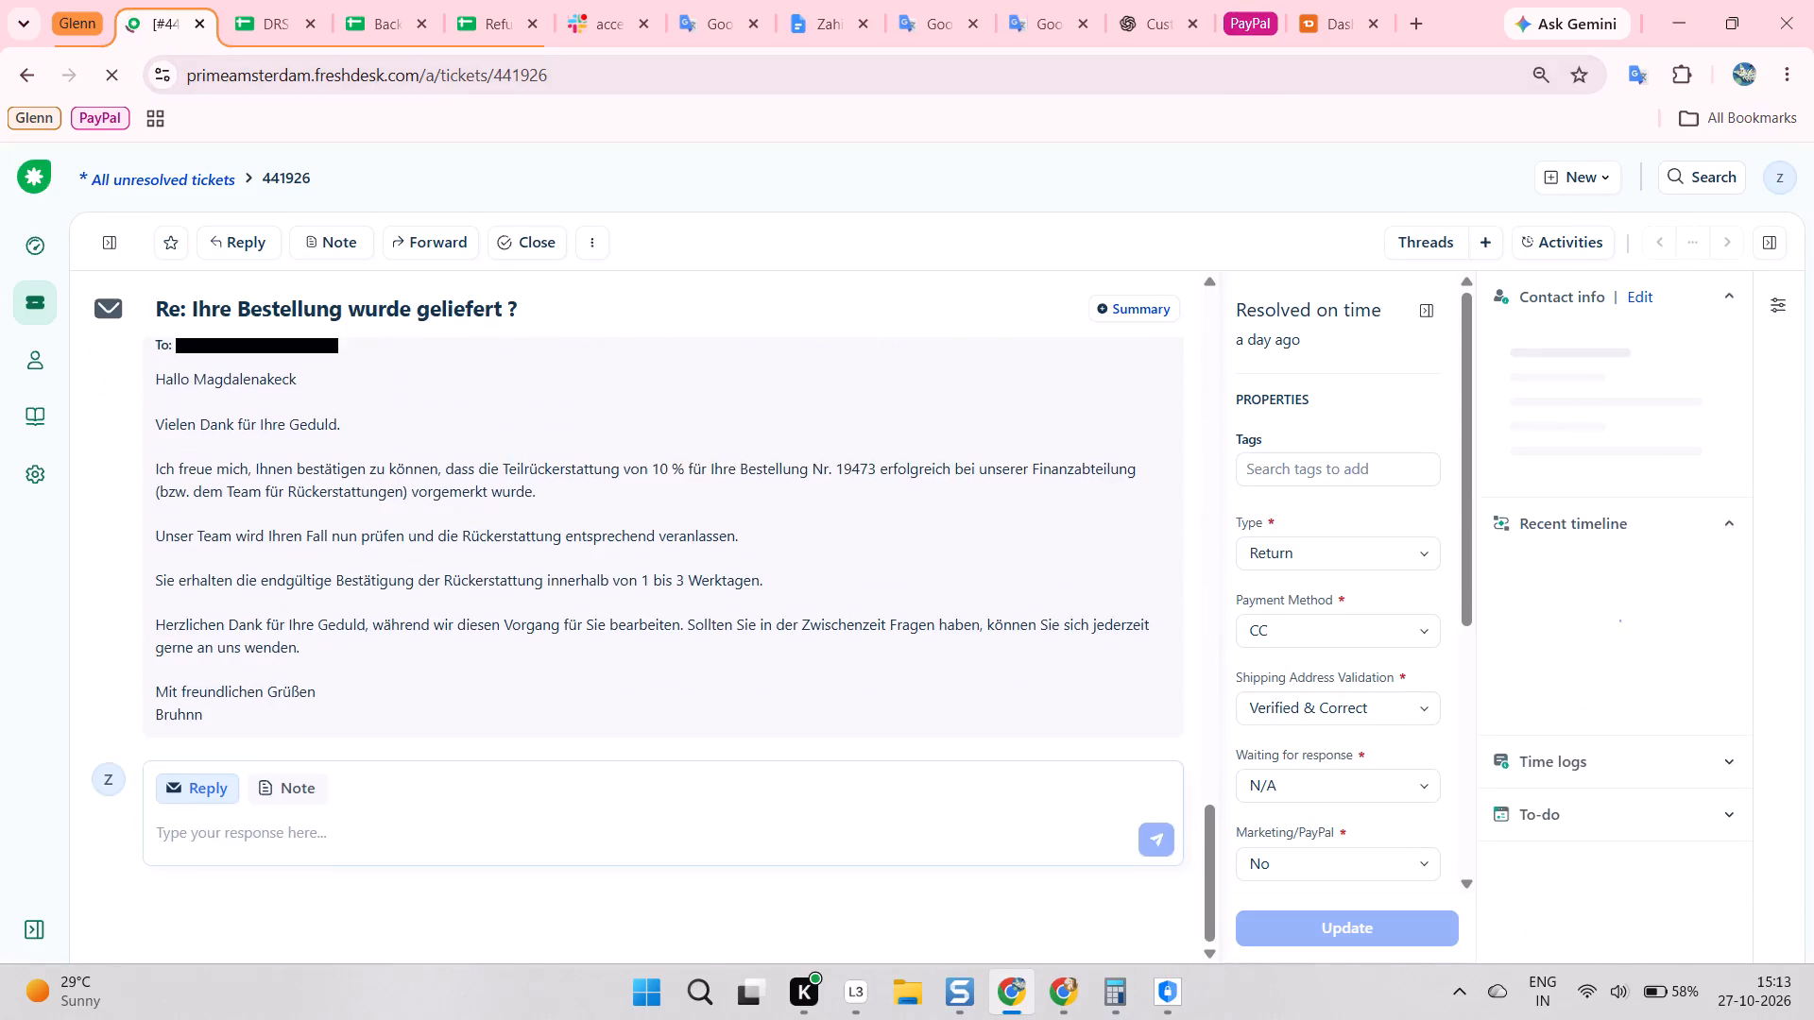
{"action": "scroll", "coordinate": [823, 419], "scroll_direction": "down", "scroll_amount": 11}
{"action": "scroll", "coordinate": [676, 461], "scroll_direction": "up", "scroll_amount": 3}
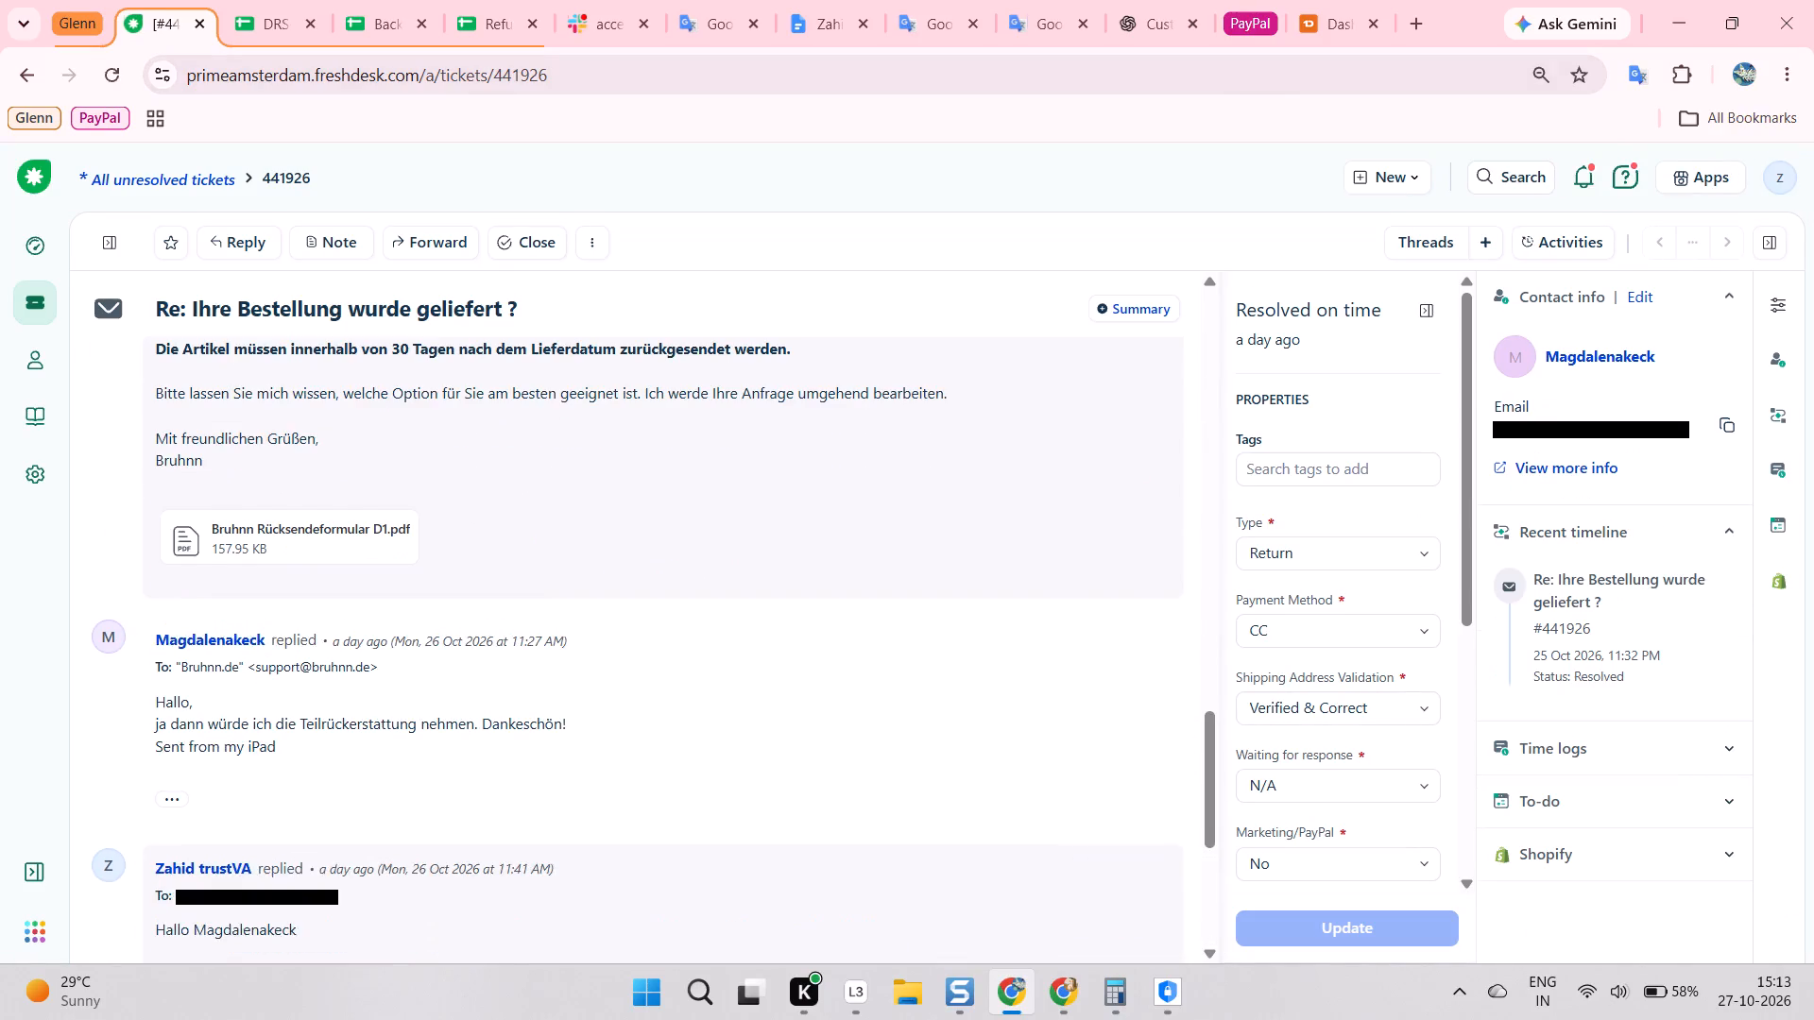
{"action": "scroll", "coordinate": [681, 466], "scroll_direction": "down", "scroll_amount": 1}
{"action": "left_click", "coordinate": [1732, 427]}
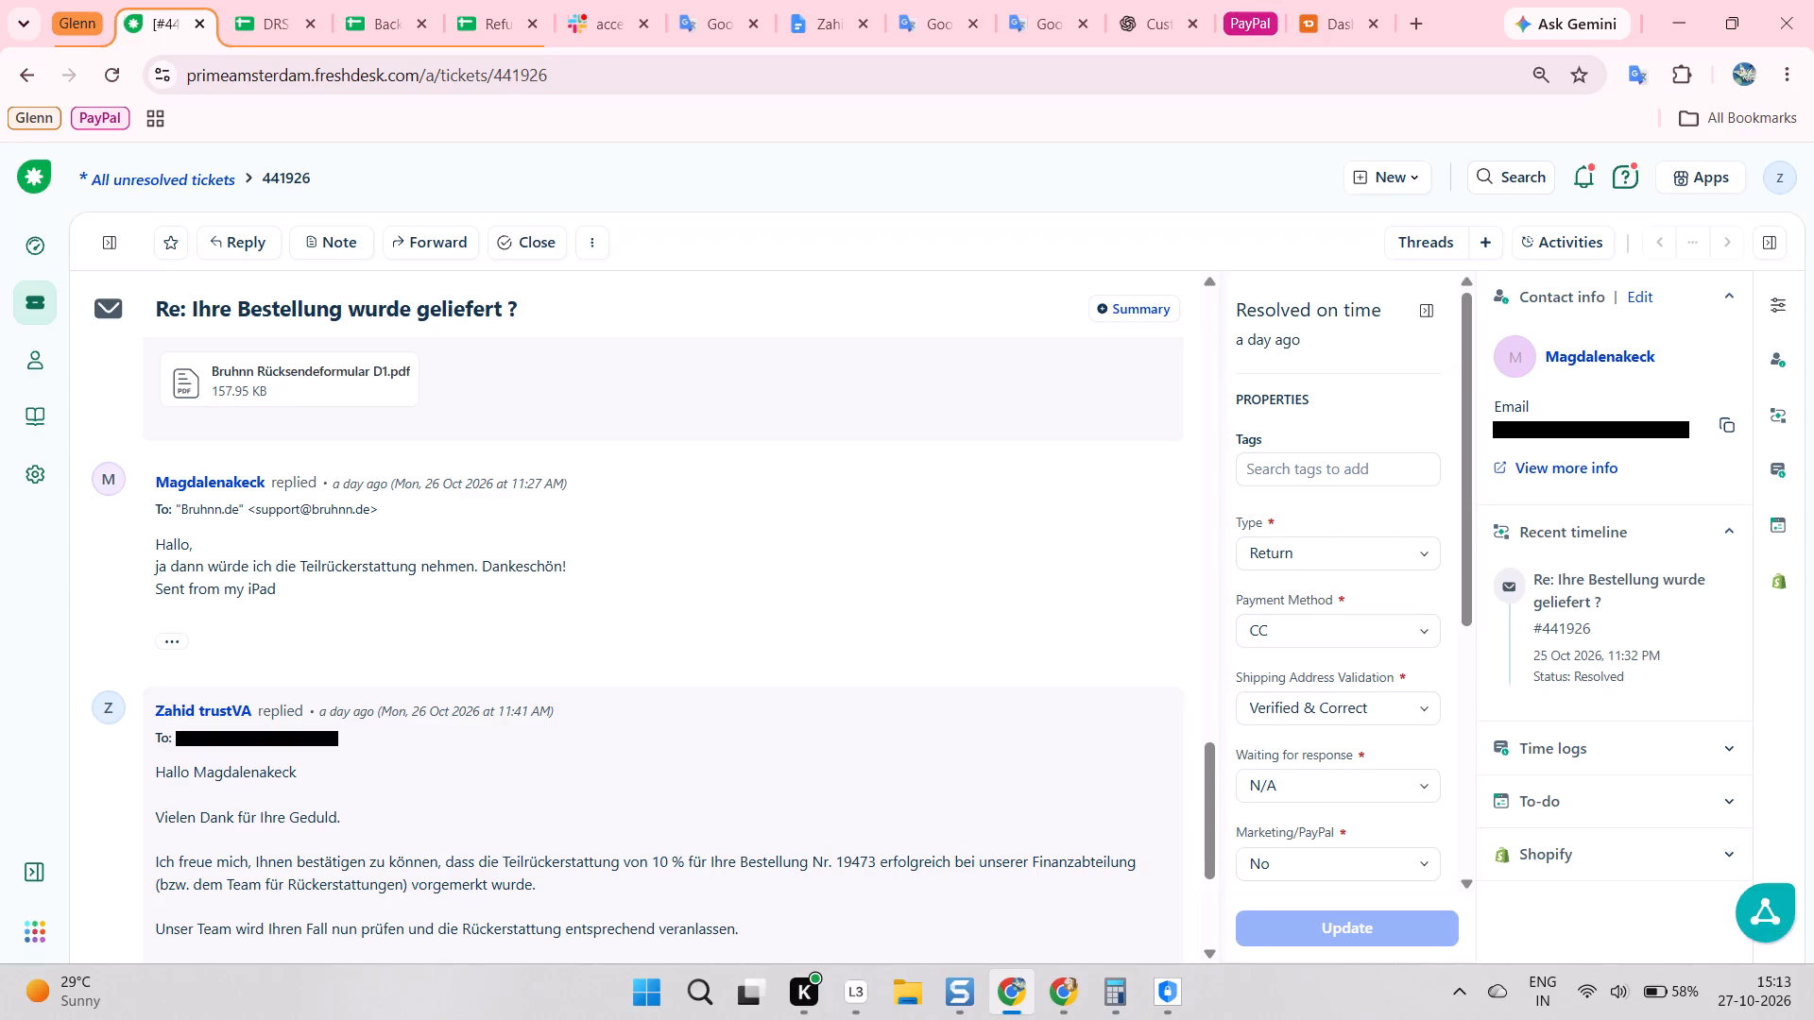
{"action": "left_click", "coordinate": [1734, 427]}
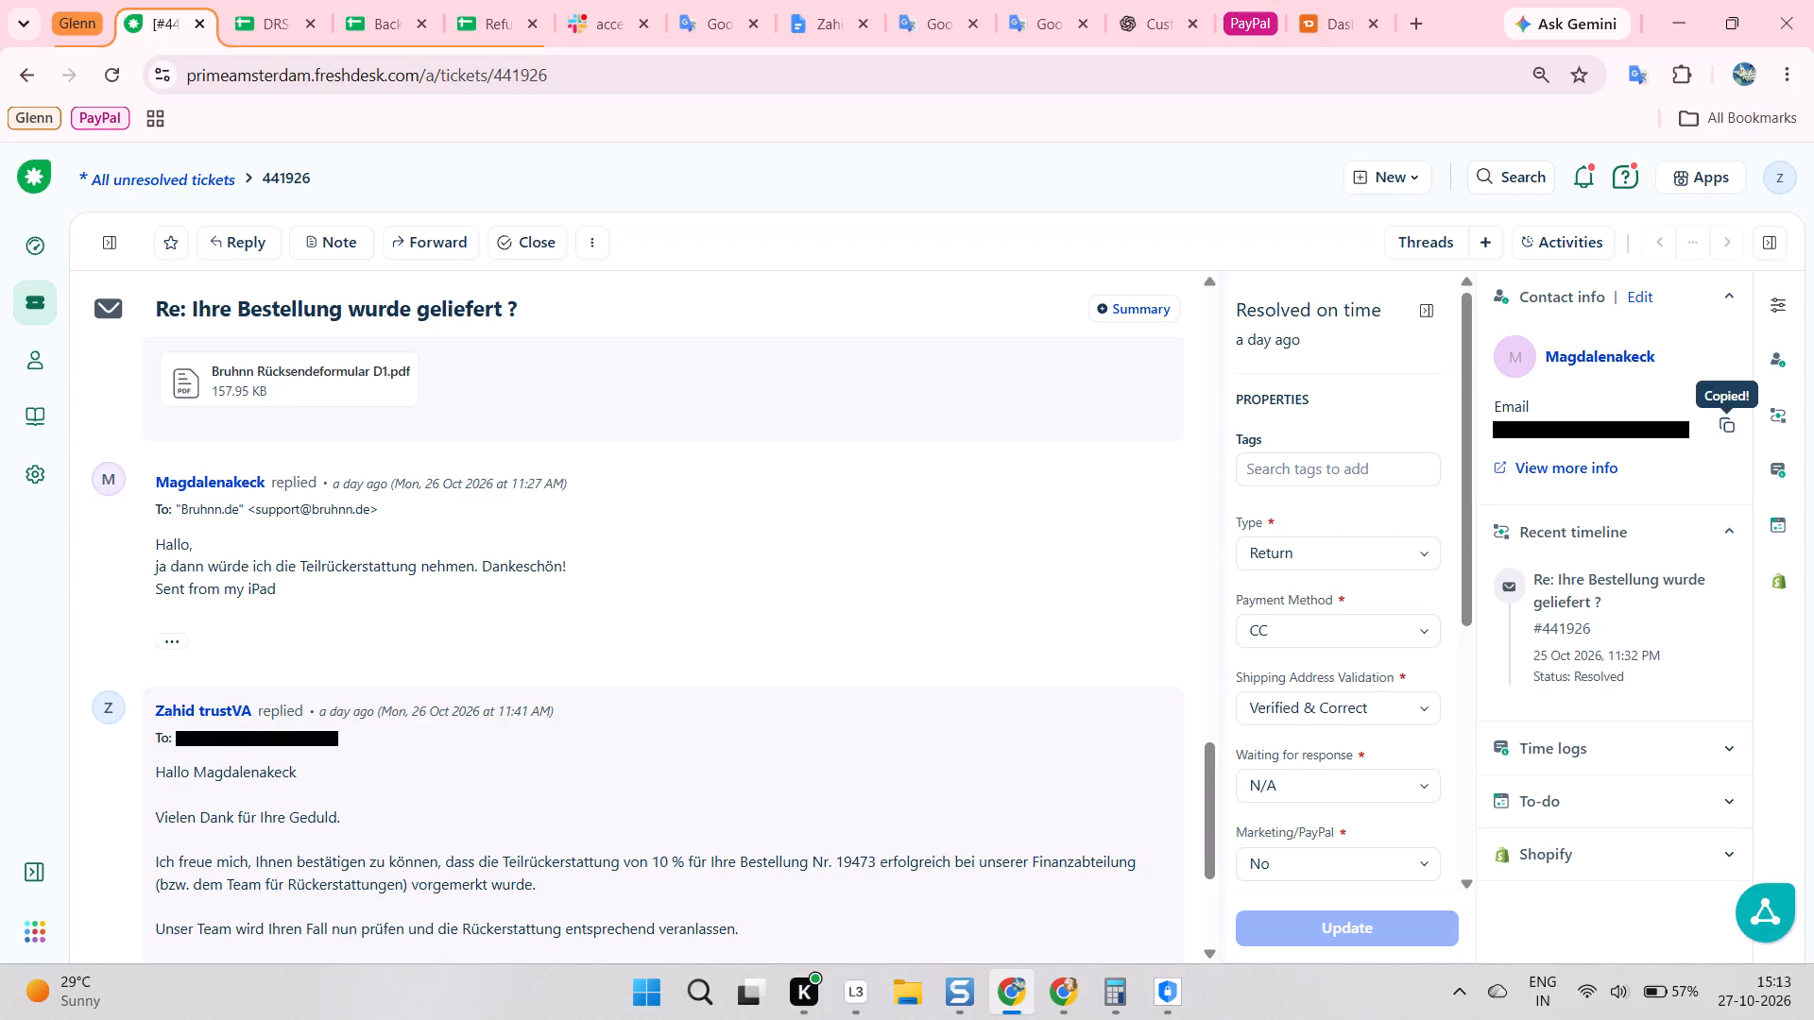
{"action": "scroll", "coordinate": [1080, 486], "scroll_direction": "down", "scroll_amount": 1}
{"action": "scroll", "coordinate": [681, 567], "scroll_direction": "up", "scroll_amount": 1}
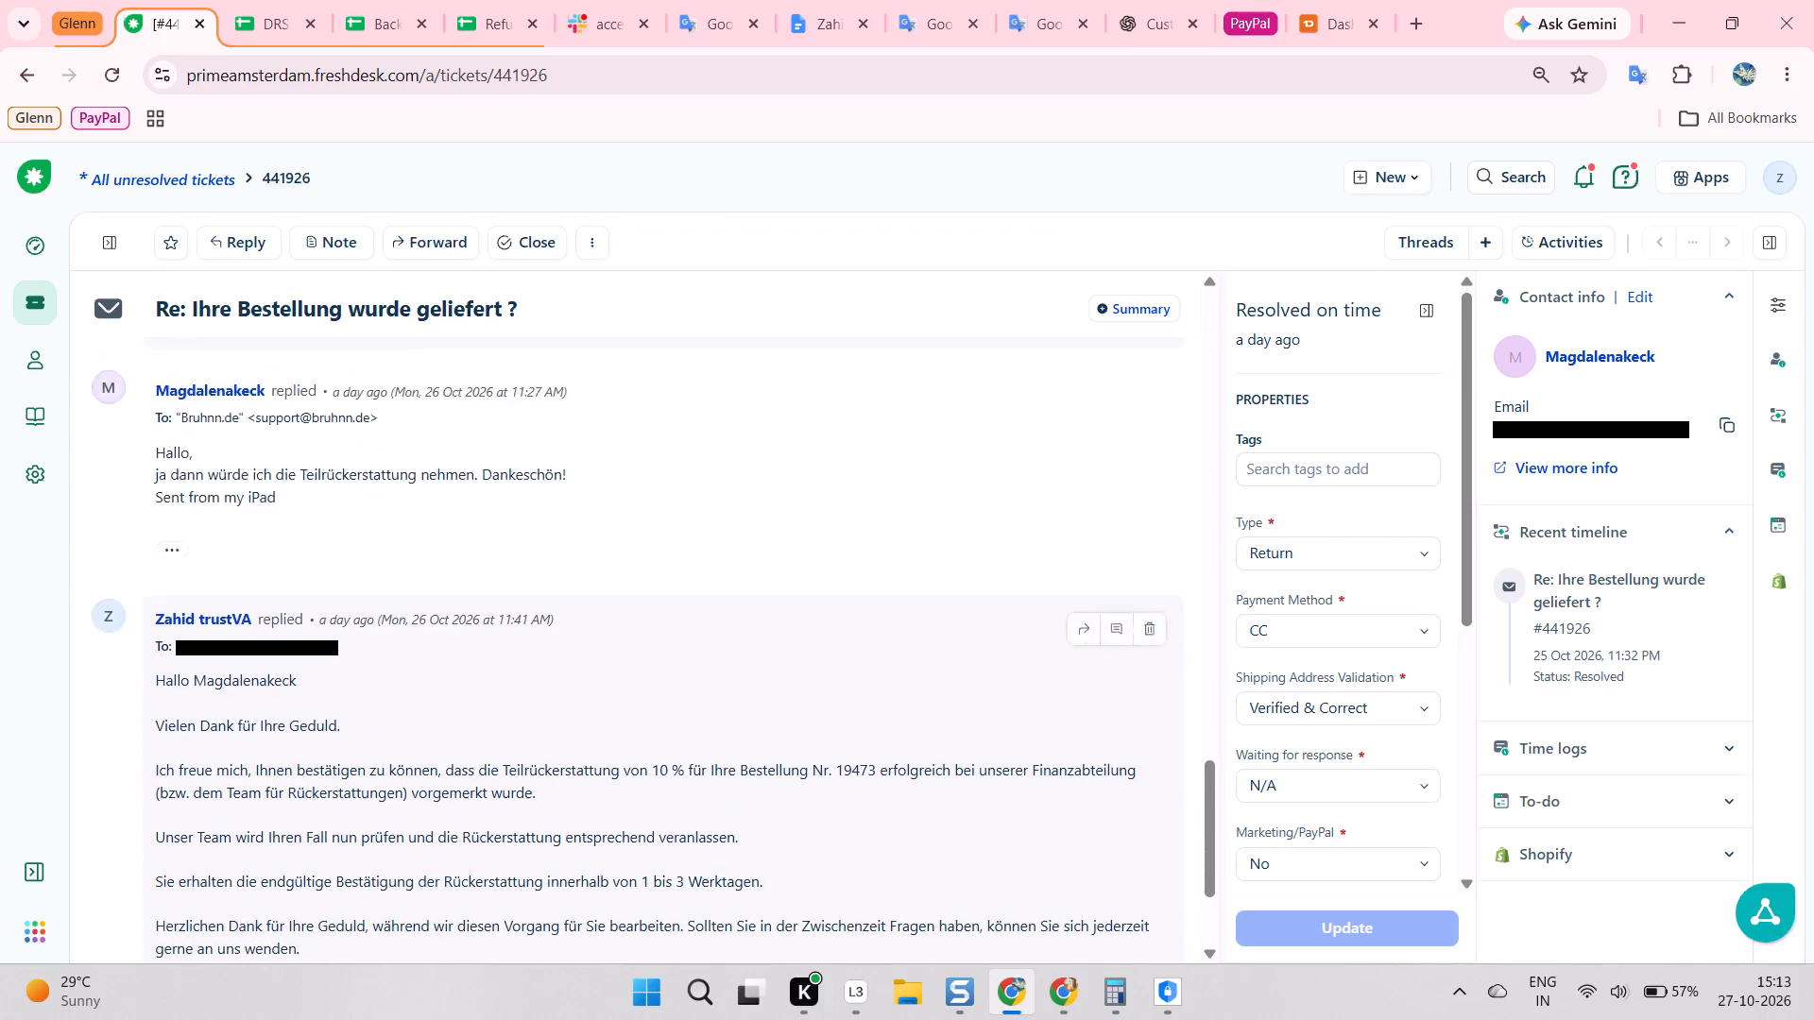
{"action": "left_click", "coordinate": [645, 557]}
{"action": "key", "text": "alt+Tab"}
{"action": "left_click", "coordinate": [201, 4]}
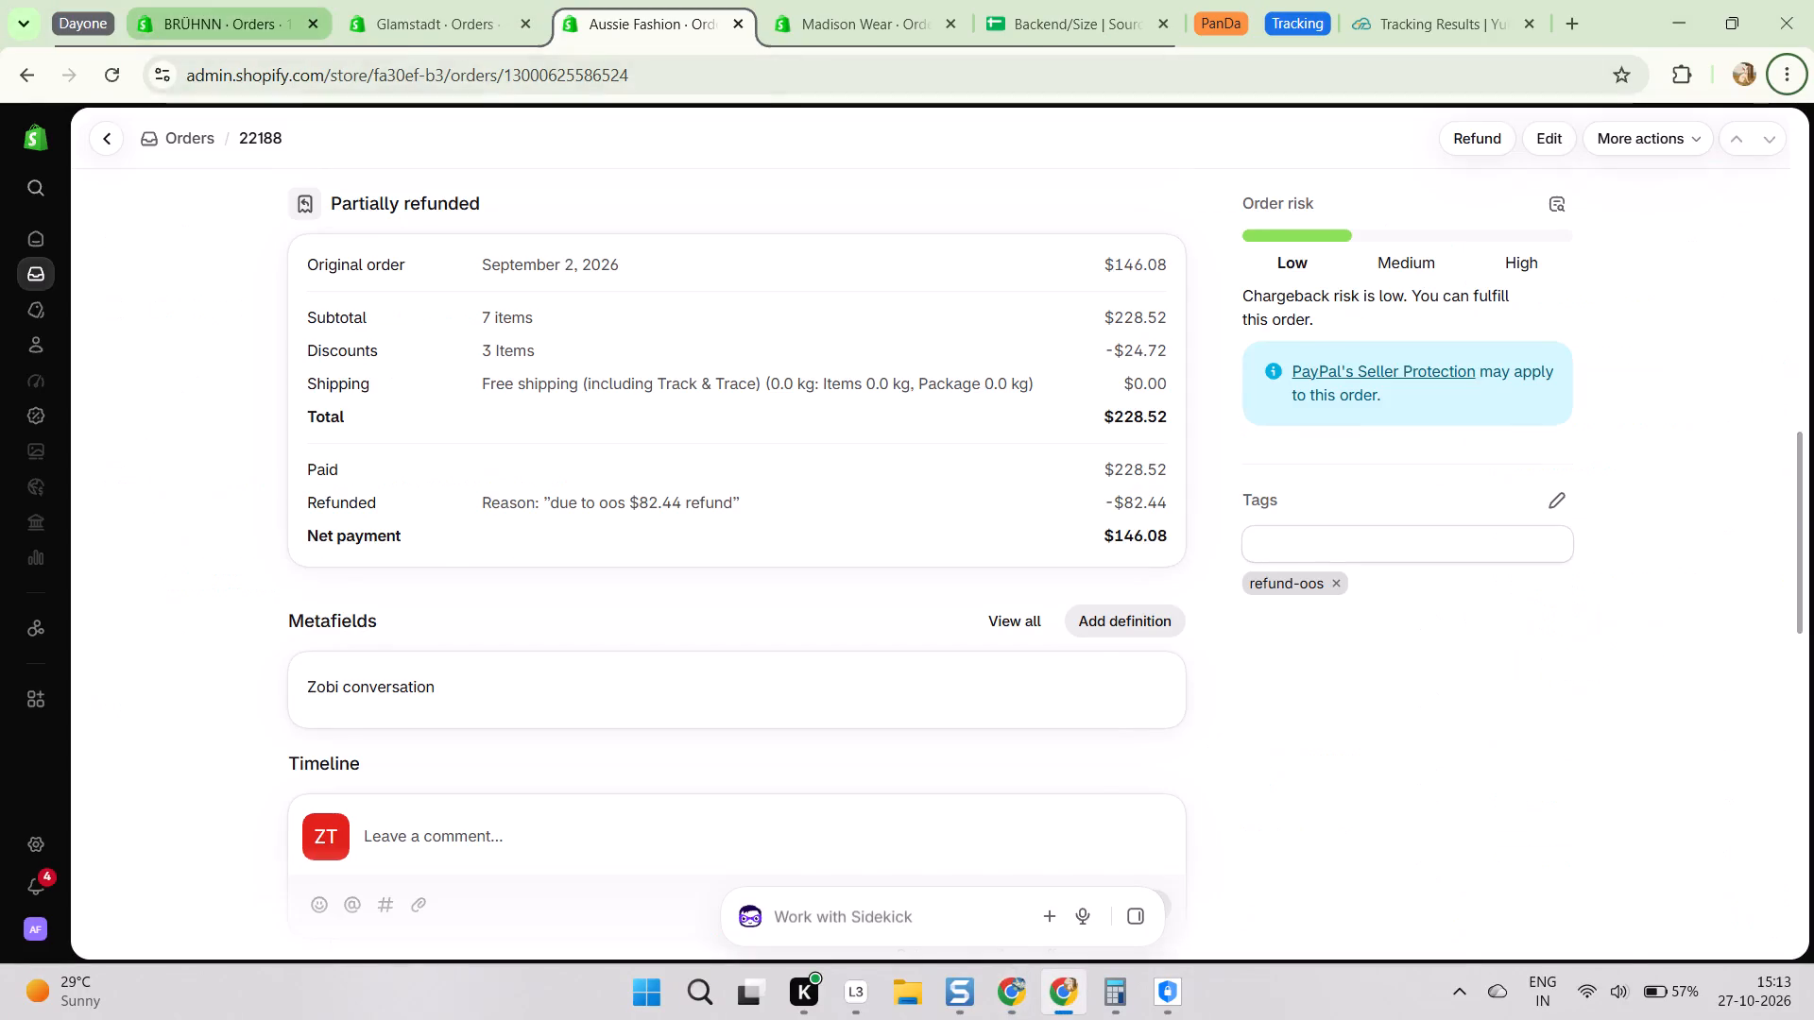
{"action": "scroll", "coordinate": [231, 220], "scroll_direction": "up", "scroll_amount": 3}
{"action": "left_click", "coordinate": [40, 194]}
{"action": "key", "text": "ctrl+v"}
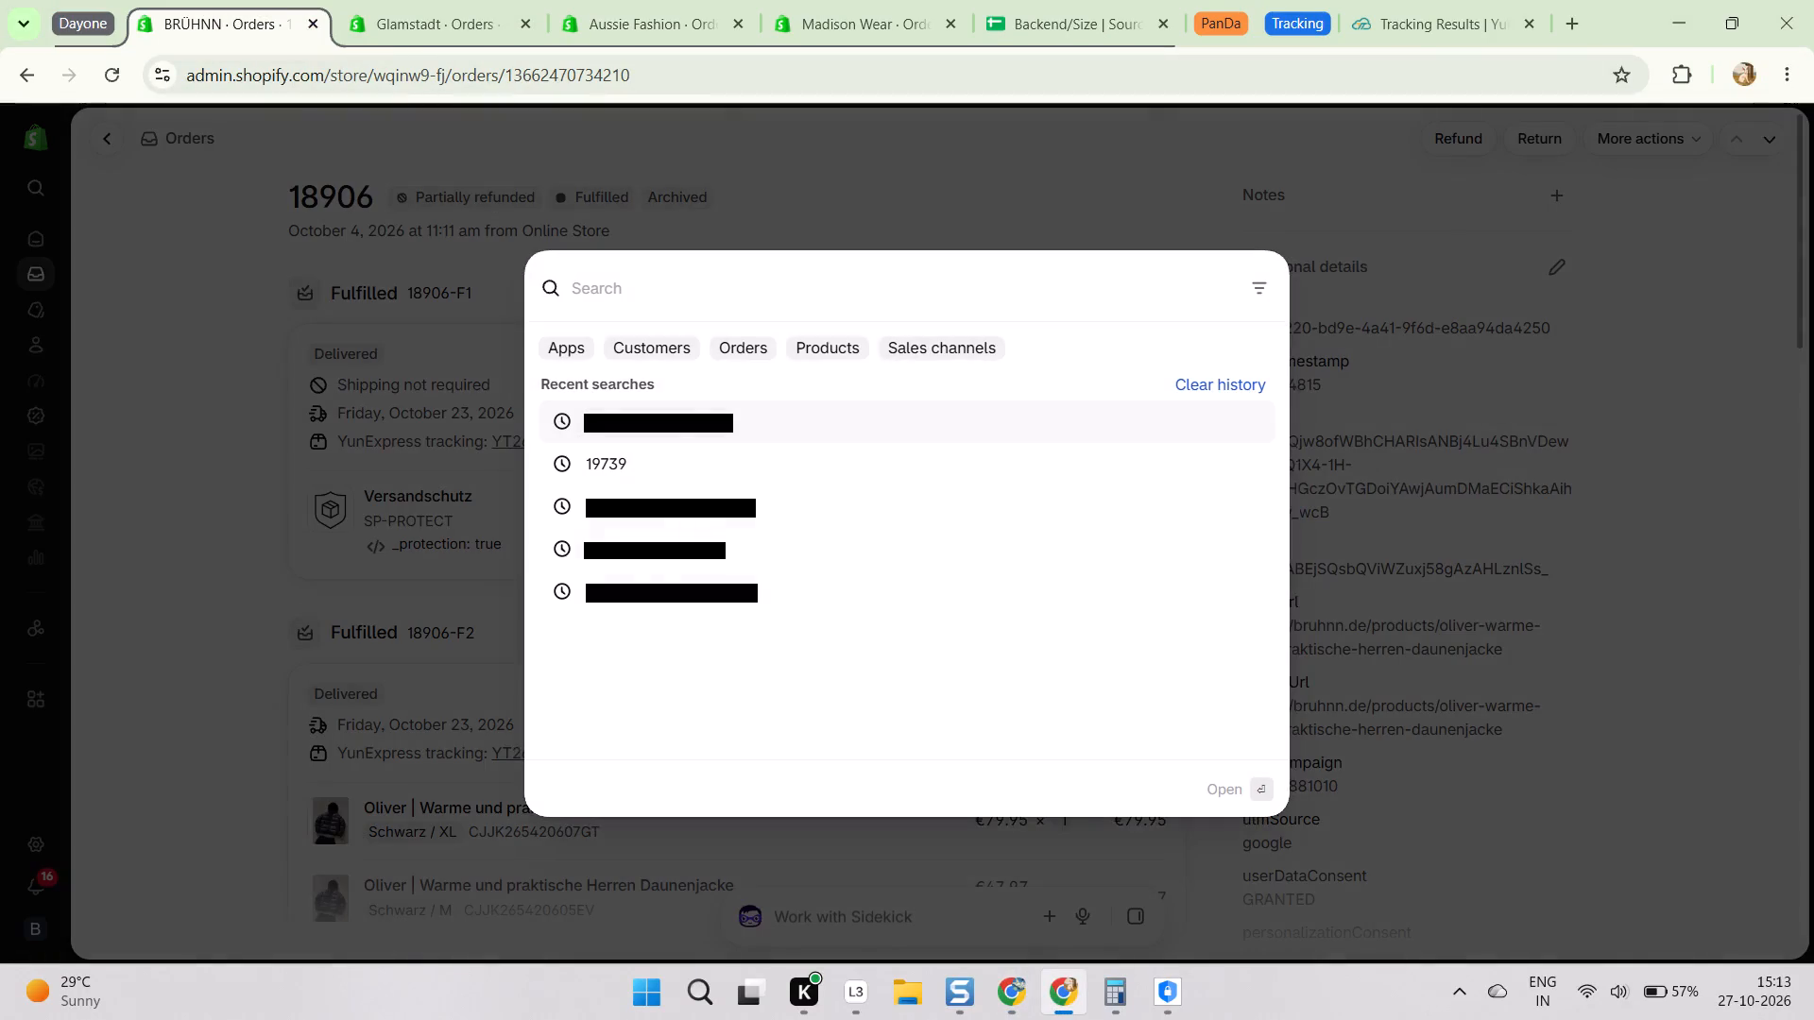
{"action": "key", "text": "ctrl+v"}
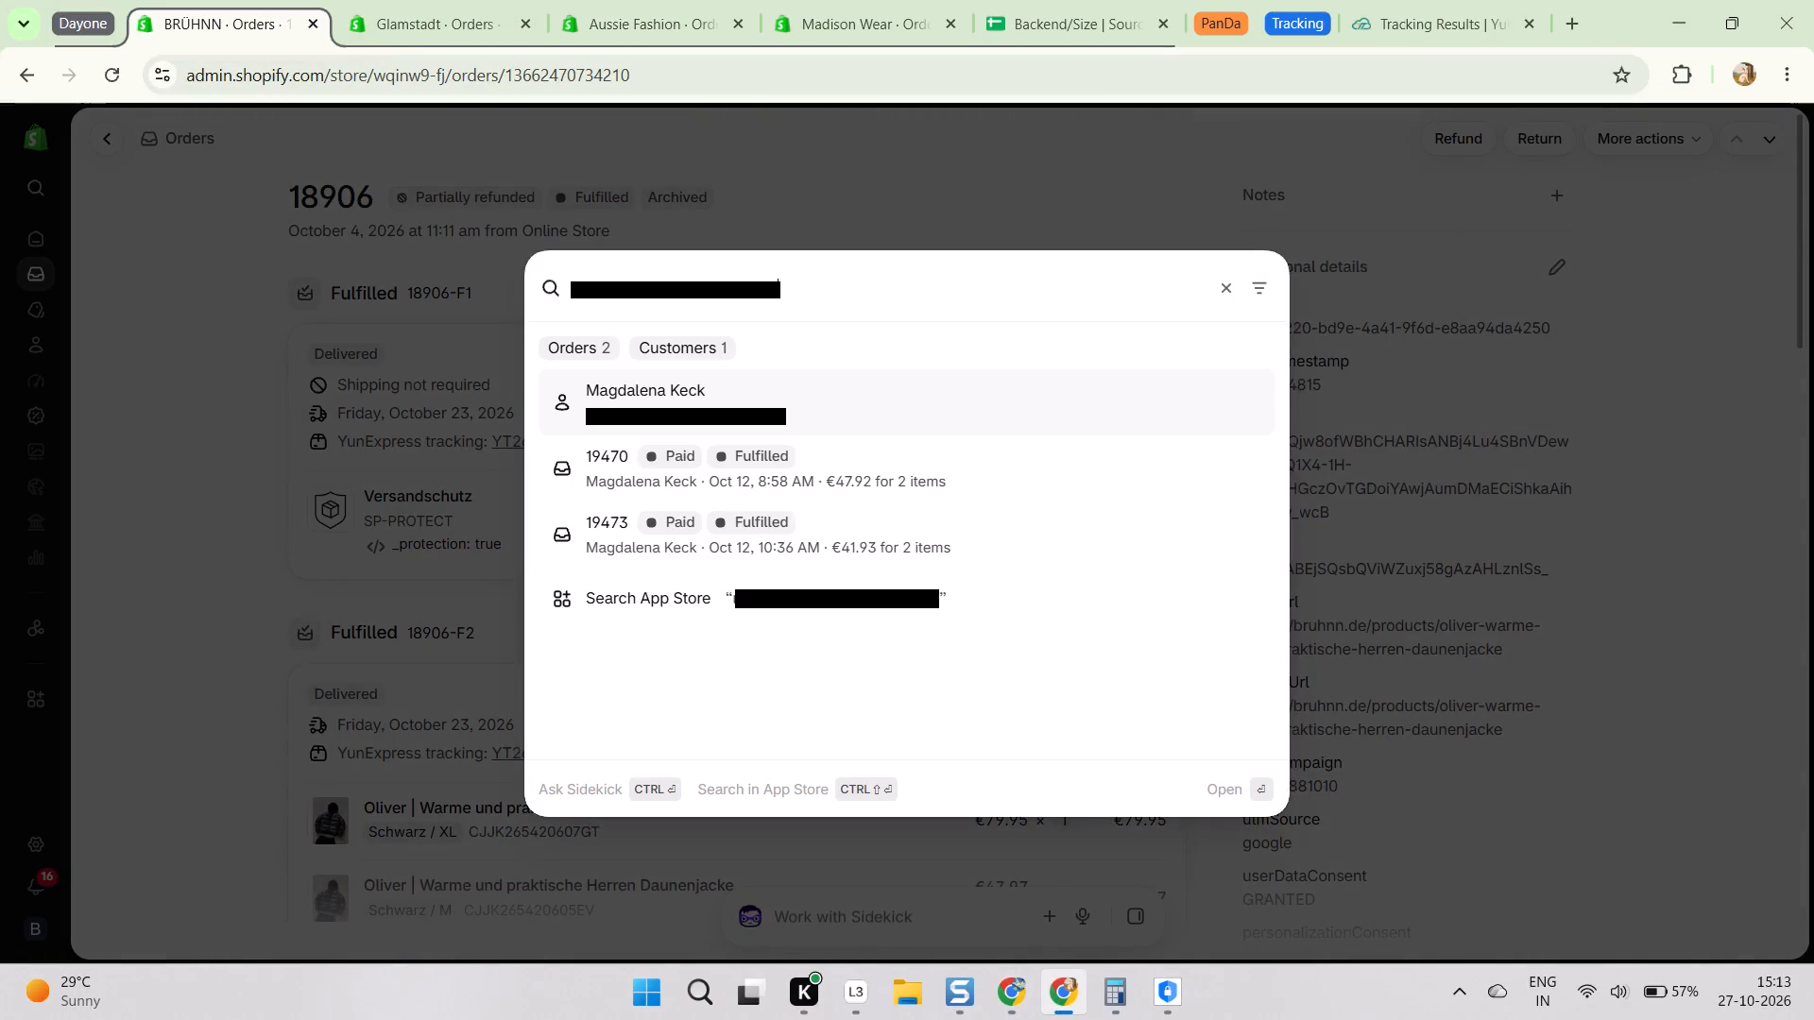
{"action": "key", "text": "alt+Tab"}
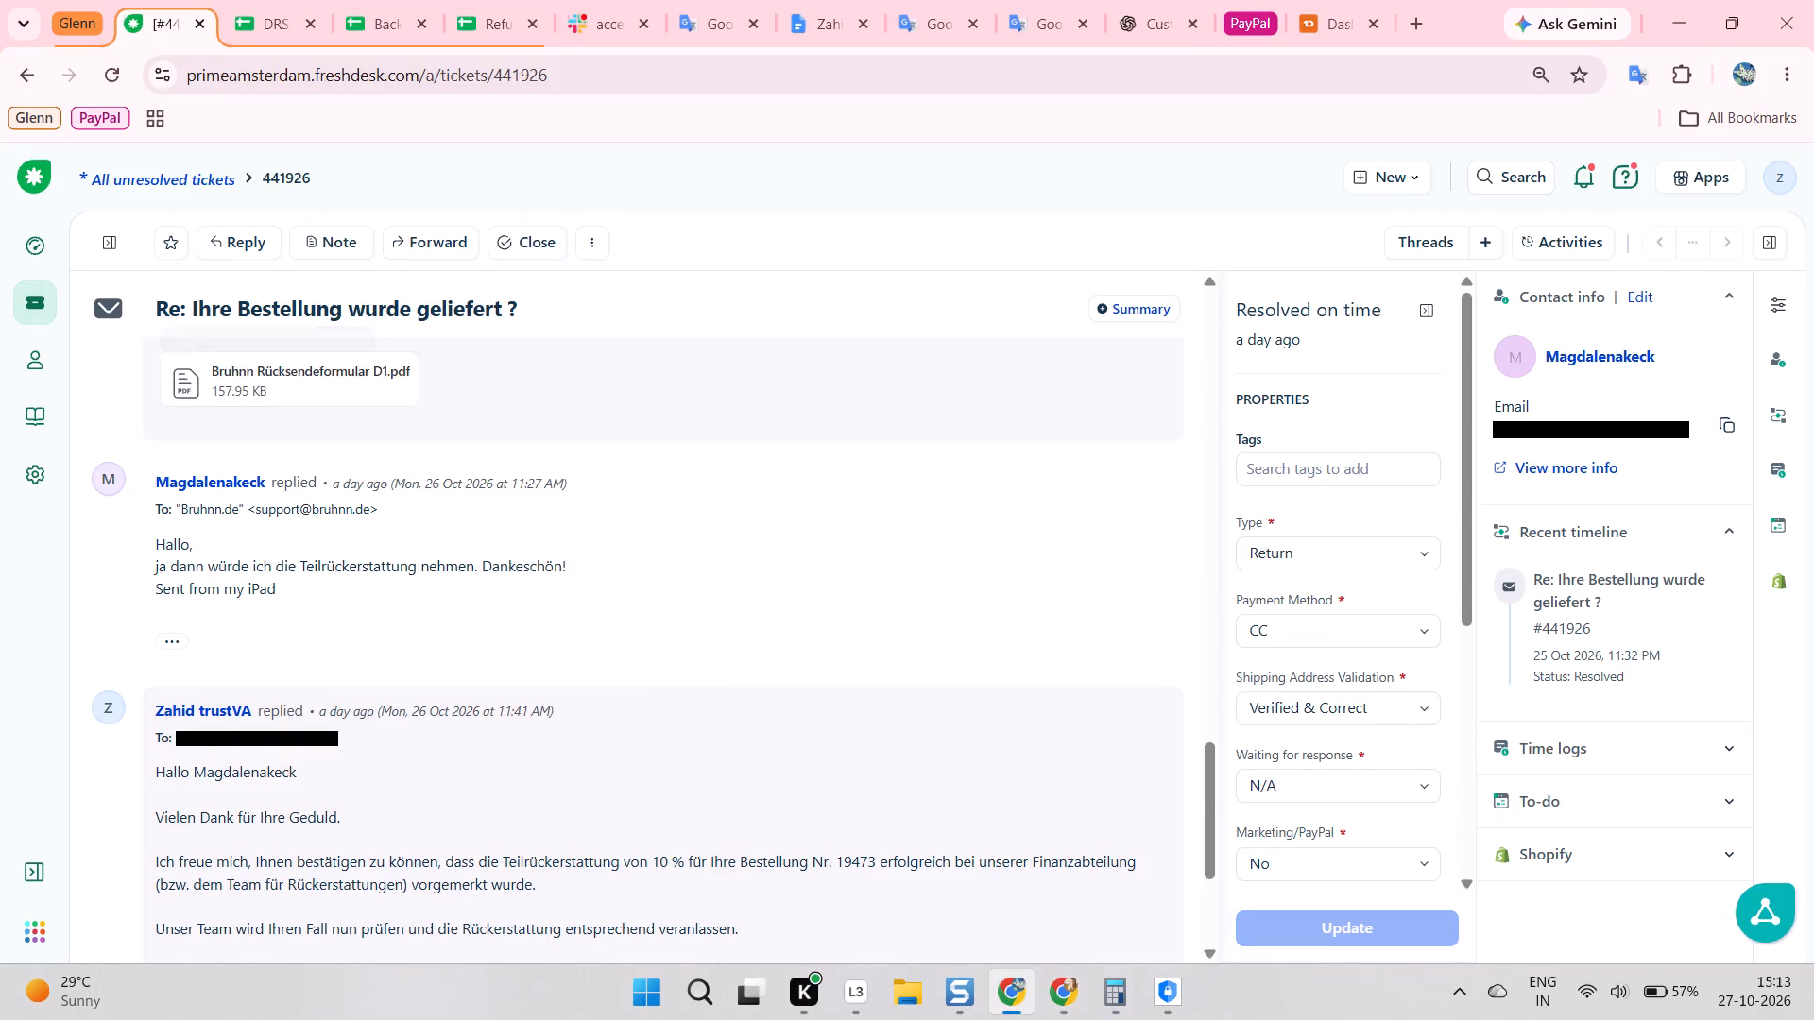
{"action": "scroll", "coordinate": [474, 416], "scroll_direction": "down", "scroll_amount": 3}
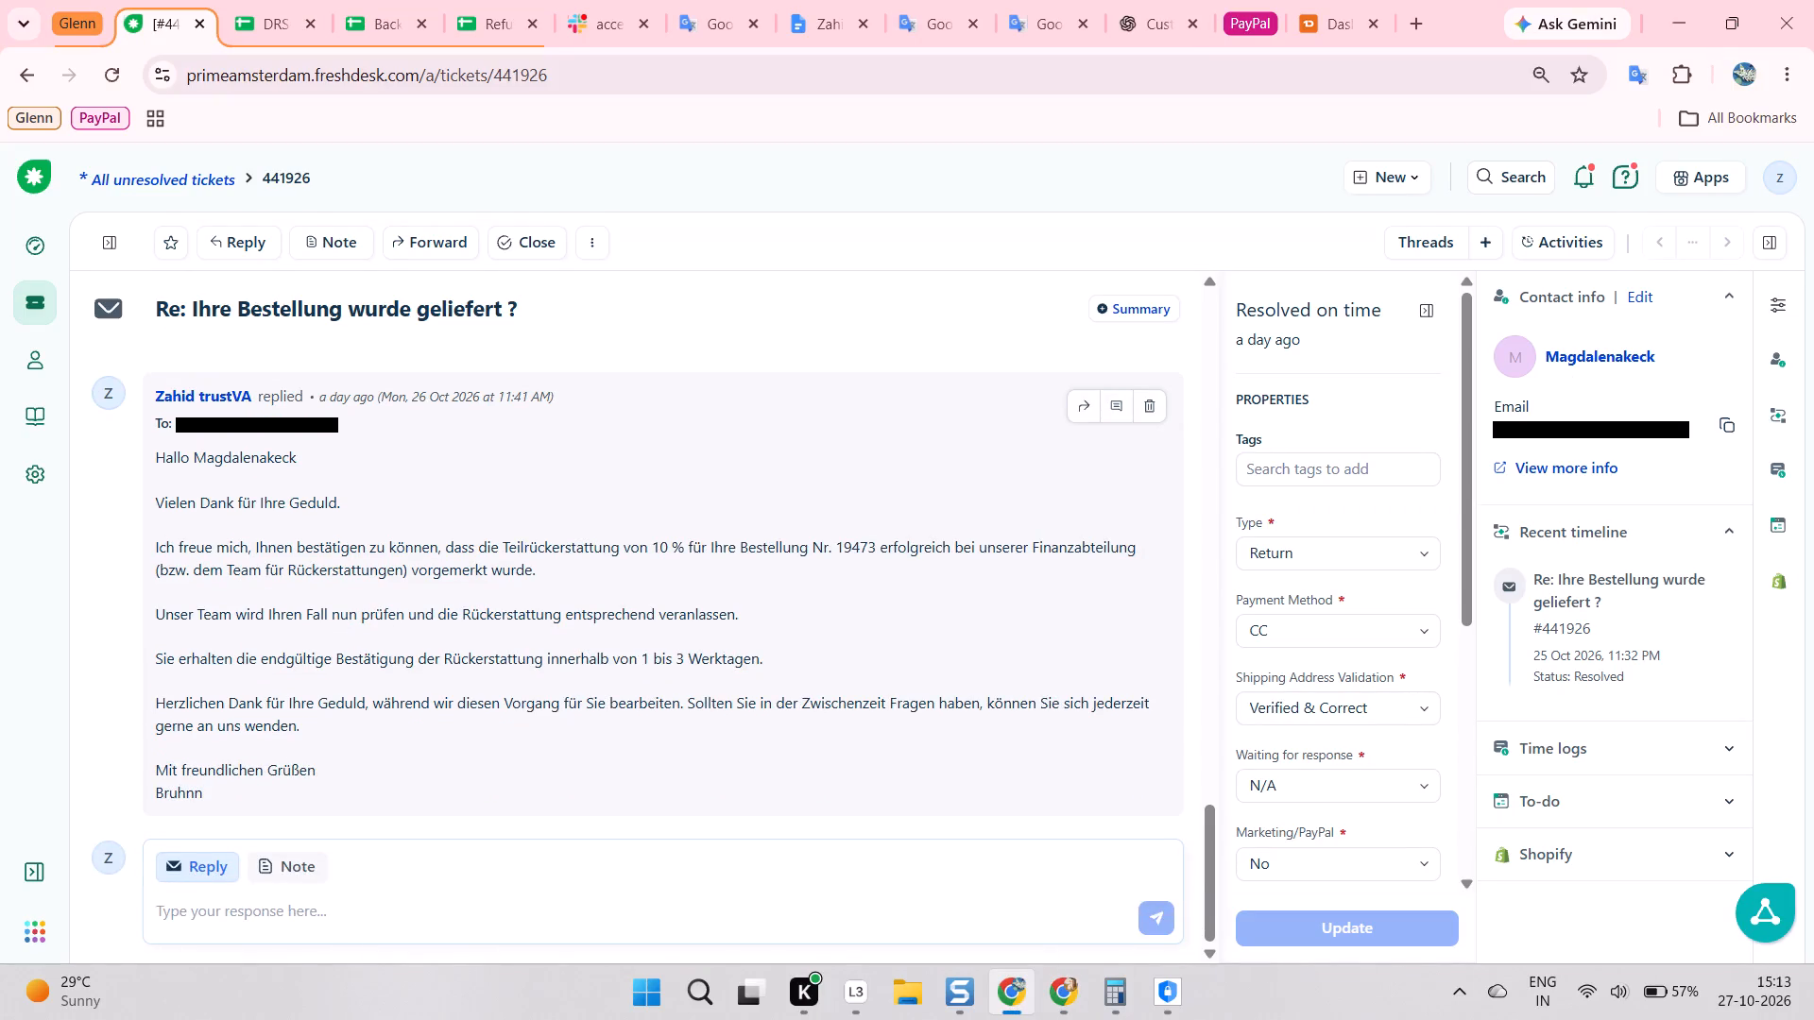
{"action": "scroll", "coordinate": [644, 447], "scroll_direction": "up", "scroll_amount": 2}
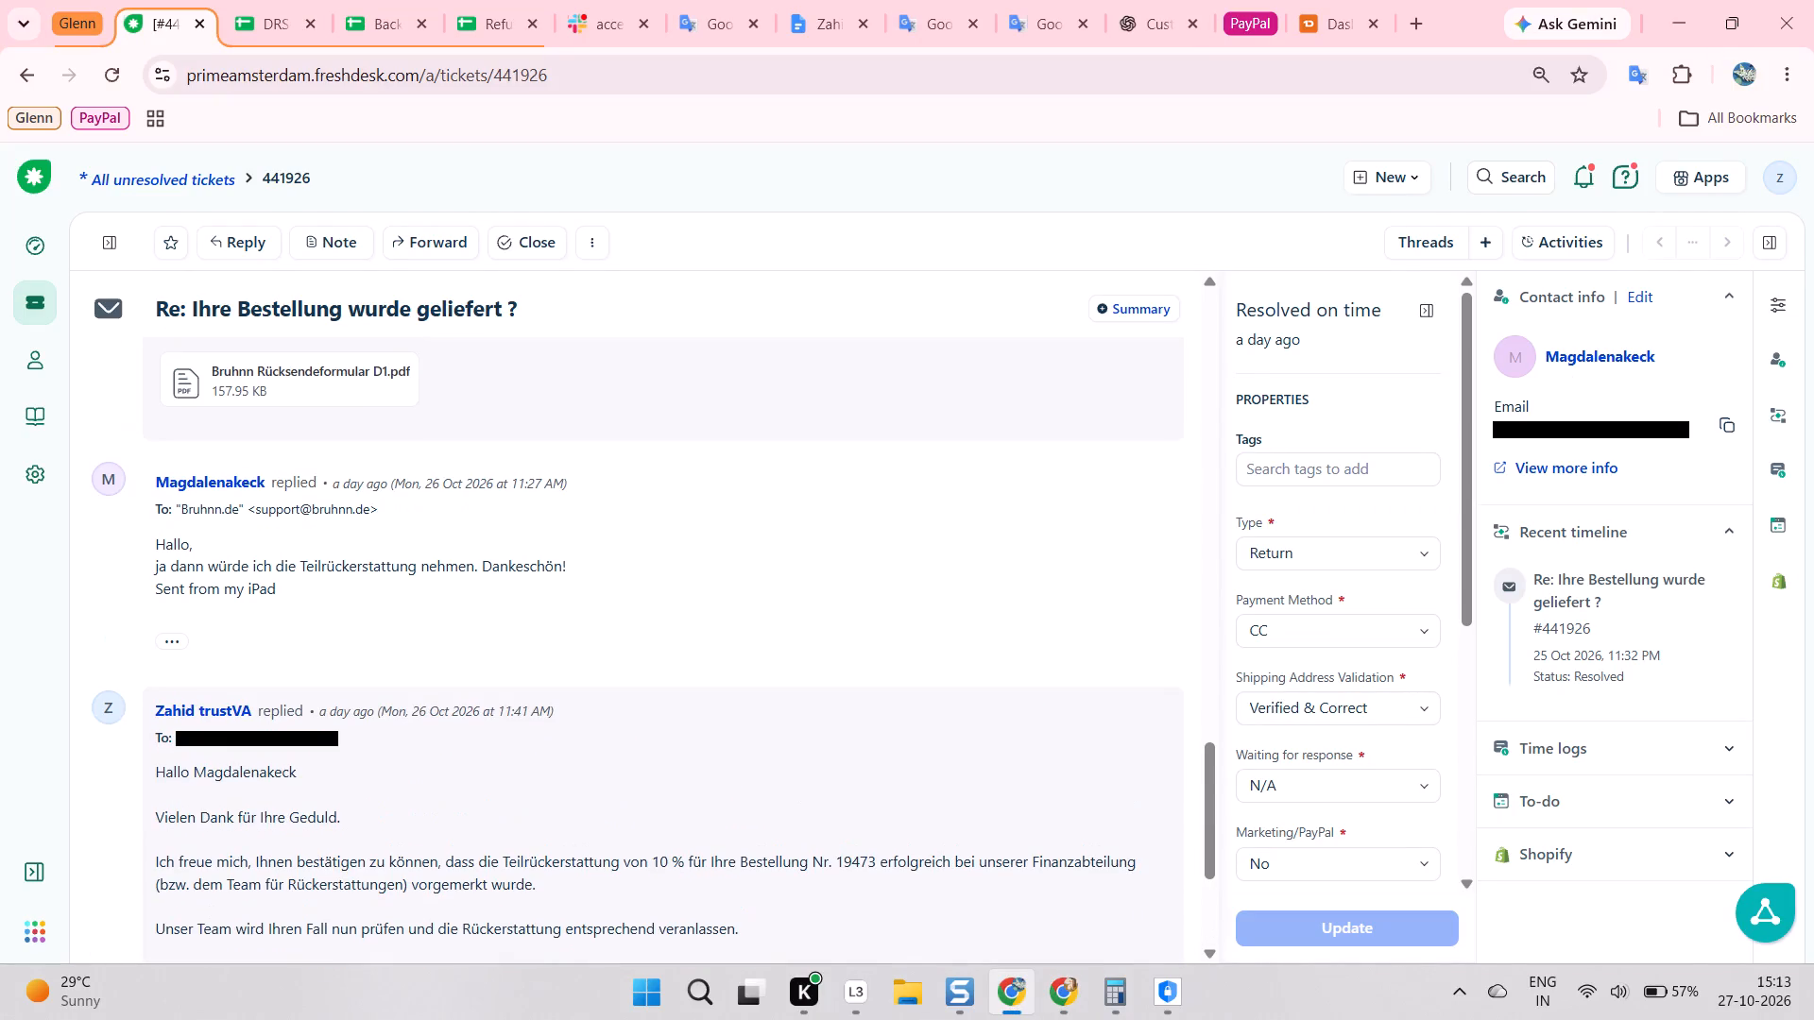
{"action": "scroll", "coordinate": [652, 451], "scroll_direction": "up", "scroll_amount": 1}
{"action": "scroll", "coordinate": [661, 452], "scroll_direction": "down", "scroll_amount": 2}
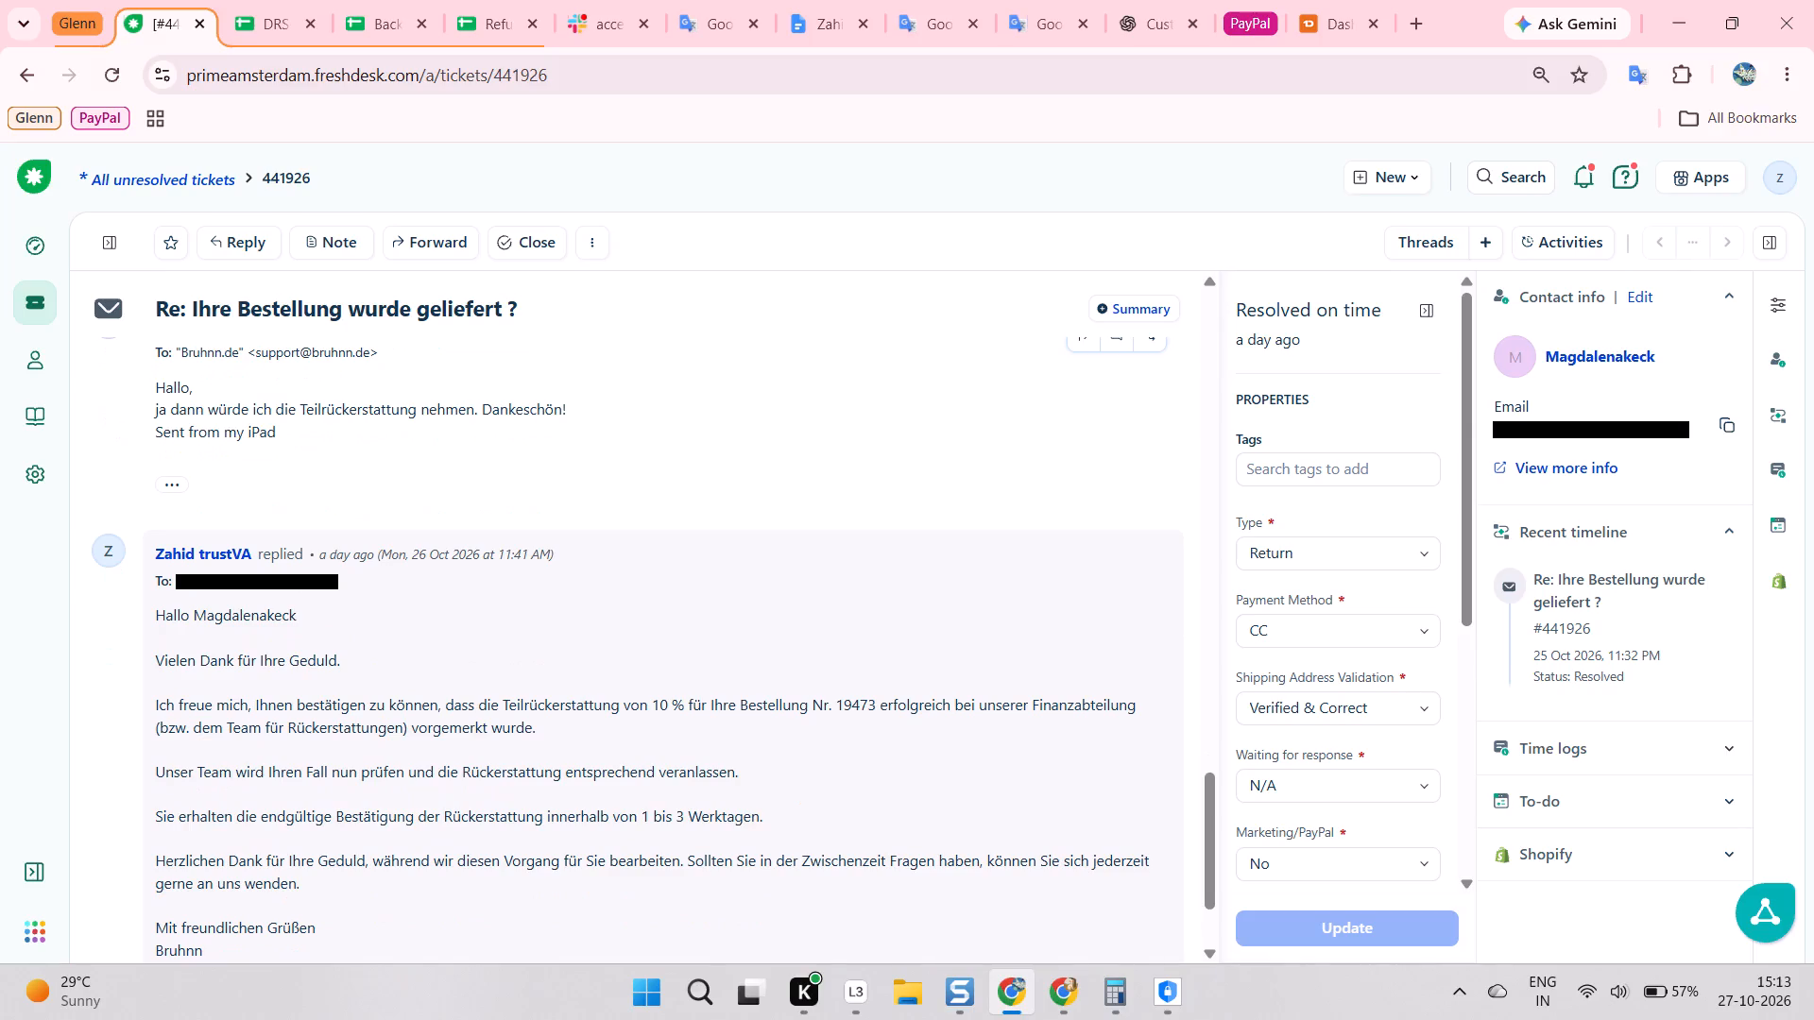
{"action": "key", "text": "alt+Tab"}
{"action": "key", "text": "alt+Tab"}
{"action": "scroll", "coordinate": [701, 537], "scroll_direction": "down", "scroll_amount": 1}
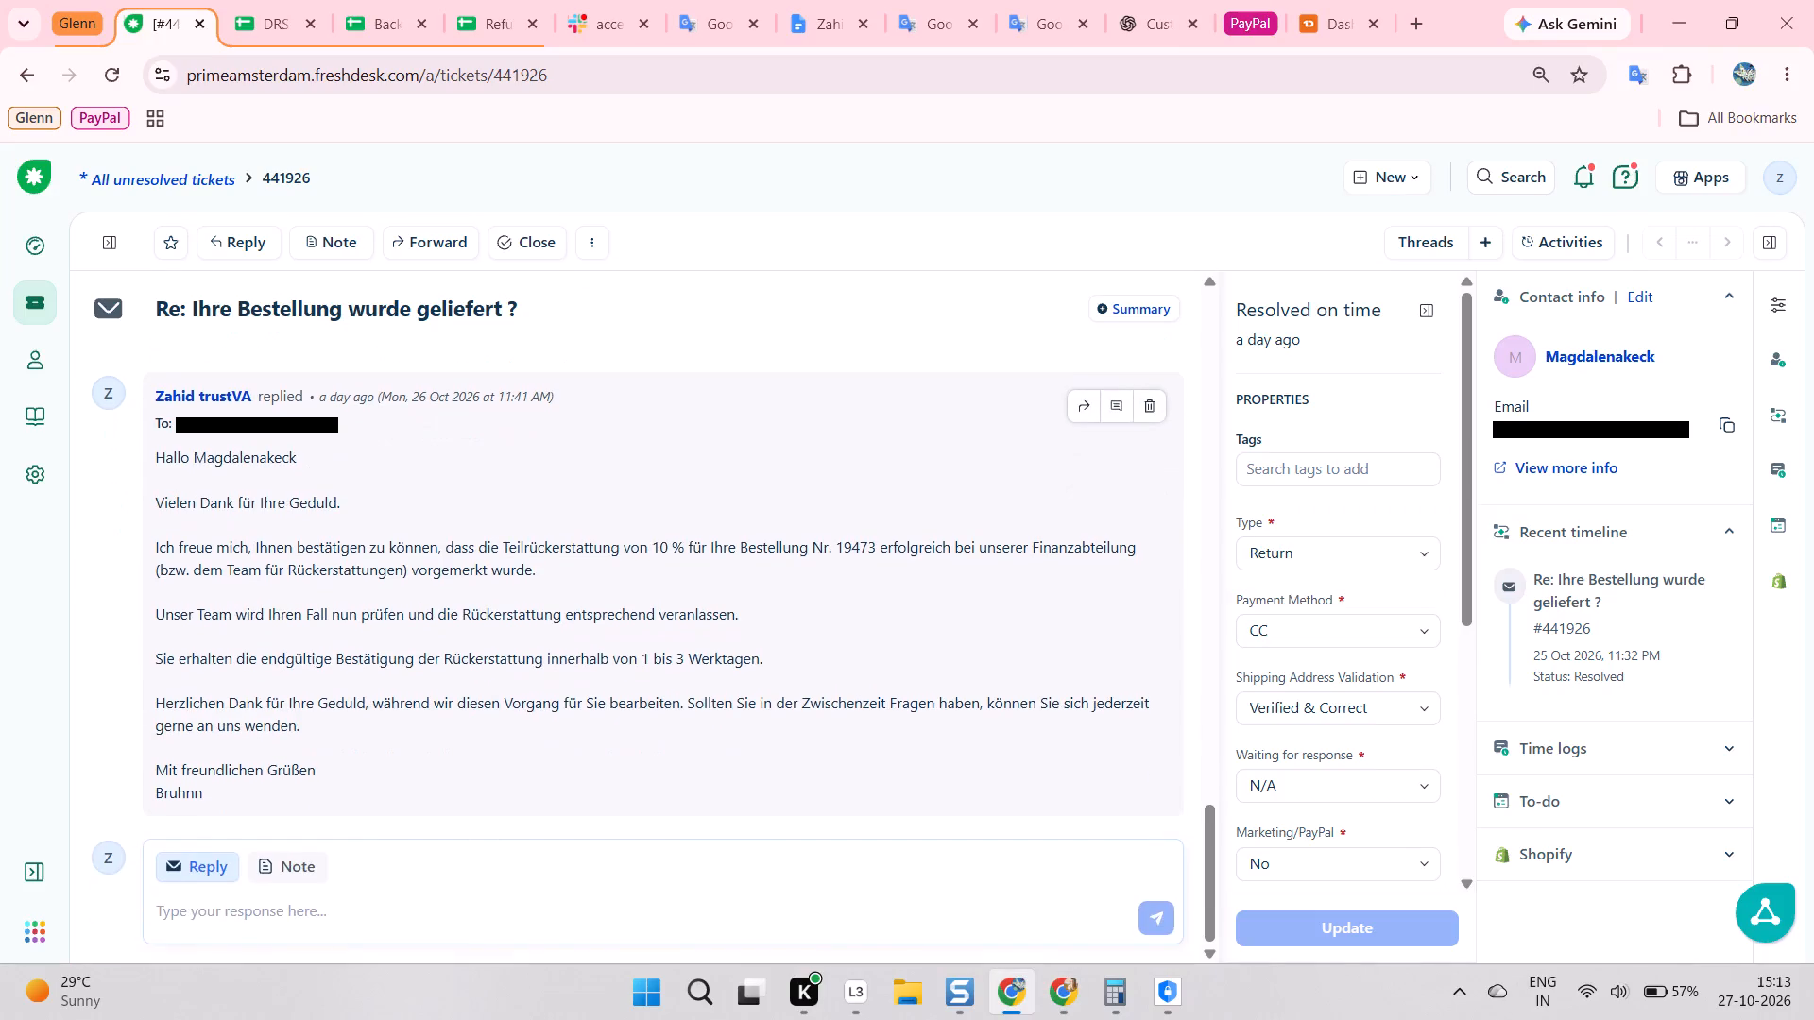
{"action": "key", "text": "alt+Tab"}
{"action": "left_click", "coordinate": [603, 520]}
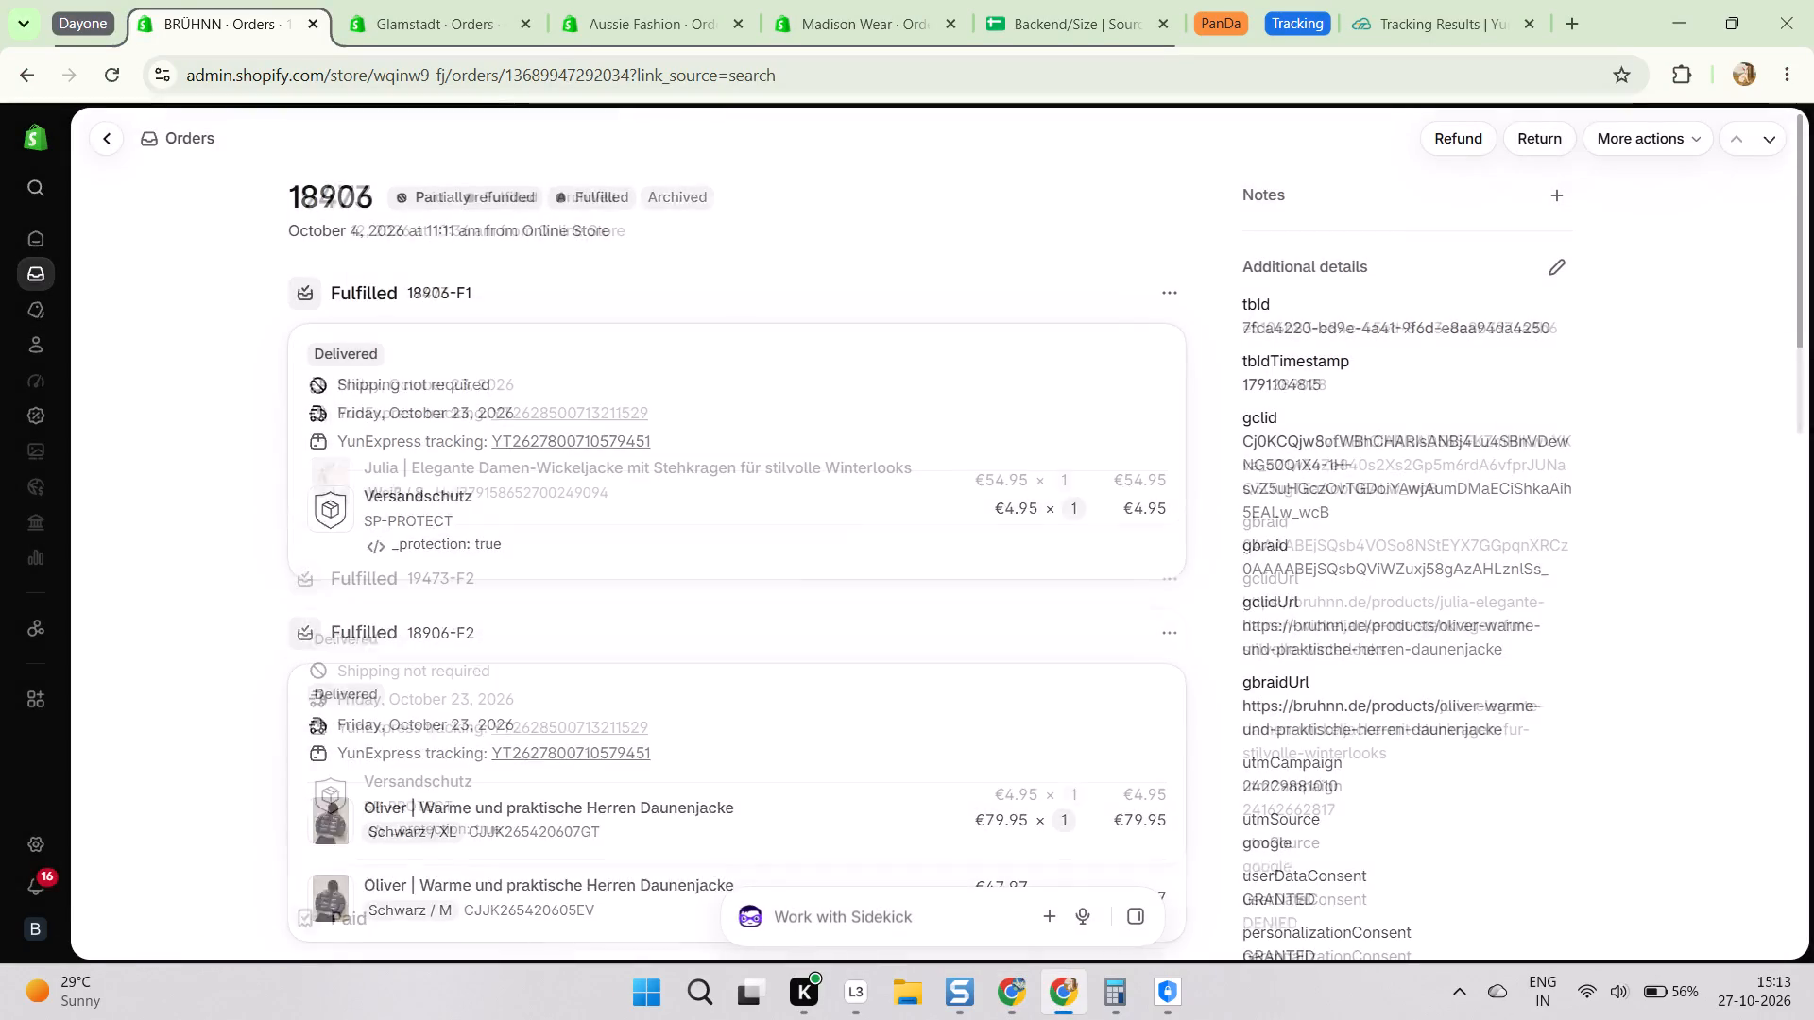
Verify the order number in the delivery e-mail quoted in the first message of ticket 441926.
{"action": "key", "text": "alt+Tab"}
{"action": "scroll", "coordinate": [580, 548], "scroll_direction": "up", "scroll_amount": 3}
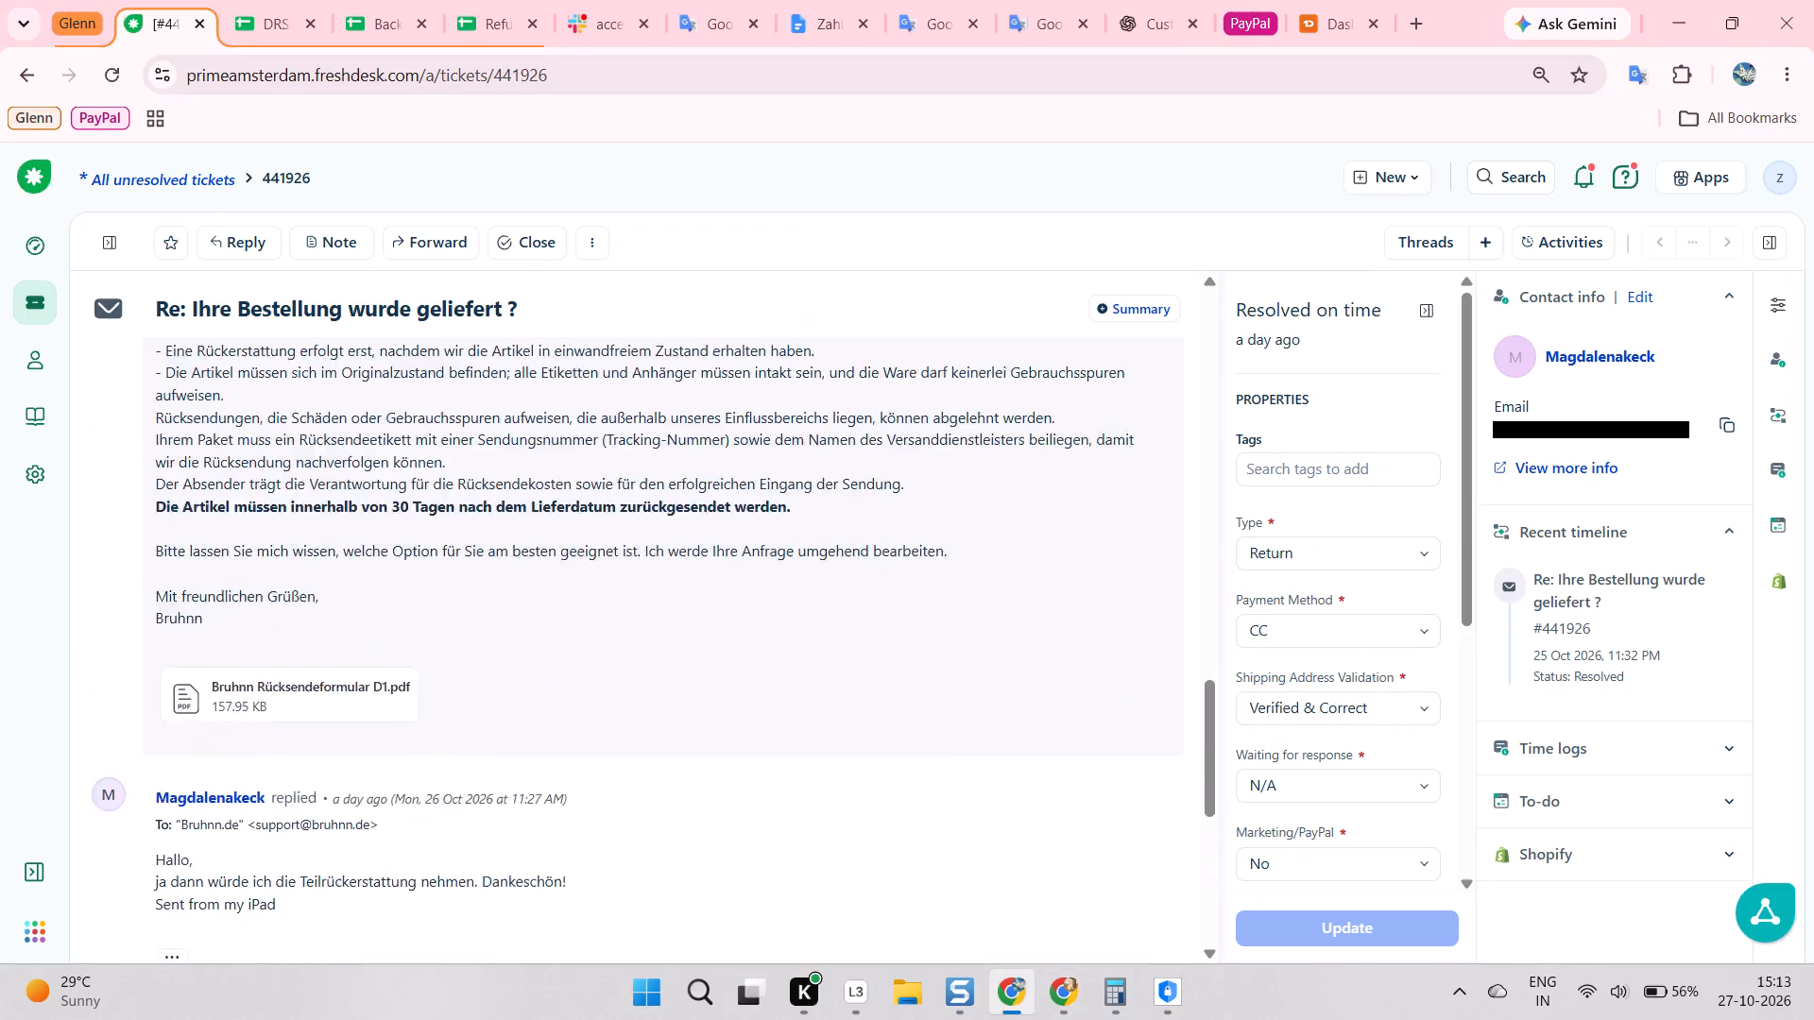
{"action": "scroll", "coordinate": [599, 553], "scroll_direction": "up", "scroll_amount": 13}
{"action": "scroll", "coordinate": [651, 536], "scroll_direction": "down", "scroll_amount": 1}
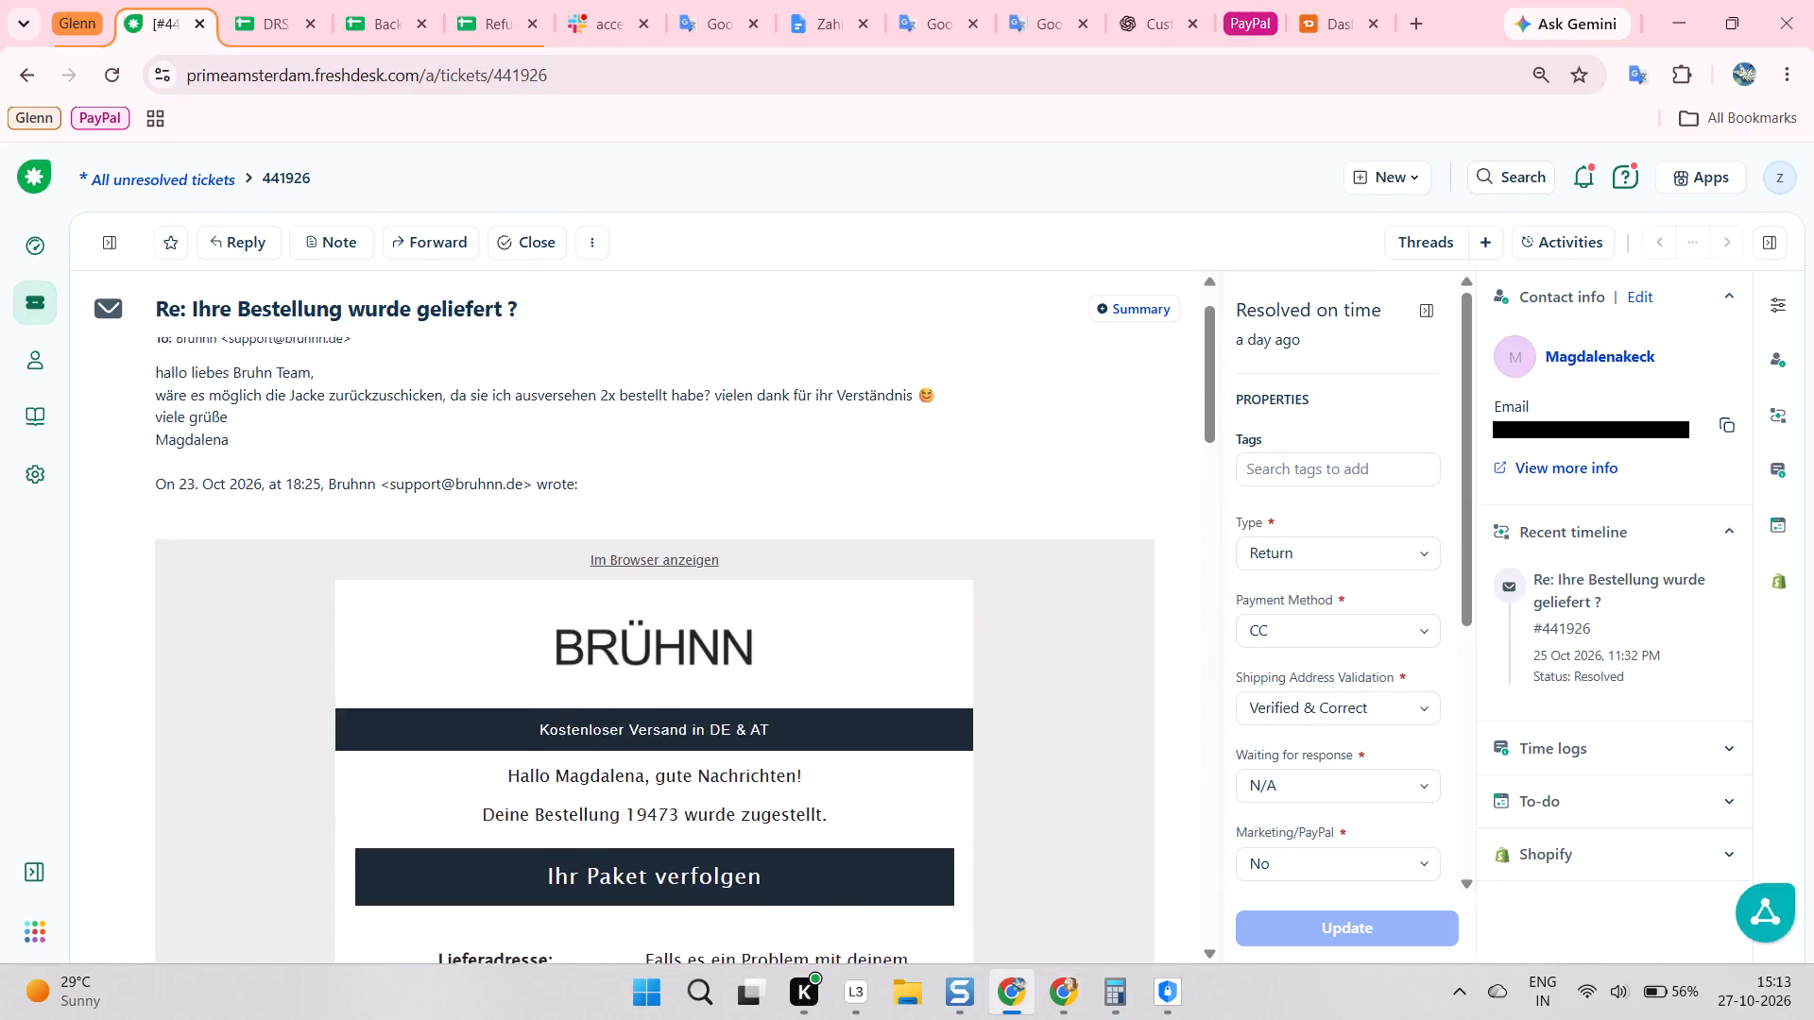
{"action": "scroll", "coordinate": [651, 536], "scroll_direction": "down", "scroll_amount": 1}
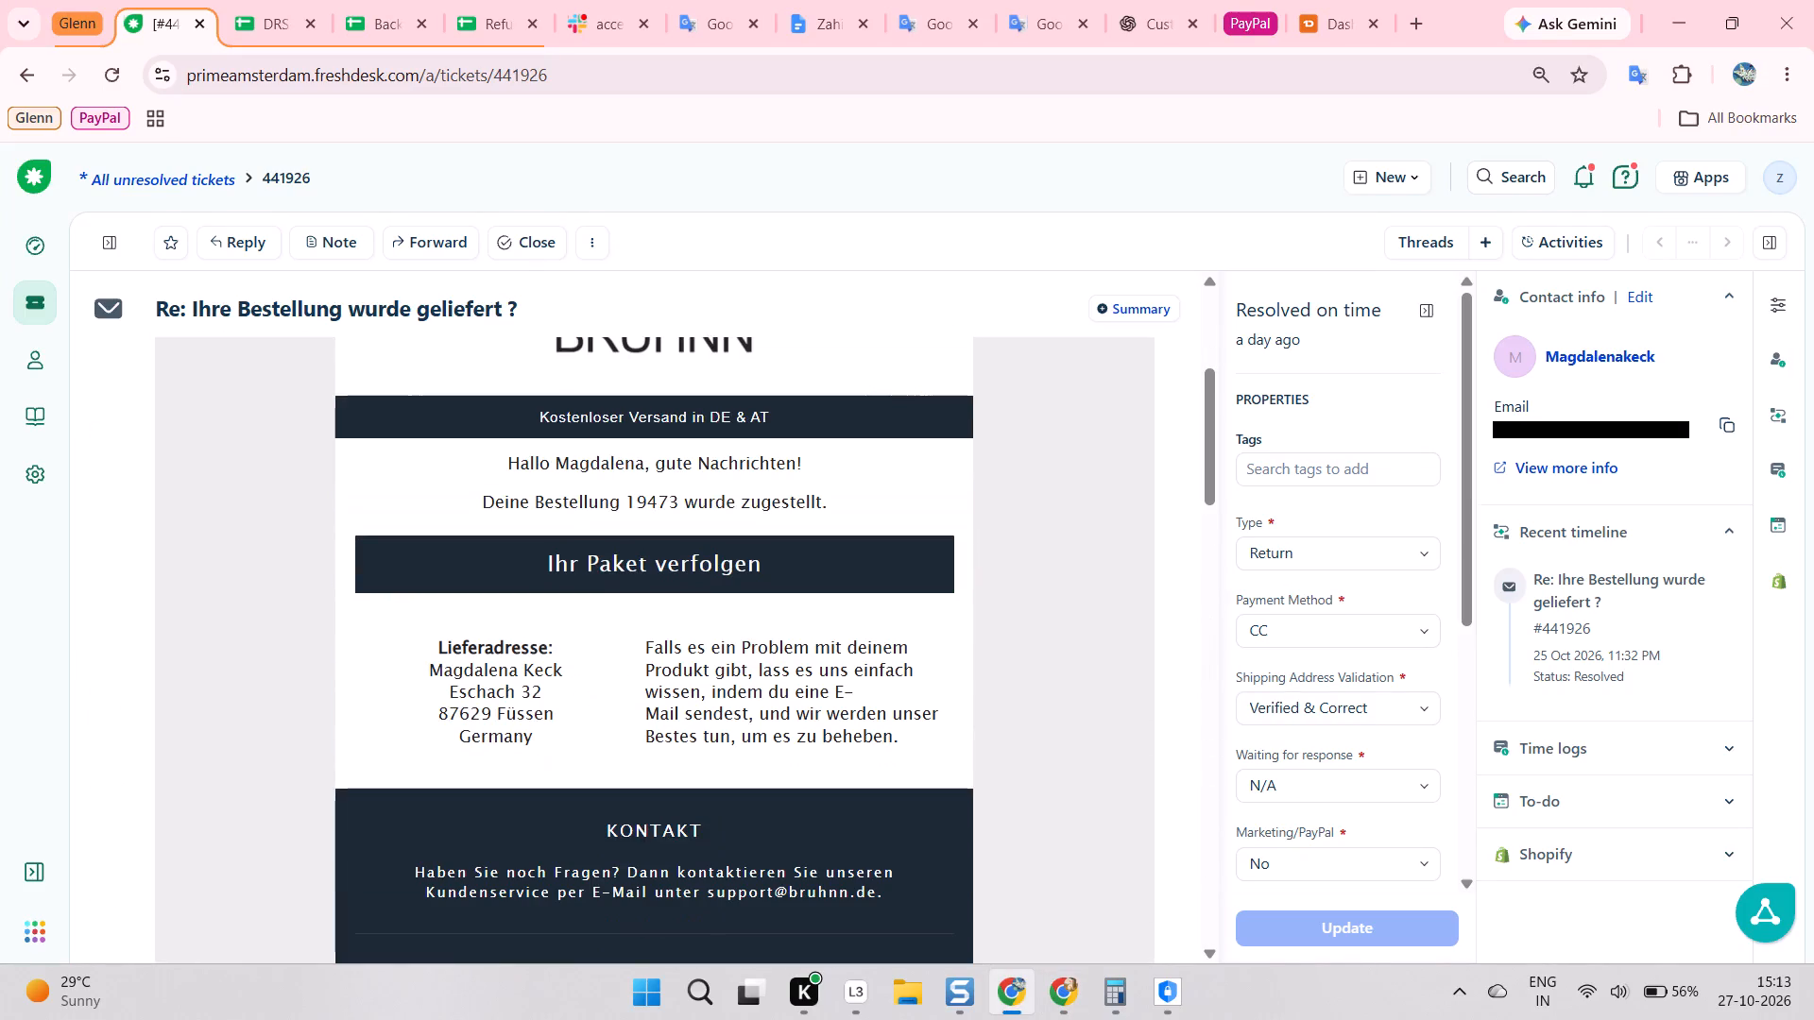
{"action": "double_click", "coordinate": [645, 500]}
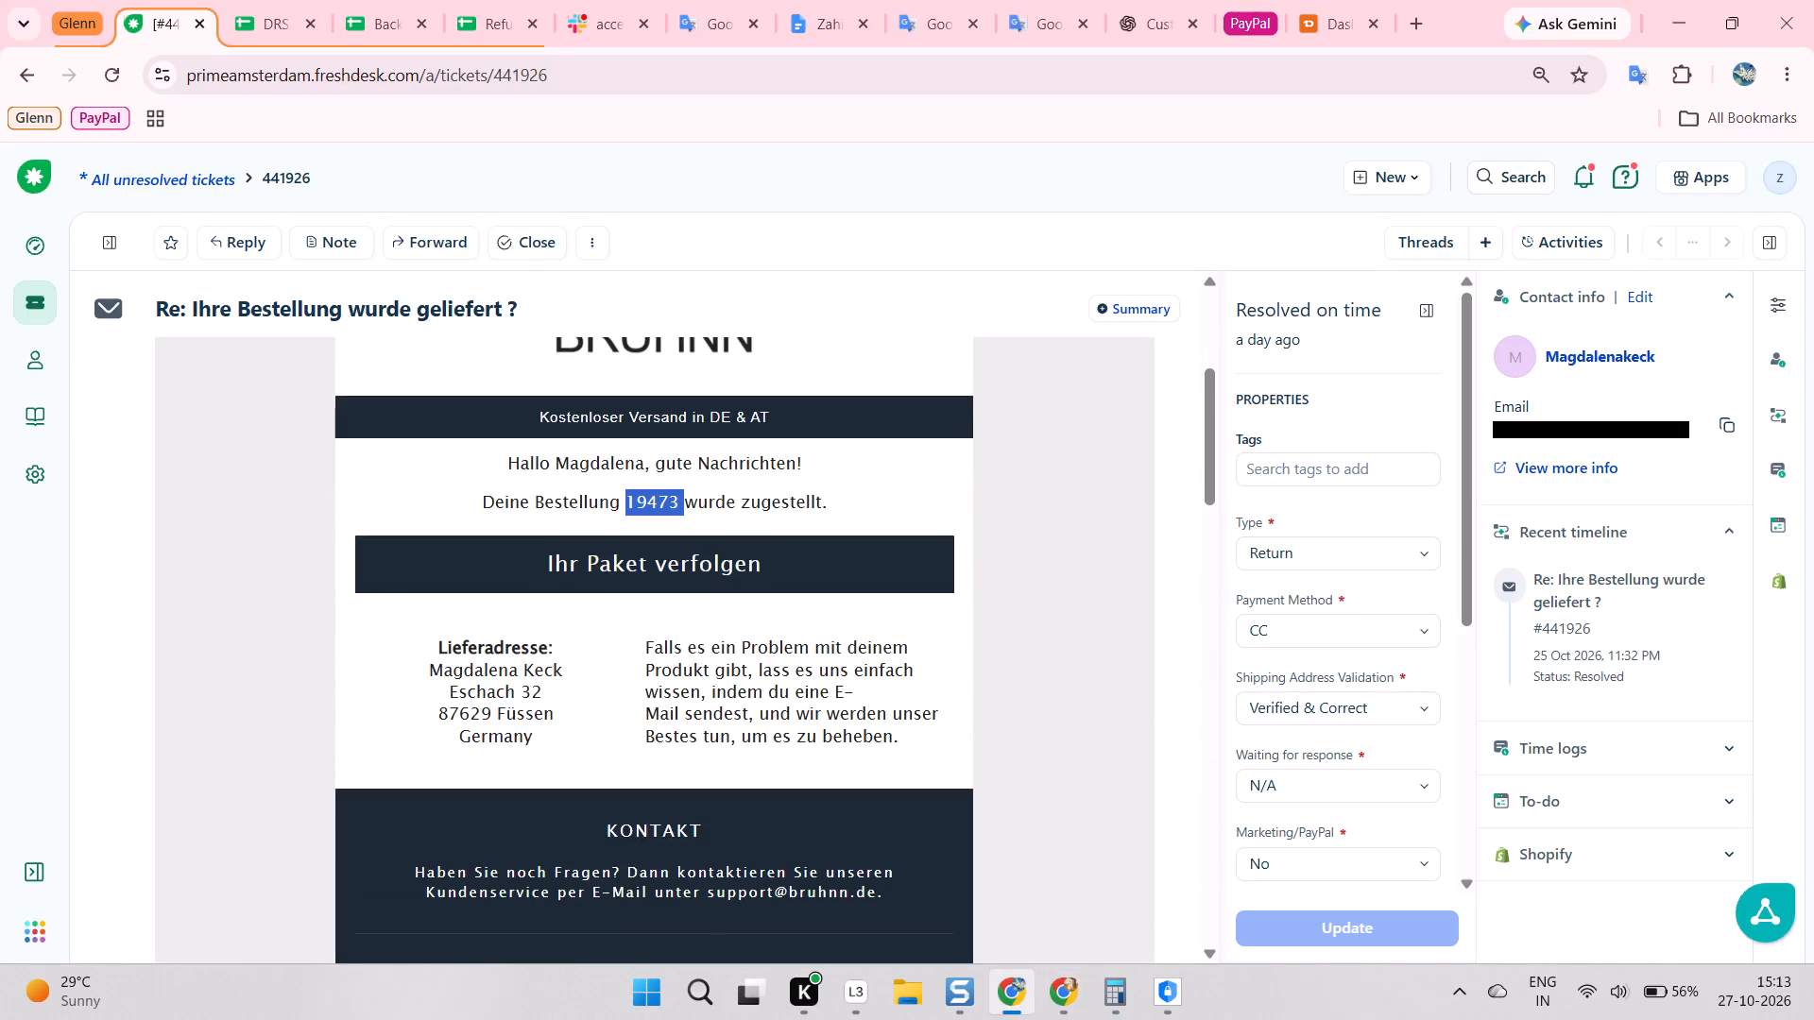
{"action": "left_click", "coordinate": [668, 511]}
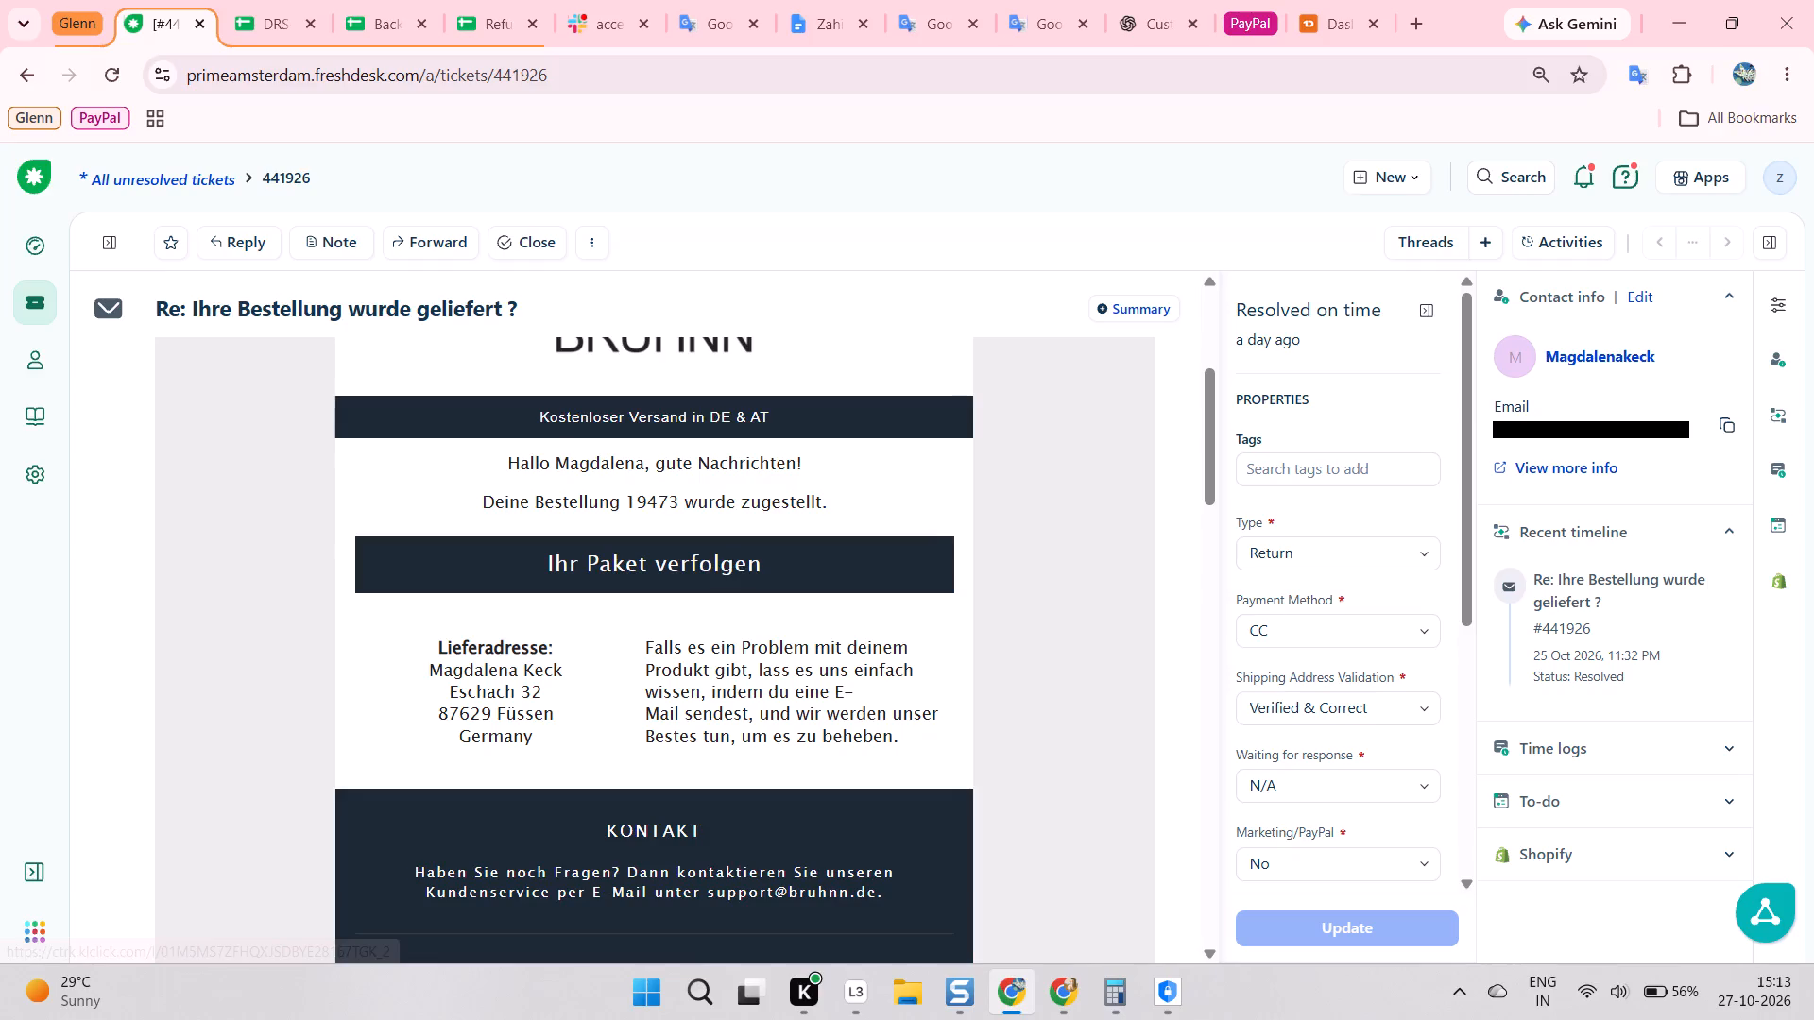
{"action": "left_click_drag", "start_coordinate": [679, 500], "coordinate": [626, 507]}
{"action": "key", "text": "alt+Tab"}
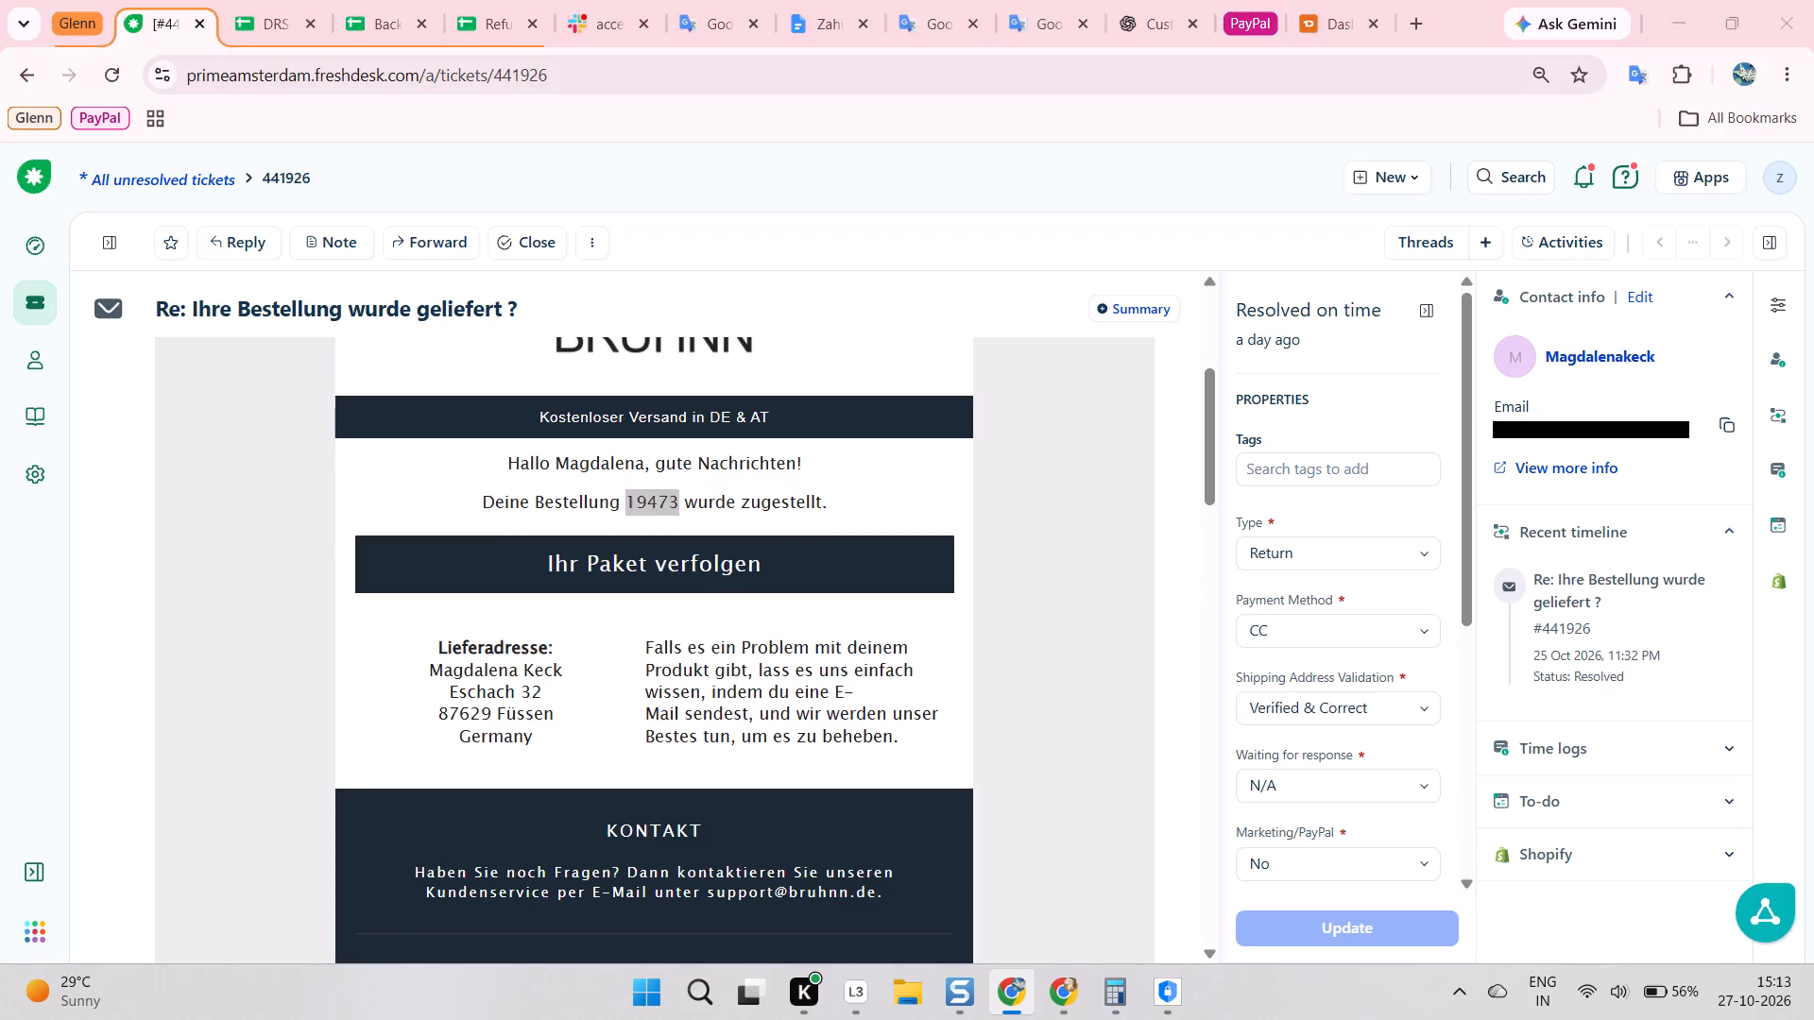
{"action": "key", "text": "alt+Tab"}
Read the return request, refund options and customer's reply in ticket 441926, translating the page to English and back to the original language.
{"action": "scroll", "coordinate": [691, 466], "scroll_direction": "up", "scroll_amount": 3}
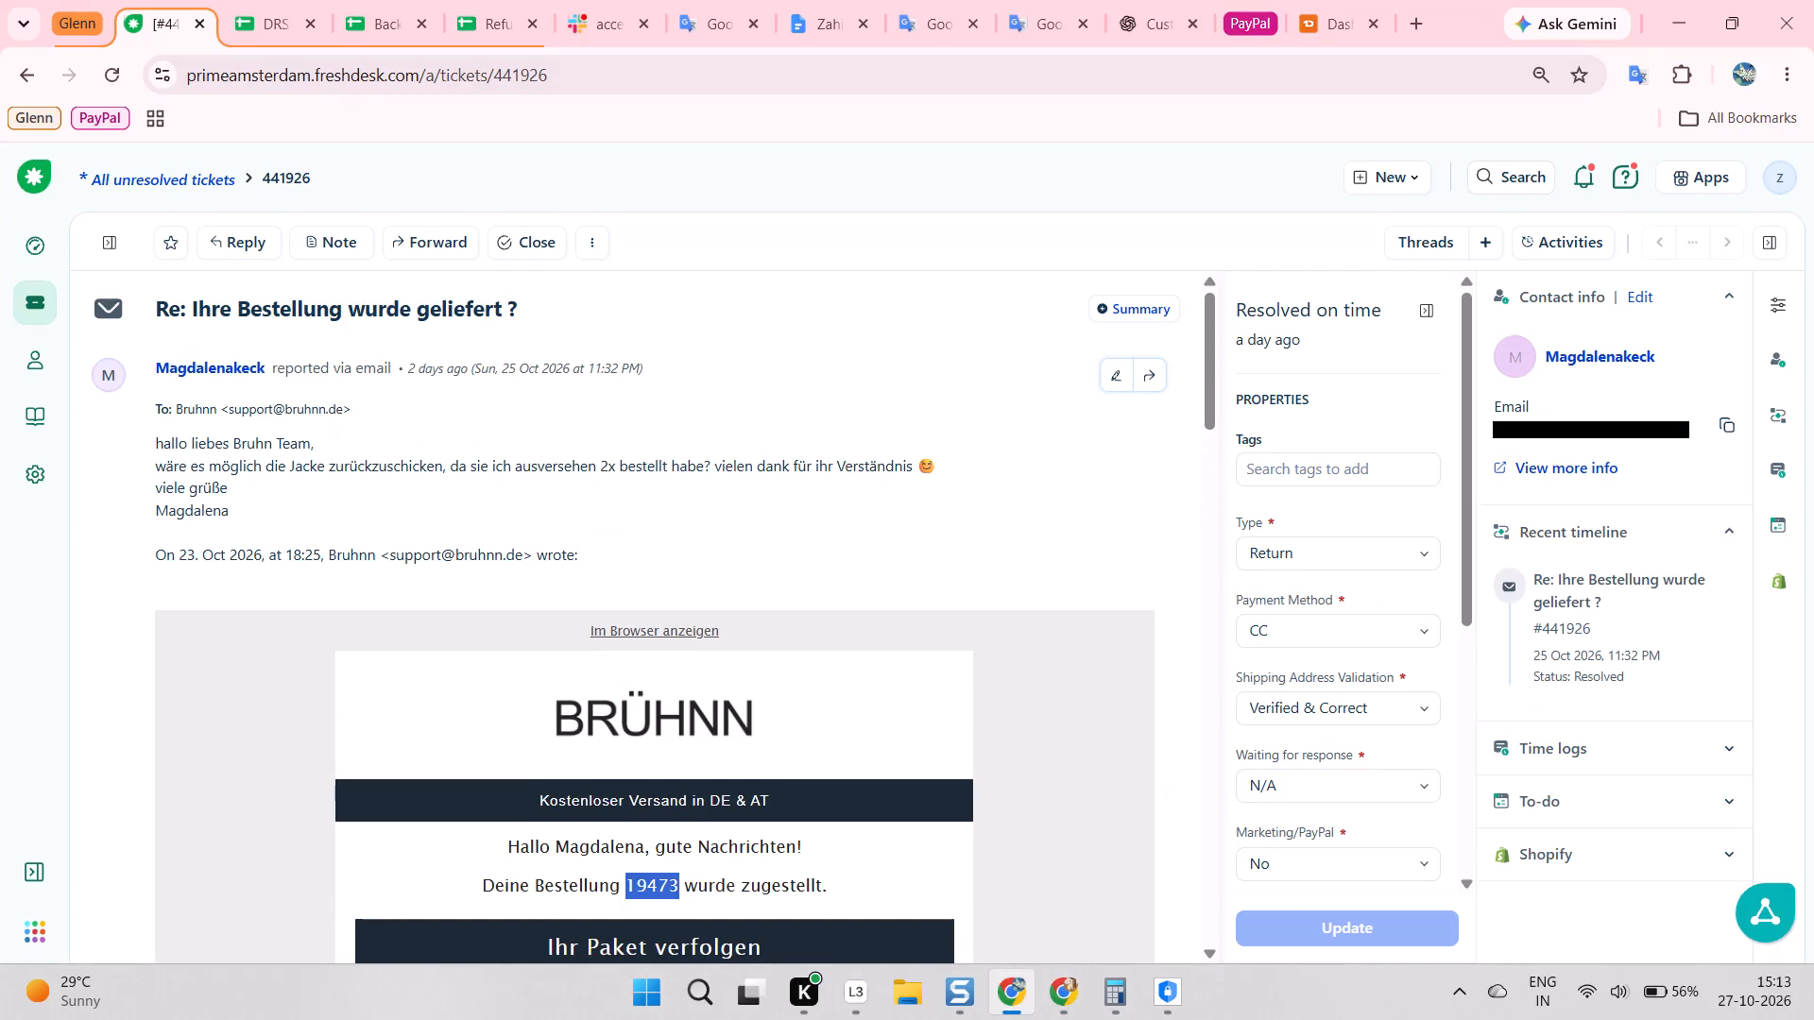
{"action": "scroll", "coordinate": [741, 414], "scroll_direction": "down", "scroll_amount": 6}
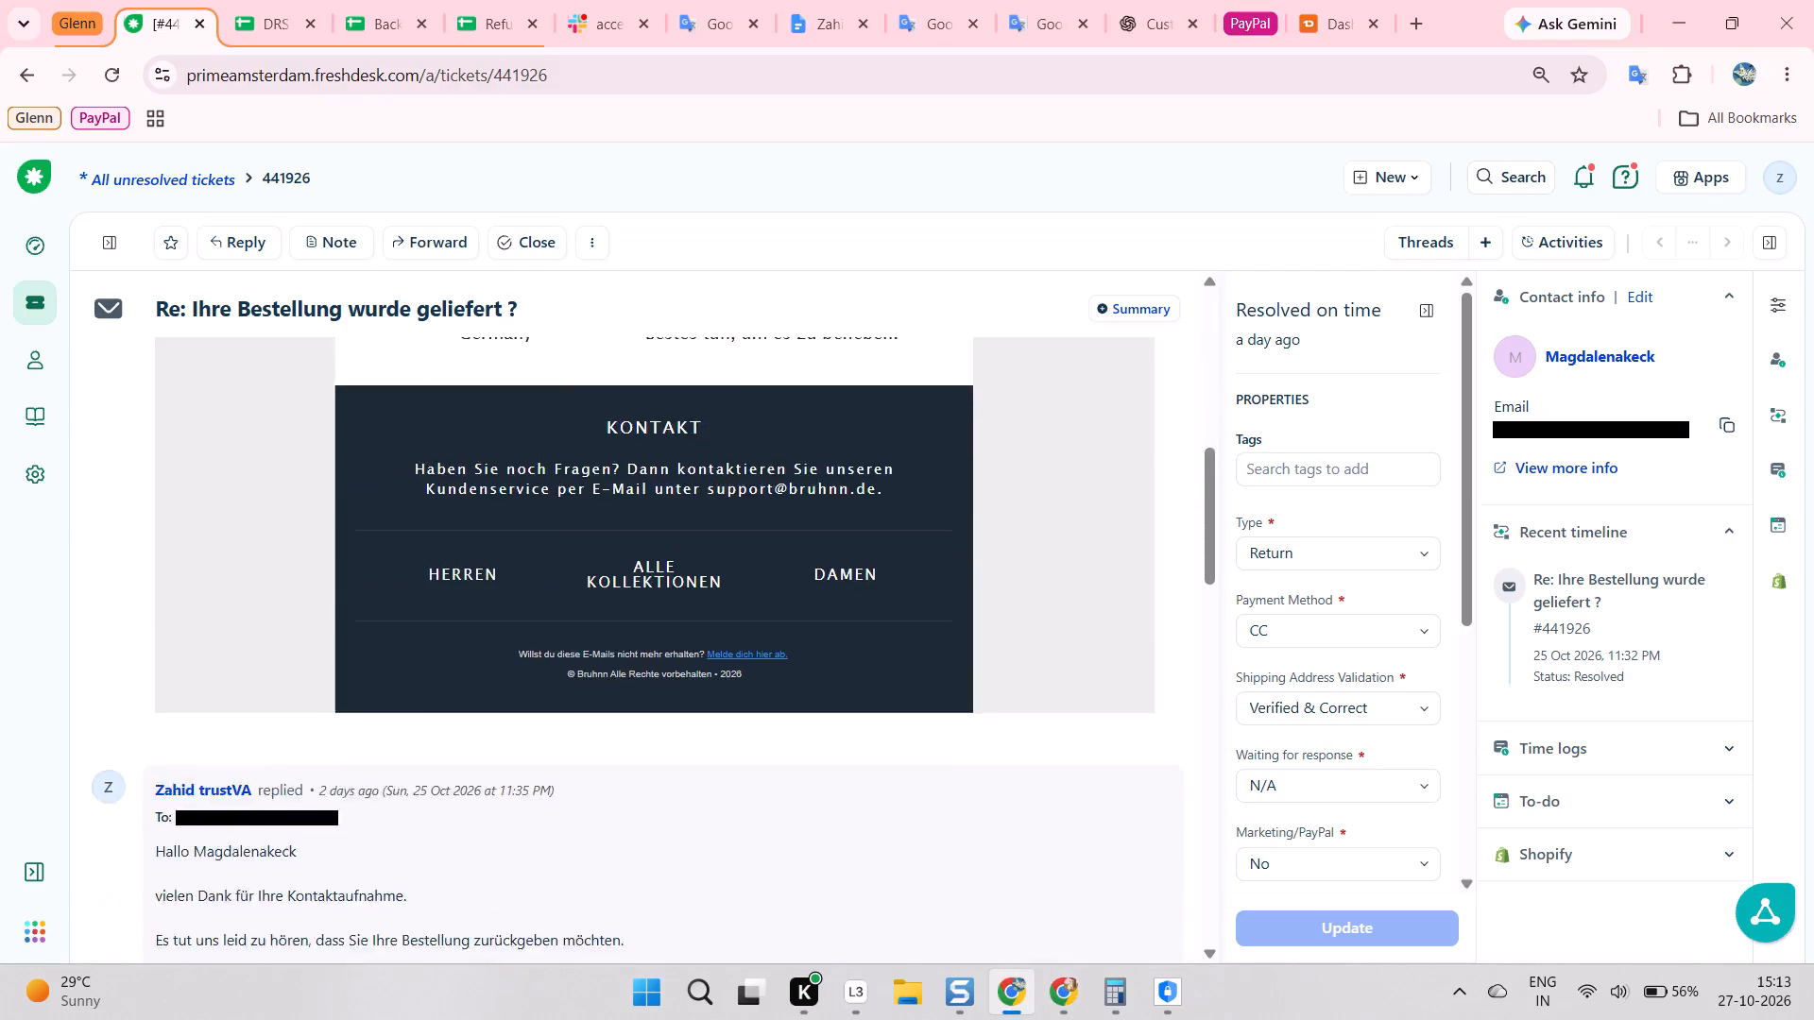
{"action": "scroll", "coordinate": [744, 414], "scroll_direction": "down", "scroll_amount": 3}
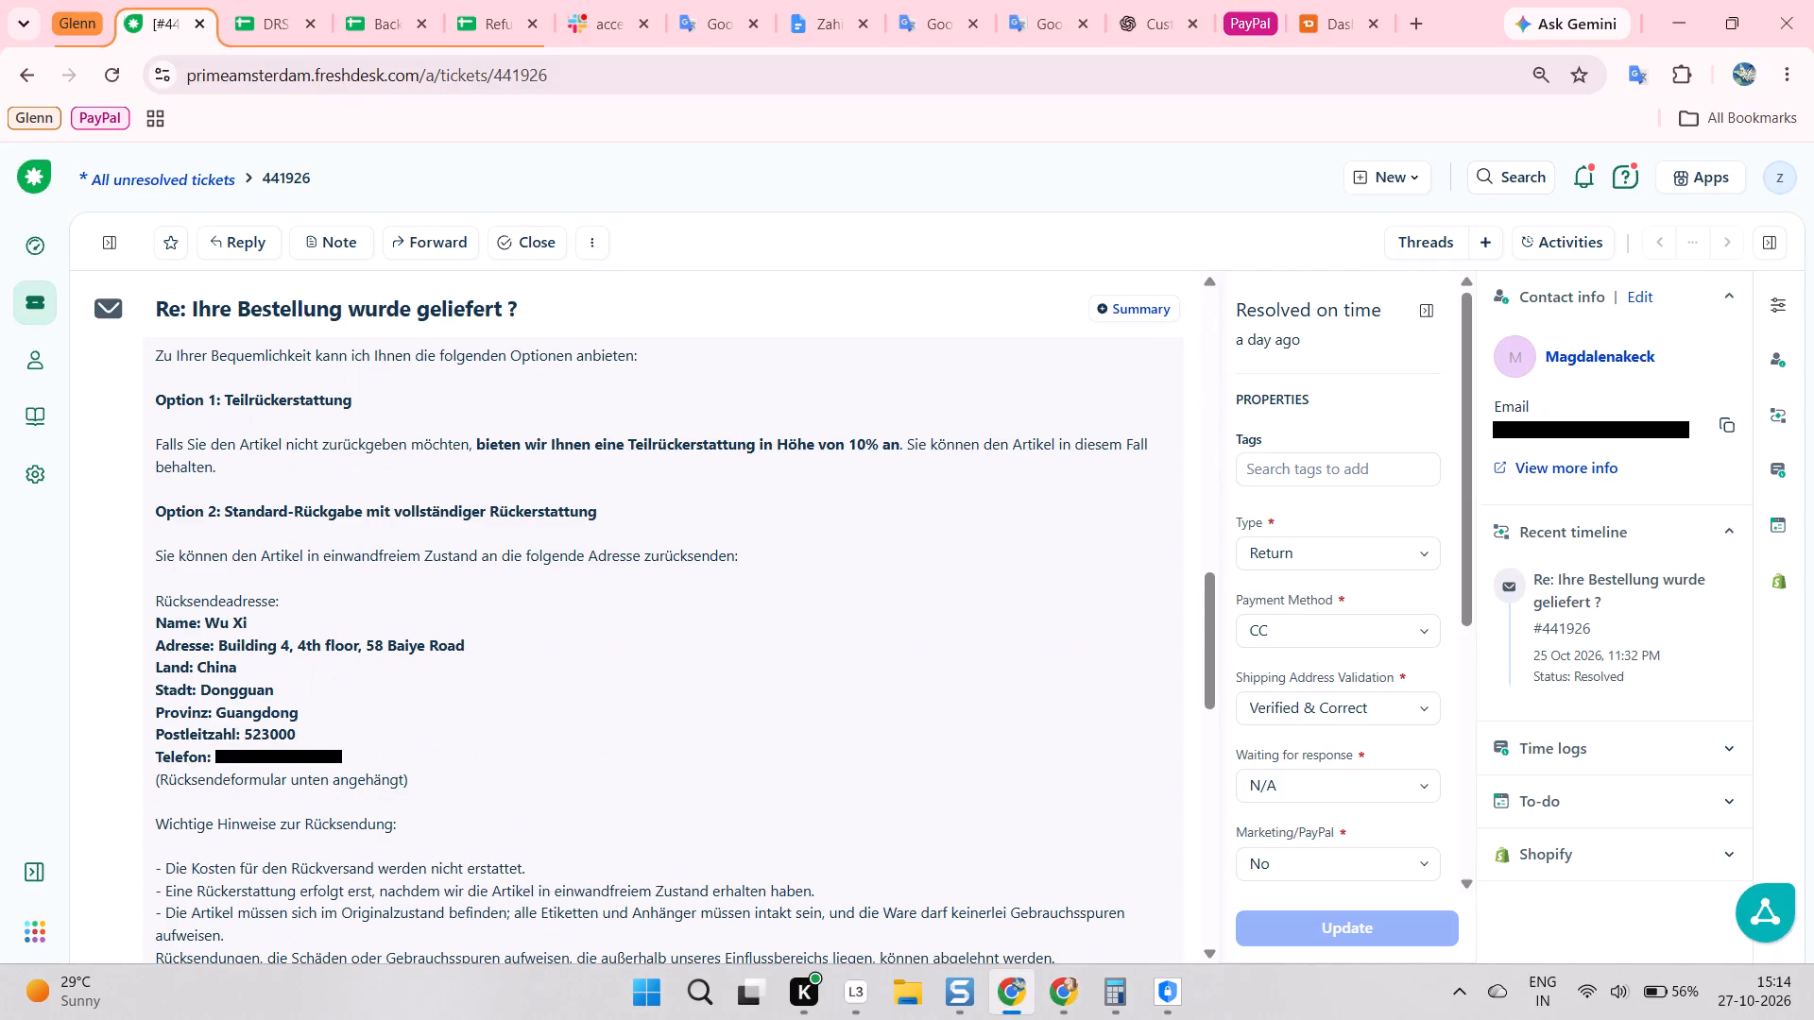
{"action": "scroll", "coordinate": [749, 411], "scroll_direction": "down", "scroll_amount": 5}
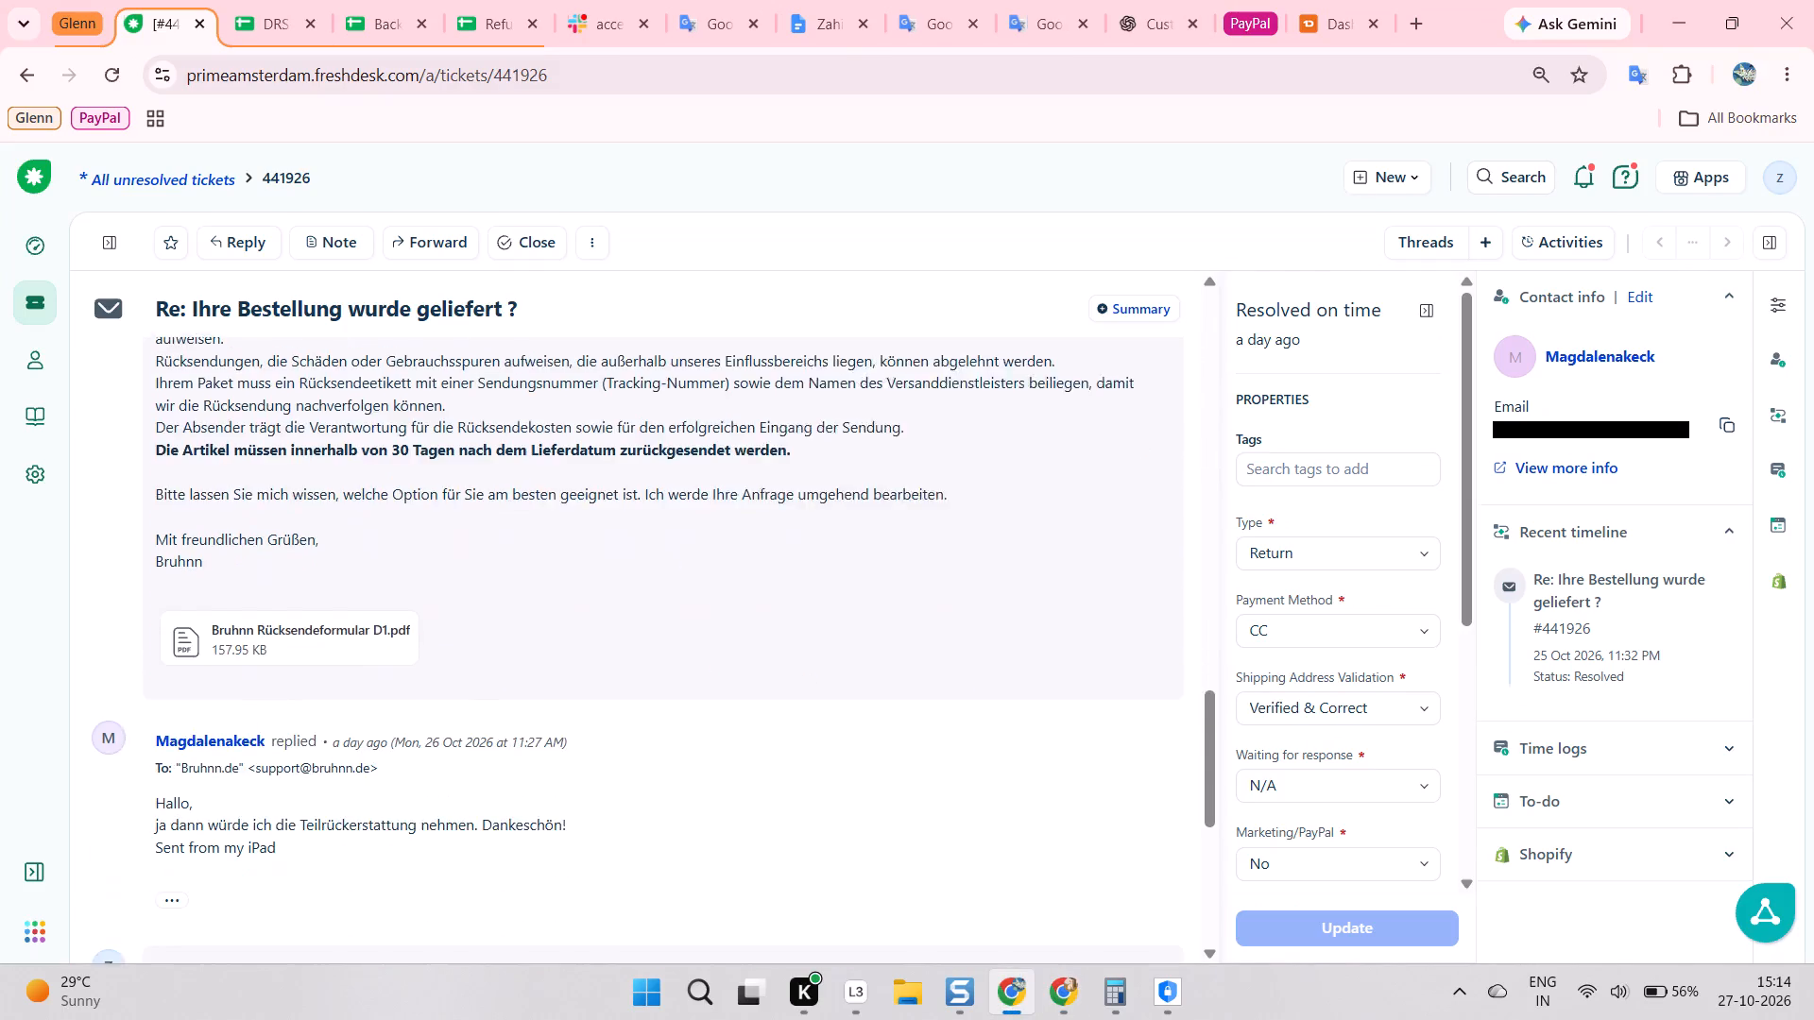
{"action": "scroll", "coordinate": [701, 465], "scroll_direction": "down", "scroll_amount": 2}
{"action": "right_click", "coordinate": [727, 428]}
{"action": "scroll", "coordinate": [757, 626], "scroll_direction": "down", "scroll_amount": 3}
{"action": "left_click", "coordinate": [864, 852]}
{"action": "scroll", "coordinate": [761, 687], "scroll_direction": "up", "scroll_amount": 1}
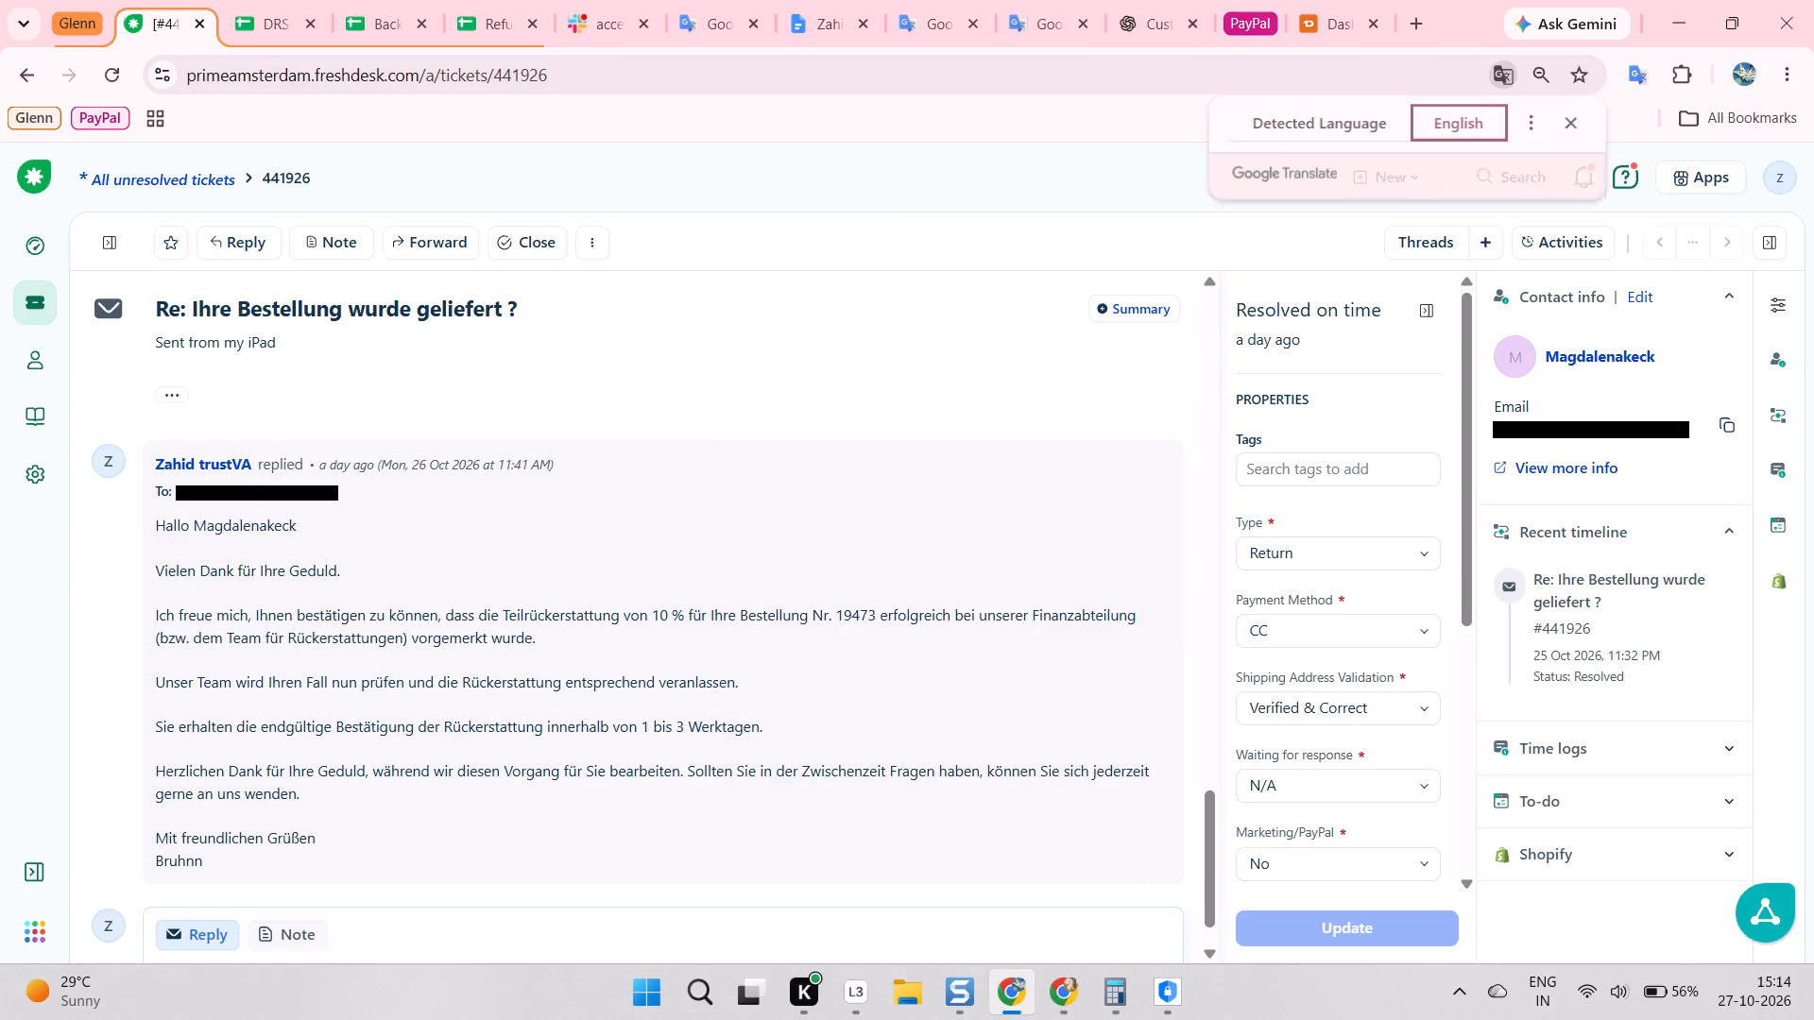
{"action": "scroll", "coordinate": [757, 686], "scroll_direction": "up", "scroll_amount": 1}
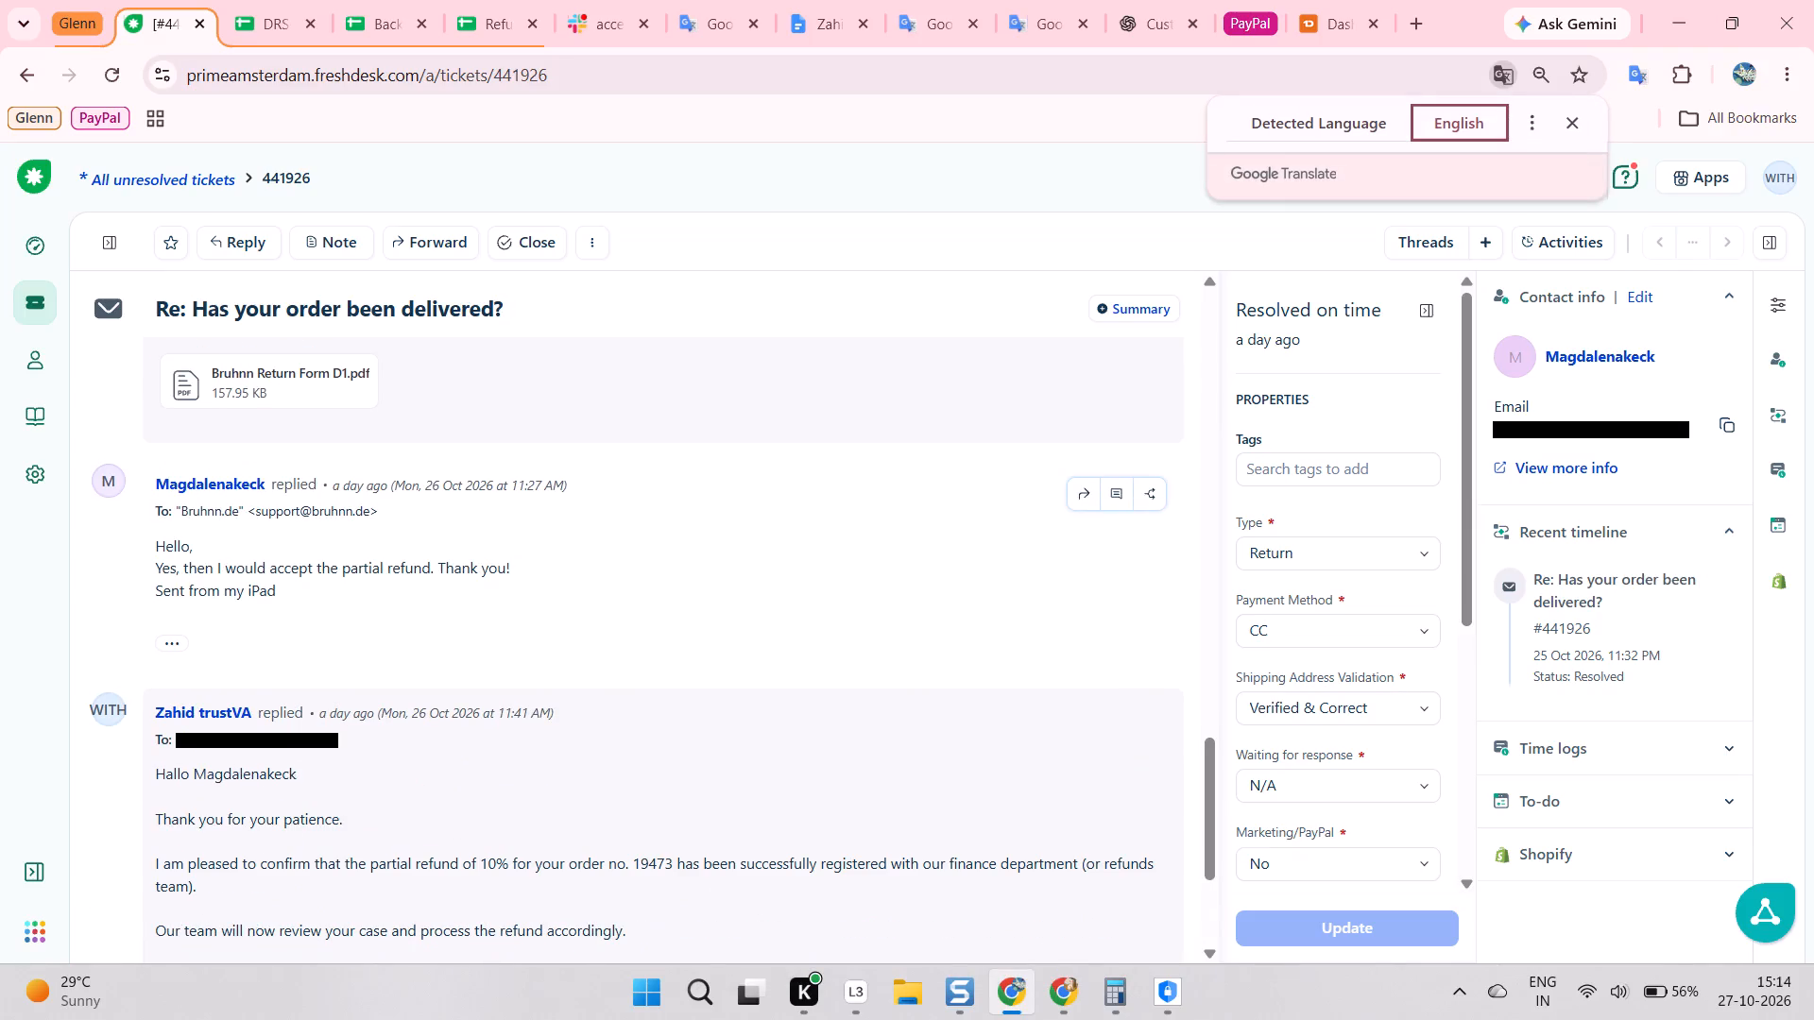
{"action": "scroll", "coordinate": [956, 385], "scroll_direction": "up", "scroll_amount": 2}
{"action": "left_click", "coordinate": [1292, 122]}
{"action": "scroll", "coordinate": [793, 463], "scroll_direction": "up", "scroll_amount": 2}
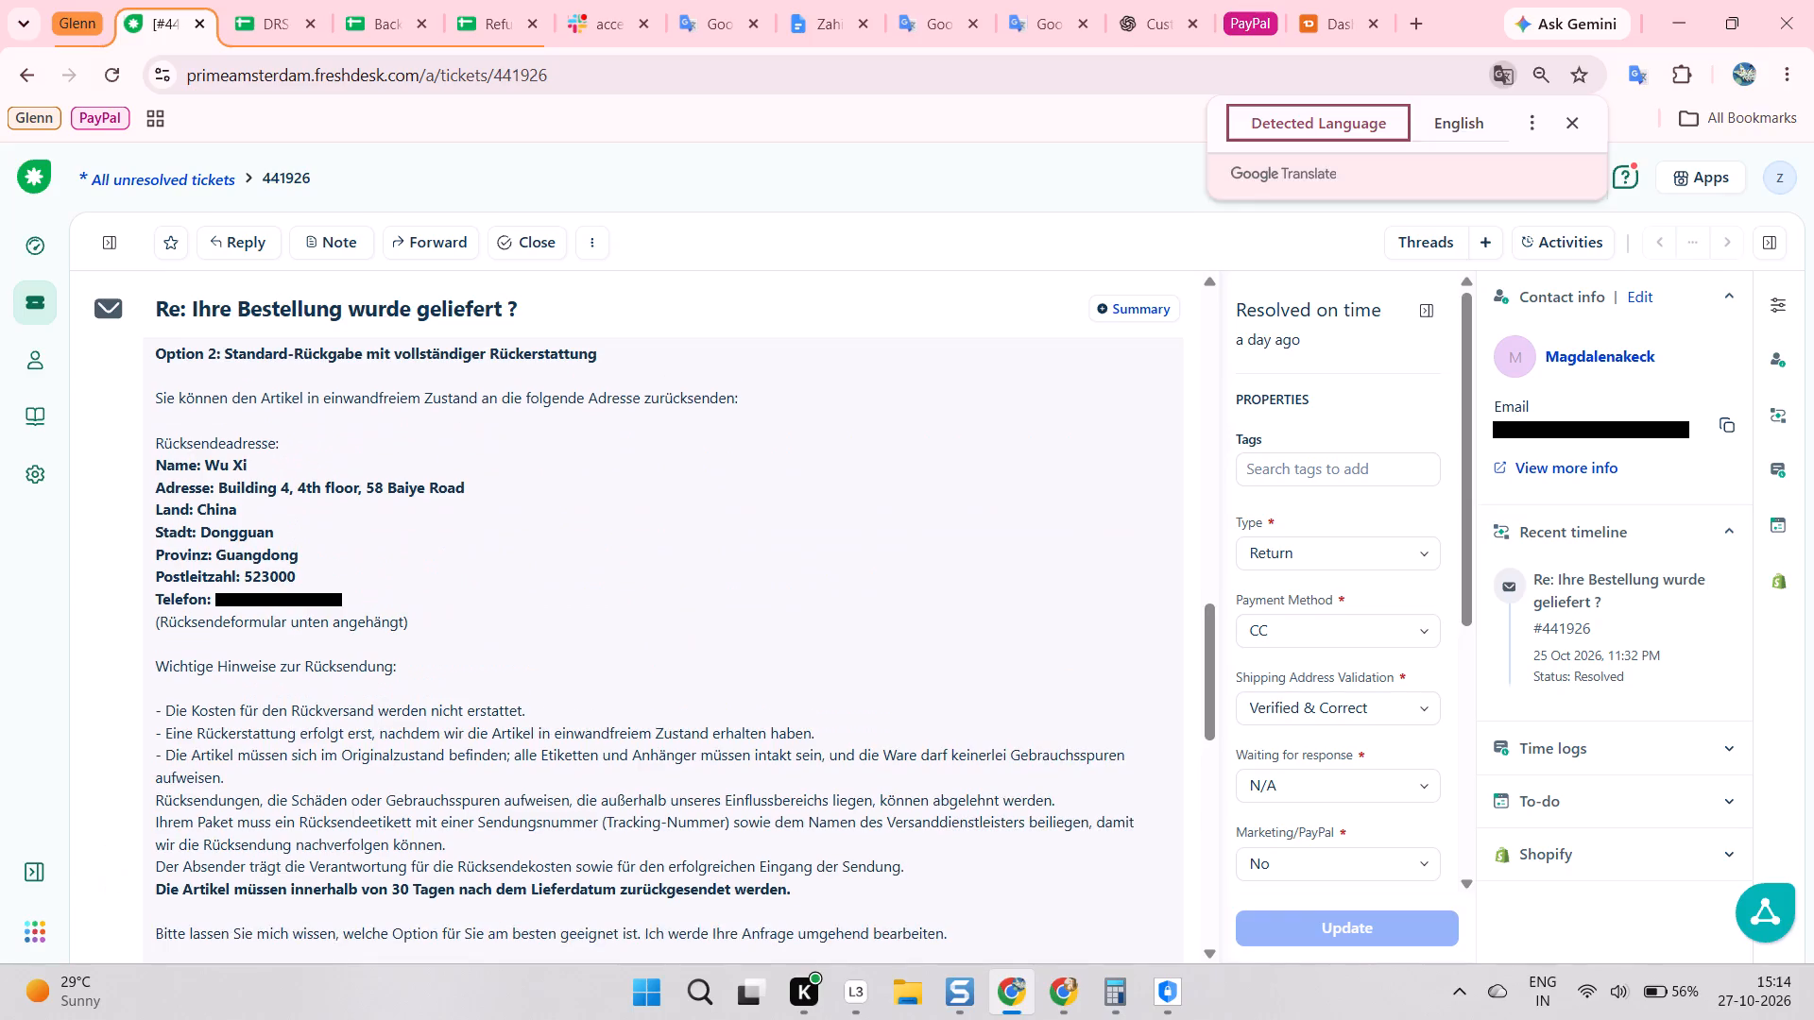
Find ticket 441926 in the Refund_Tracker's Refund Data sheet, fill its date with 27/10/2026 and select its row.
{"action": "double_click", "coordinate": [281, 168]}
{"action": "key", "text": "ctrl+c"}
{"action": "key", "text": "ctrl+c"}
{"action": "left_click", "coordinate": [487, 0]}
{"action": "key", "text": "ctrl+f"}
{"action": "key", "text": "ctrl+v"}
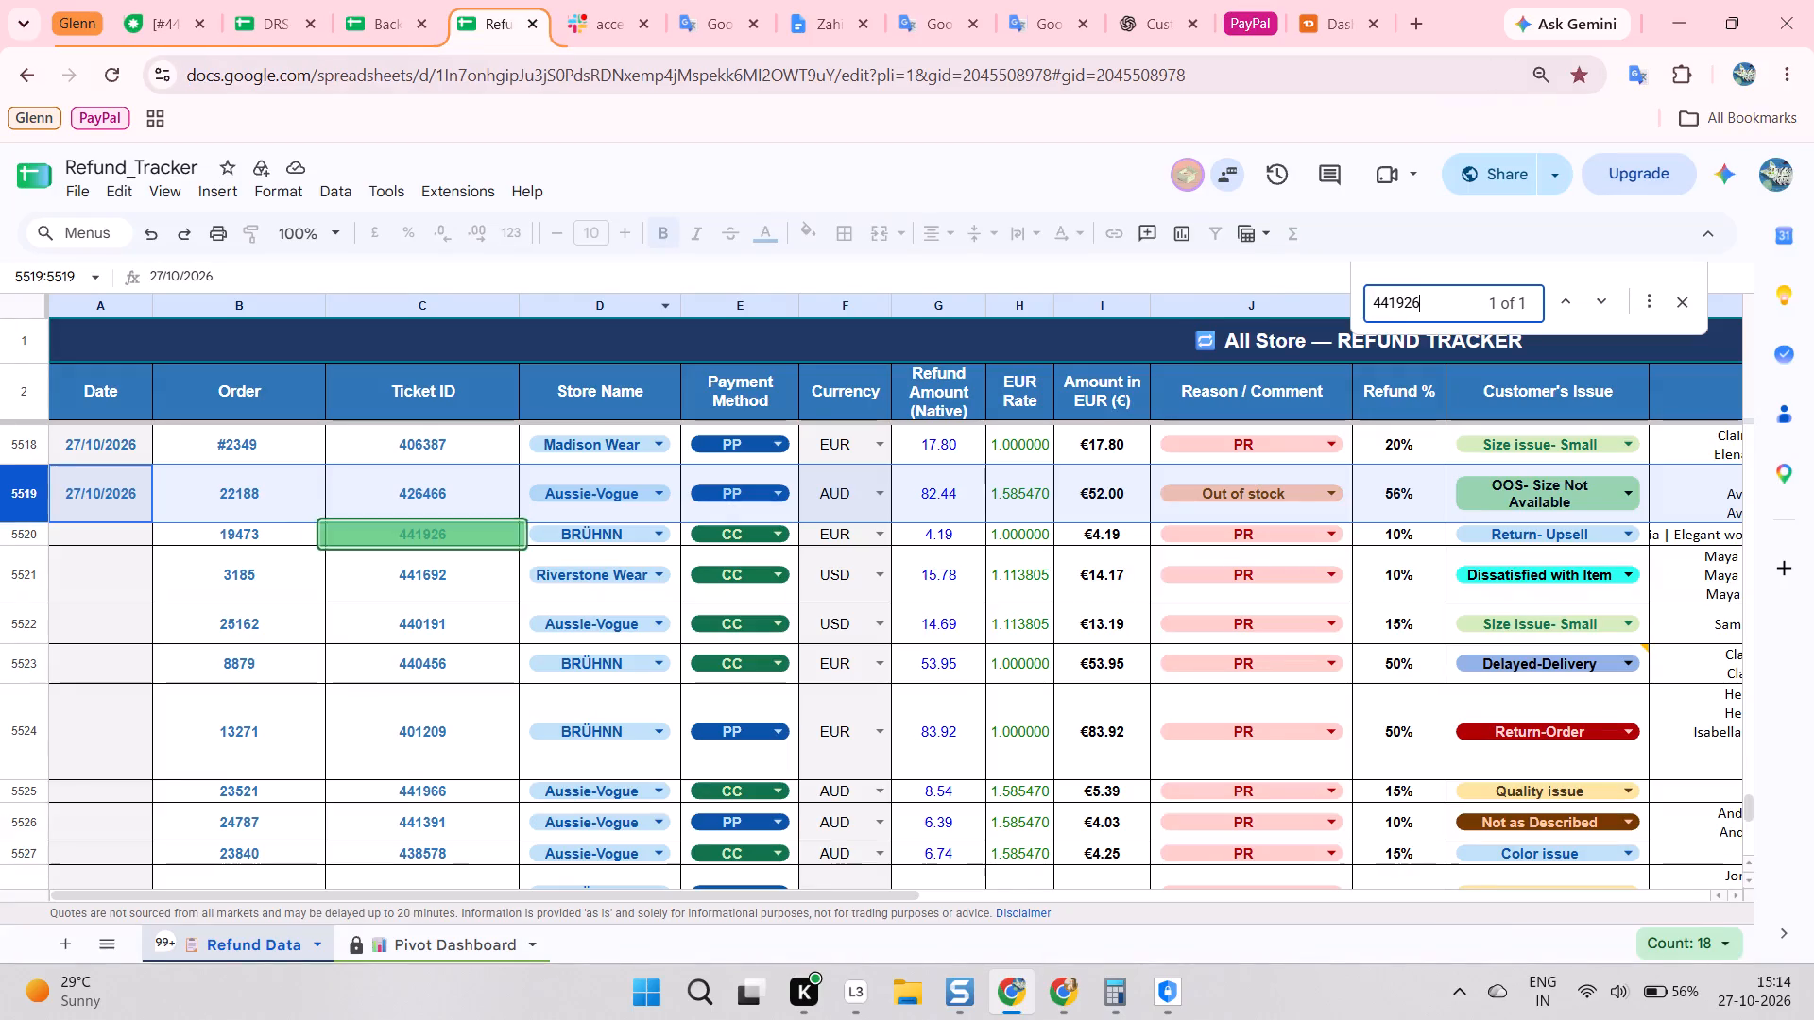
{"action": "scroll", "coordinate": [1366, 403], "scroll_direction": "right", "scroll_amount": 1}
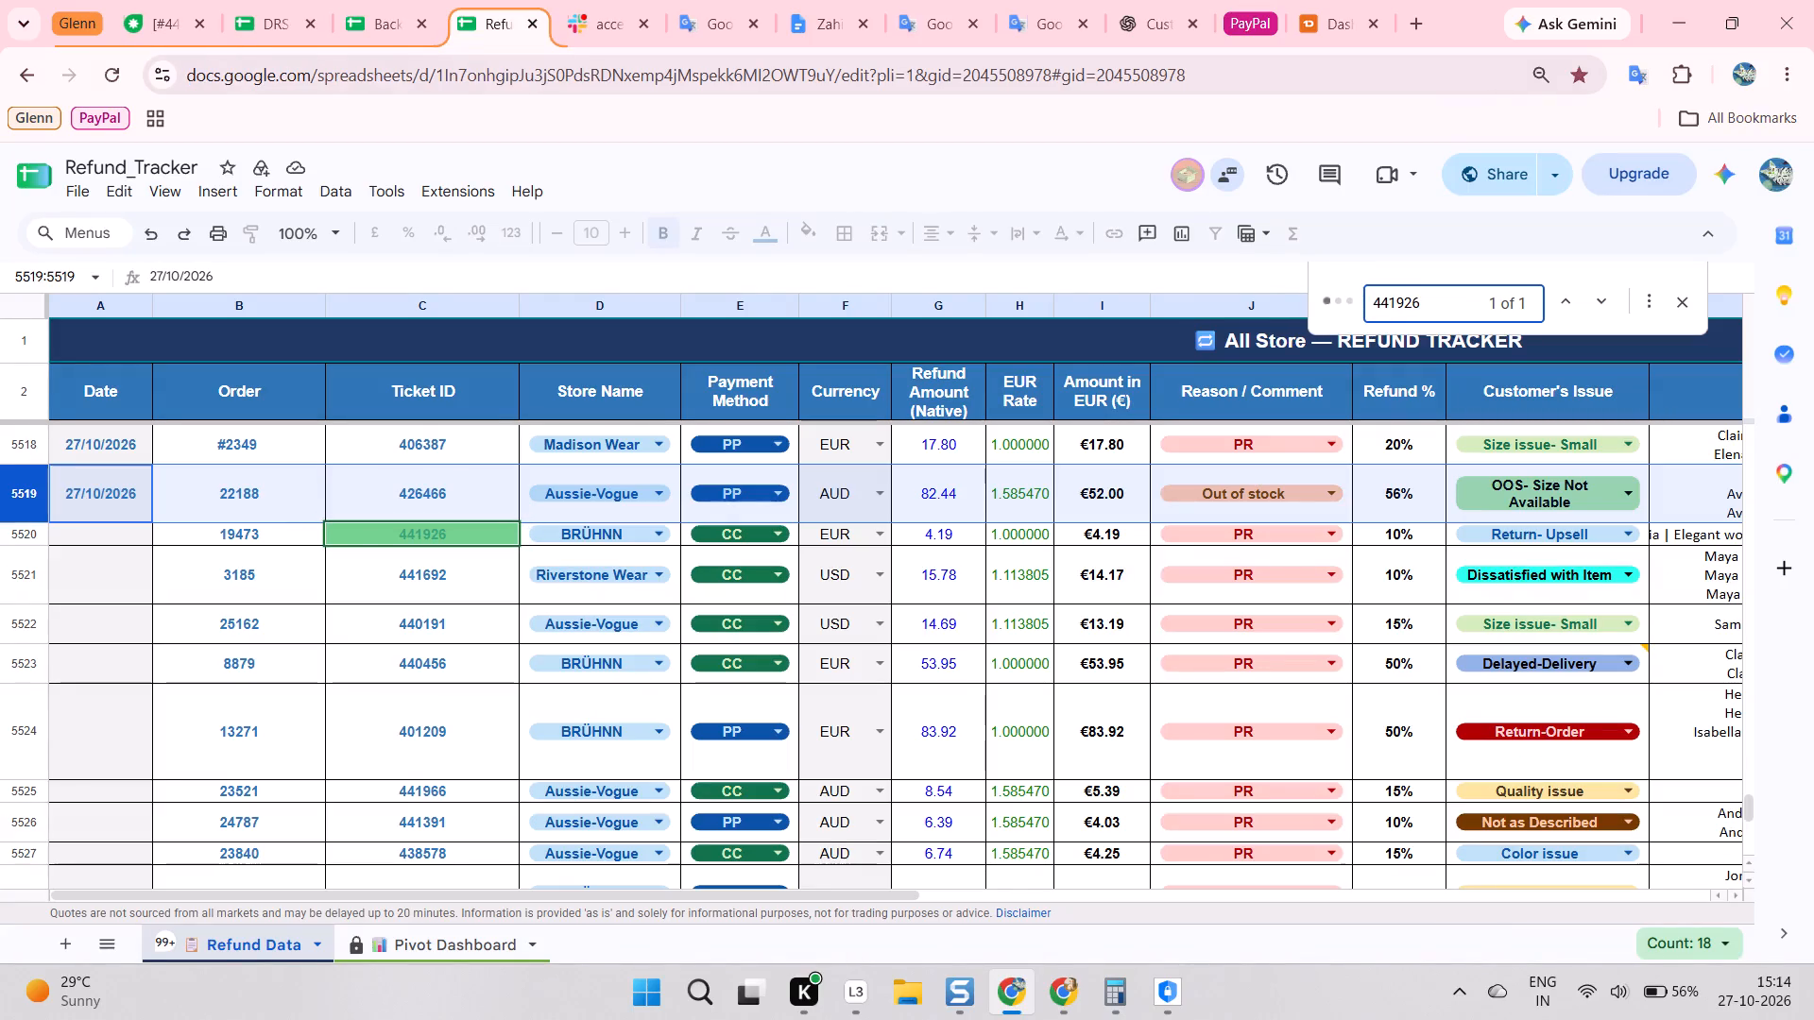
{"action": "left_click", "coordinate": [95, 538]}
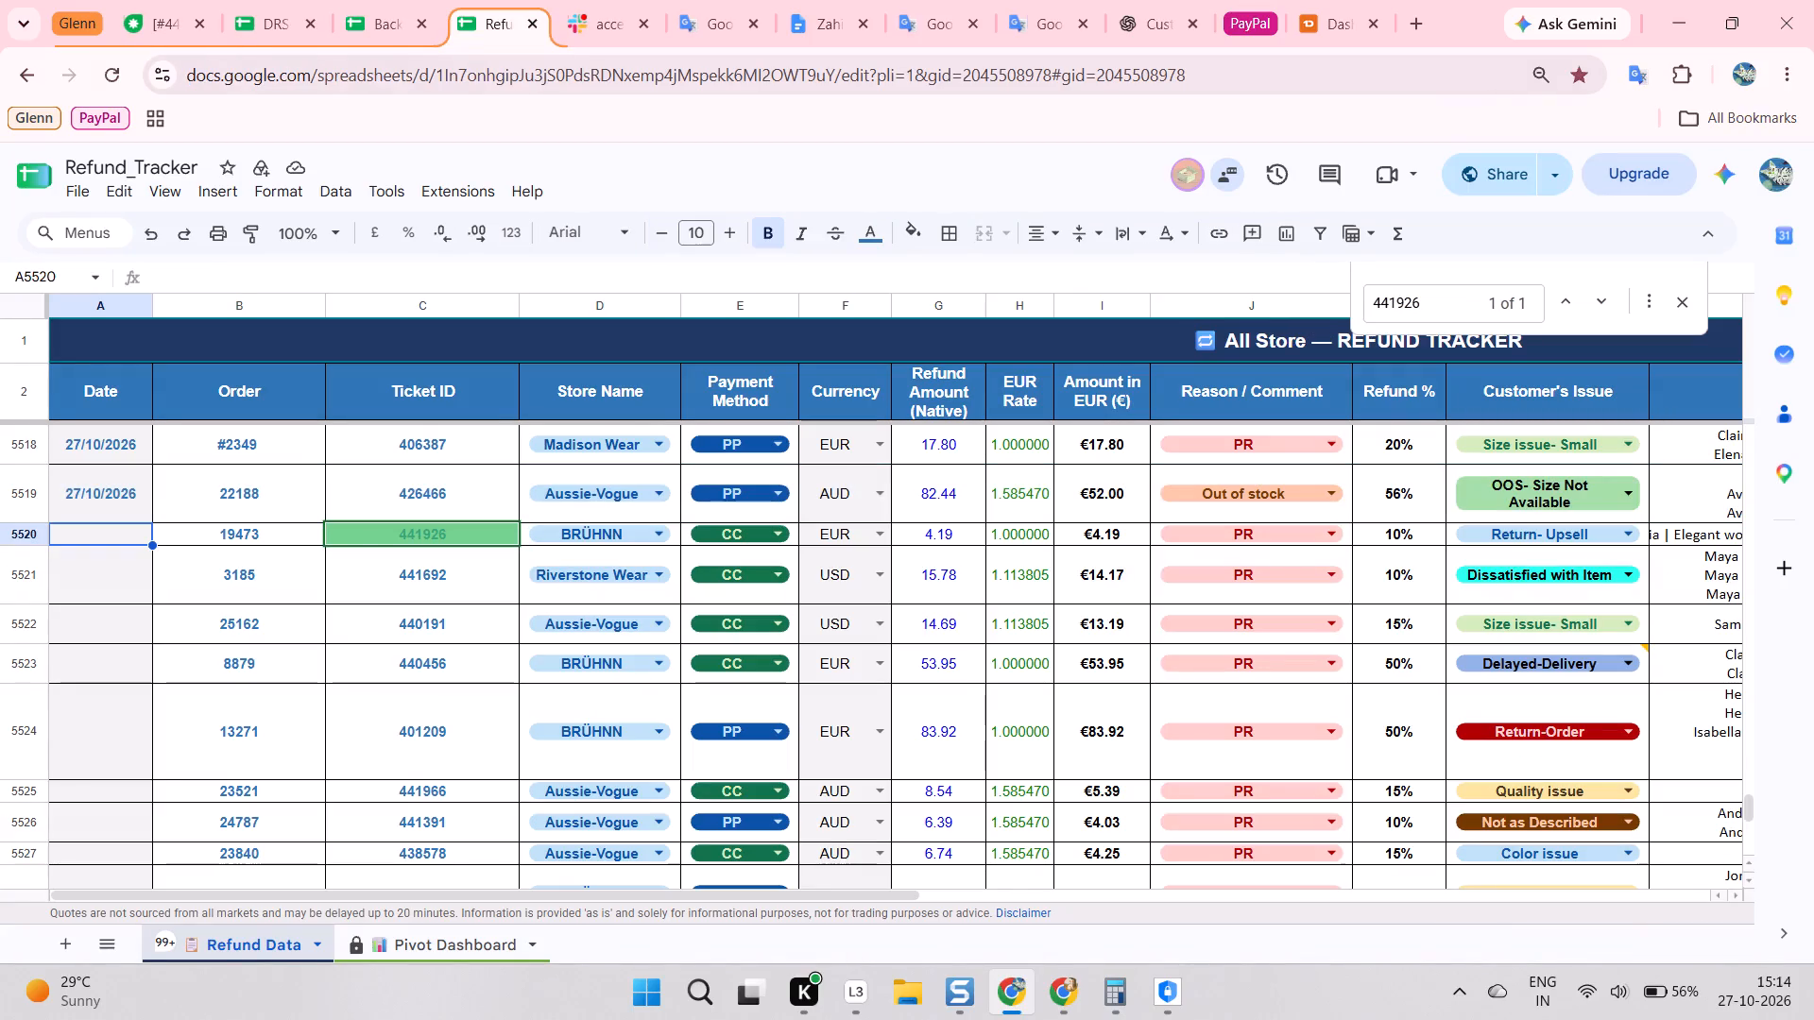
{"action": "key", "text": "ctrl+d"}
{"action": "left_click", "coordinate": [93, 586]}
{"action": "left_click", "coordinate": [26, 538]}
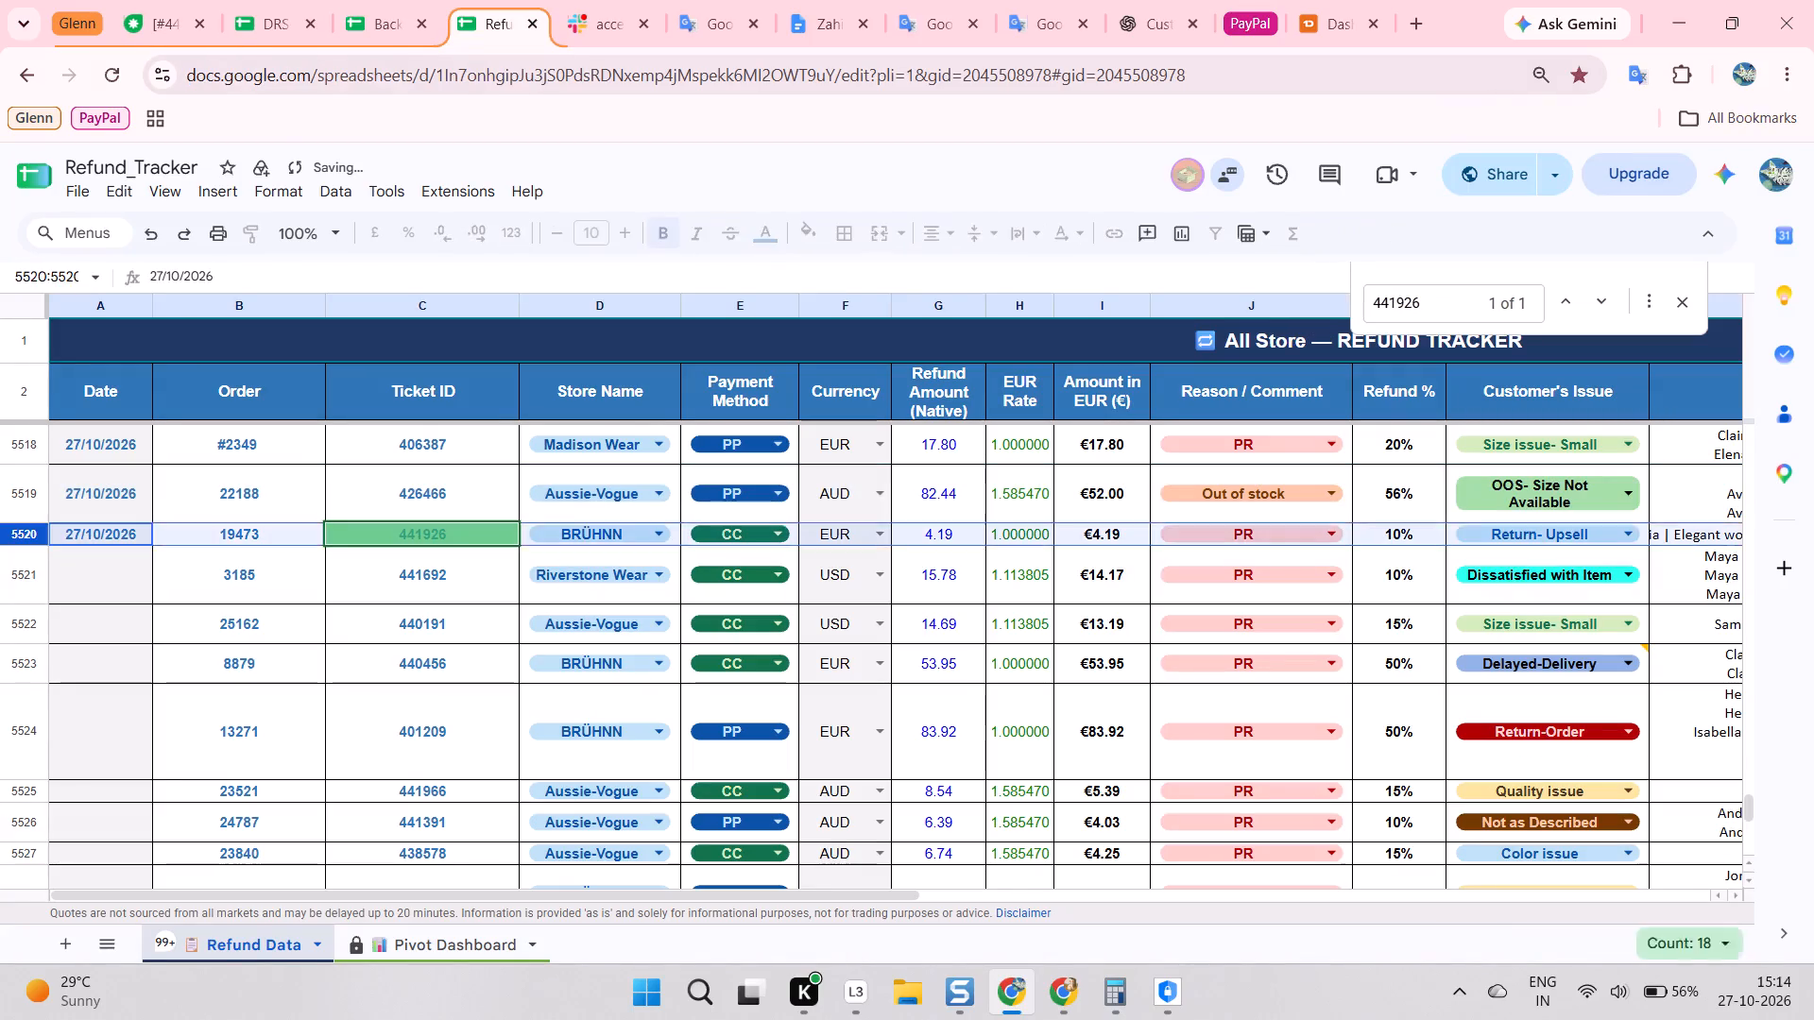
{"action": "key", "text": "alt+Tab"}
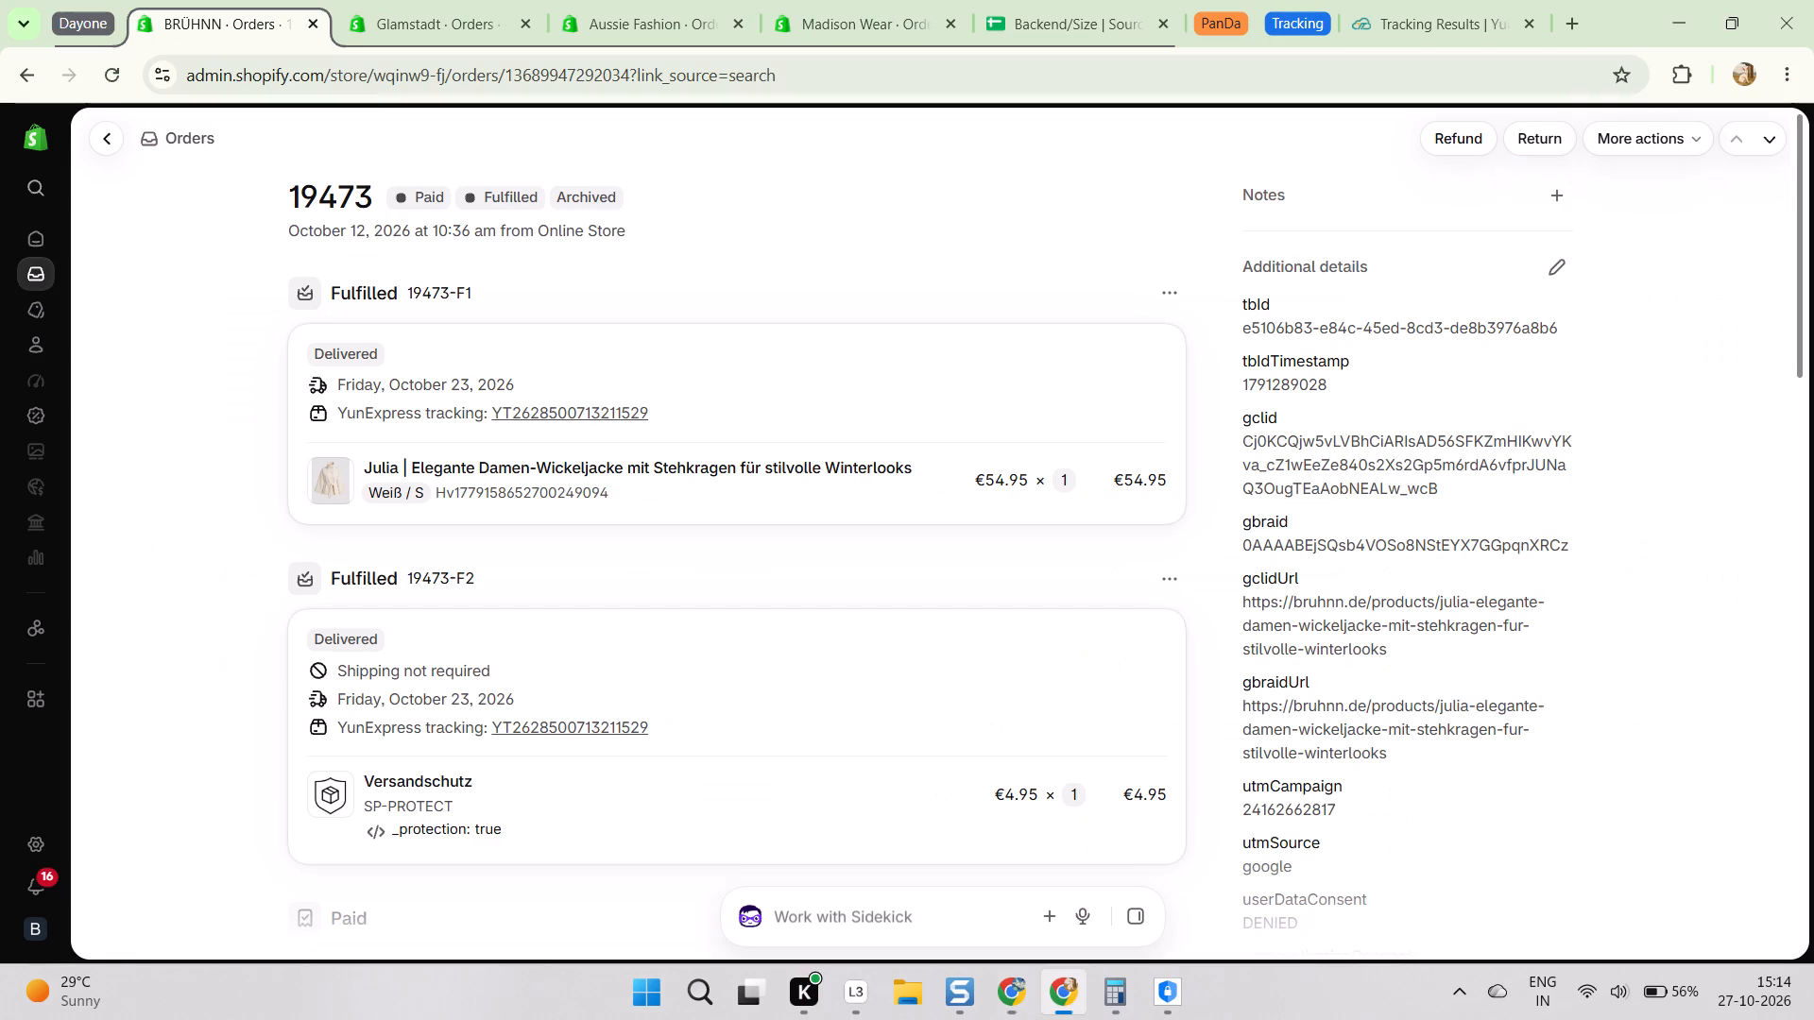
{"action": "scroll", "coordinate": [805, 551], "scroll_direction": "down", "scroll_amount": 3}
{"action": "double_click", "coordinate": [1145, 679]}
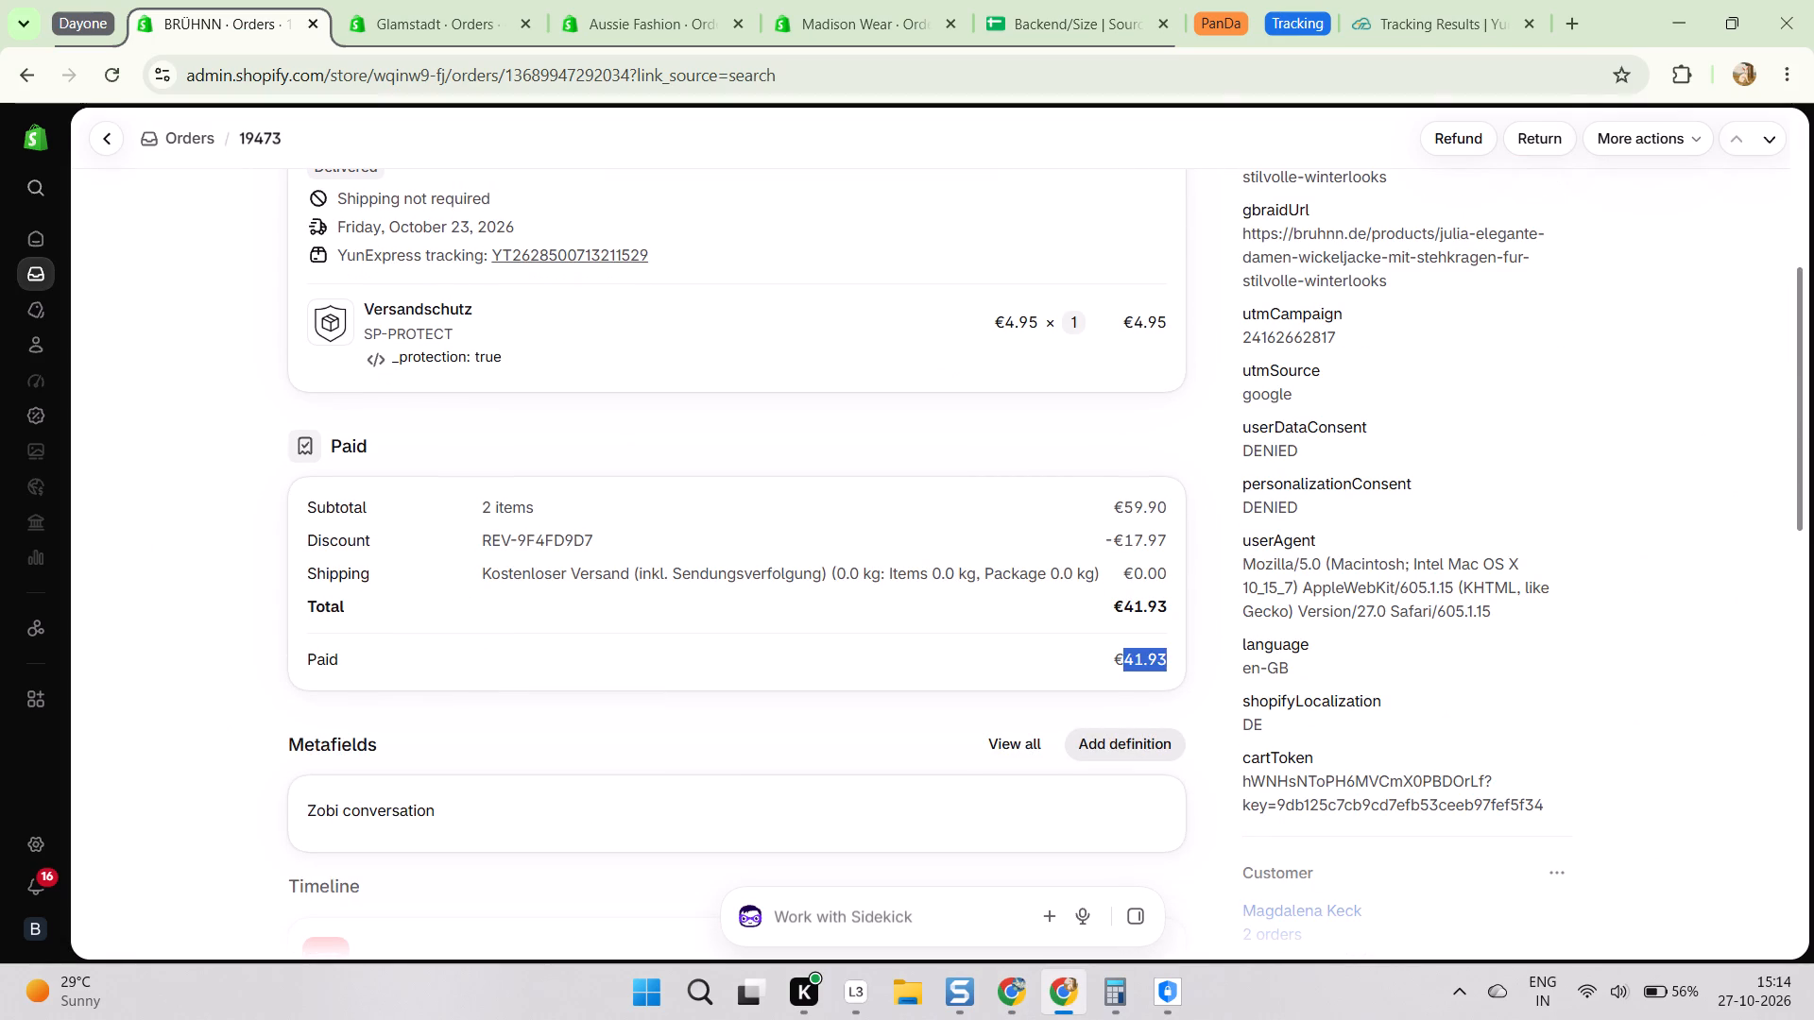
{"action": "key", "text": "ctrl+c"}
{"action": "key", "text": "ctrl+c"}
{"action": "left_click", "coordinate": [1118, 977]}
{"action": "left_click", "coordinate": [1605, 471]}
{"action": "key", "text": "ctrl+v"}
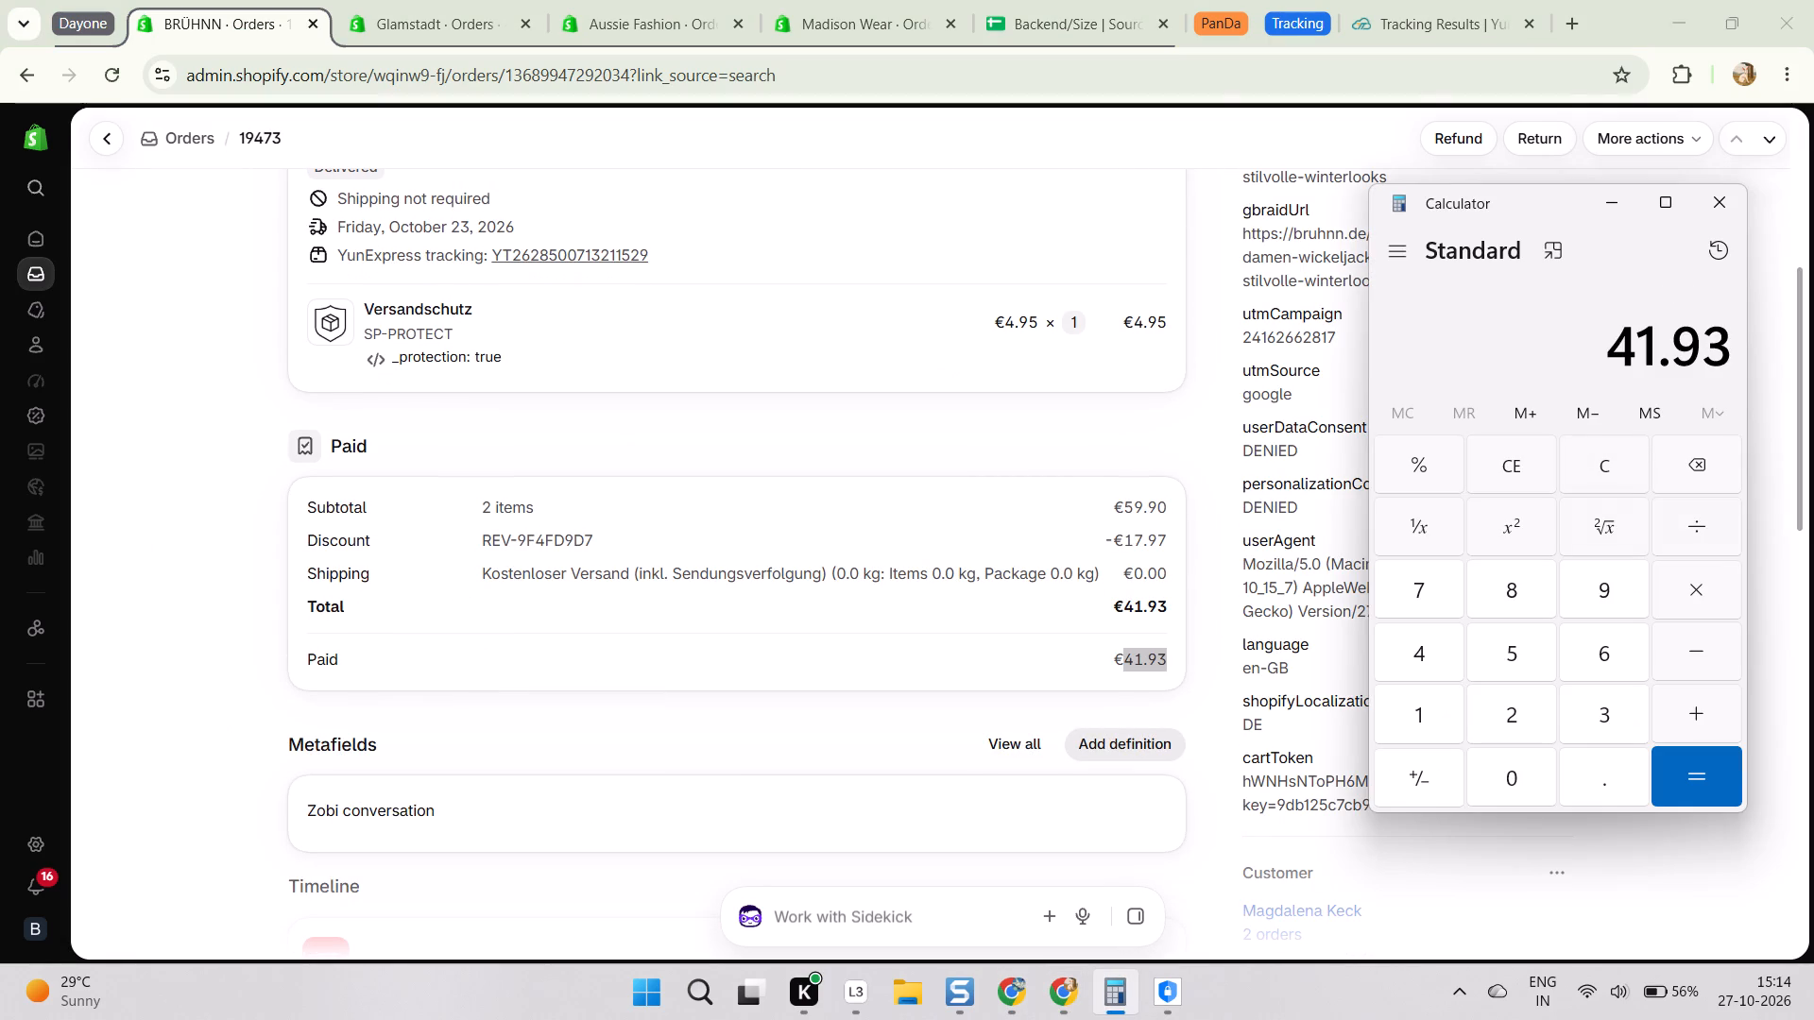
{"action": "left_click", "coordinate": [1698, 587]}
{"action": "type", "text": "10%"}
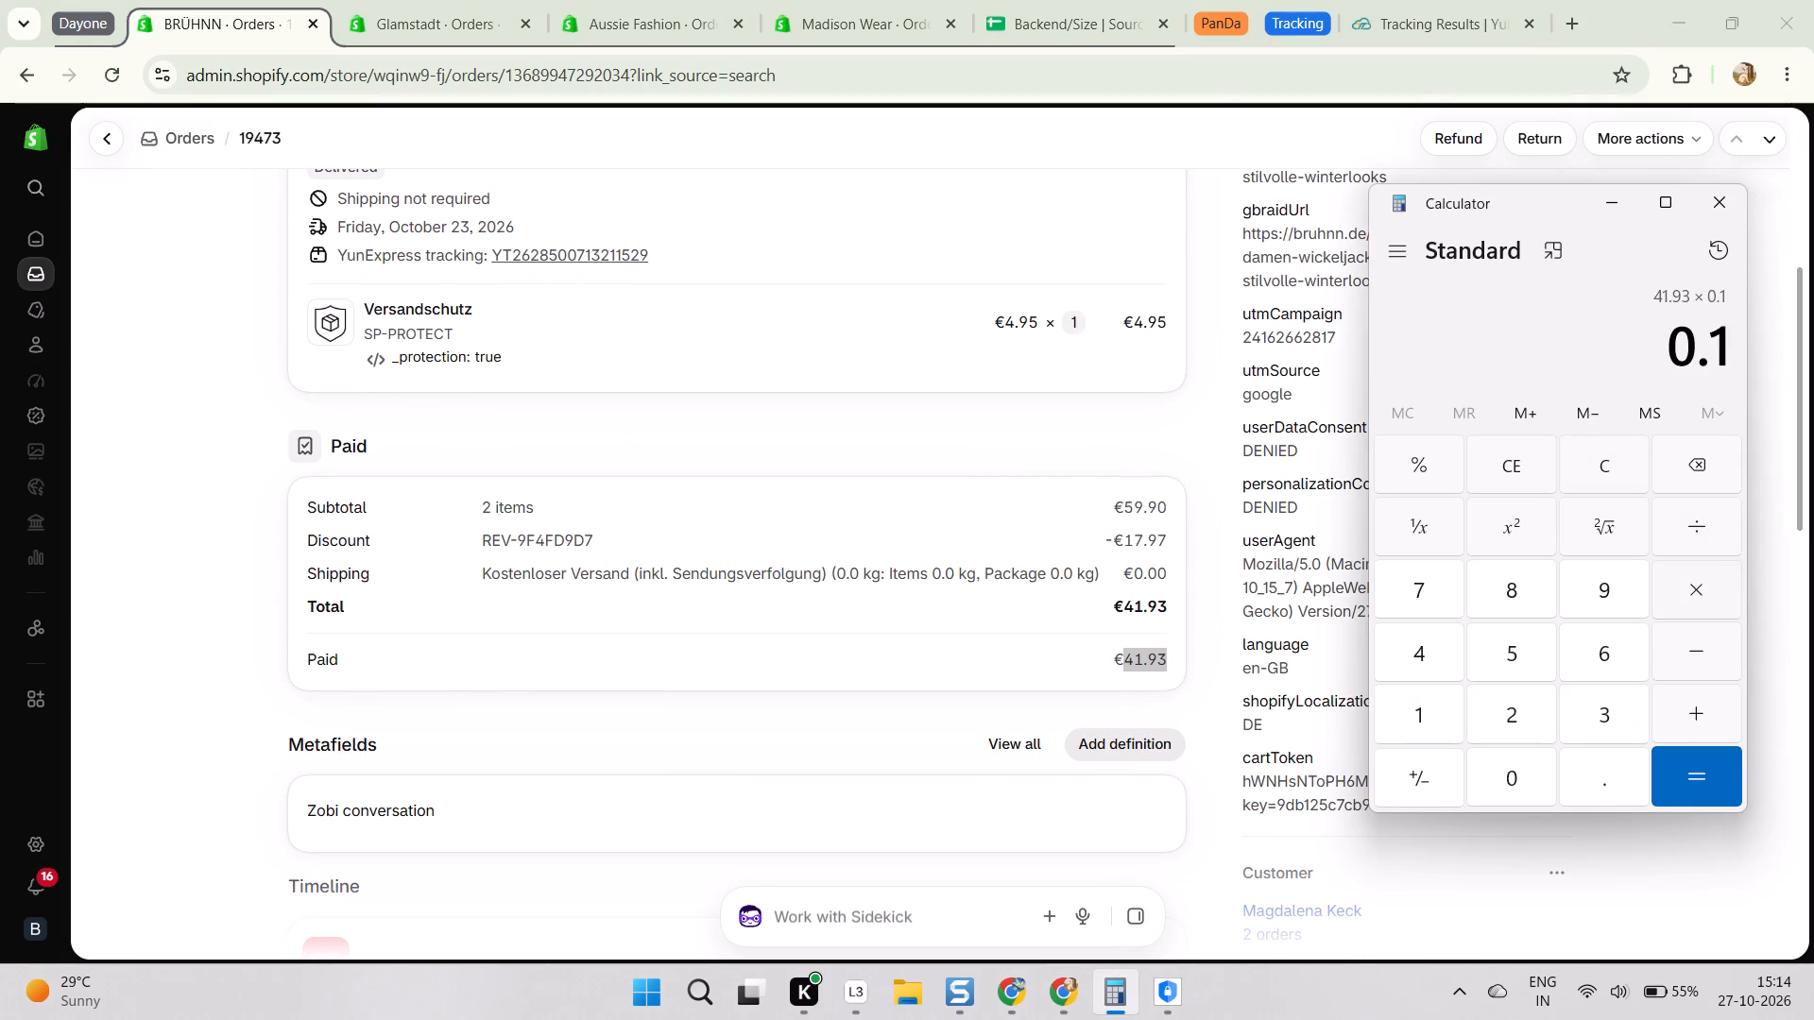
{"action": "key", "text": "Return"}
{"action": "left_click", "coordinate": [906, 447]}
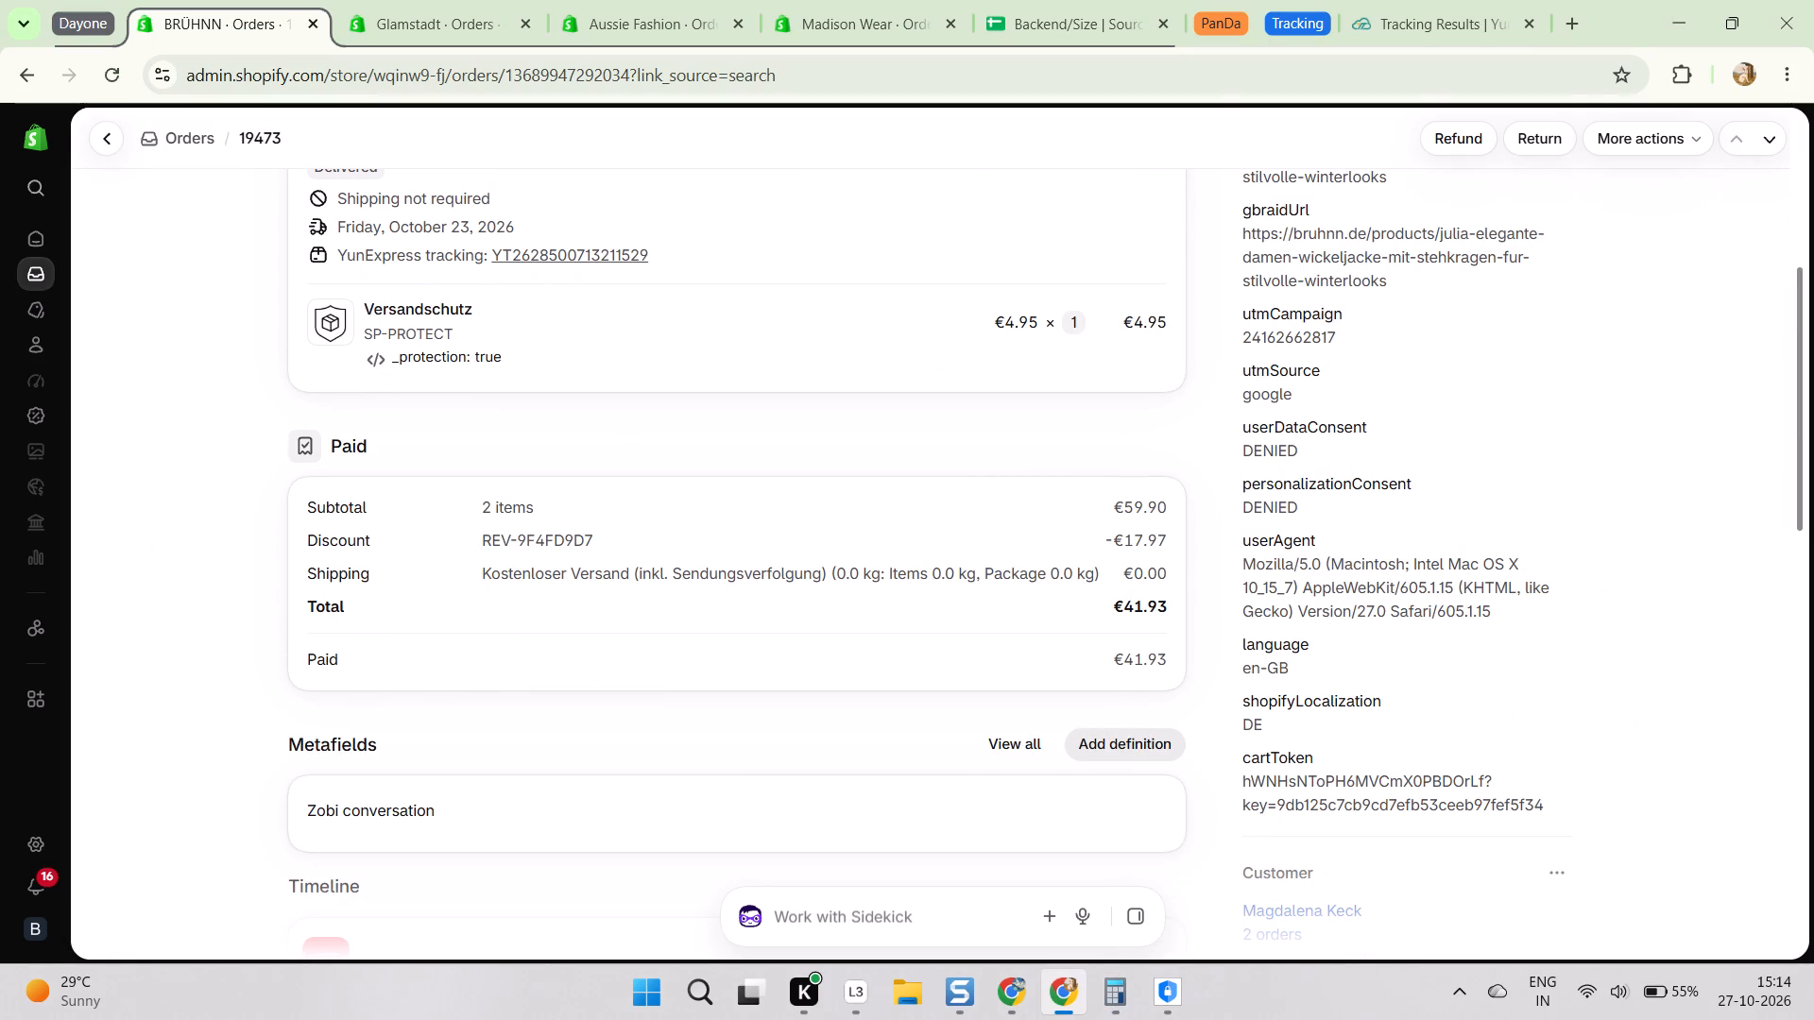
{"action": "key", "text": "alt+Tab"}
{"action": "left_click", "coordinate": [965, 497]}
{"action": "left_click", "coordinate": [1013, 998]}
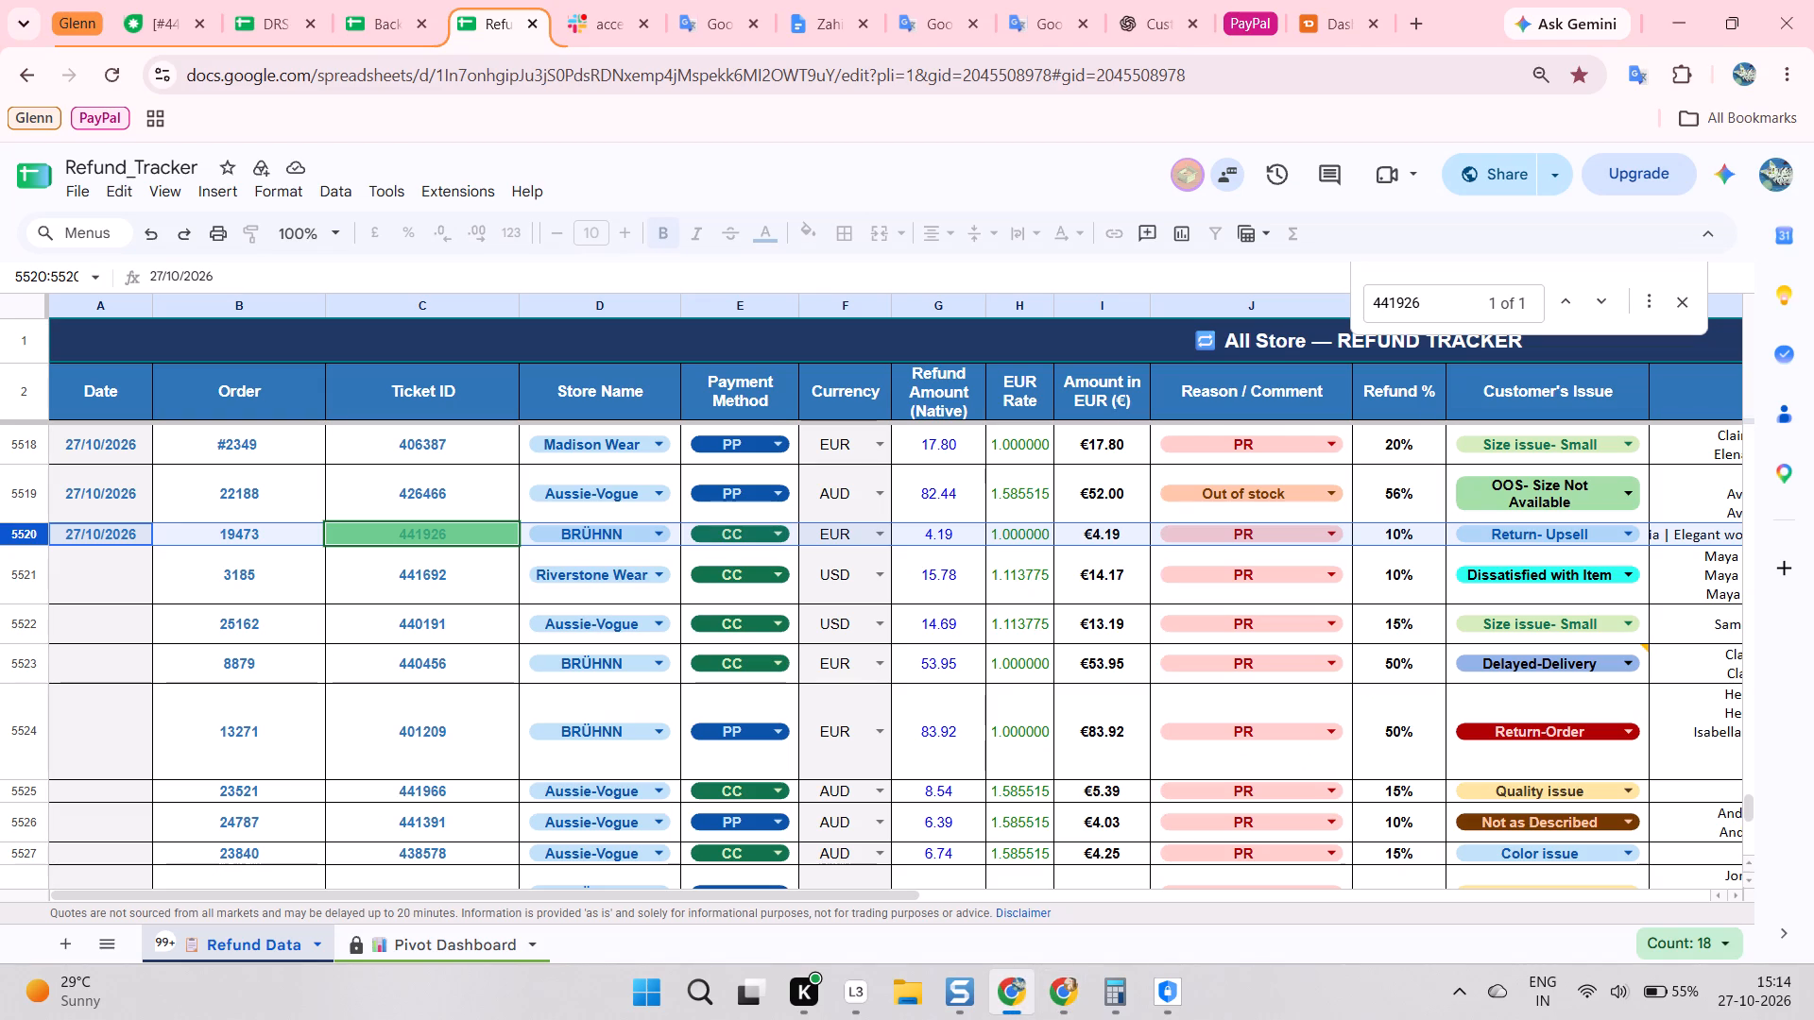
{"action": "left_click", "coordinate": [1059, 997]}
{"action": "scroll", "coordinate": [1031, 654], "scroll_direction": "down", "scroll_amount": 2}
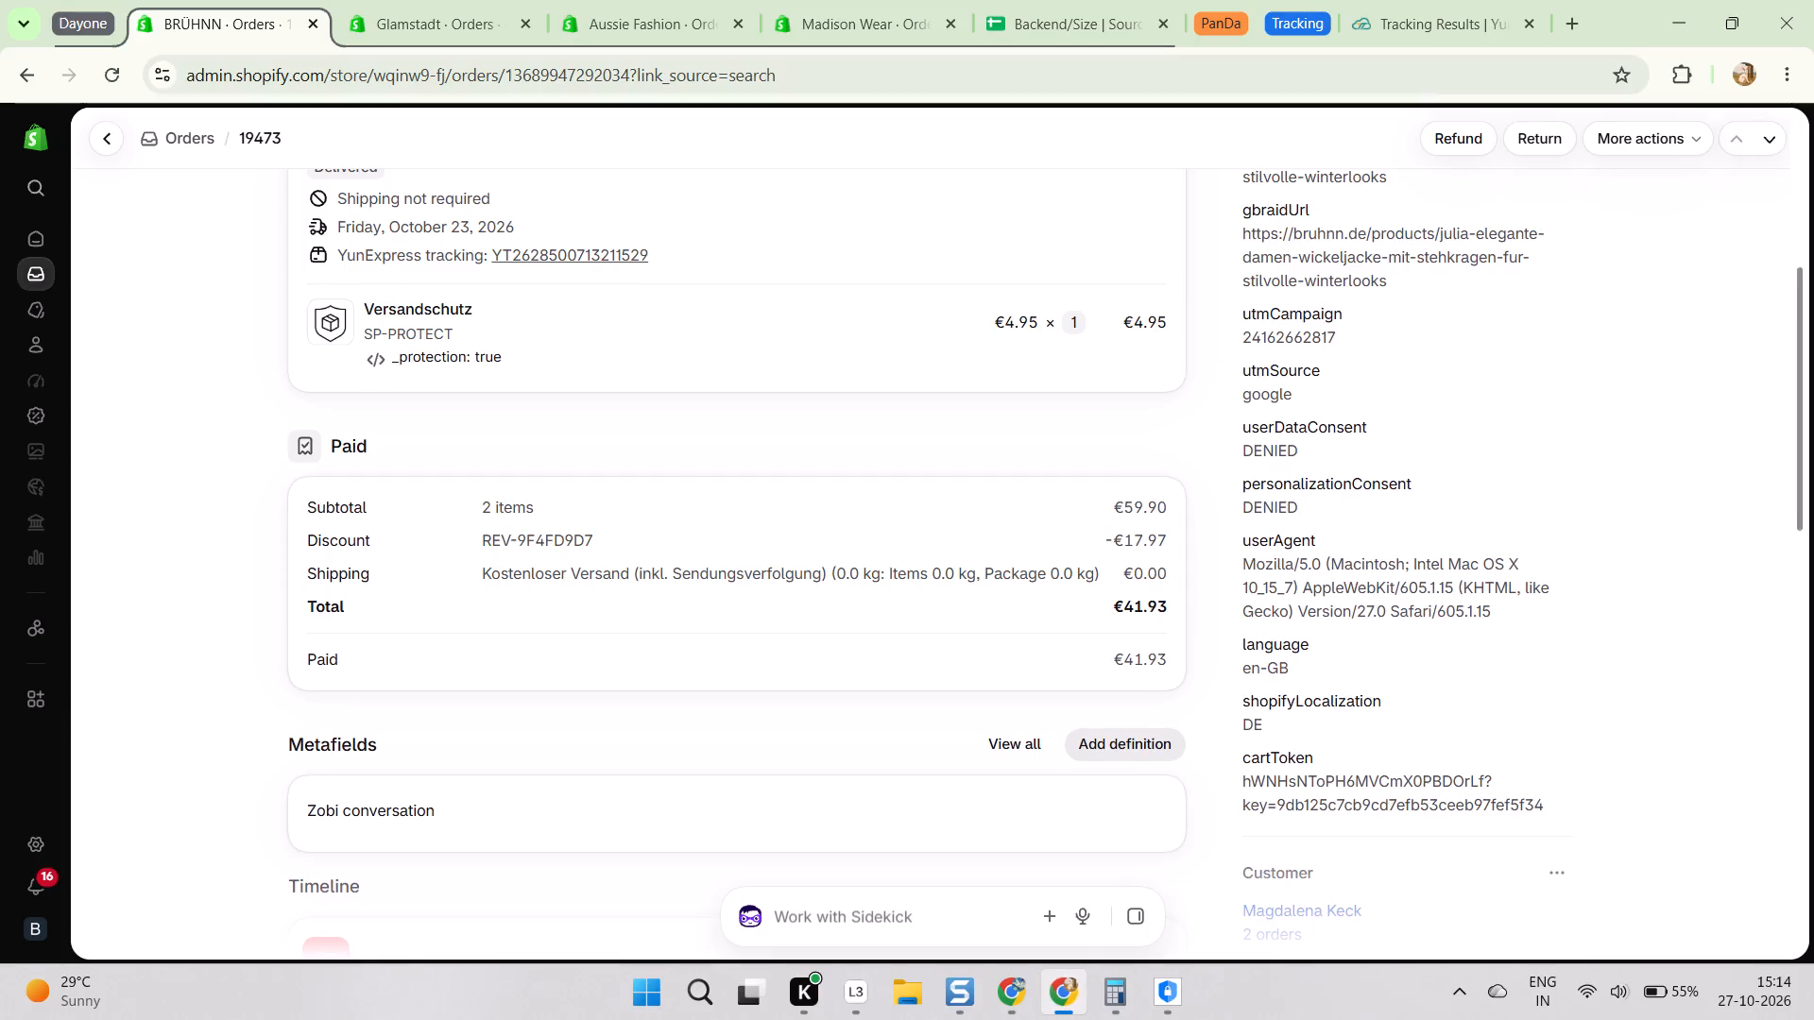
{"action": "scroll", "coordinate": [1031, 654], "scroll_direction": "down", "scroll_amount": 4}
{"action": "scroll", "coordinate": [1361, 450], "scroll_direction": "down", "scroll_amount": 3}
{"action": "left_click", "coordinate": [1350, 364]}
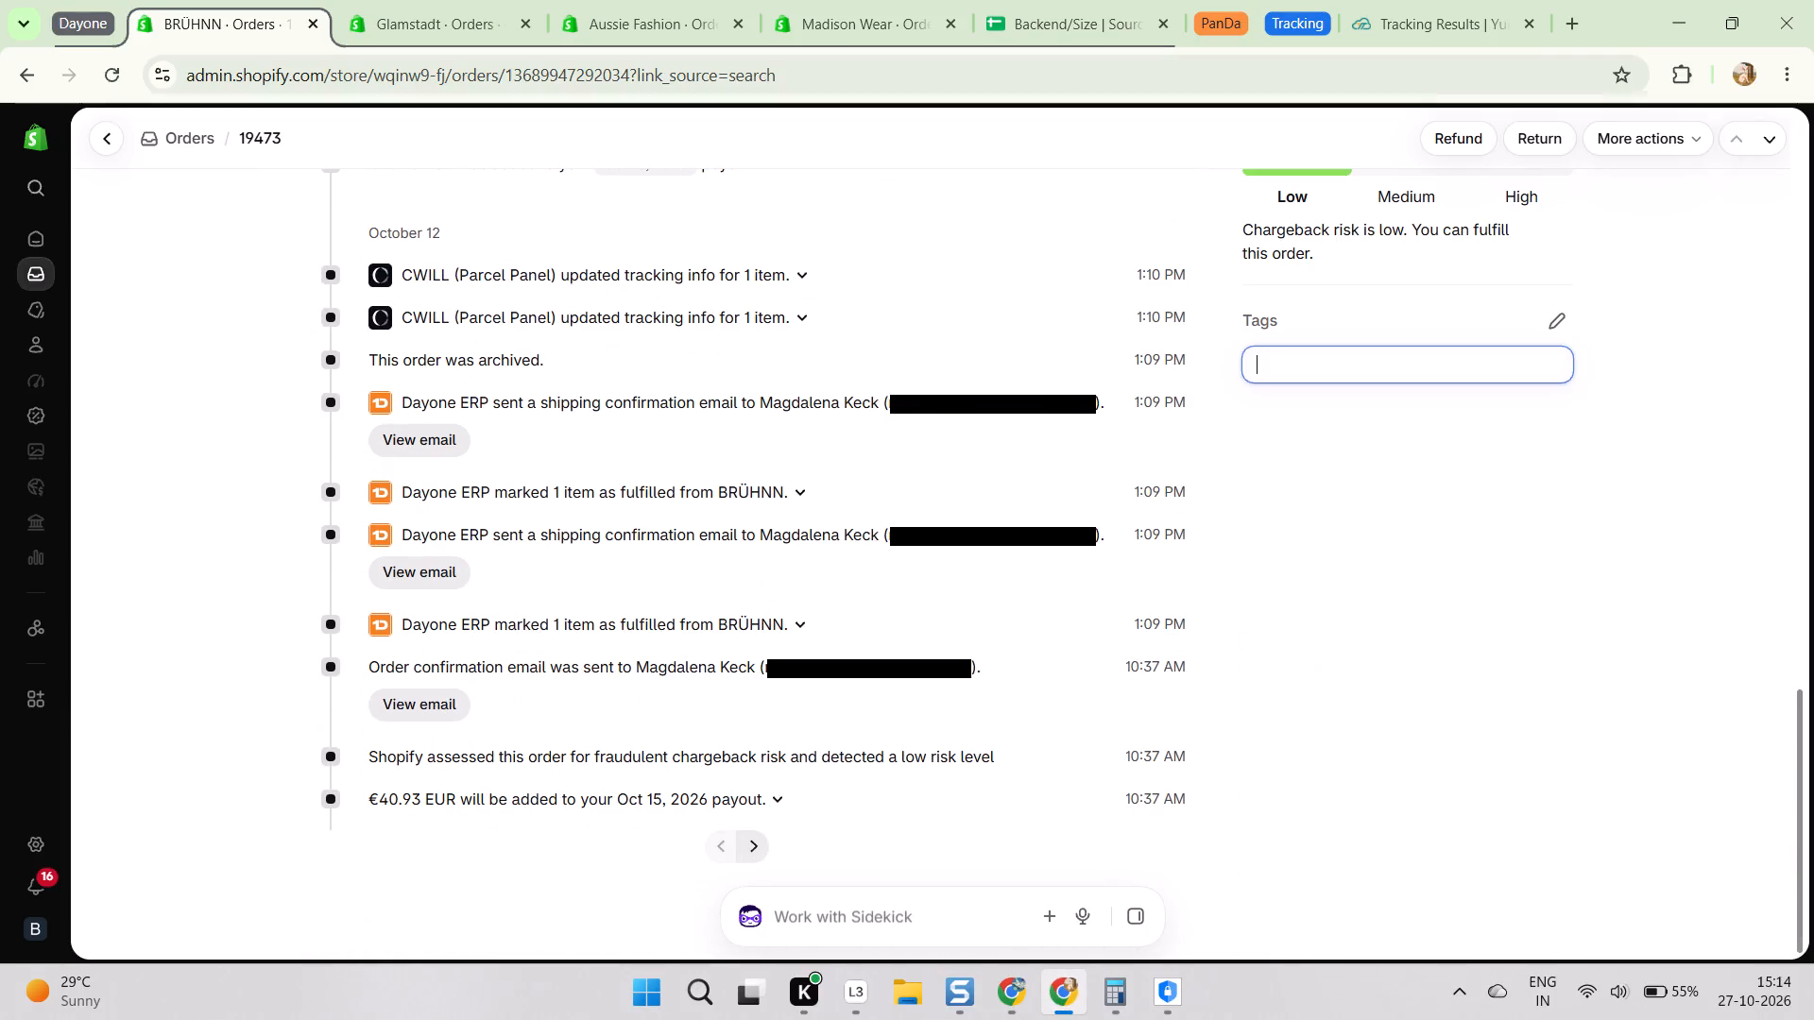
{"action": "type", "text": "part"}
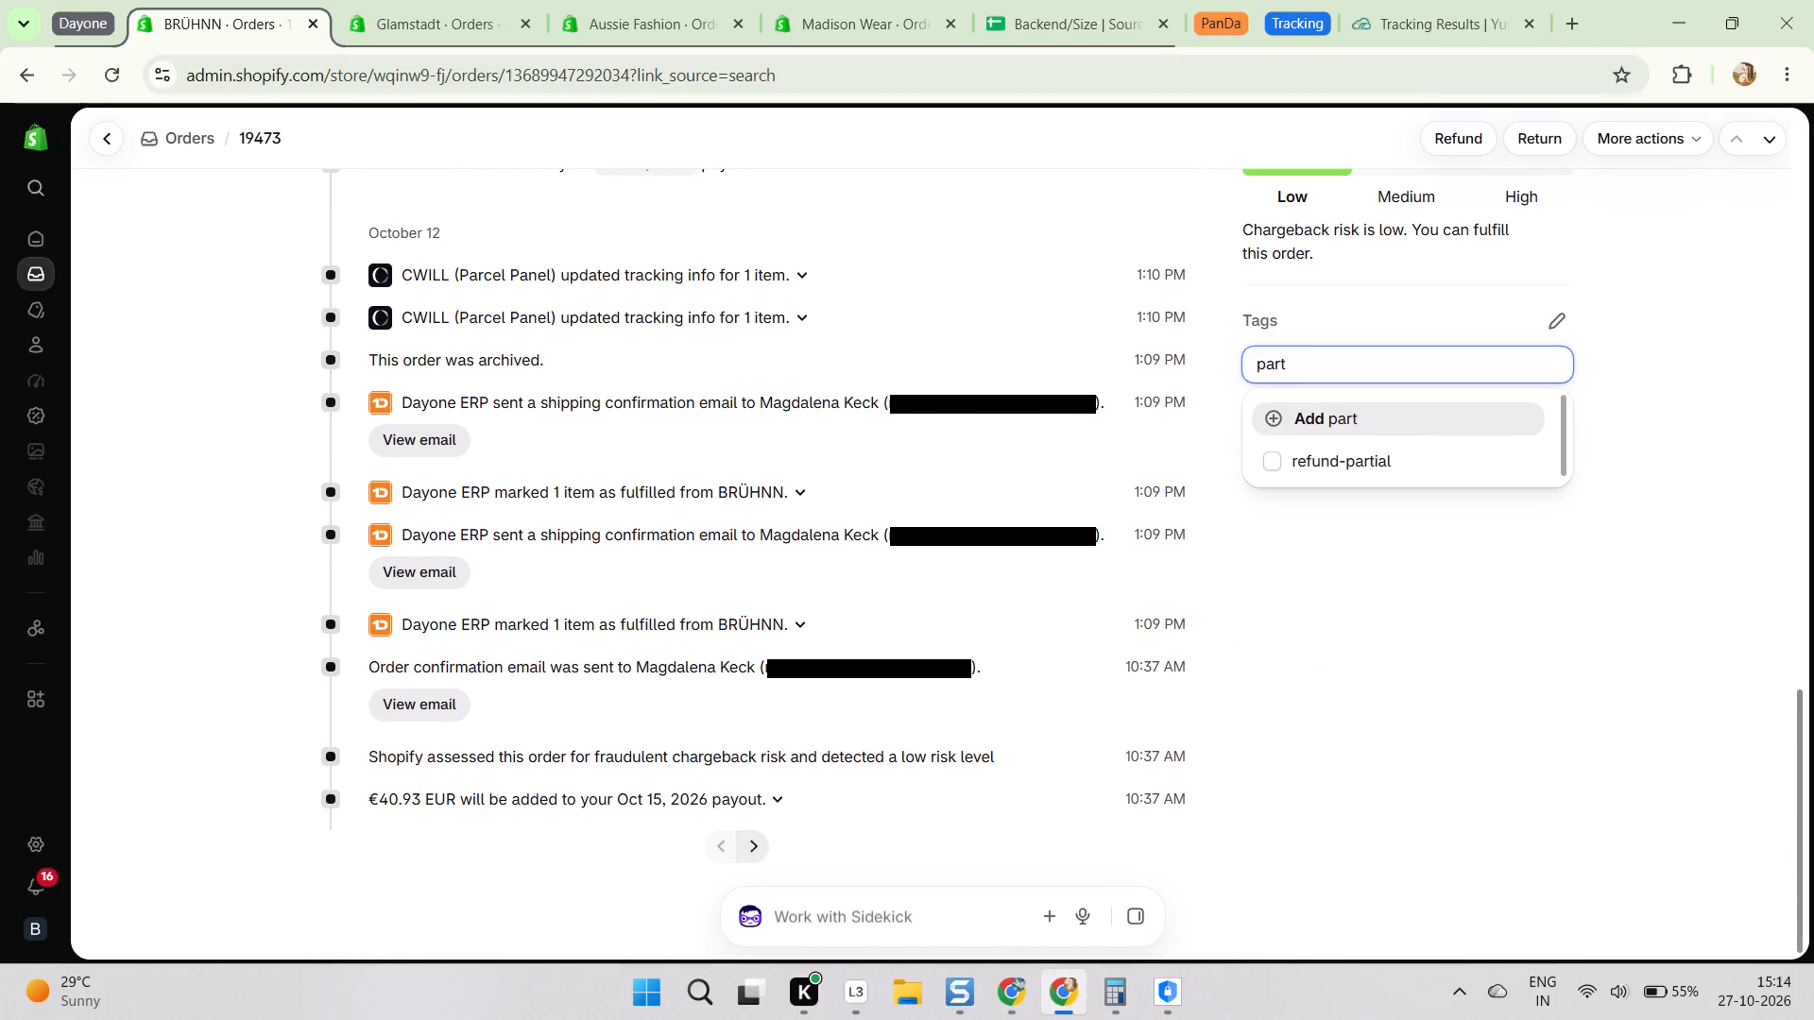
{"action": "left_click", "coordinate": [1357, 459]}
{"action": "double_click", "coordinate": [1344, 362]}
{"action": "key", "text": "BackSpace"}
{"action": "scroll", "coordinate": [1299, 406], "scroll_direction": "up", "scroll_amount": 20}
{"action": "scroll", "coordinate": [1299, 406], "scroll_direction": "up", "scroll_amount": 4}
{"action": "left_click", "coordinate": [1460, 138]}
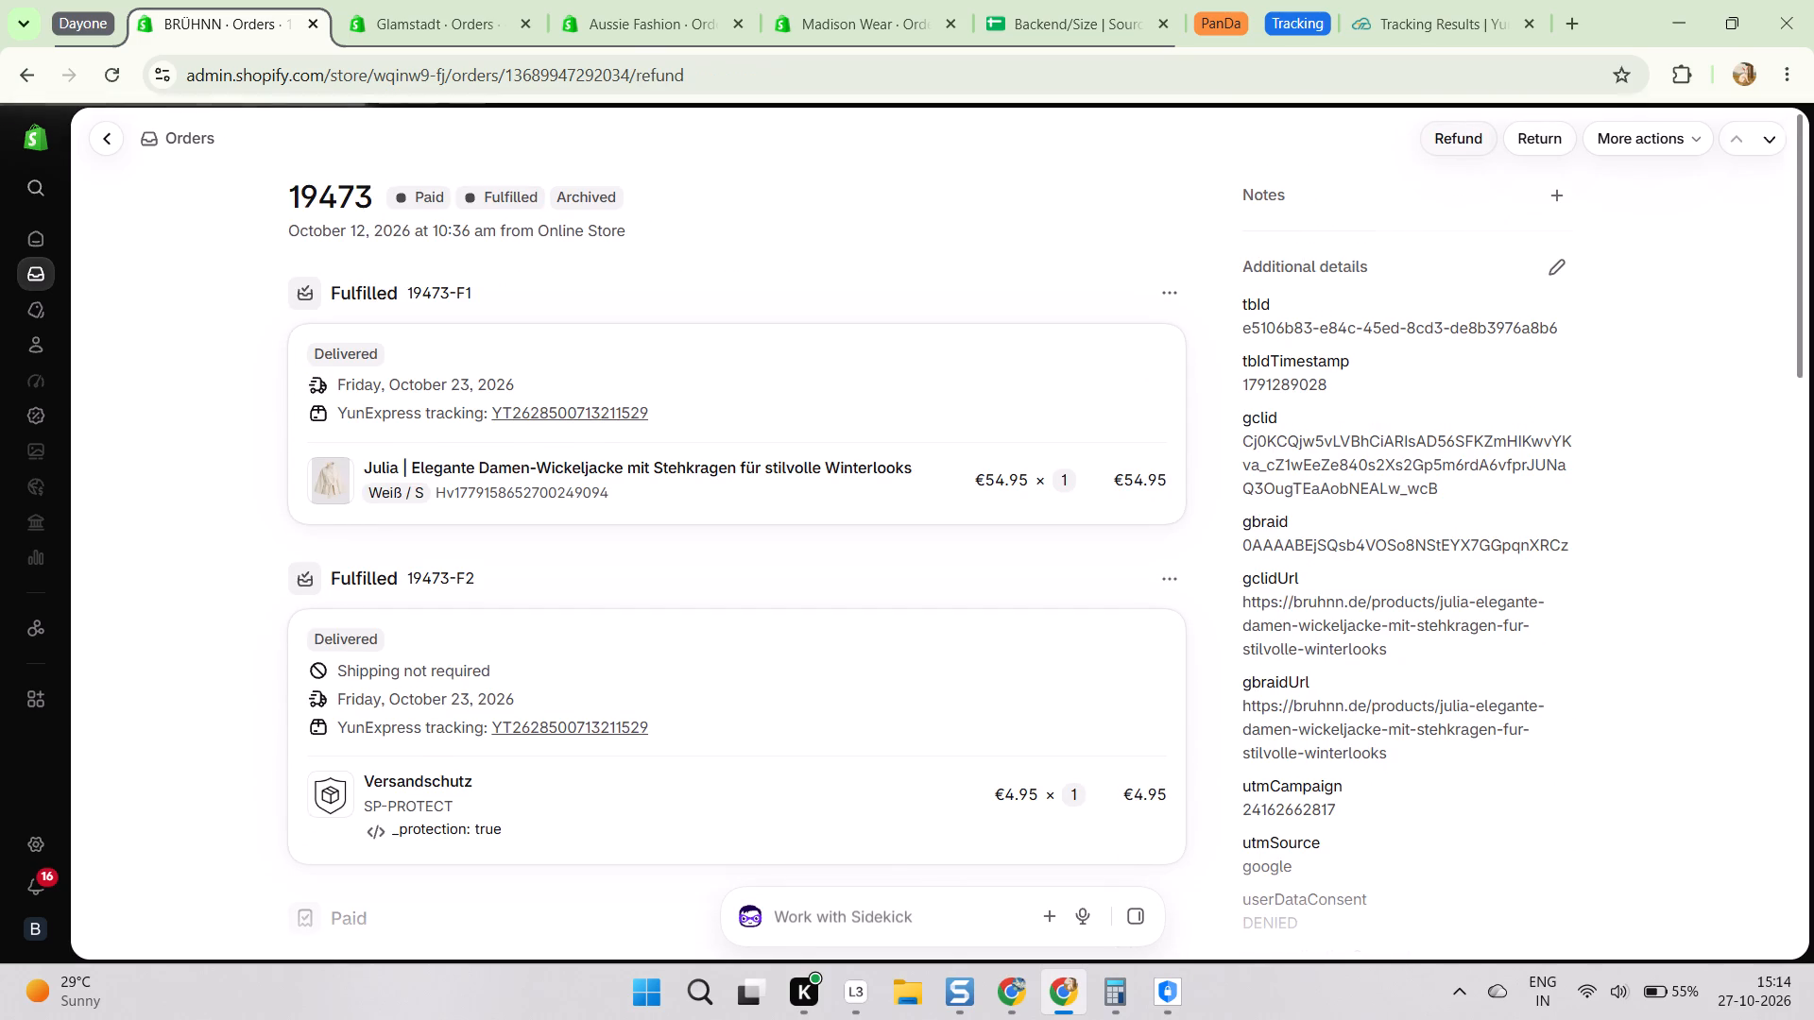
{"action": "scroll", "coordinate": [1099, 367], "scroll_direction": "down", "scroll_amount": 5}
{"action": "left_click", "coordinate": [683, 687]}
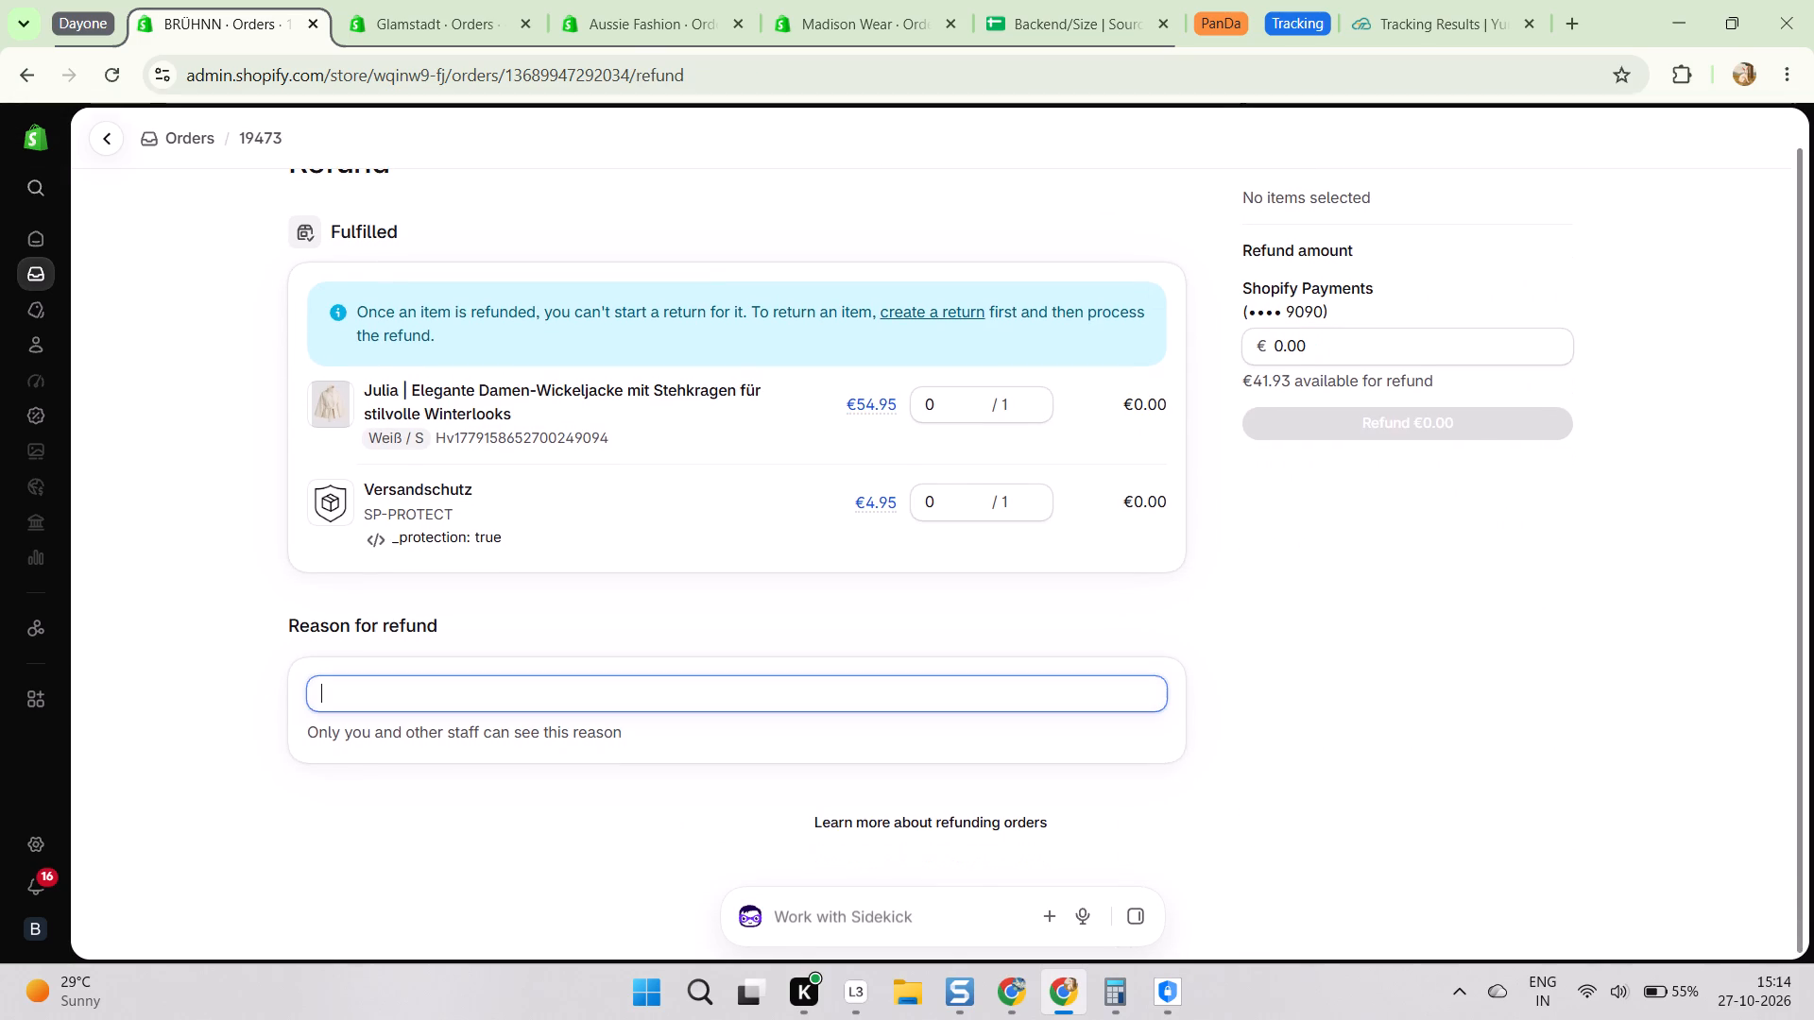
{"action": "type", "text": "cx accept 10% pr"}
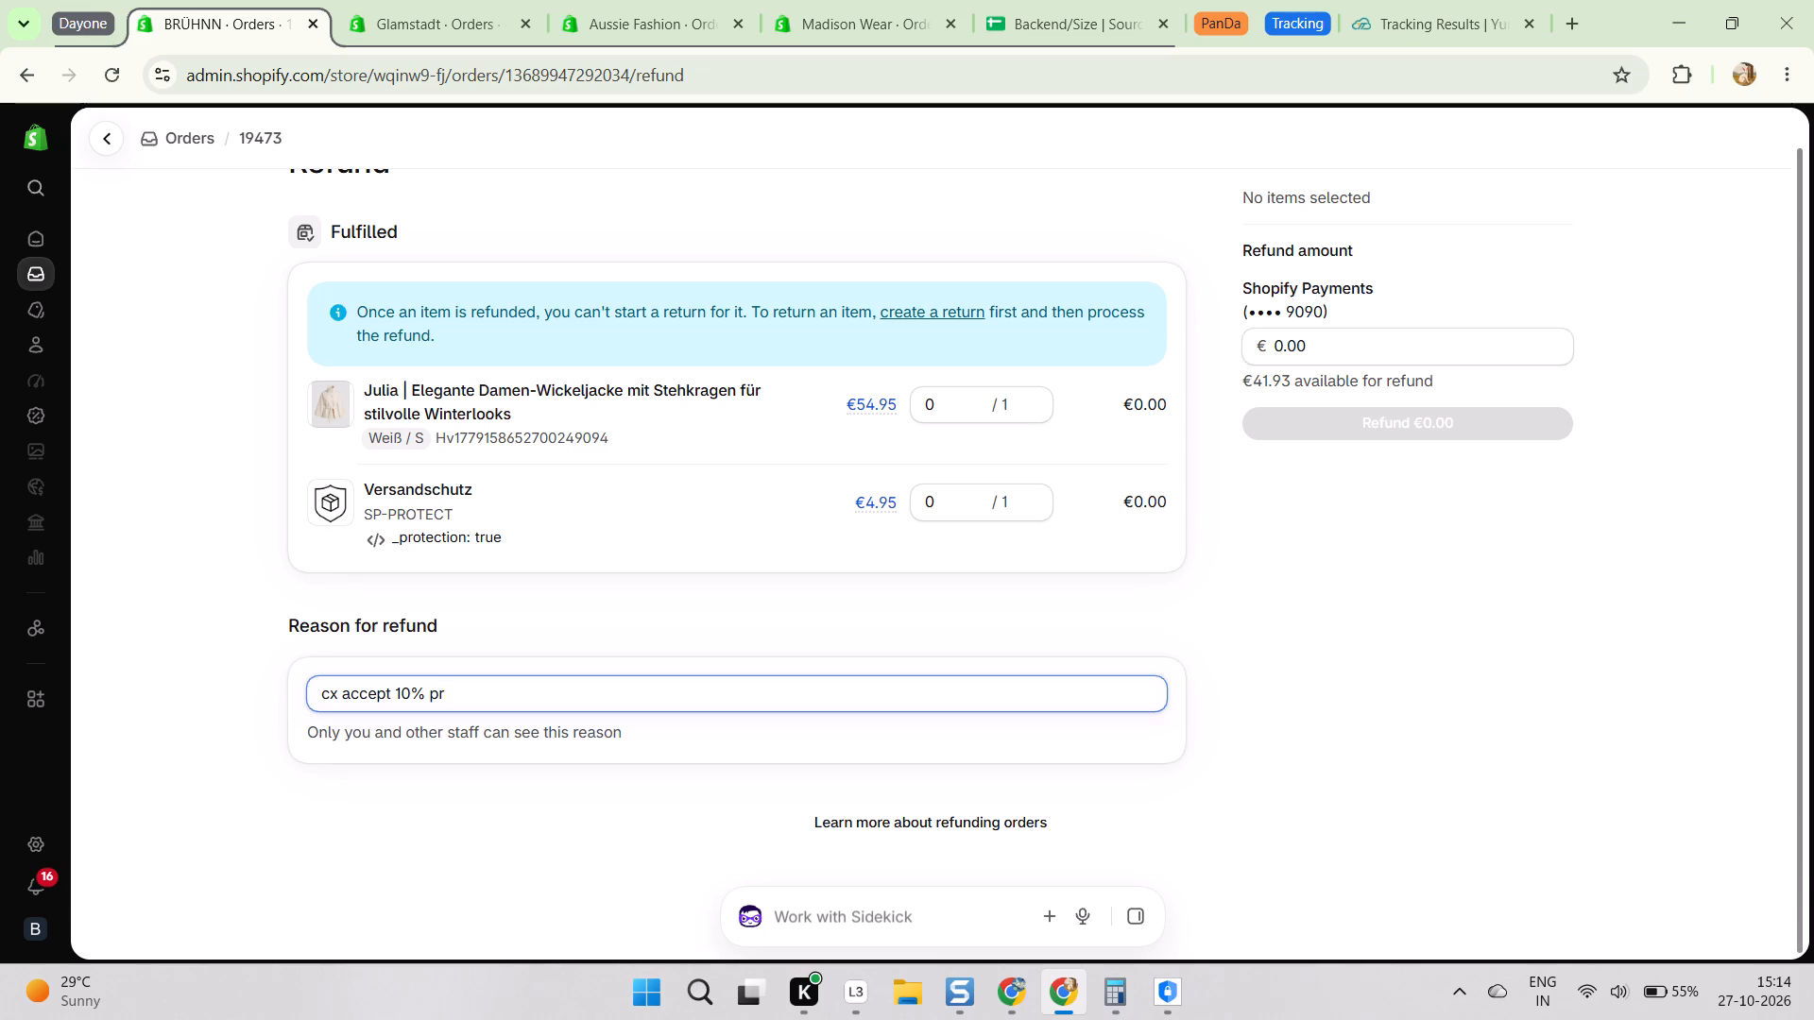
{"action": "double_click", "coordinate": [1330, 353]}
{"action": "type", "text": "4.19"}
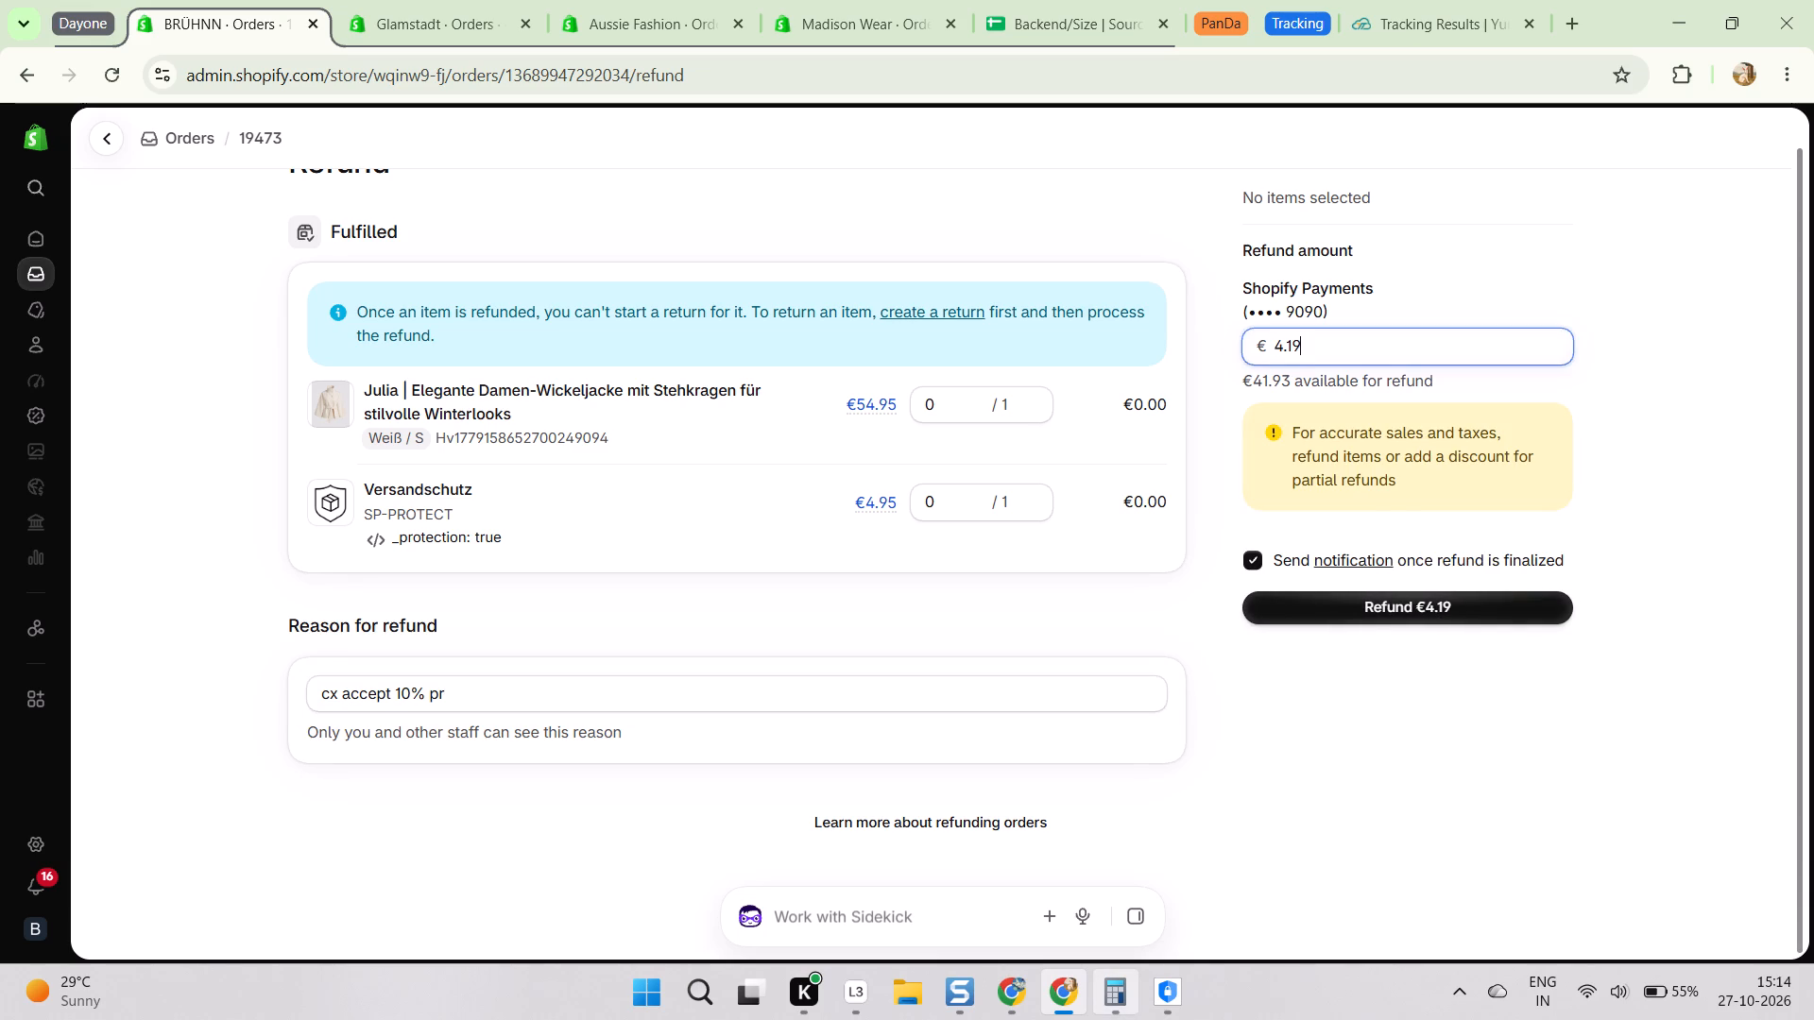
{"action": "left_click", "coordinate": [1108, 1002]}
{"action": "left_click", "coordinate": [1269, 686]}
{"action": "left_click", "coordinate": [1355, 606]}
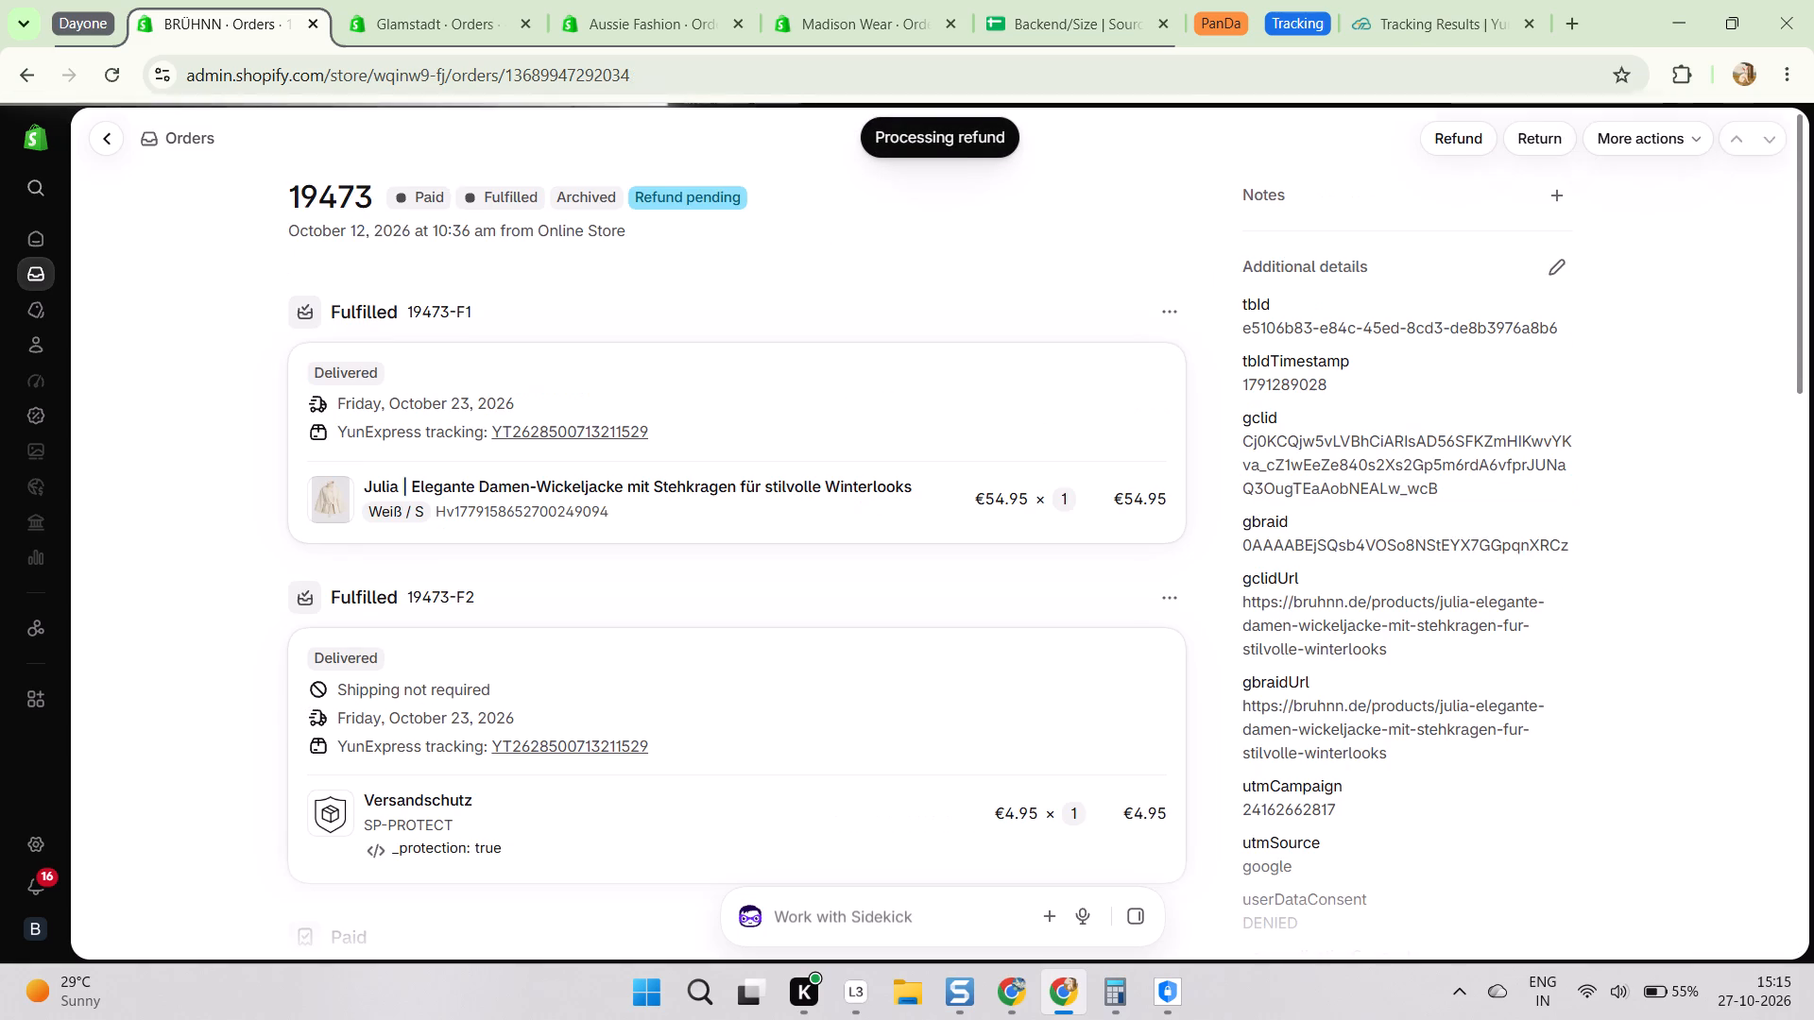
{"action": "scroll", "coordinate": [911, 491], "scroll_direction": "up", "scroll_amount": 5}
{"action": "left_click", "coordinate": [112, 84]}
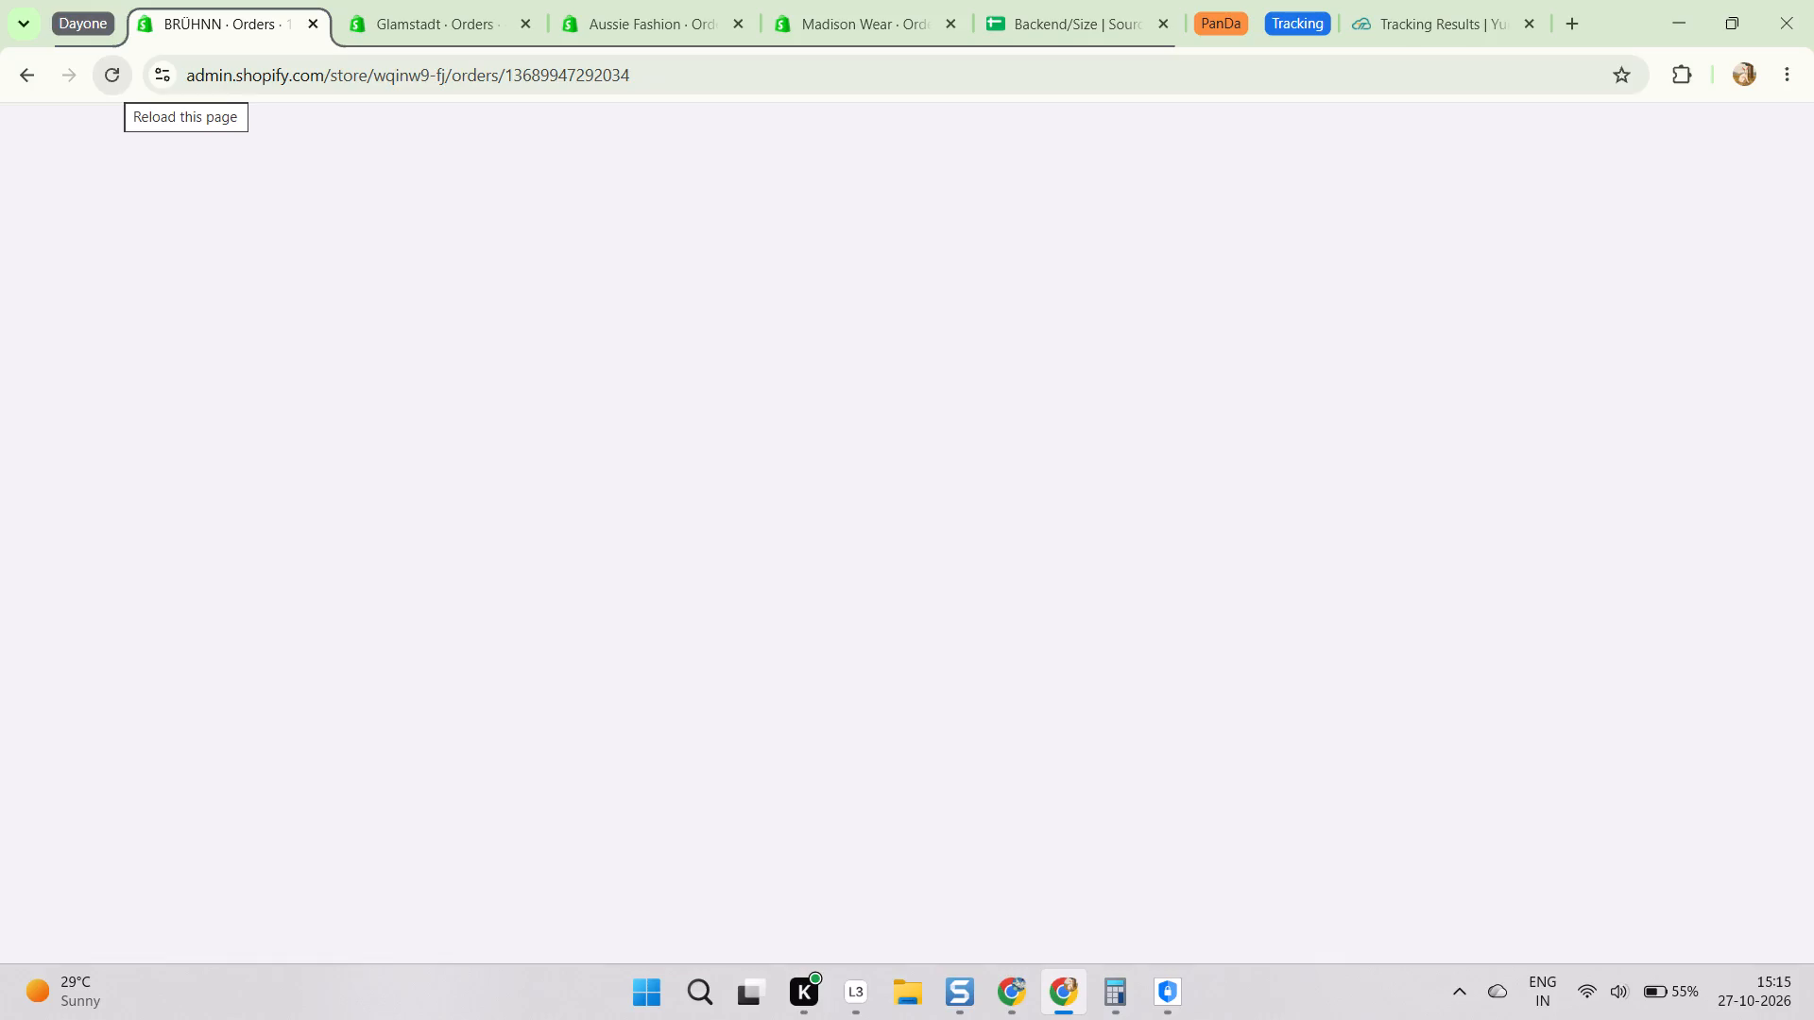
{"action": "scroll", "coordinate": [781, 411], "scroll_direction": "down", "scroll_amount": 2}
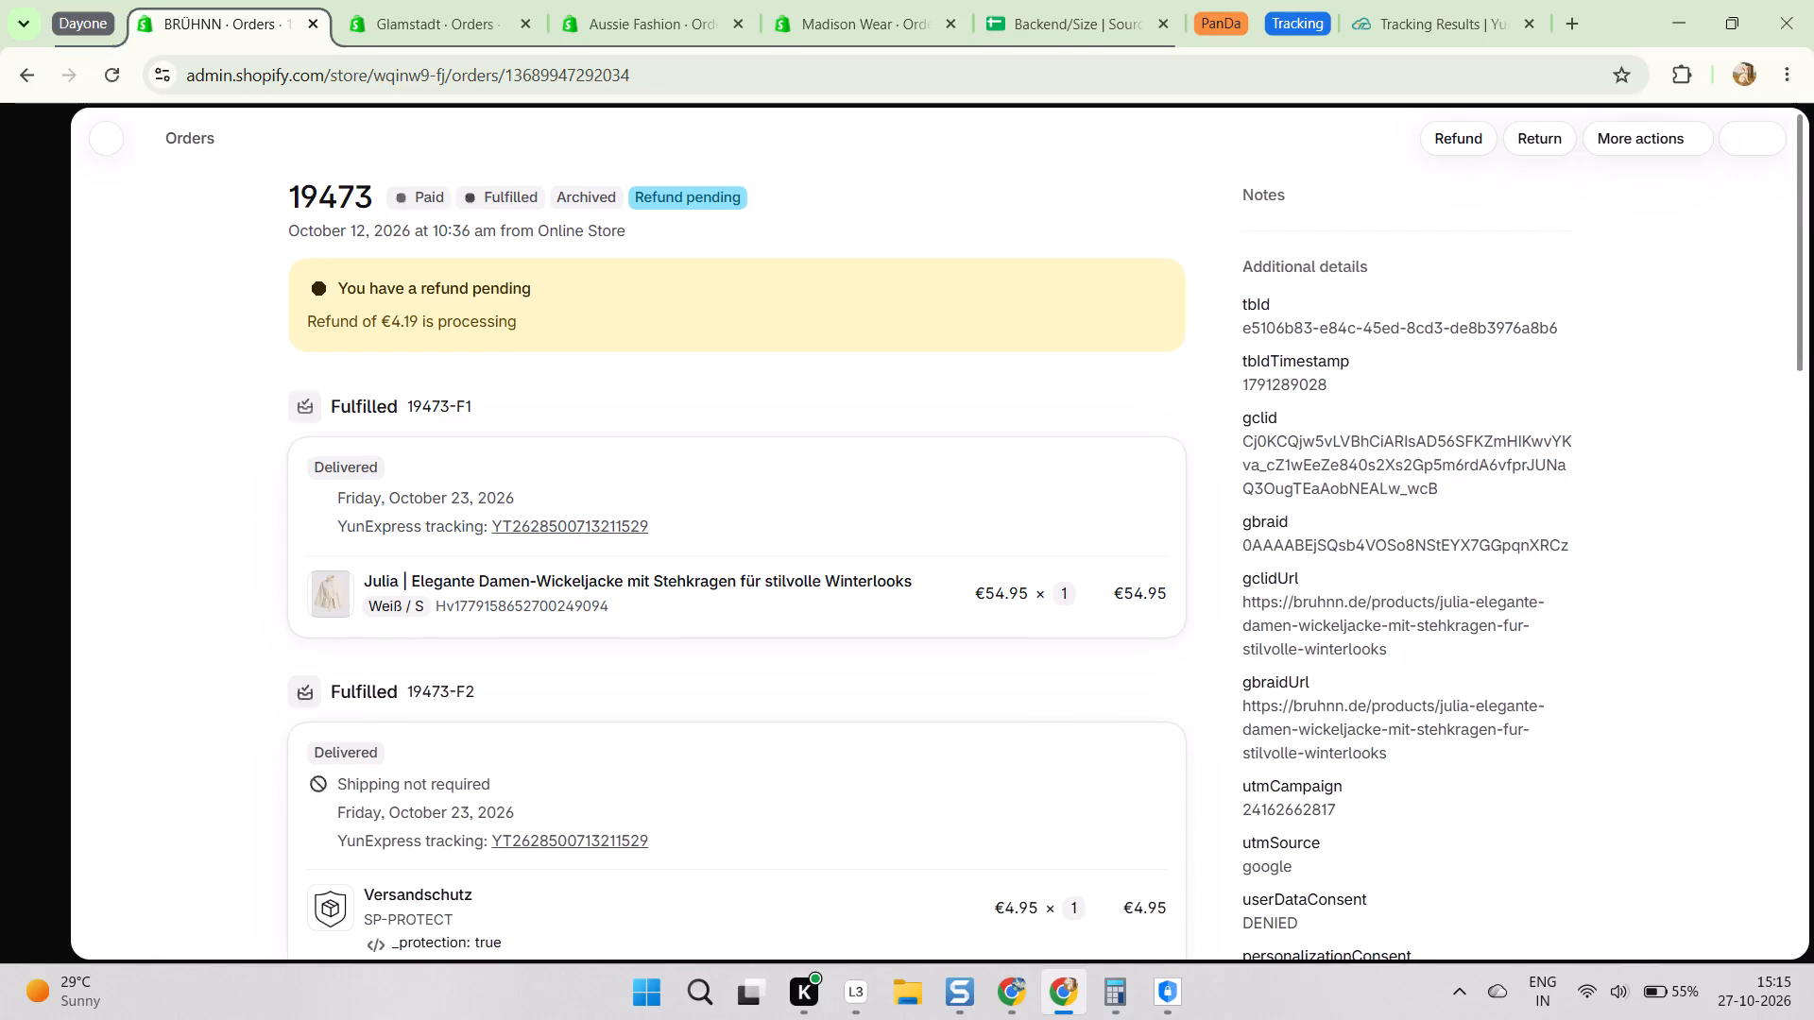
{"action": "scroll", "coordinate": [842, 416], "scroll_direction": "down", "scroll_amount": 16}
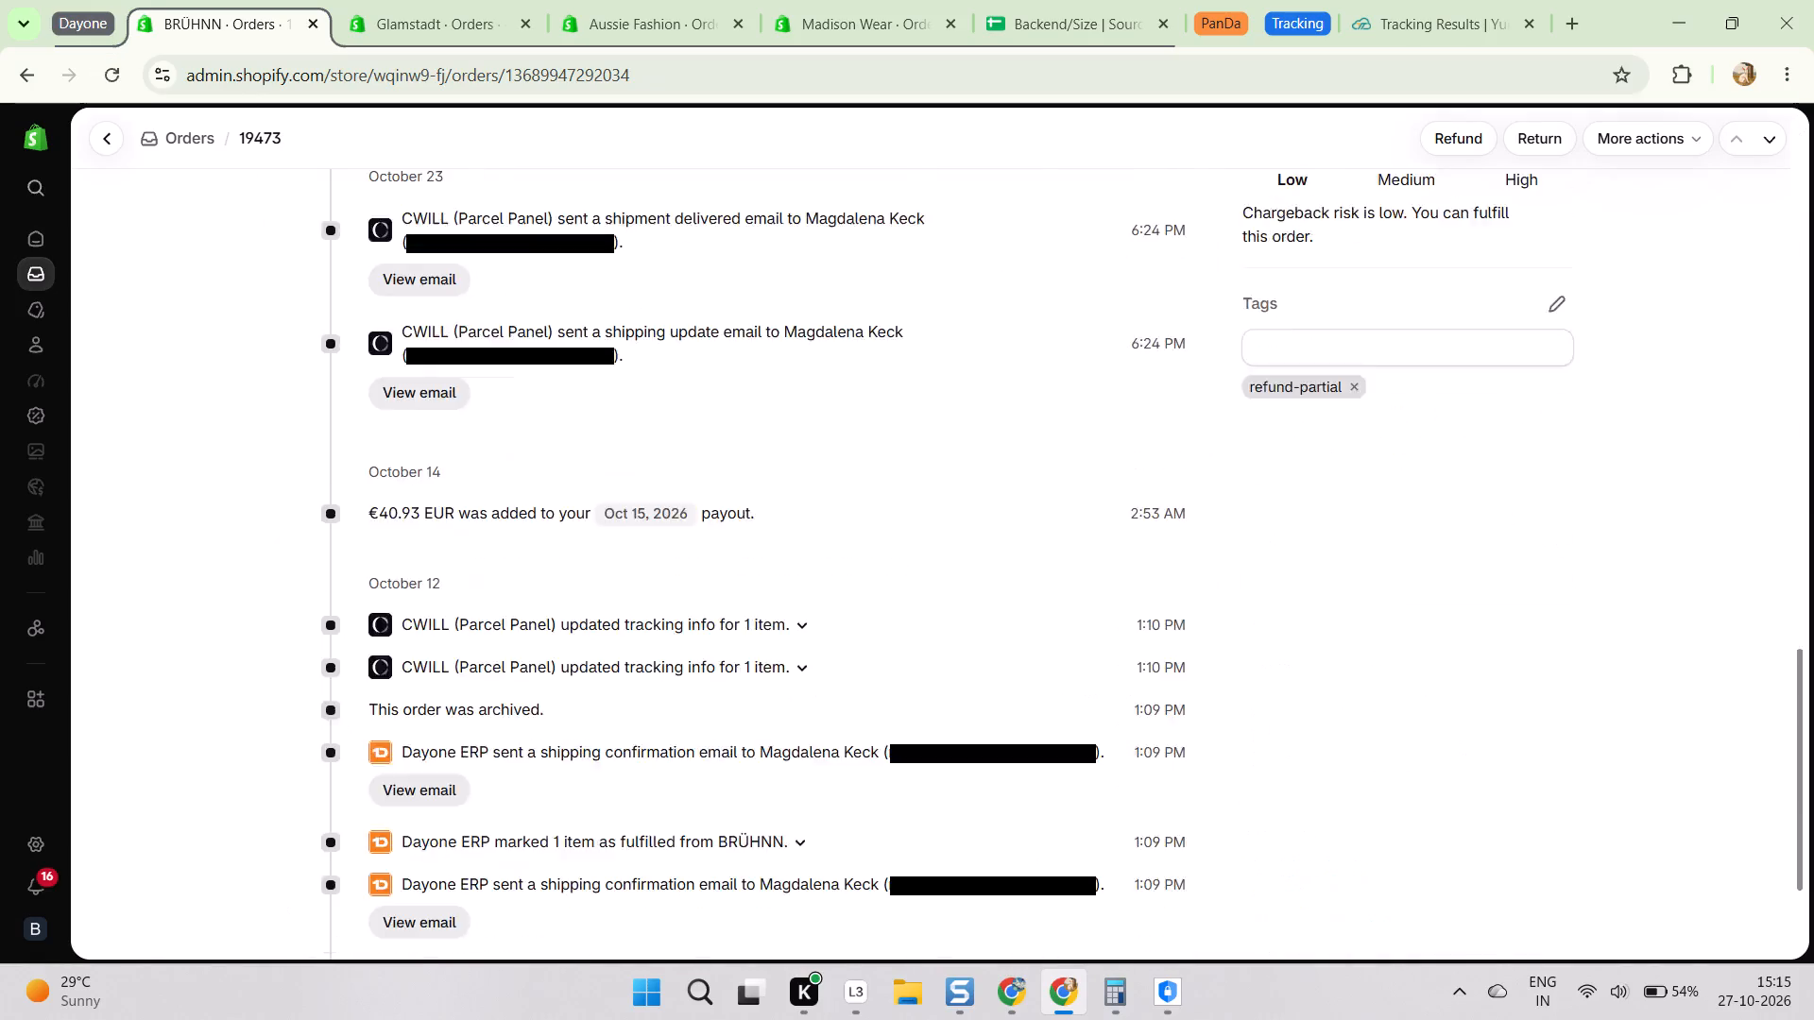
{"action": "scroll", "coordinate": [1138, 444], "scroll_direction": "up", "scroll_amount": 3}
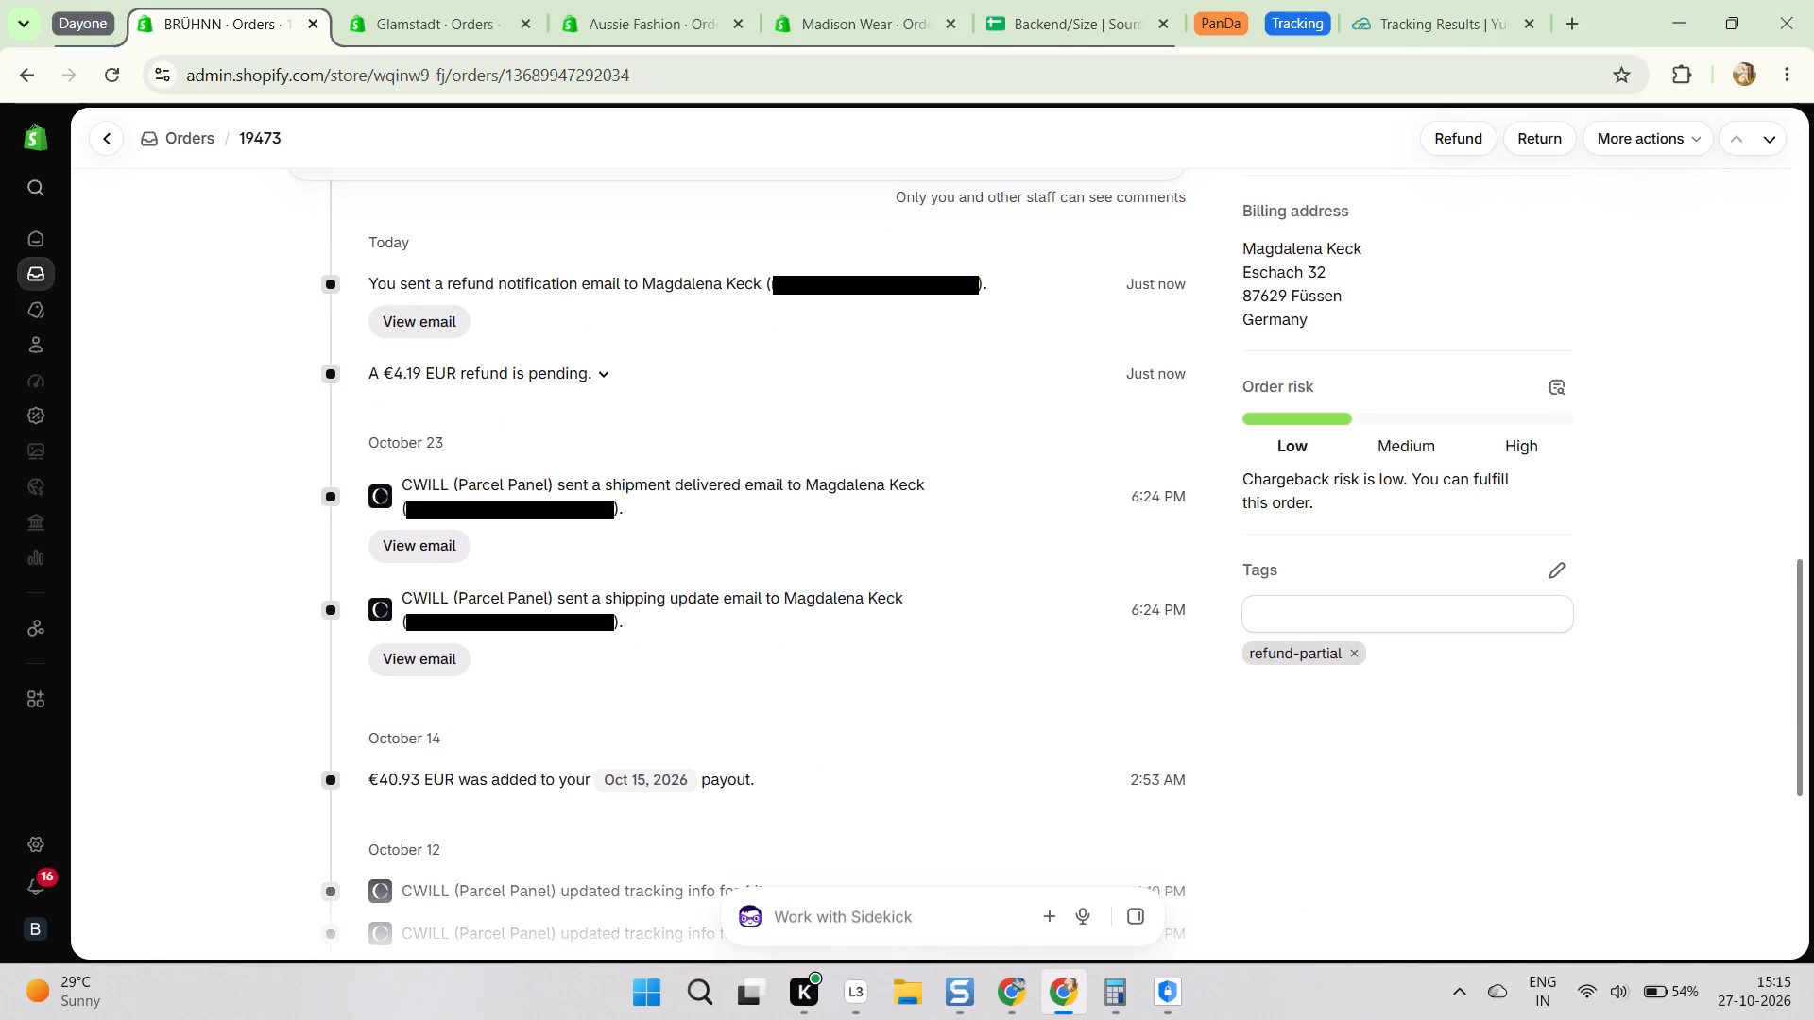
{"action": "scroll", "coordinate": [767, 448], "scroll_direction": "down", "scroll_amount": 2}
{"action": "scroll", "coordinate": [780, 441], "scroll_direction": "up", "scroll_amount": 6}
{"action": "scroll", "coordinate": [747, 417], "scroll_direction": "down", "scroll_amount": 2}
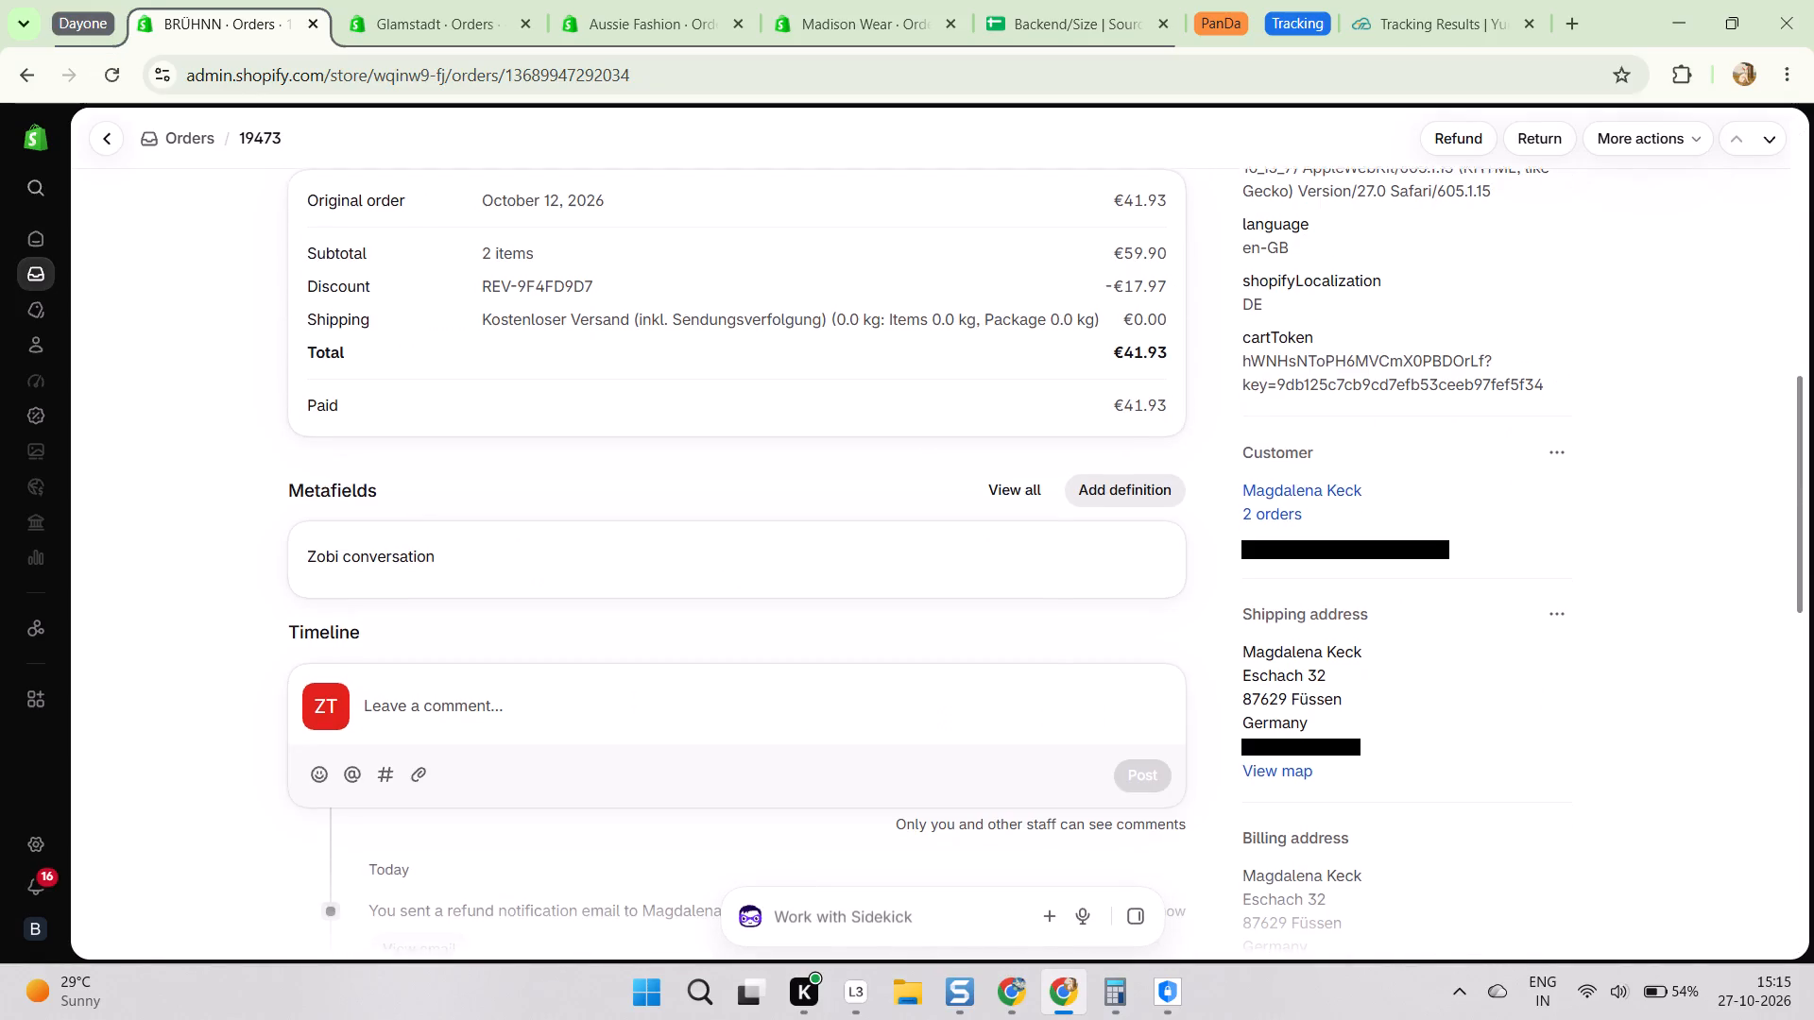
{"action": "scroll", "coordinate": [745, 406], "scroll_direction": "up", "scroll_amount": 11}
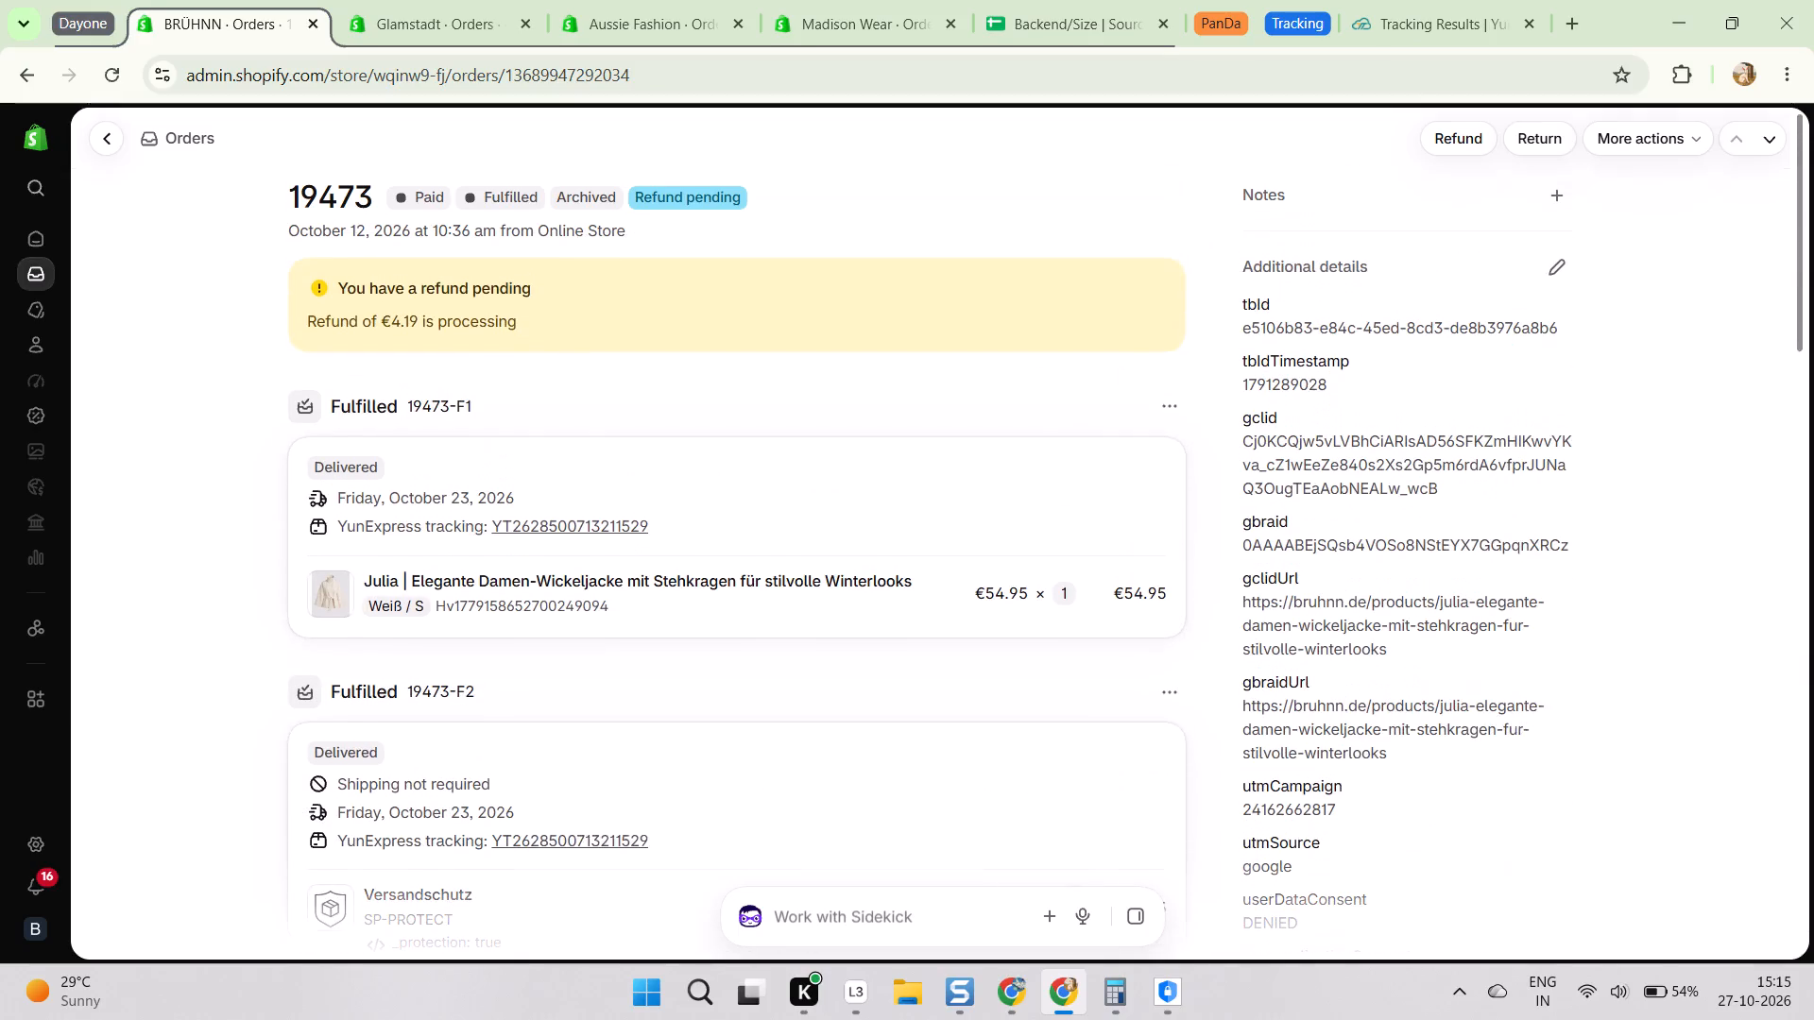
{"action": "scroll", "coordinate": [762, 396], "scroll_direction": "up", "scroll_amount": 12}
{"action": "double_click", "coordinate": [334, 200]}
{"action": "key", "text": "ctrl+c"}
{"action": "key", "text": "ctrl+c"}
{"action": "key", "text": "ctrl+c"}
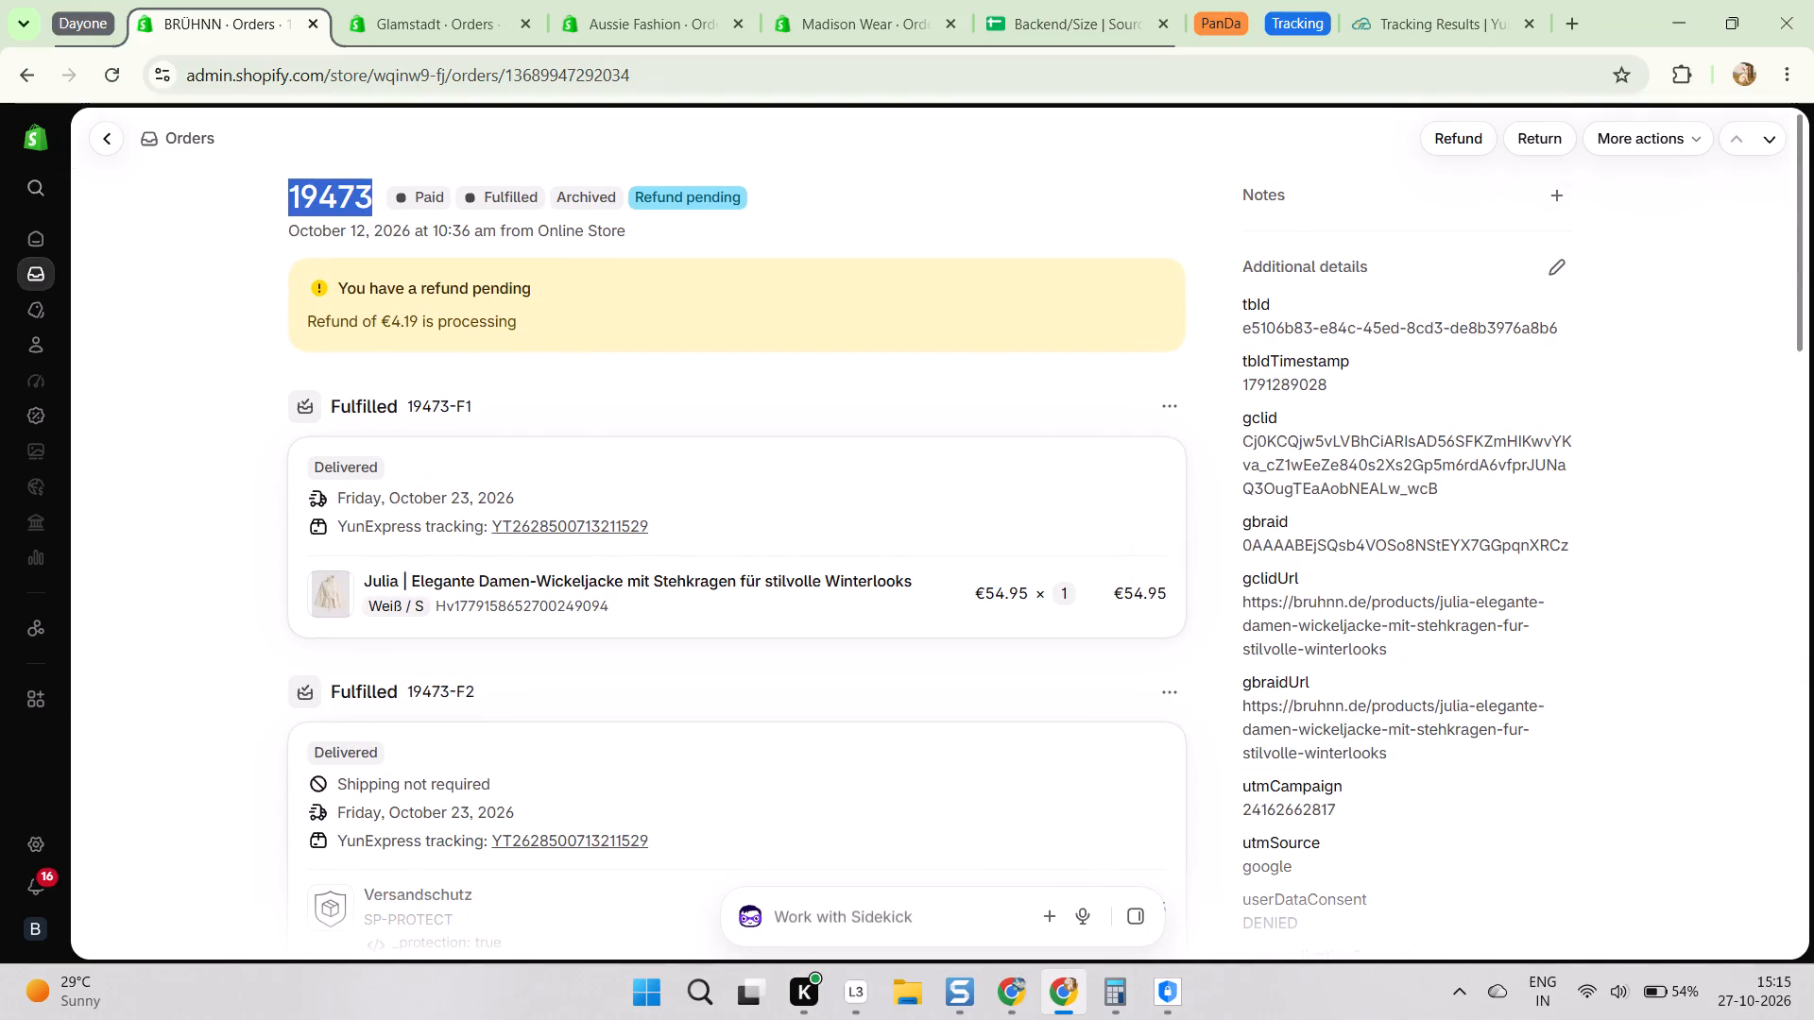
{"action": "key", "text": "ctrl+c"}
{"action": "left_click", "coordinate": [1003, 994]}
{"action": "key", "text": "ctrl+f"}
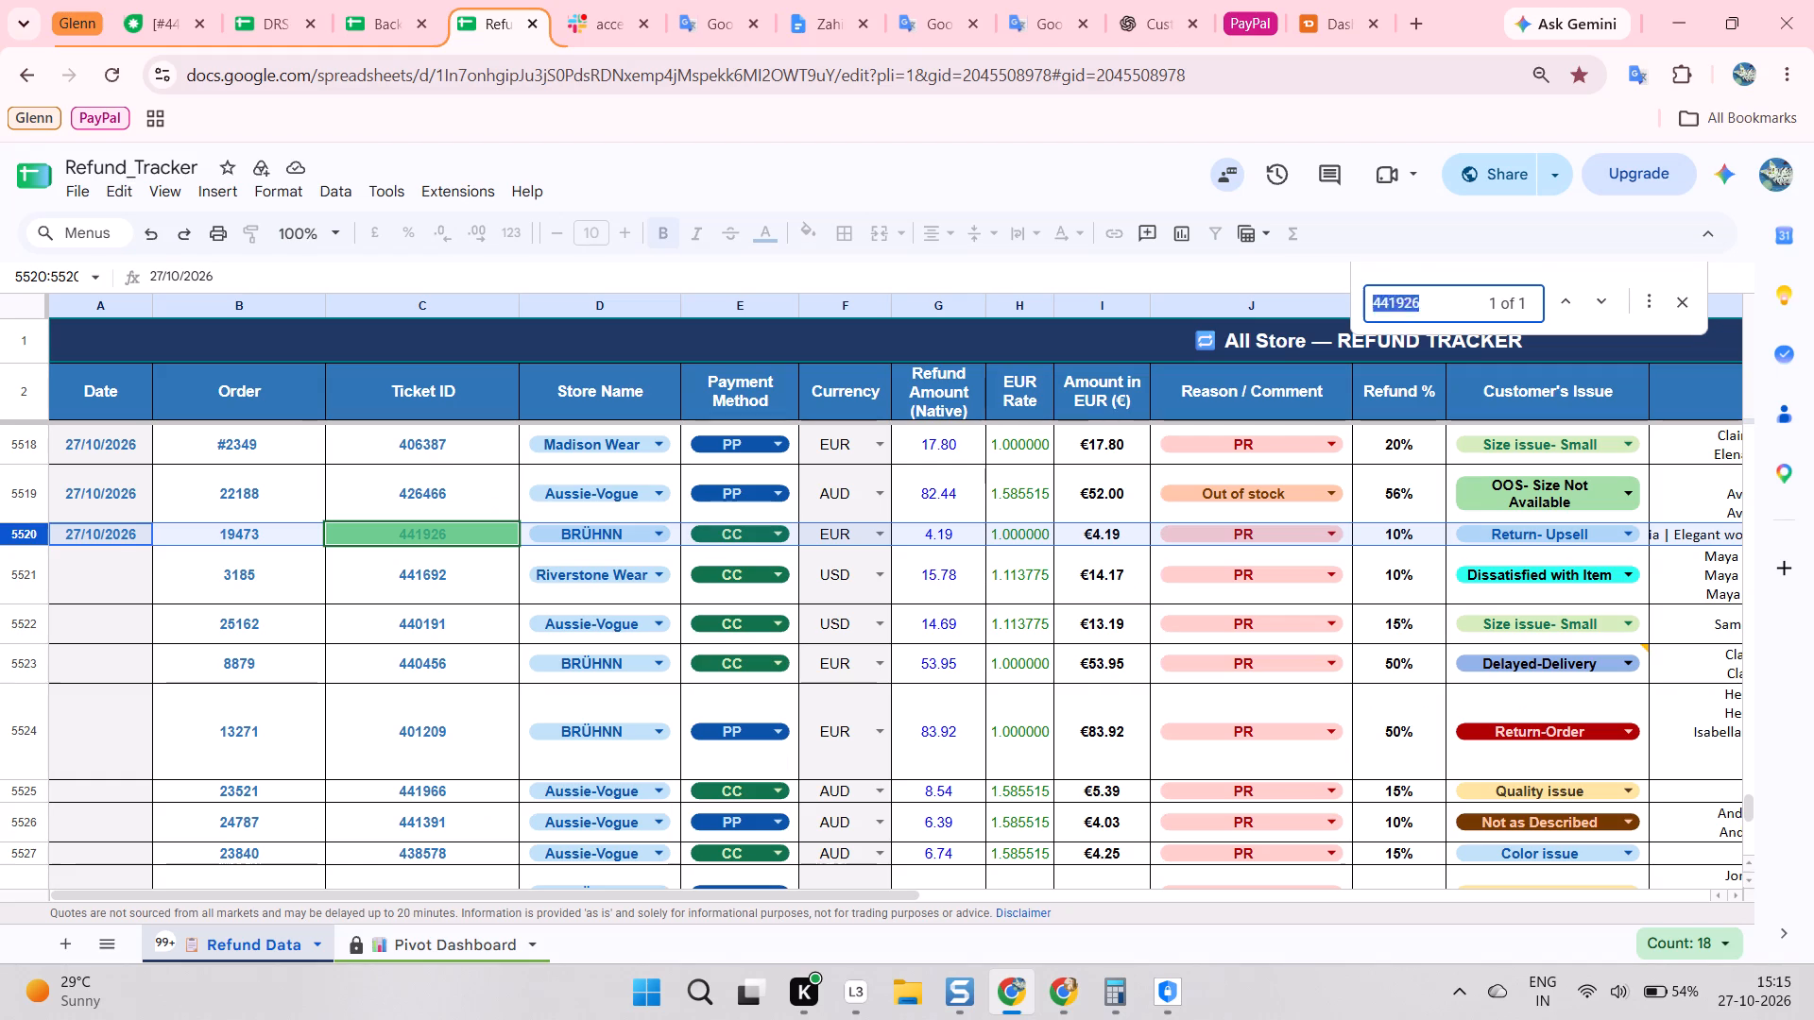
{"action": "key", "text": "ctrl+v"}
{"action": "left_click", "coordinate": [1686, 300]}
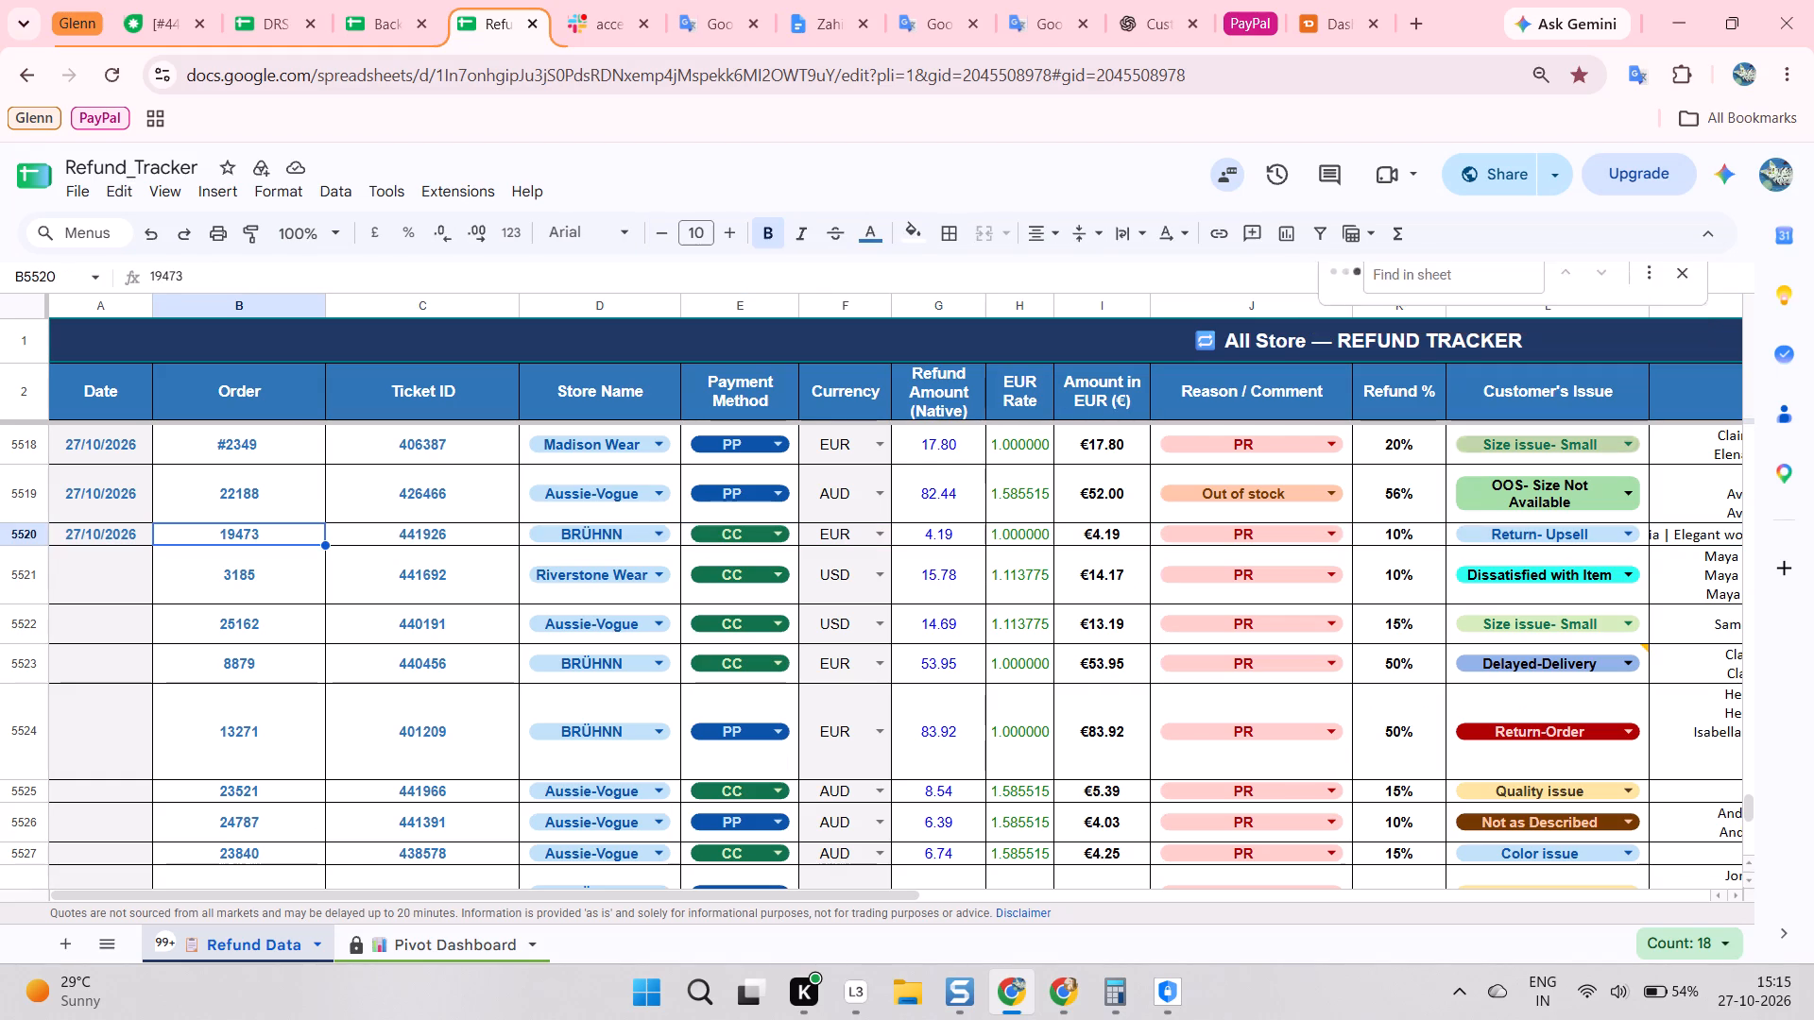
{"action": "scroll", "coordinate": [298, 389], "scroll_direction": "down", "scroll_amount": 1}
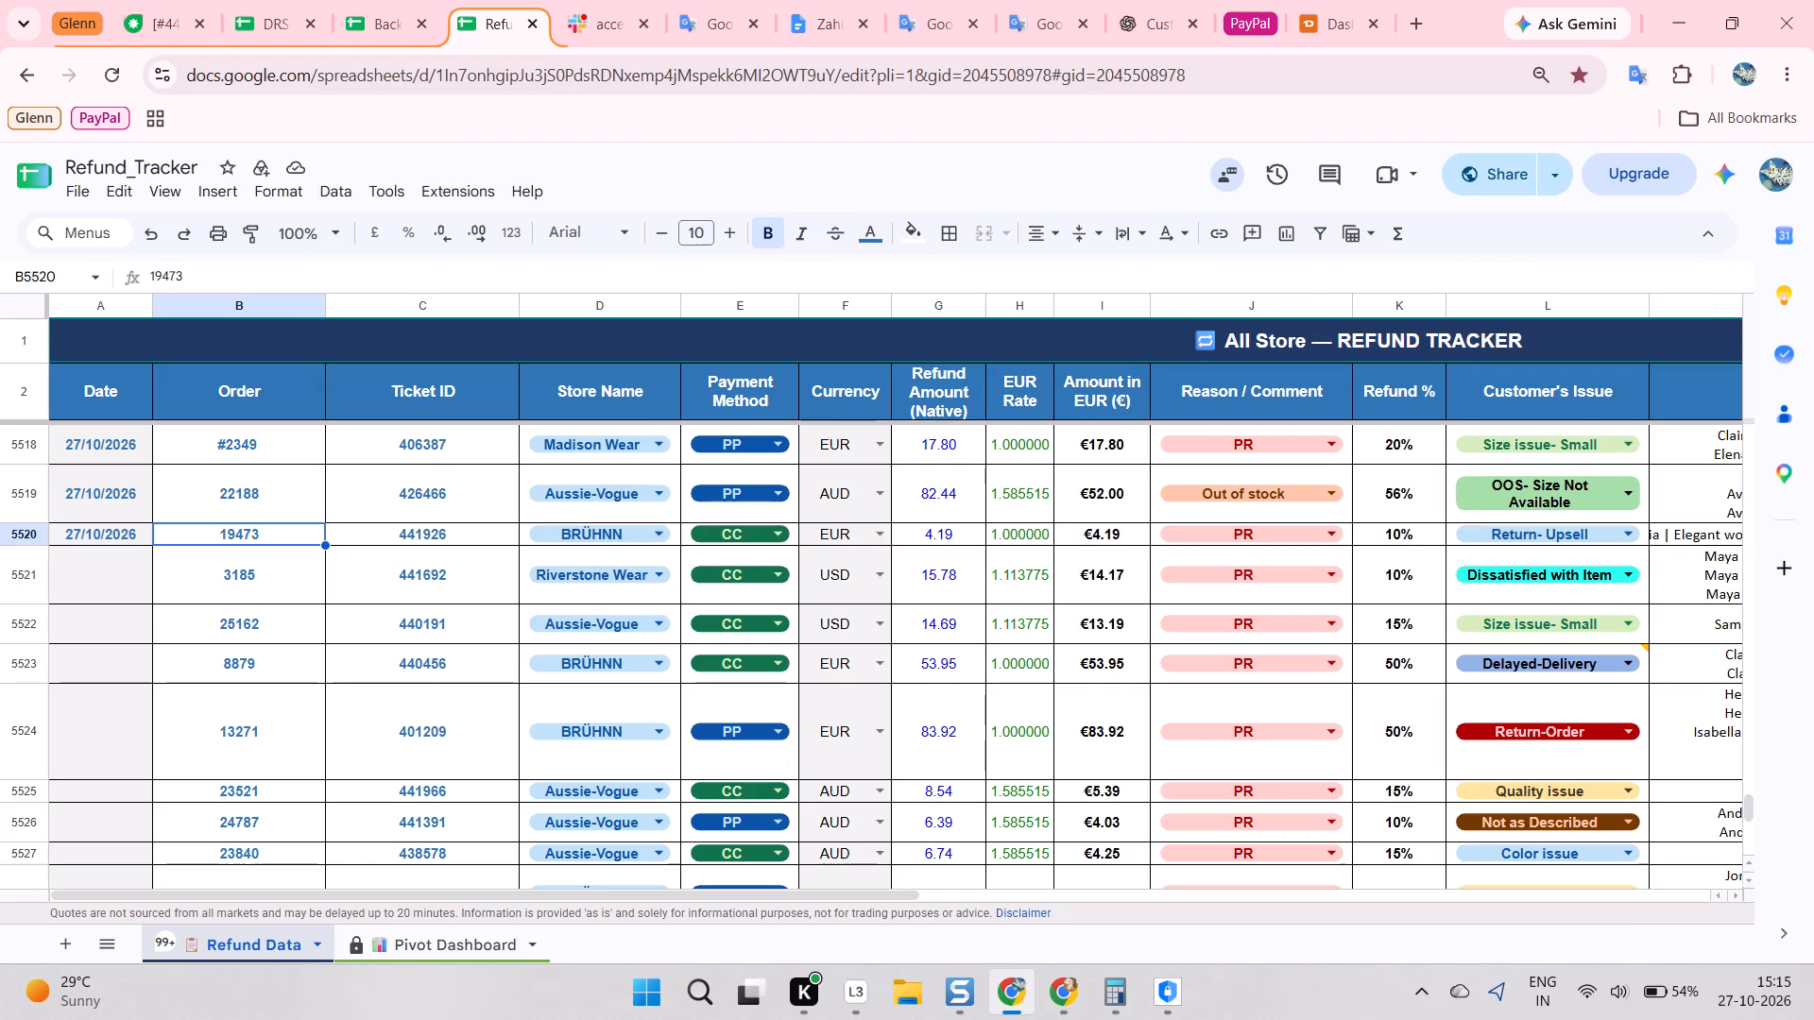
{"action": "left_click", "coordinate": [23, 534]}
{"action": "left_click", "coordinate": [146, 0]}
{"action": "scroll", "coordinate": [501, 515], "scroll_direction": "down", "scroll_amount": 6}
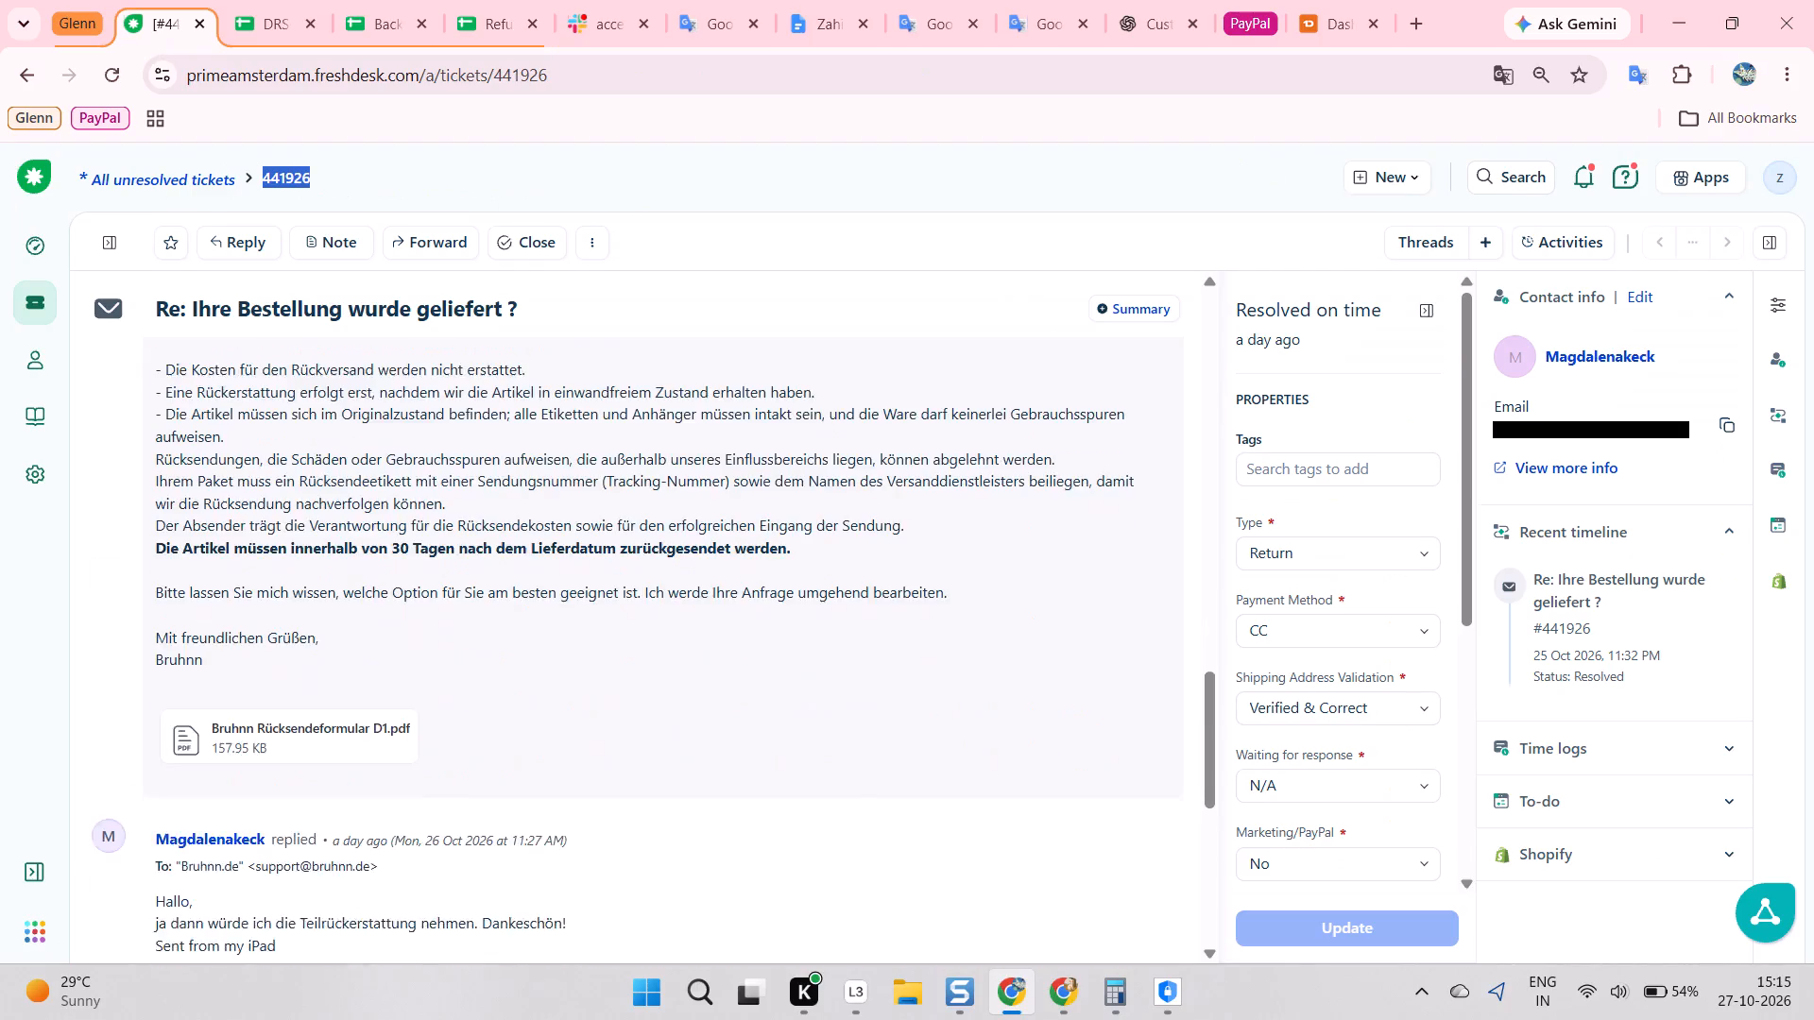
{"action": "scroll", "coordinate": [548, 535], "scroll_direction": "down", "scroll_amount": 8}
{"action": "right_click", "coordinate": [720, 518]}
{"action": "left_click", "coordinate": [545, 536]}
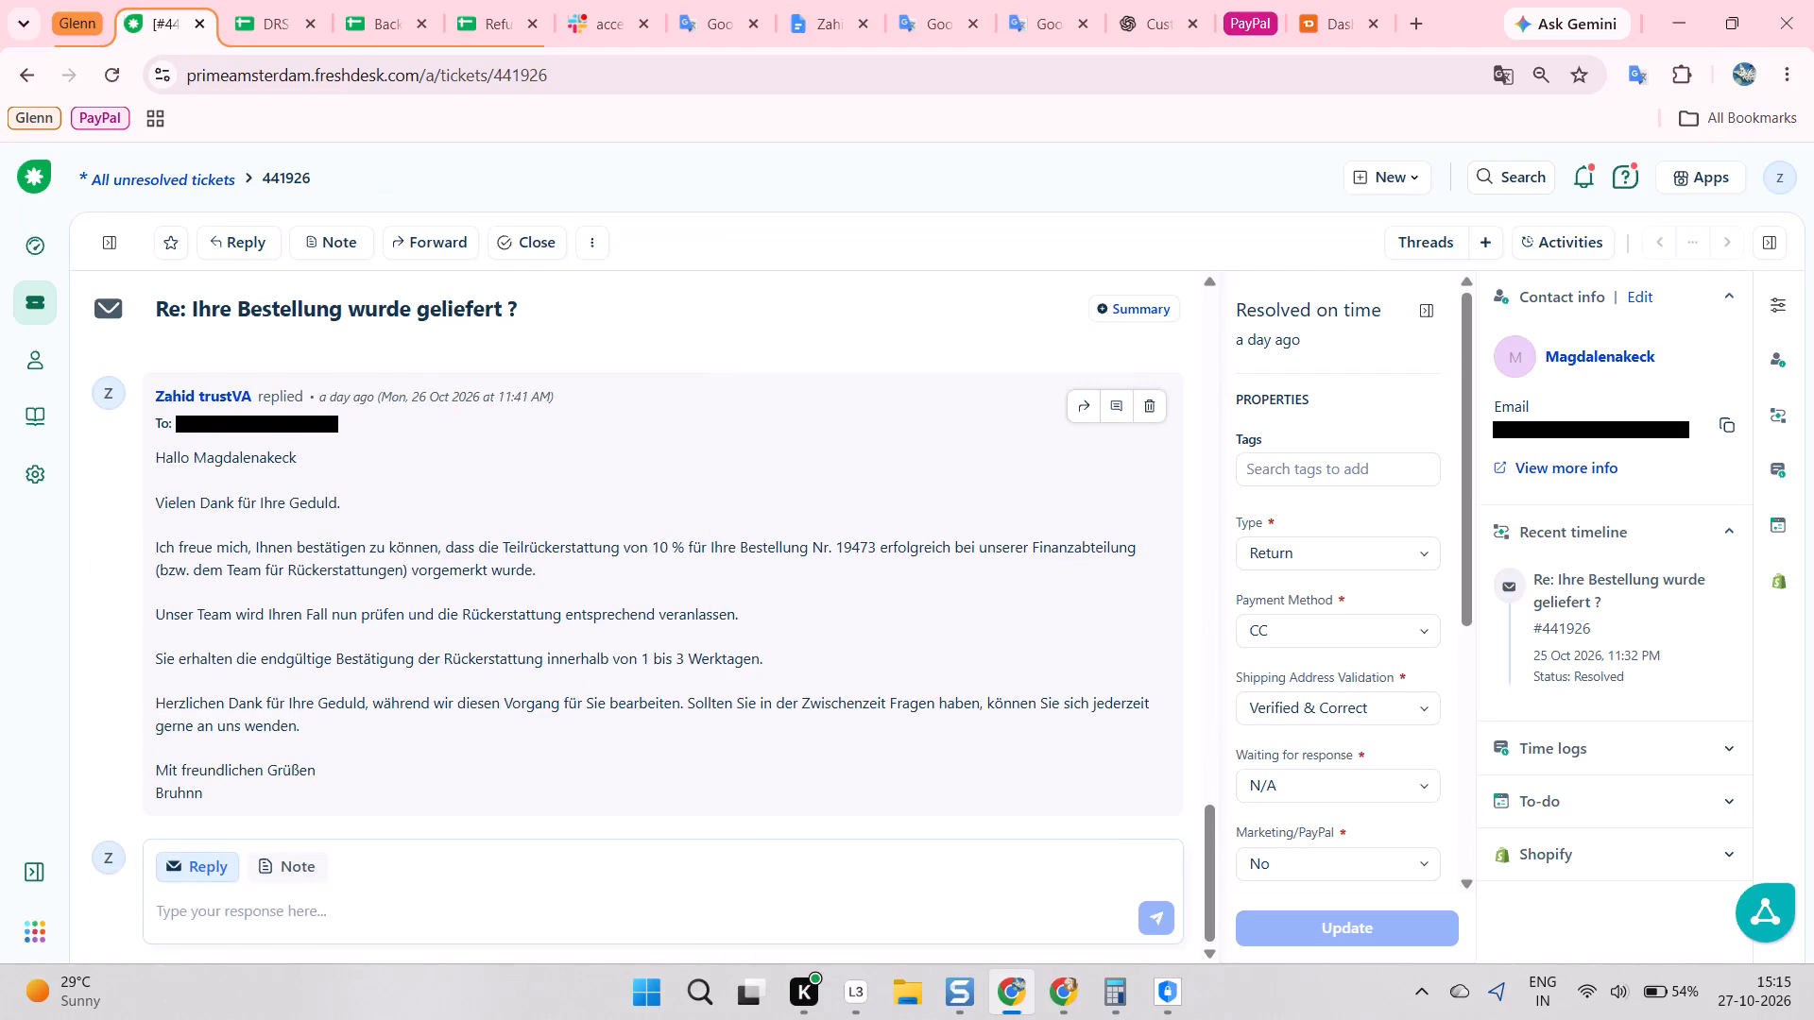
{"action": "left_click", "coordinate": [636, 513]}
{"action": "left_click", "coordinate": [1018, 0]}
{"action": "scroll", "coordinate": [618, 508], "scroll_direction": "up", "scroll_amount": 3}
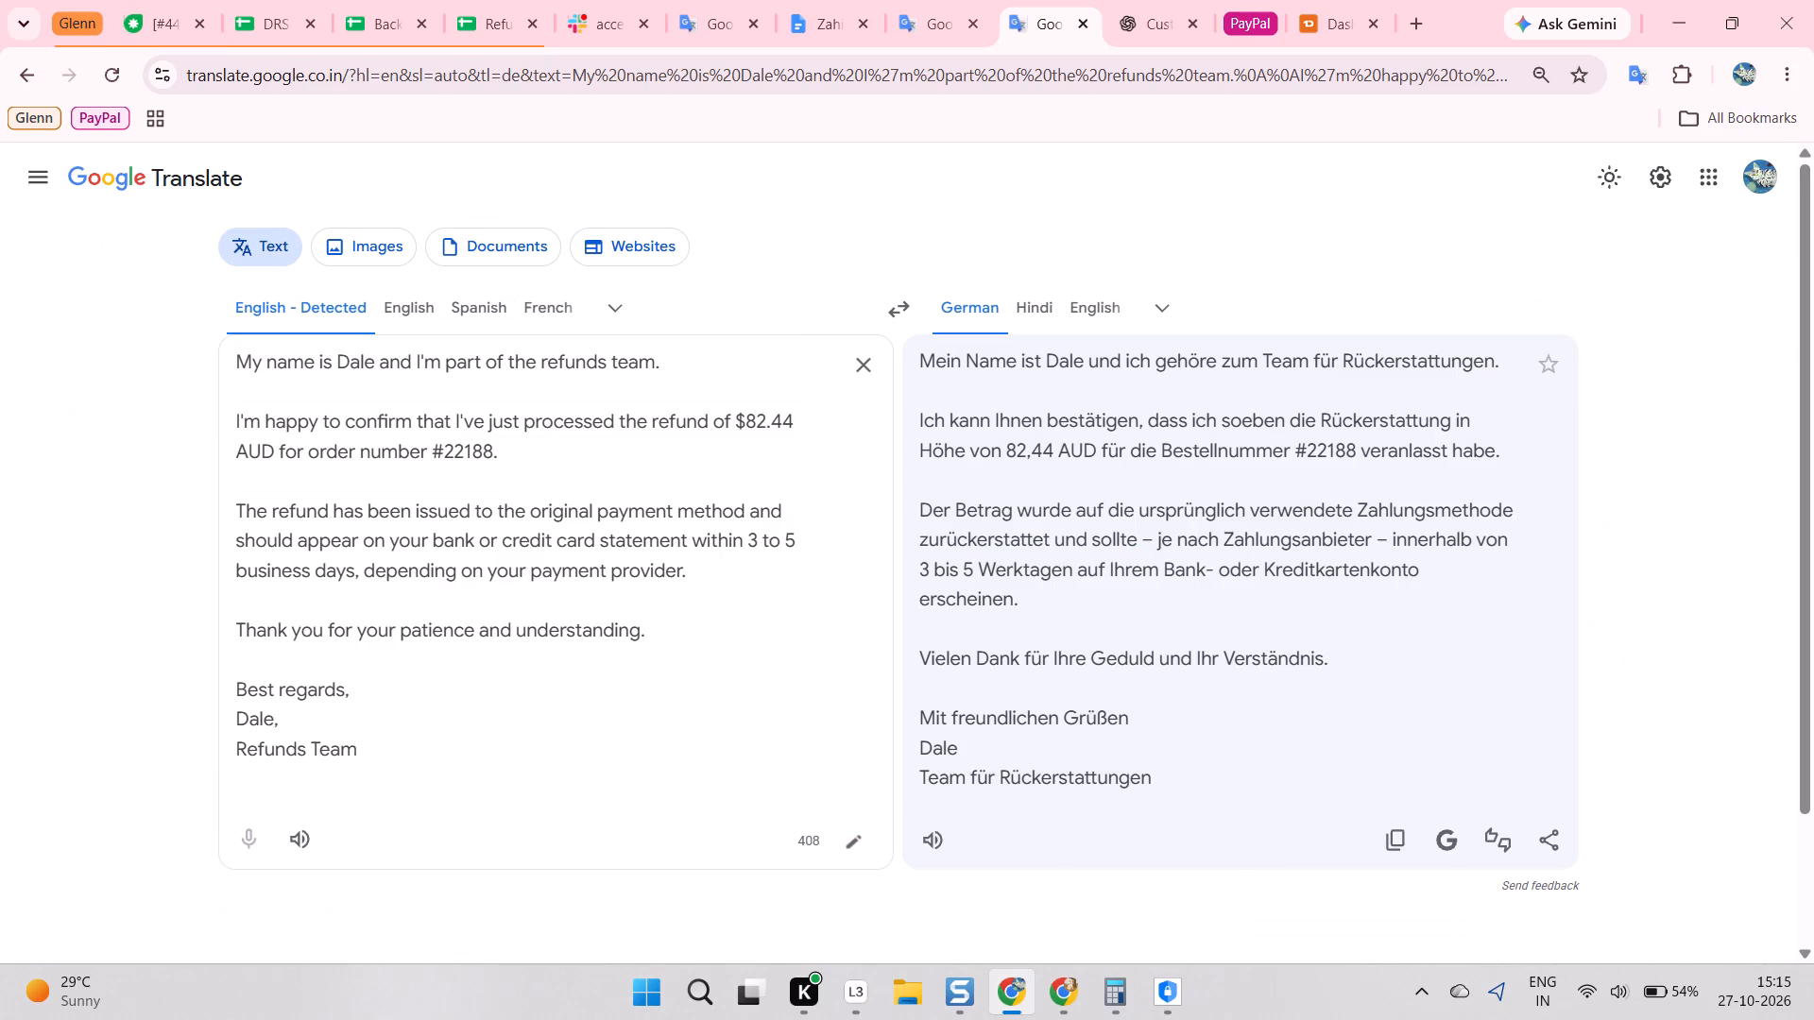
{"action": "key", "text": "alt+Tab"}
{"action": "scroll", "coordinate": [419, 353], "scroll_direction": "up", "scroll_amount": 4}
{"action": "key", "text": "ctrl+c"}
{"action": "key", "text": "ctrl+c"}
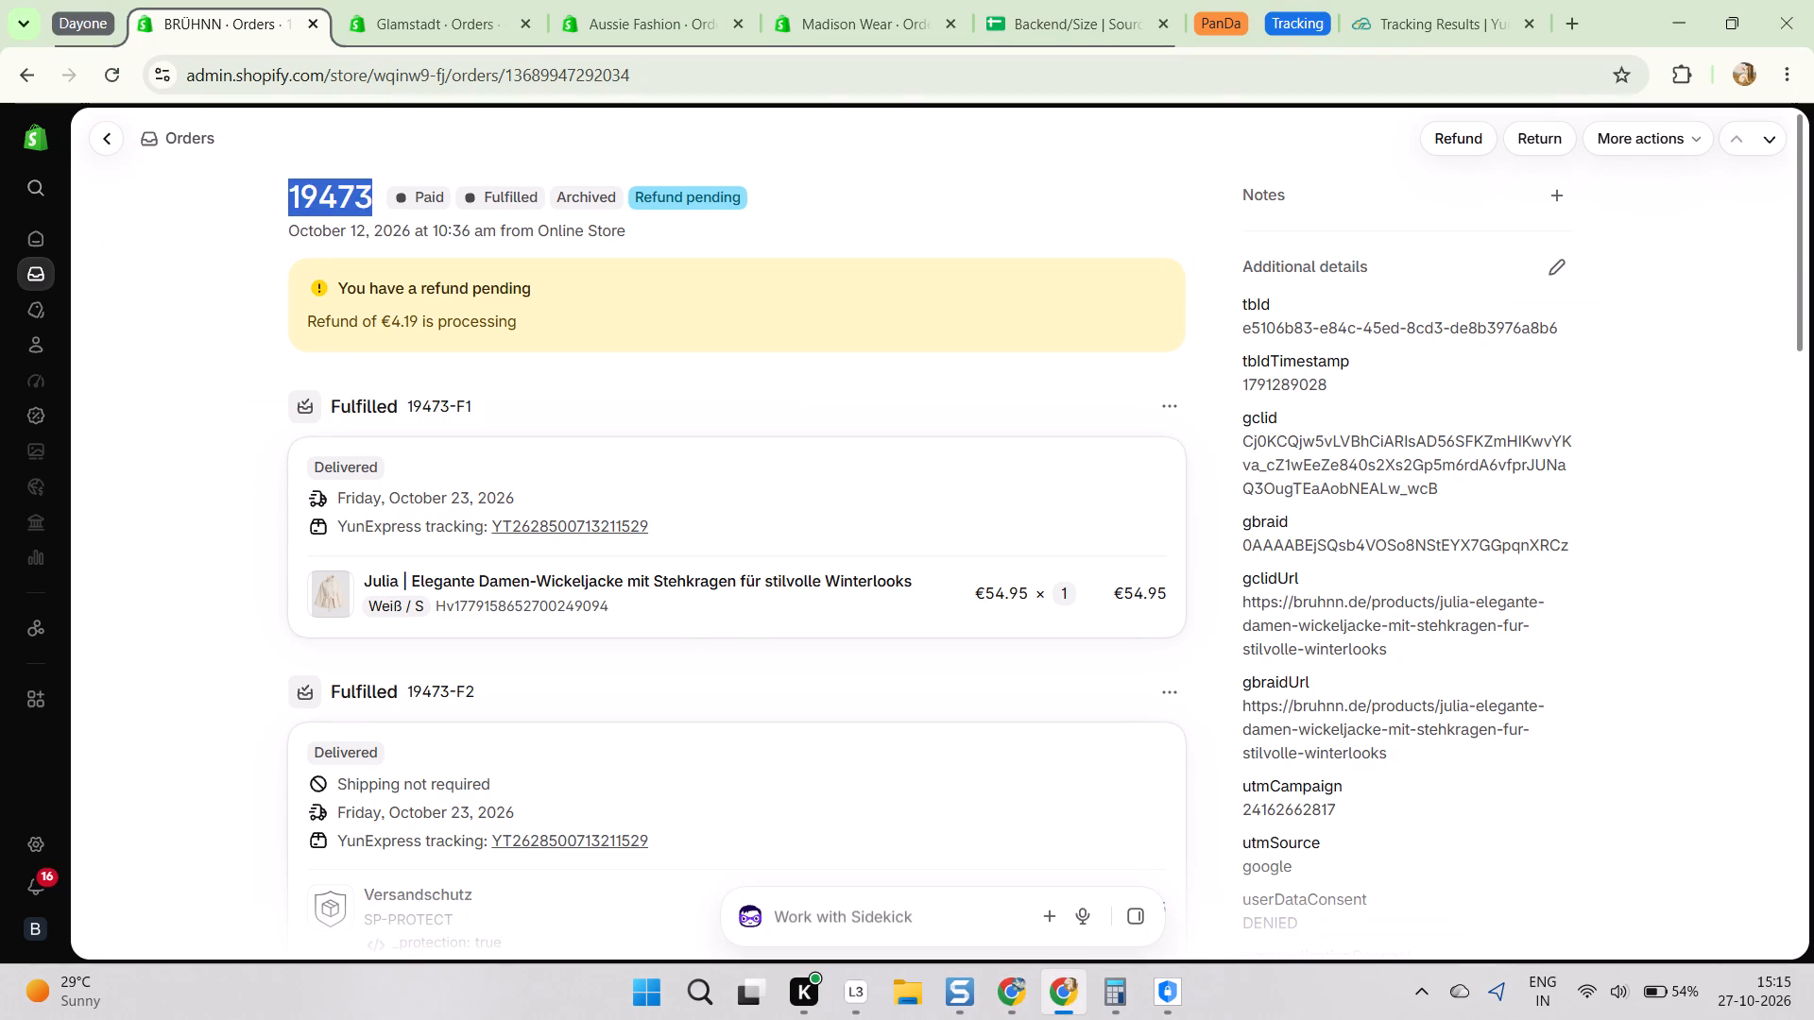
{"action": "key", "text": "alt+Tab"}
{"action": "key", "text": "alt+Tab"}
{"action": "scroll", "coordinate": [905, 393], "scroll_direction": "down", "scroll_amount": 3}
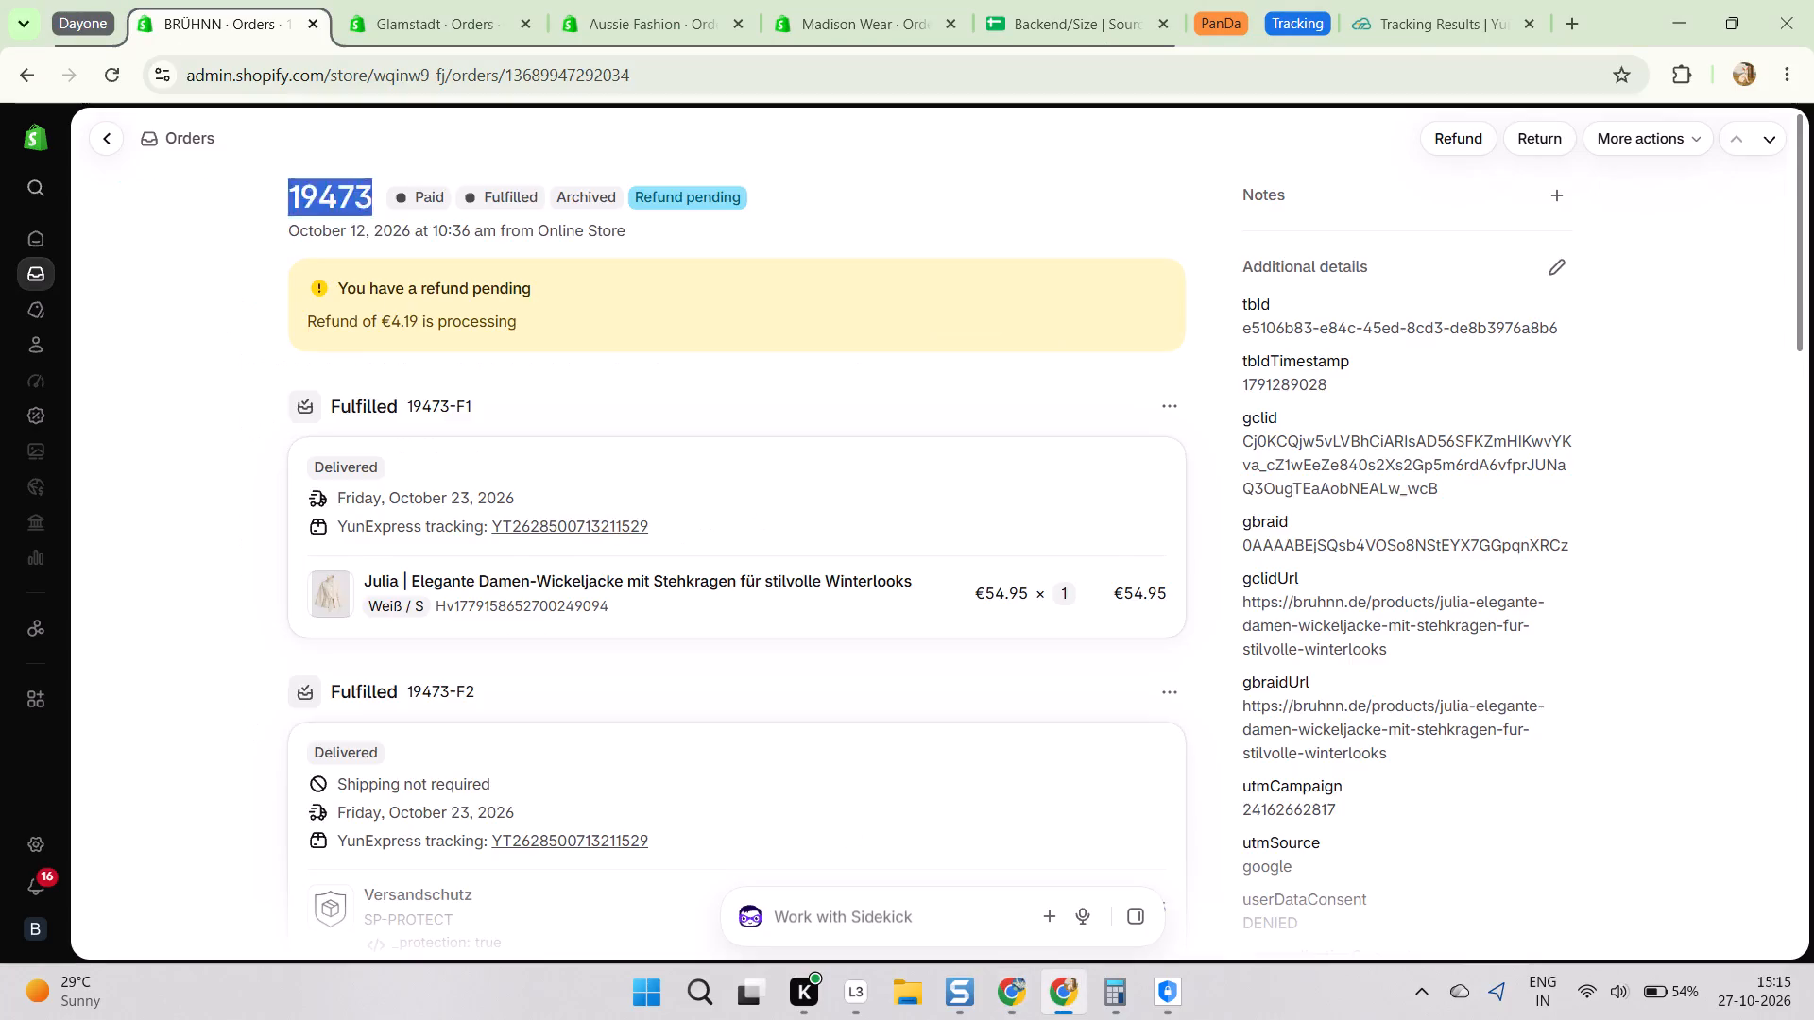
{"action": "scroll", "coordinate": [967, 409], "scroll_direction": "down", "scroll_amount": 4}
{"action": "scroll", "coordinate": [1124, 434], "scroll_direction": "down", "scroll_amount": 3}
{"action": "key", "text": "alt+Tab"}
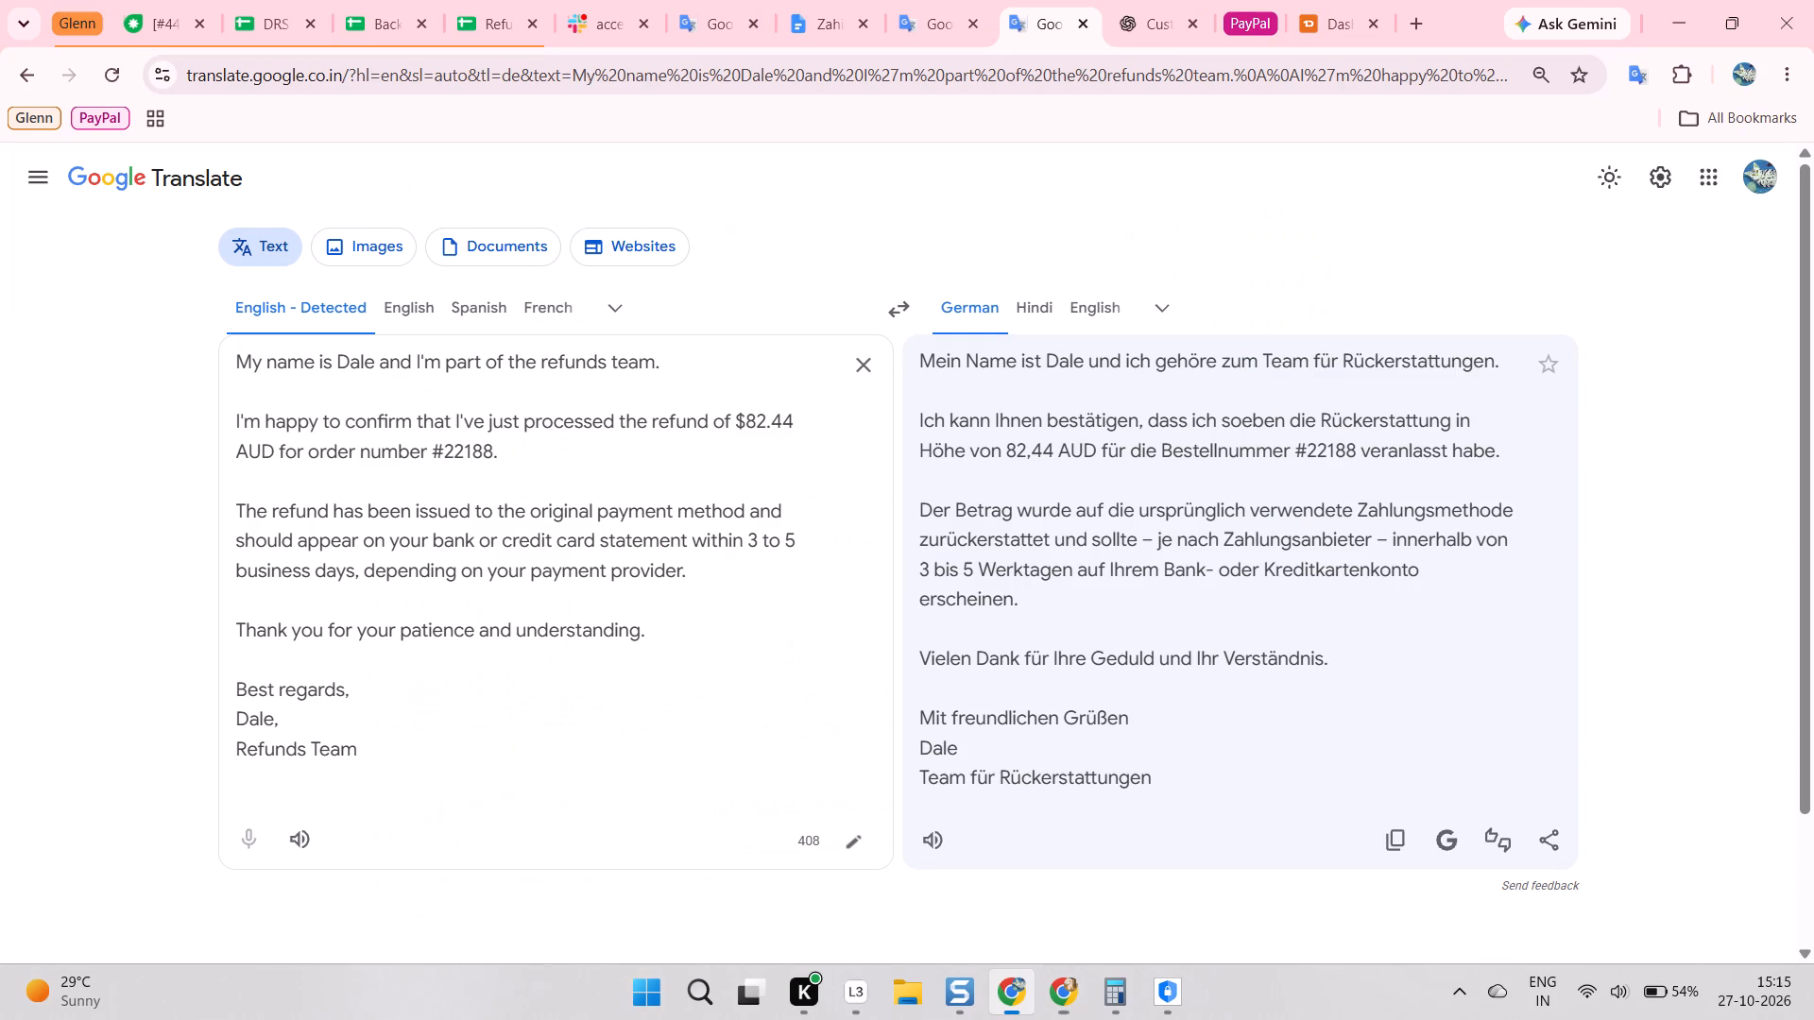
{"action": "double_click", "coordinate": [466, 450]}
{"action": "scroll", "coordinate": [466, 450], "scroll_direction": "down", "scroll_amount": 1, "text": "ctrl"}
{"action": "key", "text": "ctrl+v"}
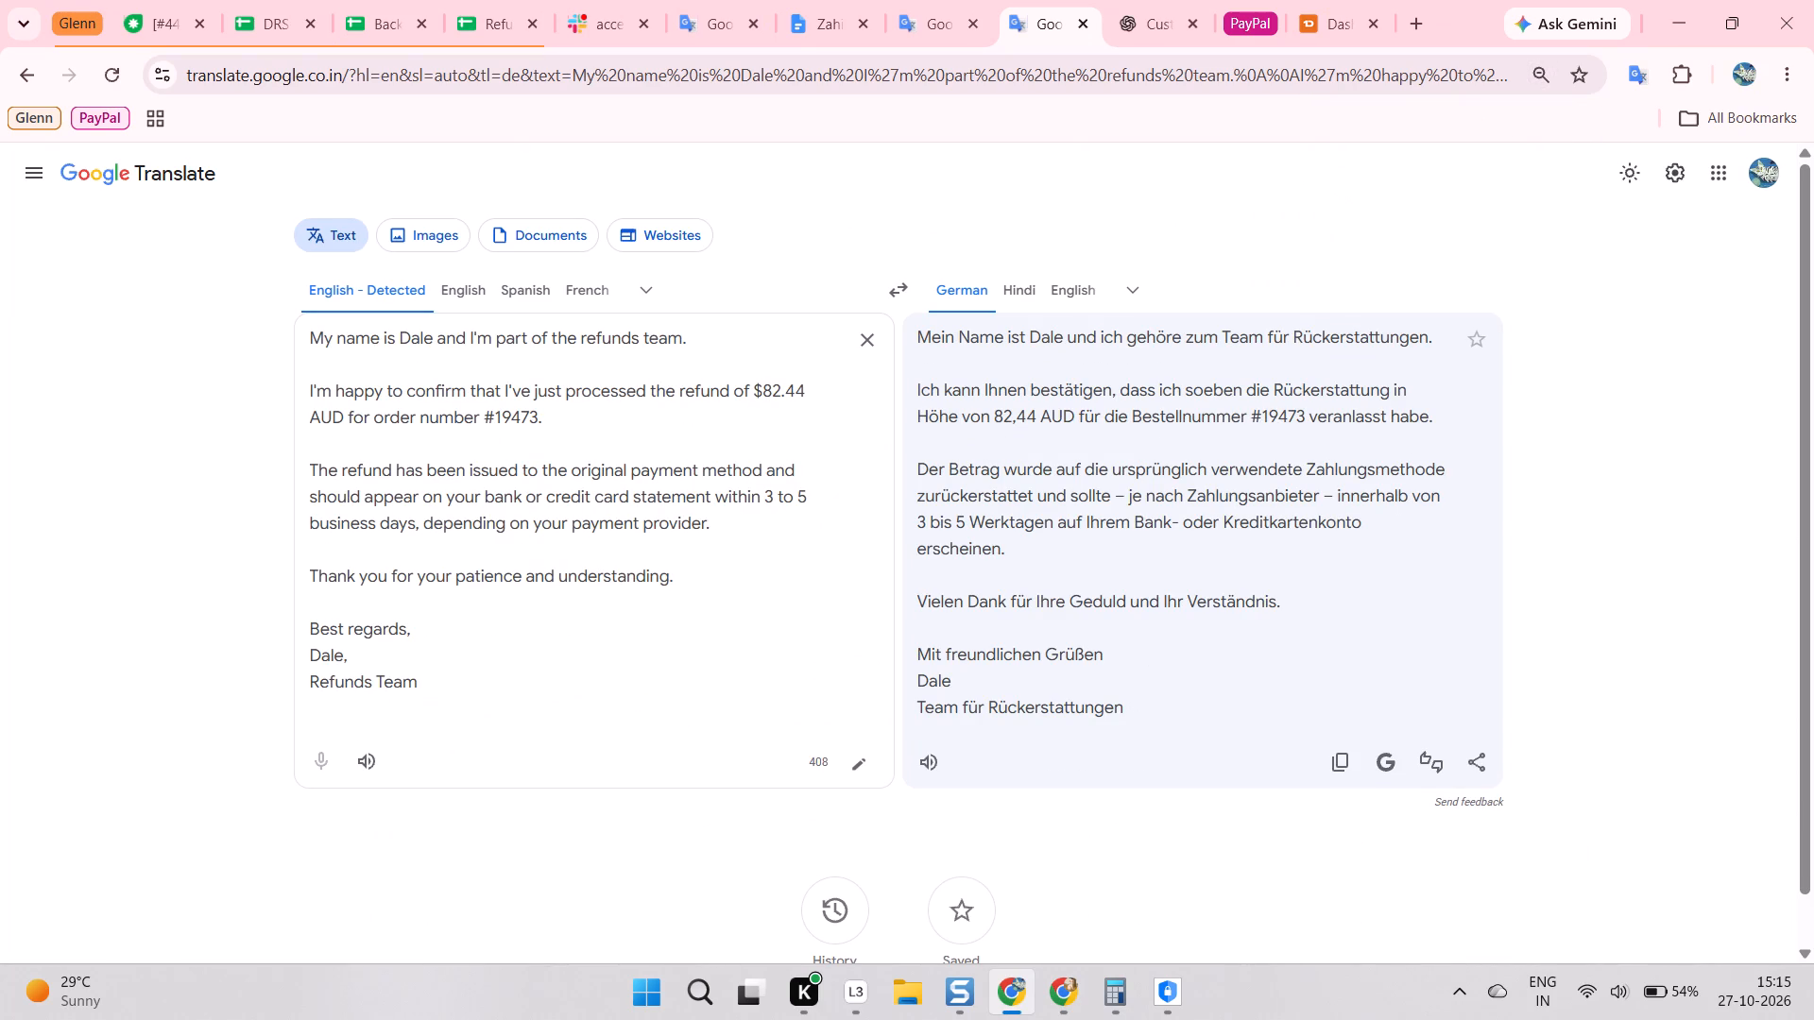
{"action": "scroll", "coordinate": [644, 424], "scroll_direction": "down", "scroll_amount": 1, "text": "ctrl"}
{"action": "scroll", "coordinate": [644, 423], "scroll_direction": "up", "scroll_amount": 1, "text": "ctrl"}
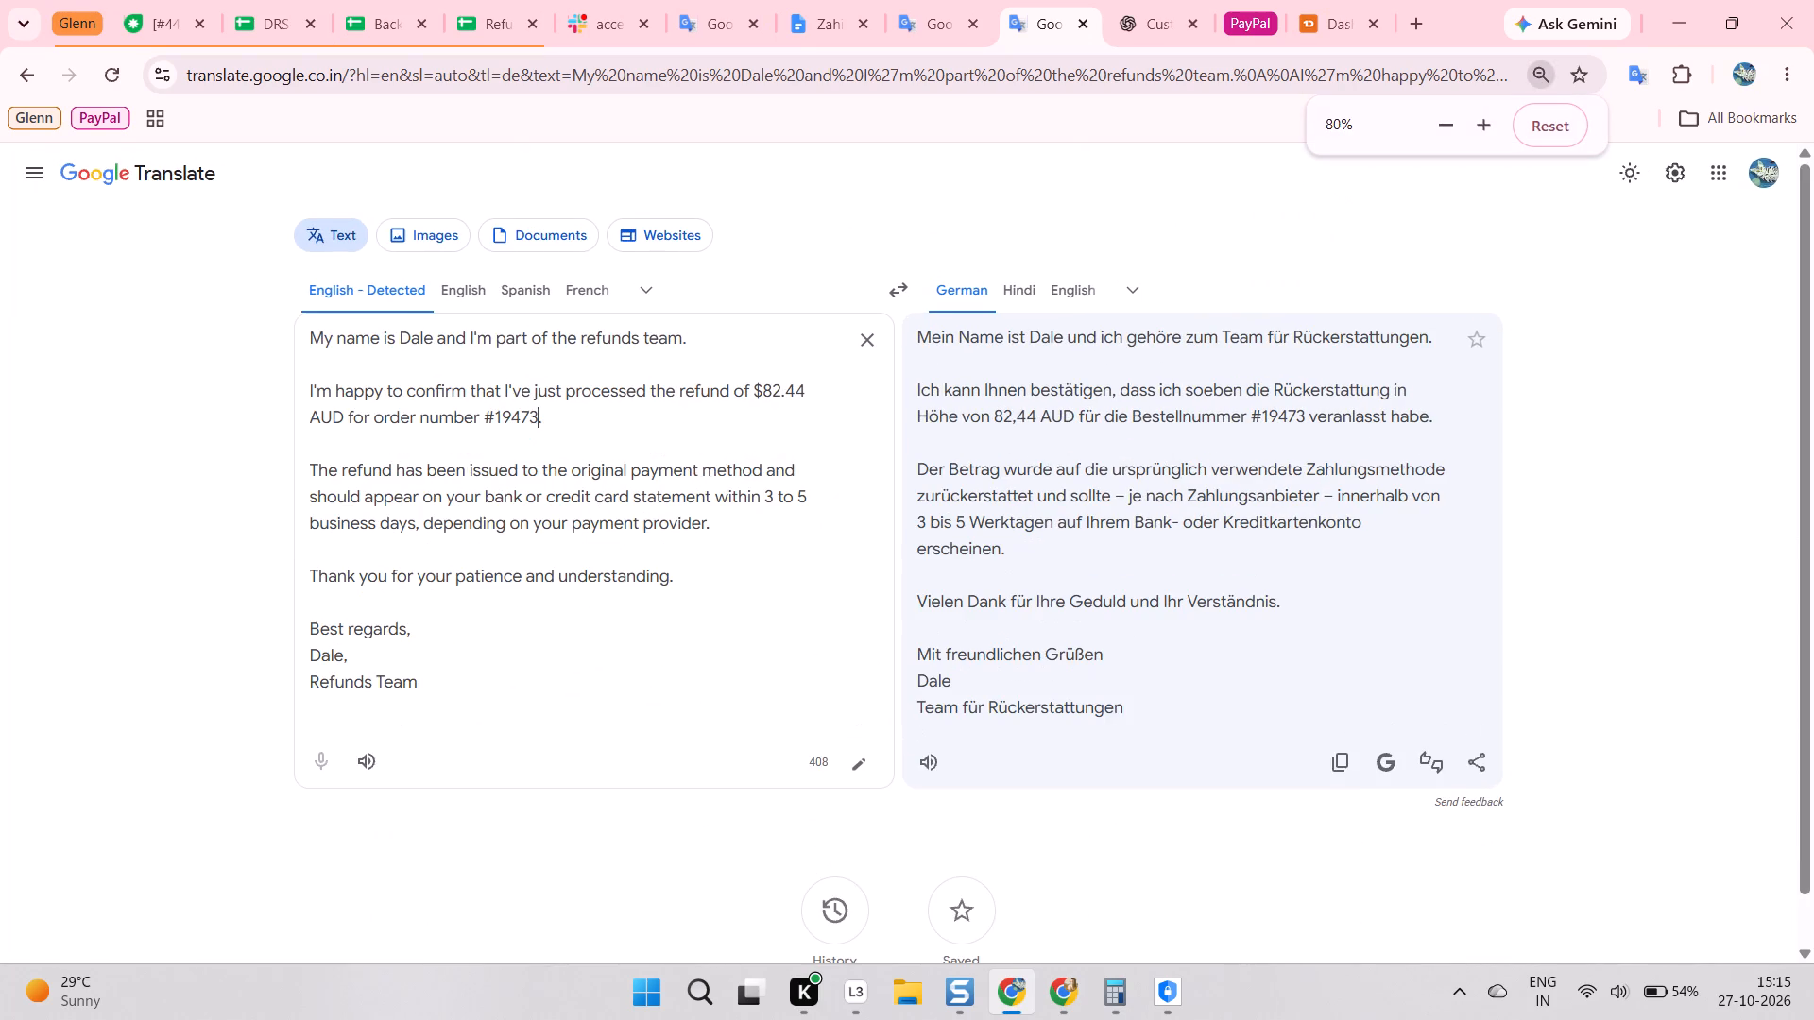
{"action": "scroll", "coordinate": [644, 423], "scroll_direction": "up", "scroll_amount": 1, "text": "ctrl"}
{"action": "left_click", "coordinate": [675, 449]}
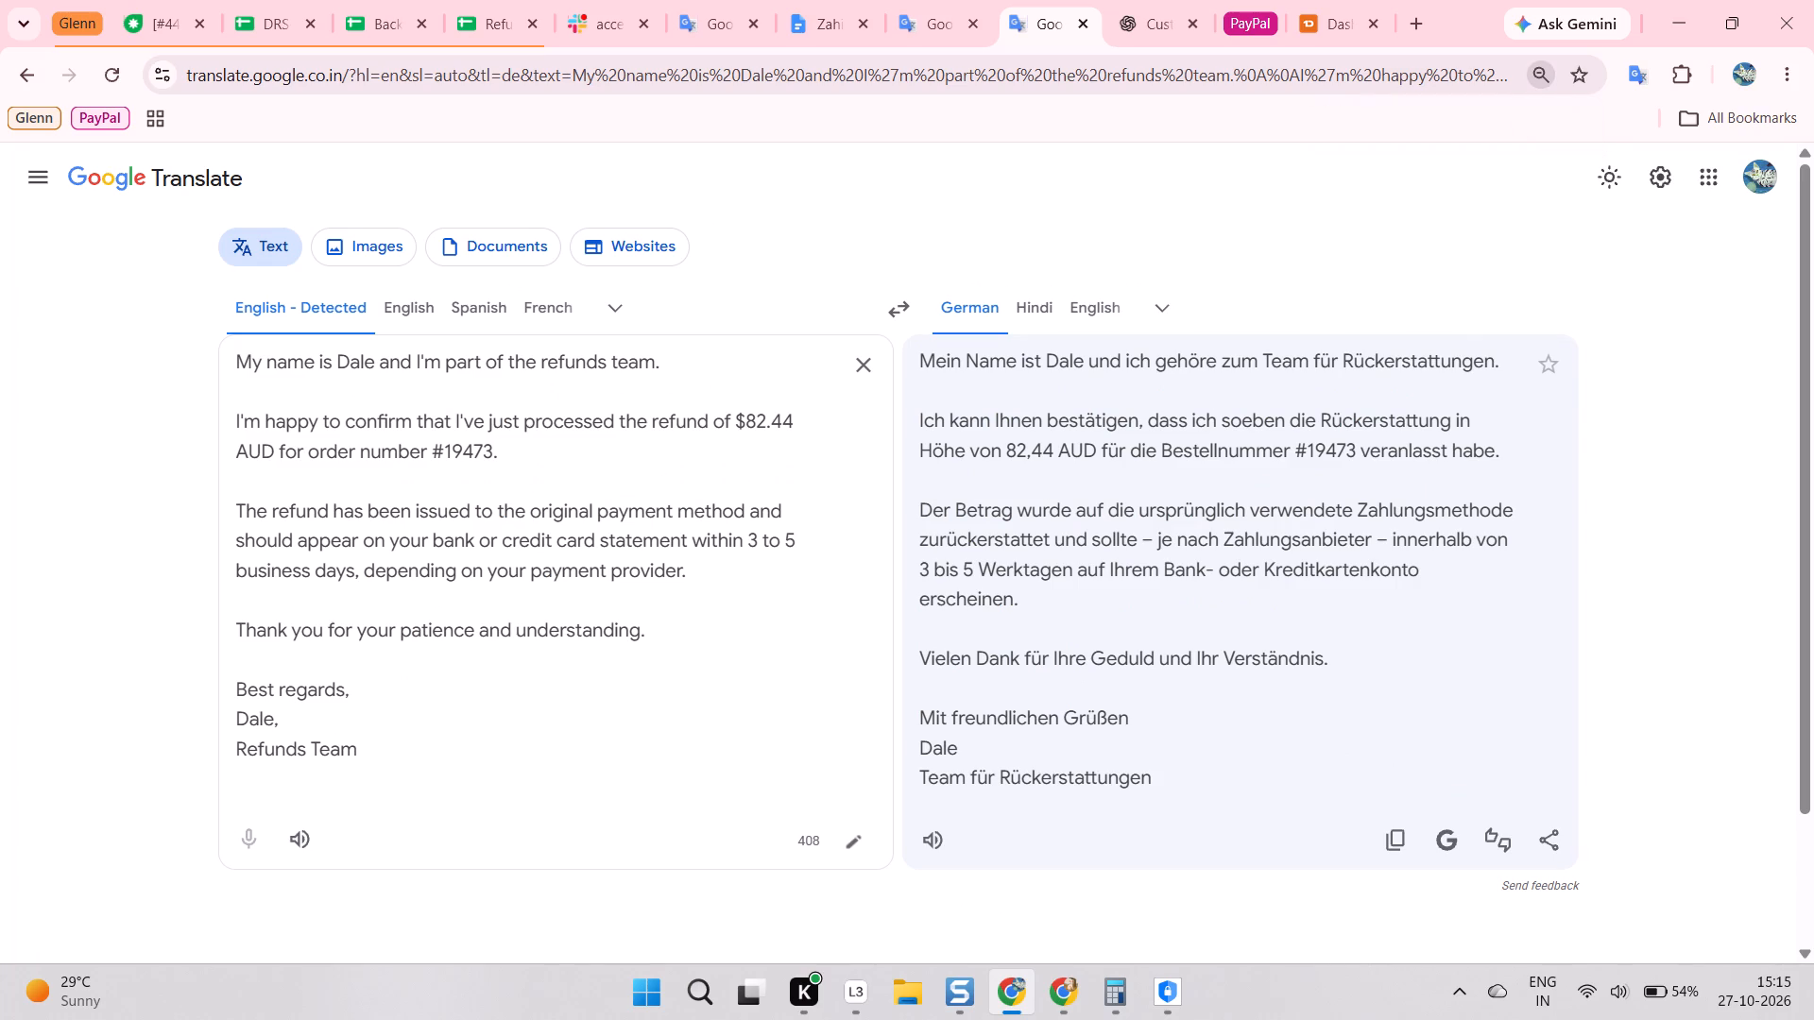
Replace the AUD refund draft with the 10% partial refund confirmation text copied from the other Google Translate tab.
{"action": "left_click", "coordinate": [734, 0]}
{"action": "left_click", "coordinate": [528, 531]}
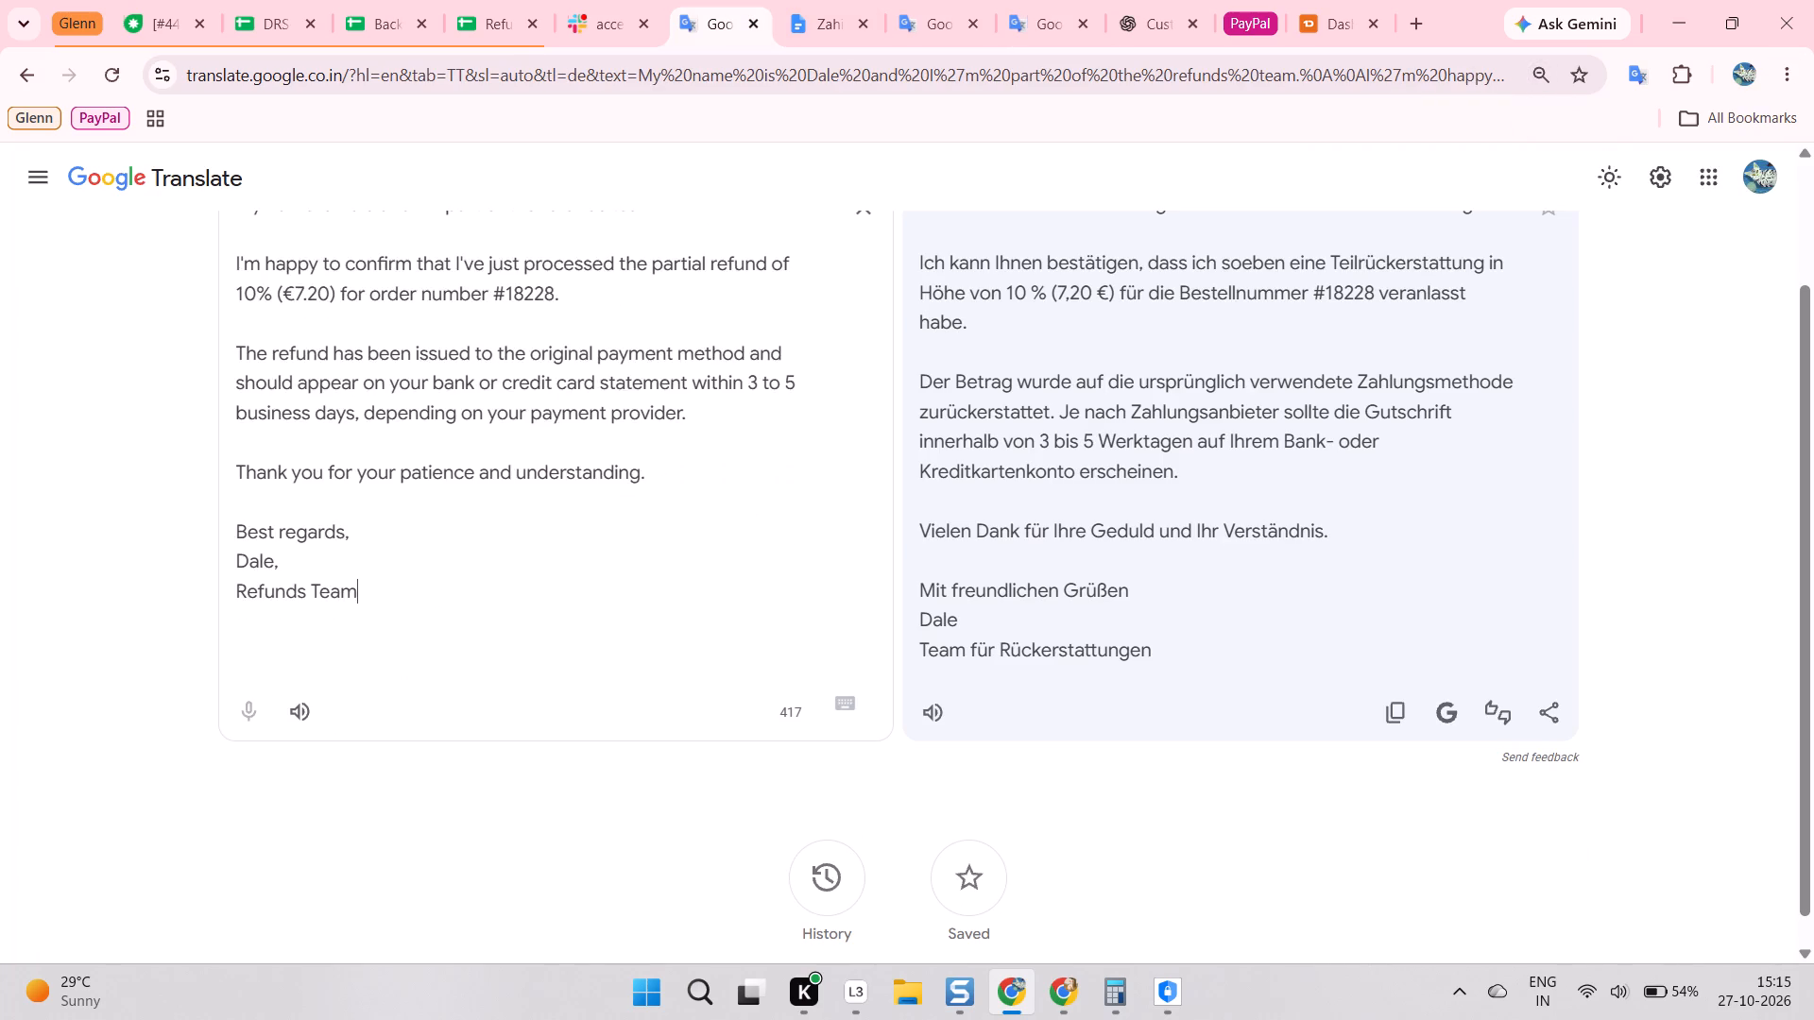
{"action": "key", "text": "ctrl+a"}
{"action": "key", "text": "ctrl+c"}
{"action": "key", "text": "ctrl+c"}
{"action": "left_click", "coordinate": [1067, 0]}
{"action": "scroll", "coordinate": [892, 272], "scroll_direction": "up", "scroll_amount": 7}
{"action": "left_click", "coordinate": [877, 363]}
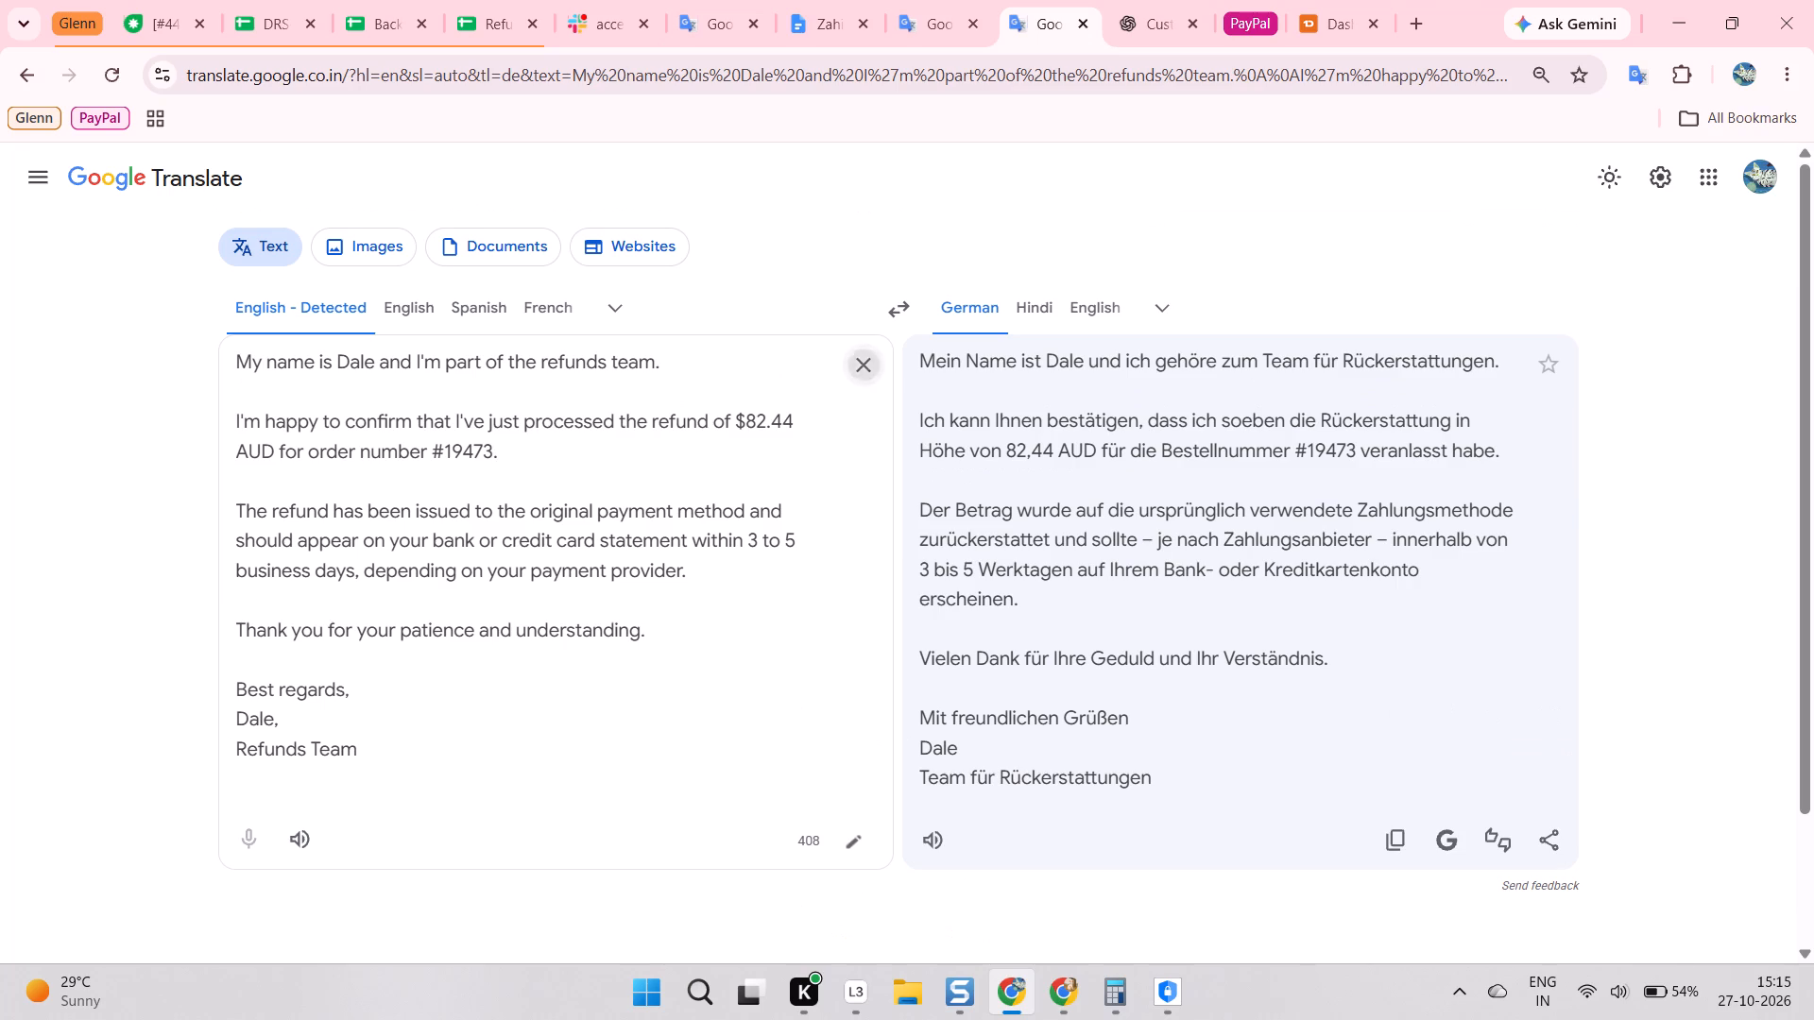
{"action": "key", "text": "ctrl+v"}
{"action": "key", "text": "alt+Tab"}
{"action": "scroll", "coordinate": [604, 359], "scroll_direction": "up", "scroll_amount": 8}
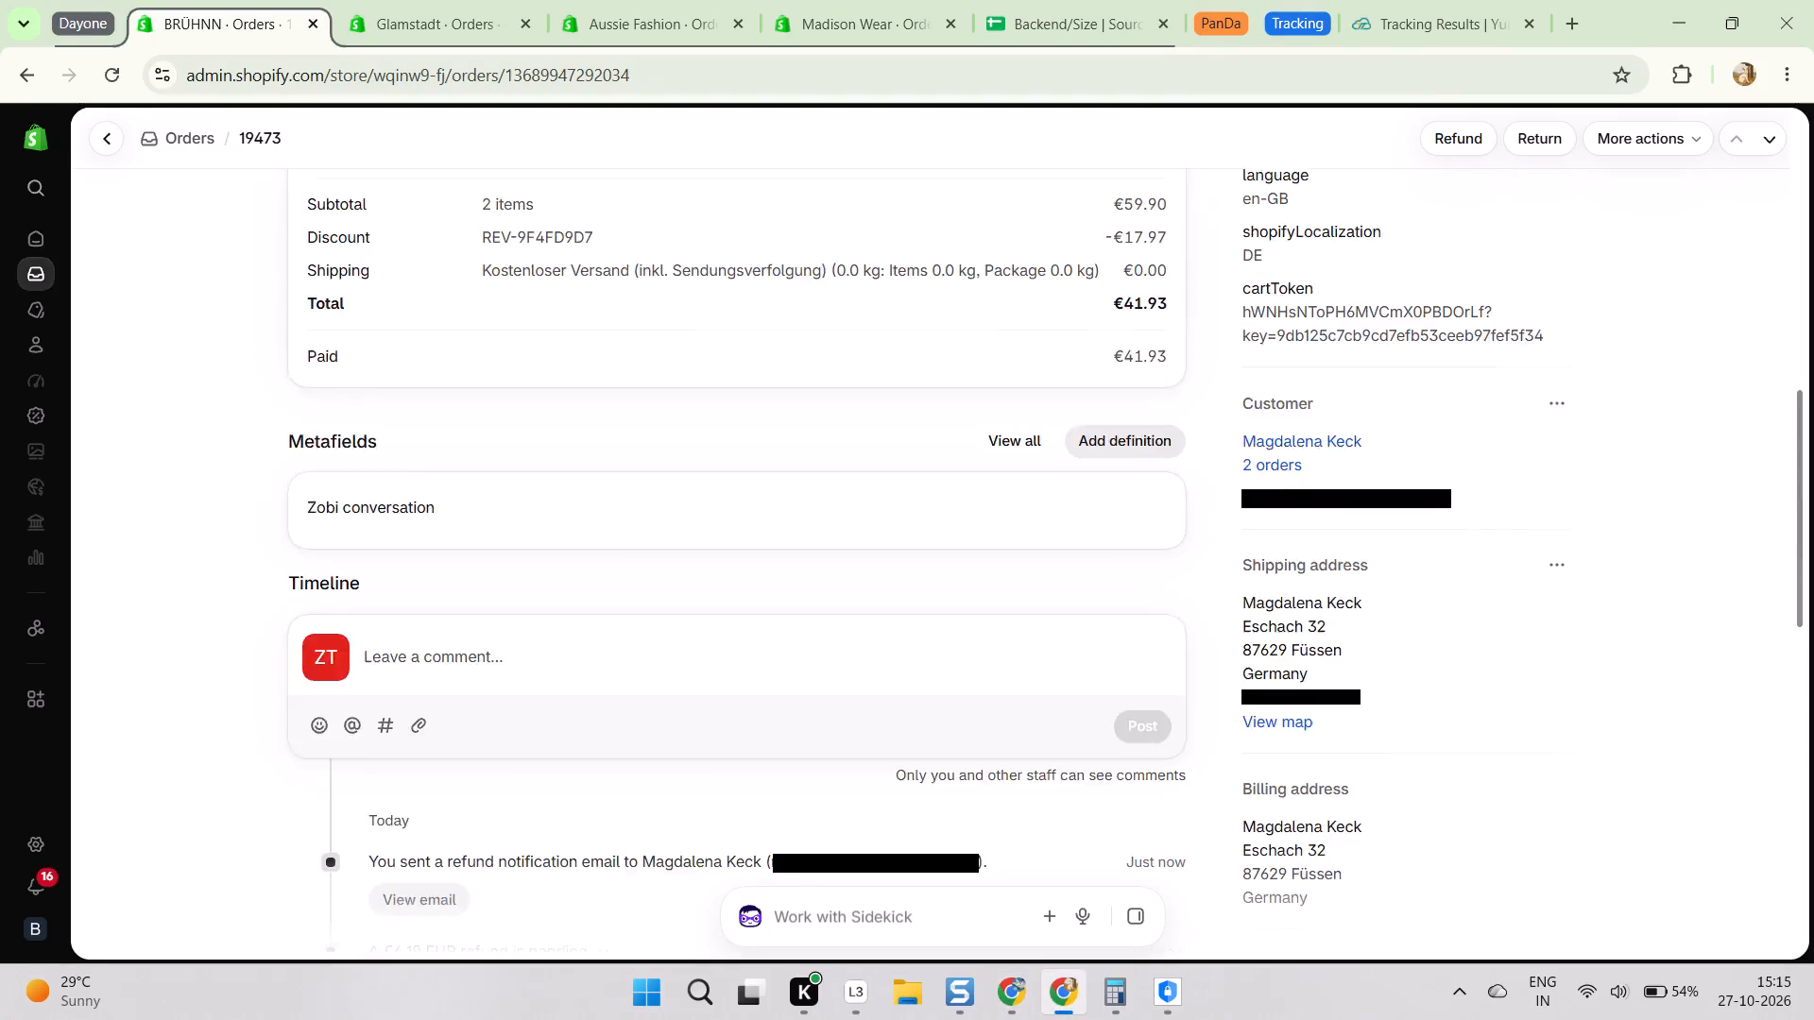
{"action": "scroll", "coordinate": [418, 230], "scroll_direction": "up", "scroll_amount": 7}
{"action": "key", "text": "ctrl+c"}
{"action": "key", "text": "ctrl+c"}
{"action": "key", "text": "alt+Tab"}
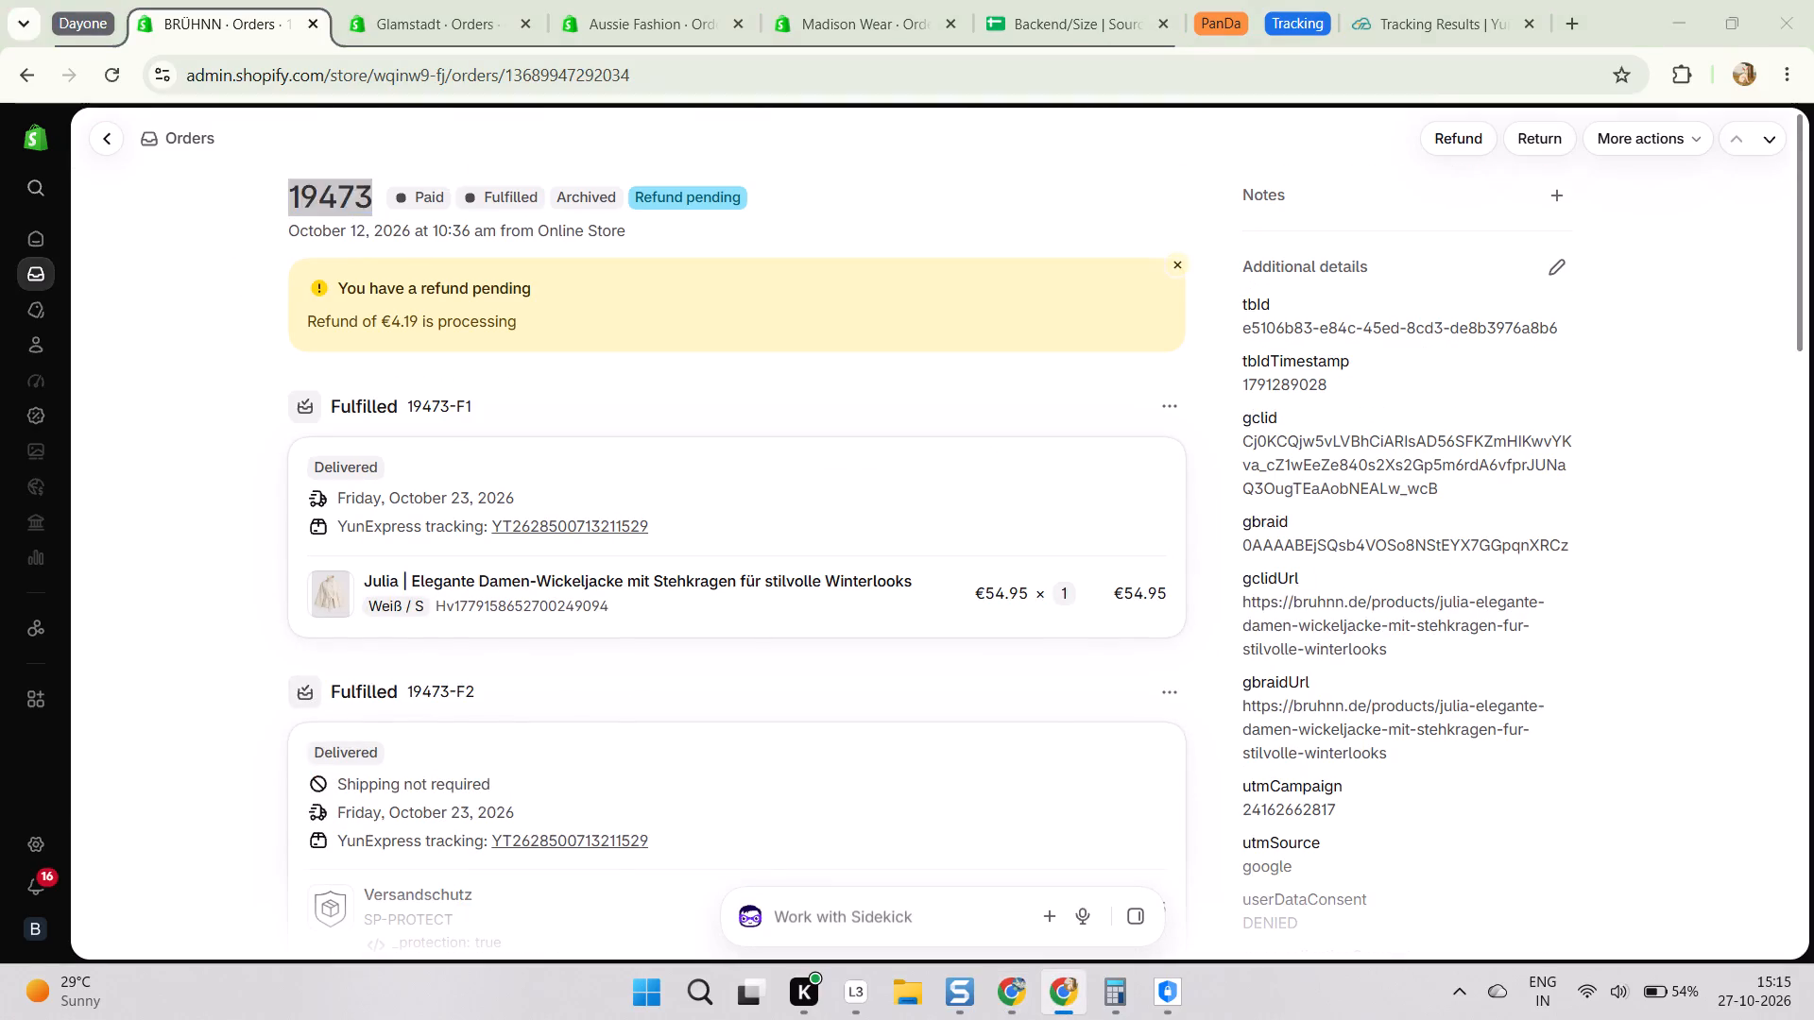
{"action": "double_click", "coordinate": [529, 450]}
{"action": "key", "text": "ctrl+v"}
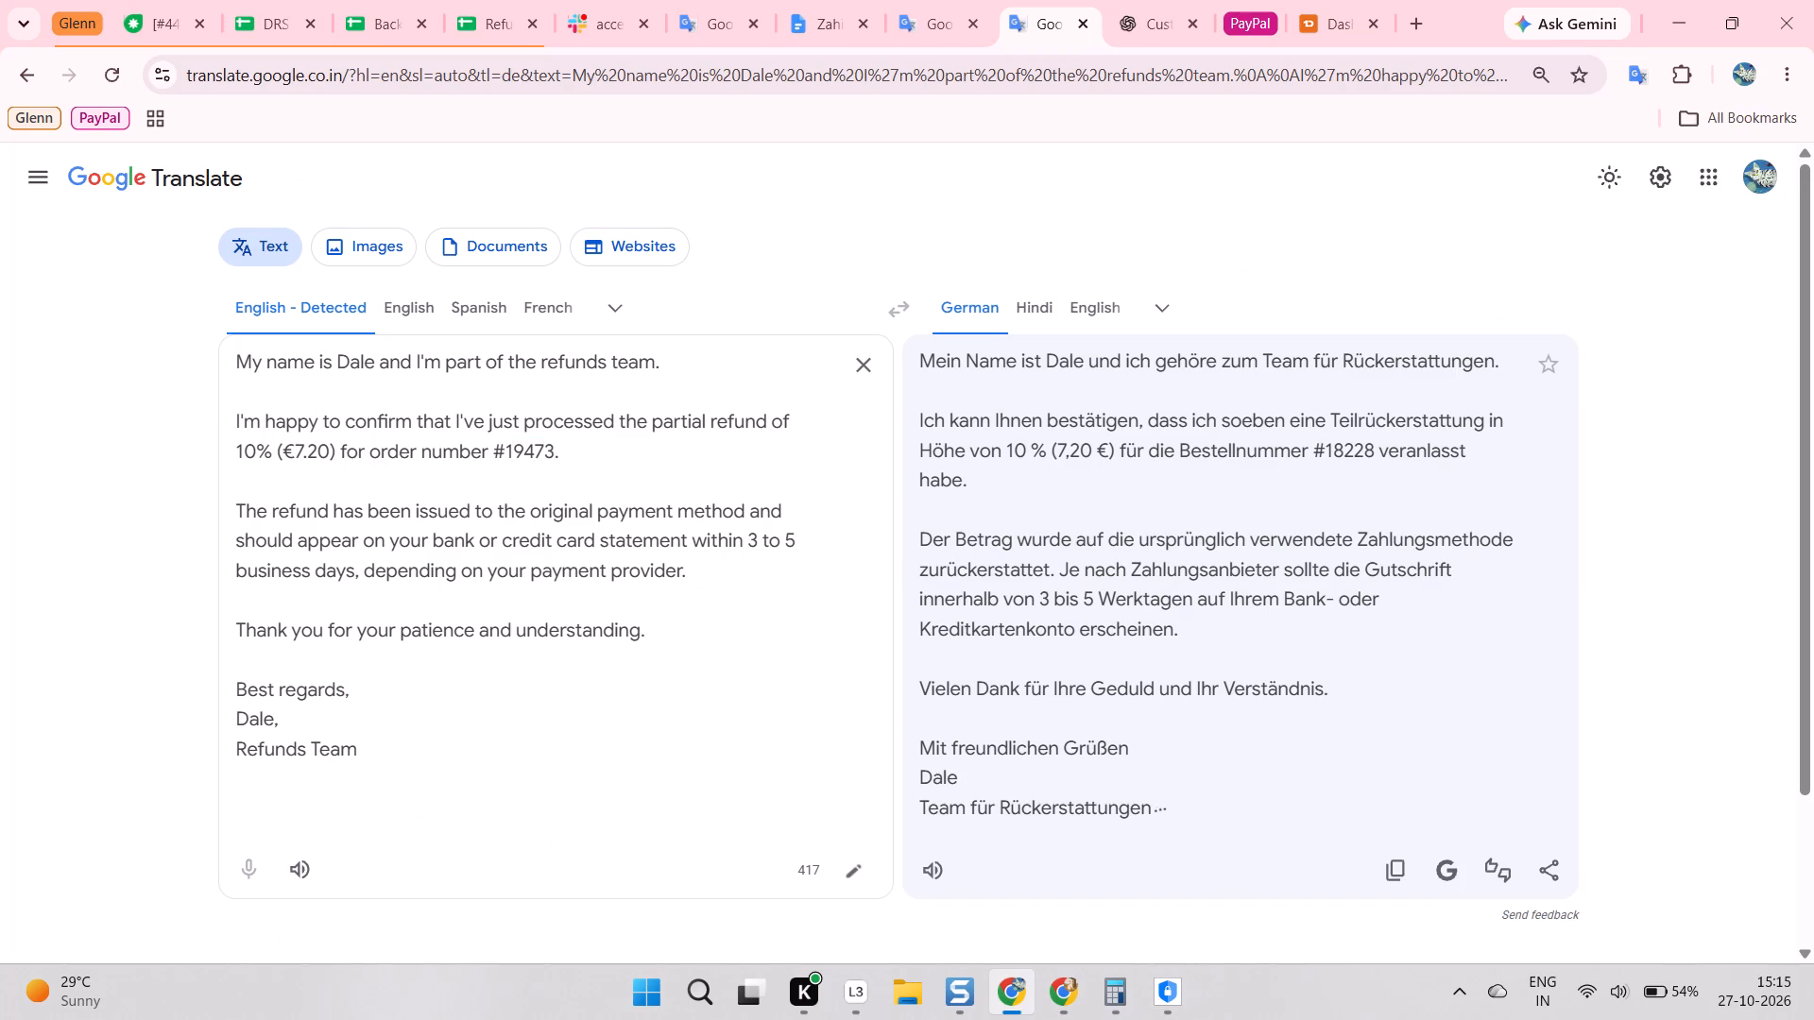
{"action": "key", "text": "alt+Tab"}
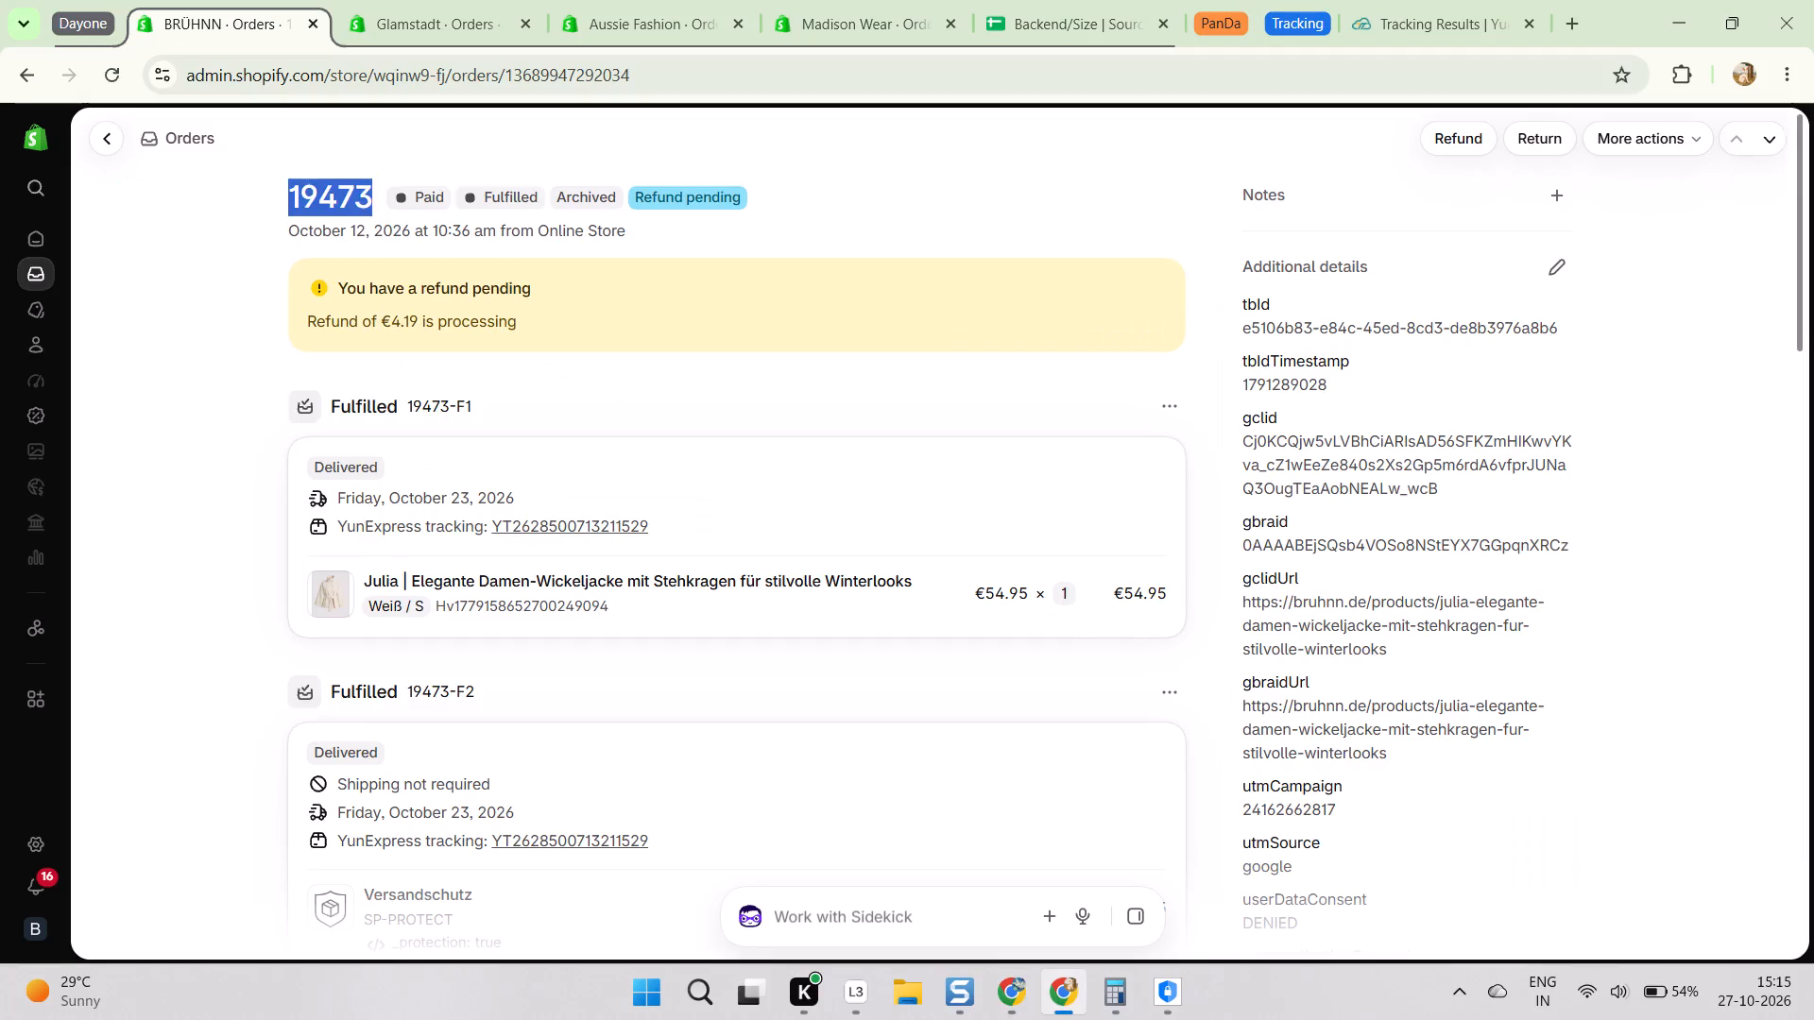
{"action": "scroll", "coordinate": [671, 470], "scroll_direction": "down", "scroll_amount": 5}
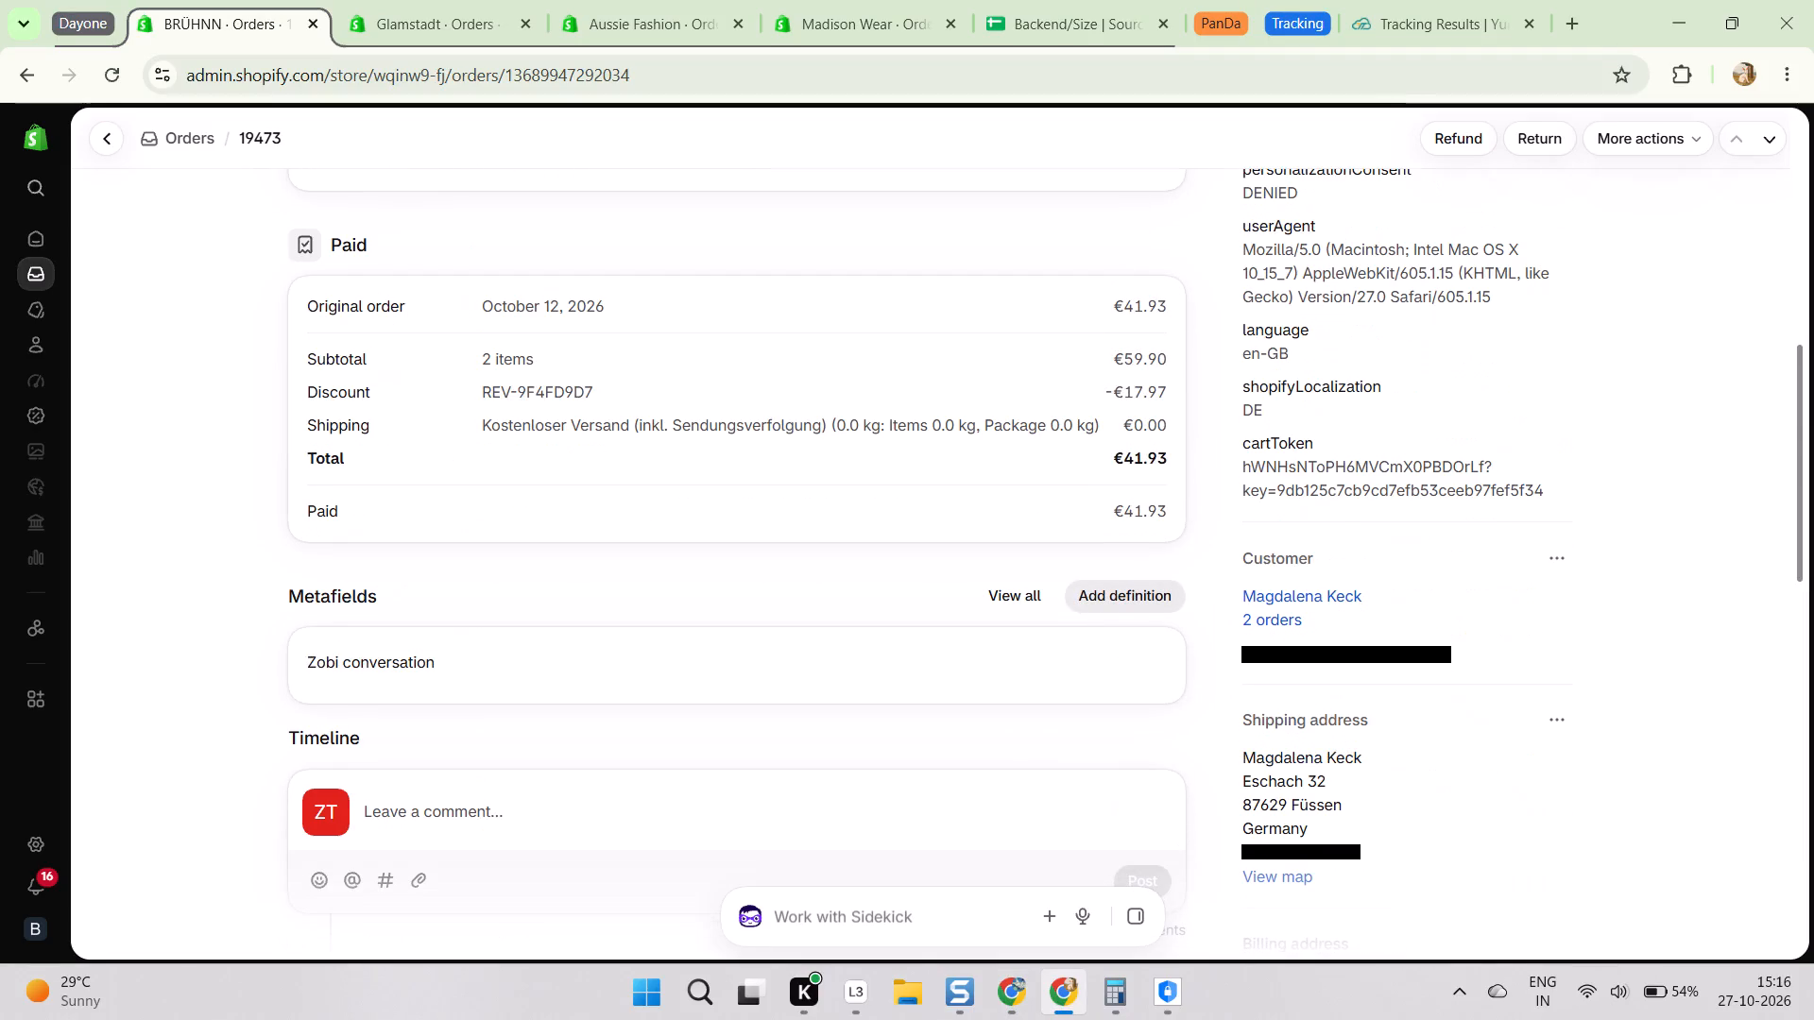
{"action": "scroll", "coordinate": [739, 476], "scroll_direction": "down", "scroll_amount": 2}
{"action": "key", "text": "alt+Tab"}
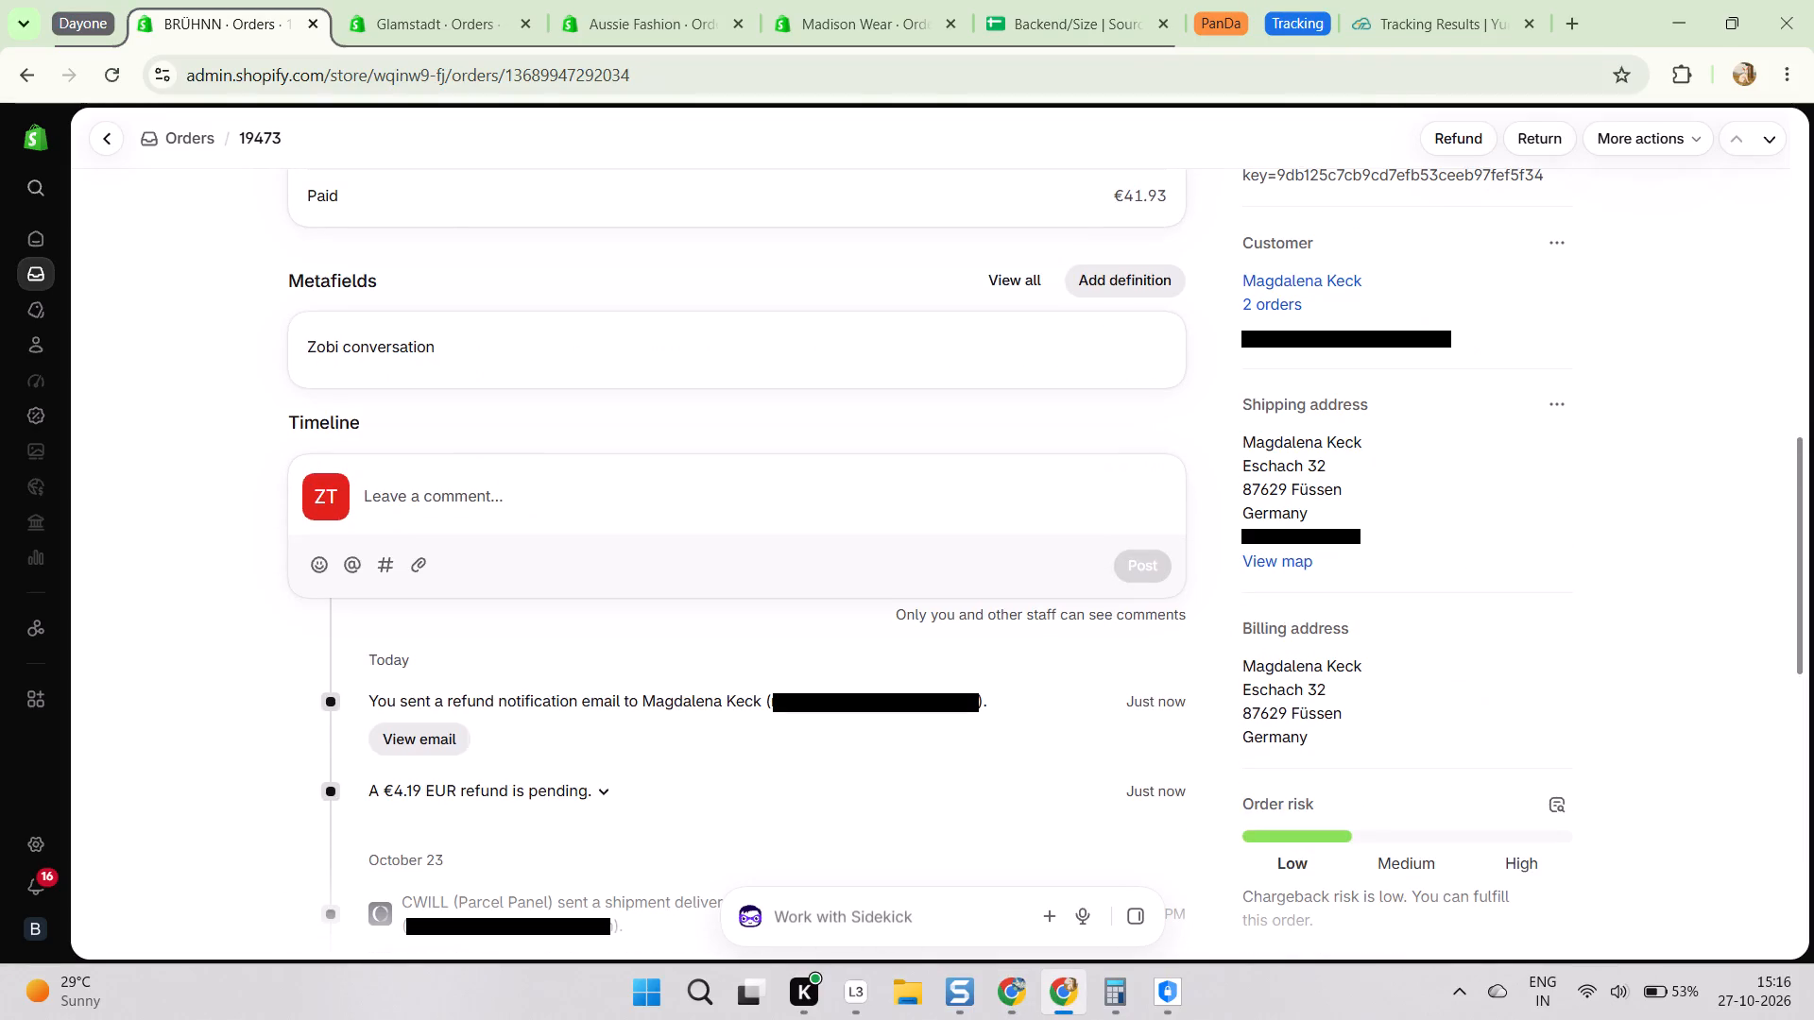
{"action": "left_click", "coordinate": [330, 451]}
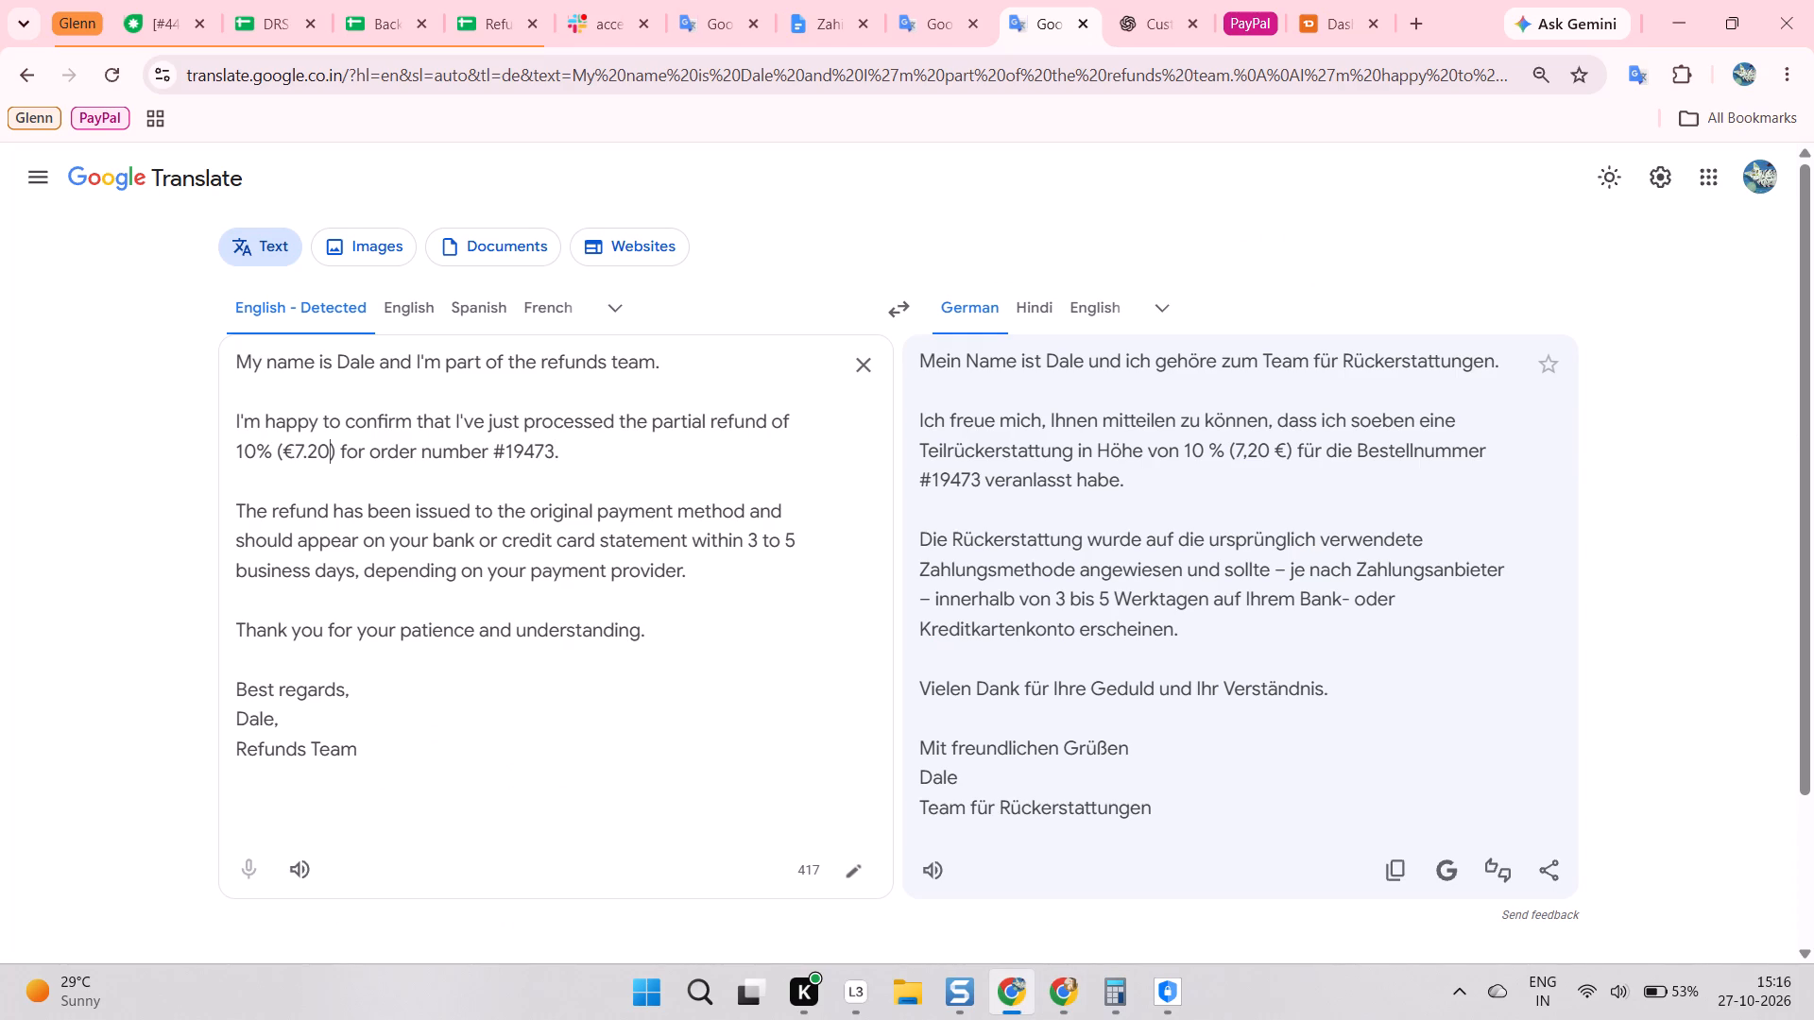
{"action": "key", "text": "BackSpace"}
{"action": "key", "text": "BackSpace"}
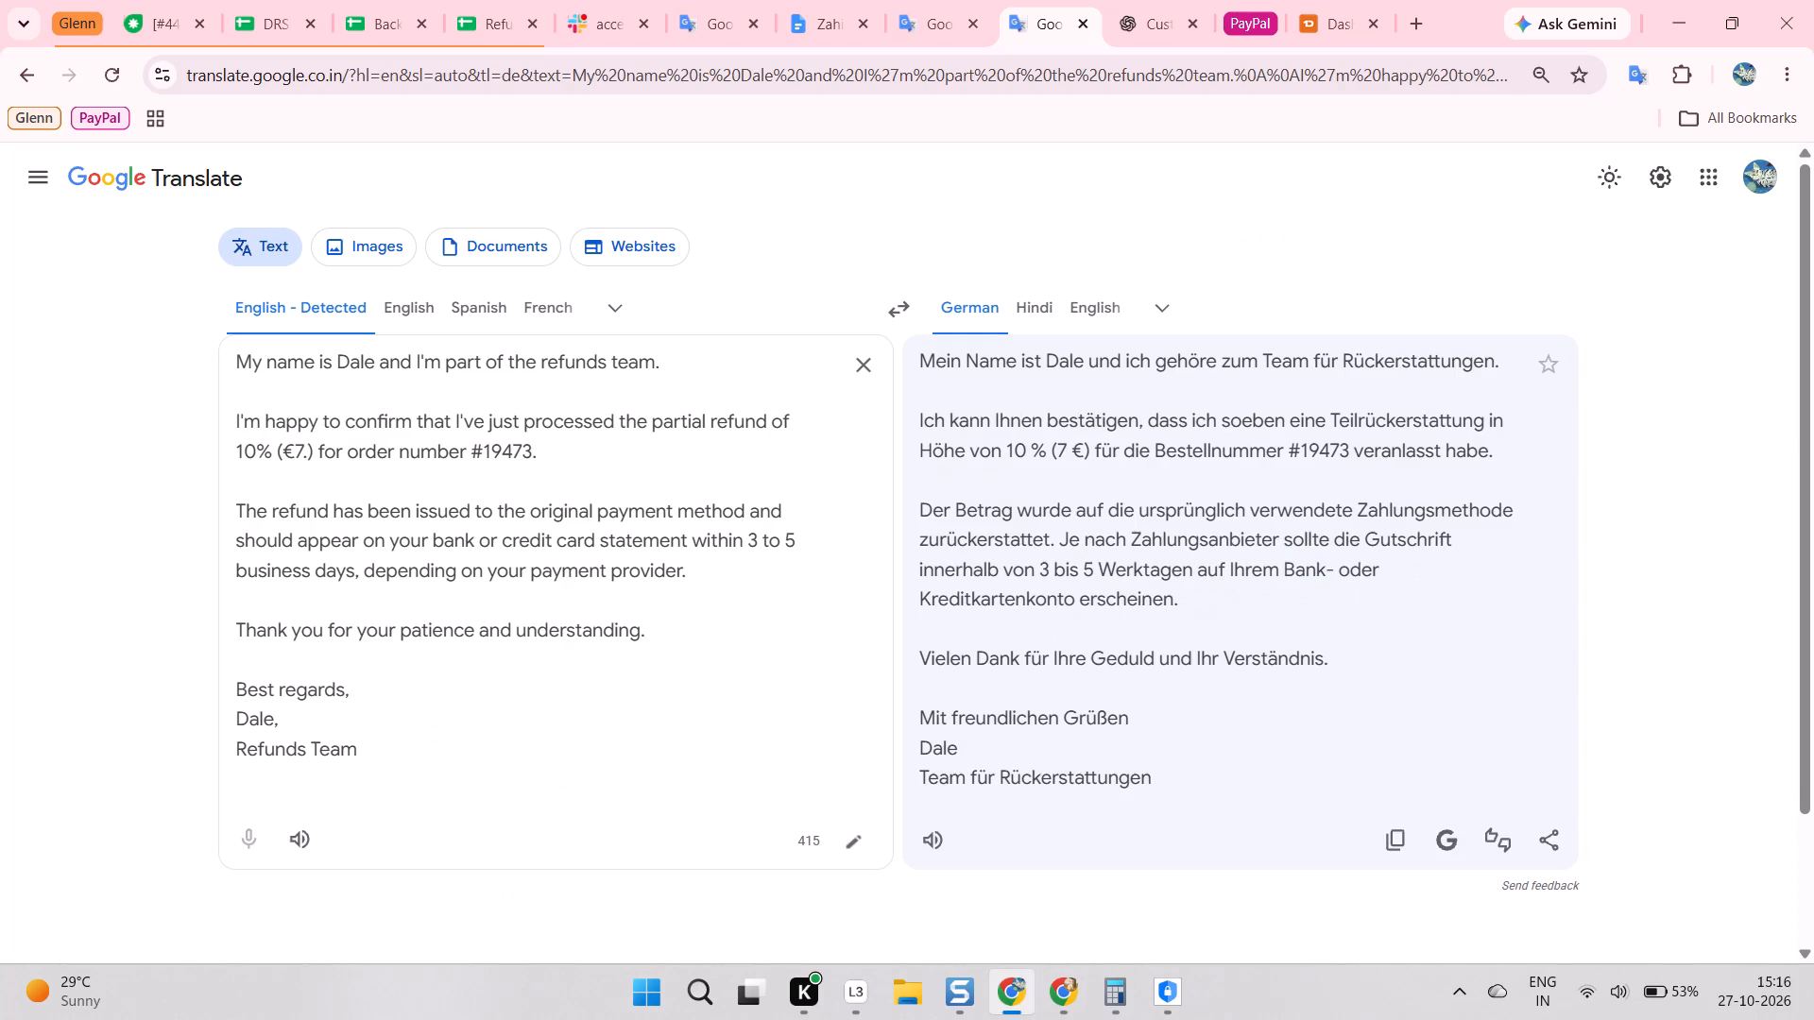
{"action": "key", "text": "BackSpace"}
{"action": "key", "text": "BackSpace"}
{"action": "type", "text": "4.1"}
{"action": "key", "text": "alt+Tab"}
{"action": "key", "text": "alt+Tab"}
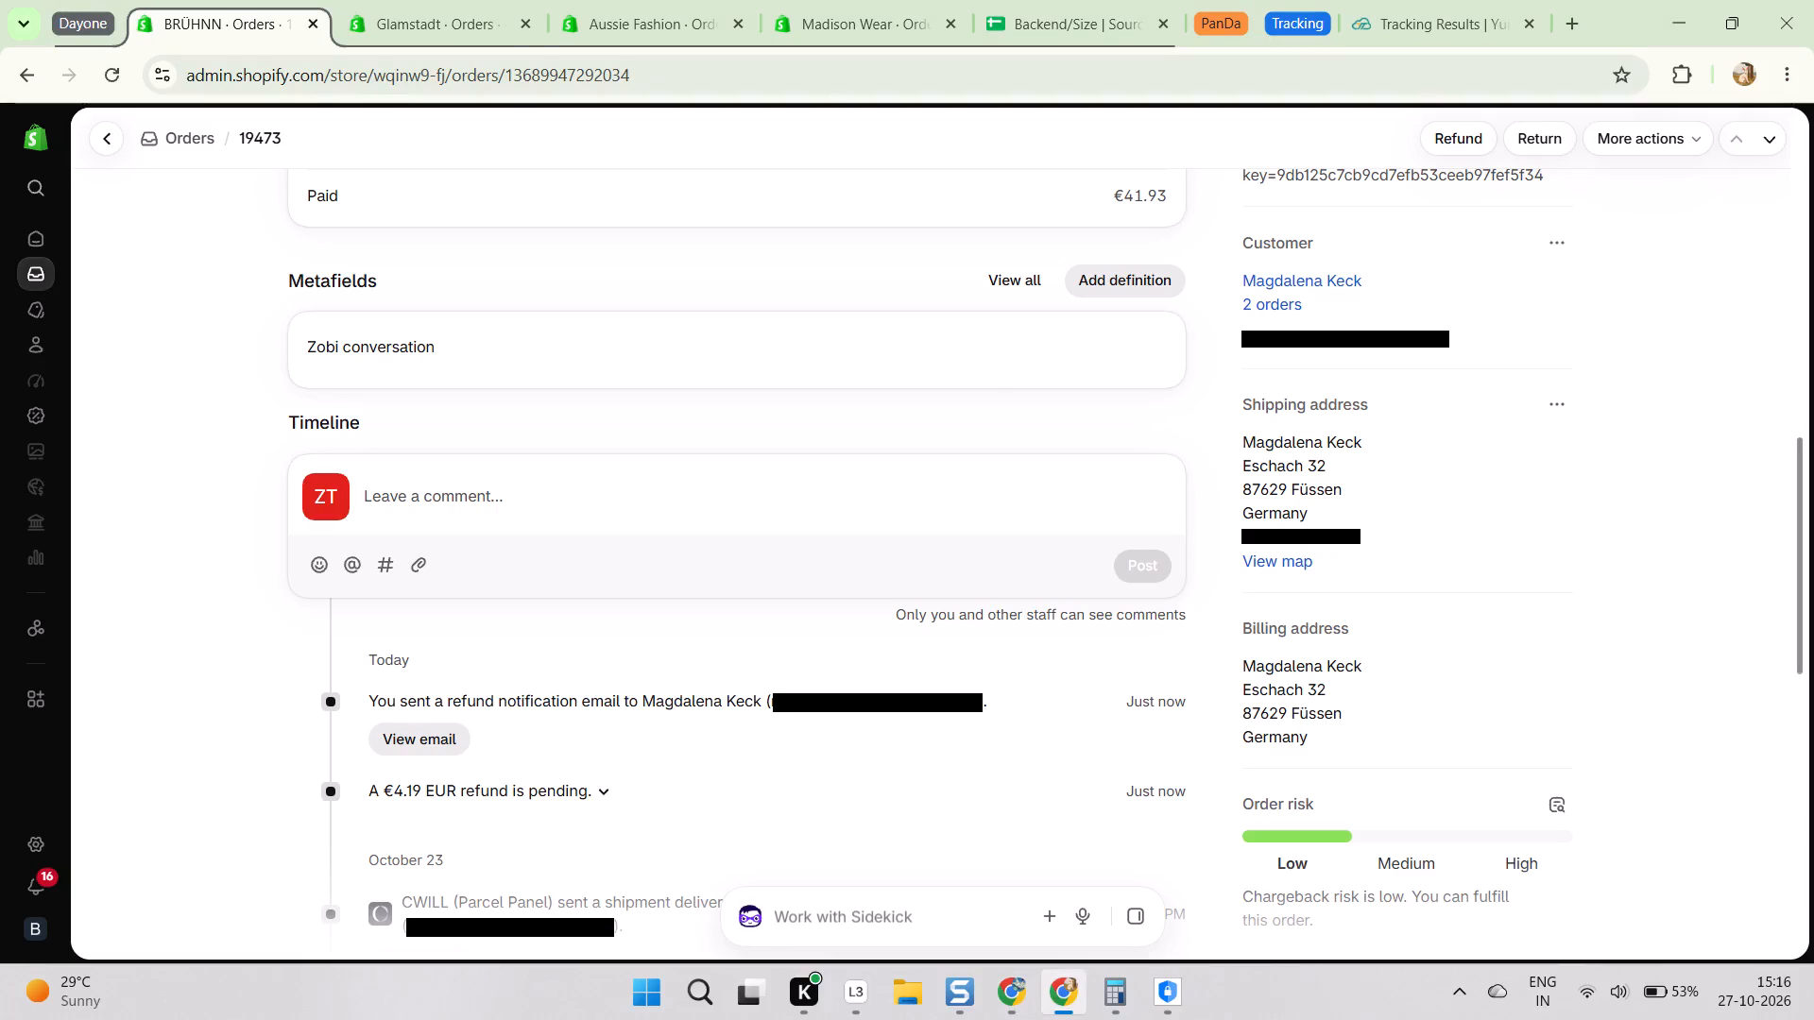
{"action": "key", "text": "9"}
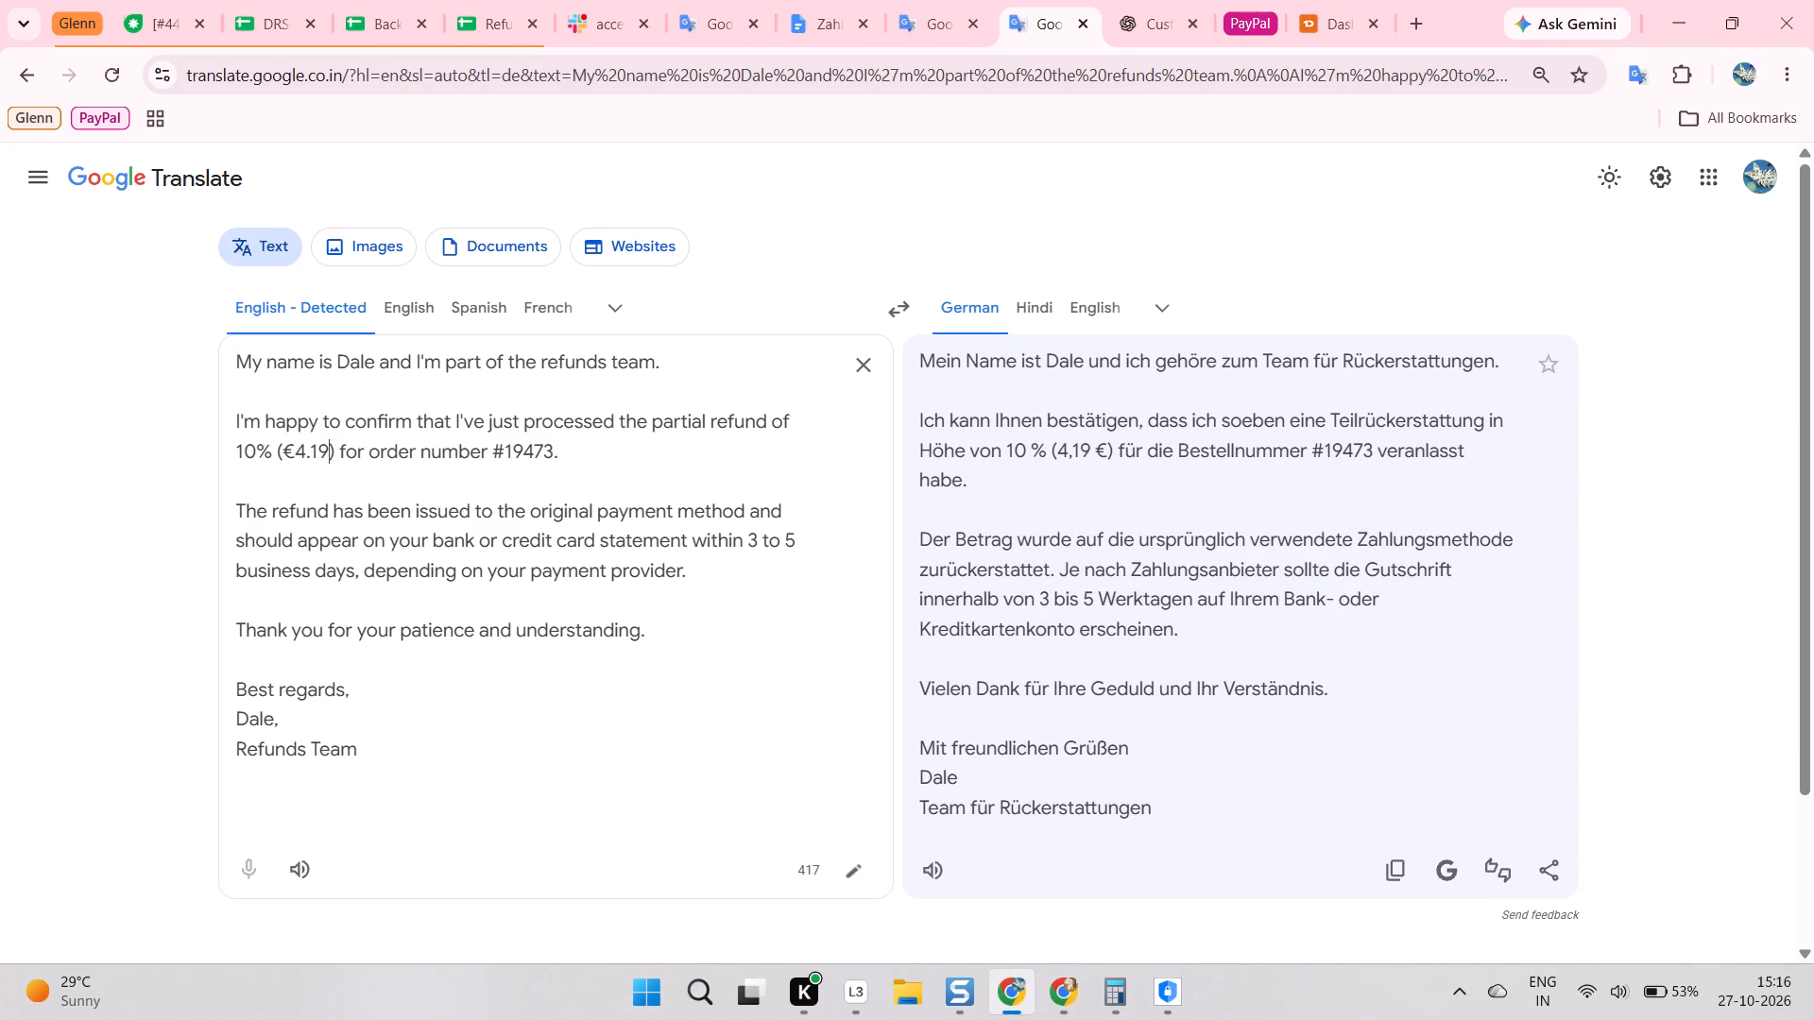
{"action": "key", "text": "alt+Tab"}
{"action": "scroll", "coordinate": [1204, 534], "scroll_direction": "down", "scroll_amount": 4}
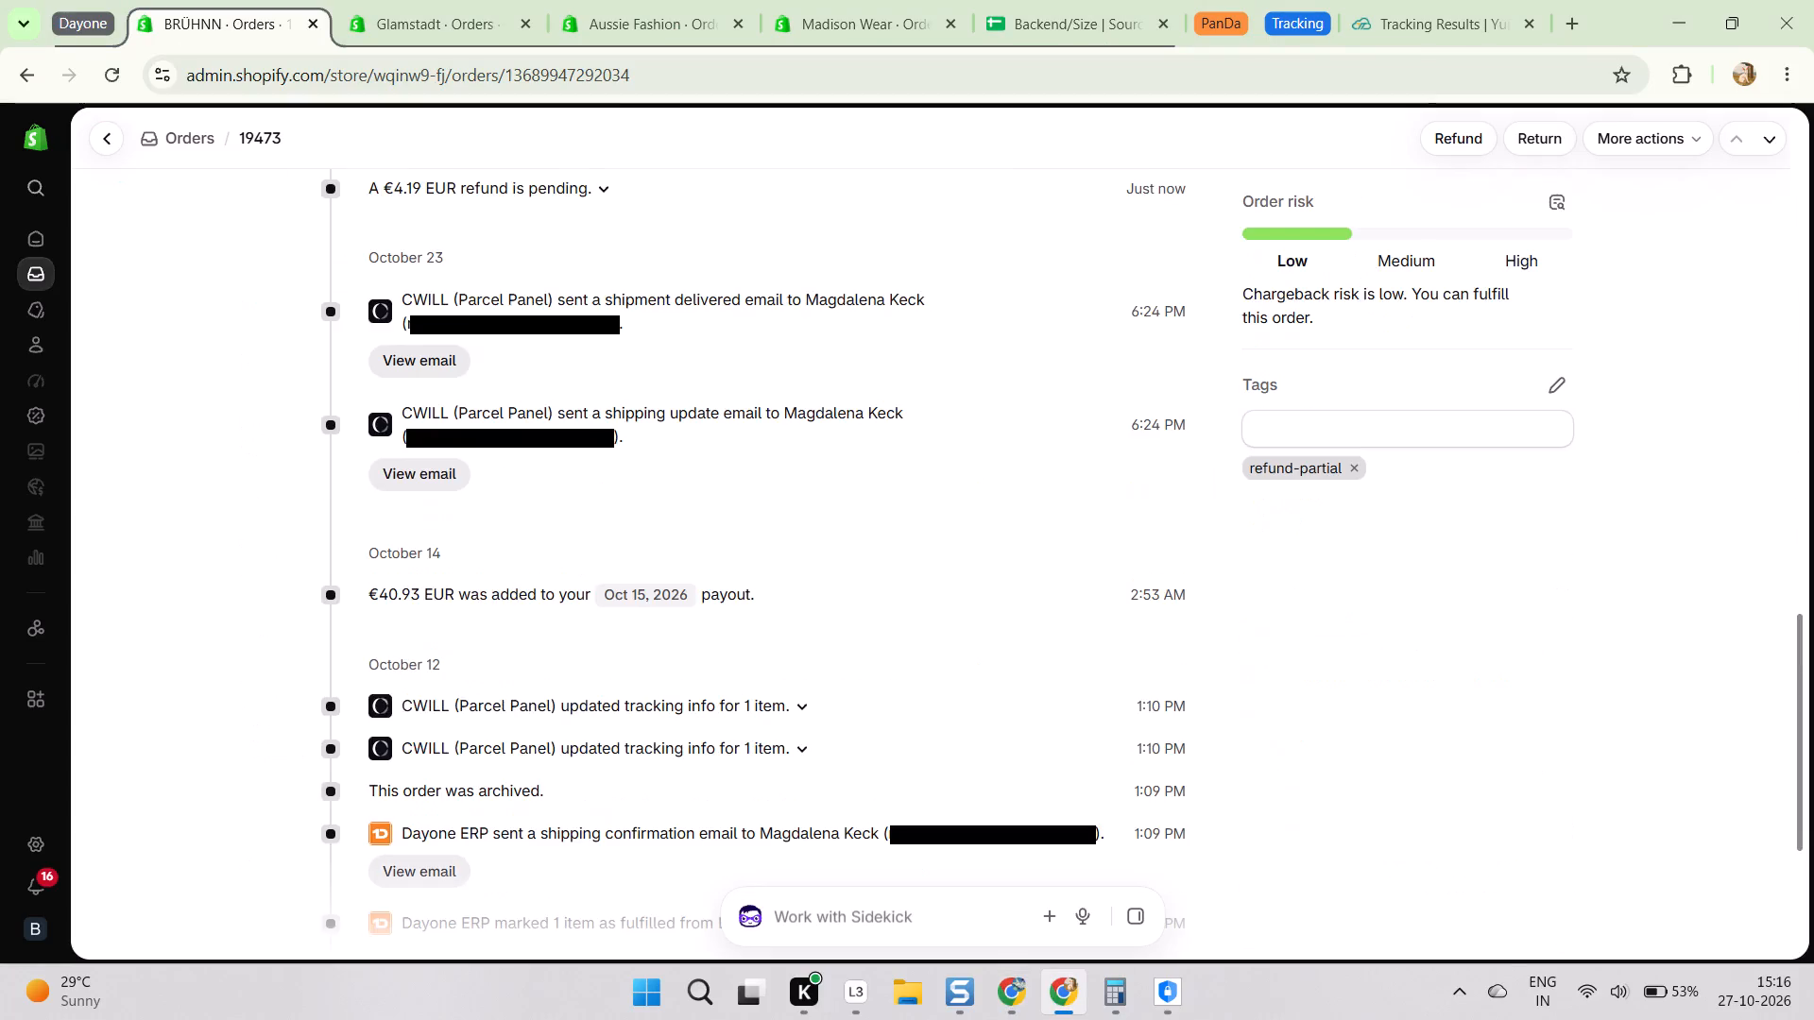
{"action": "scroll", "coordinate": [1224, 522], "scroll_direction": "up", "scroll_amount": 3}
{"action": "key", "text": "alt+Tab"}
{"action": "scroll", "coordinate": [1131, 474], "scroll_direction": "down", "scroll_amount": 6}
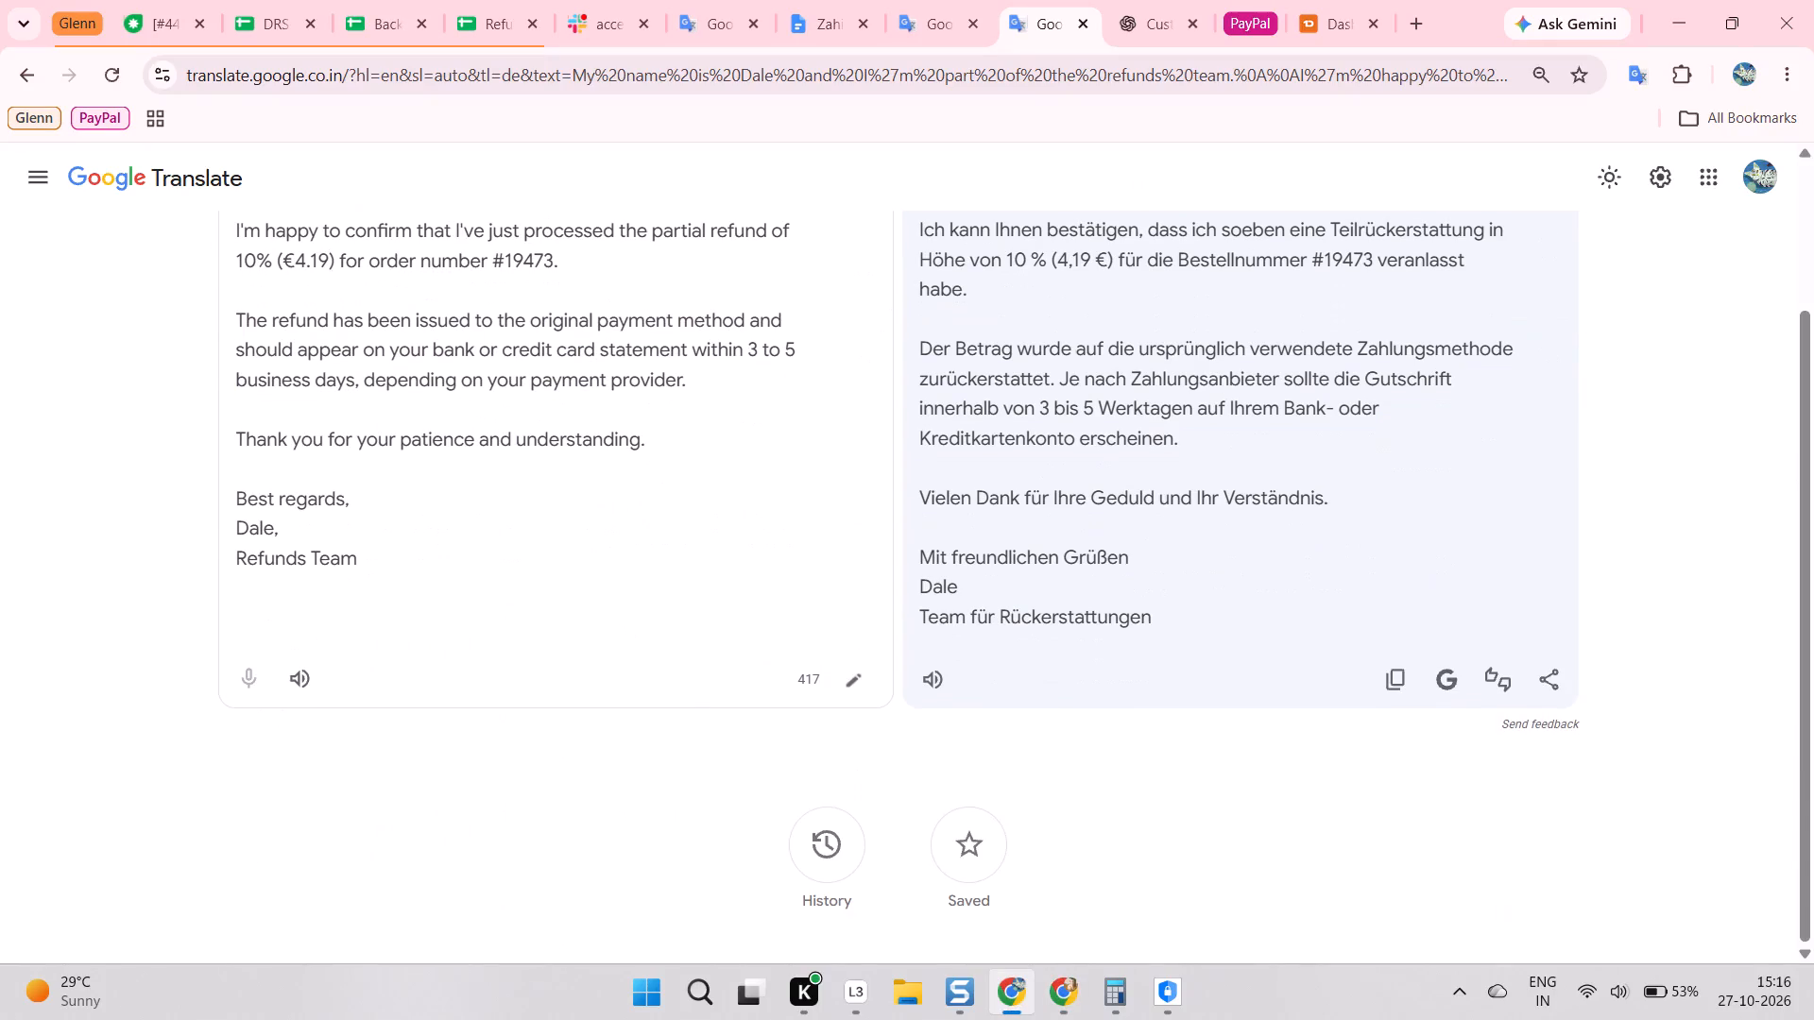
{"action": "left_click", "coordinate": [1395, 681]}
{"action": "left_click", "coordinate": [145, 0]}
{"action": "left_click", "coordinate": [584, 486]}
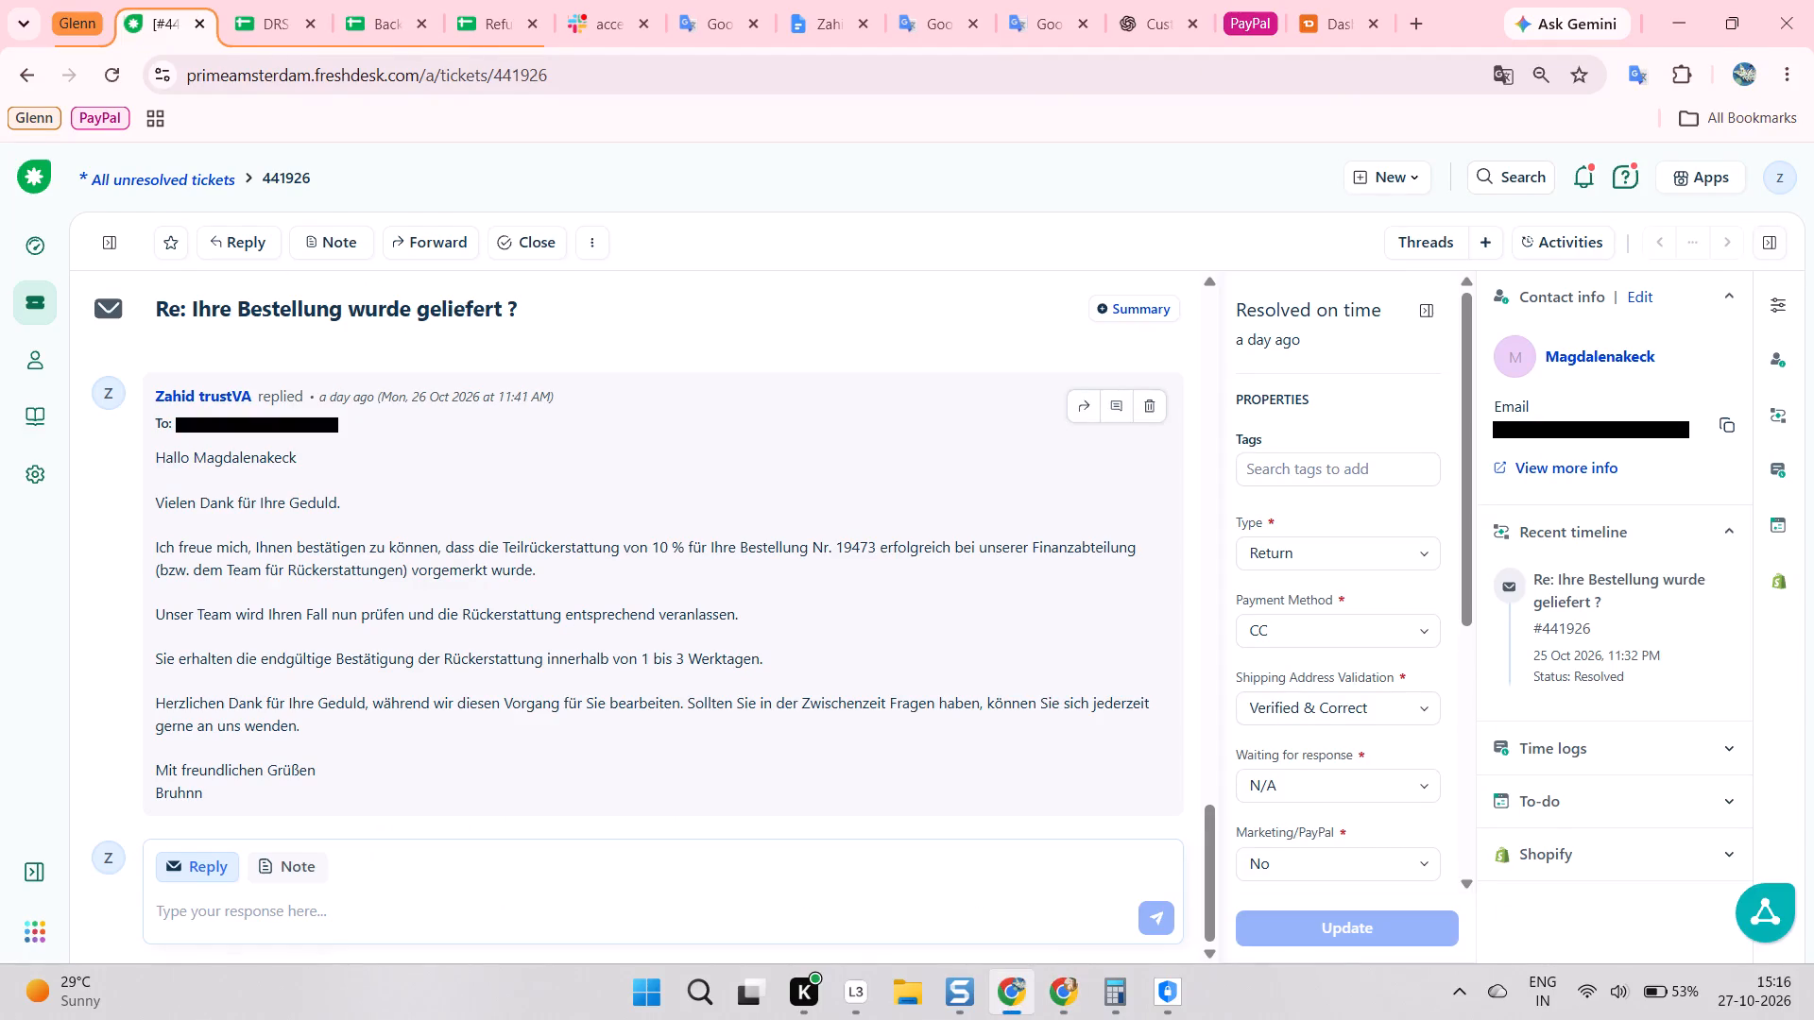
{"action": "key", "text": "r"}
{"action": "scroll", "coordinate": [380, 514], "scroll_direction": "down", "scroll_amount": 9}
{"action": "left_click", "coordinate": [200, 815]}
{"action": "left_click_drag", "start_coordinate": [201, 808], "coordinate": [244, 790], "text": "ctrl"}
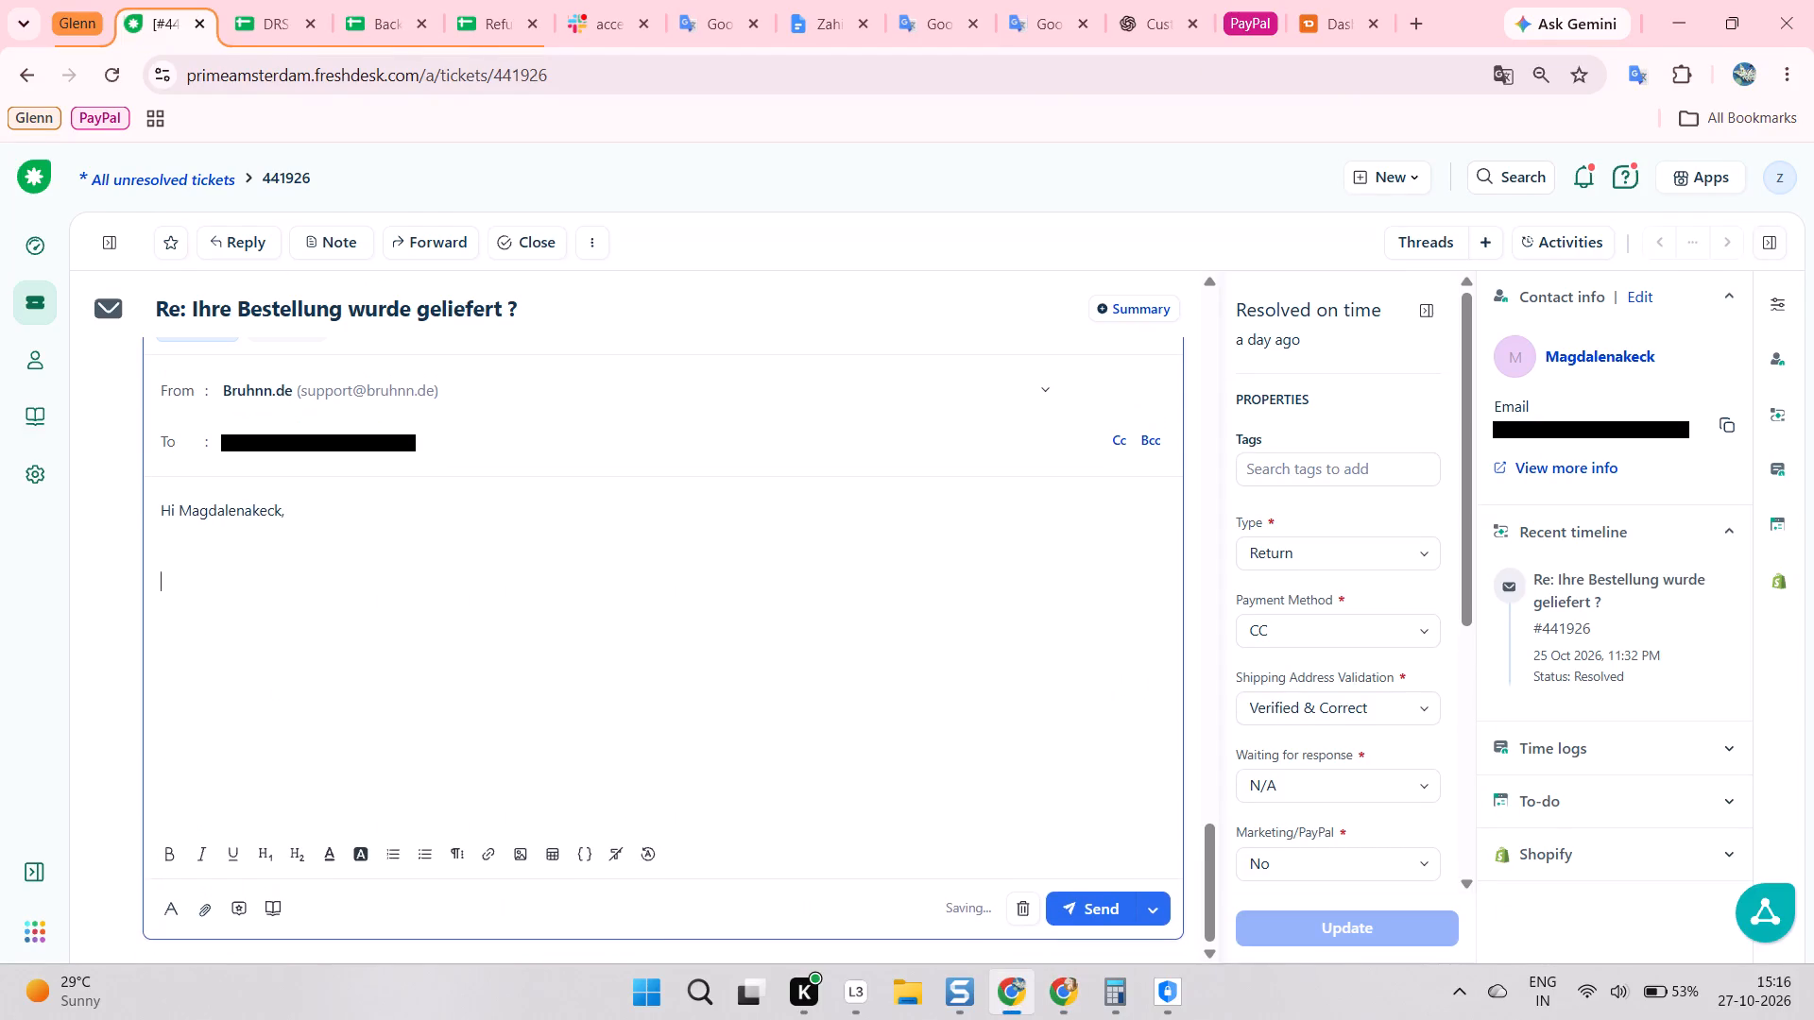
{"action": "key", "text": "ctrl+a"}
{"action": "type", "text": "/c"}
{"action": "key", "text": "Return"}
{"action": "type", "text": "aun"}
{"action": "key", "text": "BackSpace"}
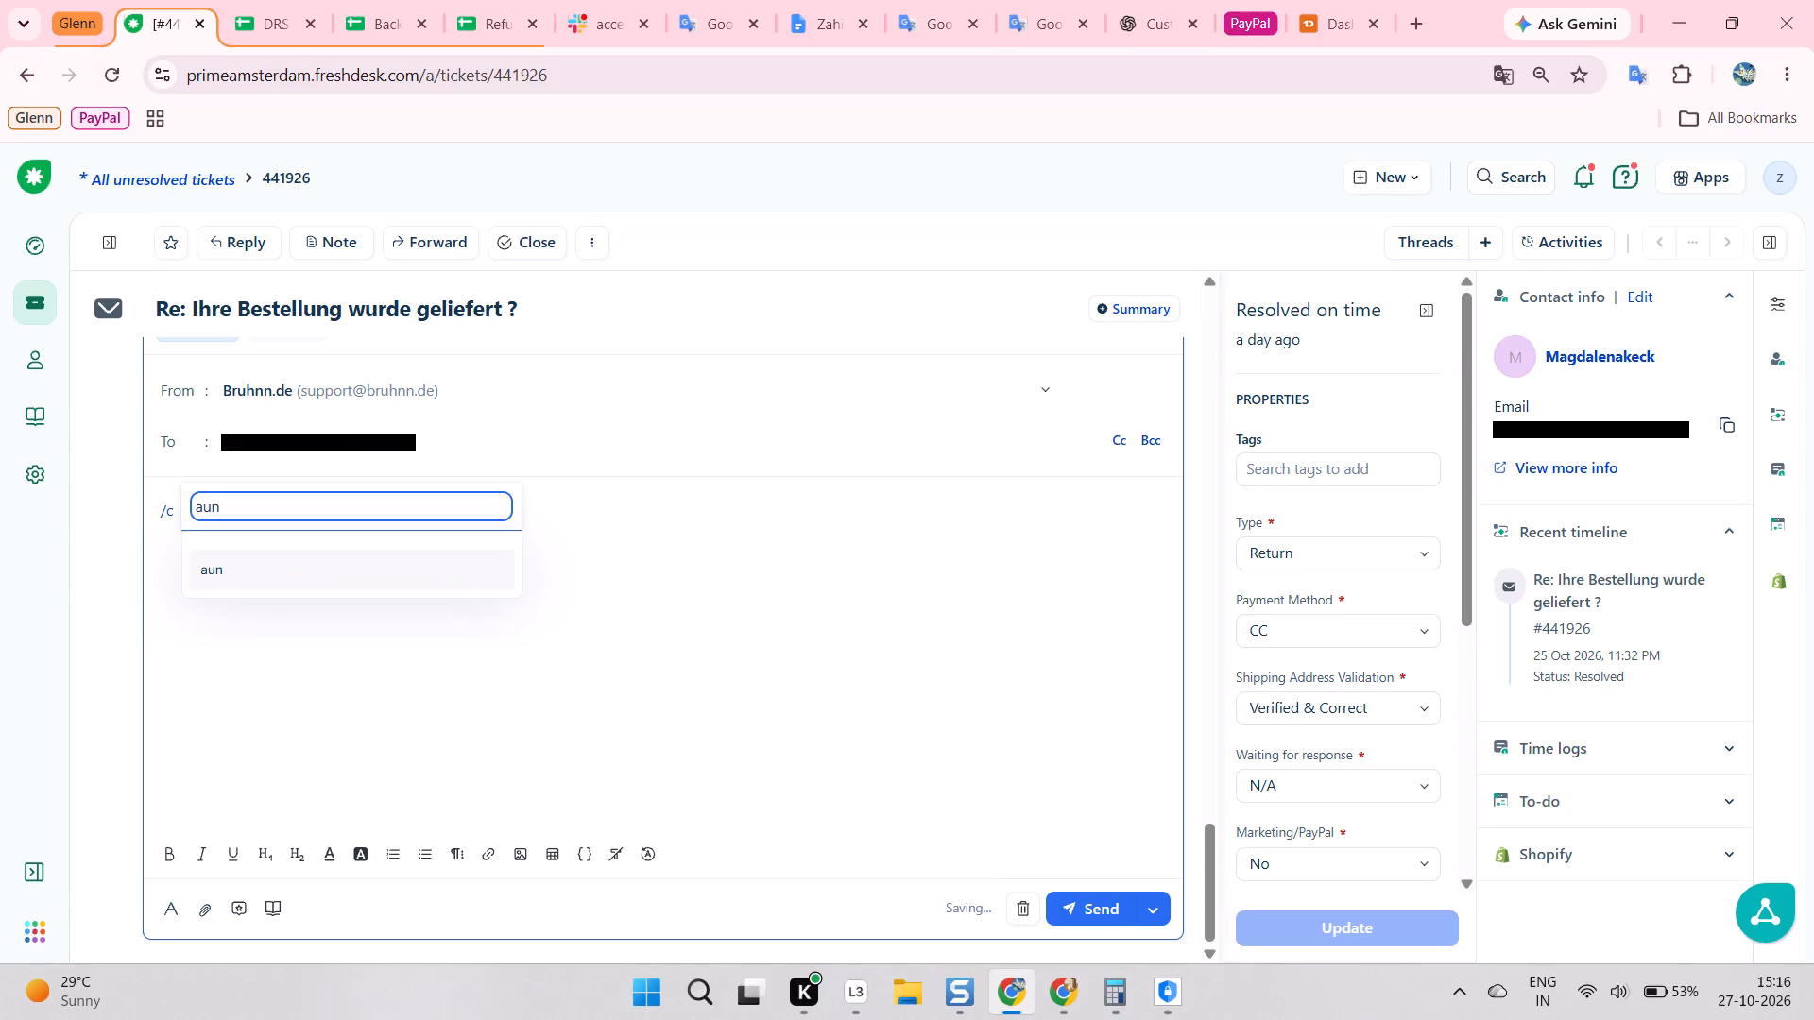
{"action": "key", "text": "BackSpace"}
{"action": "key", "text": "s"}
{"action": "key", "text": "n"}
{"action": "left_click", "coordinate": [282, 567]}
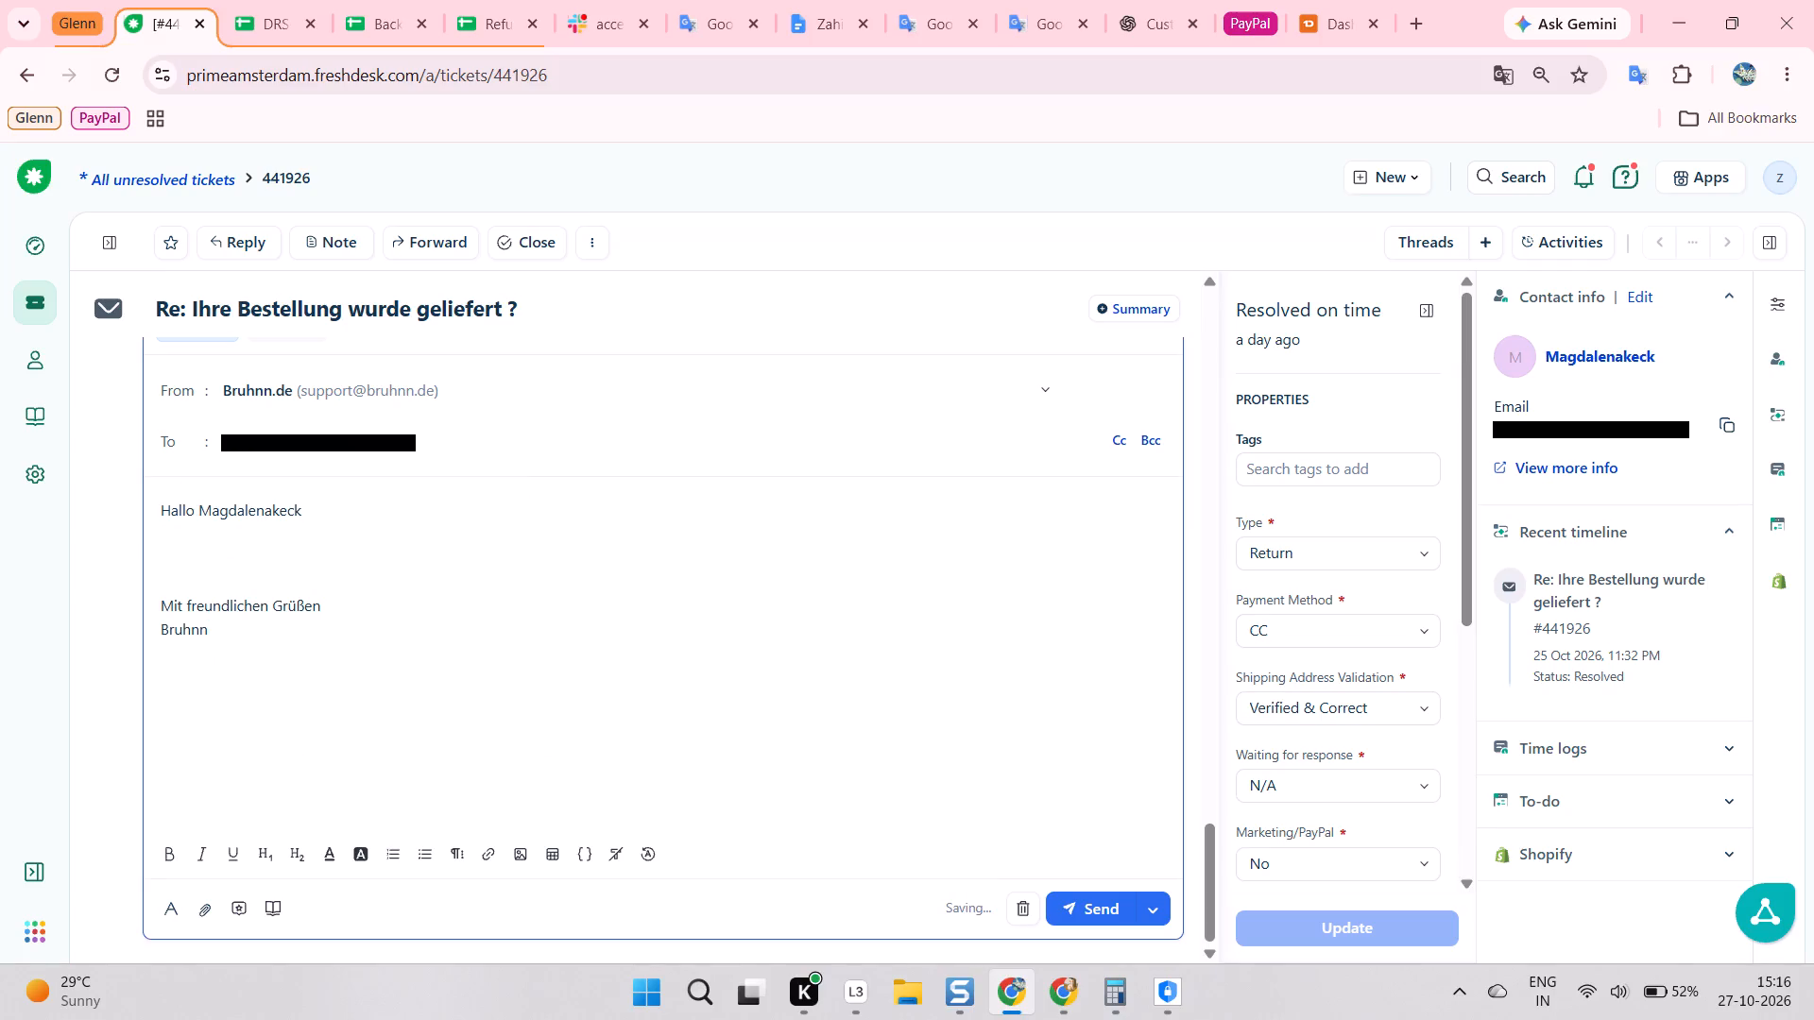
Replace the closing and signature below the reply's greeting with the copied German partial refund confirmation.
{"action": "left_click_drag", "start_coordinate": [191, 565], "coordinate": [284, 637]}
{"action": "key", "text": "ctrl+v"}
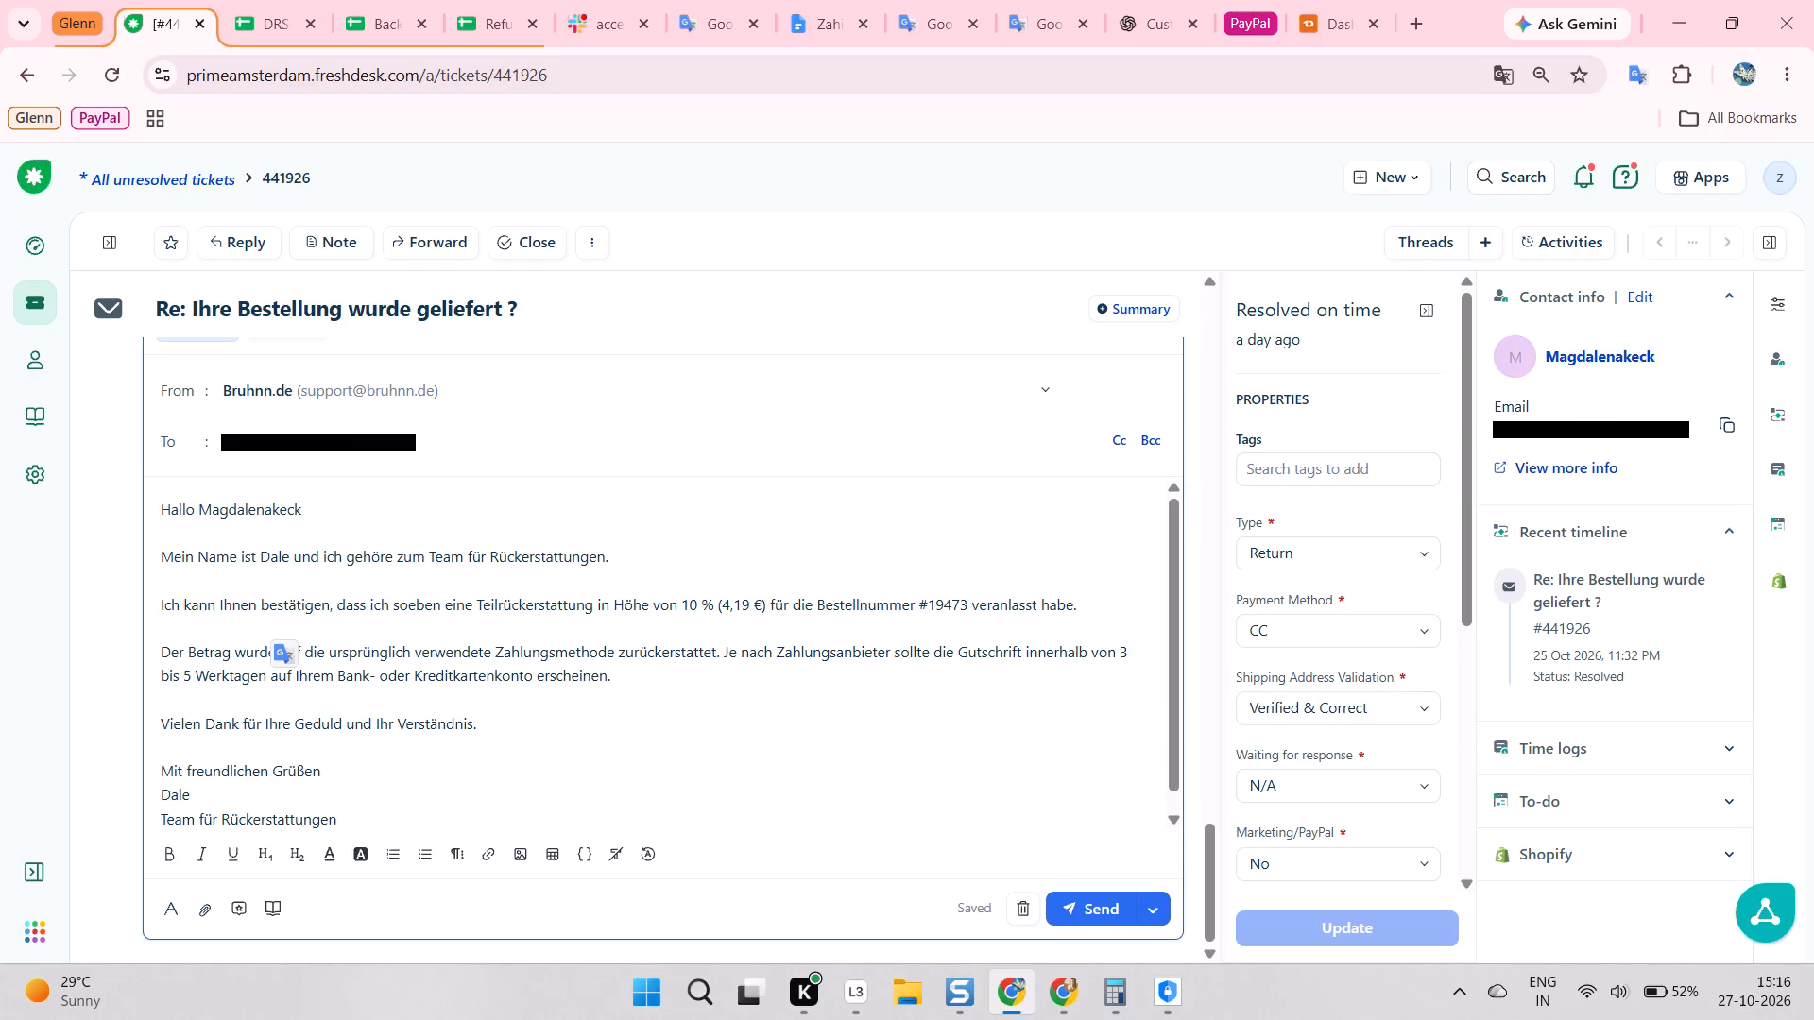
Check the customer's name in Shopify and correct the reply's greeting to address the customer by first name only.
{"action": "key", "text": "alt+Tab"}
{"action": "scroll", "coordinate": [1410, 542], "scroll_direction": "down", "scroll_amount": 1}
{"action": "scroll", "coordinate": [1364, 580], "scroll_direction": "up", "scroll_amount": 3}
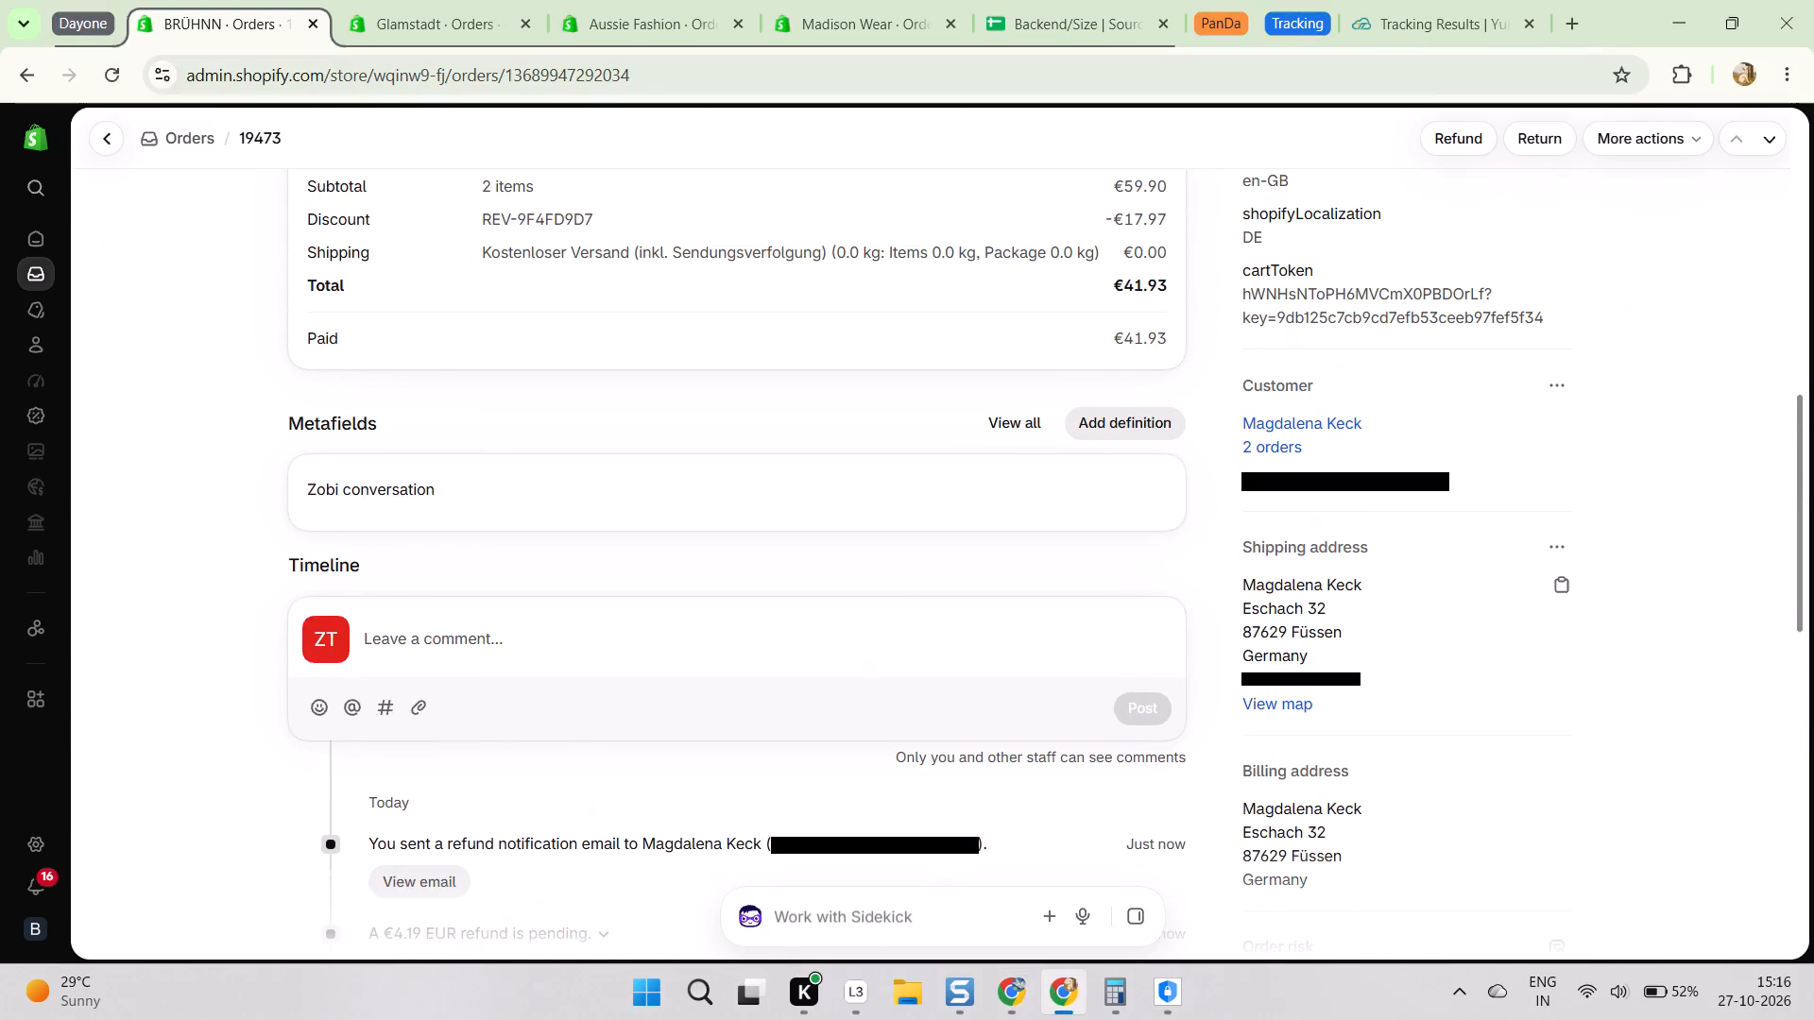
{"action": "key", "text": "alt+Tab"}
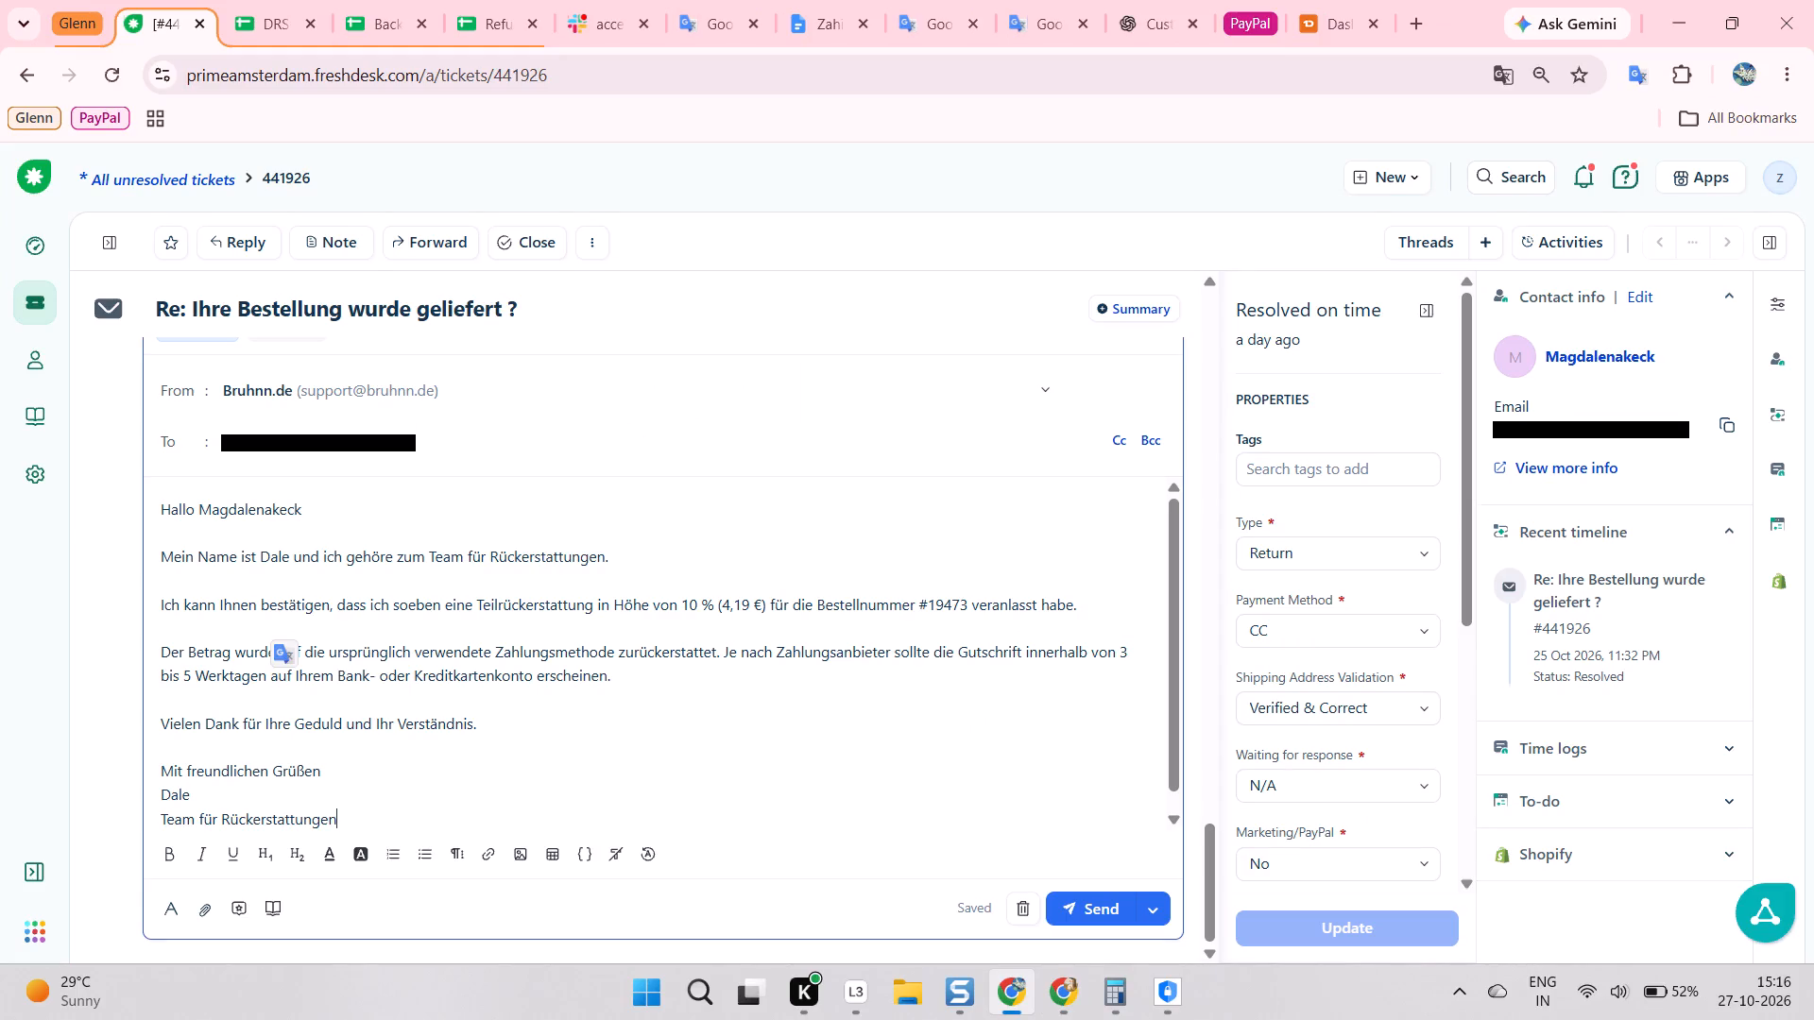
{"action": "key", "text": "alt+Tab"}
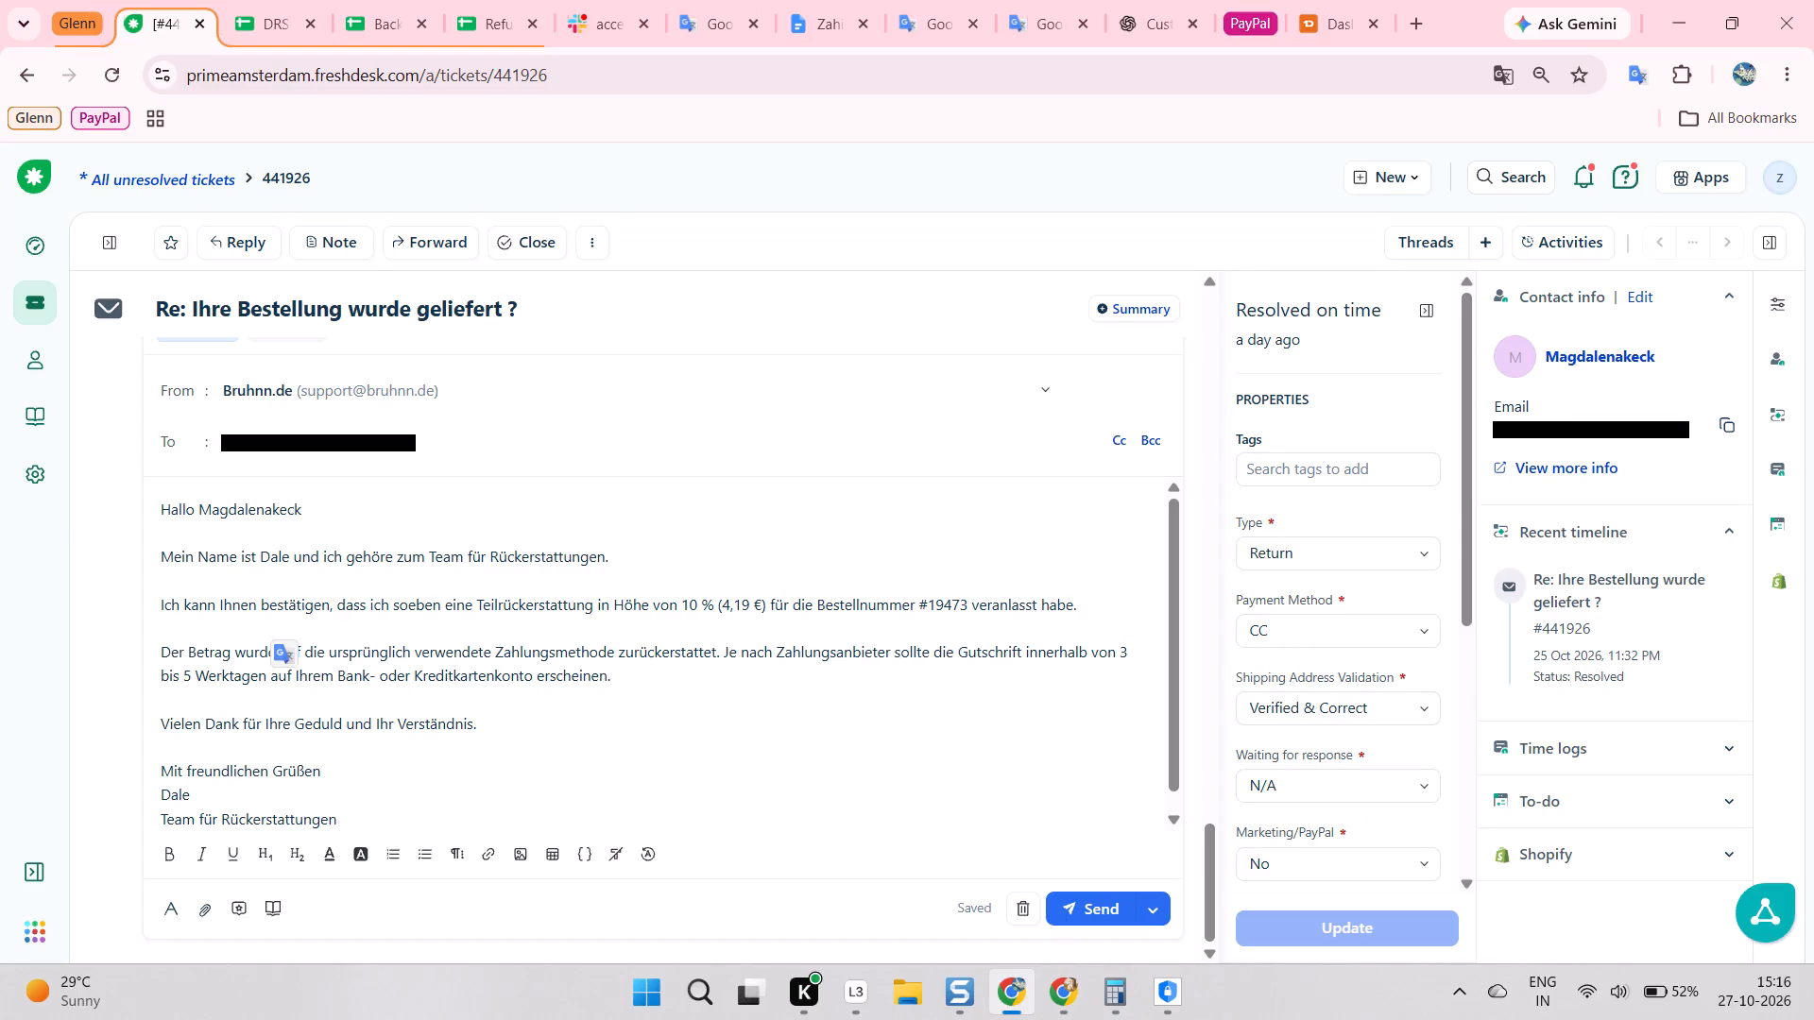
{"action": "key", "text": "alt+Tab"}
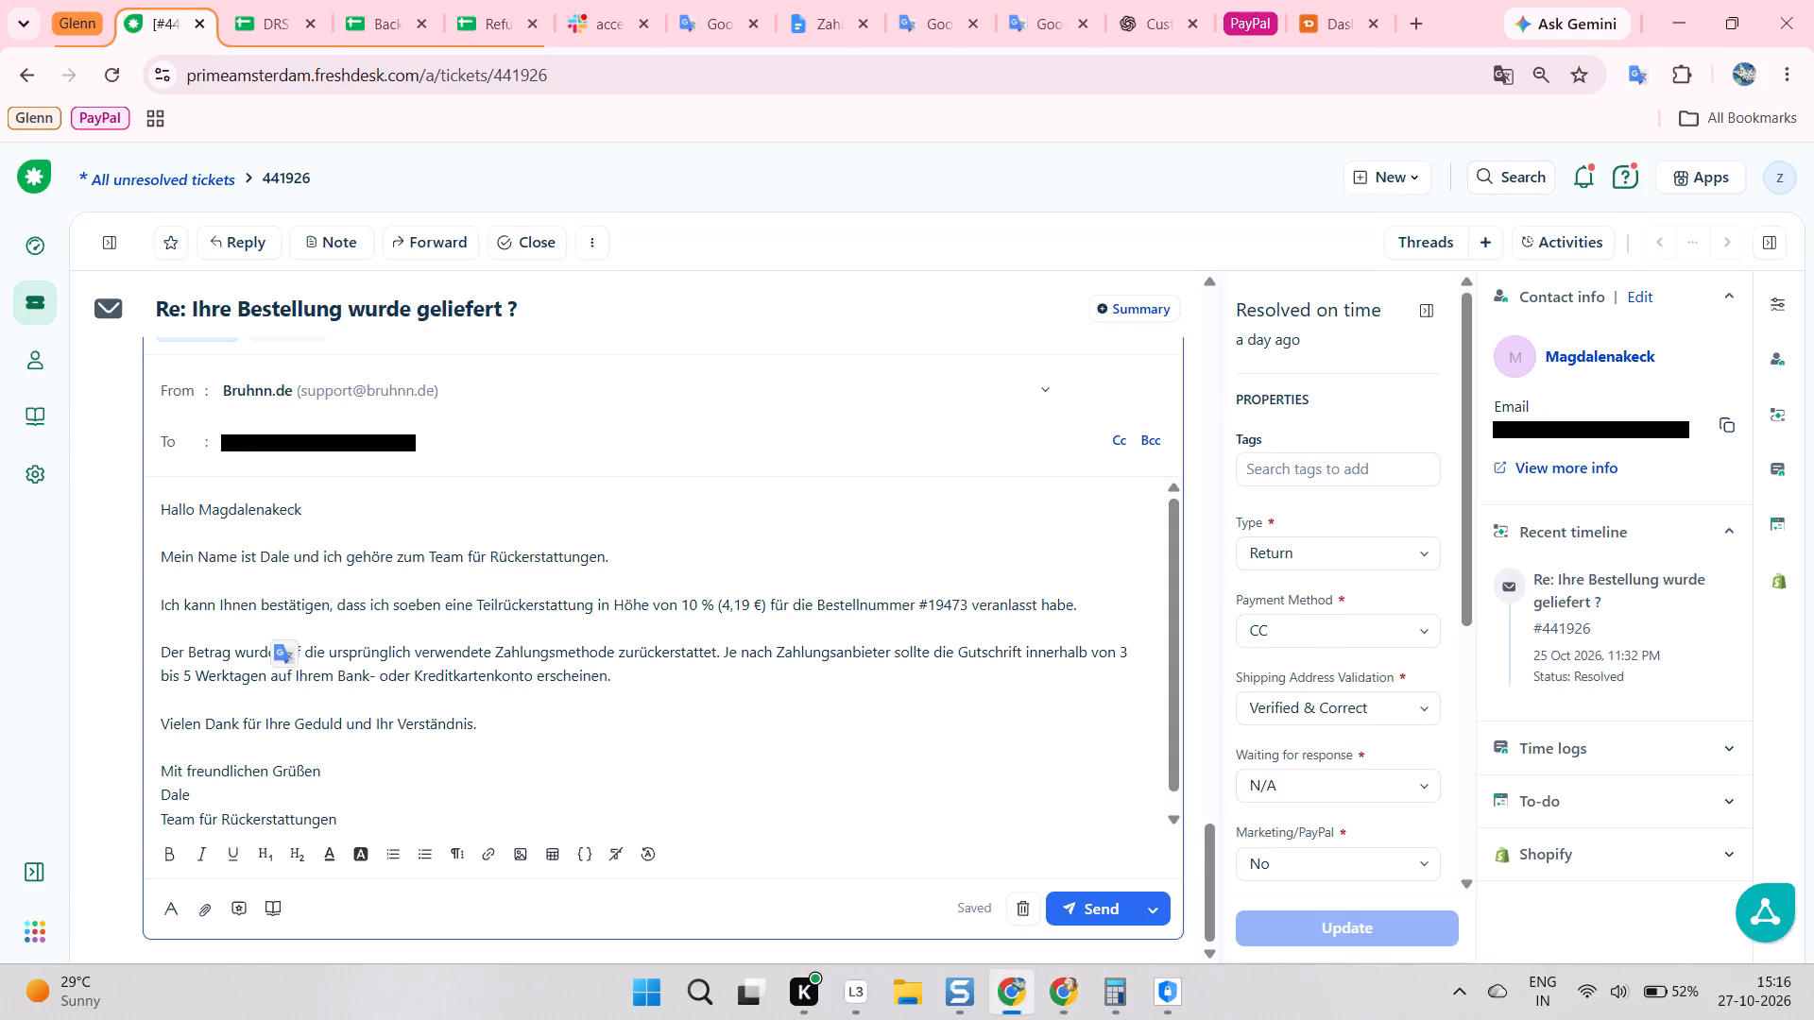
{"action": "key", "text": "alt+Tab"}
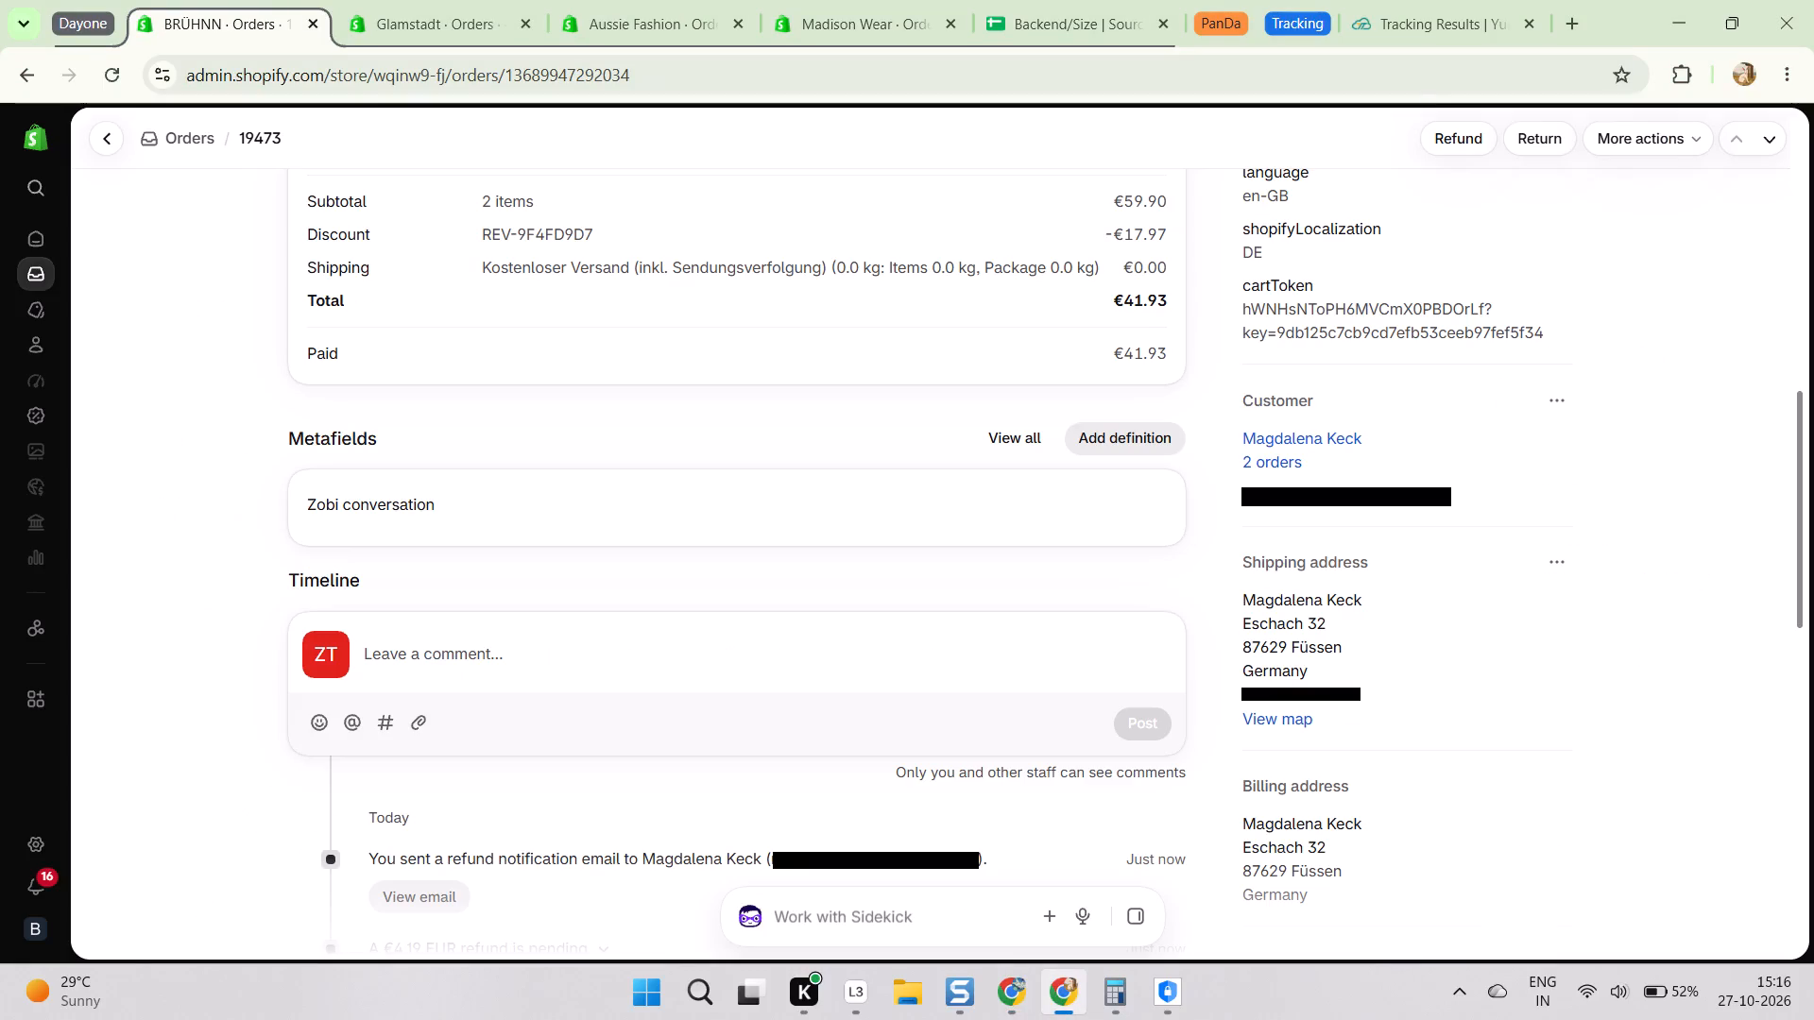
{"action": "key", "text": "alt+Tab"}
{"action": "left_click_drag", "start_coordinate": [267, 510], "coordinate": [382, 513]}
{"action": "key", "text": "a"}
{"action": "key", "text": "alt+Tab"}
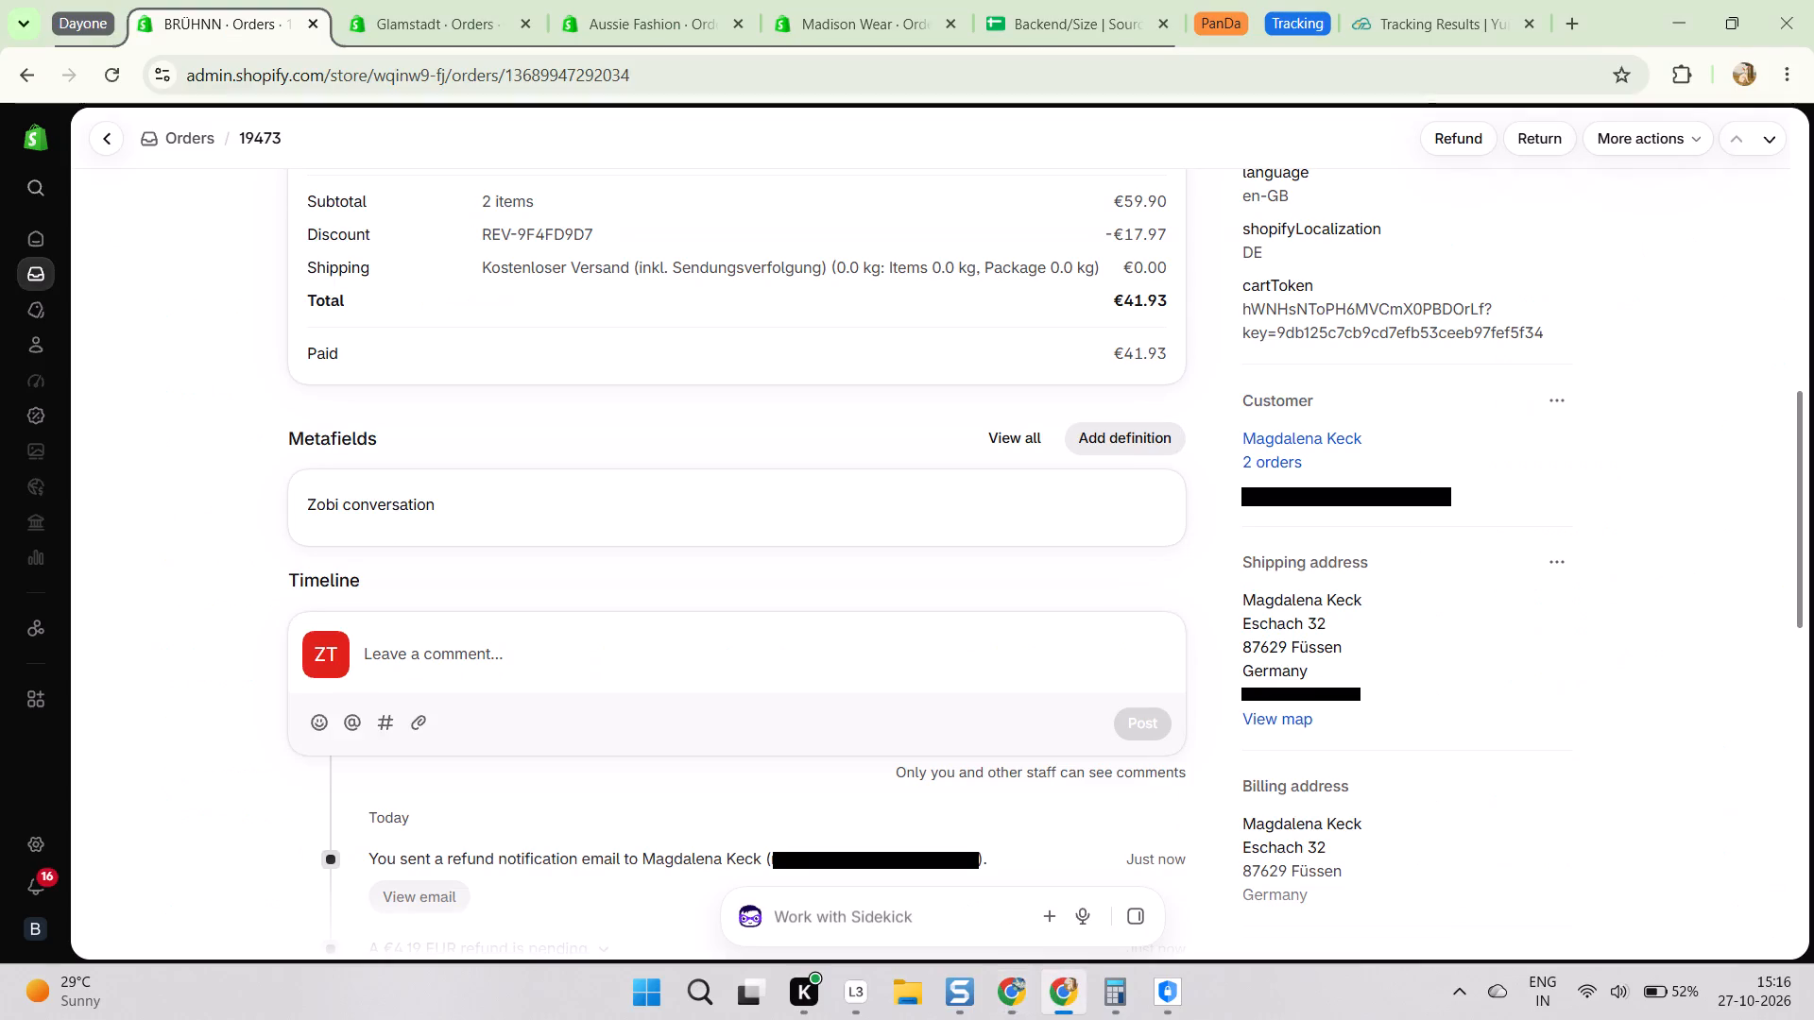
{"action": "key", "text": "alt+Tab"}
{"action": "scroll", "coordinate": [533, 527], "scroll_direction": "down", "scroll_amount": 7}
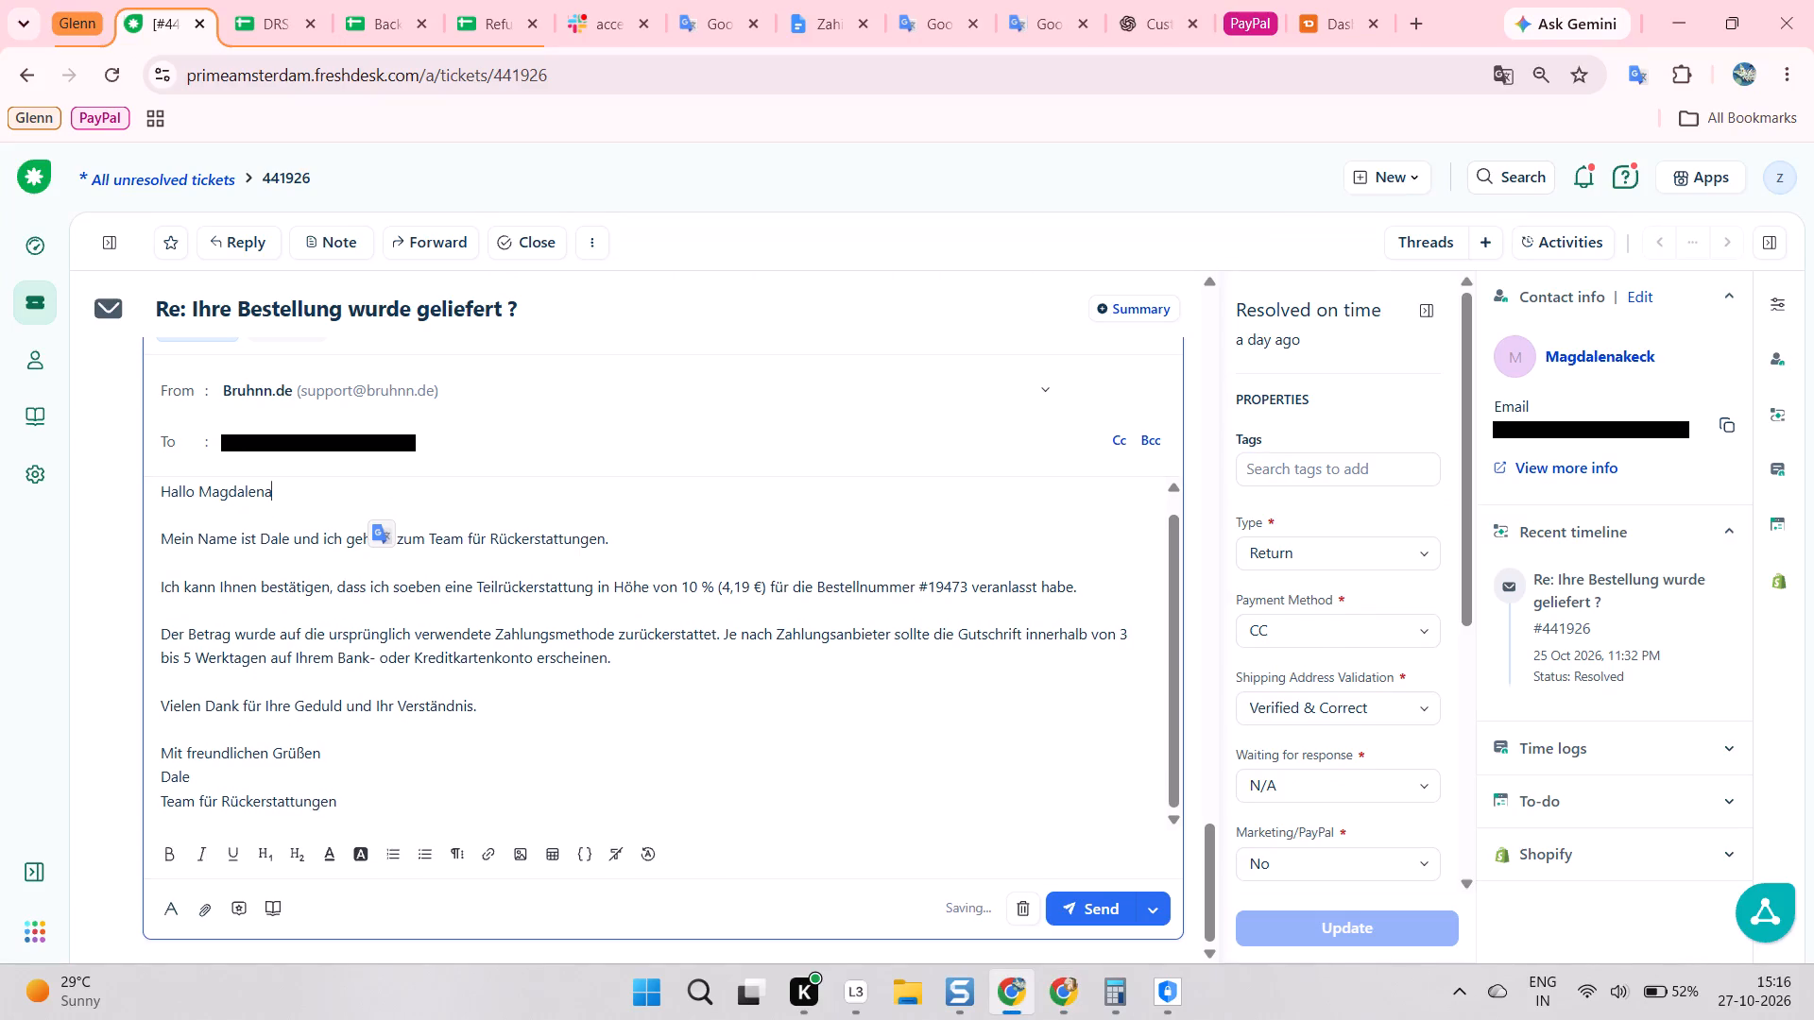
{"action": "scroll", "coordinate": [540, 616], "scroll_direction": "down", "scroll_amount": 6}
{"action": "key", "text": "alt+Tab"}
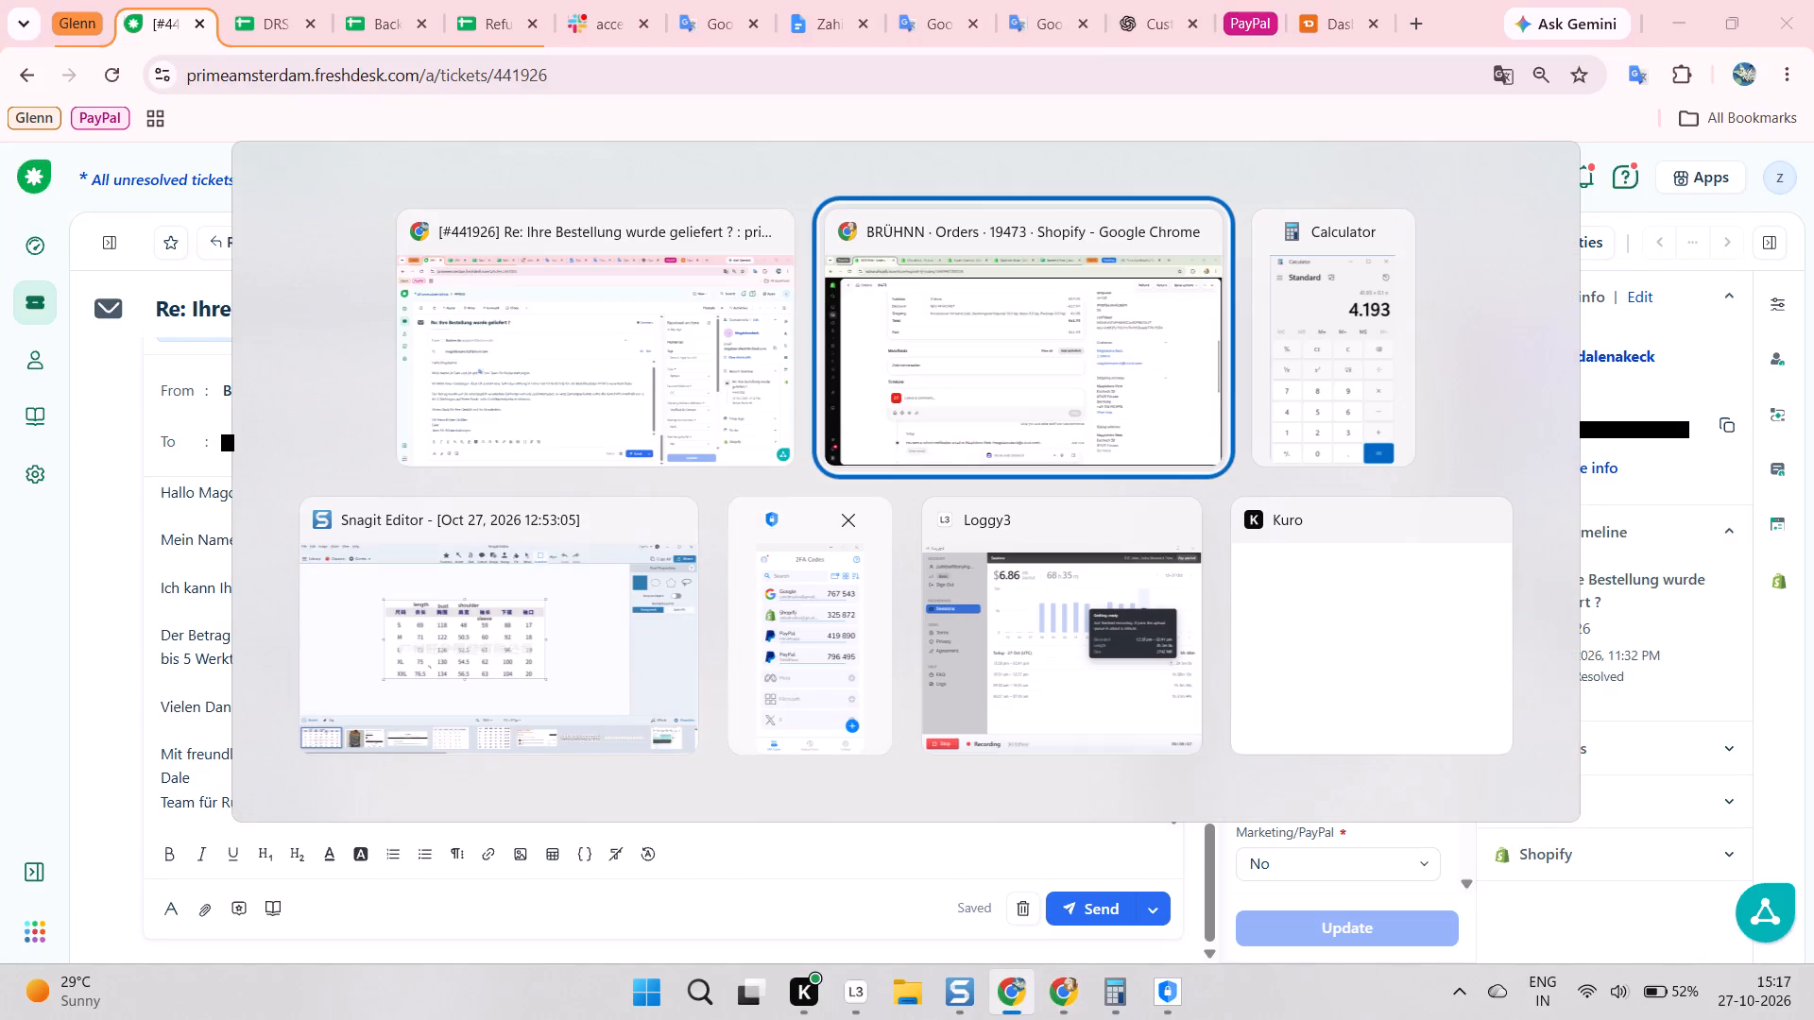
{"action": "left_click", "coordinate": [1007, 980]}
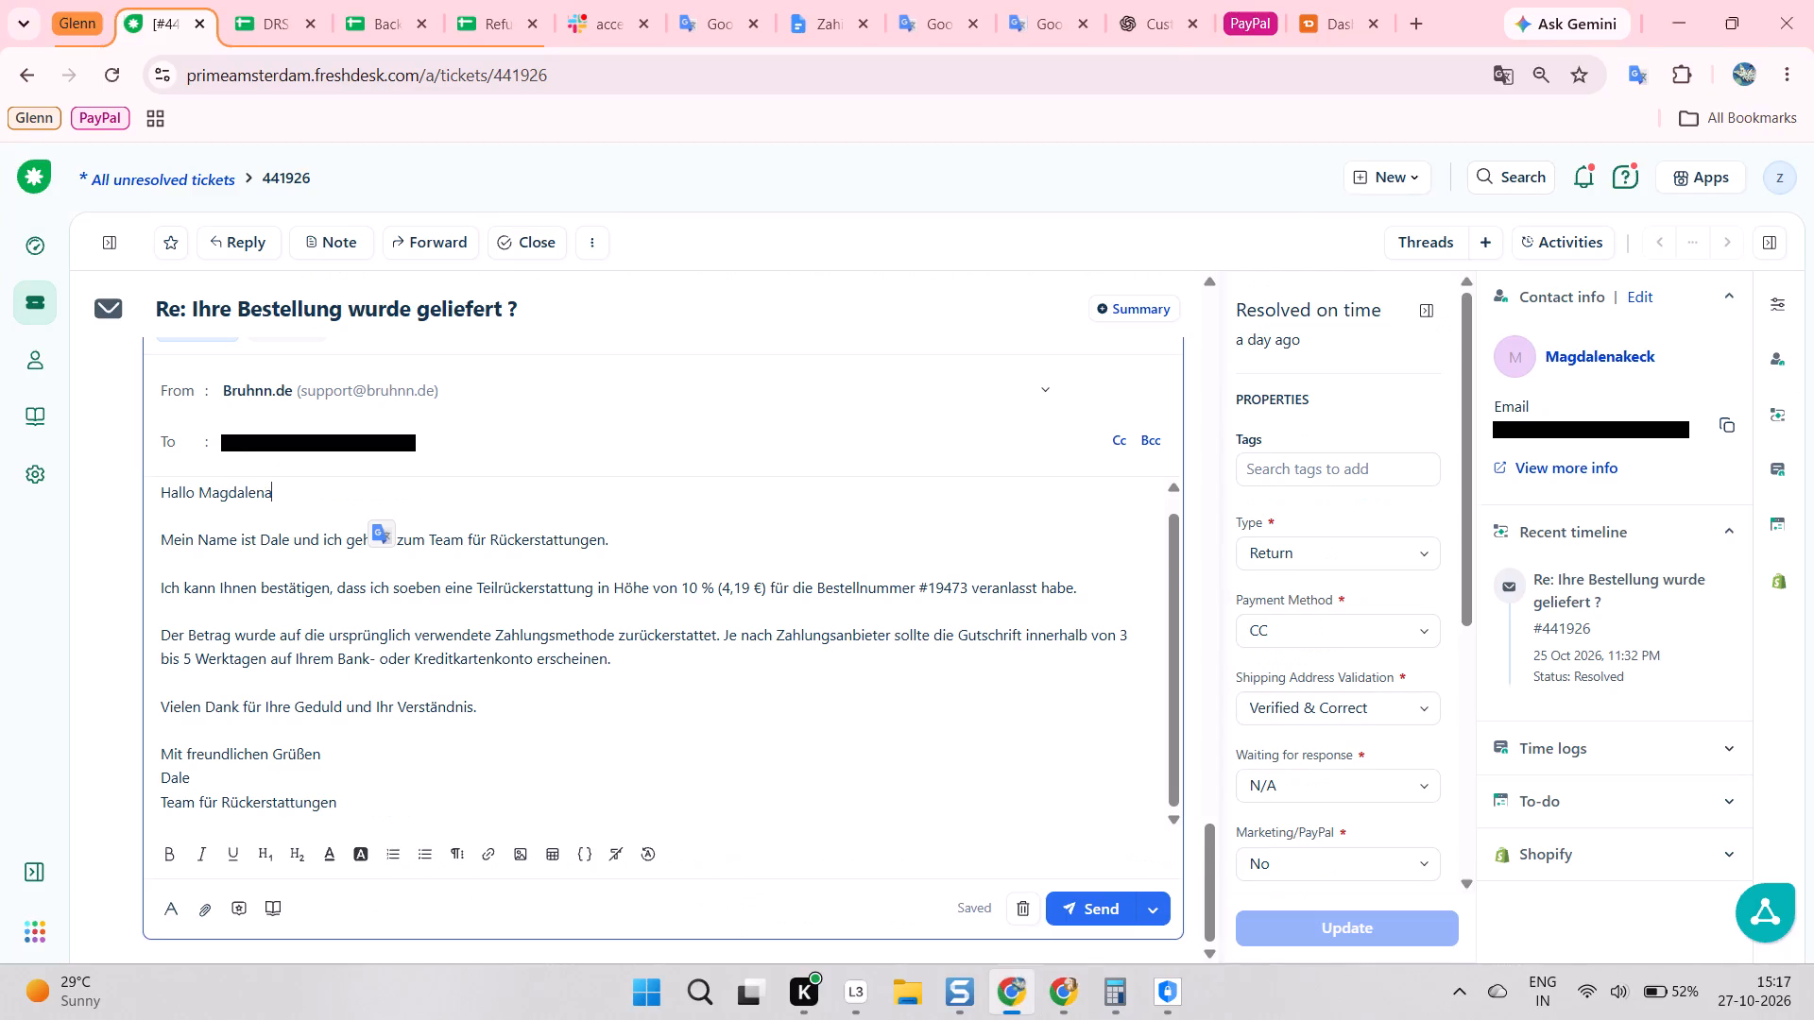
{"action": "scroll", "coordinate": [805, 678], "scroll_direction": "down", "scroll_amount": 7}
{"action": "key", "text": "alt+Tab"}
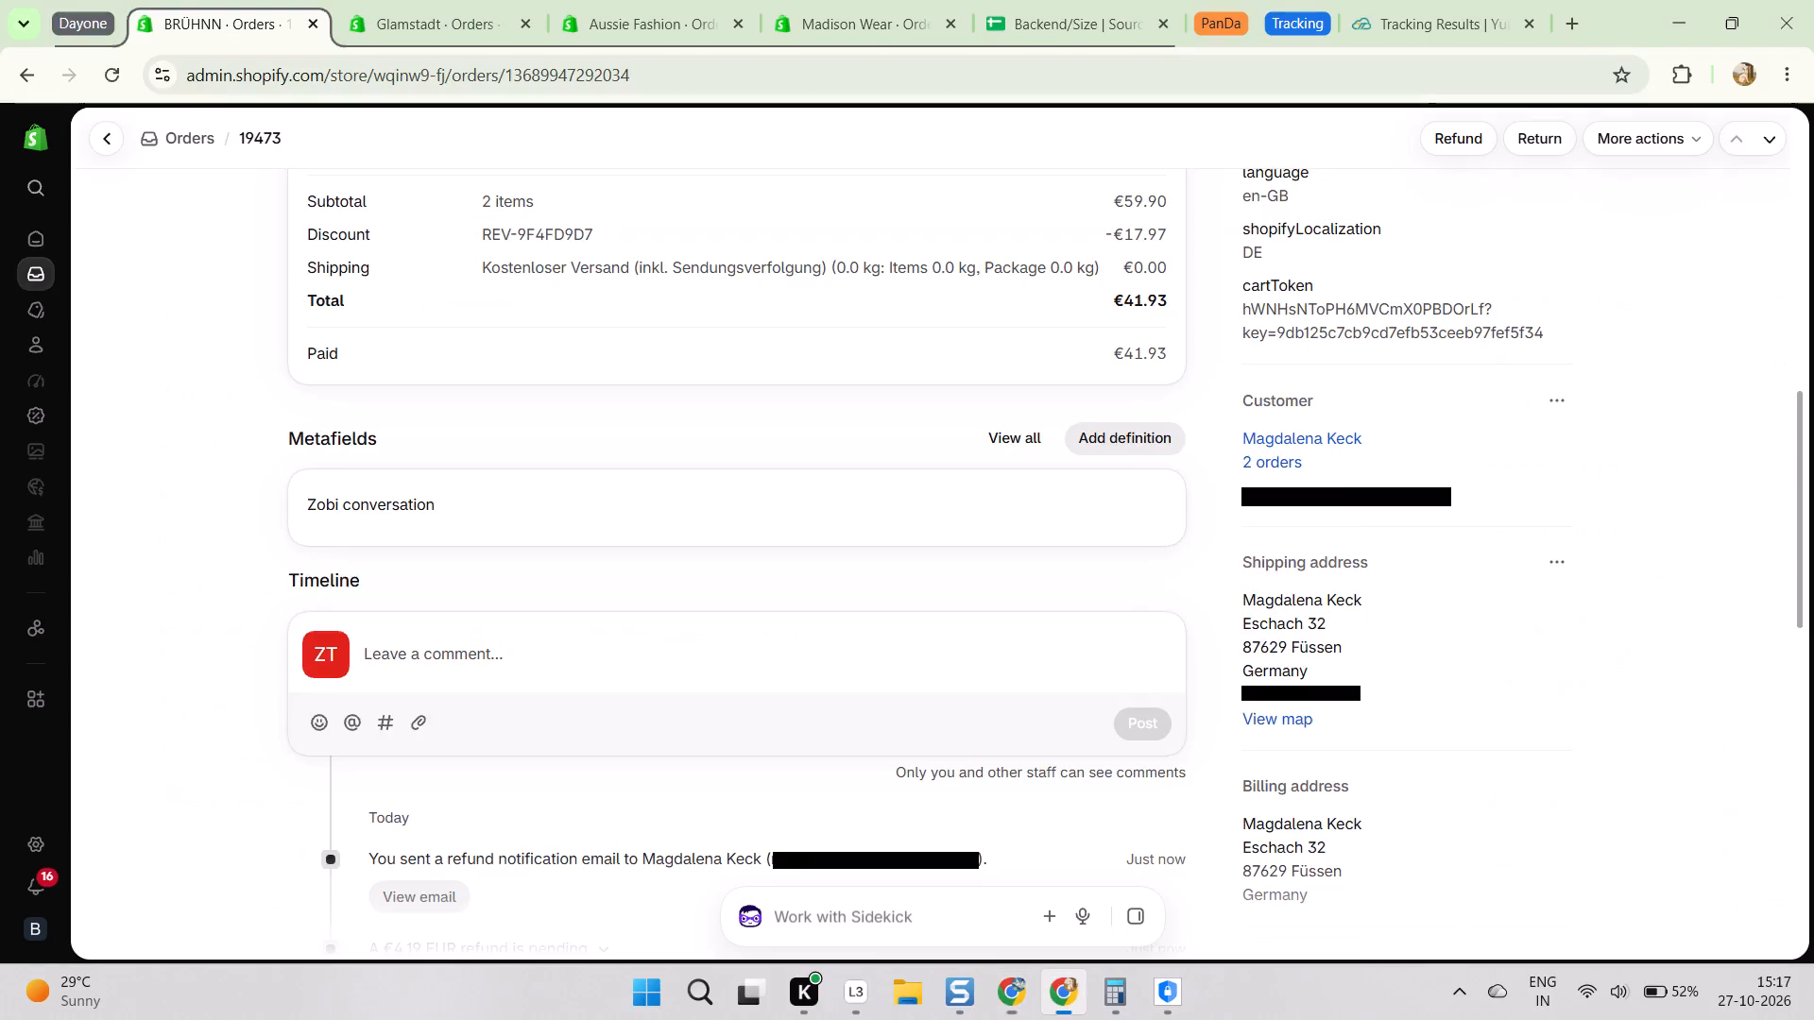
{"action": "scroll", "coordinate": [762, 470], "scroll_direction": "up", "scroll_amount": 14}
{"action": "key", "text": "alt+Tab"}
{"action": "left_click", "coordinate": [1092, 909]}
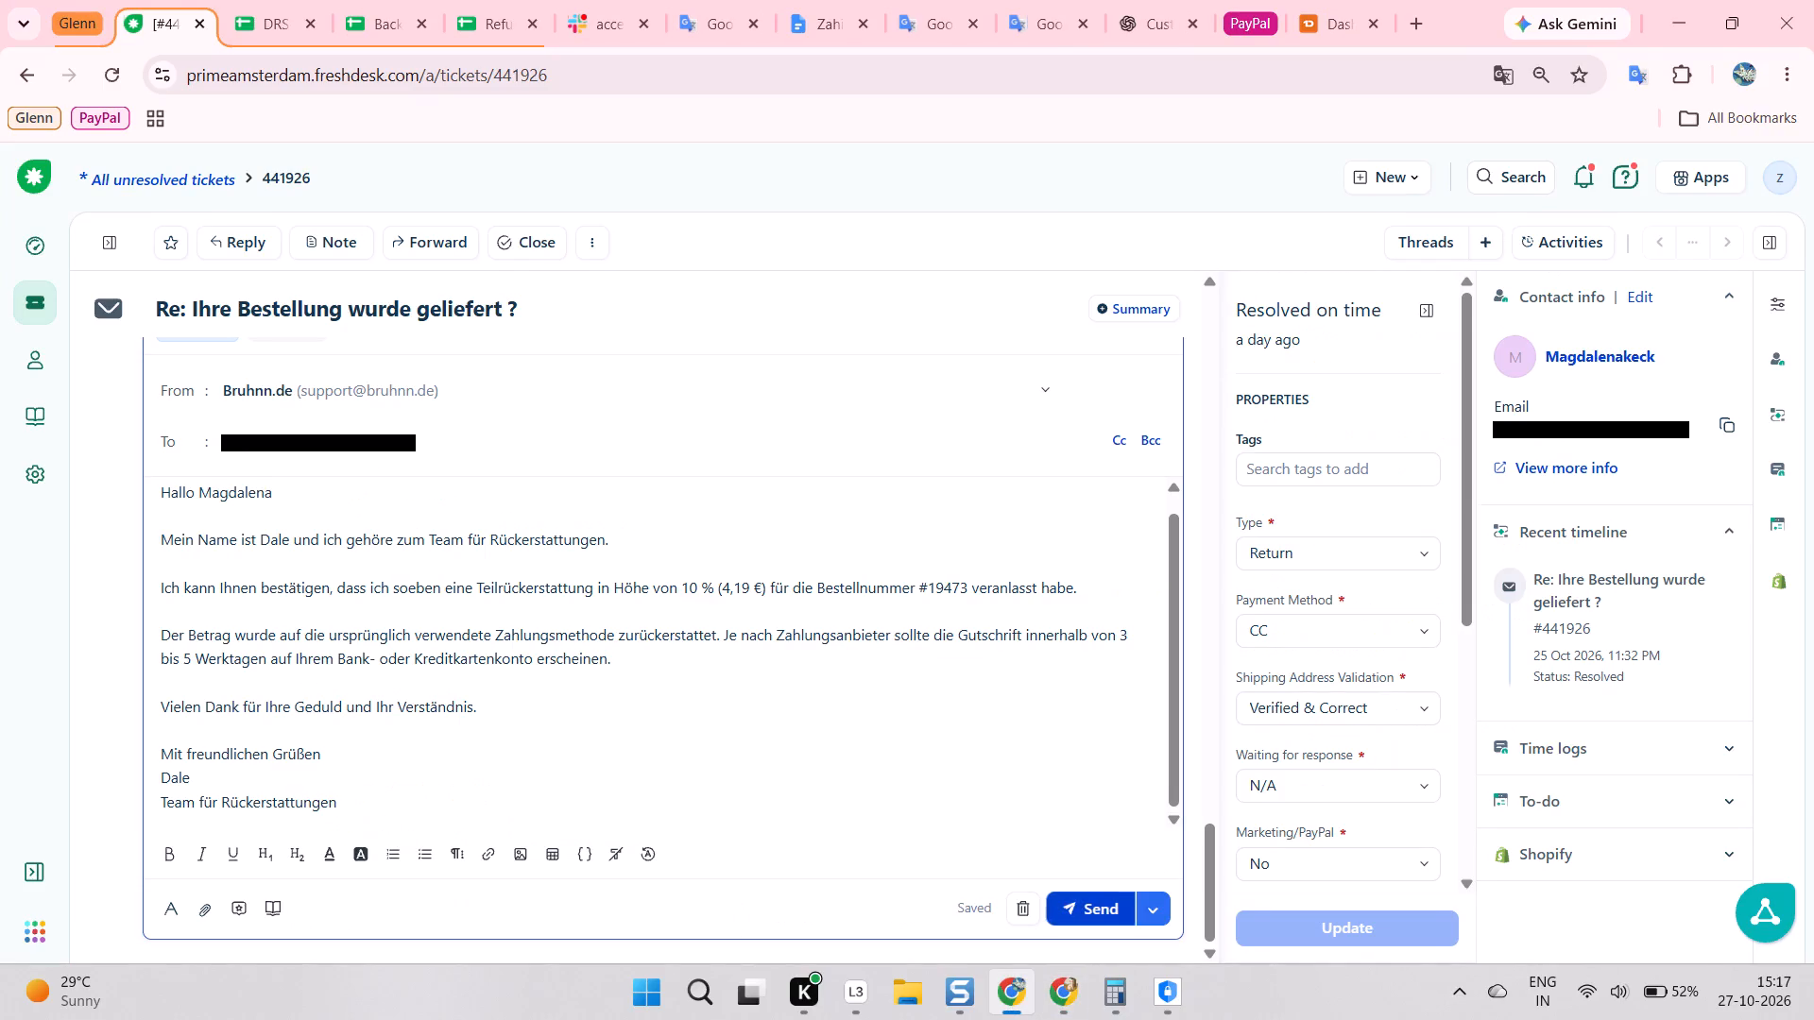
{"action": "scroll", "coordinate": [1389, 490], "scroll_direction": "down", "scroll_amount": 7}
{"action": "scroll", "coordinate": [1359, 598], "scroll_direction": "down", "scroll_amount": 7}
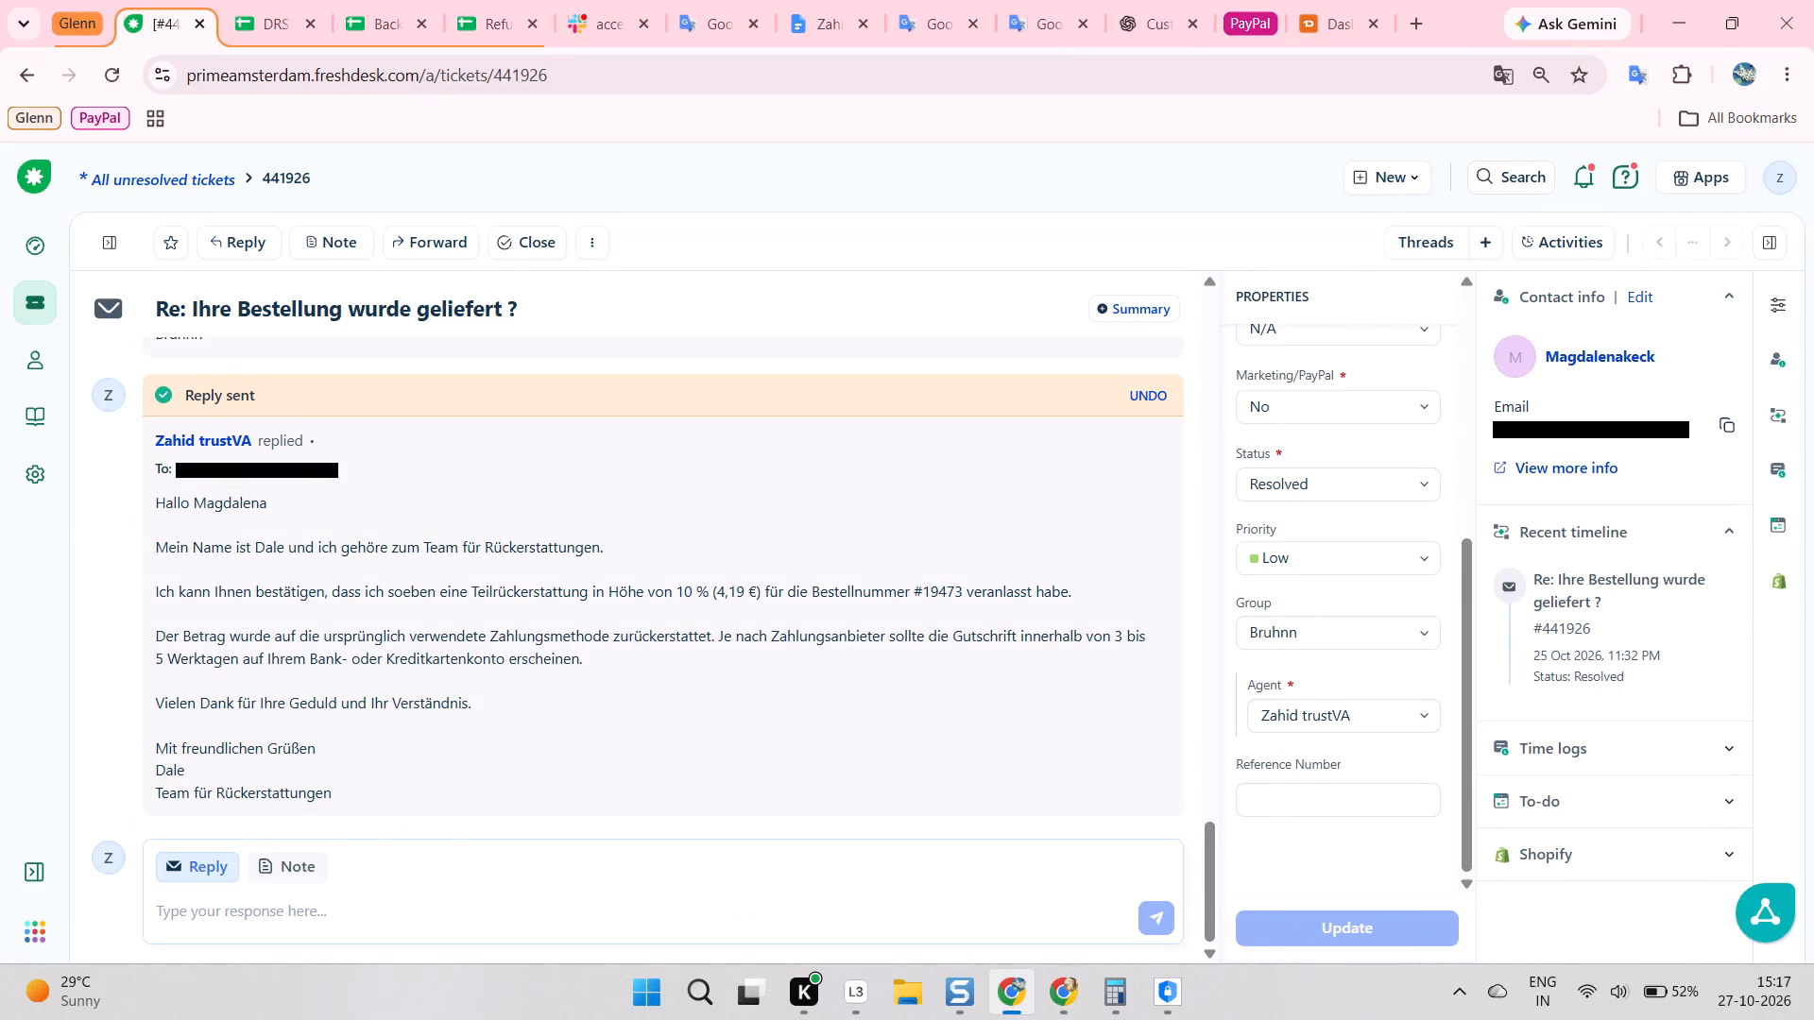
{"action": "double_click", "coordinate": [272, 176]}
{"action": "key", "text": "ctrl+c"}
{"action": "key", "text": "ctrl+c"}
{"action": "left_click", "coordinate": [483, 0]}
{"action": "key", "text": "ctrl+f"}
{"action": "key", "text": "ctrl+v"}
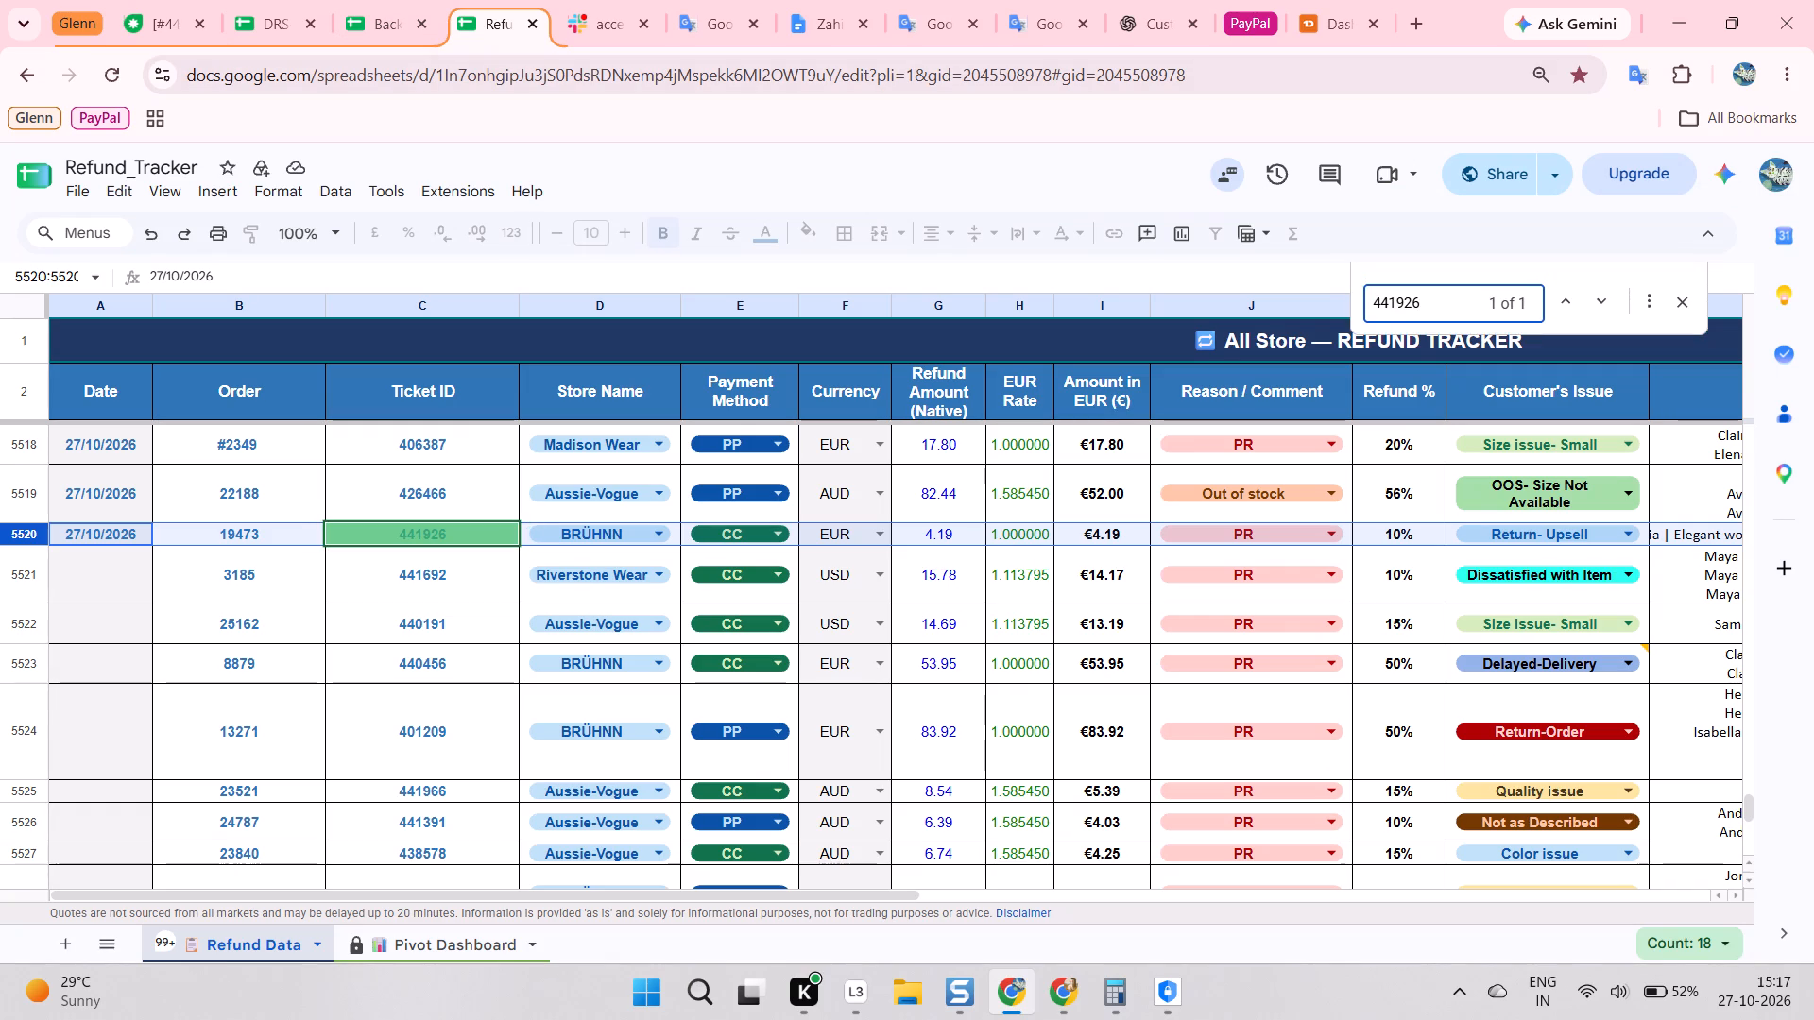
{"action": "scroll", "coordinate": [511, 439], "scroll_direction": "right", "scroll_amount": 1}
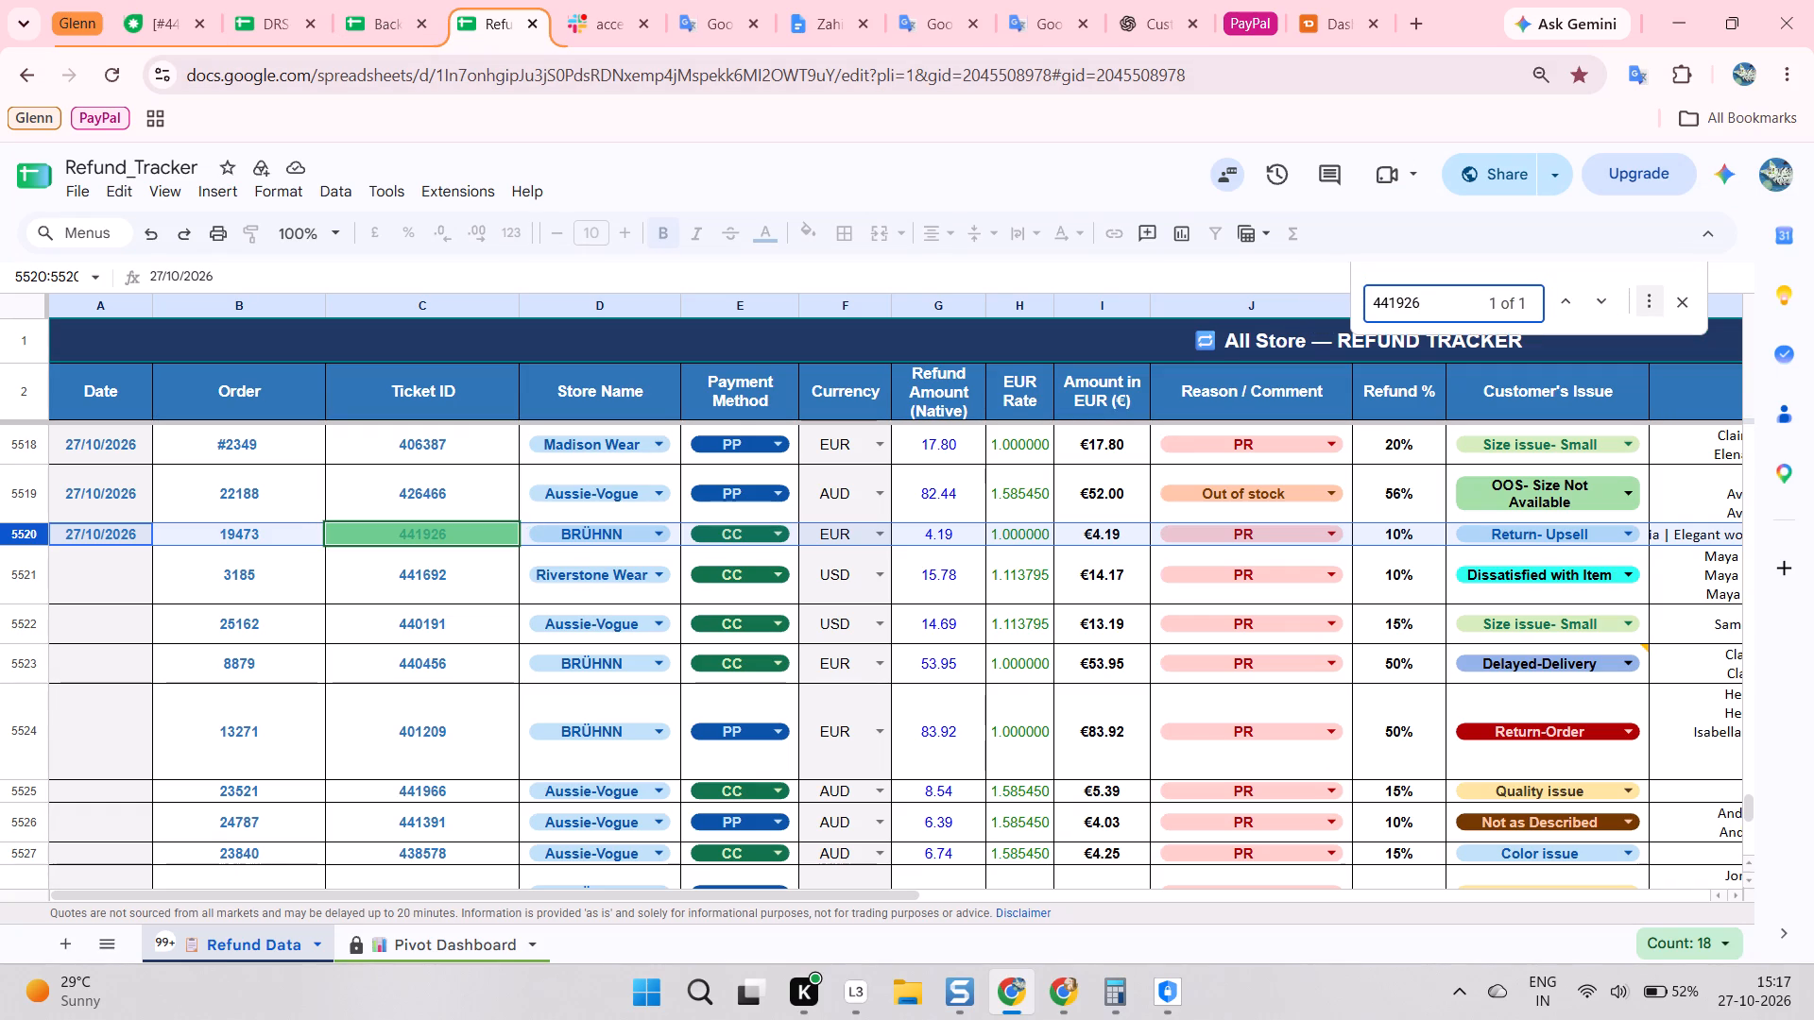
{"action": "left_click", "coordinate": [1685, 301]}
{"action": "left_click", "coordinate": [189, 0]}
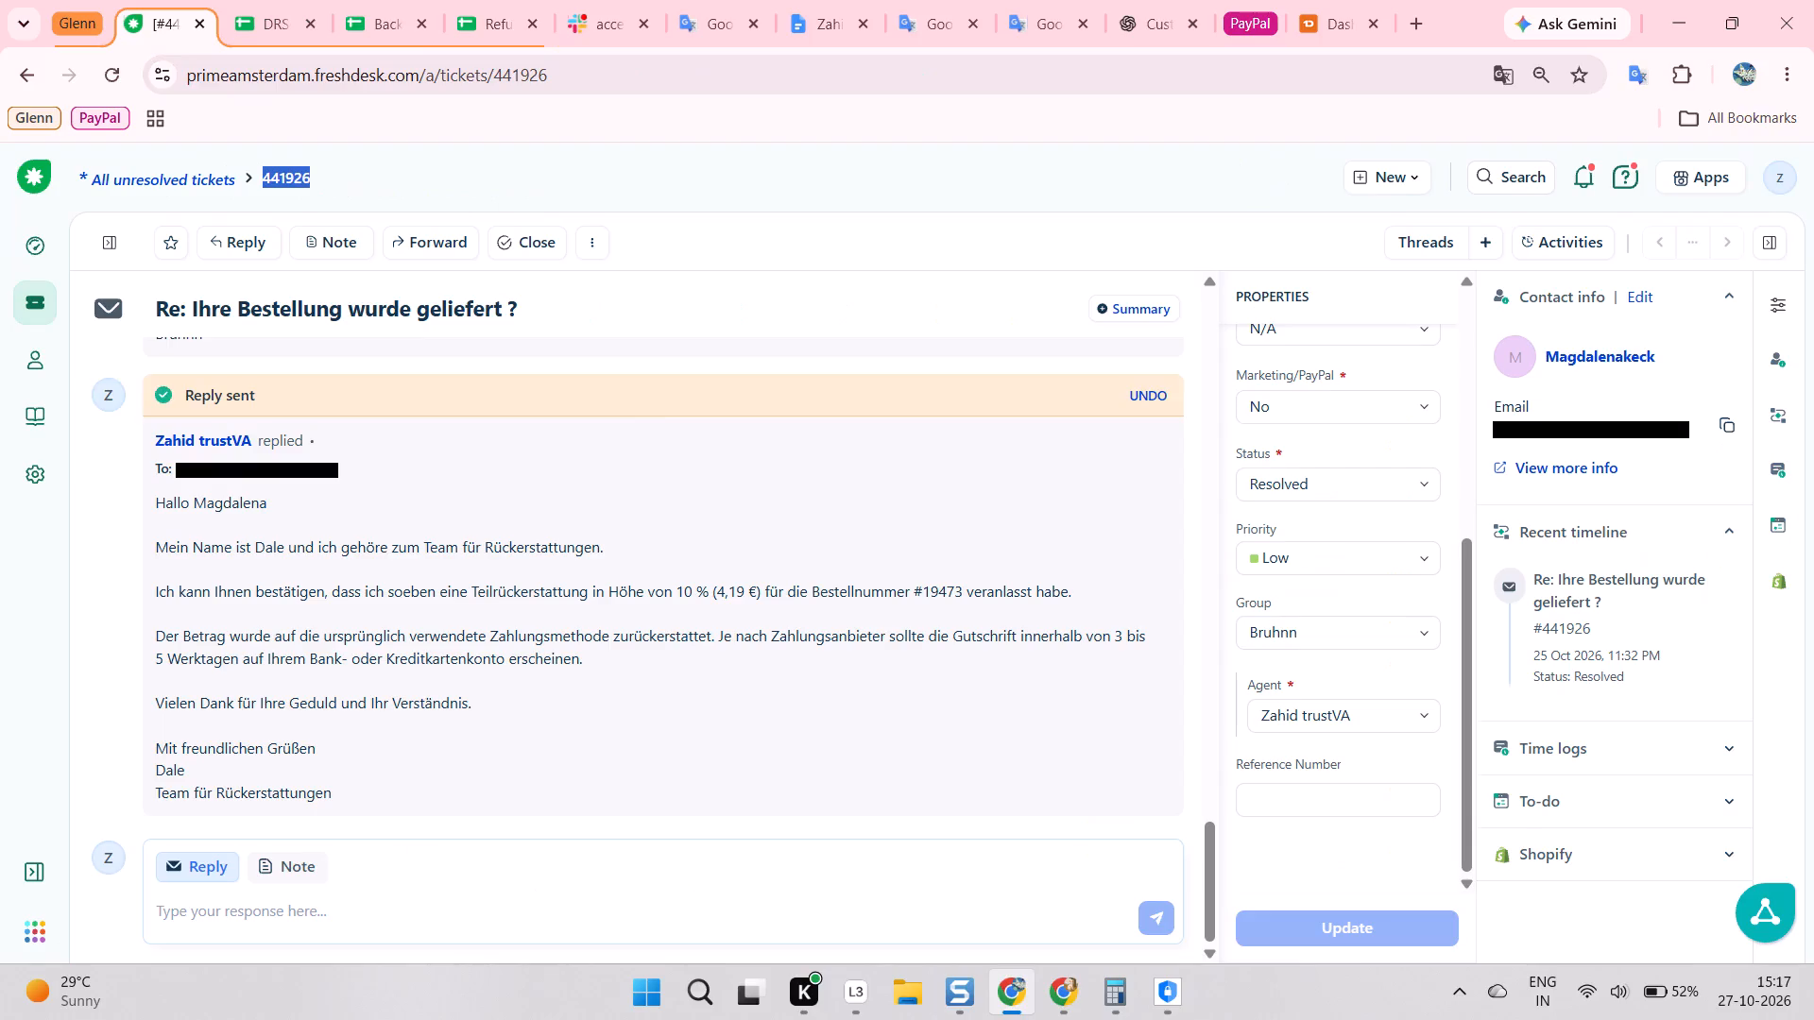
{"action": "scroll", "coordinate": [732, 889], "scroll_direction": "down", "scroll_amount": 1}
{"action": "left_click", "coordinate": [1068, 1001]}
{"action": "scroll", "coordinate": [979, 610], "scroll_direction": "down", "scroll_amount": 9}
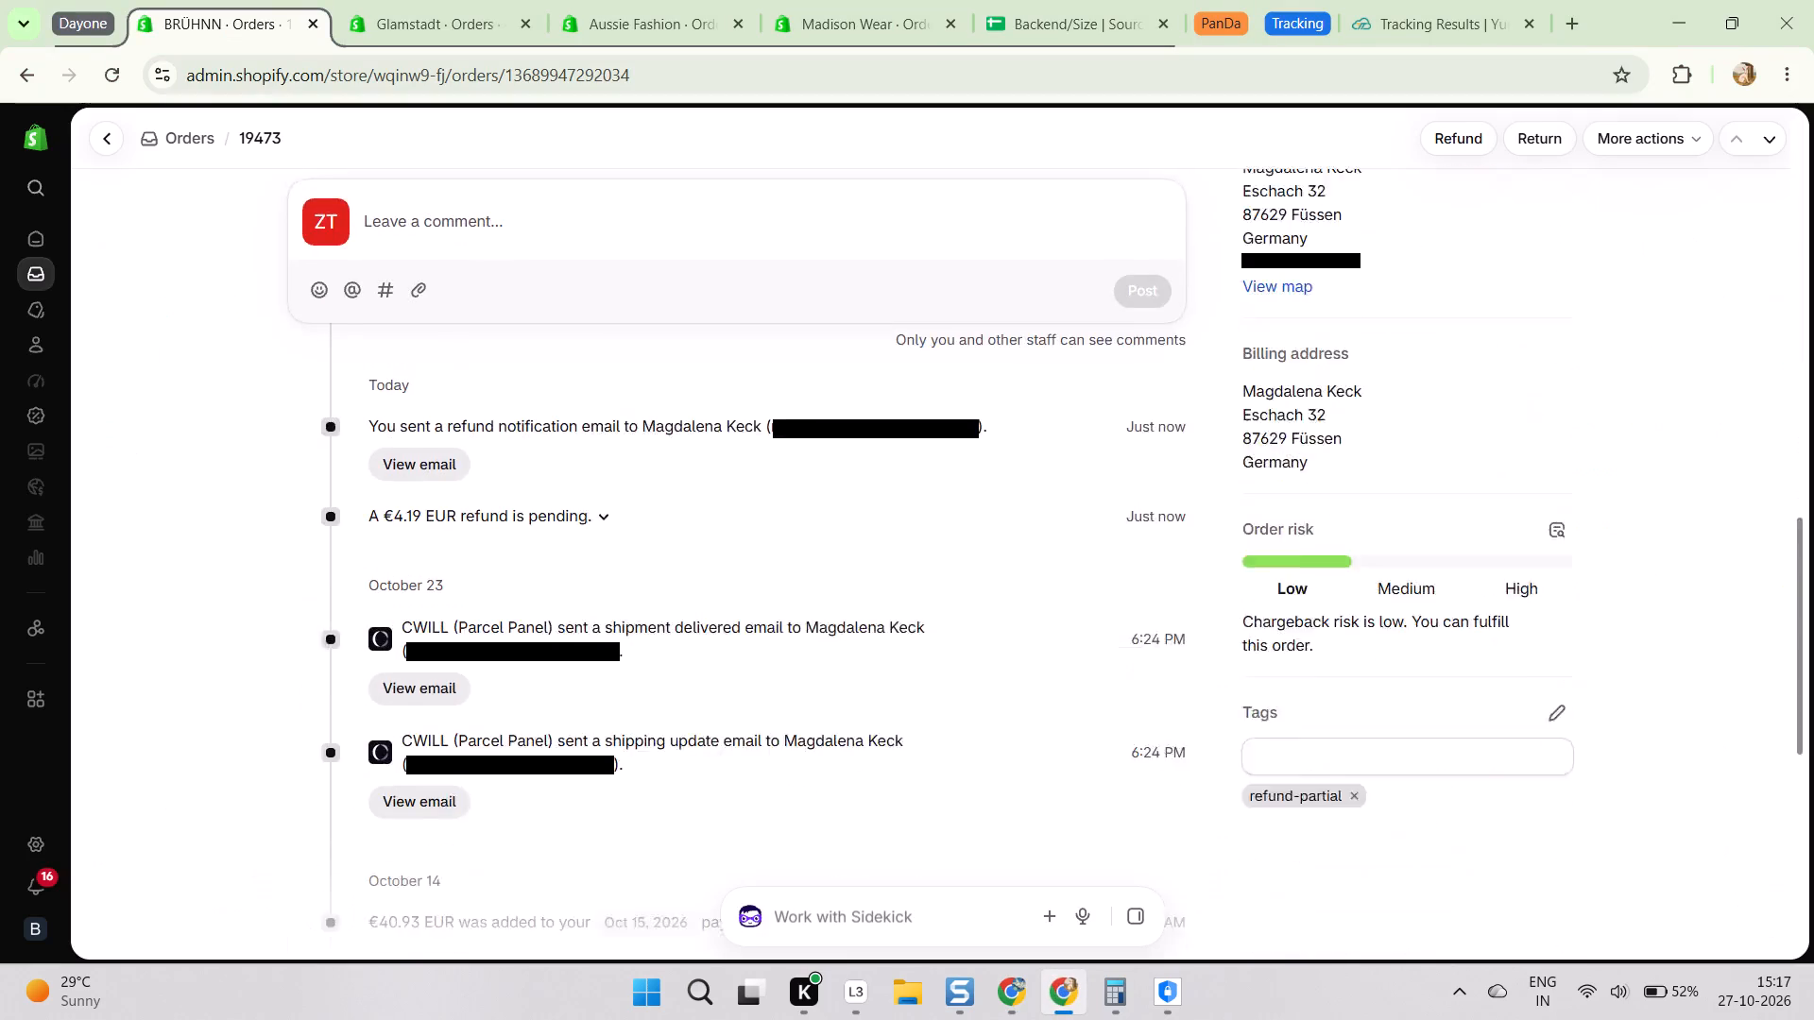
{"action": "scroll", "coordinate": [965, 559], "scroll_direction": "up", "scroll_amount": 15}
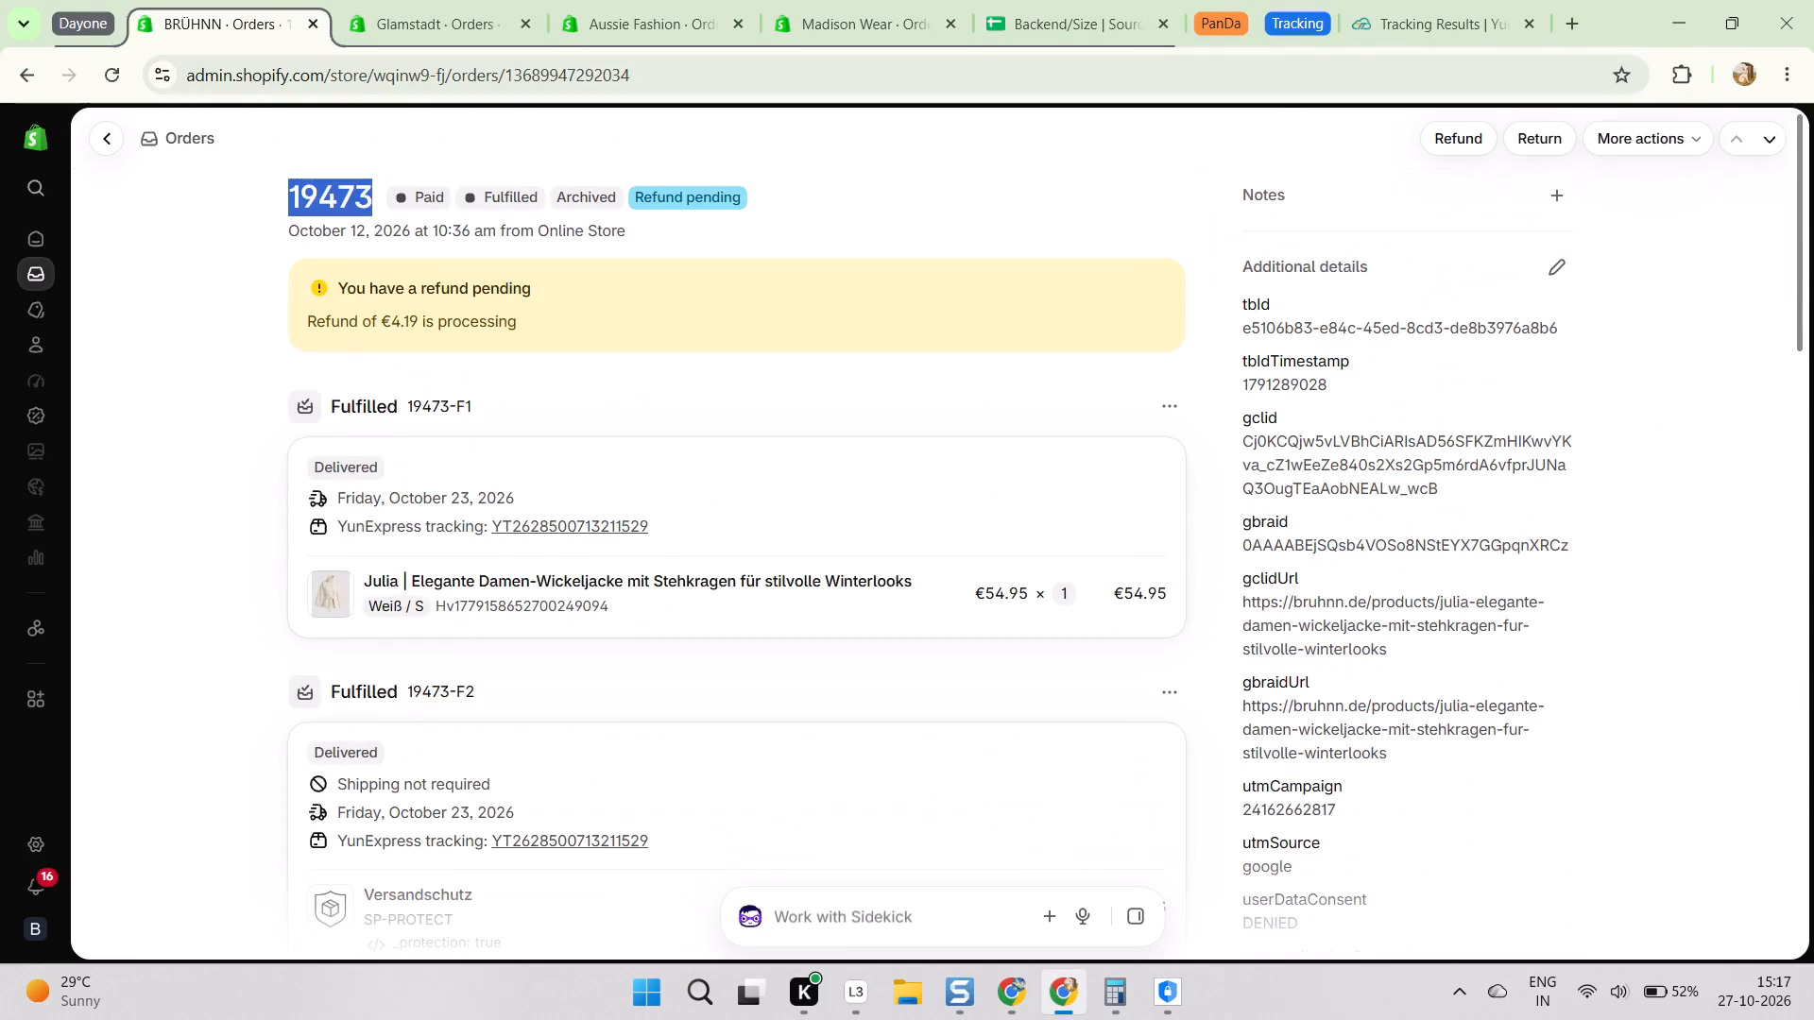
{"action": "scroll", "coordinate": [806, 500], "scroll_direction": "up", "scroll_amount": 4}
{"action": "key", "text": "alt+Tab"}
{"action": "scroll", "coordinate": [711, 498], "scroll_direction": "down", "scroll_amount": 1}
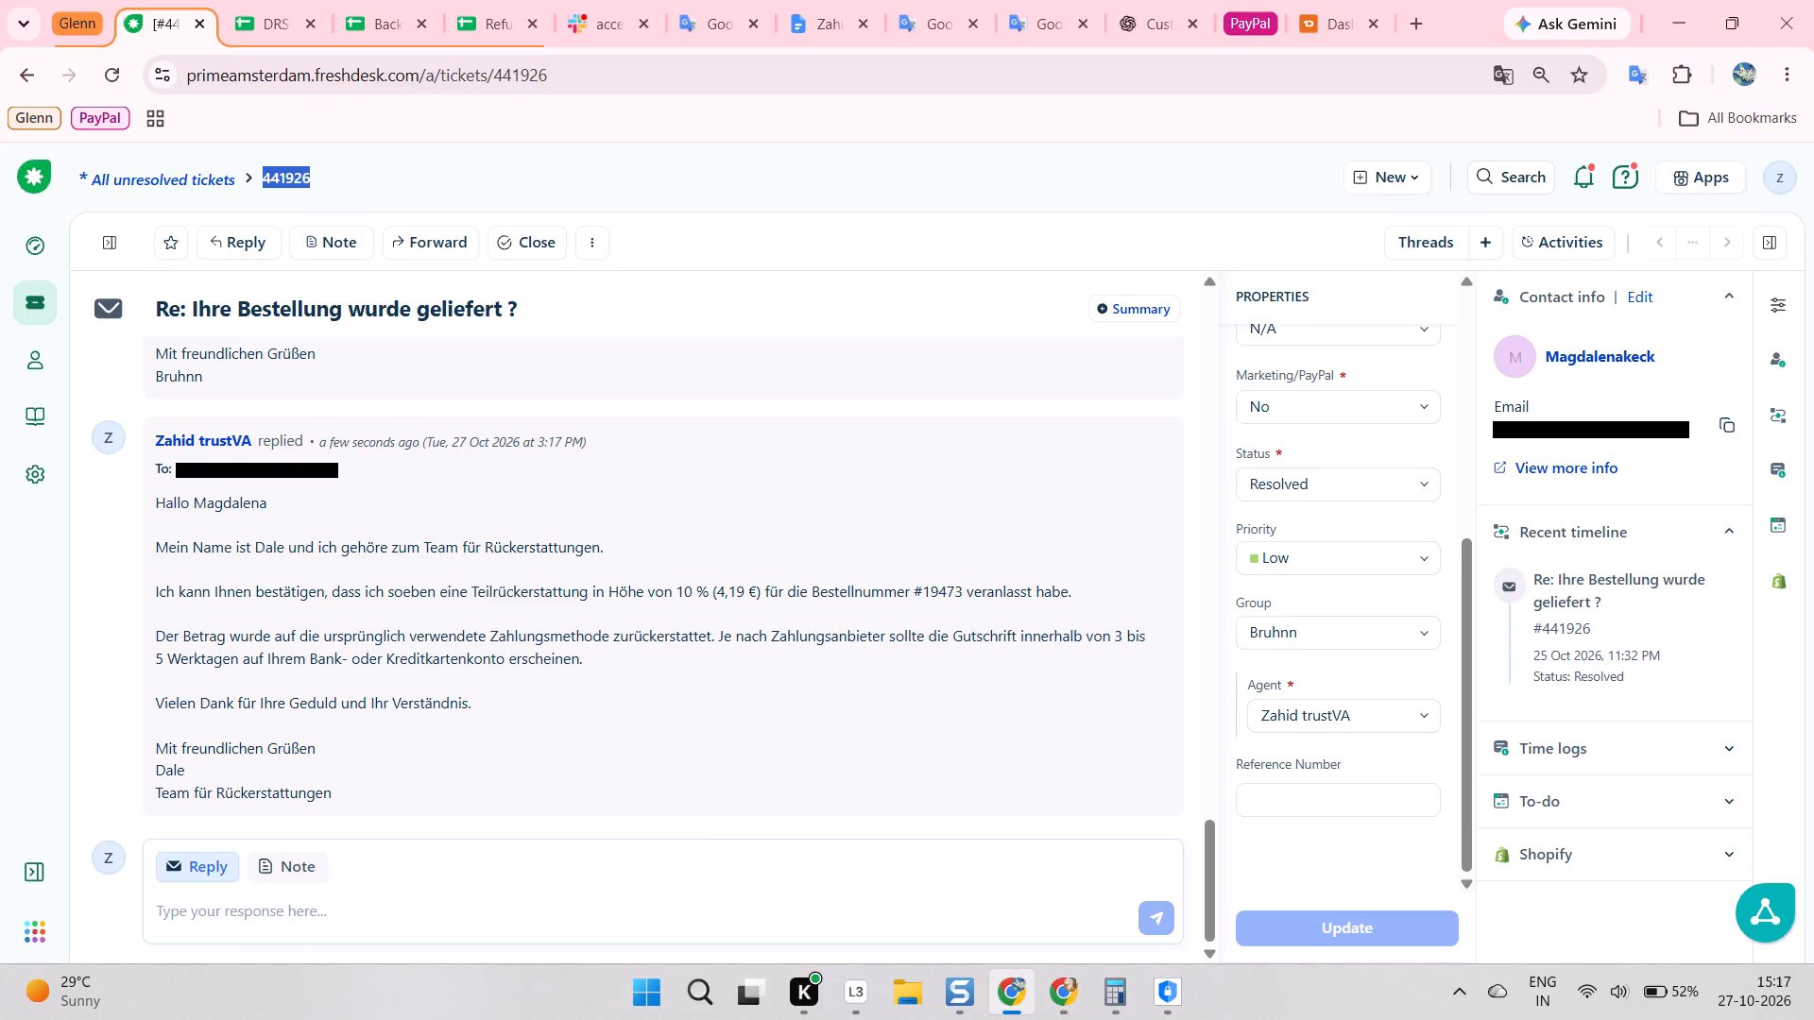
{"action": "key", "text": "ctrl+c"}
{"action": "key", "text": "ctrl+c"}
{"action": "left_click", "coordinate": [267, 14]}
{"action": "key", "text": "ctrl+v"}
{"action": "left_click", "coordinate": [560, 464]}
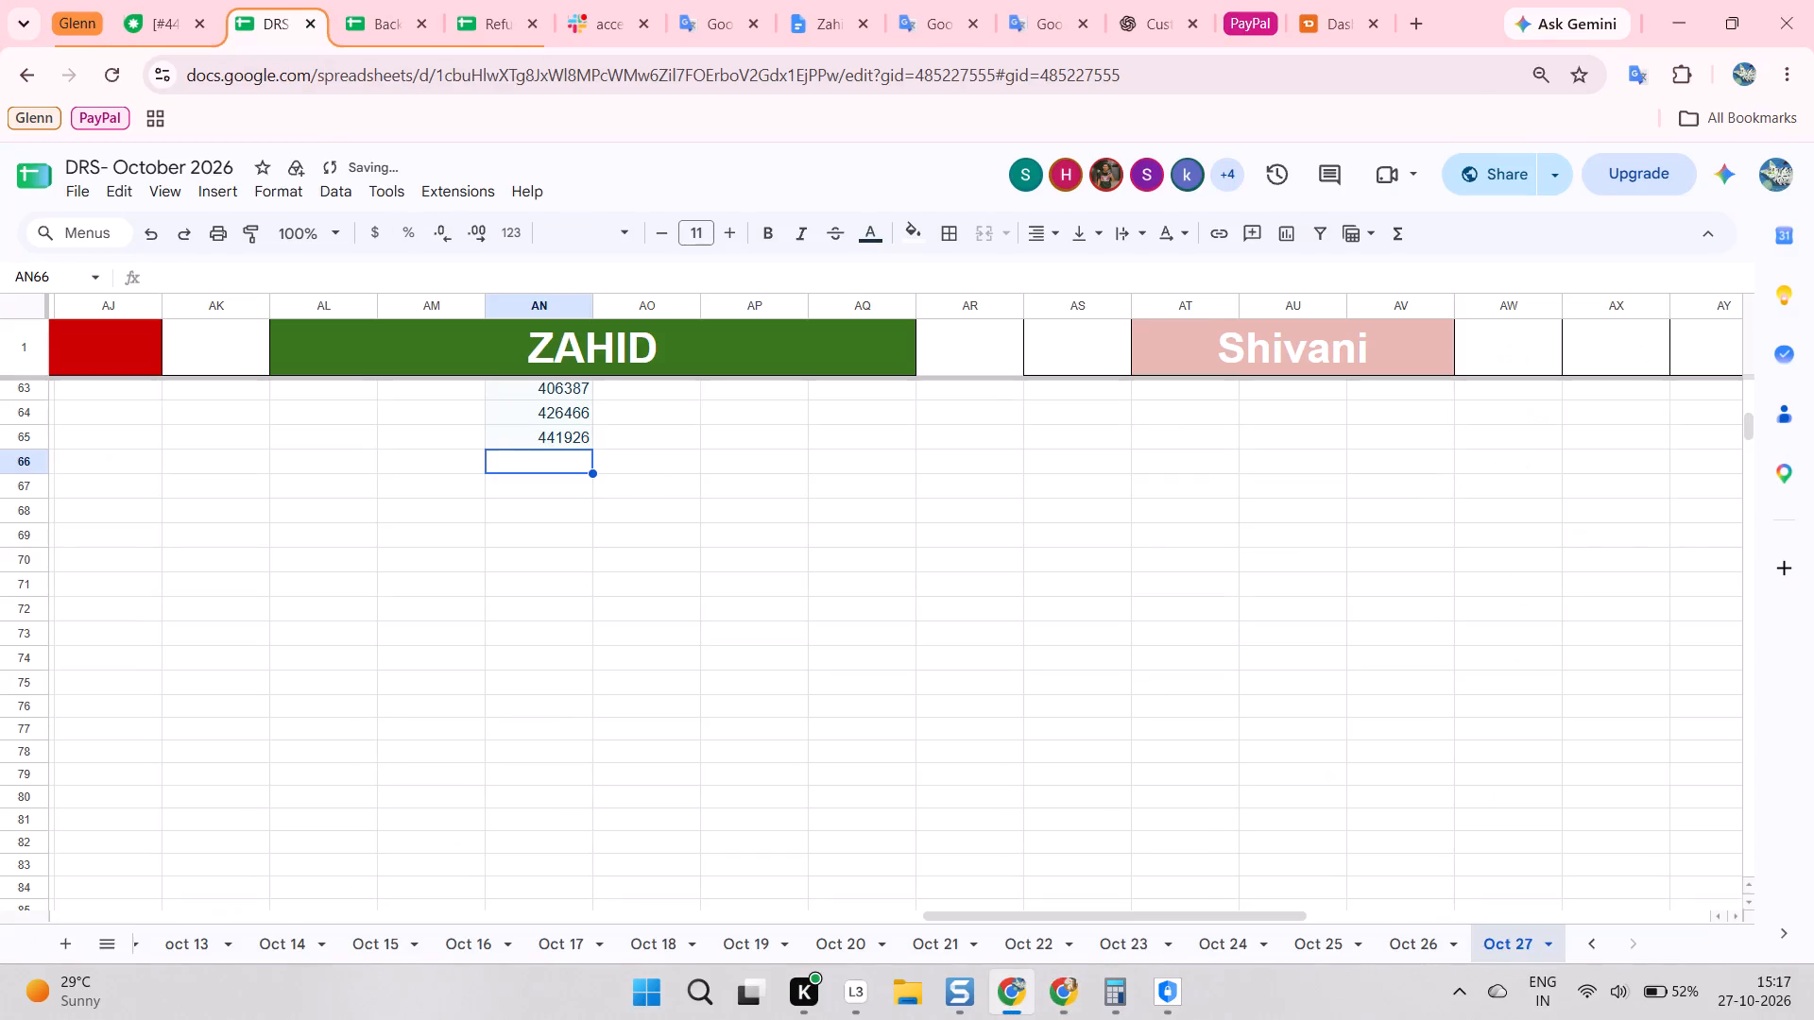
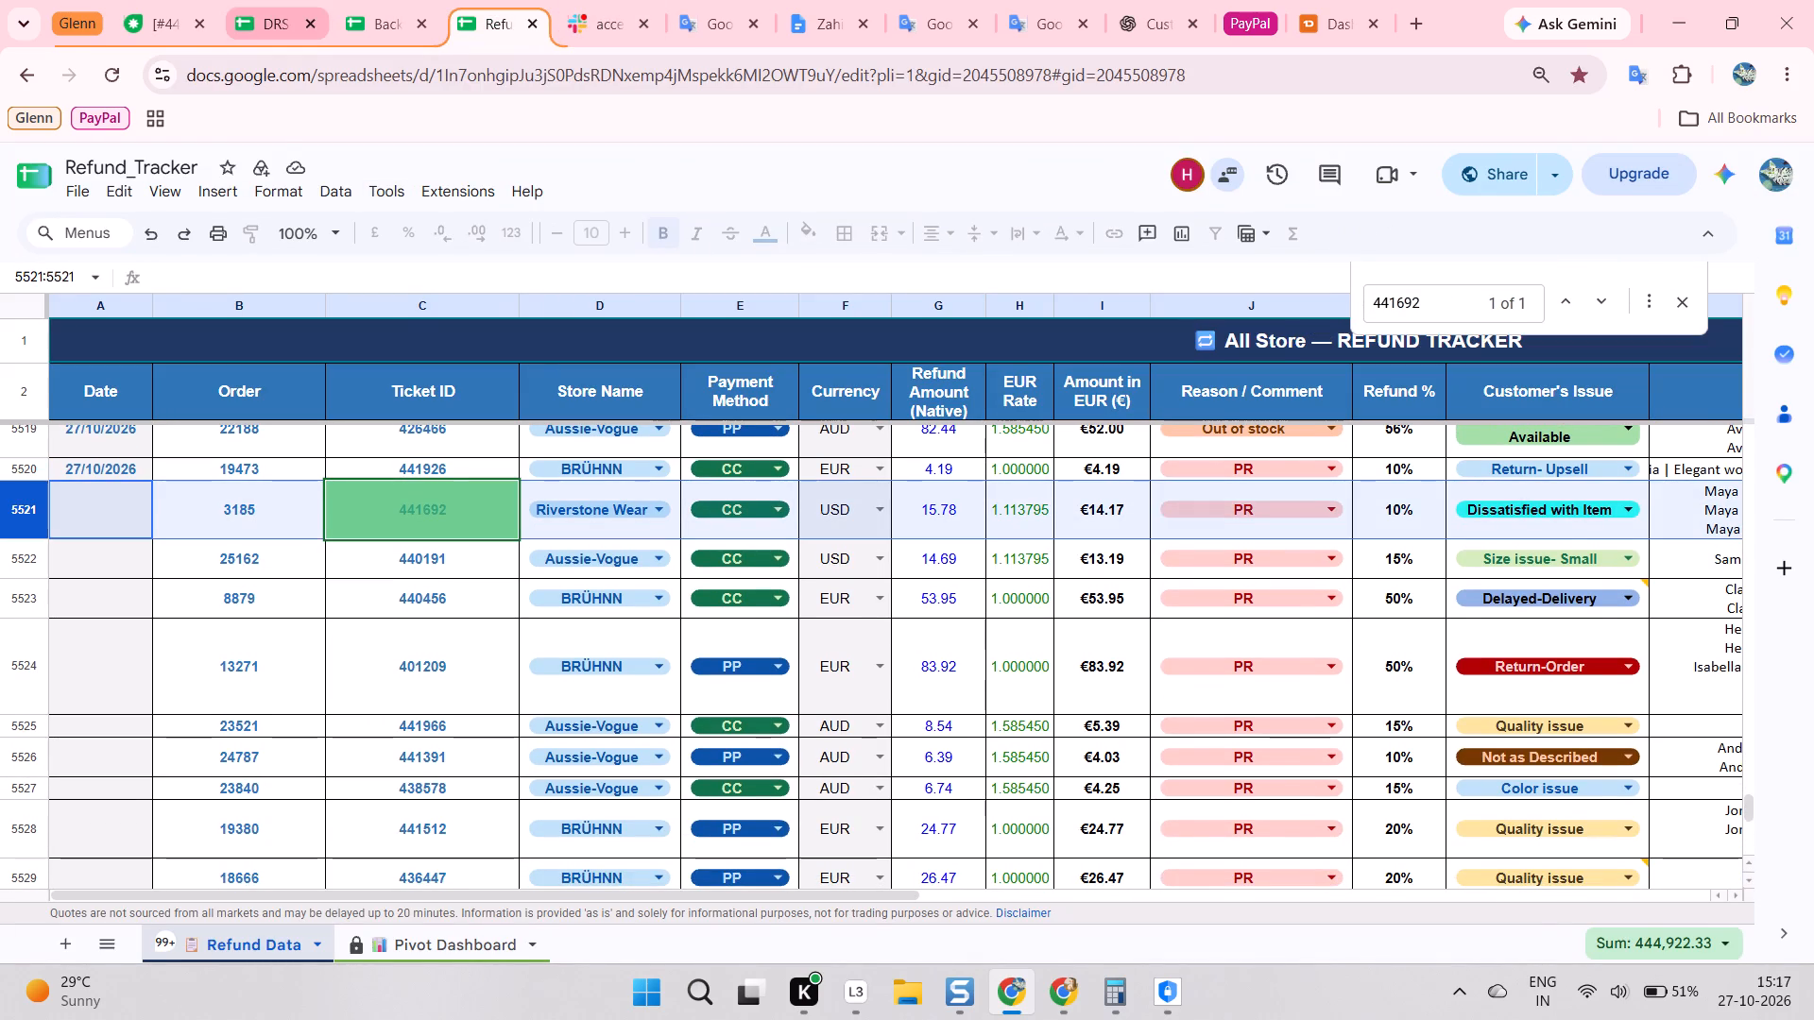
{"action": "left_click", "coordinate": [174, 0]}
{"action": "left_click", "coordinate": [1731, 424]}
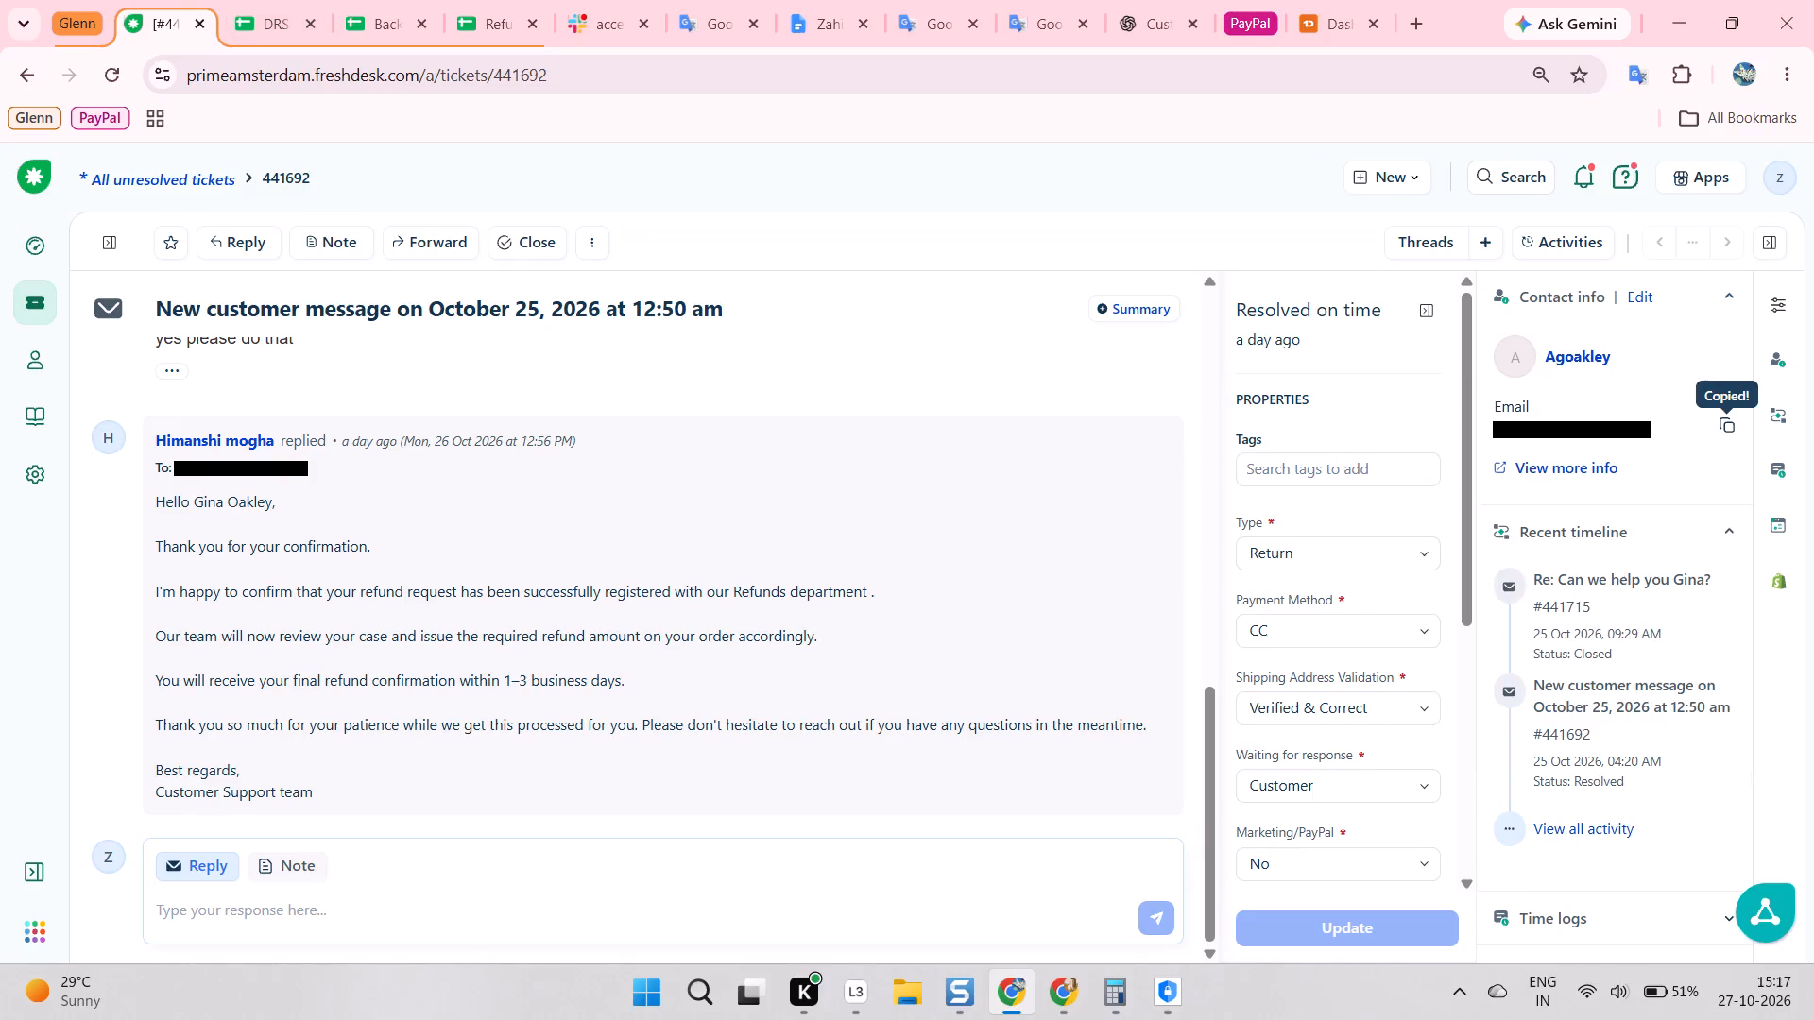
{"action": "left_click", "coordinate": [472, 677]}
{"action": "scroll", "coordinate": [536, 652], "scroll_direction": "up", "scroll_amount": 2}
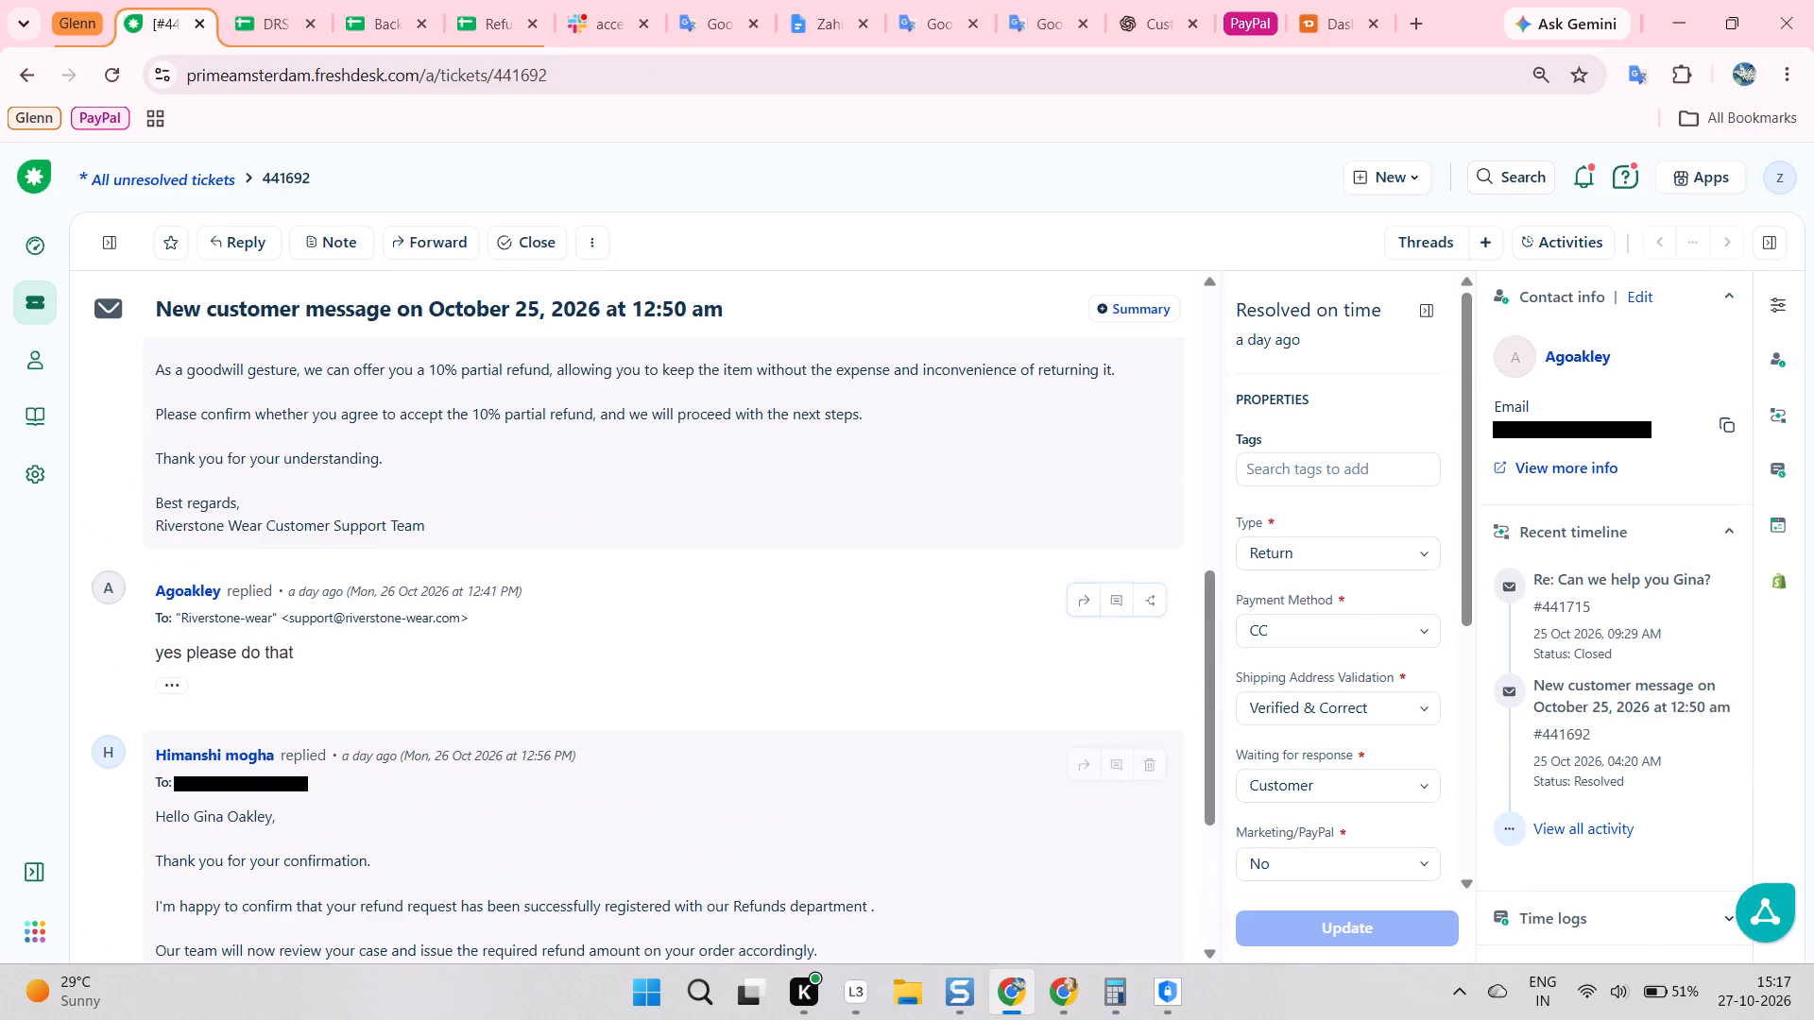
Switch to the Shopify window and load the Riverstone store's admin in place of the Madison Wear order, using the address search "river".
{"action": "left_click", "coordinate": [1074, 997]}
{"action": "left_click", "coordinate": [680, 0]}
{"action": "left_click", "coordinate": [816, 1]}
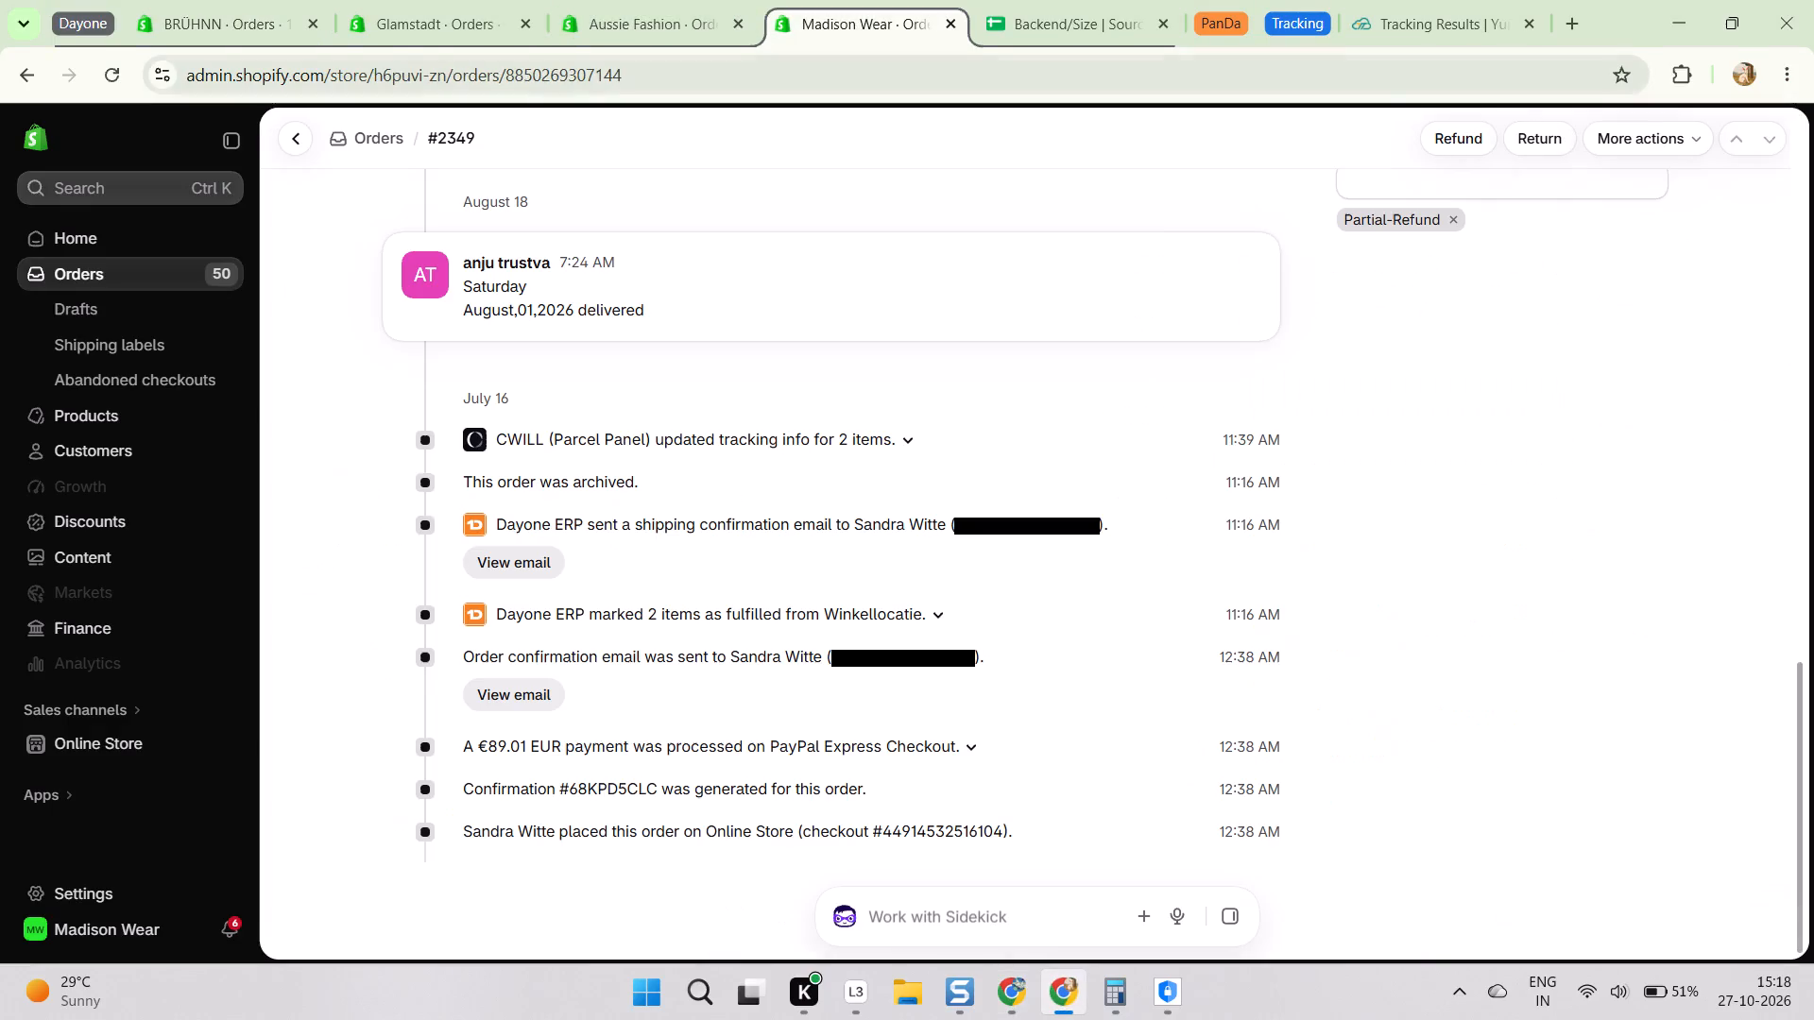
{"action": "left_click", "coordinate": [687, 54]}
{"action": "left_click", "coordinate": [684, 66]}
{"action": "type", "text": "river"}
{"action": "key", "text": "Return"}
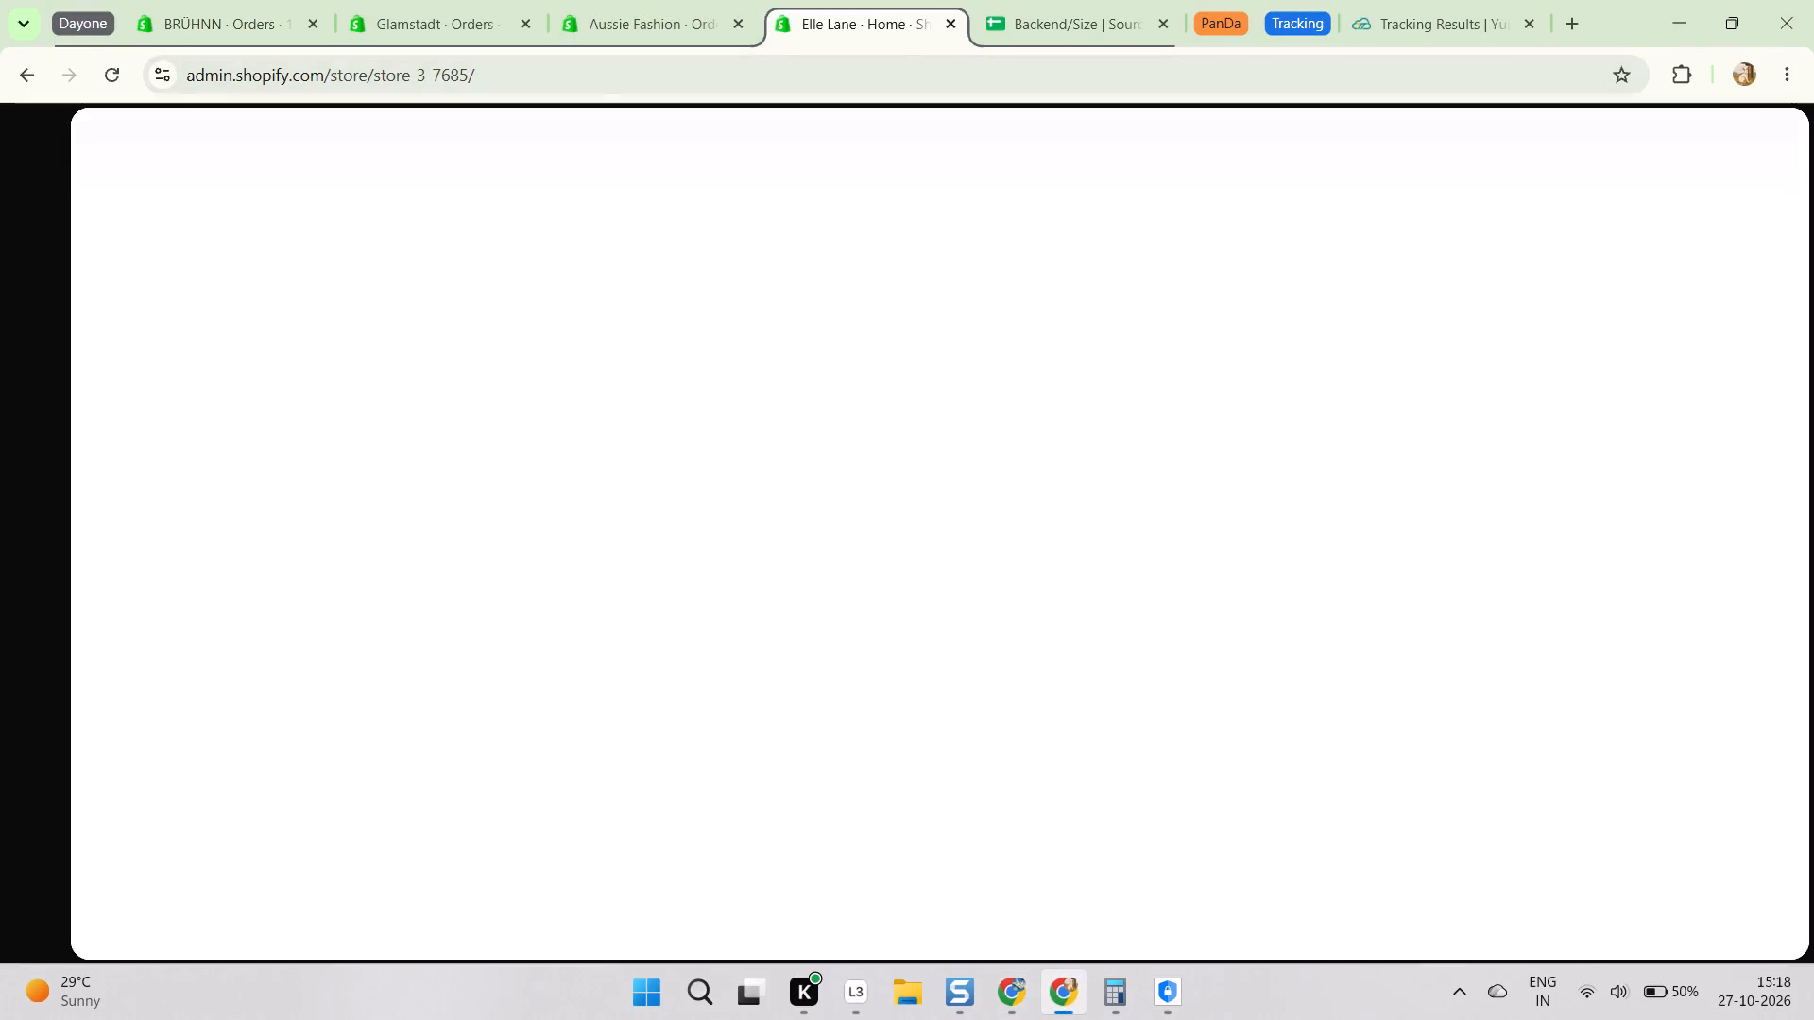
{"action": "key", "text": "alt+Tab"}
{"action": "left_click", "coordinate": [1730, 424]}
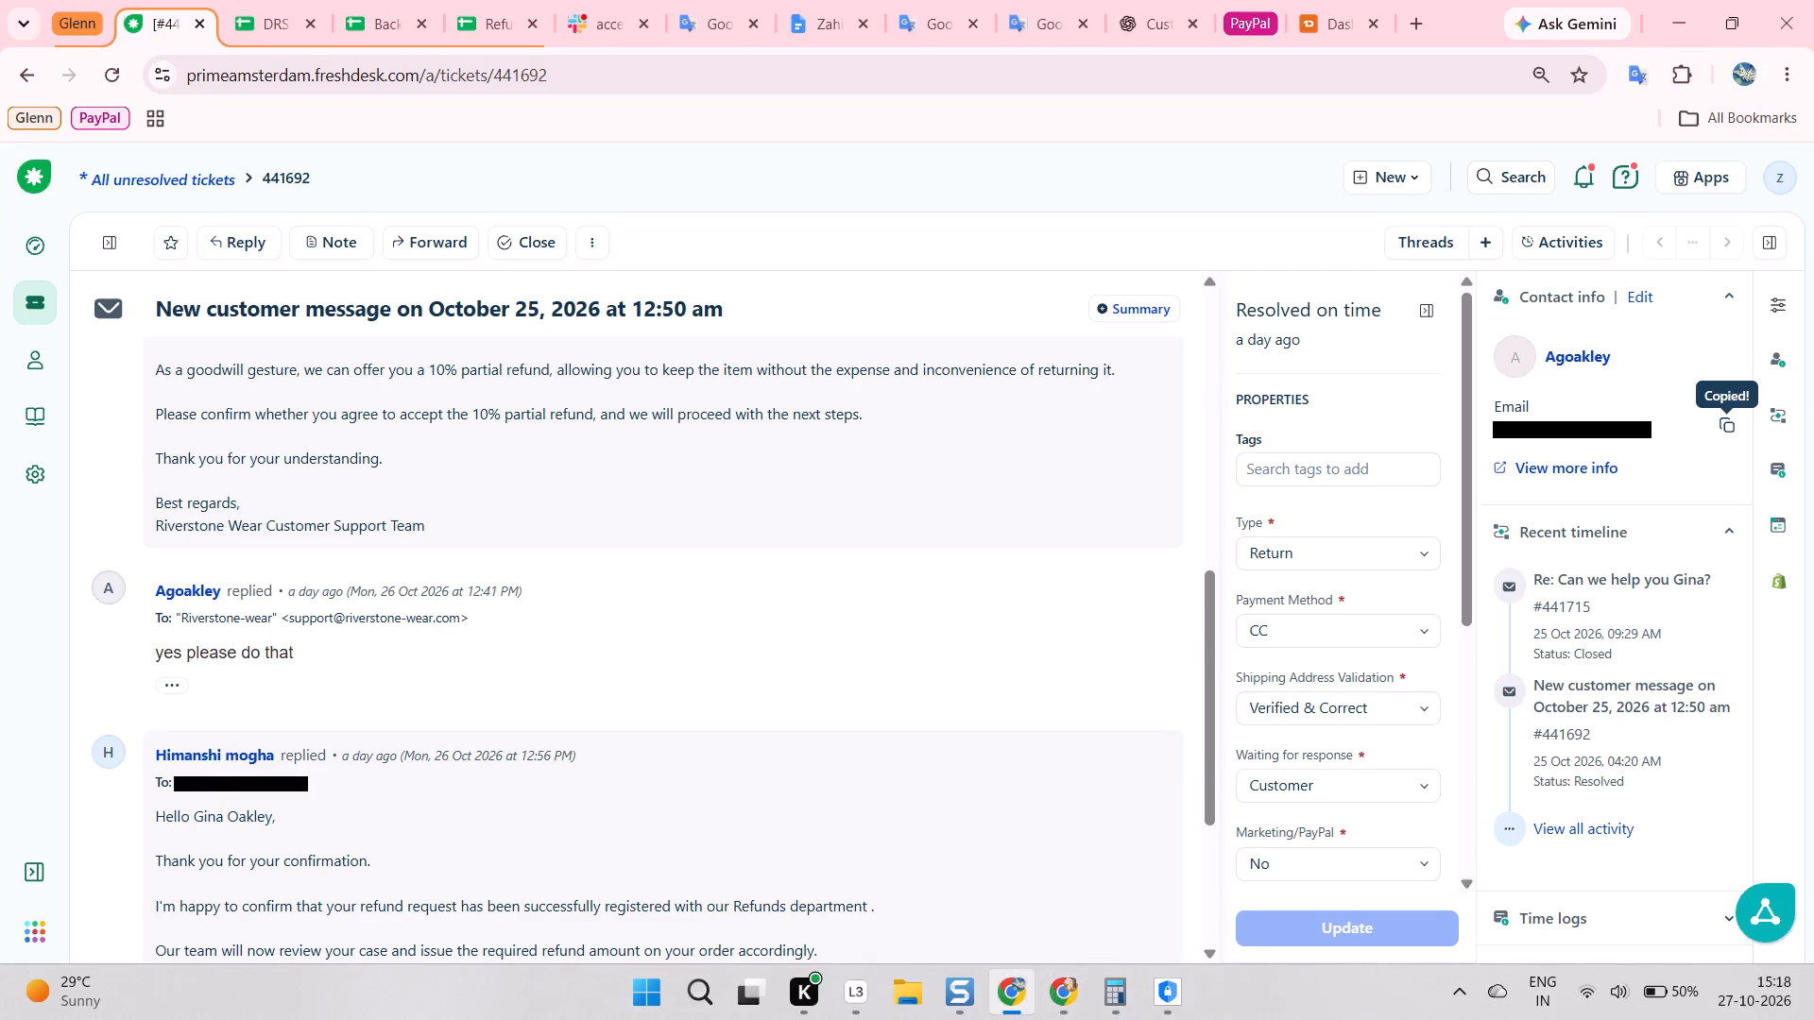
{"action": "key", "text": "alt+Tab"}
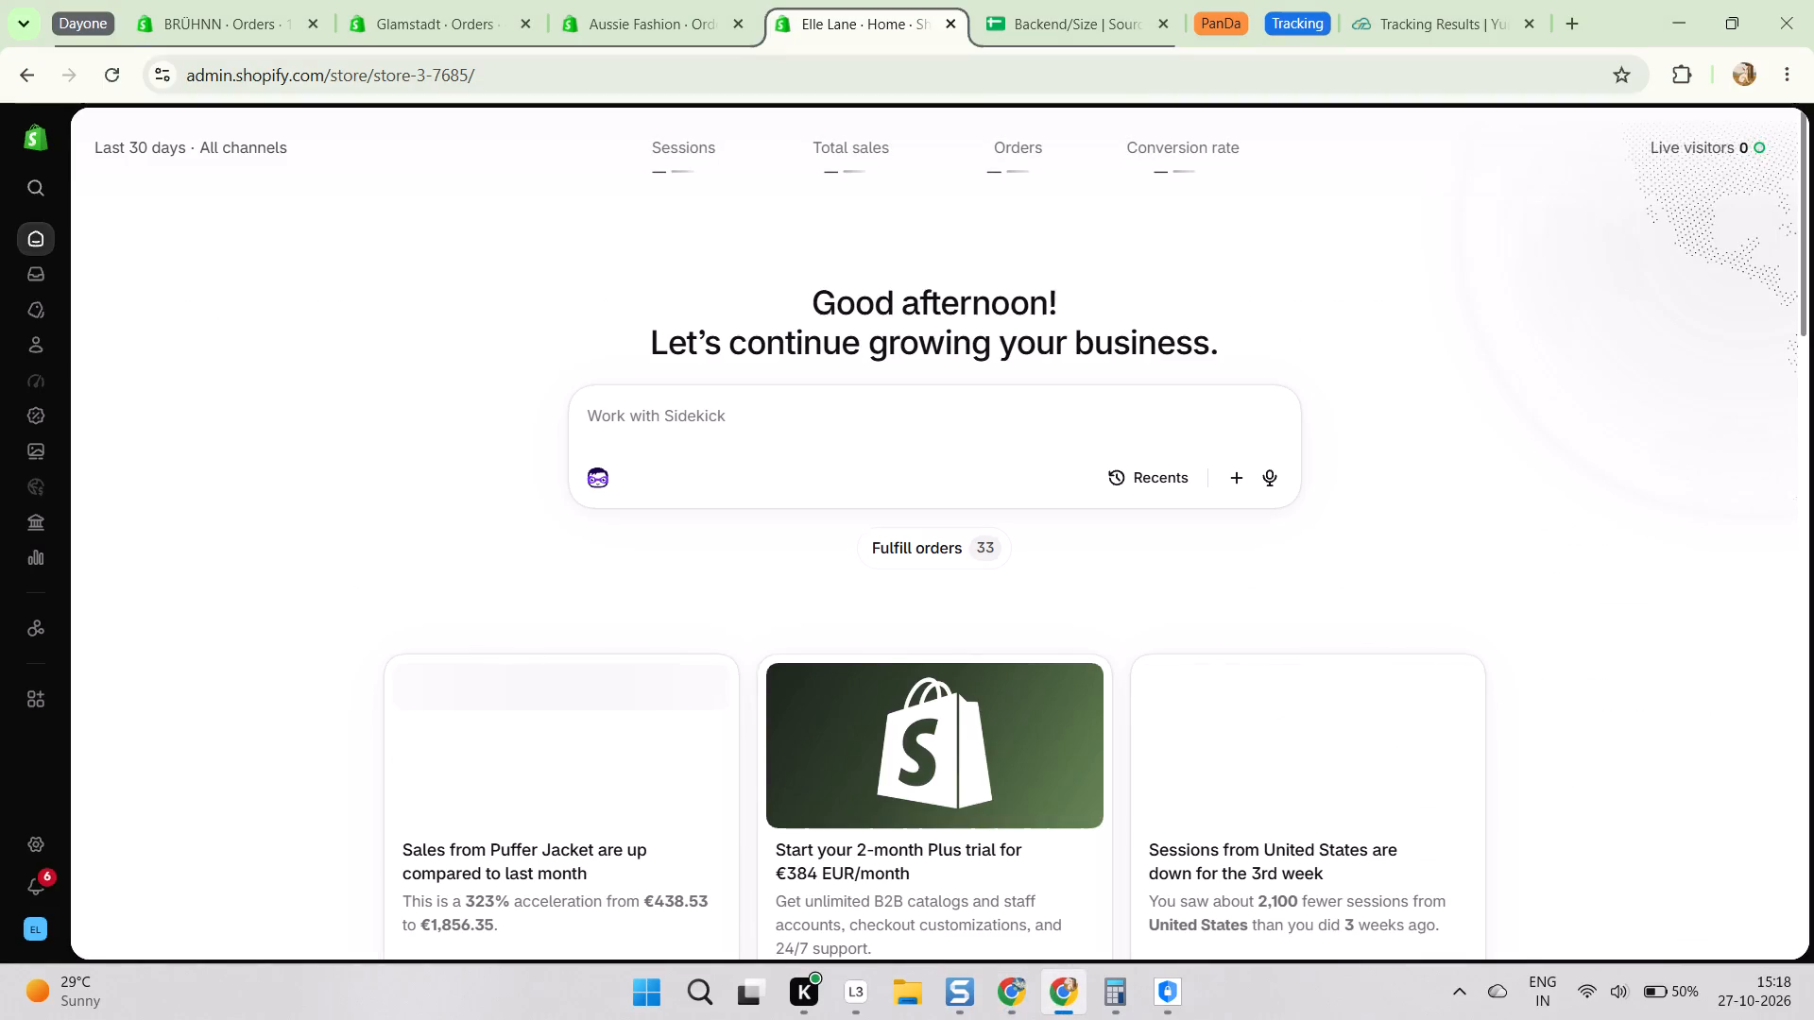
{"action": "left_click", "coordinate": [39, 185]}
{"action": "key", "text": "ctrl+v"}
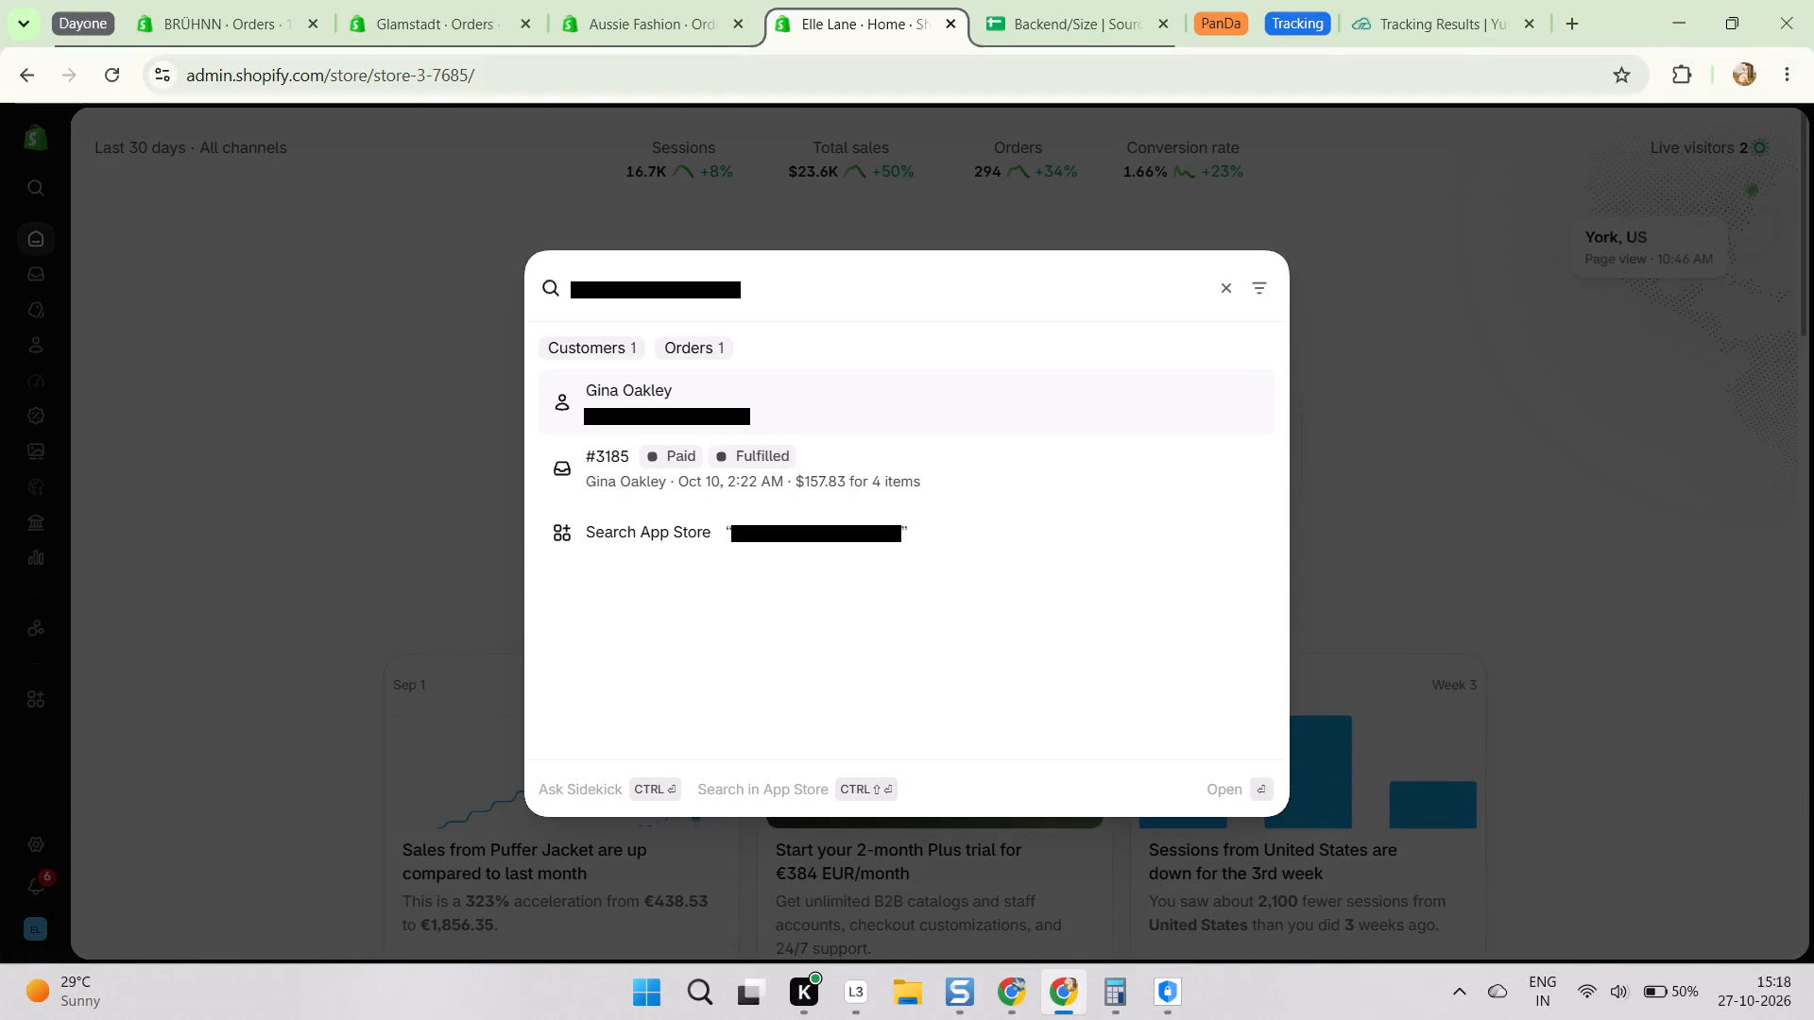
{"action": "left_click", "coordinate": [603, 454]}
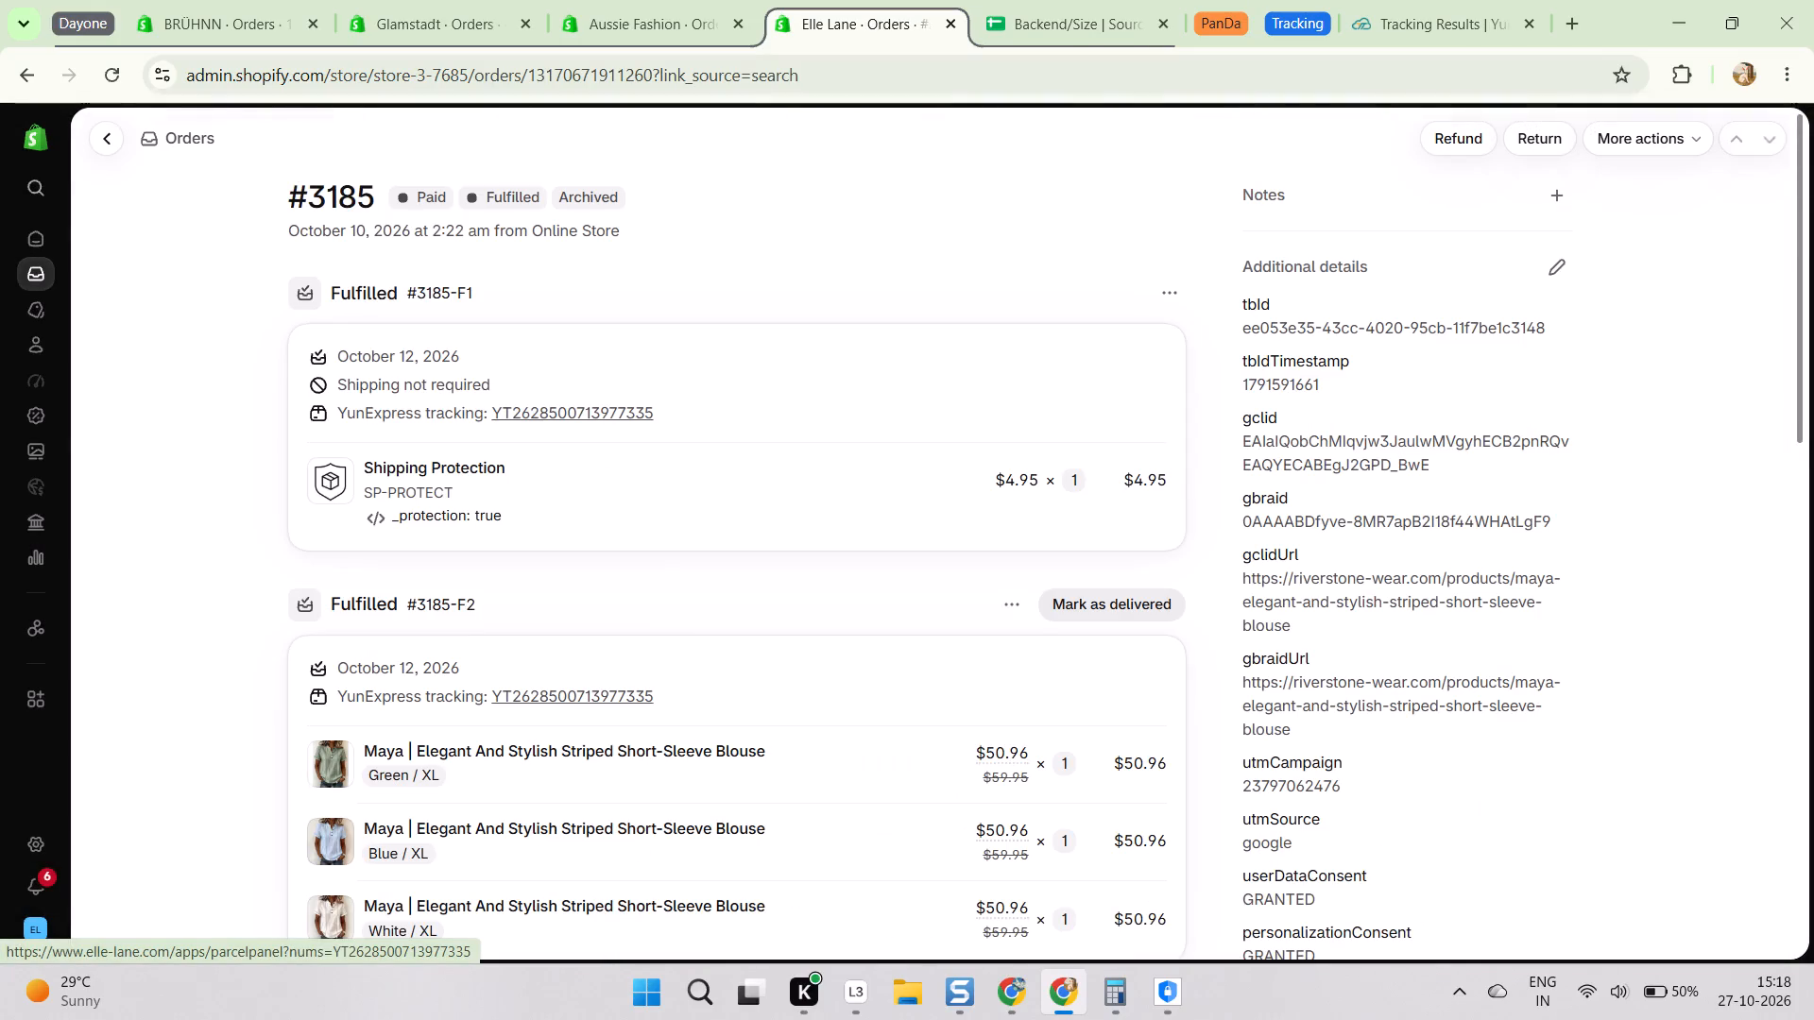
{"action": "key", "text": "ctrl+f"}
{"action": "key", "text": "ctrl+v"}
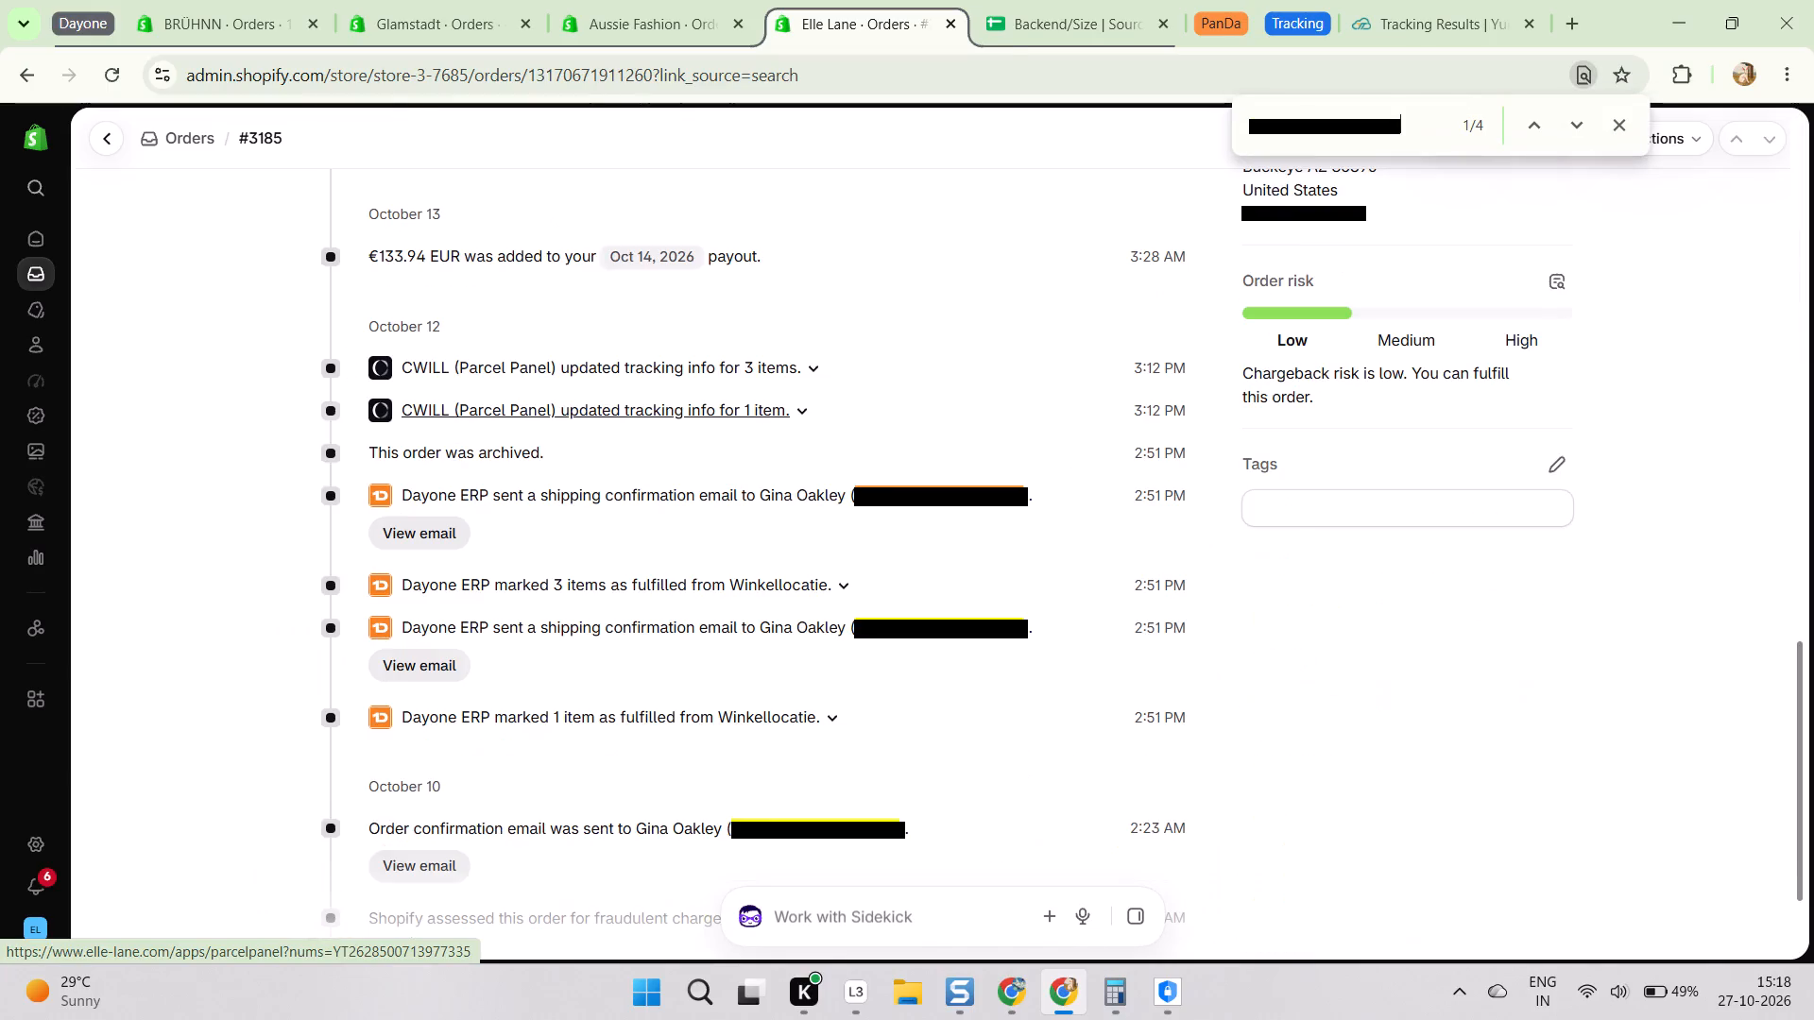
{"action": "scroll", "coordinate": [972, 332], "scroll_direction": "up", "scroll_amount": 10}
{"action": "scroll", "coordinate": [1270, 137], "scroll_direction": "up", "scroll_amount": 6}
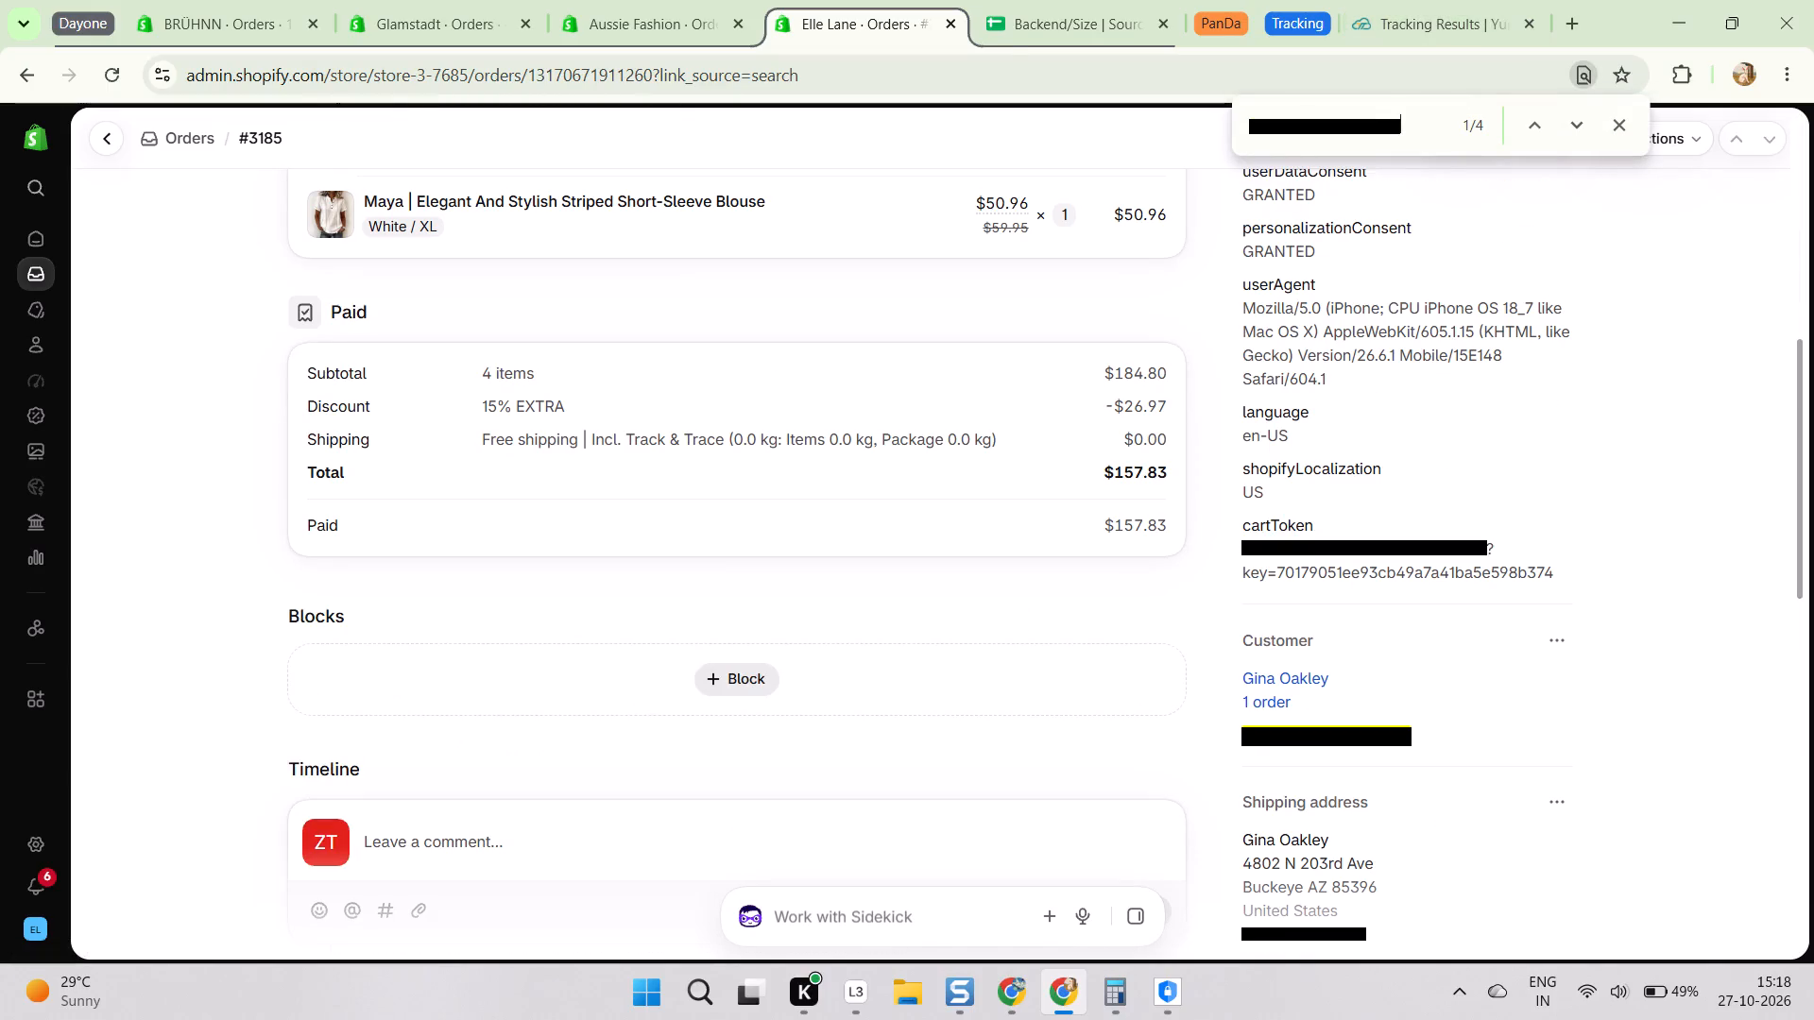
{"action": "left_click", "coordinate": [1617, 125]}
{"action": "scroll", "coordinate": [1035, 405], "scroll_direction": "up", "scroll_amount": 8}
{"action": "scroll", "coordinate": [788, 381], "scroll_direction": "up", "scroll_amount": 2}
{"action": "scroll", "coordinate": [805, 380], "scroll_direction": "down", "scroll_amount": 3}
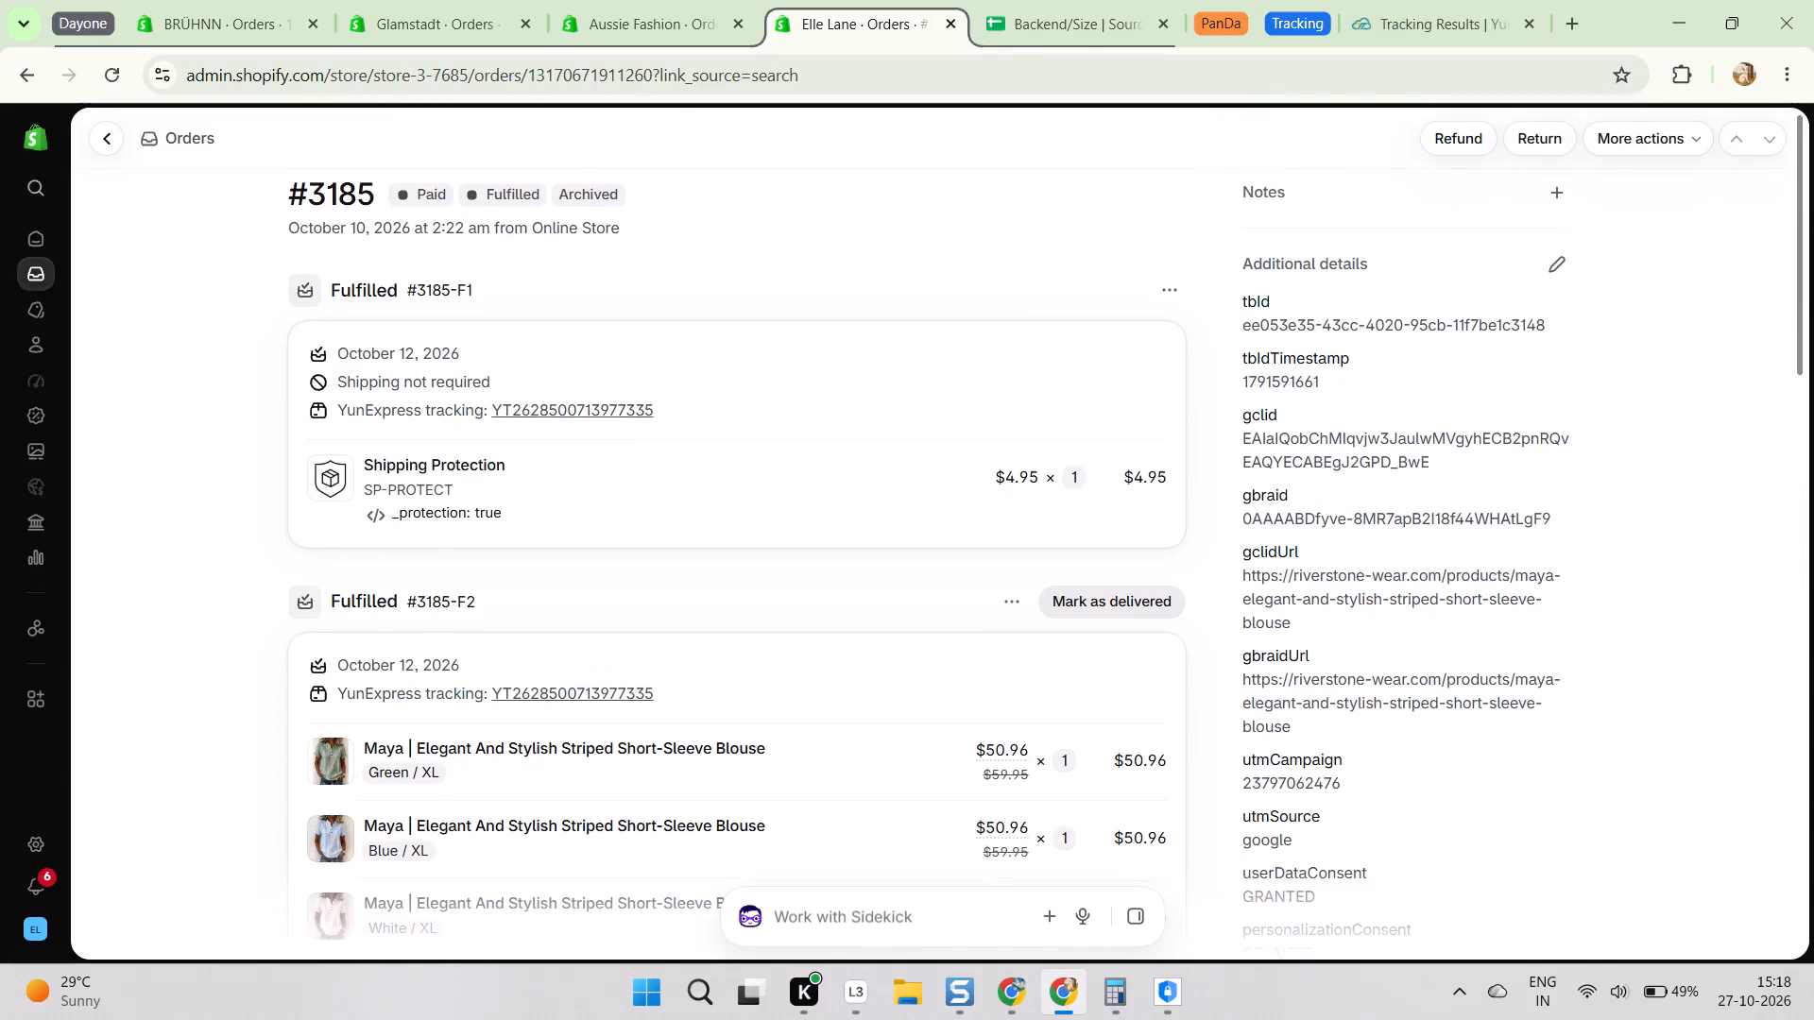
{"action": "scroll", "coordinate": [808, 370], "scroll_direction": "up", "scroll_amount": 3}
{"action": "key", "text": "alt+Tab"}
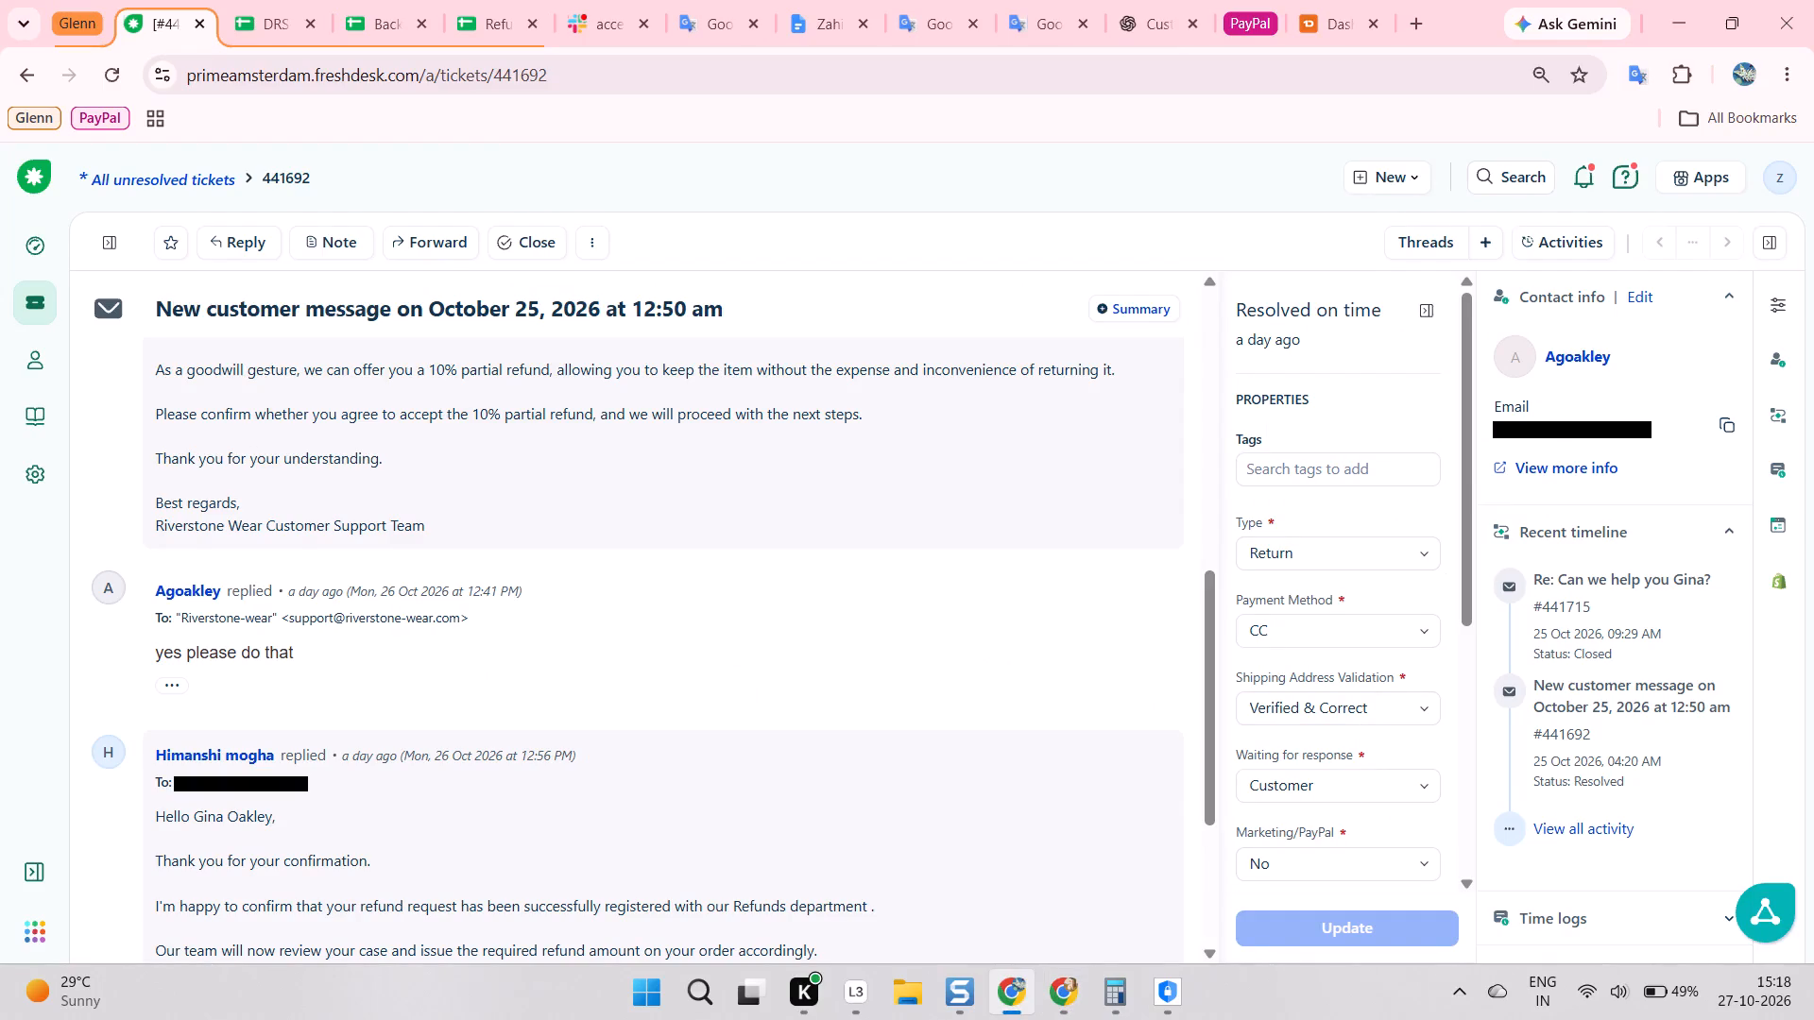
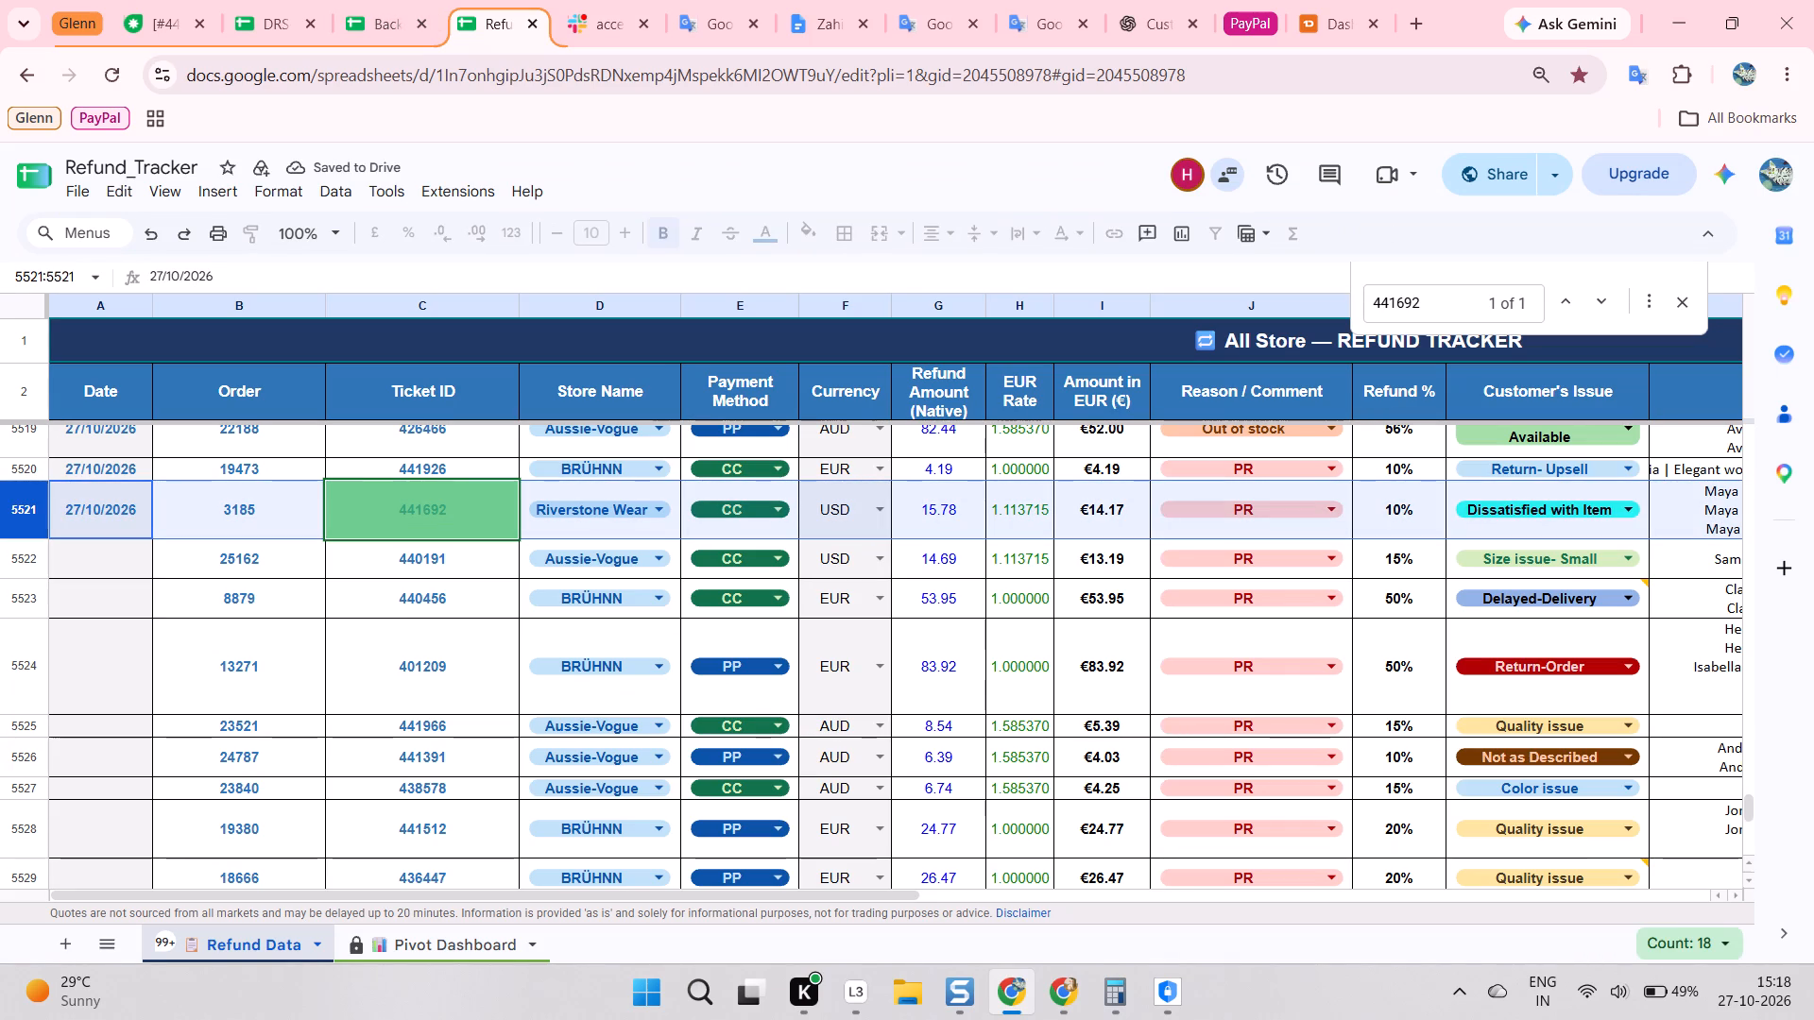
{"action": "key", "text": "alt+Tab"}
{"action": "scroll", "coordinate": [837, 533], "scroll_direction": "down", "scroll_amount": 2}
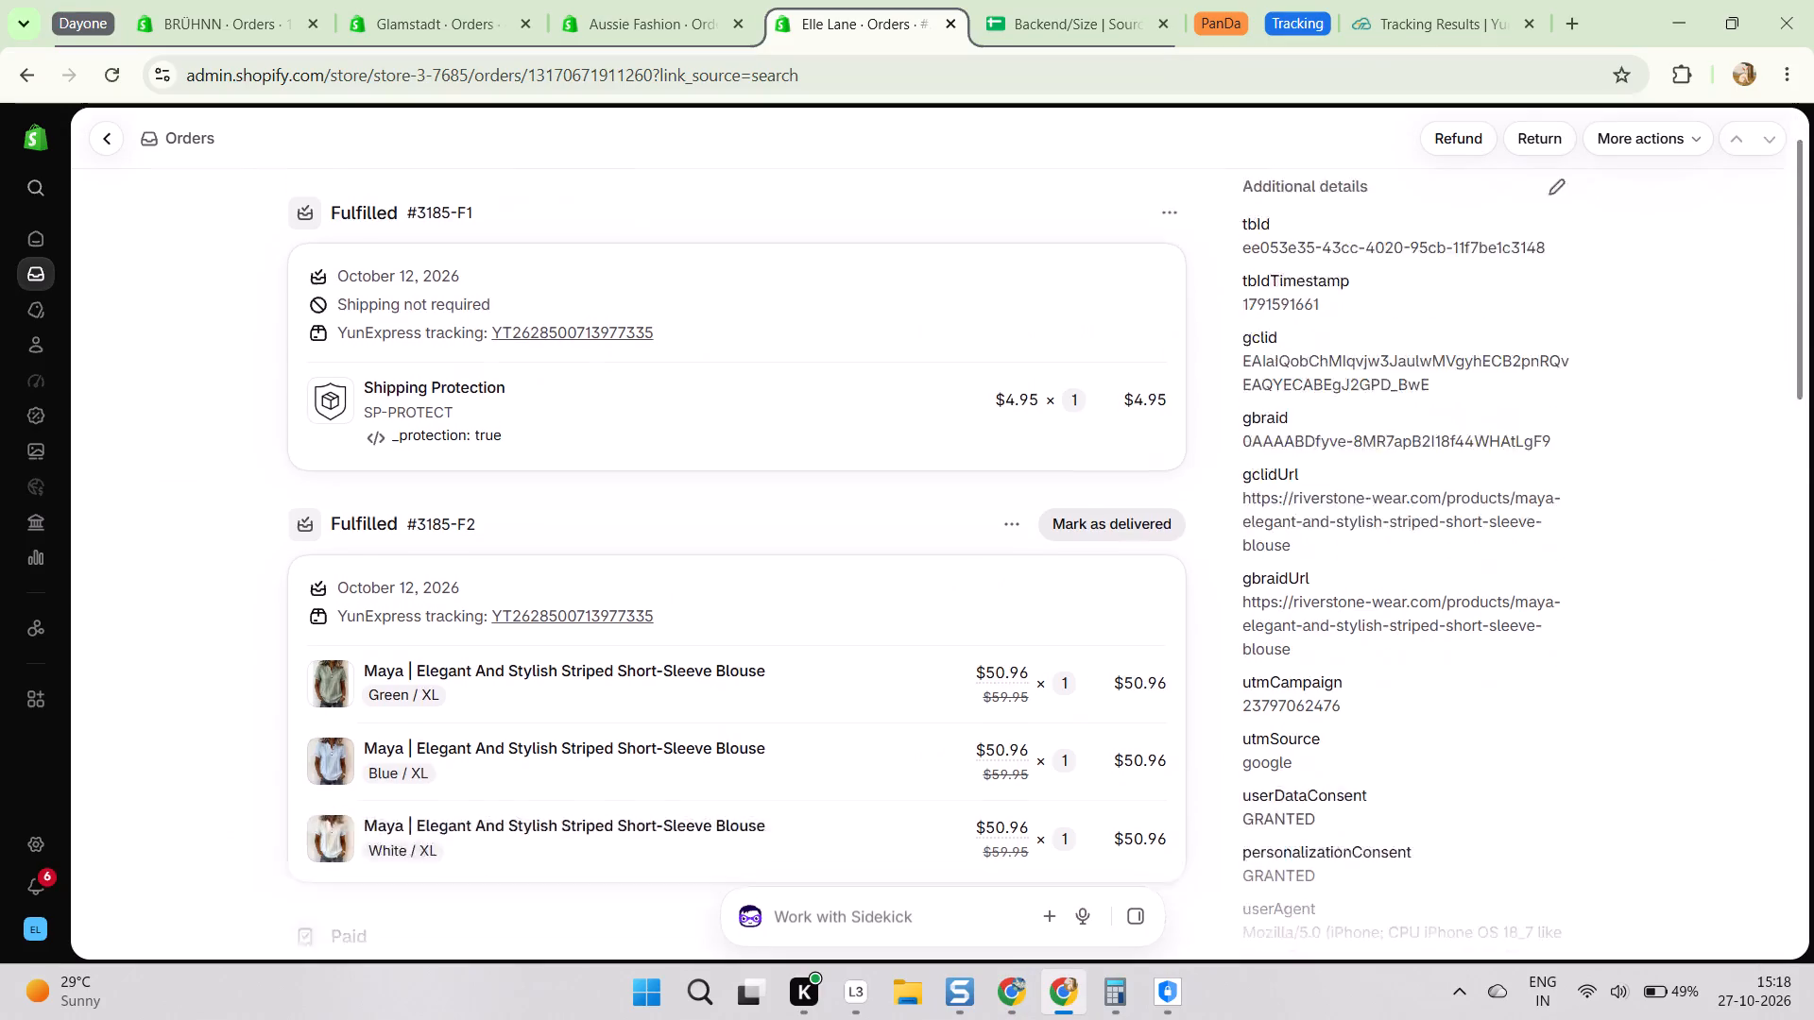
{"action": "scroll", "coordinate": [895, 522], "scroll_direction": "down", "scroll_amount": 2}
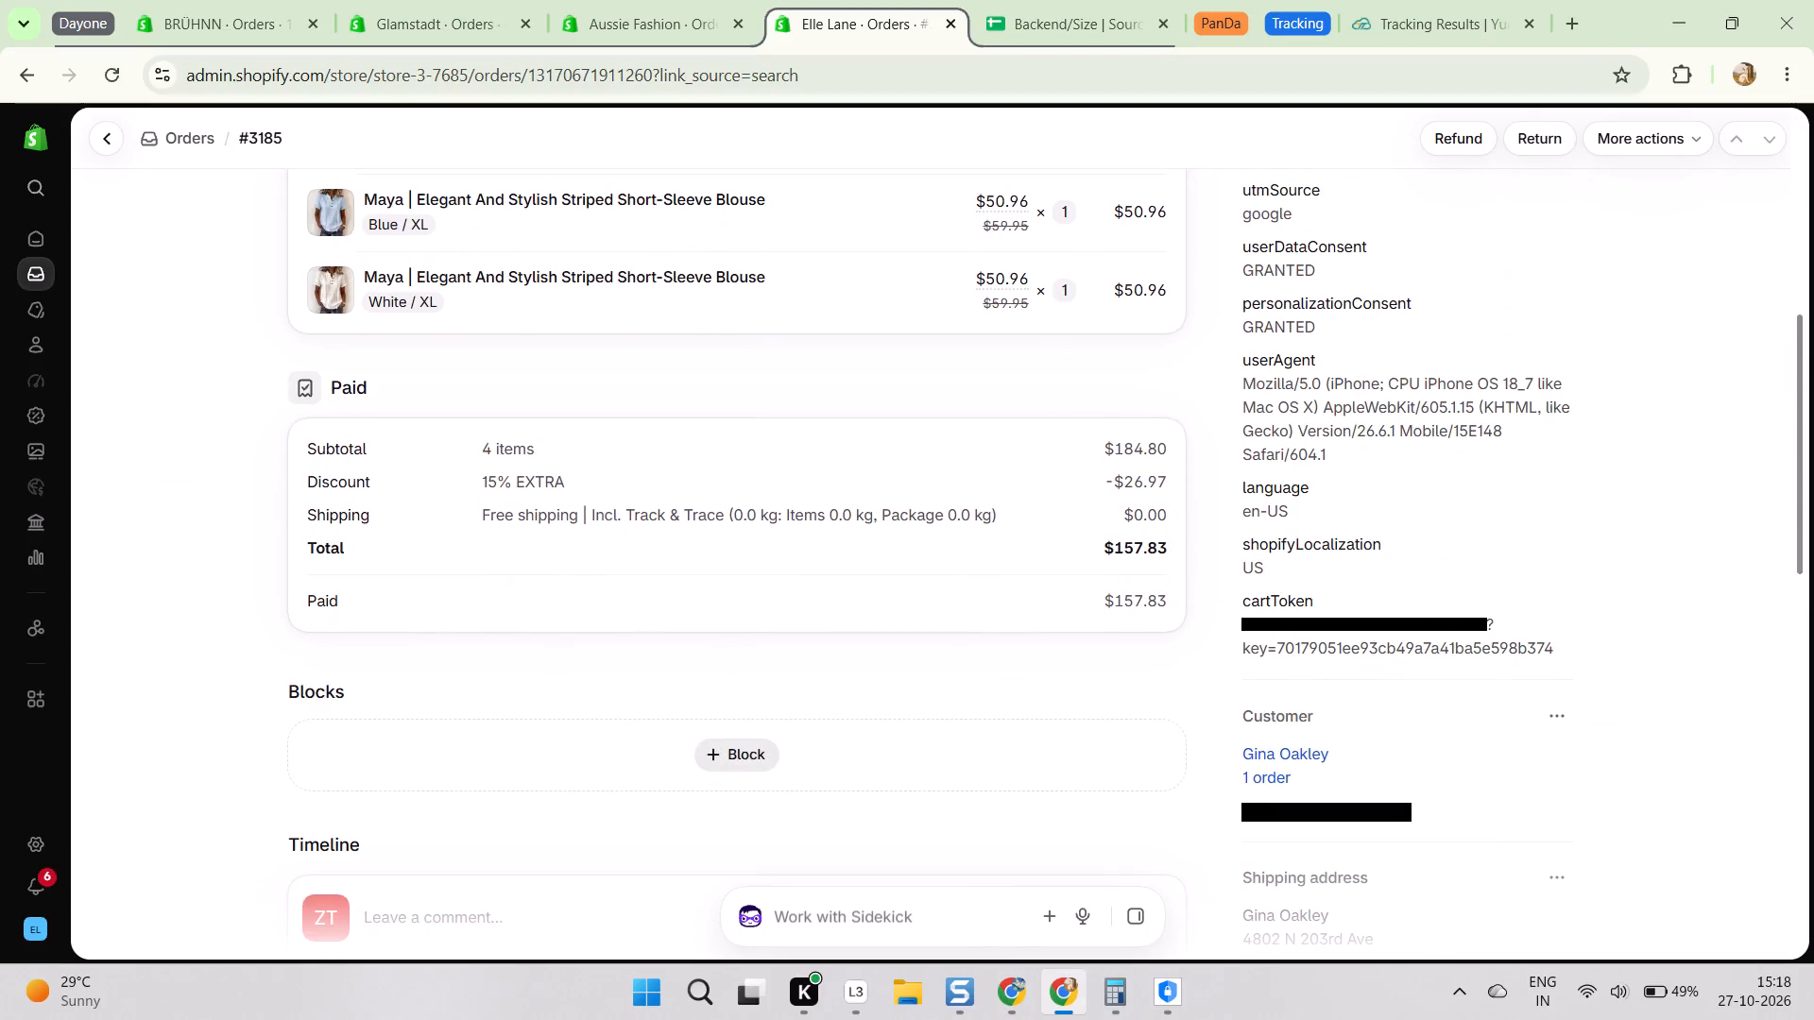
{"action": "double_click", "coordinate": [1142, 611]}
{"action": "key", "text": "ctrl+c"}
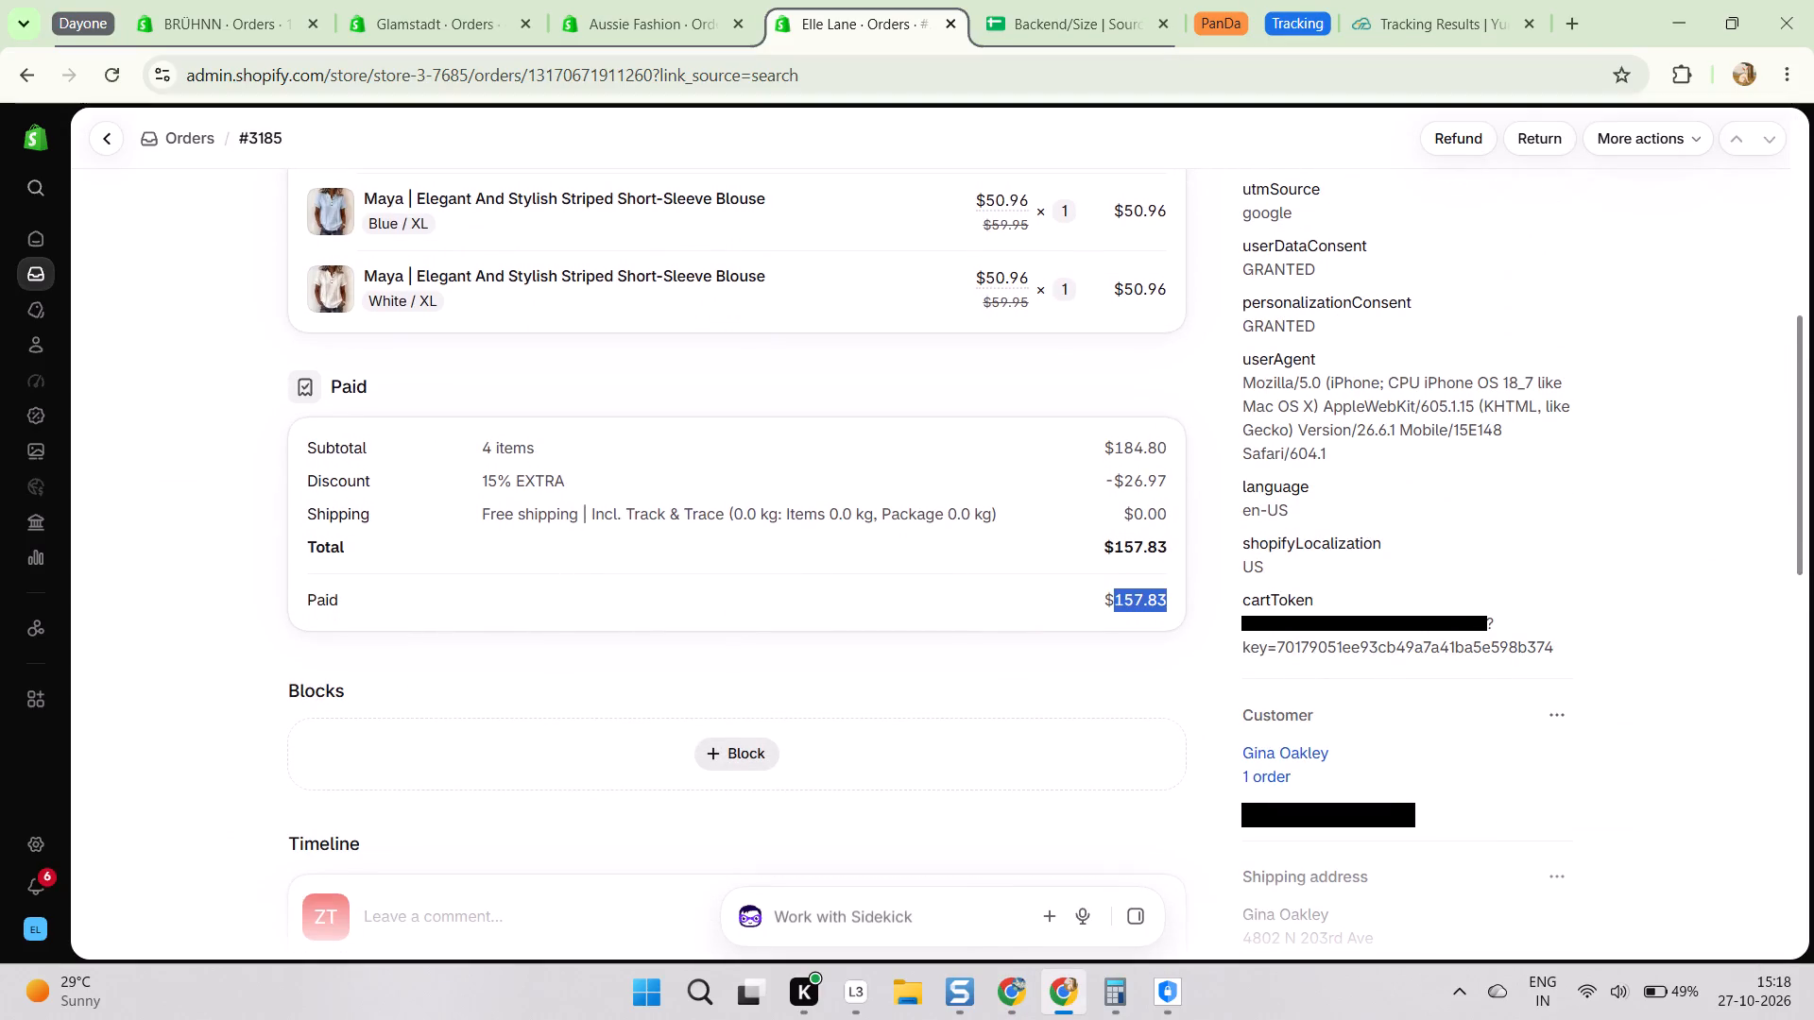
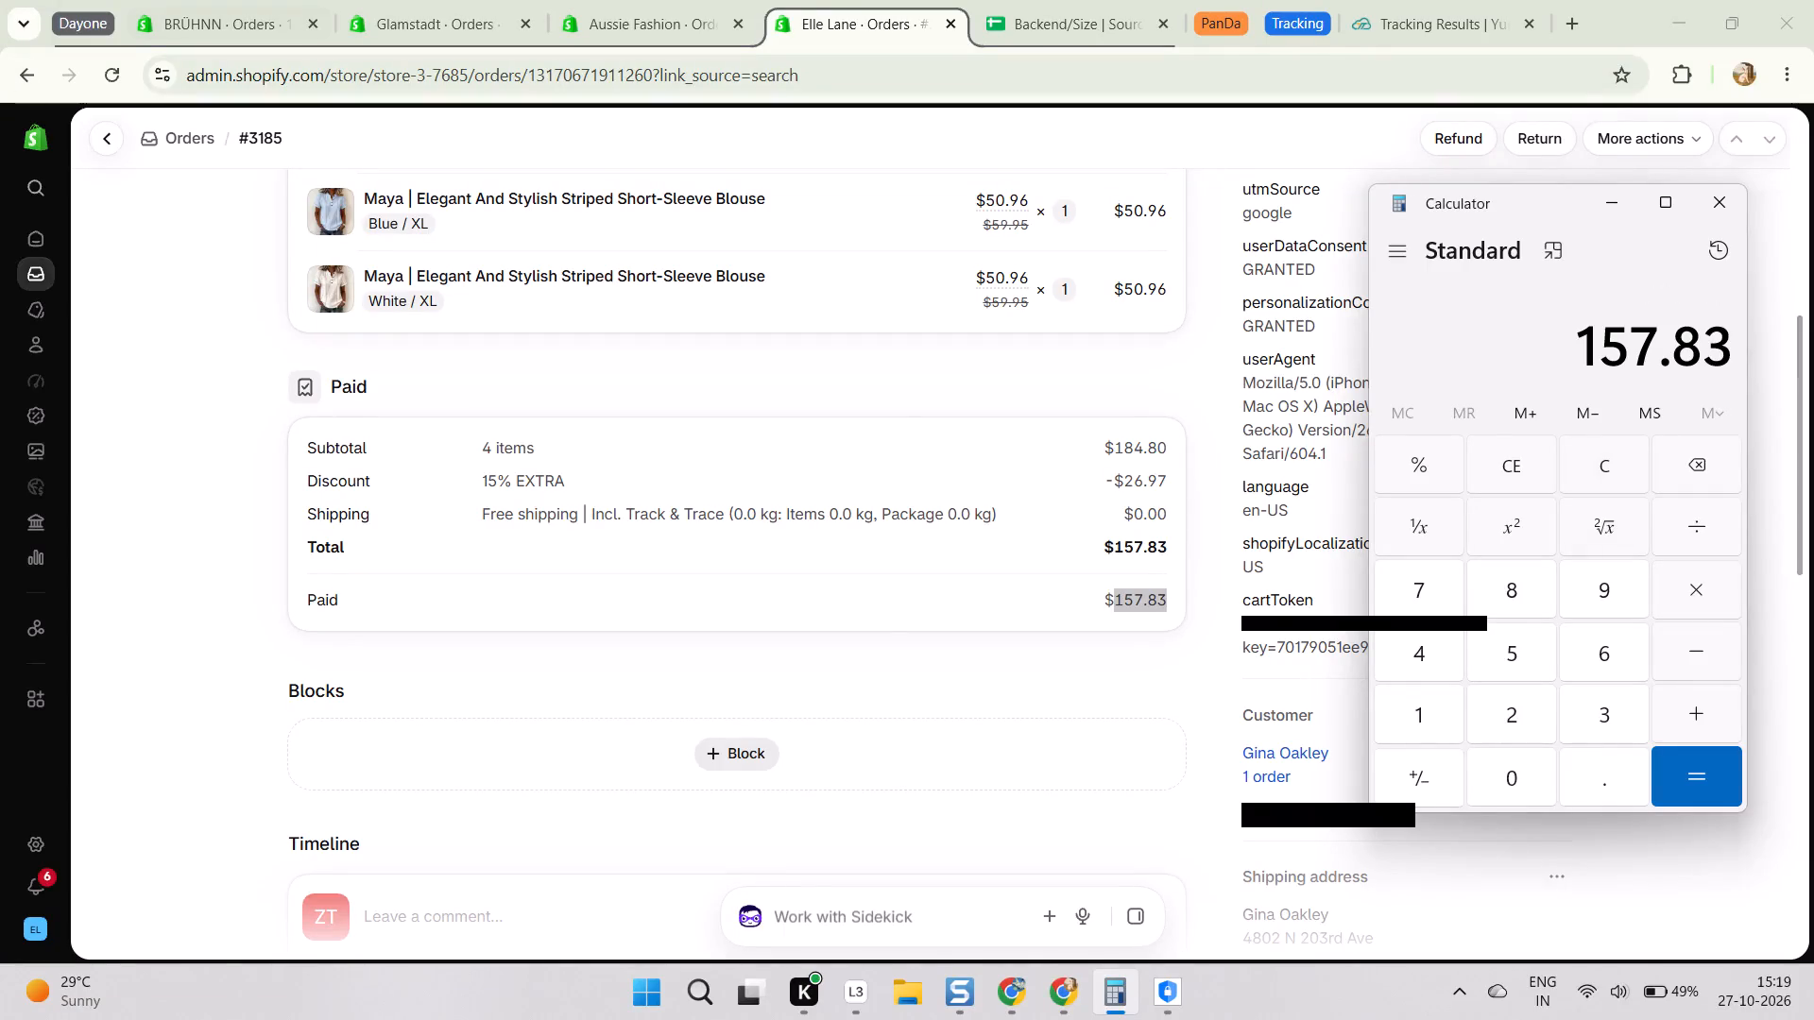
{"action": "left_click", "coordinate": [1019, 996]}
{"action": "scroll", "coordinate": [506, 568], "scroll_direction": "down", "scroll_amount": 1}
{"action": "left_click", "coordinate": [191, 0]}
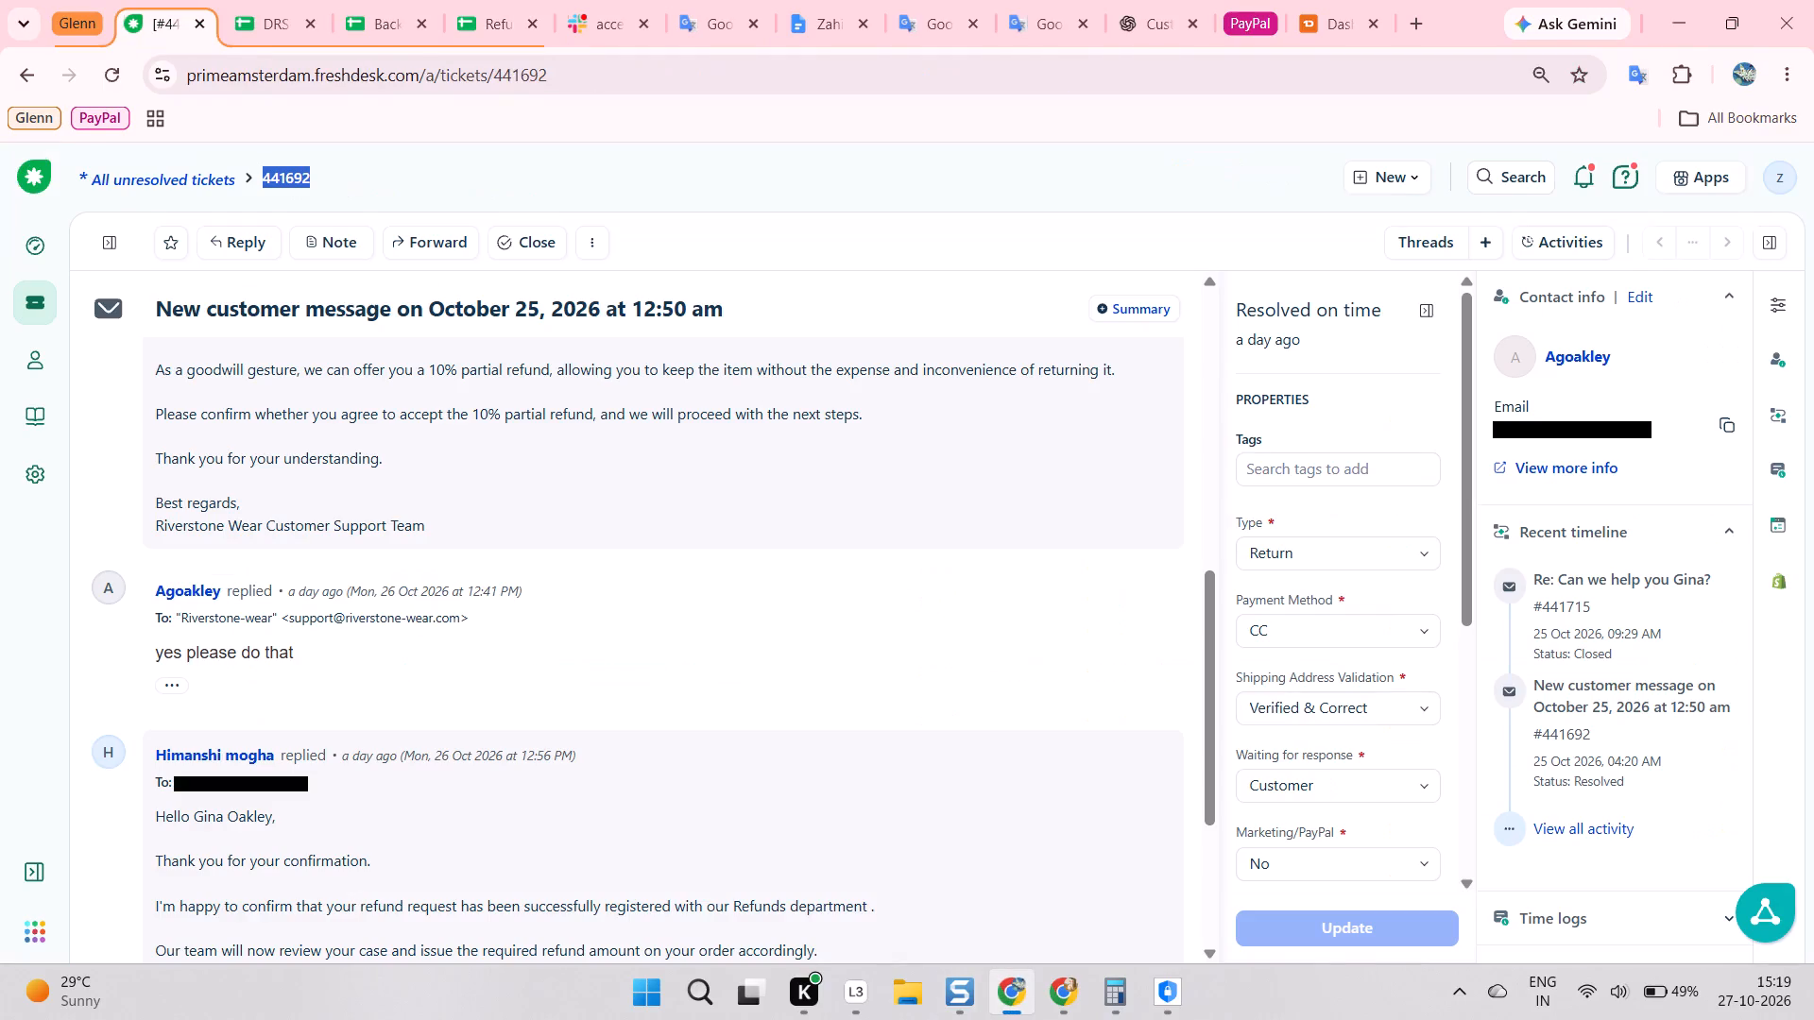
{"action": "scroll", "coordinate": [602, 532], "scroll_direction": "up", "scroll_amount": 1}
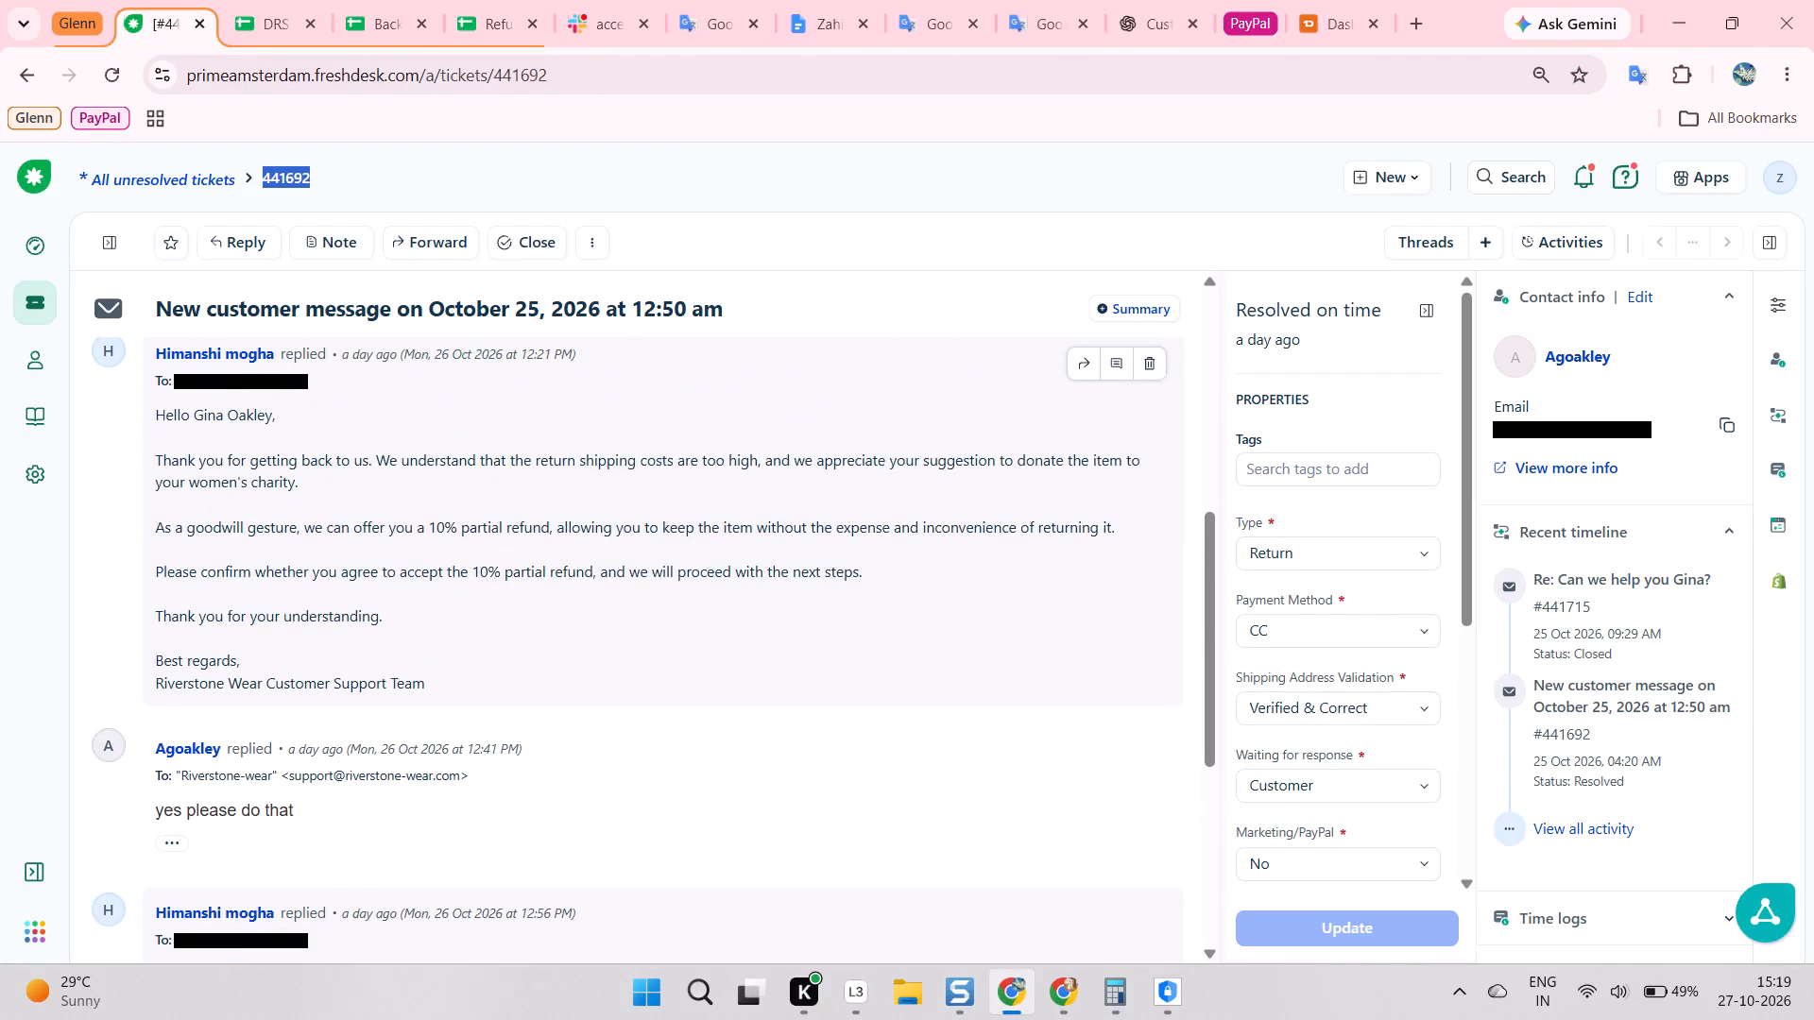
{"action": "scroll", "coordinate": [606, 528], "scroll_direction": "down", "scroll_amount": 5}
{"action": "scroll", "coordinate": [690, 563], "scroll_direction": "down", "scroll_amount": 6}
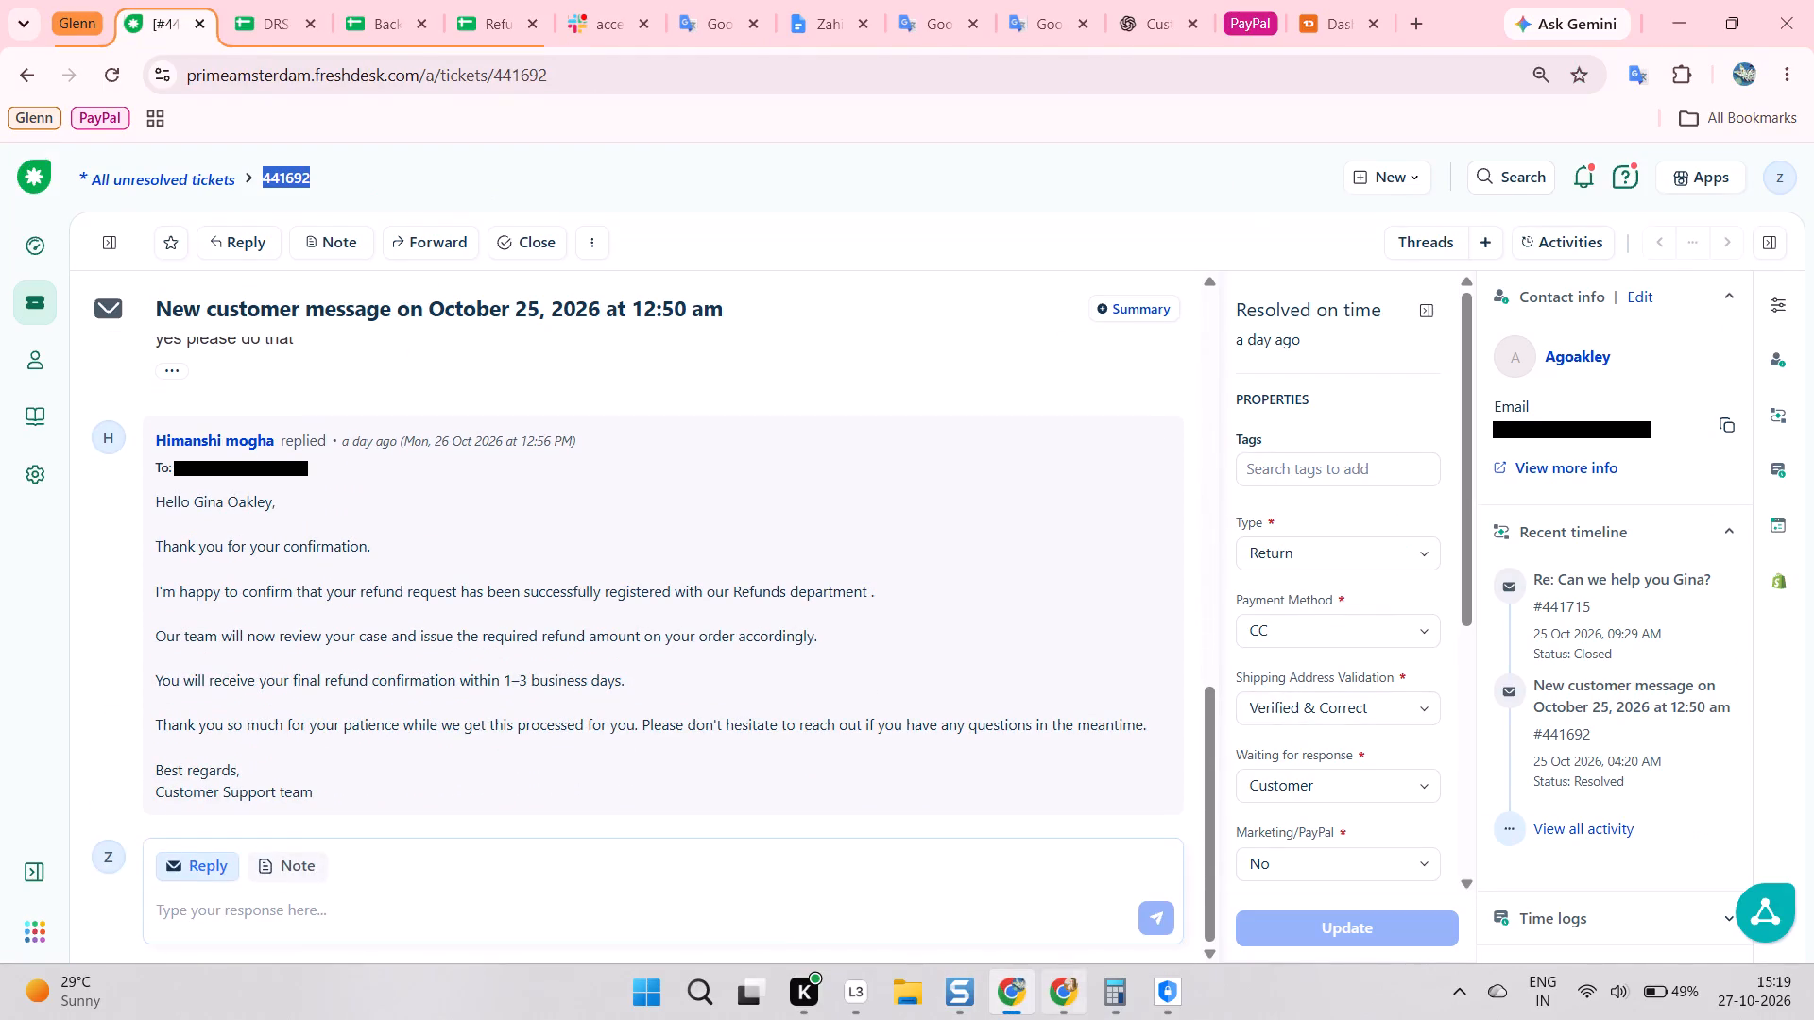
{"action": "left_click", "coordinate": [1070, 998]}
{"action": "scroll", "coordinate": [1127, 884], "scroll_direction": "down", "scroll_amount": 1}
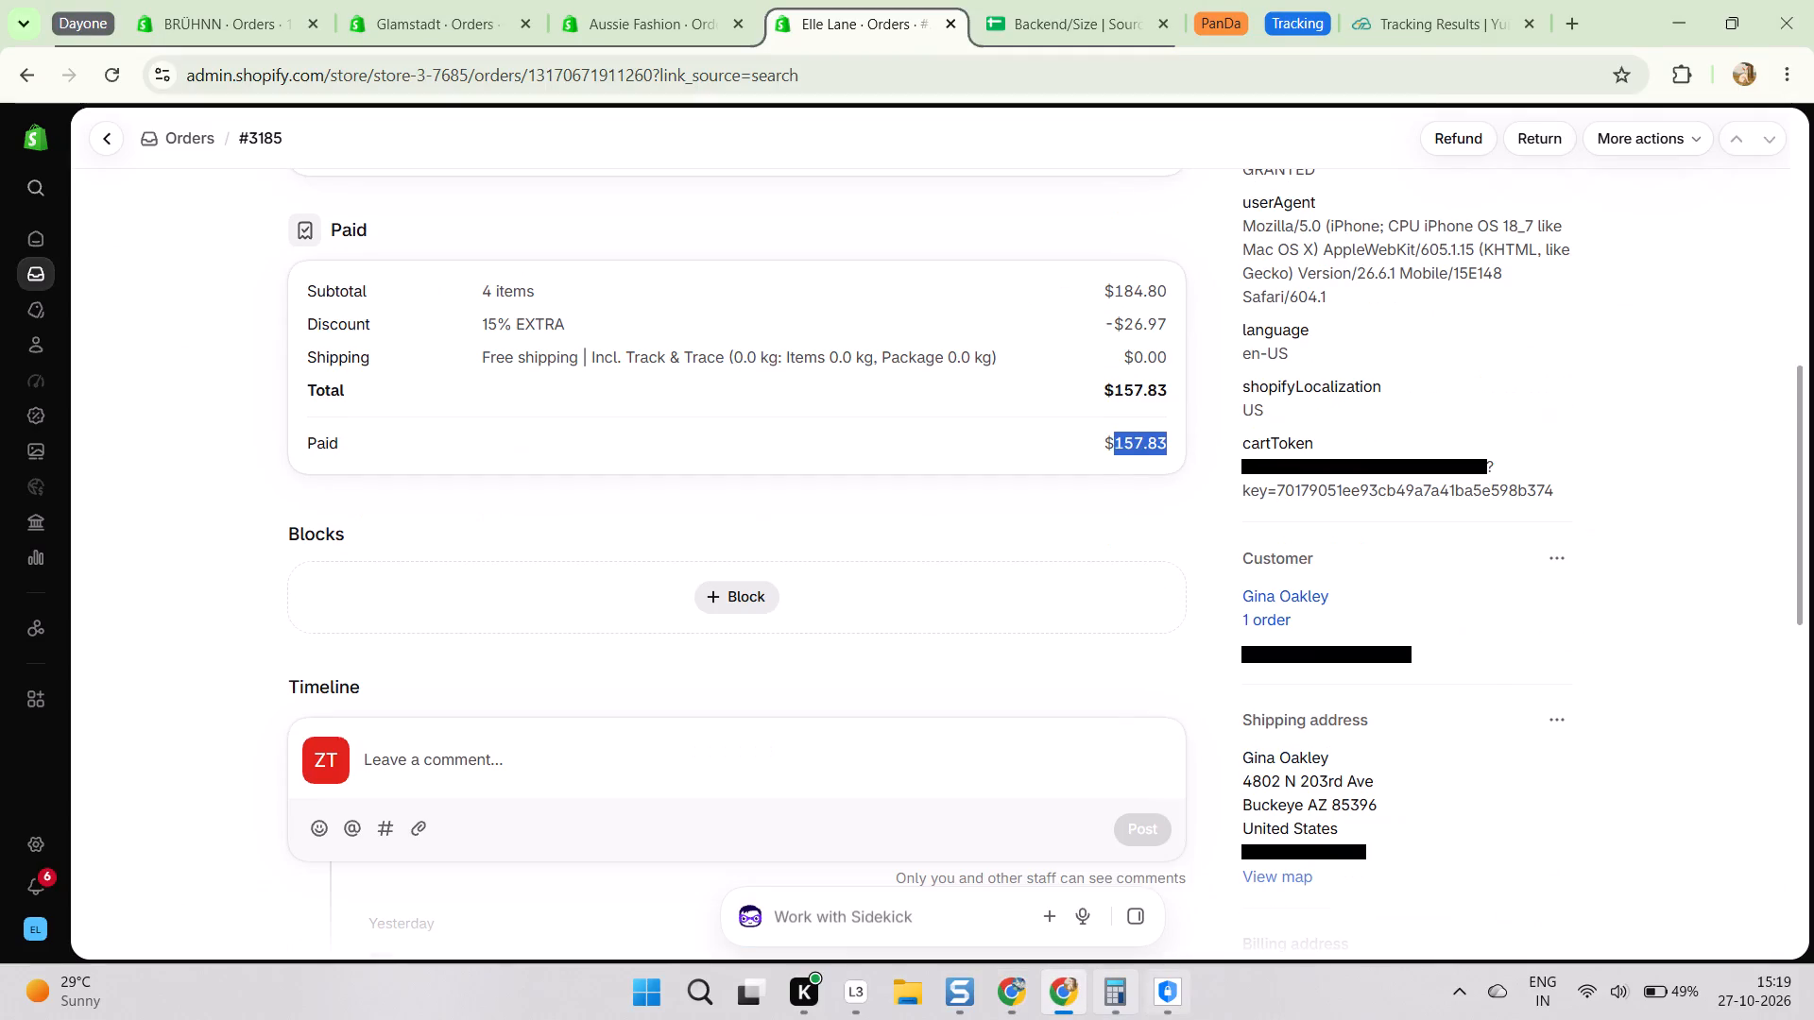
Calculate 10% of the paid amount 157.83 in Calculator.
{"action": "left_click", "coordinate": [1019, 990]}
{"action": "left_click", "coordinate": [1107, 996]}
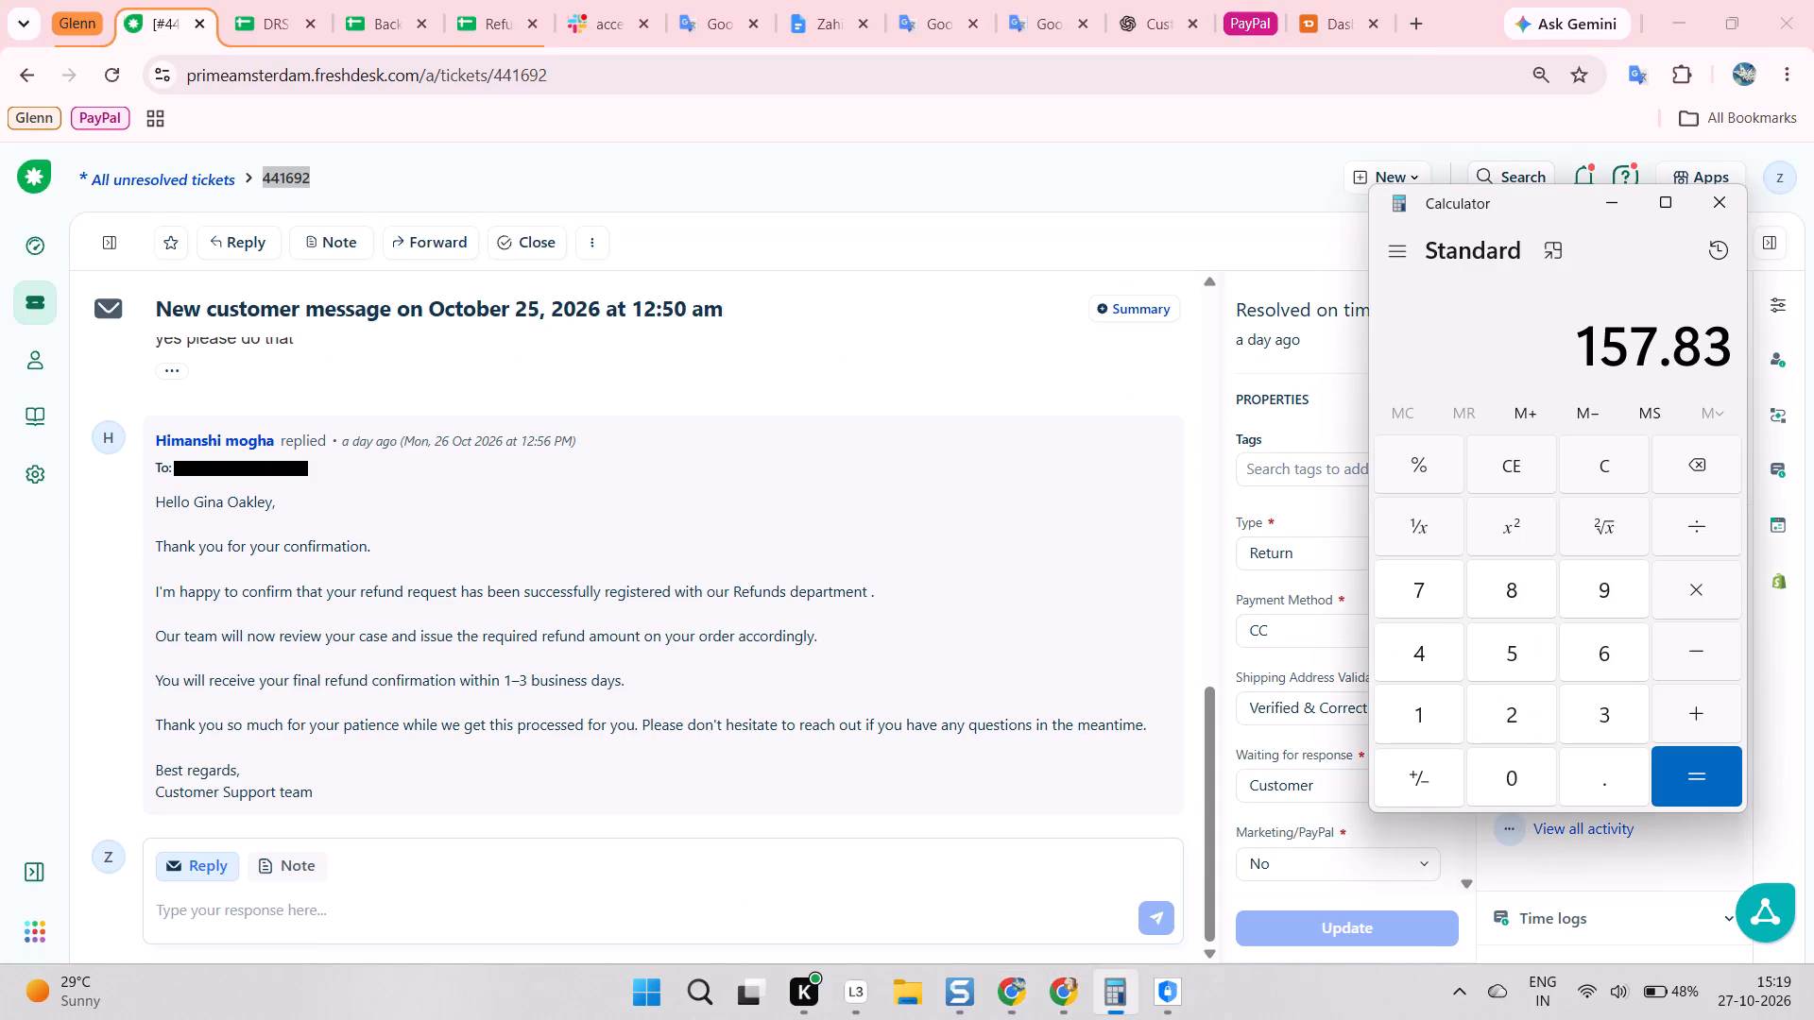
{"action": "left_click", "coordinate": [1706, 589]}
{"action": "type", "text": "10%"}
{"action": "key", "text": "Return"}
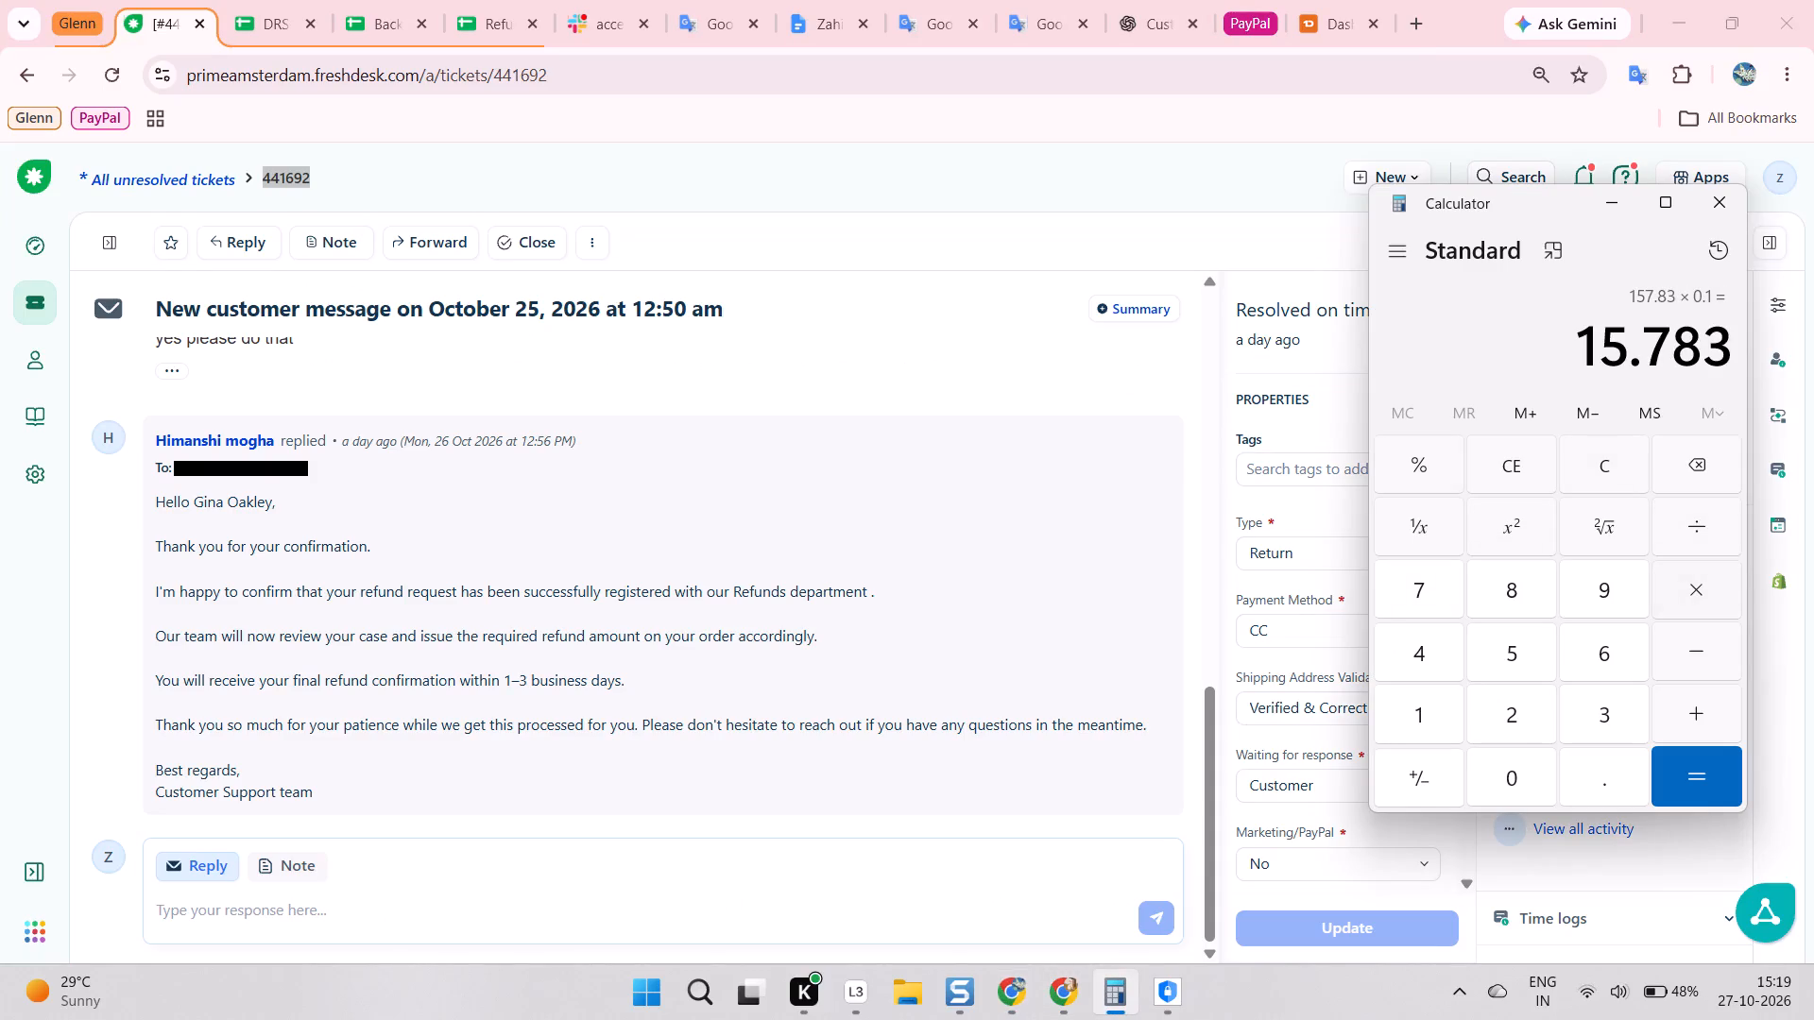
{"action": "left_click", "coordinate": [1005, 992]}
{"action": "left_click", "coordinate": [483, 2]}
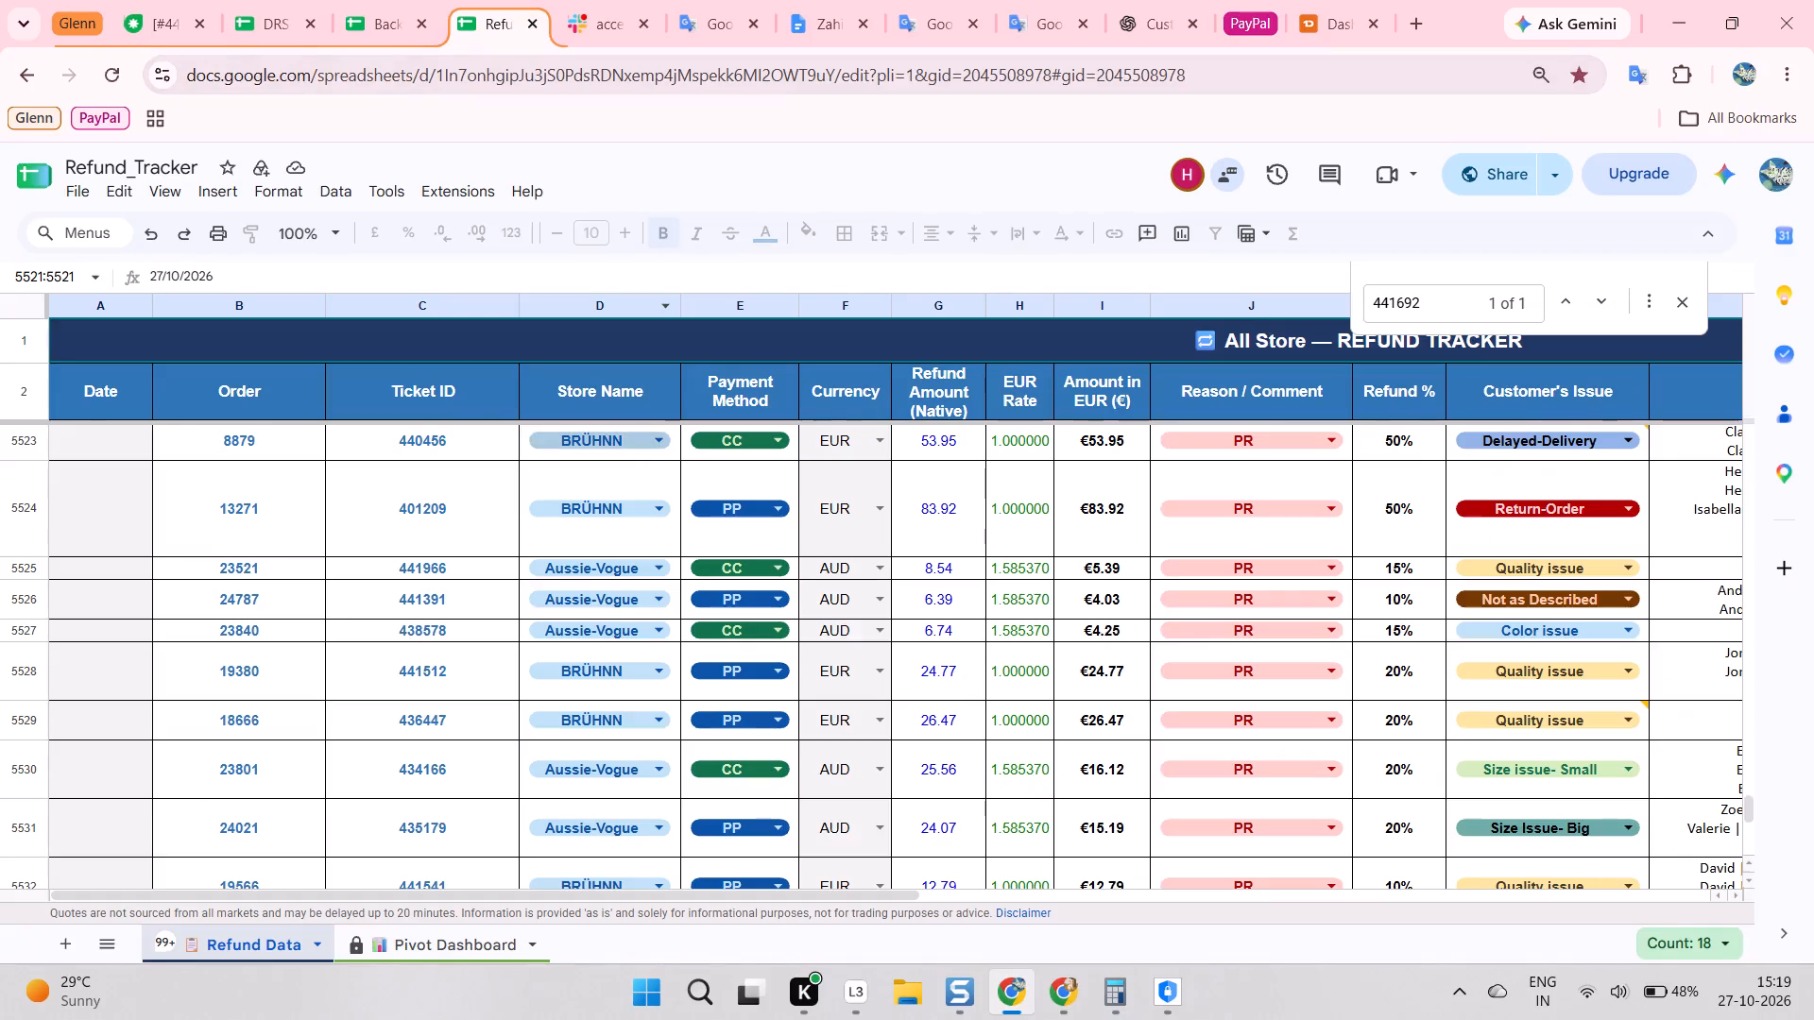
{"action": "scroll", "coordinate": [375, 493], "scroll_direction": "up", "scroll_amount": 1}
{"action": "scroll", "coordinate": [374, 500], "scroll_direction": "right", "scroll_amount": 1}
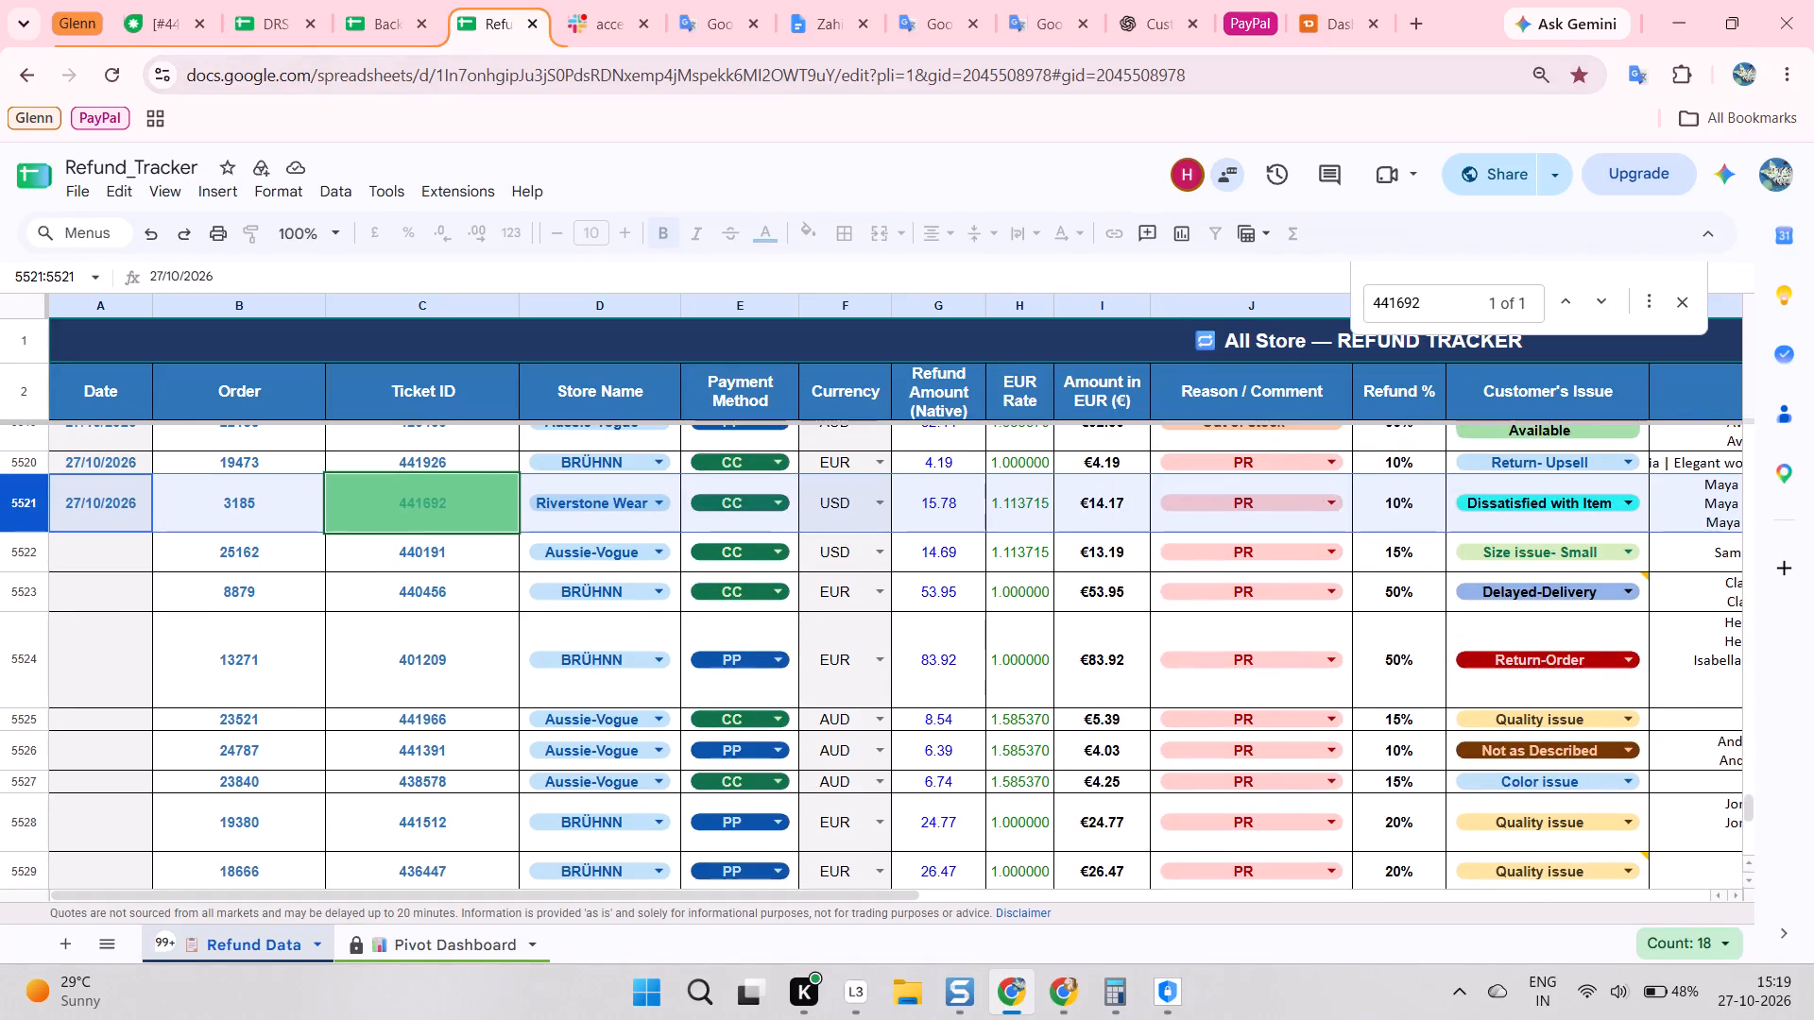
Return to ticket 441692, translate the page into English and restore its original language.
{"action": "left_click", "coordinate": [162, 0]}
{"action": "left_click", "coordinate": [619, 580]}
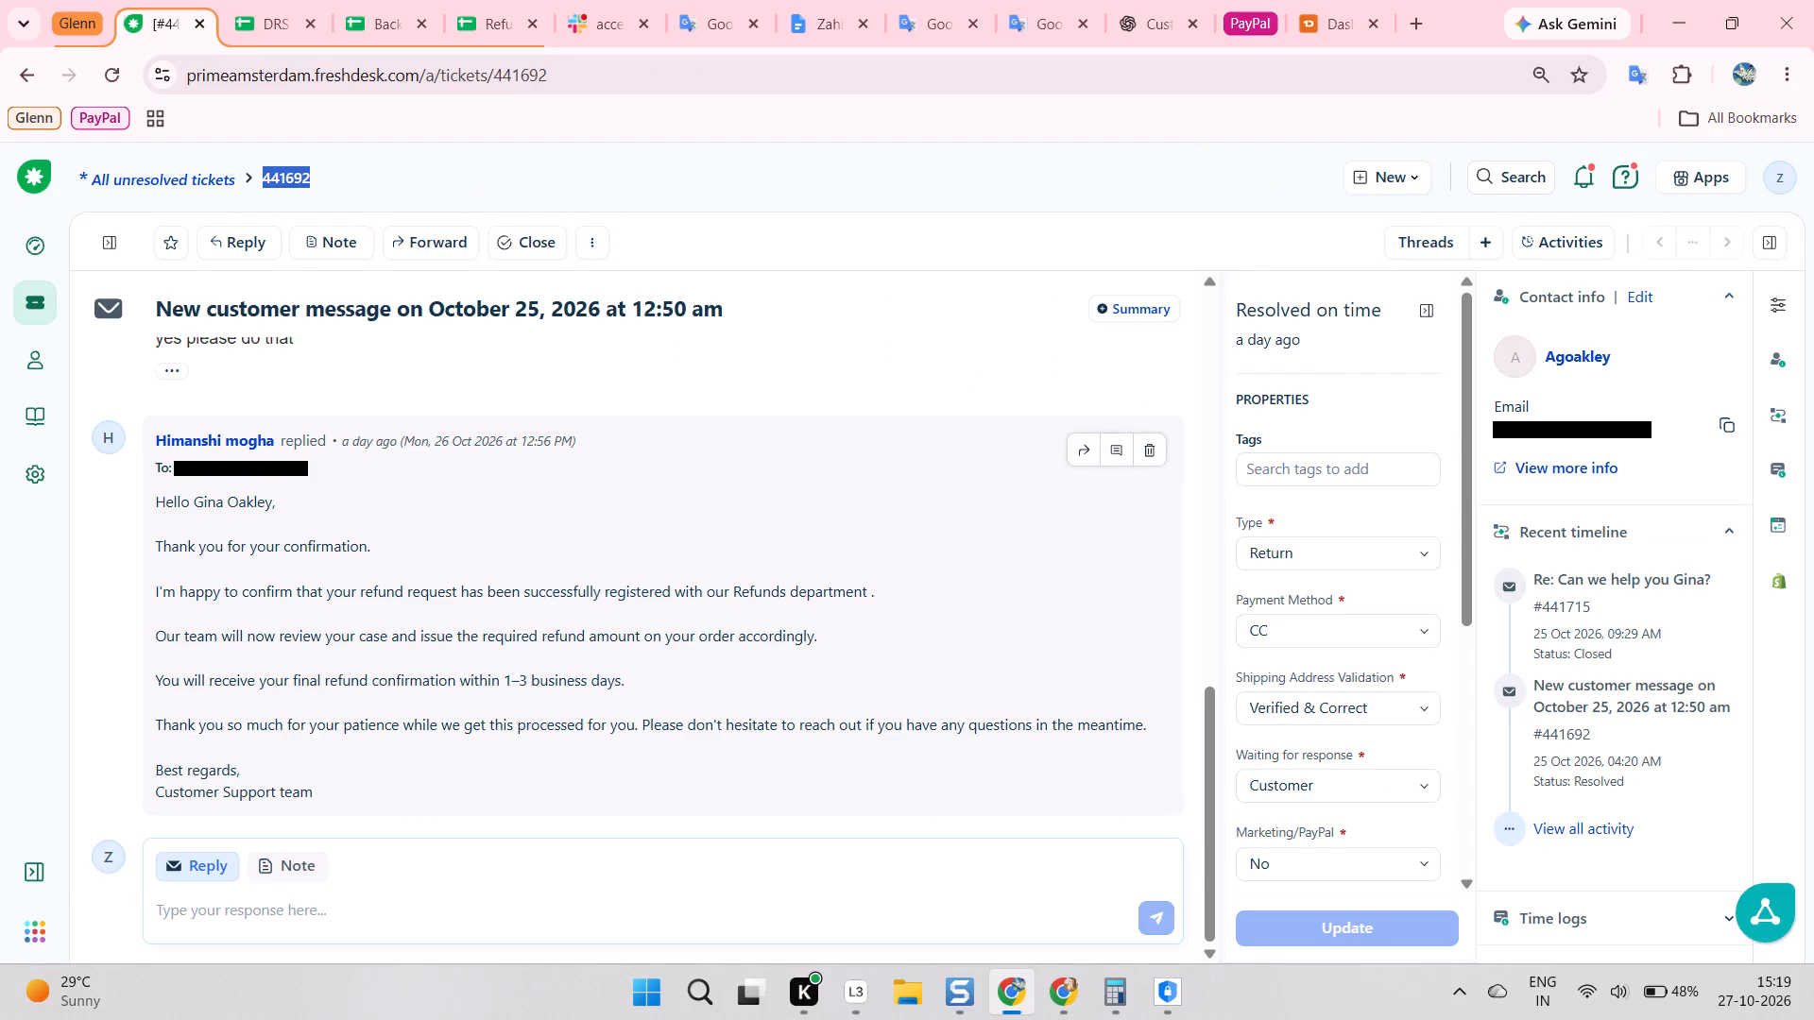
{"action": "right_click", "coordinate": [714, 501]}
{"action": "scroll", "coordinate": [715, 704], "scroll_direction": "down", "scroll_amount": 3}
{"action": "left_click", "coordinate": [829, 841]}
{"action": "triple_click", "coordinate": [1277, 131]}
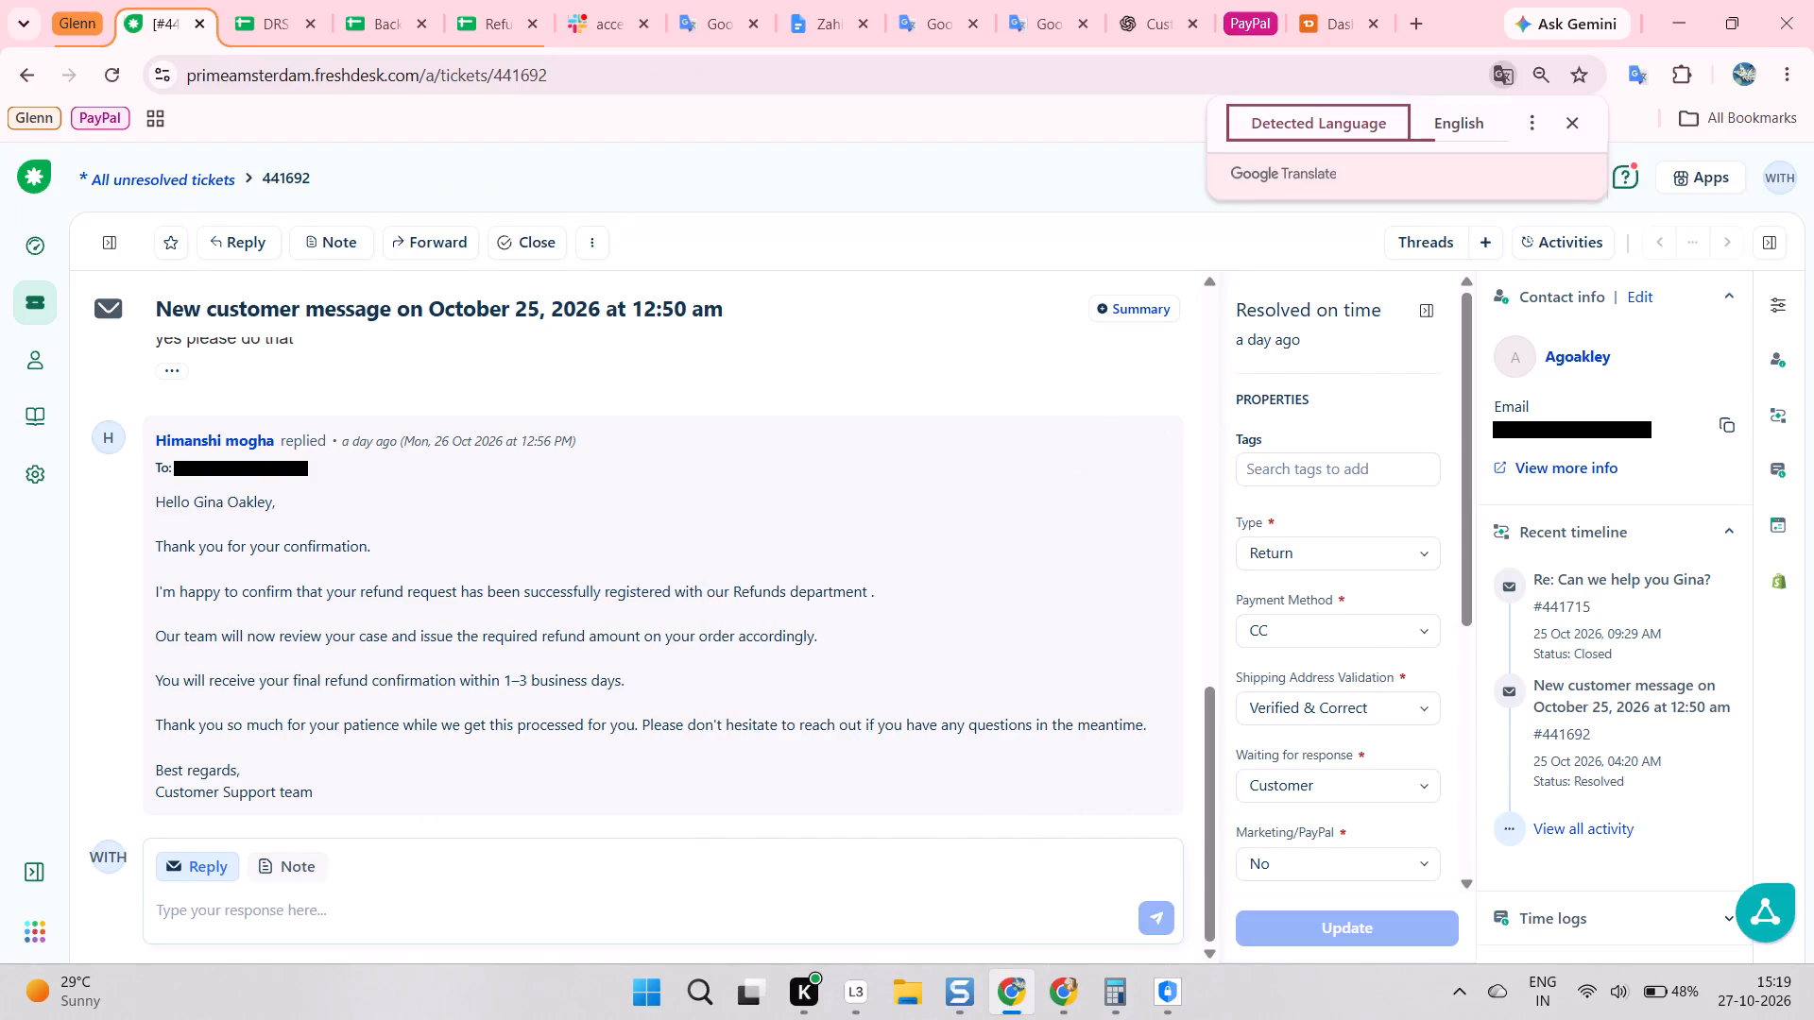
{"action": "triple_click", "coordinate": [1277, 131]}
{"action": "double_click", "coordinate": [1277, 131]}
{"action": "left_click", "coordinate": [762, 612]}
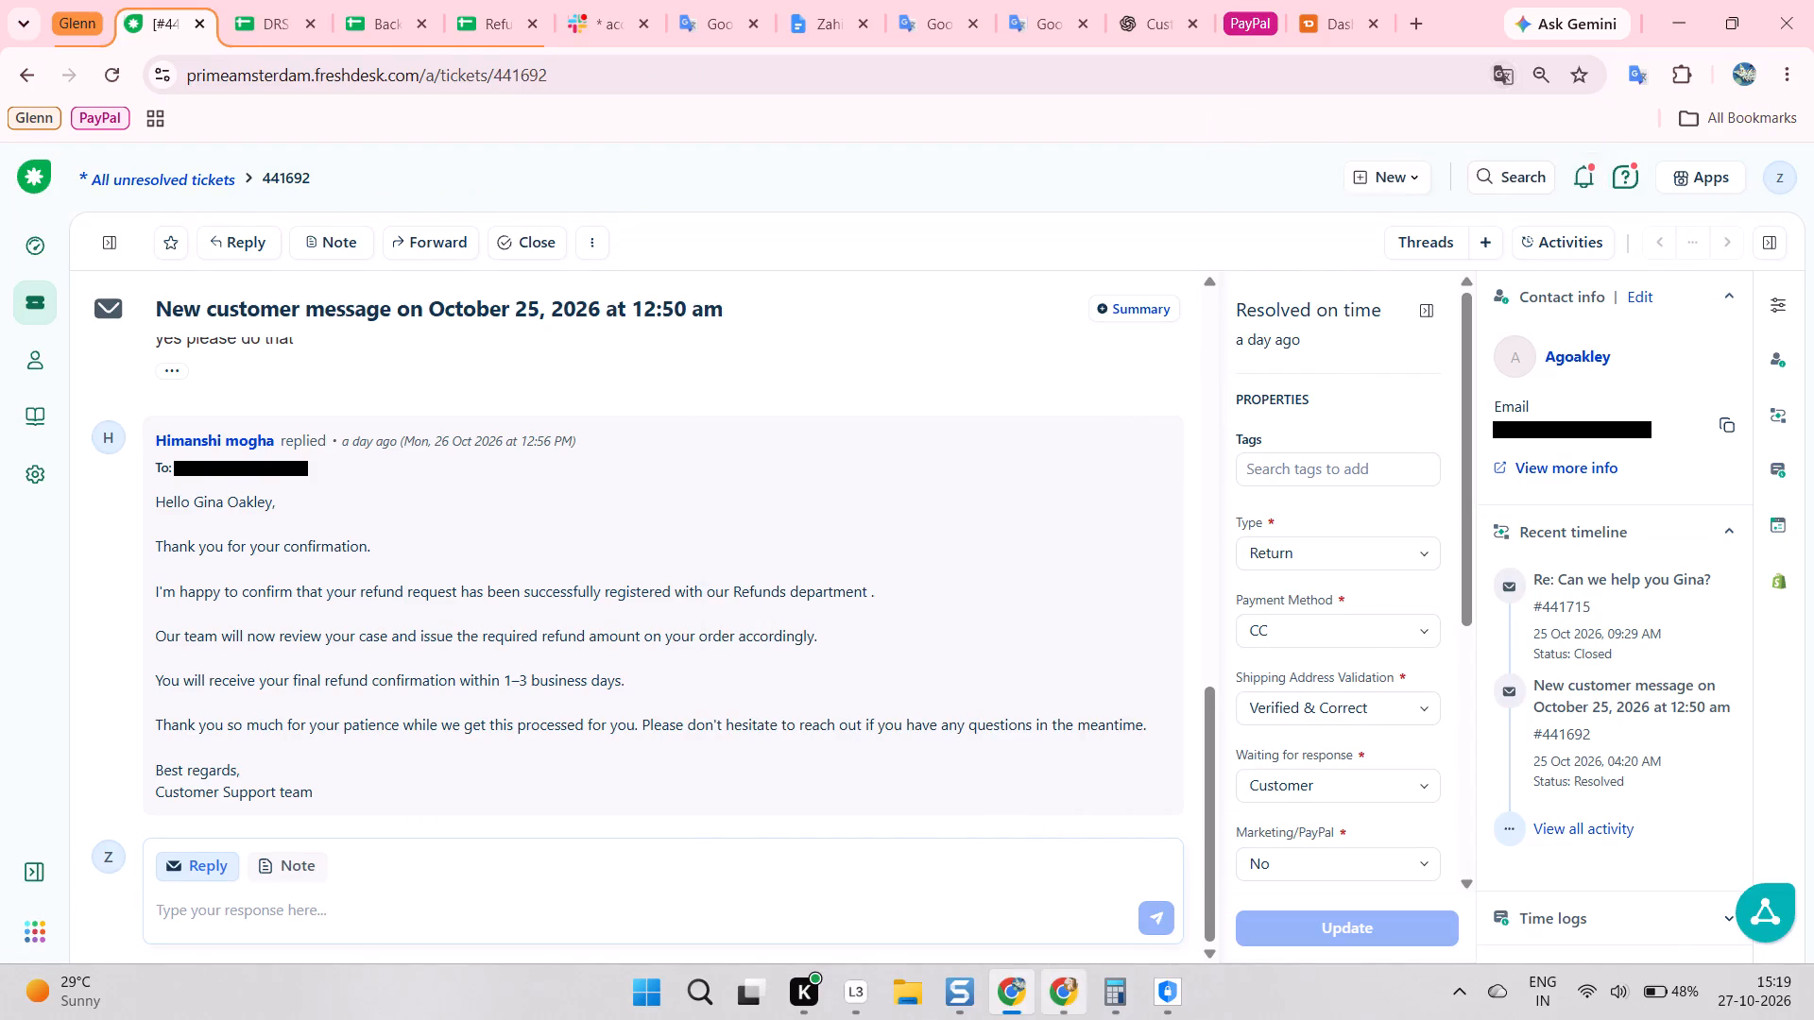
{"action": "left_click", "coordinate": [1055, 991]}
{"action": "scroll", "coordinate": [874, 506], "scroll_direction": "down", "scroll_amount": 2}
{"action": "scroll", "coordinate": [1099, 484], "scroll_direction": "up", "scroll_amount": 5}
{"action": "scroll", "coordinate": [1241, 568], "scroll_direction": "down", "scroll_amount": 5}
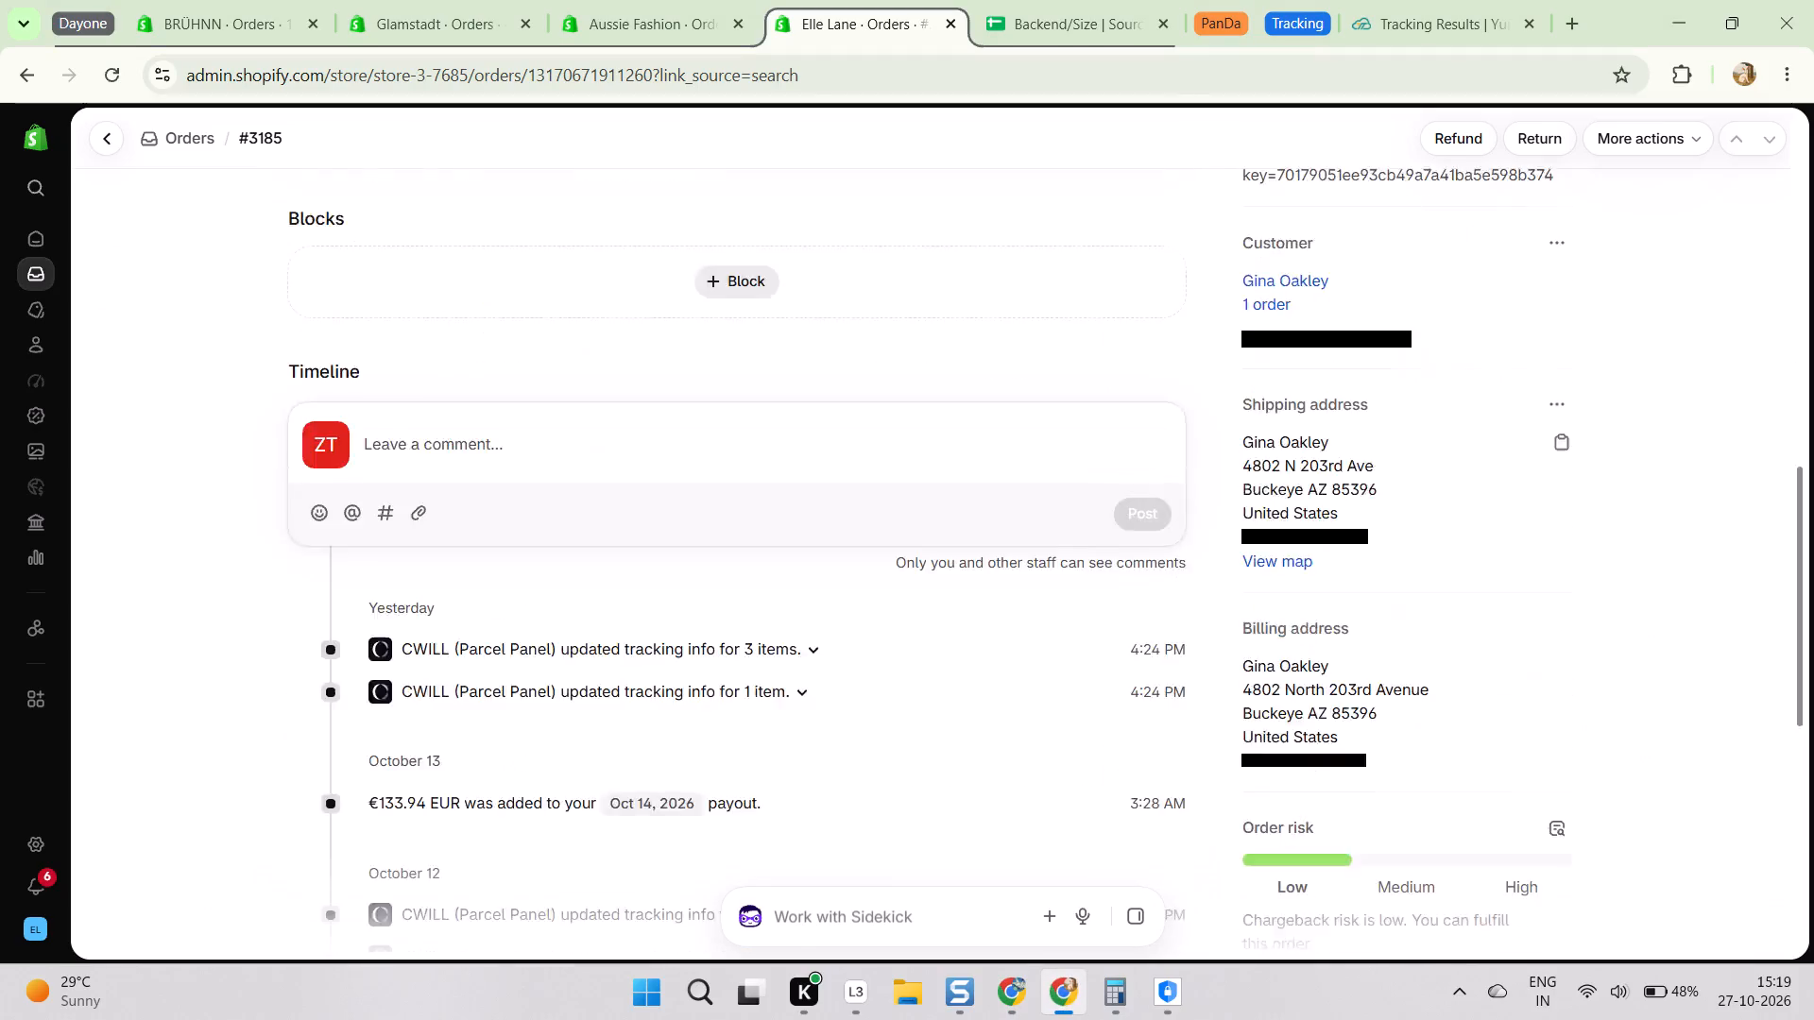
{"action": "scroll", "coordinate": [1291, 595], "scroll_direction": "down", "scroll_amount": 7}
{"action": "scroll", "coordinate": [1264, 411], "scroll_direction": "up", "scroll_amount": 1}
{"action": "left_click", "coordinate": [1313, 474]}
{"action": "left_click", "coordinate": [1308, 502]}
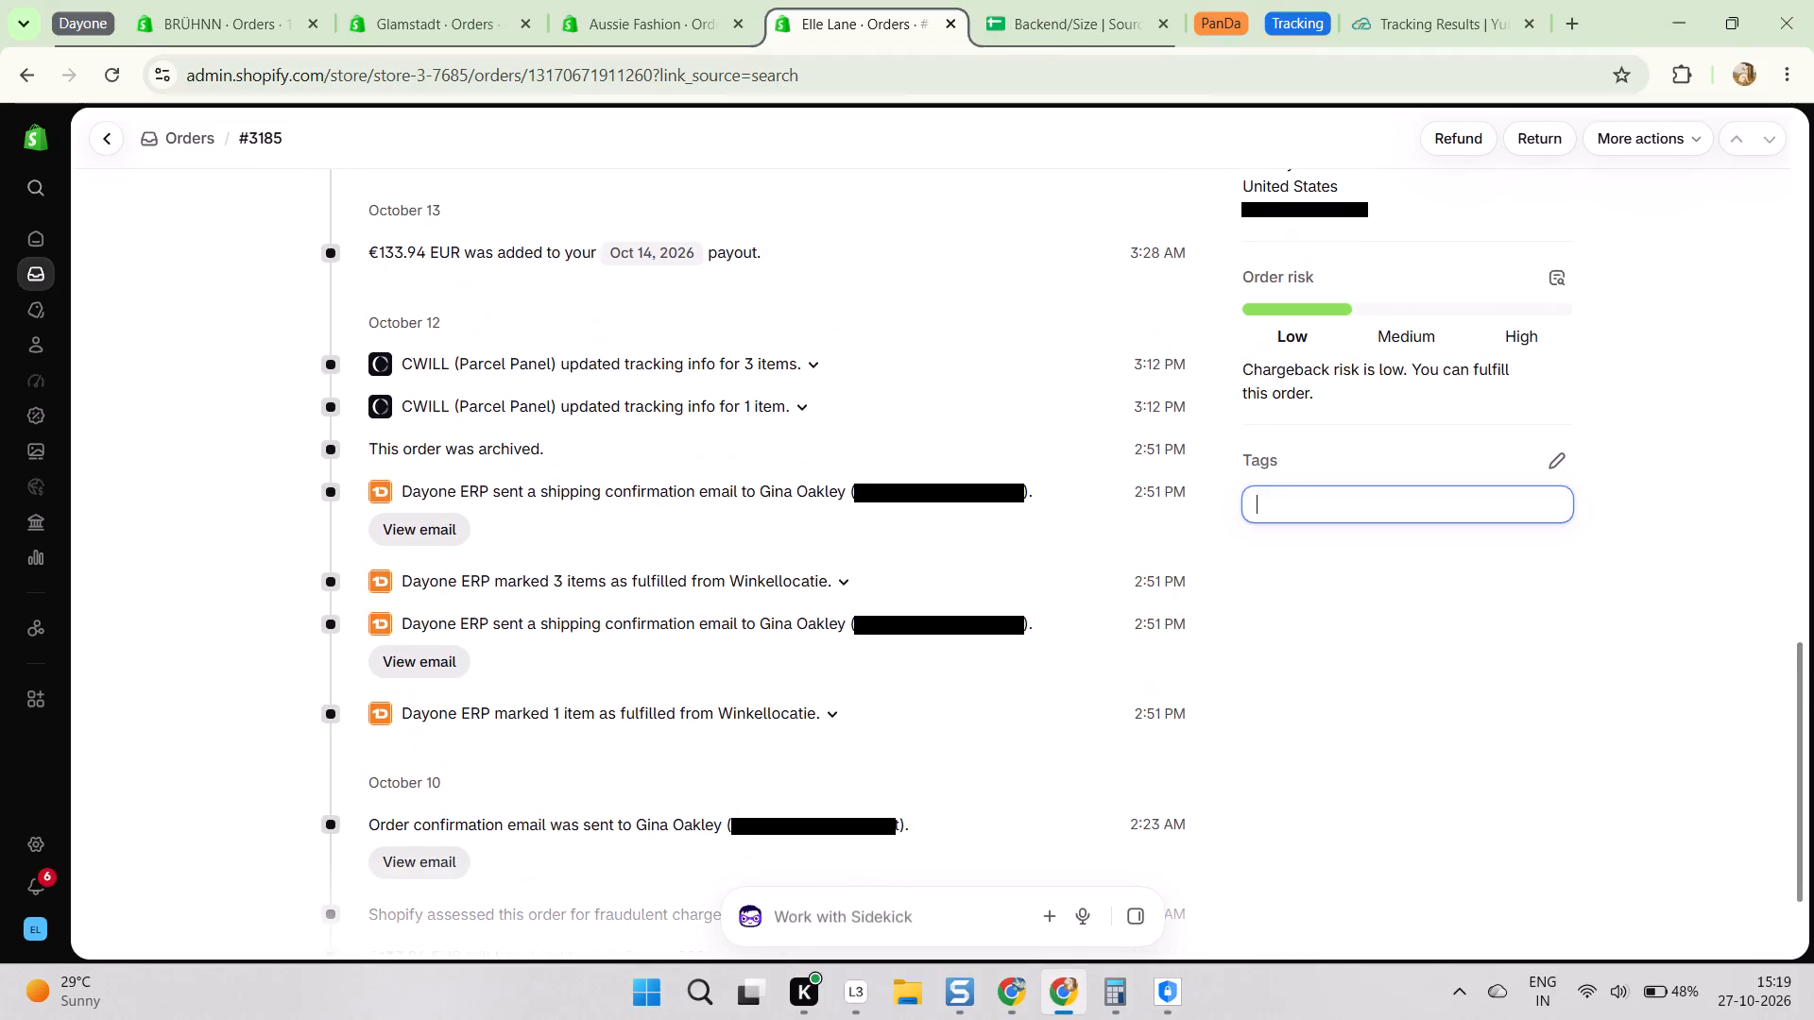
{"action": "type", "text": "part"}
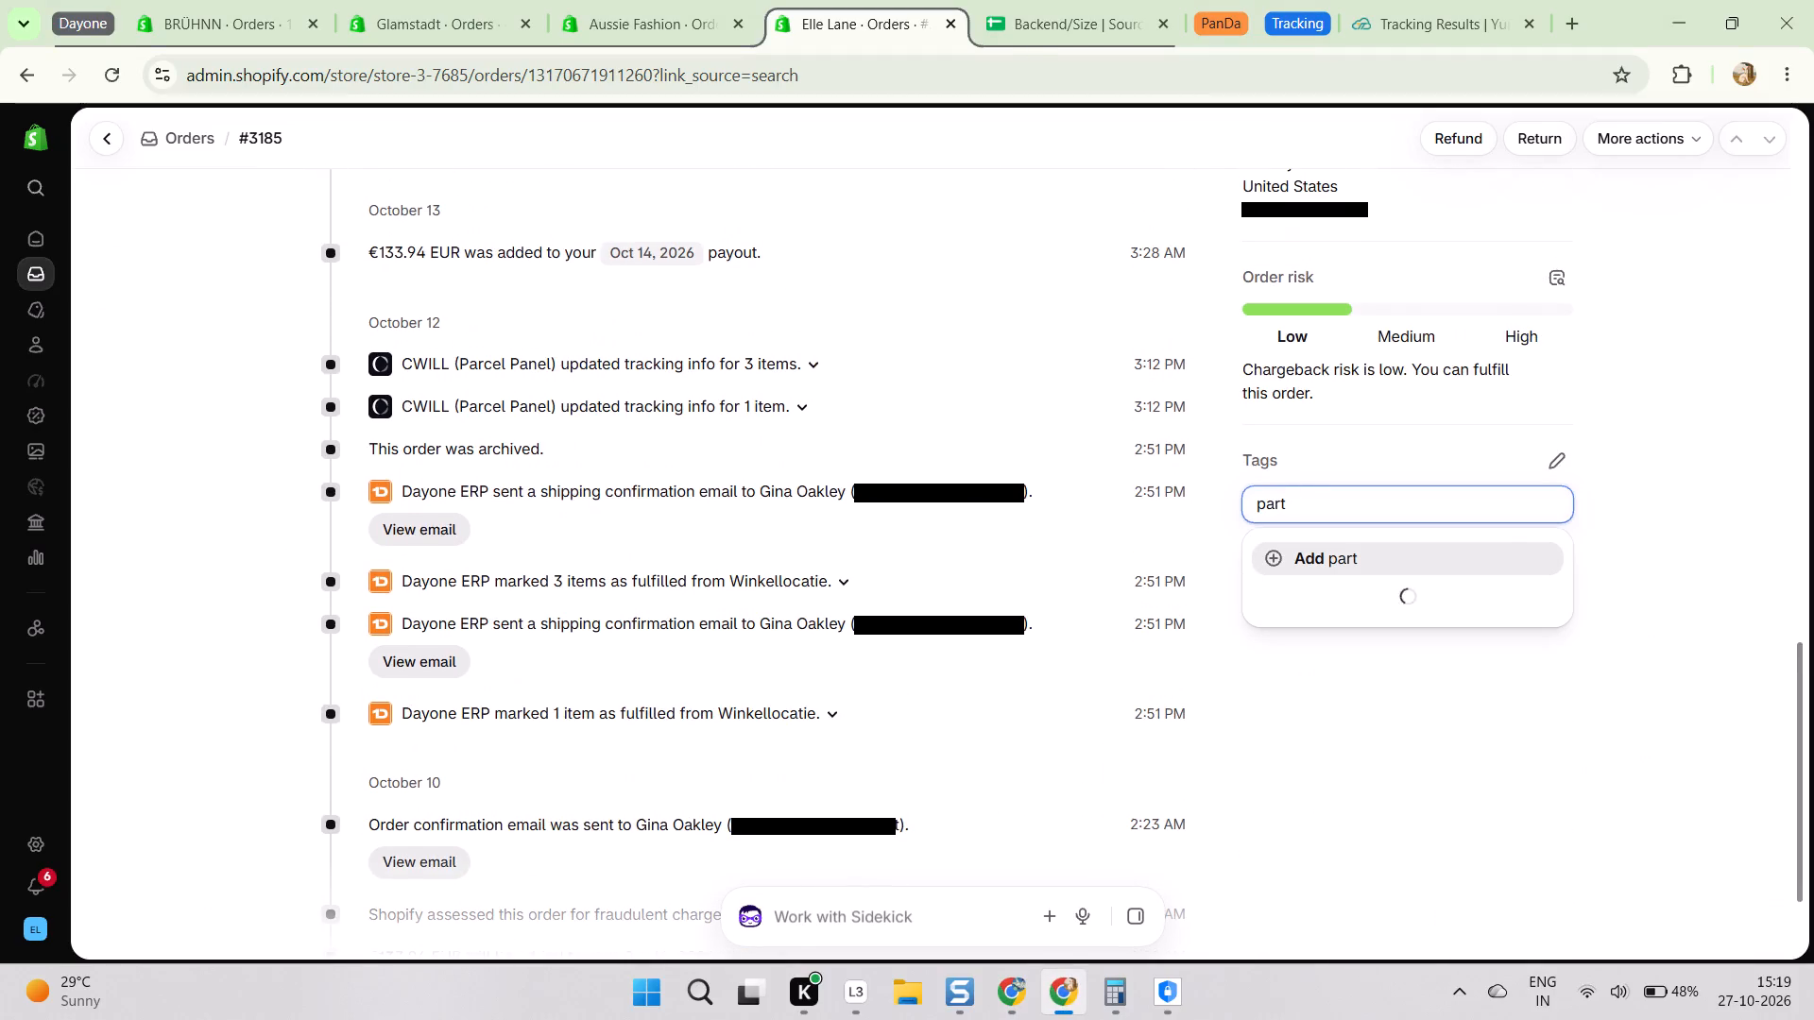
{"action": "left_click", "coordinate": [1338, 603]}
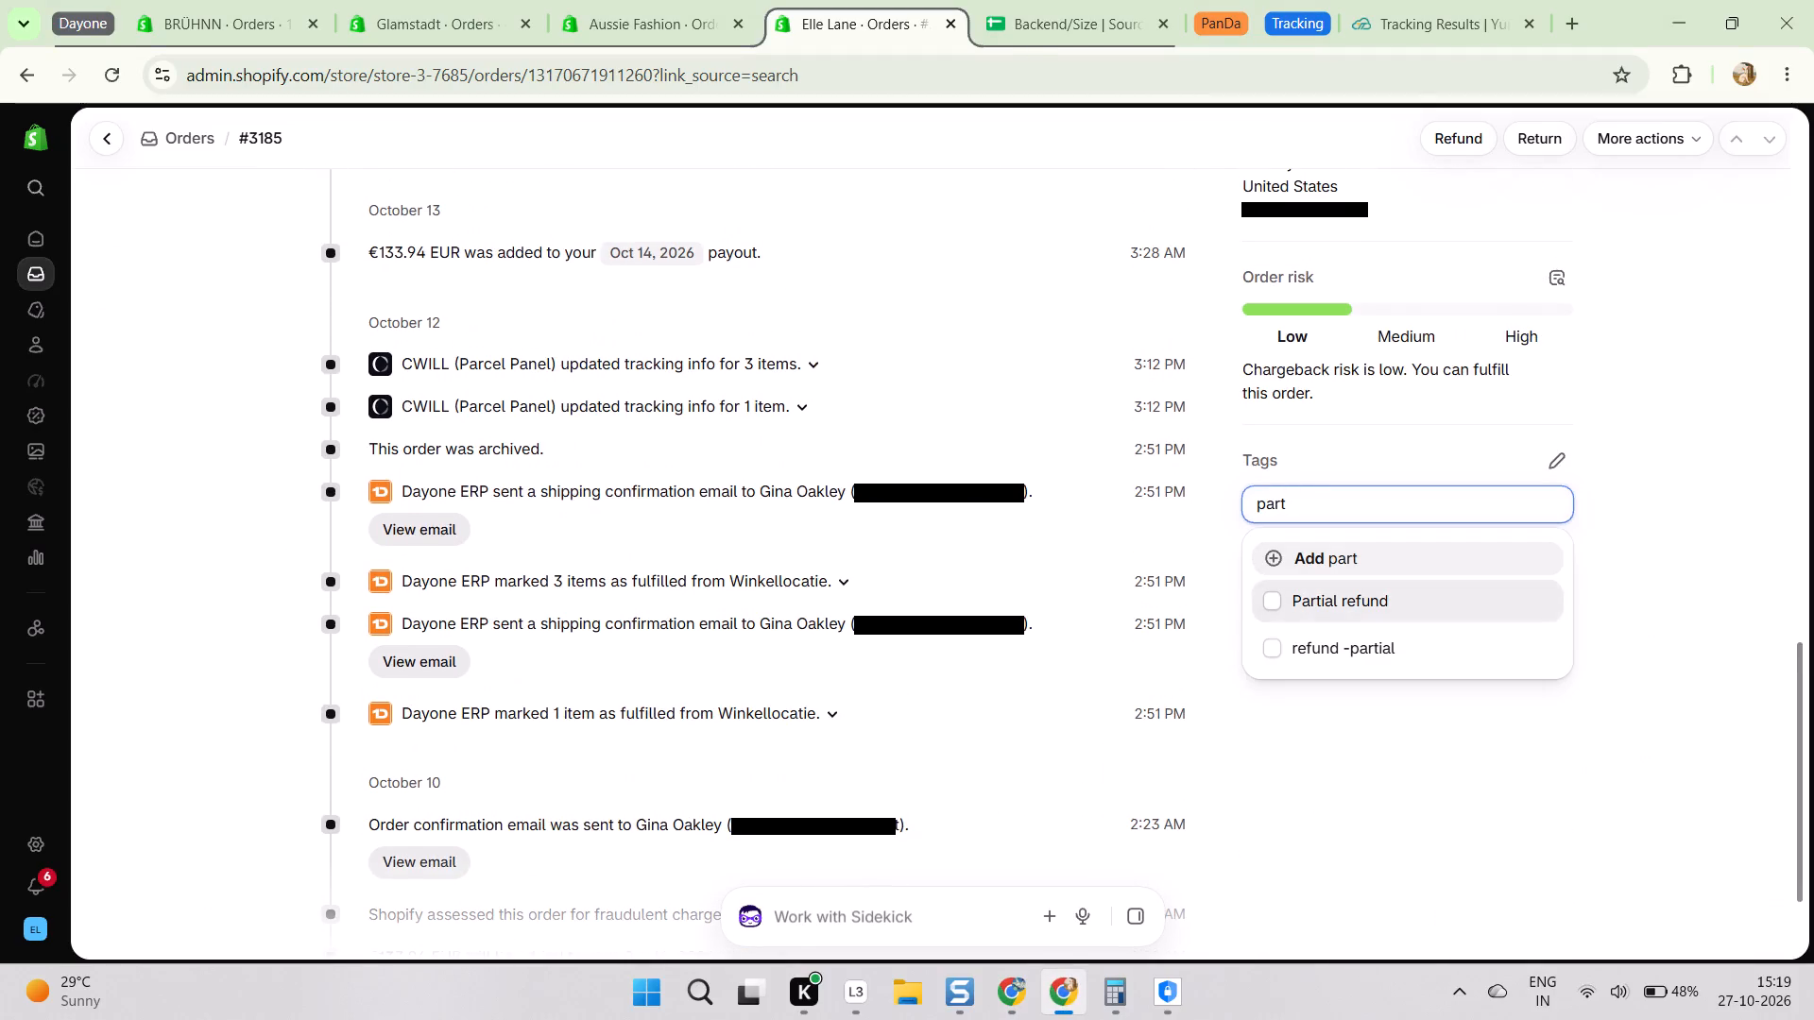
{"action": "double_click", "coordinate": [1338, 517]}
{"action": "key", "text": "BackSpace"}
{"action": "scroll", "coordinate": [1275, 536], "scroll_direction": "up", "scroll_amount": 16}
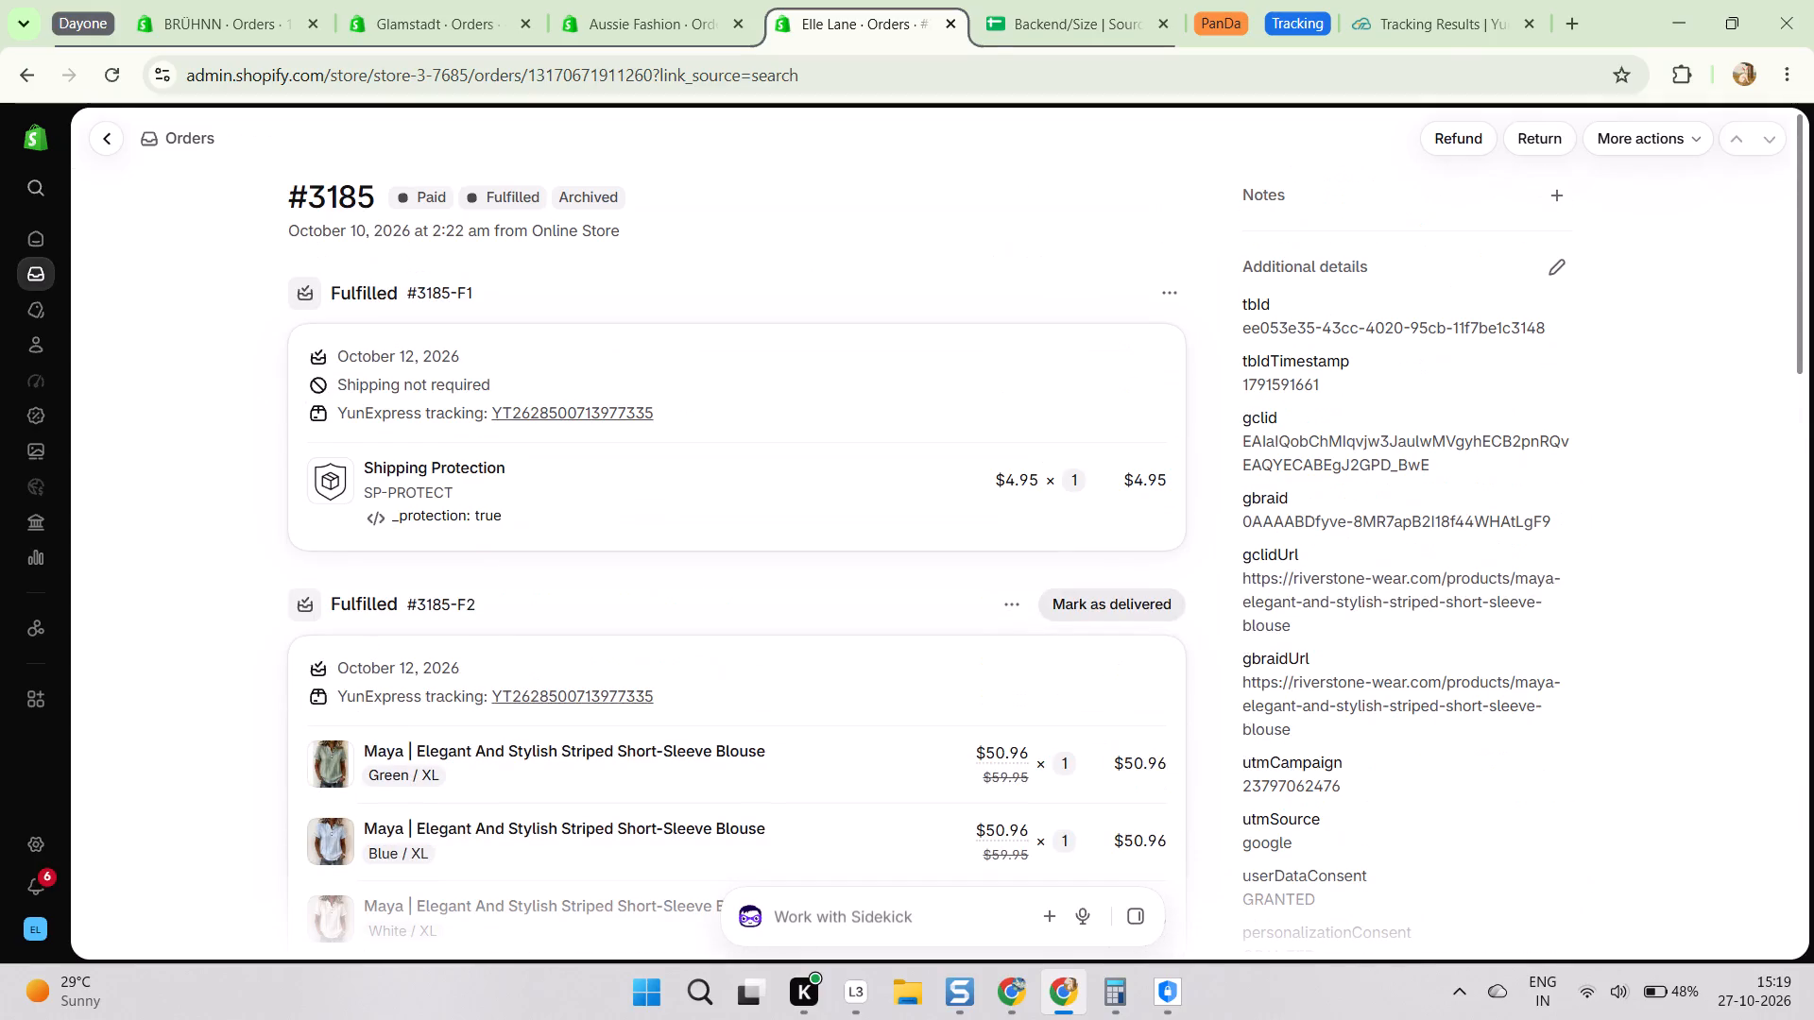
{"action": "scroll", "coordinate": [1361, 182], "scroll_direction": "up", "scroll_amount": 3}
{"action": "left_click", "coordinate": [1440, 145]}
{"action": "scroll", "coordinate": [975, 516], "scroll_direction": "down", "scroll_amount": 5}
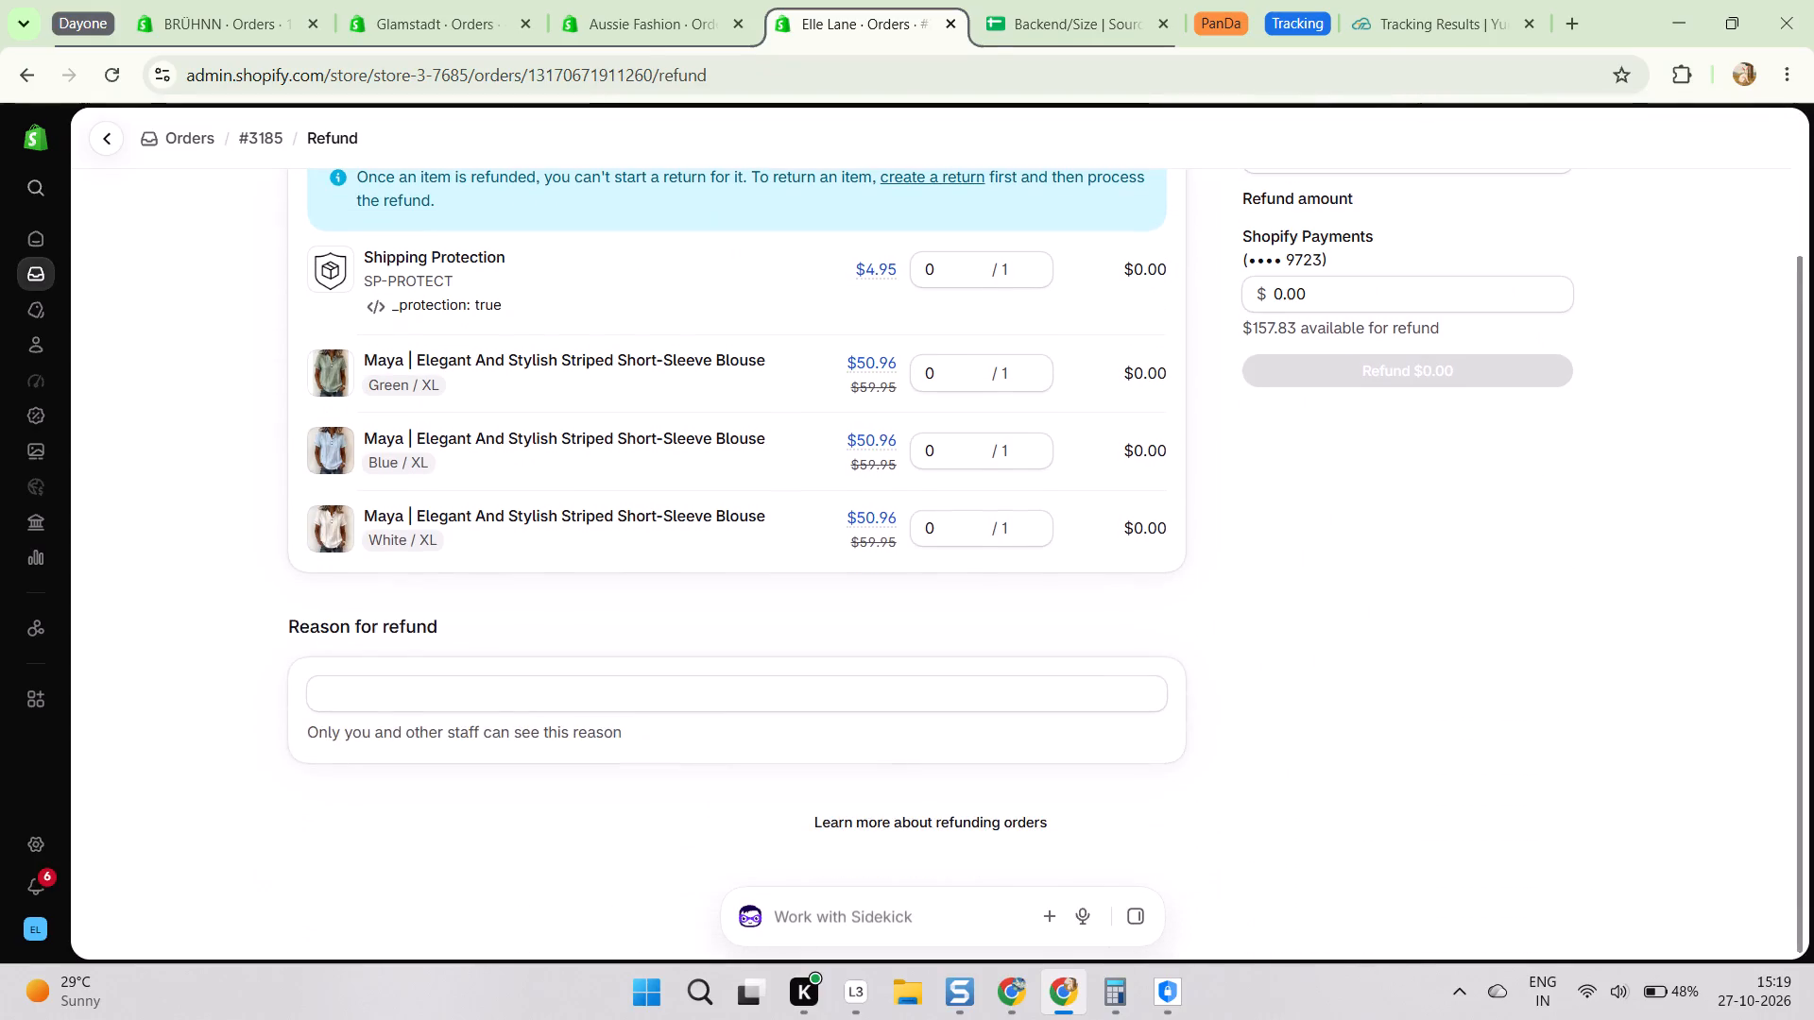
{"action": "scroll", "coordinate": [935, 553], "scroll_direction": "down", "scroll_amount": 6}
{"action": "left_click", "coordinate": [618, 690]}
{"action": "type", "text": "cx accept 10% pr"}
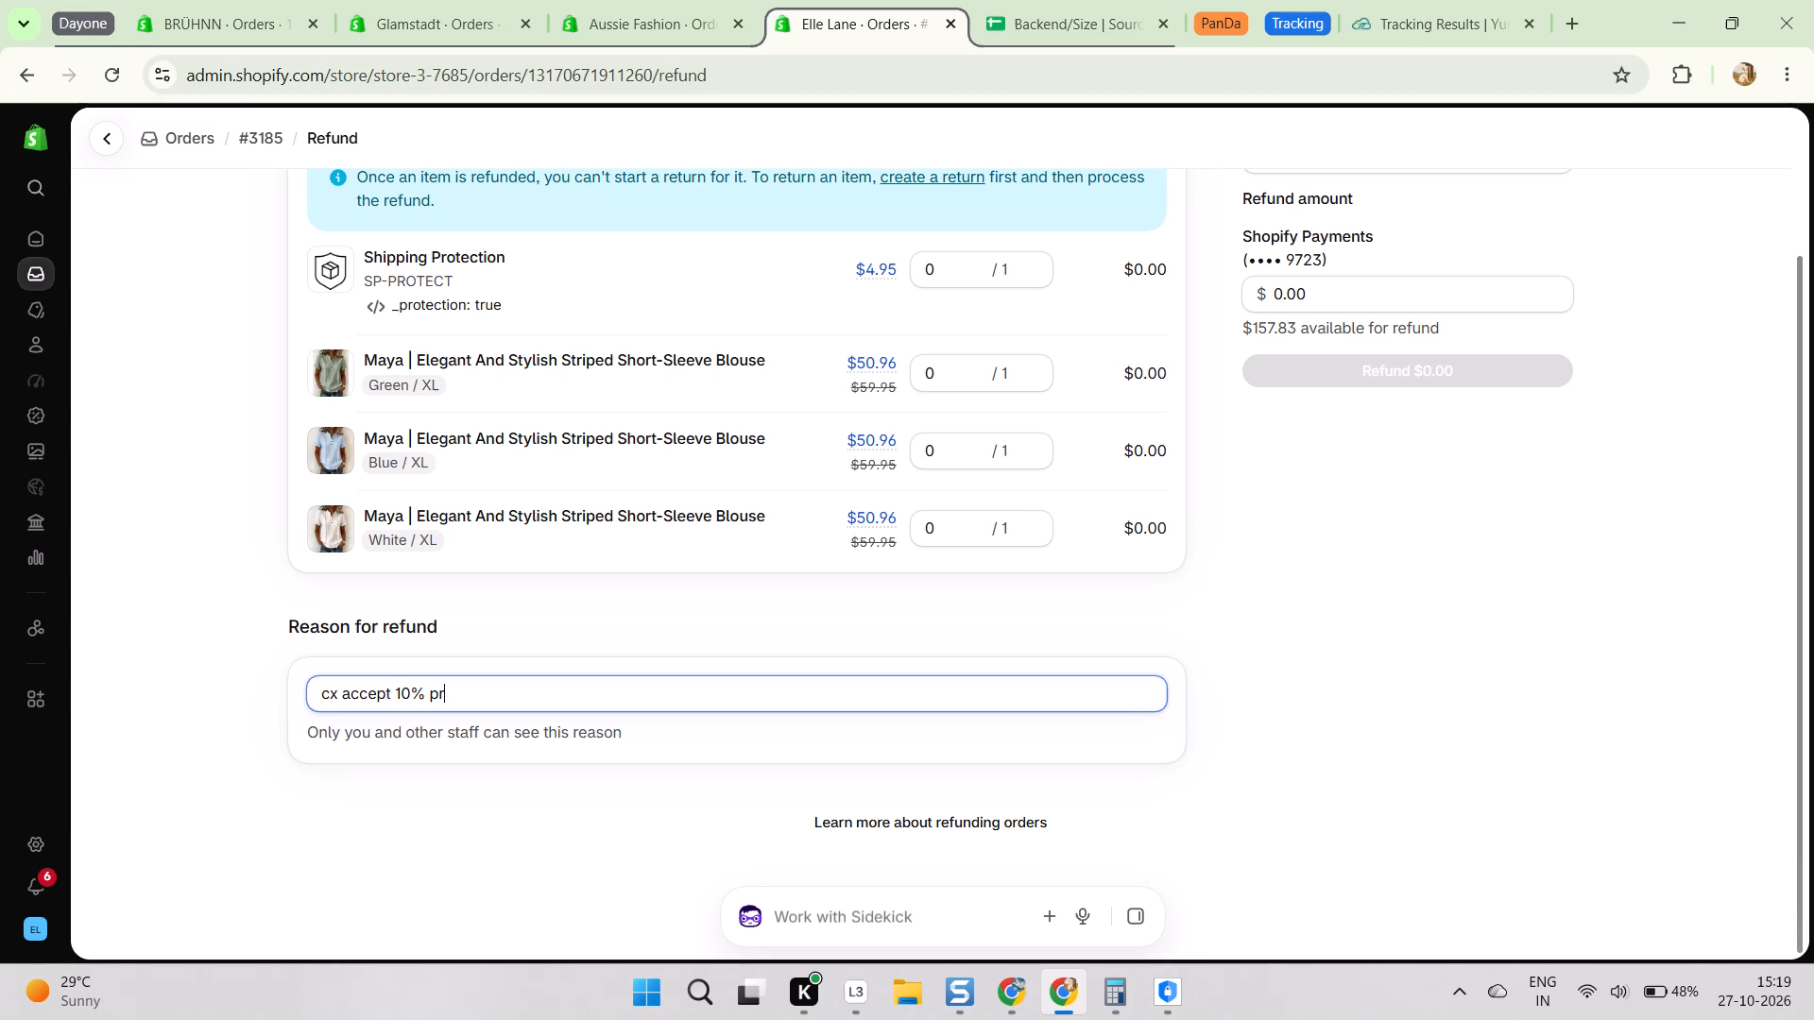
Transfer the calculated amount from Calculator into the refund amount and issue the $15.78 refund to the original payment.
{"action": "left_click", "coordinate": [1127, 993]}
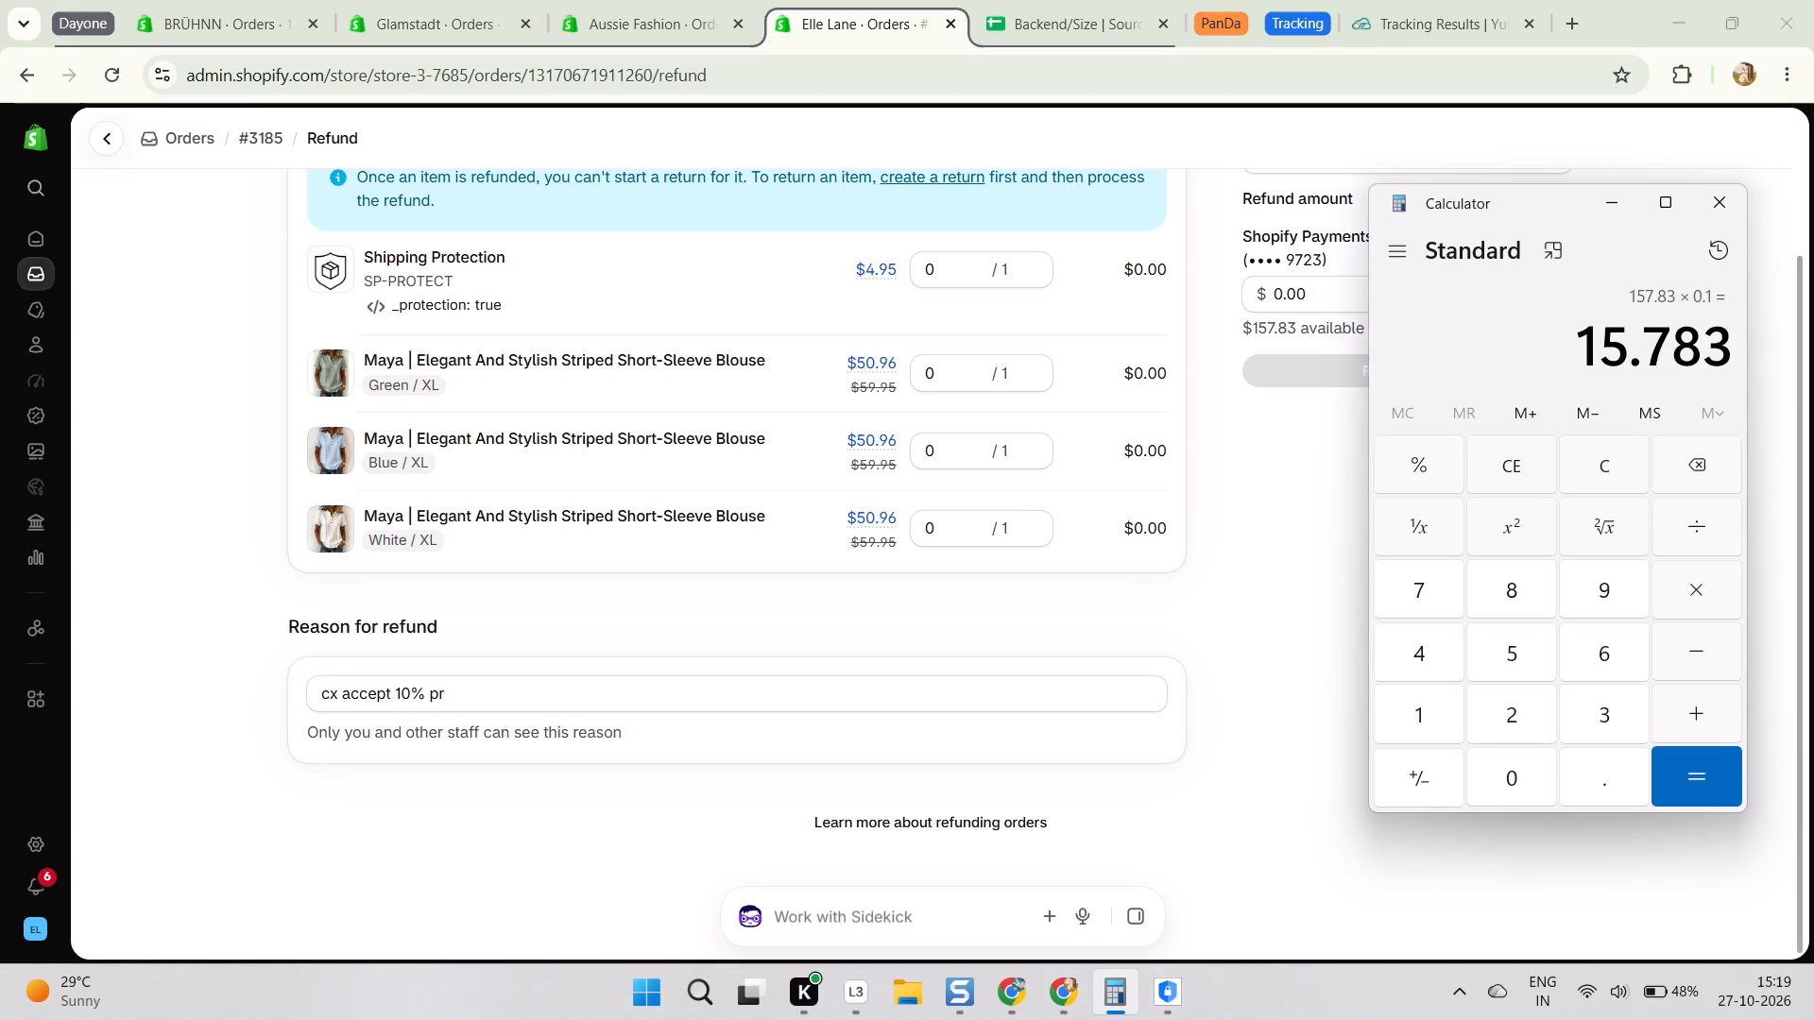
{"action": "left_click_drag", "start_coordinate": [1584, 352], "coordinate": [1691, 355]}
{"action": "key", "text": "ctrl+c"}
{"action": "key", "text": "ctrl+c"}
{"action": "key", "text": "ctrl+c"}
{"action": "left_click", "coordinate": [1250, 492]}
{"action": "scroll", "coordinate": [1326, 415], "scroll_direction": "up", "scroll_amount": 4}
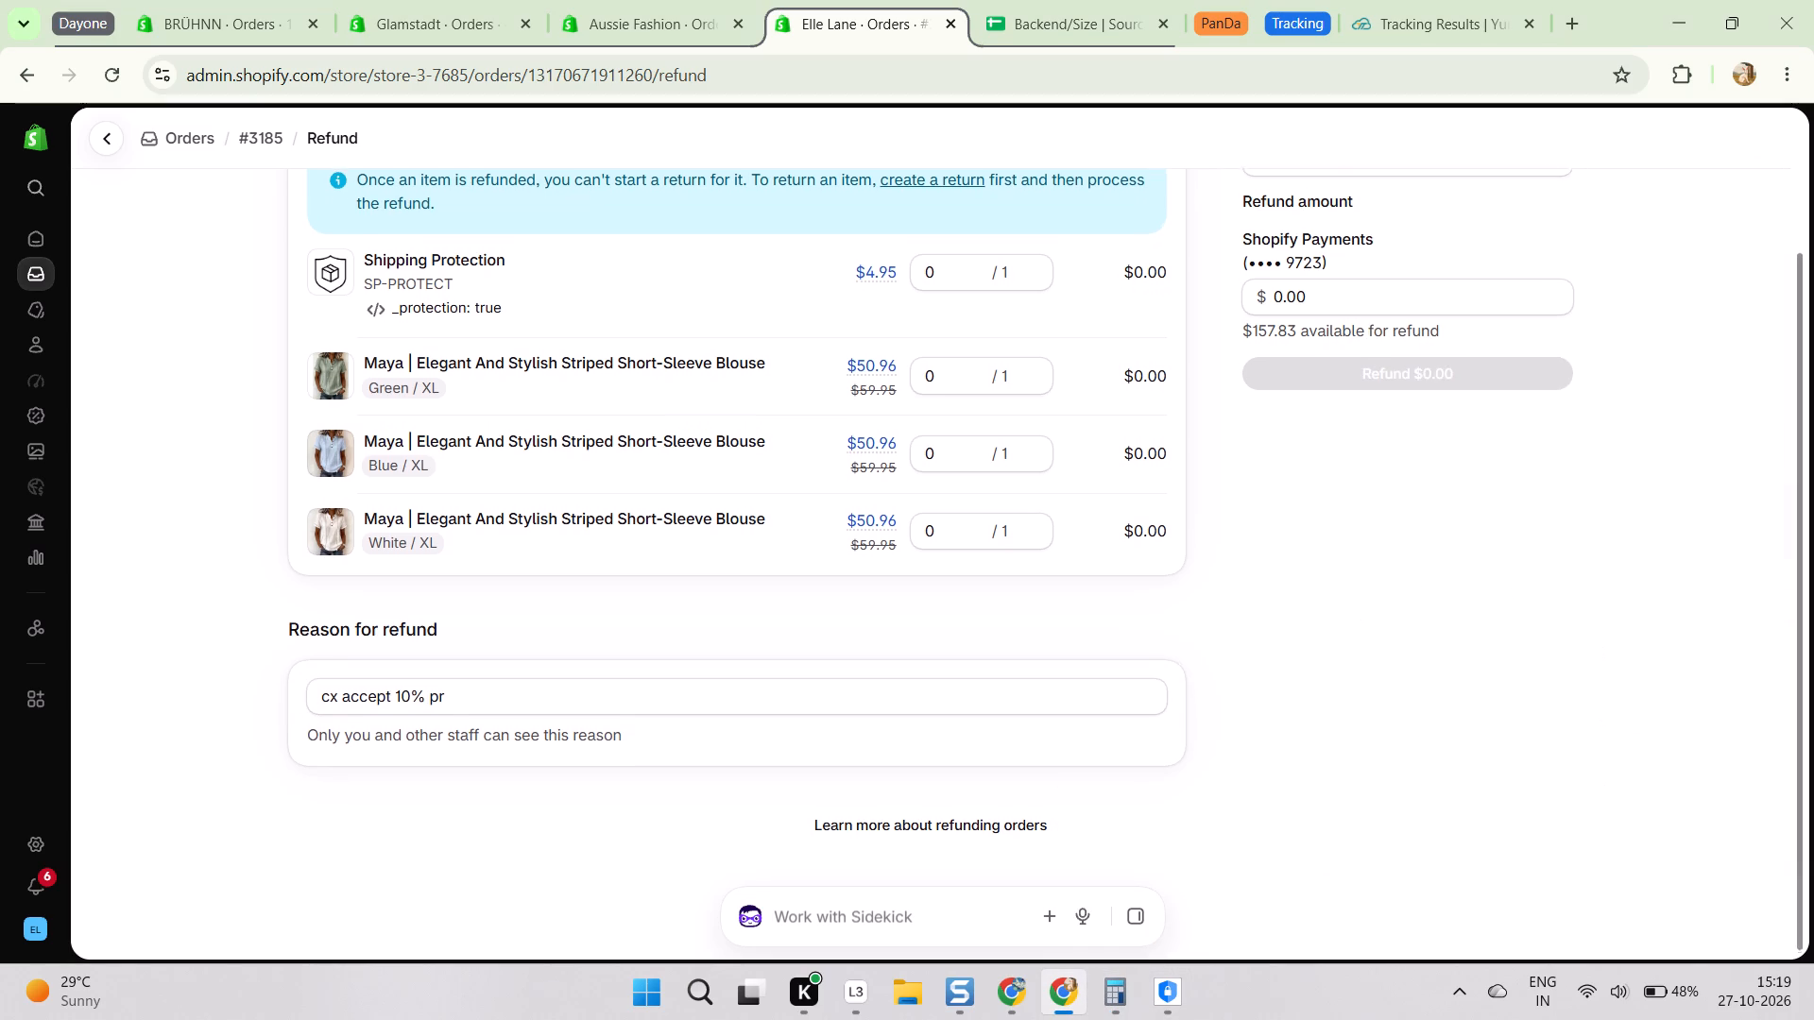
{"action": "scroll", "coordinate": [1319, 488], "scroll_direction": "up", "scroll_amount": 1}
{"action": "double_click", "coordinate": [1341, 469]}
{"action": "key", "text": "ctrl+v"}
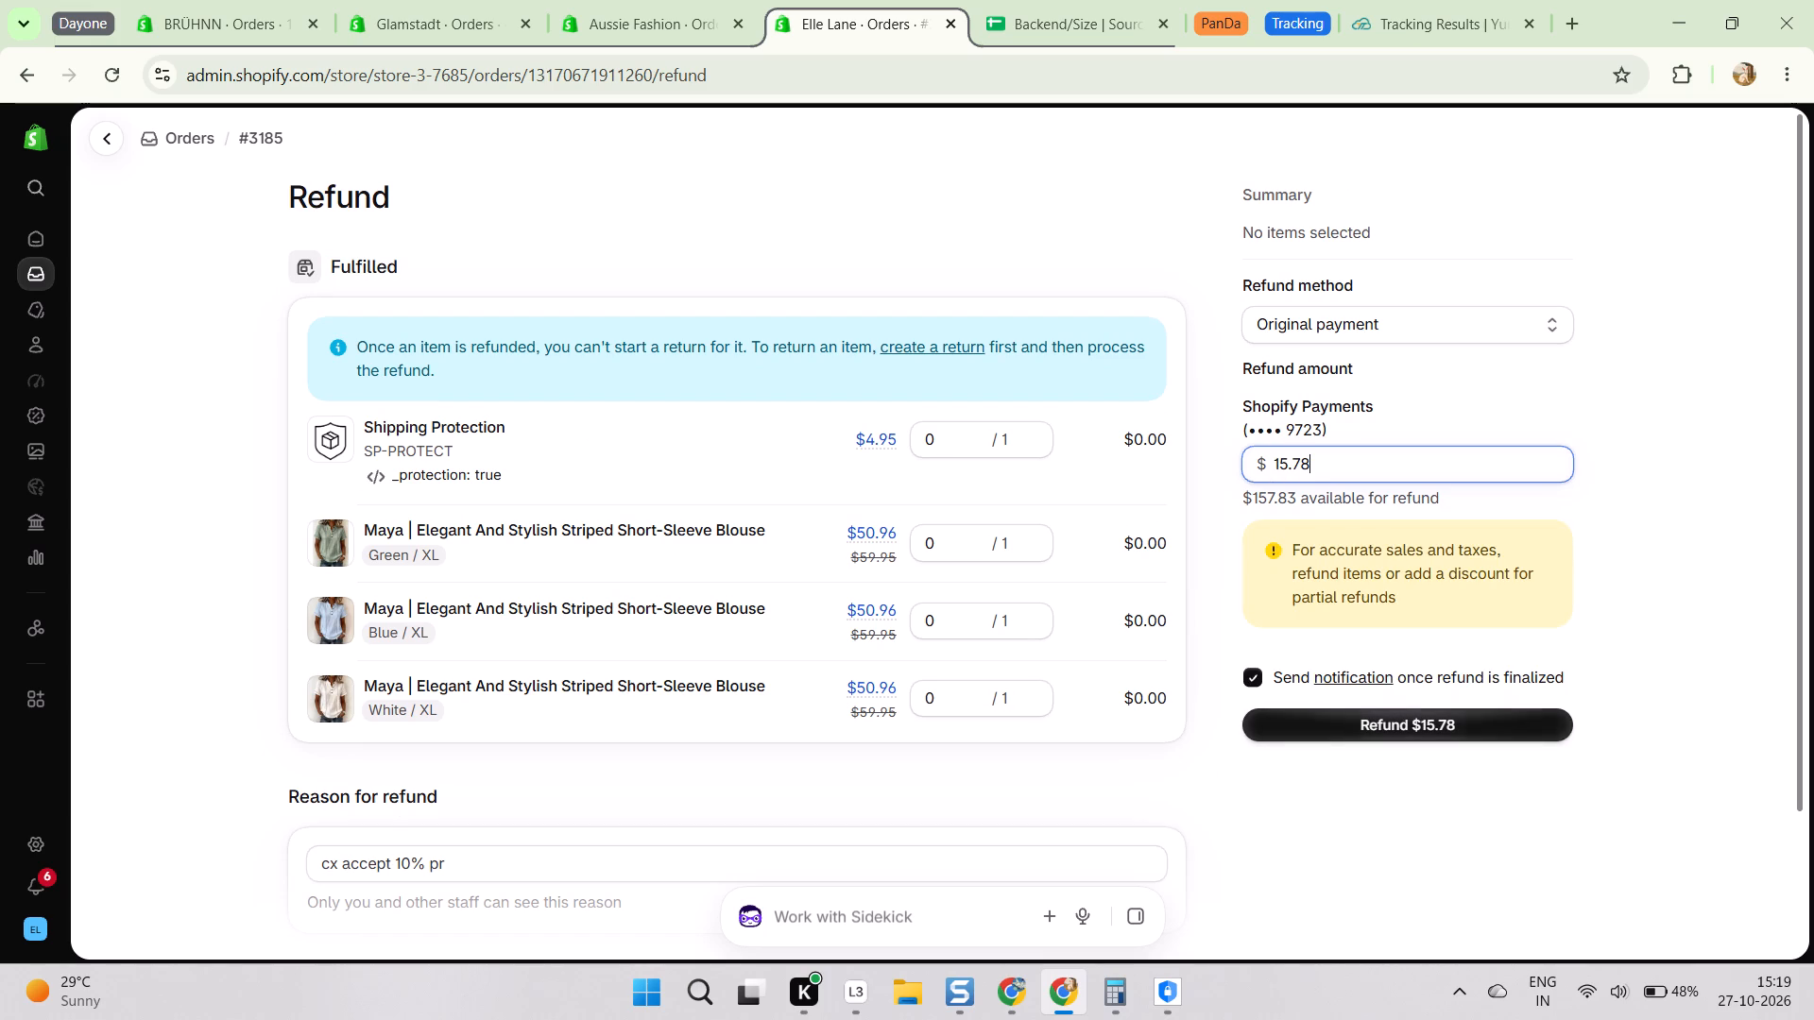
{"action": "left_click", "coordinate": [1391, 729]}
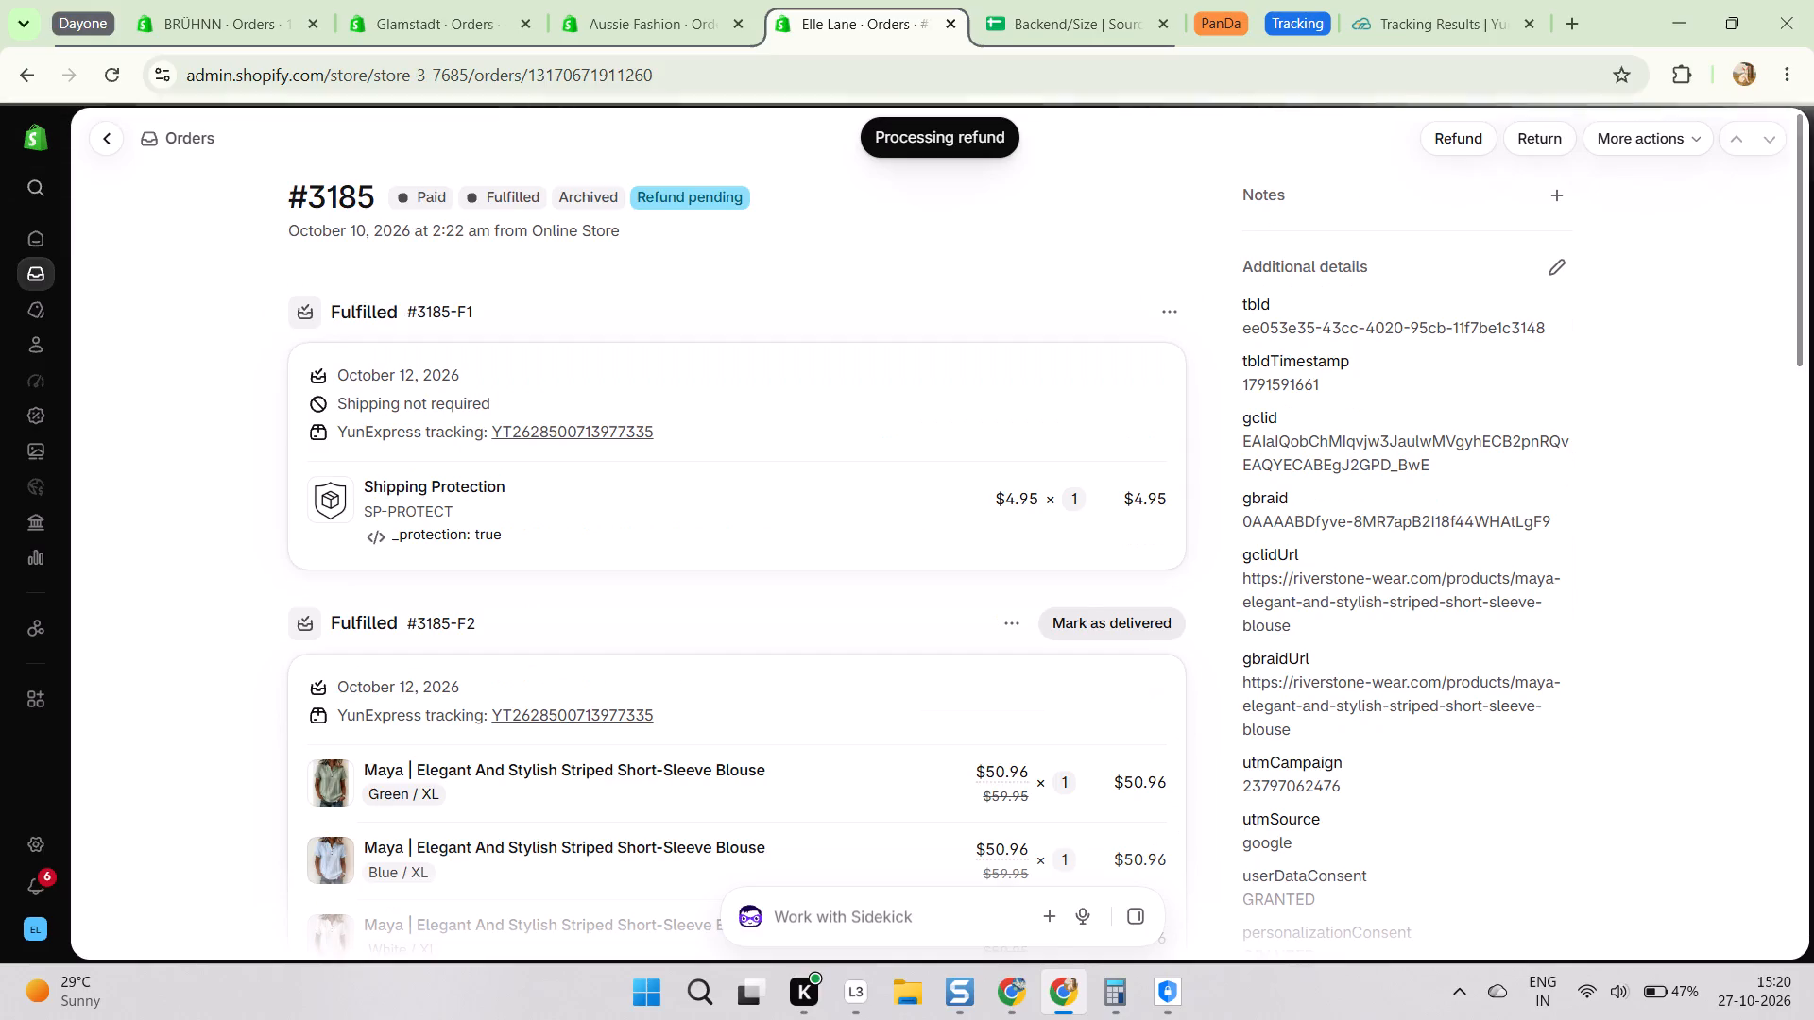
{"action": "scroll", "coordinate": [1099, 622], "scroll_direction": "up", "scroll_amount": 2}
{"action": "scroll", "coordinate": [1095, 521], "scroll_direction": "up", "scroll_amount": 3}
{"action": "scroll", "coordinate": [992, 524], "scroll_direction": "up", "scroll_amount": 3}
{"action": "scroll", "coordinate": [907, 496], "scroll_direction": "down", "scroll_amount": 3}
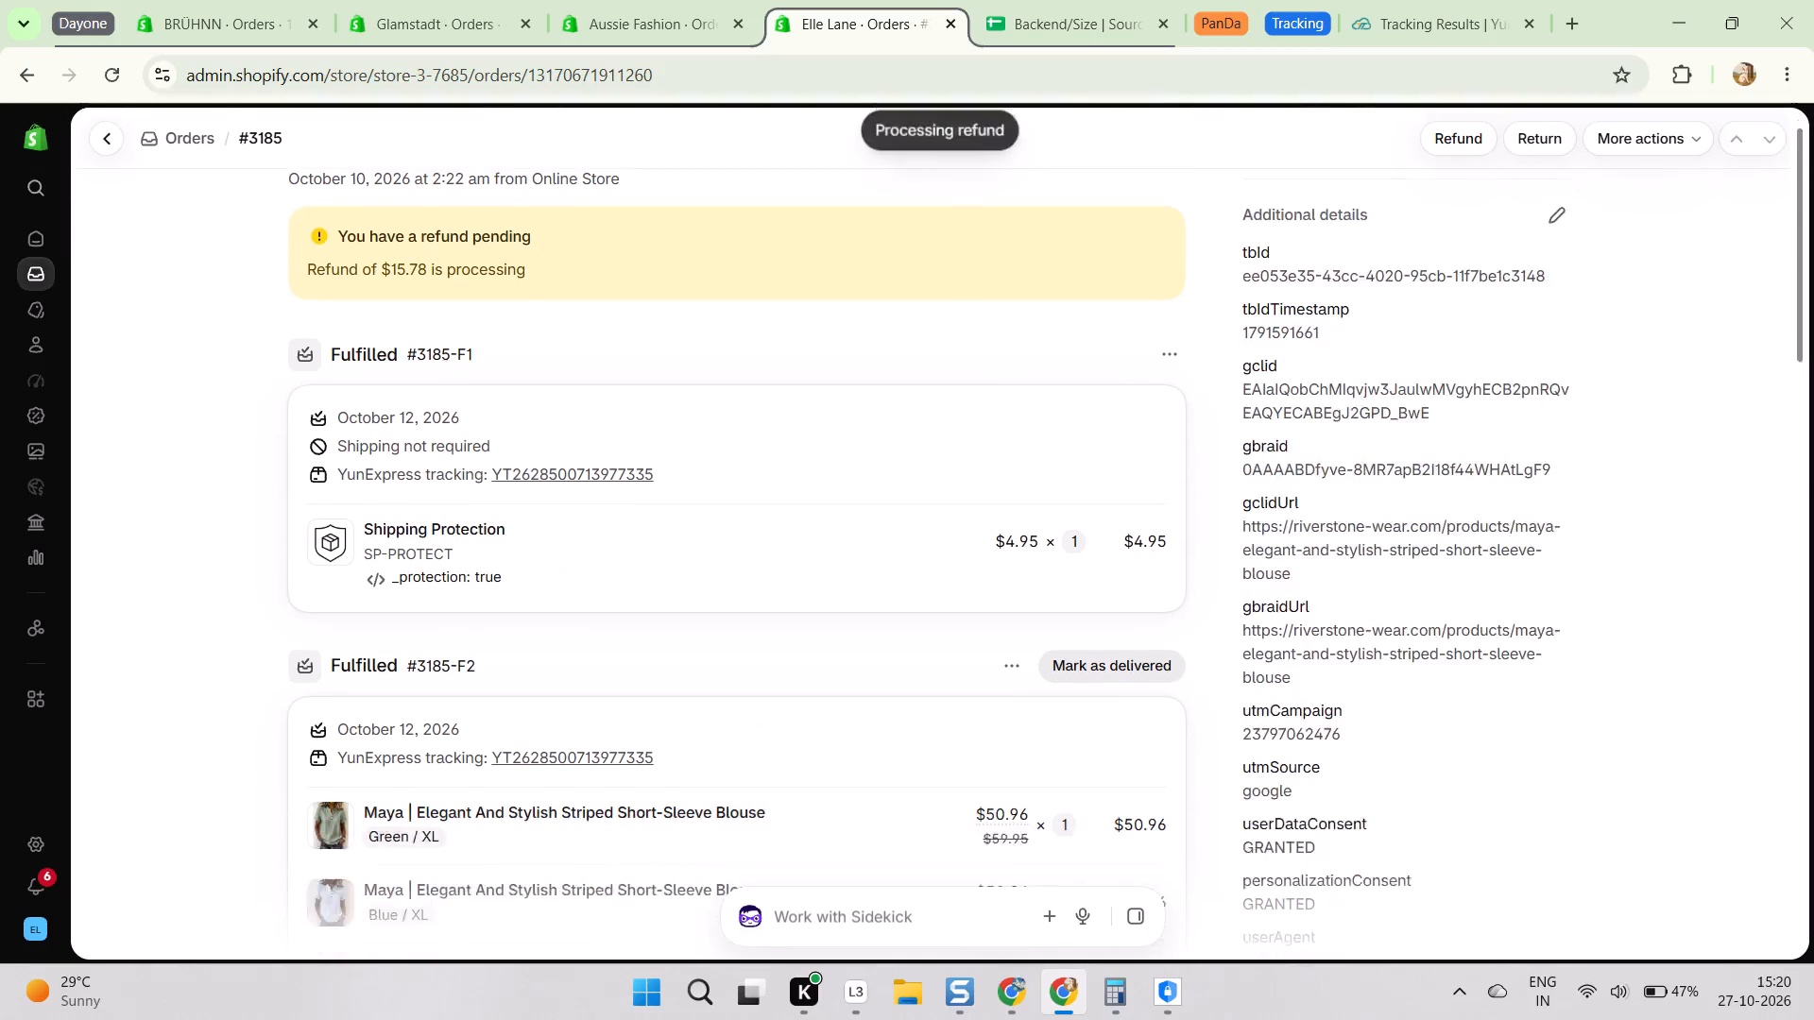
{"action": "scroll", "coordinate": [894, 480], "scroll_direction": "down", "scroll_amount": 5}
{"action": "scroll", "coordinate": [1036, 558], "scroll_direction": "down", "scroll_amount": 4}
{"action": "left_click", "coordinate": [1002, 1003]}
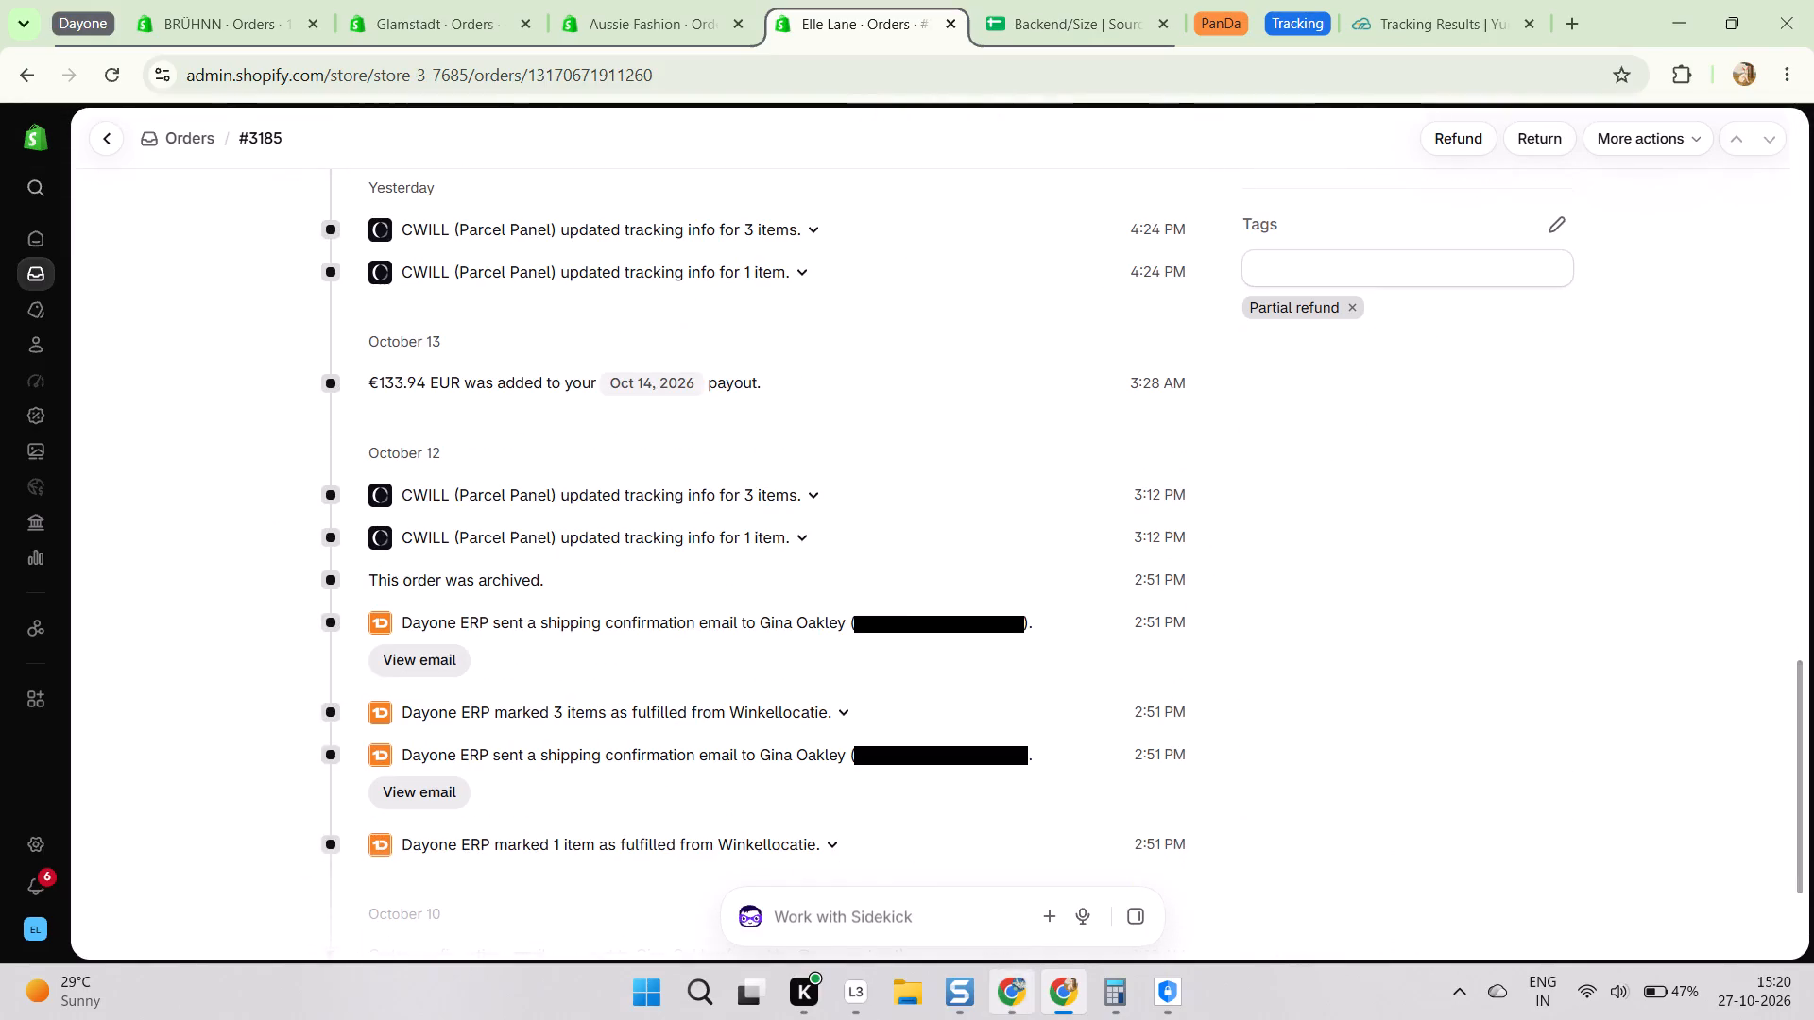
{"action": "scroll", "coordinate": [708, 564], "scroll_direction": "down", "scroll_amount": 3}
{"action": "left_click", "coordinate": [1046, 0]}
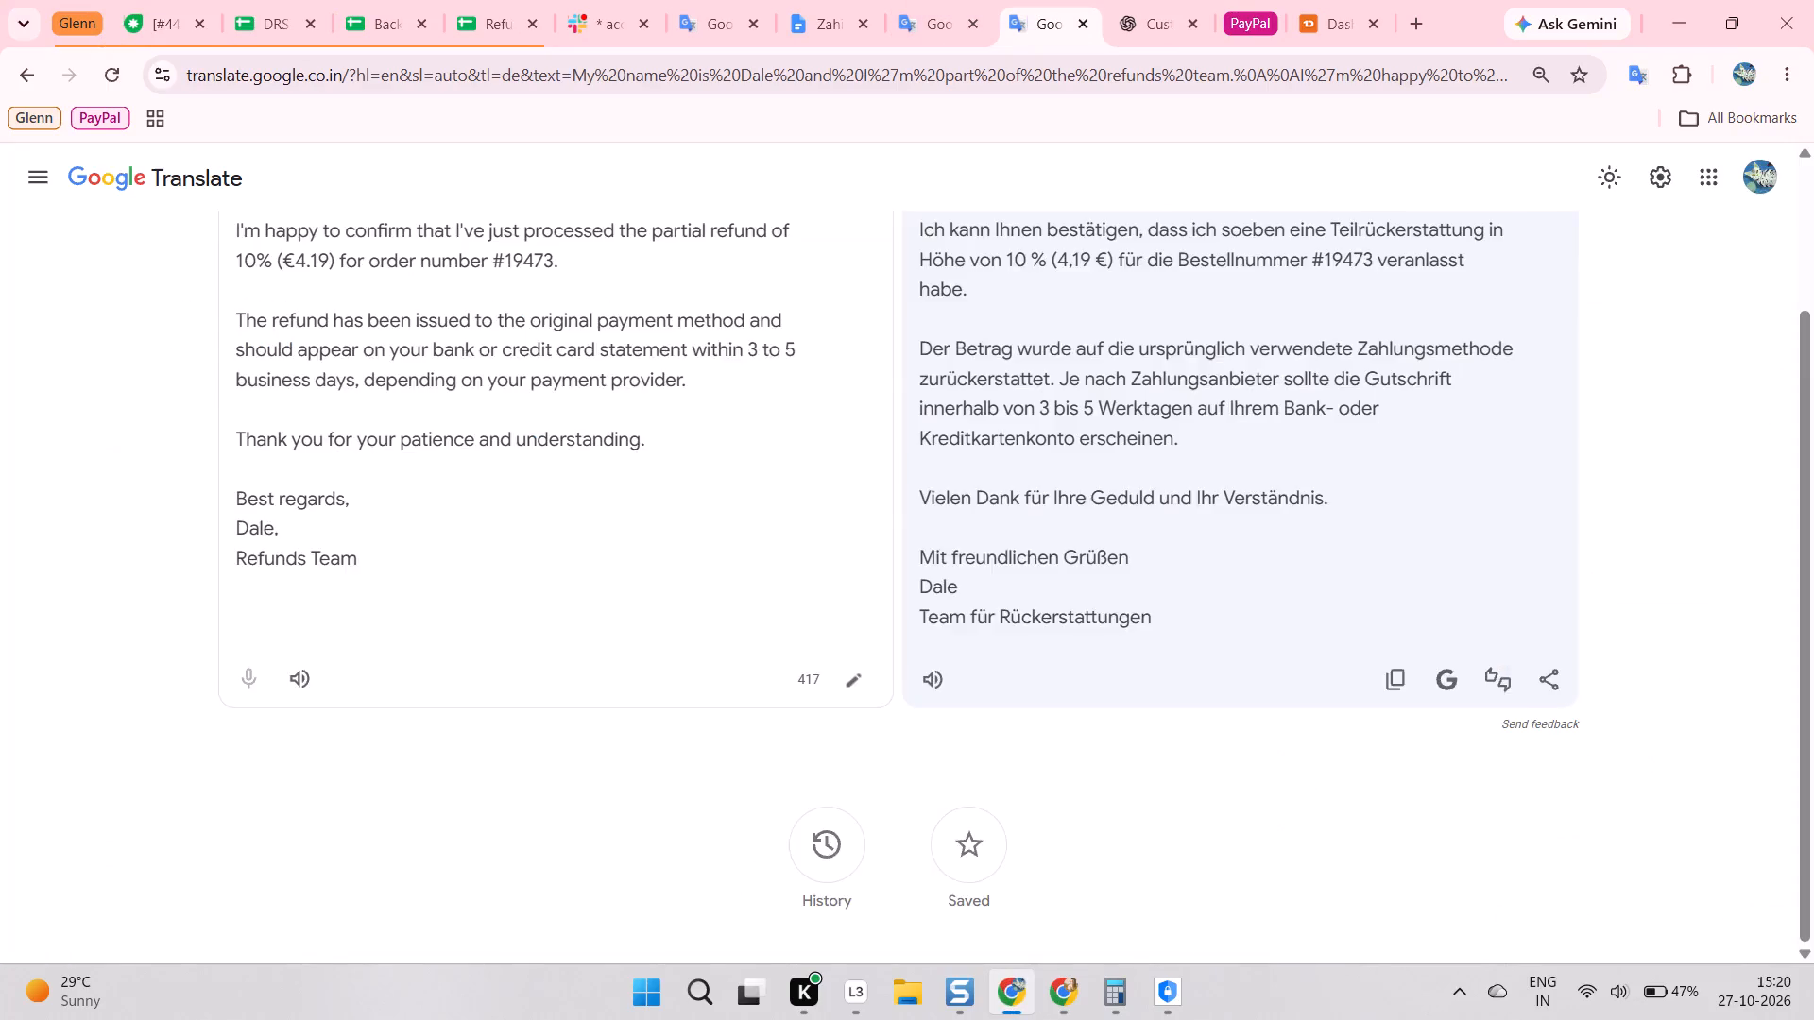
{"action": "scroll", "coordinate": [692, 353], "scroll_direction": "up", "scroll_amount": 4}
{"action": "left_click", "coordinate": [1070, 1010]}
{"action": "scroll", "coordinate": [668, 546], "scroll_direction": "up", "scroll_amount": 15}
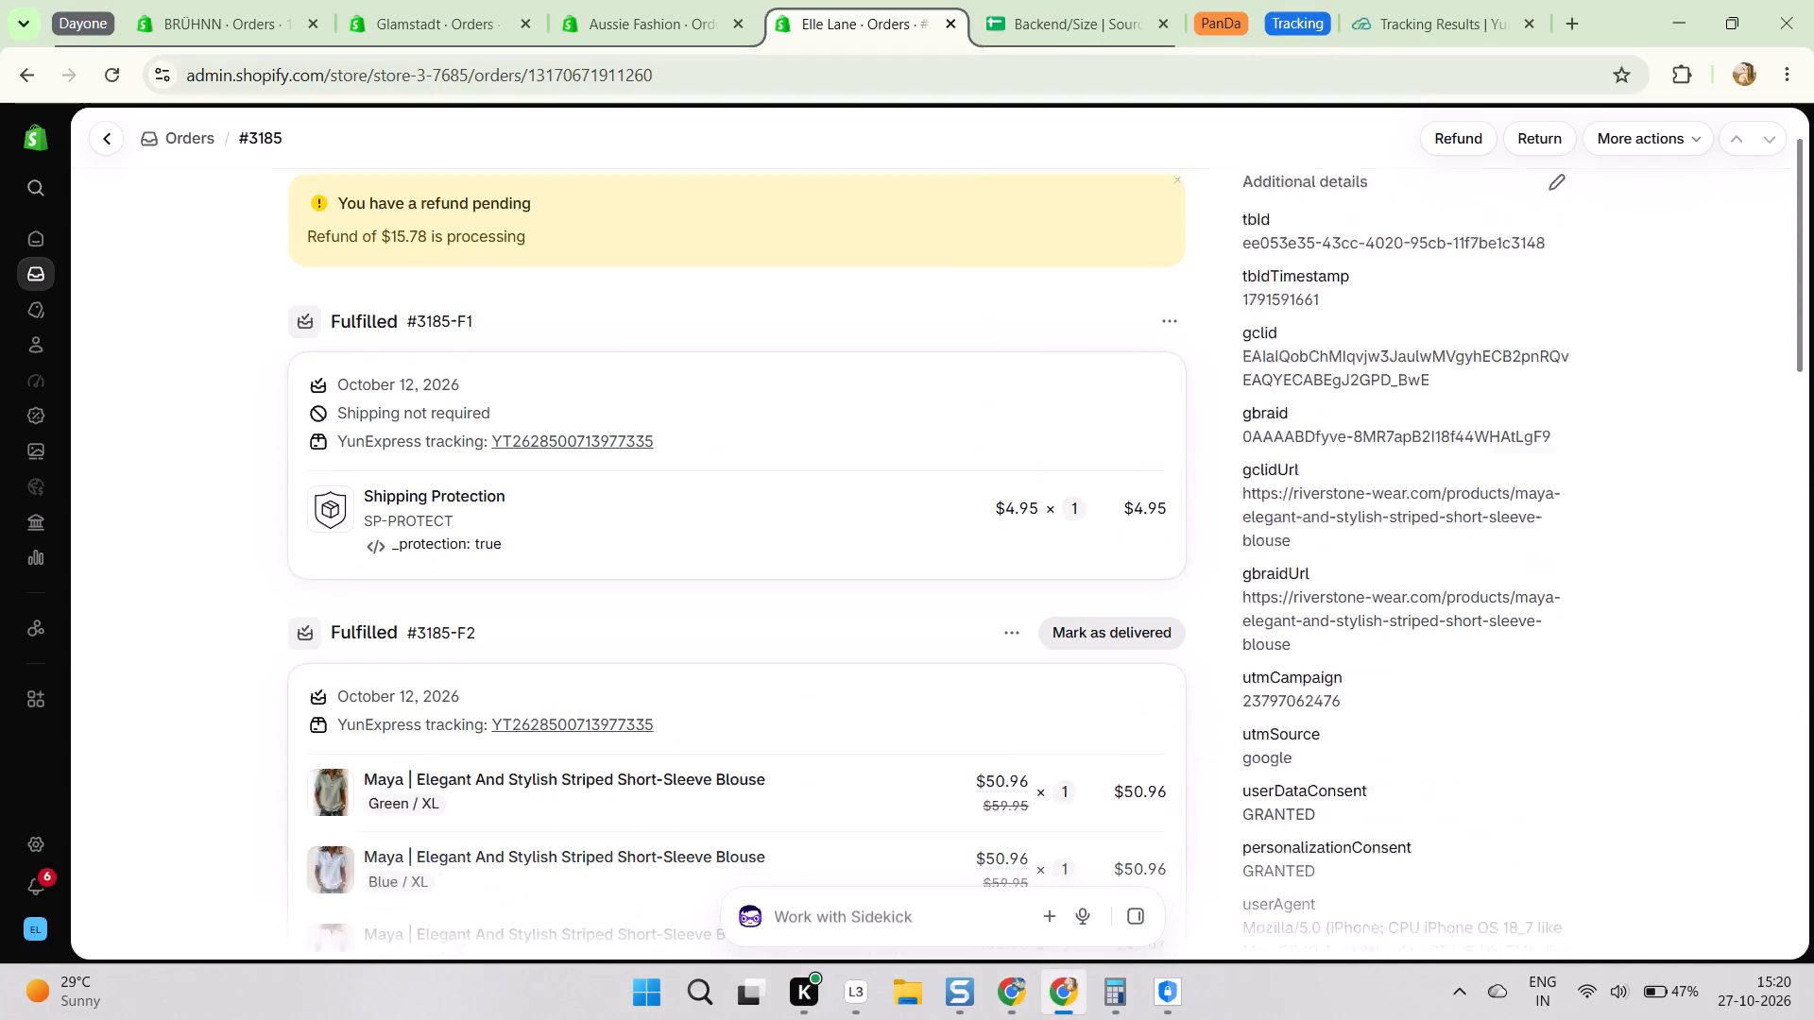
{"action": "scroll", "coordinate": [393, 204], "scroll_direction": "up", "scroll_amount": 3}
{"action": "double_click", "coordinate": [339, 202]}
{"action": "key", "text": "ctrl+c"}
{"action": "key", "text": "ctrl+c"}
{"action": "key", "text": "alt+Tab"}
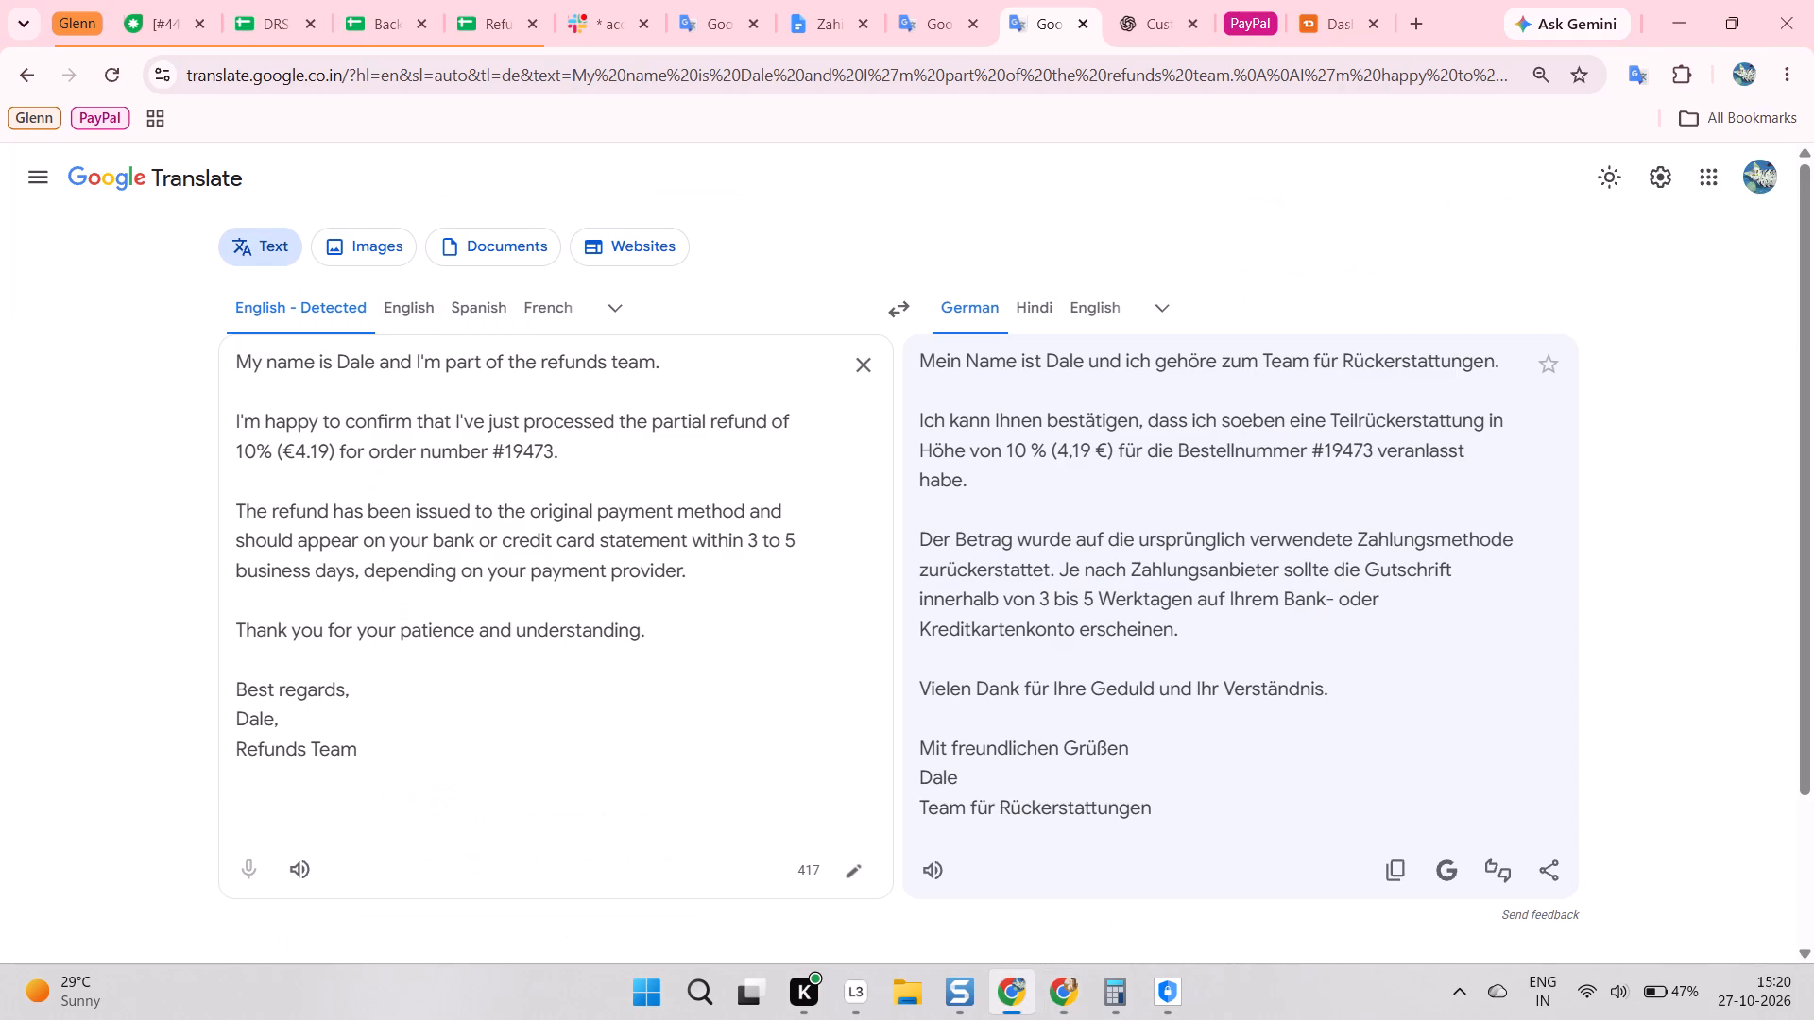
{"action": "double_click", "coordinate": [538, 449]}
{"action": "key", "text": "ctrl+v"}
{"action": "left_click", "coordinate": [1065, 1008]}
{"action": "scroll", "coordinate": [1096, 529], "scroll_direction": "down", "scroll_amount": 8}
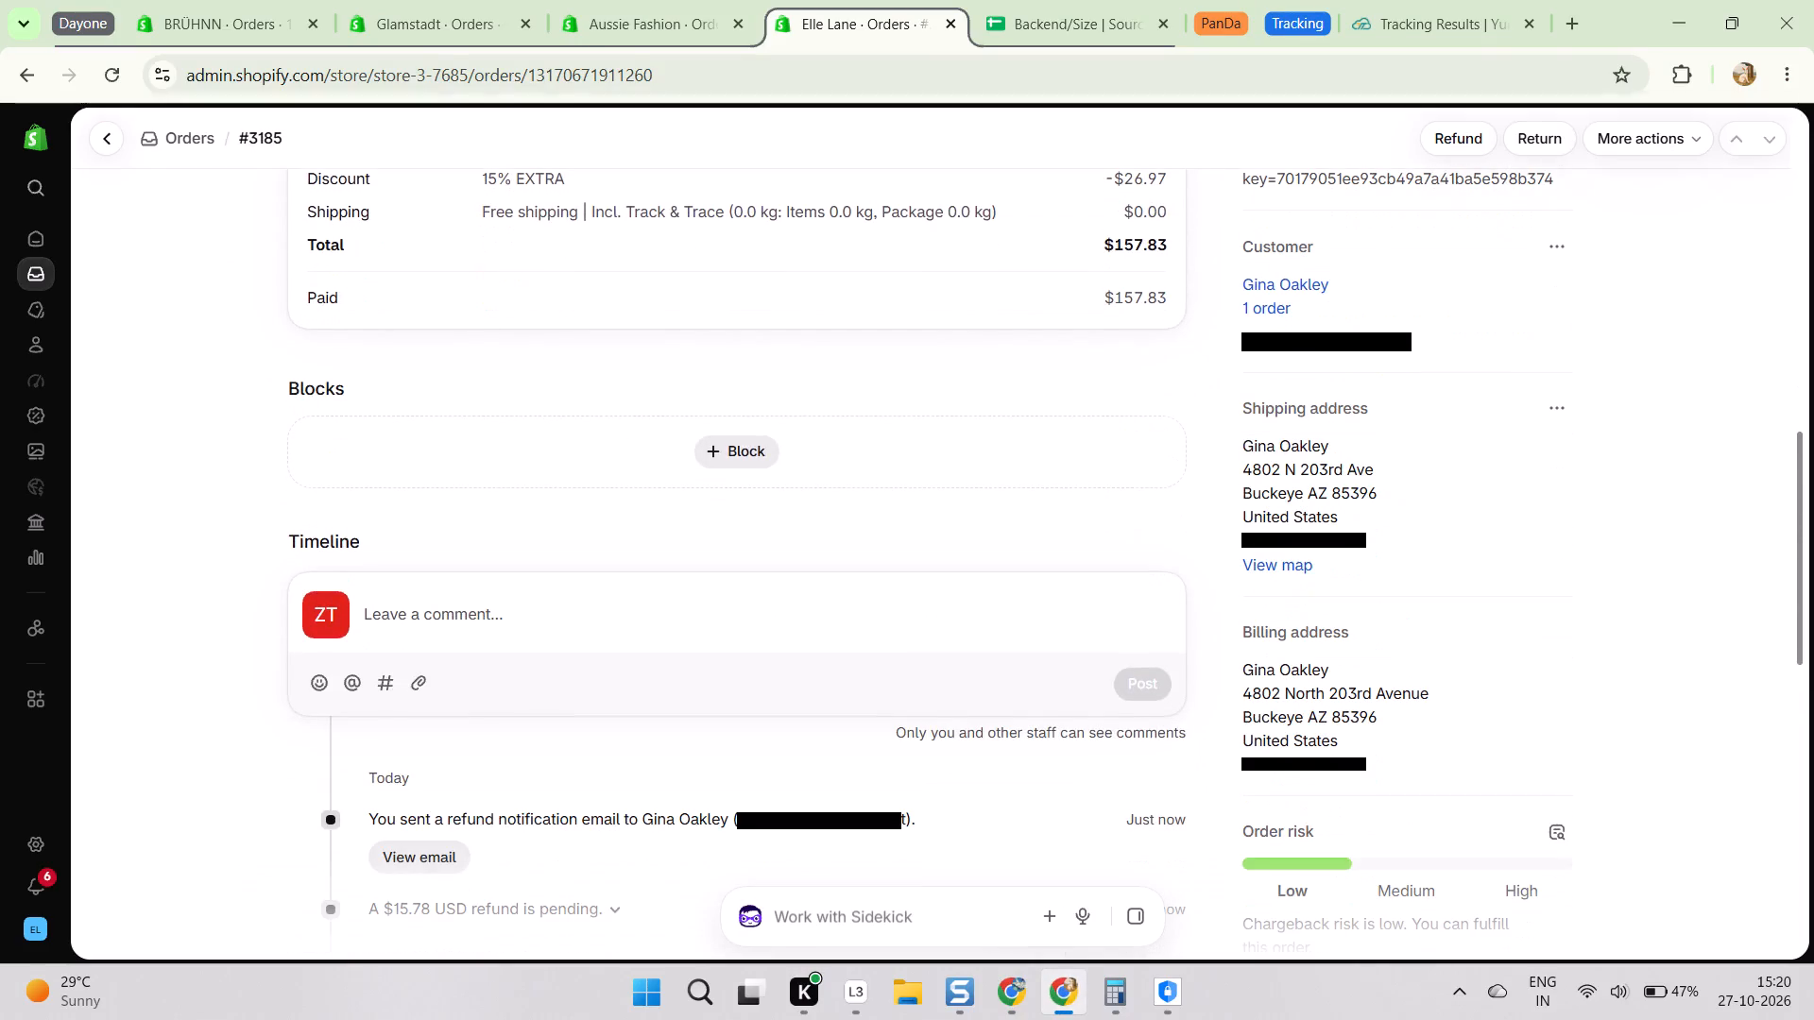
{"action": "key", "text": "alt+Tab"}
{"action": "left_click", "coordinate": [330, 449]}
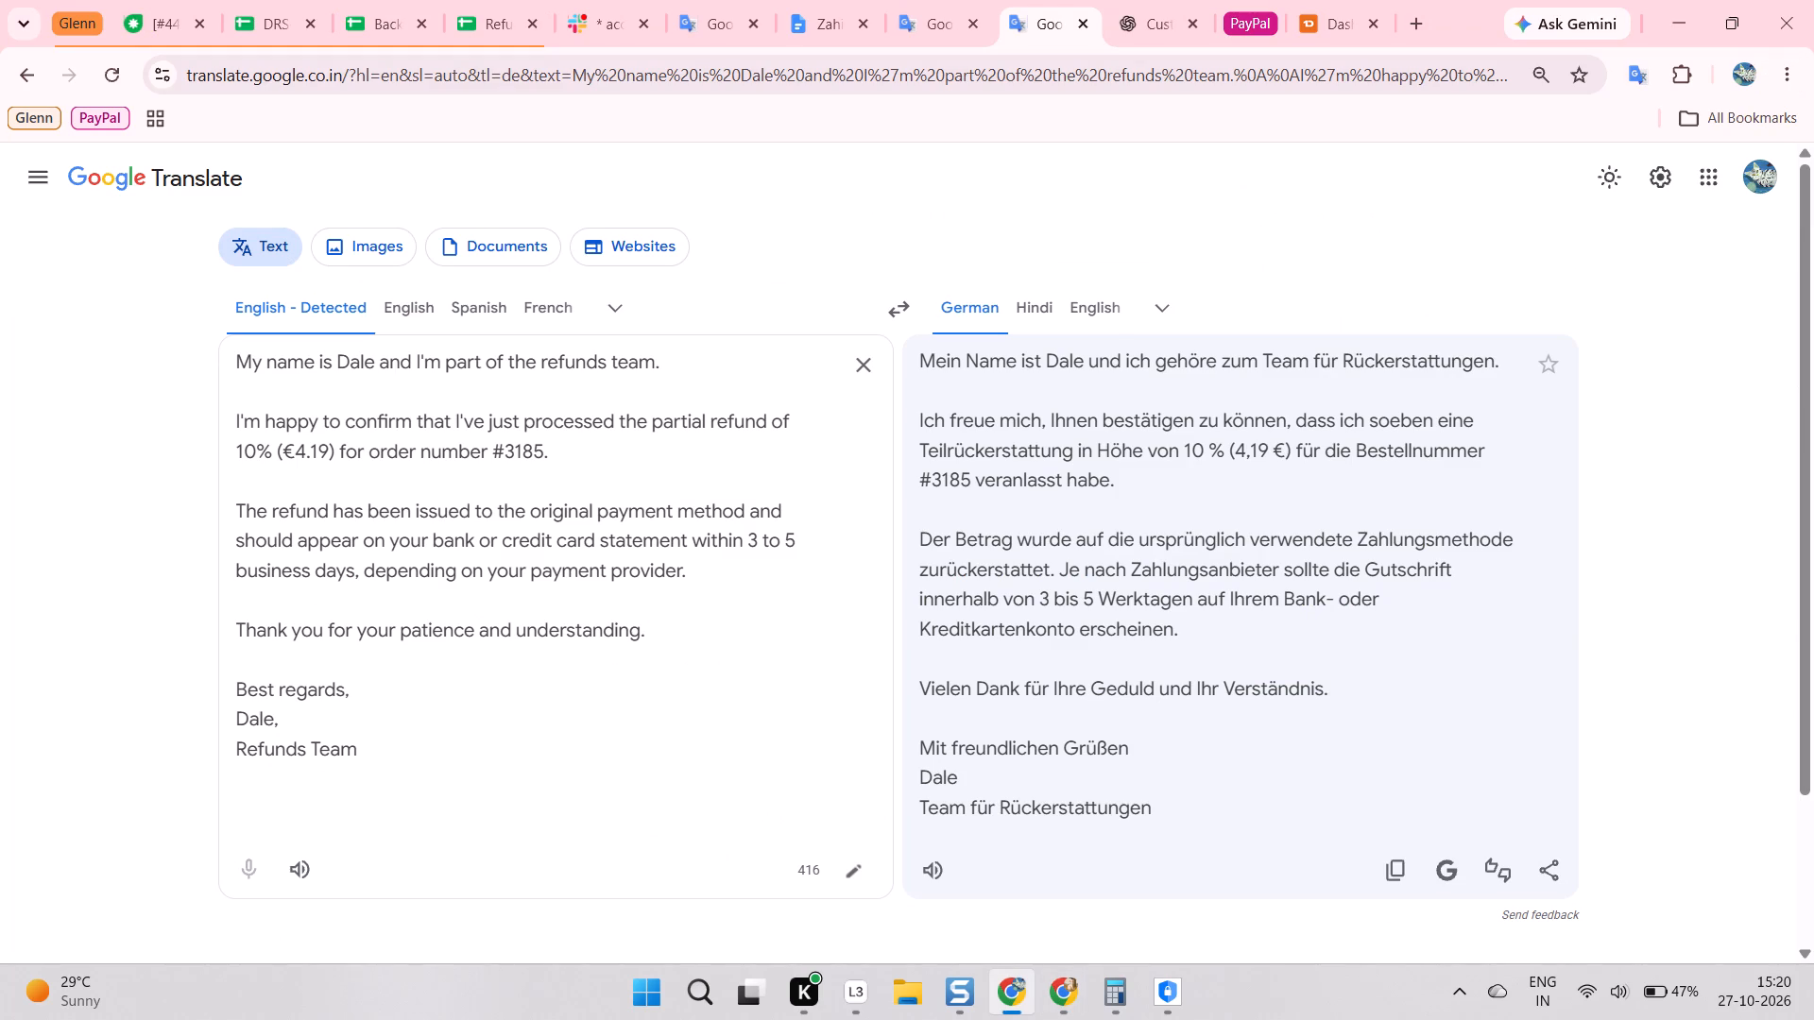
{"action": "key", "text": "BackSpace"}
{"action": "key", "text": "BackSpace"}
{"action": "key", "text": "BackSpace"}
{"action": "key", "text": "BackSpace"}
{"action": "key", "text": "BackSpace"}
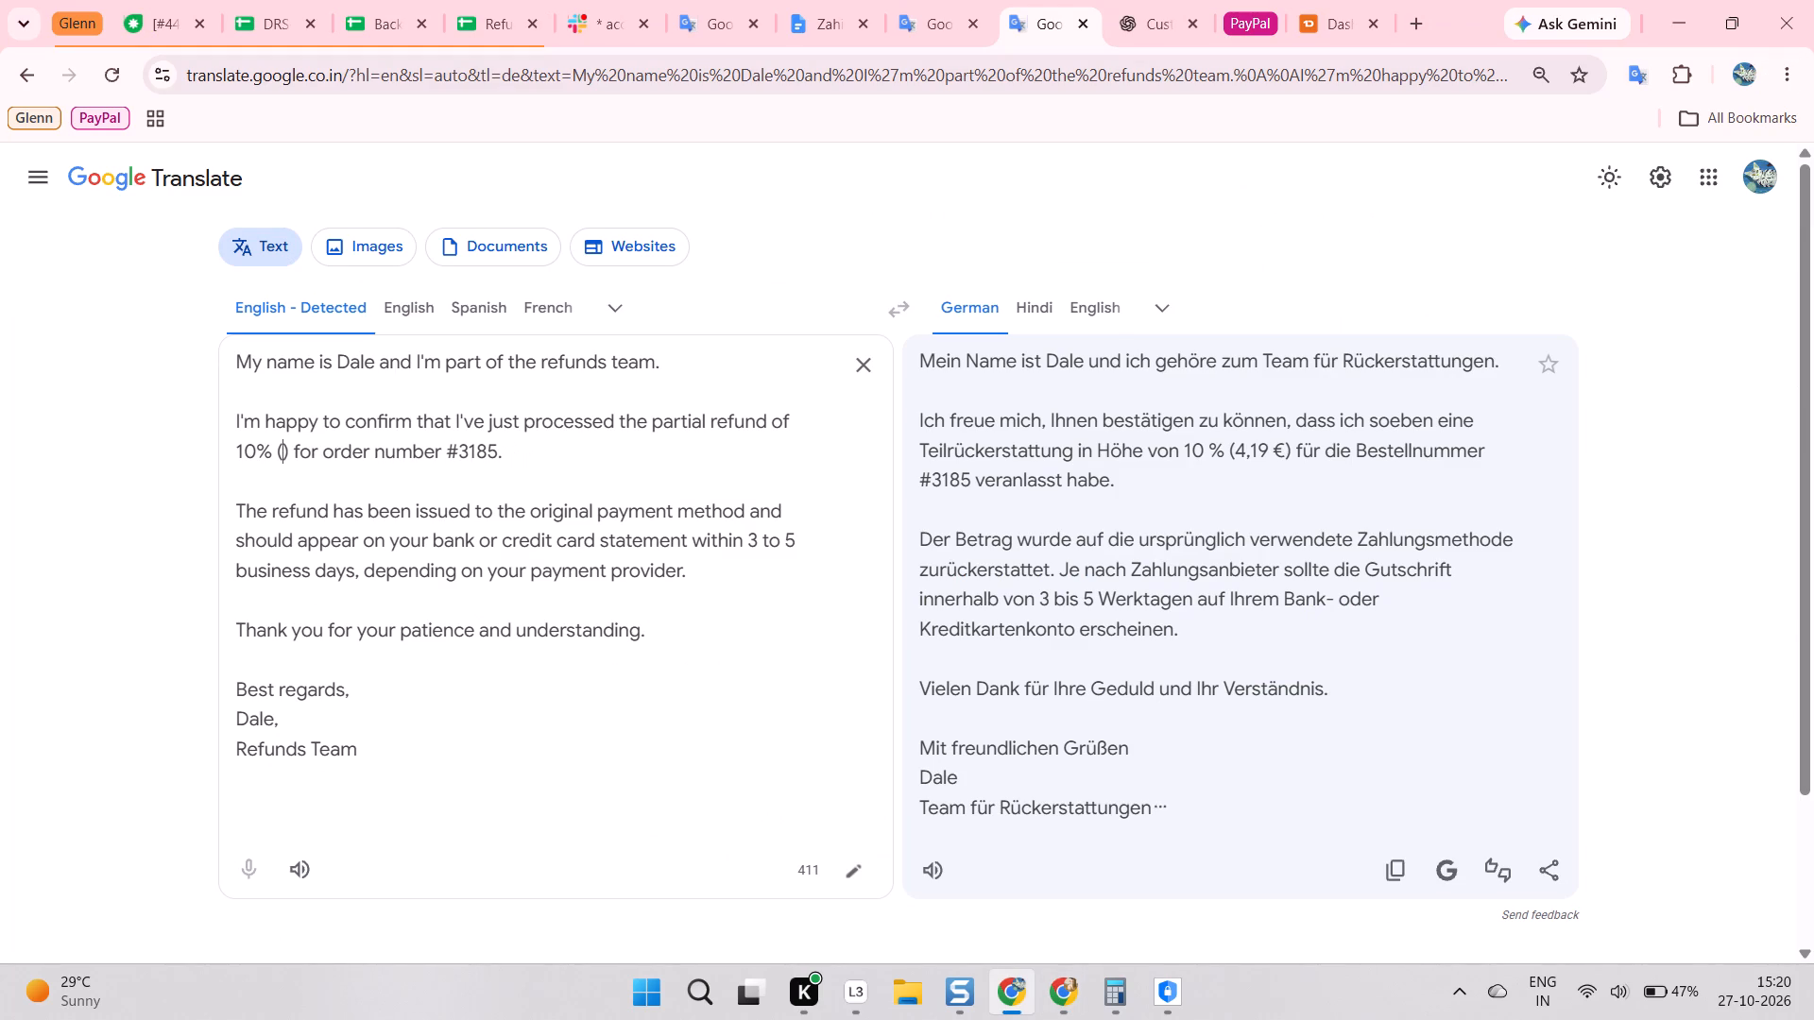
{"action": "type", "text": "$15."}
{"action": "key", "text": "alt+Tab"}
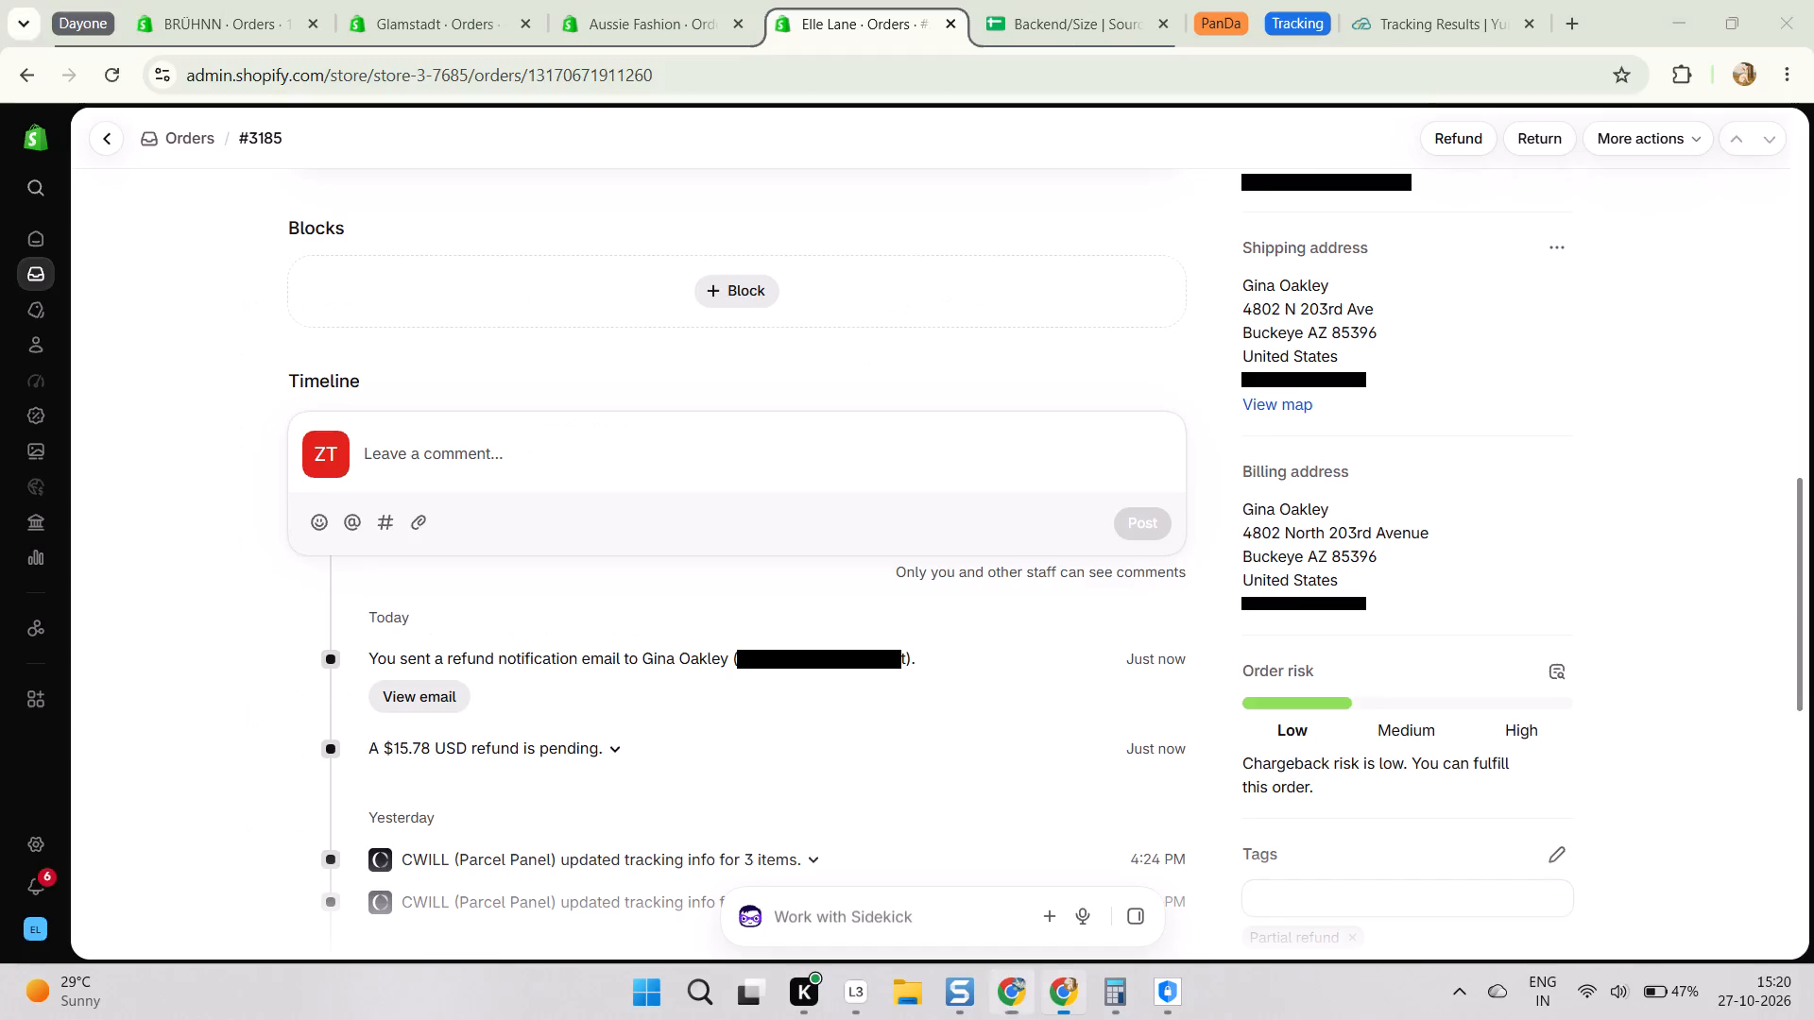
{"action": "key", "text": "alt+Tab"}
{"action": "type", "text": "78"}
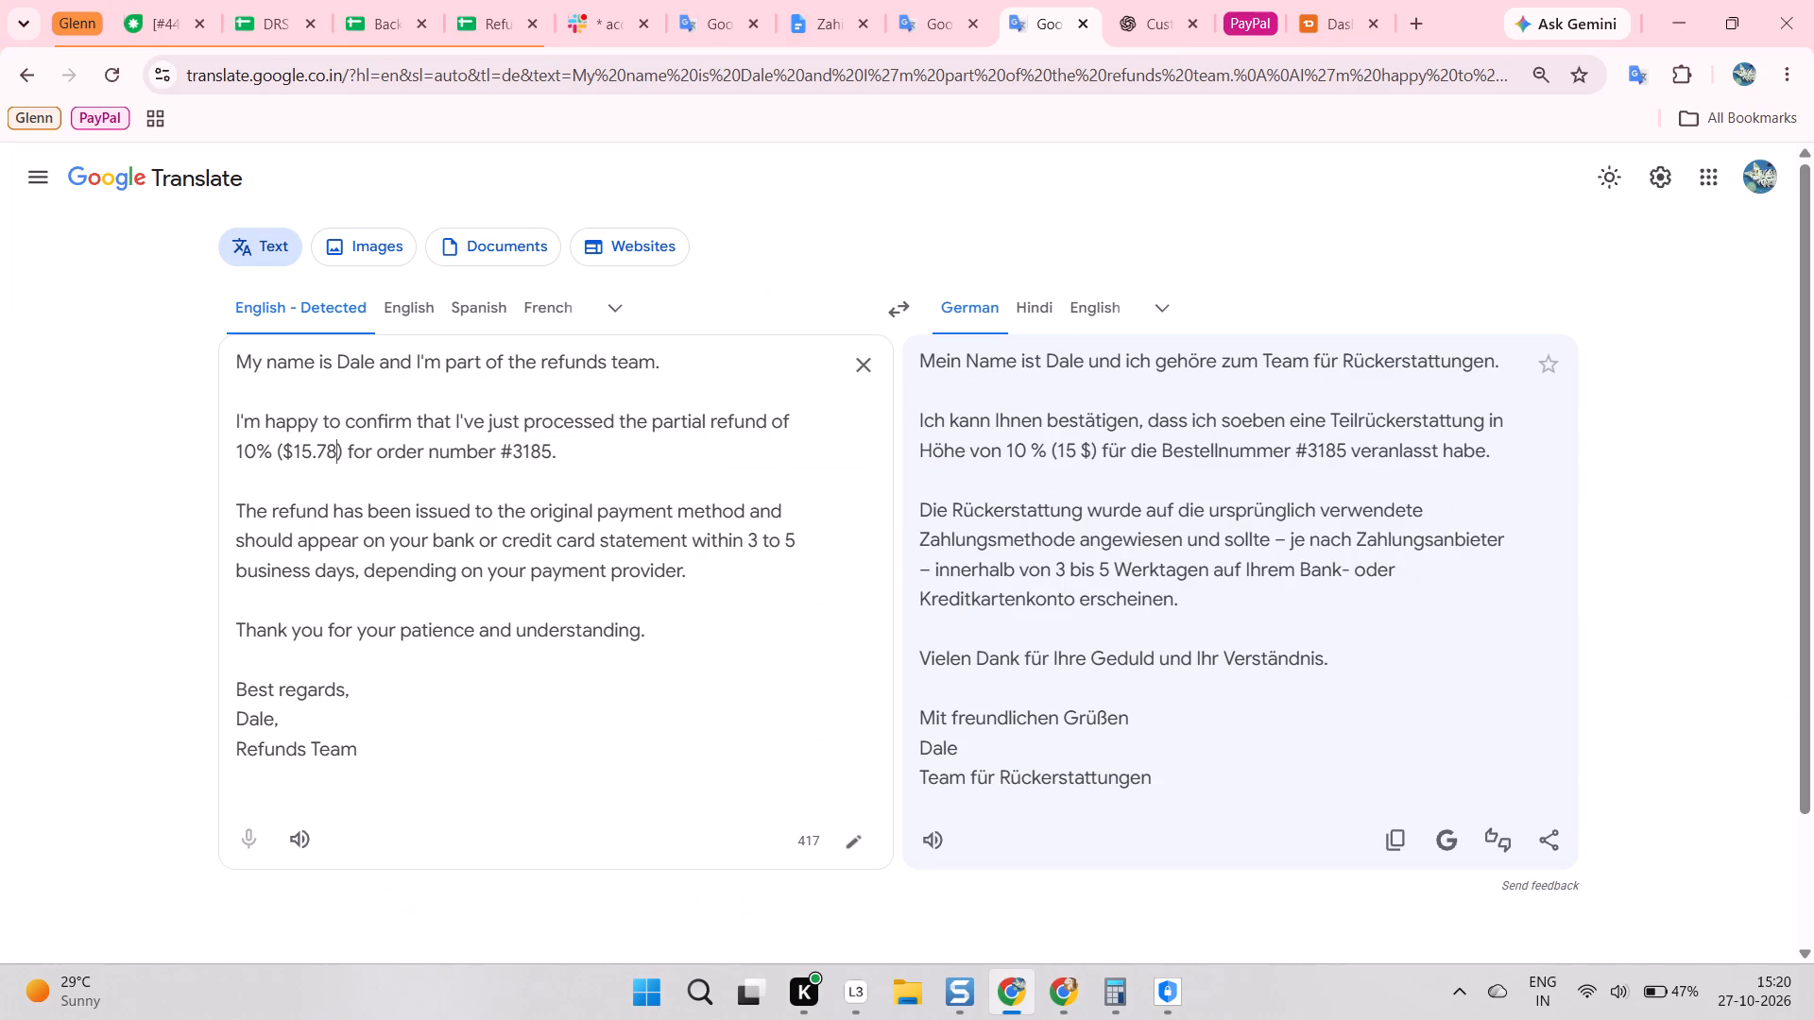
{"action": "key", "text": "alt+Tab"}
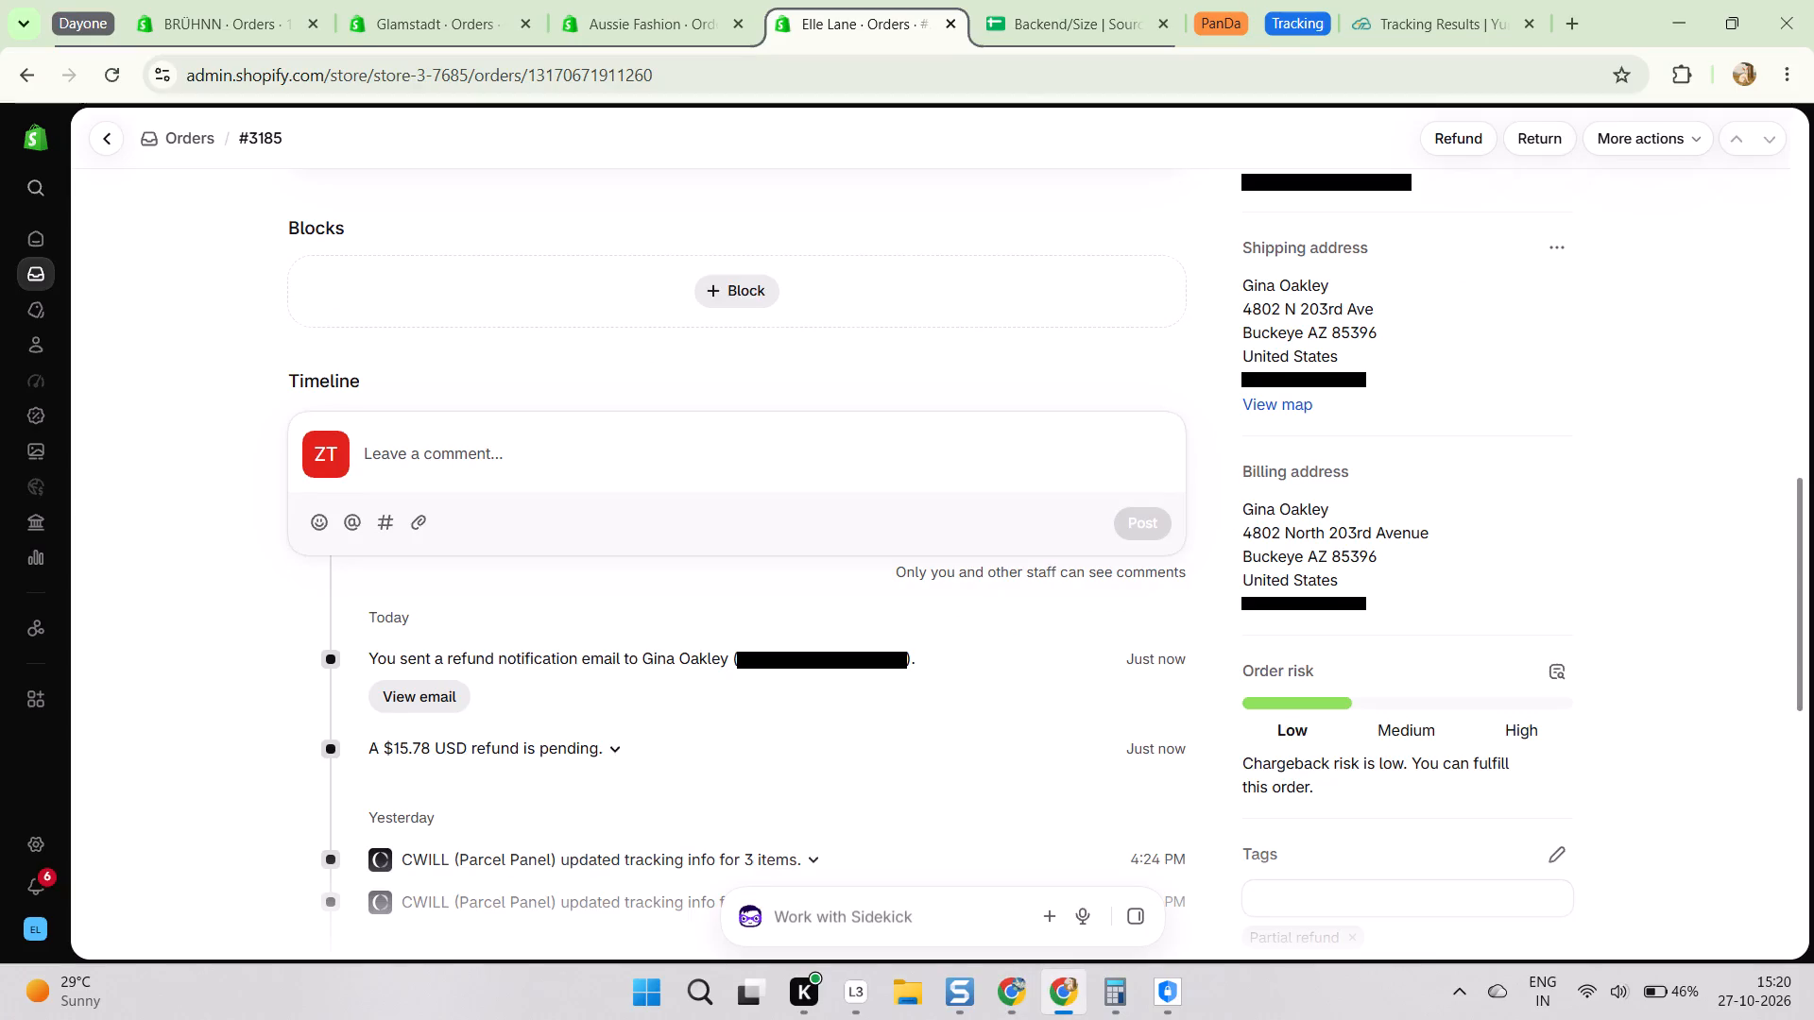
{"action": "scroll", "coordinate": [870, 572], "scroll_direction": "down", "scroll_amount": 4}
{"action": "scroll", "coordinate": [889, 530], "scroll_direction": "up", "scroll_amount": 4}
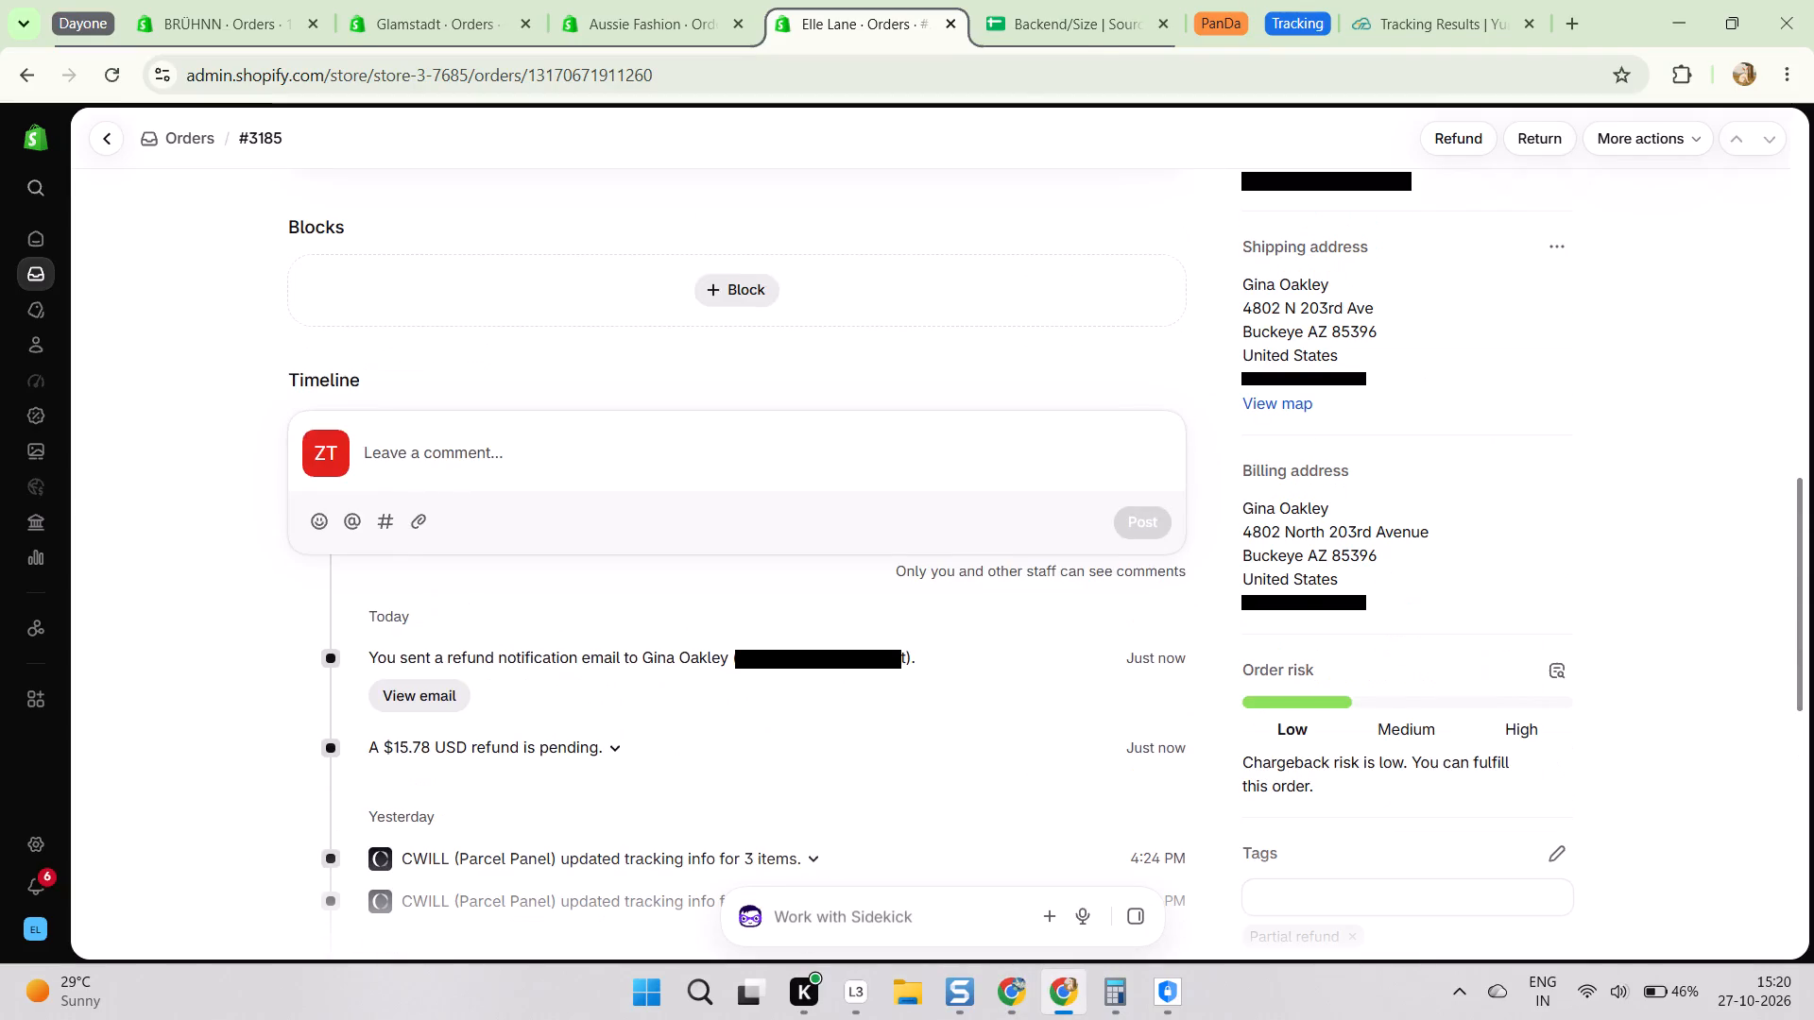
{"action": "key", "text": "alt+Tab"}
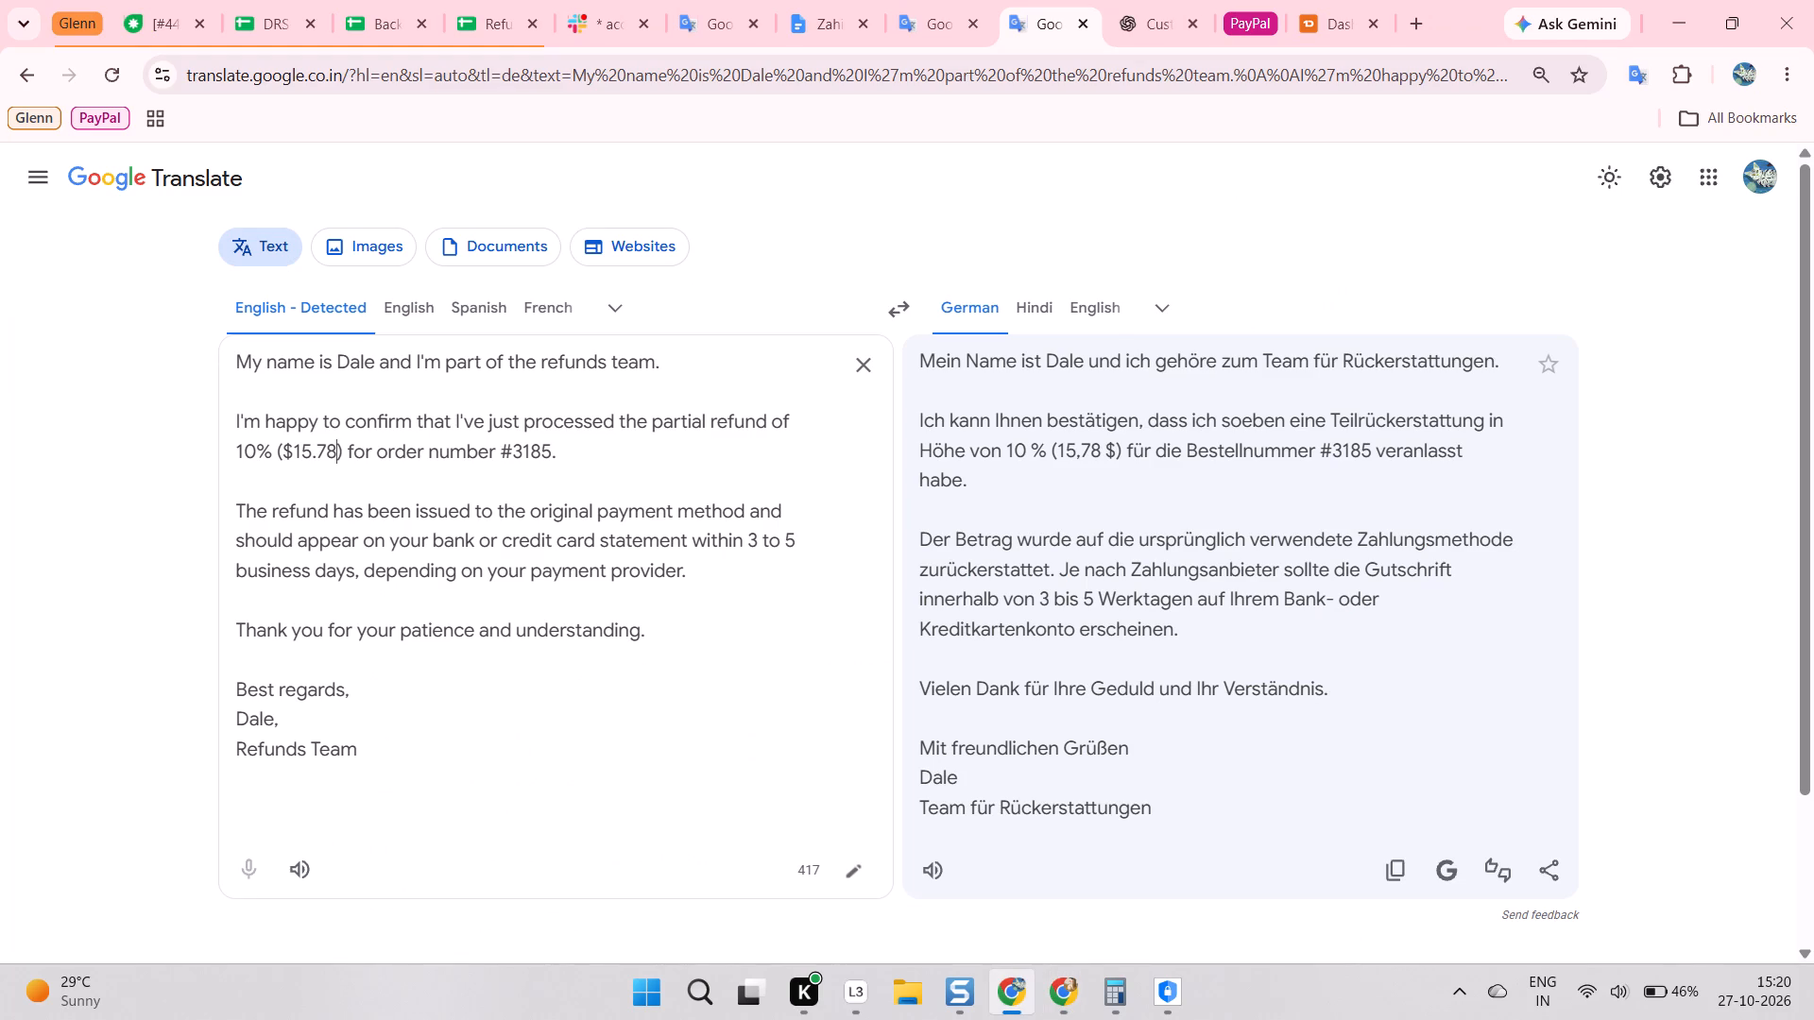
{"action": "key", "text": "ctrl+a"}
{"action": "key", "text": "ctrl+c"}
{"action": "key", "text": "ctrl+c"}
{"action": "key", "text": "ctrl+c"}
{"action": "left_click", "coordinate": [150, 1]}
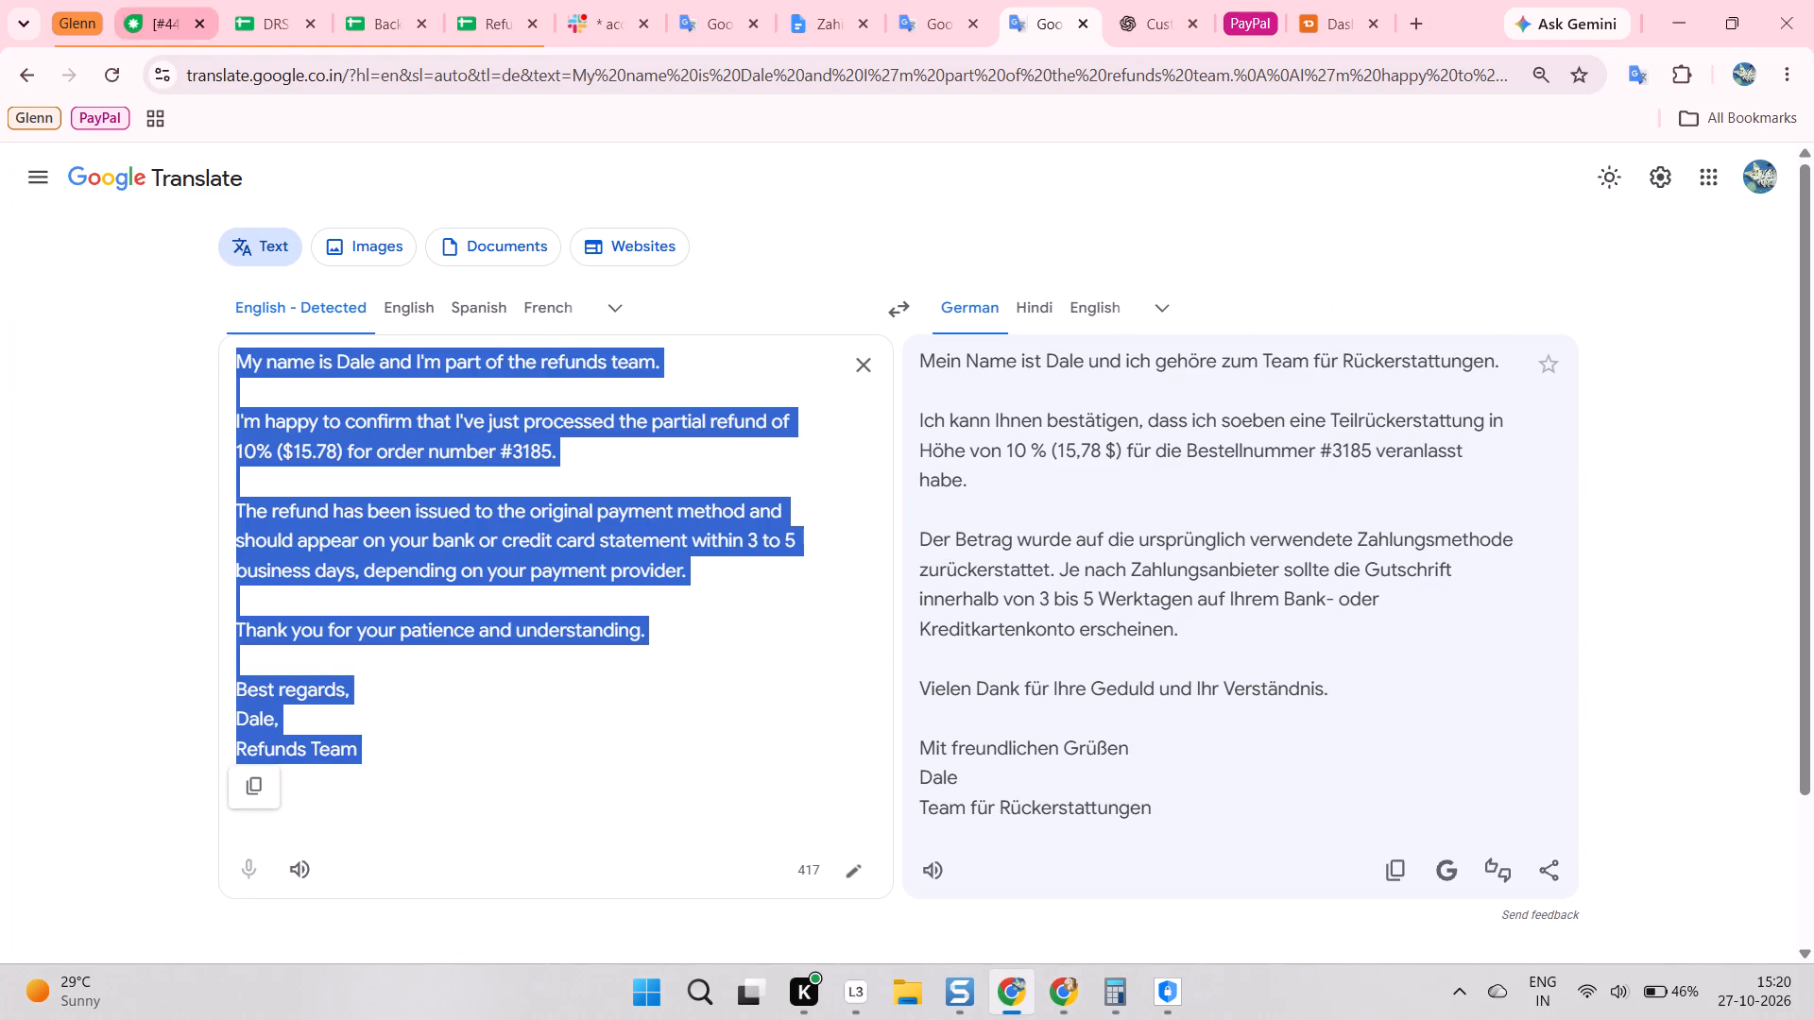
{"action": "left_click", "coordinate": [610, 555]}
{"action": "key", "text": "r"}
{"action": "scroll", "coordinate": [387, 546], "scroll_direction": "down", "scroll_amount": 10}
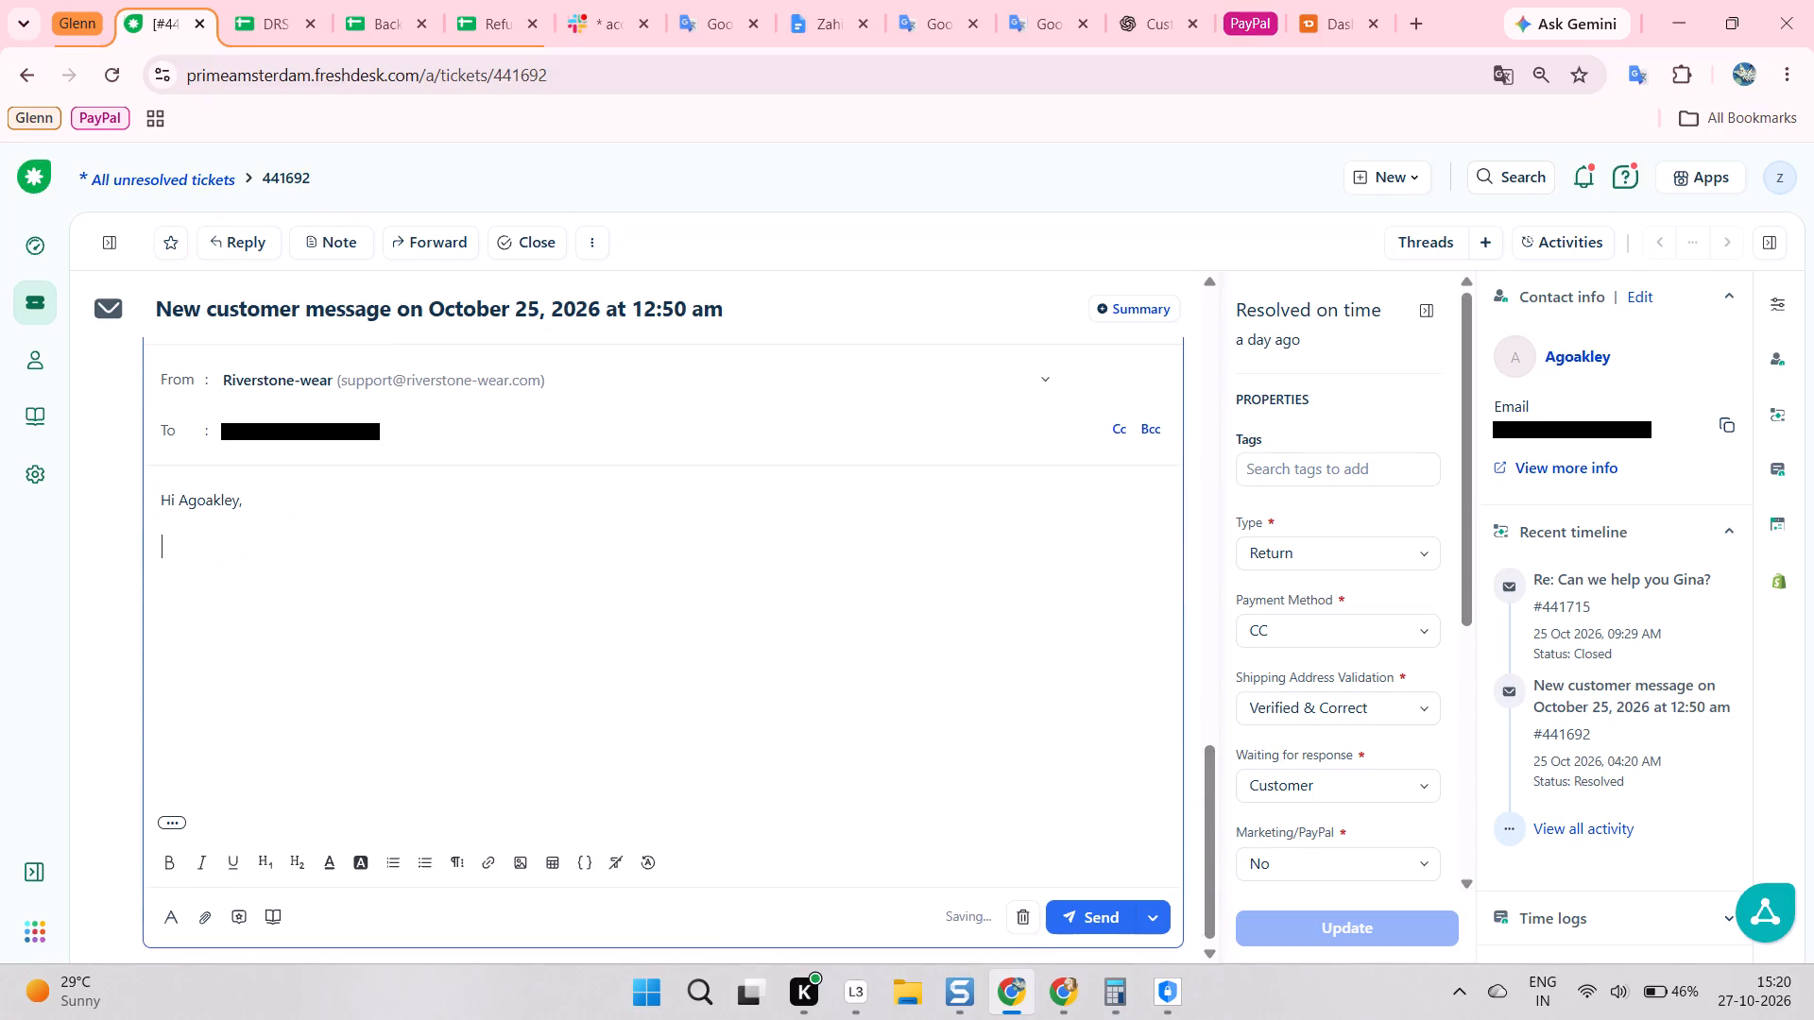
{"action": "left_click", "coordinate": [200, 814]}
{"action": "left_click", "coordinate": [207, 801], "text": "ctrl"}
{"action": "key", "text": "ctrl+a"}
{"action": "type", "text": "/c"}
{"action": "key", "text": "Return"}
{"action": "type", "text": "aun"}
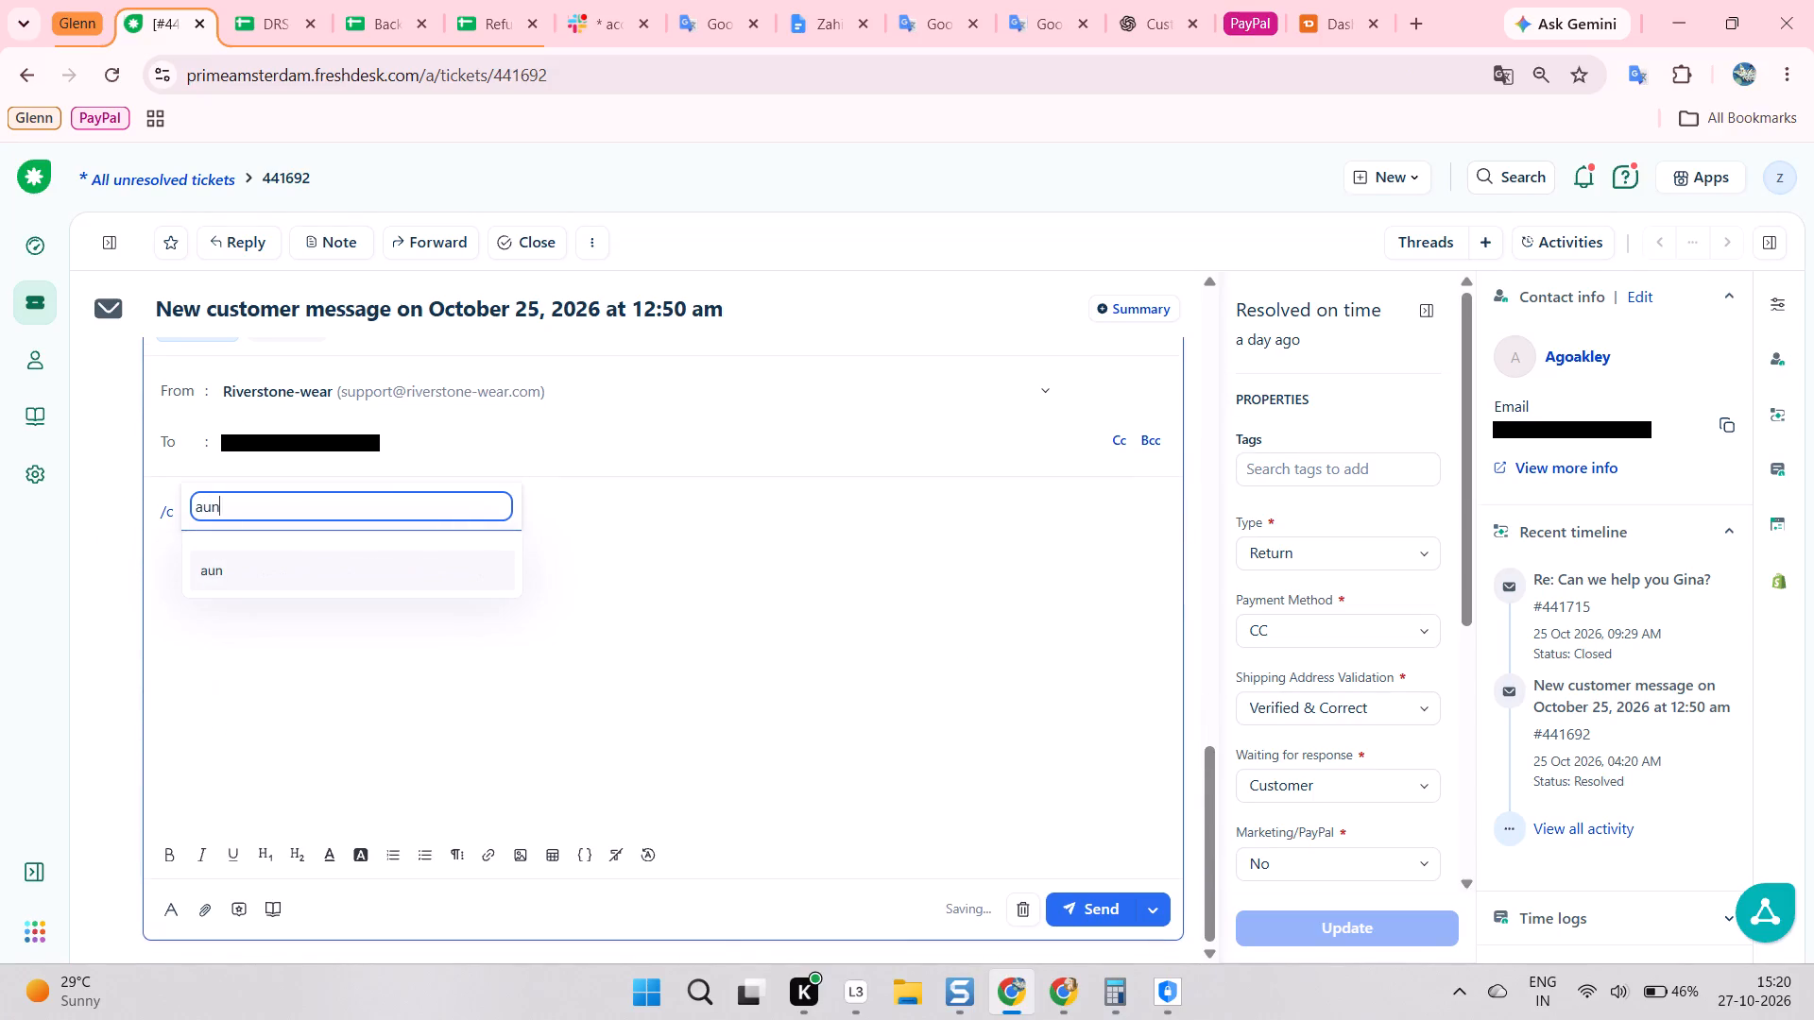
{"action": "left_click", "coordinate": [320, 574]}
Insert the copied refund confirmation below the reply's greeting and remove the extra blank line between them.
{"action": "left_click_drag", "start_coordinate": [202, 569], "coordinate": [299, 634]}
{"action": "key", "text": "ctrl+v"}
{"action": "scroll", "coordinate": [299, 627], "scroll_direction": "down", "scroll_amount": 4}
{"action": "scroll", "coordinate": [295, 626], "scroll_direction": "up", "scroll_amount": 3}
{"action": "left_click", "coordinate": [210, 538]}
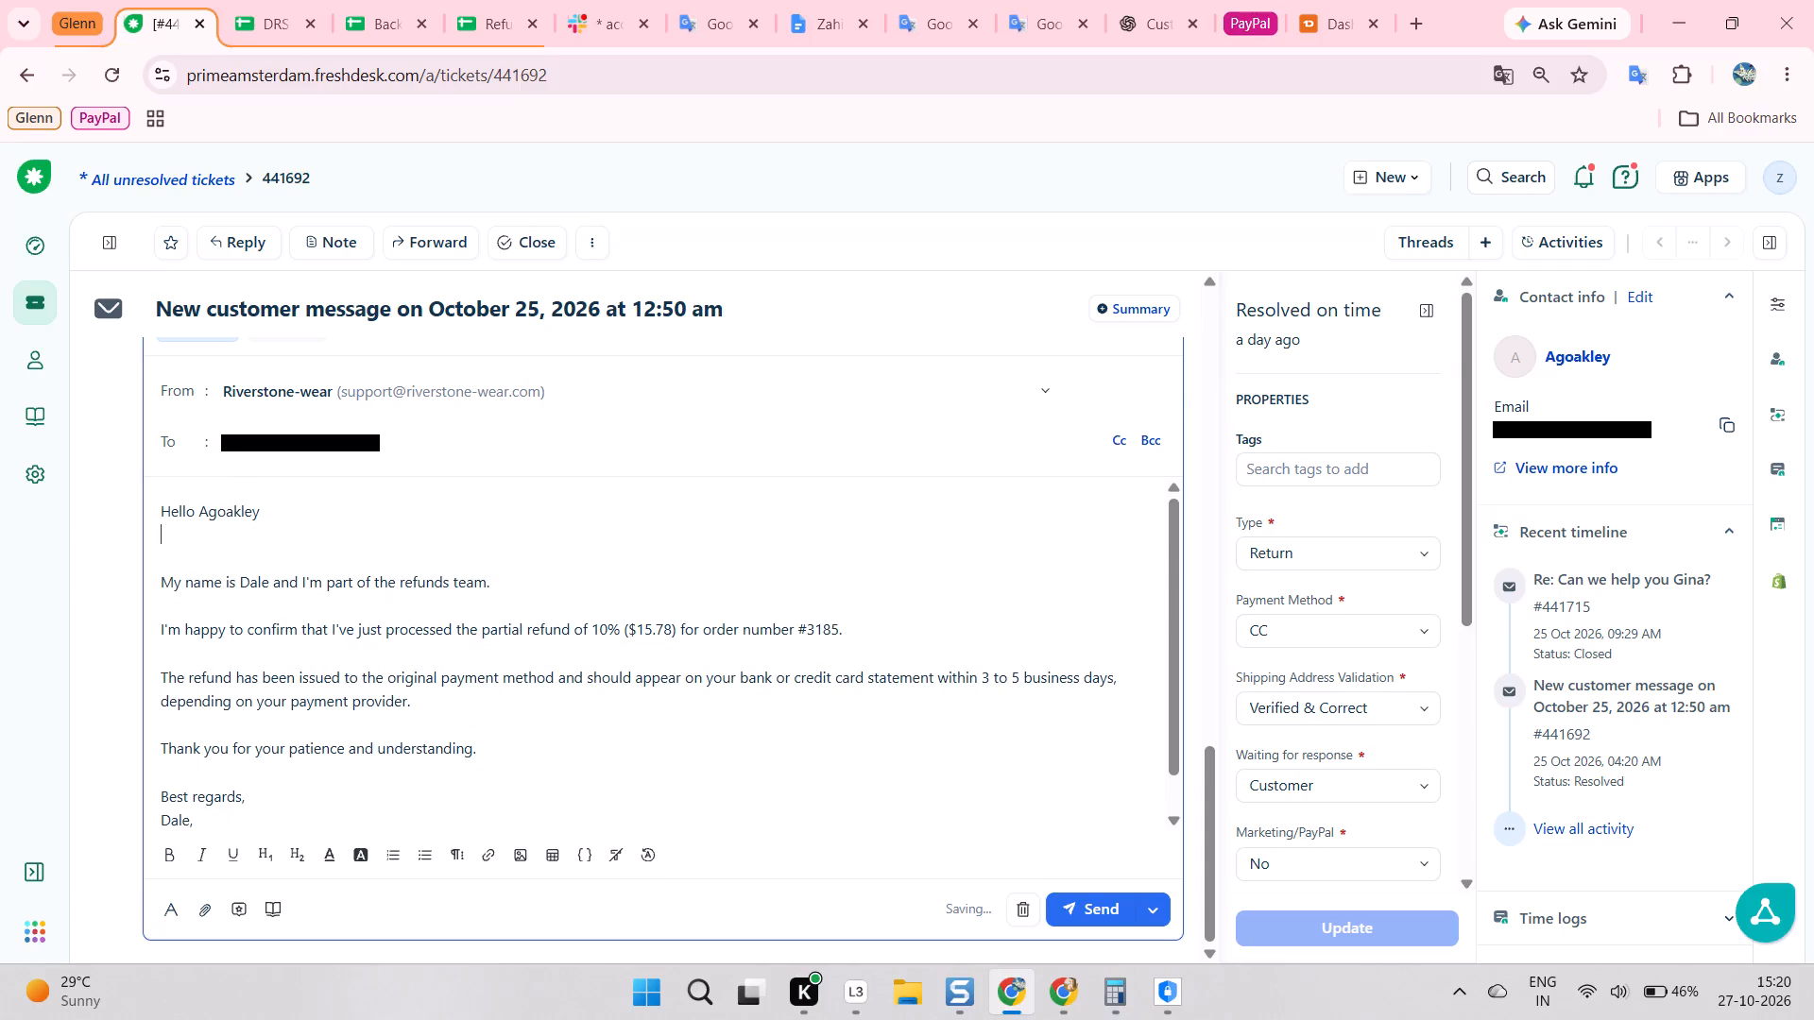
{"action": "key", "text": "BackSpace"}
{"action": "key", "text": "alt+Tab"}
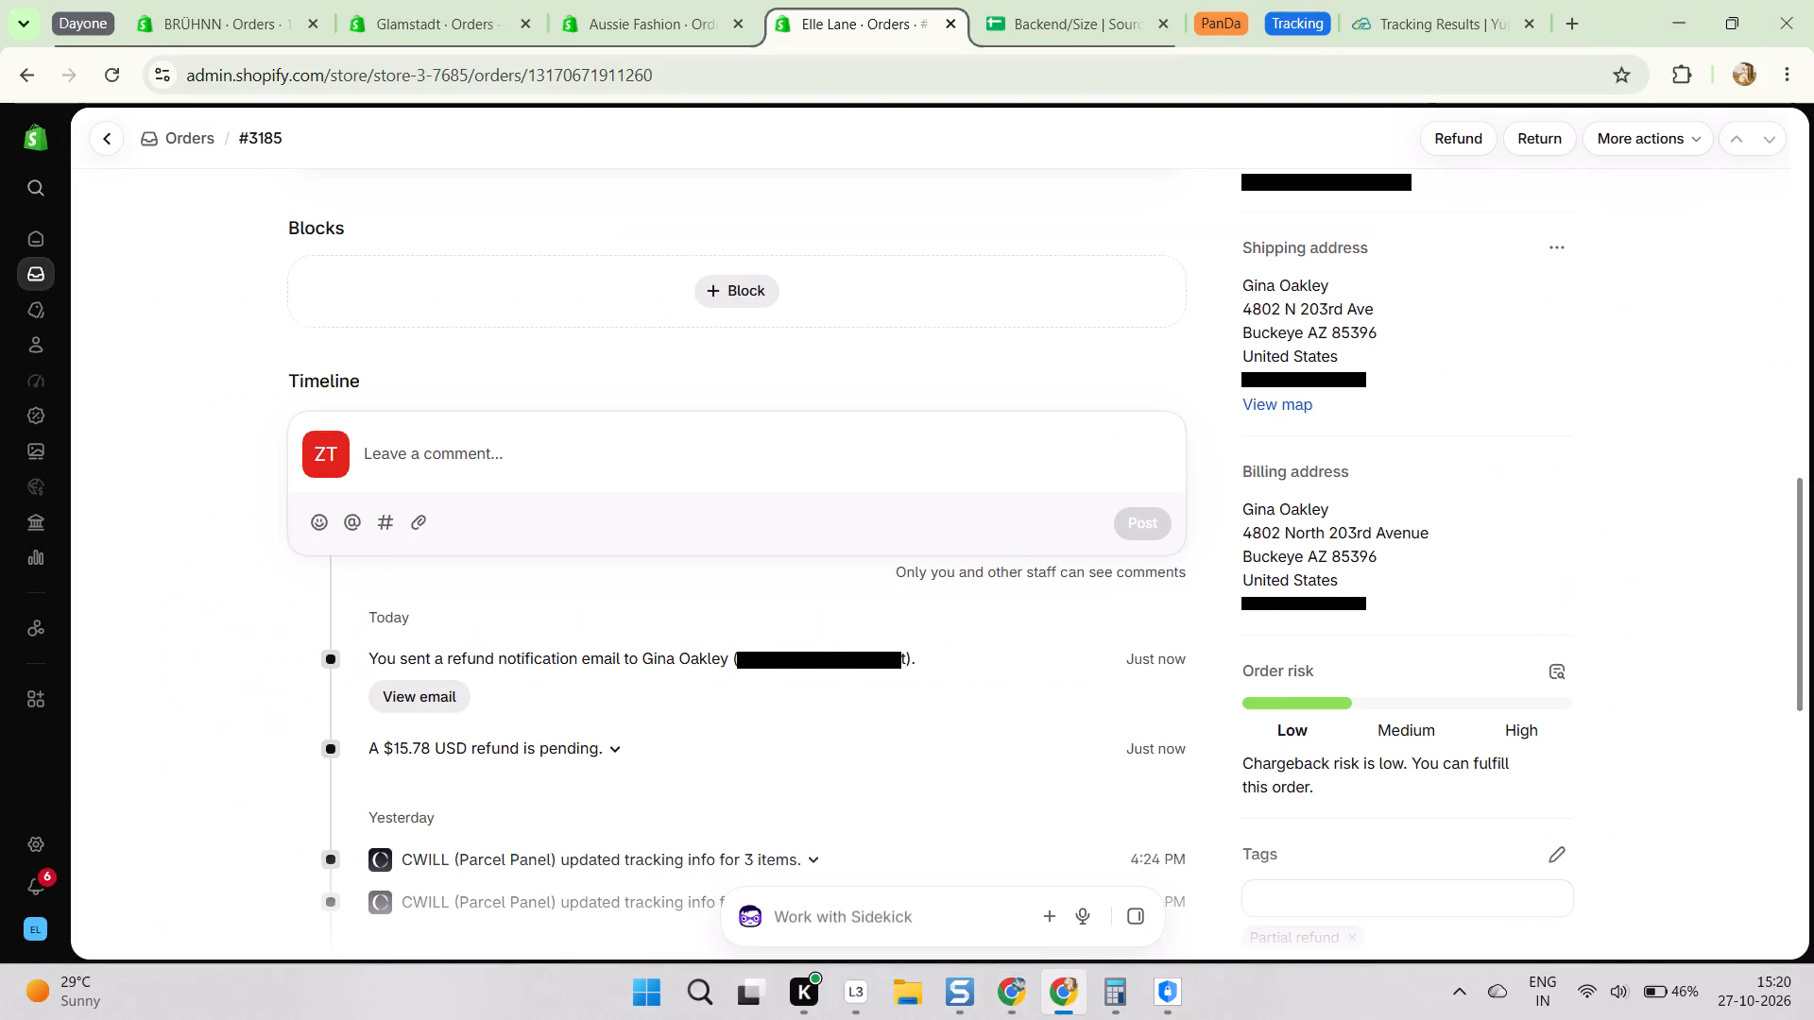
{"action": "scroll", "coordinate": [1090, 506], "scroll_direction": "up", "scroll_amount": 2}
{"action": "key", "text": "alt+Tab"}
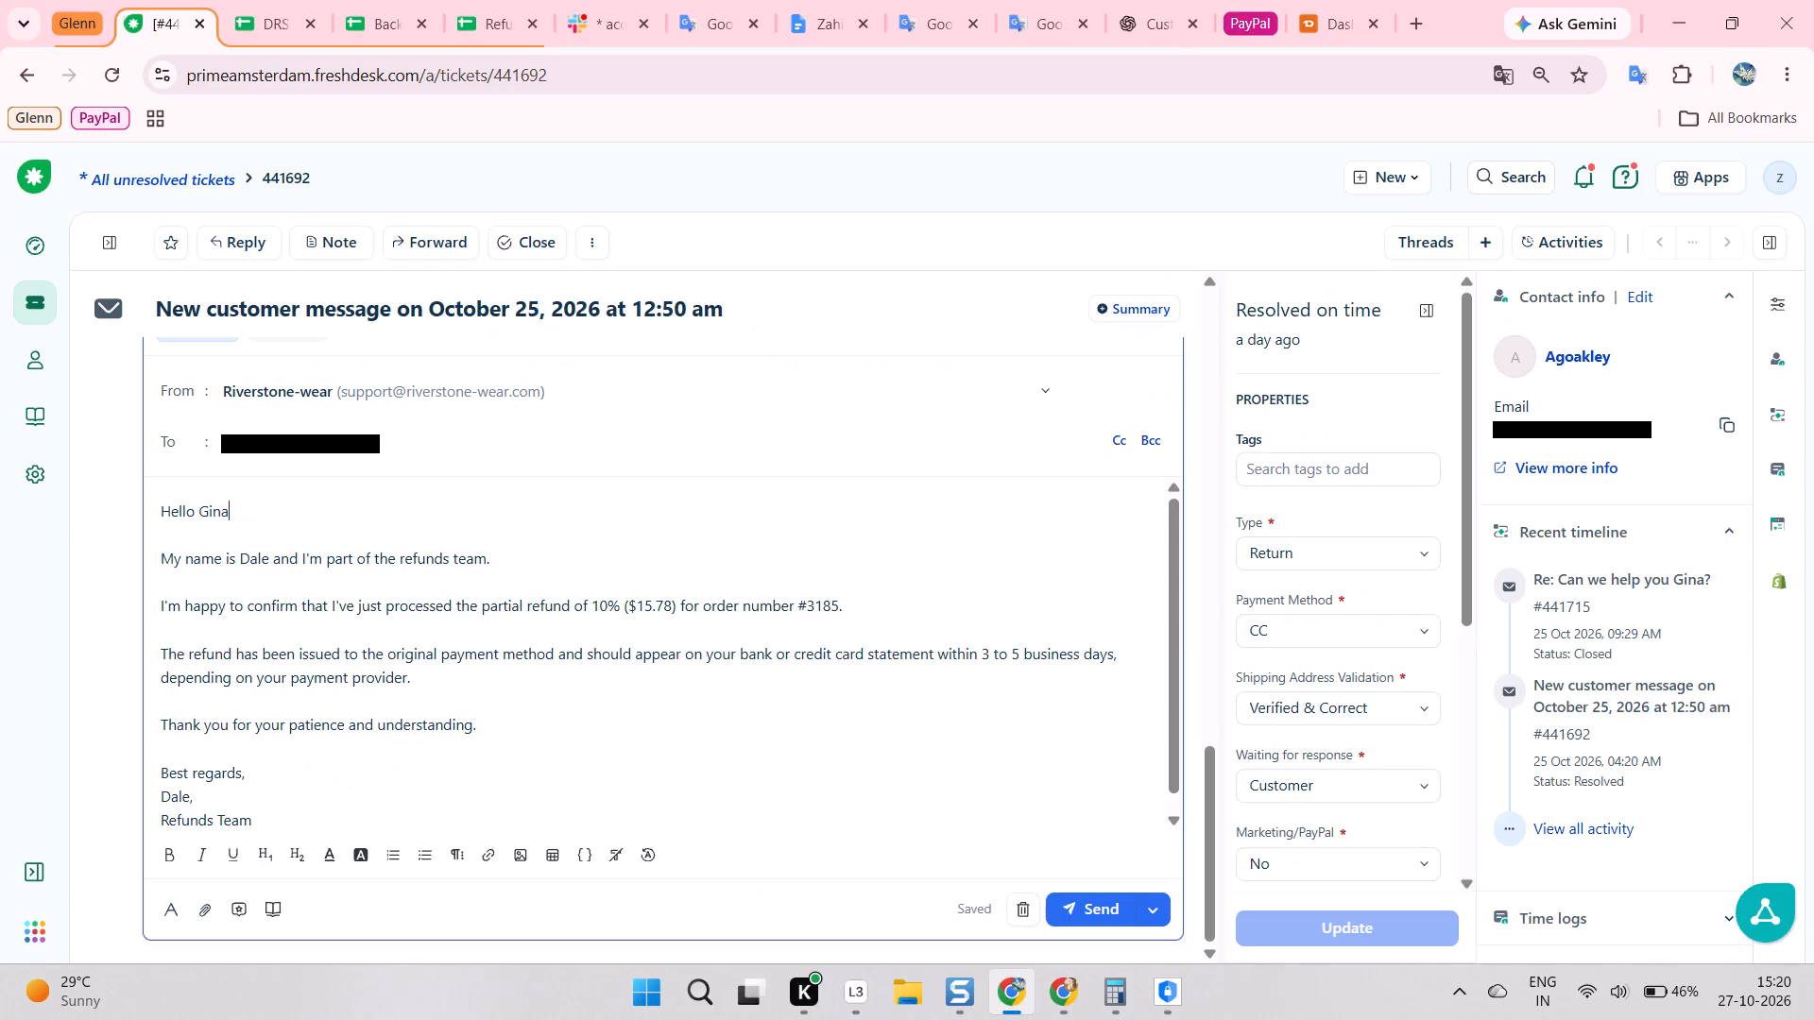
{"action": "key", "text": "alt+Tab"}
{"action": "key", "text": "alt+Tab"}
{"action": "scroll", "coordinate": [535, 576], "scroll_direction": "down", "scroll_amount": 7}
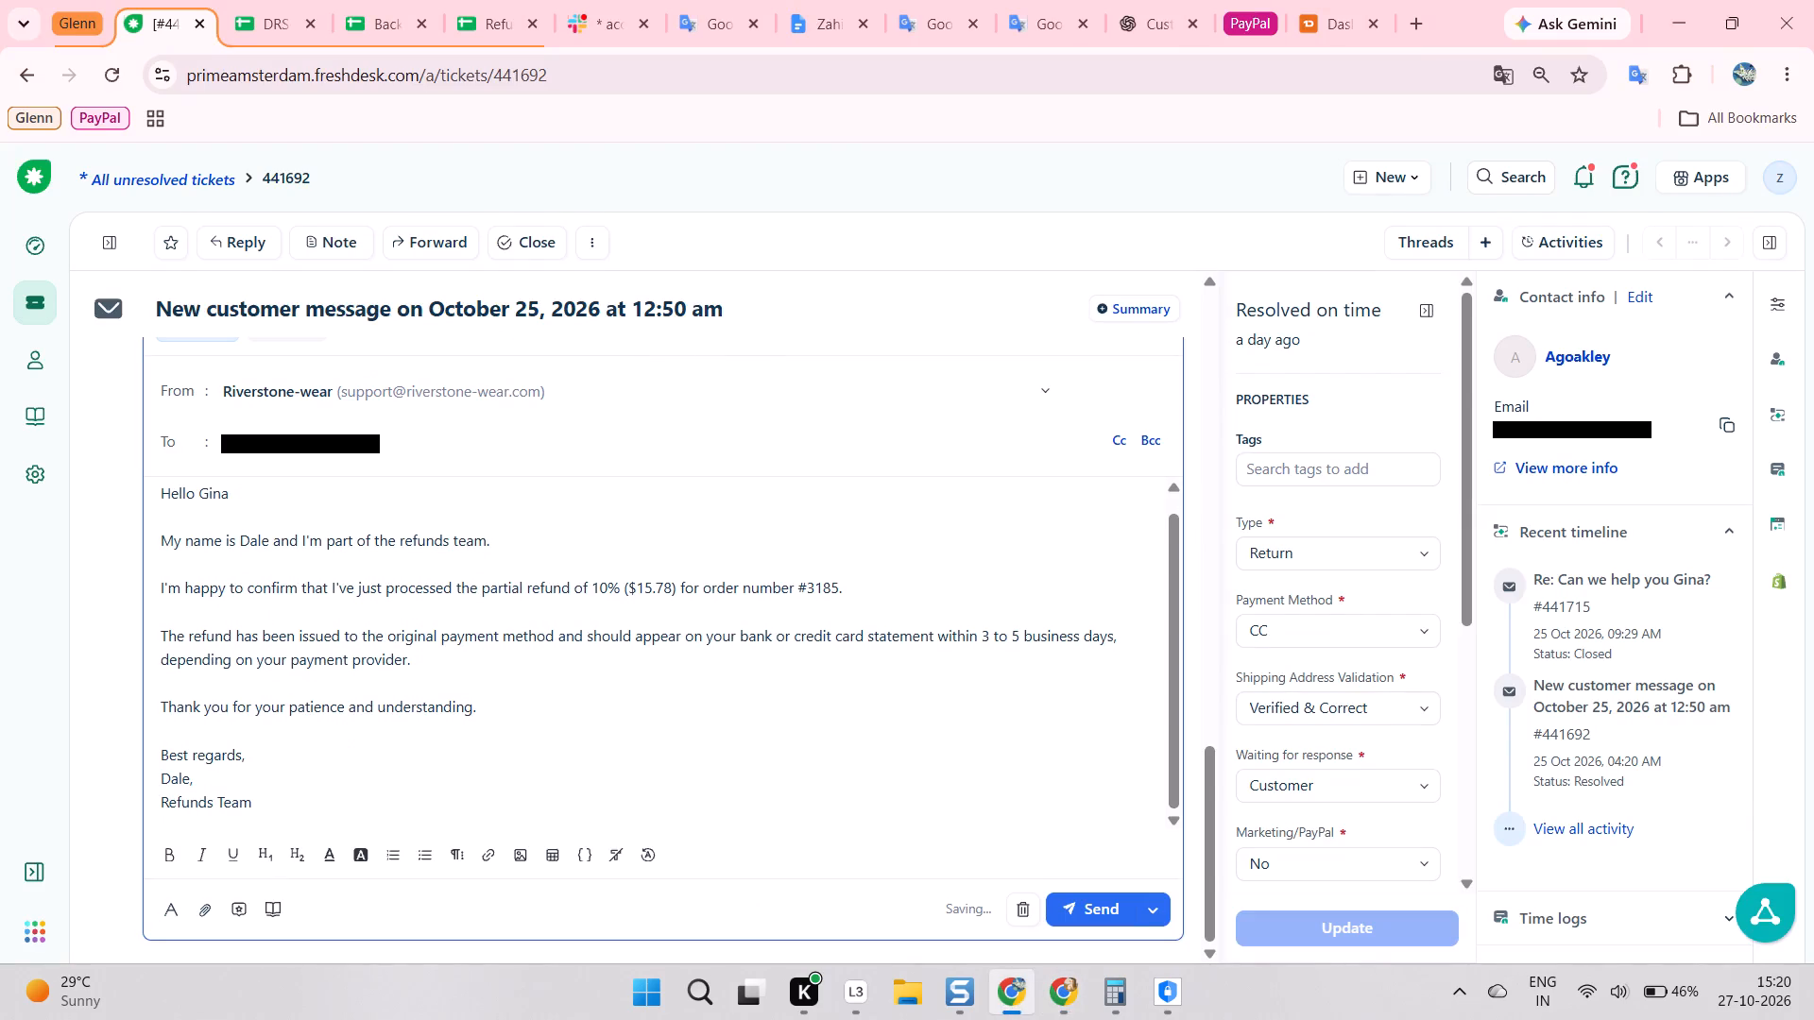
{"action": "scroll", "coordinate": [790, 732], "scroll_direction": "down", "scroll_amount": 5}
{"action": "key", "text": "alt+Tab"}
{"action": "scroll", "coordinate": [681, 478], "scroll_direction": "up", "scroll_amount": 9}
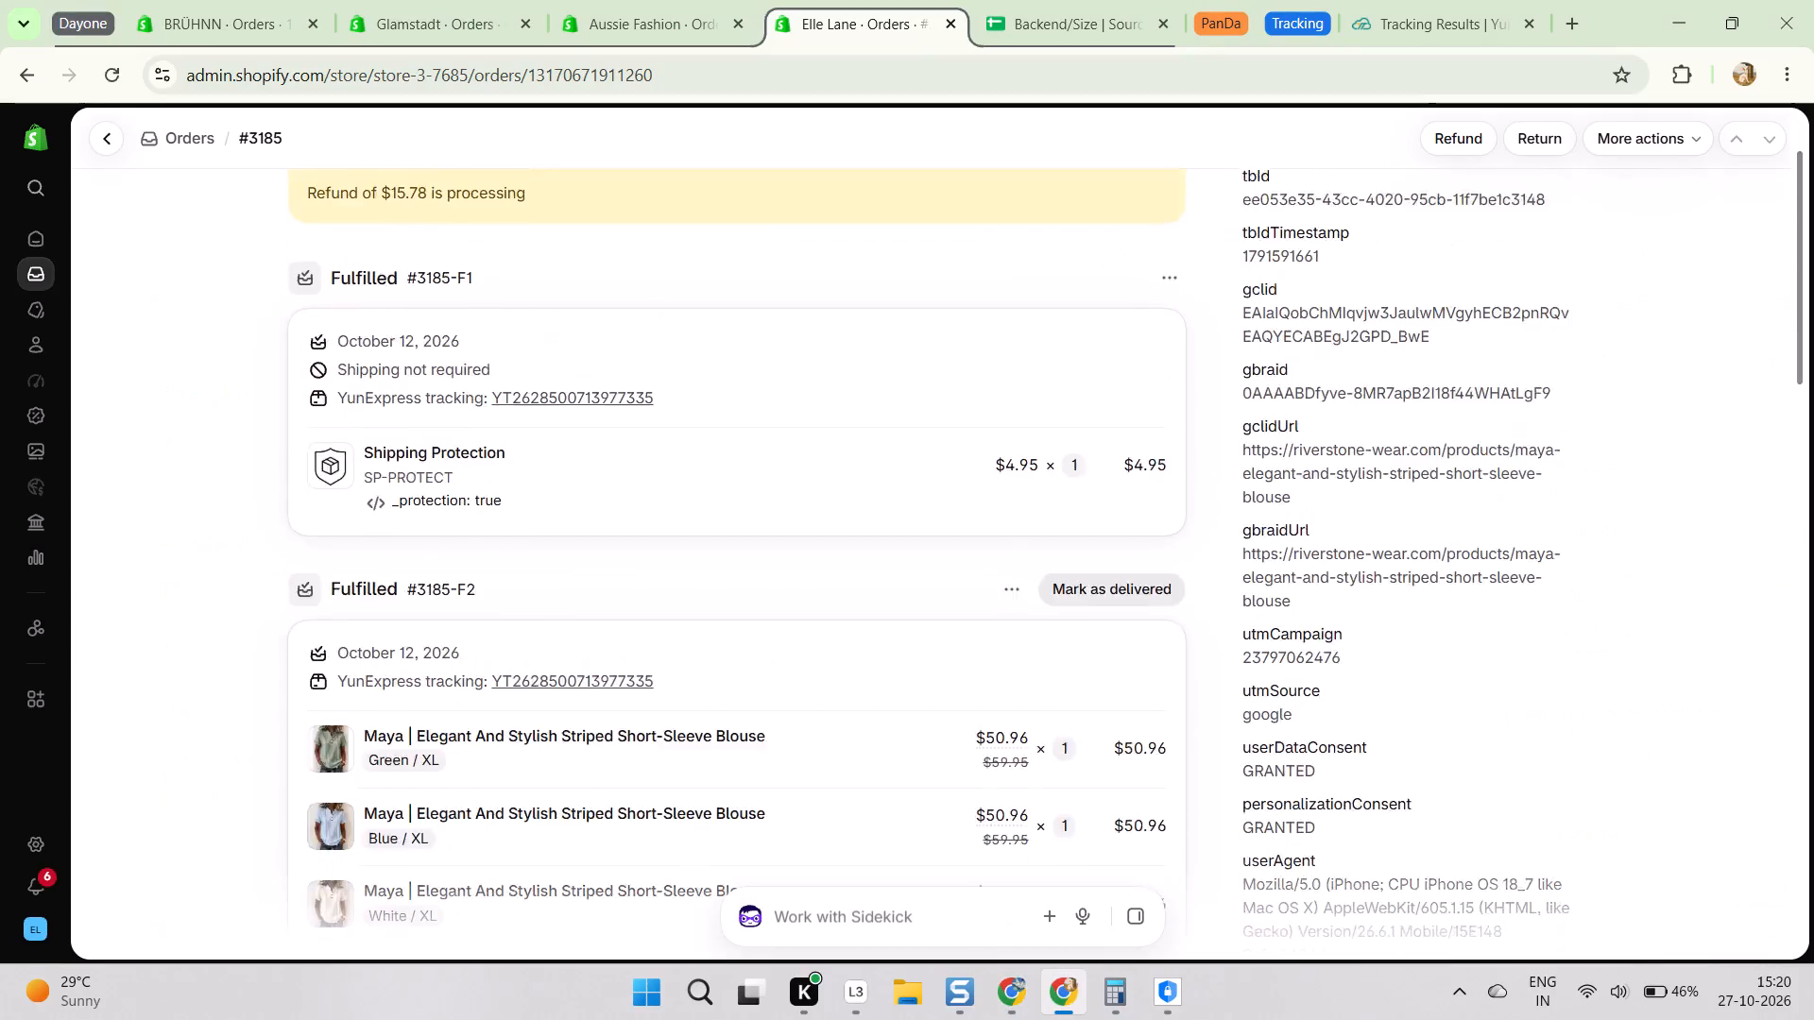
{"action": "key", "text": "alt+Tab"}
{"action": "scroll", "coordinate": [884, 617], "scroll_direction": "down", "scroll_amount": 8}
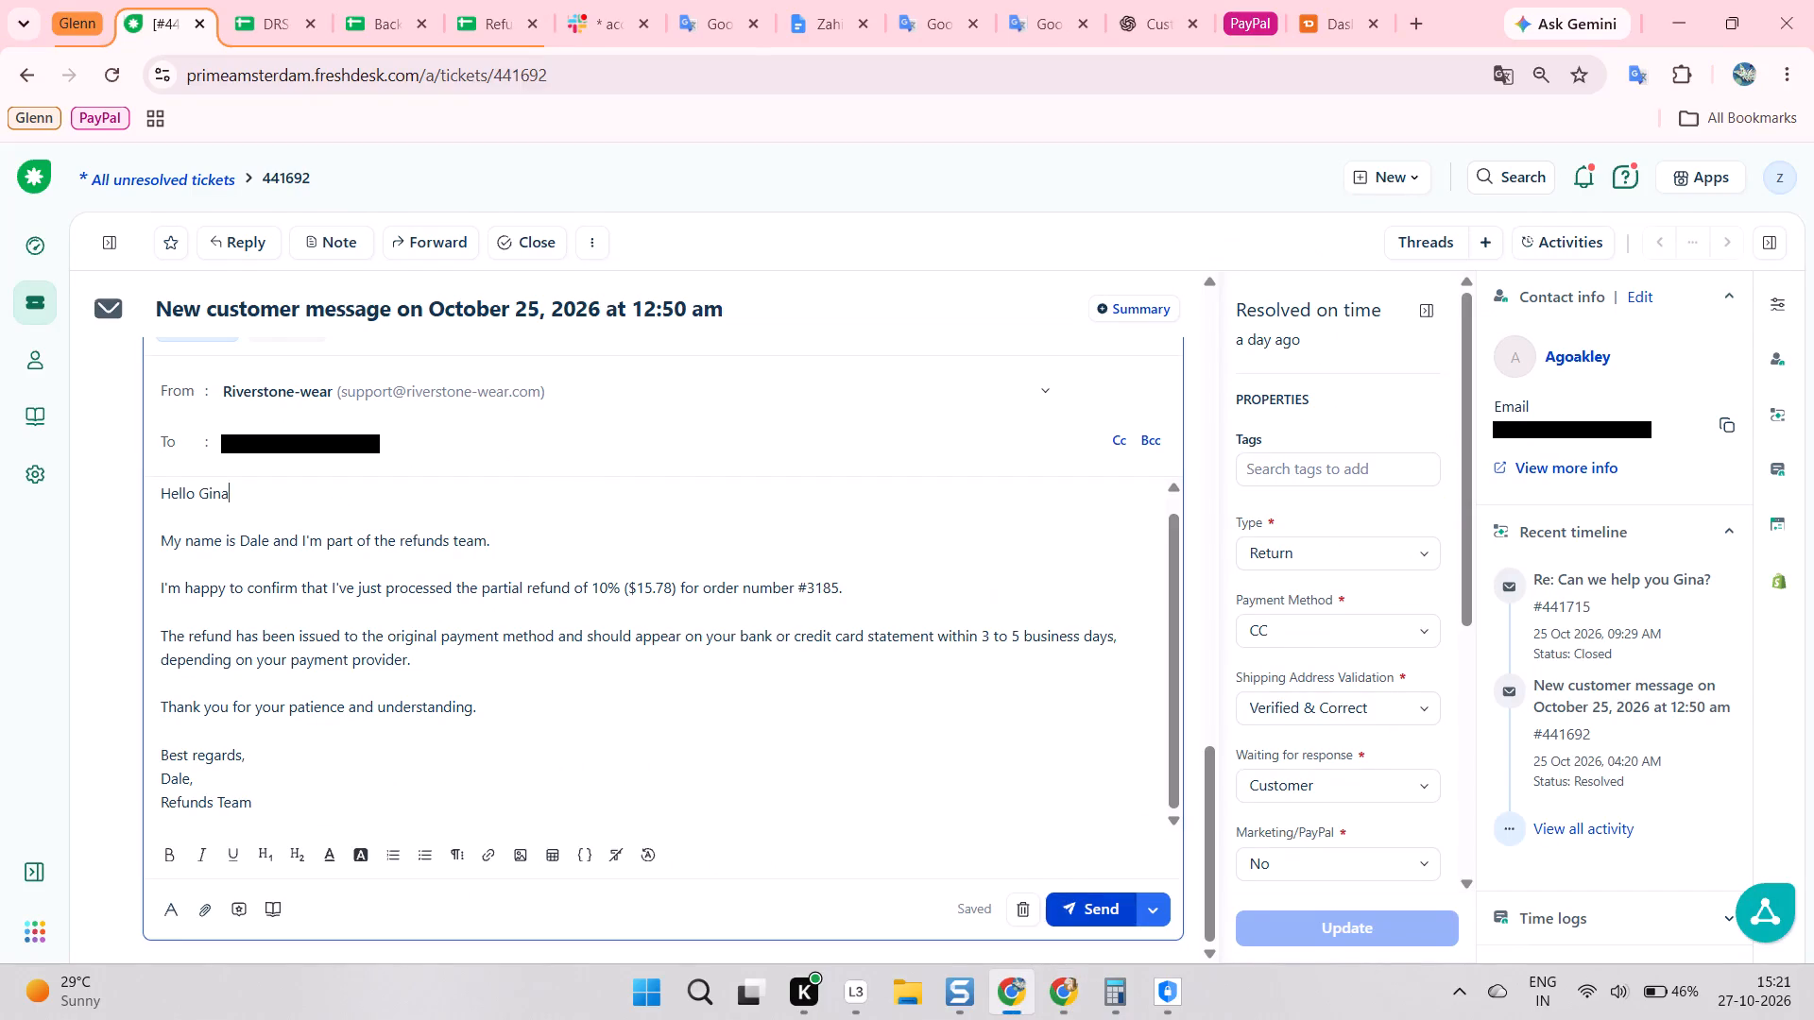
{"action": "left_click", "coordinate": [1087, 903]}
{"action": "scroll", "coordinate": [847, 639], "scroll_direction": "down", "scroll_amount": 10}
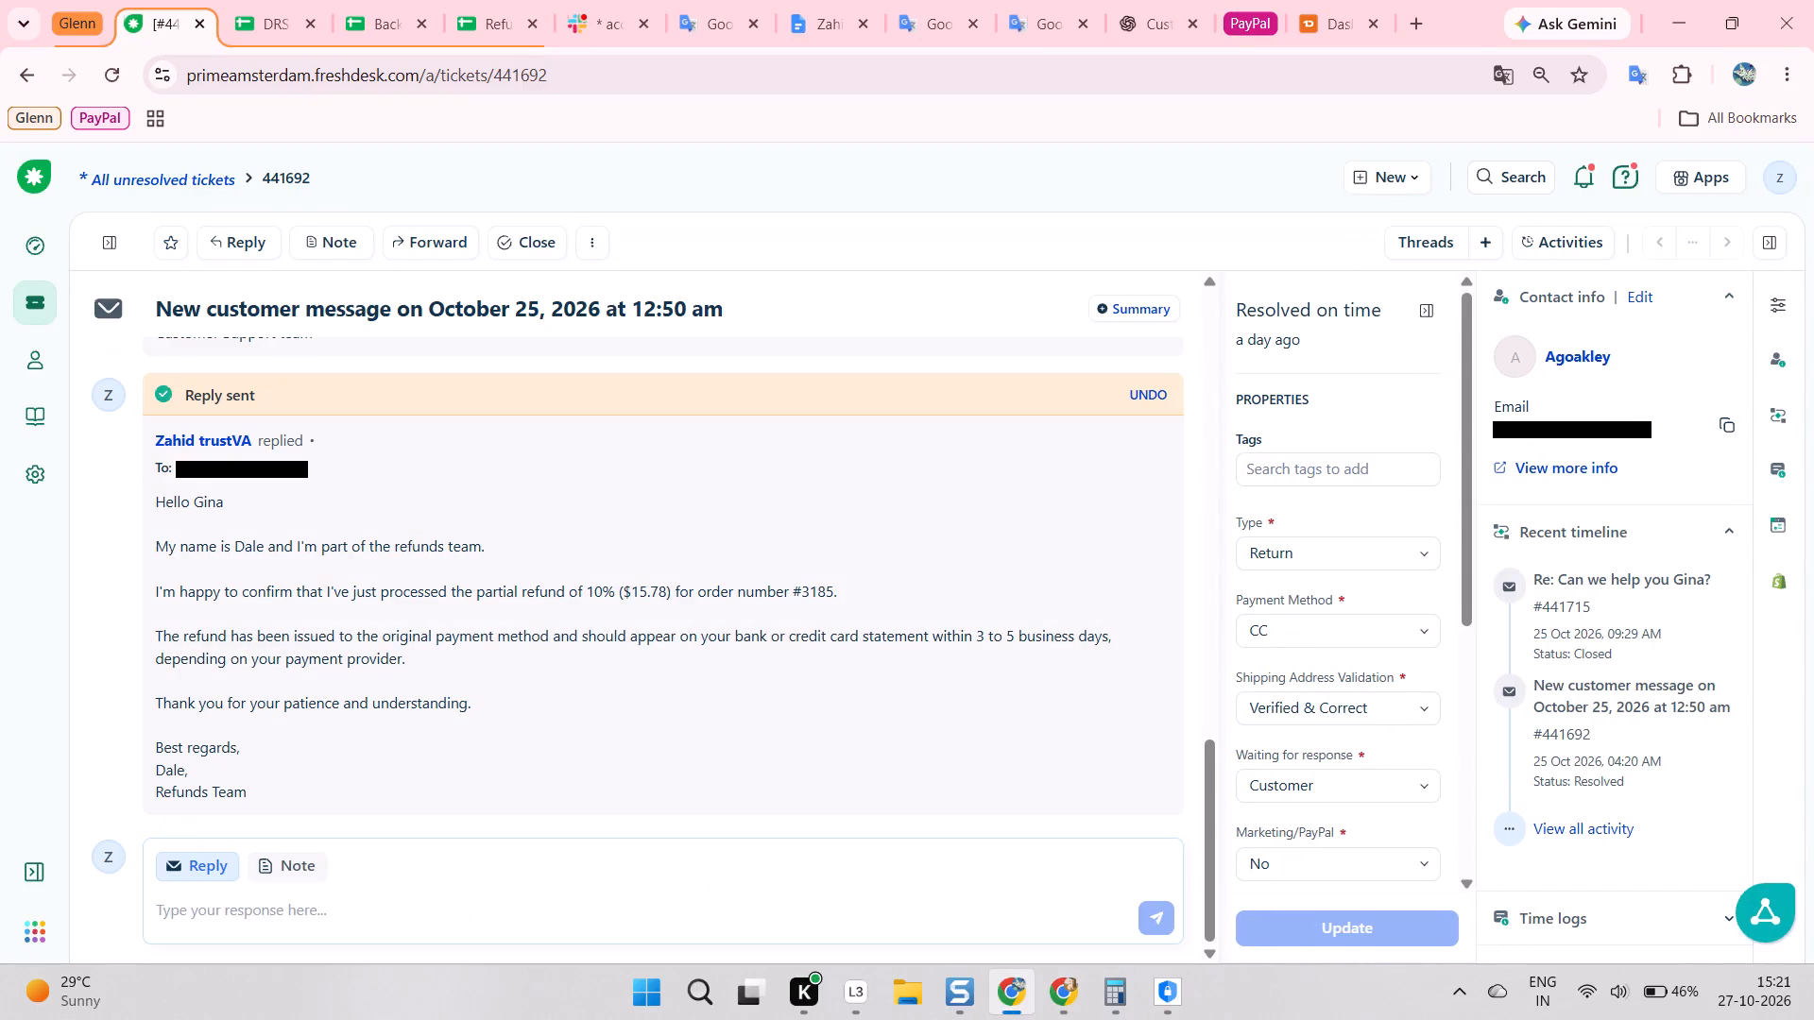
{"action": "scroll", "coordinate": [1031, 547], "scroll_direction": "down", "scroll_amount": 1}
{"action": "scroll", "coordinate": [1434, 542], "scroll_direction": "down", "scroll_amount": 4}
{"action": "scroll", "coordinate": [1357, 497], "scroll_direction": "down", "scroll_amount": 1}
{"action": "left_click", "coordinate": [1338, 487]}
{"action": "scroll", "coordinate": [1248, 567], "scroll_direction": "down", "scroll_amount": 3}
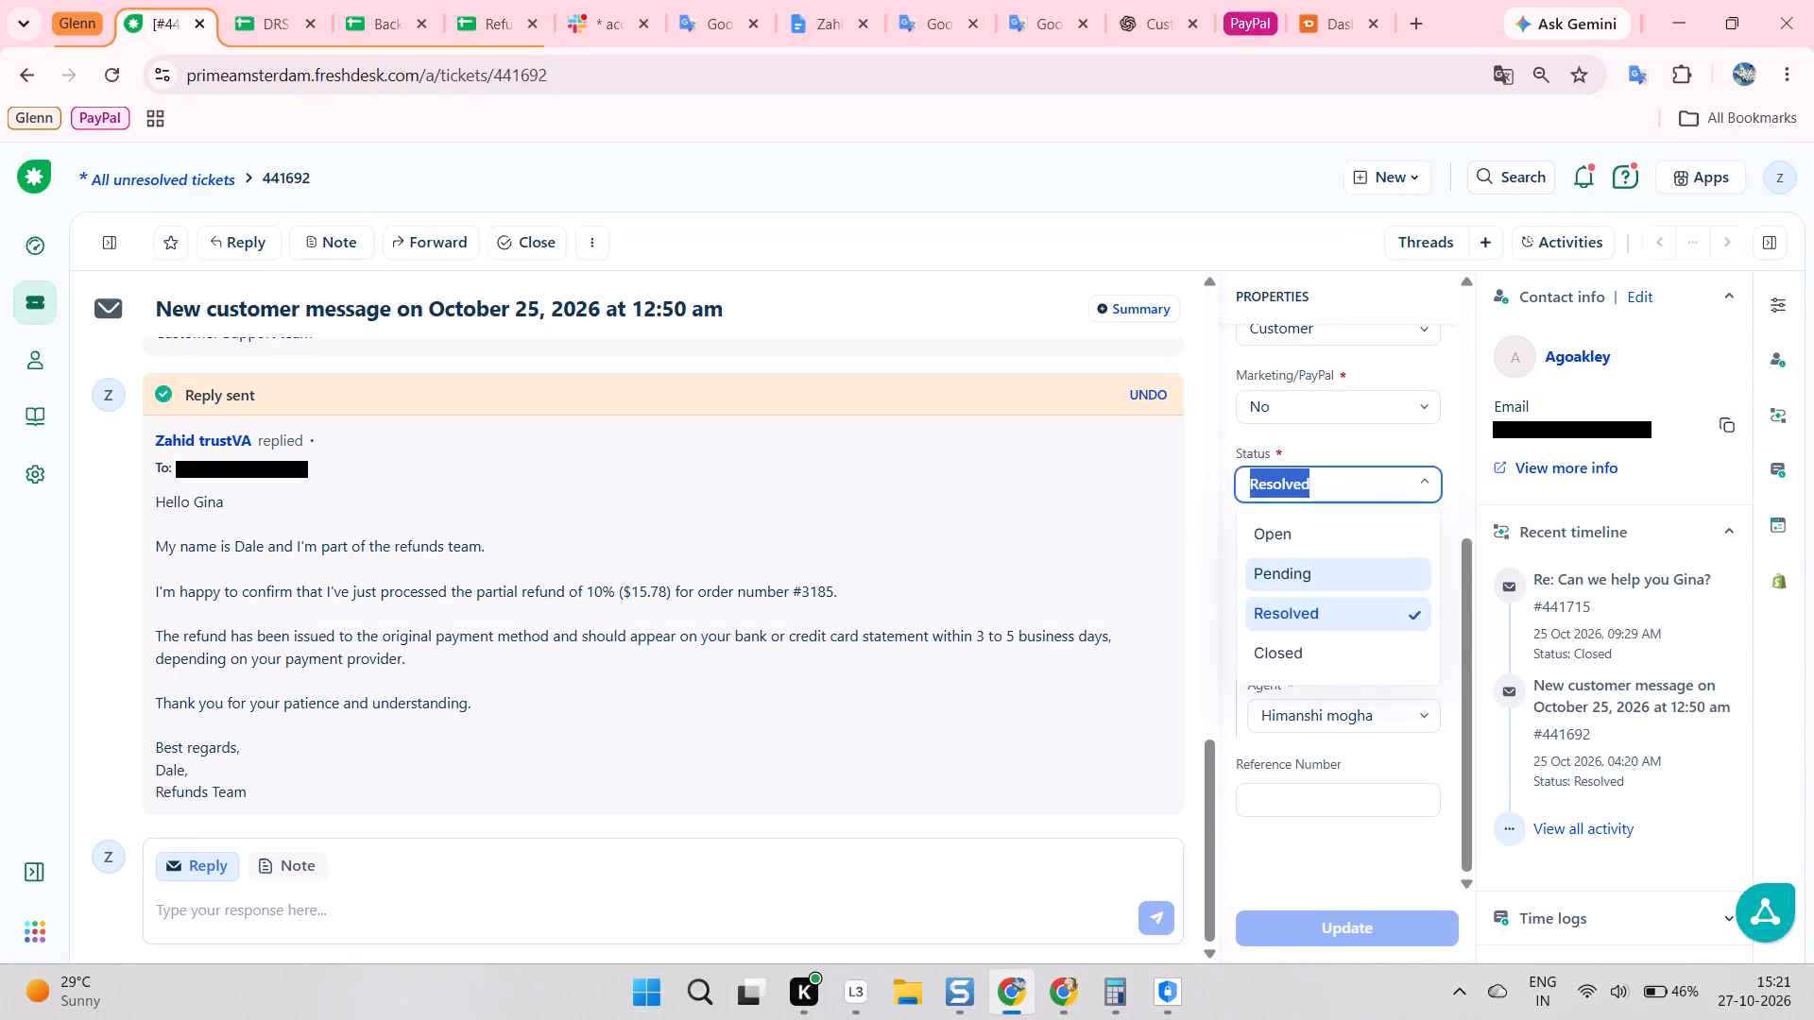
{"action": "left_click", "coordinate": [1312, 717]}
{"action": "scroll", "coordinate": [1323, 706], "scroll_direction": "down", "scroll_amount": 4}
{"action": "left_click", "coordinate": [1327, 653]}
{"action": "scroll", "coordinate": [1378, 750], "scroll_direction": "down", "scroll_amount": 4}
{"action": "left_click", "coordinate": [1354, 926]}
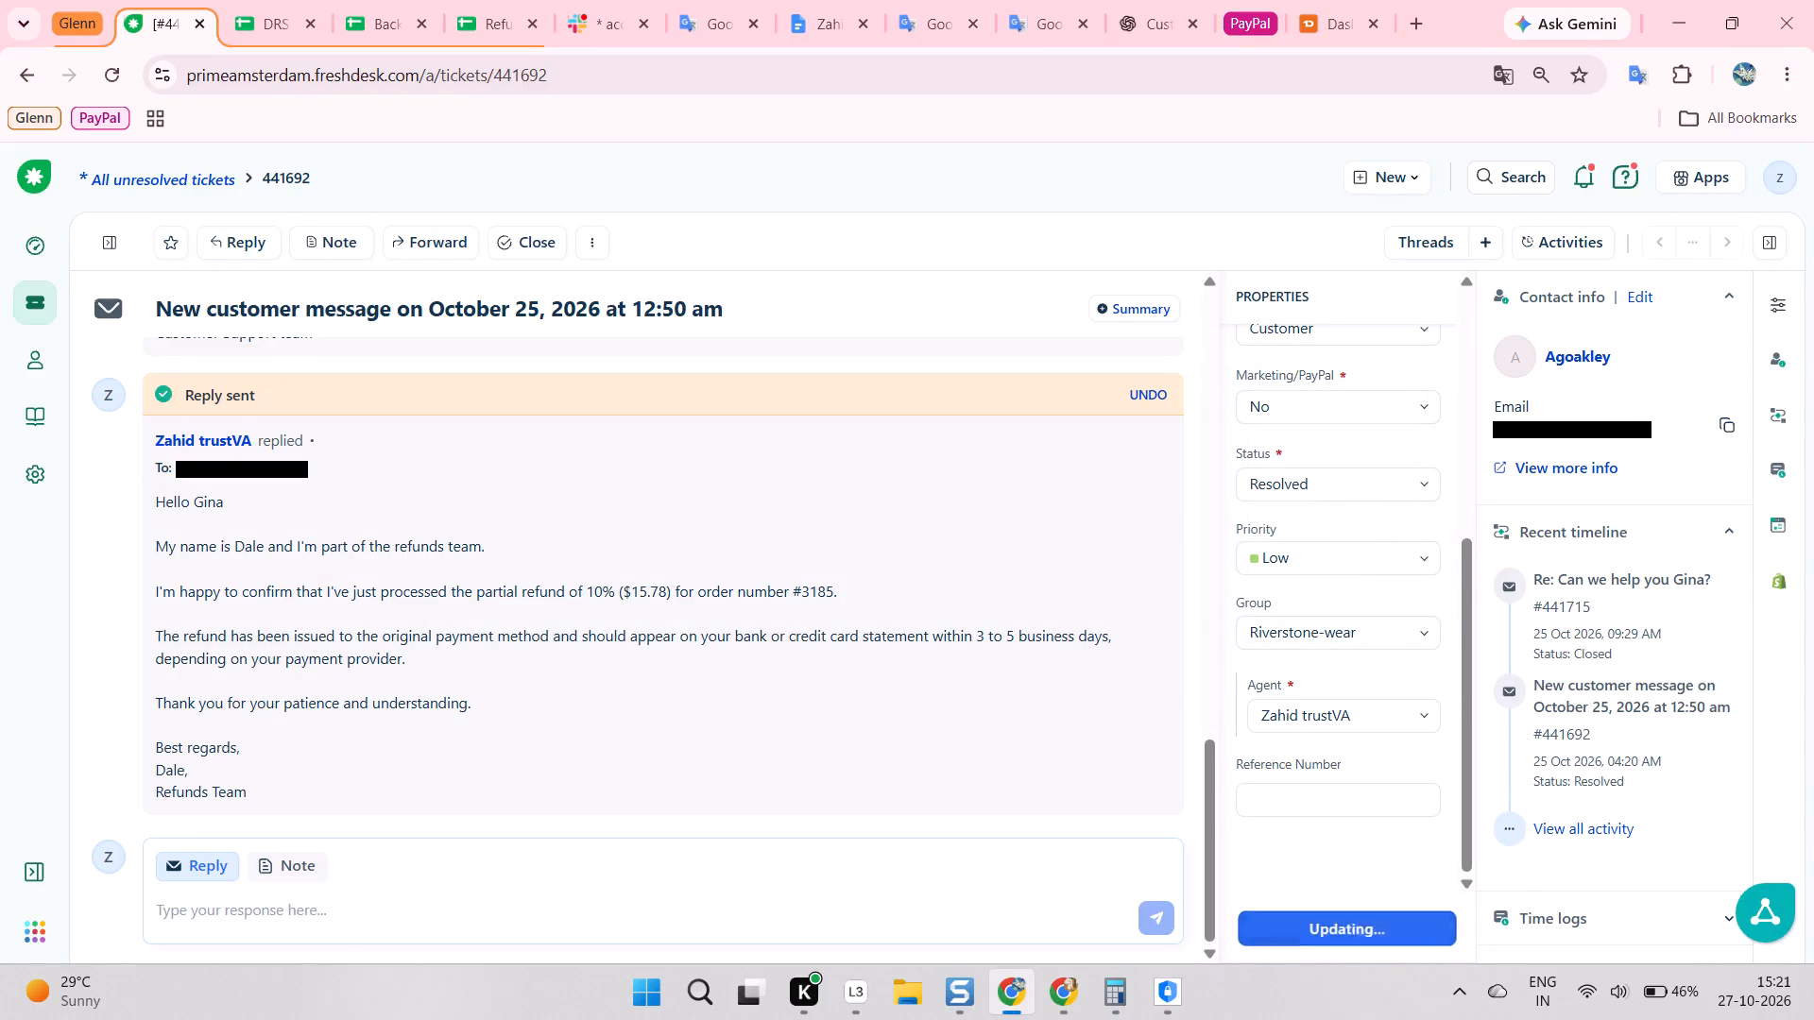
{"action": "scroll", "coordinate": [1366, 882], "scroll_direction": "down", "scroll_amount": 5}
{"action": "scroll", "coordinate": [780, 607], "scroll_direction": "down", "scroll_amount": 9}
{"action": "double_click", "coordinate": [279, 178], "text": "ctrl"}
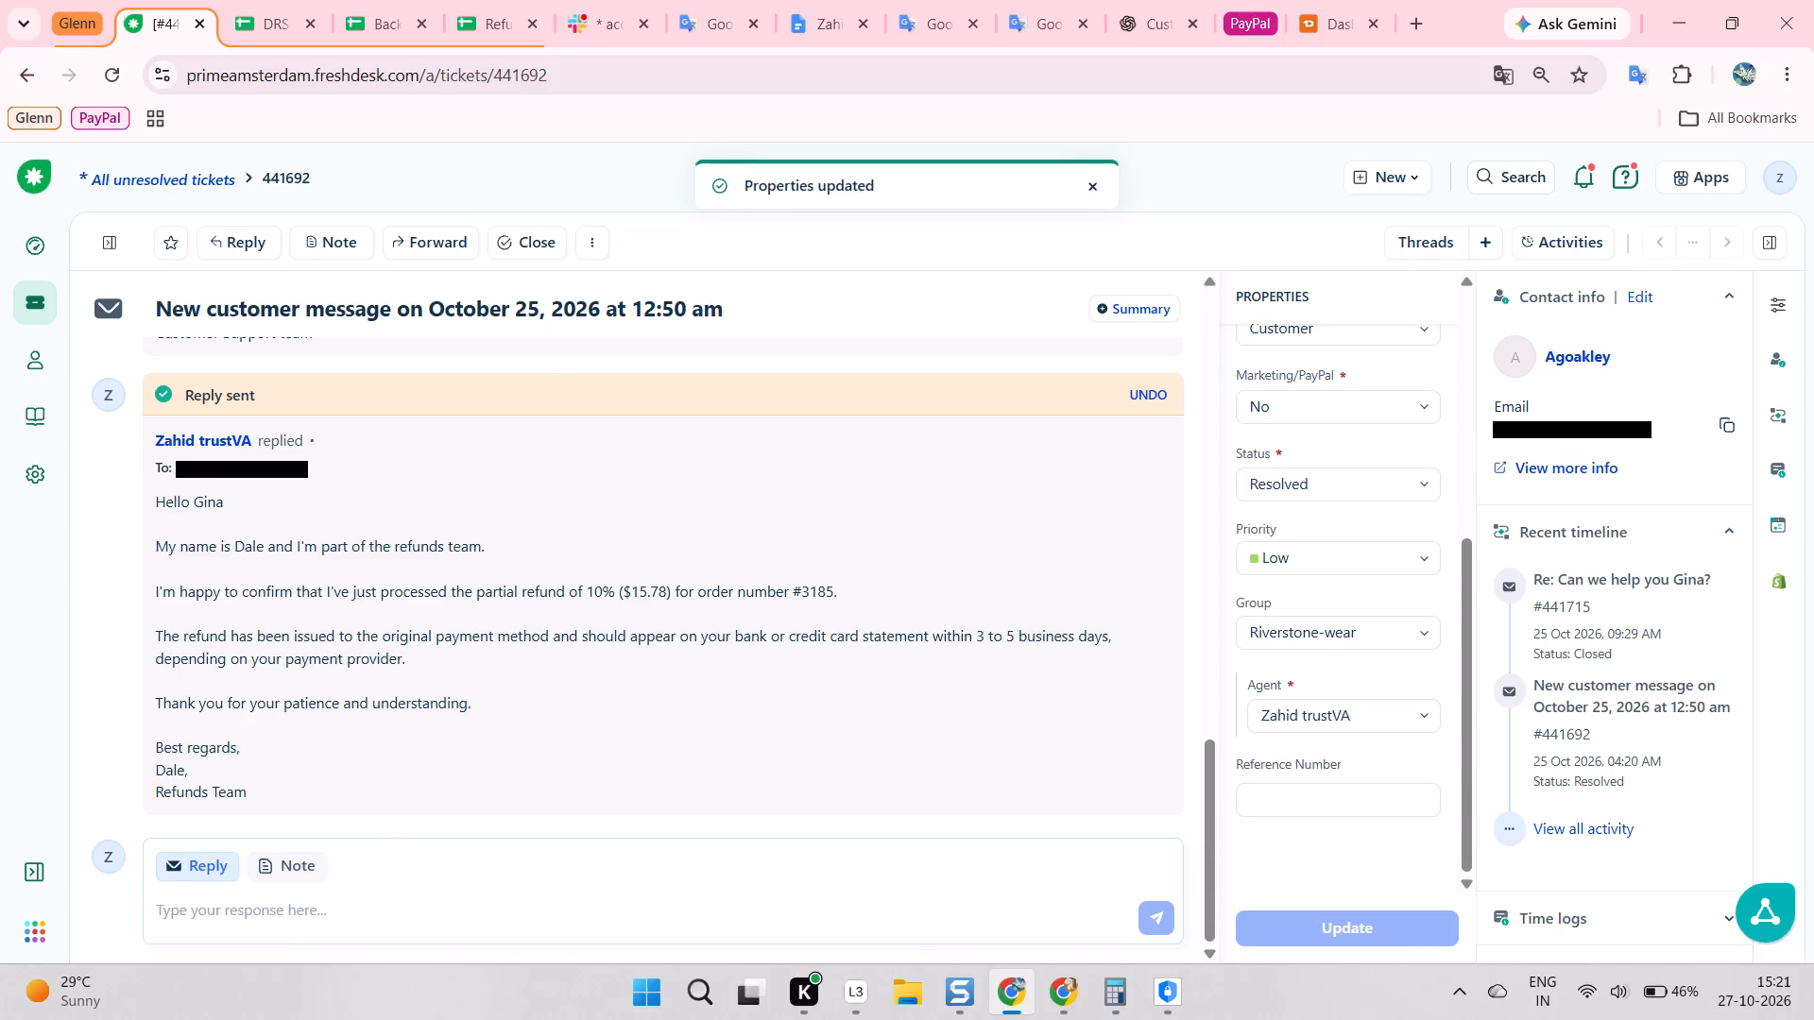
{"action": "key", "text": "ctrl+c"}
{"action": "key", "text": "ctrl+c"}
{"action": "double_click", "coordinate": [263, 0]}
{"action": "key", "text": "ctrl+v"}
{"action": "left_click", "coordinate": [575, 485]}
{"action": "left_click", "coordinate": [564, 459]}
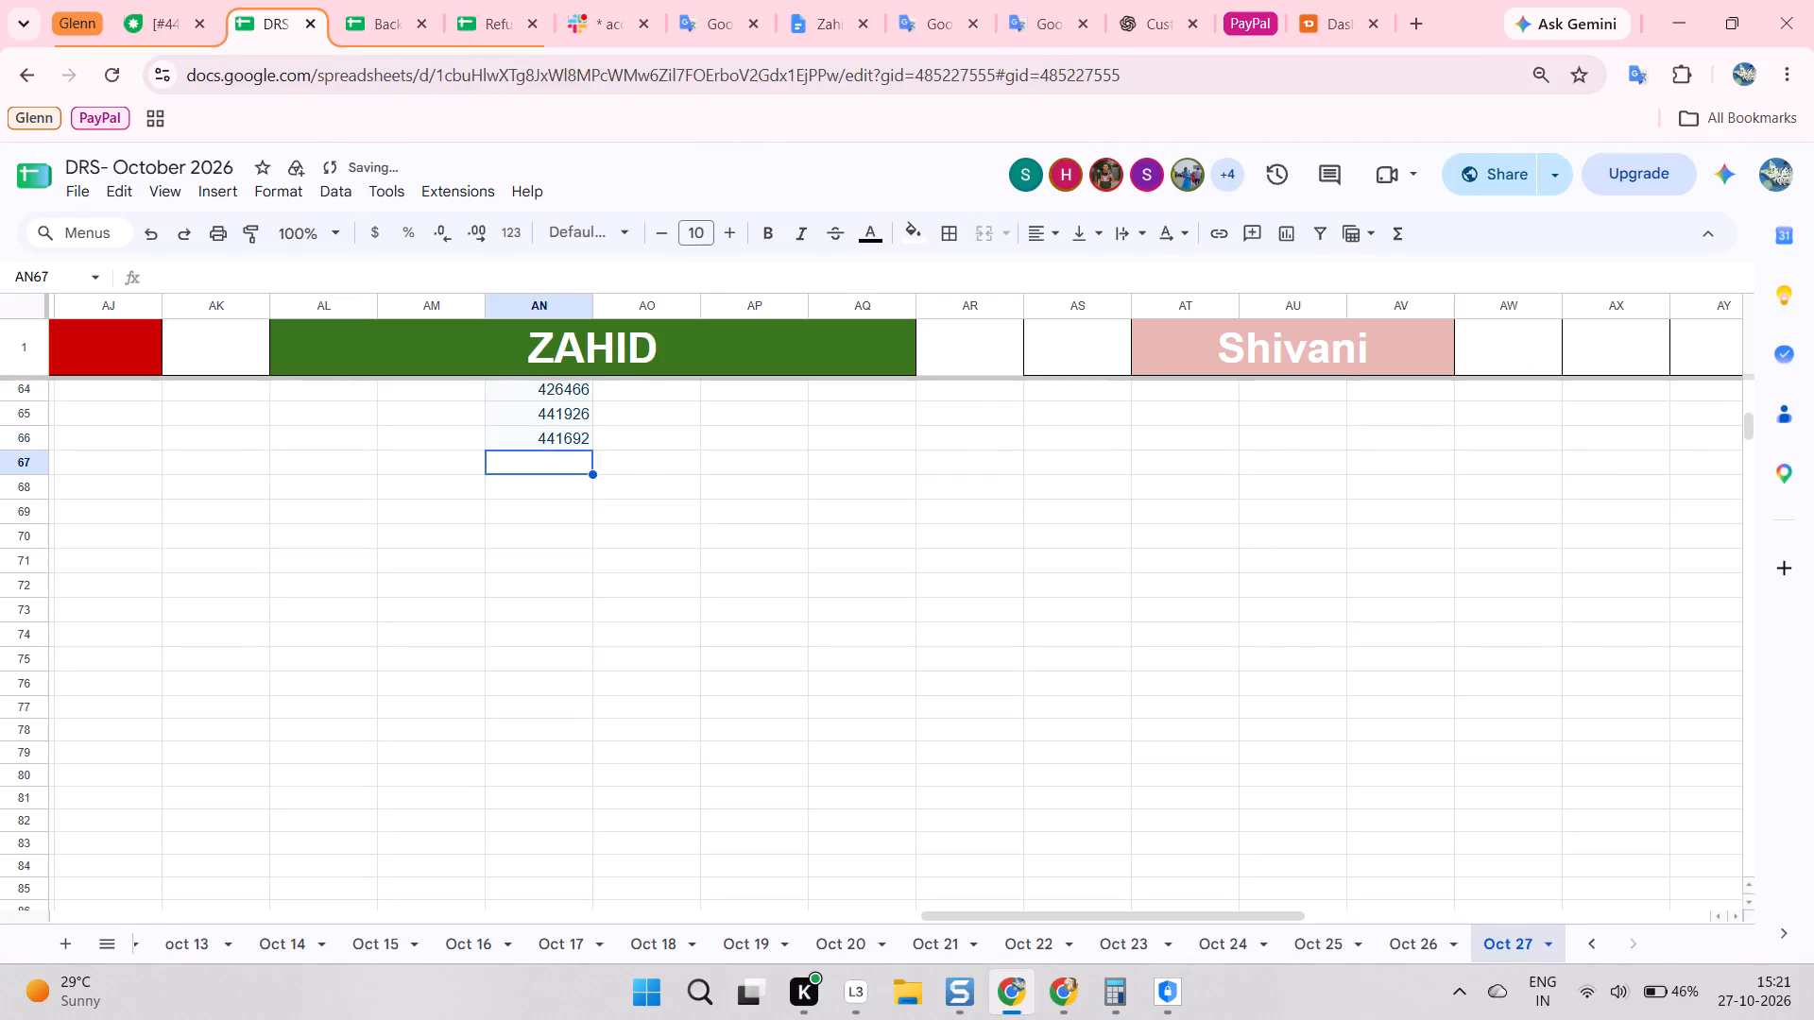
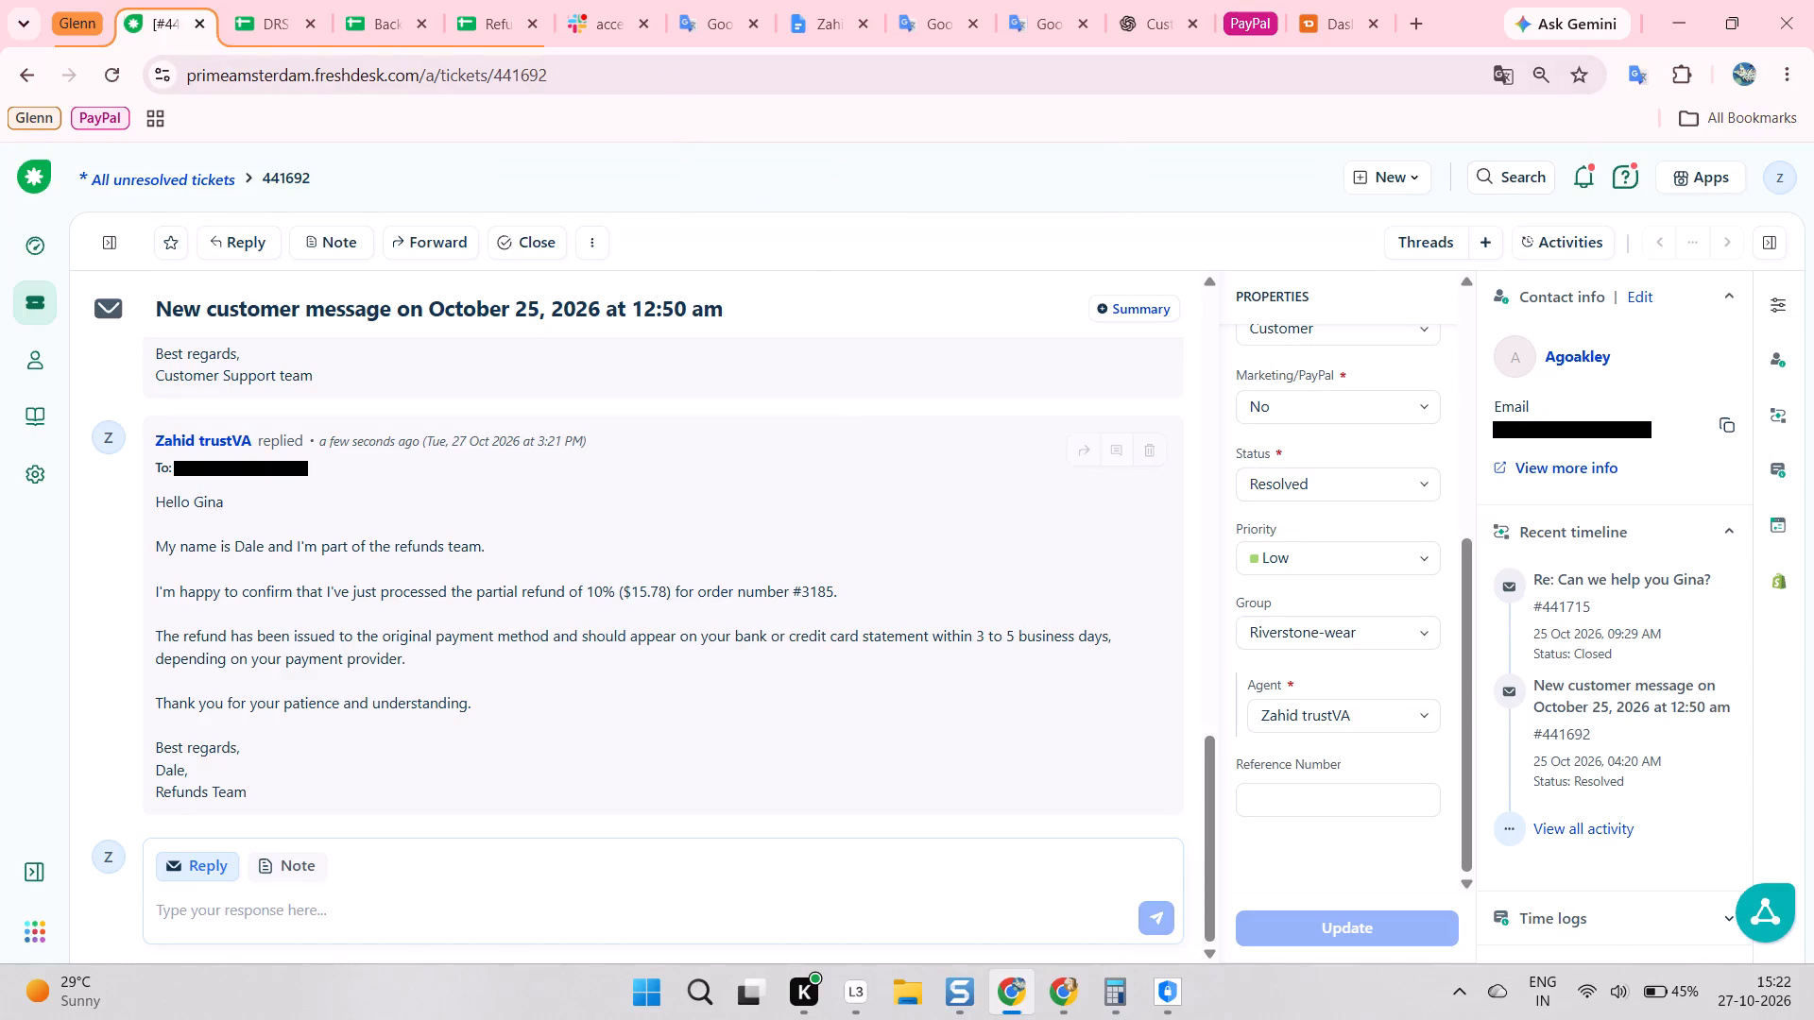
{"action": "double_click", "coordinate": [645, 59]}
{"action": "key", "text": "ctrl+v"}
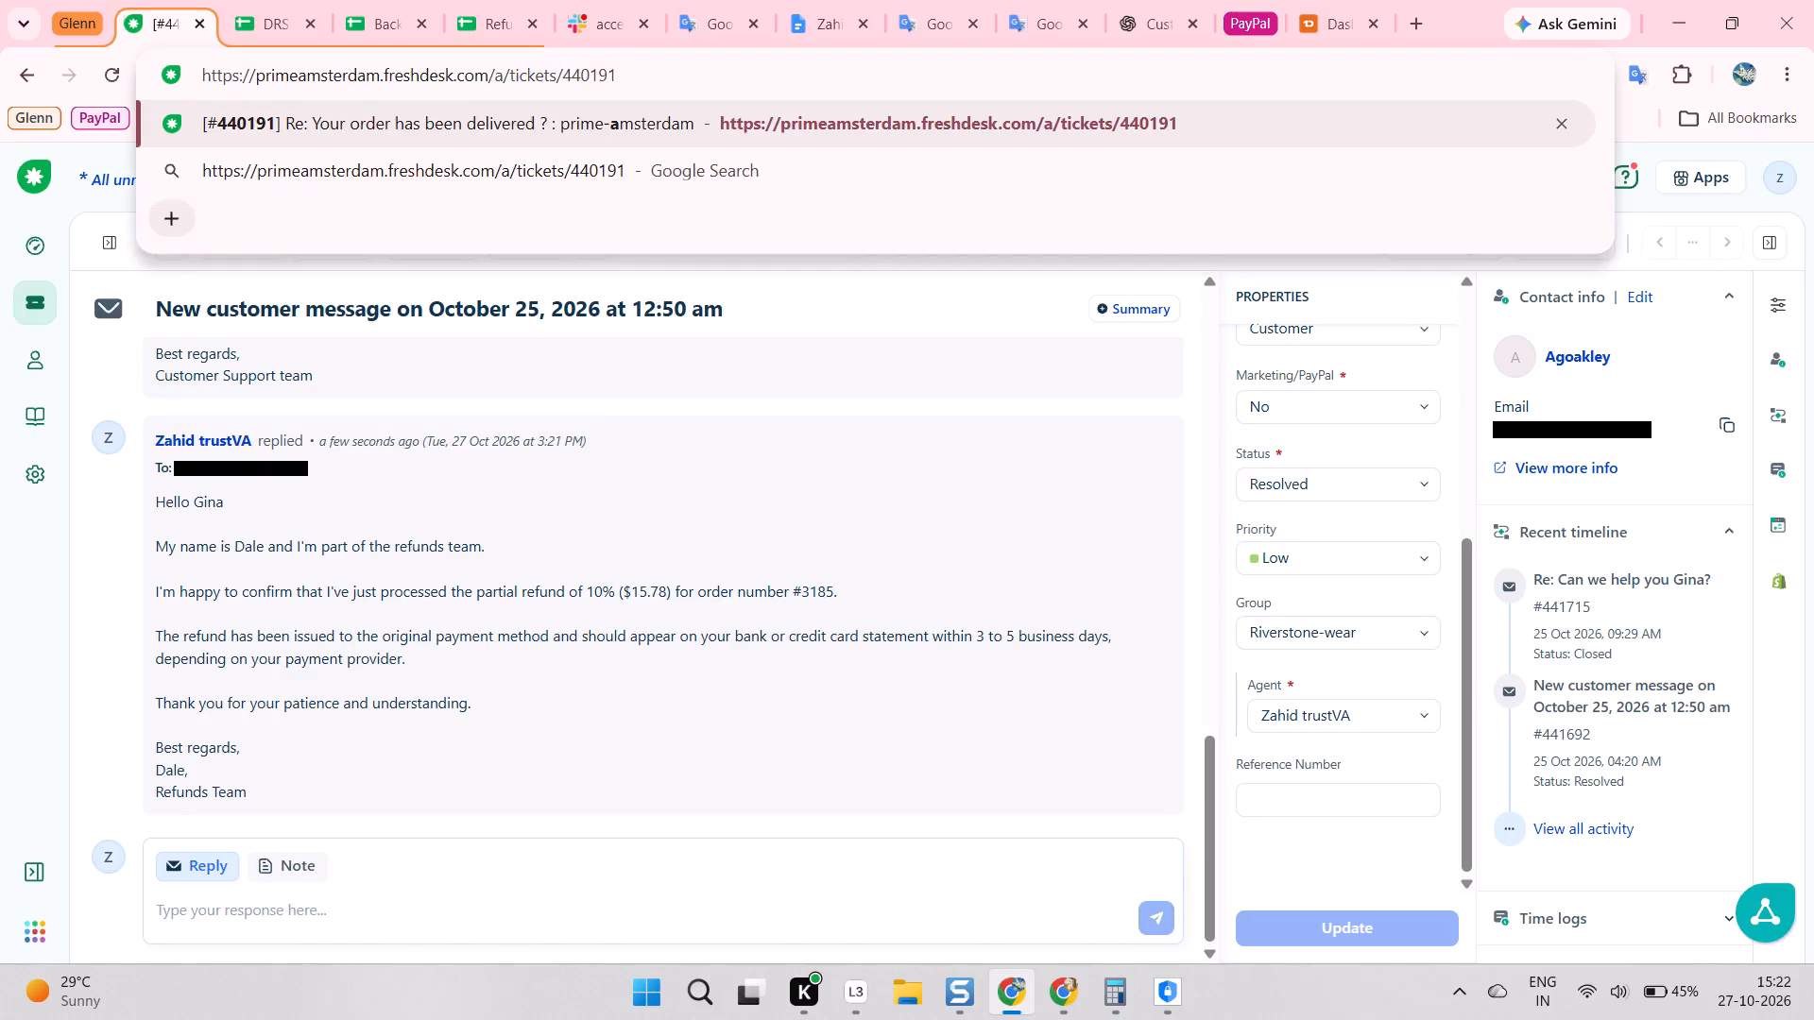
{"action": "key", "text": "Return"}
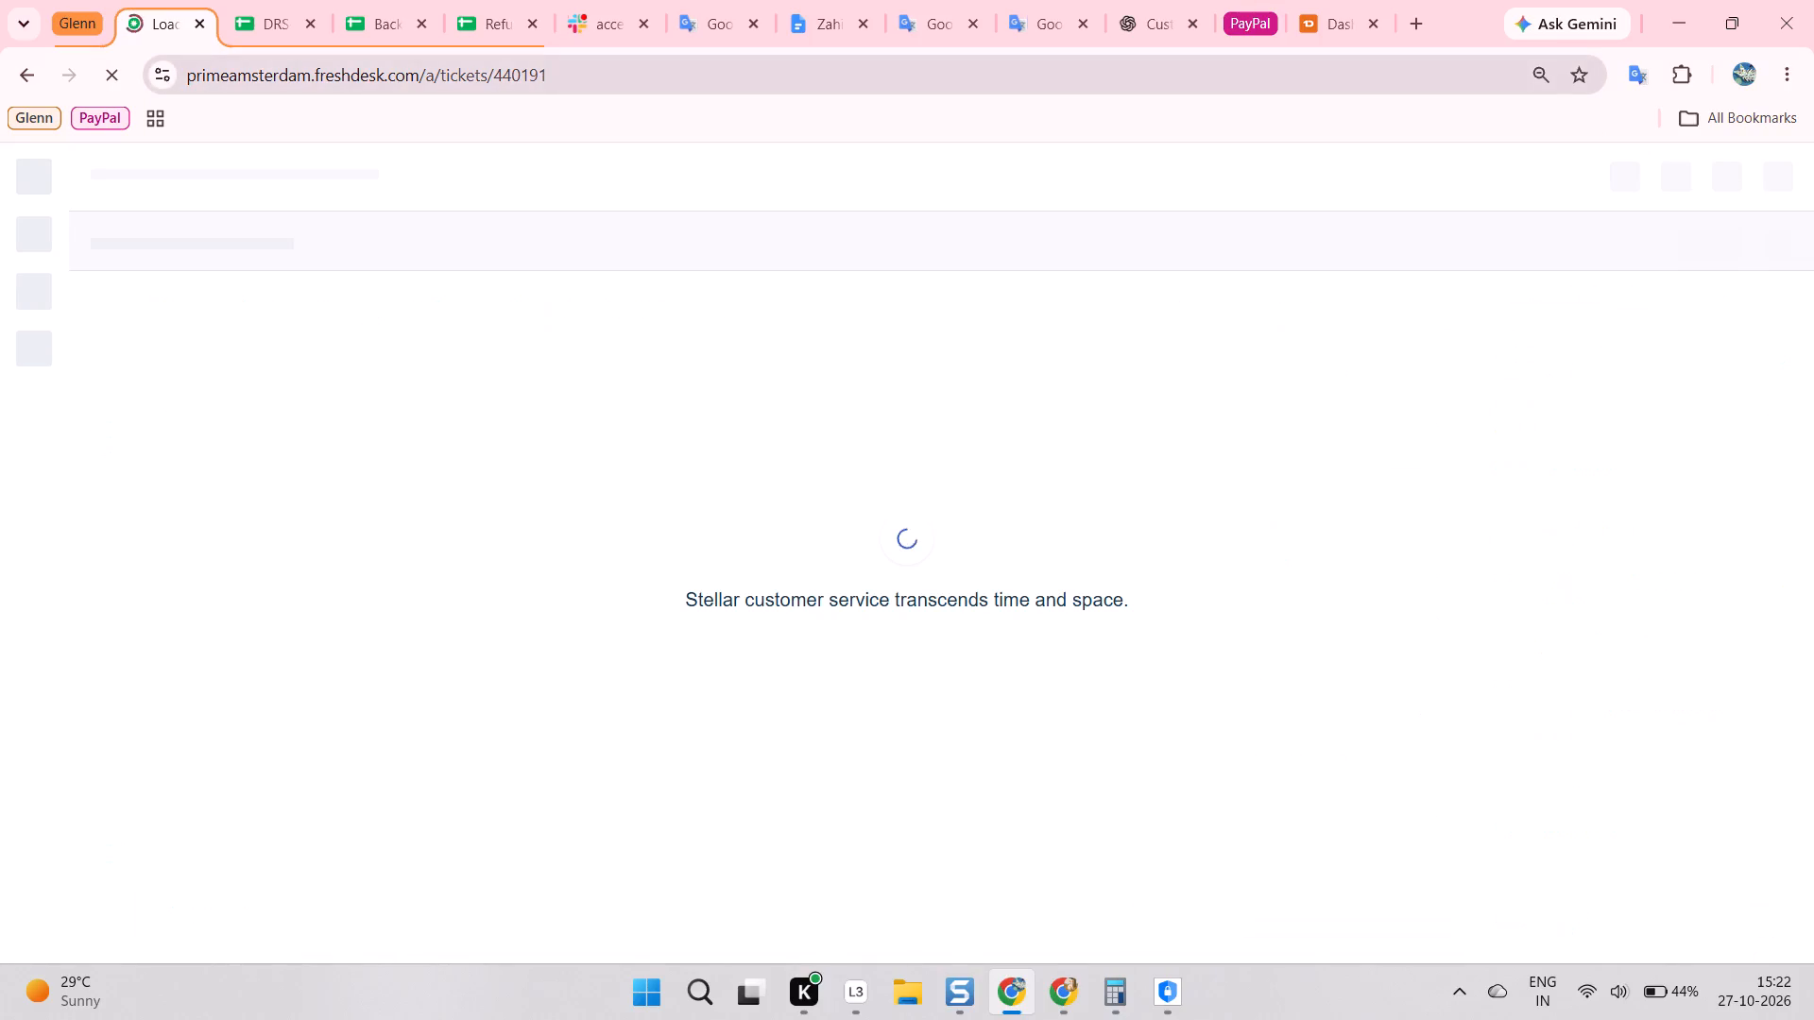
{"action": "scroll", "coordinate": [847, 214], "scroll_direction": "down", "scroll_amount": 1}
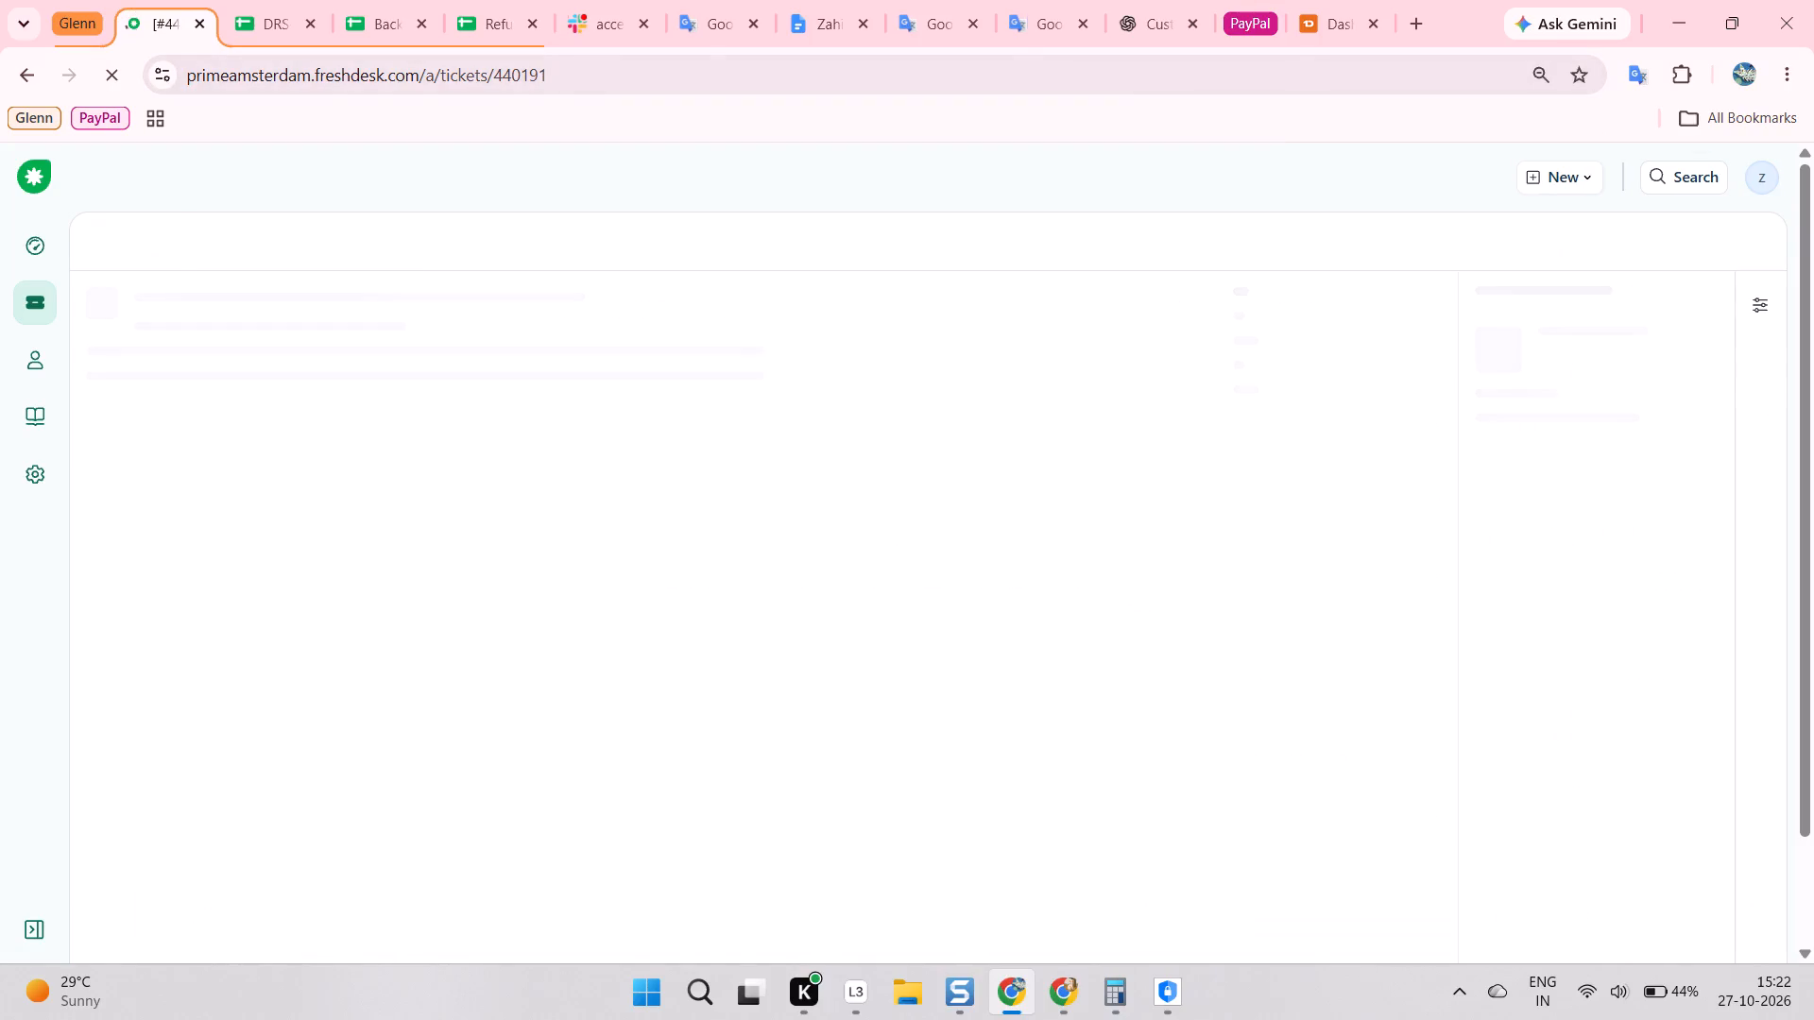
{"action": "scroll", "coordinate": [801, 265], "scroll_direction": "down", "scroll_amount": 10}
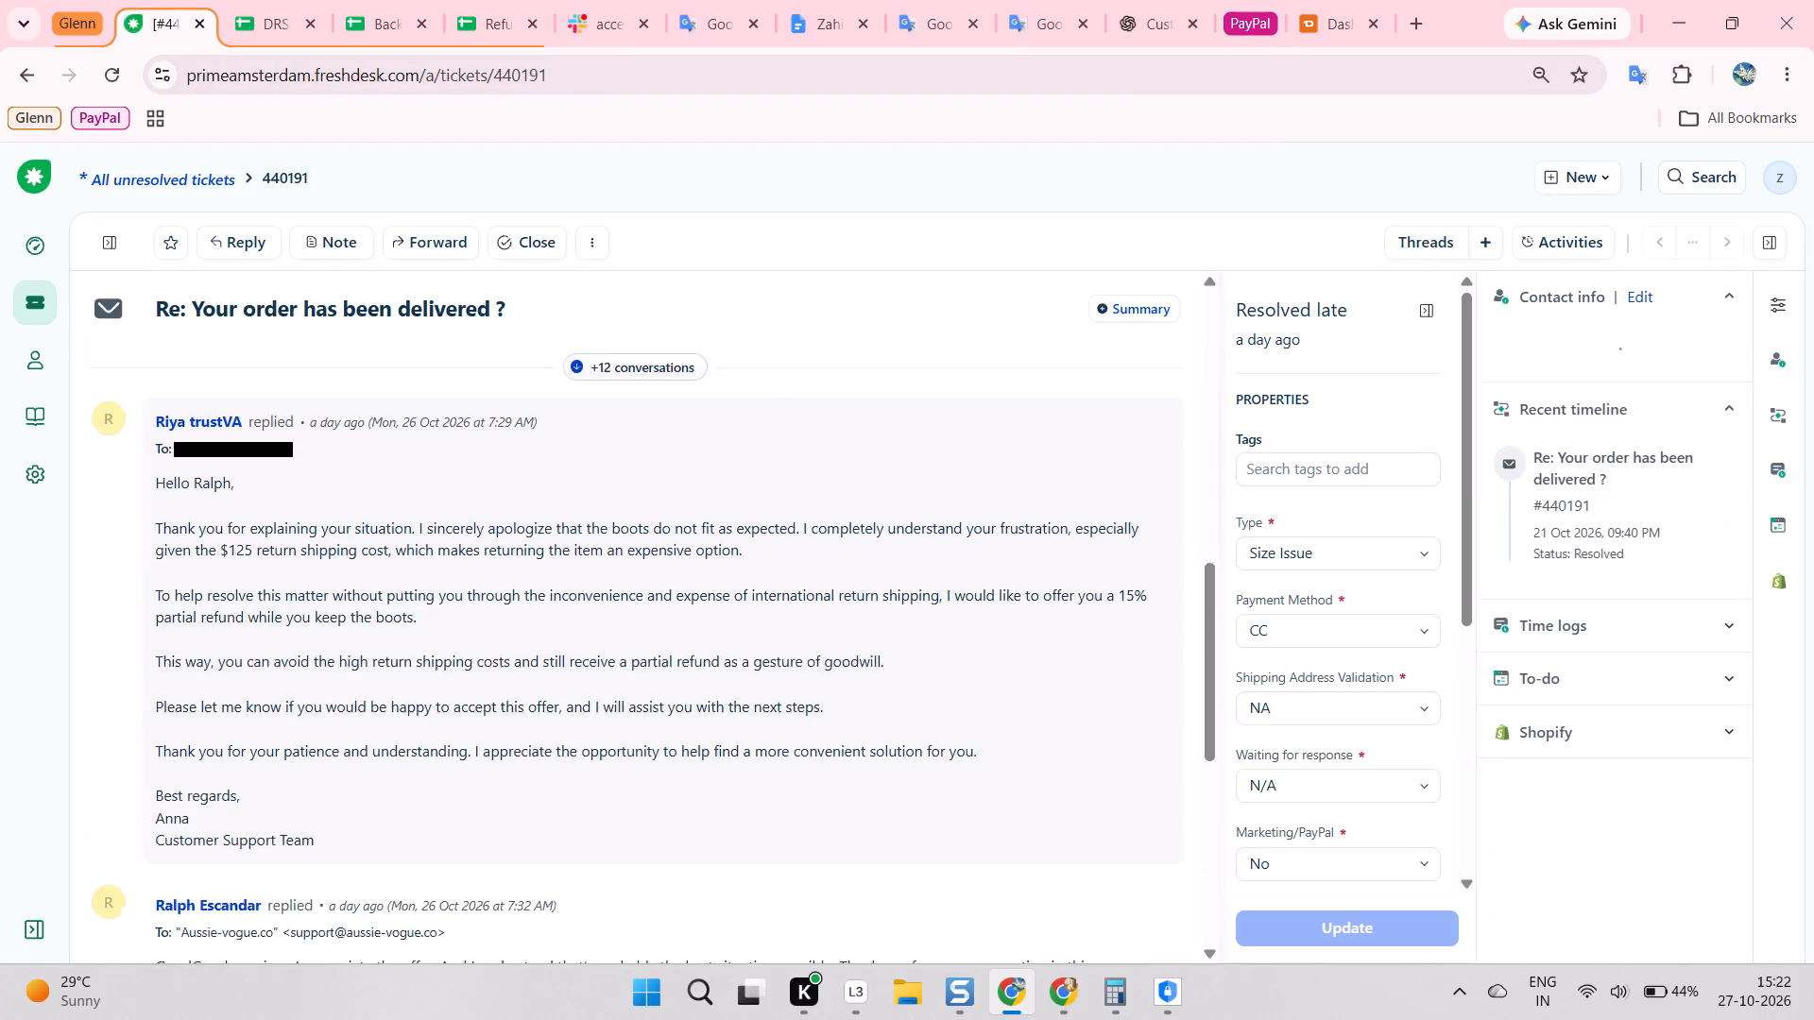
{"action": "scroll", "coordinate": [755, 435], "scroll_direction": "down", "scroll_amount": 16}
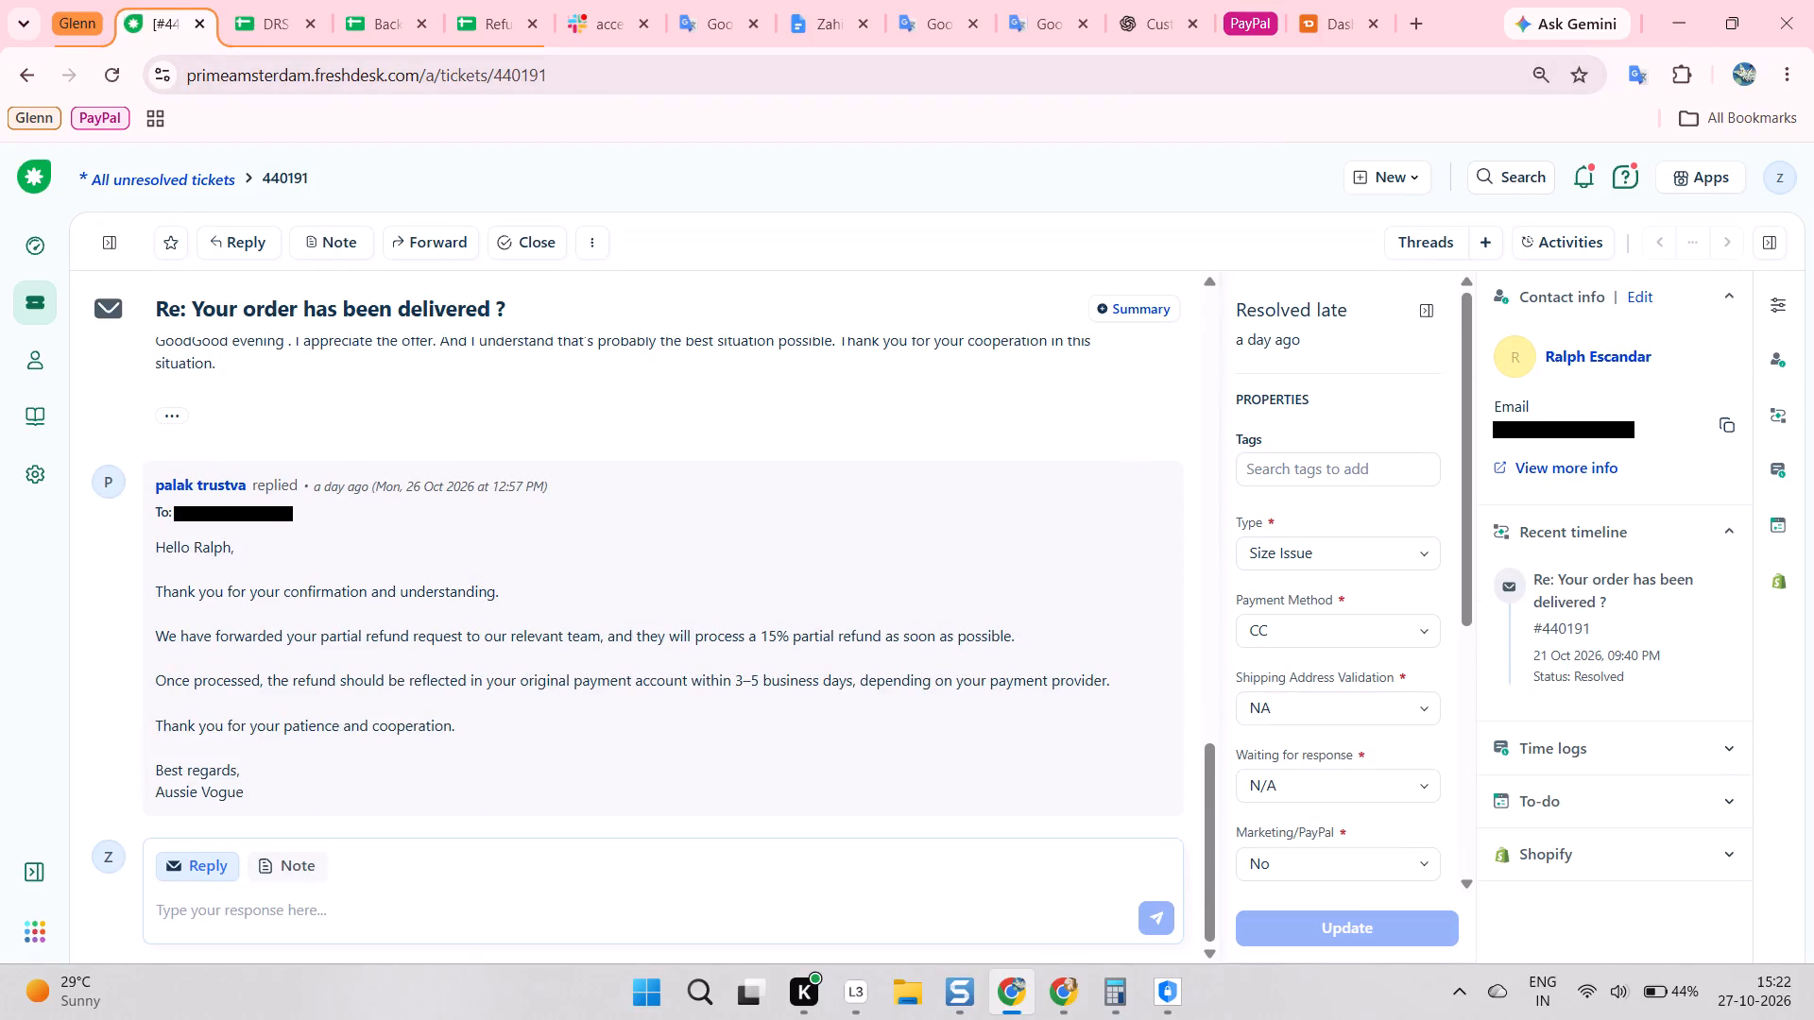
{"action": "scroll", "coordinate": [803, 457], "scroll_direction": "down", "scroll_amount": 2}
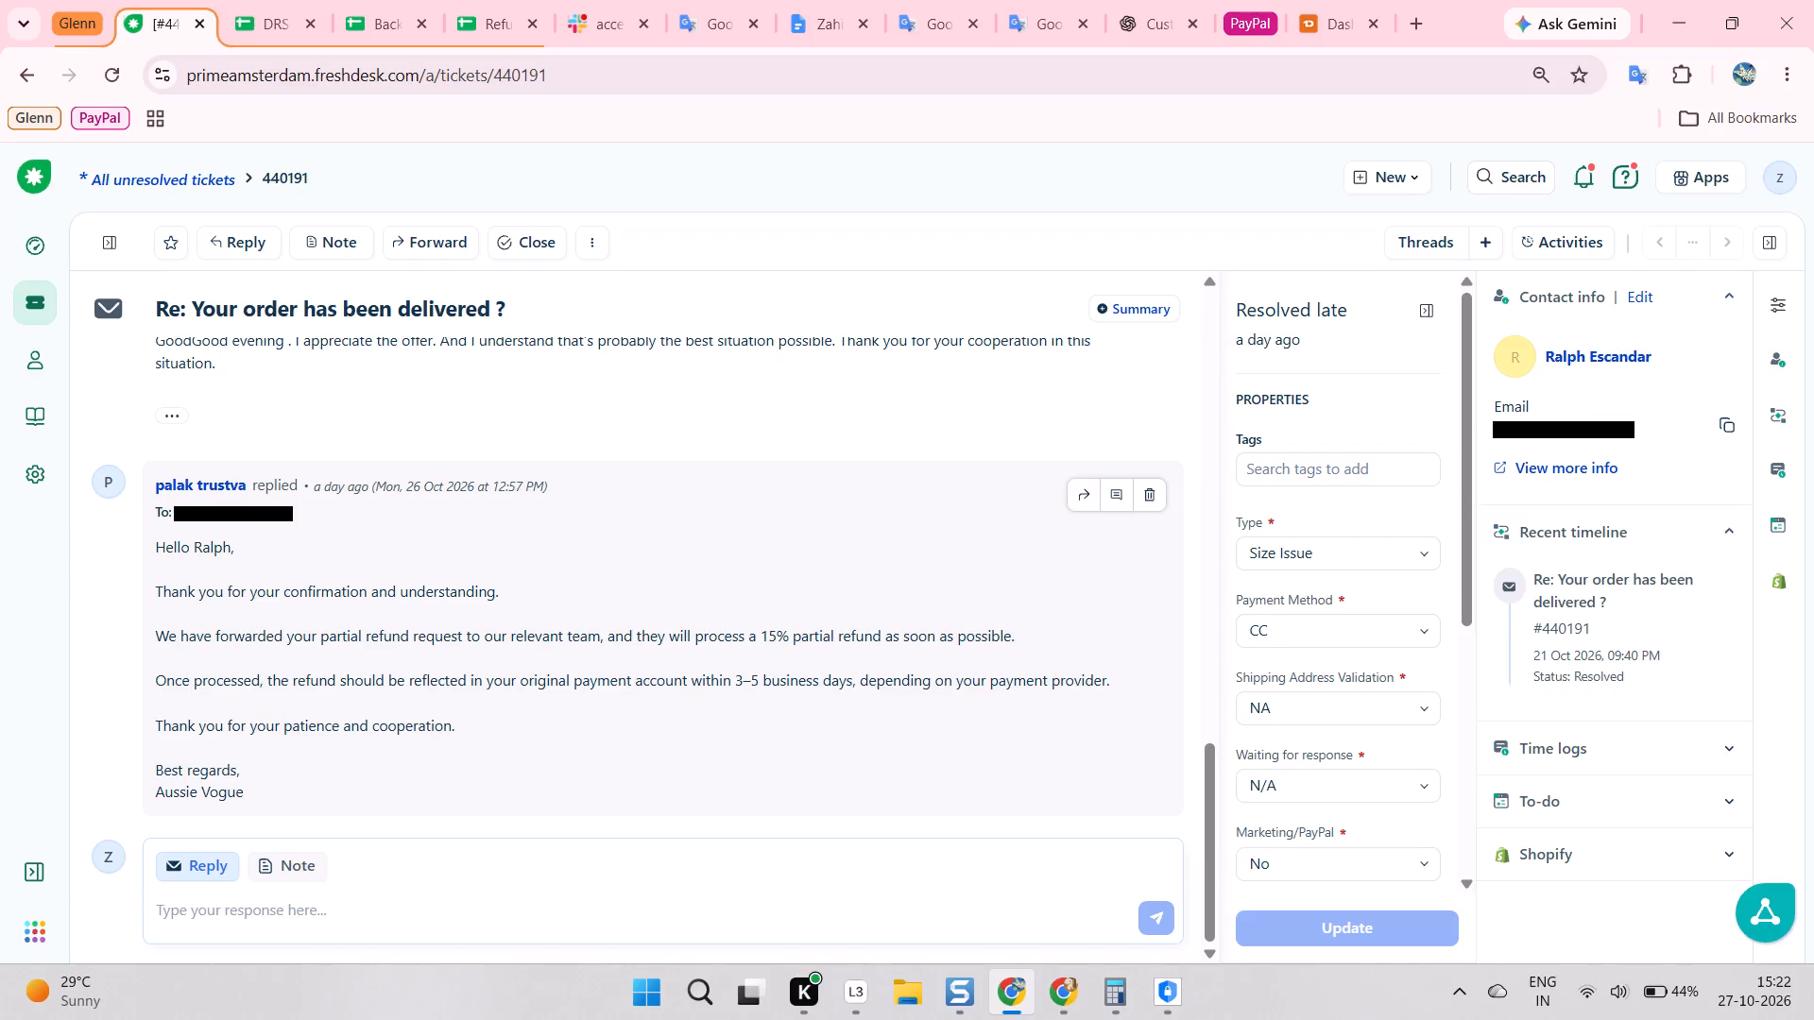
{"action": "scroll", "coordinate": [825, 466], "scroll_direction": "down", "scroll_amount": 3}
{"action": "left_click", "coordinate": [1721, 419]}
{"action": "scroll", "coordinate": [476, 513], "scroll_direction": "up", "scroll_amount": 2}
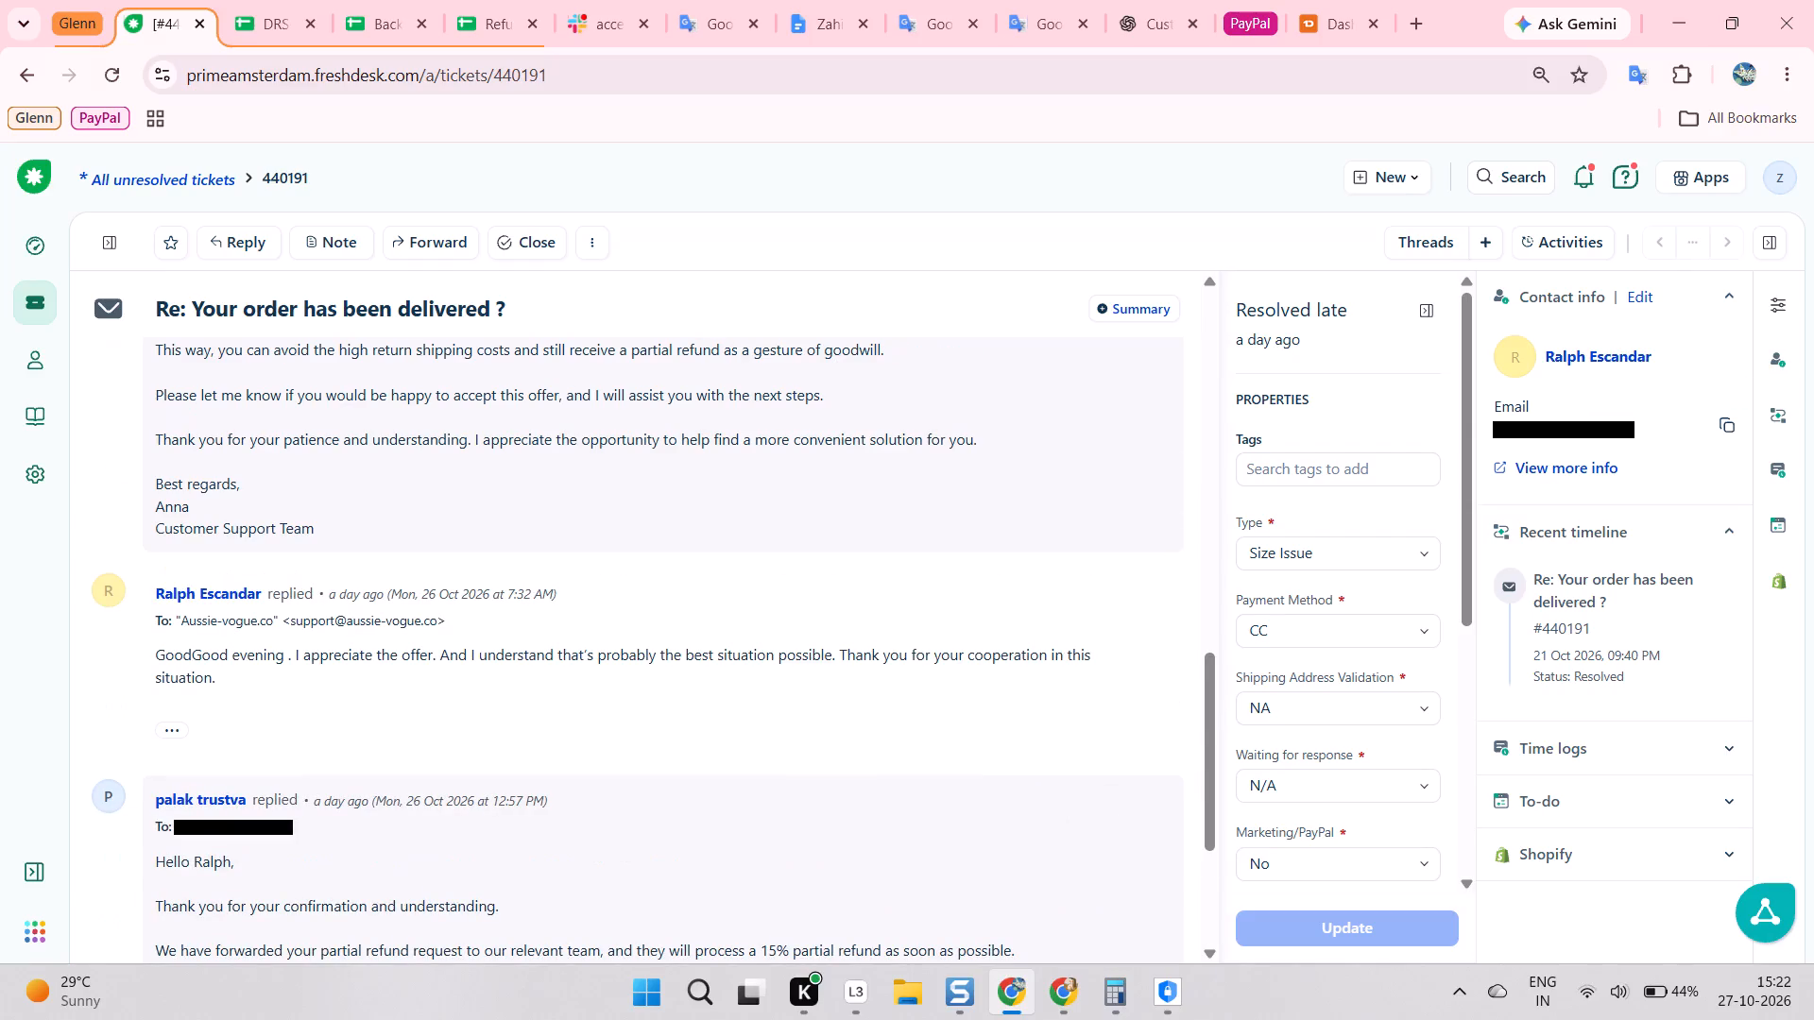
{"action": "scroll", "coordinate": [656, 788], "scroll_direction": "down", "scroll_amount": 1}
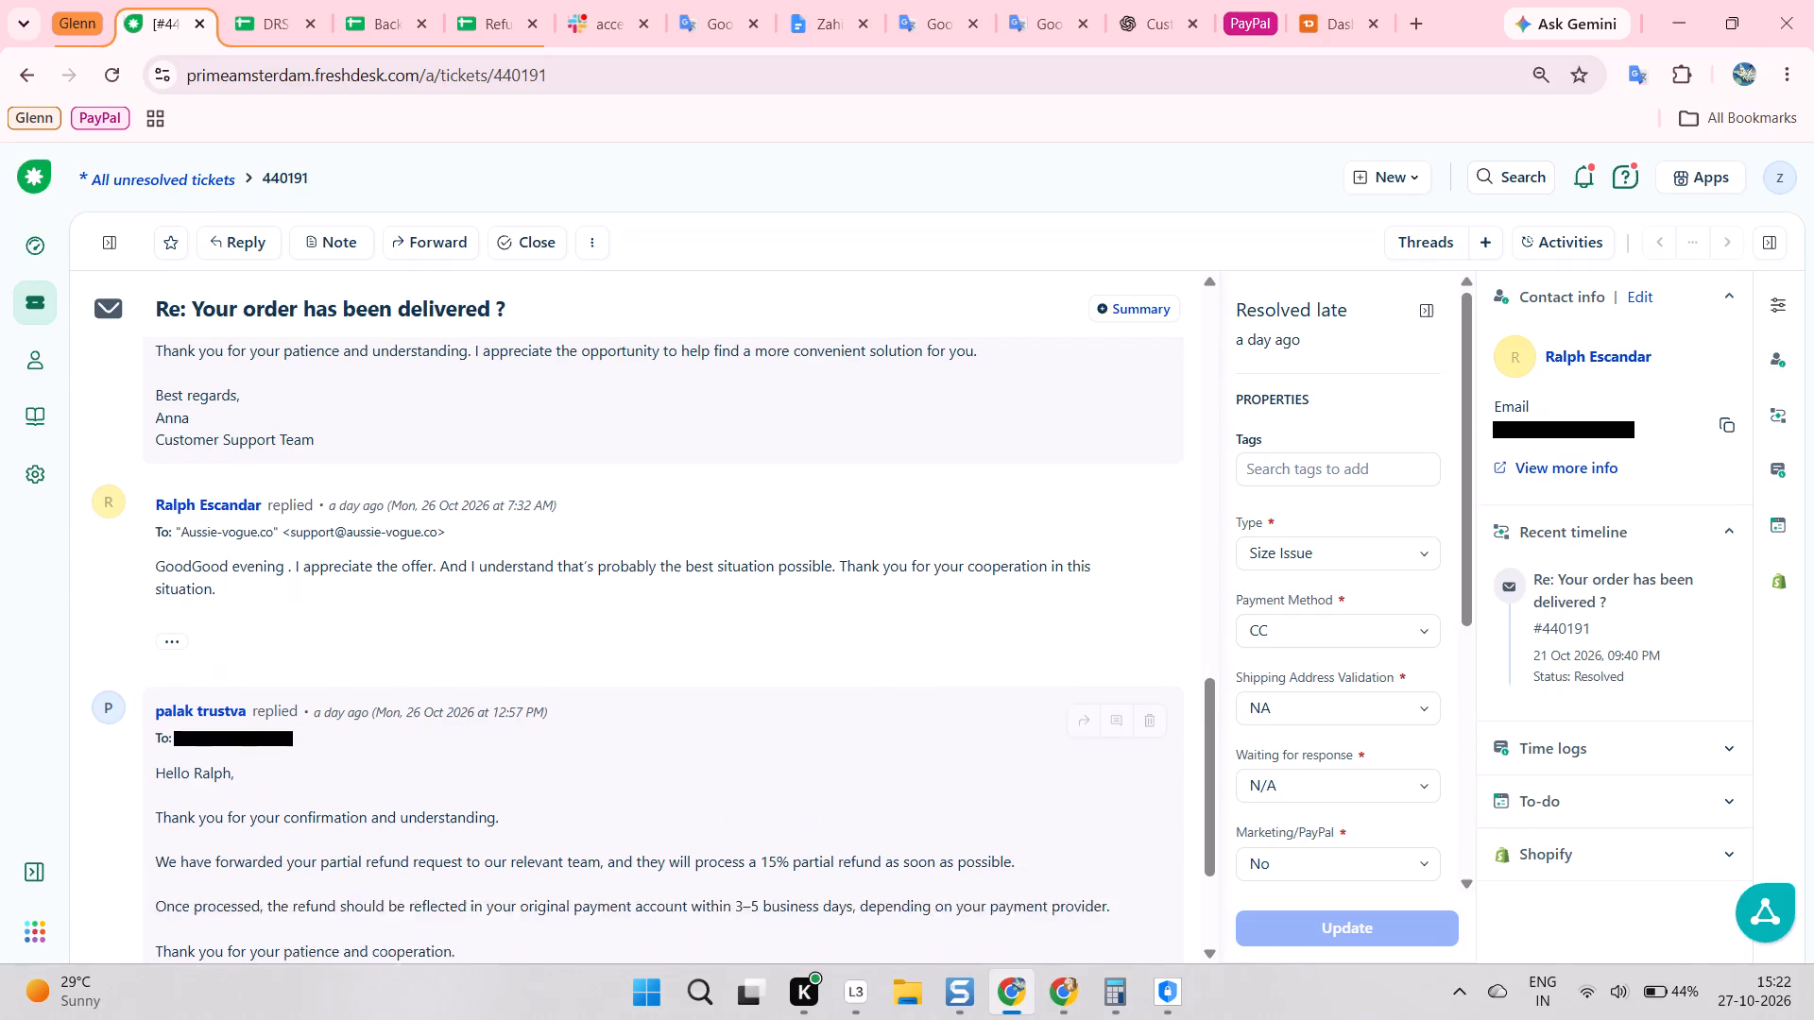
{"action": "left_click", "coordinate": [1072, 992]}
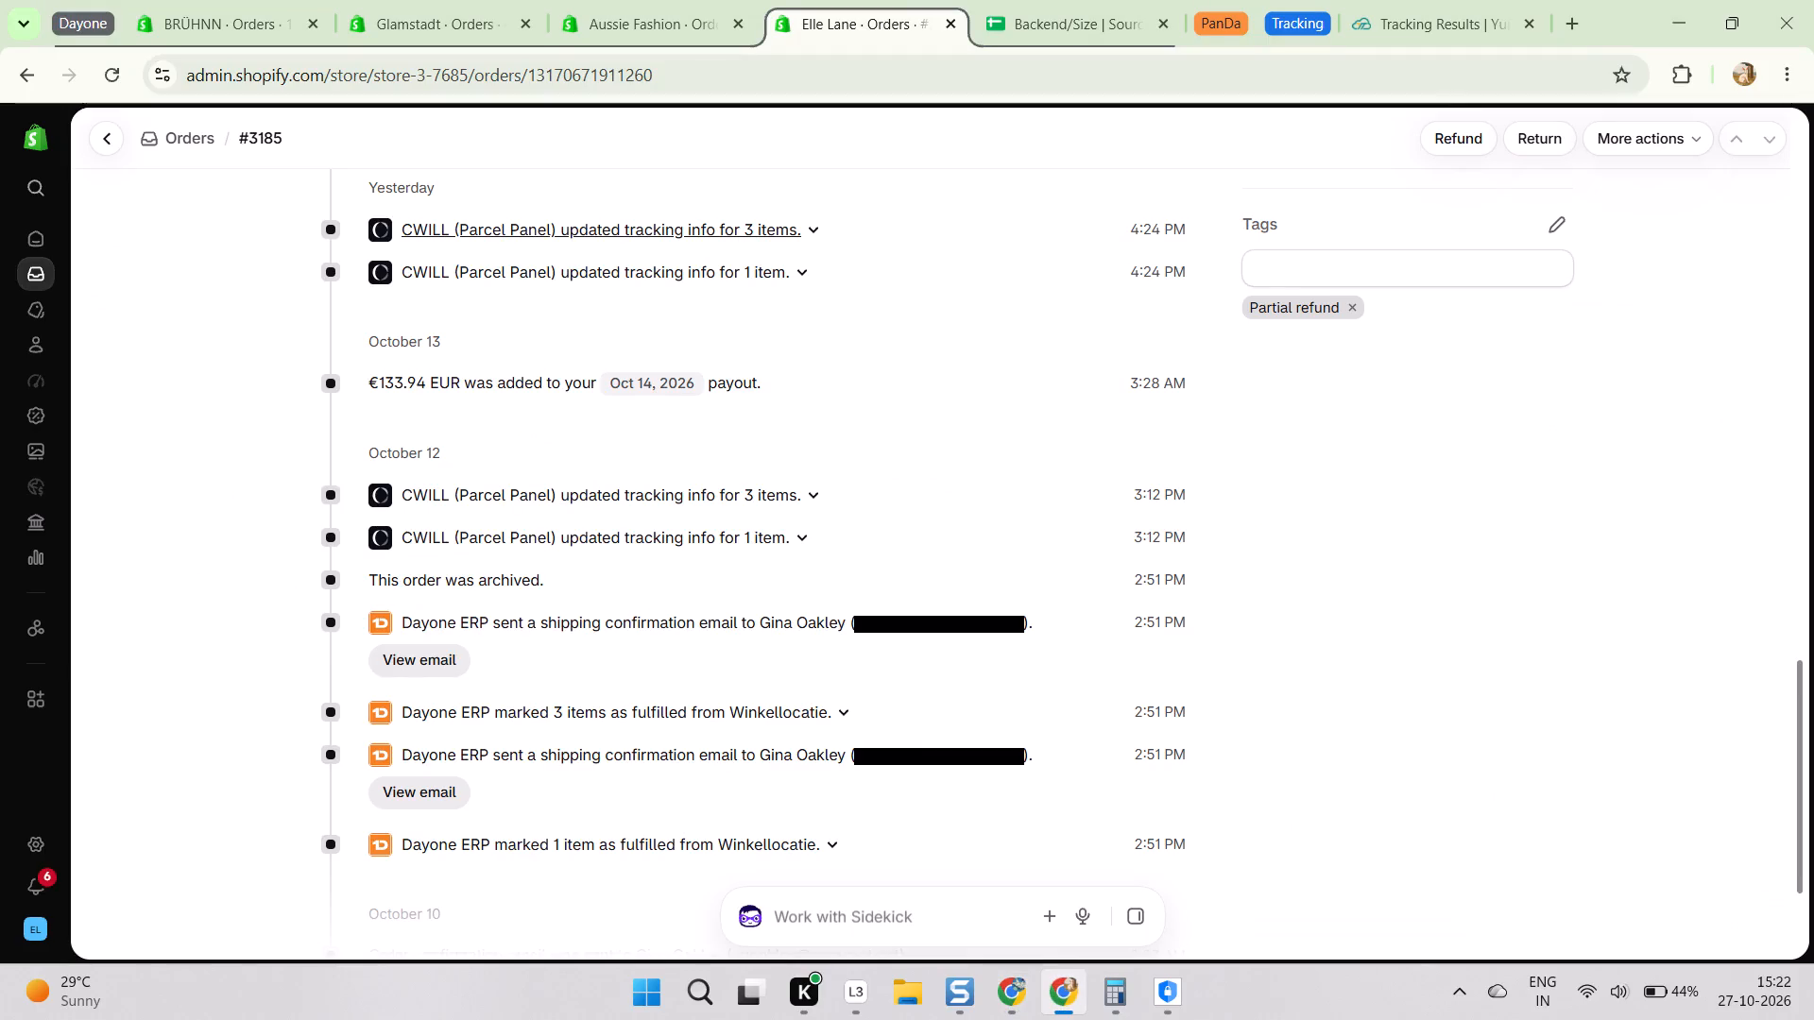
{"action": "left_click", "coordinate": [616, 21]}
{"action": "scroll", "coordinate": [342, 184], "scroll_direction": "up", "scroll_amount": 4}
{"action": "left_click", "coordinate": [41, 192]}
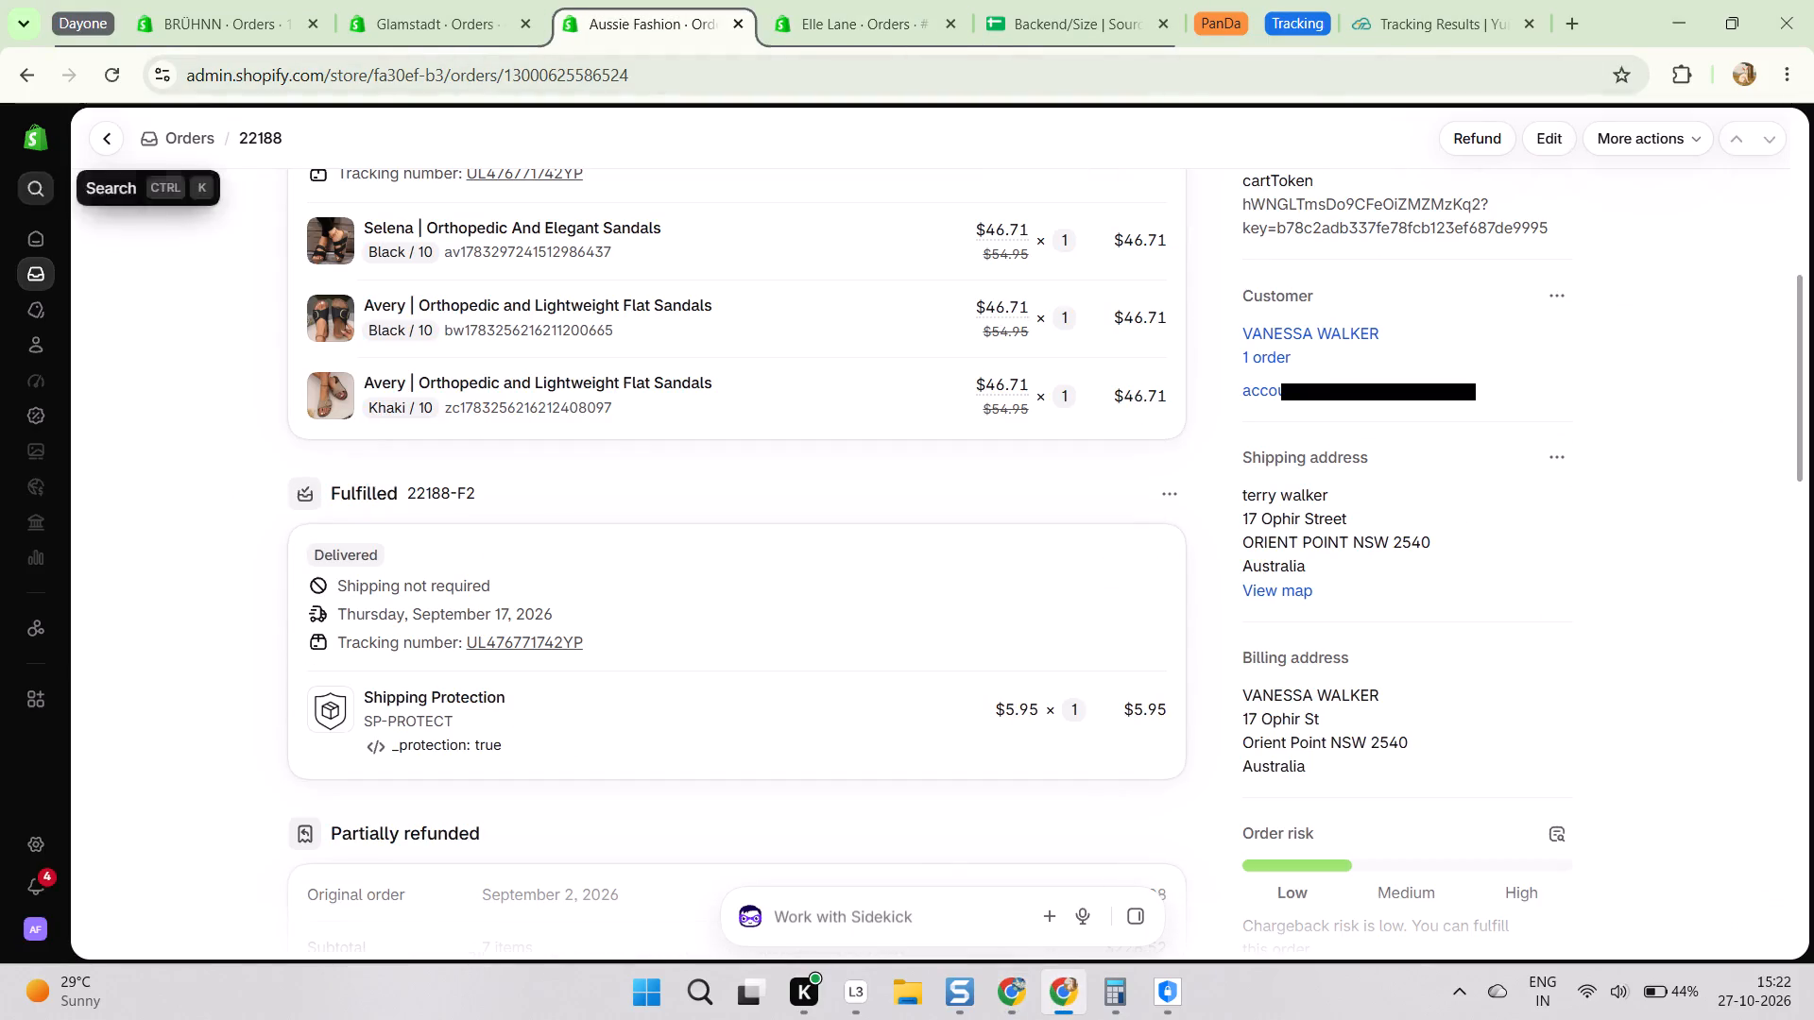
{"action": "key", "text": "ctrl+v"}
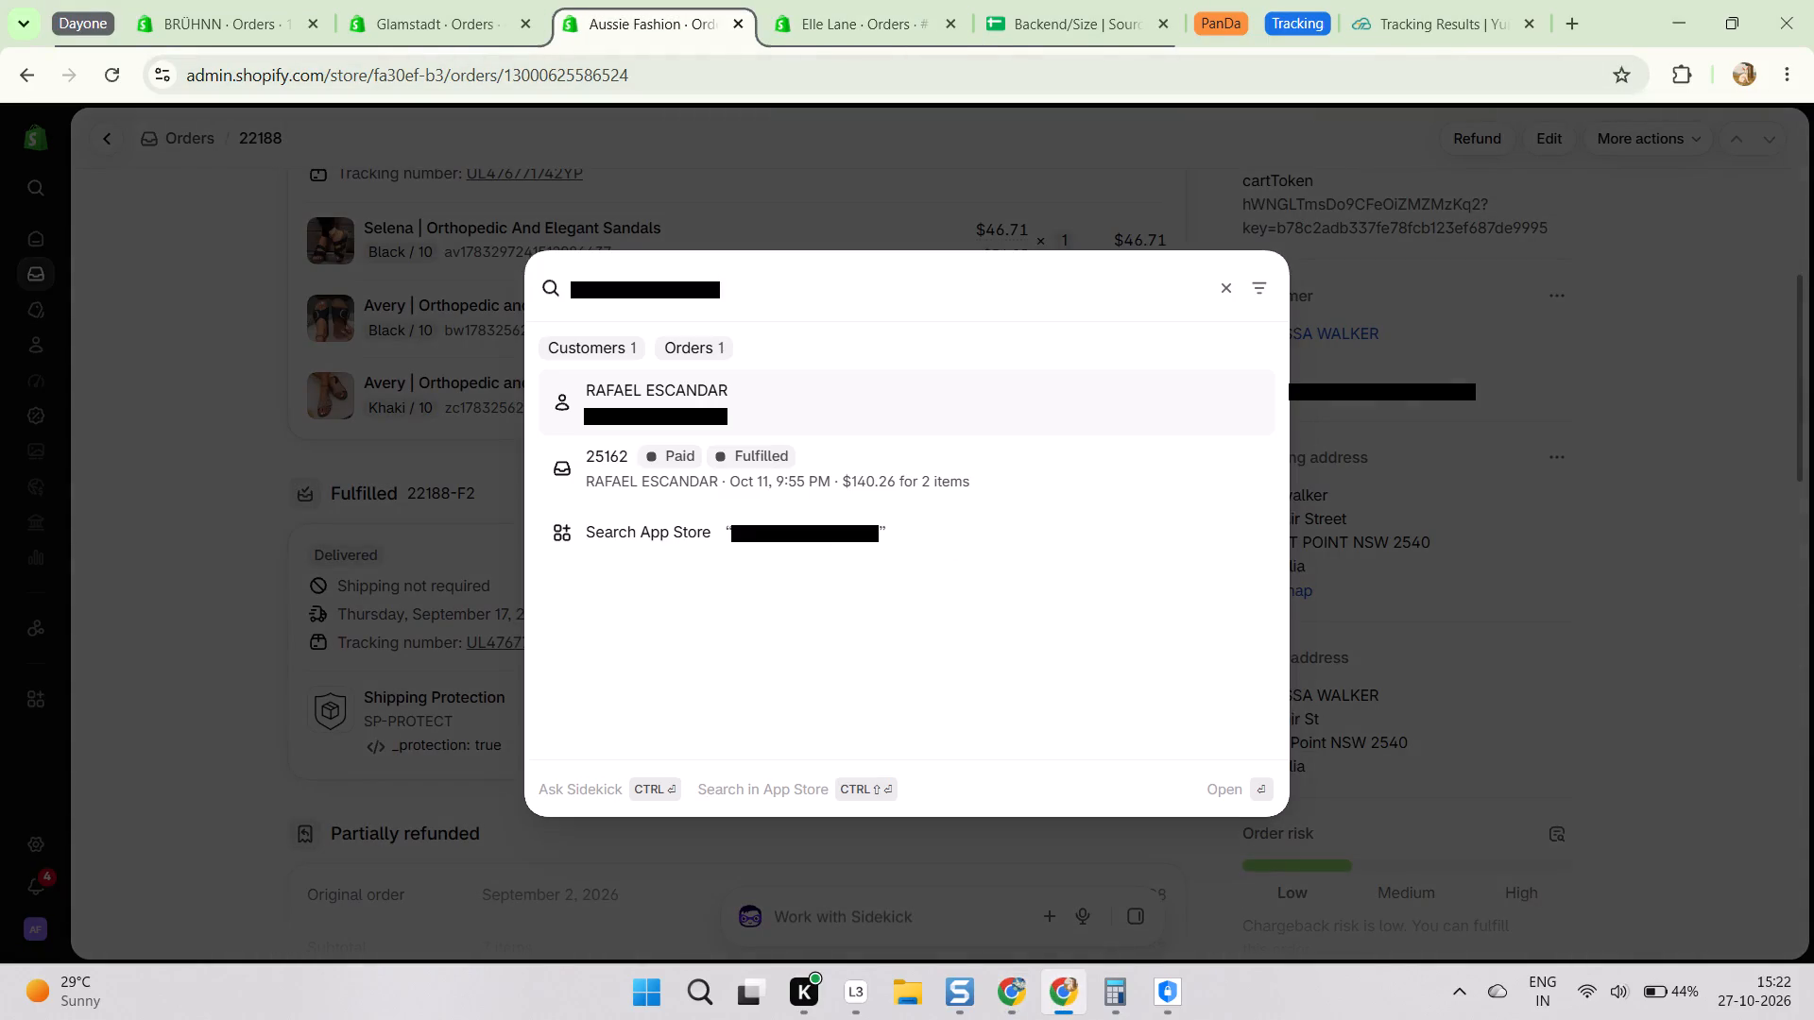
{"action": "left_click", "coordinate": [608, 453]}
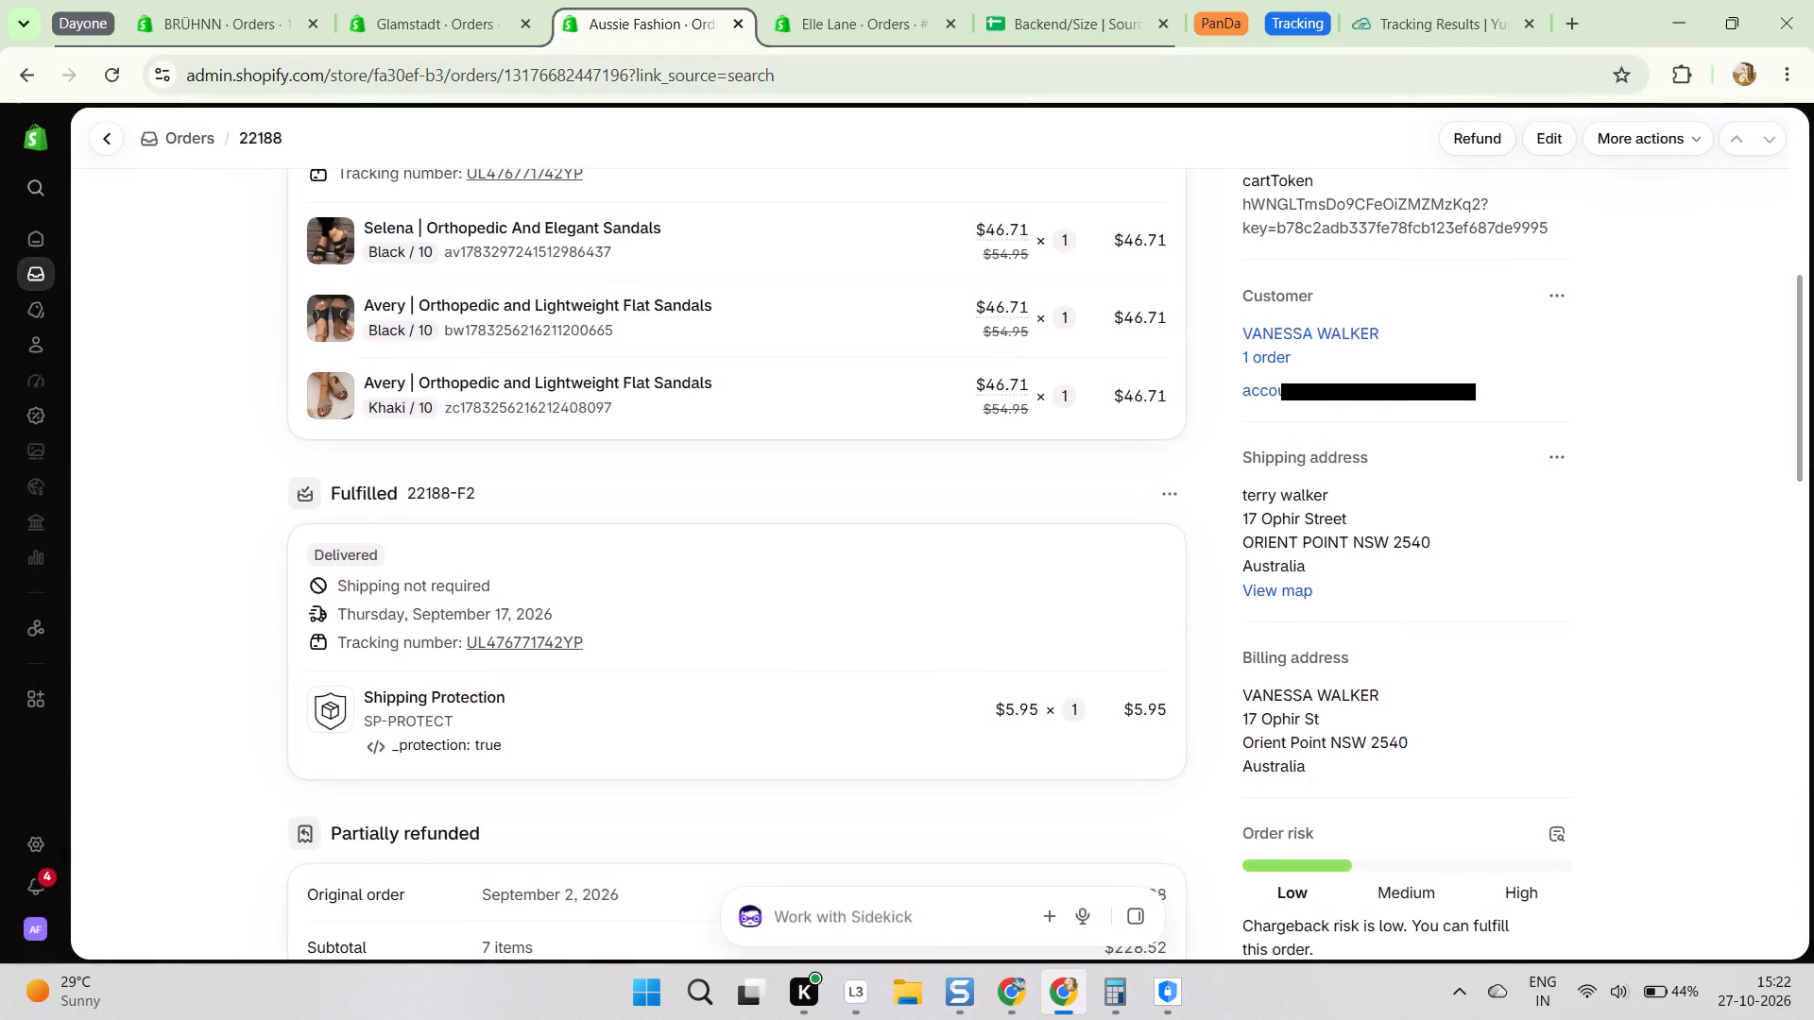
{"action": "scroll", "coordinate": [695, 476], "scroll_direction": "up", "scroll_amount": 6}
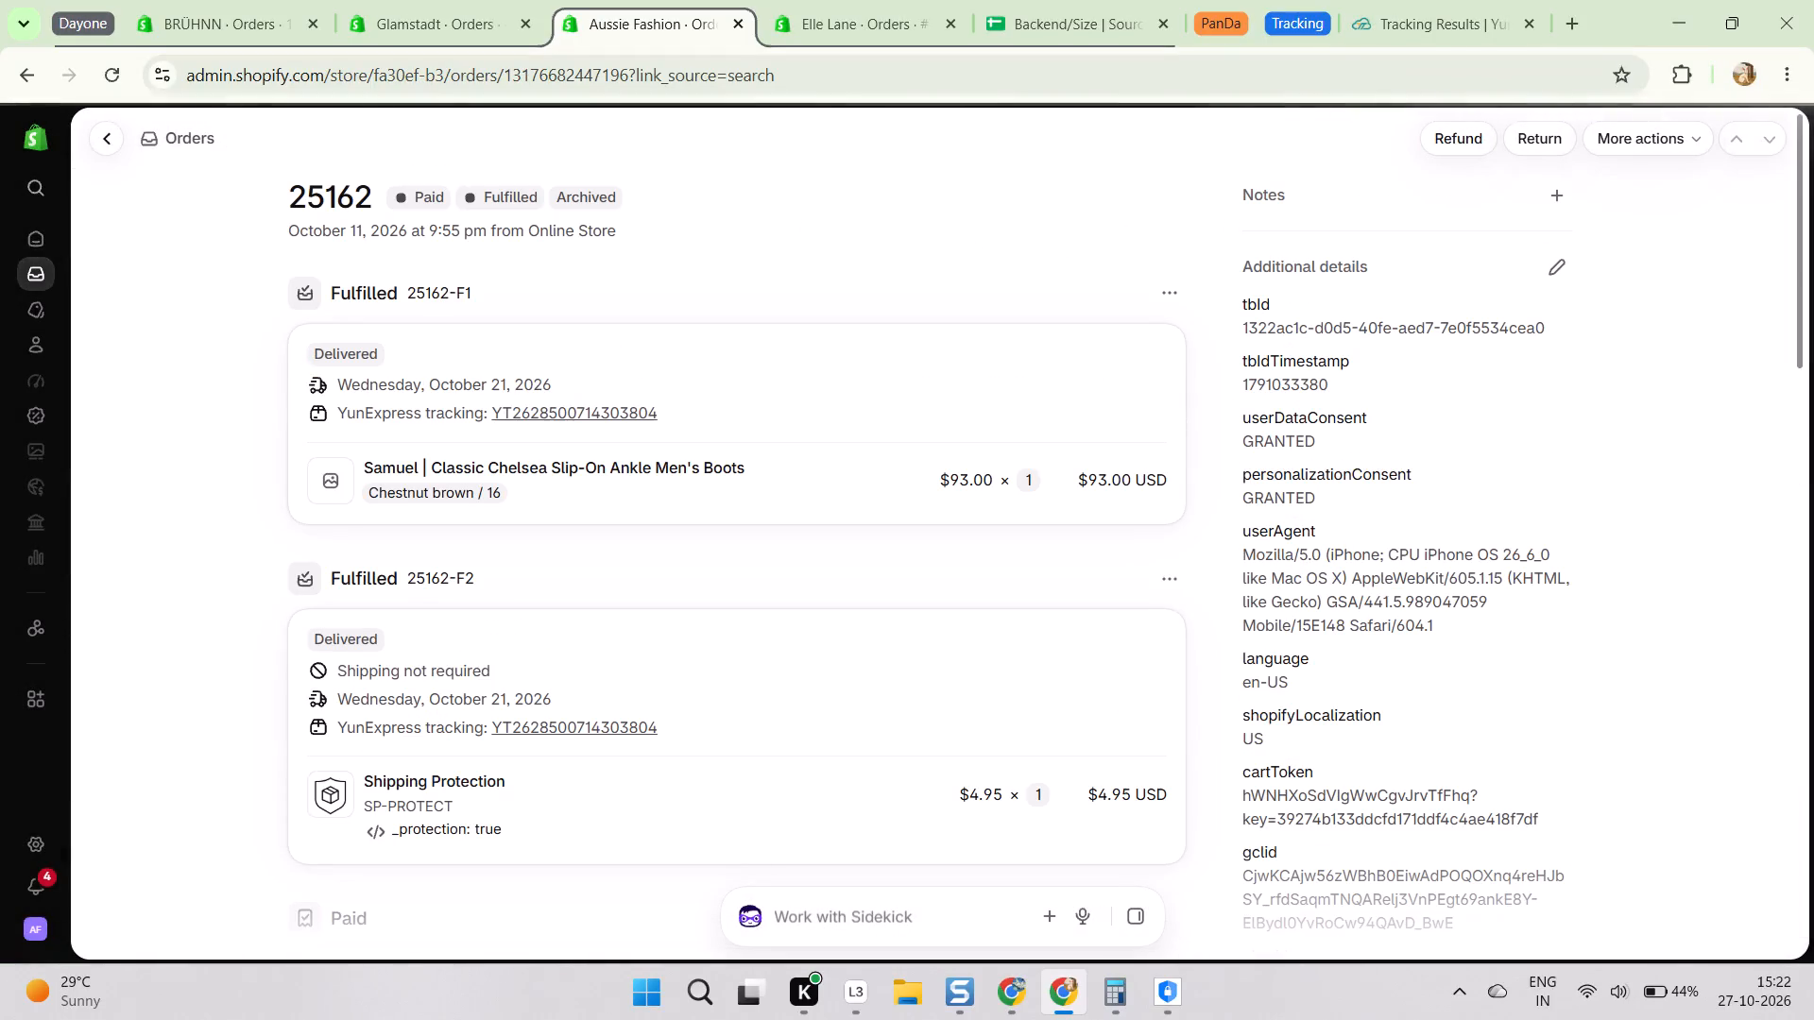
{"action": "key", "text": "ctrl+f"}
{"action": "key", "text": "ctrl+v"}
{"action": "scroll", "coordinate": [872, 325], "scroll_direction": "up", "scroll_amount": 7}
{"action": "double_click", "coordinate": [1629, 119]}
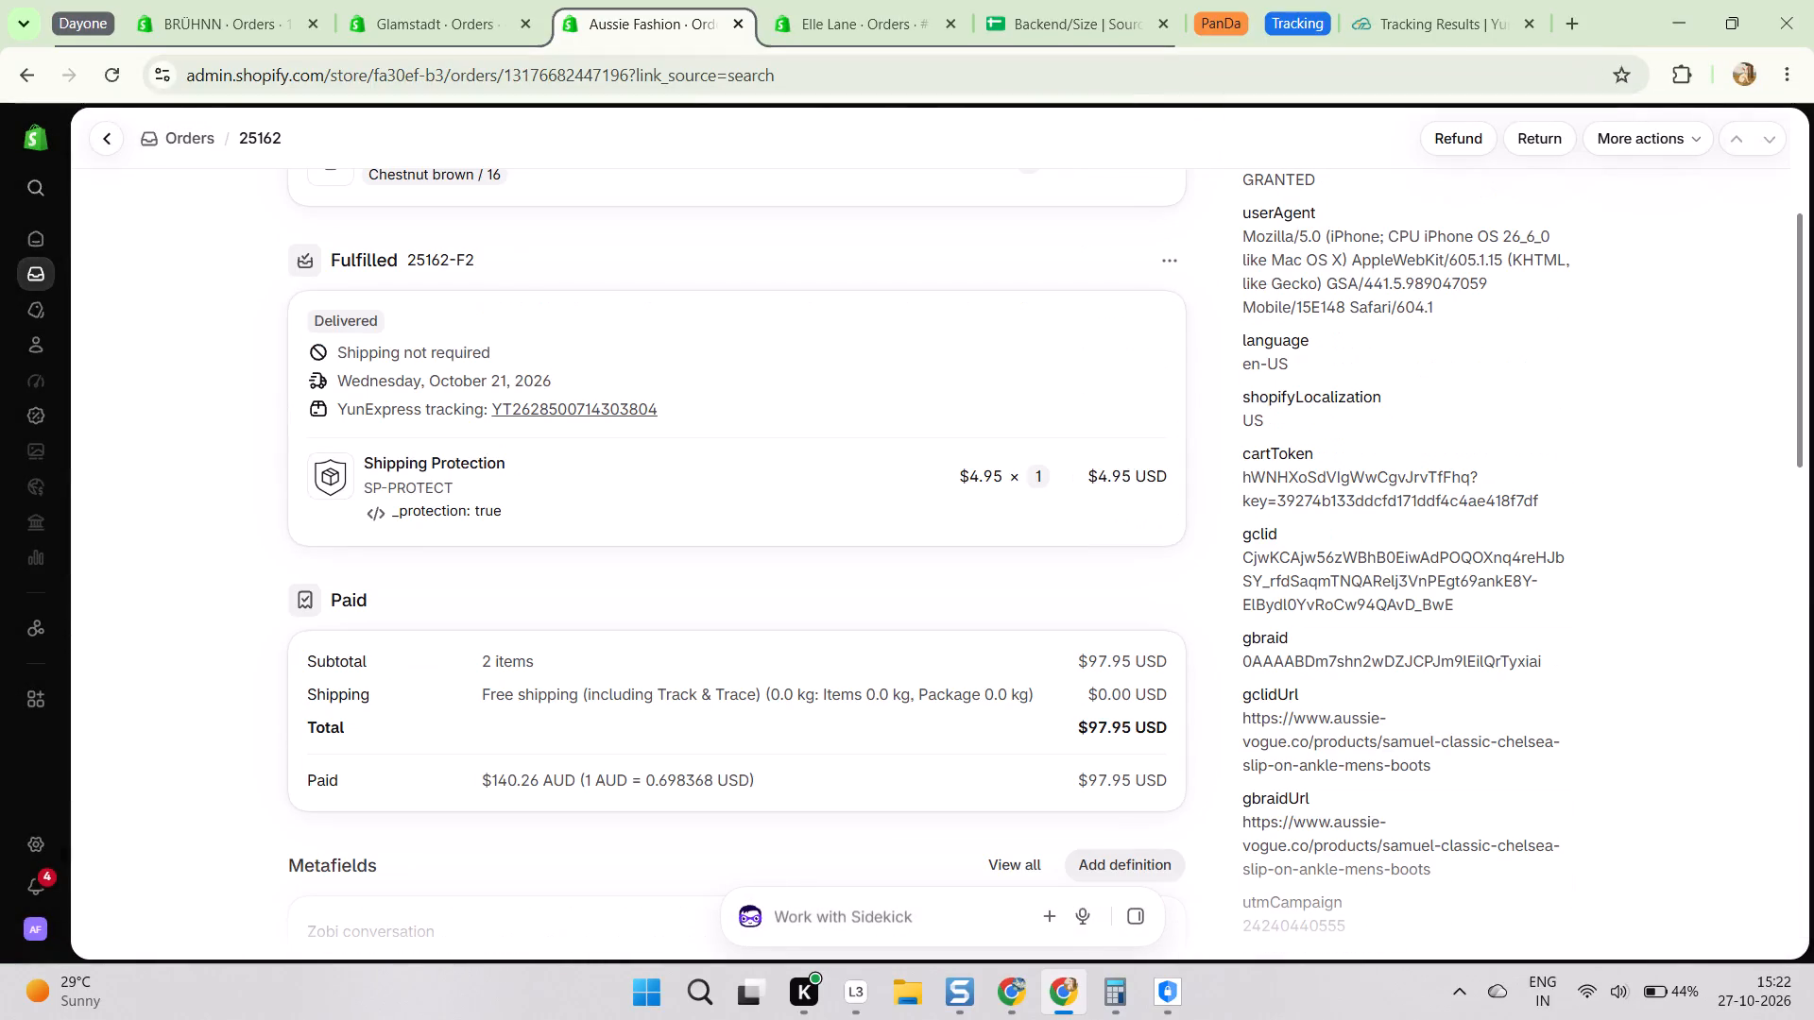
{"action": "scroll", "coordinate": [1183, 327], "scroll_direction": "up", "scroll_amount": 8}
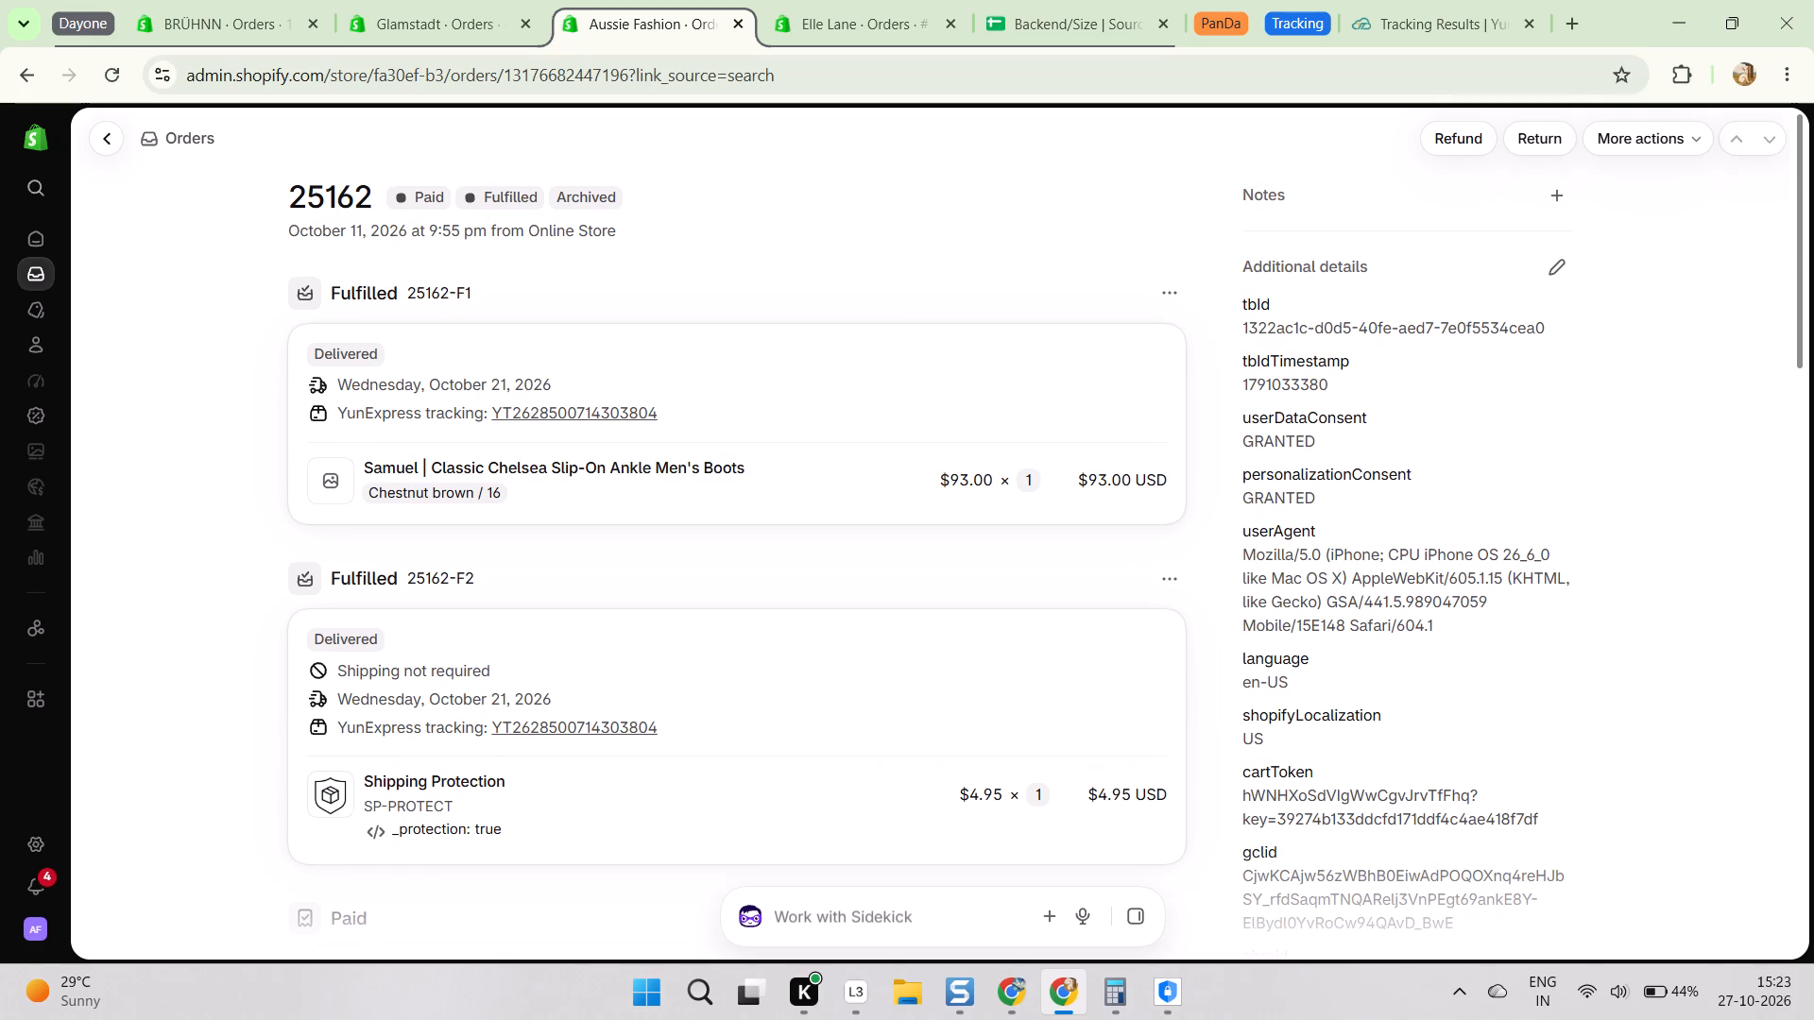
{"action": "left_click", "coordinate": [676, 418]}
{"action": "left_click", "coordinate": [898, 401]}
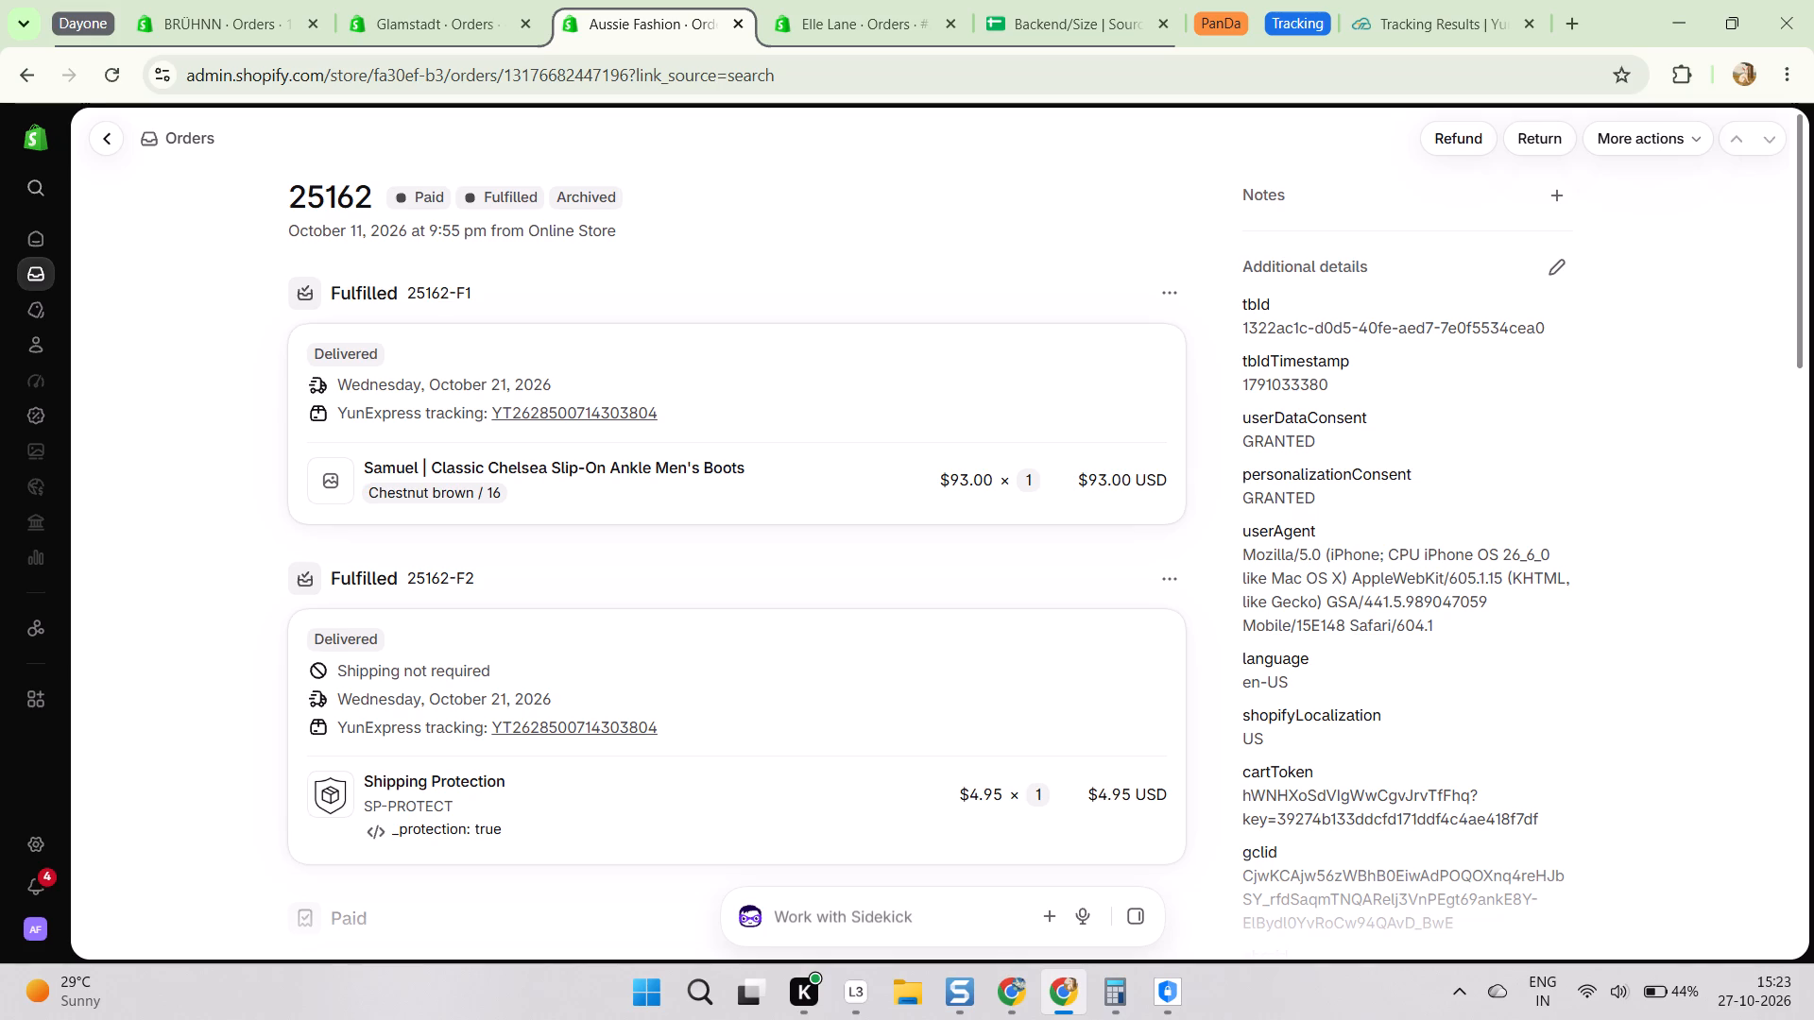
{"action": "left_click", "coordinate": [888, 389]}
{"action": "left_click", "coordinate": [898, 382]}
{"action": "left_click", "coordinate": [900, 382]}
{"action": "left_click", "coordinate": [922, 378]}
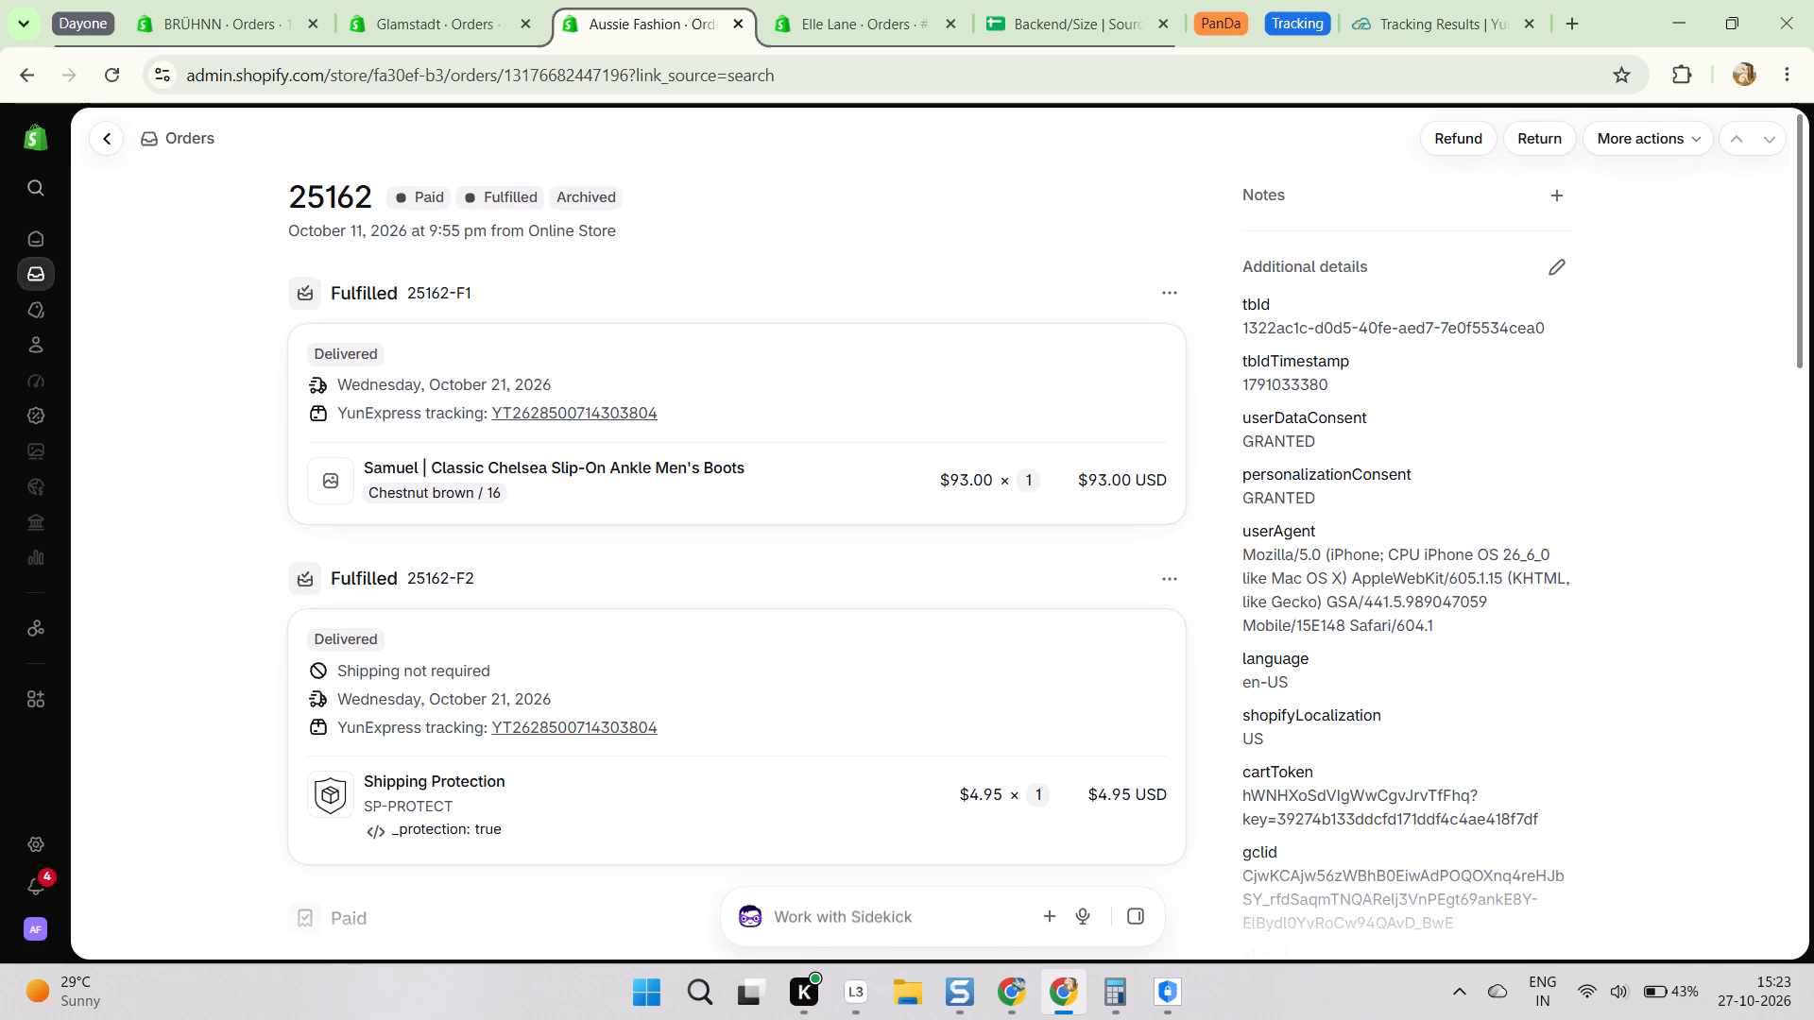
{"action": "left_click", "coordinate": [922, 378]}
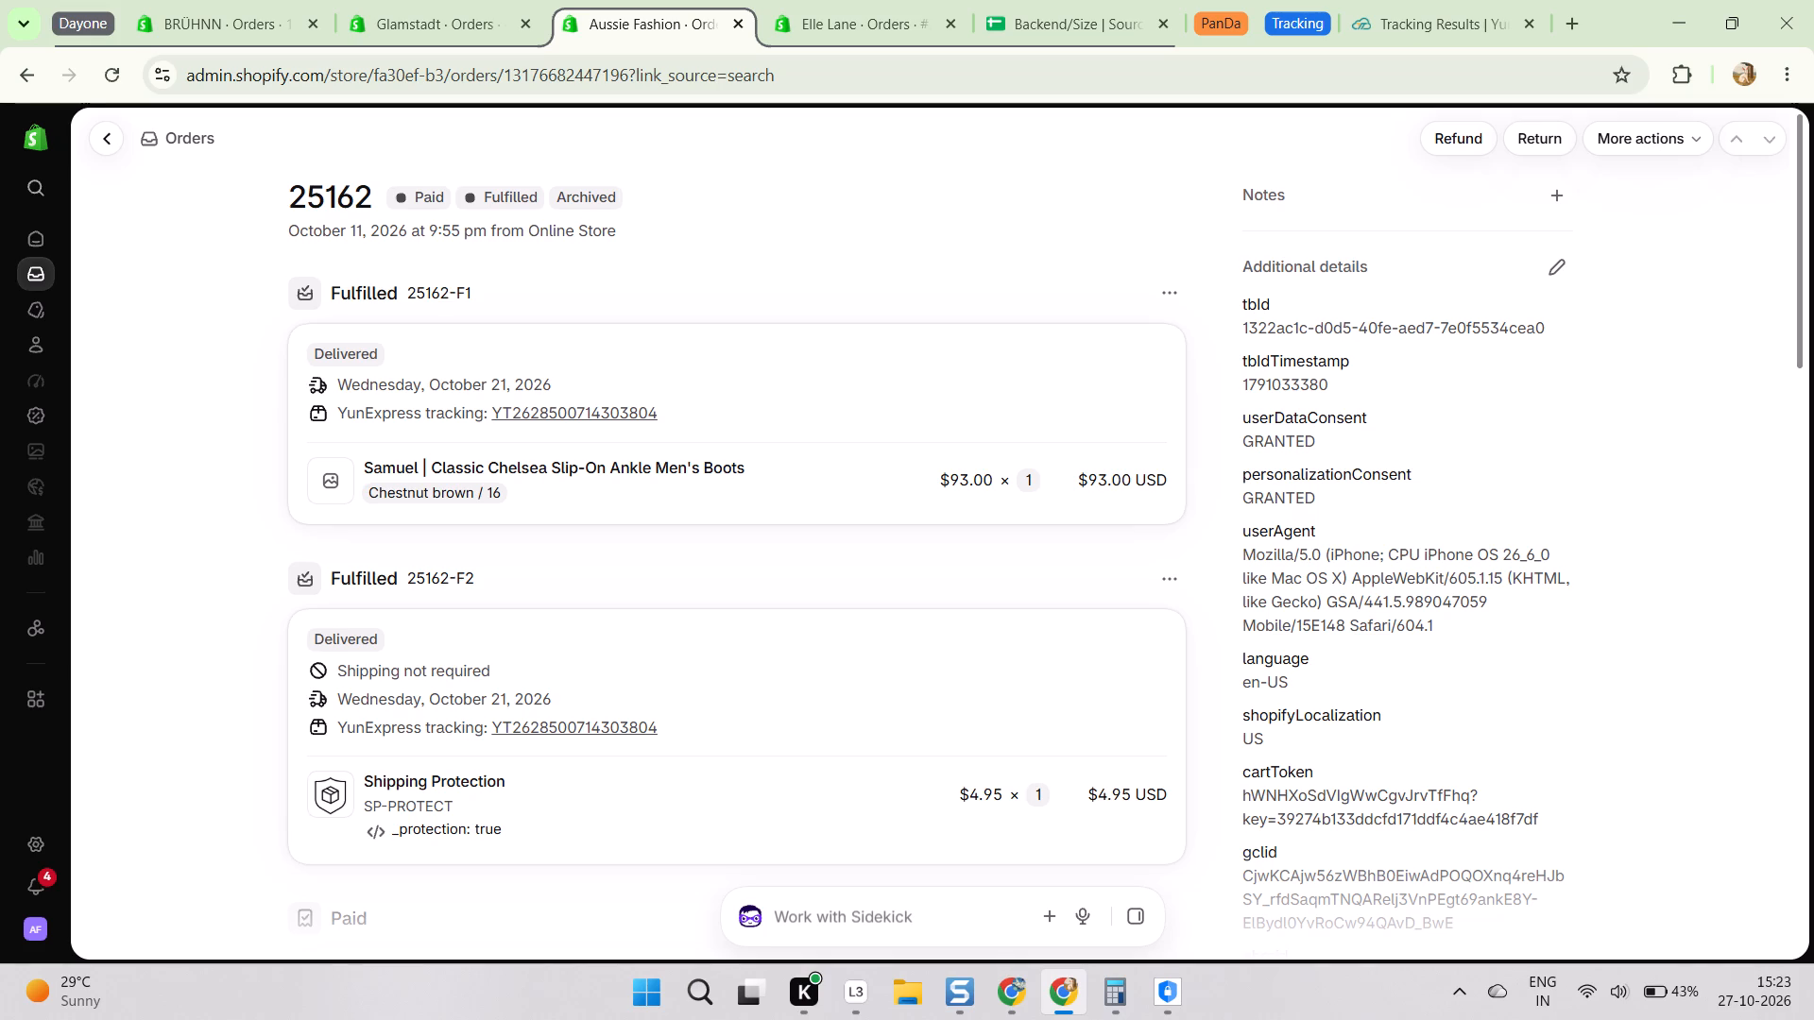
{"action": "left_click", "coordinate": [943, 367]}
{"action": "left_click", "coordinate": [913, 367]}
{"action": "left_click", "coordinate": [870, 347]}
{"action": "key", "text": "alt+Tab"}
{"action": "left_click", "coordinate": [738, 601]}
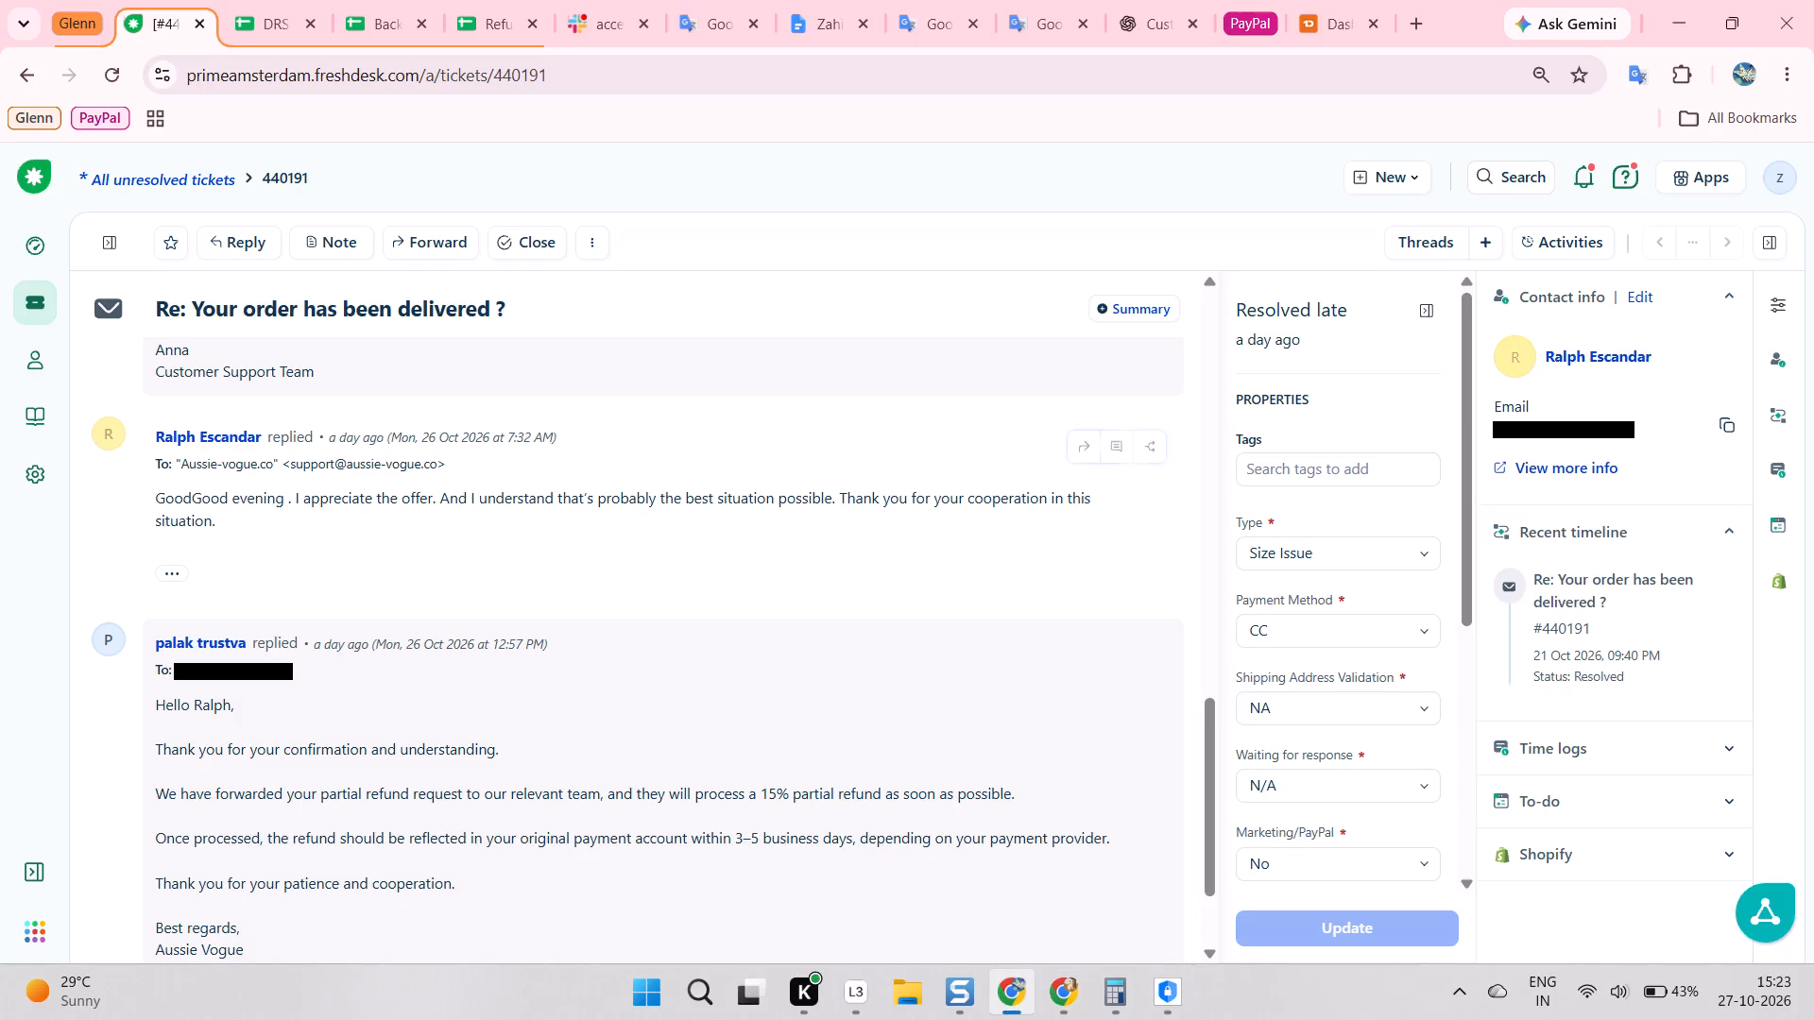
{"action": "scroll", "coordinate": [727, 535], "scroll_direction": "down", "scroll_amount": 7}
{"action": "left_click", "coordinate": [703, 516]}
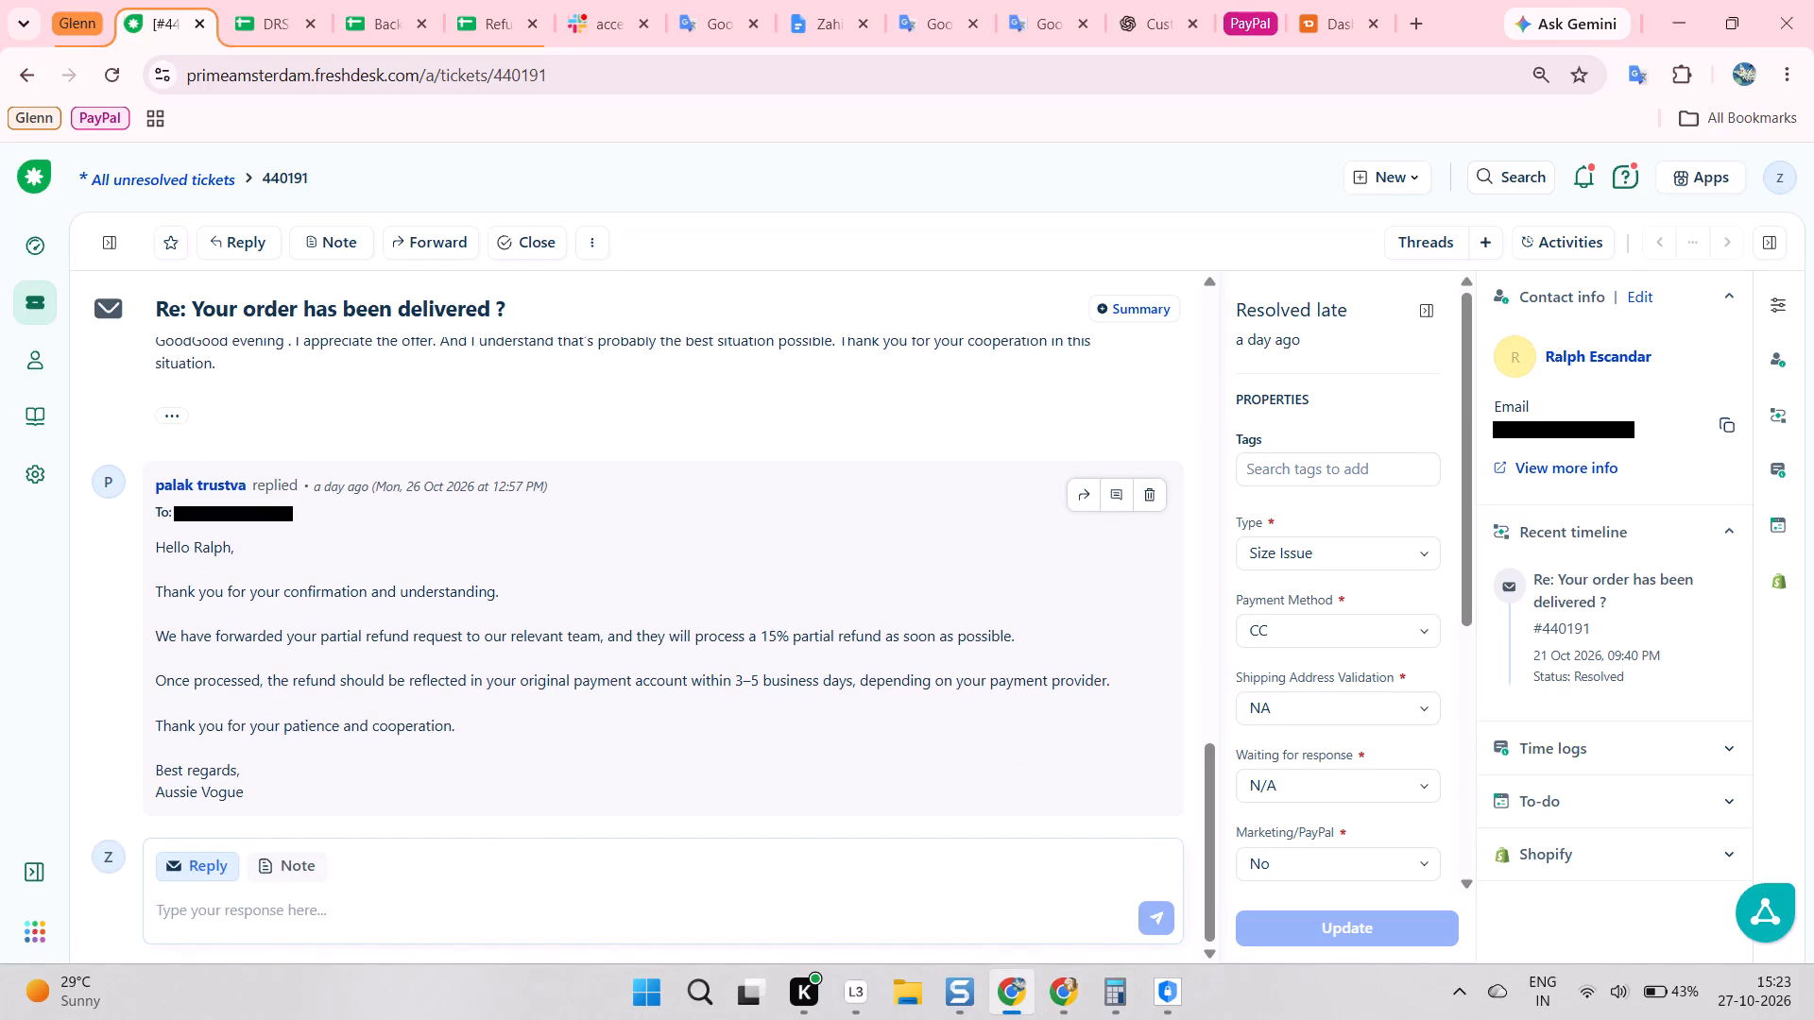
{"action": "key", "text": "alt+Tab"}
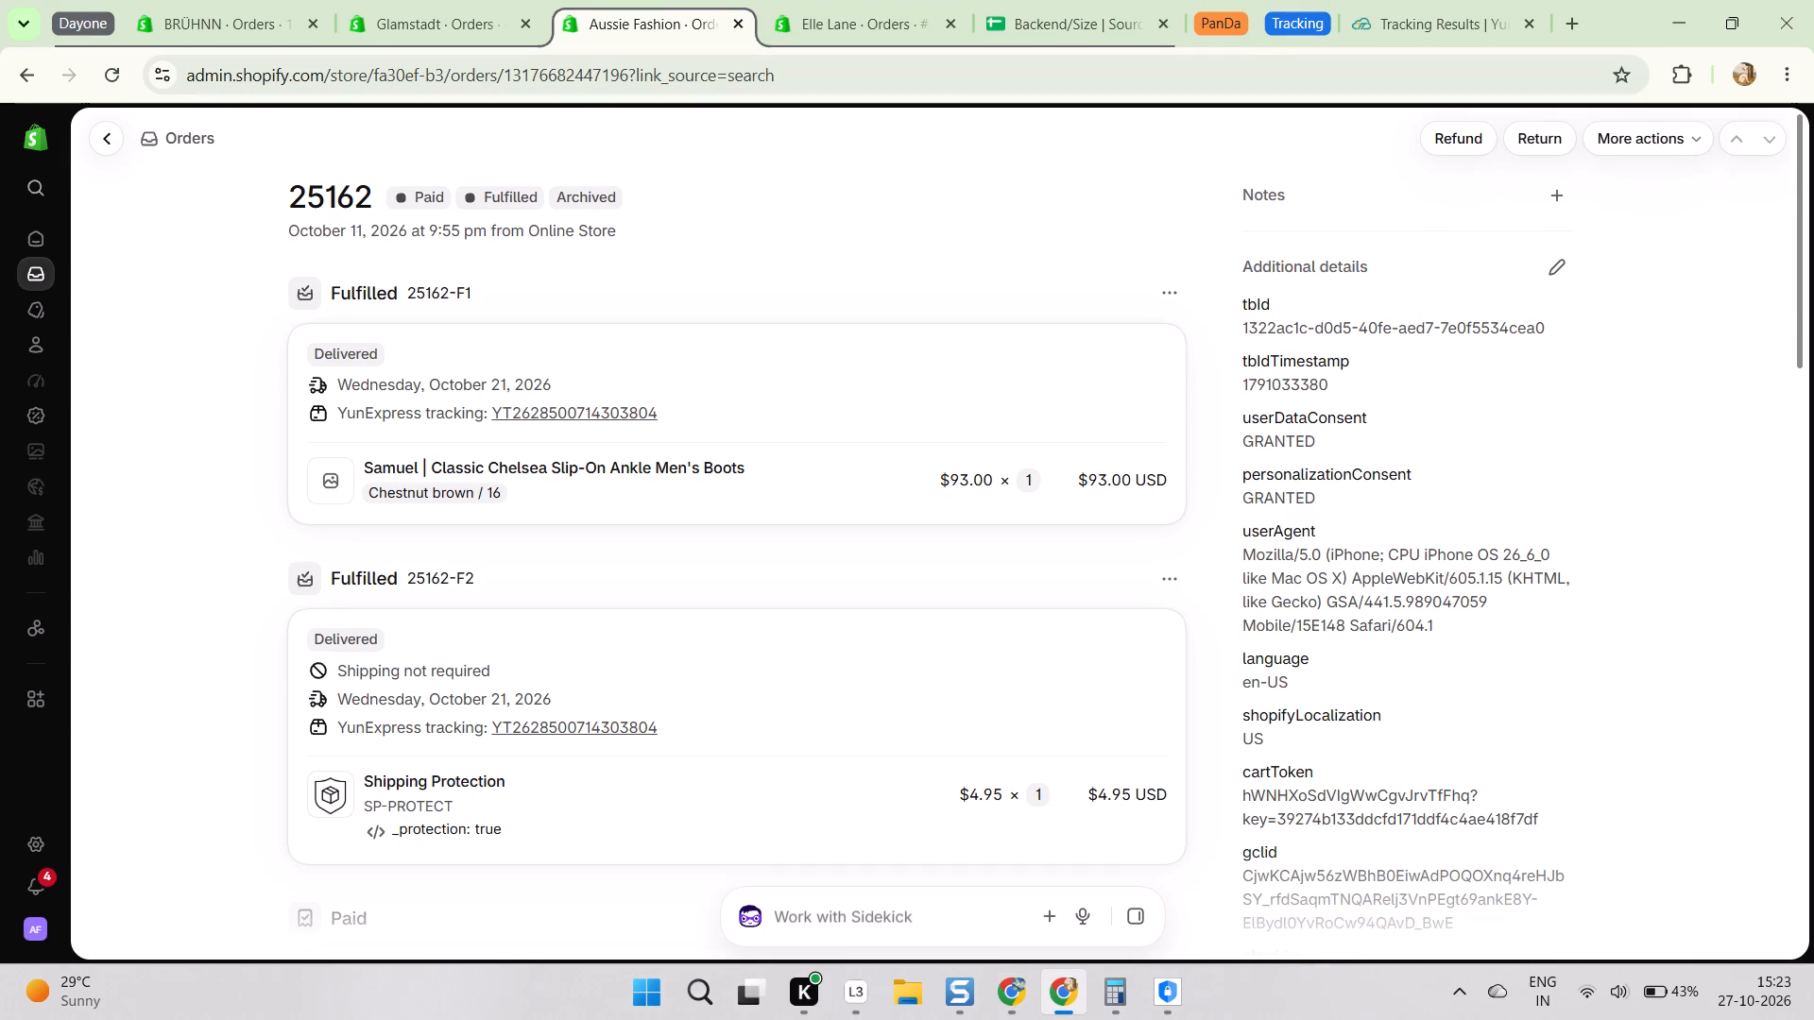
{"action": "left_click", "coordinate": [759, 436]}
{"action": "key", "text": "alt+Tab"}
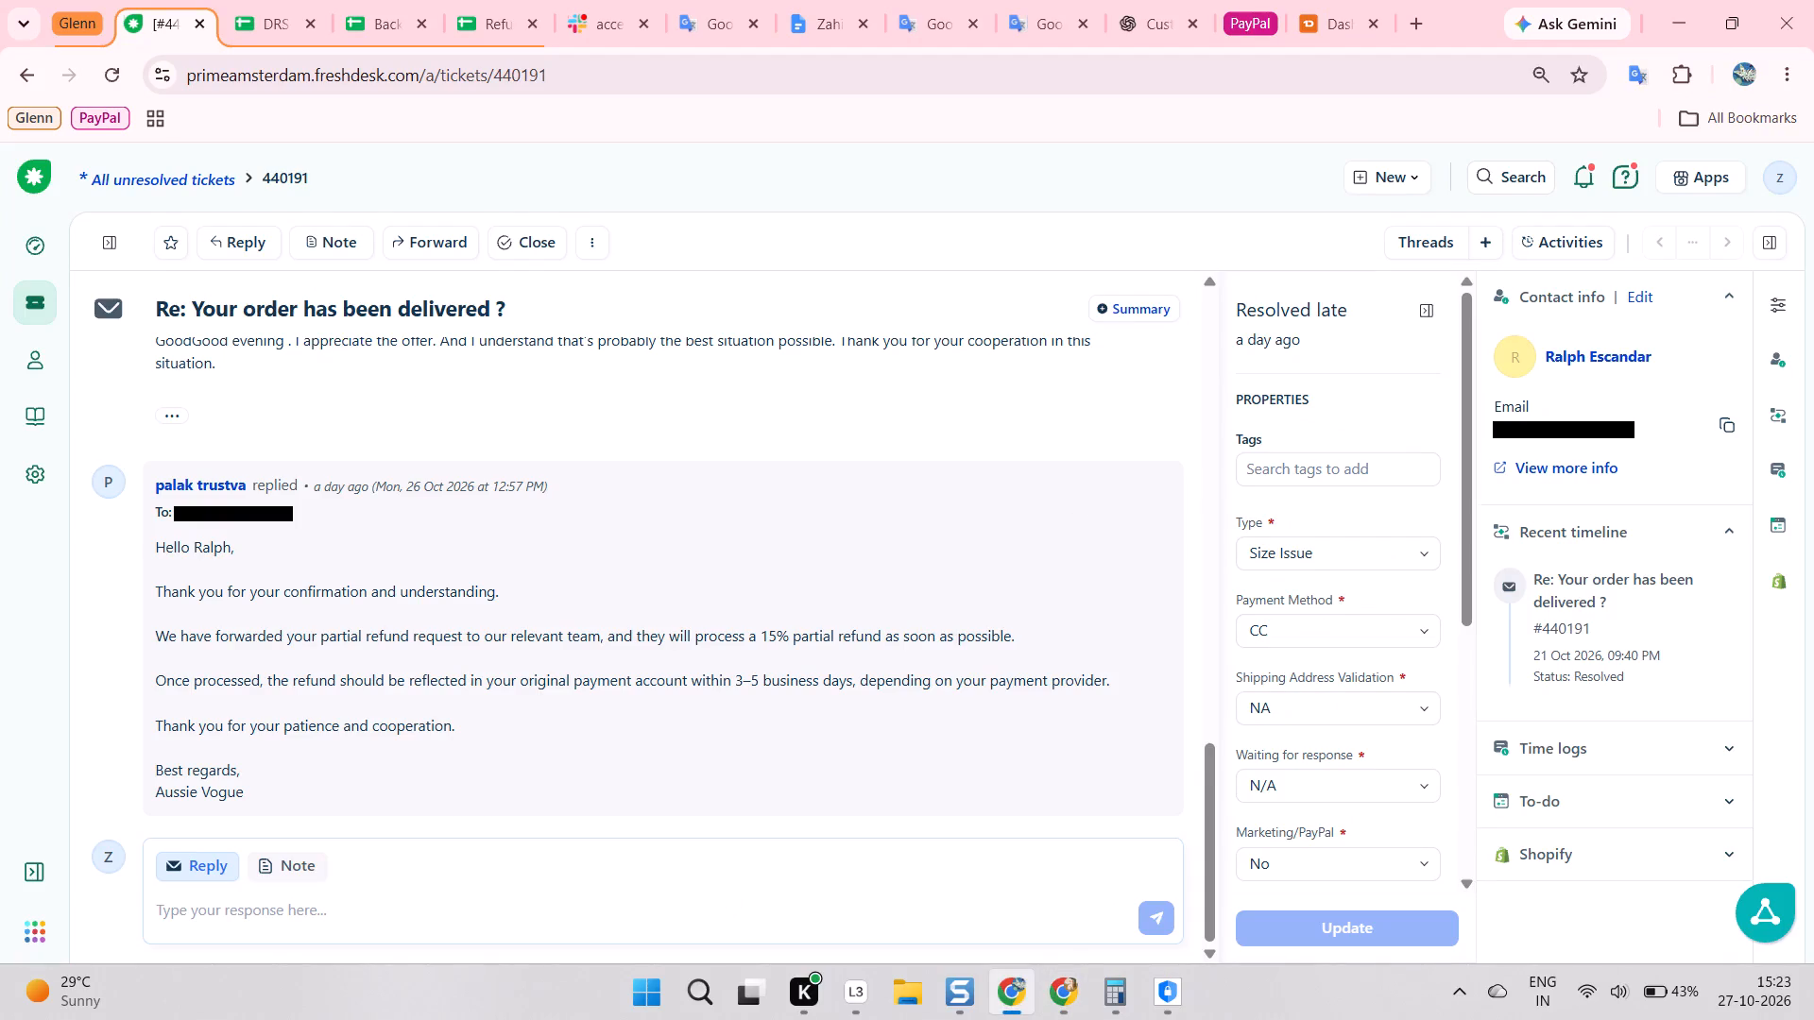
{"action": "key", "text": "alt+Tab"}
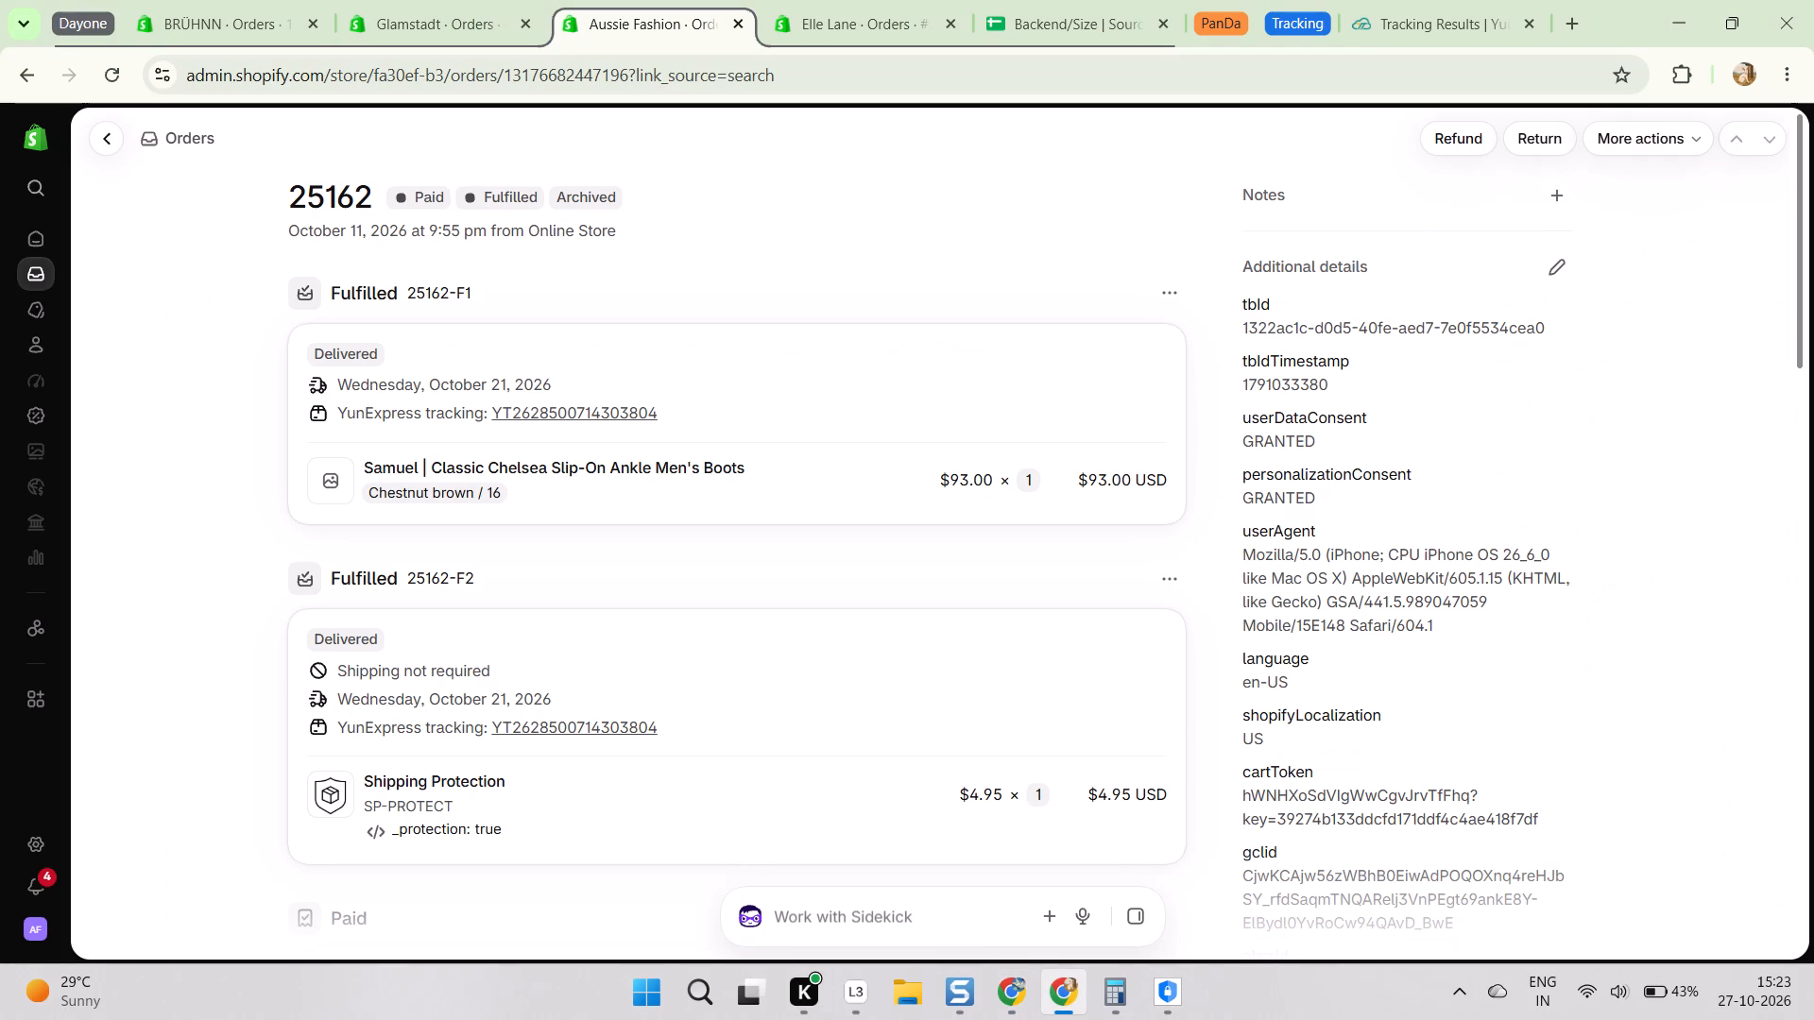
{"action": "key", "text": "alt+Tab"}
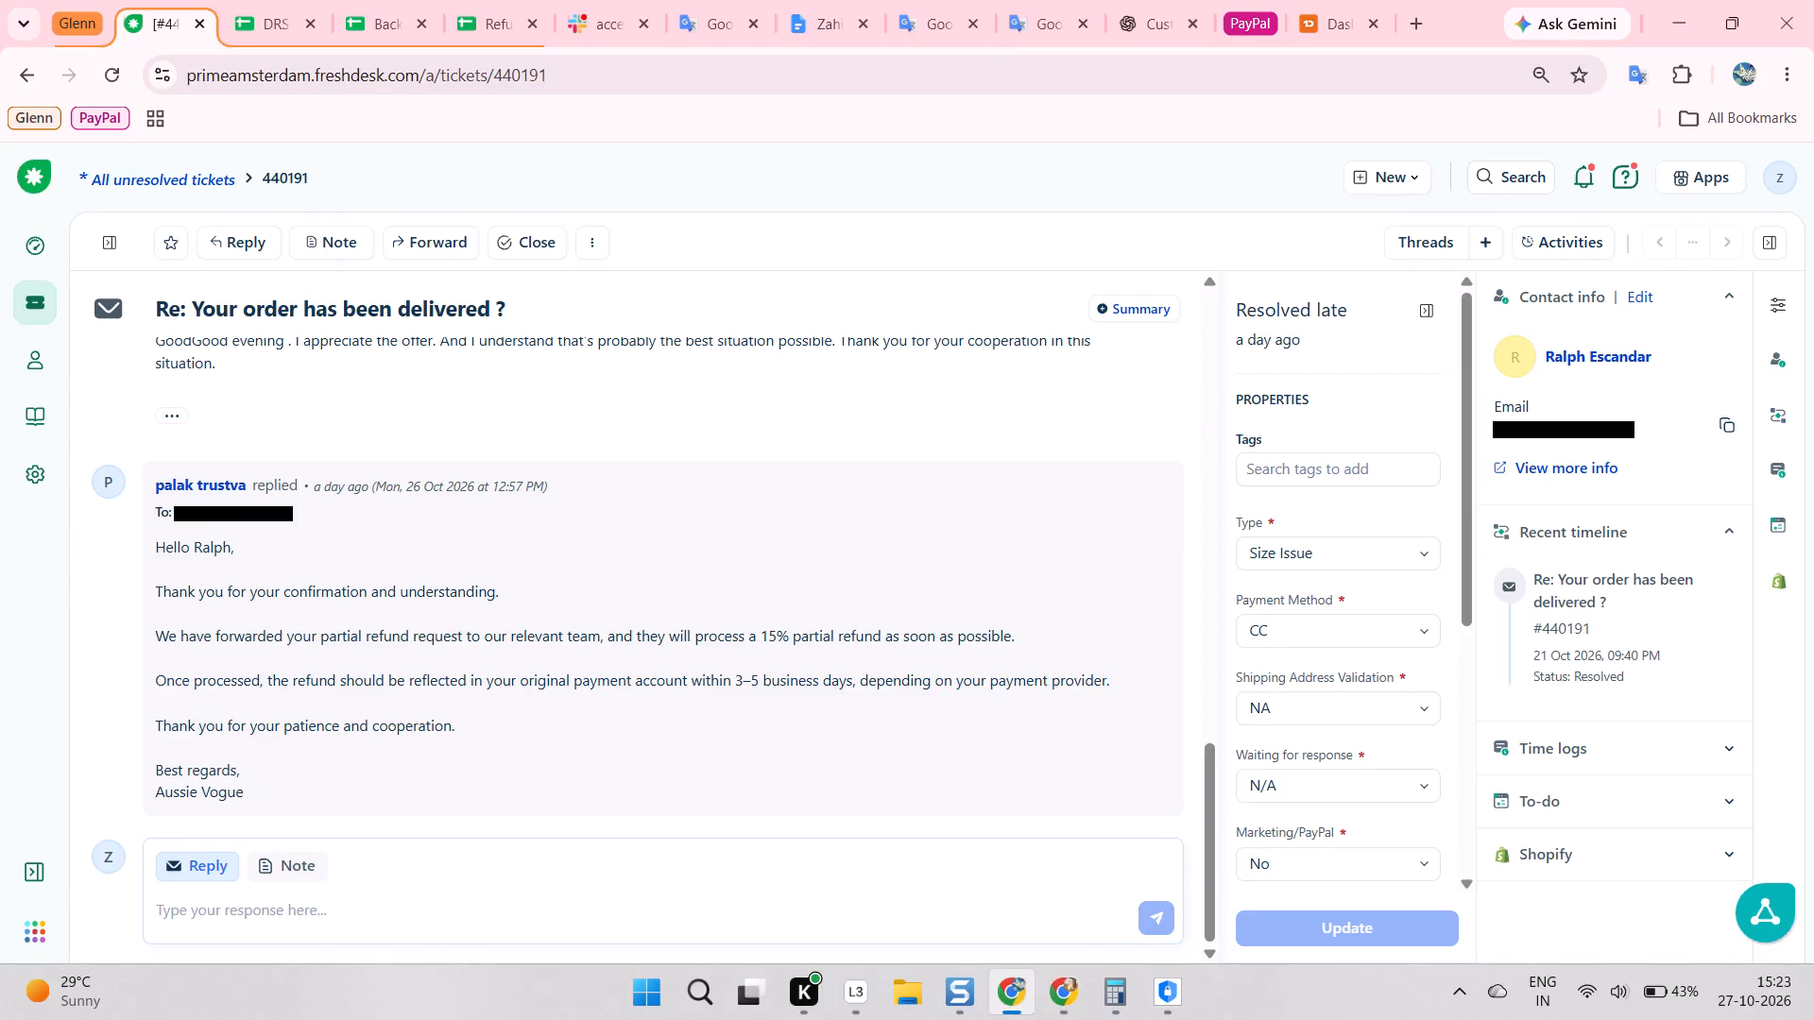
{"action": "left_click", "coordinate": [694, 472]}
{"action": "left_click", "coordinate": [706, 479]}
{"action": "left_click", "coordinate": [1731, 420]}
{"action": "left_click", "coordinate": [502, 21]}
{"action": "key", "text": "ctrl+f"}
{"action": "key", "text": "ctrl+v"}
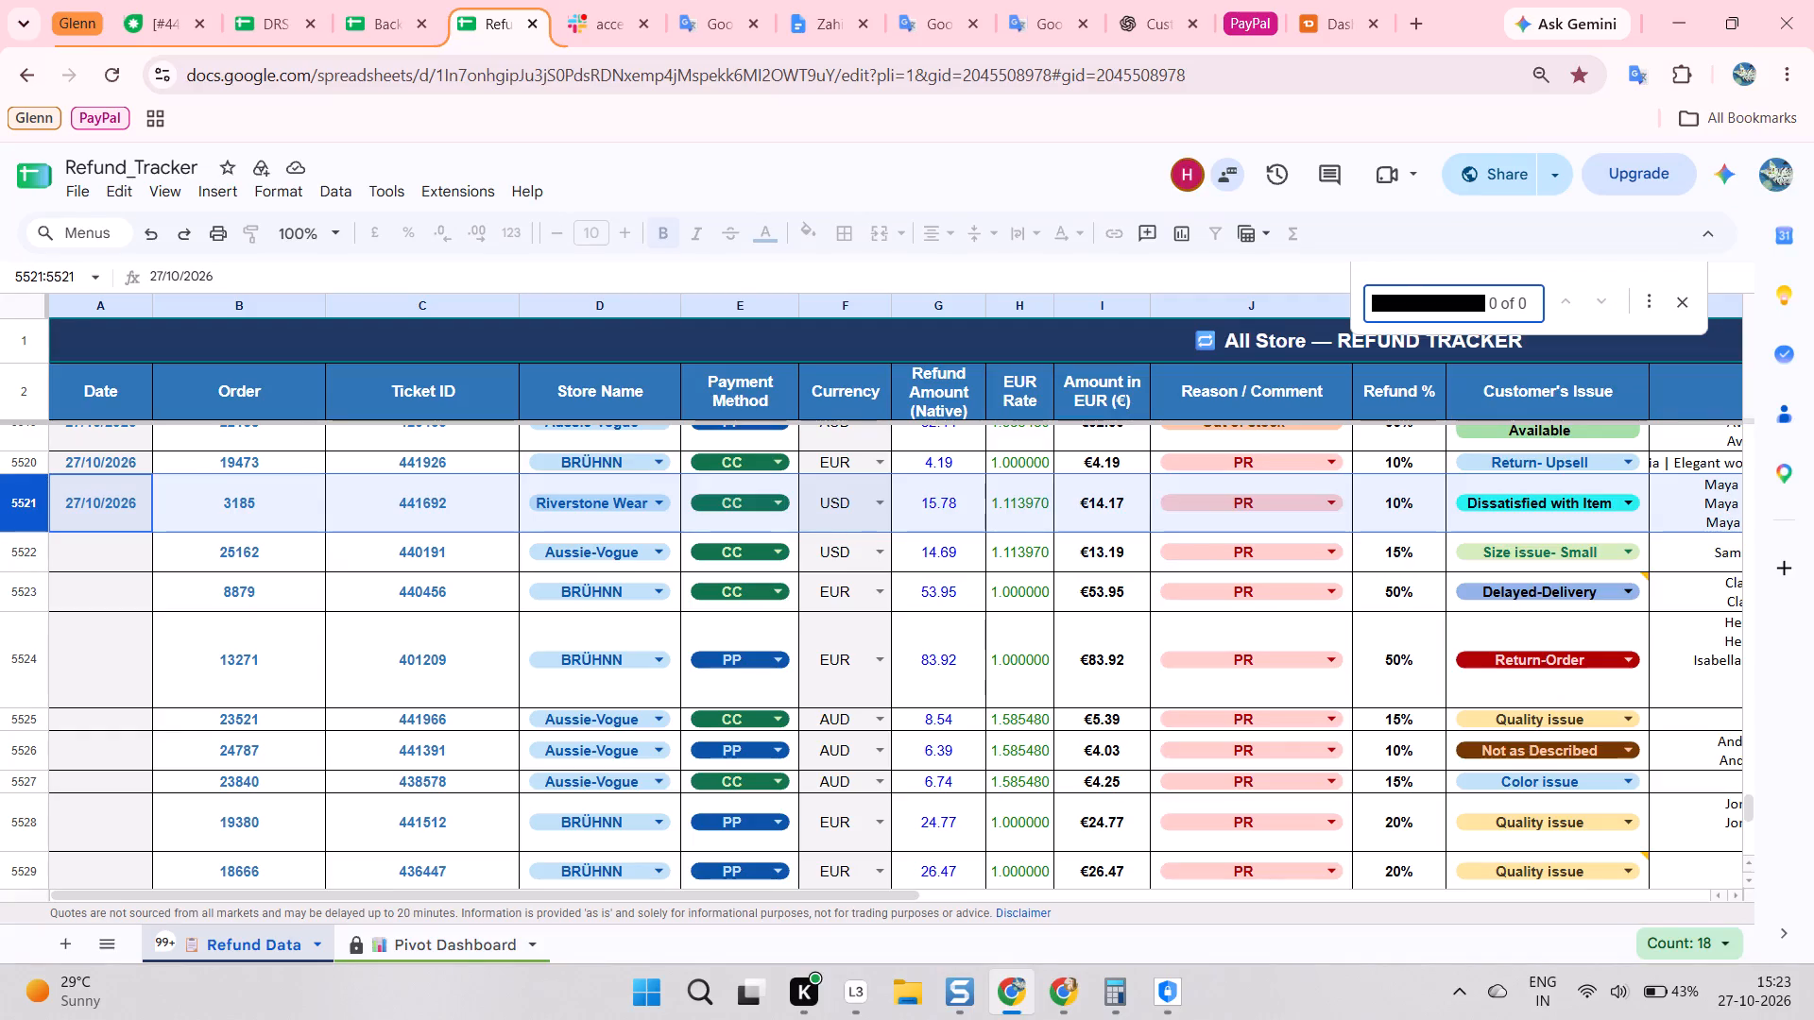
{"action": "left_click", "coordinate": [1686, 301]}
{"action": "left_click", "coordinate": [177, 0]}
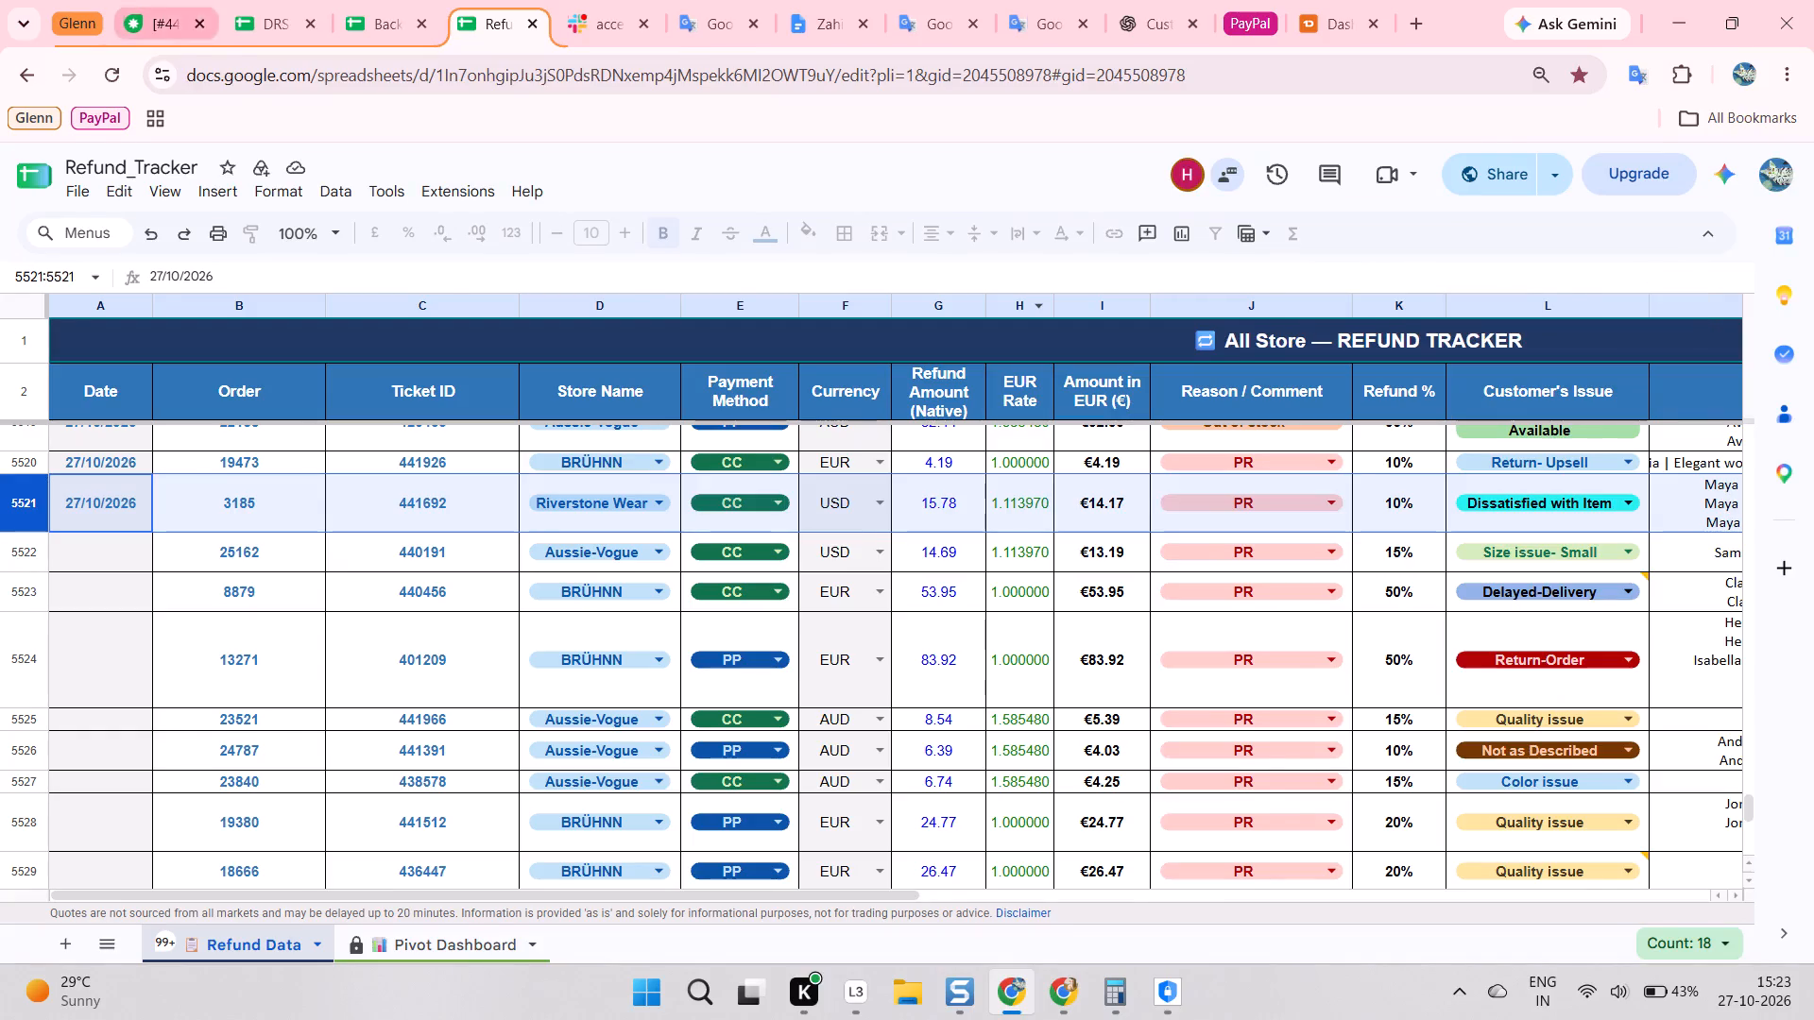
{"action": "double_click", "coordinate": [278, 181]}
{"action": "key", "text": "ctrl+c"}
{"action": "key", "text": "ctrl+c"}
{"action": "left_click", "coordinate": [476, 14]}
{"action": "key", "text": "ctrl+f"}
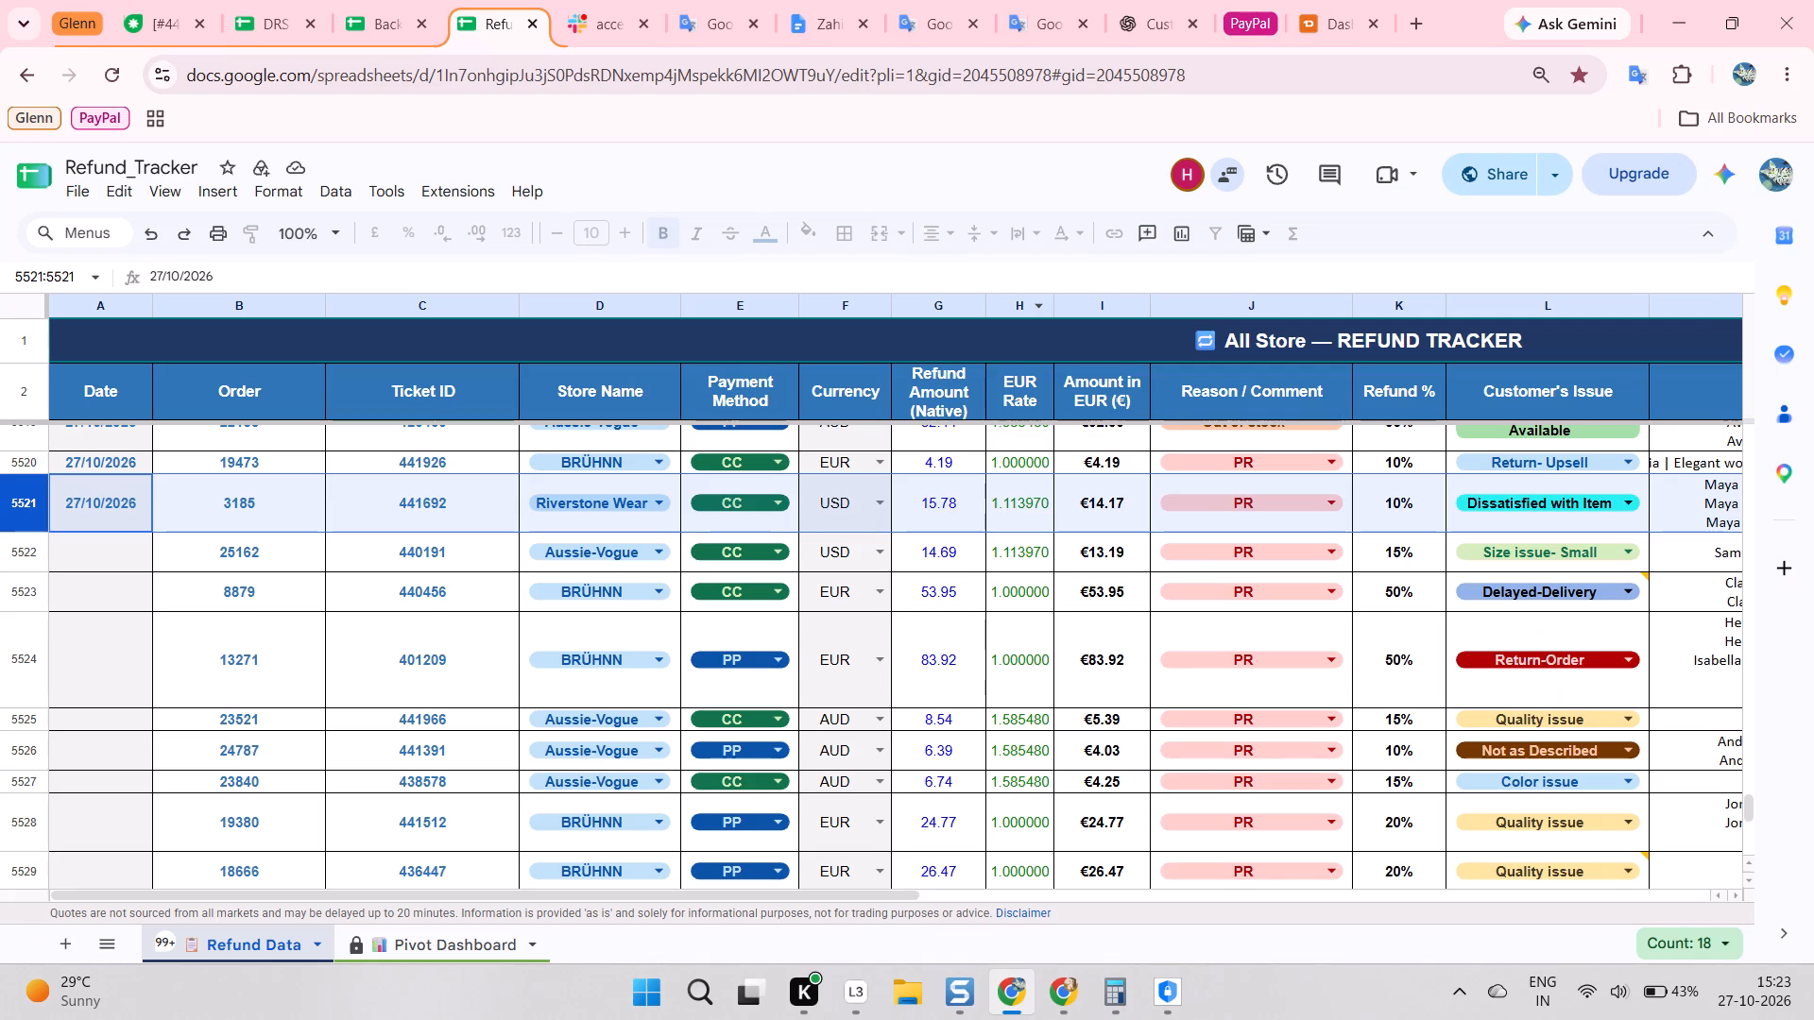
{"action": "key", "text": "ctrl+v"}
{"action": "scroll", "coordinate": [463, 545], "scroll_direction": "down", "scroll_amount": 1}
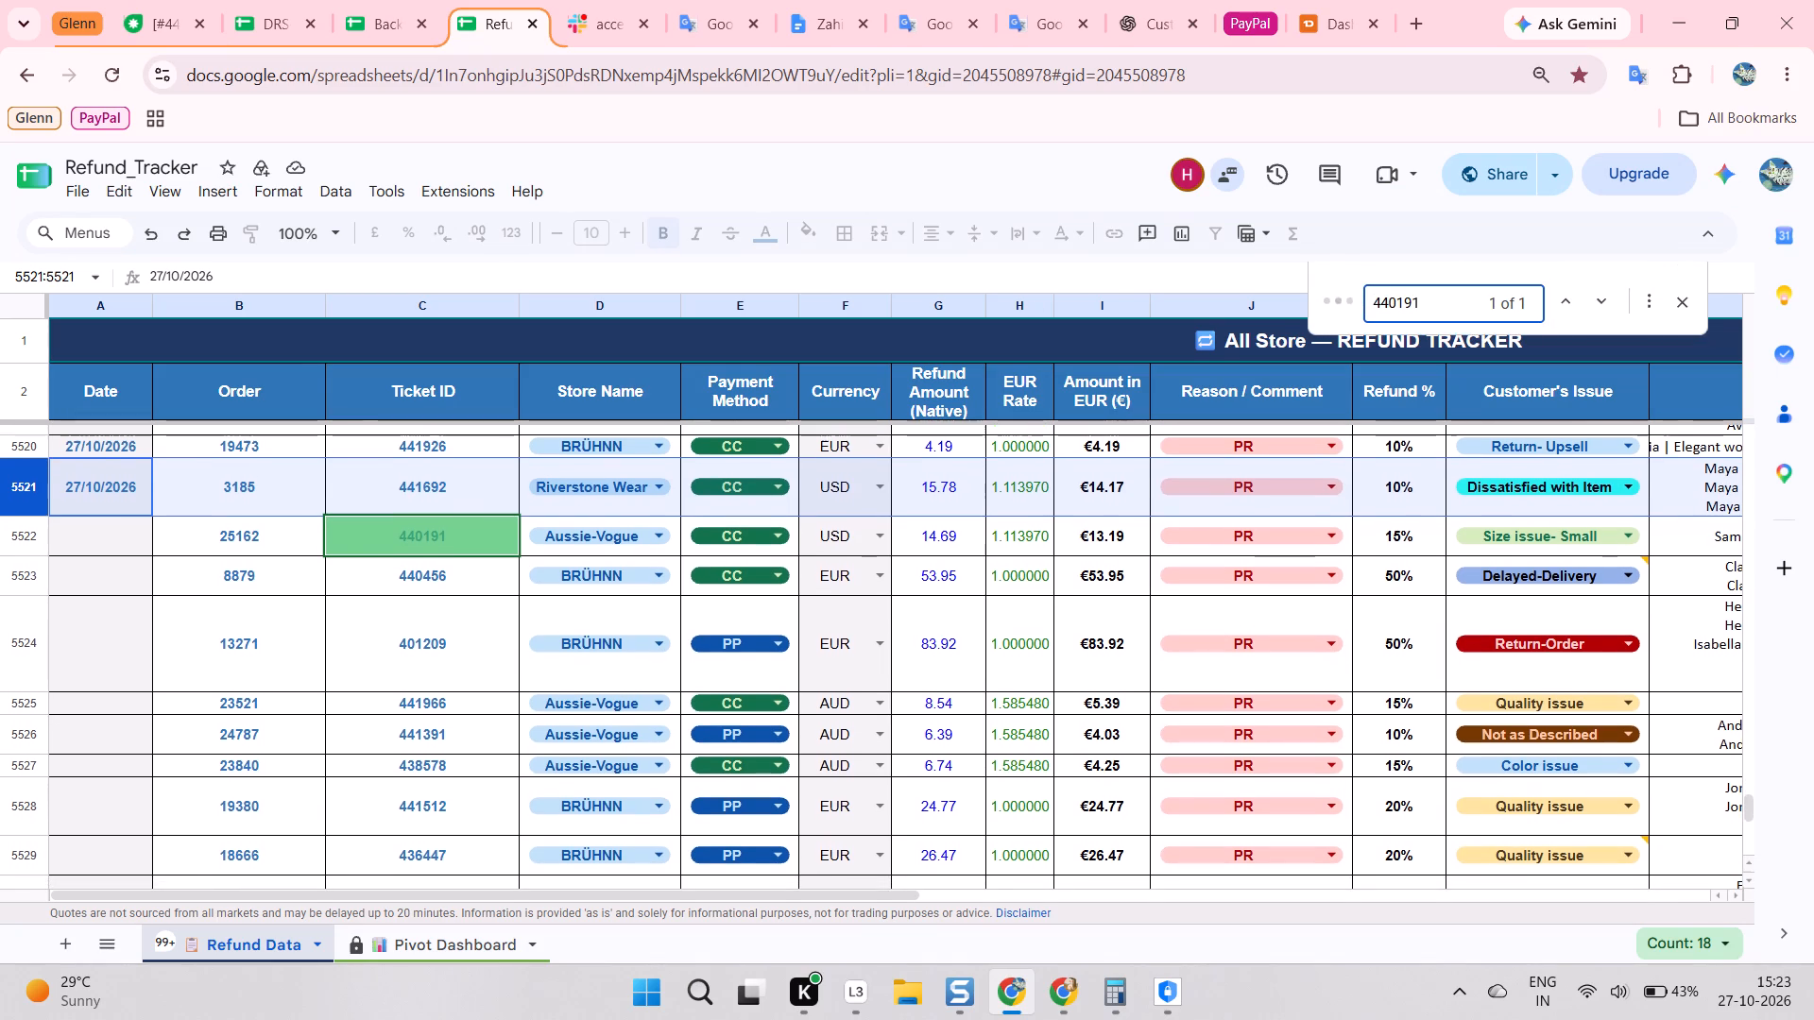
{"action": "left_click", "coordinate": [94, 549]}
{"action": "key", "text": "ctrl+d"}
{"action": "left_click", "coordinate": [139, 610]}
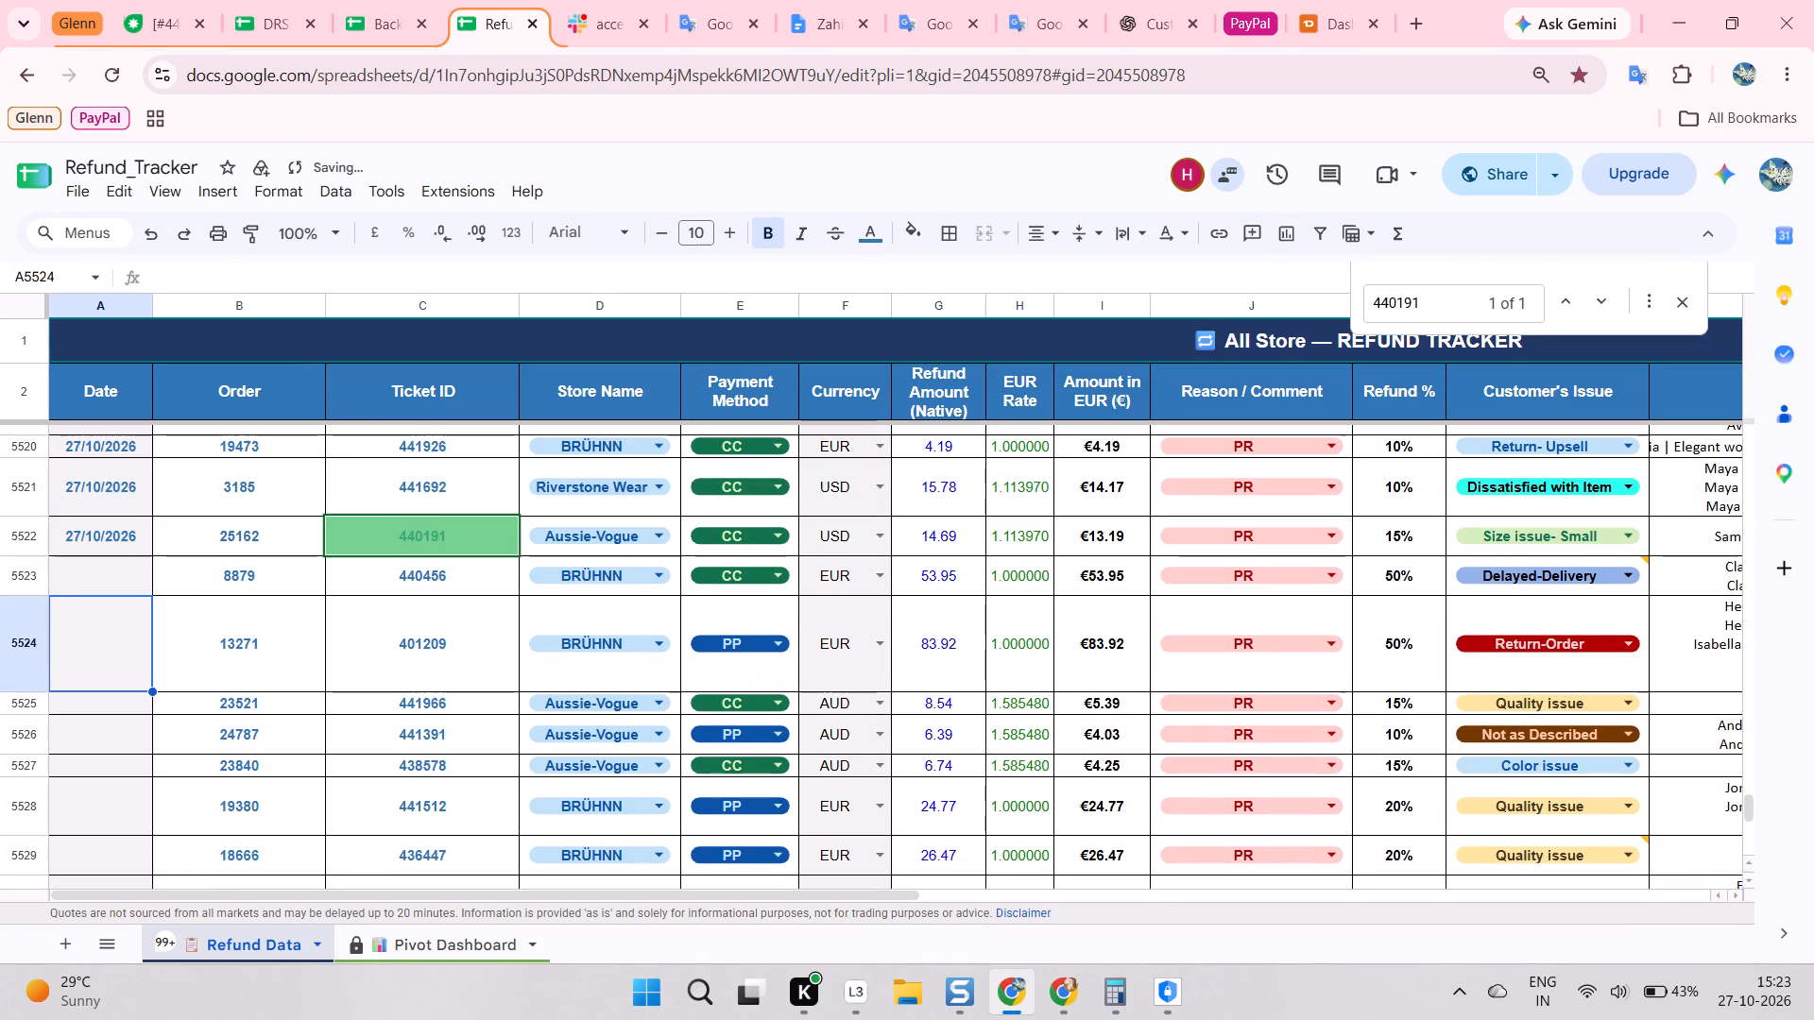
{"action": "left_click", "coordinate": [22, 542]}
{"action": "scroll", "coordinate": [454, 586], "scroll_direction": "left", "scroll_amount": 1}
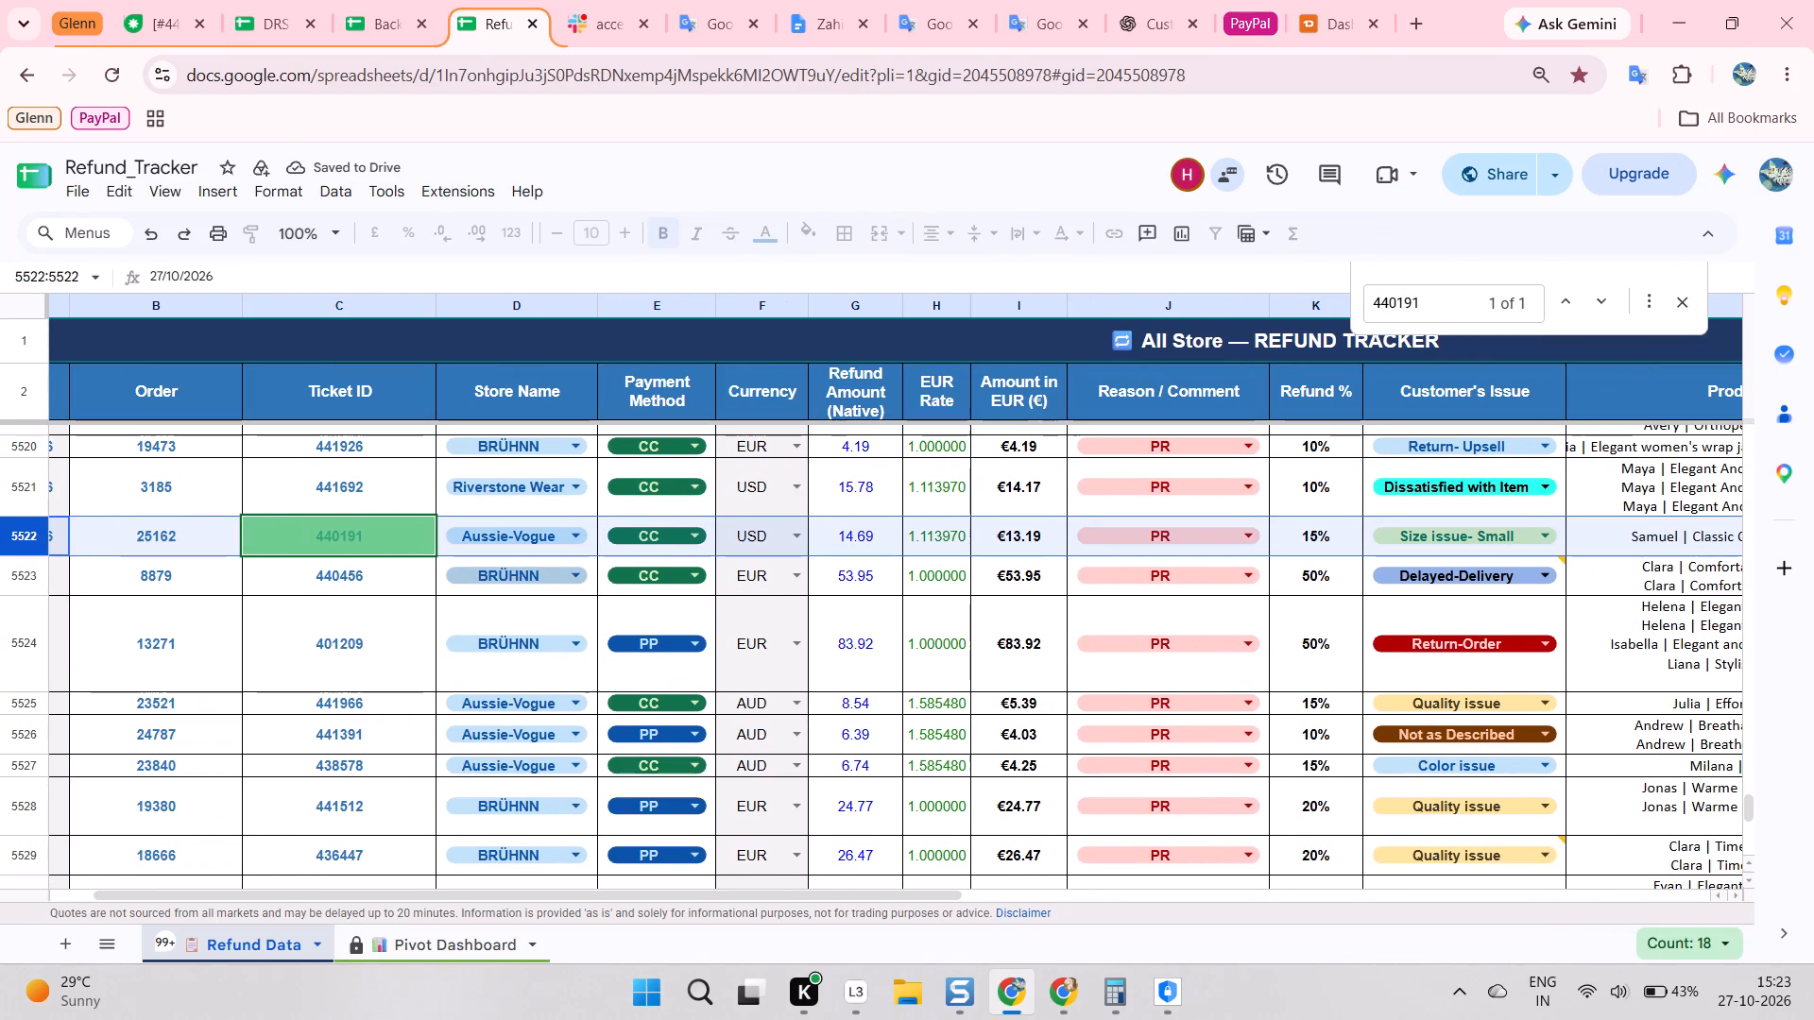
{"action": "left_click", "coordinate": [1080, 999]}
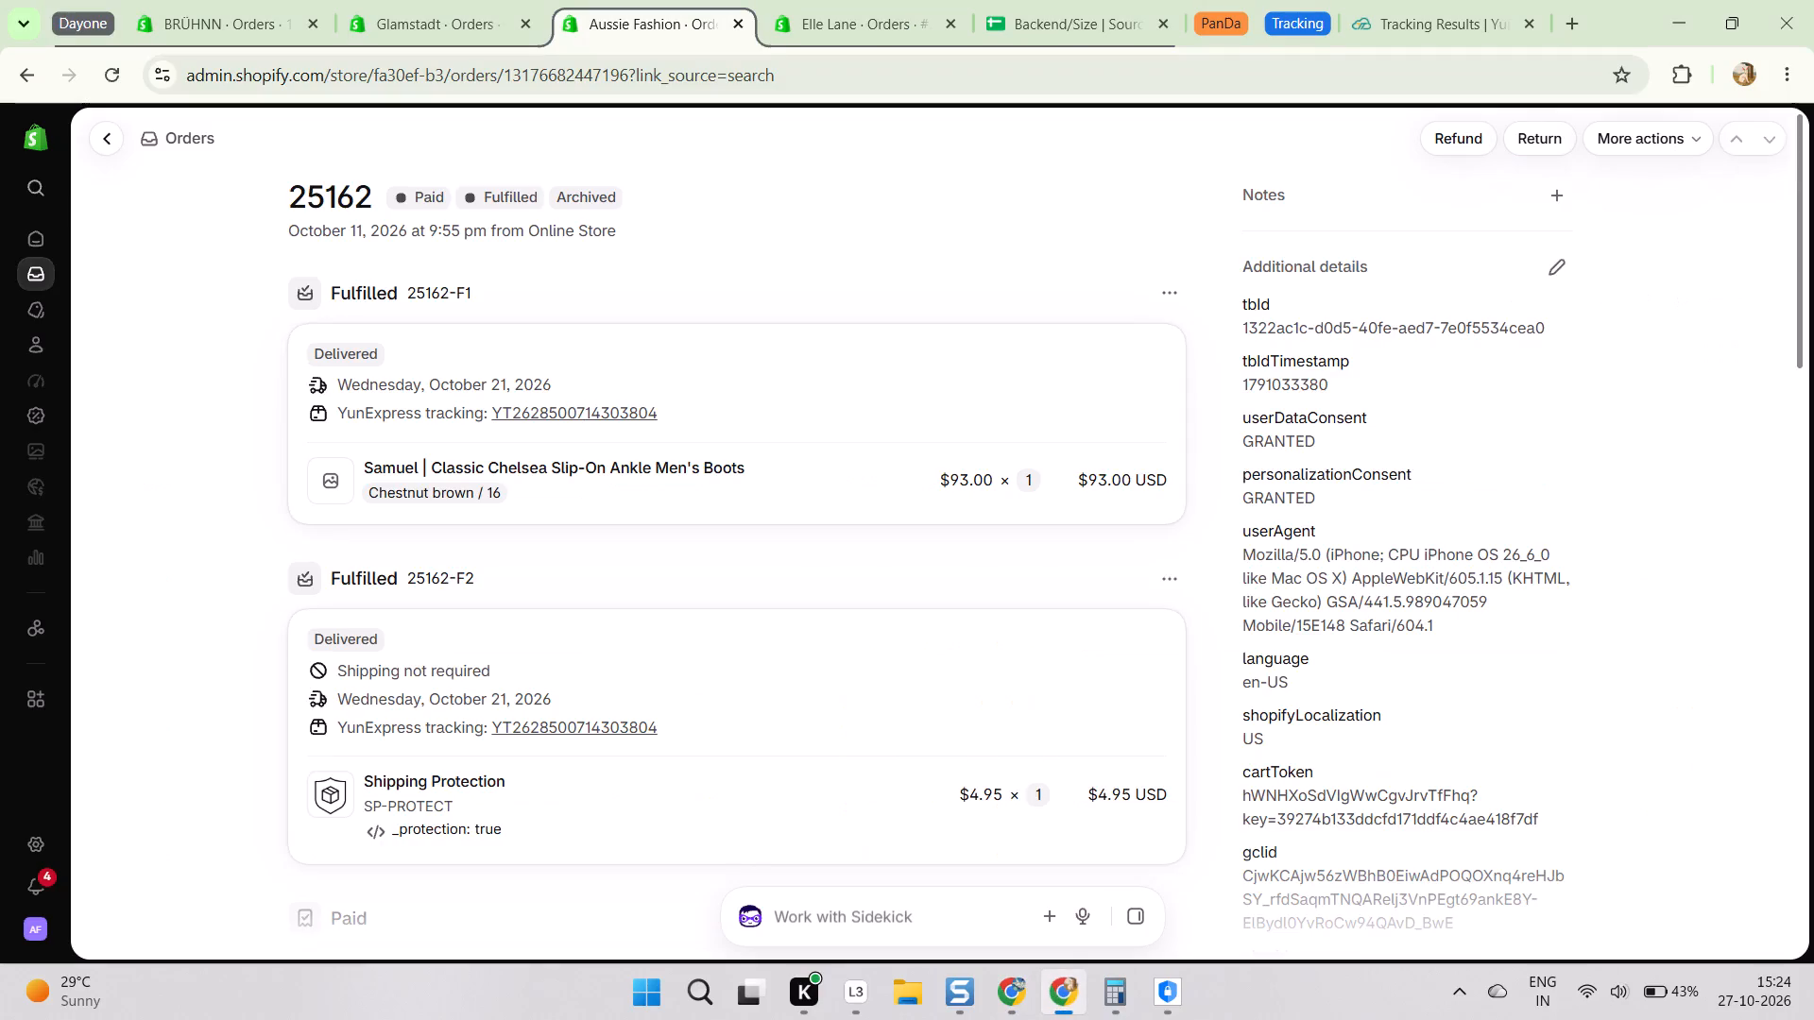
{"action": "scroll", "coordinate": [907, 635], "scroll_direction": "down", "scroll_amount": 4}
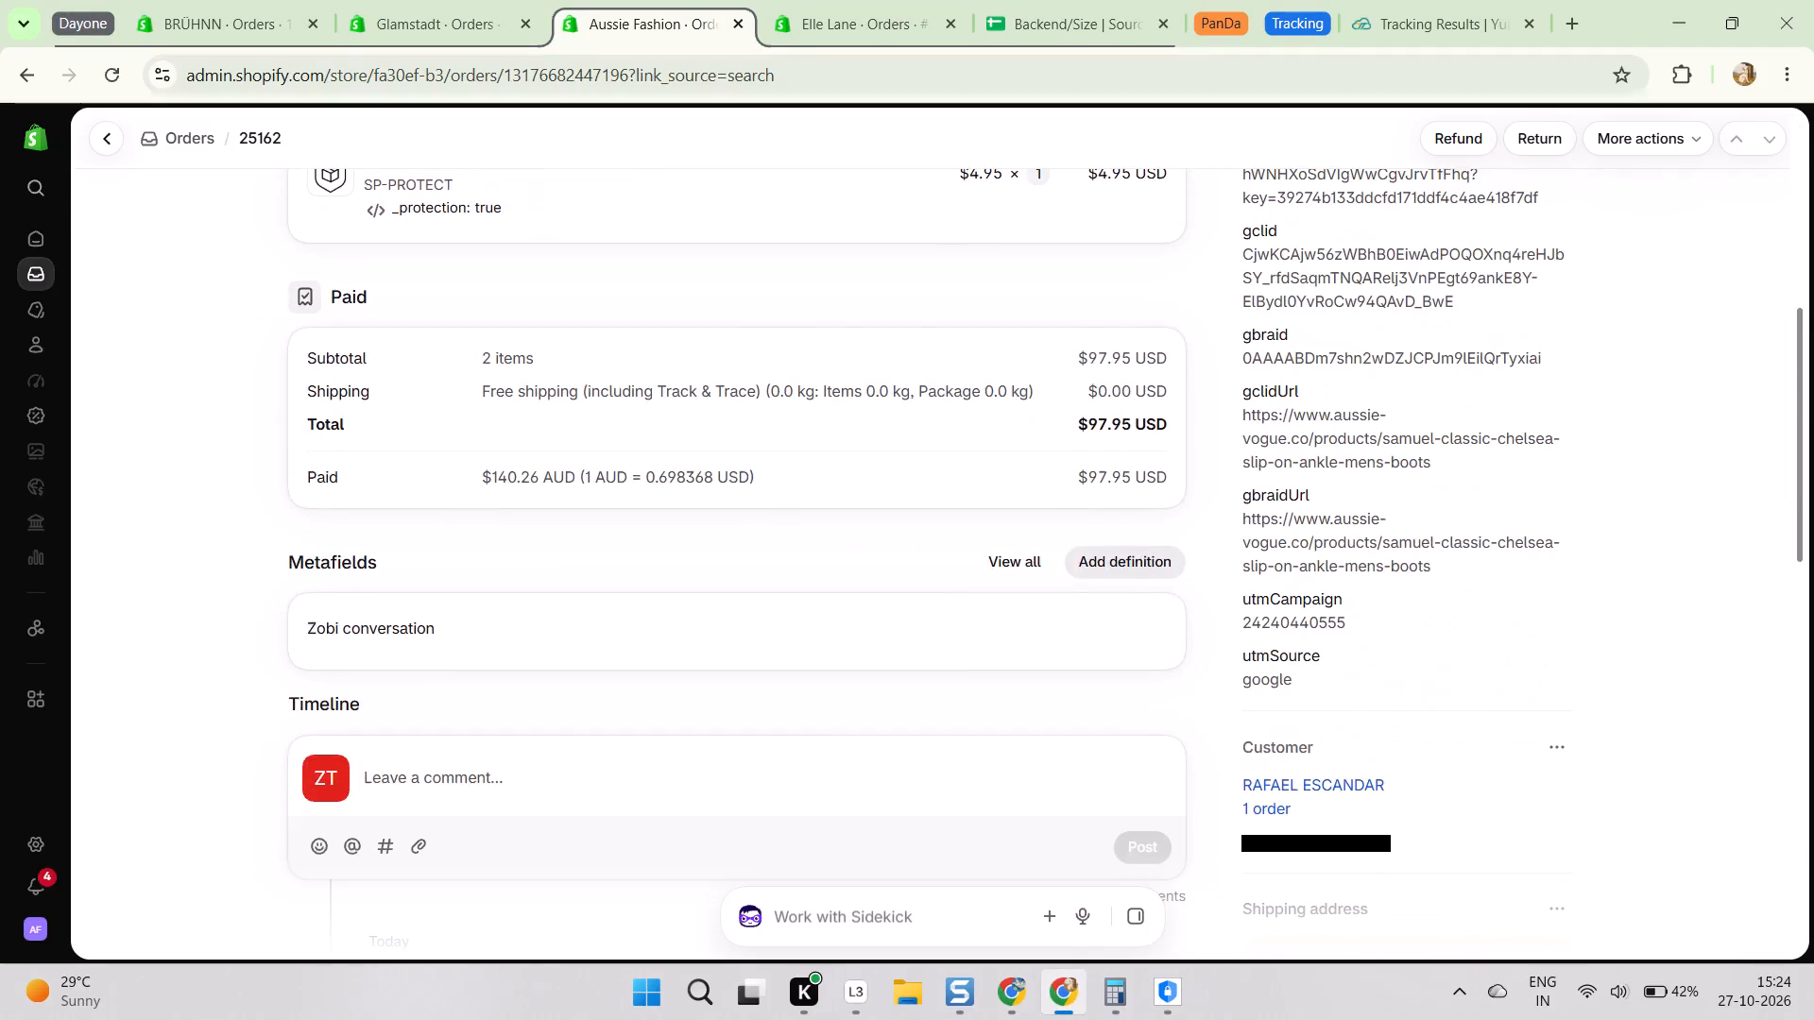
{"action": "scroll", "coordinate": [911, 599], "scroll_direction": "down", "scroll_amount": 1}
{"action": "scroll", "coordinate": [1256, 643], "scroll_direction": "down", "scroll_amount": 5}
{"action": "left_click", "coordinate": [1333, 609]}
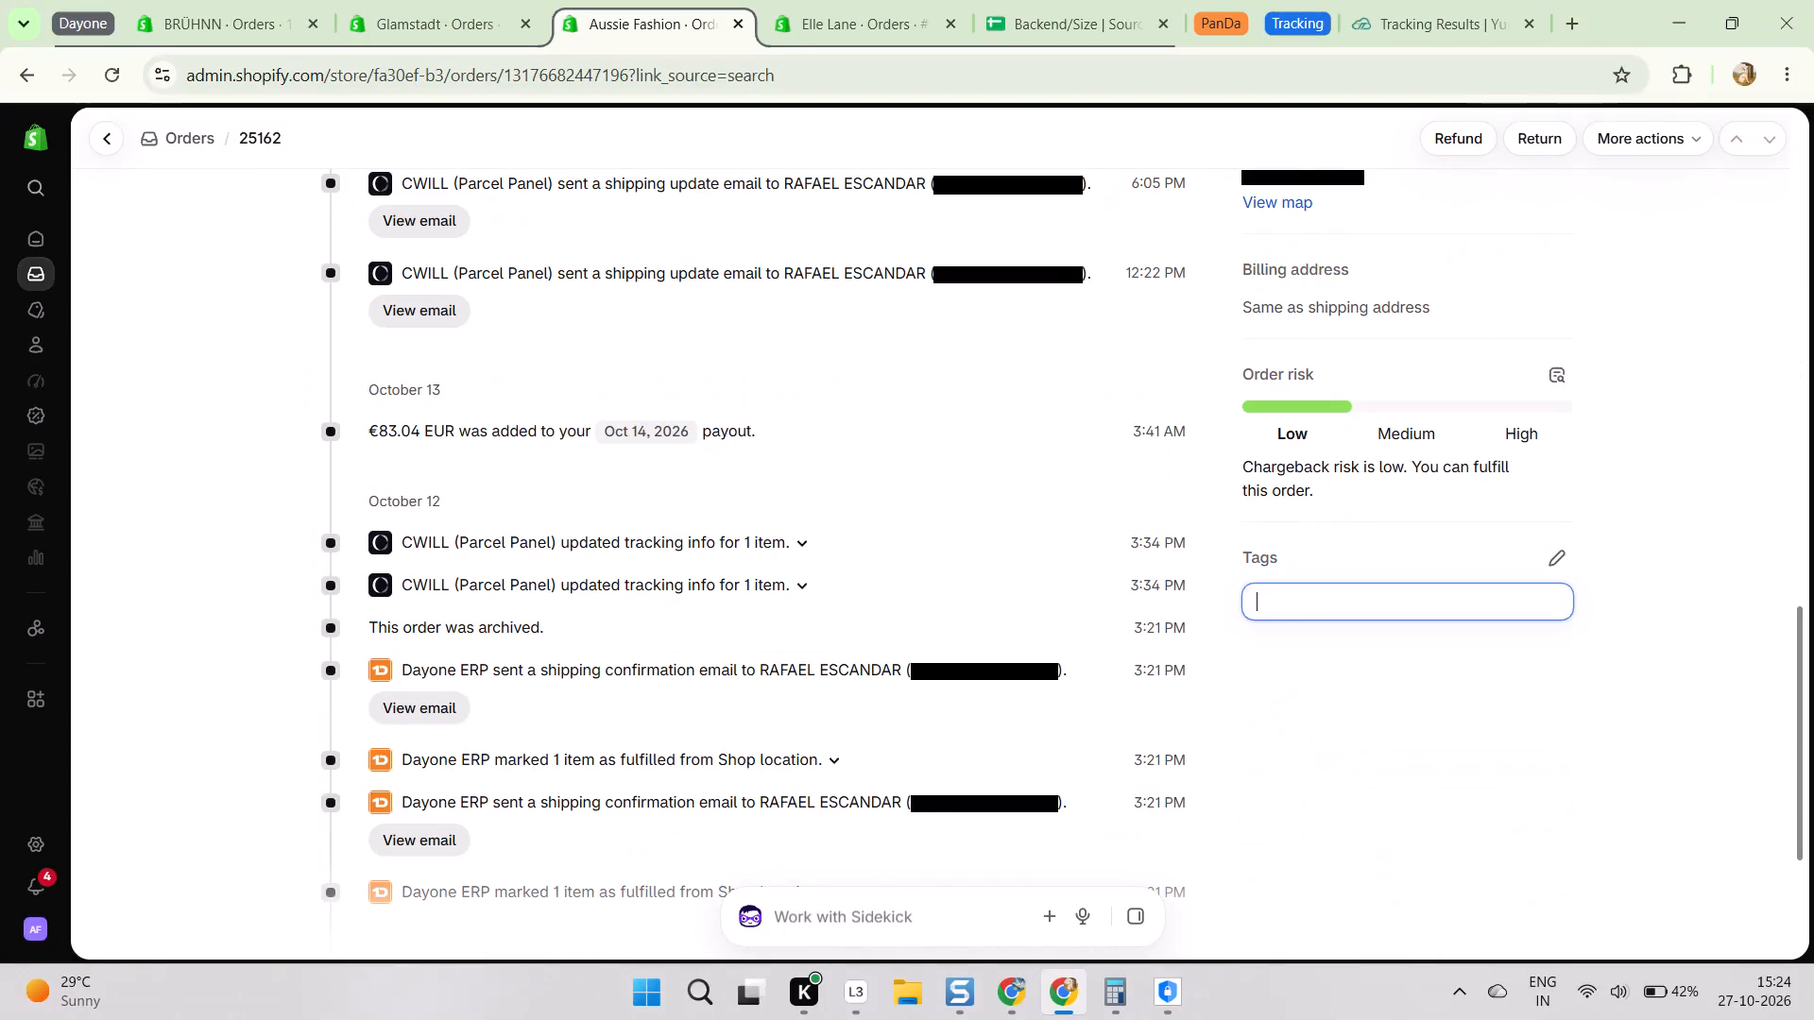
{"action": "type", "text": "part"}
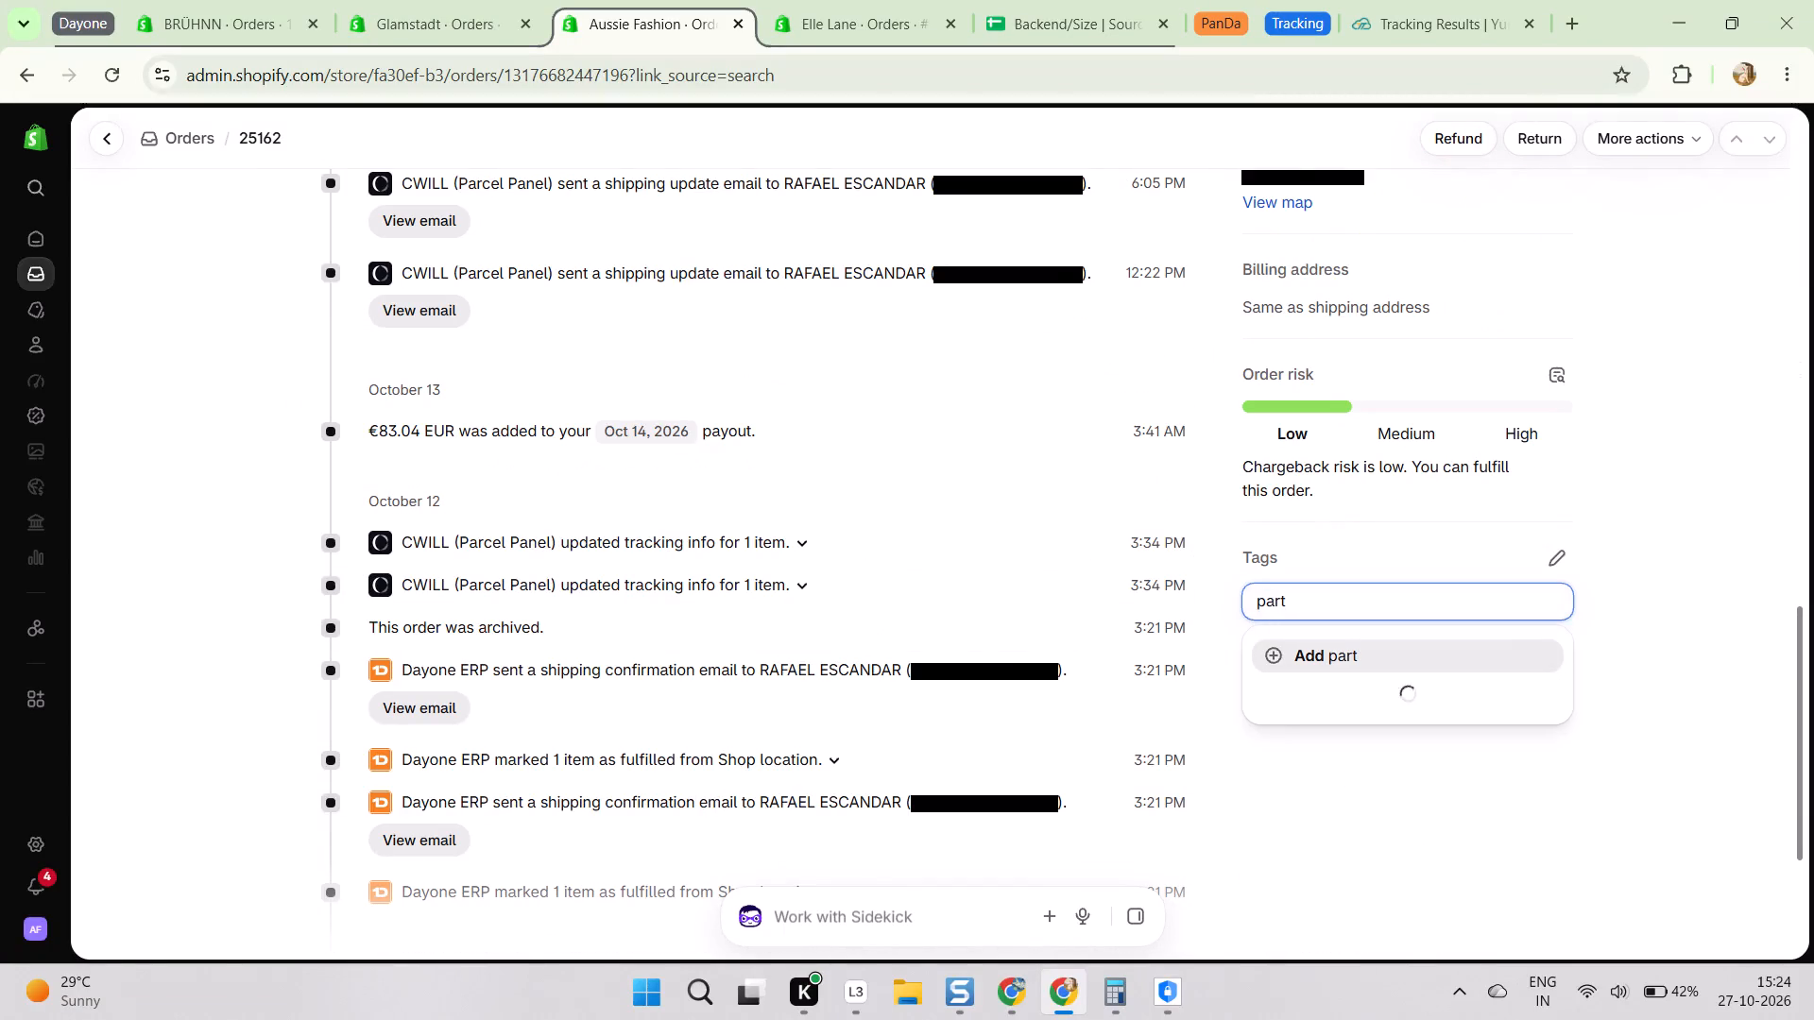
{"action": "triple_click", "coordinate": [1301, 603]}
{"action": "key", "text": "BackSpace"}
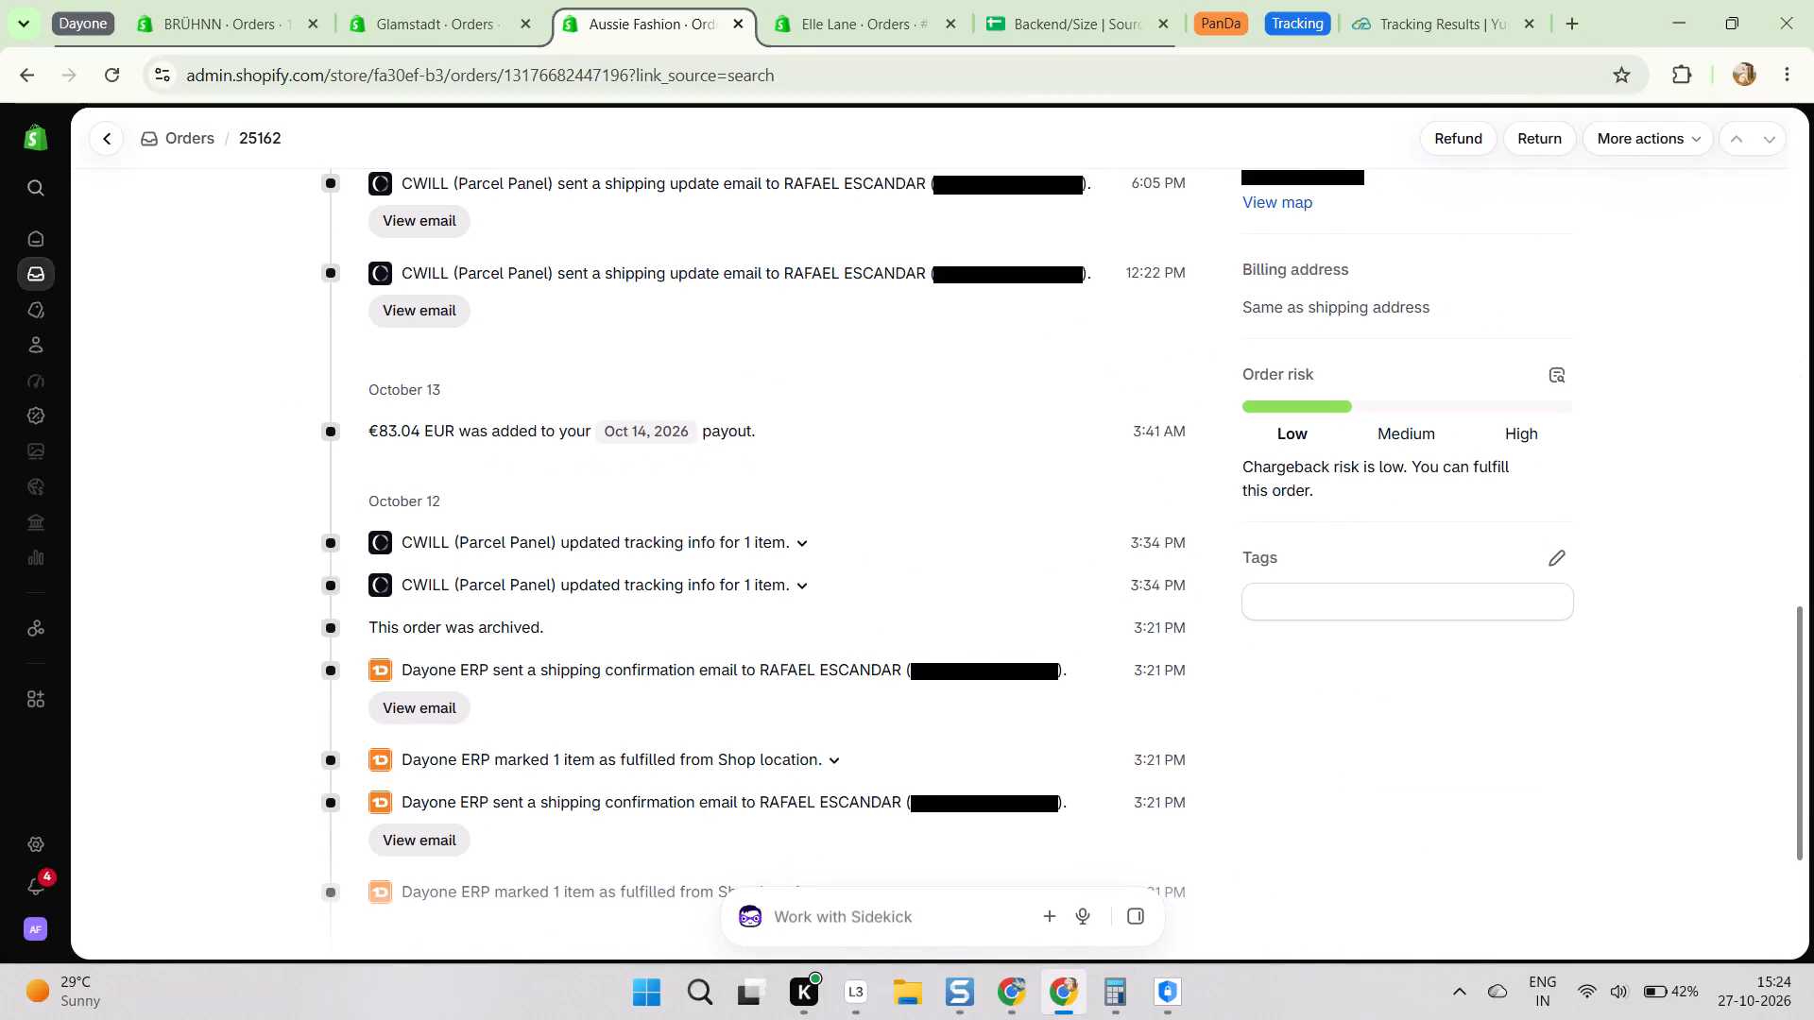
{"action": "left_click", "coordinate": [1328, 727]}
{"action": "left_click", "coordinate": [1328, 609]}
{"action": "left_click", "coordinate": [1328, 609]}
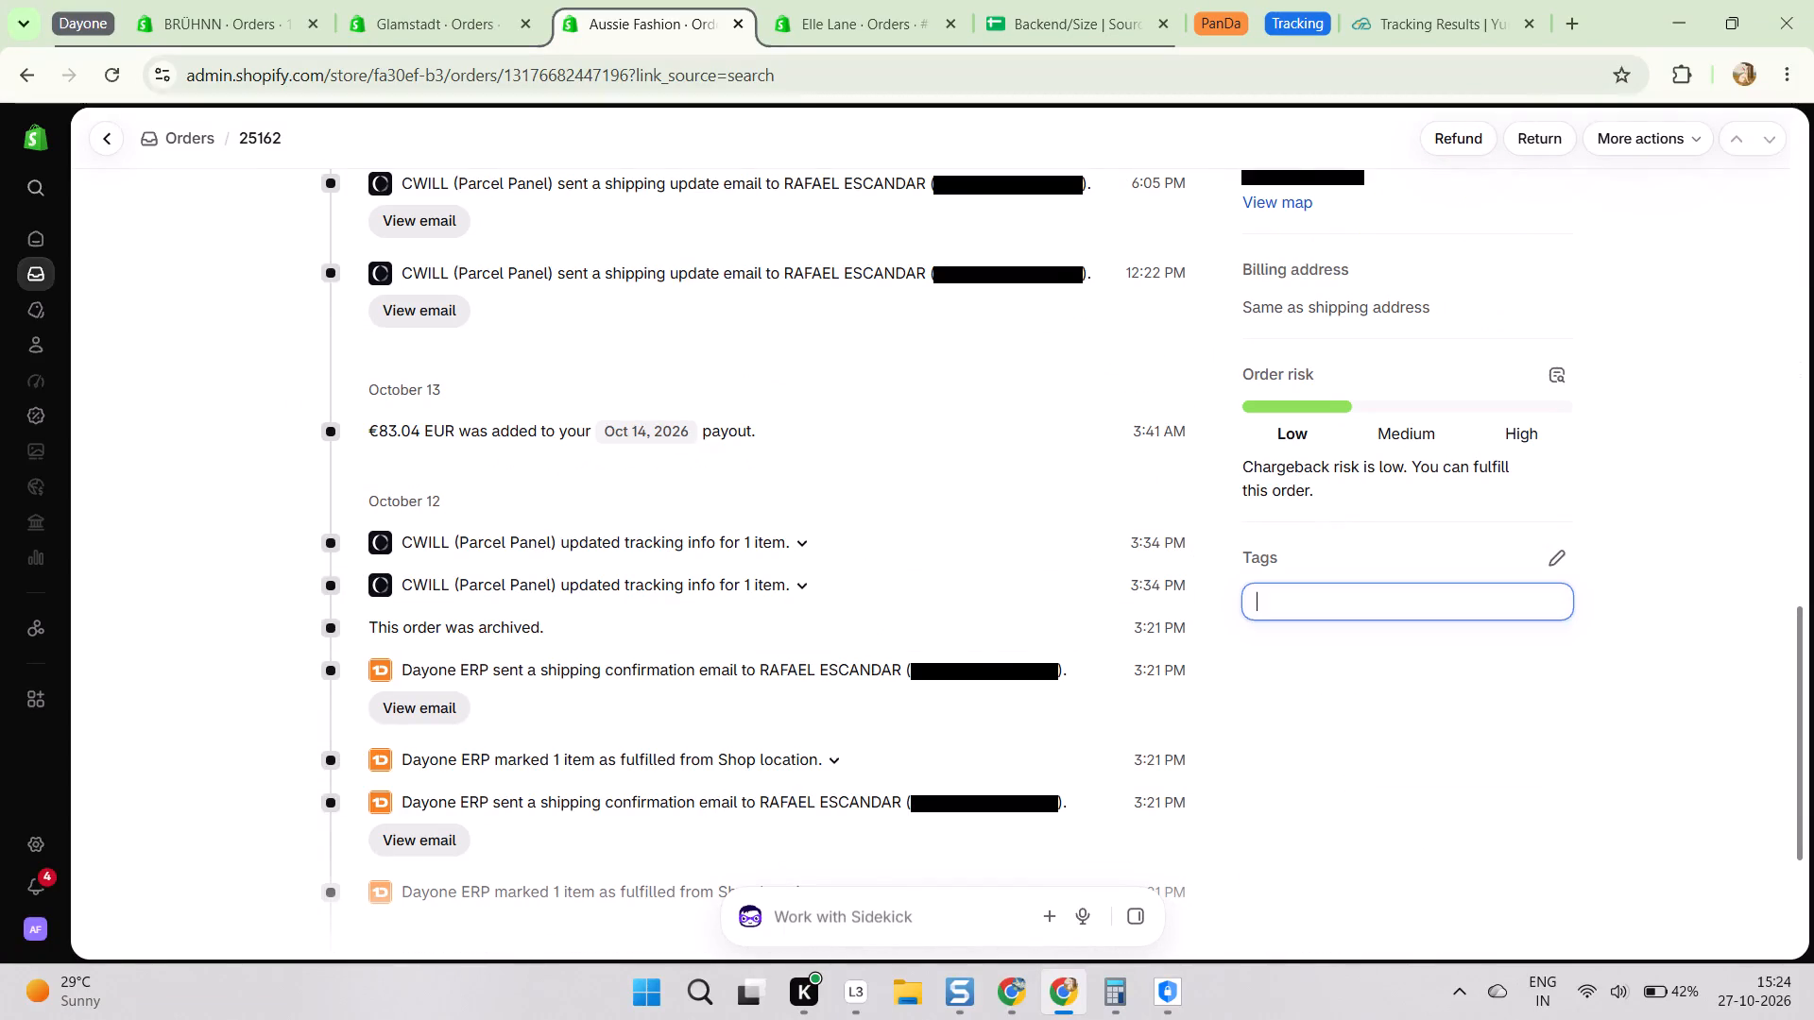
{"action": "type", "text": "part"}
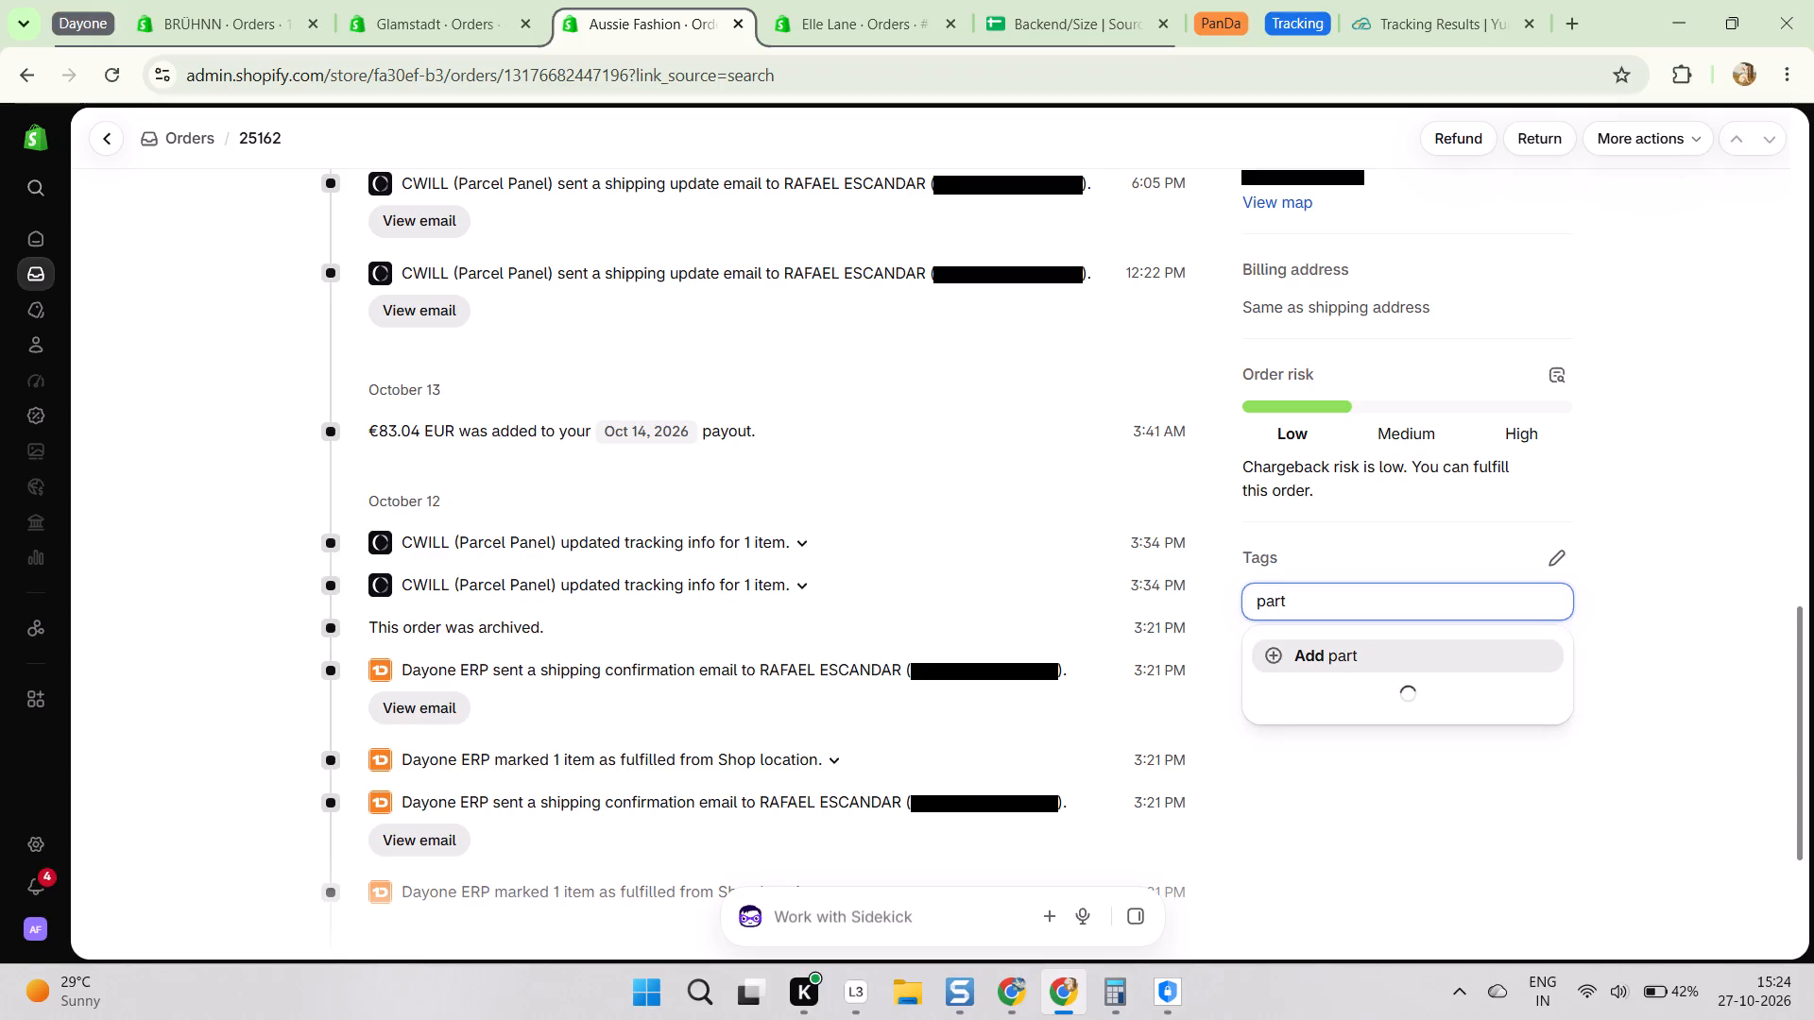
{"action": "left_click", "coordinate": [1347, 701]}
{"action": "double_click", "coordinate": [1349, 603]}
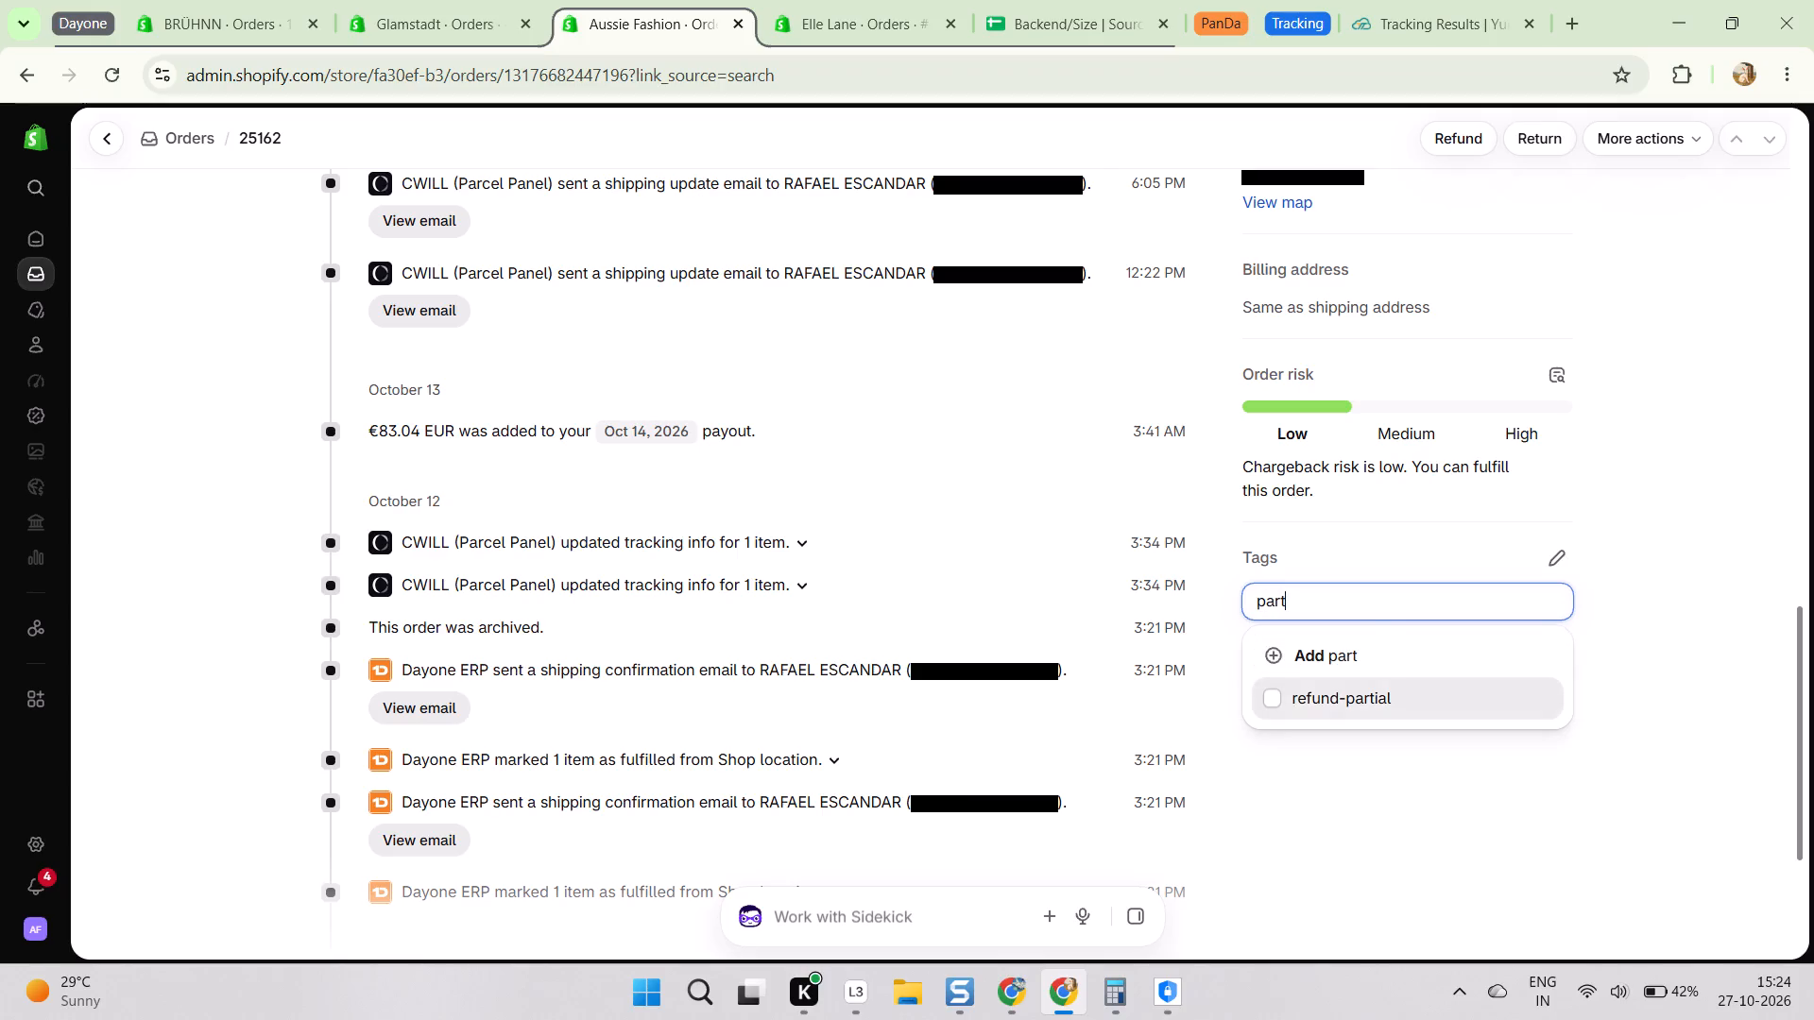
{"action": "key", "text": "BackSpace"}
{"action": "left_click", "coordinate": [1339, 705]}
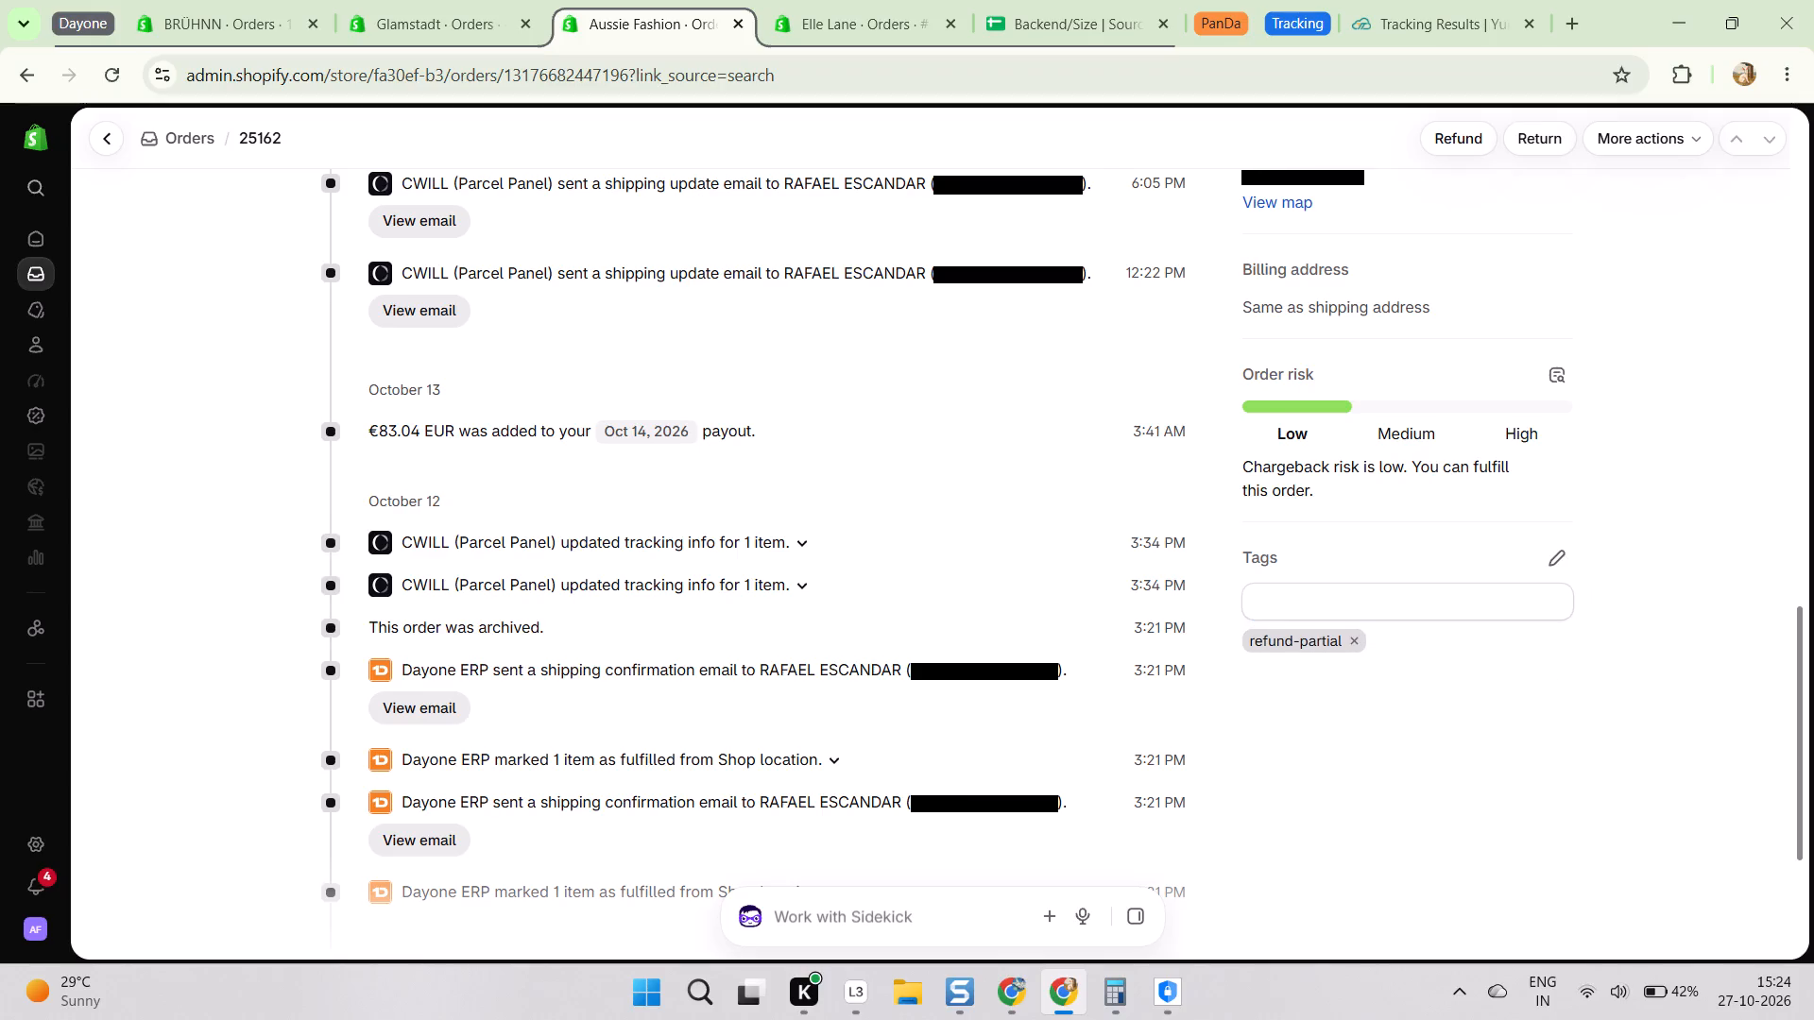
Re-read the latest partial refund reply in ticket 440191, checking between the Shopify order and Refund_Tracker.
{"action": "scroll", "coordinate": [1351, 696], "scroll_direction": "up", "scroll_amount": 8}
{"action": "scroll", "coordinate": [1001, 556], "scroll_direction": "up", "scroll_amount": 4}
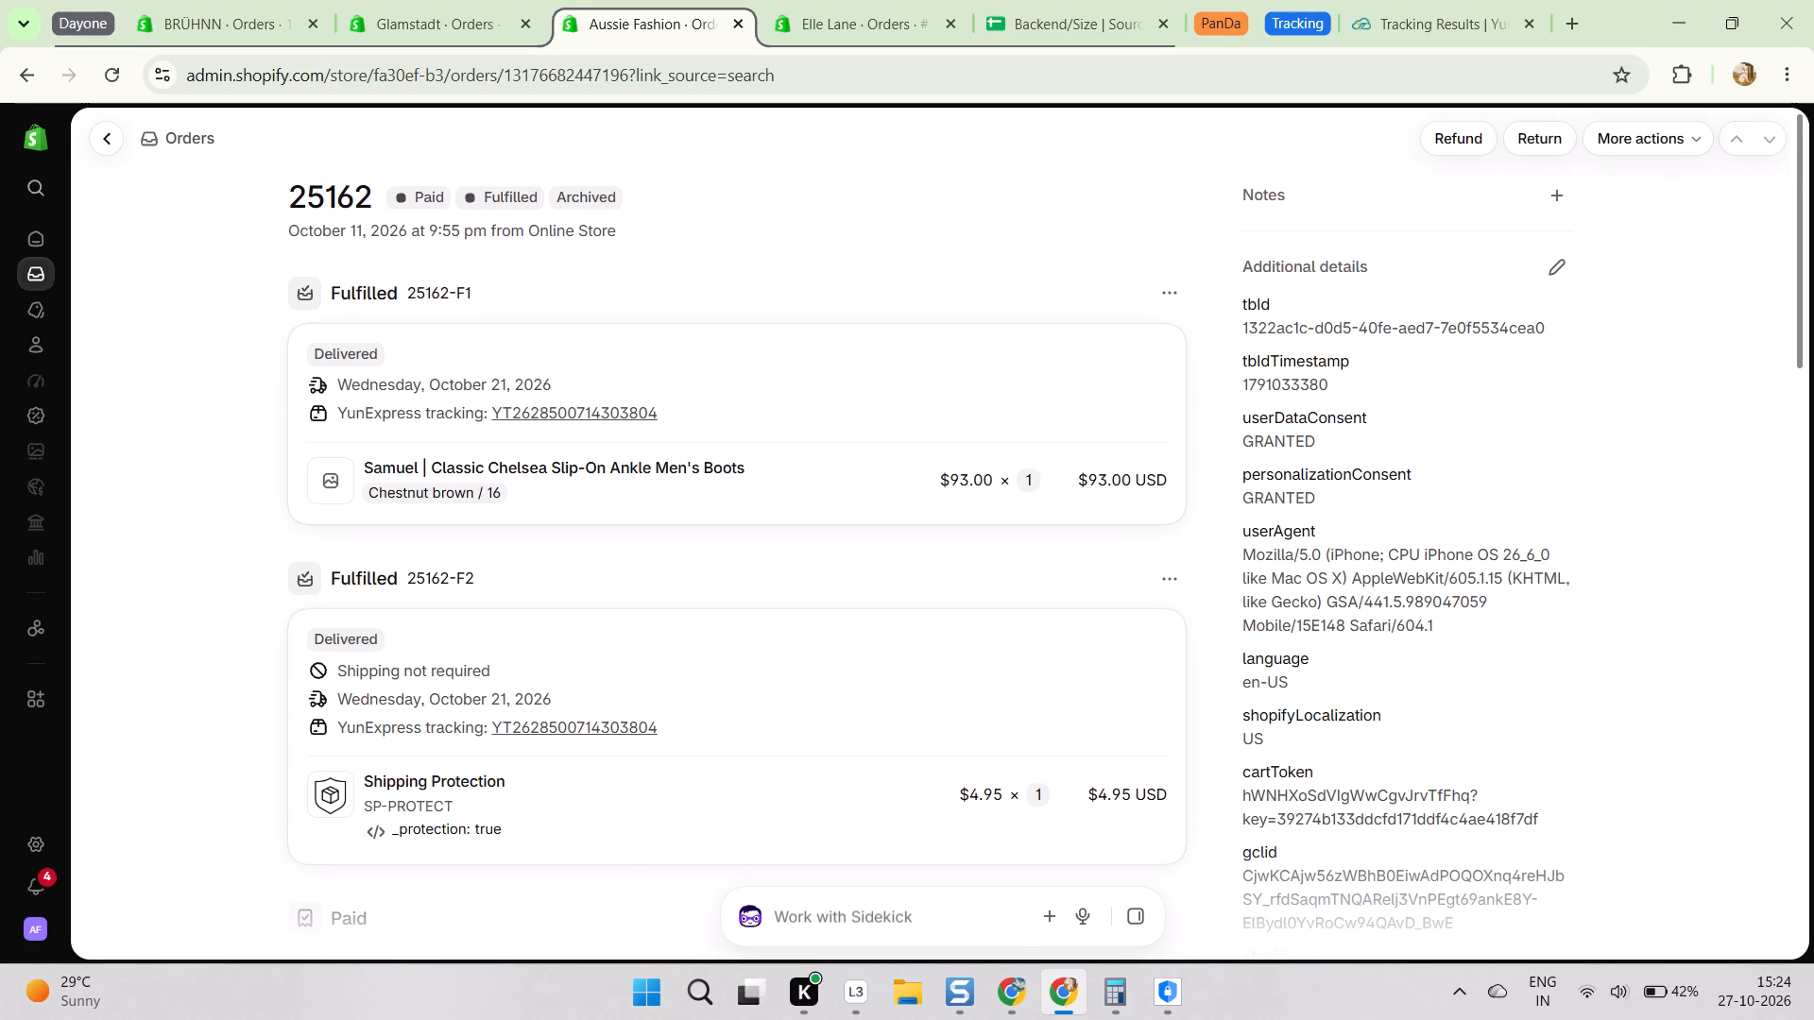
{"action": "key", "text": "alt+Tab"}
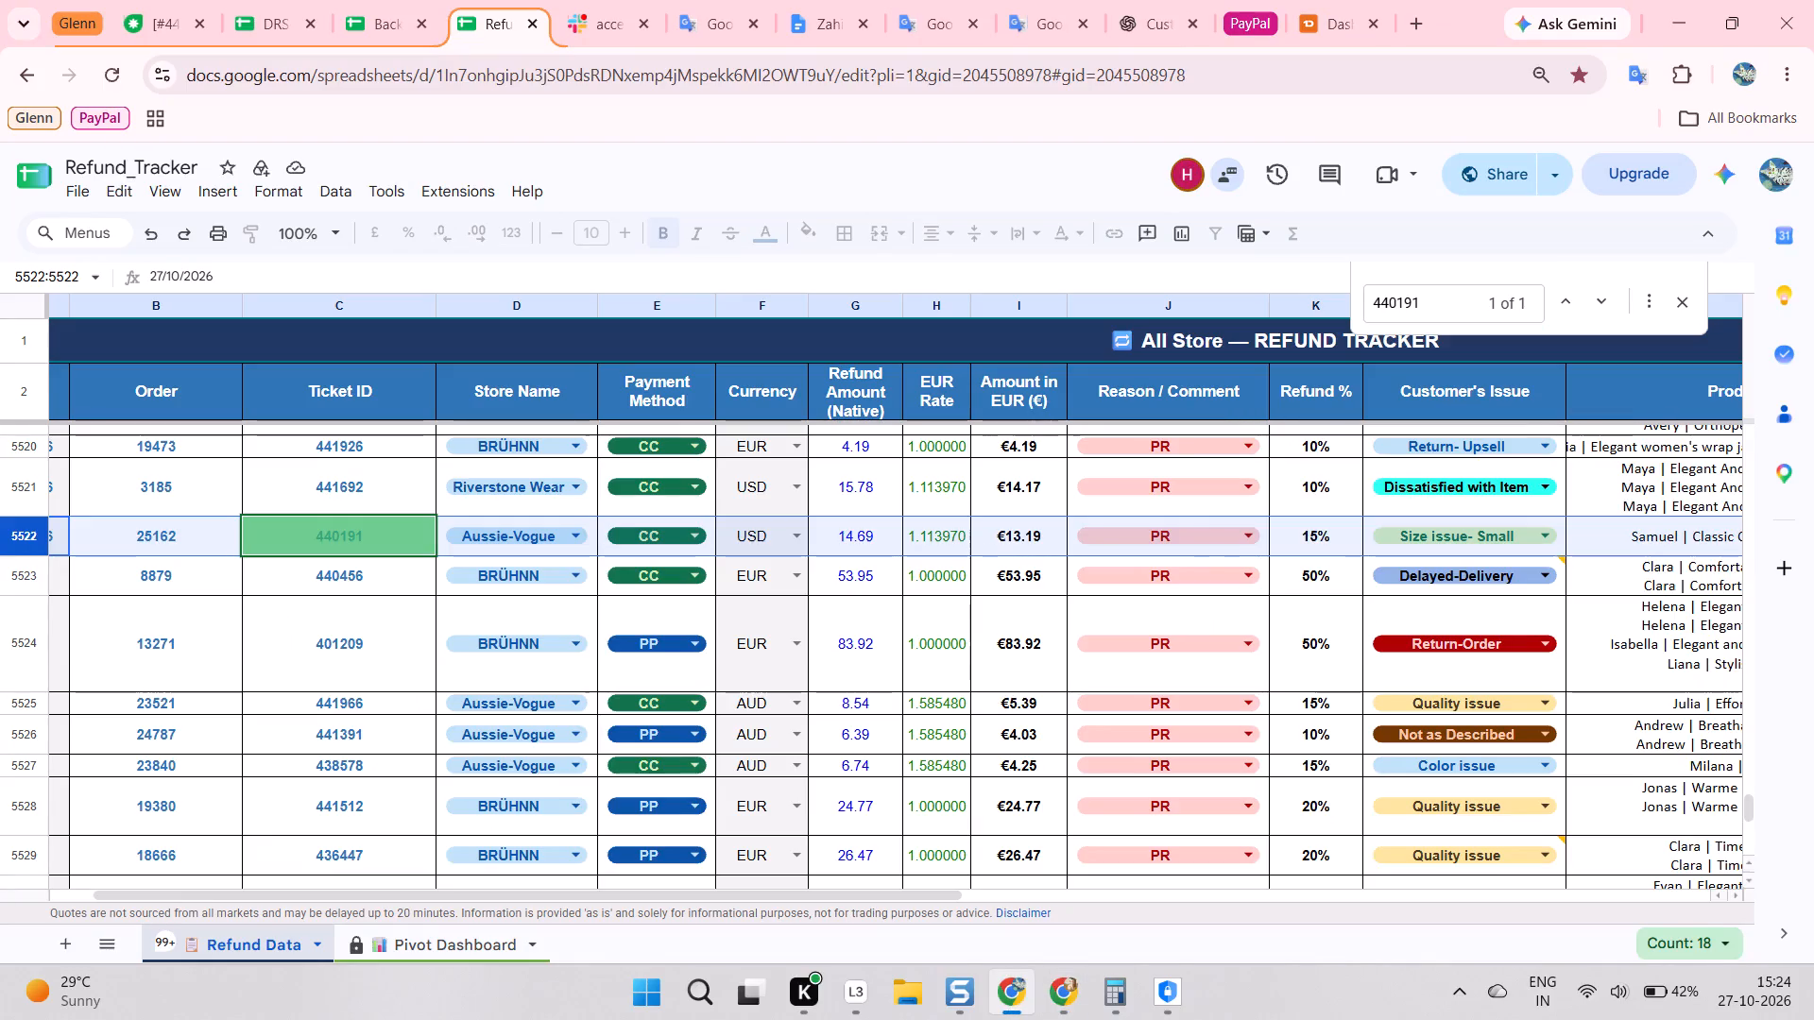
{"action": "left_click", "coordinate": [164, 0]}
{"action": "scroll", "coordinate": [666, 602], "scroll_direction": "down", "scroll_amount": 2}
{"action": "left_click", "coordinate": [666, 598]}
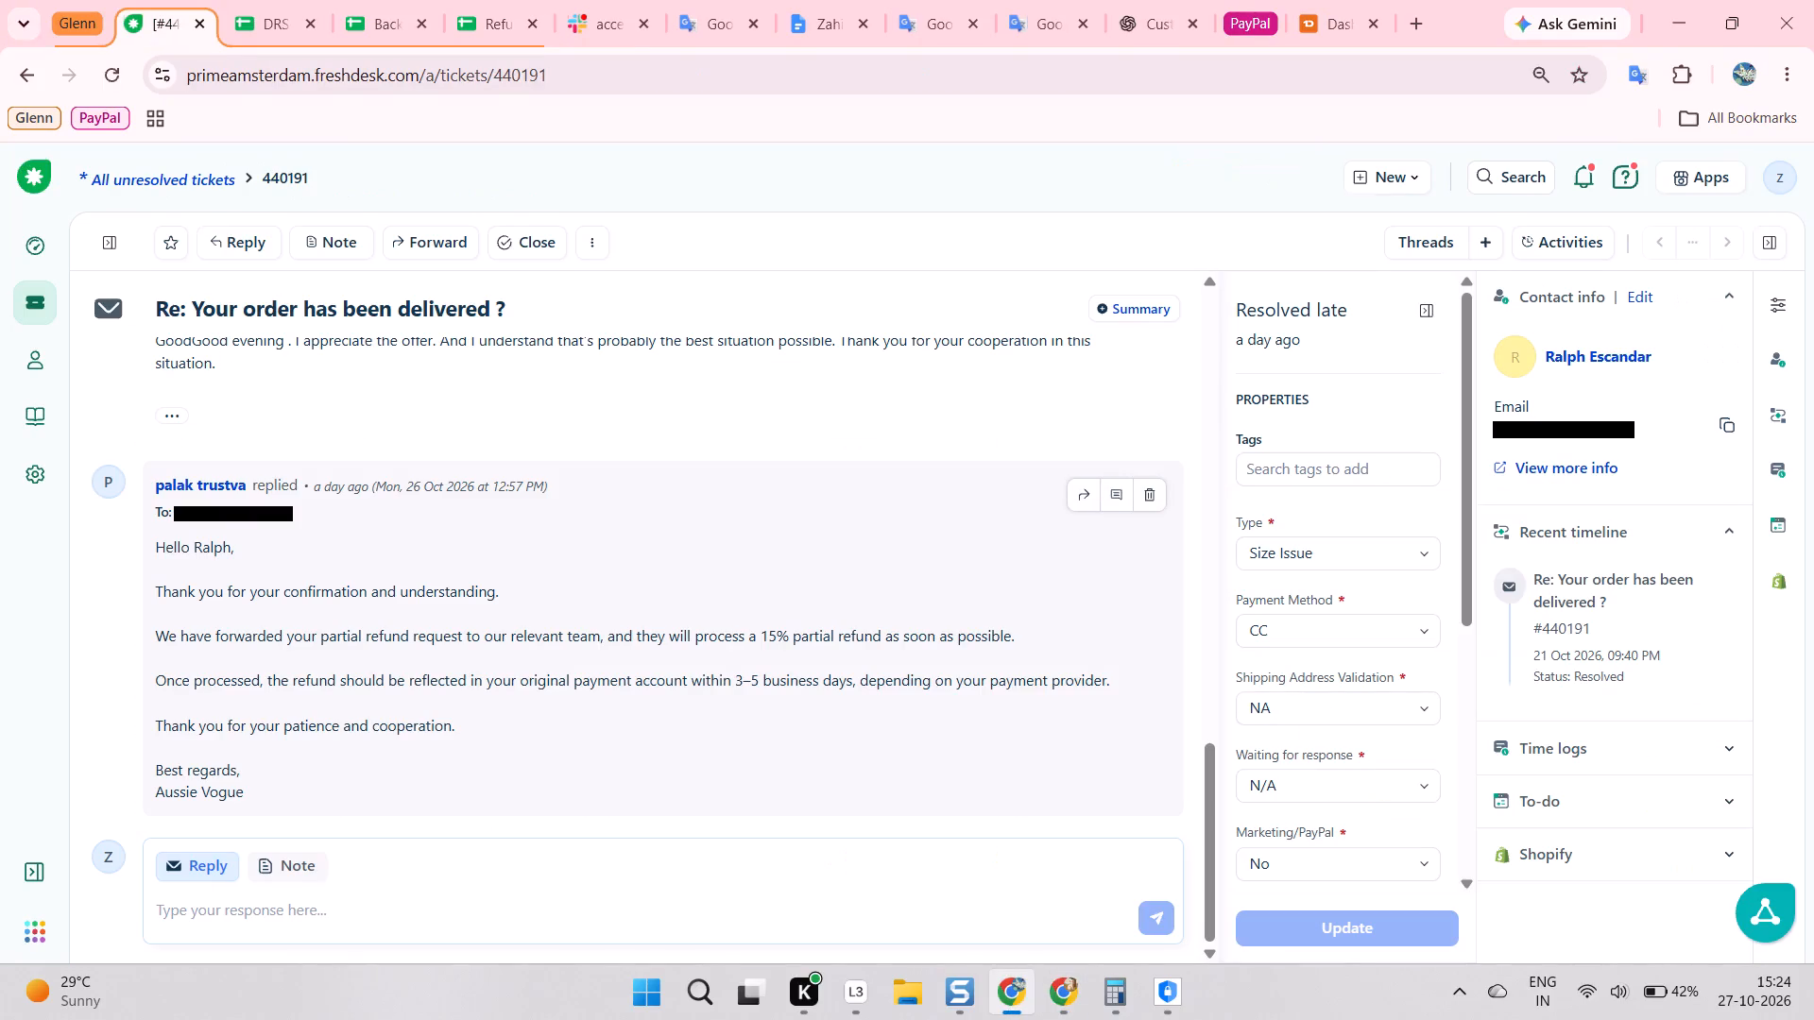
{"action": "left_click", "coordinate": [701, 569]}
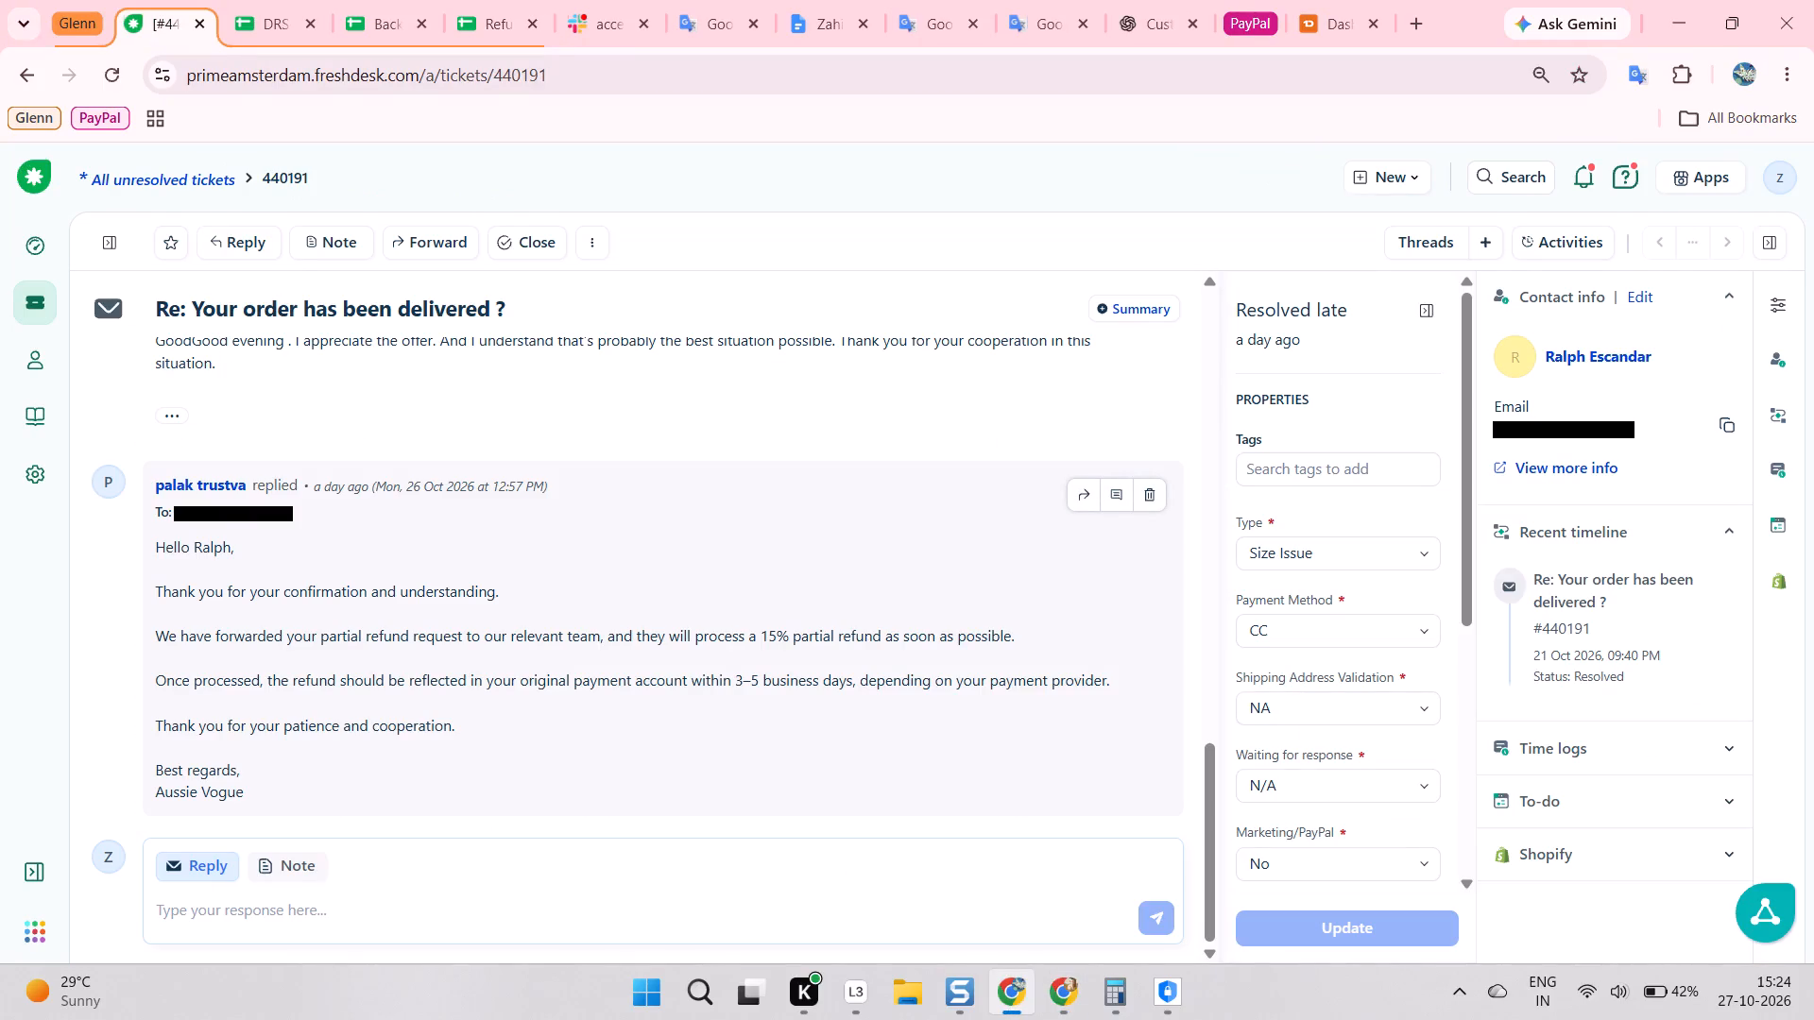
{"action": "left_click", "coordinate": [710, 569]}
{"action": "left_click", "coordinate": [736, 603]}
{"action": "left_click", "coordinate": [717, 637]}
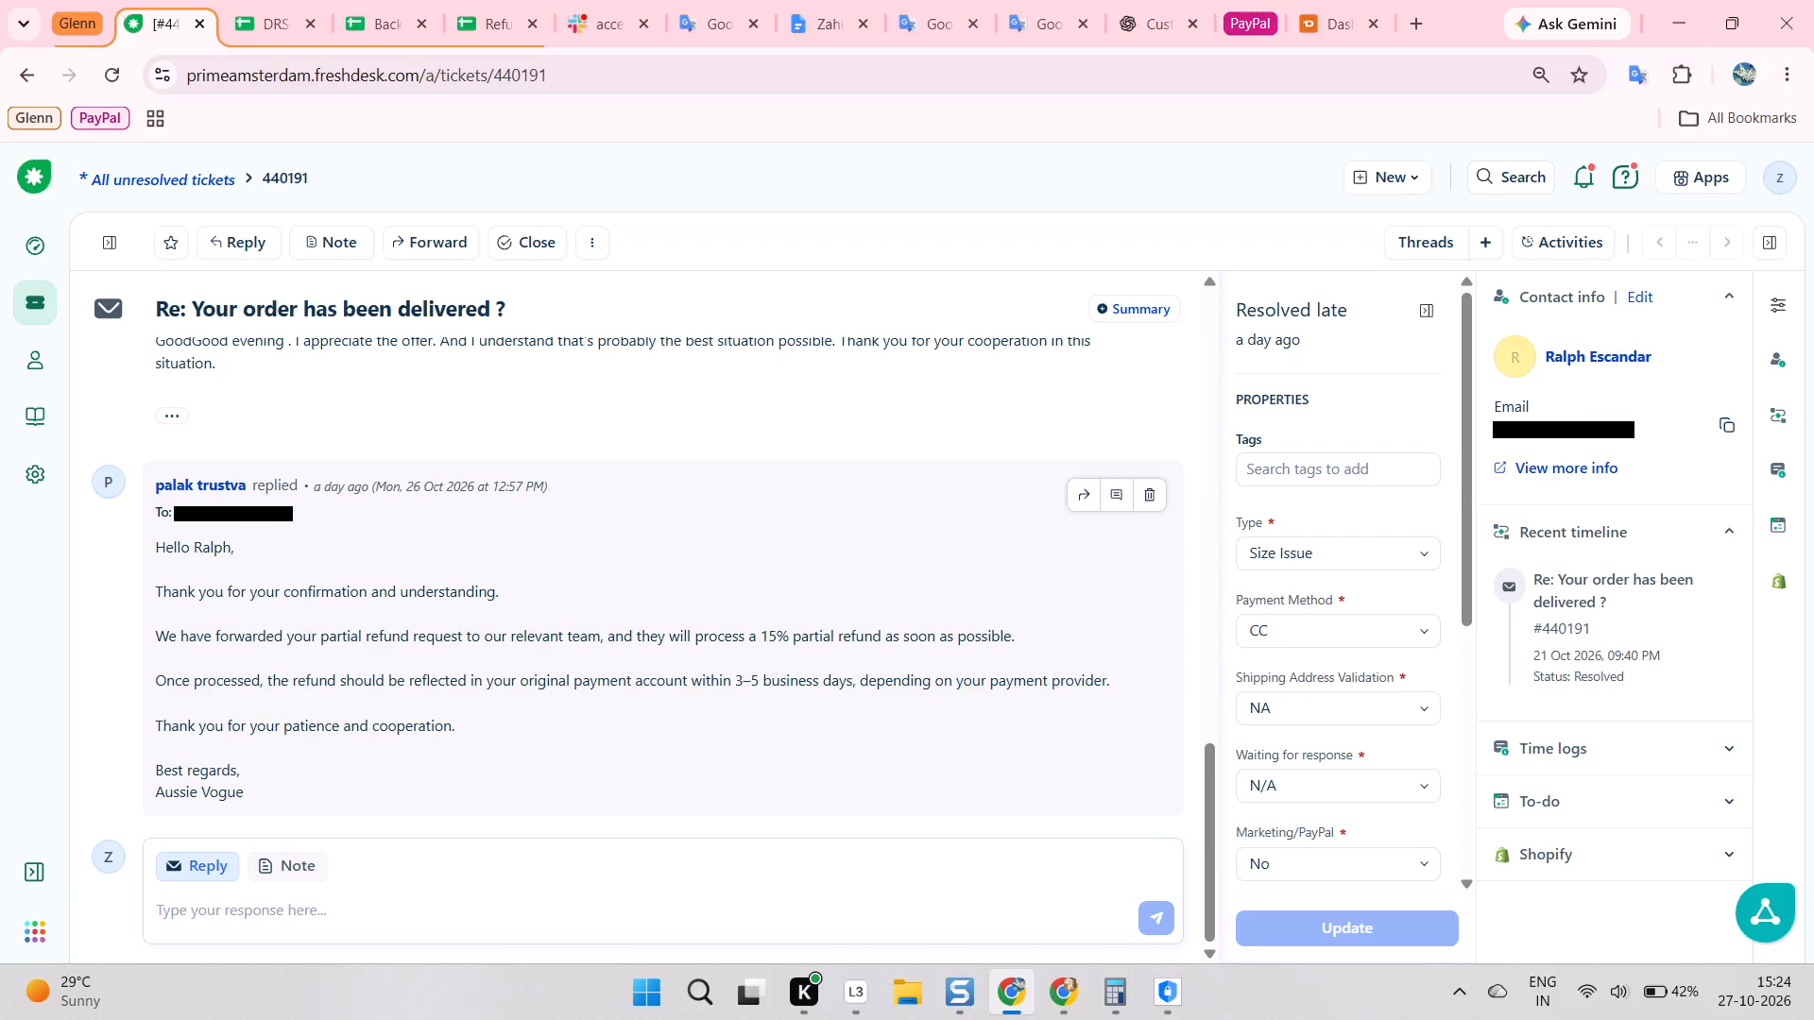
{"action": "left_click", "coordinate": [709, 627]}
{"action": "left_click", "coordinate": [753, 614]}
{"action": "left_click", "coordinate": [683, 571]}
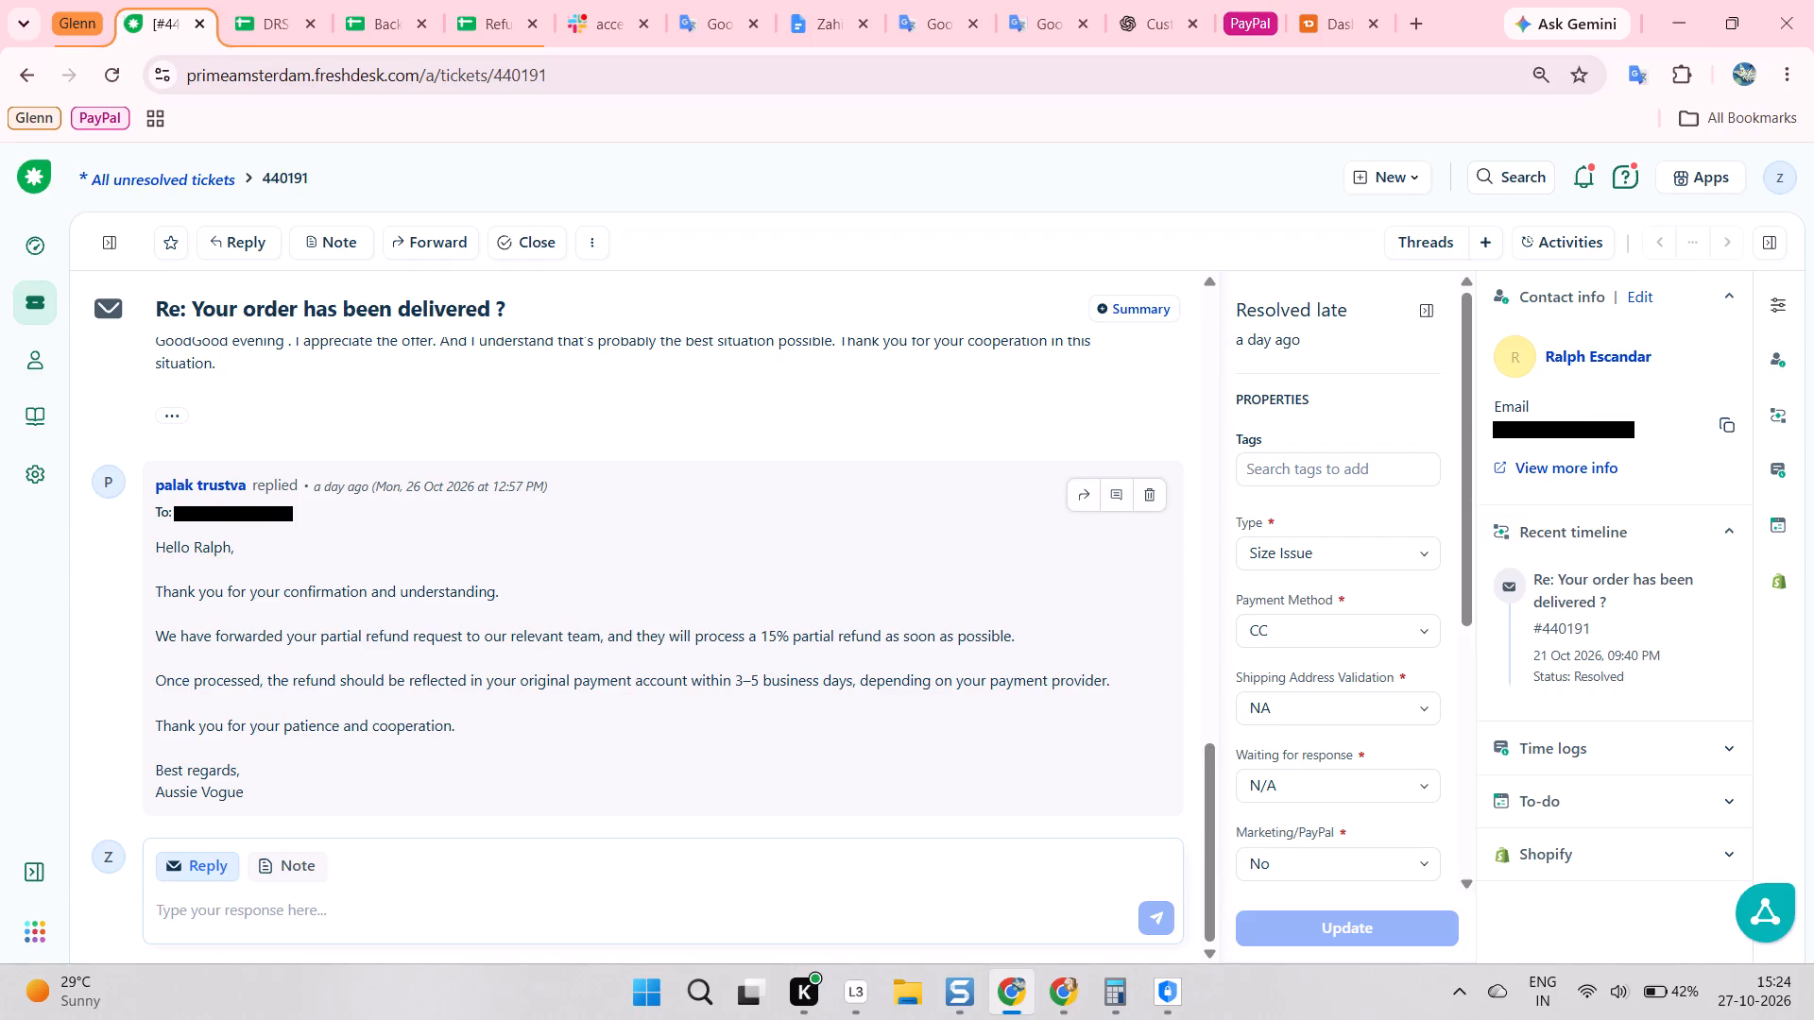
{"action": "left_click", "coordinate": [671, 517]}
{"action": "left_click", "coordinate": [482, 18]}
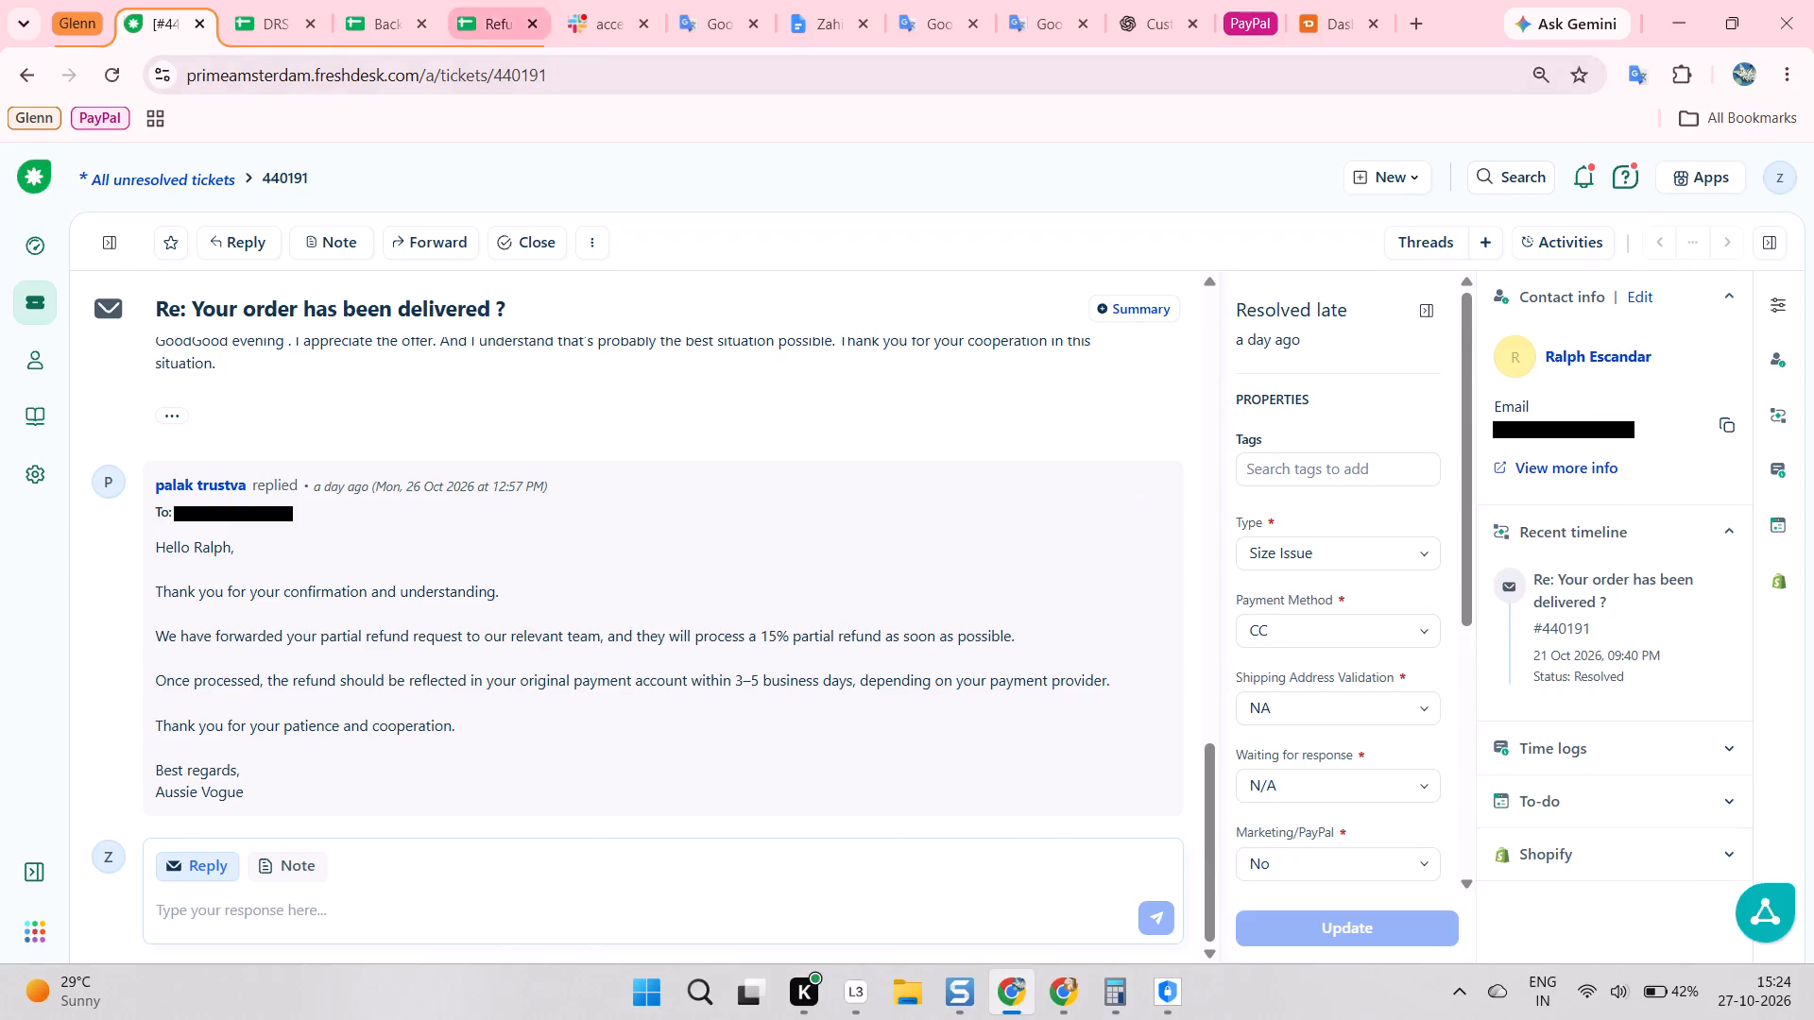
{"action": "left_click", "coordinate": [164, 0]}
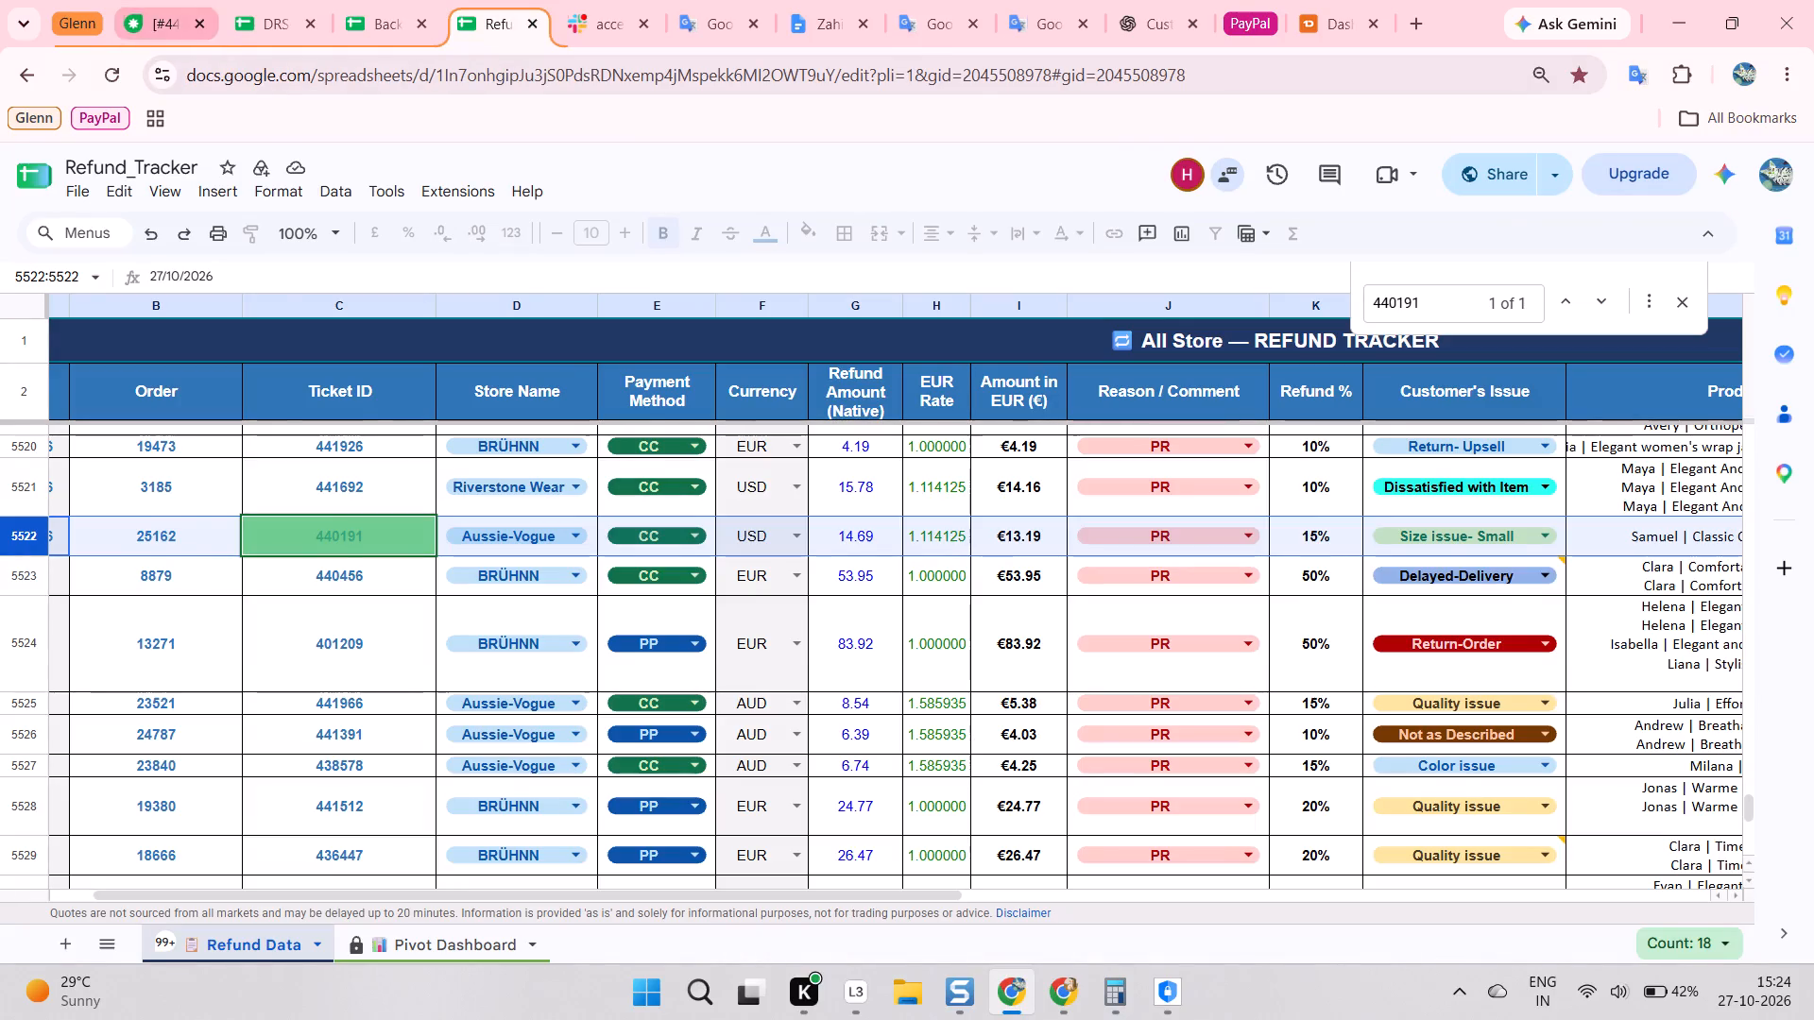
{"action": "left_click", "coordinate": [626, 574]}
{"action": "left_click", "coordinate": [1722, 425]}
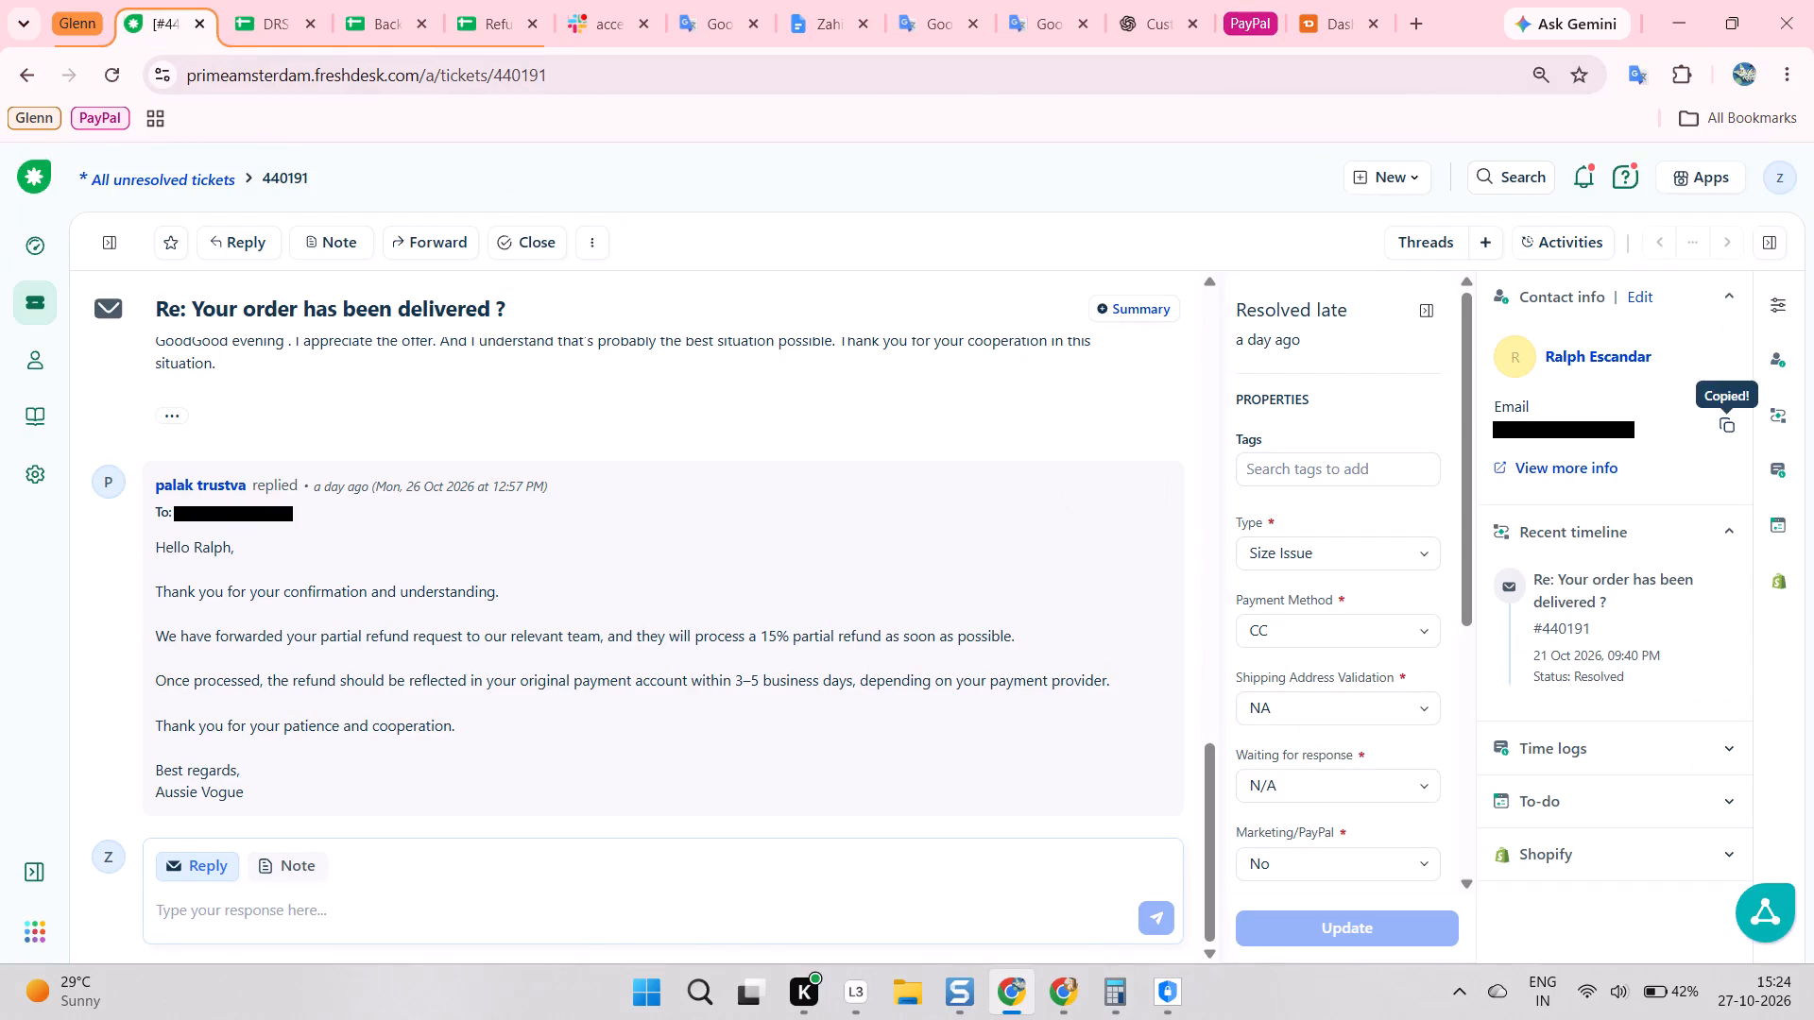
{"action": "scroll", "coordinate": [1067, 483], "scroll_direction": "up", "scroll_amount": 2}
{"action": "left_click", "coordinate": [1068, 990]}
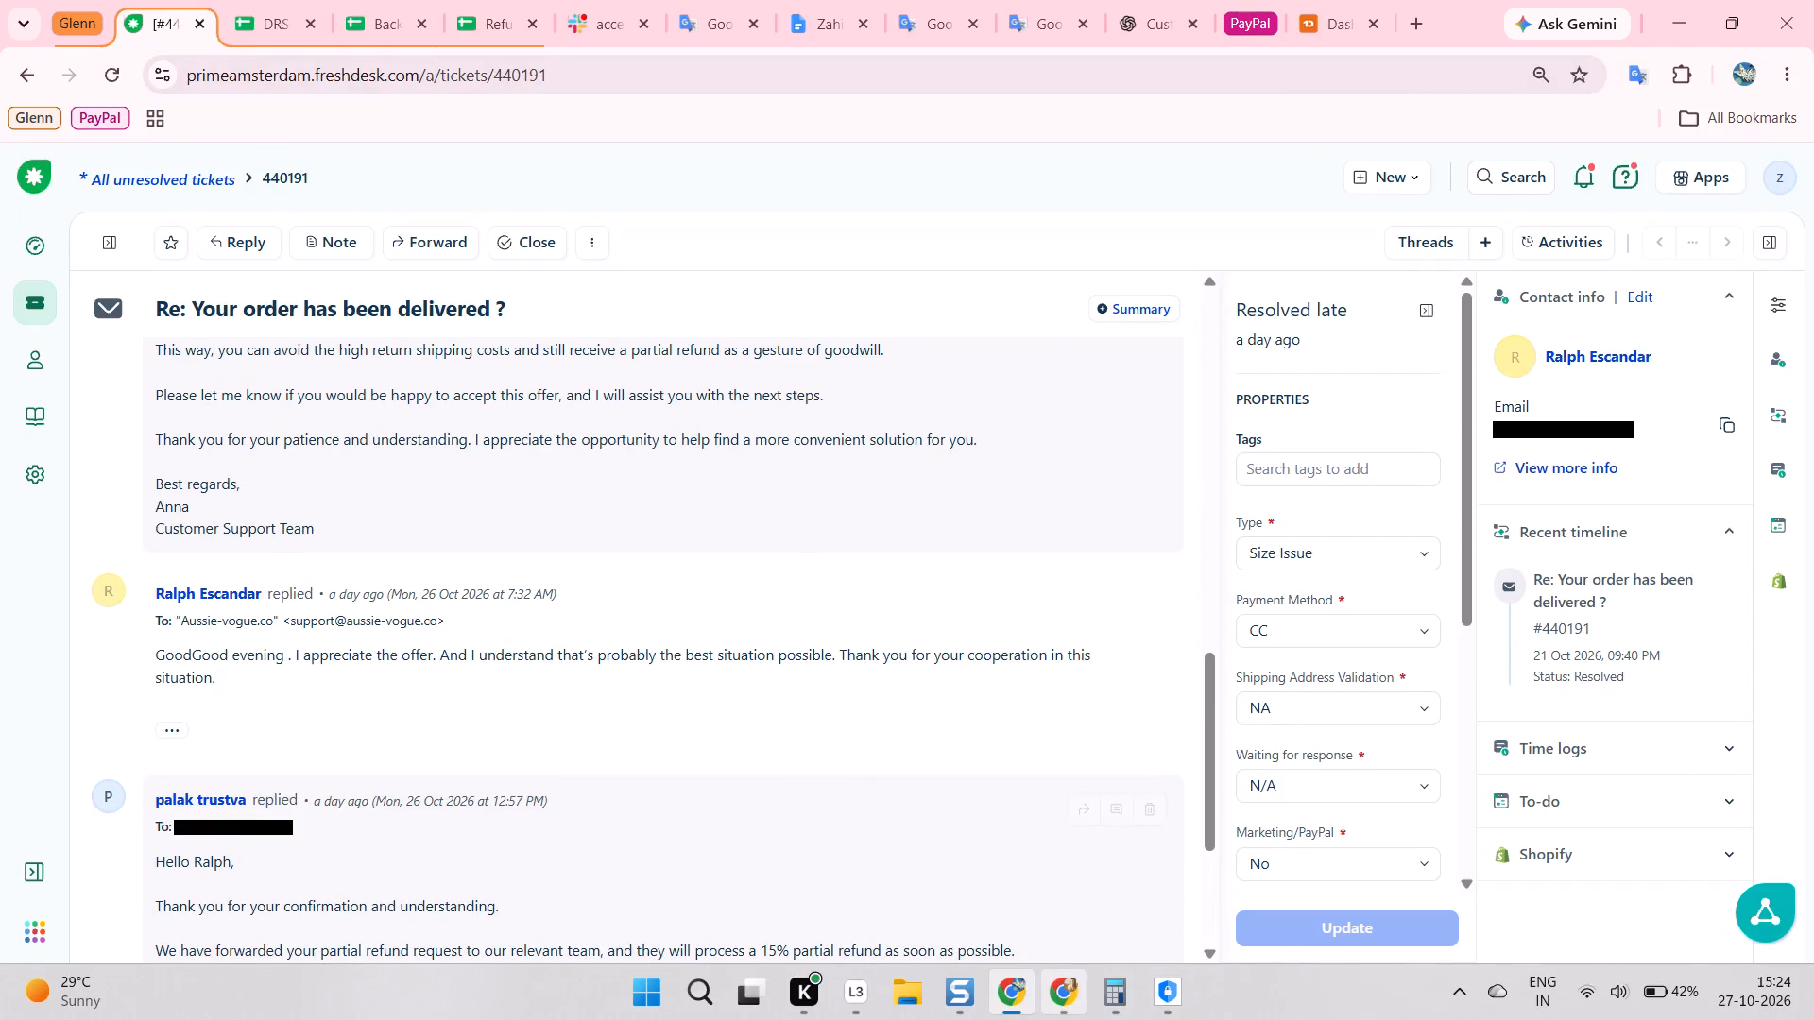
{"action": "key", "text": "ctrl+f"}
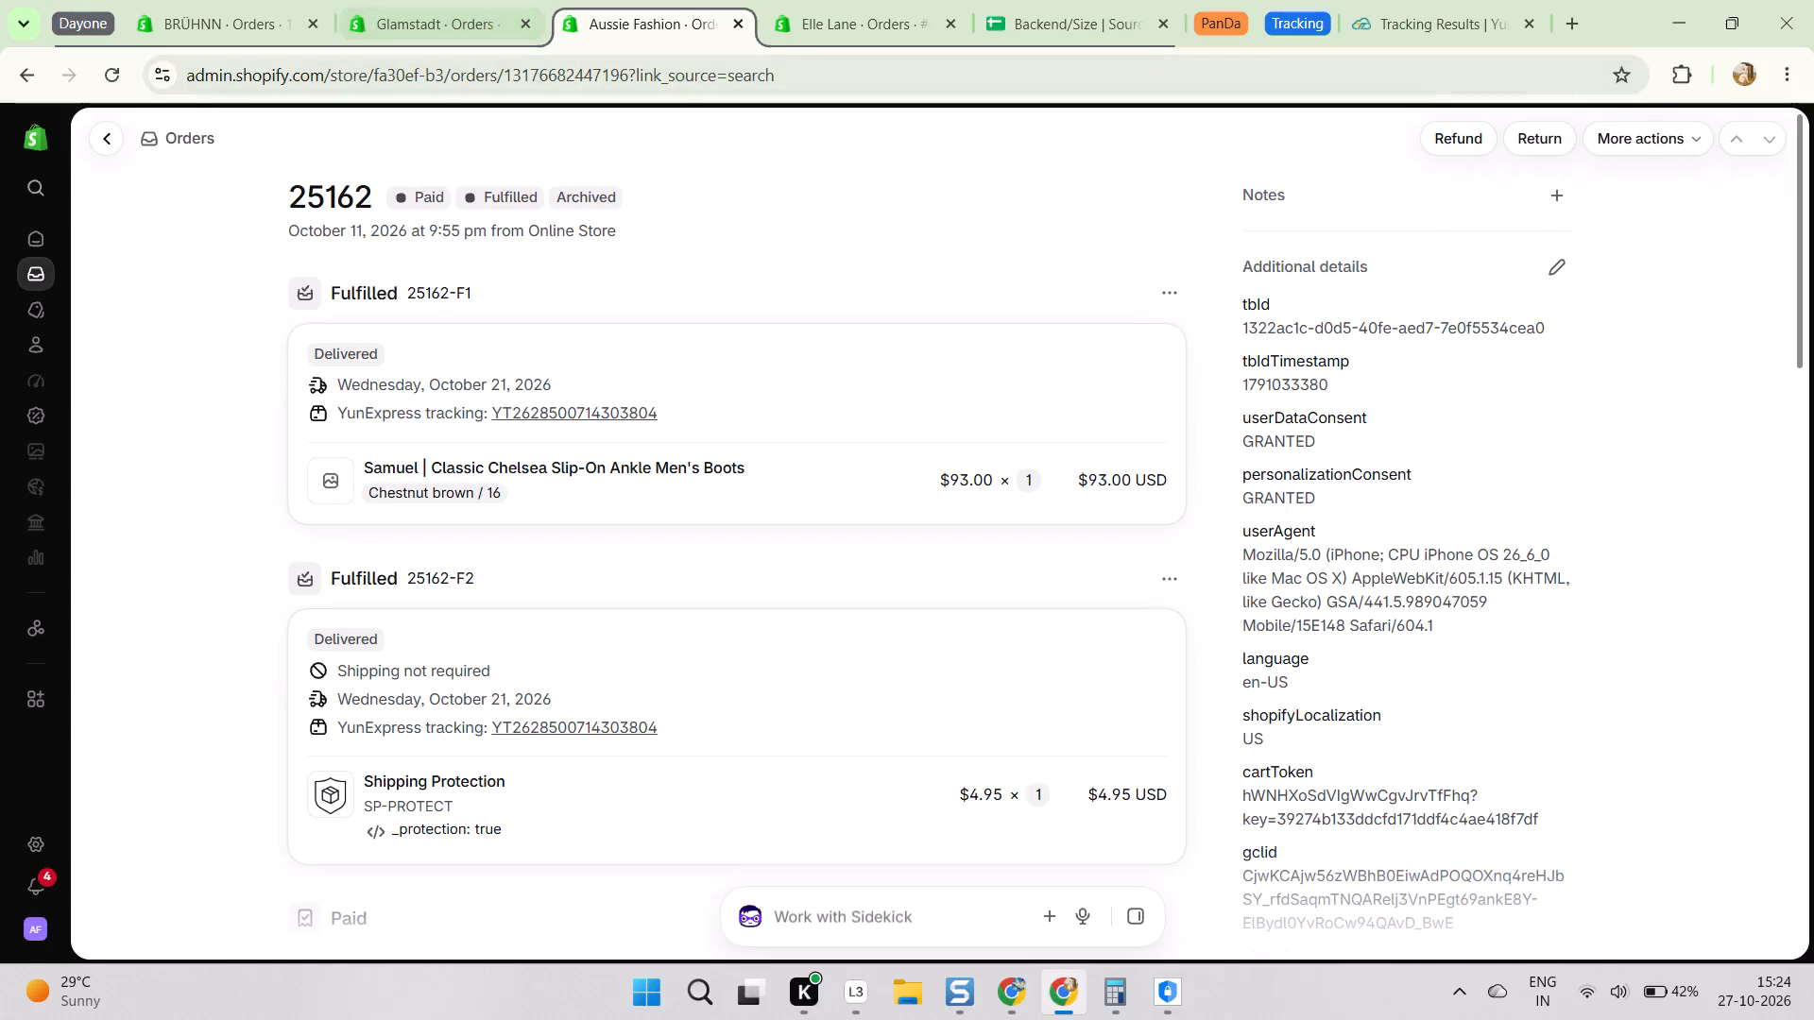
{"action": "key", "text": "ctrl+v"}
{"action": "scroll", "coordinate": [1471, 158], "scroll_direction": "up", "scroll_amount": 7}
{"action": "left_click", "coordinate": [1619, 127]}
{"action": "scroll", "coordinate": [1102, 445], "scroll_direction": "up", "scroll_amount": 5}
{"action": "scroll", "coordinate": [1010, 419], "scroll_direction": "down", "scroll_amount": 4}
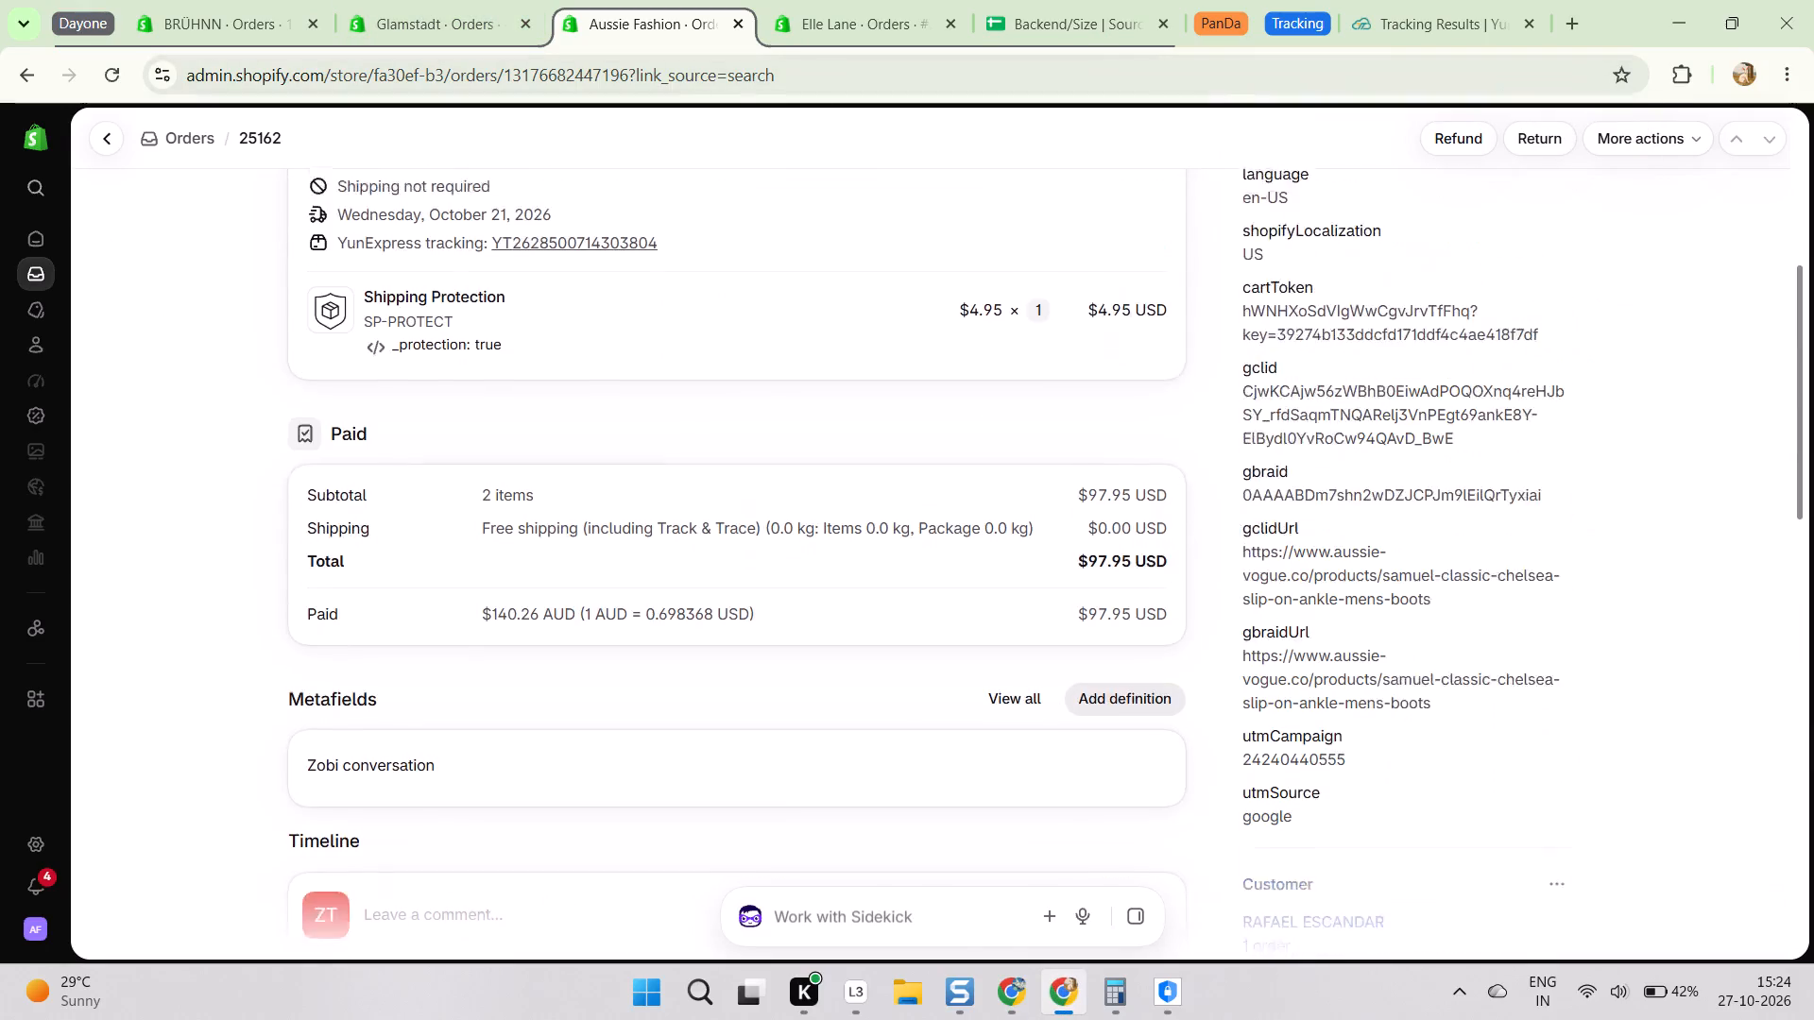
{"action": "scroll", "coordinate": [1297, 477], "scroll_direction": "down", "scroll_amount": 7}
{"action": "scroll", "coordinate": [1278, 456], "scroll_direction": "up", "scroll_amount": 18}
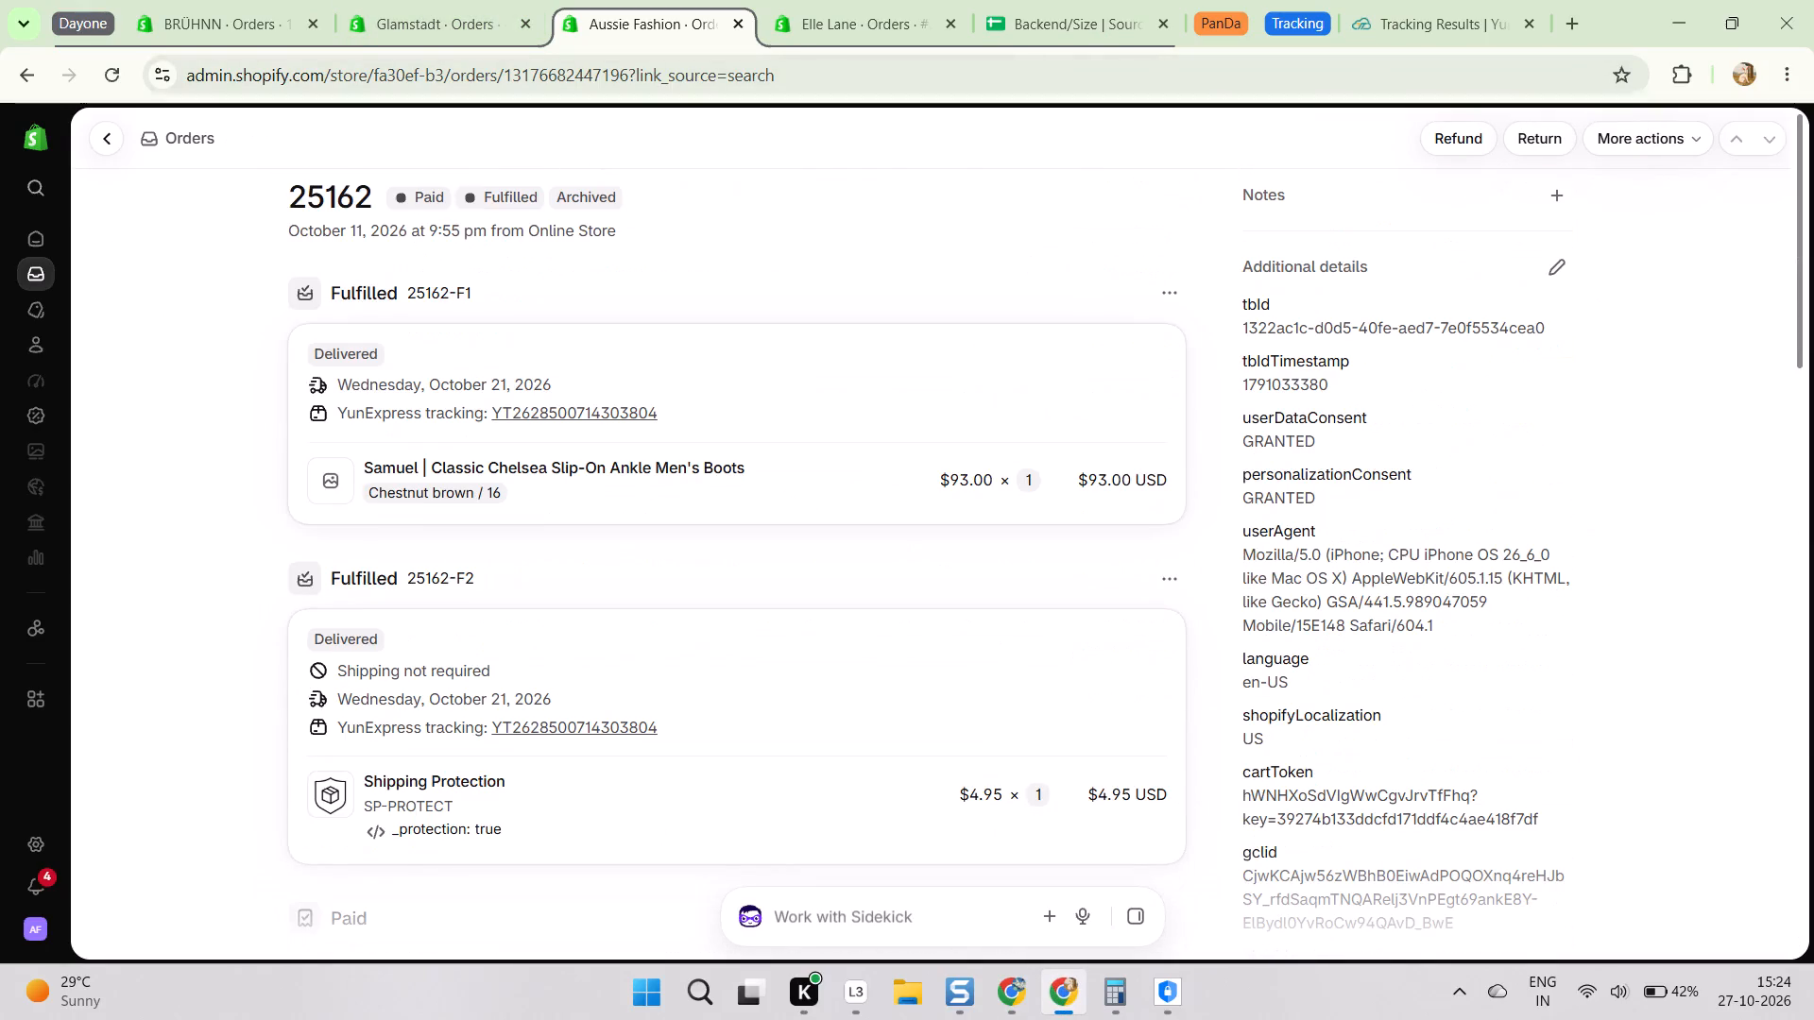
{"action": "key", "text": "alt+Tab"}
{"action": "scroll", "coordinate": [709, 382], "scroll_direction": "down", "scroll_amount": 1}
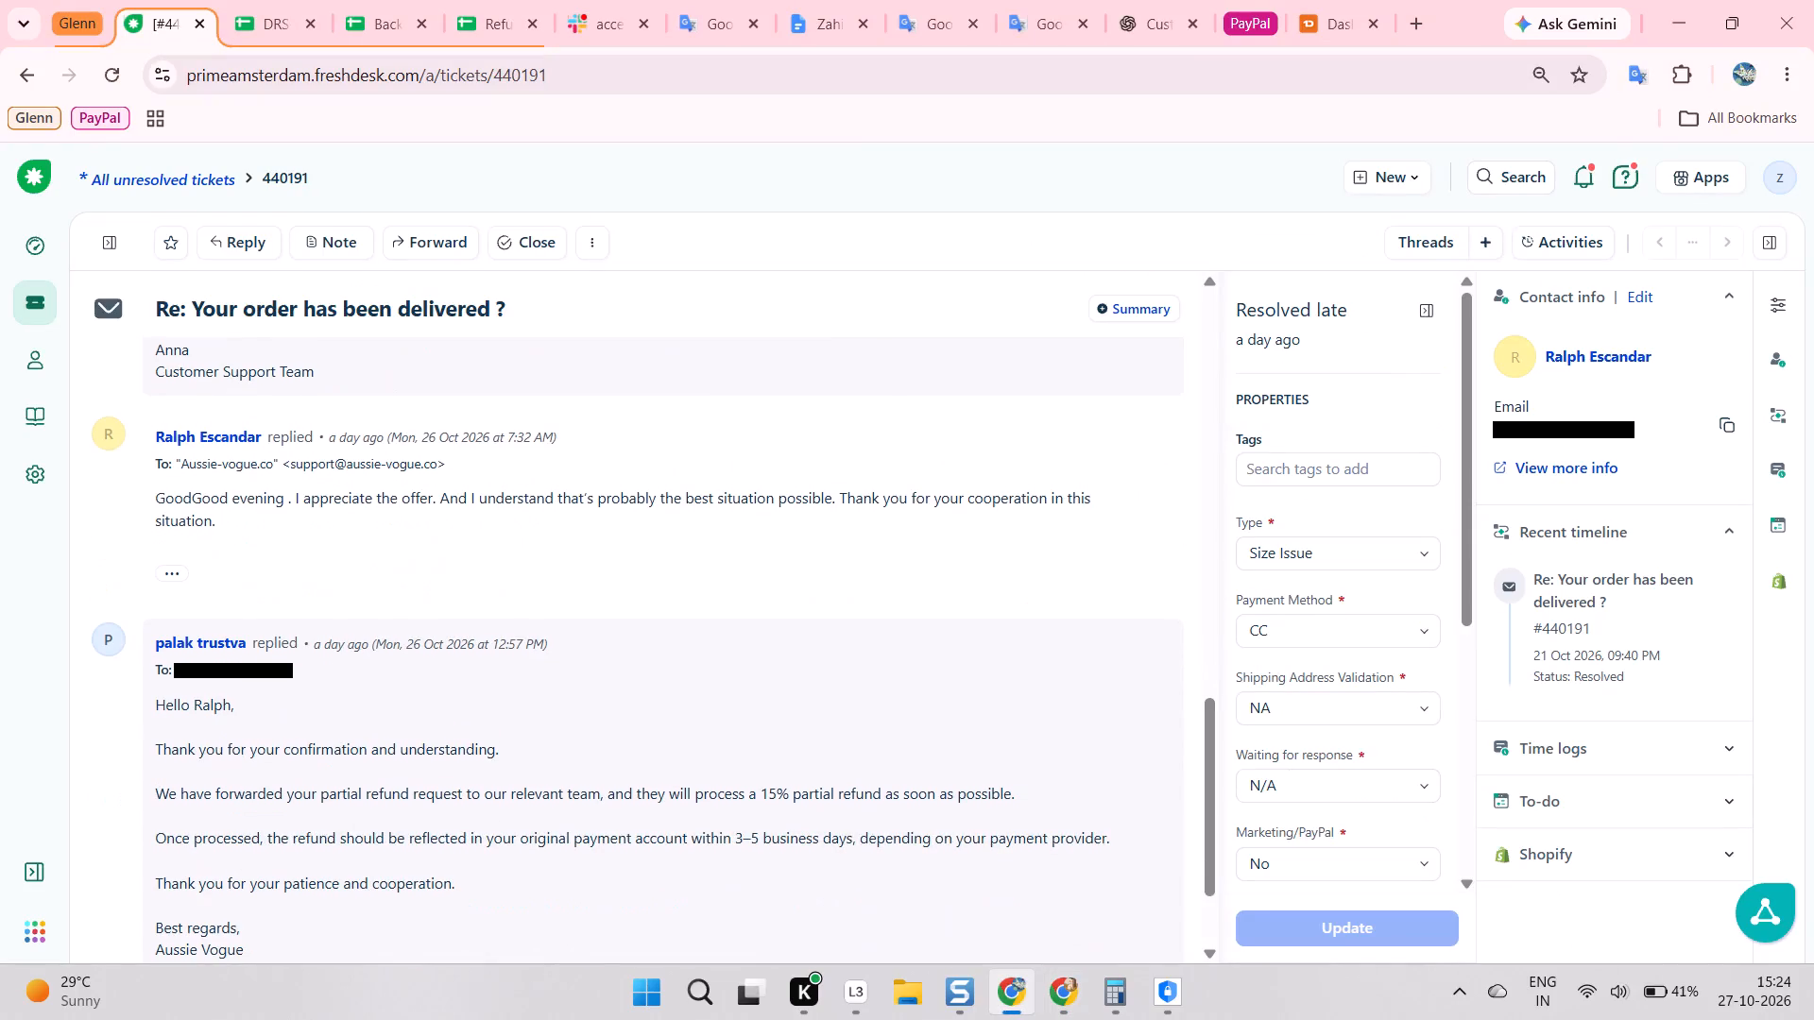
{"action": "scroll", "coordinate": [697, 400], "scroll_direction": "down", "scroll_amount": 1}
{"action": "scroll", "coordinate": [692, 401], "scroll_direction": "up", "scroll_amount": 4}
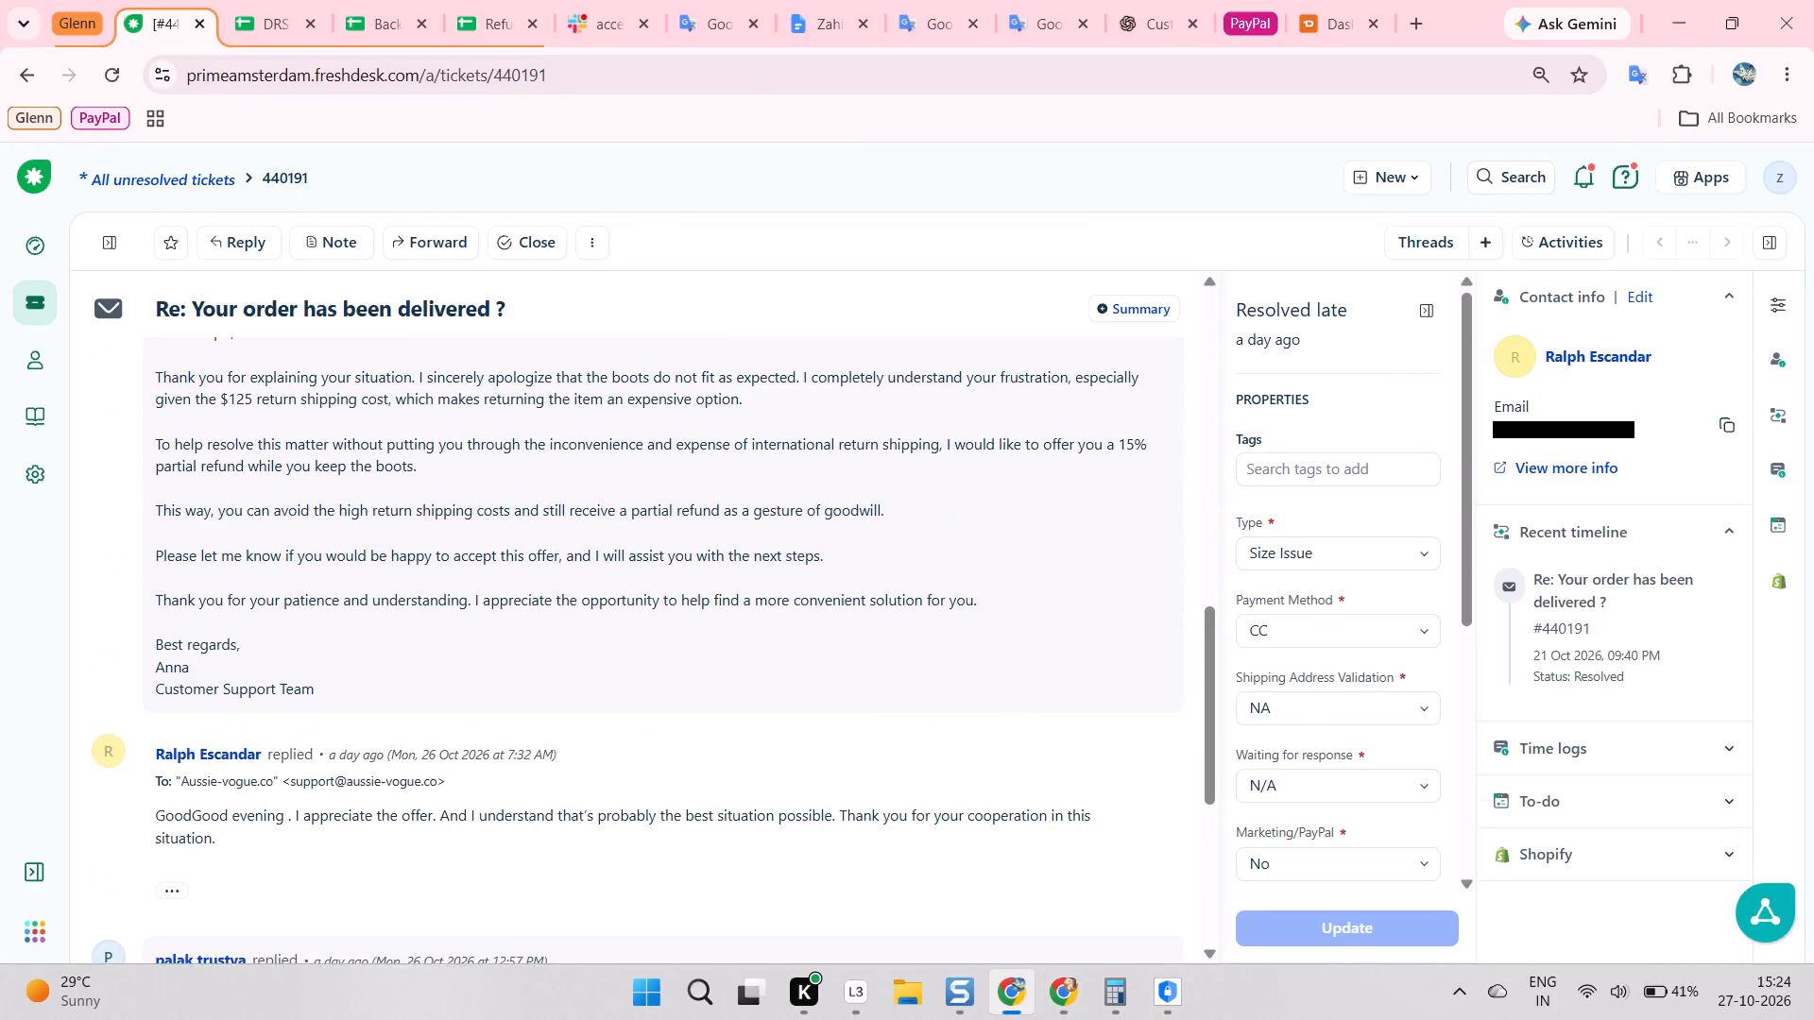
{"action": "scroll", "coordinate": [713, 412], "scroll_direction": "down", "scroll_amount": 2}
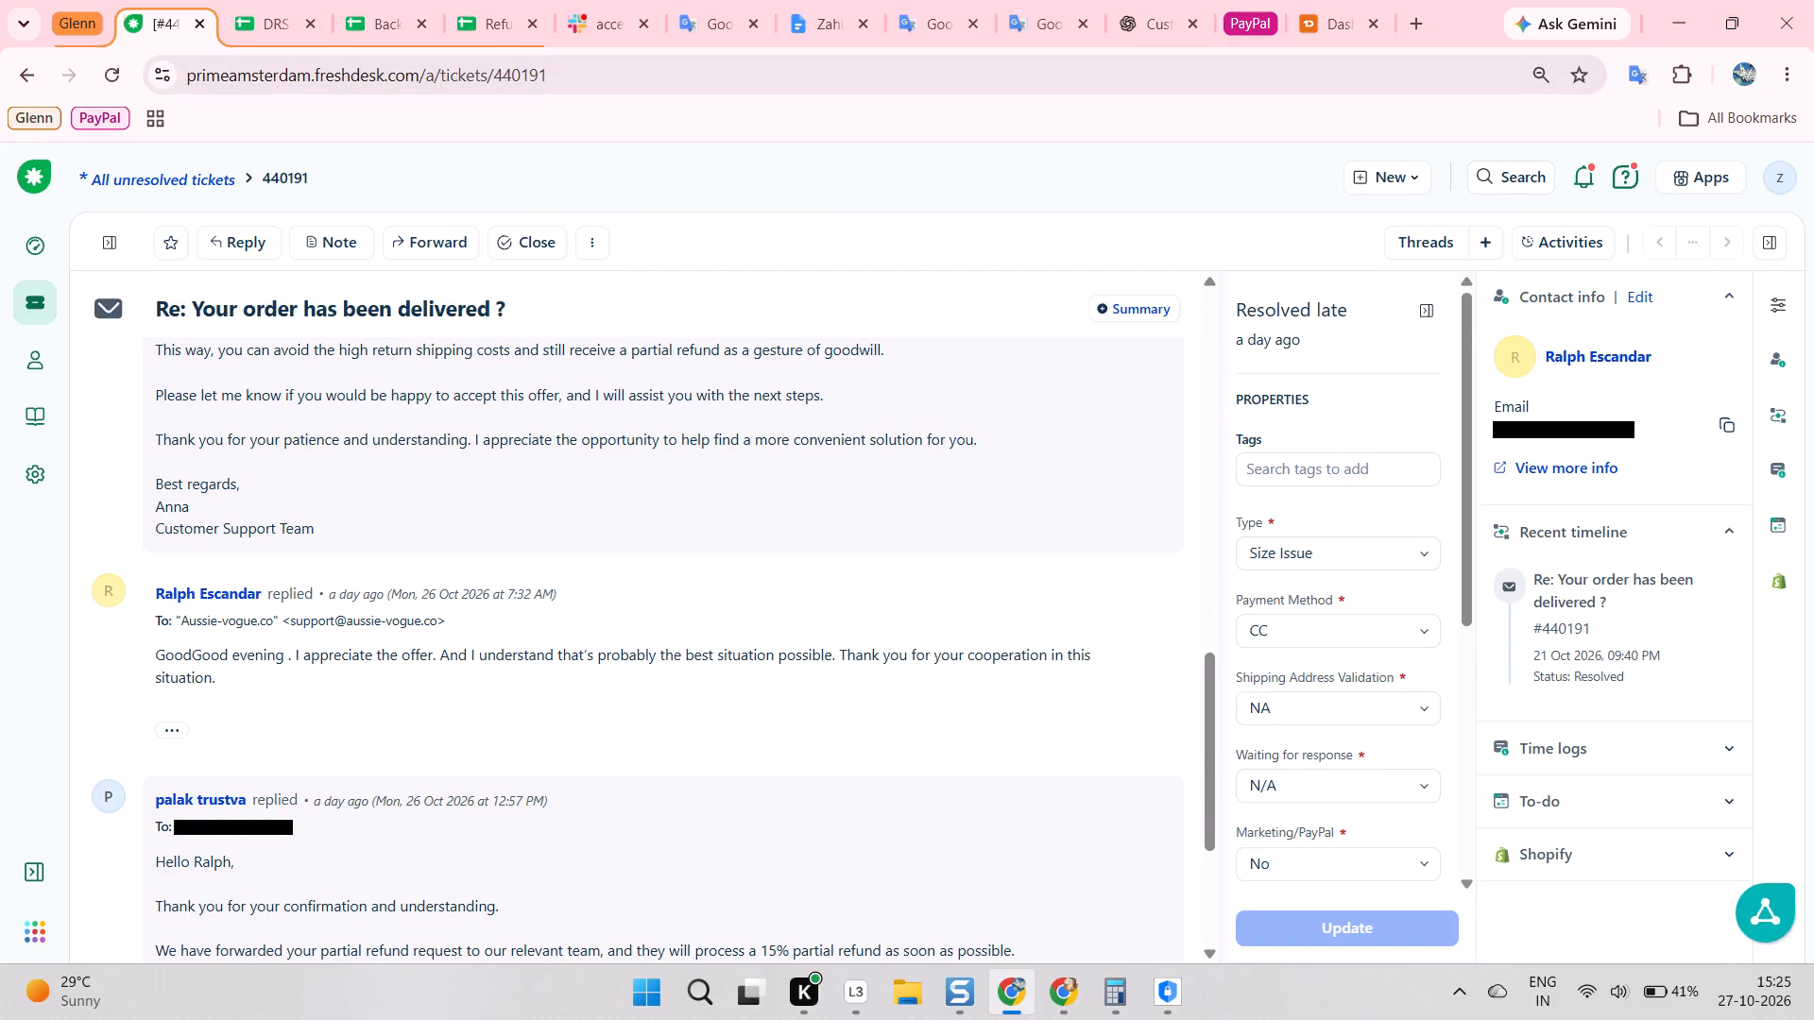
{"action": "left_click", "coordinate": [492, 10]}
{"action": "scroll", "coordinate": [854, 512], "scroll_direction": "left", "scroll_amount": 1}
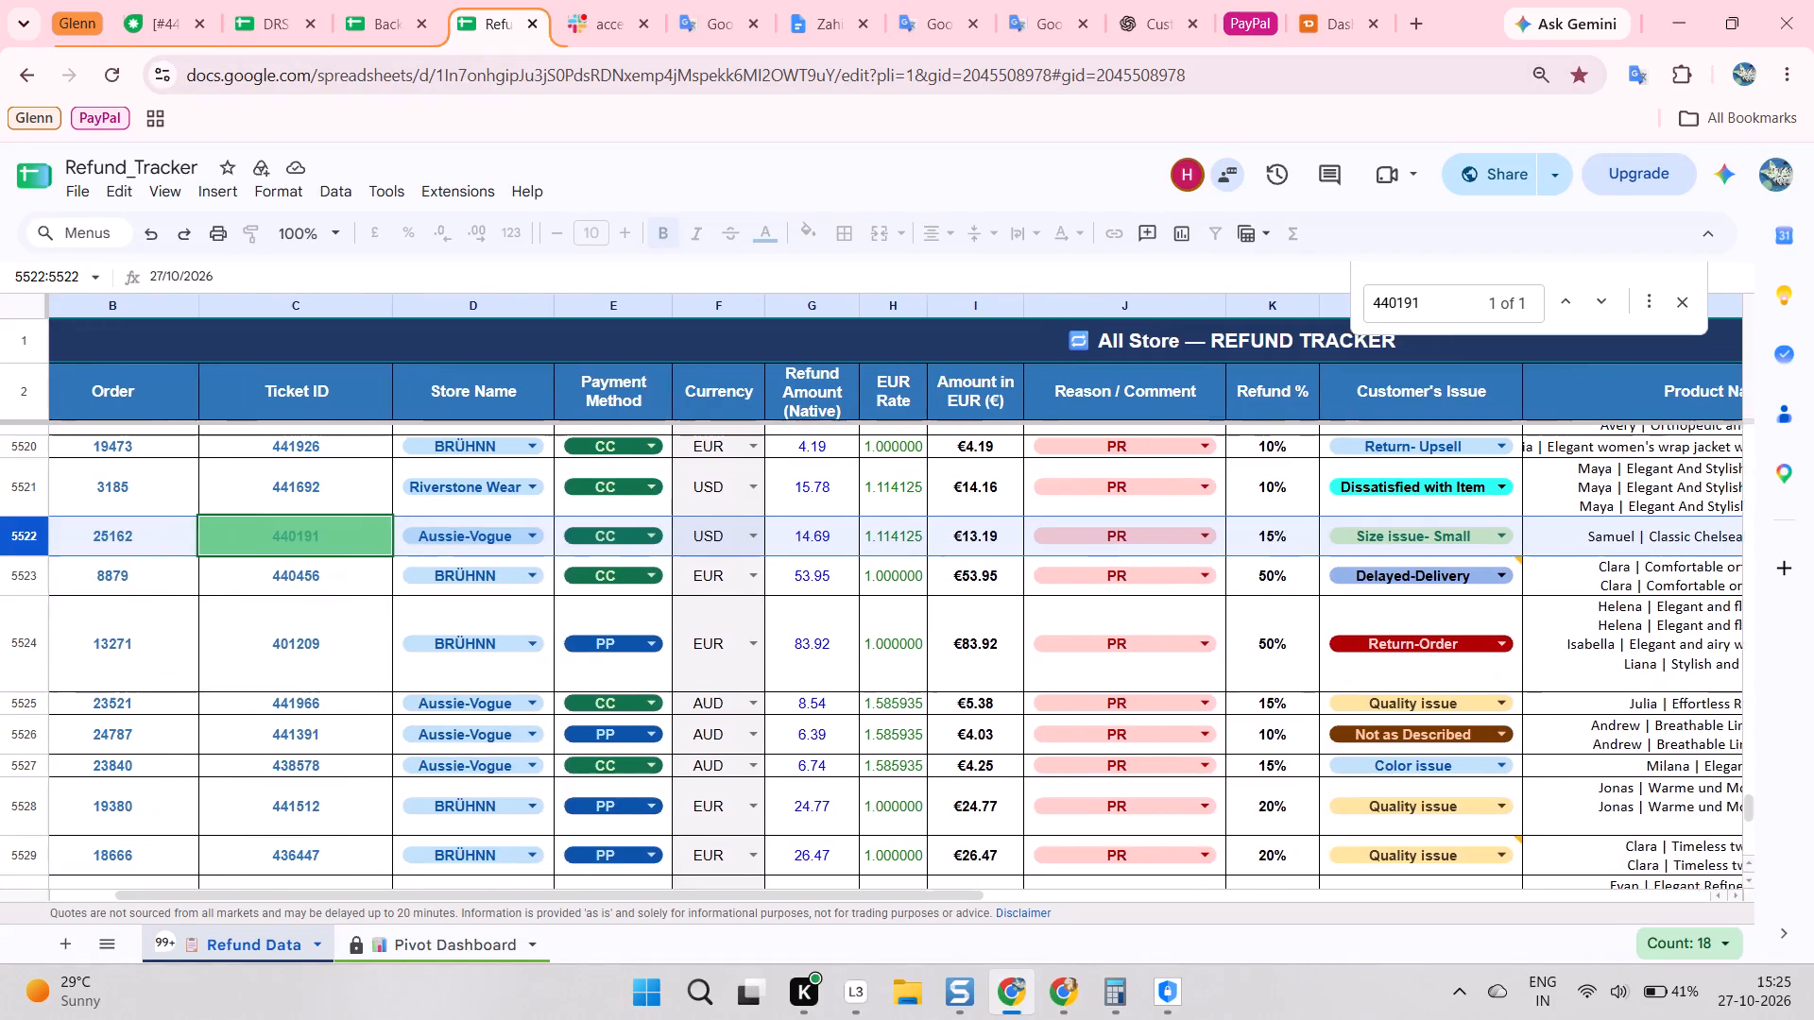
{"action": "scroll", "coordinate": [853, 512], "scroll_direction": "left", "scroll_amount": 1}
{"action": "scroll", "coordinate": [851, 514], "scroll_direction": "right", "scroll_amount": 1}
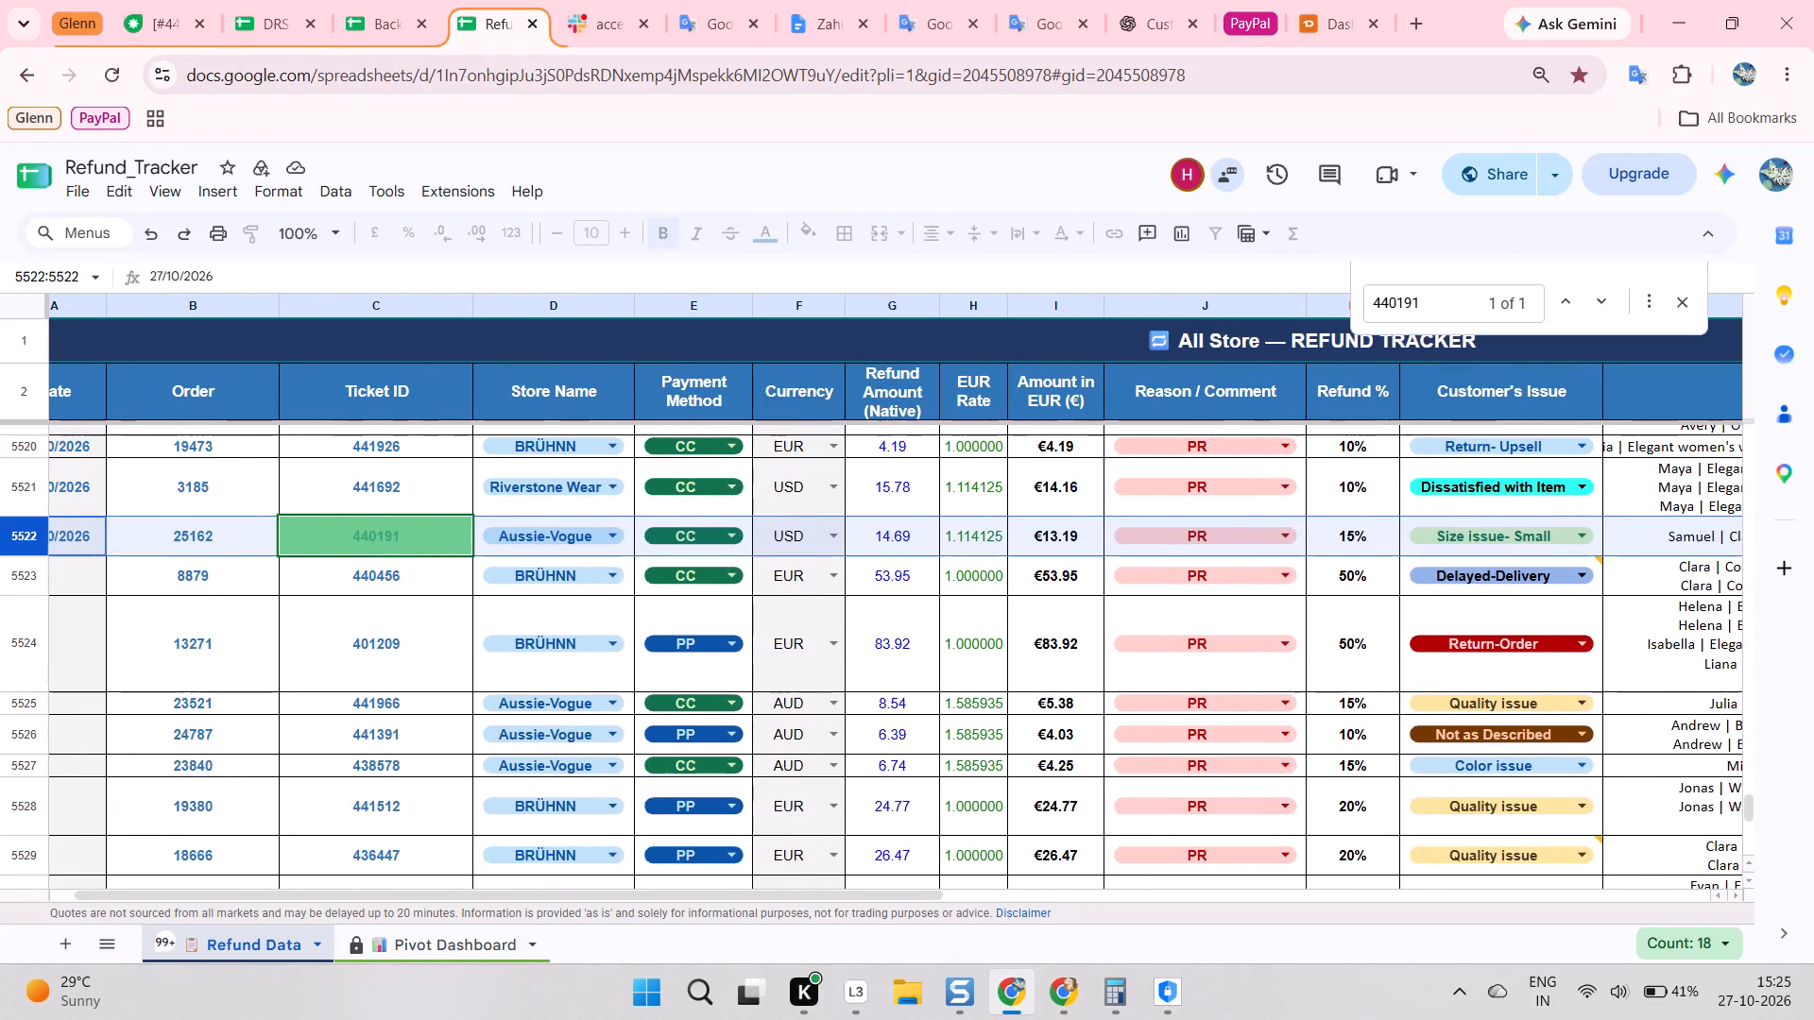
{"action": "key", "text": "alt+Tab"}
{"action": "scroll", "coordinate": [1086, 536], "scroll_direction": "up", "scroll_amount": 2}
{"action": "scroll", "coordinate": [1177, 500], "scroll_direction": "up", "scroll_amount": 2}
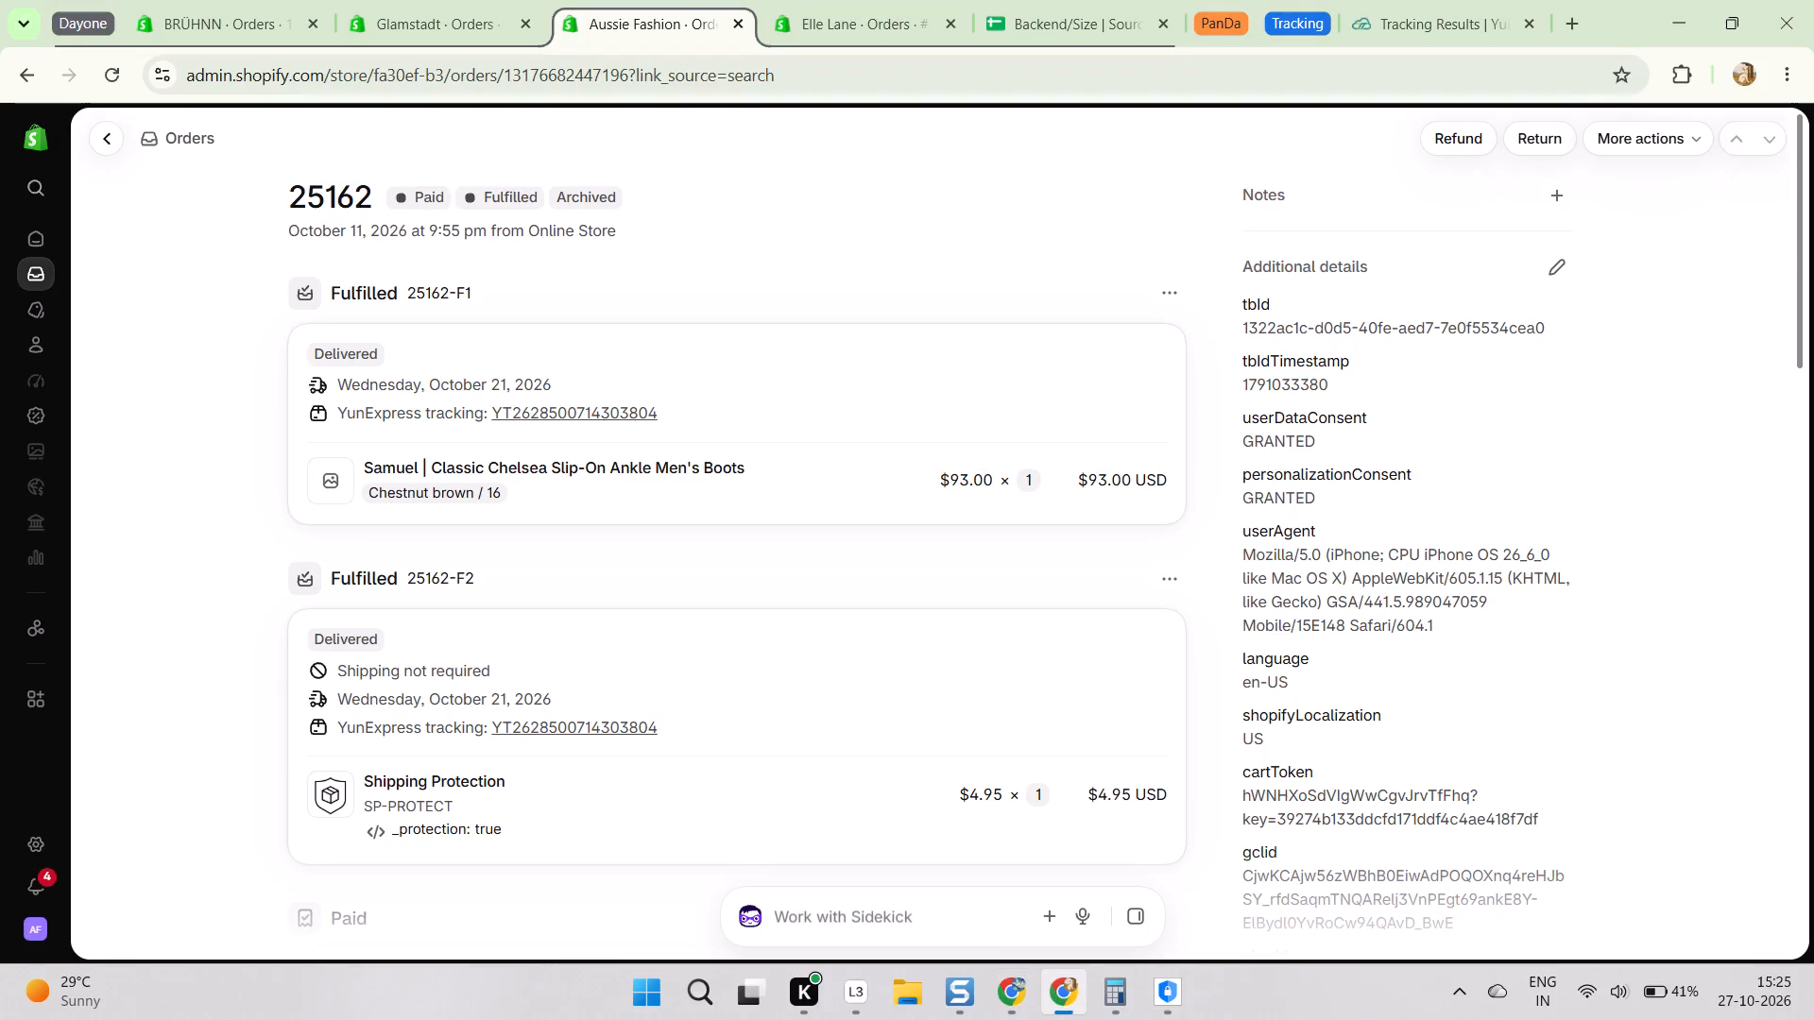
{"action": "scroll", "coordinate": [1132, 475], "scroll_direction": "down", "scroll_amount": 3}
{"action": "scroll", "coordinate": [1123, 575], "scroll_direction": "down", "scroll_amount": 1}
{"action": "double_click", "coordinate": [1107, 473]}
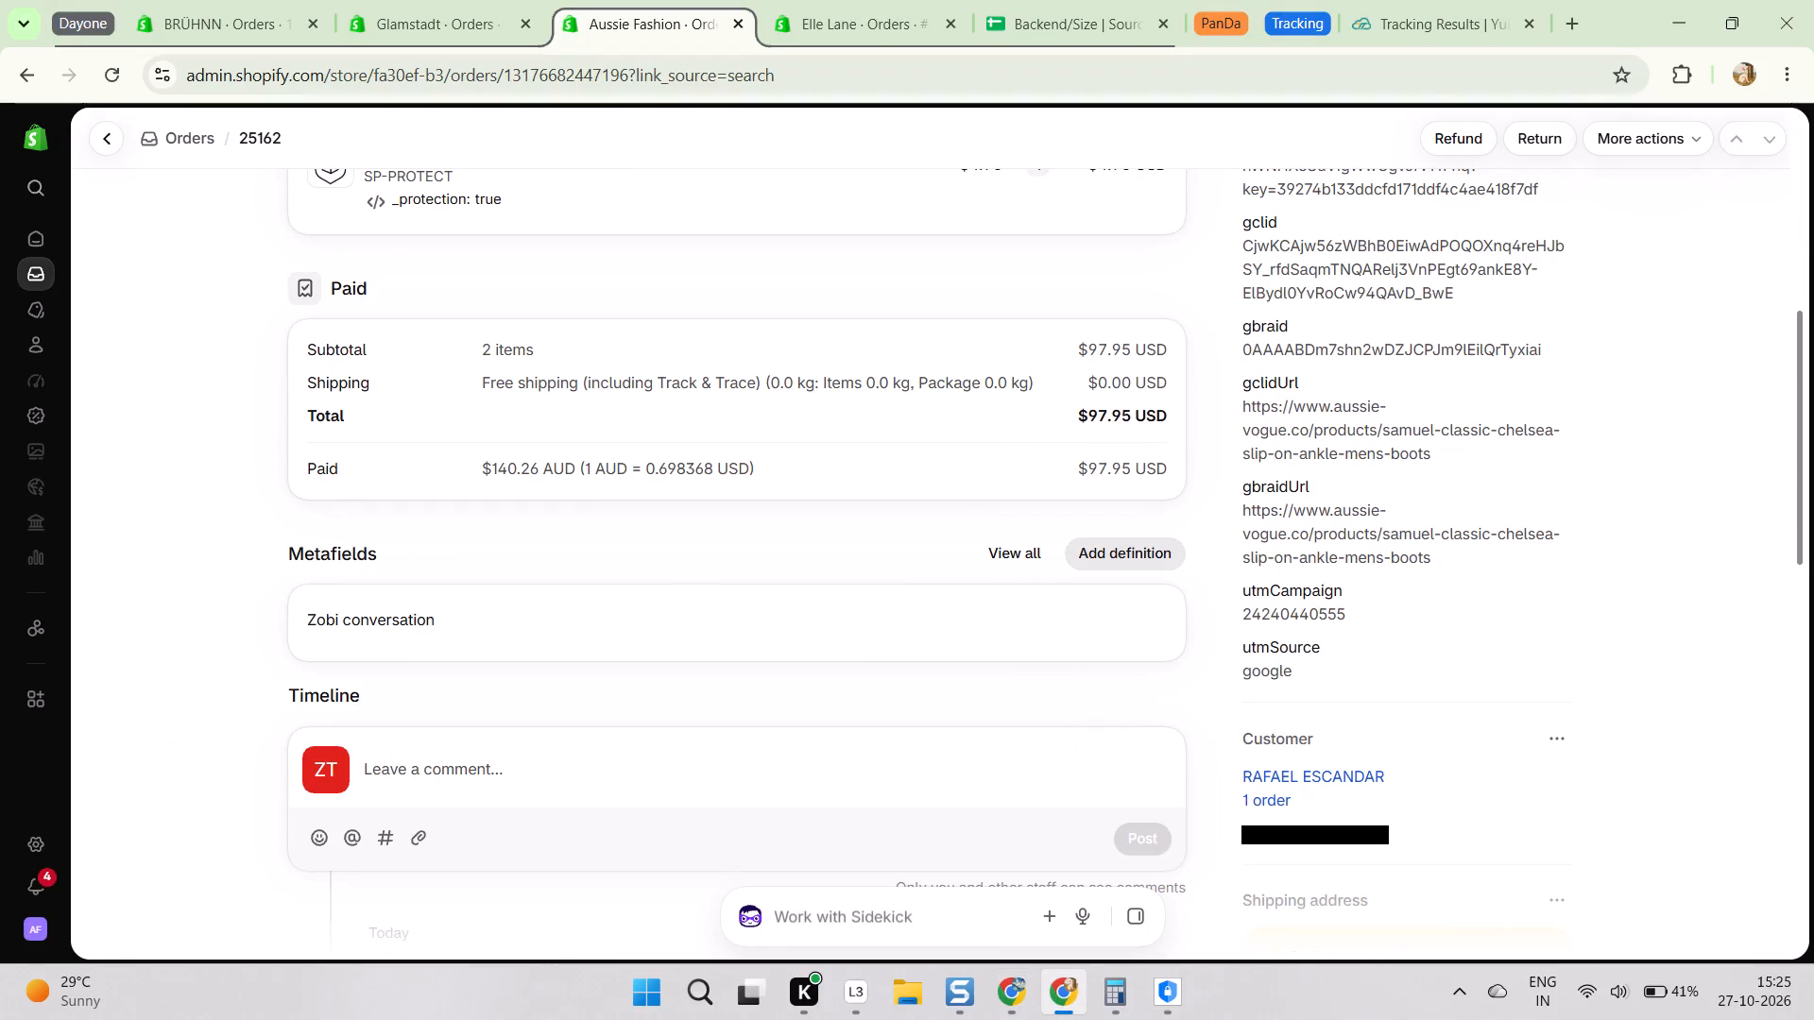
{"action": "key", "text": "ctrl+c"}
{"action": "key", "text": "ctrl+c"}
{"action": "key", "text": "ctrl+c"}
{"action": "left_click", "coordinate": [1111, 977]}
{"action": "left_click", "coordinate": [1631, 482]}
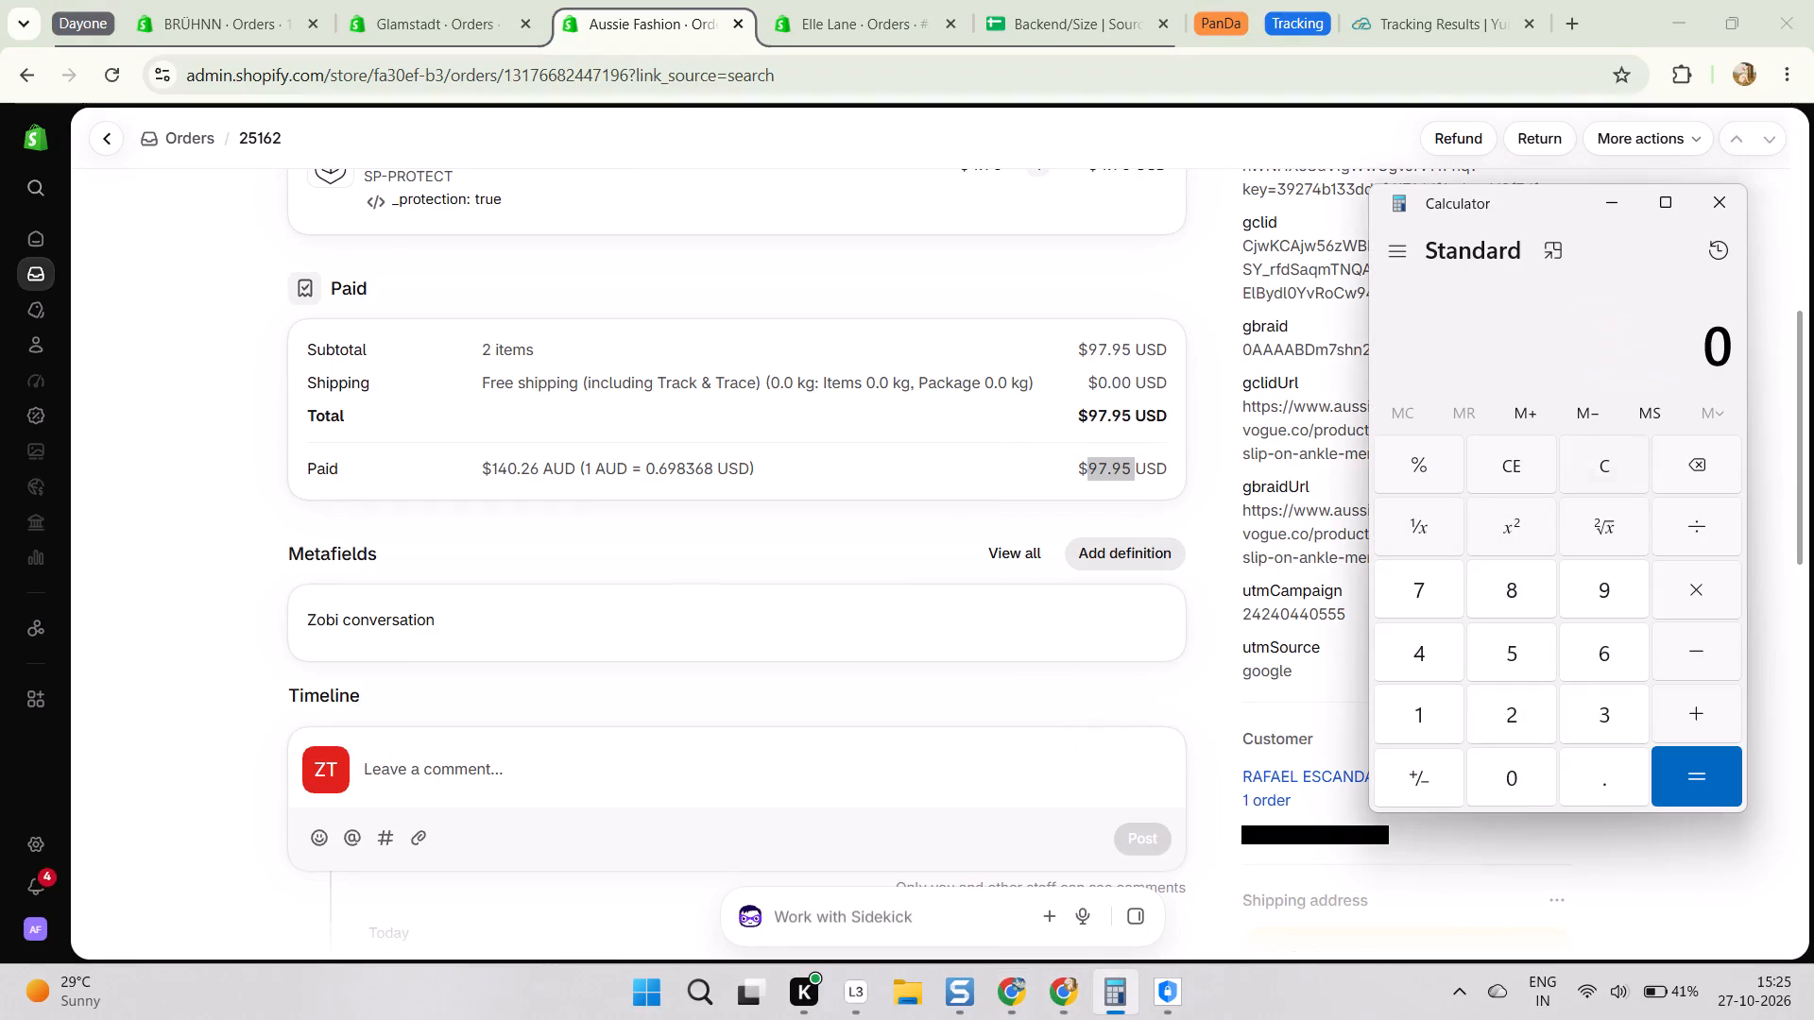
{"action": "key", "text": "ctrl+v"}
{"action": "left_click", "coordinate": [1714, 586]}
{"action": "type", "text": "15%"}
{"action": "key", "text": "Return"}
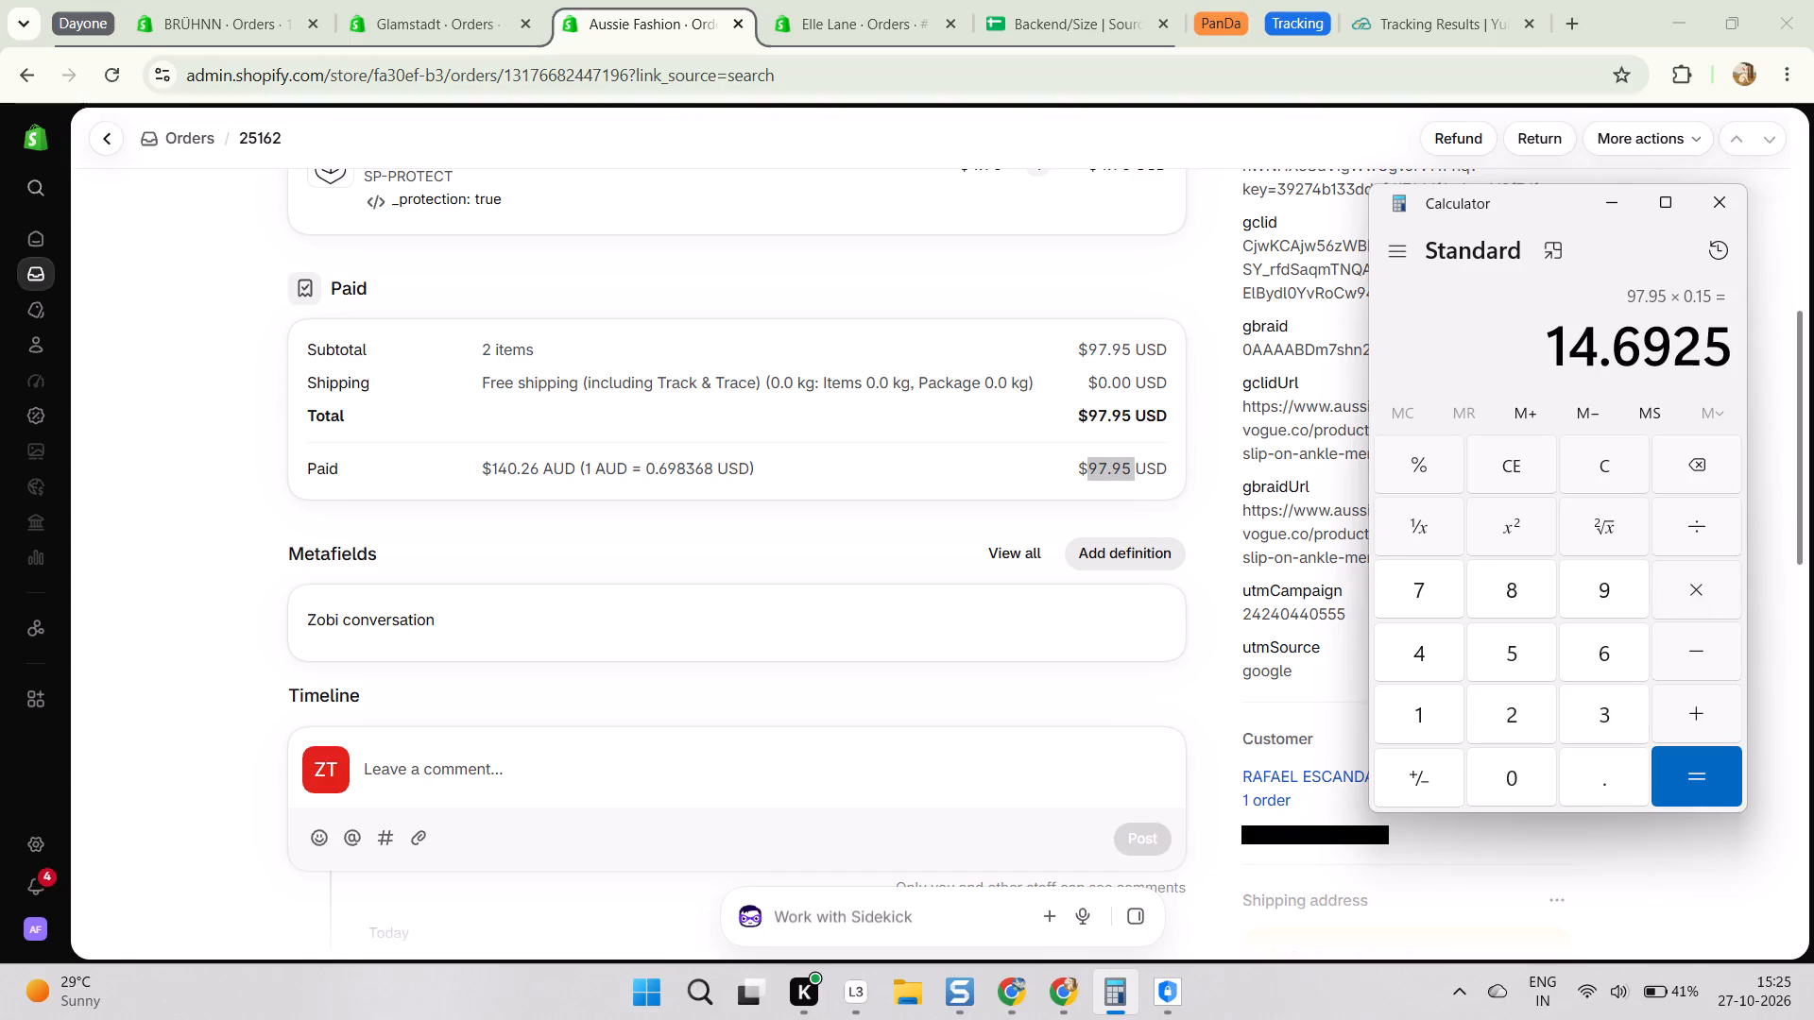
{"action": "left_click", "coordinate": [813, 594]}
{"action": "left_click", "coordinate": [1001, 987]}
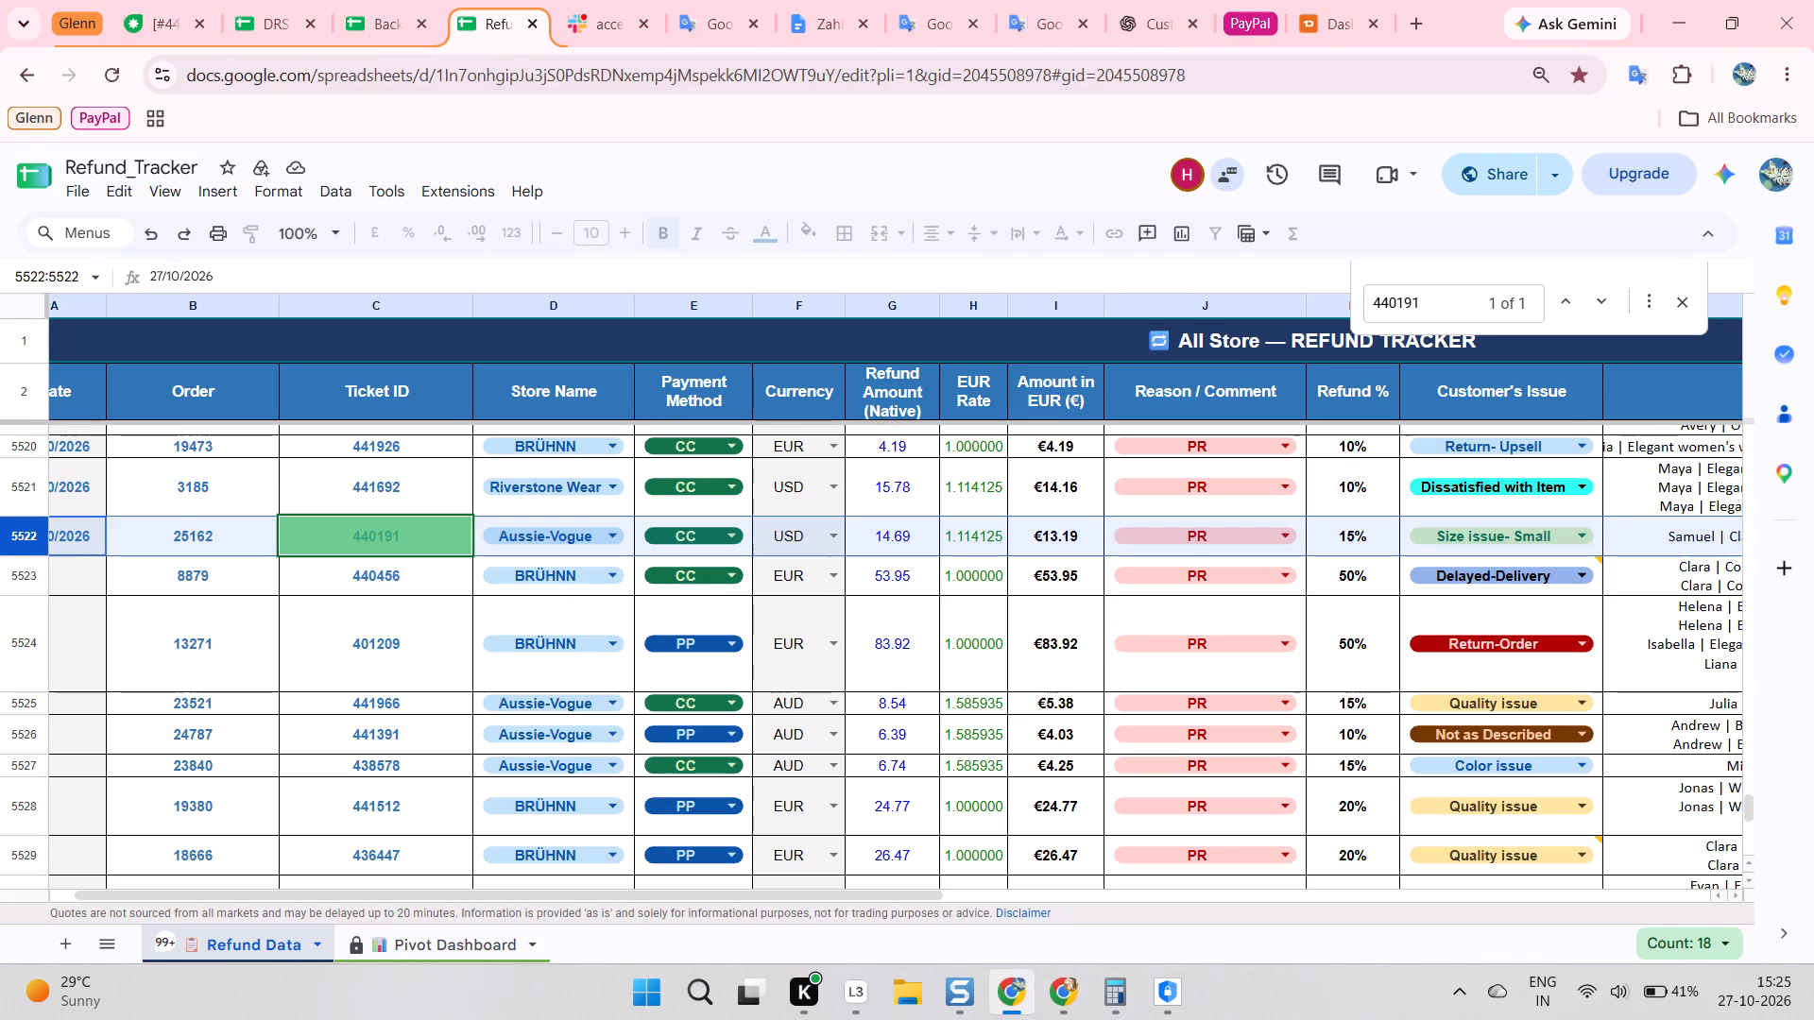
{"action": "scroll", "coordinate": [989, 541], "scroll_direction": "left", "scroll_amount": 3}
{"action": "left_click", "coordinate": [1069, 989]}
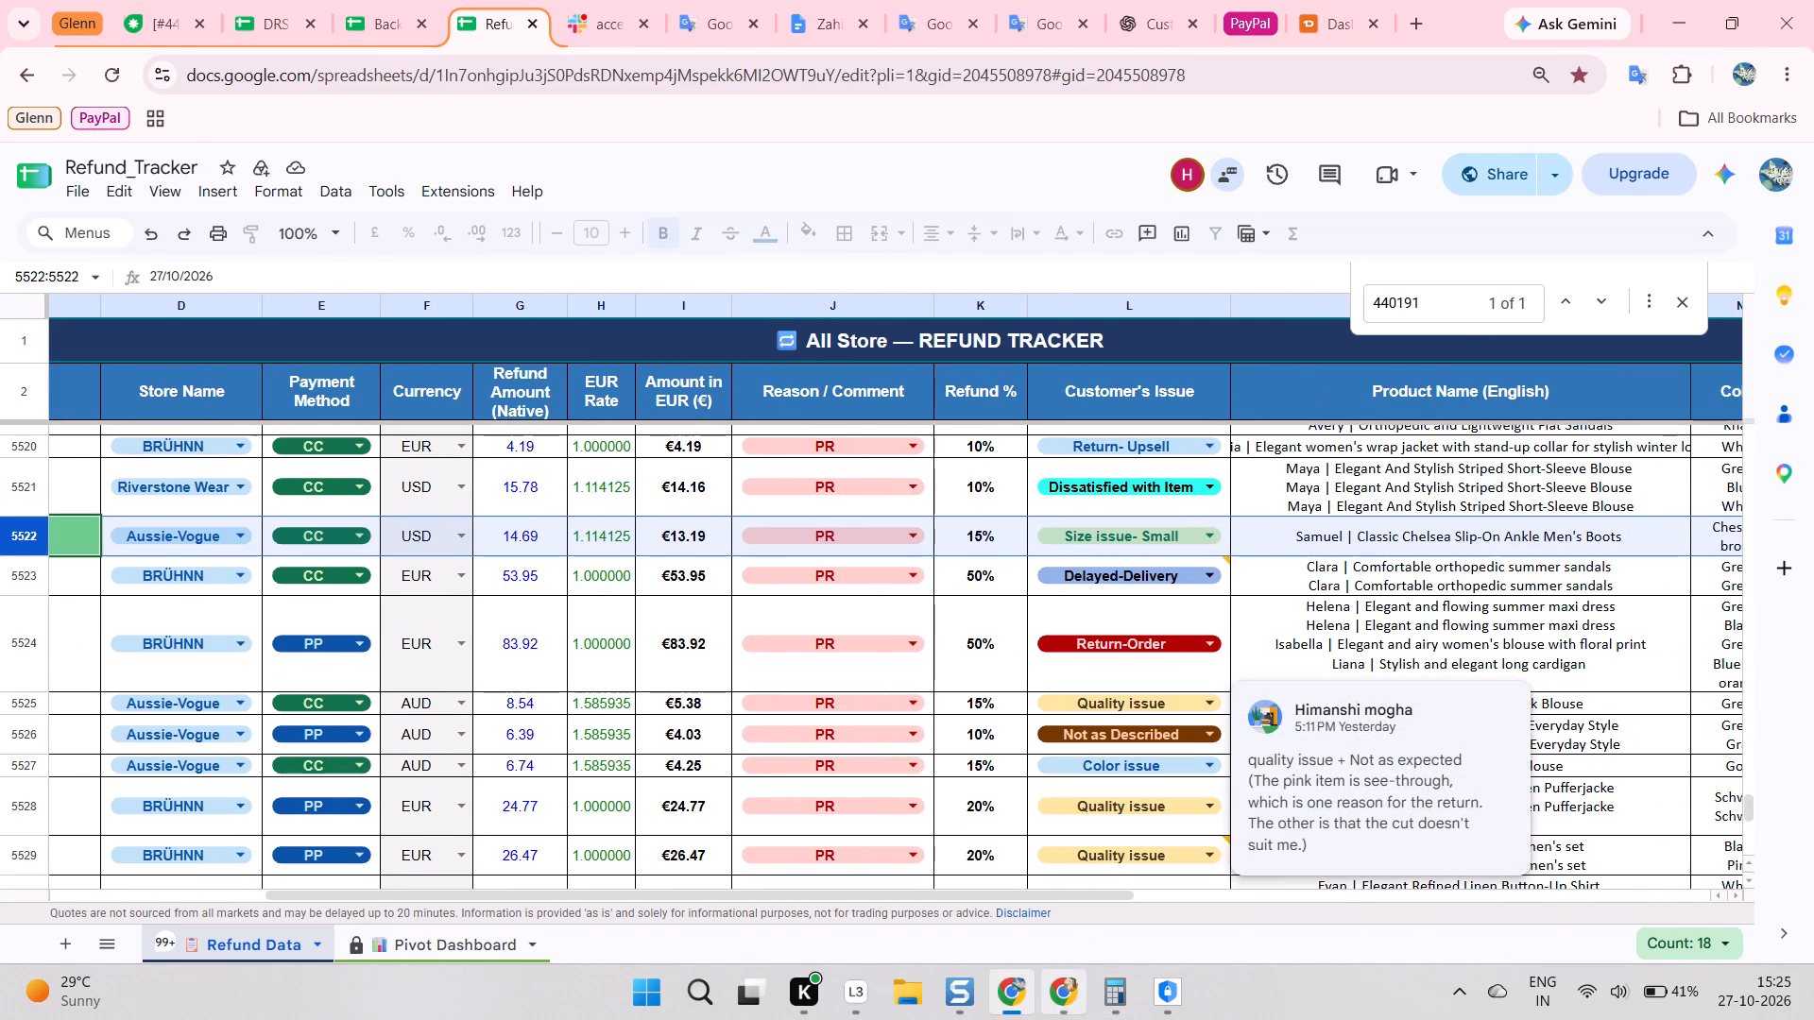
{"action": "scroll", "coordinate": [1100, 566], "scroll_direction": "down", "scroll_amount": 5}
{"action": "scroll", "coordinate": [1195, 574], "scroll_direction": "up", "scroll_amount": 8}
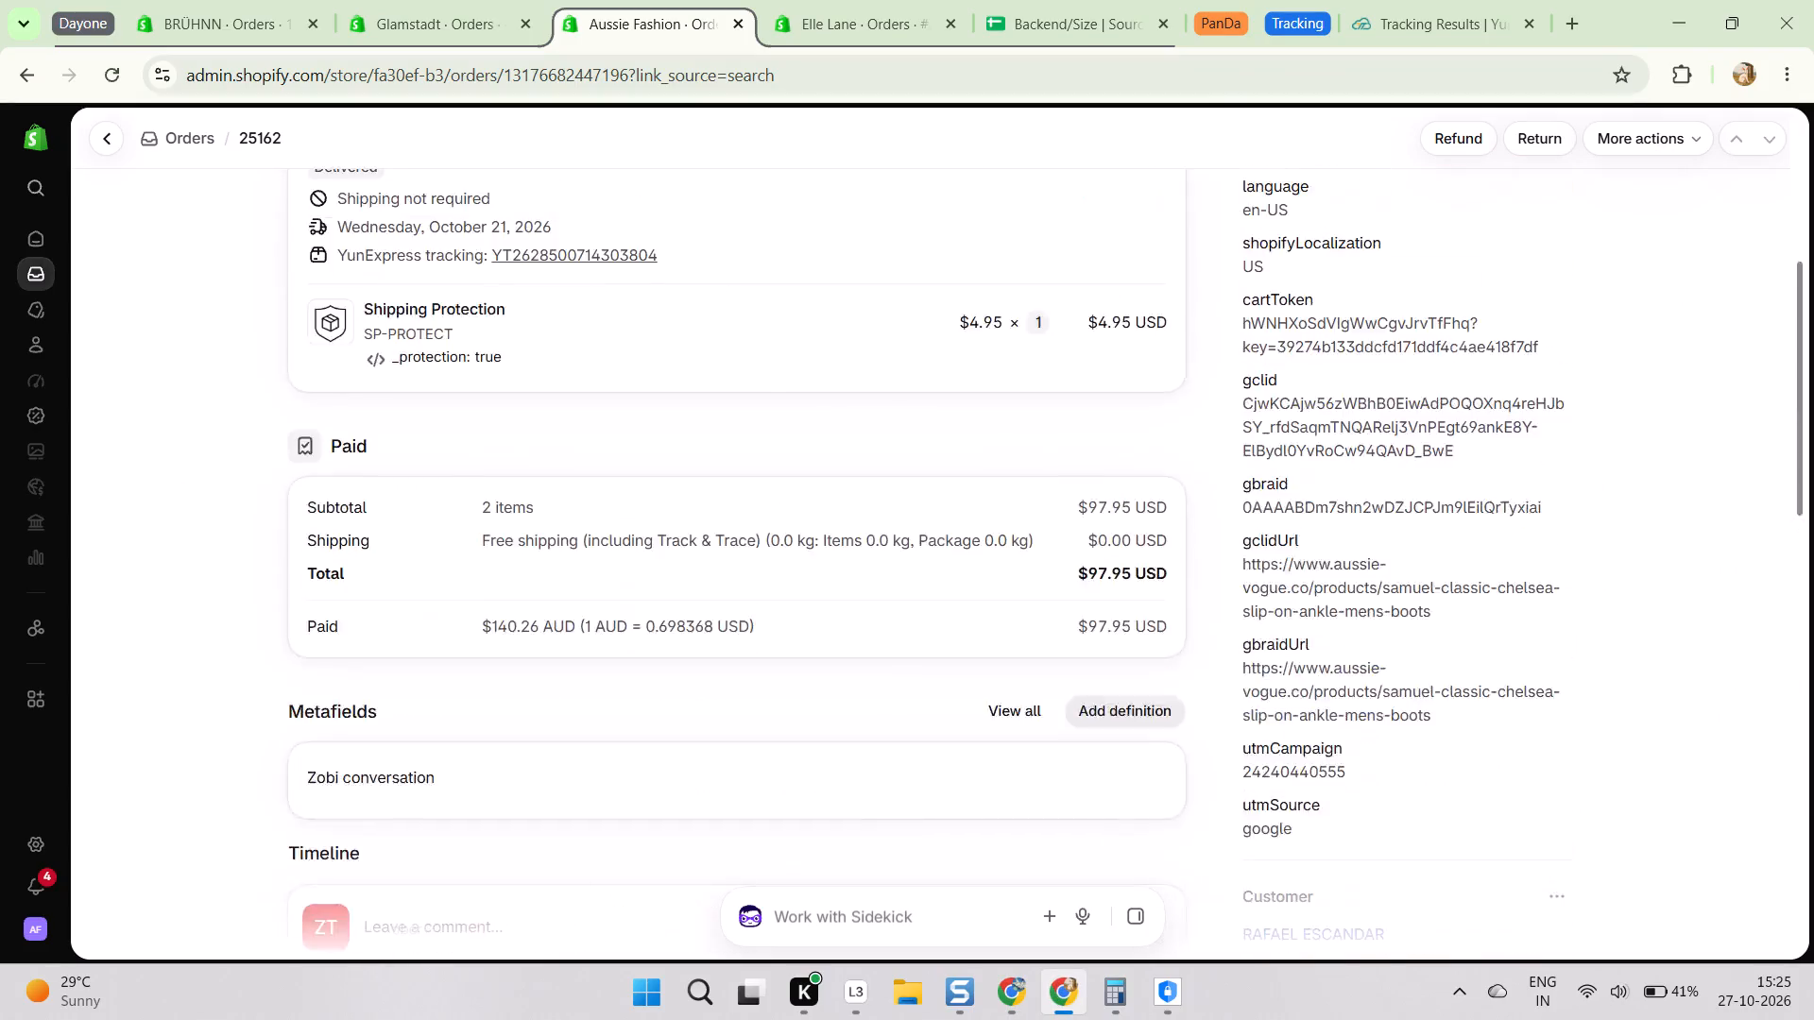
{"action": "scroll", "coordinate": [1184, 283], "scroll_direction": "up", "scroll_amount": 6}
{"action": "left_click", "coordinate": [1459, 141]}
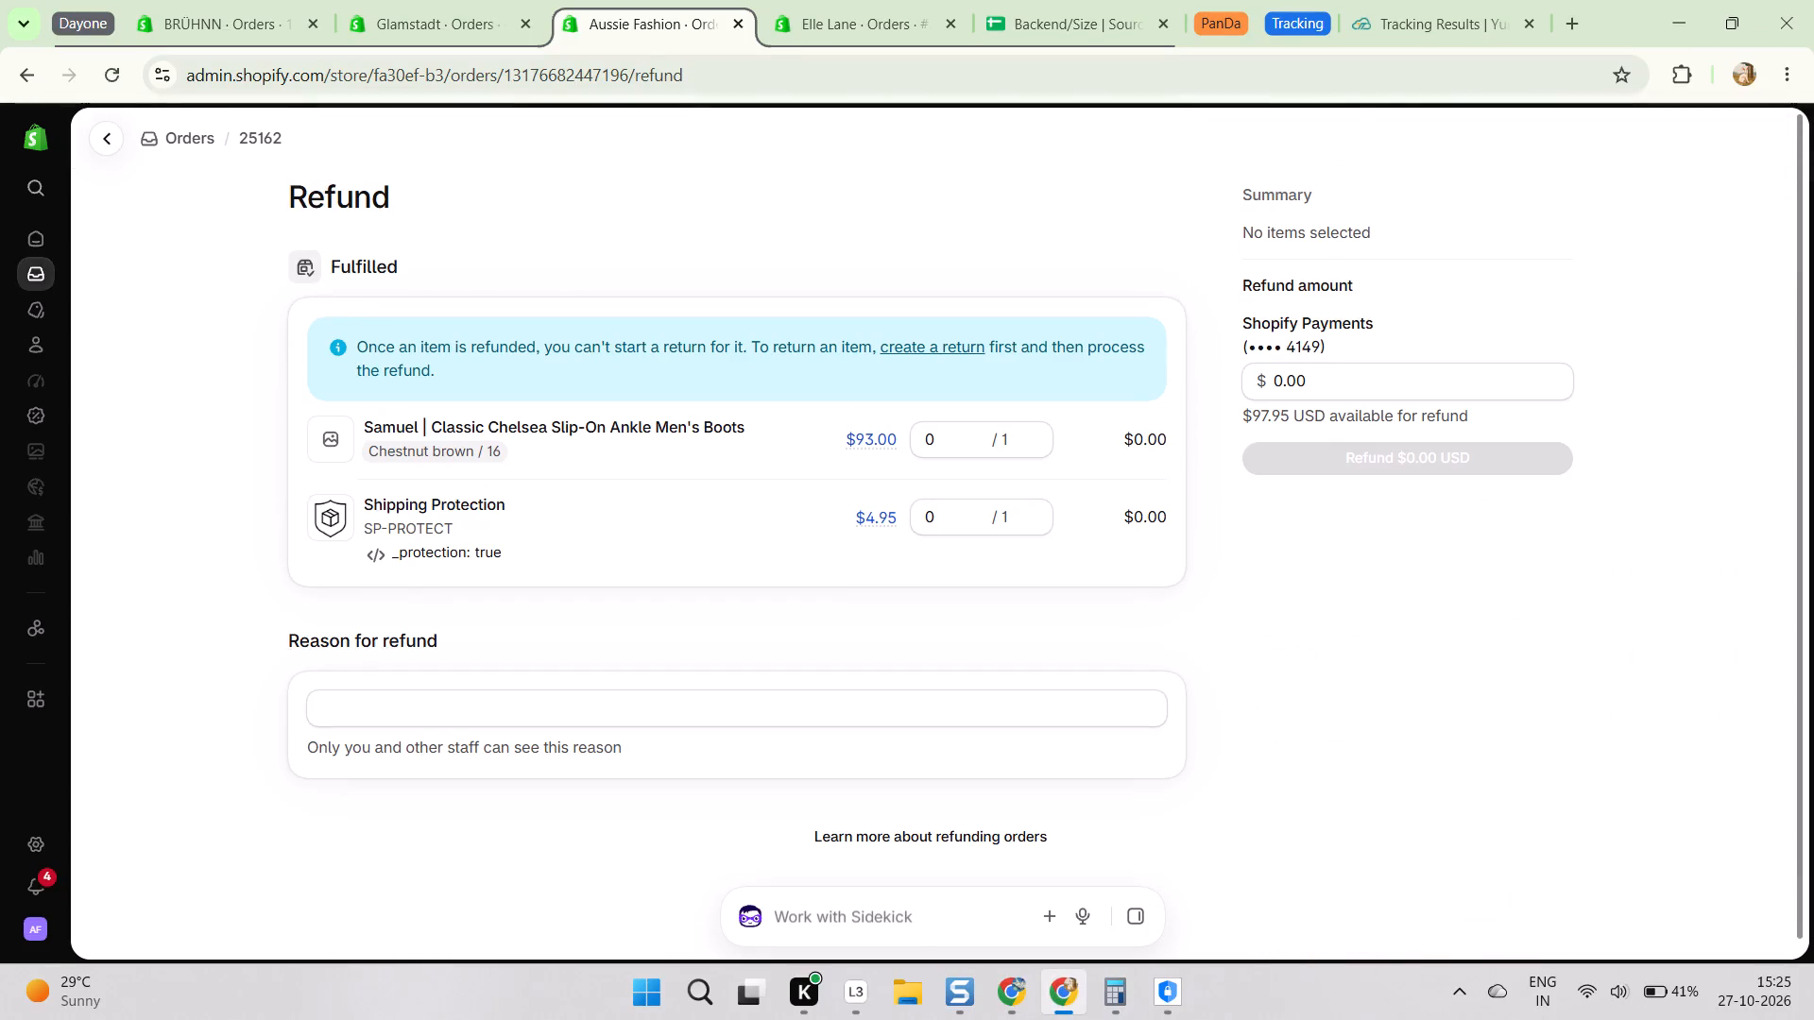
{"action": "left_click", "coordinate": [568, 707]}
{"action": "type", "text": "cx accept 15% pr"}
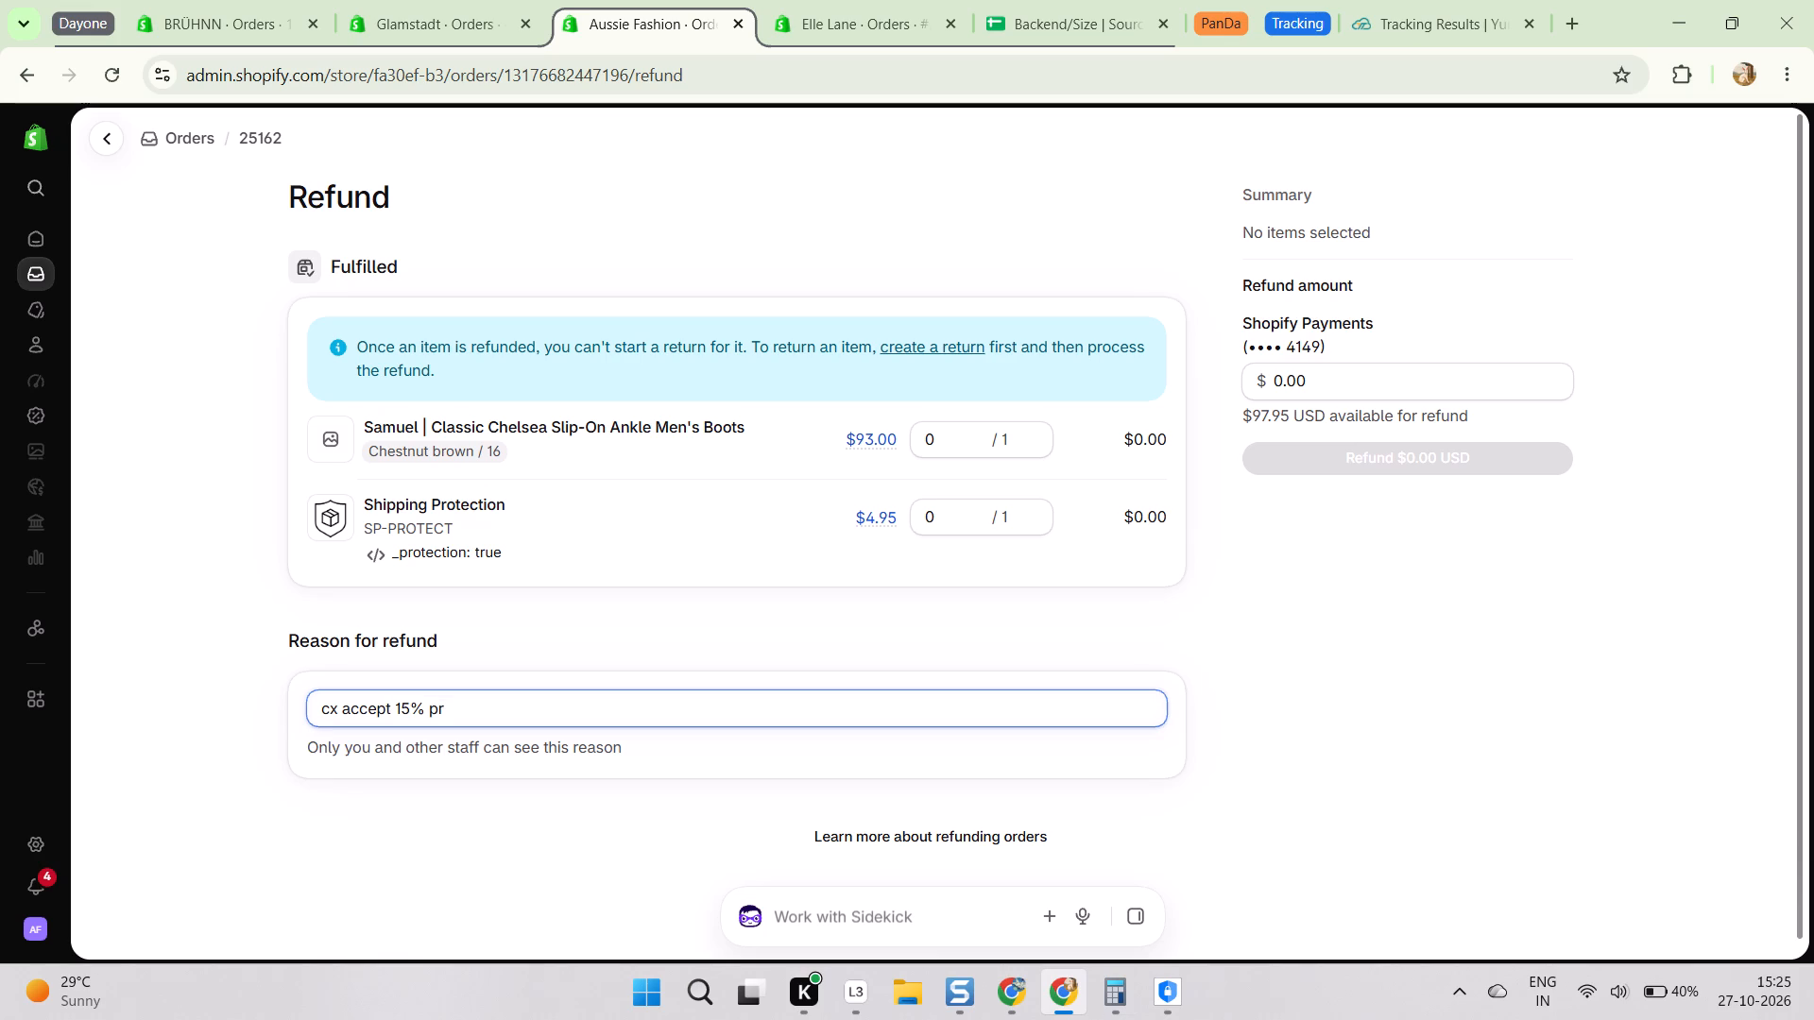
{"action": "left_click", "coordinate": [1107, 991]}
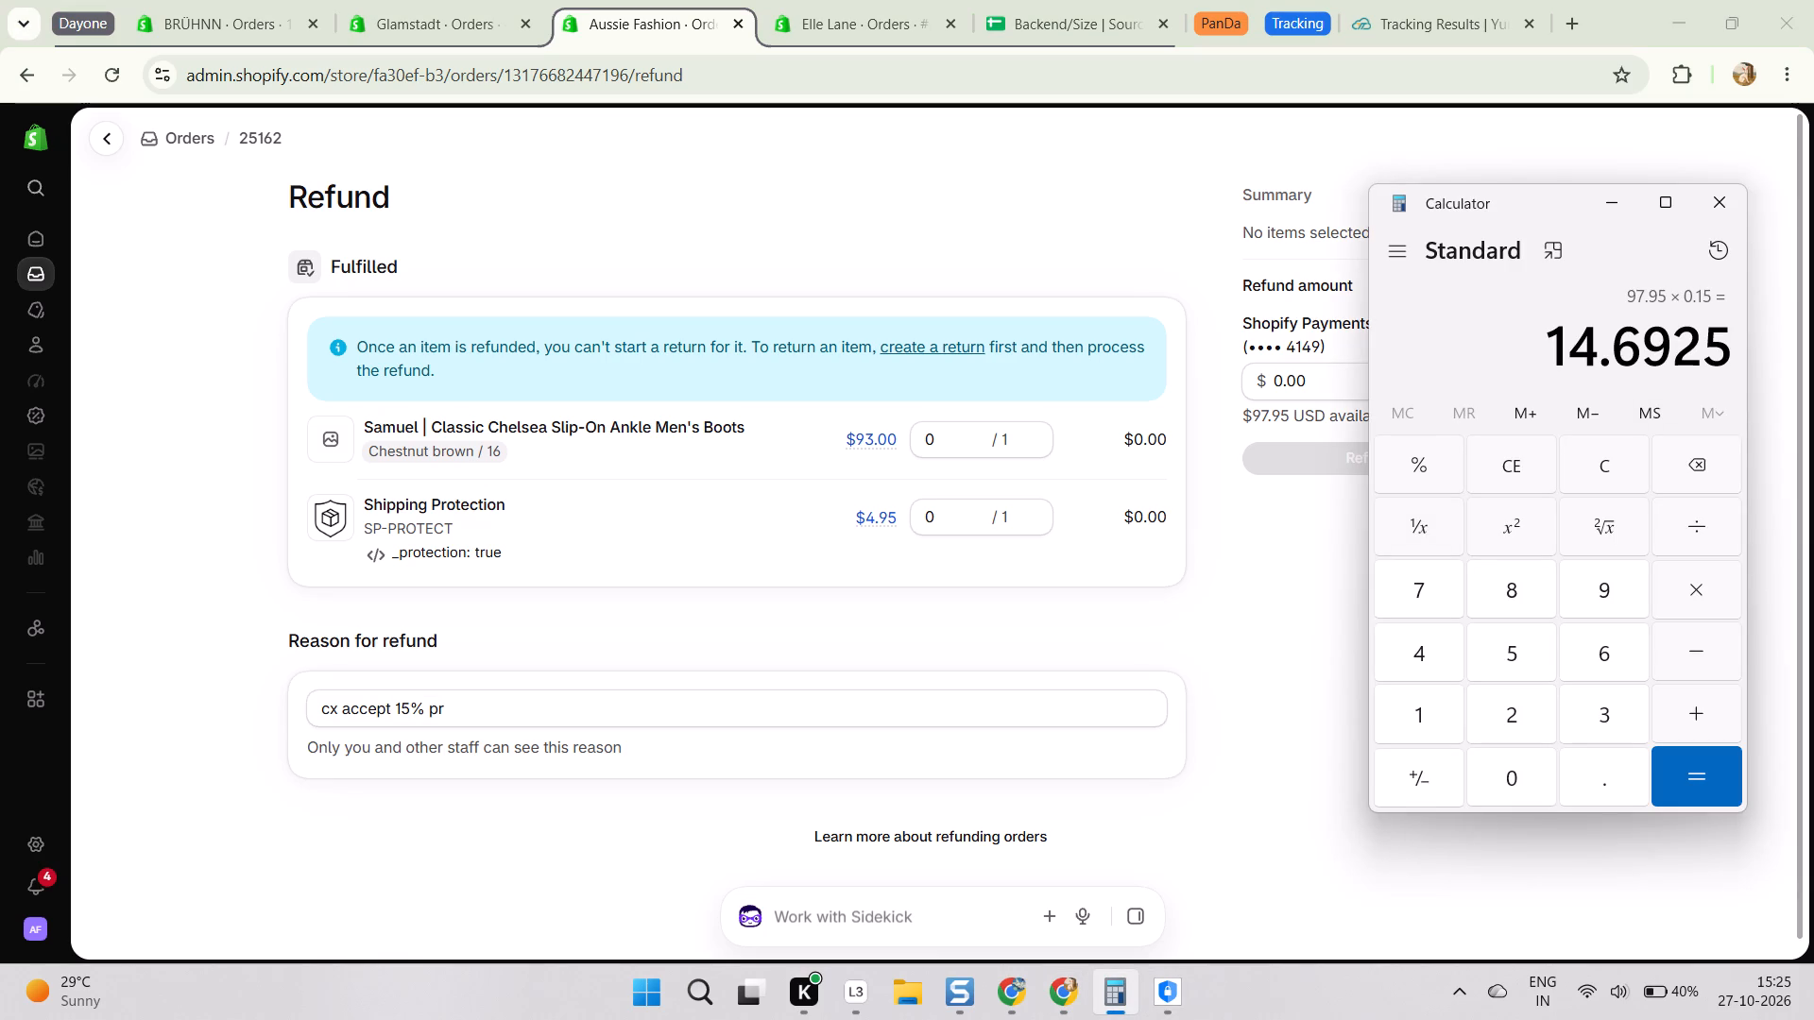
{"action": "left_click_drag", "start_coordinate": [1549, 344], "coordinate": [1660, 342]}
{"action": "key", "text": "ctrl+c"}
{"action": "key", "text": "ctrl+c"}
{"action": "left_click", "coordinate": [1301, 549]}
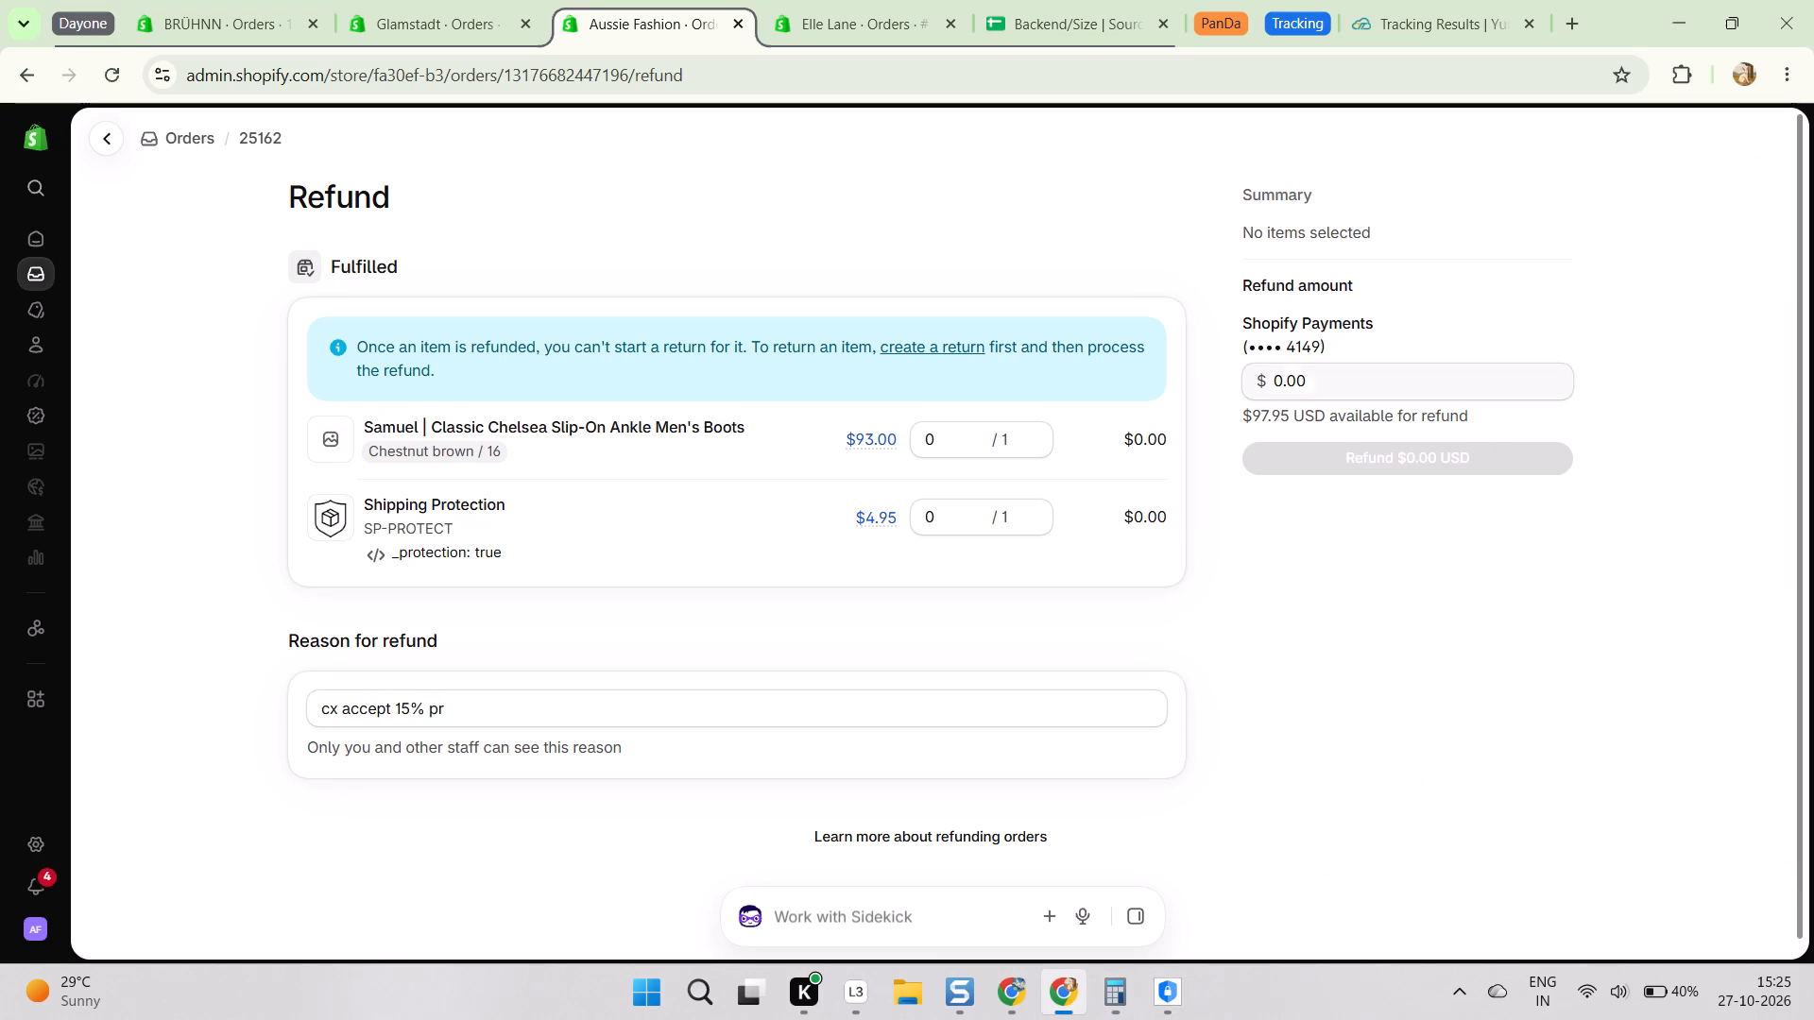
{"action": "double_click", "coordinate": [1326, 366]}
{"action": "key", "text": "ctrl+v"}
{"action": "left_click", "coordinate": [1027, 1012]}
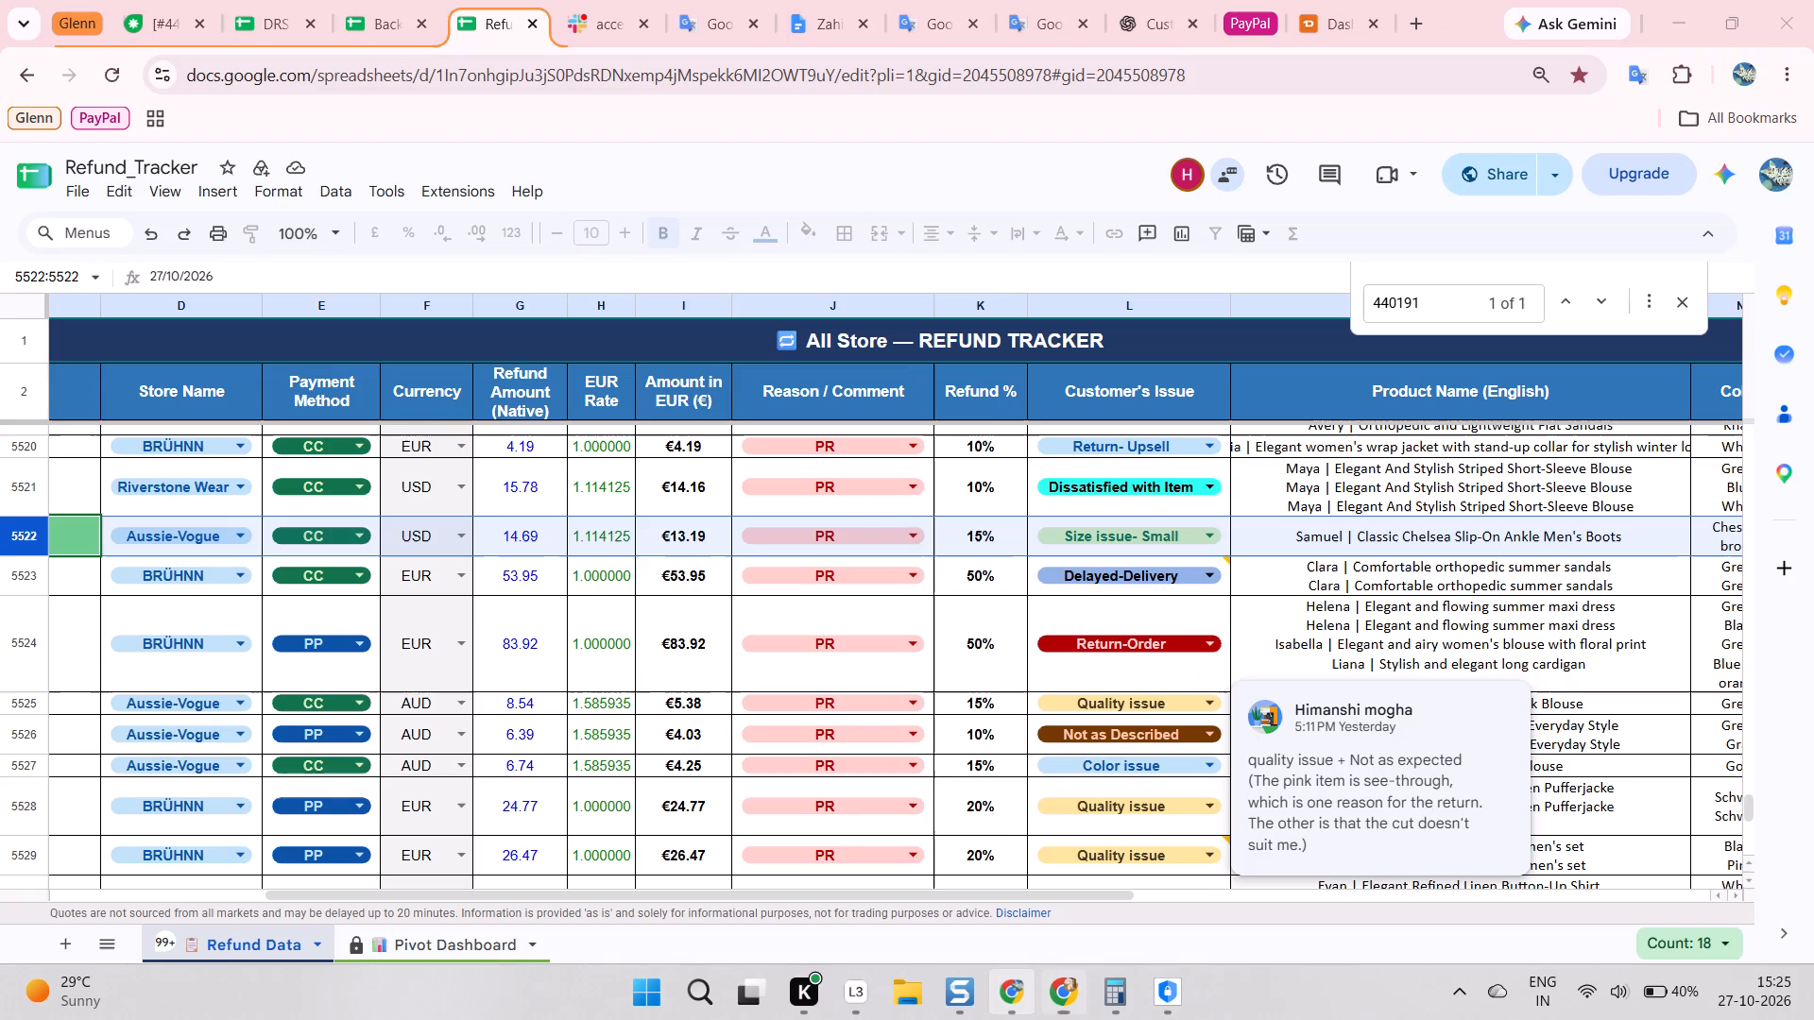
{"action": "key", "text": "alt+Tab"}
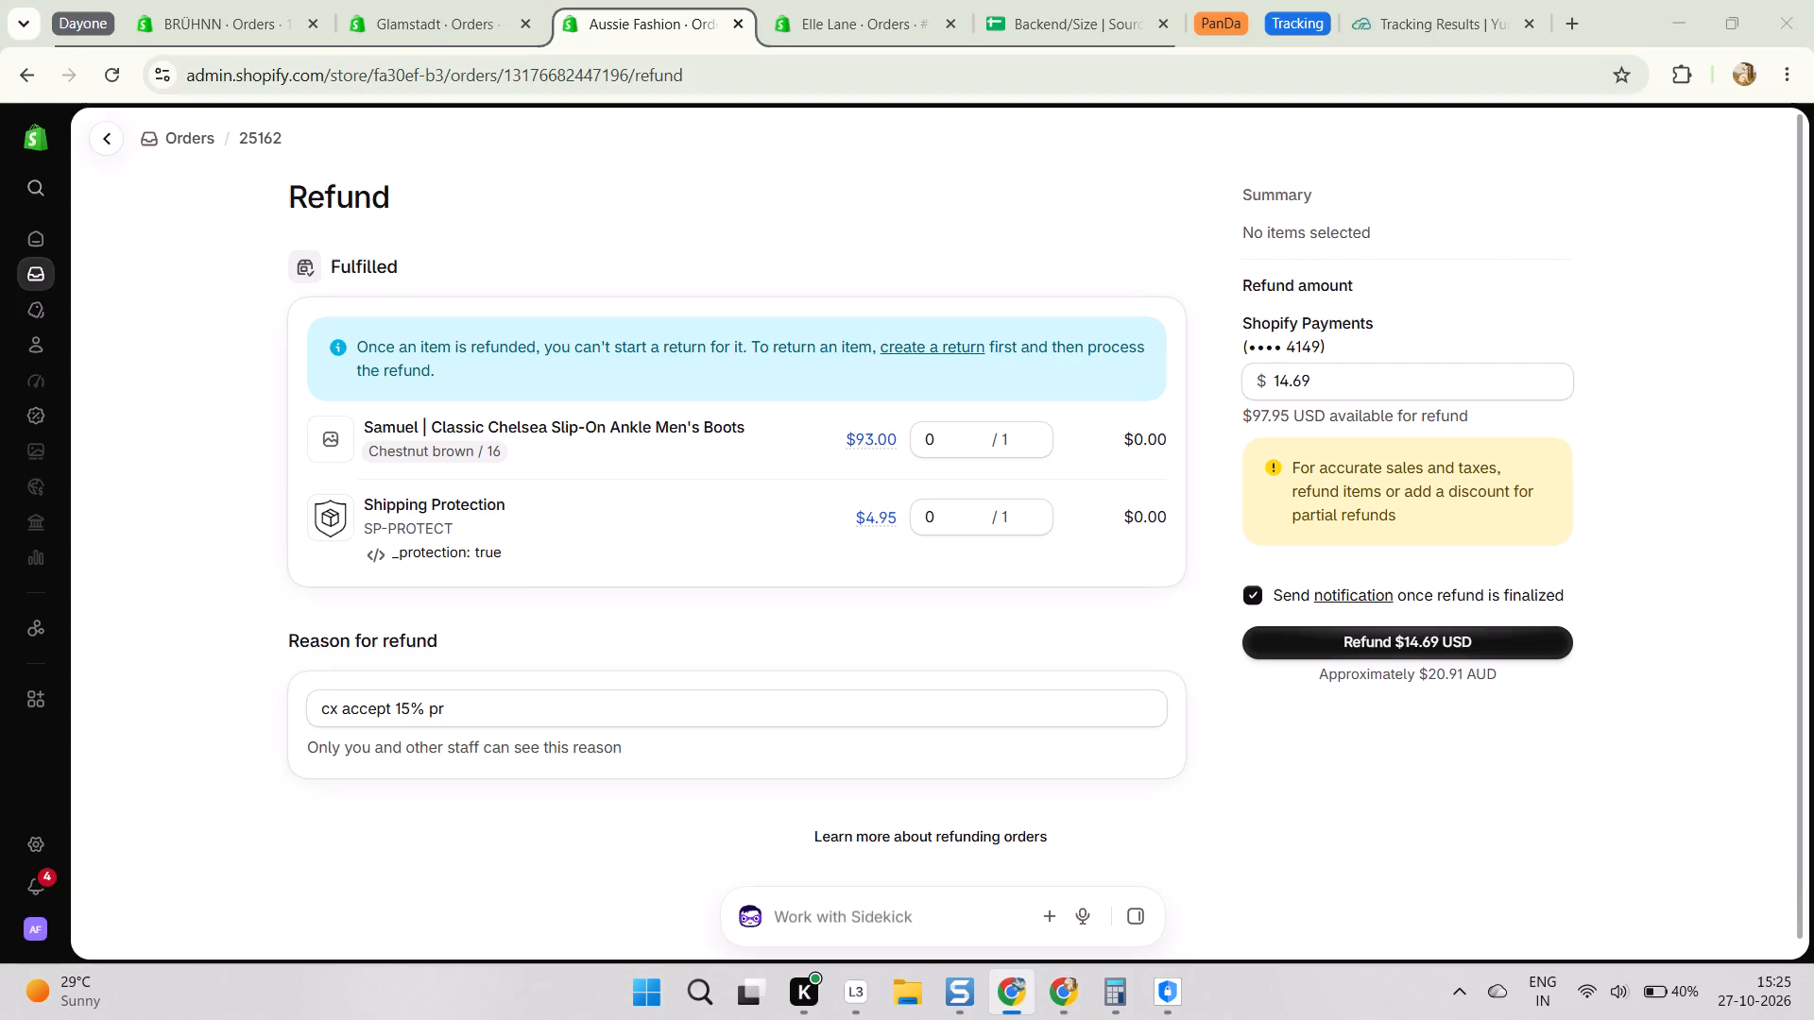
{"action": "left_click", "coordinate": [1381, 637]}
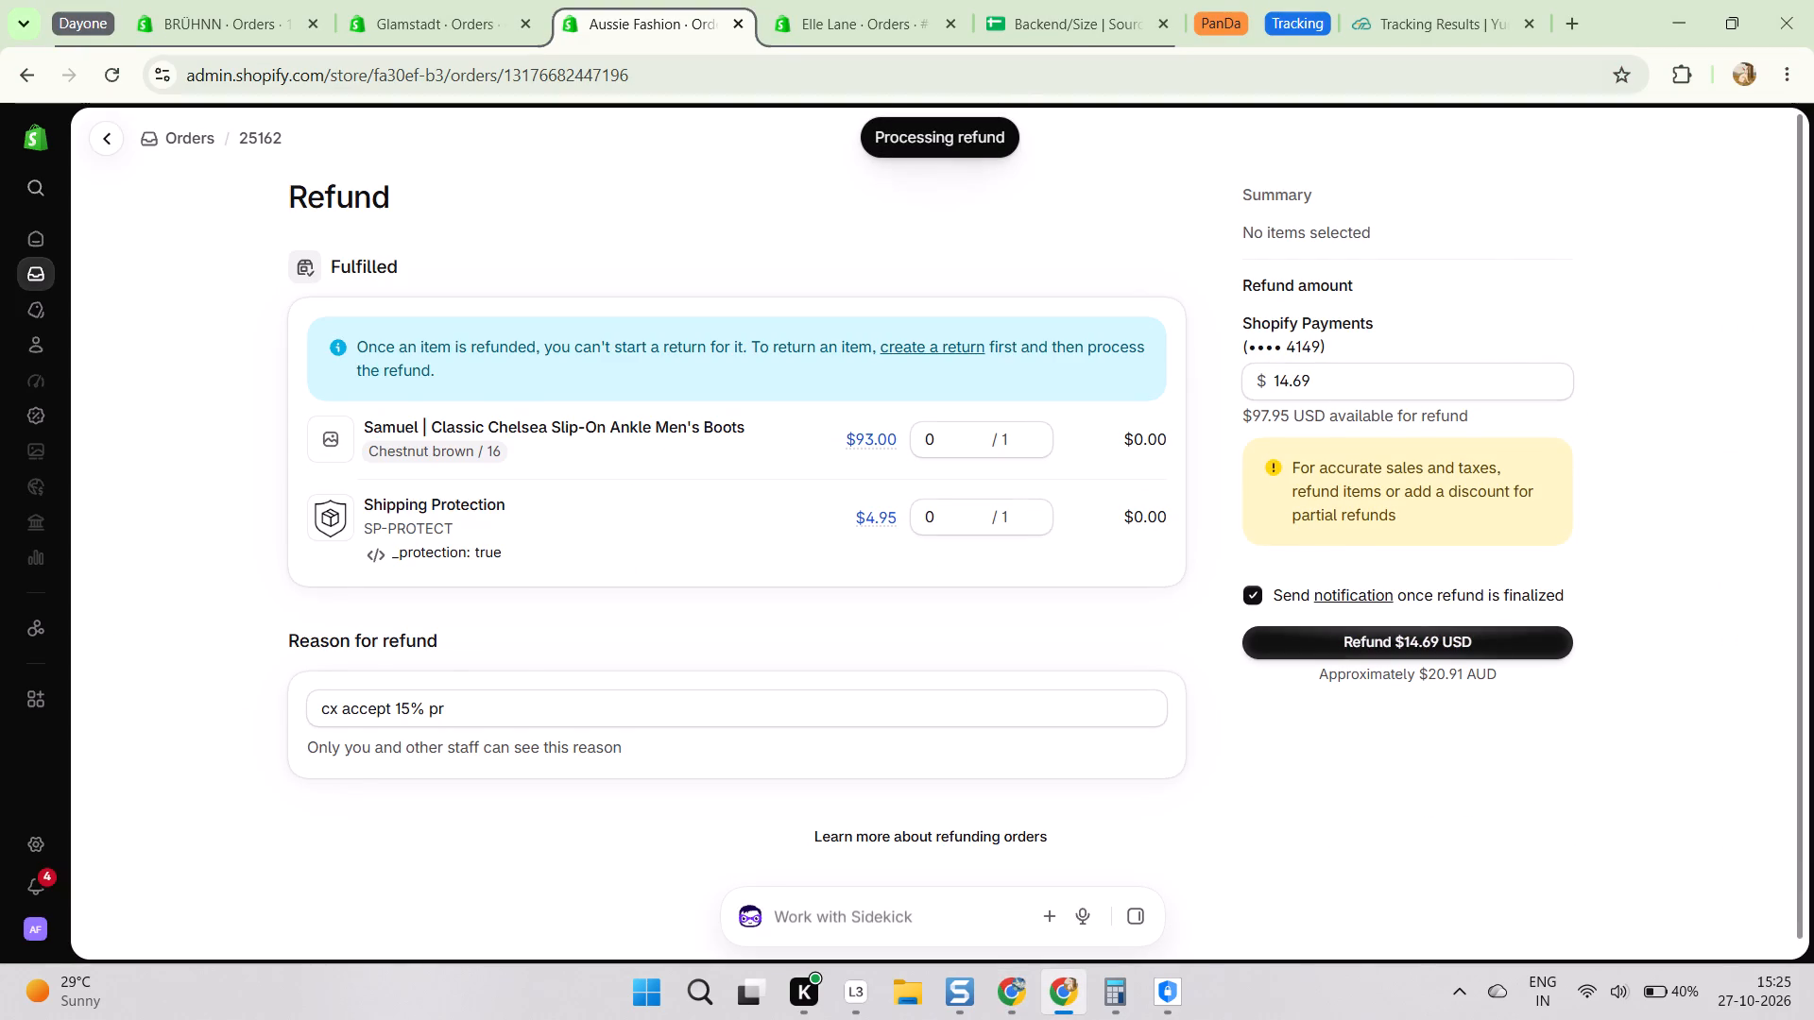
{"action": "scroll", "coordinate": [1073, 492], "scroll_direction": "down", "scroll_amount": 6}
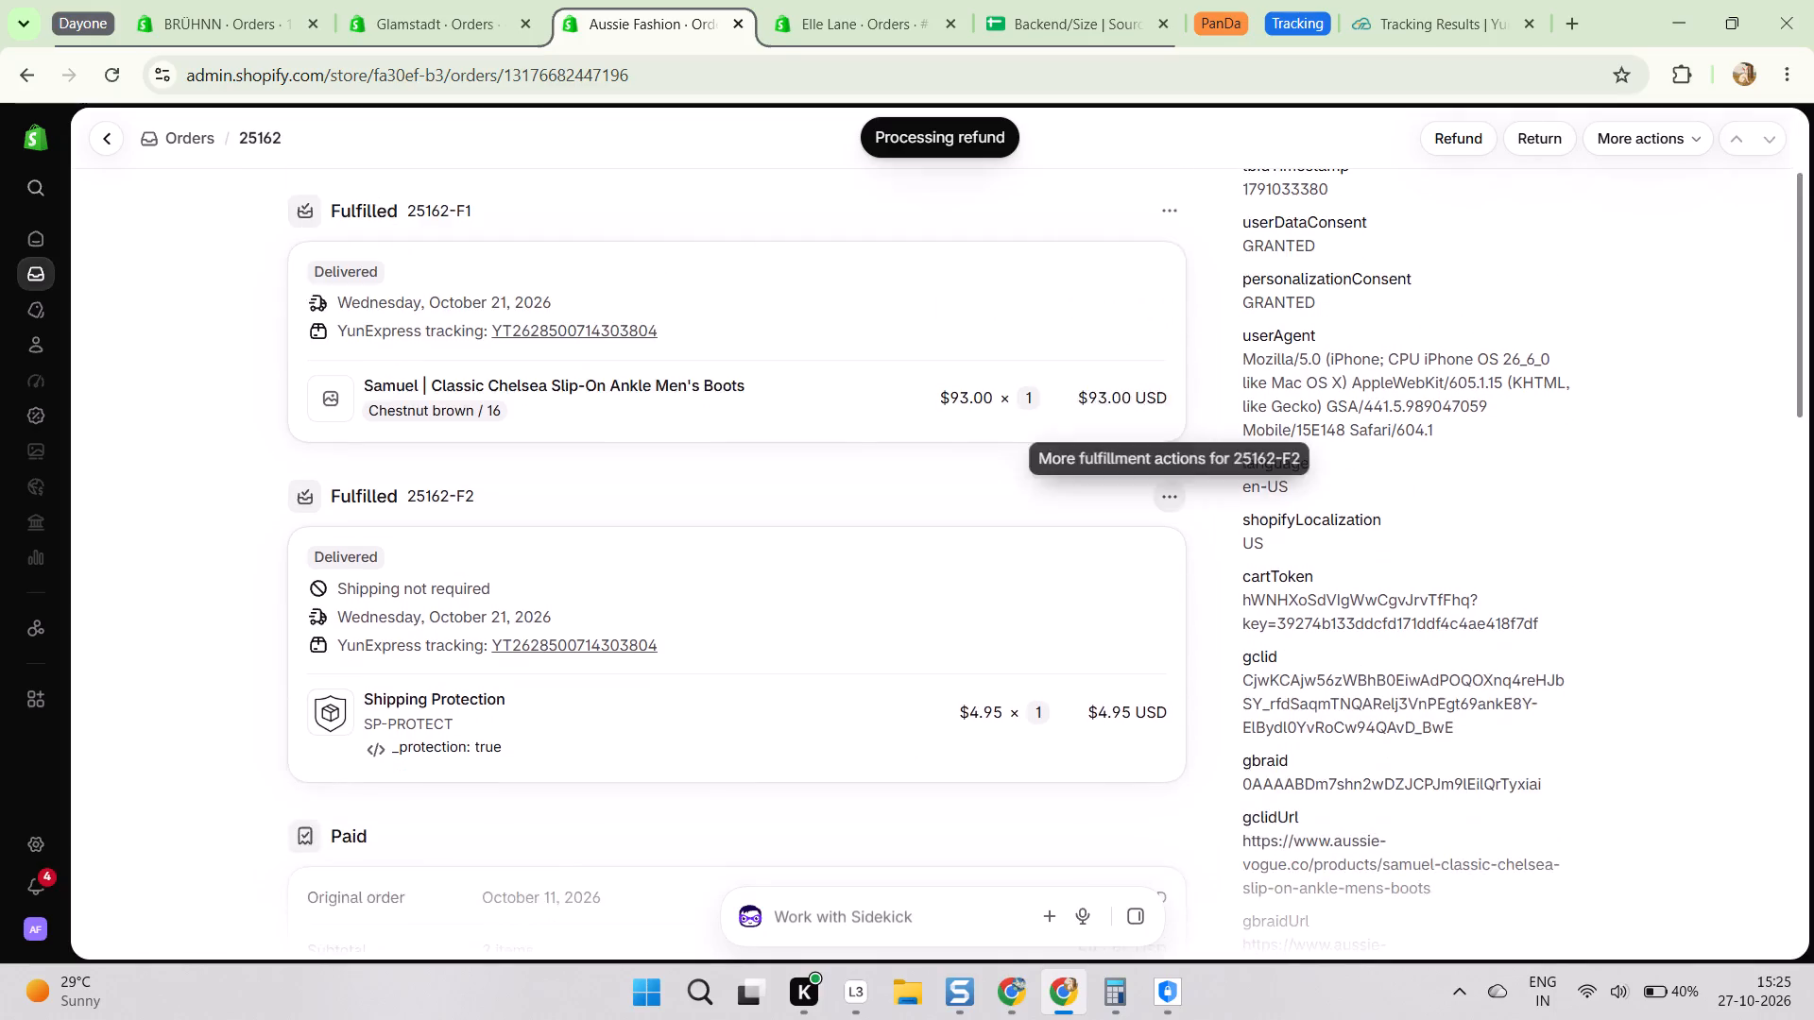
{"action": "scroll", "coordinate": [1228, 507], "scroll_direction": "down", "scroll_amount": 6}
{"action": "scroll", "coordinate": [1215, 545], "scroll_direction": "up", "scroll_amount": 10}
{"action": "left_click", "coordinate": [1026, 1002]}
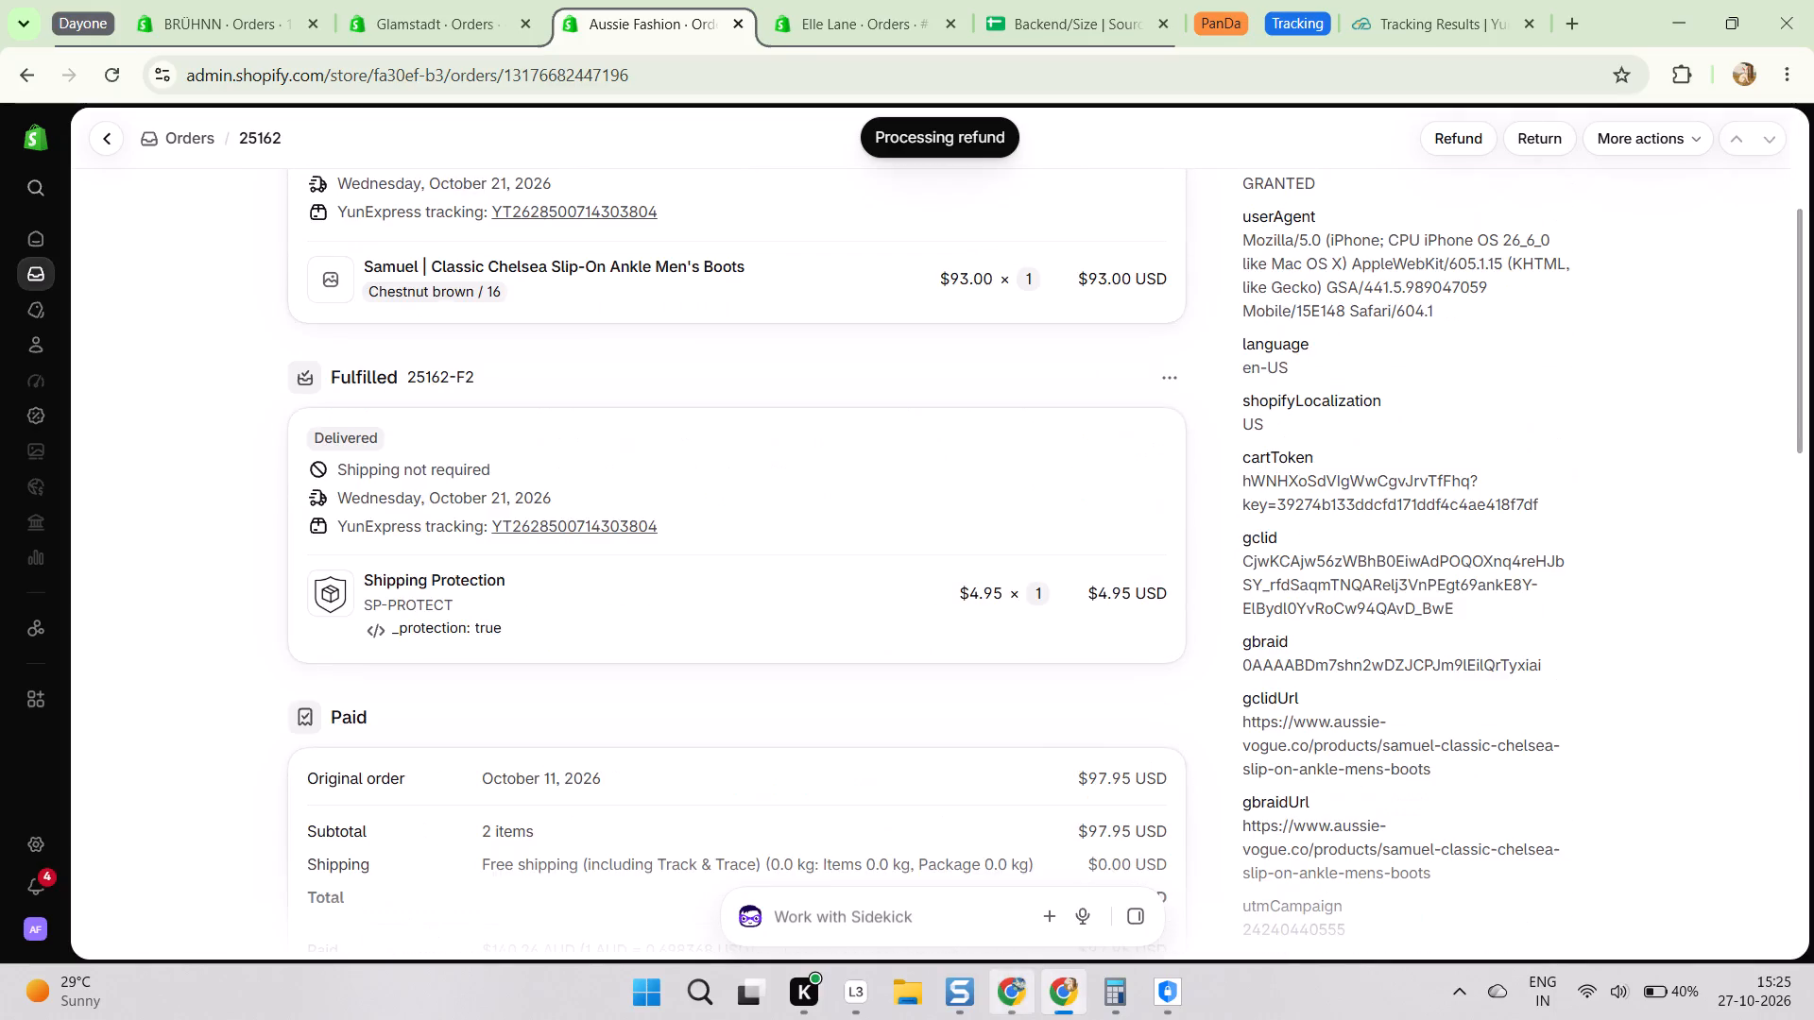
{"action": "left_click", "coordinate": [145, 0]}
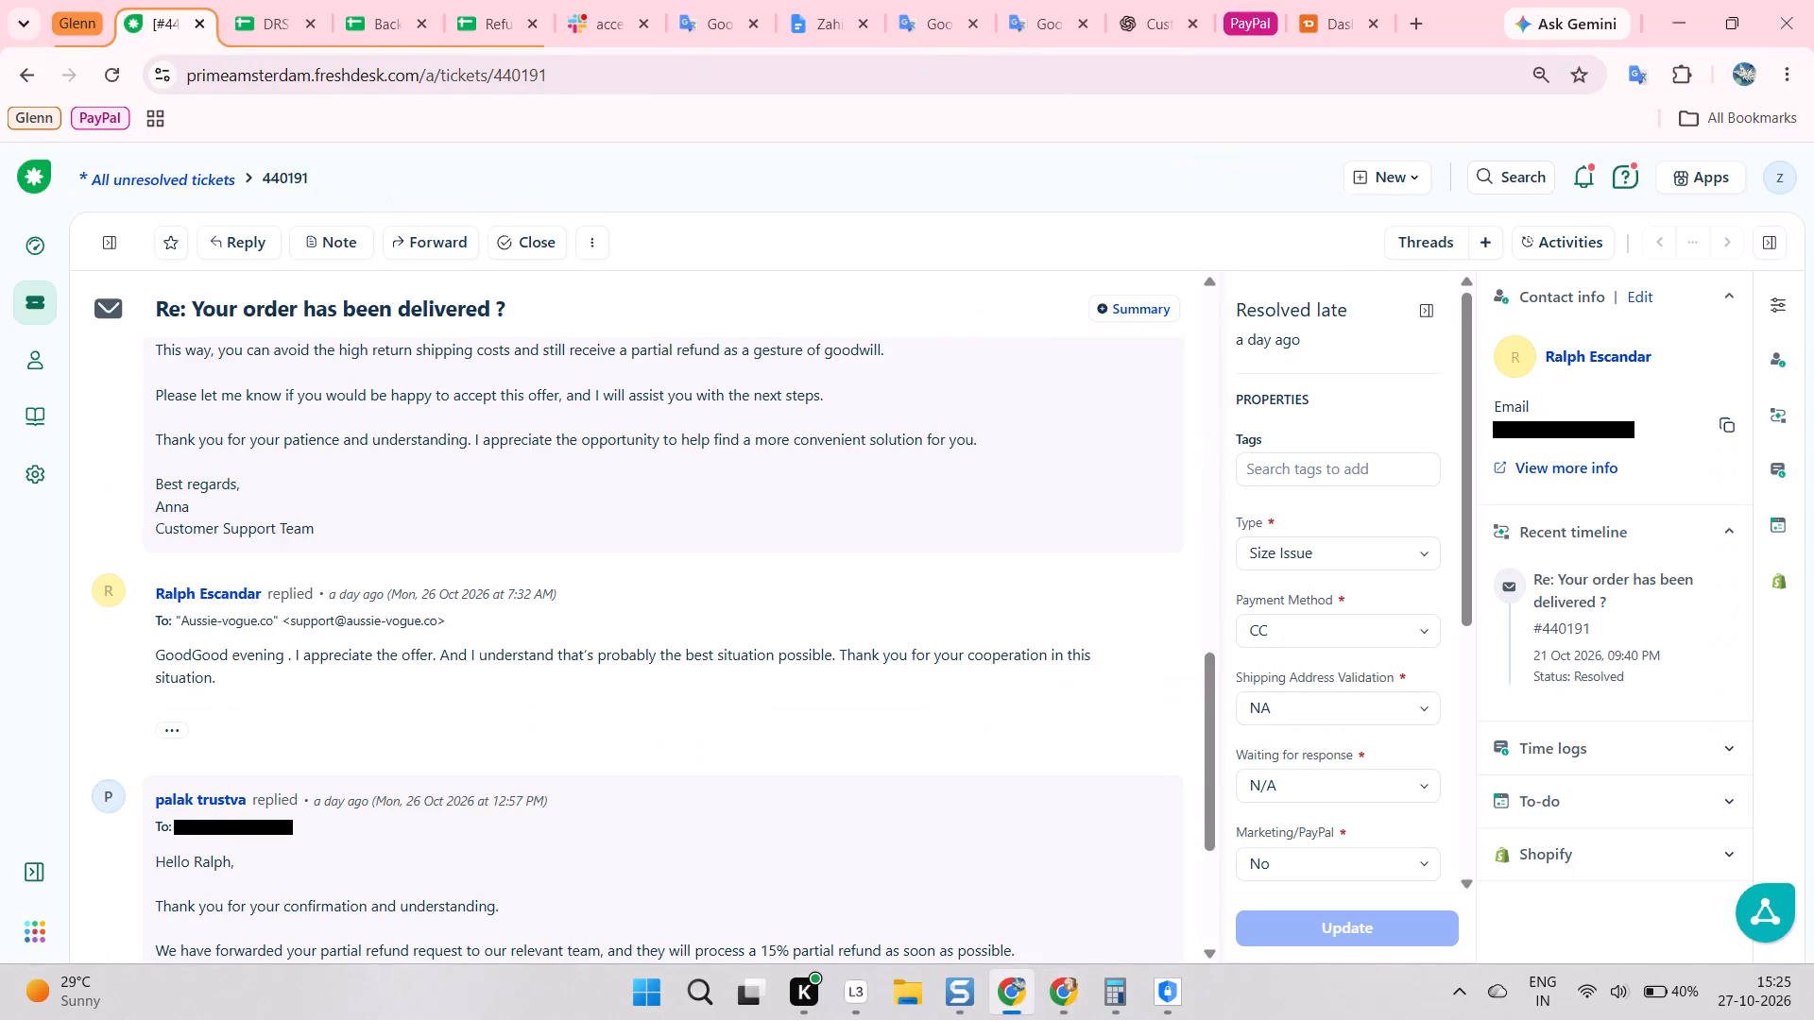
{"action": "scroll", "coordinate": [568, 520], "scroll_direction": "down", "scroll_amount": 9}
{"action": "left_click", "coordinate": [770, 533]}
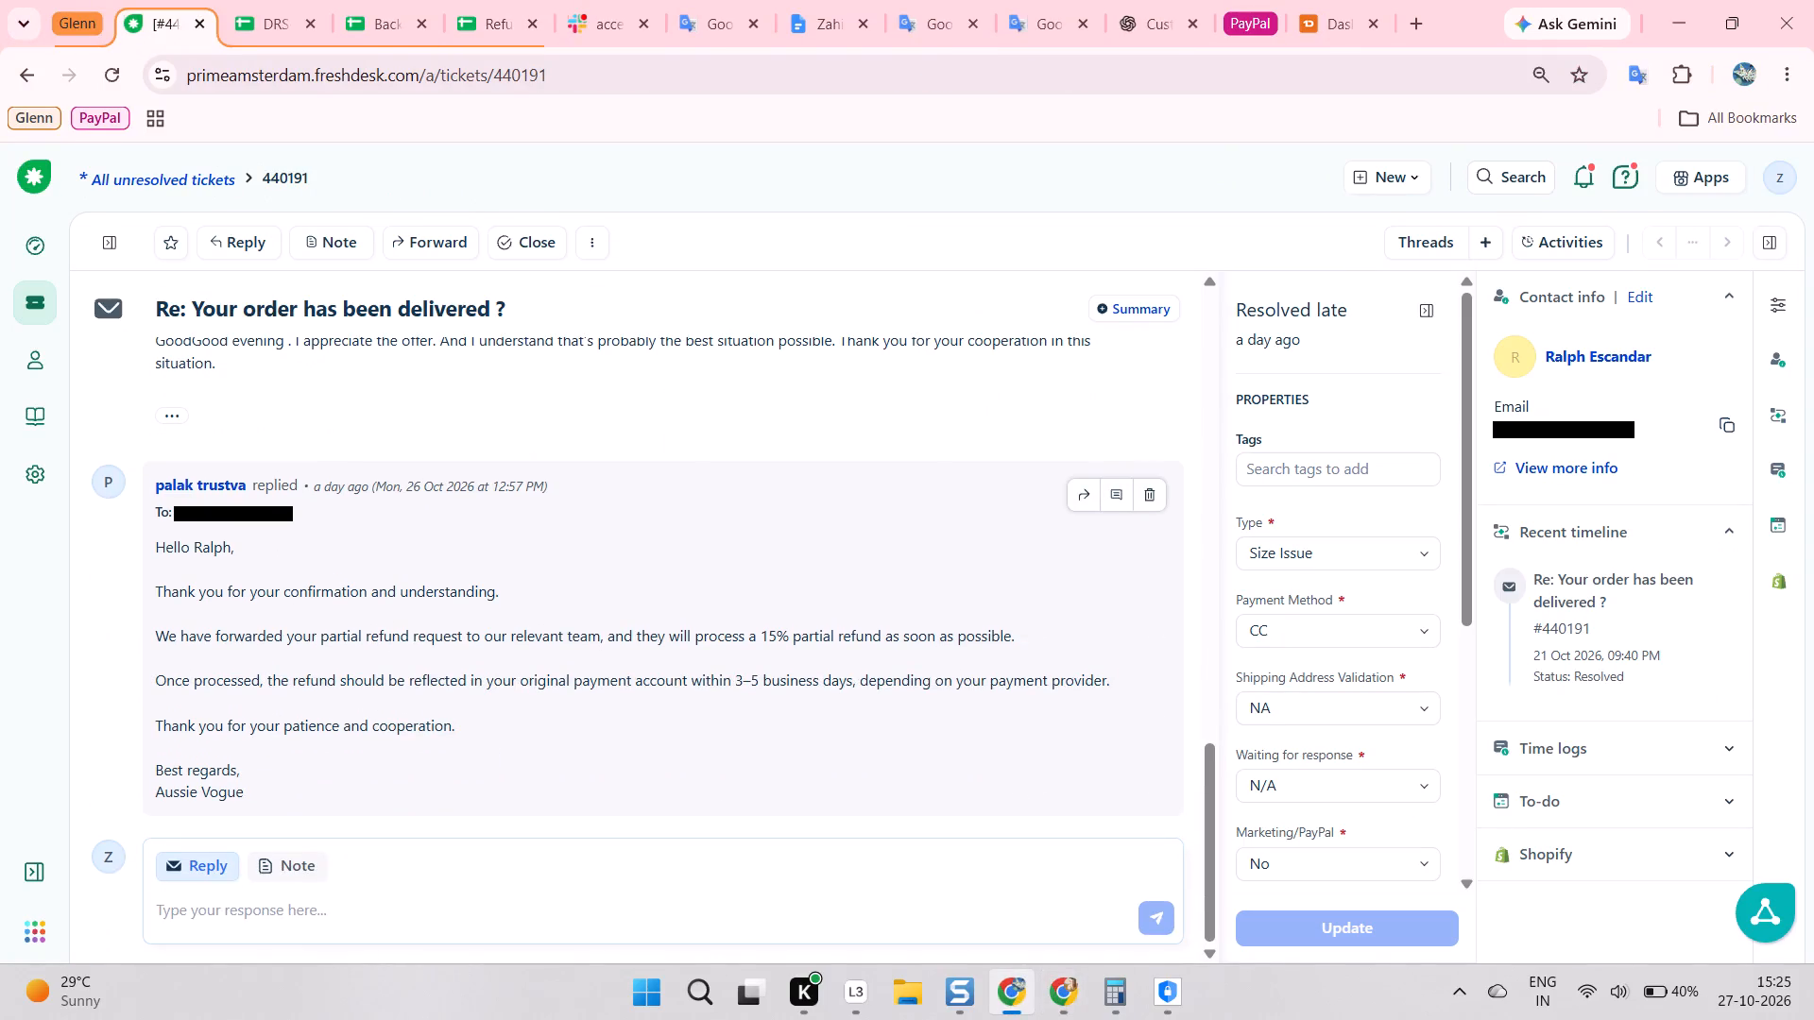
{"action": "left_click", "coordinate": [845, 513]}
{"action": "left_click", "coordinate": [492, 0]}
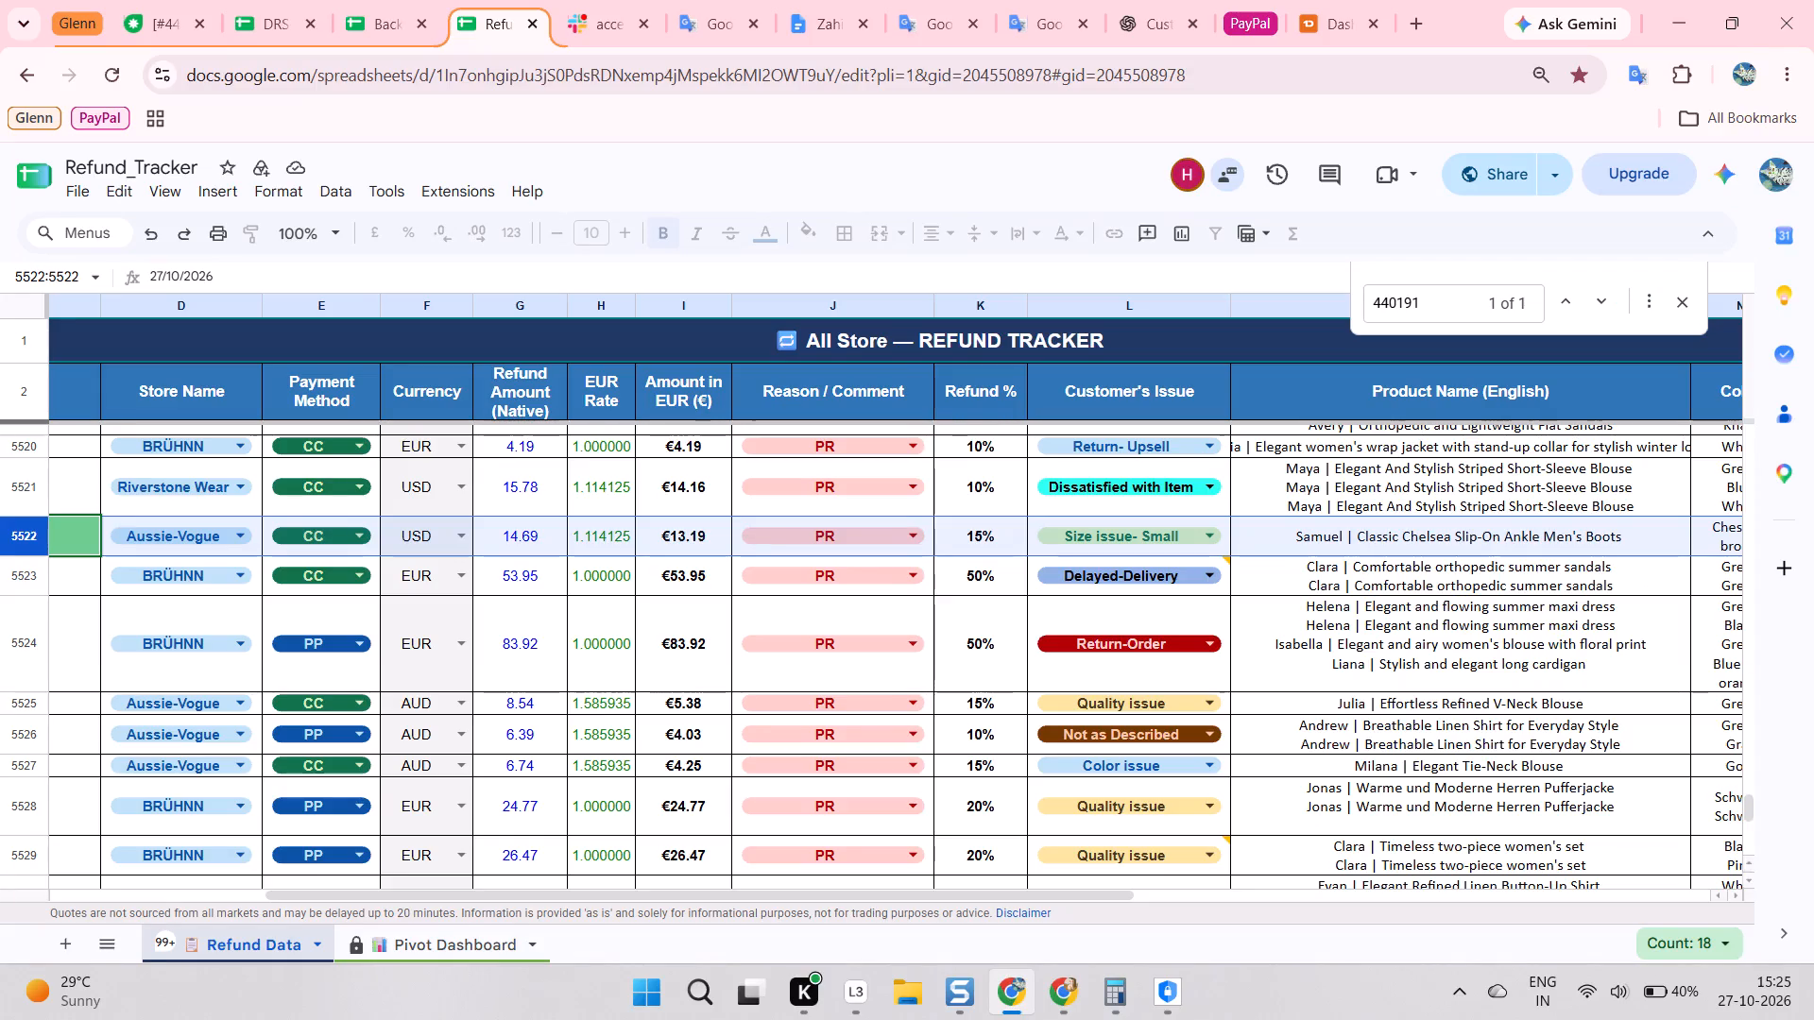
{"action": "left_click", "coordinate": [156, 0]}
{"action": "left_click", "coordinate": [1047, 0]}
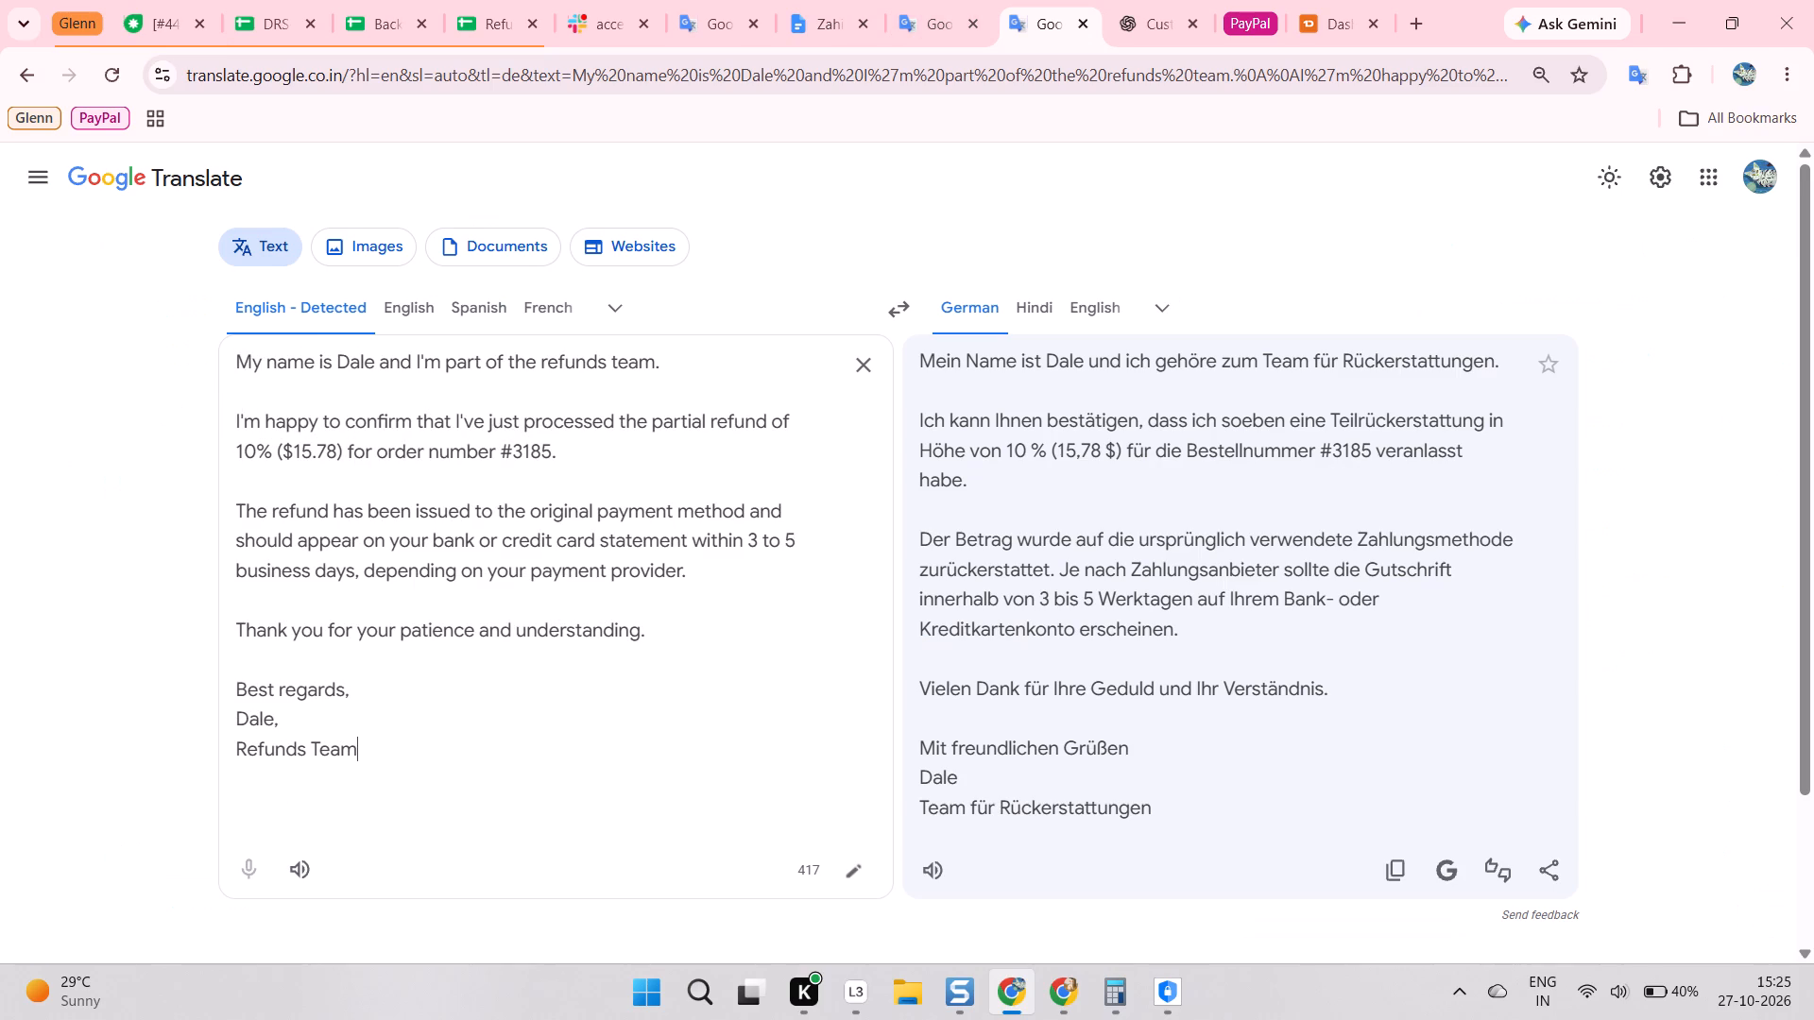
{"action": "left_click", "coordinate": [1072, 992]}
{"action": "scroll", "coordinate": [680, 576], "scroll_direction": "up", "scroll_amount": 17}
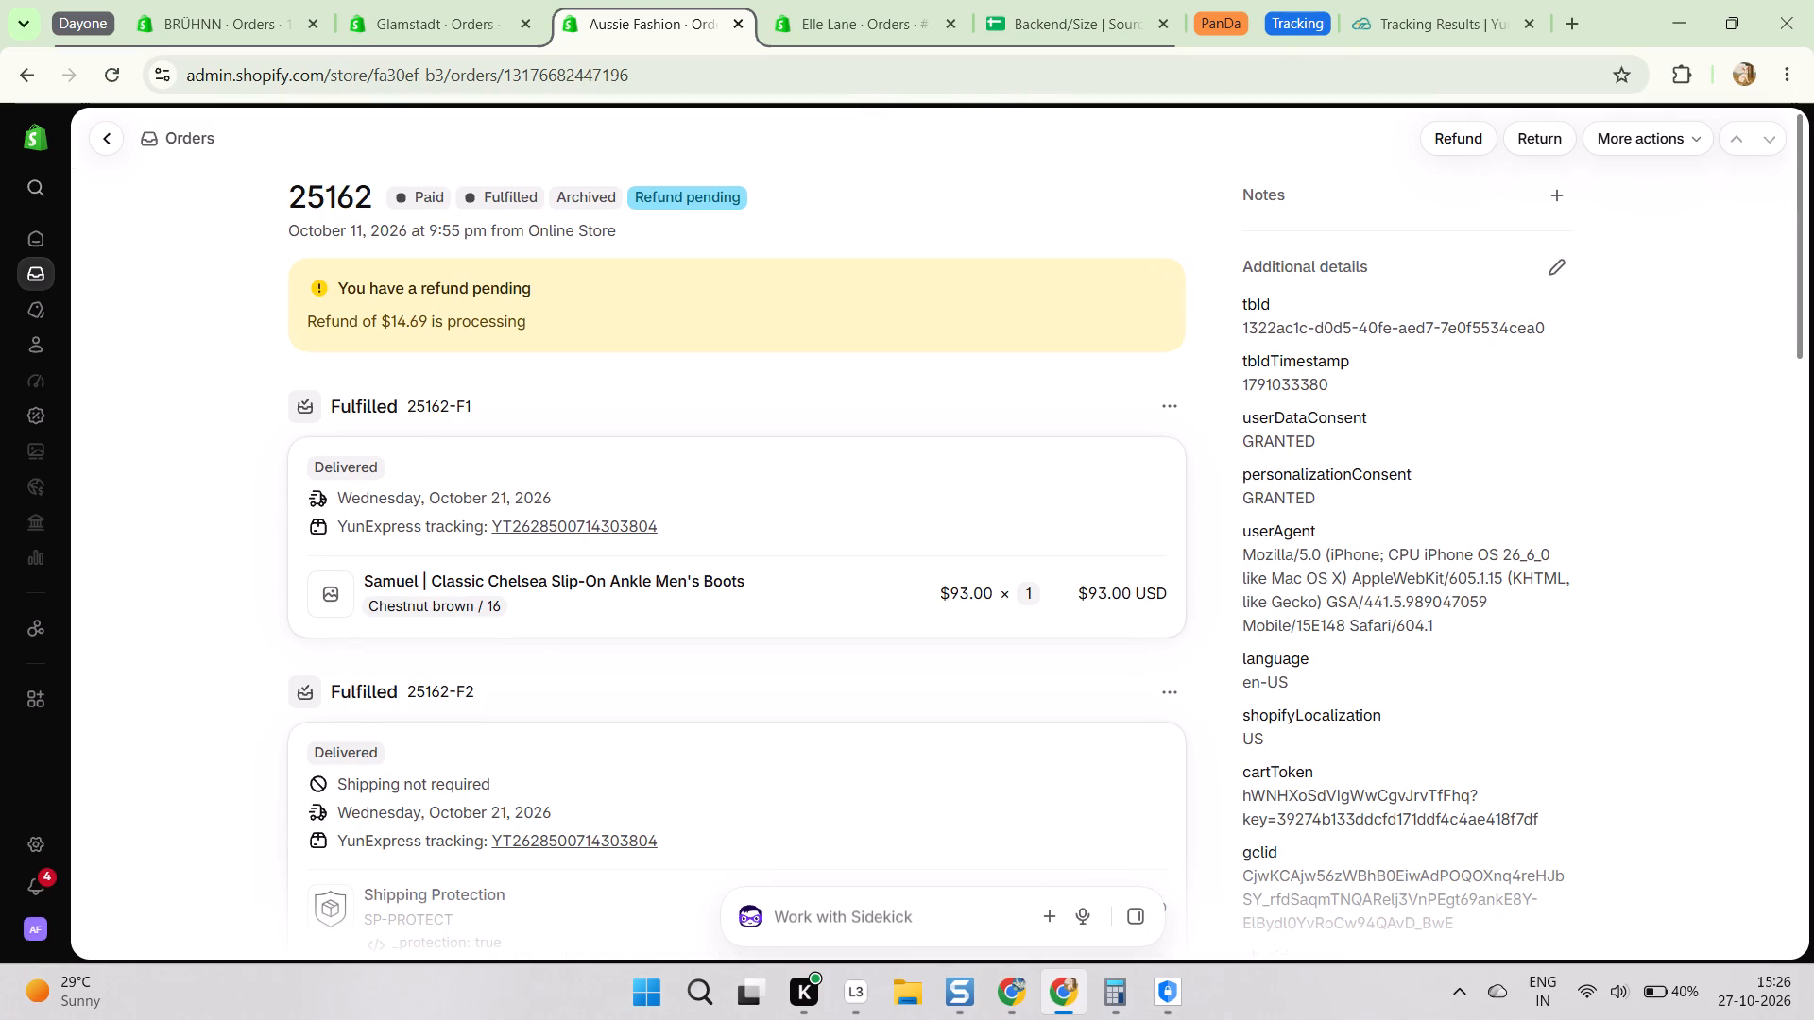
{"action": "double_click", "coordinate": [337, 192]}
{"action": "key", "text": "ctrl+c"}
{"action": "key", "text": "ctrl+c"}
{"action": "key", "text": "alt+Tab"}
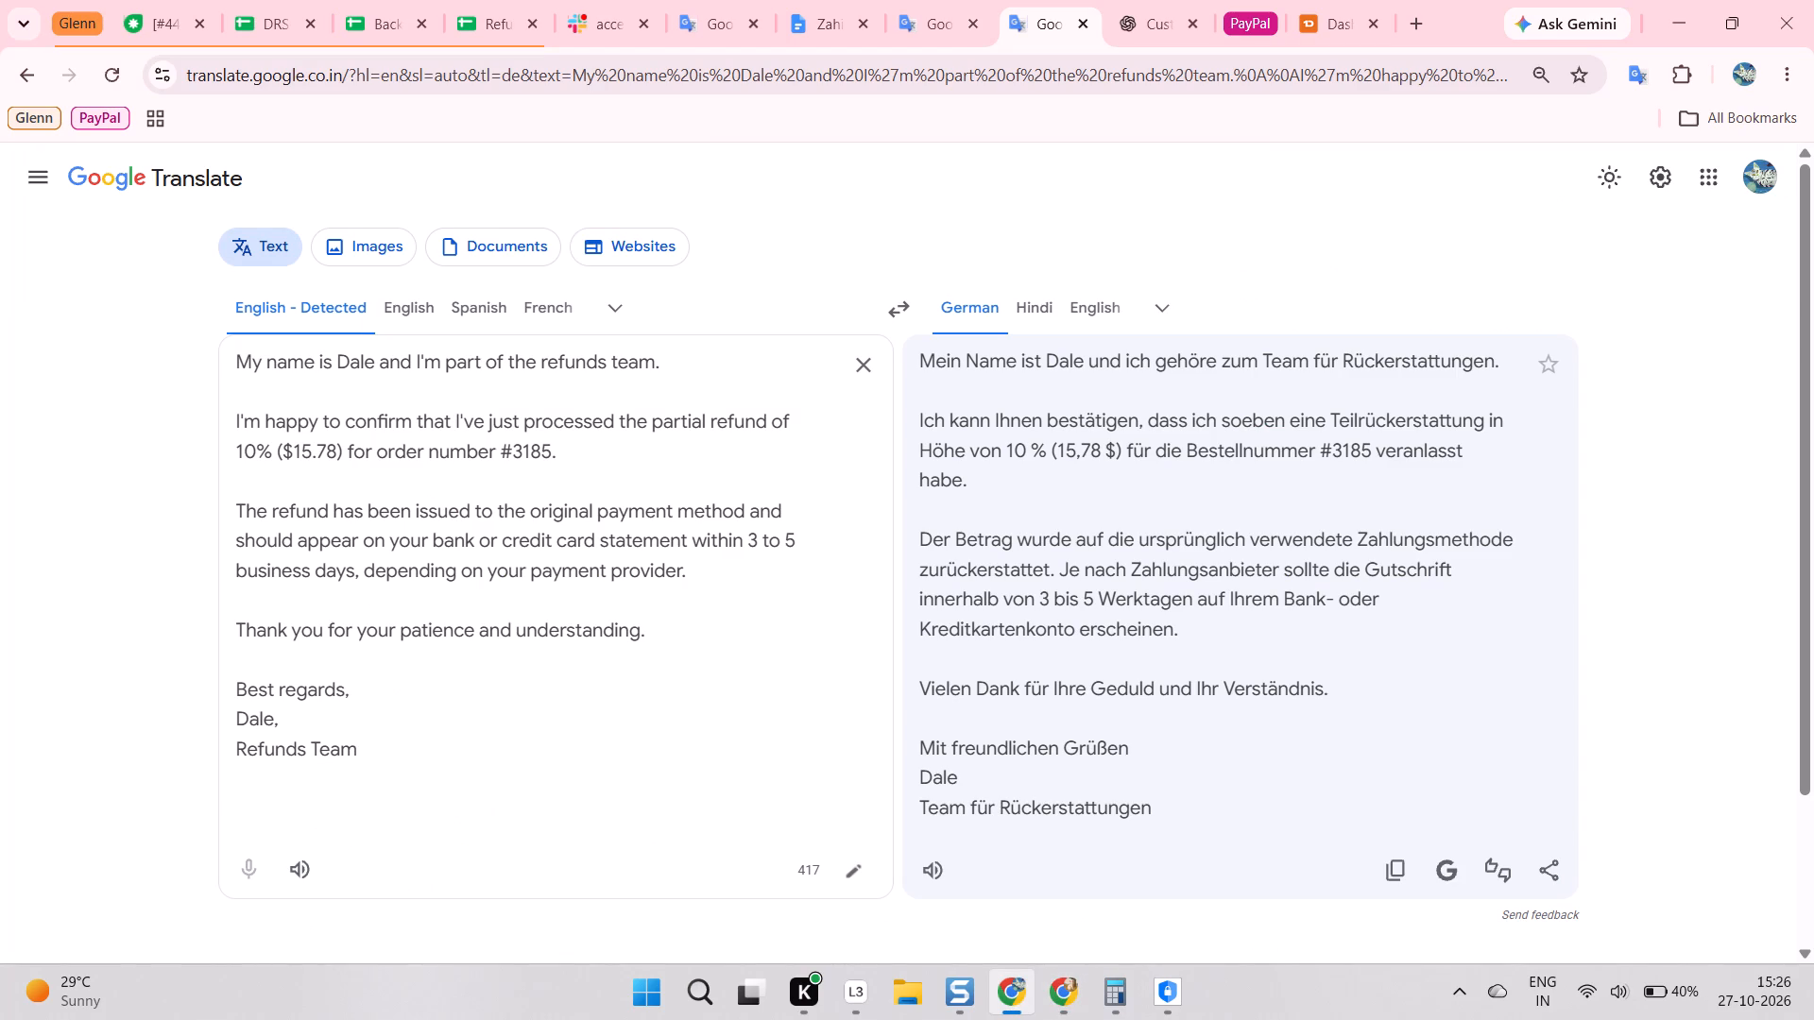
{"action": "double_click", "coordinate": [519, 445]}
{"action": "key", "text": "ctrl+v"}
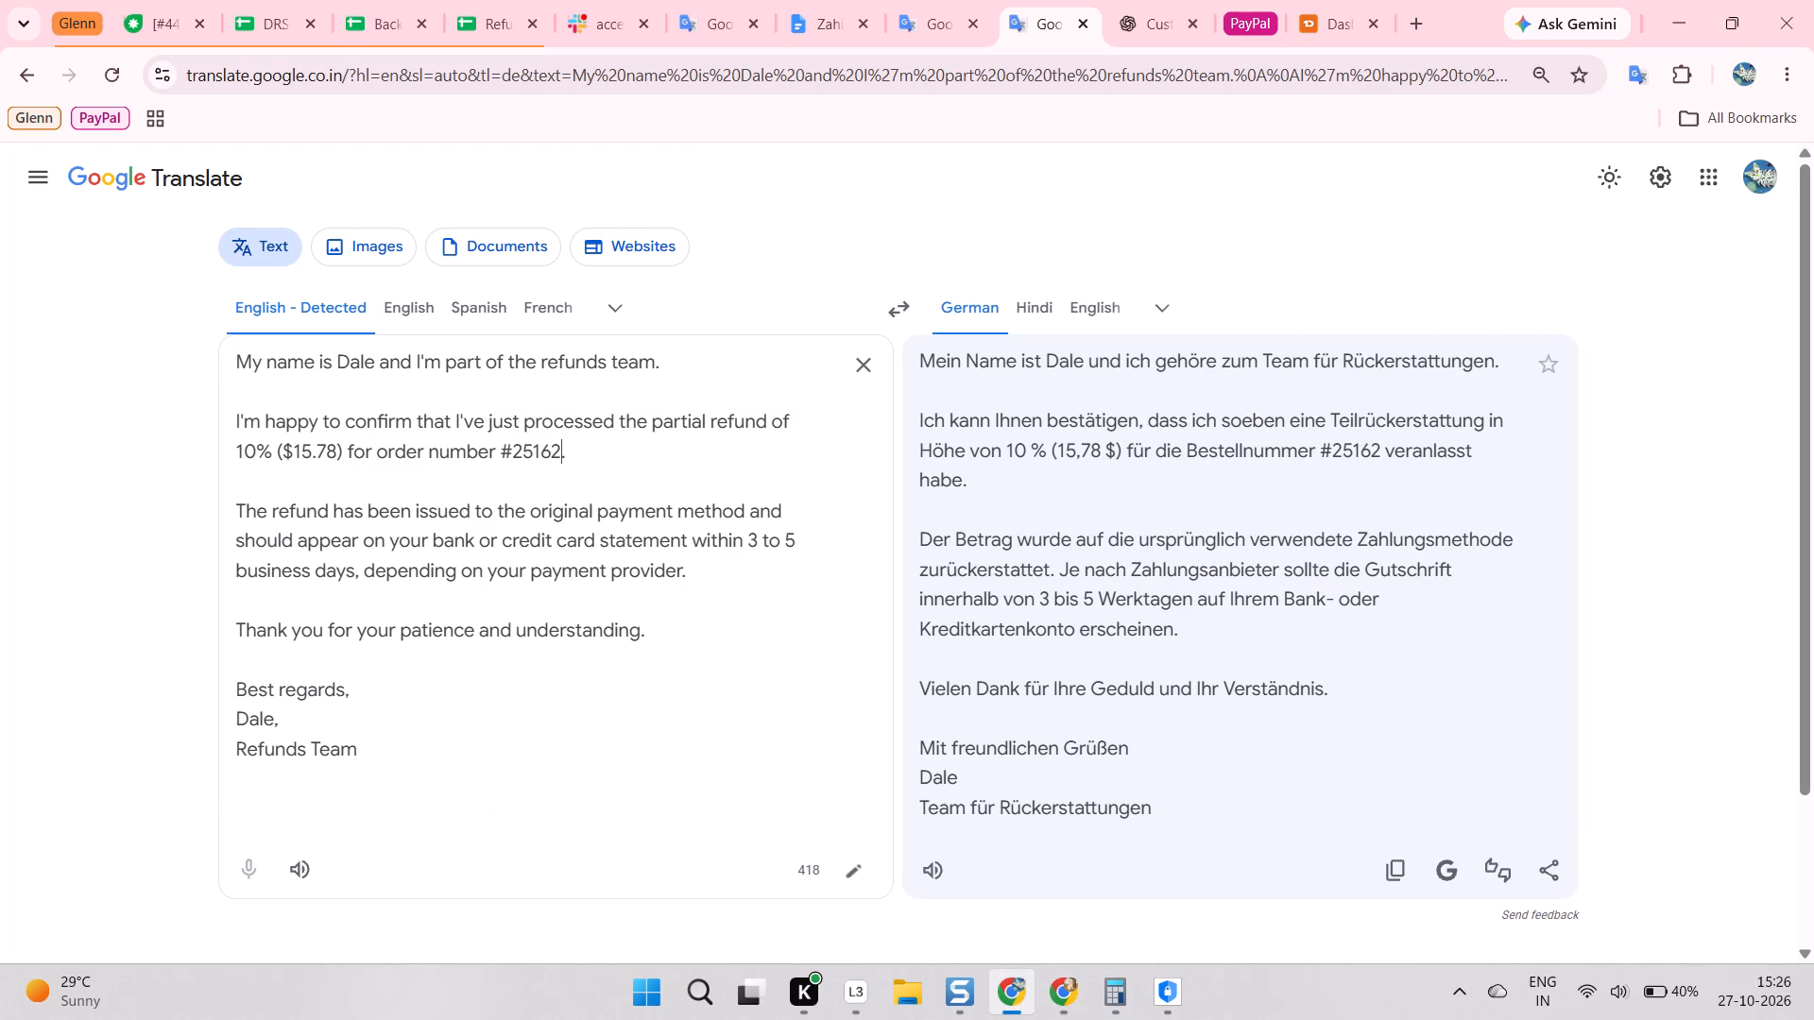
{"action": "left_click", "coordinate": [256, 448]}
{"action": "key", "text": "BackSpace"}
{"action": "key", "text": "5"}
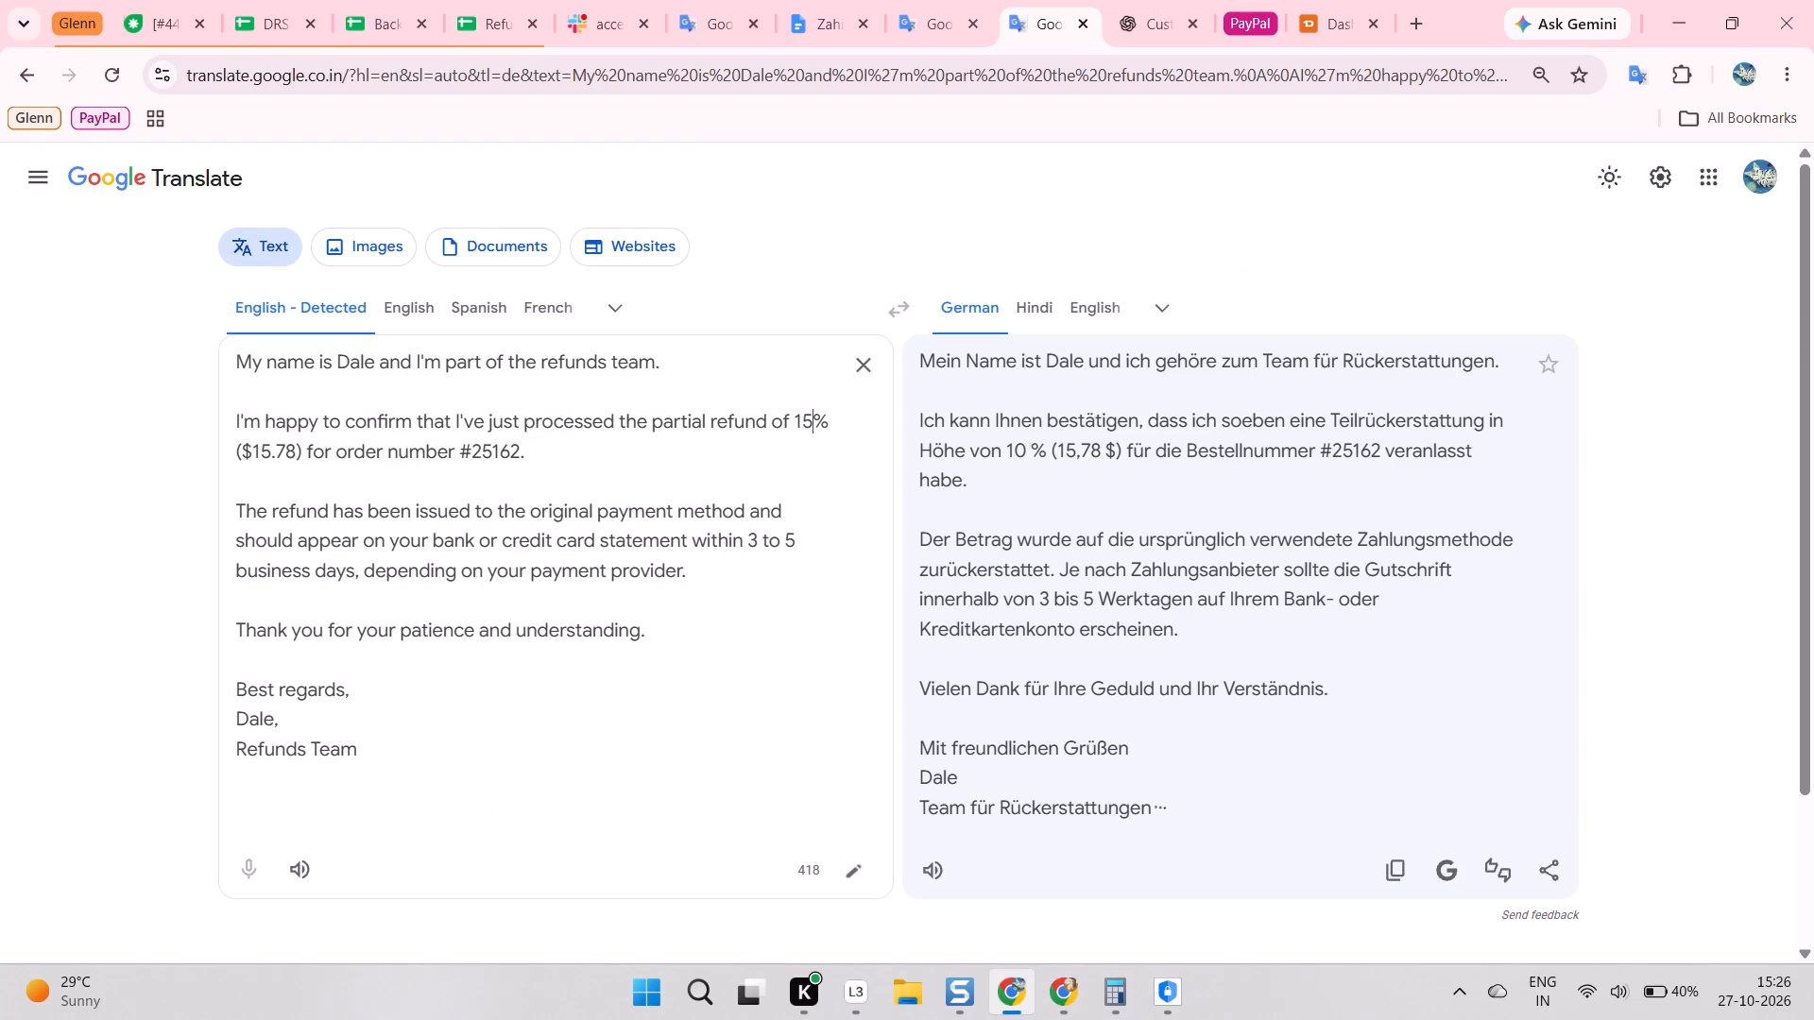
{"action": "key", "text": "alt+Tab"}
{"action": "scroll", "coordinate": [693, 472], "scroll_direction": "down", "scroll_amount": 3}
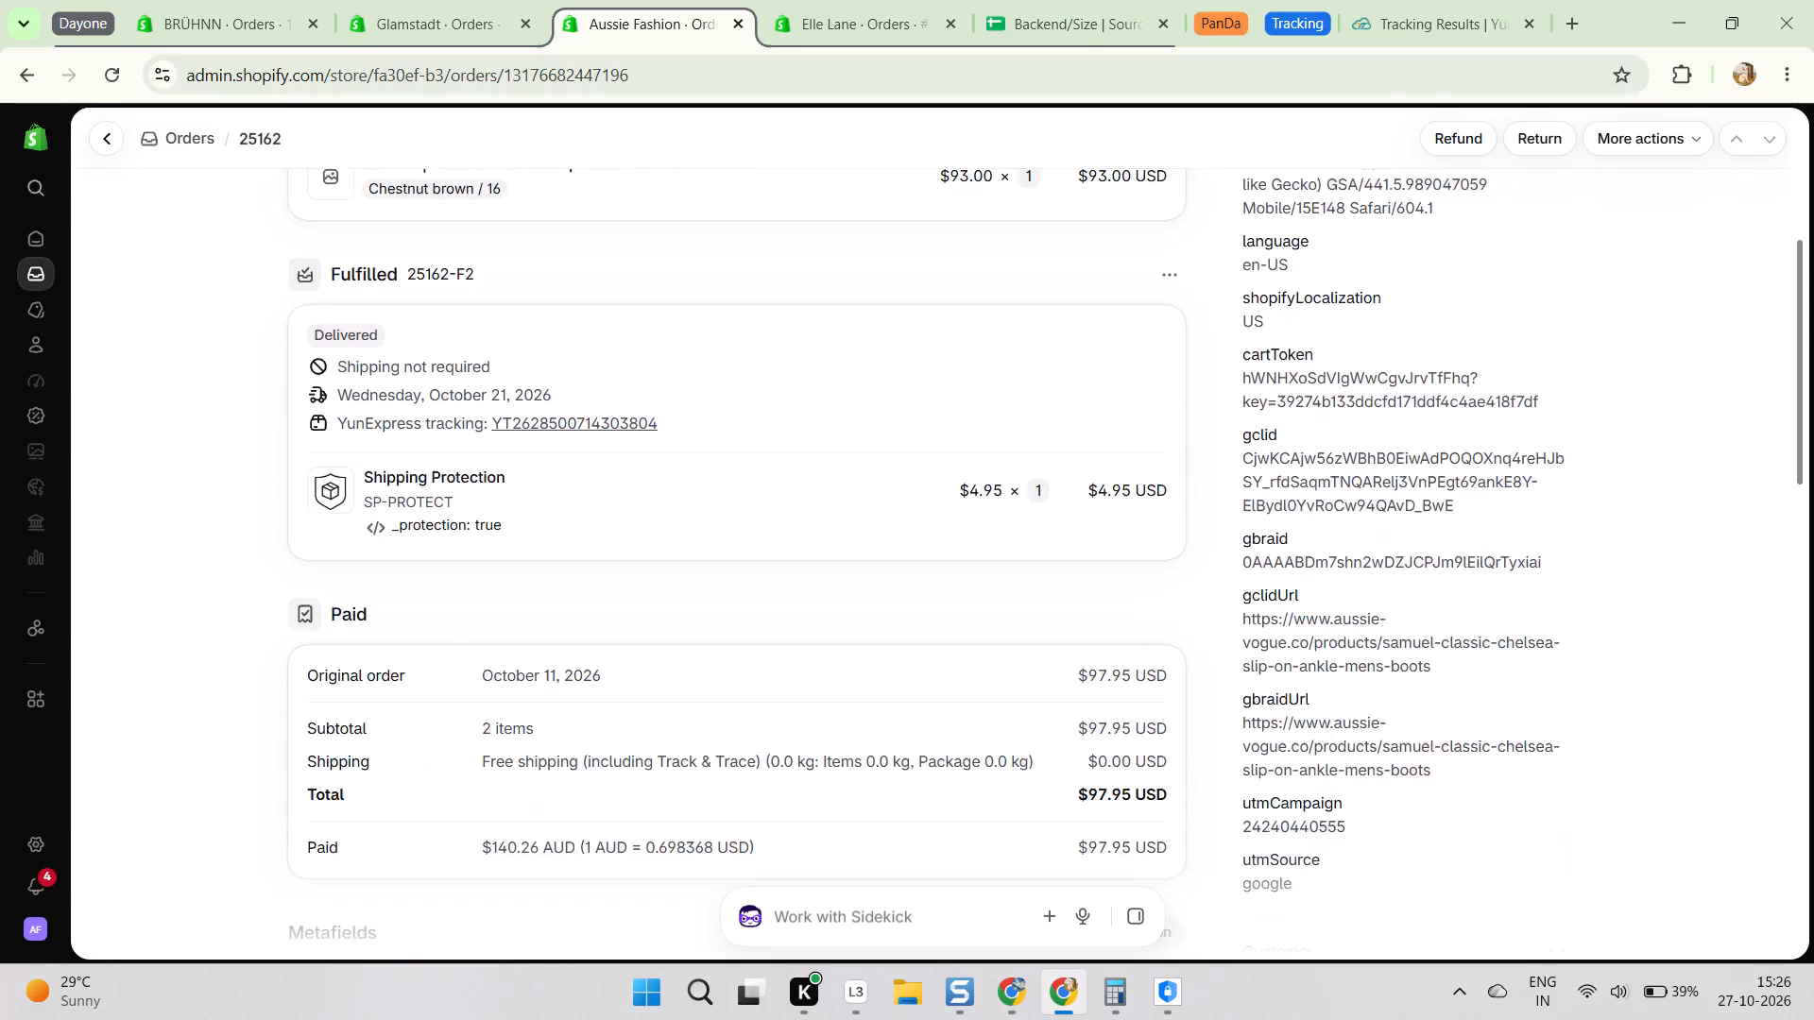
{"action": "scroll", "coordinate": [1004, 535], "scroll_direction": "down", "scroll_amount": 2}
{"action": "scroll", "coordinate": [919, 527], "scroll_direction": "down", "scroll_amount": 3}
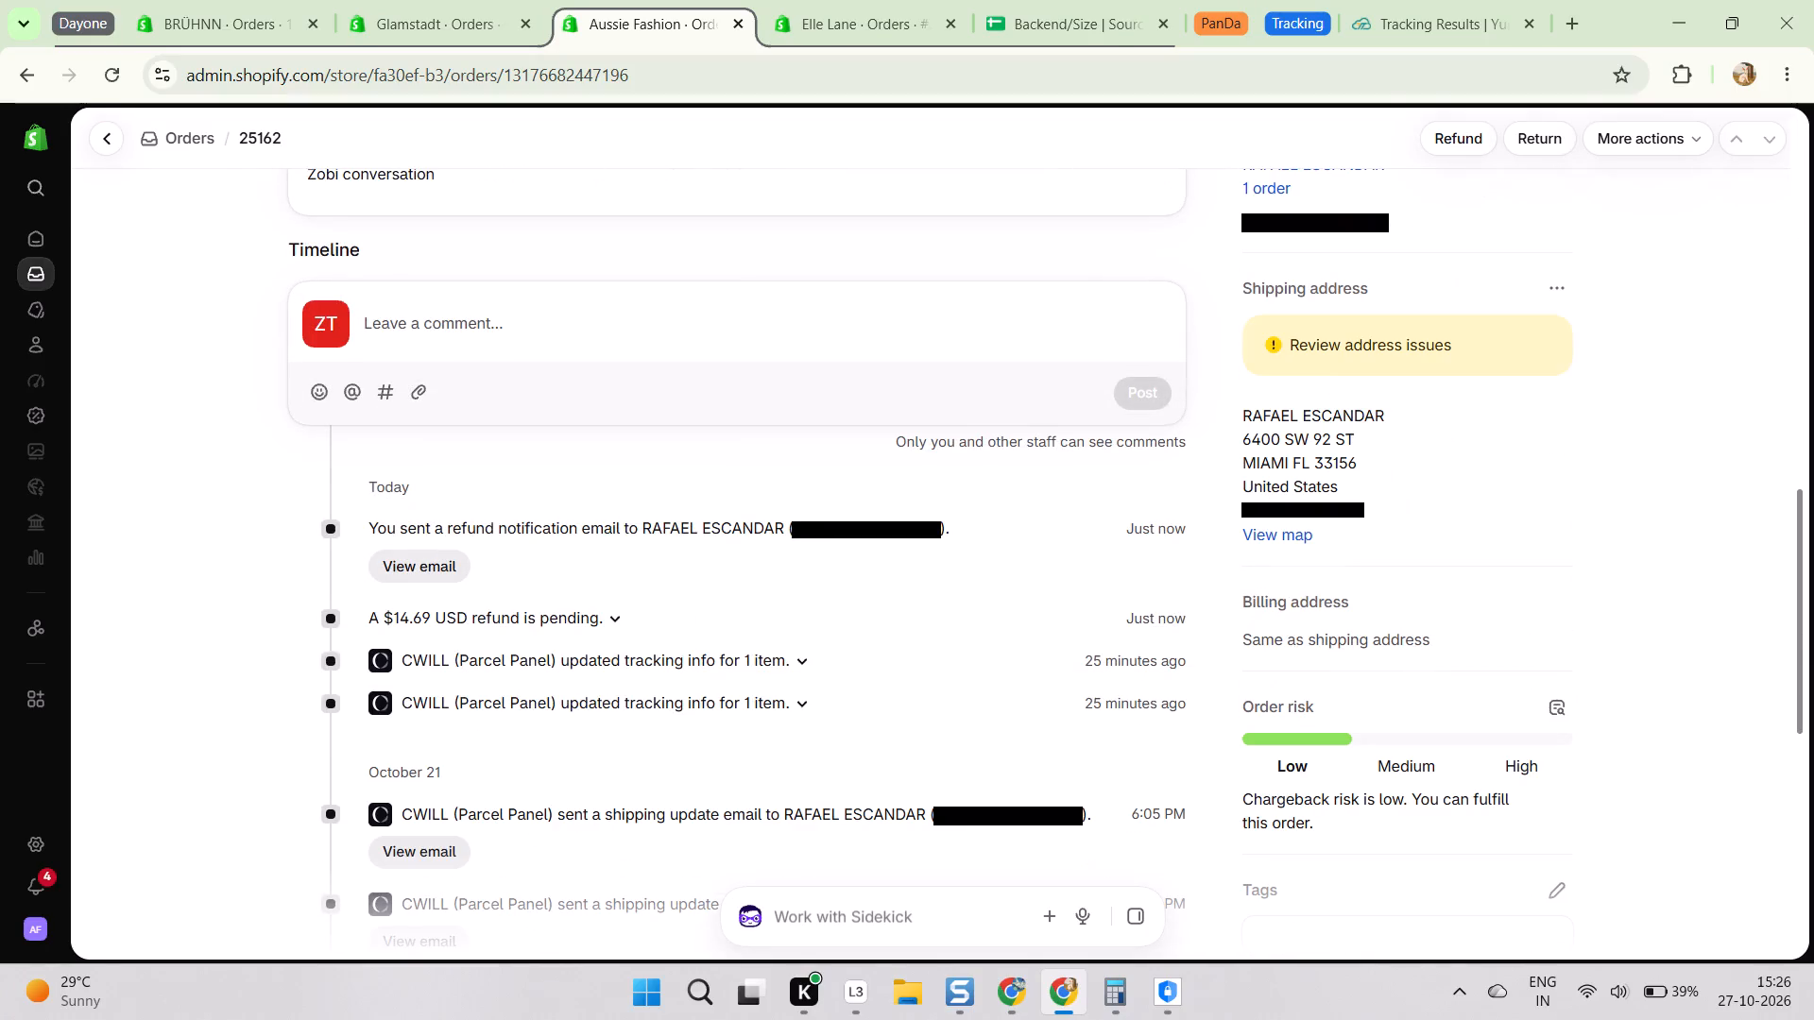
{"action": "key", "text": "alt+Tab"}
{"action": "left_click", "coordinate": [298, 450]}
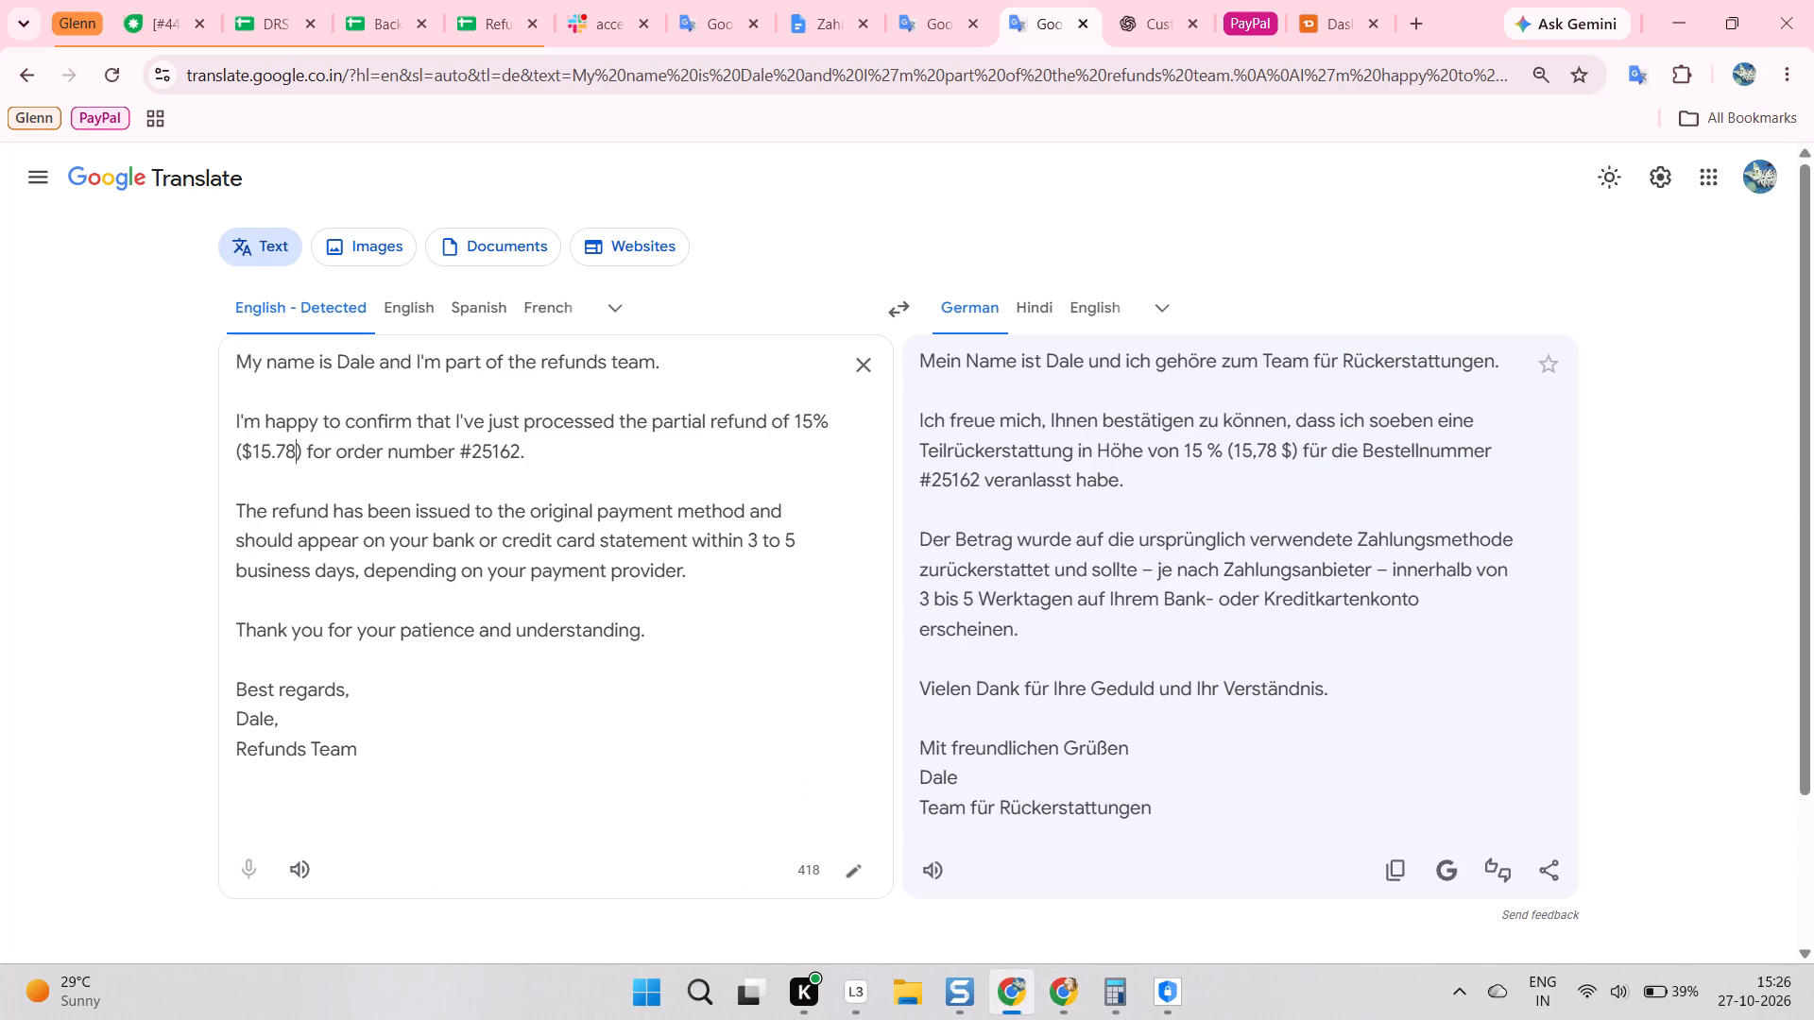
{"action": "key", "text": "BackSpace"}
{"action": "key", "text": "BackSpace"}
{"action": "key", "text": "BackSpace"}
{"action": "key", "text": "BackSpace"}
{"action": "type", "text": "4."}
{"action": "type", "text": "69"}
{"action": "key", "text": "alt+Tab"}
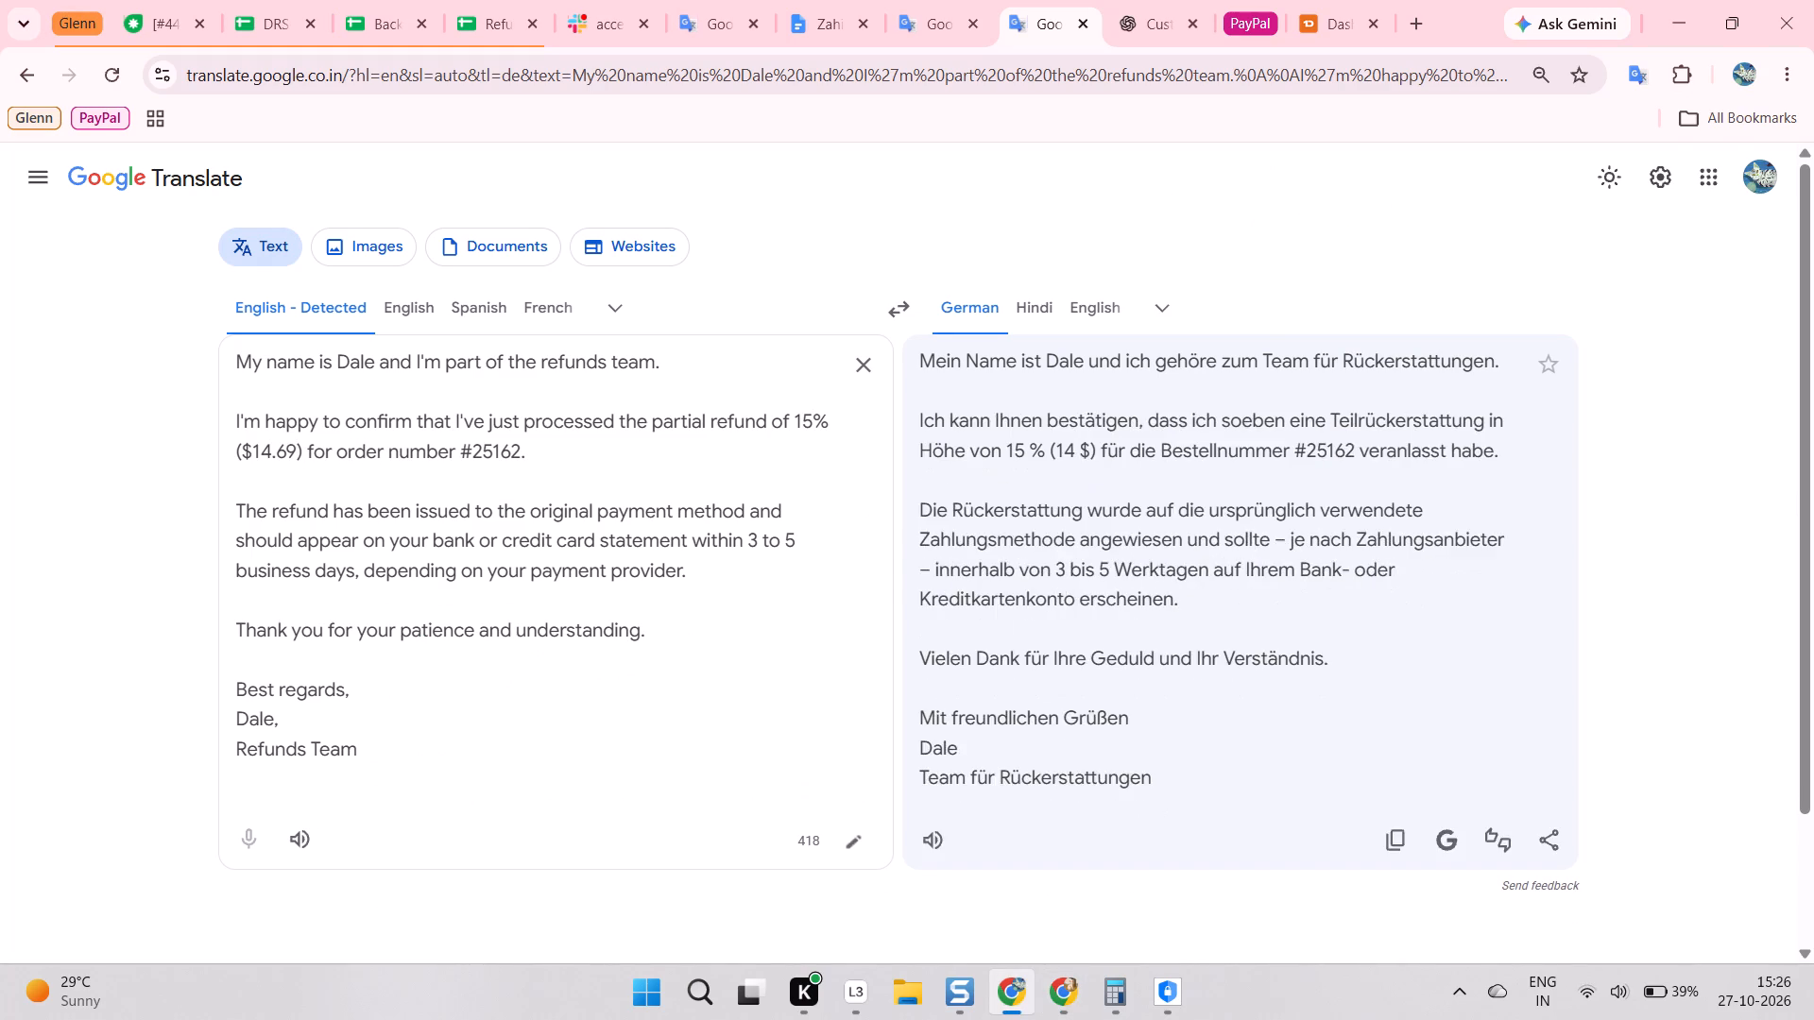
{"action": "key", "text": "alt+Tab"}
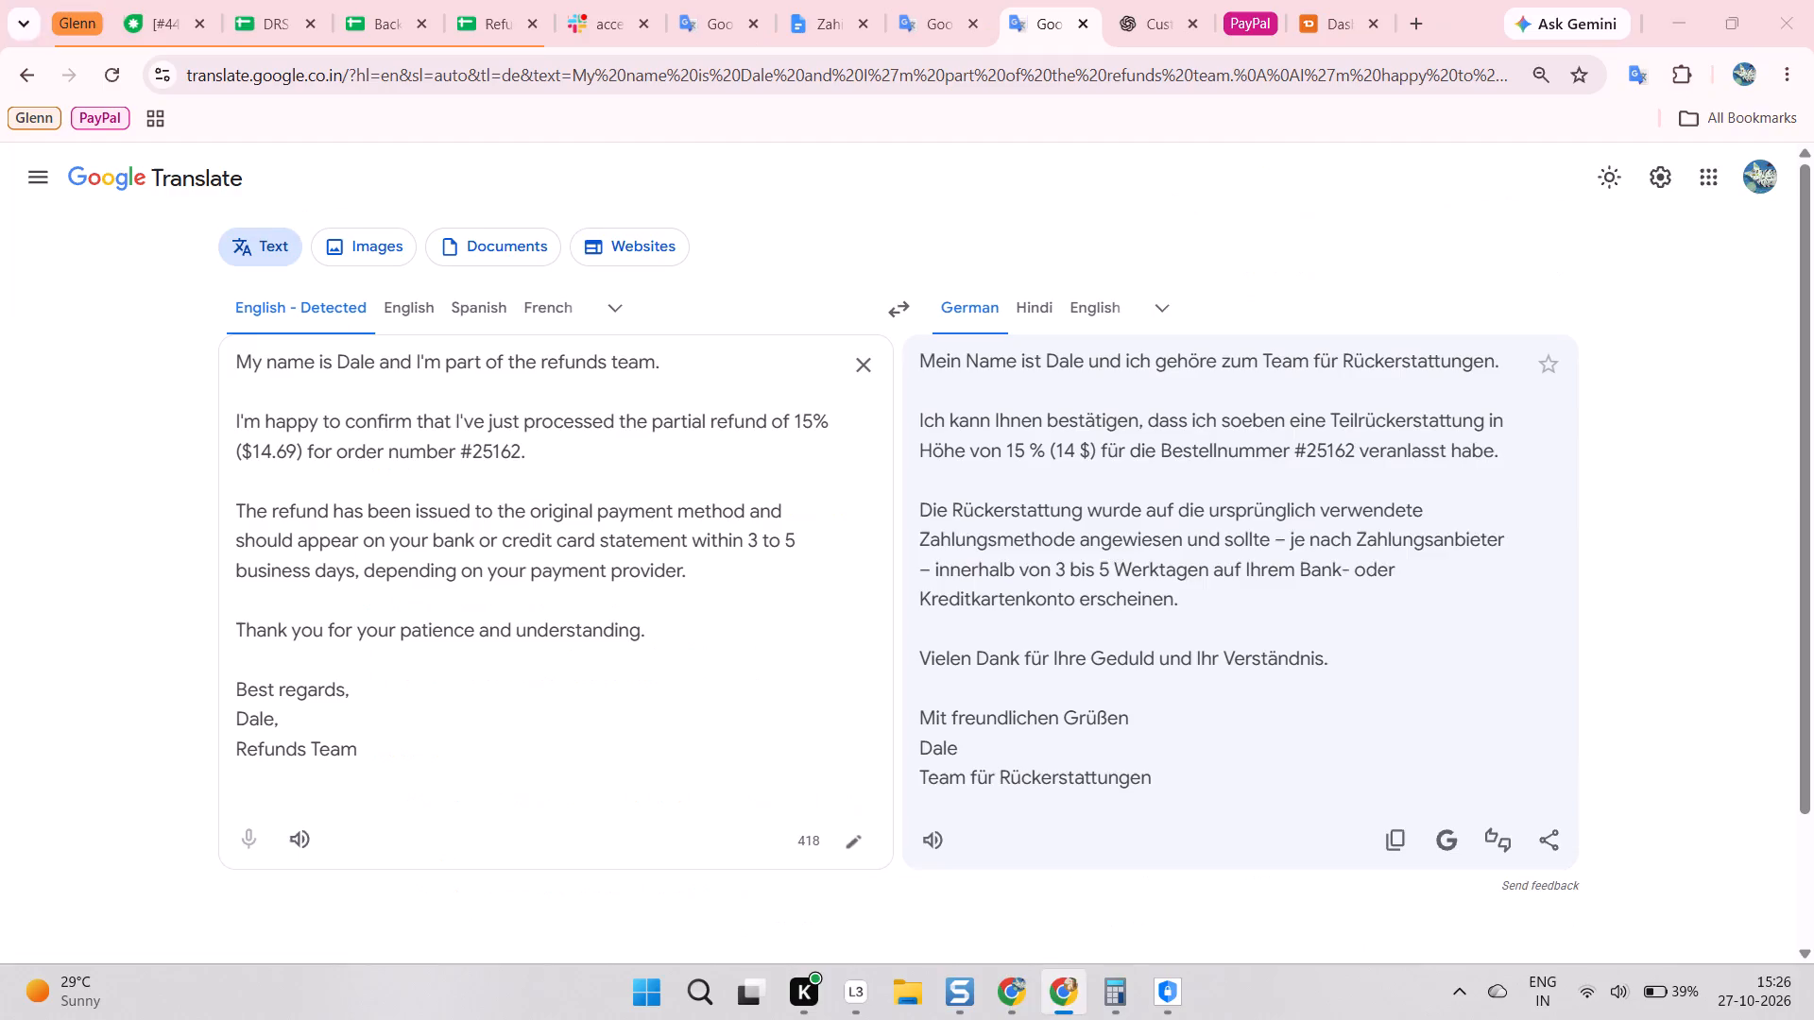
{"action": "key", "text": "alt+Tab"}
{"action": "scroll", "coordinate": [1378, 491], "scroll_direction": "down", "scroll_amount": 2}
{"action": "scroll", "coordinate": [1344, 487], "scroll_direction": "up", "scroll_amount": 2}
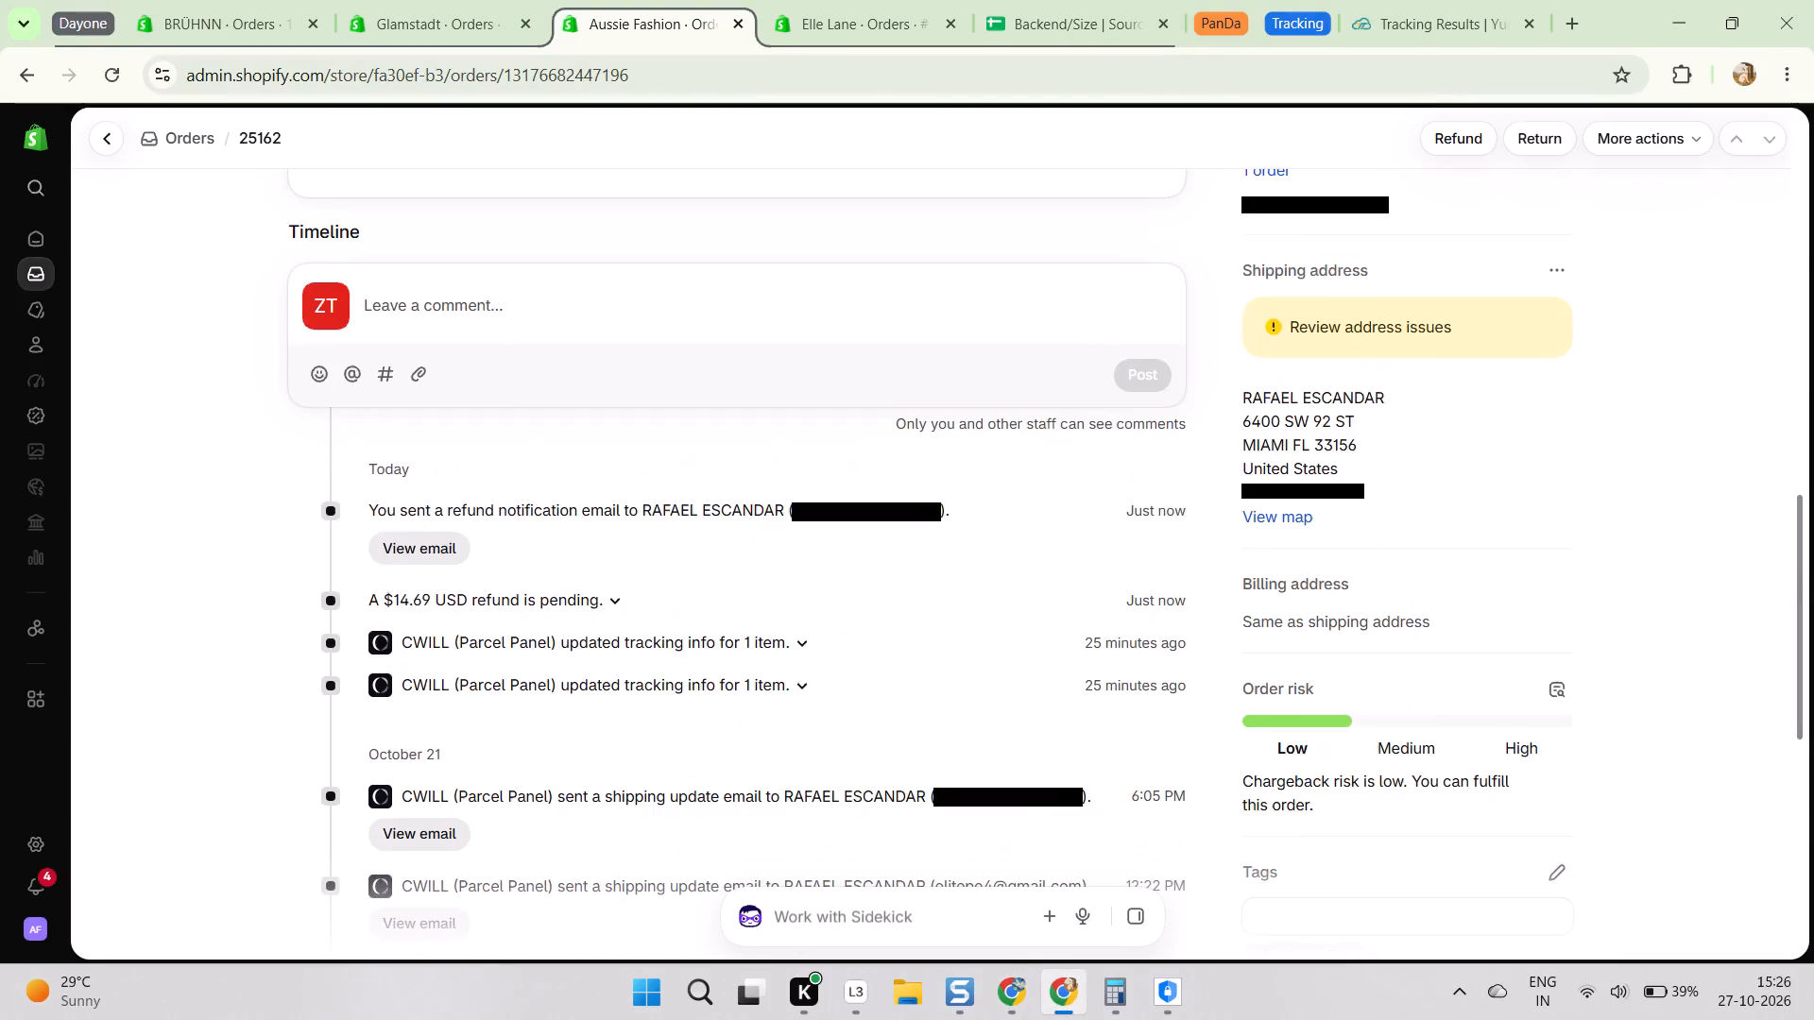
Copy the complete English refund confirmation message and return to ticket 440191.
{"action": "key", "text": "alt+Tab"}
{"action": "left_click", "coordinate": [711, 508]}
{"action": "key", "text": "ctrl+a"}
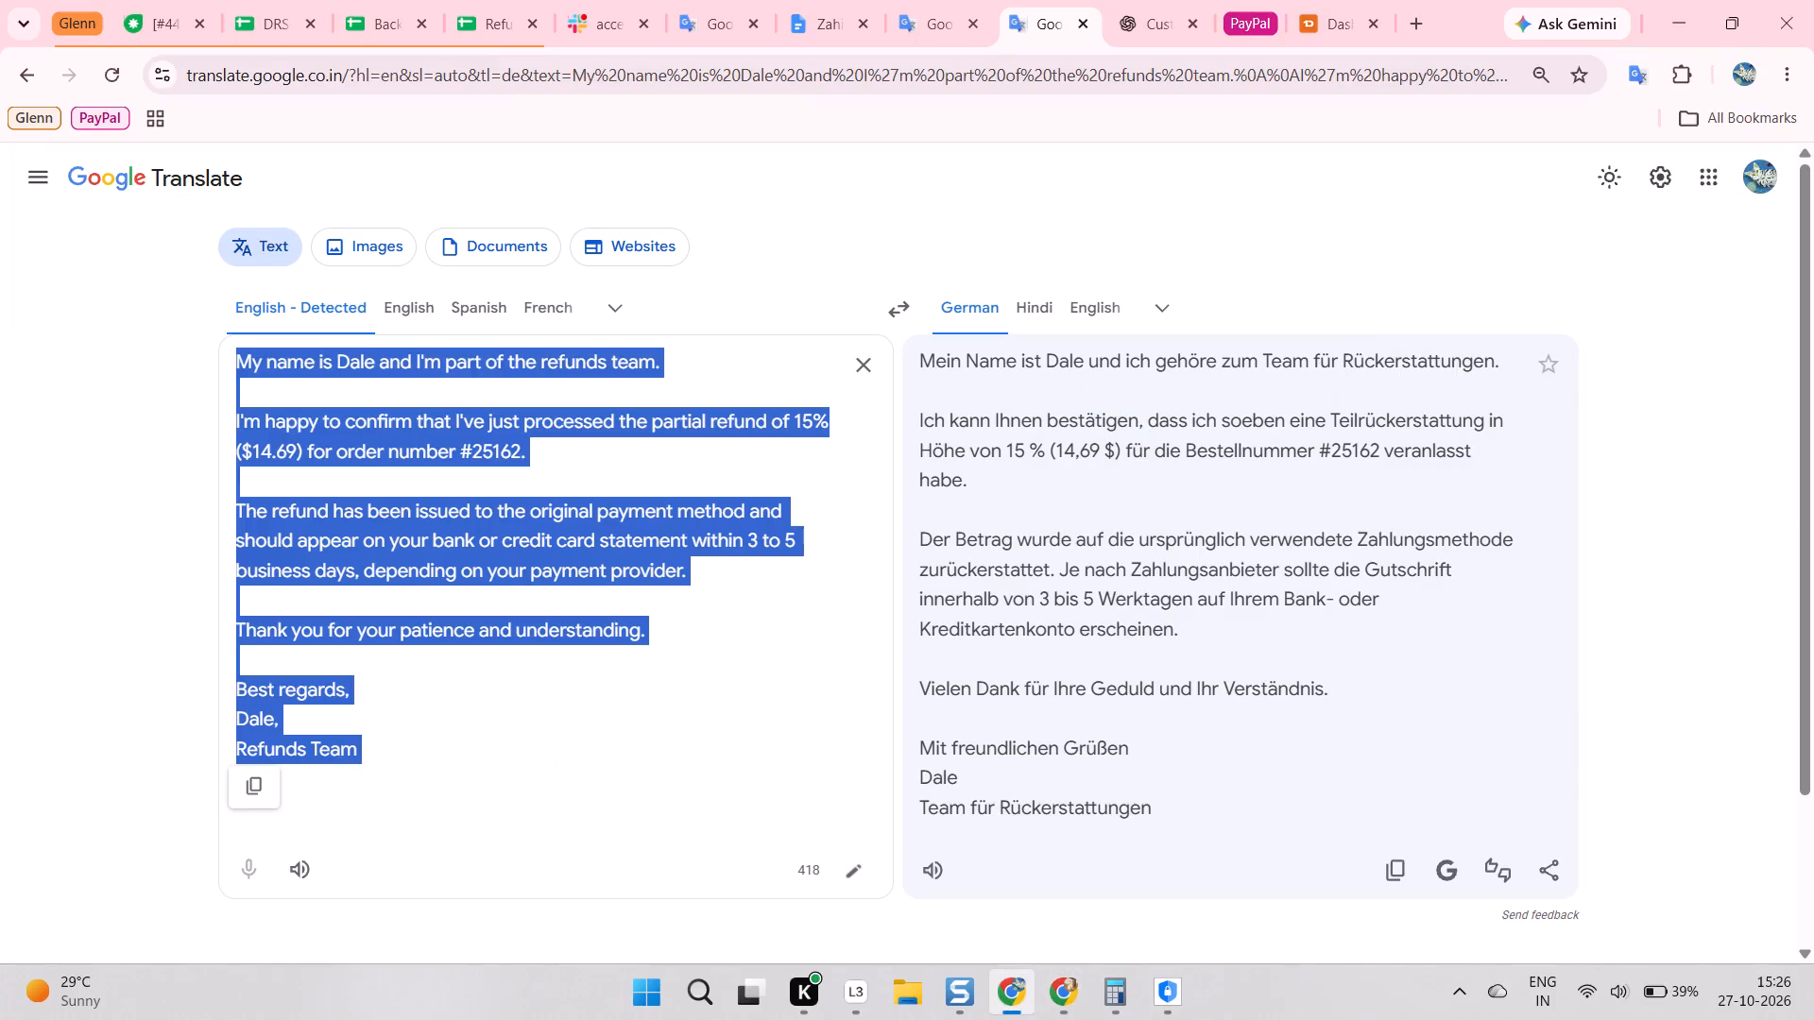
{"action": "key", "text": "ctrl+c"}
{"action": "key", "text": "ctrl+c"}
{"action": "key", "text": "ctrl+c"}
{"action": "key", "text": "ctrl+c"}
{"action": "key", "text": "ctrl+c"}
{"action": "key", "text": "ctrl+c"}
{"action": "key", "text": "ctrl+c"}
{"action": "left_click", "coordinate": [143, 0]}
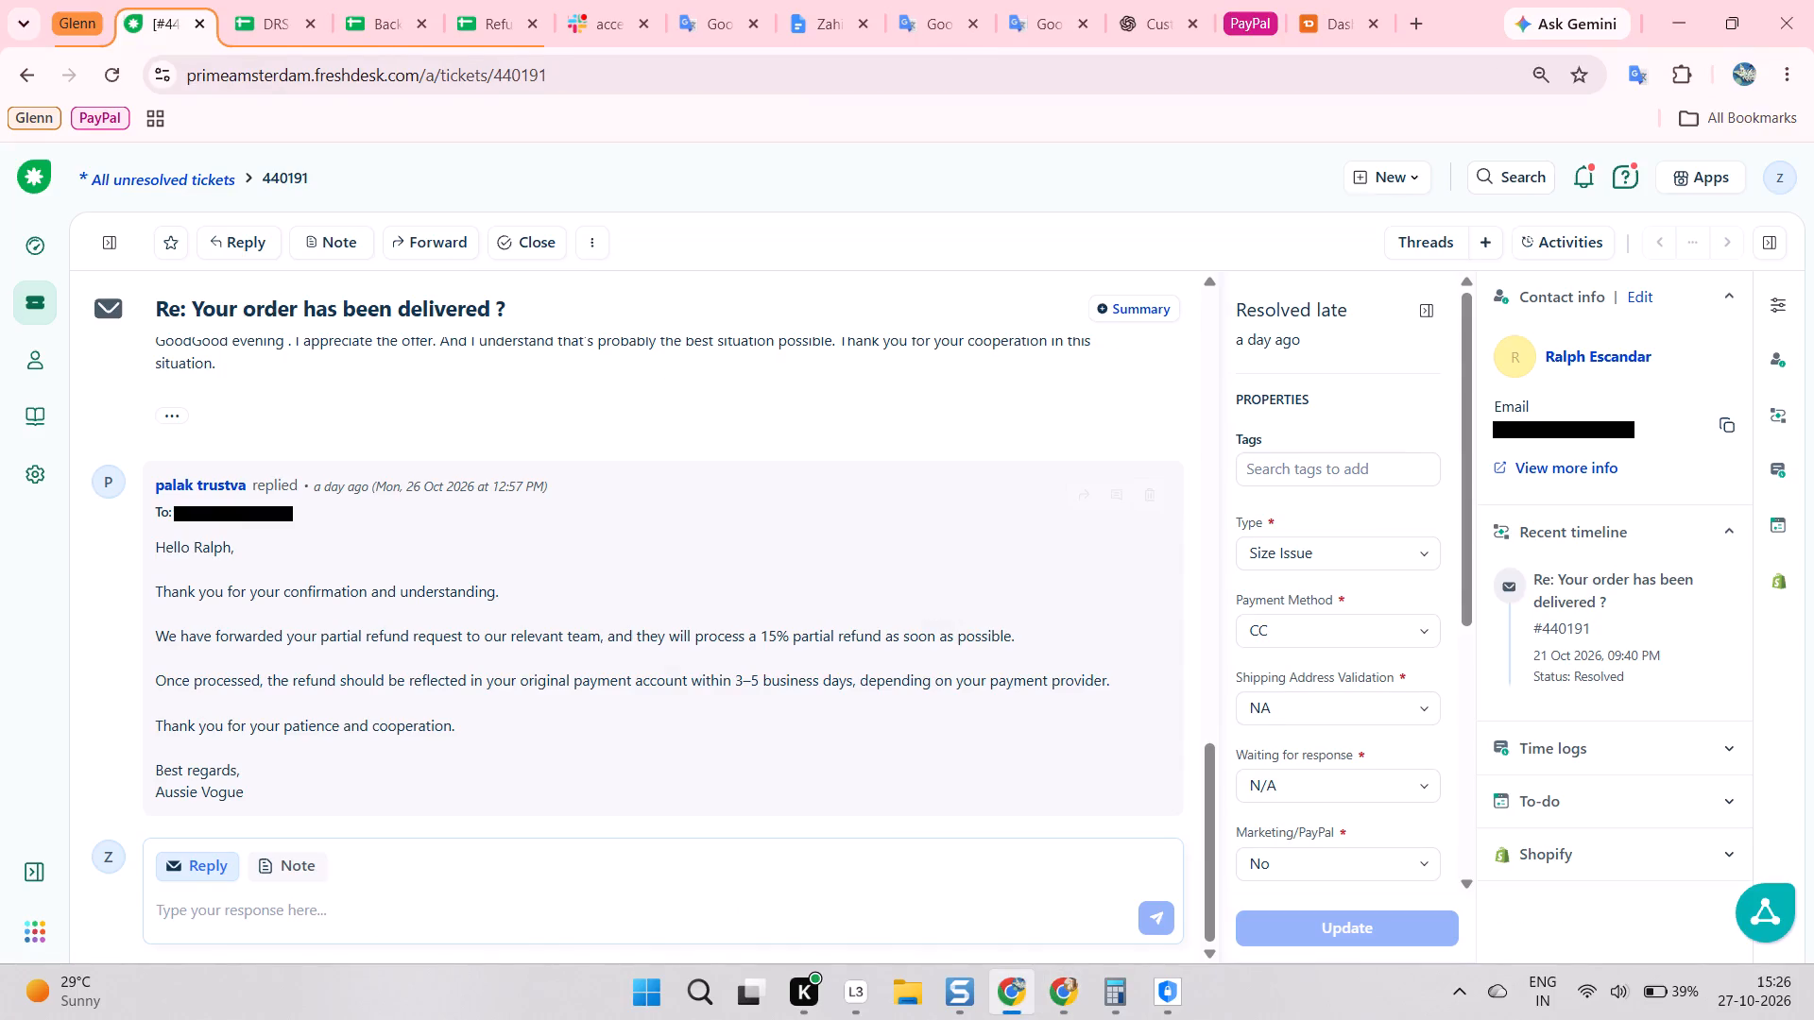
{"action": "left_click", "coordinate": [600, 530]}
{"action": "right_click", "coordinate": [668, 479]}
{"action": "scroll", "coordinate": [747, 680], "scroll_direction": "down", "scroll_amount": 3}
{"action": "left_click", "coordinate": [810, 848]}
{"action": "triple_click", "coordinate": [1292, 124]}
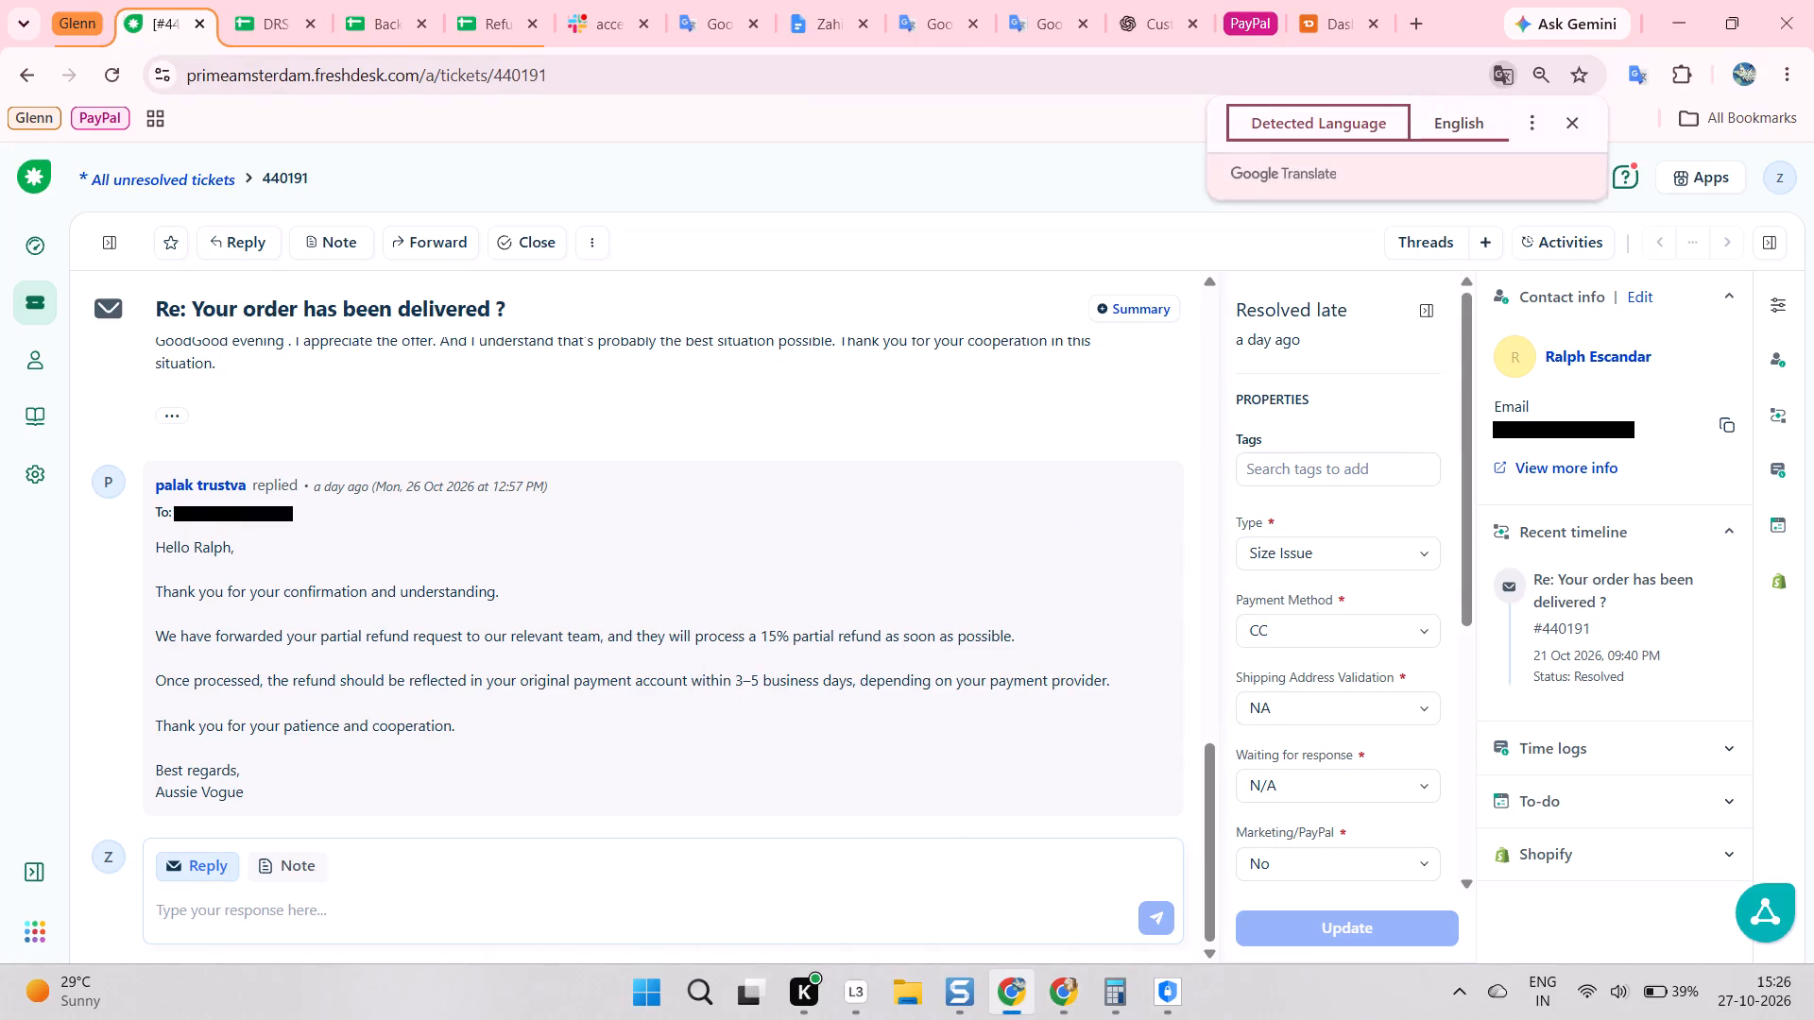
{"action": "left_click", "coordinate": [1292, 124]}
{"action": "left_click", "coordinate": [646, 689]}
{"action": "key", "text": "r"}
{"action": "scroll", "coordinate": [592, 654], "scroll_direction": "down", "scroll_amount": 7}
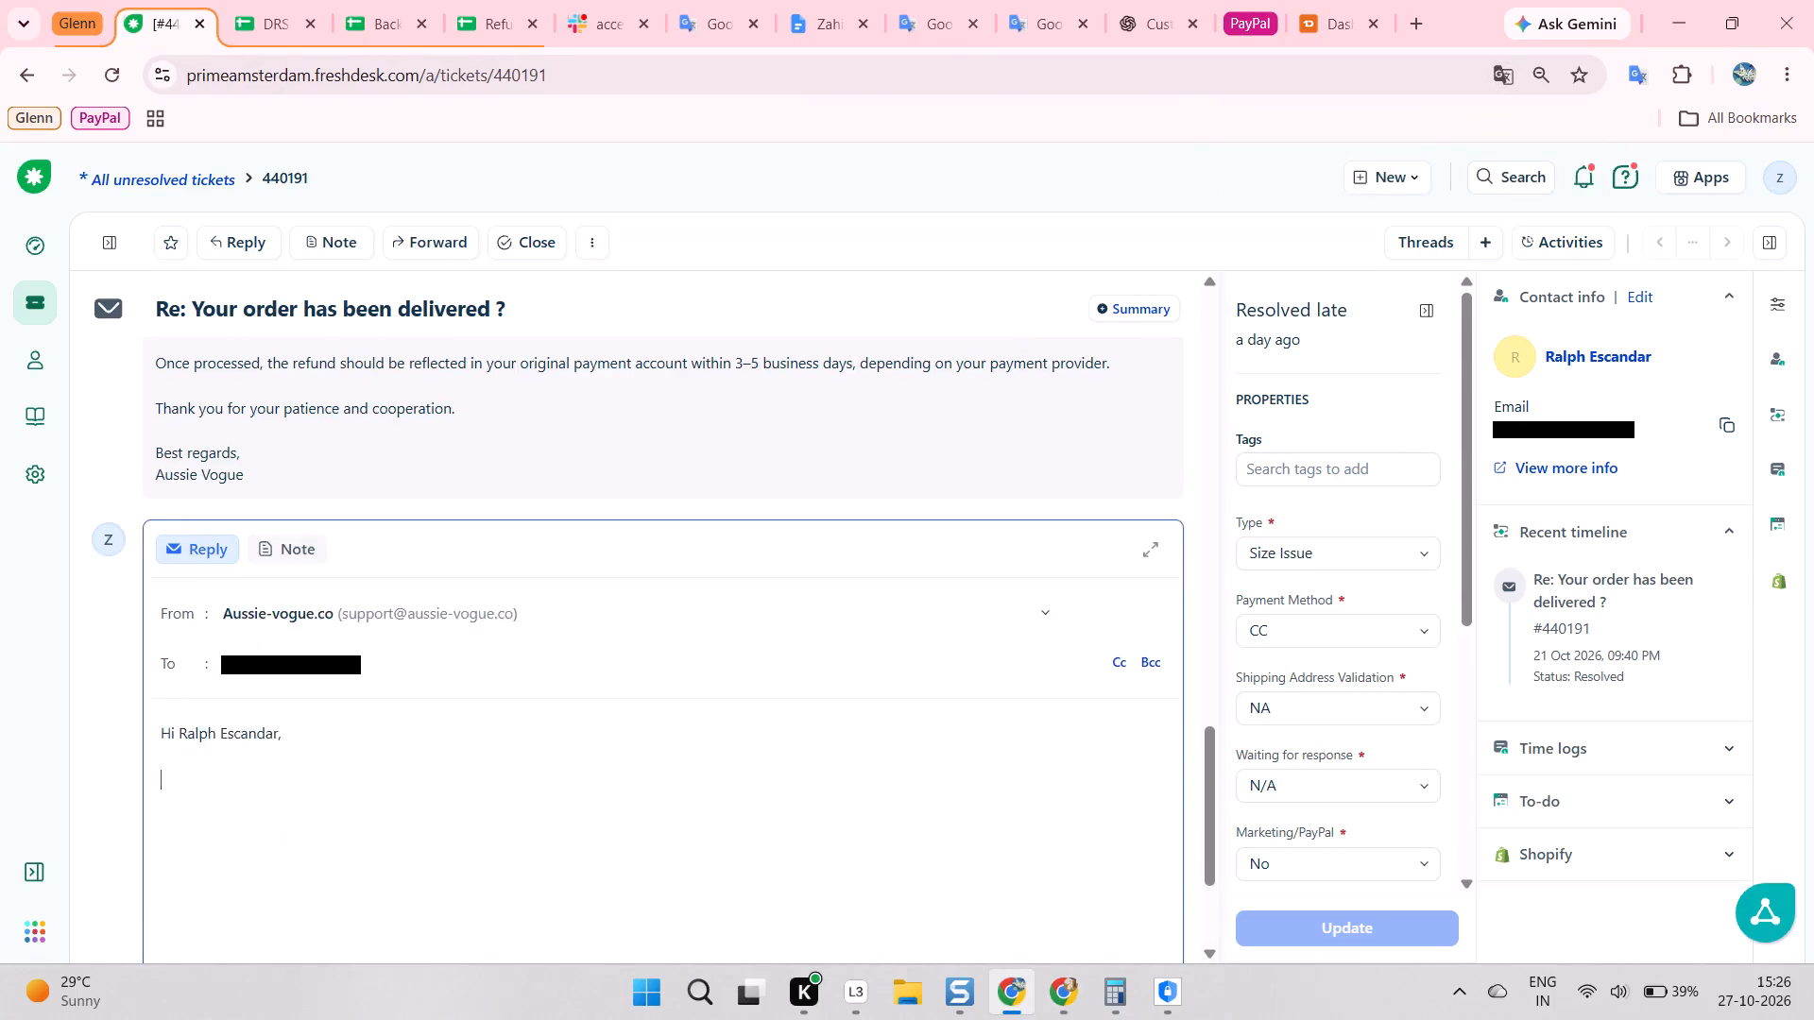
{"action": "scroll", "coordinate": [238, 641], "scroll_direction": "down", "scroll_amount": 8}
{"action": "left_click", "coordinate": [197, 813]}
{"action": "left_click_drag", "start_coordinate": [209, 799], "coordinate": [219, 791], "text": "ctrl"}
{"action": "key", "text": "ctrl+a"}
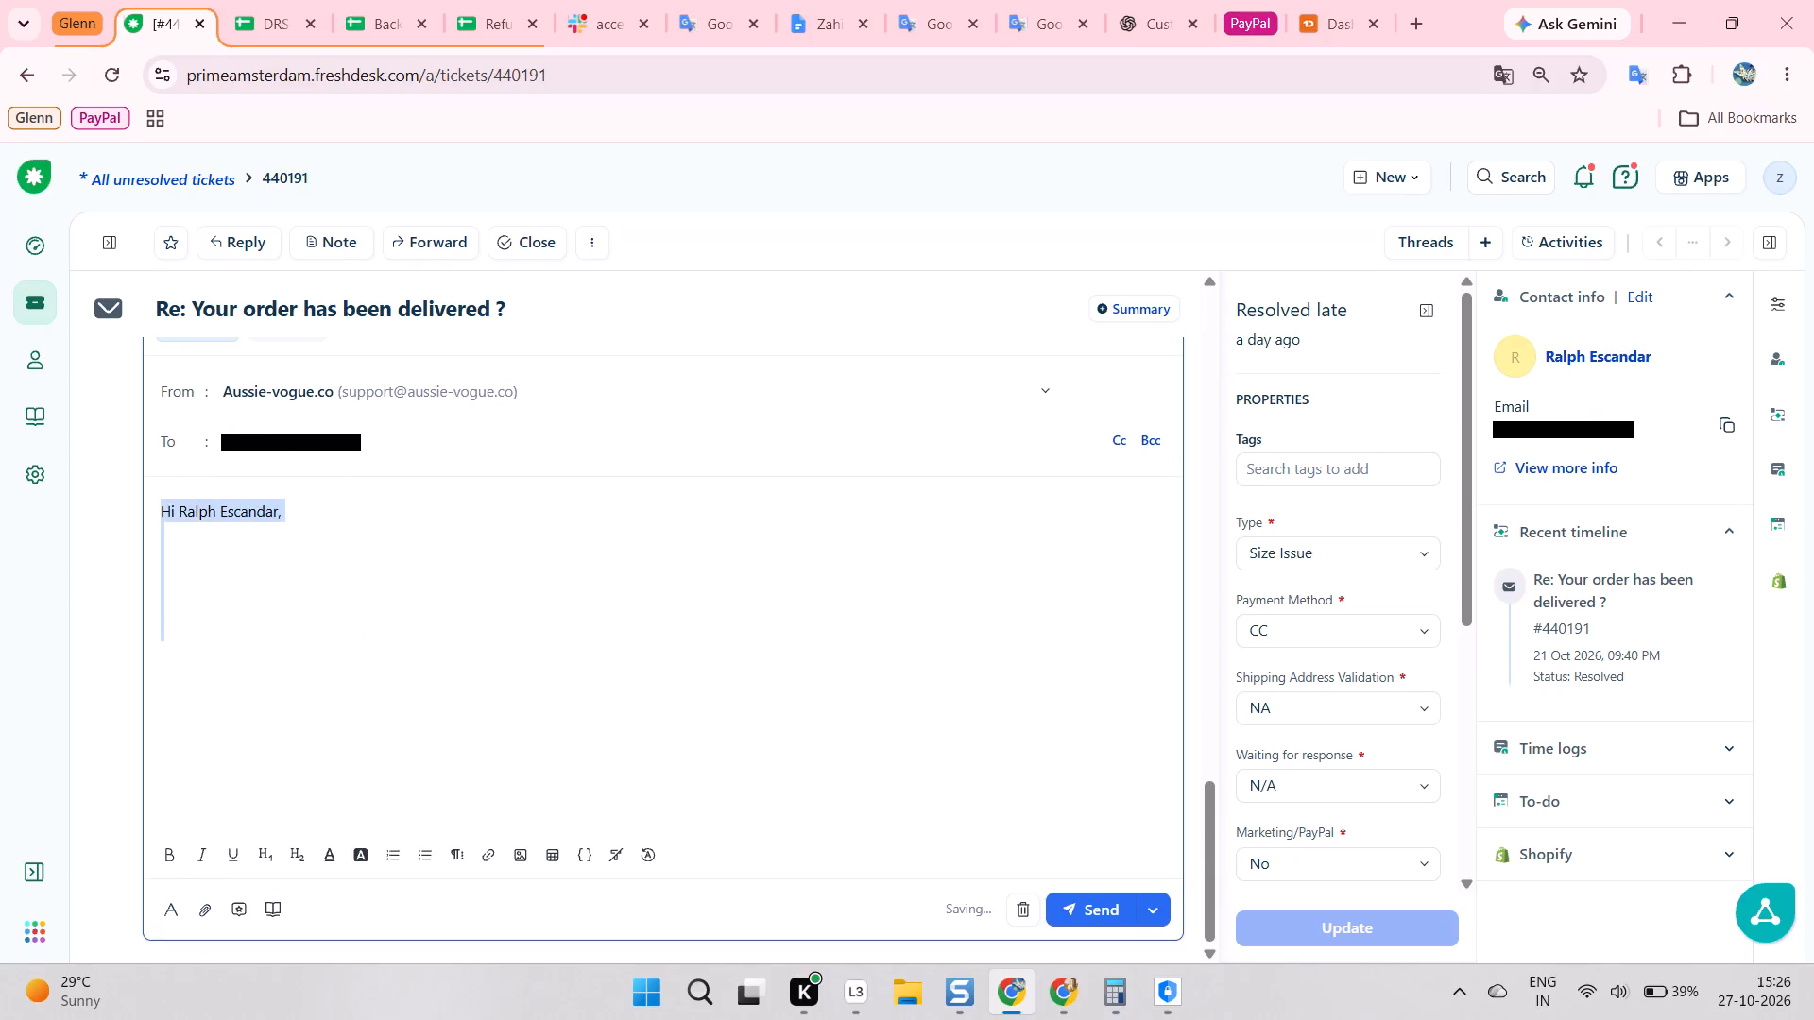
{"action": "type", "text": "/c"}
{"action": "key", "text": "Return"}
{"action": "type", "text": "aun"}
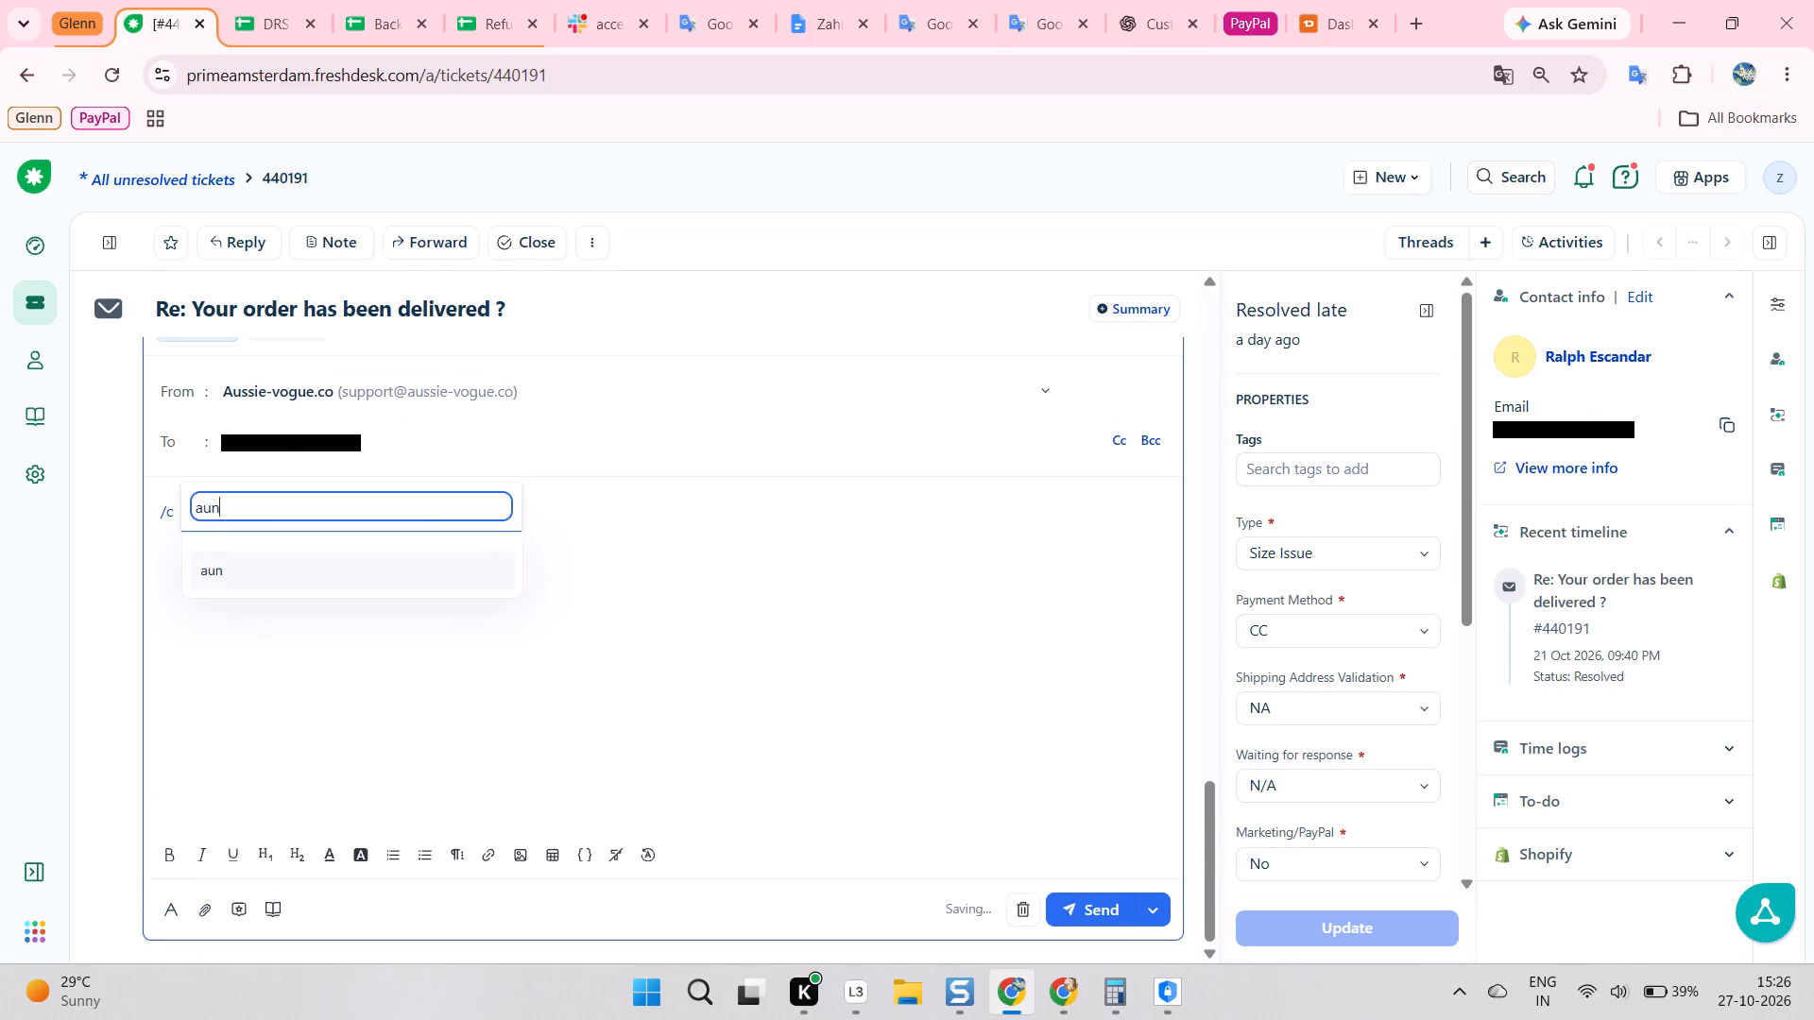
{"action": "left_click", "coordinate": [249, 574]}
Replace the reply's text below the greeting with the copied refund confirmation and remove the extra blank line.
{"action": "left_click_drag", "start_coordinate": [205, 551], "coordinate": [332, 619]}
{"action": "key", "text": "ctrl+v"}
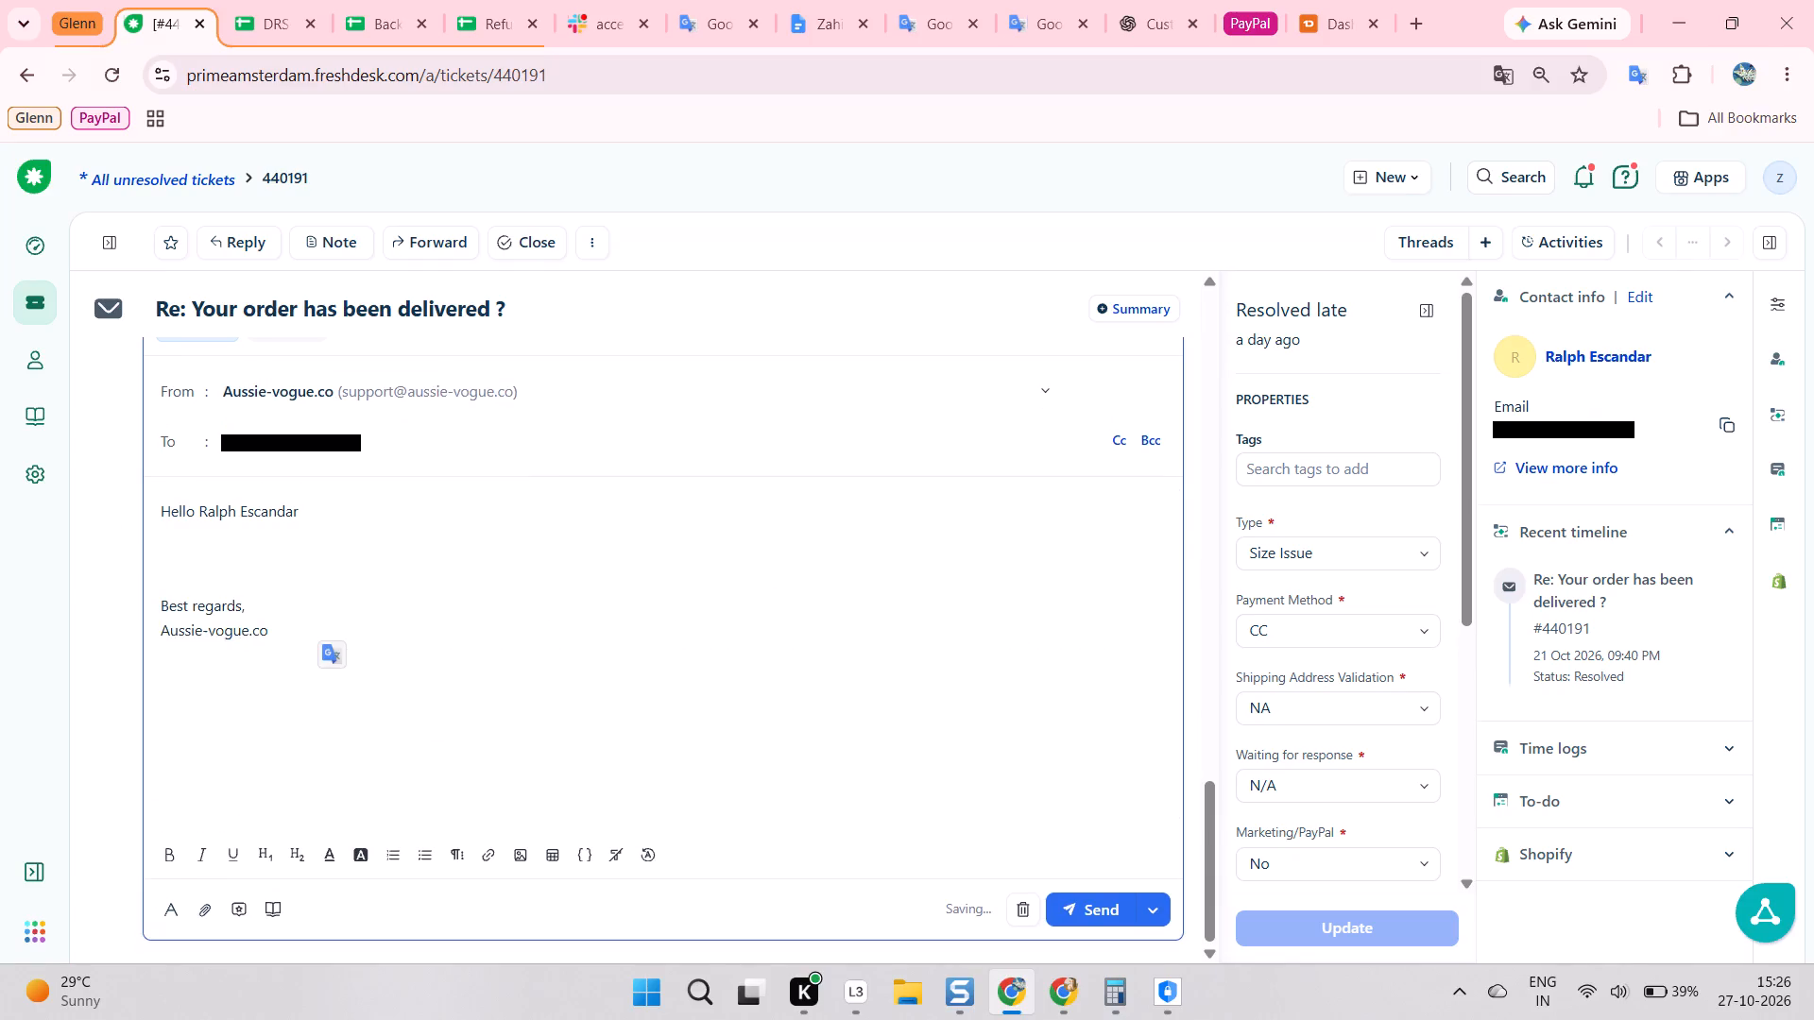
{"action": "scroll", "coordinate": [307, 615], "scroll_direction": "down", "scroll_amount": 3}
{"action": "scroll", "coordinate": [250, 588], "scroll_direction": "up", "scroll_amount": 2}
{"action": "left_click", "coordinate": [205, 535]}
{"action": "key", "text": "BackSpace"}
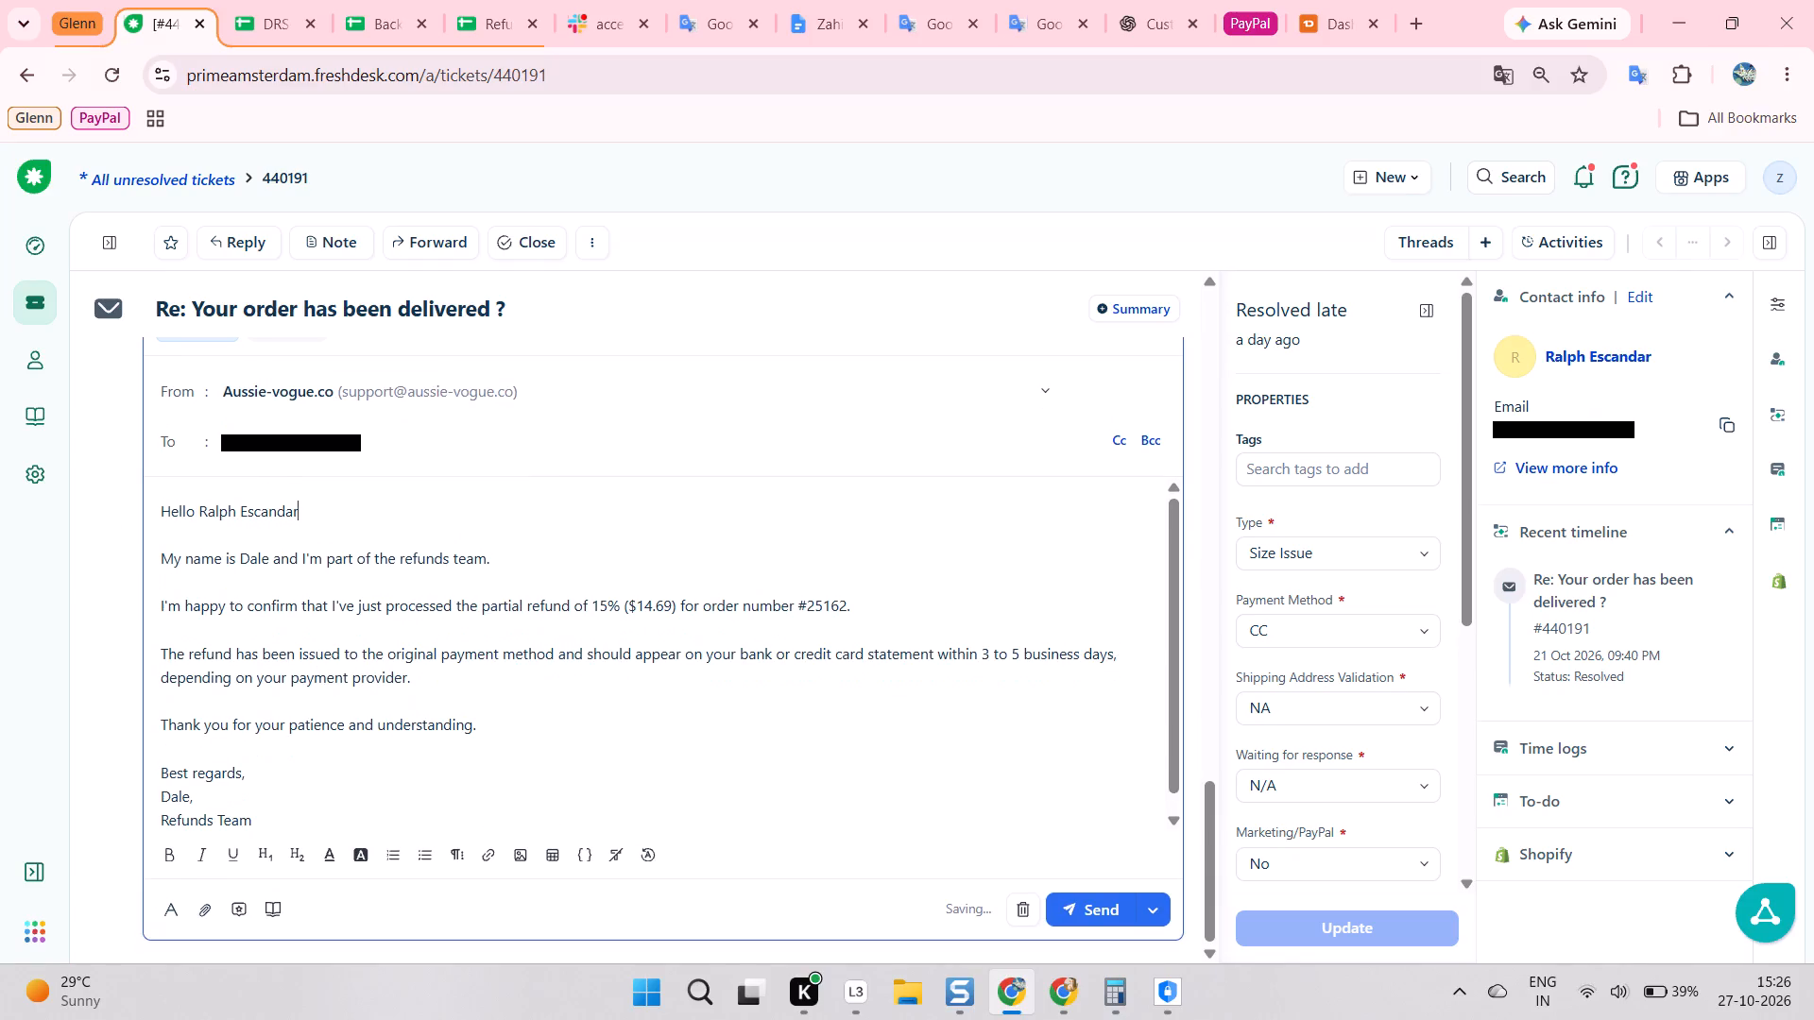
{"action": "scroll", "coordinate": [245, 534], "scroll_direction": "down", "scroll_amount": 3}
{"action": "key", "text": "alt+Tab"}
{"action": "scroll", "coordinate": [1336, 534], "scroll_direction": "down", "scroll_amount": 2}
{"action": "scroll", "coordinate": [1347, 535], "scroll_direction": "up", "scroll_amount": 3}
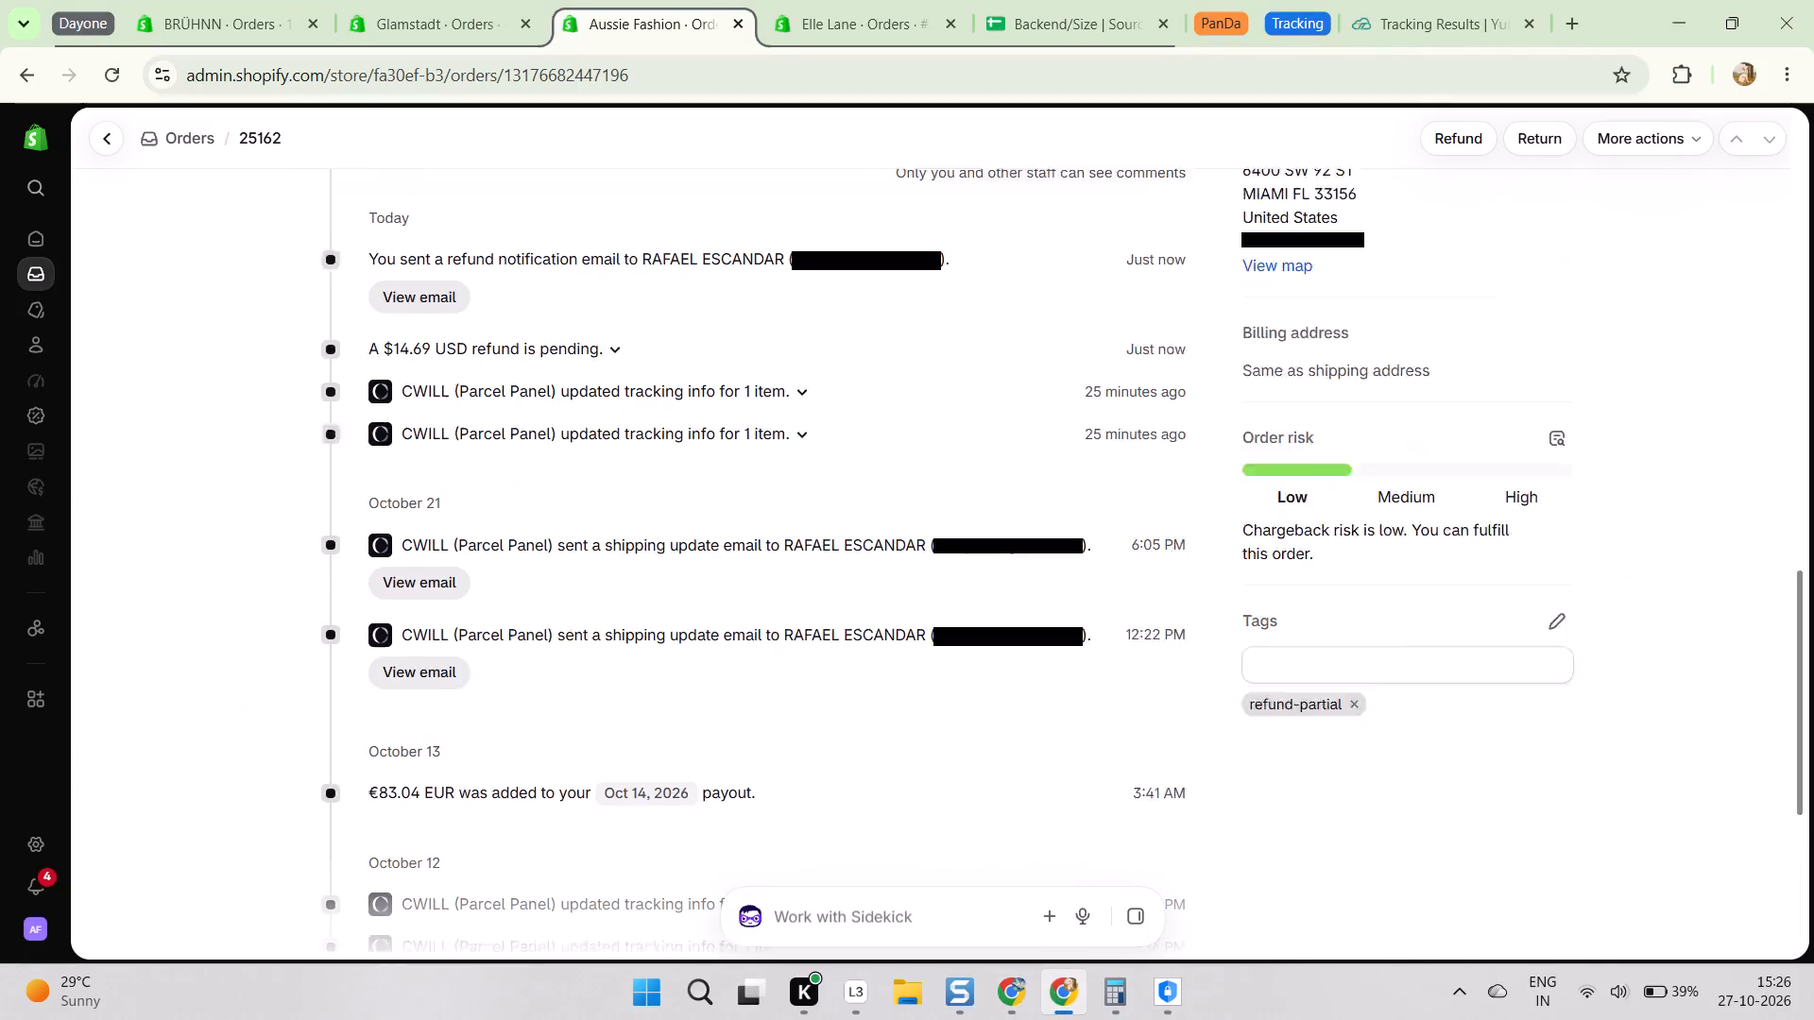
{"action": "key", "text": "alt+Tab"}
{"action": "scroll", "coordinate": [732, 582], "scroll_direction": "down", "scroll_amount": 4}
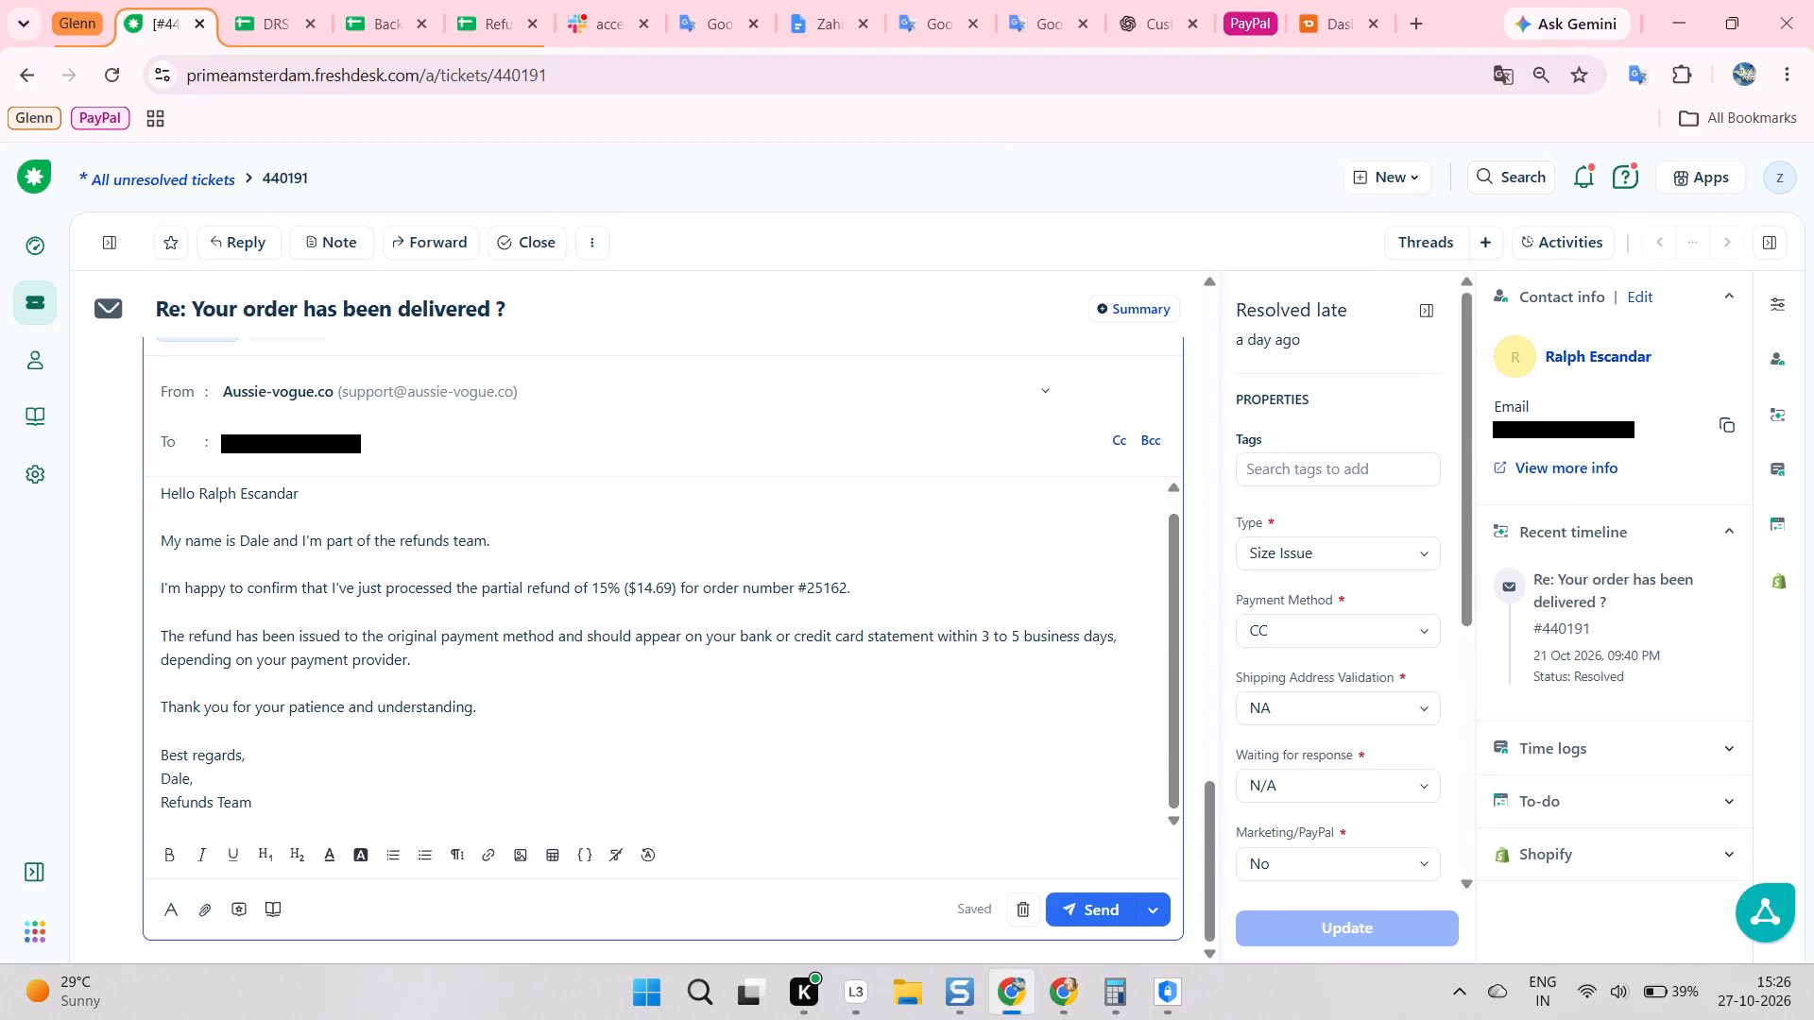
{"action": "scroll", "coordinate": [1005, 755], "scroll_direction": "down", "scroll_amount": 4}
{"action": "left_click", "coordinate": [1084, 913]}
{"action": "scroll", "coordinate": [864, 644], "scroll_direction": "down", "scroll_amount": 2}
{"action": "scroll", "coordinate": [1258, 560], "scroll_direction": "down", "scroll_amount": 1}
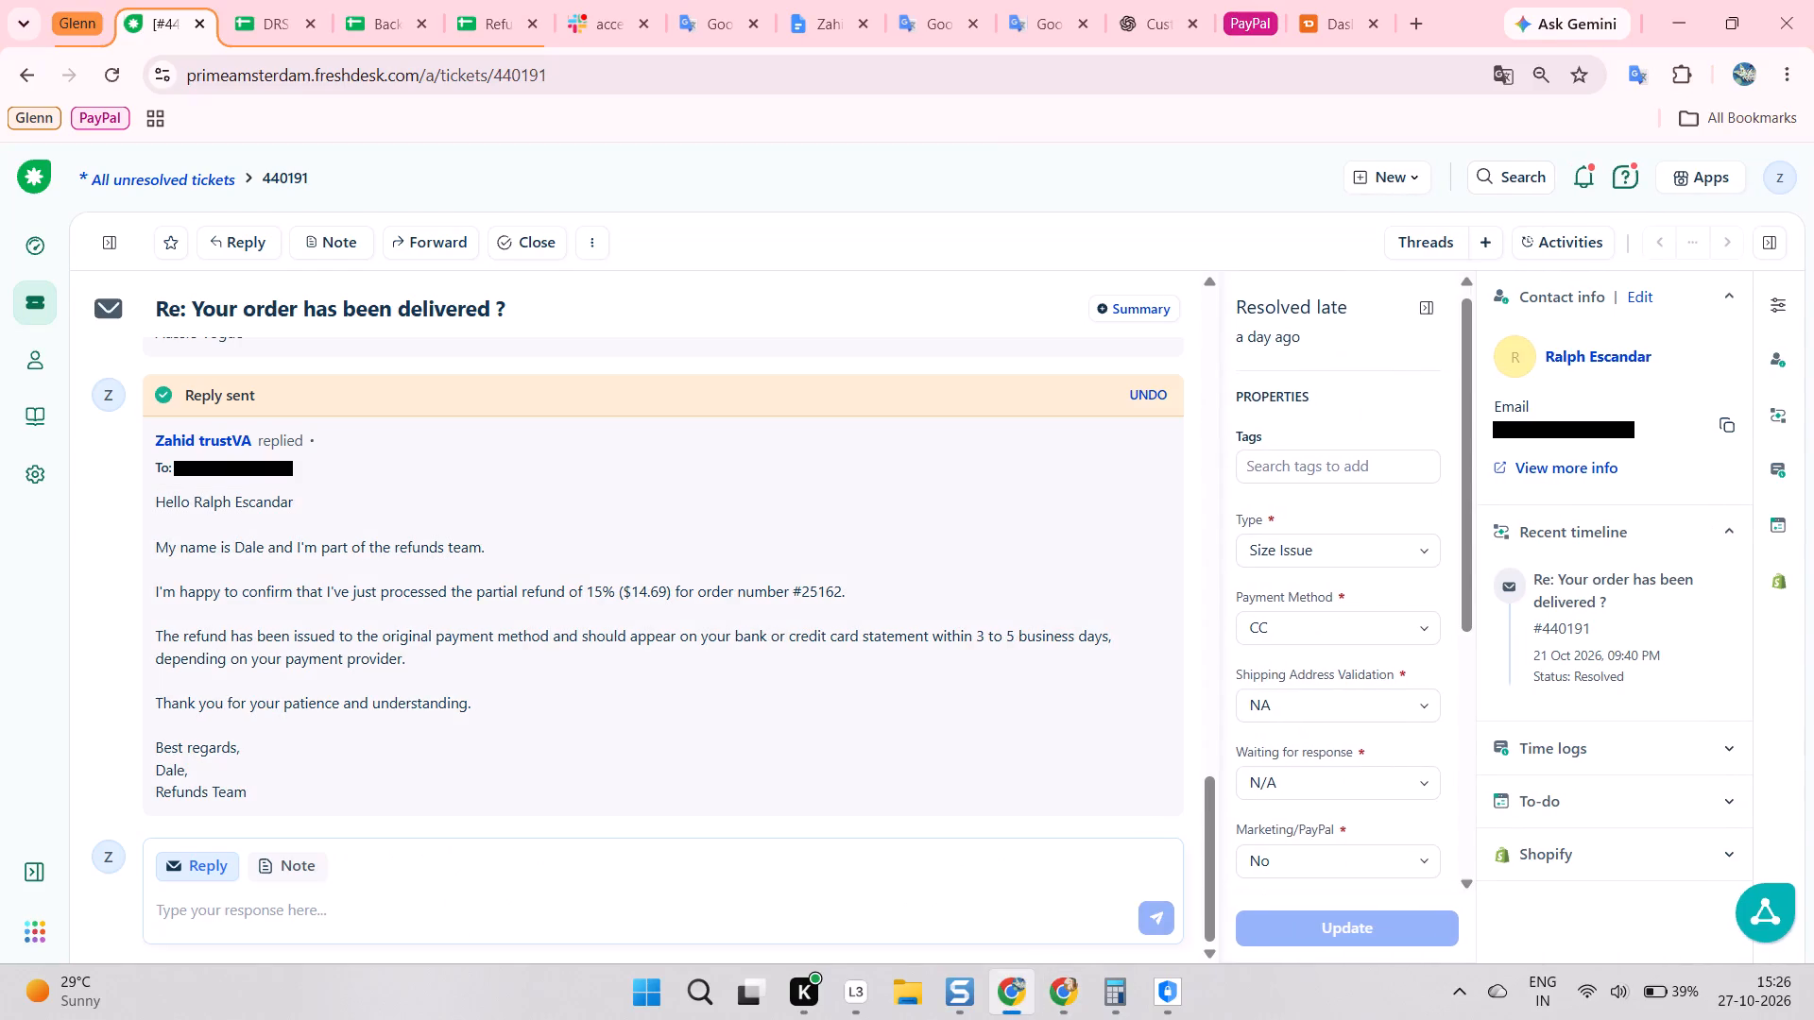
Reassign ticket 440191 to your own agent account and update its properties.
{"action": "scroll", "coordinate": [1346, 551], "scroll_direction": "down", "scroll_amount": 3}
{"action": "left_click", "coordinate": [1331, 473]}
{"action": "scroll", "coordinate": [1321, 577], "scroll_direction": "down", "scroll_amount": 2}
{"action": "left_click", "coordinate": [950, 591]}
{"action": "scroll", "coordinate": [1134, 647], "scroll_direction": "down", "scroll_amount": 1}
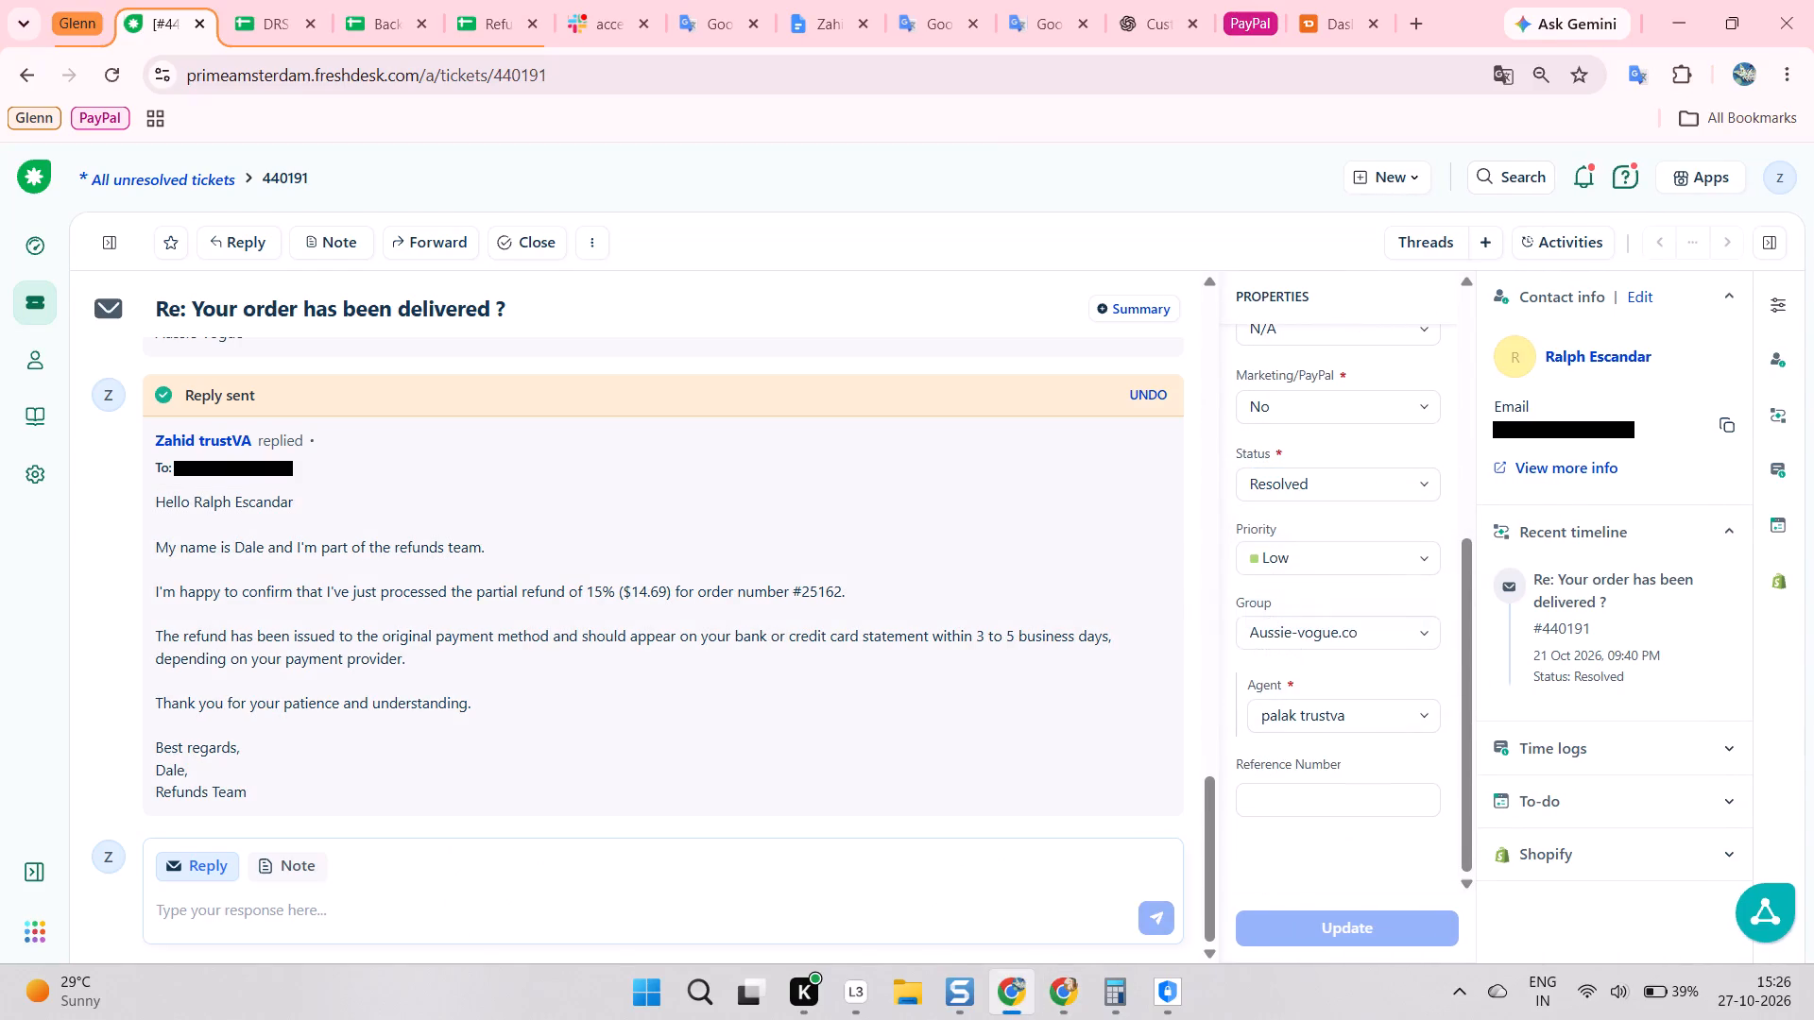
{"action": "left_click", "coordinate": [1279, 716]}
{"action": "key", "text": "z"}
{"action": "scroll", "coordinate": [1308, 637], "scroll_direction": "down", "scroll_amount": 3}
{"action": "left_click", "coordinate": [1313, 654]}
{"action": "scroll", "coordinate": [1364, 868], "scroll_direction": "down", "scroll_amount": 3}
{"action": "left_click", "coordinate": [1357, 943]}
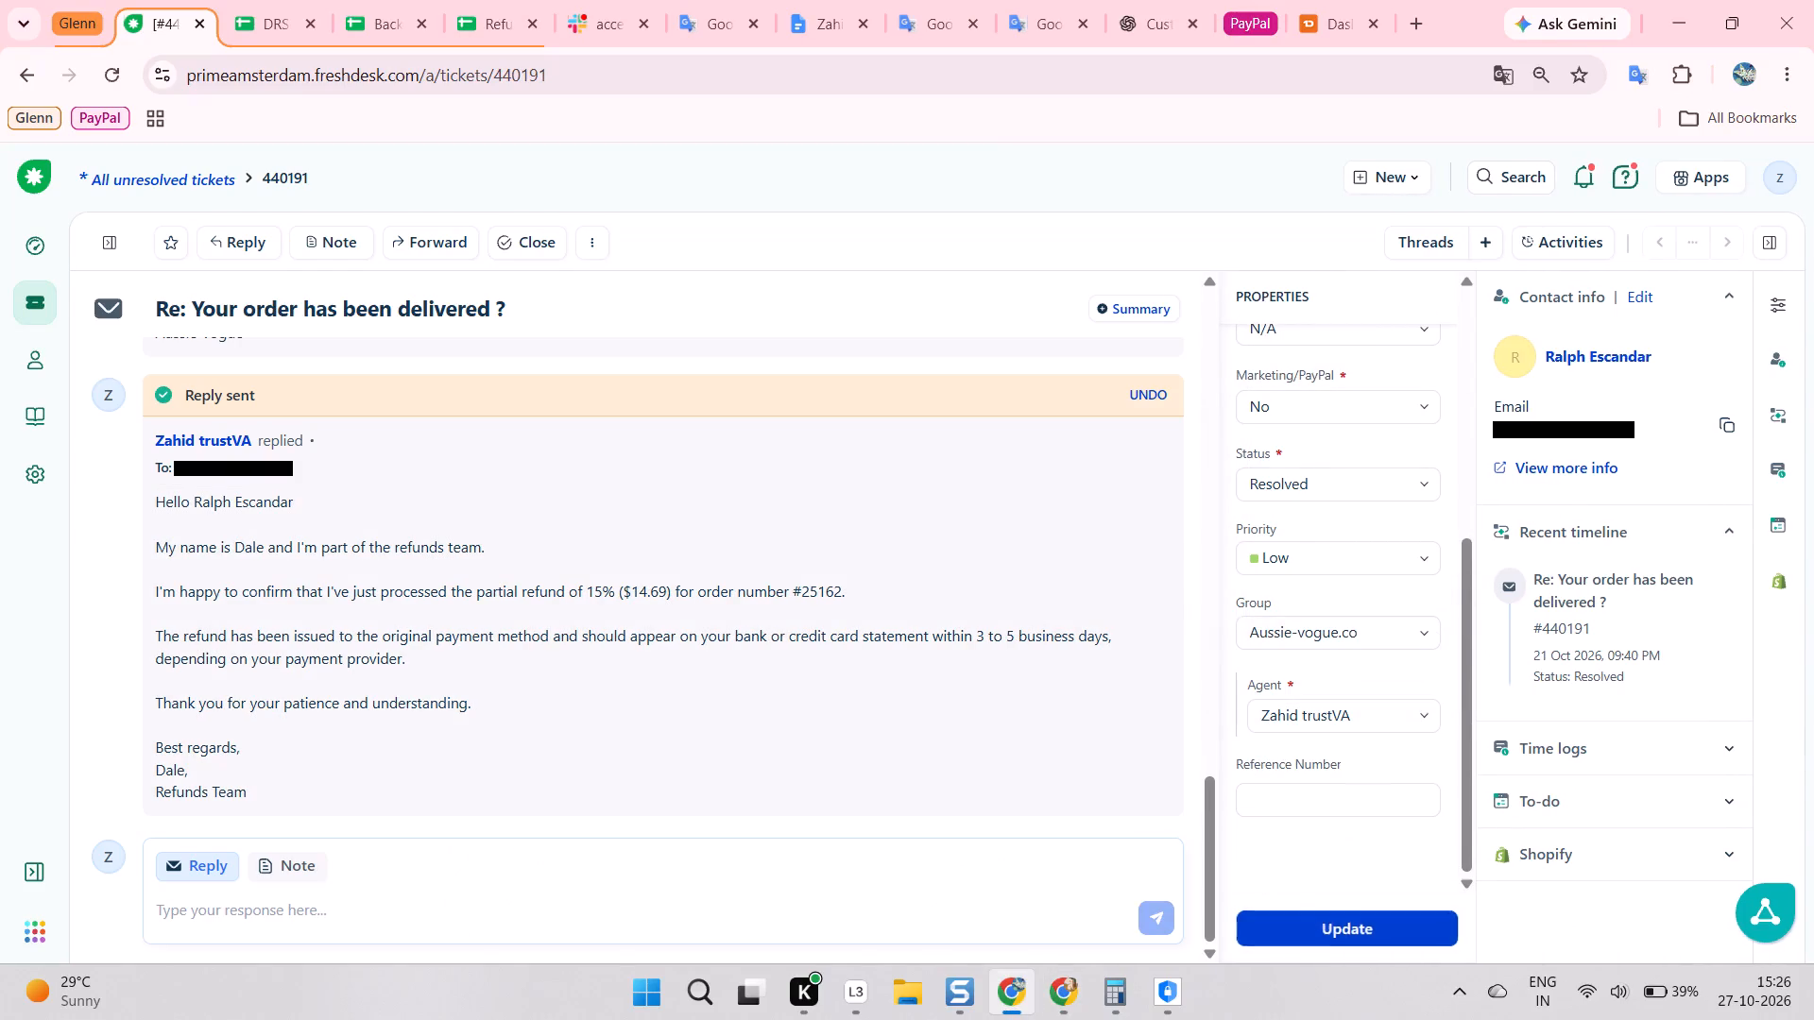
{"action": "scroll", "coordinate": [671, 479], "scroll_direction": "down", "scroll_amount": 4}
{"action": "scroll", "coordinate": [454, 366], "scroll_direction": "down", "scroll_amount": 4}
{"action": "double_click", "coordinate": [276, 170]}
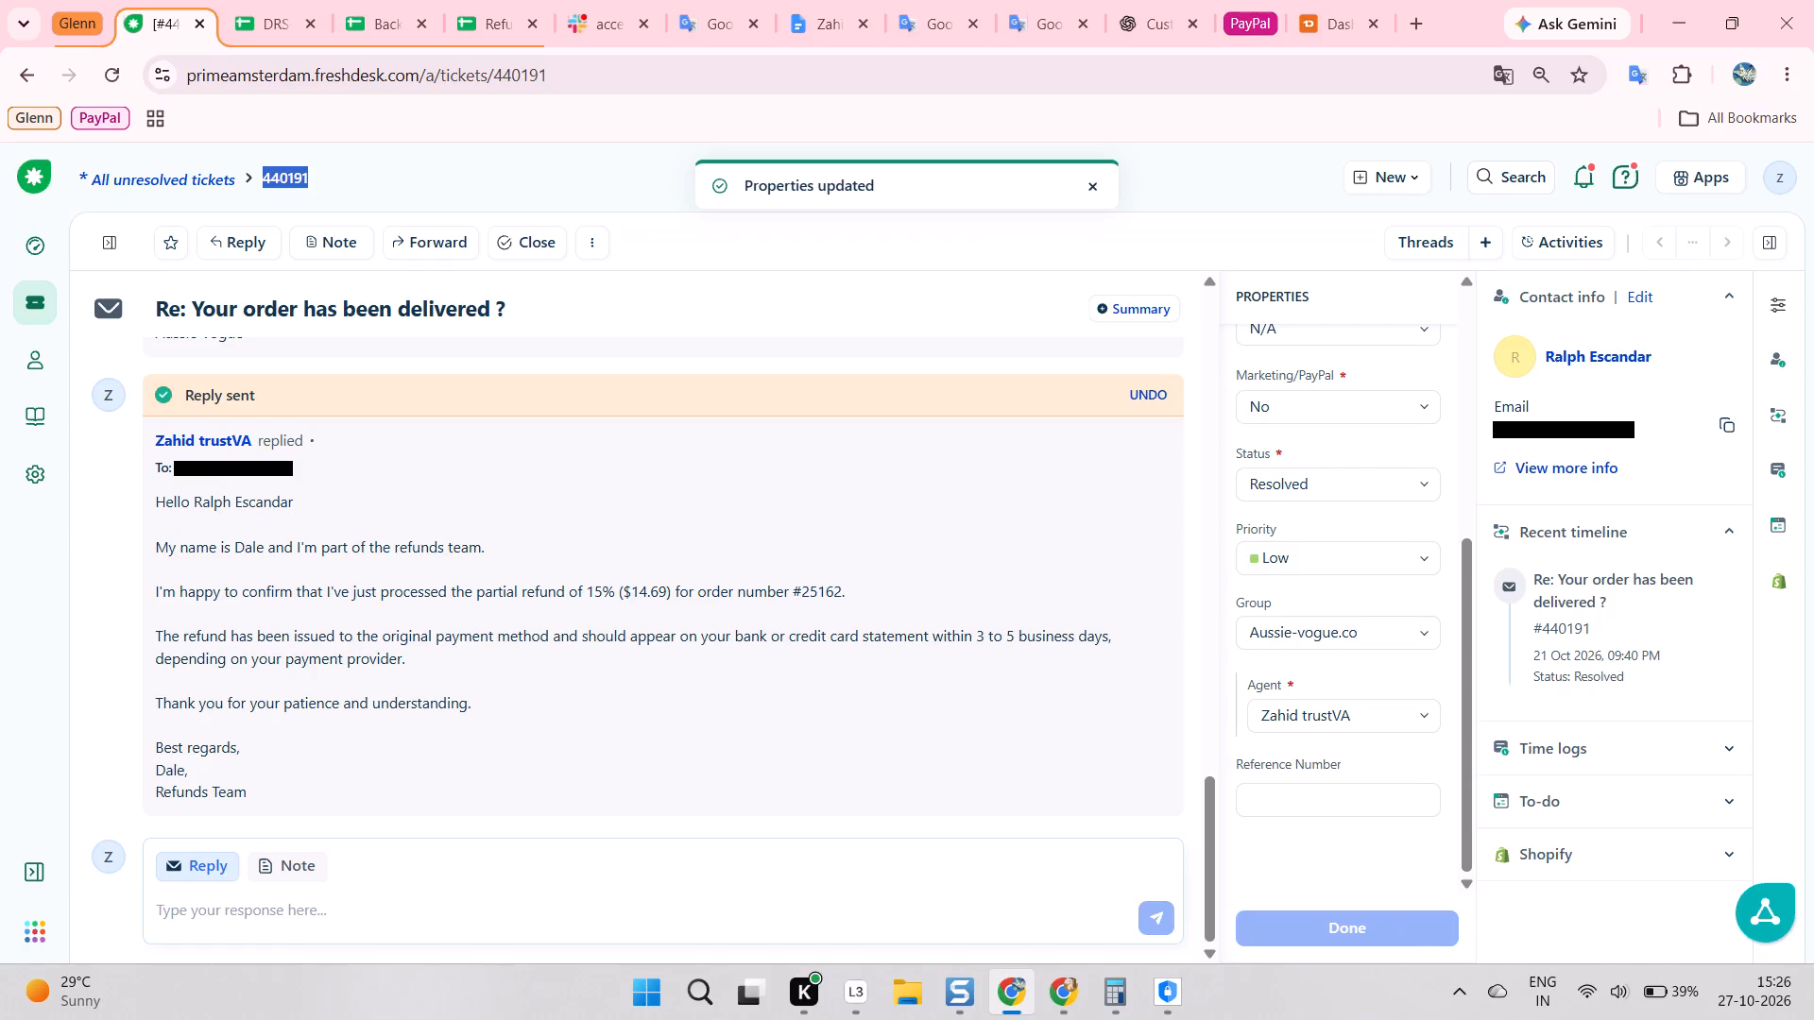
{"action": "key", "text": "ctrl+c"}
{"action": "key", "text": "ctrl+c"}
{"action": "left_click", "coordinate": [255, 0]}
{"action": "key", "text": "ctrl+v"}
{"action": "left_click", "coordinate": [567, 474]}
{"action": "scroll", "coordinate": [568, 470], "scroll_direction": "down", "scroll_amount": 1}
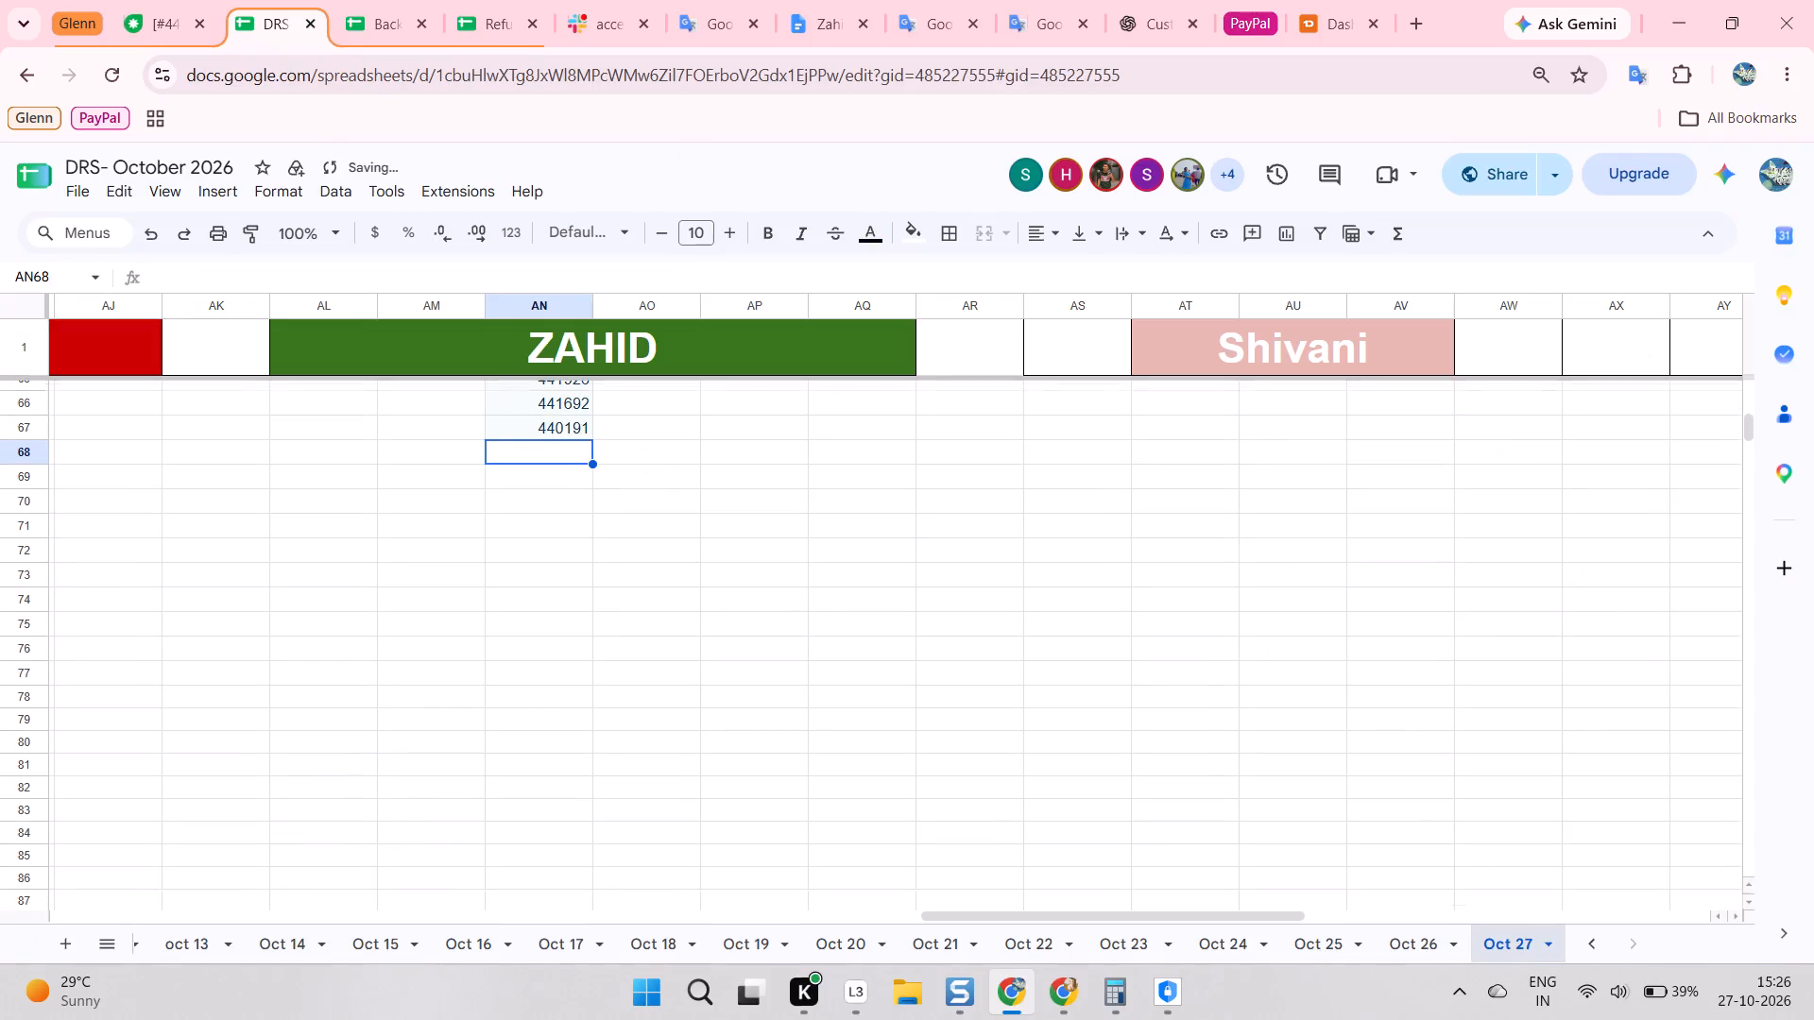
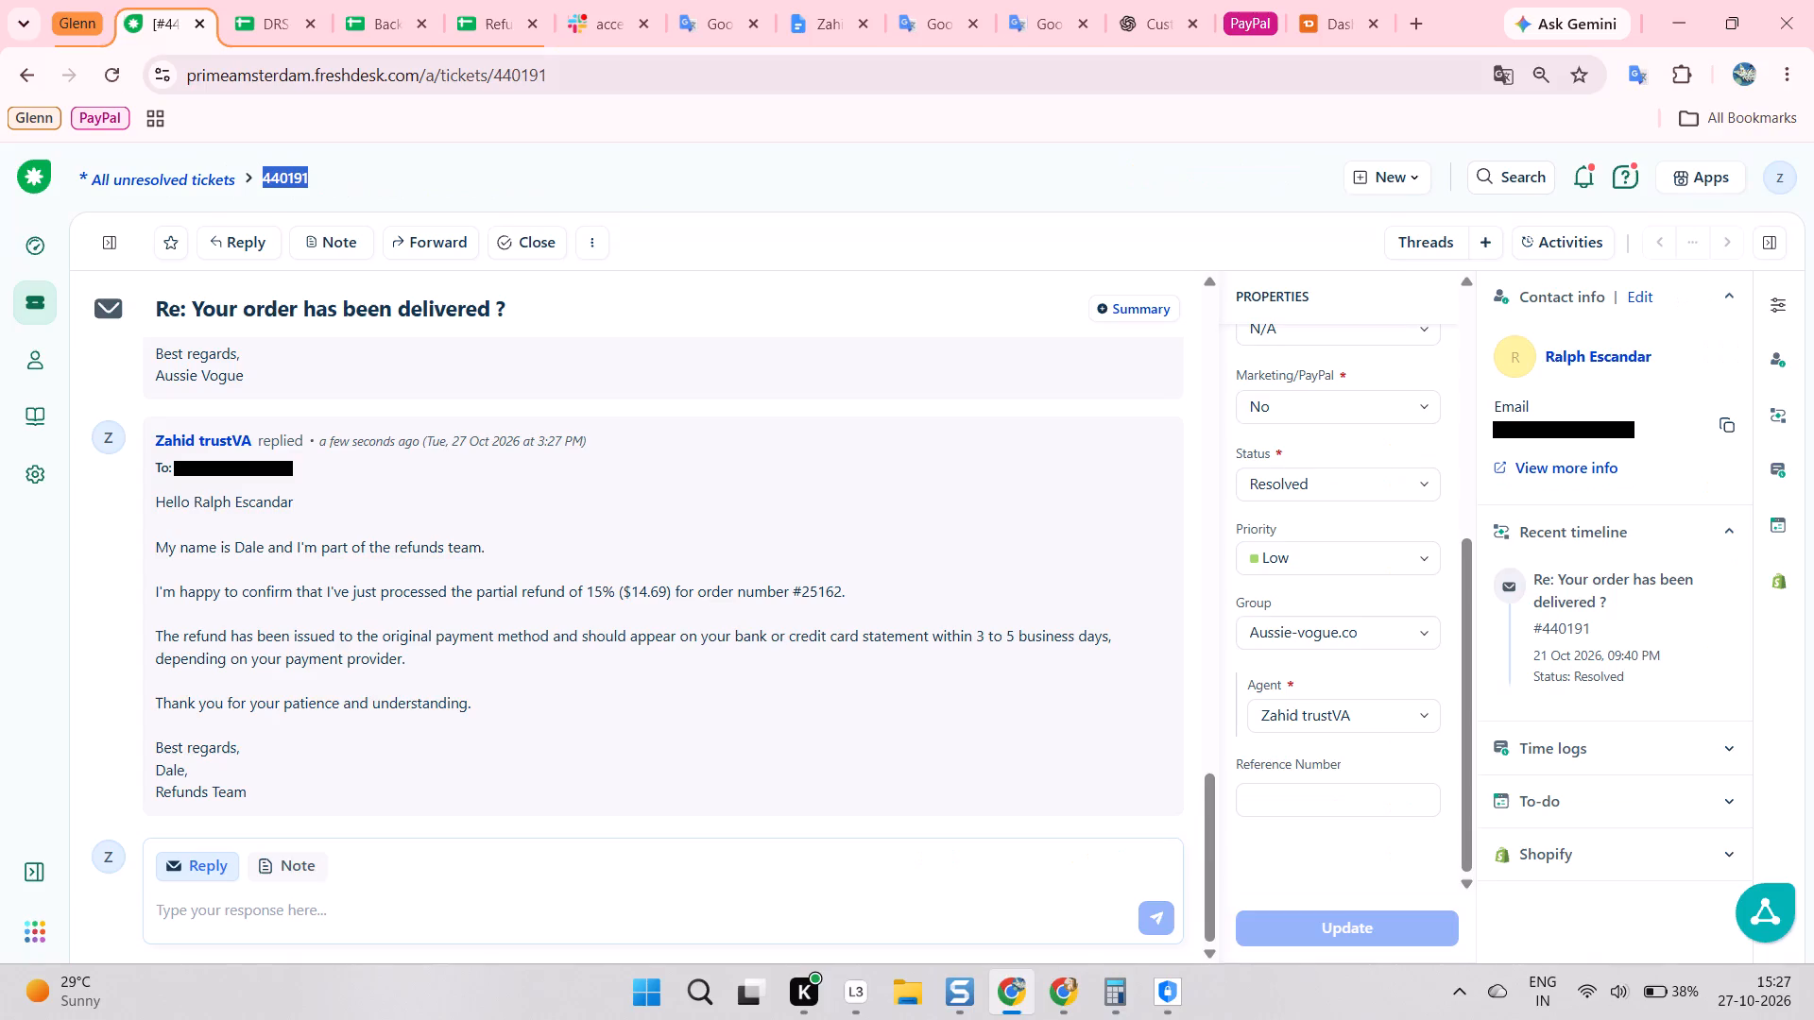
{"action": "double_click", "coordinate": [682, 66]}
{"action": "key", "text": "ctrl+v"}
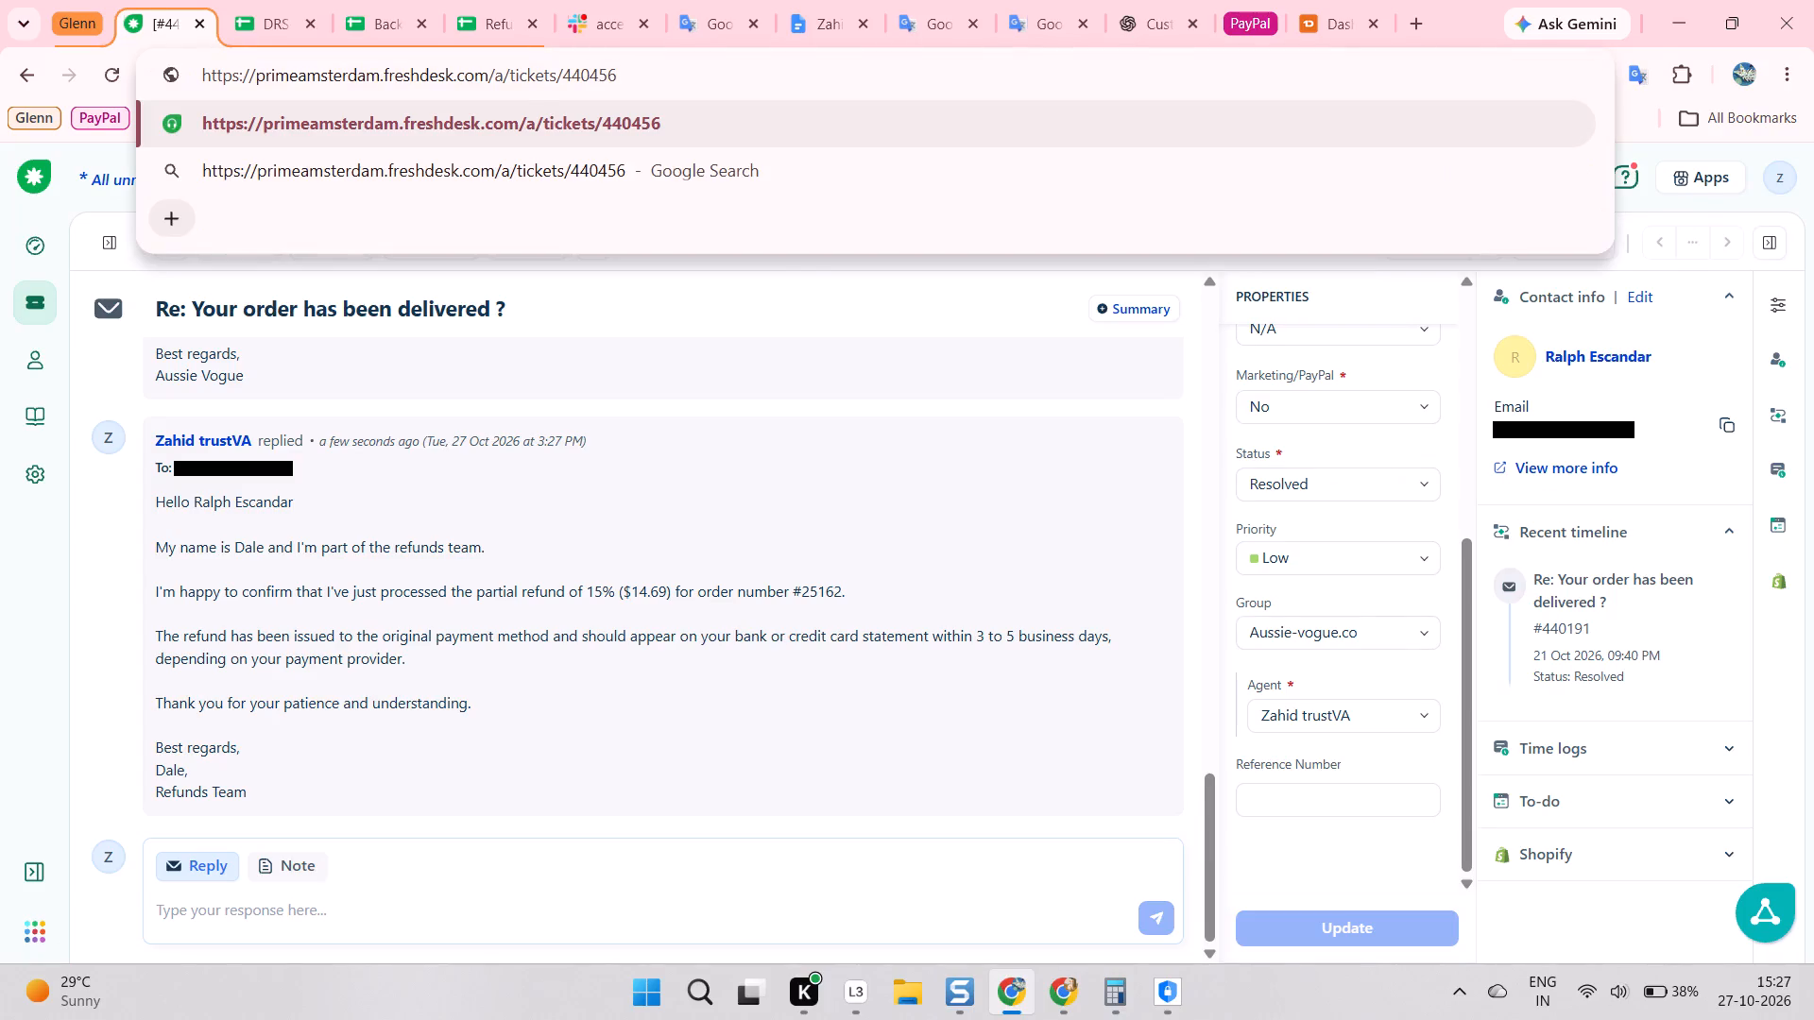
{"action": "key", "text": "Return"}
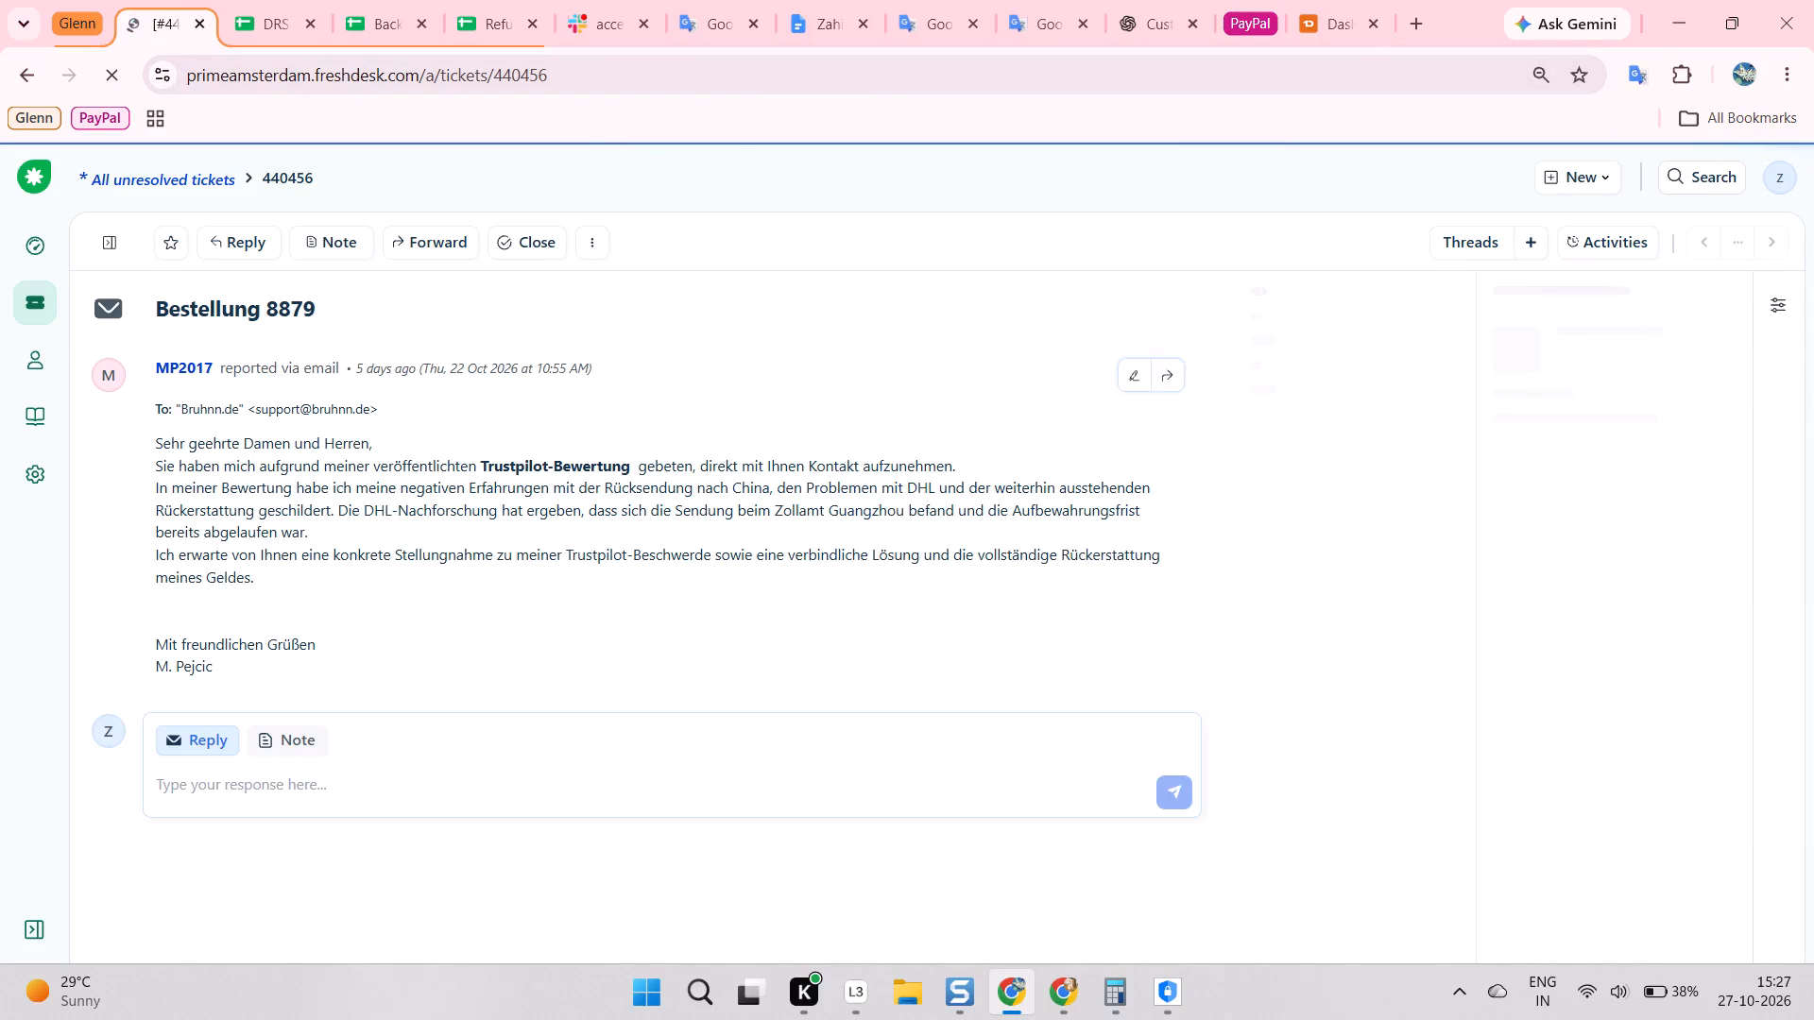
{"action": "scroll", "coordinate": [622, 375], "scroll_direction": "down", "scroll_amount": 17}
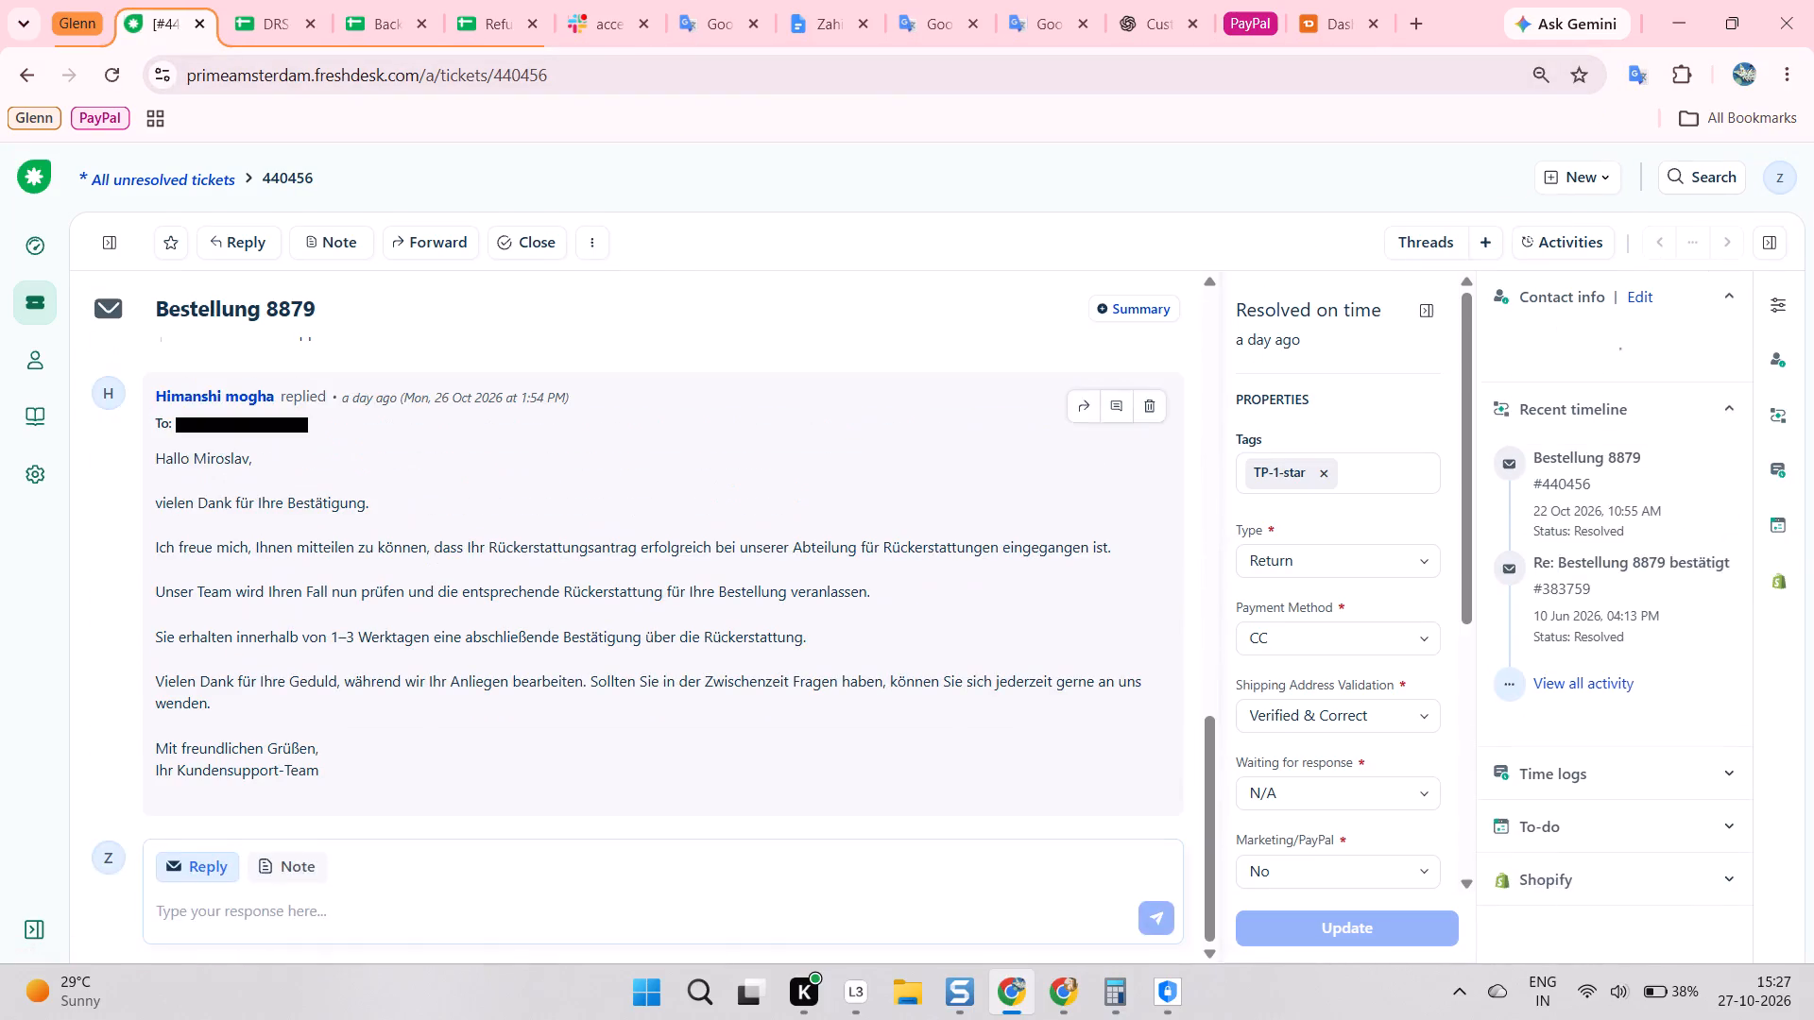
{"action": "scroll", "coordinate": [650, 424], "scroll_direction": "down", "scroll_amount": 5}
{"action": "scroll", "coordinate": [673, 576], "scroll_direction": "up", "scroll_amount": 1}
{"action": "scroll", "coordinate": [676, 560], "scroll_direction": "down", "scroll_amount": 3}
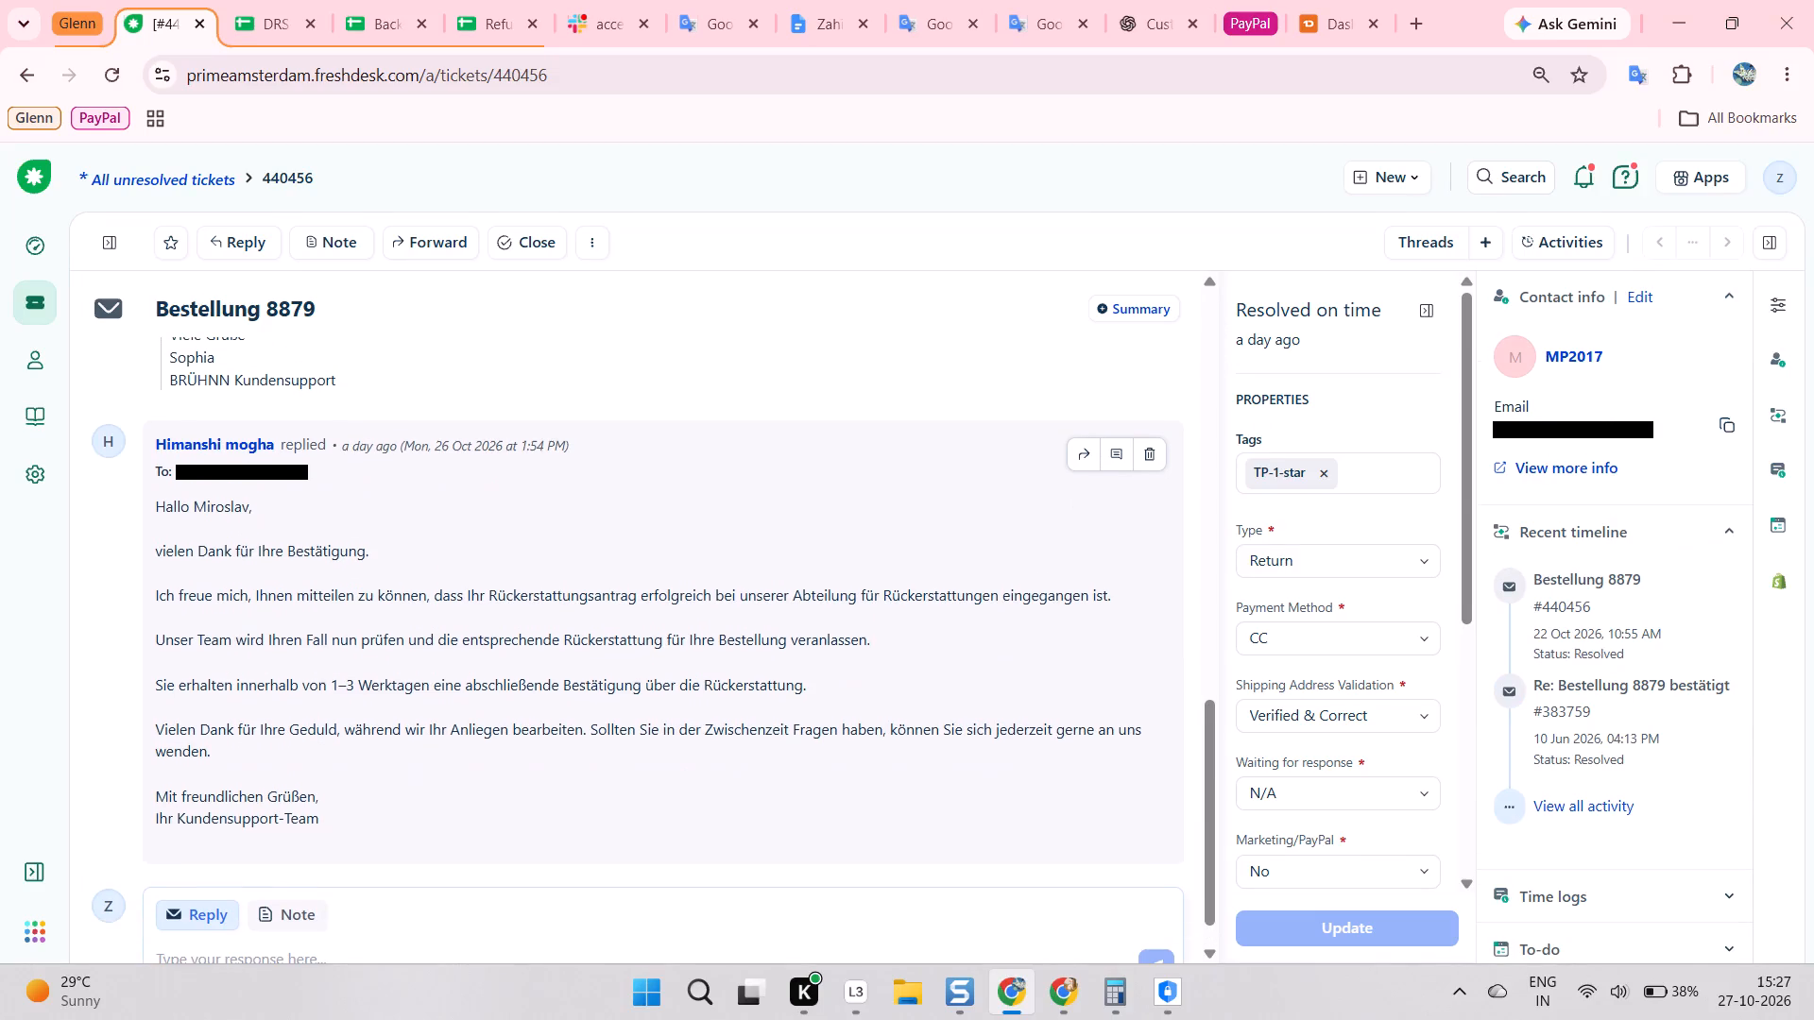
{"action": "scroll", "coordinate": [636, 563], "scroll_direction": "up", "scroll_amount": 4}
{"action": "scroll", "coordinate": [616, 543], "scroll_direction": "down", "scroll_amount": 2}
{"action": "scroll", "coordinate": [762, 559], "scroll_direction": "down", "scroll_amount": 2}
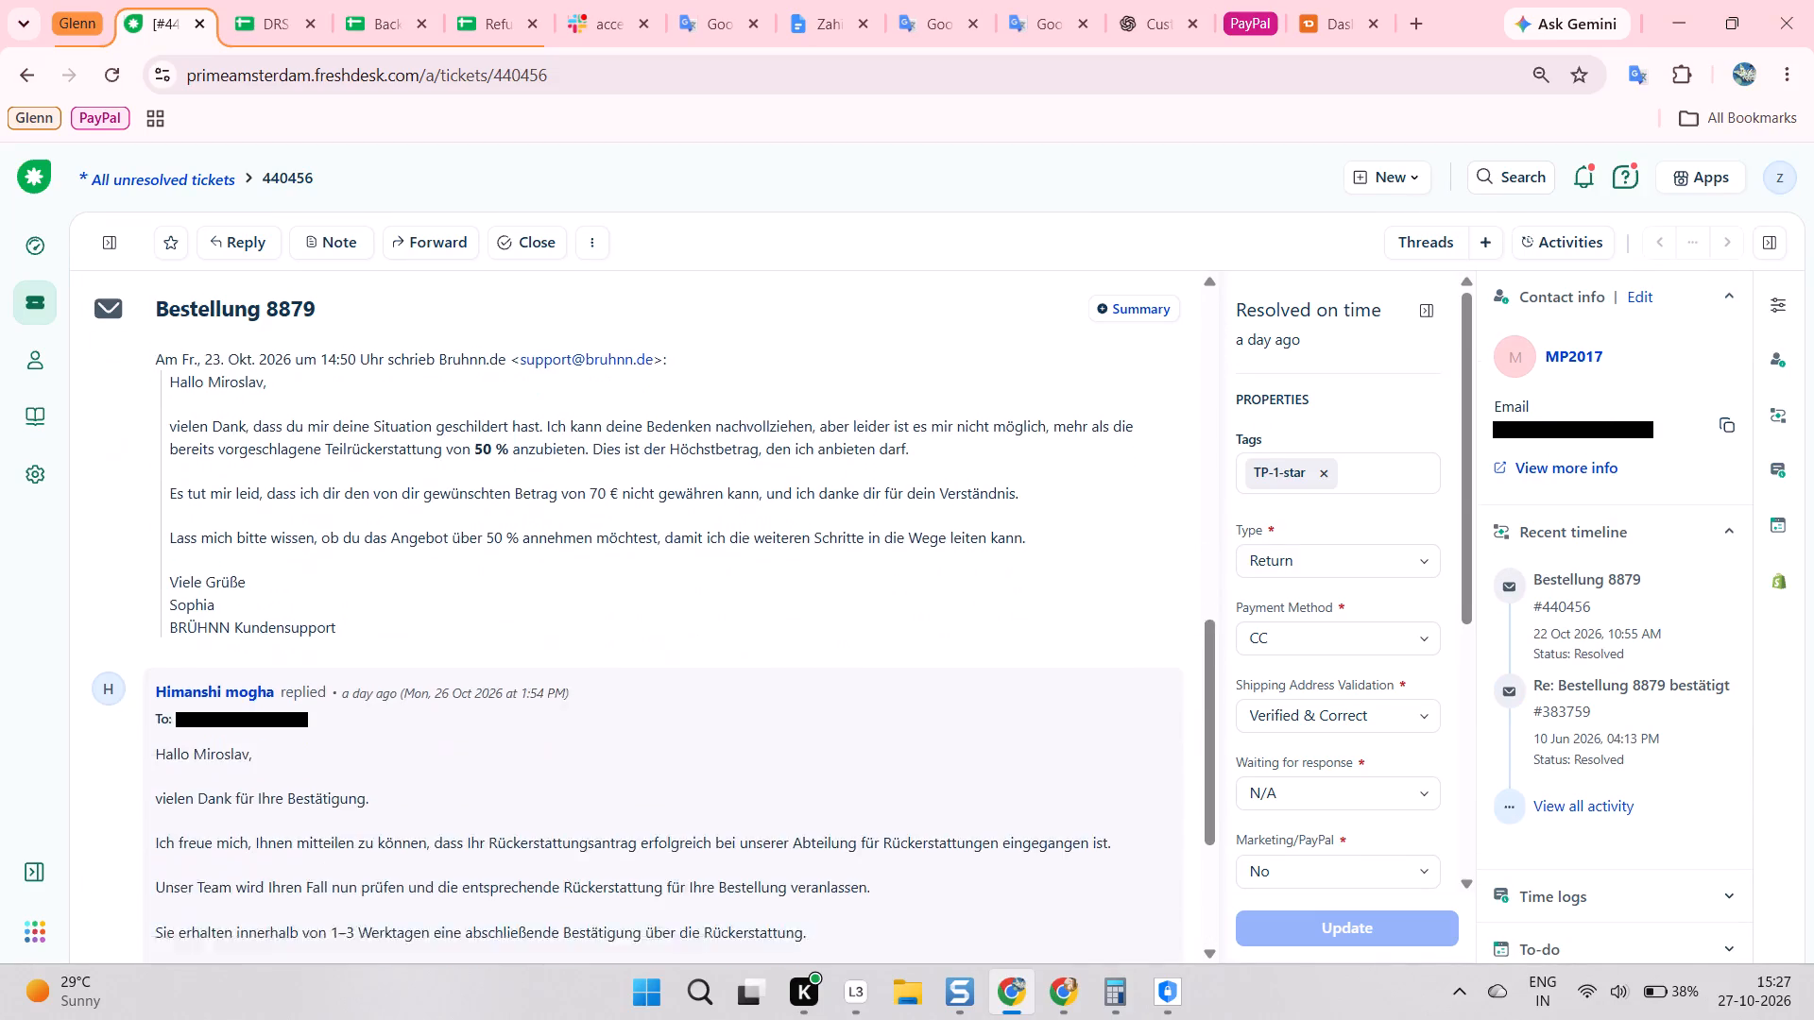
{"action": "scroll", "coordinate": [796, 568], "scroll_direction": "down", "scroll_amount": 6}
{"action": "scroll", "coordinate": [765, 552], "scroll_direction": "up", "scroll_amount": 2}
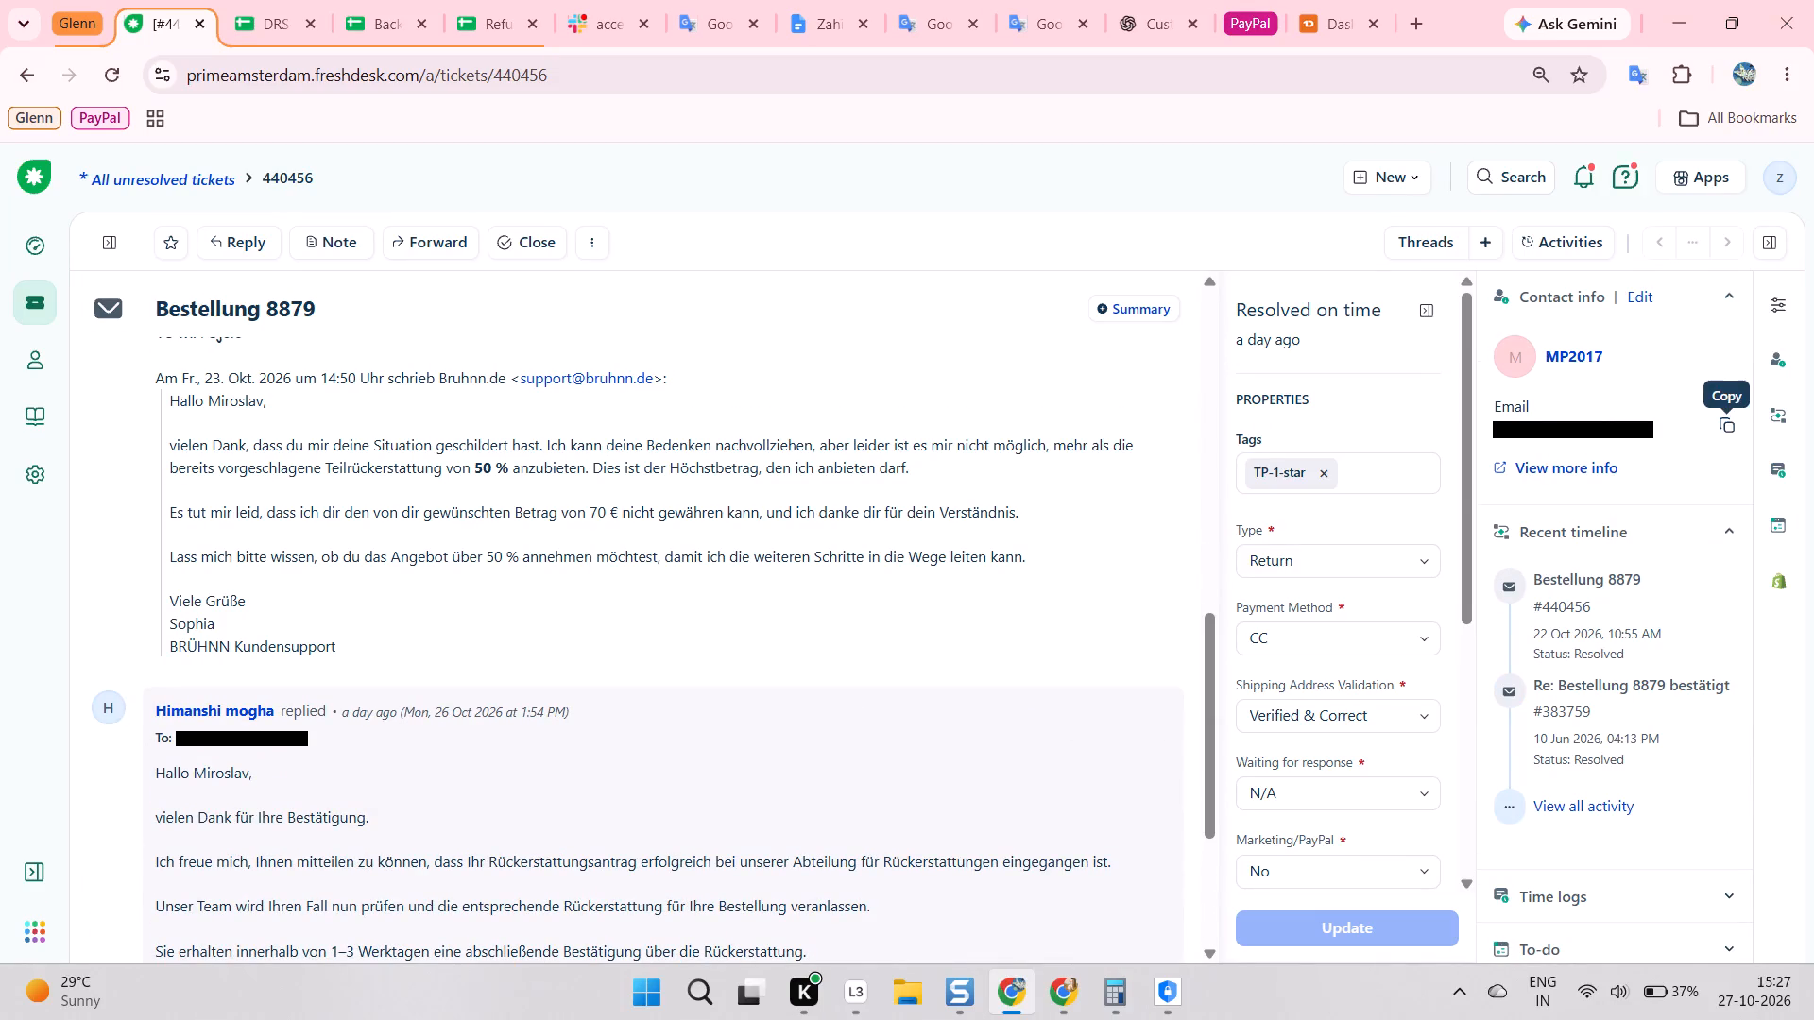
{"action": "left_click", "coordinate": [1727, 427]}
{"action": "left_click", "coordinate": [1070, 987]}
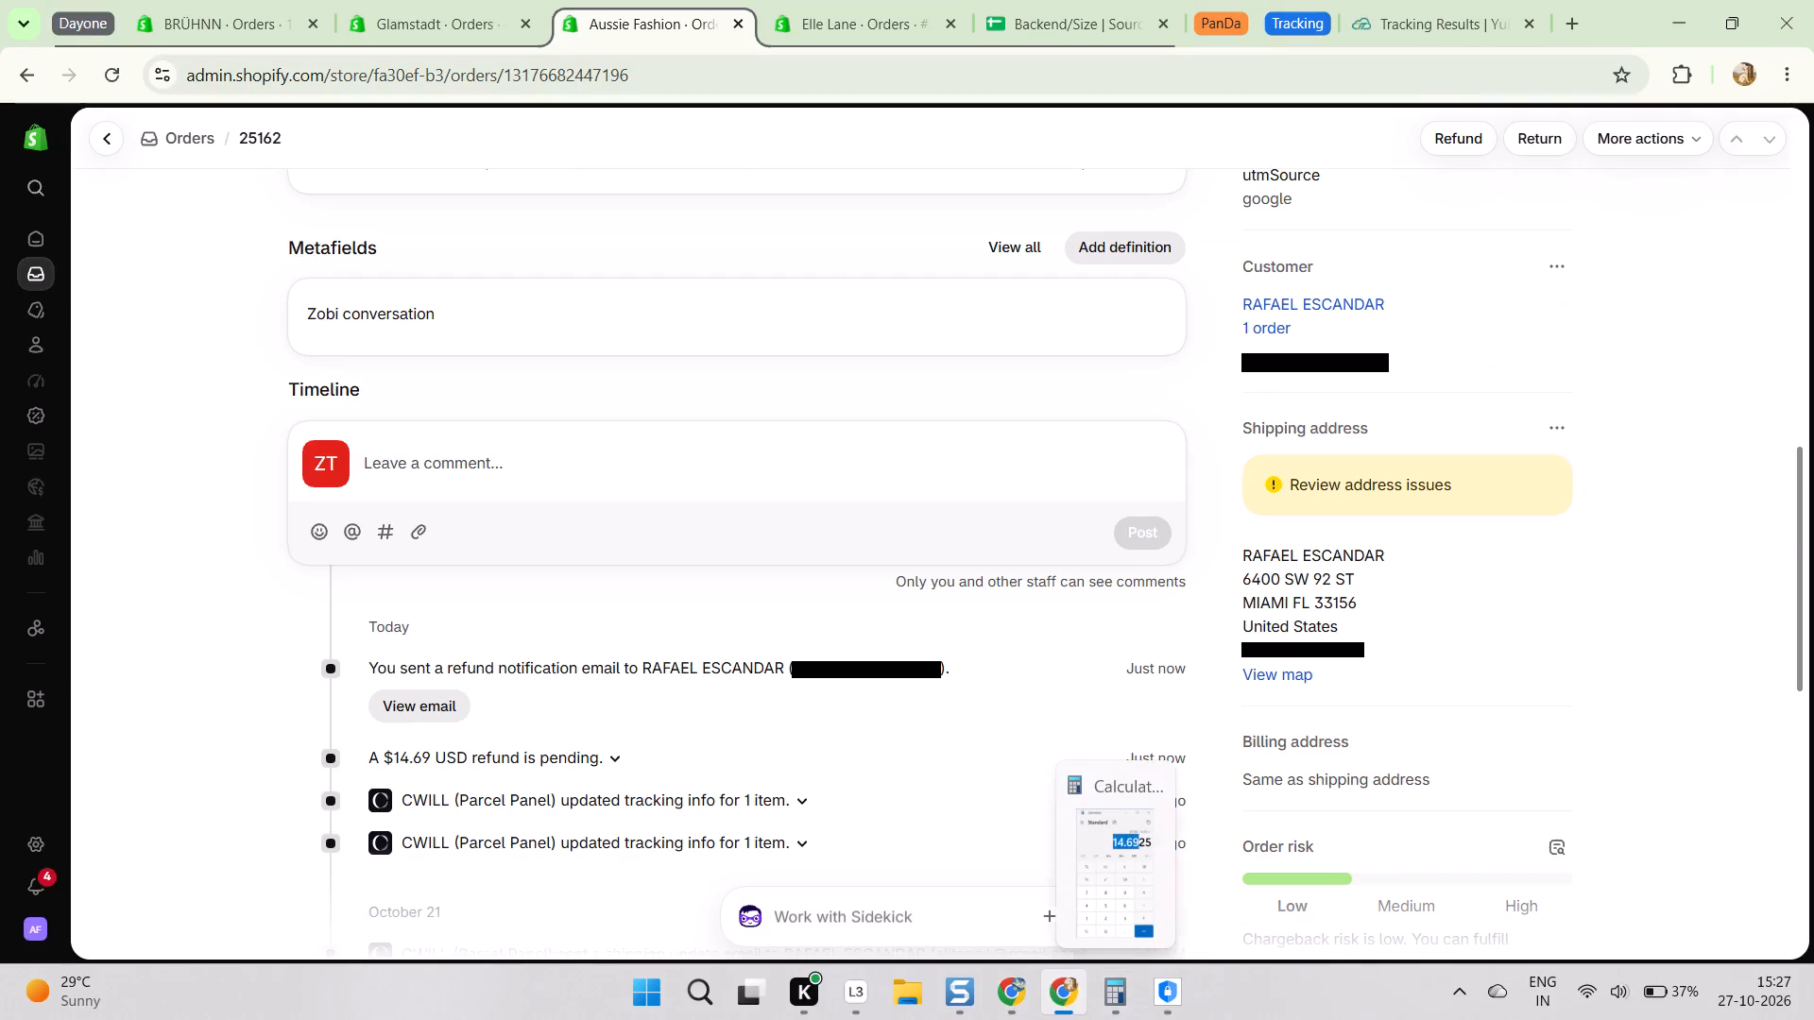
{"action": "left_click", "coordinate": [236, 18]}
{"action": "scroll", "coordinate": [215, 56], "scroll_direction": "up", "scroll_amount": 5}
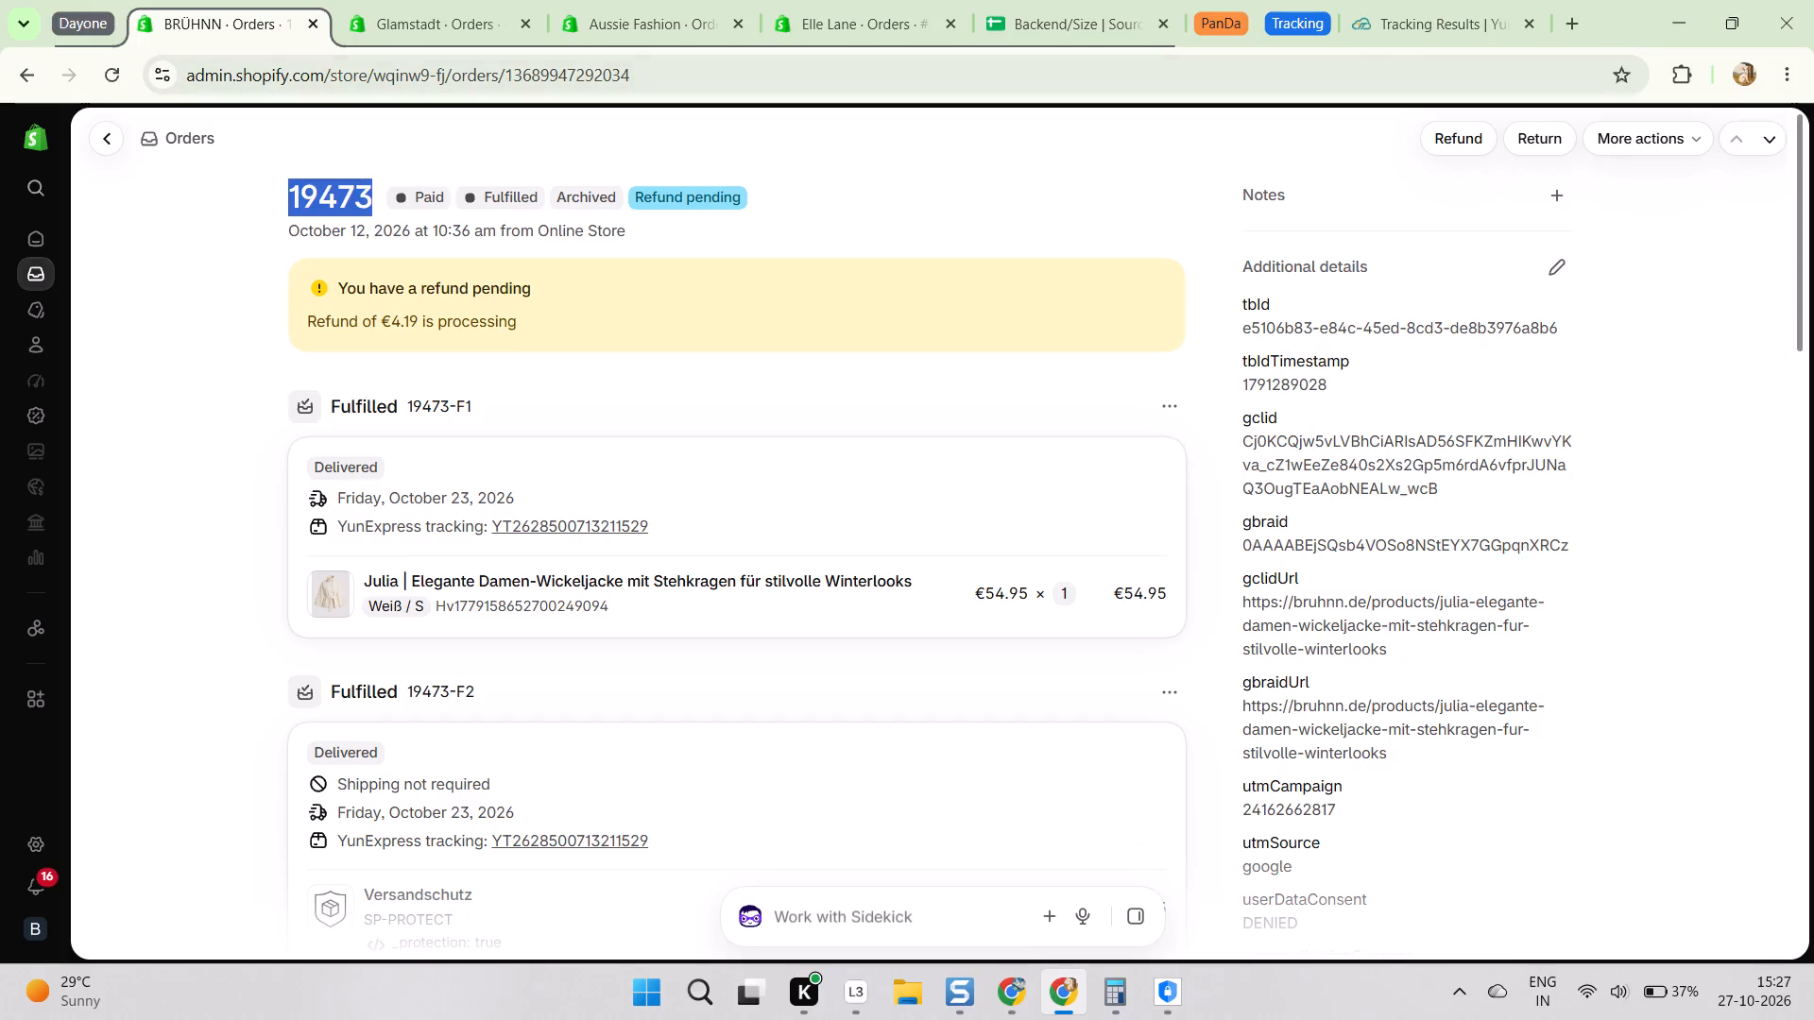
{"action": "left_click", "coordinate": [42, 191]}
{"action": "key", "text": "ctrl+v"}
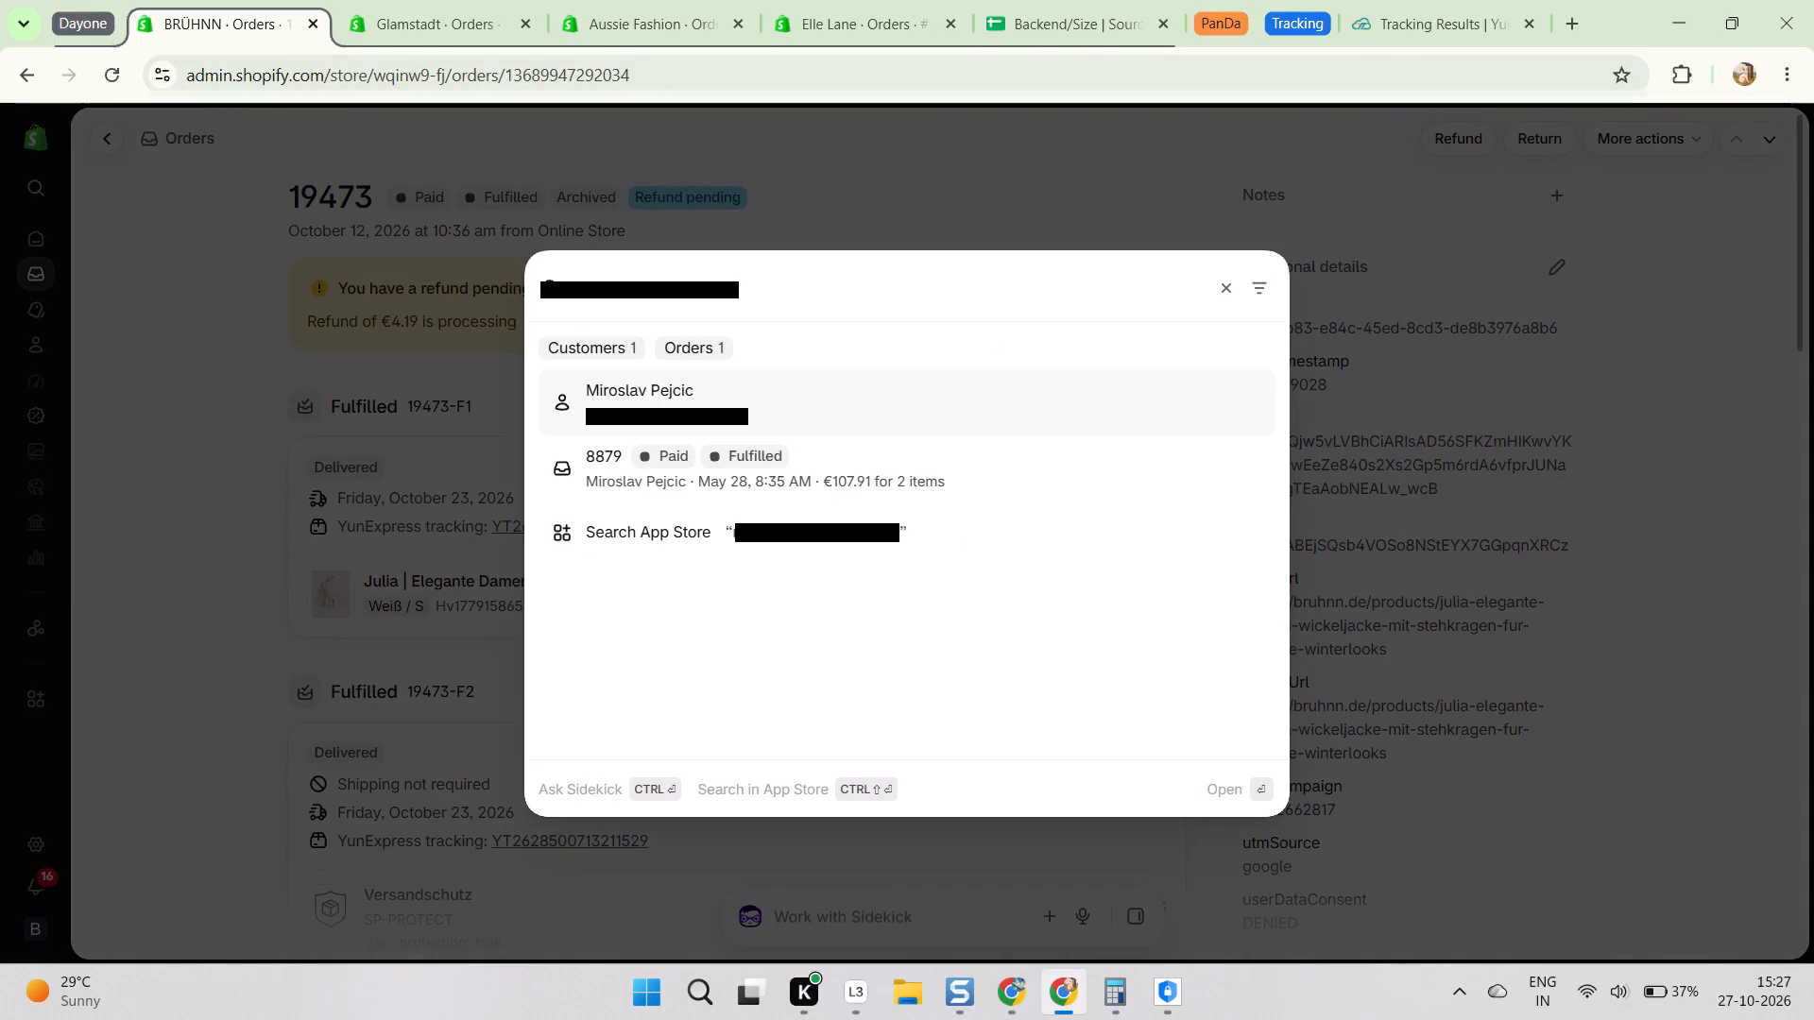
{"action": "left_click", "coordinate": [607, 461]}
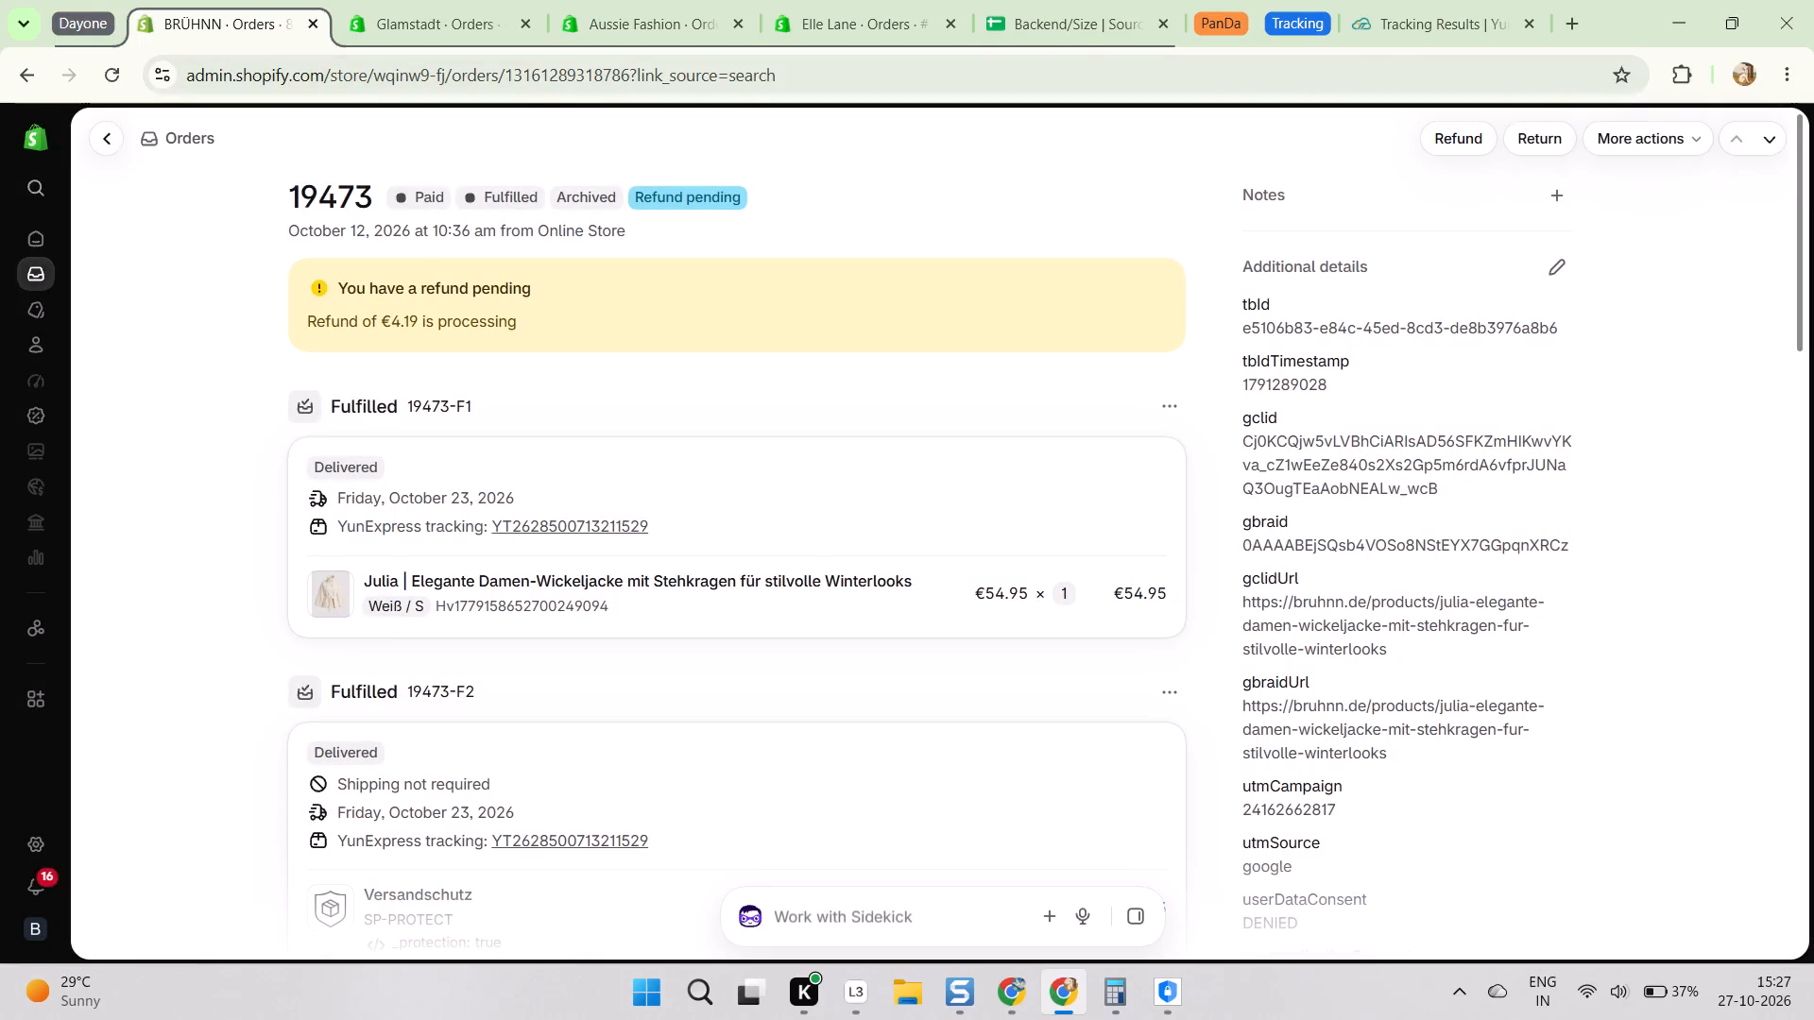
{"action": "scroll", "coordinate": [636, 439], "scroll_direction": "up", "scroll_amount": 2}
{"action": "left_click", "coordinate": [795, 406]}
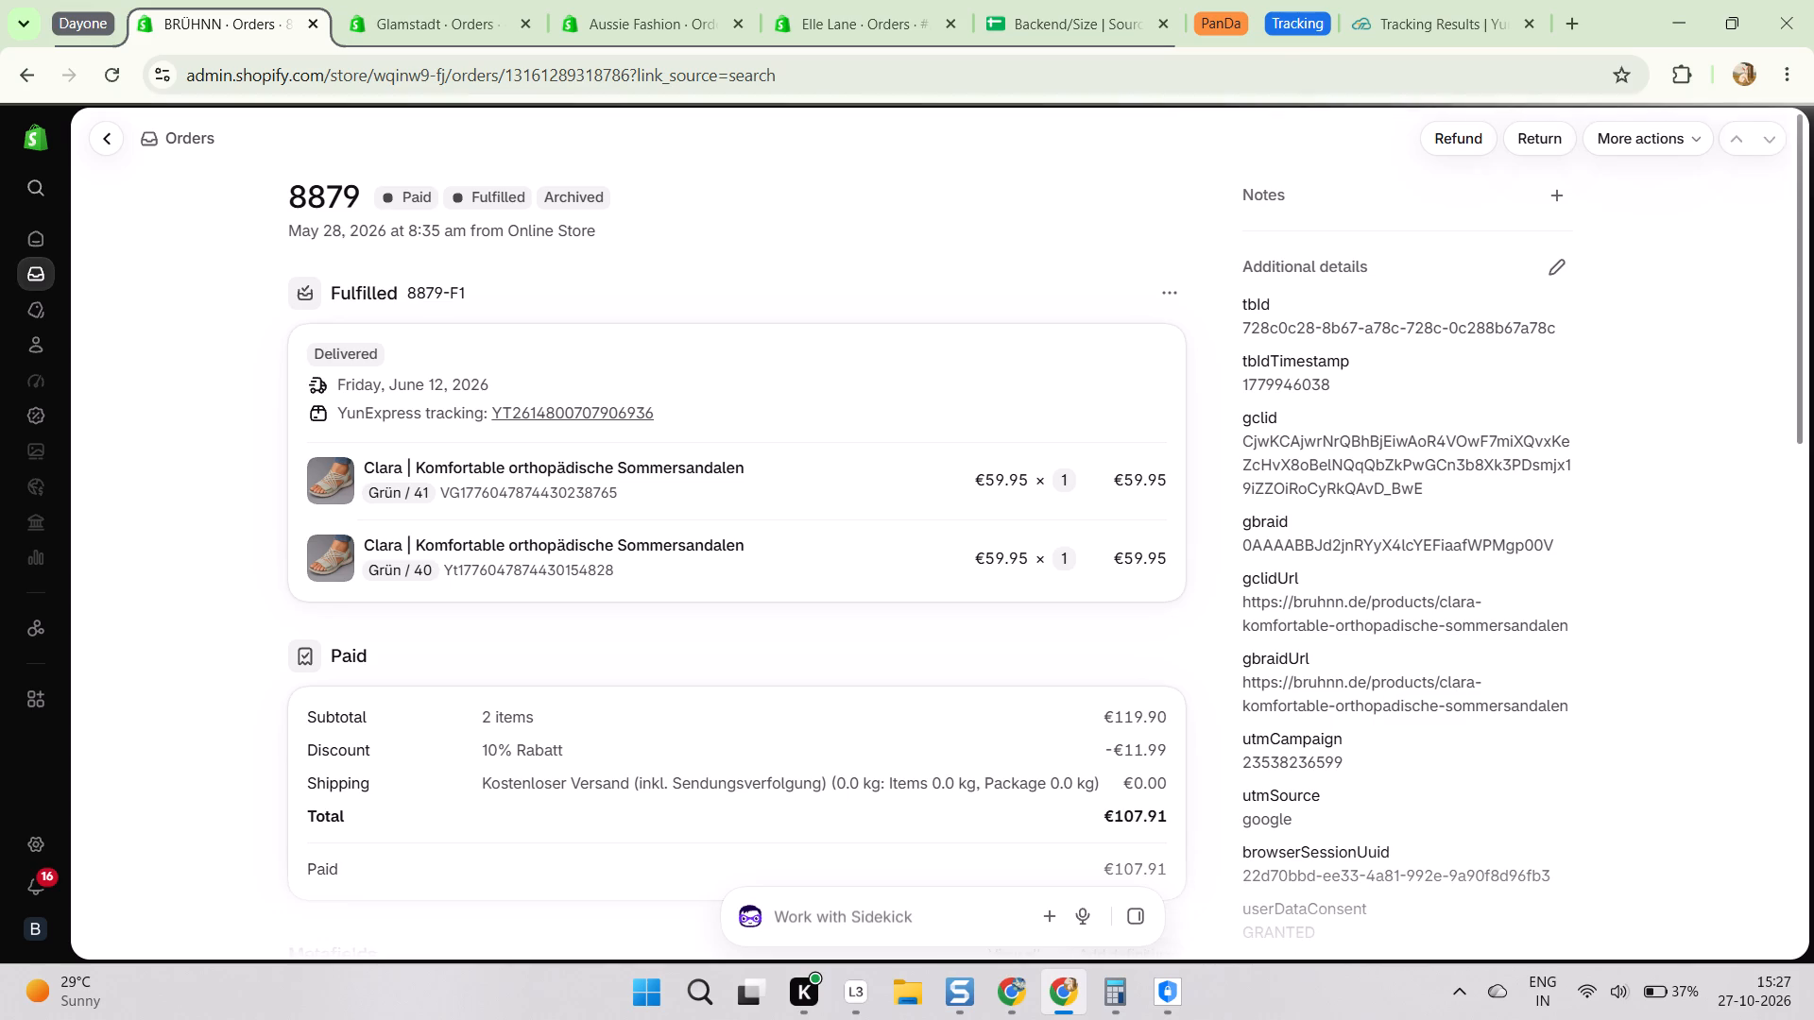
{"action": "scroll", "coordinate": [793, 406], "scroll_direction": "up", "scroll_amount": 3}
{"action": "left_click", "coordinate": [857, 394]}
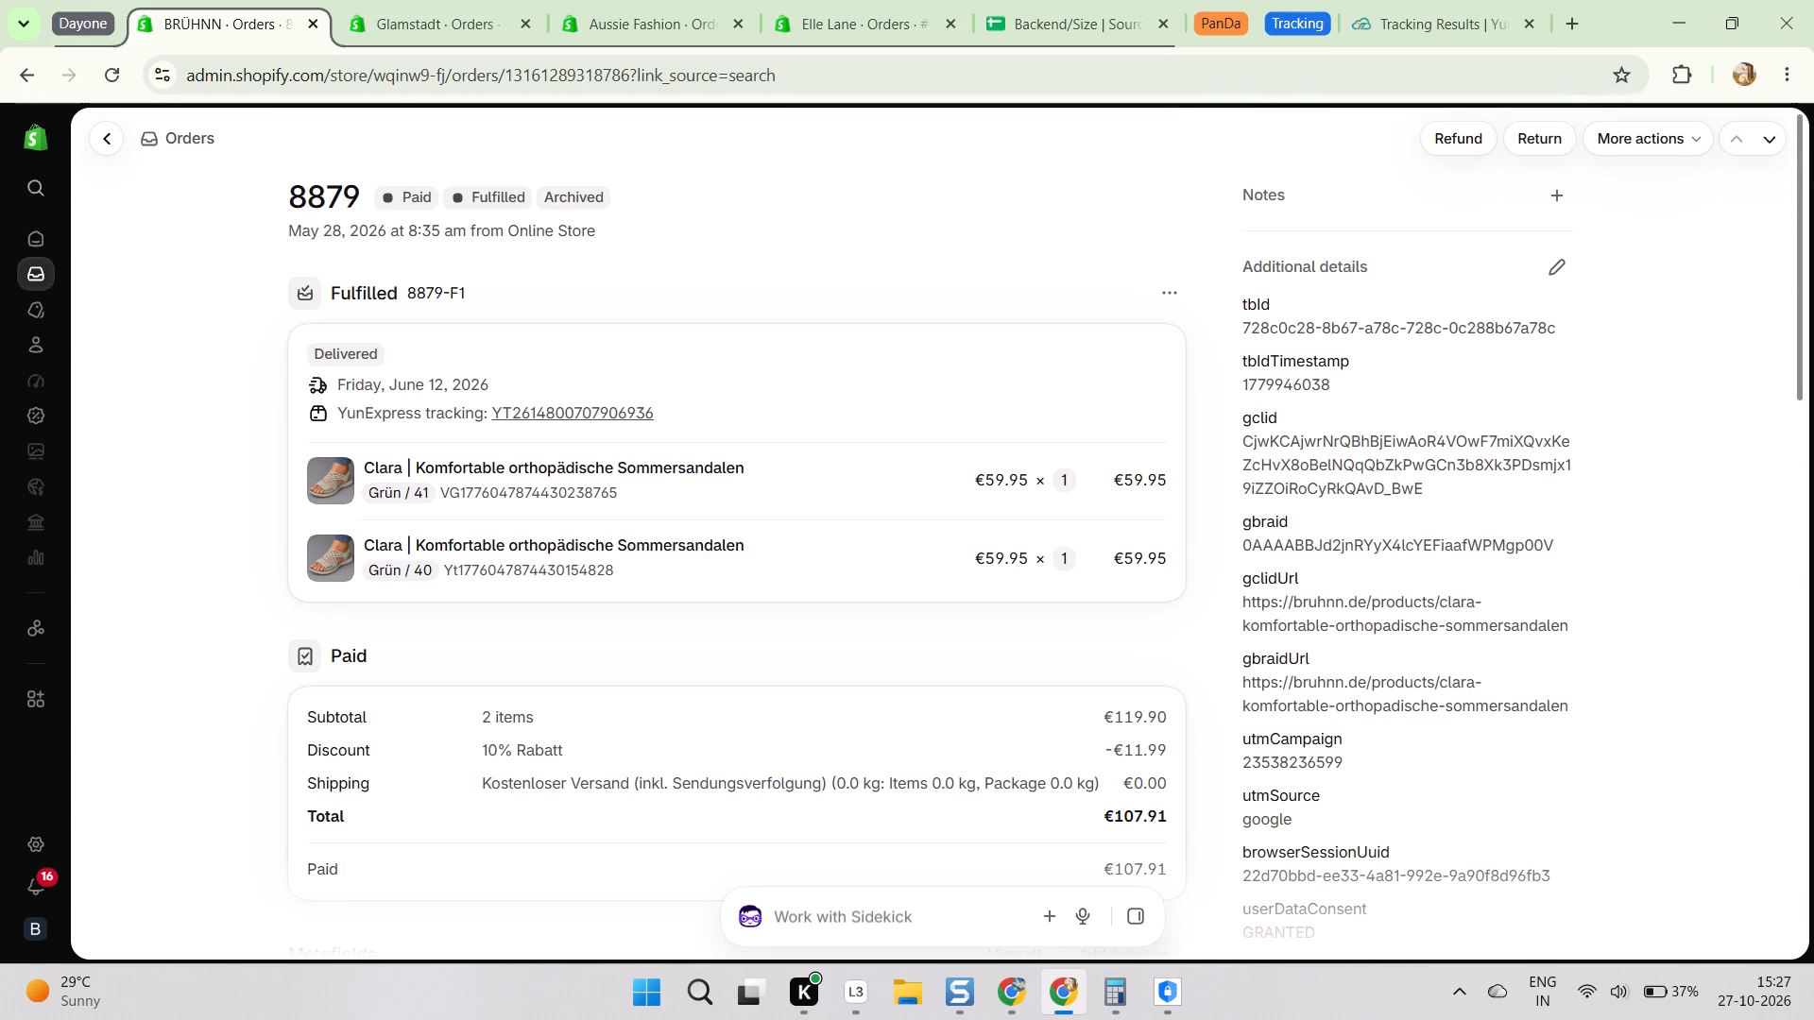
{"action": "left_click", "coordinate": [867, 381]}
{"action": "left_click", "coordinate": [906, 391]}
{"action": "key", "text": "alt+Tab"}
{"action": "scroll", "coordinate": [642, 507], "scroll_direction": "down", "scroll_amount": 3}
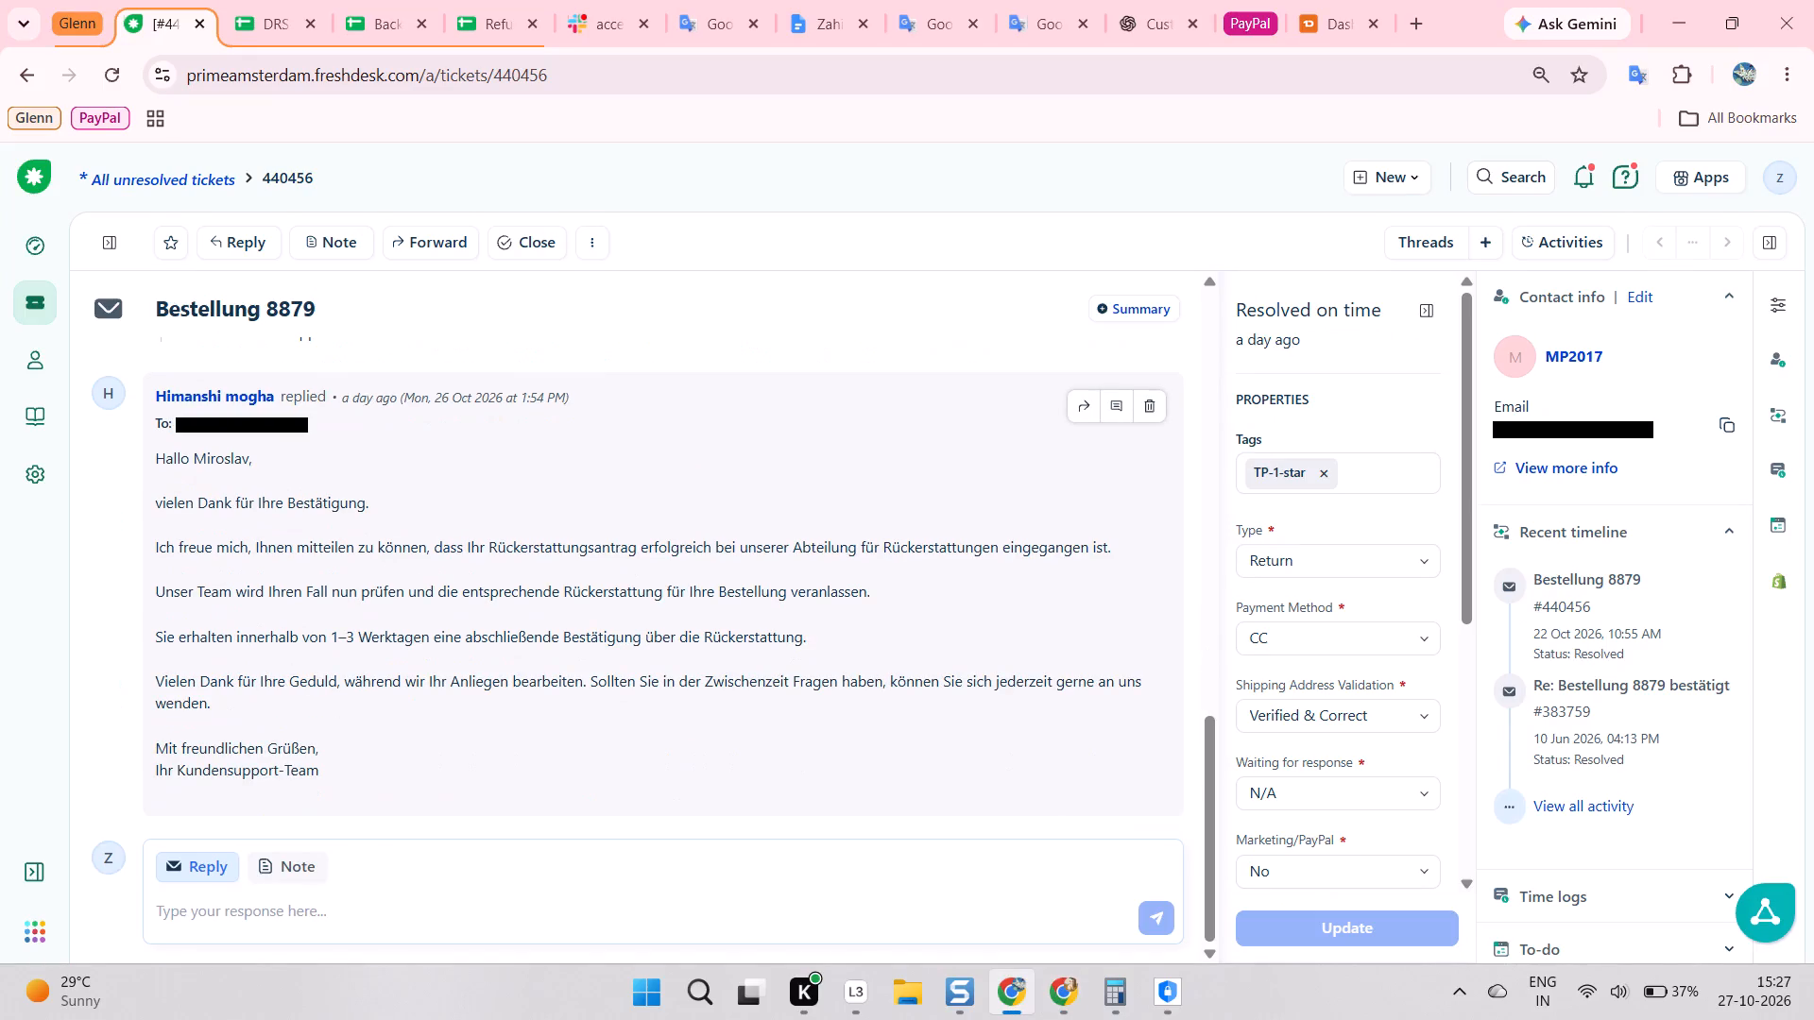
{"action": "left_click", "coordinate": [684, 494]}
{"action": "key", "text": "alt+Tab"}
{"action": "scroll", "coordinate": [813, 509], "scroll_direction": "down", "scroll_amount": 4}
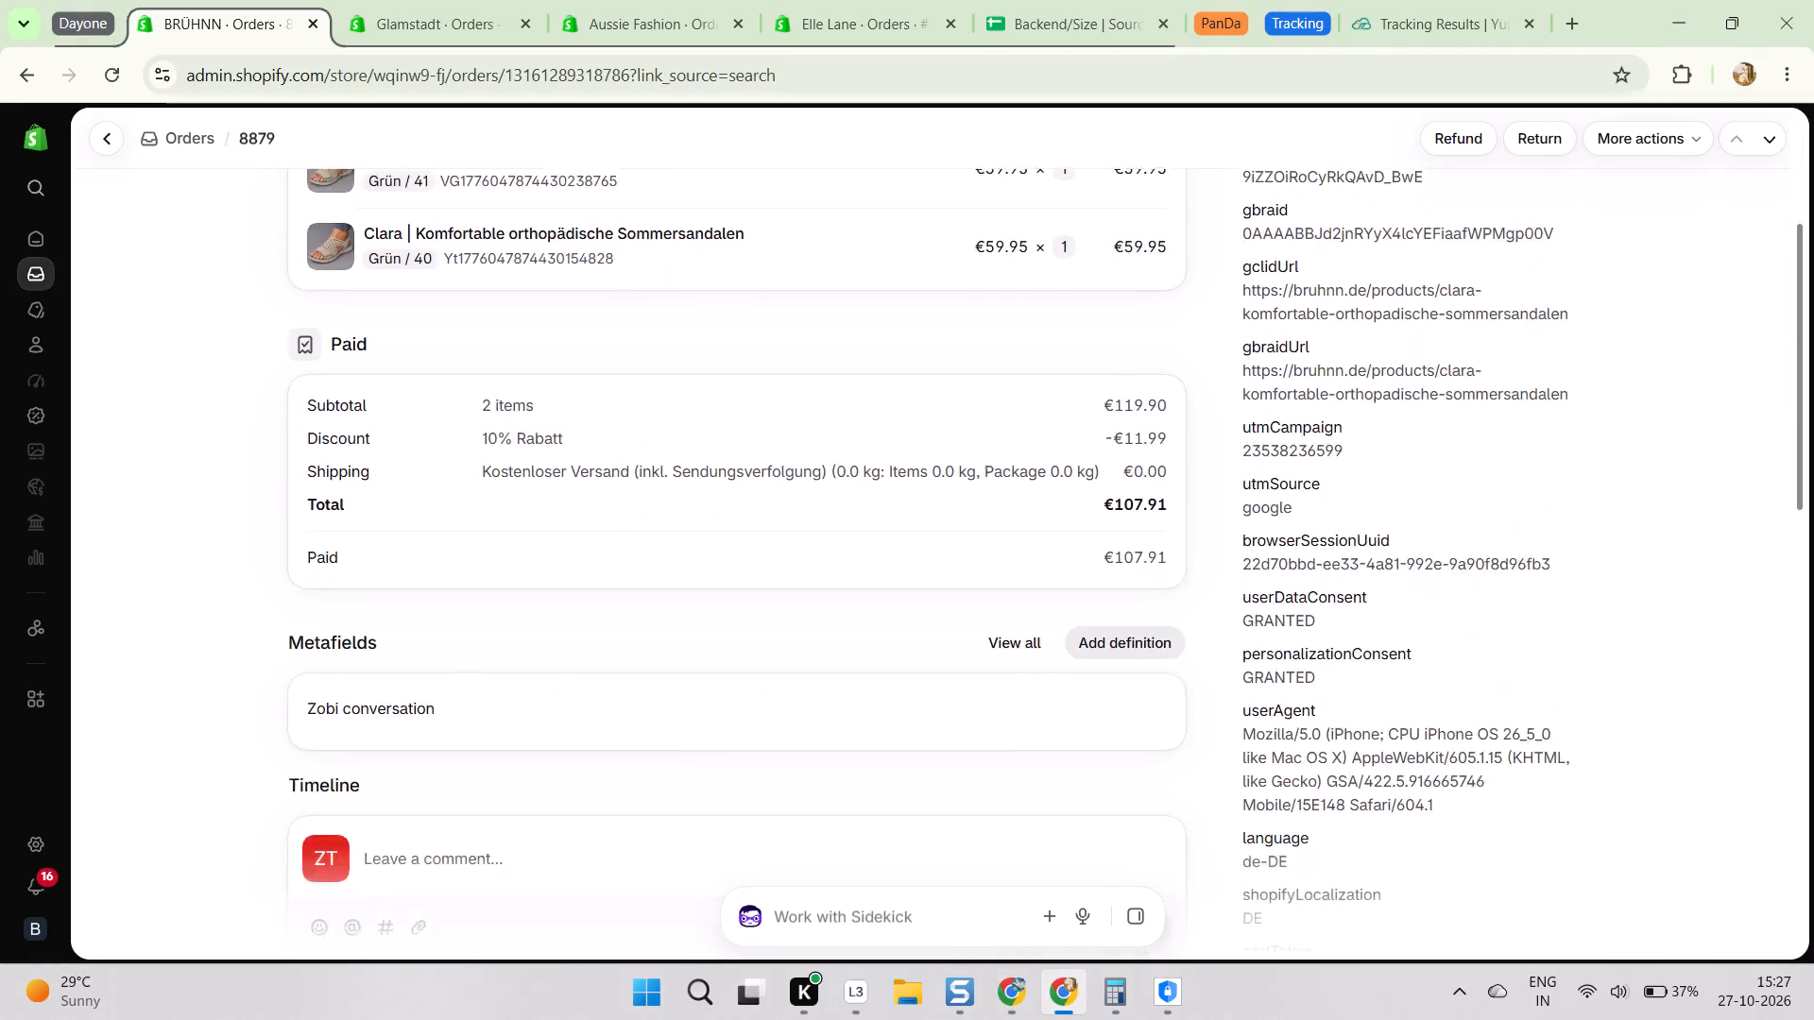
{"action": "scroll", "coordinate": [835, 521], "scroll_direction": "down", "scroll_amount": 5}
{"action": "left_click", "coordinate": [1293, 640]}
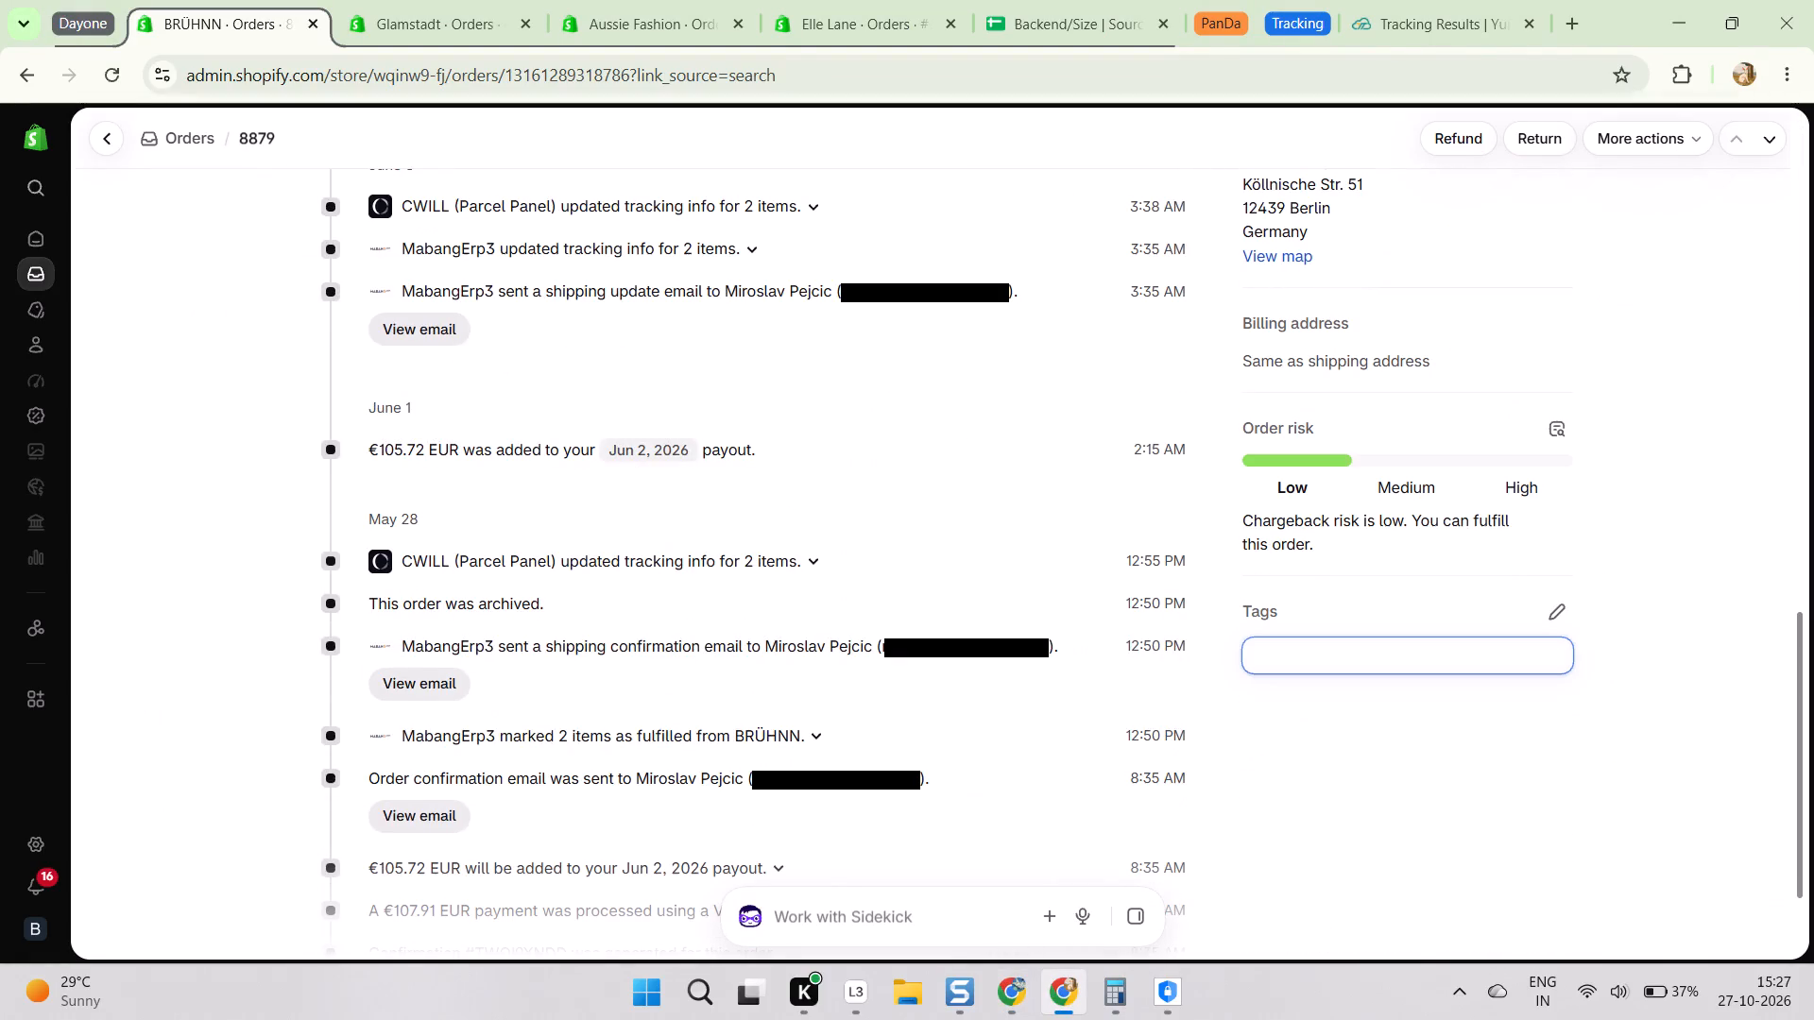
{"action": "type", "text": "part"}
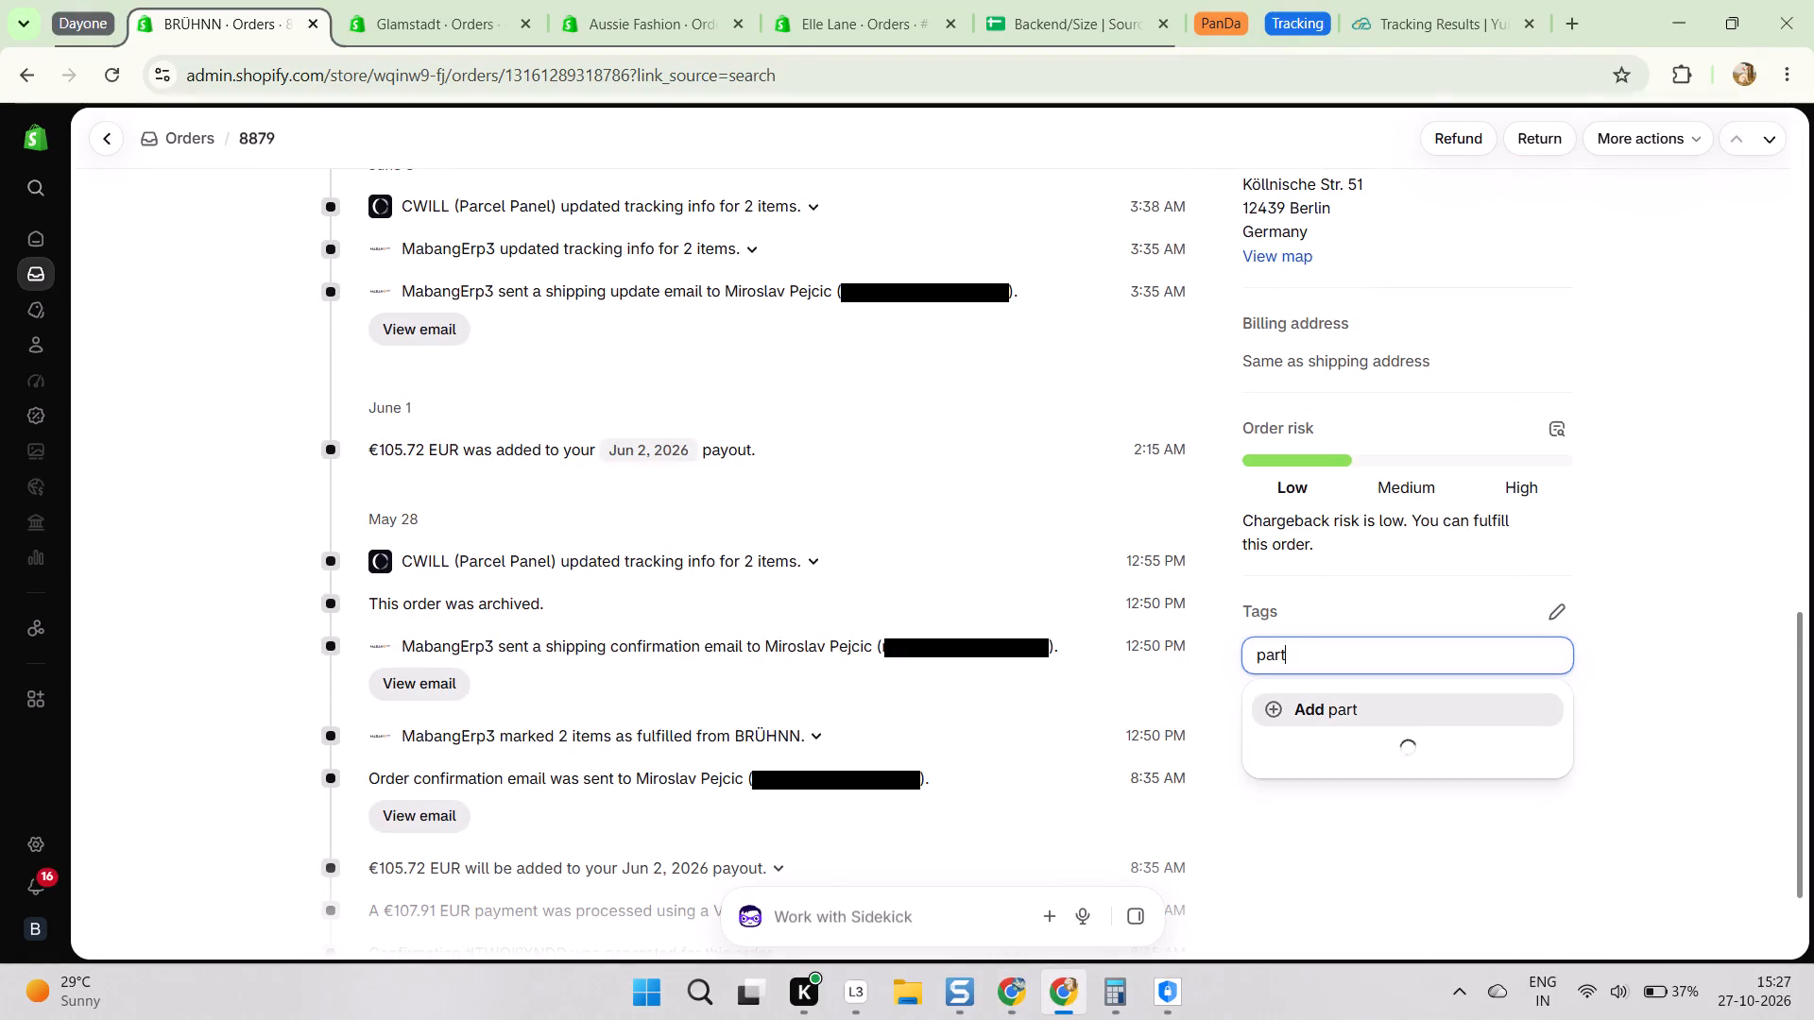
{"action": "left_click", "coordinate": [1351, 760]}
{"action": "double_click", "coordinate": [1333, 663]}
{"action": "key", "text": "BackSpace"}
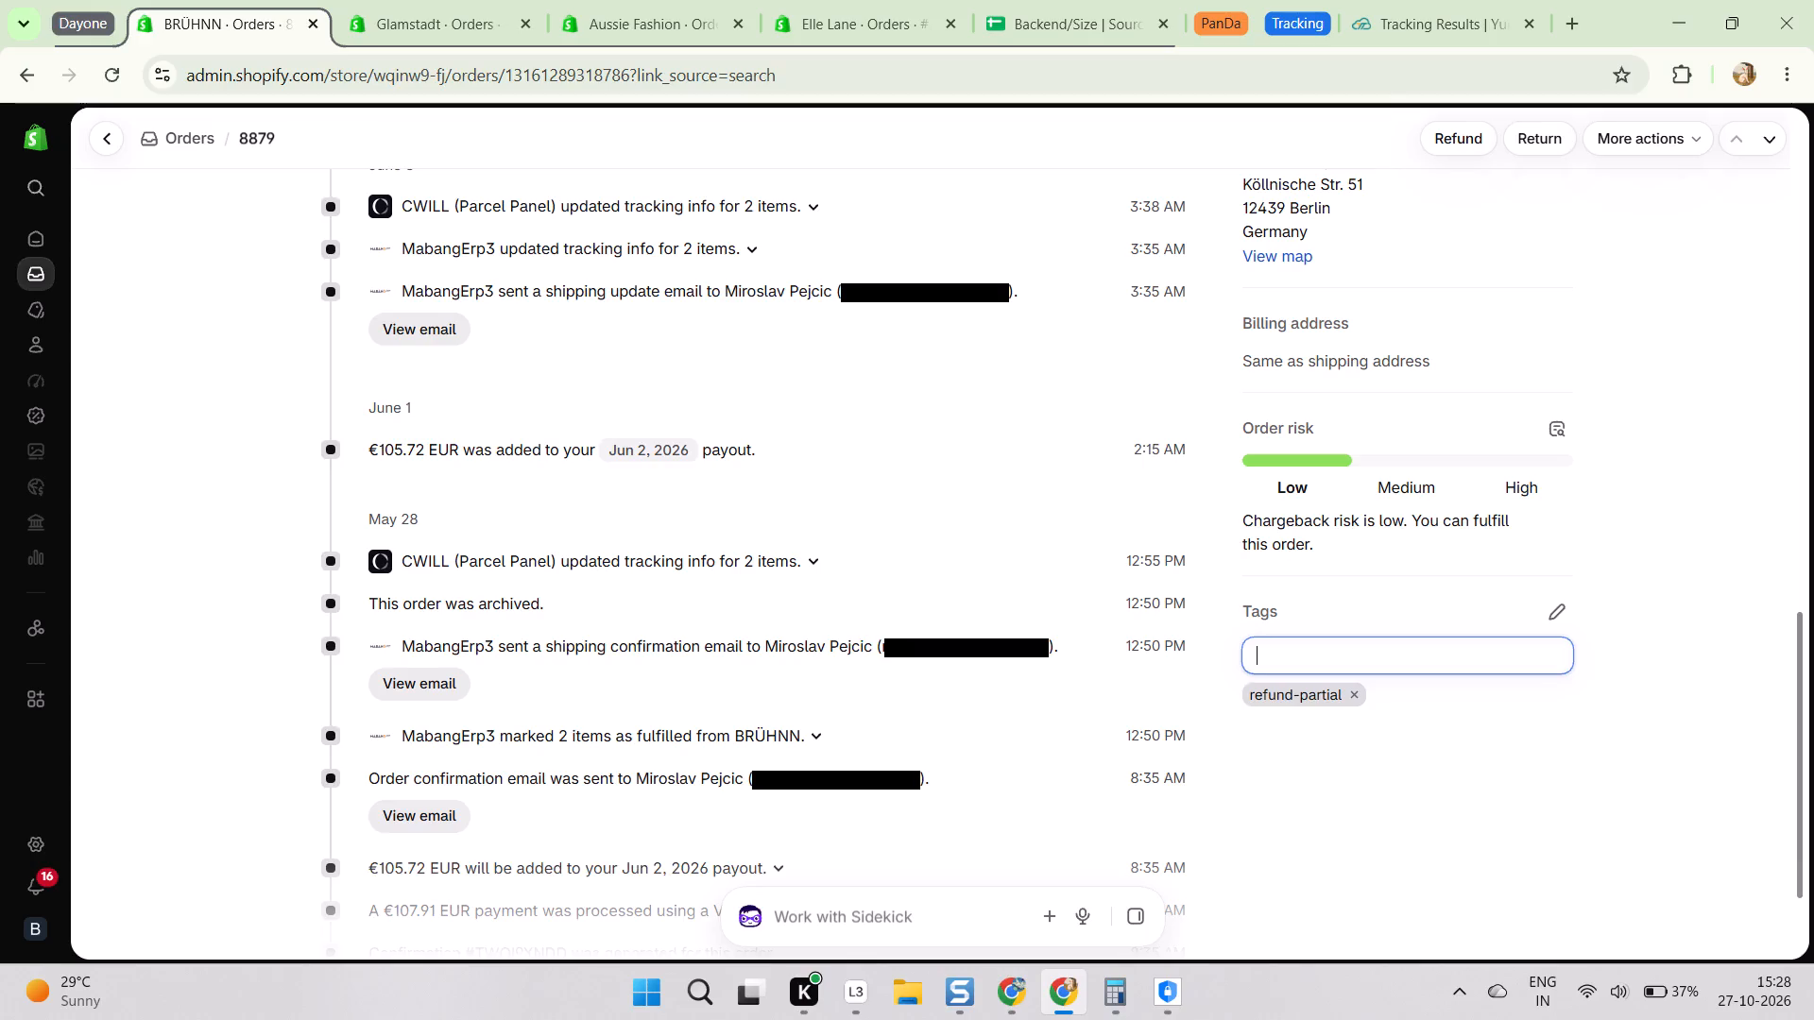
{"action": "scroll", "coordinate": [1060, 658], "scroll_direction": "up", "scroll_amount": 2}
{"action": "scroll", "coordinate": [1097, 573], "scroll_direction": "down", "scroll_amount": 3}
{"action": "scroll", "coordinate": [1102, 561], "scroll_direction": "up", "scroll_amount": 3}
{"action": "scroll", "coordinate": [1025, 532], "scroll_direction": "up", "scroll_amount": 2}
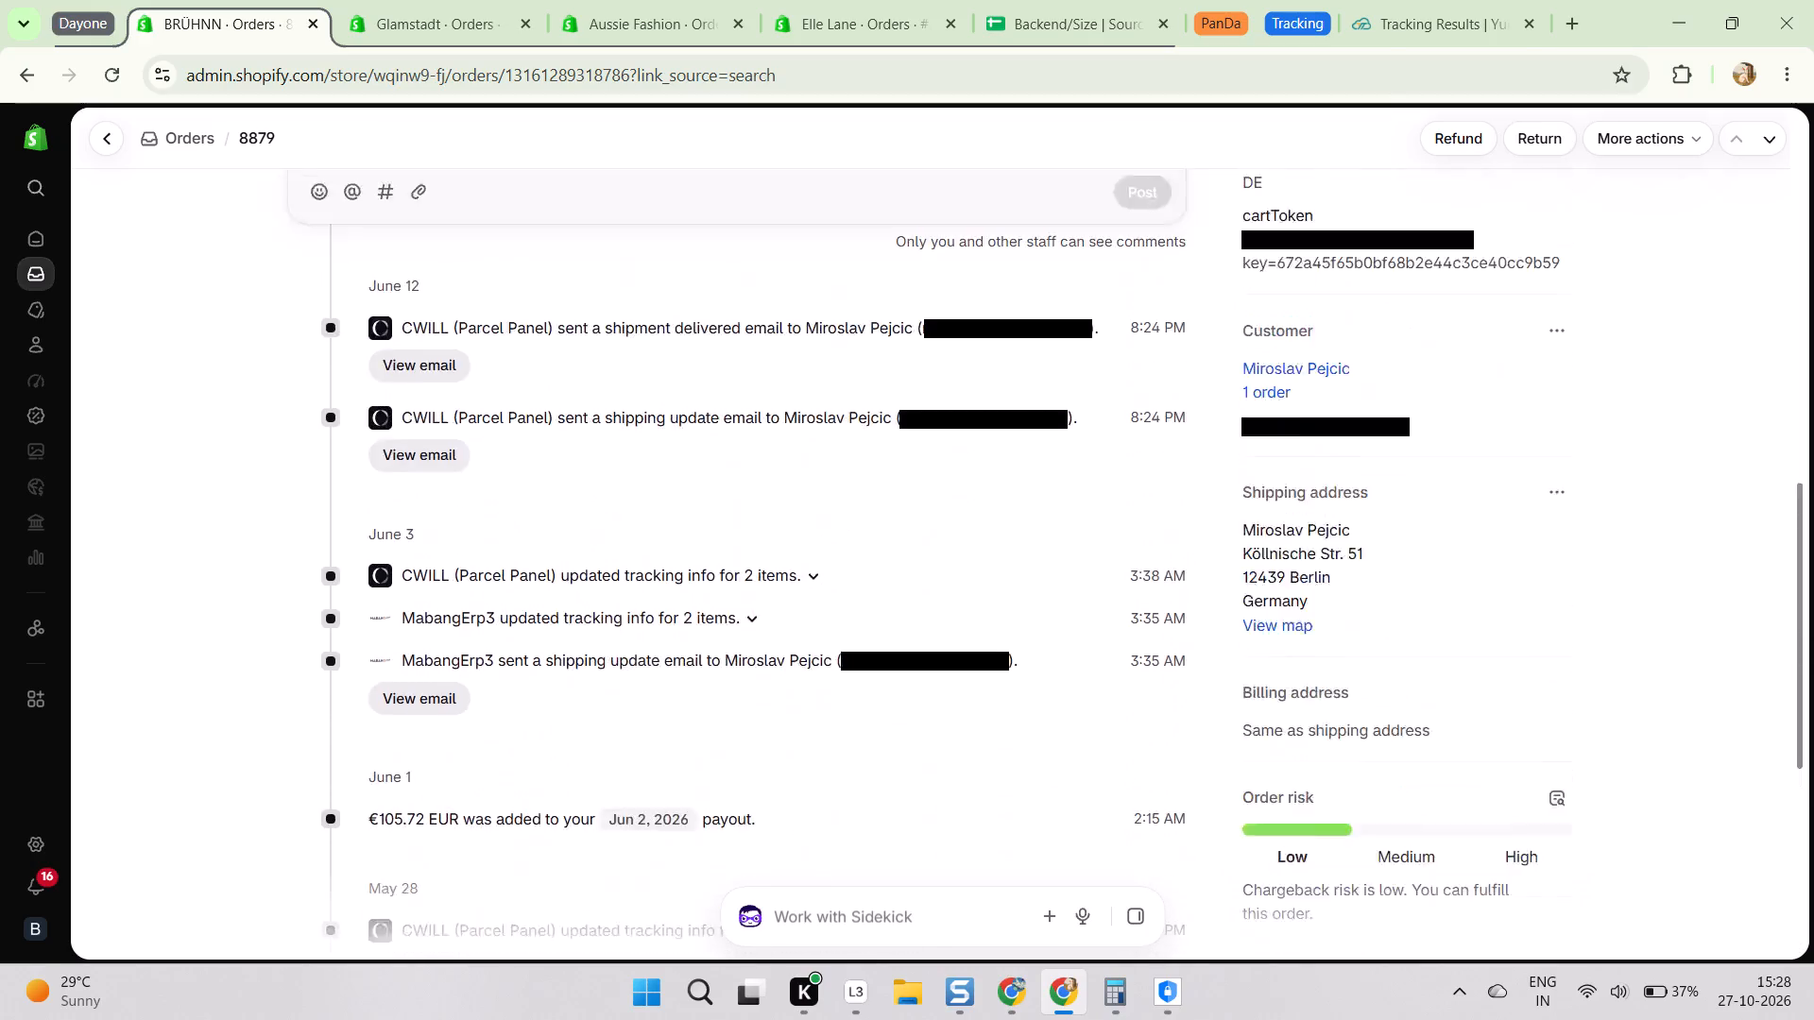
{"action": "scroll", "coordinate": [1021, 521], "scroll_direction": "up", "scroll_amount": 4}
{"action": "key", "text": "alt+Tab"}
{"action": "scroll", "coordinate": [567, 552], "scroll_direction": "up", "scroll_amount": 1}
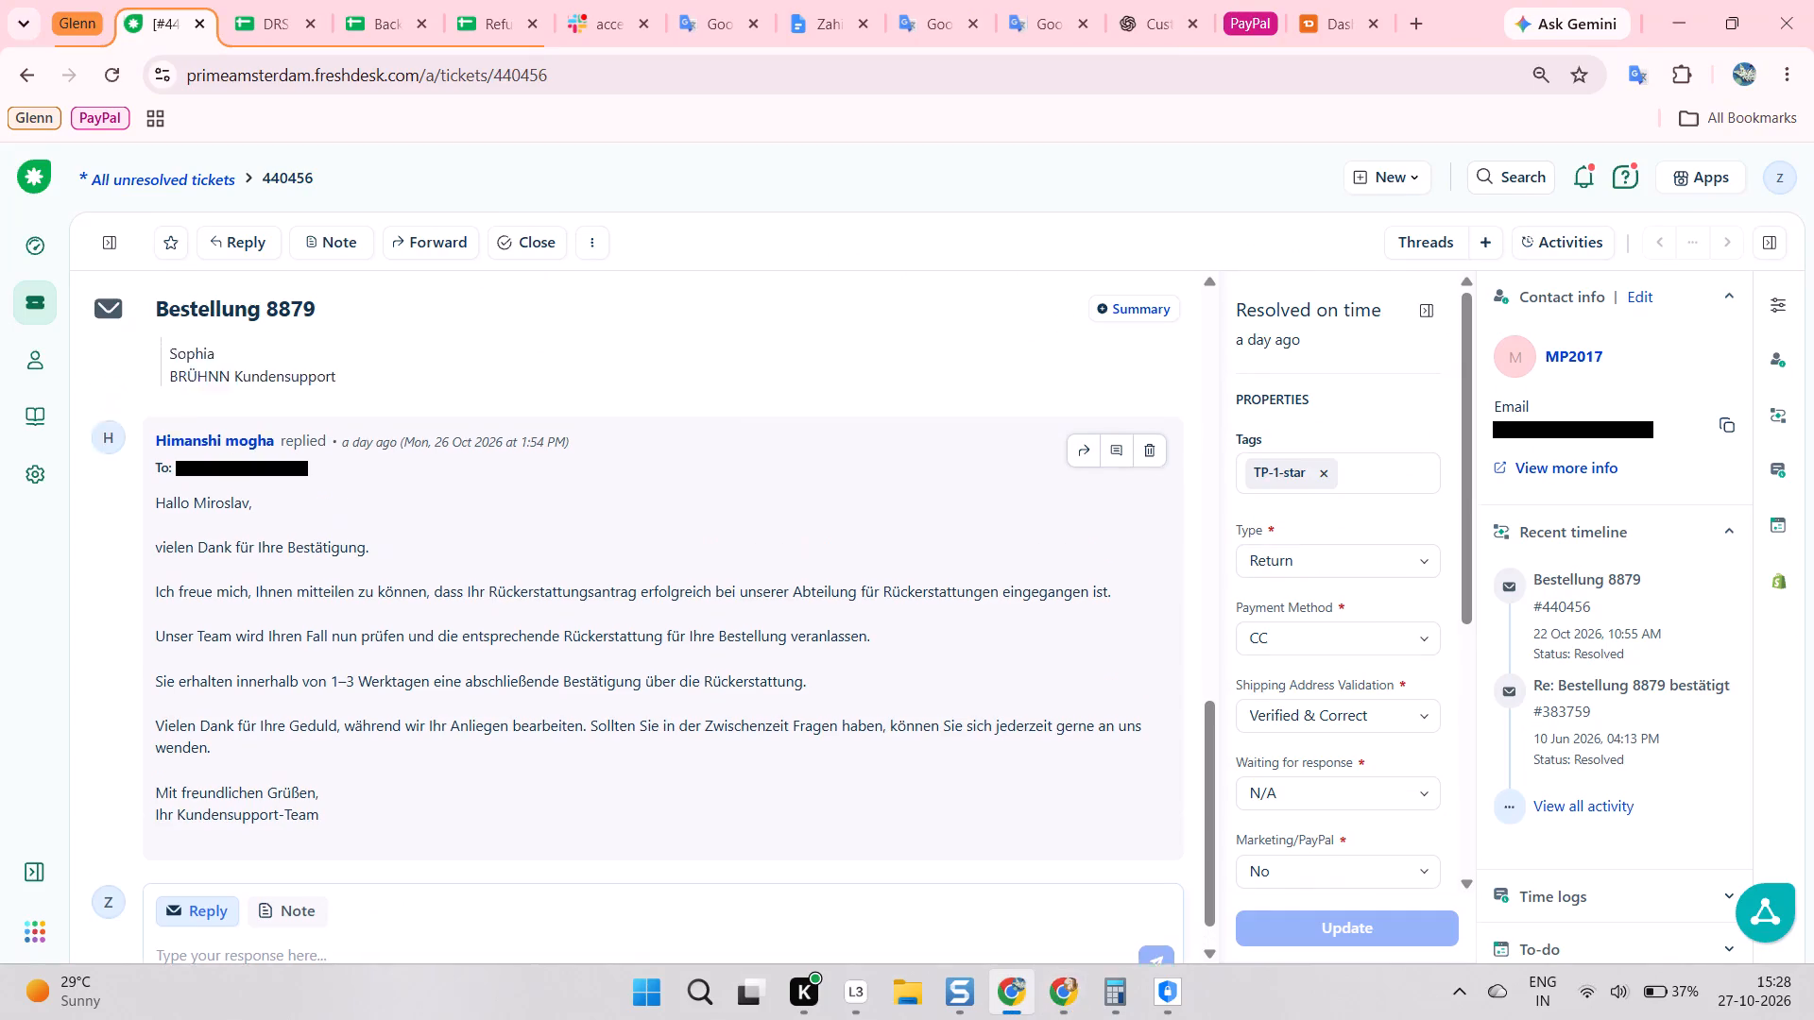
{"action": "scroll", "coordinate": [573, 549], "scroll_direction": "up", "scroll_amount": 6}
{"action": "scroll", "coordinate": [605, 528], "scroll_direction": "down", "scroll_amount": 5}
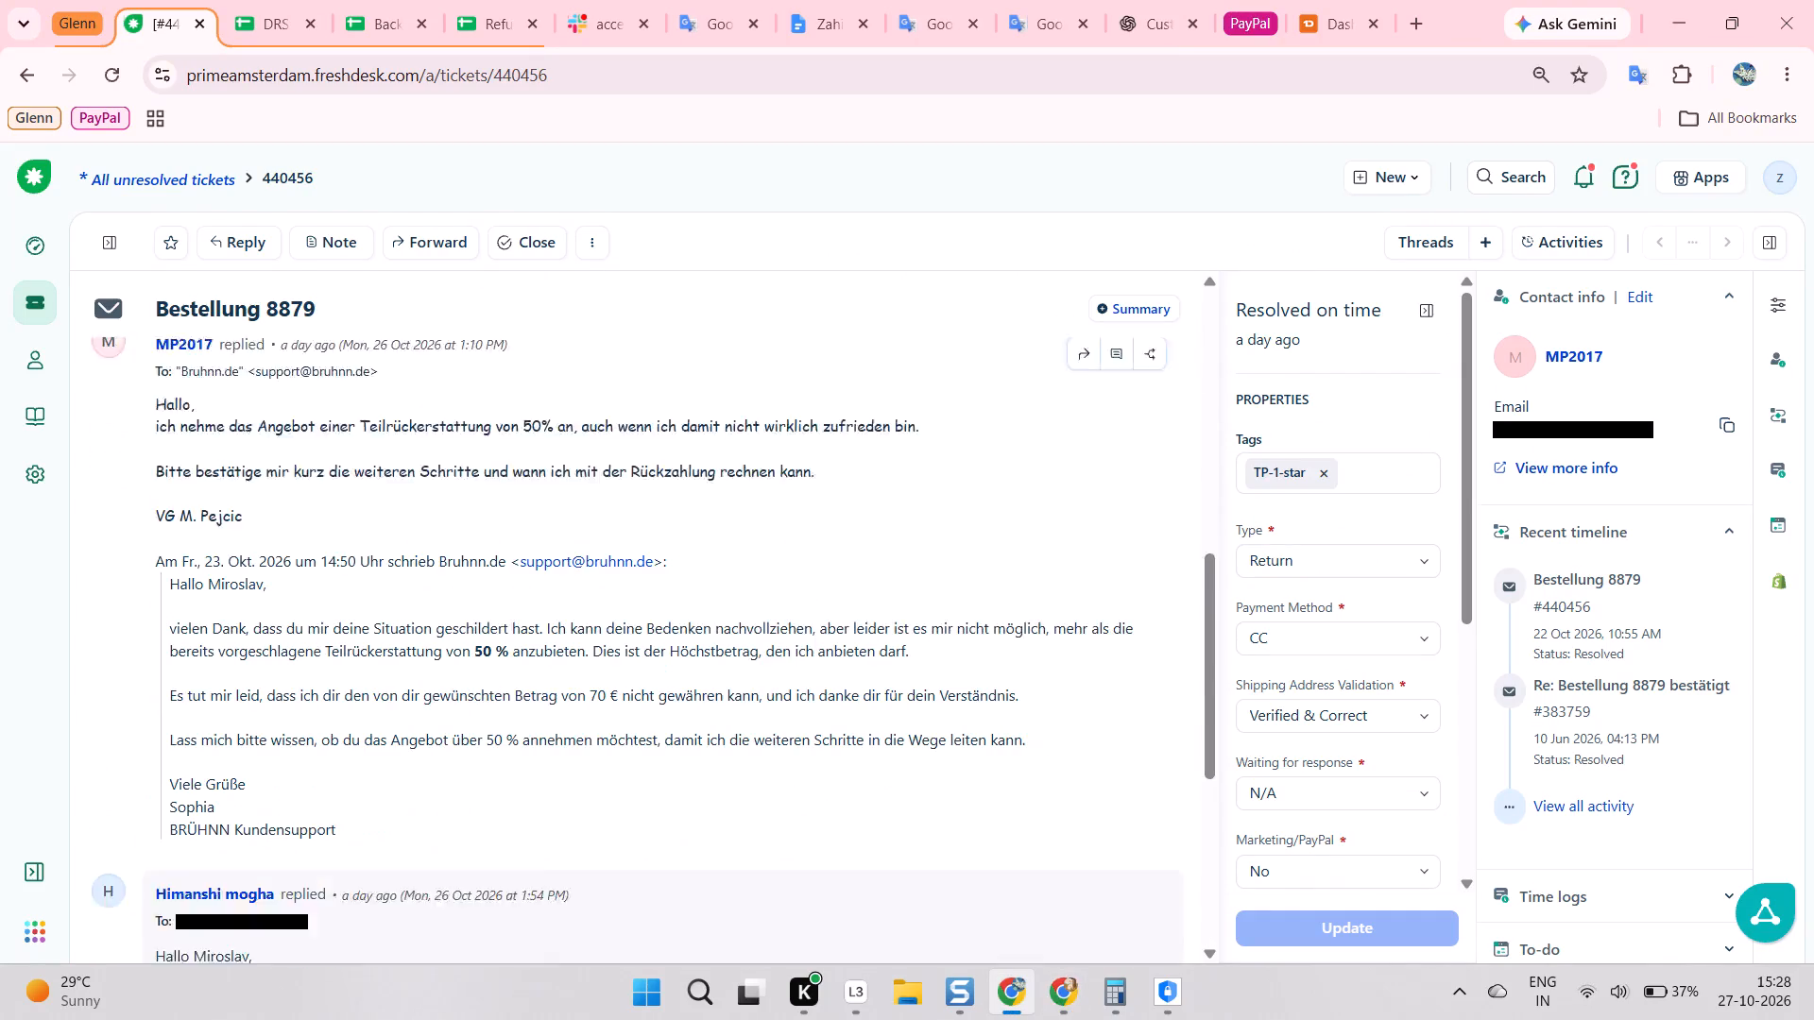
{"action": "scroll", "coordinate": [758, 534], "scroll_direction": "down", "scroll_amount": 1}
{"action": "right_click", "coordinate": [733, 476]}
{"action": "scroll", "coordinate": [788, 620], "scroll_direction": "down", "scroll_amount": 2}
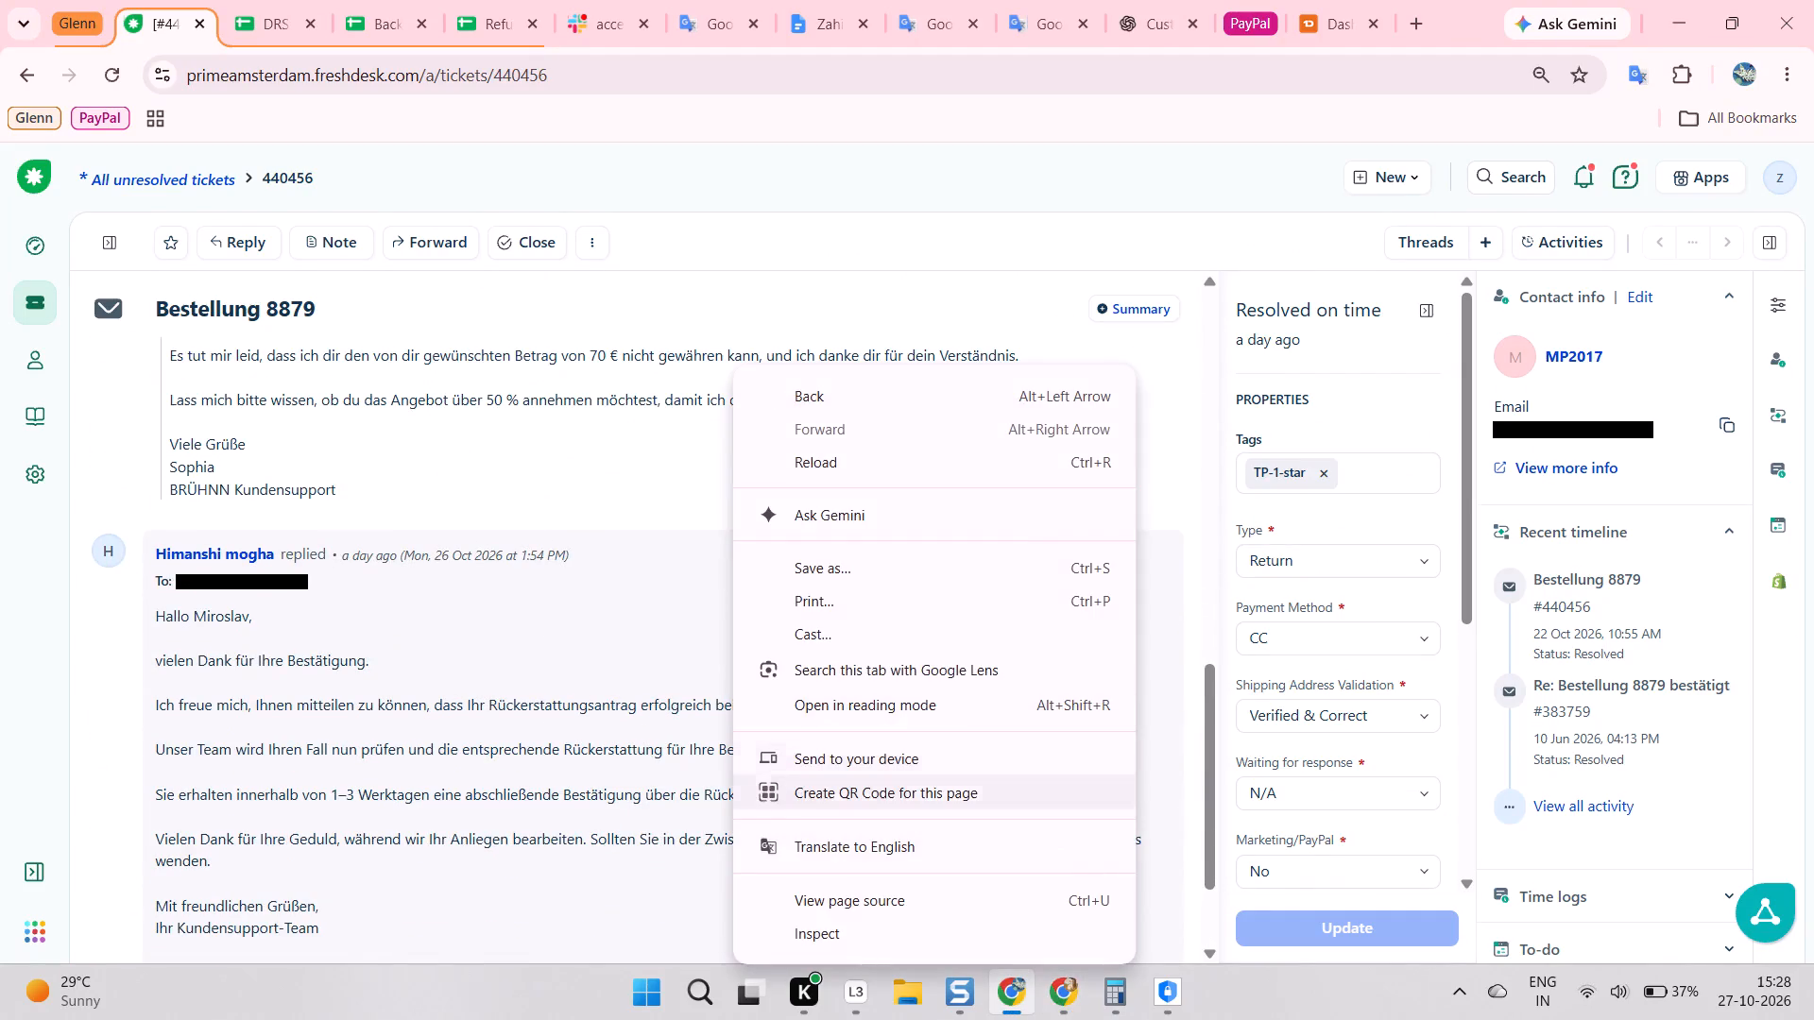
{"action": "left_click", "coordinate": [858, 844]}
{"action": "scroll", "coordinate": [701, 686], "scroll_direction": "up", "scroll_amount": 4}
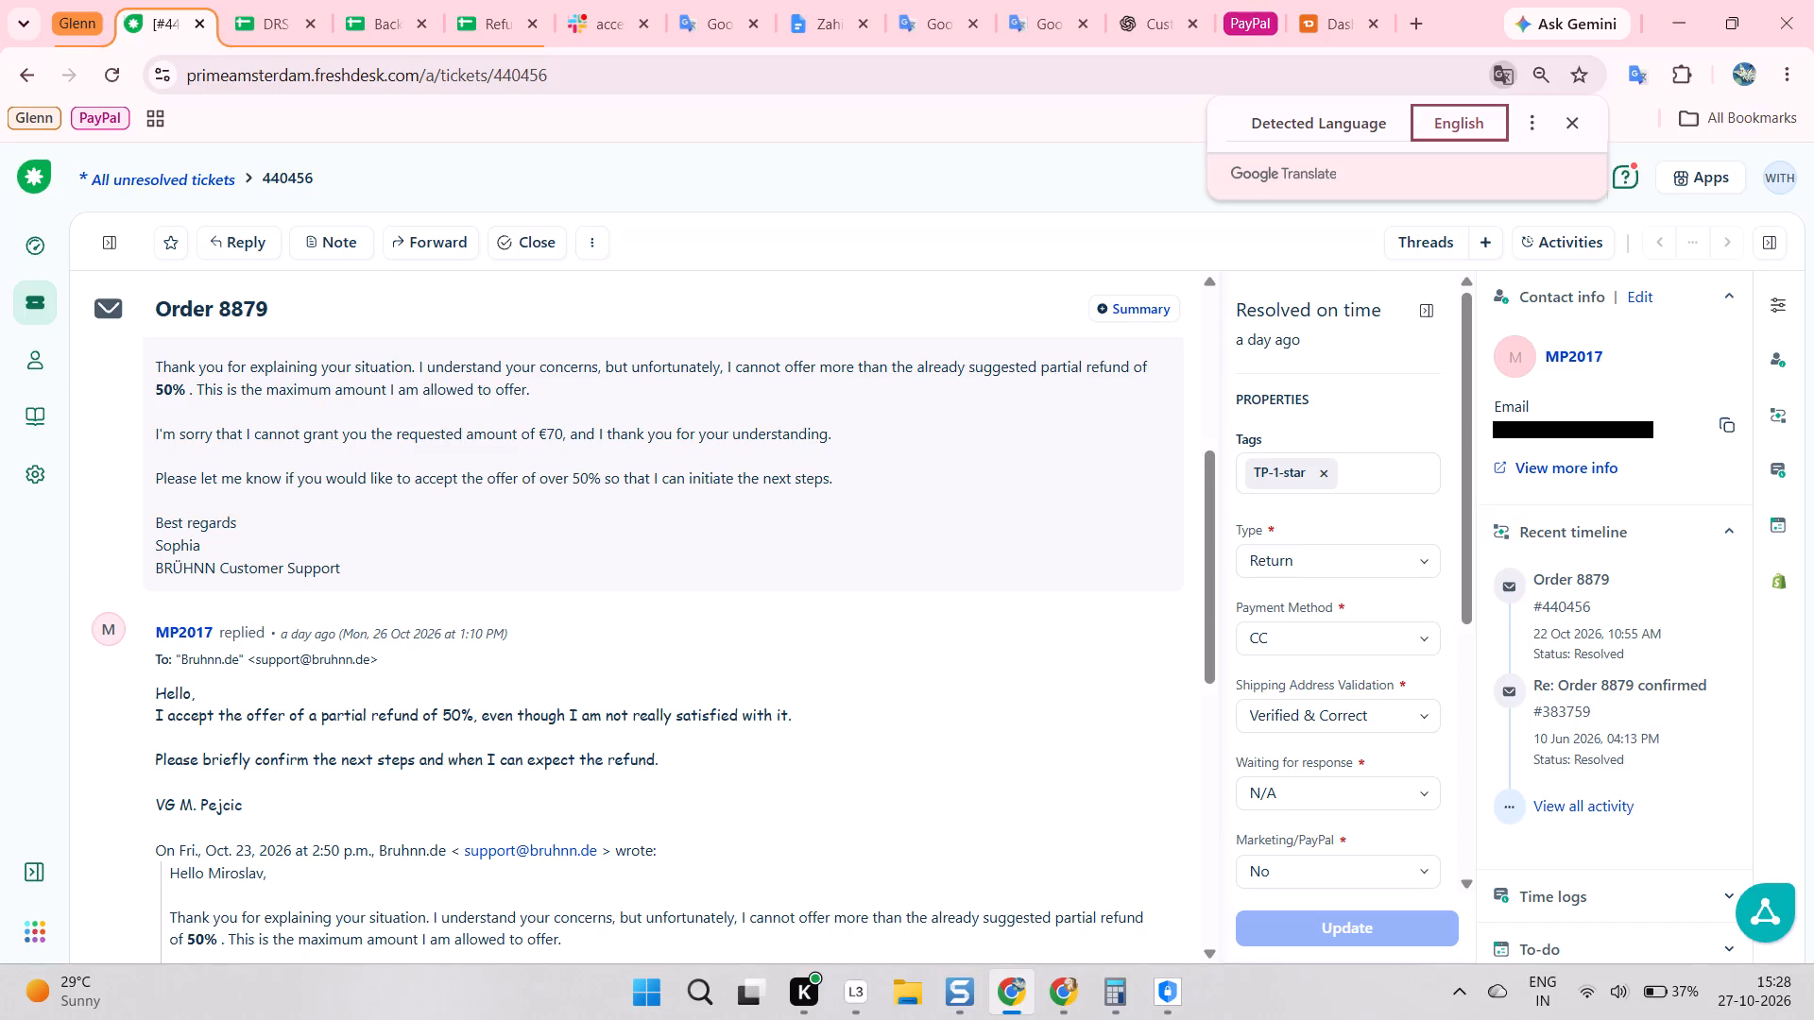
{"action": "scroll", "coordinate": [658, 569], "scroll_direction": "down", "scroll_amount": 3}
{"action": "scroll", "coordinate": [659, 556], "scroll_direction": "up", "scroll_amount": 3}
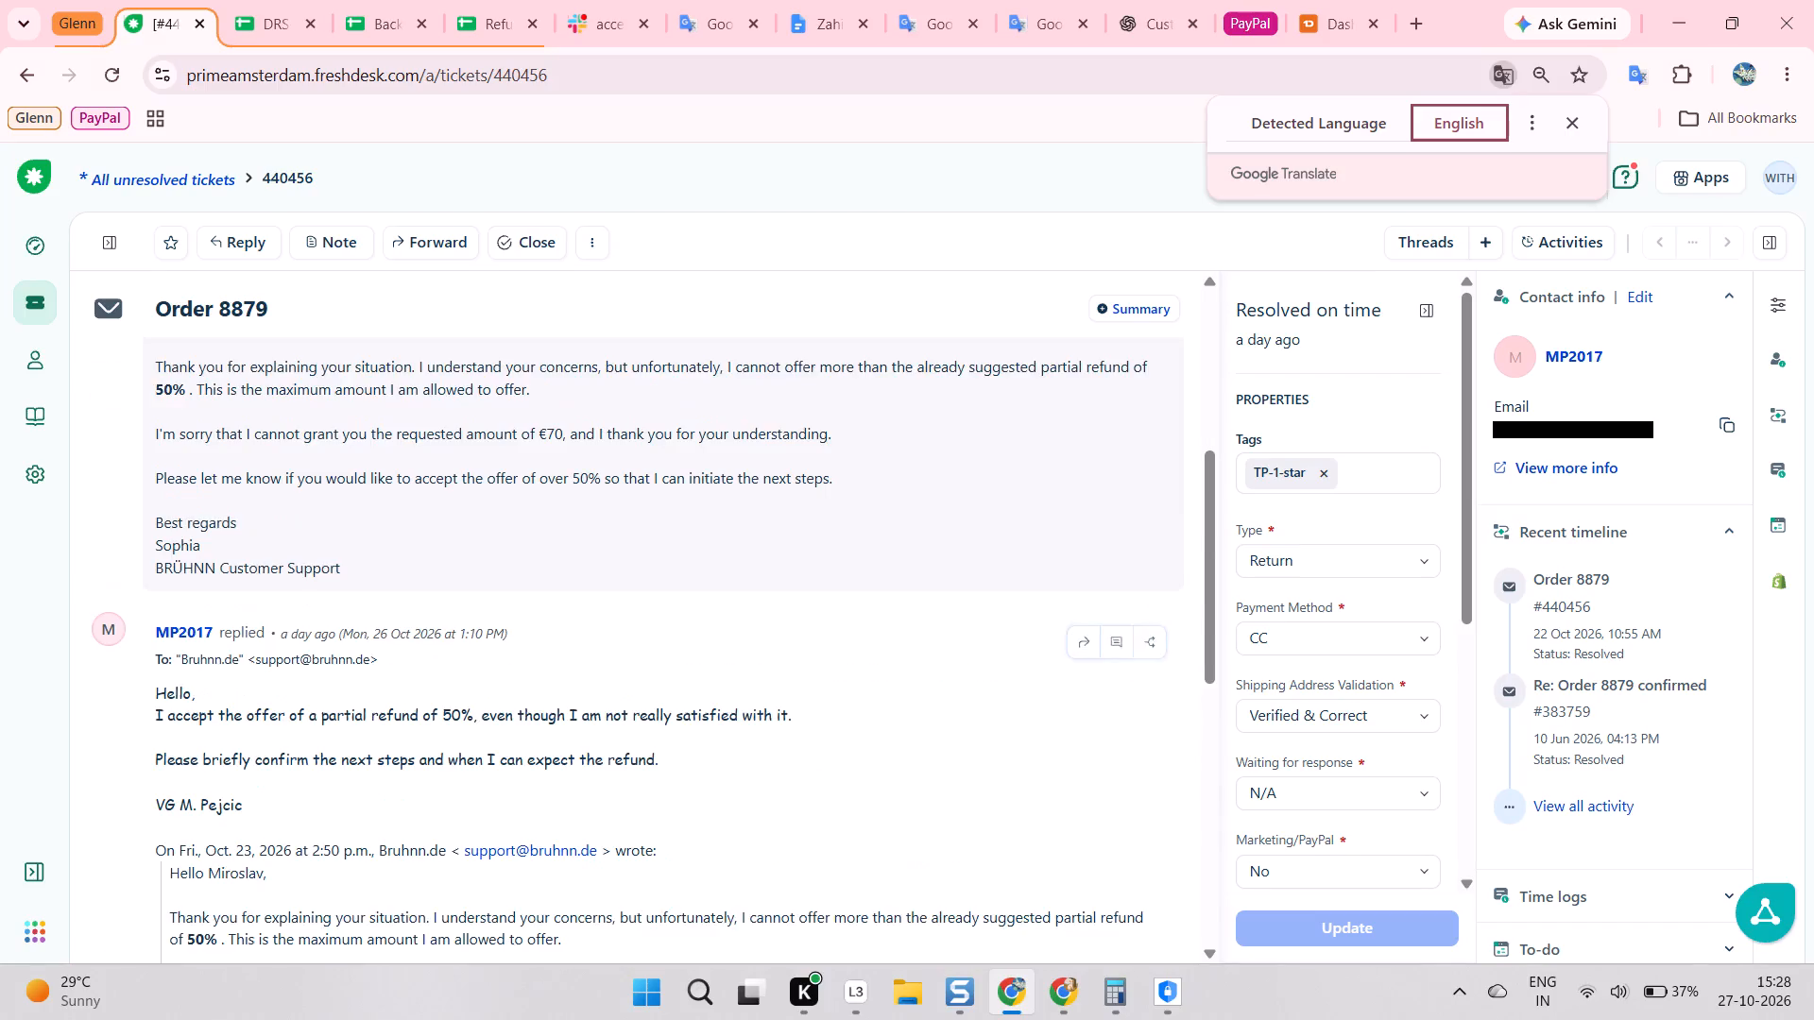
{"action": "scroll", "coordinate": [666, 554], "scroll_direction": "up", "scroll_amount": 1}
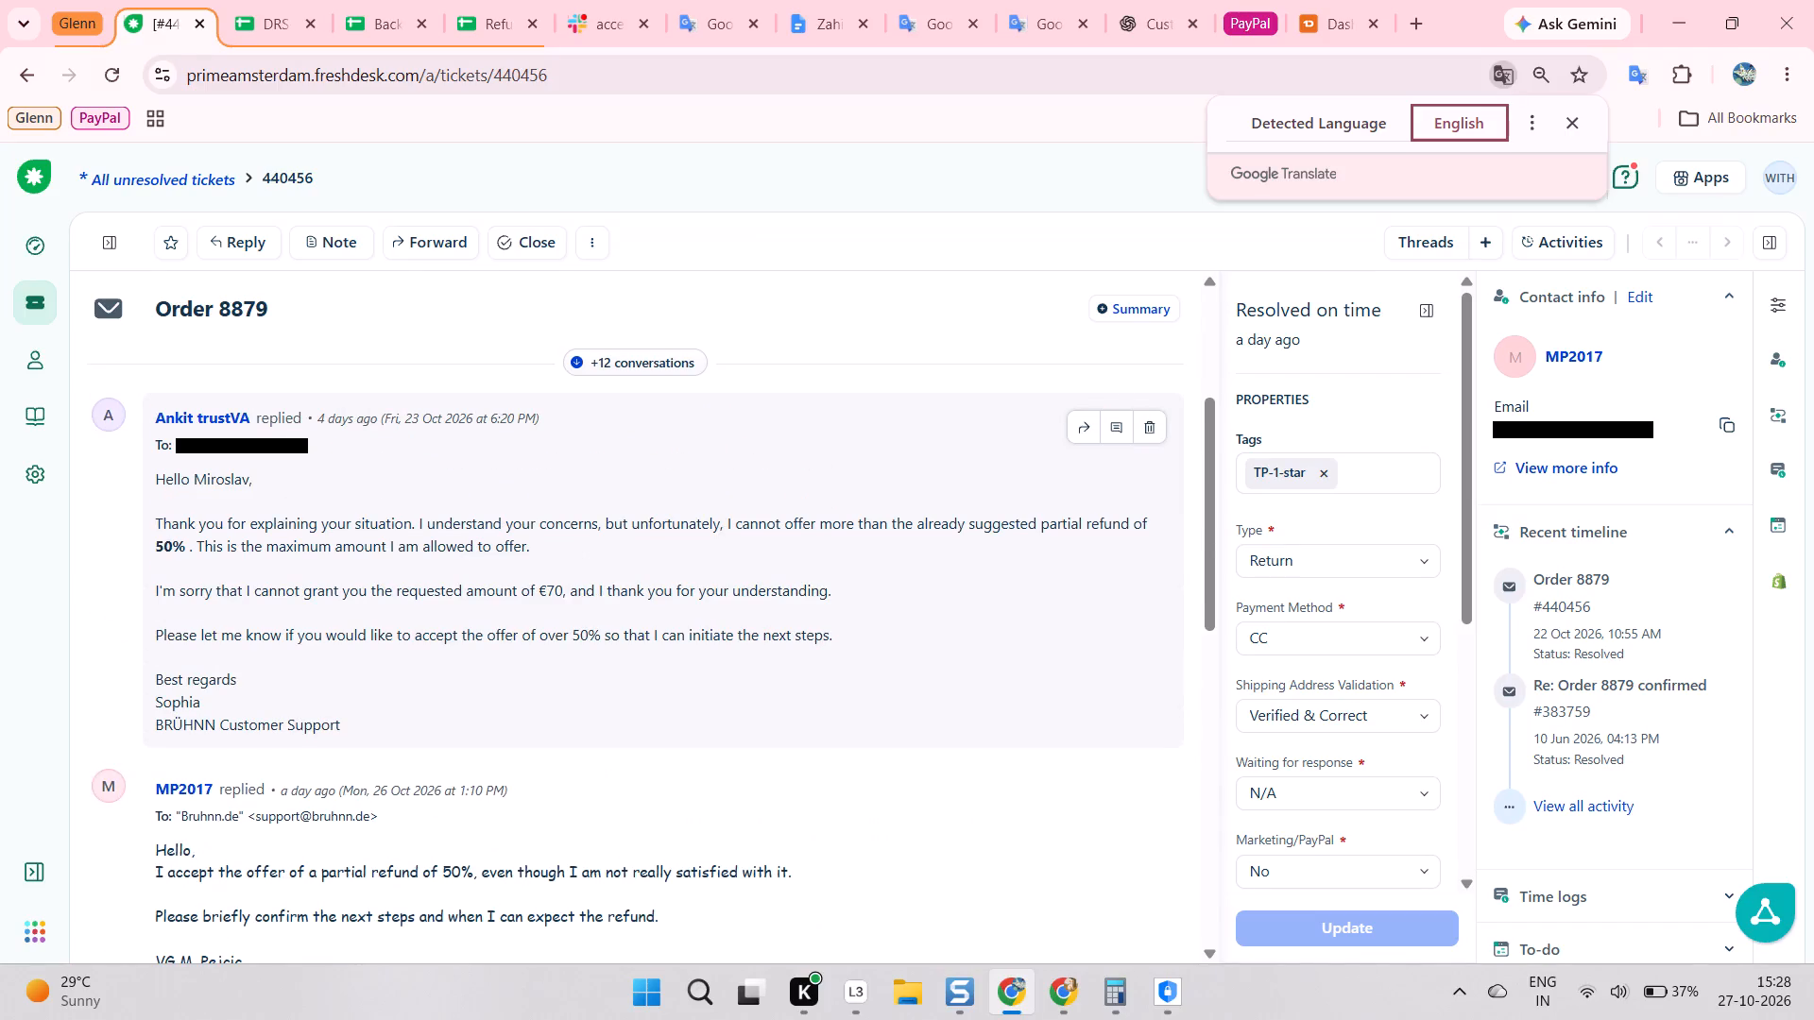
{"action": "scroll", "coordinate": [658, 470], "scroll_direction": "down", "scroll_amount": 6}
{"action": "left_click", "coordinate": [1296, 129]}
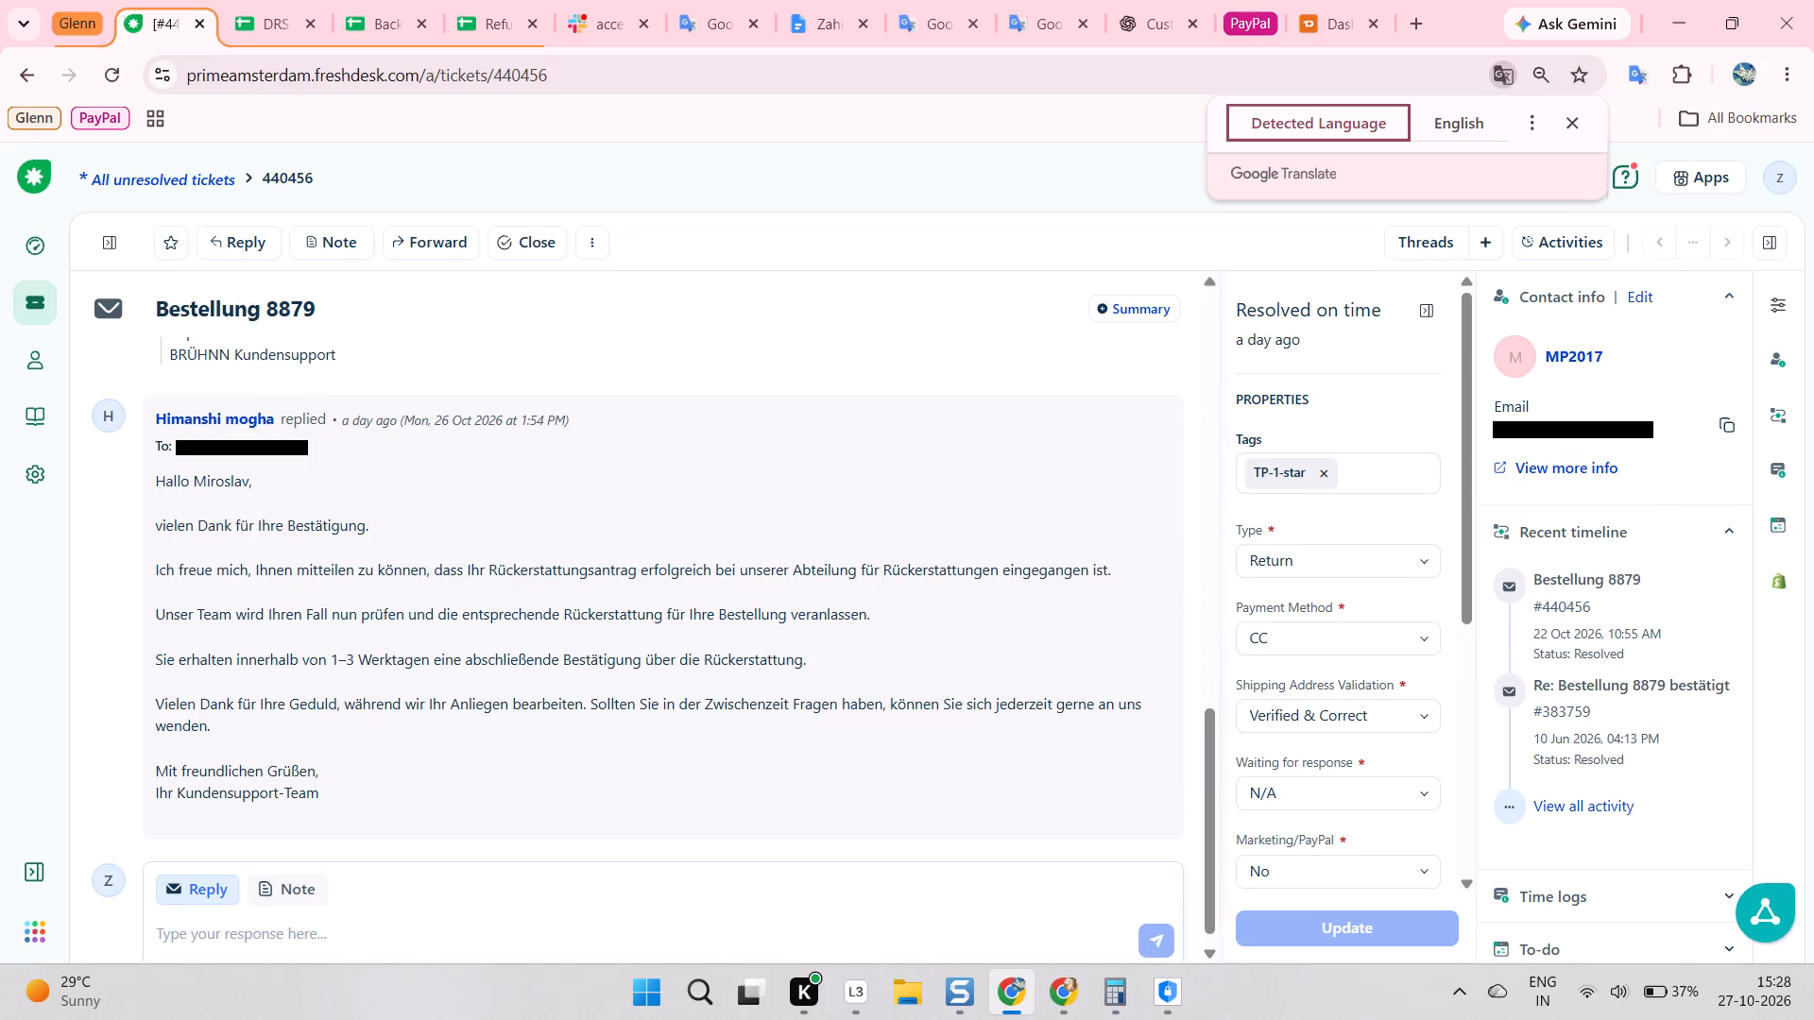
{"action": "double_click", "coordinate": [288, 181]}
{"action": "key", "text": "ctrl+c"}
{"action": "key", "text": "ctrl+c"}
{"action": "left_click", "coordinate": [474, 0]}
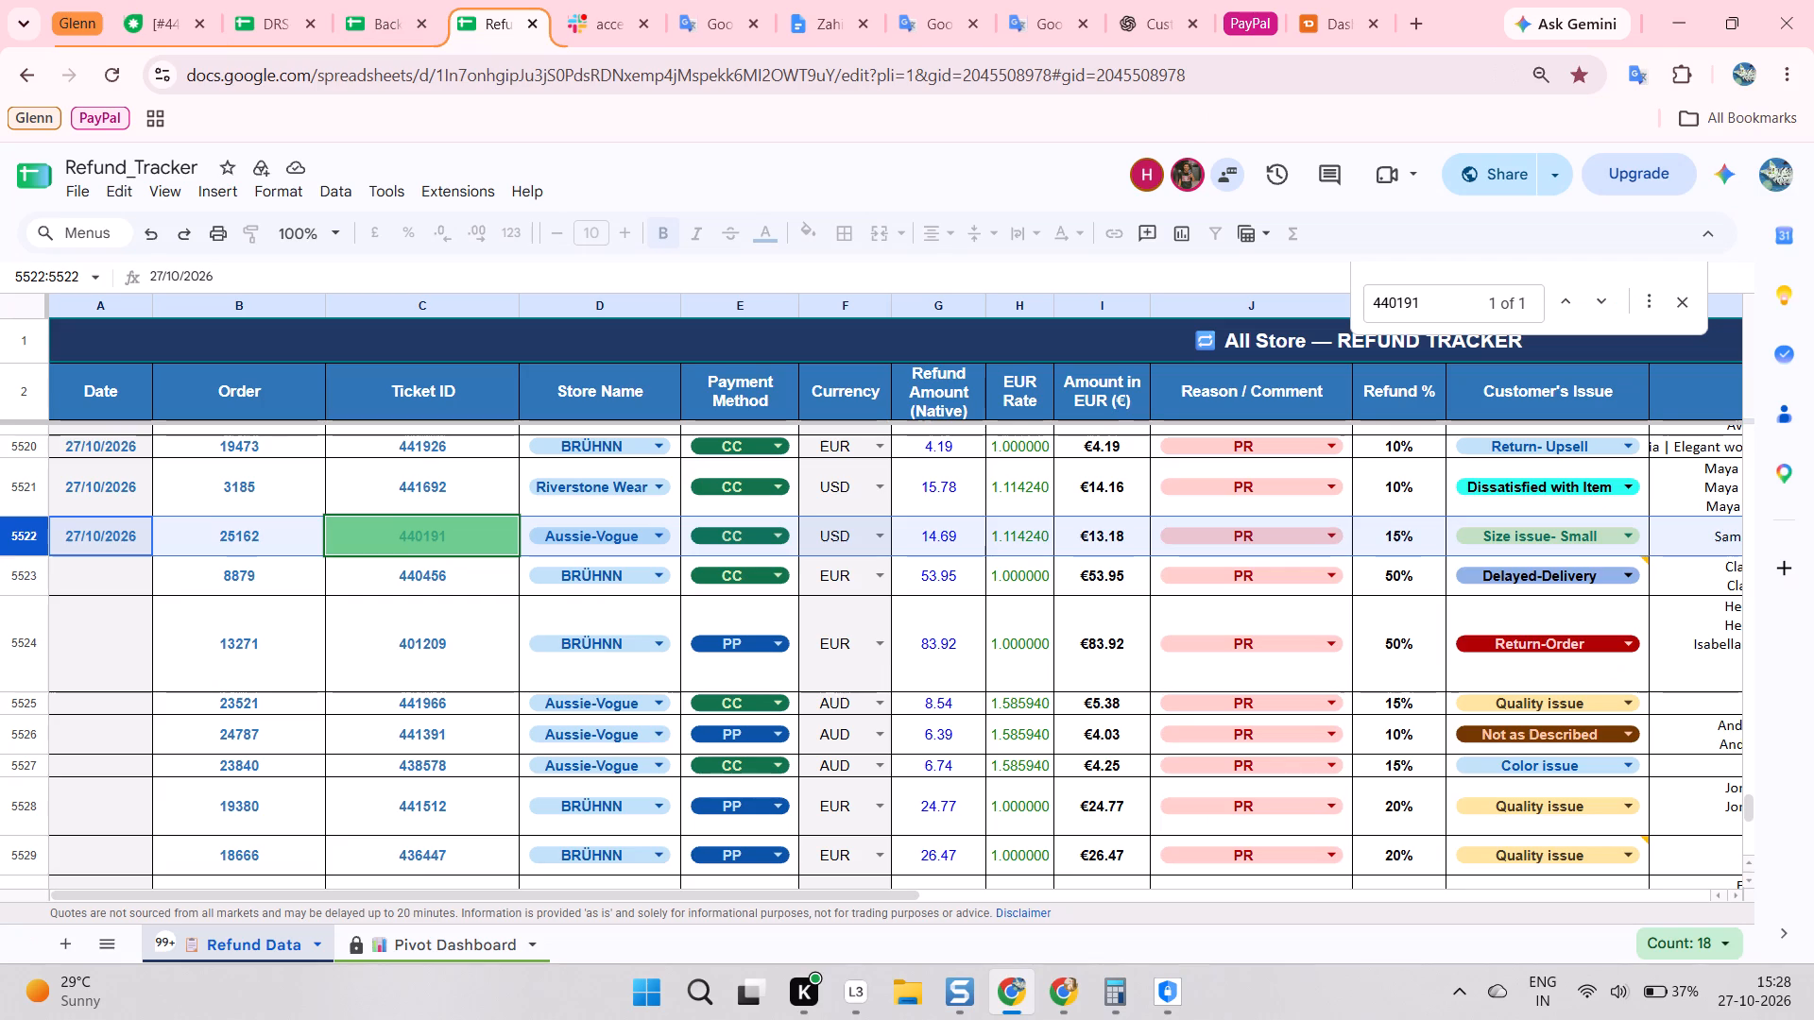
{"action": "key", "text": "ctrl+f"}
{"action": "key", "text": "ctrl+v"}
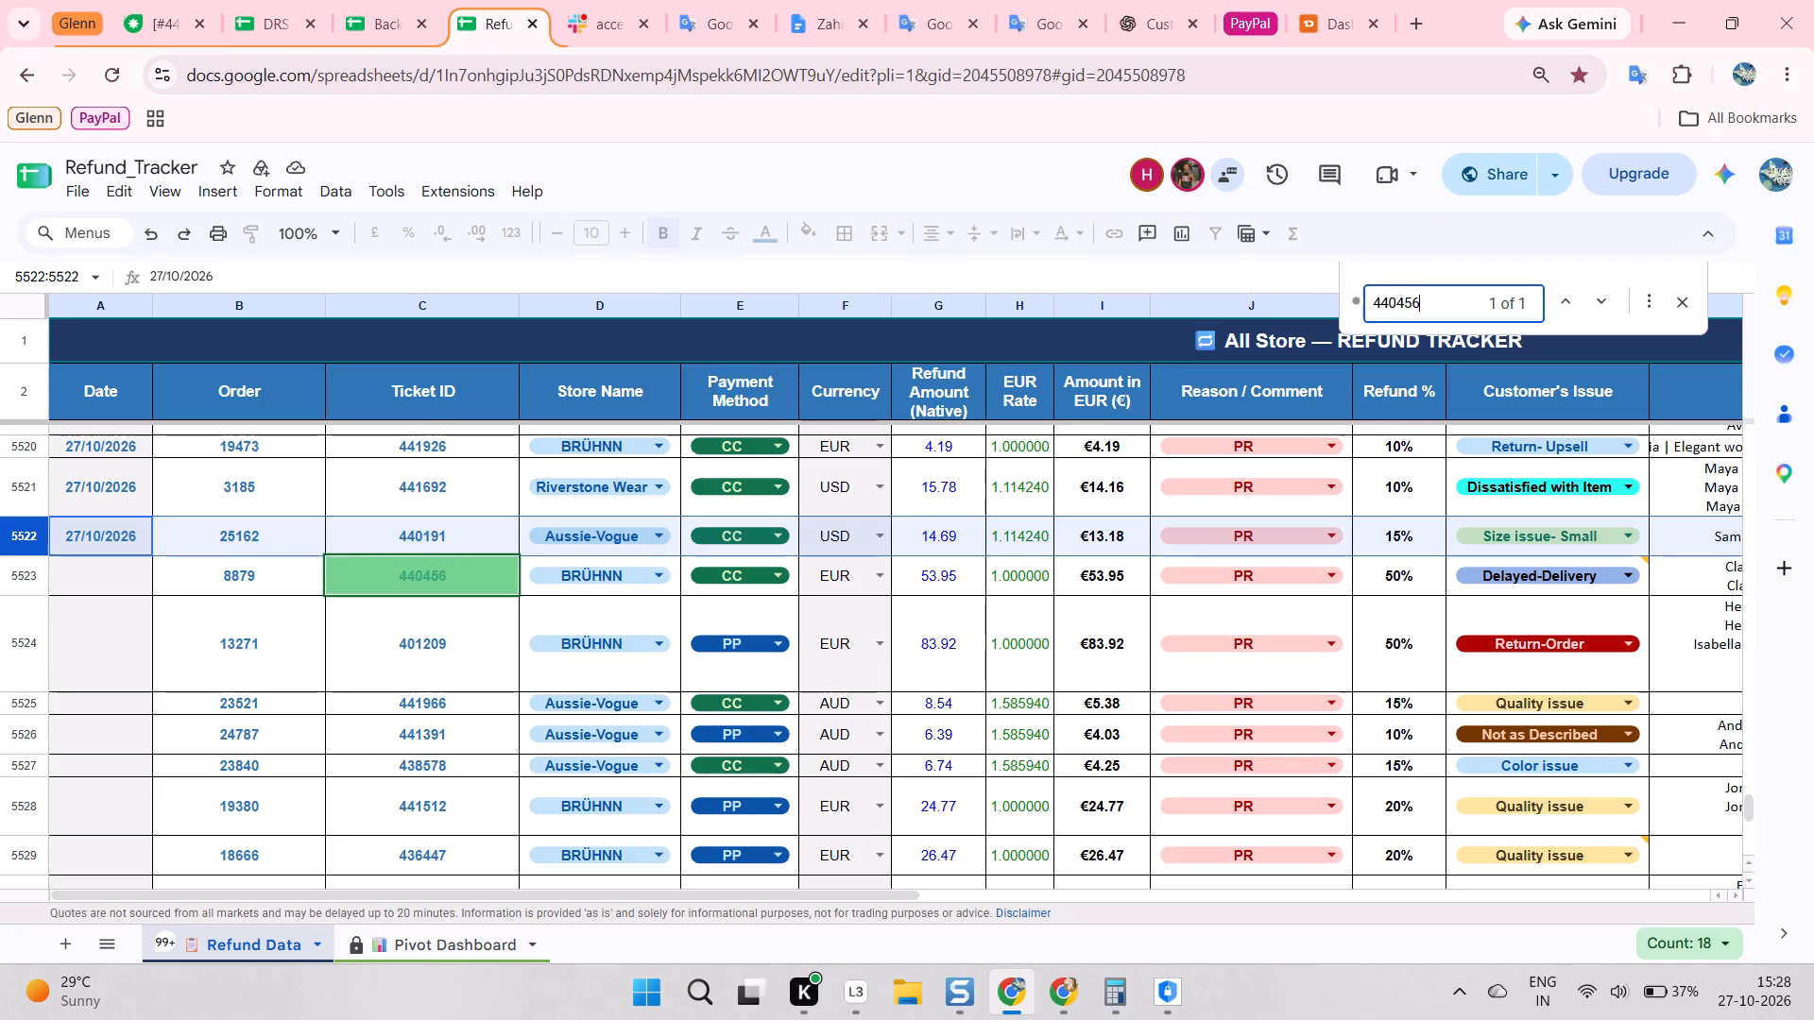
{"action": "left_click", "coordinate": [1681, 304]}
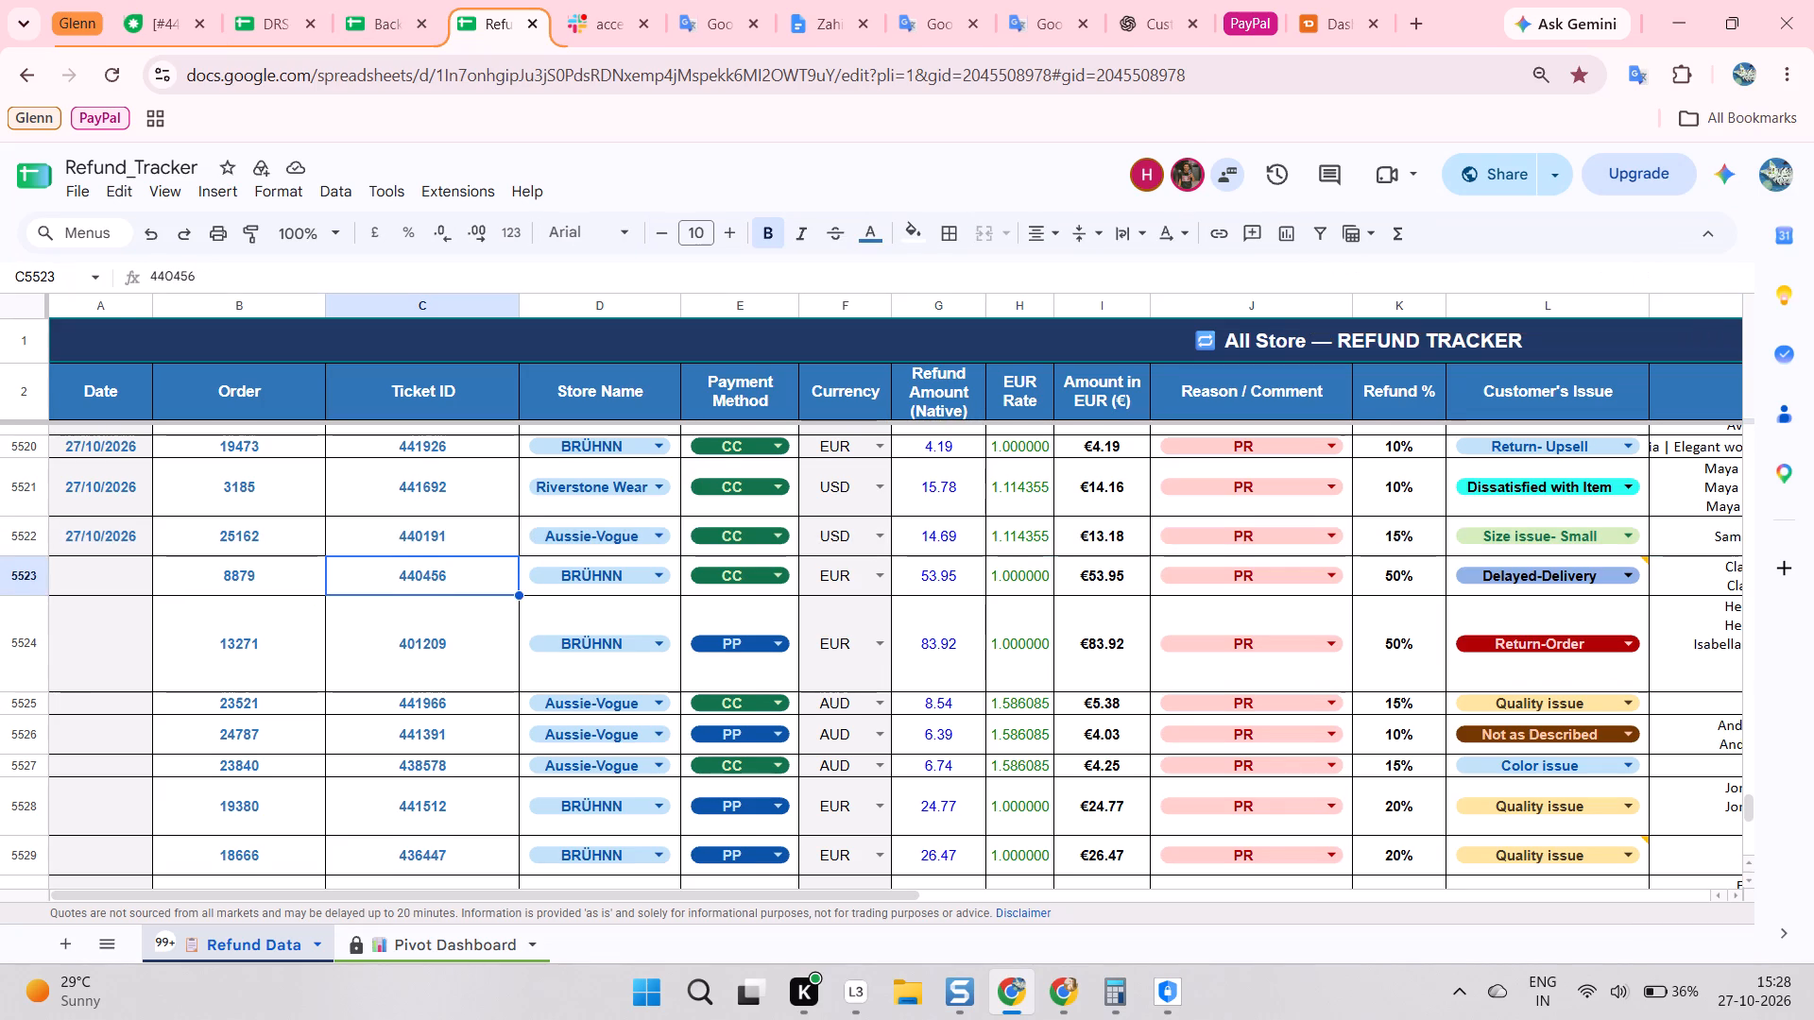
{"action": "scroll", "coordinate": [574, 504], "scroll_direction": "down", "scroll_amount": 1}
{"action": "scroll", "coordinate": [366, 535], "scroll_direction": "right", "scroll_amount": 3}
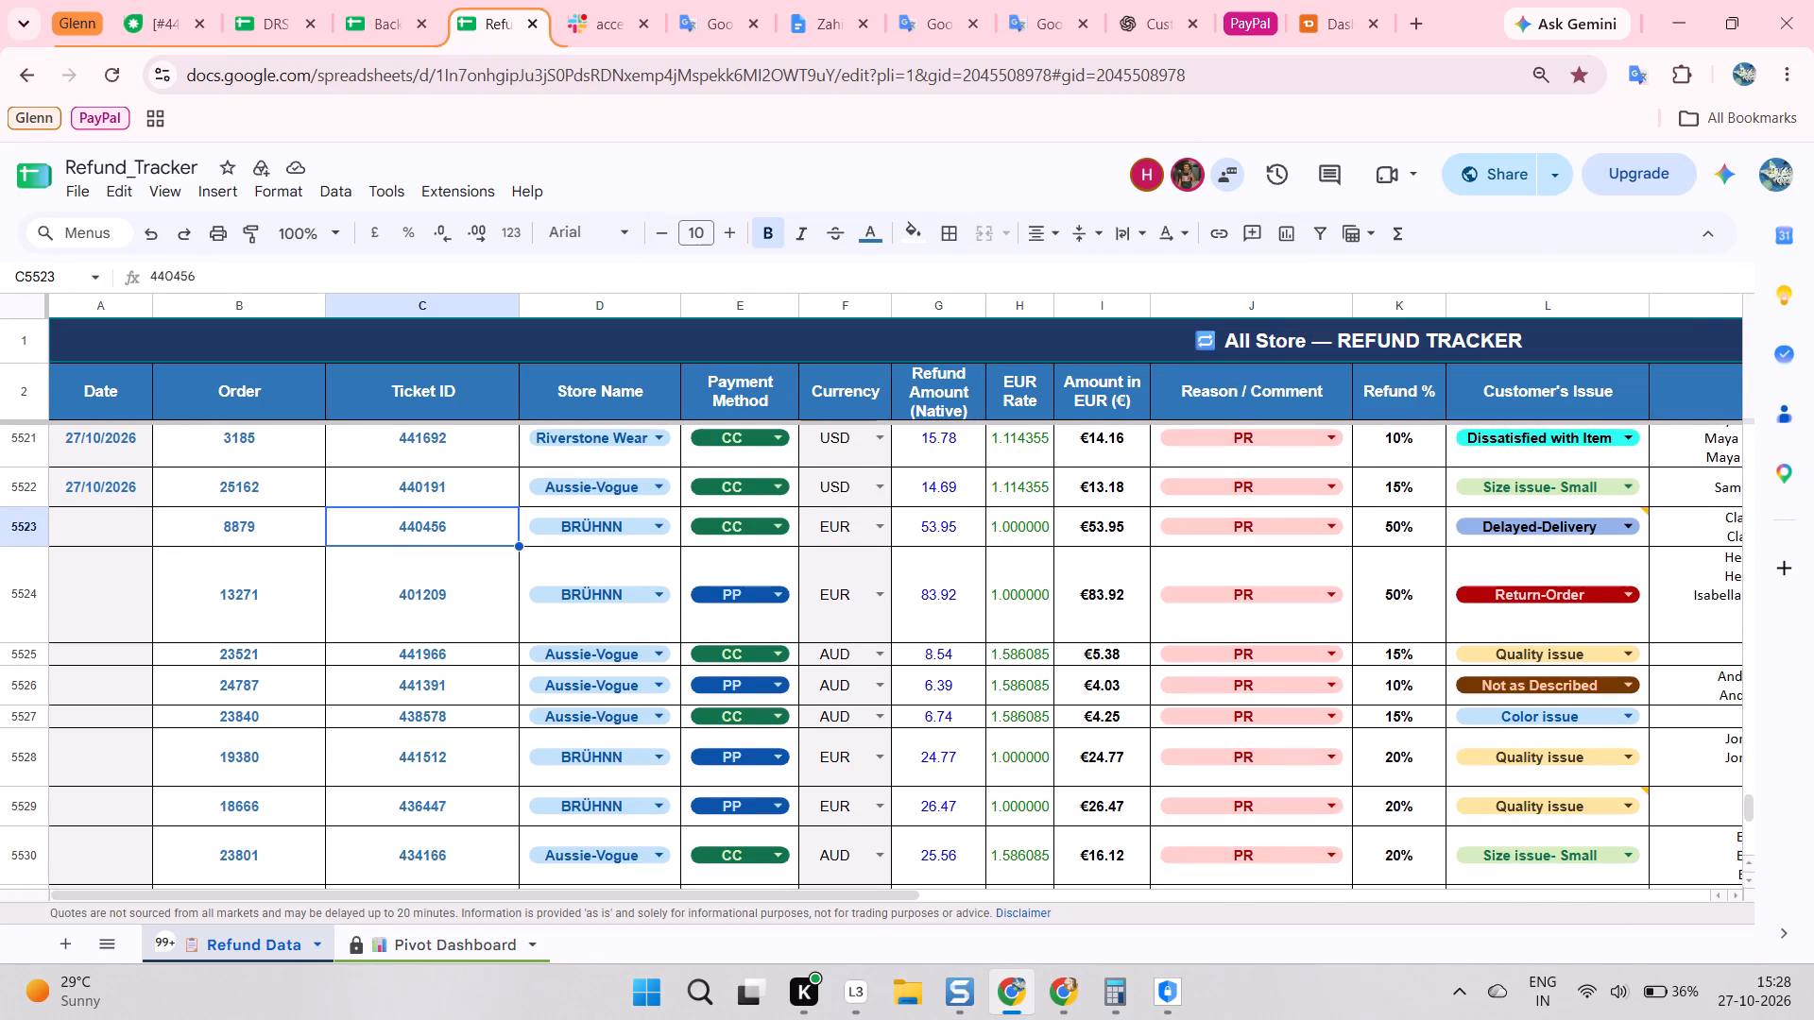
{"action": "key", "text": "ctrl+f"}
{"action": "key", "text": "ctrl+v"}
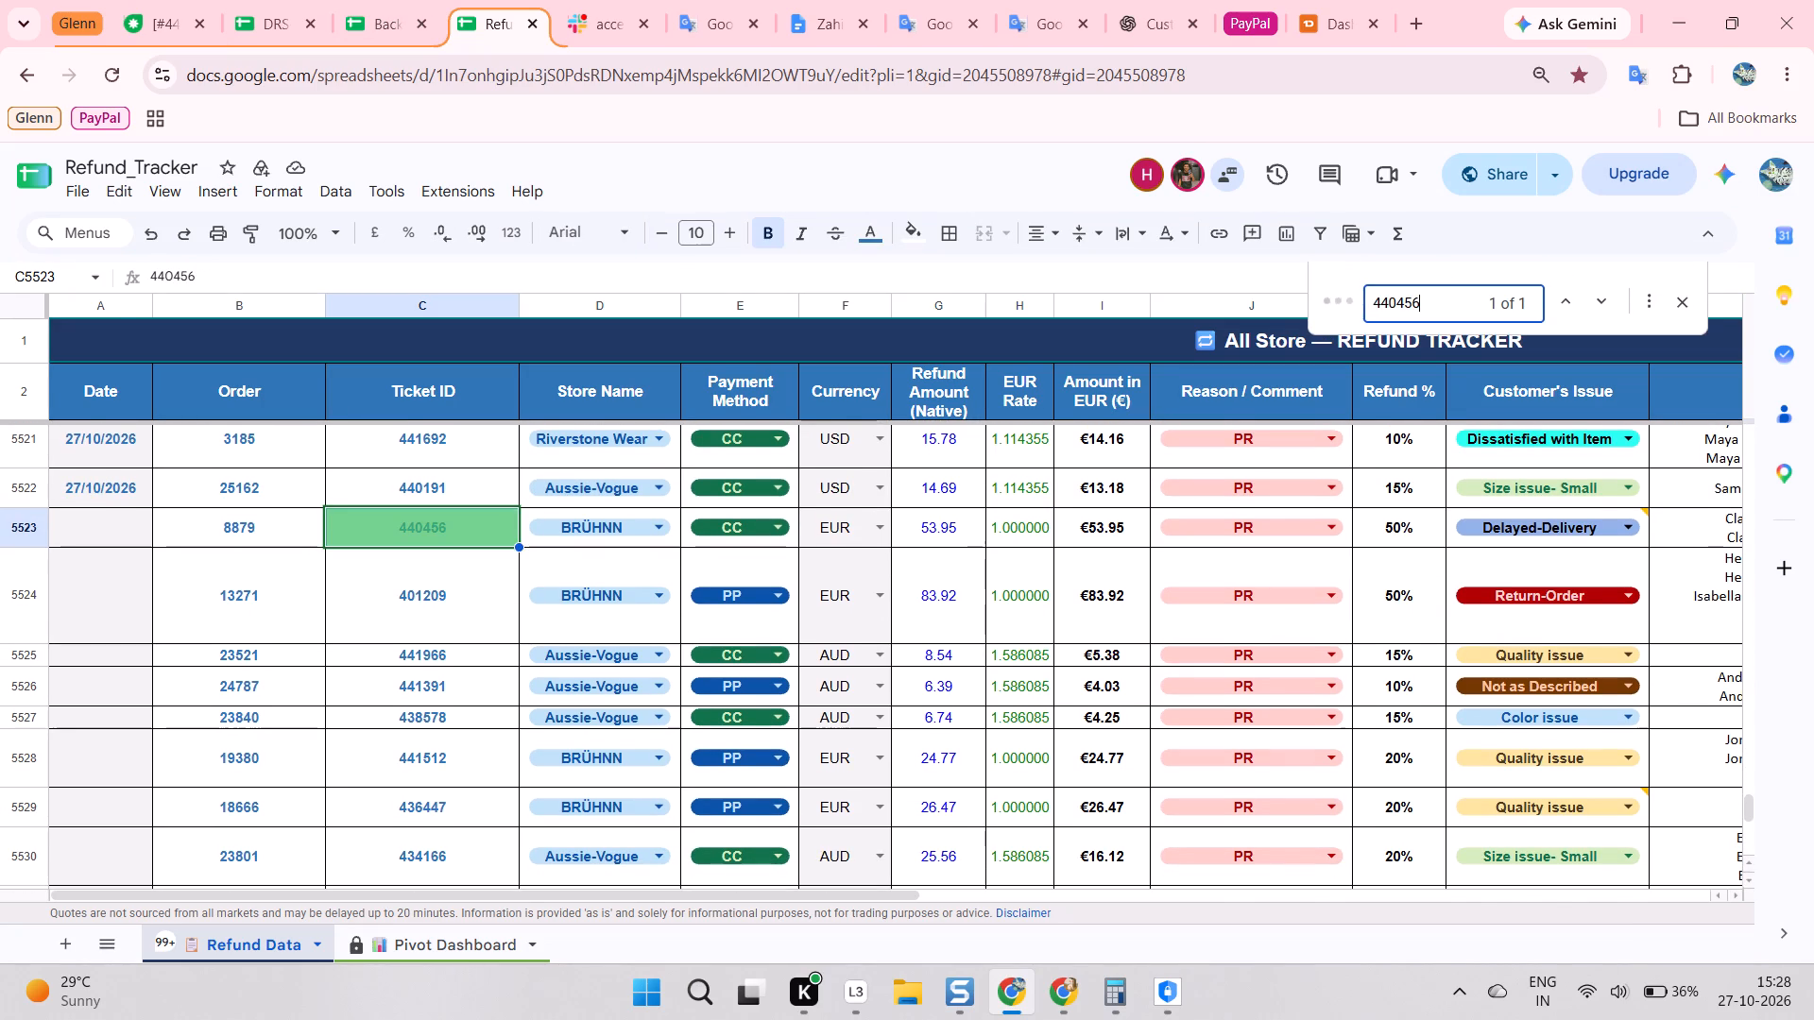
{"action": "left_click", "coordinate": [1682, 297]}
{"action": "scroll", "coordinate": [217, 515], "scroll_direction": "right", "scroll_amount": 1}
{"action": "left_click", "coordinate": [90, 538]}
{"action": "key", "text": "ctrl+d"}
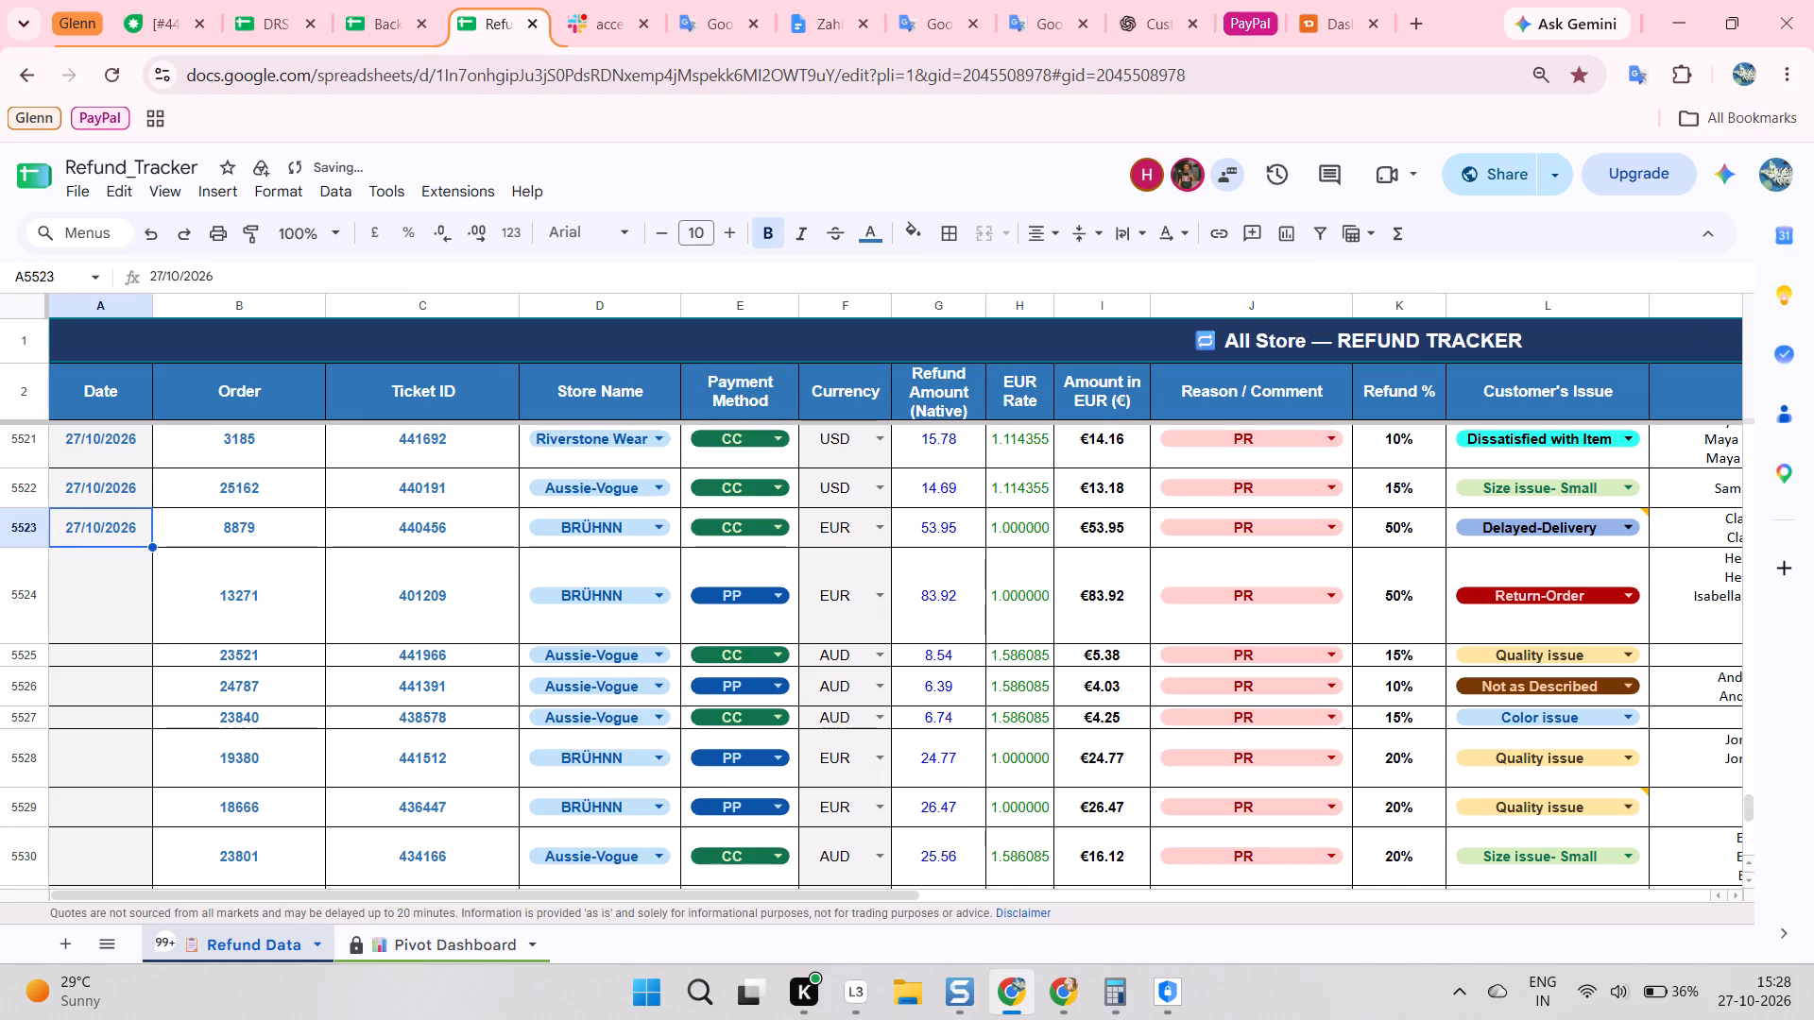
{"action": "left_click", "coordinate": [194, 581]}
{"action": "scroll", "coordinate": [159, 576], "scroll_direction": "down", "scroll_amount": 1}
{"action": "left_click", "coordinate": [25, 509]}
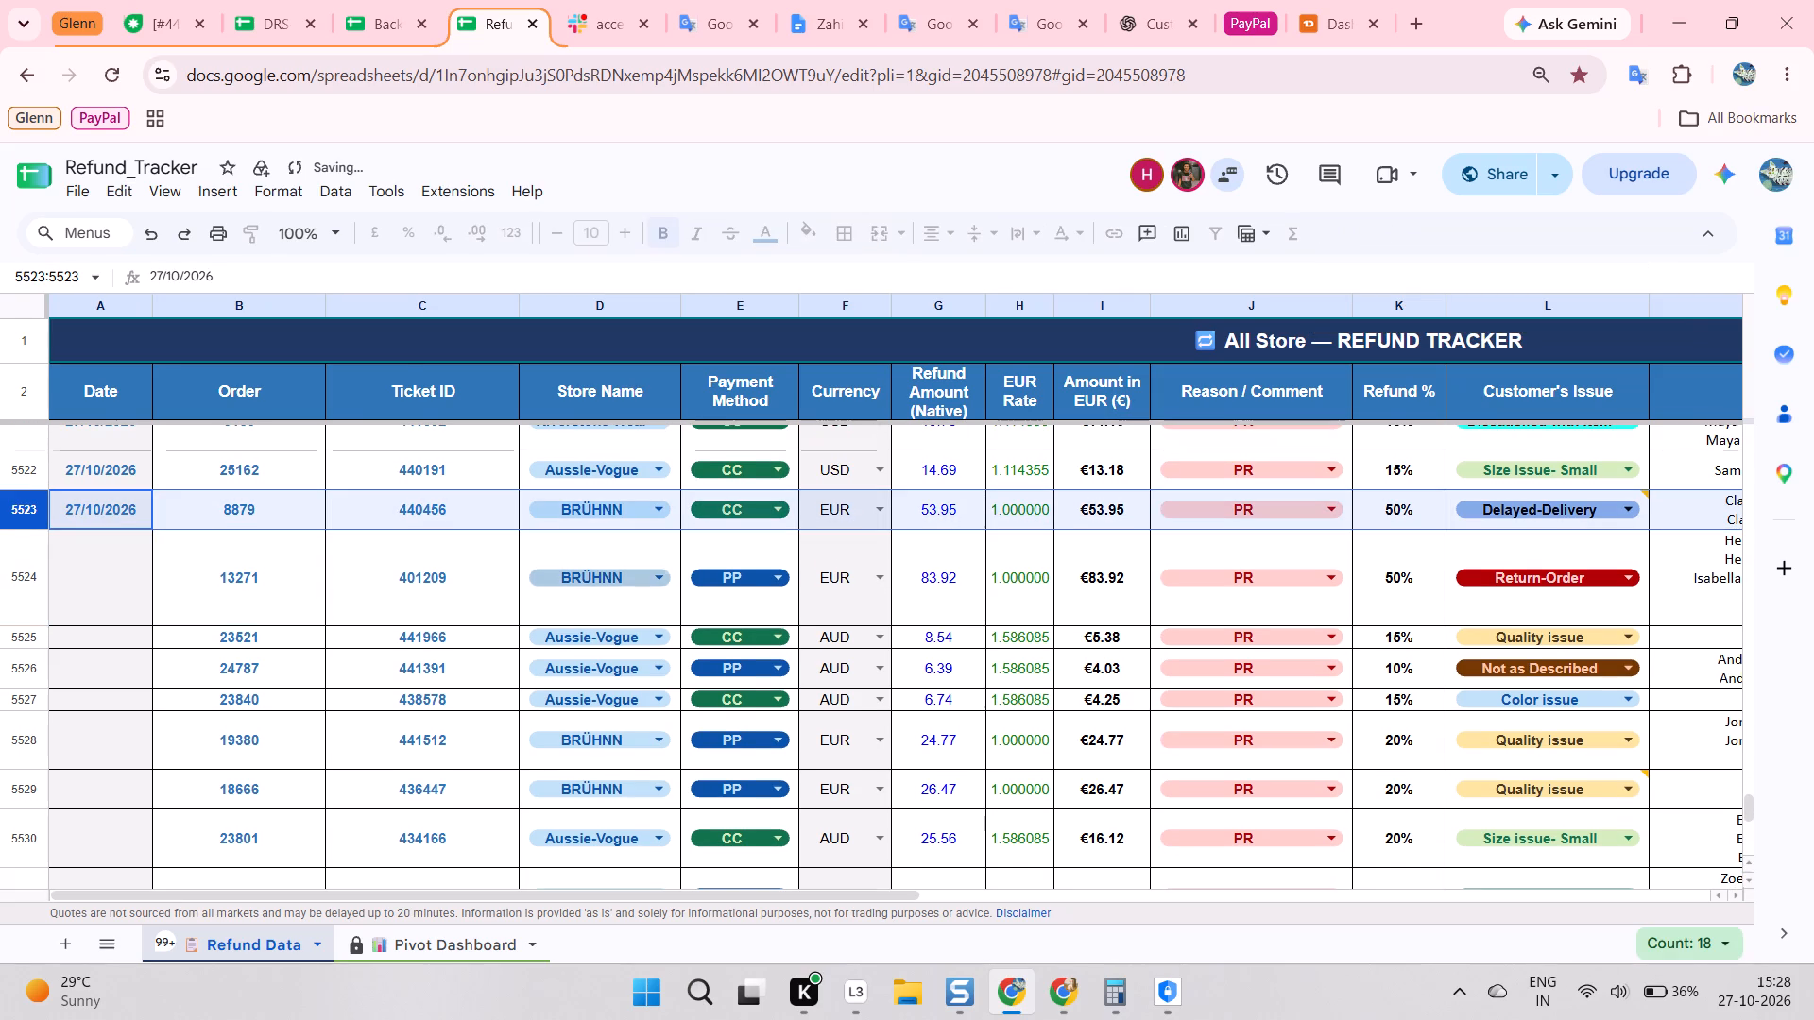
{"action": "key", "text": "alt+Tab"}
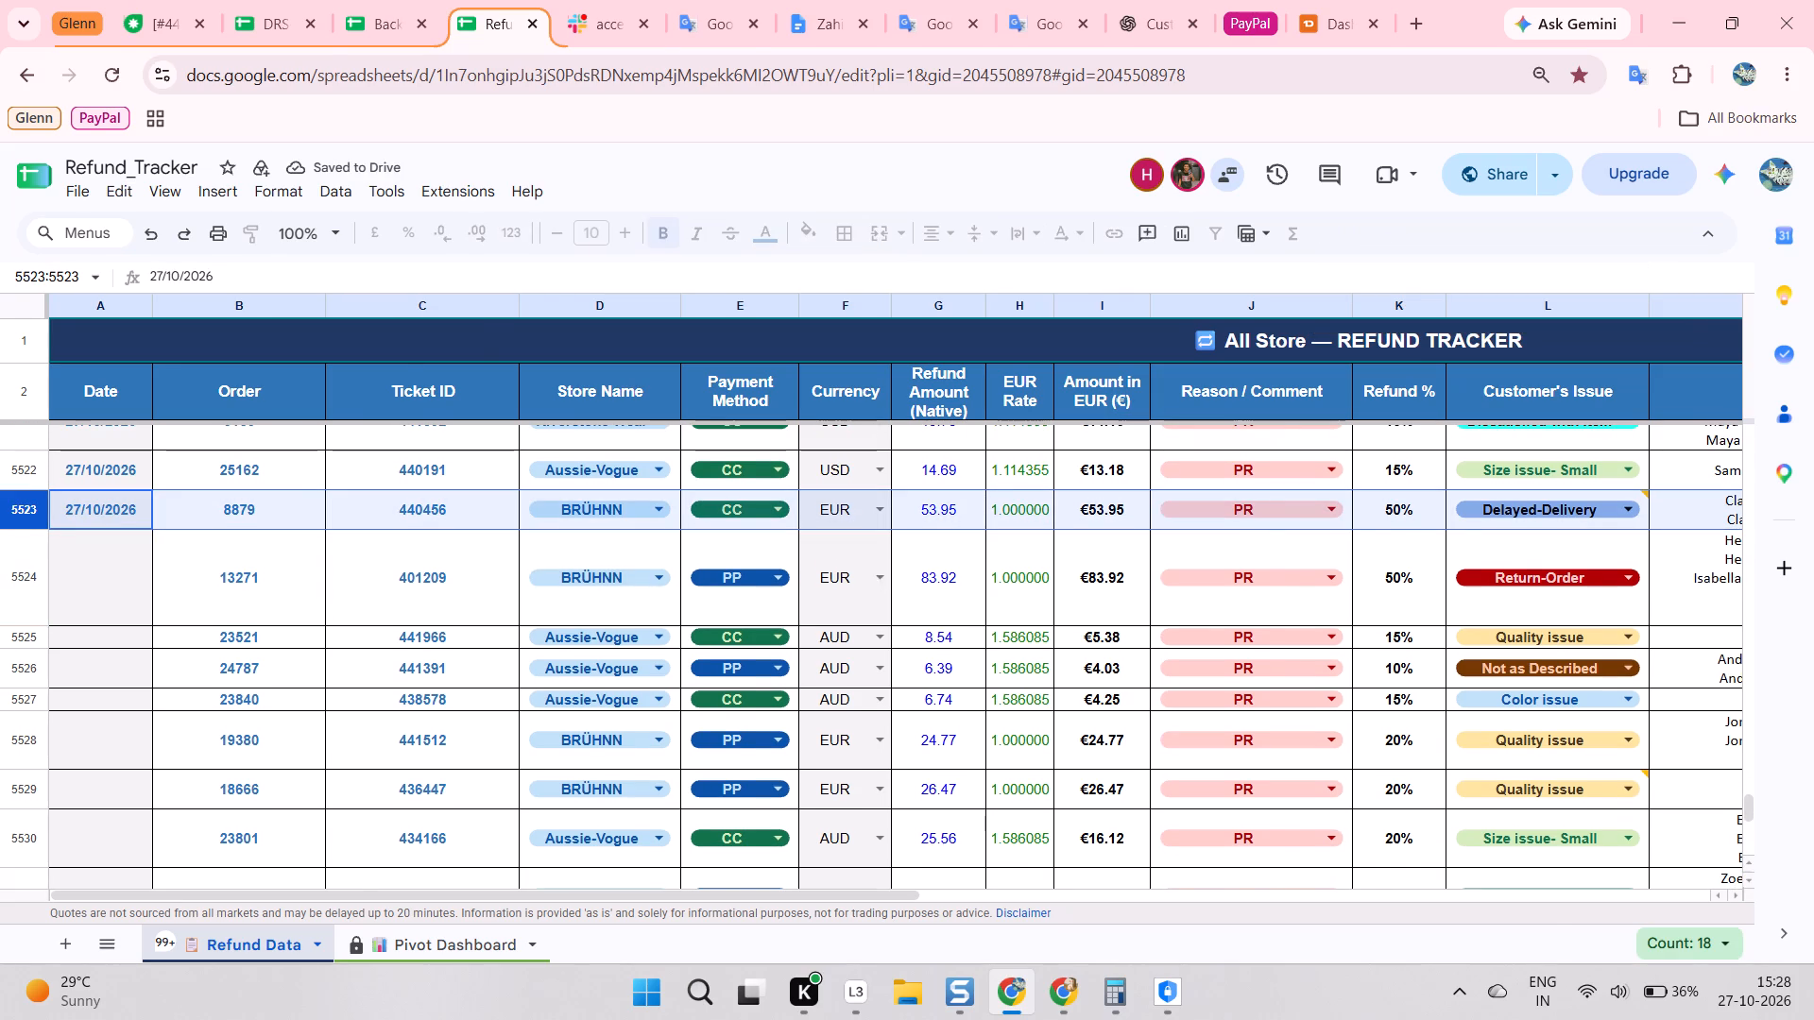
{"action": "scroll", "coordinate": [1097, 538], "scroll_direction": "down", "scroll_amount": 3}
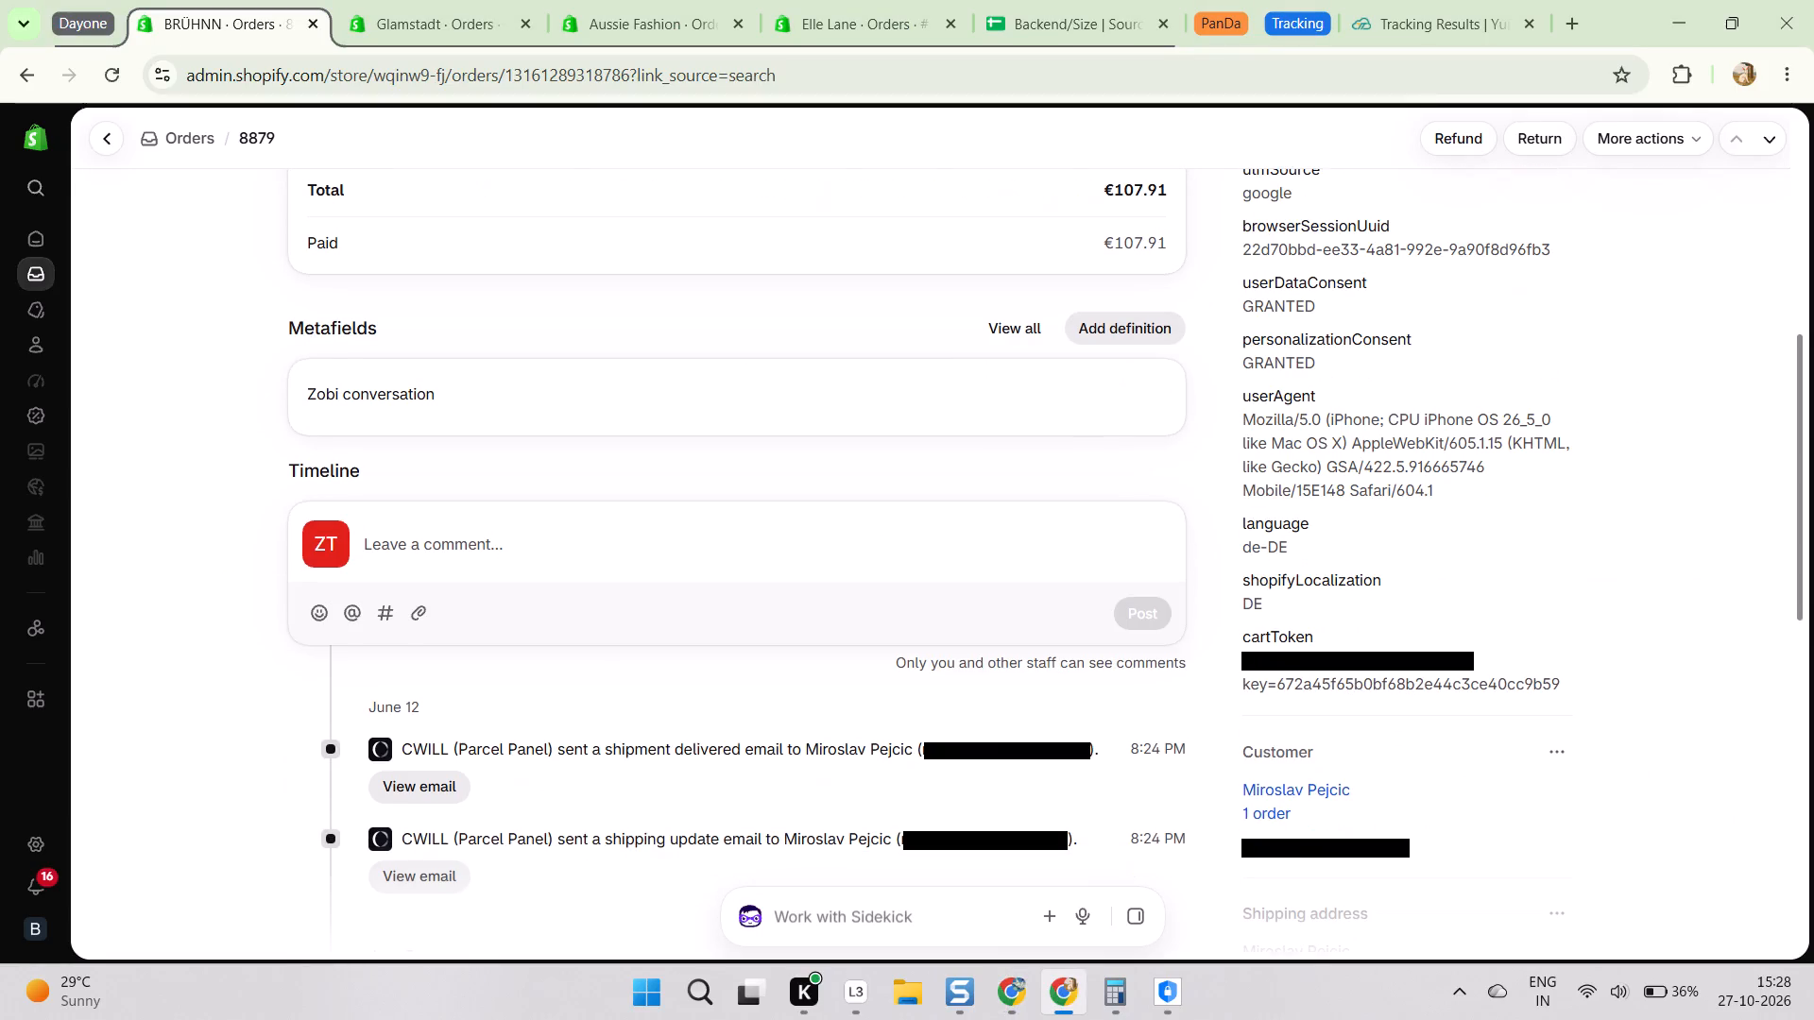
{"action": "double_click", "coordinate": [1131, 253]}
{"action": "key", "text": "ctrl+c"}
{"action": "key", "text": "ctrl+c"}
{"action": "left_click", "coordinate": [1110, 987]}
{"action": "left_click", "coordinate": [1602, 455]}
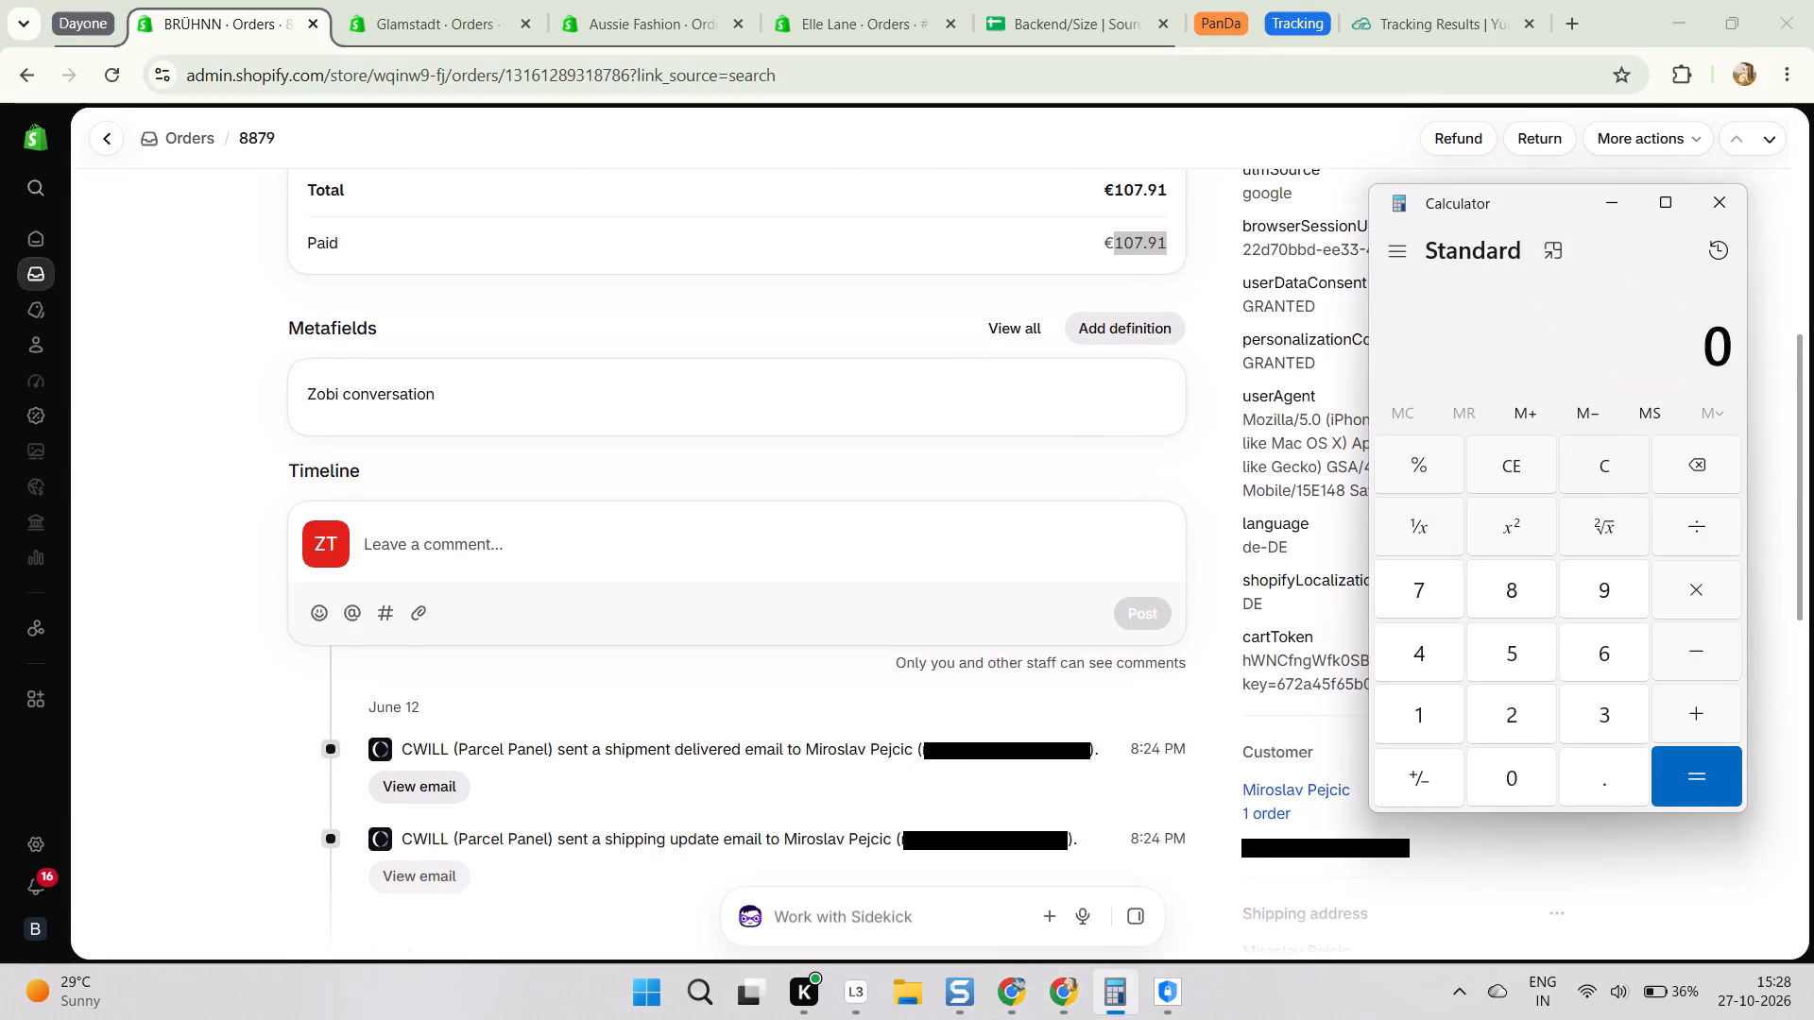
{"action": "key", "text": "ctrl+v"}
{"action": "left_click", "coordinate": [1711, 588]}
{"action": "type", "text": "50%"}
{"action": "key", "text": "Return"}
{"action": "left_click", "coordinate": [1020, 471]}
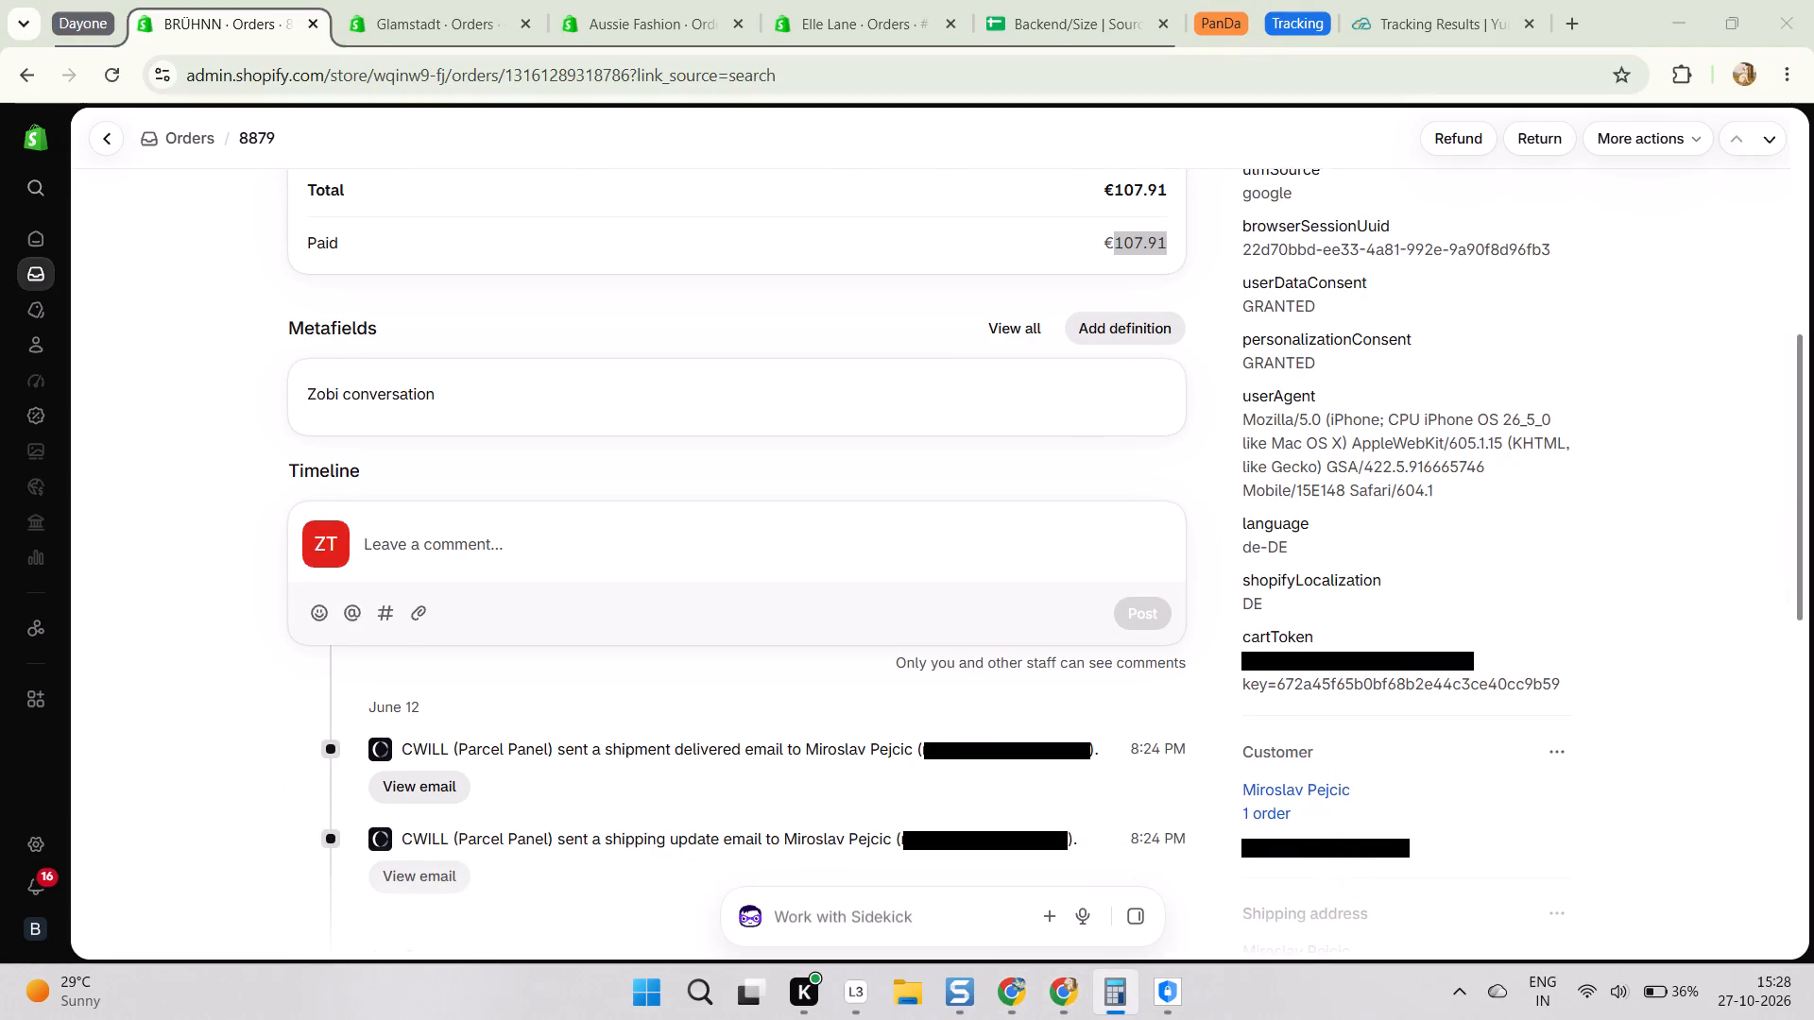
{"action": "key", "text": "alt+Tab"}
{"action": "left_click", "coordinate": [965, 516]}
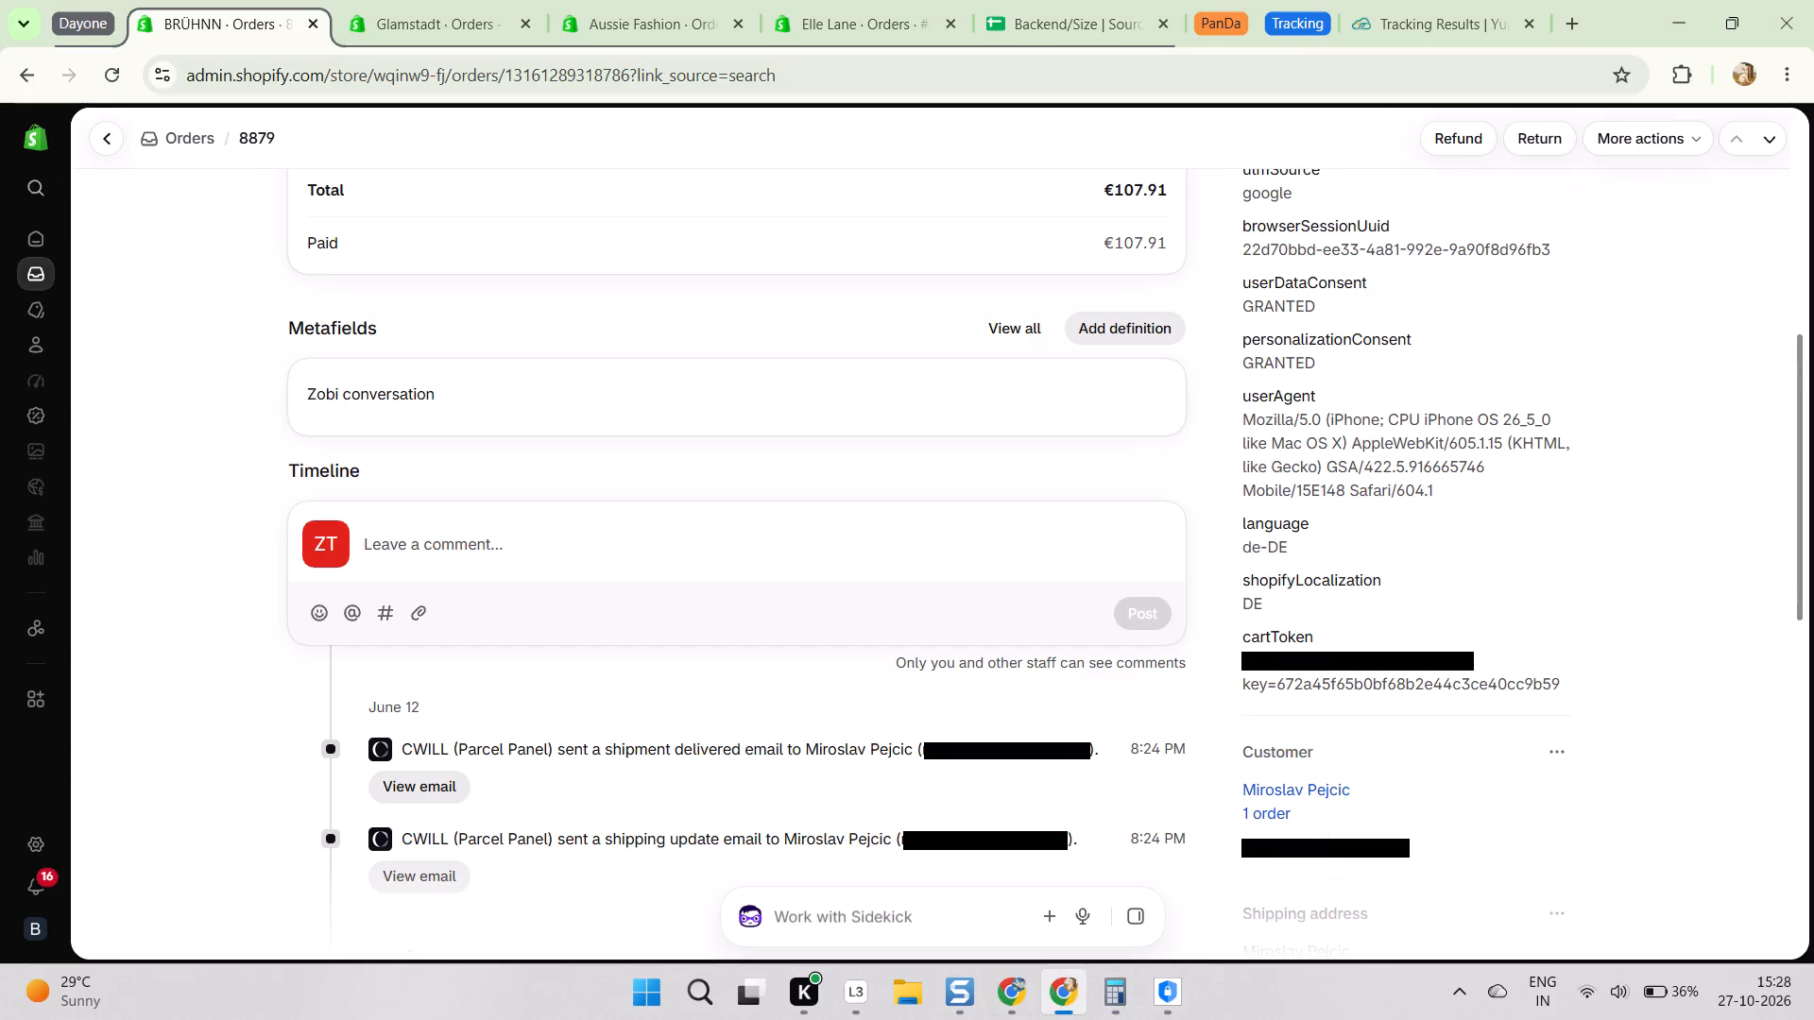
{"action": "left_click", "coordinate": [1010, 1010]}
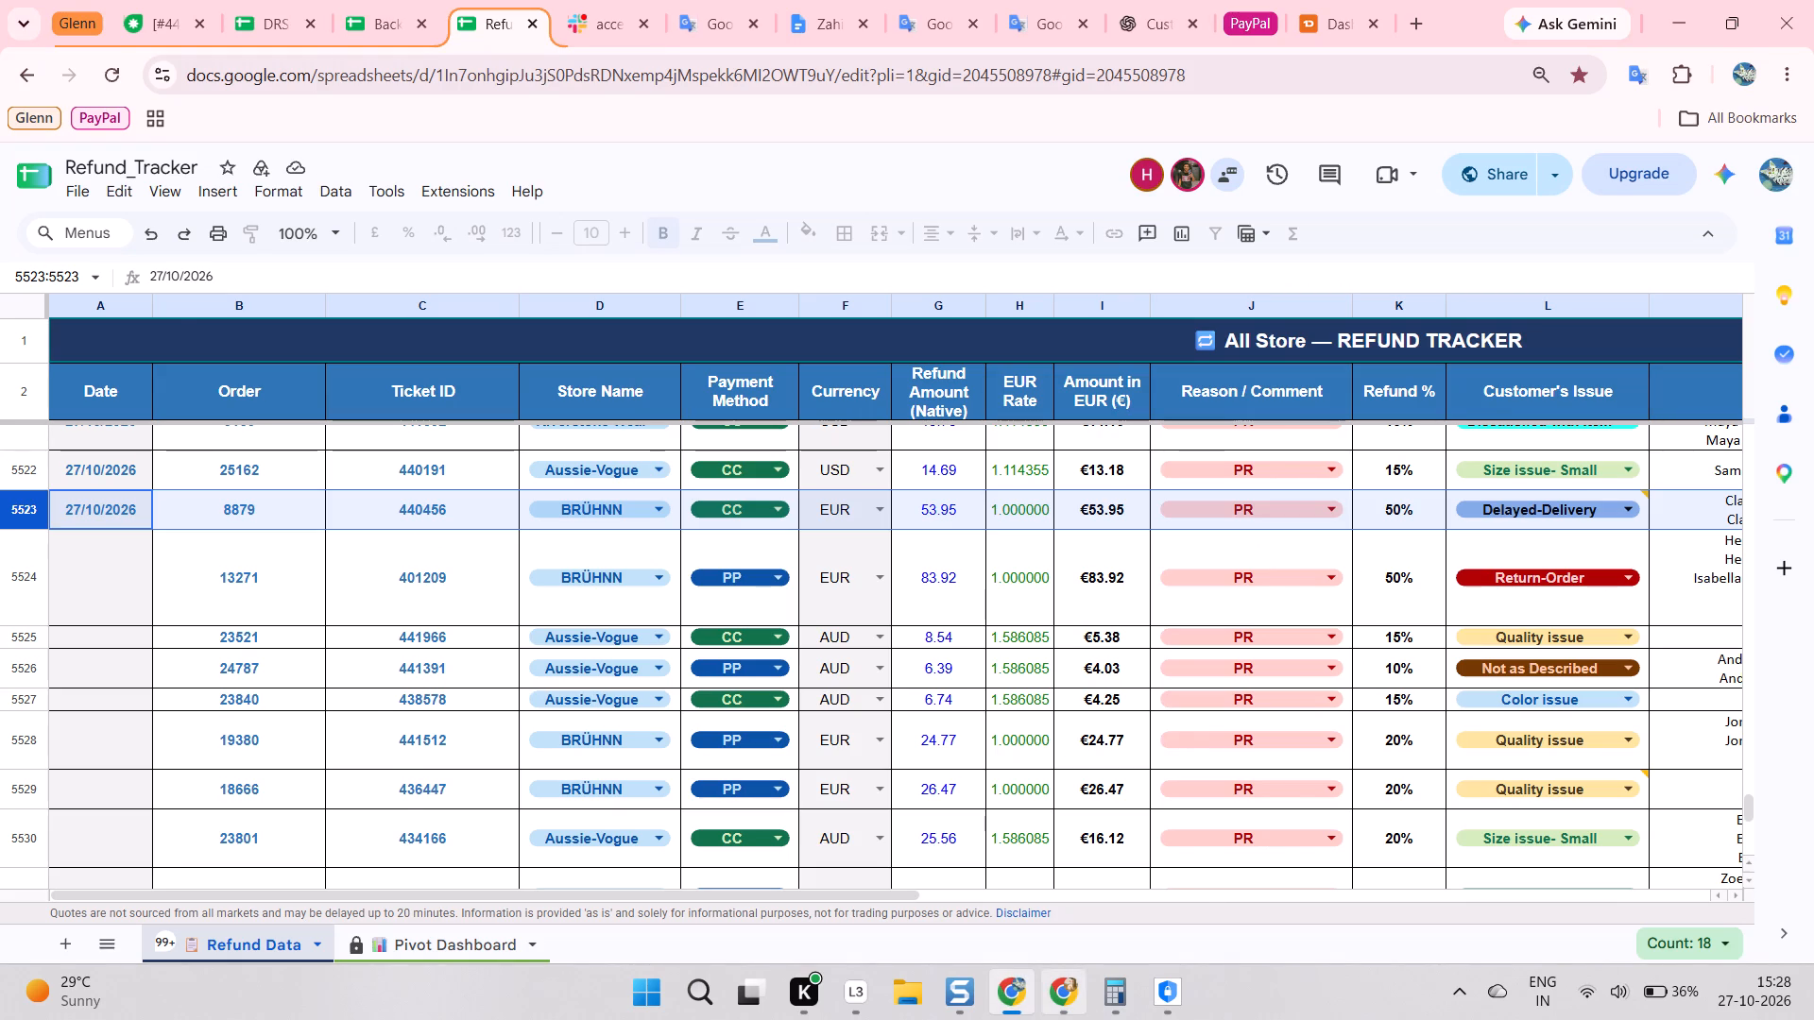
{"action": "left_click", "coordinate": [1062, 991]}
{"action": "scroll", "coordinate": [1071, 513], "scroll_direction": "down", "scroll_amount": 6}
{"action": "scroll", "coordinate": [1163, 556], "scroll_direction": "up", "scroll_amount": 4}
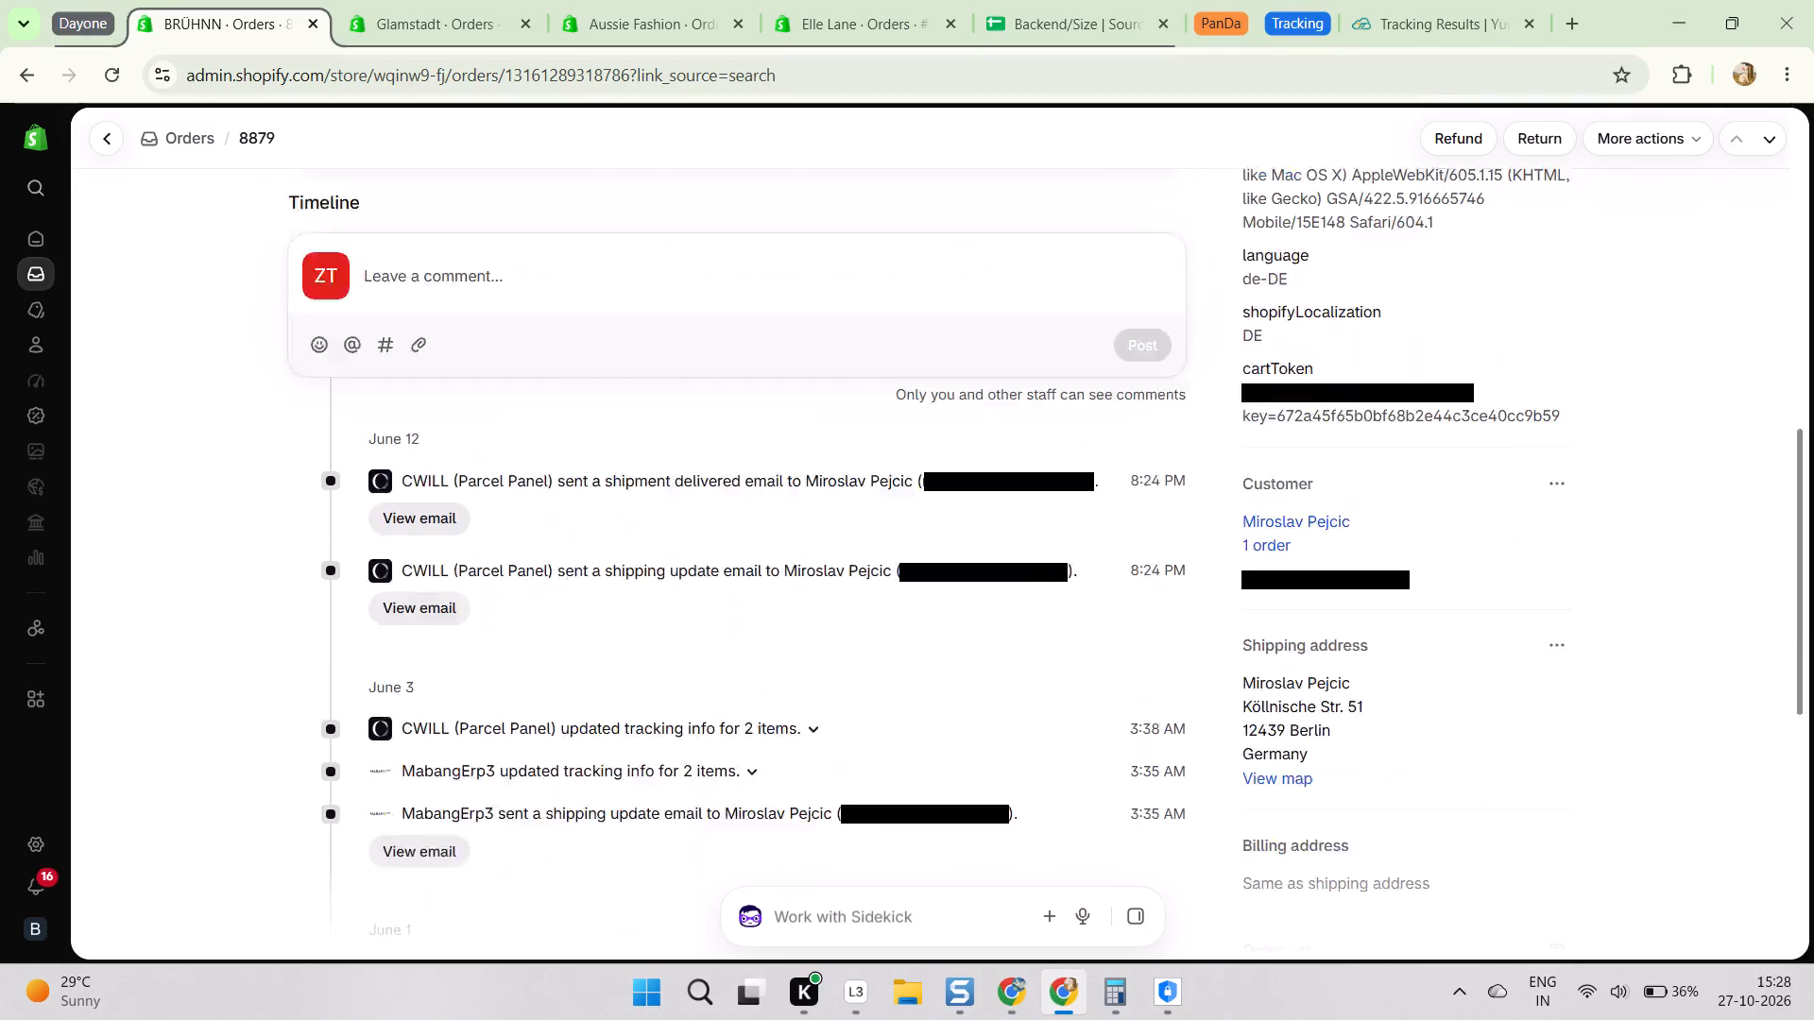
{"action": "scroll", "coordinate": [1183, 457], "scroll_direction": "up", "scroll_amount": 14}
{"action": "left_click", "coordinate": [1461, 139]}
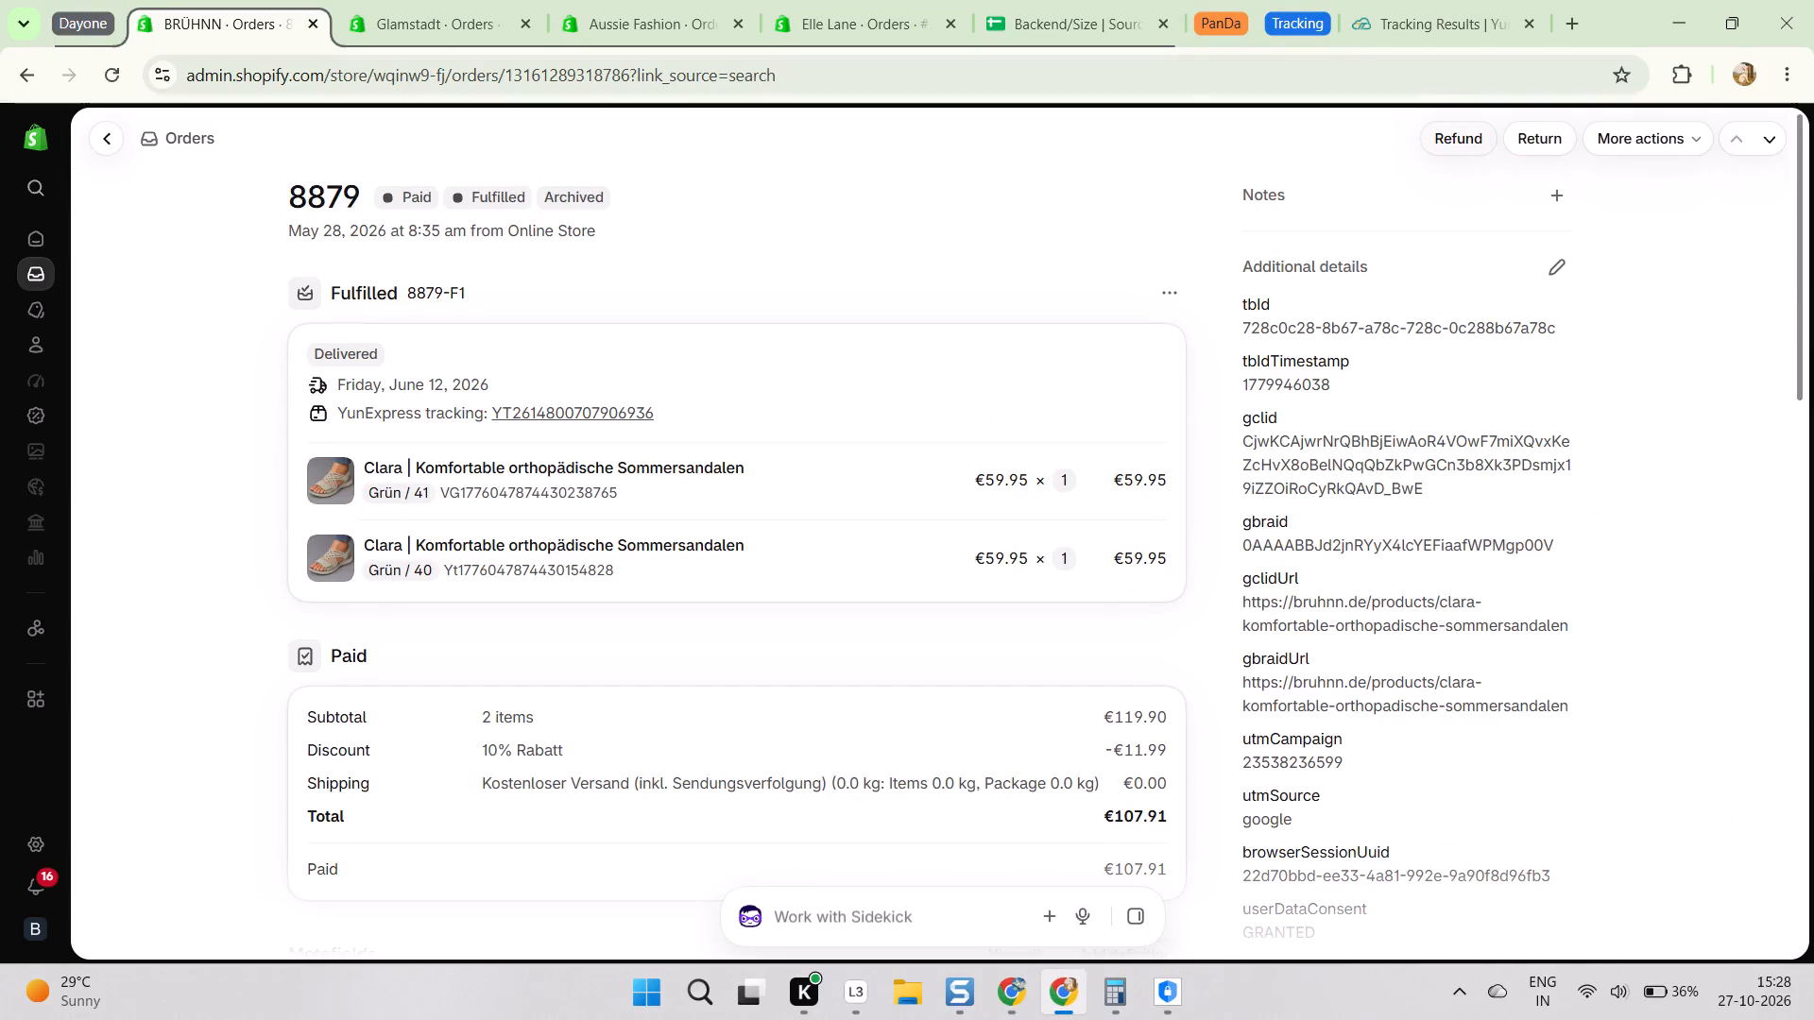
{"action": "scroll", "coordinate": [954, 417], "scroll_direction": "down", "scroll_amount": 5}
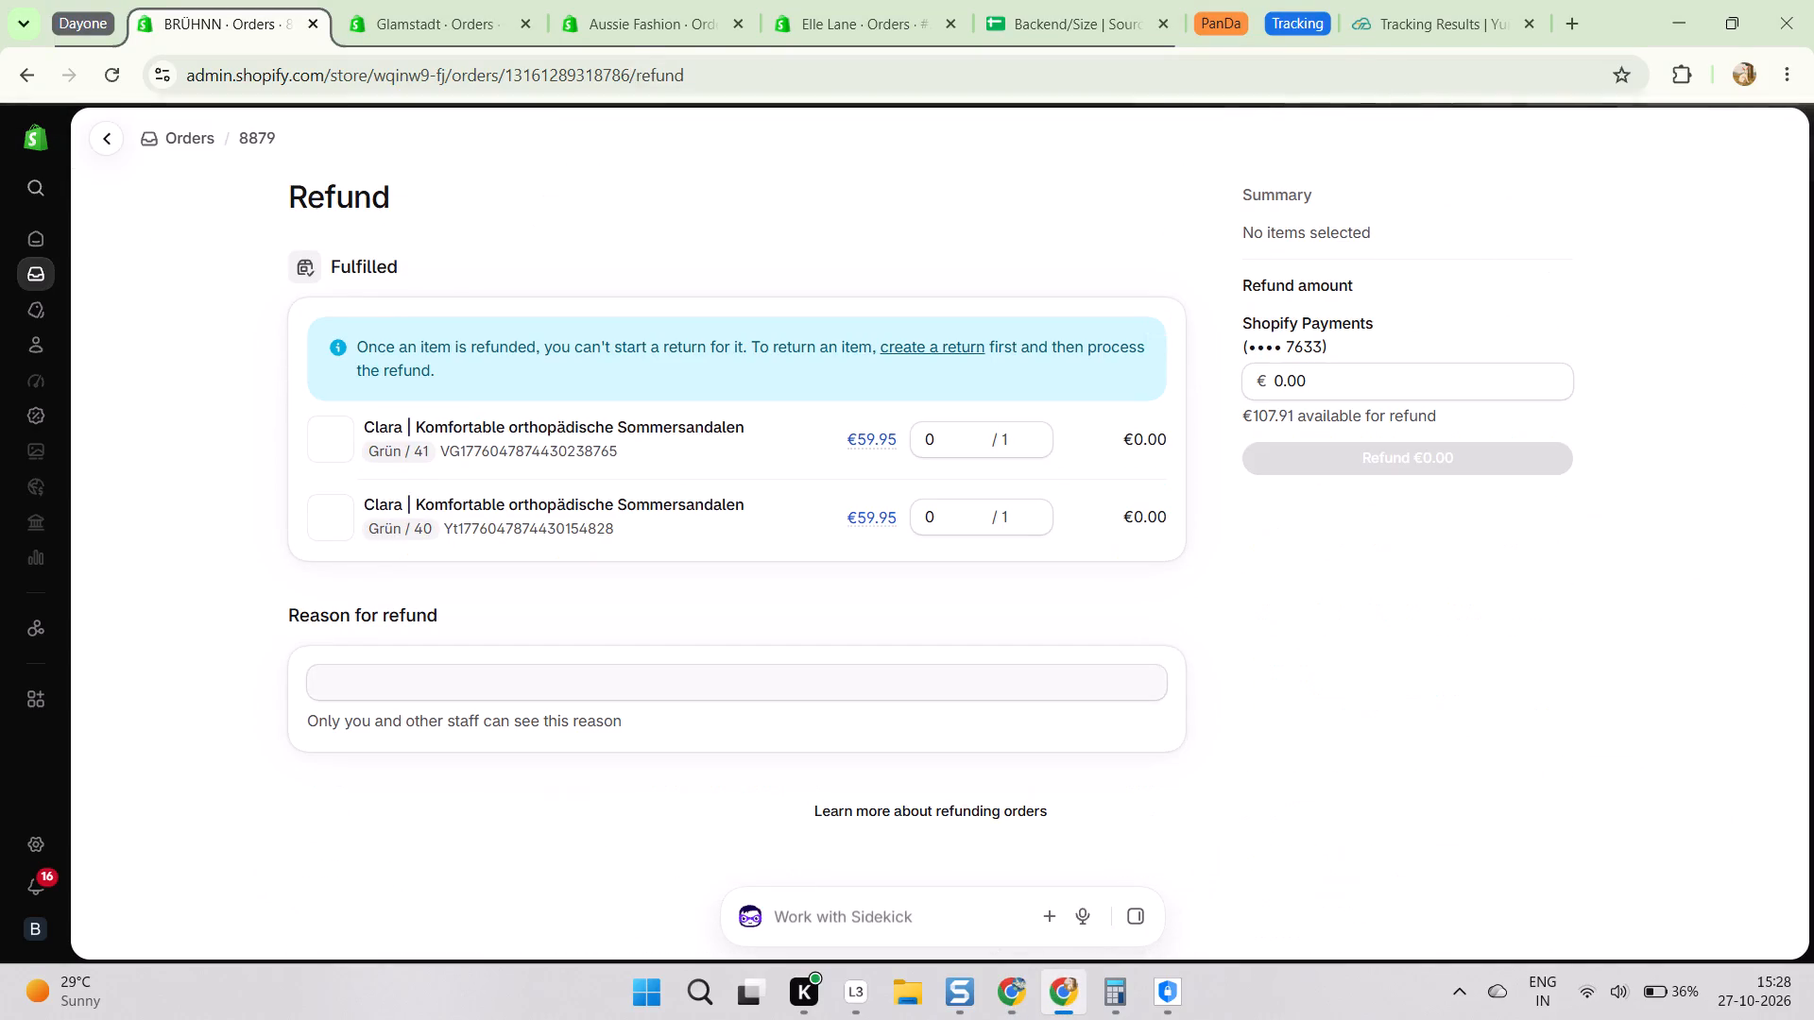
{"action": "left_click", "coordinate": [614, 691]}
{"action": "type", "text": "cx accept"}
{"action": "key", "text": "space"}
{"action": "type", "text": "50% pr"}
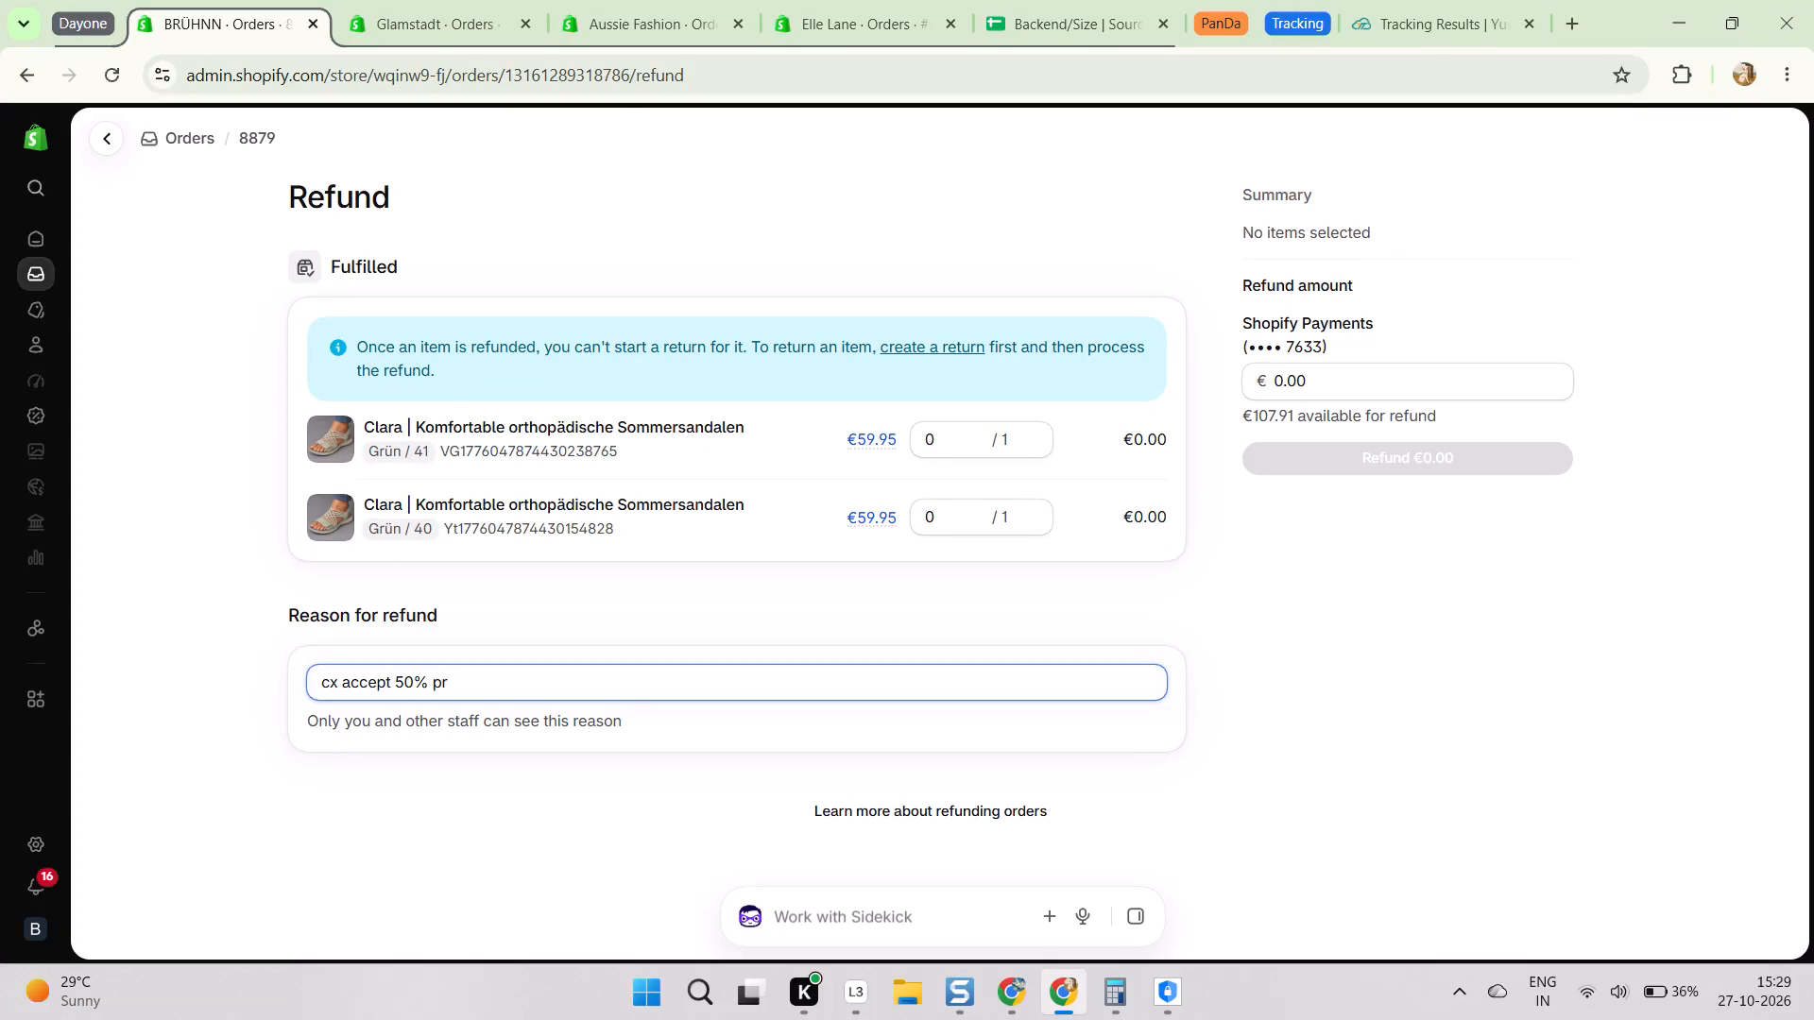
{"action": "scroll", "coordinate": [636, 571], "scroll_direction": "down", "scroll_amount": 1}
{"action": "left_click", "coordinate": [628, 598]}
{"action": "scroll", "coordinate": [850, 636], "scroll_direction": "down", "scroll_amount": 1}
{"action": "scroll", "coordinate": [1155, 644], "scroll_direction": "down", "scroll_amount": 1}
{"action": "scroll", "coordinate": [1091, 923], "scroll_direction": "down", "scroll_amount": 1}
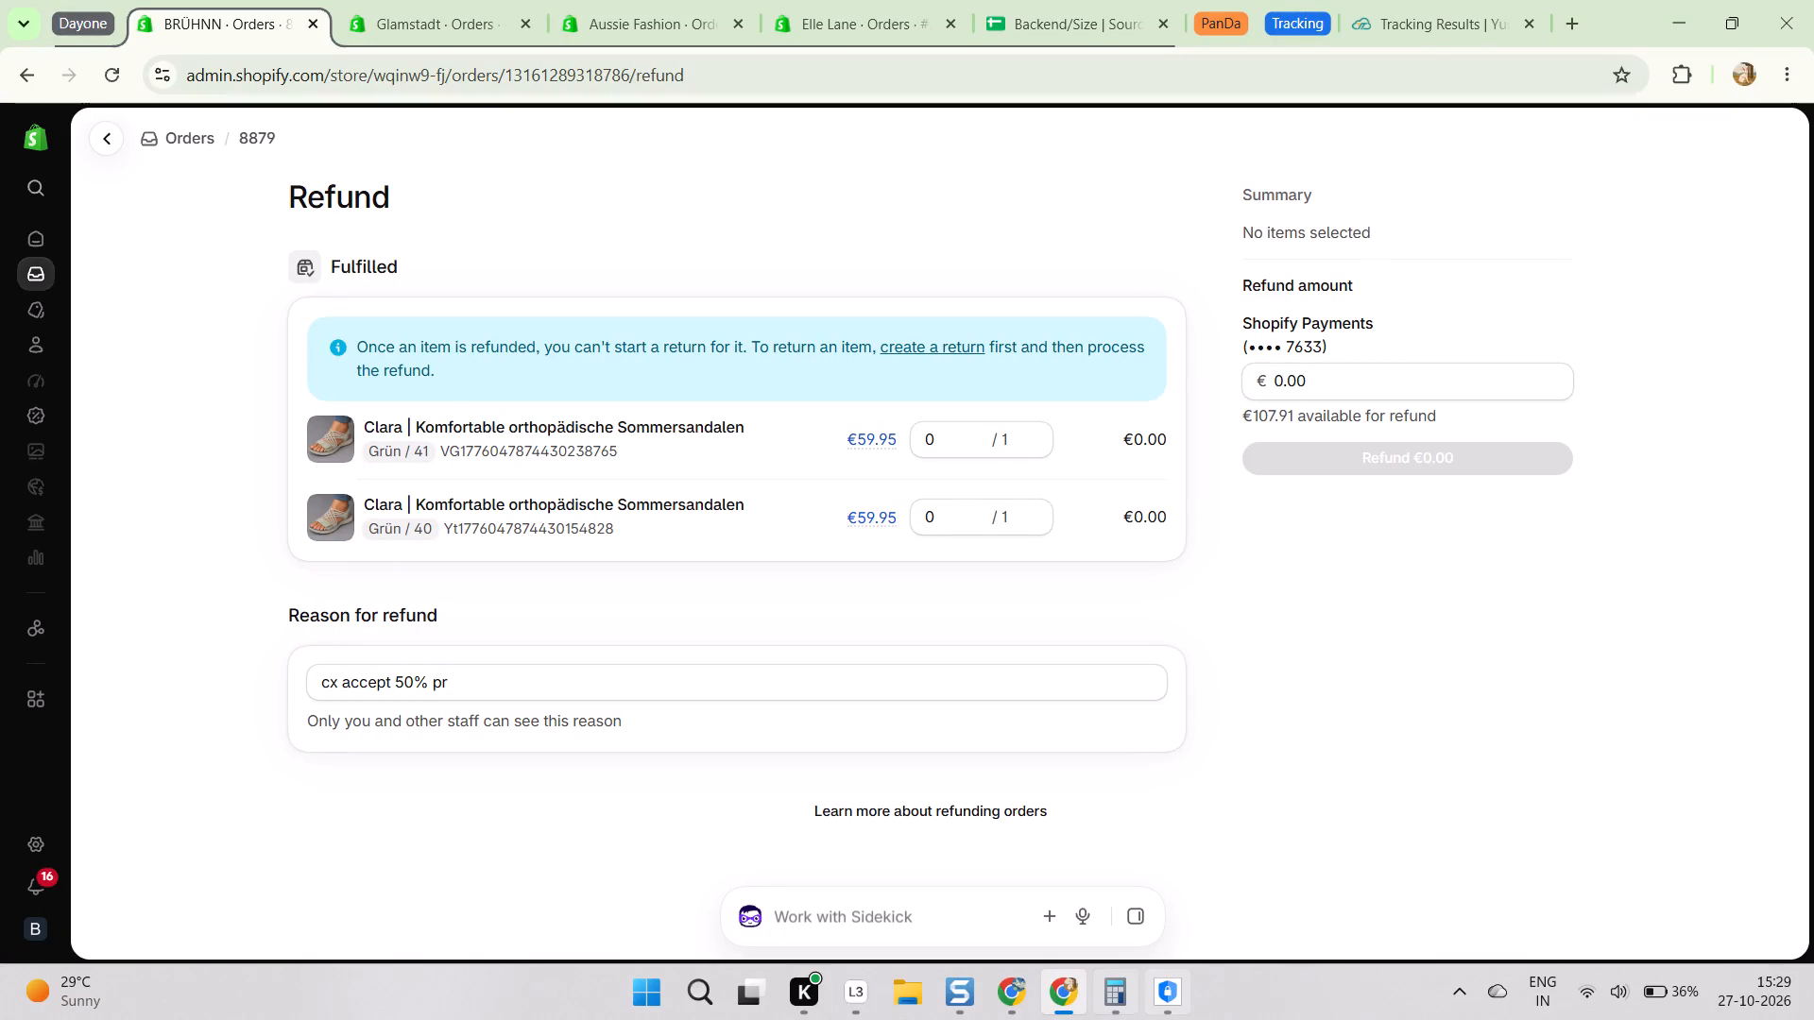
Copy 53.95 from Calculator as the refund amount, issue the refund on order 8879 and check its timeline.
{"action": "left_click", "coordinate": [1119, 997]}
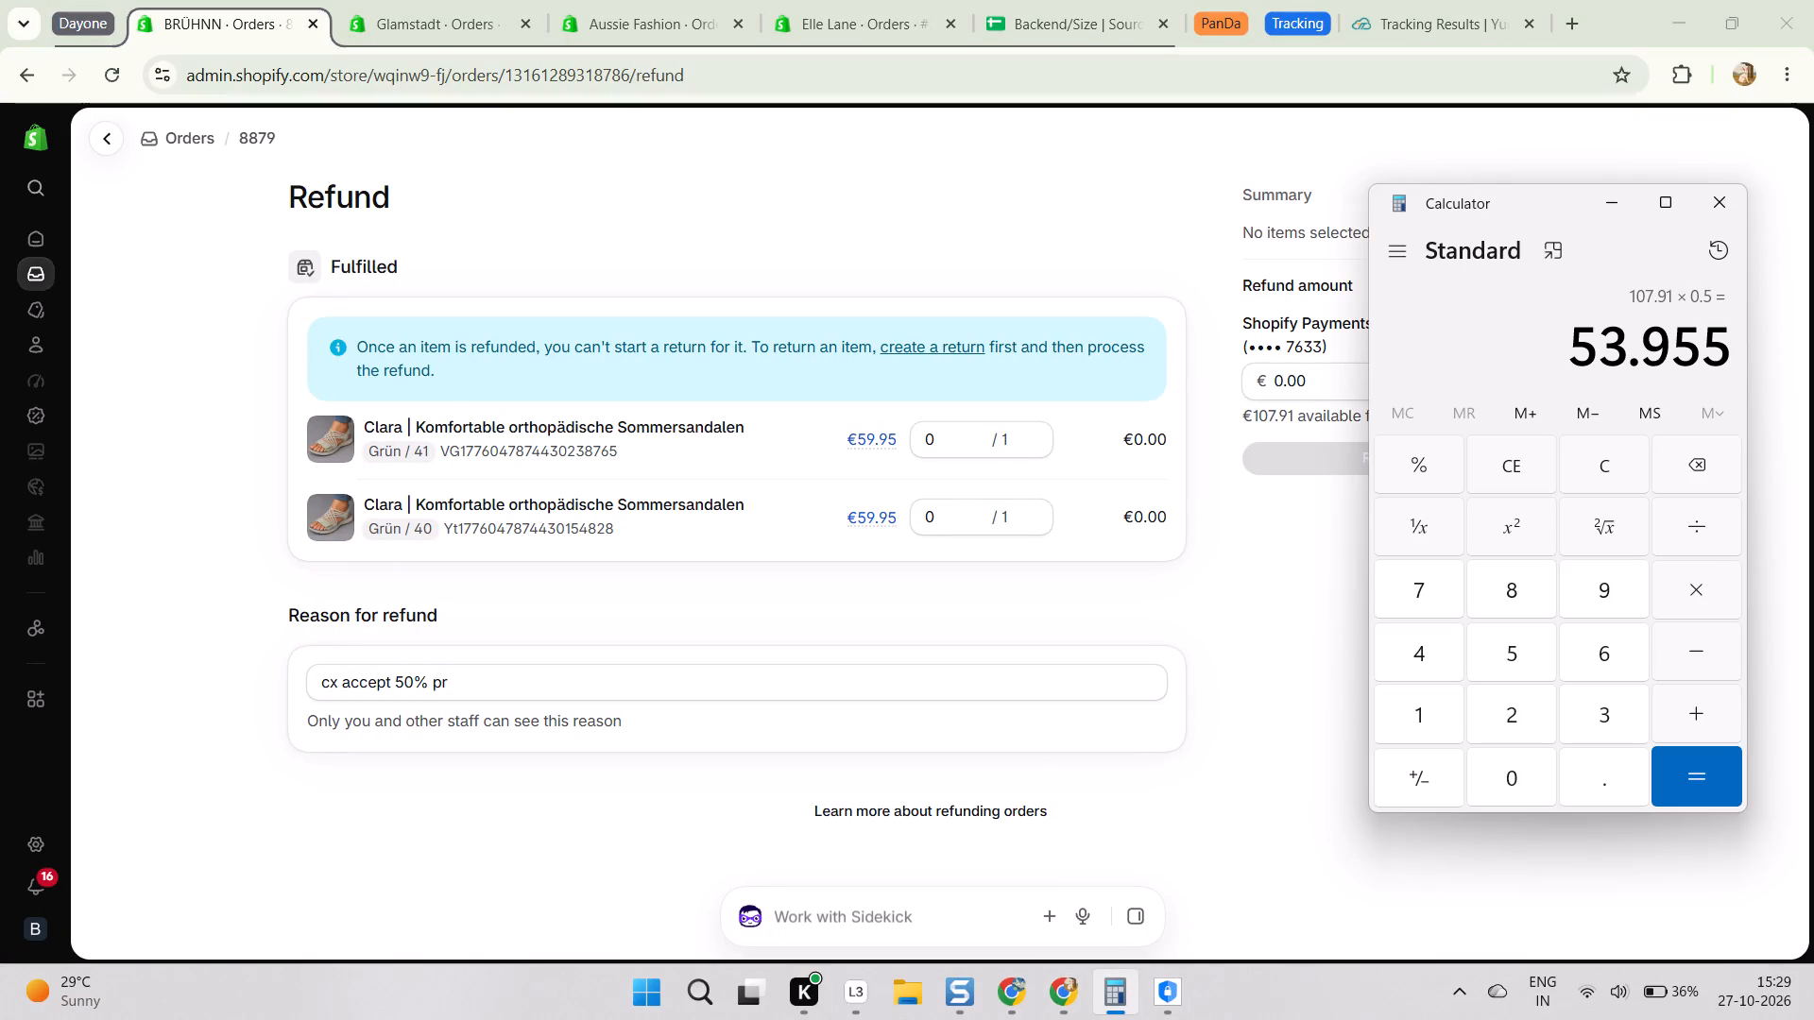
{"action": "left_click_drag", "start_coordinate": [1567, 348], "coordinate": [1691, 345]}
{"action": "key", "text": "ctrl+c"}
{"action": "key", "text": "ctrl+c"}
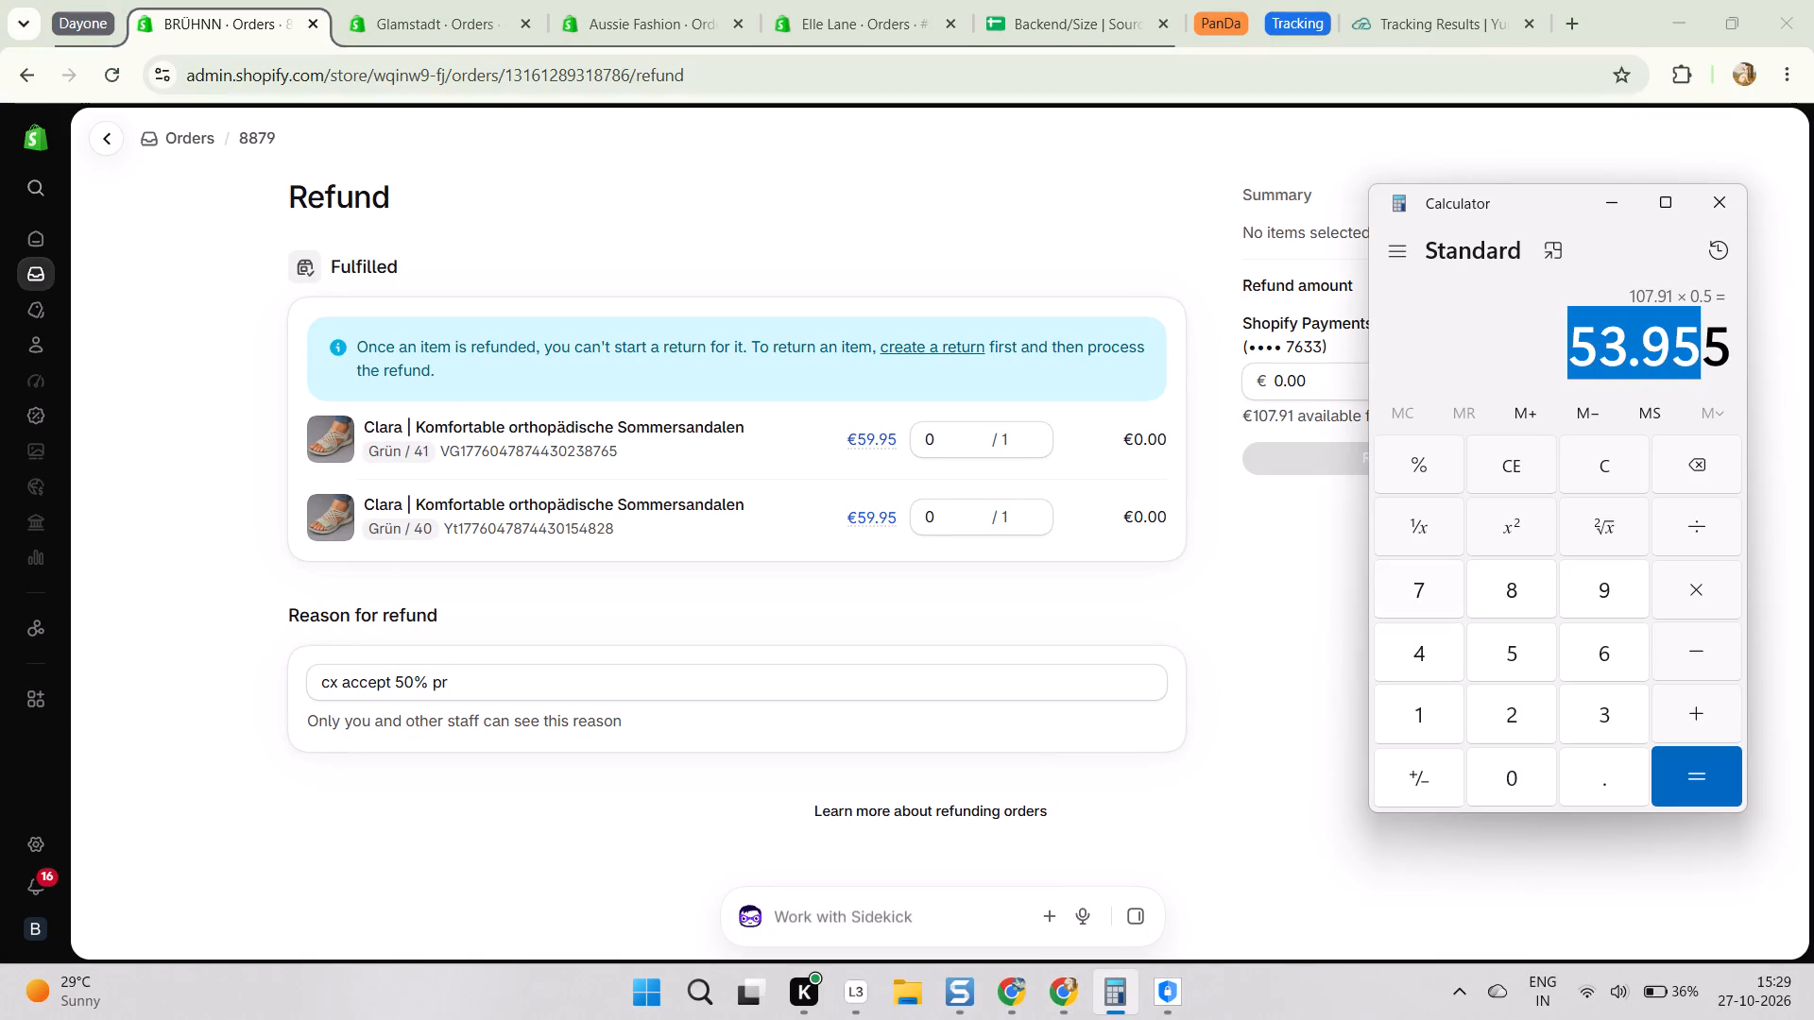
{"action": "left_click", "coordinate": [1287, 567]}
{"action": "triple_click", "coordinate": [1323, 379]}
{"action": "key", "text": "ctrl+v"}
{"action": "key", "text": "Return"}
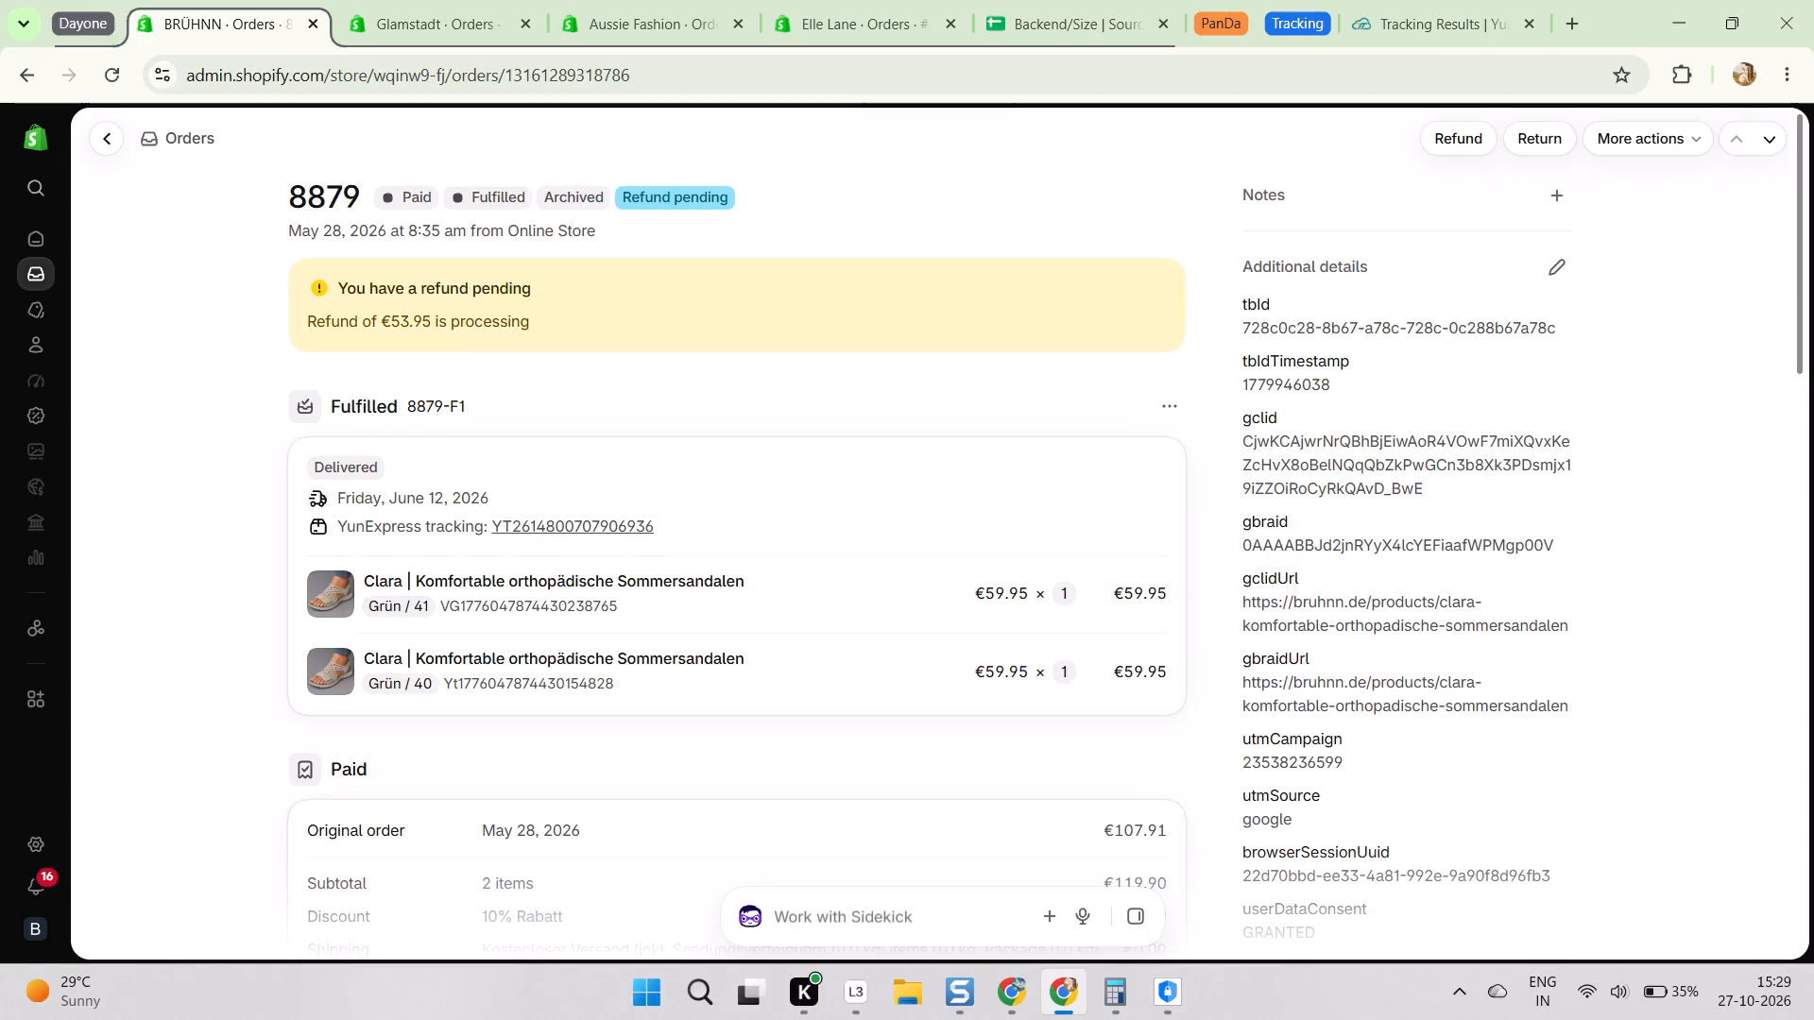
{"action": "scroll", "coordinate": [1205, 568], "scroll_direction": "down", "scroll_amount": 1}
{"action": "scroll", "coordinate": [790, 539], "scroll_direction": "down", "scroll_amount": 8}
{"action": "scroll", "coordinate": [761, 488], "scroll_direction": "up", "scroll_amount": 1}
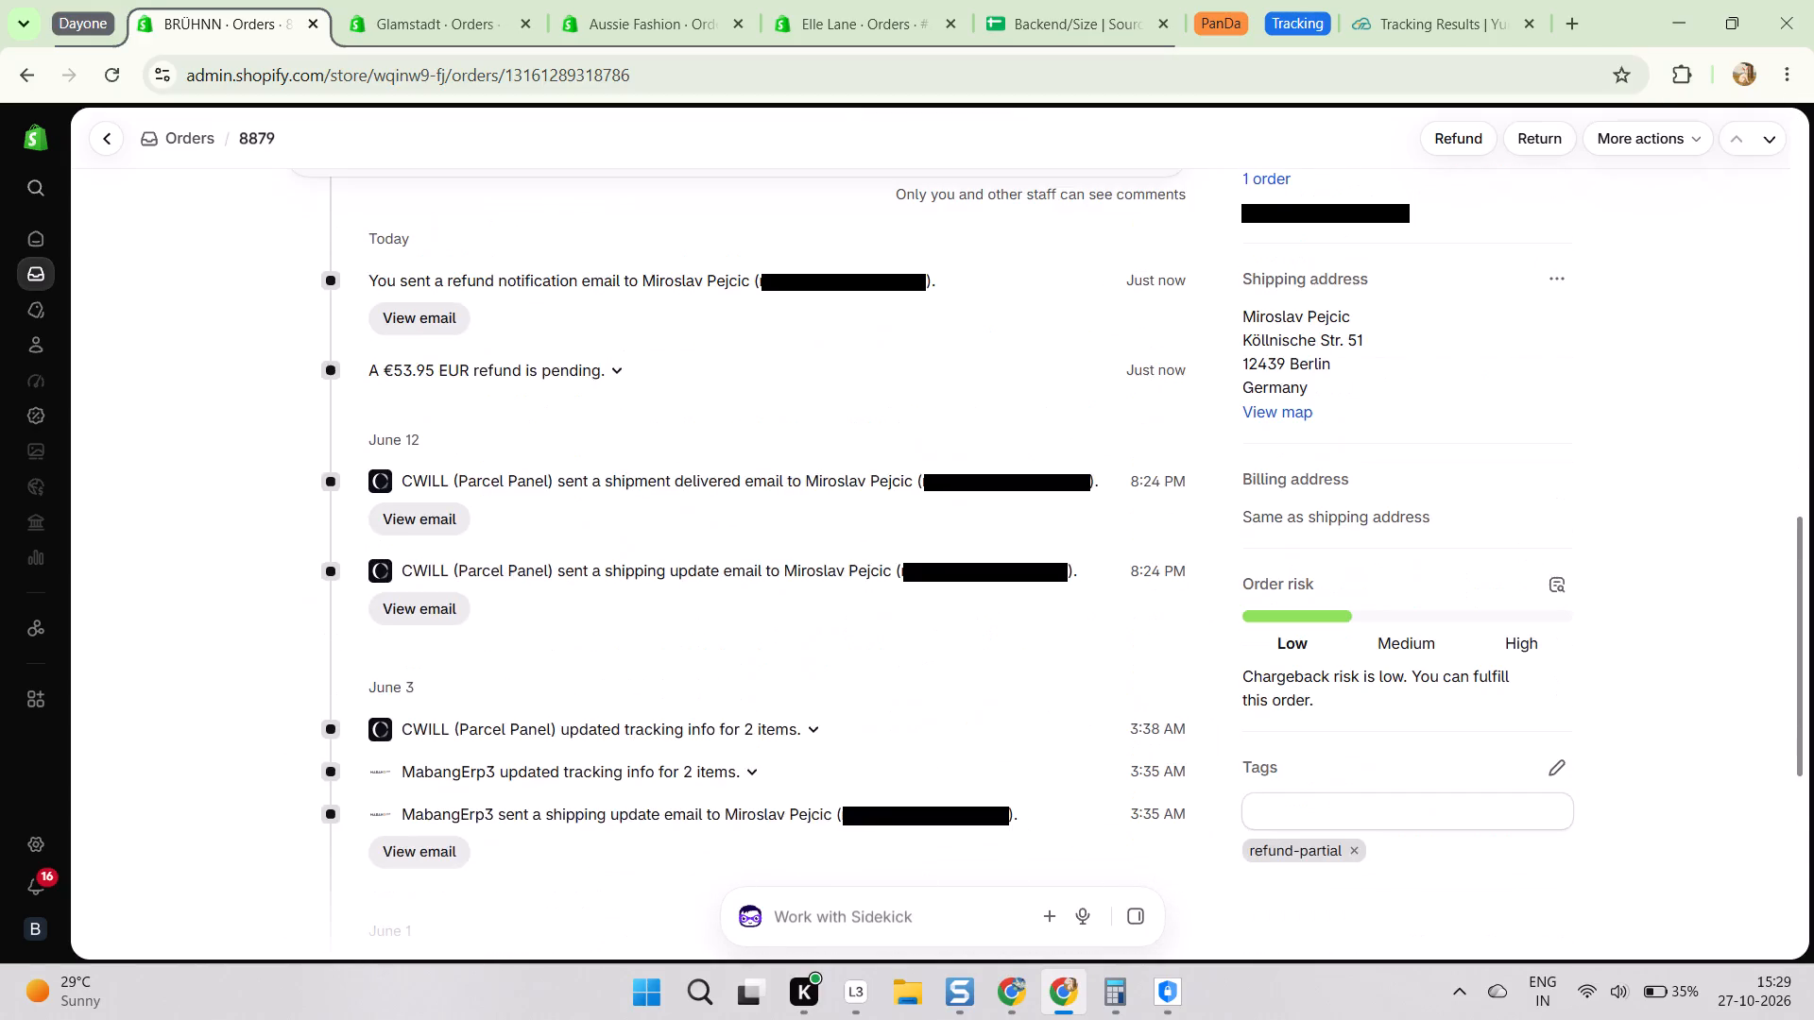
{"action": "scroll", "coordinate": [769, 481], "scroll_direction": "up", "scroll_amount": 2}
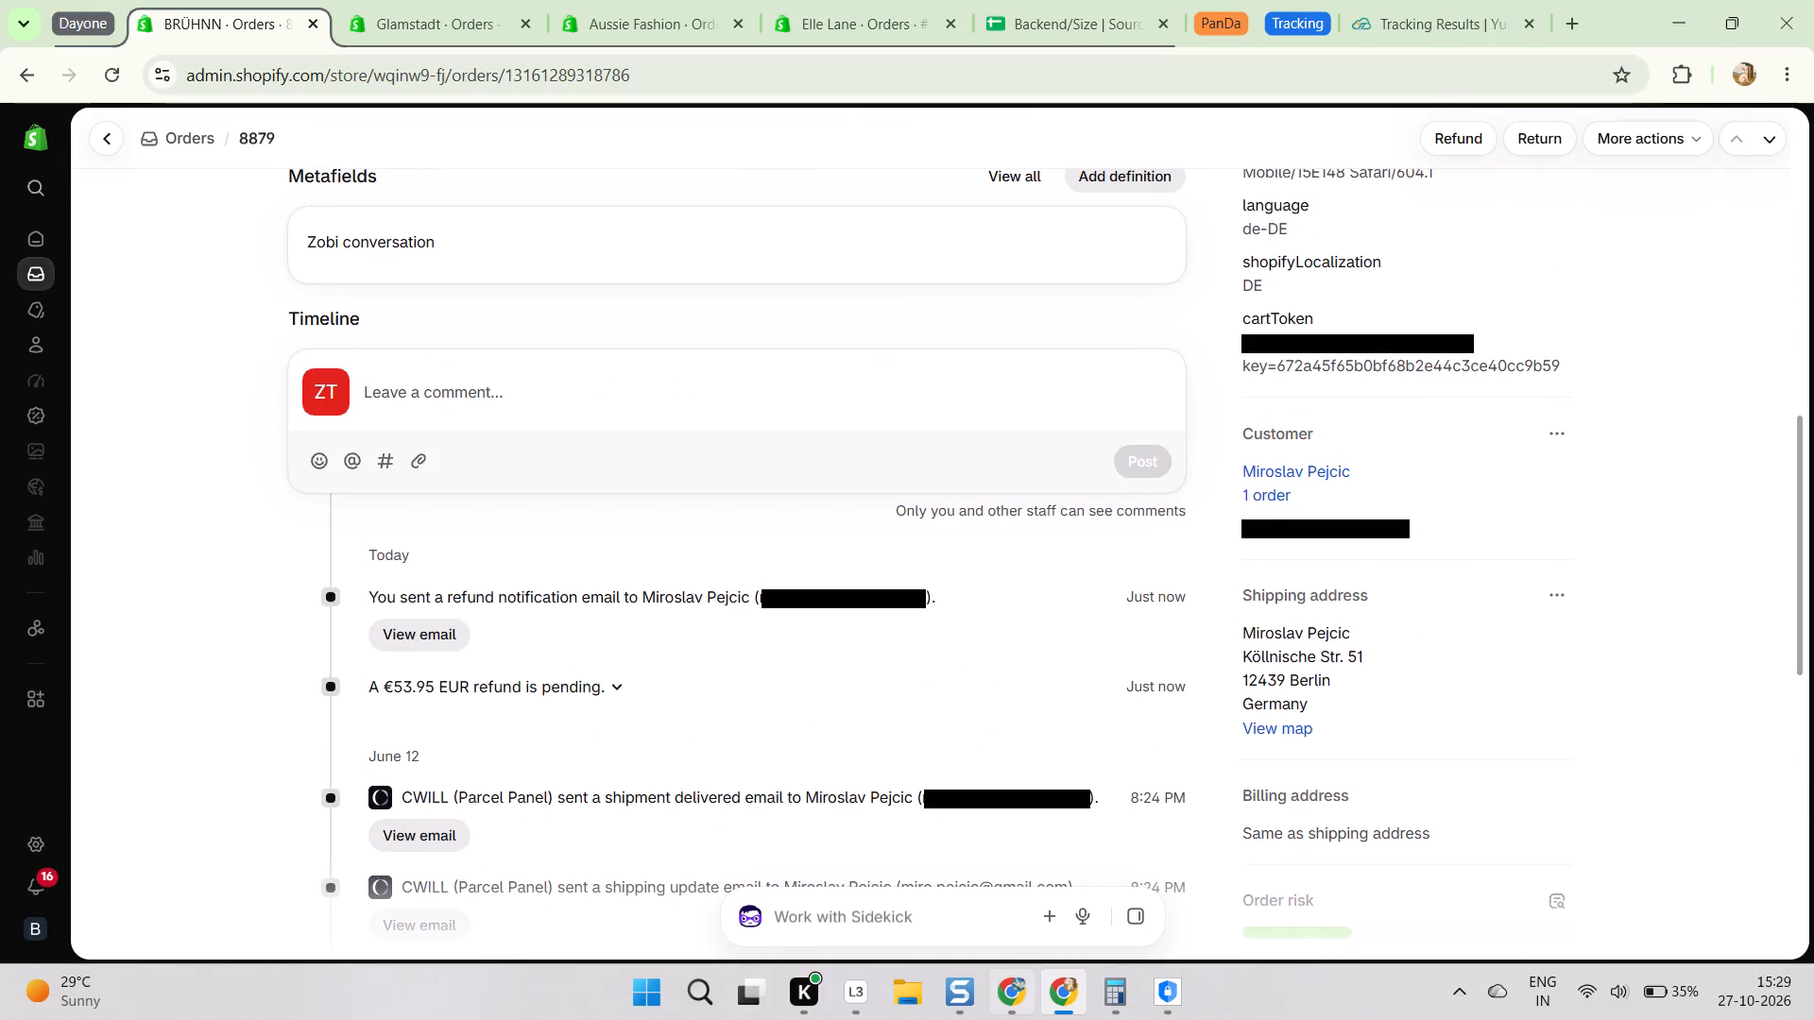
Copy order number 8879 from the store and replace the order number in the Google Translate refund confirmation message with it.
{"action": "left_click", "coordinate": [1013, 994]}
{"action": "left_click", "coordinate": [1021, 994]}
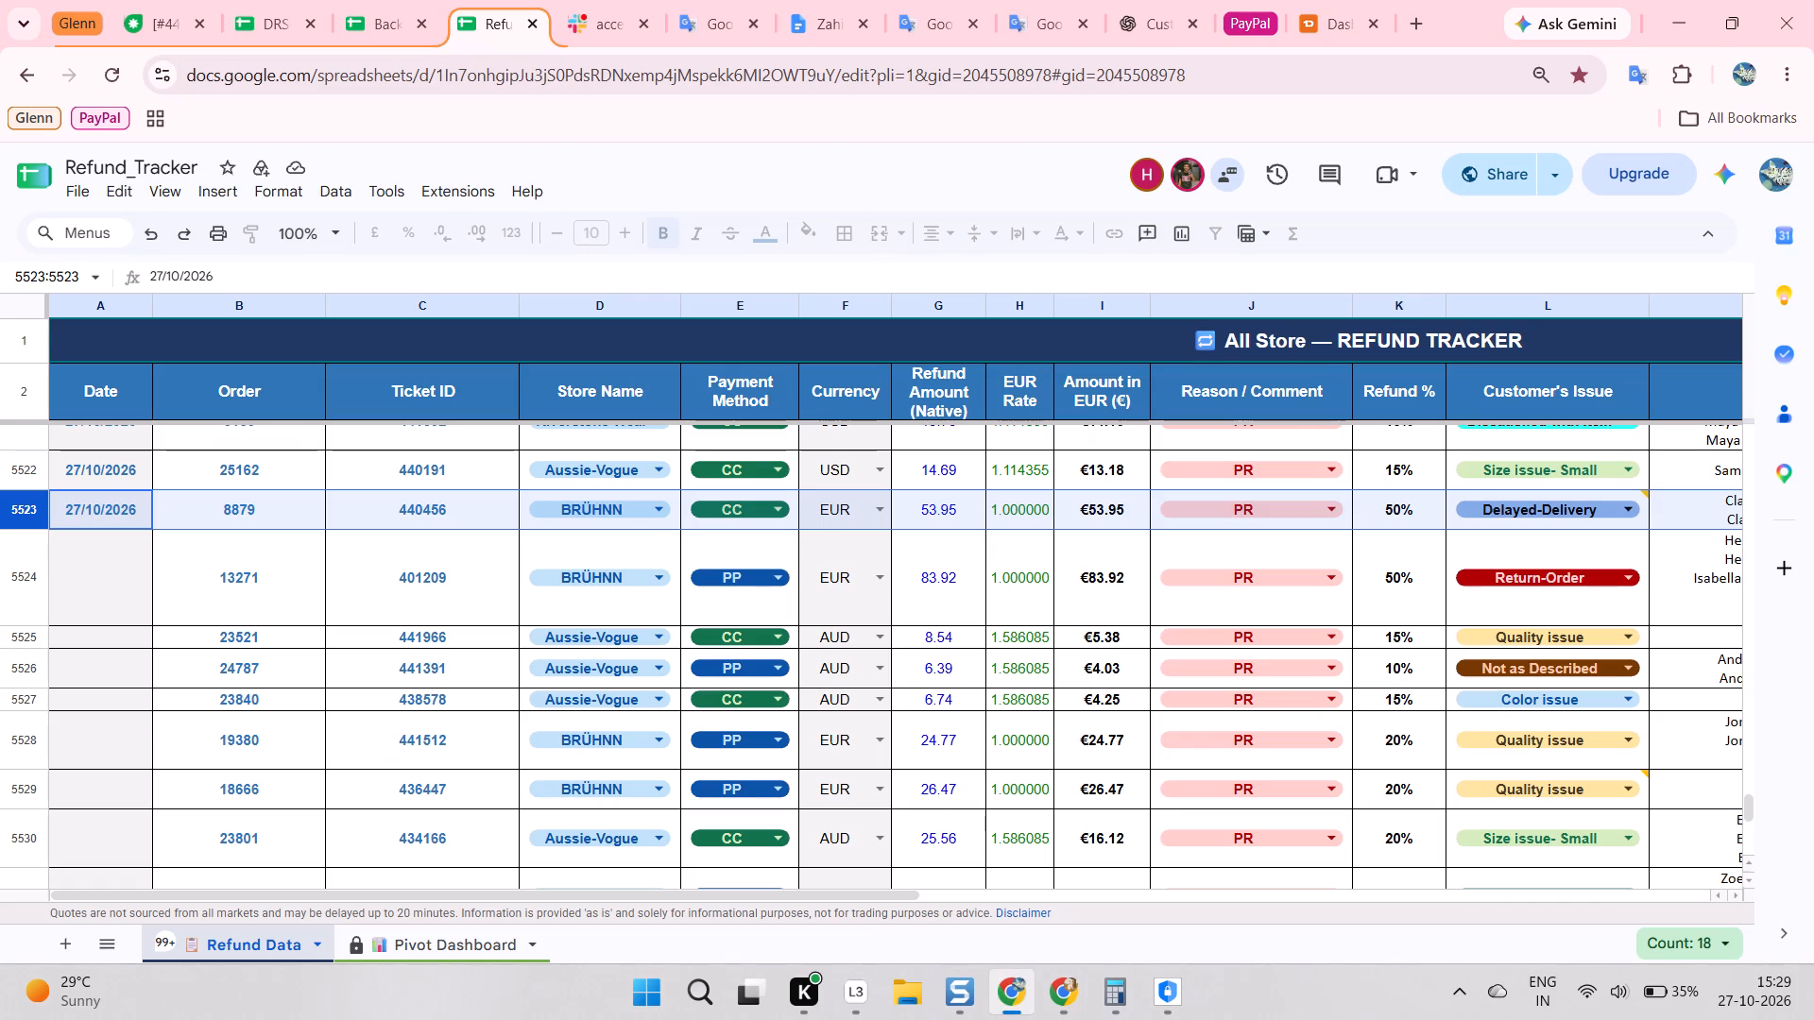
{"action": "left_click", "coordinate": [158, 0]}
{"action": "left_click", "coordinate": [655, 600]}
{"action": "scroll", "coordinate": [644, 543], "scroll_direction": "down", "scroll_amount": 2}
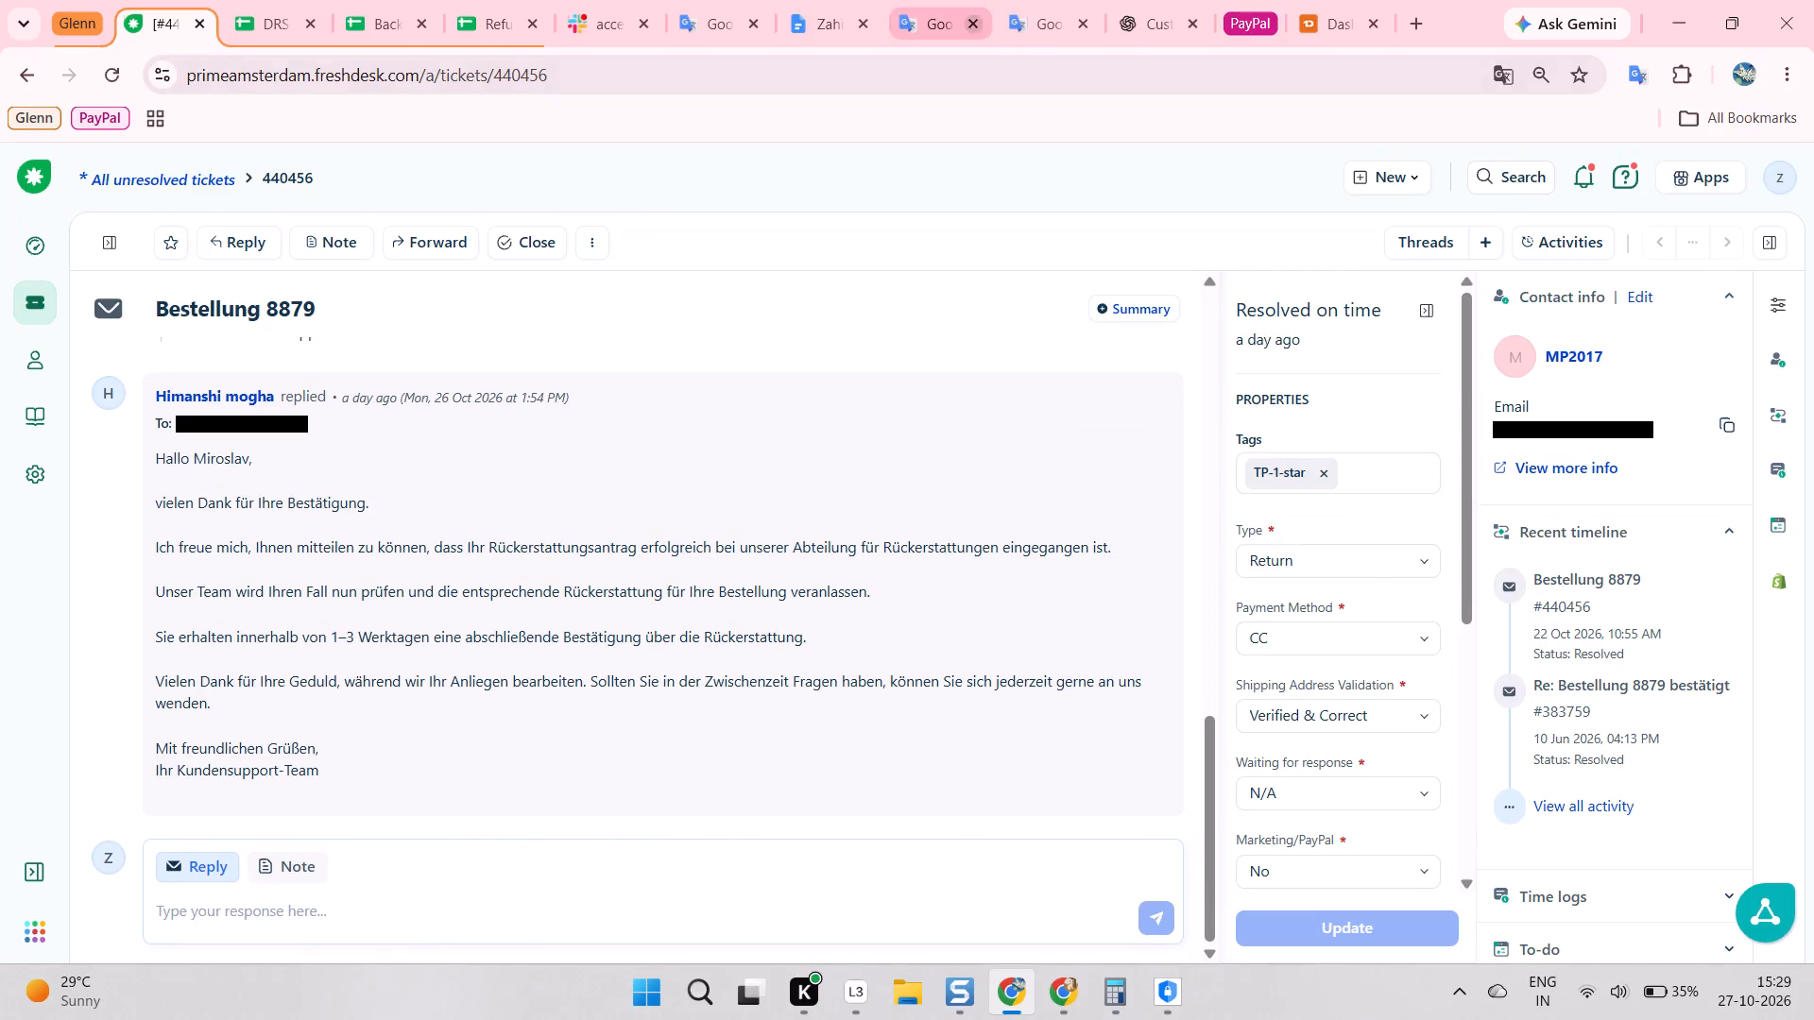
{"action": "left_click", "coordinate": [1035, 0]}
{"action": "scroll", "coordinate": [568, 441], "scroll_direction": "up", "scroll_amount": 7}
{"action": "left_click", "coordinate": [1064, 1008]}
{"action": "scroll", "coordinate": [711, 468], "scroll_direction": "up", "scroll_amount": 2}
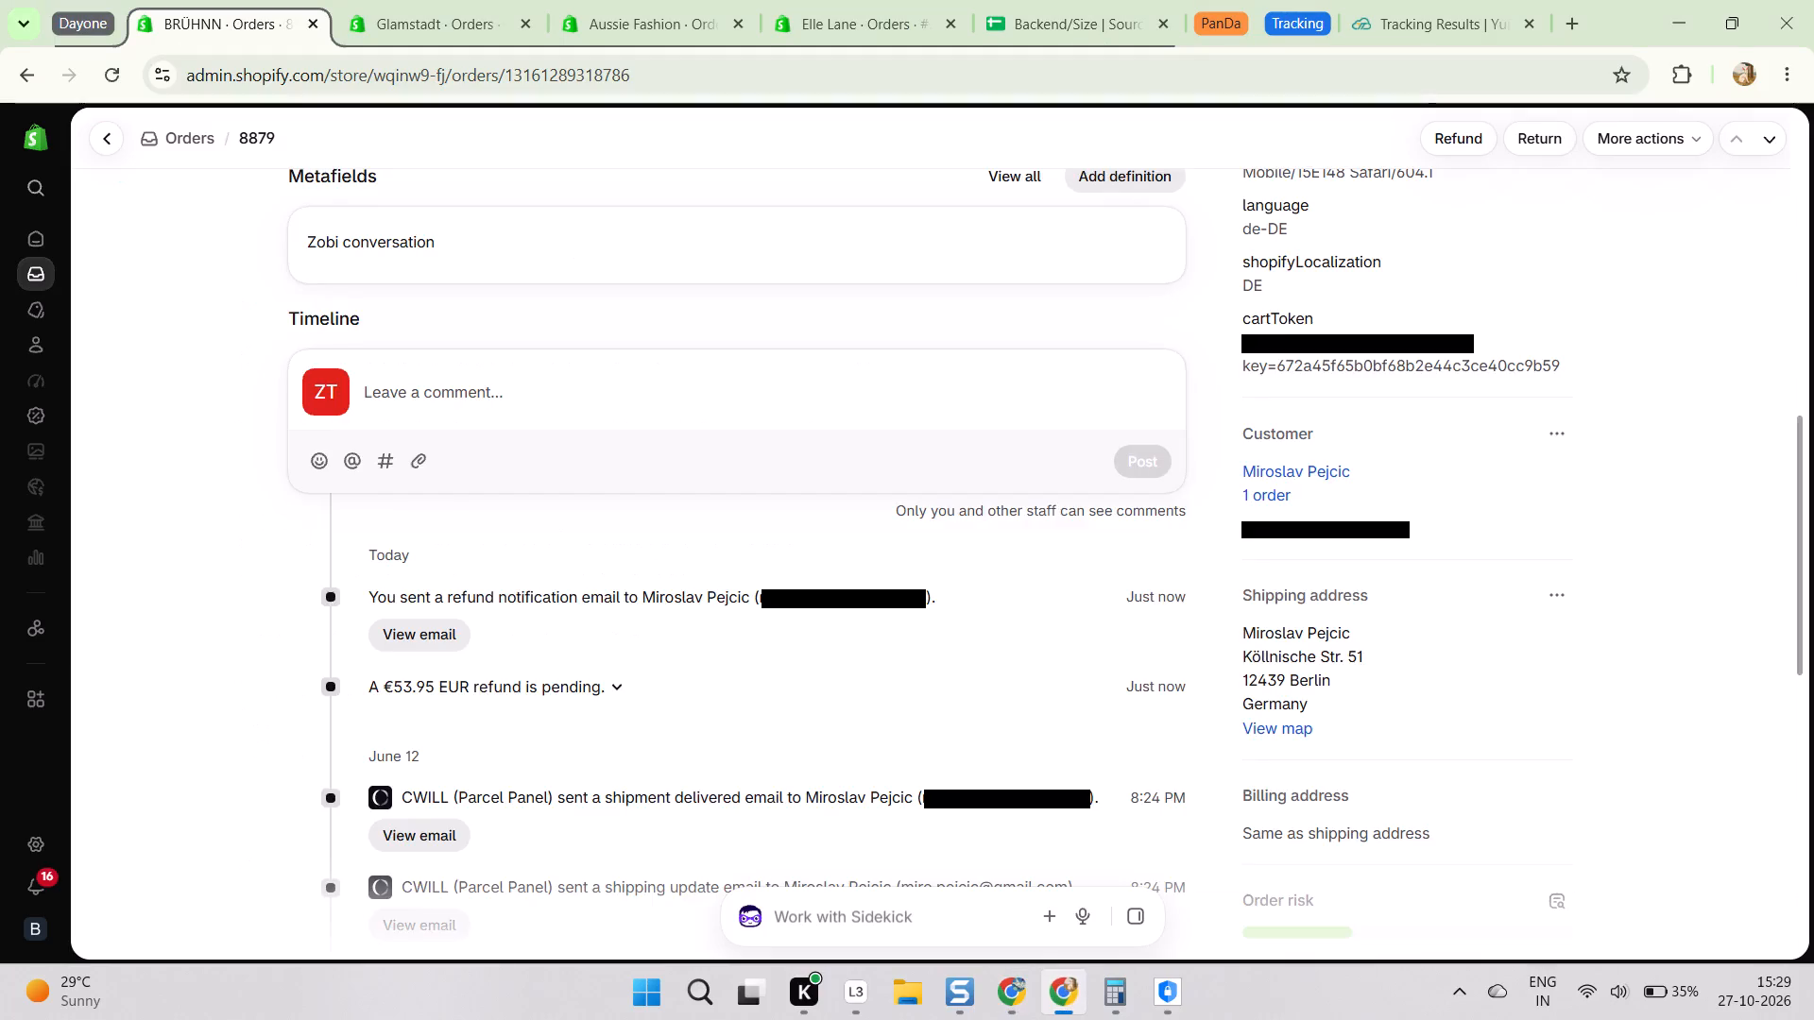
{"action": "scroll", "coordinate": [715, 482], "scroll_direction": "up", "scroll_amount": 10}
{"action": "double_click", "coordinate": [311, 183]}
{"action": "key", "text": "ctrl+c"}
{"action": "key", "text": "ctrl+c"}
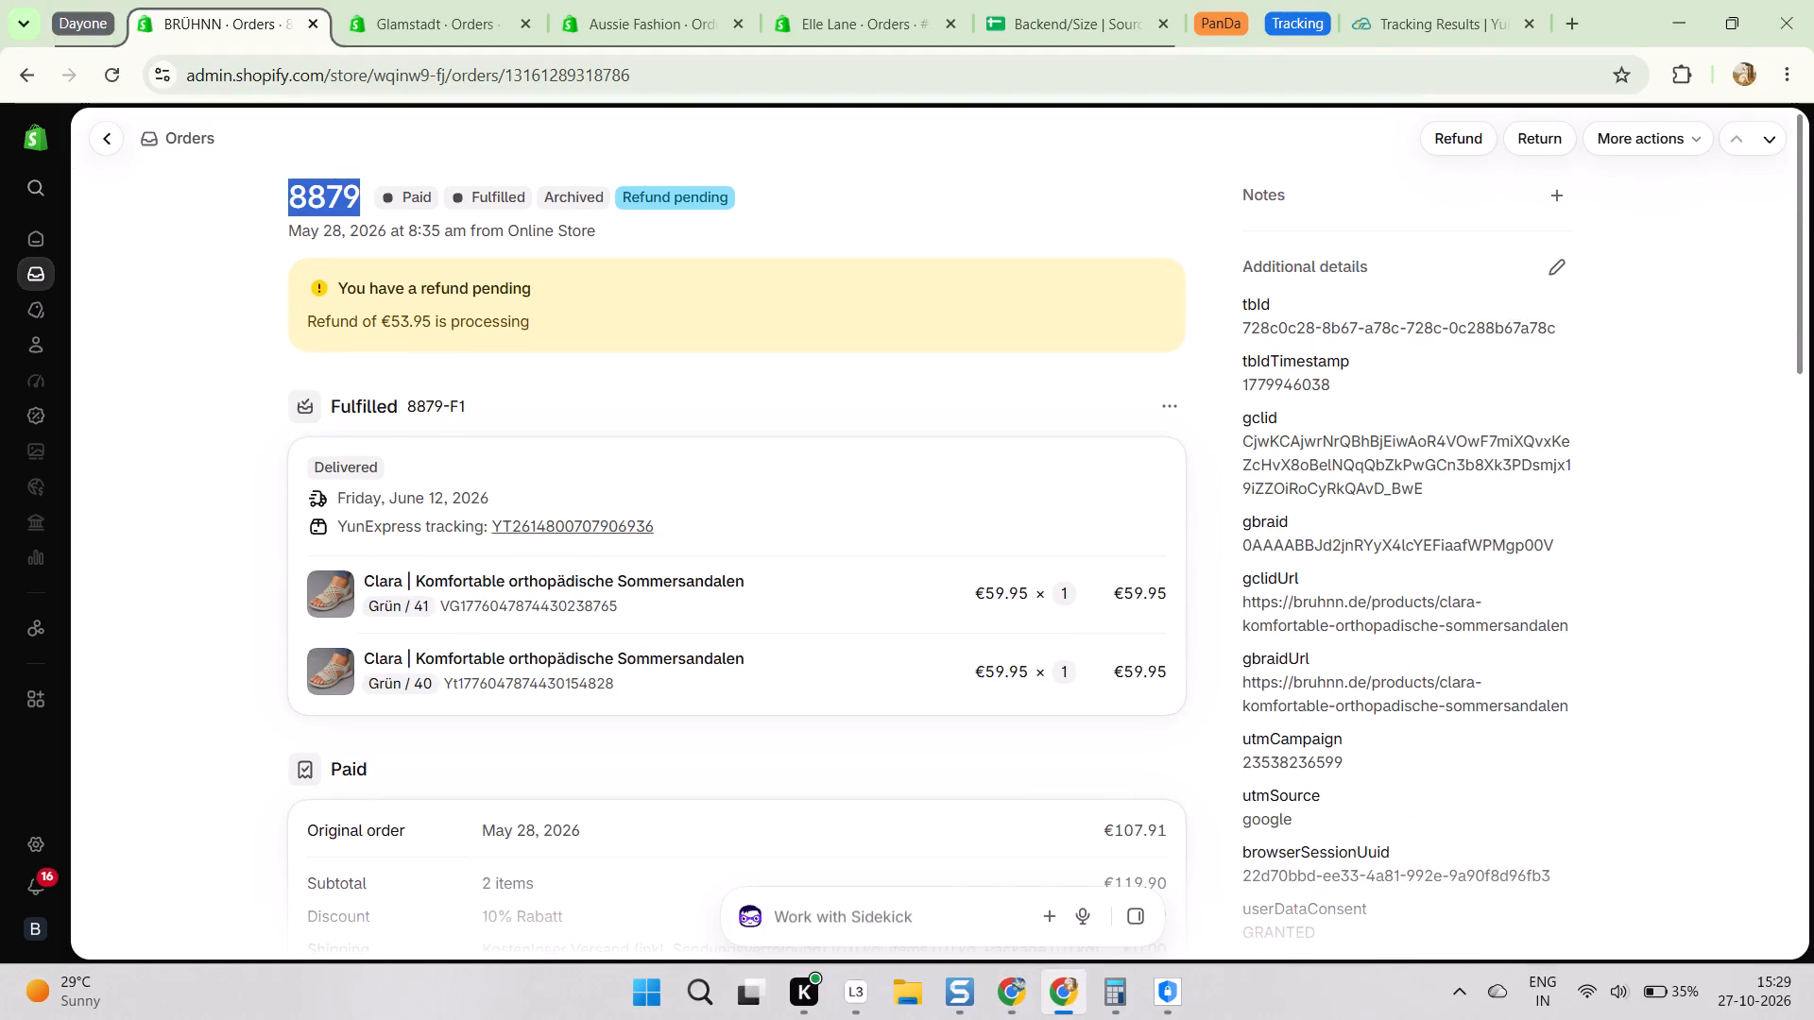
{"action": "key", "text": "alt+Tab"}
{"action": "double_click", "coordinate": [485, 454]}
{"action": "key", "text": "ctrl+v"}
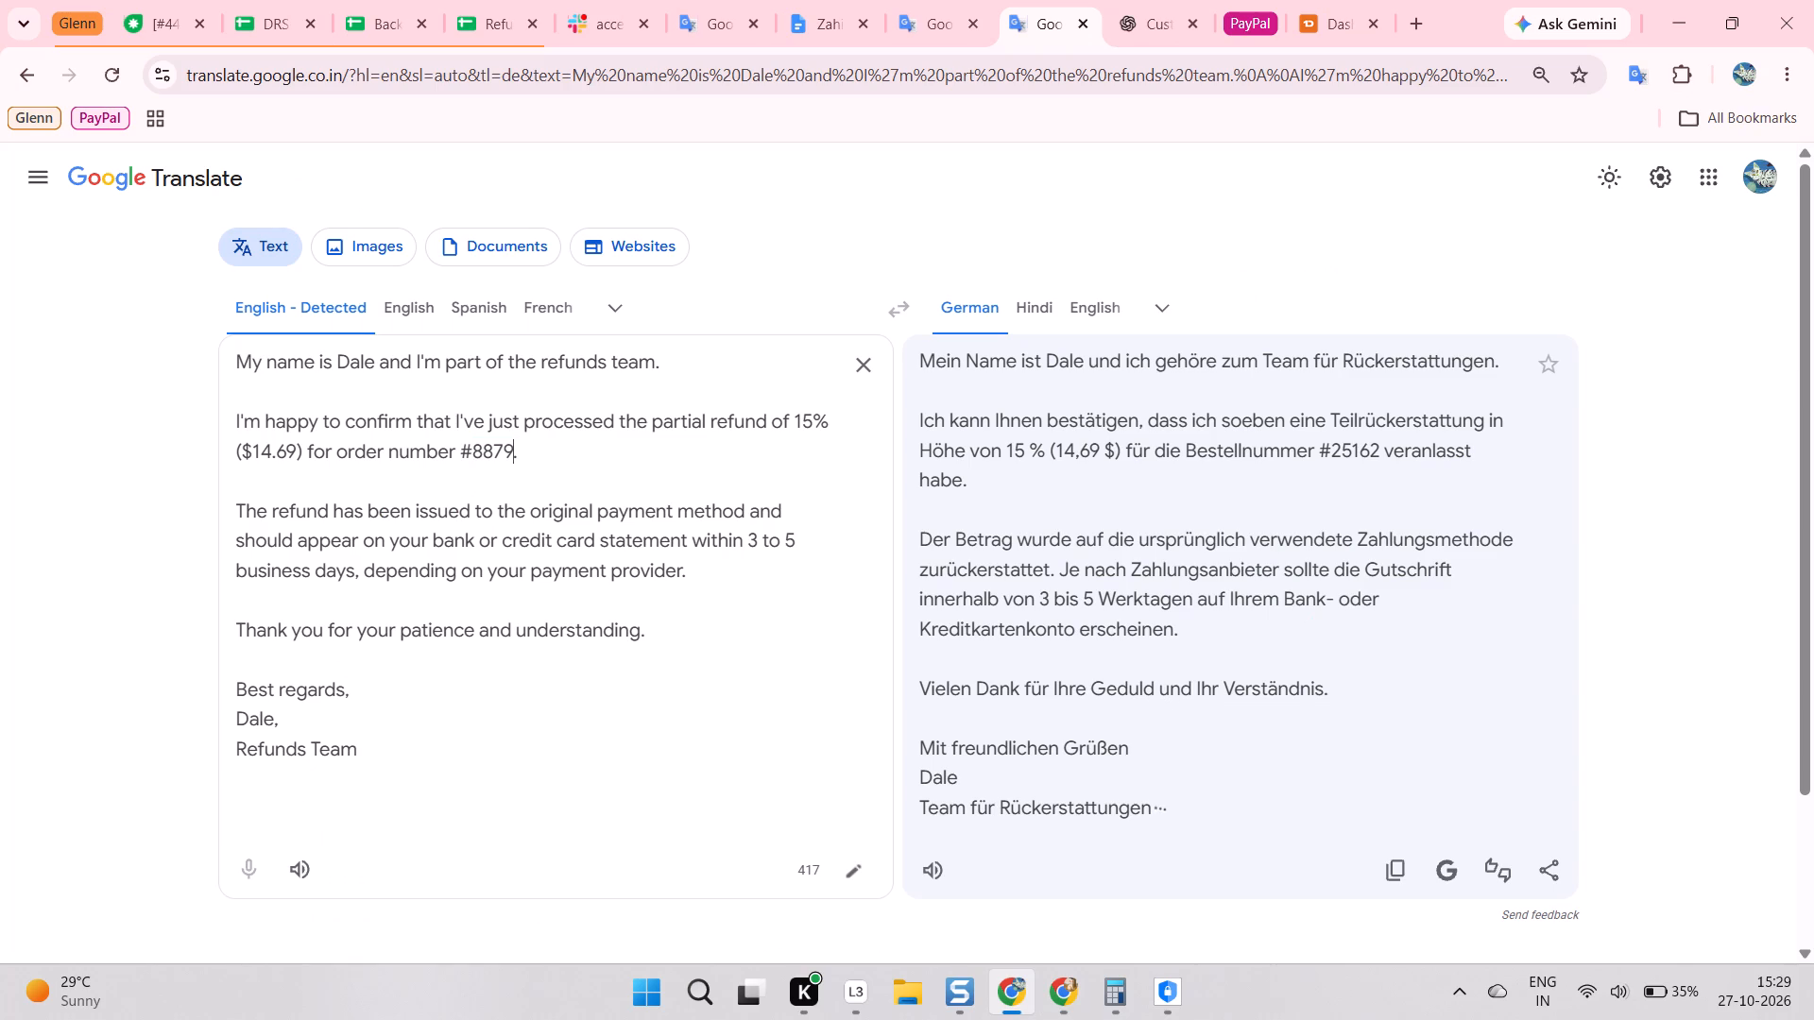
Set the partial refund percentage in the English confirmation message to 50%.
{"action": "left_click", "coordinate": [817, 419]}
{"action": "key", "text": "BackSpace"}
{"action": "key", "text": "BackSpace"}
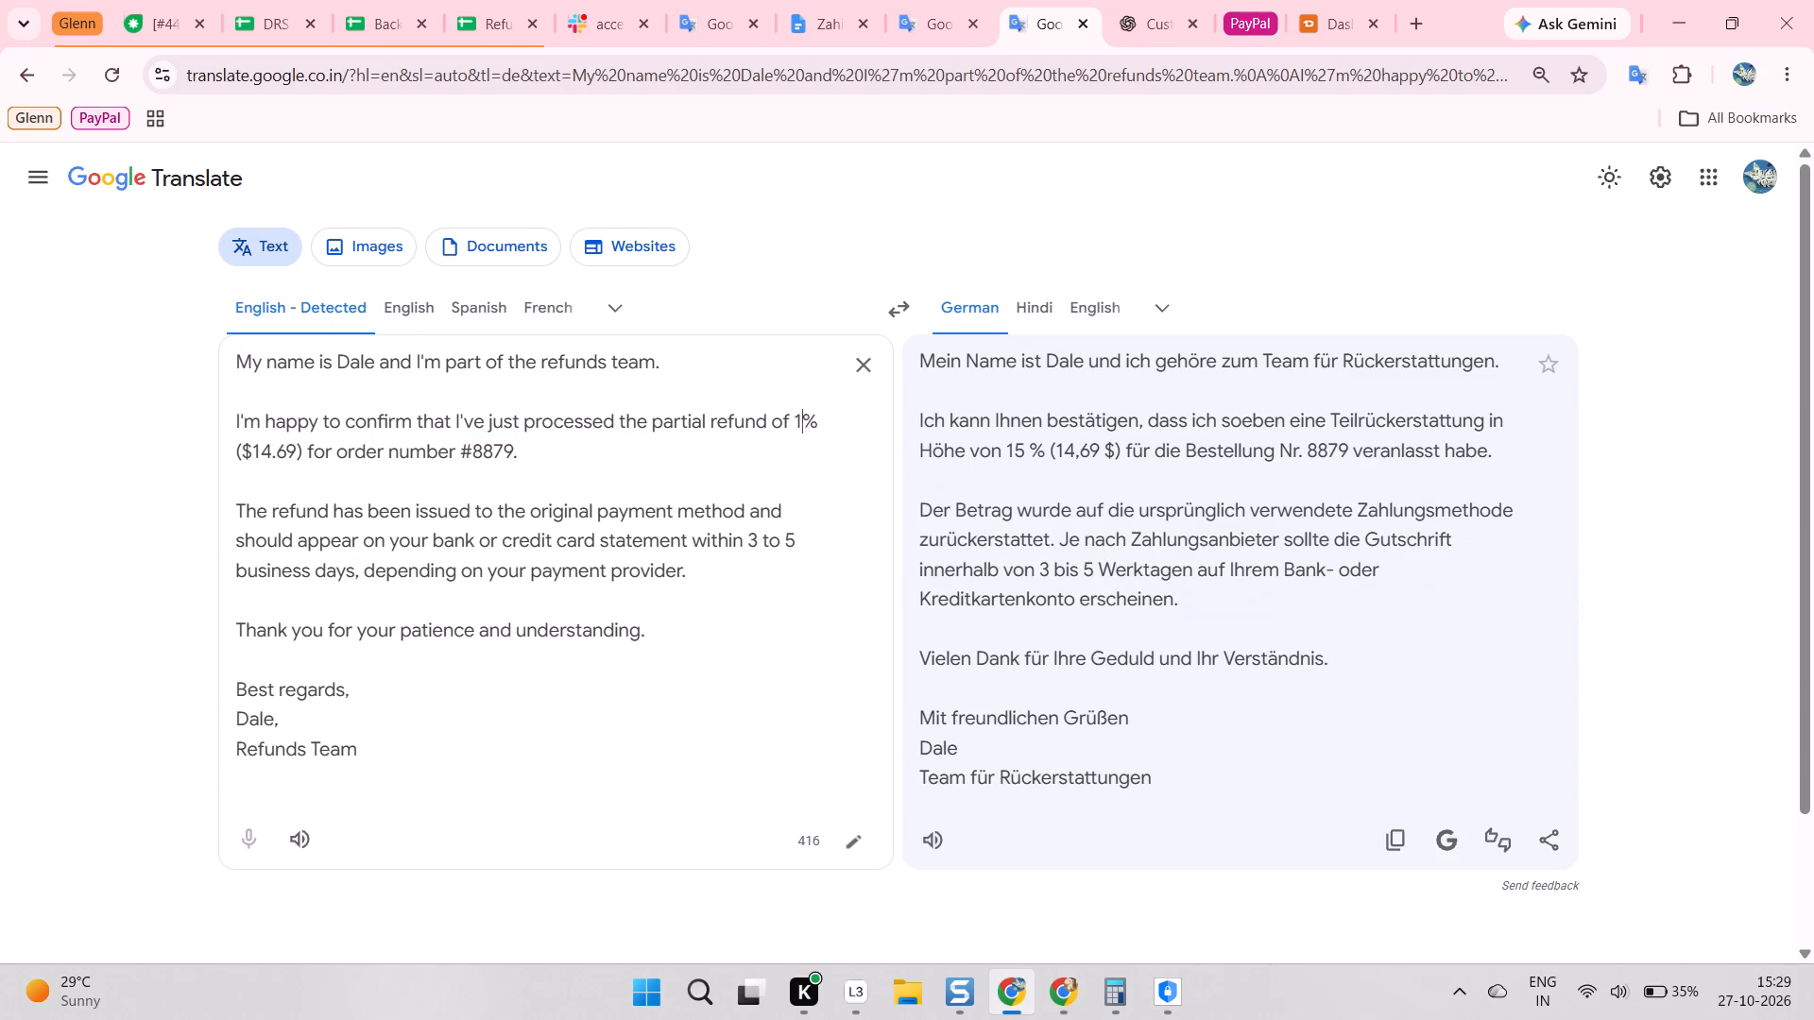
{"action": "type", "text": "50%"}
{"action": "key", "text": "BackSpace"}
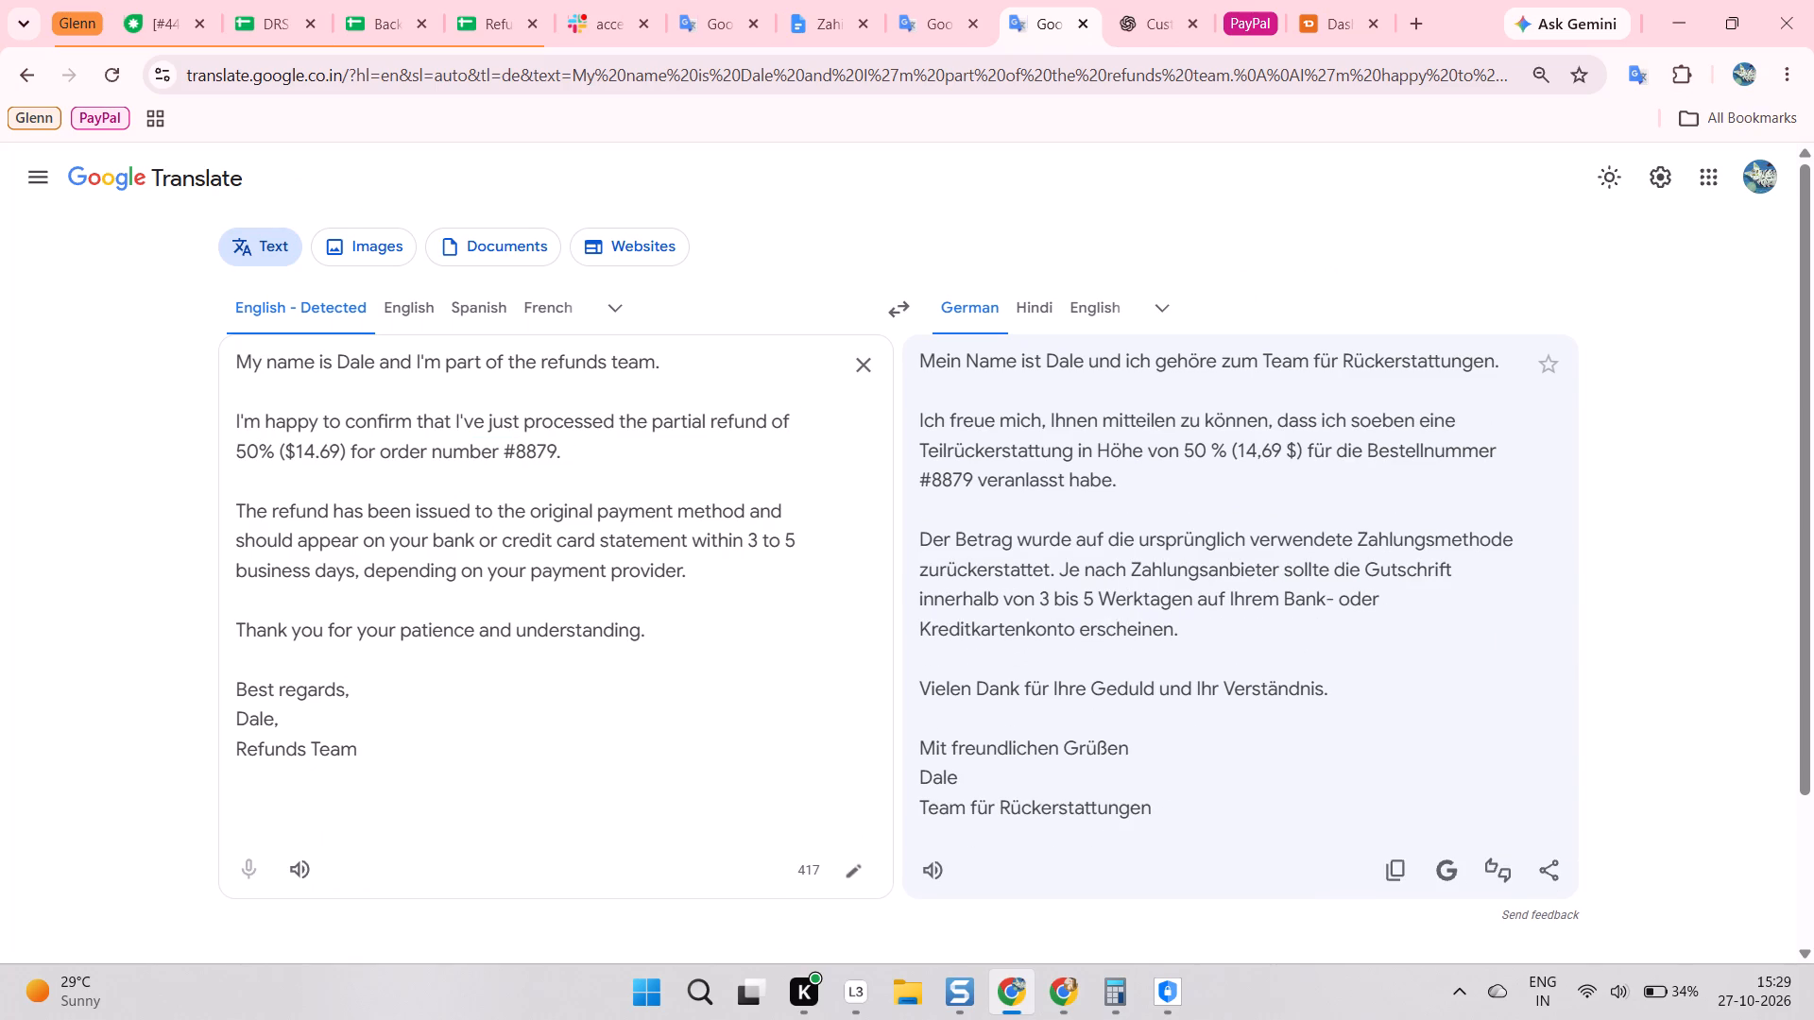
{"action": "left_click", "coordinate": [668, 478]}
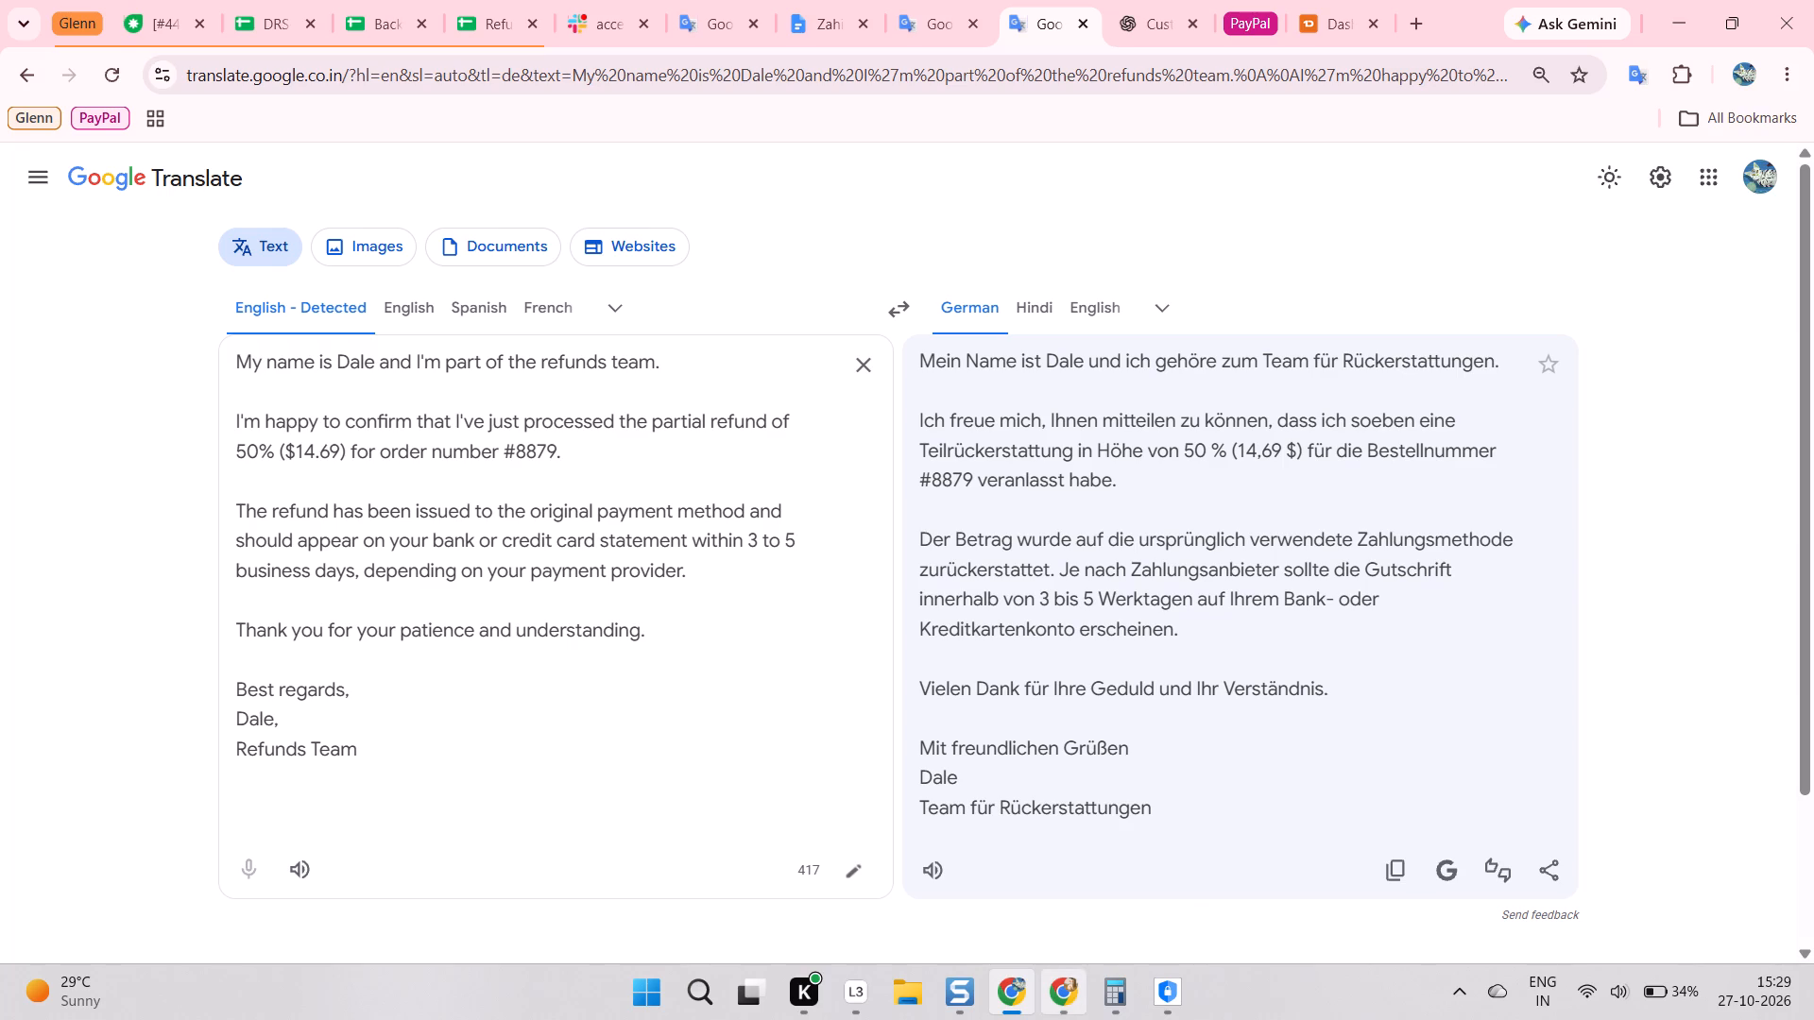
{"action": "left_click", "coordinate": [1062, 996]}
{"action": "scroll", "coordinate": [774, 539], "scroll_direction": "down", "scroll_amount": 6}
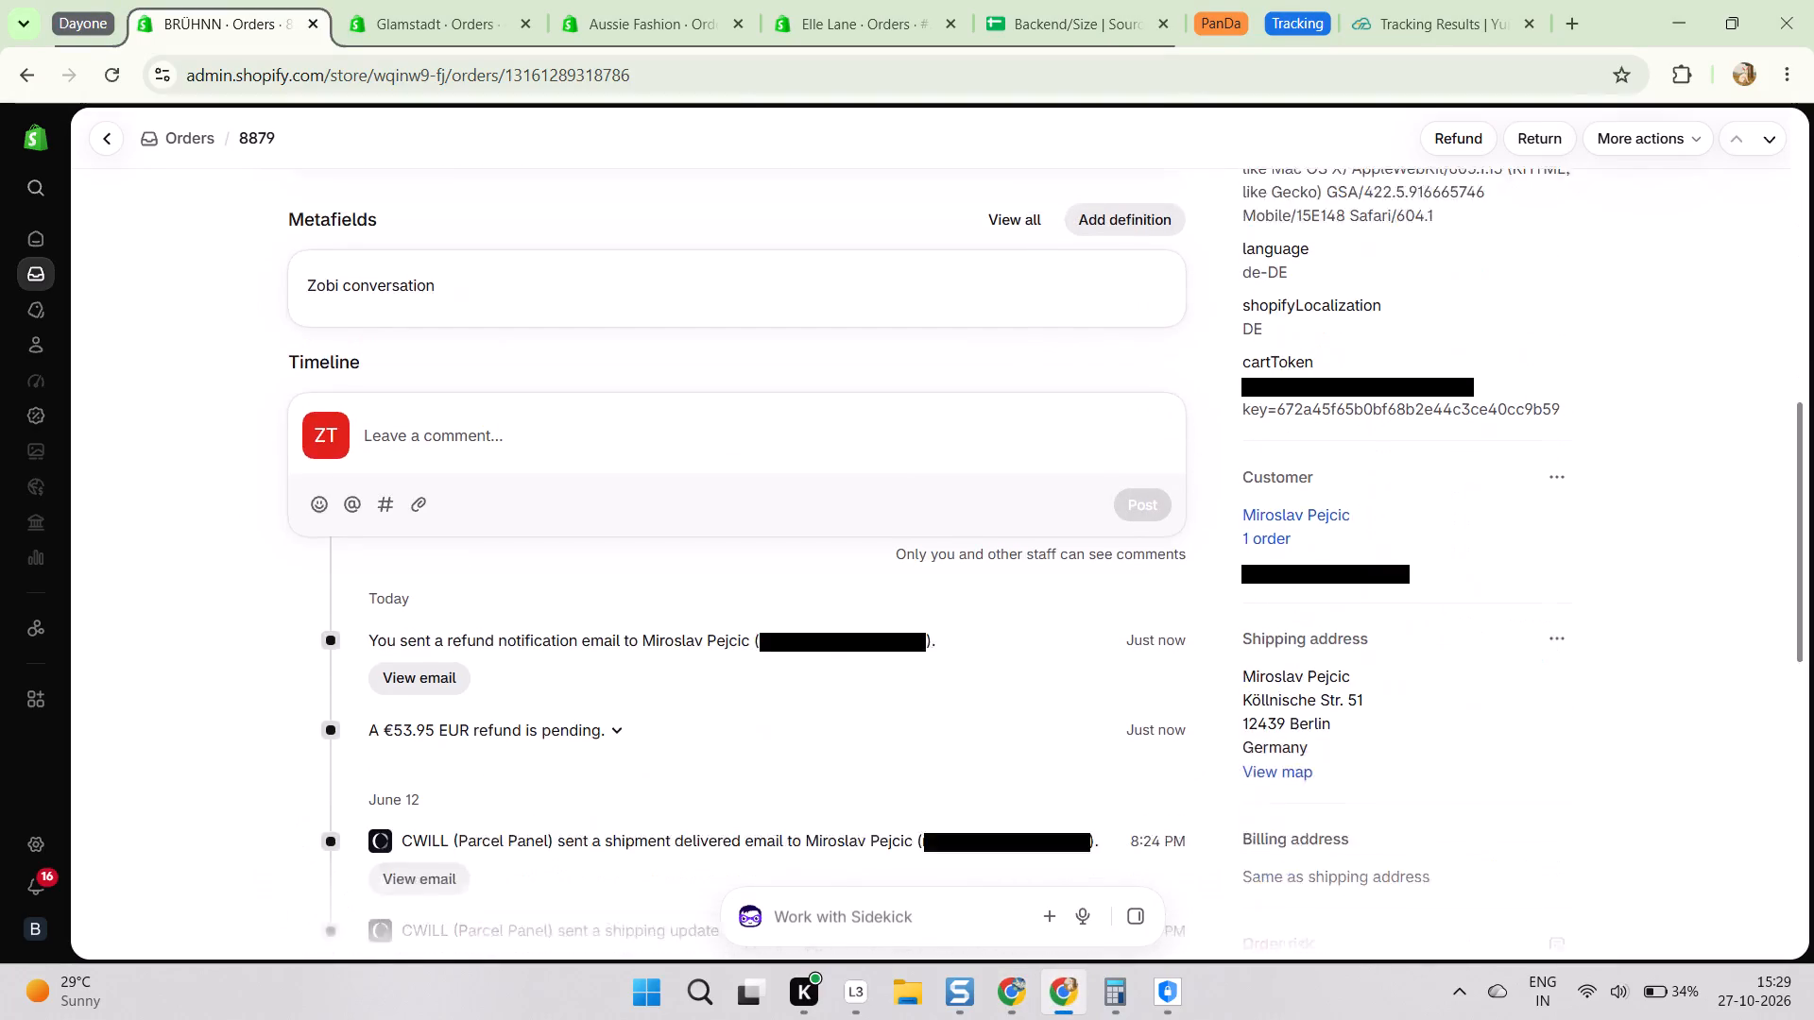
{"action": "scroll", "coordinate": [776, 517], "scroll_direction": "down", "scroll_amount": 3}
{"action": "scroll", "coordinate": [665, 522], "scroll_direction": "up", "scroll_amount": 1}
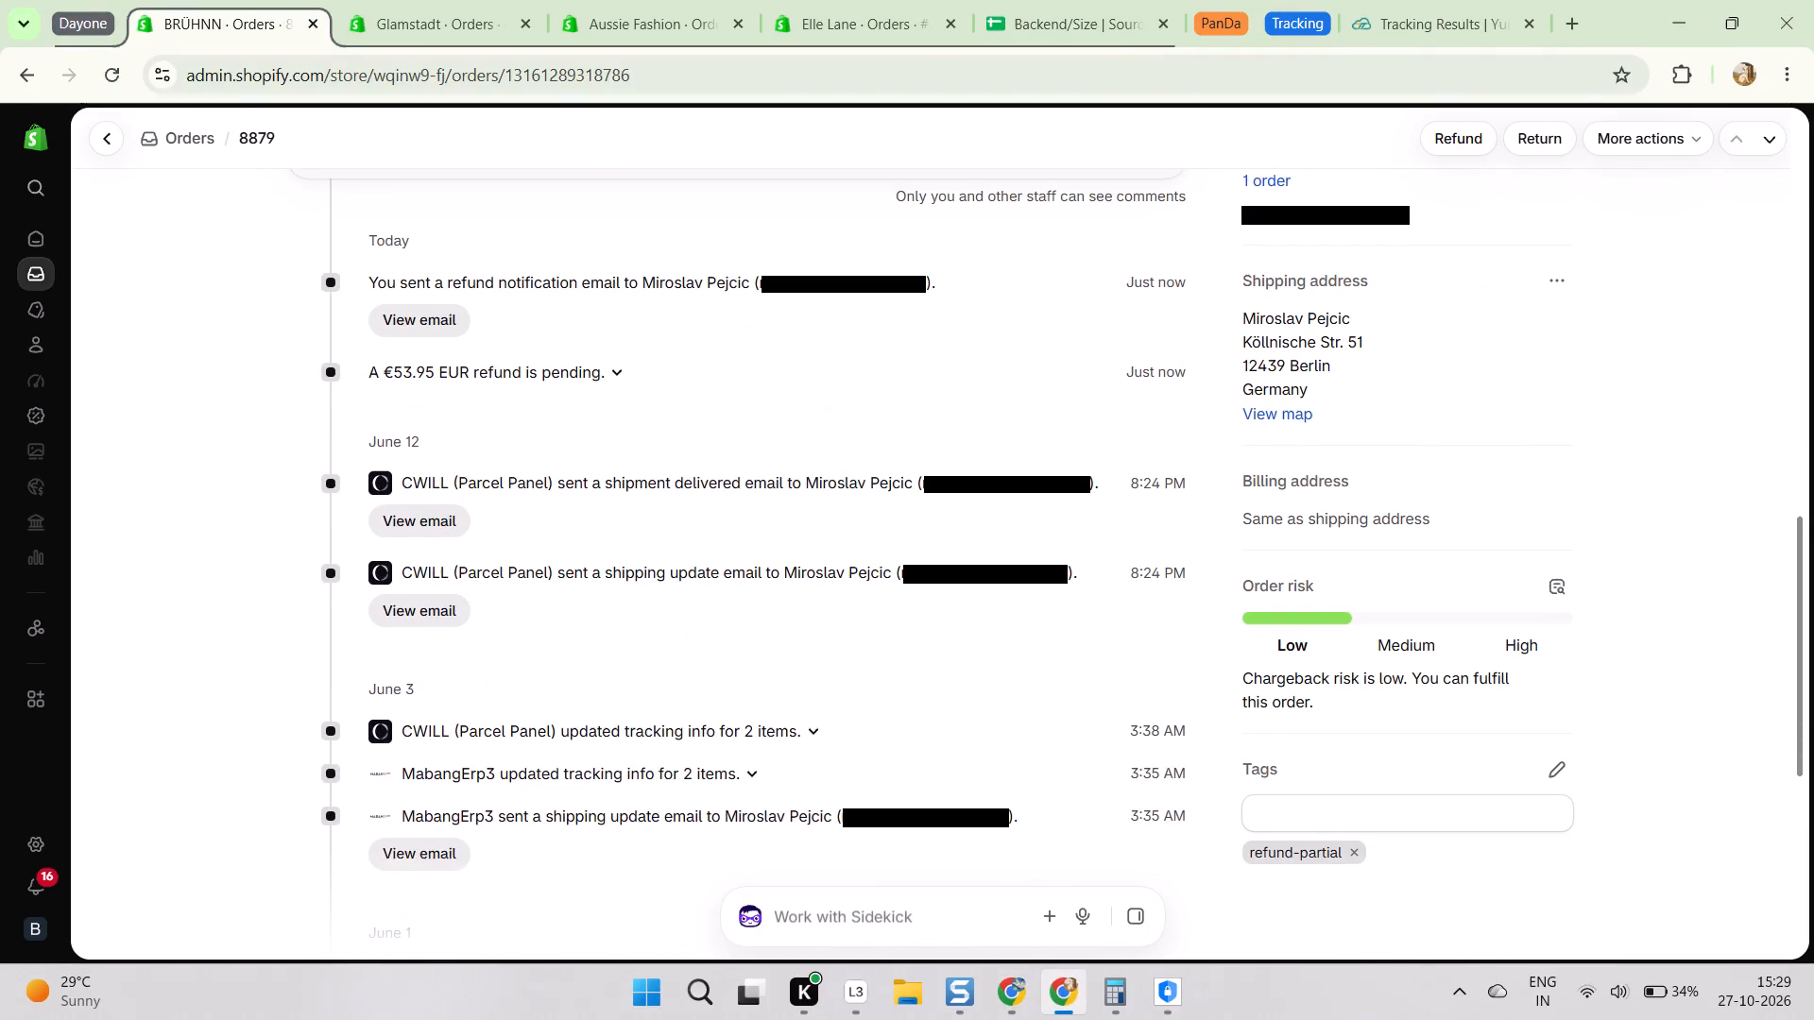
{"action": "scroll", "coordinate": [1272, 473], "scroll_direction": "up", "scroll_amount": 1}
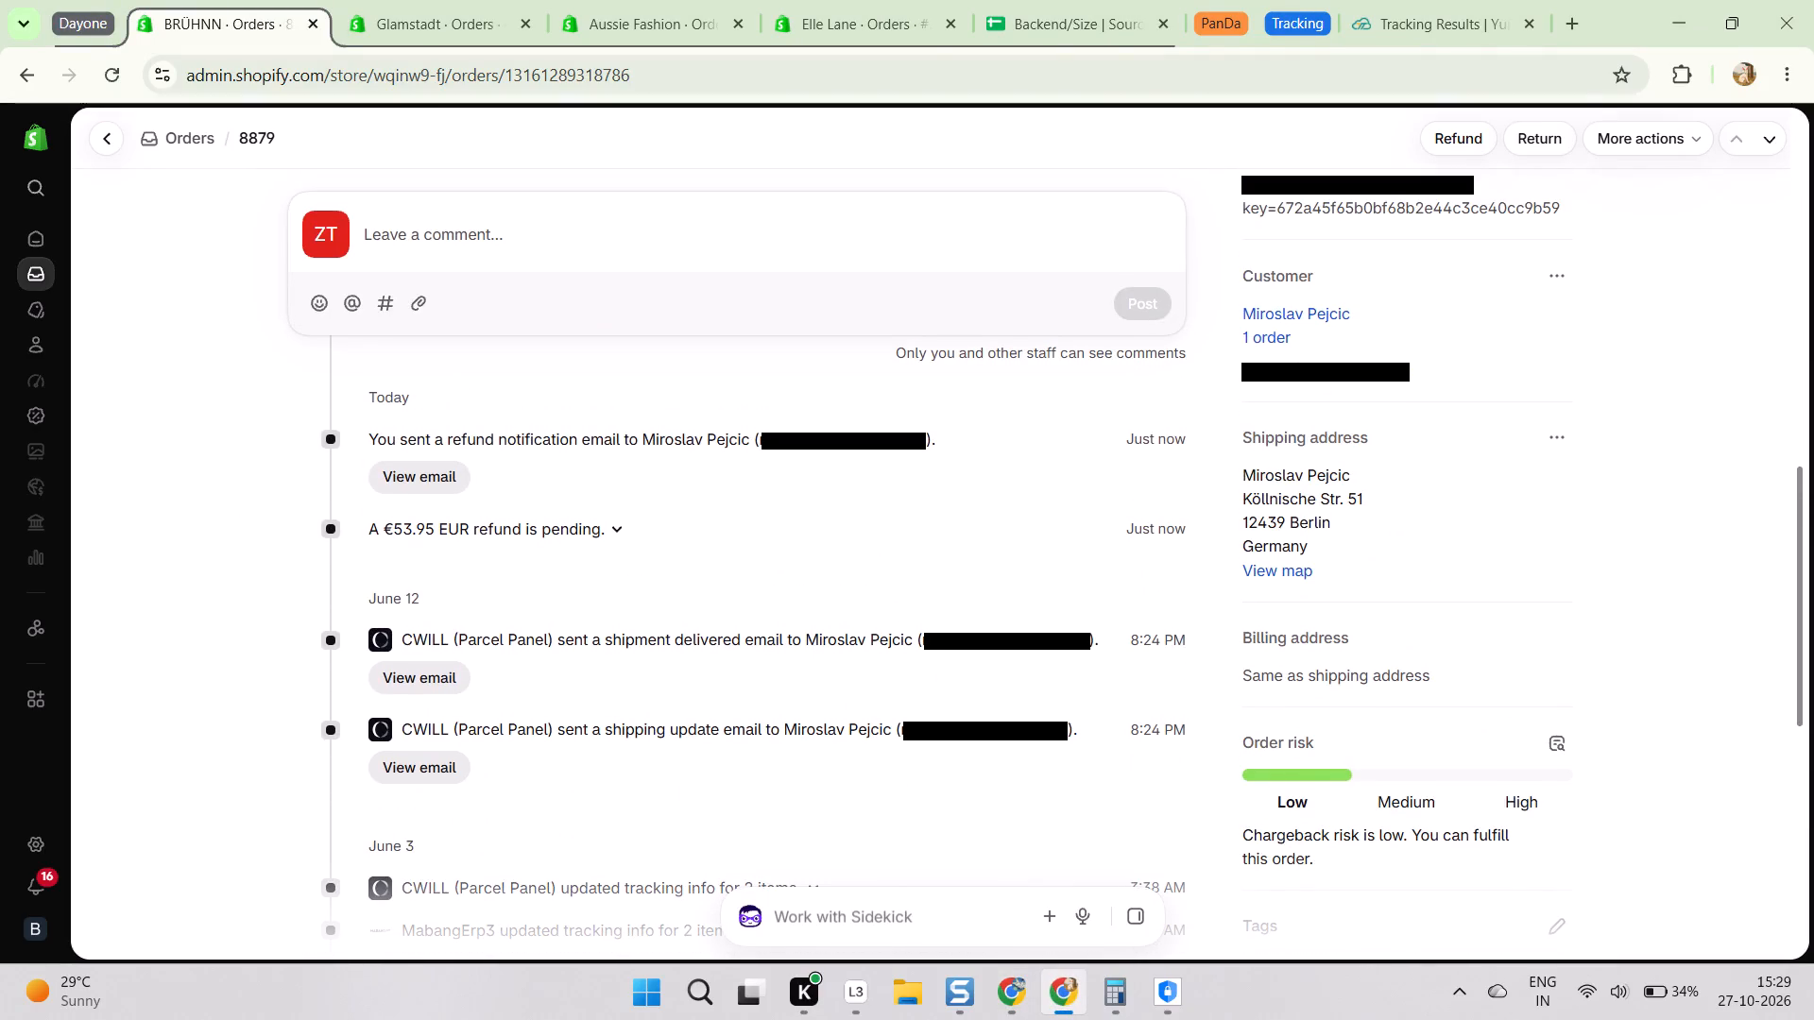
{"action": "scroll", "coordinate": [1320, 446], "scroll_direction": "up", "scroll_amount": 4}
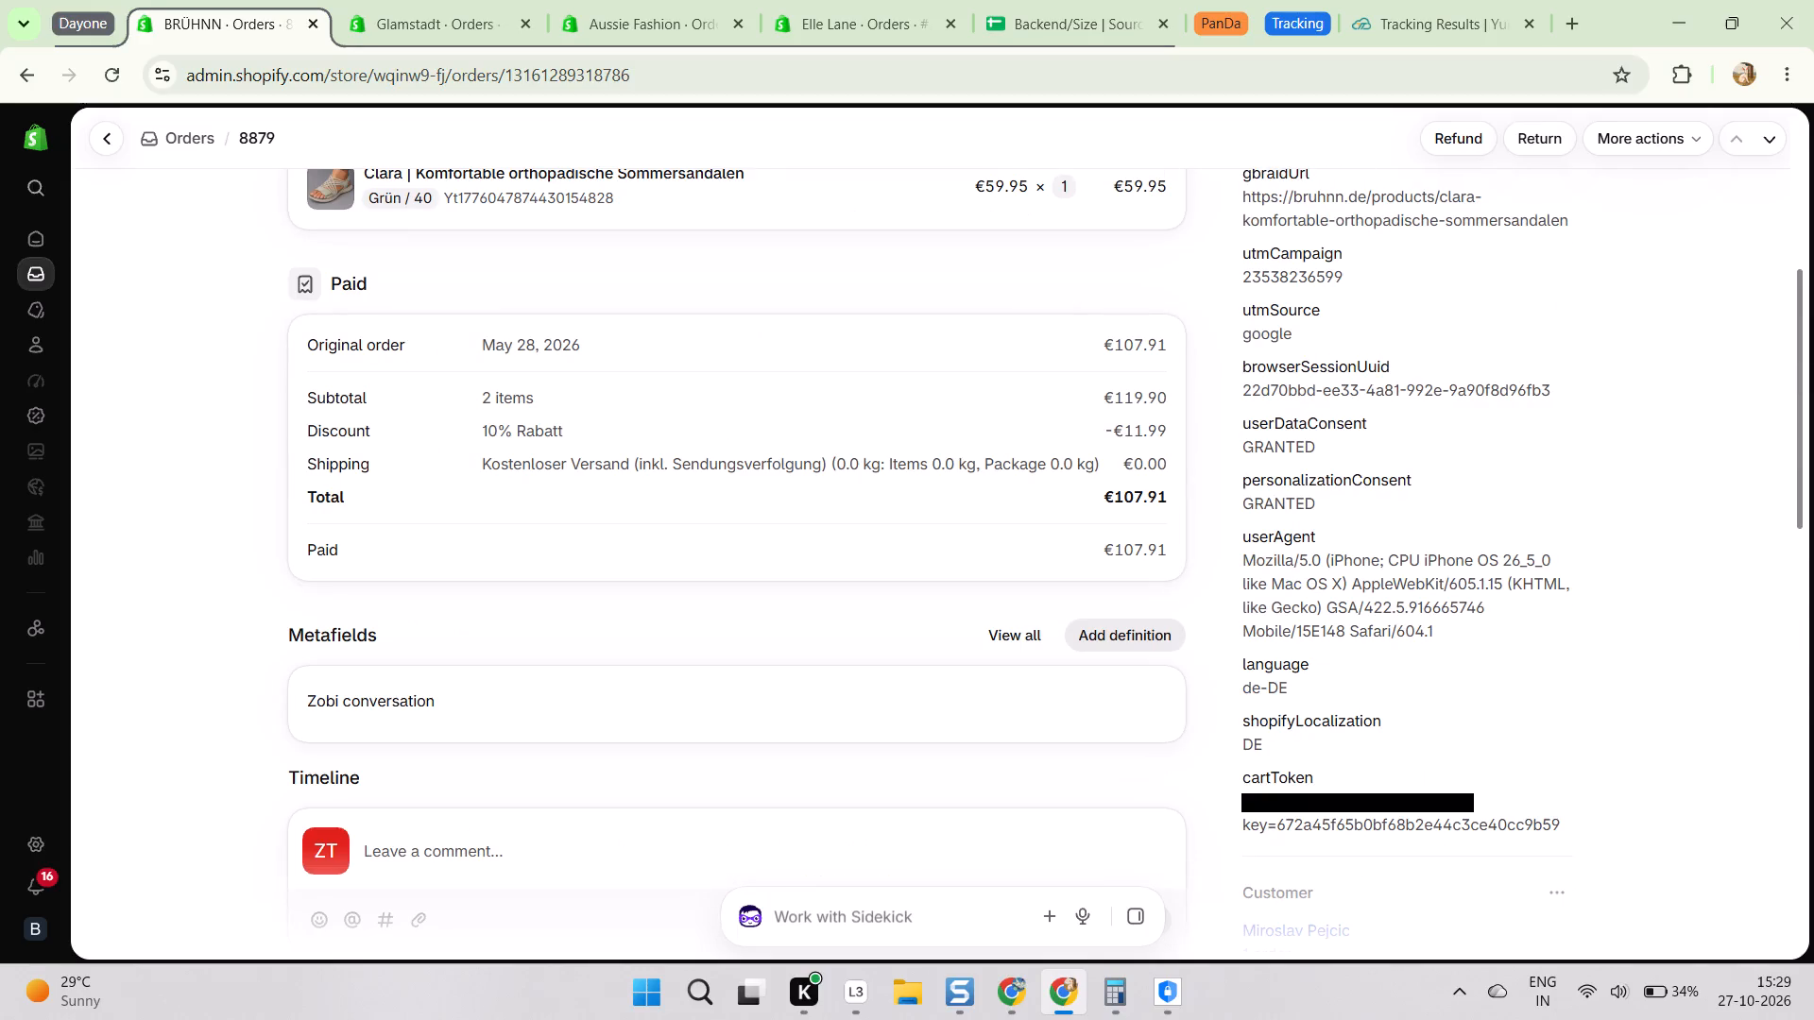
{"action": "double_click", "coordinate": [1104, 569]}
{"action": "key", "text": "ctrl+c"}
{"action": "key", "text": "ctrl+c"}
{"action": "key", "text": "ctrl+c"}
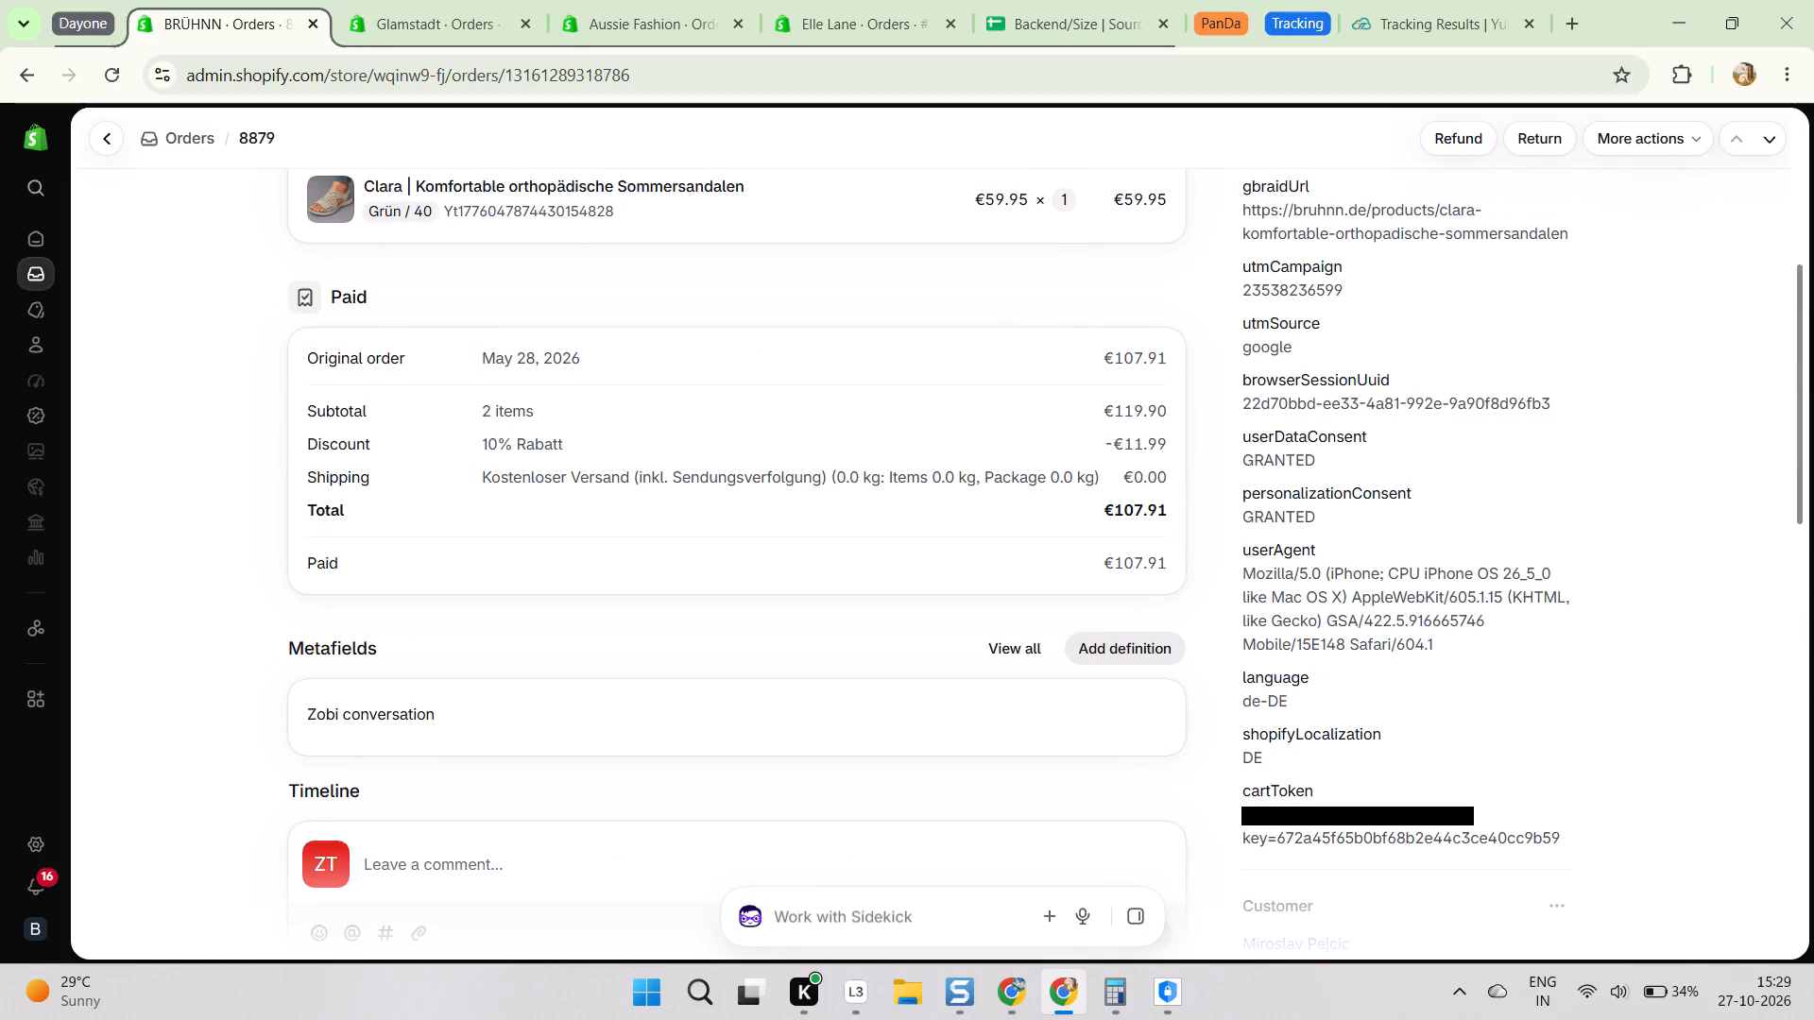
{"action": "key", "text": "alt+Tab"}
{"action": "left_click", "coordinate": [337, 447]}
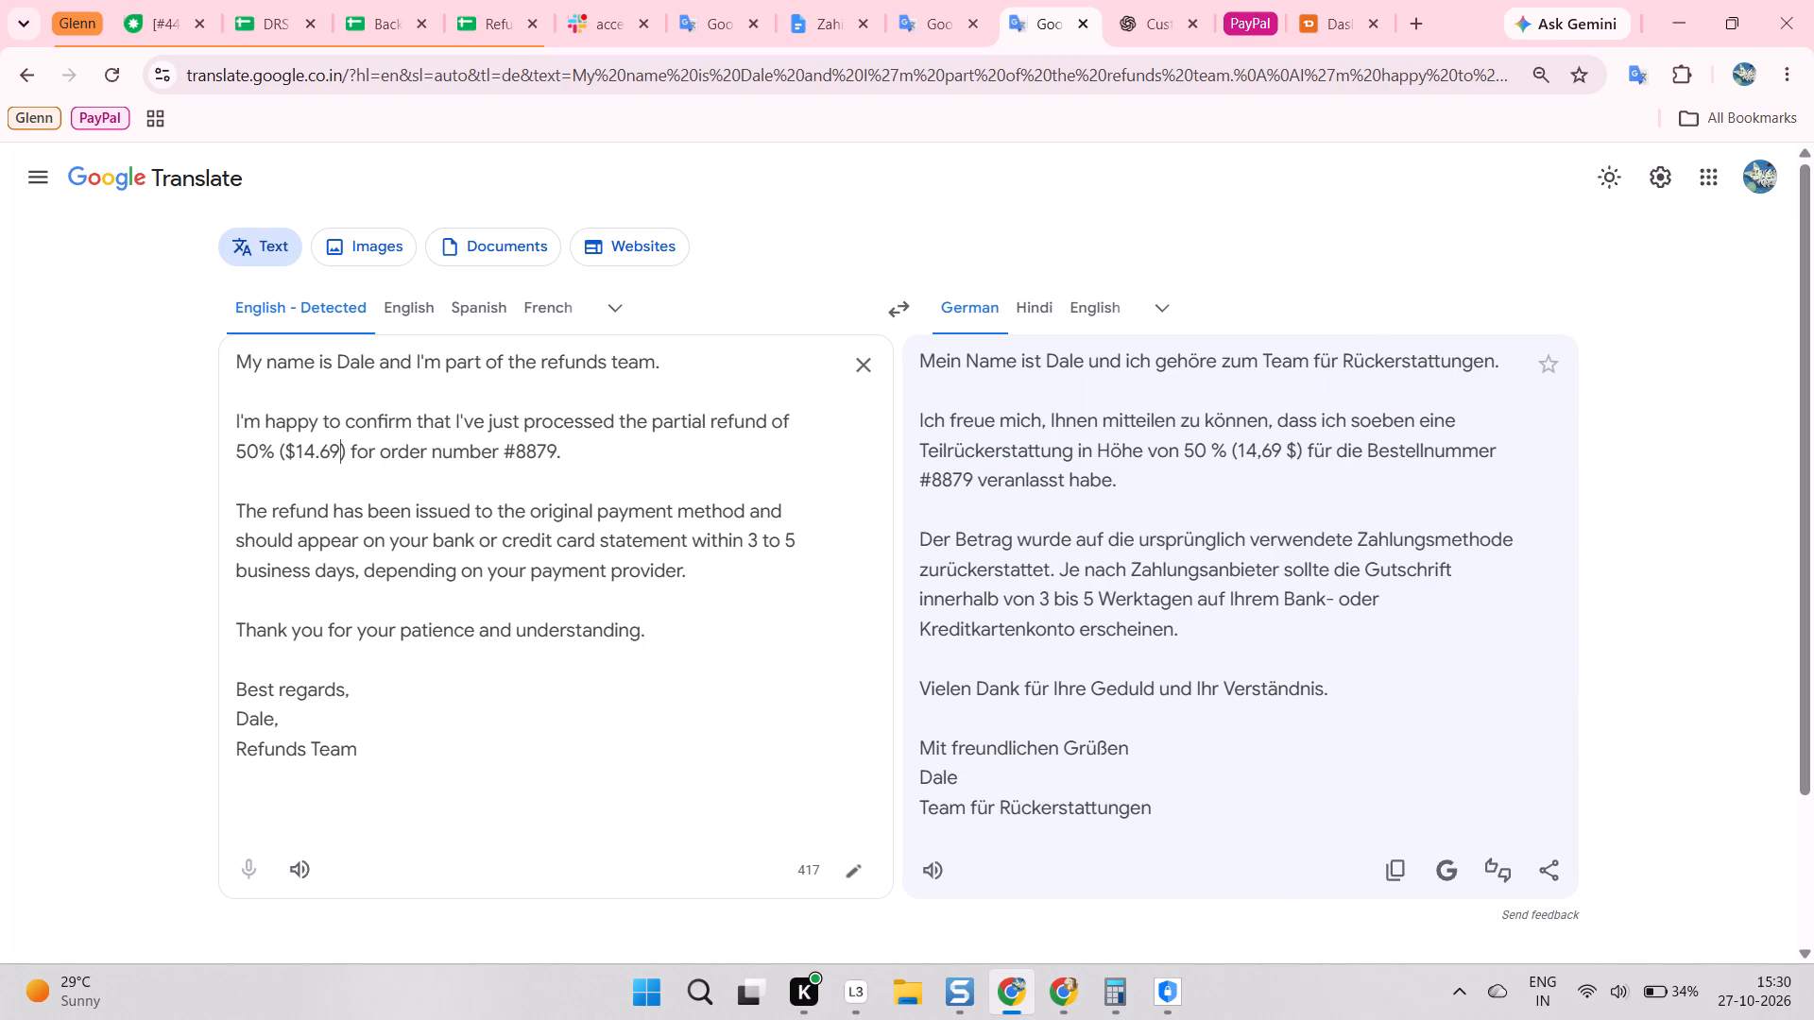
{"action": "key", "text": "BackSpace"}
{"action": "key", "text": "BackSpace"}
{"action": "key", "text": "BackSpace"}
{"action": "key", "text": "BackSpace"}
{"action": "key", "text": "BackSpace"}
{"action": "key", "text": "BackSpace"}
{"action": "key", "text": "ctrl+v"}
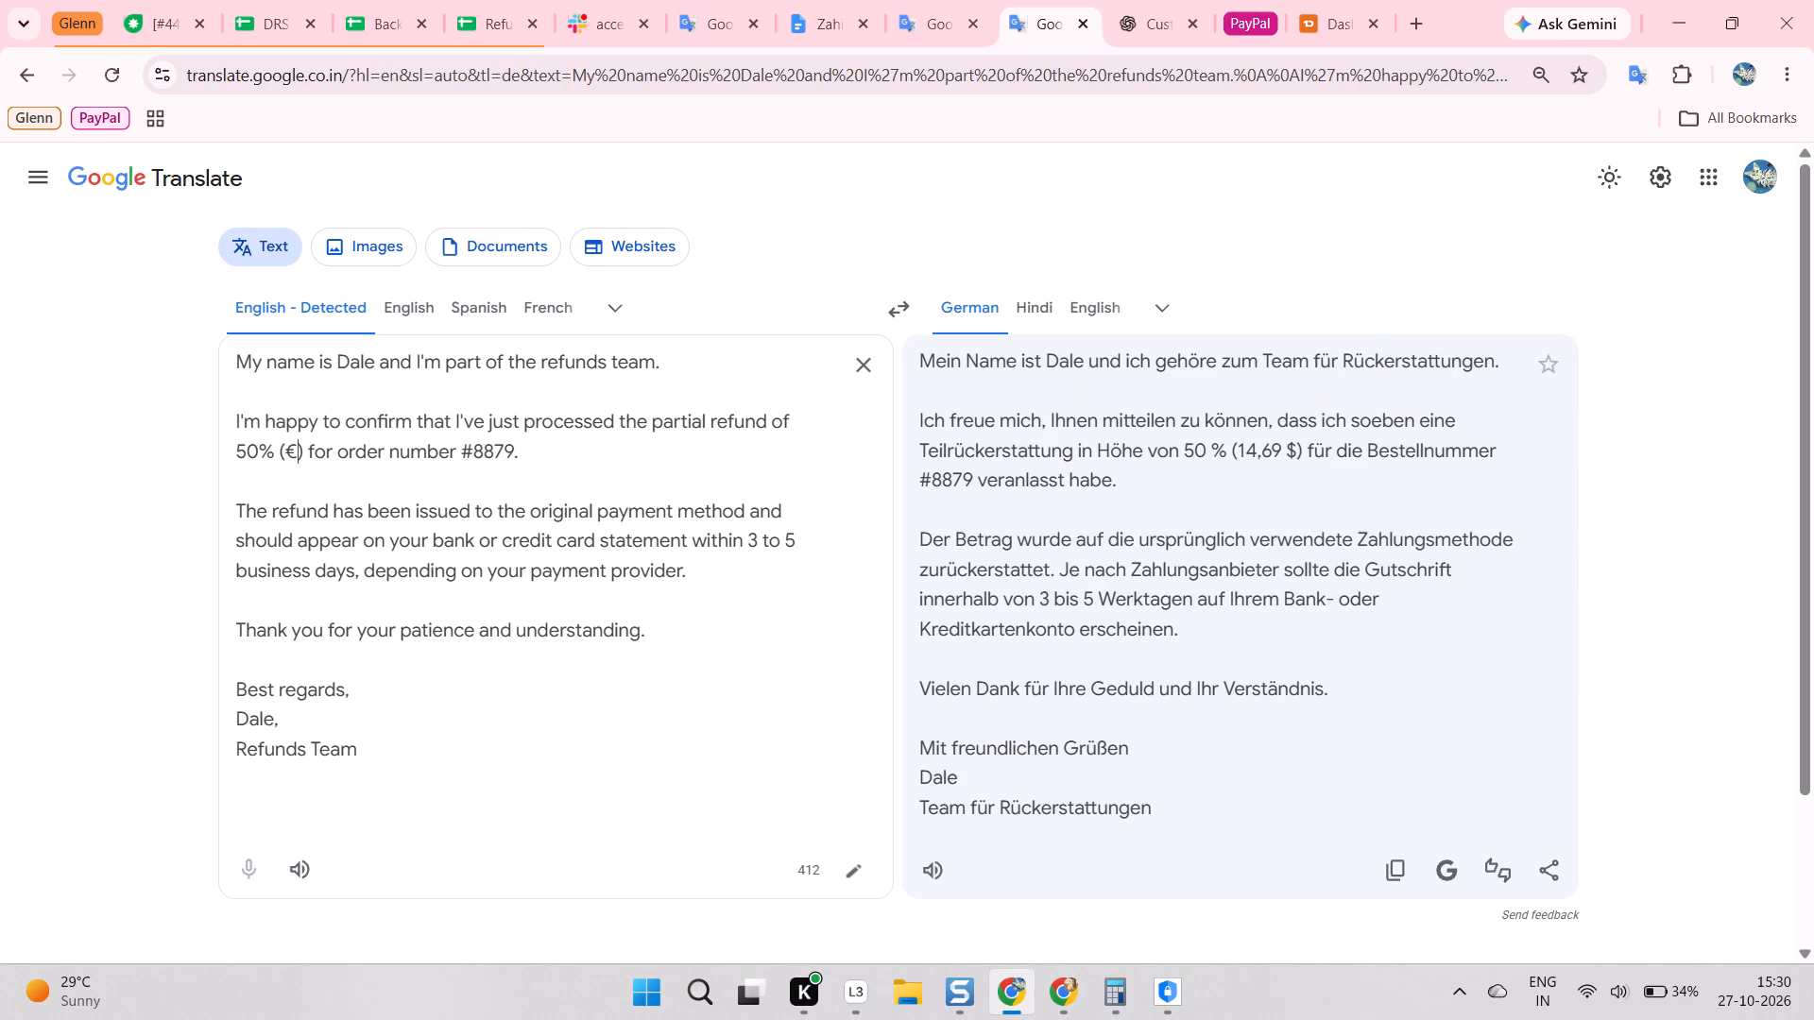
{"action": "key", "text": "alt+Tab"}
{"action": "scroll", "coordinate": [408, 522], "scroll_direction": "down", "scroll_amount": 3}
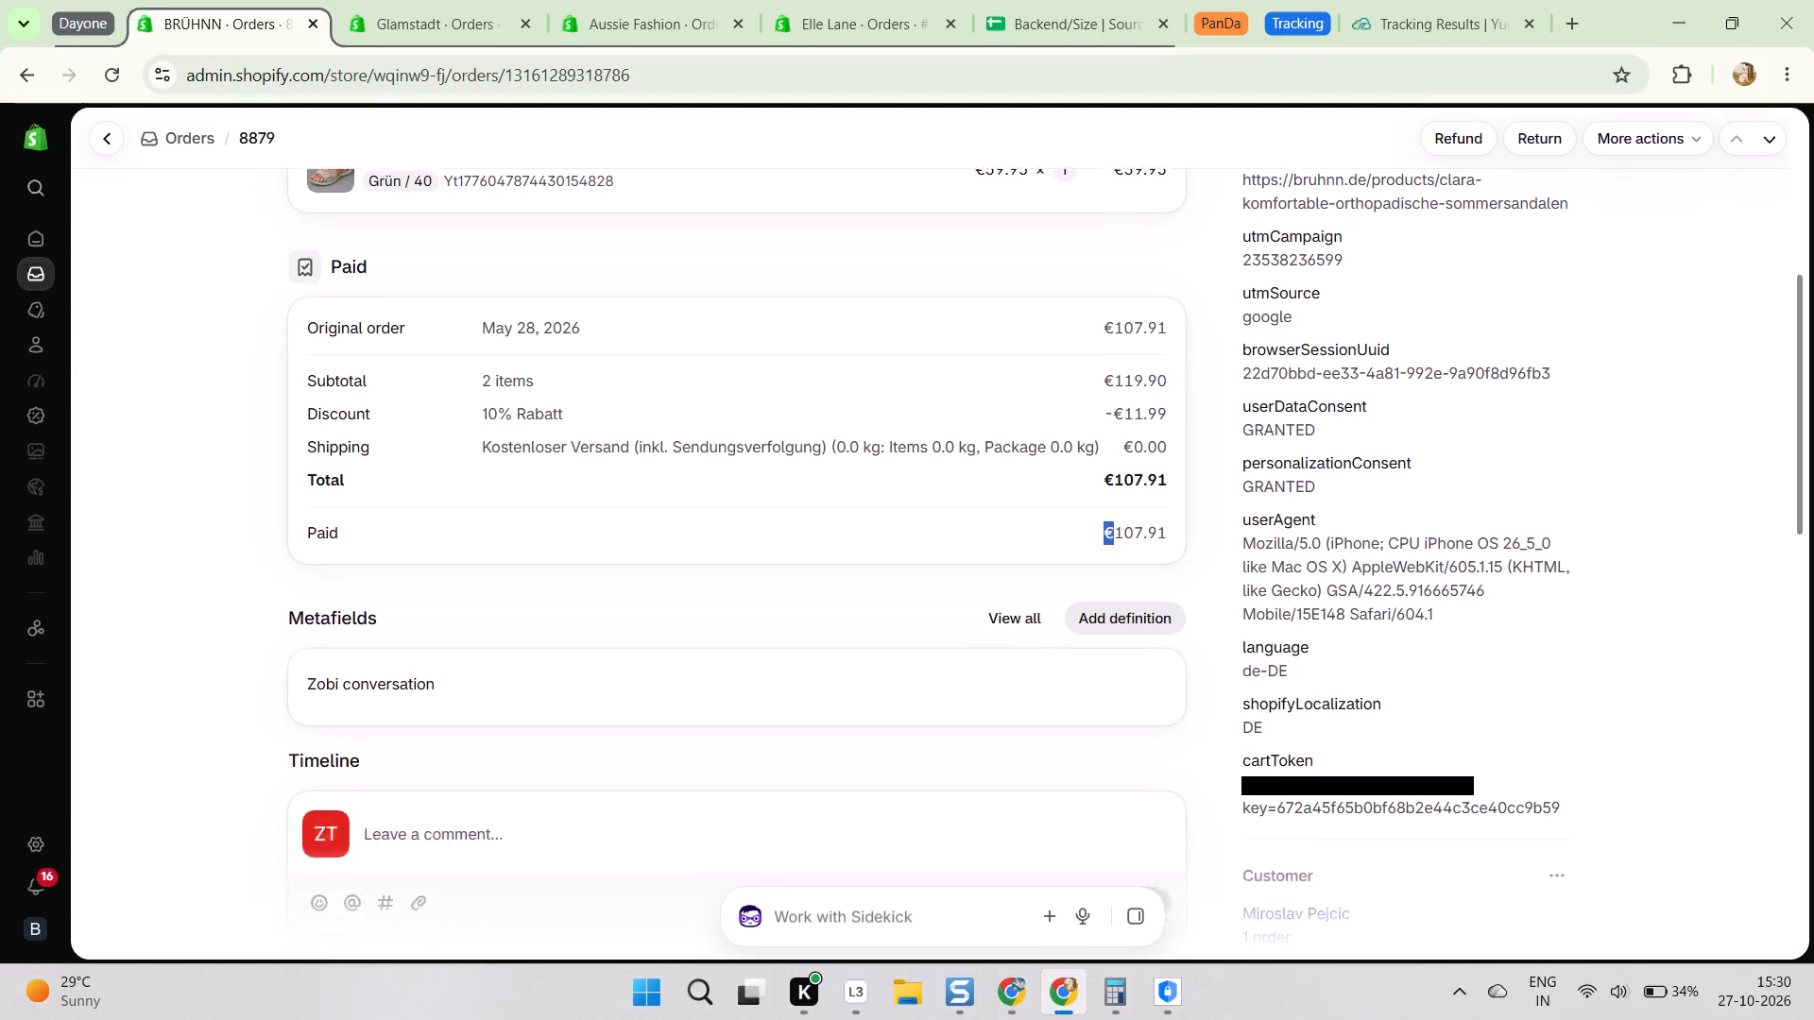
{"action": "key", "text": "alt+Tab"}
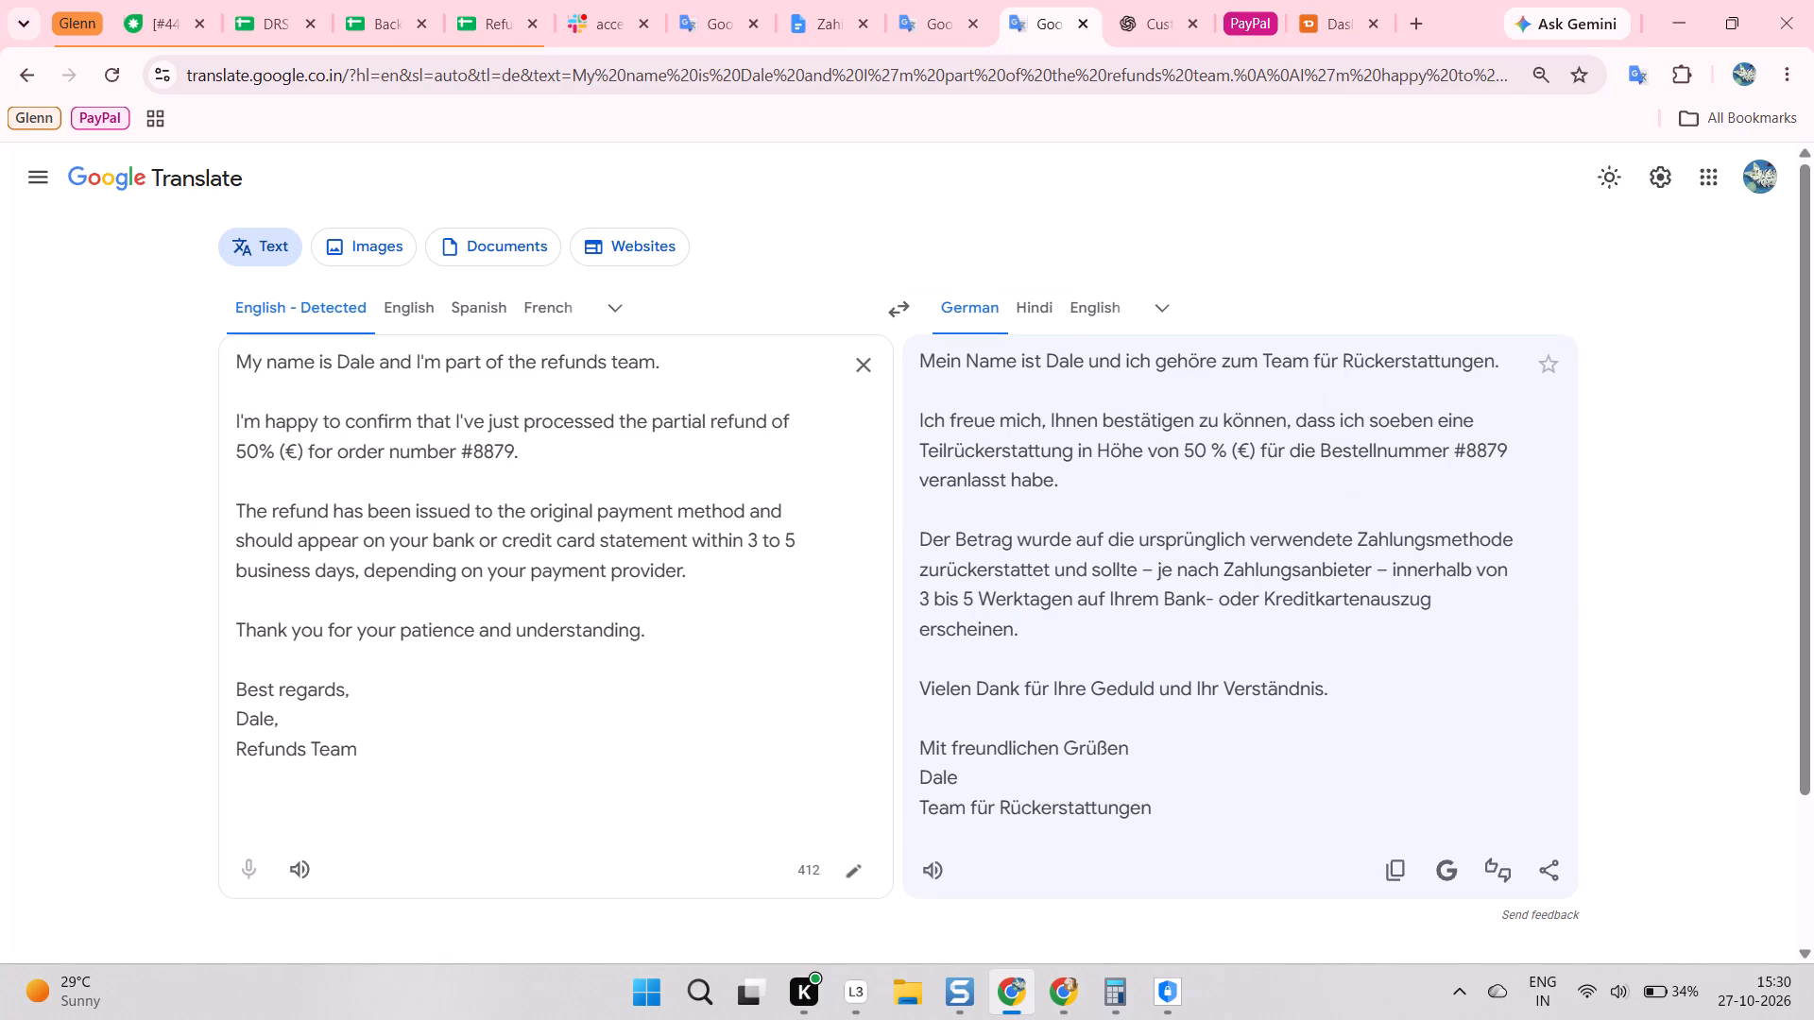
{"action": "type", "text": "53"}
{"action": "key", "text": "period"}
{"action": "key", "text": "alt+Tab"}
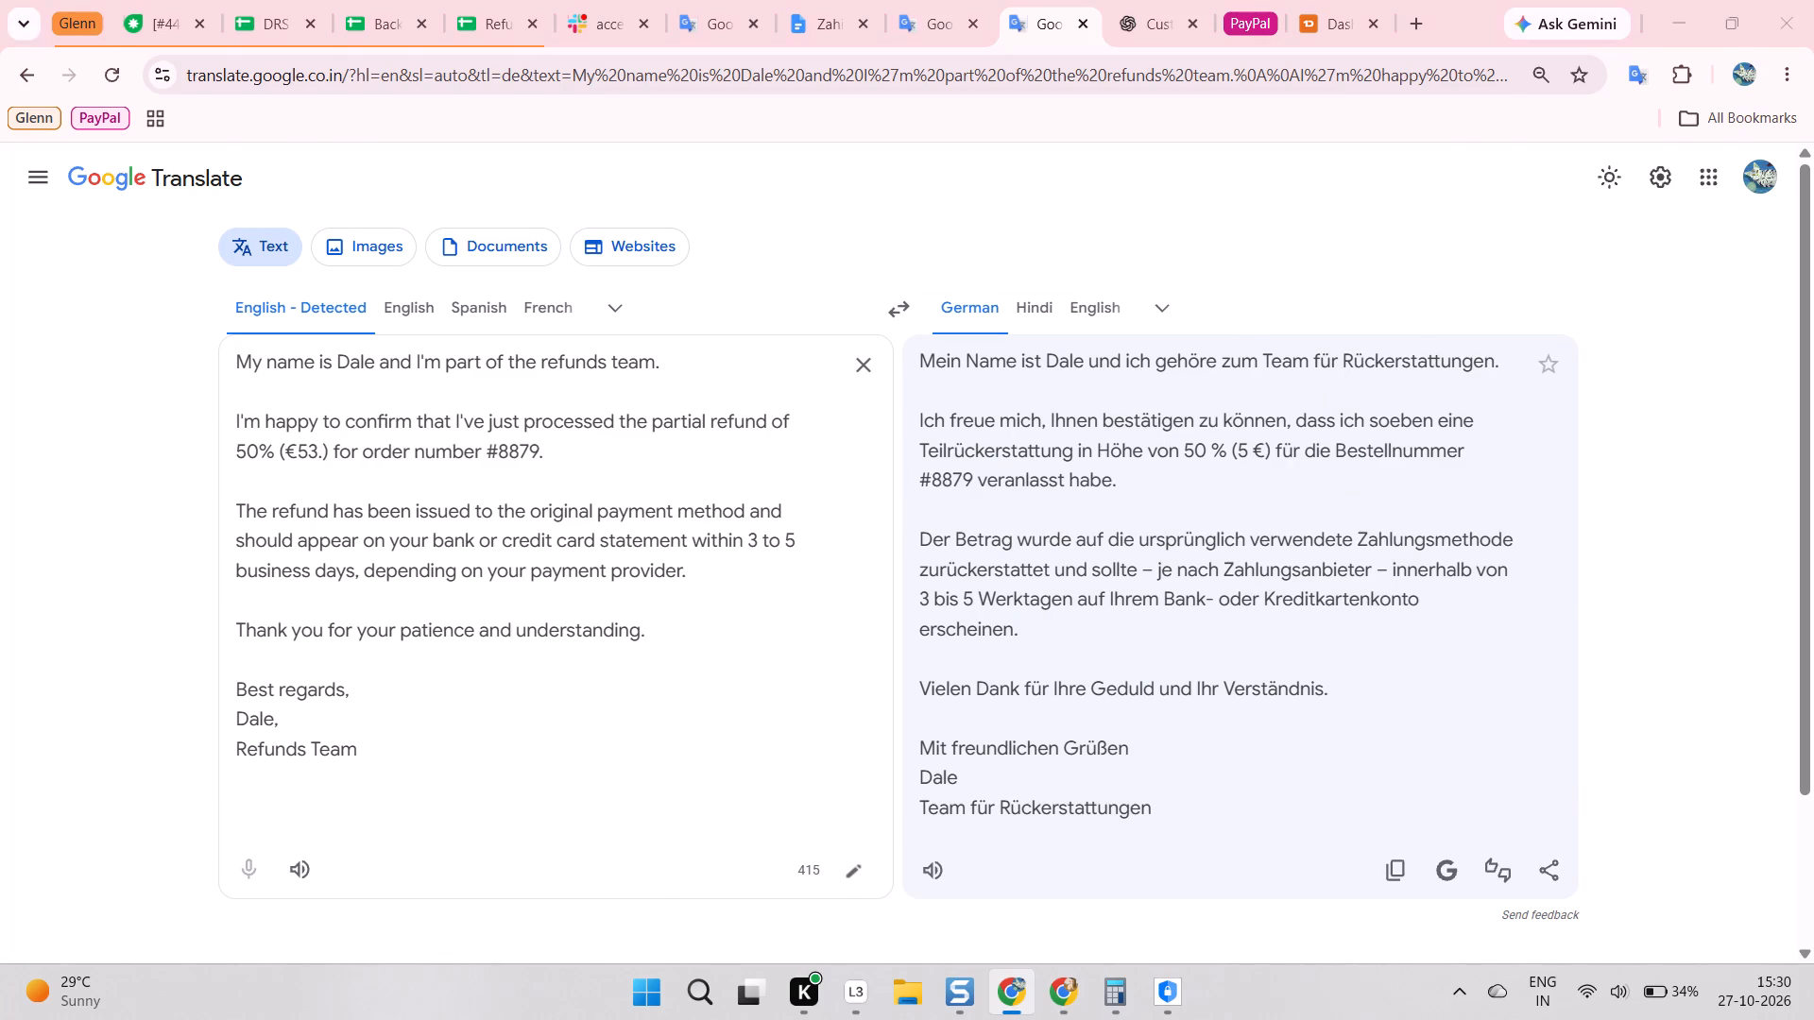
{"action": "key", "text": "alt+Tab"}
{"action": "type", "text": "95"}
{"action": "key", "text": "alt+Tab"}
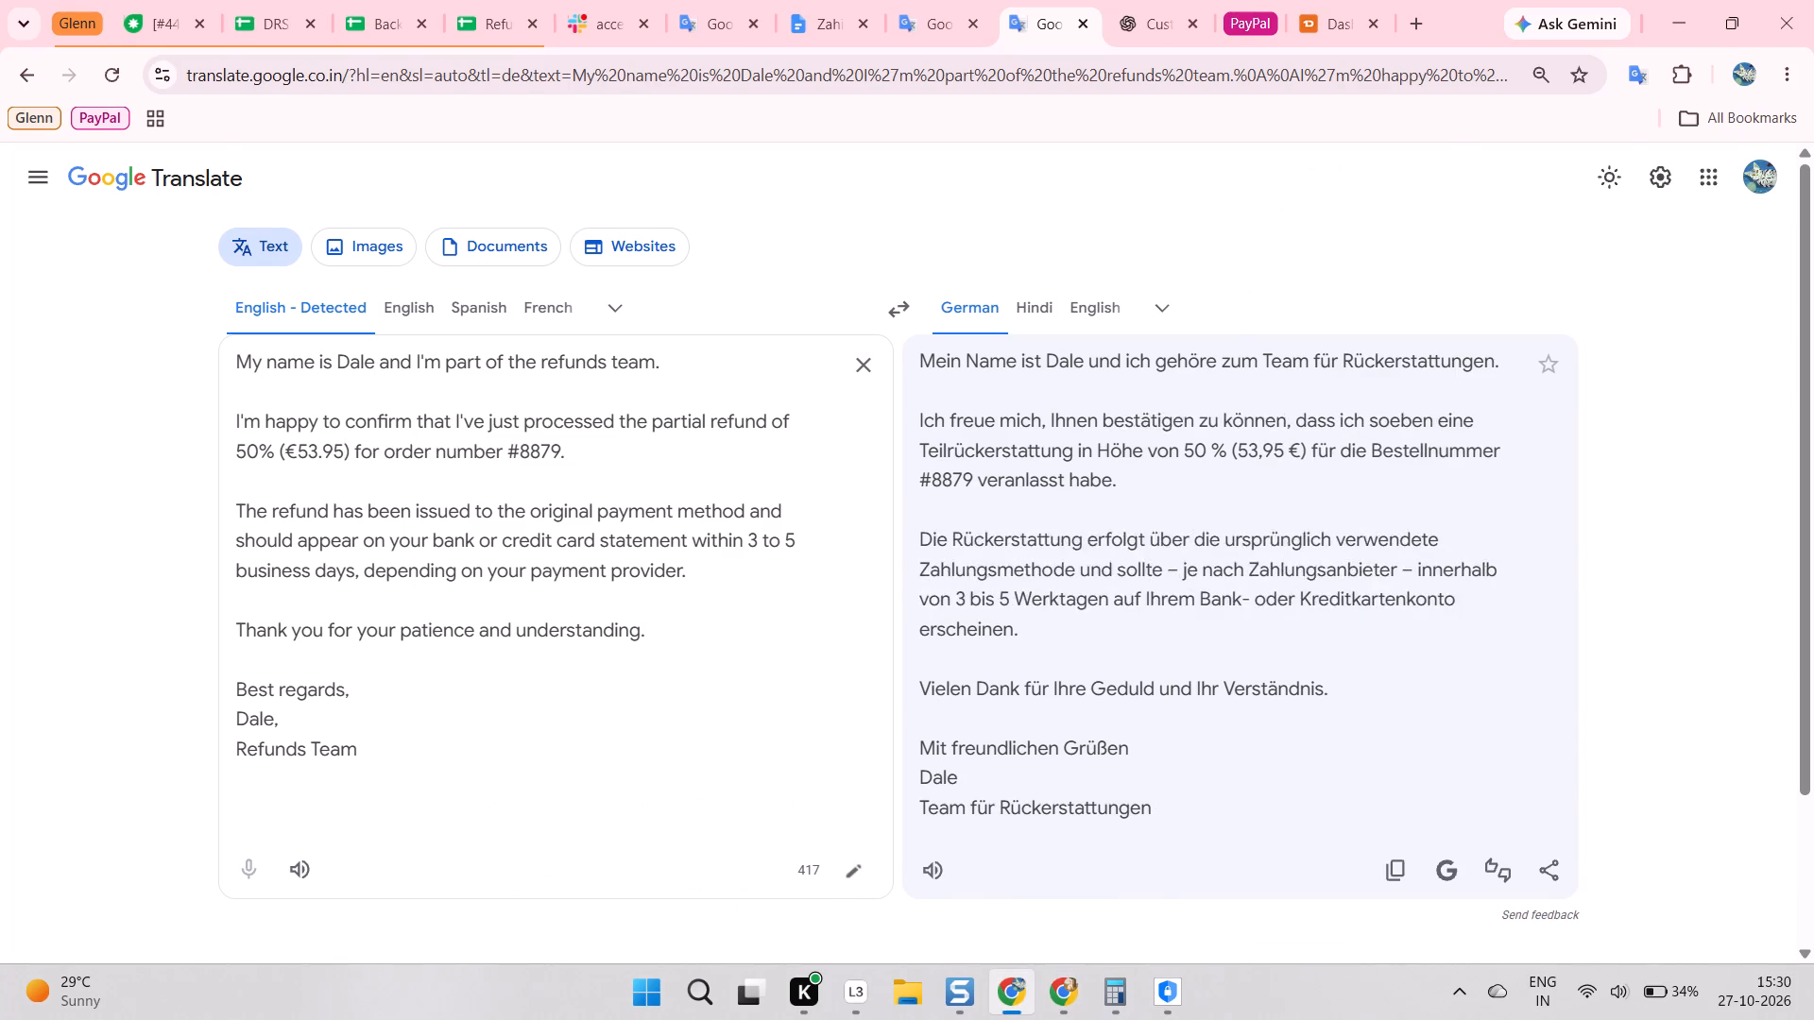
{"action": "scroll", "coordinate": [1027, 504], "scroll_direction": "down", "scroll_amount": 3}
{"action": "scroll", "coordinate": [1104, 493], "scroll_direction": "up", "scroll_amount": 2}
{"action": "key", "text": "alt+Tab"}
{"action": "scroll", "coordinate": [1139, 476], "scroll_direction": "up", "scroll_amount": 4}
{"action": "scroll", "coordinate": [1123, 464], "scroll_direction": "down", "scroll_amount": 7}
{"action": "left_click", "coordinate": [1393, 679]}
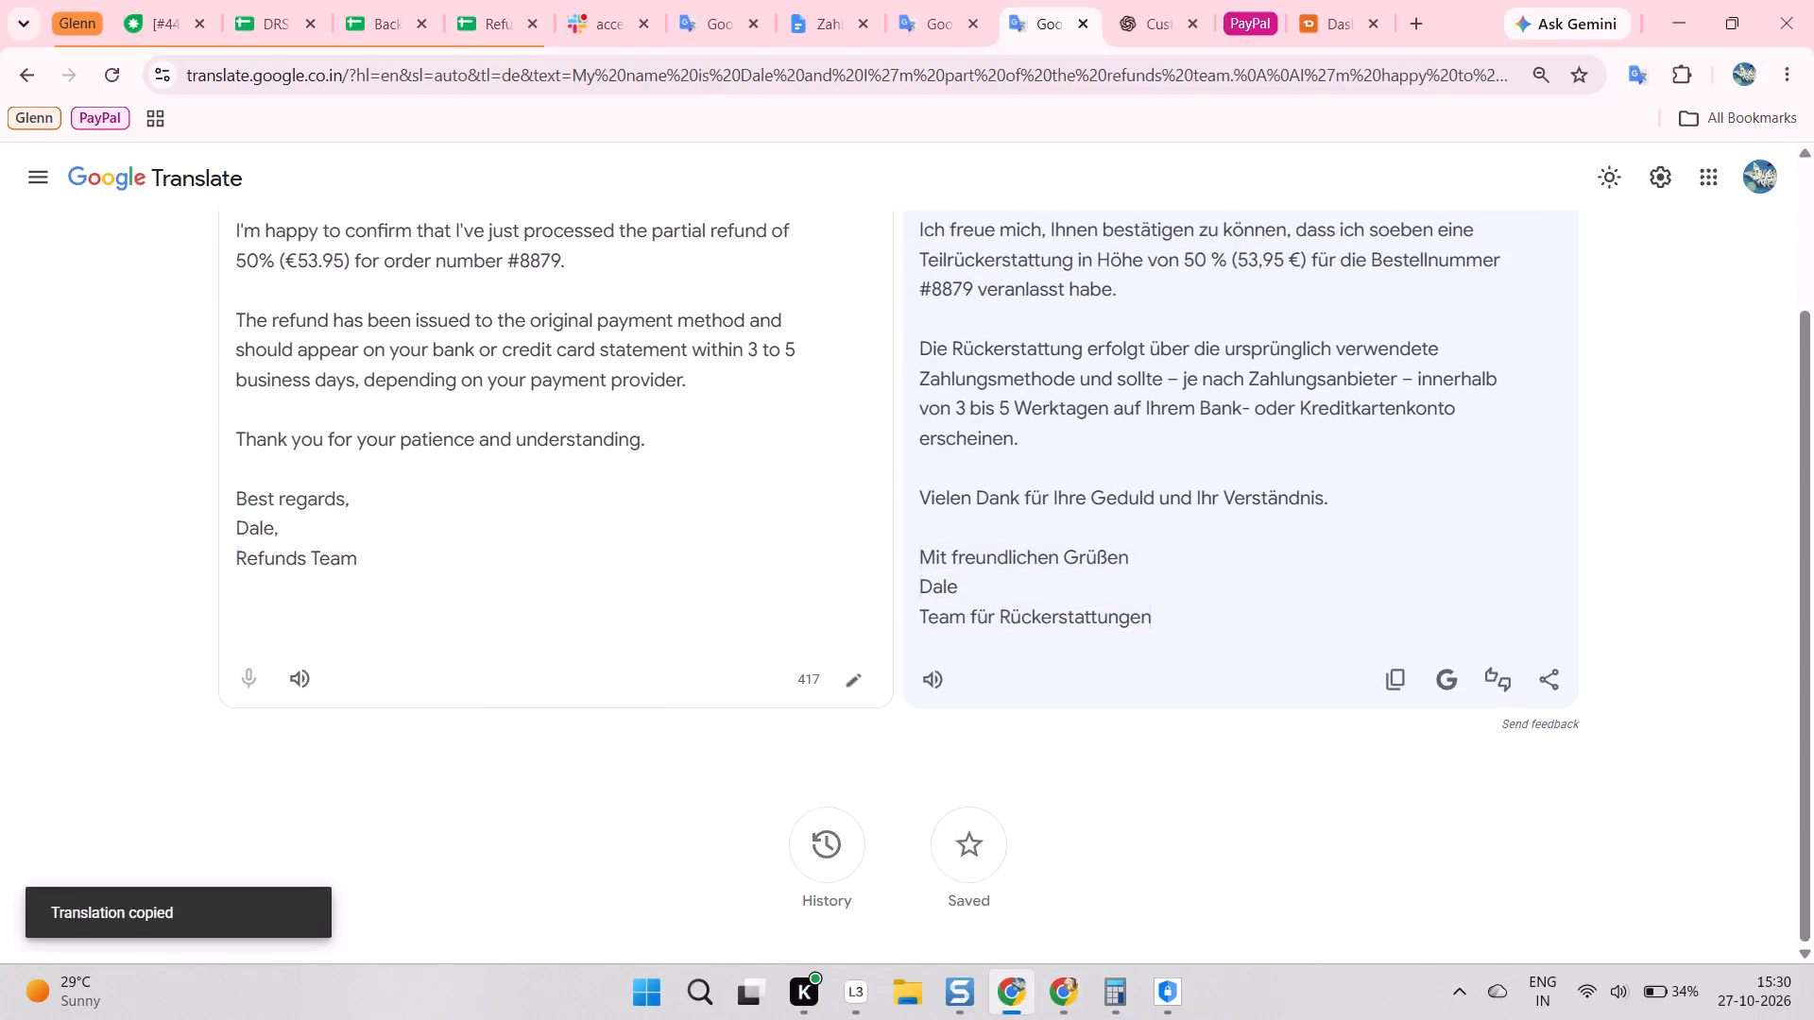
Start a reply on Freshdesk ticket 440456 and replace its default greeting with the German canned response found by searching asn.
{"action": "left_click", "coordinate": [156, 0]}
{"action": "left_click", "coordinate": [636, 620]}
{"action": "scroll", "coordinate": [636, 595], "scroll_direction": "down", "scroll_amount": 4}
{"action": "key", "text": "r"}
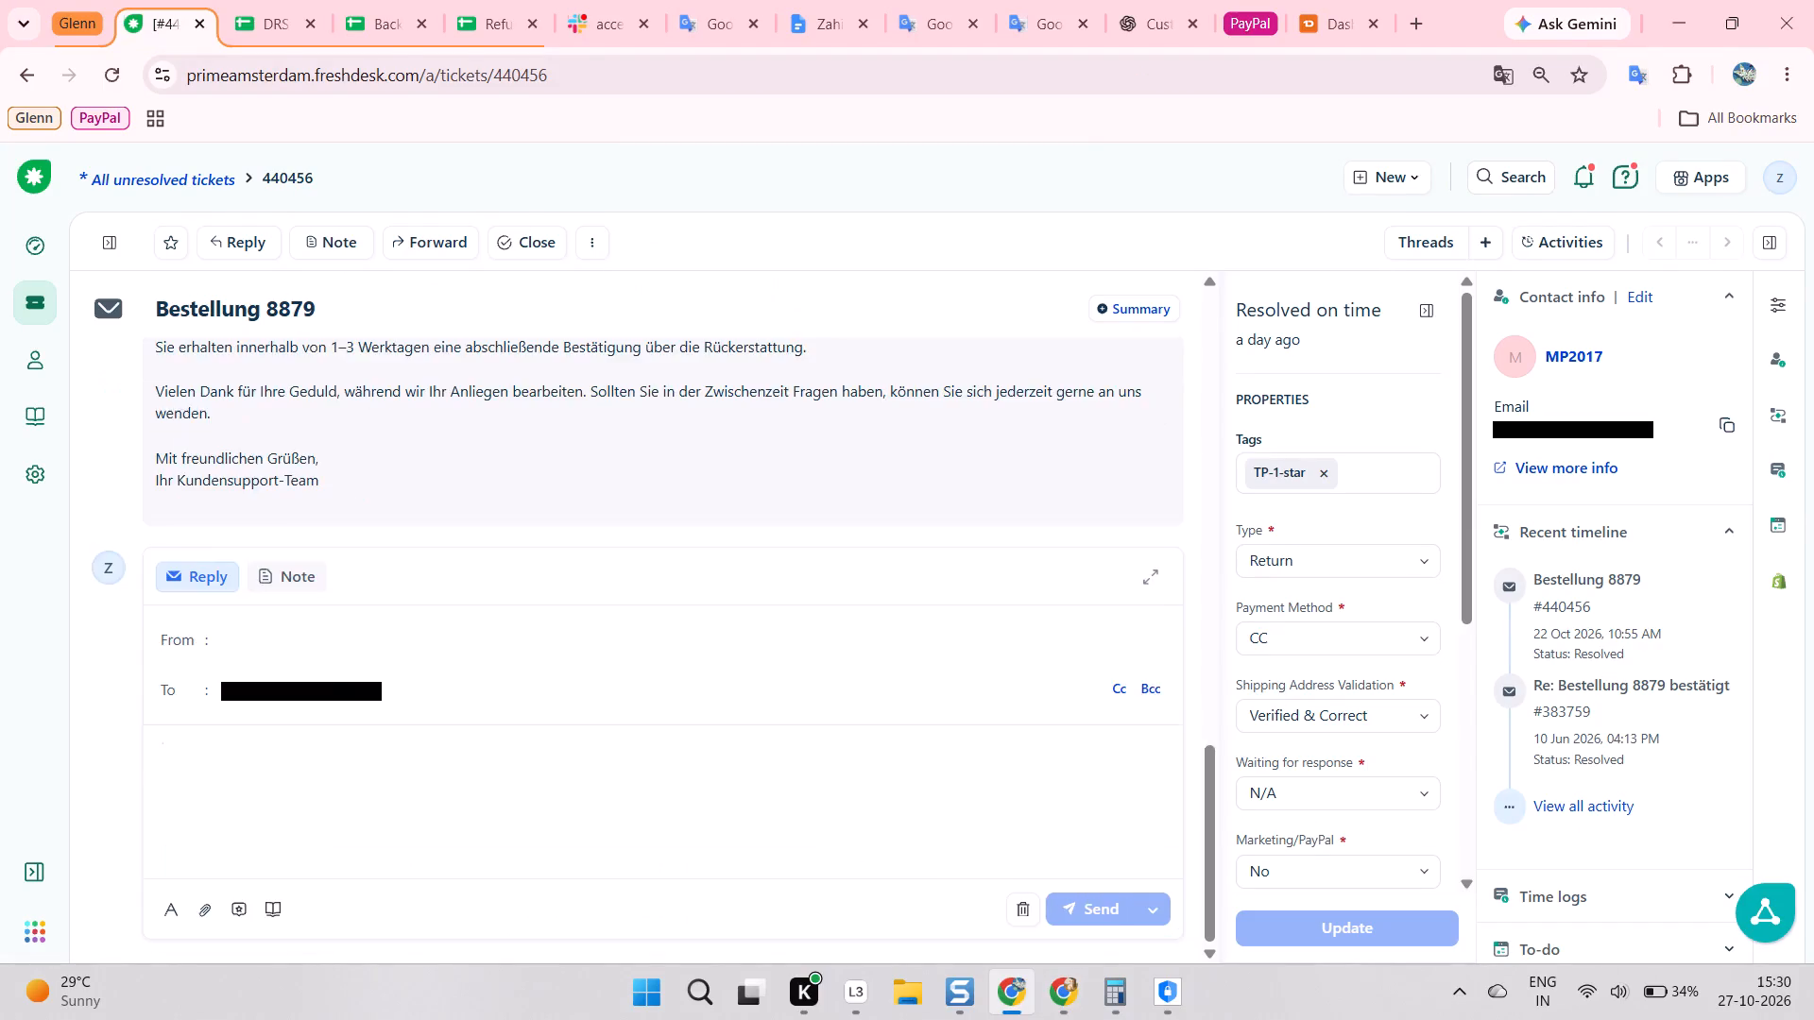
{"action": "scroll", "coordinate": [435, 537], "scroll_direction": "down", "scroll_amount": 11}
{"action": "left_click", "coordinate": [203, 814]}
{"action": "left_click", "coordinate": [221, 791], "text": "ctrl"}
{"action": "key", "text": "ctrl+a"}
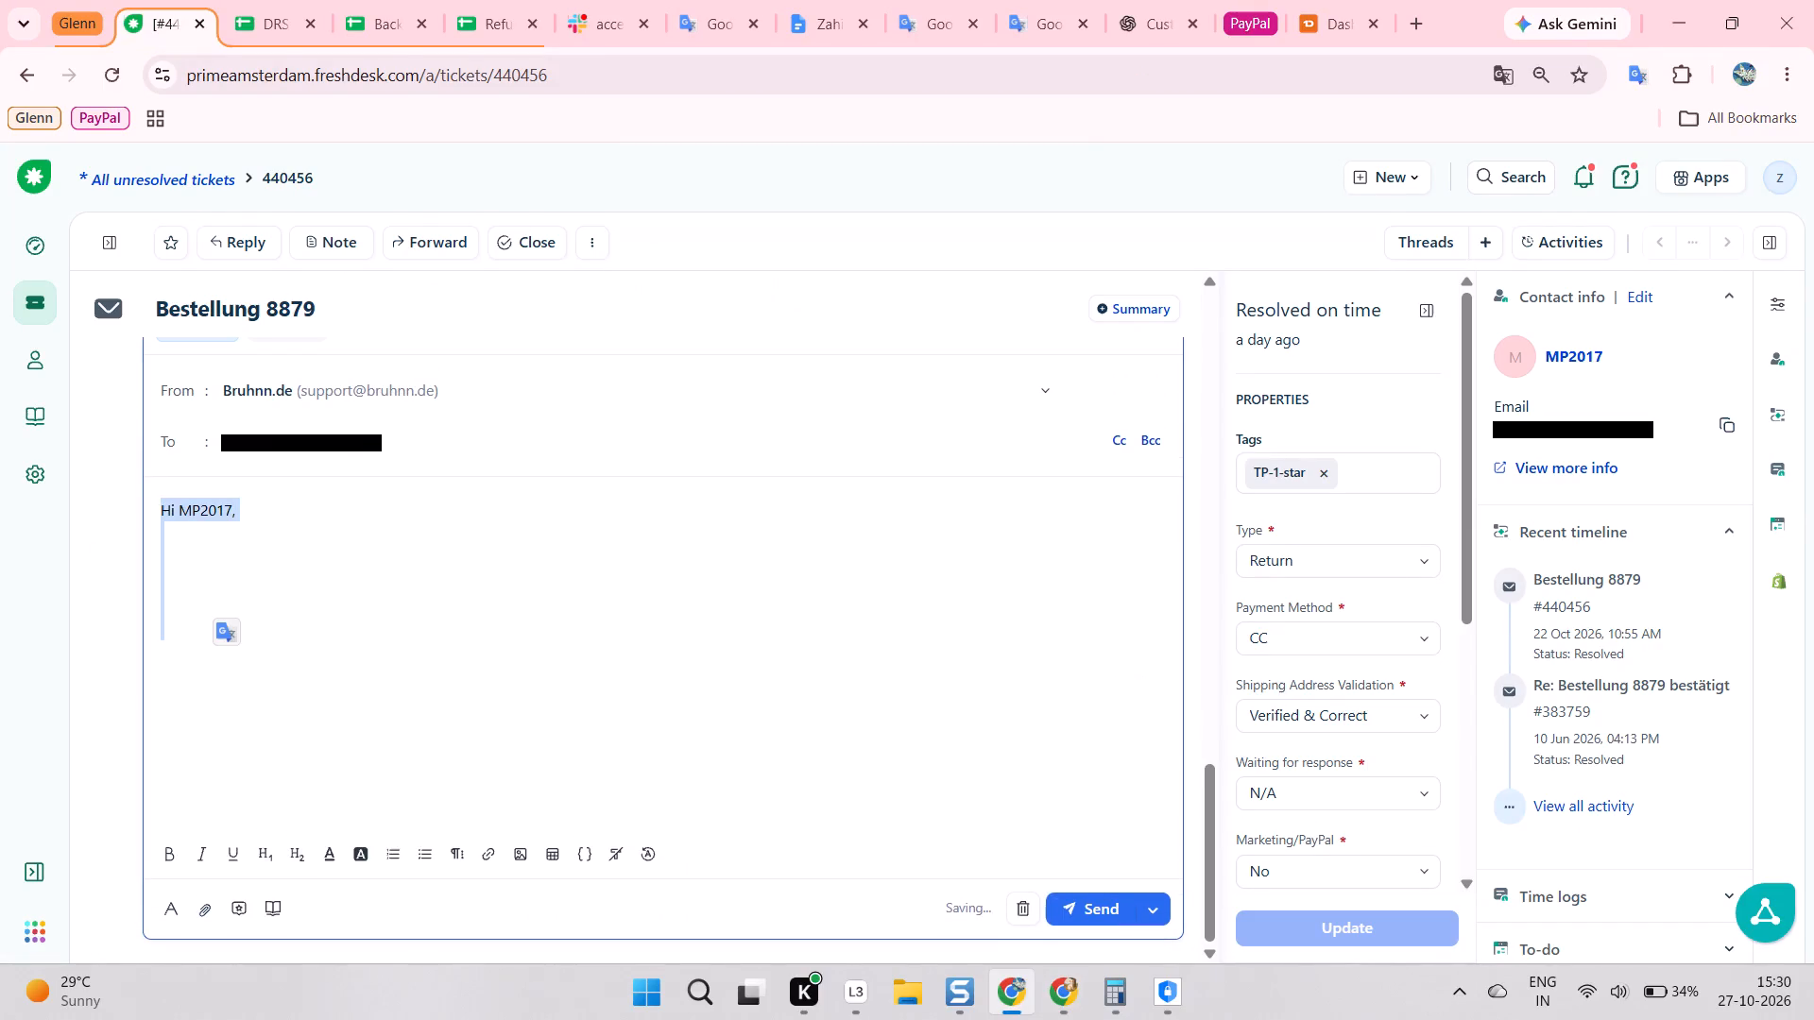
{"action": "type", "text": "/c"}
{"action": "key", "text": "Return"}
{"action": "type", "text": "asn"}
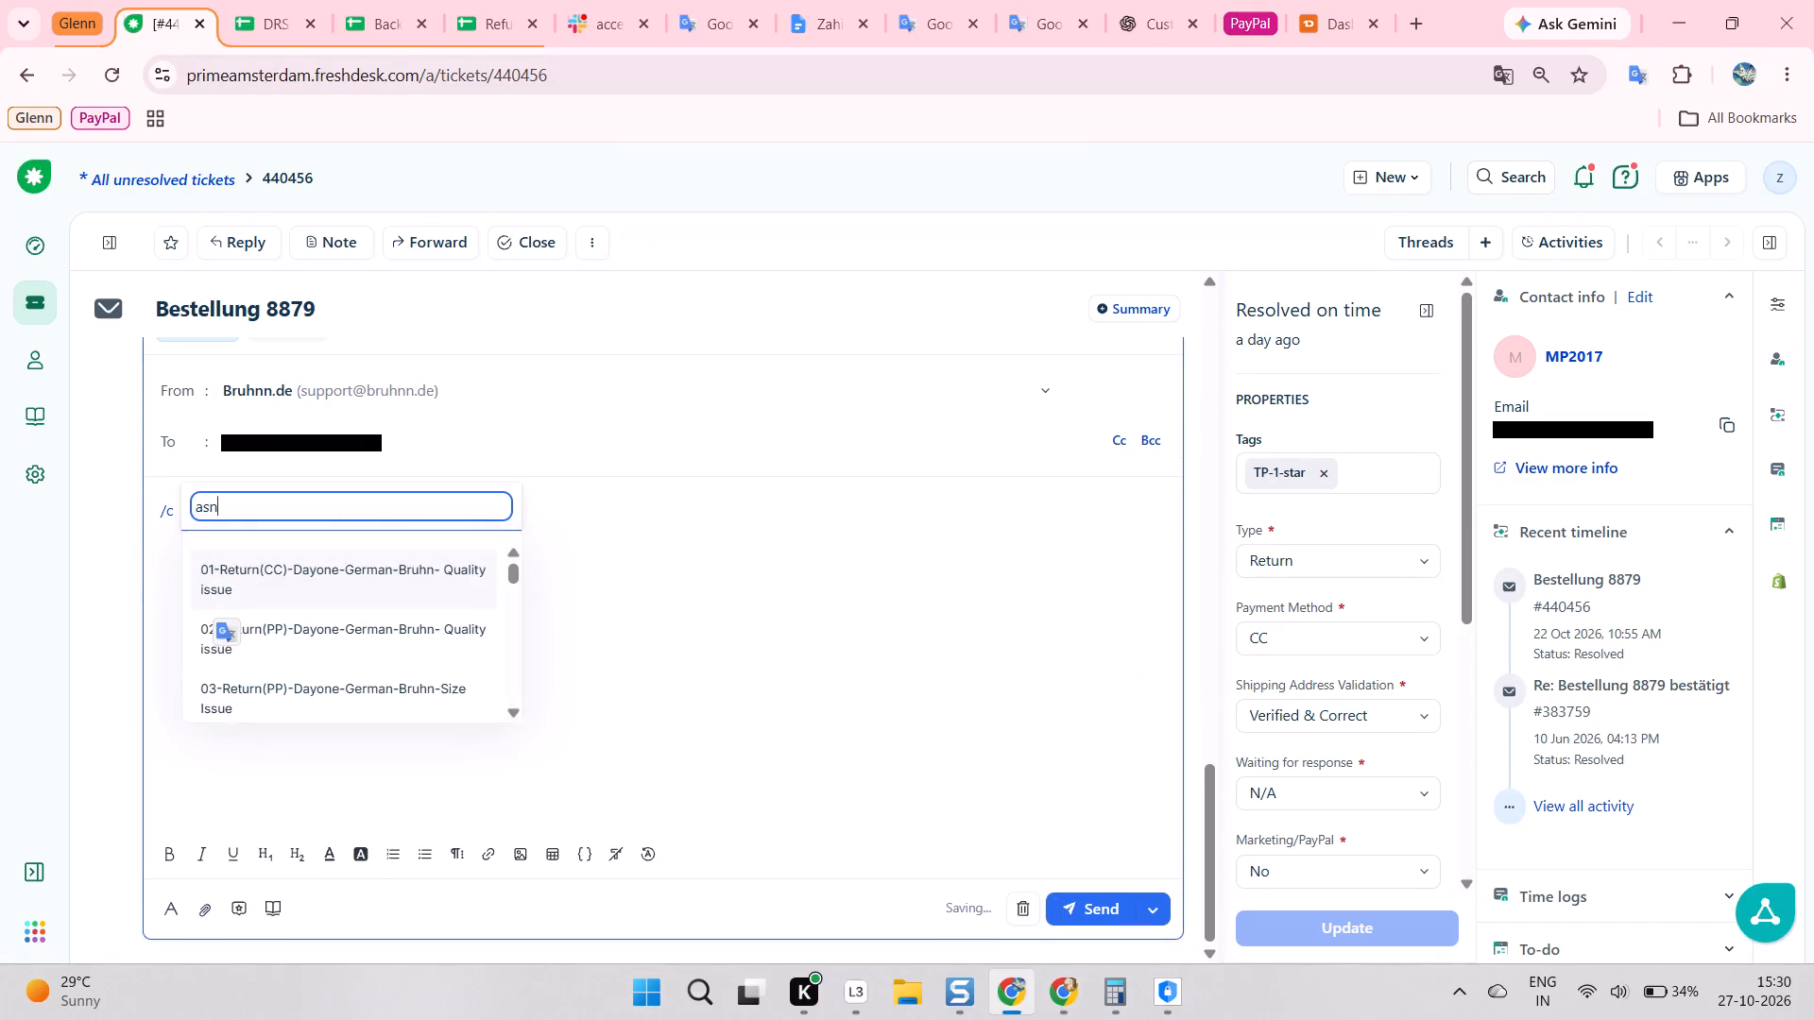
{"action": "left_click", "coordinate": [297, 569]}
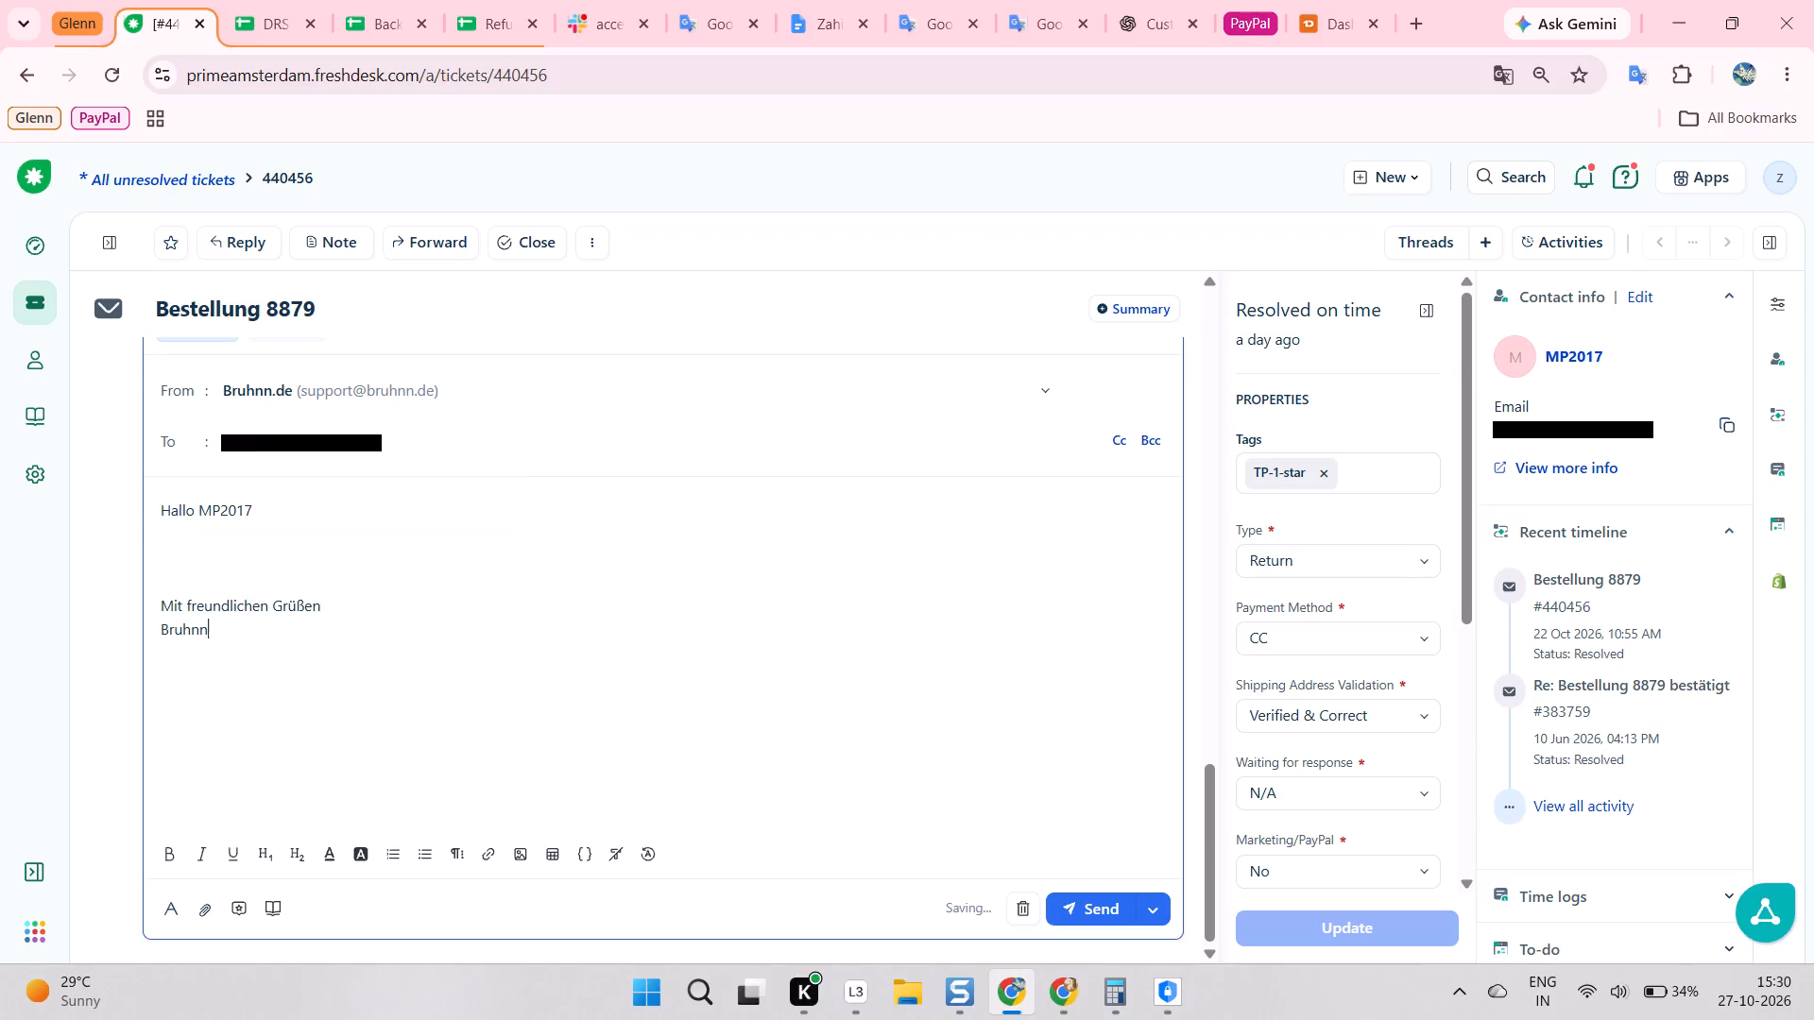
Replace the canned sign-off in the reply with the copied German refund confirmation message.
{"action": "left_click_drag", "start_coordinate": [205, 552], "coordinate": [359, 632]}
{"action": "key", "text": "ctrl+v"}
{"action": "scroll", "coordinate": [301, 609], "scroll_direction": "down", "scroll_amount": 3}
{"action": "scroll", "coordinate": [295, 624], "scroll_direction": "up", "scroll_amount": 3}
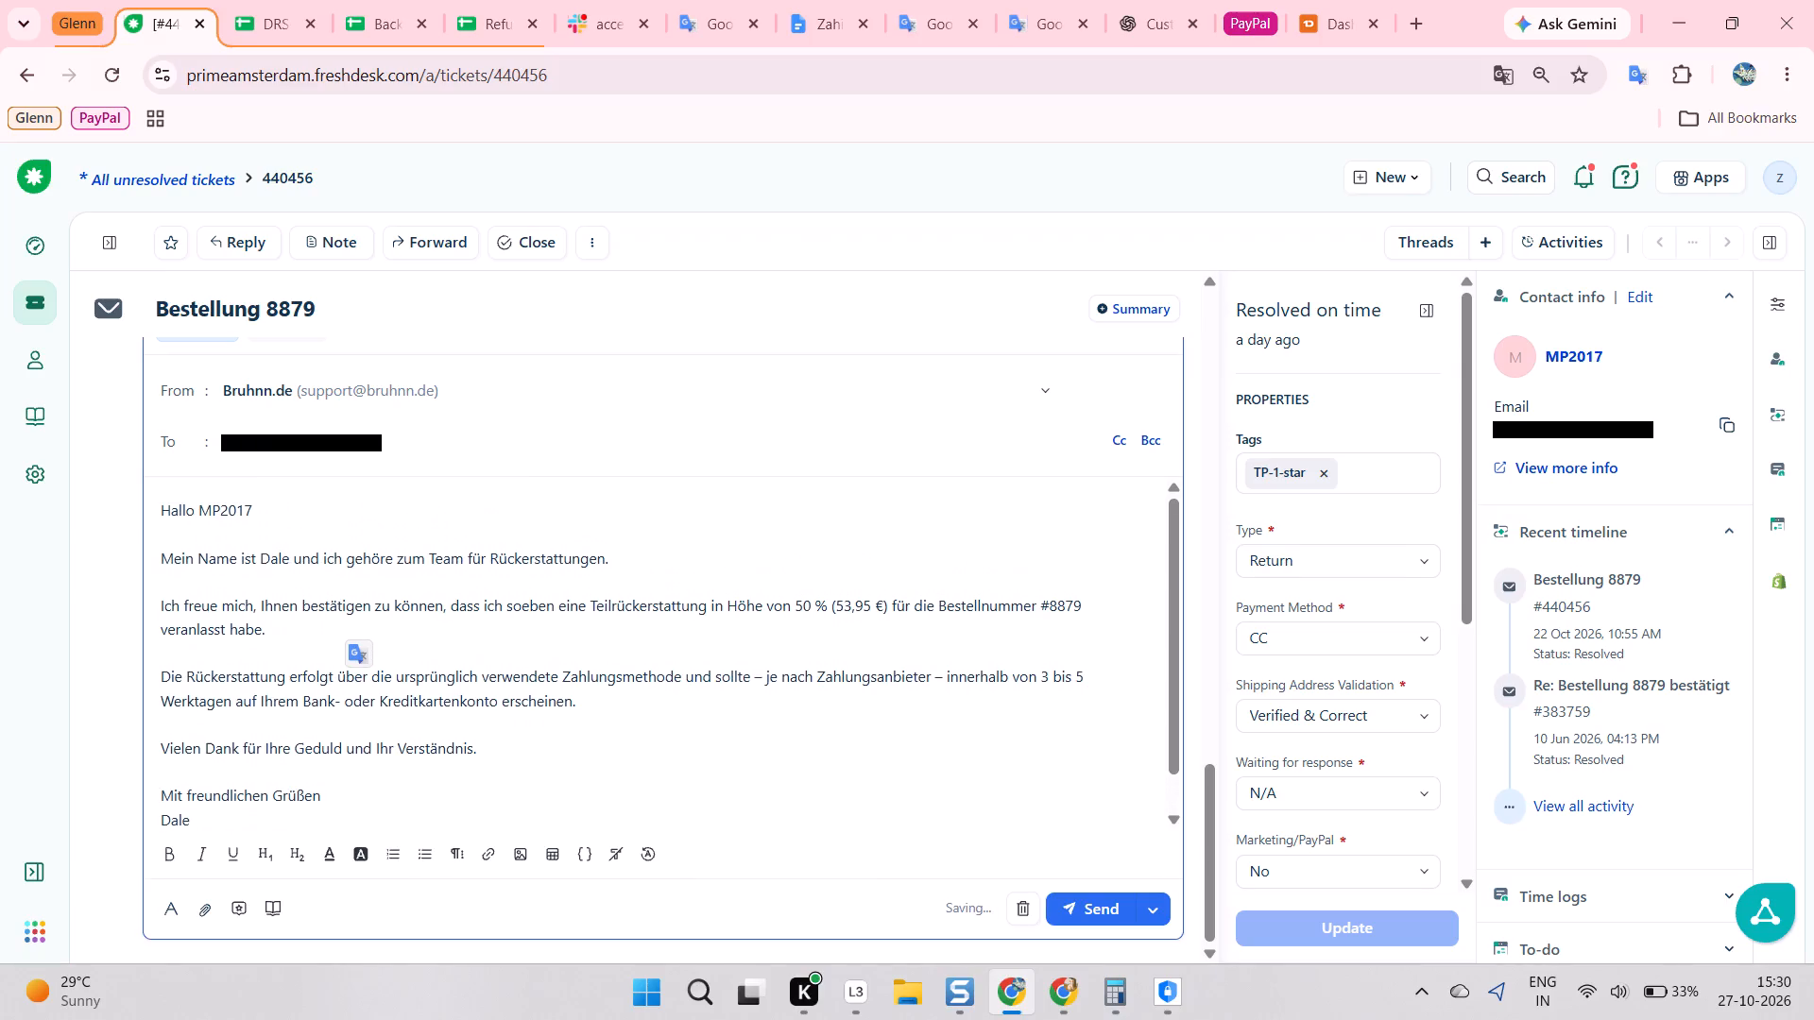
{"action": "key", "text": "alt+Tab"}
{"action": "key", "text": "alt+Tab"}
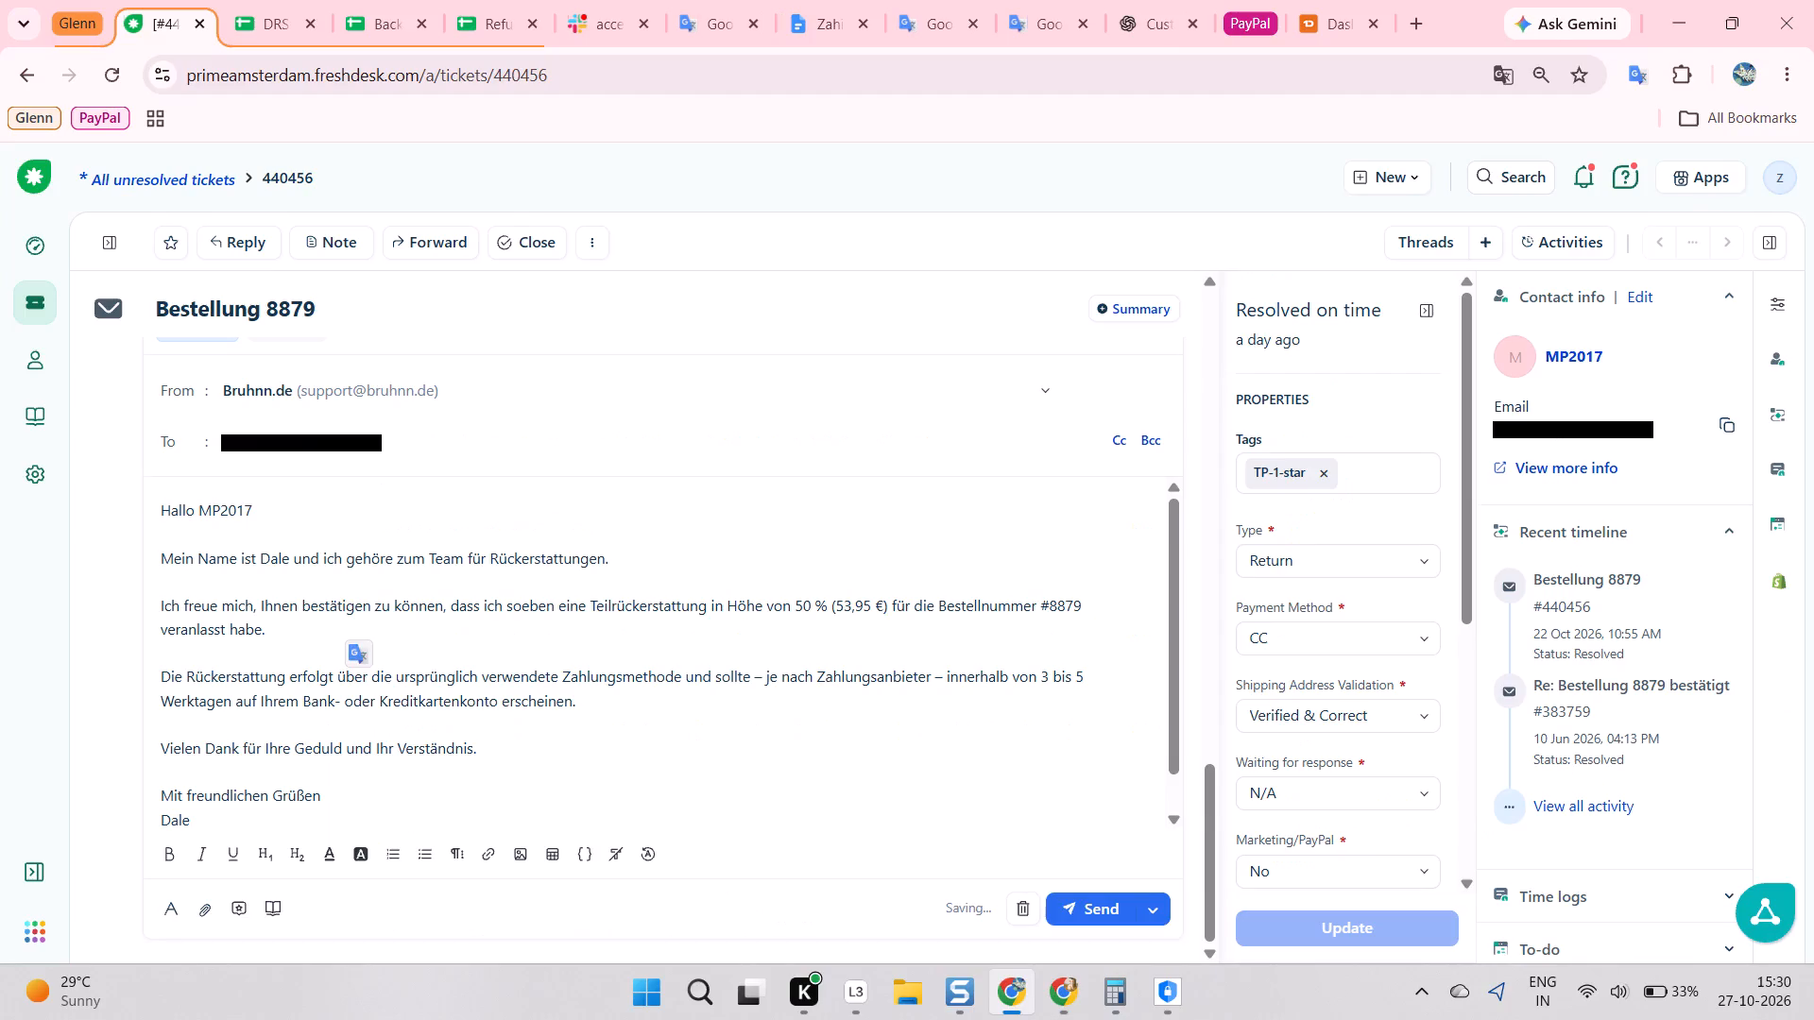
{"action": "left_click", "coordinate": [269, 507]}
{"action": "key", "text": "BackSpace"}
{"action": "key", "text": "BackSpace"}
{"action": "key", "text": "BackSpace"}
{"action": "key", "text": "BackSpace"}
{"action": "key", "text": "BackSpace"}
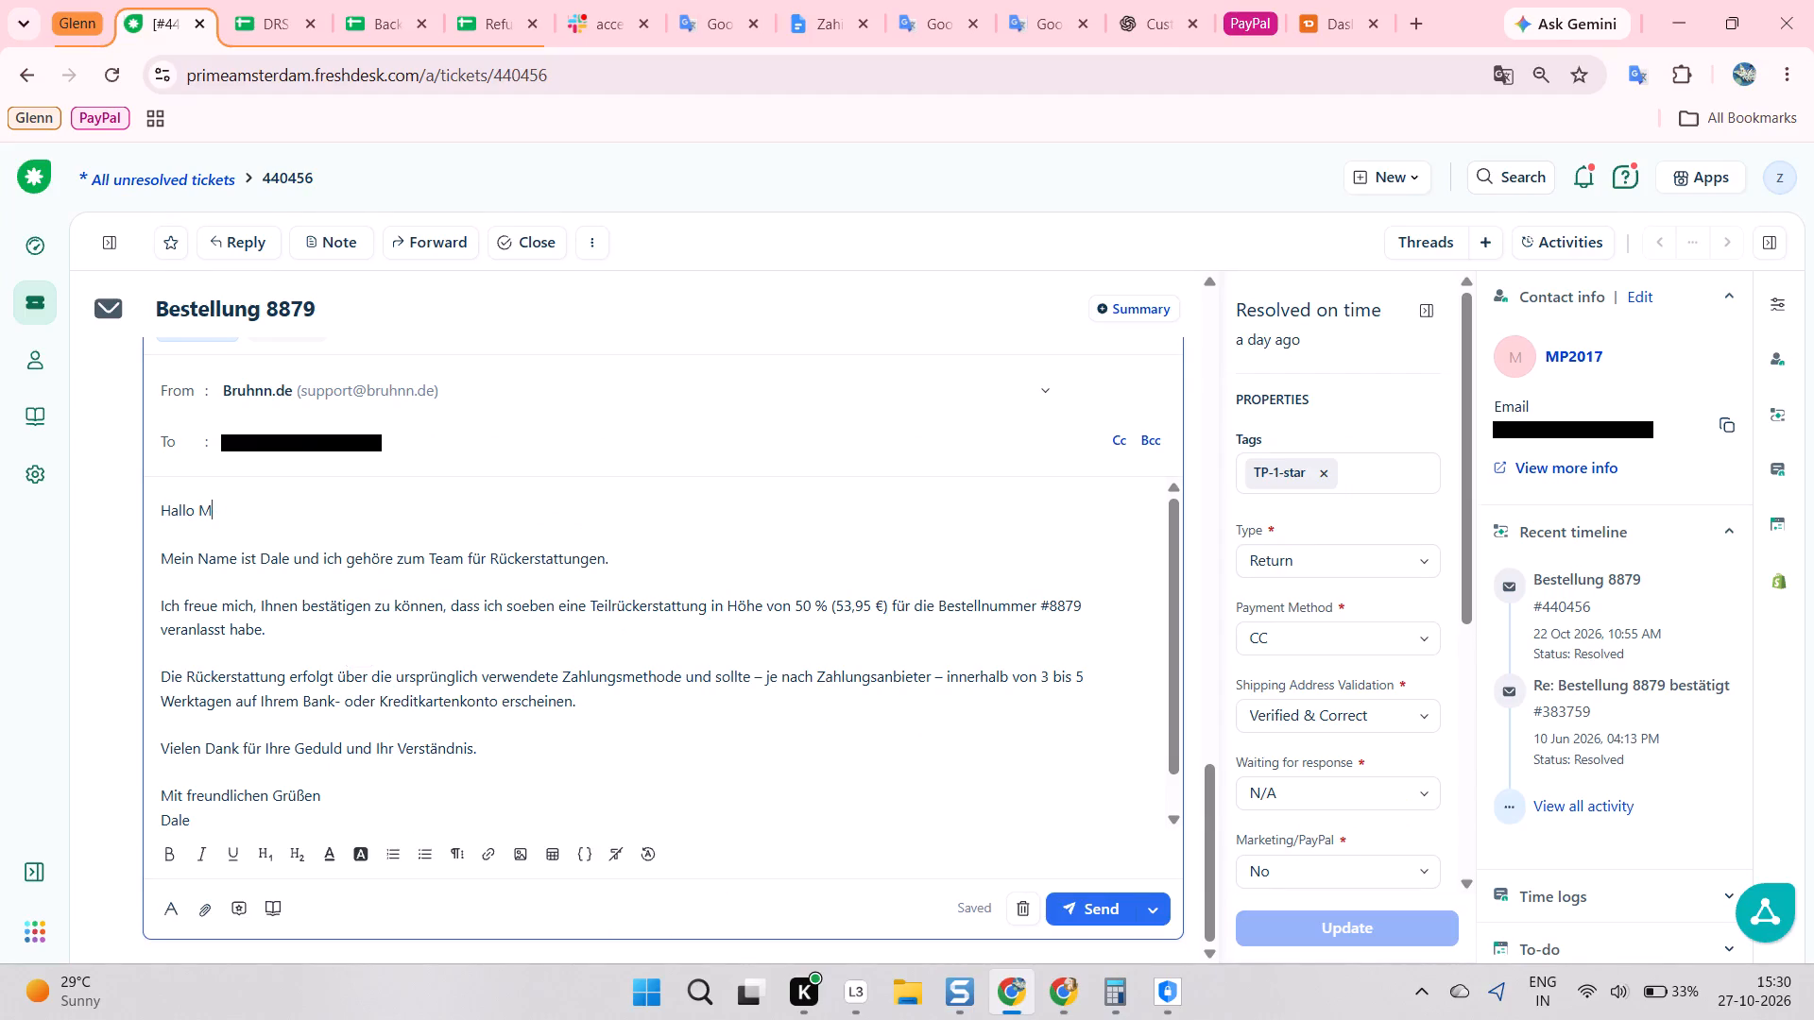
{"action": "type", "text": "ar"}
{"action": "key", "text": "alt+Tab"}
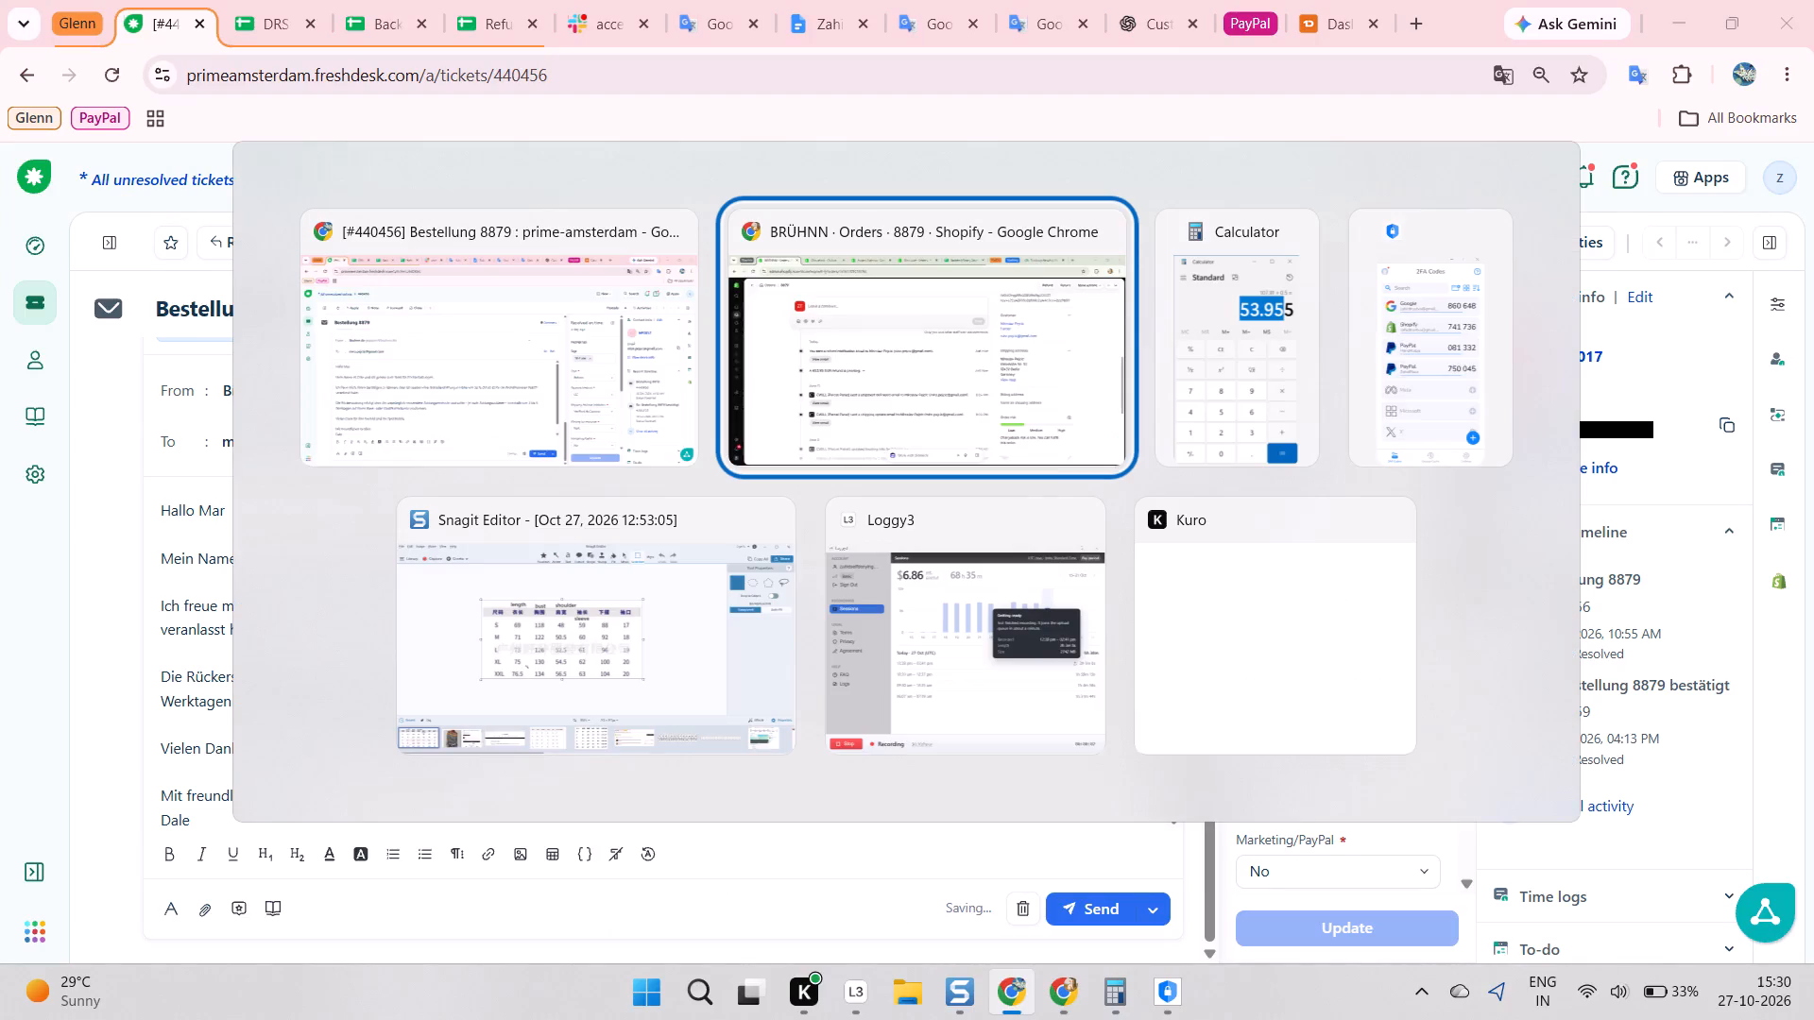
{"action": "left_click", "coordinate": [863, 364]}
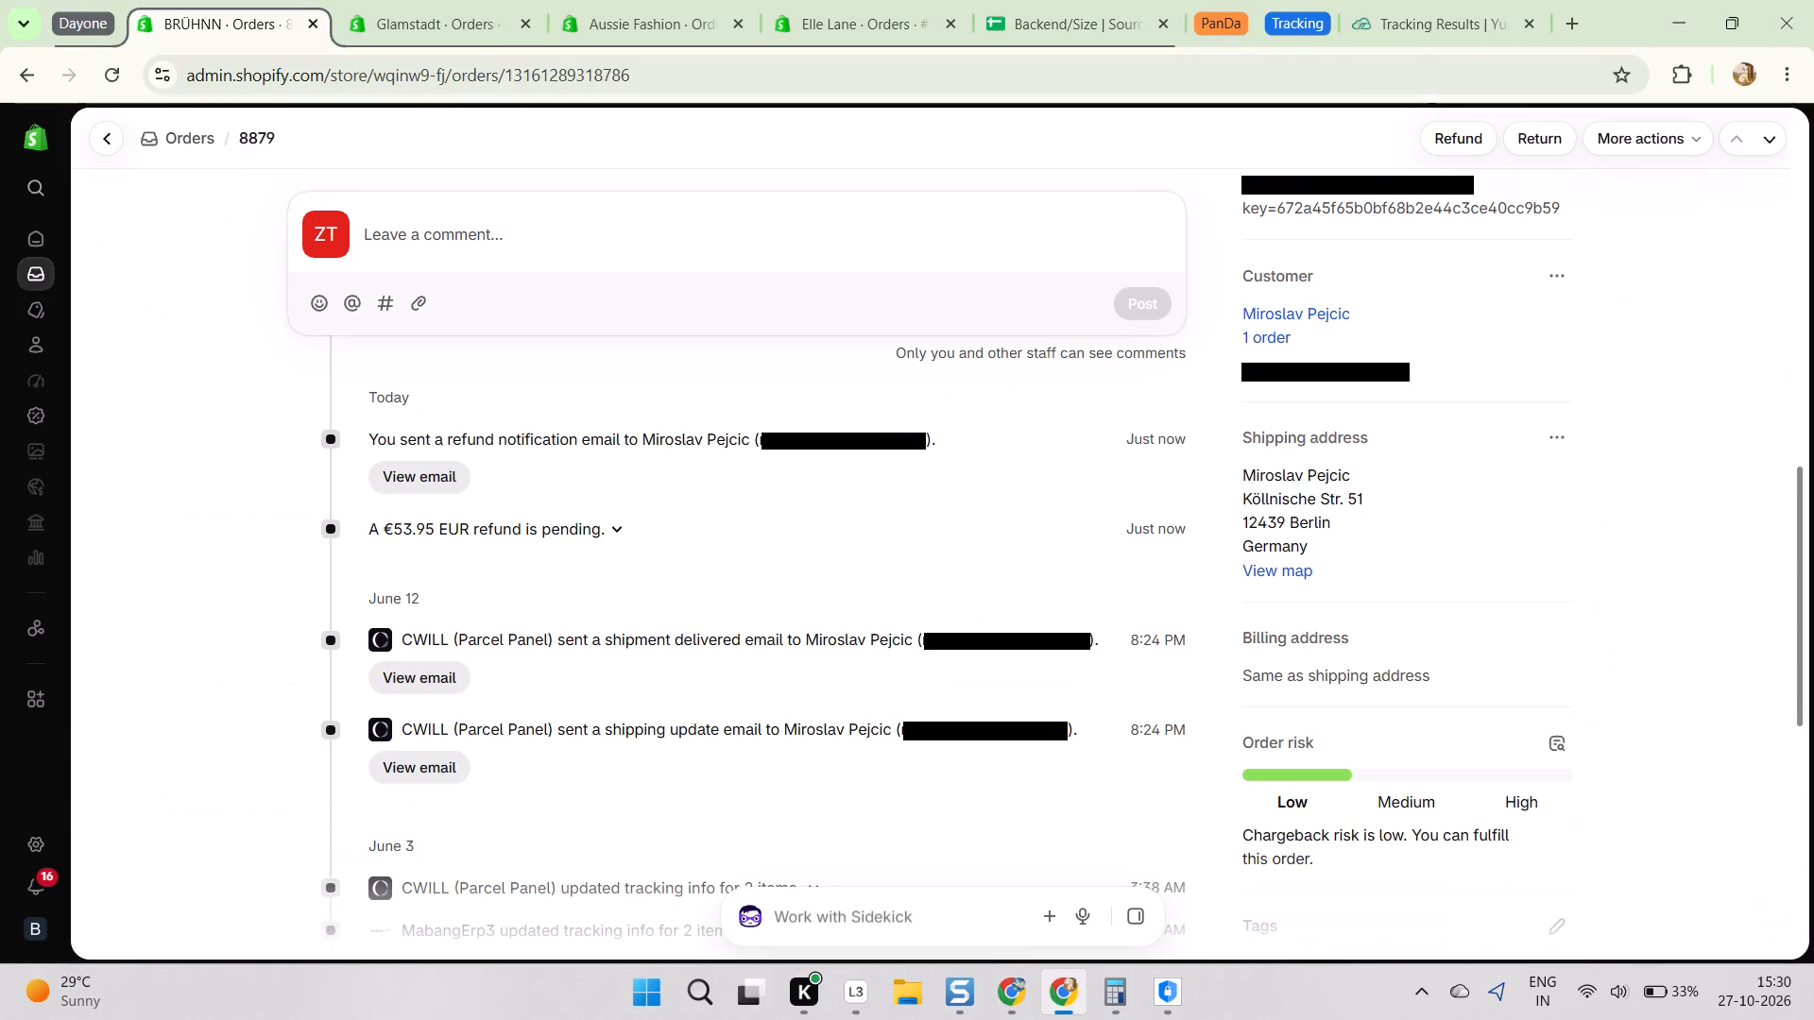
{"action": "scroll", "coordinate": [900, 676], "scroll_direction": "down", "scroll_amount": 1}
{"action": "left_click", "coordinate": [1021, 1010]}
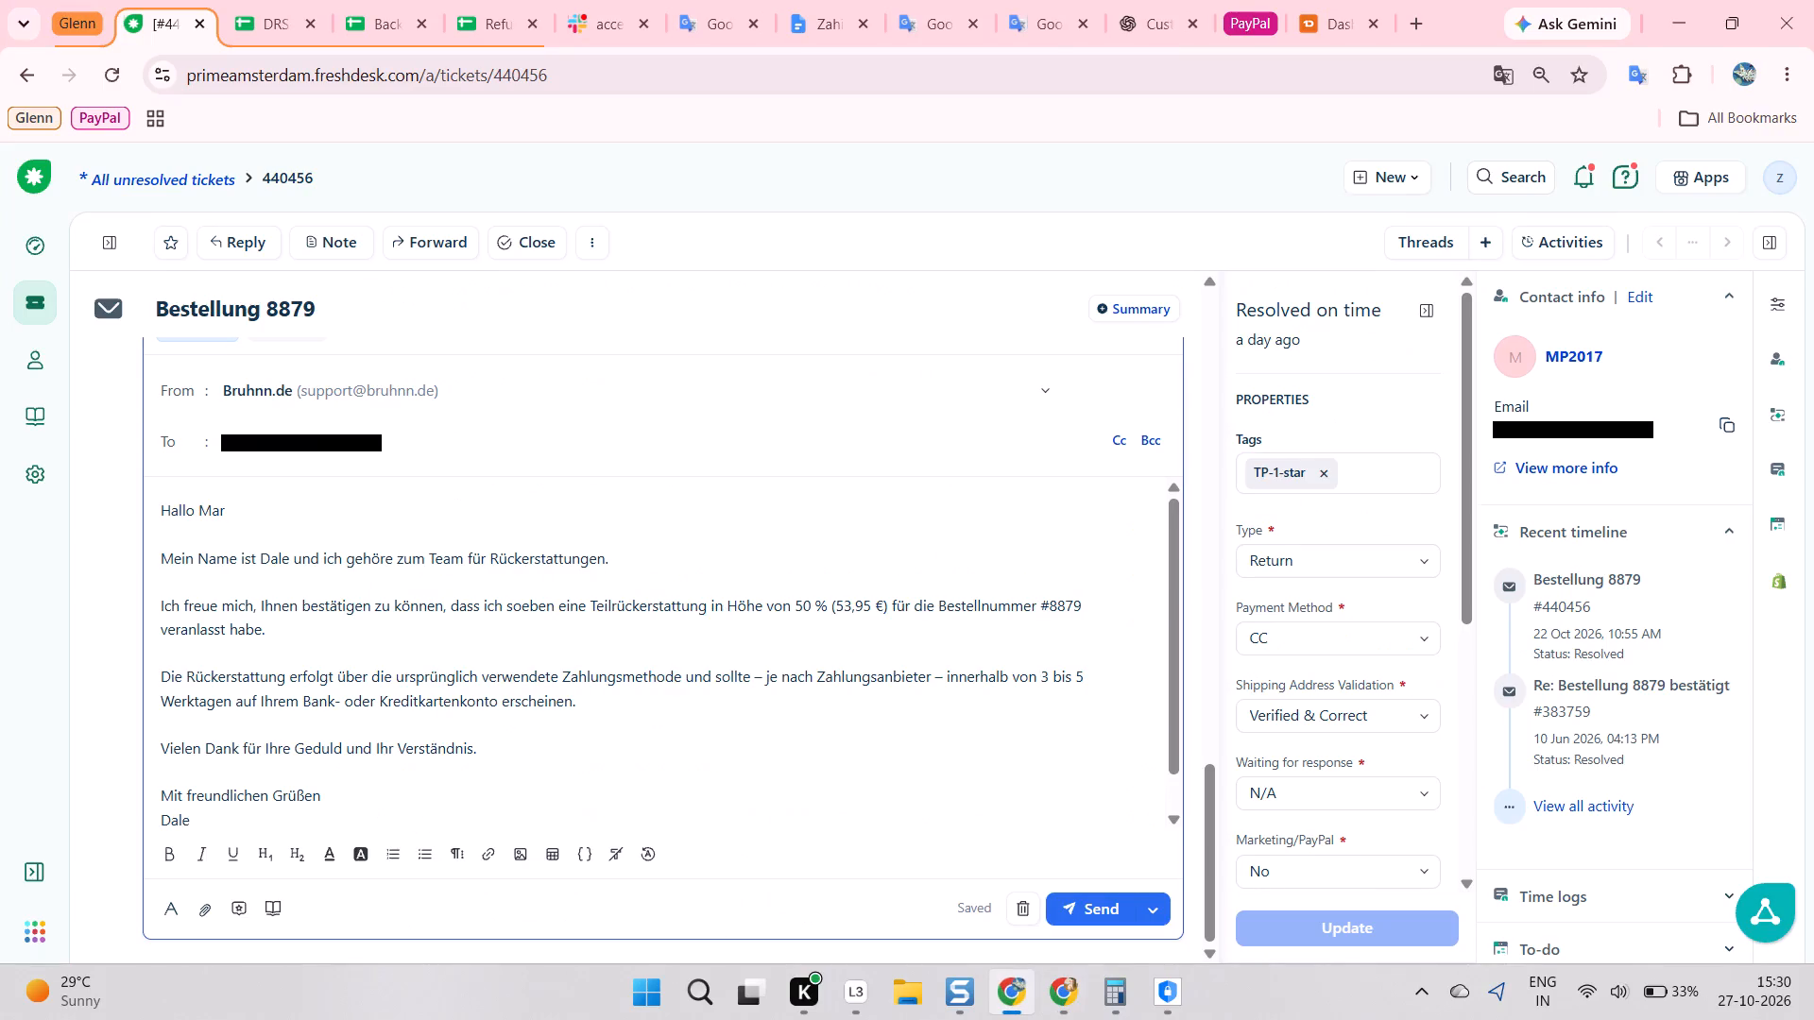
{"action": "key", "text": "BackSpace"}
{"action": "key", "text": "BackSpace"}
{"action": "key", "text": "alt+Tab"}
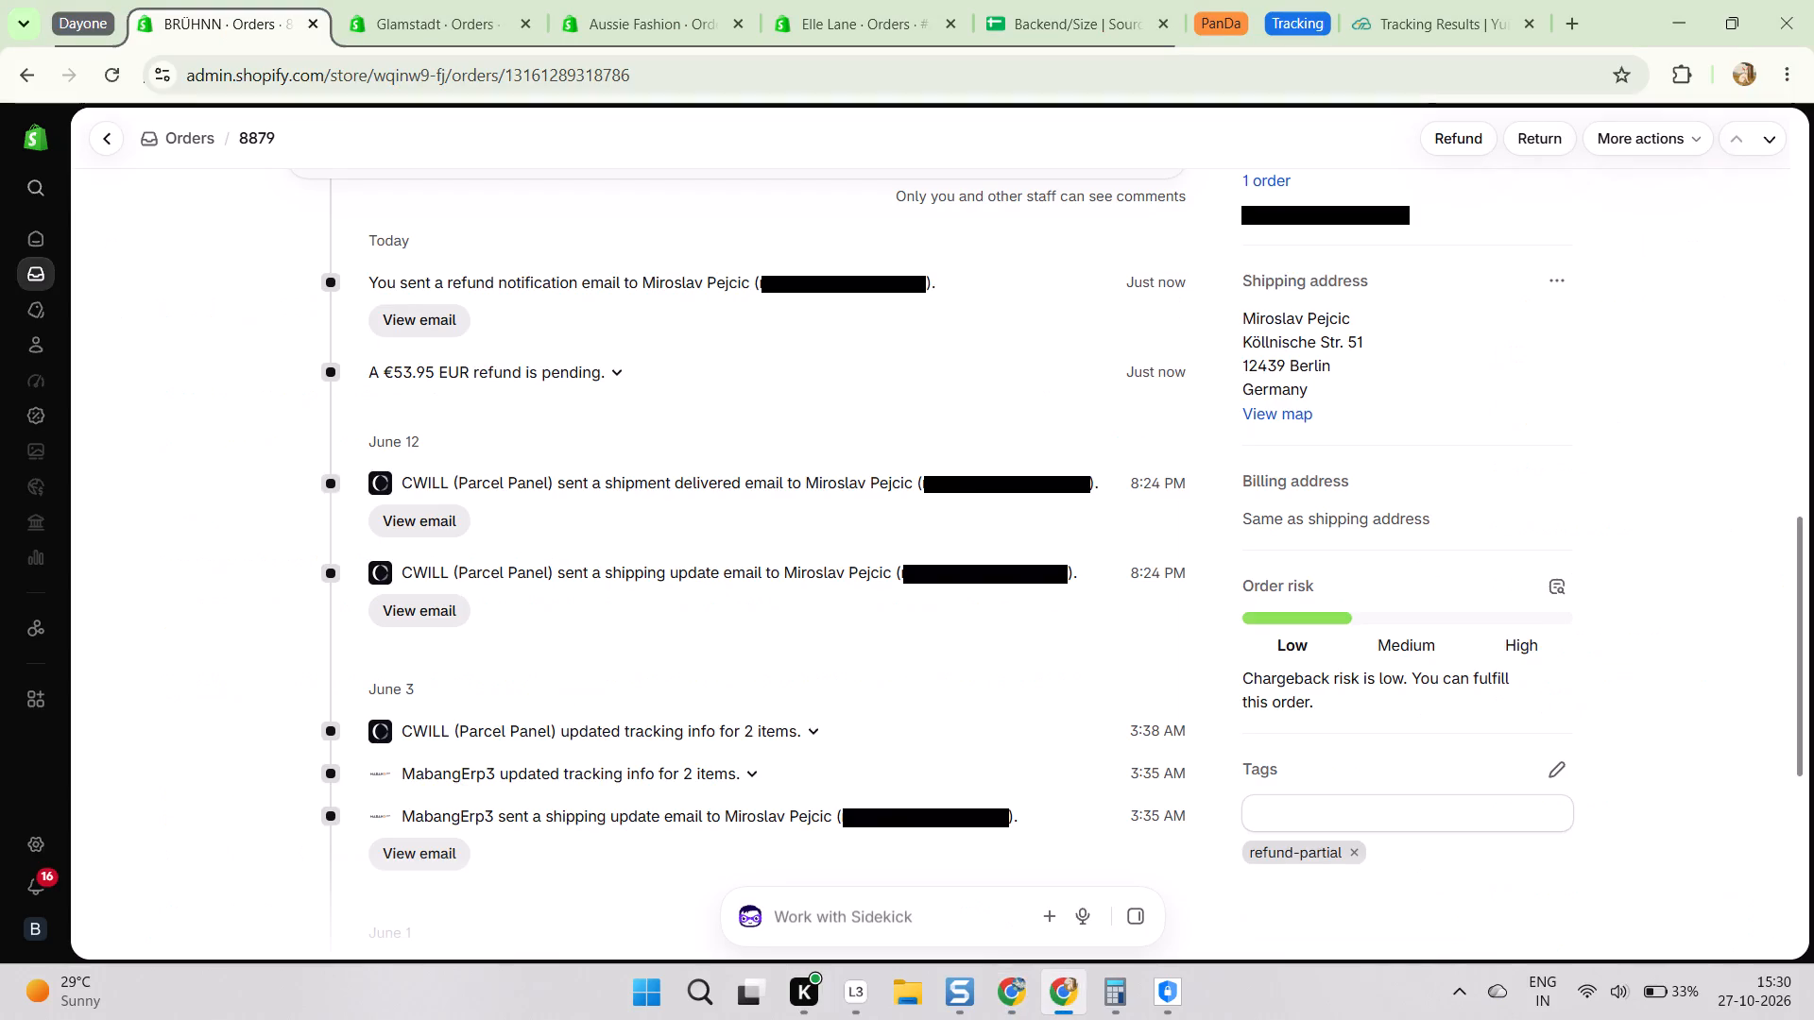
{"action": "scroll", "coordinate": [596, 483], "scroll_direction": "up", "scroll_amount": 1}
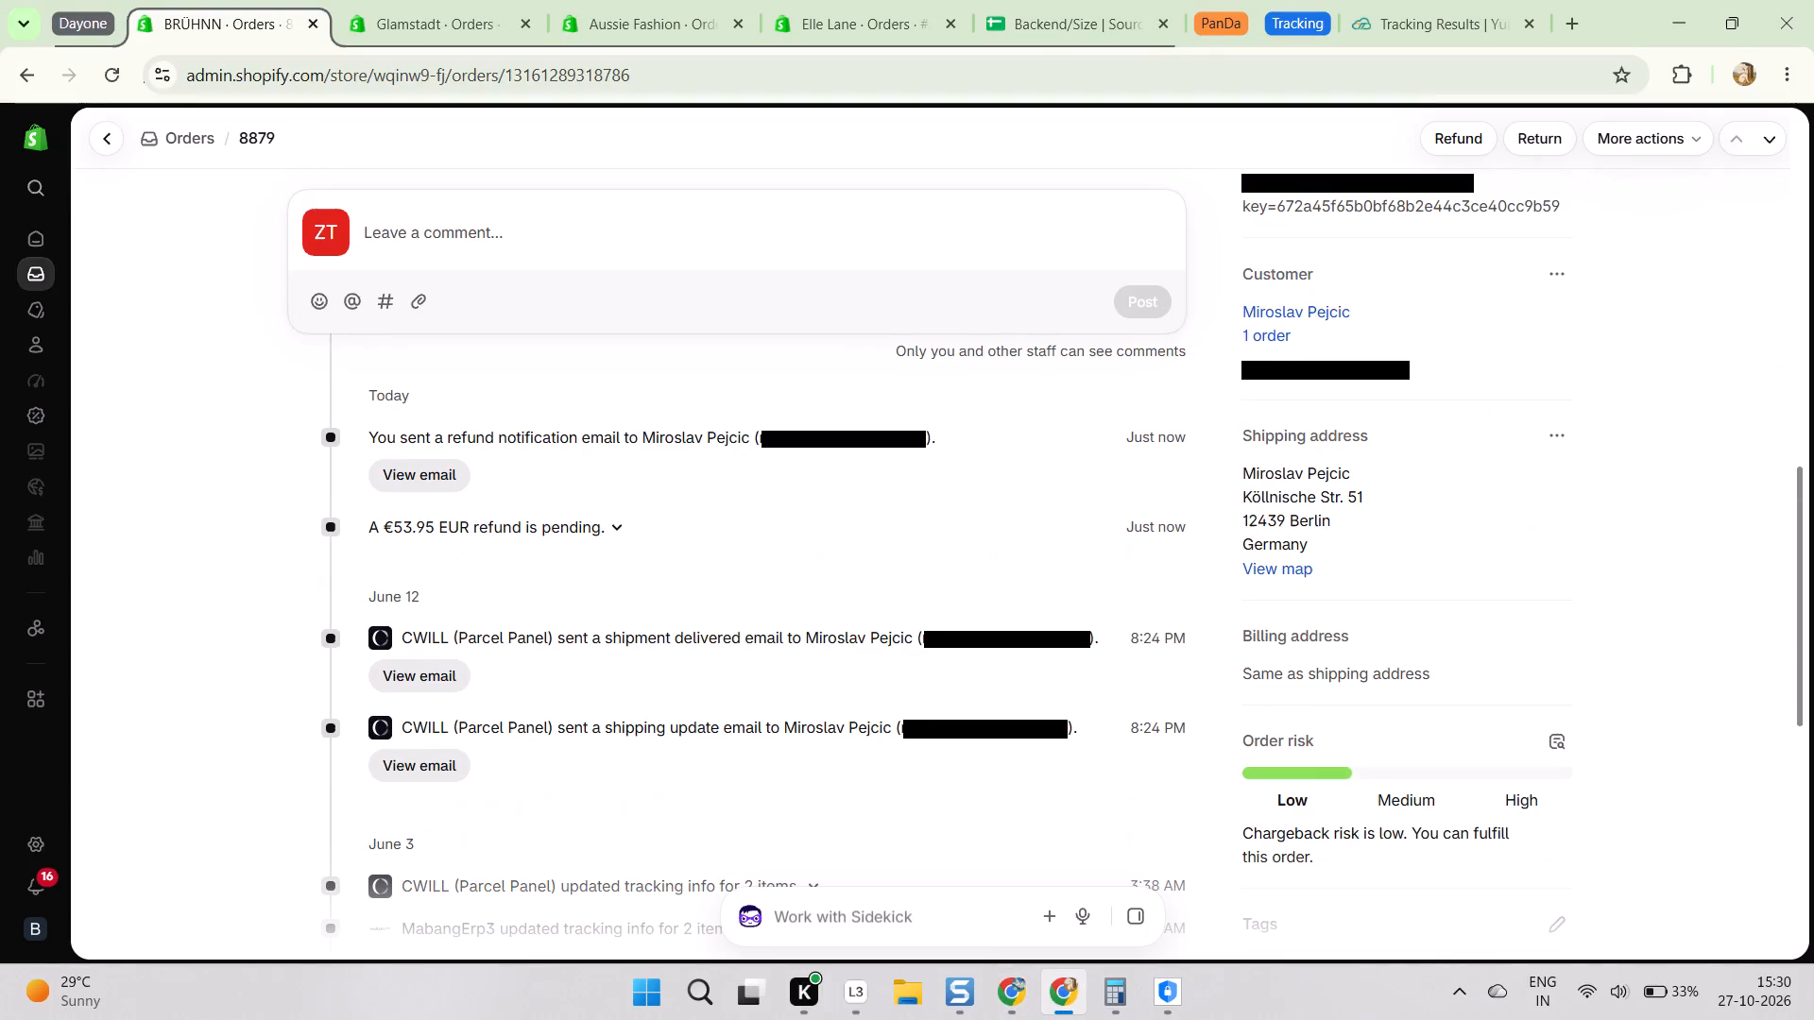
{"action": "key", "text": "alt+Tab"}
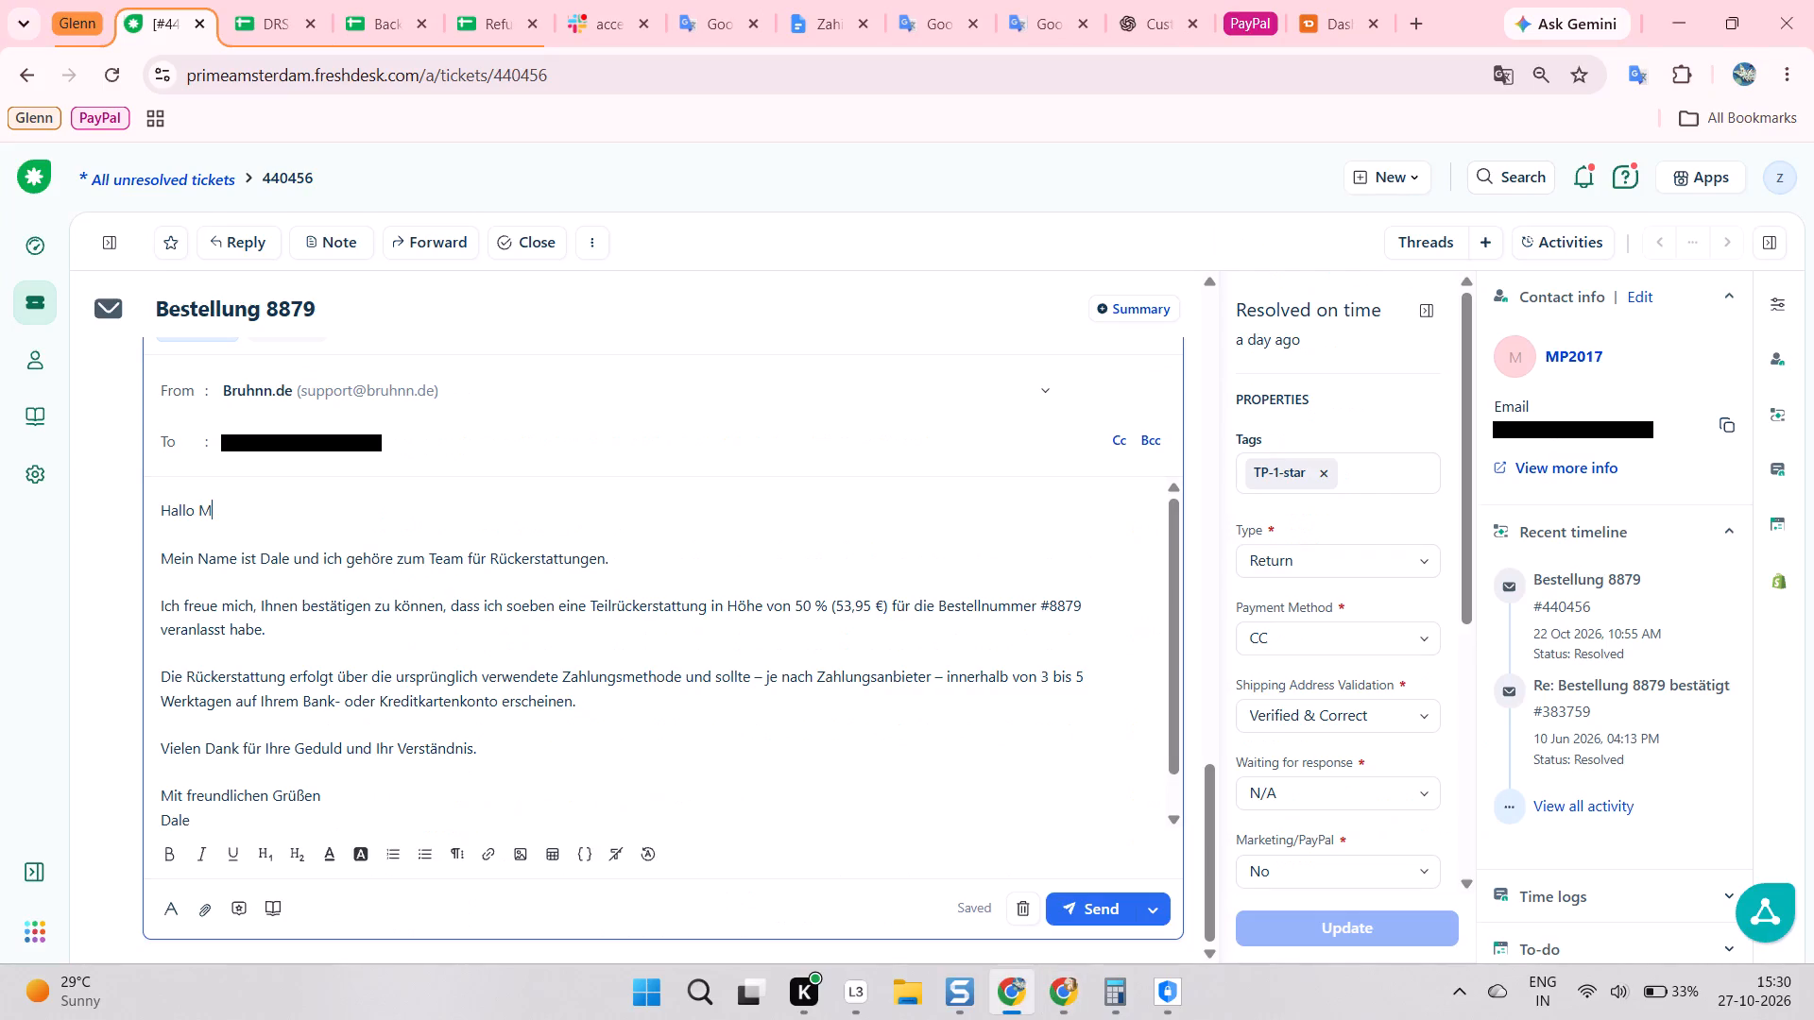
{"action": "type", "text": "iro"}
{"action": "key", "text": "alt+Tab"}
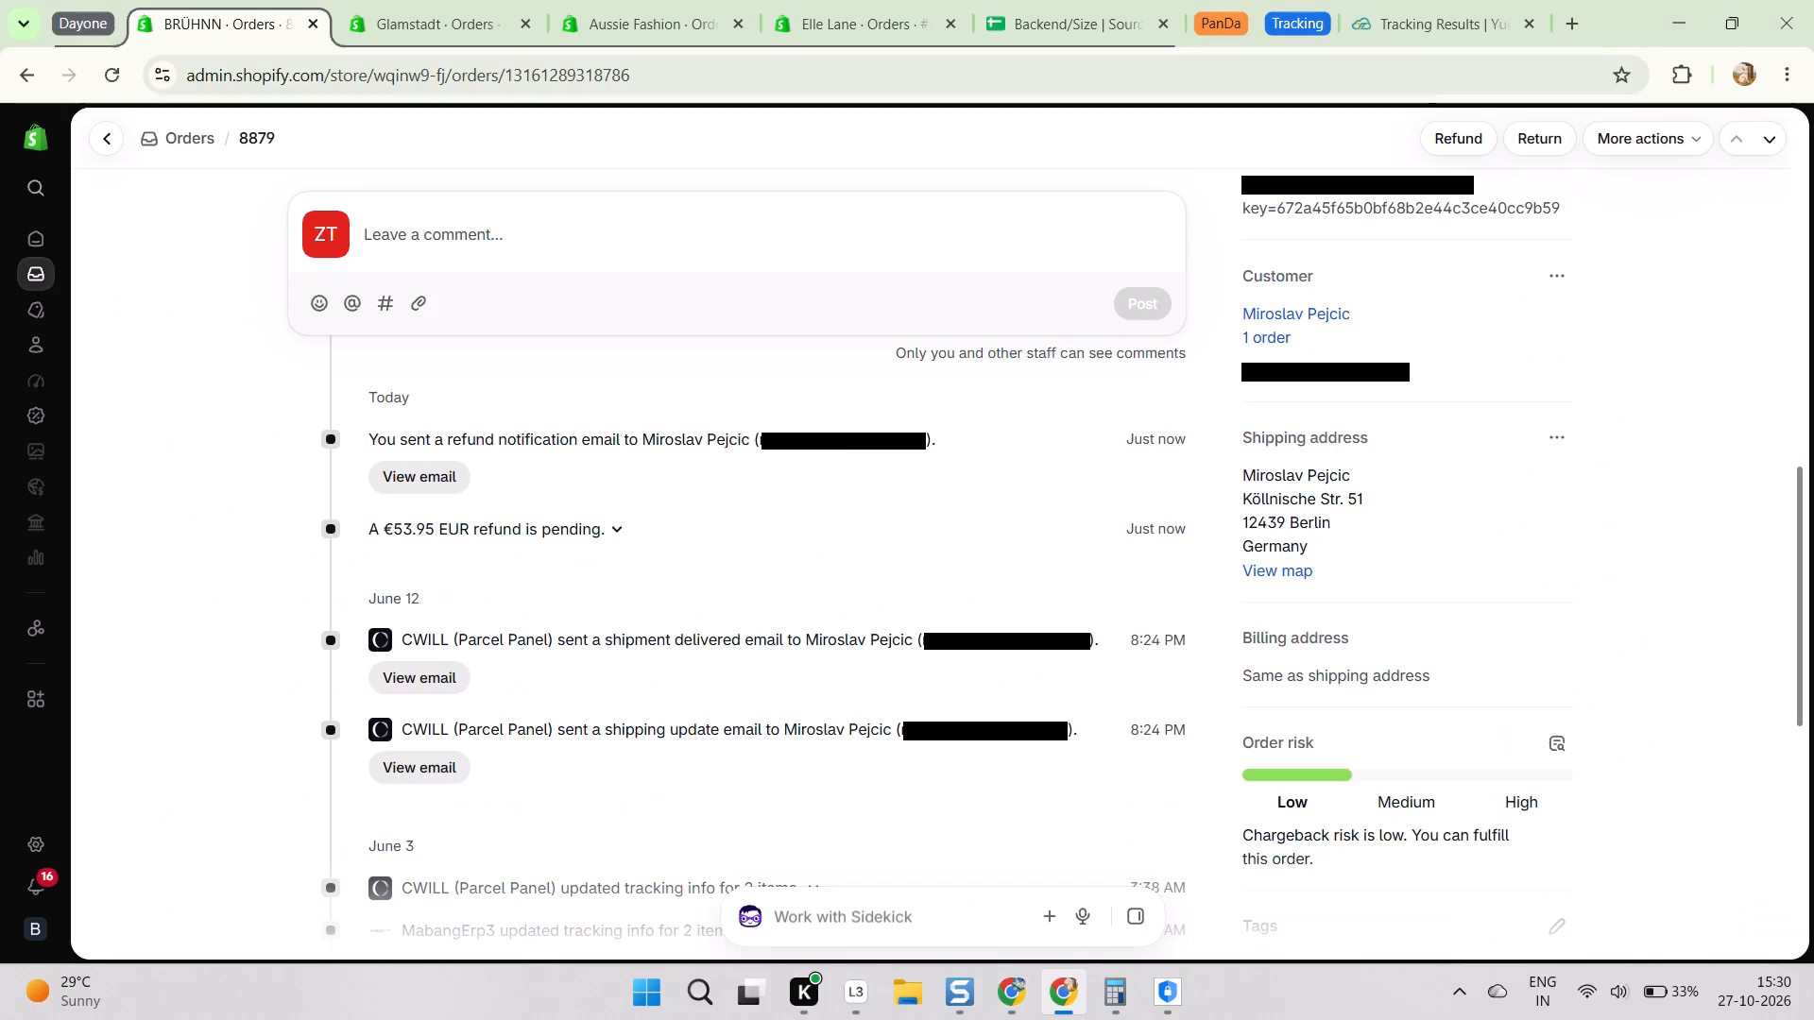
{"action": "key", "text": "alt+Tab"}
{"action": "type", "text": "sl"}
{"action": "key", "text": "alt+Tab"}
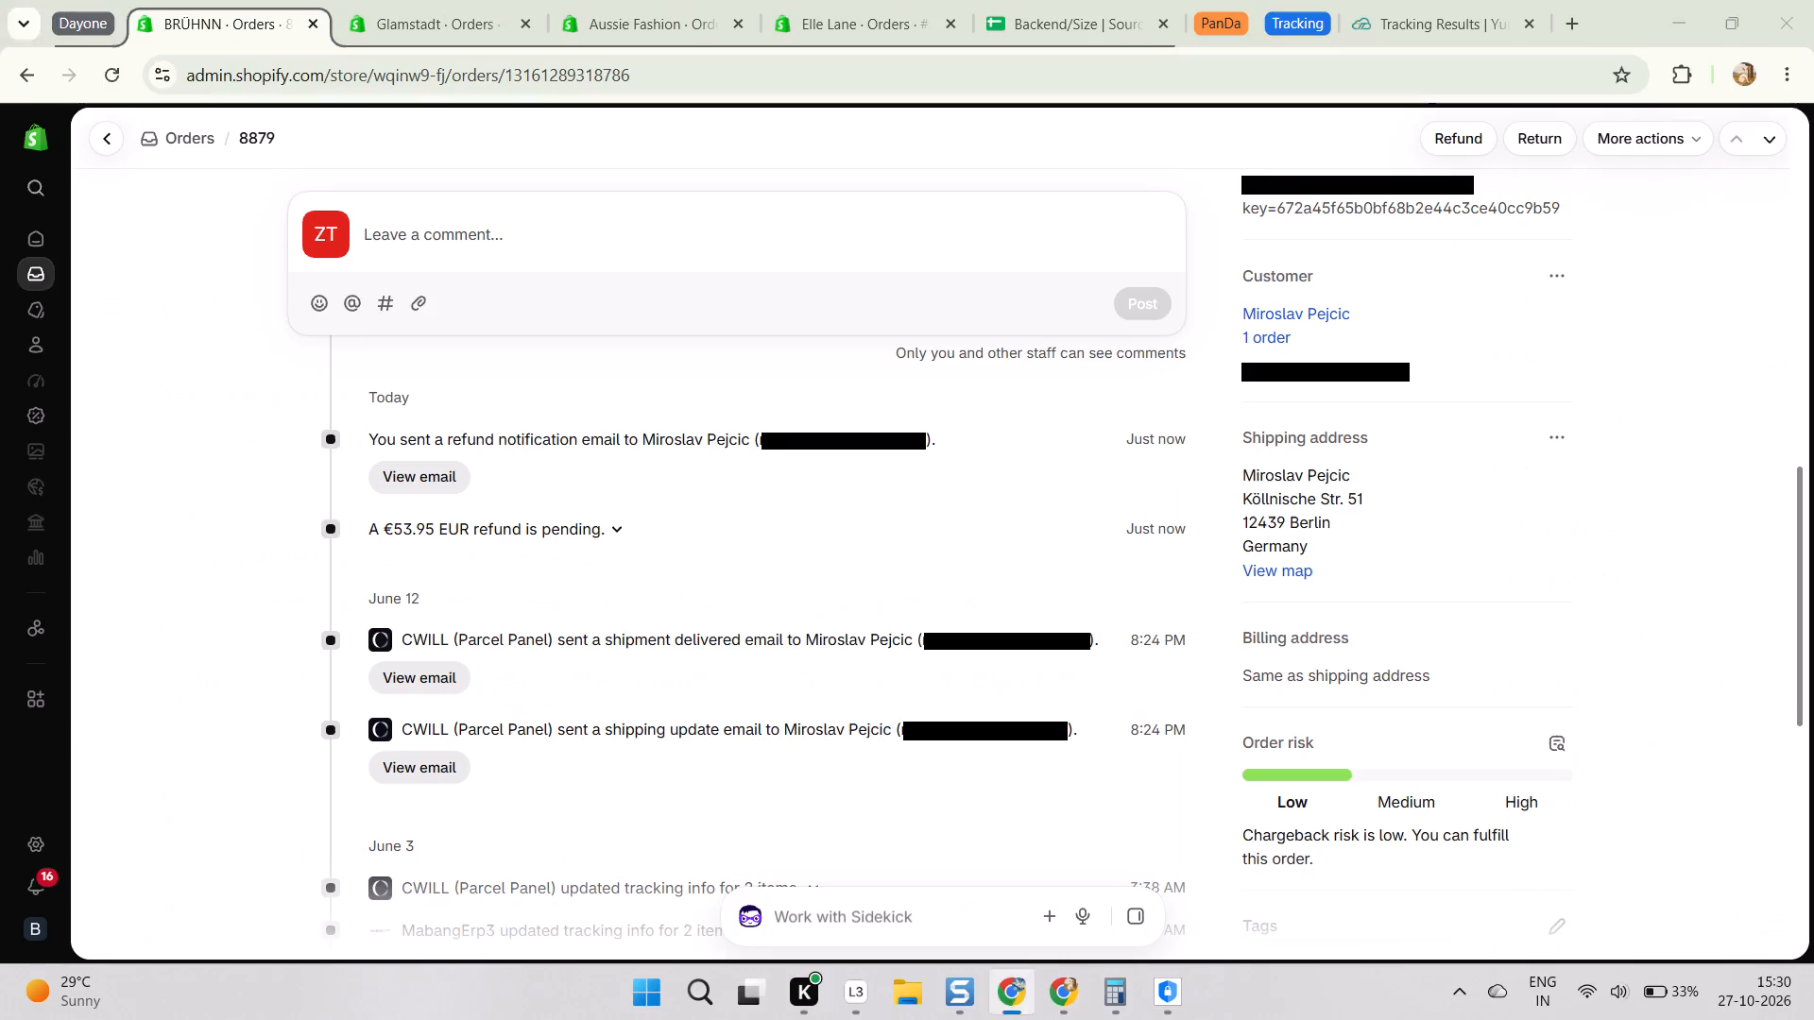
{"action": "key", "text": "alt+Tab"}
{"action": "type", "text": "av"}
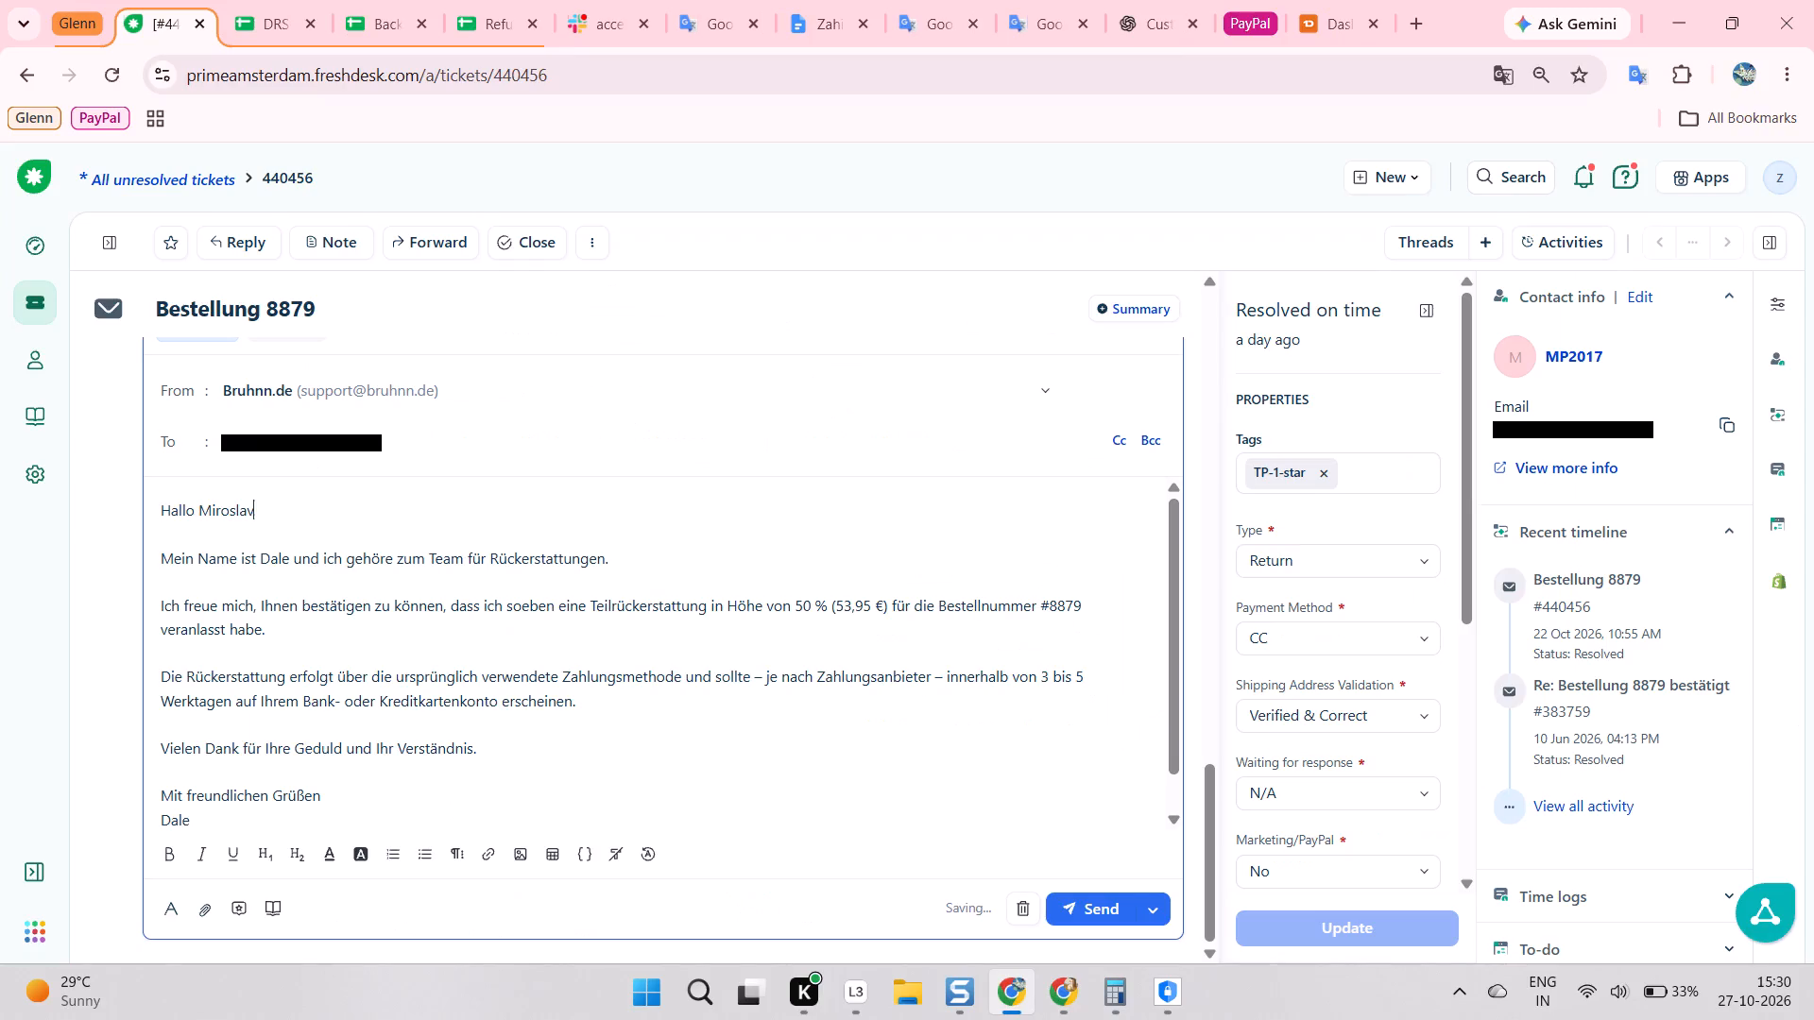
{"action": "scroll", "coordinate": [914, 683], "scroll_direction": "down", "scroll_amount": 1}
{"action": "scroll", "coordinate": [971, 738], "scroll_direction": "down", "scroll_amount": 5}
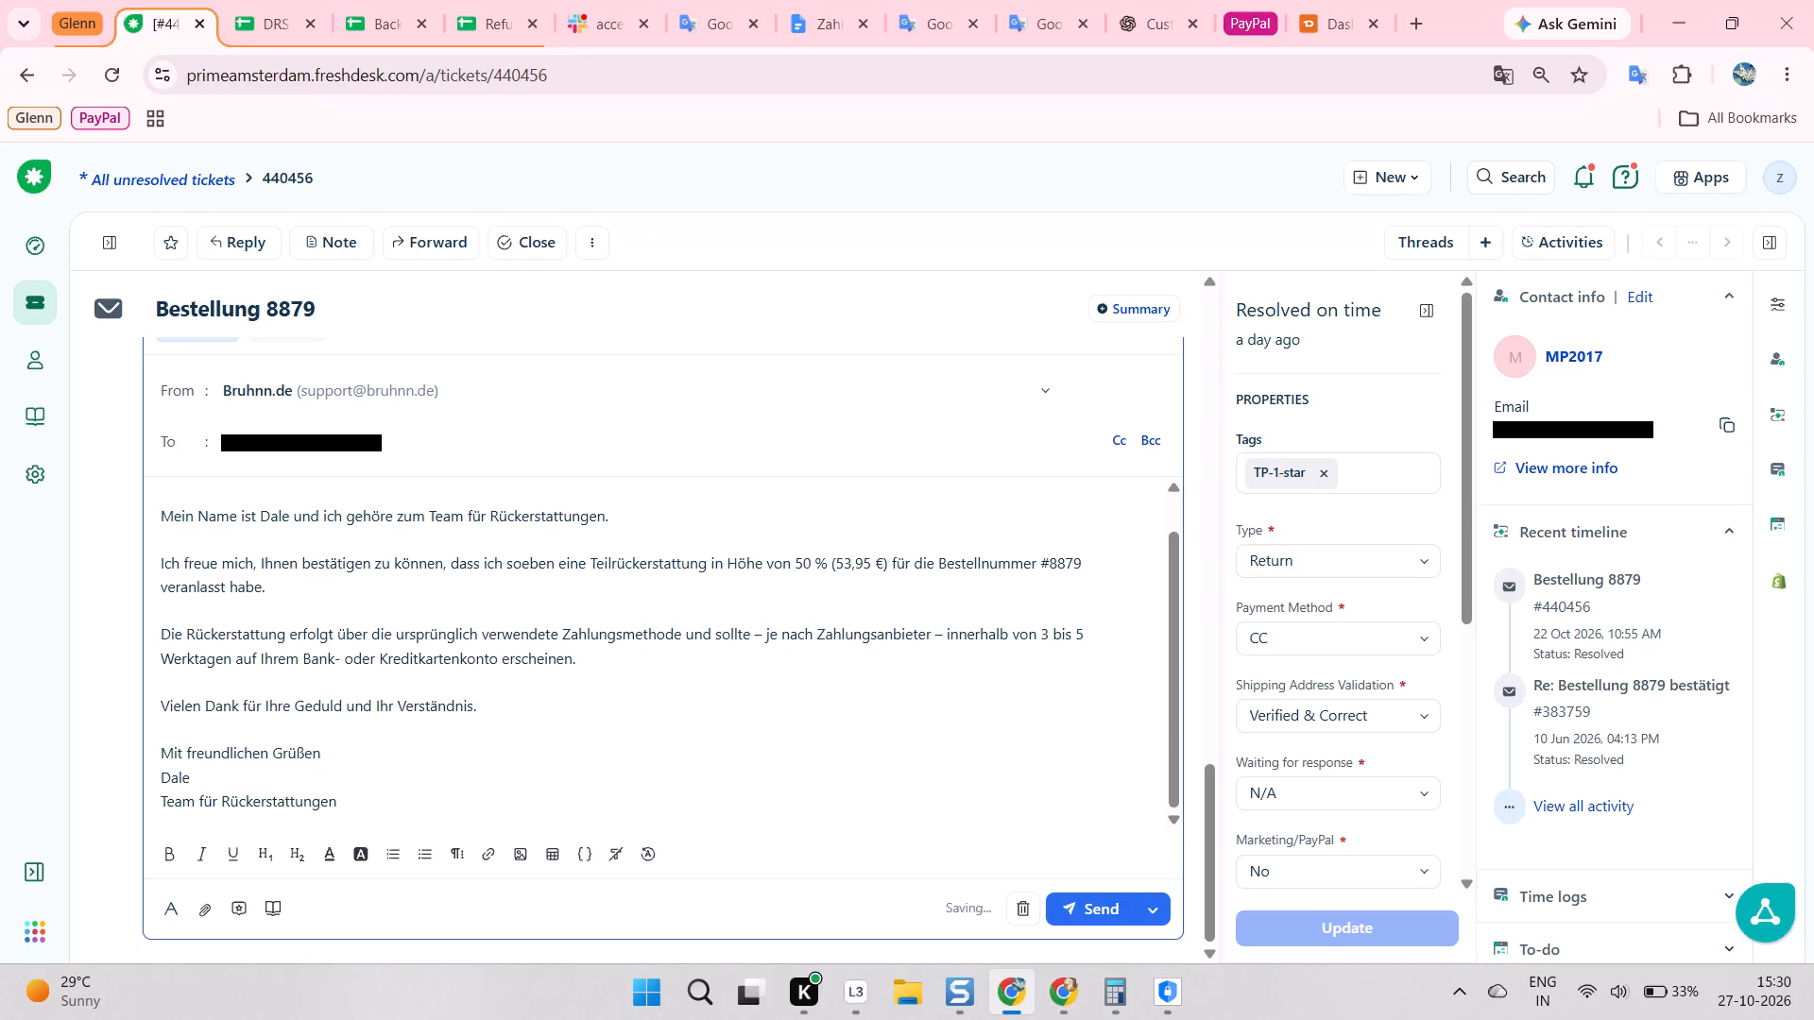
{"action": "left_click", "coordinate": [1082, 900]}
Reassign ticket 440456 to agent Zahid trustVA and update the ticket properties.
{"action": "scroll", "coordinate": [1267, 573], "scroll_direction": "down", "scroll_amount": 4}
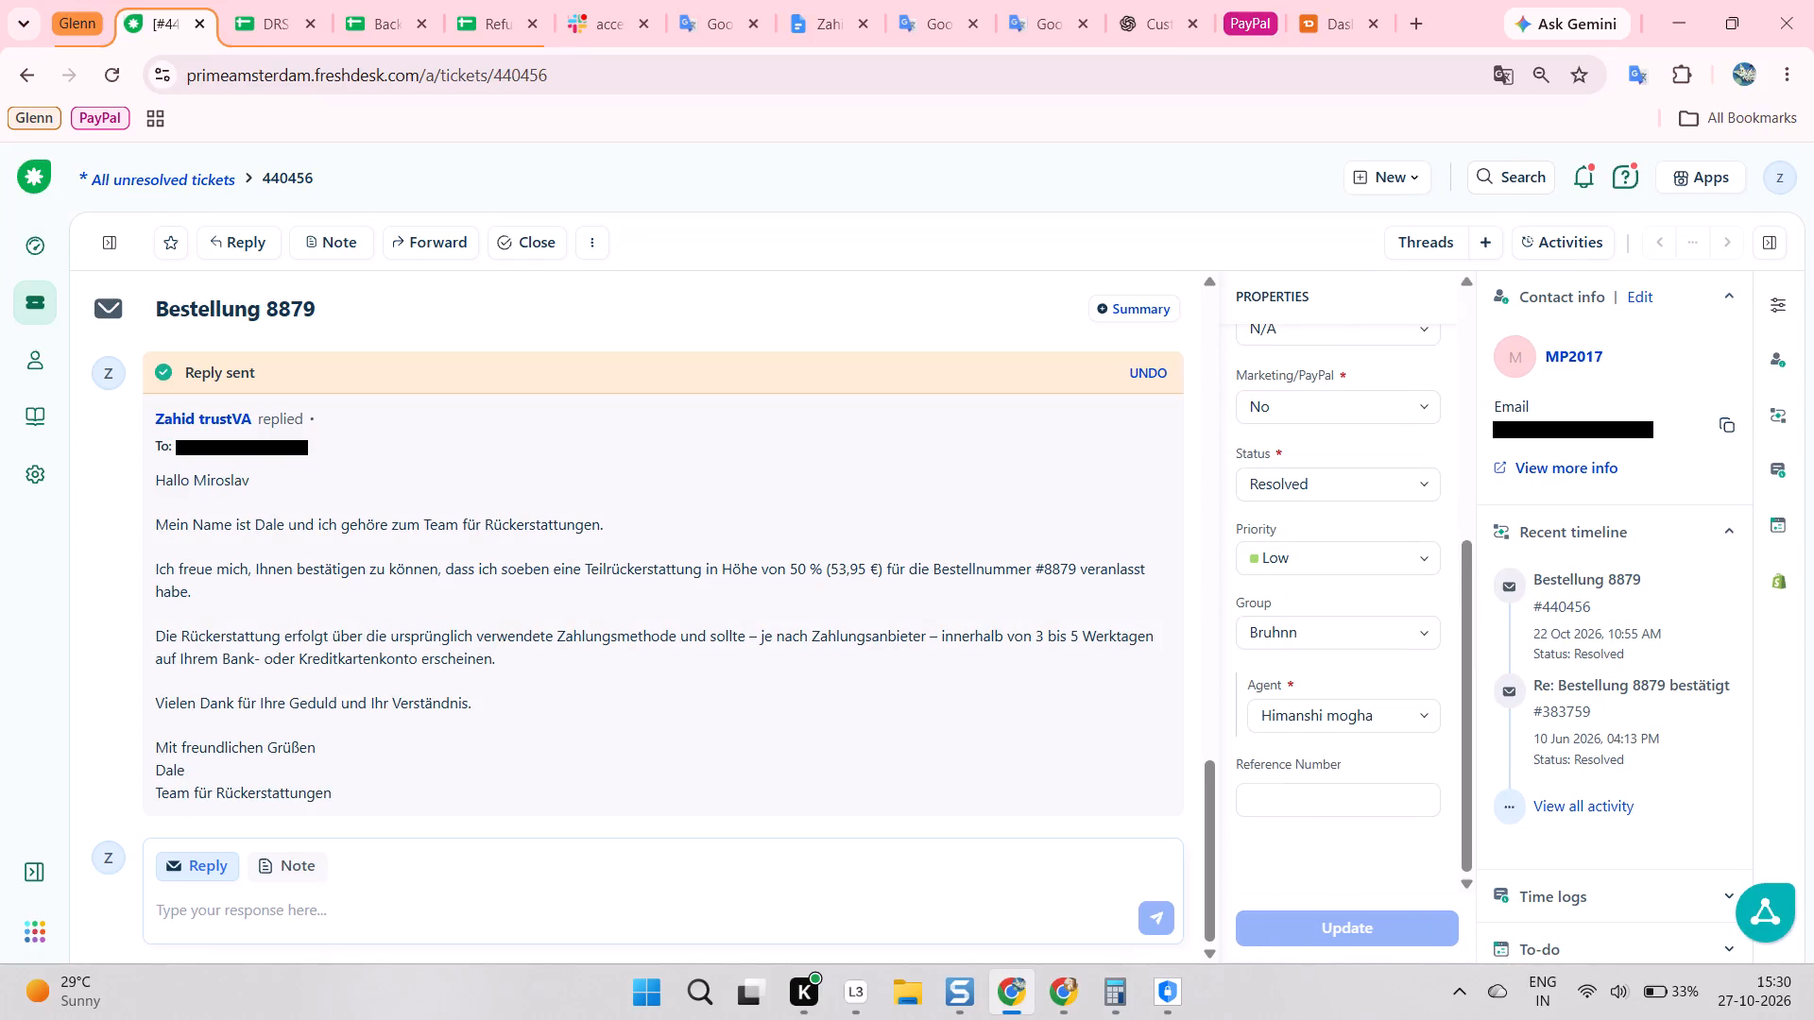
{"action": "scroll", "coordinate": [1288, 514], "scroll_direction": "down", "scroll_amount": 15}
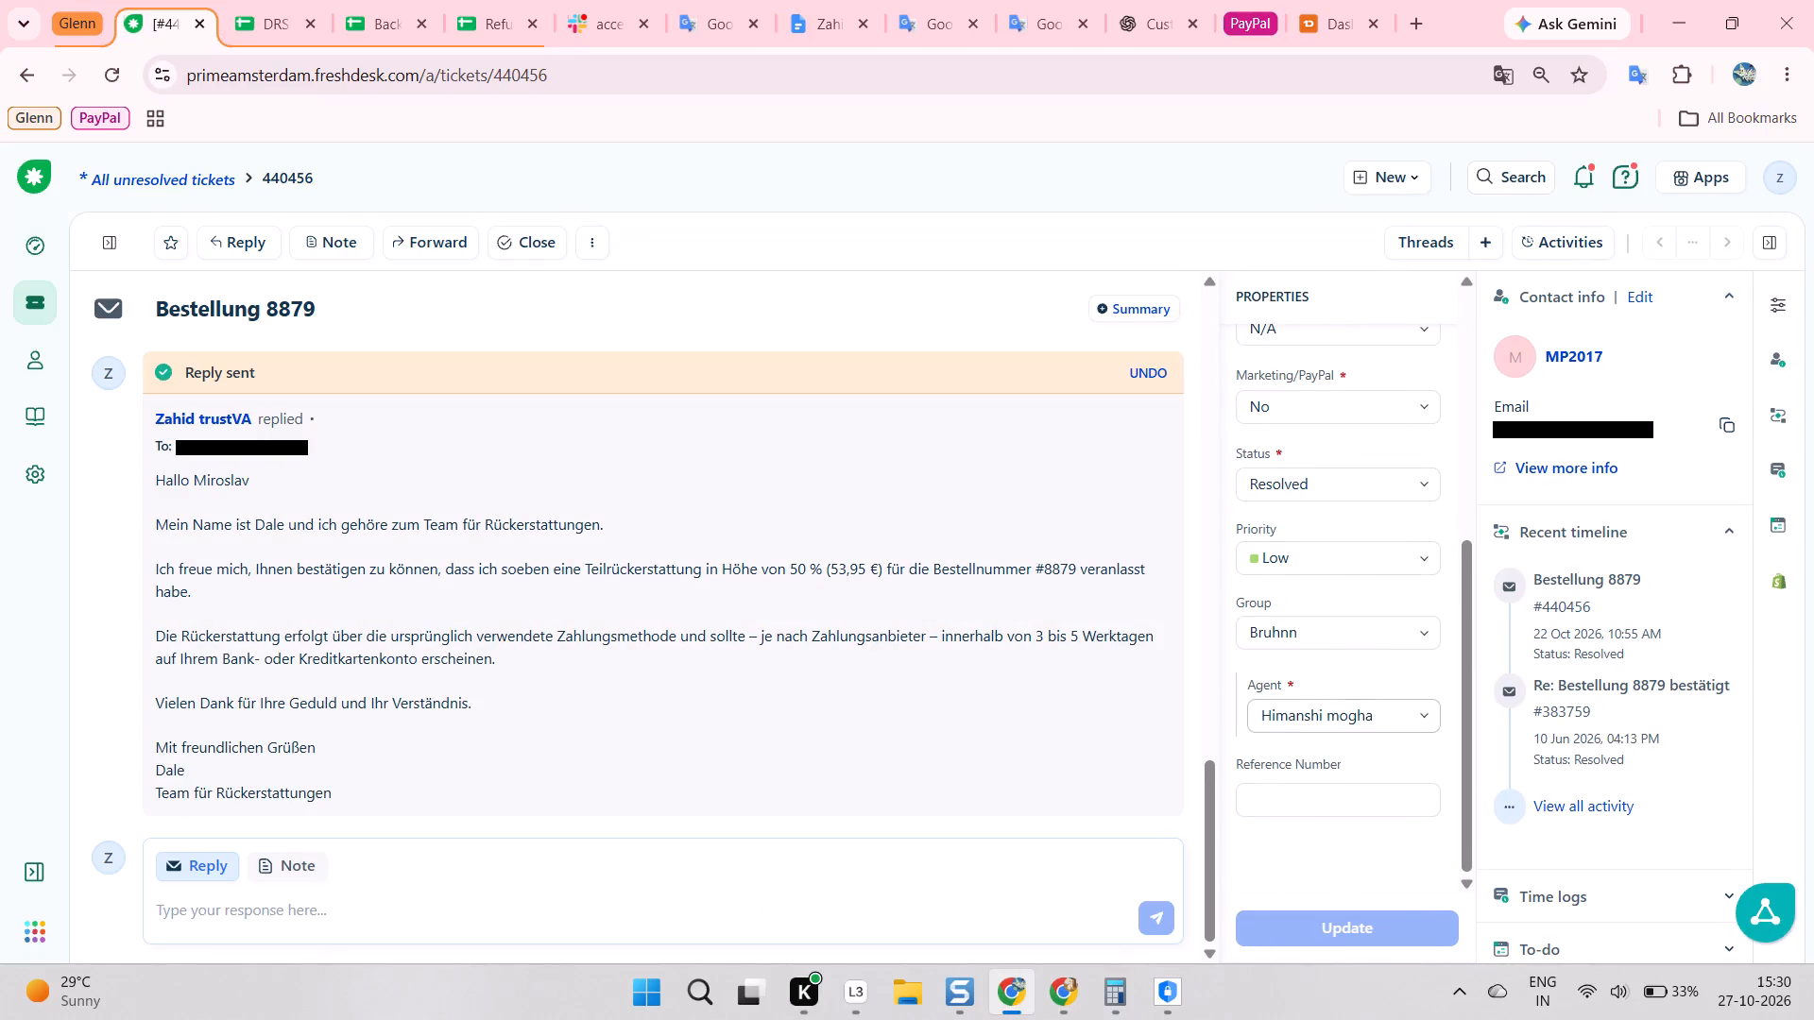
{"action": "left_click", "coordinate": [1340, 708]}
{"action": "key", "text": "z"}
{"action": "scroll", "coordinate": [1343, 700], "scroll_direction": "down", "scroll_amount": 4}
{"action": "left_click", "coordinate": [1330, 657]}
{"action": "scroll", "coordinate": [1351, 705], "scroll_direction": "down", "scroll_amount": 6}
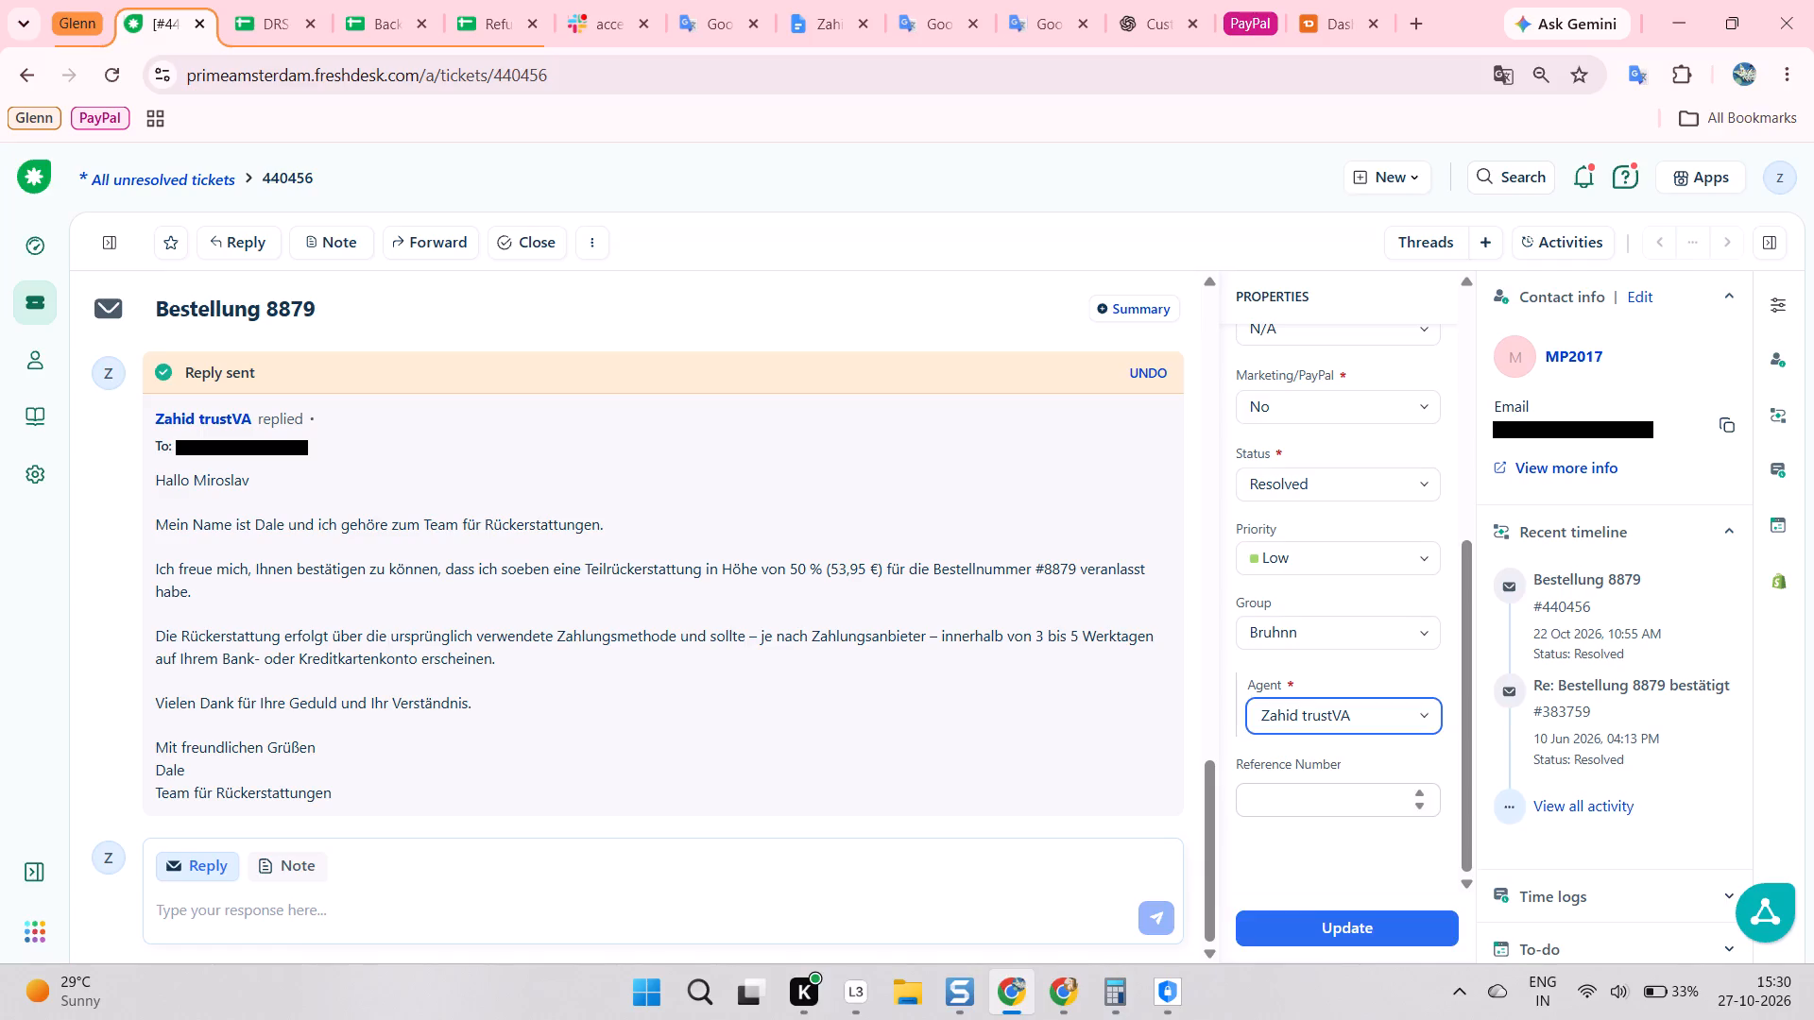
{"action": "left_click", "coordinate": [1349, 925]}
{"action": "scroll", "coordinate": [1305, 951], "scroll_direction": "down", "scroll_amount": 4}
{"action": "scroll", "coordinate": [1144, 992], "scroll_direction": "down", "scroll_amount": 2}
{"action": "left_click", "coordinate": [1048, 992]}
{"action": "scroll", "coordinate": [1067, 724], "scroll_direction": "down", "scroll_amount": 1}
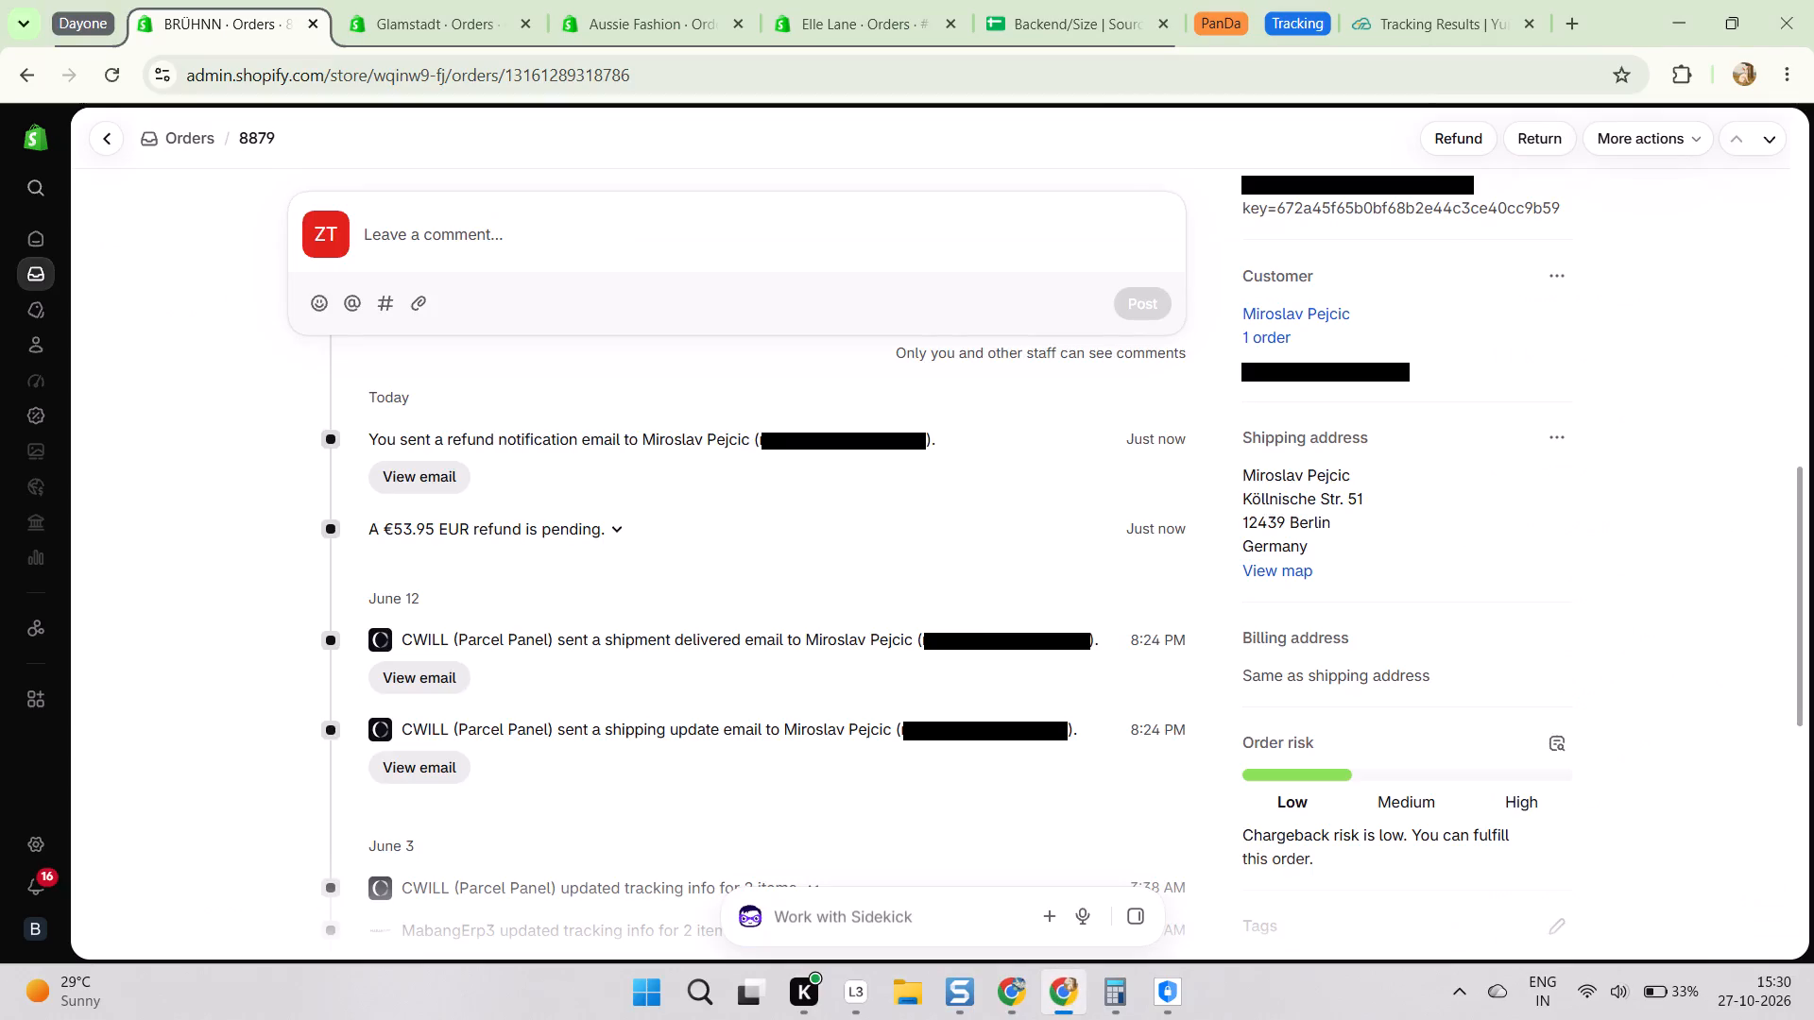
{"action": "scroll", "coordinate": [1059, 666], "scroll_direction": "down", "scroll_amount": 5}
{"action": "scroll", "coordinate": [1065, 570], "scroll_direction": "up", "scroll_amount": 7}
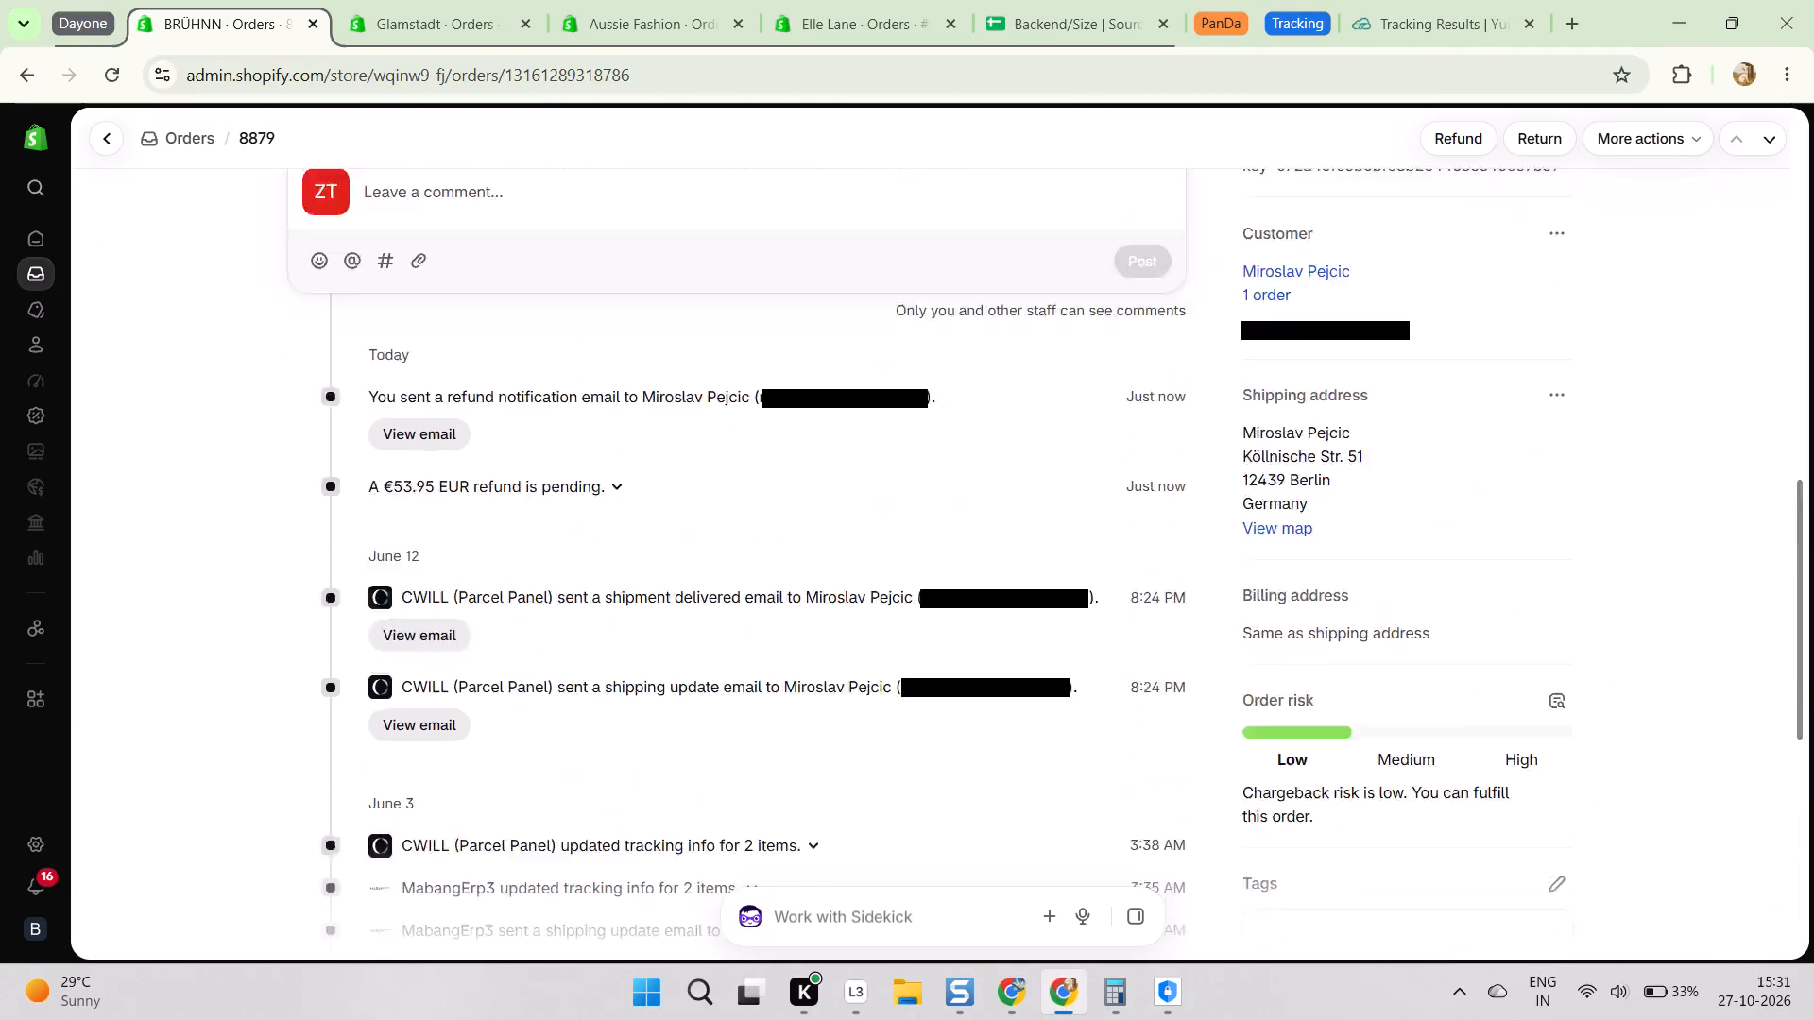
{"action": "scroll", "coordinate": [1087, 544], "scroll_direction": "up", "scroll_amount": 20}
{"action": "scroll", "coordinate": [1087, 544], "scroll_direction": "up", "scroll_amount": 1}
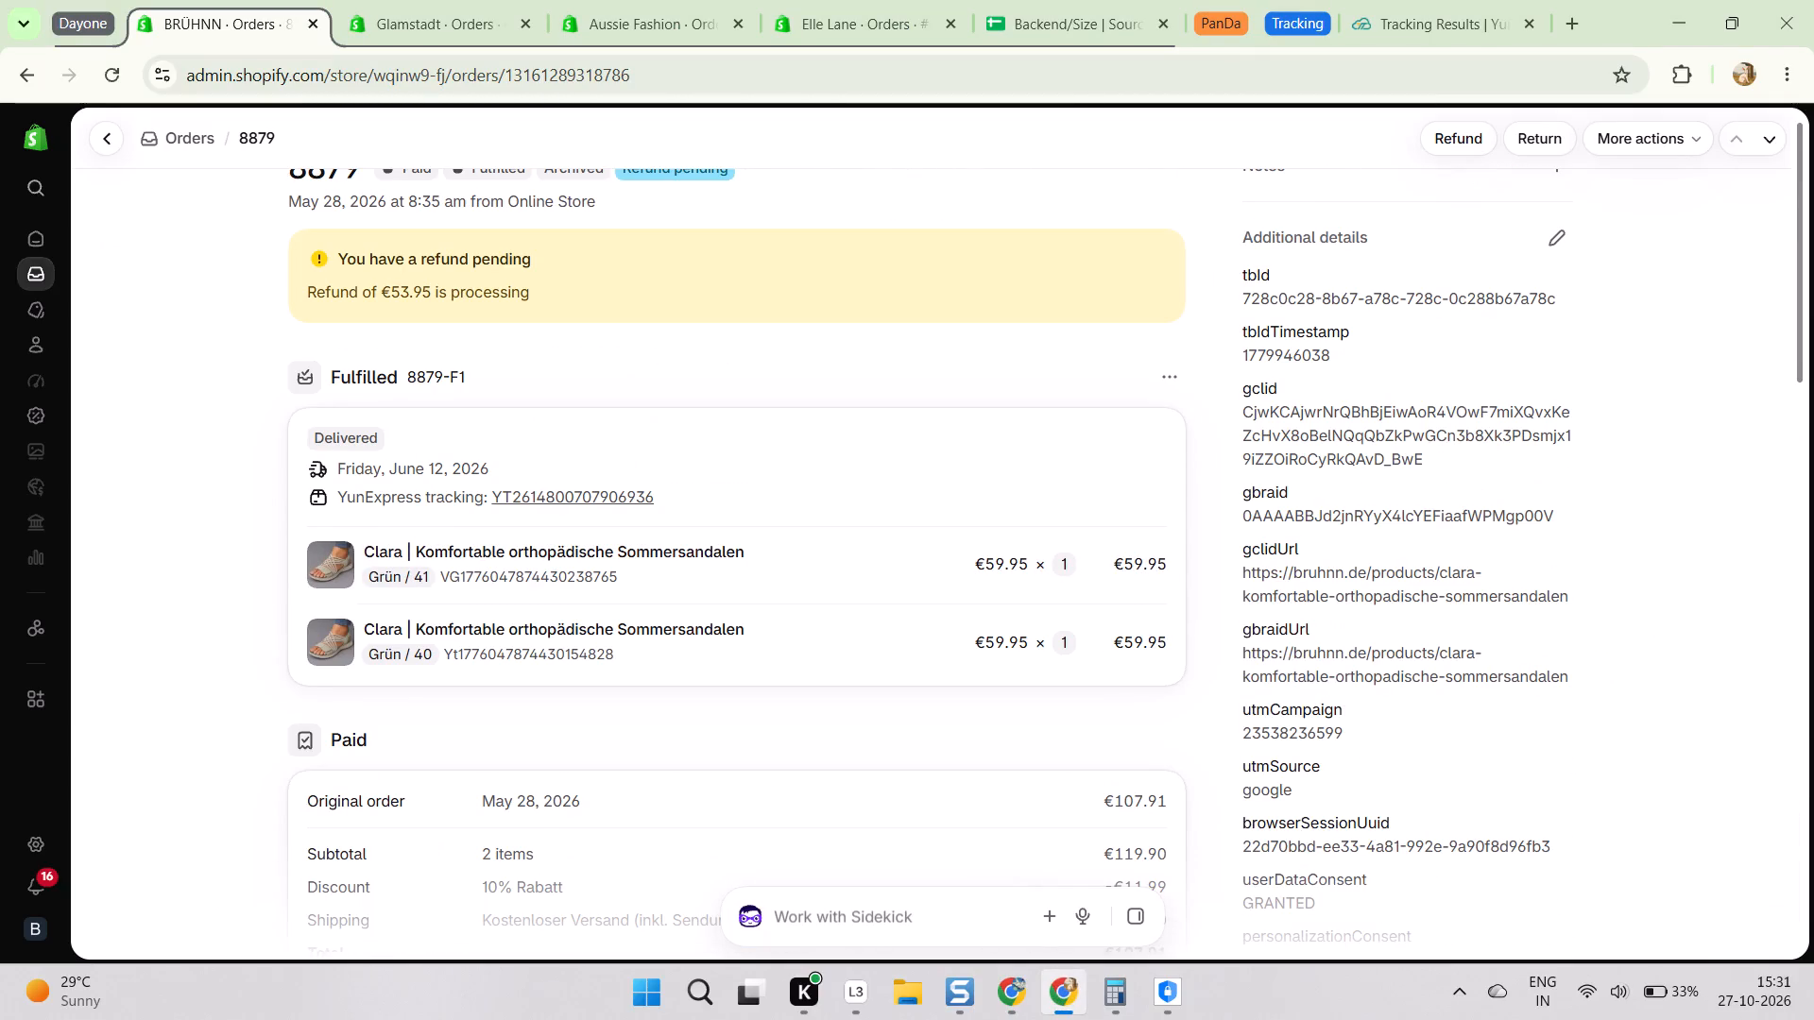
{"action": "scroll", "coordinate": [900, 470], "scroll_direction": "down", "scroll_amount": 13}
{"action": "scroll", "coordinate": [997, 475], "scroll_direction": "up", "scroll_amount": 6}
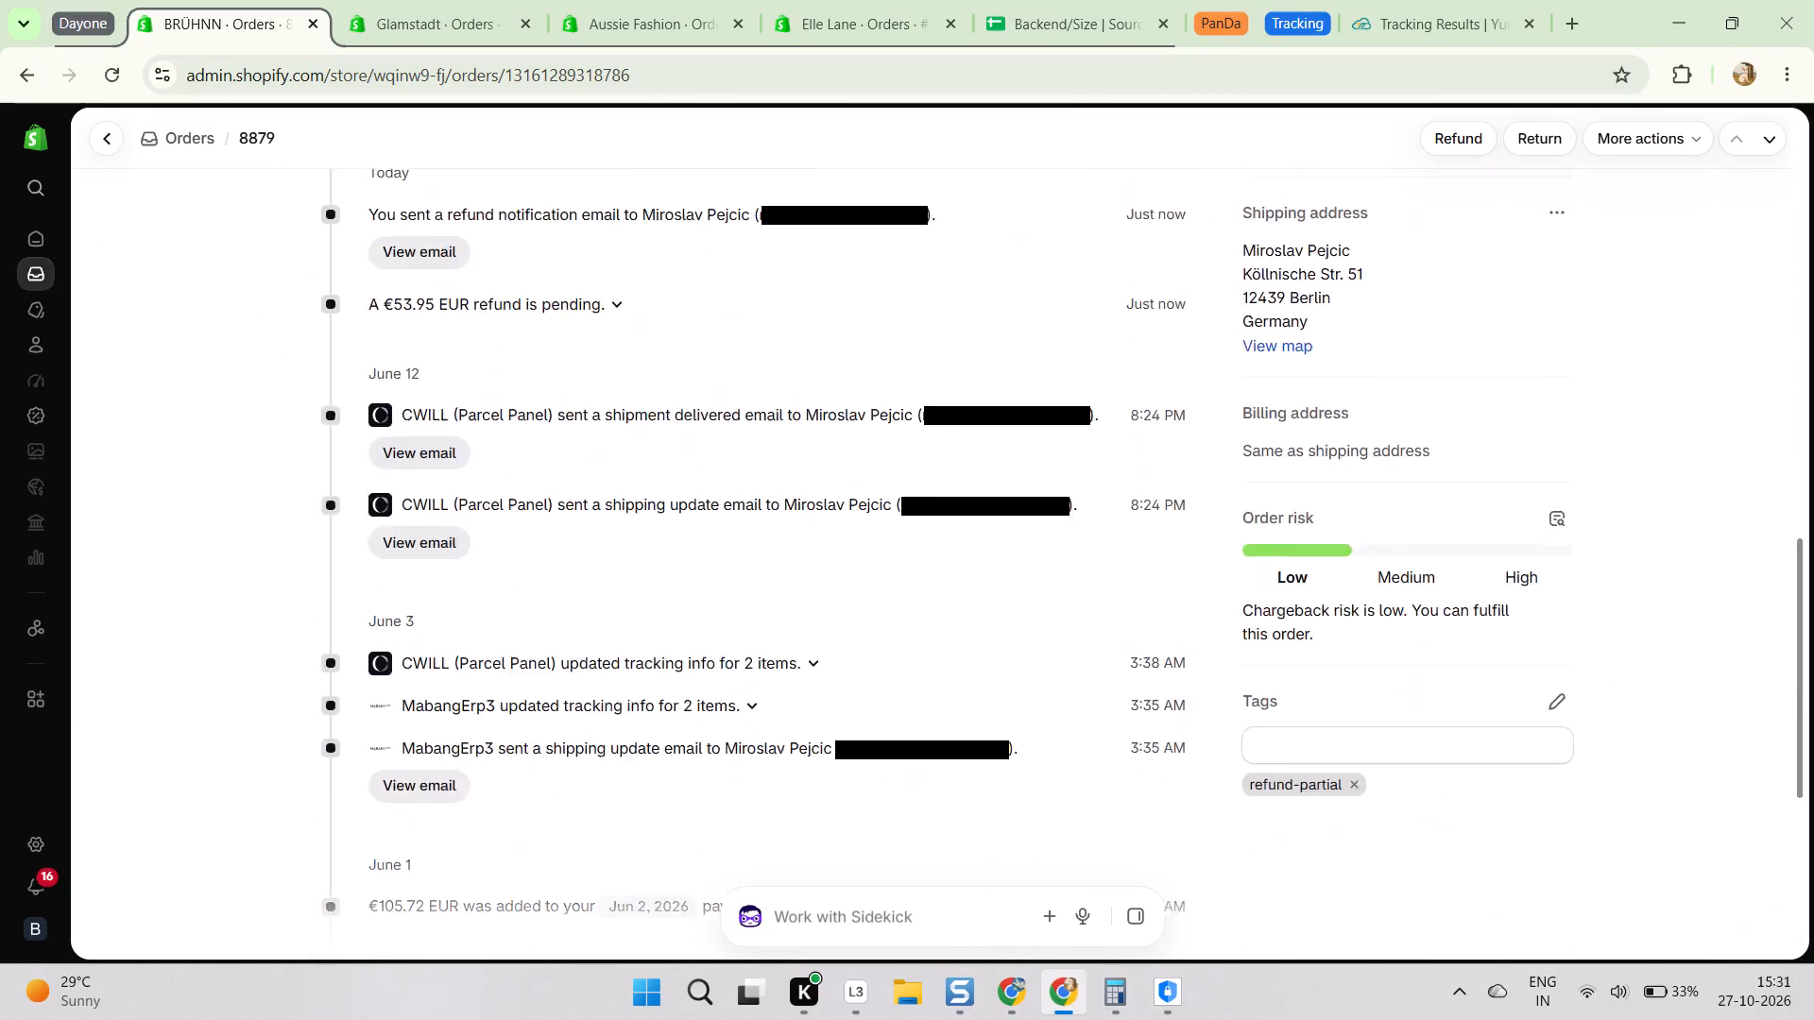
{"action": "scroll", "coordinate": [992, 464], "scroll_direction": "up", "scroll_amount": 10}
{"action": "key", "text": "alt+Tab"}
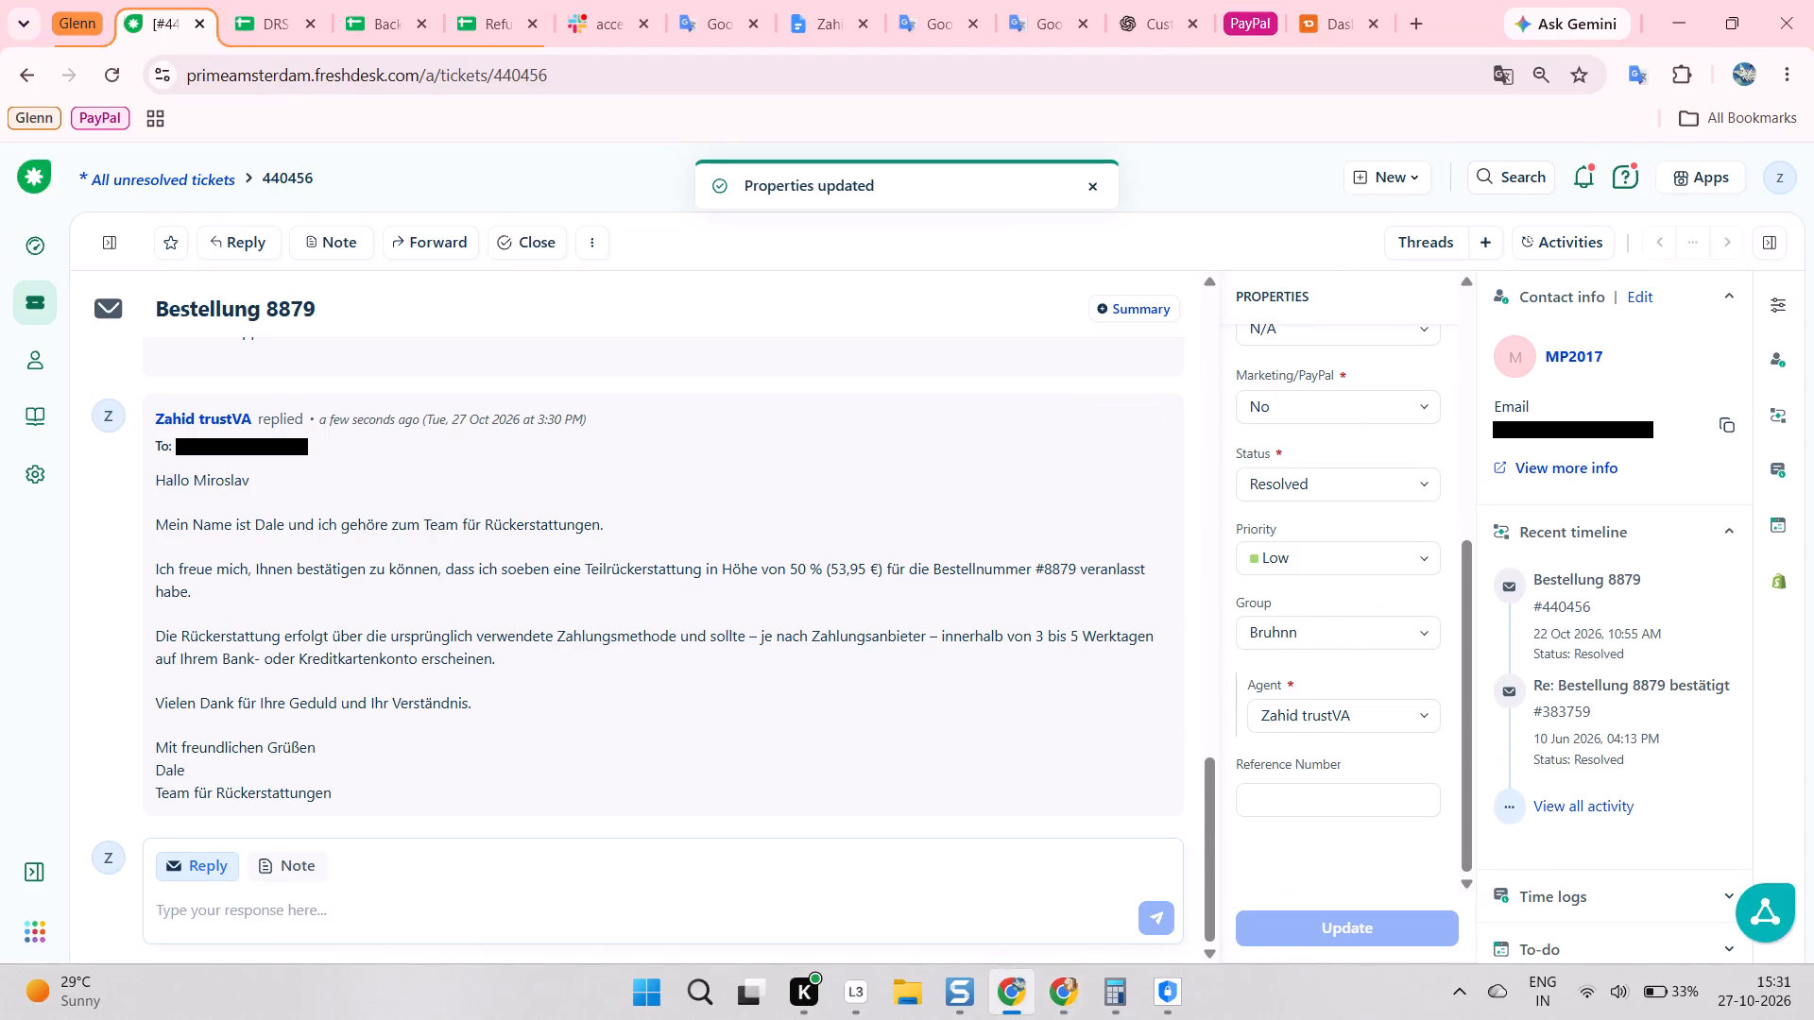
{"action": "scroll", "coordinate": [1044, 501], "scroll_direction": "down", "scroll_amount": 3}
{"action": "scroll", "coordinate": [280, 303], "scroll_direction": "down", "scroll_amount": 3}
{"action": "double_click", "coordinate": [289, 179]}
{"action": "key", "text": "ctrl+c"}
{"action": "key", "text": "ctrl+c"}
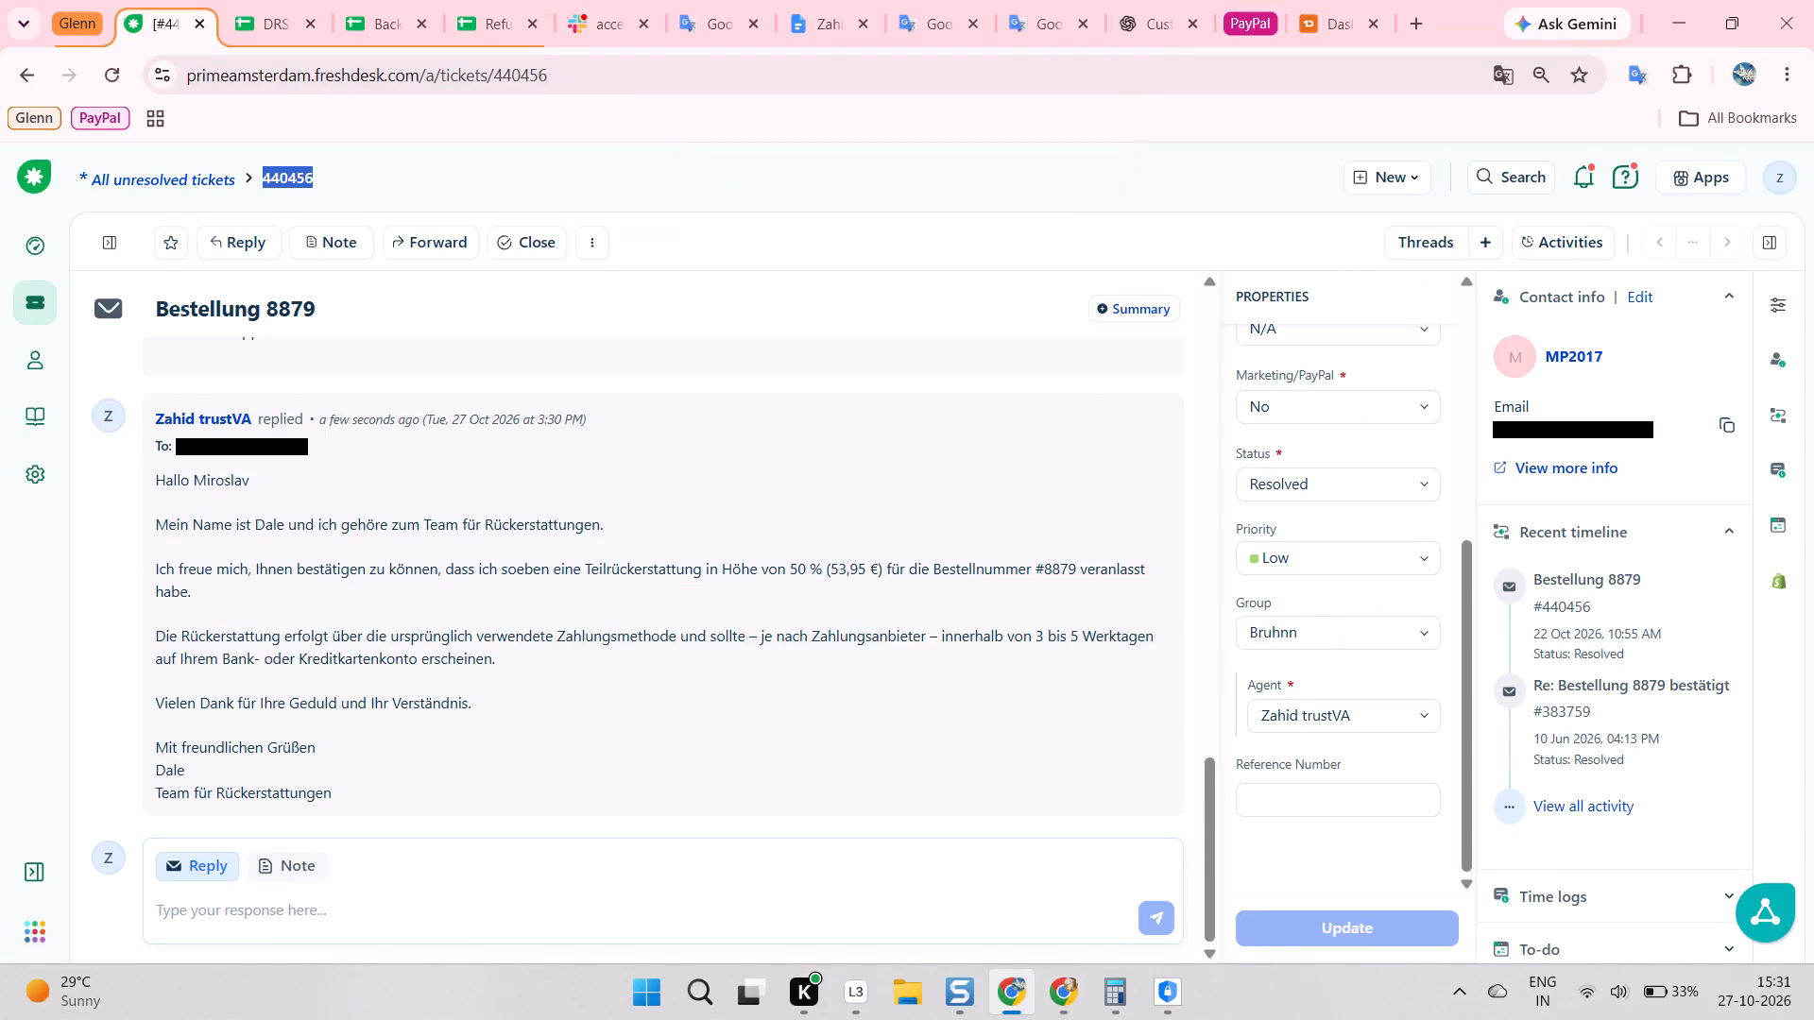
{"action": "key", "text": "ctrl+c"}
{"action": "key", "text": "ctrl+c"}
{"action": "key", "text": "ctrl+c"}
{"action": "left_click", "coordinate": [268, 0]}
{"action": "key", "text": "ctrl+v"}
{"action": "left_click", "coordinate": [542, 475]}
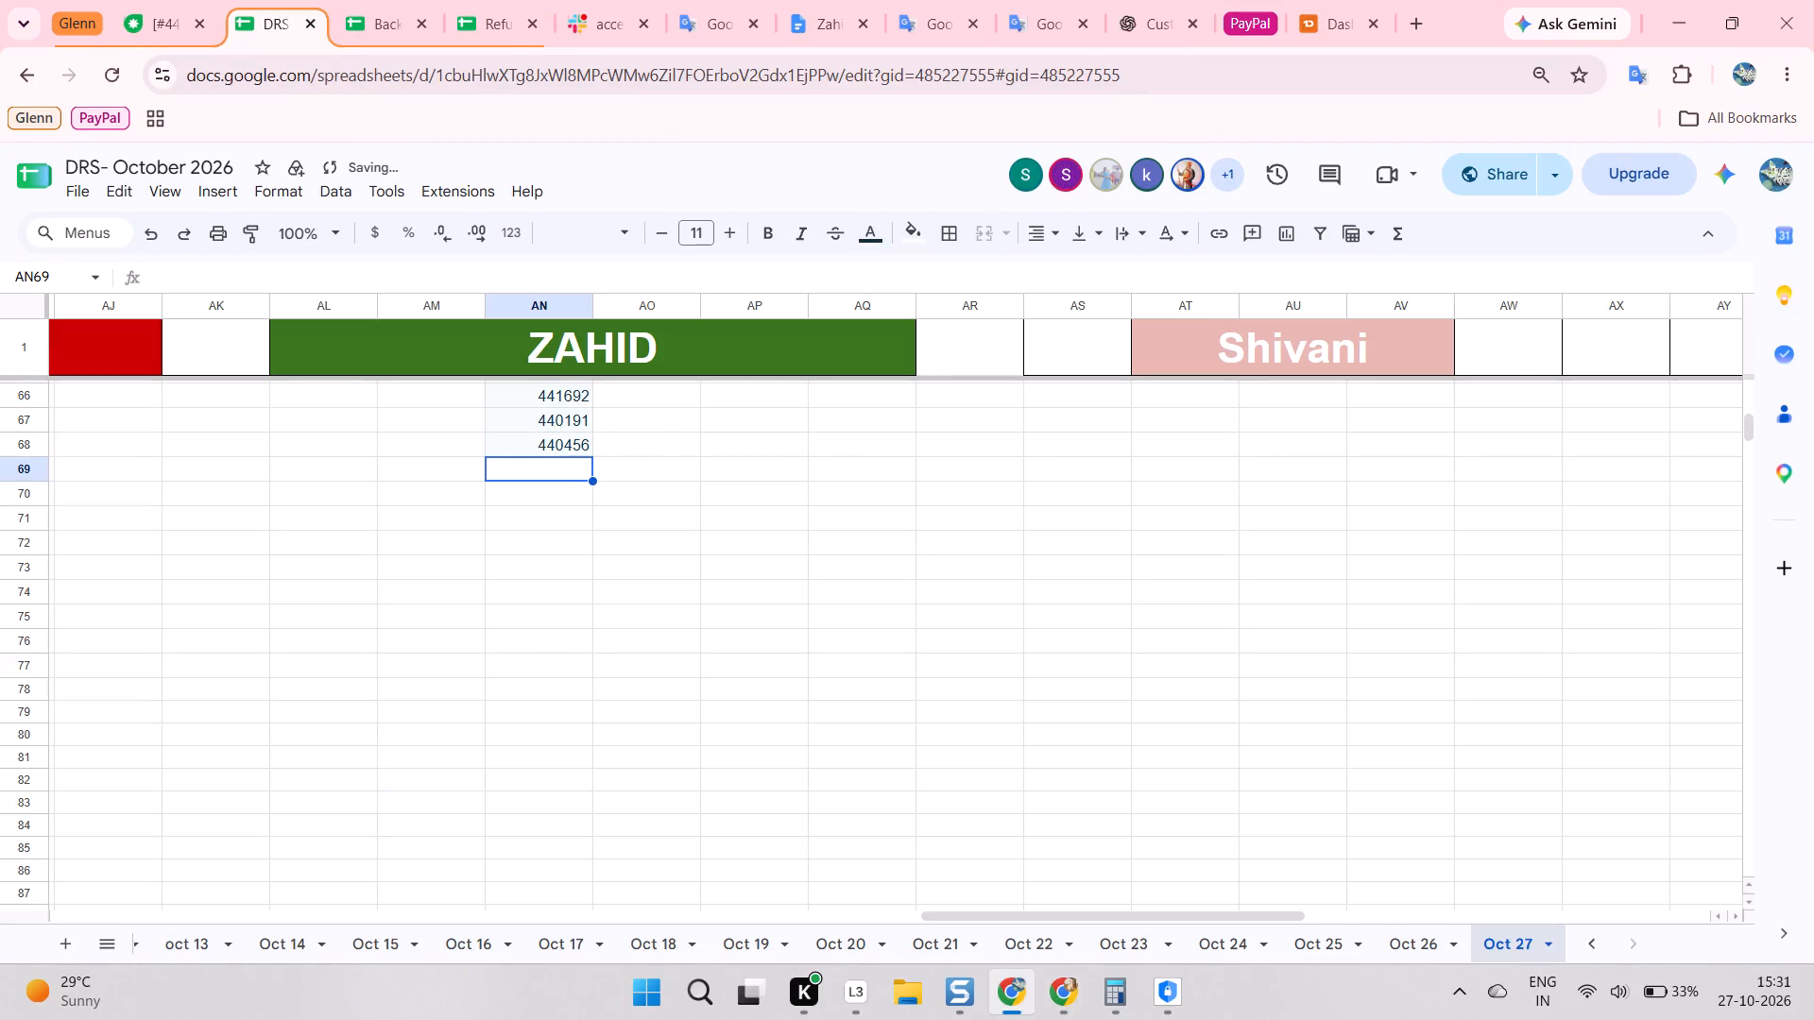
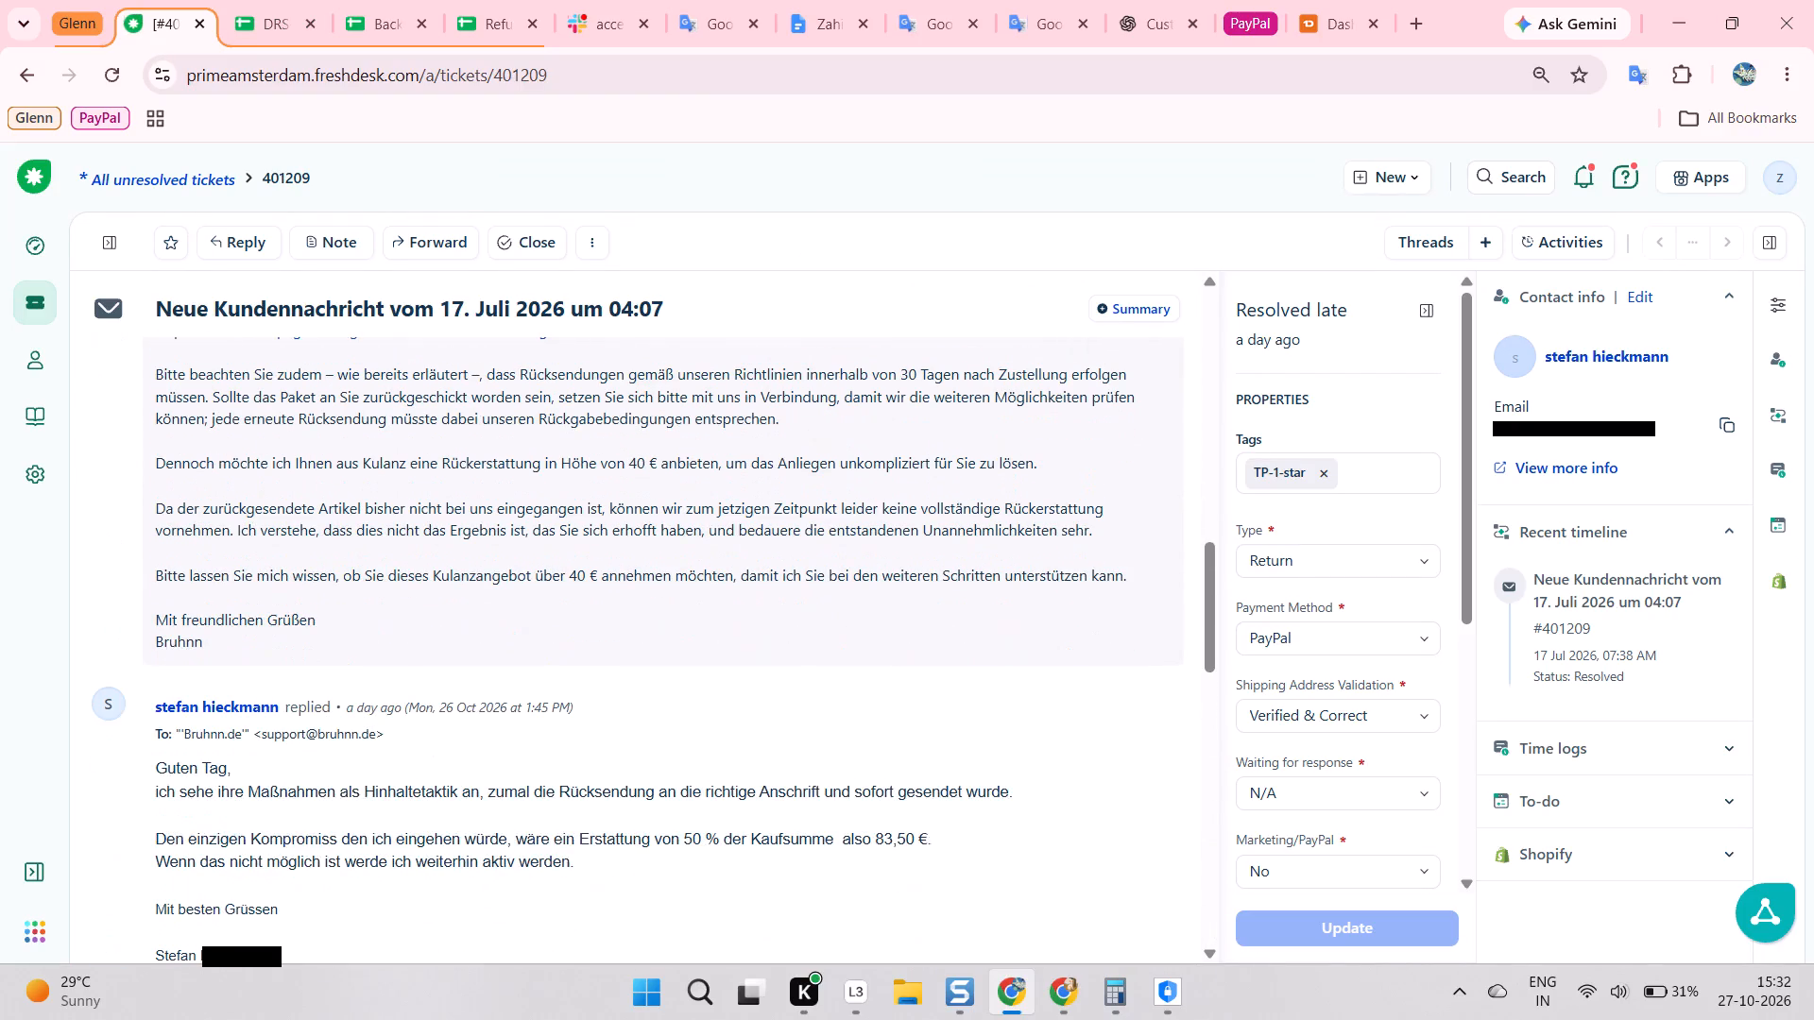
{"action": "left_click", "coordinate": [1727, 424]}
{"action": "scroll", "coordinate": [714, 546], "scroll_direction": "down", "scroll_amount": 2}
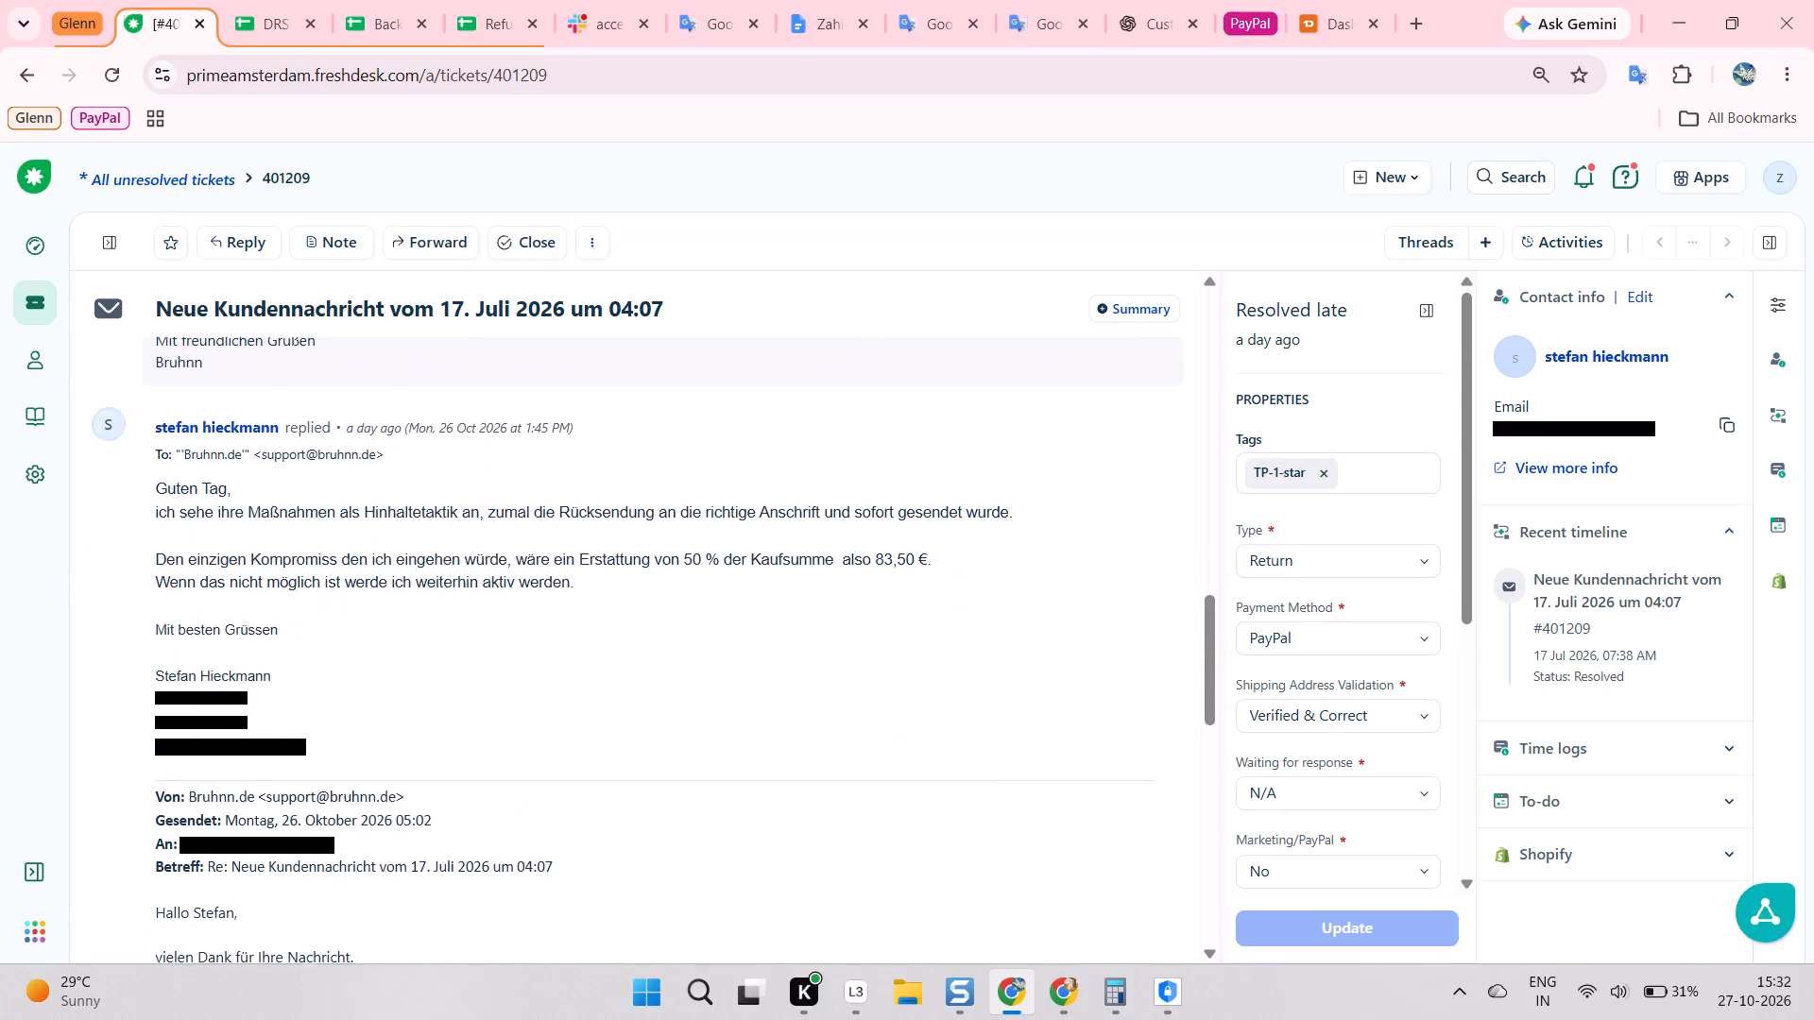
{"action": "key", "text": "alt+Tab"}
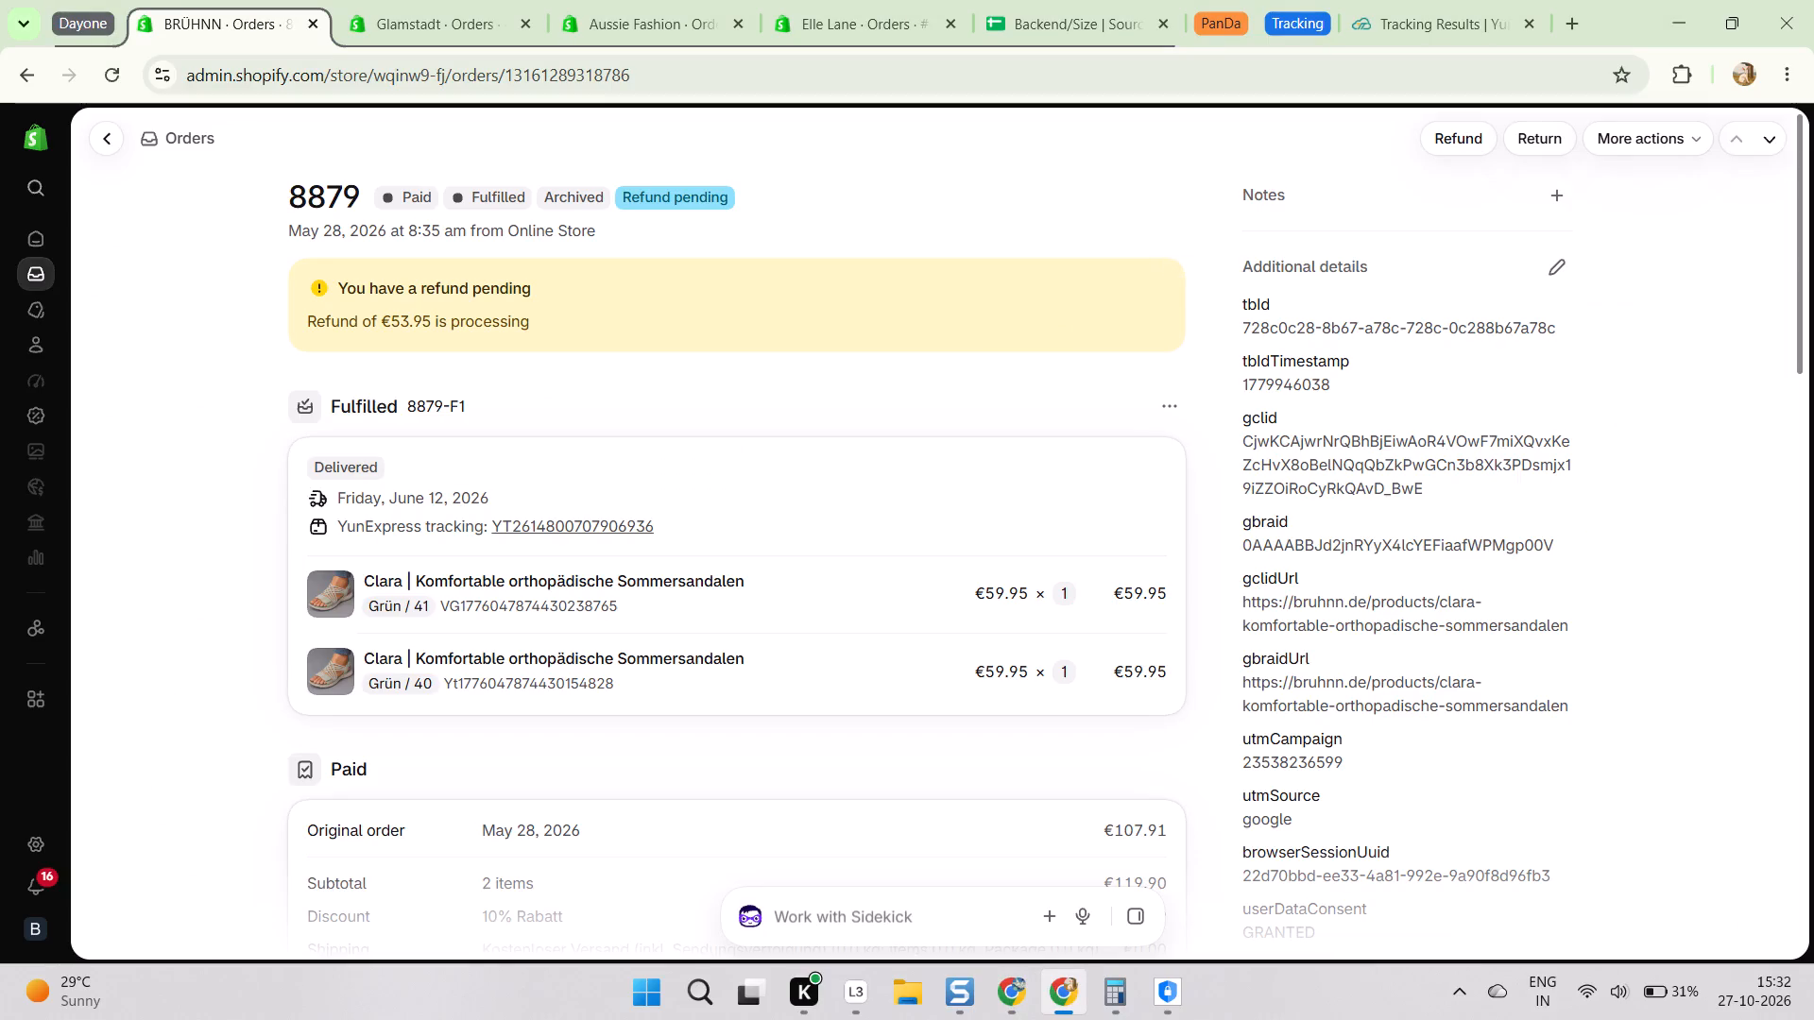
{"action": "scroll", "coordinate": [96, 265], "scroll_direction": "up", "scroll_amount": 6}
{"action": "scroll", "coordinate": [470, 336], "scroll_direction": "down", "scroll_amount": 5}
{"action": "scroll", "coordinate": [47, 254], "scroll_direction": "up", "scroll_amount": 2}
{"action": "left_click", "coordinate": [32, 199]}
{"action": "key", "text": "ctrl+v"}
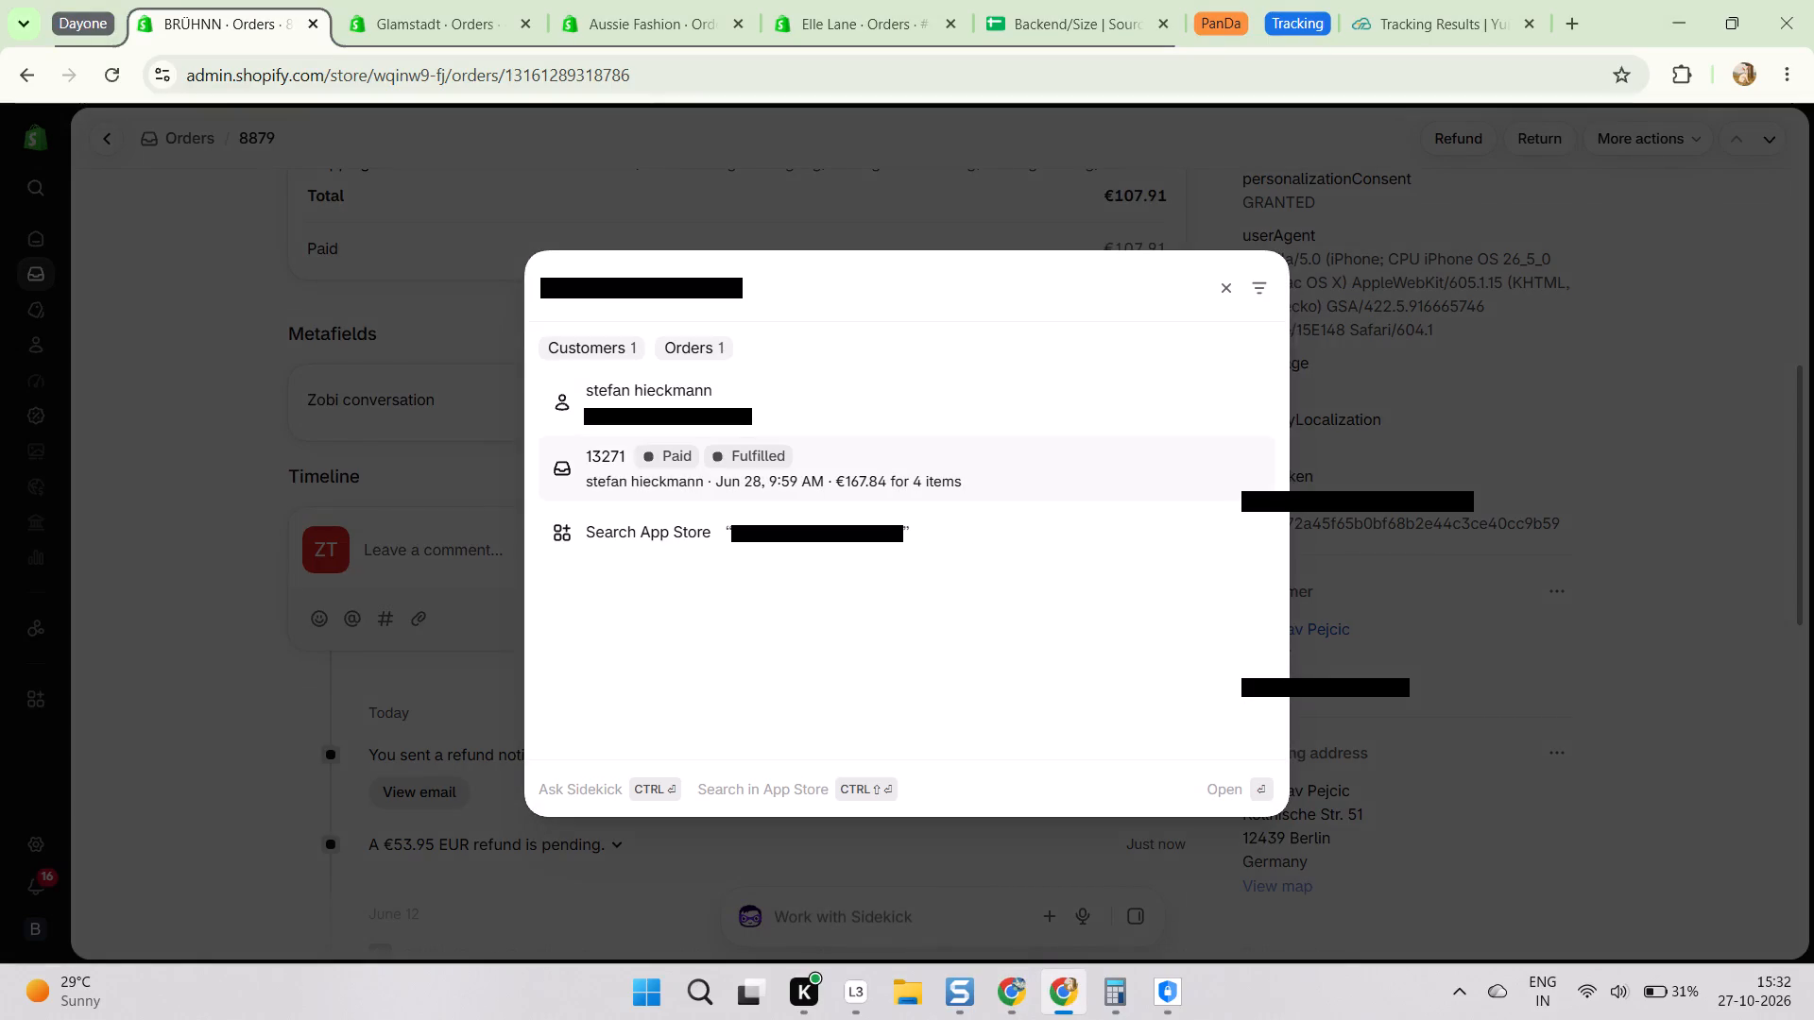
{"action": "left_click", "coordinate": [608, 455]}
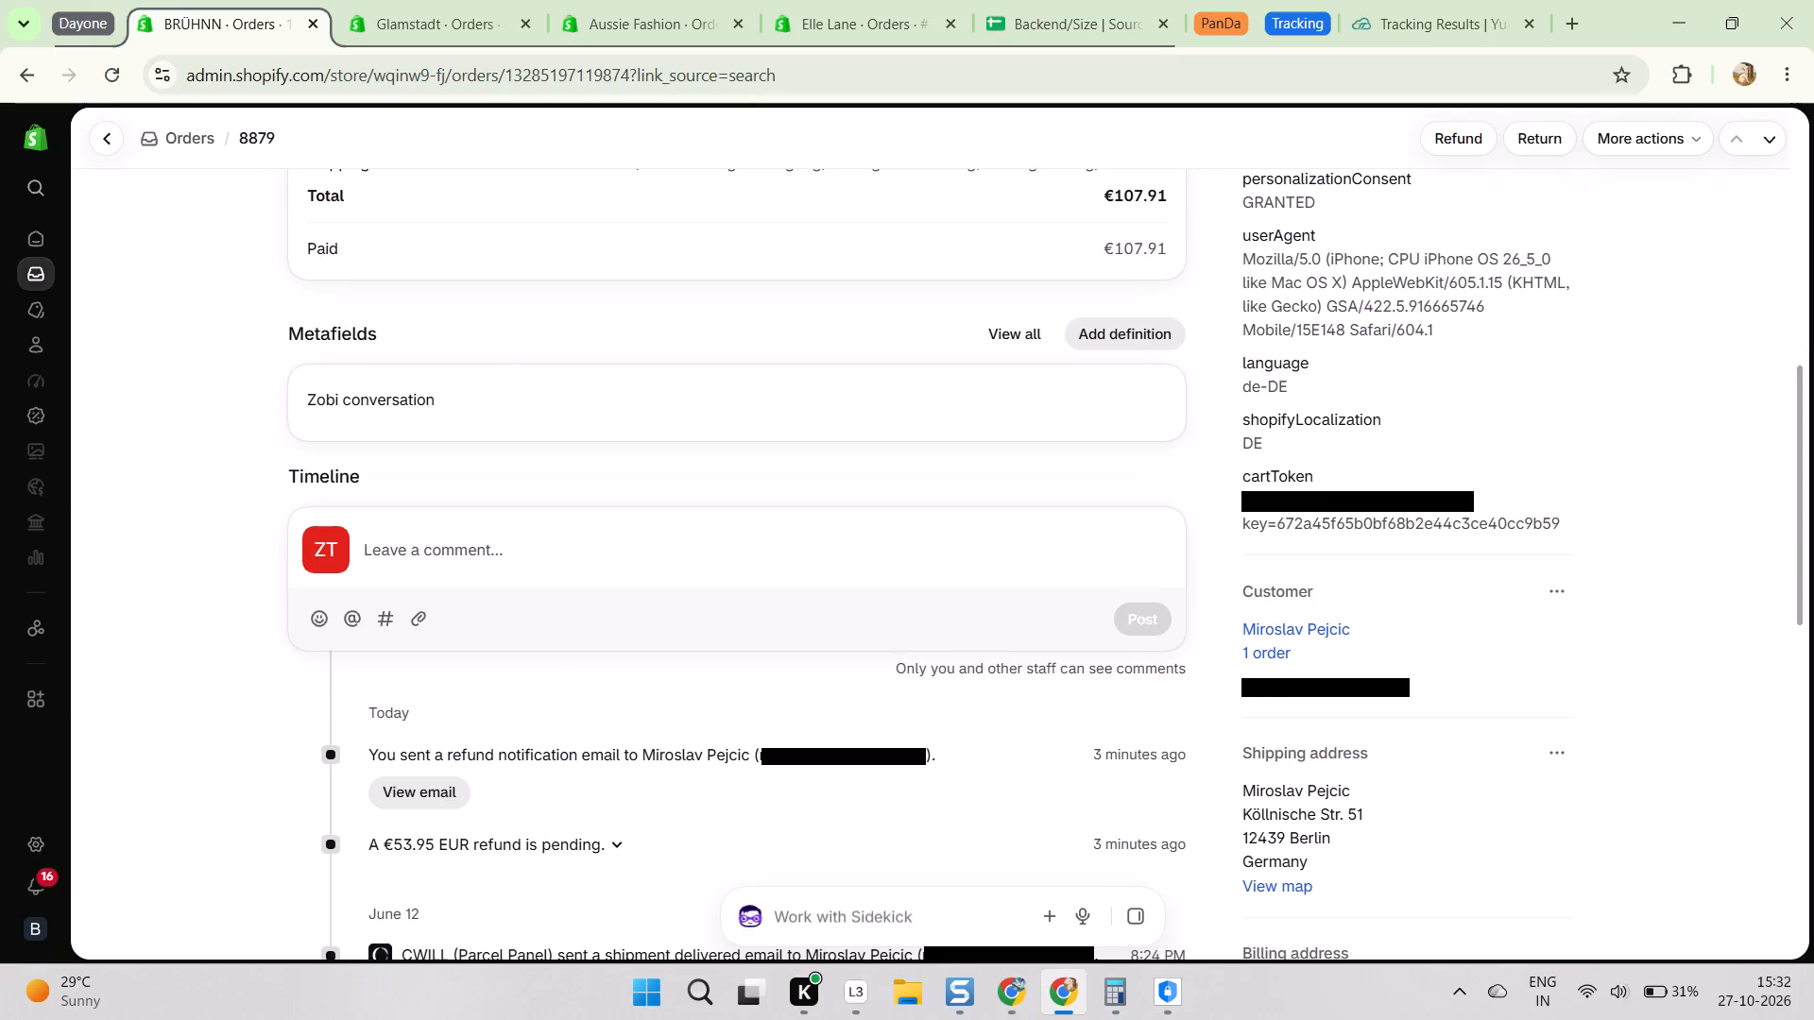
{"action": "key", "text": "alt+Tab"}
{"action": "scroll", "coordinate": [358, 233], "scroll_direction": "up", "scroll_amount": 1}
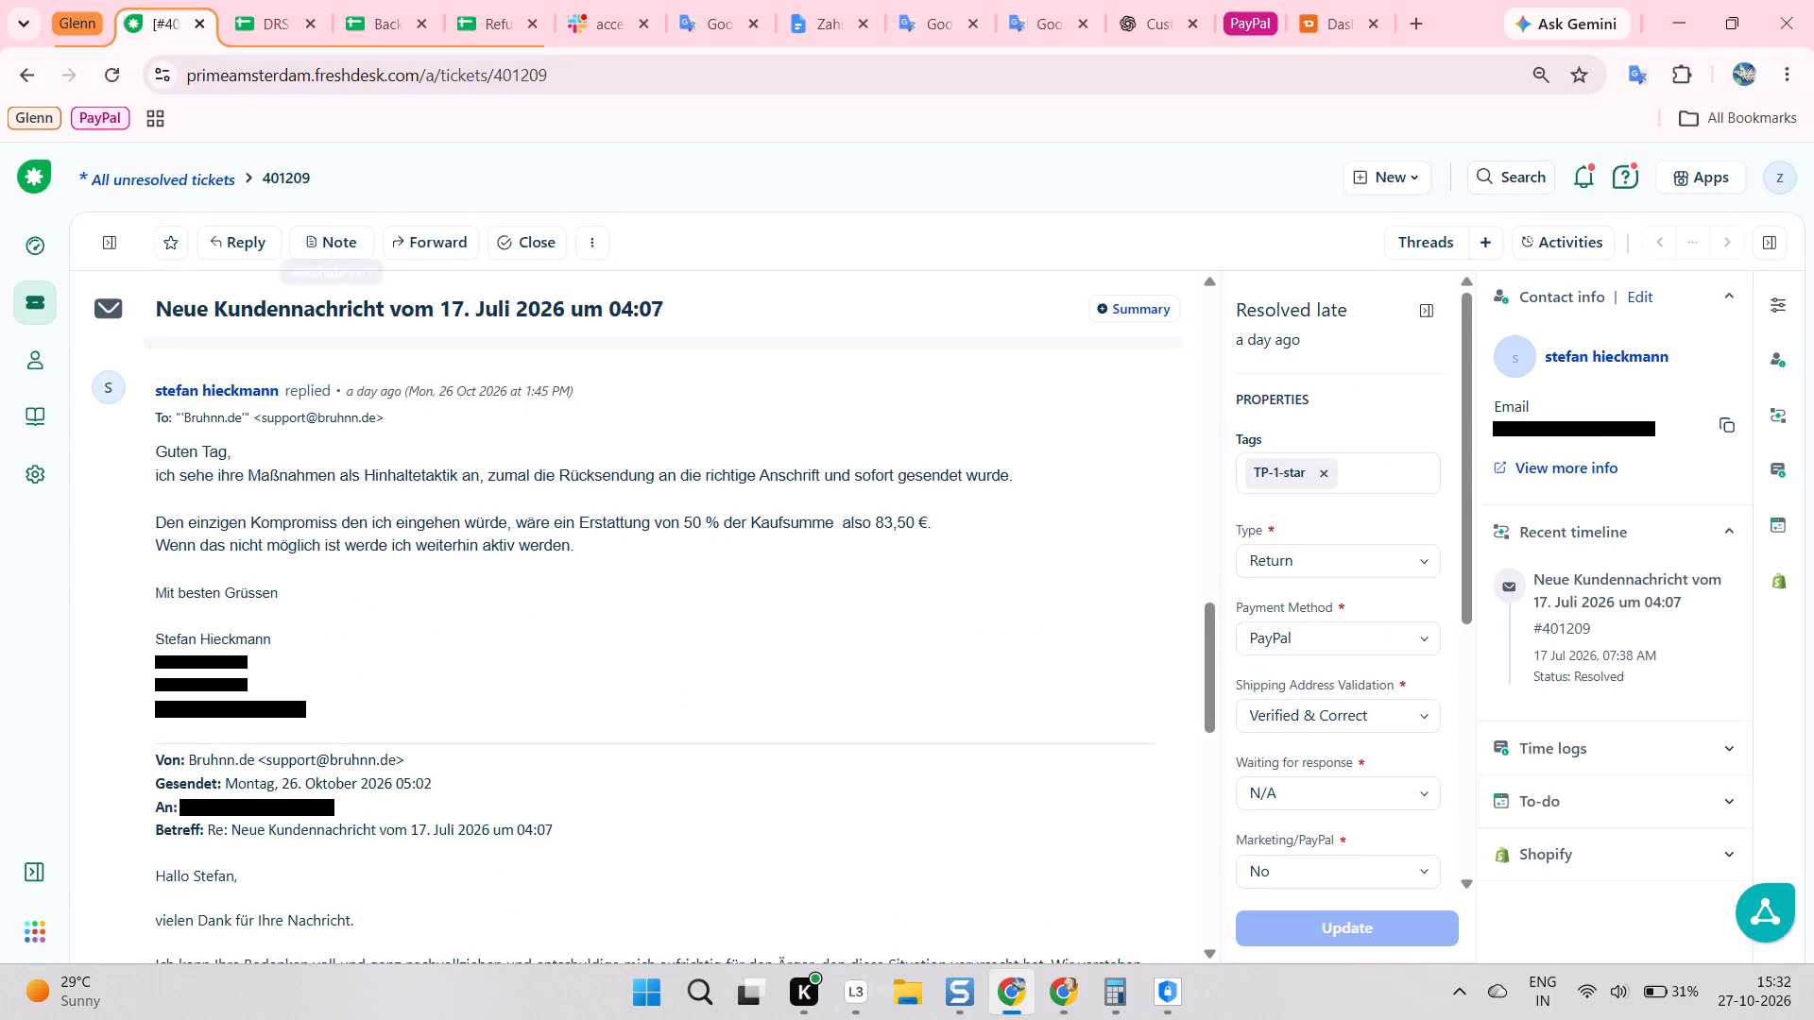
{"action": "double_click", "coordinate": [285, 177]}
{"action": "key", "text": "ctrl+c"}
{"action": "key", "text": "ctrl+c"}
{"action": "left_click", "coordinate": [488, 0]}
{"action": "key", "text": "ctrl+f"}
{"action": "key", "text": "ctrl+v"}
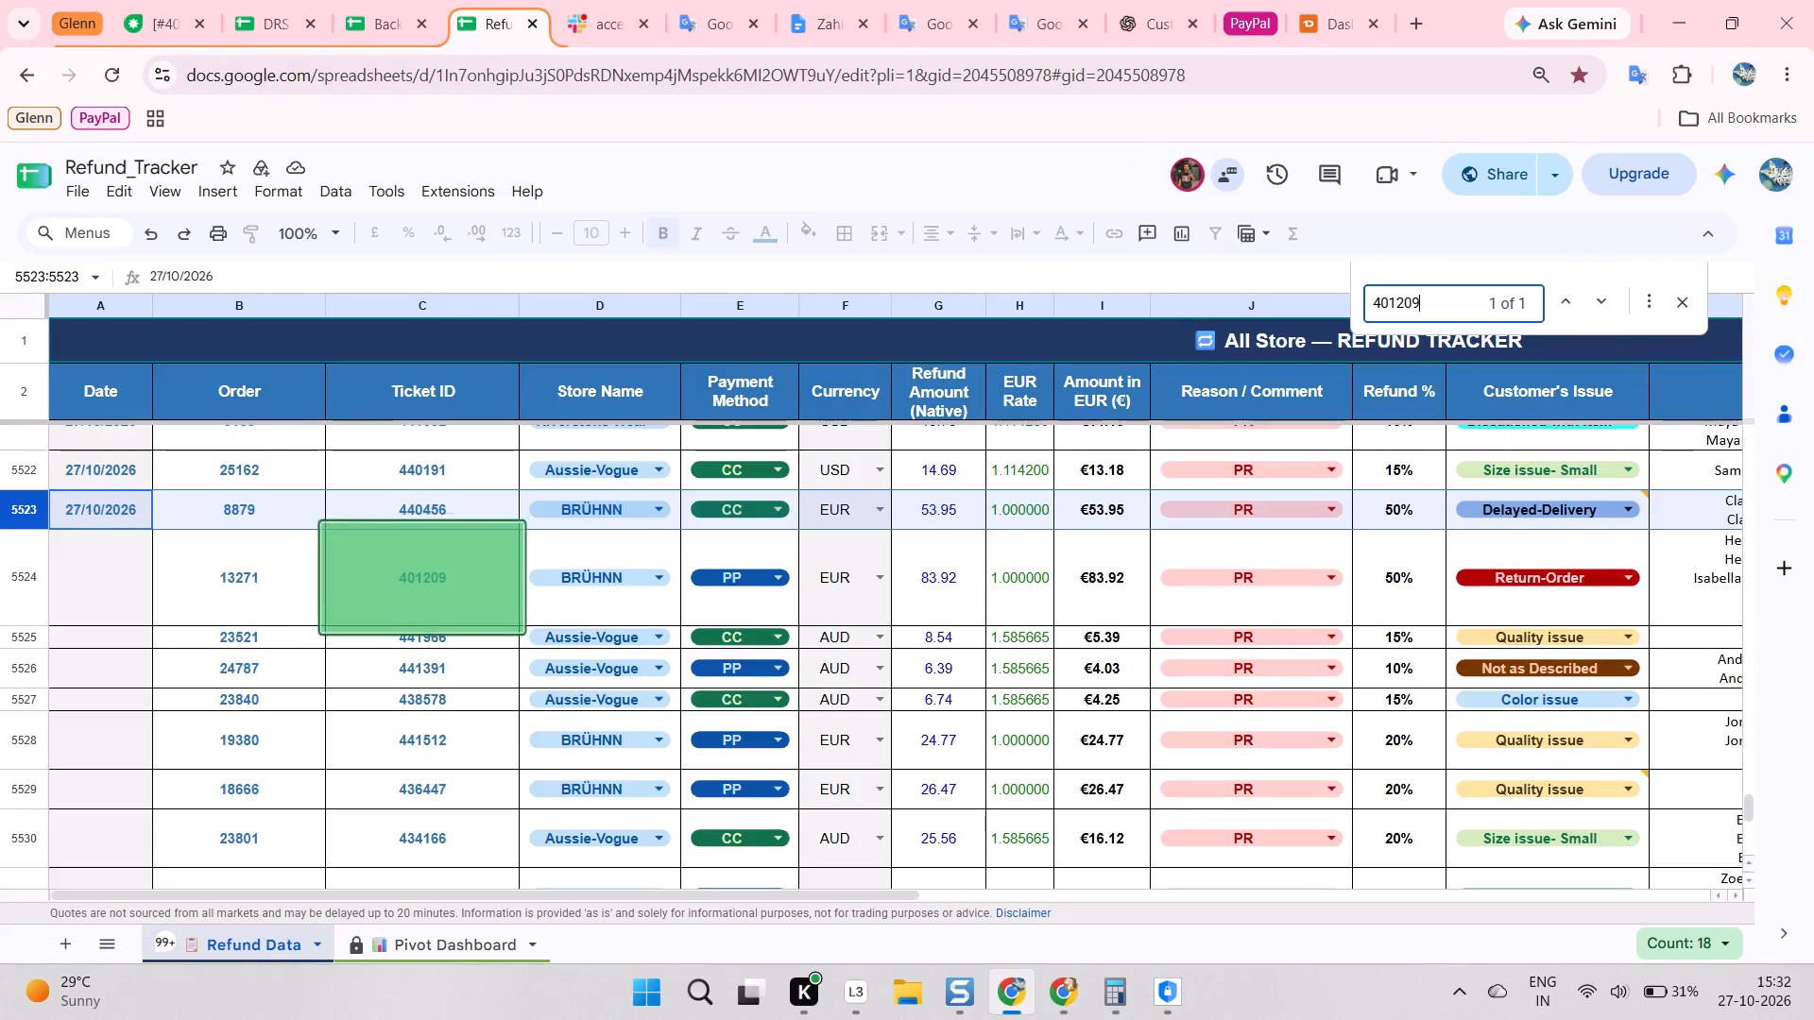
{"action": "scroll", "coordinate": [710, 564], "scroll_direction": "down", "scroll_amount": 1}
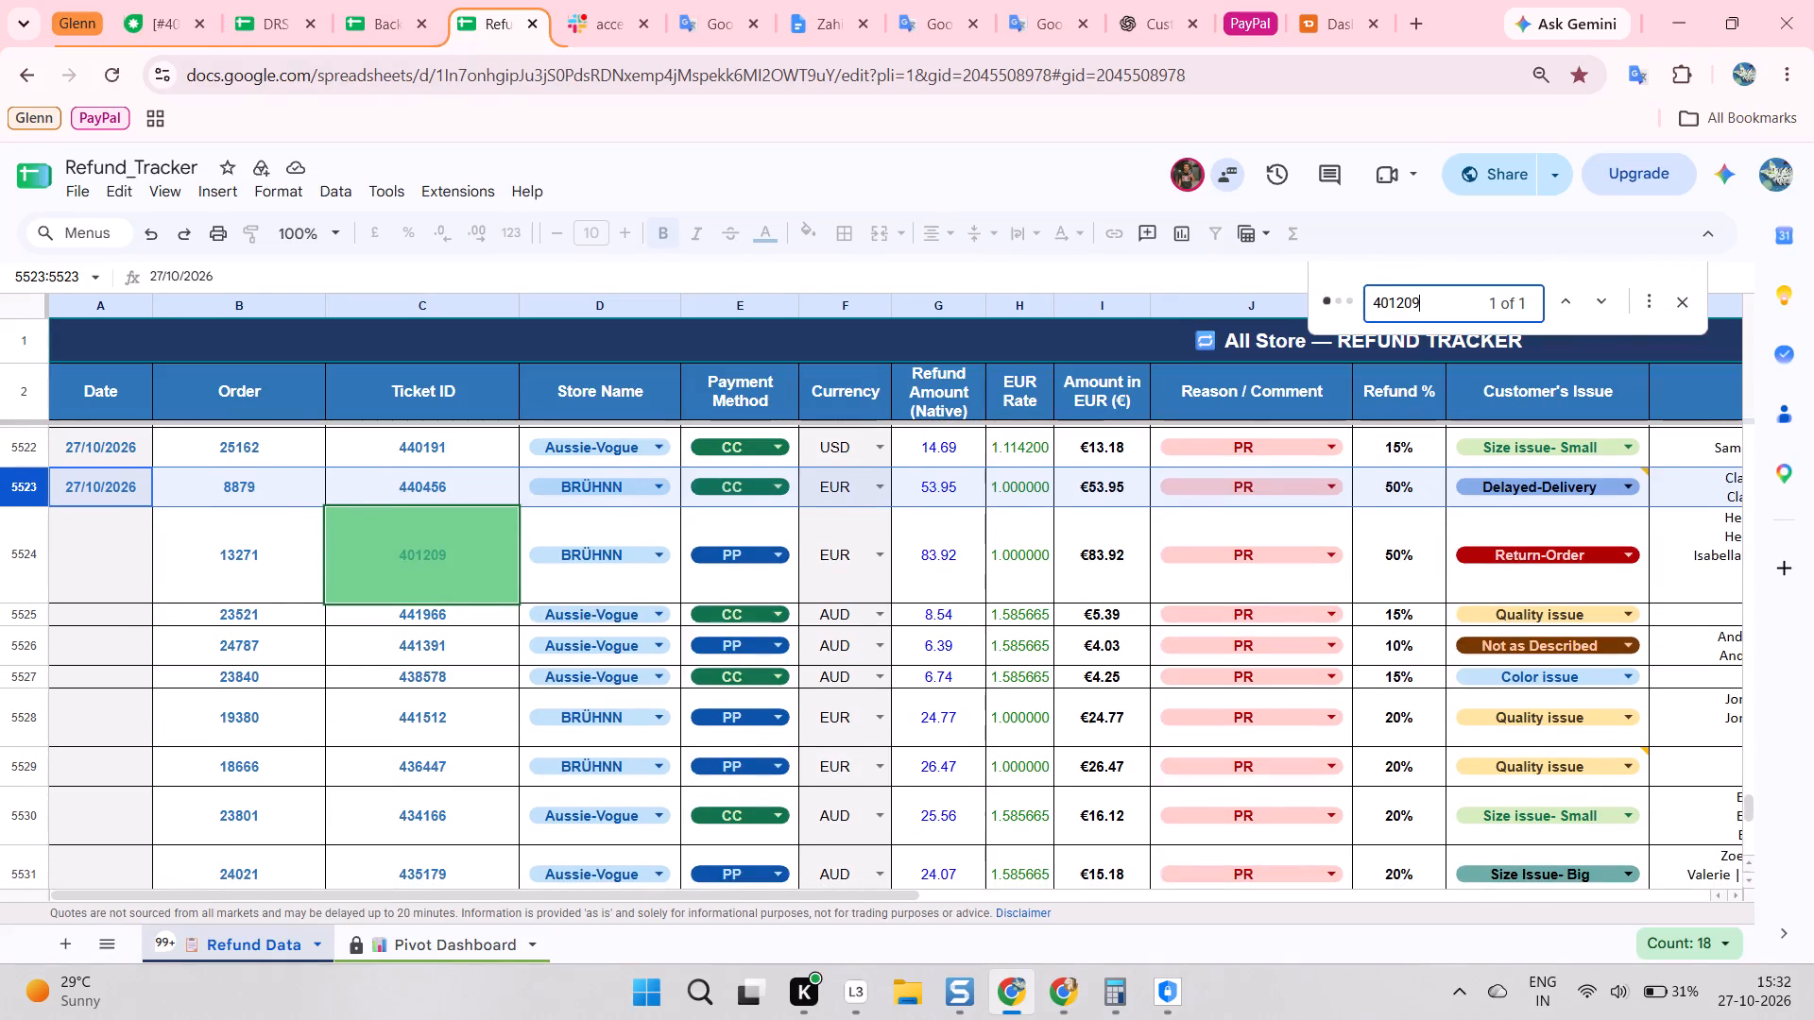
{"action": "left_click", "coordinate": [19, 562]}
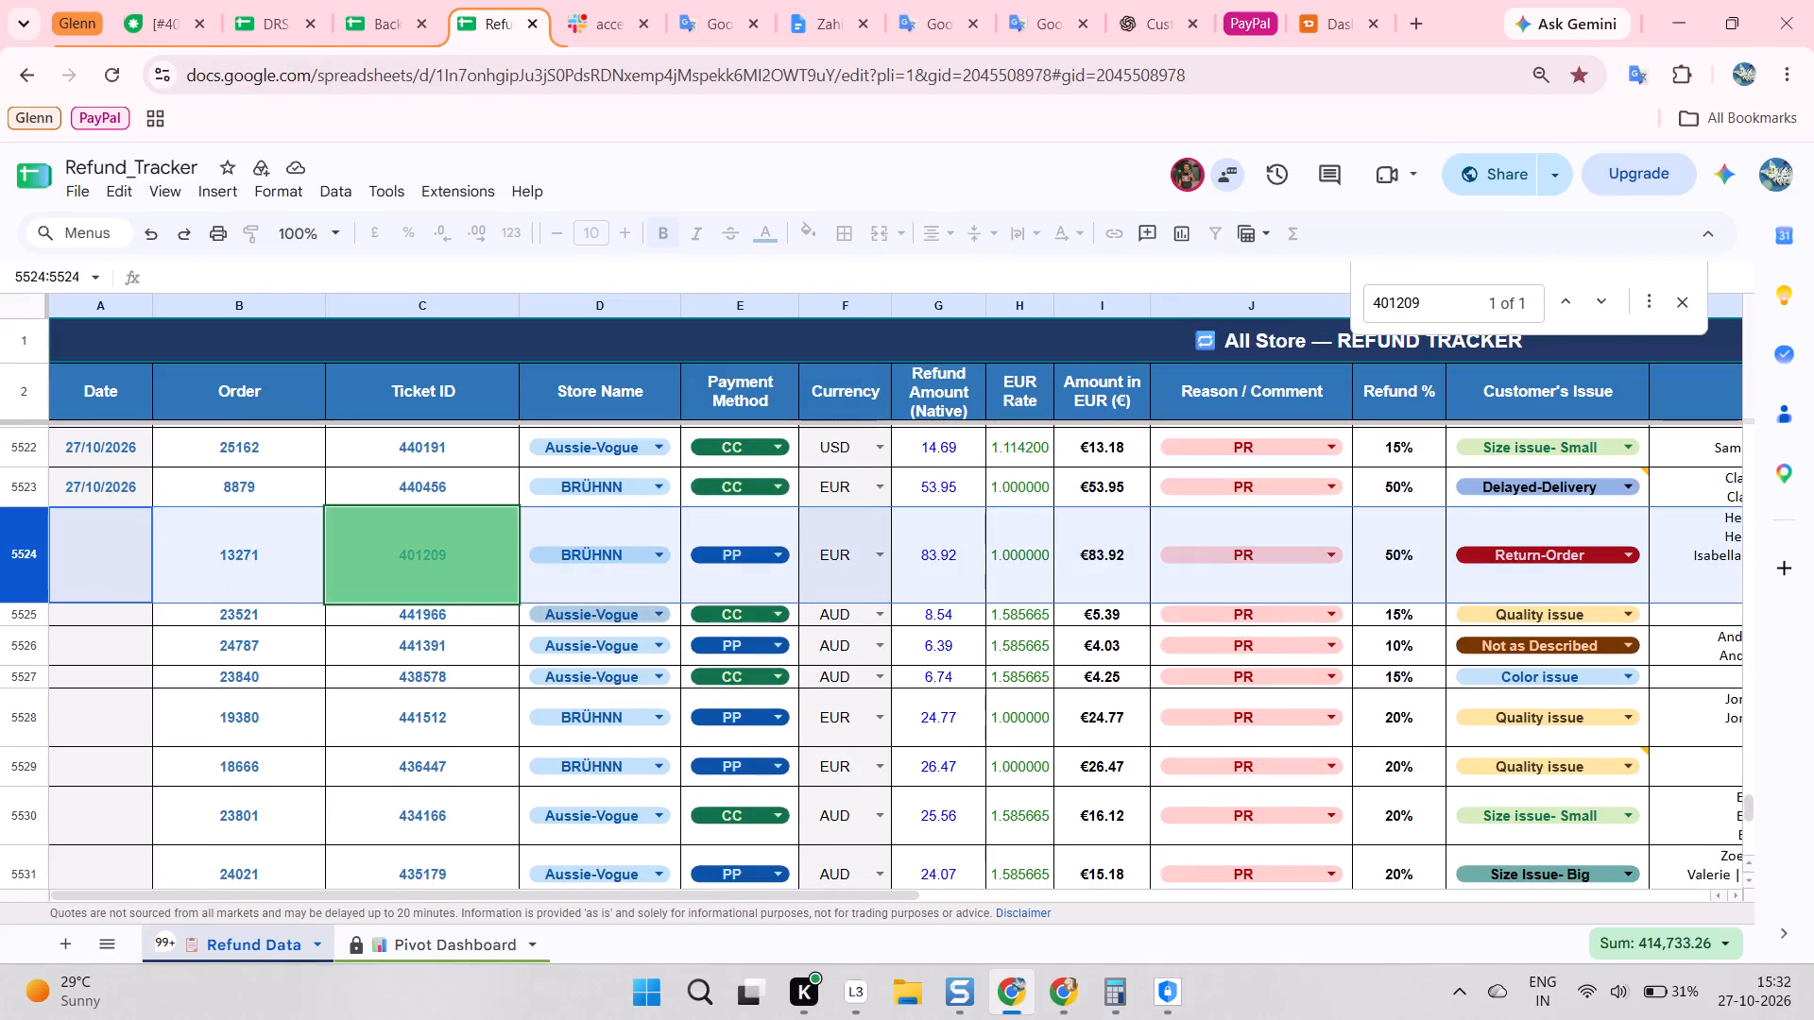
Copy the paid total of 167.84 from Shopify order 13271 and calculate 50% of it in Calculator.
{"action": "key", "text": "alt+Tab"}
{"action": "scroll", "coordinate": [869, 642], "scroll_direction": "down", "scroll_amount": 4}
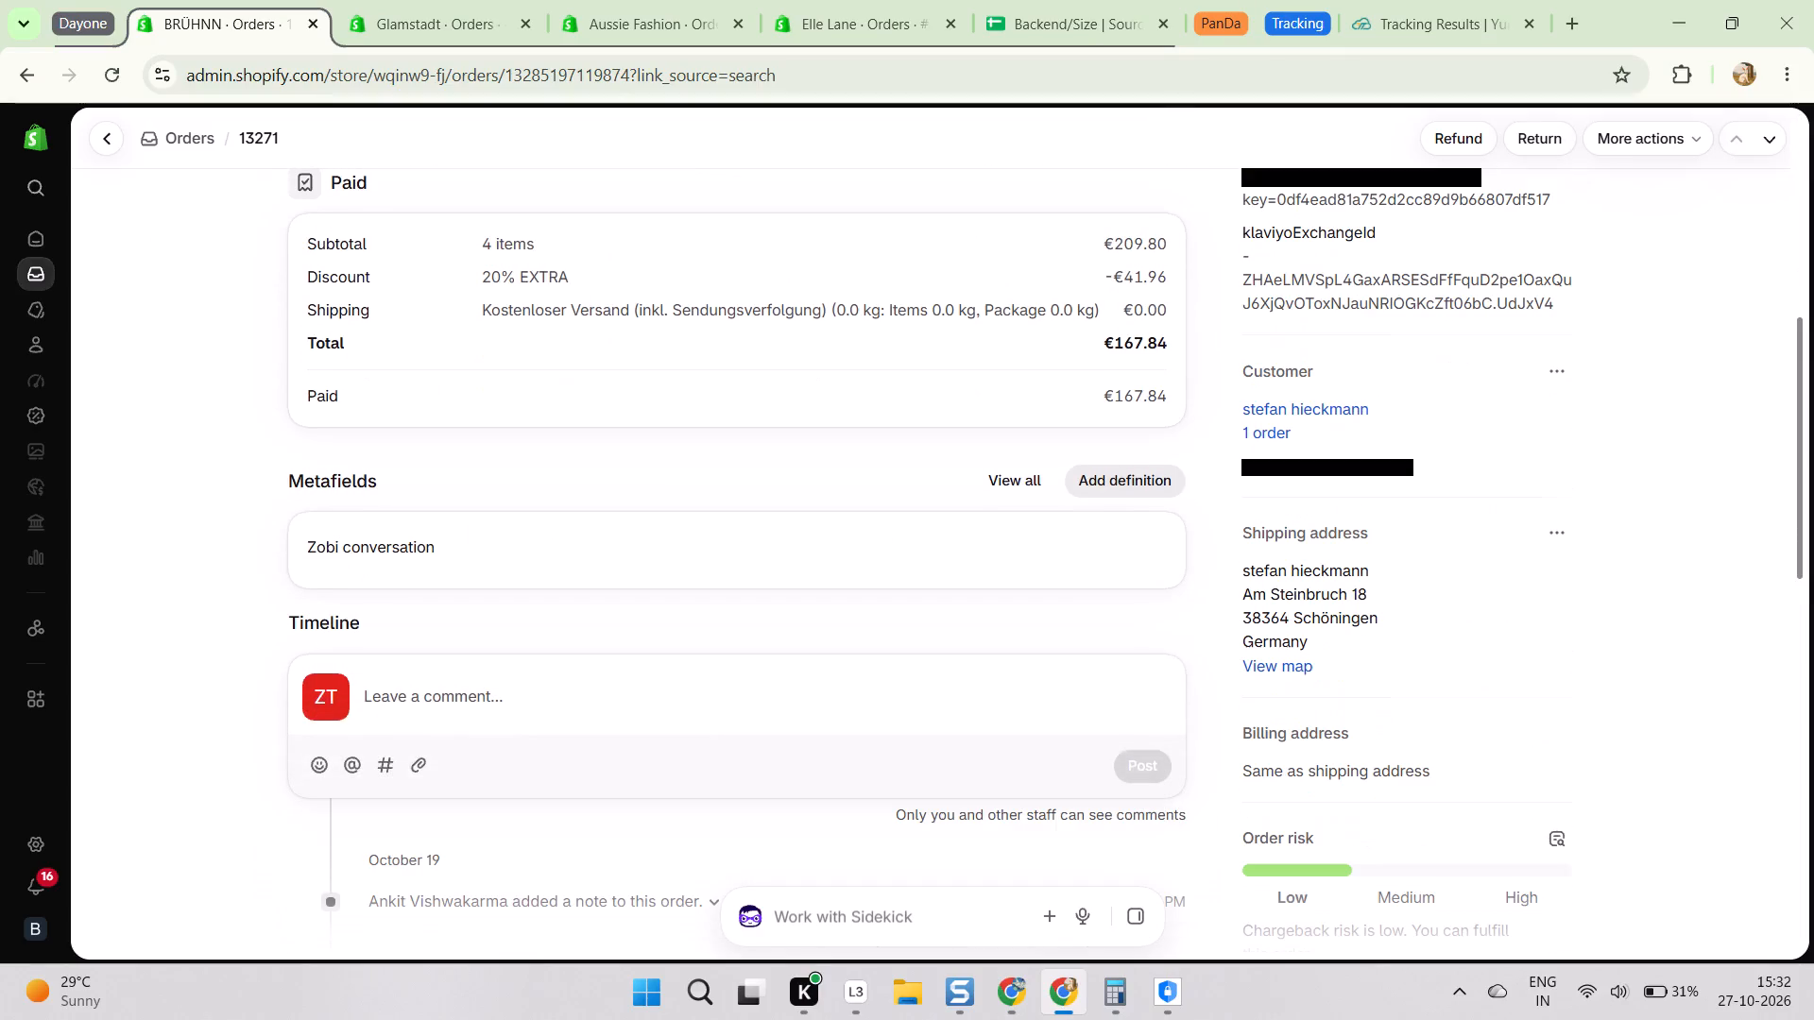
{"action": "double_click", "coordinate": [1139, 408]}
{"action": "key", "text": "ctrl+c"}
{"action": "key", "text": "ctrl+c"}
{"action": "left_click", "coordinate": [1118, 993]}
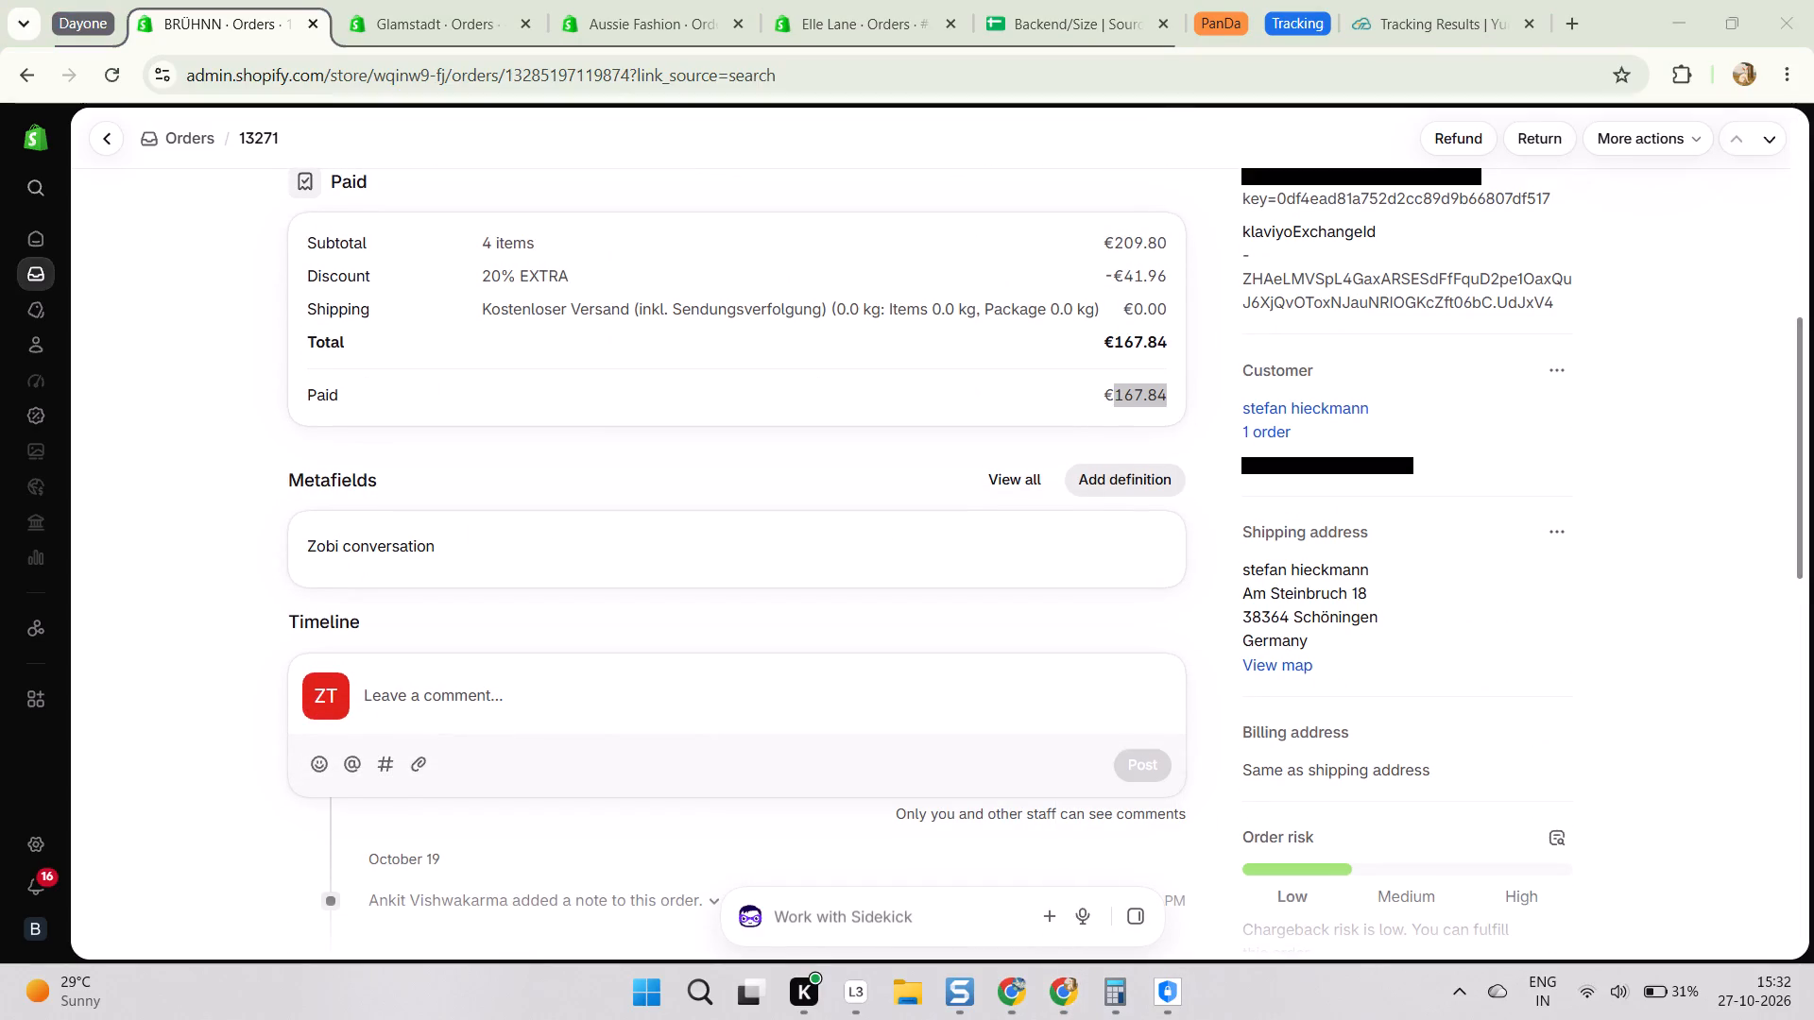
{"action": "double_click", "coordinate": [1136, 412]}
{"action": "key", "text": "ctrl+c"}
{"action": "key", "text": "ctrl+c"}
{"action": "left_click", "coordinate": [1125, 992]}
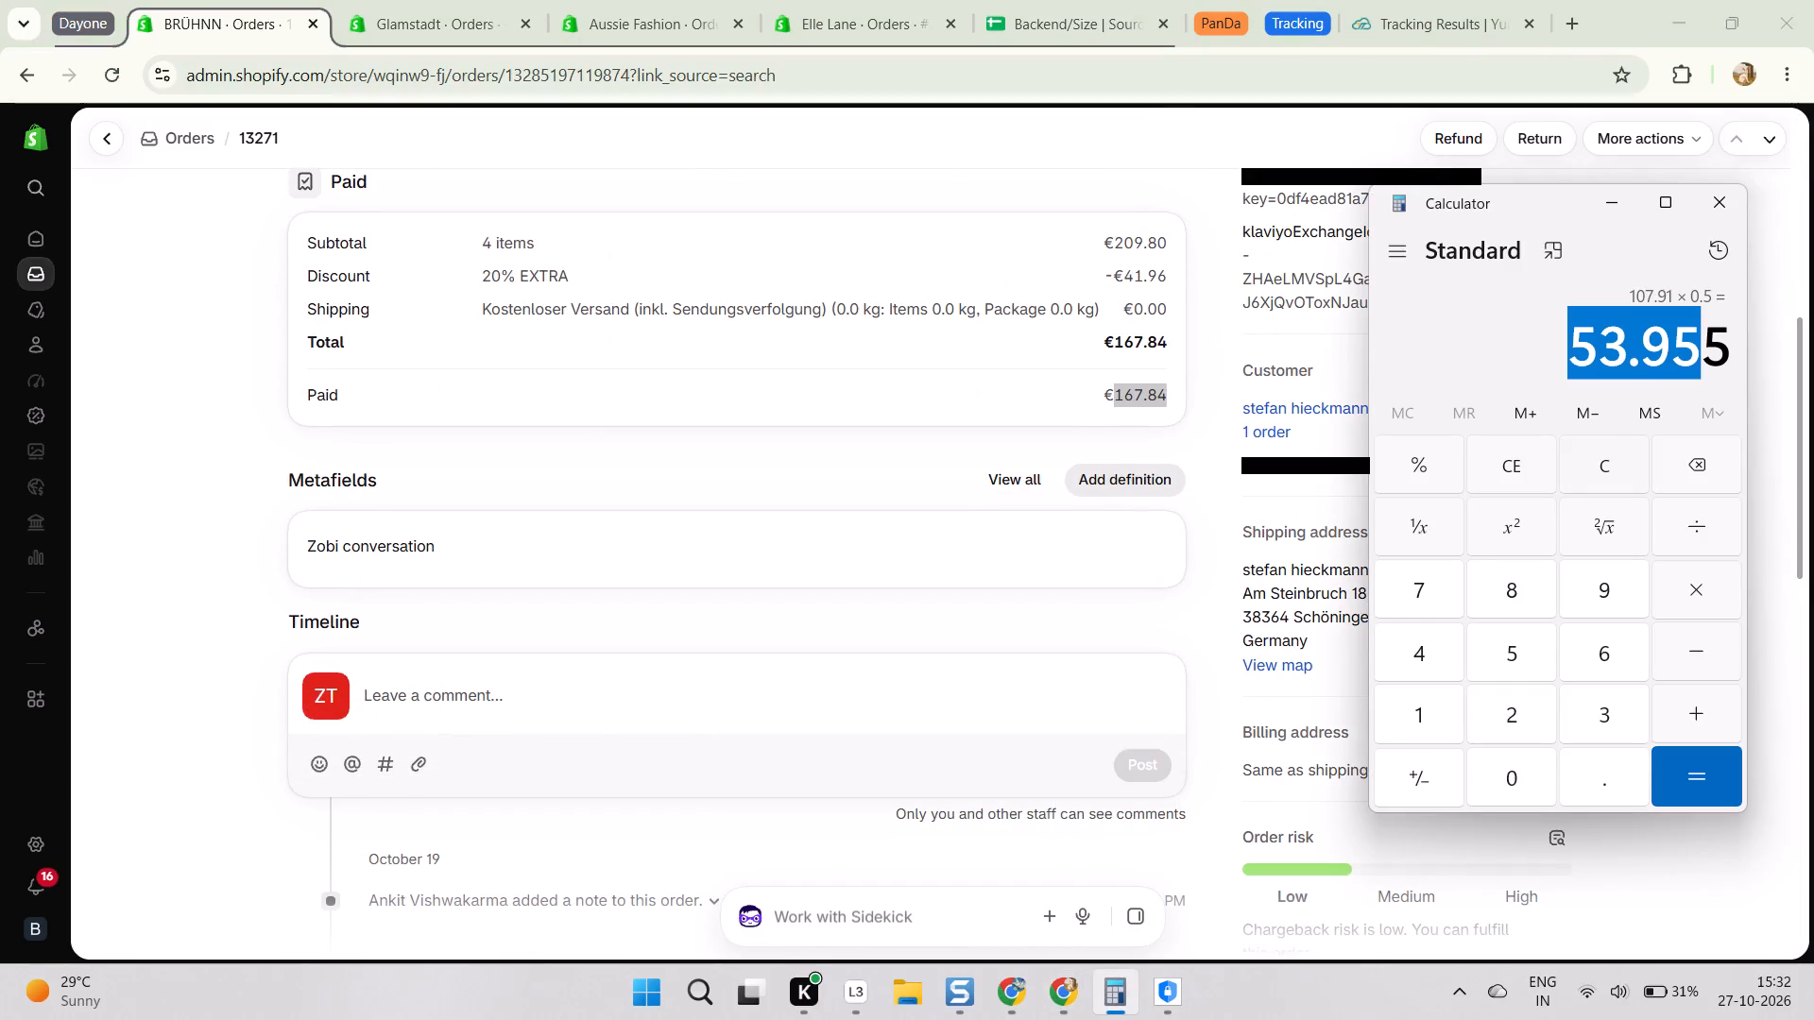
{"action": "left_click", "coordinate": [1614, 465]}
{"action": "key", "text": "ctrl+v"}
{"action": "left_click", "coordinate": [1692, 599]}
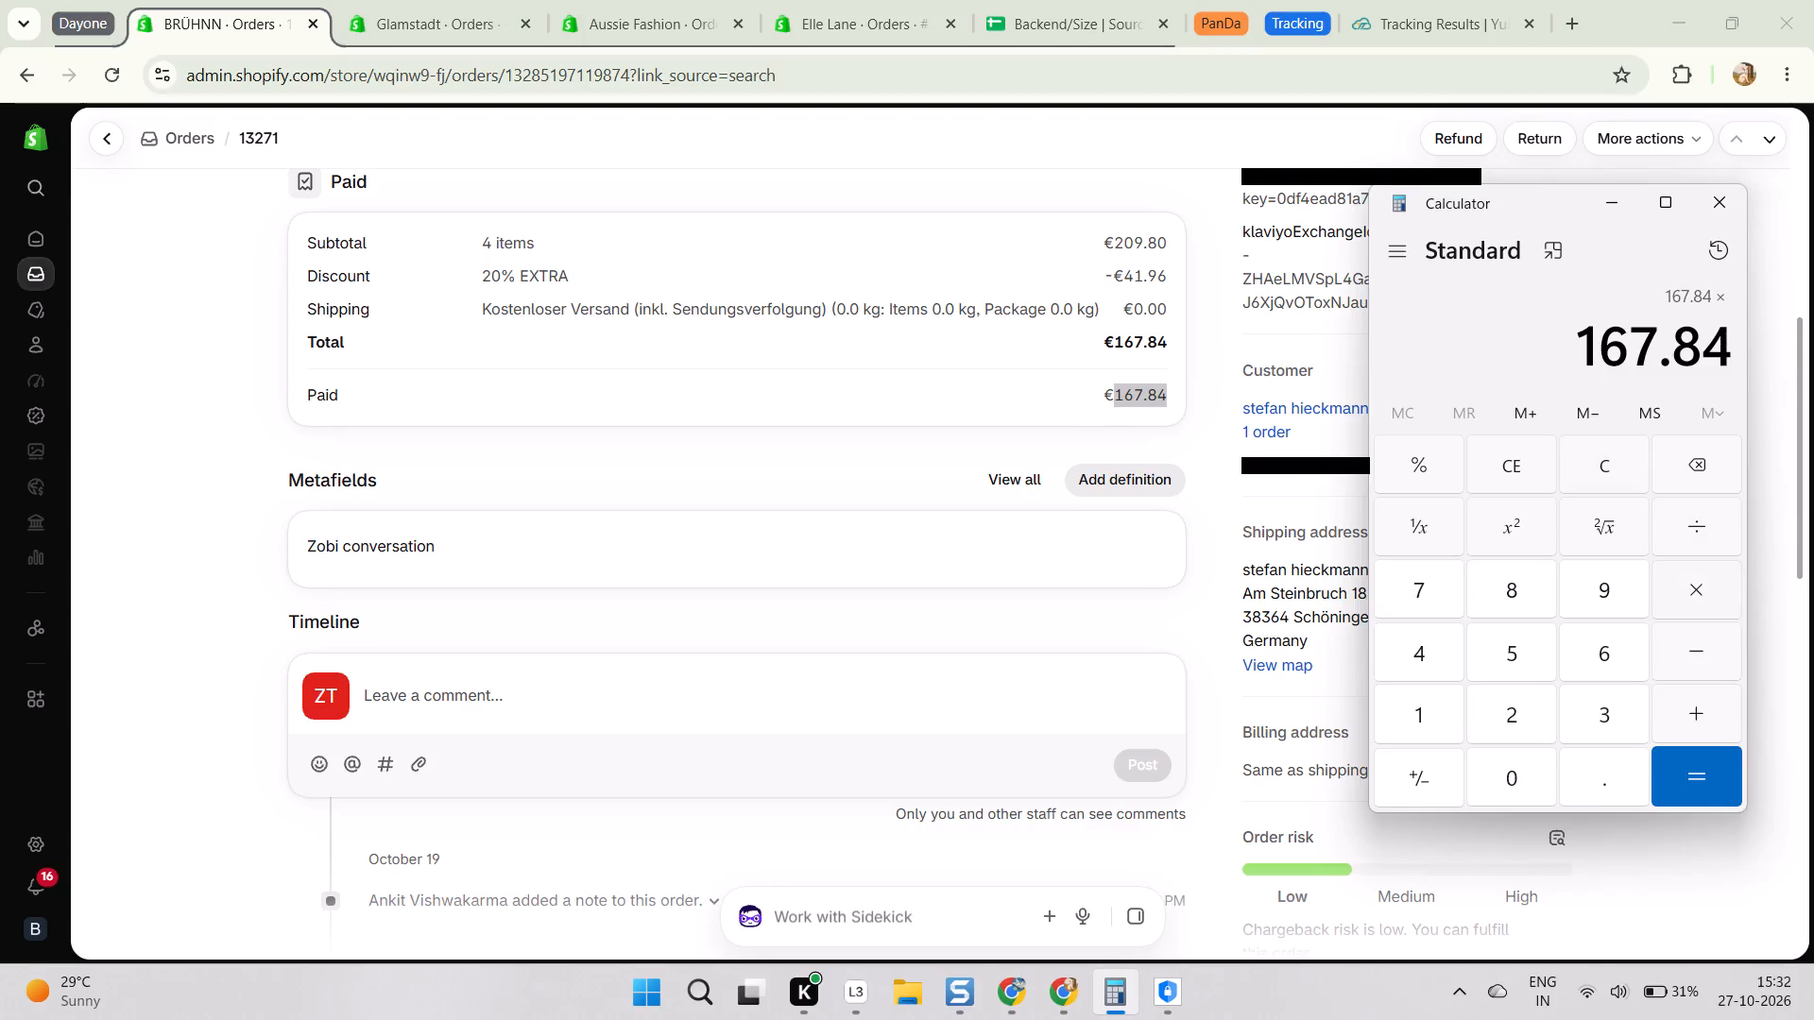
{"action": "type", "text": "50%"}
{"action": "key", "text": "Return"}
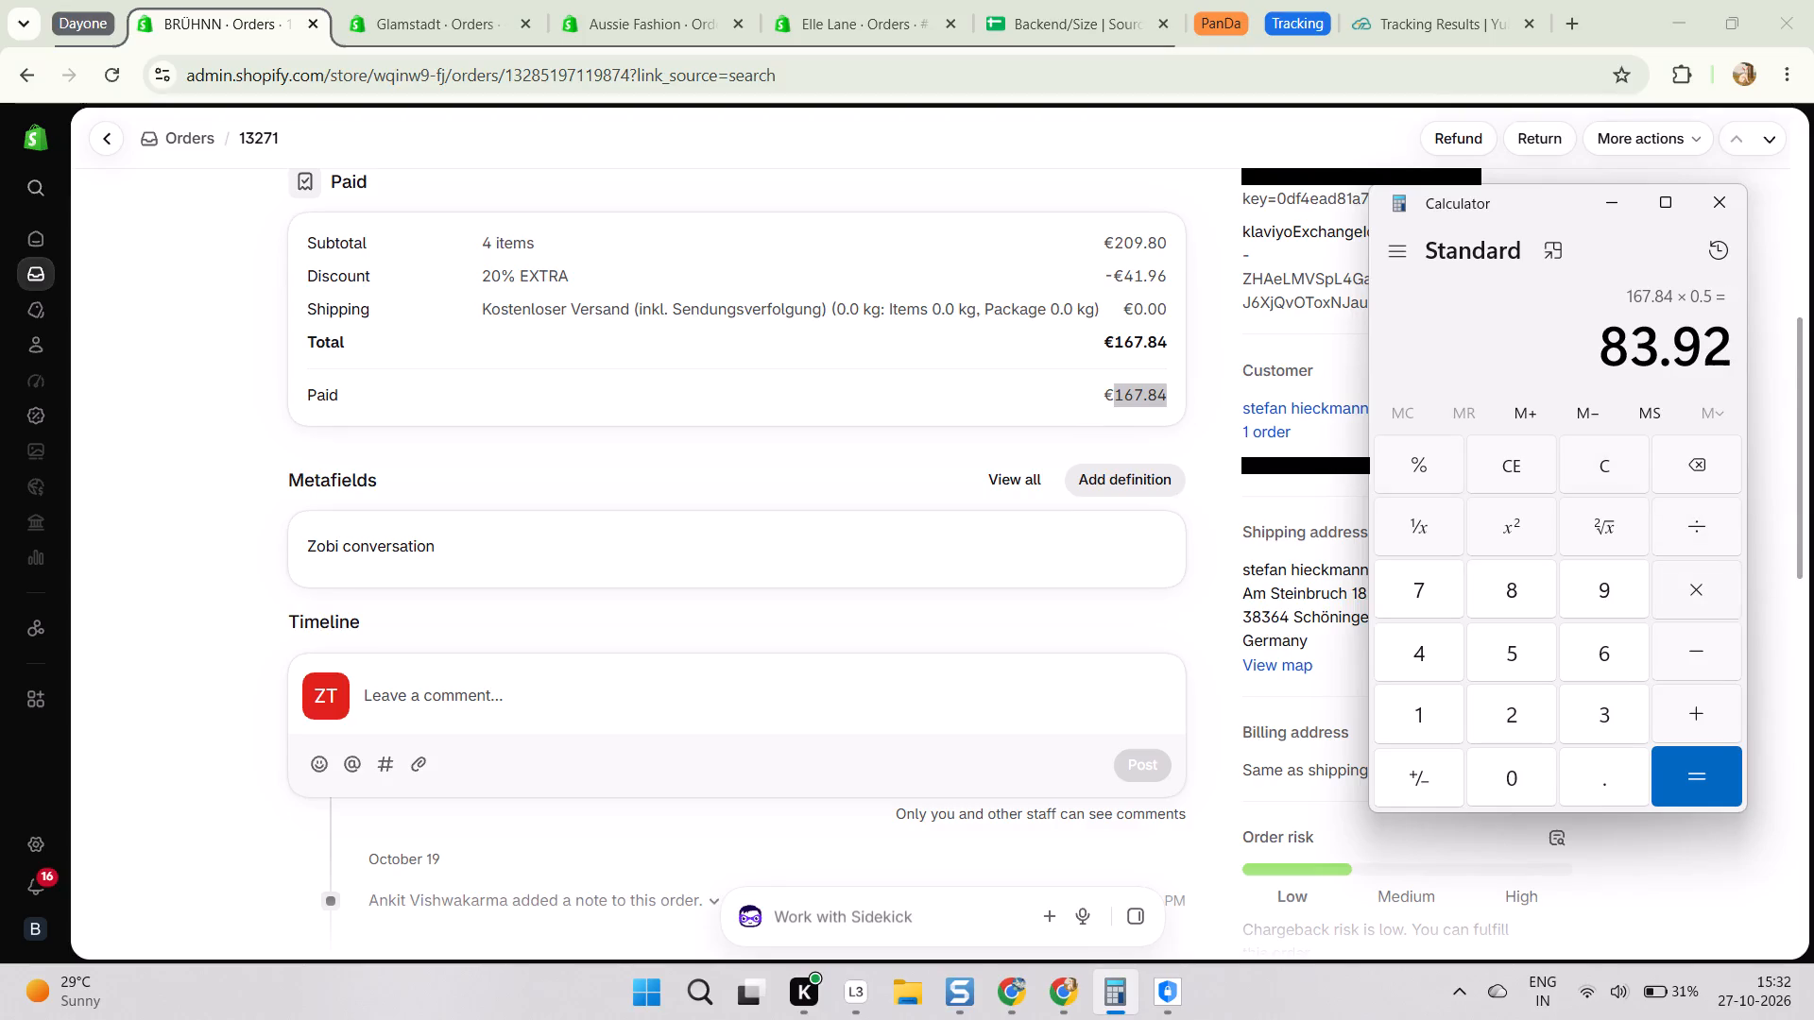
{"action": "left_click", "coordinate": [1046, 612]}
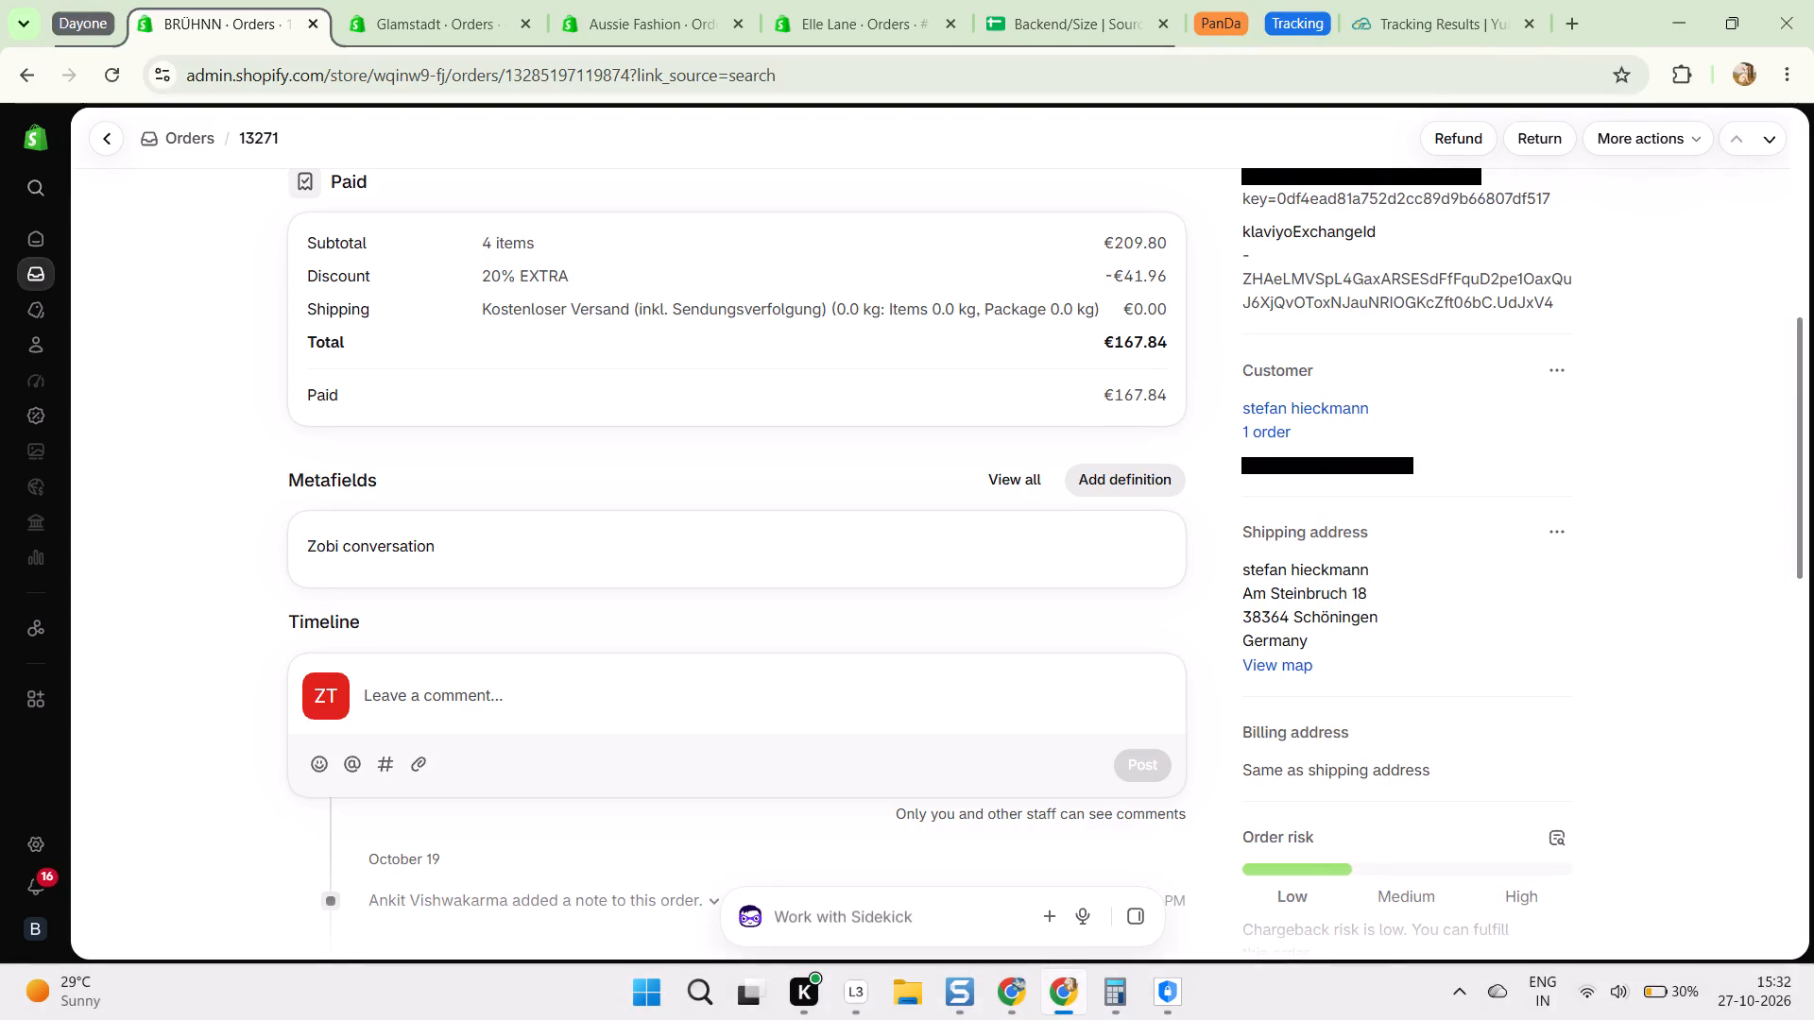
Remove the trailing blank line from the product name cell of ticket 401209 in Refund_Tracker.
{"action": "left_click", "coordinate": [1008, 993]}
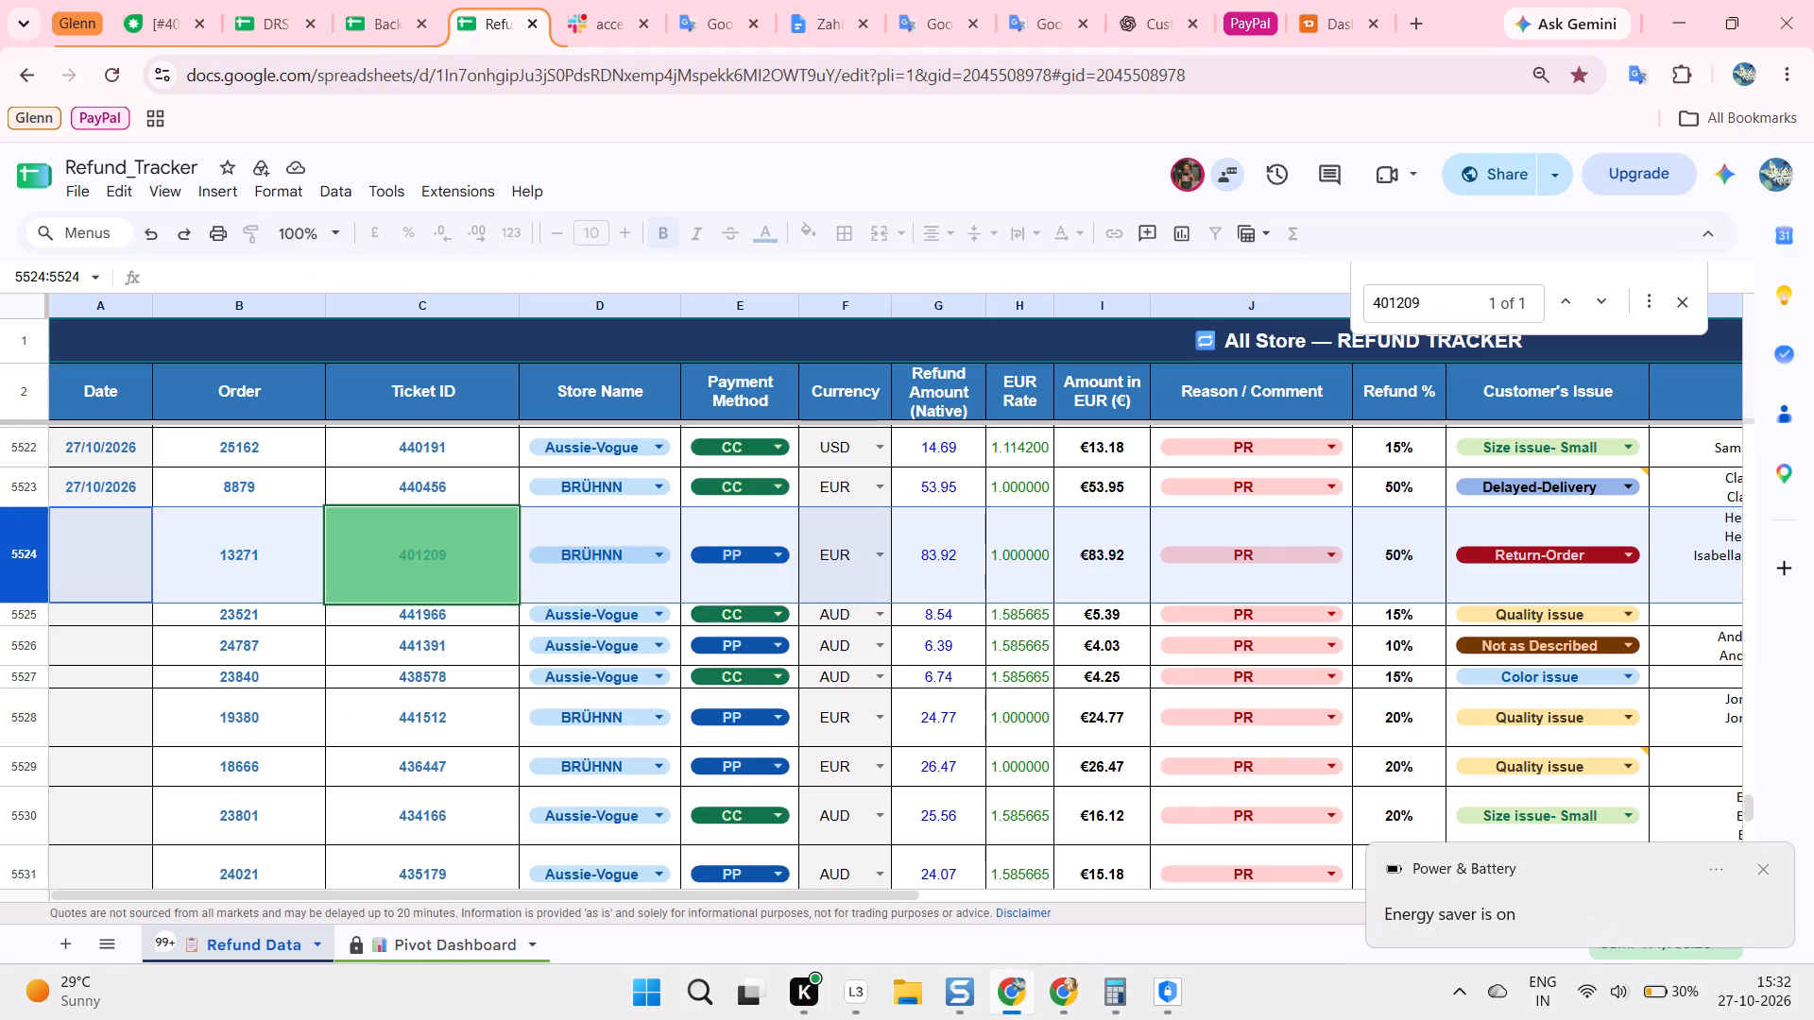
{"action": "scroll", "coordinate": [962, 587], "scroll_direction": "left", "scroll_amount": 2}
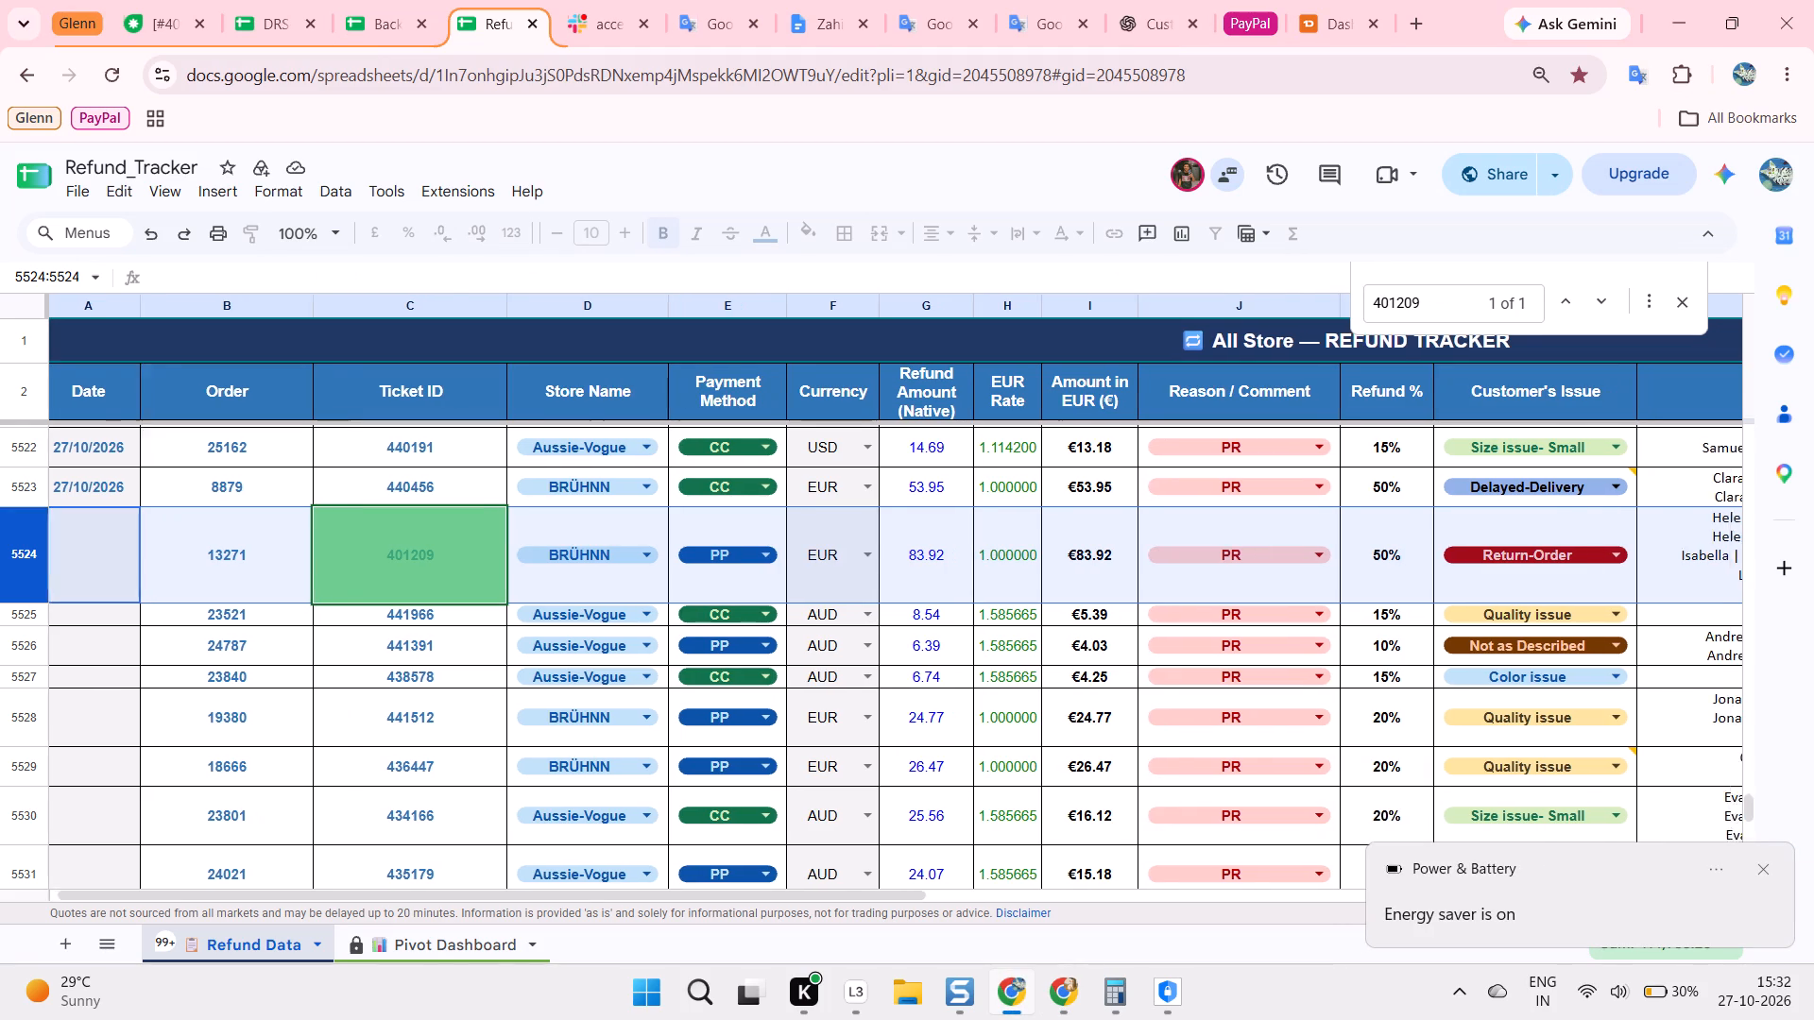
{"action": "scroll", "coordinate": [976, 587], "scroll_direction": "left", "scroll_amount": 5}
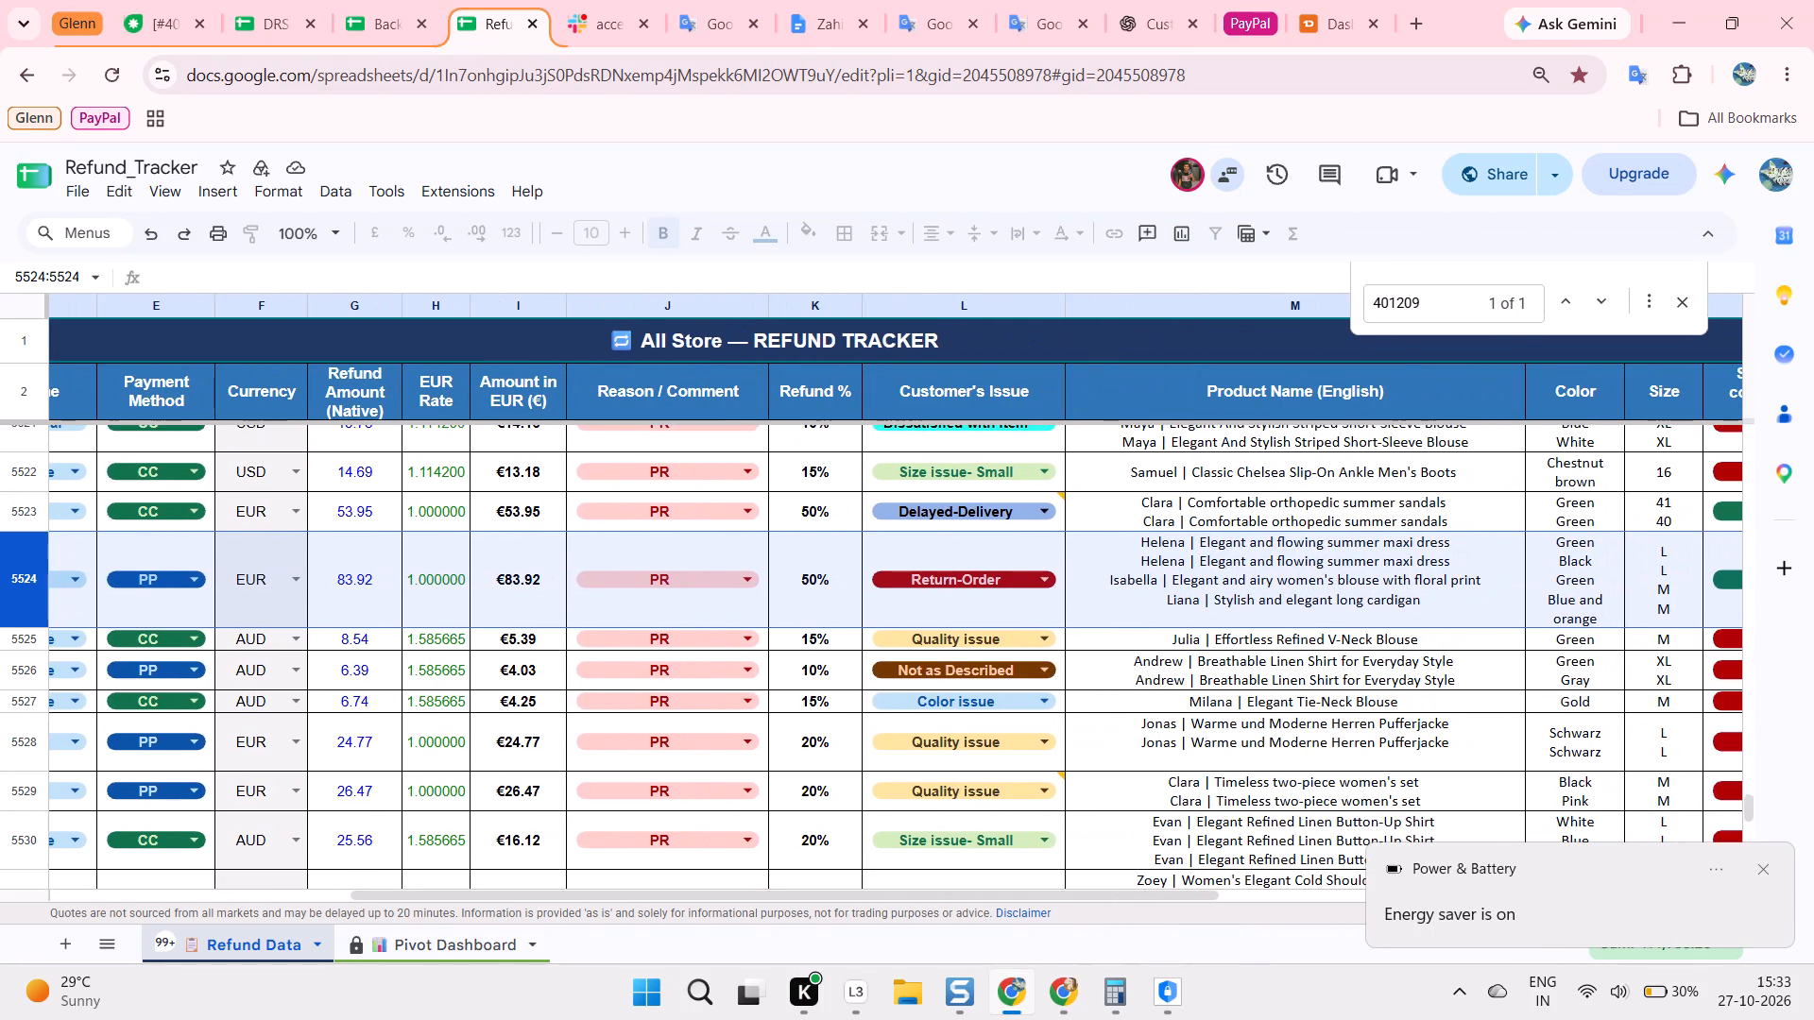
{"action": "double_click", "coordinate": [1287, 581]}
{"action": "key", "text": "BackSpace"}
{"action": "left_click", "coordinate": [1287, 645]}
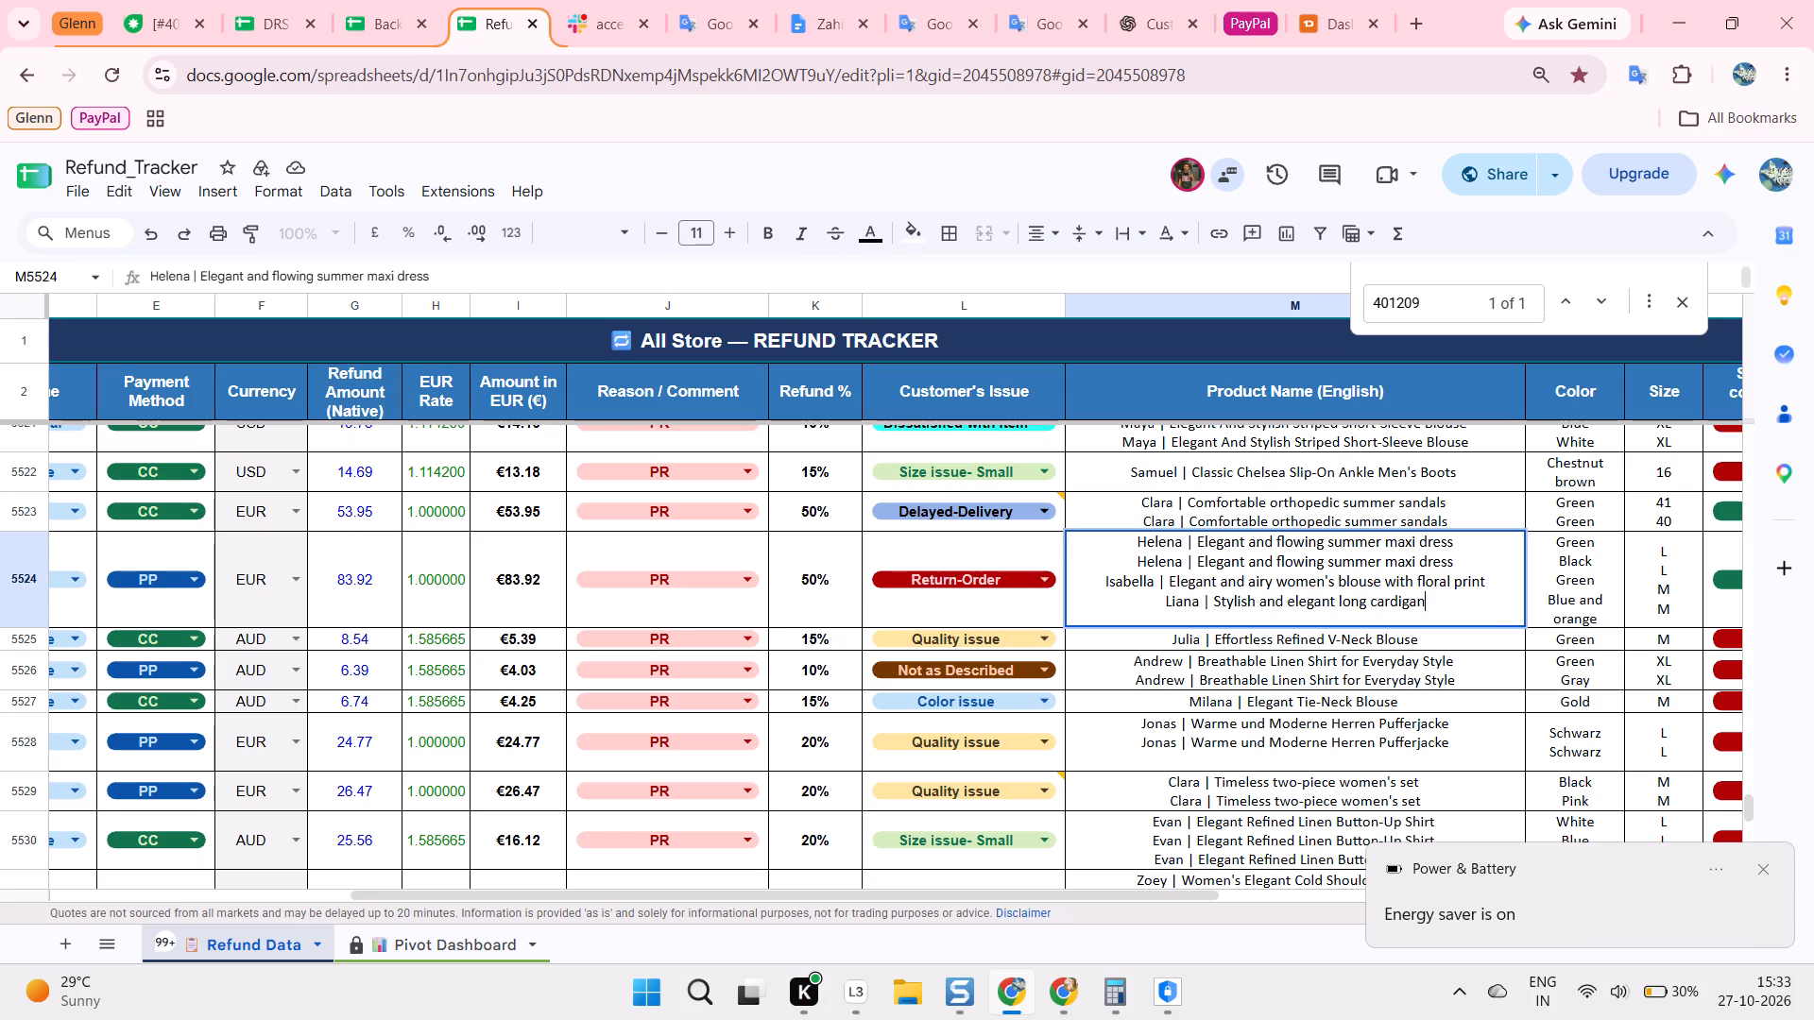
Fill the date 27/10/2026 down from the row above into ticket 401209's row and select that row.
{"action": "scroll", "coordinate": [1253, 571], "scroll_direction": "right", "scroll_amount": 6}
{"action": "scroll", "coordinate": [1128, 593], "scroll_direction": "right", "scroll_amount": 2}
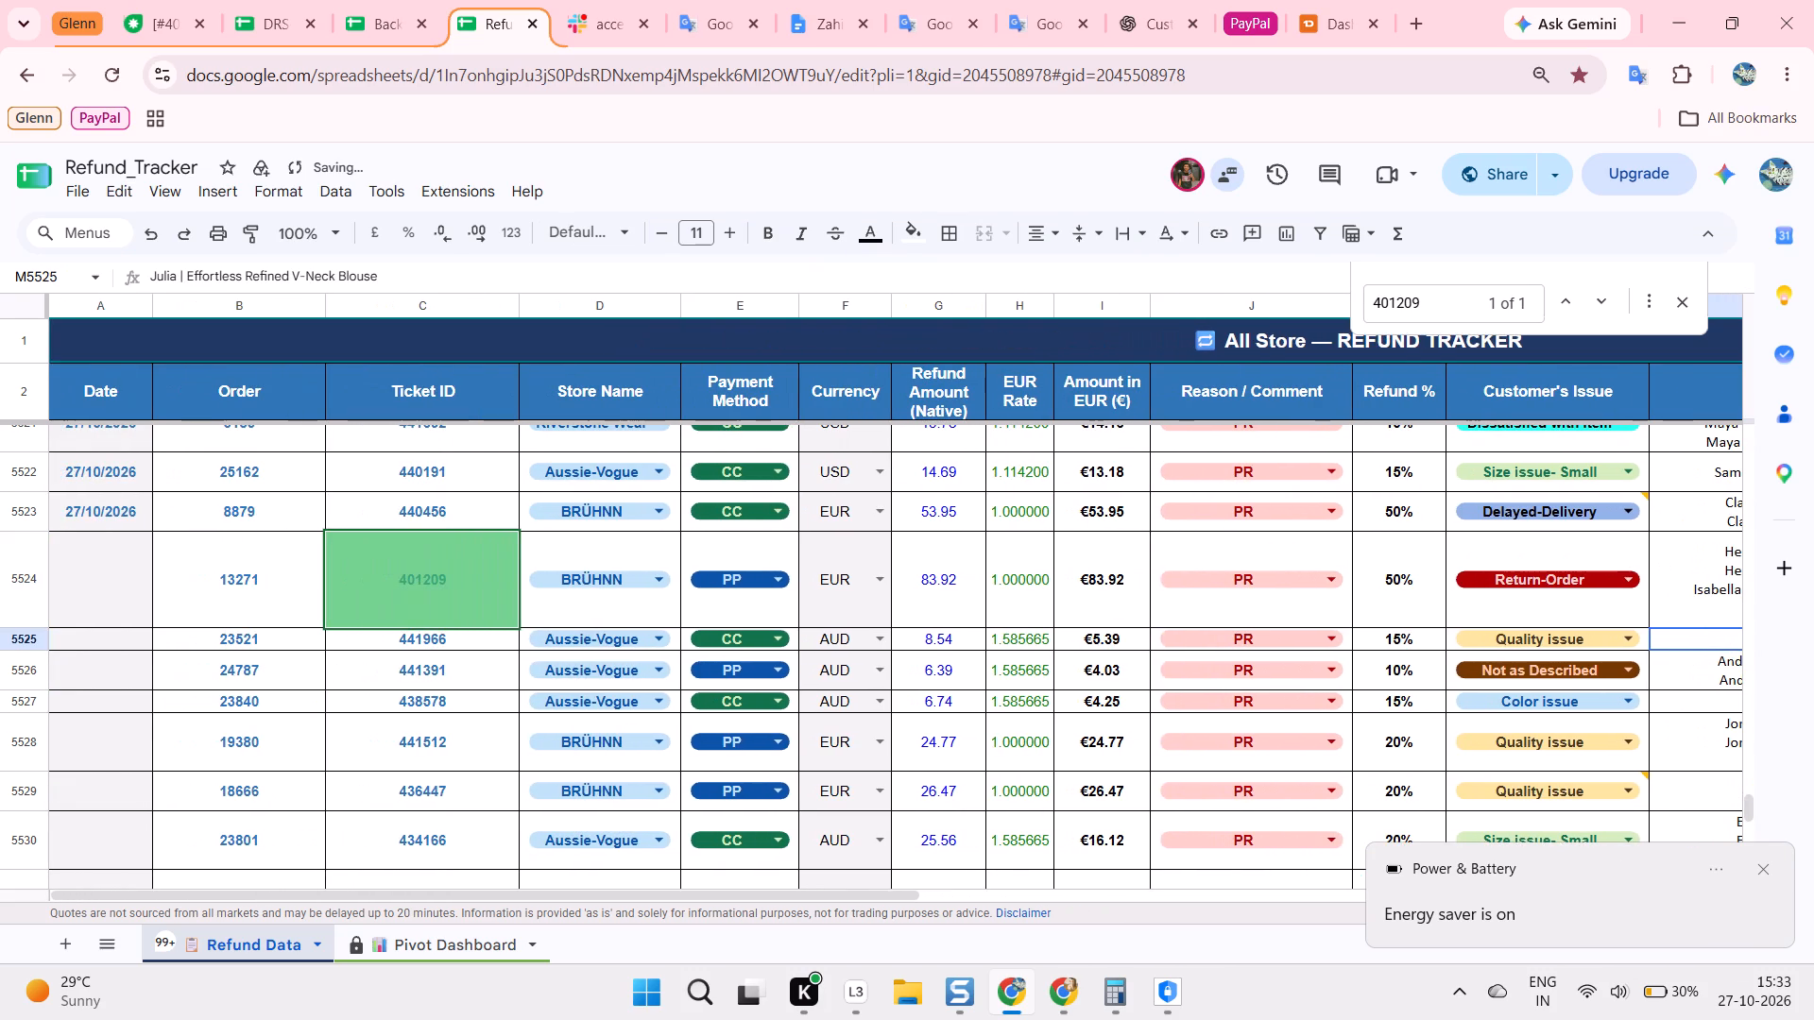
{"action": "left_click", "coordinate": [111, 596]}
{"action": "key", "text": "ctrl+d"}
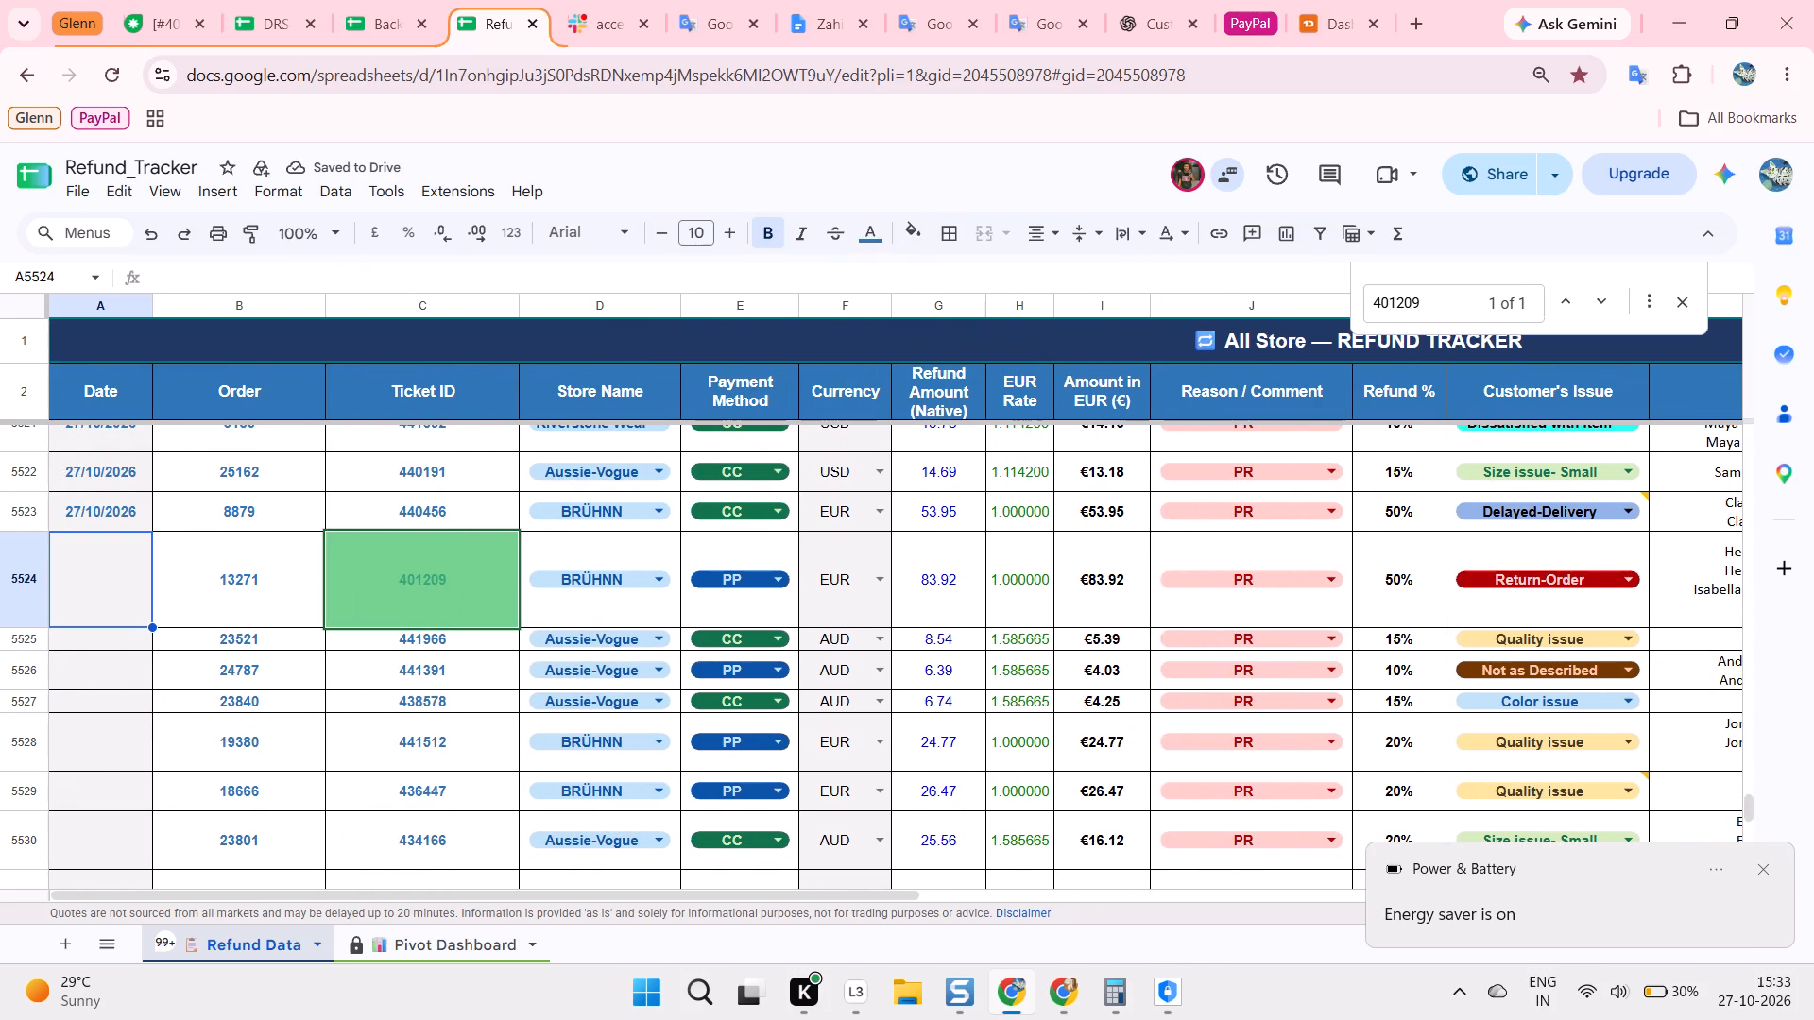
{"action": "left_click", "coordinate": [86, 648]}
{"action": "left_click", "coordinate": [27, 575]}
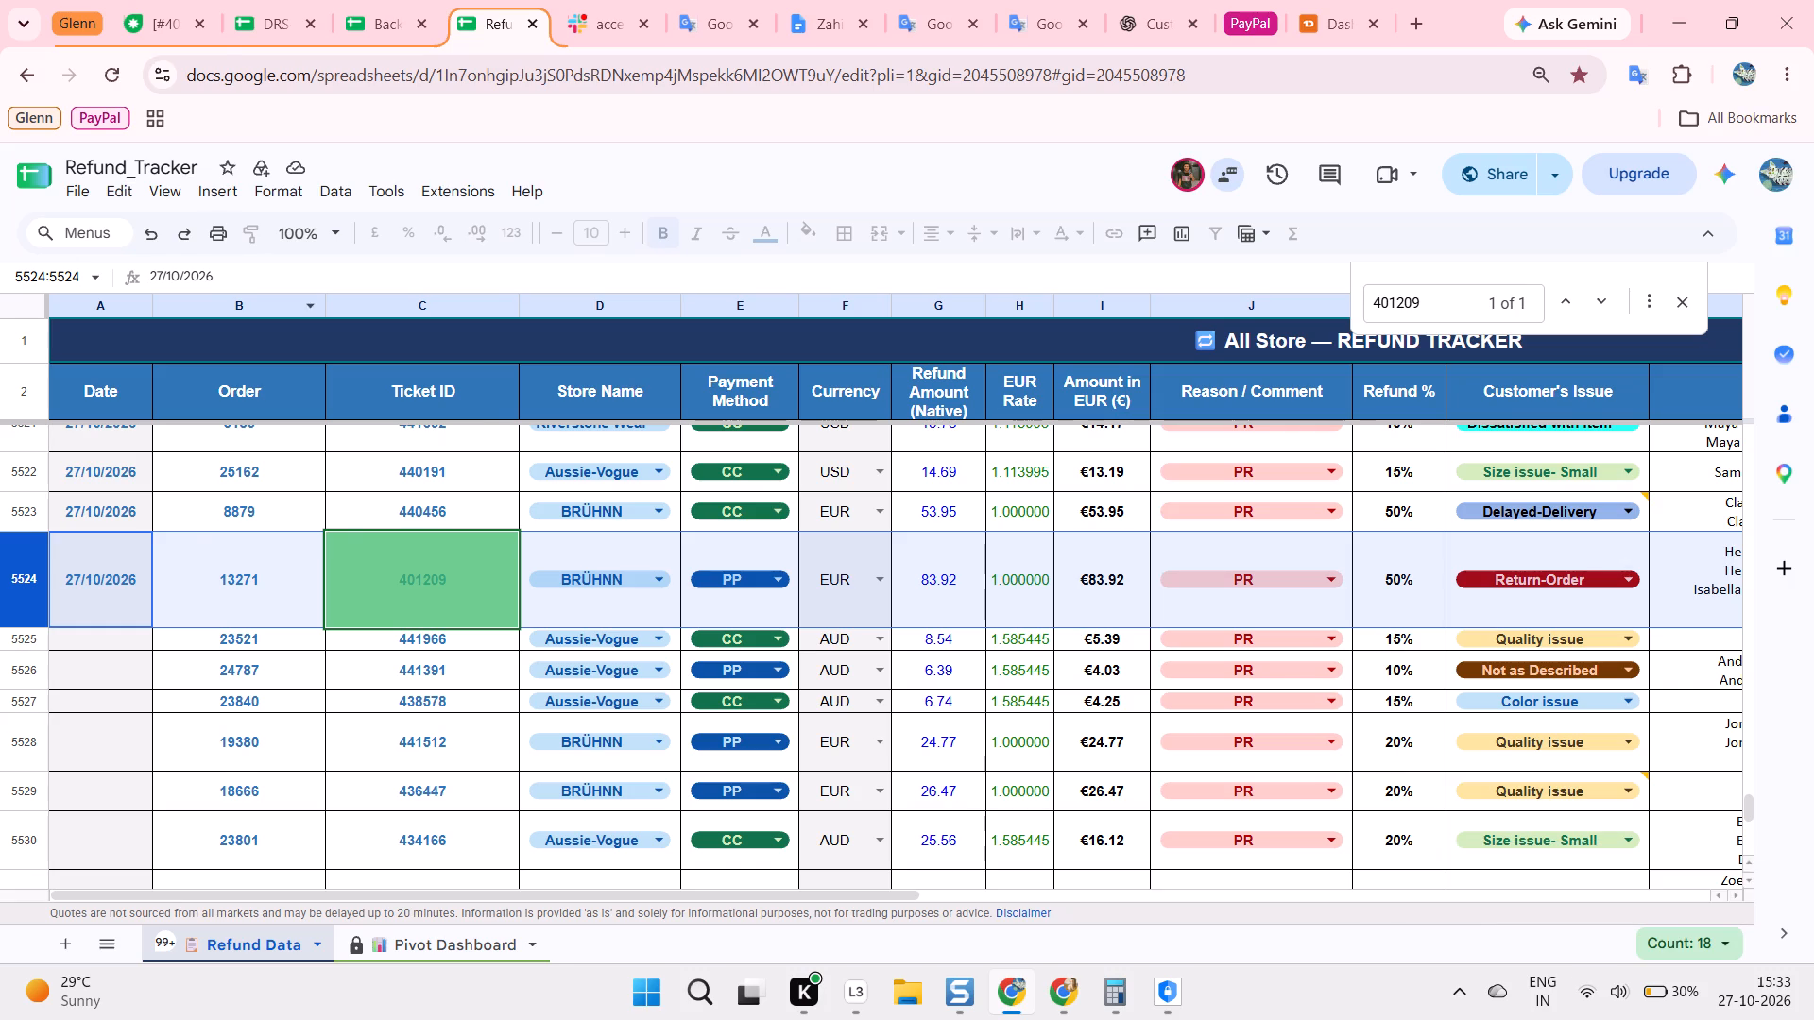
{"action": "left_click", "coordinate": [169, 0]}
{"action": "left_click", "coordinate": [490, 500]}
{"action": "scroll", "coordinate": [492, 503], "scroll_direction": "down", "scroll_amount": 6}
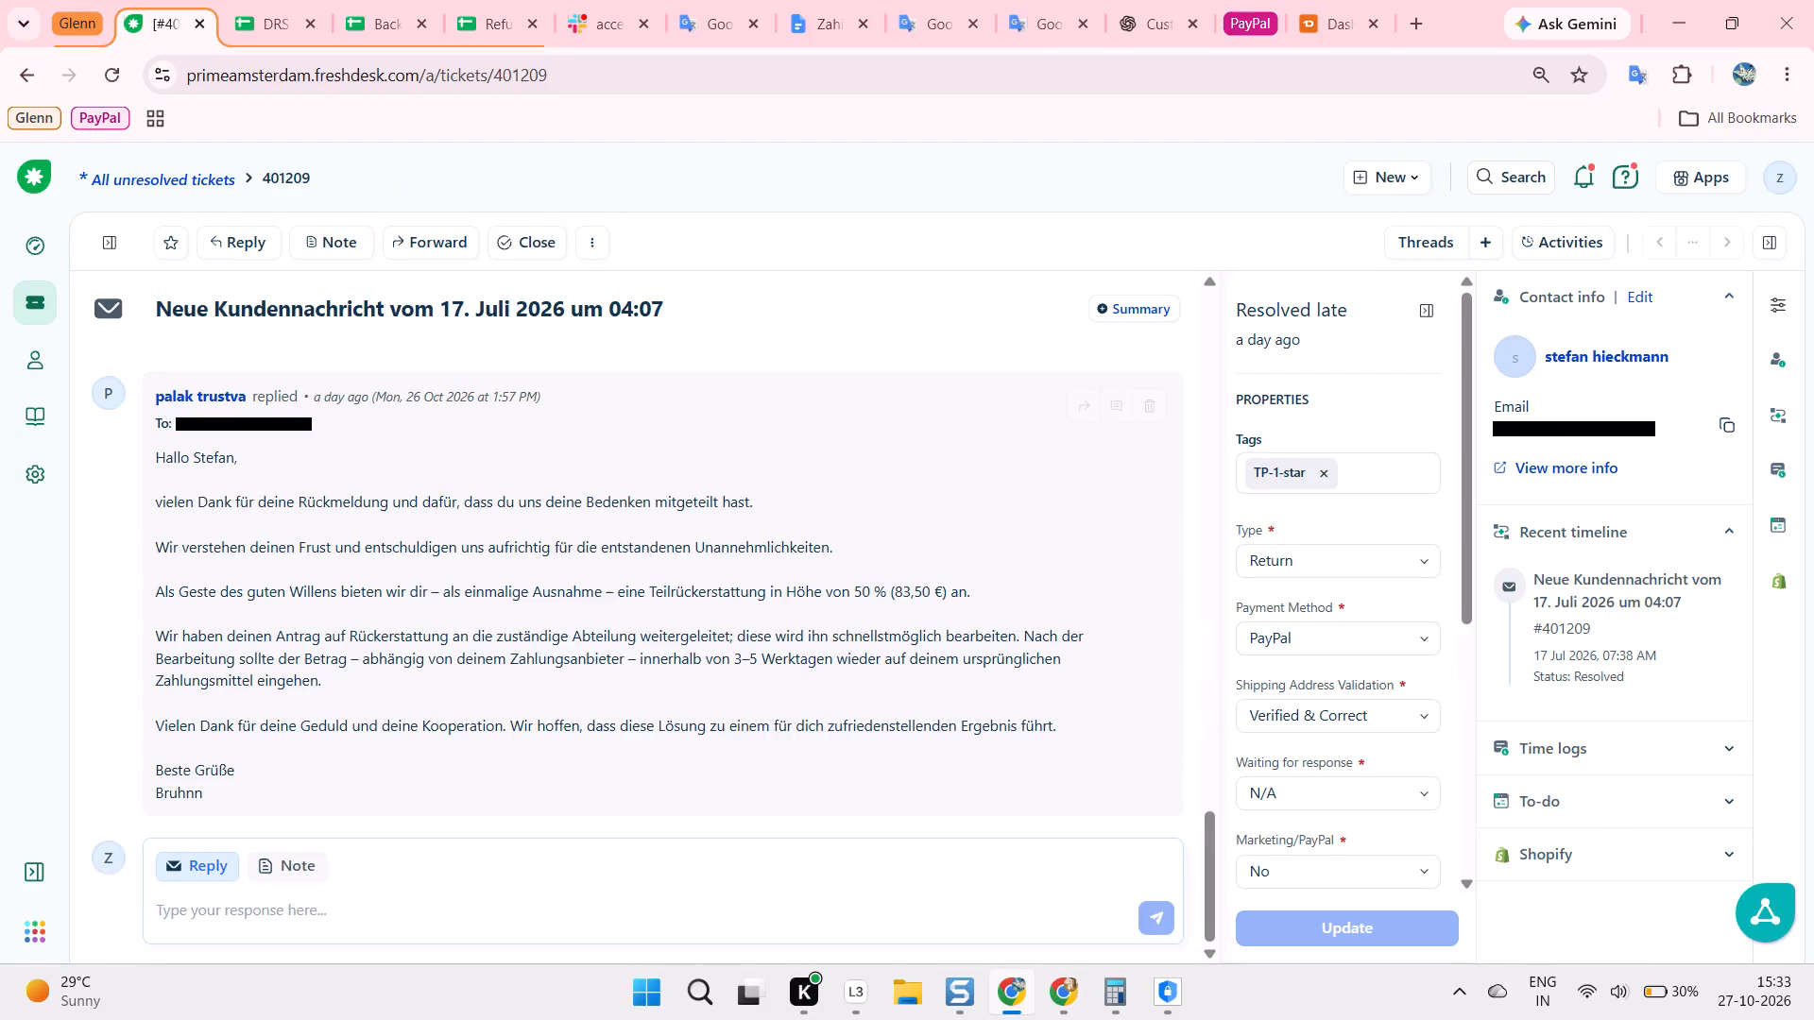
{"action": "scroll", "coordinate": [552, 559], "scroll_direction": "down", "scroll_amount": 8}
{"action": "left_click", "coordinate": [545, 551]}
{"action": "scroll", "coordinate": [559, 556], "scroll_direction": "up", "scroll_amount": 1}
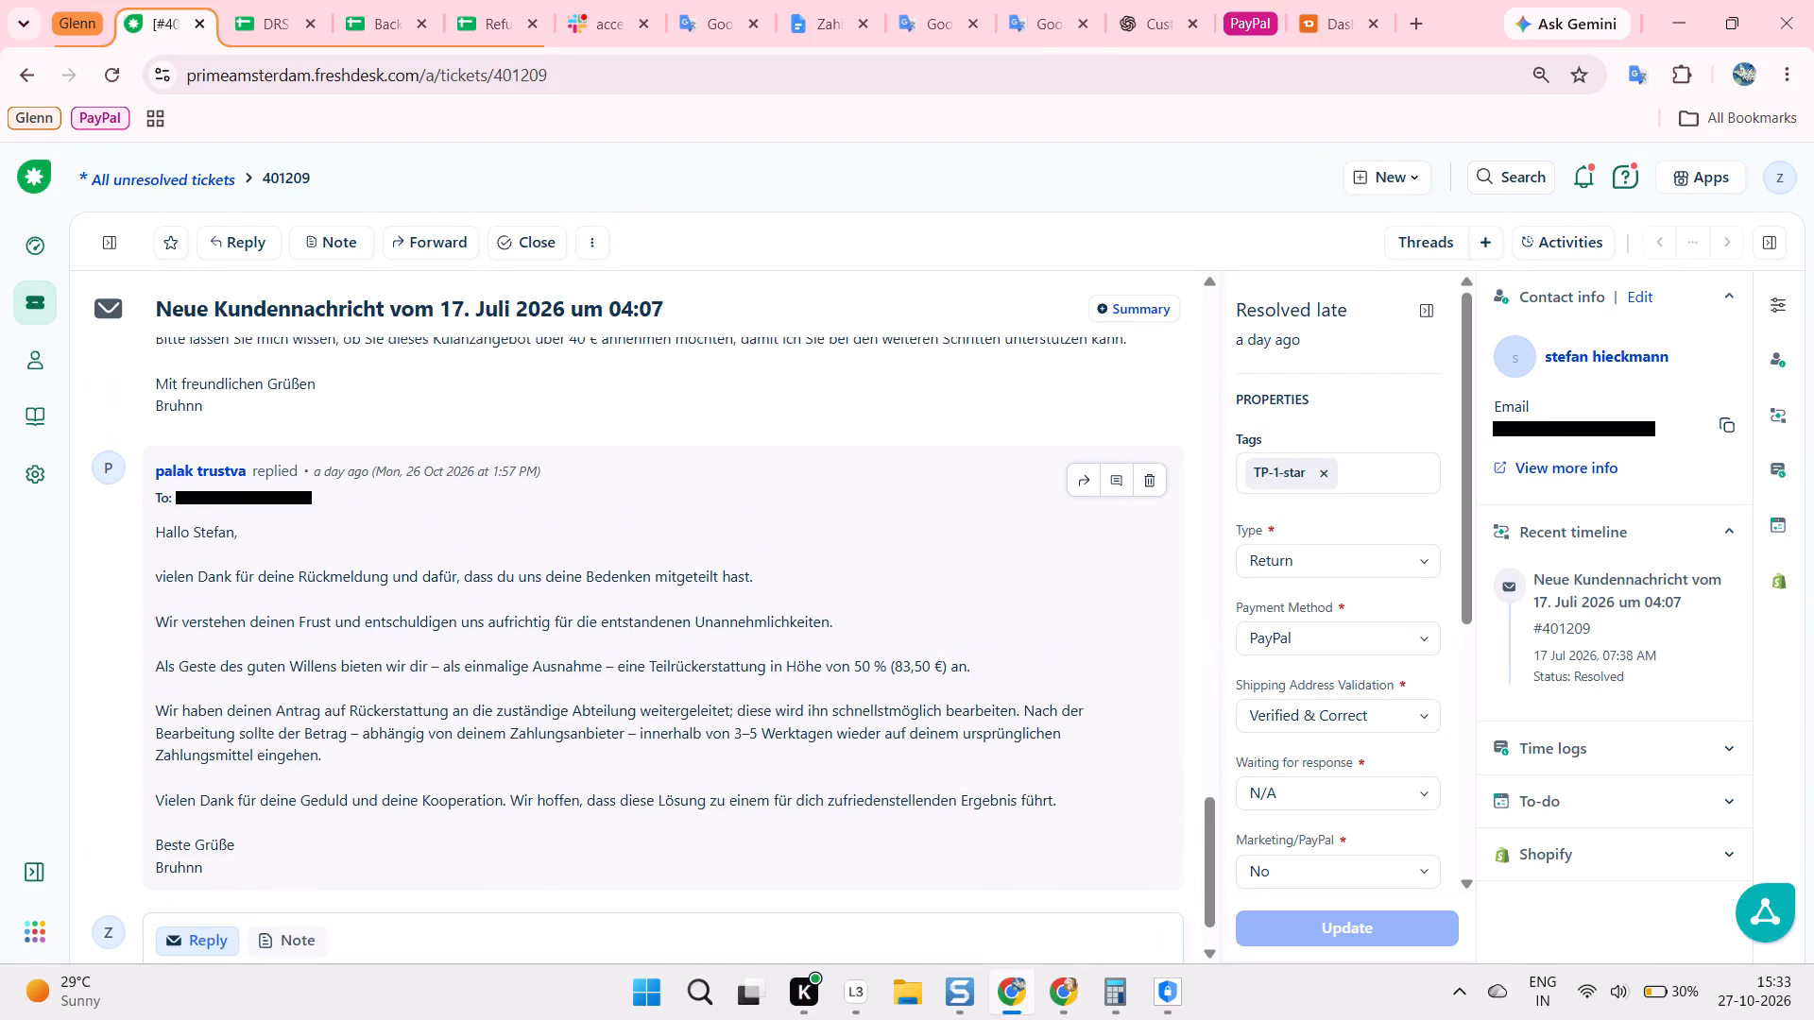
{"action": "scroll", "coordinate": [779, 594], "scroll_direction": "down", "scroll_amount": 1}
{"action": "left_click", "coordinate": [759, 592]}
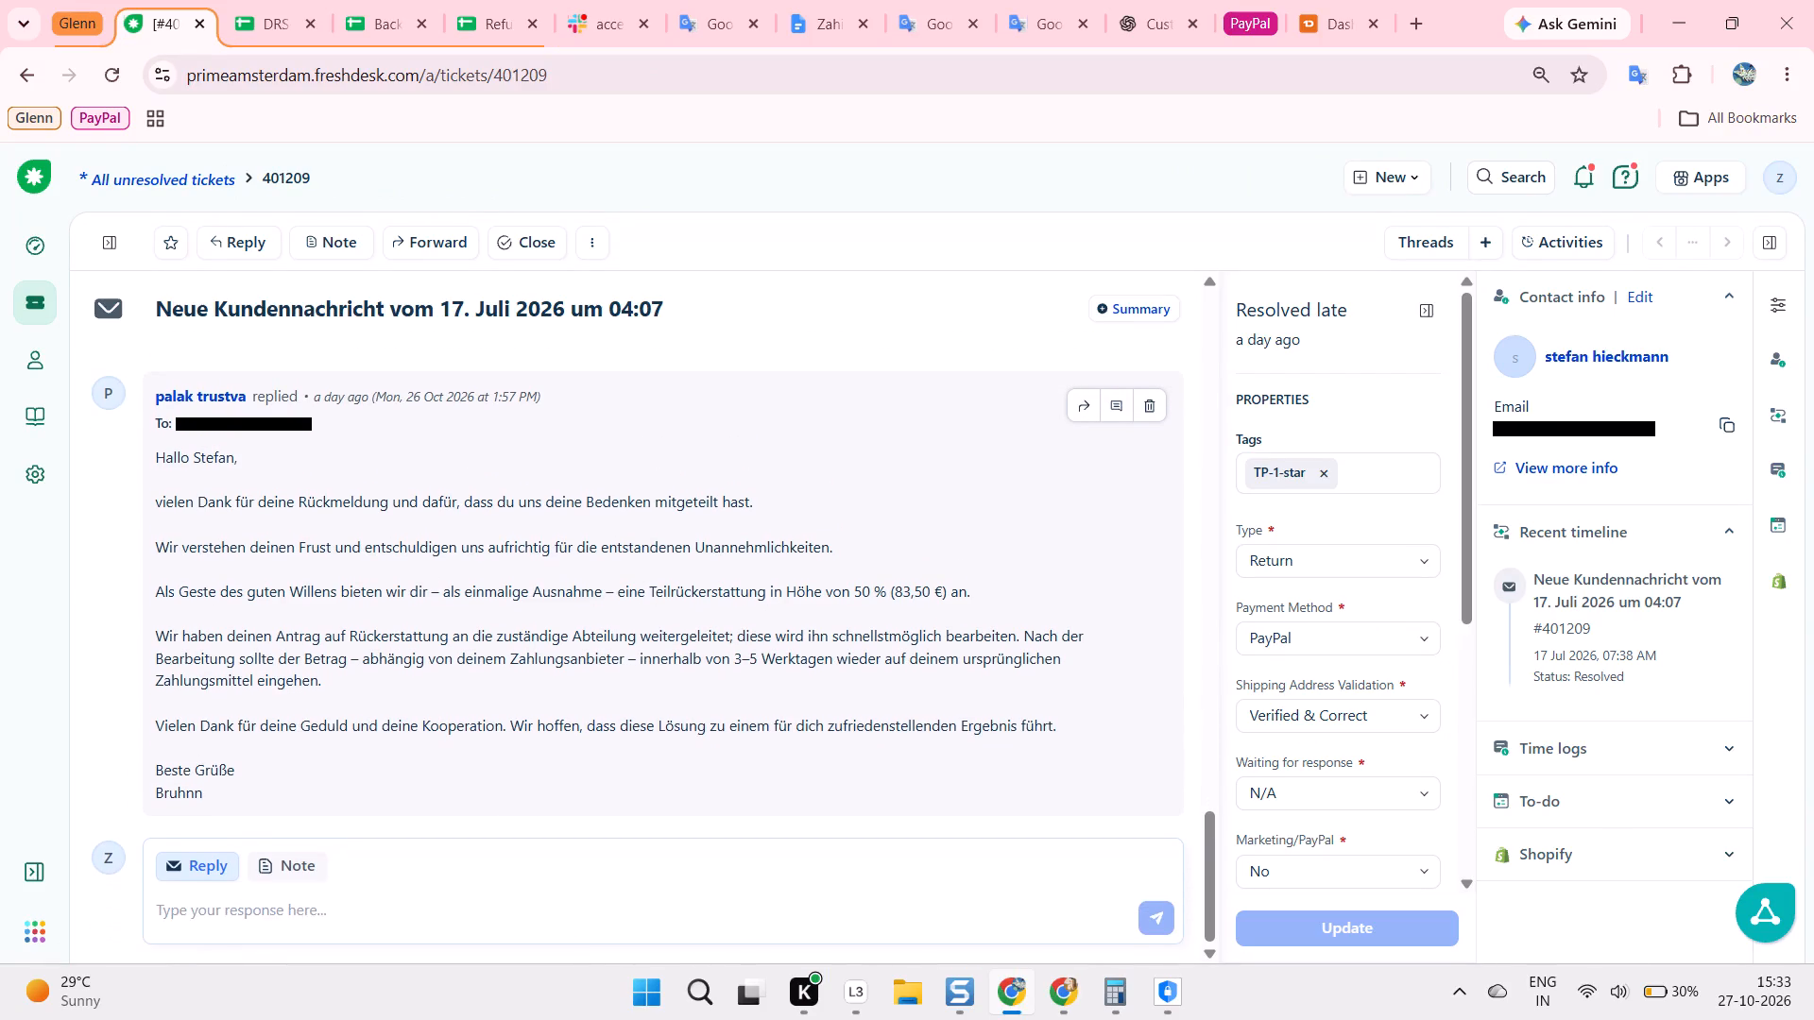
{"action": "left_click", "coordinate": [483, 0]}
{"action": "scroll", "coordinate": [740, 514], "scroll_direction": "right", "scroll_amount": 1}
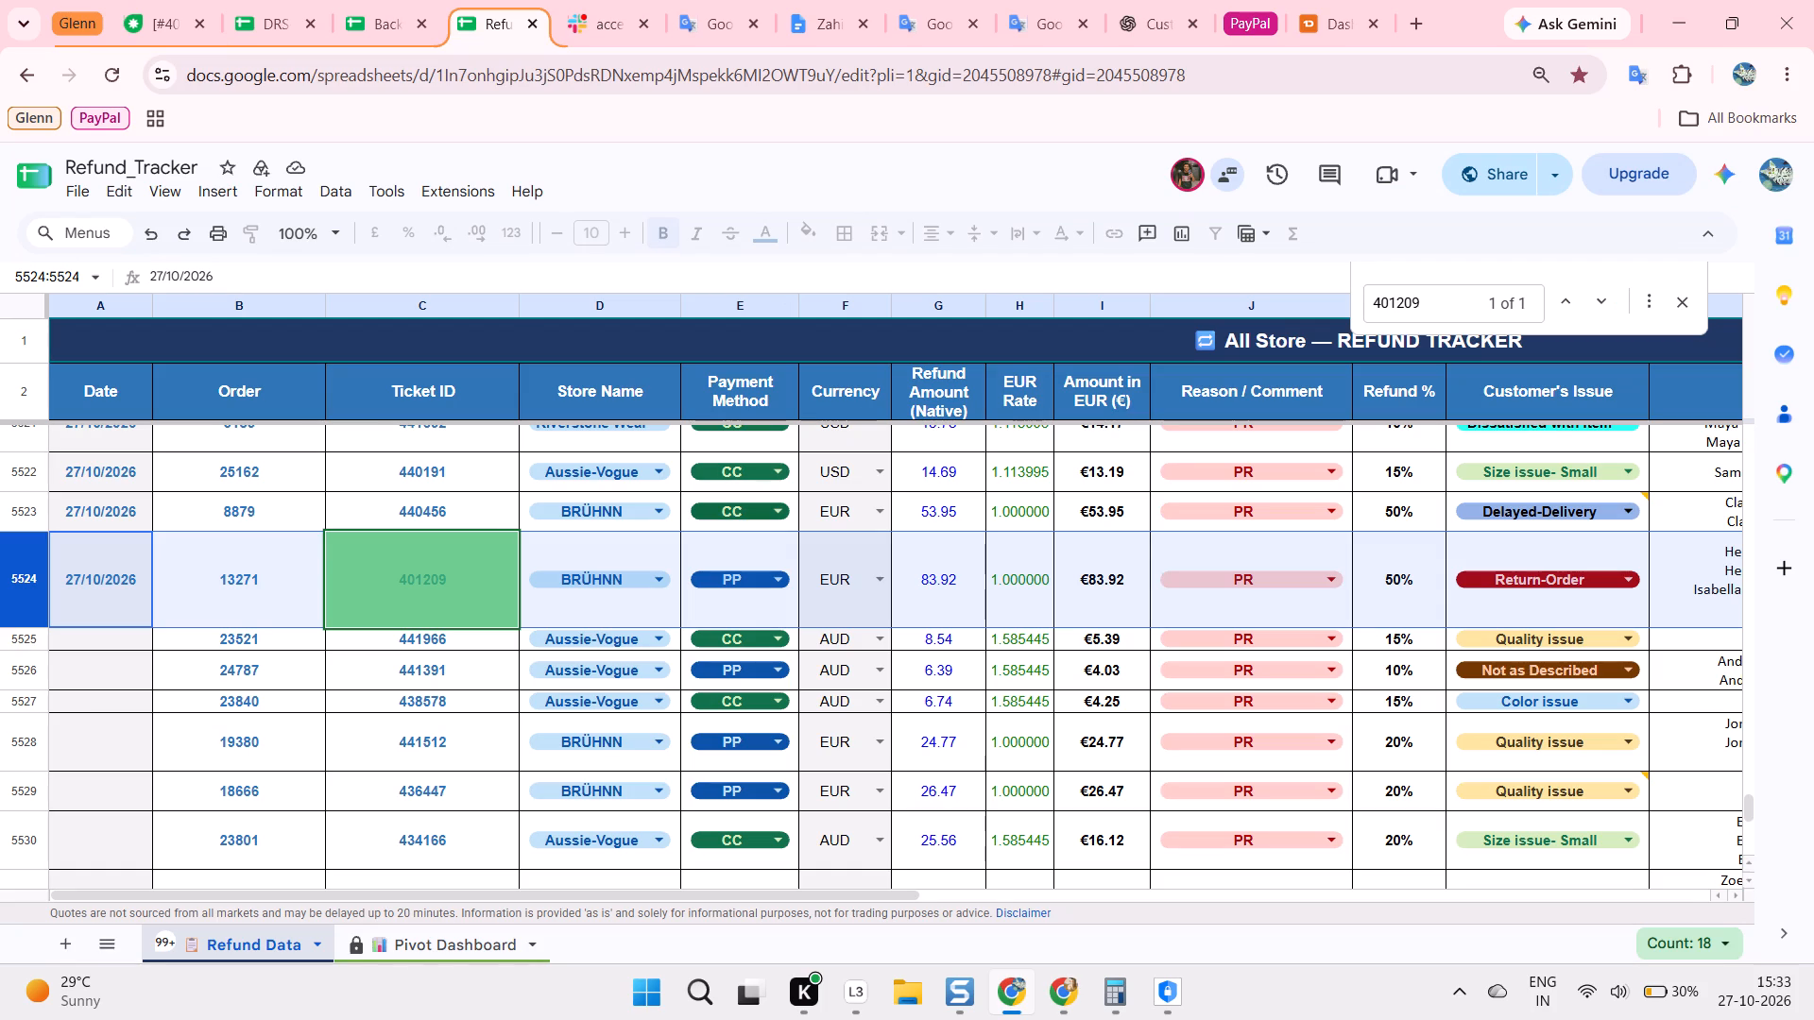
{"action": "scroll", "coordinate": [740, 514], "scroll_direction": "right", "scroll_amount": 1}
{"action": "scroll", "coordinate": [813, 559], "scroll_direction": "left", "scroll_amount": 1}
{"action": "scroll", "coordinate": [819, 564], "scroll_direction": "right", "scroll_amount": 3}
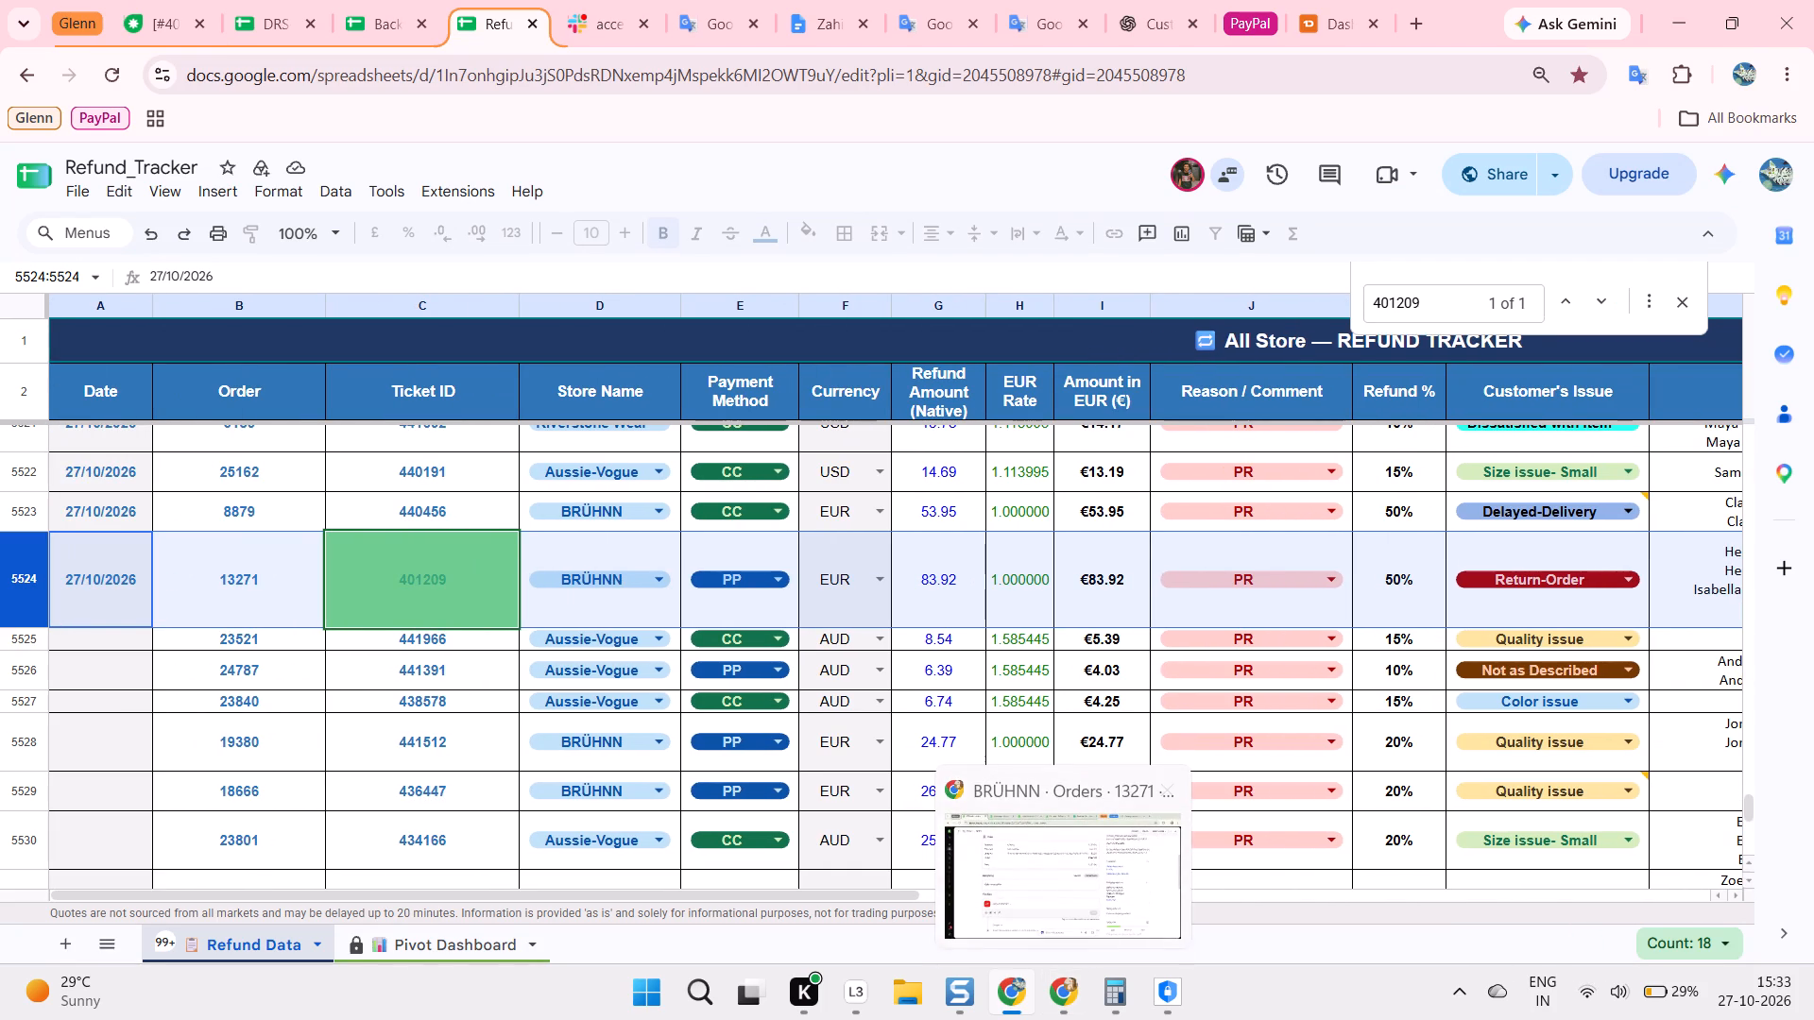
{"action": "scroll", "coordinate": [1089, 577], "scroll_direction": "left", "scroll_amount": 2}
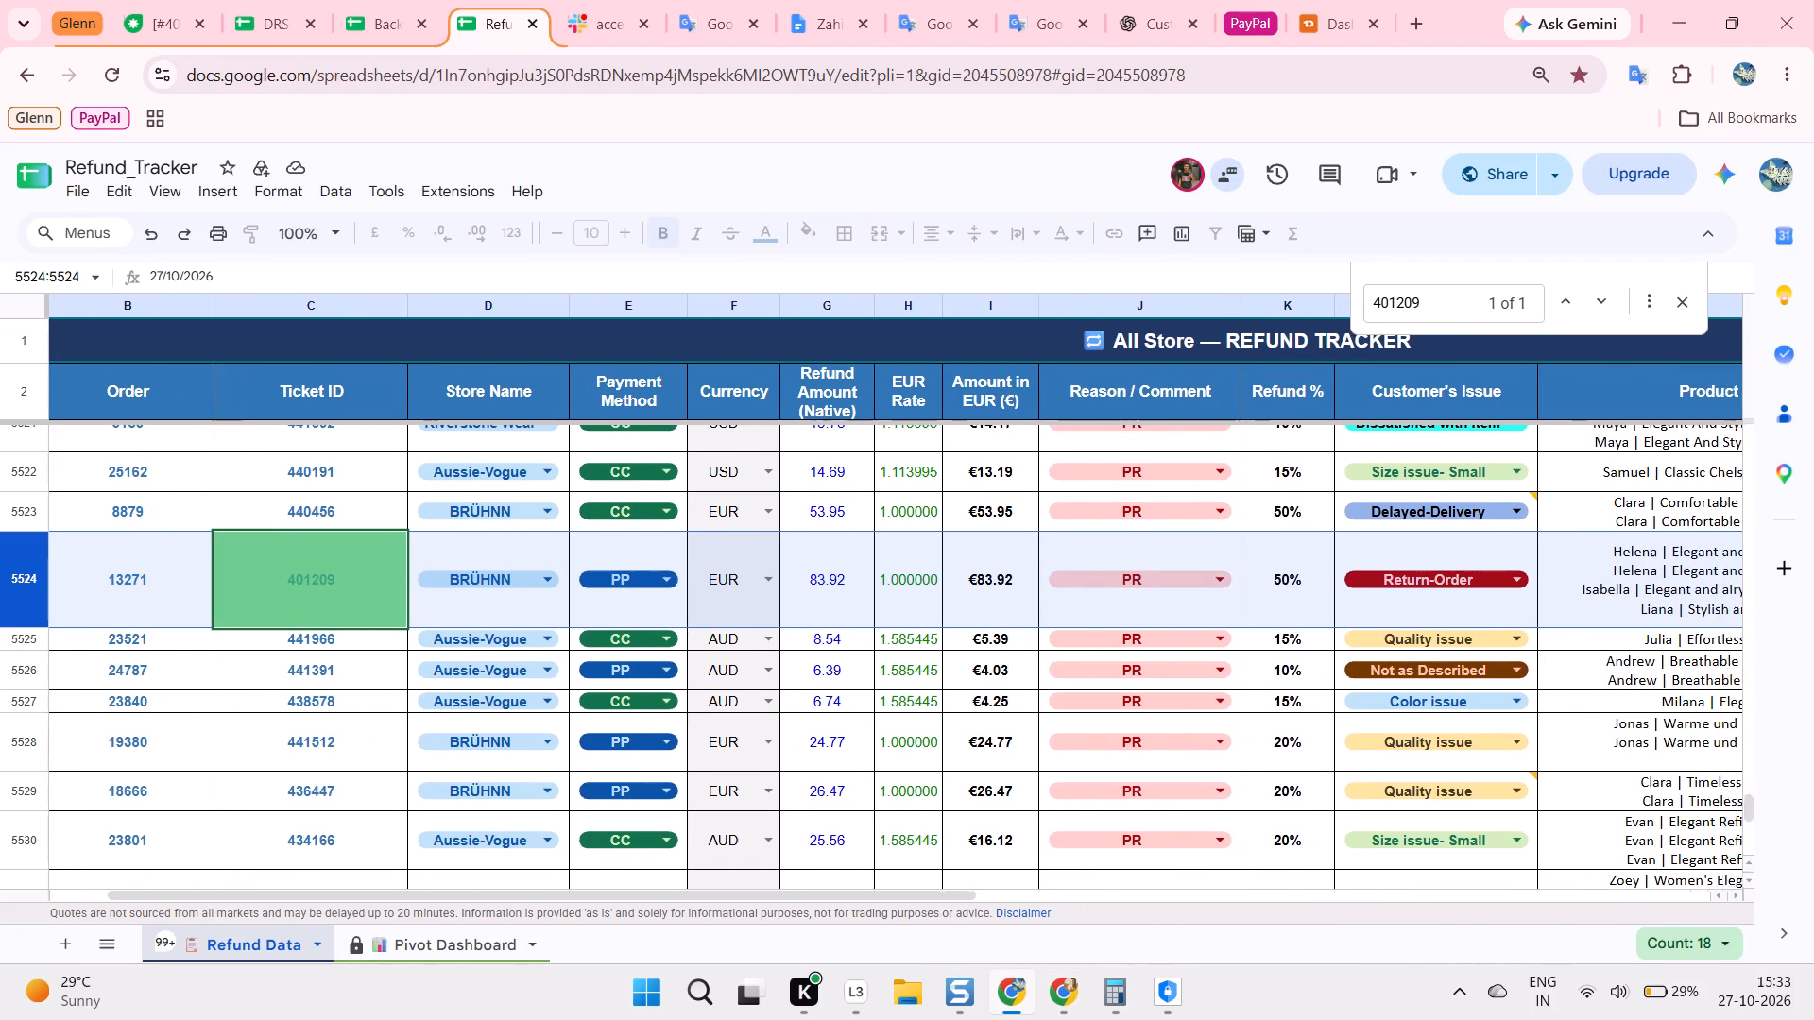
{"action": "scroll", "coordinate": [1107, 553], "scroll_direction": "left", "scroll_amount": 2}
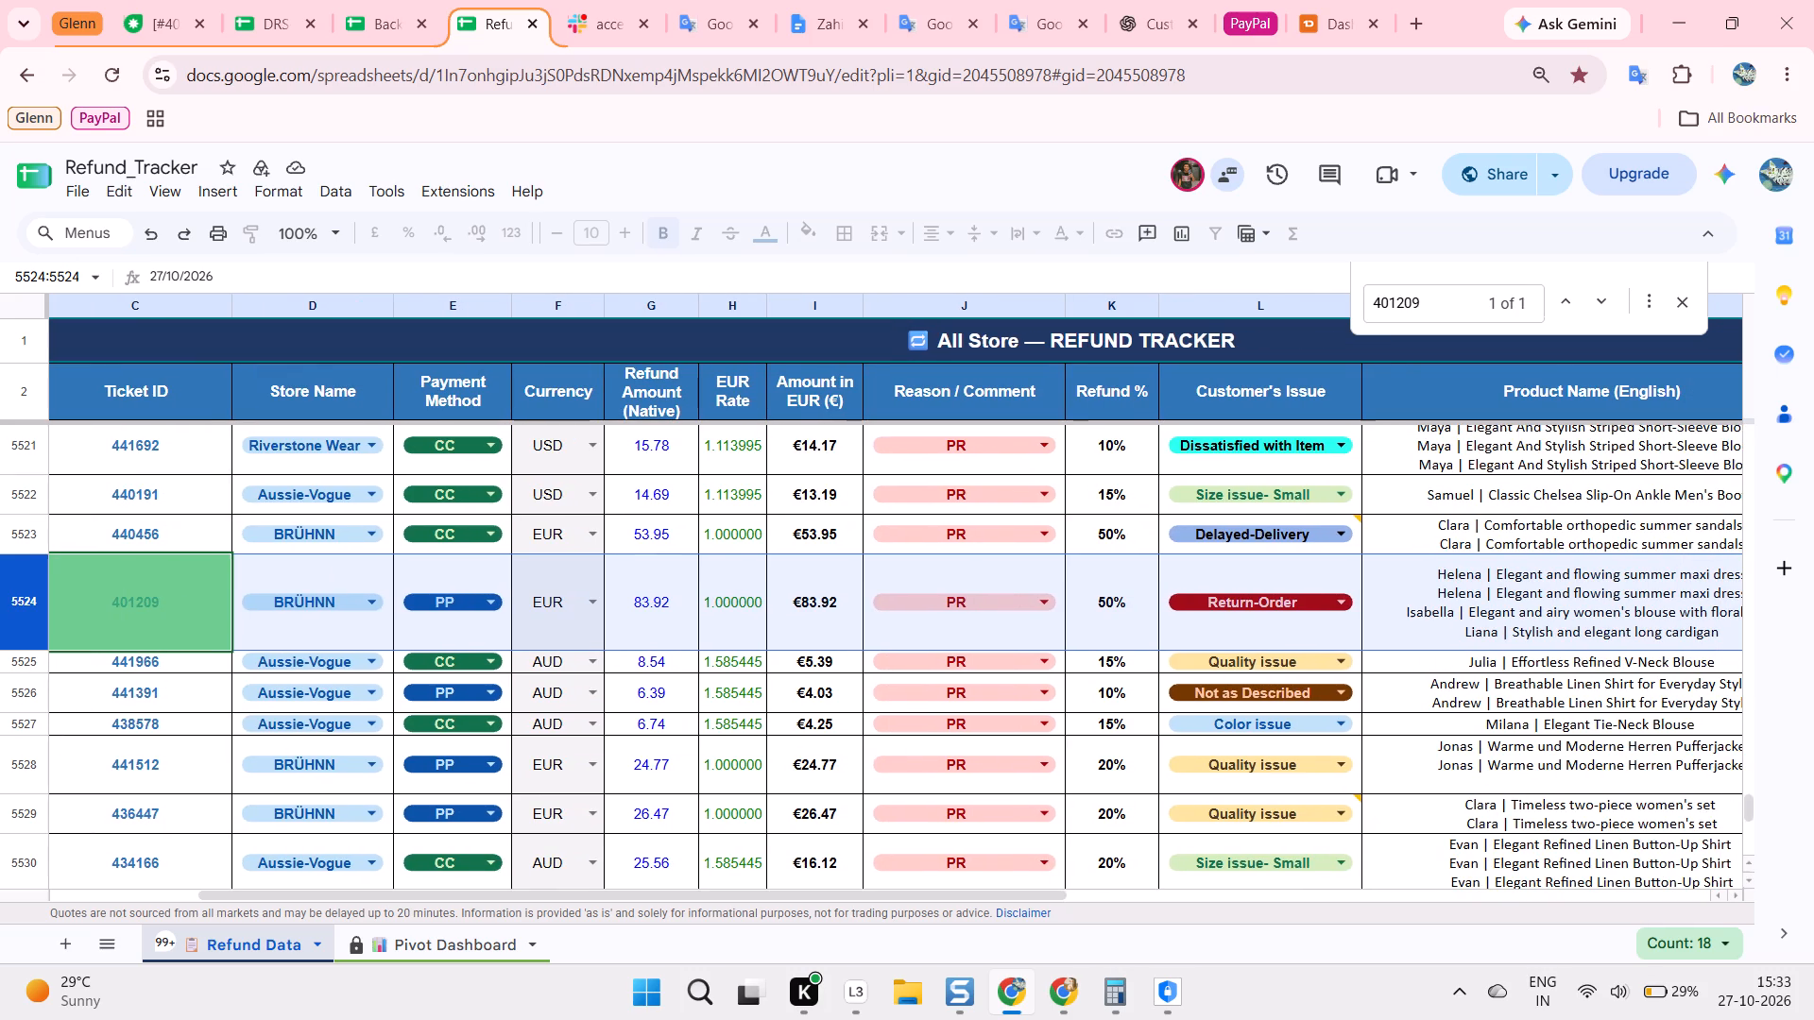
{"action": "scroll", "coordinate": [1120, 558], "scroll_direction": "left", "scroll_amount": 1}
{"action": "scroll", "coordinate": [1124, 564], "scroll_direction": "right", "scroll_amount": 1}
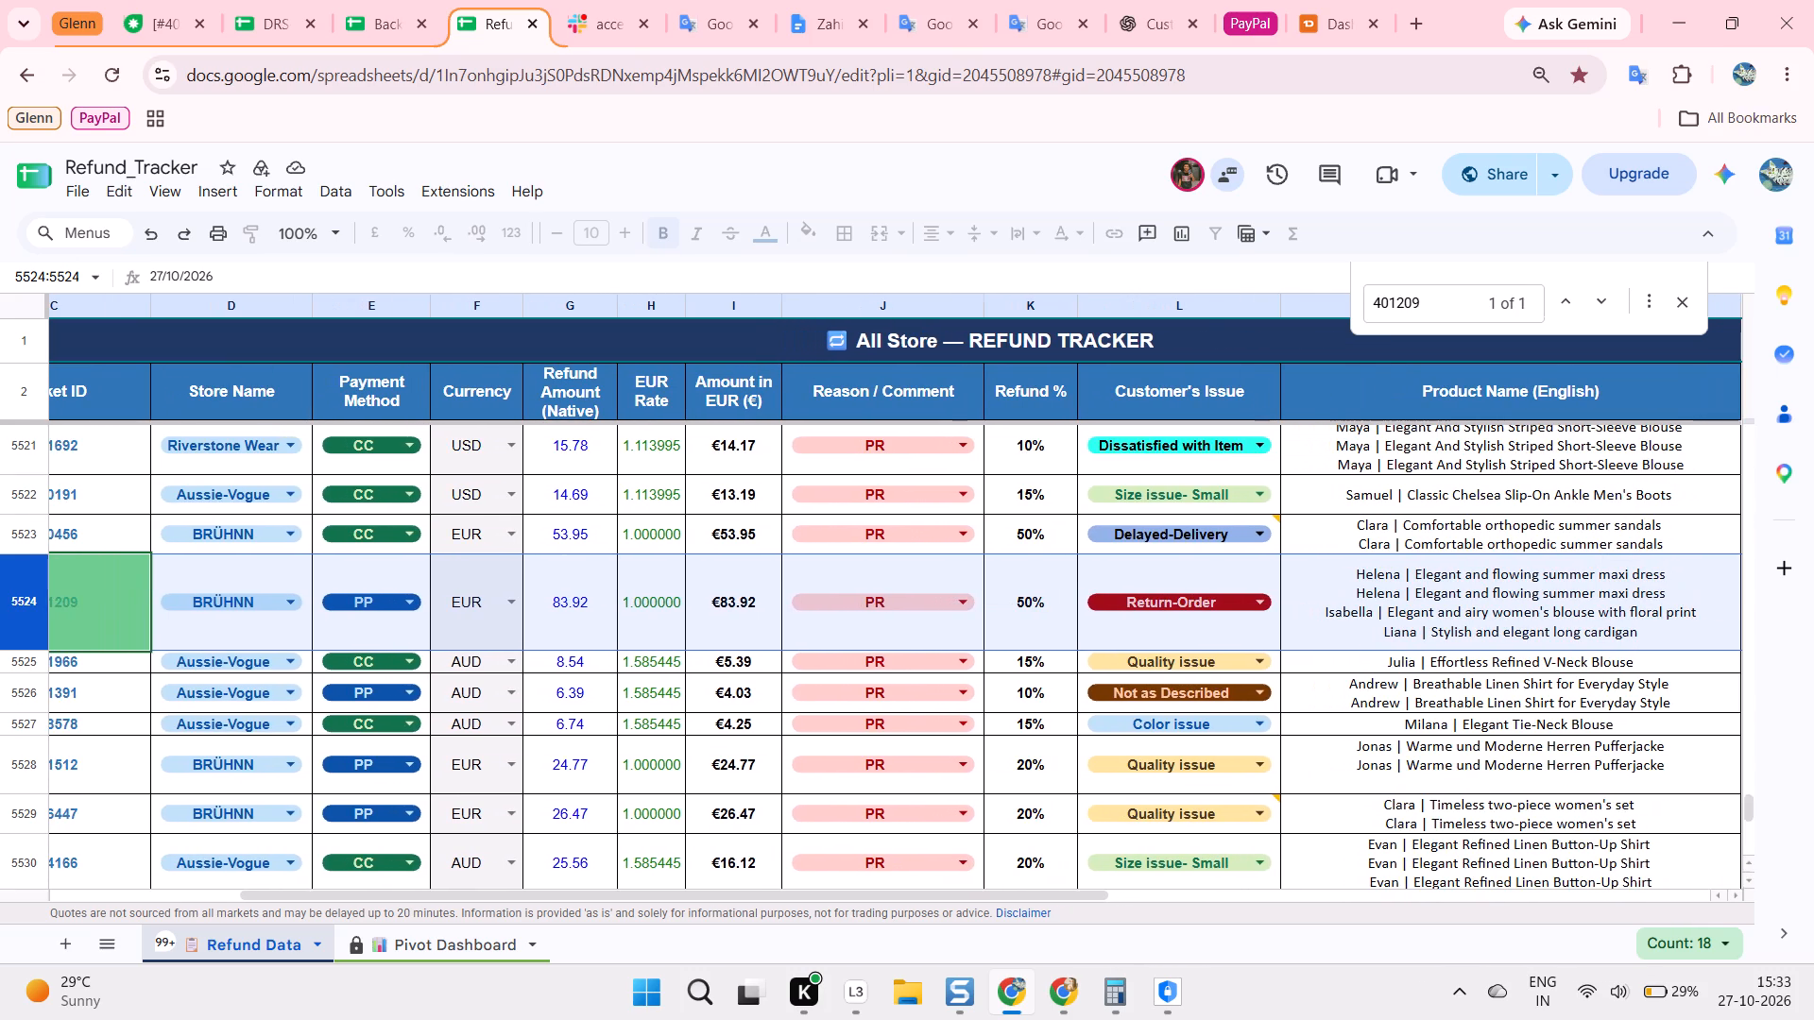
{"action": "scroll", "coordinate": [1130, 567], "scroll_direction": "down", "scroll_amount": 1}
{"action": "left_click", "coordinate": [1072, 990]}
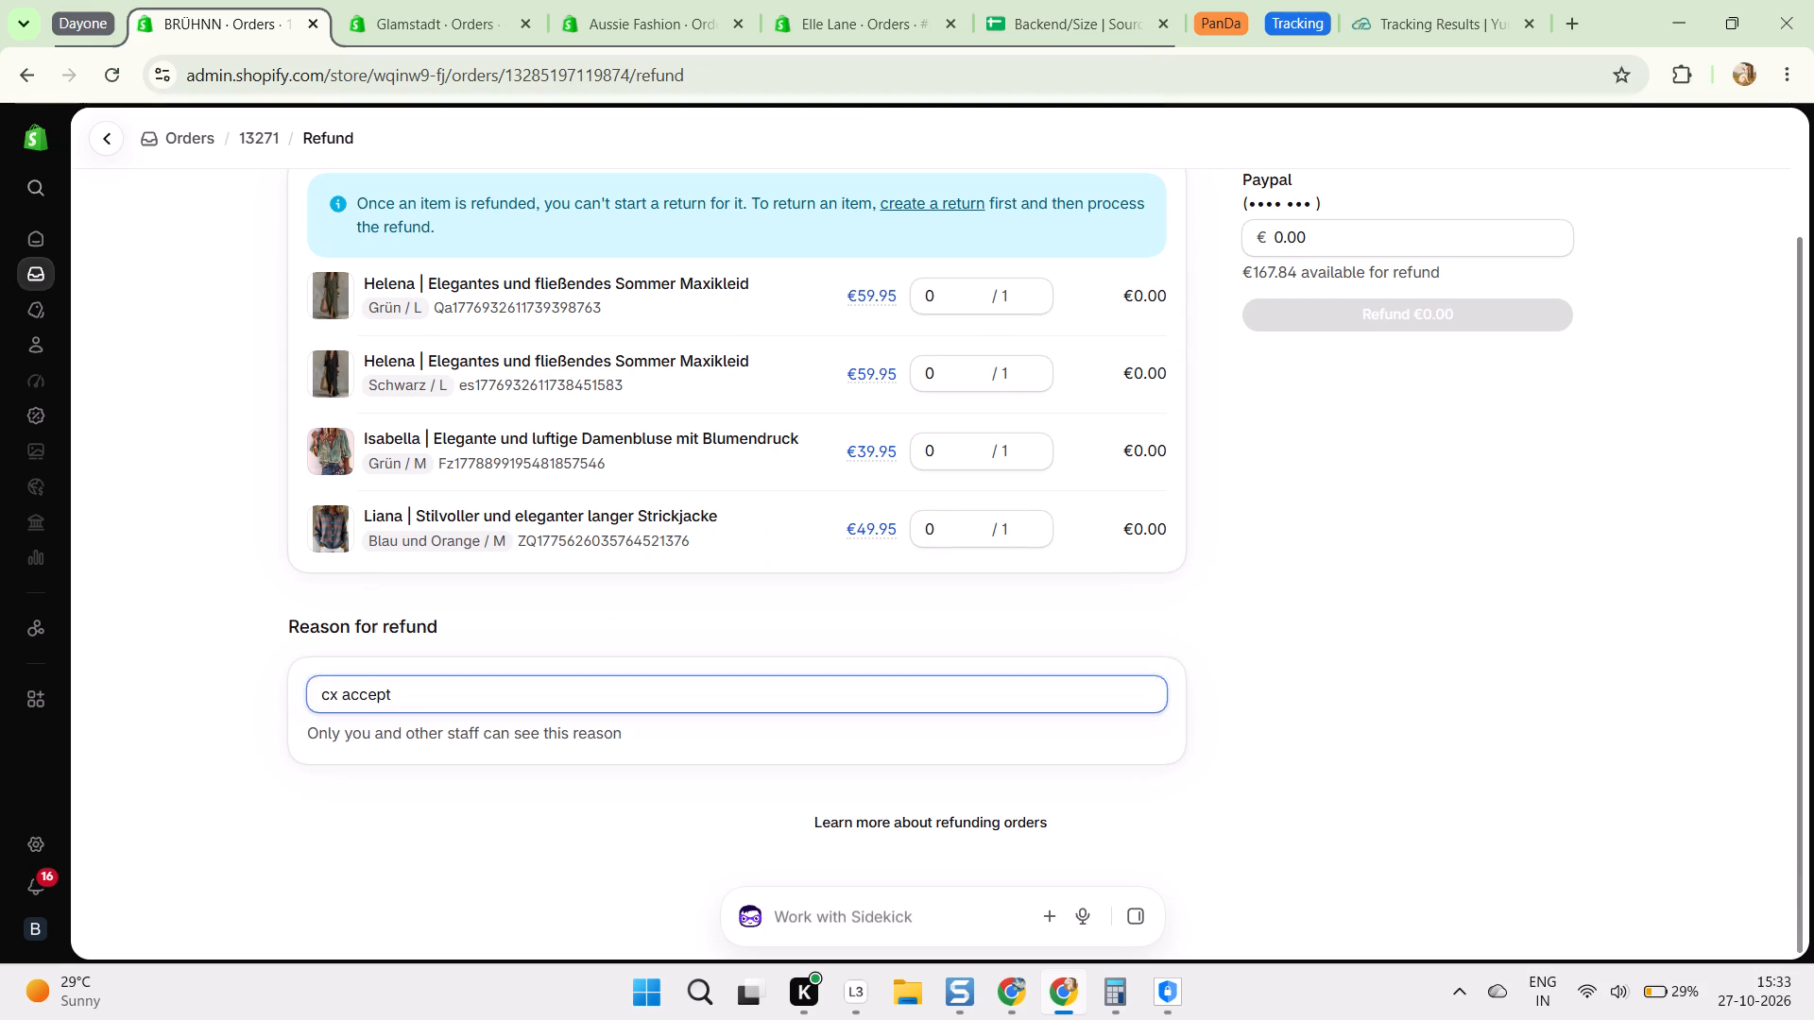
{"action": "left_click", "coordinate": [664, 701]}
{"action": "key", "text": "5"}
{"action": "type", "text": "0% pr"}
{"action": "scroll", "coordinate": [1339, 338], "scroll_direction": "up", "scroll_amount": 1}
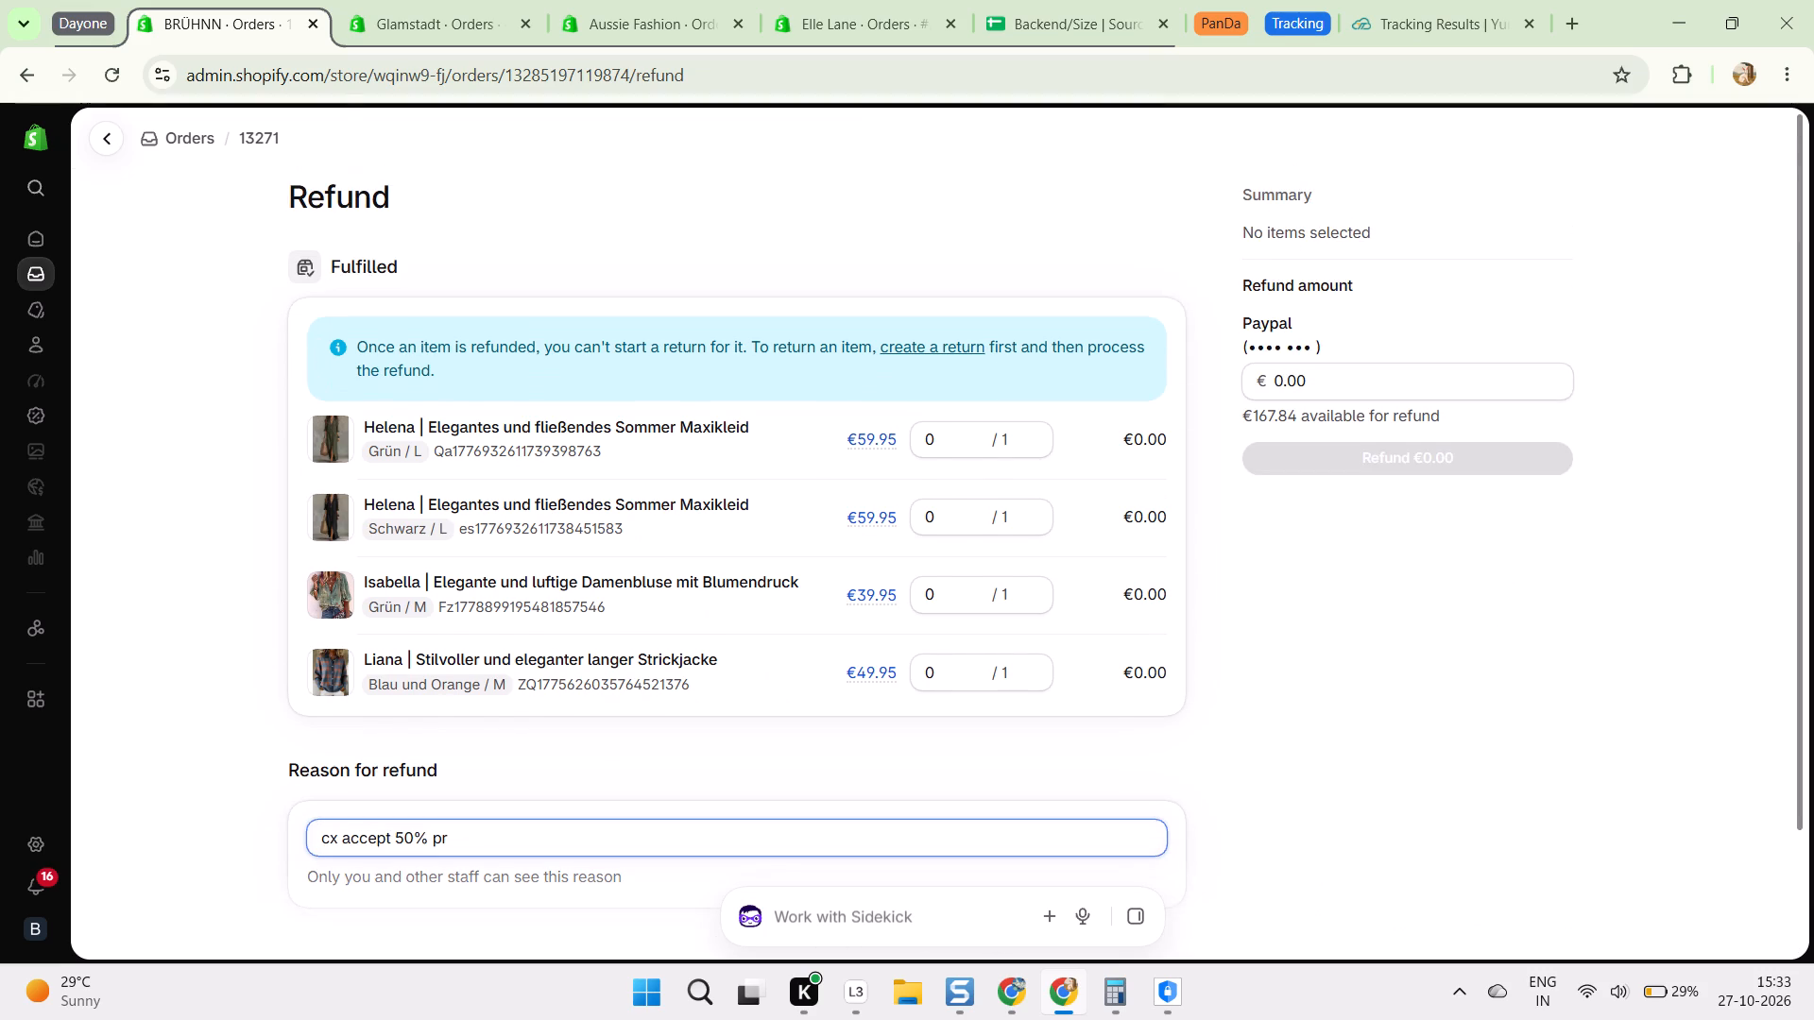
{"action": "left_click", "coordinate": [1122, 988]}
{"action": "left_click_drag", "start_coordinate": [1604, 344], "coordinate": [1746, 348]}
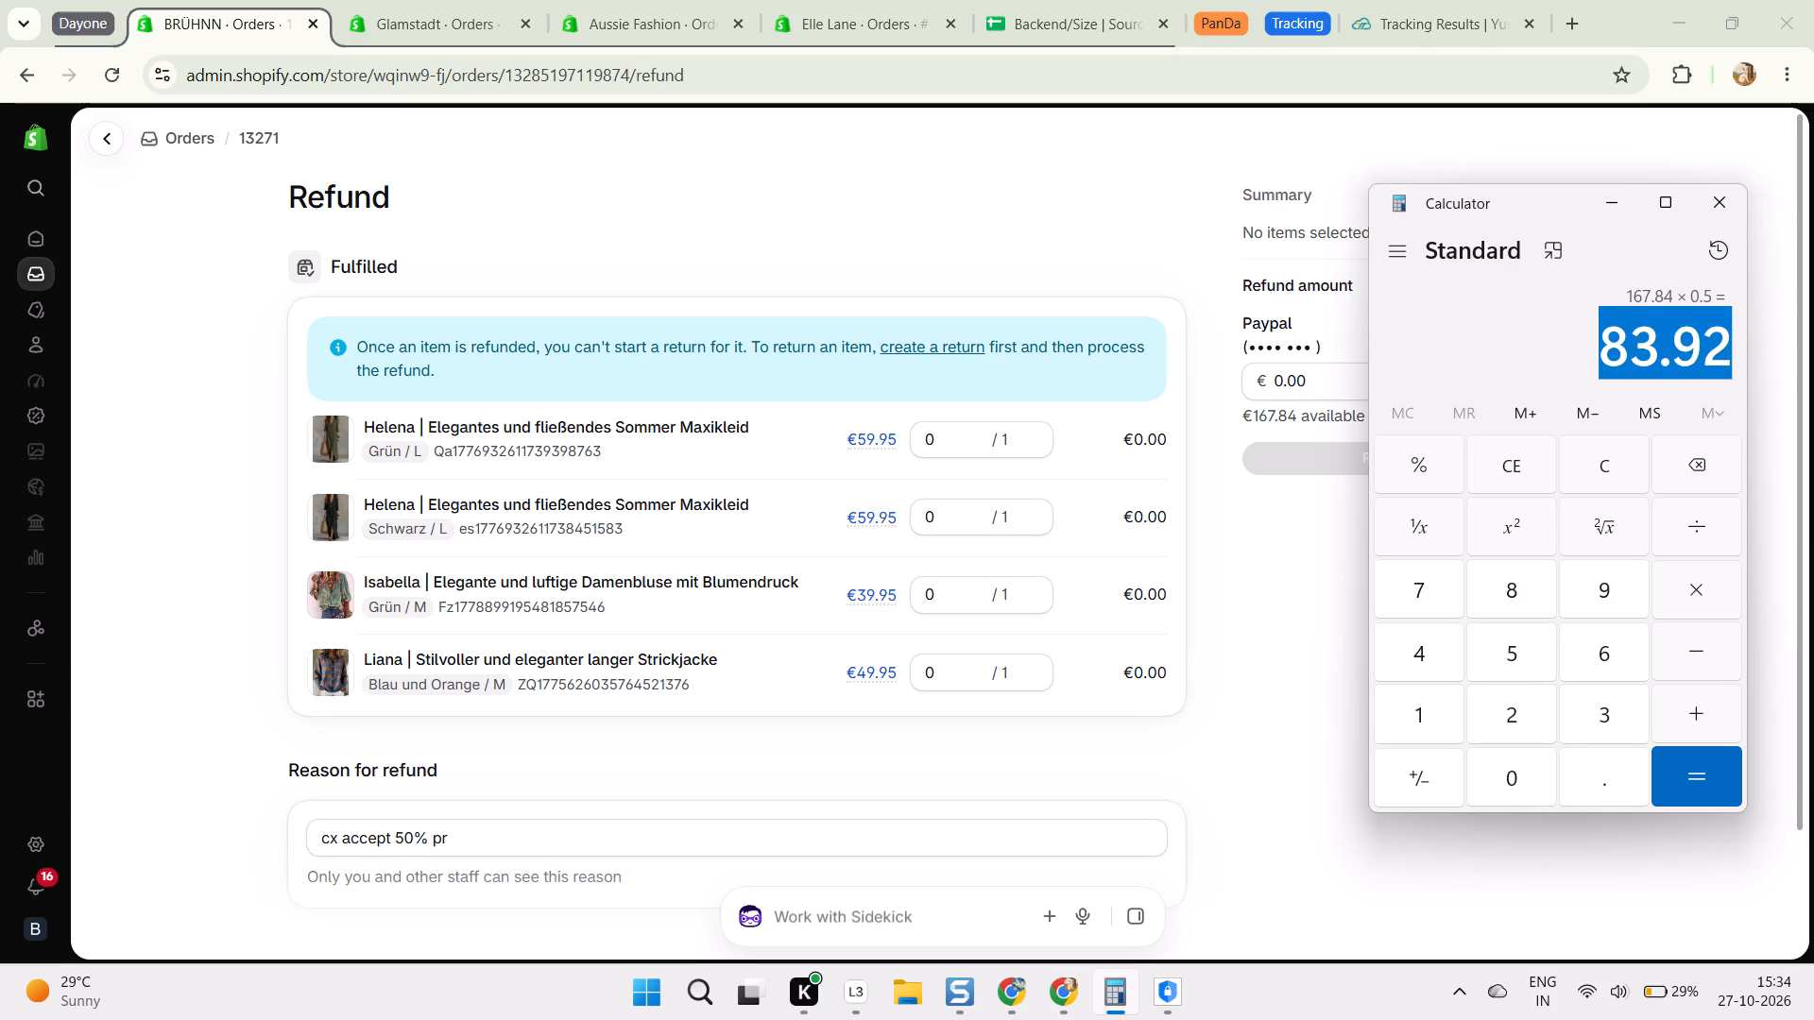
{"action": "left_click_drag", "start_coordinate": [1746, 348], "coordinate": [1745, 348]}
{"action": "key", "text": "ctrl+c"}
{"action": "key", "text": "ctrl+c"}
{"action": "triple_click", "coordinate": [1302, 372]}
{"action": "key", "text": "ctrl+v"}
{"action": "key", "text": "Return"}
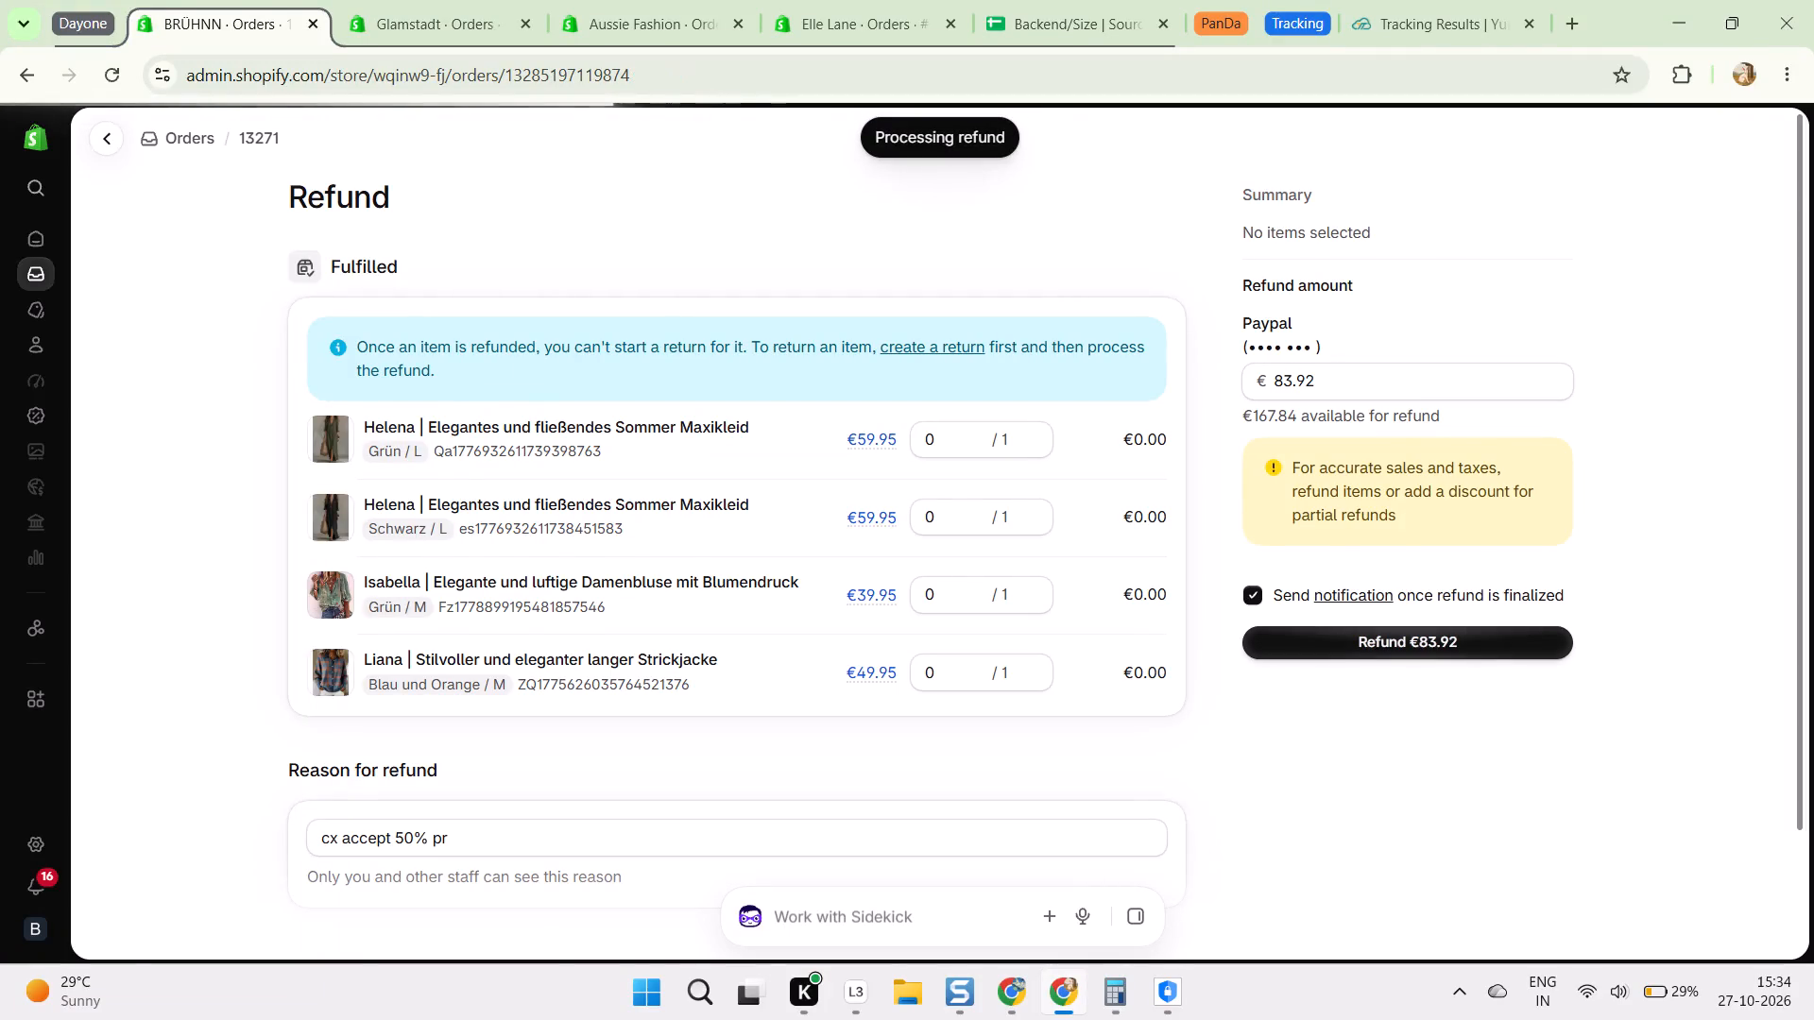
{"action": "scroll", "coordinate": [749, 361], "scroll_direction": "down", "scroll_amount": 8}
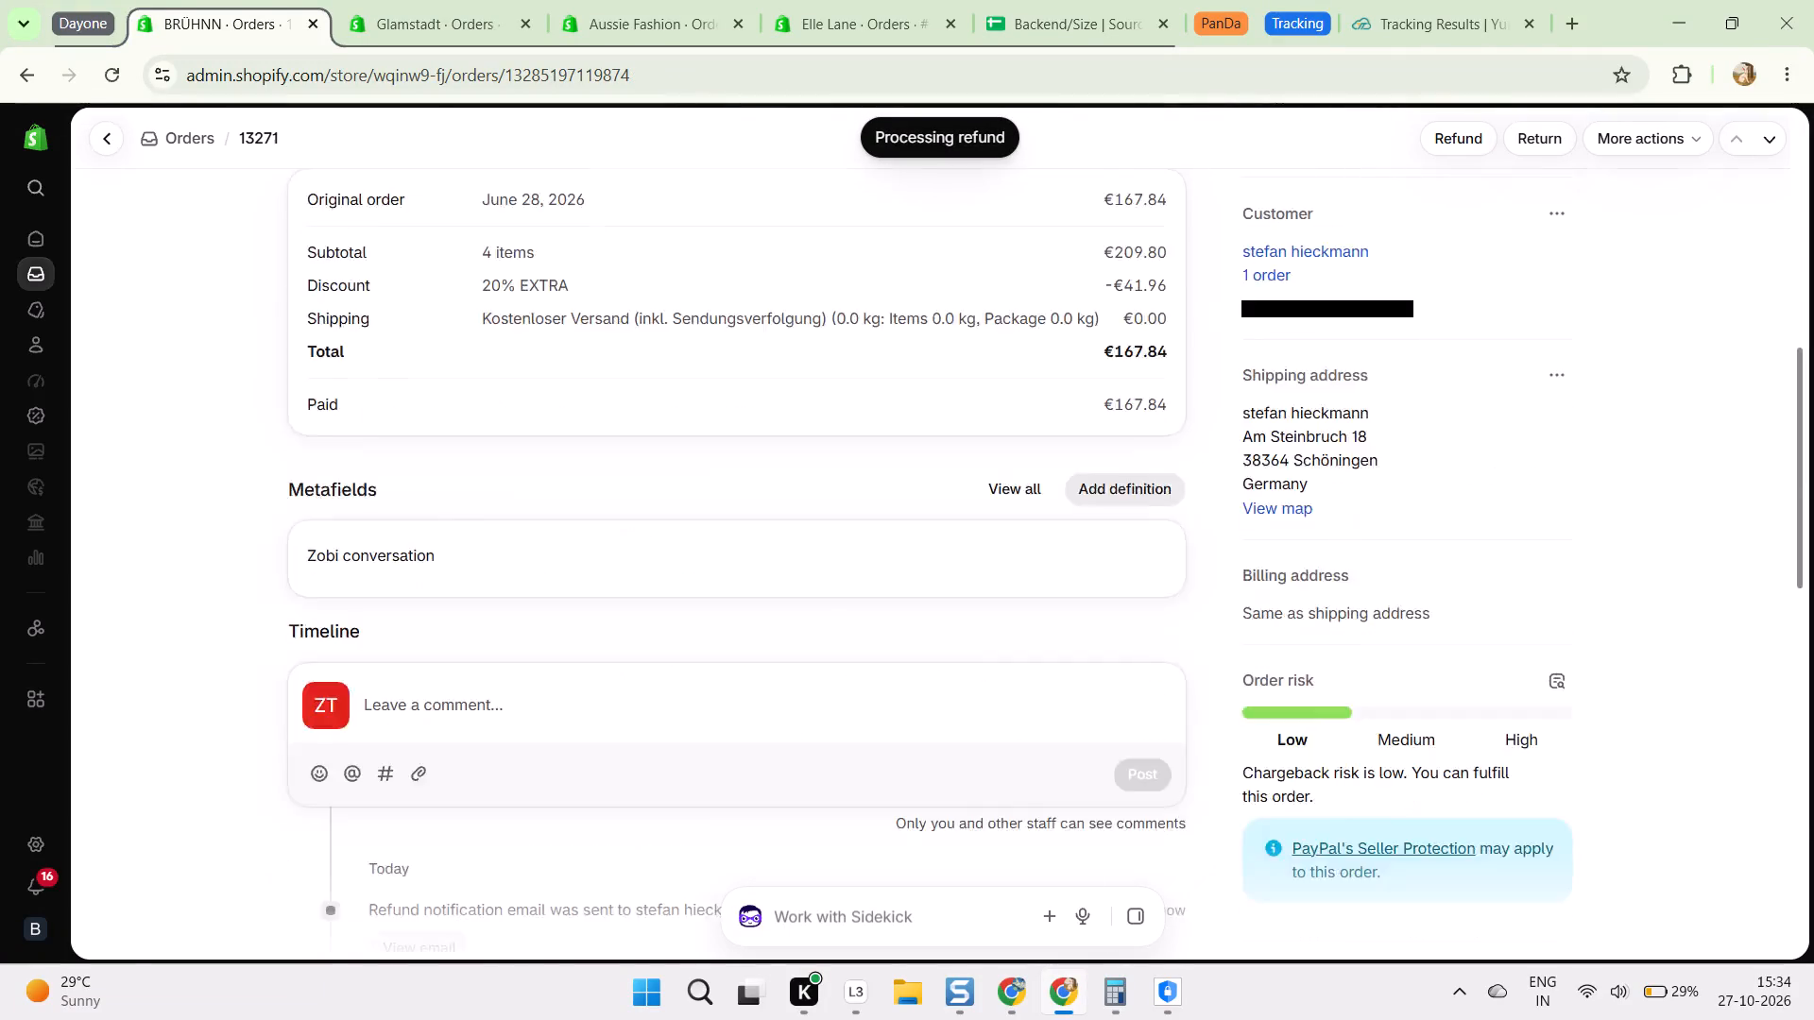
{"action": "scroll", "coordinate": [1104, 484], "scroll_direction": "down", "scroll_amount": 4}
{"action": "scroll", "coordinate": [1157, 474], "scroll_direction": "up", "scroll_amount": 7}
{"action": "left_click", "coordinate": [128, 86]}
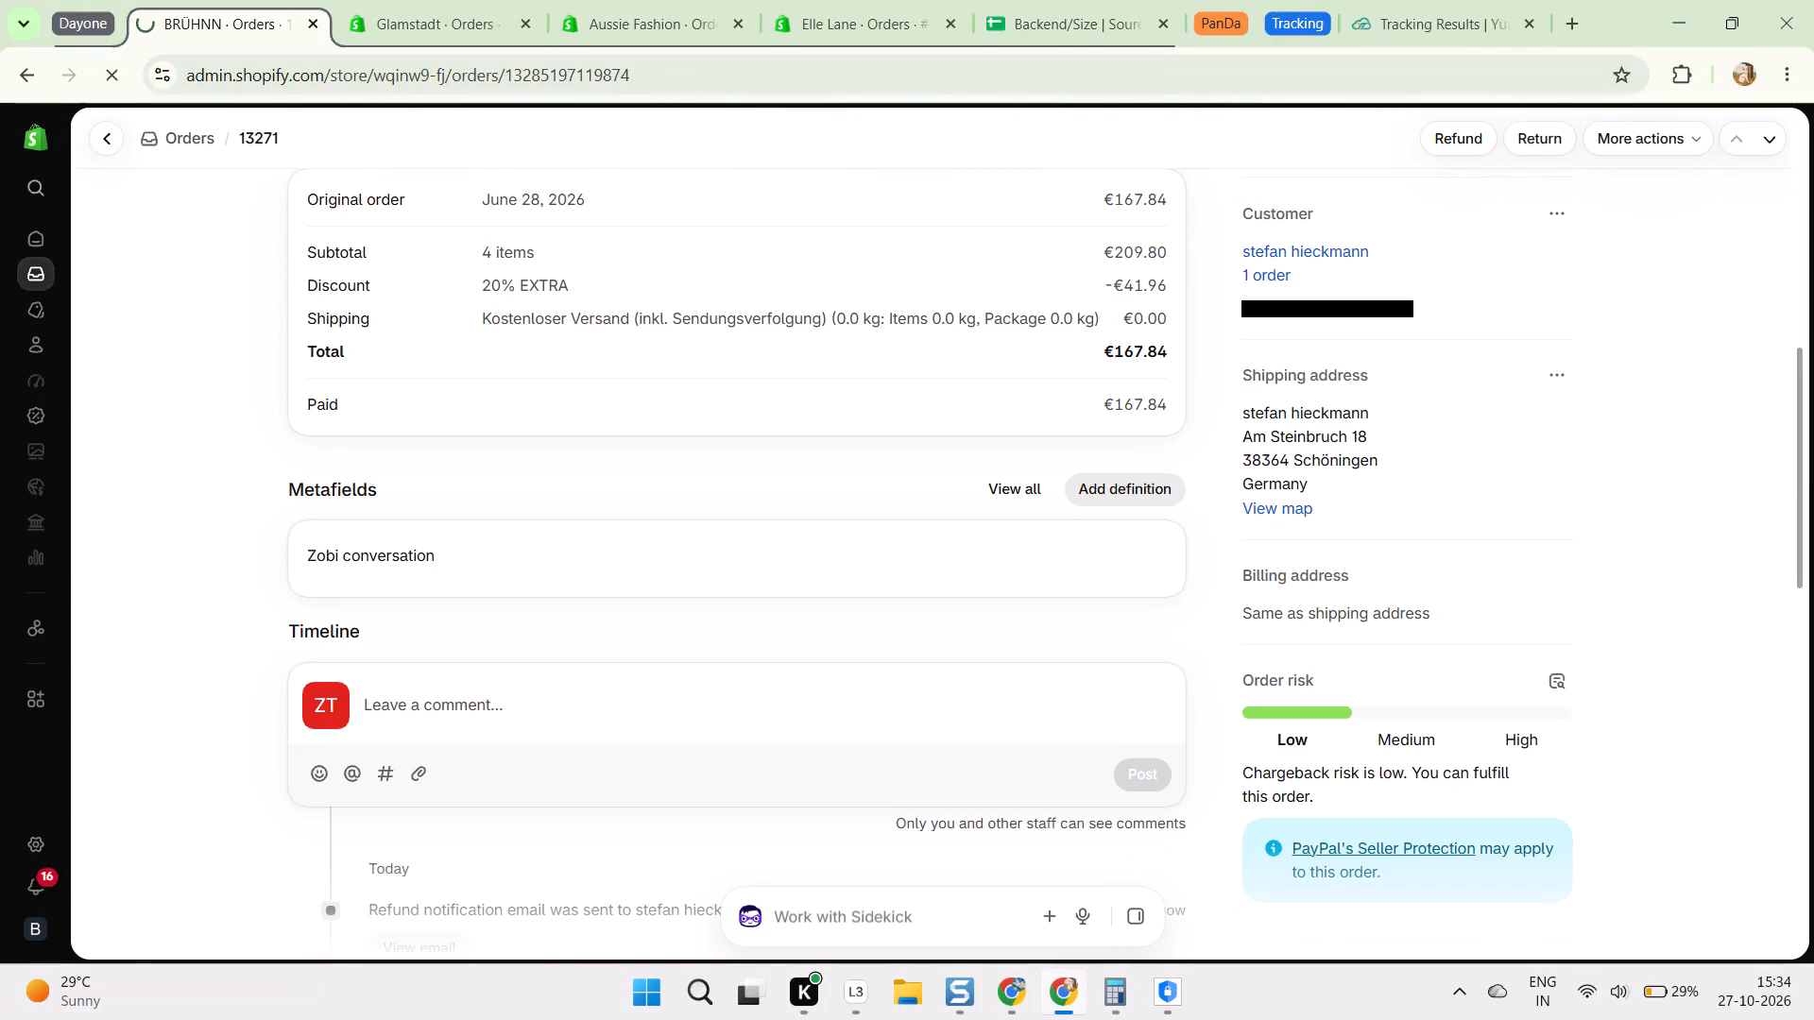
{"action": "left_click", "coordinate": [1026, 1014]}
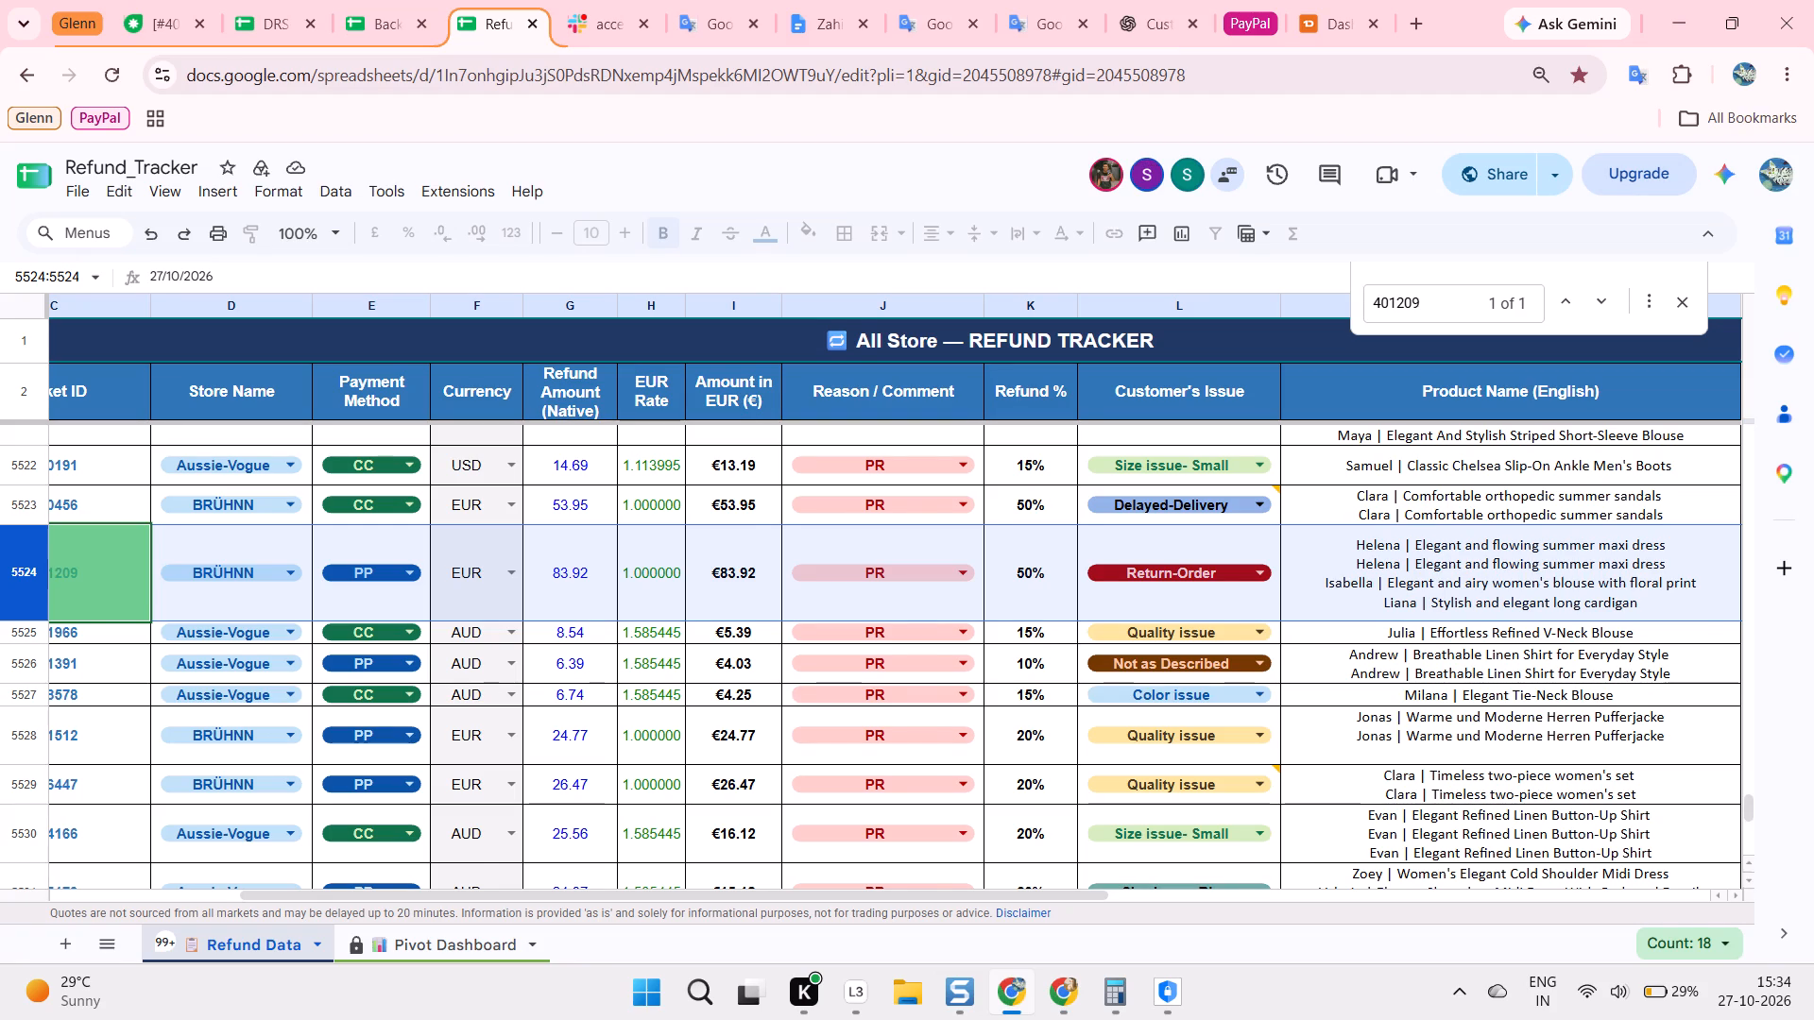
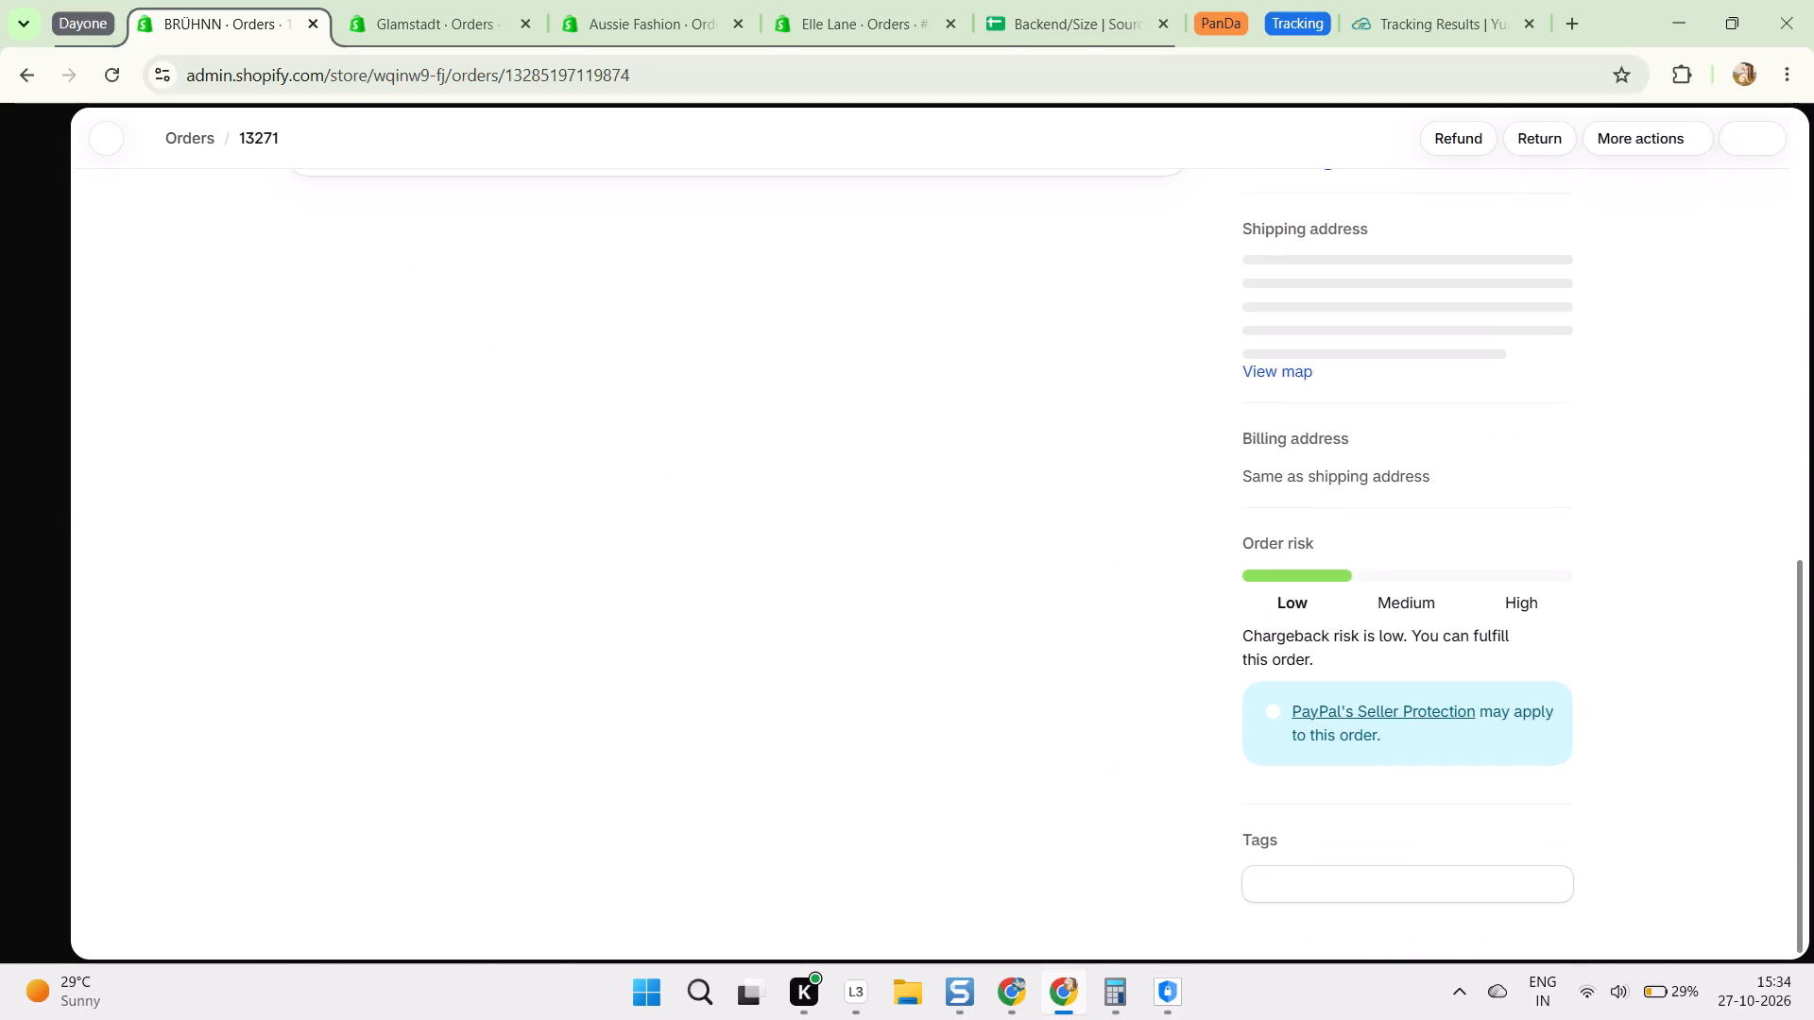
{"action": "scroll", "coordinate": [1322, 376], "scroll_direction": "down", "scroll_amount": 1}
{"action": "left_click", "coordinate": [1313, 423]}
{"action": "left_click", "coordinate": [1335, 405]}
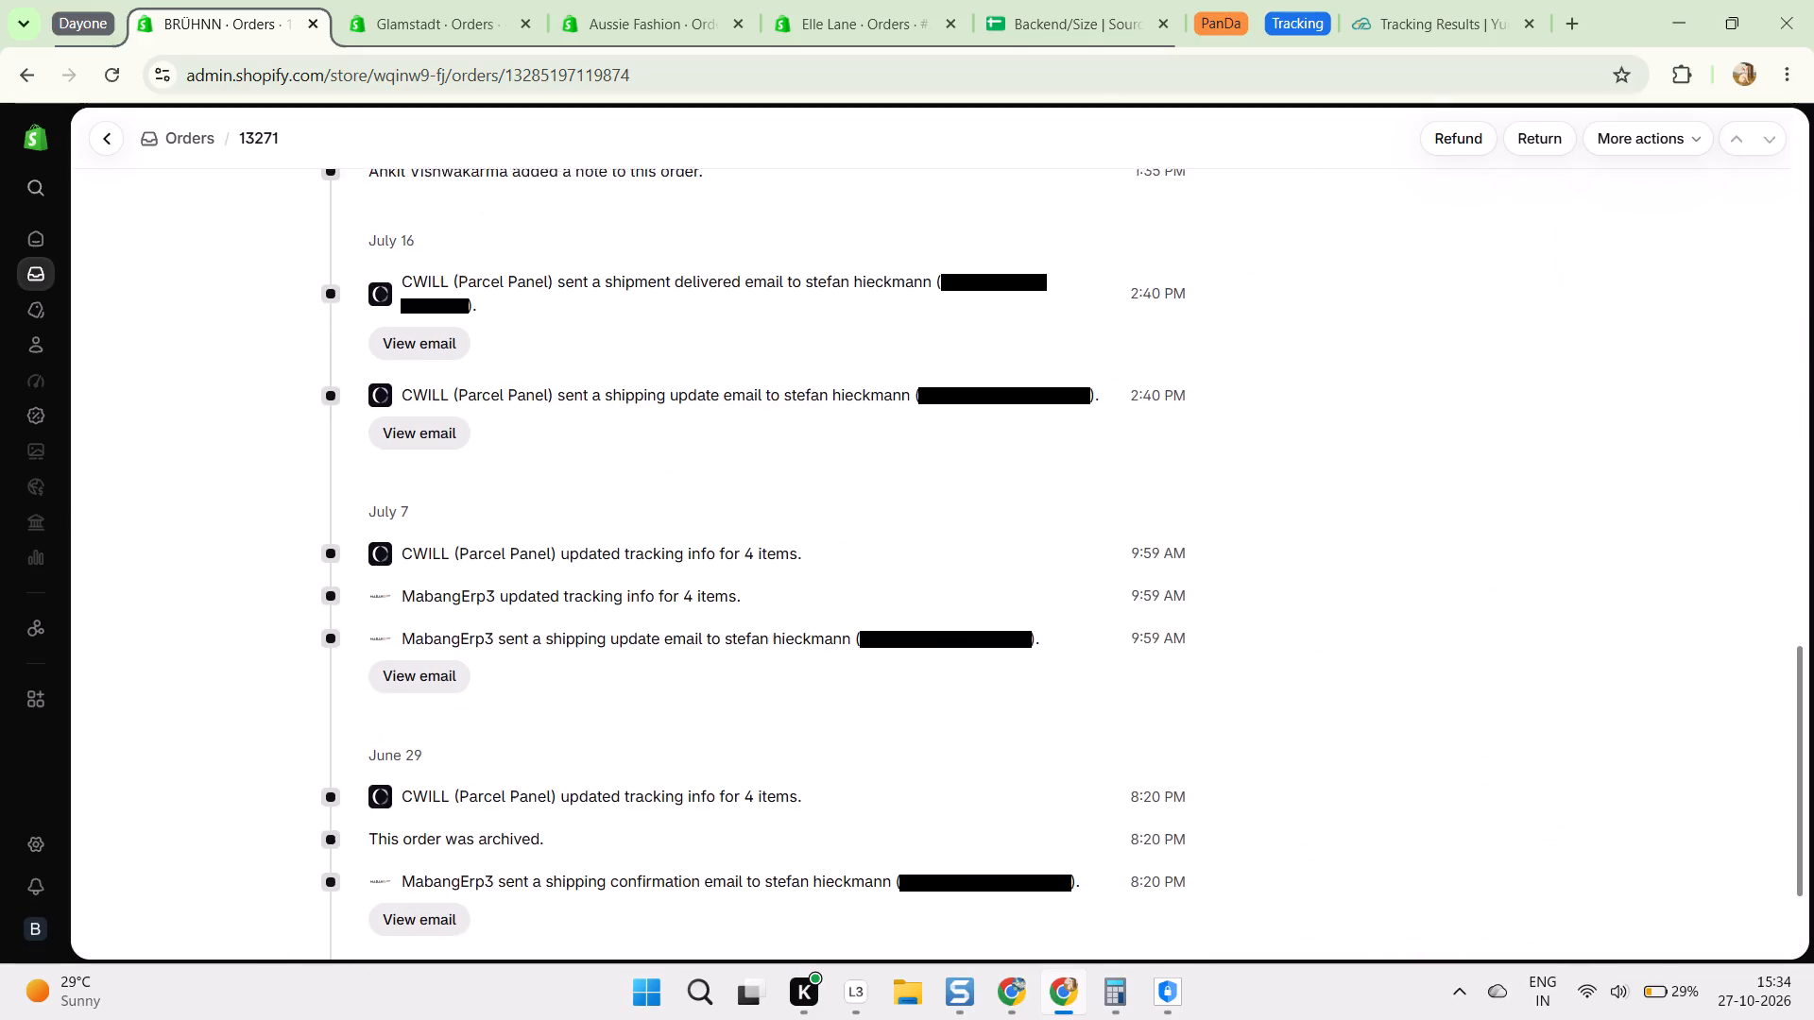
{"action": "scroll", "coordinate": [1300, 455], "scroll_direction": "down", "scroll_amount": 1}
{"action": "scroll", "coordinate": [1303, 459], "scroll_direction": "up", "scroll_amount": 7}
{"action": "scroll", "coordinate": [1350, 718], "scroll_direction": "down", "scroll_amount": 3}
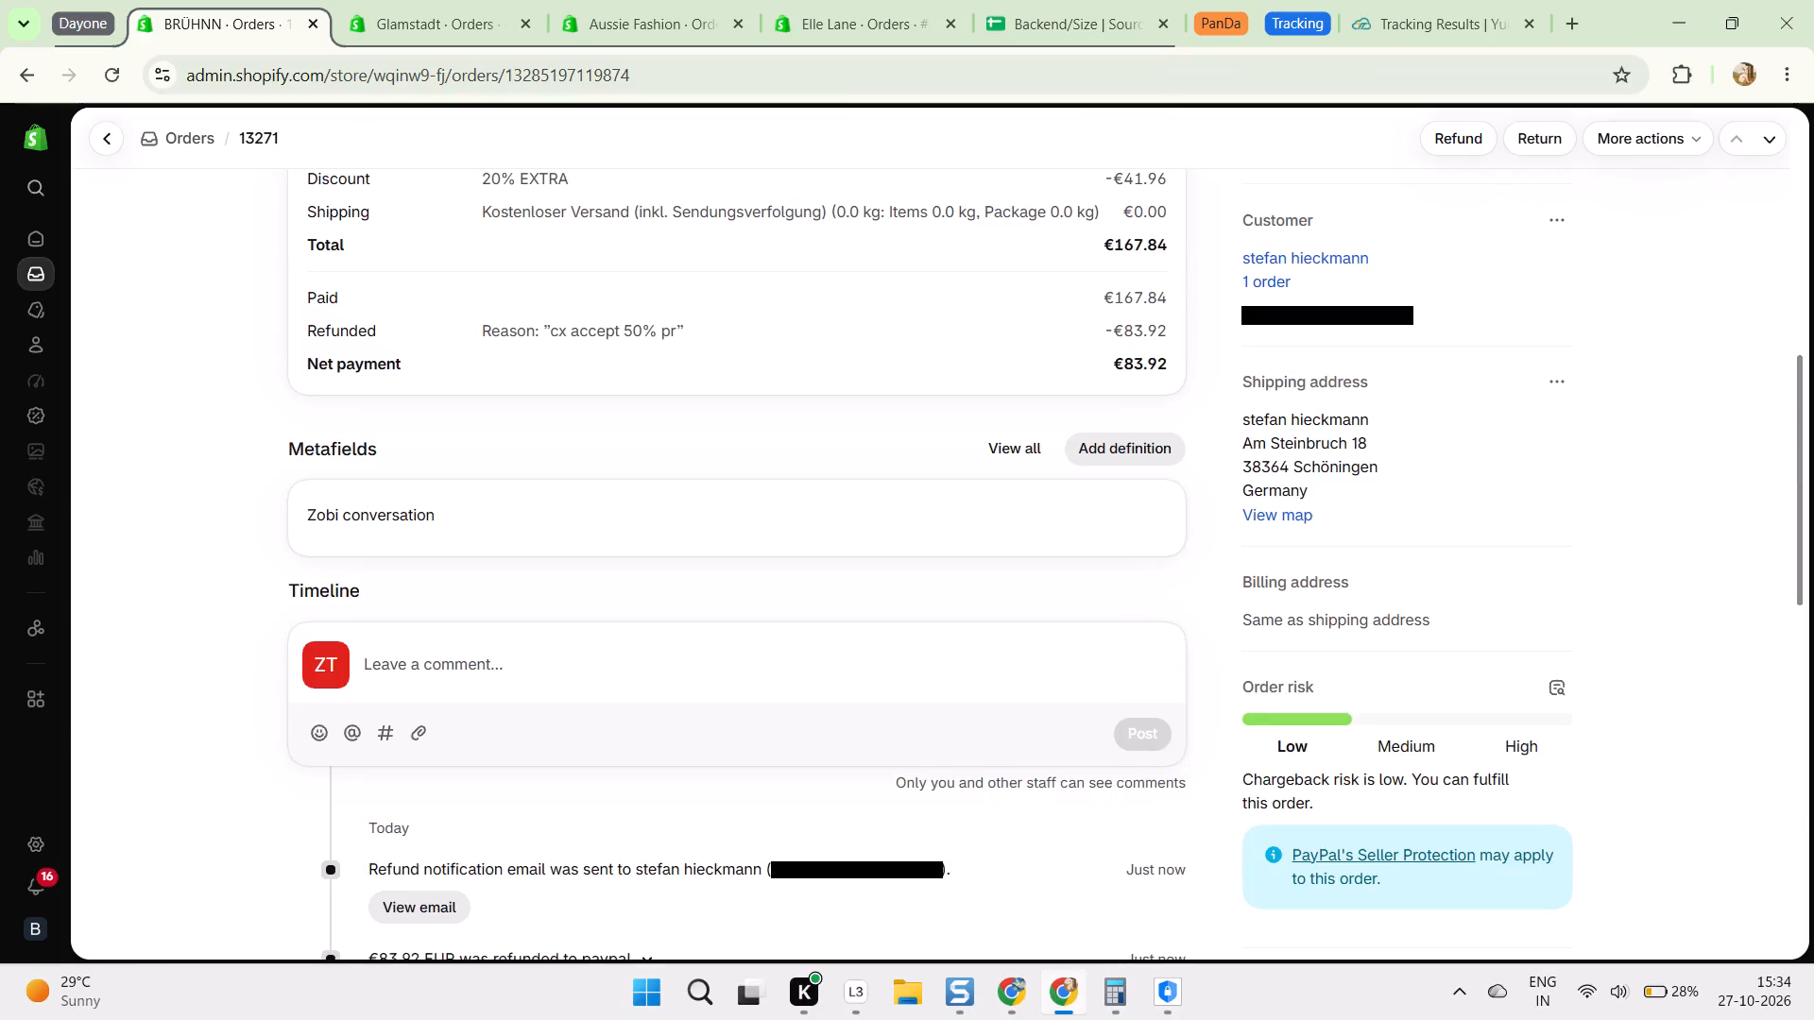
{"action": "scroll", "coordinate": [1348, 632], "scroll_direction": "down", "scroll_amount": 1}
{"action": "left_click", "coordinate": [1296, 363]}
{"action": "left_click", "coordinate": [1306, 398]}
{"action": "type", "text": "ret"}
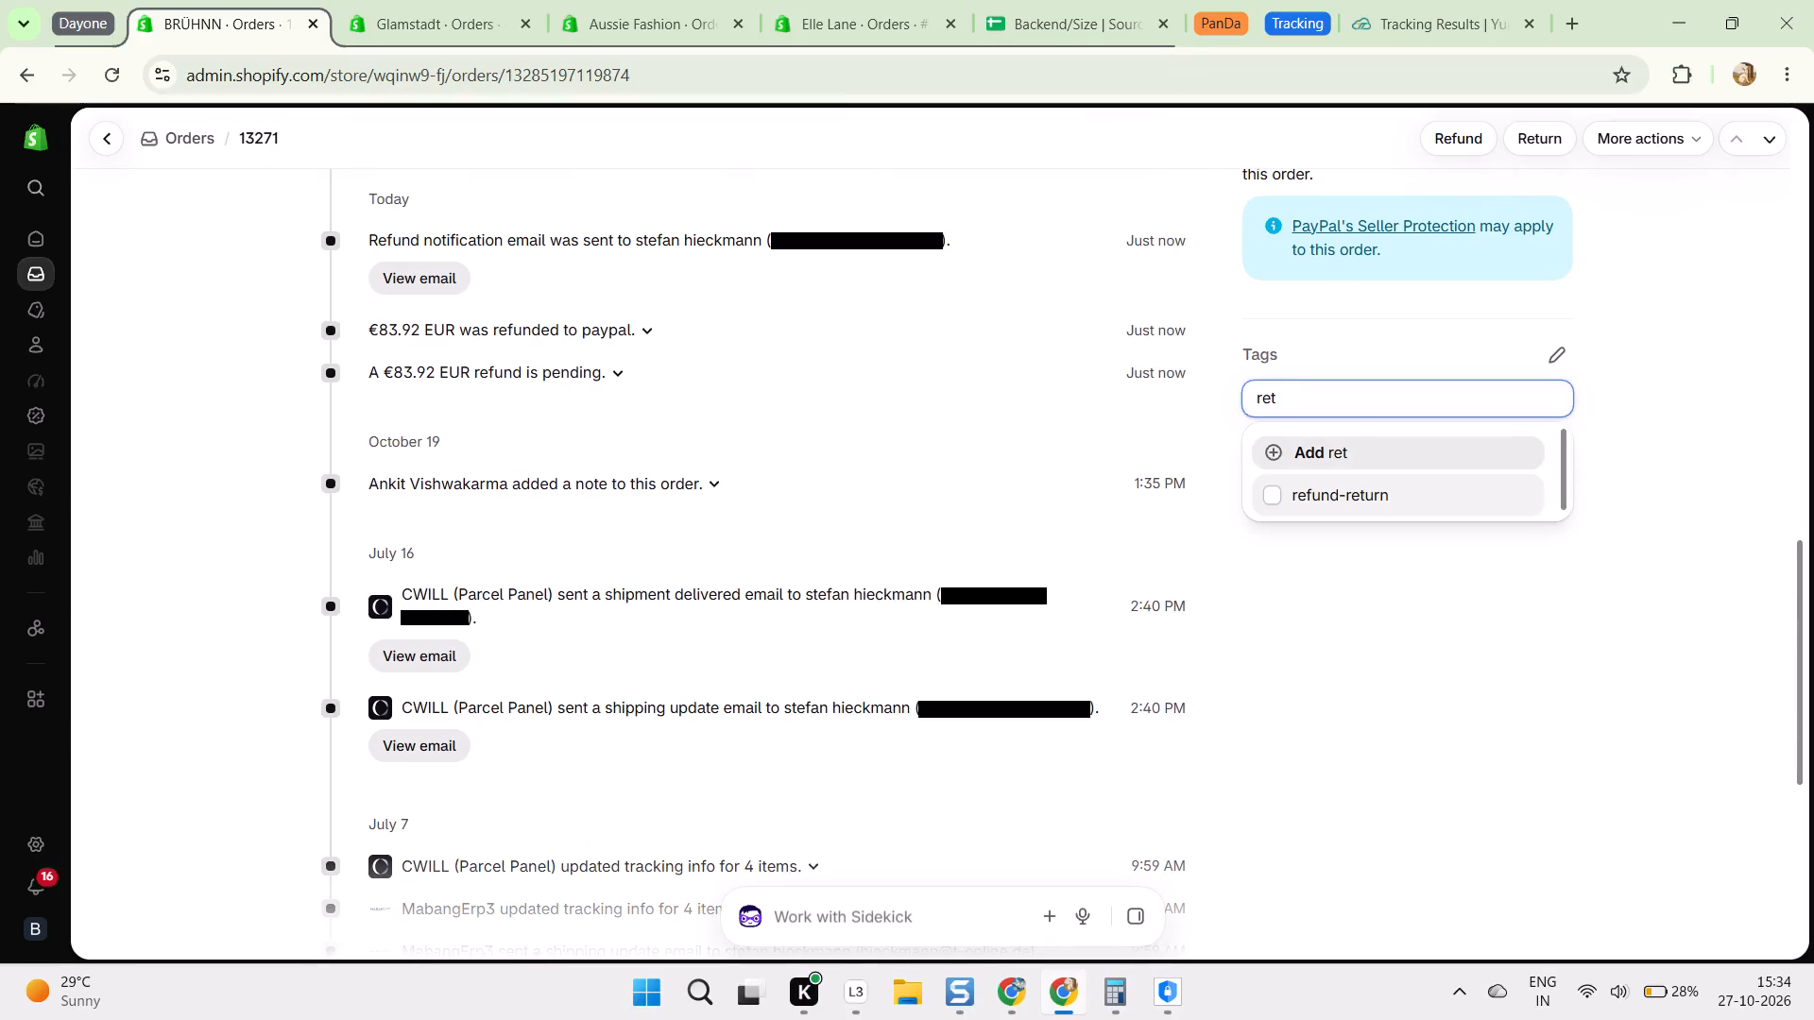
{"action": "left_click", "coordinate": [1340, 500]}
{"action": "double_click", "coordinate": [1336, 399]}
{"action": "key", "text": "BackSpace"}
{"action": "scroll", "coordinate": [1138, 451], "scroll_direction": "up", "scroll_amount": 9}
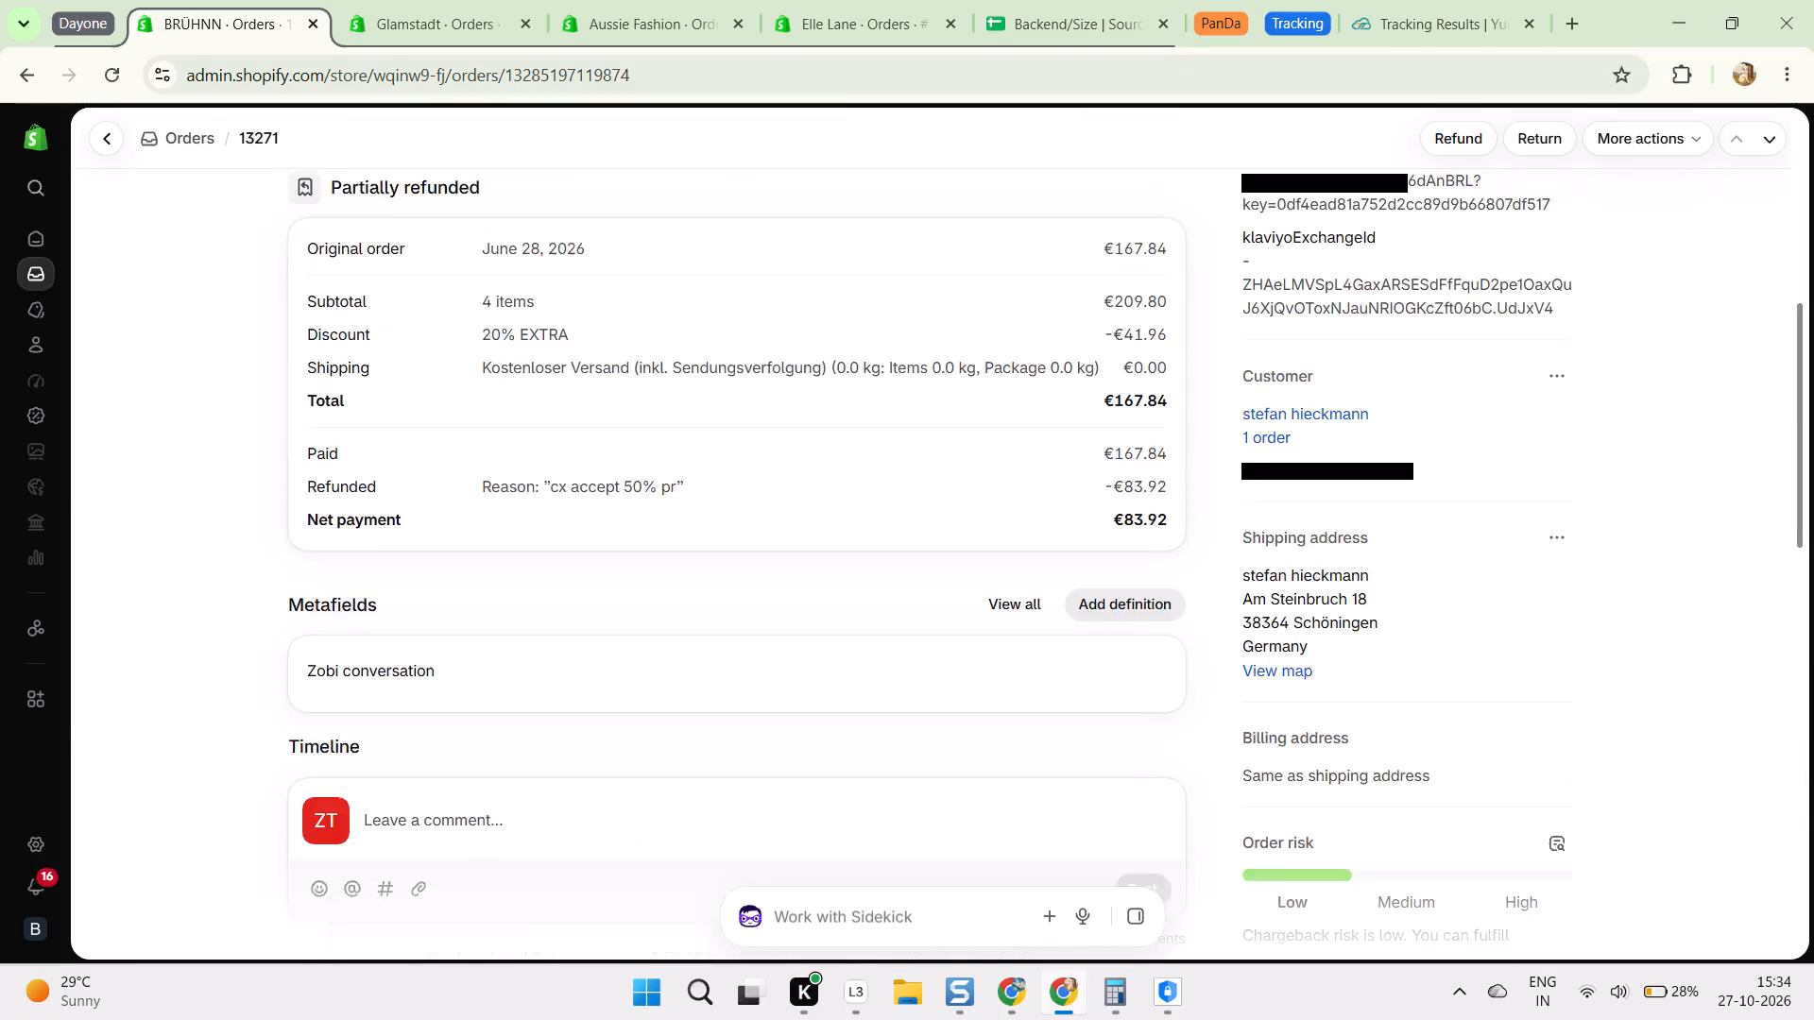
{"action": "scroll", "coordinate": [812, 326], "scroll_direction": "up", "scroll_amount": 8}
{"action": "scroll", "coordinate": [514, 290], "scroll_direction": "up", "scroll_amount": 3}
{"action": "scroll", "coordinate": [593, 276], "scroll_direction": "down", "scroll_amount": 9}
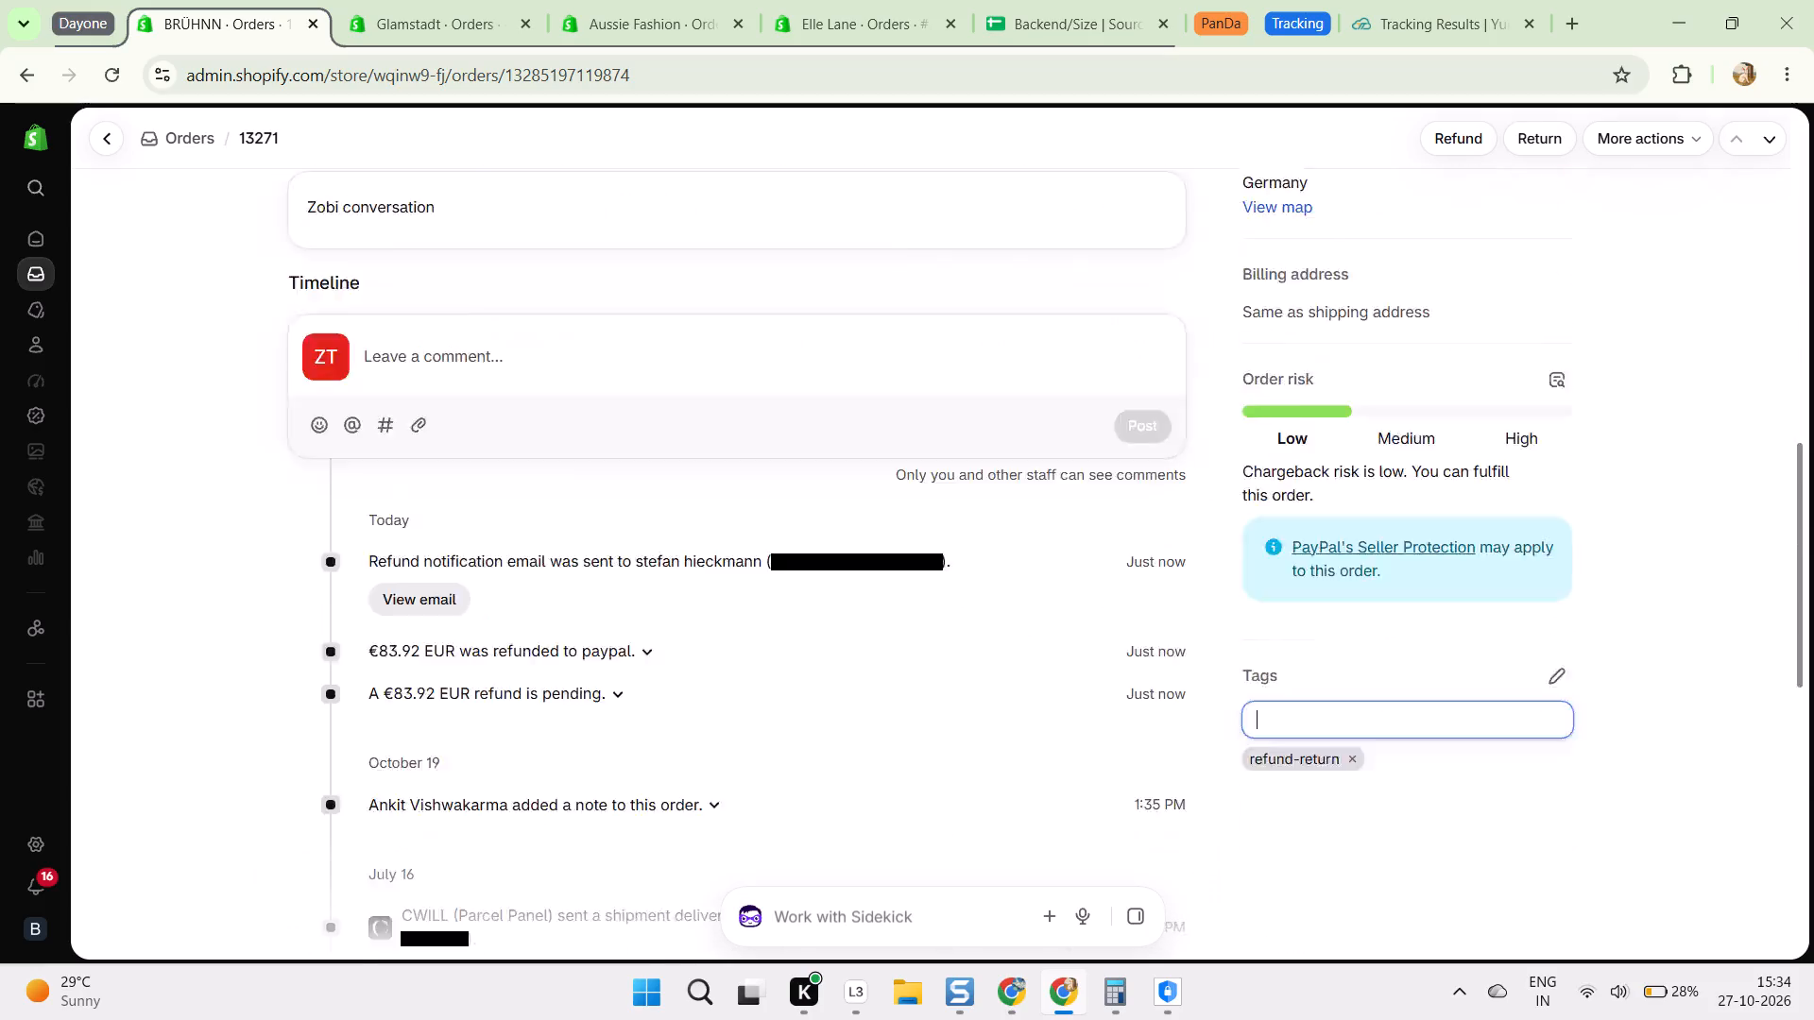
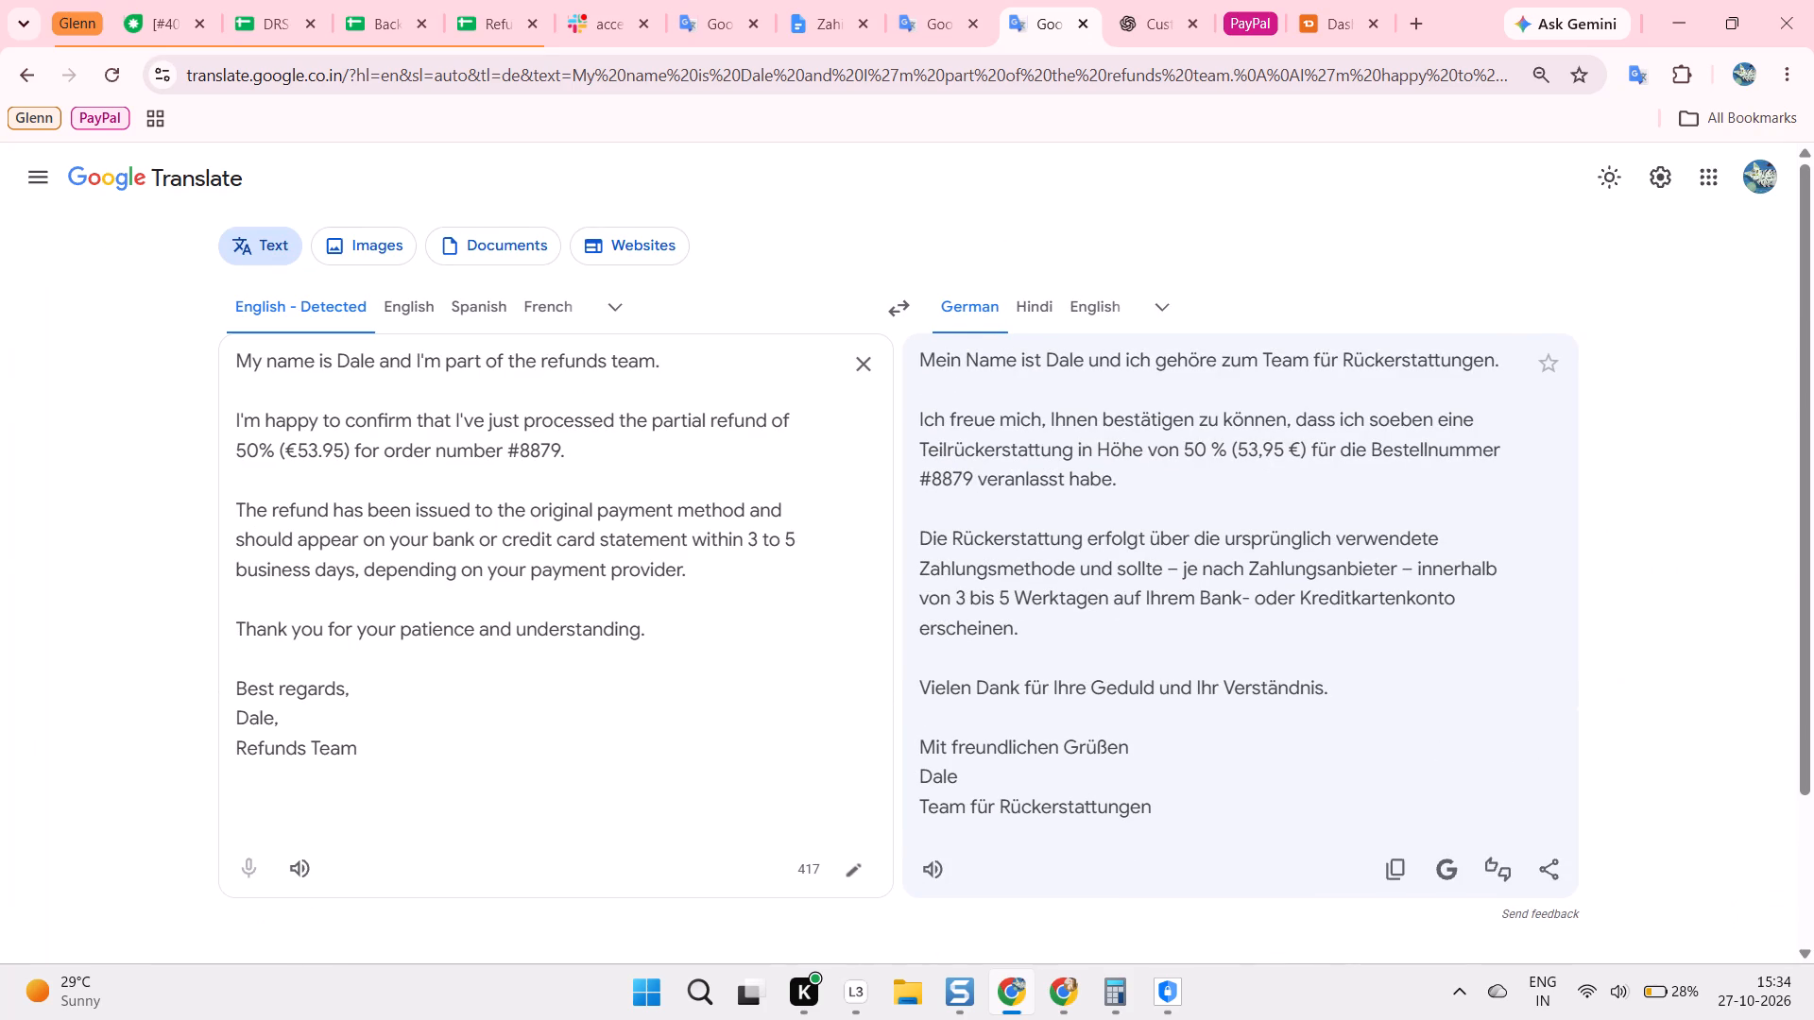
{"action": "left_click", "coordinate": [1067, 1004]}
{"action": "scroll", "coordinate": [656, 327], "scroll_direction": "up", "scroll_amount": 10}
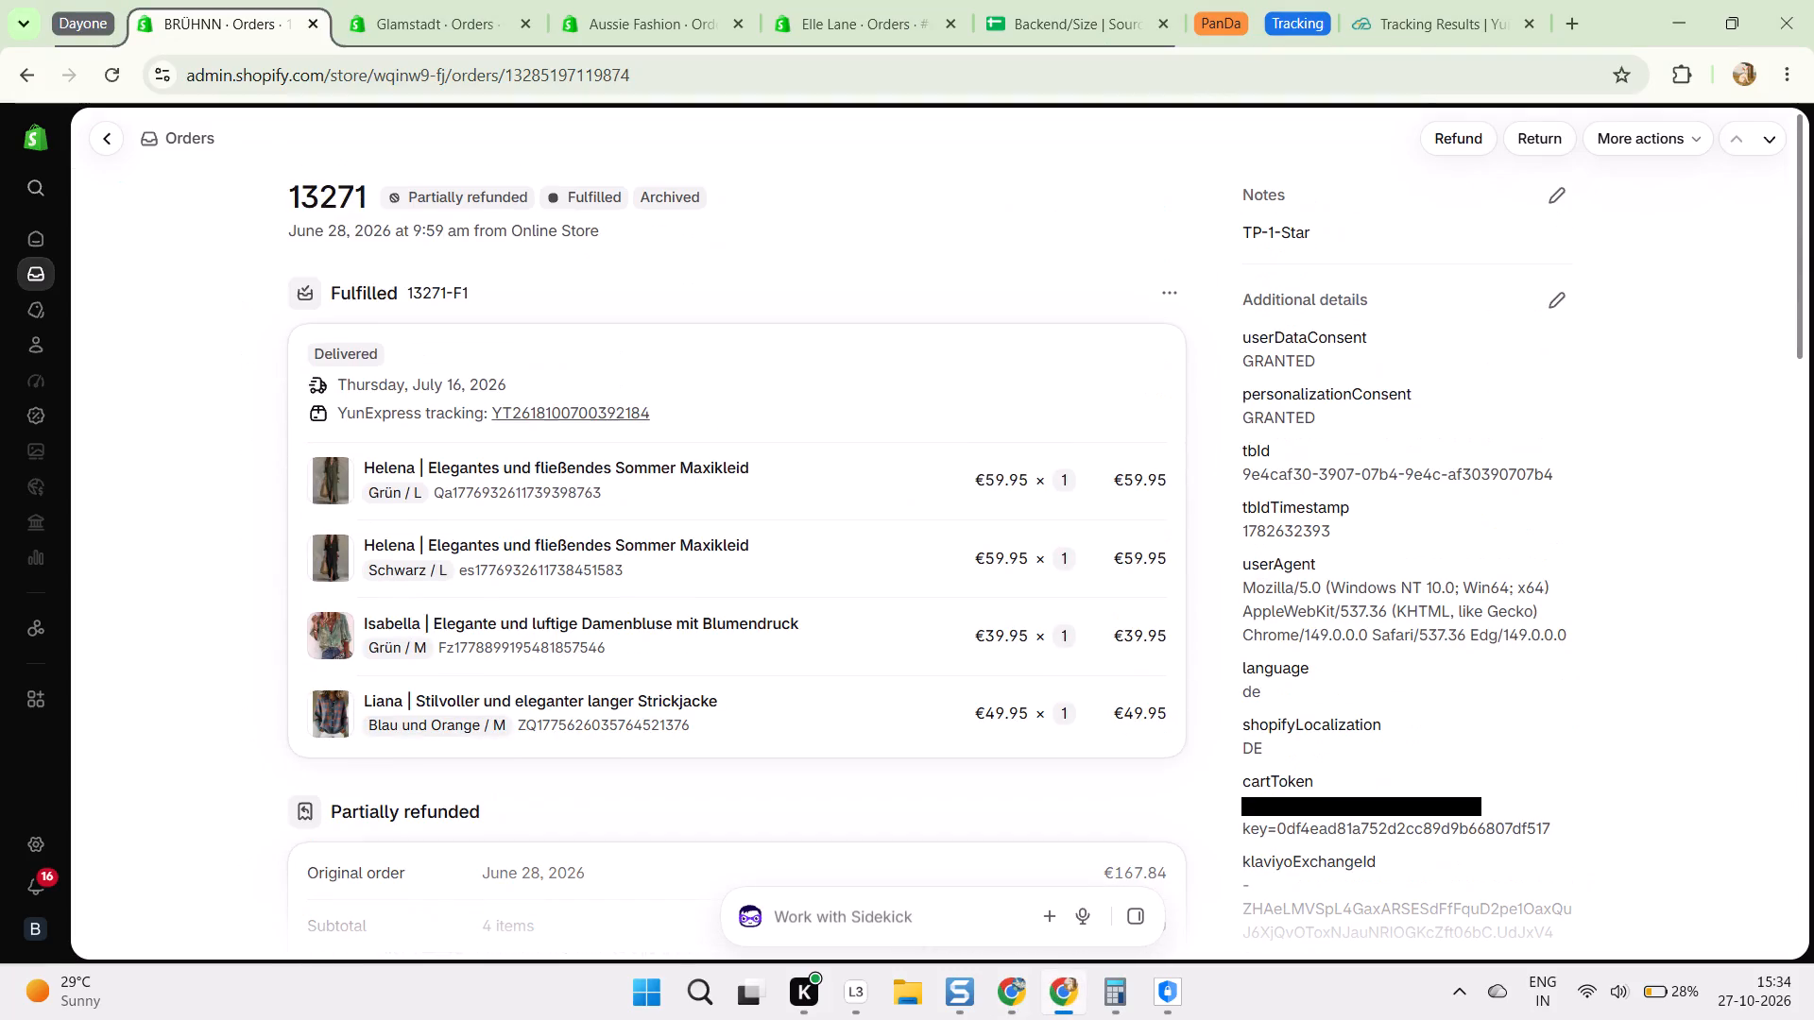
{"action": "double_click", "coordinate": [323, 190]}
{"action": "key", "text": "ctrl+c"}
{"action": "key", "text": "ctrl+c"}
{"action": "key", "text": "alt+Tab"}
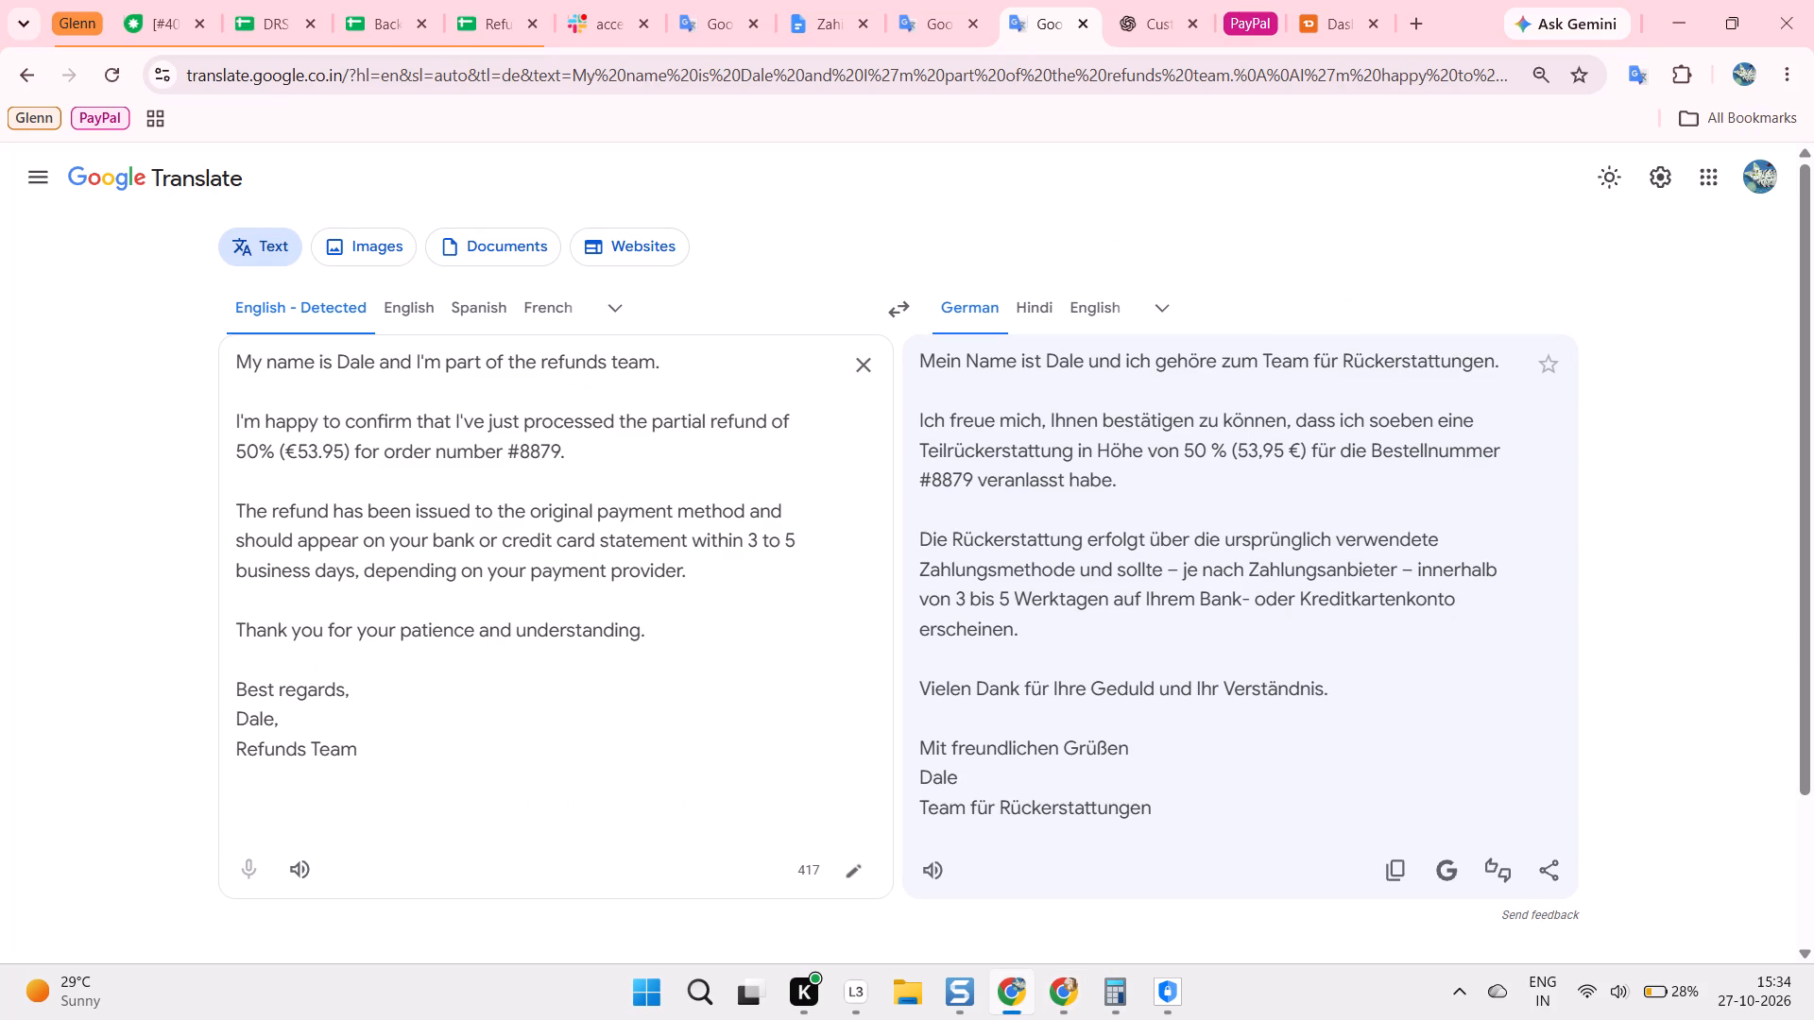
{"action": "triple_click", "coordinate": [536, 452]}
{"action": "key", "text": "ctrl+v"}
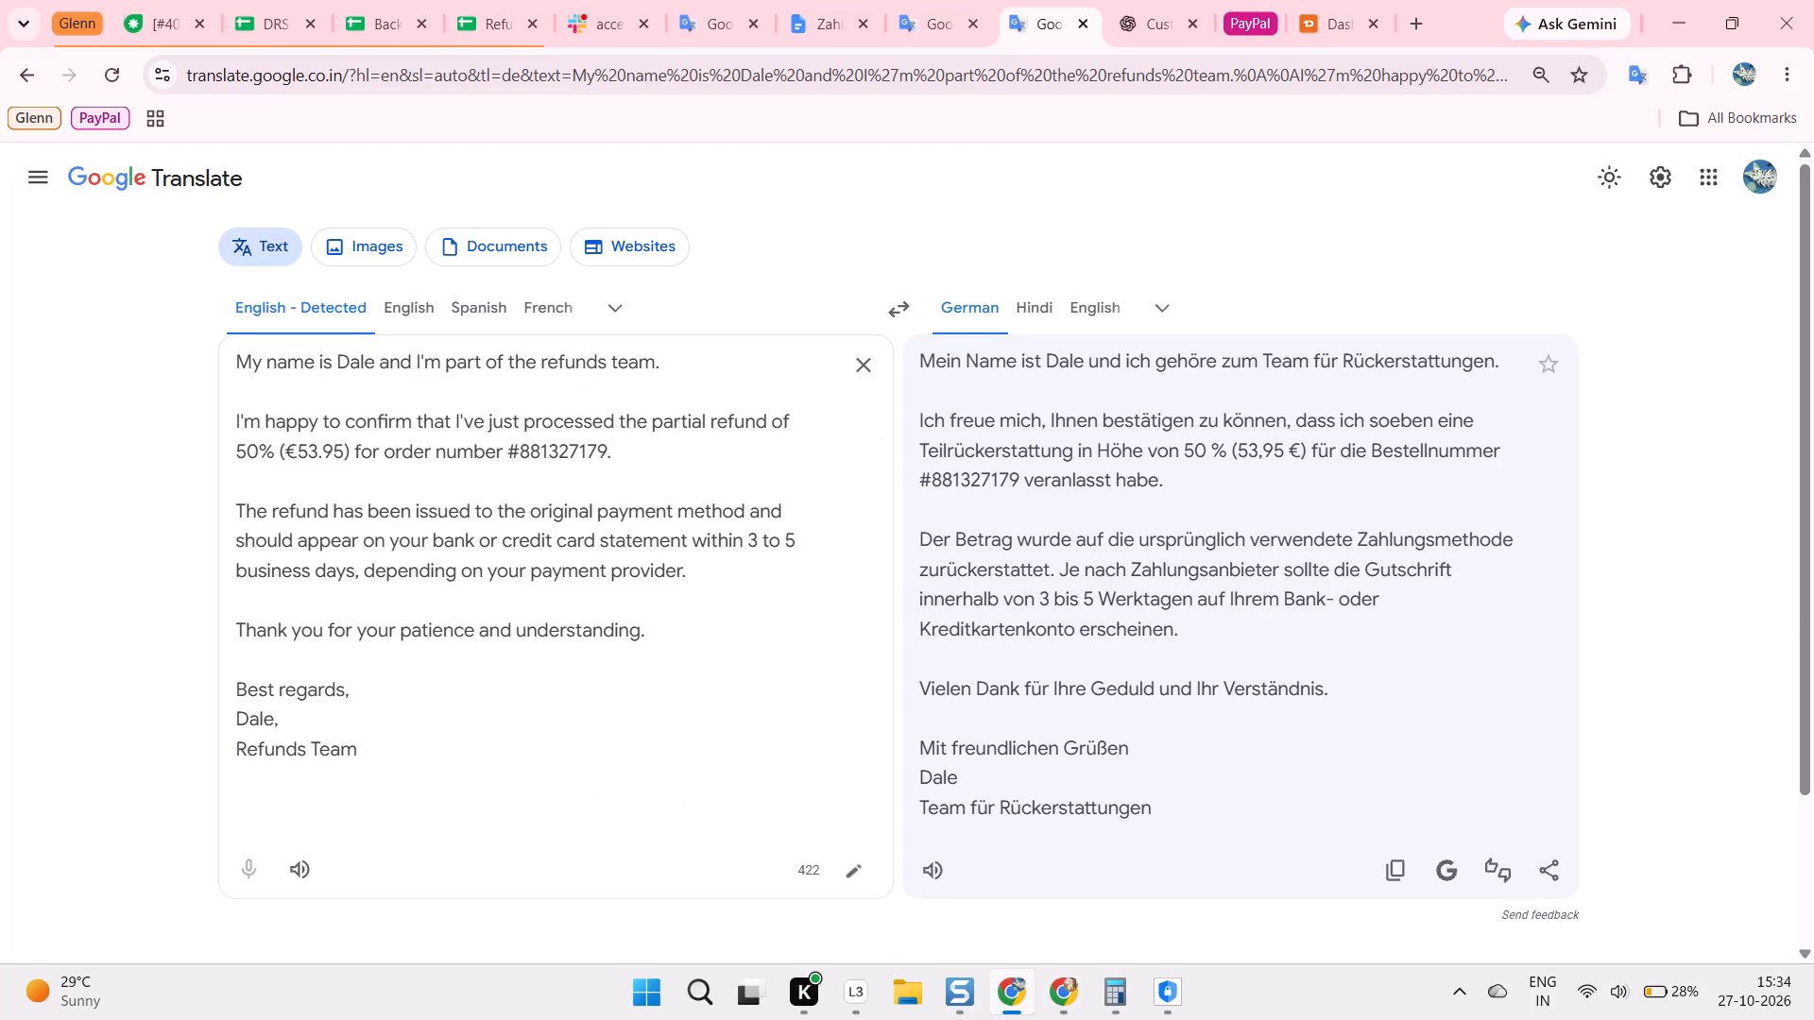
{"action": "double_click", "coordinate": [548, 448]}
{"action": "key", "text": "ctrl+v"}
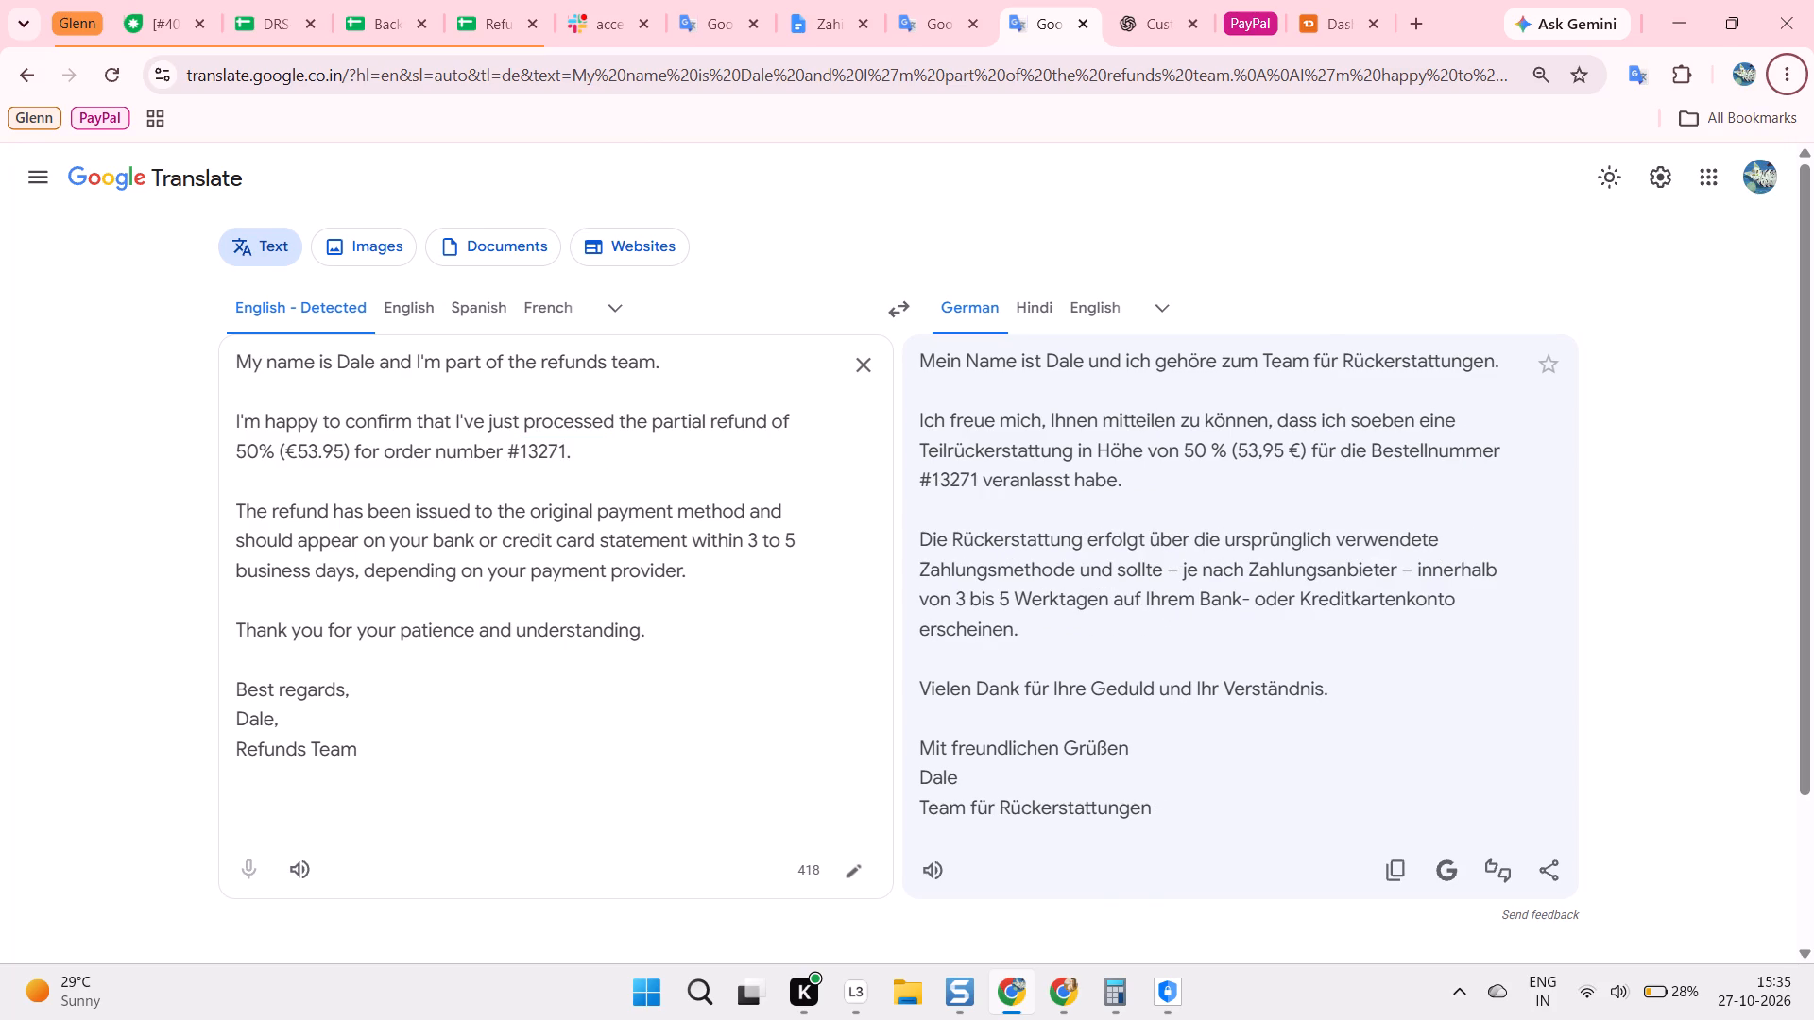
{"action": "key", "text": "alt+Tab"}
{"action": "scroll", "coordinate": [1089, 577], "scroll_direction": "down", "scroll_amount": 4}
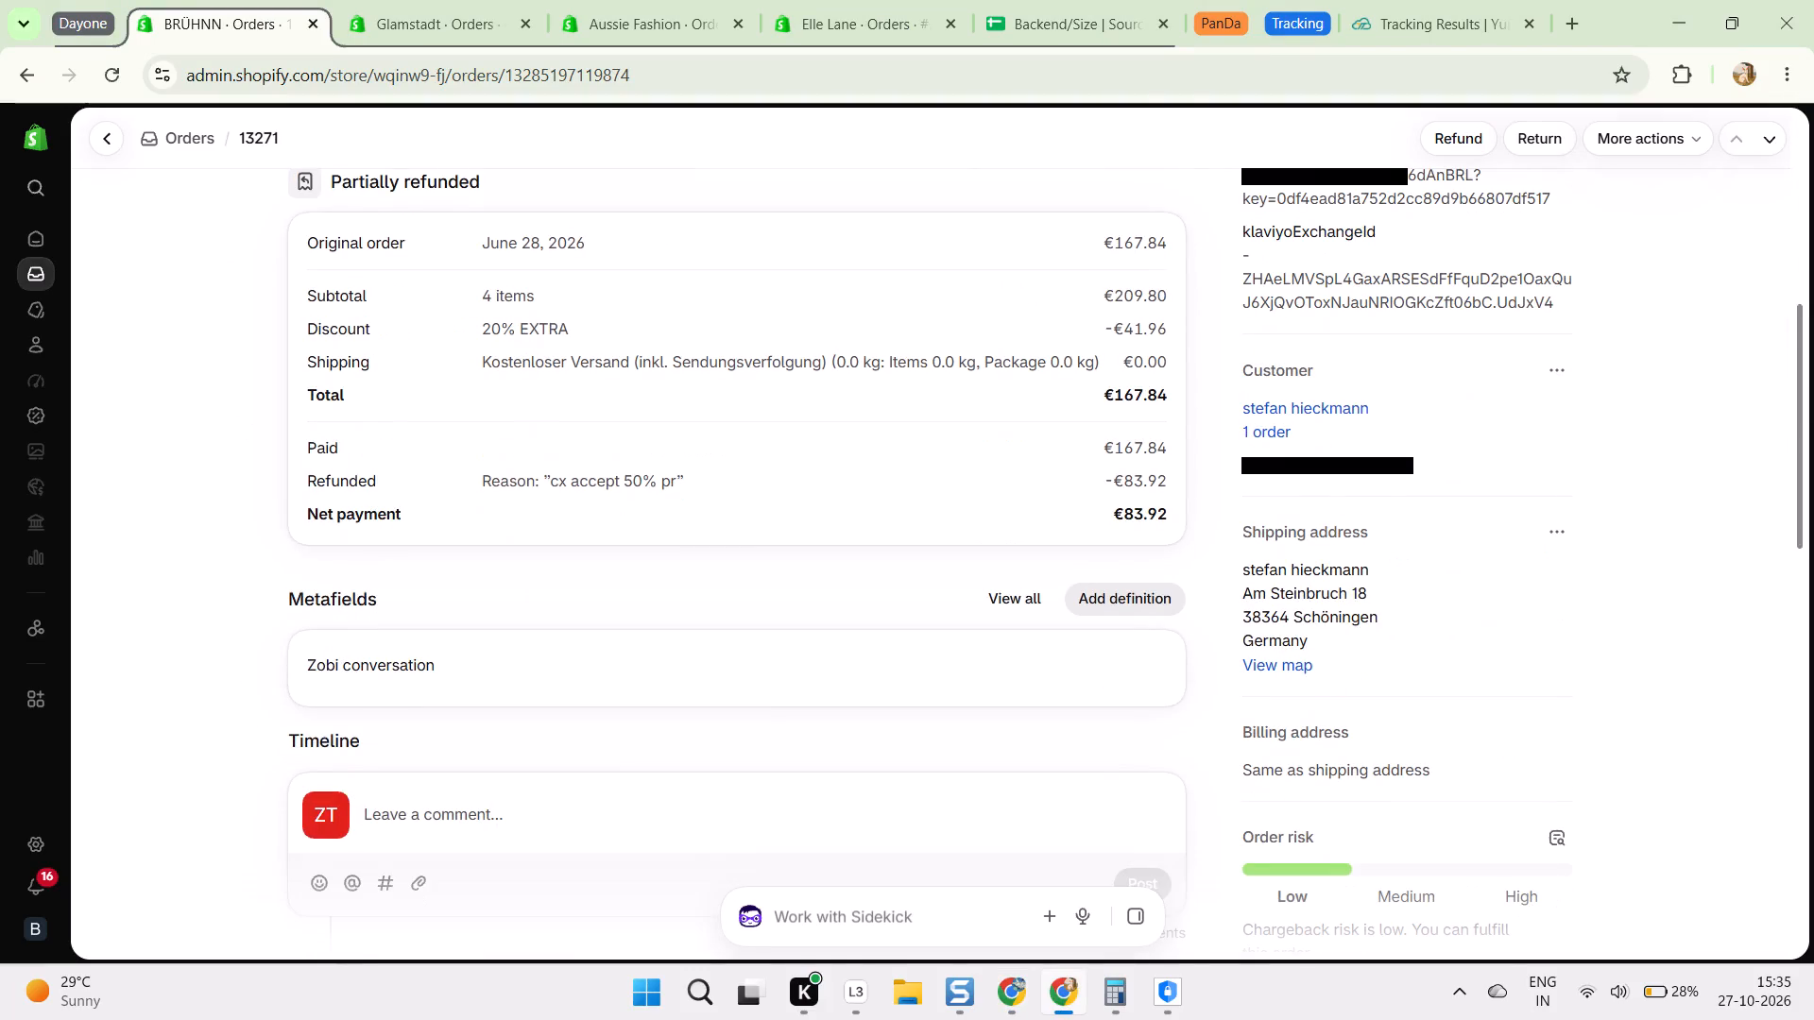
{"action": "key", "text": "alt+Tab"}
{"action": "left_click", "coordinate": [339, 447]}
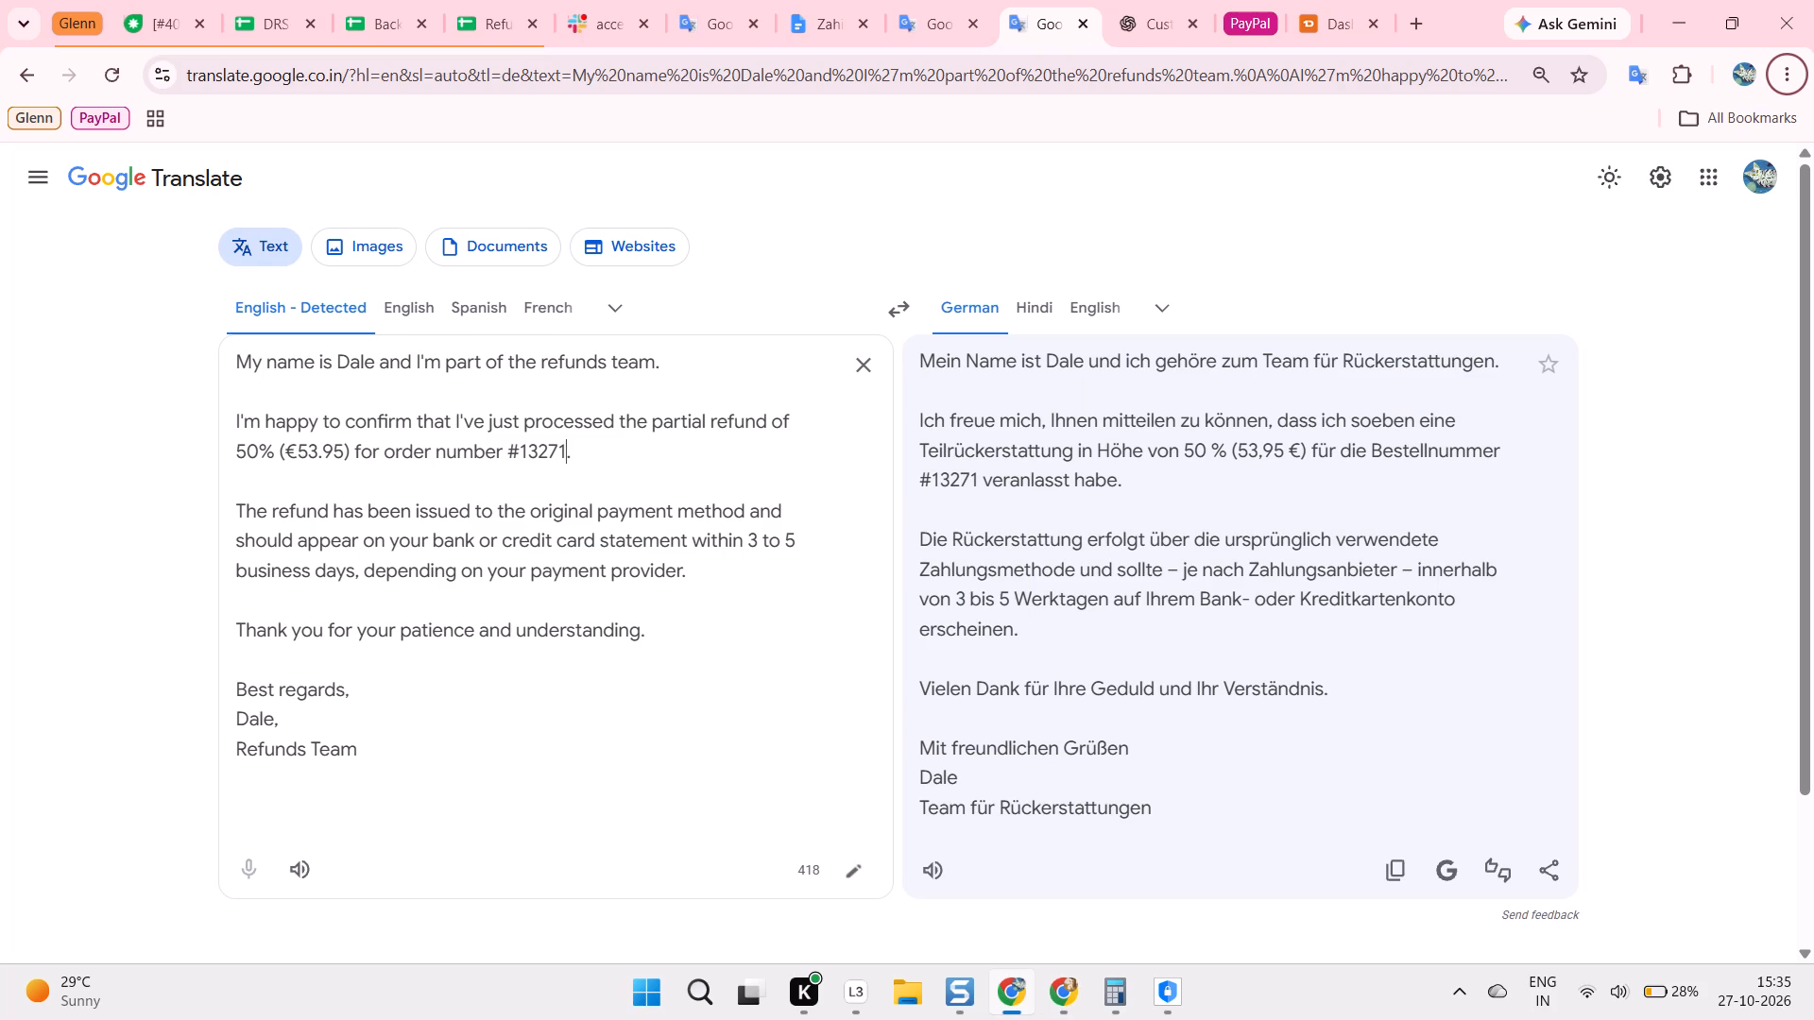
{"action": "key", "text": "BackSpace"}
{"action": "key", "text": "BackSpace"}
{"action": "key", "text": "BackSpace"}
{"action": "key", "text": "BackSpace"}
{"action": "key", "text": "BackSpace"}
{"action": "key", "text": "alt+Tab"}
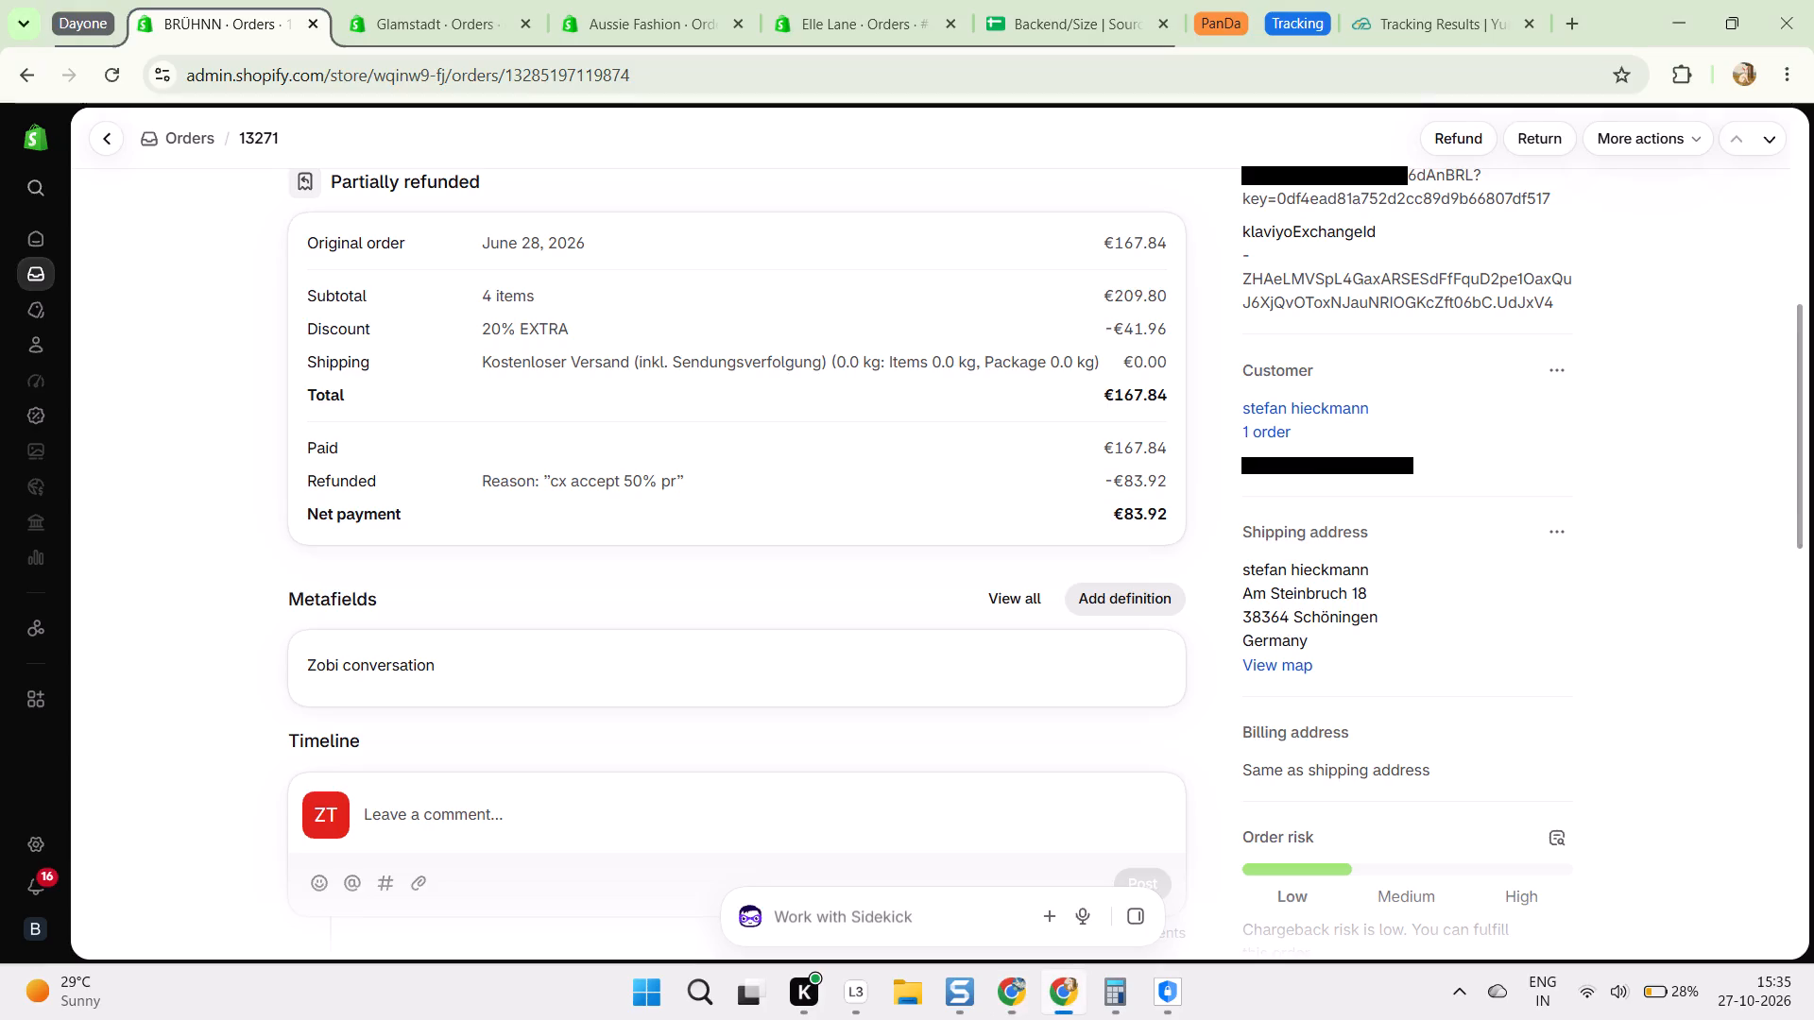
{"action": "key", "text": "alt+Tab"}
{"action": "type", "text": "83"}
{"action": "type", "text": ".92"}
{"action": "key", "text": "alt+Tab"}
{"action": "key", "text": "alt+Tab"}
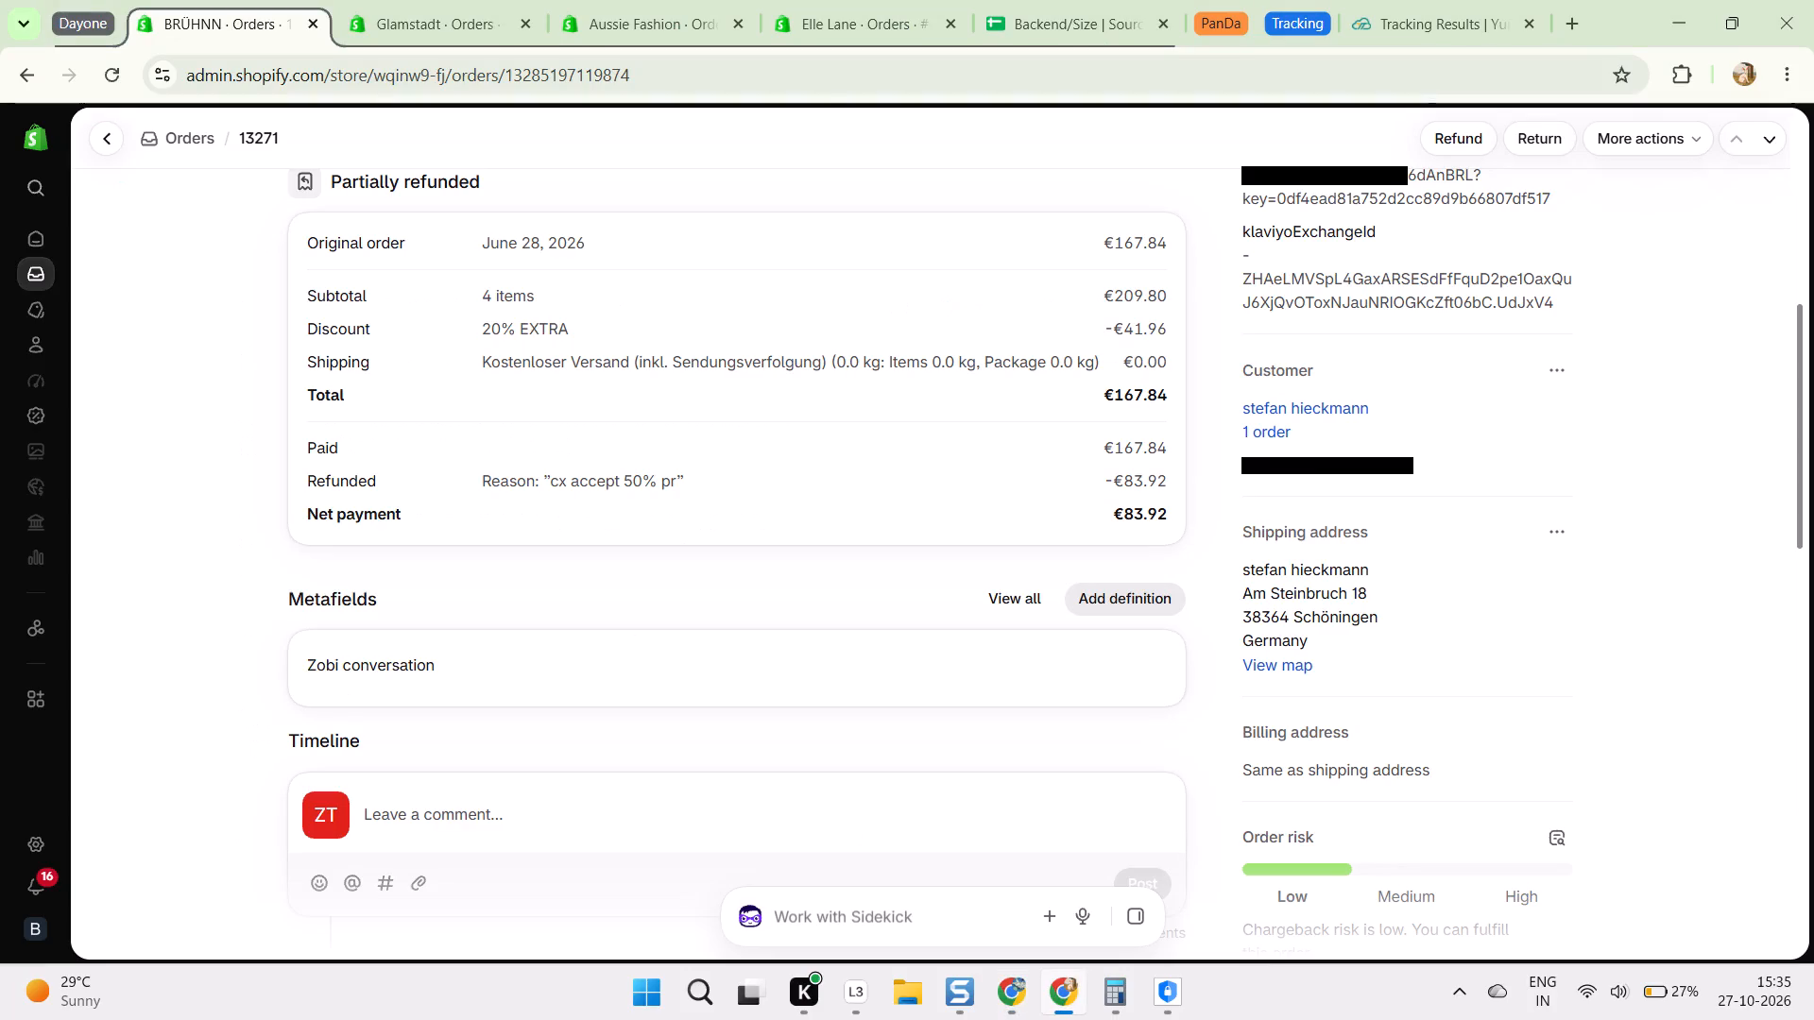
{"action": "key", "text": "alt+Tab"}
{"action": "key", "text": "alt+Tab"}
Remove the word "partial" from the English refund message and copy the German translation.
{"action": "scroll", "coordinate": [824, 522], "scroll_direction": "up", "scroll_amount": 1}
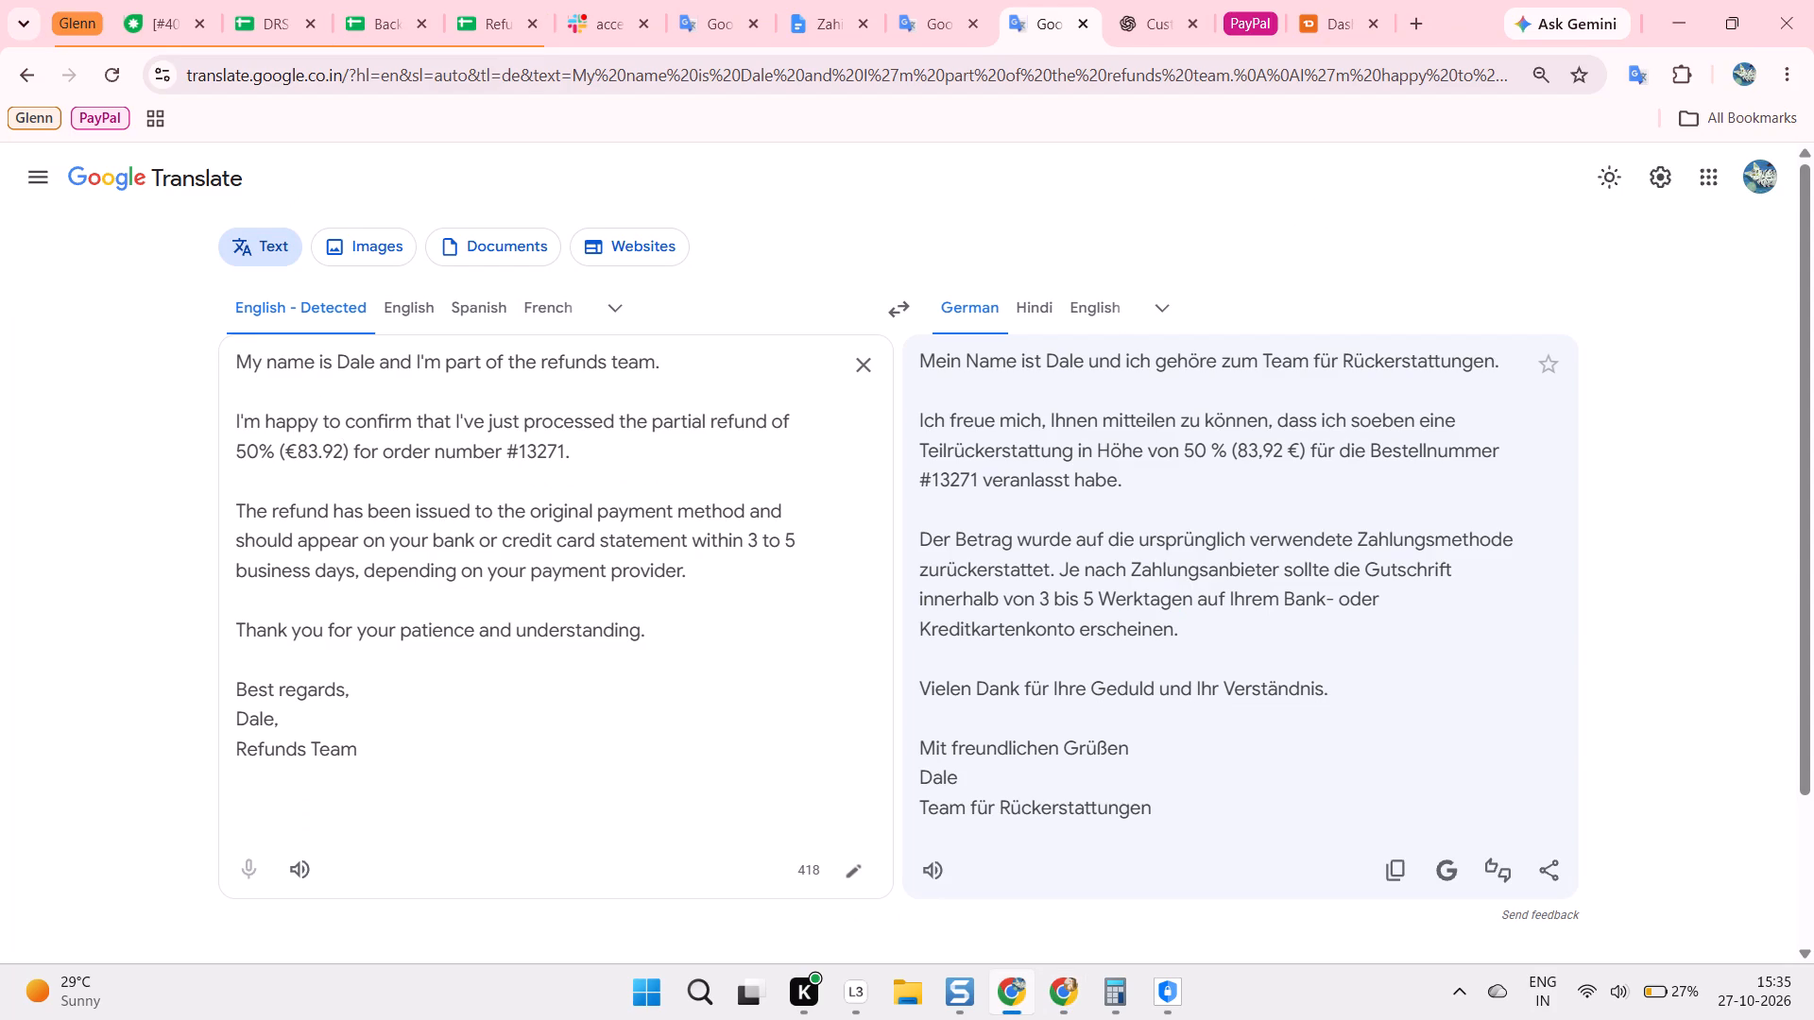
{"action": "scroll", "coordinate": [802, 485], "scroll_direction": "up", "scroll_amount": 1}
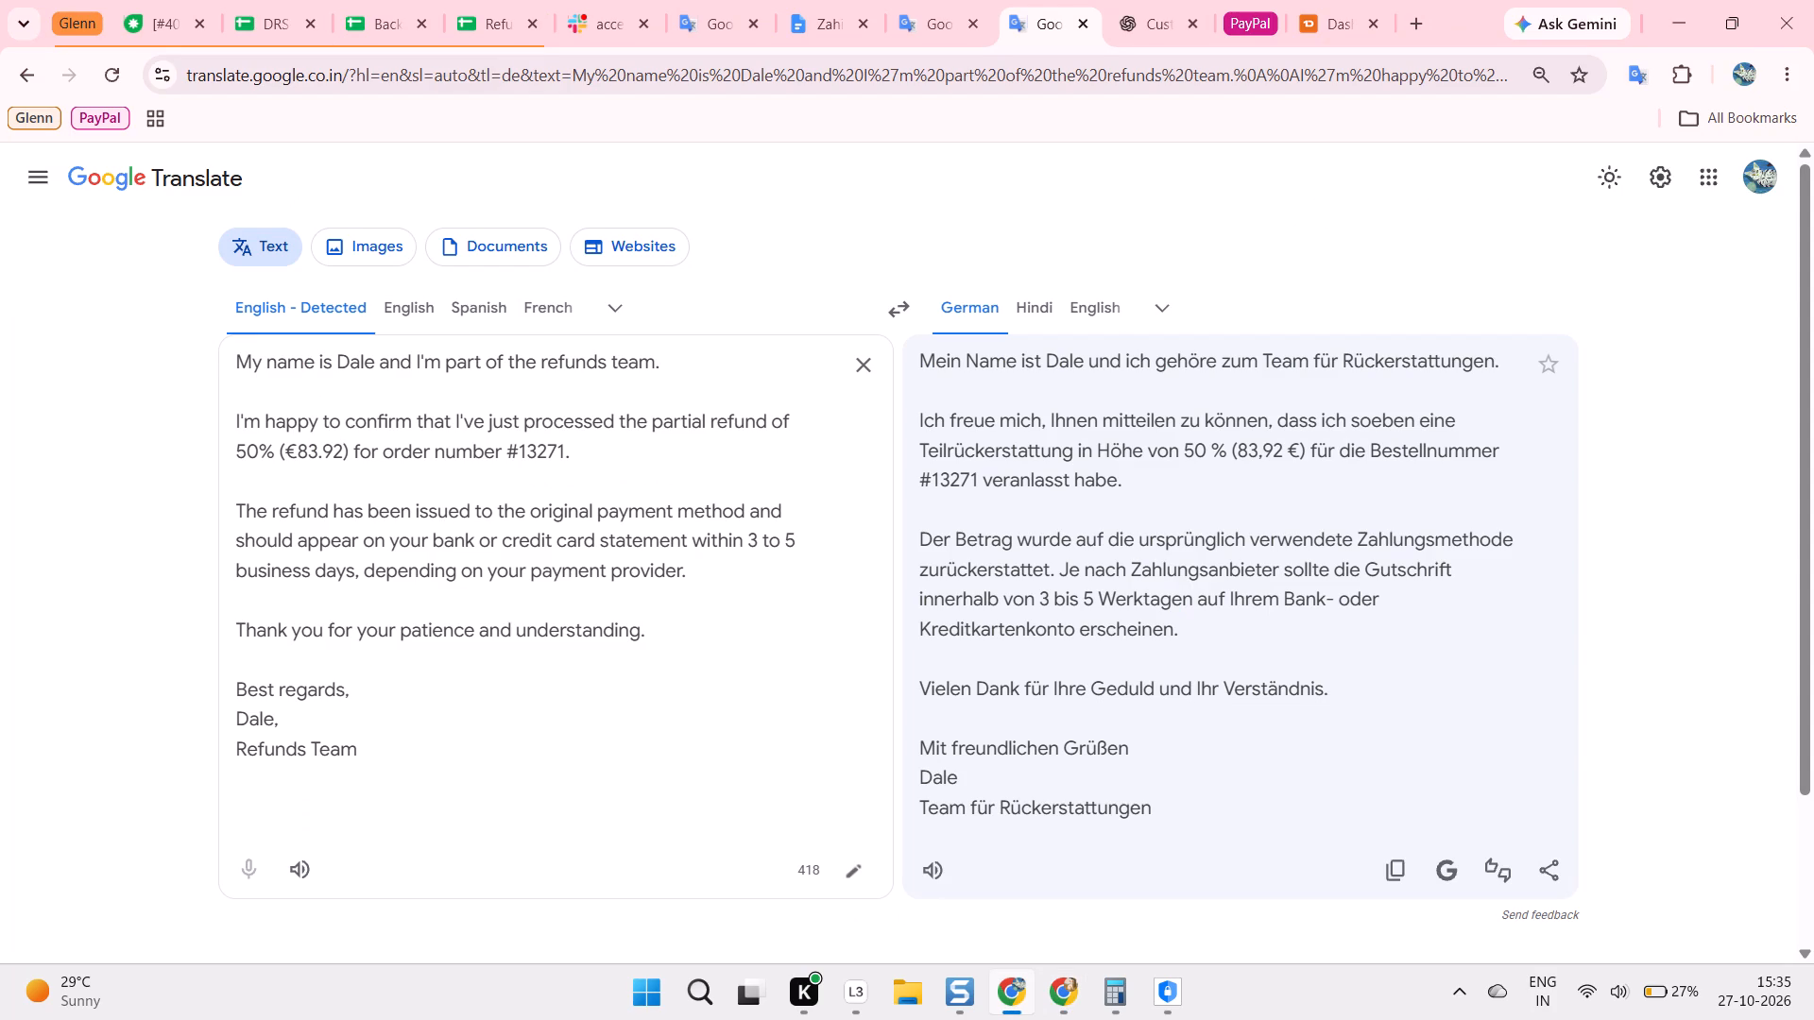
{"action": "double_click", "coordinate": [677, 419]}
{"action": "key", "text": "BackSpace"}
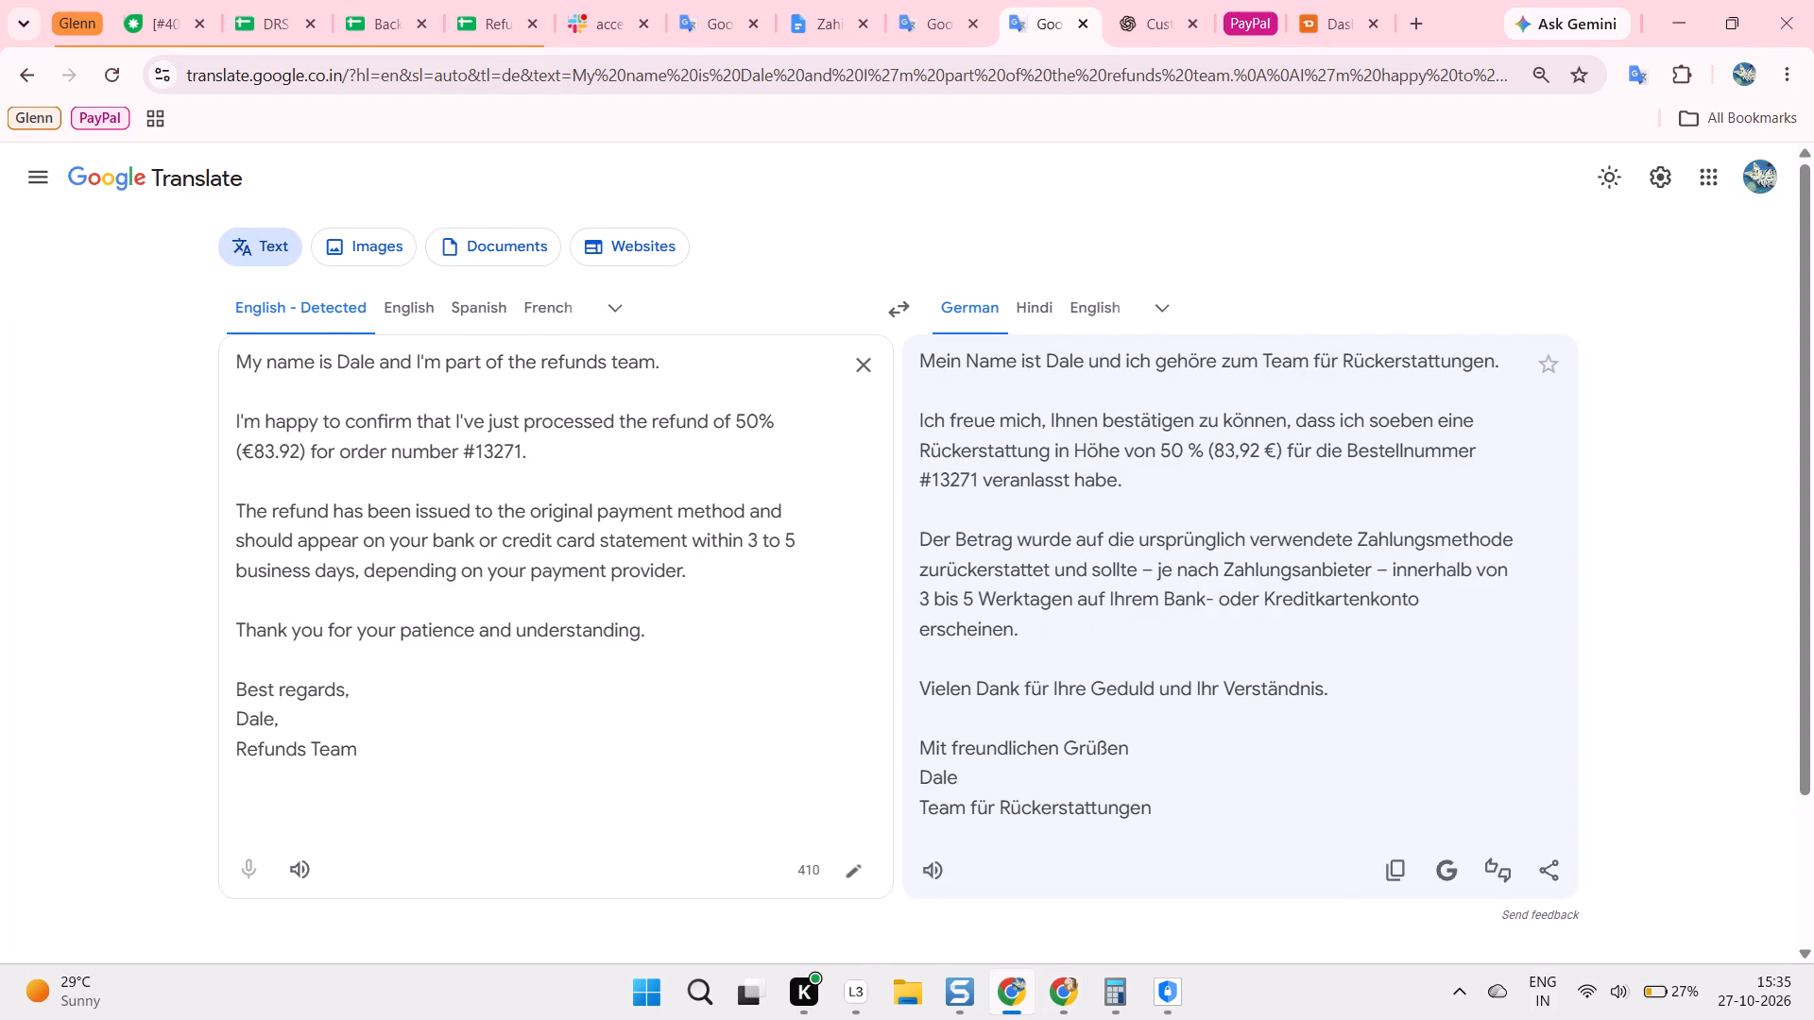
{"action": "scroll", "coordinate": [1164, 410], "scroll_direction": "down", "scroll_amount": 12}
{"action": "left_click", "coordinate": [1402, 683]}
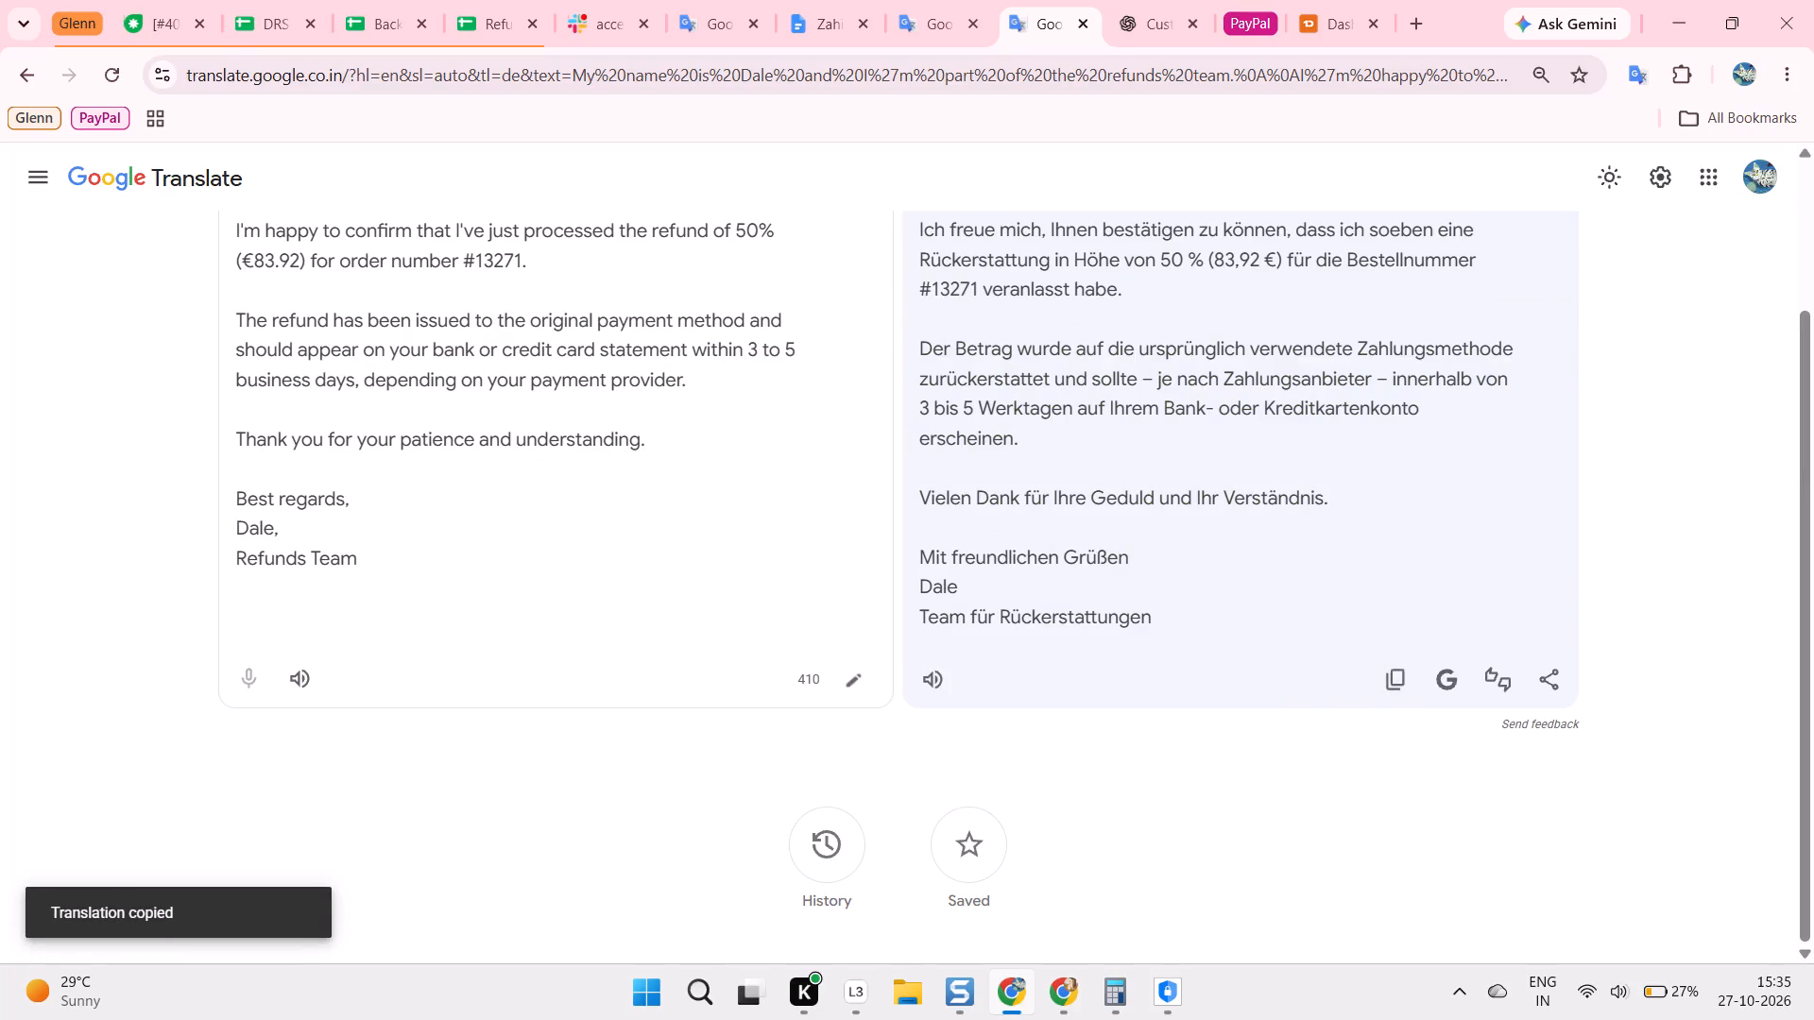
Start a reply on Freshdesk ticket 401209 and replace its default greeting with the canned response asn.
{"action": "left_click", "coordinate": [136, 0]}
{"action": "left_click", "coordinate": [717, 519]}
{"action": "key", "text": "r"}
{"action": "scroll", "coordinate": [484, 539], "scroll_direction": "down", "scroll_amount": 6}
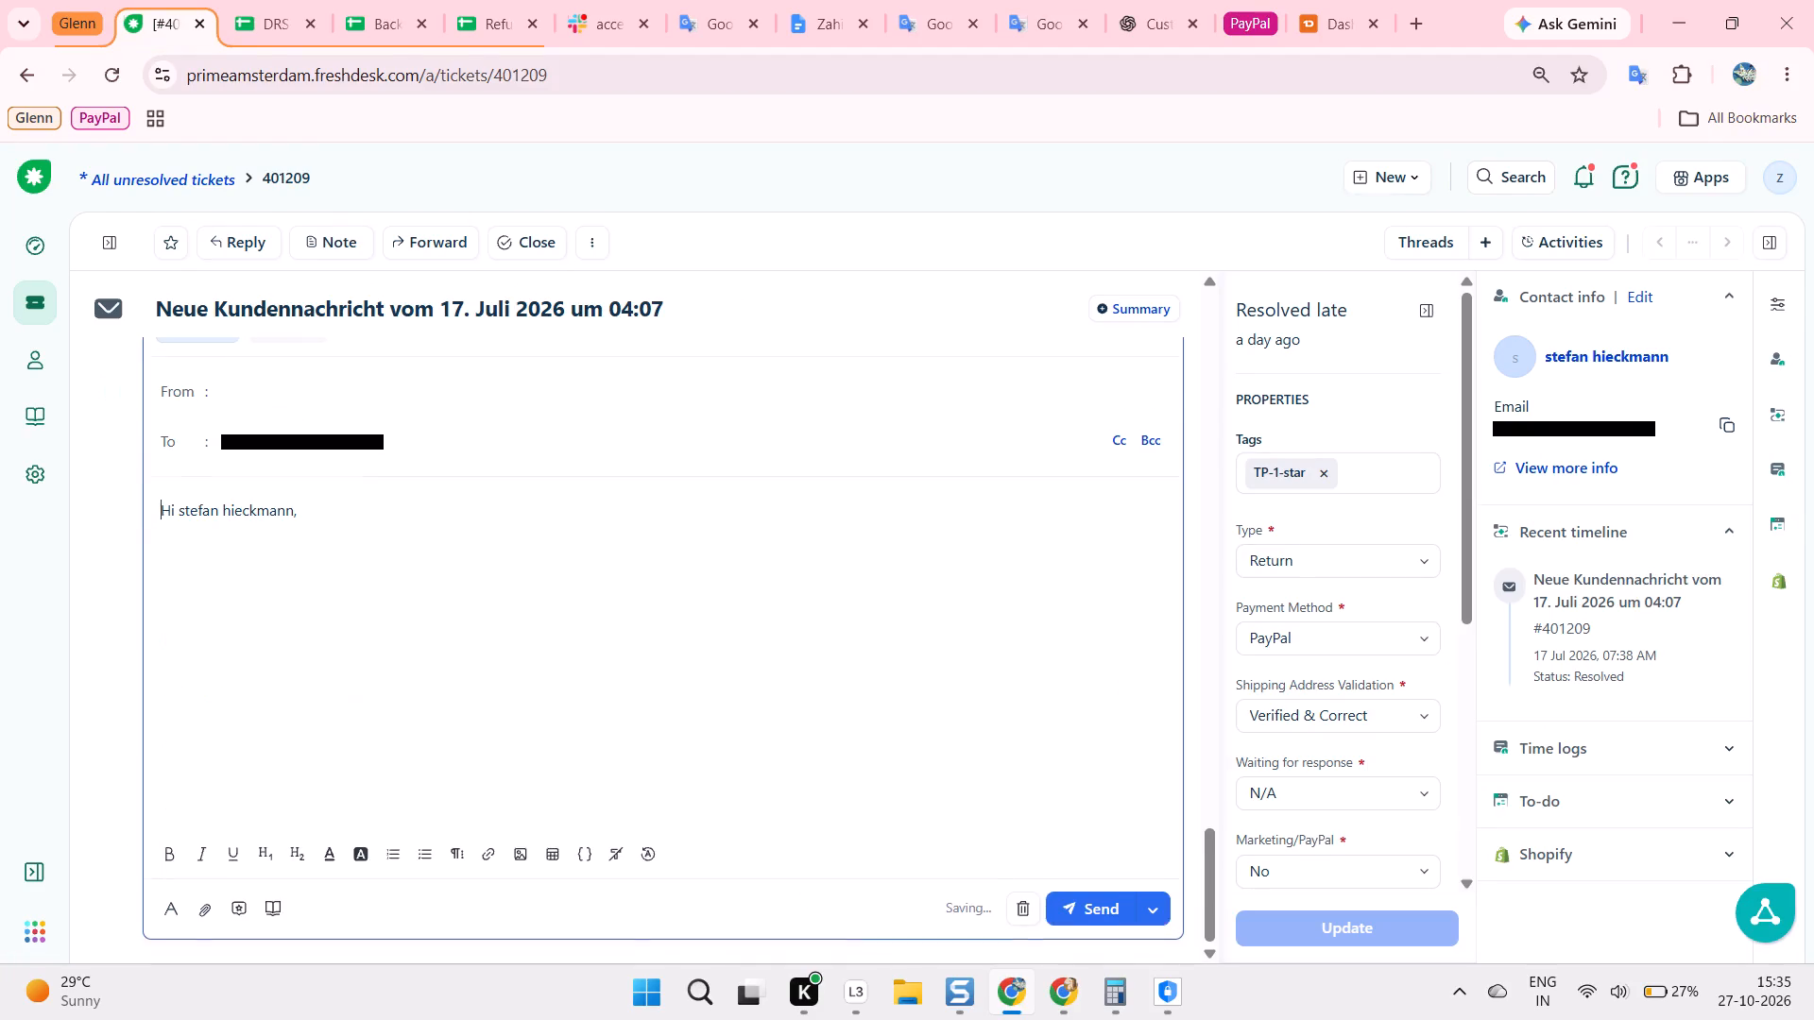
{"action": "scroll", "coordinate": [288, 695], "scroll_direction": "down", "scroll_amount": 1}
{"action": "left_click", "coordinate": [201, 816]}
{"action": "left_click_drag", "start_coordinate": [204, 805], "coordinate": [224, 797]}
{"action": "key", "text": "ctrl+a"}
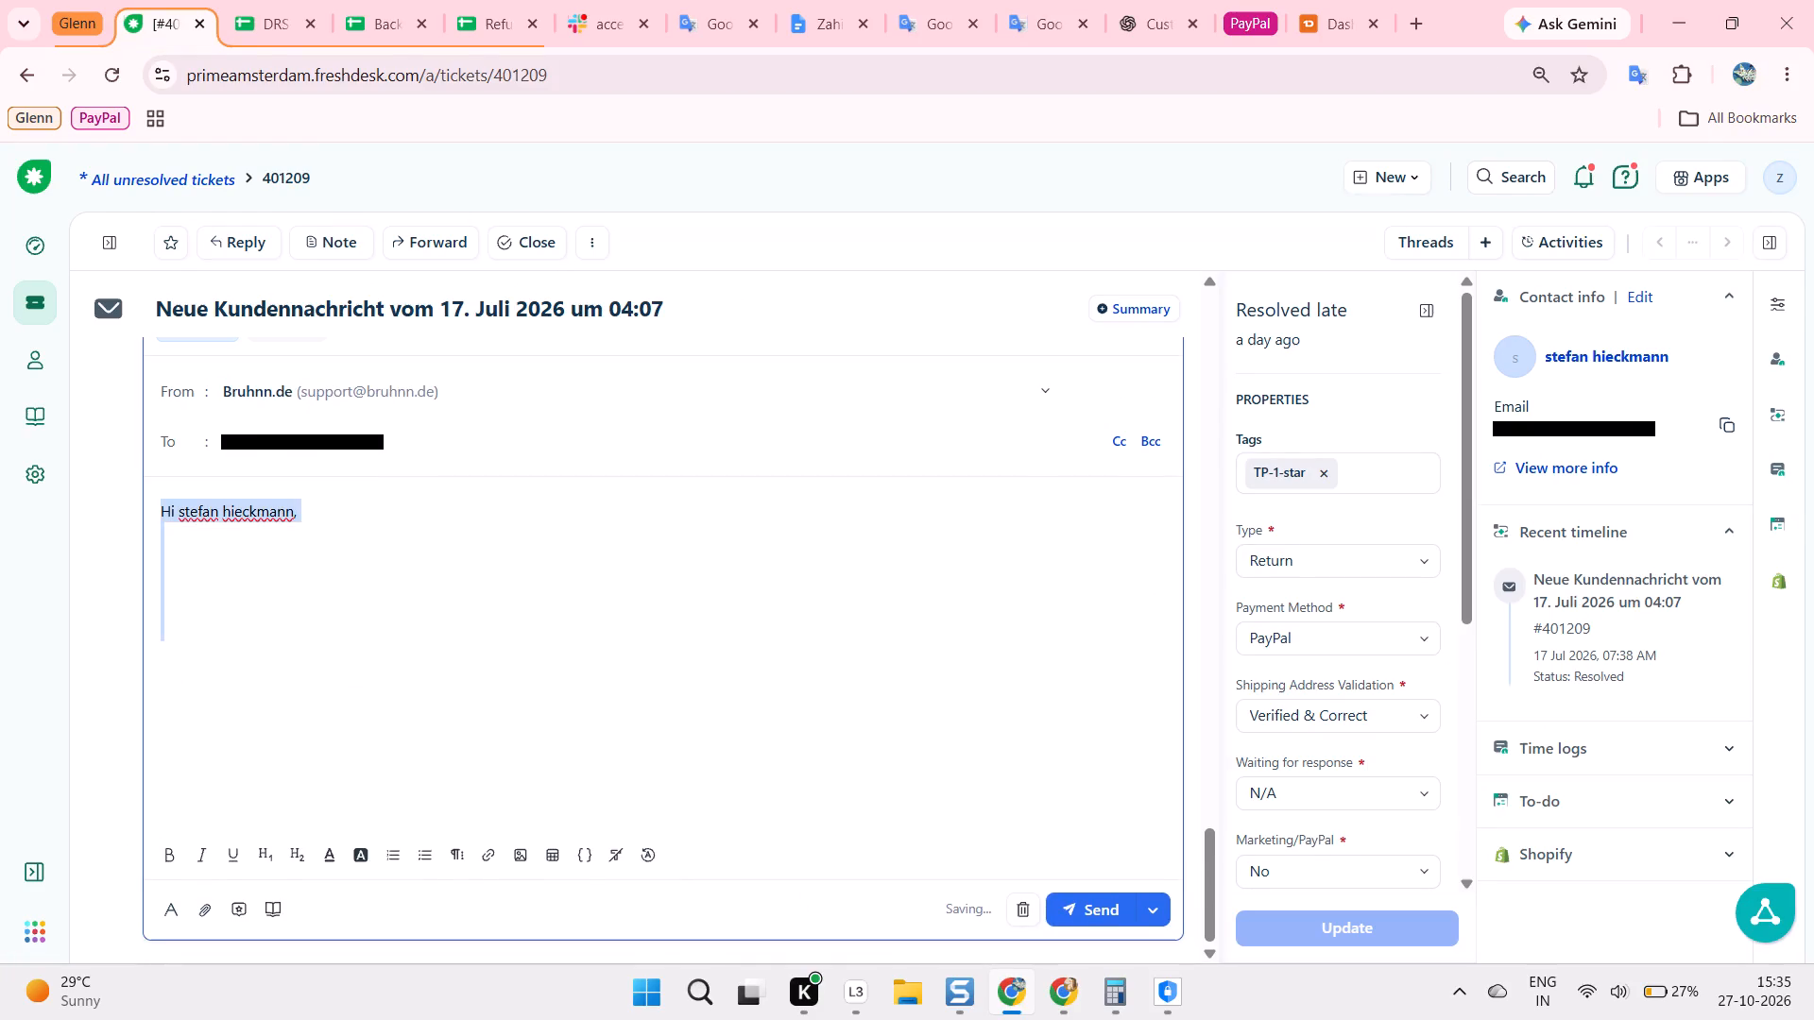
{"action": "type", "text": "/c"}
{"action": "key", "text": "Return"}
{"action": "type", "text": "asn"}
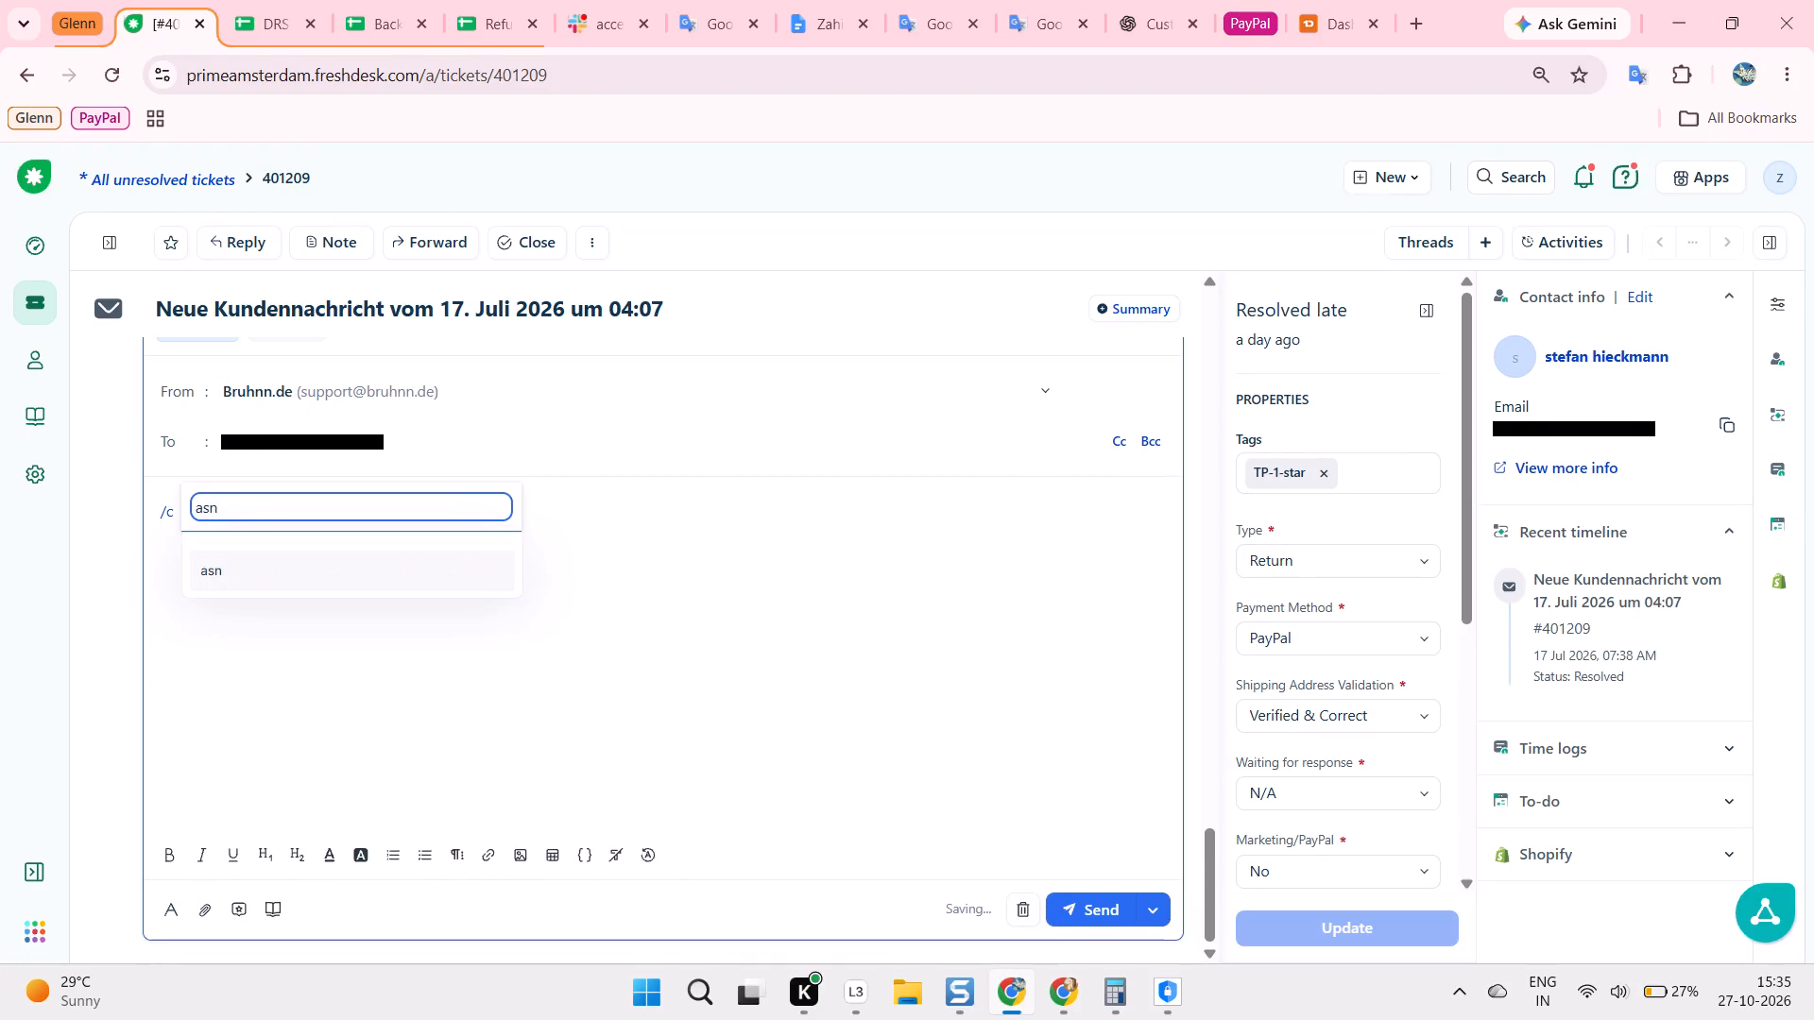
{"action": "left_click", "coordinate": [251, 575]}
Replace the reply's blank body and Bruhnn sign-off with the copied German refund confirmation, keeping the greeting, and send it.
{"action": "left_click_drag", "start_coordinate": [203, 567], "coordinate": [245, 592]}
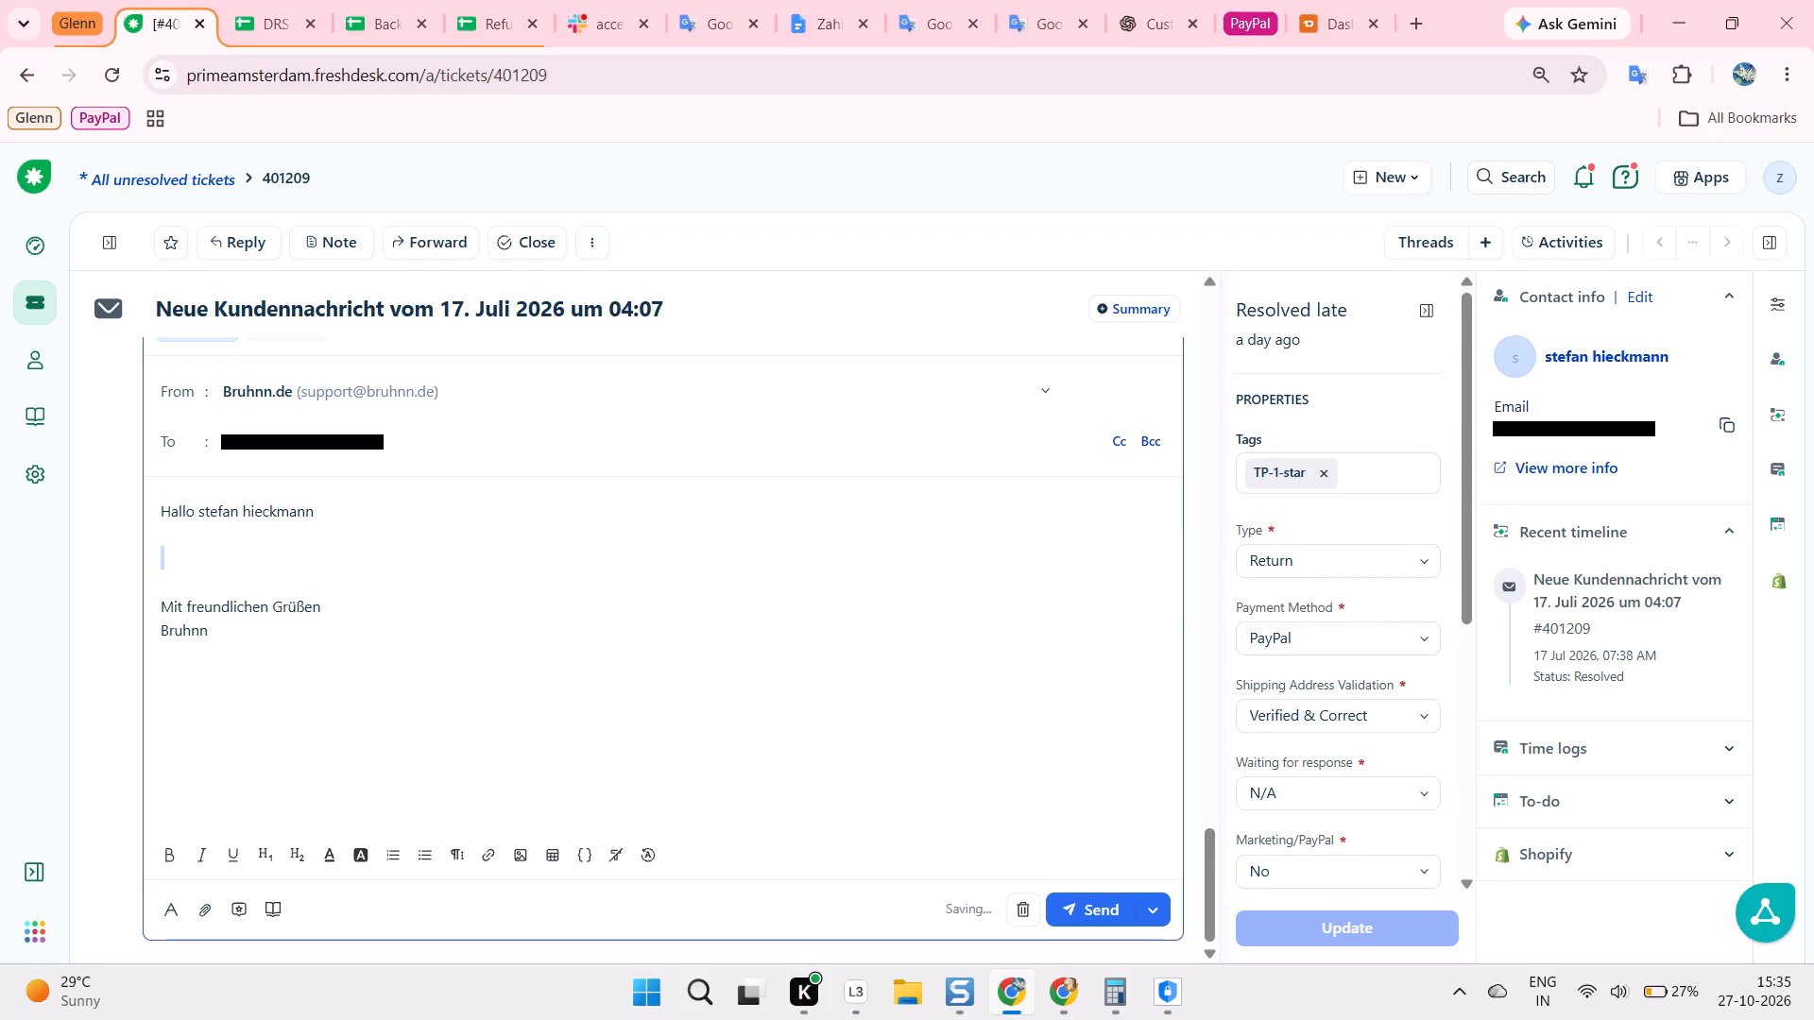
{"action": "left_click_drag", "start_coordinate": [245, 592], "coordinate": [313, 641]}
{"action": "key", "text": "ctrl+v"}
{"action": "scroll", "coordinate": [259, 529], "scroll_direction": "down", "scroll_amount": 4}
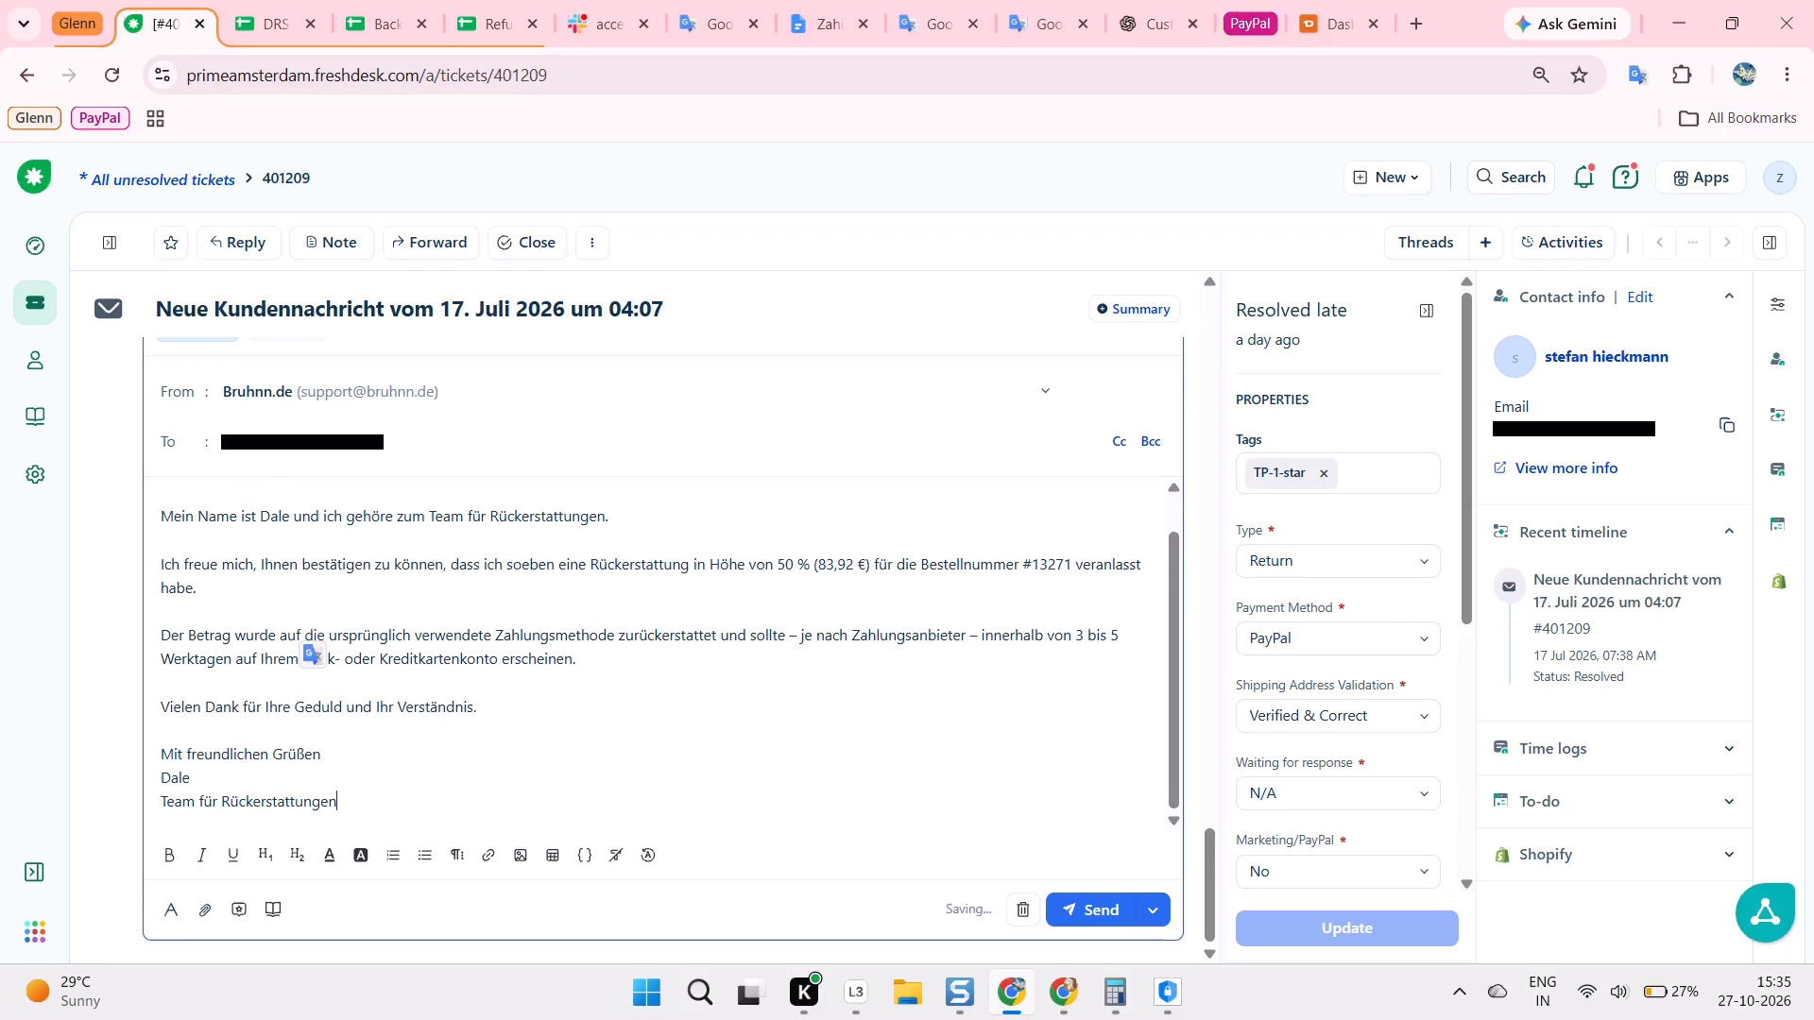
{"action": "scroll", "coordinate": [771, 814], "scroll_direction": "down", "scroll_amount": 1}
{"action": "left_click", "coordinate": [1053, 912]}
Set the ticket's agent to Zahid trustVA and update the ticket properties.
{"action": "scroll", "coordinate": [1056, 820], "scroll_direction": "down", "scroll_amount": 3}
{"action": "scroll", "coordinate": [1132, 605], "scroll_direction": "down", "scroll_amount": 3}
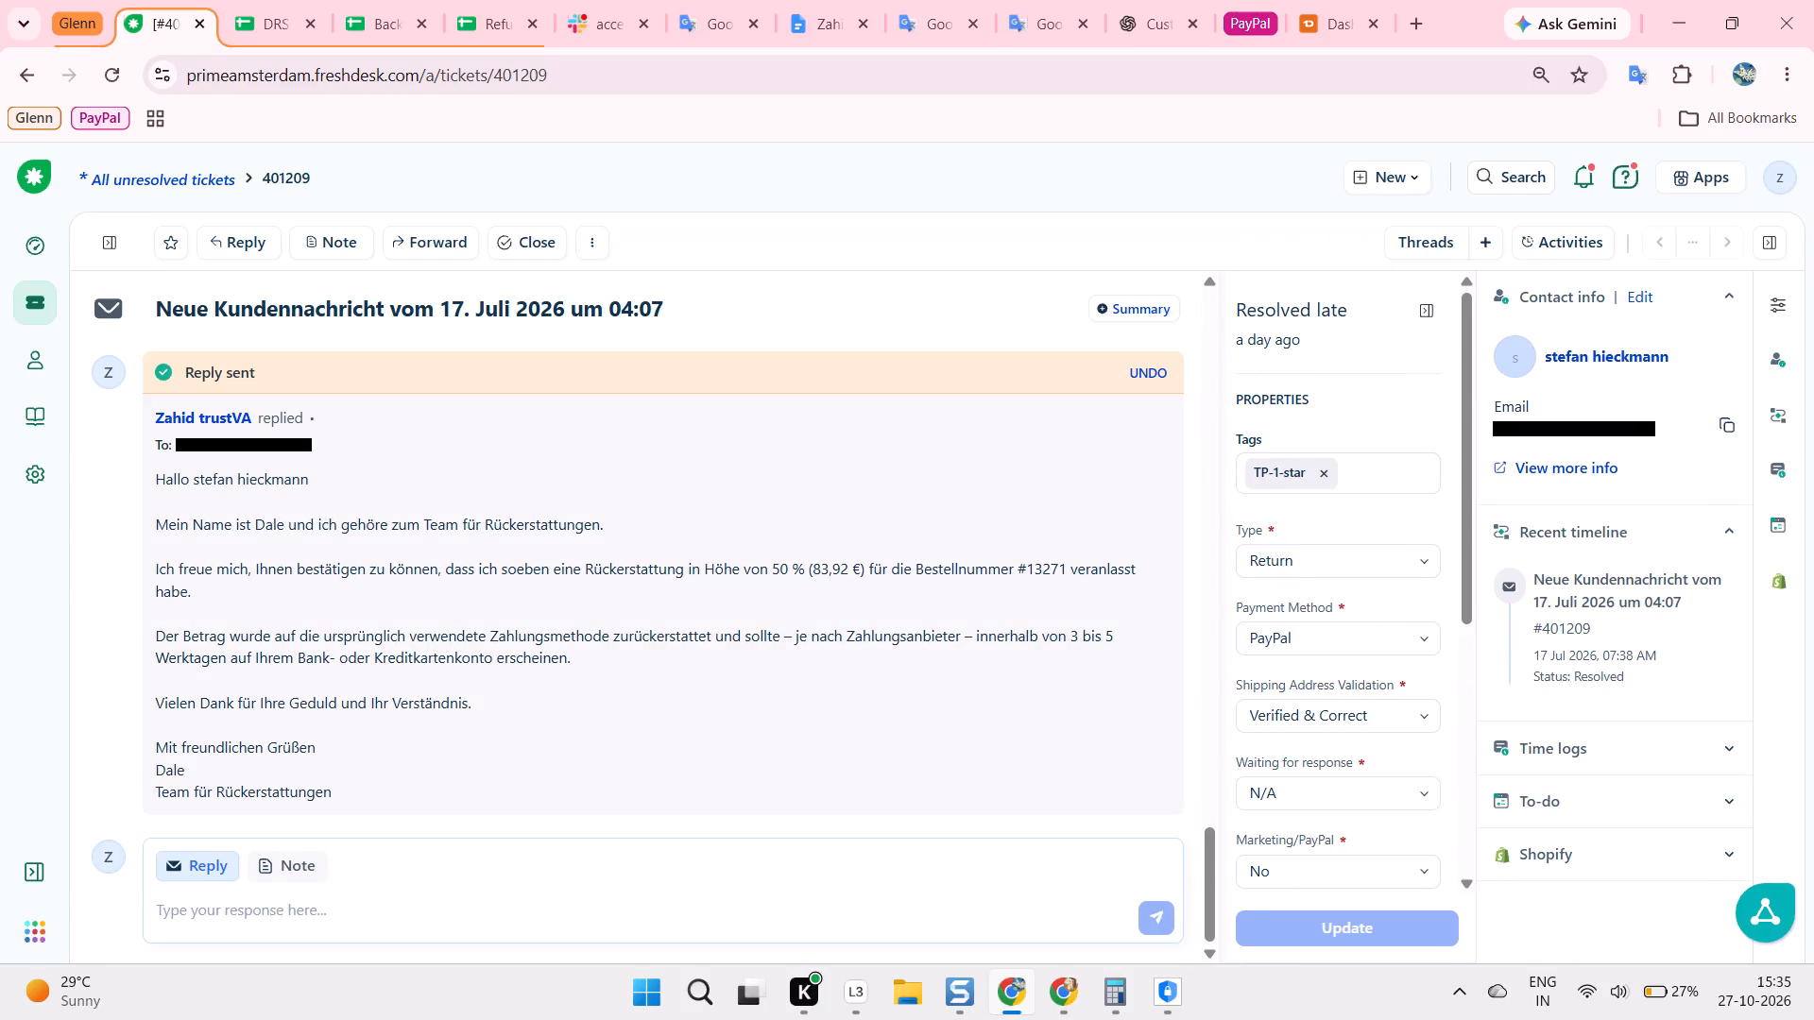
{"action": "scroll", "coordinate": [1459, 526], "scroll_direction": "down", "scroll_amount": 6}
{"action": "scroll", "coordinate": [1307, 592], "scroll_direction": "down", "scroll_amount": 3}
{"action": "left_click", "coordinate": [1304, 712]}
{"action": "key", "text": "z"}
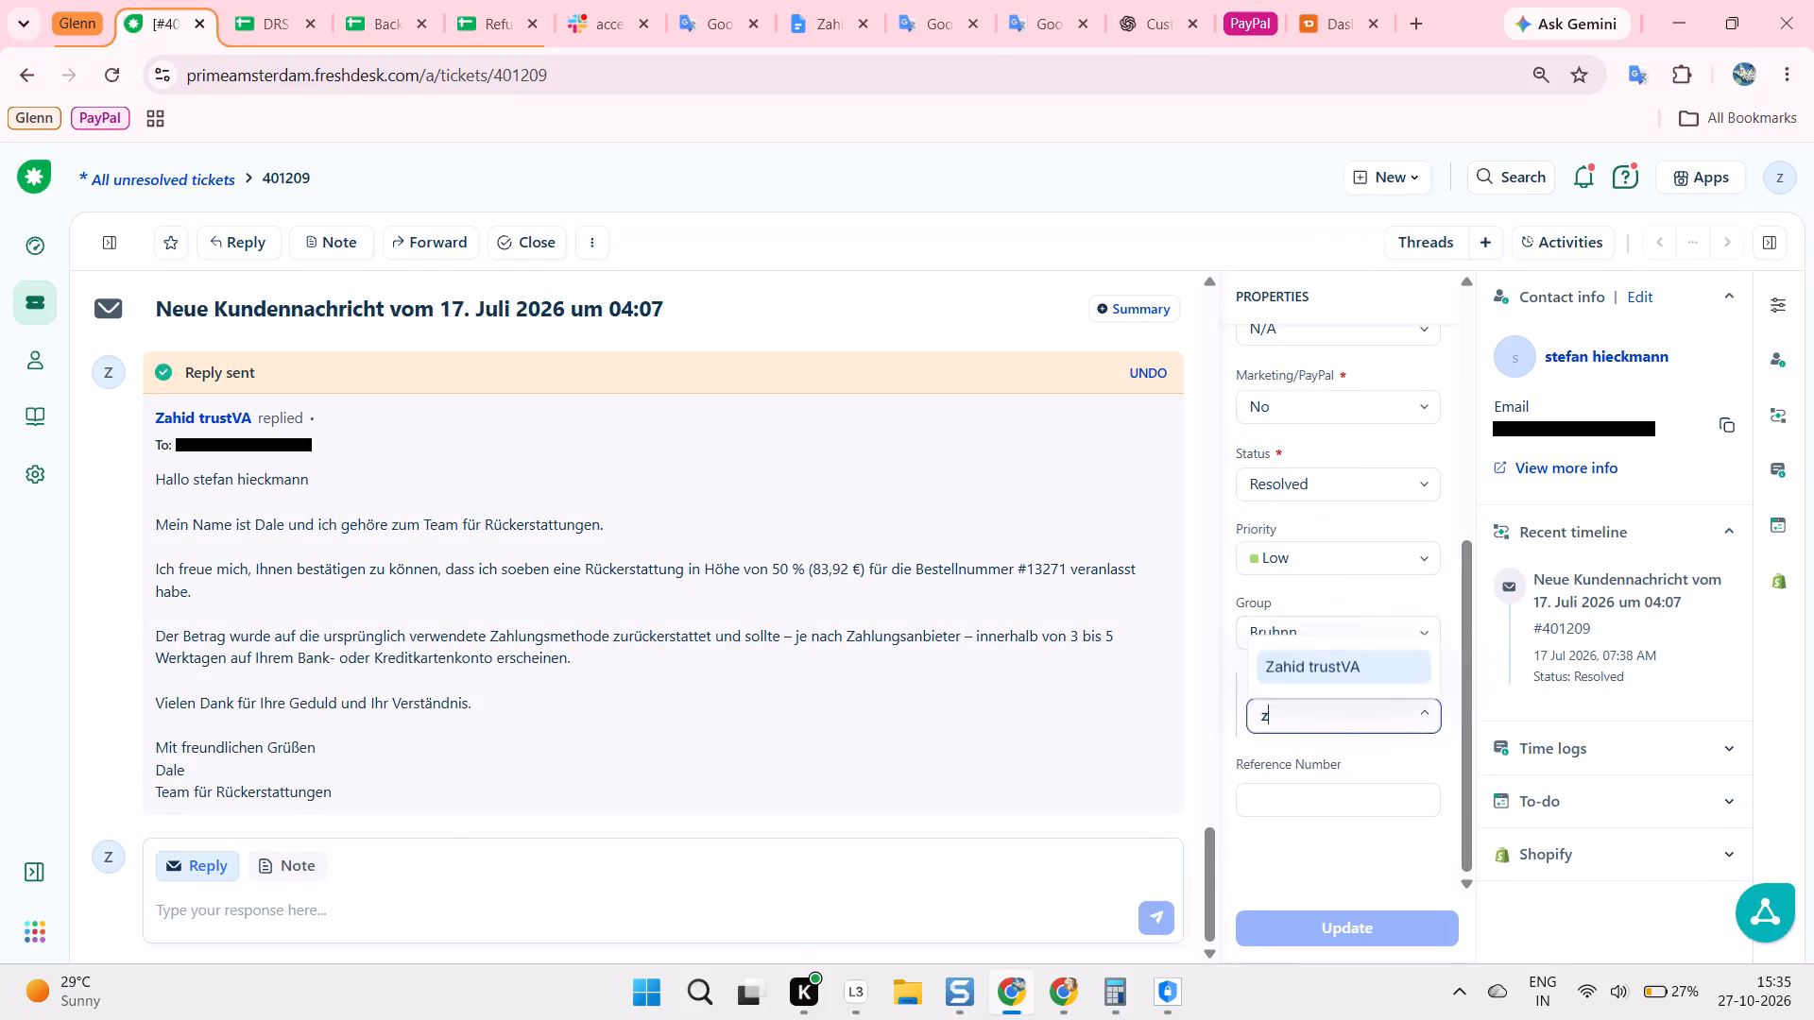
{"action": "scroll", "coordinate": [1327, 651], "scroll_direction": "down", "scroll_amount": 4}
{"action": "left_click", "coordinate": [1326, 677]}
{"action": "scroll", "coordinate": [1343, 790], "scroll_direction": "down", "scroll_amount": 3}
{"action": "left_click", "coordinate": [1378, 953]}
{"action": "left_click", "coordinate": [1373, 924]}
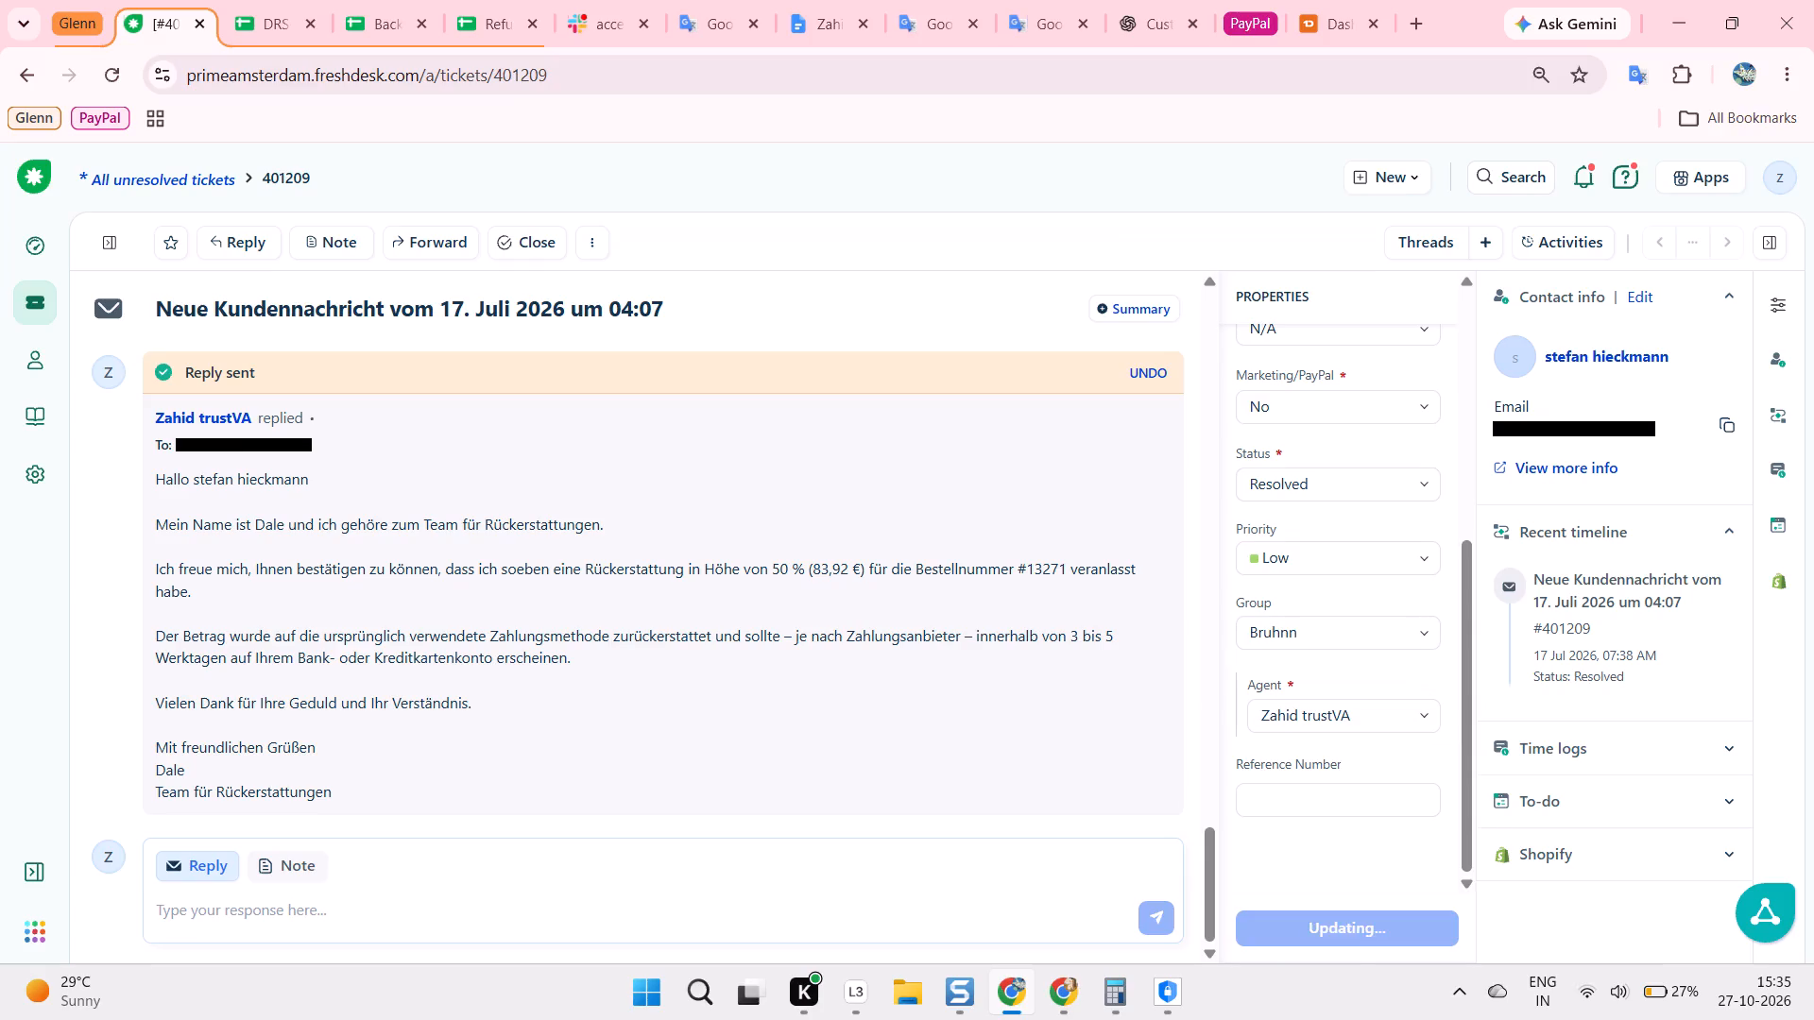
Copy ticket number 401209 and log it in cell AN69 under ZAHID on the Oct 27 sheet of DRS- October 2026.
{"action": "scroll", "coordinate": [1129, 640], "scroll_direction": "down", "scroll_amount": 5}
{"action": "scroll", "coordinate": [831, 580], "scroll_direction": "down", "scroll_amount": 4}
{"action": "double_click", "coordinate": [288, 186]}
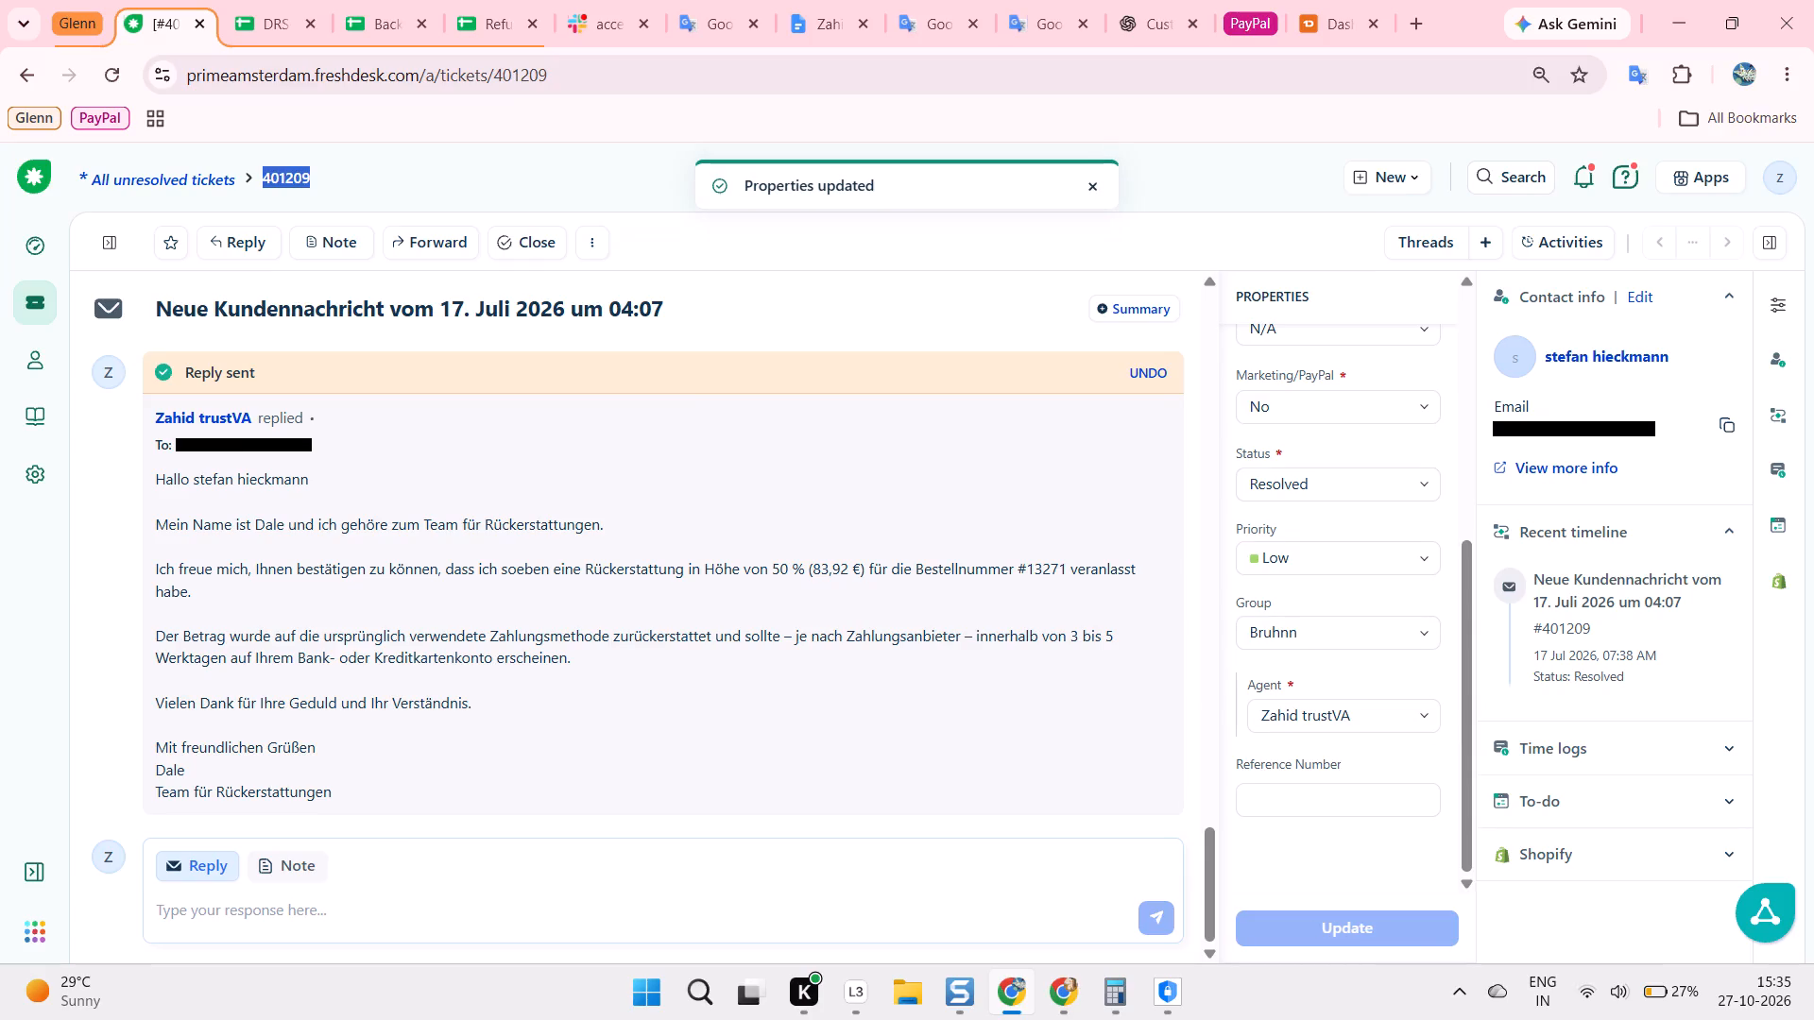
{"action": "key", "text": "ctrl+c"}
{"action": "key", "text": "ctrl+c"}
{"action": "left_click", "coordinate": [277, 16]}
{"action": "key", "text": "ctrl+v"}
{"action": "left_click", "coordinate": [557, 467]}
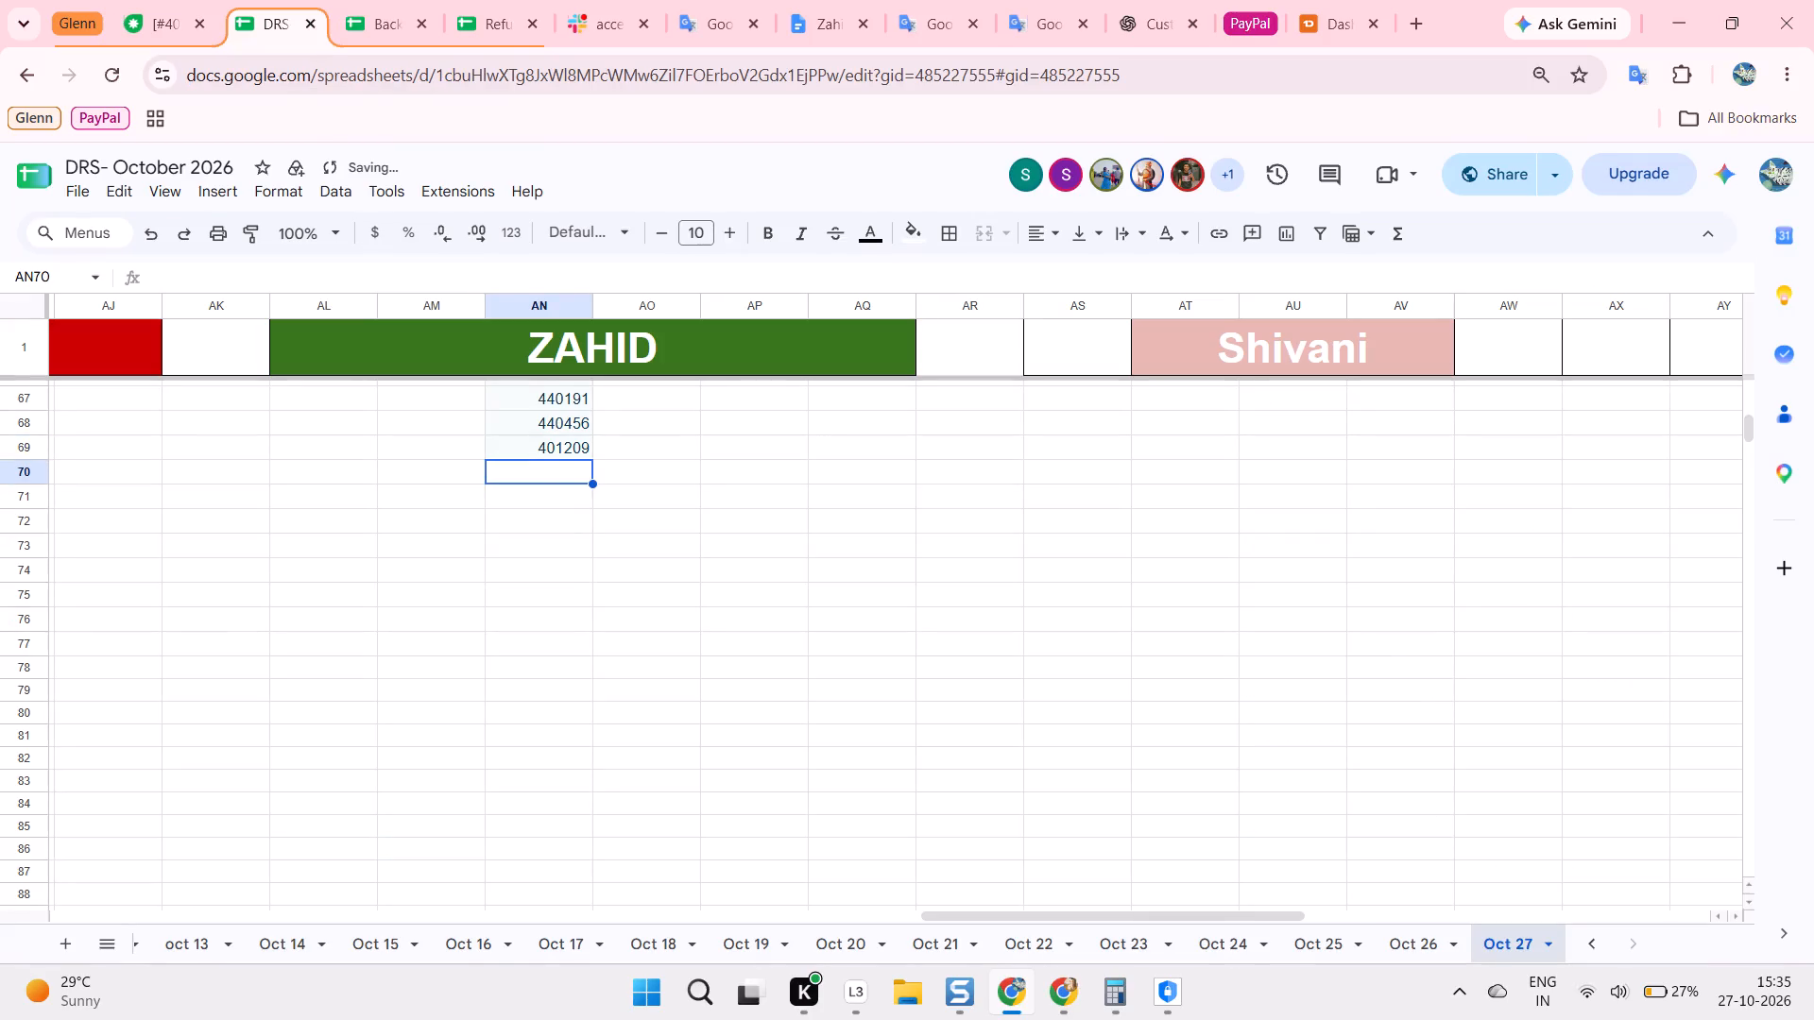
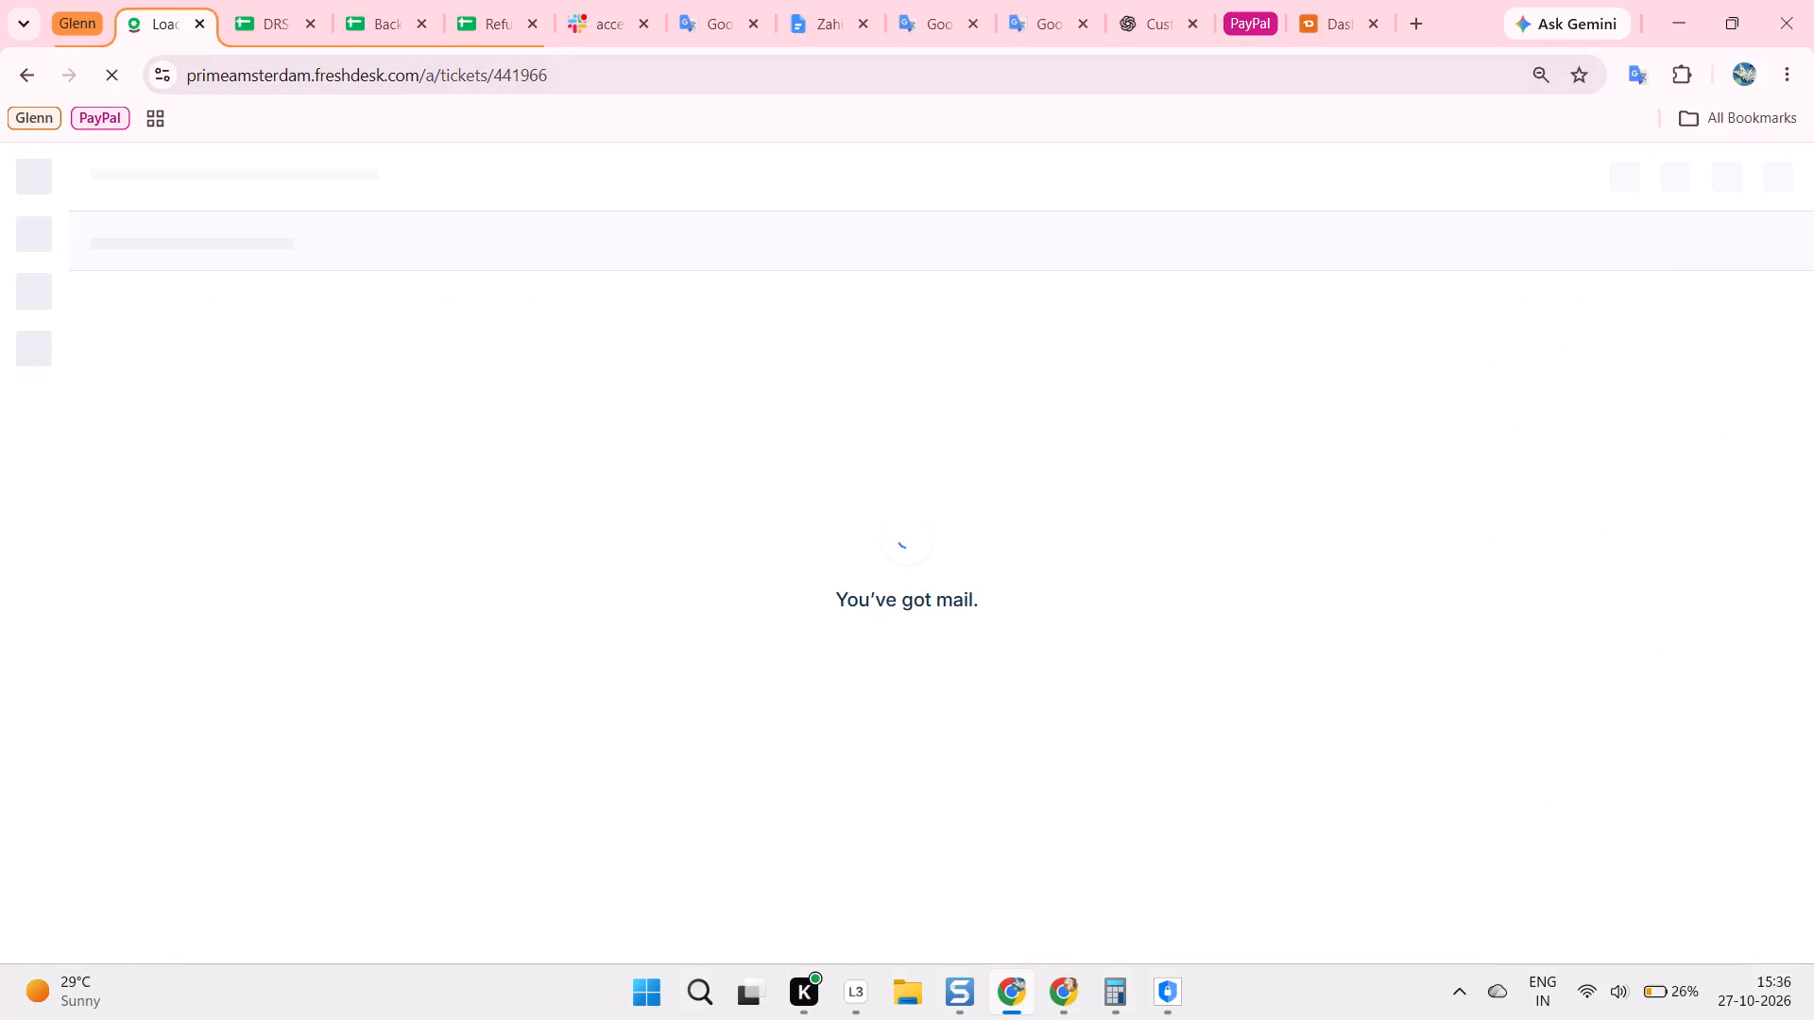
{"action": "scroll", "coordinate": [503, 415], "scroll_direction": "down", "scroll_amount": 1}
{"action": "scroll", "coordinate": [549, 346], "scroll_direction": "down", "scroll_amount": 4}
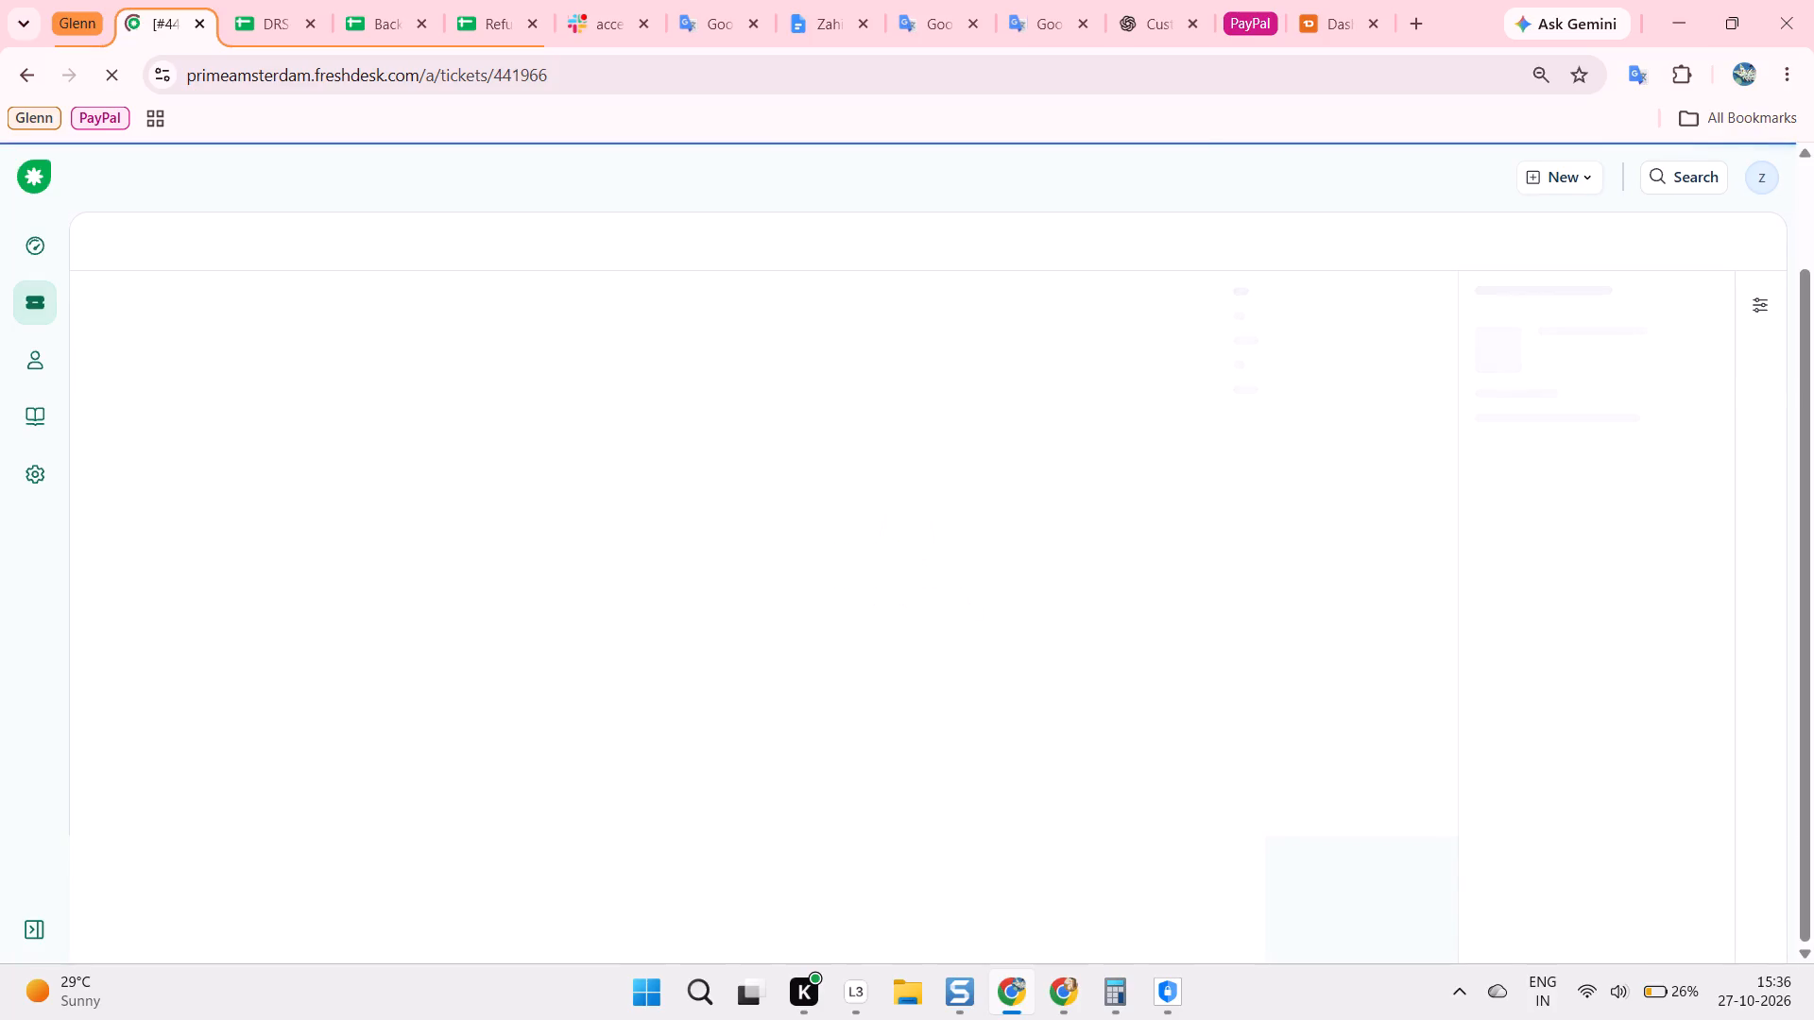
{"action": "scroll", "coordinate": [535, 357], "scroll_direction": "down", "scroll_amount": 20}
{"action": "scroll", "coordinate": [535, 357], "scroll_direction": "down", "scroll_amount": 6}
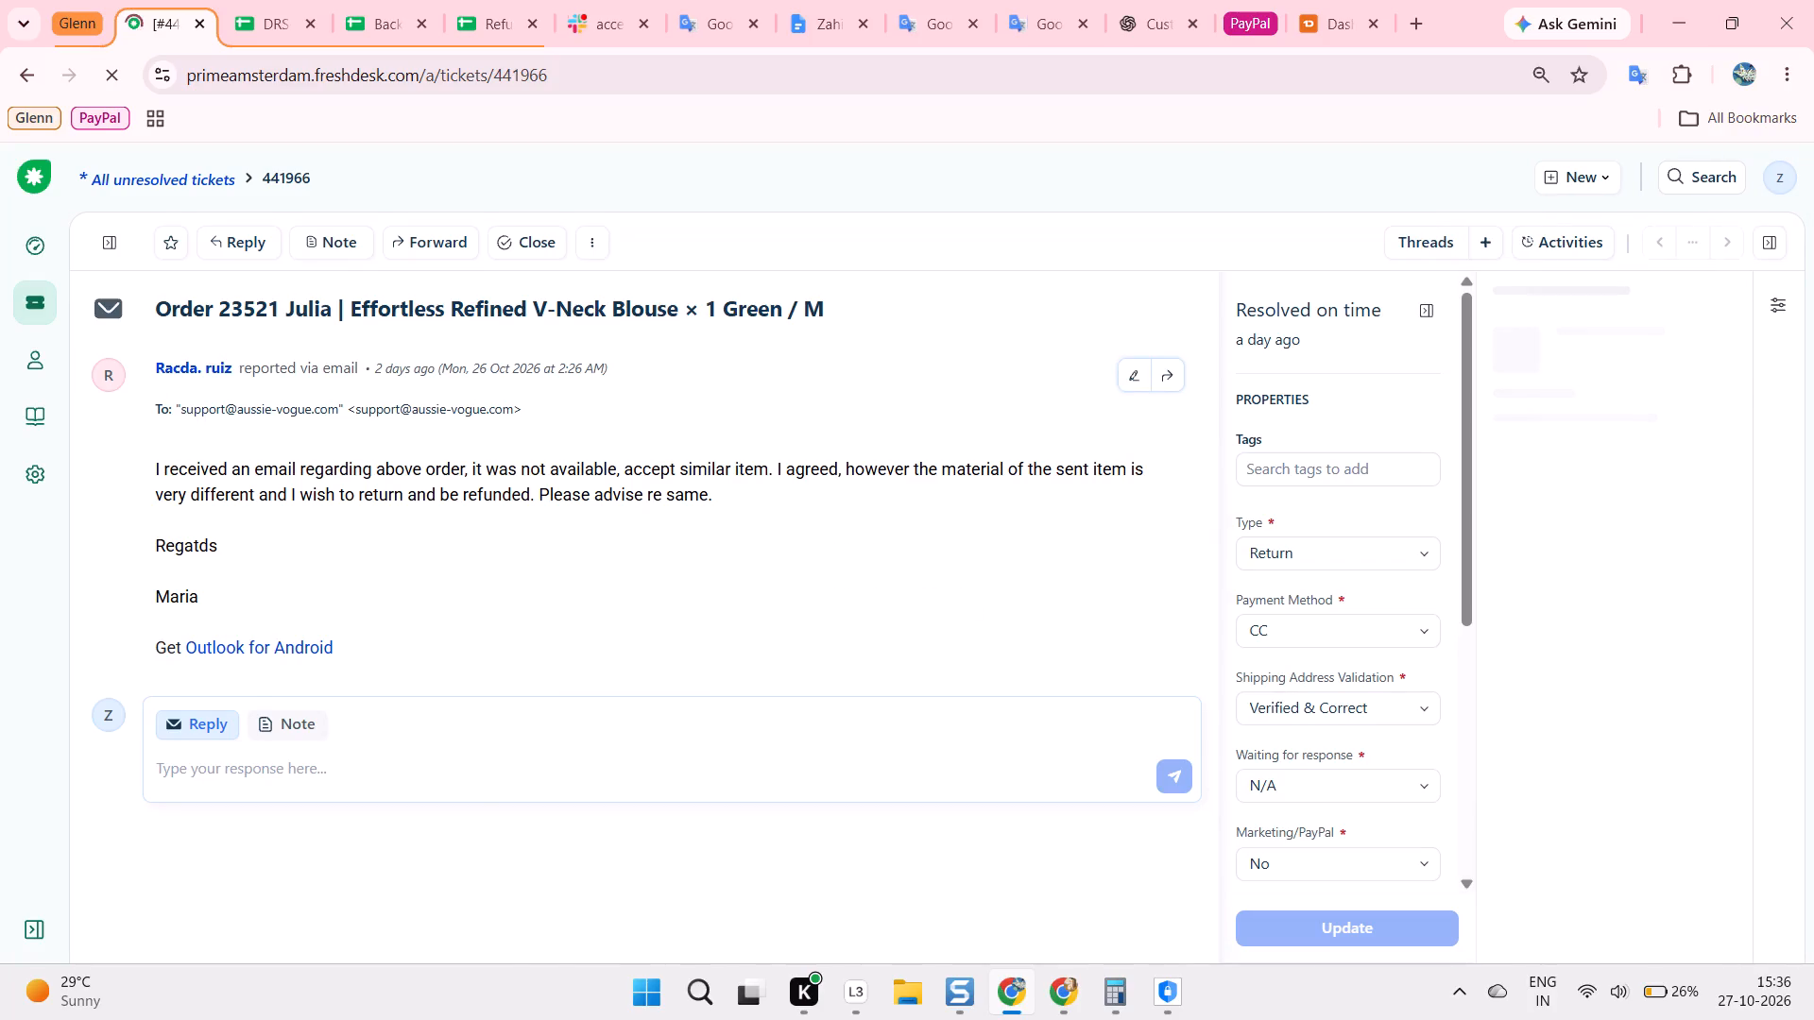
{"action": "scroll", "coordinate": [710, 508], "scroll_direction": "down", "scroll_amount": 12}
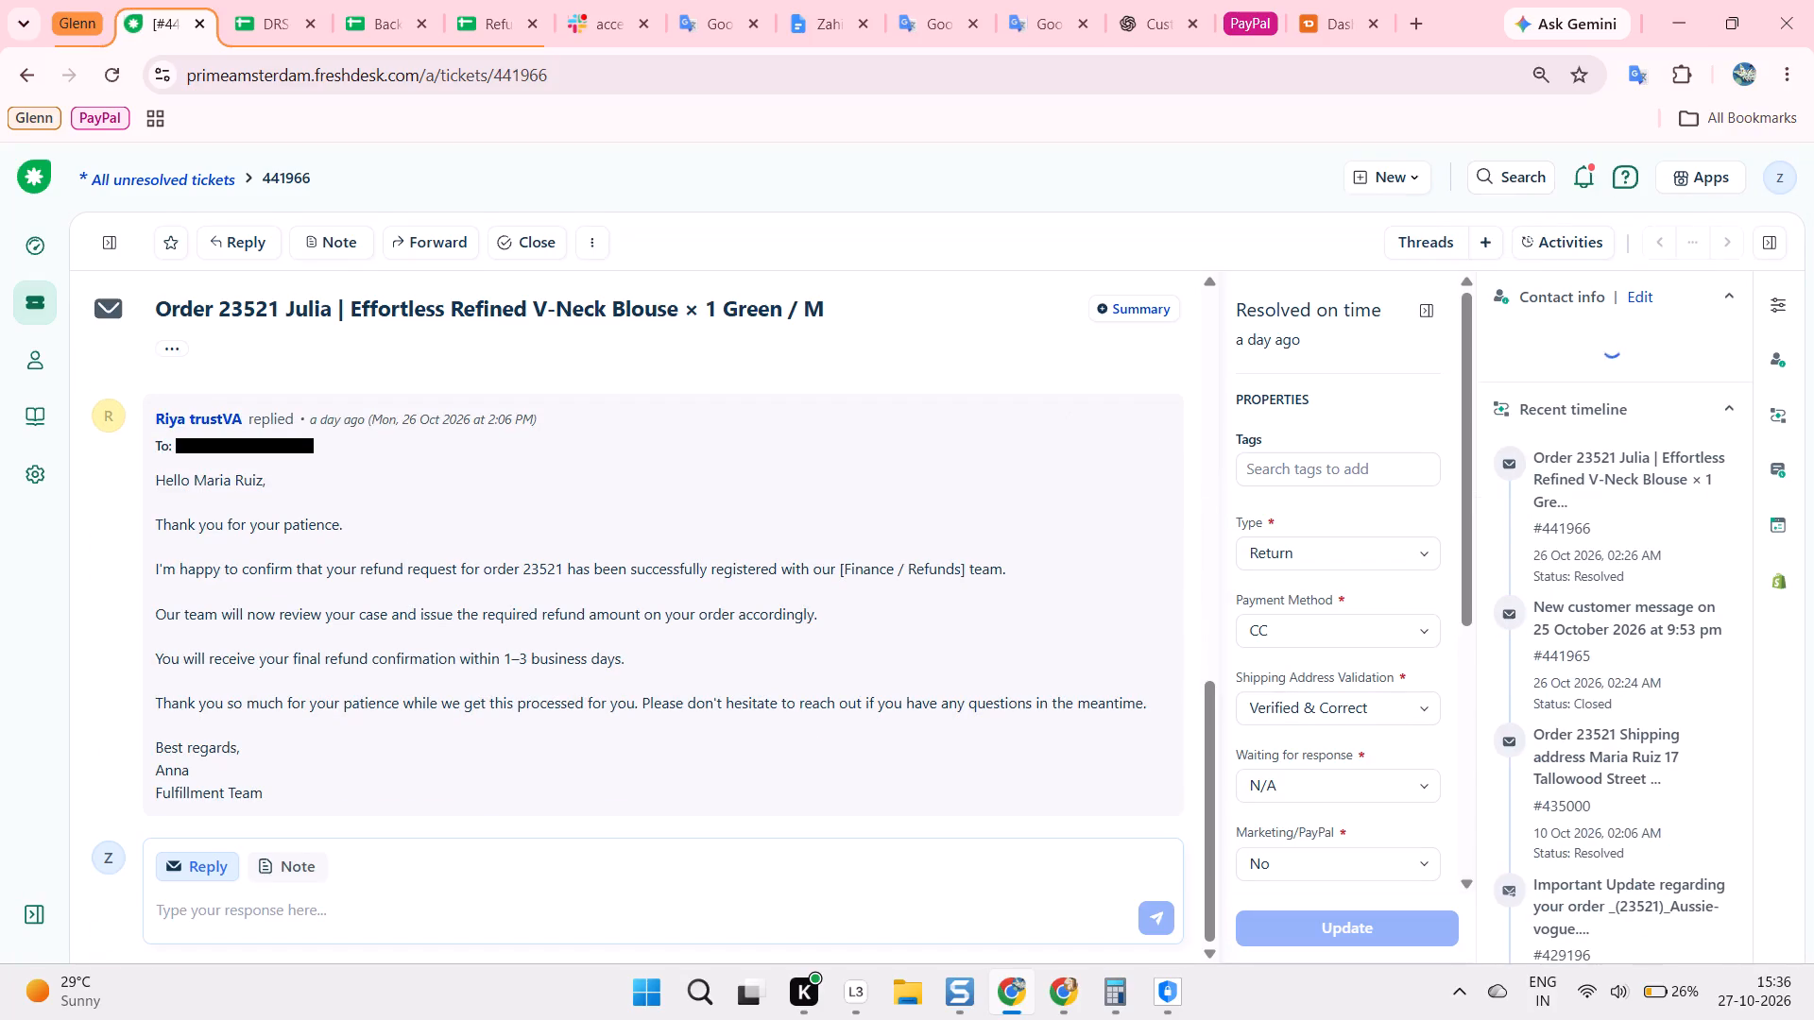
{"action": "scroll", "coordinate": [1681, 468], "scroll_direction": "up", "scroll_amount": 7}
{"action": "left_click", "coordinate": [1726, 423]}
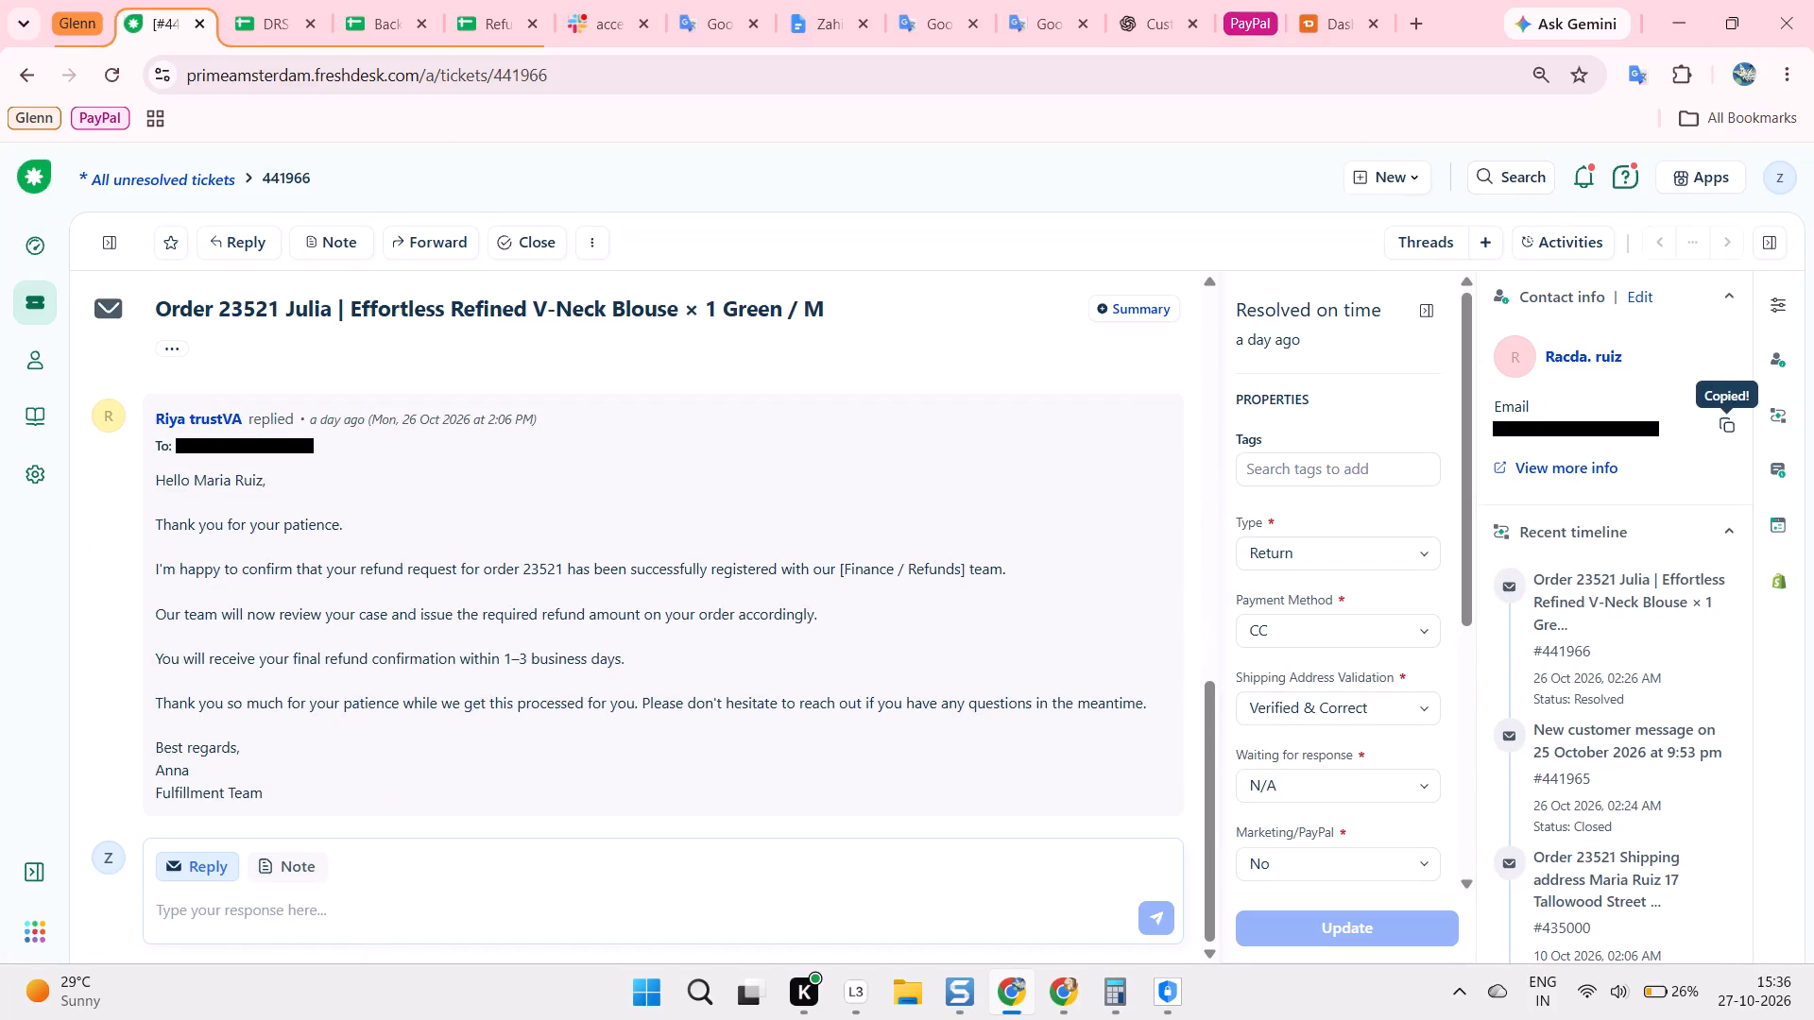
{"action": "scroll", "coordinate": [480, 542], "scroll_direction": "up", "scroll_amount": 3}
{"action": "scroll", "coordinate": [494, 515], "scroll_direction": "down", "scroll_amount": 4}
{"action": "scroll", "coordinate": [964, 906], "scroll_direction": "down", "scroll_amount": 1}
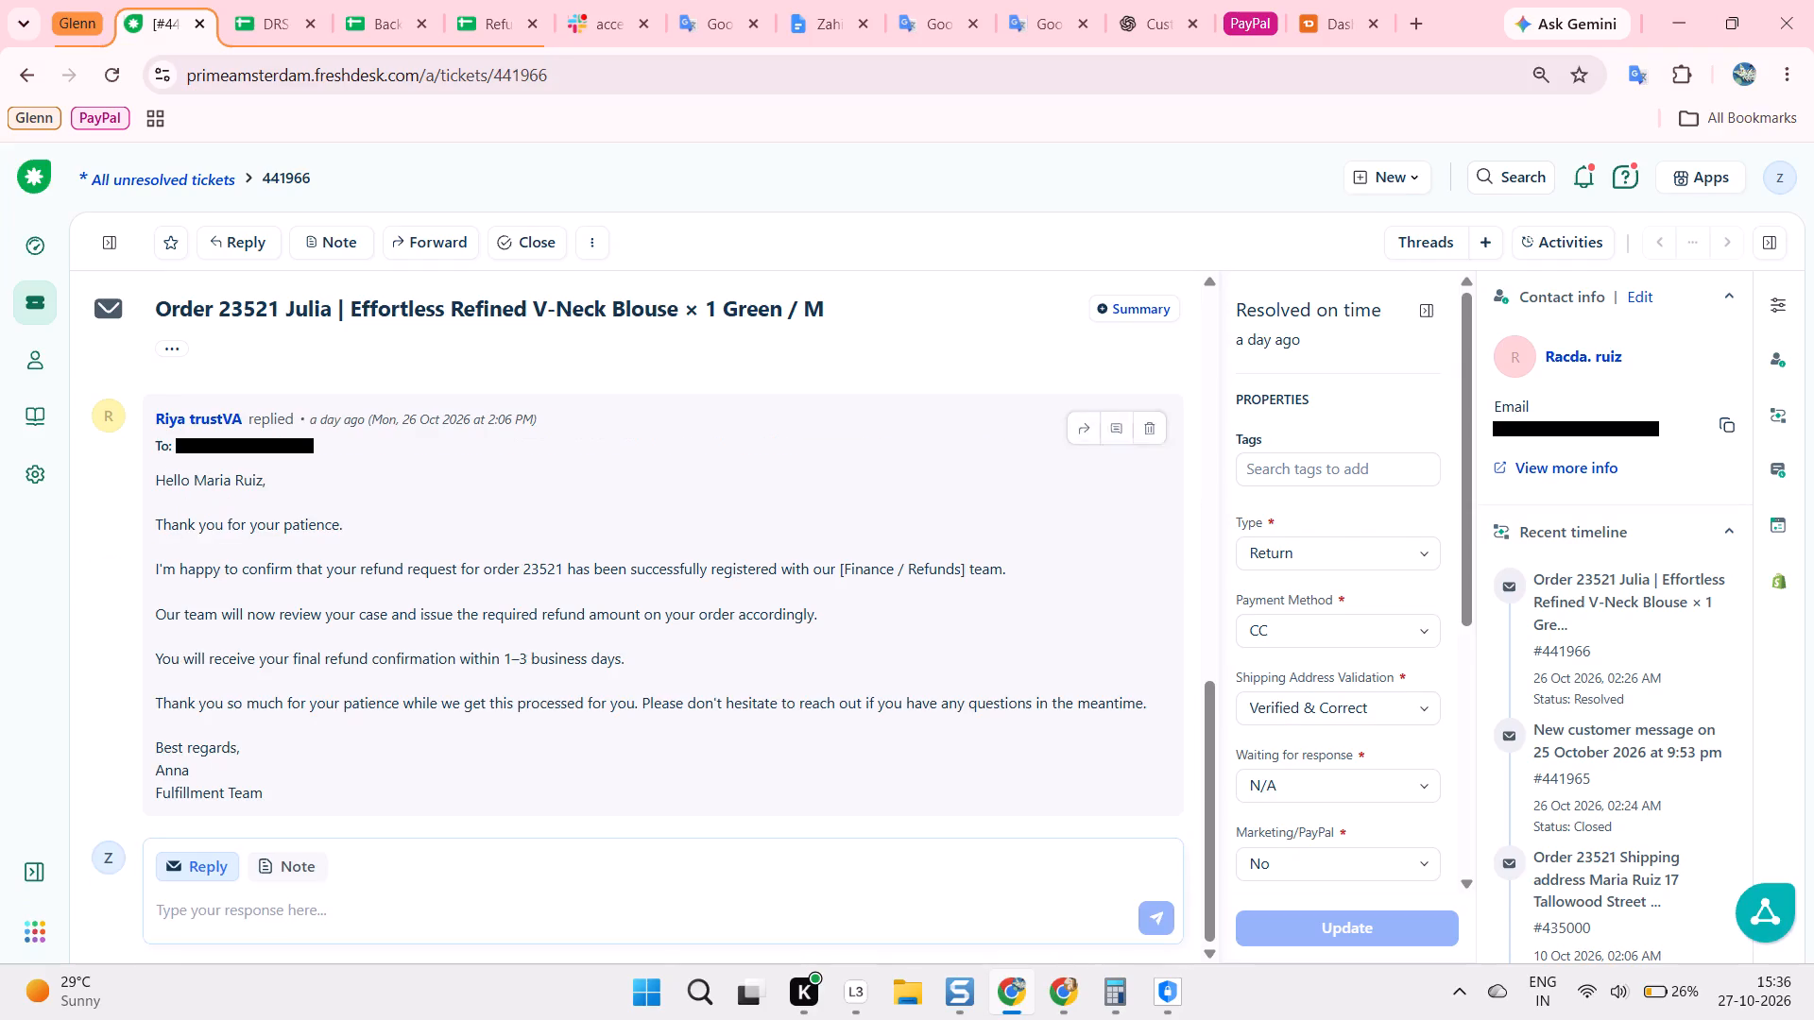
{"action": "left_click", "coordinate": [1068, 993]}
{"action": "left_click", "coordinate": [679, 33]}
{"action": "scroll", "coordinate": [454, 183], "scroll_direction": "up", "scroll_amount": 2}
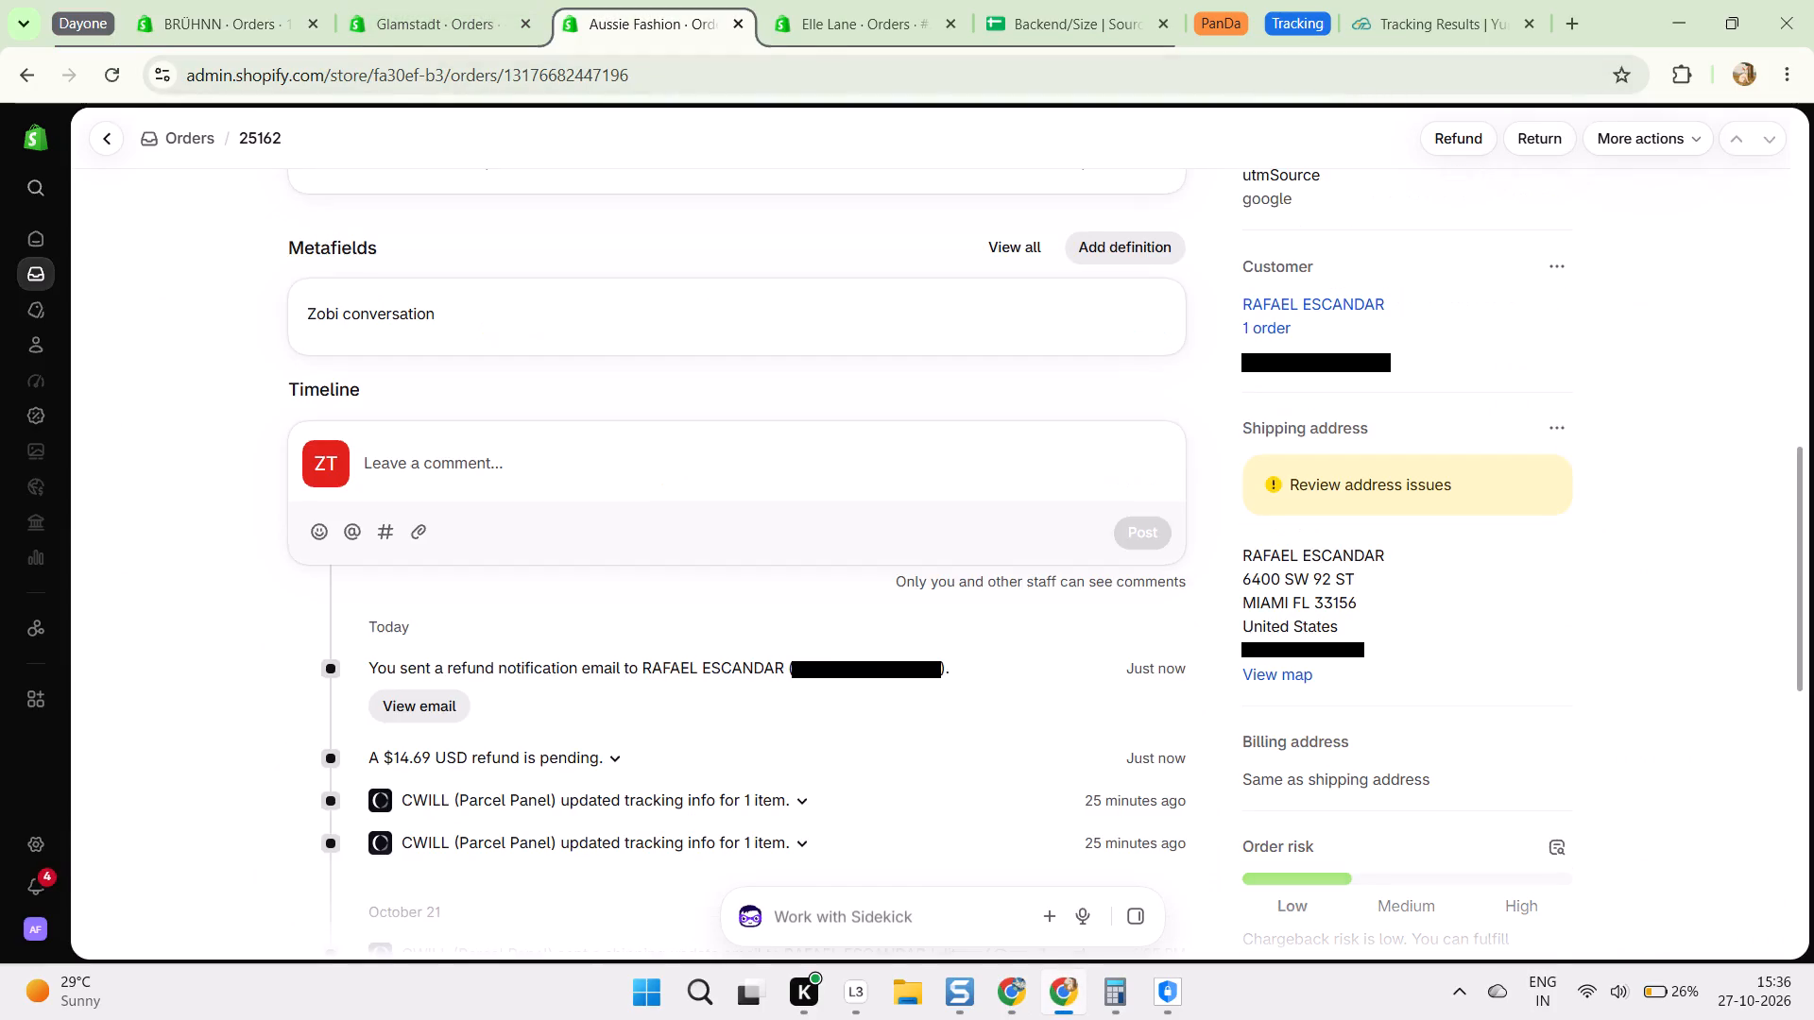
{"action": "scroll", "coordinate": [415, 195], "scroll_direction": "up", "scroll_amount": 3}
{"action": "left_click", "coordinate": [29, 194]}
{"action": "key", "text": "ctrl+v"}
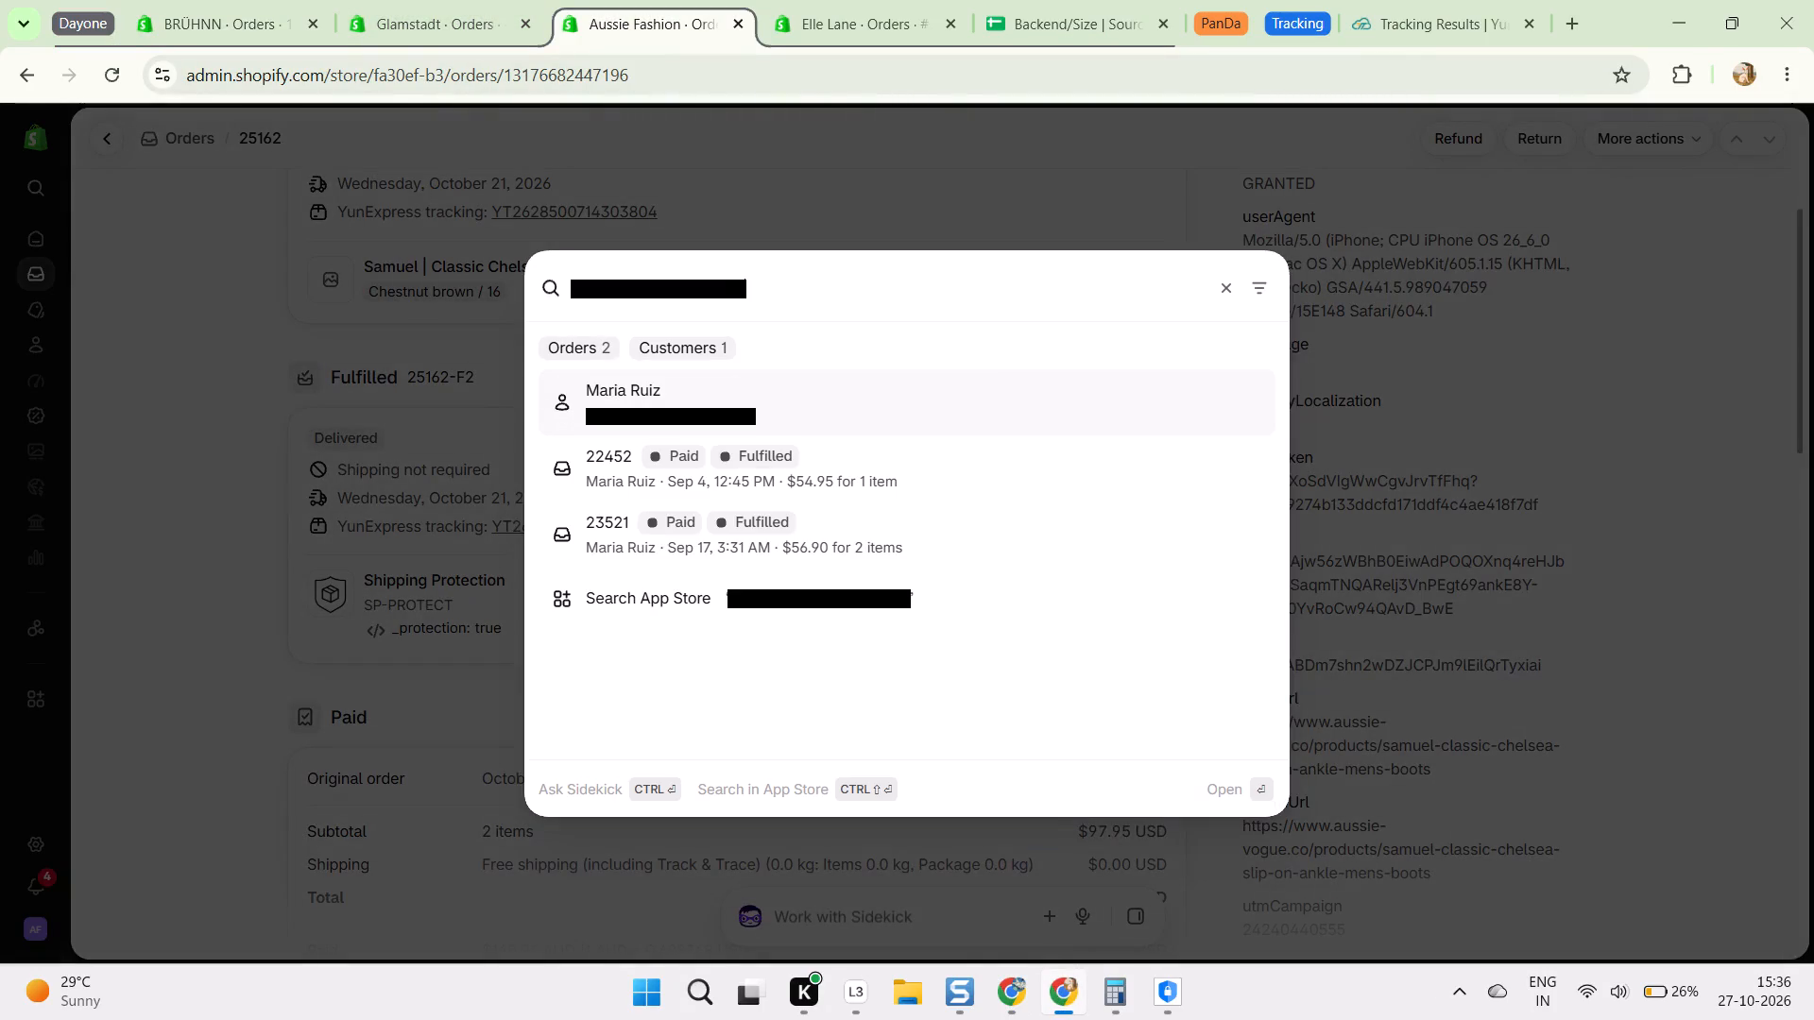
{"action": "key", "text": "alt+Tab"}
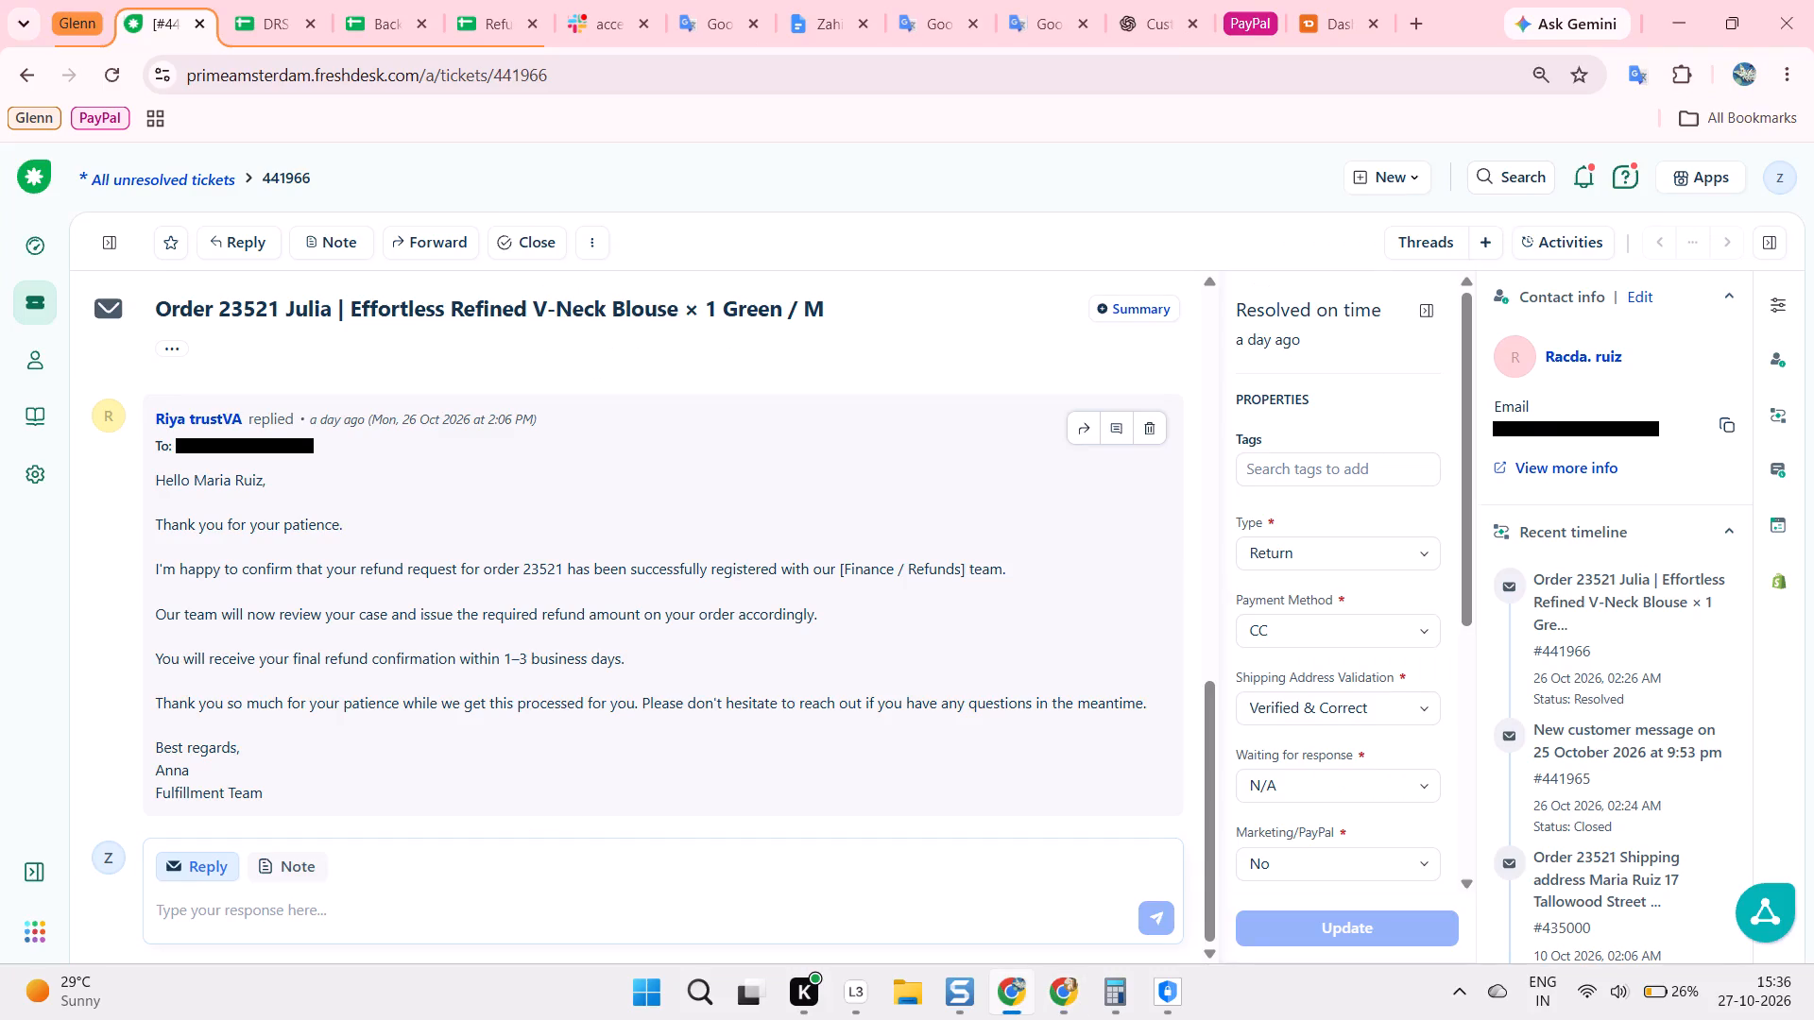
{"action": "key", "text": "alt+Tab"}
{"action": "left_click", "coordinate": [614, 523]}
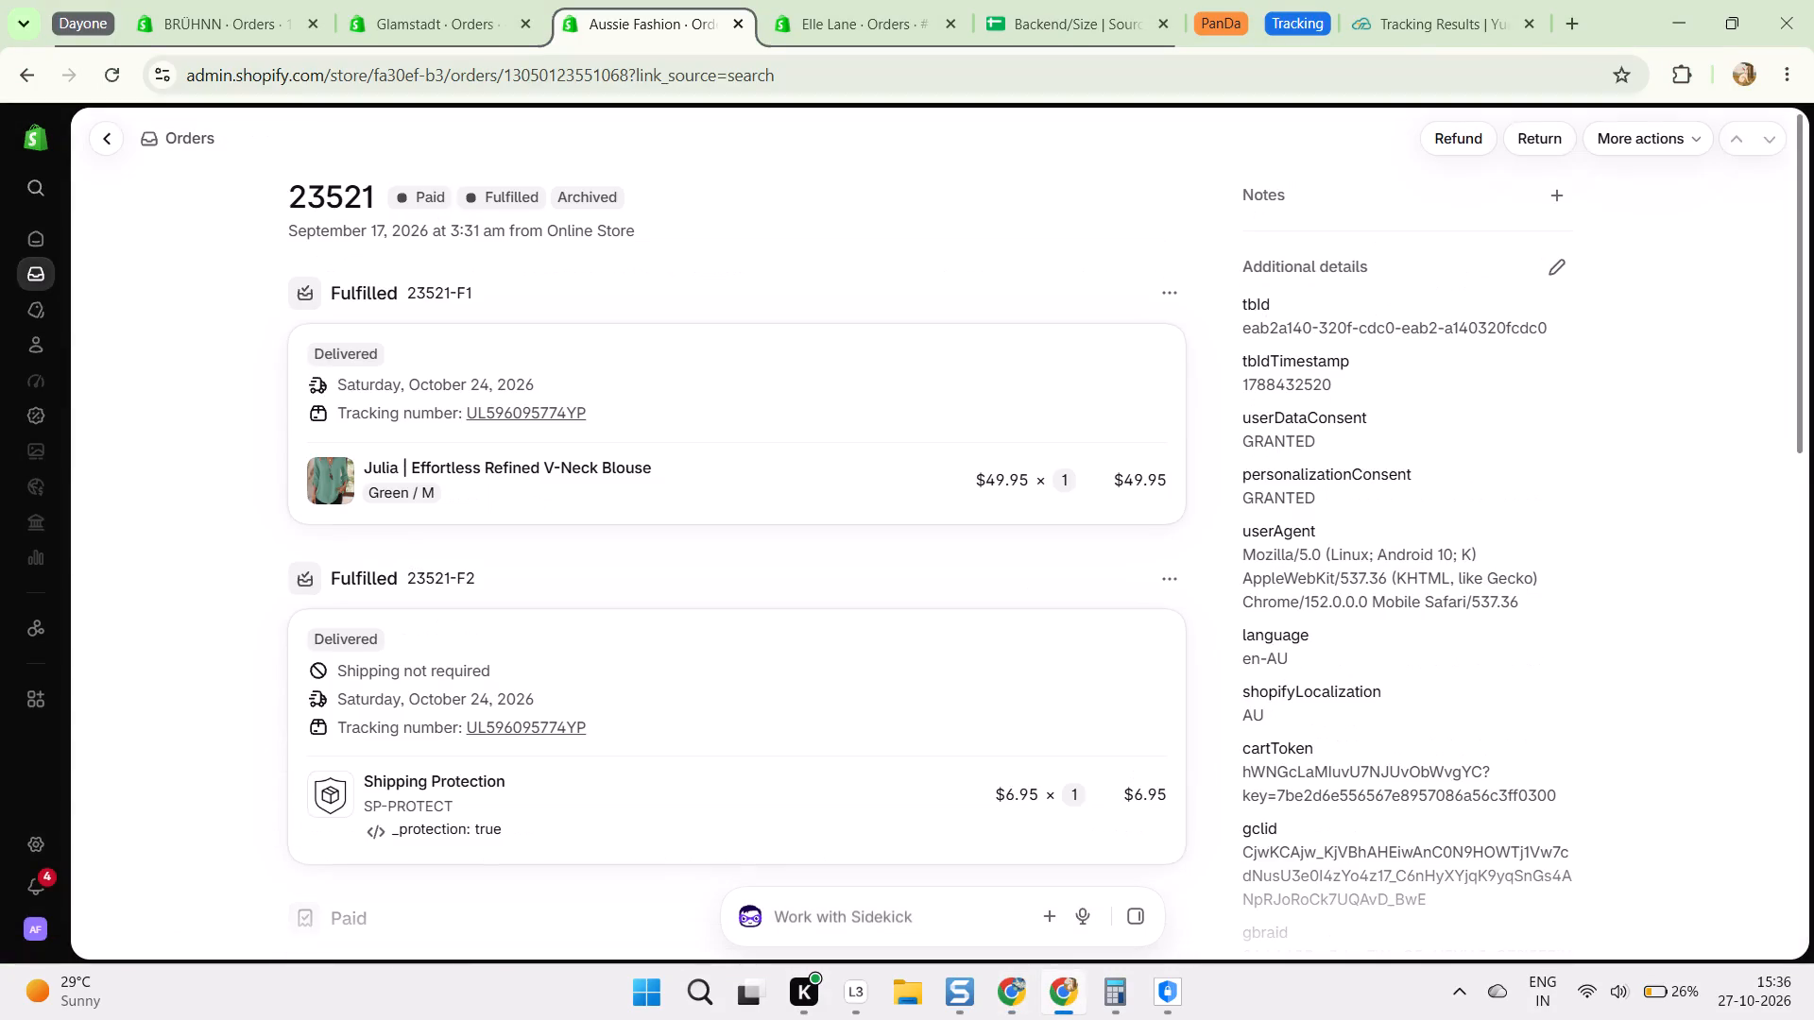
{"action": "key", "text": "alt+Tab"}
{"action": "scroll", "coordinate": [642, 590], "scroll_direction": "up", "scroll_amount": 4}
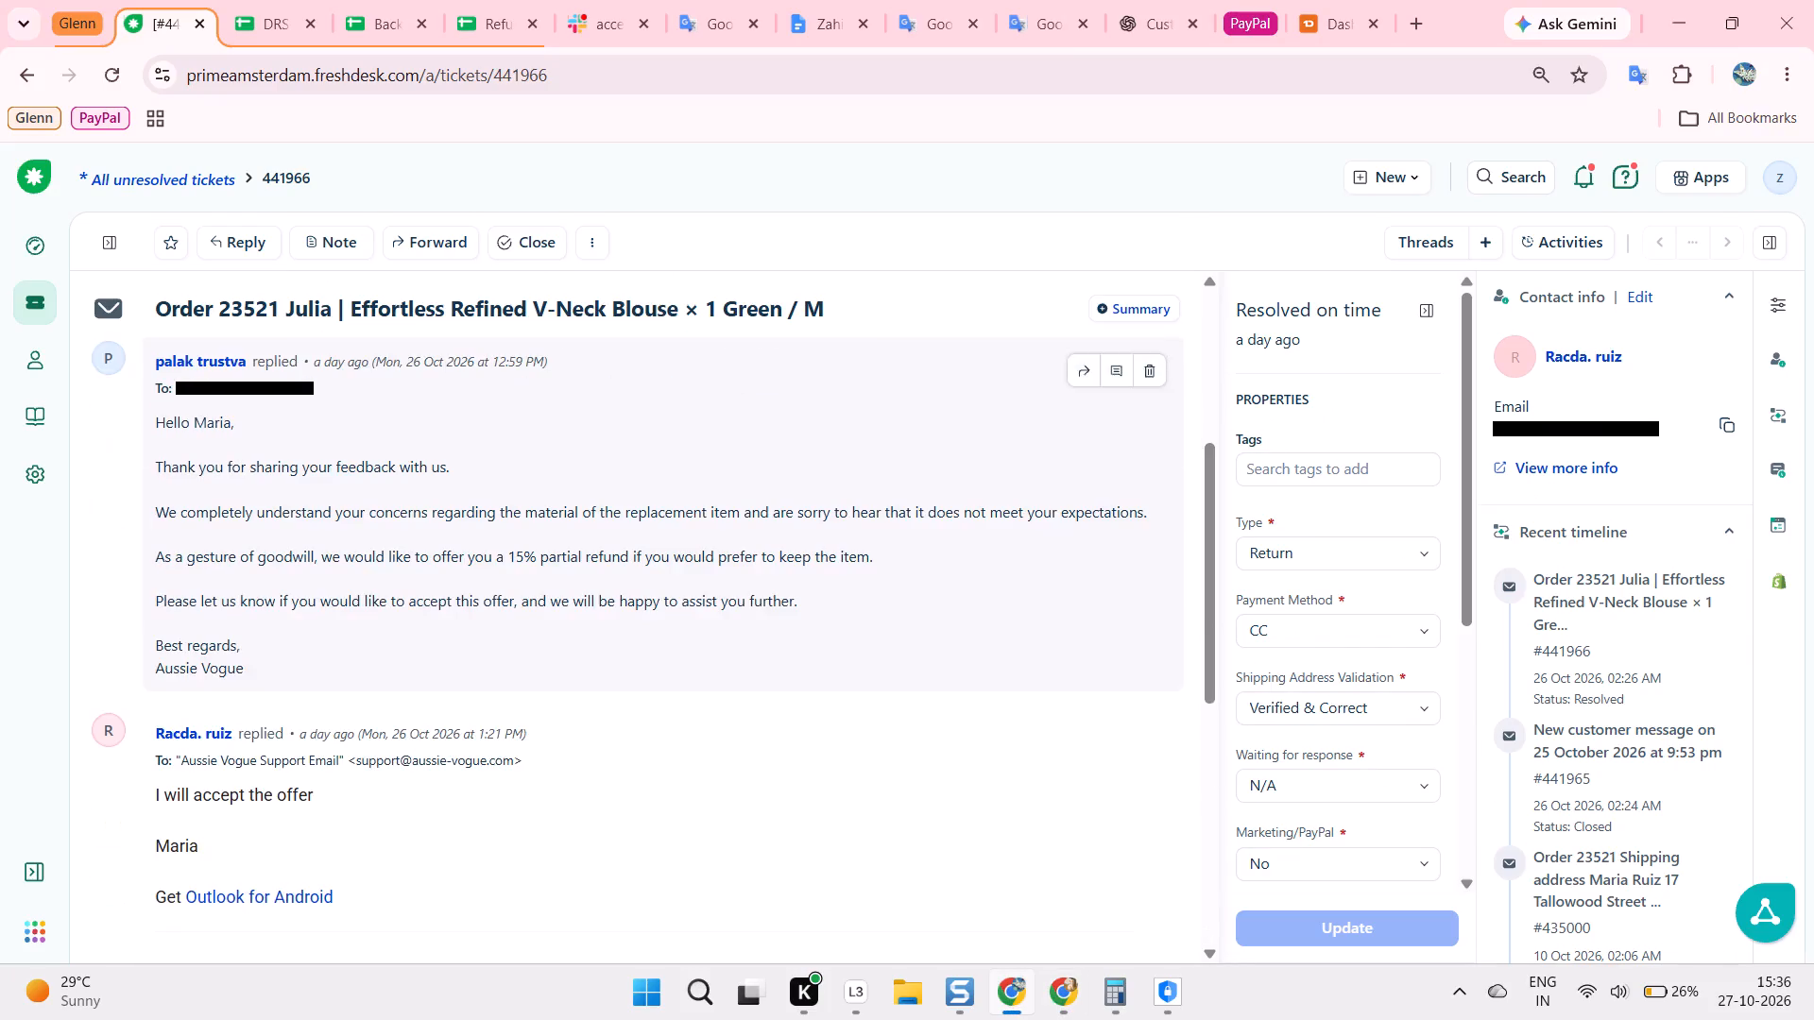
{"action": "scroll", "coordinate": [645, 595], "scroll_direction": "down", "scroll_amount": 3}
{"action": "scroll", "coordinate": [660, 584], "scroll_direction": "up", "scroll_amount": 6}
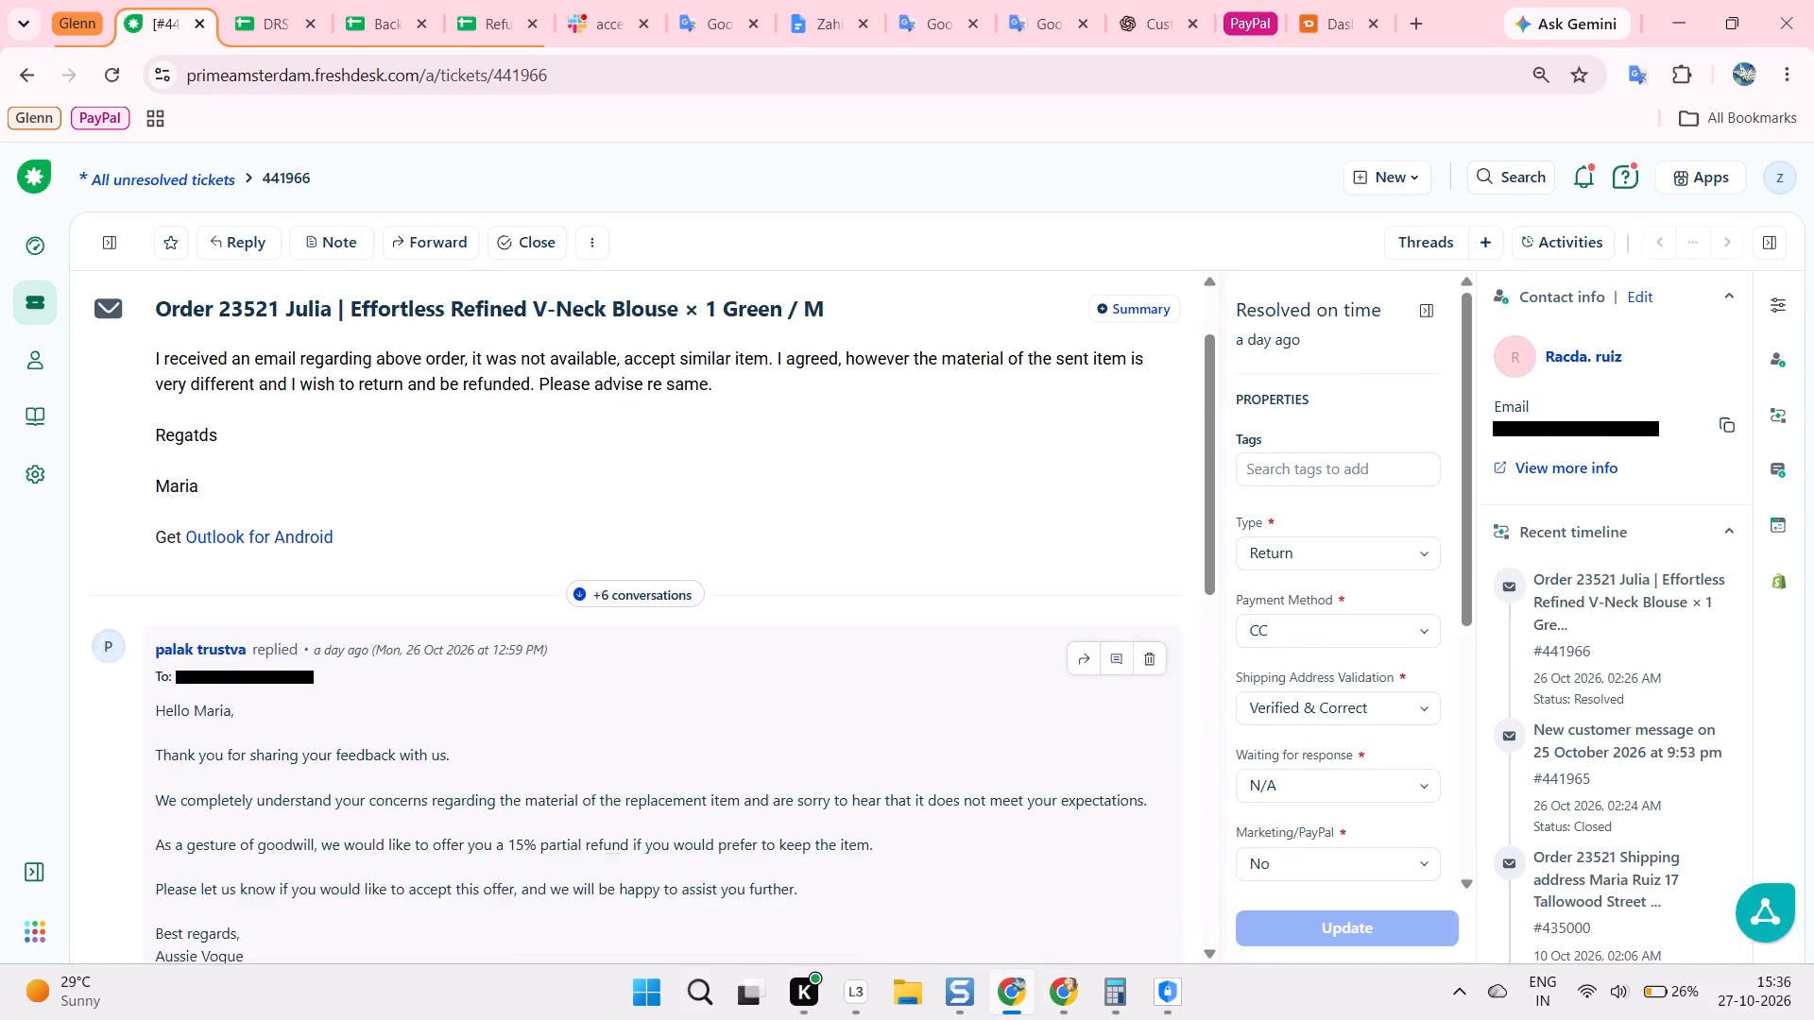
{"action": "scroll", "coordinate": [680, 542], "scroll_direction": "up", "scroll_amount": 11}
{"action": "scroll", "coordinate": [578, 520], "scroll_direction": "up", "scroll_amount": 1}
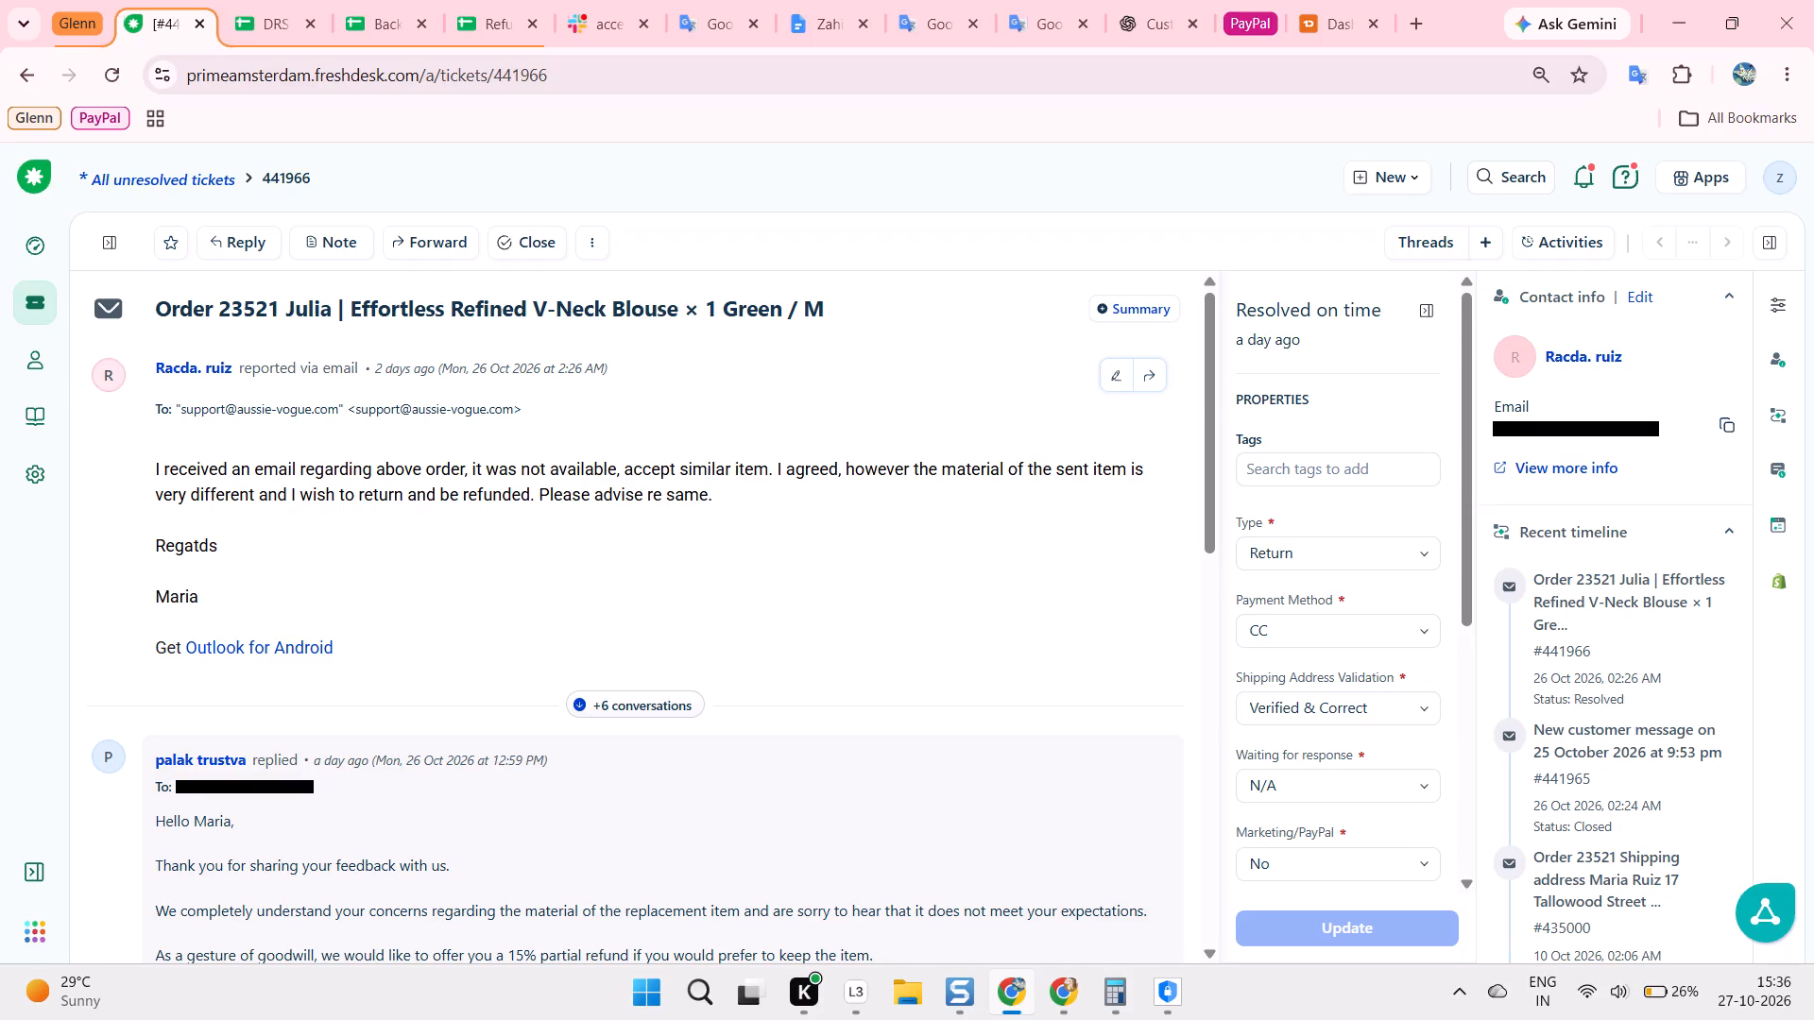
{"action": "key", "text": "alt+Tab"}
{"action": "key", "text": "alt+Tab"}
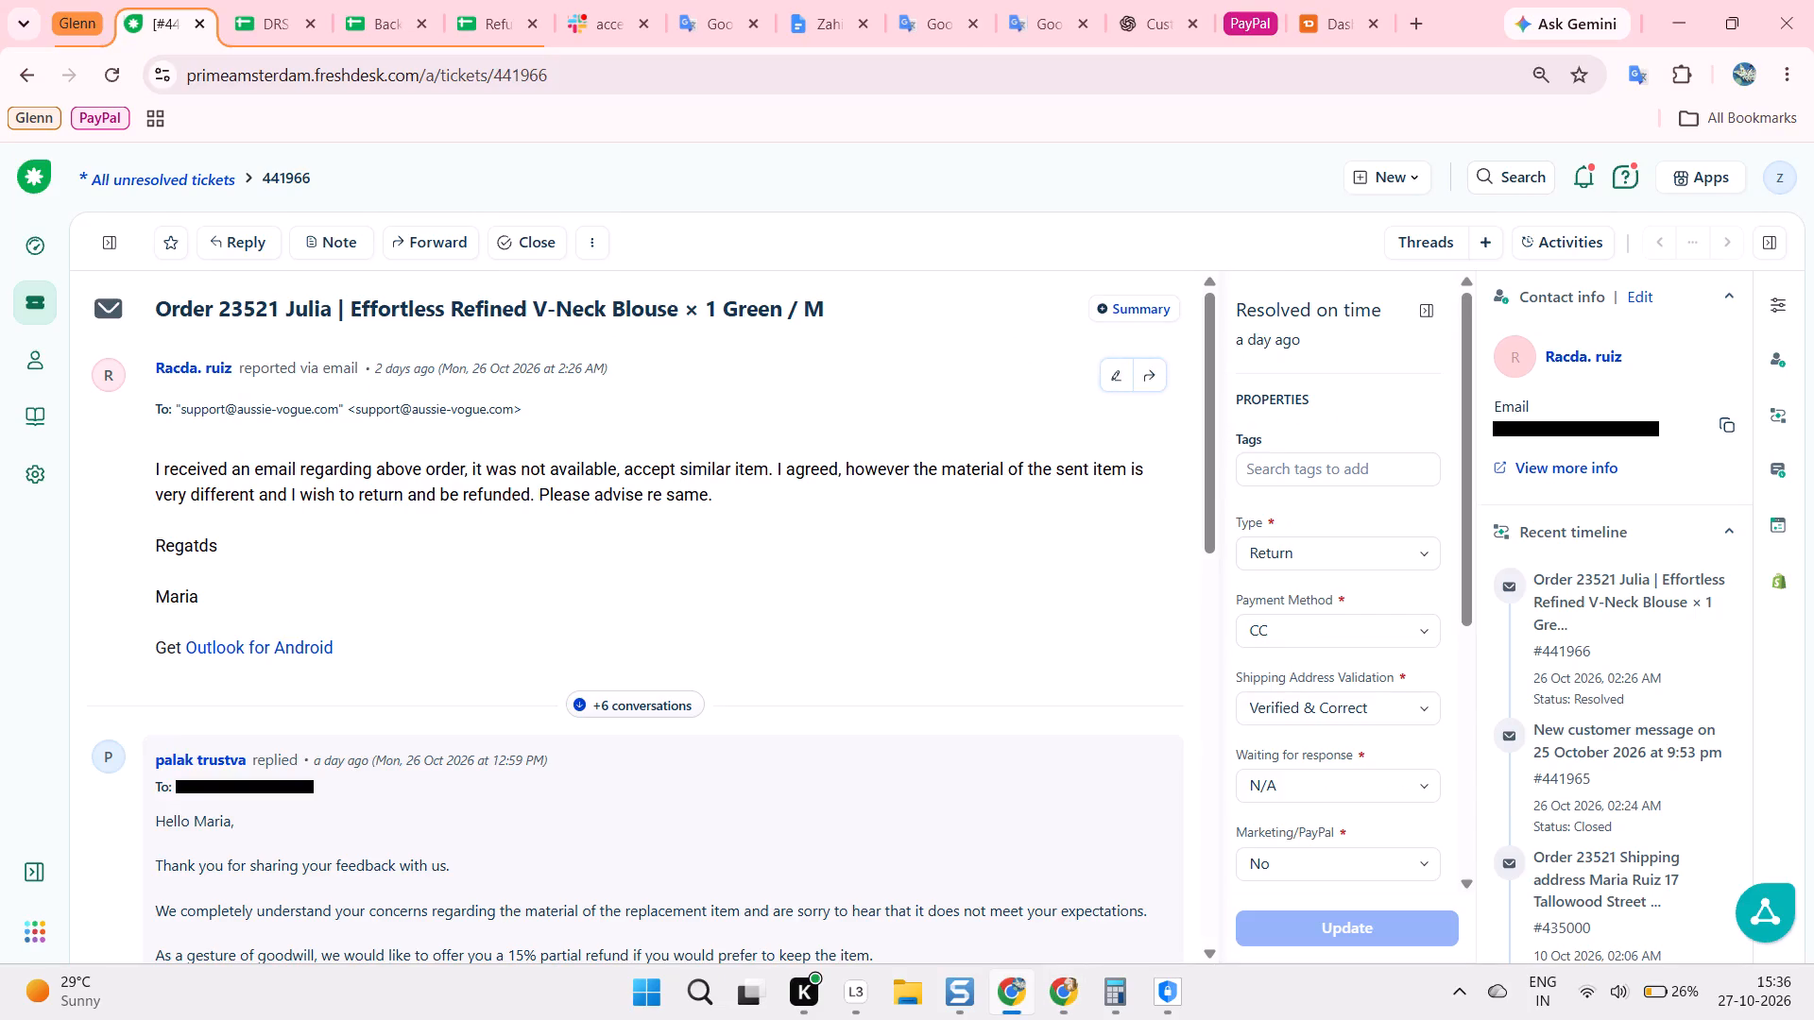
{"action": "left_click", "coordinate": [623, 714]}
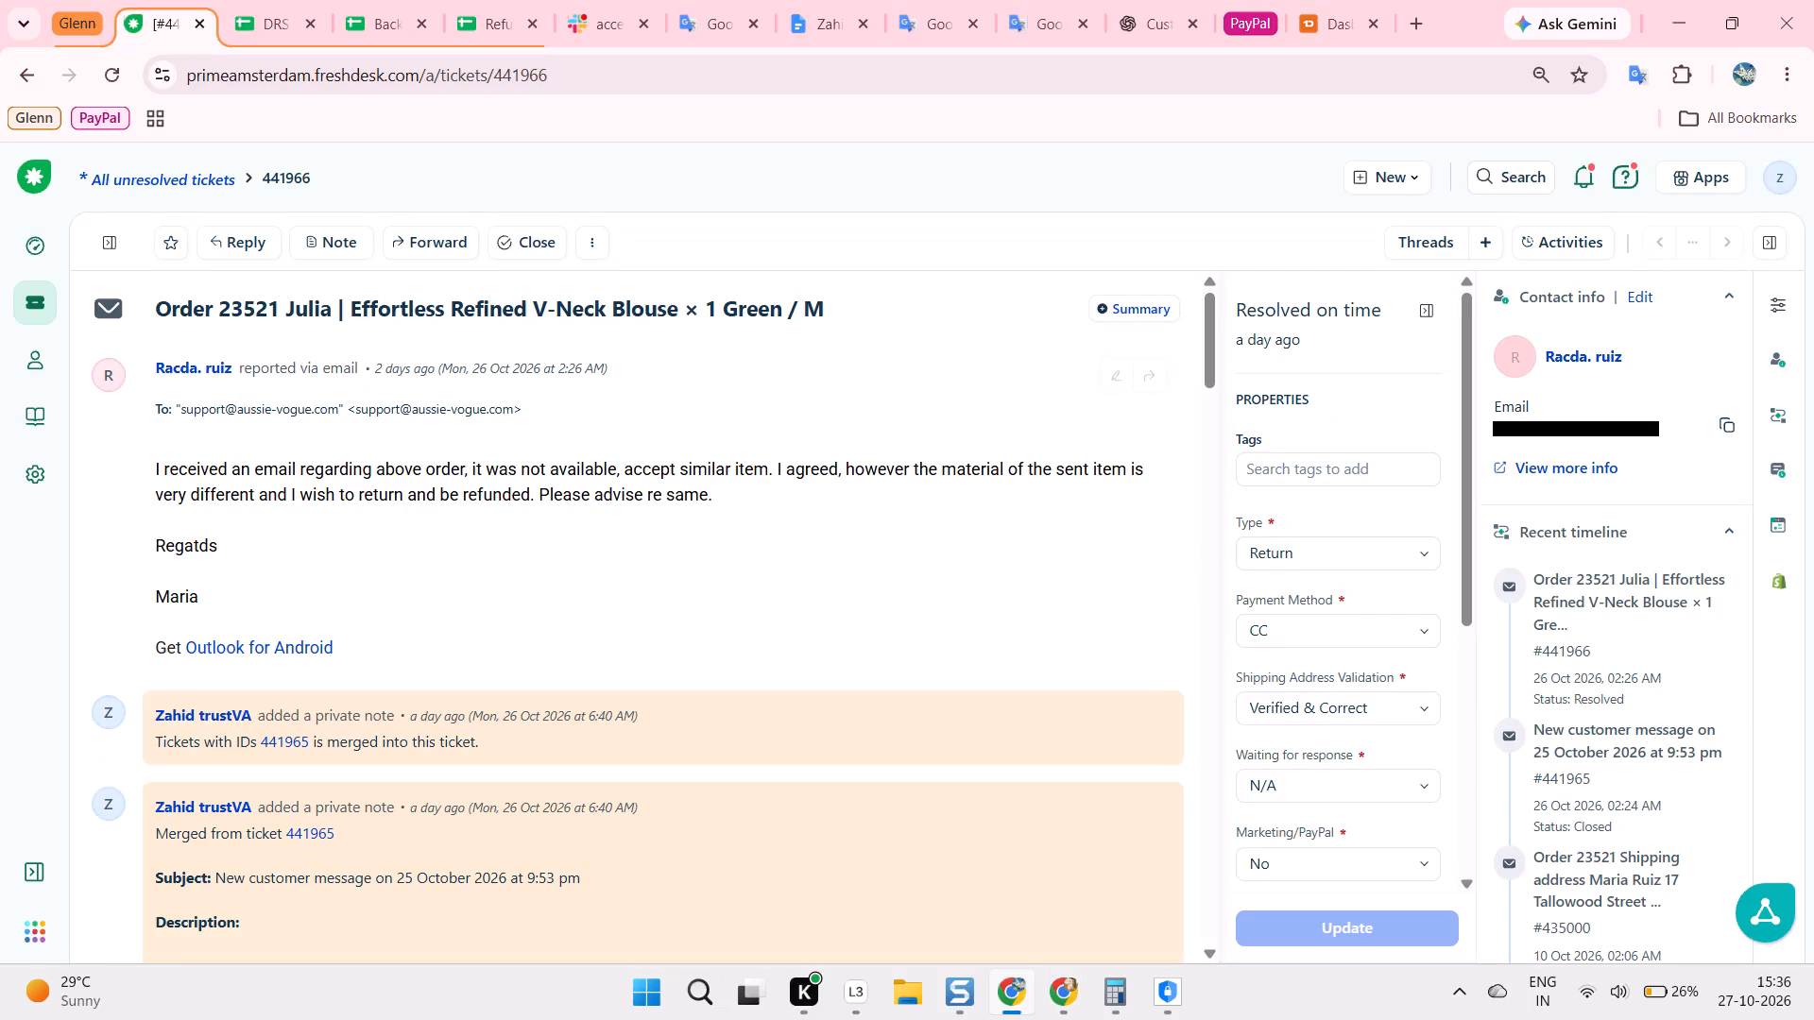
{"action": "key", "text": "alt+Tab"}
{"action": "scroll", "coordinate": [642, 519], "scroll_direction": "up", "scroll_amount": 2}
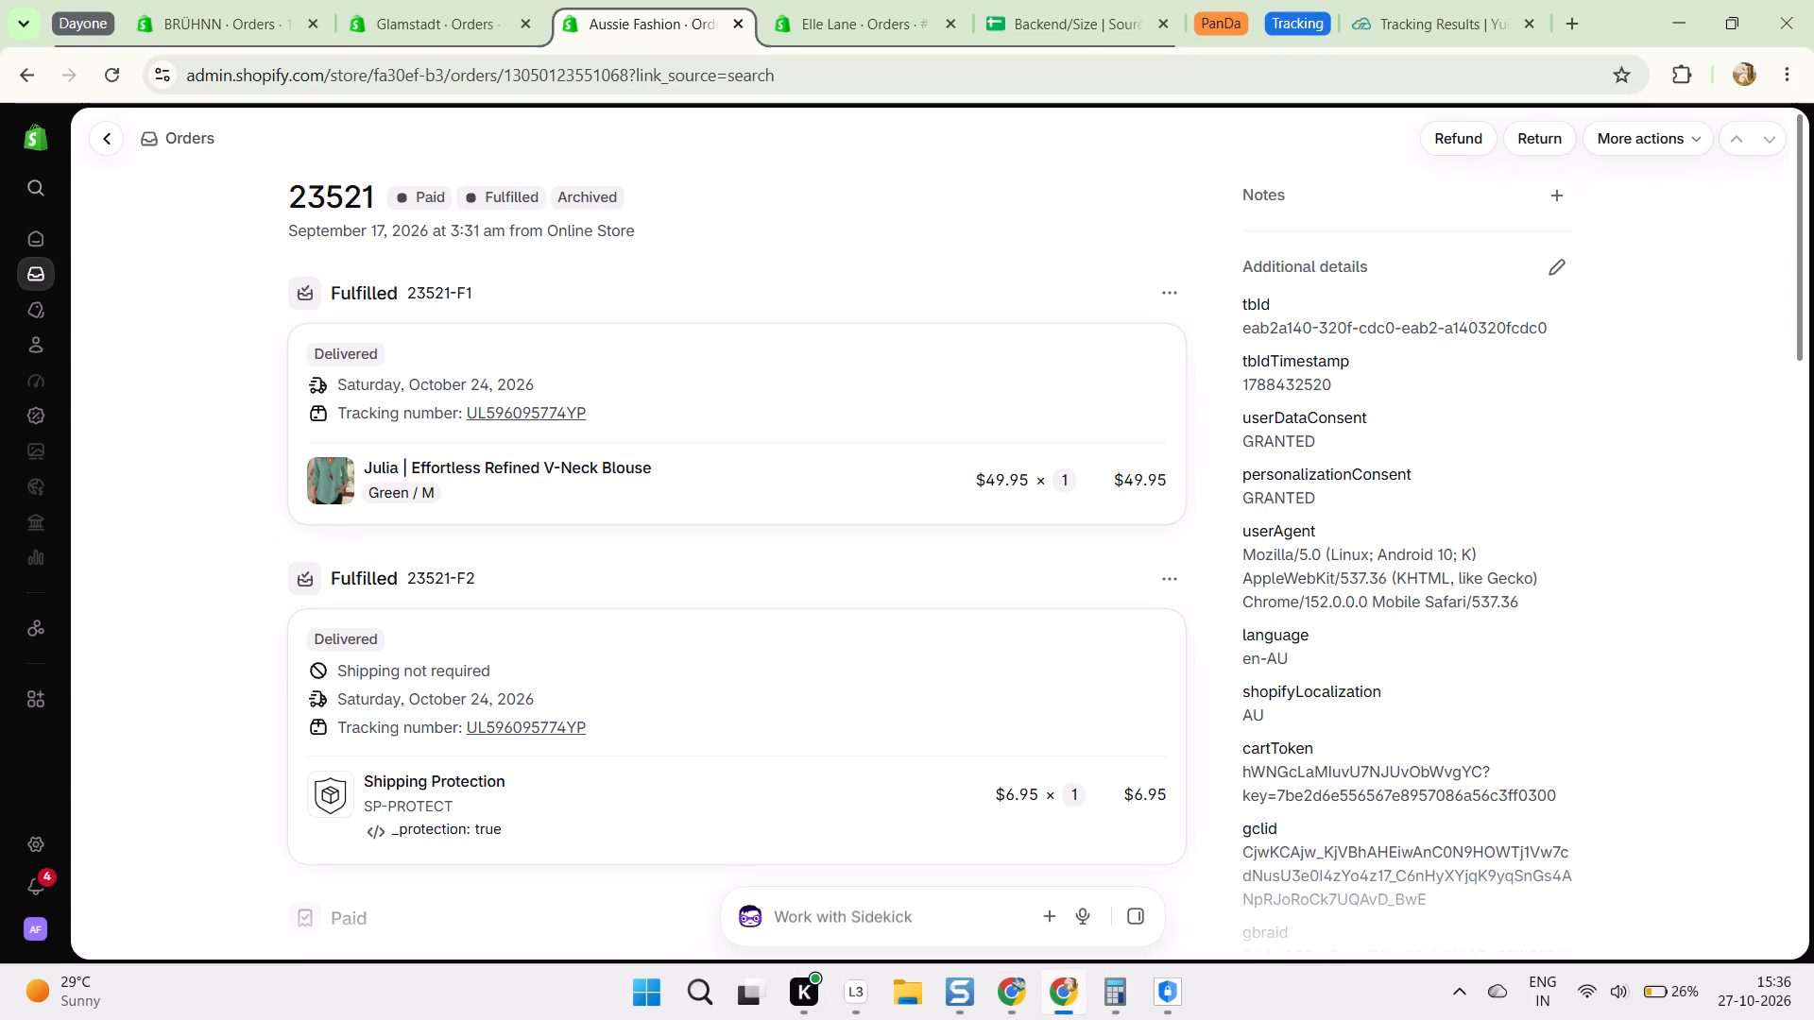
{"action": "key", "text": "alt+Tab"}
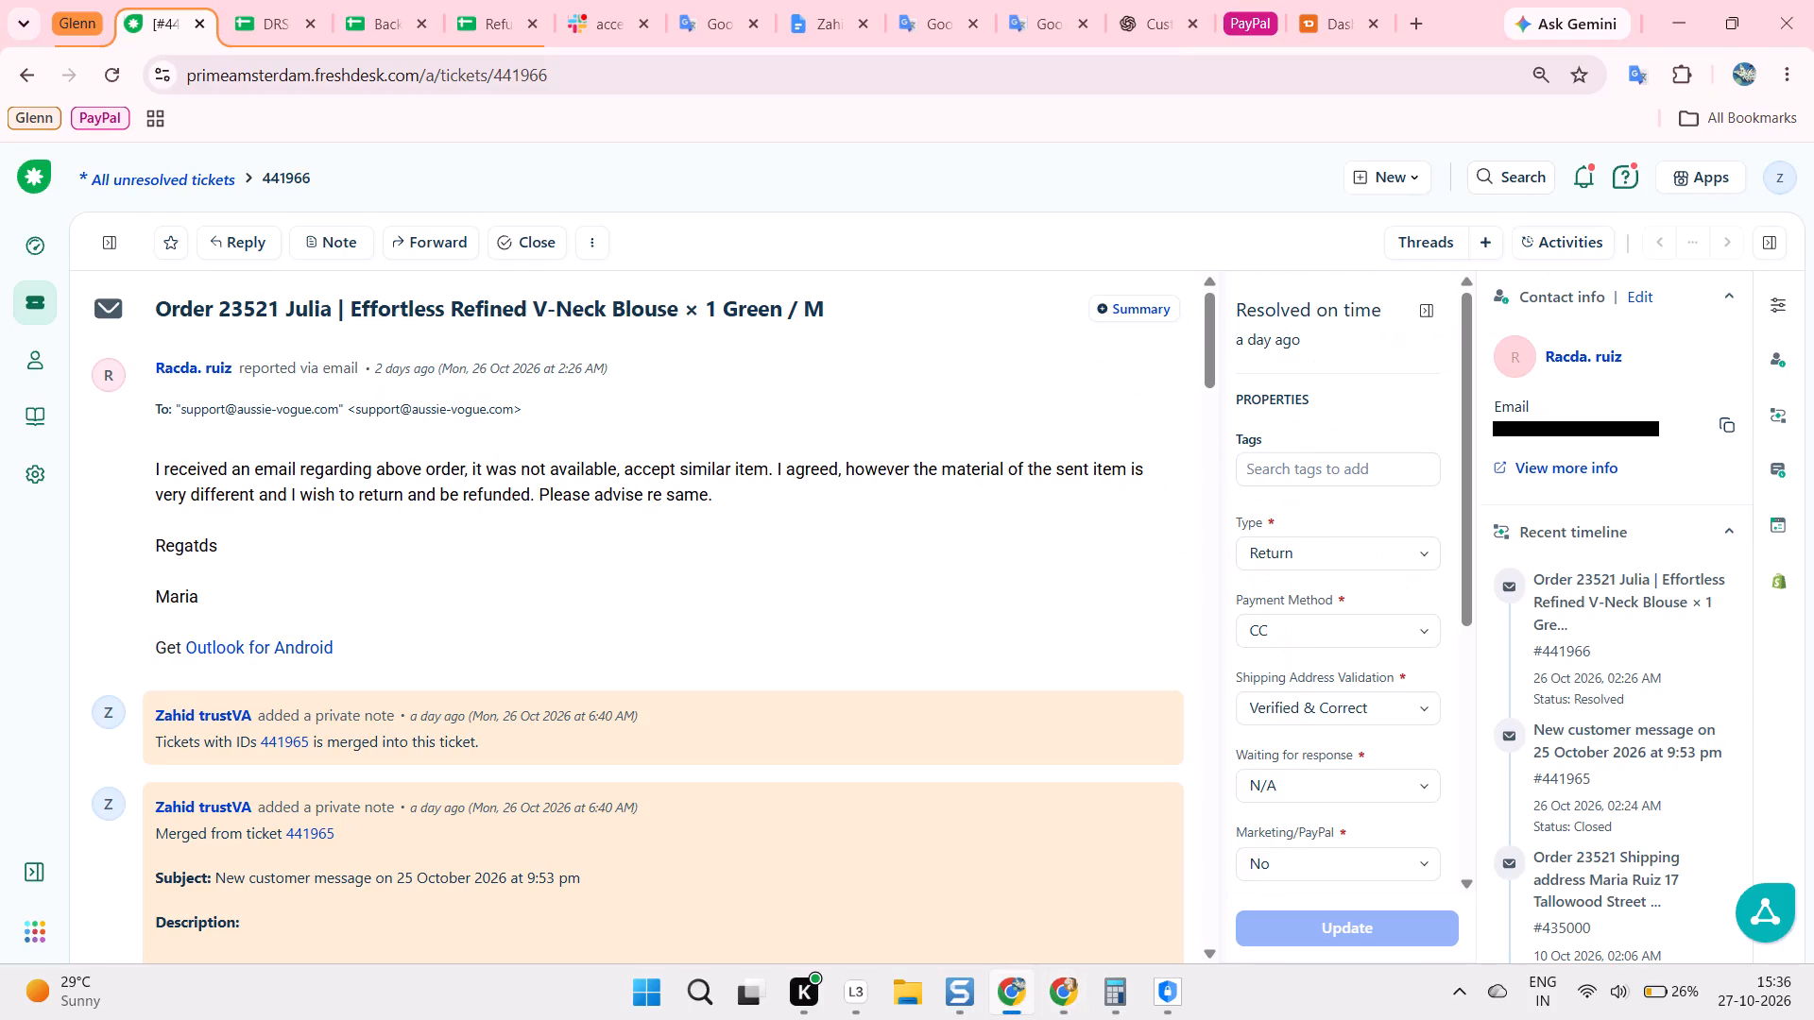
{"action": "key", "text": "alt+Tab"}
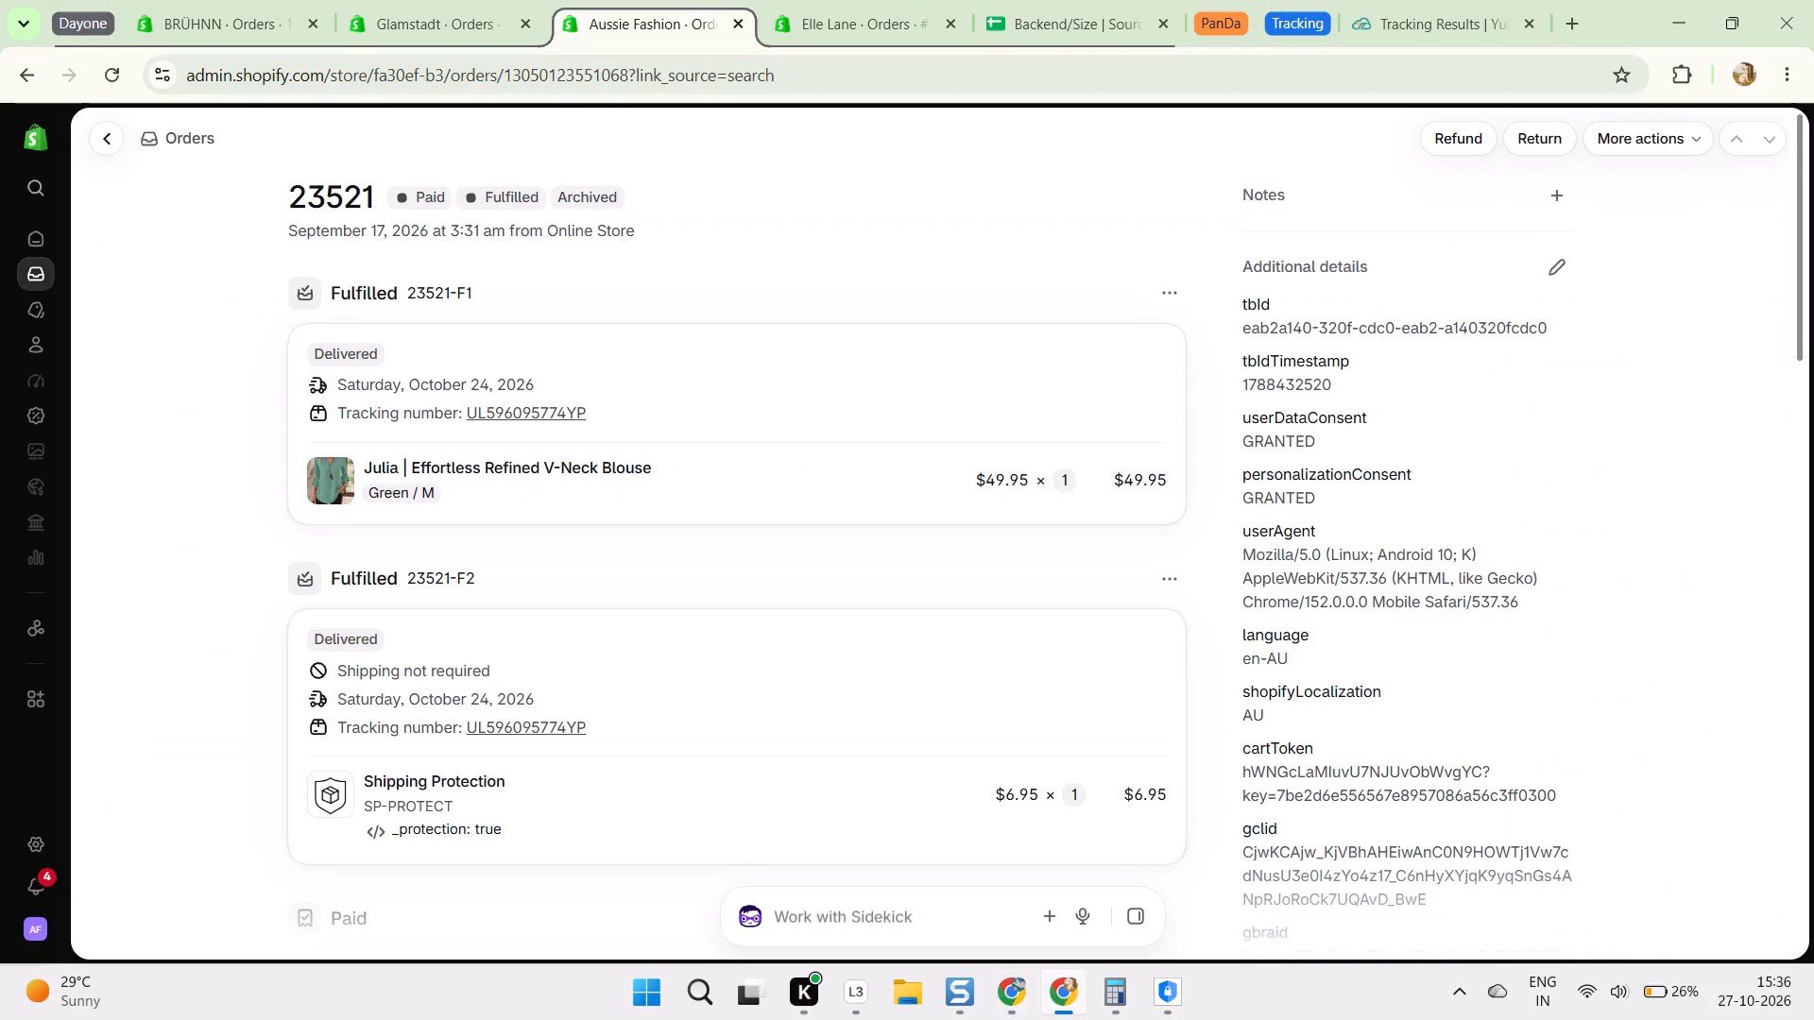
{"action": "scroll", "coordinate": [661, 365], "scroll_direction": "down", "scroll_amount": 8}
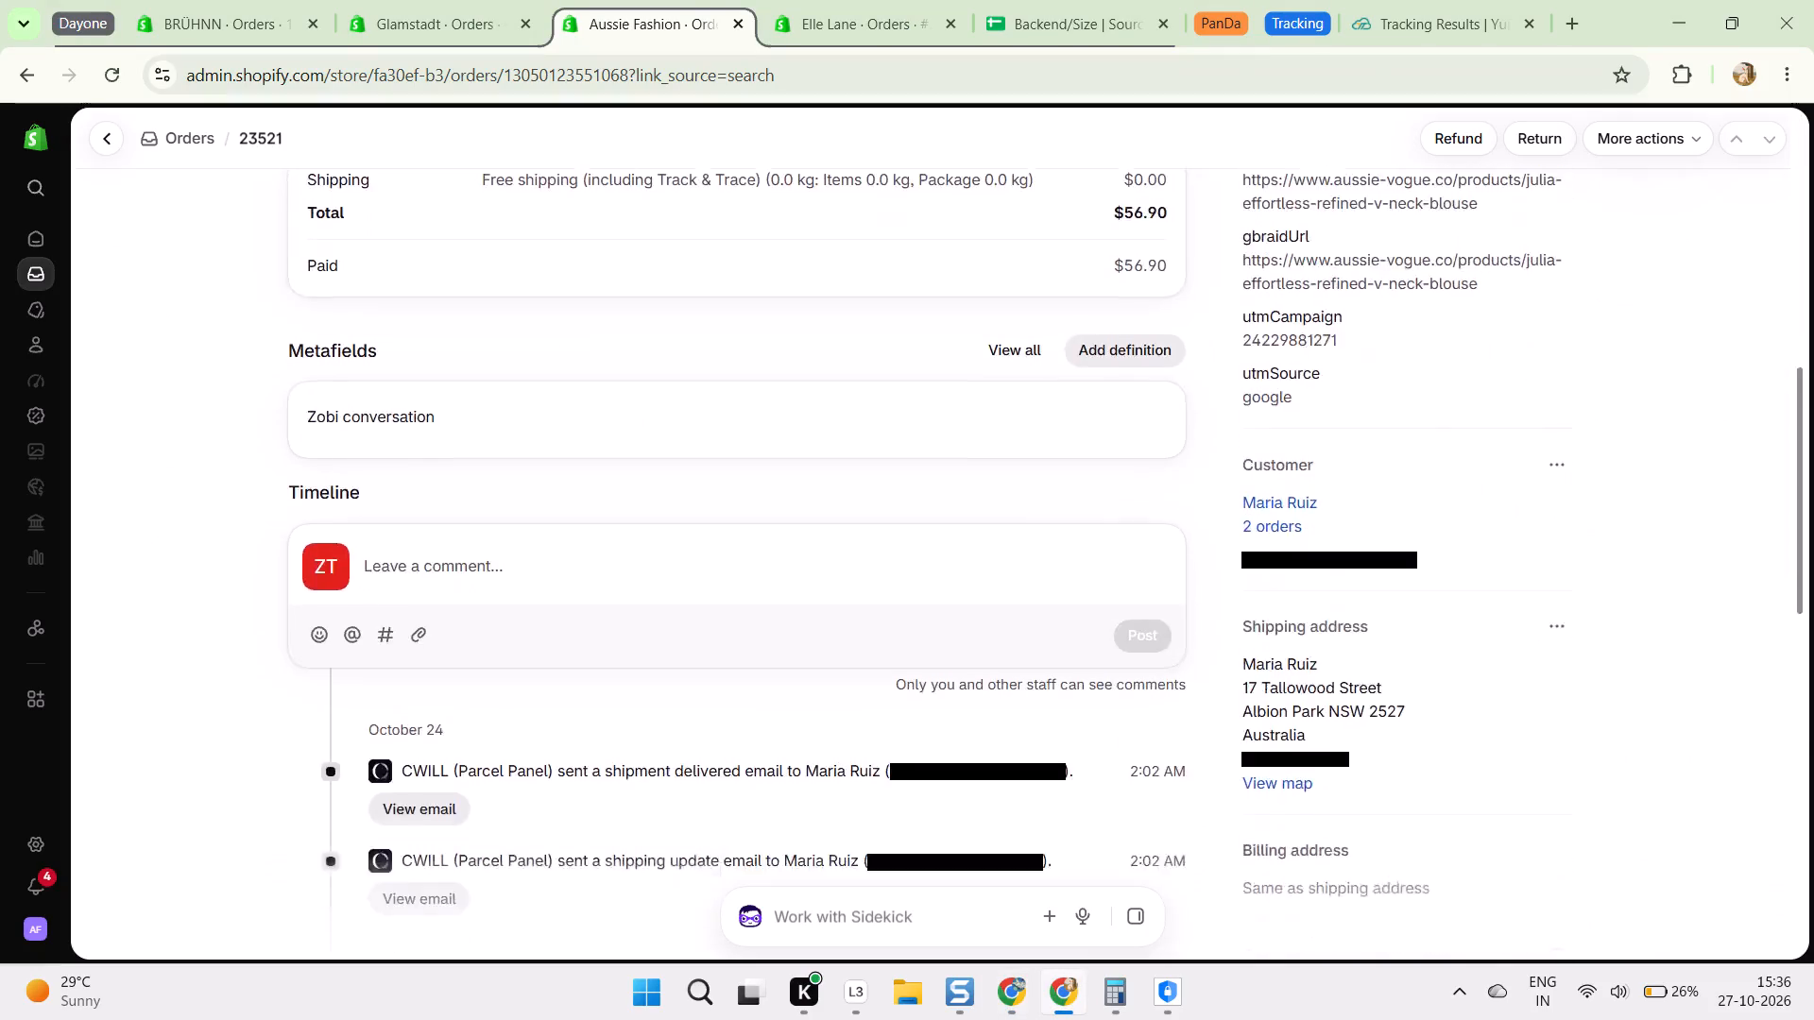
{"action": "key", "text": "alt+Tab"}
{"action": "scroll", "coordinate": [830, 561], "scroll_direction": "down", "scroll_amount": 5}
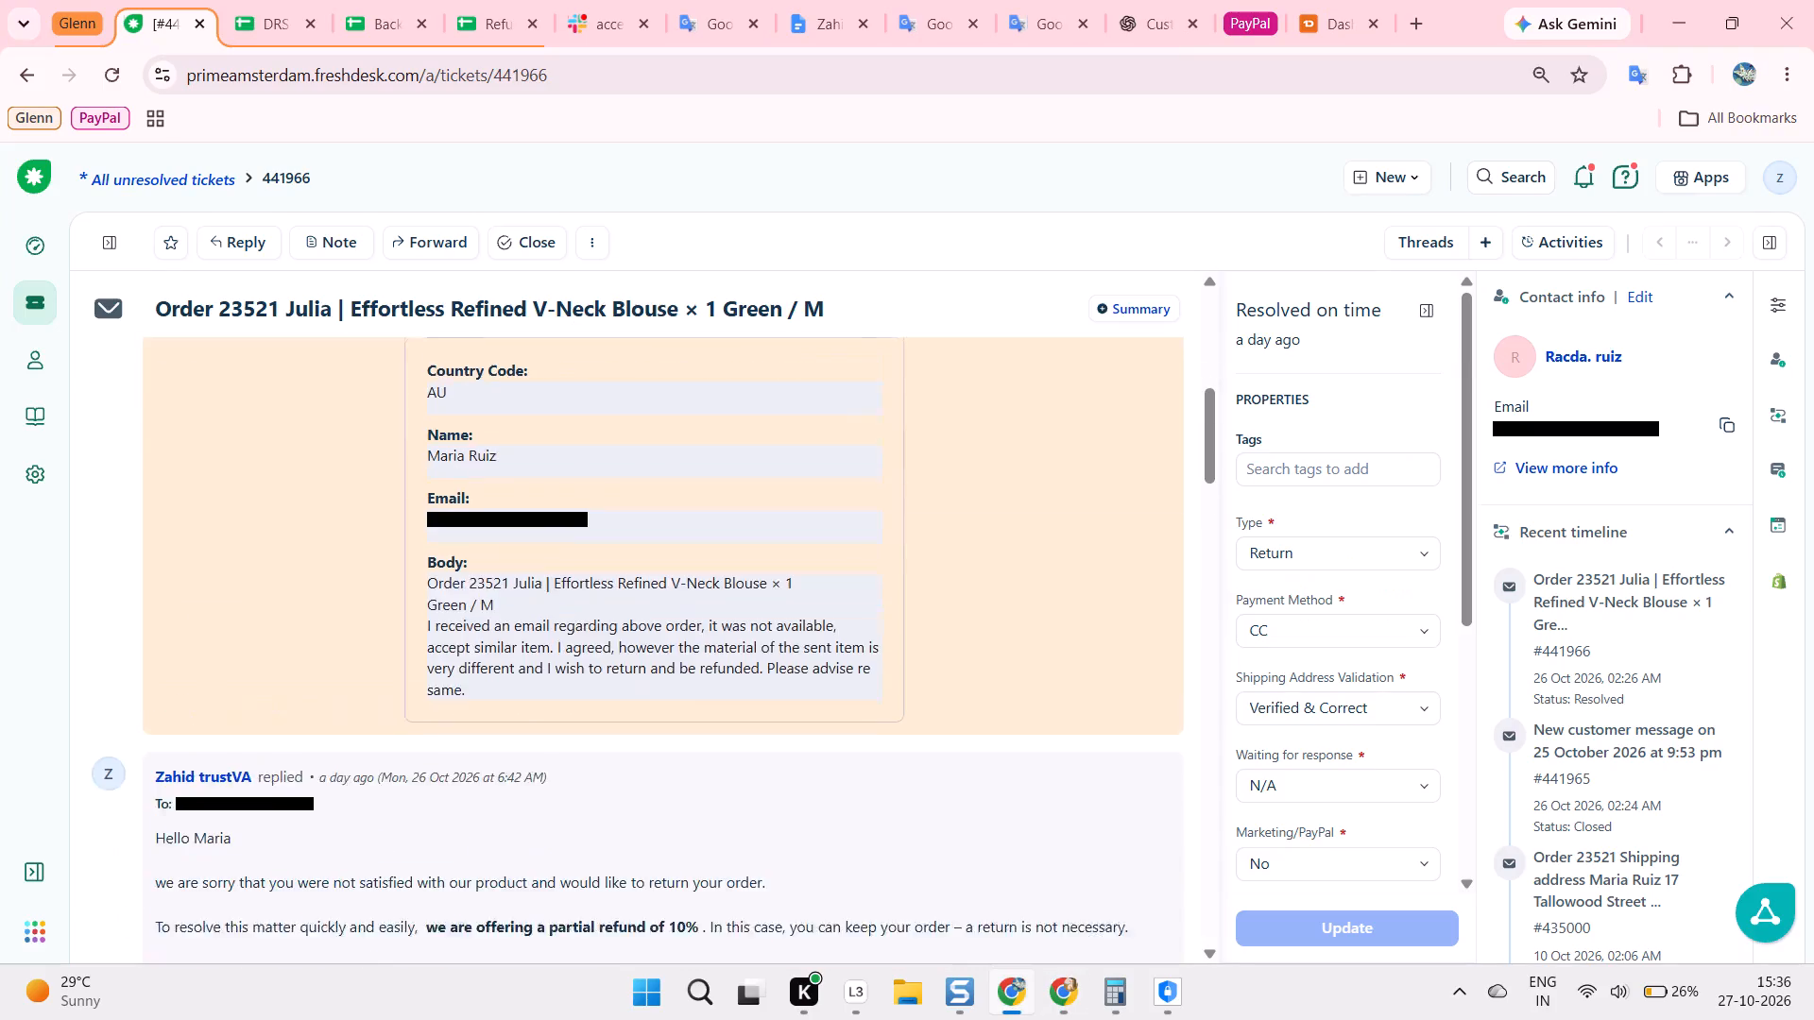
{"action": "scroll", "coordinate": [704, 555], "scroll_direction": "down", "scroll_amount": 9}
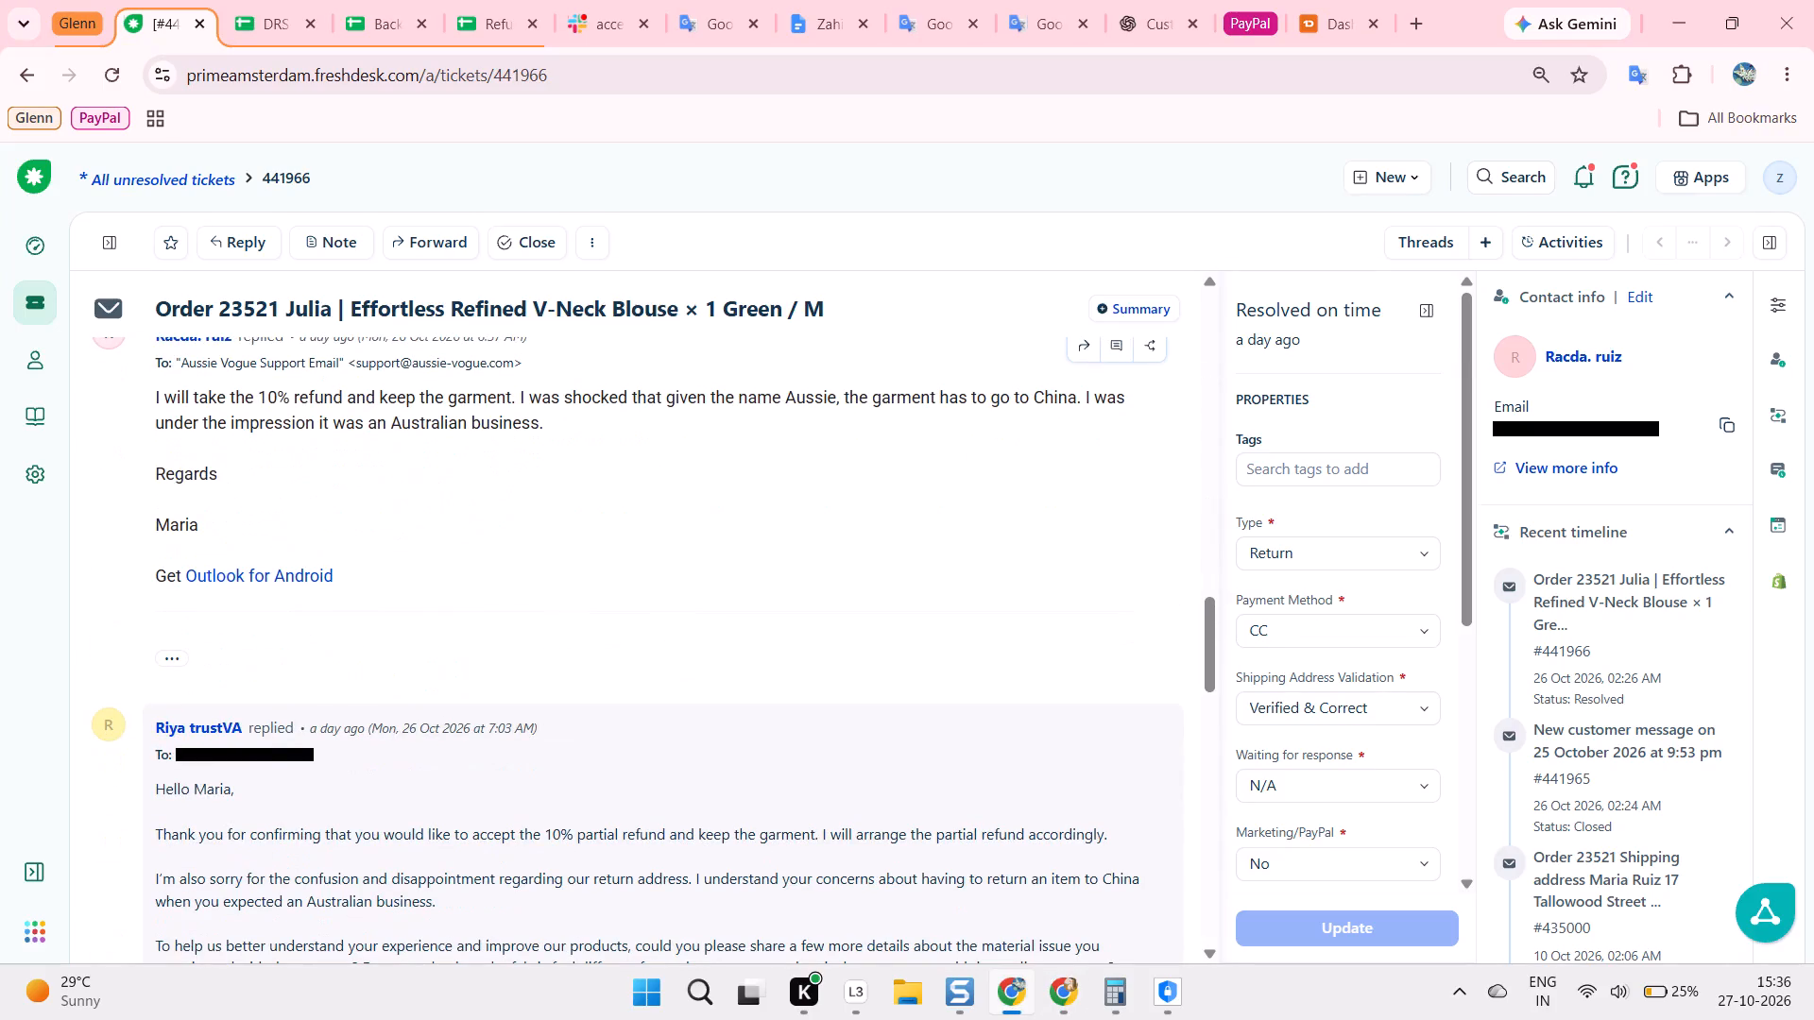
{"action": "scroll", "coordinate": [700, 516], "scroll_direction": "down", "scroll_amount": 4}
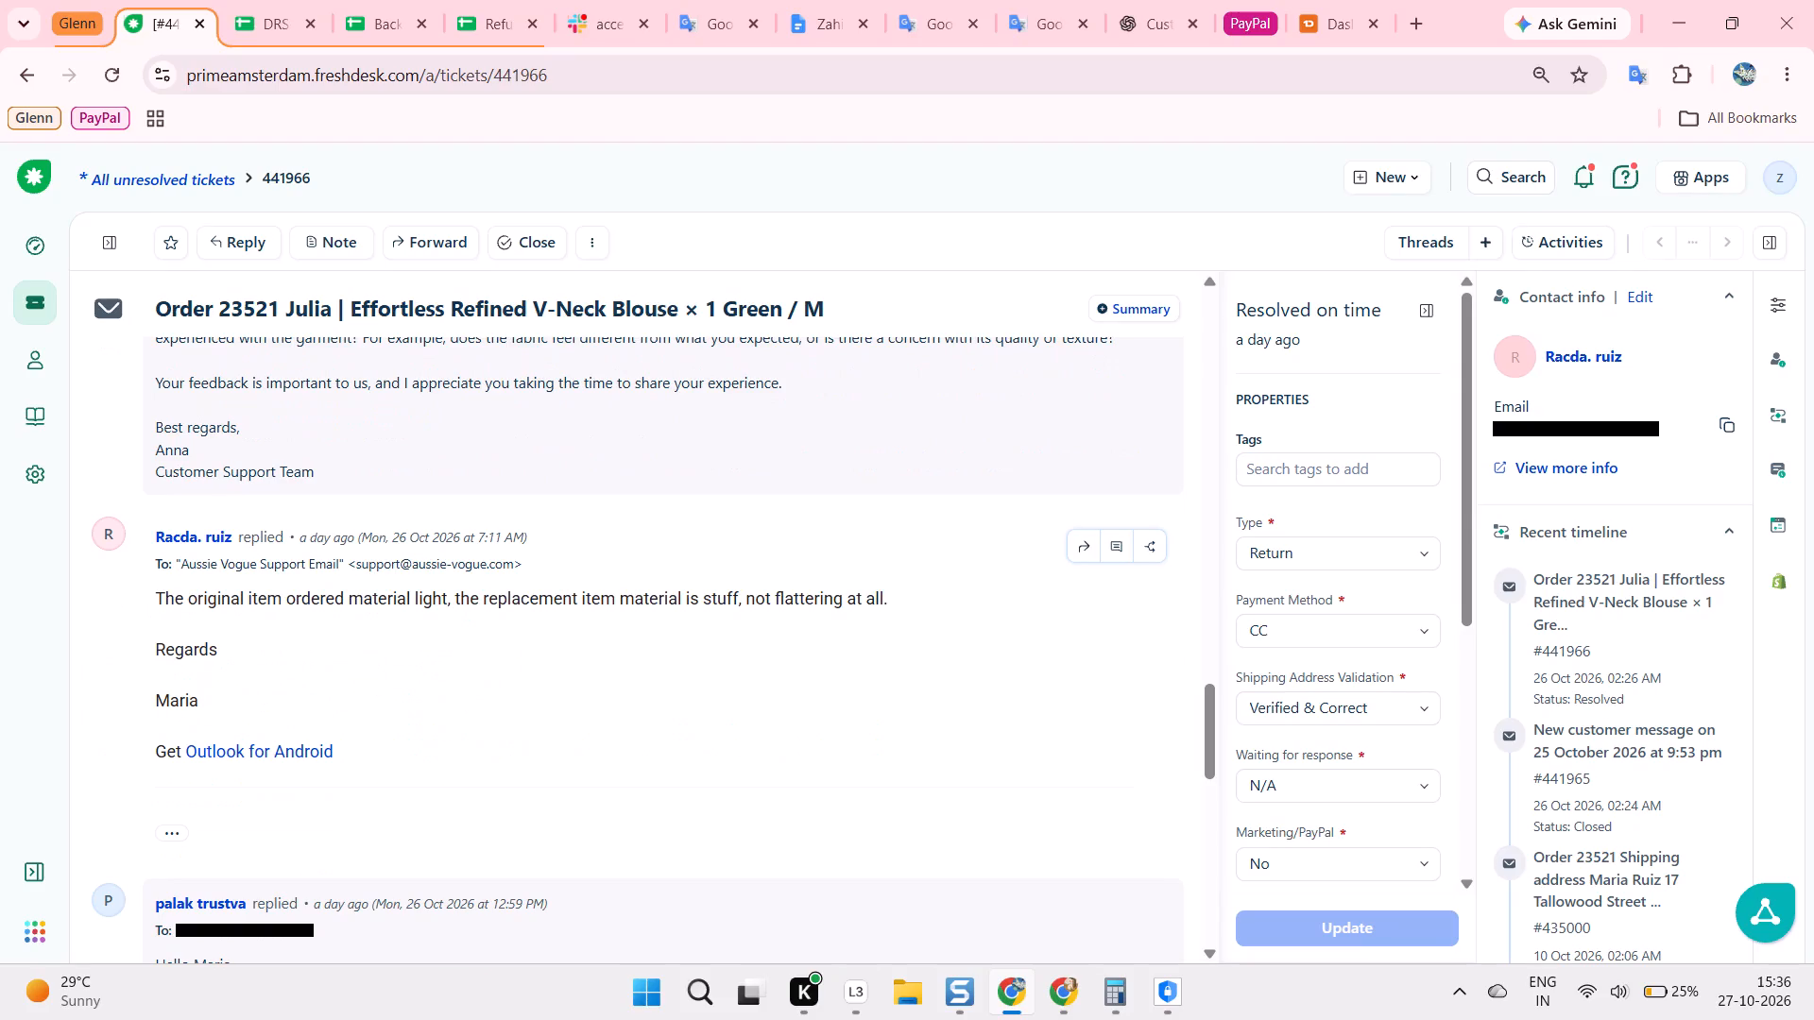
{"action": "scroll", "coordinate": [777, 502], "scroll_direction": "down", "scroll_amount": 6}
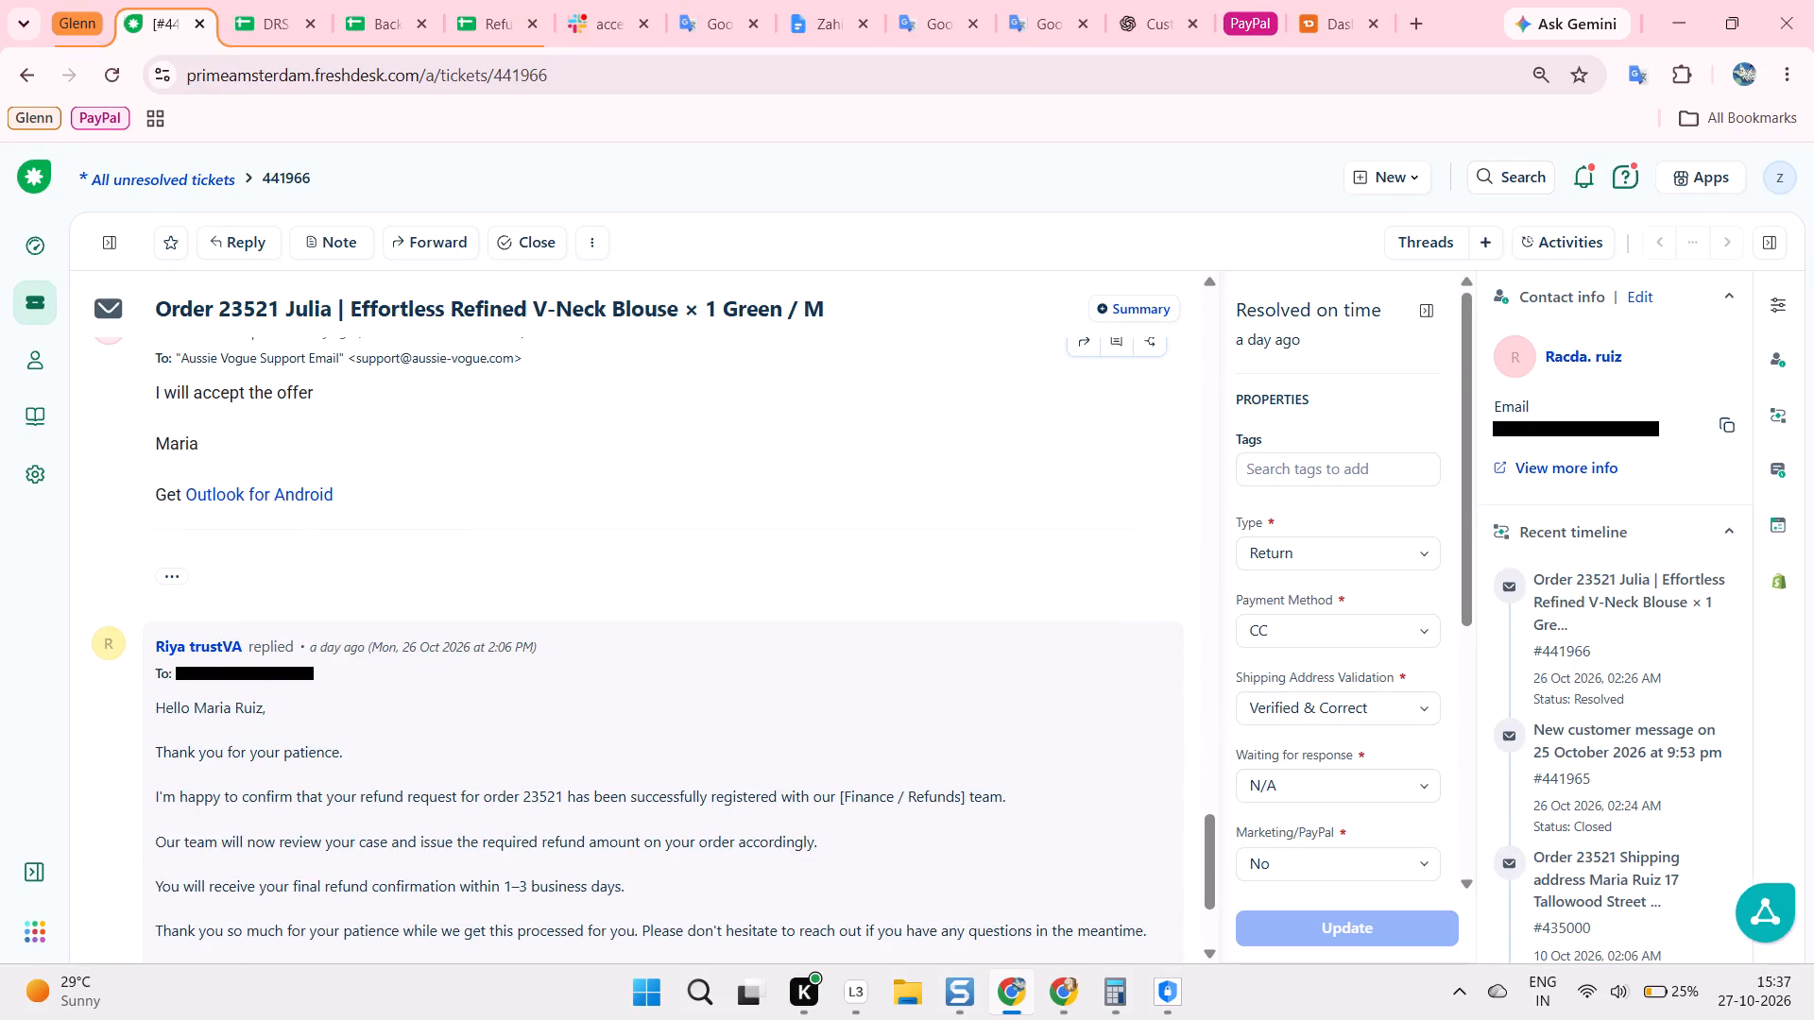
{"action": "scroll", "coordinate": [686, 559], "scroll_direction": "up", "scroll_amount": 2}
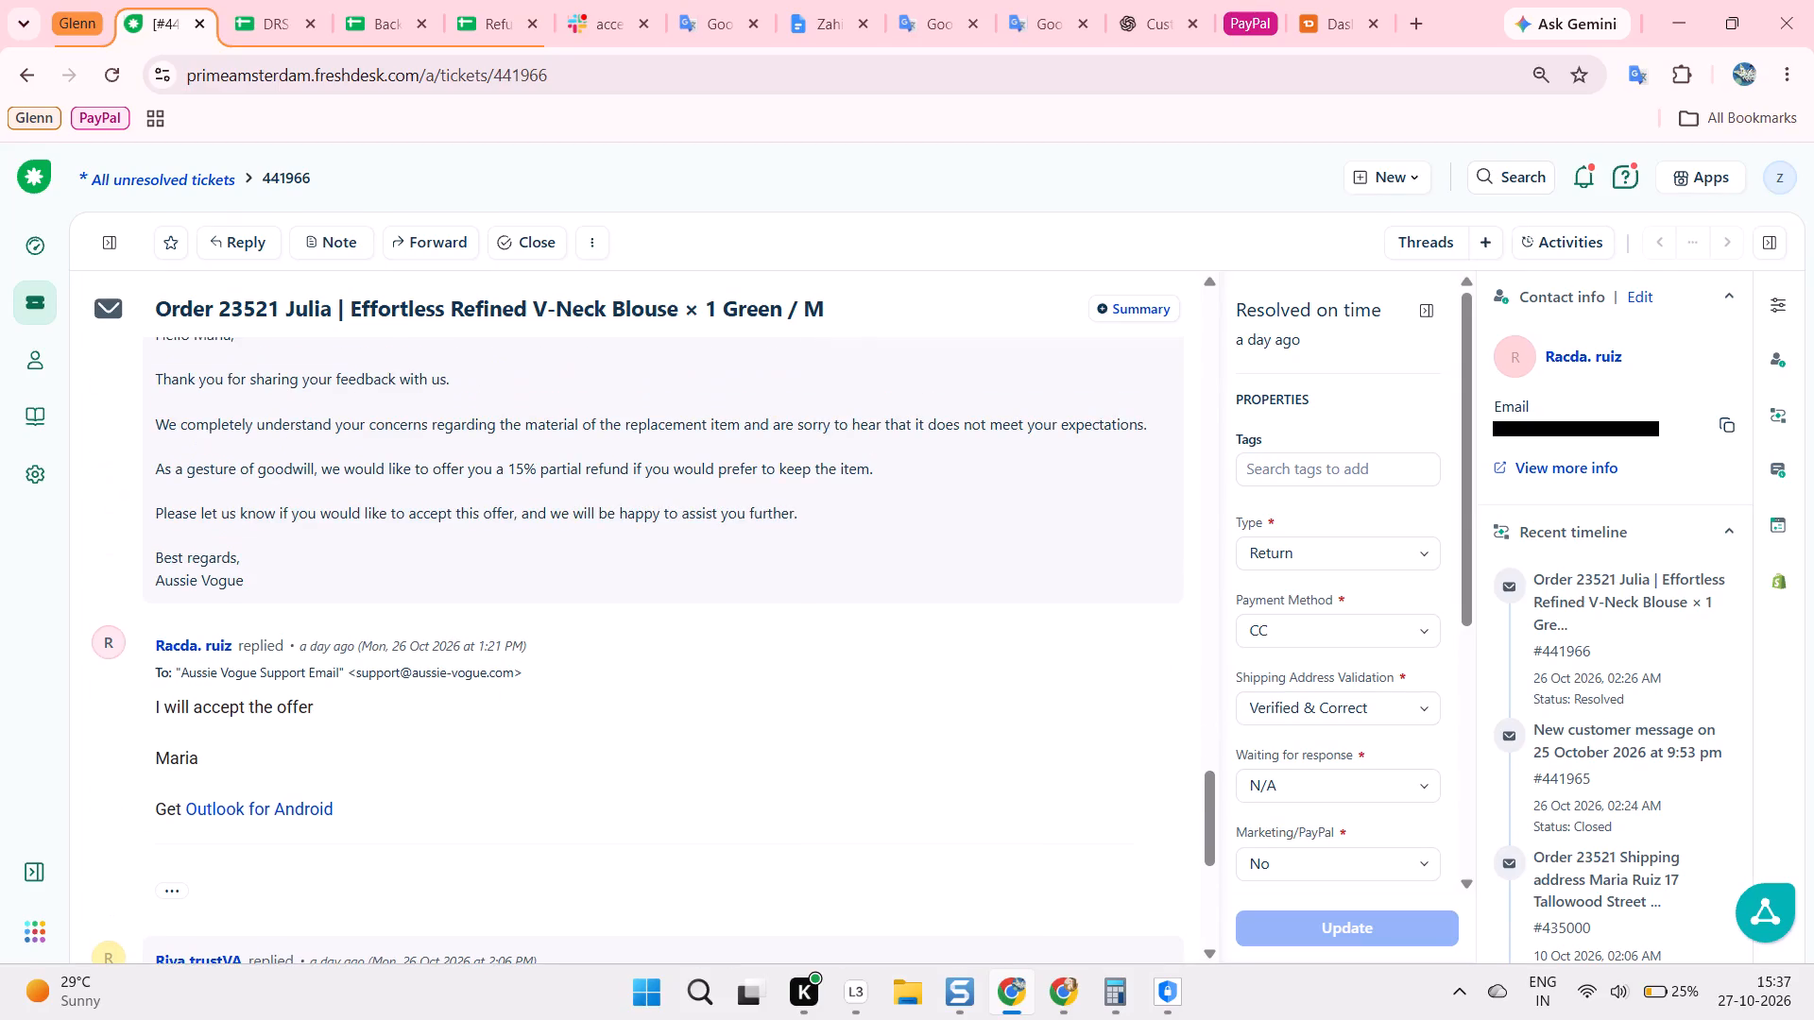
{"action": "scroll", "coordinate": [686, 502], "scroll_direction": "up", "scroll_amount": 2}
{"action": "scroll", "coordinate": [643, 520], "scroll_direction": "down", "scroll_amount": 5}
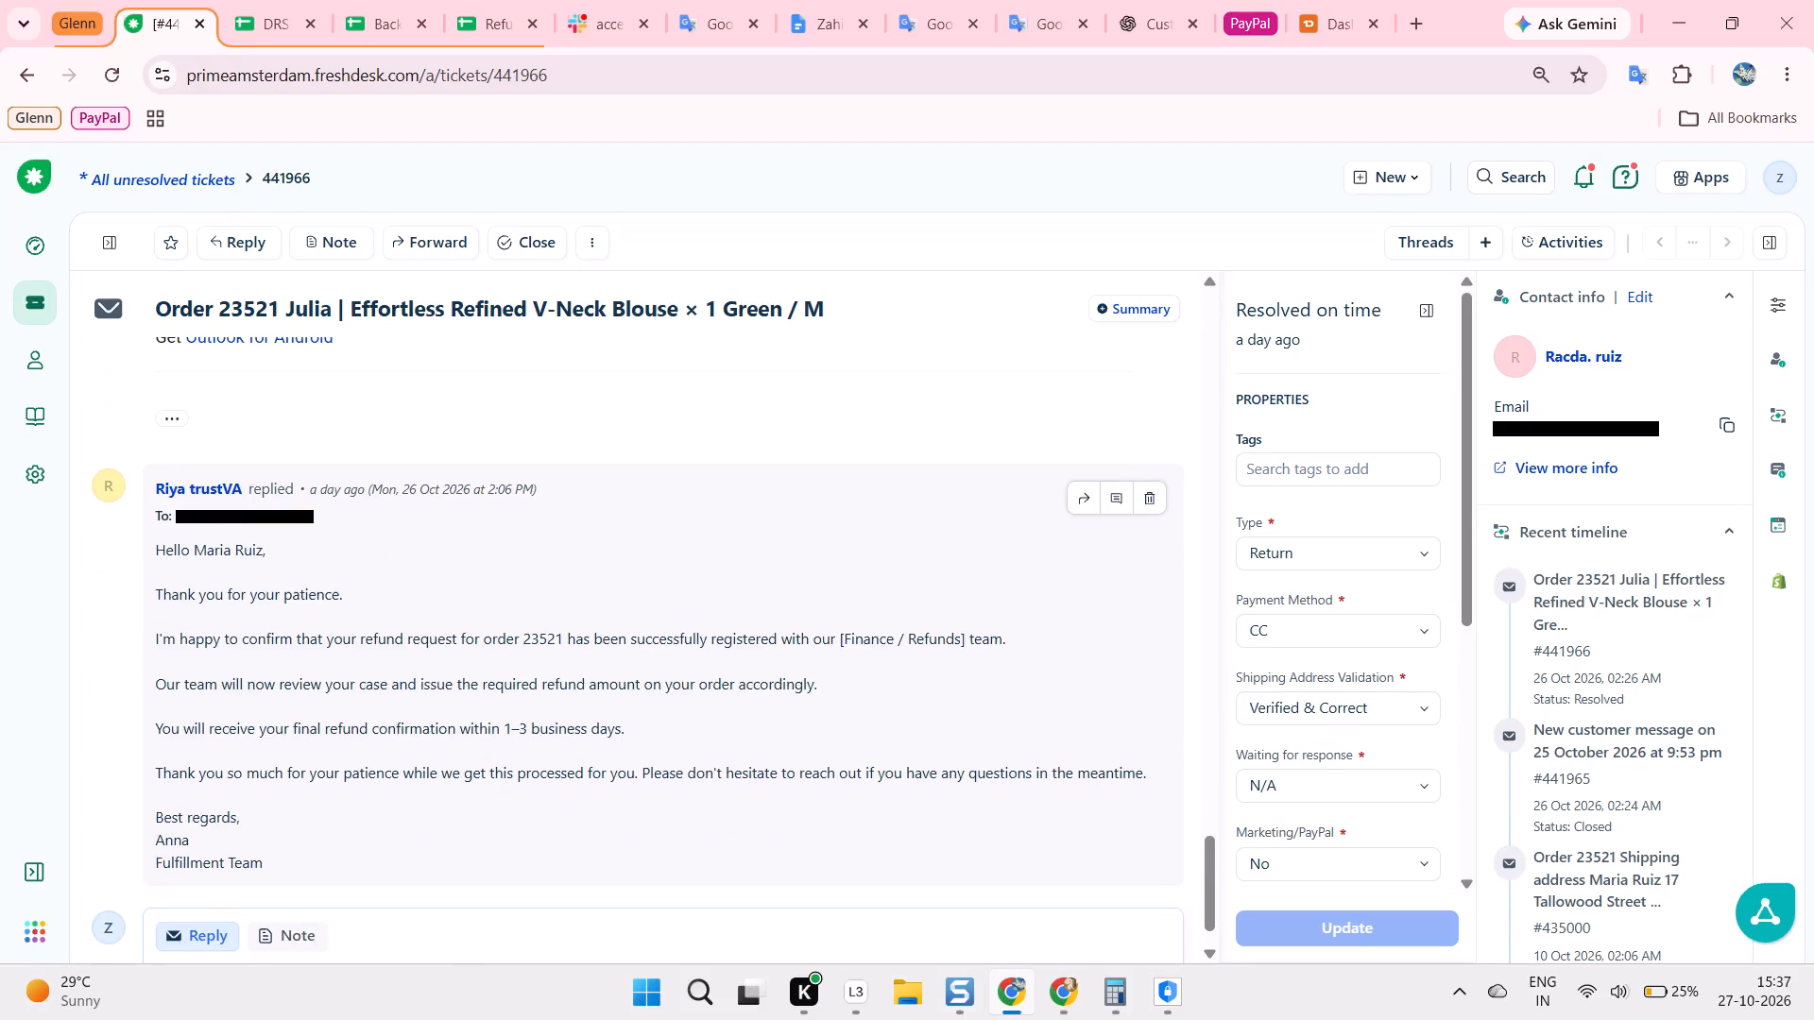
{"action": "scroll", "coordinate": [639, 511], "scroll_direction": "up", "scroll_amount": 3}
Copy ticket number 441966, find it in Refund_Tracker, fill its Date cell A5525 with 27/10/2026 and select row 5525.
{"action": "double_click", "coordinate": [286, 177]}
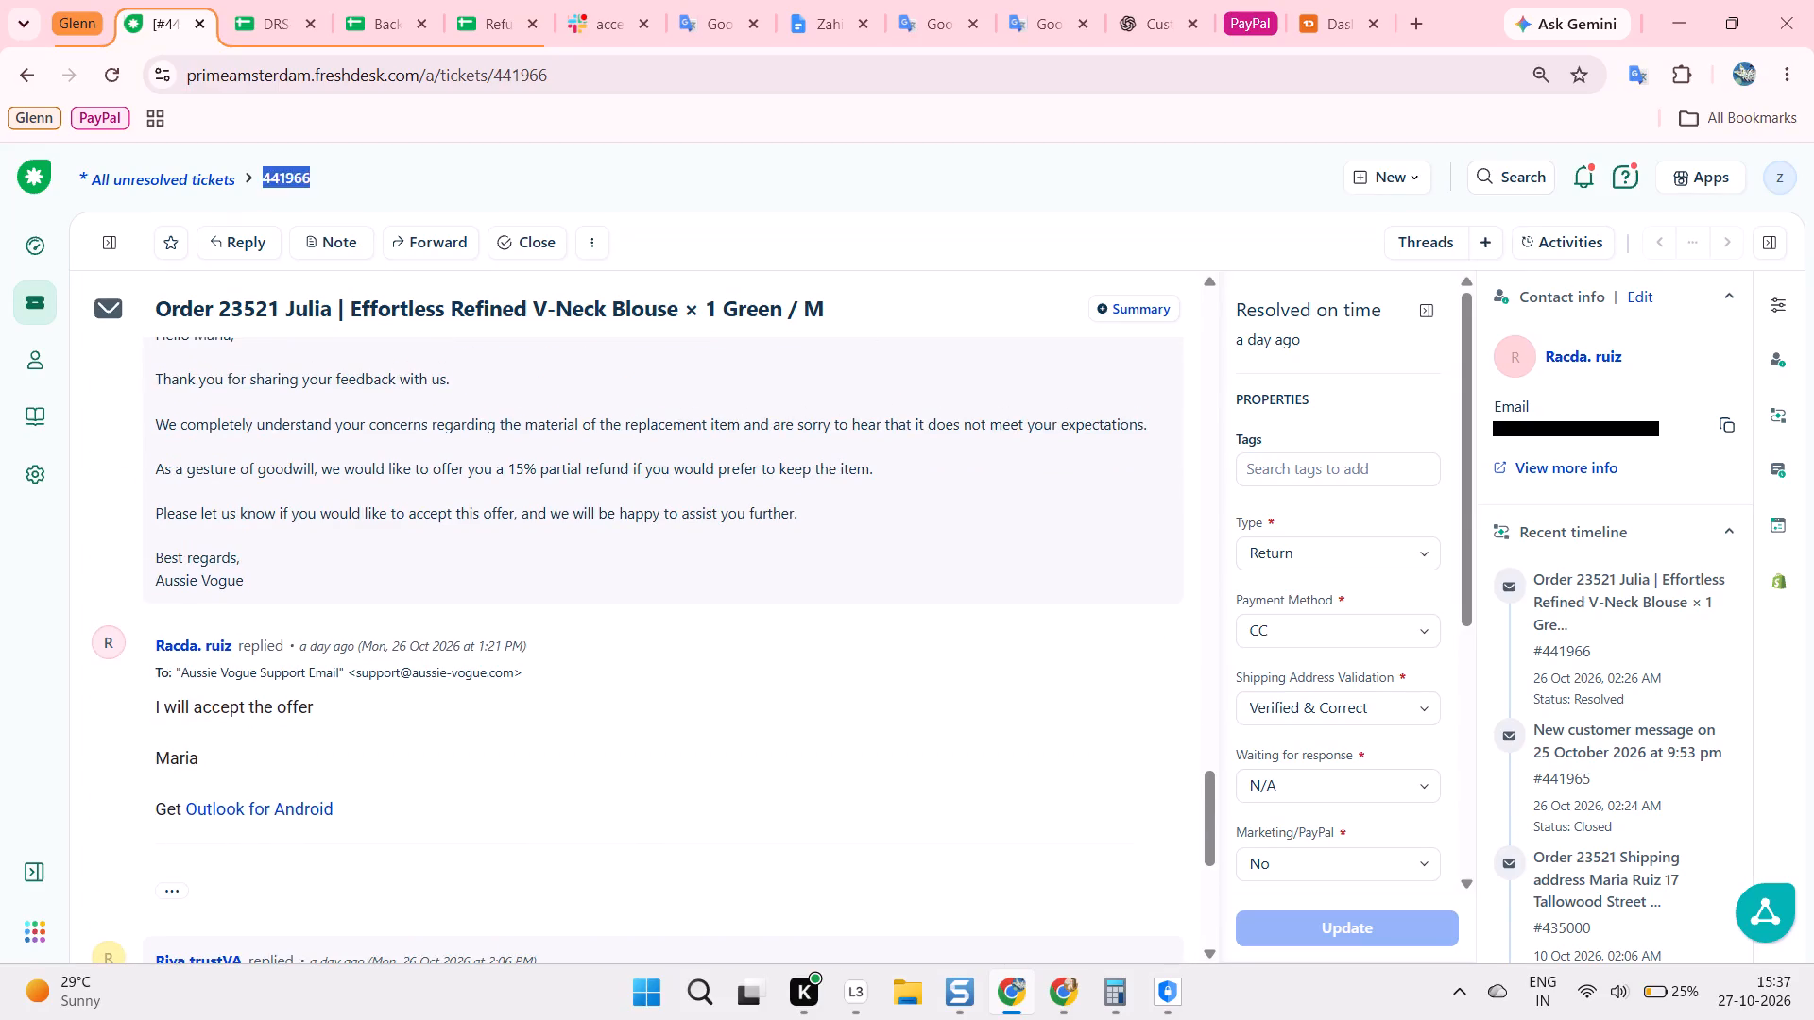
{"action": "key", "text": "ctrl+c"}
{"action": "key", "text": "ctrl+c"}
{"action": "left_click", "coordinate": [484, 15]}
{"action": "key", "text": "ctrl+f"}
{"action": "key", "text": "ctrl+v"}
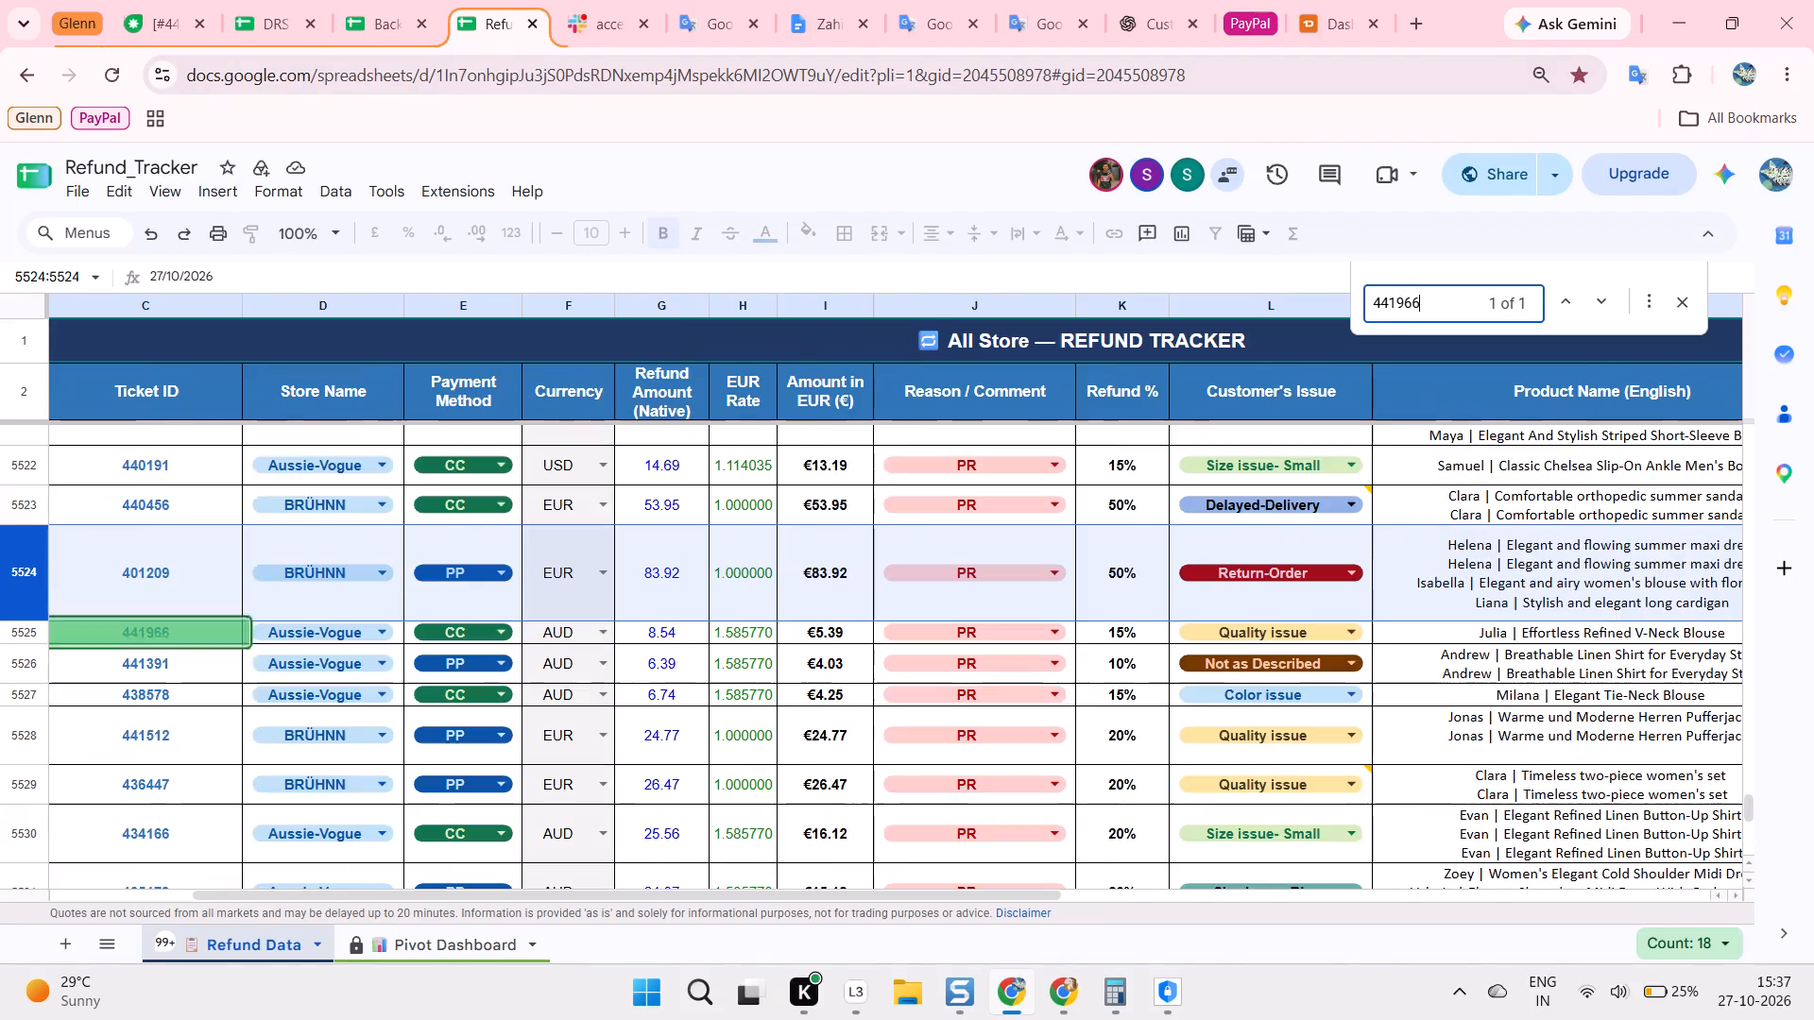
{"action": "scroll", "coordinate": [780, 601], "scroll_direction": "right", "scroll_amount": 3}
{"action": "scroll", "coordinate": [703, 581], "scroll_direction": "right", "scroll_amount": 3}
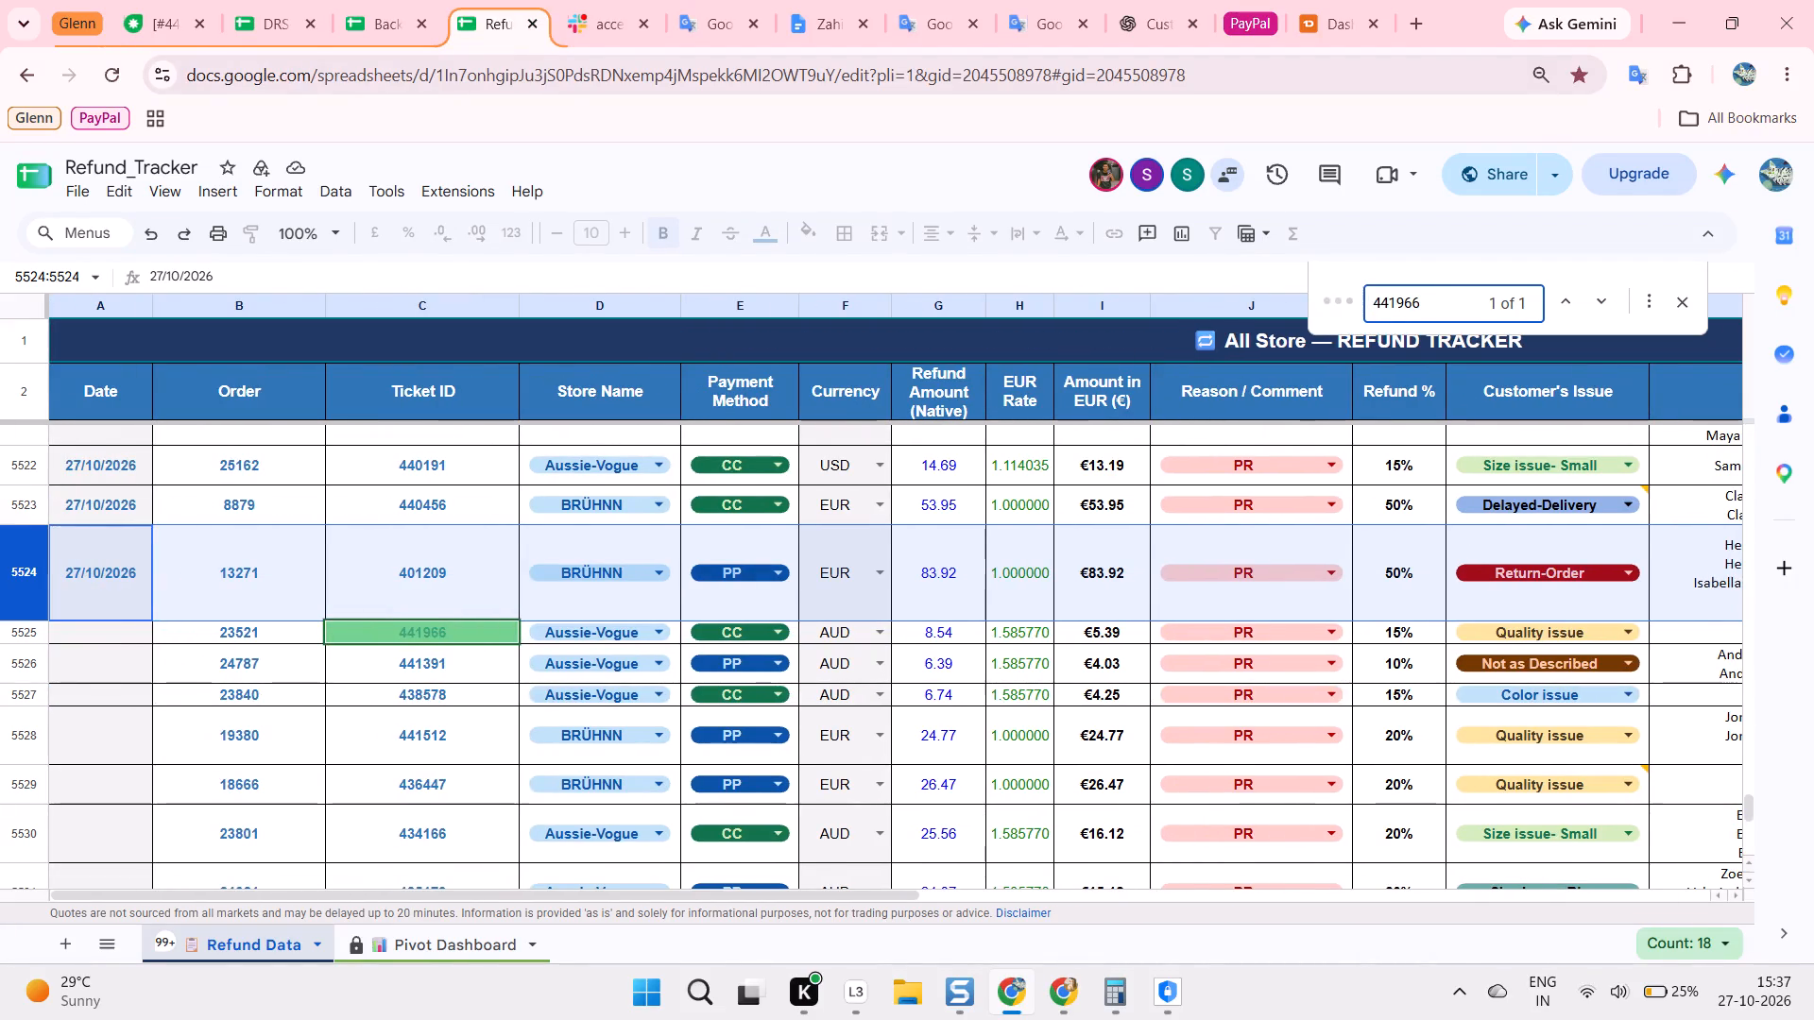
{"action": "scroll", "coordinate": [707, 570], "scroll_direction": "down", "scroll_amount": 1}
{"action": "scroll", "coordinate": [1025, 505], "scroll_direction": "down", "scroll_amount": 1}
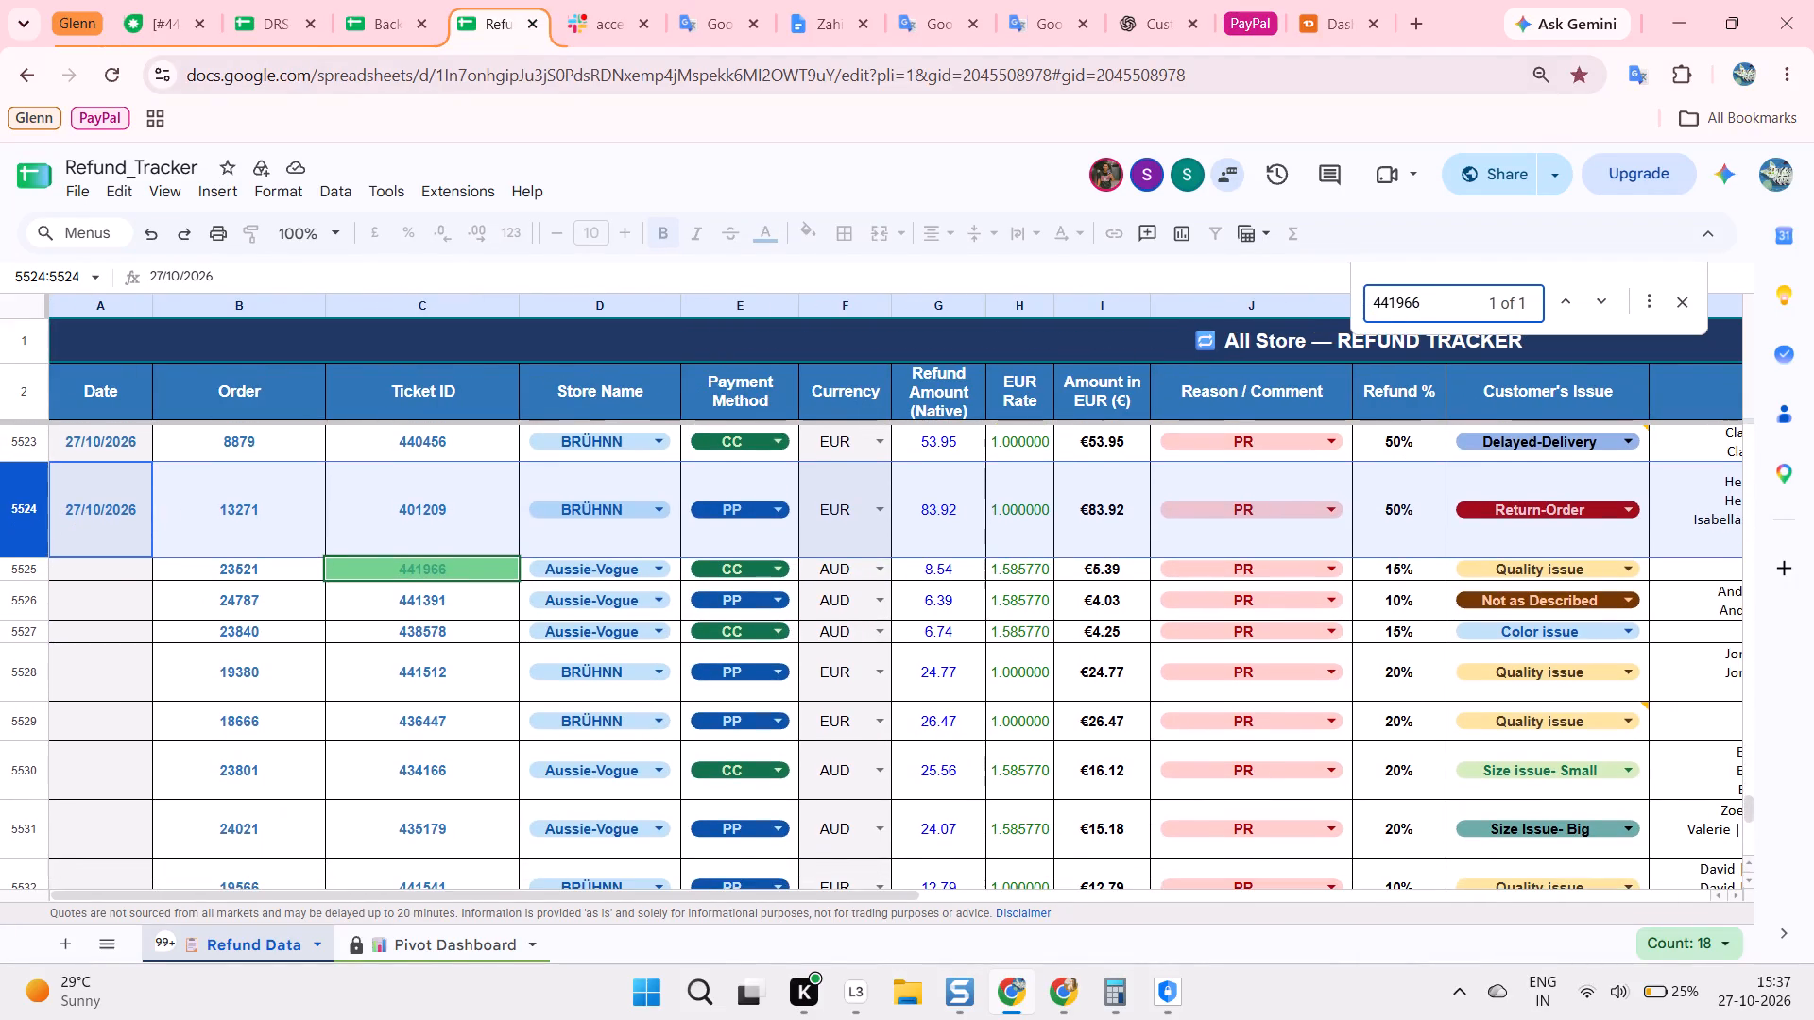
{"action": "left_click", "coordinate": [89, 570]}
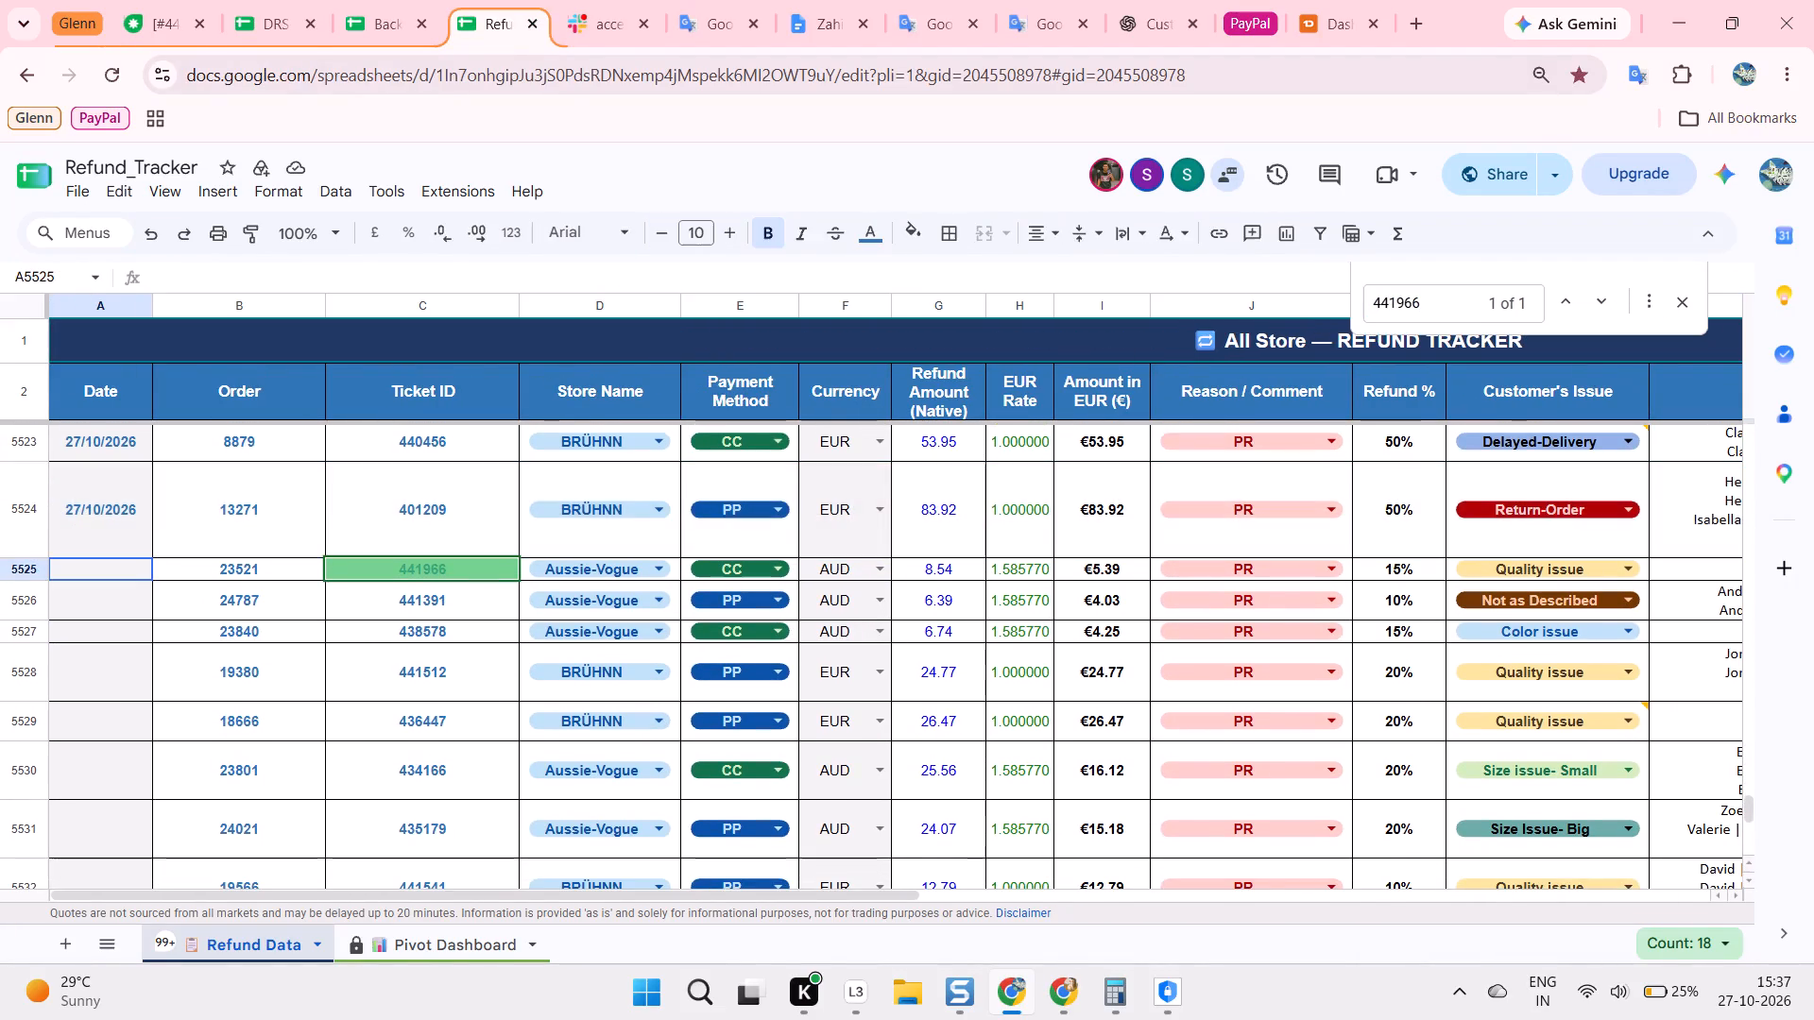
{"action": "key", "text": "ctrl+d"}
{"action": "left_click", "coordinate": [21, 569]}
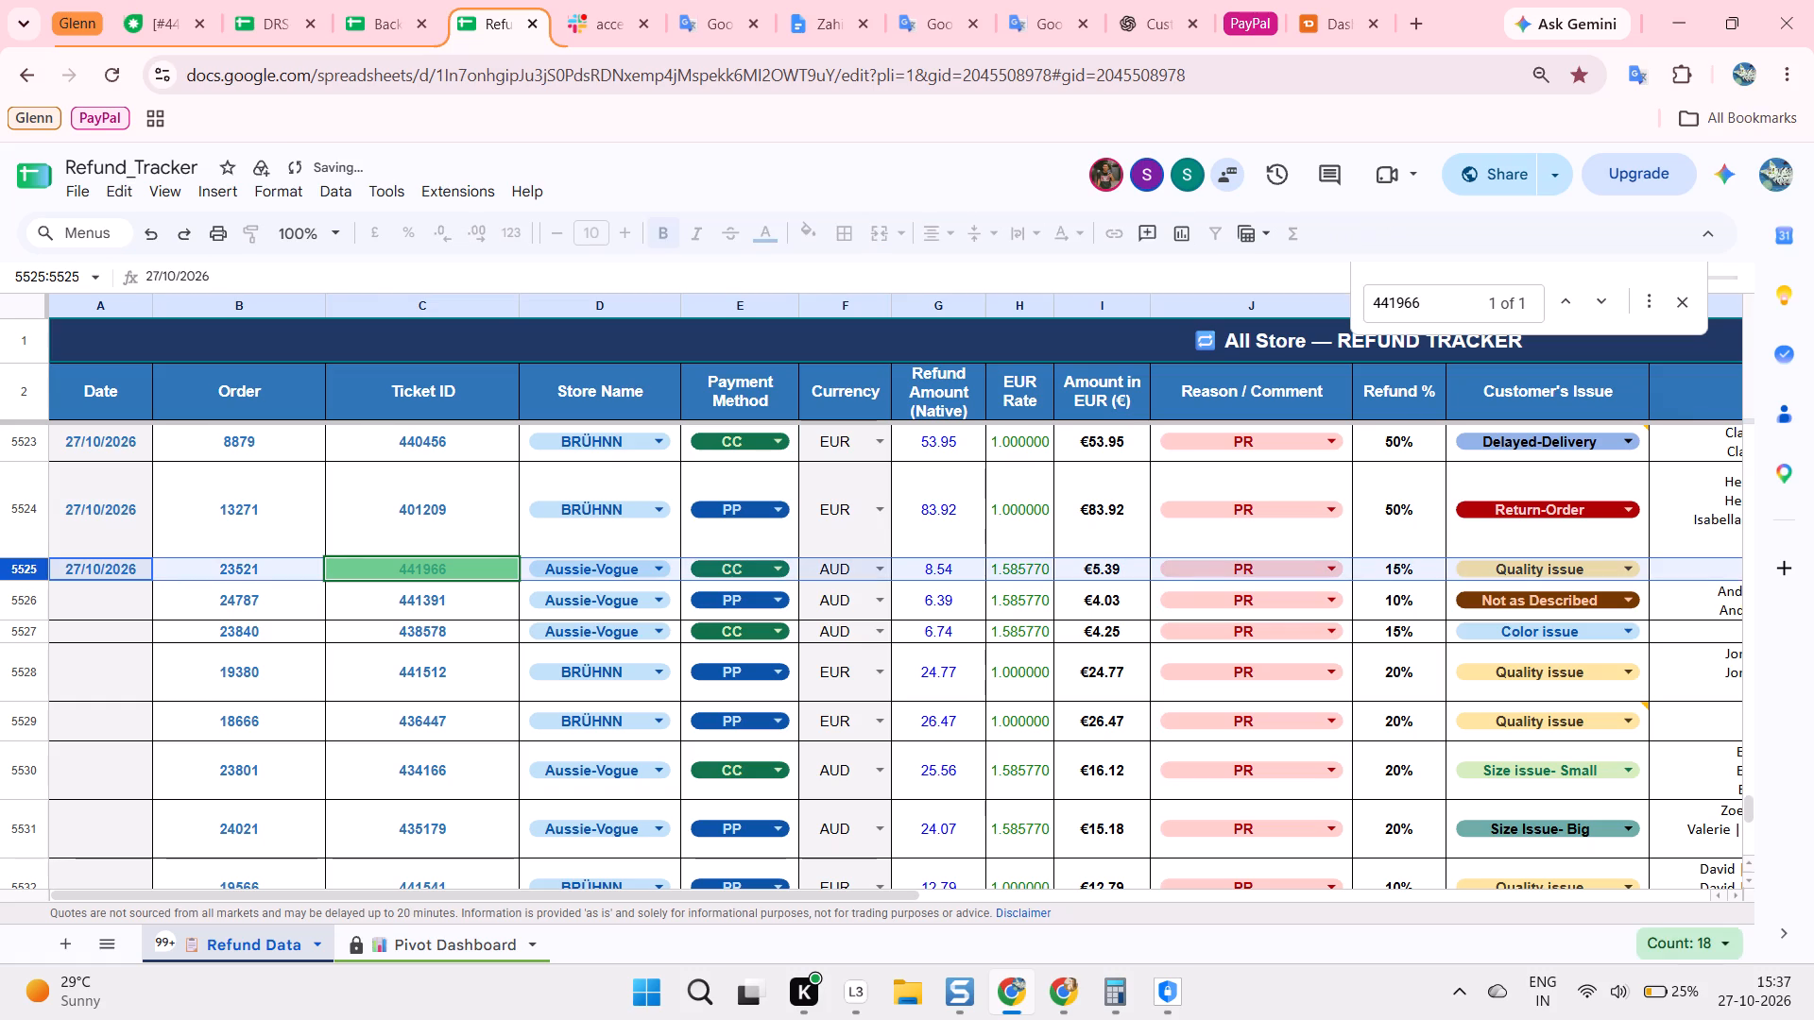
{"action": "key", "text": "alt+Tab"}
{"action": "scroll", "coordinate": [461, 448], "scroll_direction": "up", "scroll_amount": 13}
{"action": "key", "text": "alt+Tab"}
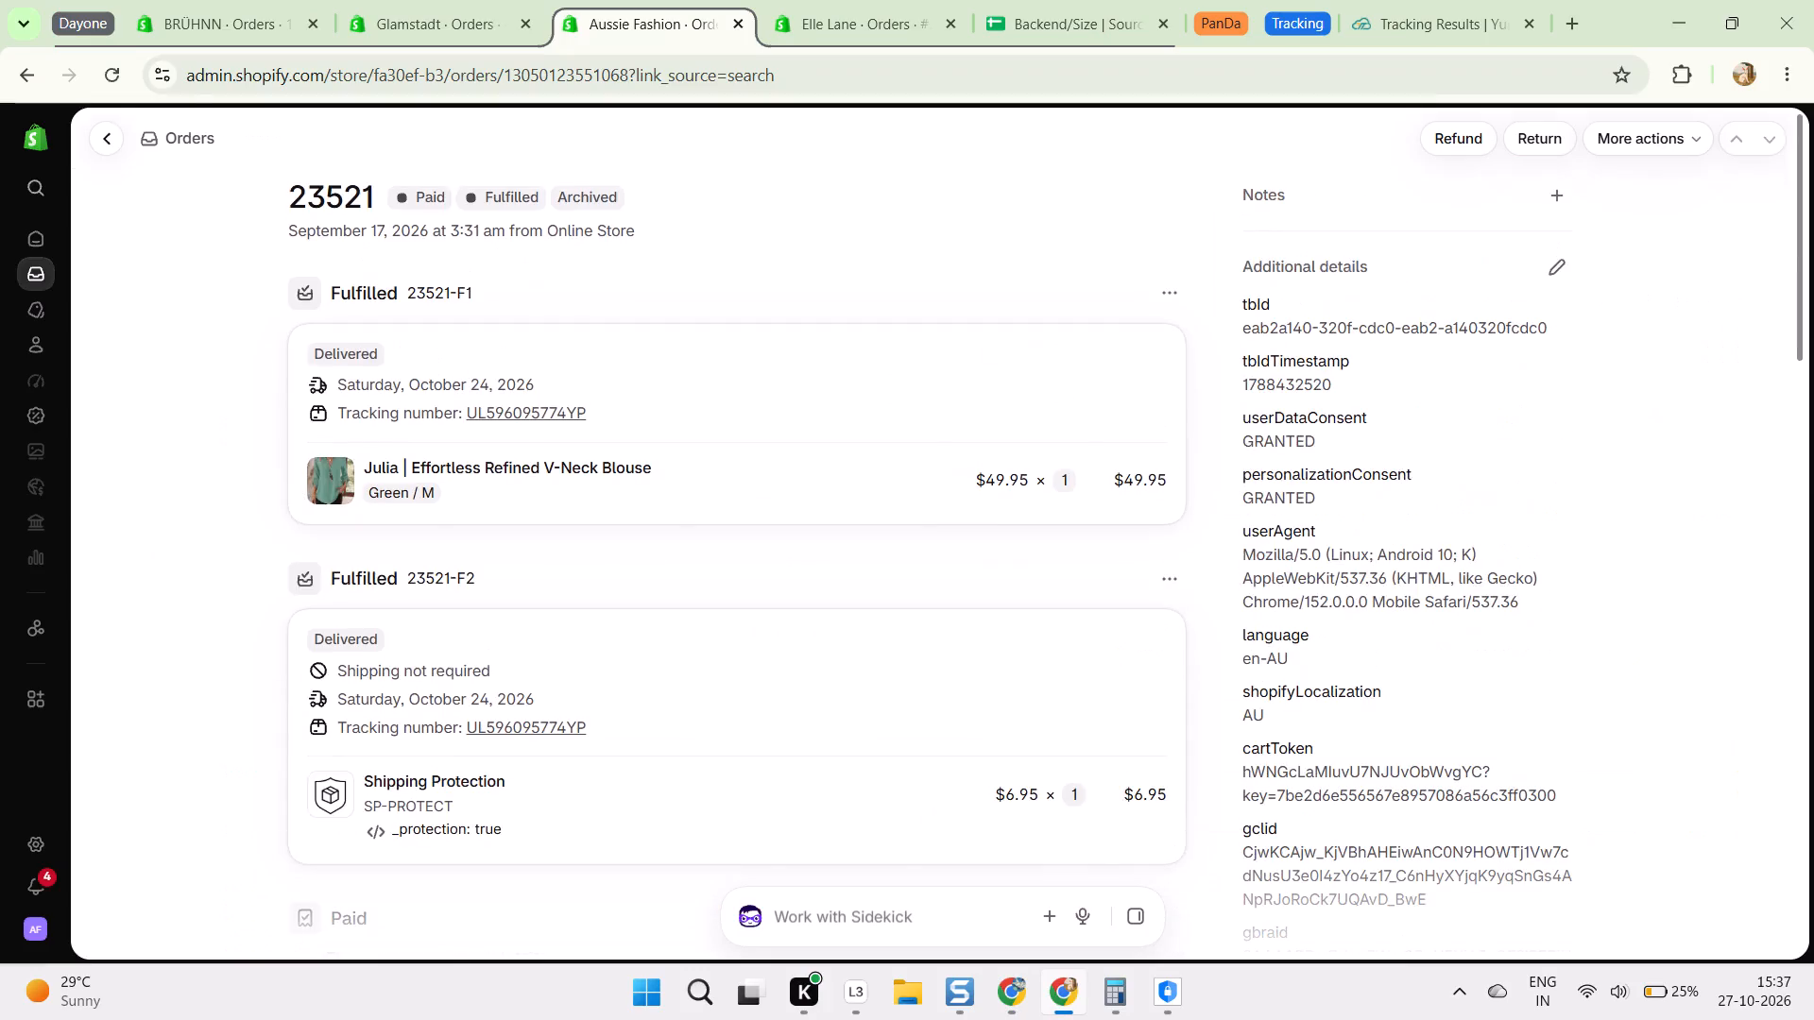
{"action": "key", "text": "alt+Tab"}
{"action": "scroll", "coordinate": [1285, 668], "scroll_direction": "down", "scroll_amount": 4}
{"action": "scroll", "coordinate": [1405, 629], "scroll_direction": "down", "scroll_amount": 5}
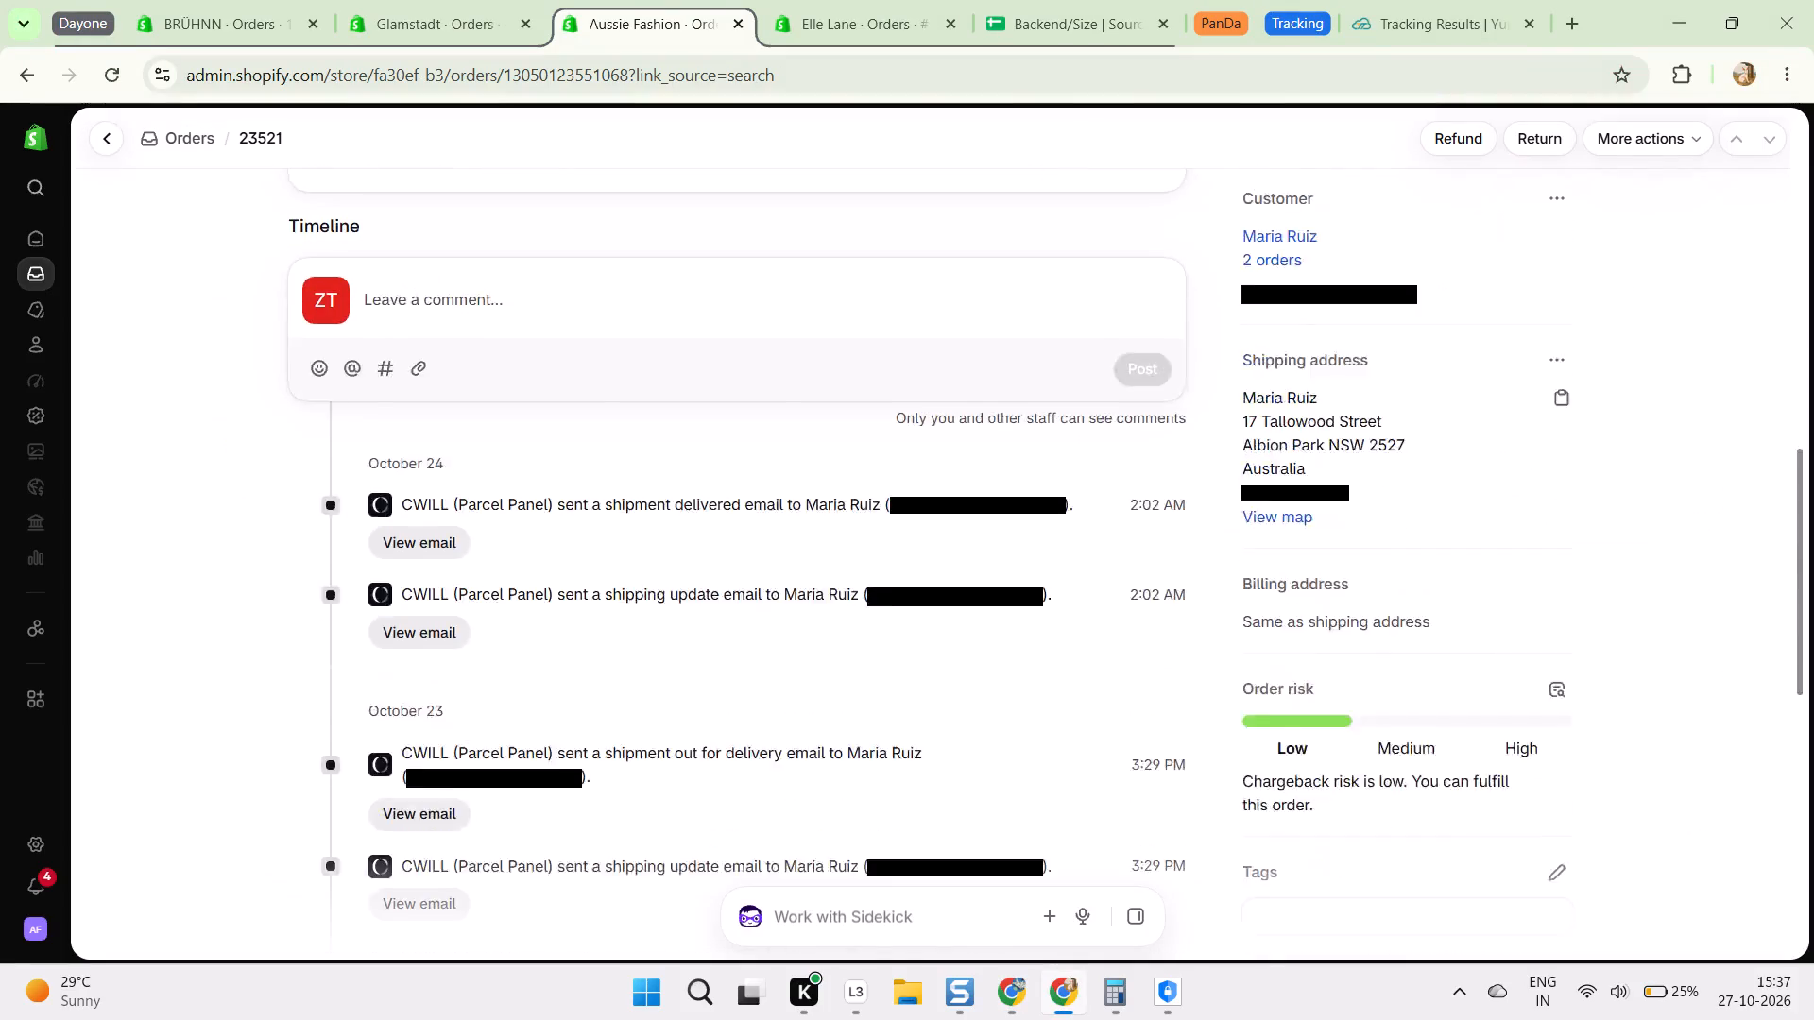
{"action": "scroll", "coordinate": [1405, 567], "scroll_direction": "down", "scroll_amount": 2}
{"action": "left_click", "coordinate": [1348, 294]}
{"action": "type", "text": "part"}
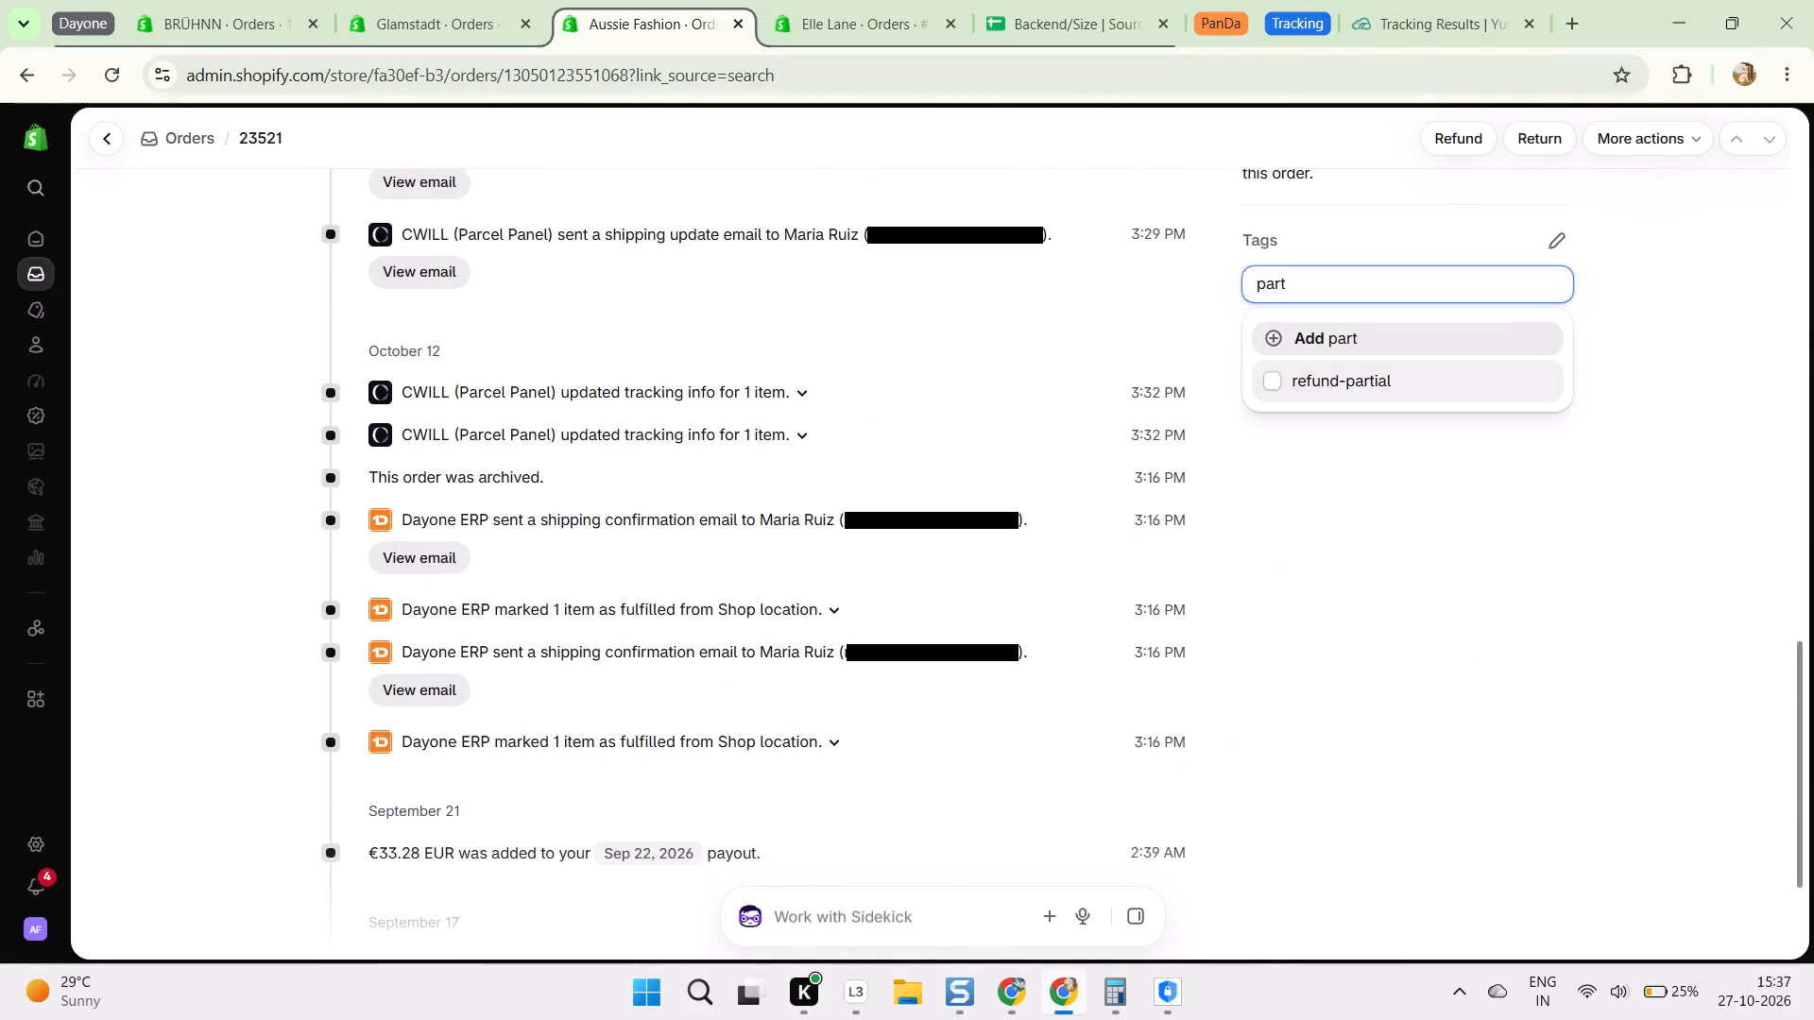
{"action": "left_click", "coordinate": [1342, 379]}
{"action": "double_click", "coordinate": [1310, 284]}
{"action": "key", "text": "BackSpace"}
{"action": "scroll", "coordinate": [1308, 375], "scroll_direction": "up", "scroll_amount": 11}
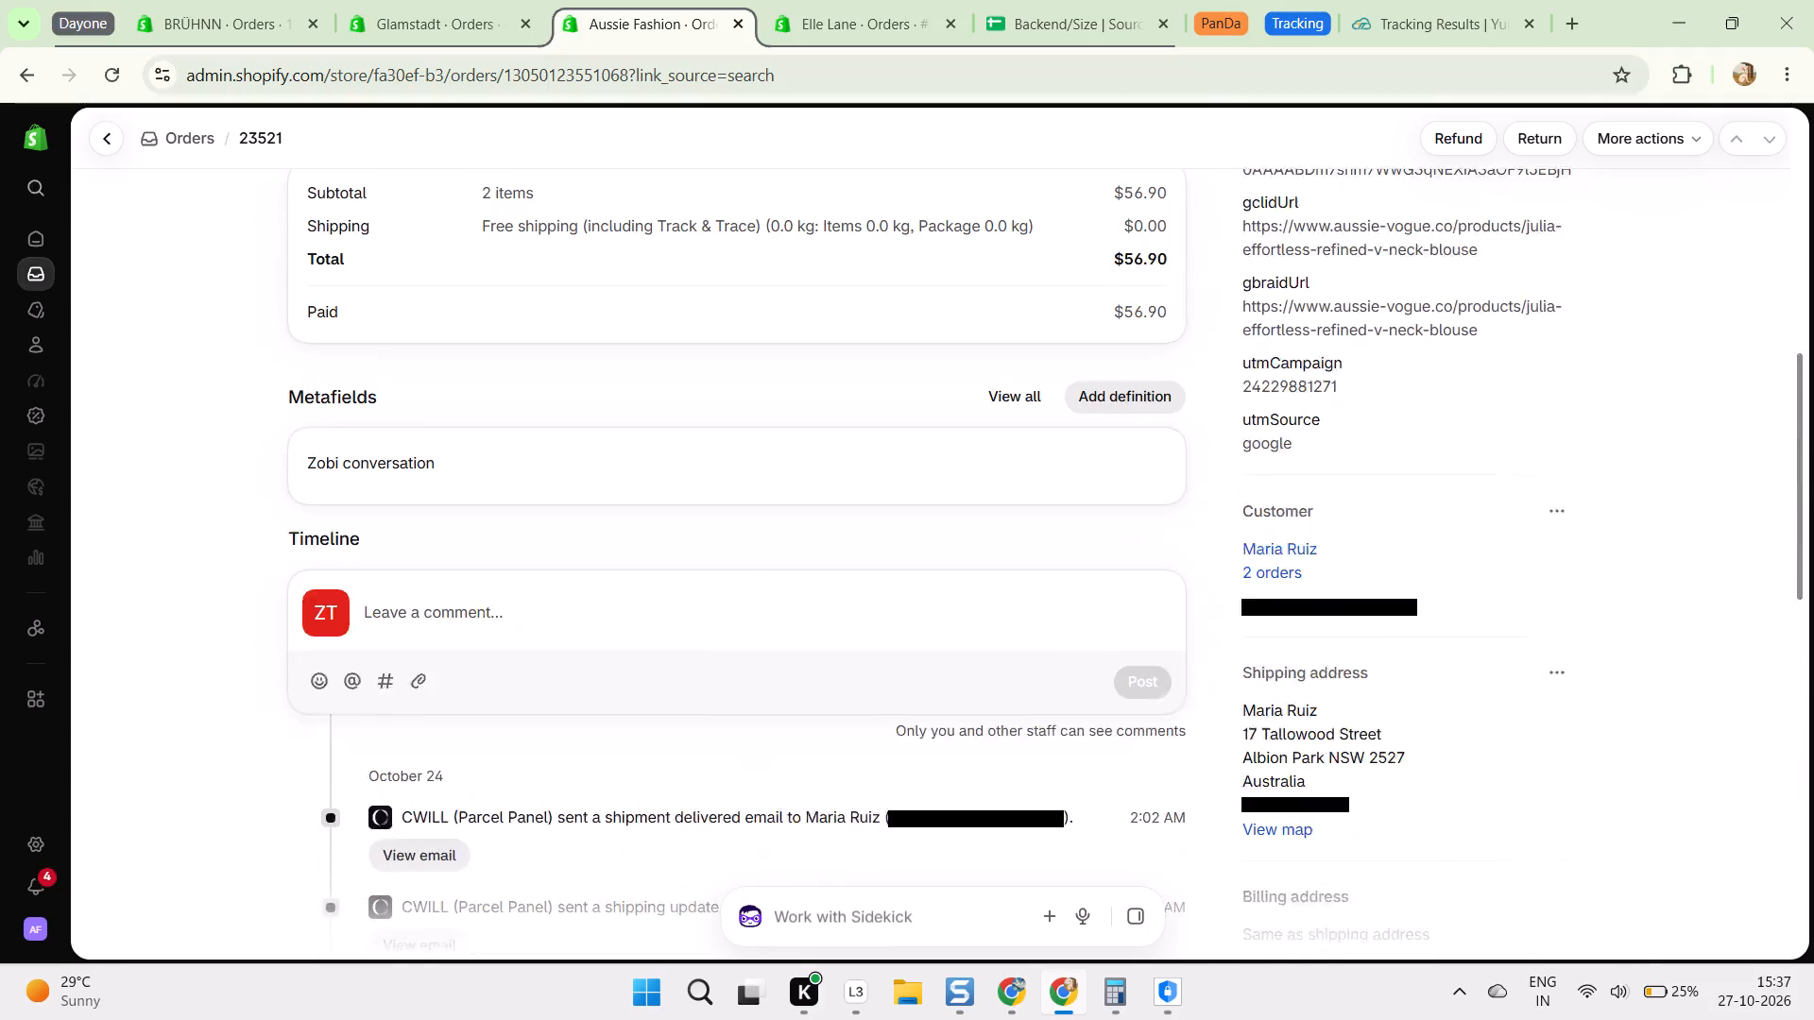
{"action": "key", "text": "alt+Tab"}
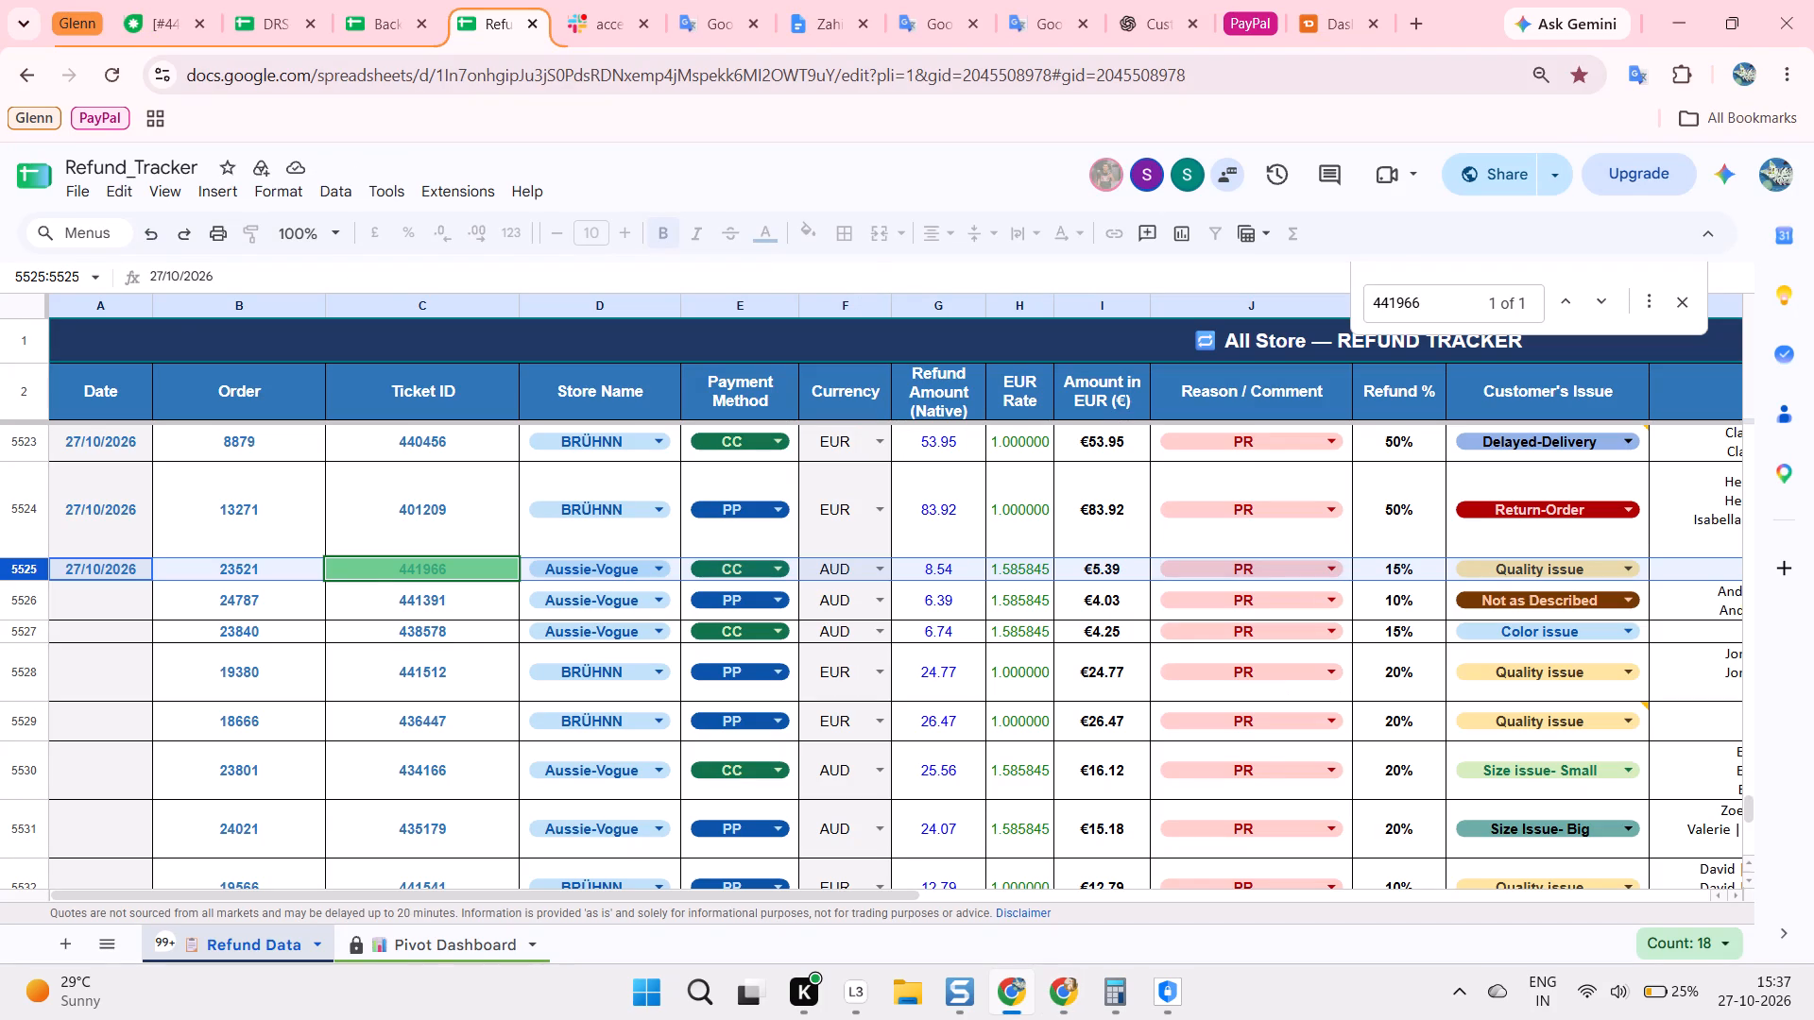
{"action": "key", "text": "alt+Tab"}
{"action": "scroll", "coordinate": [1130, 576], "scroll_direction": "down", "scroll_amount": 3}
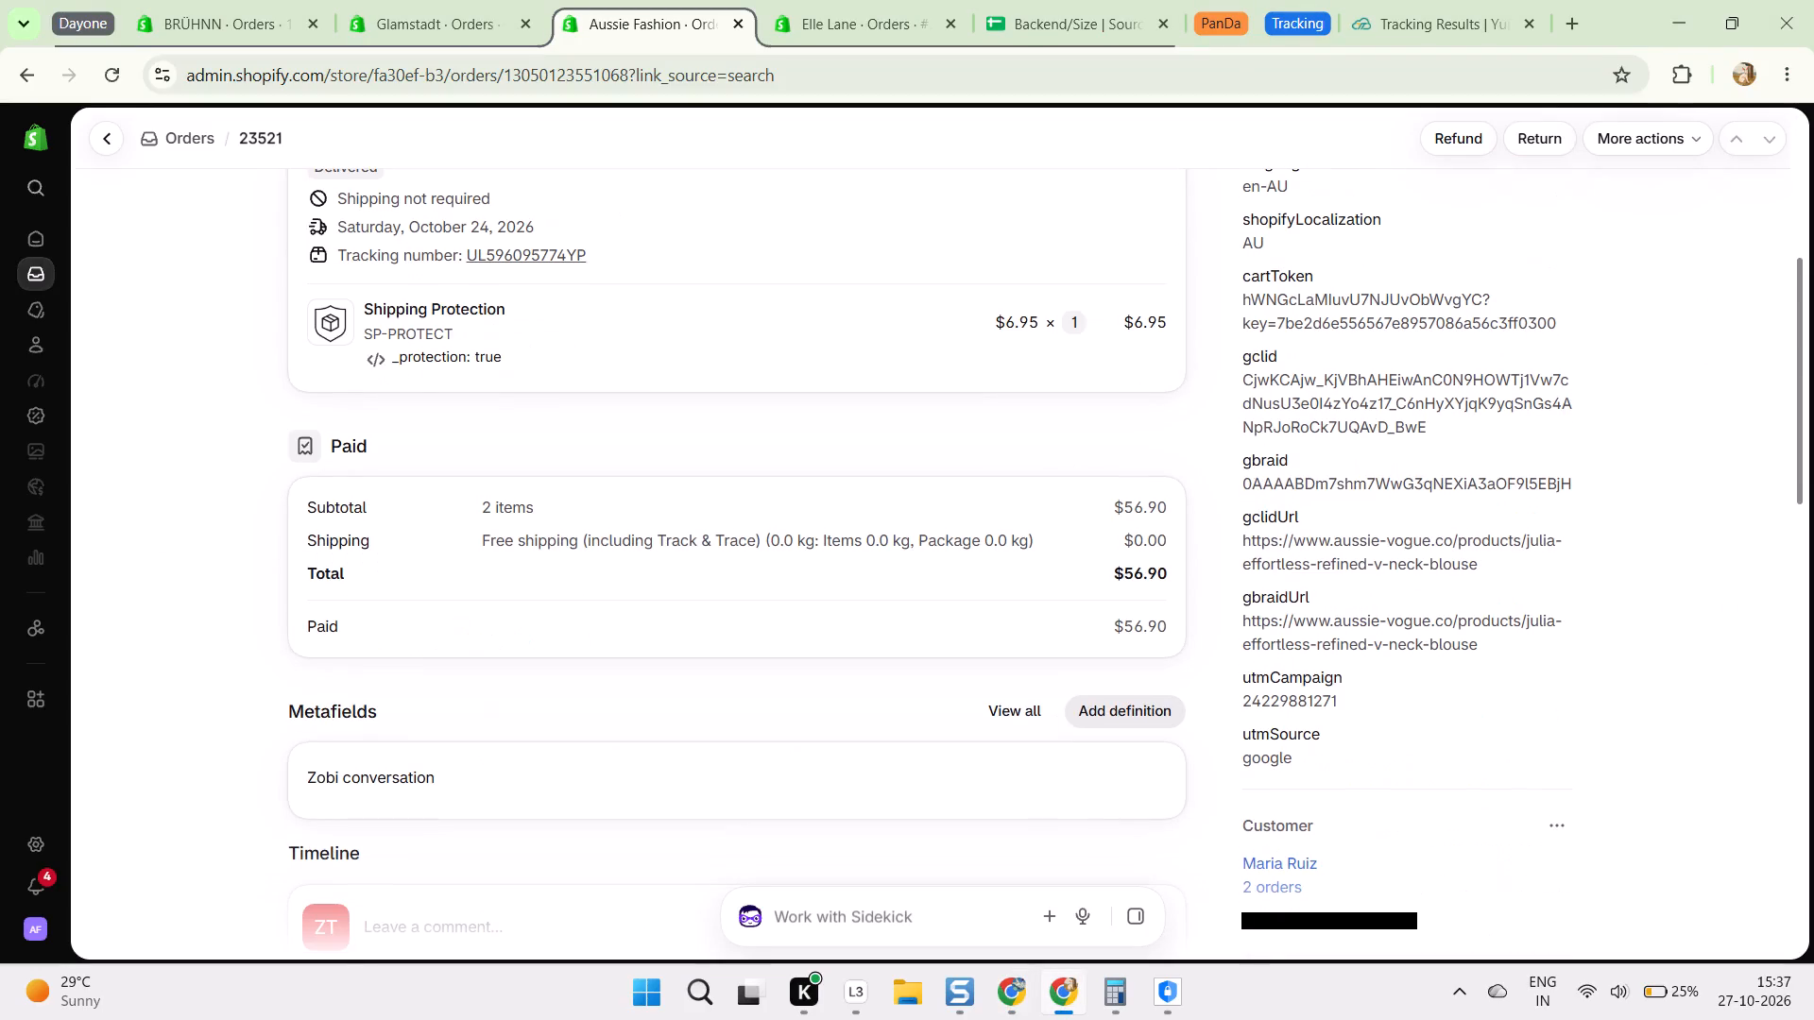
{"action": "double_click", "coordinate": [1136, 622]}
{"action": "key", "text": "ctrl+c"}
{"action": "left_click", "coordinate": [1138, 625], "text": "ctrl"}
{"action": "key", "text": "ctrl+c"}
{"action": "key", "text": "ctrl+c"}
{"action": "key", "text": "ctrl+c"}
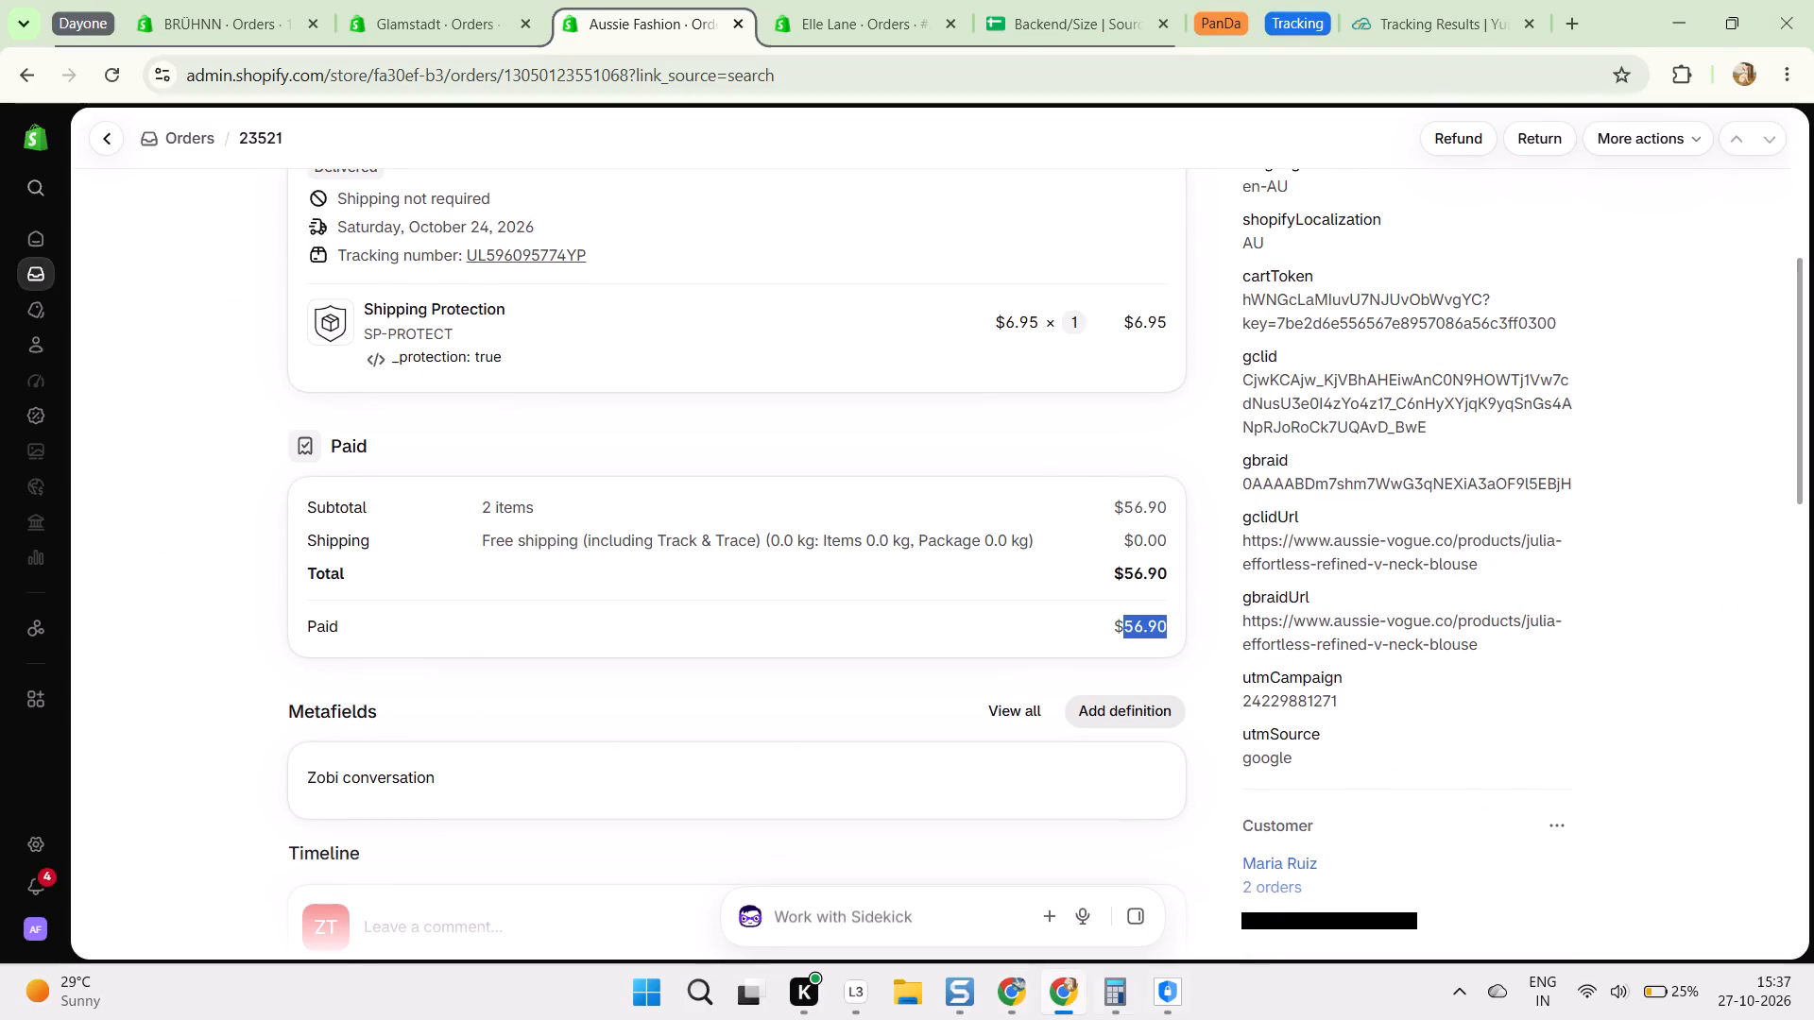
{"action": "left_click", "coordinate": [1104, 1003]}
{"action": "left_click", "coordinate": [1614, 463]}
{"action": "key", "text": "ctrl+v"}
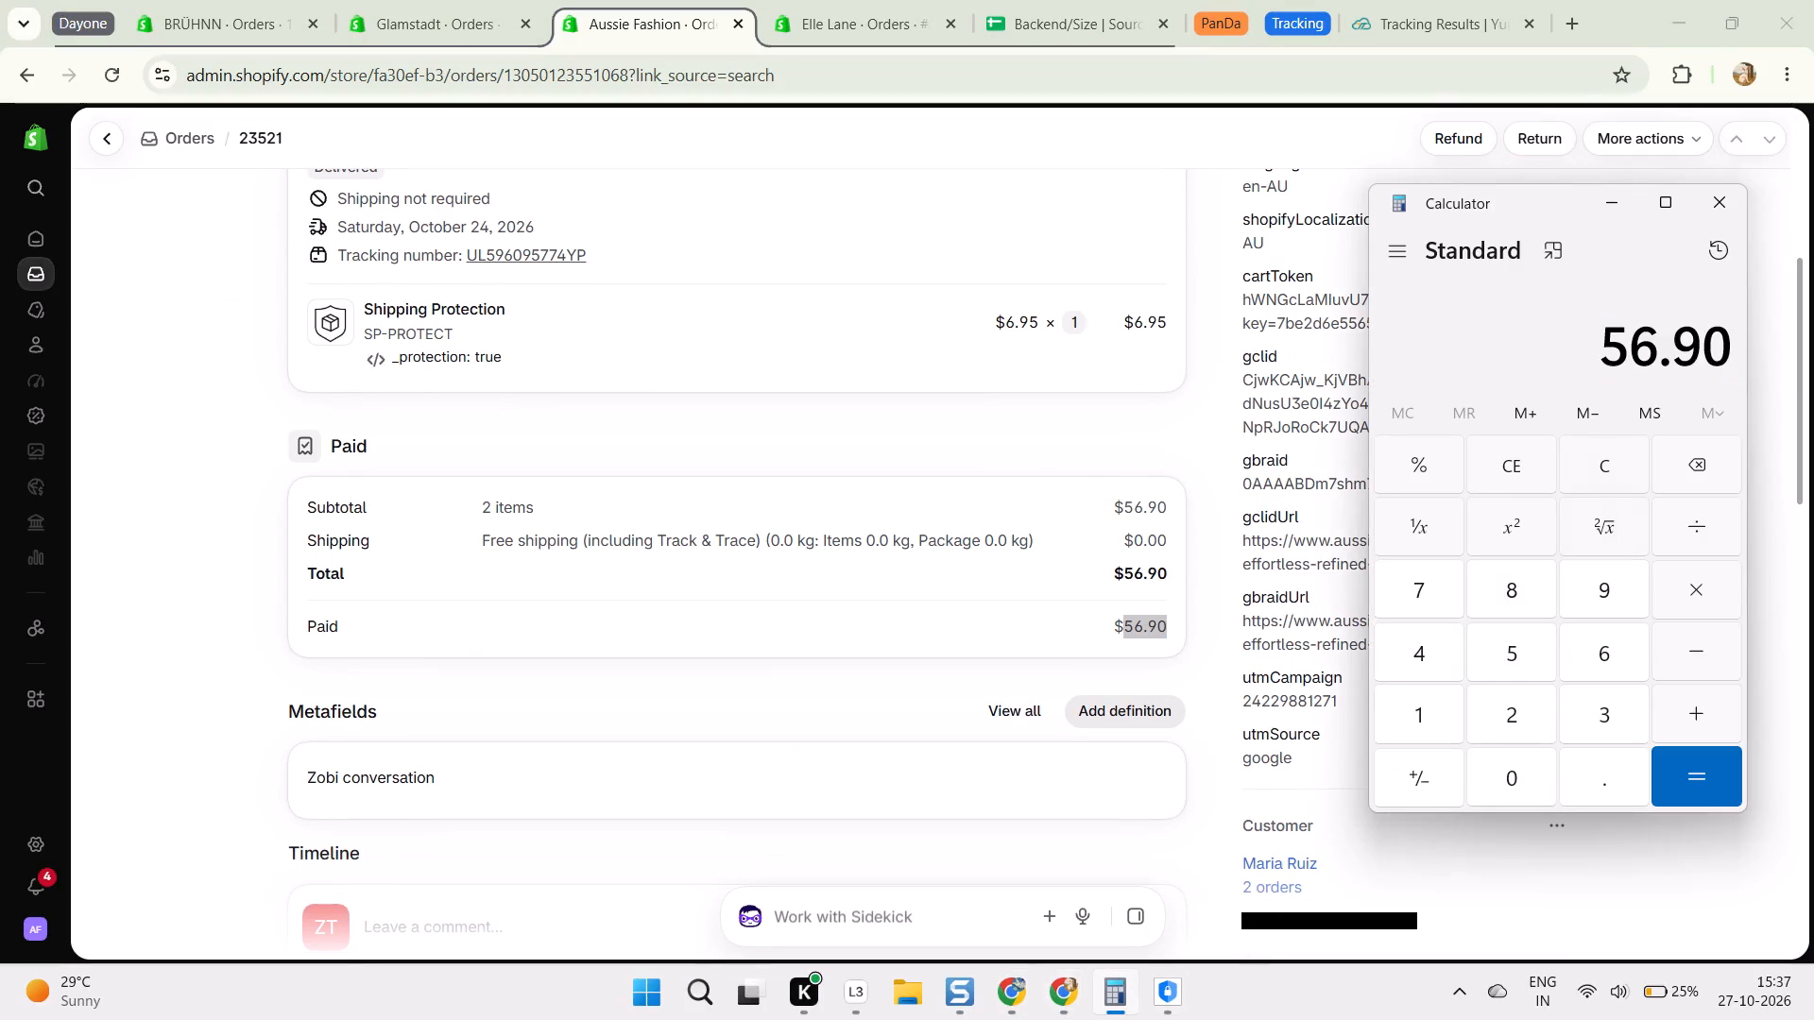
{"action": "left_click", "coordinate": [1695, 585]}
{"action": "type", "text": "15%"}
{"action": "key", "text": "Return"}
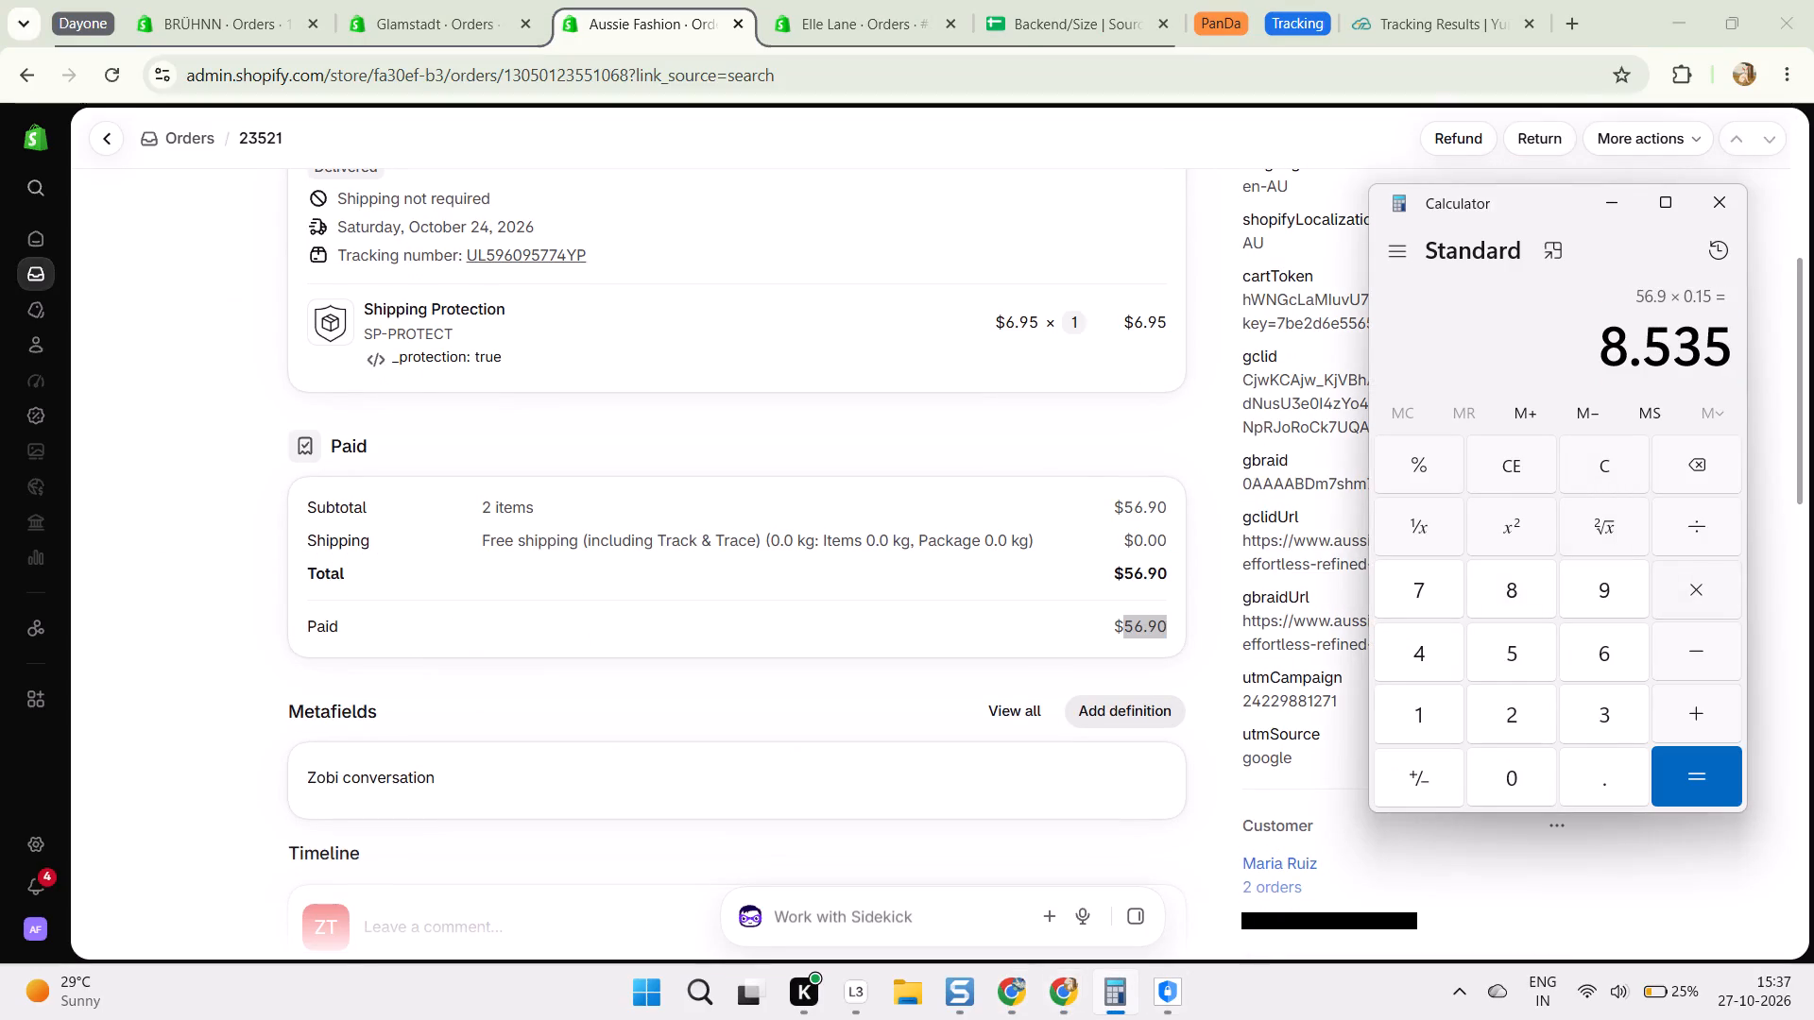
{"action": "left_click", "coordinate": [1017, 1010]}
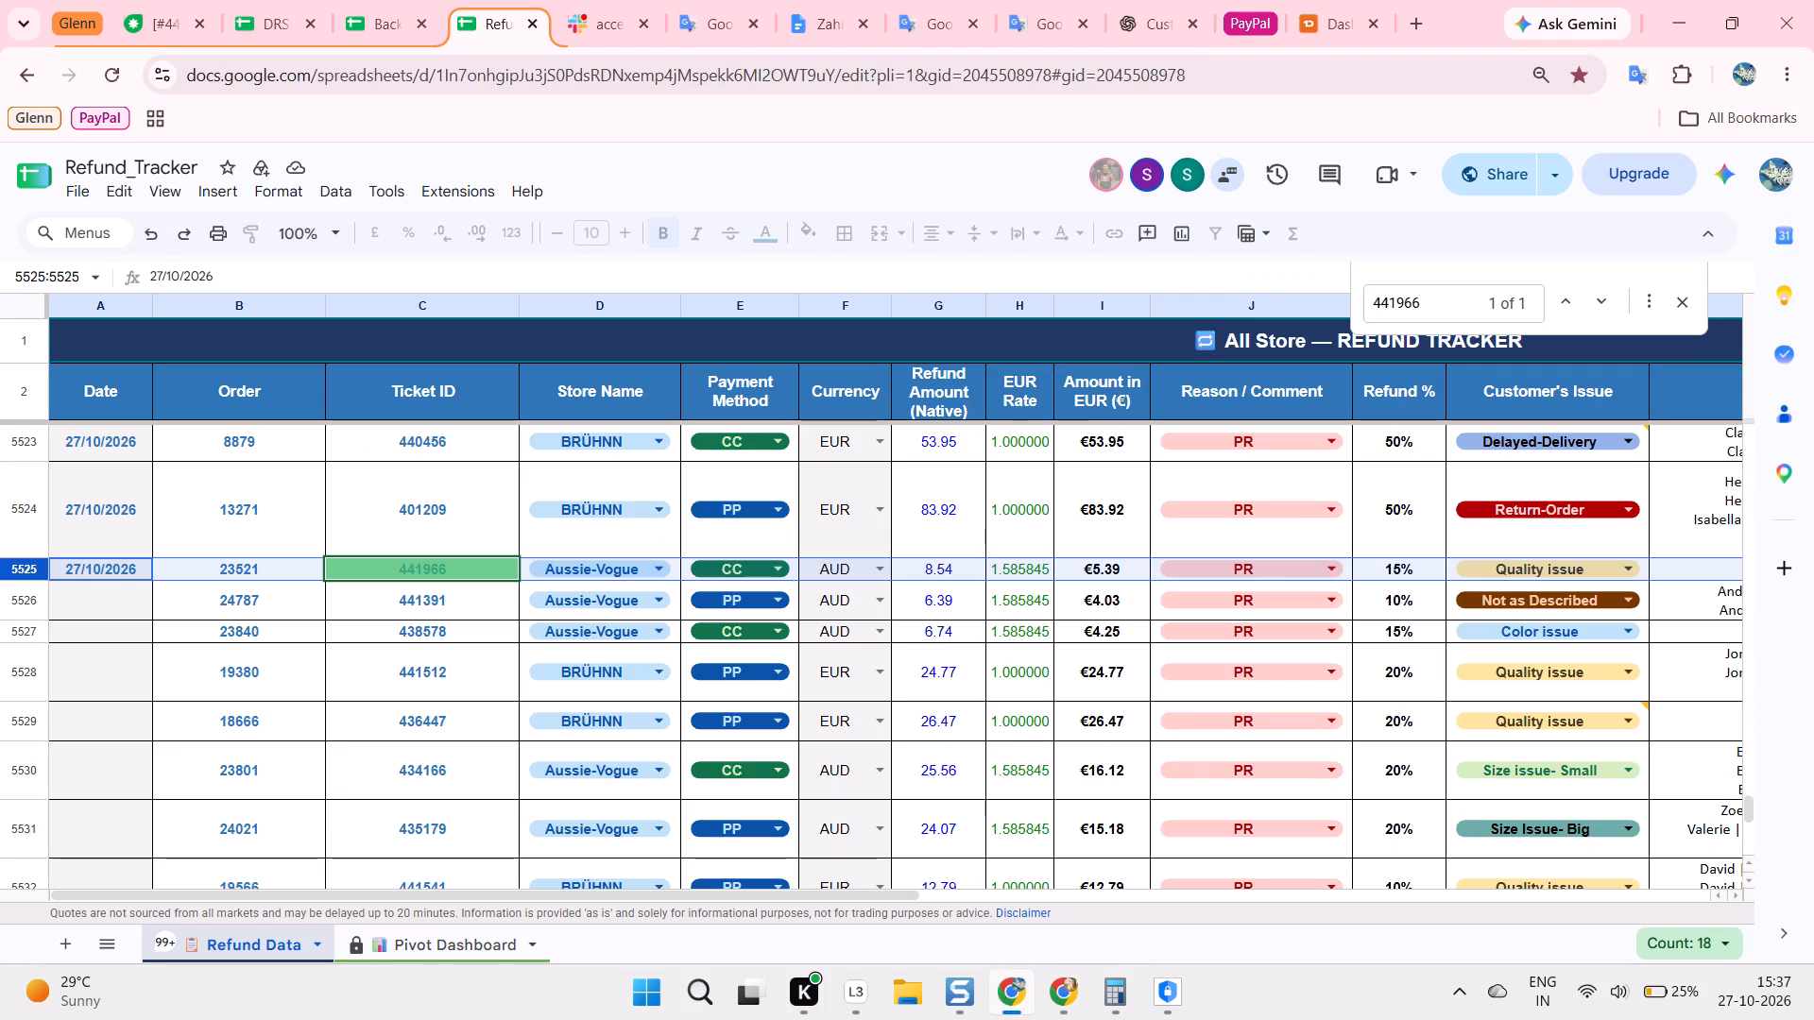
{"action": "left_click", "coordinate": [1058, 996]}
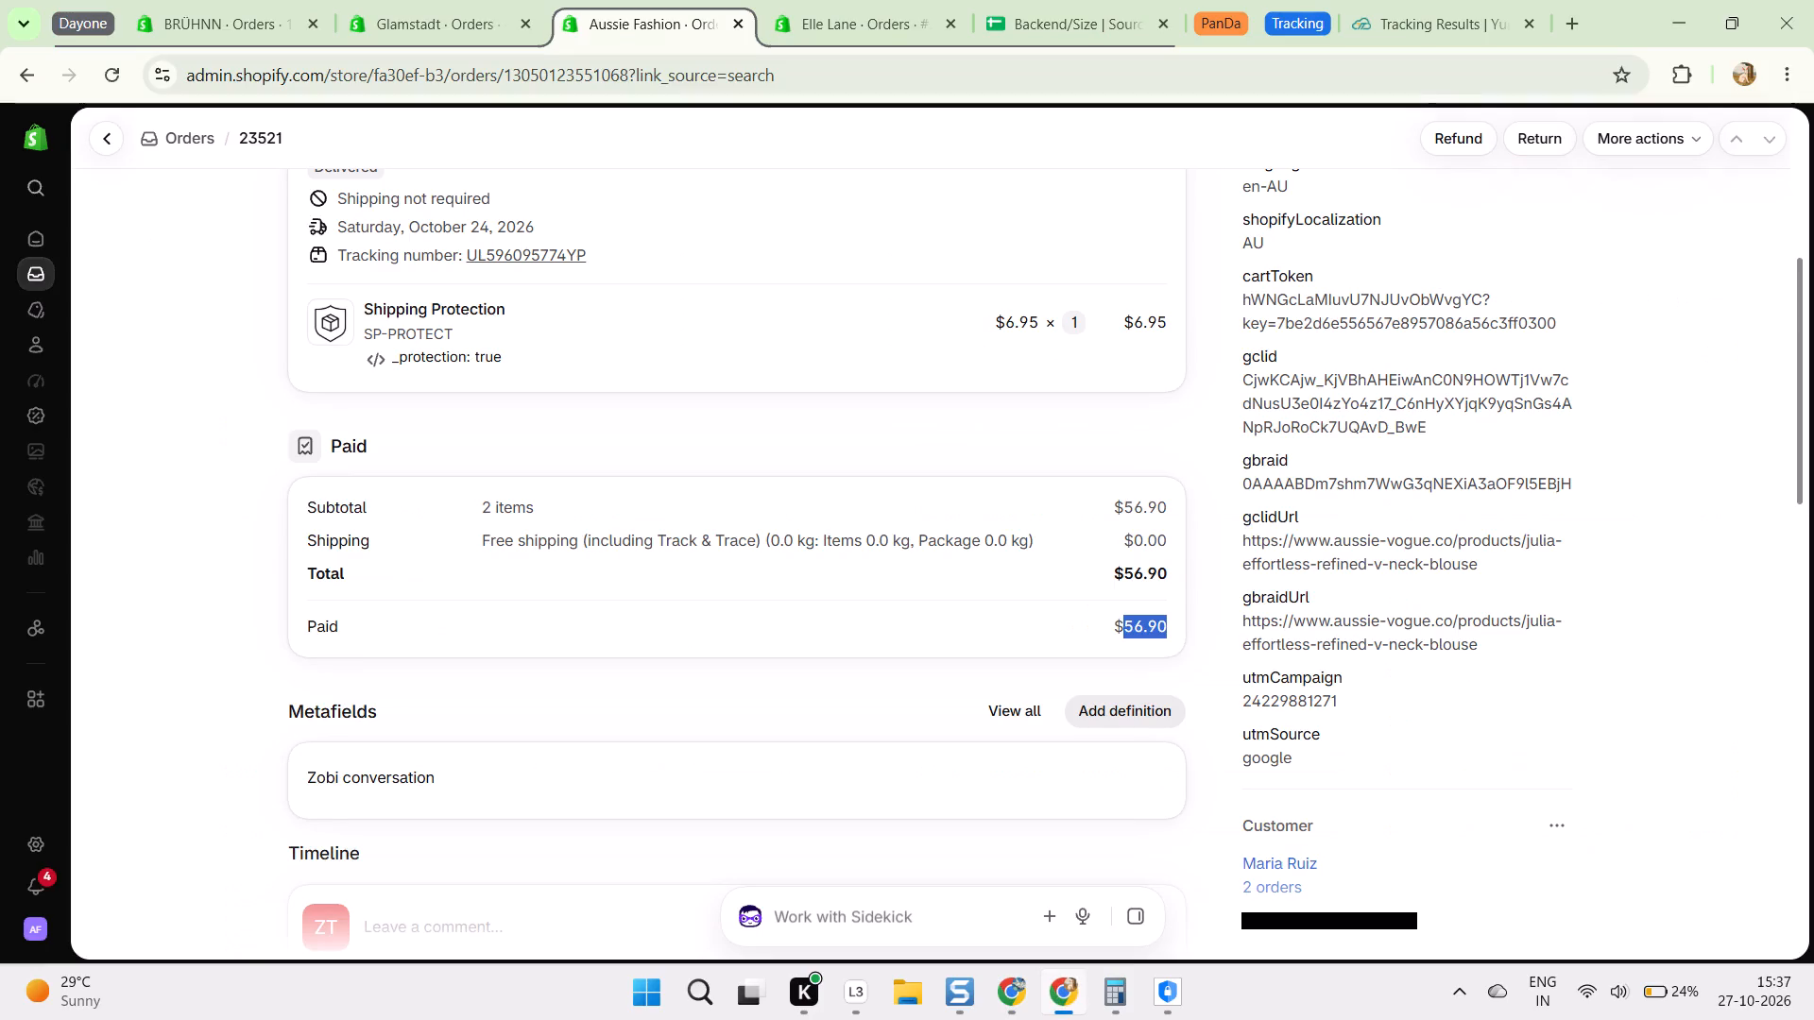
{"action": "left_click", "coordinate": [964, 421]}
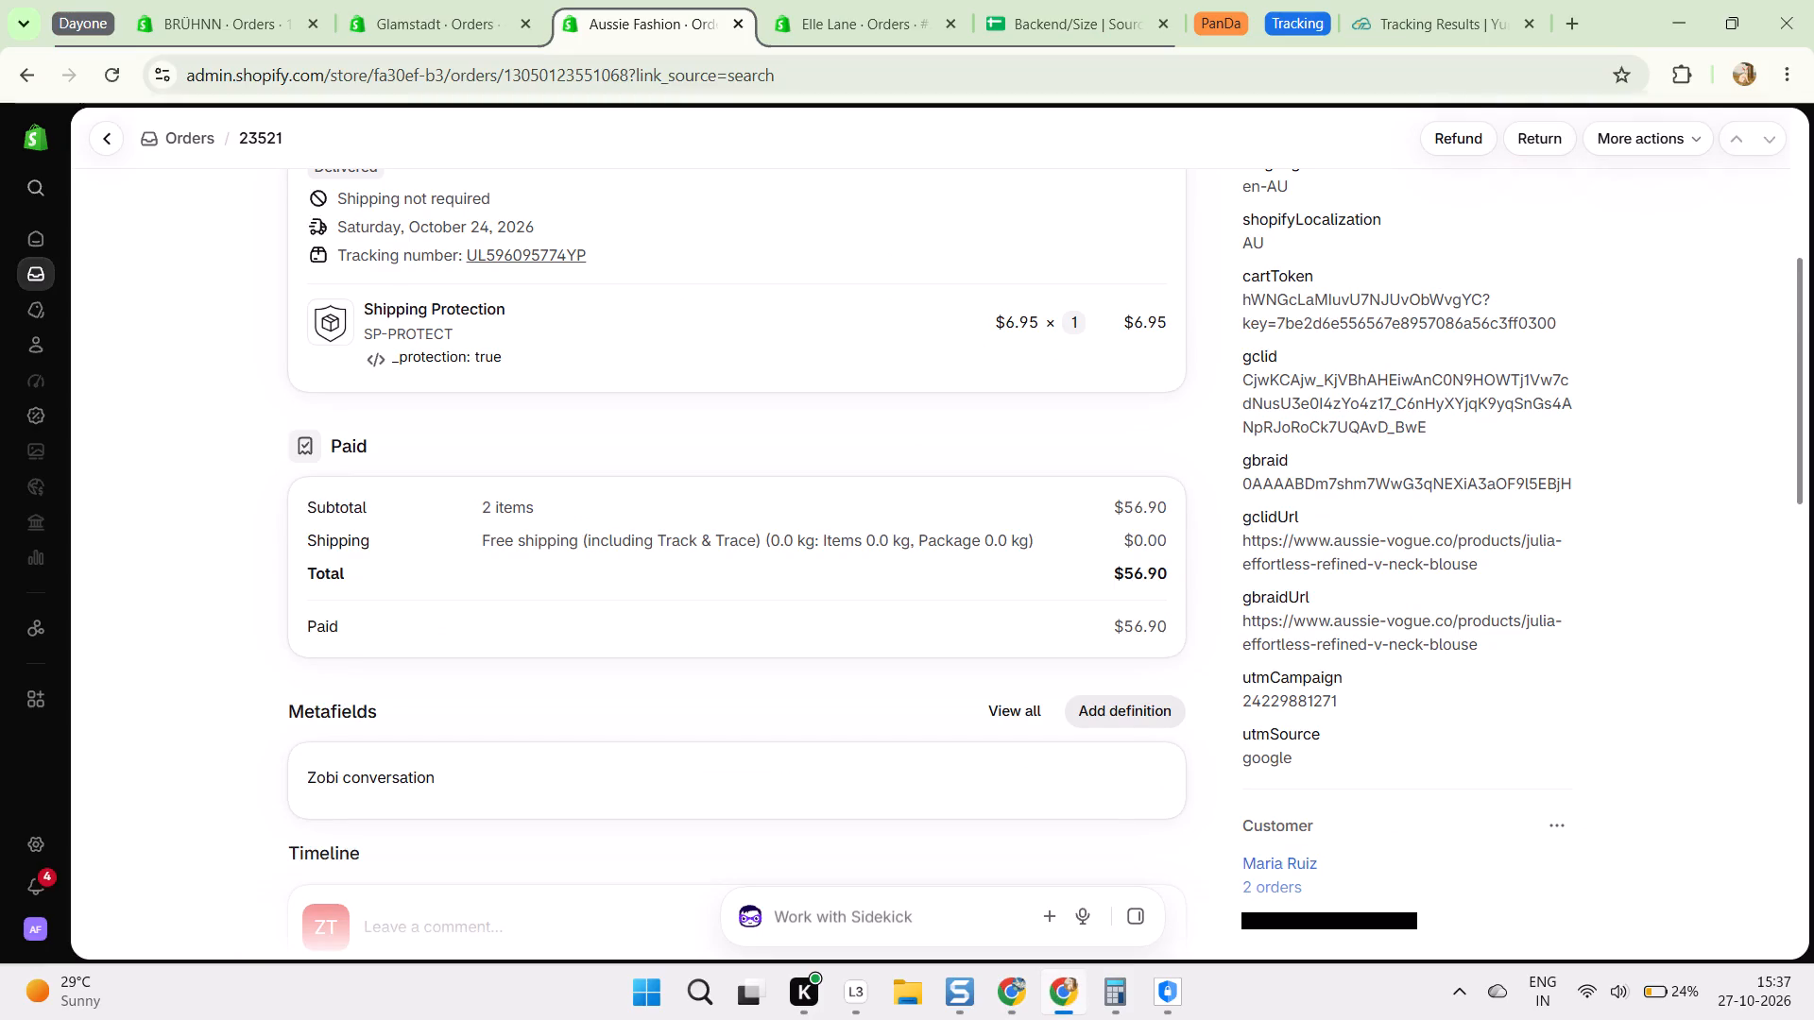
{"action": "scroll", "coordinate": [996, 410], "scroll_direction": "up", "scroll_amount": 9}
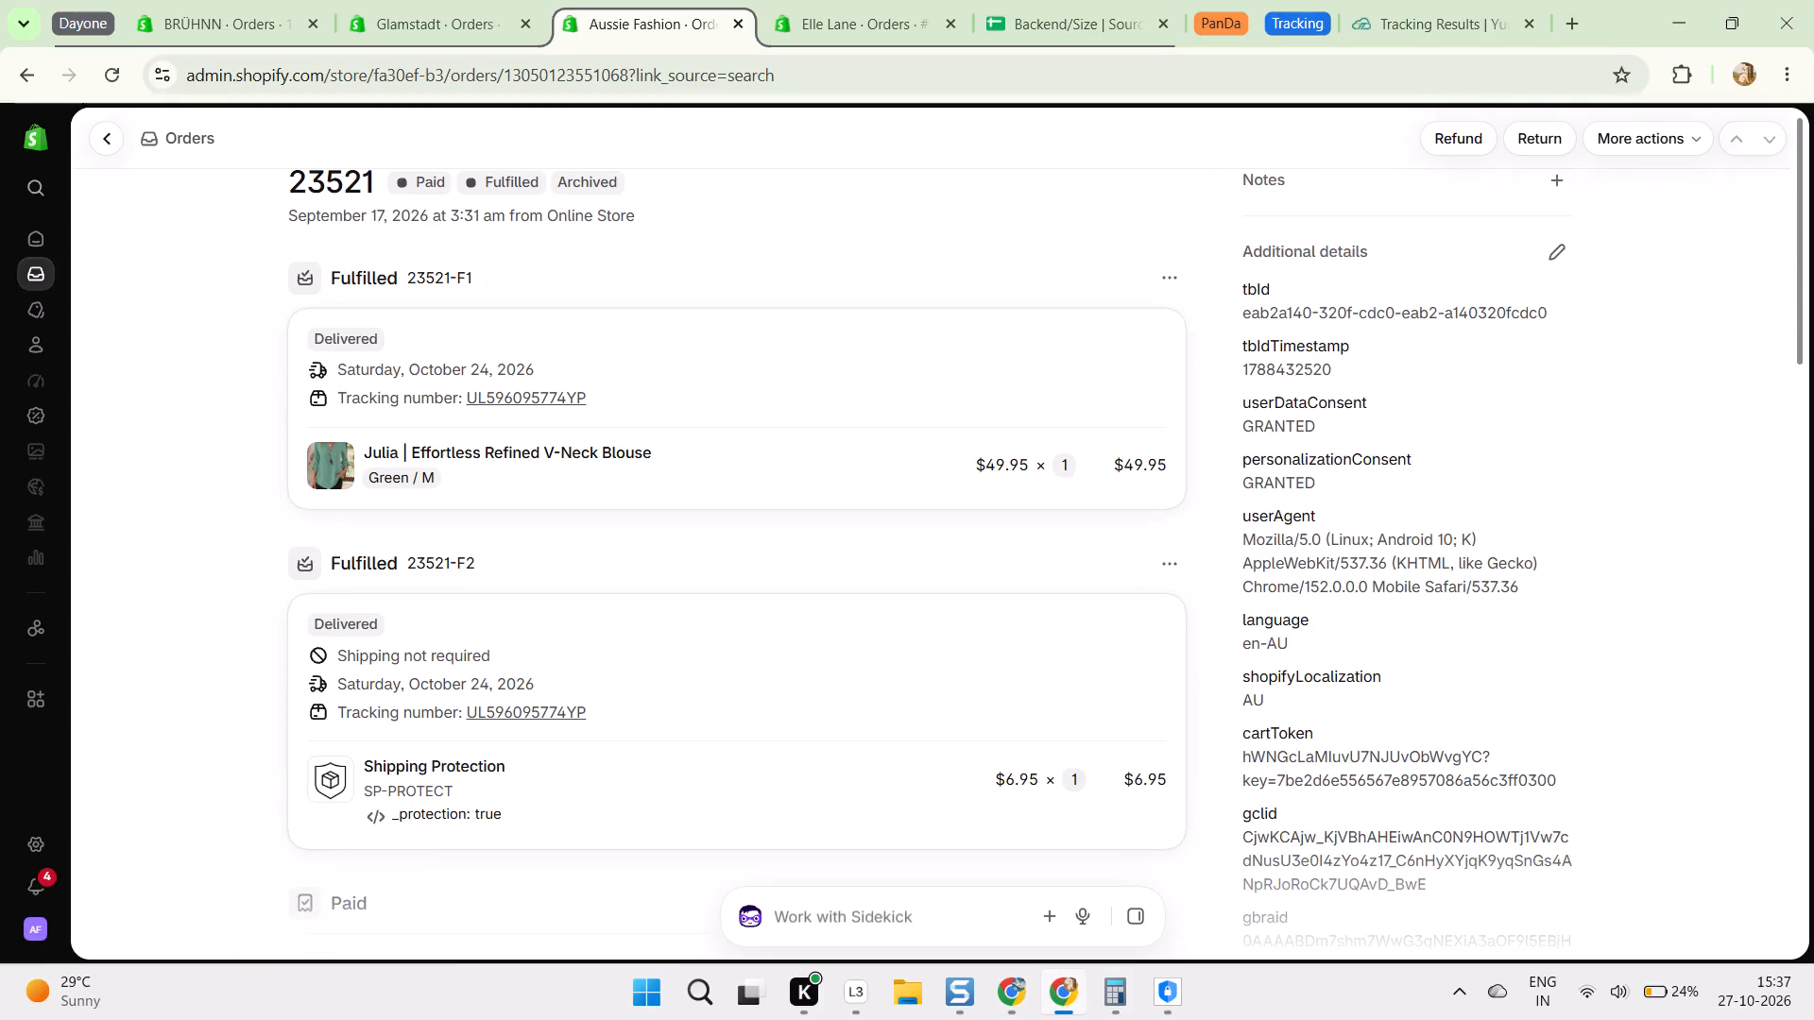
{"action": "scroll", "coordinate": [1168, 249], "scroll_direction": "up", "scroll_amount": 3}
{"action": "left_click", "coordinate": [1456, 144]}
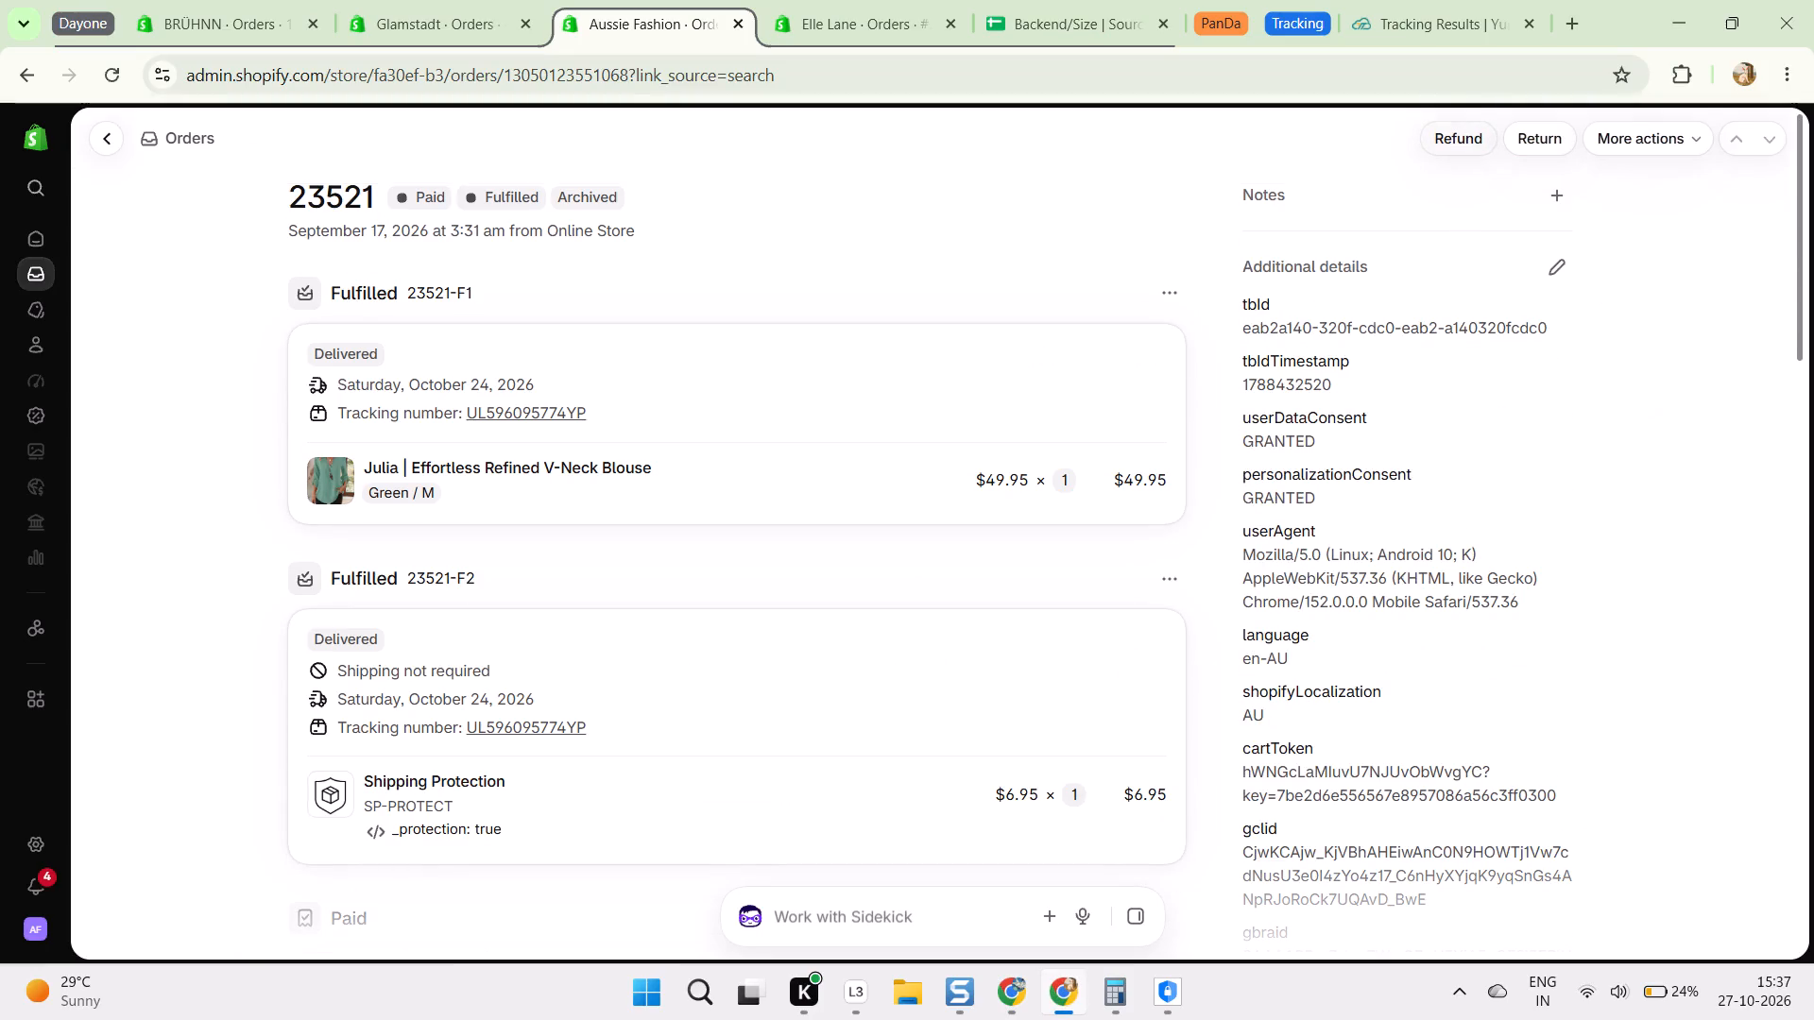
{"action": "scroll", "coordinate": [1135, 413], "scroll_direction": "down", "scroll_amount": 8}
{"action": "left_click", "coordinate": [676, 698]}
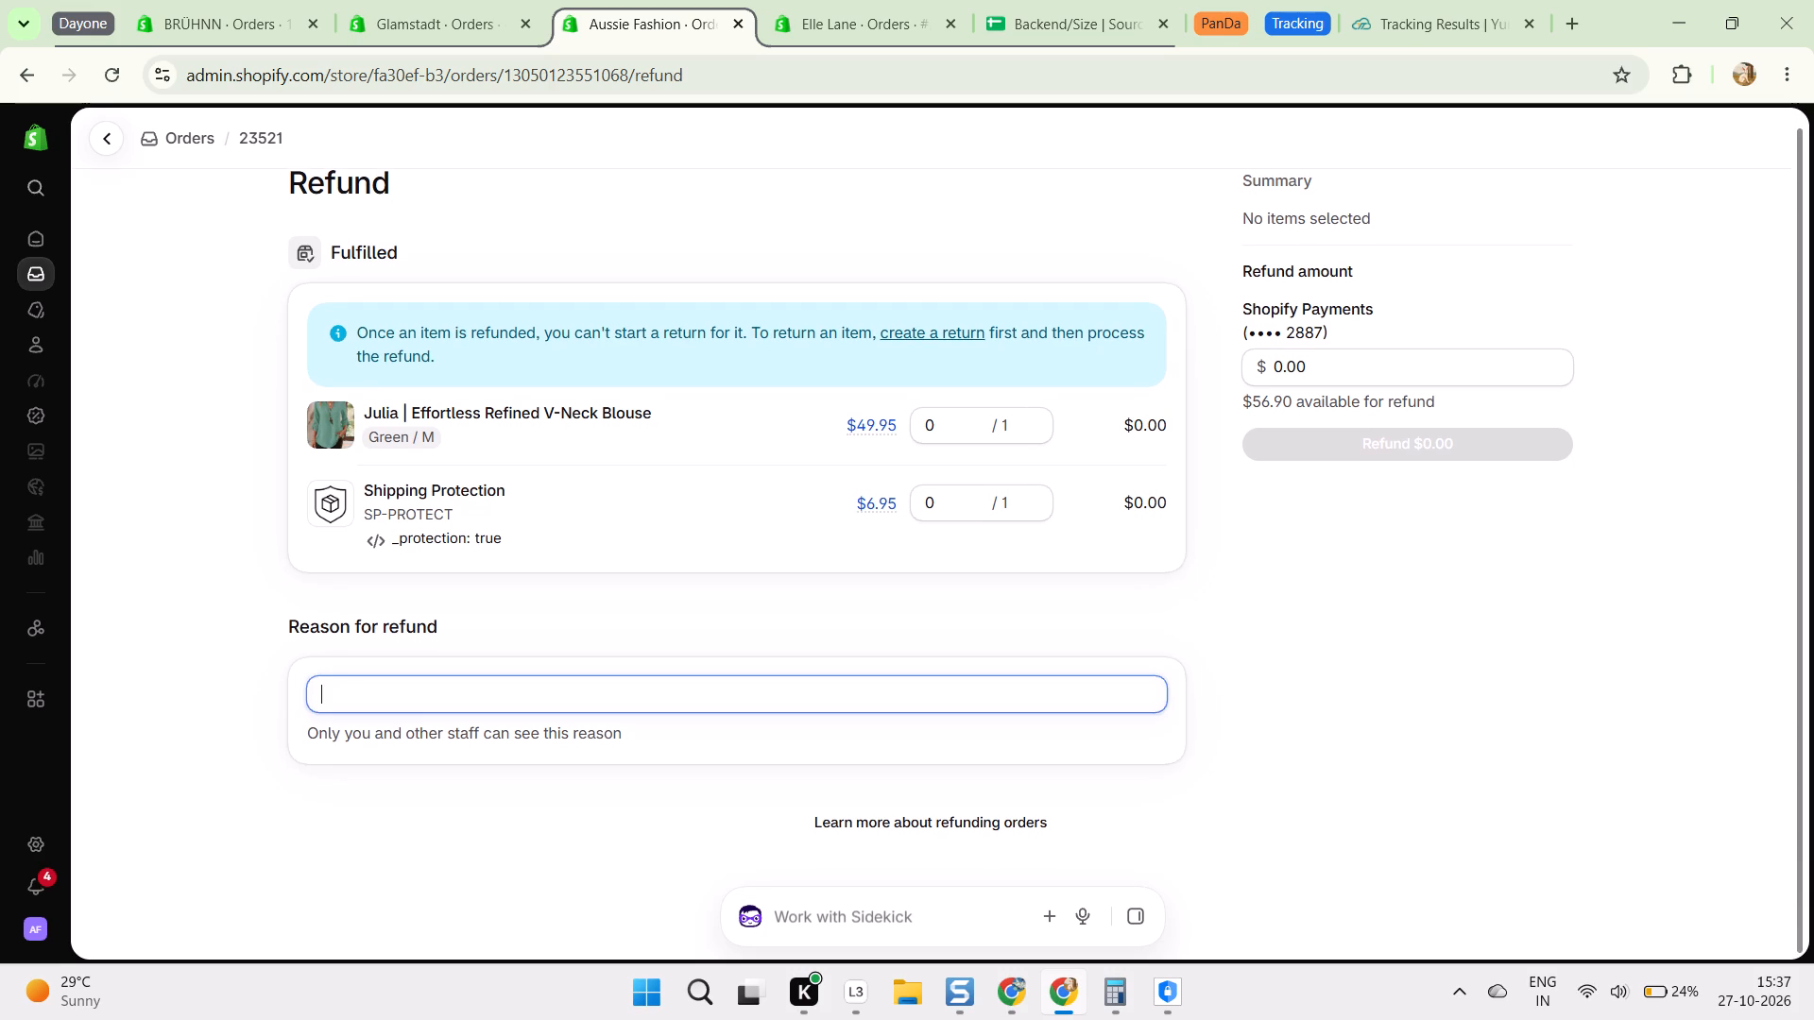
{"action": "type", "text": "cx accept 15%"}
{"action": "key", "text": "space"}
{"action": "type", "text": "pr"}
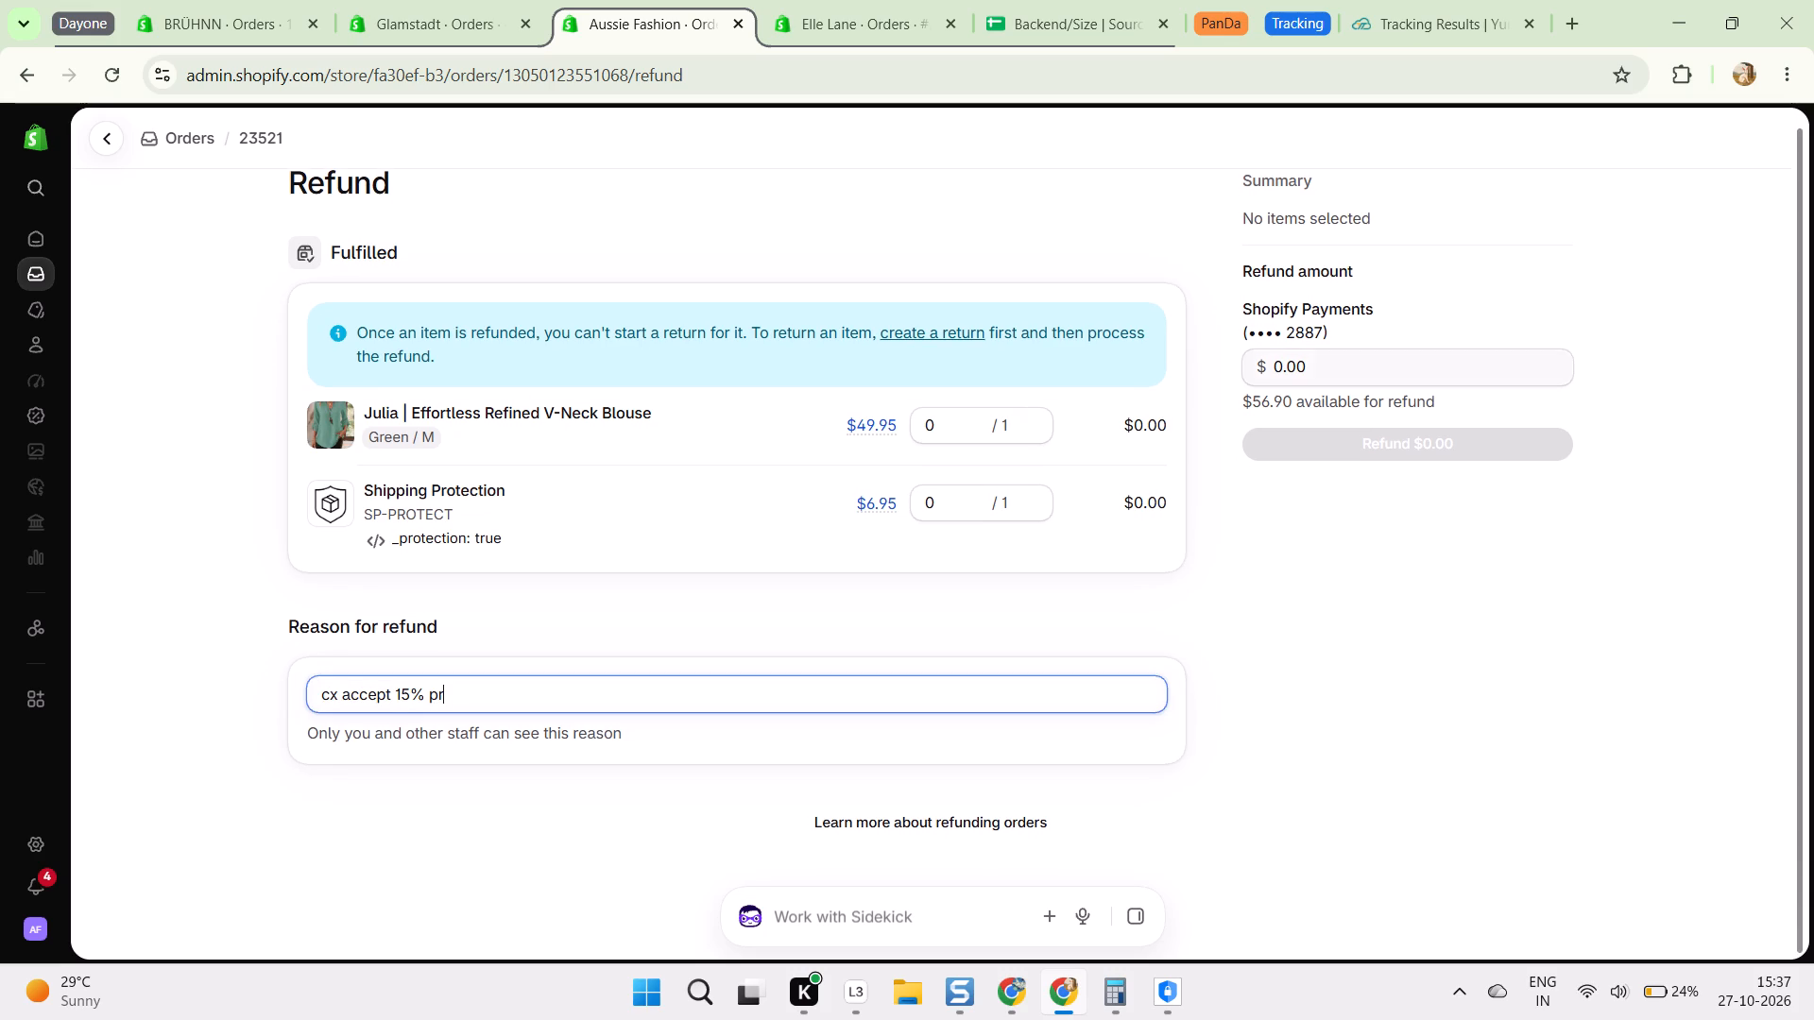
Set the refund amount to $8.54, issue the refund and check the order's timeline.
{"action": "double_click", "coordinate": [1379, 372]}
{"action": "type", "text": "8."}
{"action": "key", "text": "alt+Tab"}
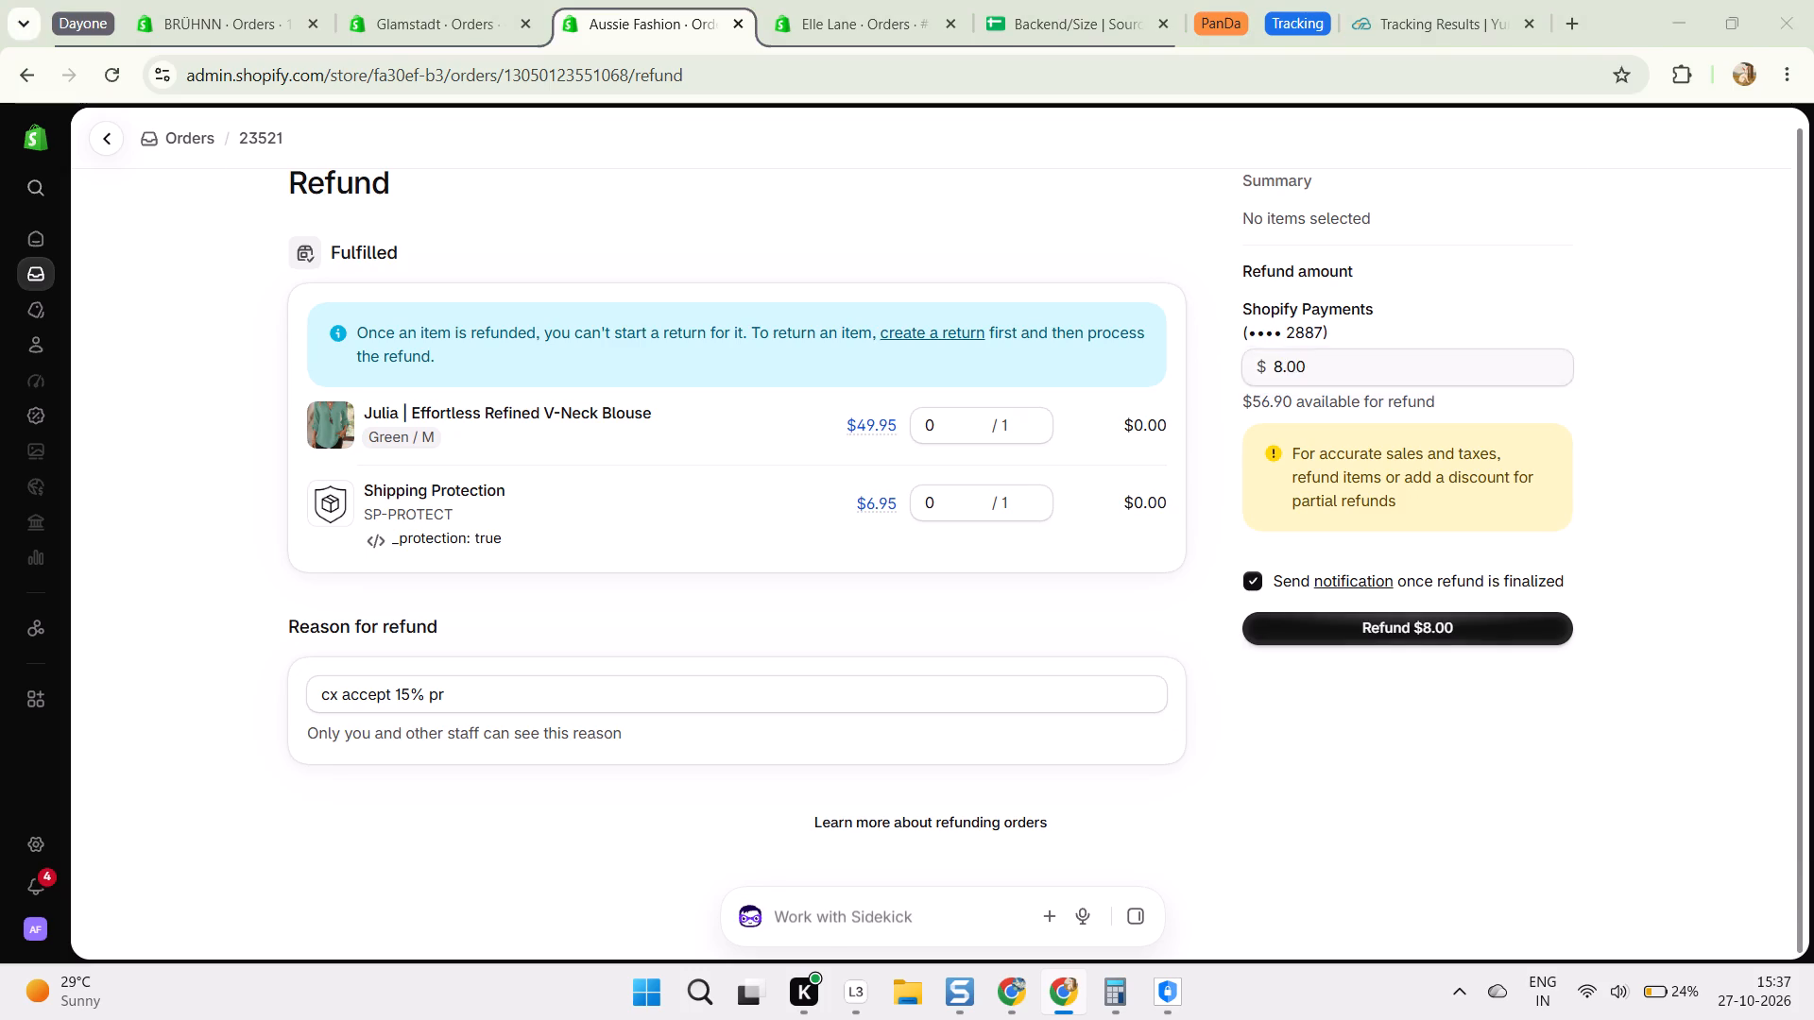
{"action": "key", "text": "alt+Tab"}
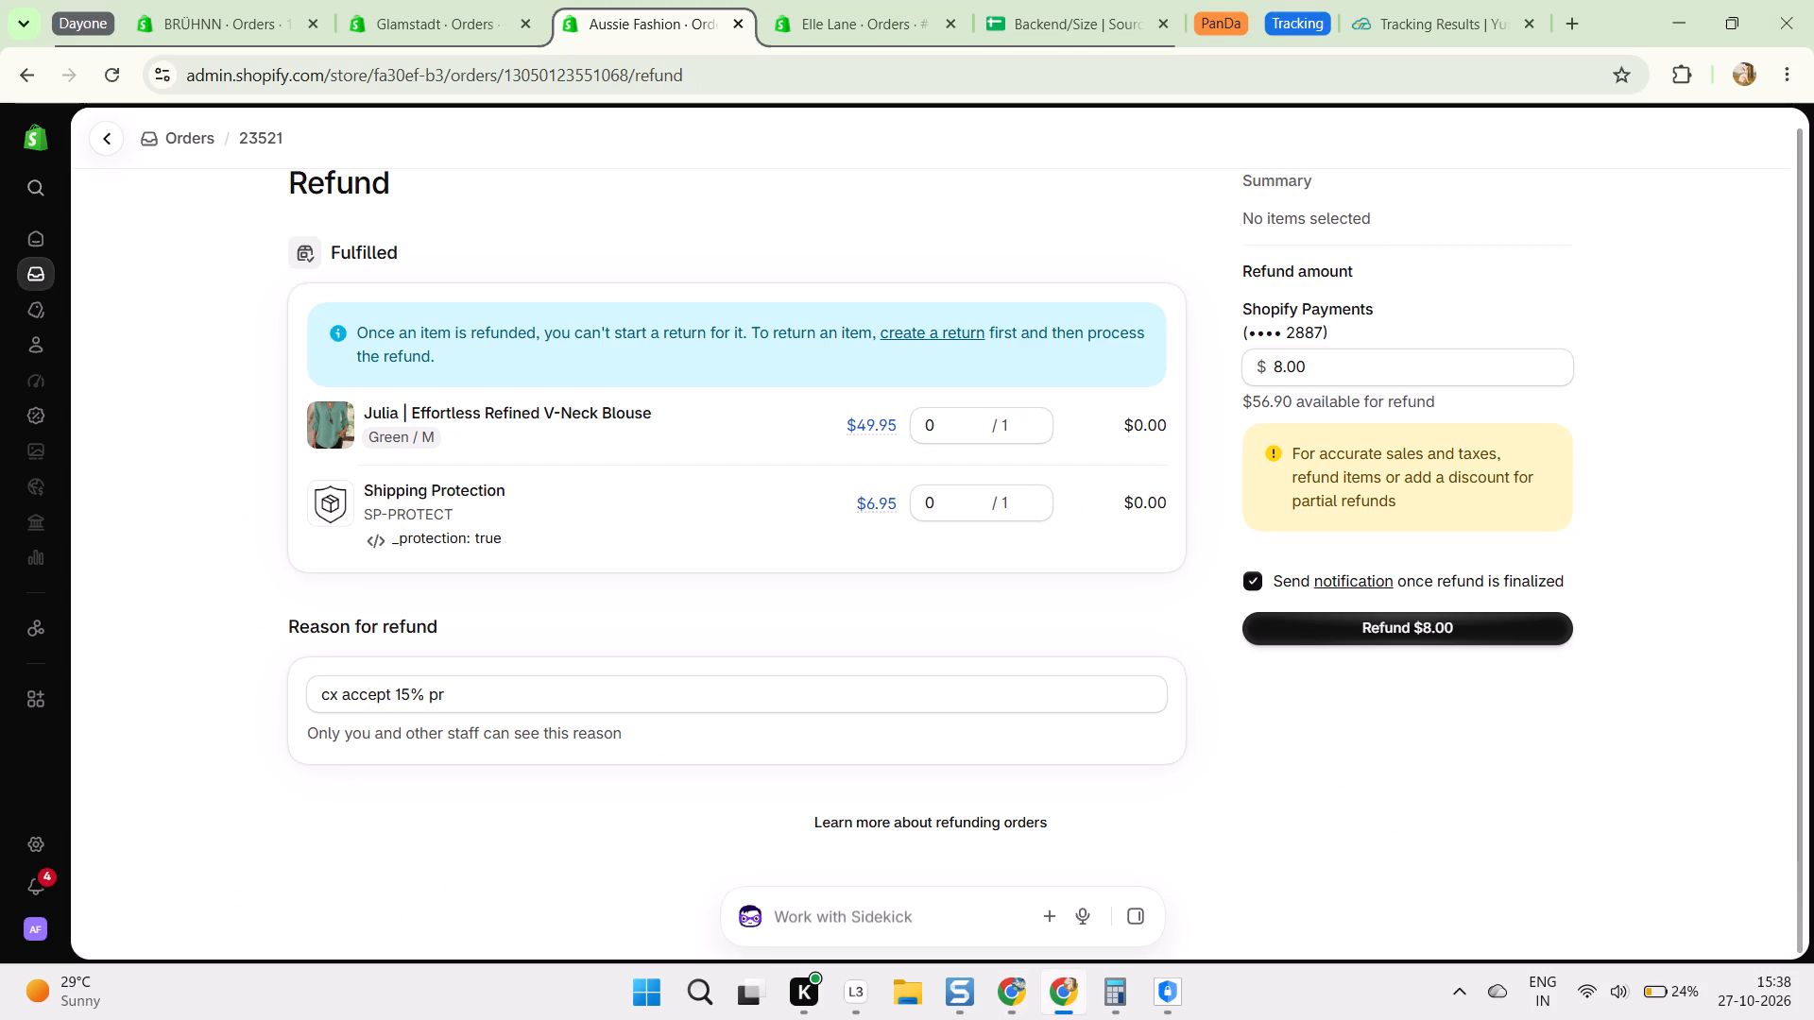
{"action": "left_click", "coordinate": [1348, 360]}
{"action": "key", "text": "BackSpace"}
{"action": "key", "text": "BackSpace"}
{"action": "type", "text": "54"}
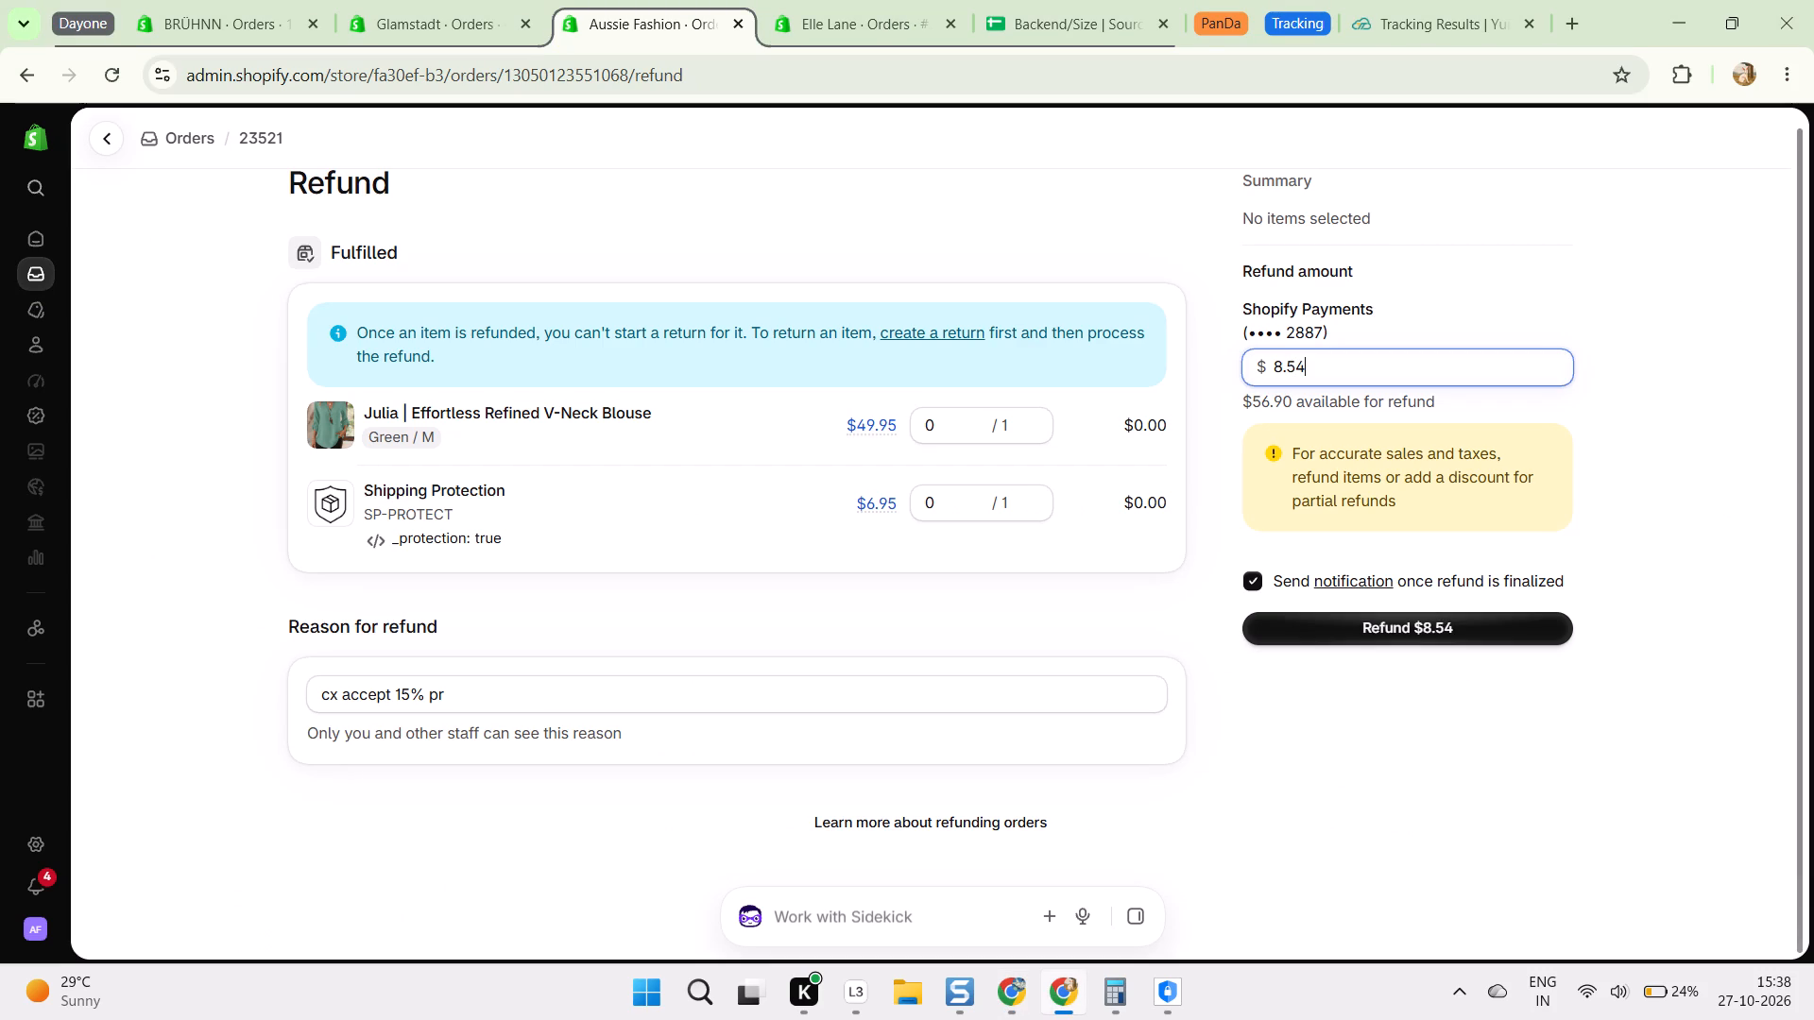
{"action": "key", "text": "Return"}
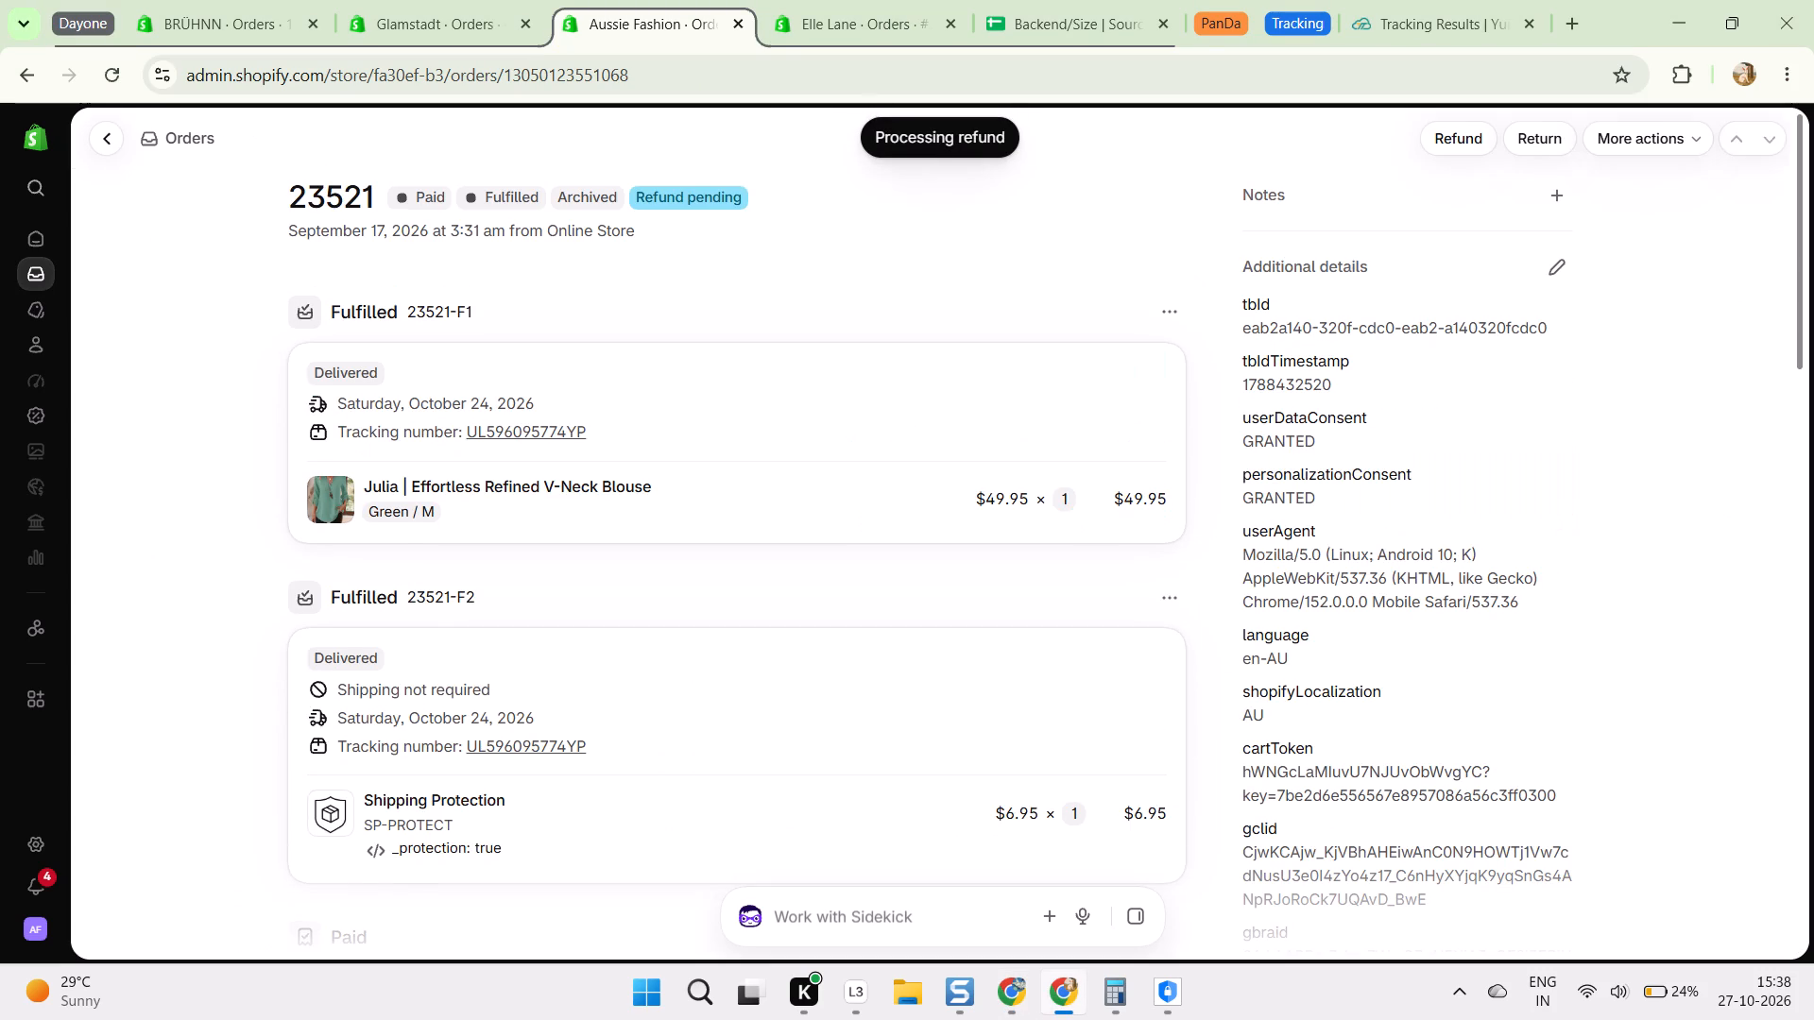
{"action": "scroll", "coordinate": [718, 380], "scroll_direction": "up", "scroll_amount": 2}
{"action": "scroll", "coordinate": [856, 395], "scroll_direction": "down", "scroll_amount": 9}
{"action": "scroll", "coordinate": [1160, 468], "scroll_direction": "down", "scroll_amount": 2}
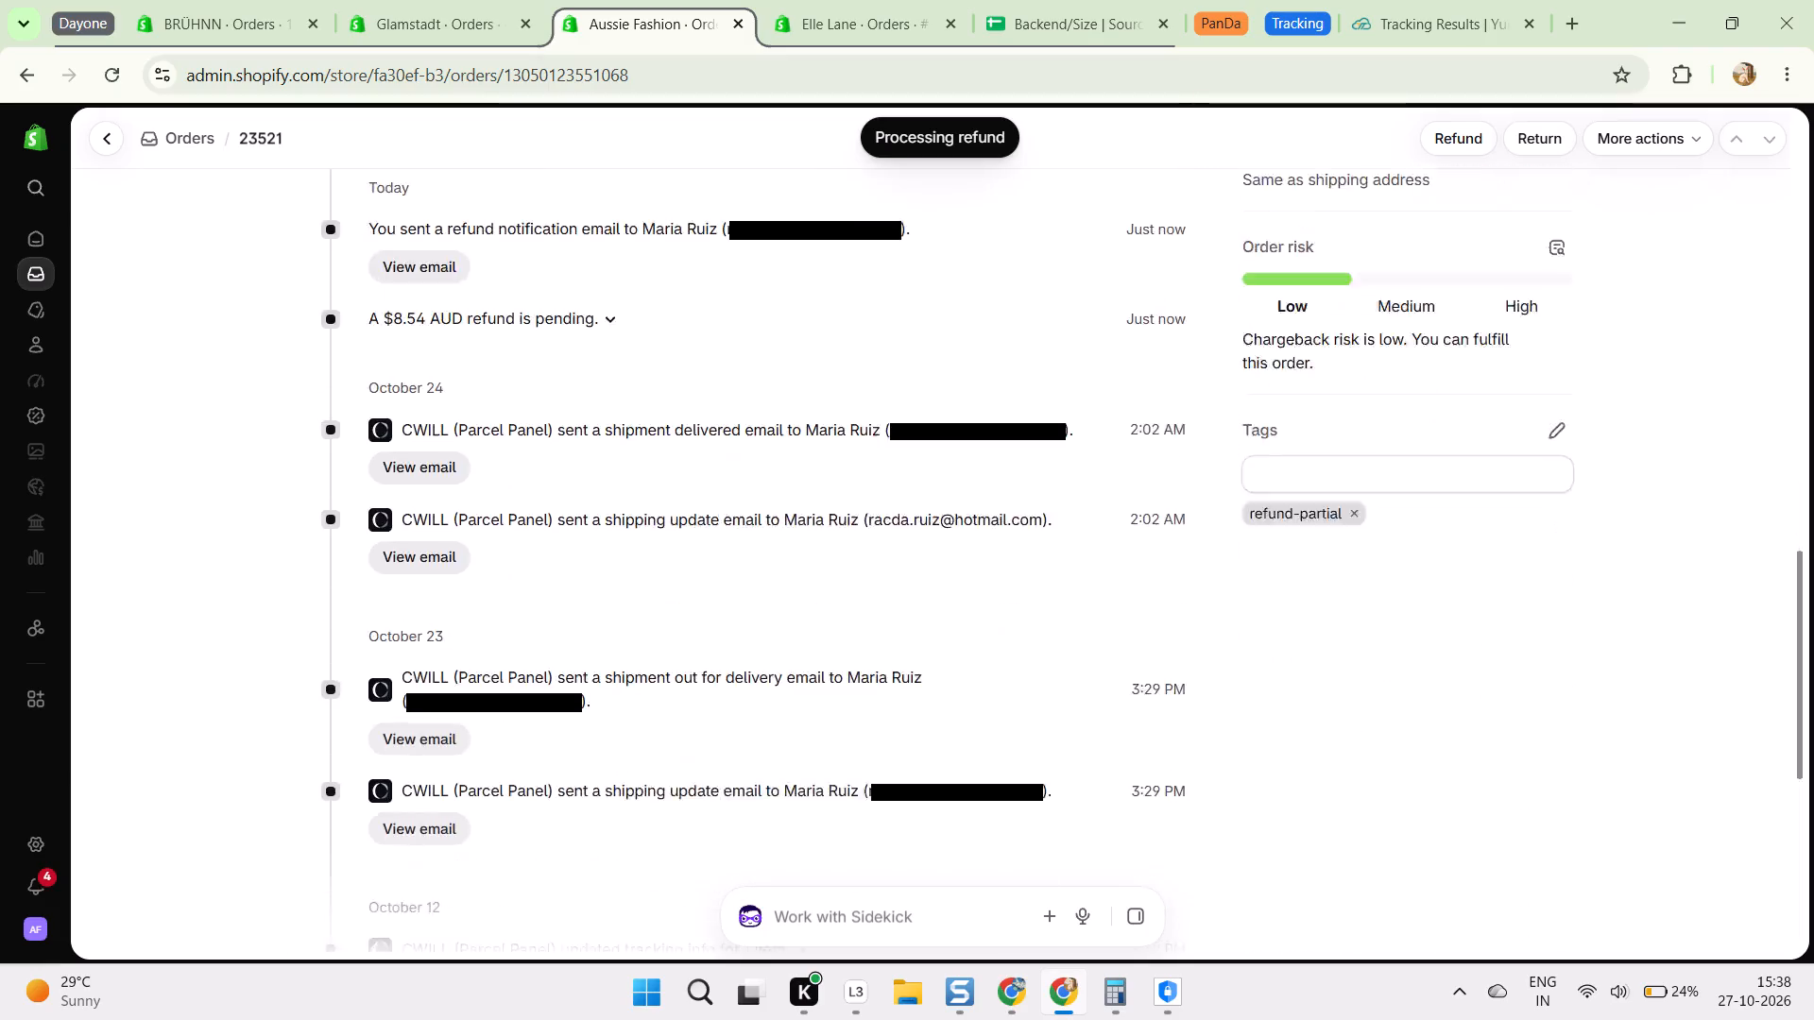
{"action": "scroll", "coordinate": [1119, 477], "scroll_direction": "up", "scroll_amount": 11}
{"action": "scroll", "coordinate": [949, 741], "scroll_direction": "down", "scroll_amount": 2}
Go back to Freshdesk ticket 441966, review the latest replies and try translating the page to English.
{"action": "left_click", "coordinate": [1020, 1001]}
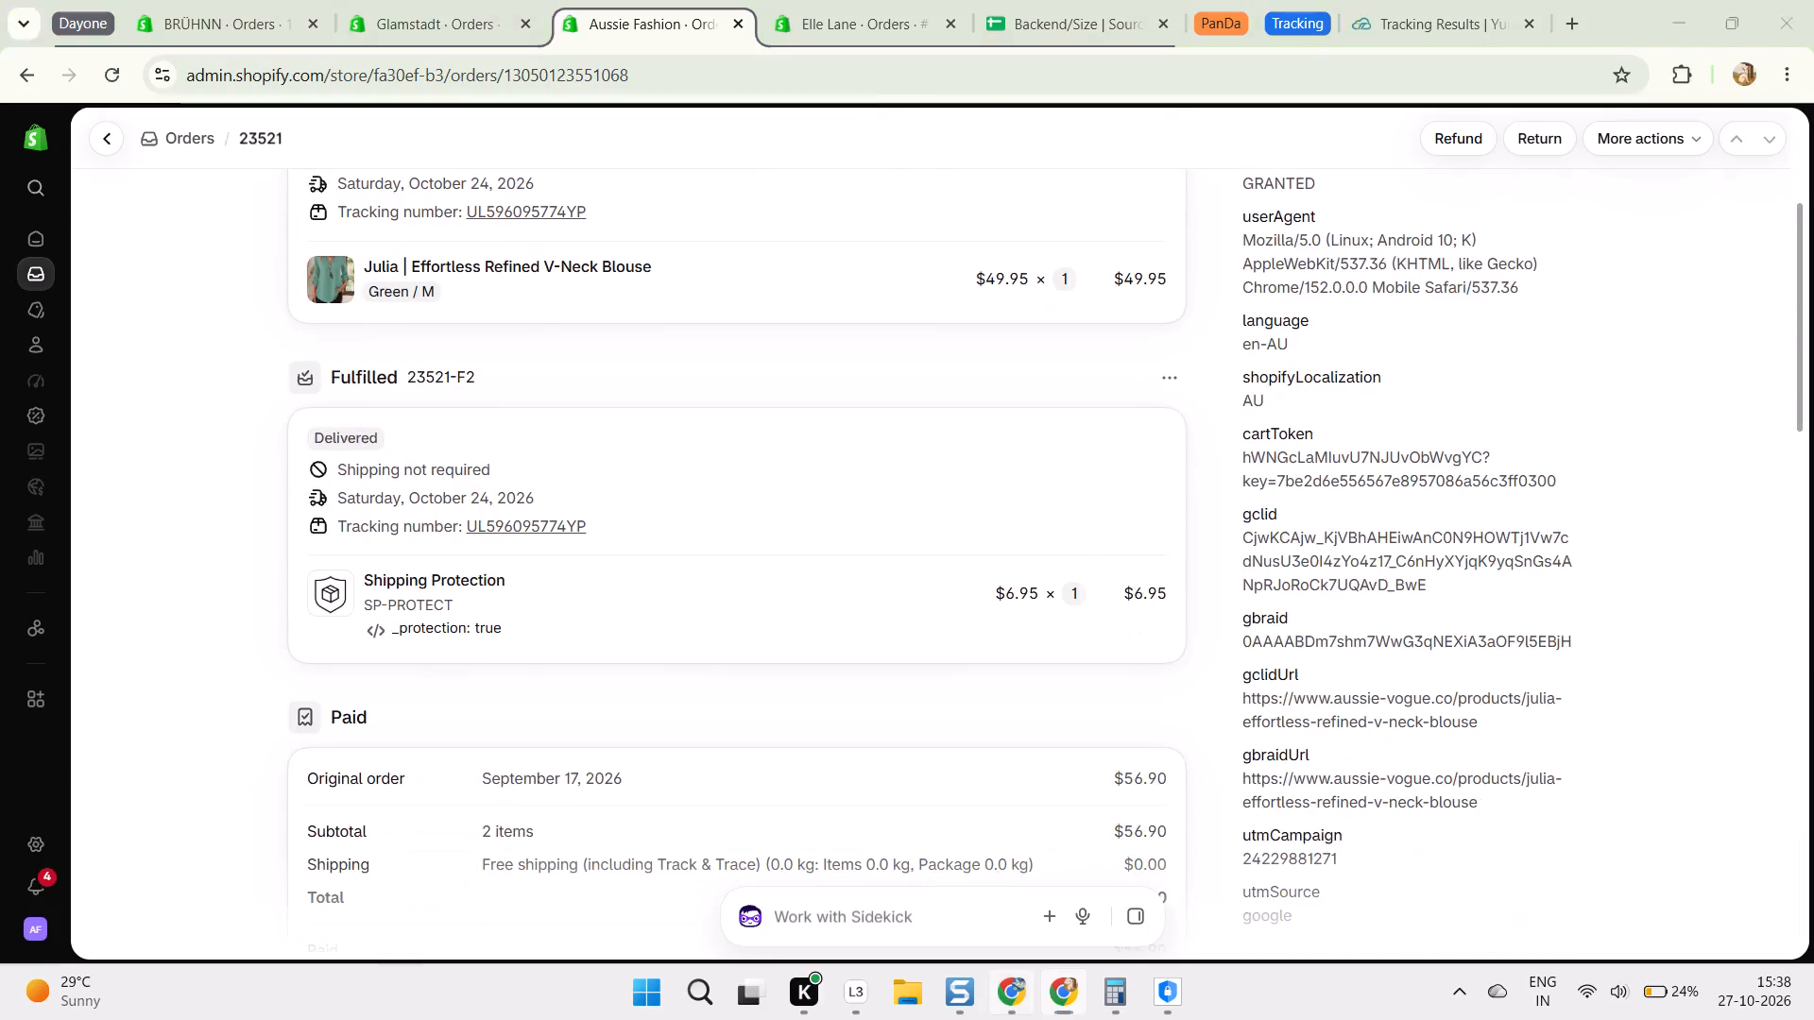
{"action": "scroll", "coordinate": [651, 716], "scroll_direction": "down", "scroll_amount": 1}
{"action": "left_click", "coordinate": [153, 0]}
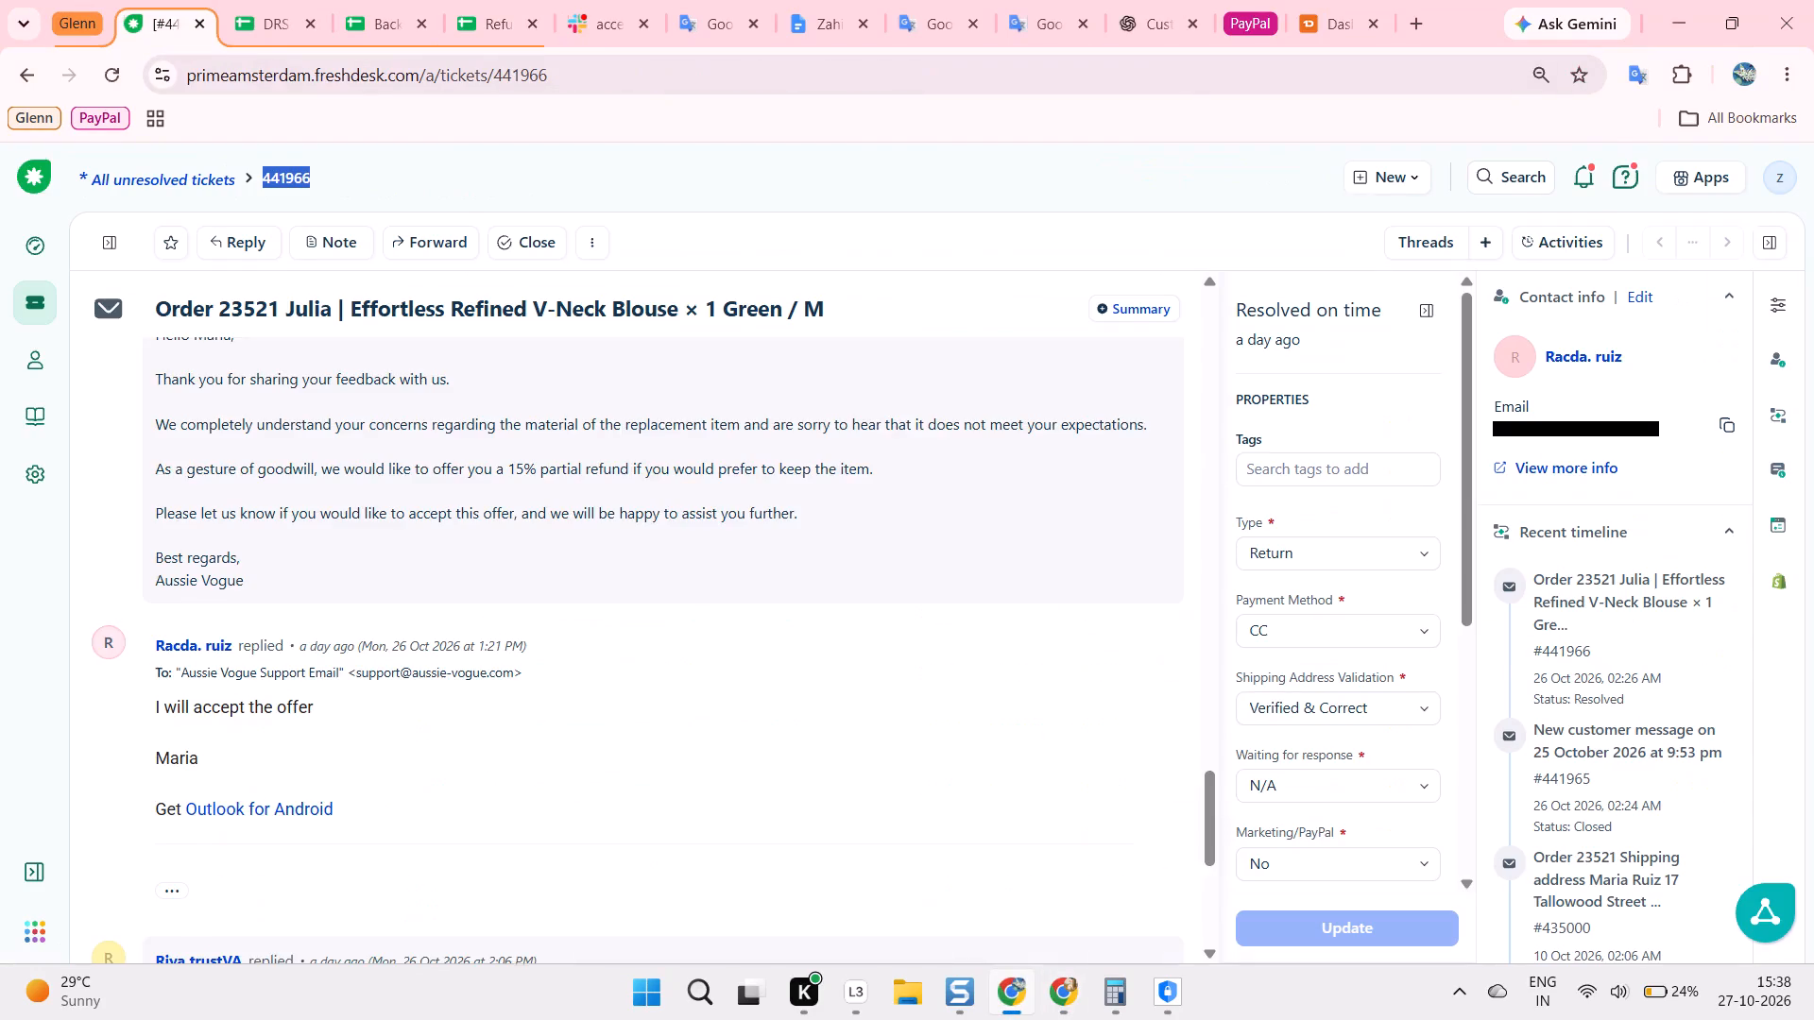
{"action": "scroll", "coordinate": [486, 511], "scroll_direction": "down", "scroll_amount": 9}
{"action": "right_click", "coordinate": [737, 482]}
{"action": "scroll", "coordinate": [789, 705], "scroll_direction": "down", "scroll_amount": 2}
{"action": "left_click", "coordinate": [915, 850]}
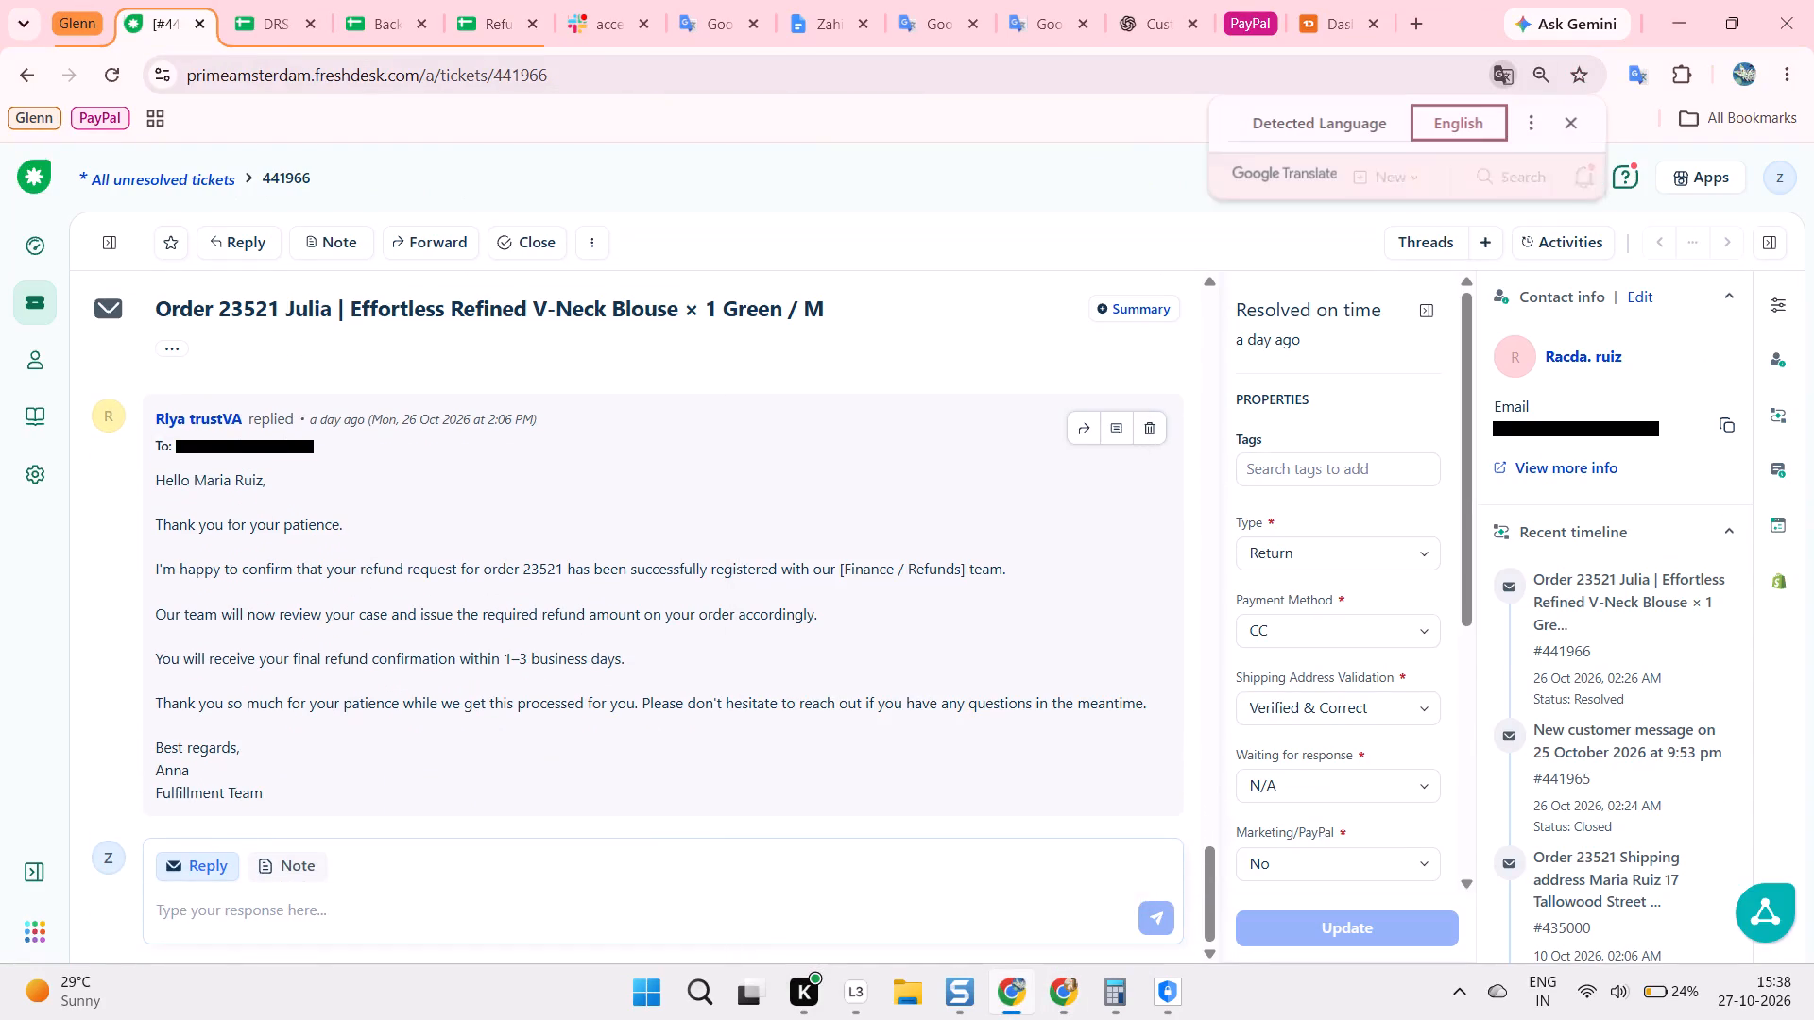
{"action": "triple_click", "coordinate": [1322, 114]}
{"action": "left_click", "coordinate": [1061, 0]}
{"action": "left_click", "coordinate": [919, 14]}
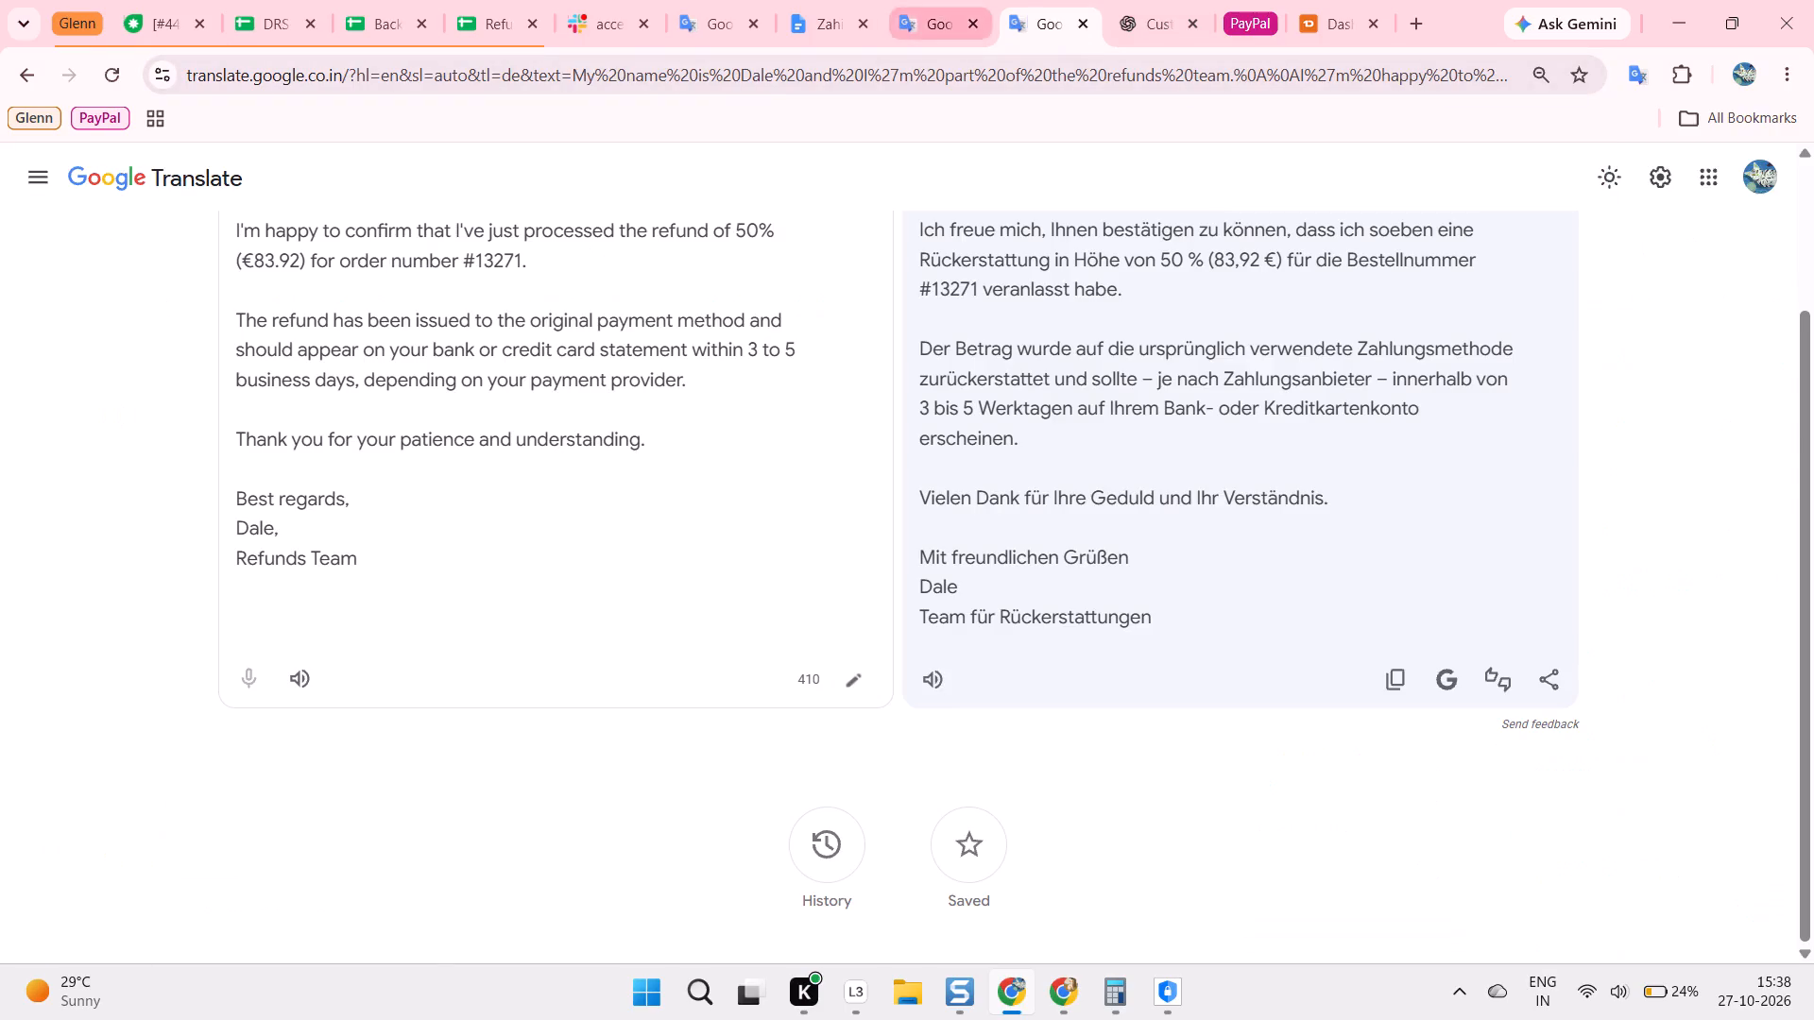
{"action": "left_click", "coordinate": [576, 447]}
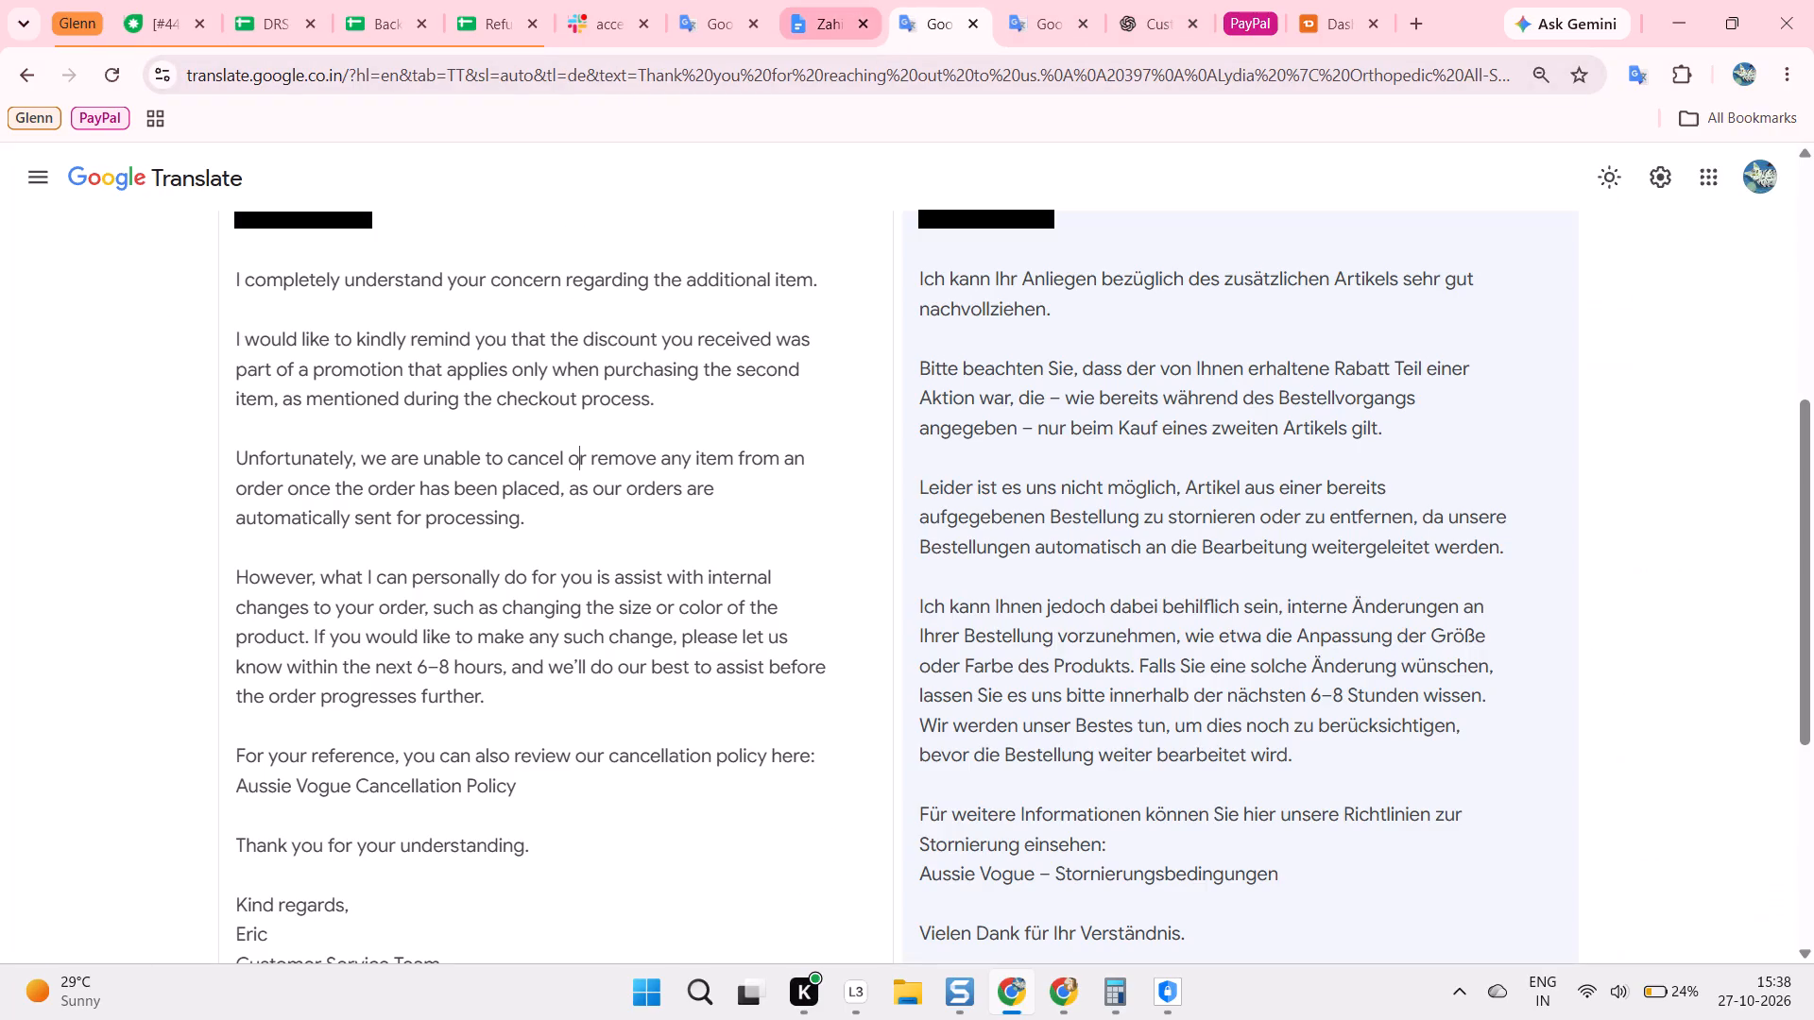
{"action": "left_click", "coordinate": [826, 8]}
{"action": "left_click", "coordinate": [732, 0]}
{"action": "left_click", "coordinate": [480, 566]}
{"action": "key", "text": "ctrl+a"}
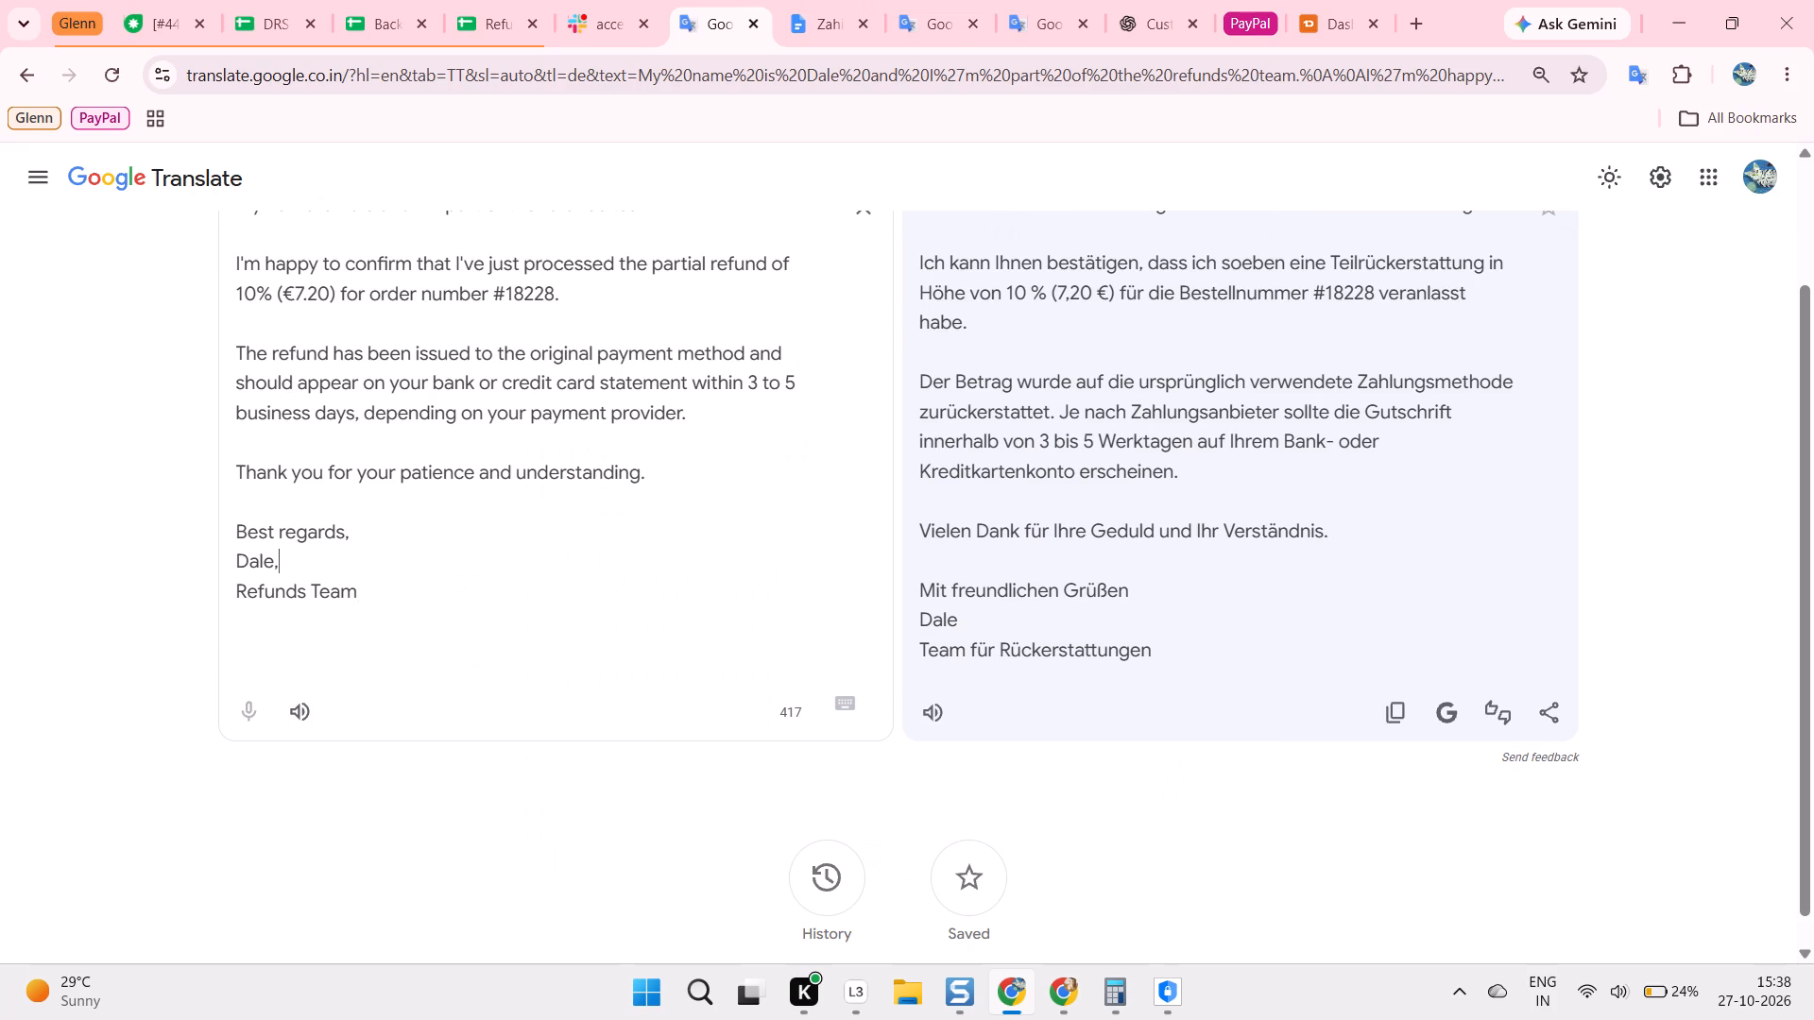
{"action": "key", "text": "ctrl+c"}
{"action": "key", "text": "ctrl+c"}
{"action": "left_click", "coordinate": [1045, 0]}
{"action": "scroll", "coordinate": [827, 326], "scroll_direction": "up", "scroll_amount": 7}
{"action": "left_click", "coordinate": [859, 368]}
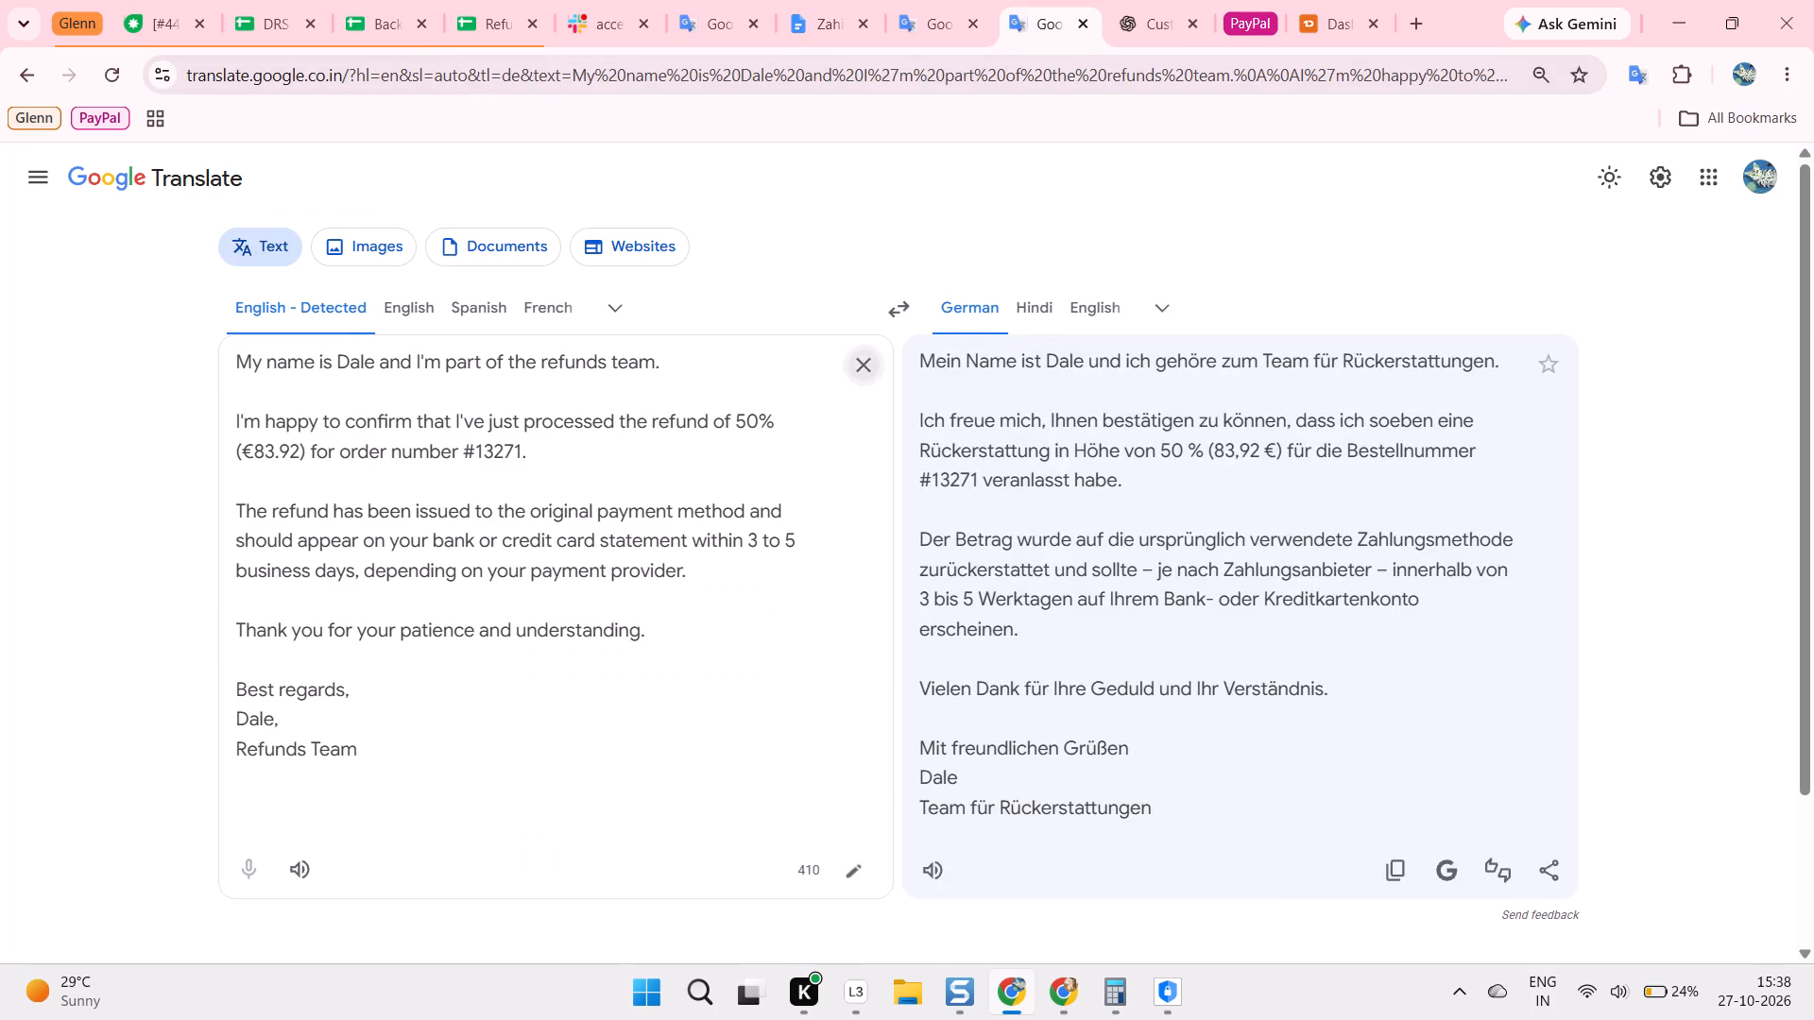
{"action": "key", "text": "ctrl+v"}
Replace the order number in the refund confirmation with 23521, copied from Shopify, and set the percentage to 15%.
{"action": "key", "text": "alt+Tab"}
{"action": "scroll", "coordinate": [488, 450], "scroll_direction": "up", "scroll_amount": 11}
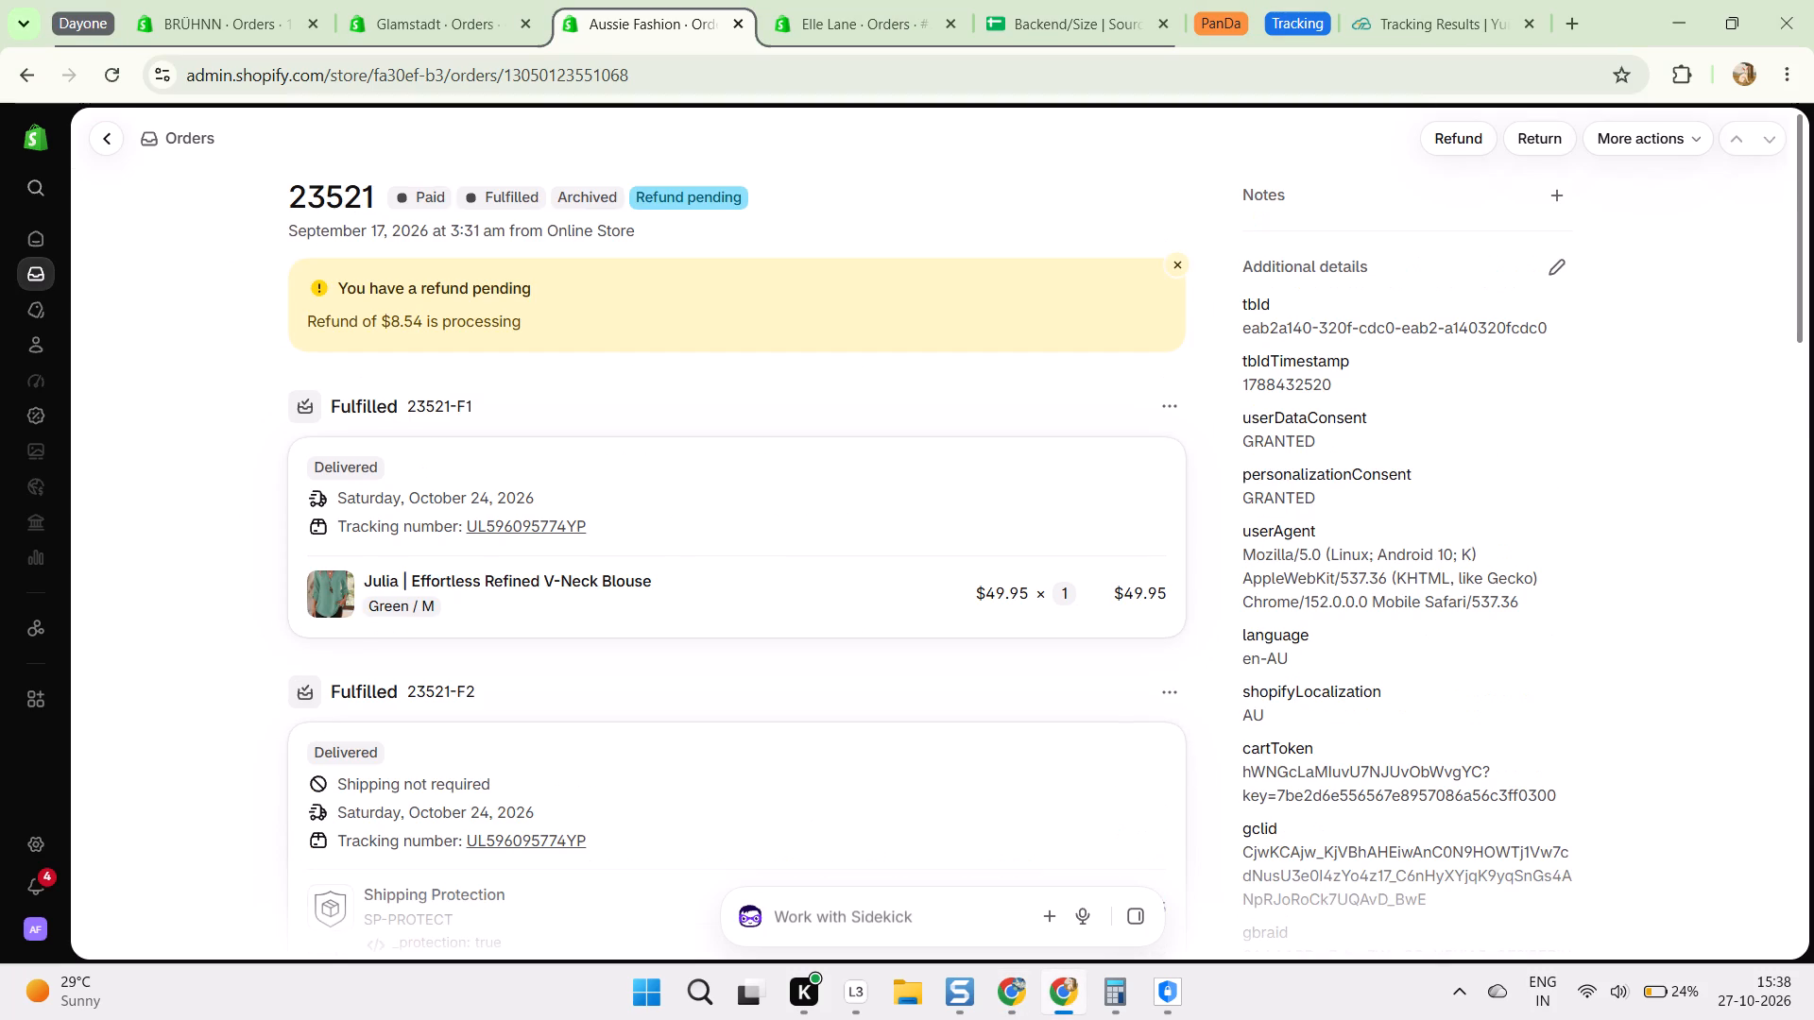
{"action": "double_click", "coordinate": [328, 197]}
{"action": "key", "text": "ctrl+c"}
{"action": "key", "text": "ctrl+c"}
{"action": "key", "text": "alt+Tab"}
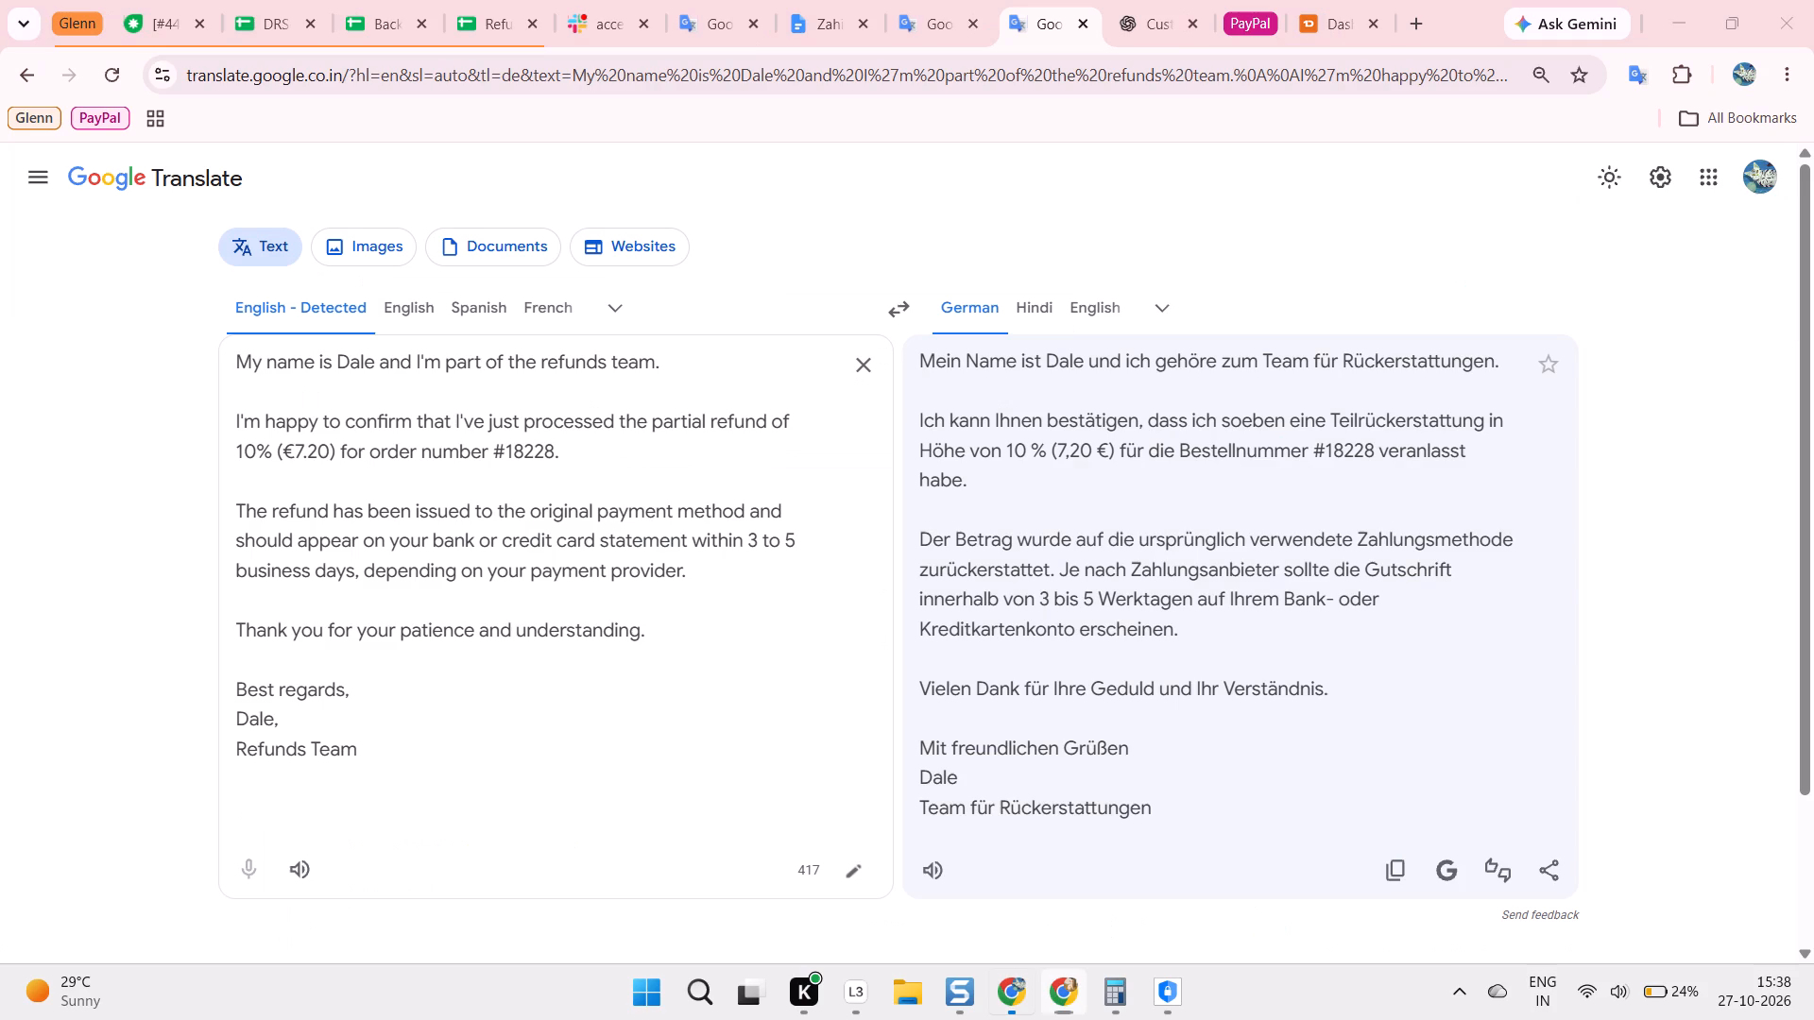
{"action": "double_click", "coordinate": [523, 451]}
{"action": "key", "text": "ctrl+v"}
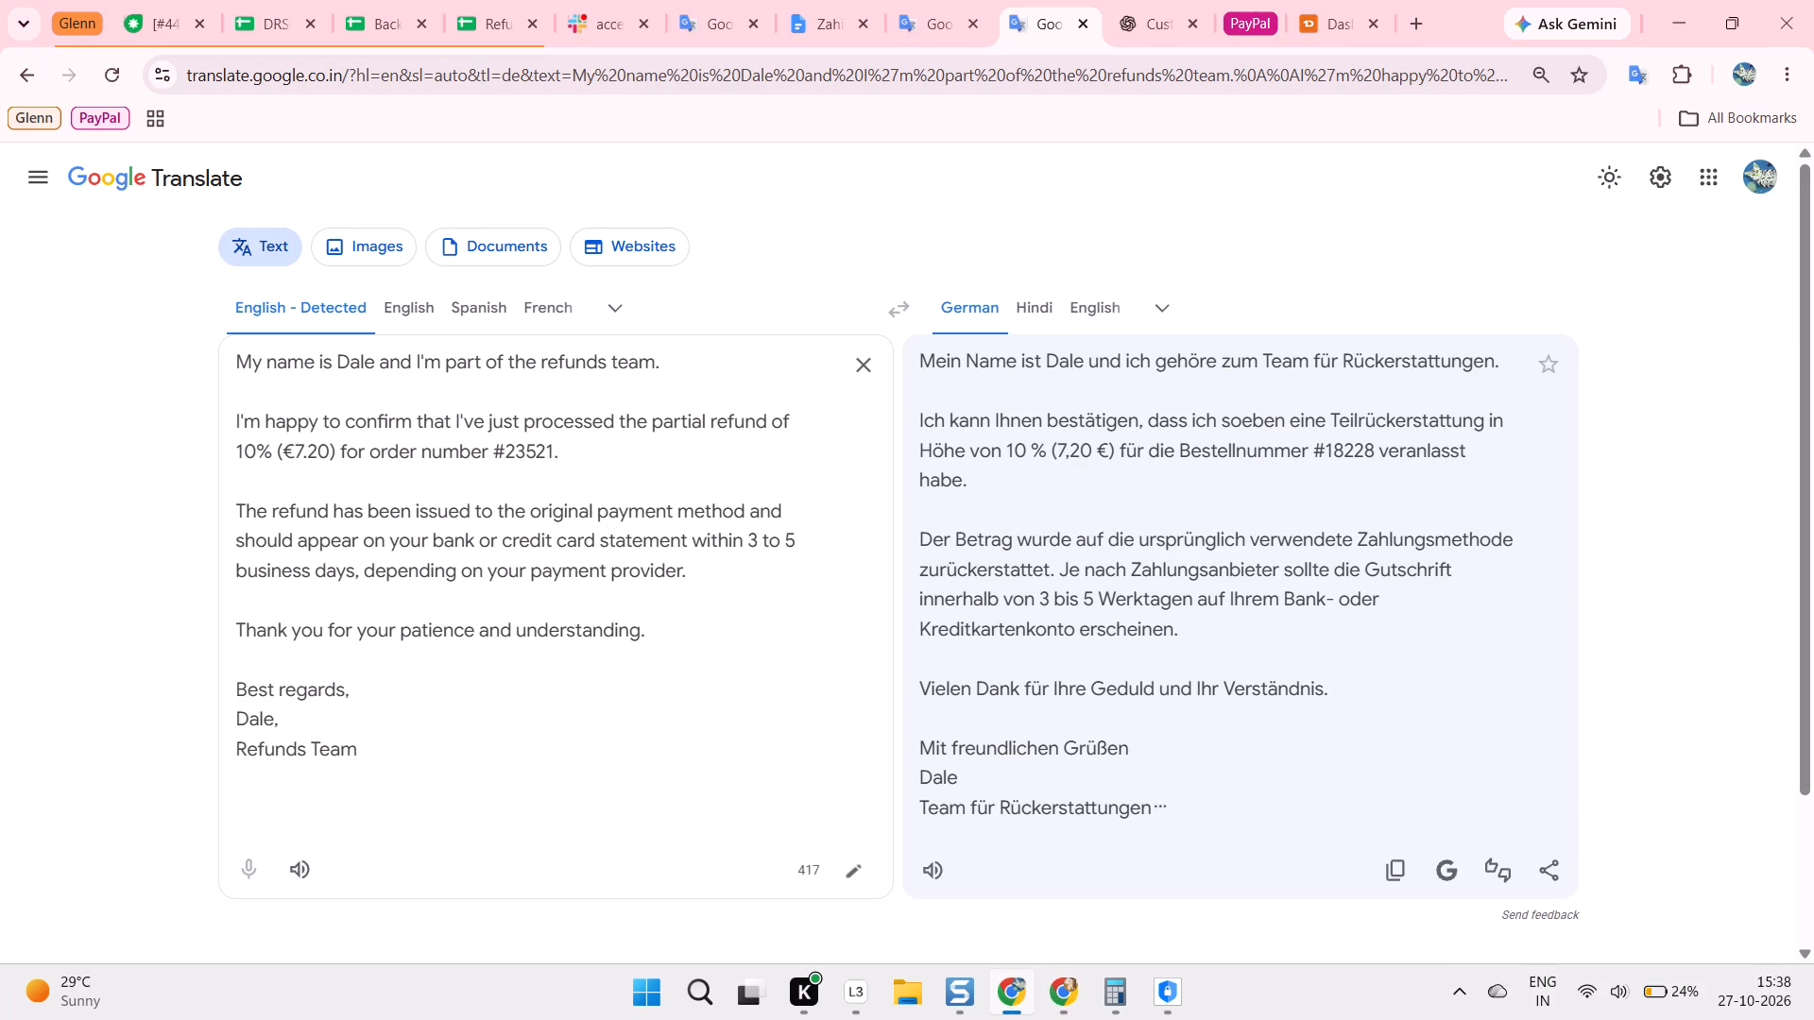
{"action": "left_click", "coordinate": [255, 450]}
{"action": "key", "text": "BackSpace"}
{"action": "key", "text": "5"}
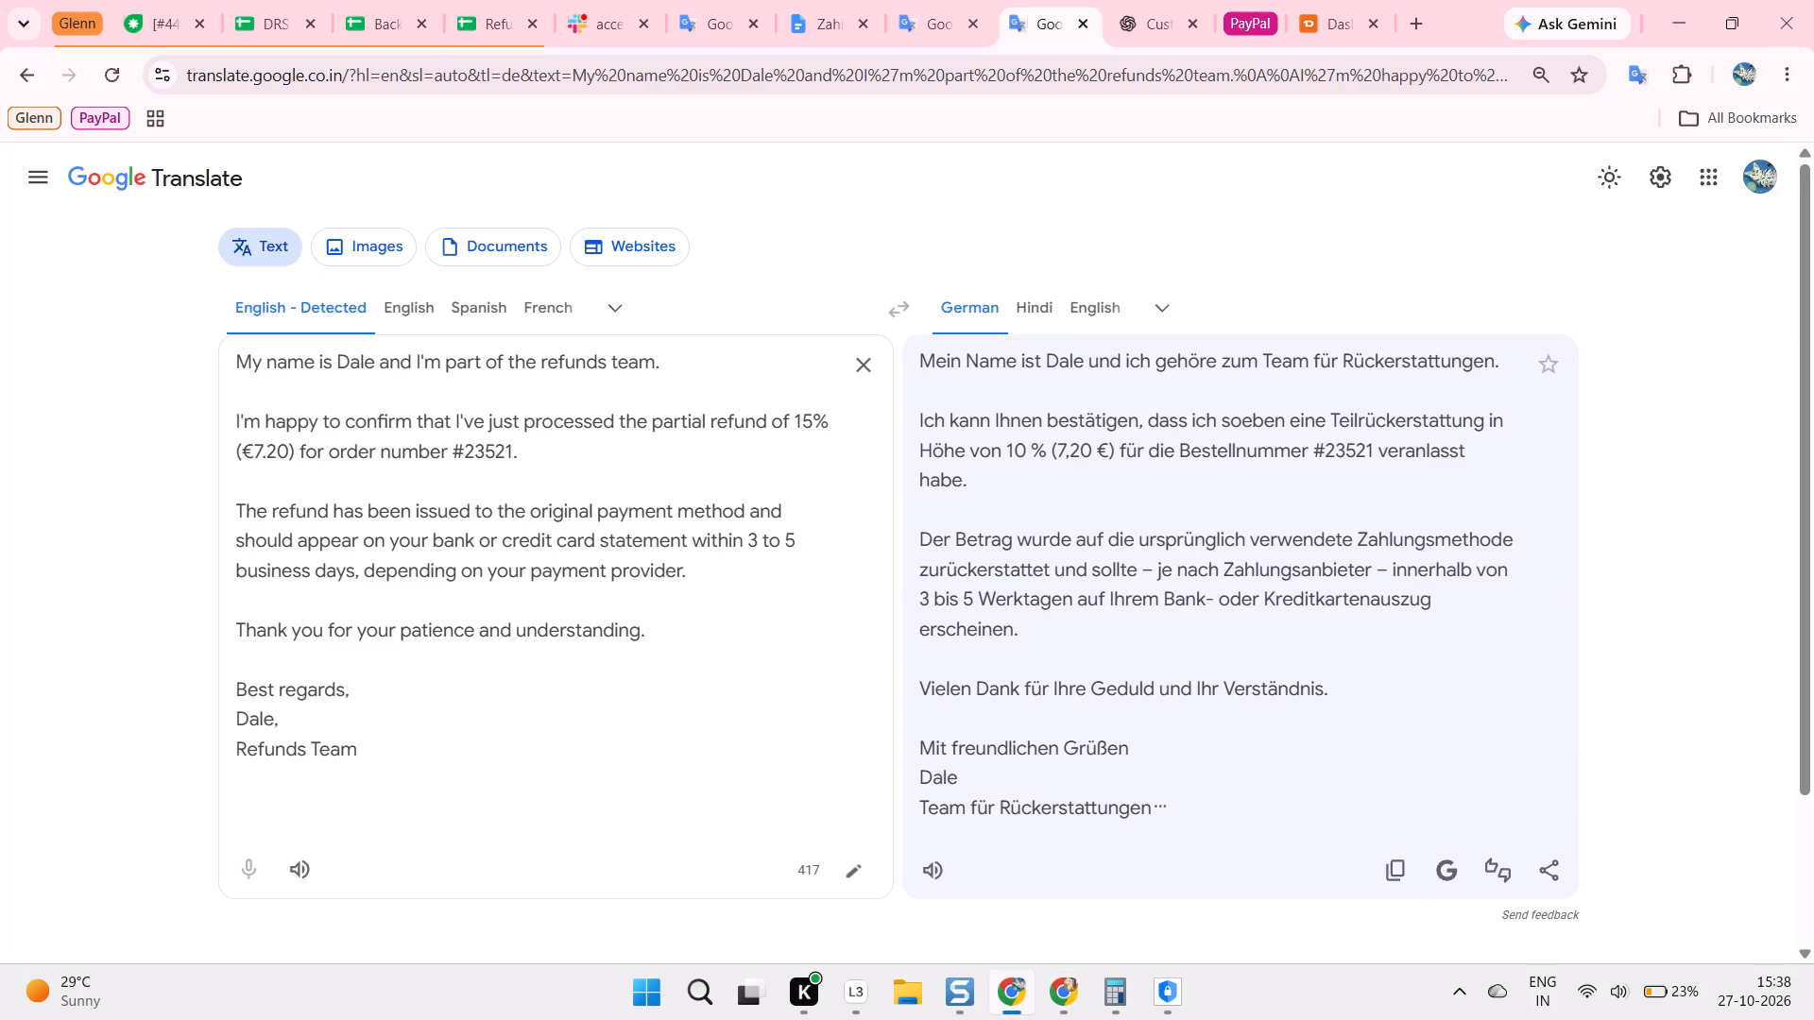
{"action": "key", "text": "alt+Tab"}
{"action": "scroll", "coordinate": [577, 432], "scroll_direction": "down", "scroll_amount": 7}
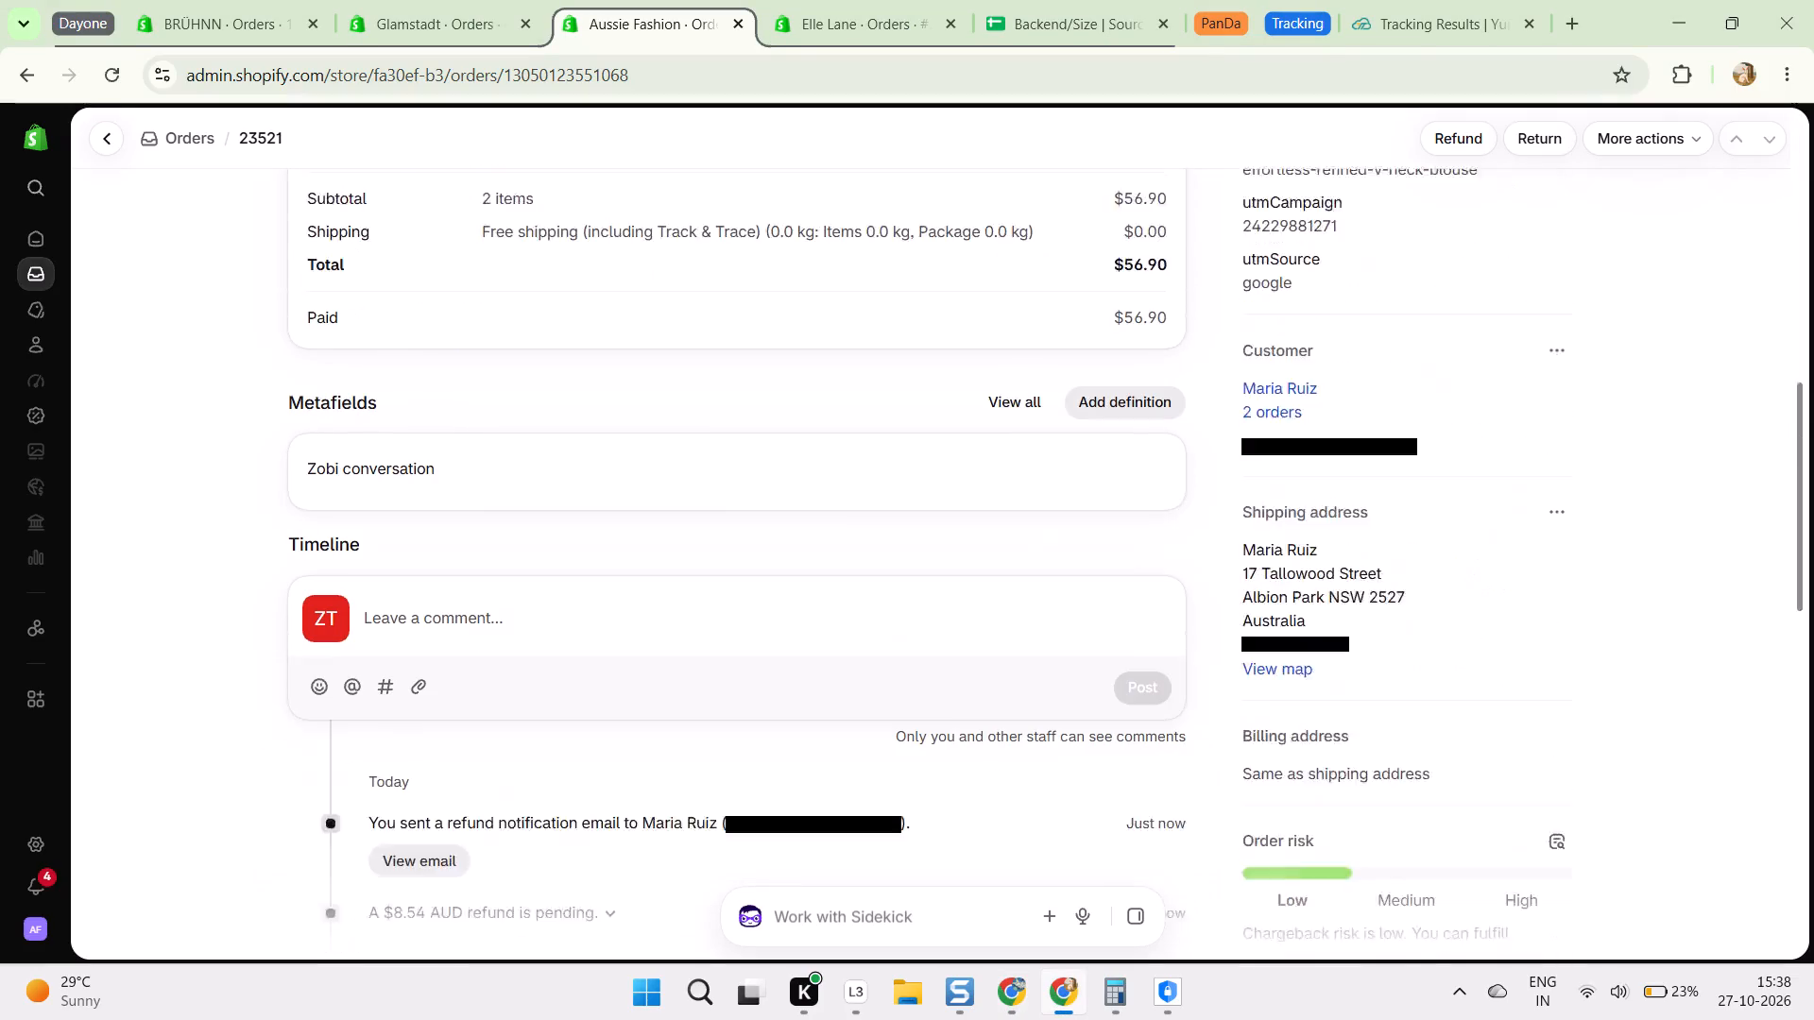
{"action": "scroll", "coordinate": [674, 442], "scroll_direction": "down", "scroll_amount": 1}
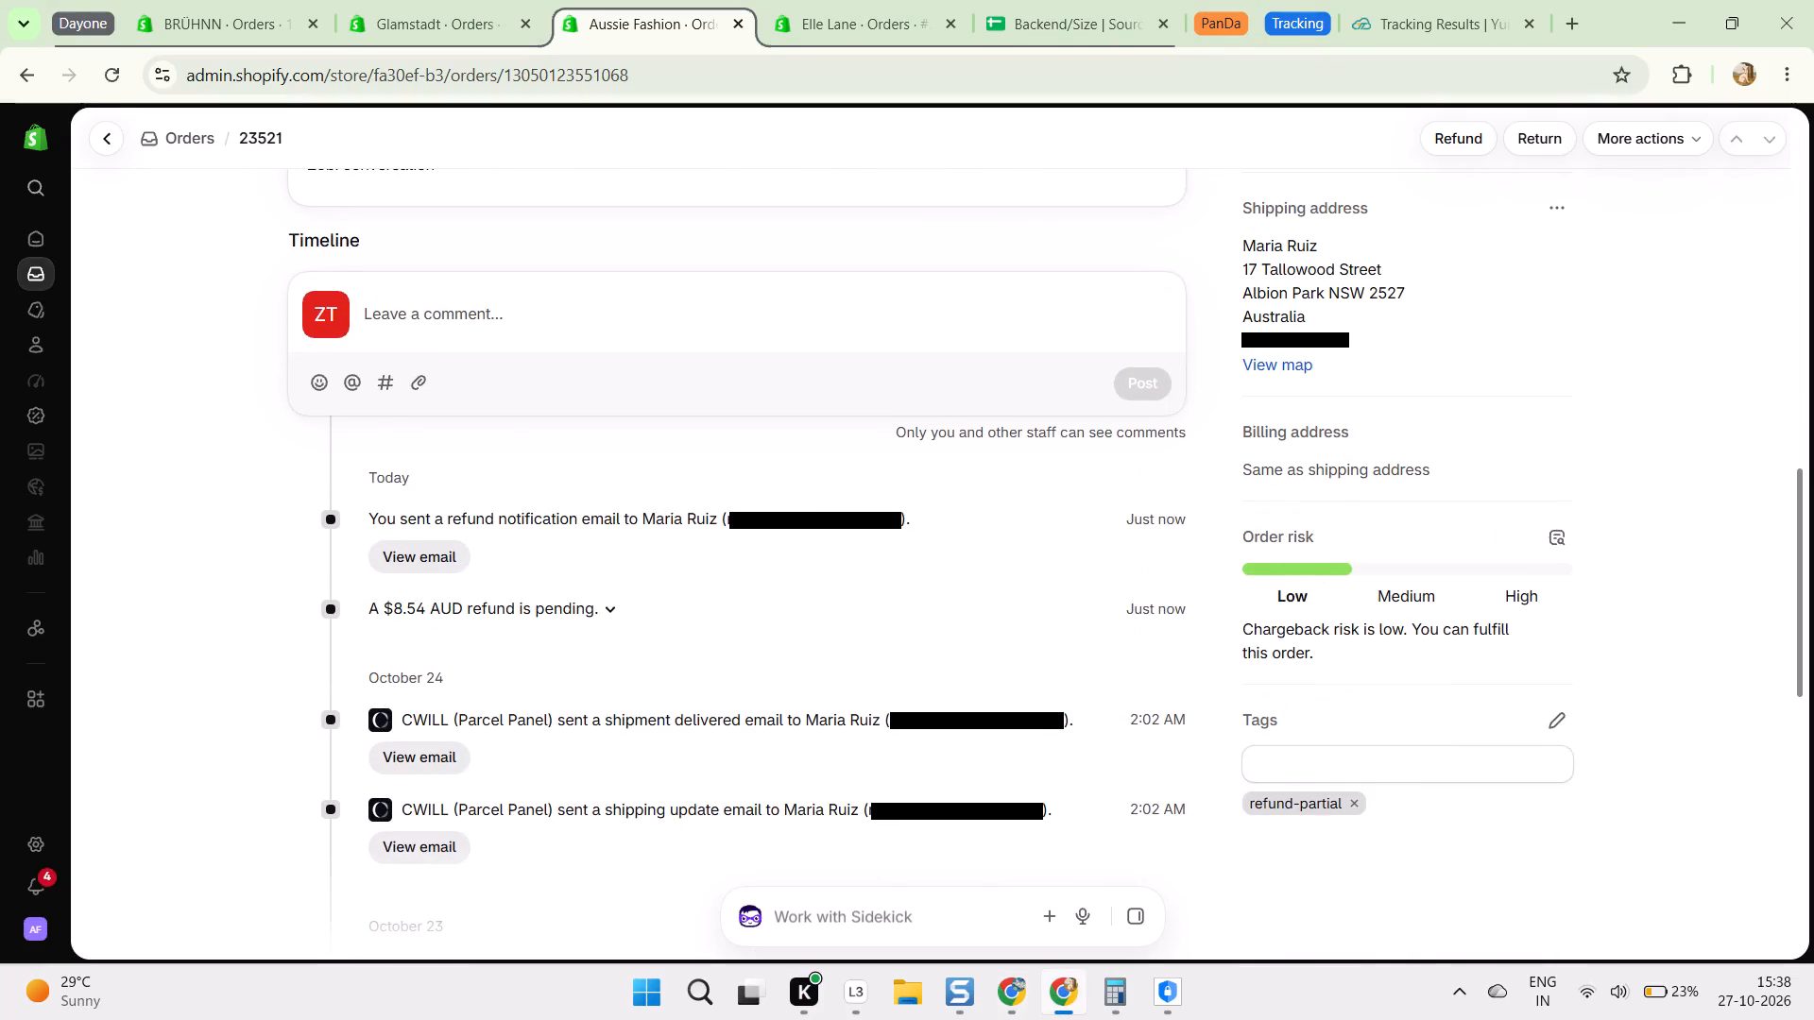
{"action": "key", "text": "alt+Tab"}
{"action": "left_click", "coordinate": [287, 449]}
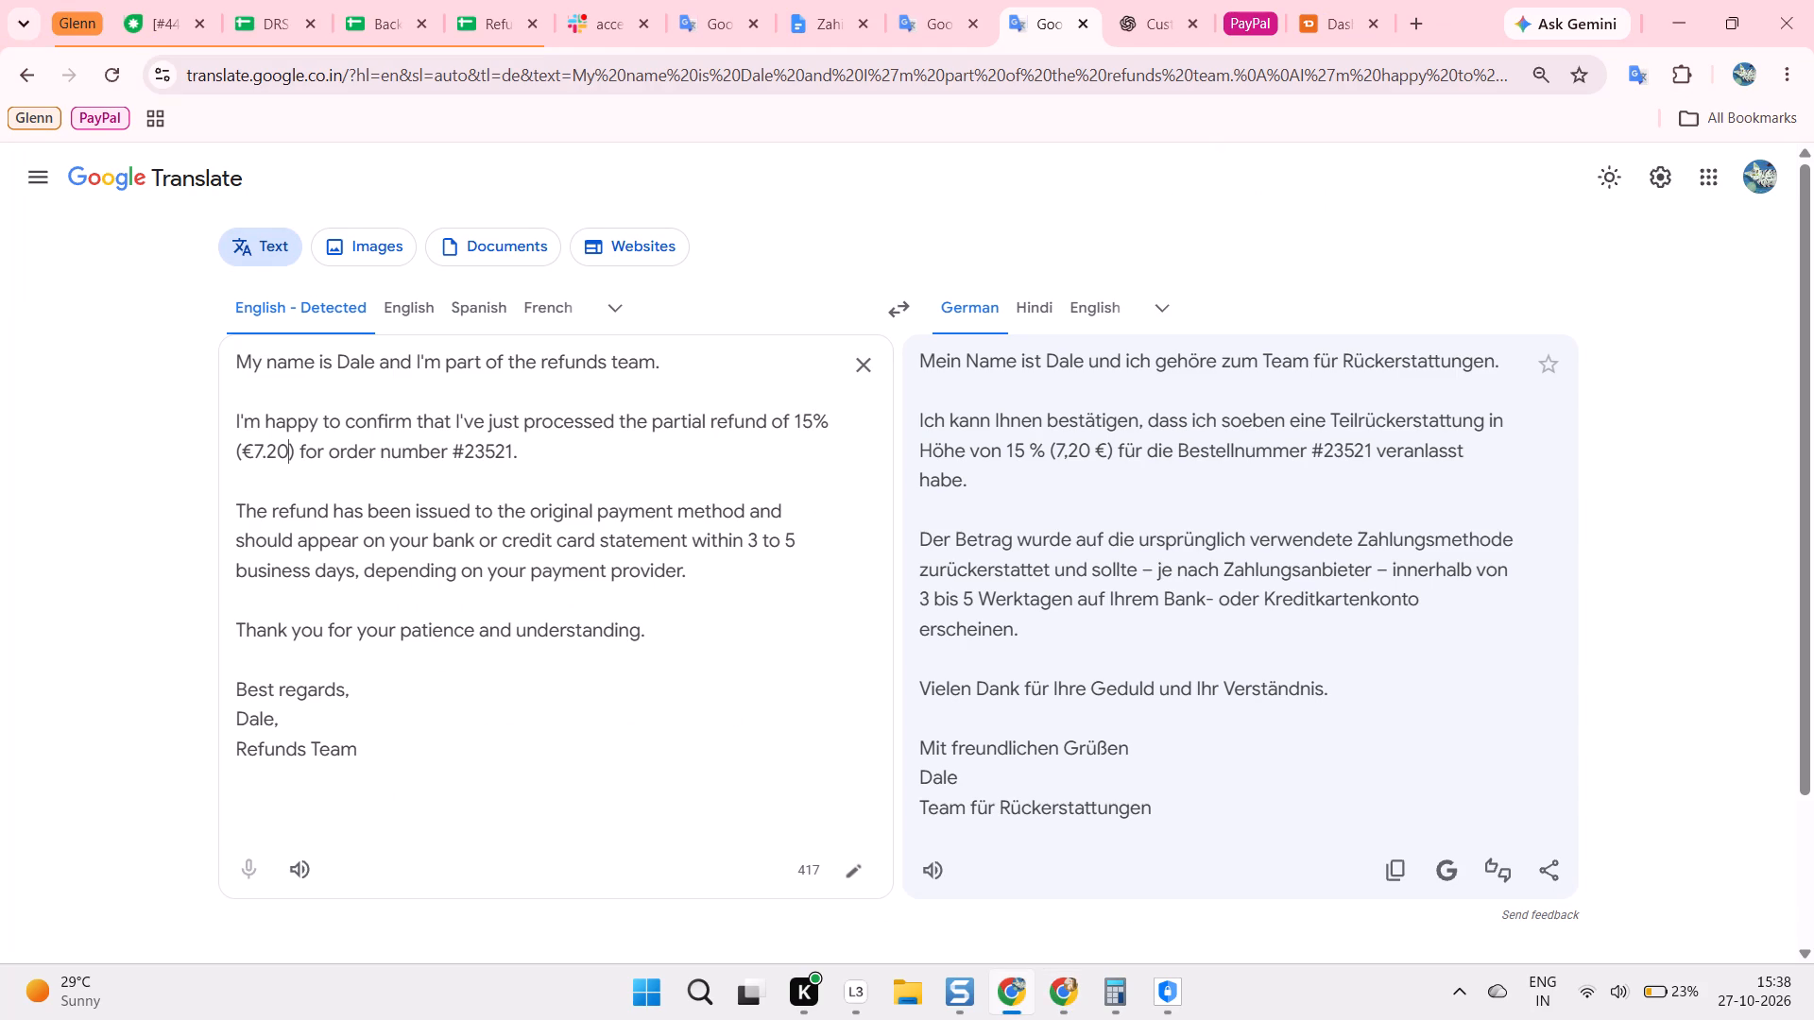
{"action": "key", "text": "BackSpace"}
{"action": "key", "text": "BackSpace"}
{"action": "key", "text": "BackSpace"}
{"action": "key", "text": "BackSpace"}
{"action": "key", "text": "BackSpace"}
{"action": "key", "text": "shift+dollar"}
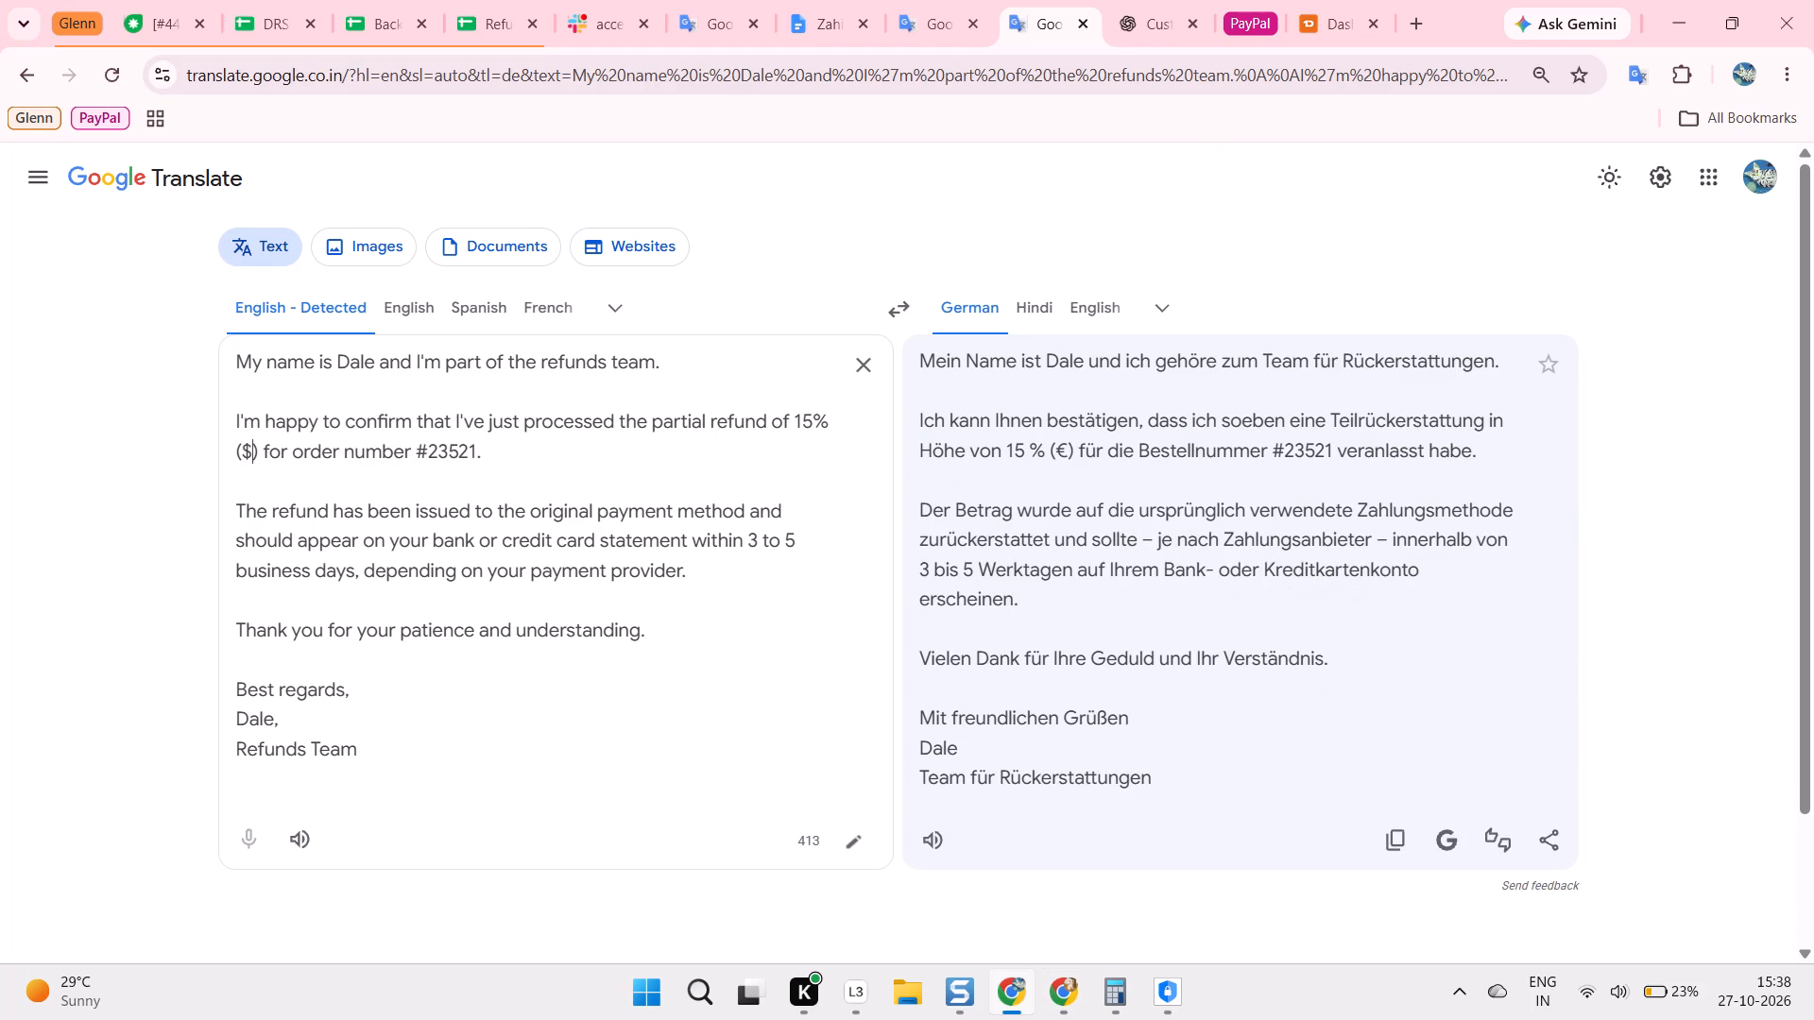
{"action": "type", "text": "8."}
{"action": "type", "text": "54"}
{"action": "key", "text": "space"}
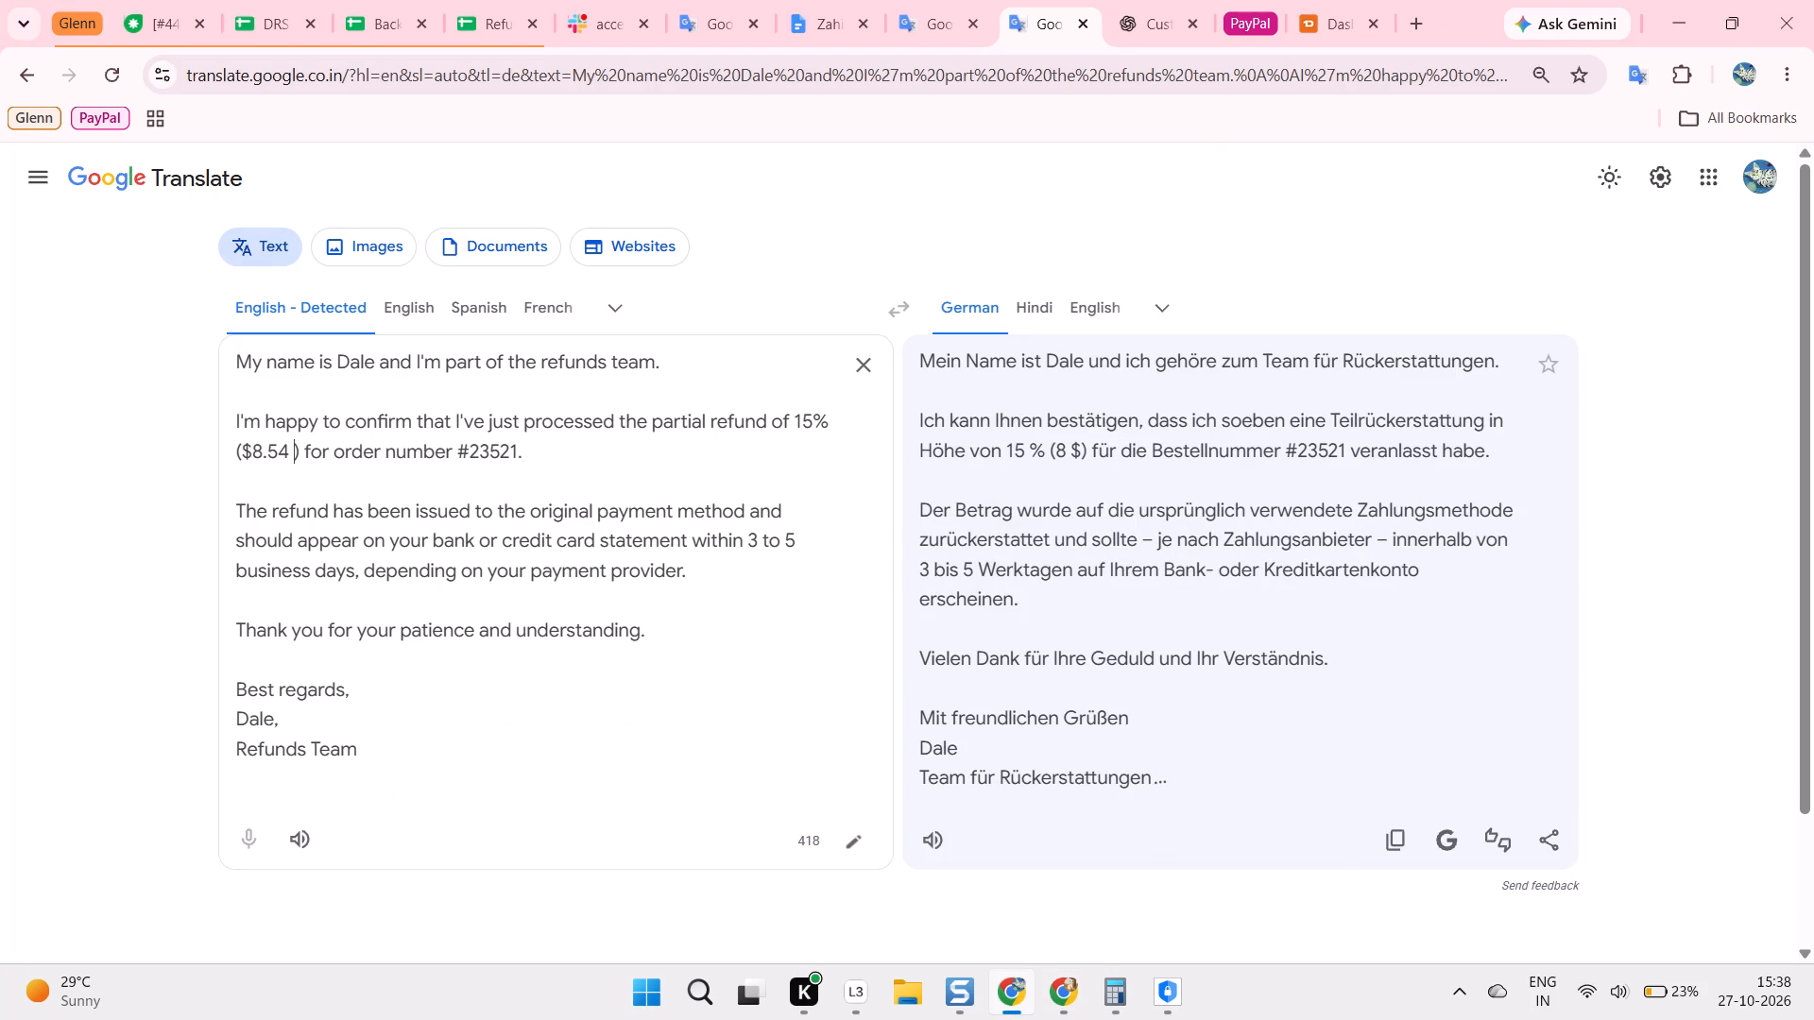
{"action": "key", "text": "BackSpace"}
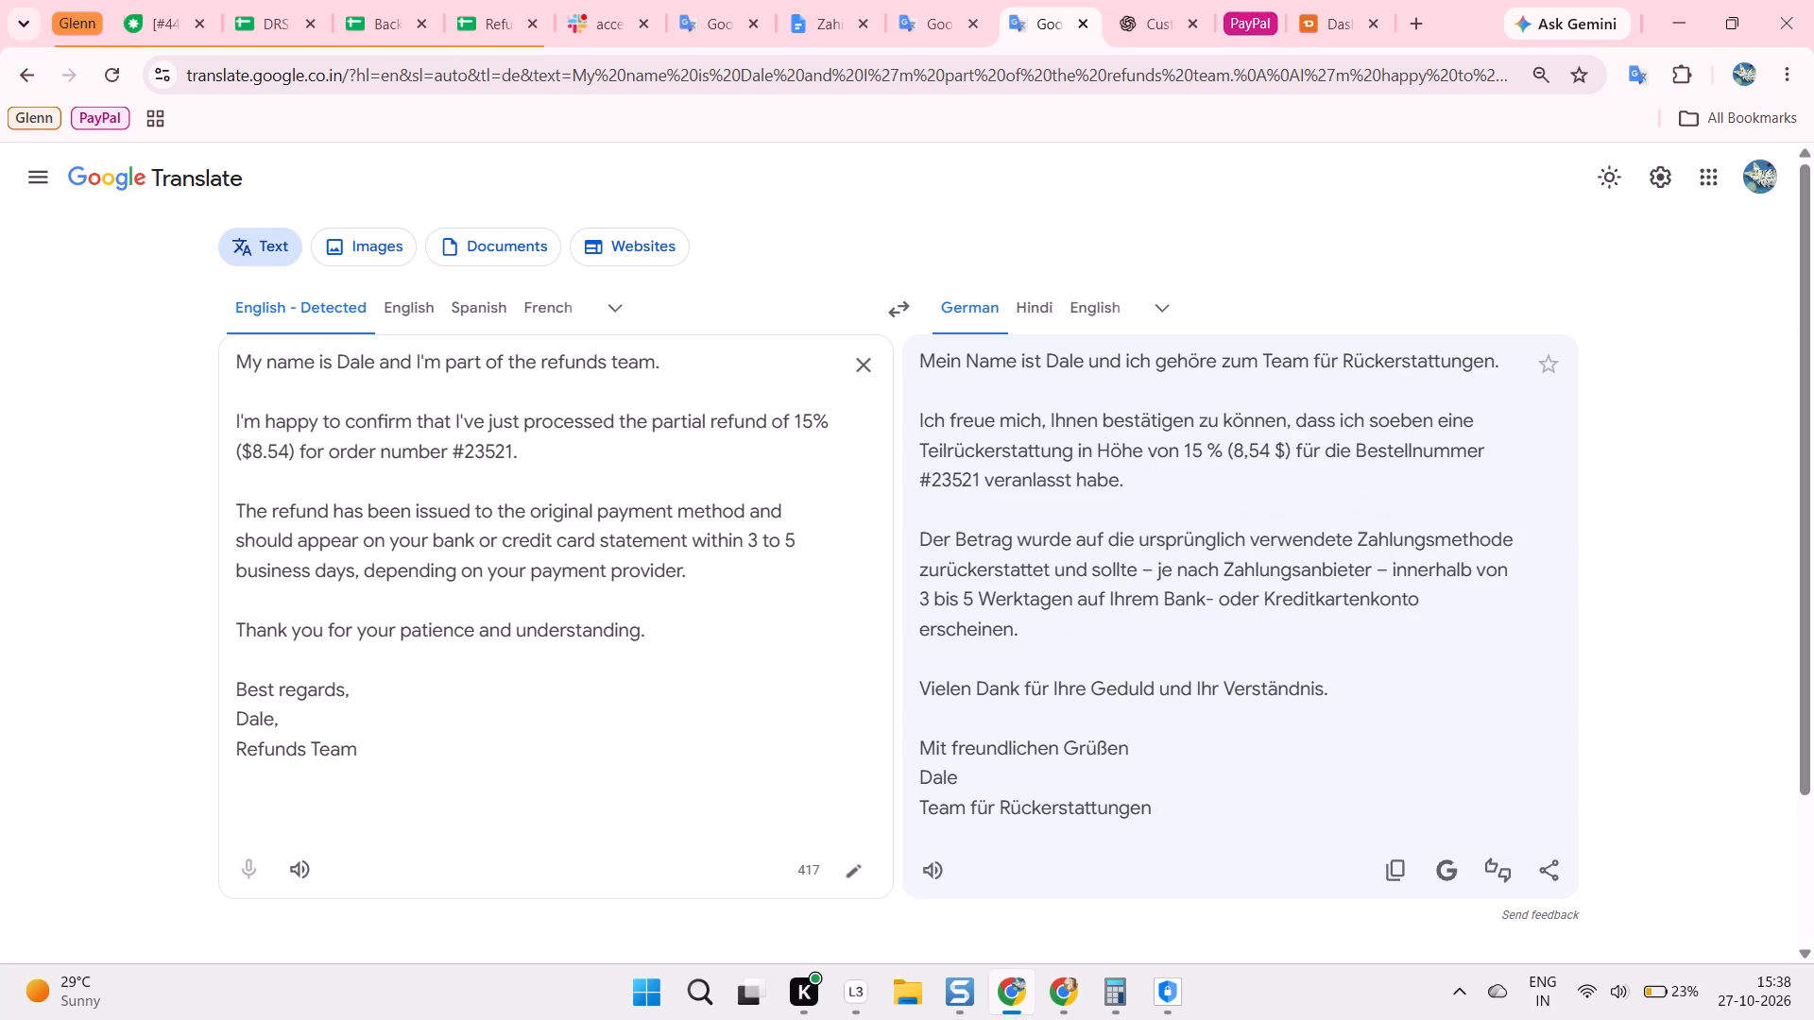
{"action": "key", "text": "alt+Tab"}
{"action": "scroll", "coordinate": [625, 468], "scroll_direction": "up", "scroll_amount": 8}
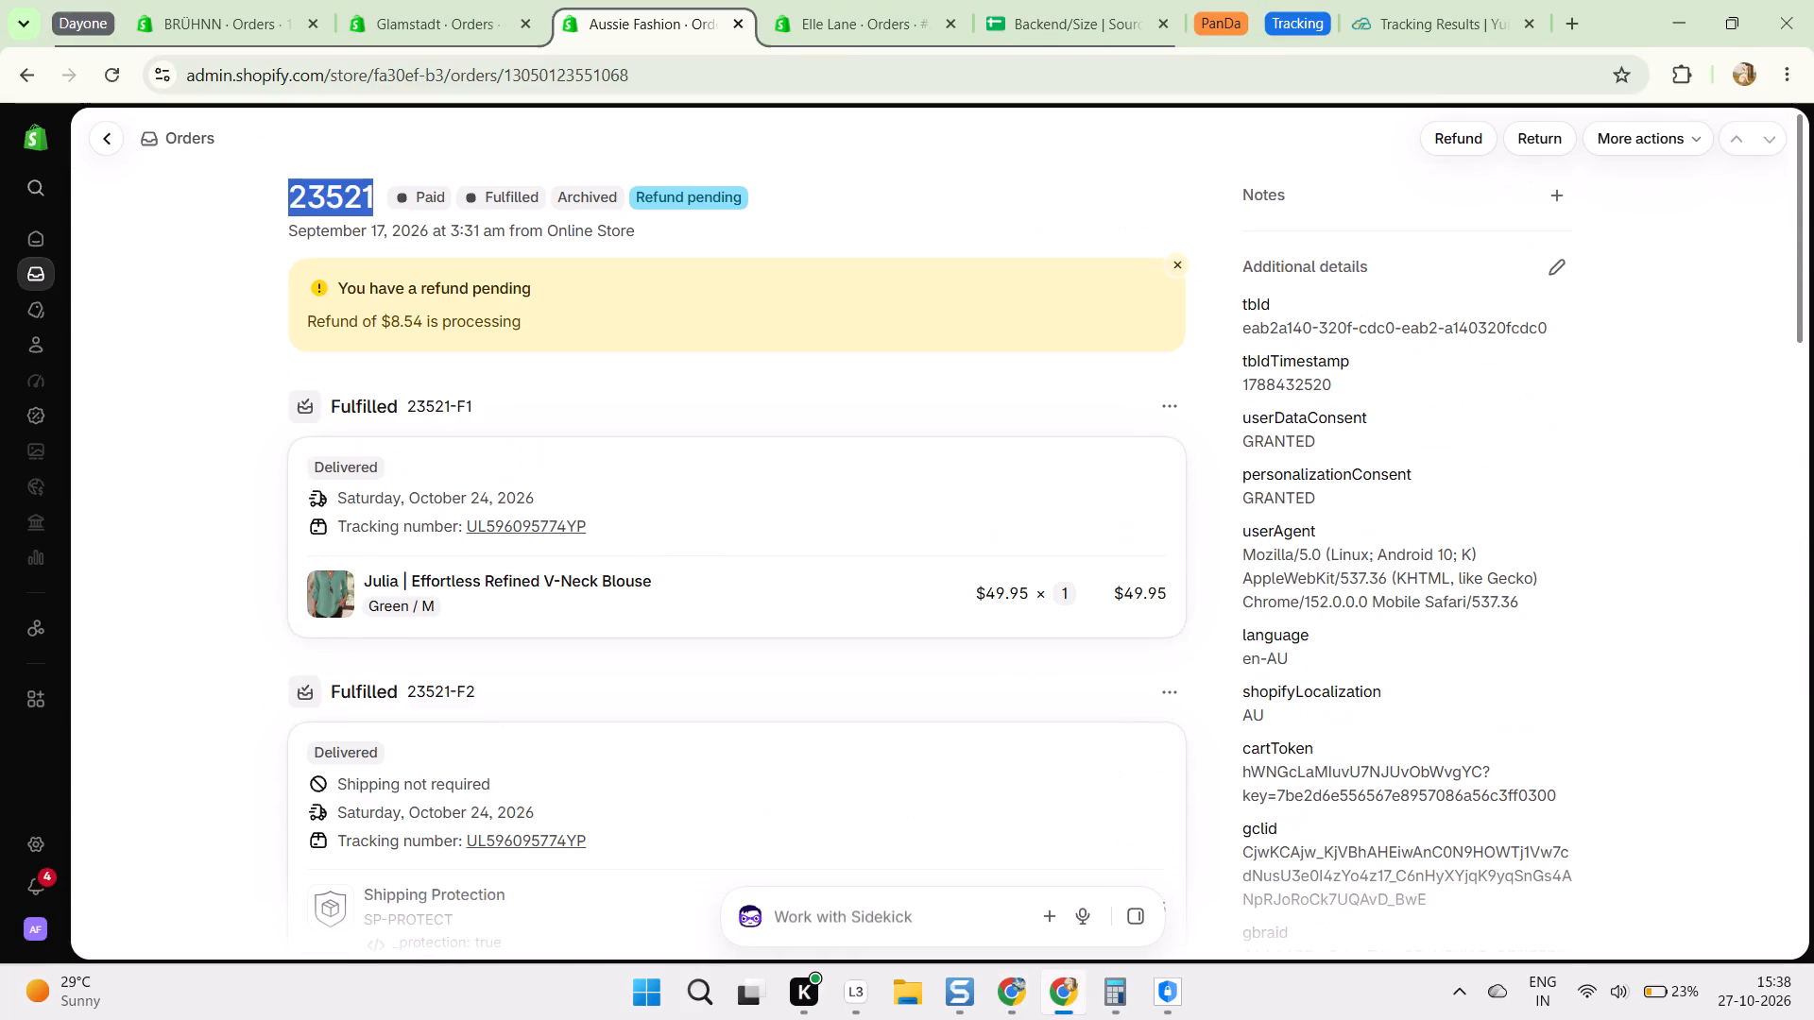
{"action": "key", "text": "alt+Tab"}
{"action": "left_click", "coordinate": [517, 551]}
{"action": "key", "text": "ctrl+a"}
{"action": "key", "text": "ctrl+c"}
{"action": "key", "text": "ctrl+c"}
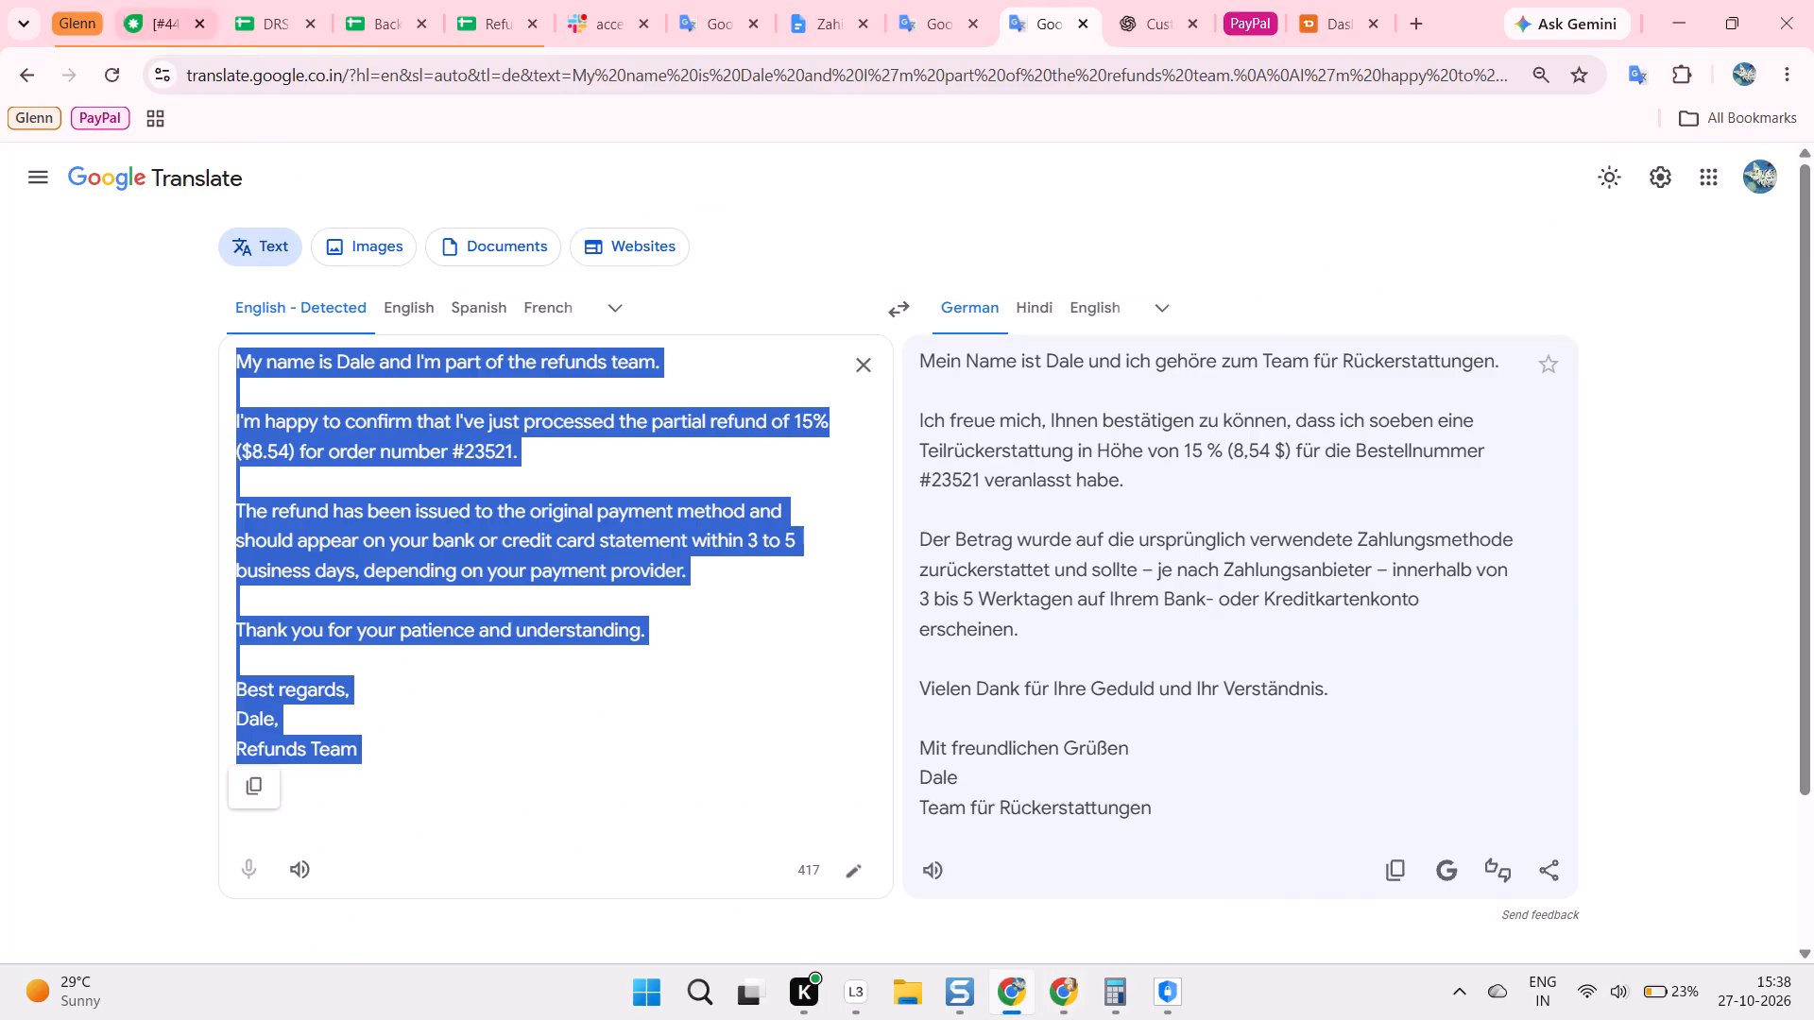
Open a reply on Freshdesk ticket 441966 and clear the prefilled greeting.
{"action": "left_click", "coordinate": [151, 0]}
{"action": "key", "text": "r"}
{"action": "scroll", "coordinate": [469, 534], "scroll_direction": "down", "scroll_amount": 11}
{"action": "scroll", "coordinate": [213, 841], "scroll_direction": "down", "scroll_amount": 7}
{"action": "left_click", "coordinate": [204, 811]}
{"action": "left_click_drag", "start_coordinate": [206, 802], "coordinate": [216, 790]}
{"action": "key", "text": "ctrl+a"}
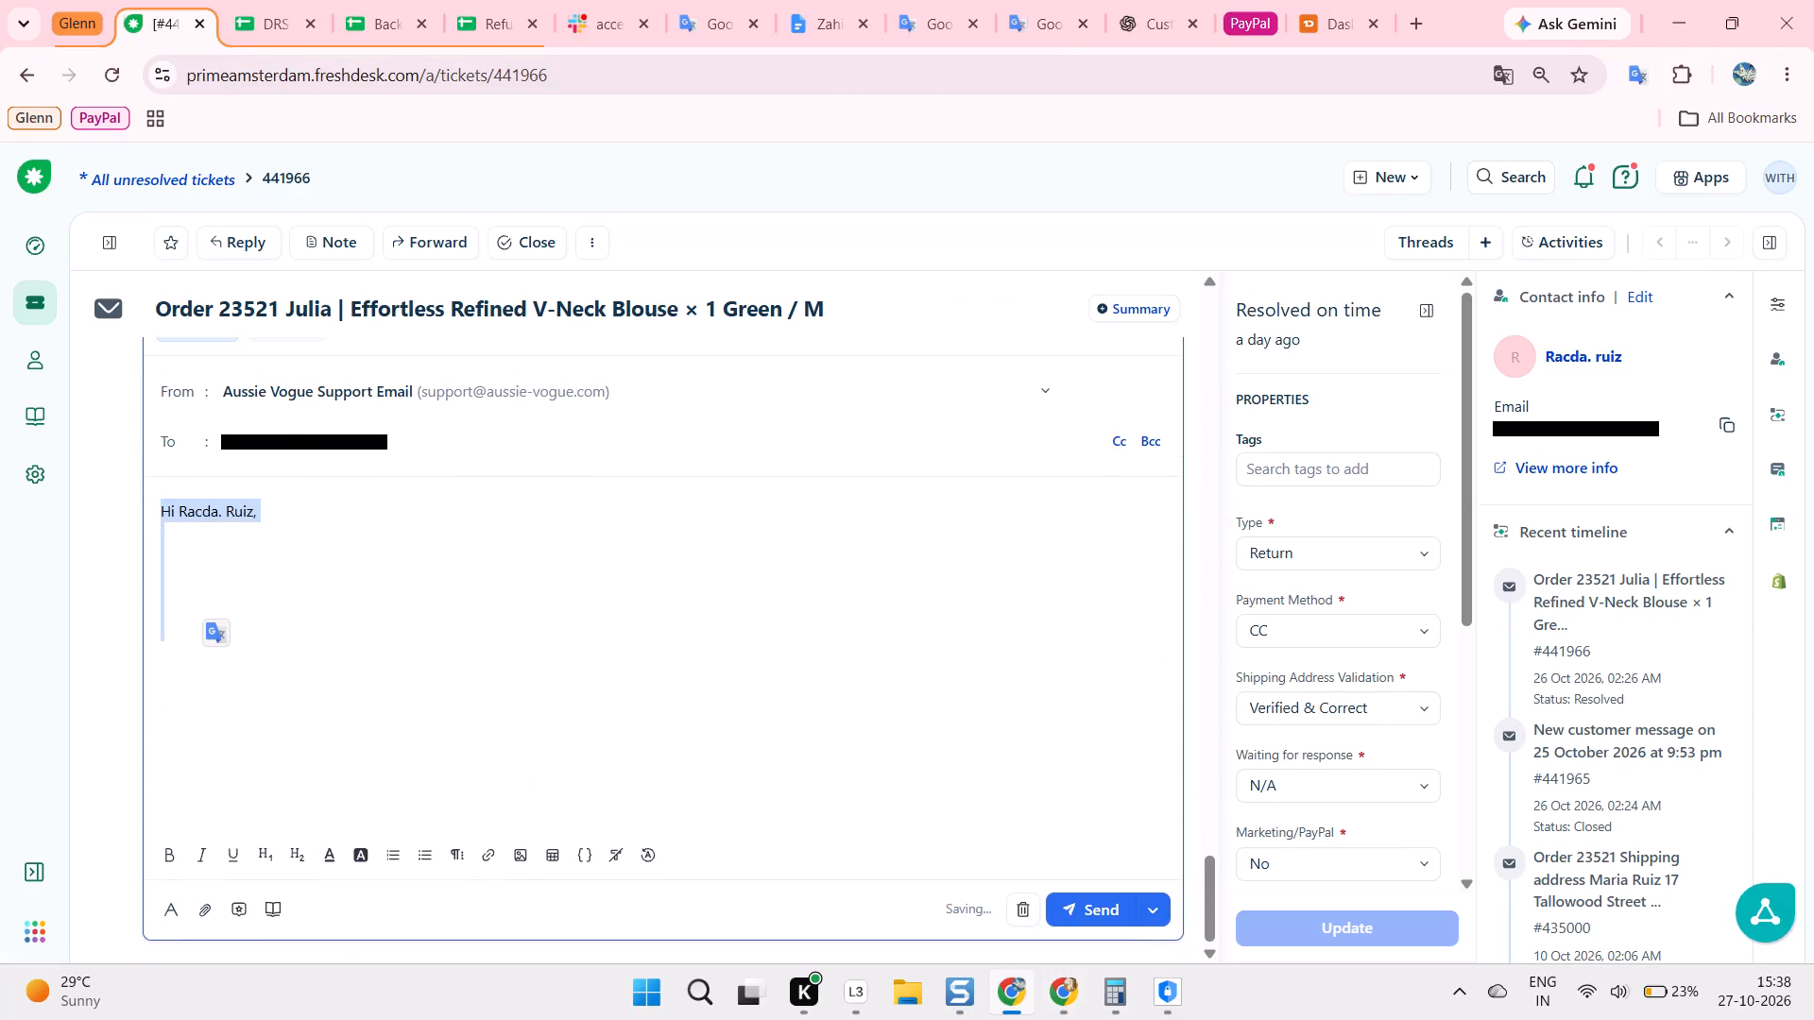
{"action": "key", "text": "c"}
{"action": "key", "text": "Return"}
{"action": "key", "text": "BackSpace"}
{"action": "key", "text": "BackSpace"}
{"action": "key", "text": "ctrl+BackSpace"}
{"action": "key", "text": "ctrl+a"}
{"action": "key", "text": "BackSpace"}
{"action": "key", "text": "BackSpace"}
{"action": "key", "text": "BackSpace"}
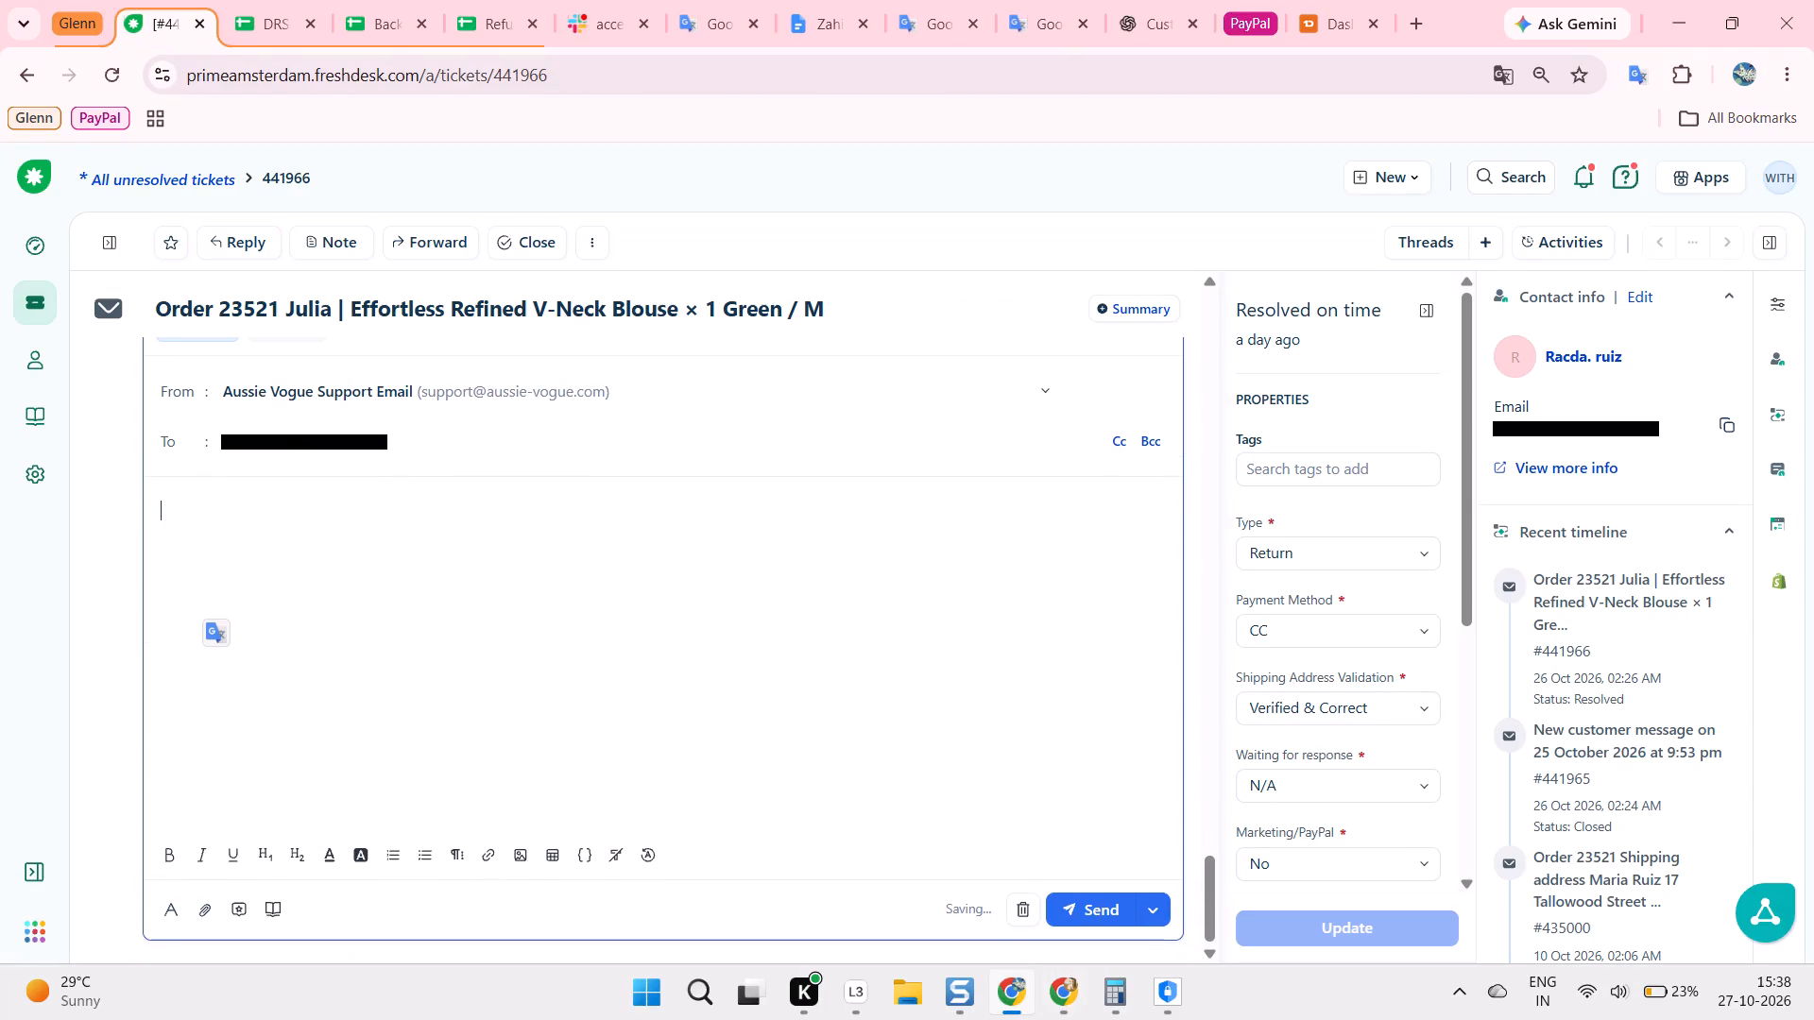
{"action": "key", "text": "BackSpace"}
{"action": "key", "text": "BackSpace"}
Insert the canned response "aun" into the reply.
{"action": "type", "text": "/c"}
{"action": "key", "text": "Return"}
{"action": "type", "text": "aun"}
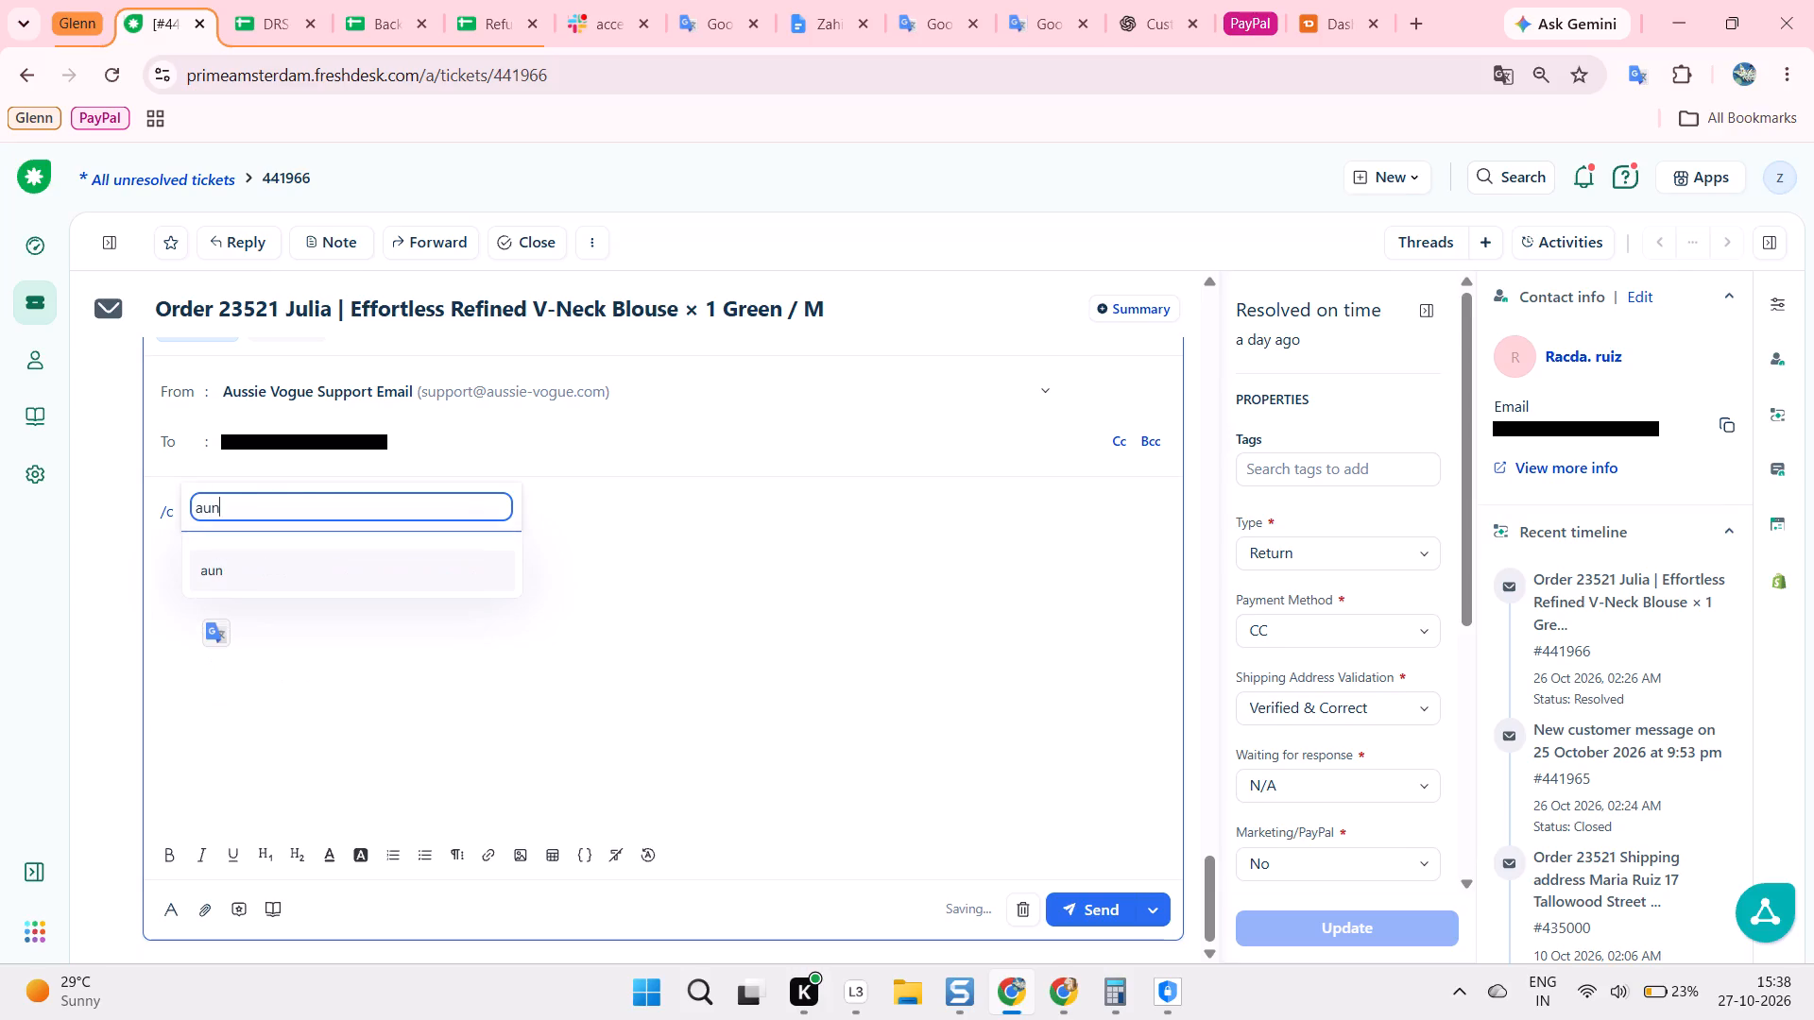
{"action": "left_click", "coordinate": [334, 575]}
Replace the template's sign-off with the copied 15% ($8.54) refund confirmation and remove the extra blank line under the greeting.
{"action": "left_click", "coordinate": [191, 552]}
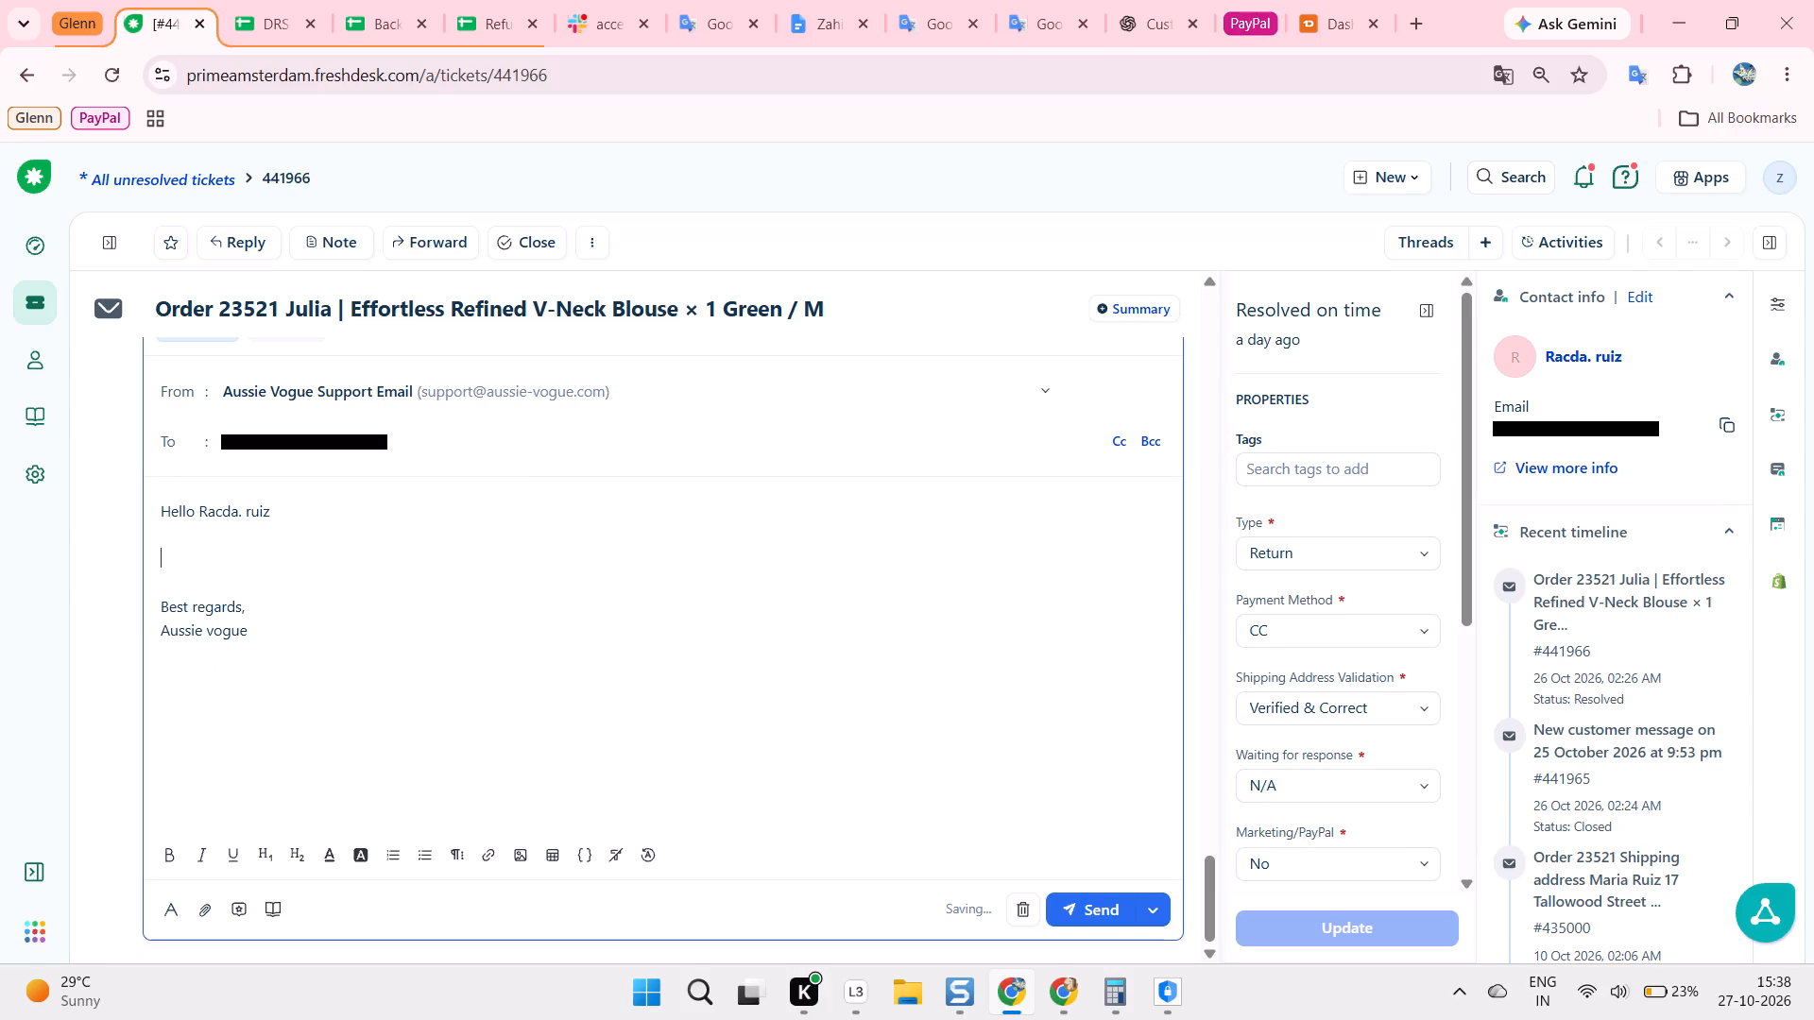
{"action": "left_click_drag", "start_coordinate": [199, 559], "coordinate": [320, 644]}
{"action": "key", "text": "ctrl+v"}
{"action": "scroll", "coordinate": [317, 637], "scroll_direction": "down", "scroll_amount": 3}
{"action": "scroll", "coordinate": [223, 700], "scroll_direction": "up", "scroll_amount": 2}
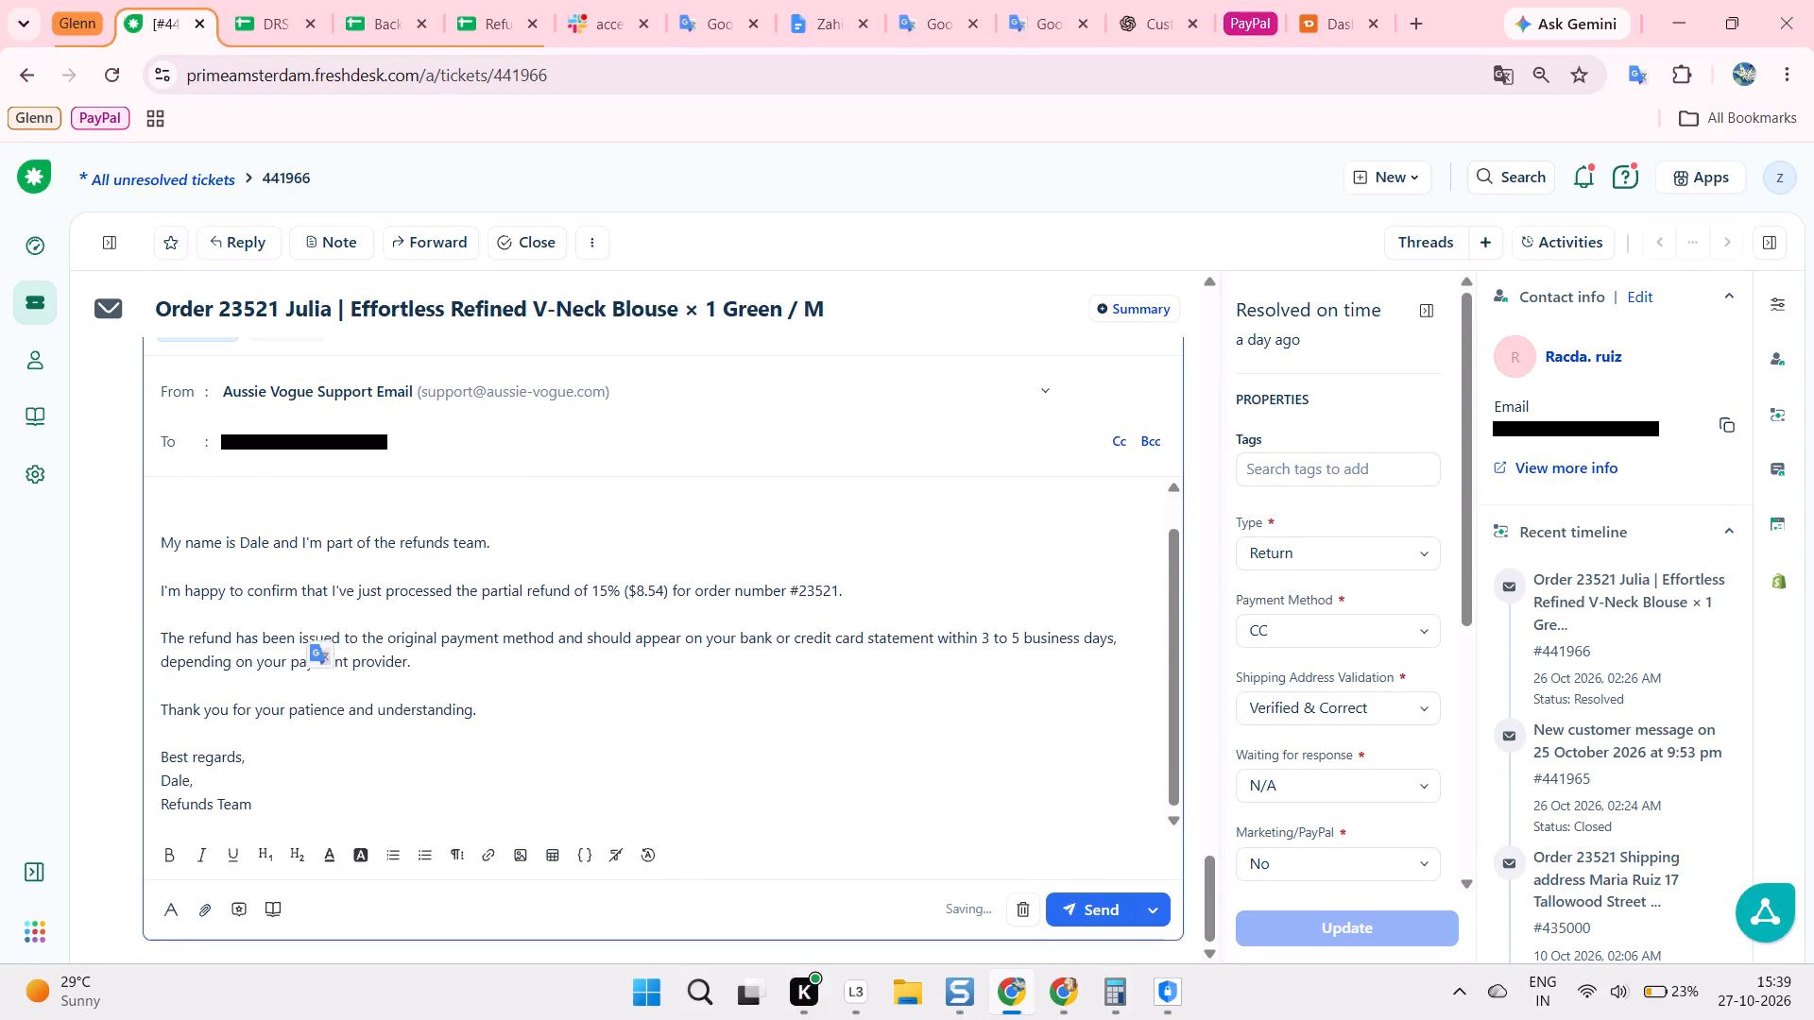
{"action": "left_click", "coordinate": [224, 538]}
{"action": "key", "text": "BackSpace"}
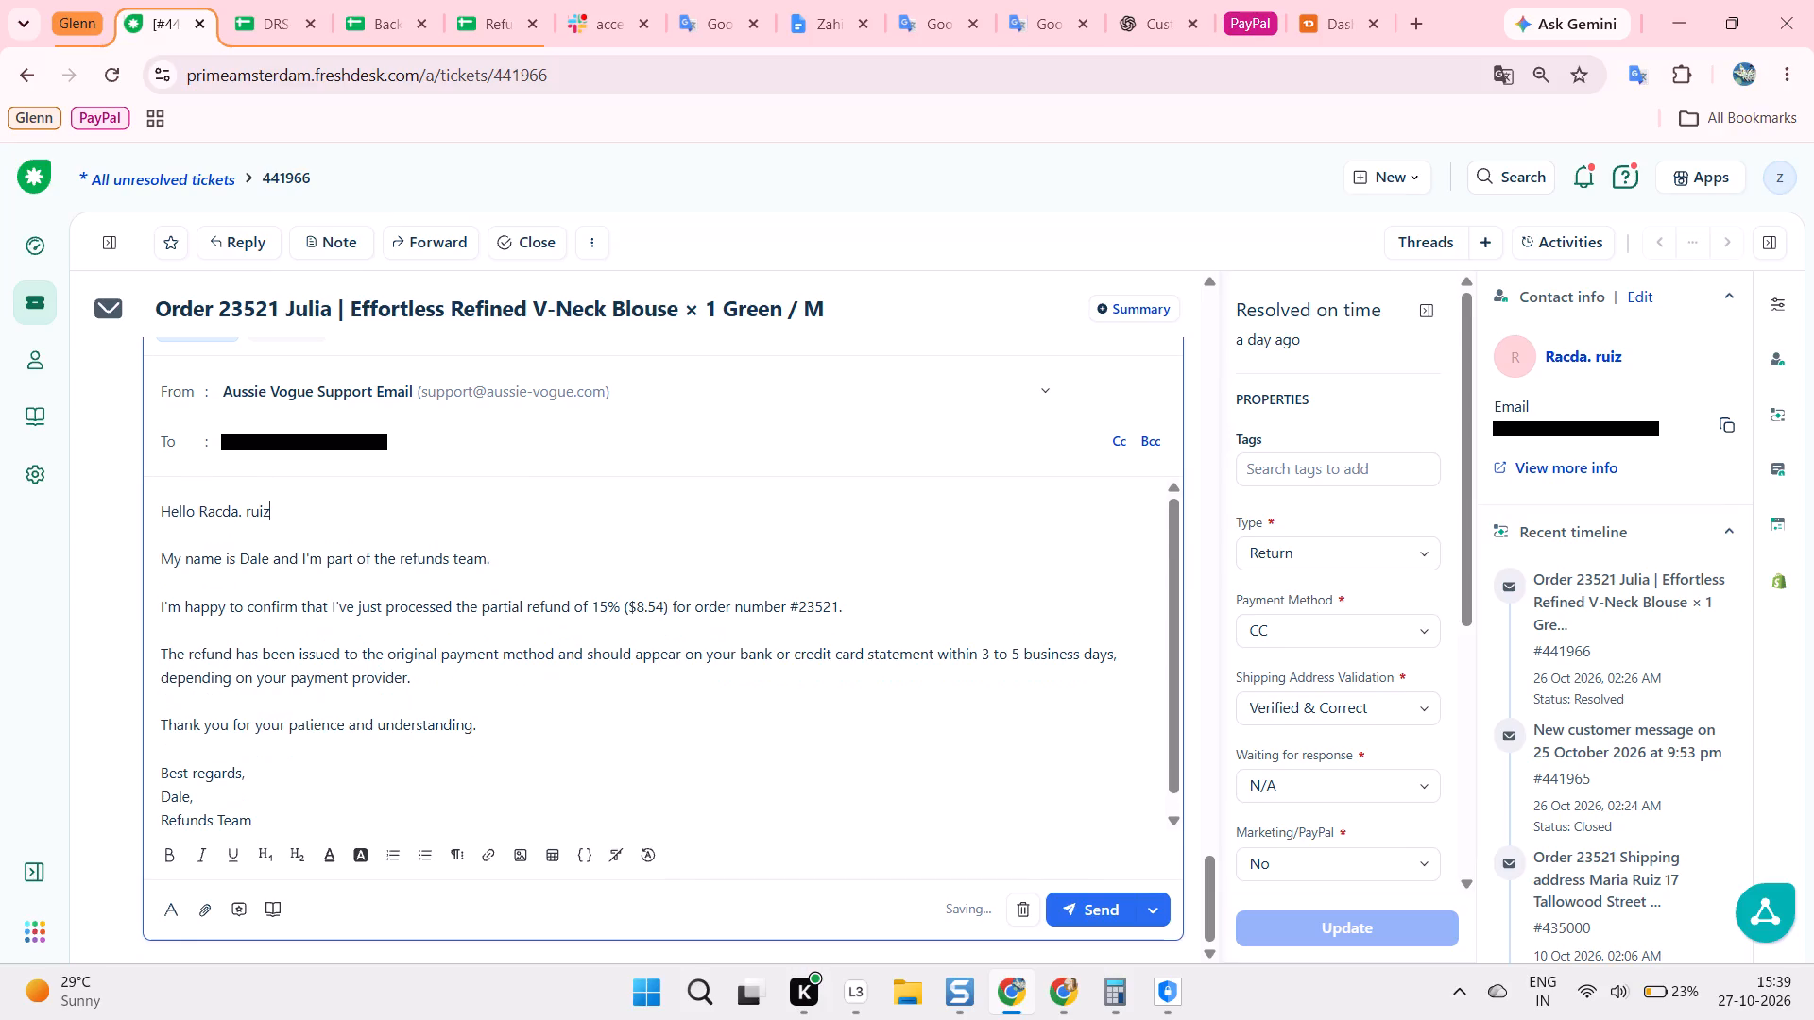
{"action": "key", "text": "alt+Tab"}
{"action": "scroll", "coordinate": [1094, 544], "scroll_direction": "down", "scroll_amount": 5}
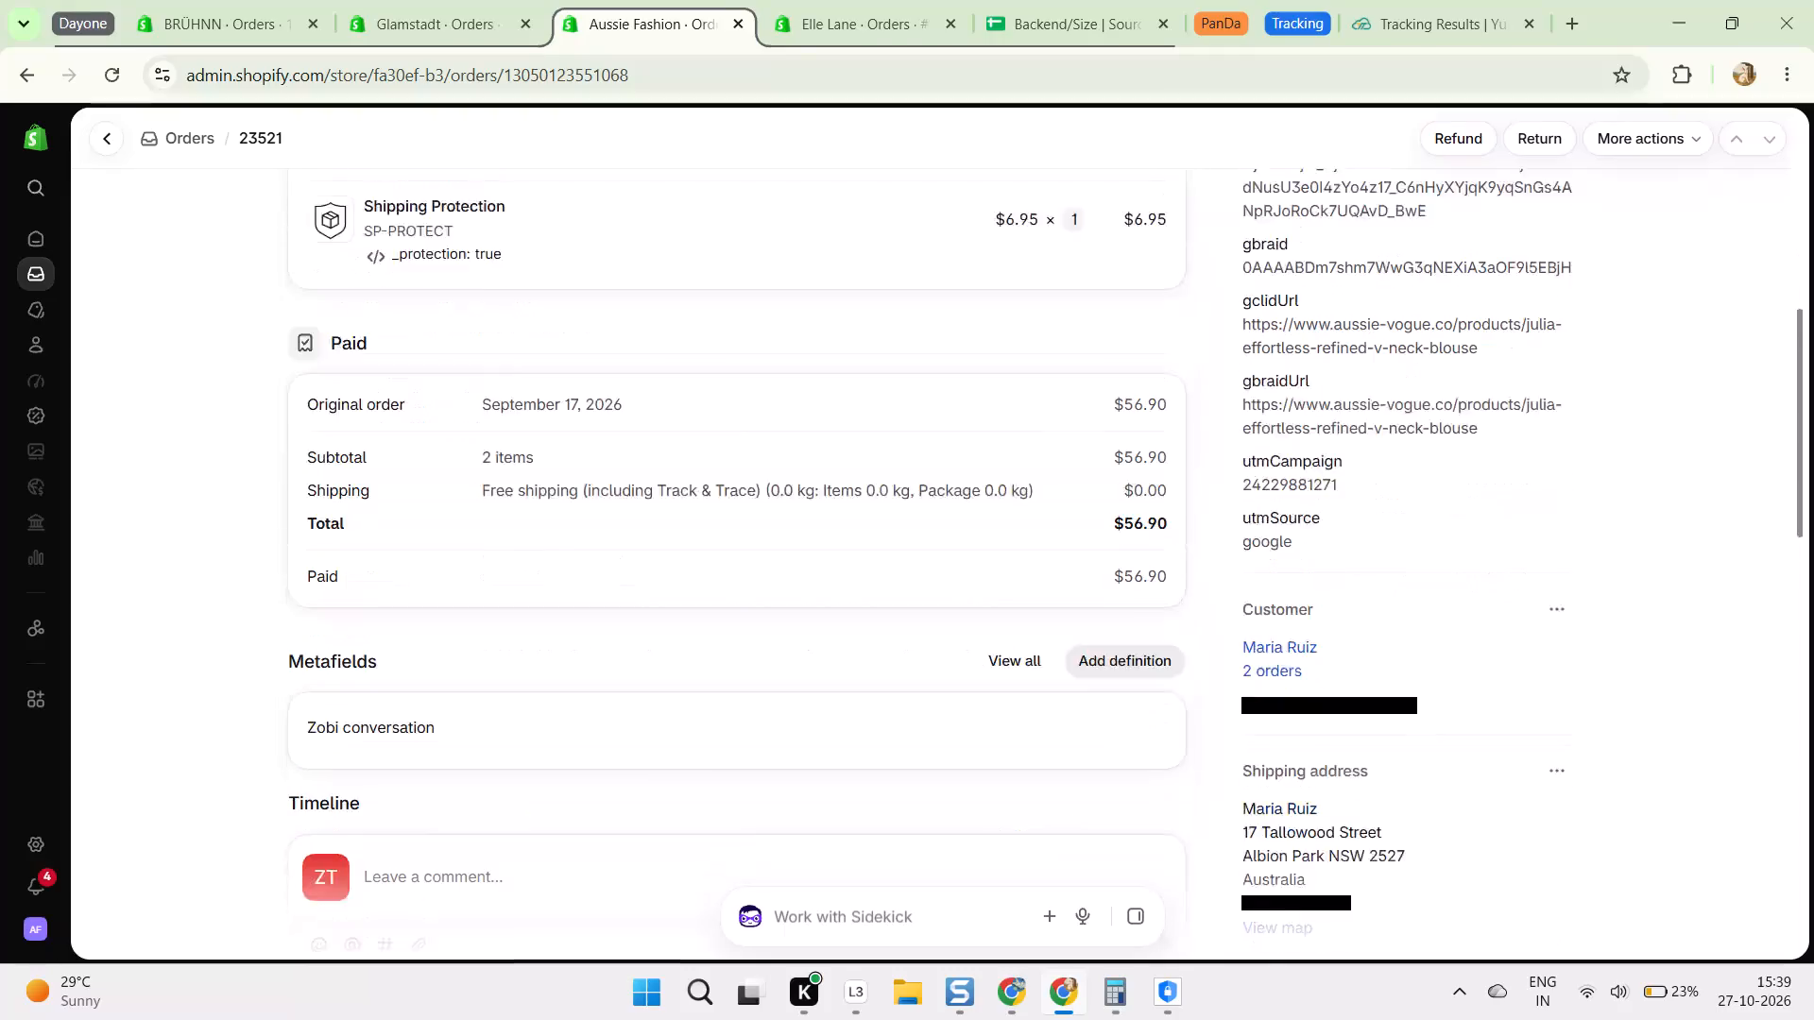
{"action": "key", "text": "alt+Tab"}
{"action": "left_click", "coordinate": [304, 512]}
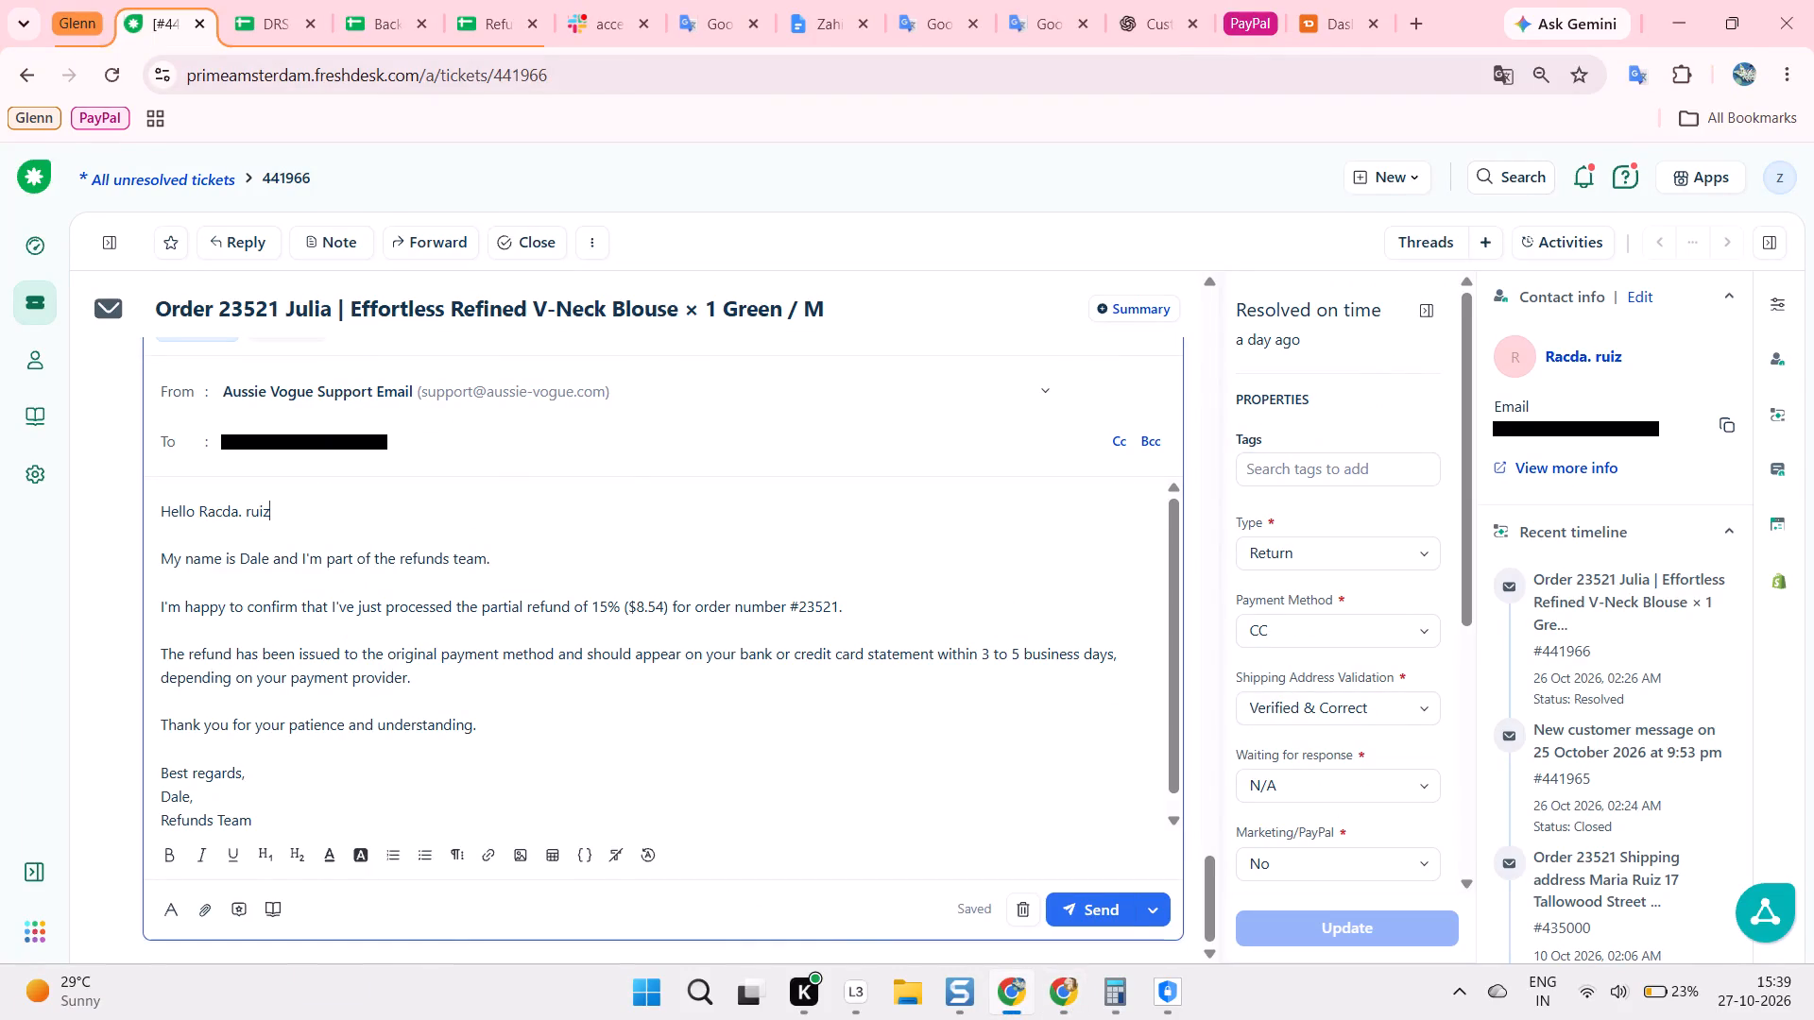
{"action": "key", "text": "BackSpace"}
{"action": "key", "text": "BackSpace"}
{"action": "key", "text": "BackSpace"}
{"action": "key", "text": "BackSpace"}
{"action": "key", "text": "BackSpace"}
{"action": "key", "text": "alt+Tab"}
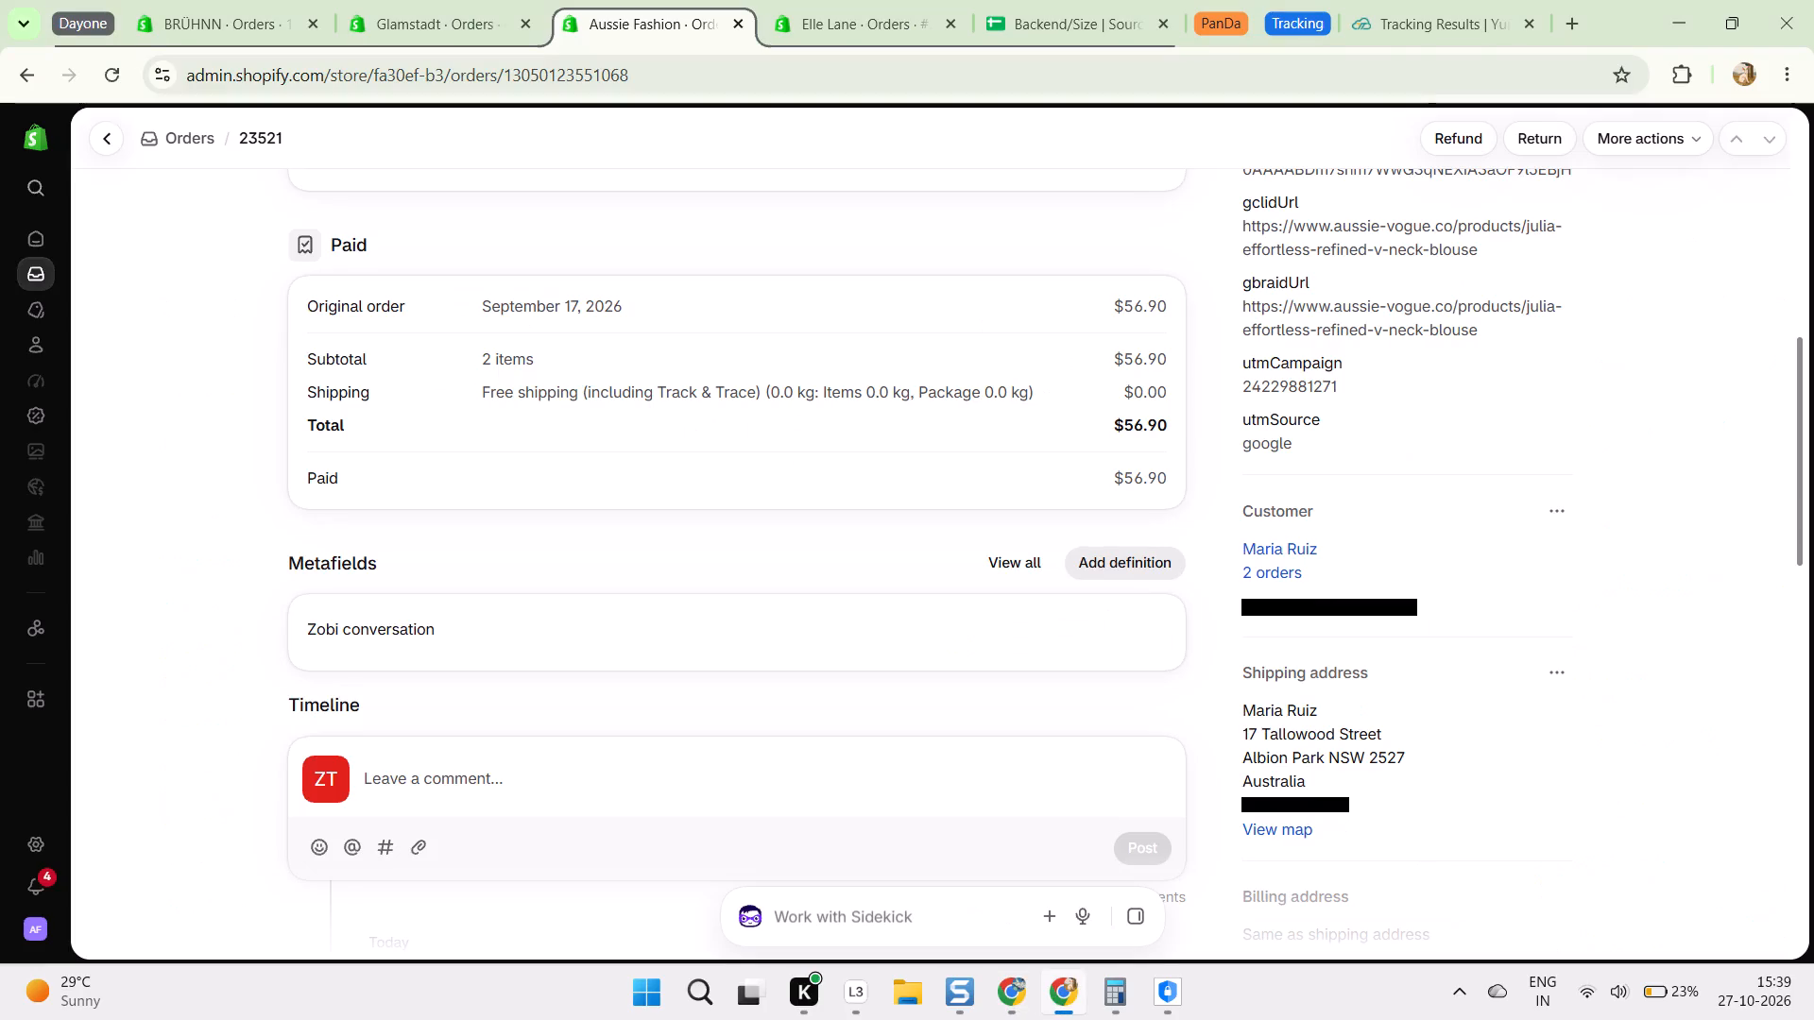
{"action": "key", "text": "alt+Tab"}
{"action": "key", "text": "BackSpace"}
{"action": "key", "text": "BackSpace"}
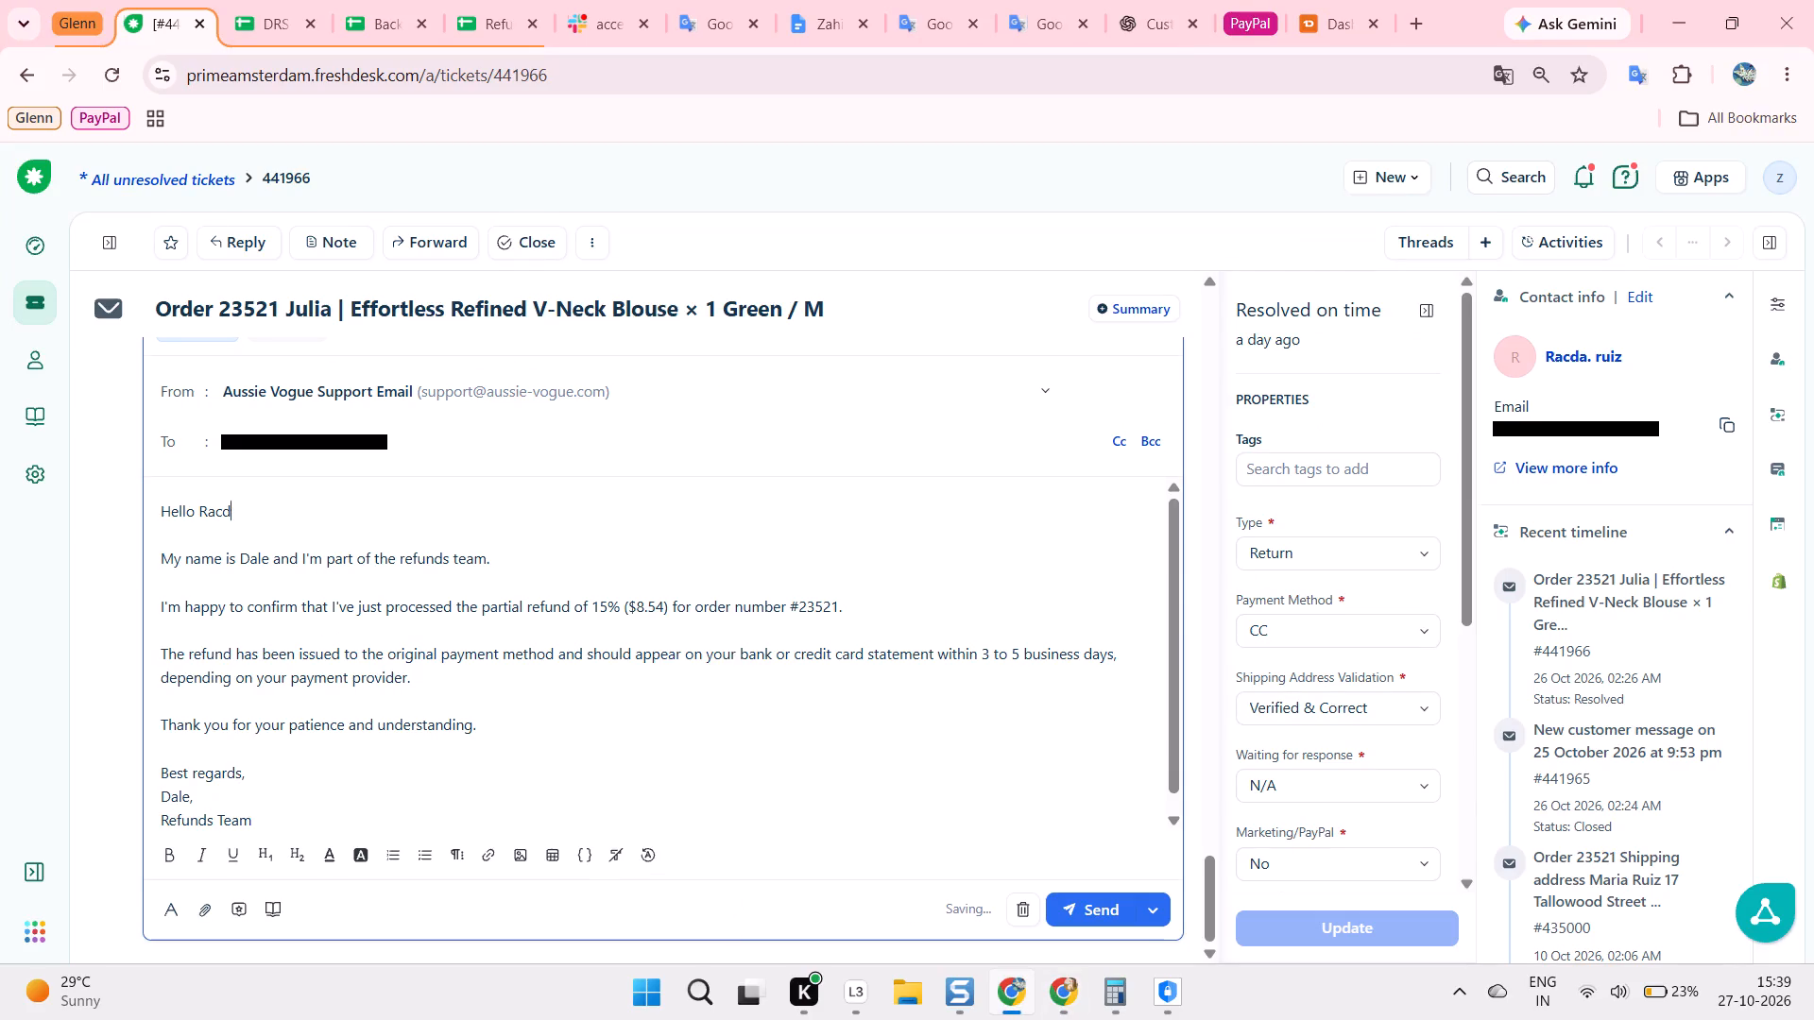
{"action": "key", "text": "BackSpace"}
{"action": "key", "text": "BackSpace"}
{"action": "key", "text": "BackSpace"}
{"action": "key", "text": "alt+Tab"}
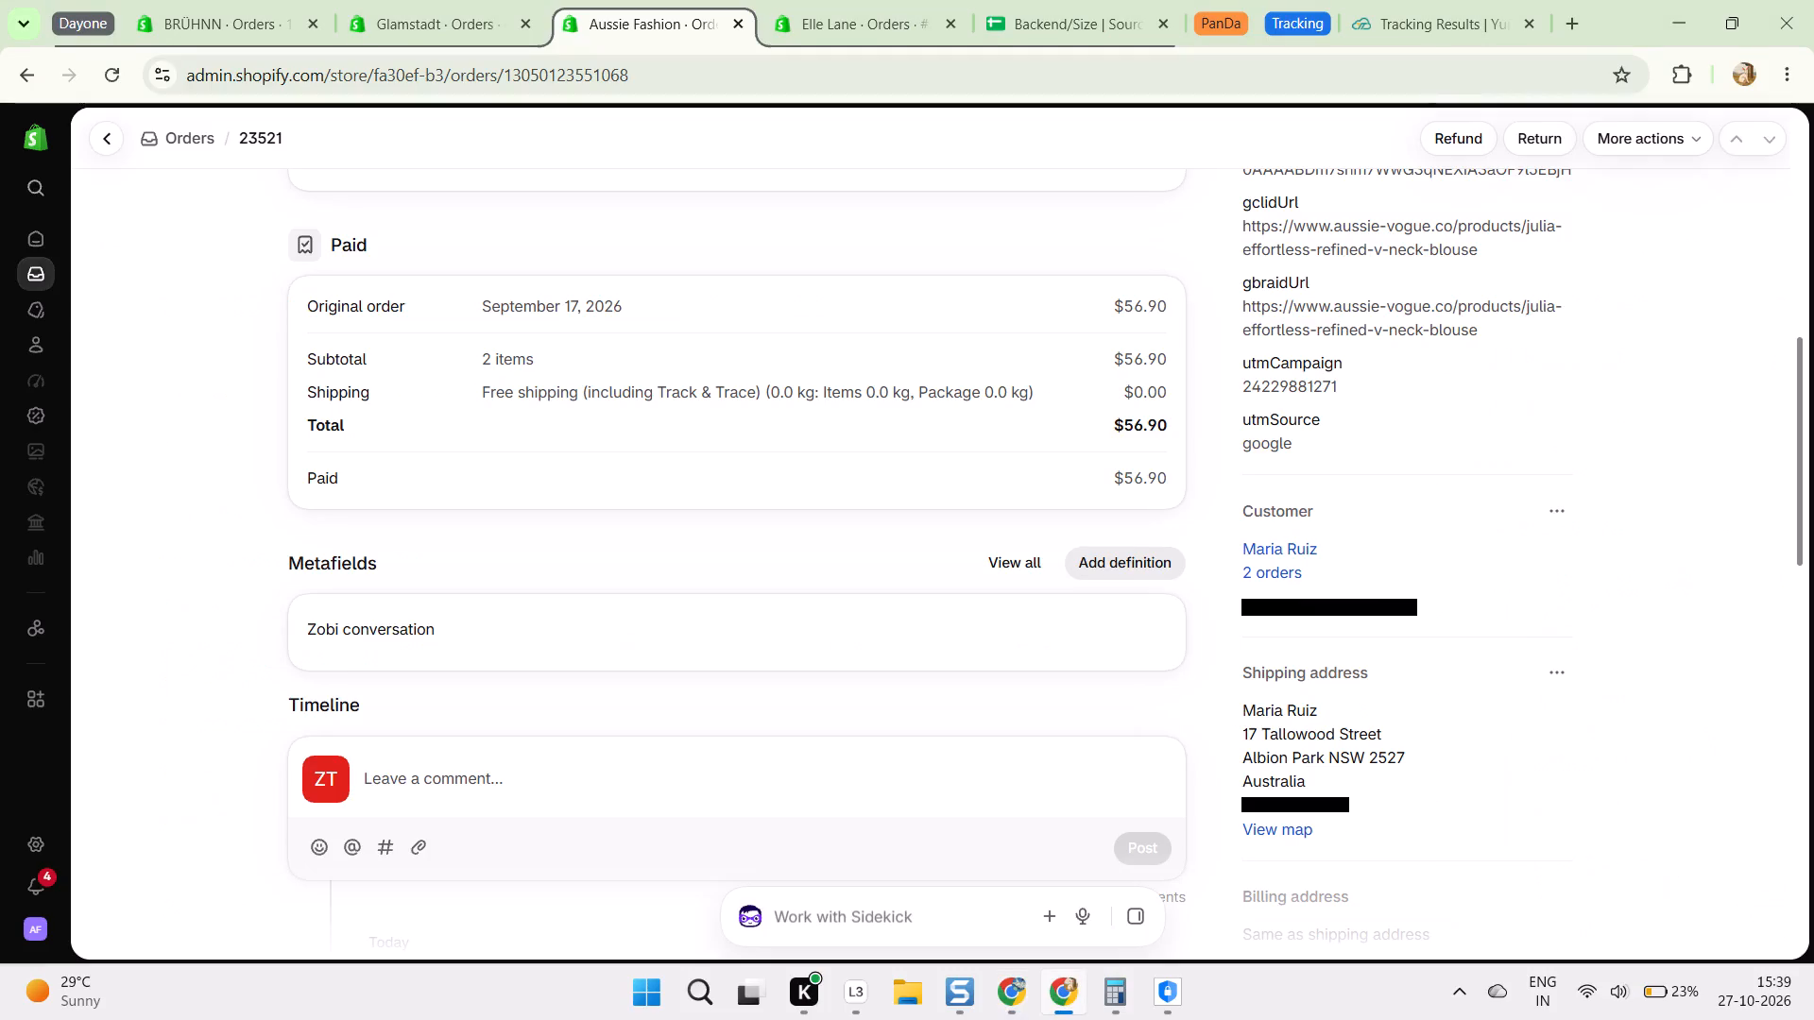
{"action": "key", "text": "alt+Tab"}
{"action": "scroll", "coordinate": [918, 681], "scroll_direction": "down", "scroll_amount": 6}
{"action": "left_click", "coordinate": [1064, 914]}
{"action": "scroll", "coordinate": [1360, 496], "scroll_direction": "down", "scroll_amount": 8}
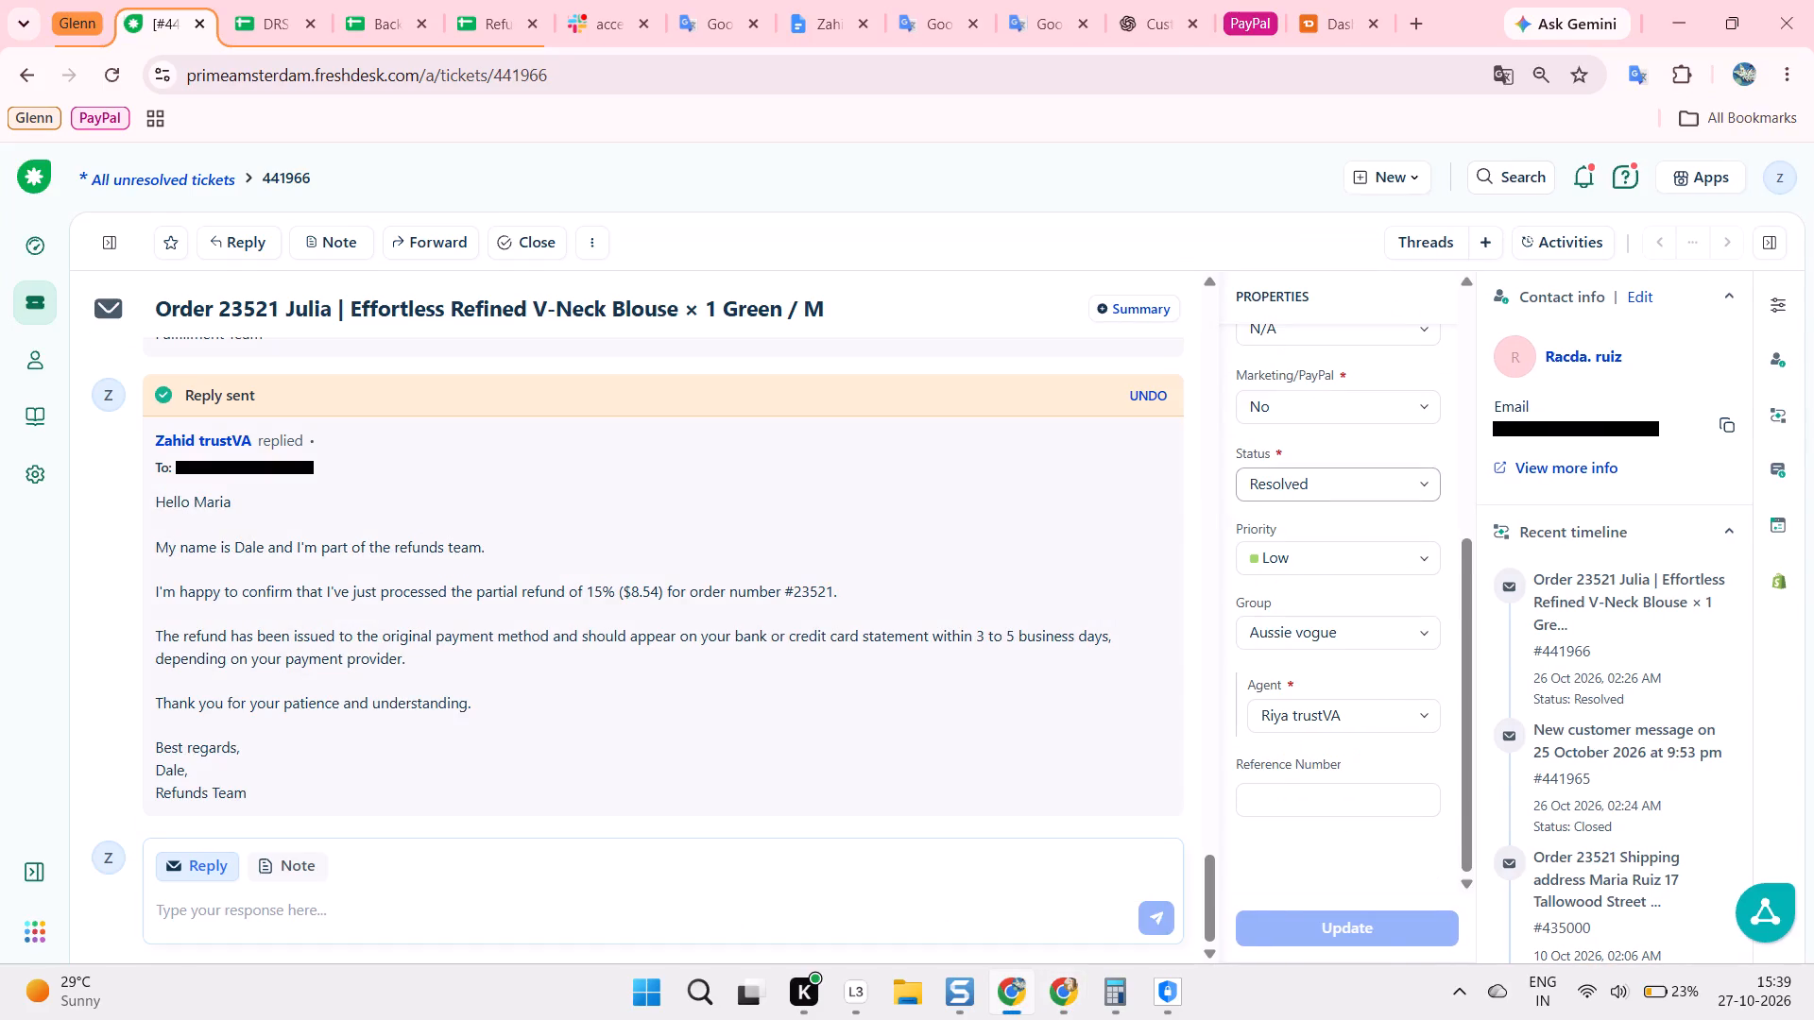
{"action": "scroll", "coordinate": [1277, 745], "scroll_direction": "down", "scroll_amount": 3}
{"action": "left_click", "coordinate": [1342, 719]}
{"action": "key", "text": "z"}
{"action": "scroll", "coordinate": [1342, 681], "scroll_direction": "down", "scroll_amount": 2}
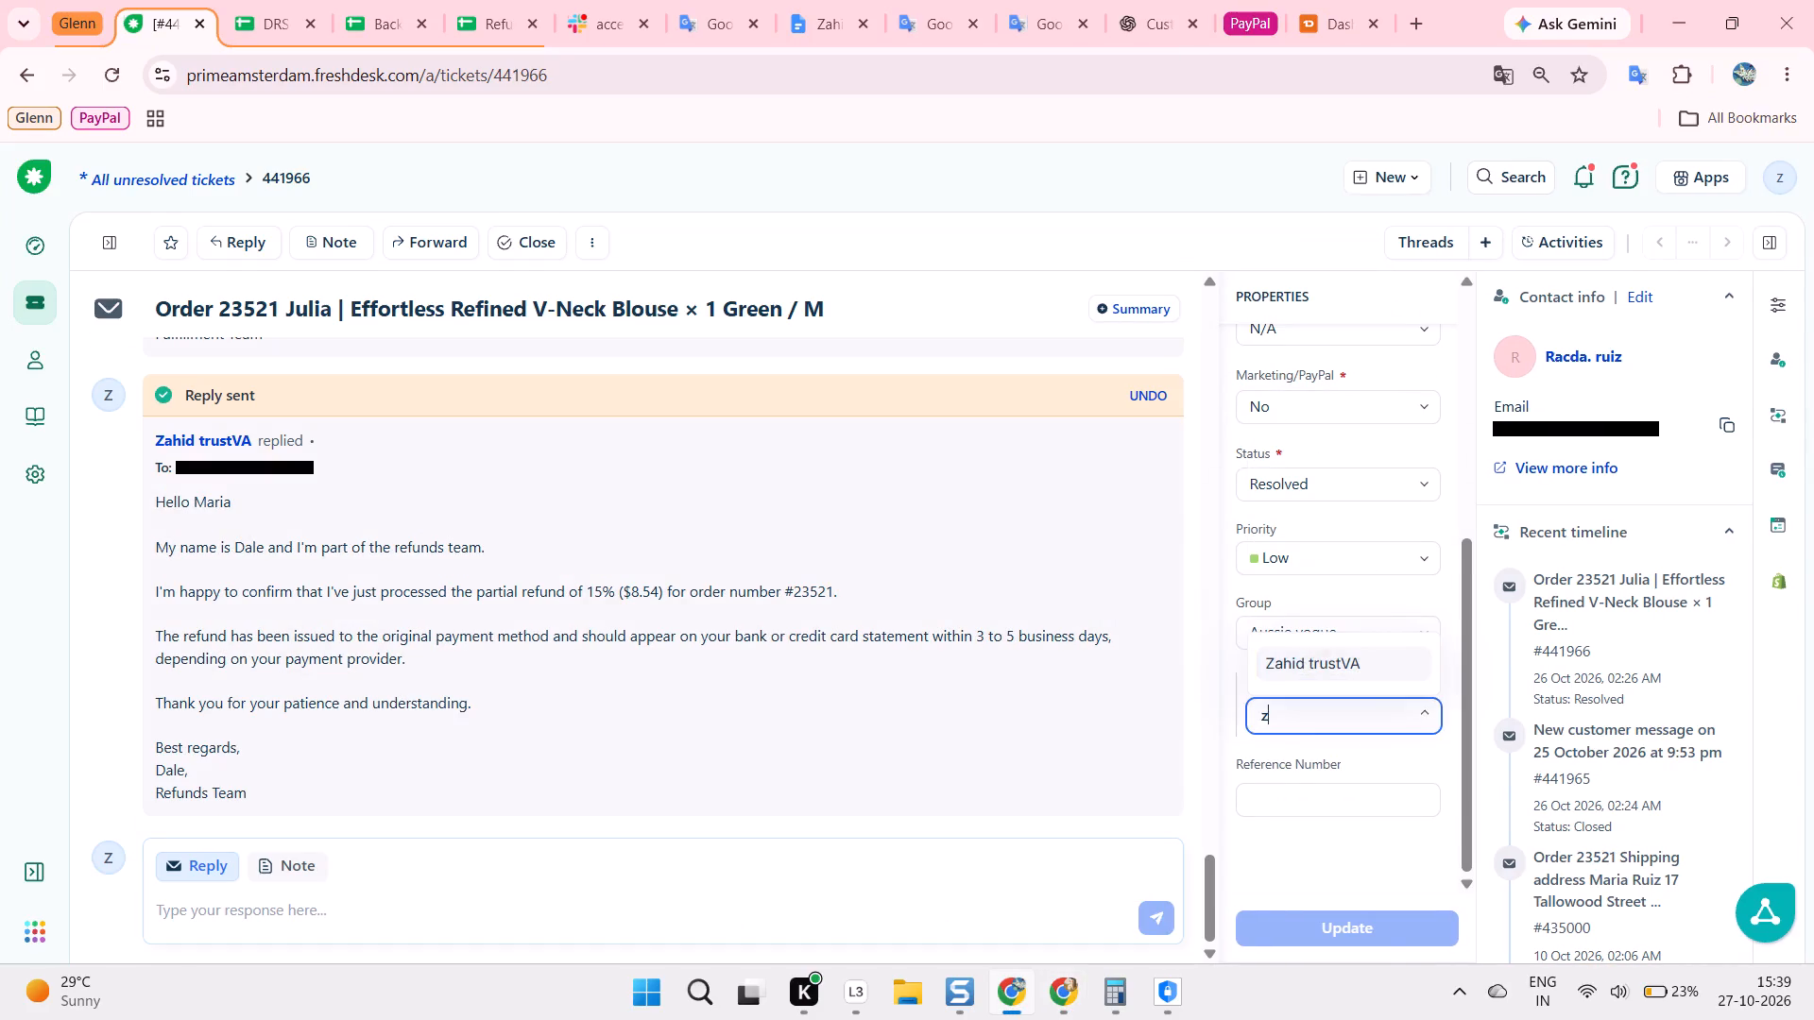
{"action": "left_click", "coordinate": [1343, 663]}
{"action": "scroll", "coordinate": [1309, 892], "scroll_direction": "down", "scroll_amount": 3}
{"action": "left_click", "coordinate": [1355, 936]}
{"action": "scroll", "coordinate": [1194, 816], "scroll_direction": "down", "scroll_amount": 5}
Copy ticket number 441966 and log it in cell AN70, under ZAHID, on the Oct 27 sheet of DRS- October 2026.
{"action": "double_click", "coordinate": [278, 175]}
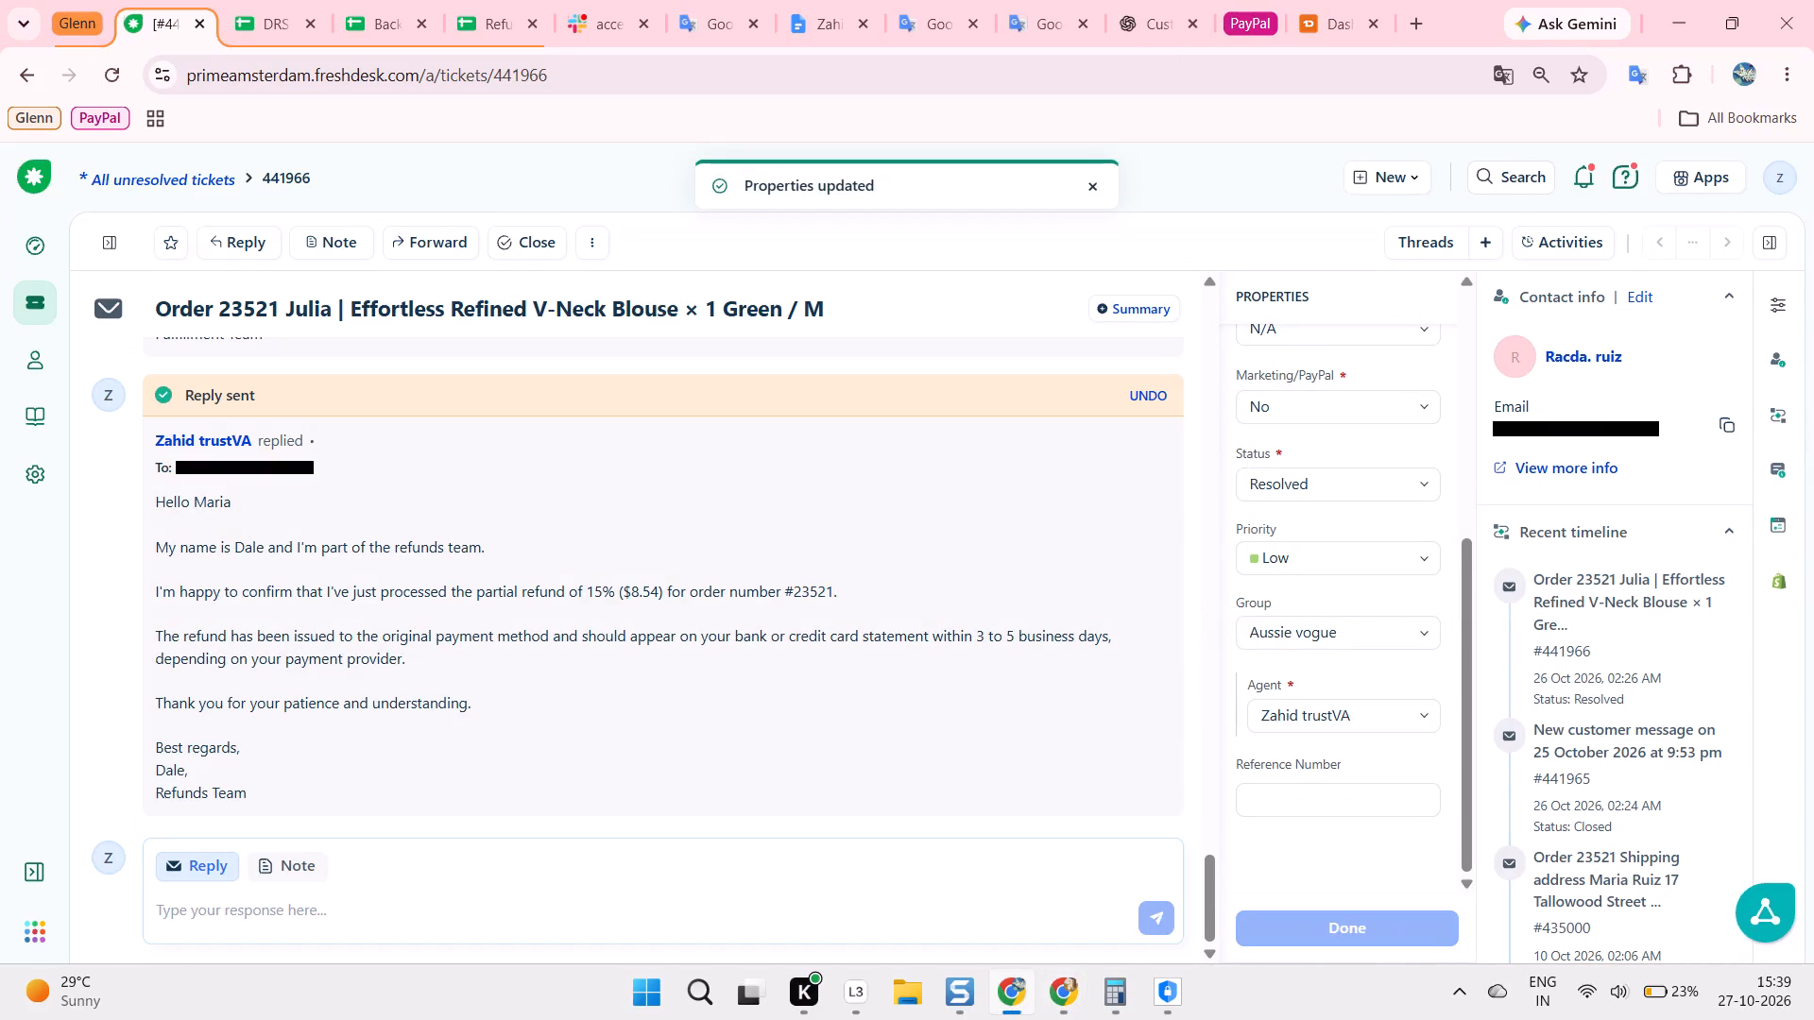
{"action": "key", "text": "ctrl+c"}
{"action": "key", "text": "ctrl+c"}
{"action": "left_click", "coordinate": [268, 0]}
{"action": "key", "text": "ctrl+v"}
{"action": "left_click", "coordinate": [562, 484]}
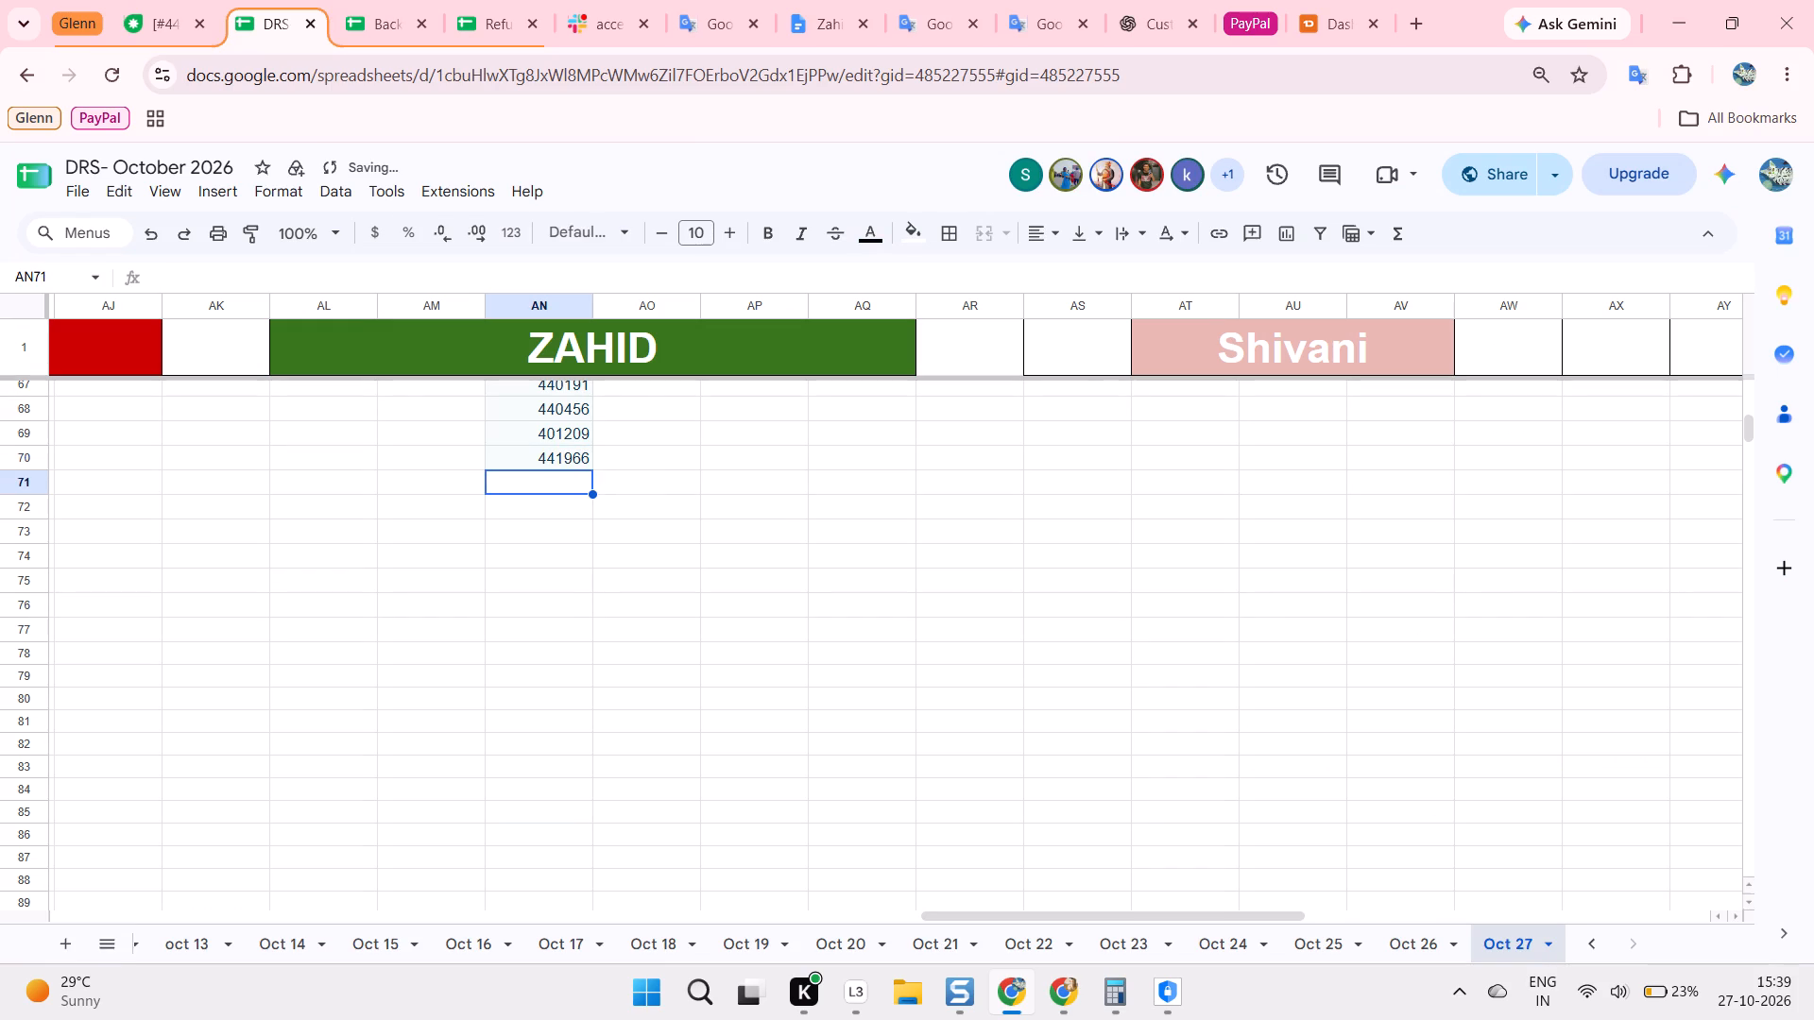
{"action": "scroll", "coordinate": [555, 476], "scroll_direction": "down", "scroll_amount": 1}
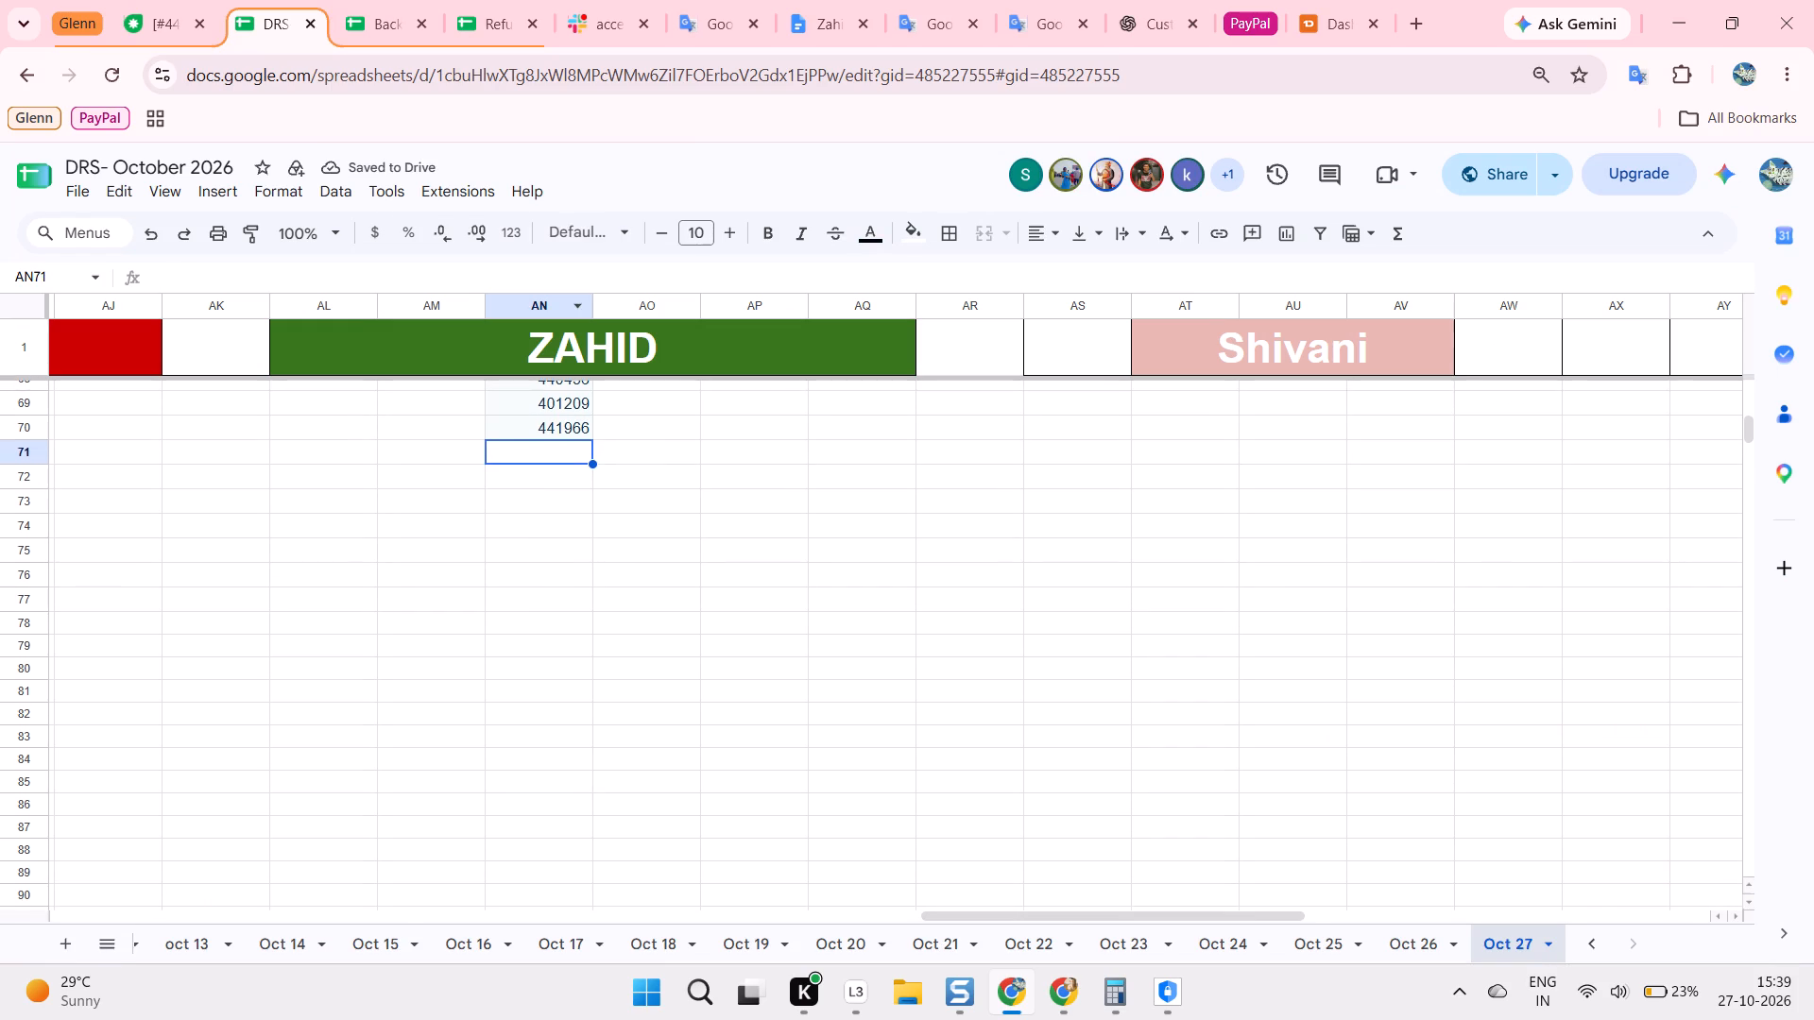
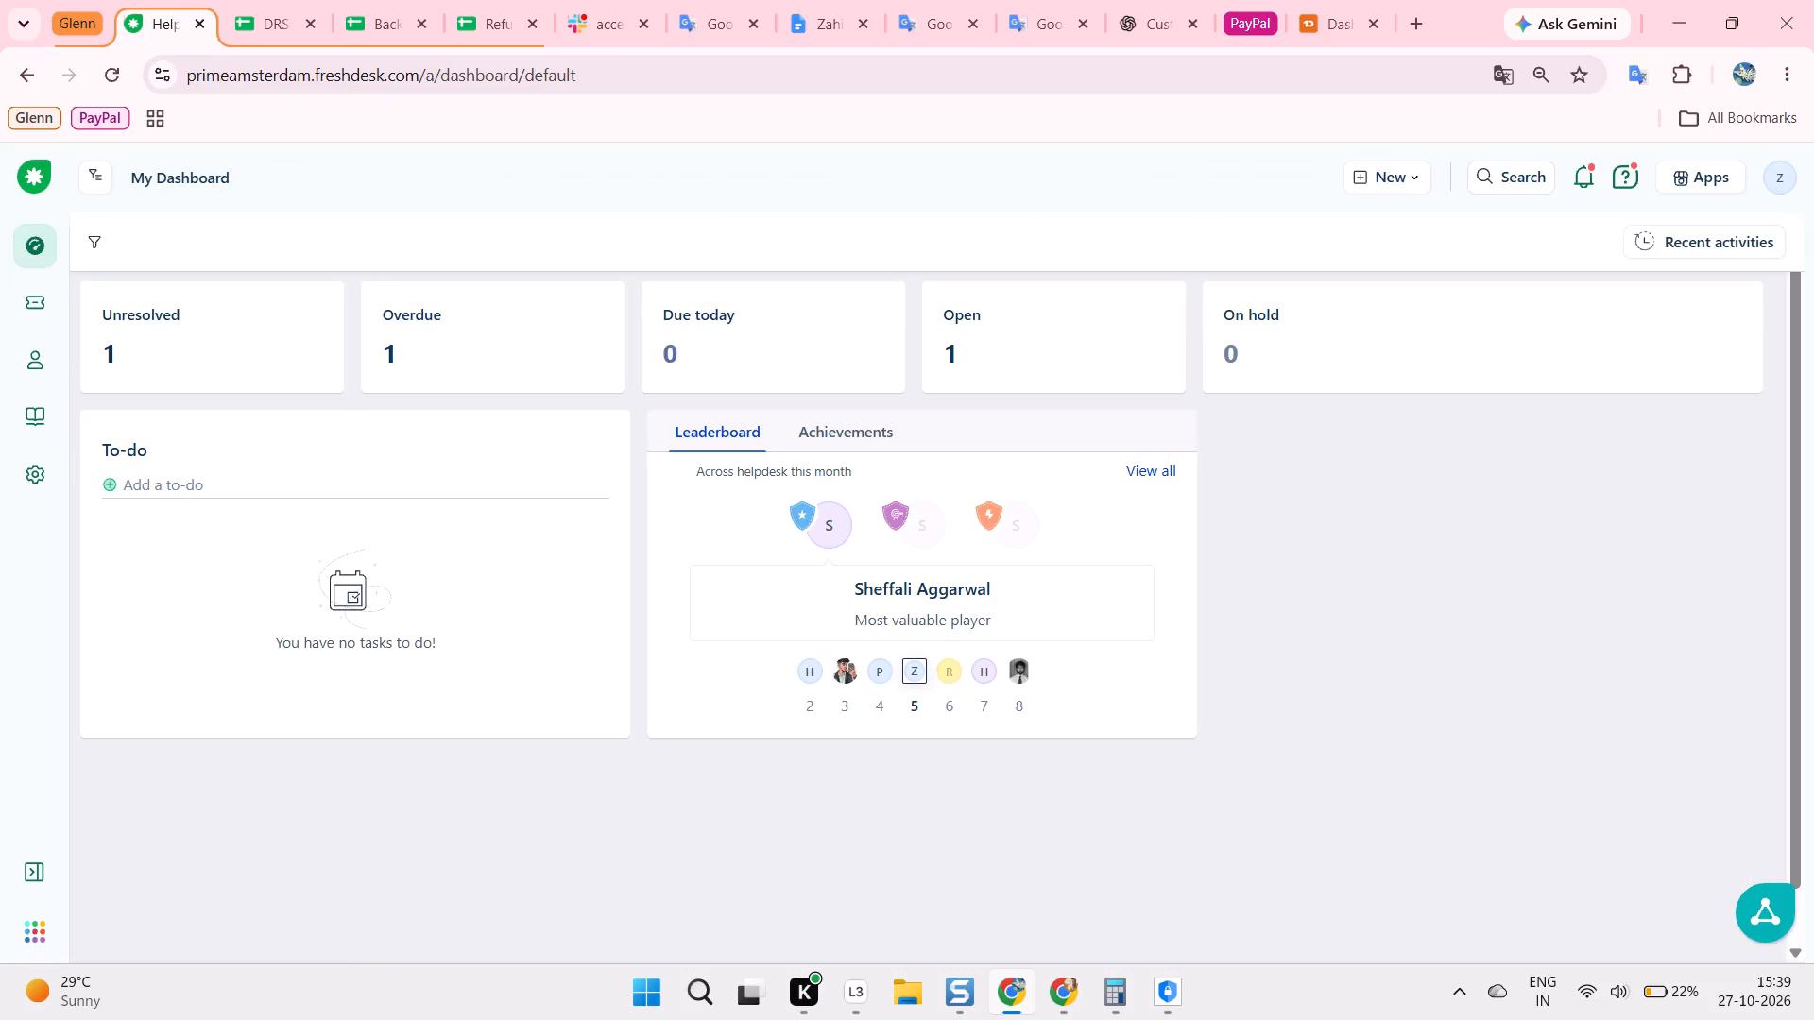
Open the MeraMonitor time tracker window from the hidden background apps.
{"action": "left_click", "coordinate": [1396, 737]}
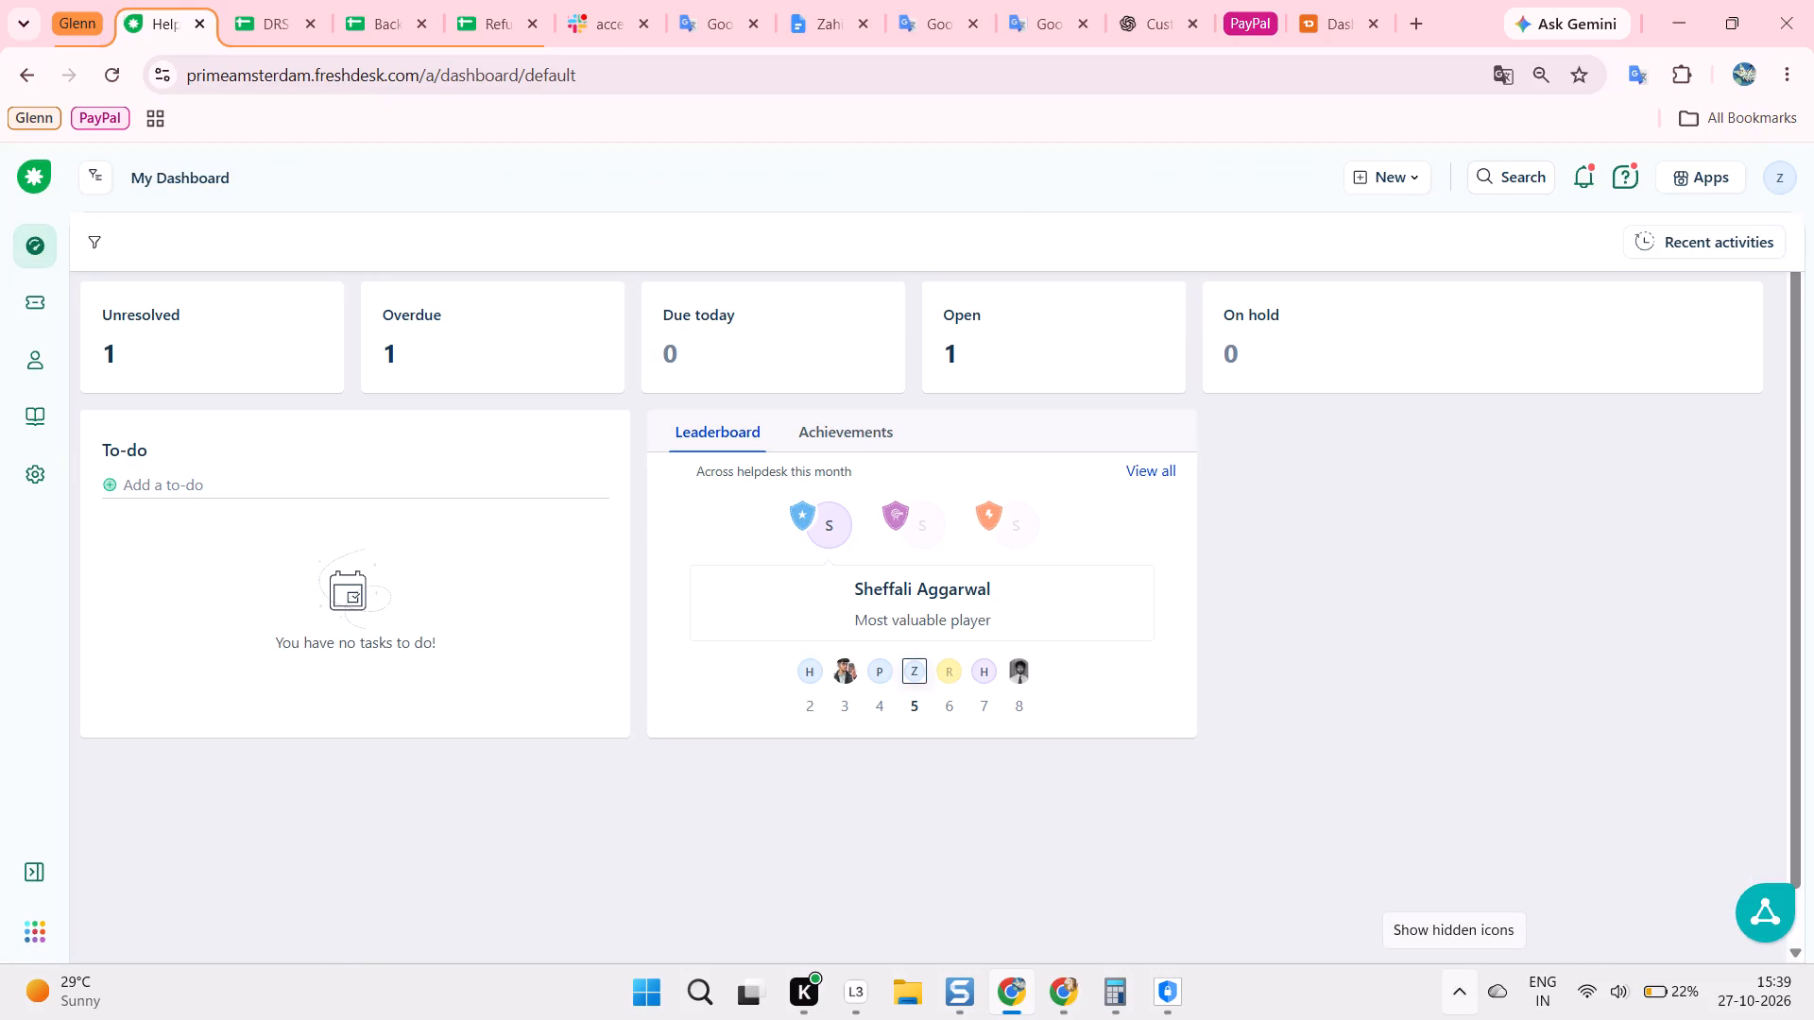
{"action": "left_click", "coordinate": [1454, 992]}
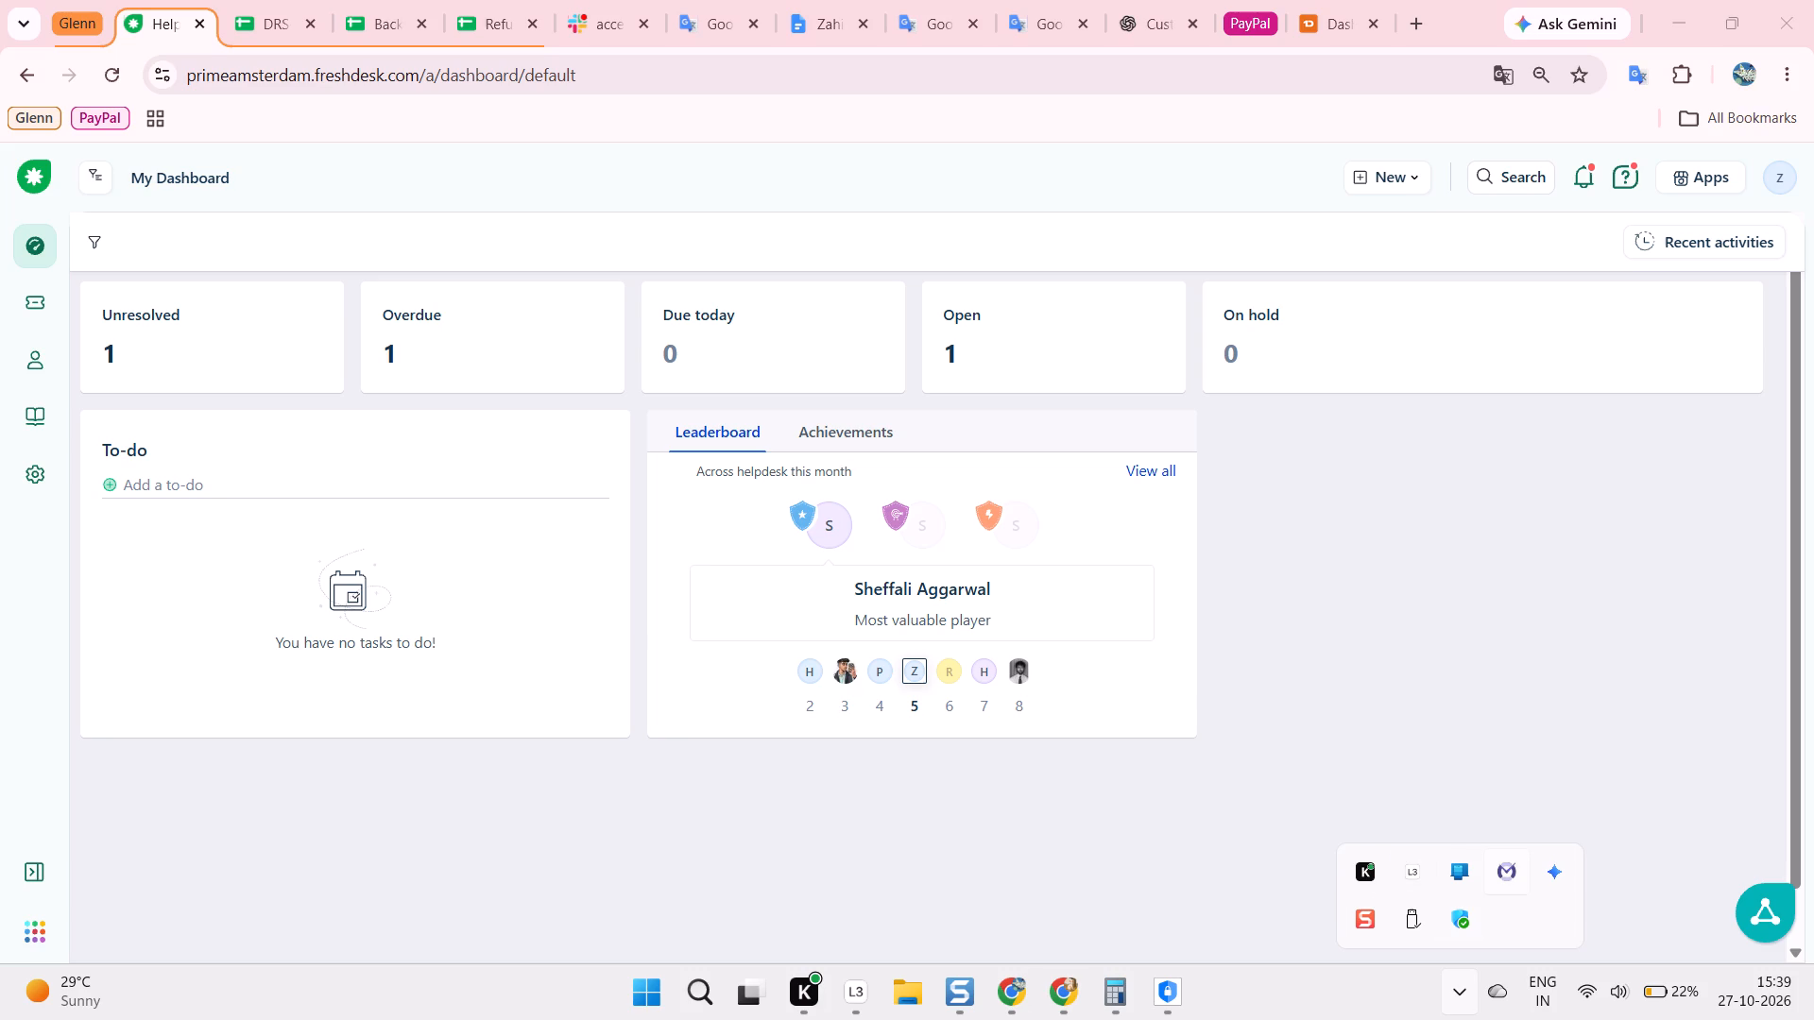
{"action": "double_click", "coordinate": [1507, 873]}
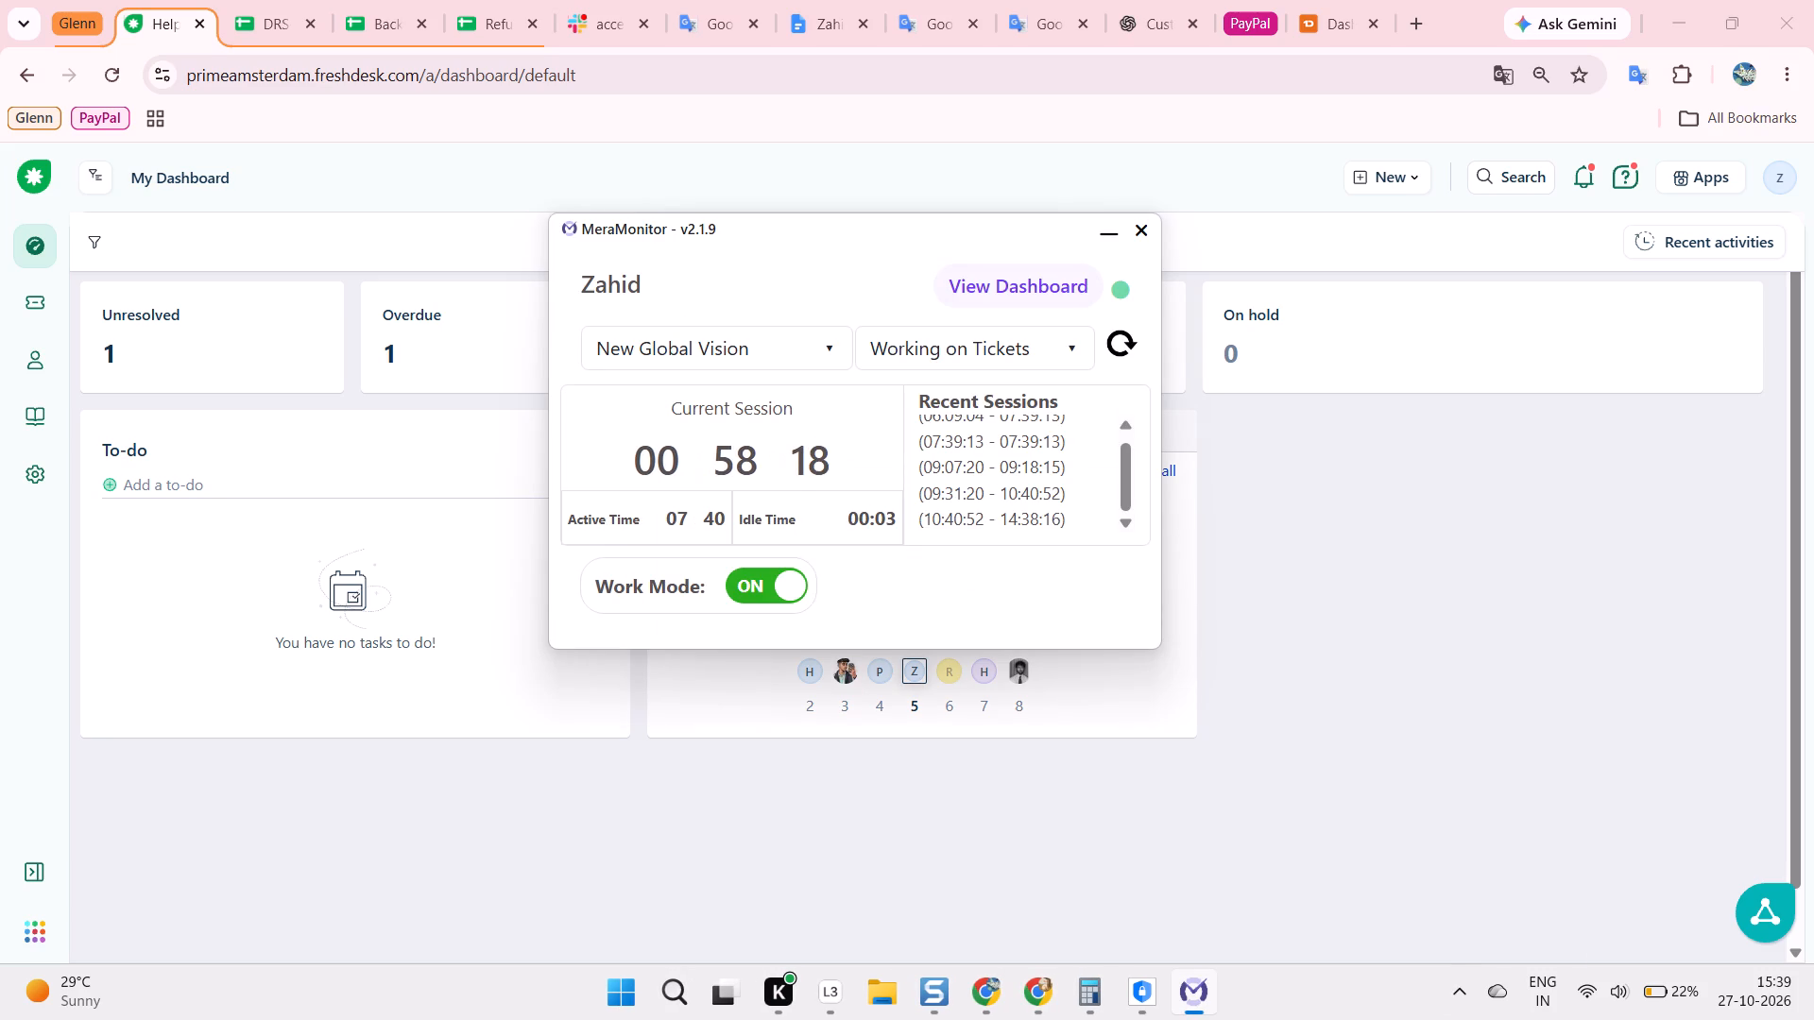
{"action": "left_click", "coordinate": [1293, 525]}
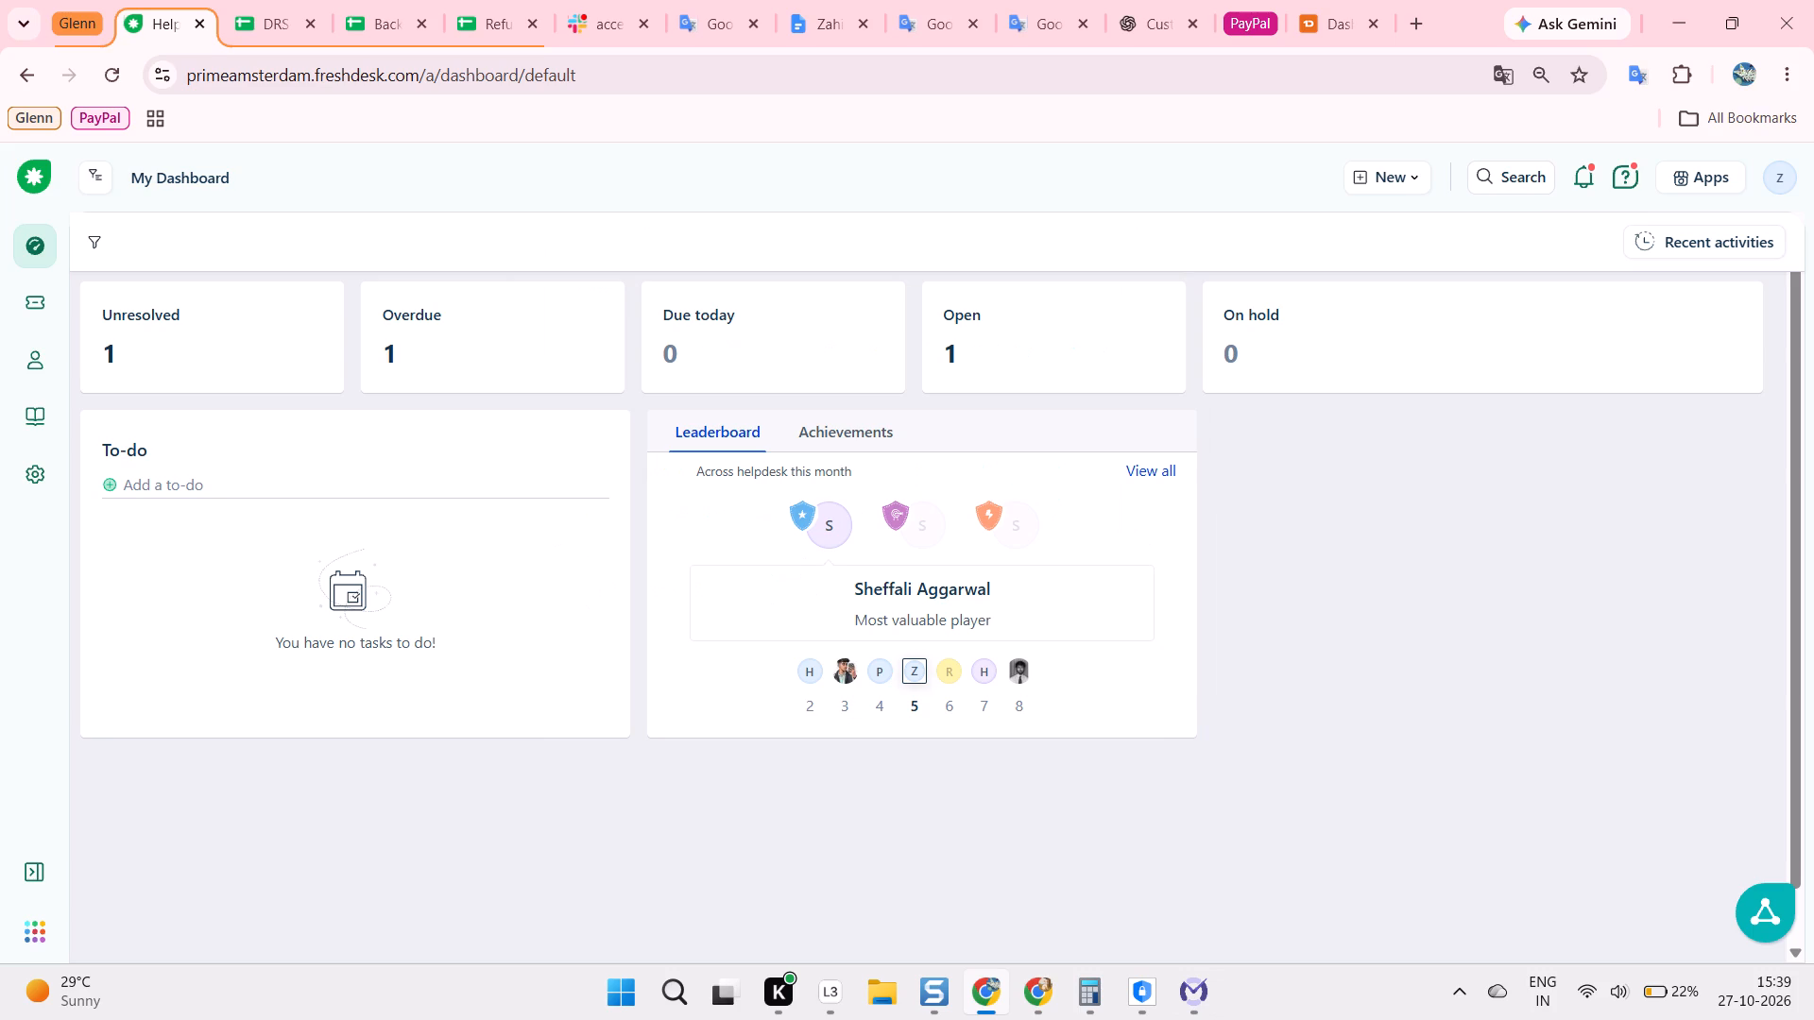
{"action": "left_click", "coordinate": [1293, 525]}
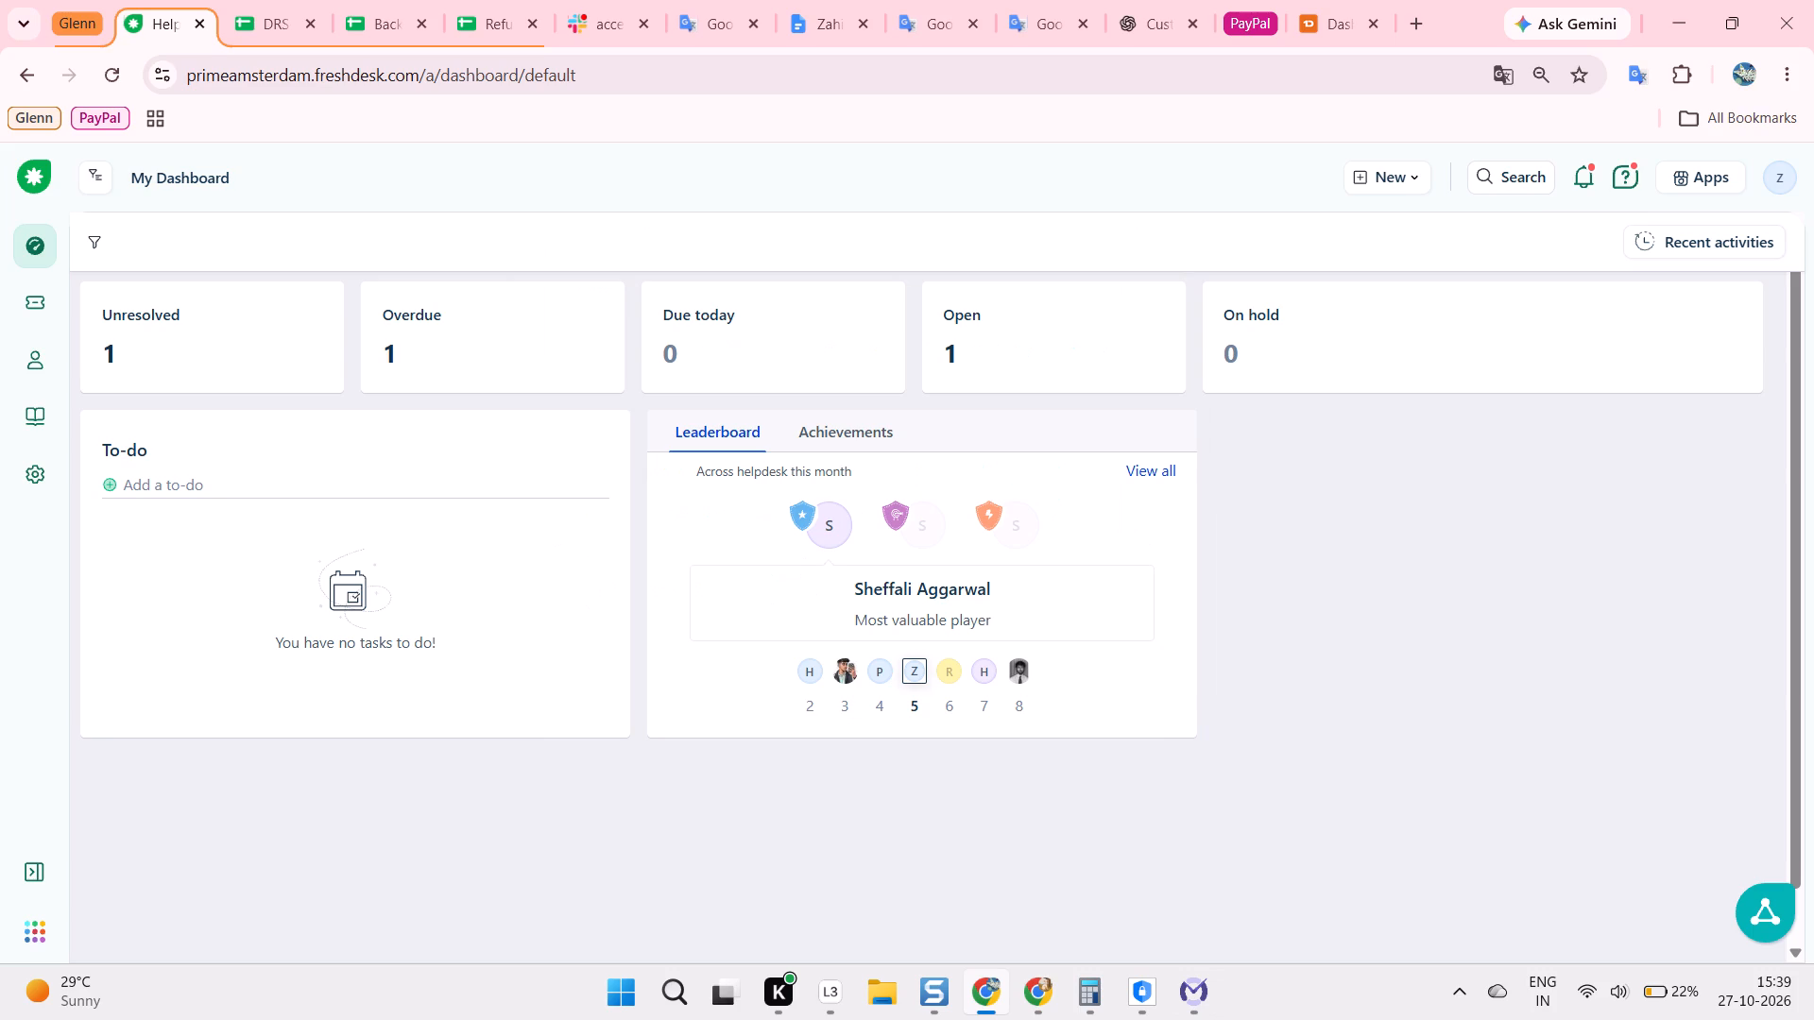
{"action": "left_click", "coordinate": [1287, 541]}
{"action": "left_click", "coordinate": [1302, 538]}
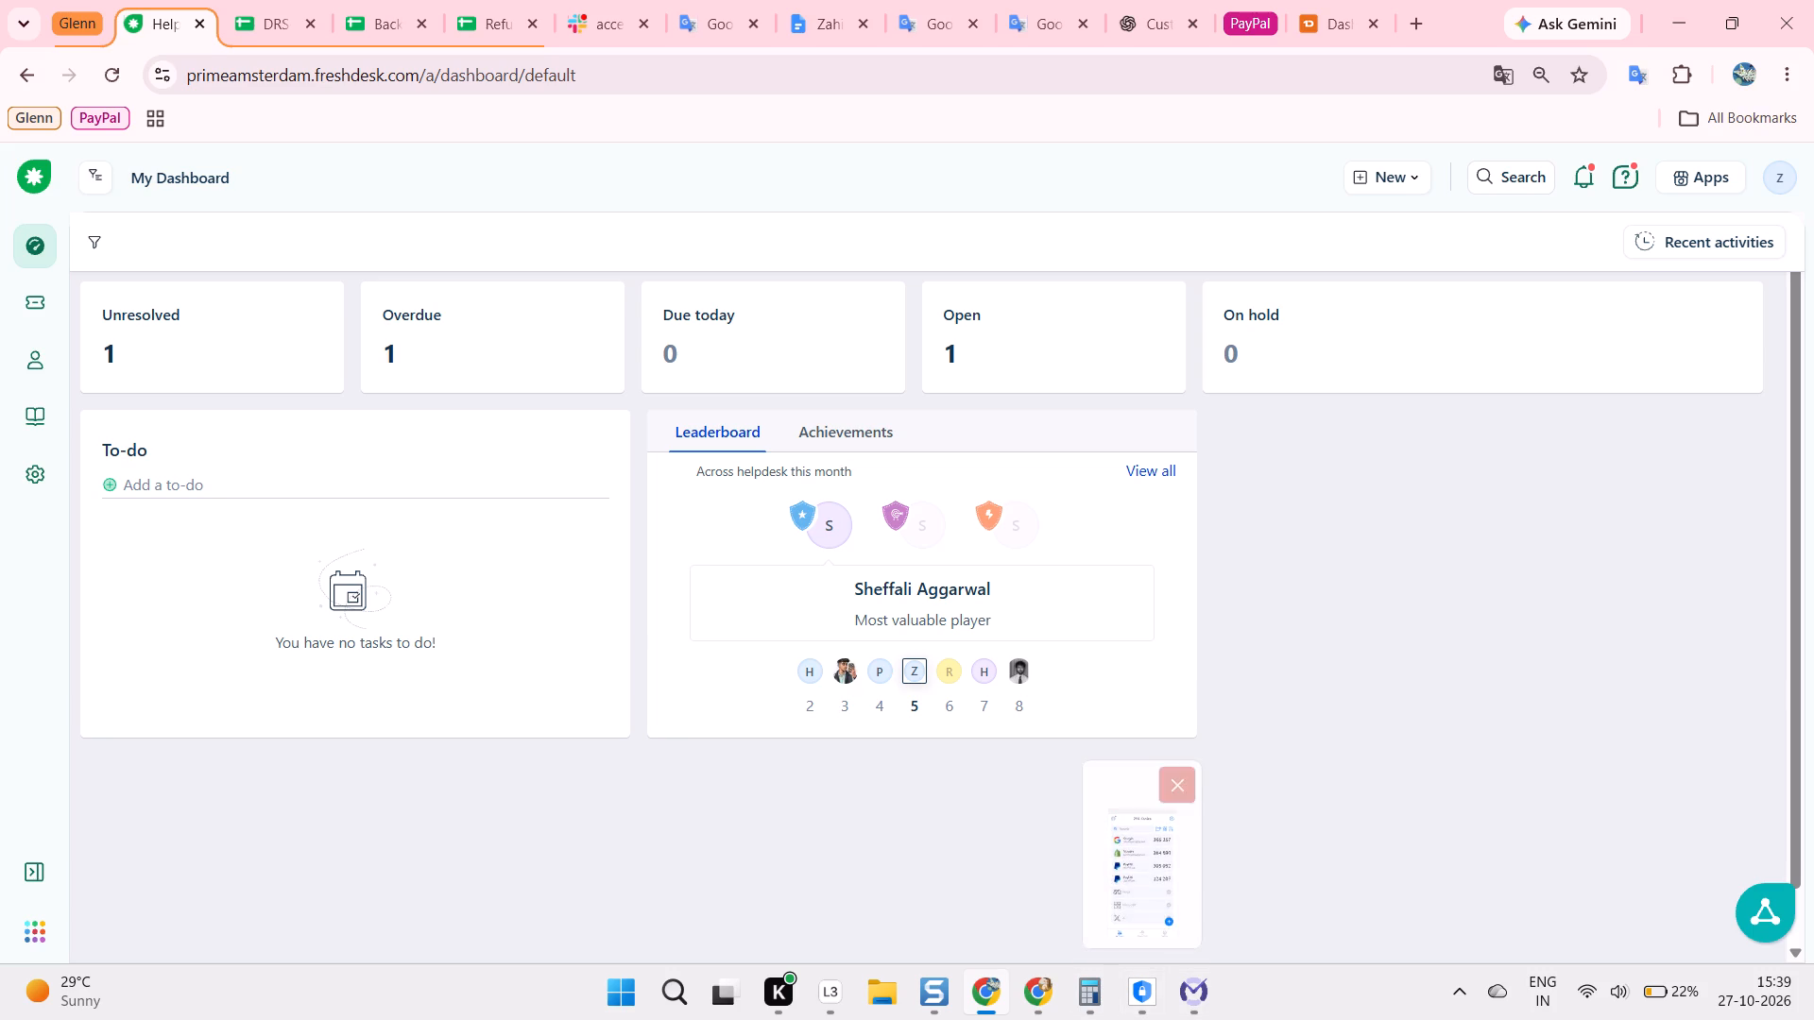
Close the open shield-icon app, Calculator, the Aussie Fashion orders browser window and the Helpdesk browser window.
{"action": "left_click", "coordinate": [1183, 783]}
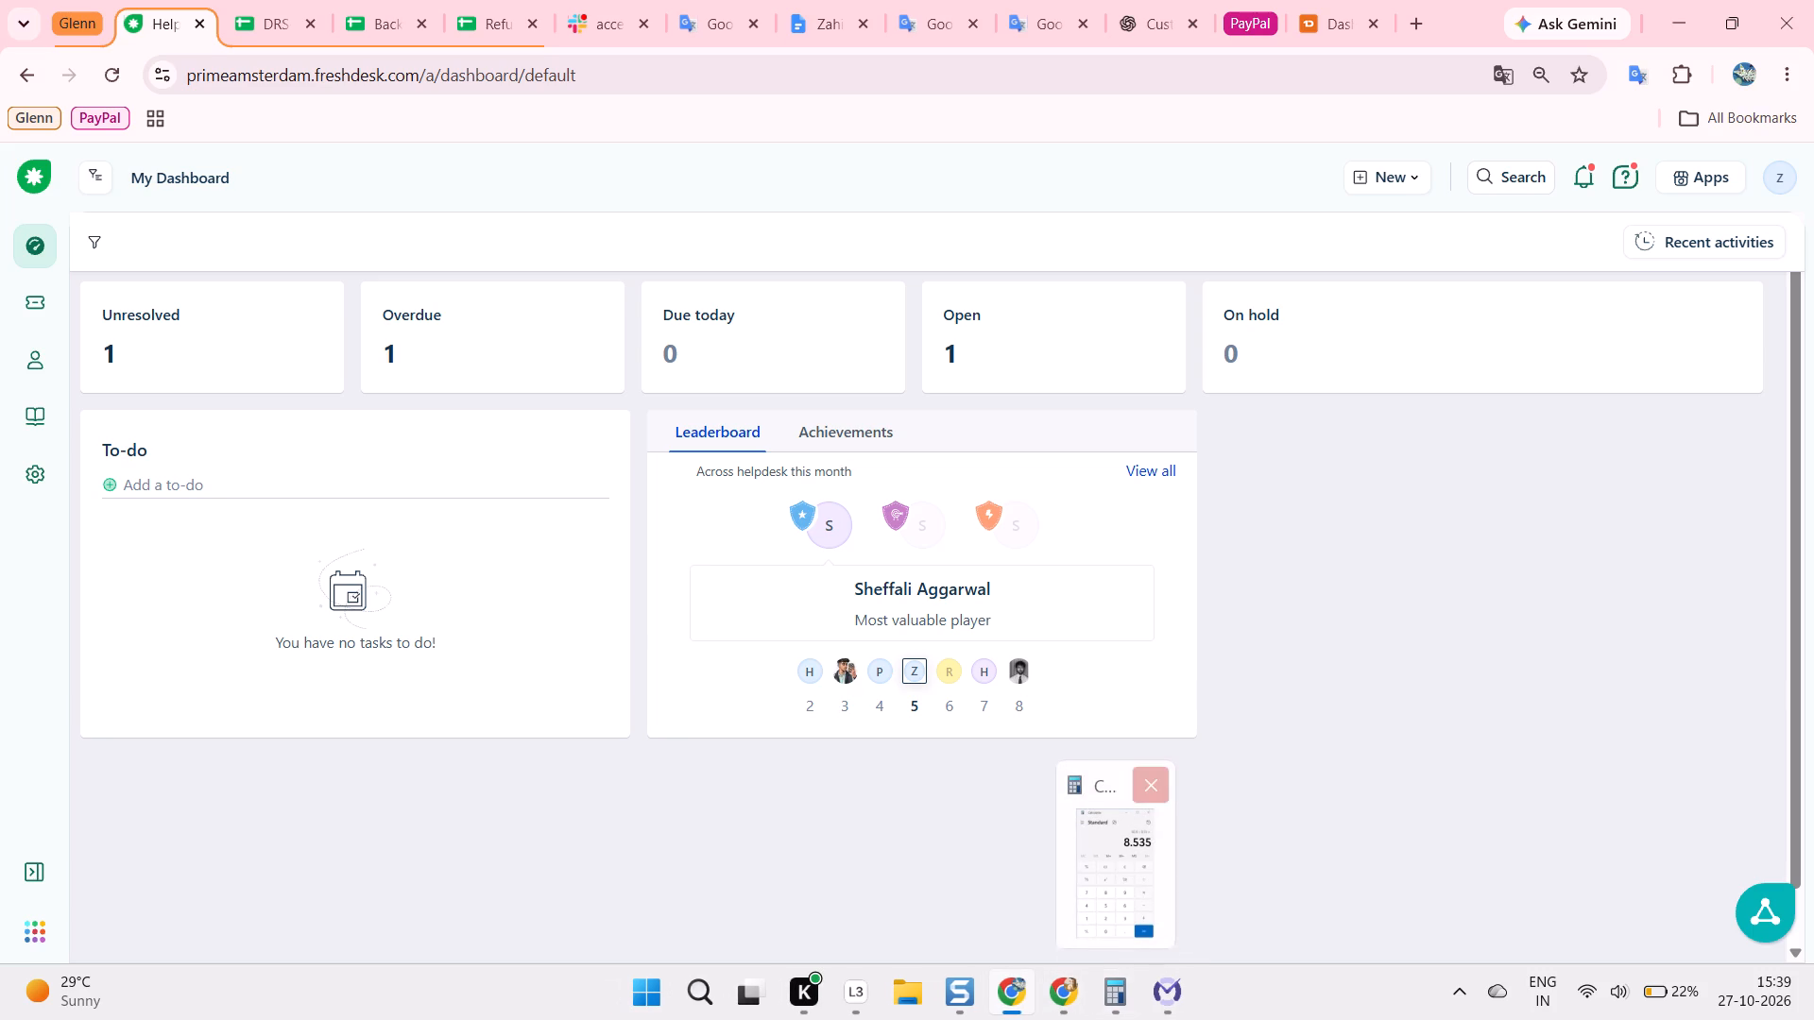
{"action": "left_click", "coordinate": [1157, 771]}
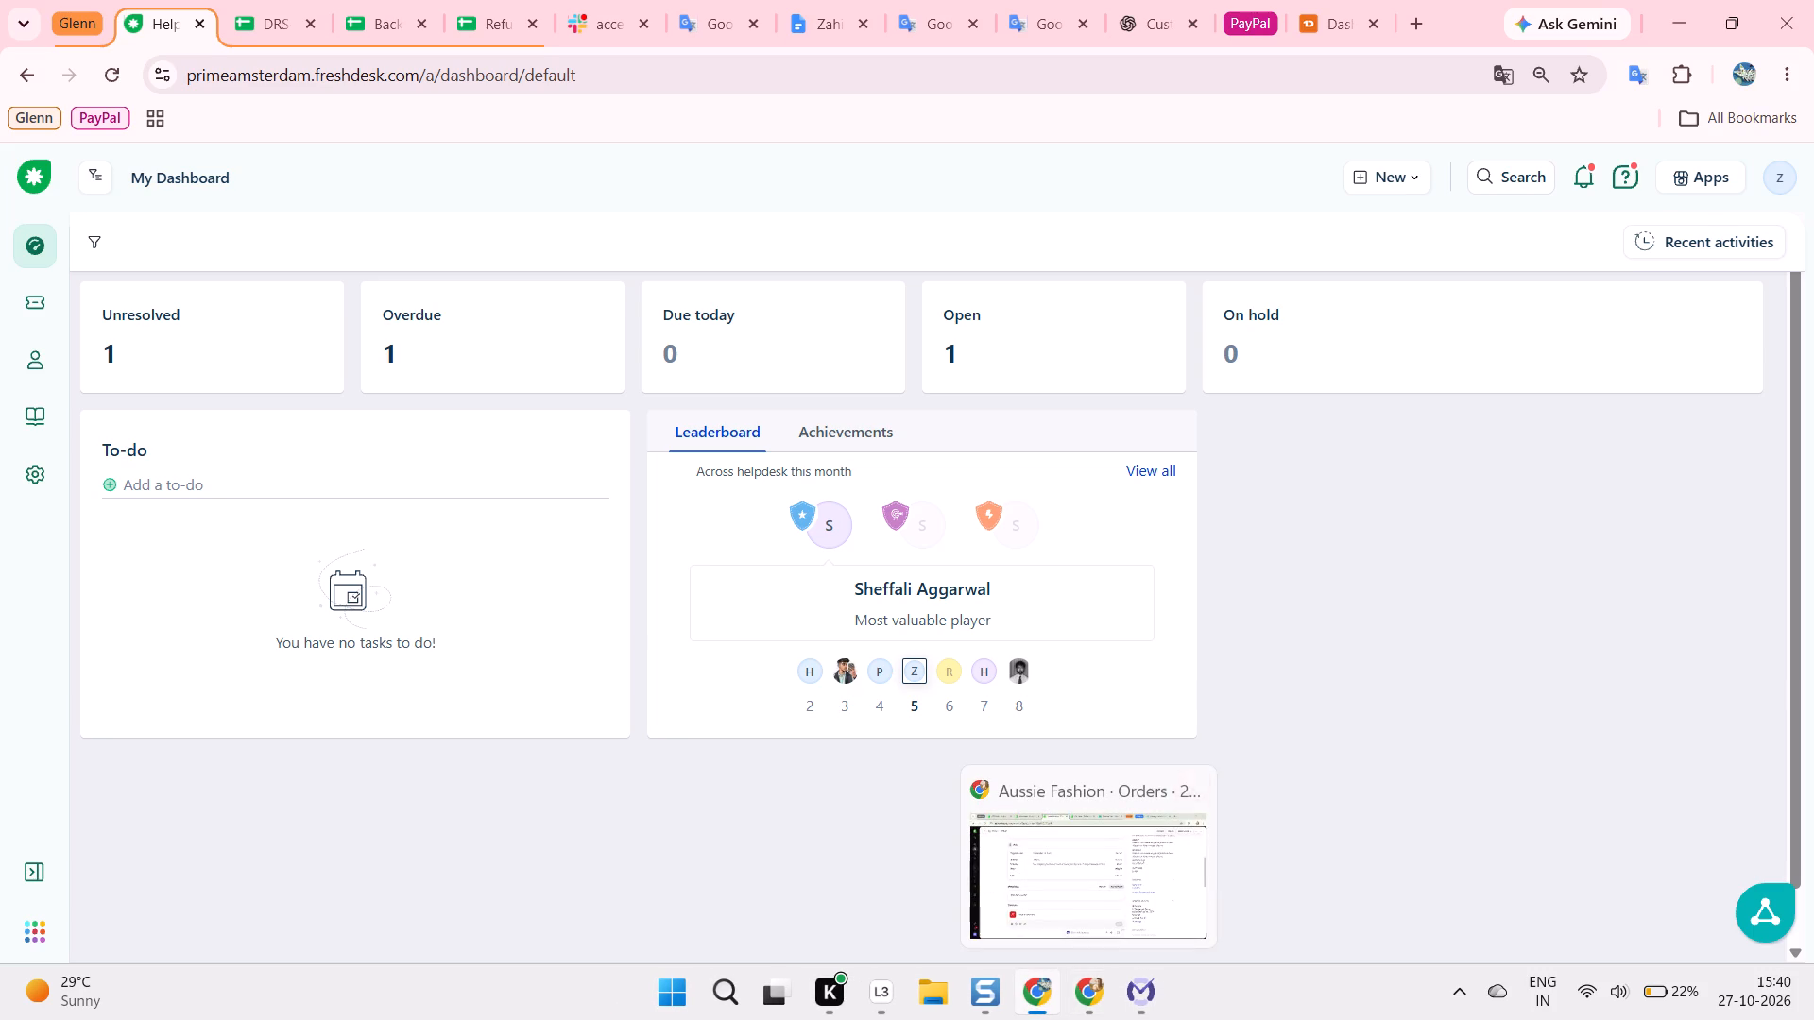
{"action": "left_click", "coordinate": [1189, 790]}
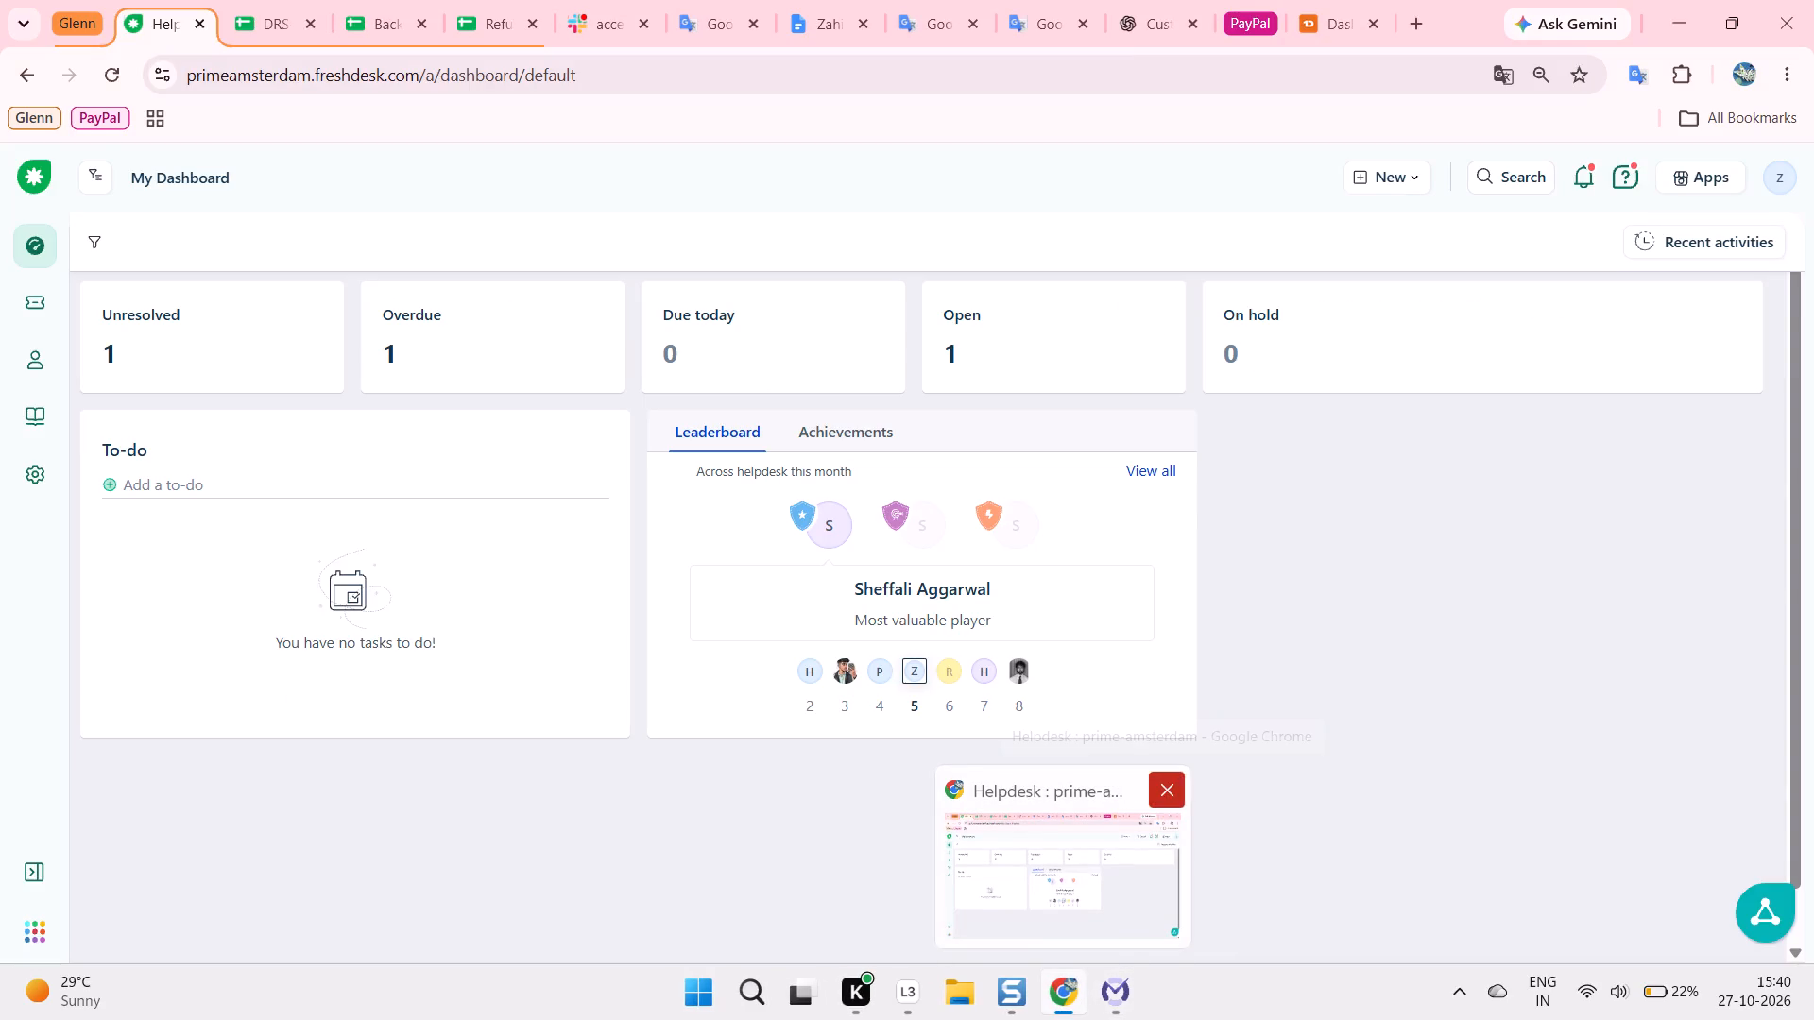
{"action": "left_click", "coordinate": [1178, 790]}
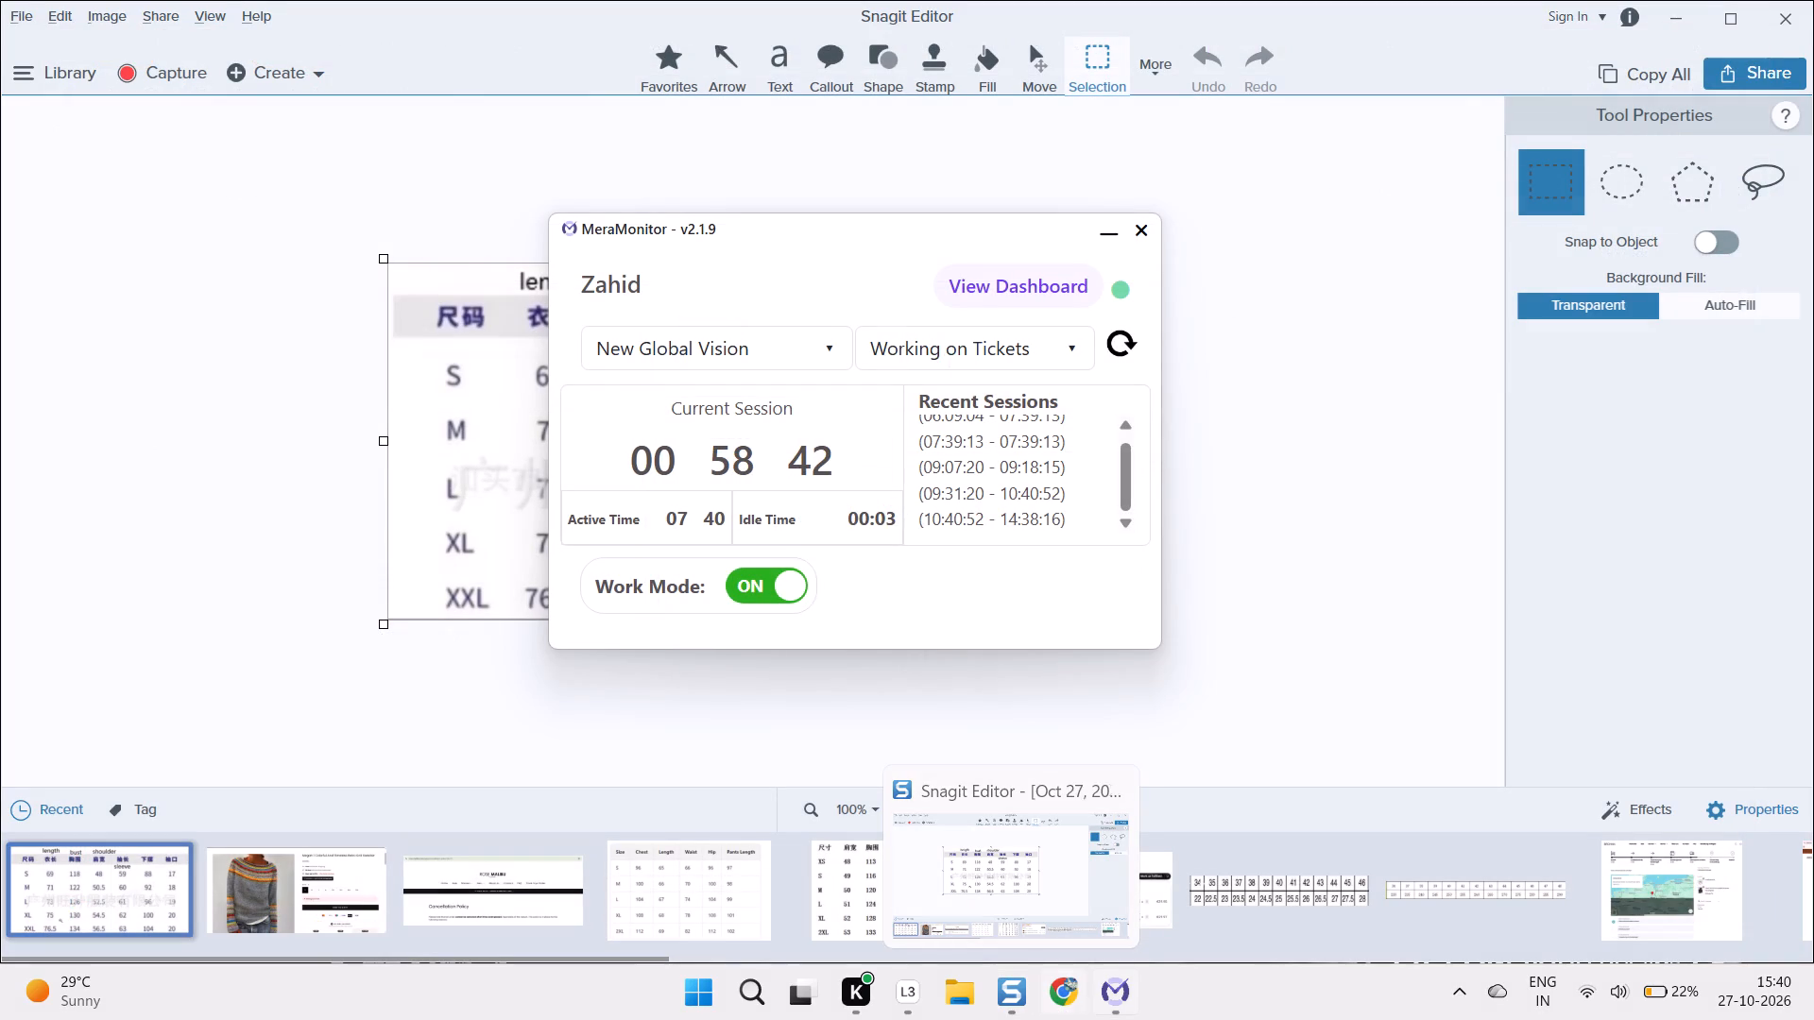
Switch to MeraMonitor and turn Work Mode off to end the current session.
{"action": "left_click", "coordinate": [1115, 1001]}
{"action": "left_click", "coordinate": [779, 582]}
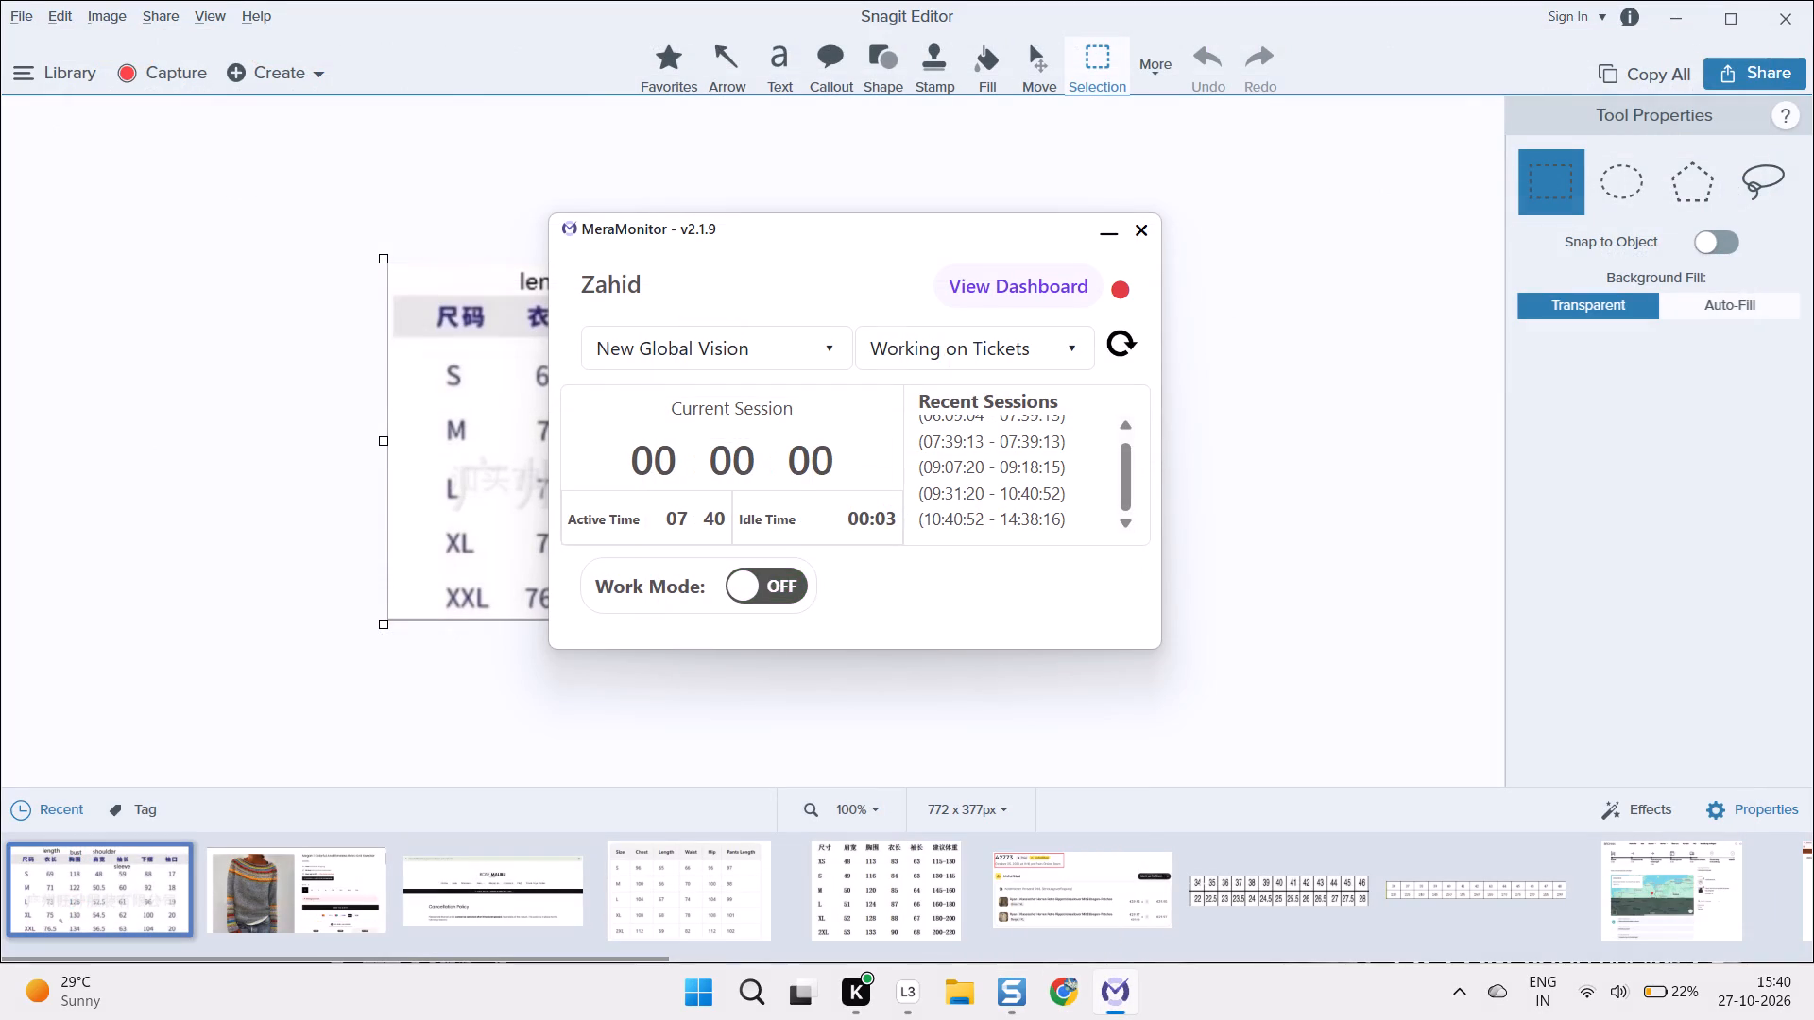
Quit the MeraMonitor application and confirm the exit.
{"action": "left_click", "coordinate": [1142, 229]}
{"action": "double_click", "coordinate": [881, 444]}
{"action": "left_click", "coordinate": [1147, 232]}
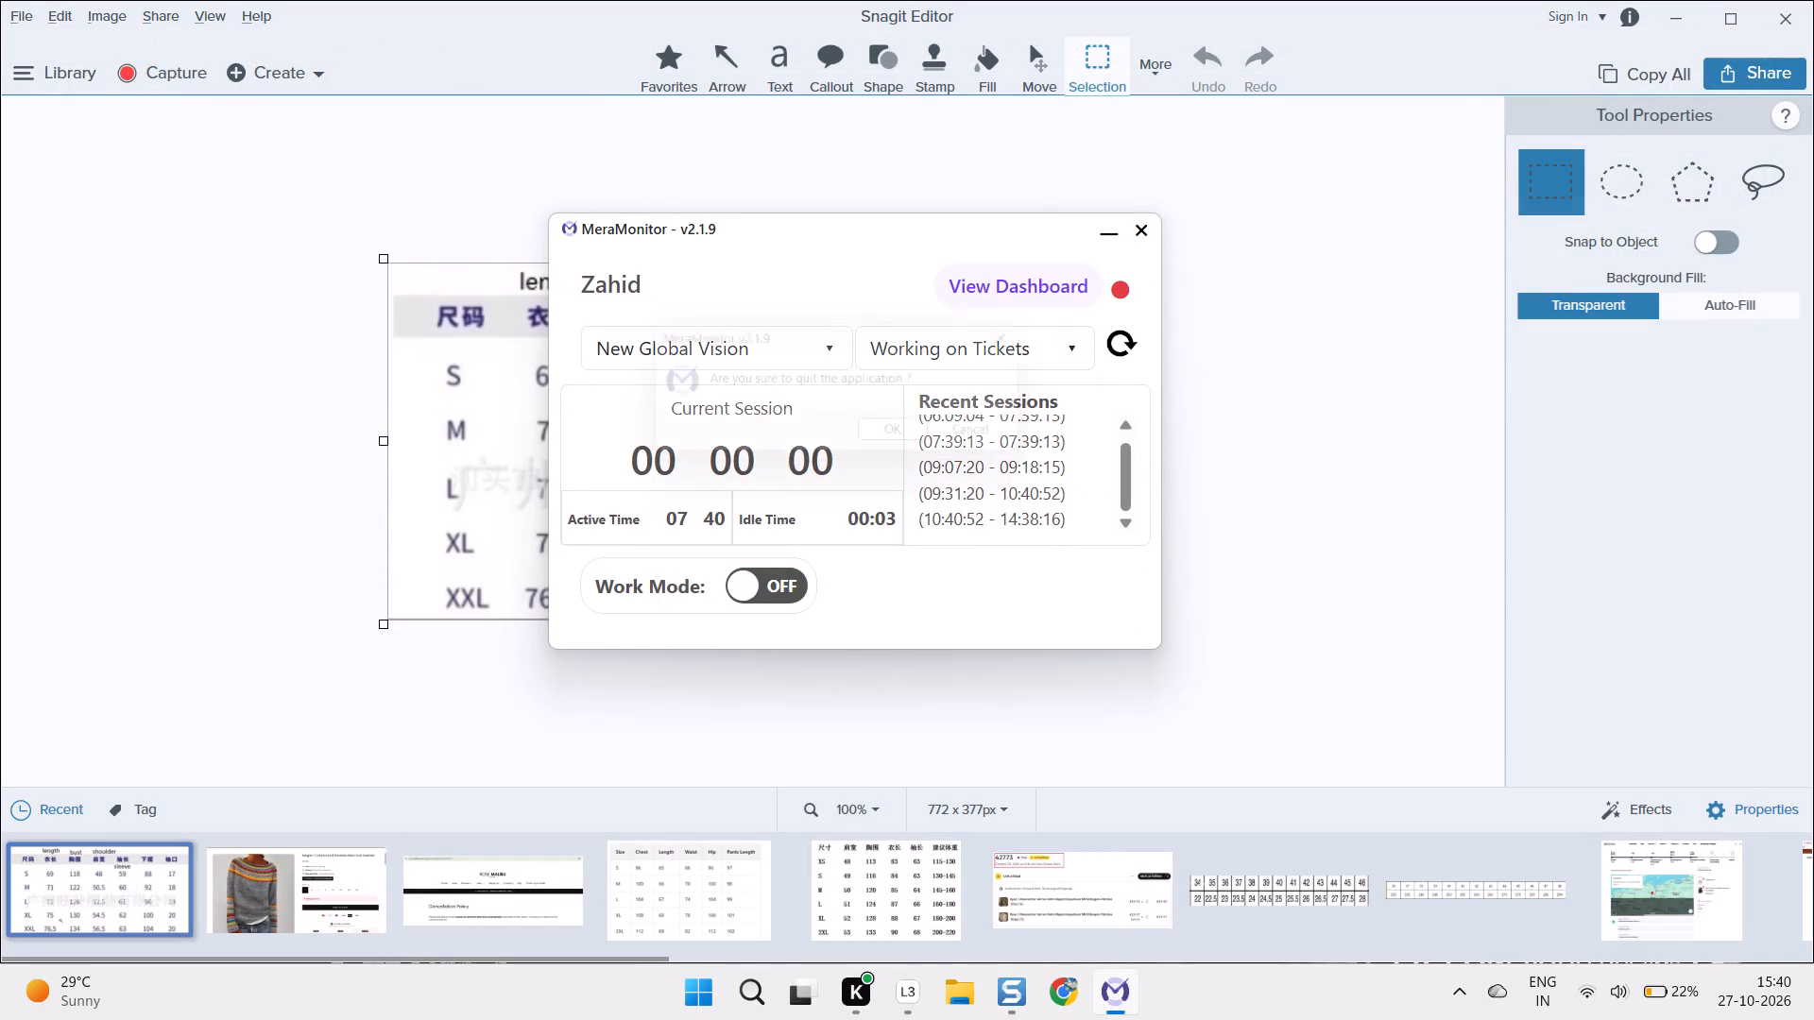
{"action": "double_click", "coordinate": [904, 443]}
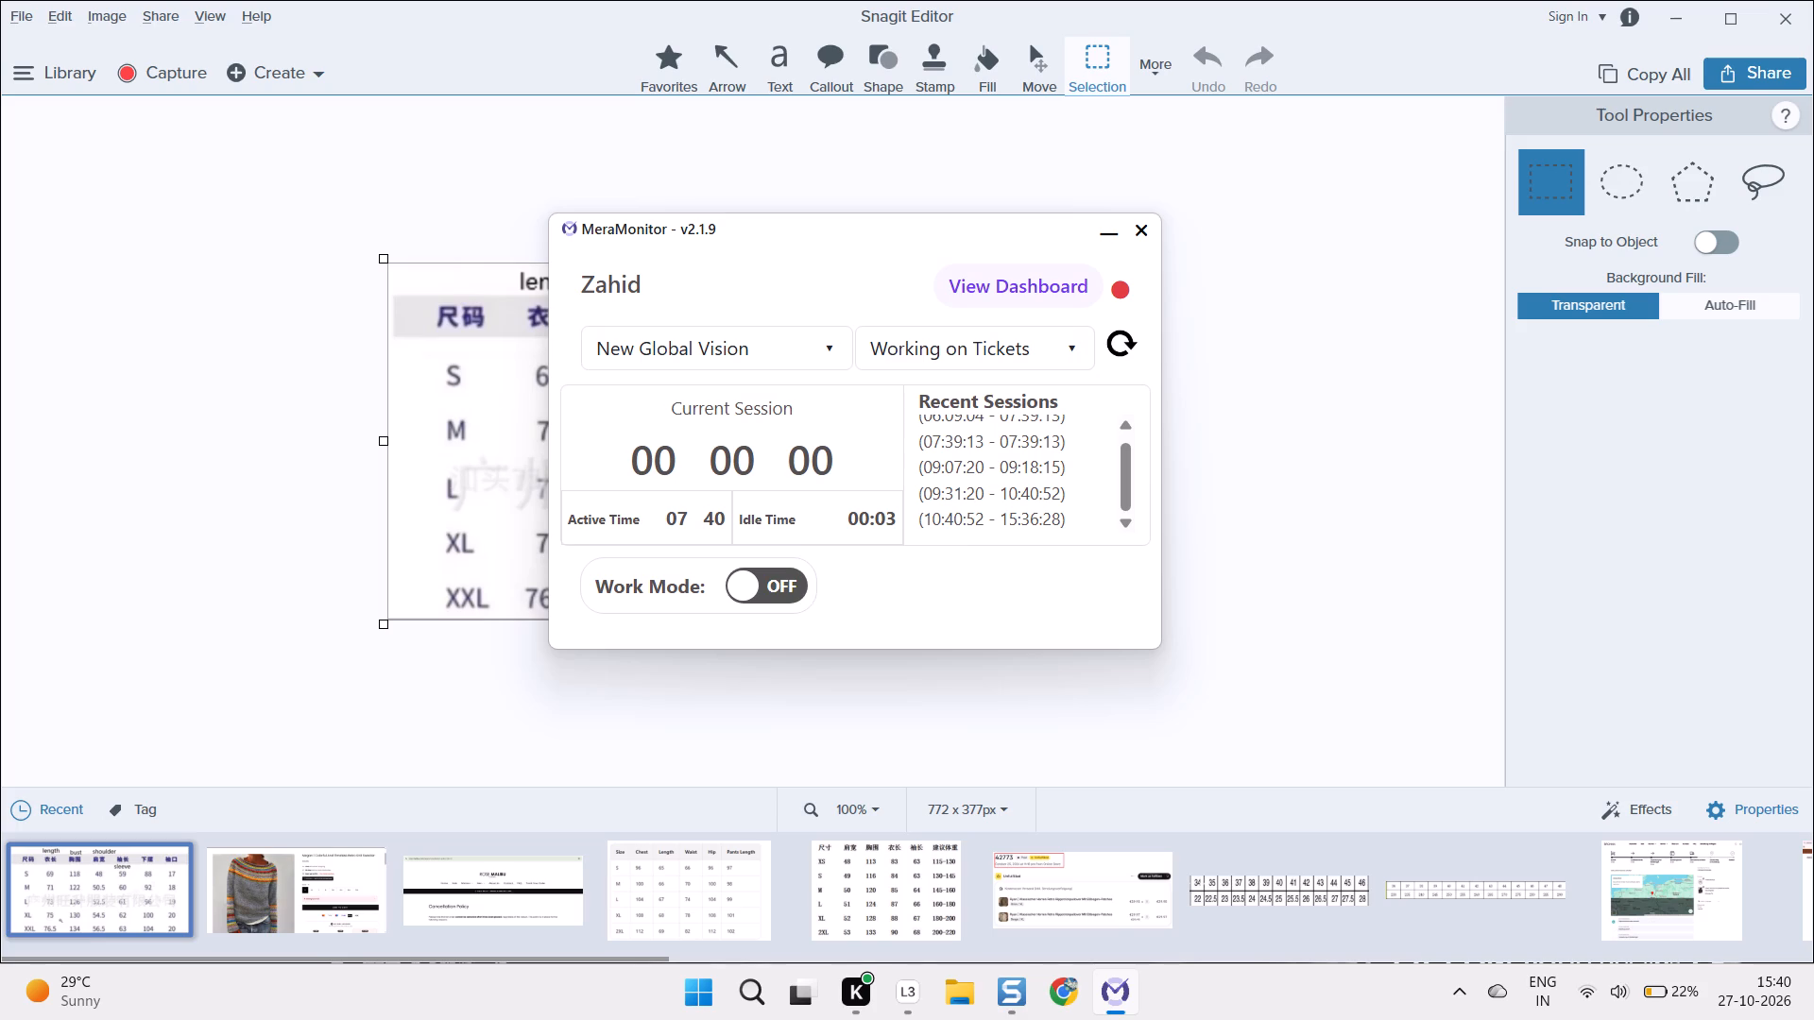
{"action": "left_click", "coordinate": [1145, 229]}
{"action": "double_click", "coordinate": [886, 435]}
{"action": "left_click", "coordinate": [1152, 228]}
{"action": "left_click", "coordinate": [1136, 229]}
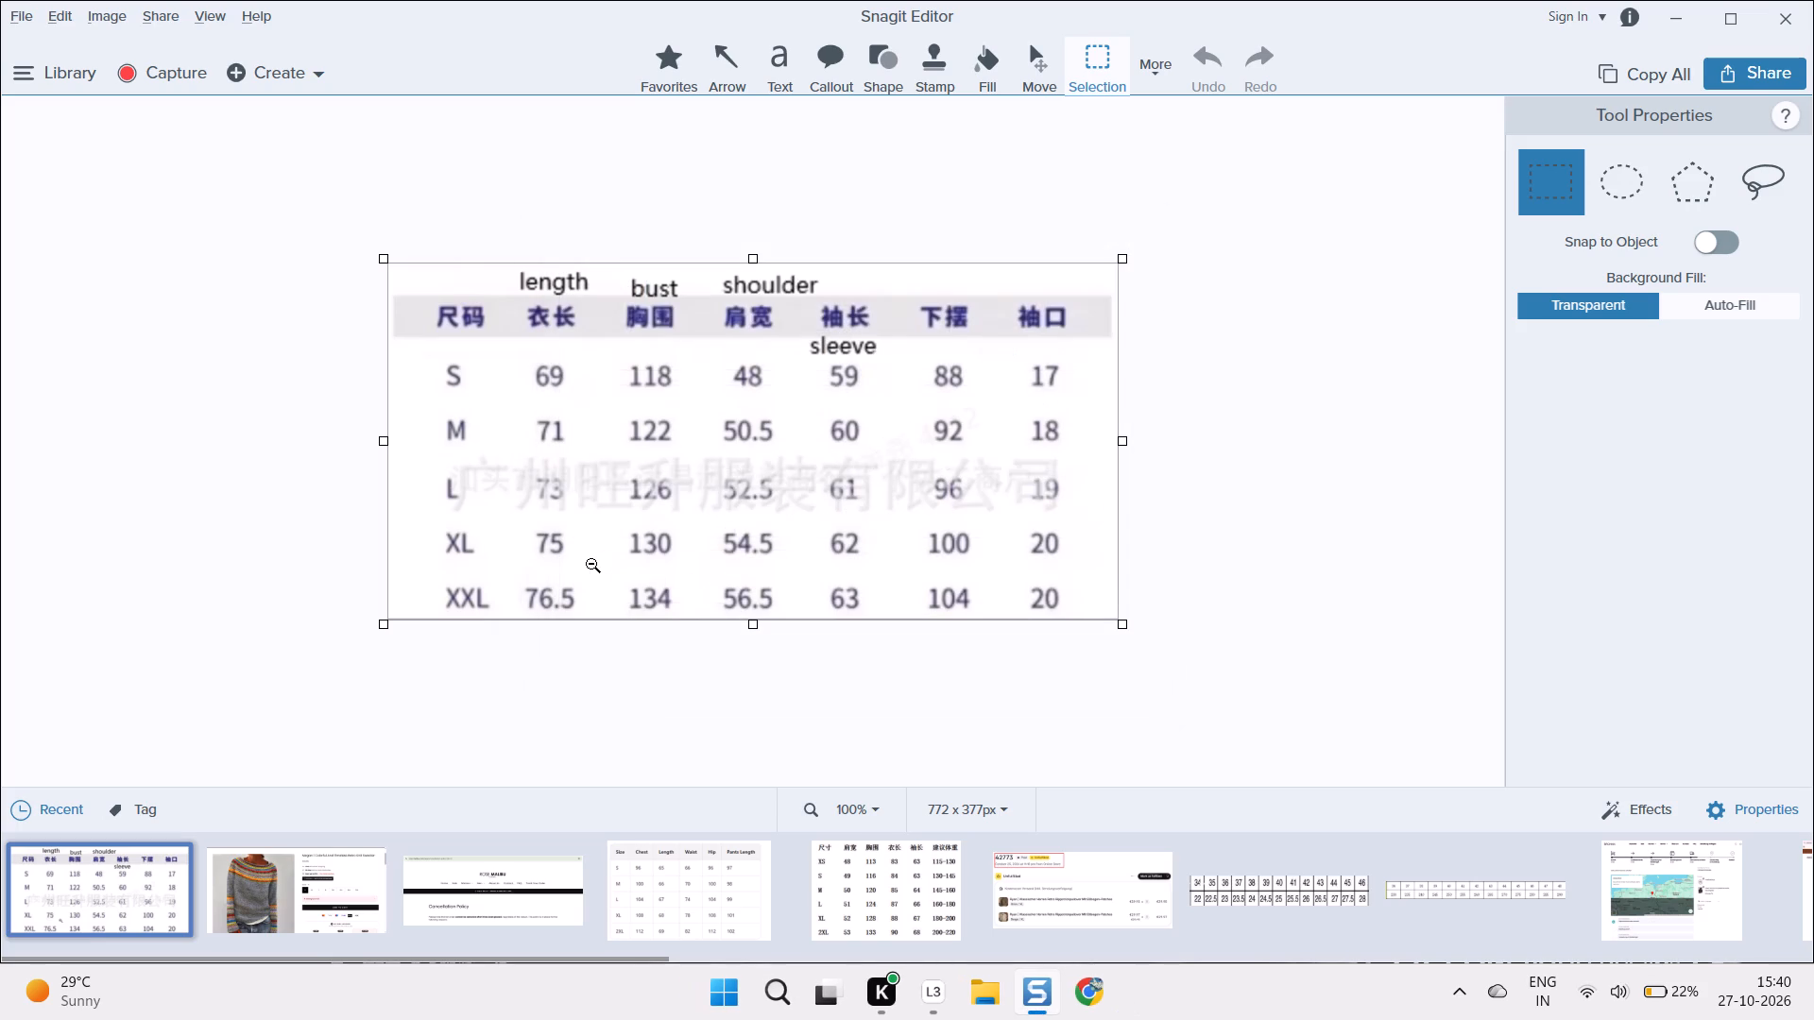